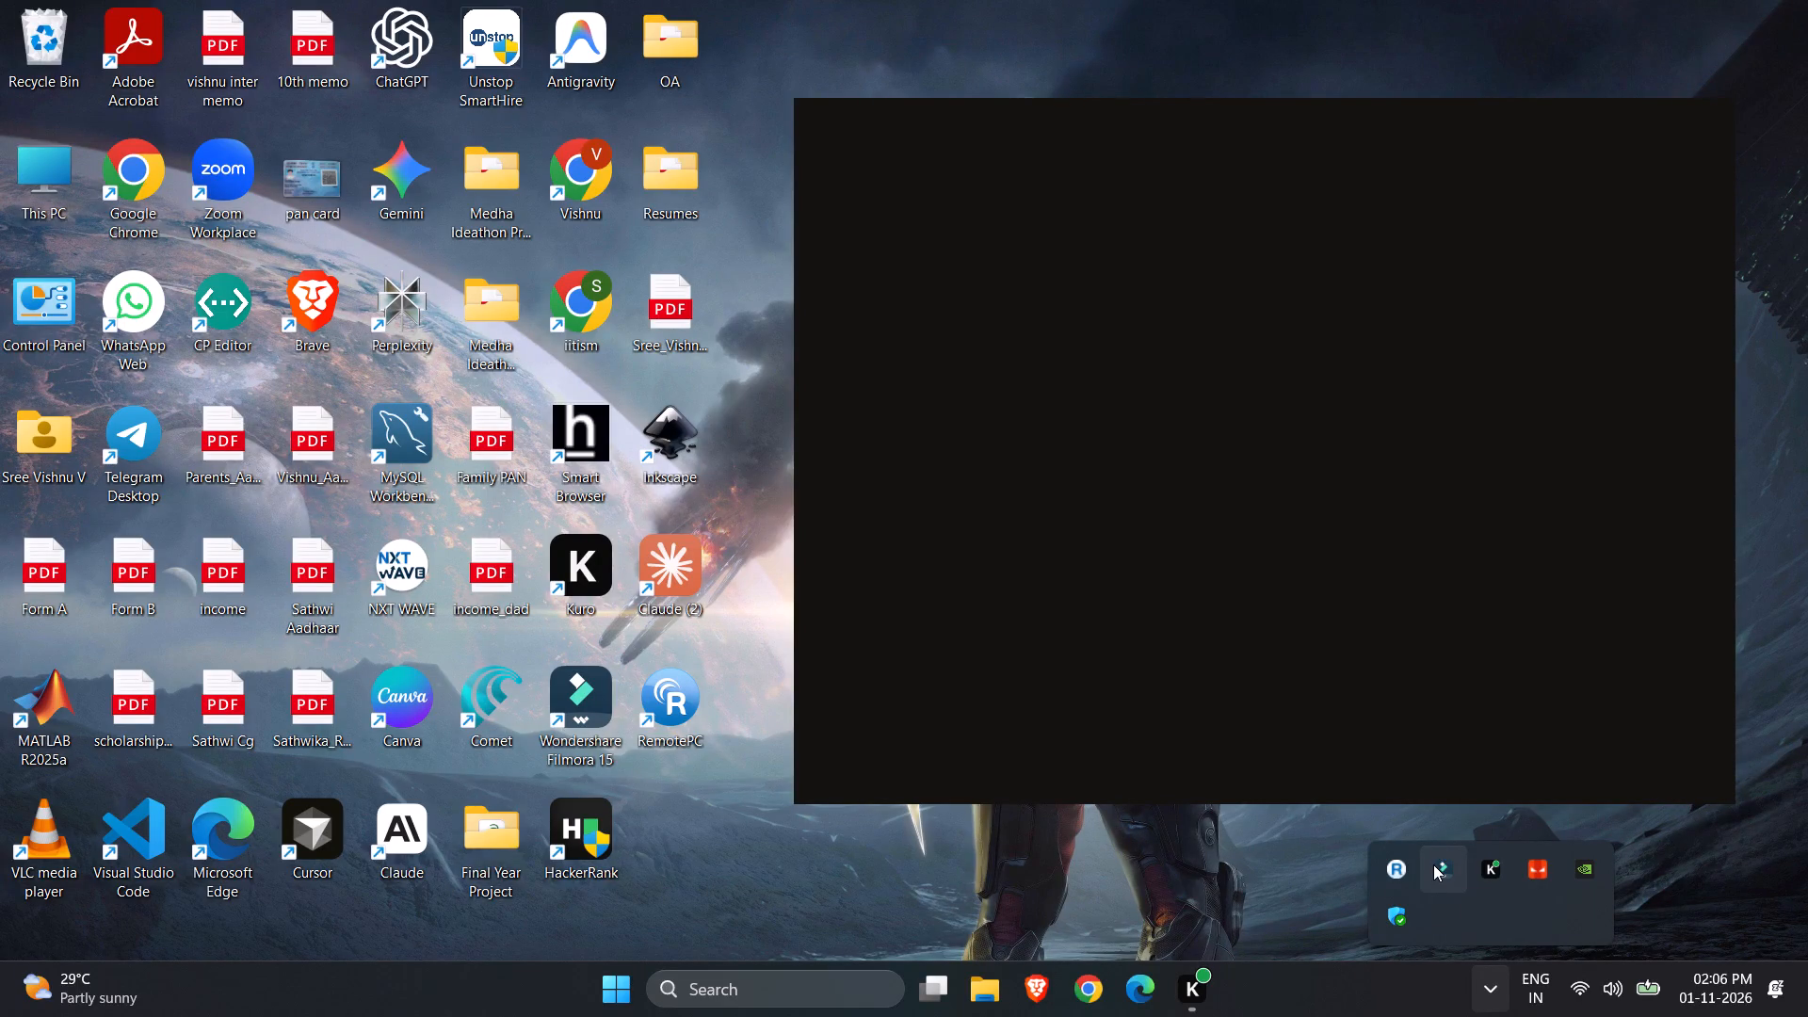
Open Wondershare Filmora and create a new project in the 16:9 aspect ratio.
{"action": "double_click", "coordinate": [1447, 868]}
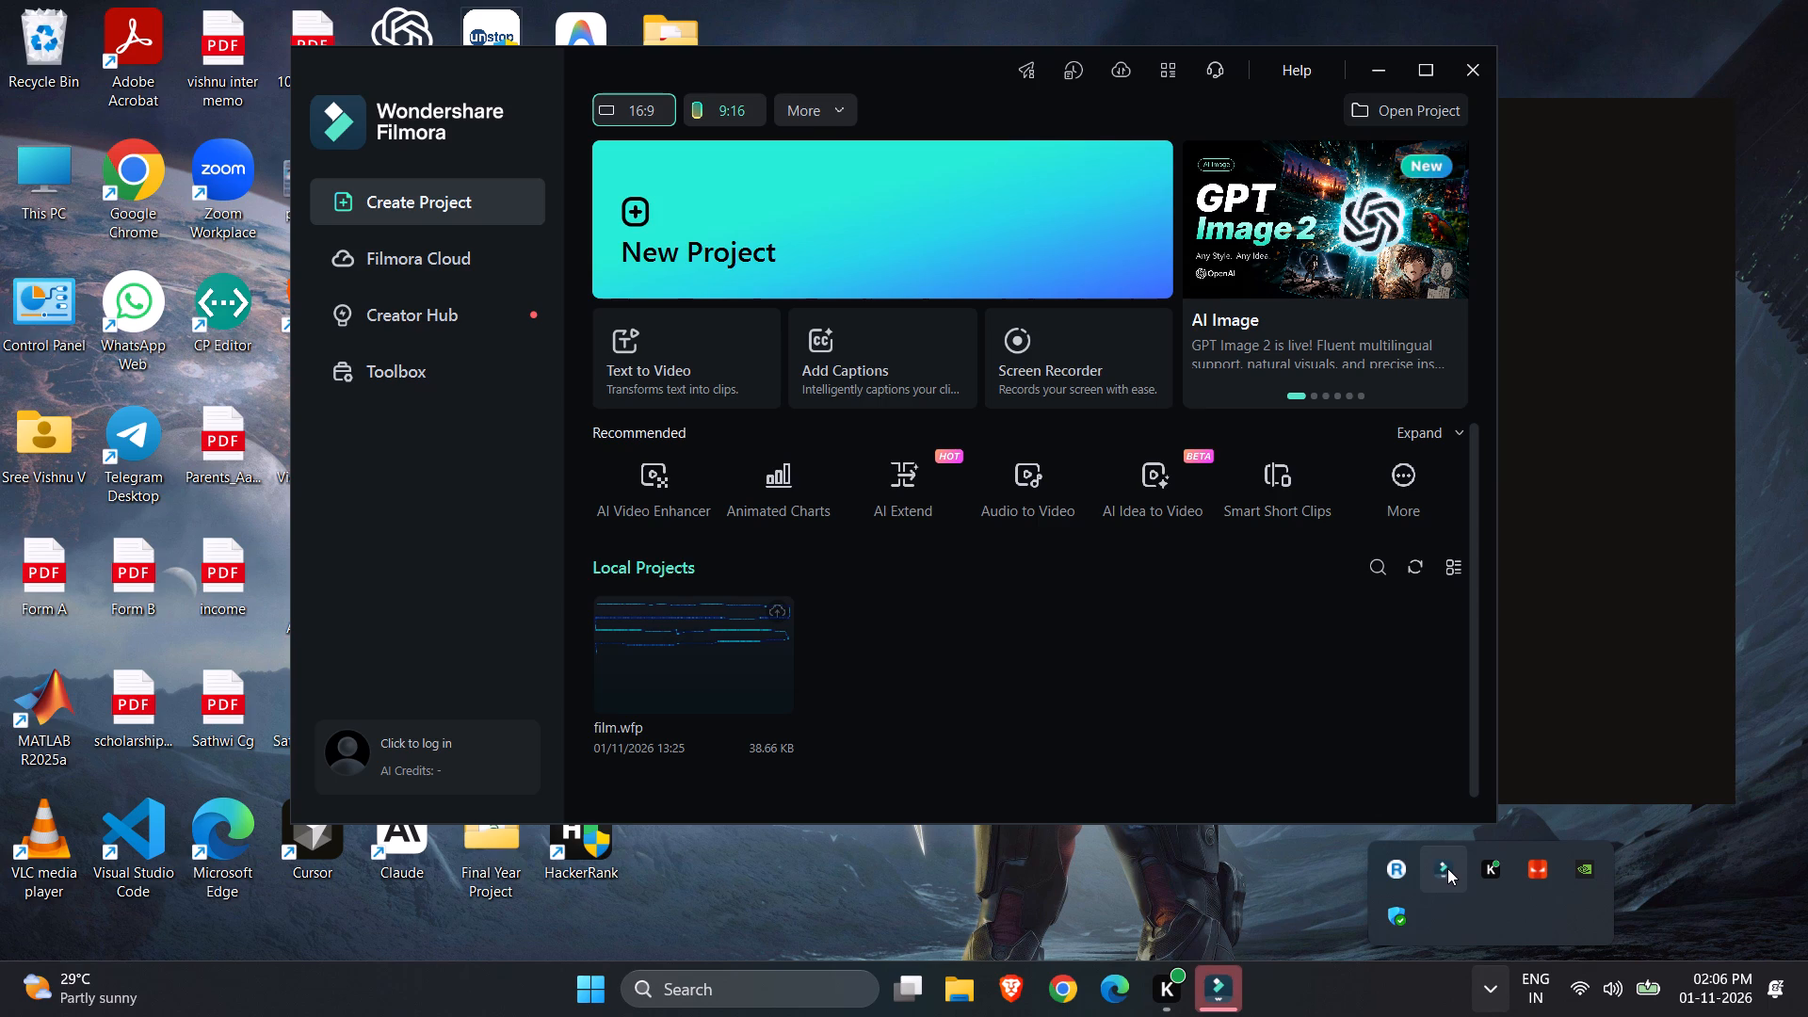
{"action": "left_click", "coordinate": [1023, 267]}
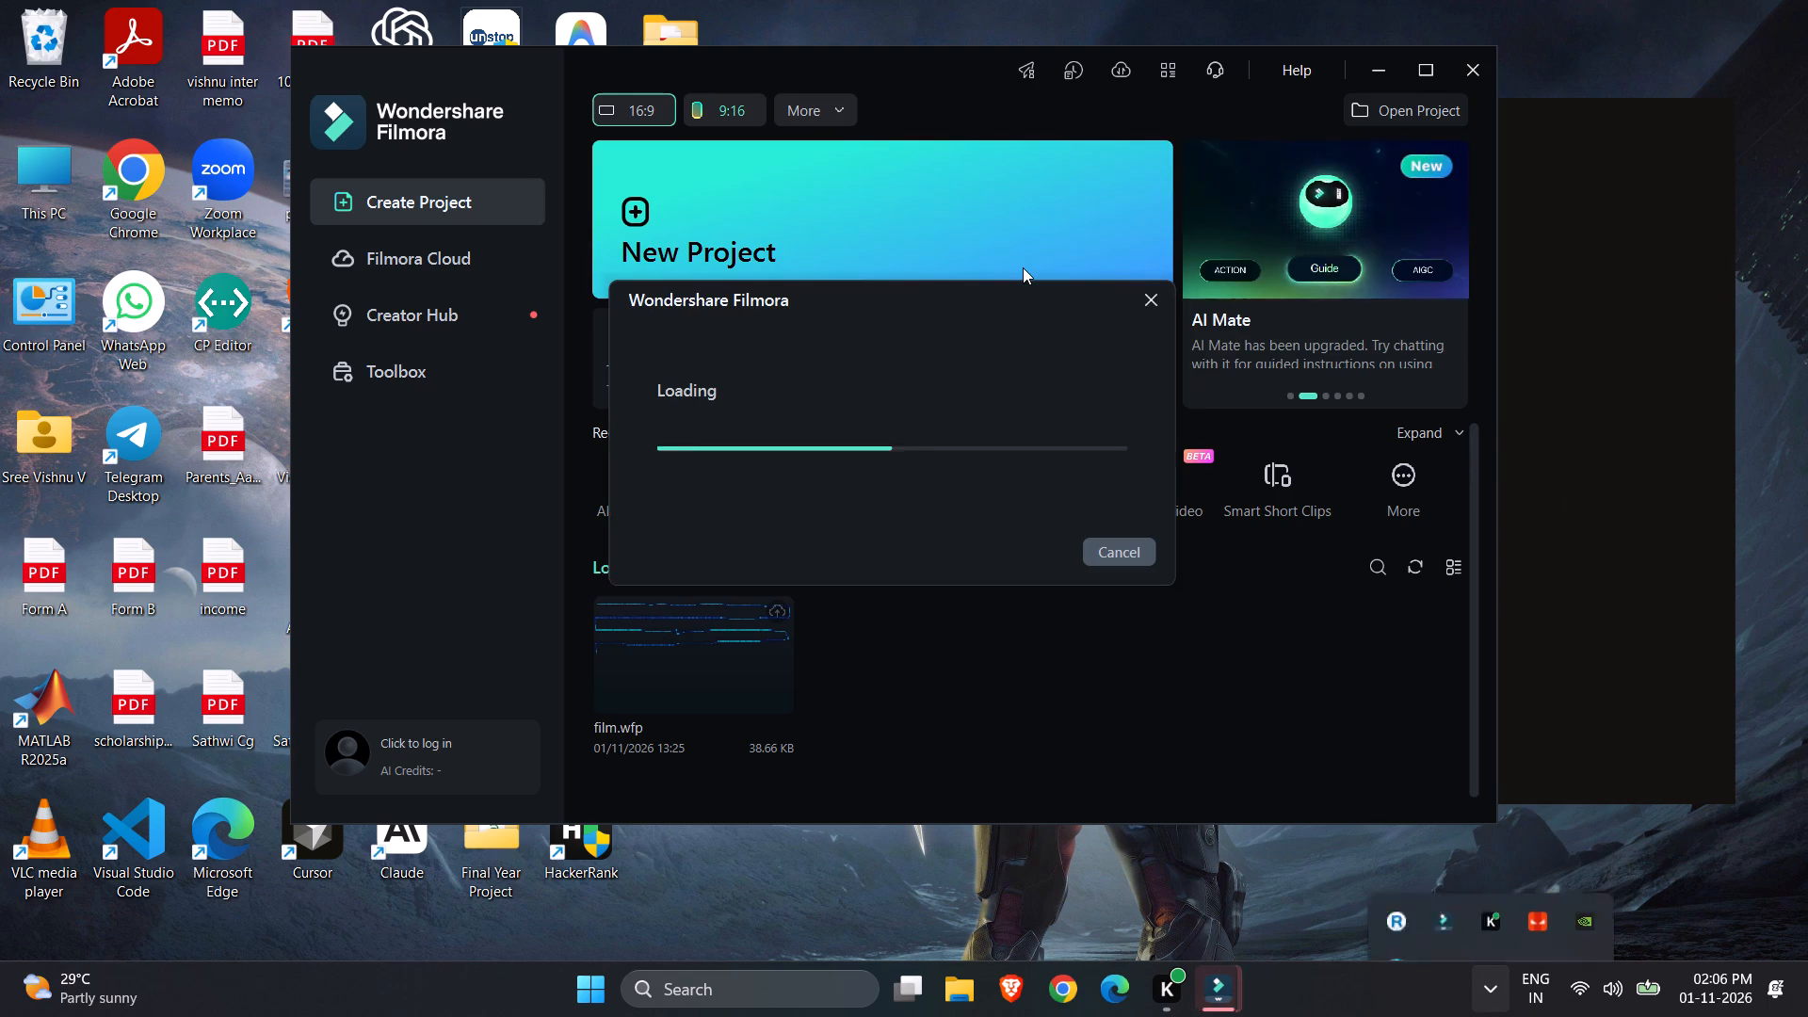
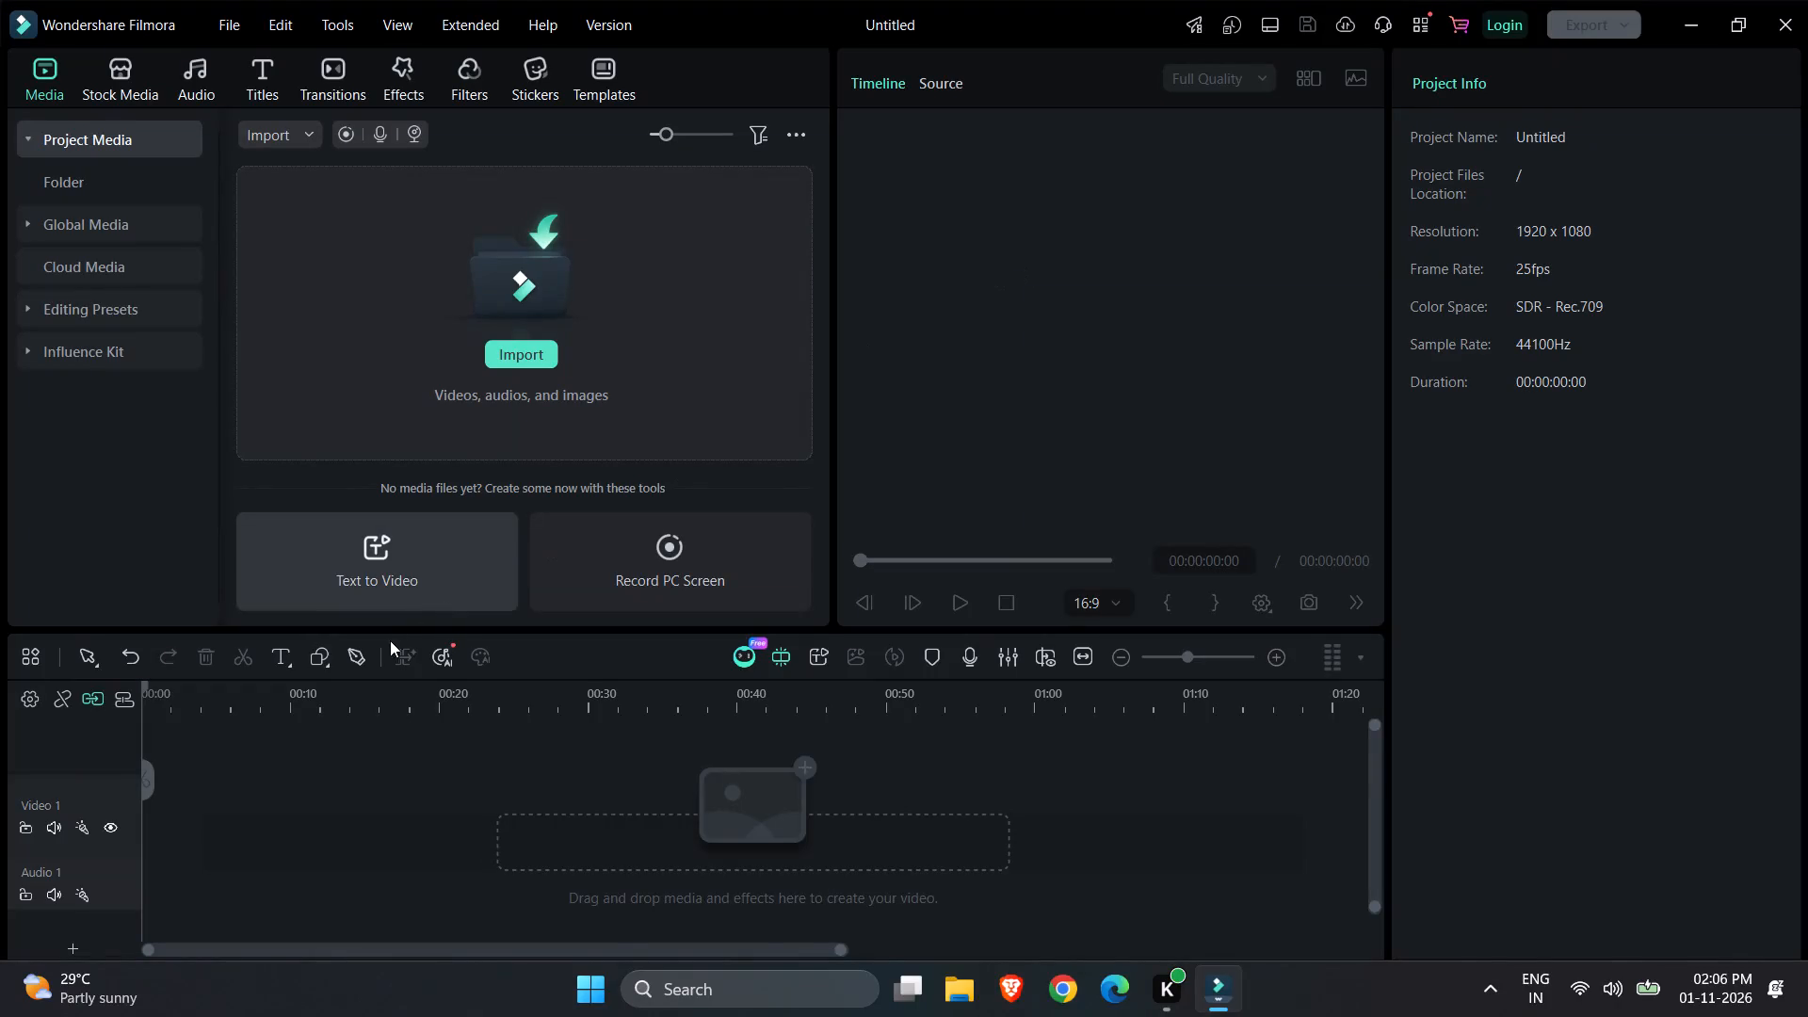
With the Pen tool, start a near-horizontal path of 11 closely spaced points from the preview frame's upper-left corner to its middle.
{"action": "left_click", "coordinate": [334, 664]}
{"action": "left_click", "coordinate": [353, 656]}
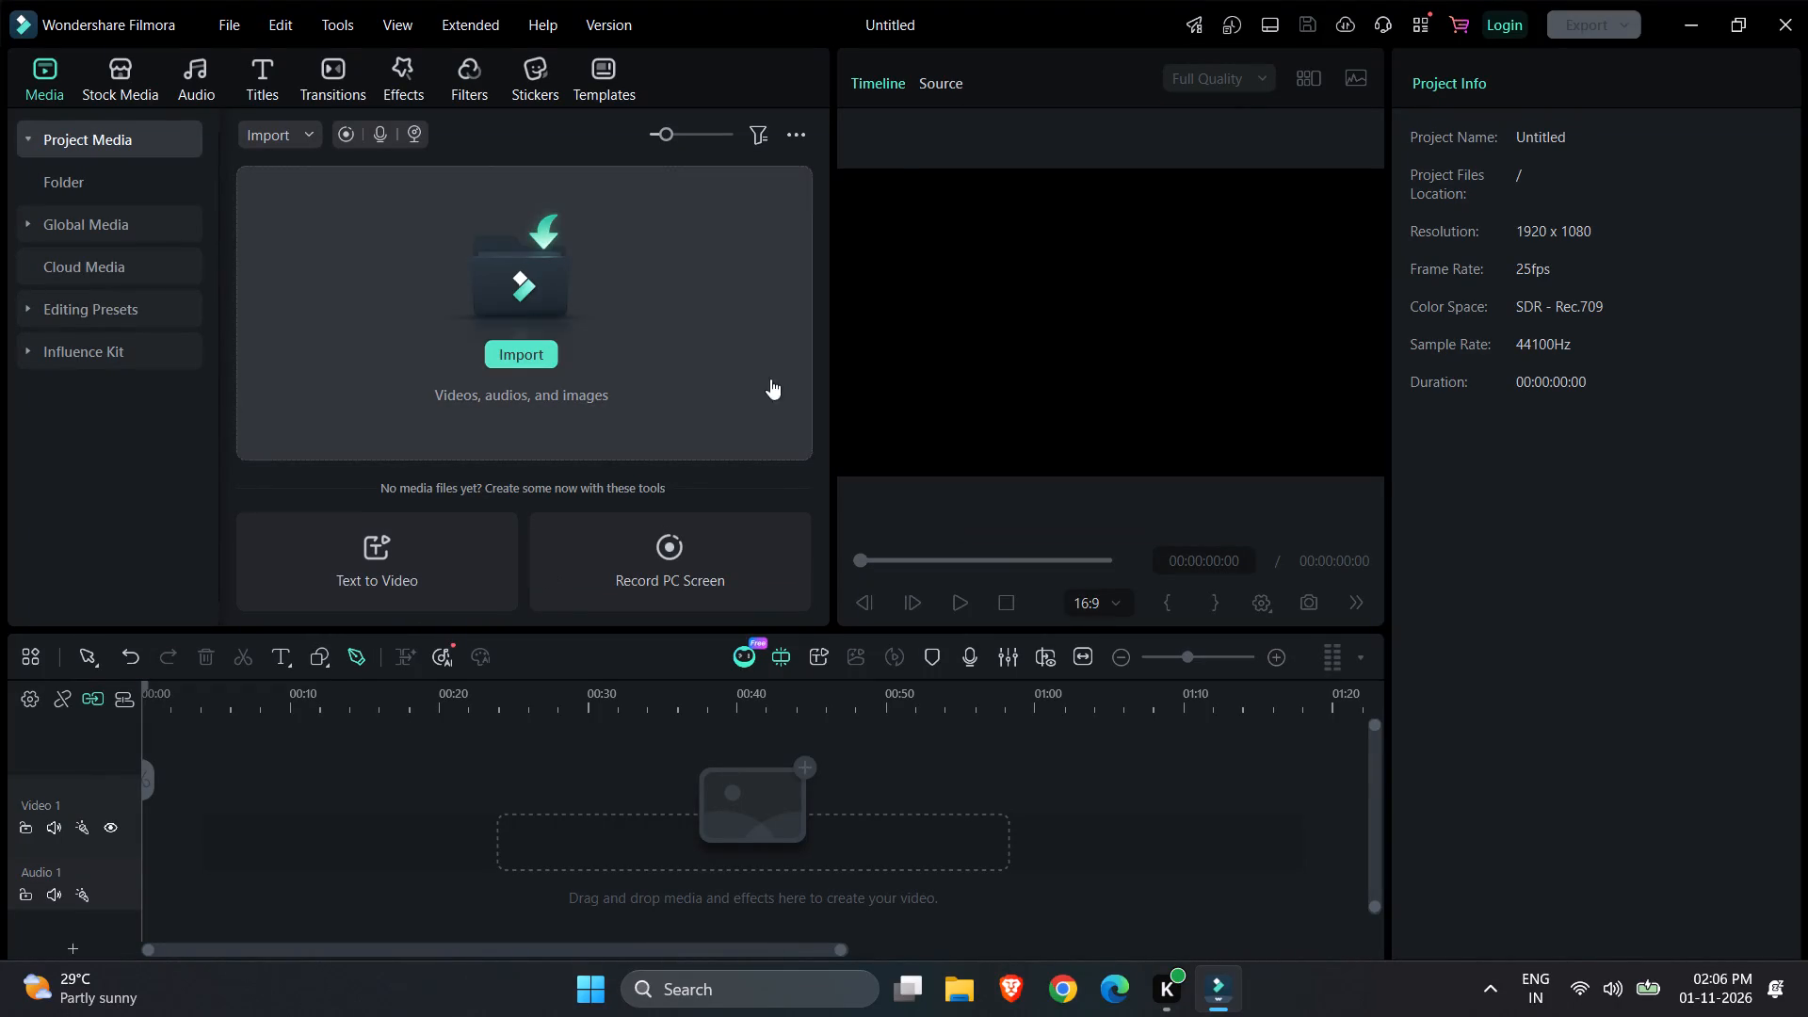
{"action": "left_click", "coordinate": [854, 186]}
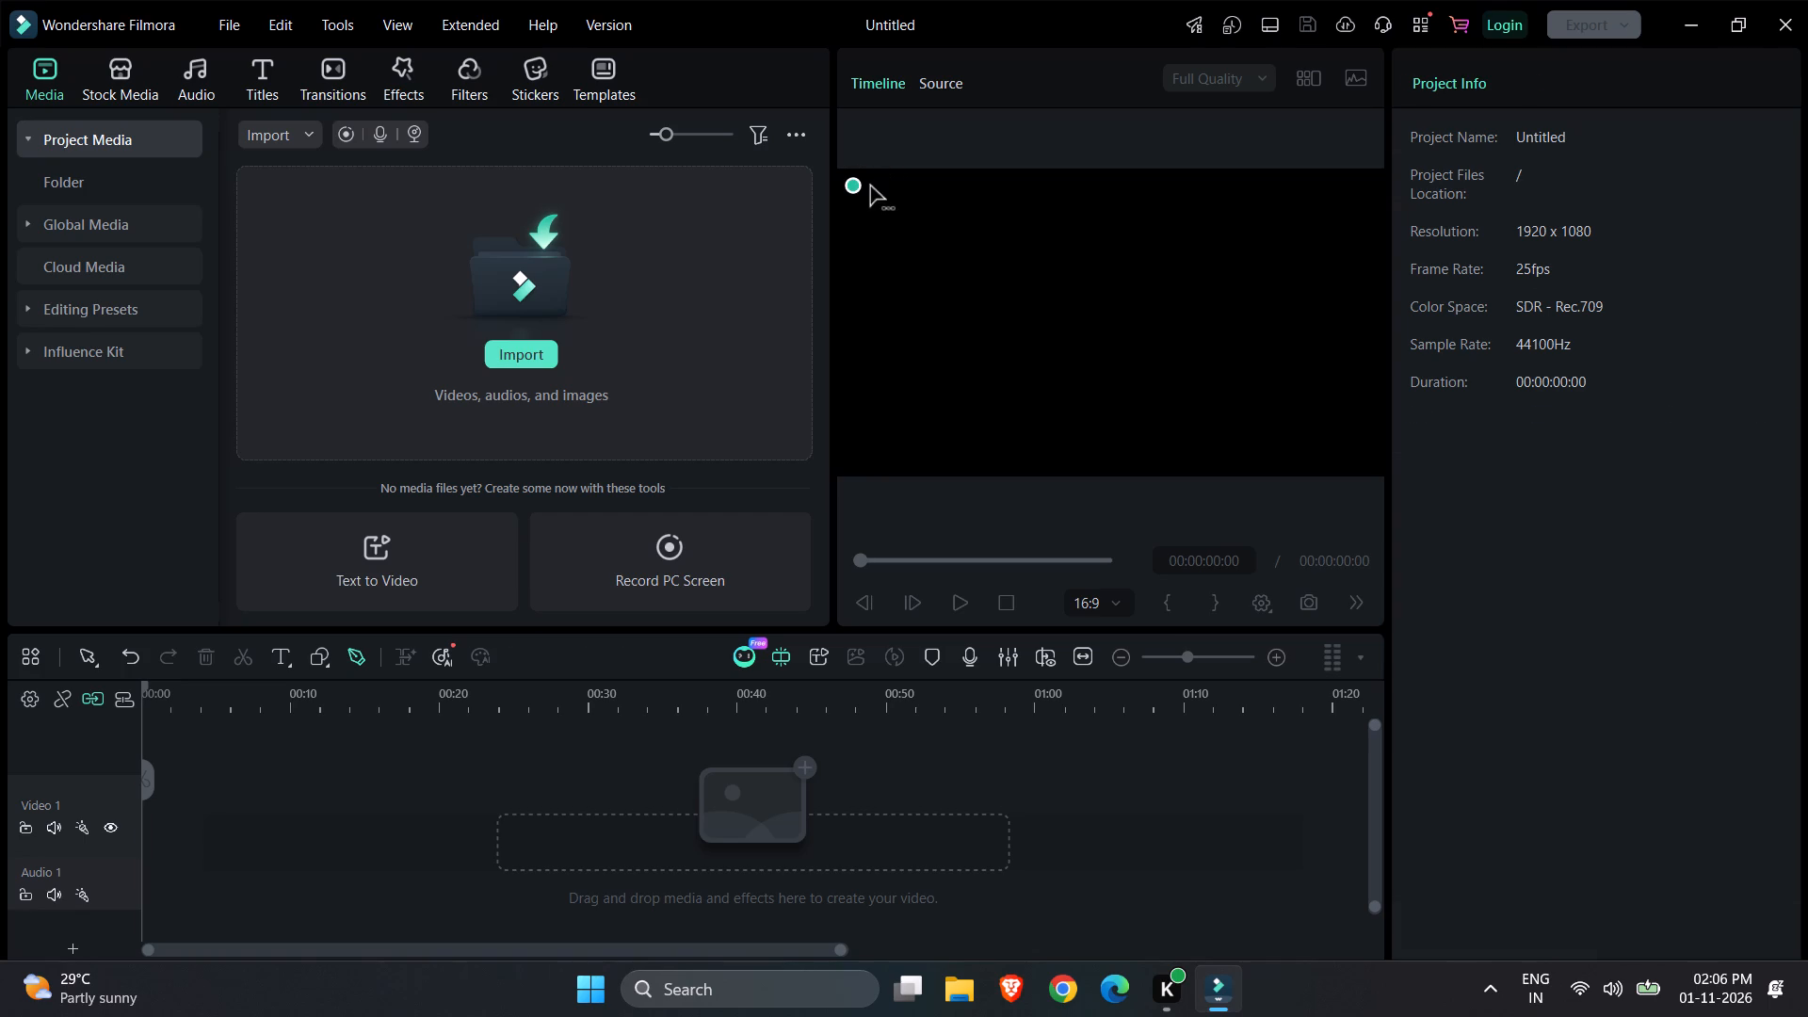
{"action": "left_click", "coordinate": [874, 186]}
{"action": "left_click", "coordinate": [916, 194]}
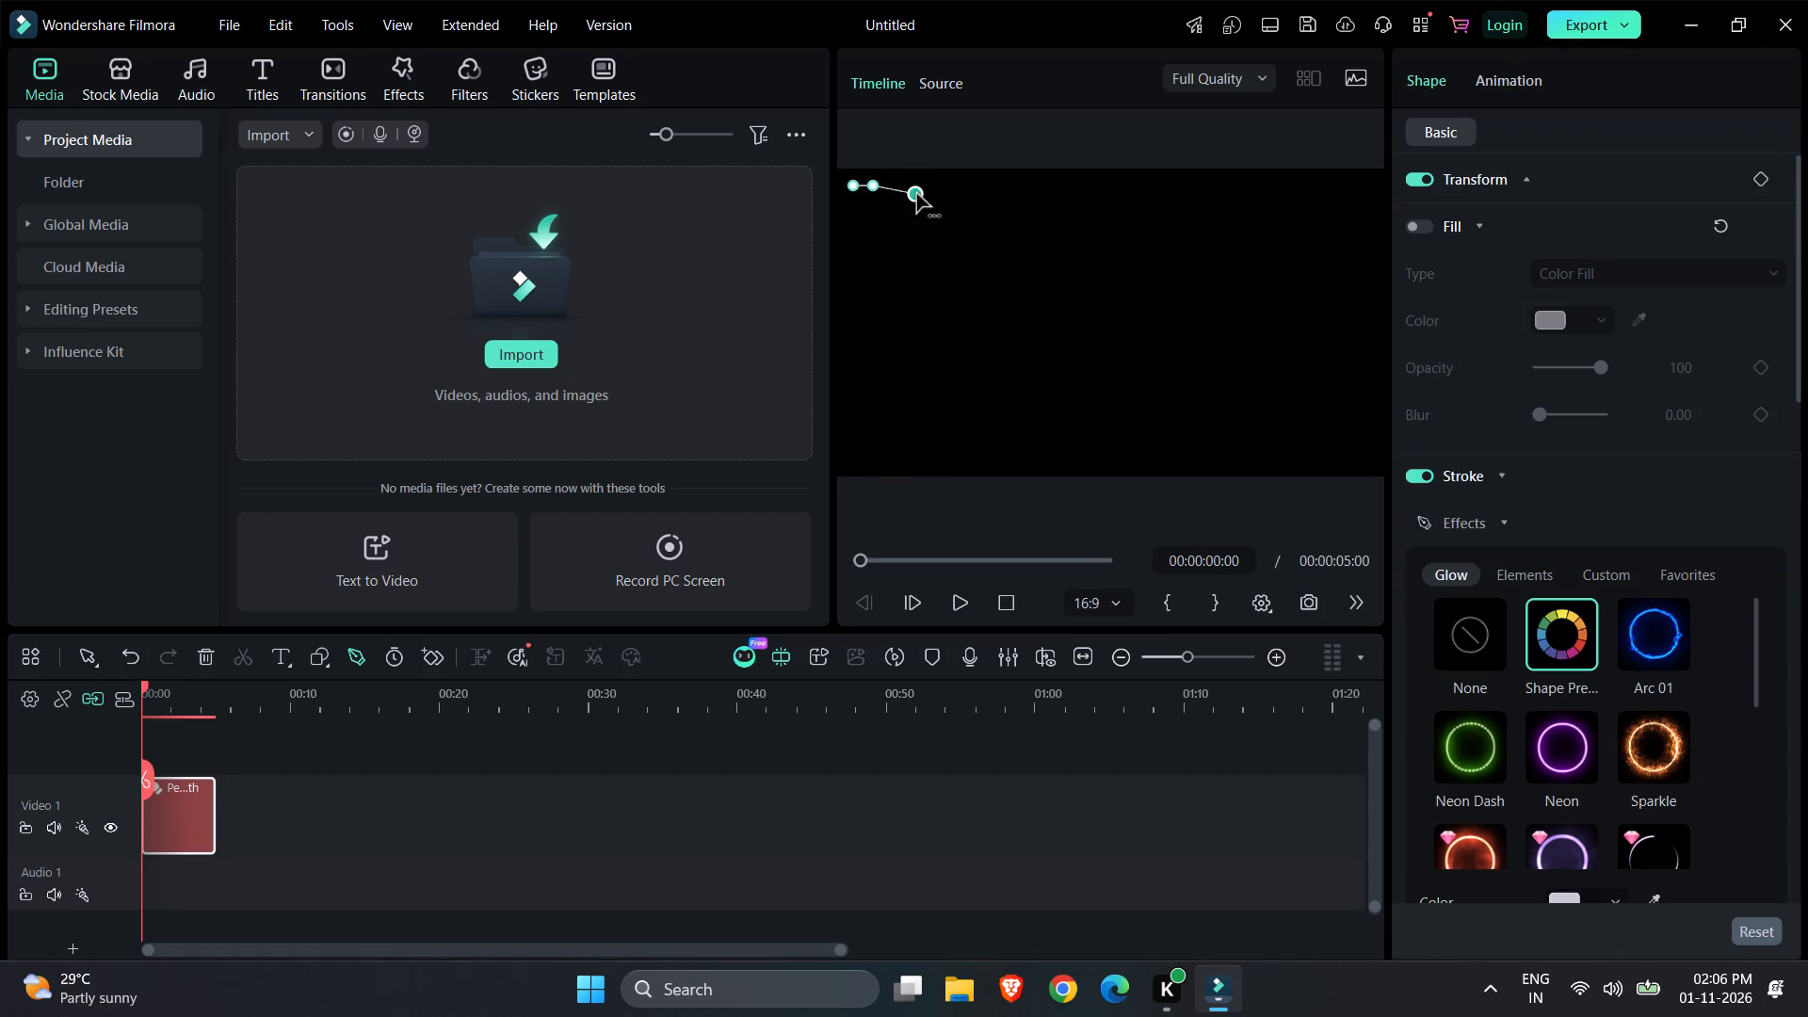
{"action": "left_click", "coordinate": [942, 193]}
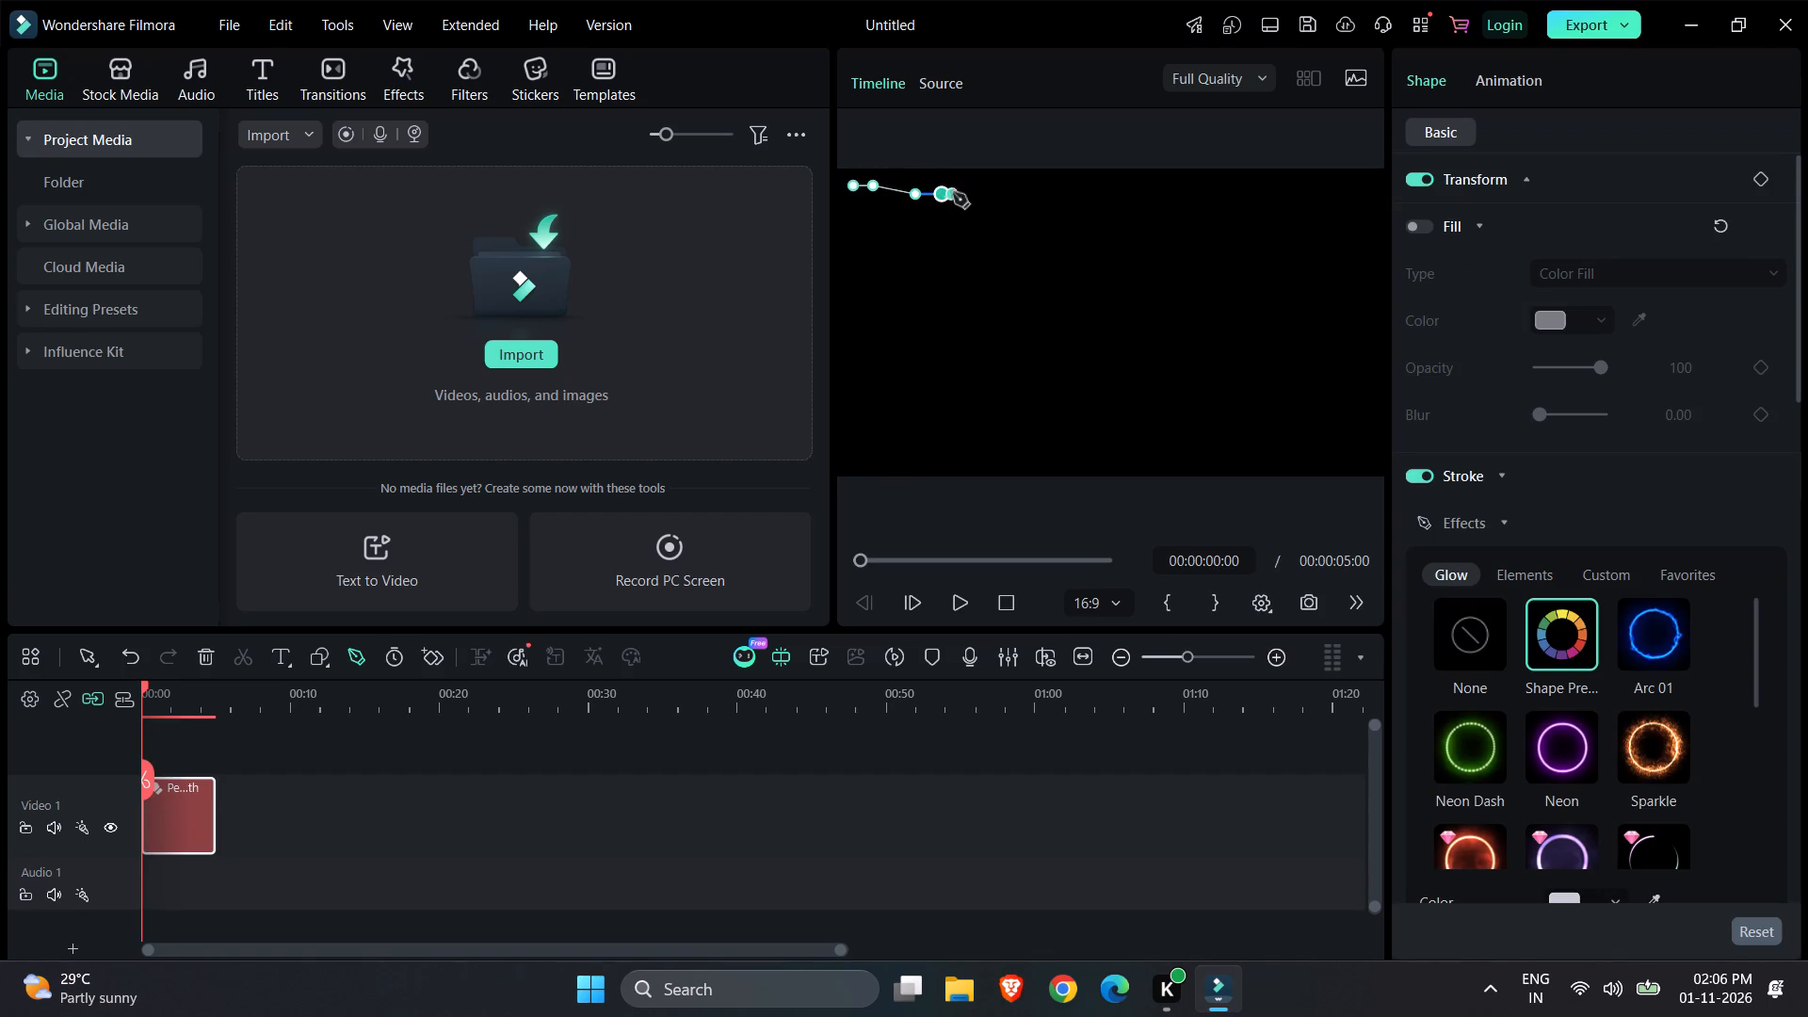
{"action": "left_click", "coordinate": [961, 193]}
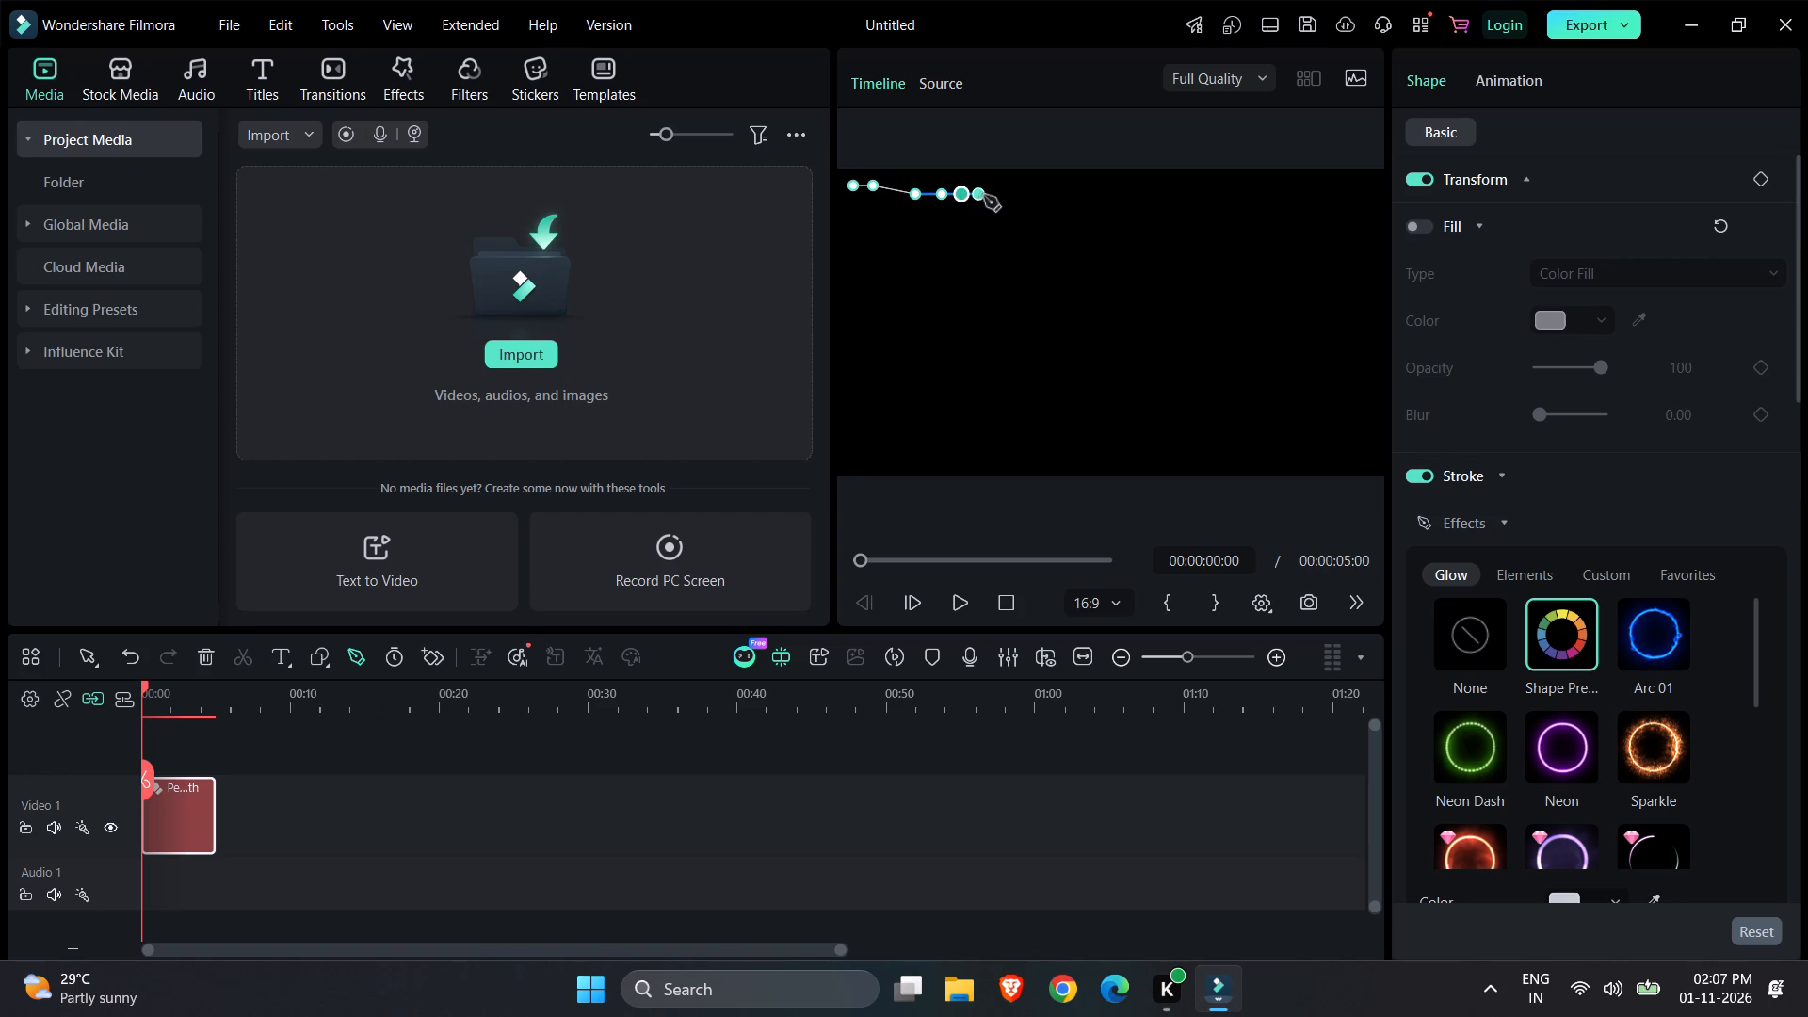
{"action": "left_click", "coordinate": [989, 195]}
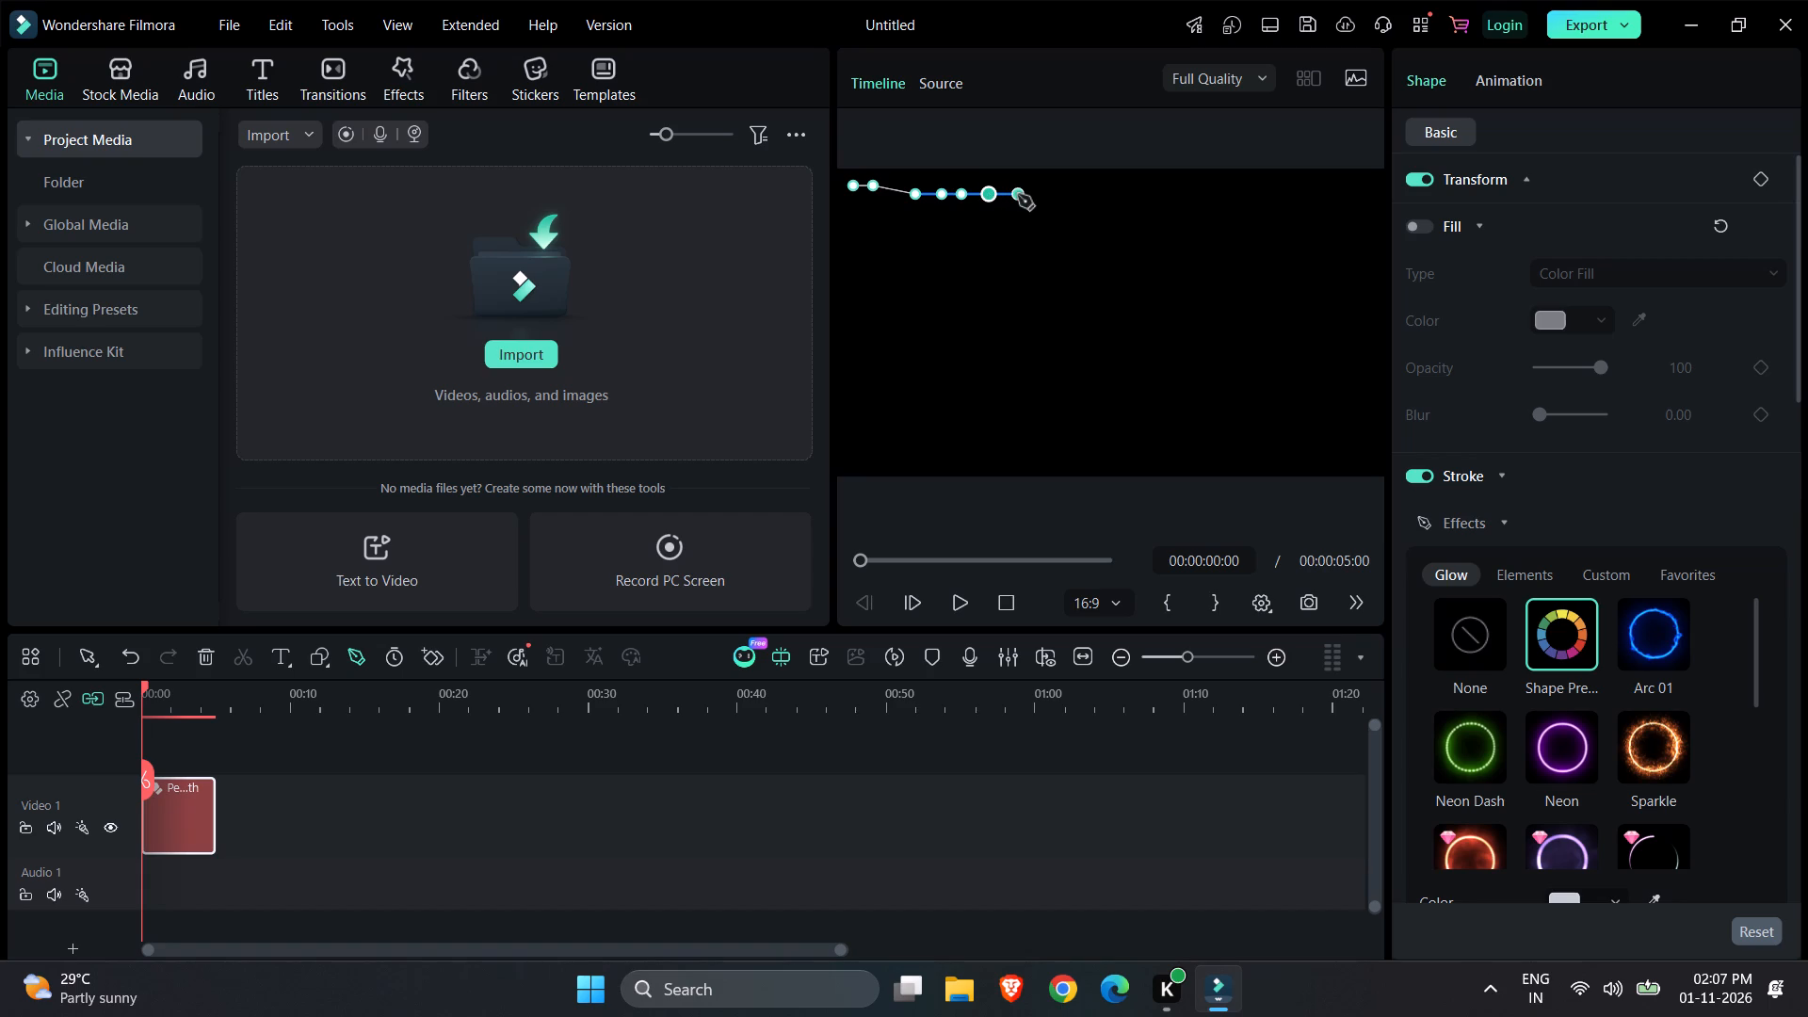
{"action": "left_click", "coordinate": [1018, 195]}
{"action": "left_click", "coordinate": [1043, 194]}
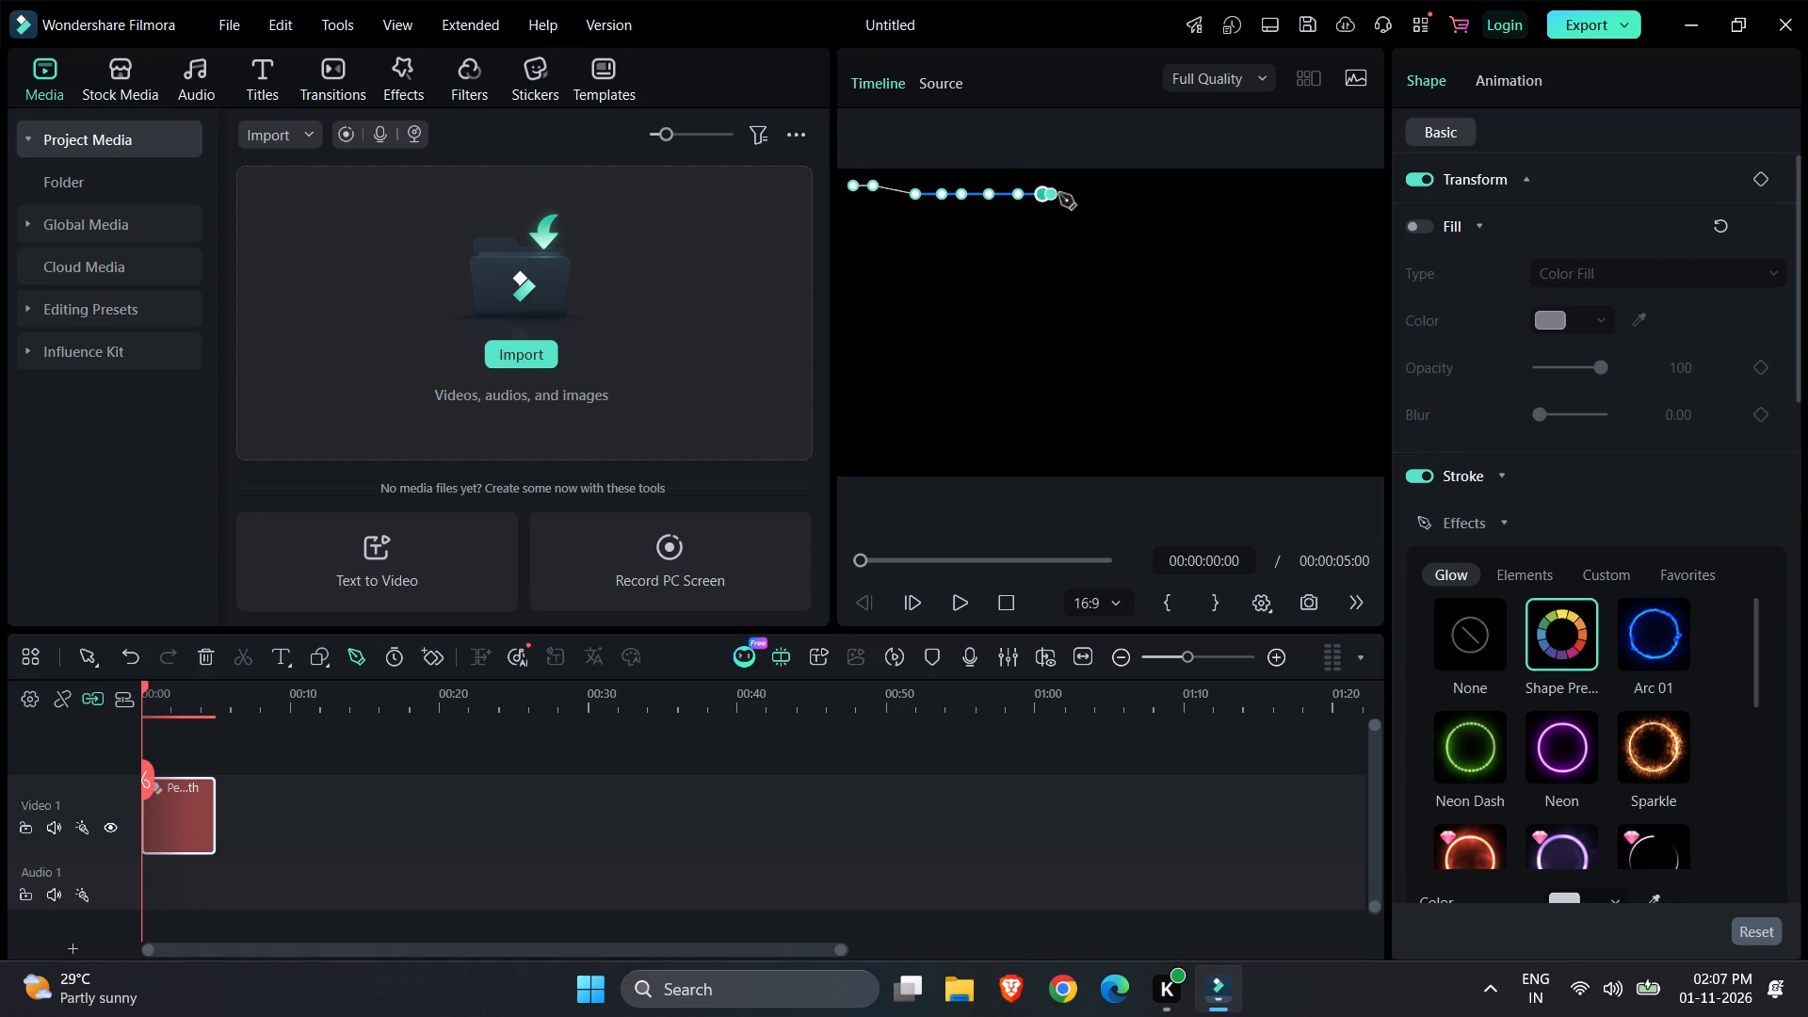
{"action": "left_click", "coordinate": [1060, 194]}
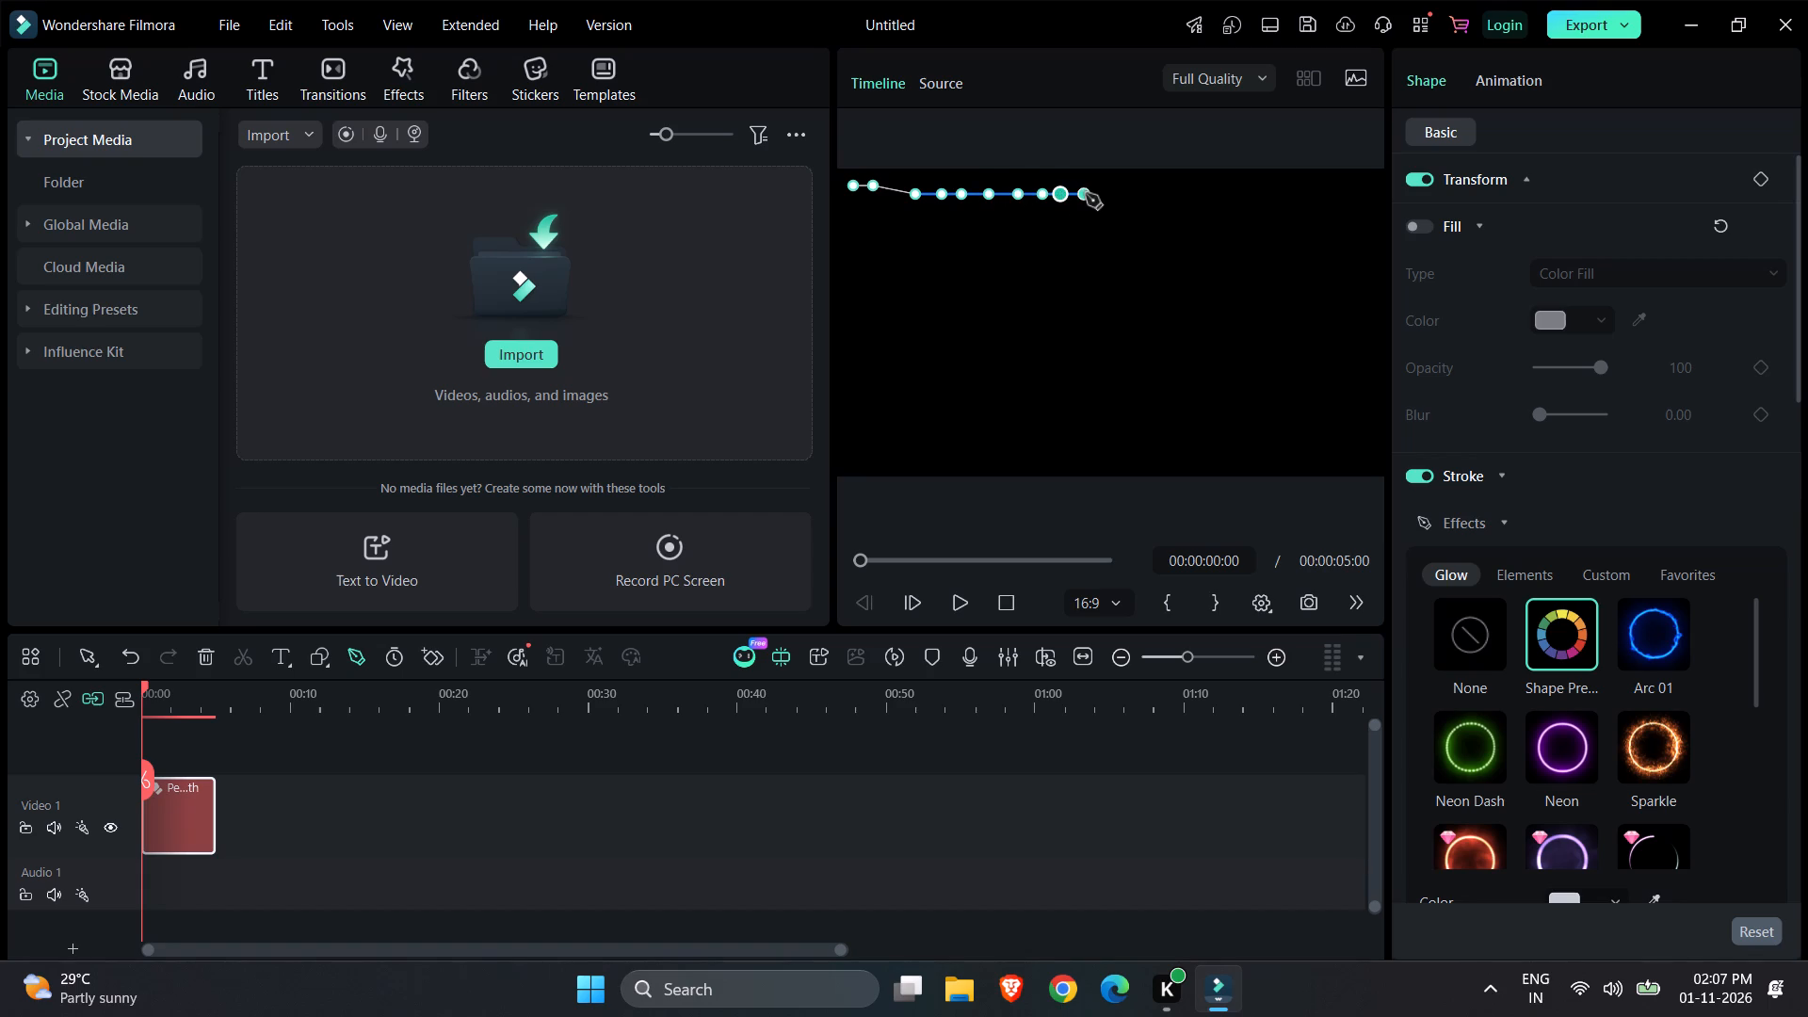
{"action": "left_click", "coordinate": [1087, 194]}
{"action": "left_click", "coordinate": [1107, 194]}
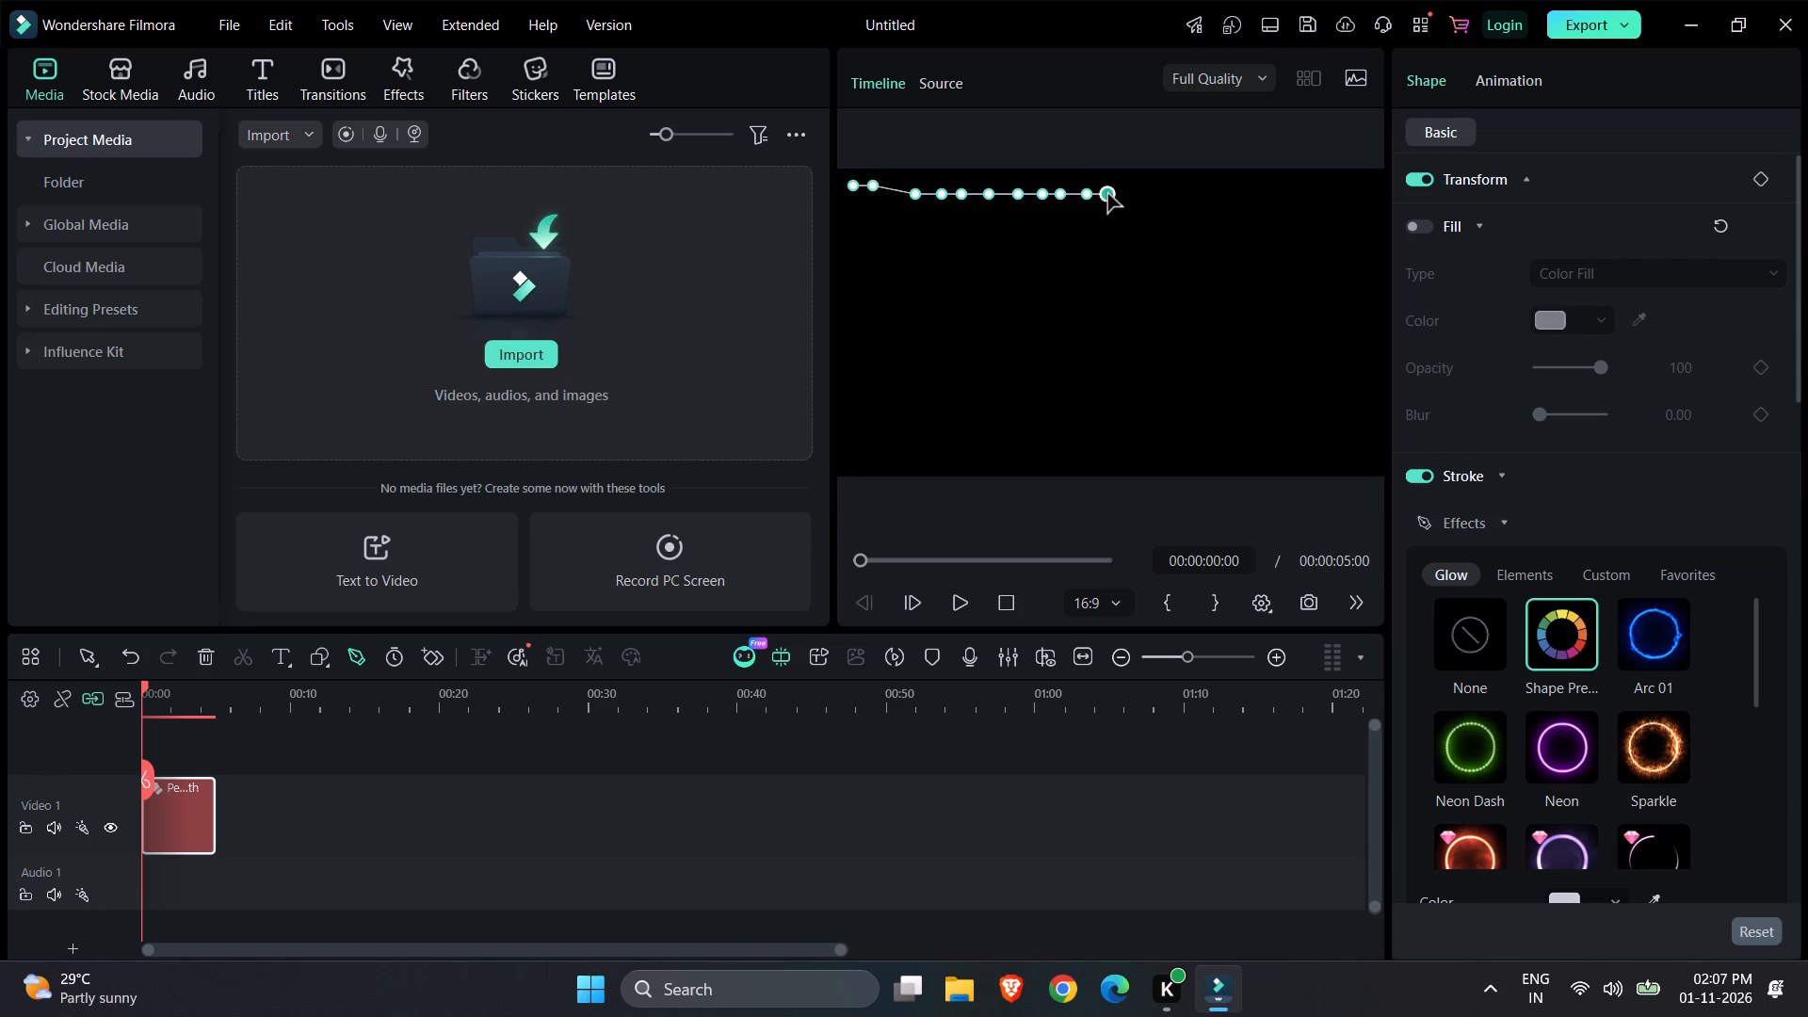
Extend the pen path along the frame's upper edge with 11 more closely spaced points, from the middle to the right edge.
{"action": "left_click", "coordinate": [1129, 194]}
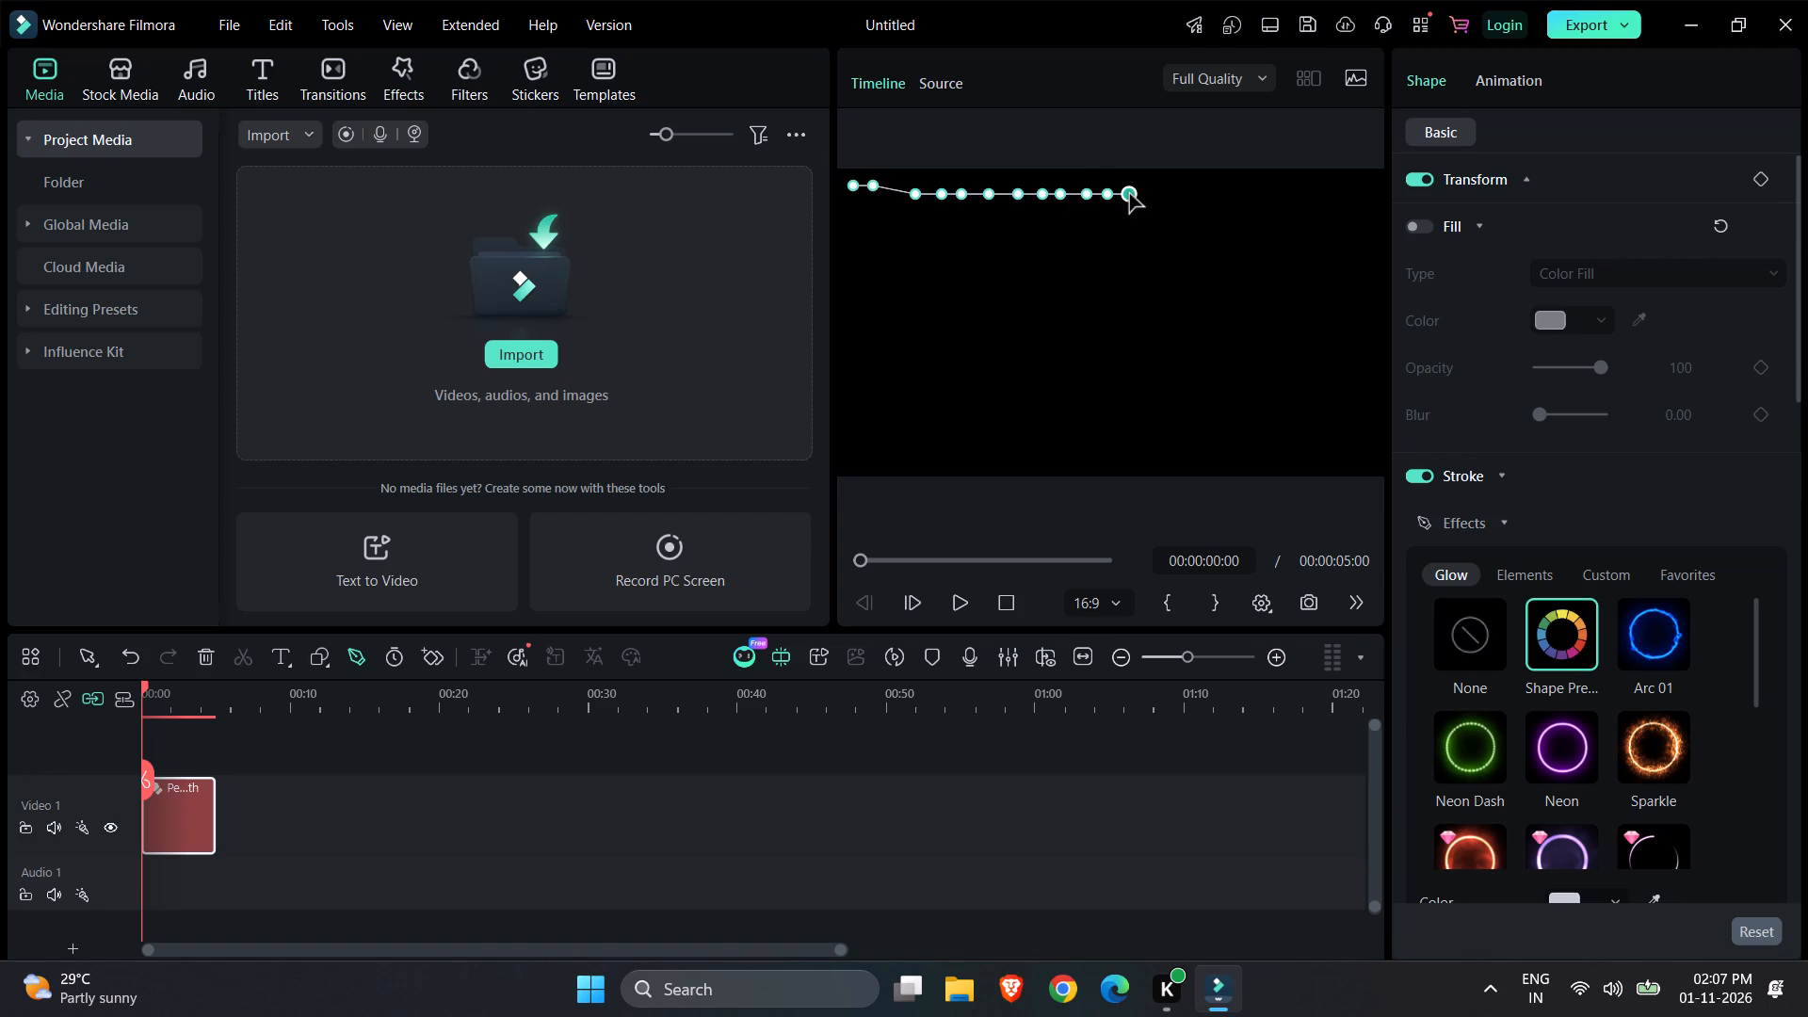
{"action": "left_click", "coordinate": [1148, 194]}
{"action": "left_click", "coordinate": [1175, 196]}
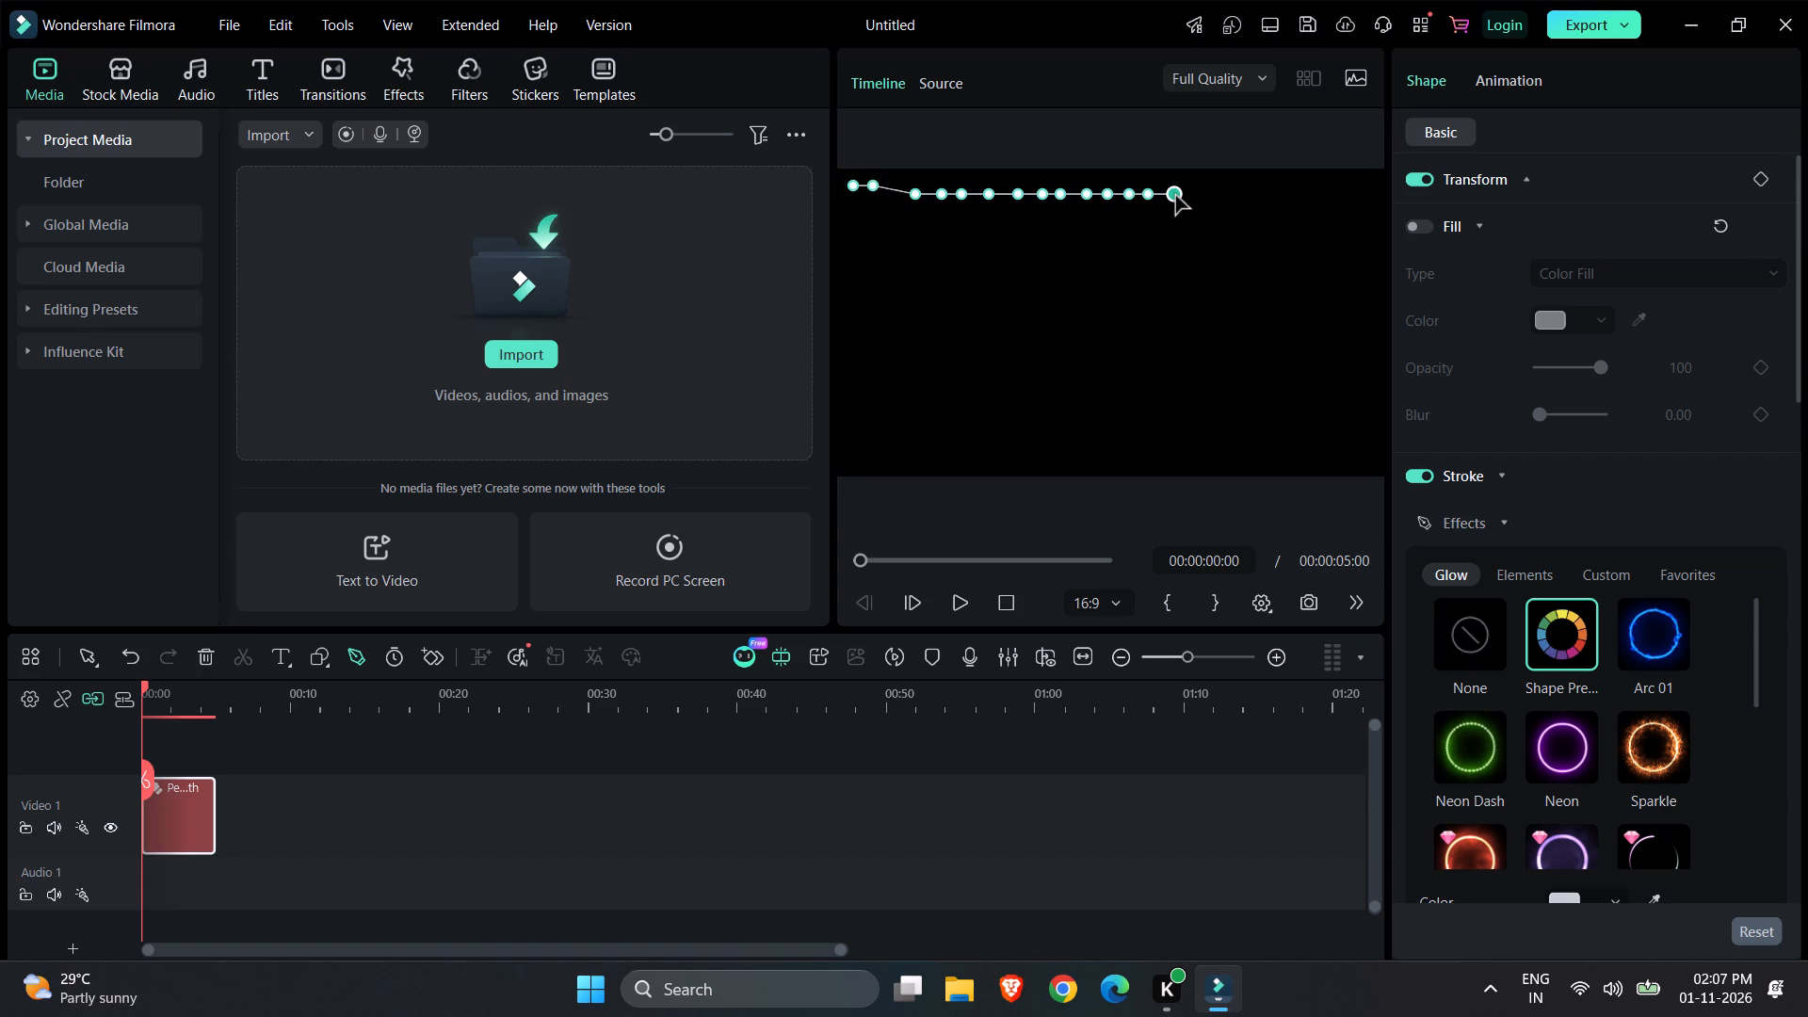
{"action": "left_click", "coordinate": [1197, 196]}
{"action": "left_click", "coordinate": [1221, 198]}
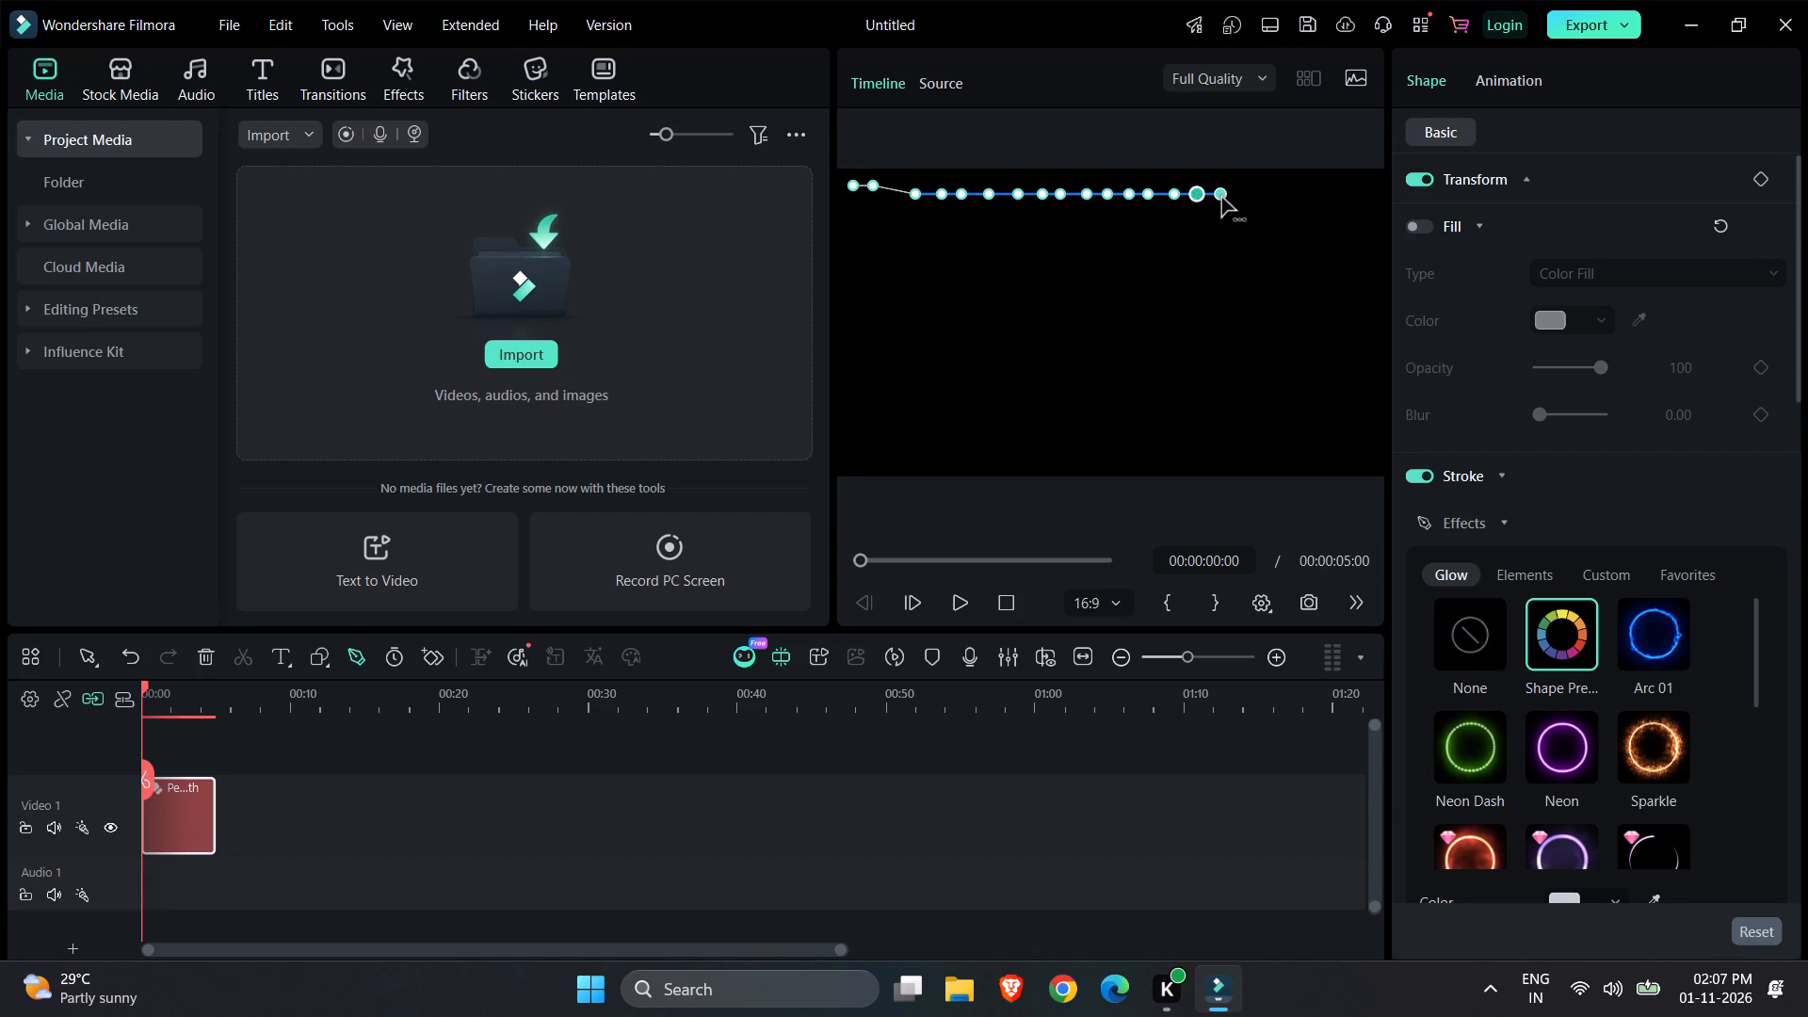
{"action": "left_click", "coordinate": [1244, 197]}
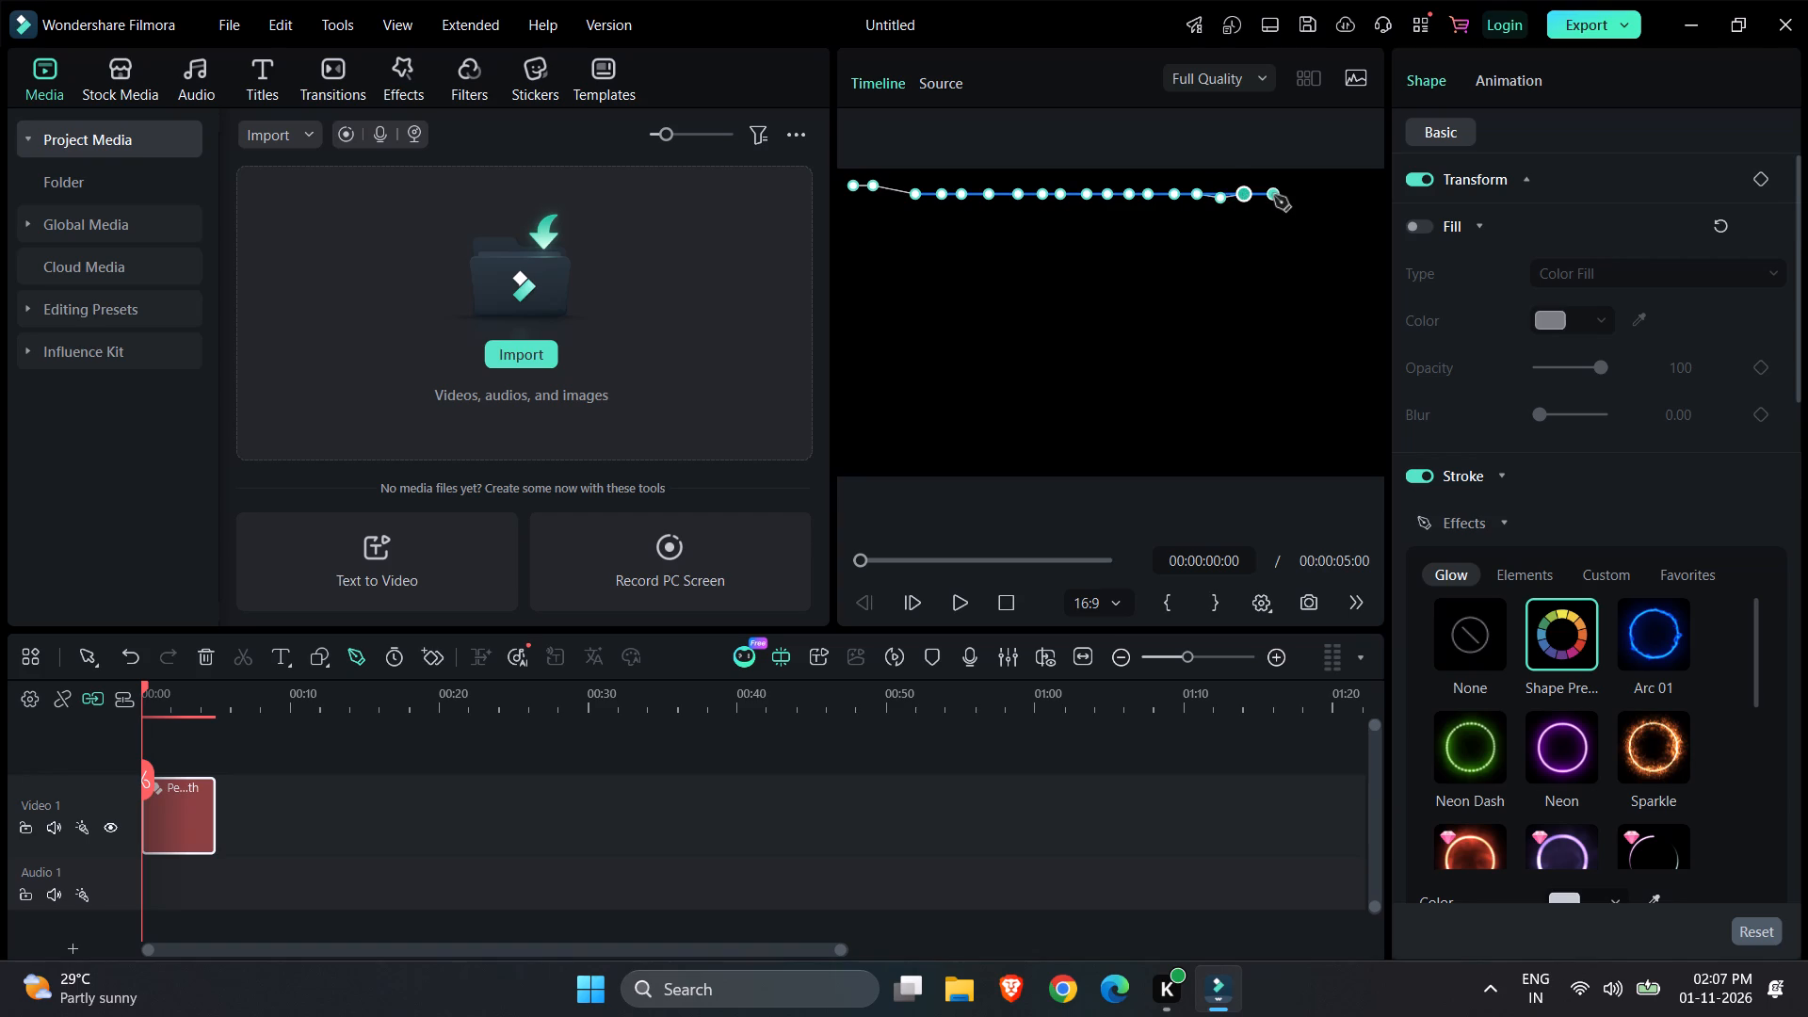
{"action": "left_click", "coordinate": [1274, 196]}
{"action": "left_click", "coordinate": [1300, 196]}
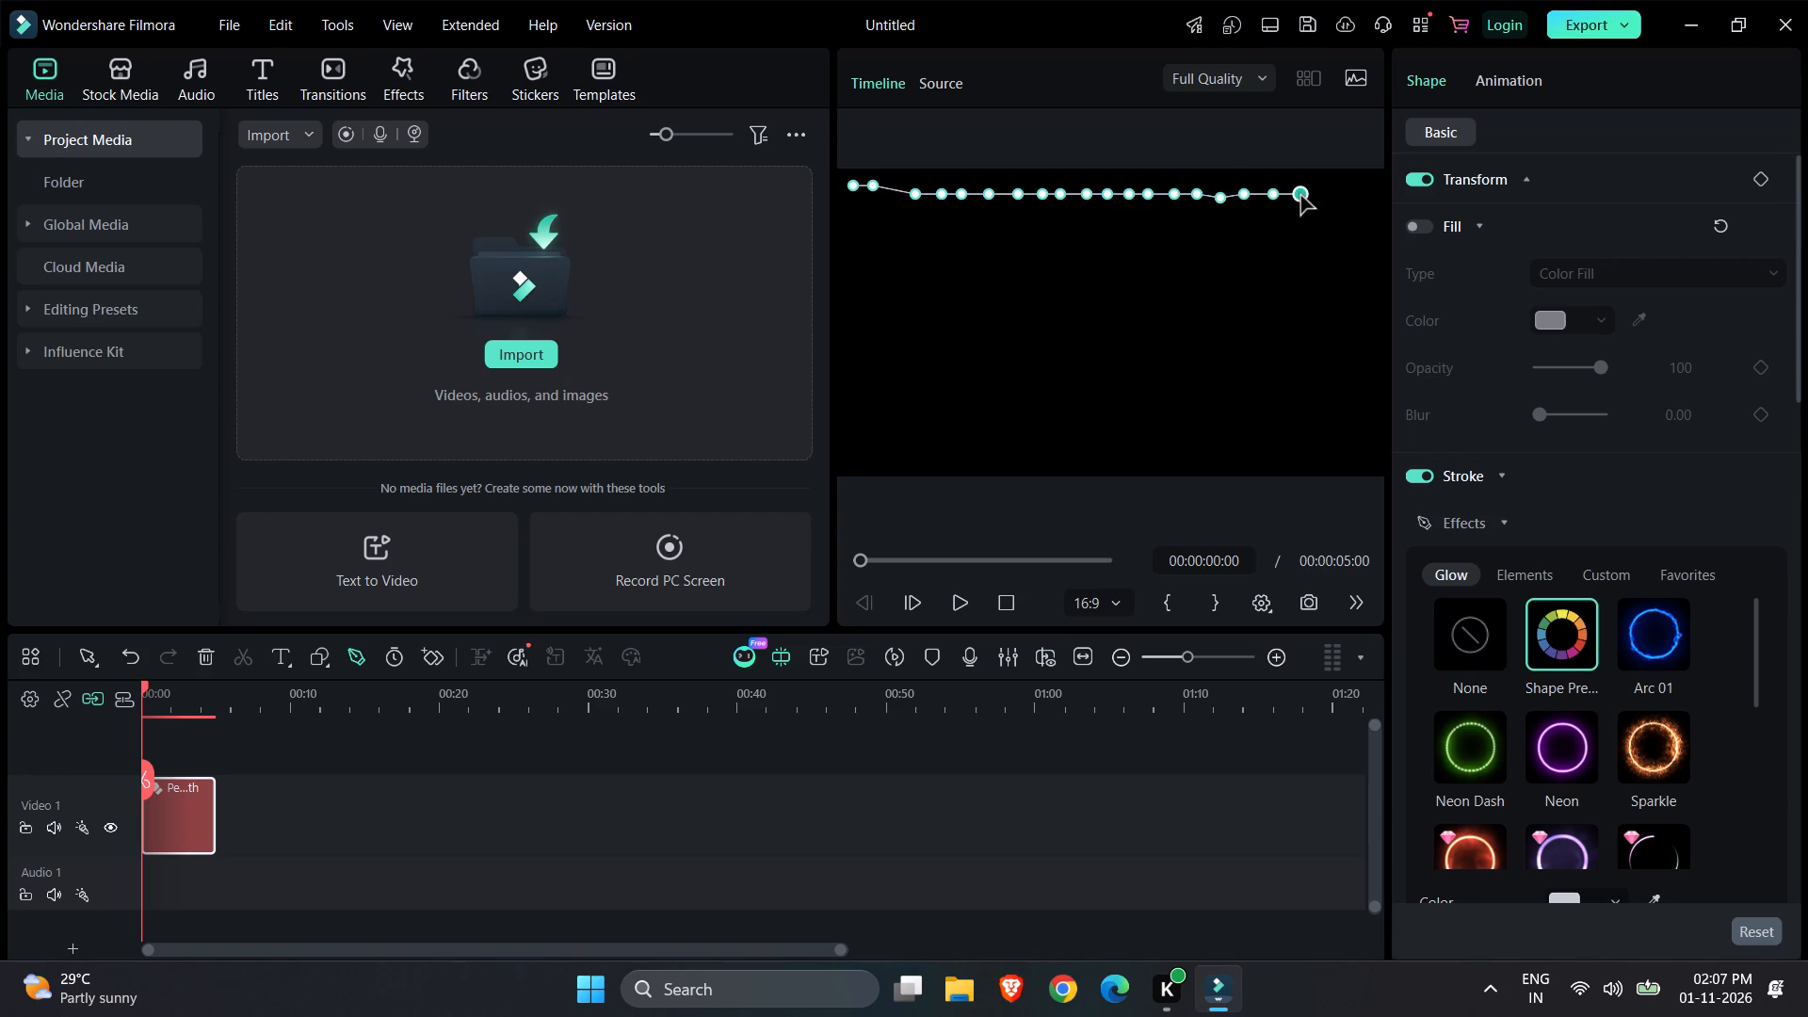
{"action": "left_click", "coordinate": [1322, 198]}
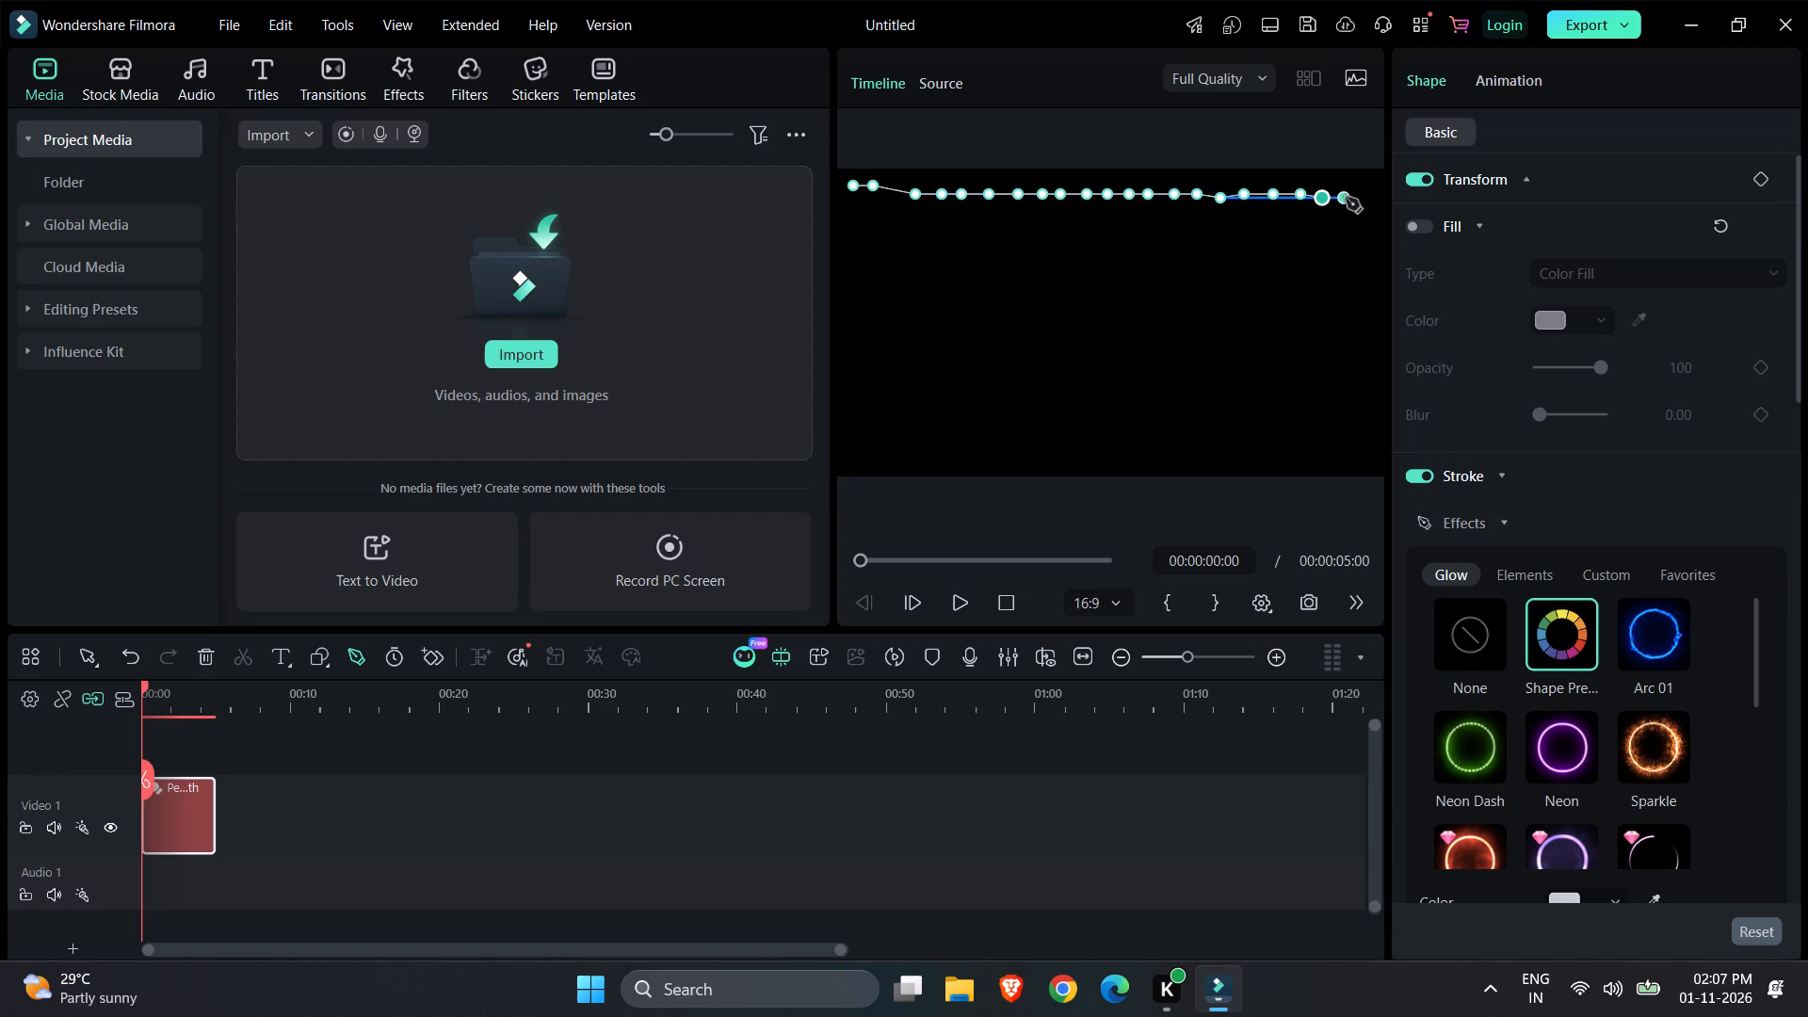
{"action": "left_click", "coordinate": [1347, 198]}
{"action": "left_click", "coordinate": [1374, 199]}
Turn the pen path down a short way at the frame's right edge and run it back to the middle with 14 points.
{"action": "left_click", "coordinate": [1374, 233]}
{"action": "left_click", "coordinate": [1353, 233]}
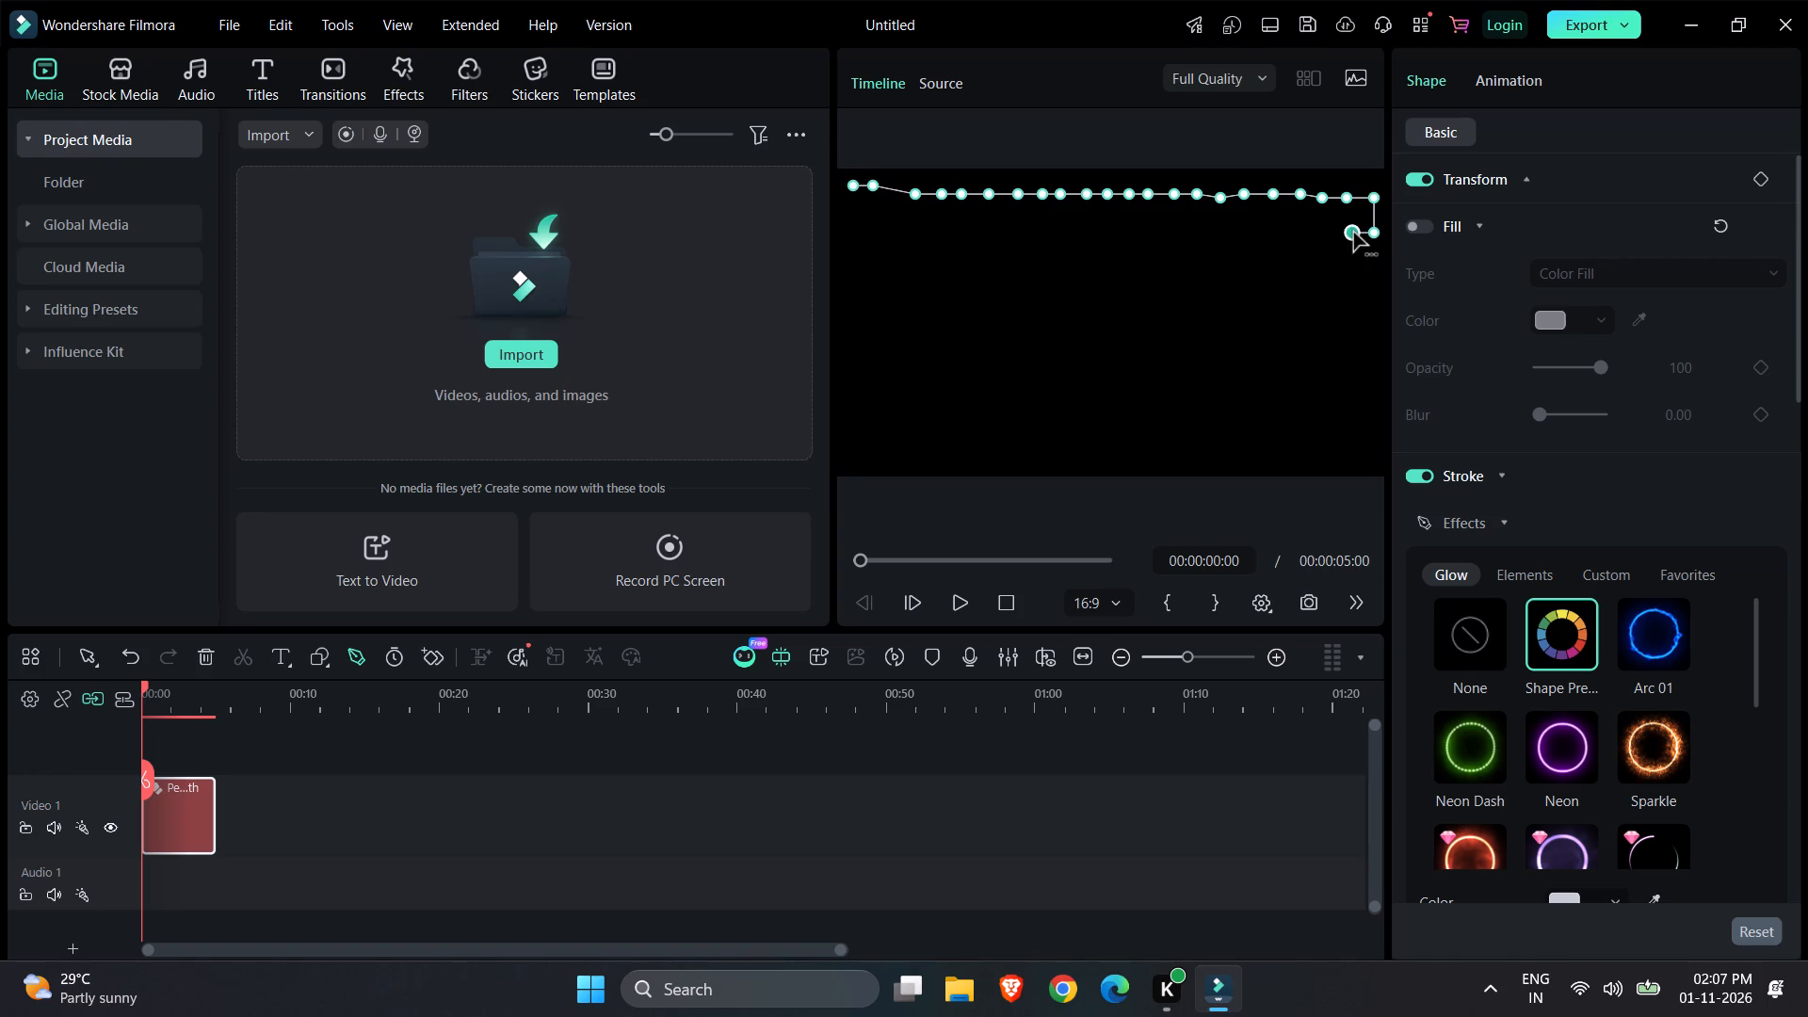
{"action": "left_click", "coordinate": [1333, 235]}
{"action": "left_click", "coordinate": [1310, 239]}
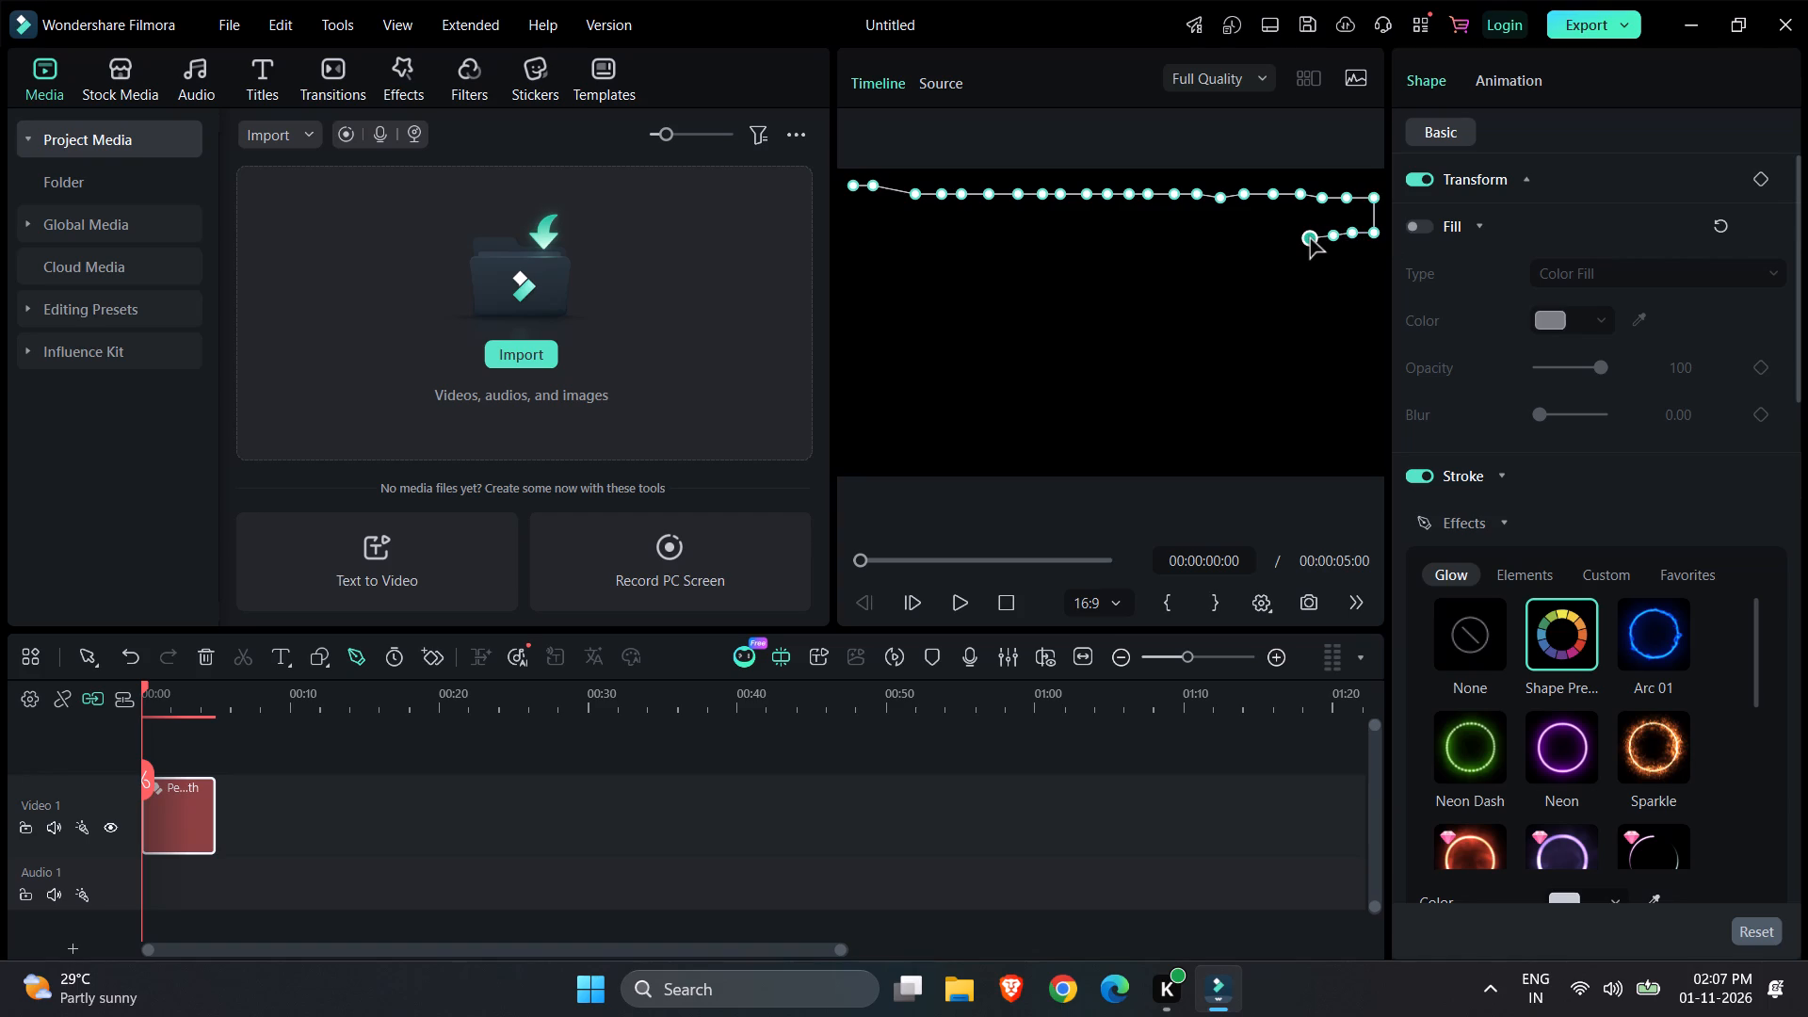
{"action": "left_click", "coordinate": [1296, 238]}
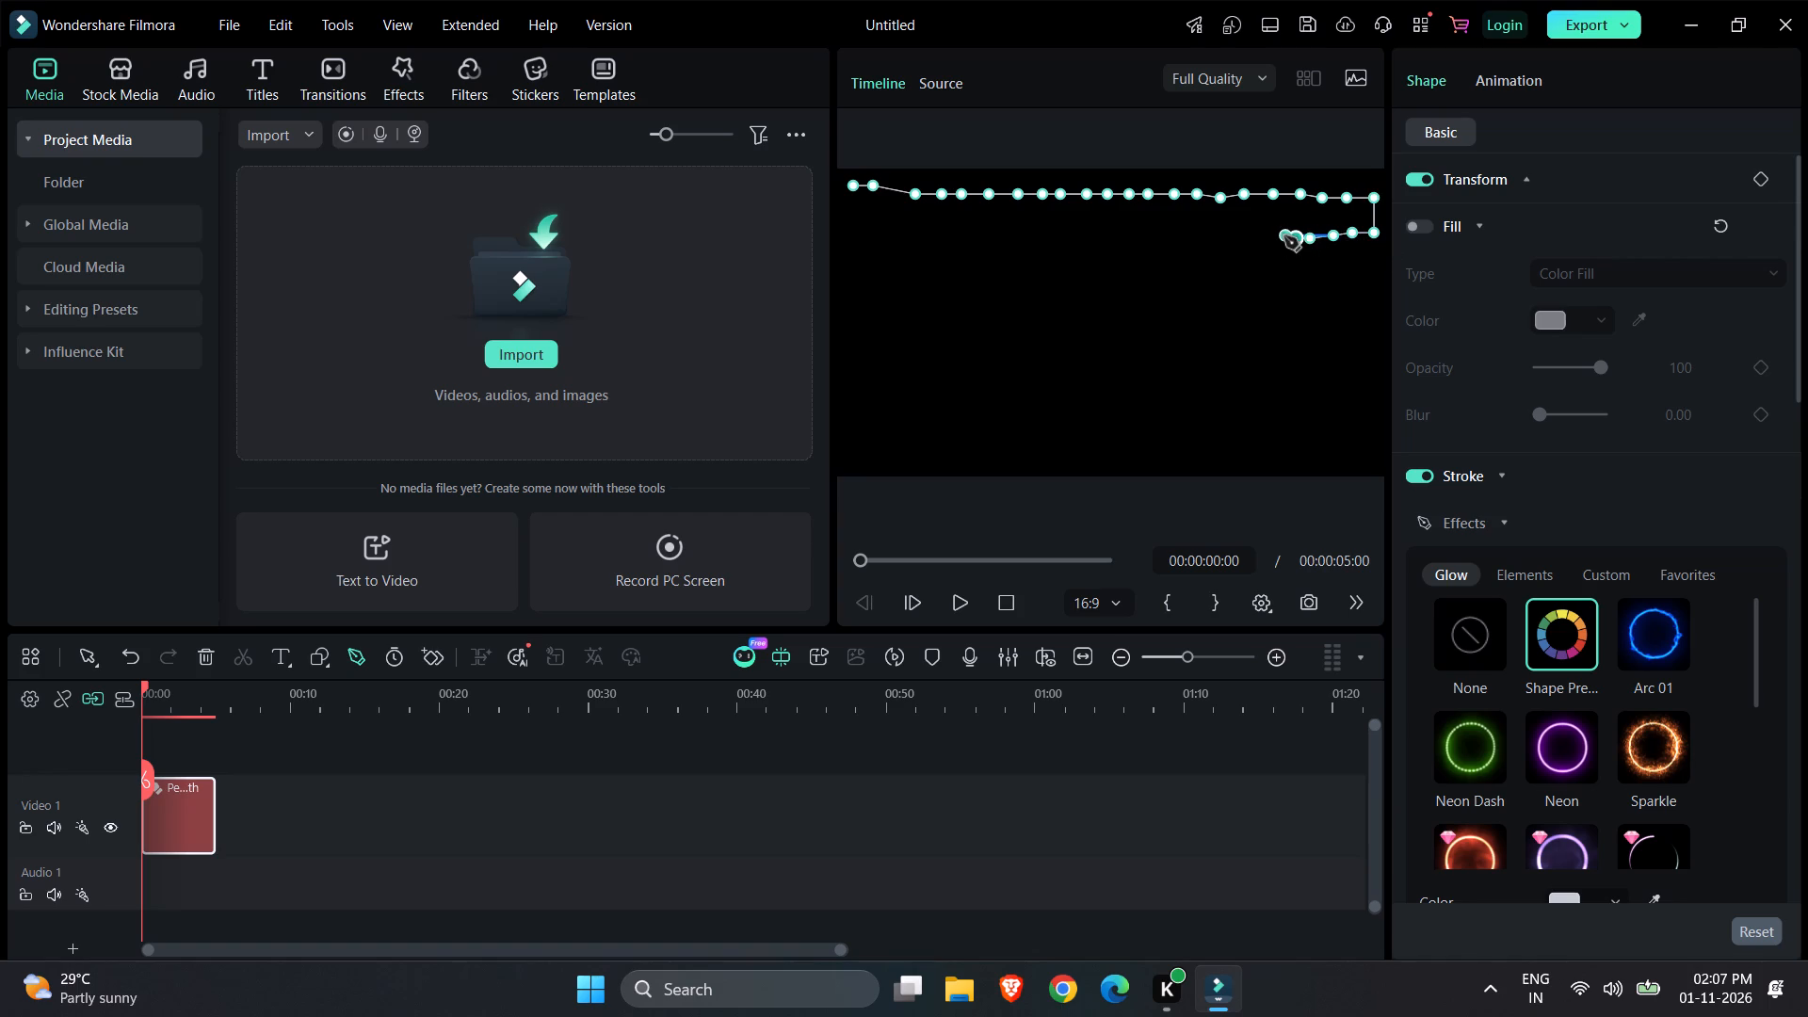
{"action": "left_click", "coordinate": [1280, 234]}
{"action": "left_click", "coordinate": [1253, 235]}
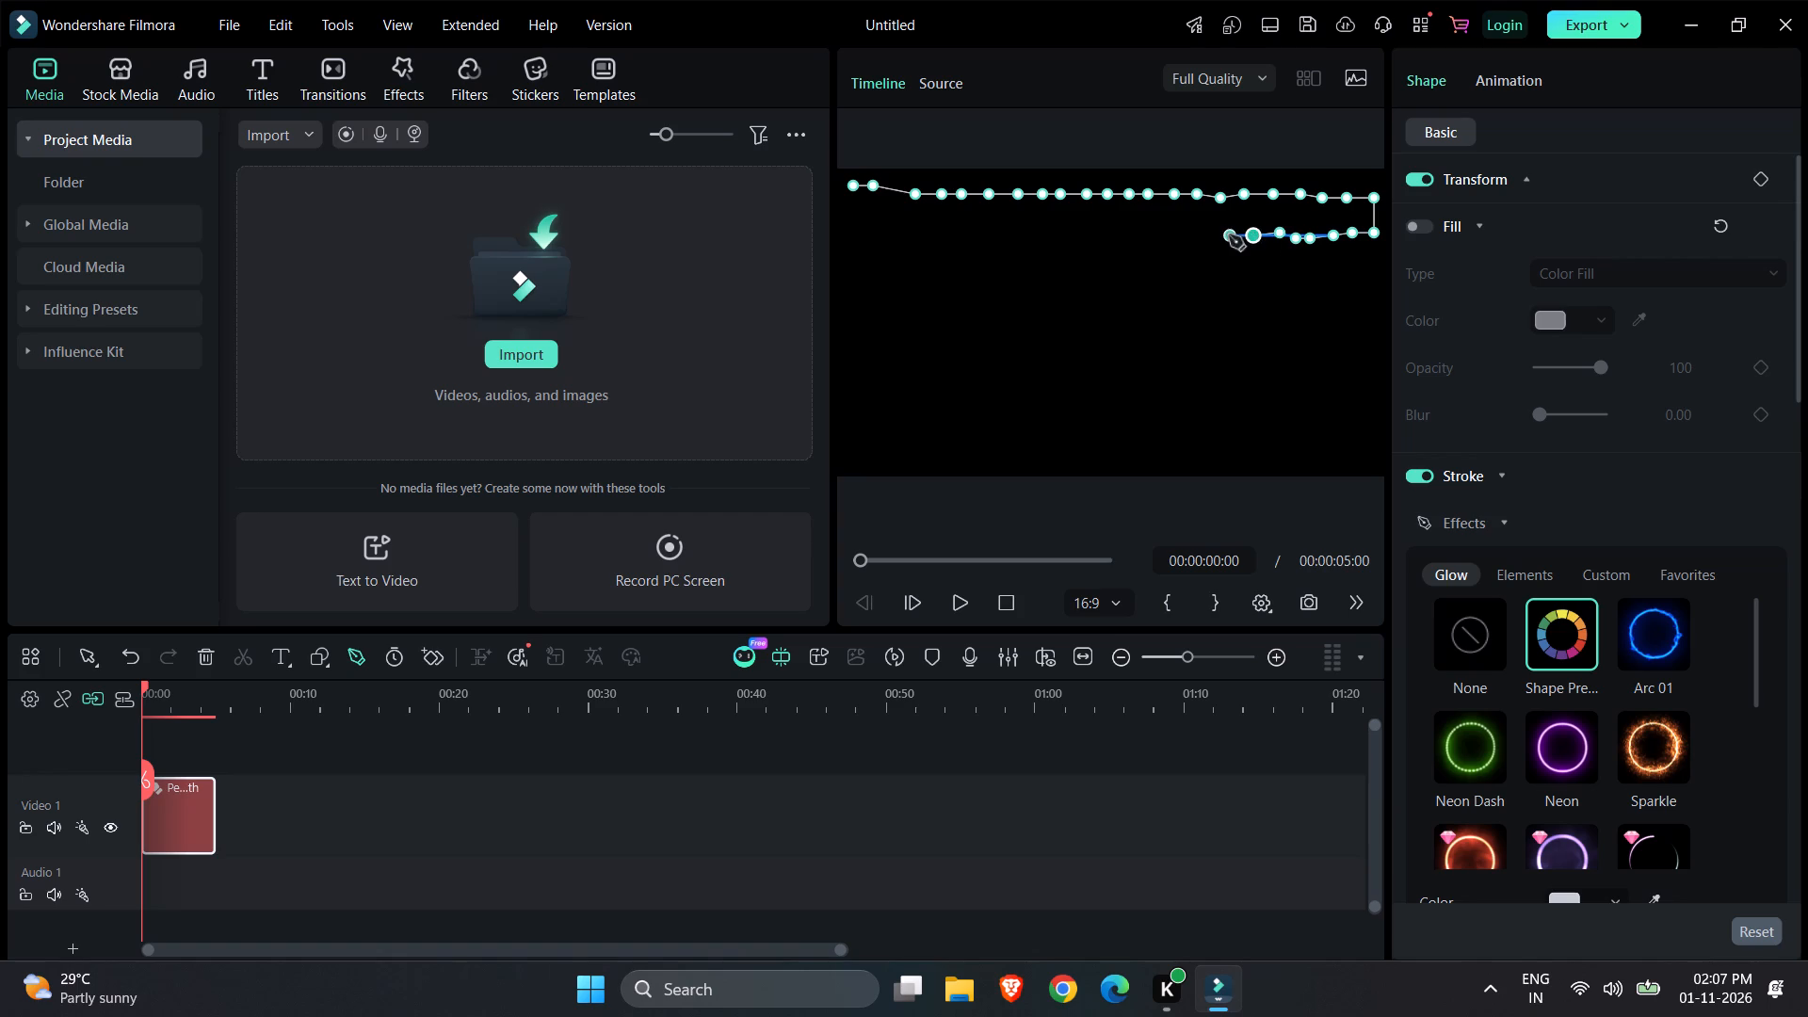
{"action": "left_click", "coordinate": [1228, 235]}
{"action": "left_click", "coordinate": [1207, 238]}
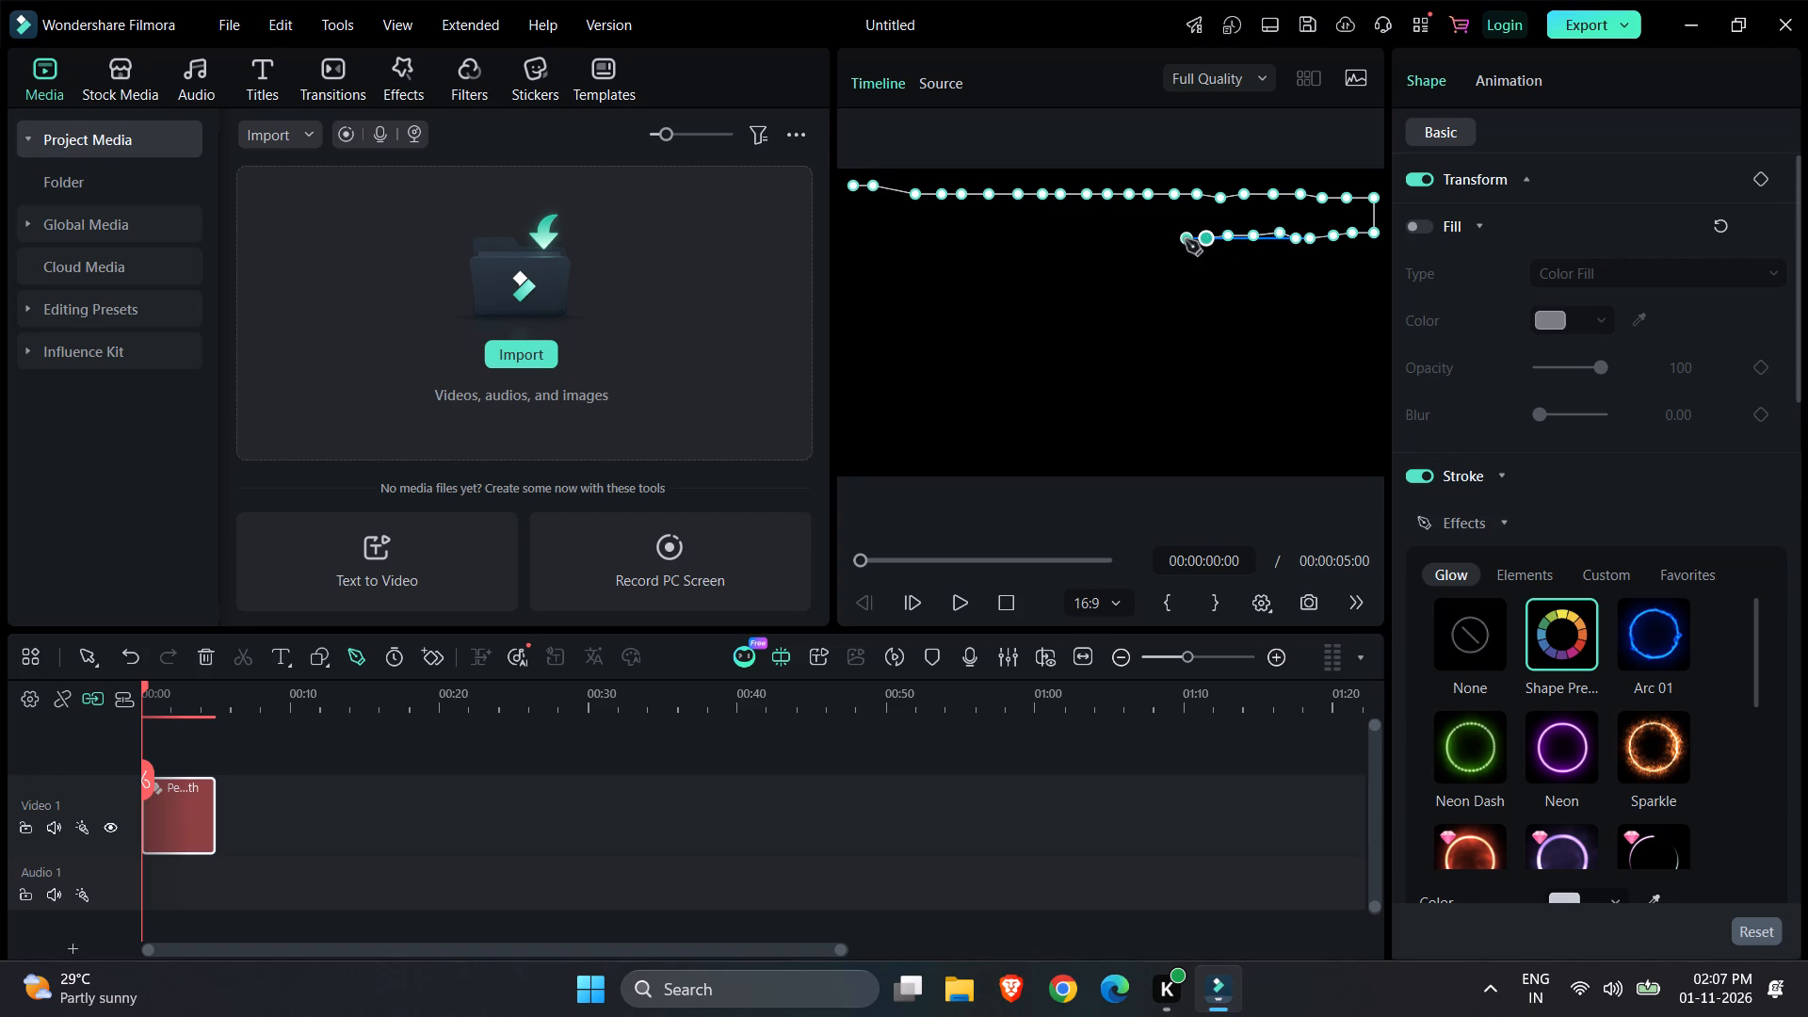
{"action": "left_click", "coordinate": [1186, 240]}
{"action": "left_click", "coordinate": [1163, 240]}
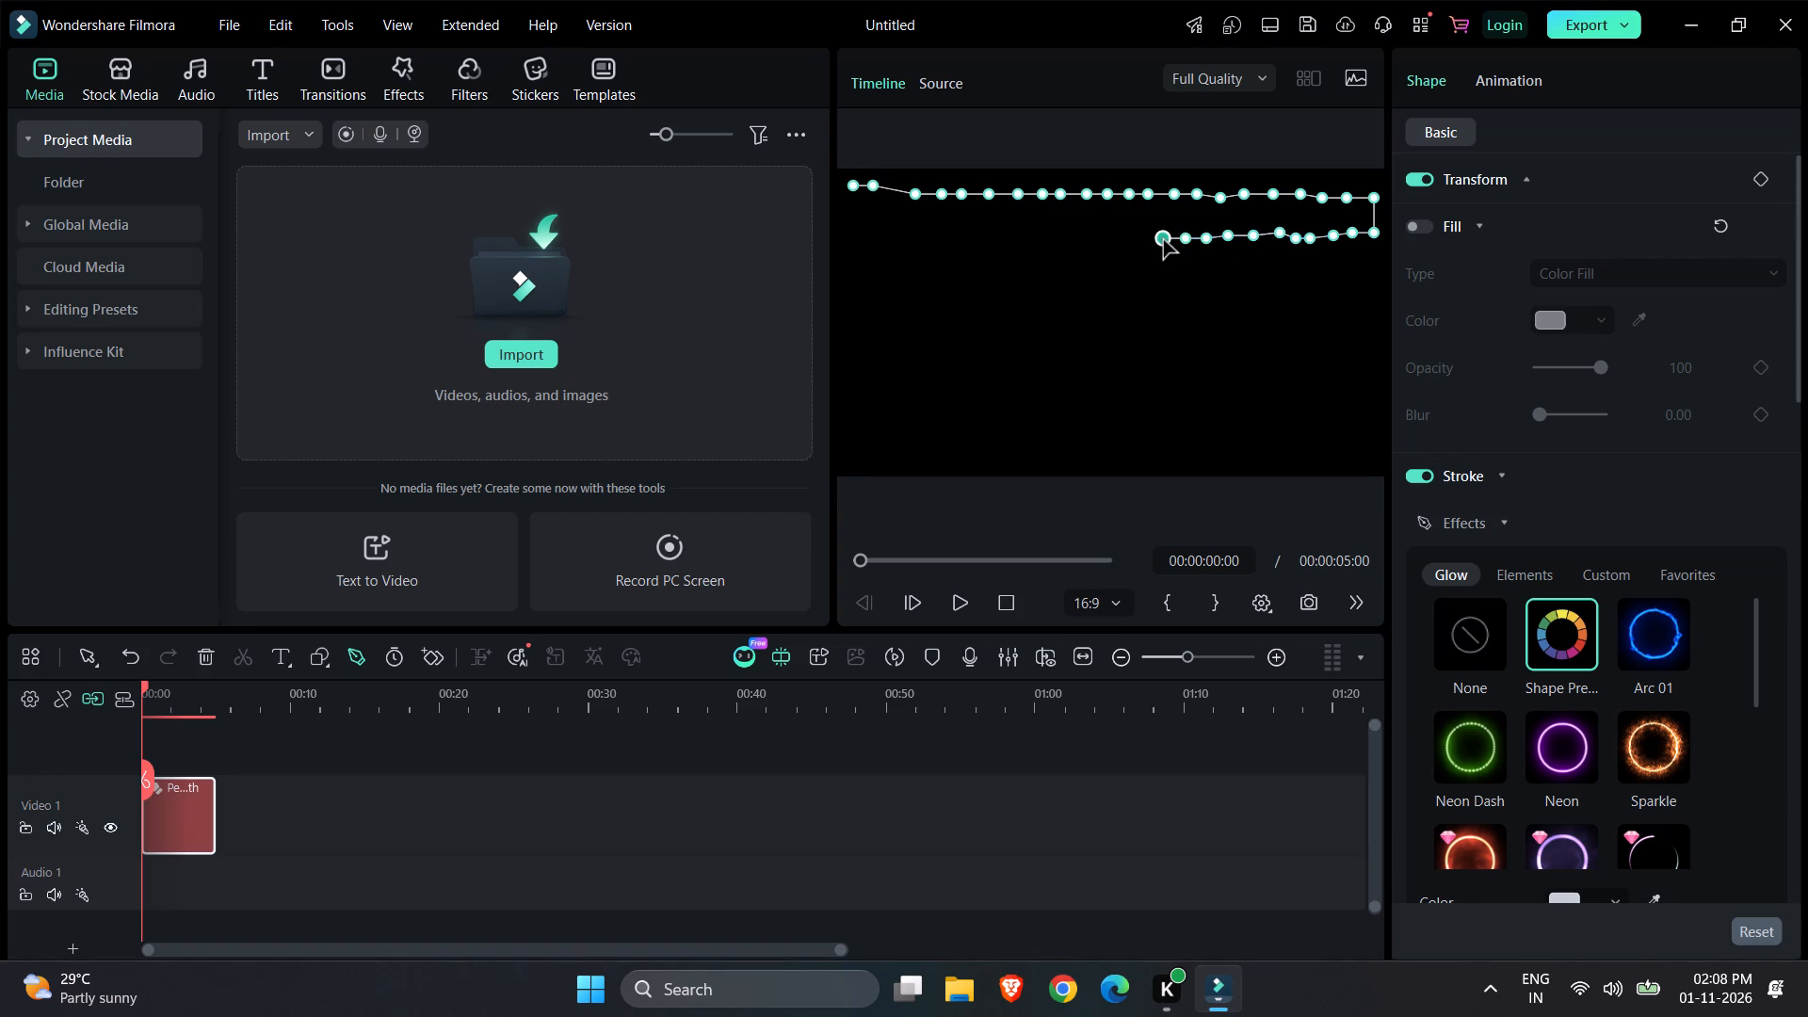
{"action": "left_click", "coordinate": [1146, 240]}
{"action": "left_click", "coordinate": [1123, 240]}
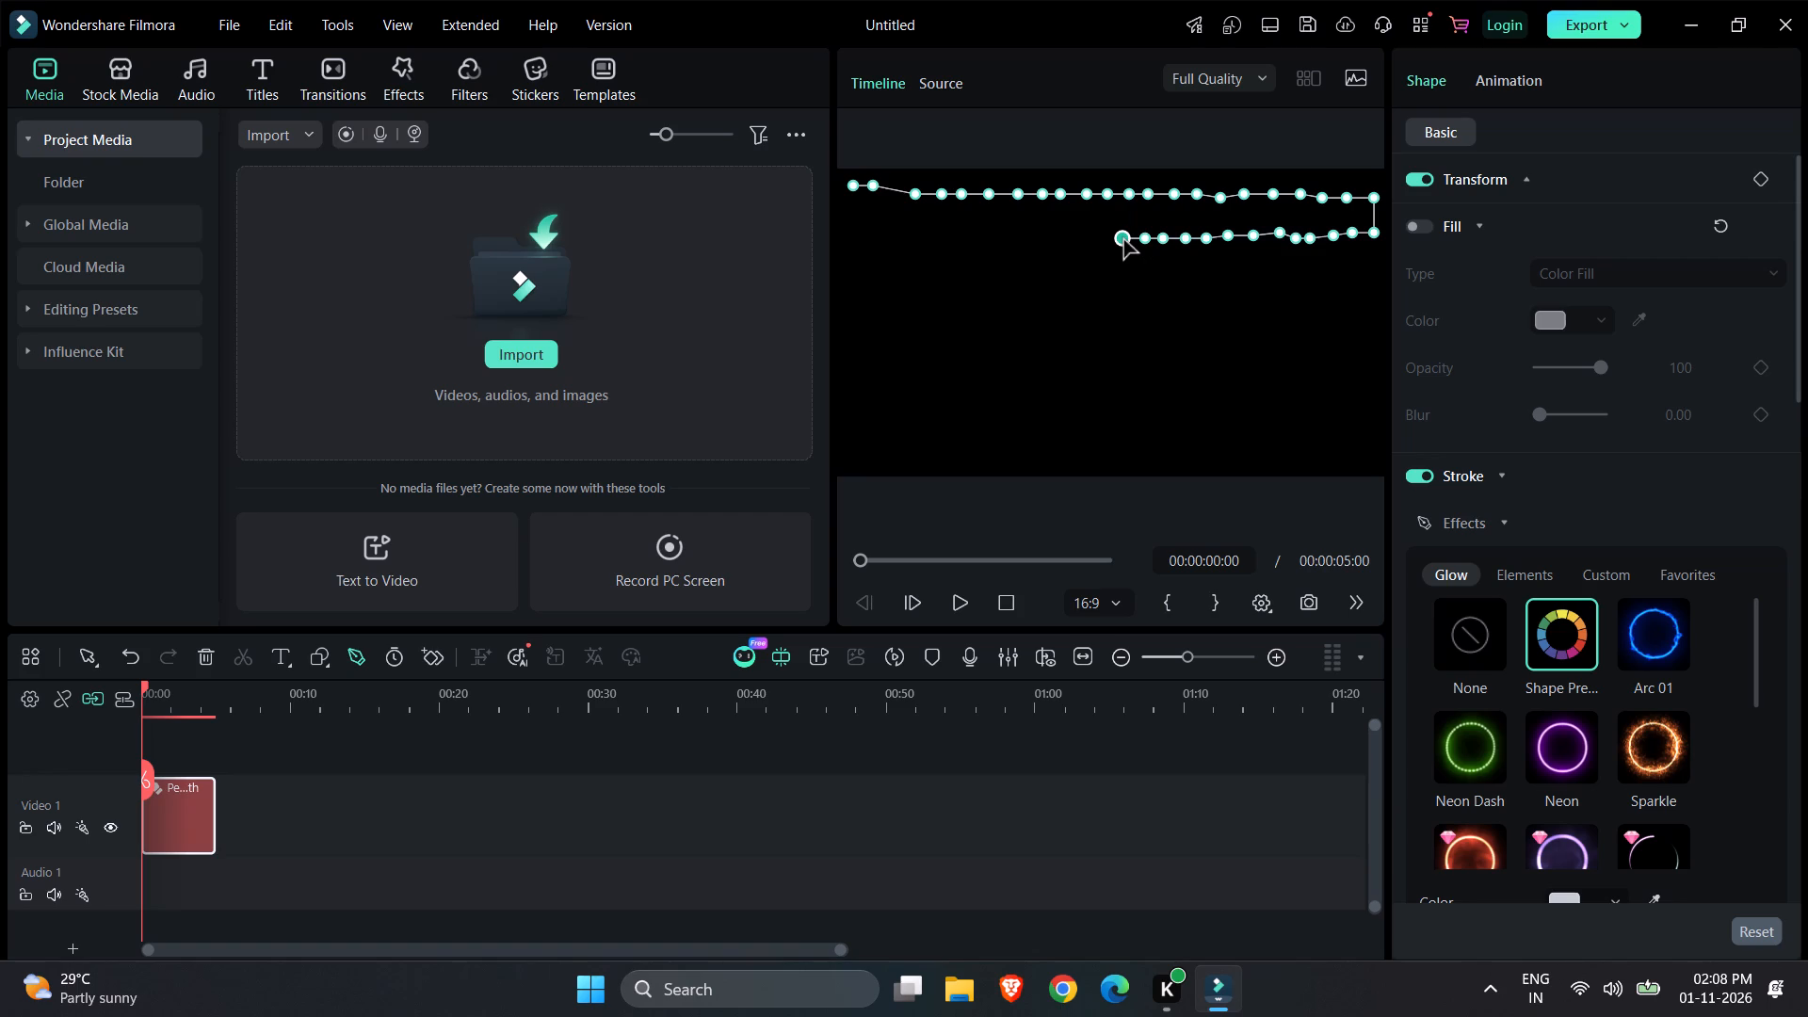
{"action": "left_click", "coordinate": [1104, 238]}
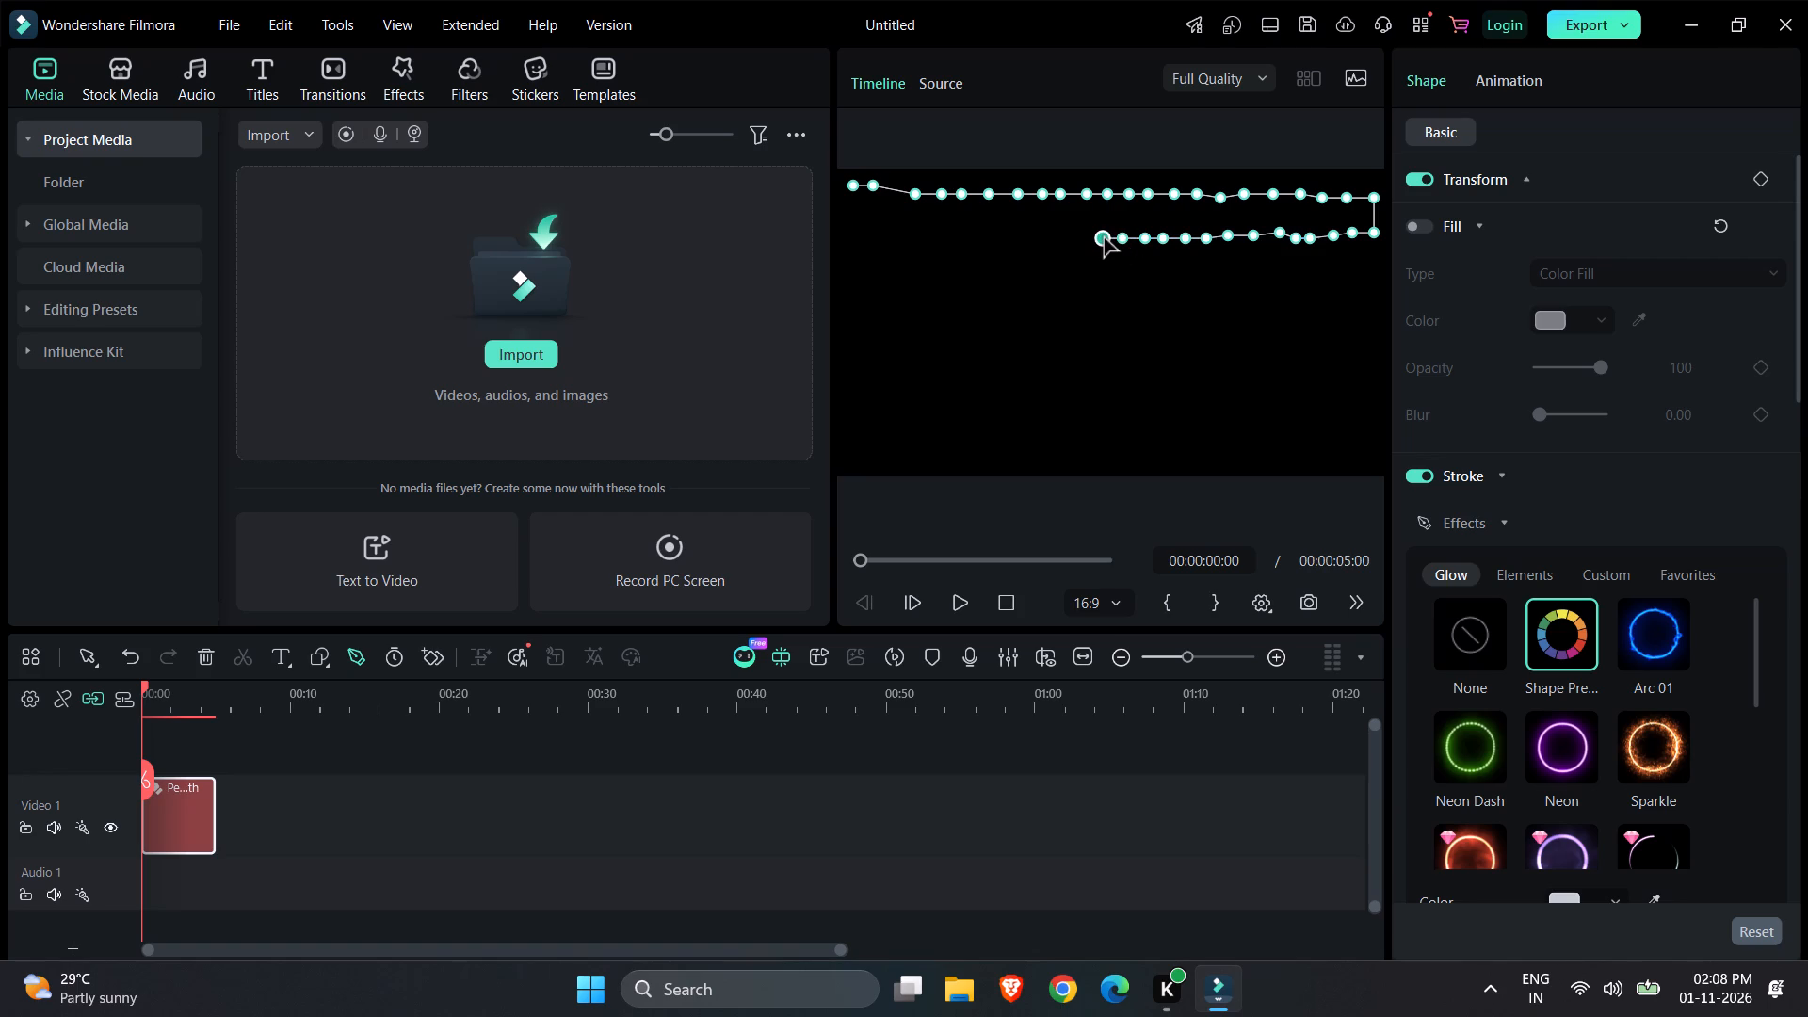
Continue the second row of the pen path from the middle to the frame's left edge with 14 closely spaced points.
{"action": "left_click", "coordinate": [1092, 238]}
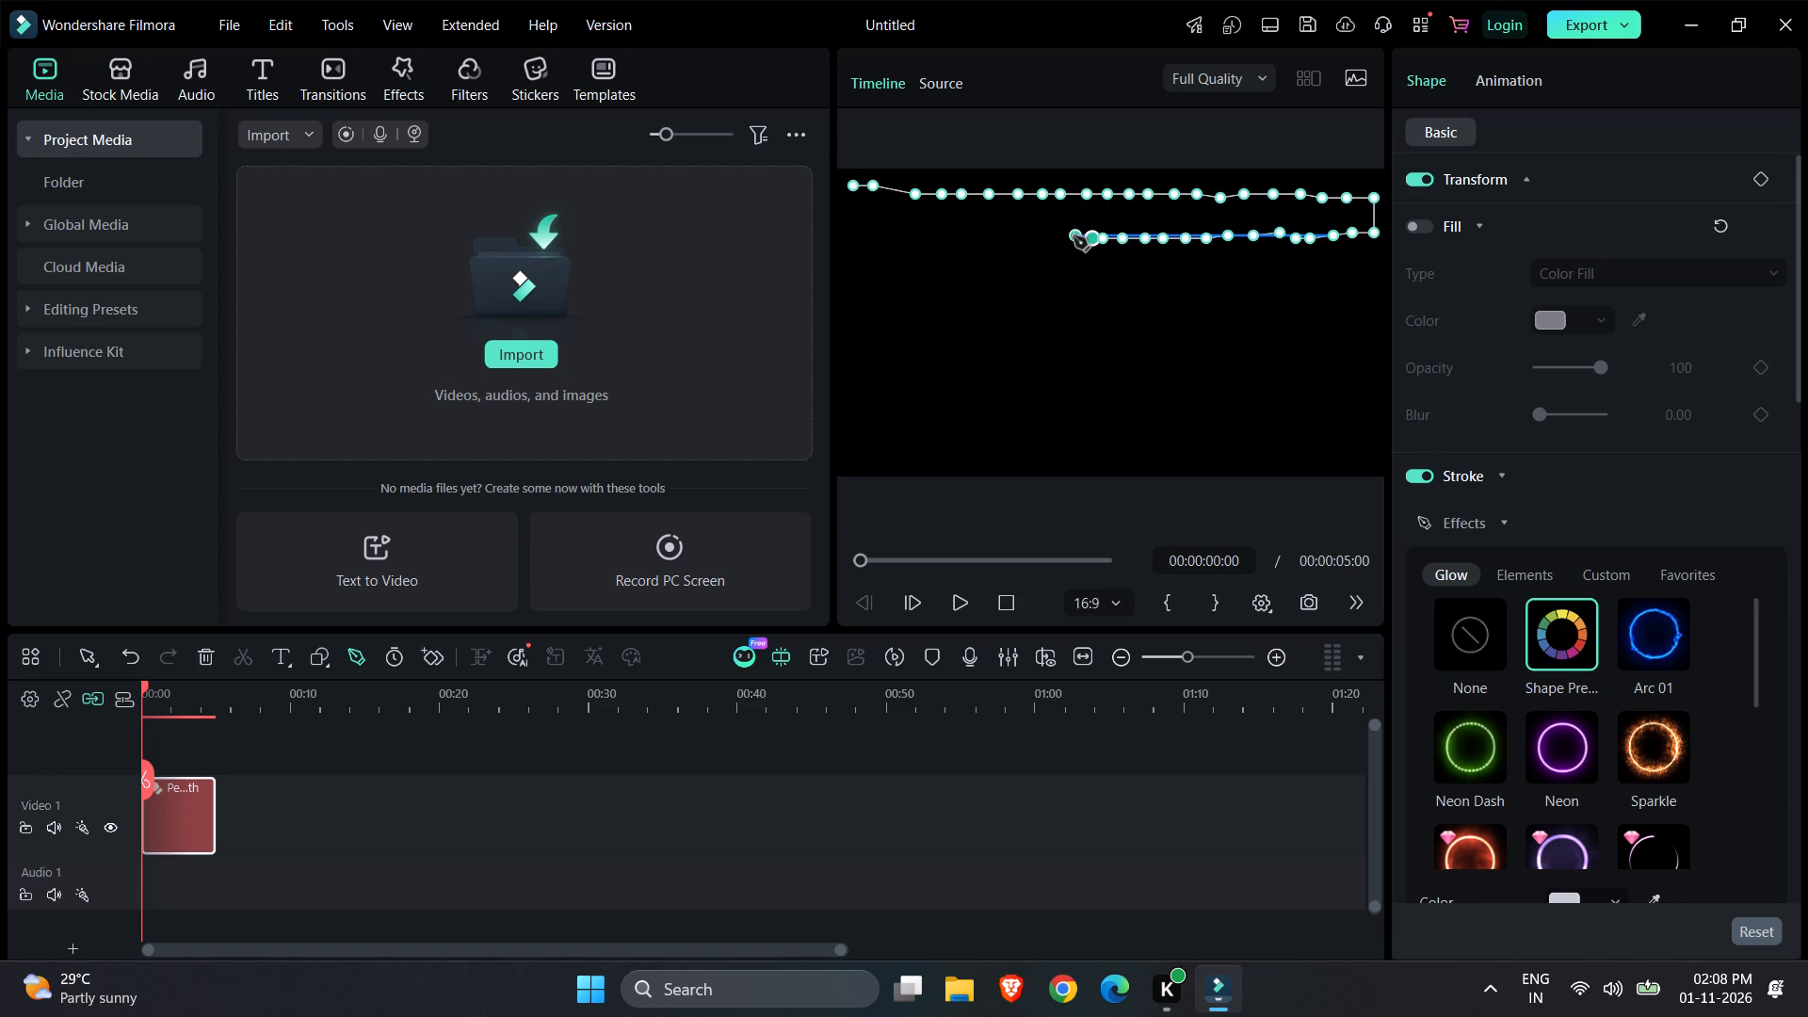
{"action": "left_click", "coordinate": [1073, 236]}
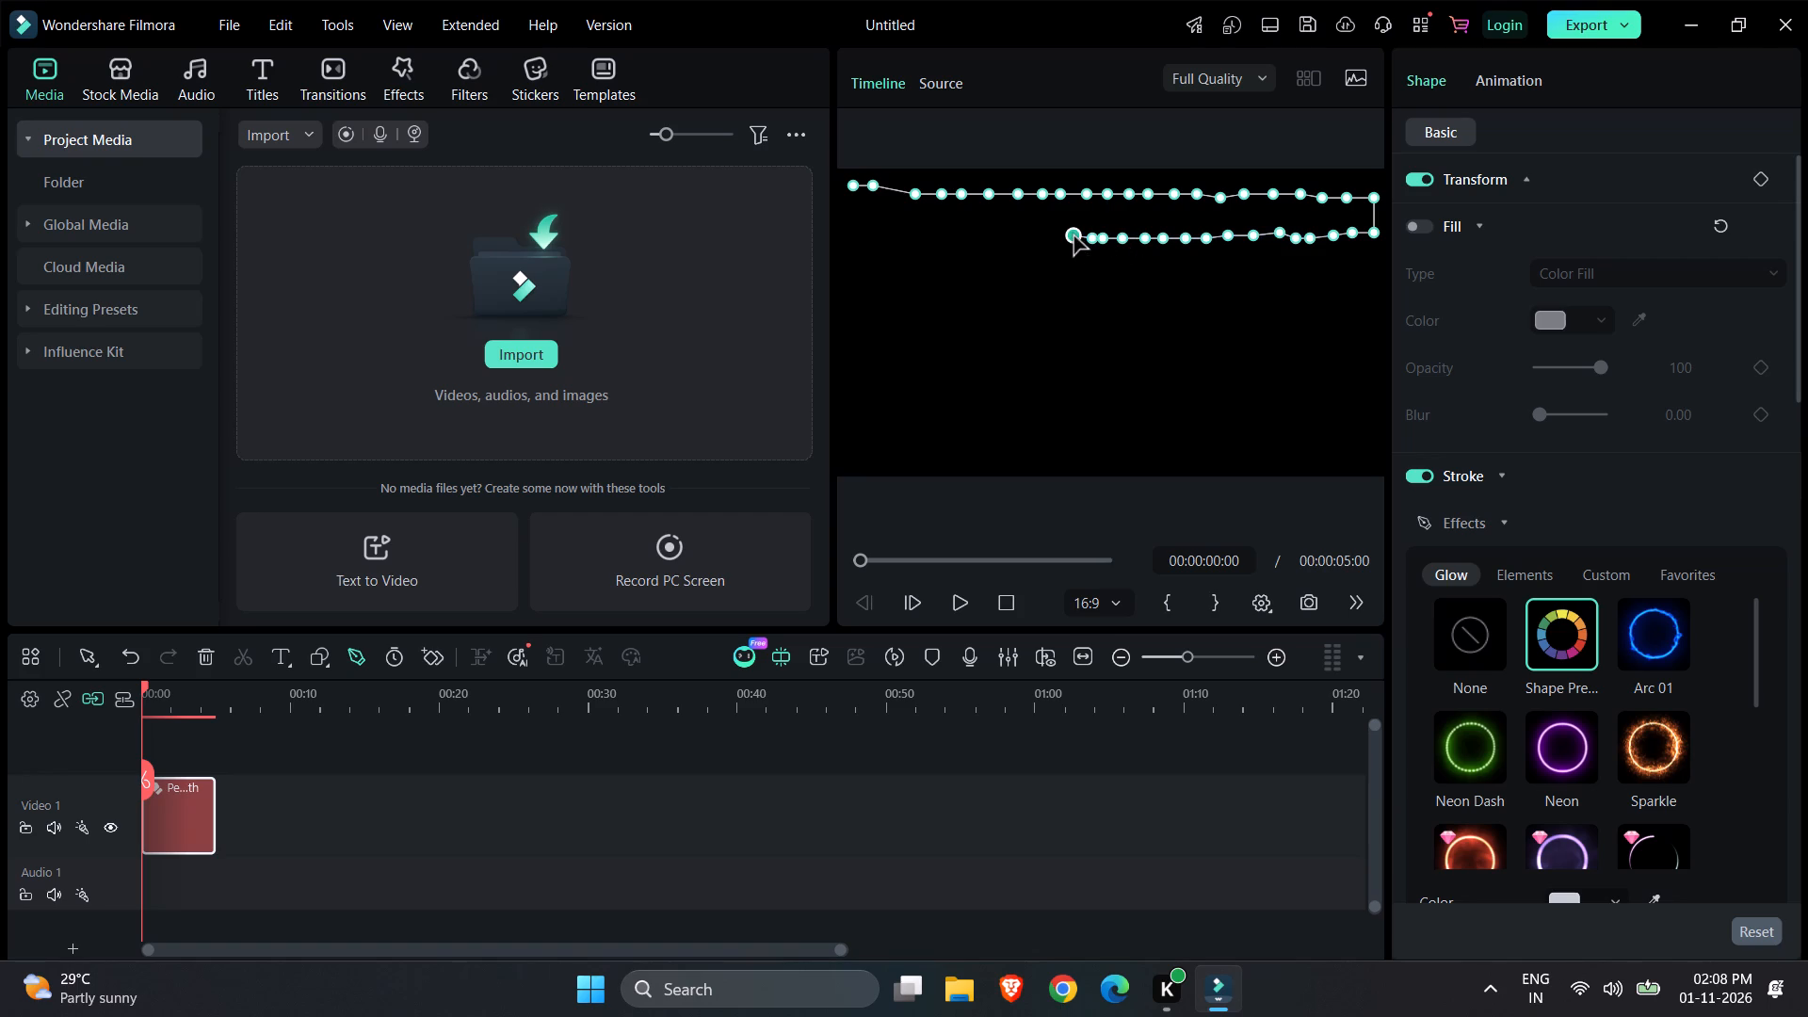
{"action": "left_click", "coordinate": [1055, 236]}
{"action": "left_click", "coordinate": [1035, 235]}
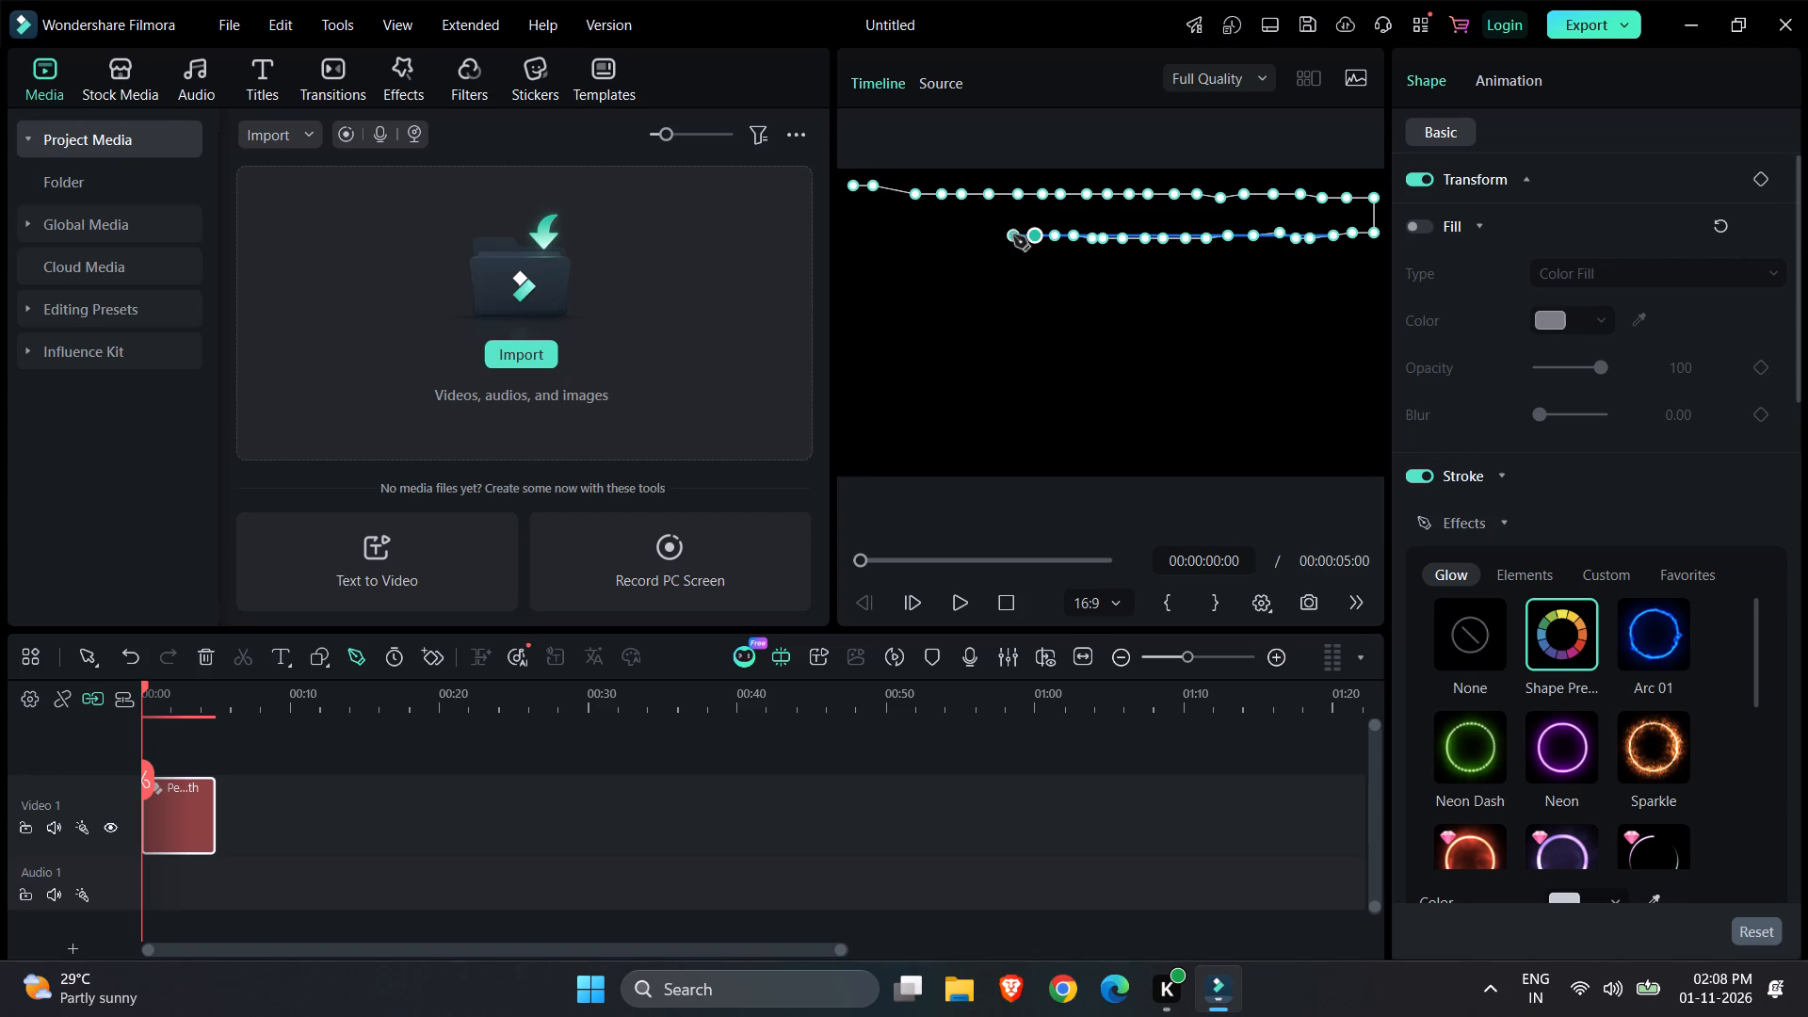
{"action": "left_click", "coordinate": [1013, 235]}
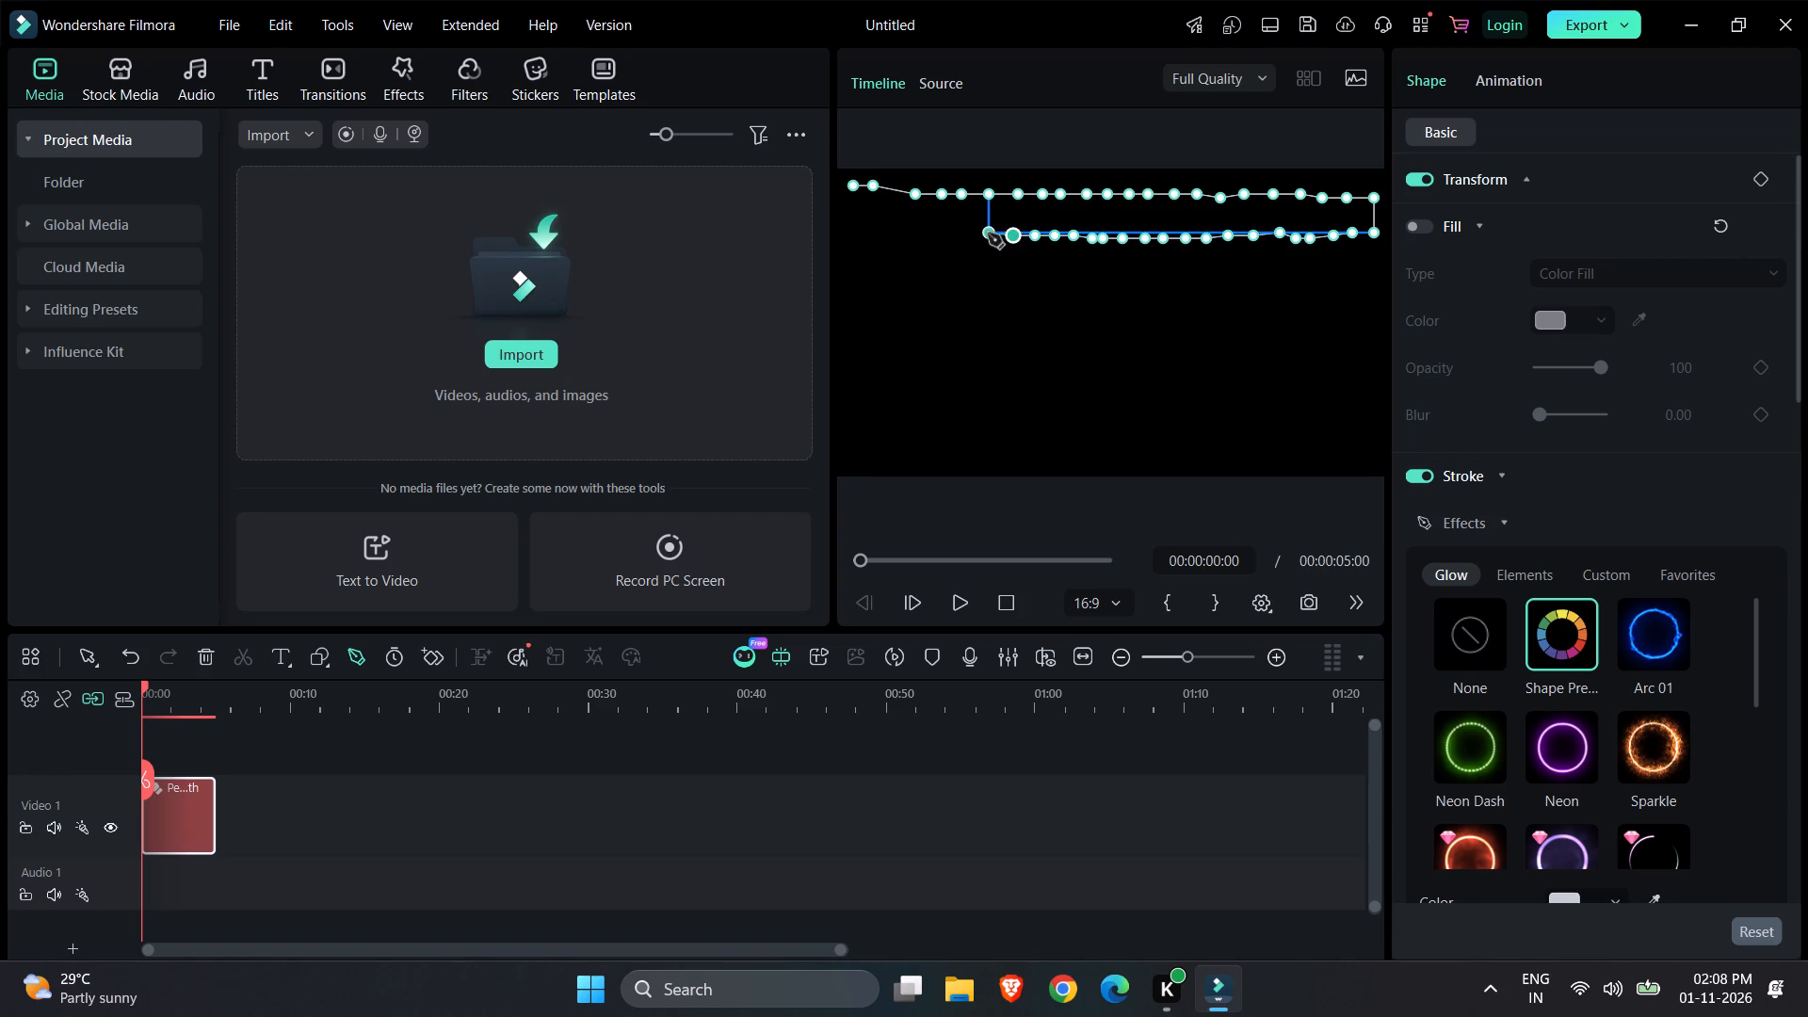
{"action": "left_click", "coordinate": [988, 234]}
{"action": "left_click", "coordinate": [969, 234]}
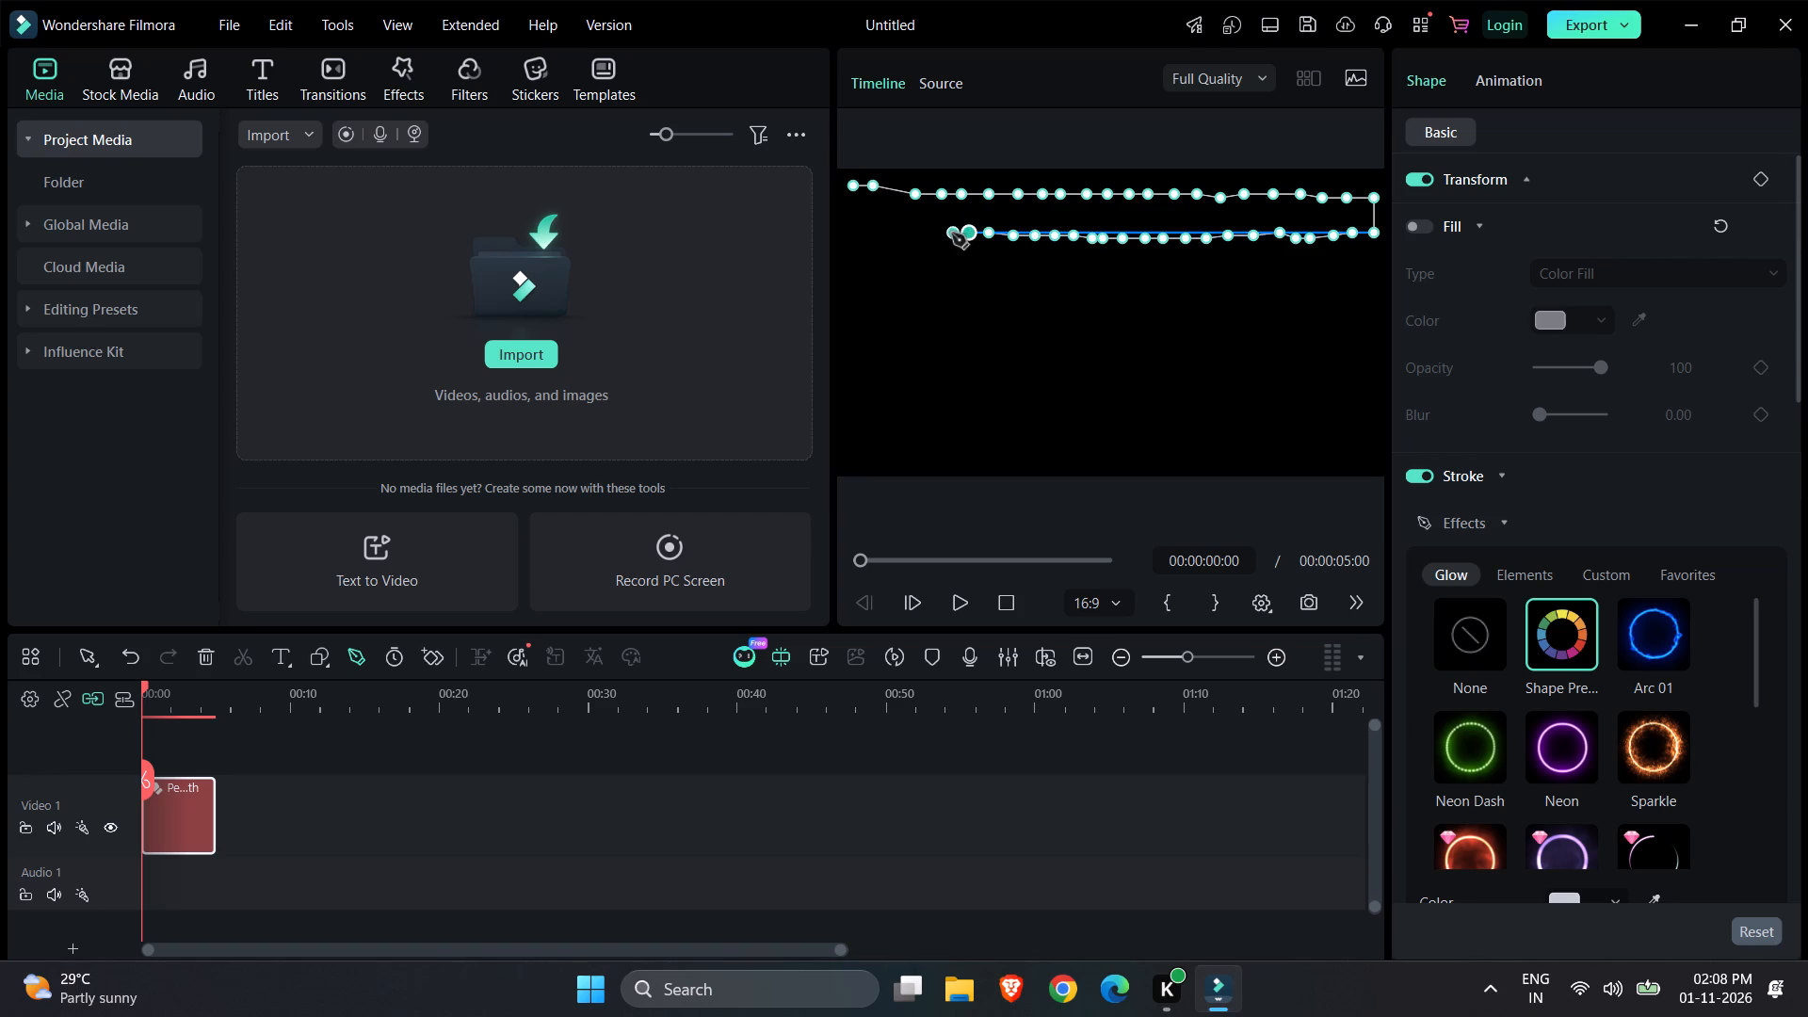
{"action": "left_click", "coordinate": [950, 234]}
{"action": "left_click", "coordinate": [934, 234]}
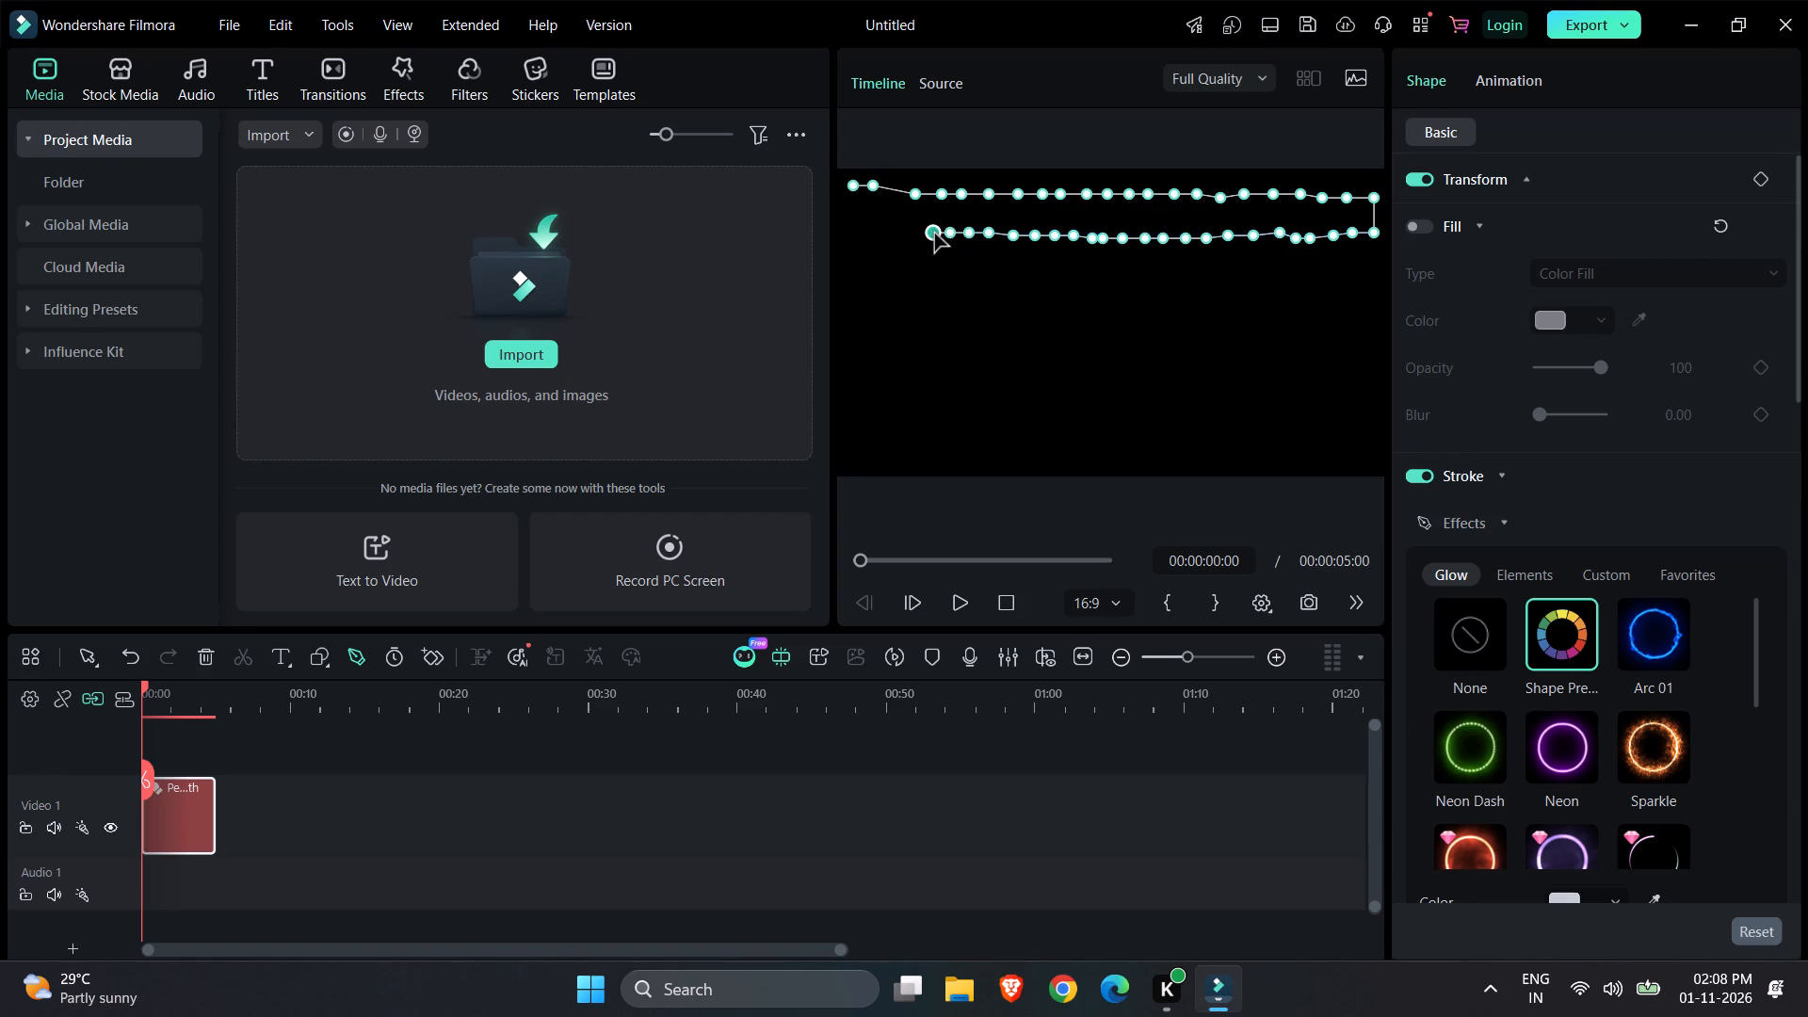
{"action": "left_click", "coordinate": [918, 234]}
{"action": "left_click", "coordinate": [900, 234]}
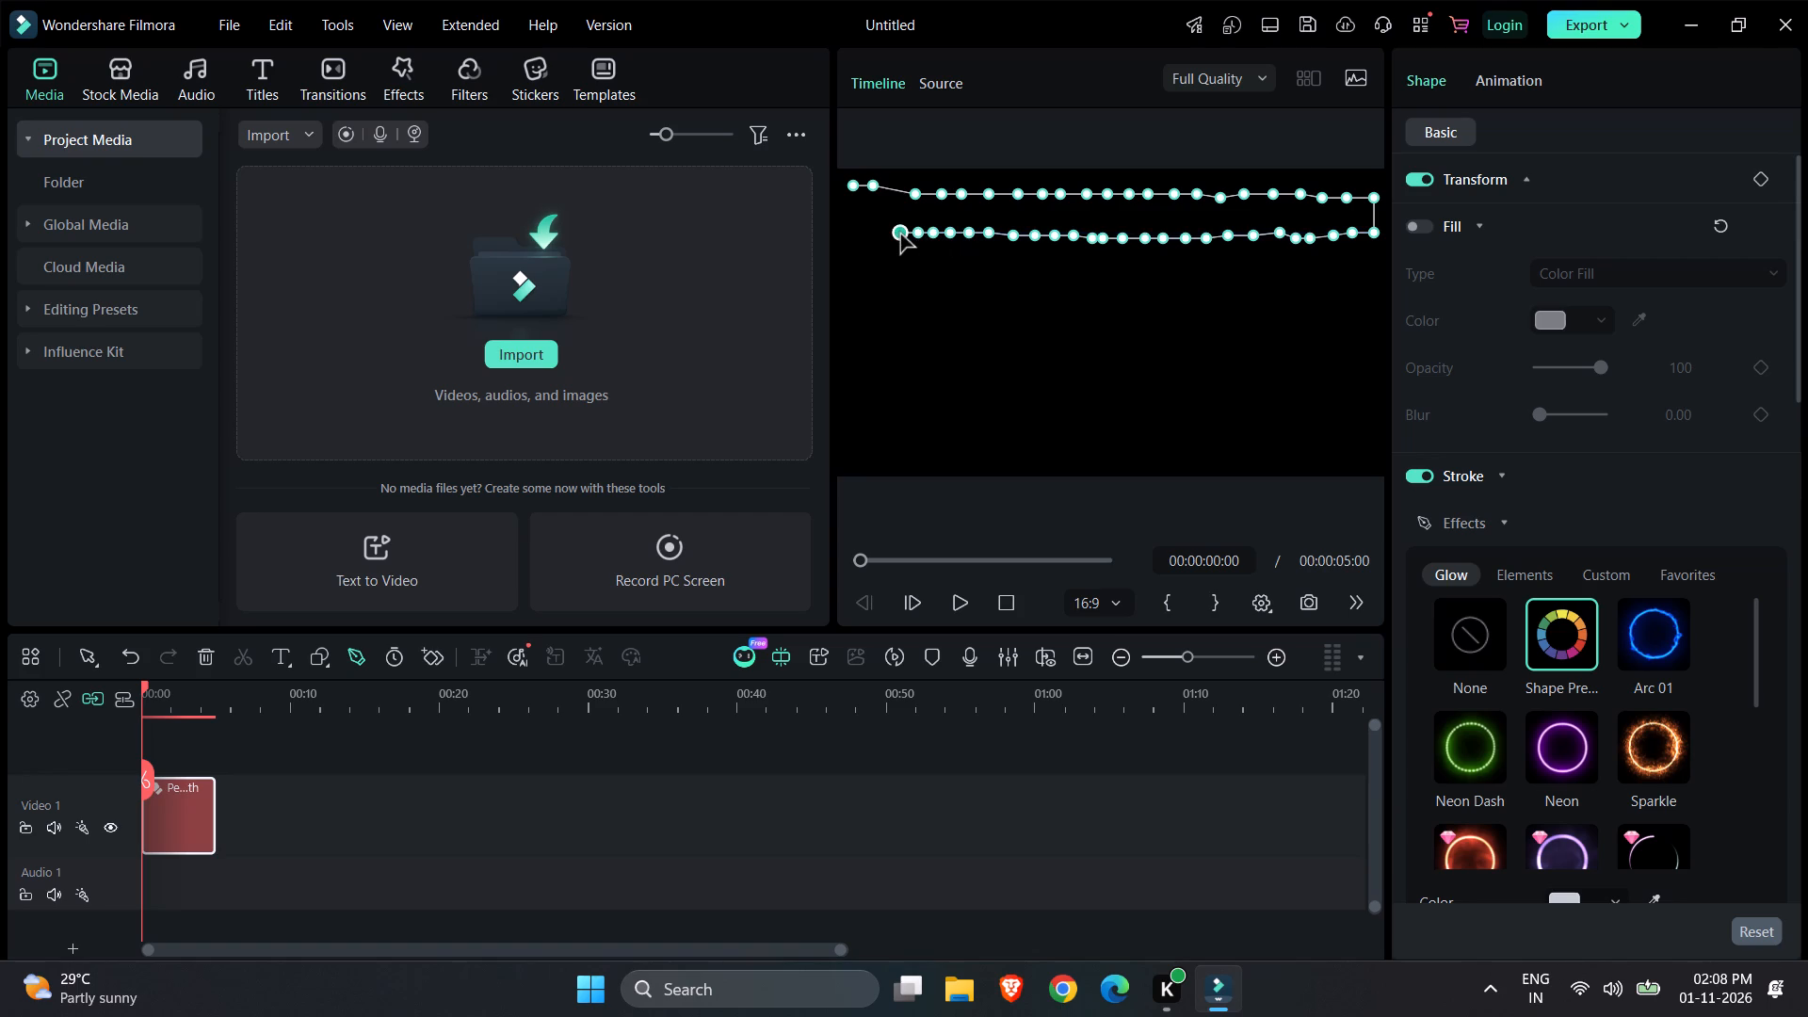
{"action": "left_click", "coordinate": [883, 235]}
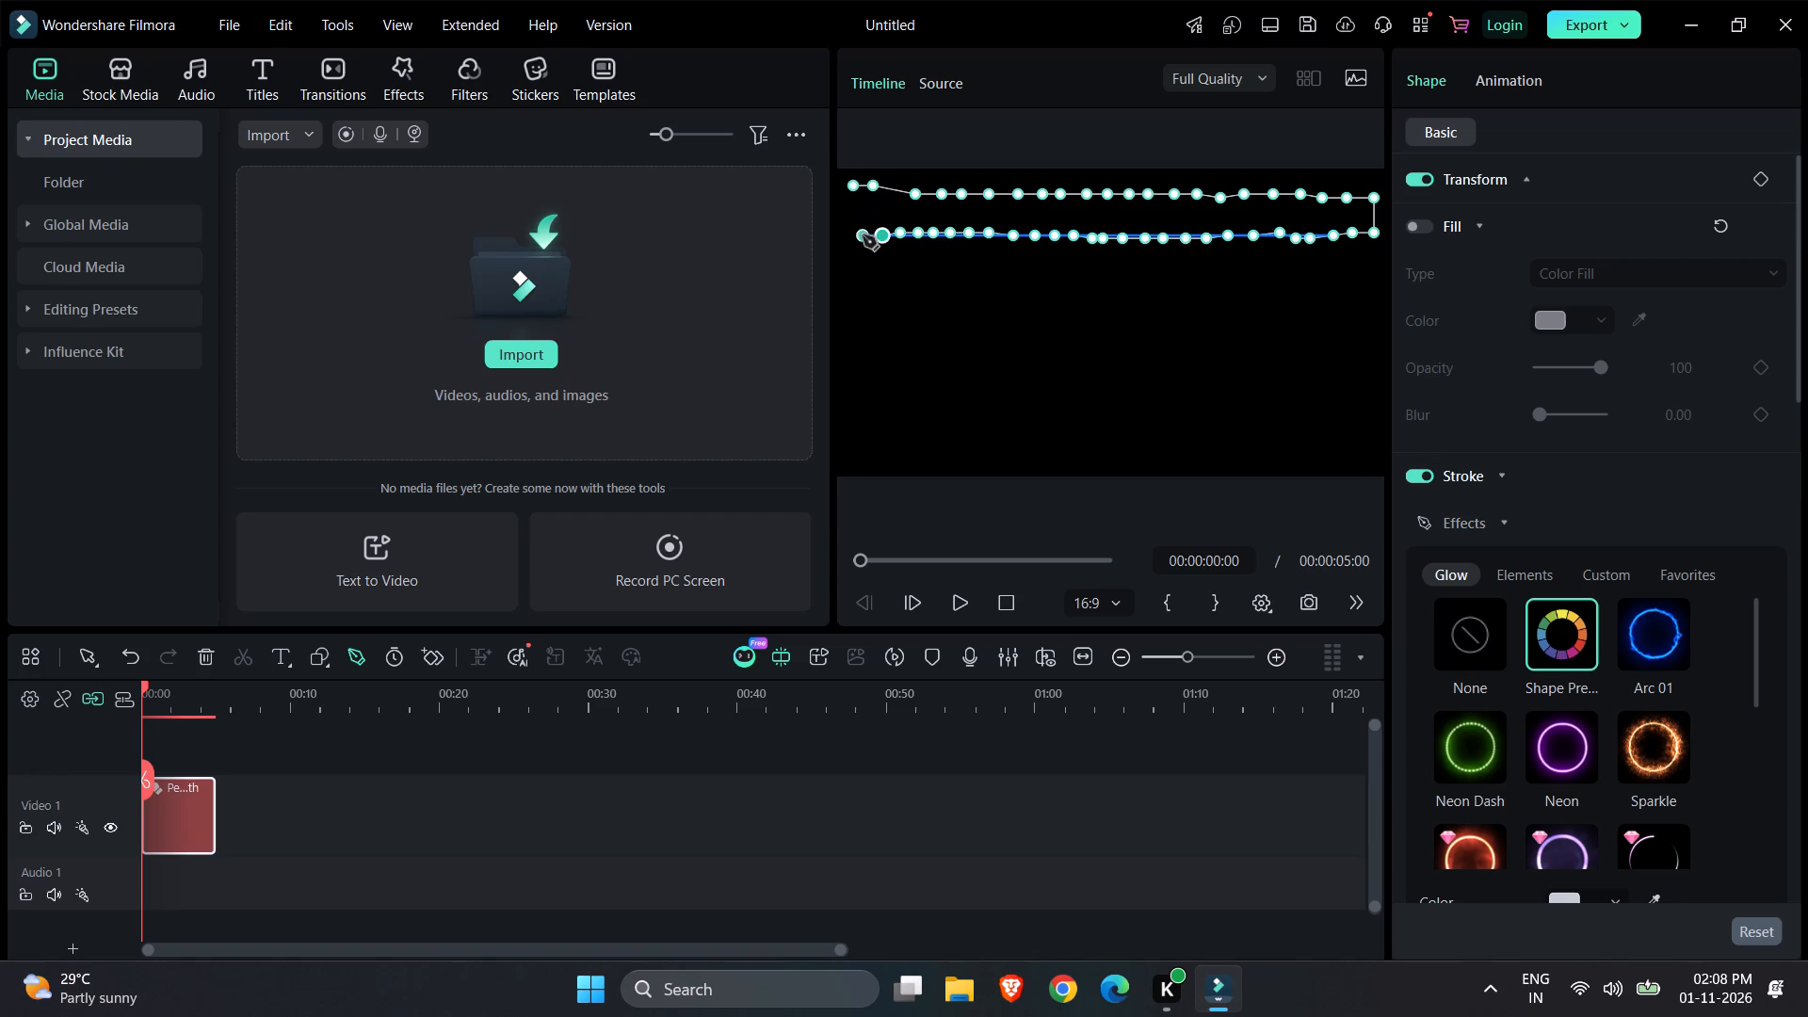
{"action": "left_click", "coordinate": [863, 235]}
{"action": "left_click", "coordinate": [849, 236]}
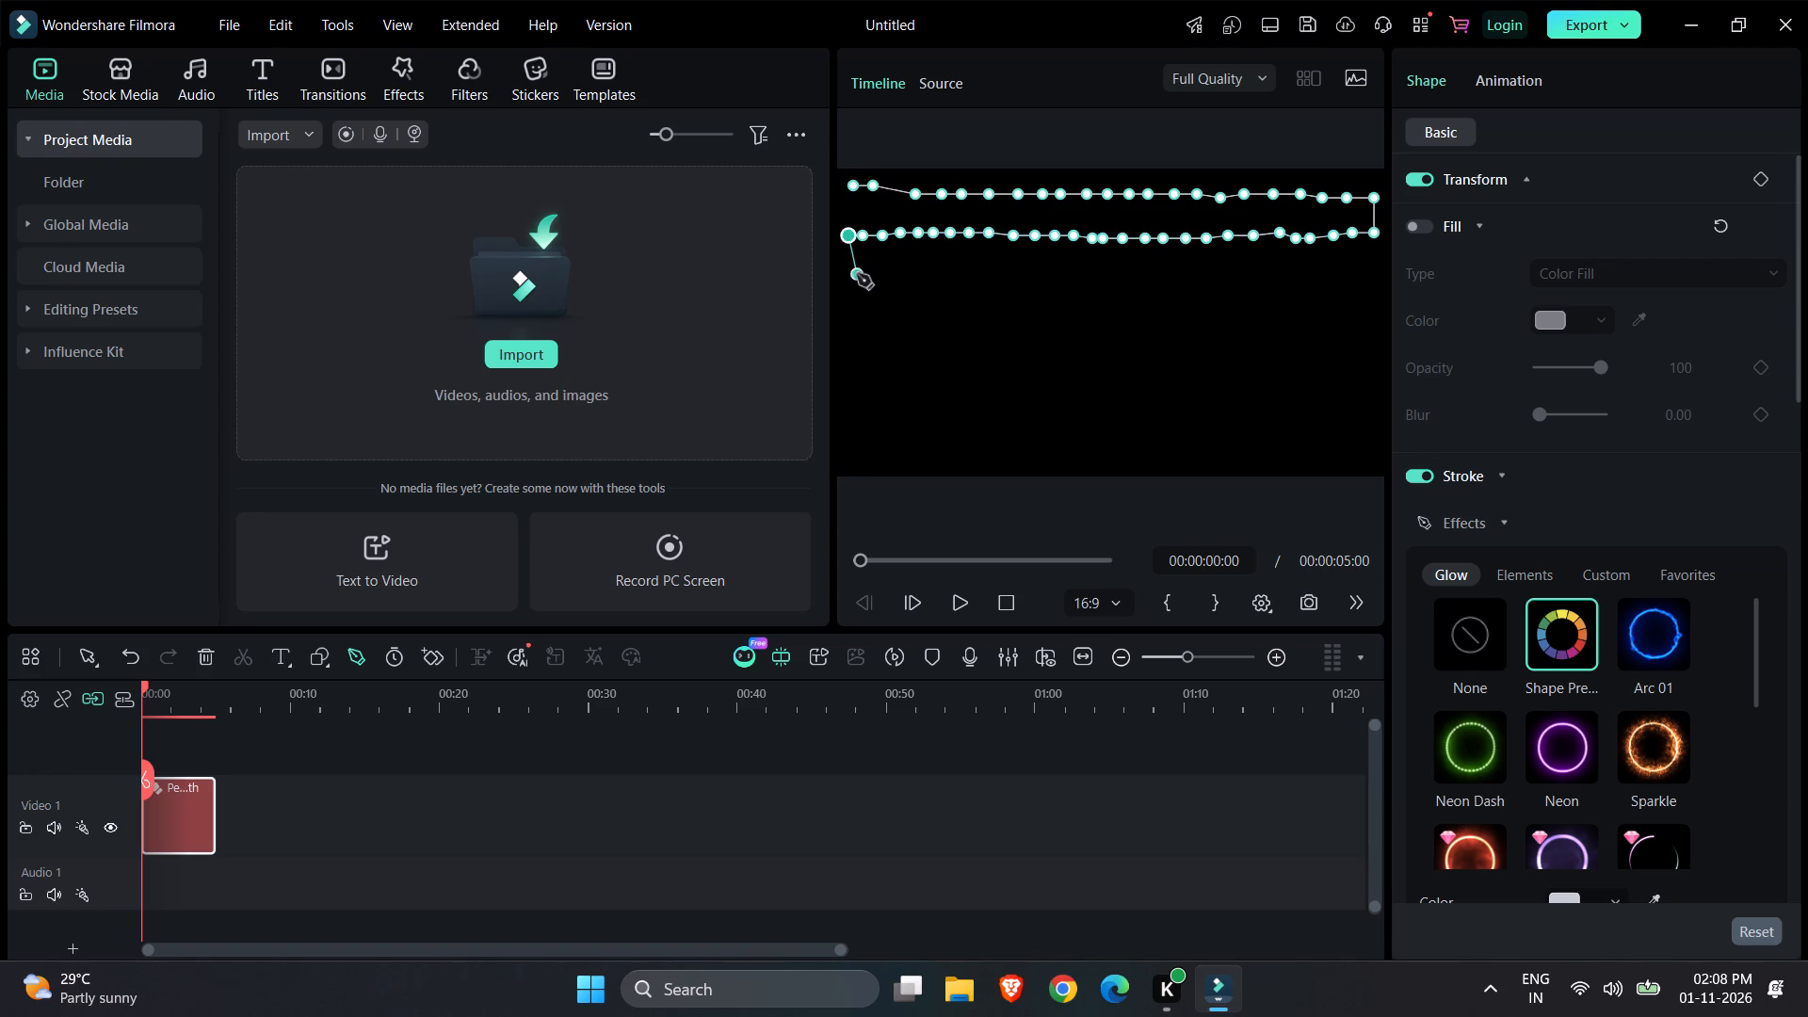
Turn the pen path down at the frame's left edge and run a third row to the middle with 15 closely spaced points.
{"action": "left_click", "coordinate": [857, 274]}
{"action": "left_click", "coordinate": [880, 275]}
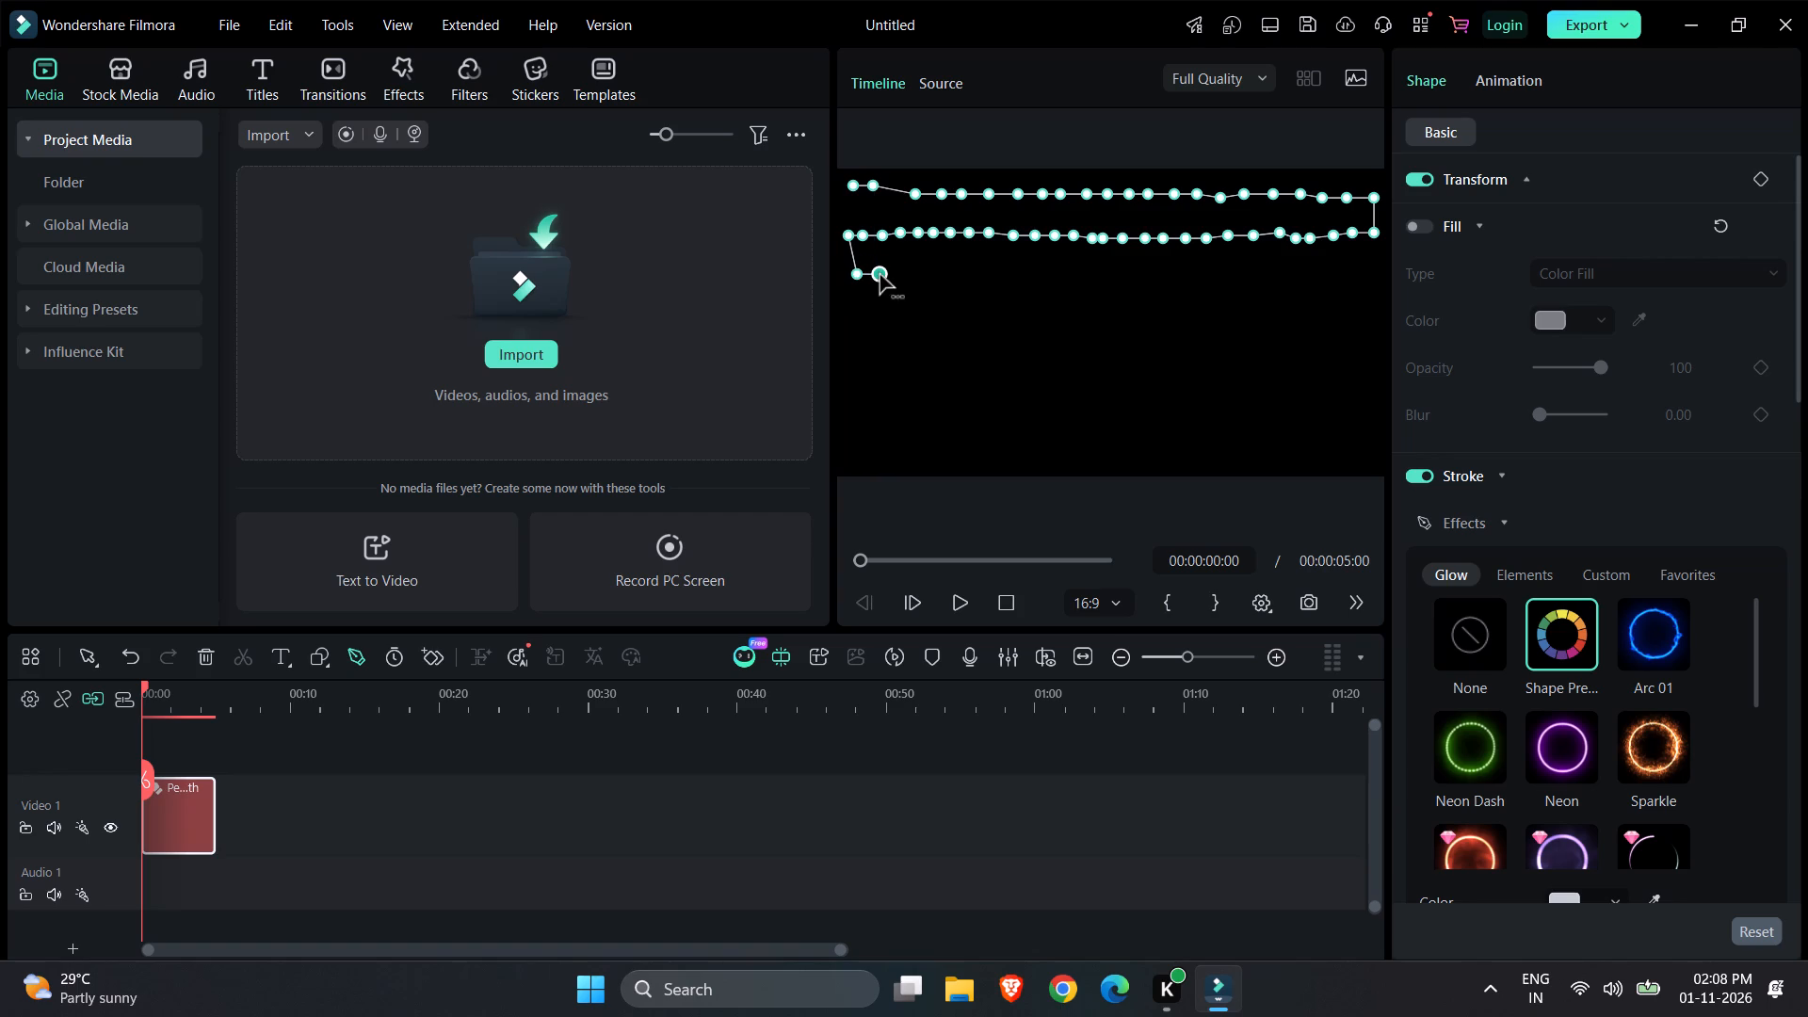
{"action": "left_click", "coordinate": [901, 277]}
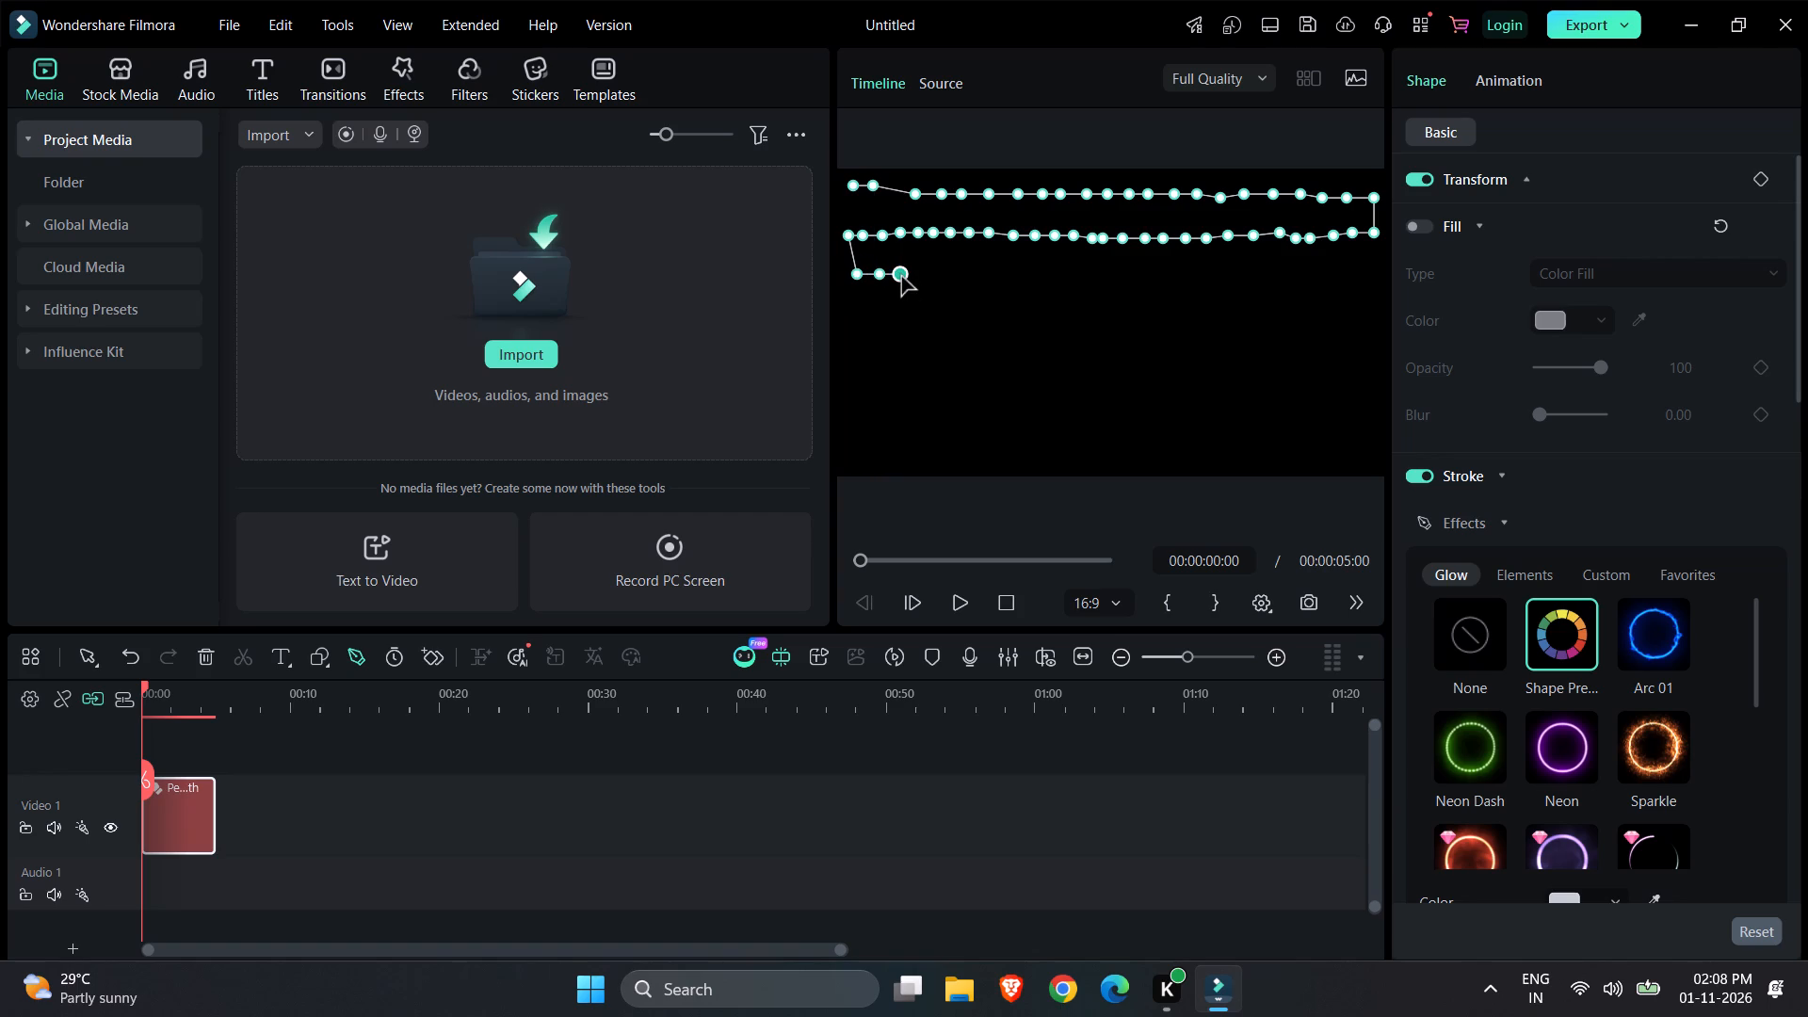
{"action": "left_click", "coordinate": [914, 278]}
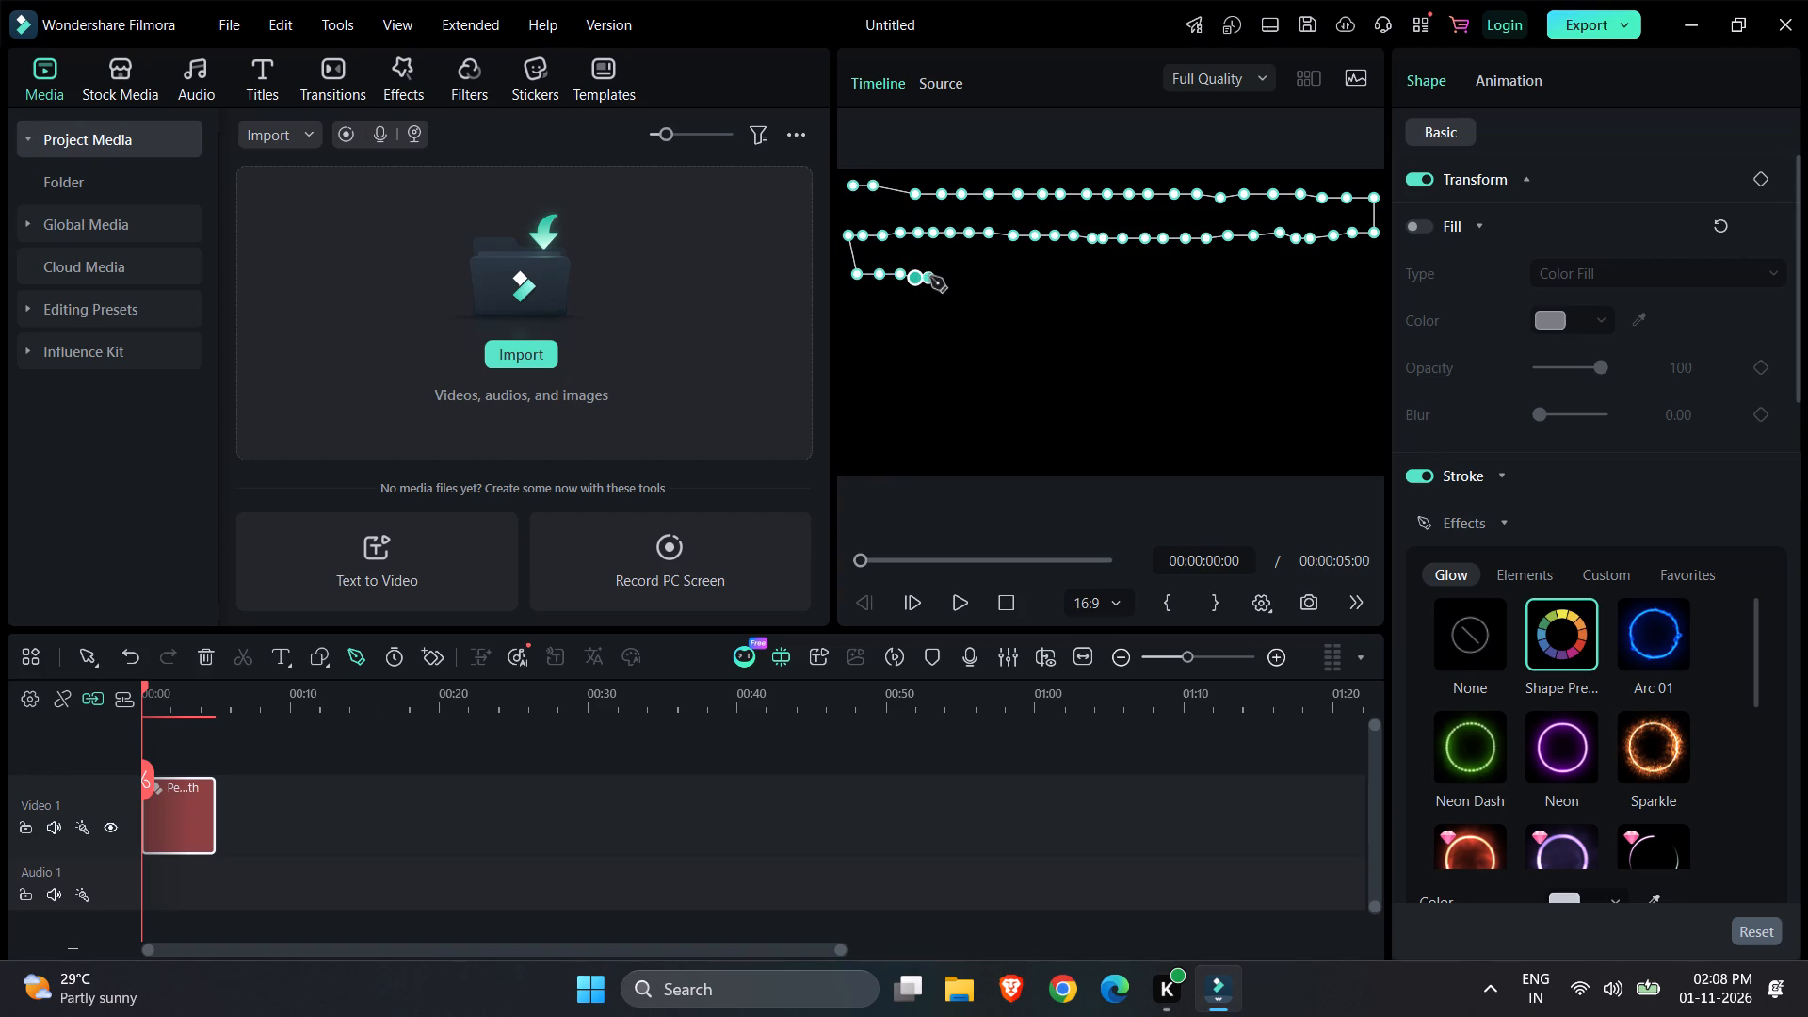
{"action": "left_click", "coordinate": [938, 277]}
{"action": "left_click", "coordinate": [961, 277]}
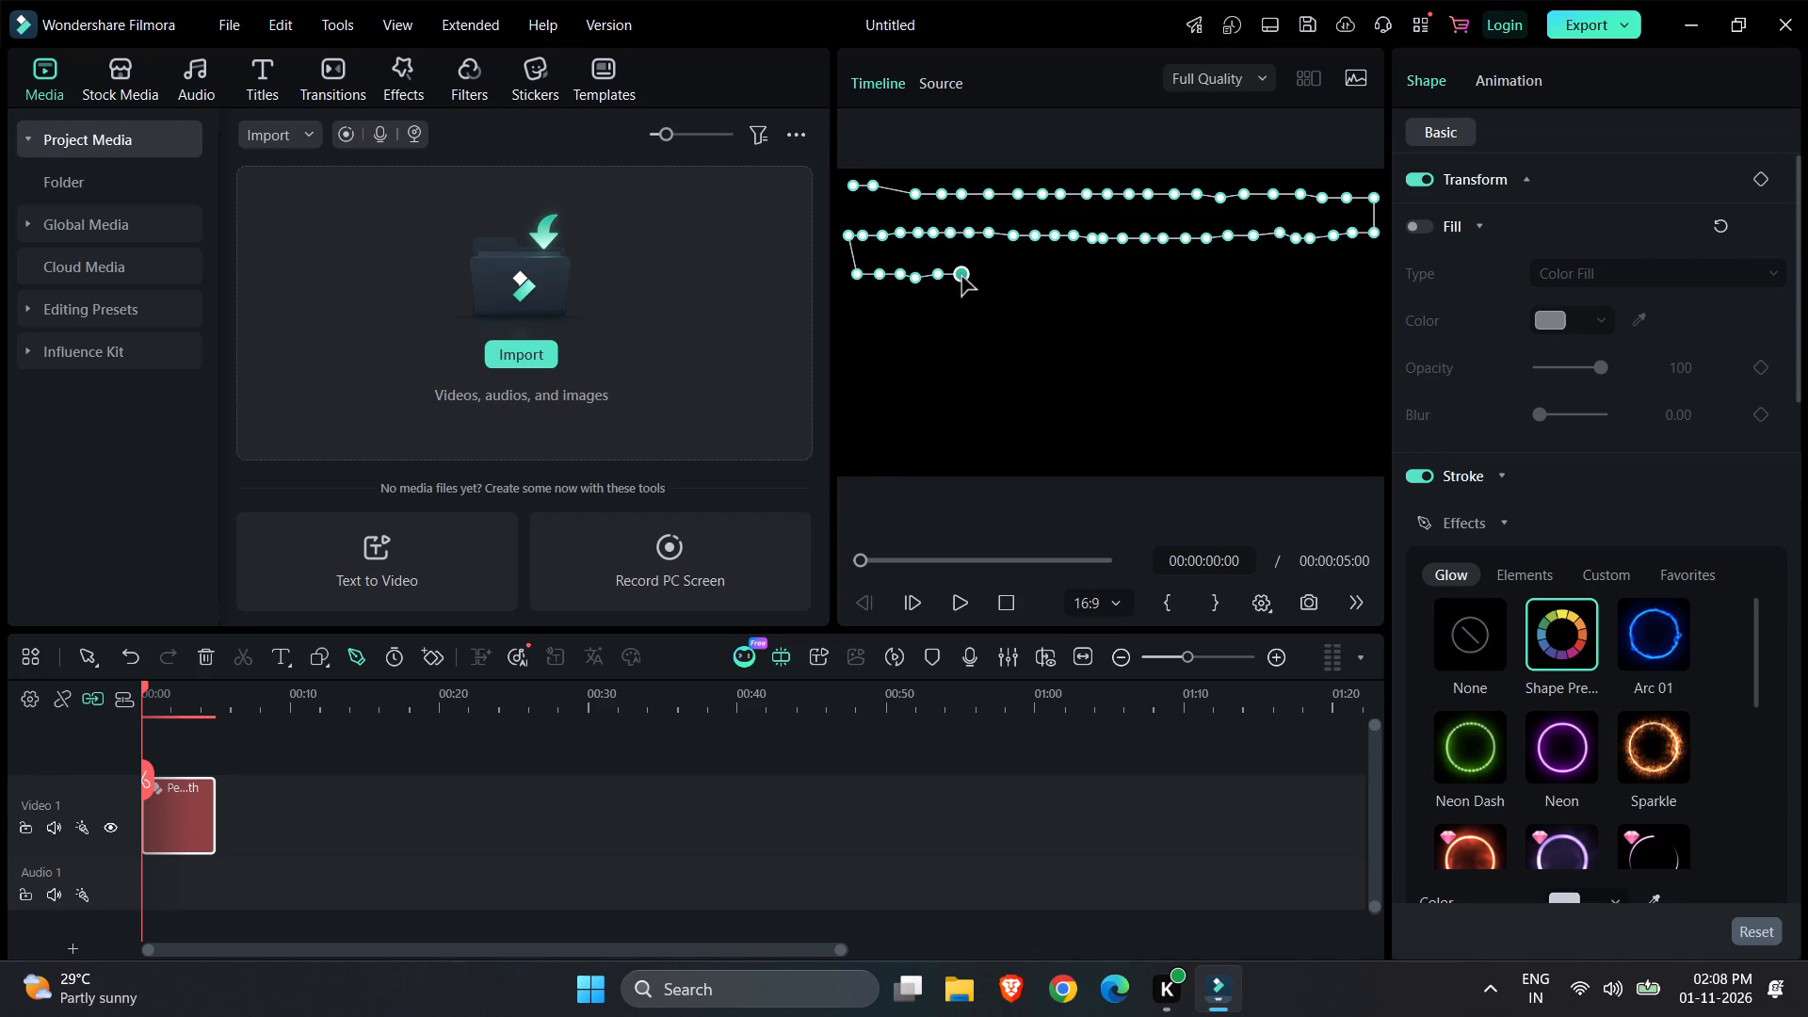
{"action": "left_click", "coordinate": [972, 277]}
{"action": "left_click", "coordinate": [991, 275]}
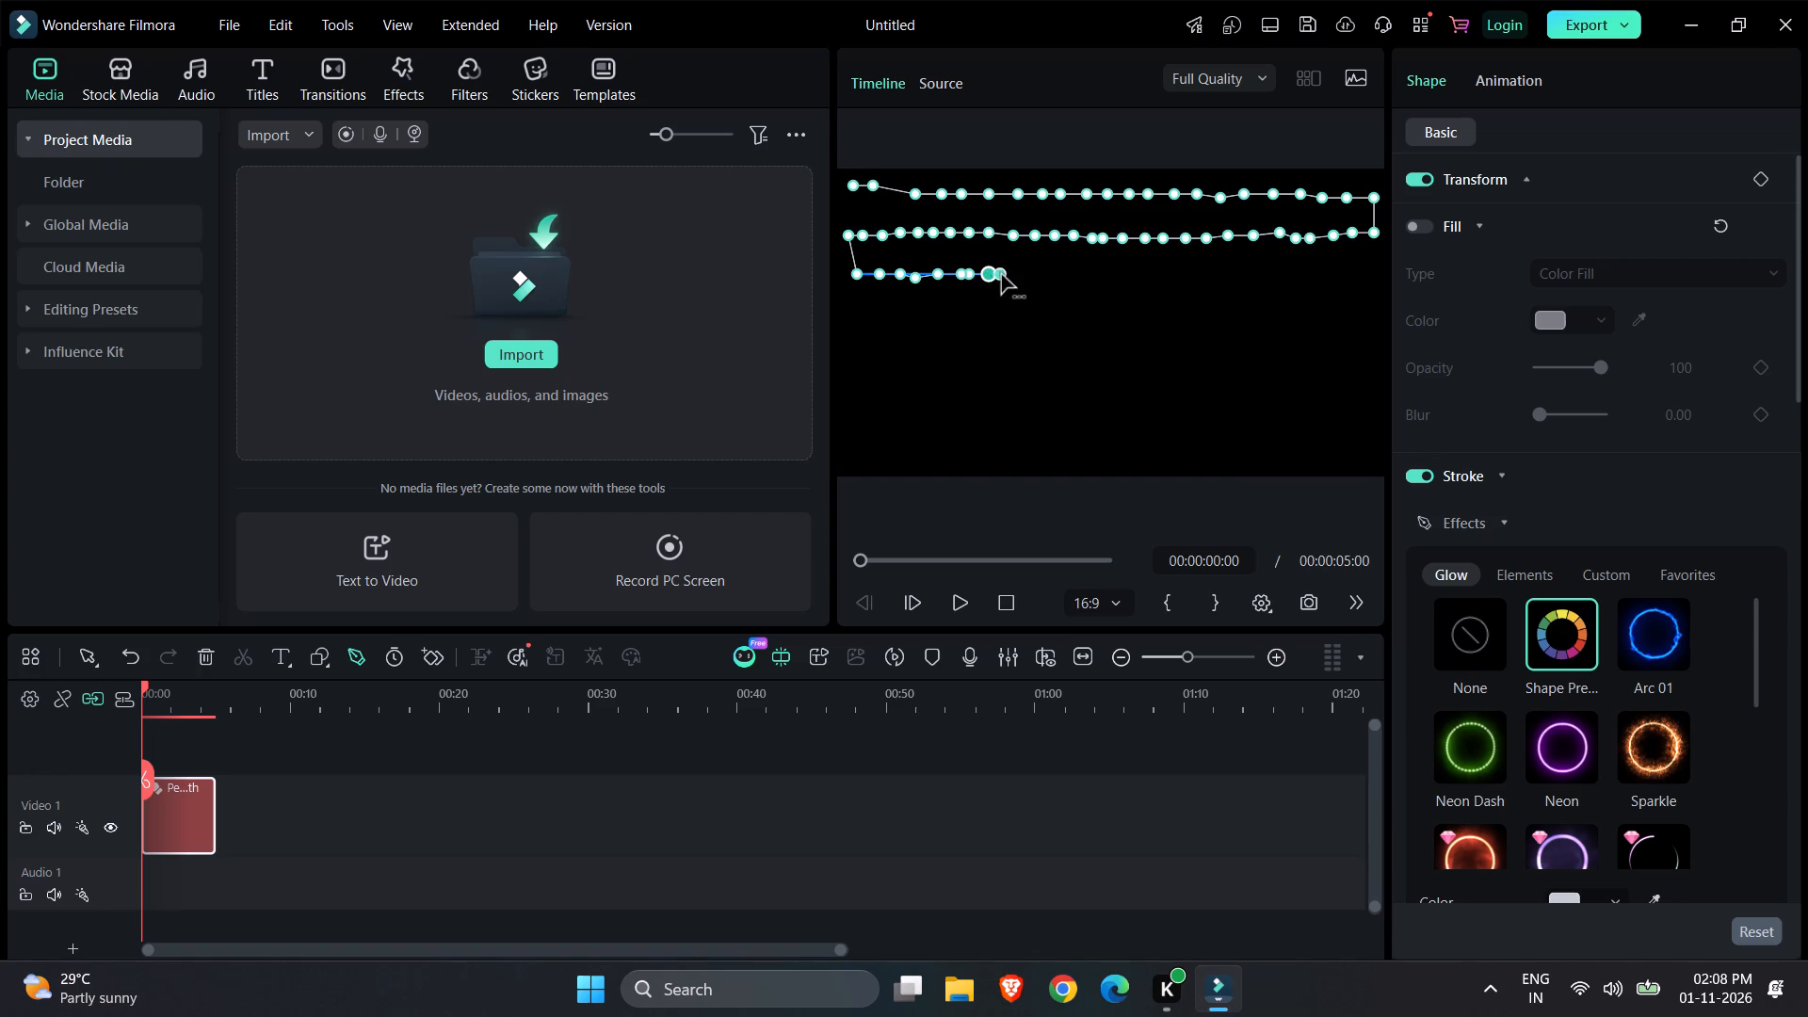
{"action": "left_click", "coordinate": [1001, 275]}
{"action": "left_click", "coordinate": [1017, 275]}
{"action": "left_click", "coordinate": [1034, 275]}
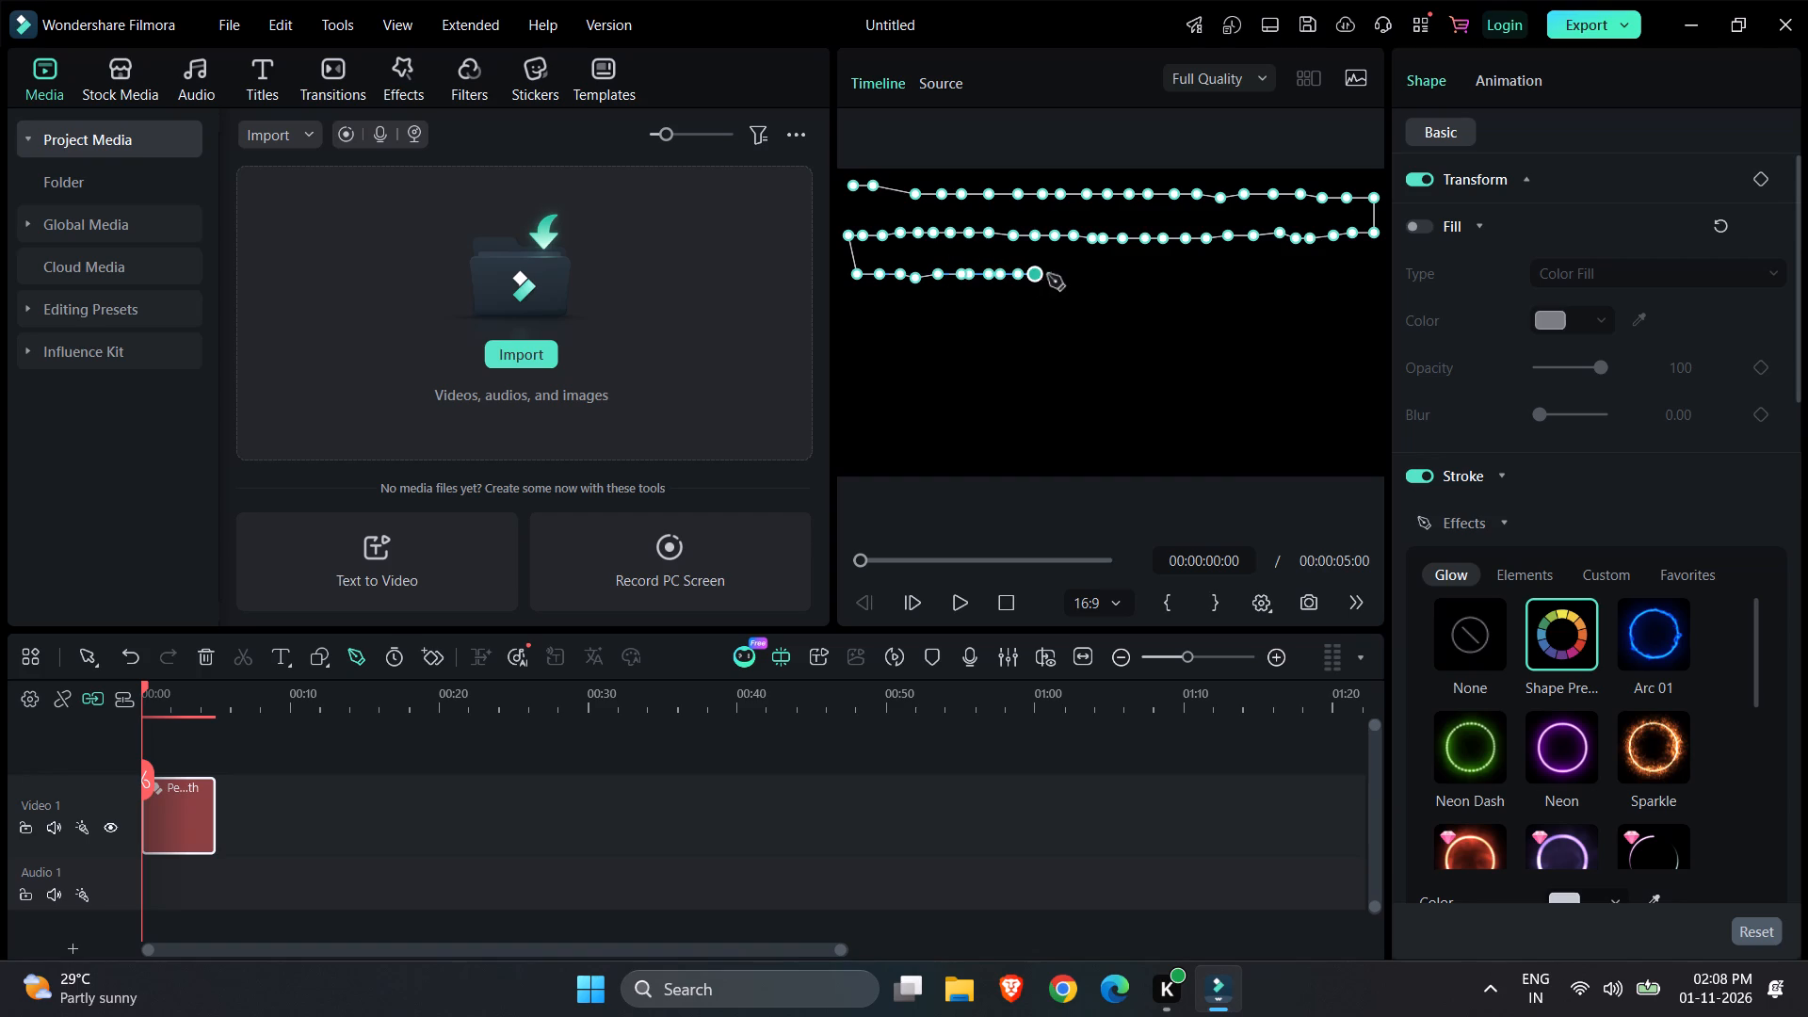
{"action": "left_click", "coordinate": [1059, 275]}
{"action": "left_click", "coordinate": [1079, 275]}
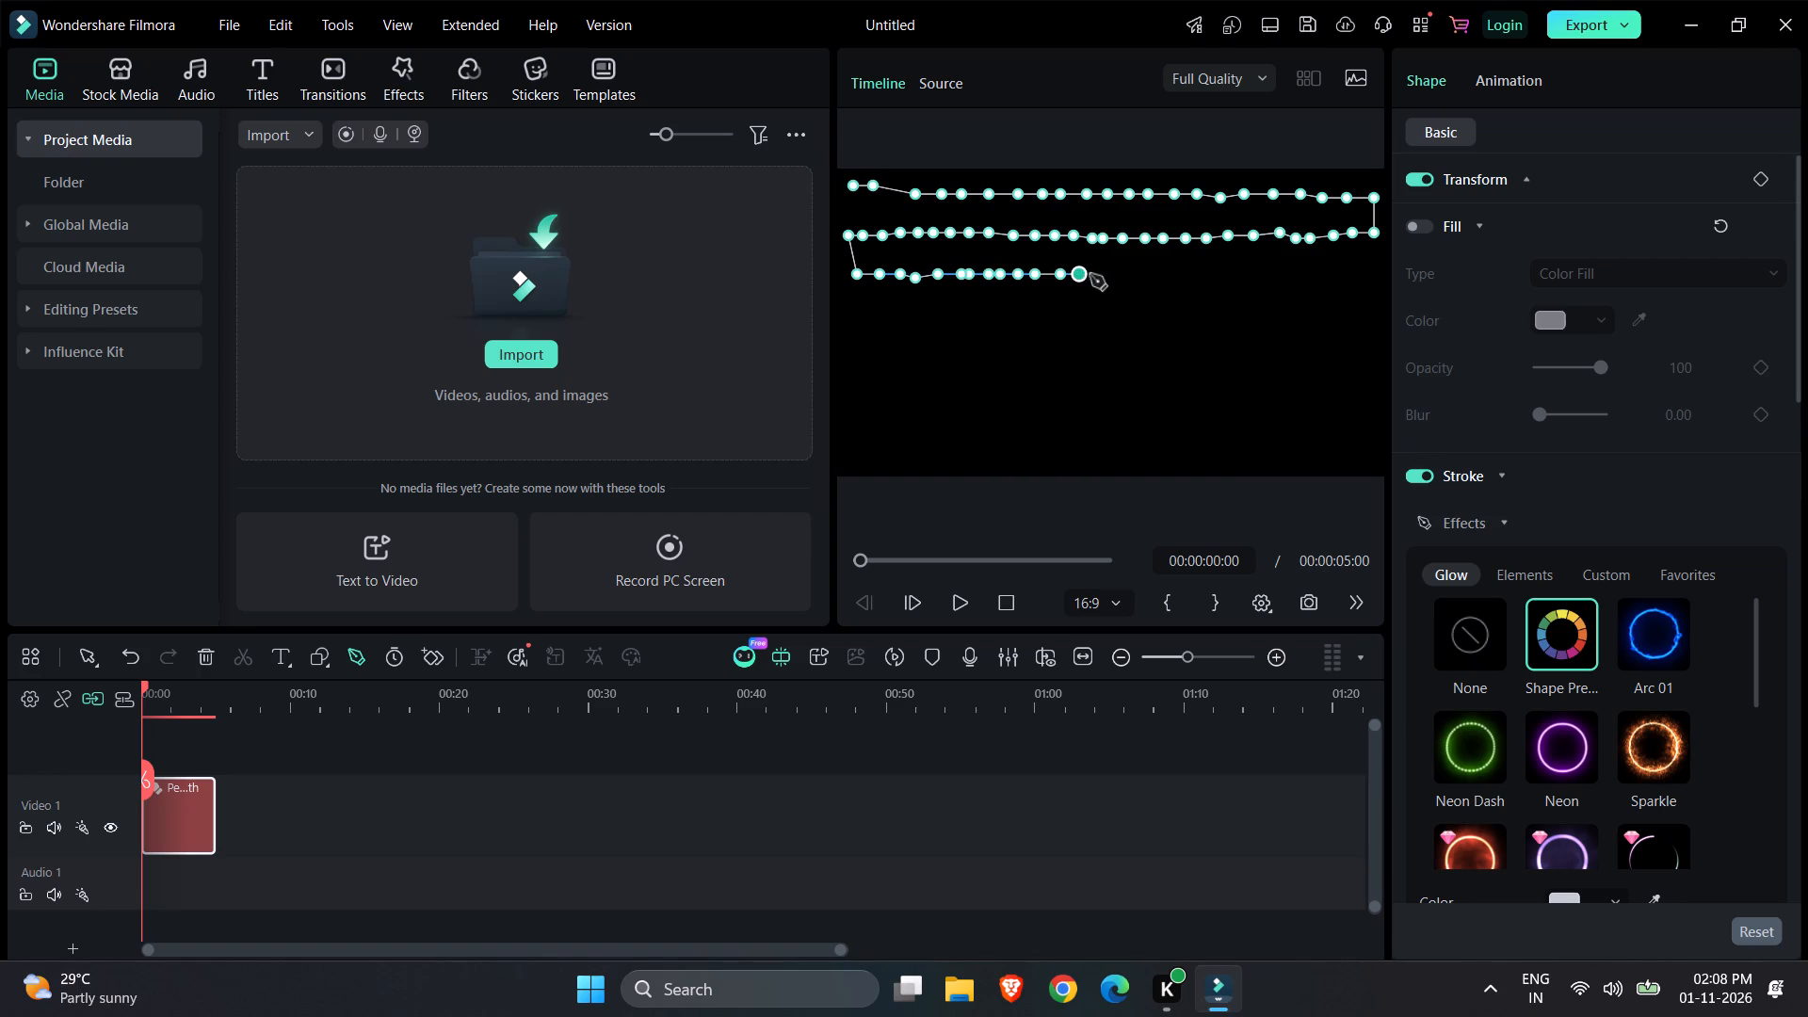
{"action": "left_click", "coordinate": [1094, 275]}
{"action": "left_click", "coordinate": [1117, 275]}
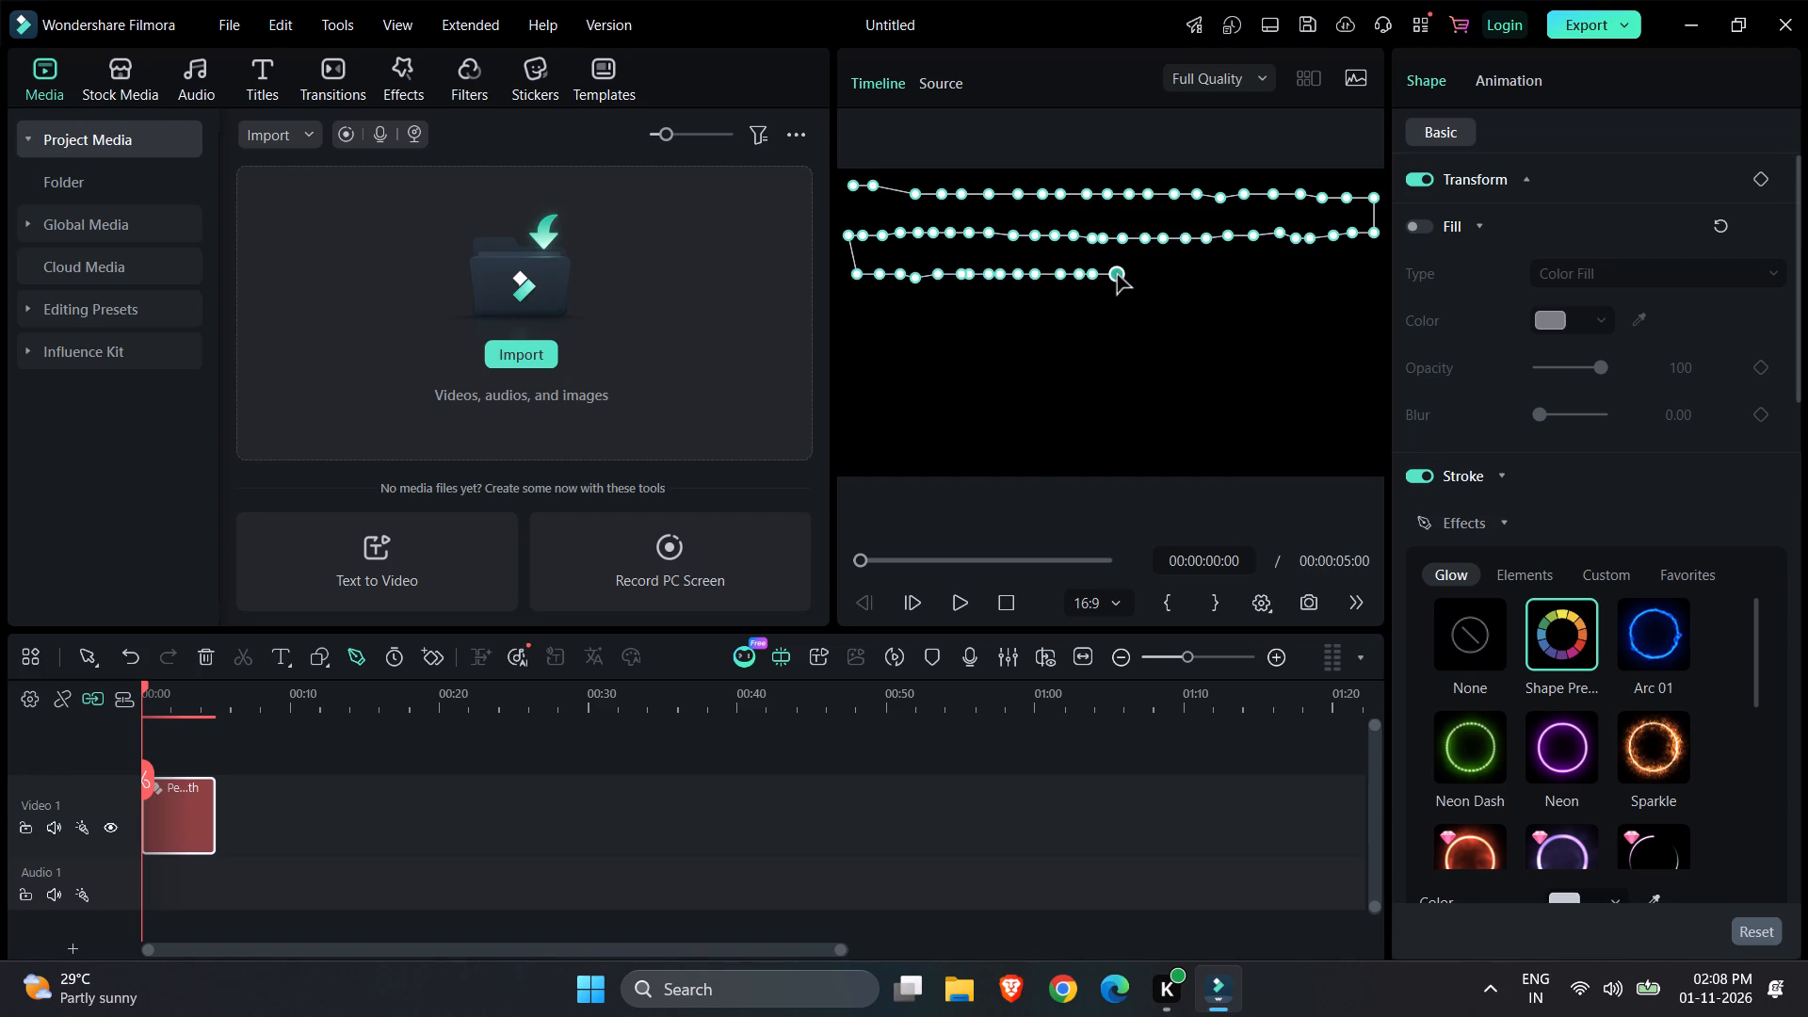
Continue the third row of the pen path from the middle to near the frame's right edge with 15 closely spaced points.
{"action": "left_click", "coordinate": [1125, 274]}
{"action": "left_click", "coordinate": [1144, 274]}
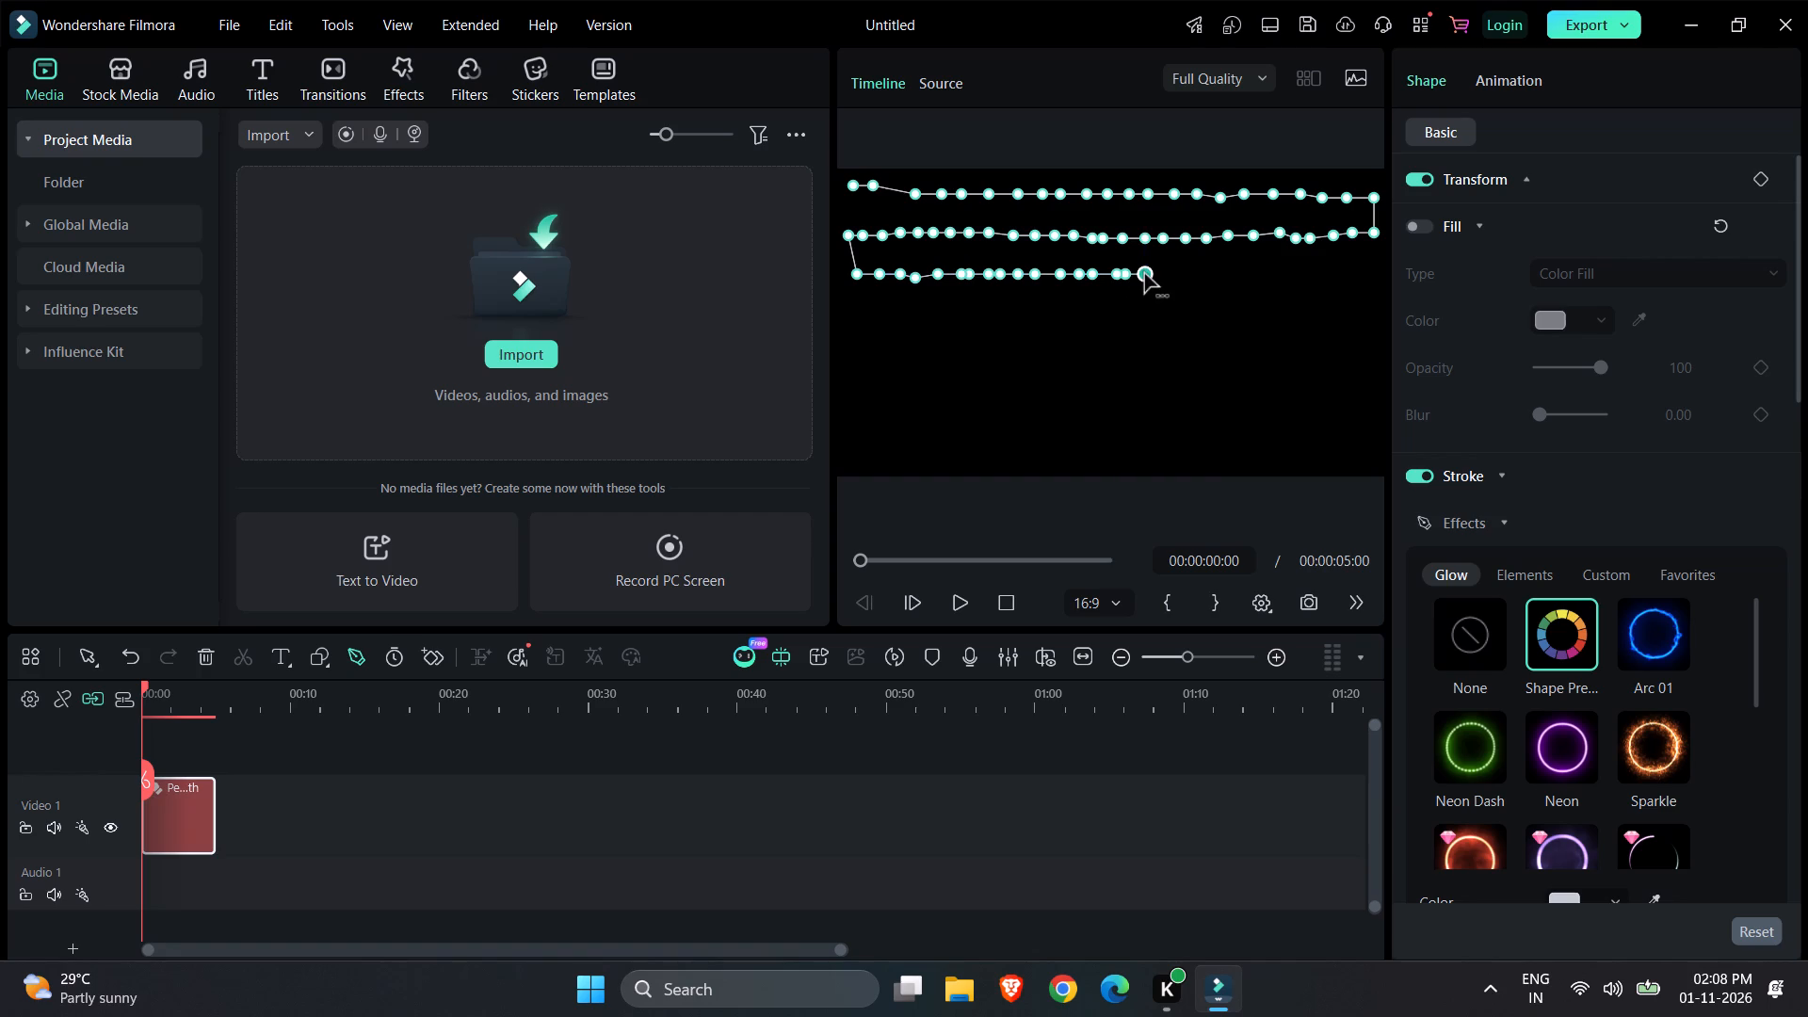
{"action": "left_click", "coordinate": [1163, 274]}
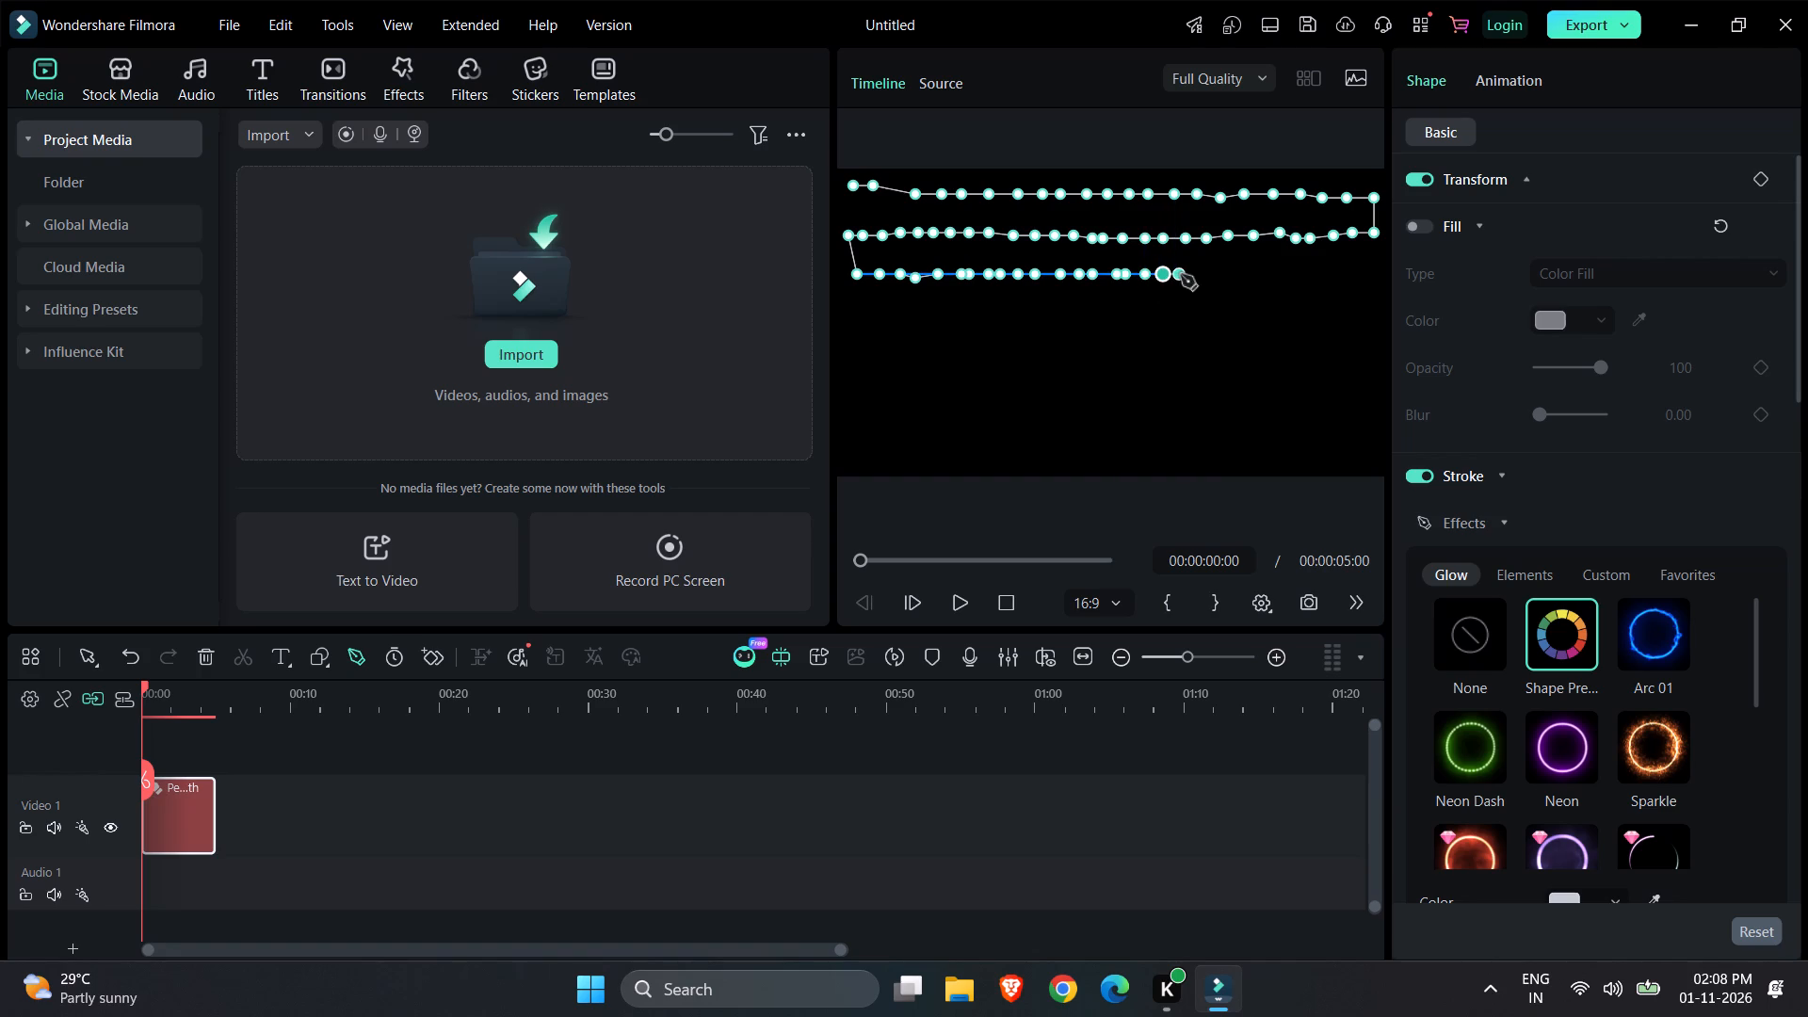
{"action": "left_click", "coordinate": [1181, 275]}
{"action": "left_click", "coordinate": [1200, 275]}
{"action": "left_click", "coordinate": [1210, 275]}
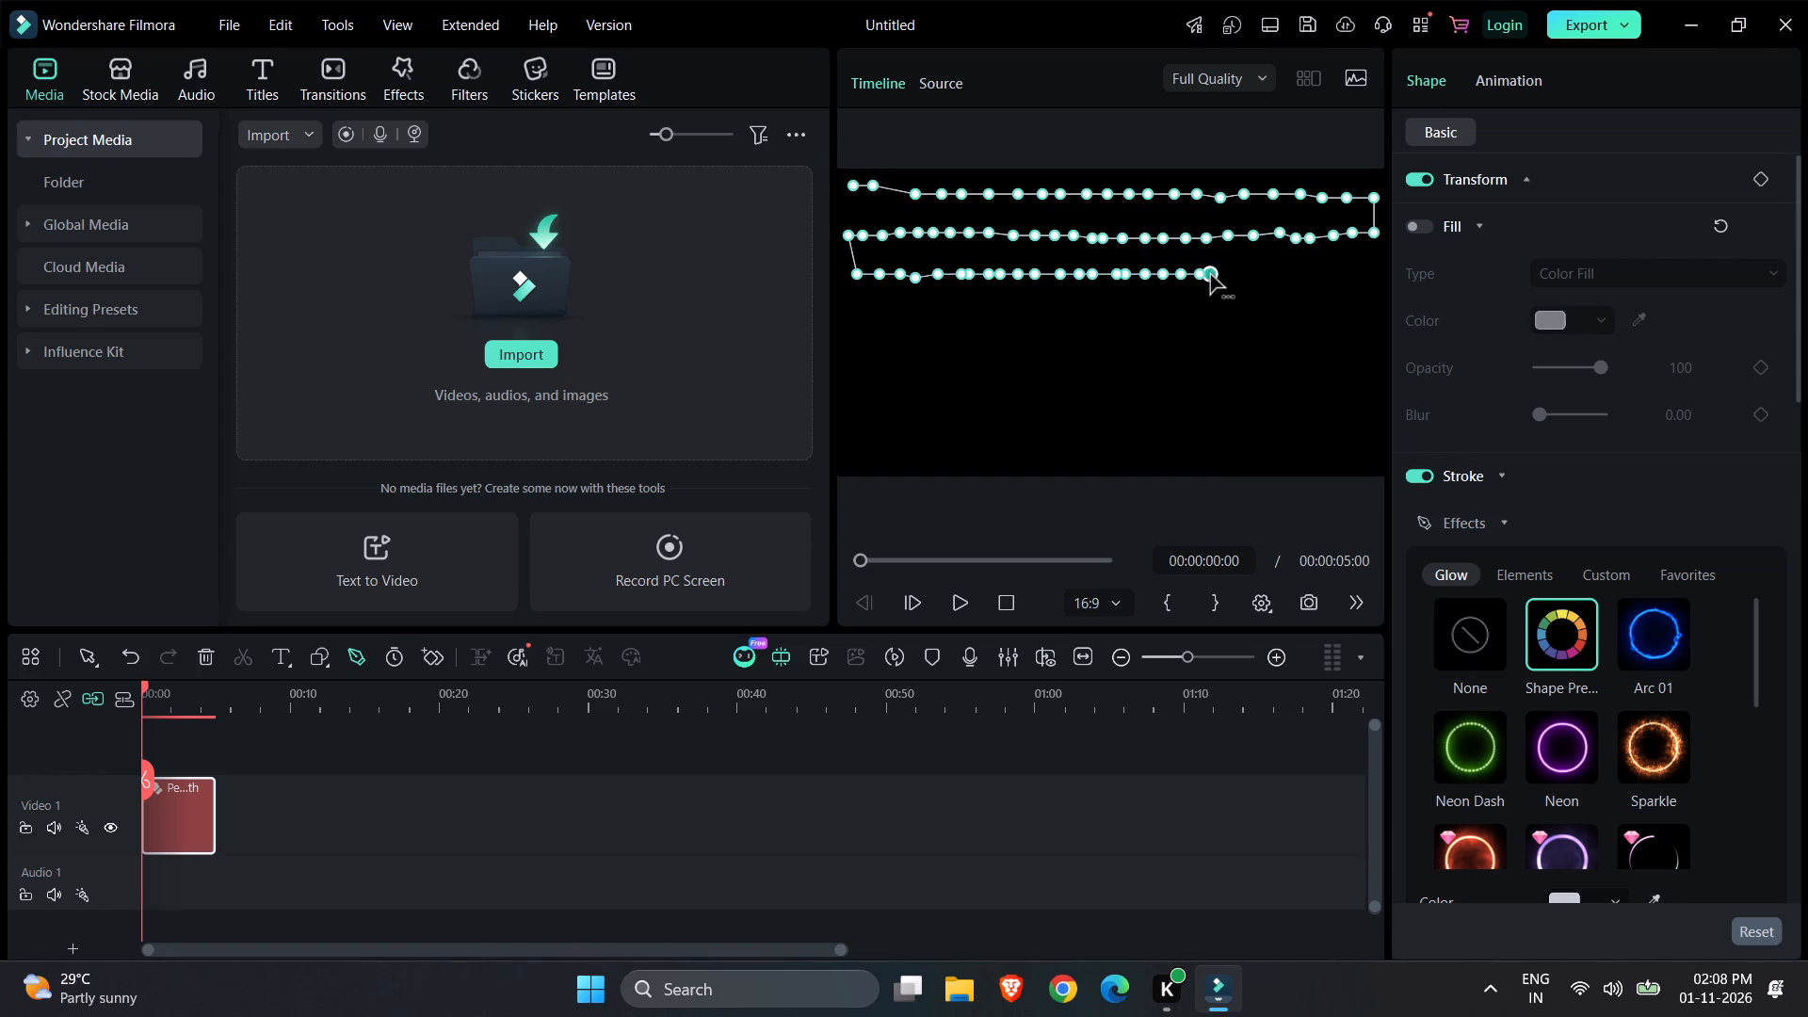
{"action": "left_click", "coordinate": [1222, 276]}
{"action": "left_click", "coordinate": [1235, 277]}
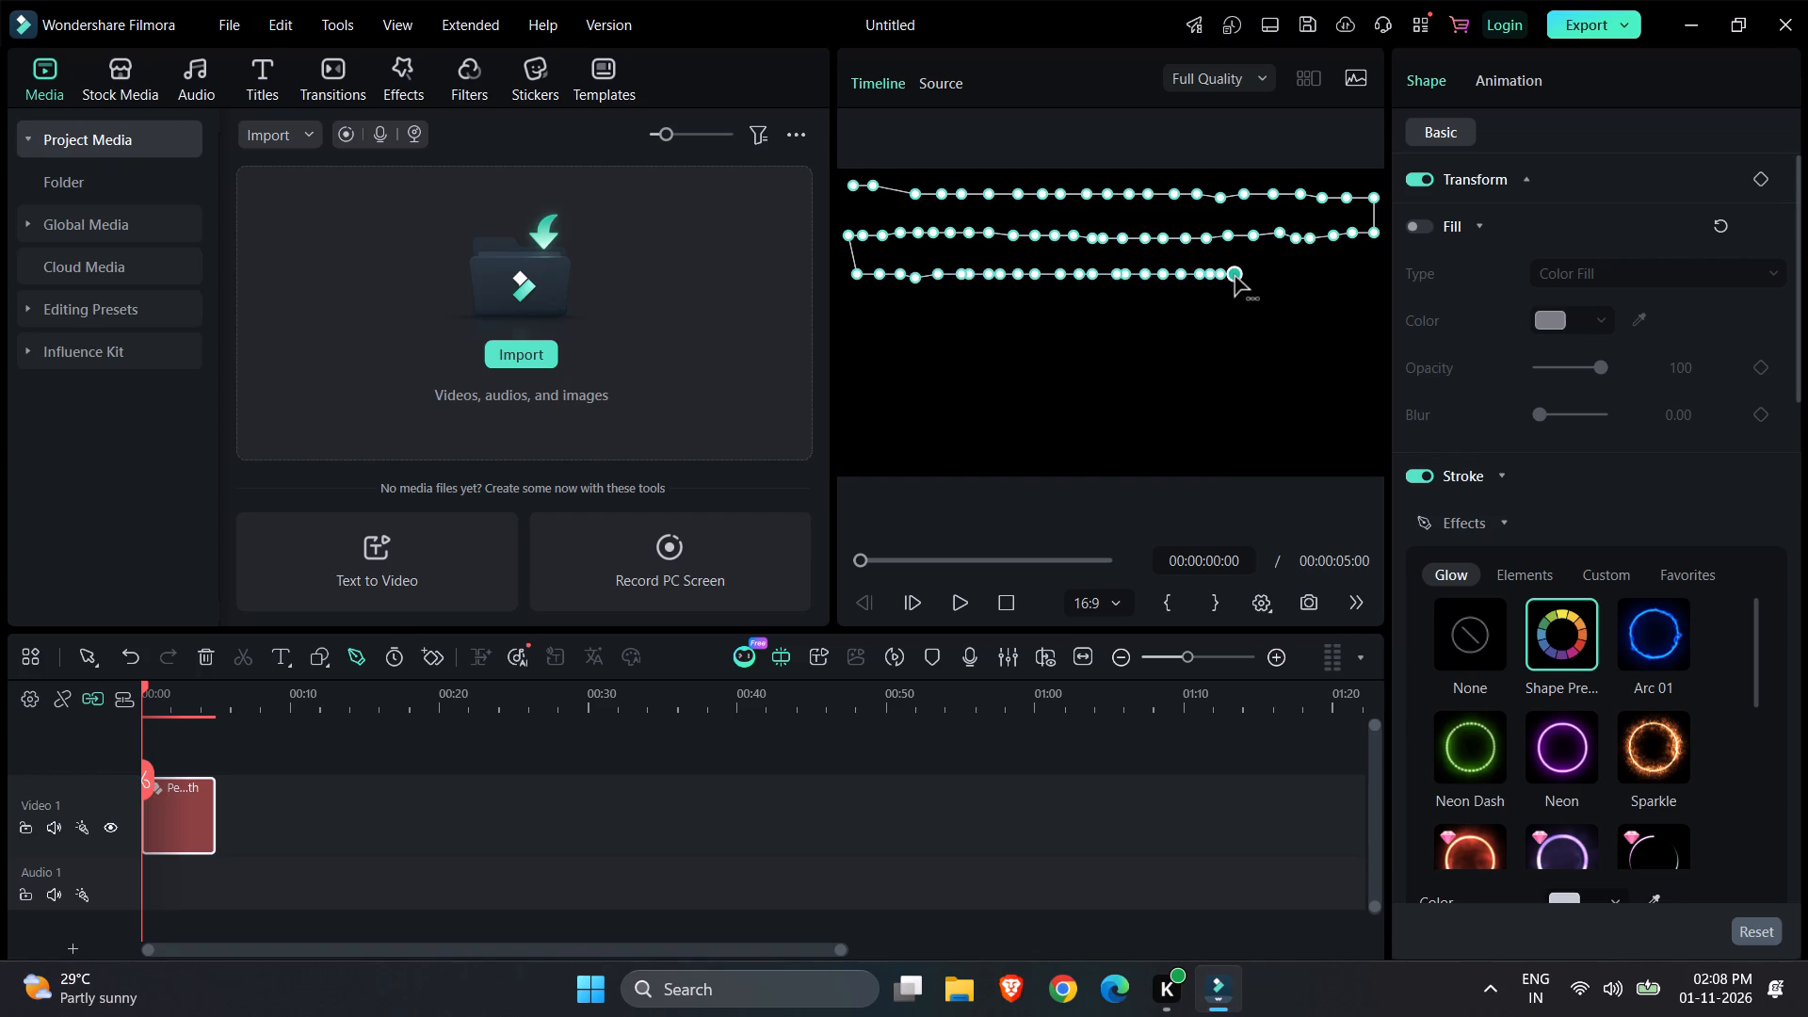
{"action": "left_click", "coordinate": [1251, 278]}
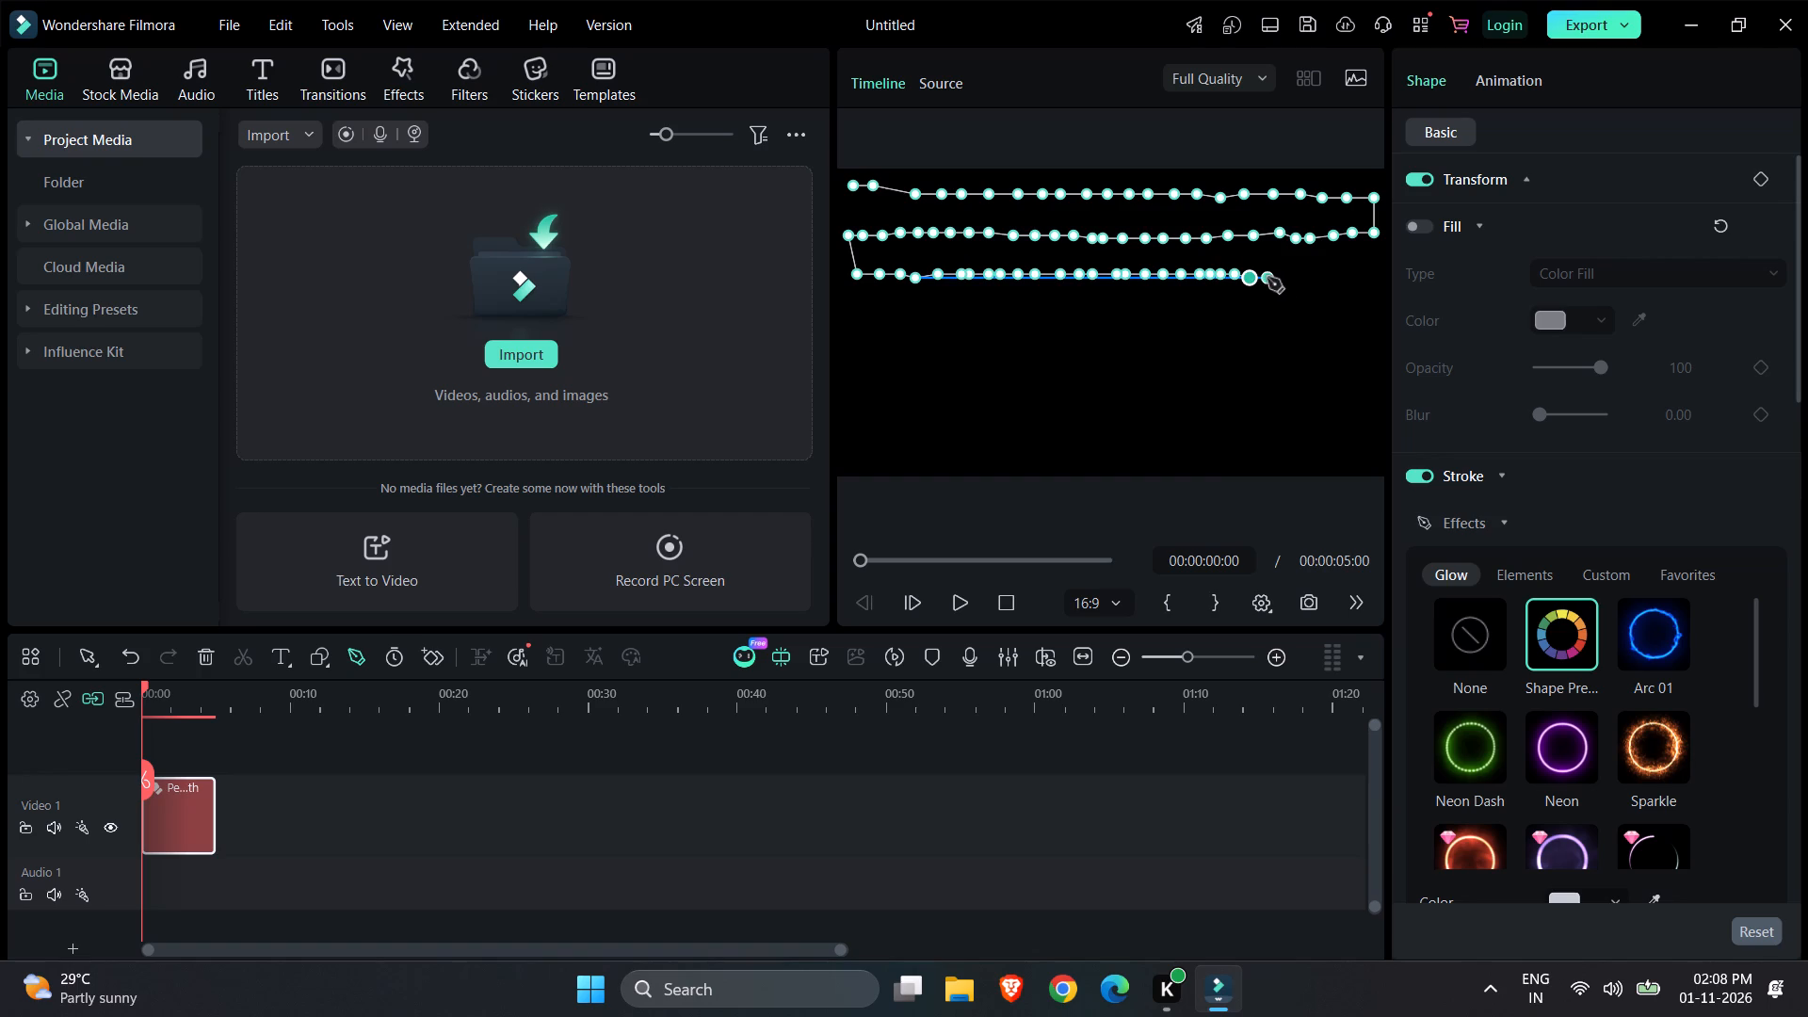
{"action": "left_click", "coordinate": [1267, 278]}
{"action": "left_click", "coordinate": [1289, 280]}
{"action": "left_click", "coordinate": [1303, 280]}
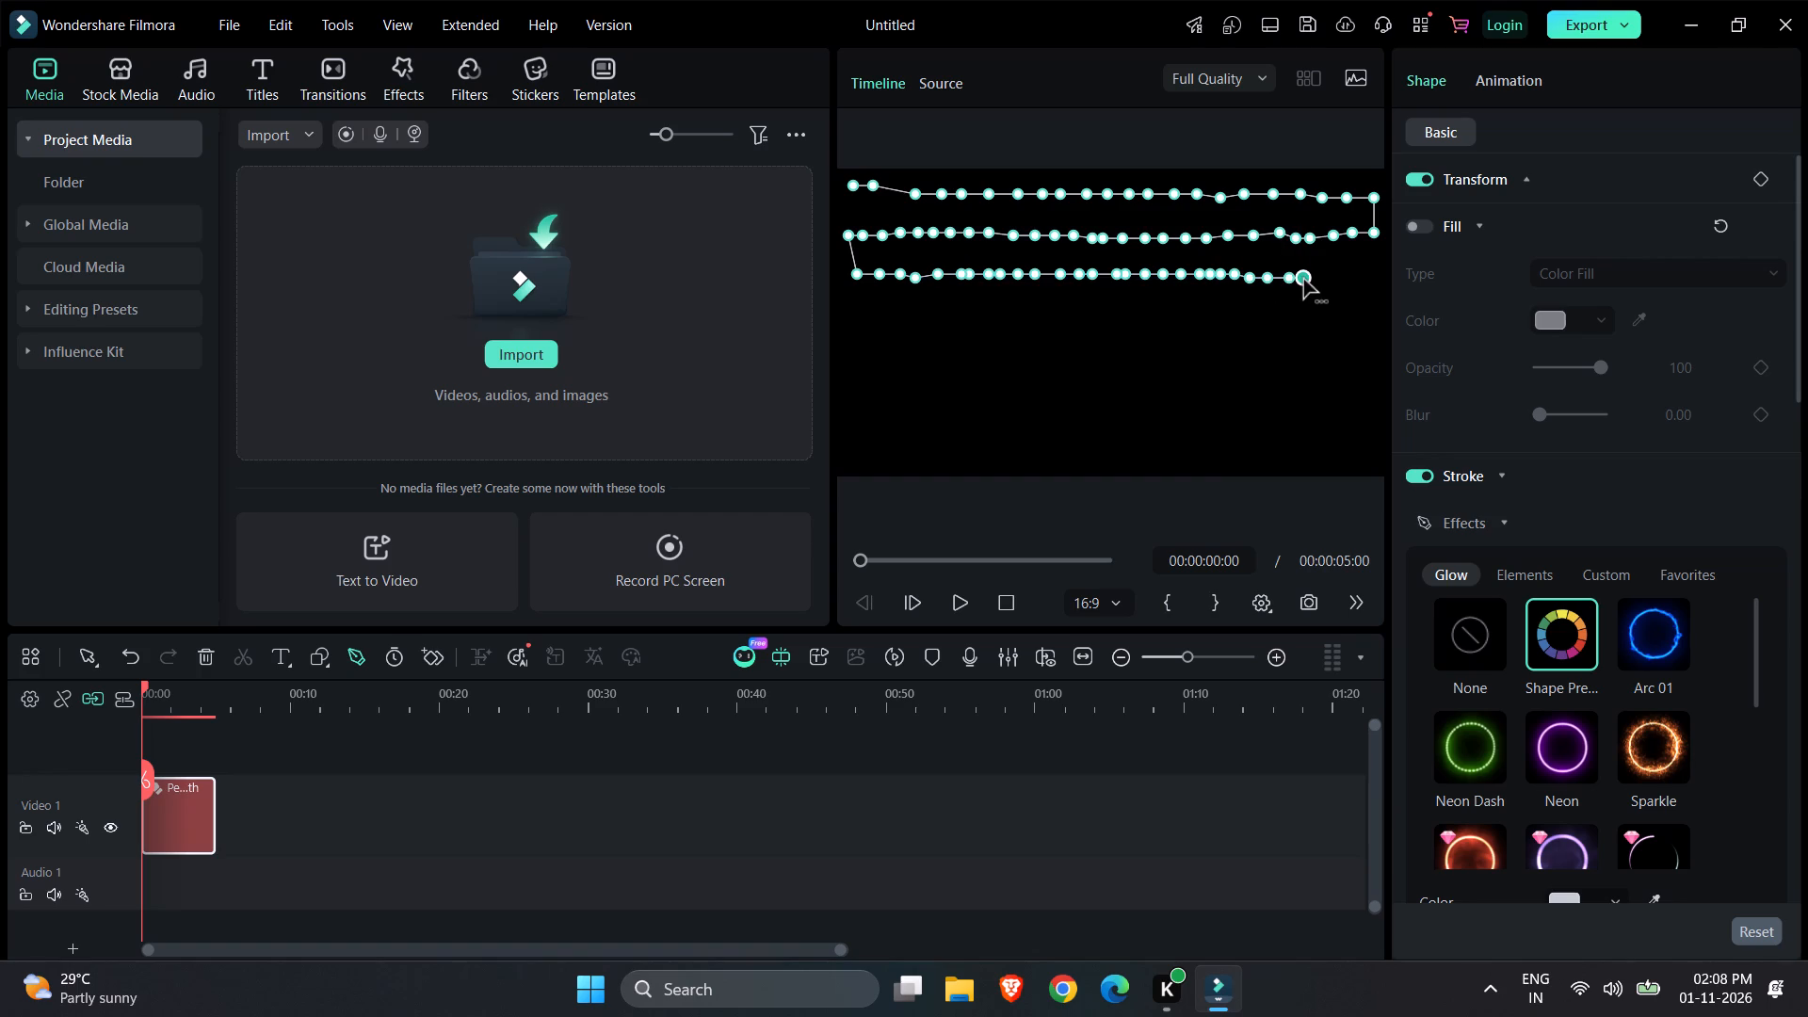
{"action": "left_click", "coordinate": [1318, 280]}
{"action": "left_click", "coordinate": [1342, 281]}
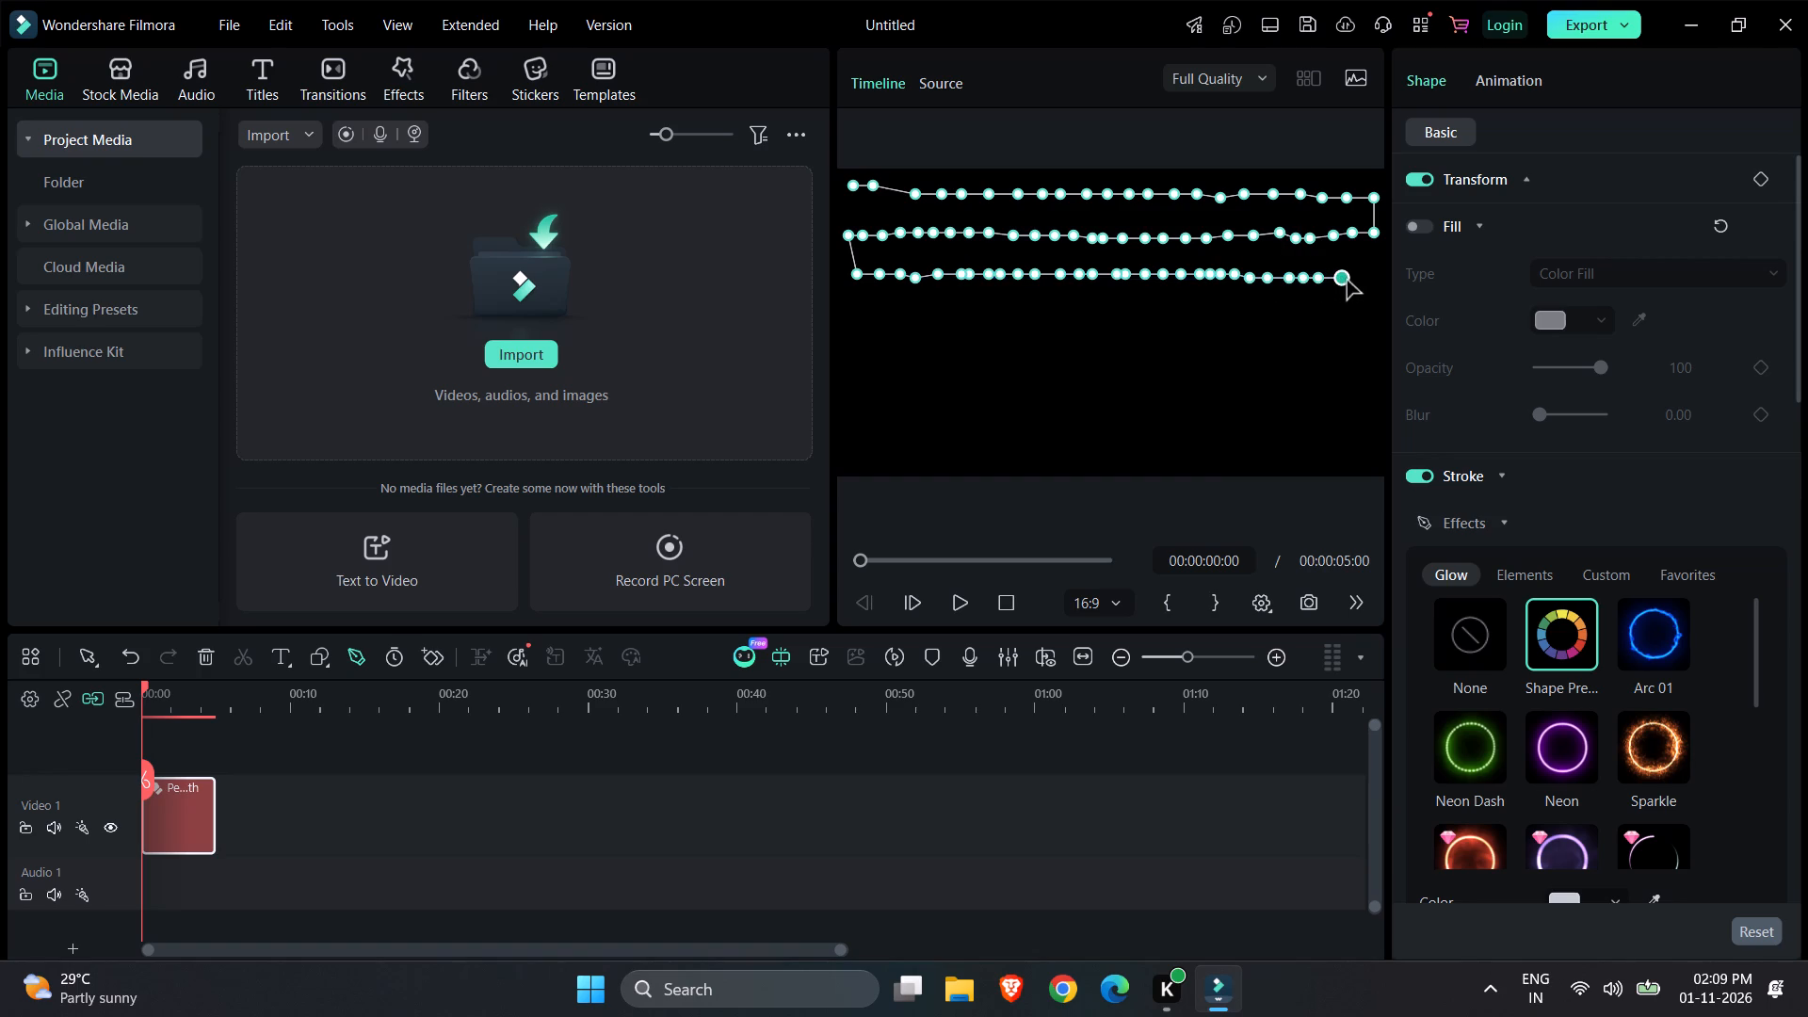
{"action": "left_click", "coordinate": [1361, 282]}
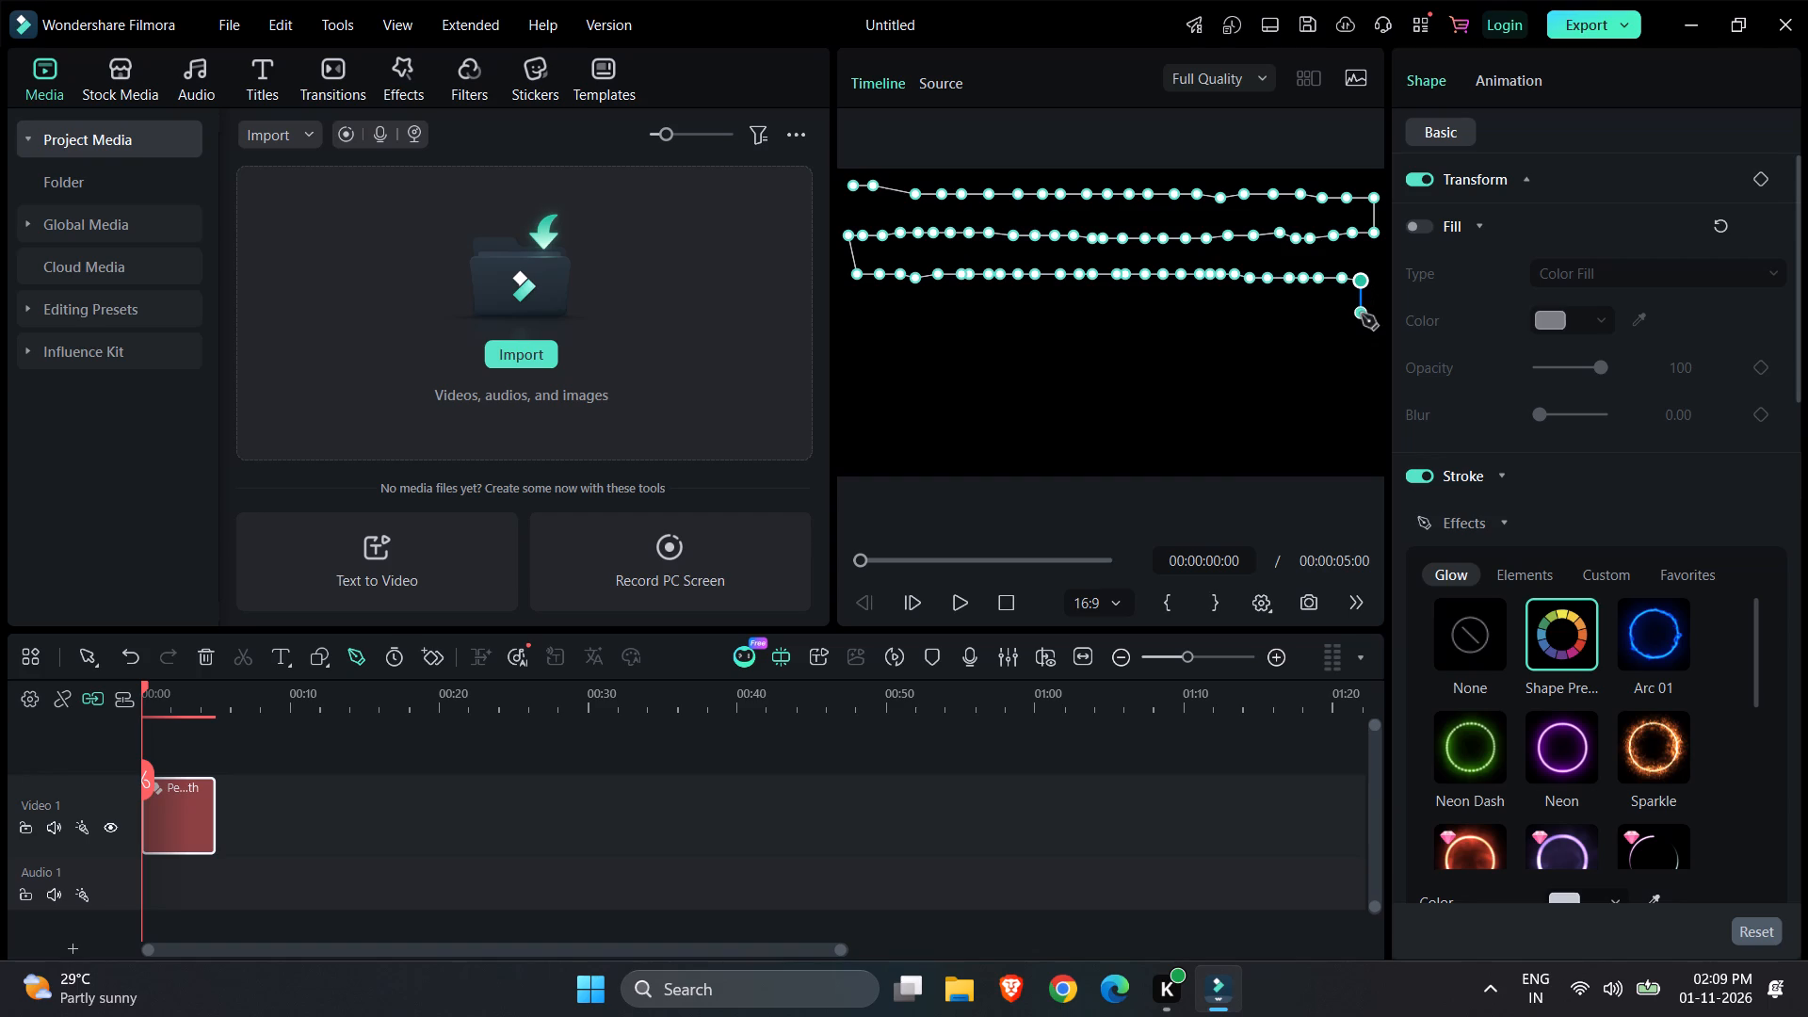
Turn the pen path down a short way near the frame's right edge and run a fourth row back to the middle with 15 points.
{"action": "left_click", "coordinate": [1362, 315]}
{"action": "left_click", "coordinate": [1342, 315]}
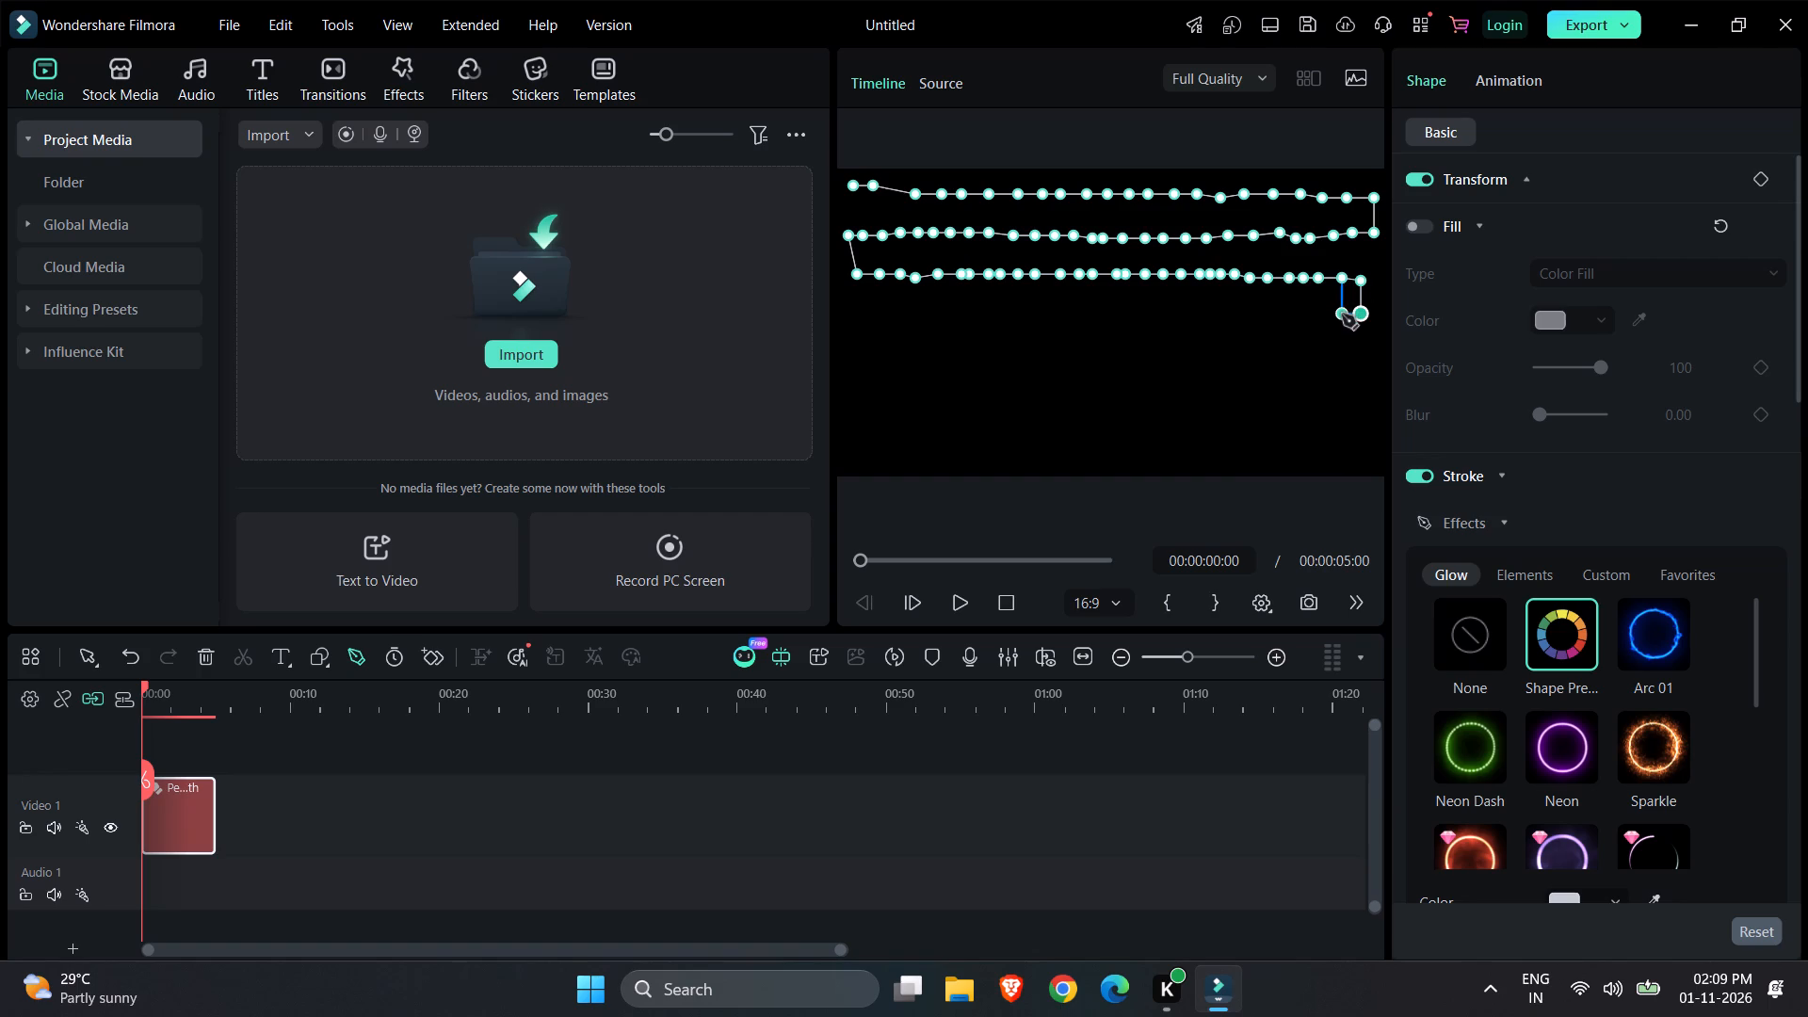
{"action": "left_click", "coordinate": [1325, 315]}
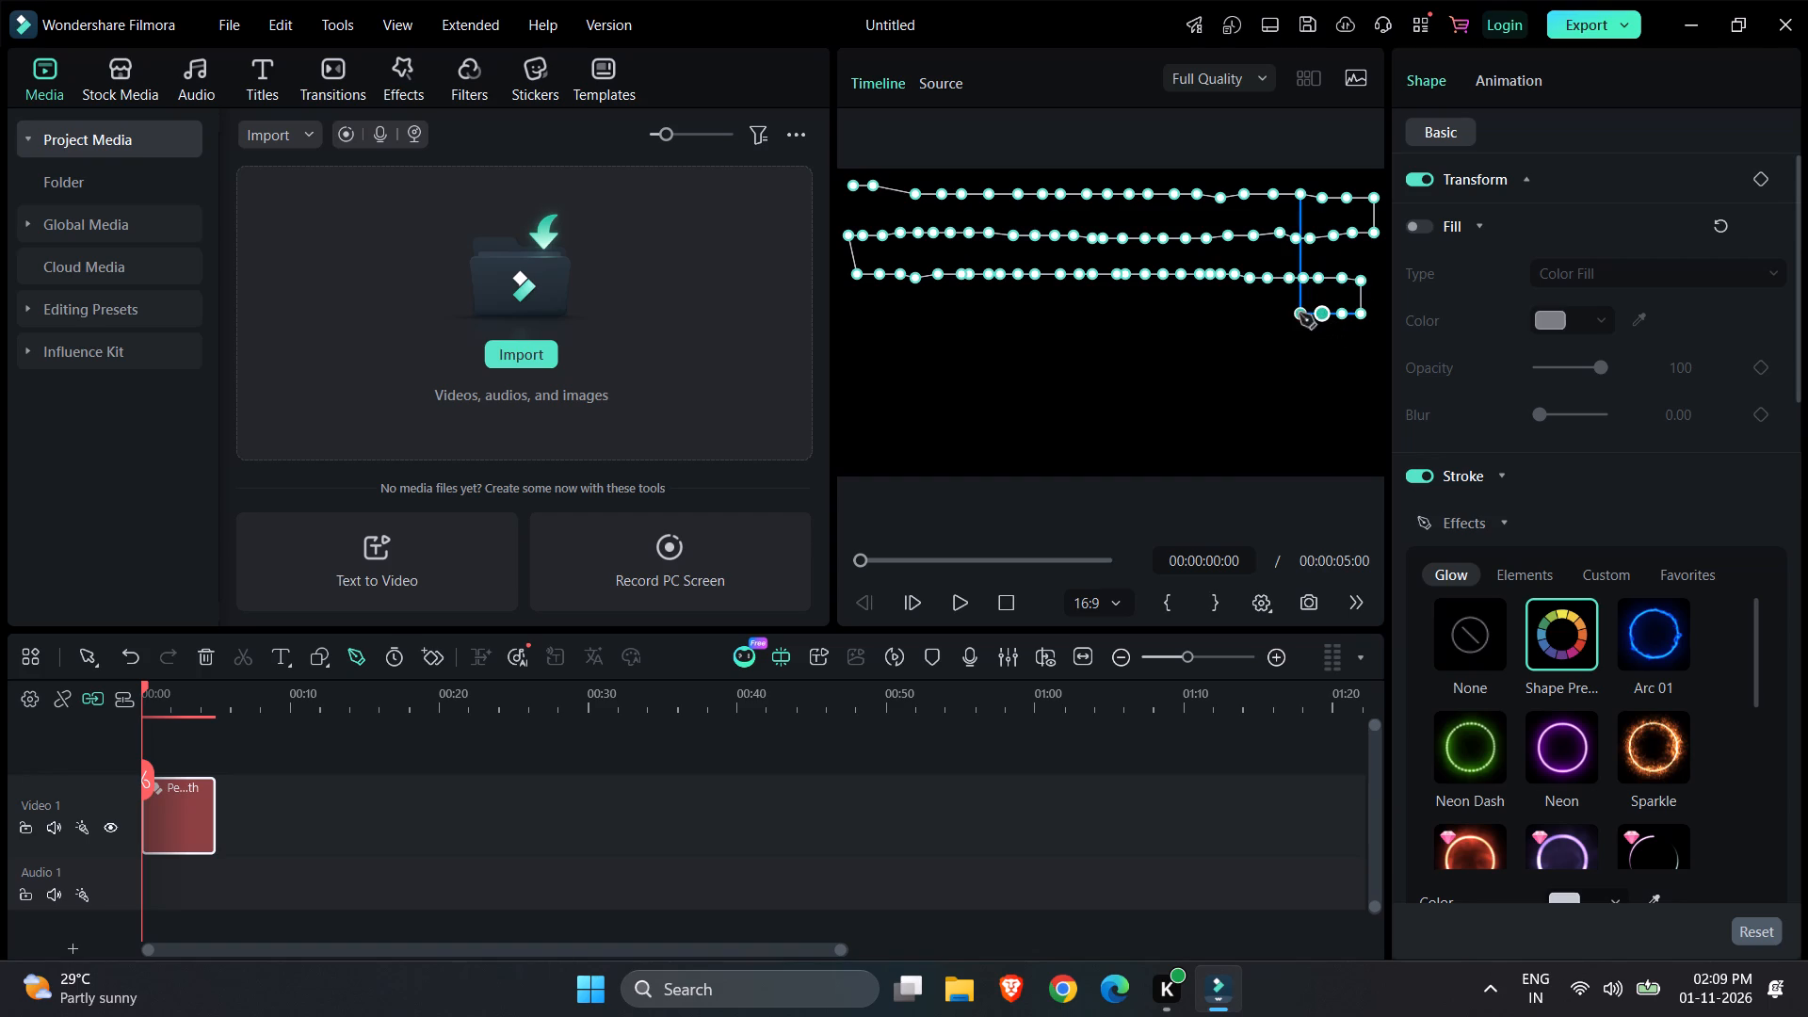
{"action": "left_click", "coordinate": [1299, 314]}
{"action": "left_click", "coordinate": [1287, 314]}
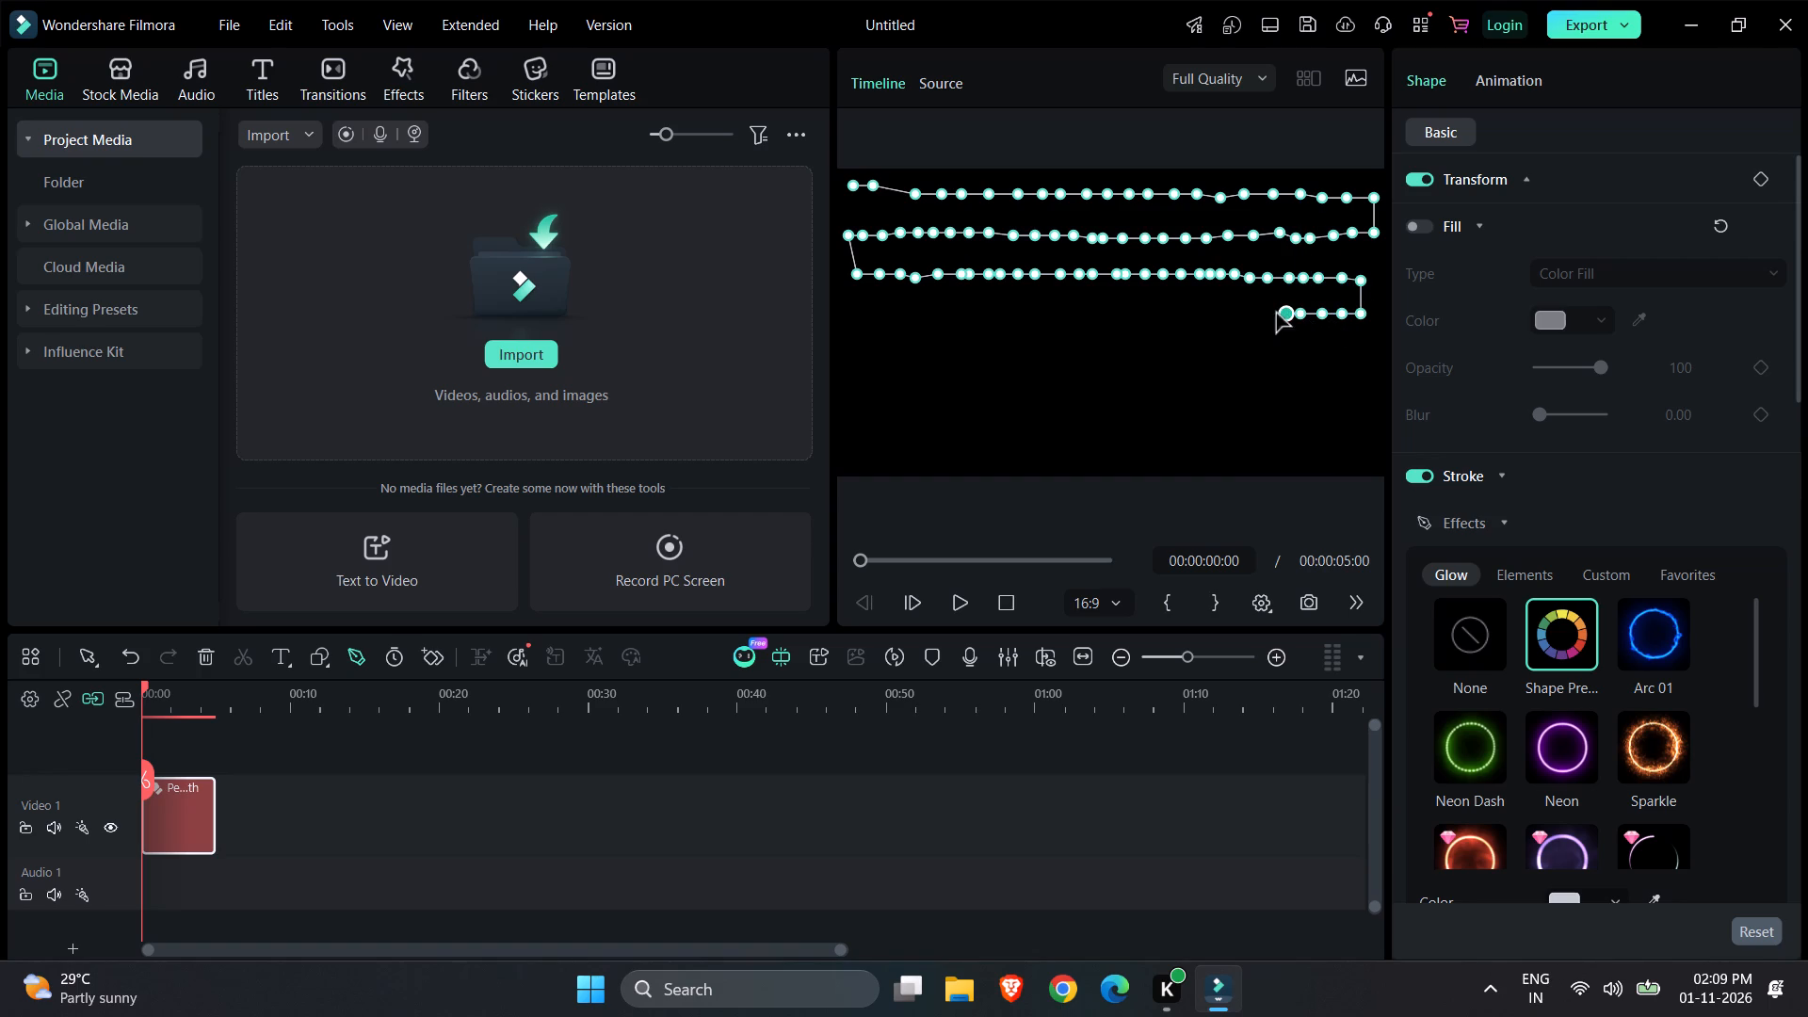
{"action": "left_click", "coordinate": [1267, 313]}
{"action": "left_click", "coordinate": [1255, 313]}
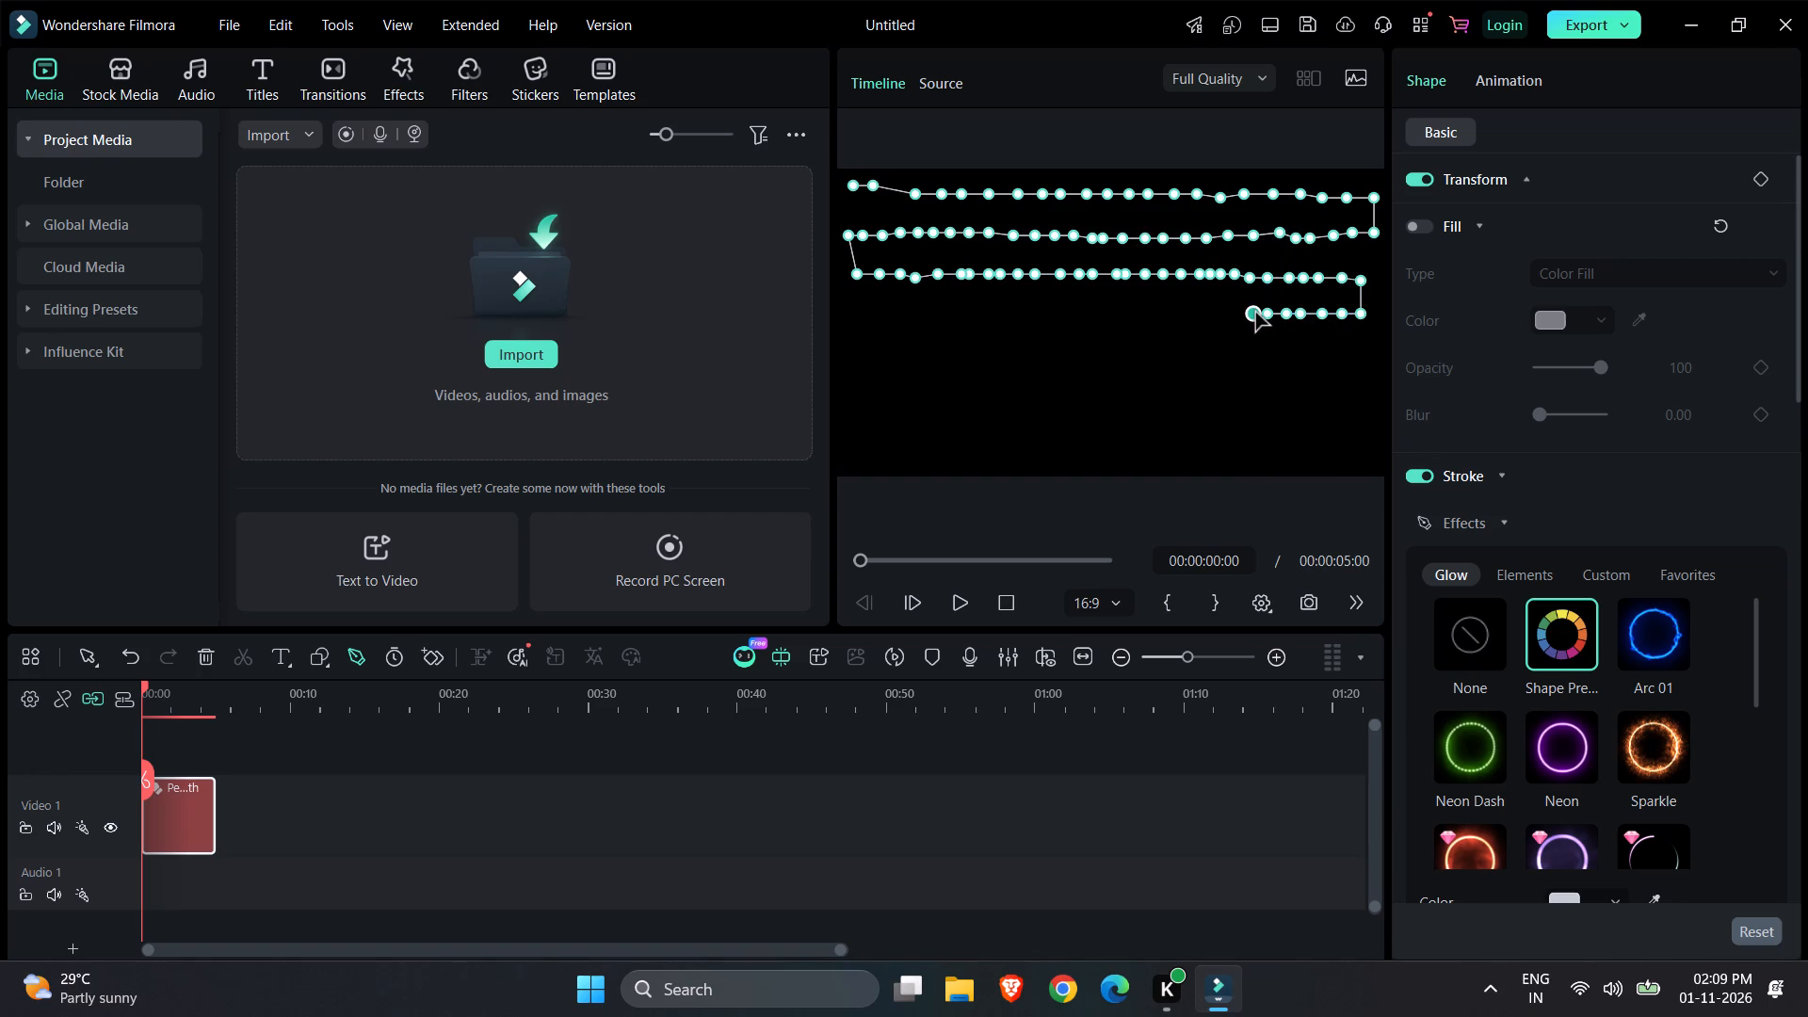
{"action": "left_click", "coordinate": [1238, 313]}
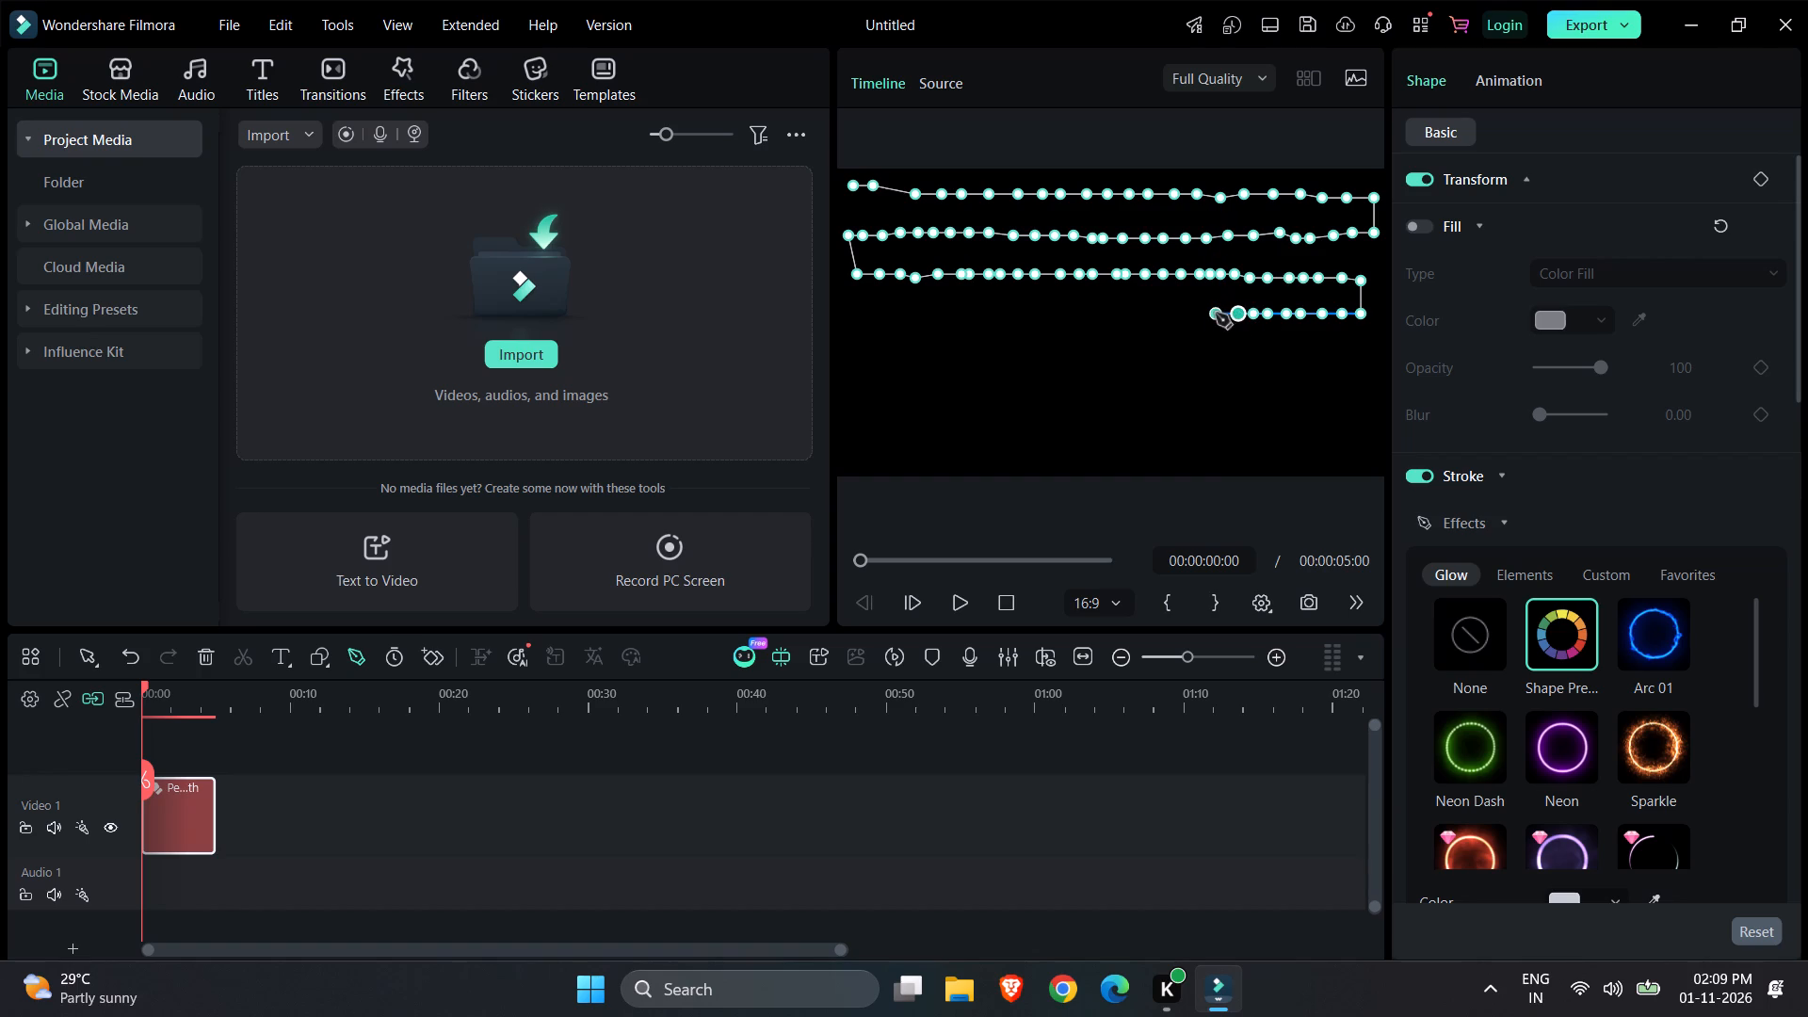
{"action": "left_click", "coordinate": [1216, 314]}
{"action": "left_click", "coordinate": [1198, 314]}
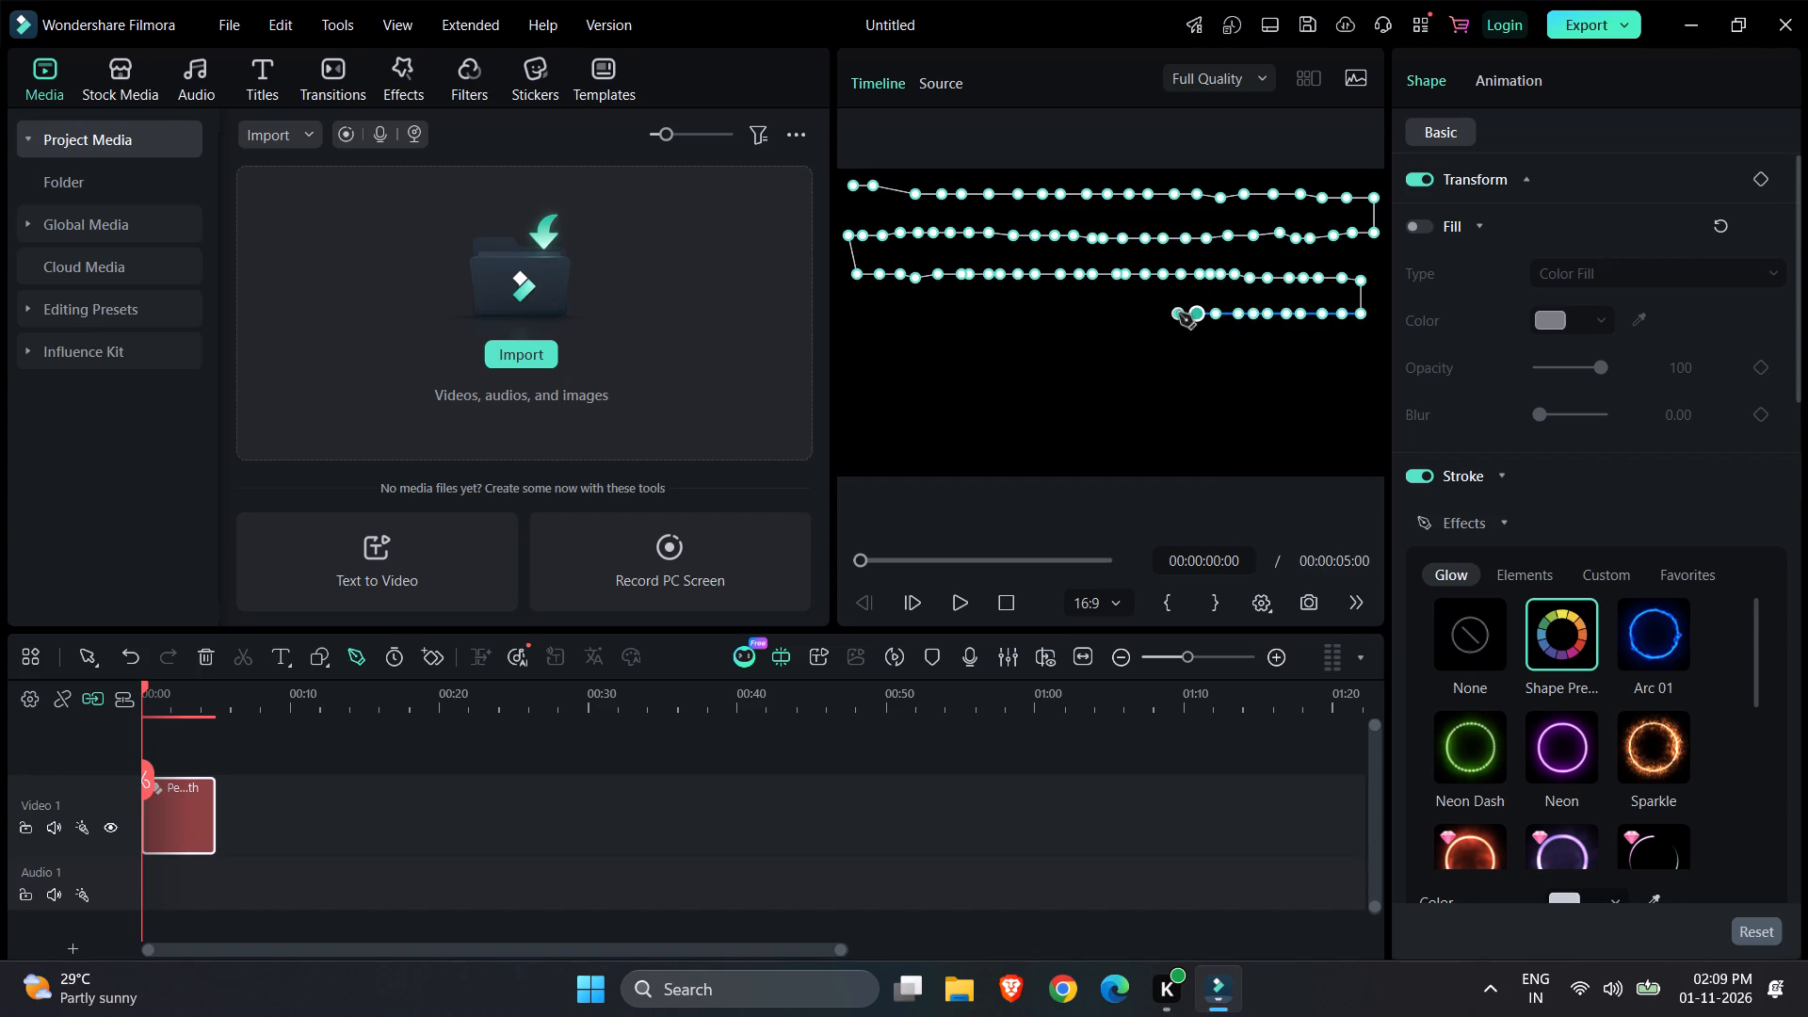
{"action": "left_click", "coordinate": [1179, 314]}
{"action": "left_click", "coordinate": [1168, 314]}
{"action": "left_click", "coordinate": [1141, 314]}
{"action": "left_click", "coordinate": [1124, 314]}
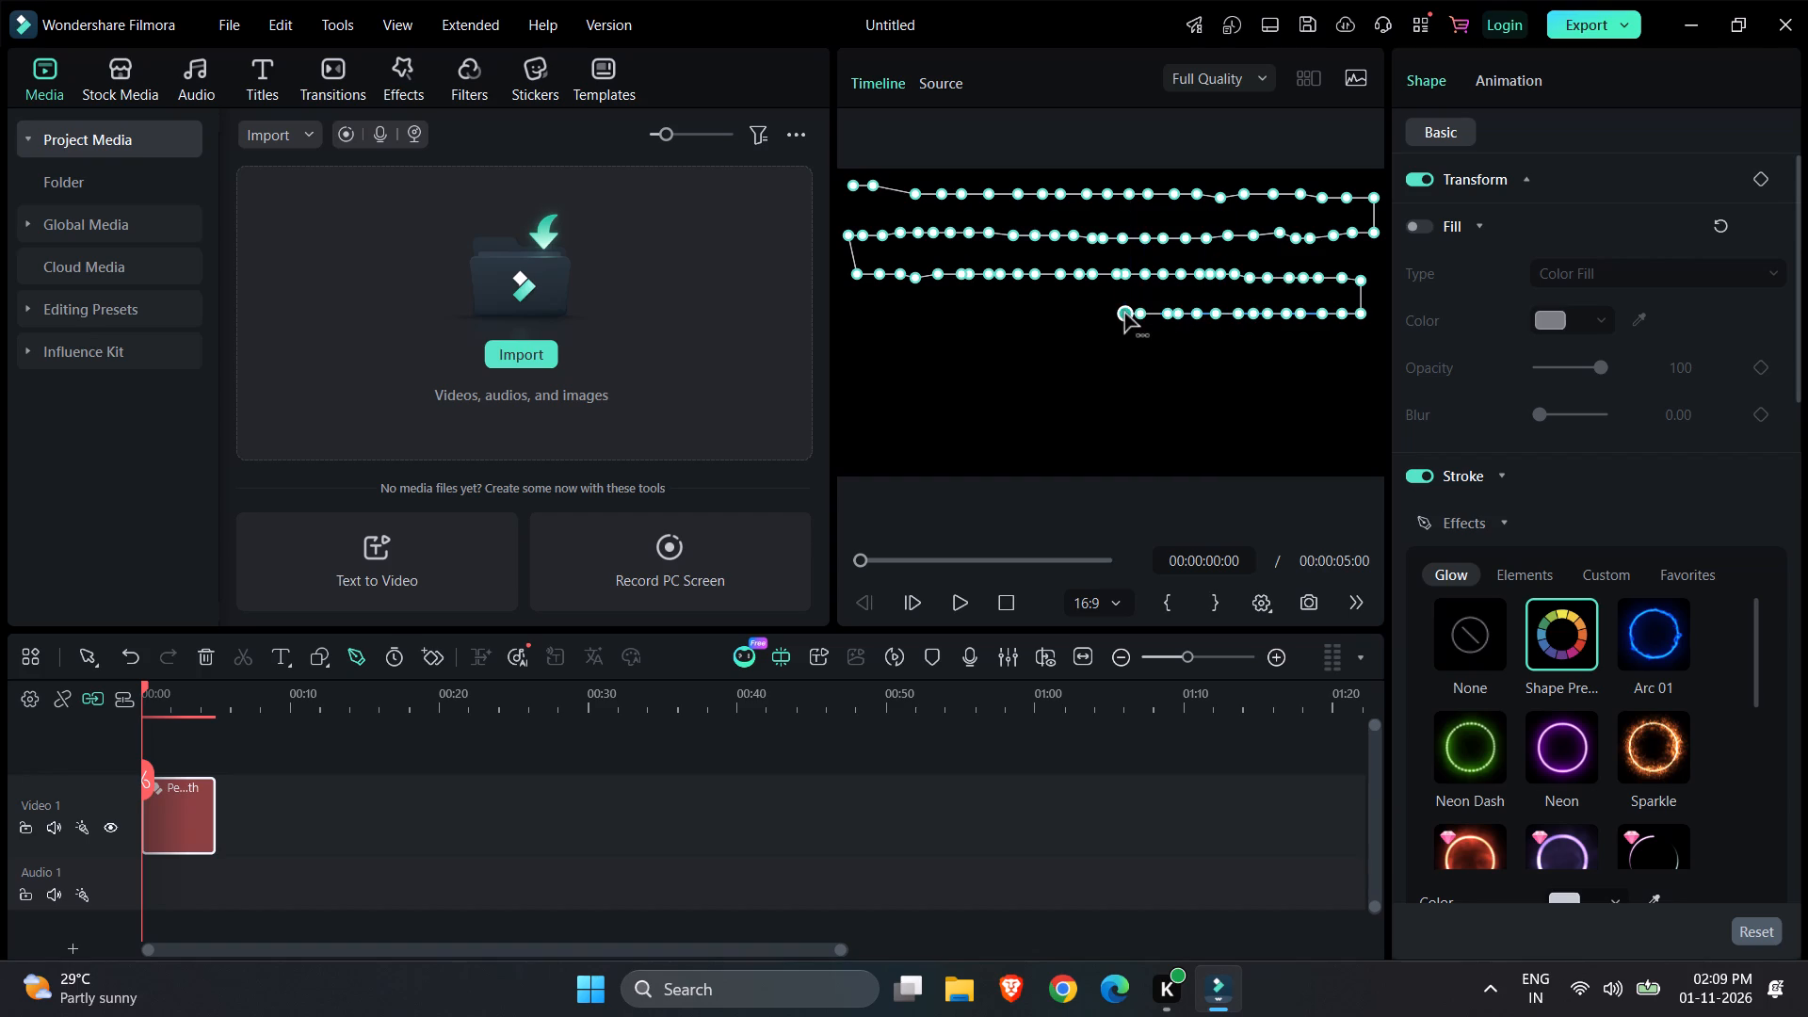
{"action": "left_click", "coordinate": [1109, 314]}
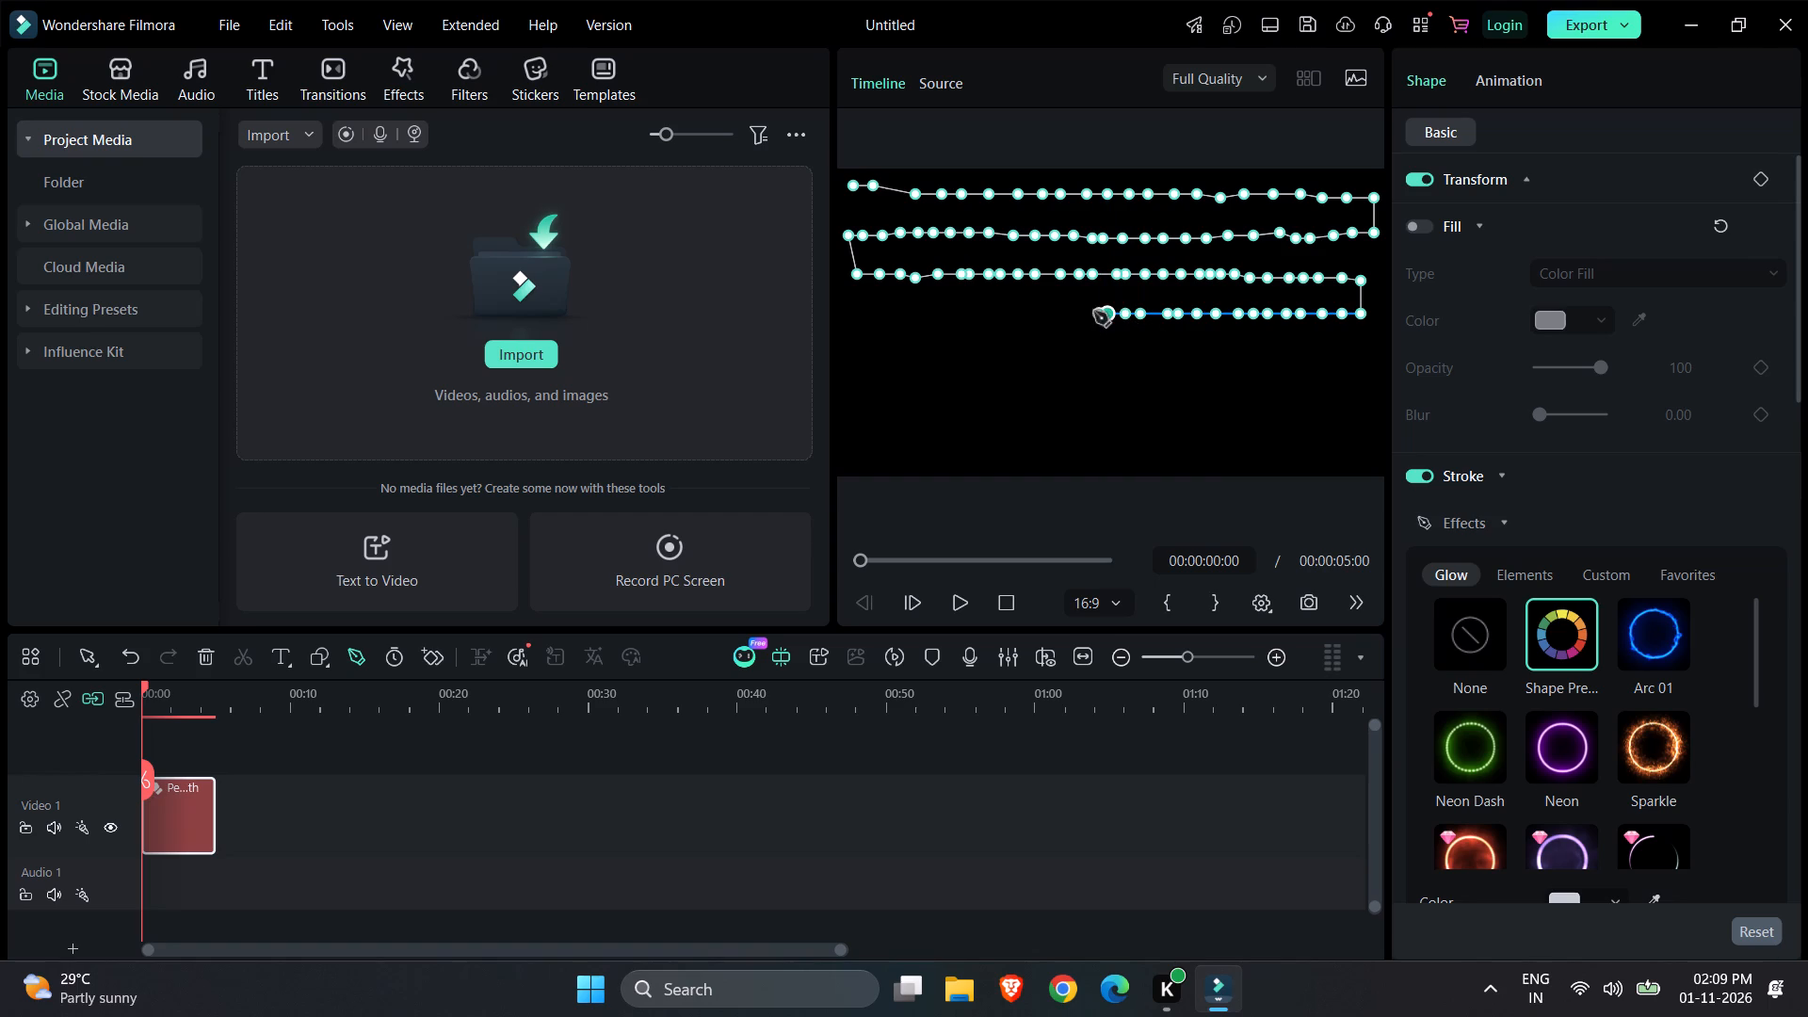
Continue the fourth row of the pen path from the middle to near the frame's left edge with 16 closely spaced points.
{"action": "left_click", "coordinate": [1093, 310]}
{"action": "left_click", "coordinate": [1074, 309]}
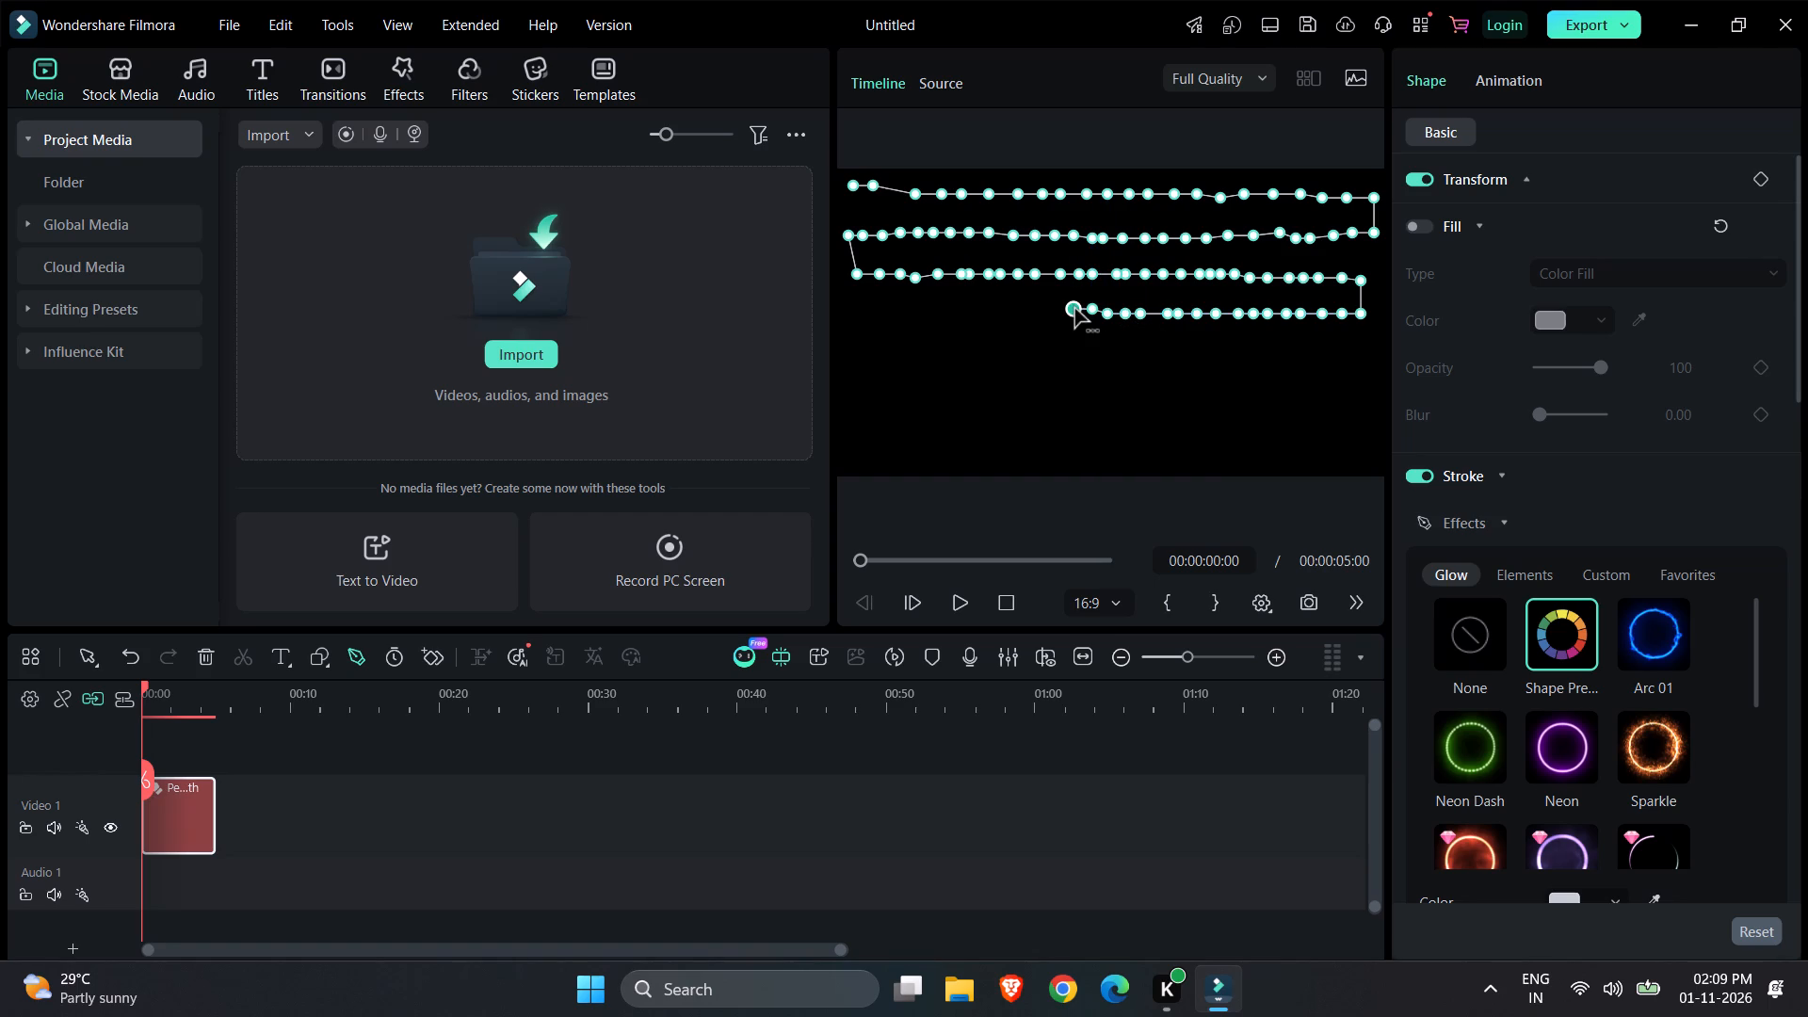
{"action": "left_click", "coordinate": [1060, 308]}
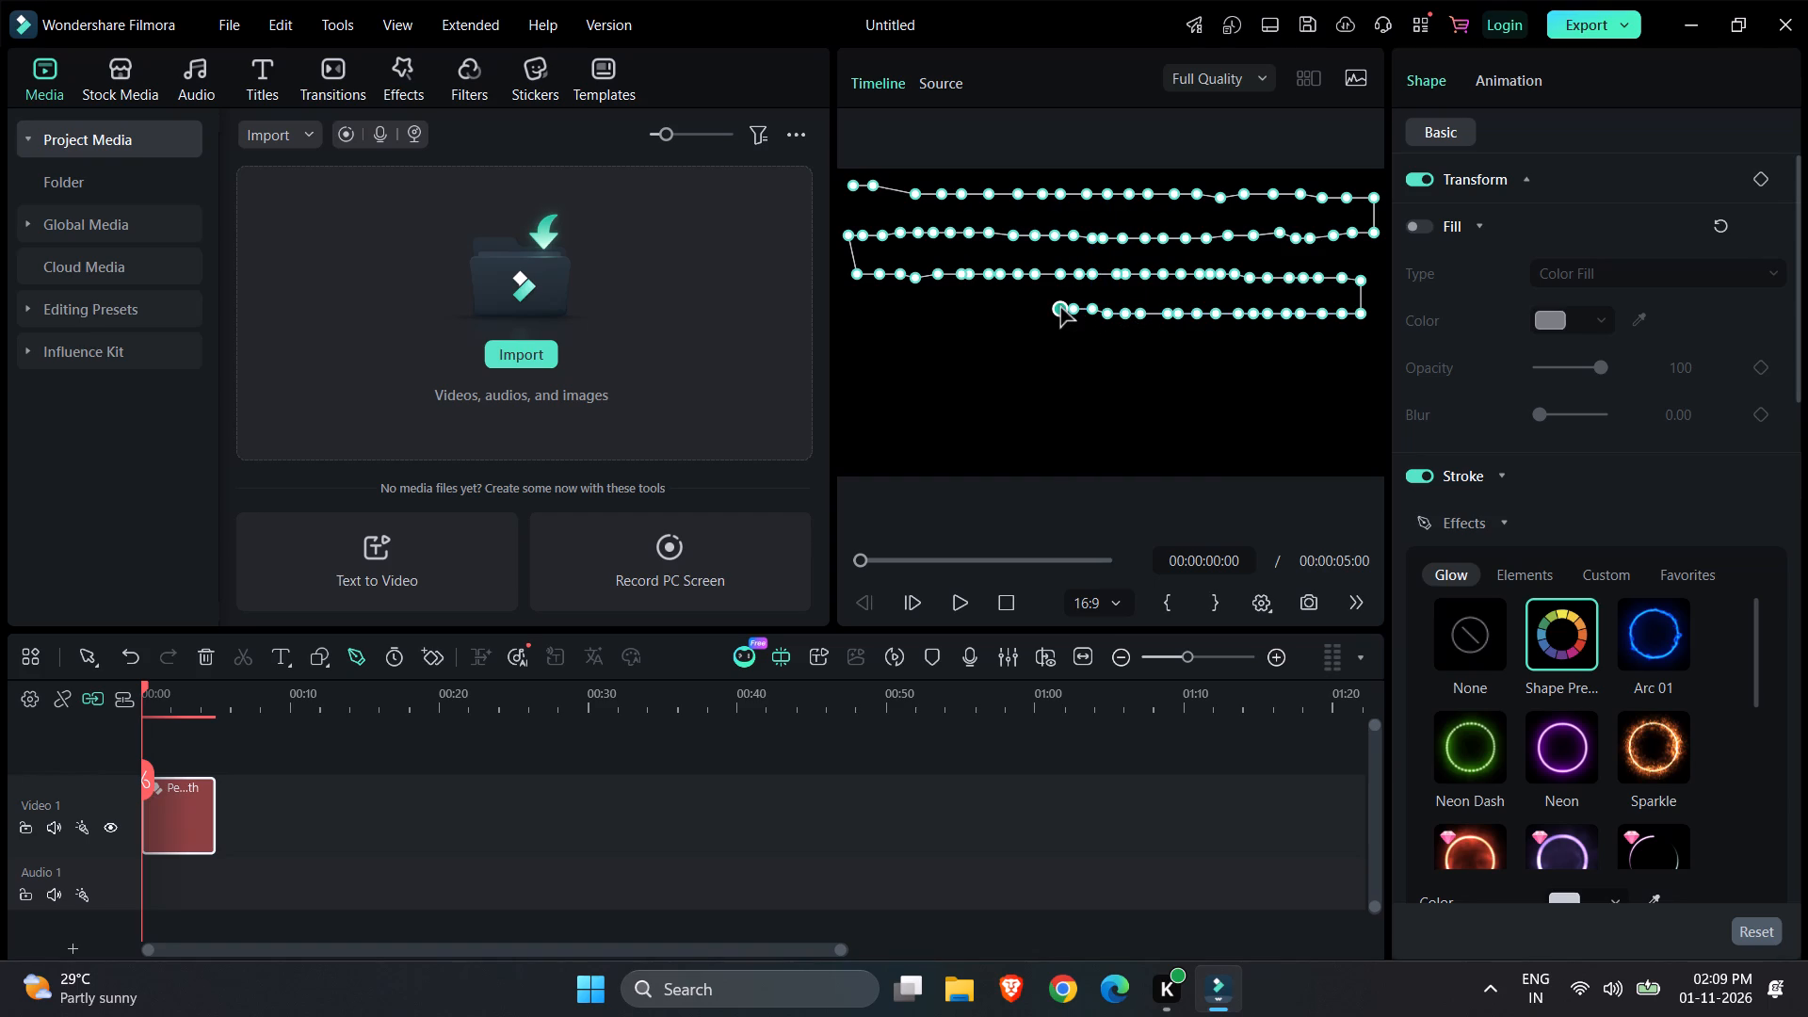
{"action": "left_click", "coordinate": [1047, 308]}
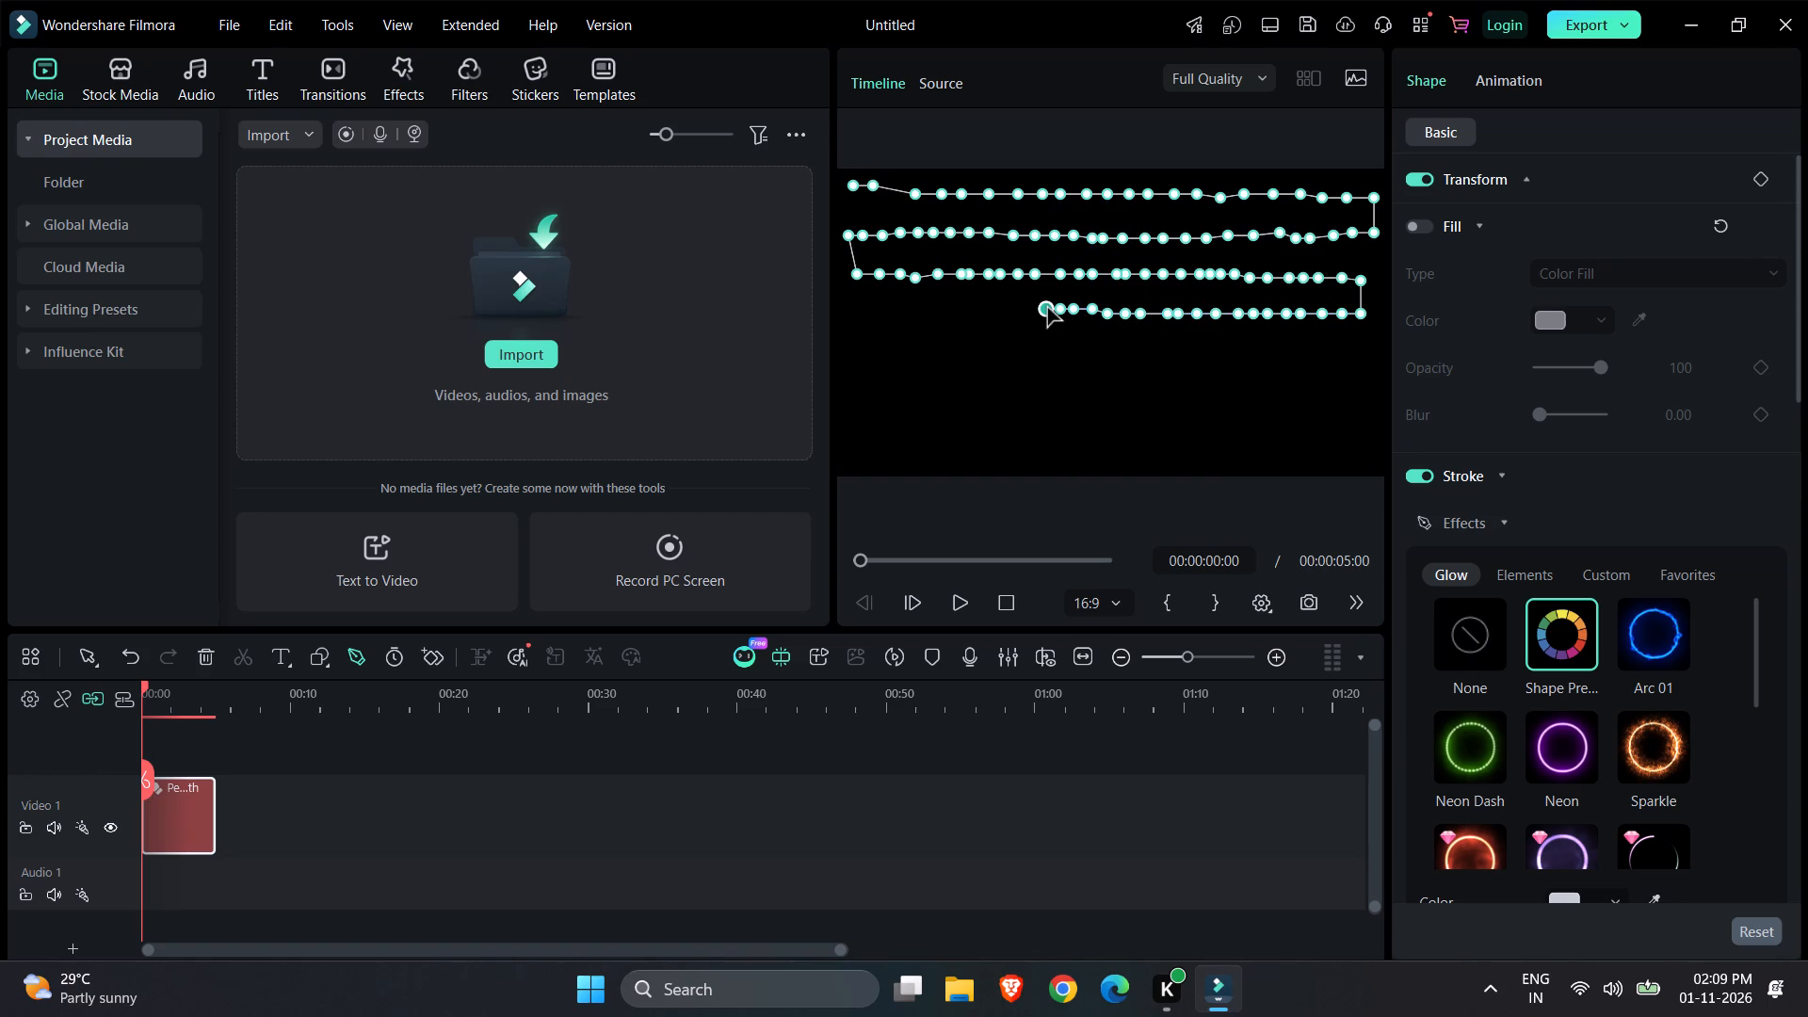
{"action": "left_click", "coordinate": [1034, 308]}
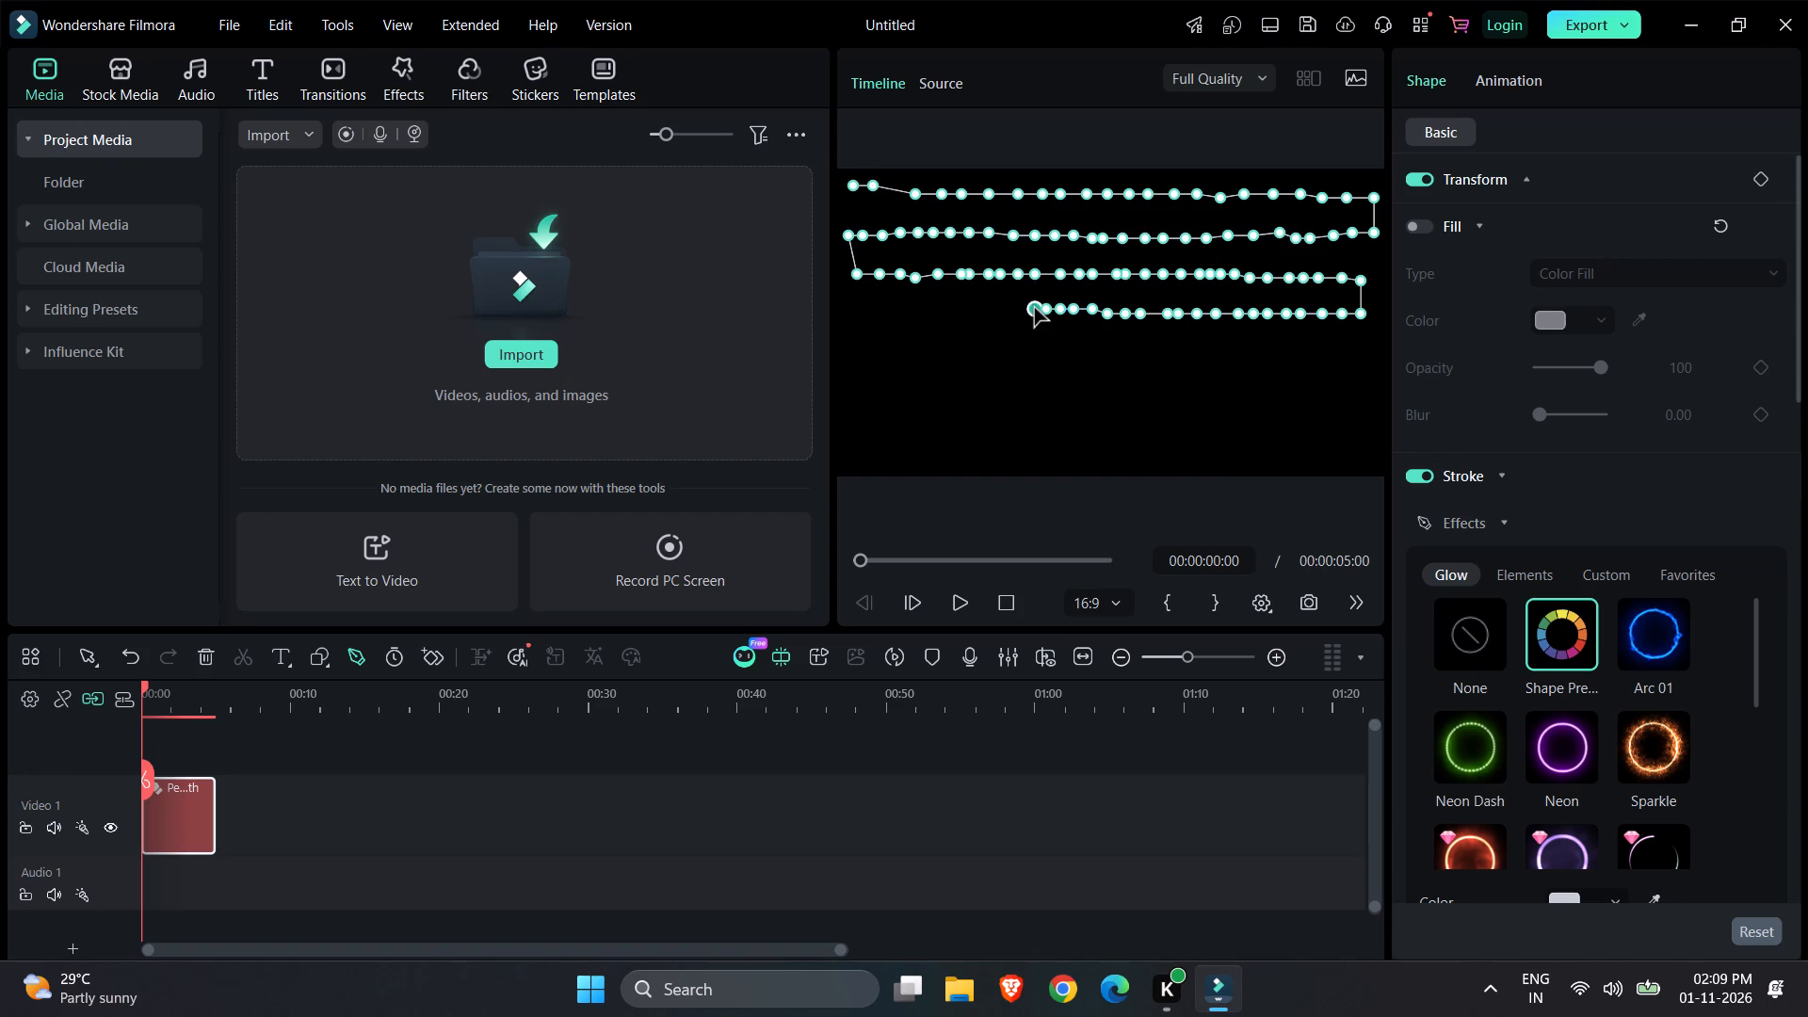
{"action": "left_click", "coordinate": [1019, 308]}
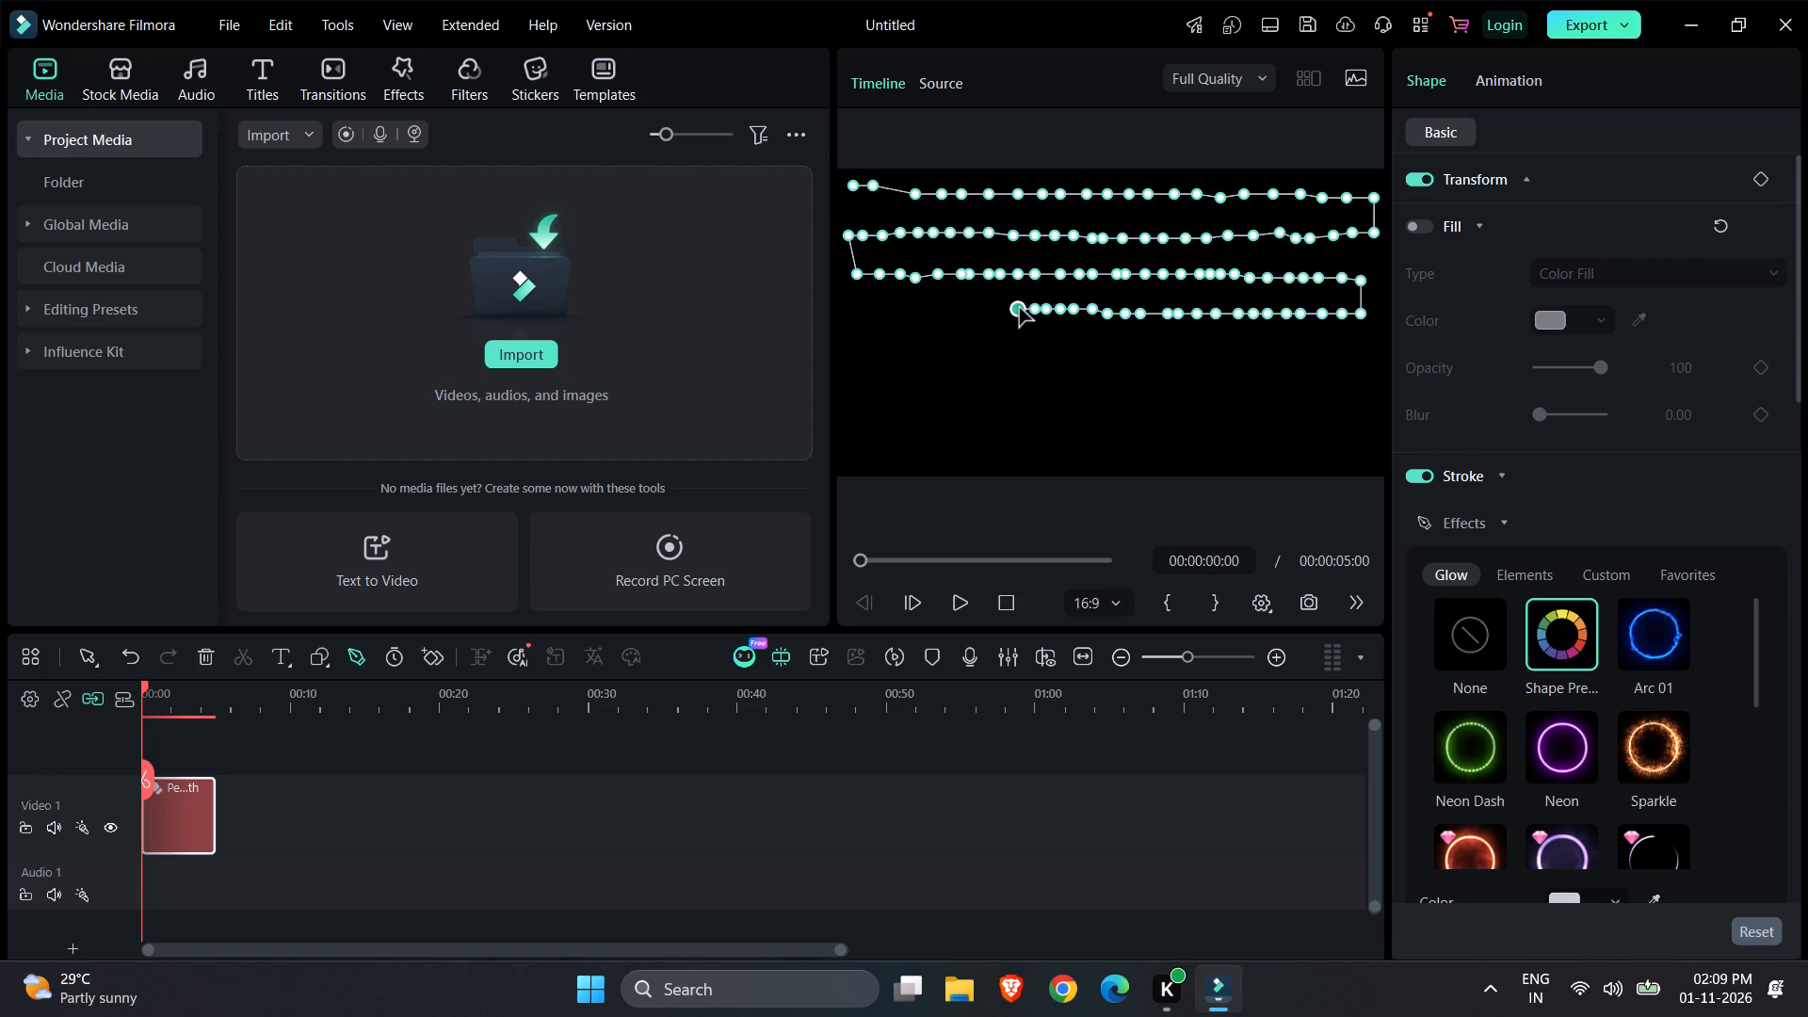
{"action": "left_click", "coordinate": [1003, 308]}
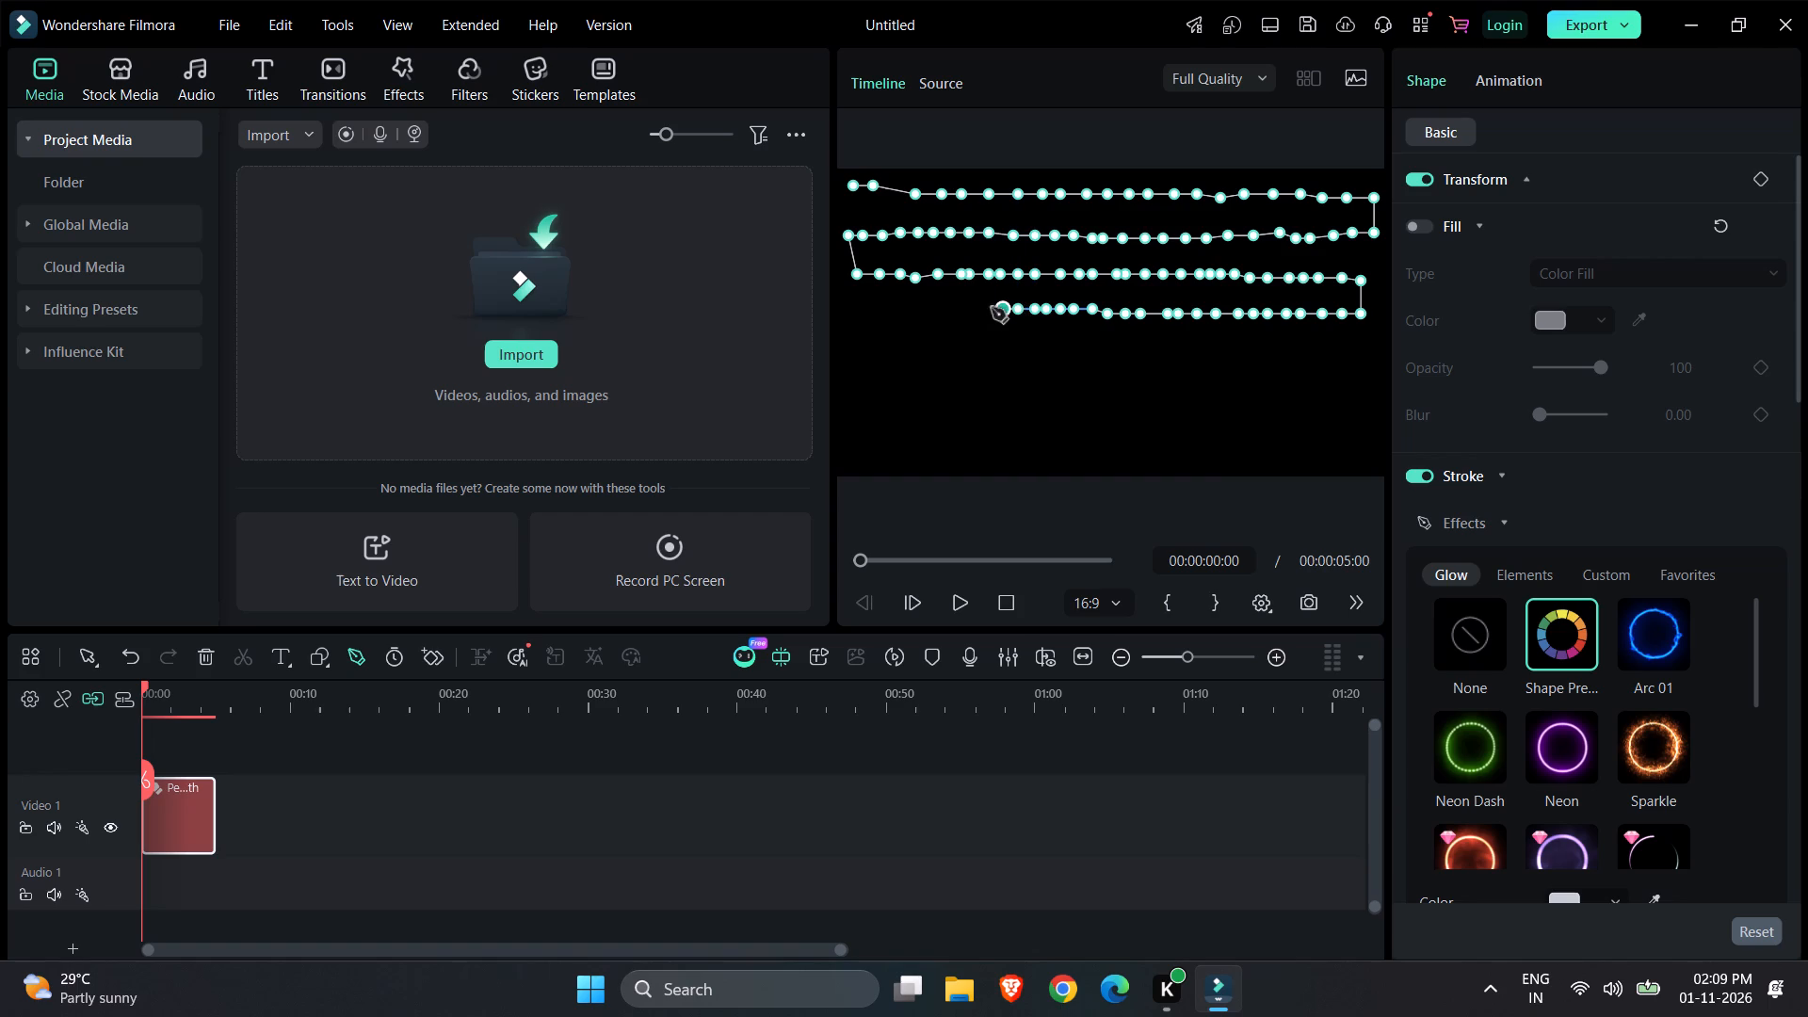
{"action": "left_click", "coordinate": [988, 308]}
{"action": "left_click", "coordinate": [967, 305]}
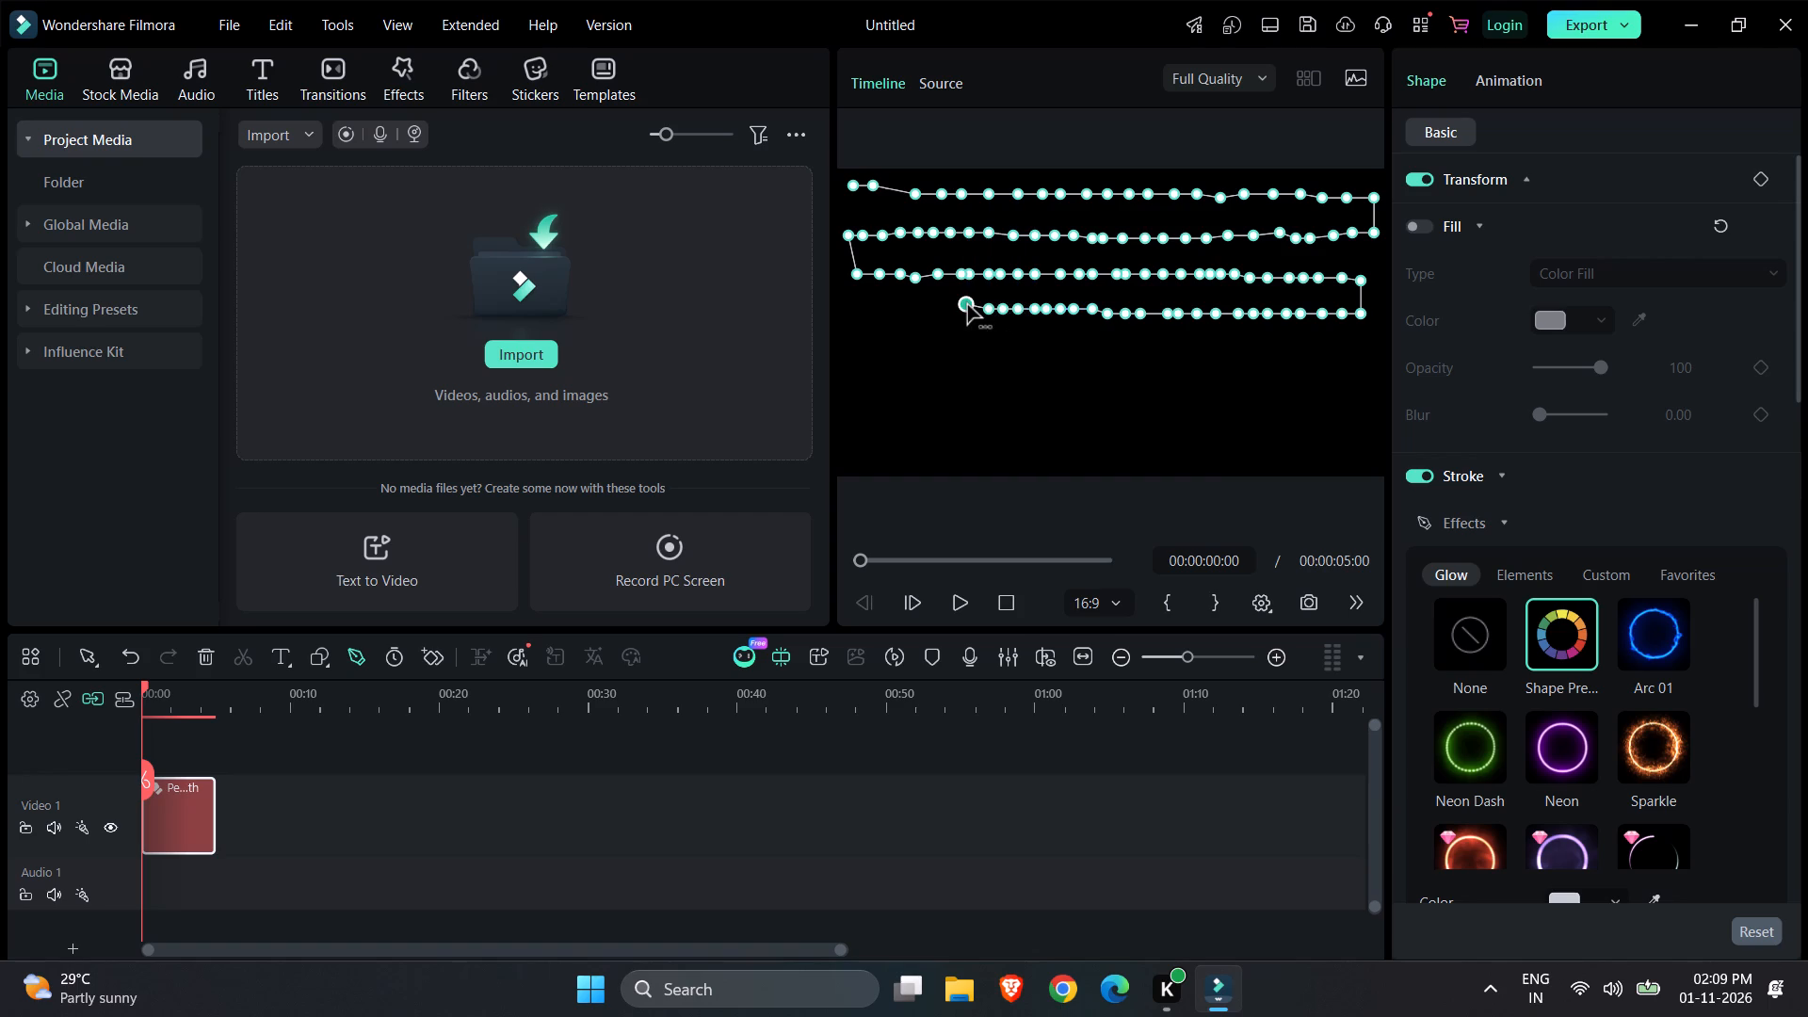
{"action": "left_click", "coordinate": [948, 305]}
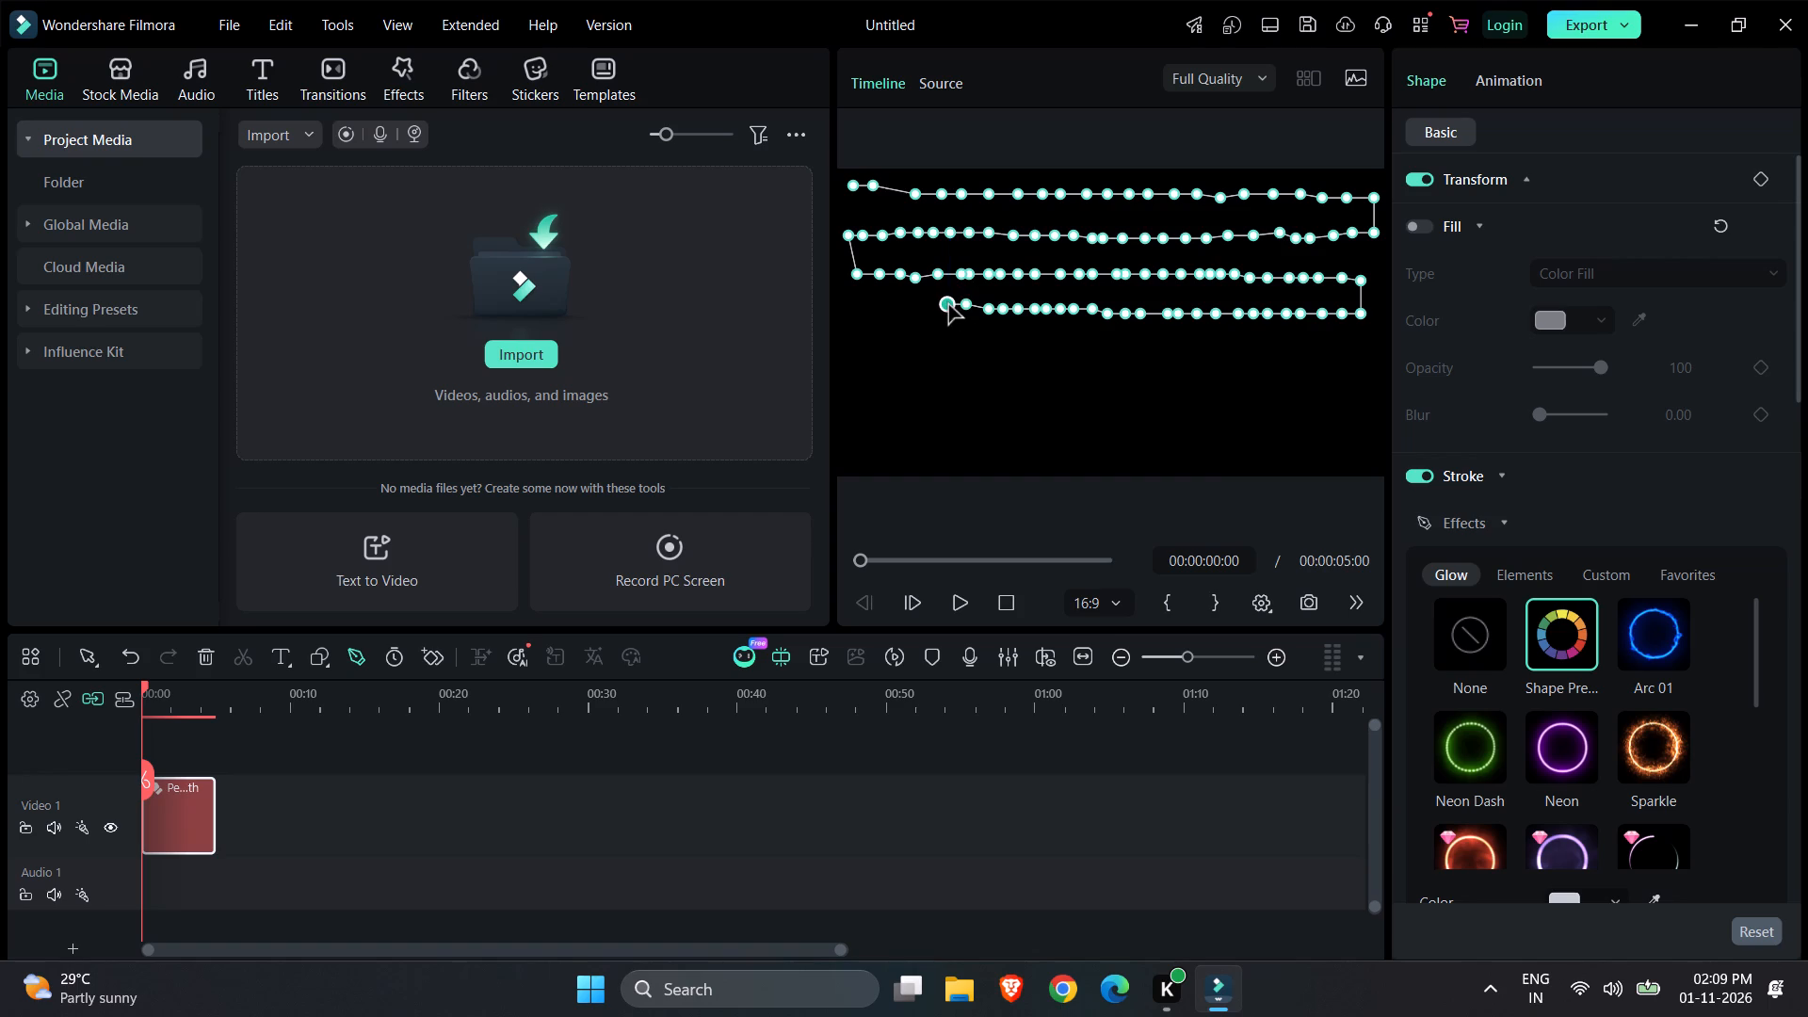
{"action": "left_click", "coordinate": [932, 305]}
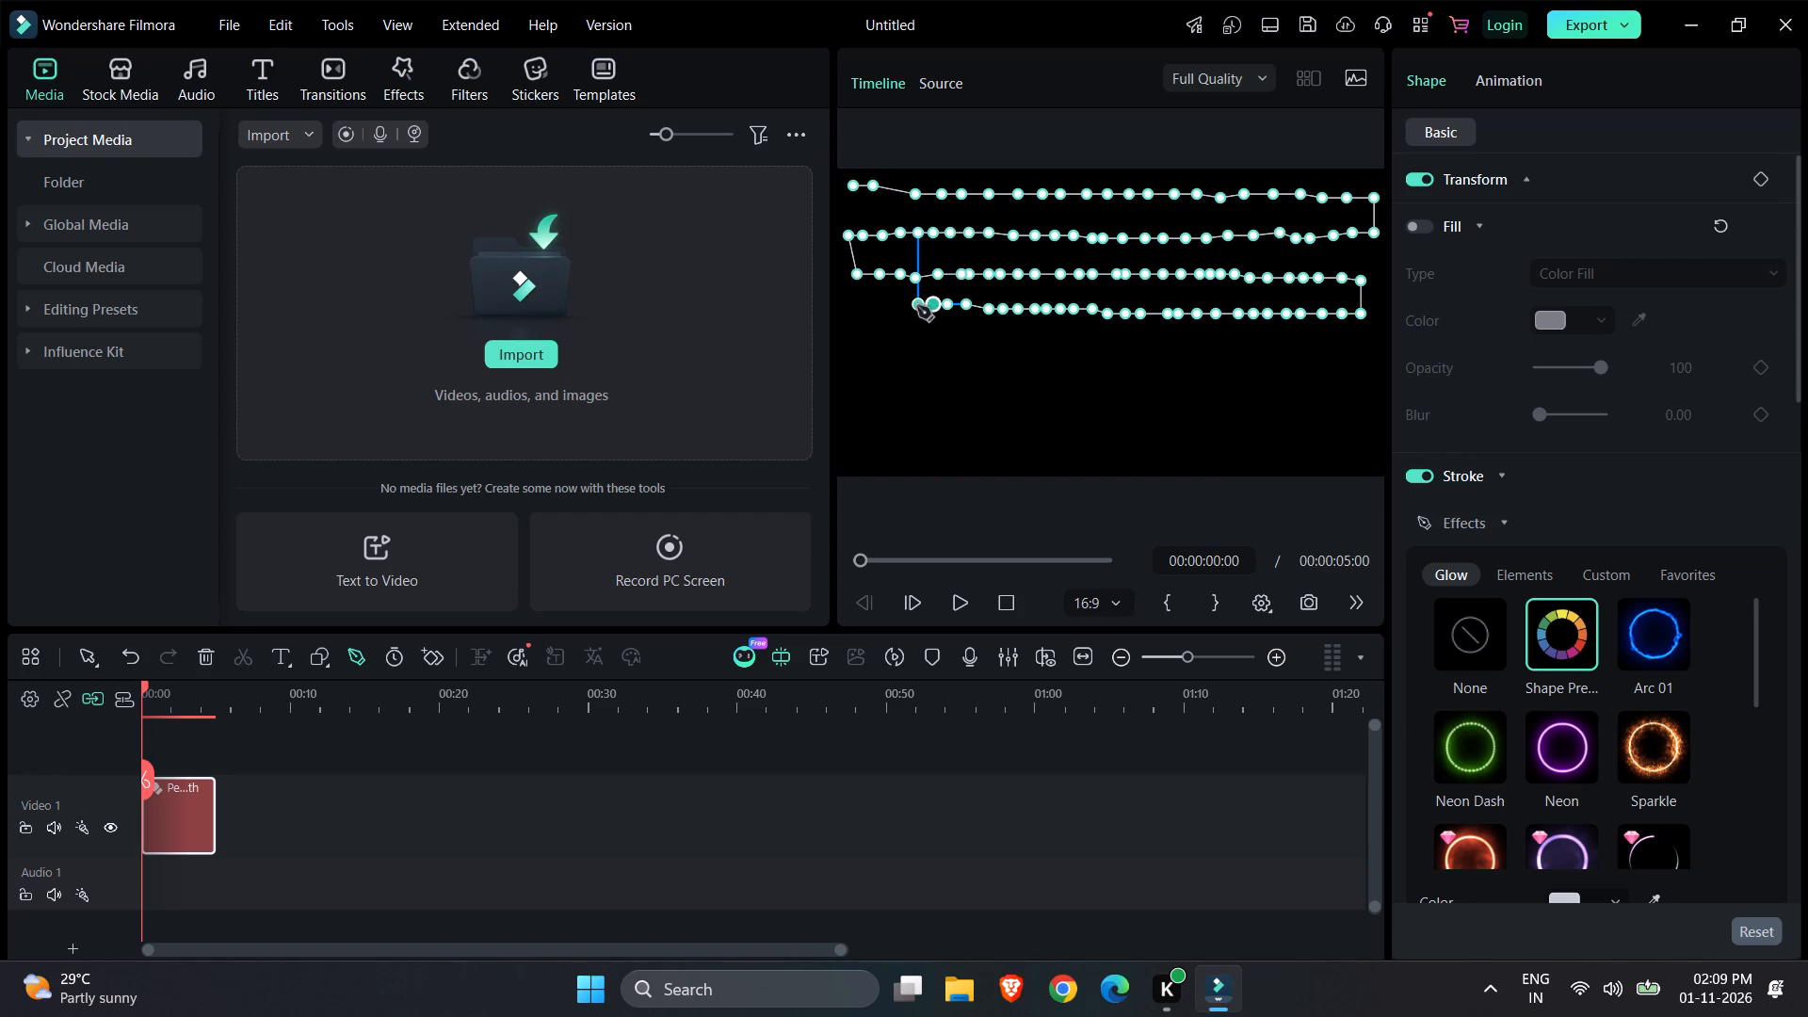
{"action": "left_click", "coordinate": [917, 306]}
{"action": "left_click", "coordinate": [903, 306]}
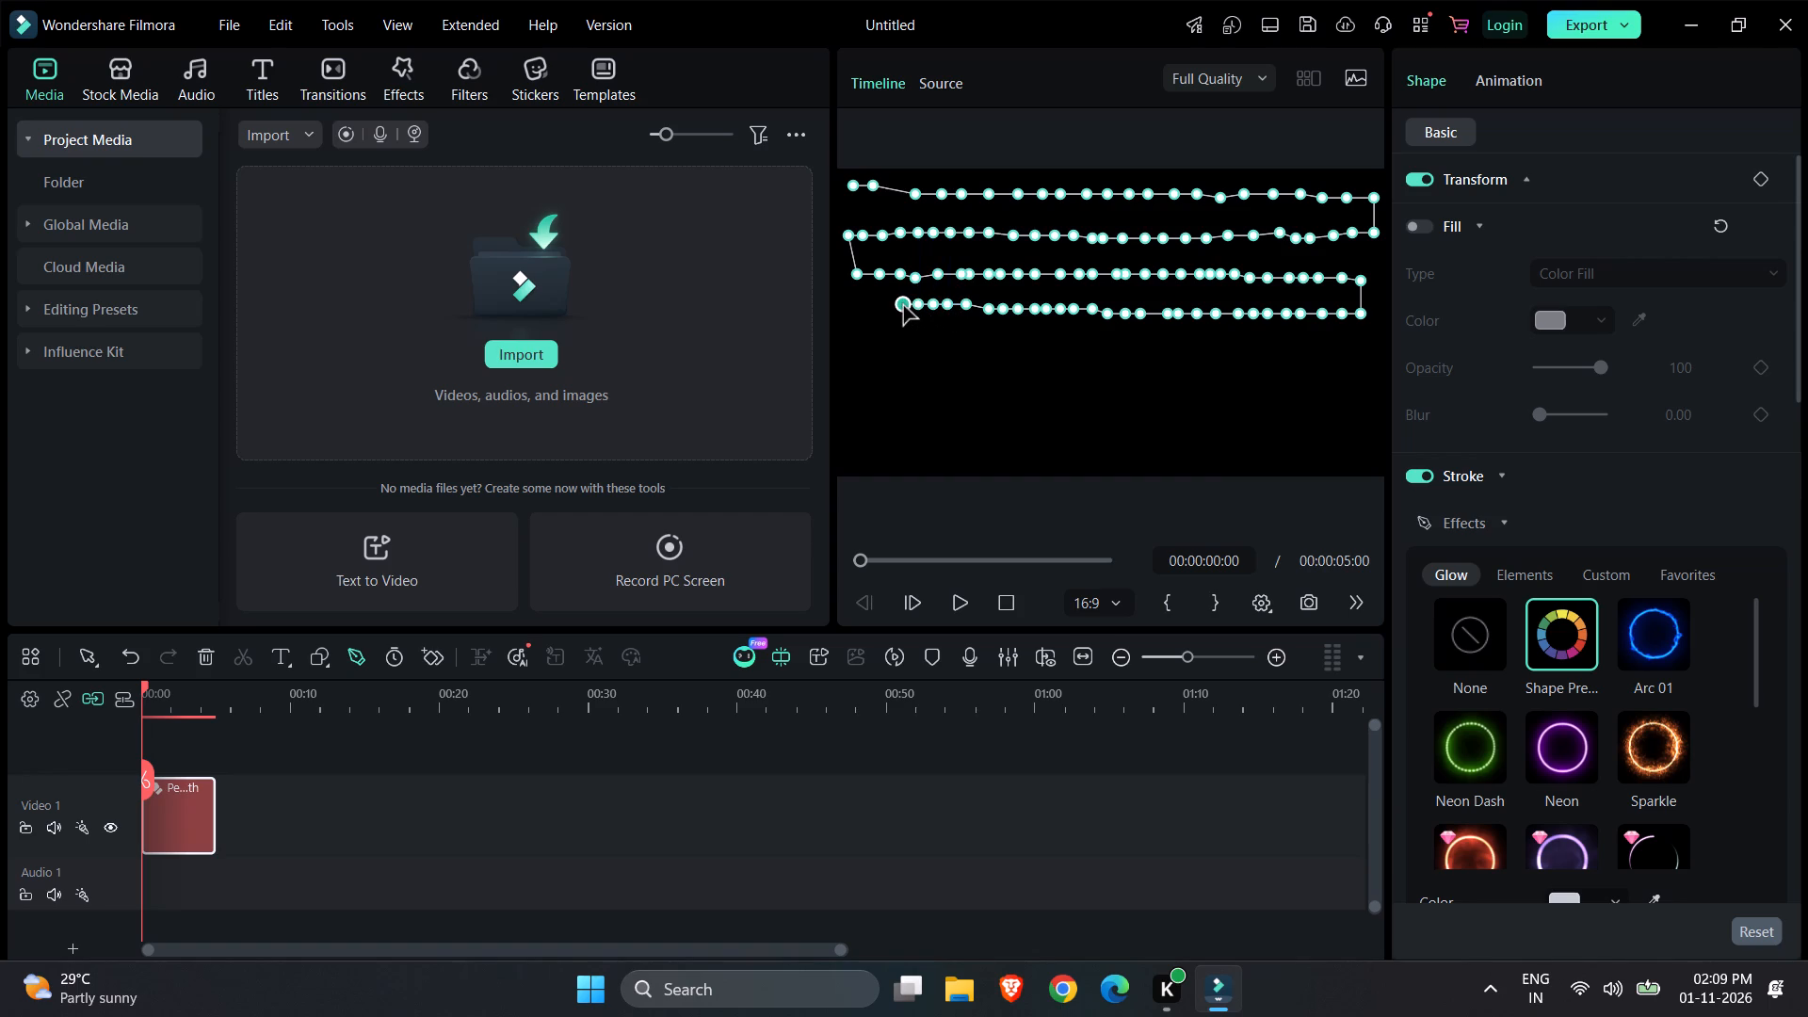
{"action": "left_click", "coordinate": [885, 307]}
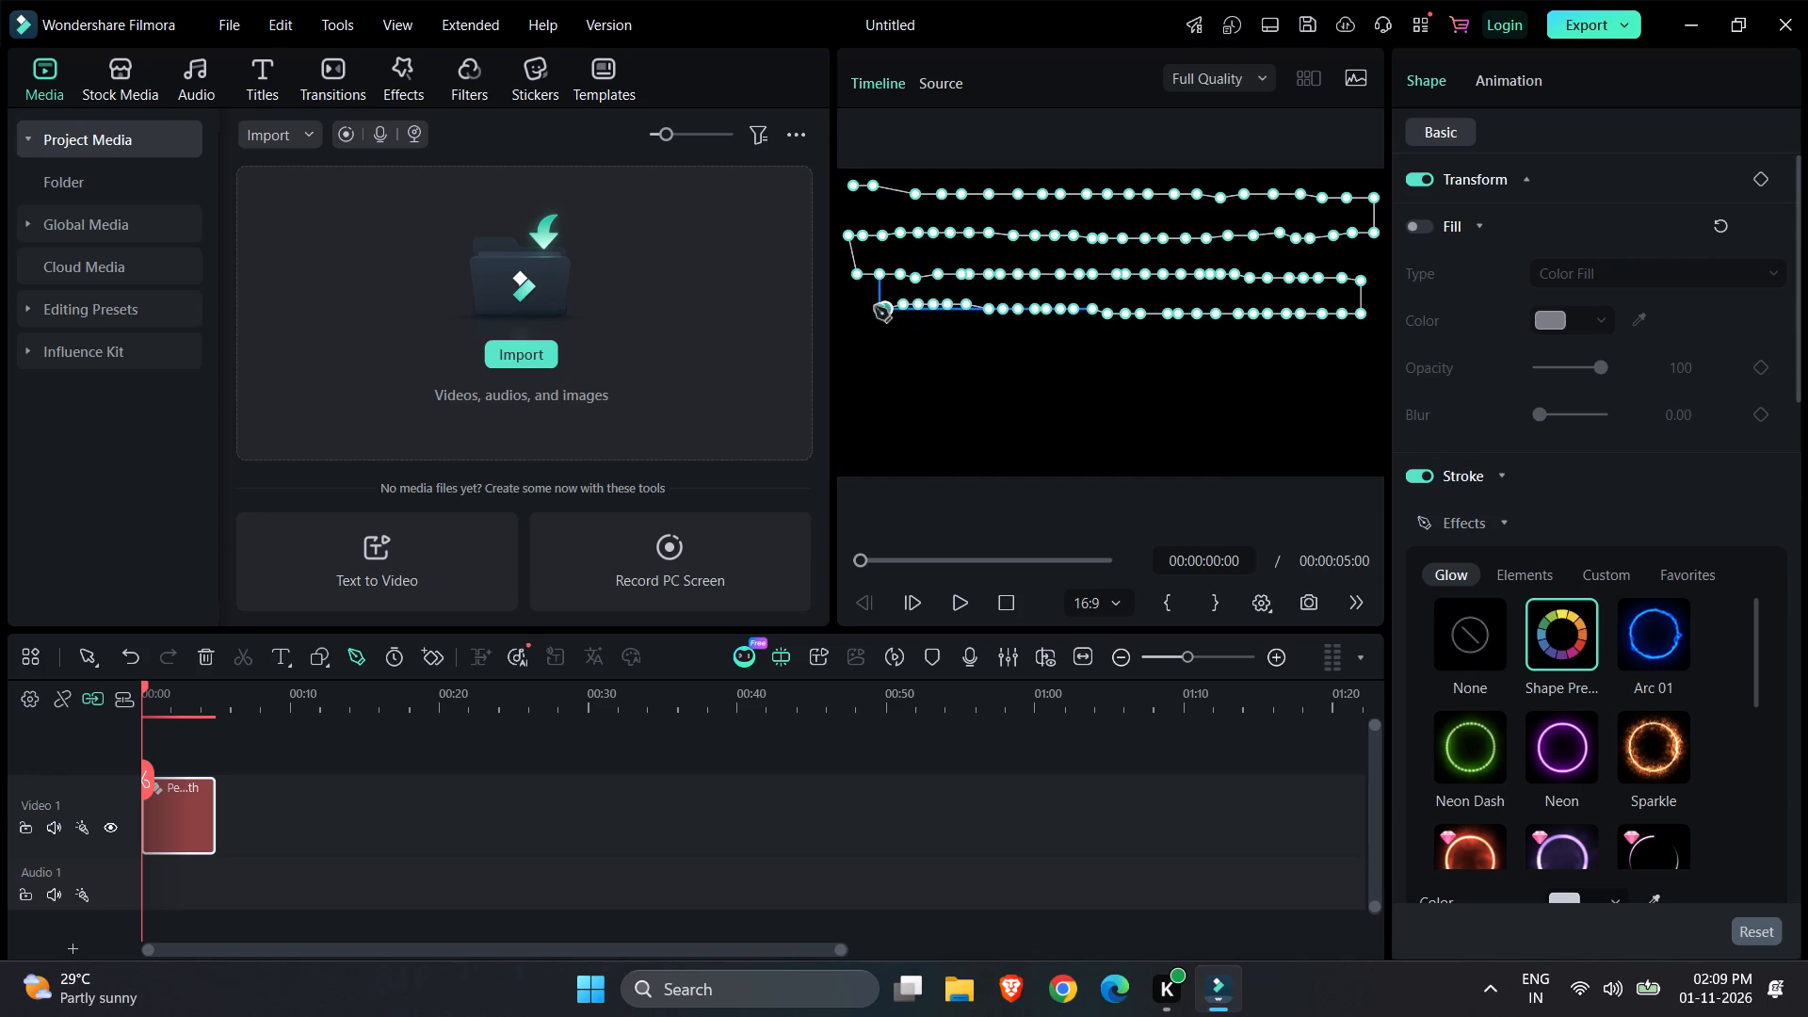
{"action": "left_click", "coordinate": [871, 308]}
{"action": "left_click", "coordinate": [856, 310]}
Turn the pen path down near the frame's left edge and run a fifth row to the middle with 14 closely spaced points.
{"action": "left_click", "coordinate": [856, 346]}
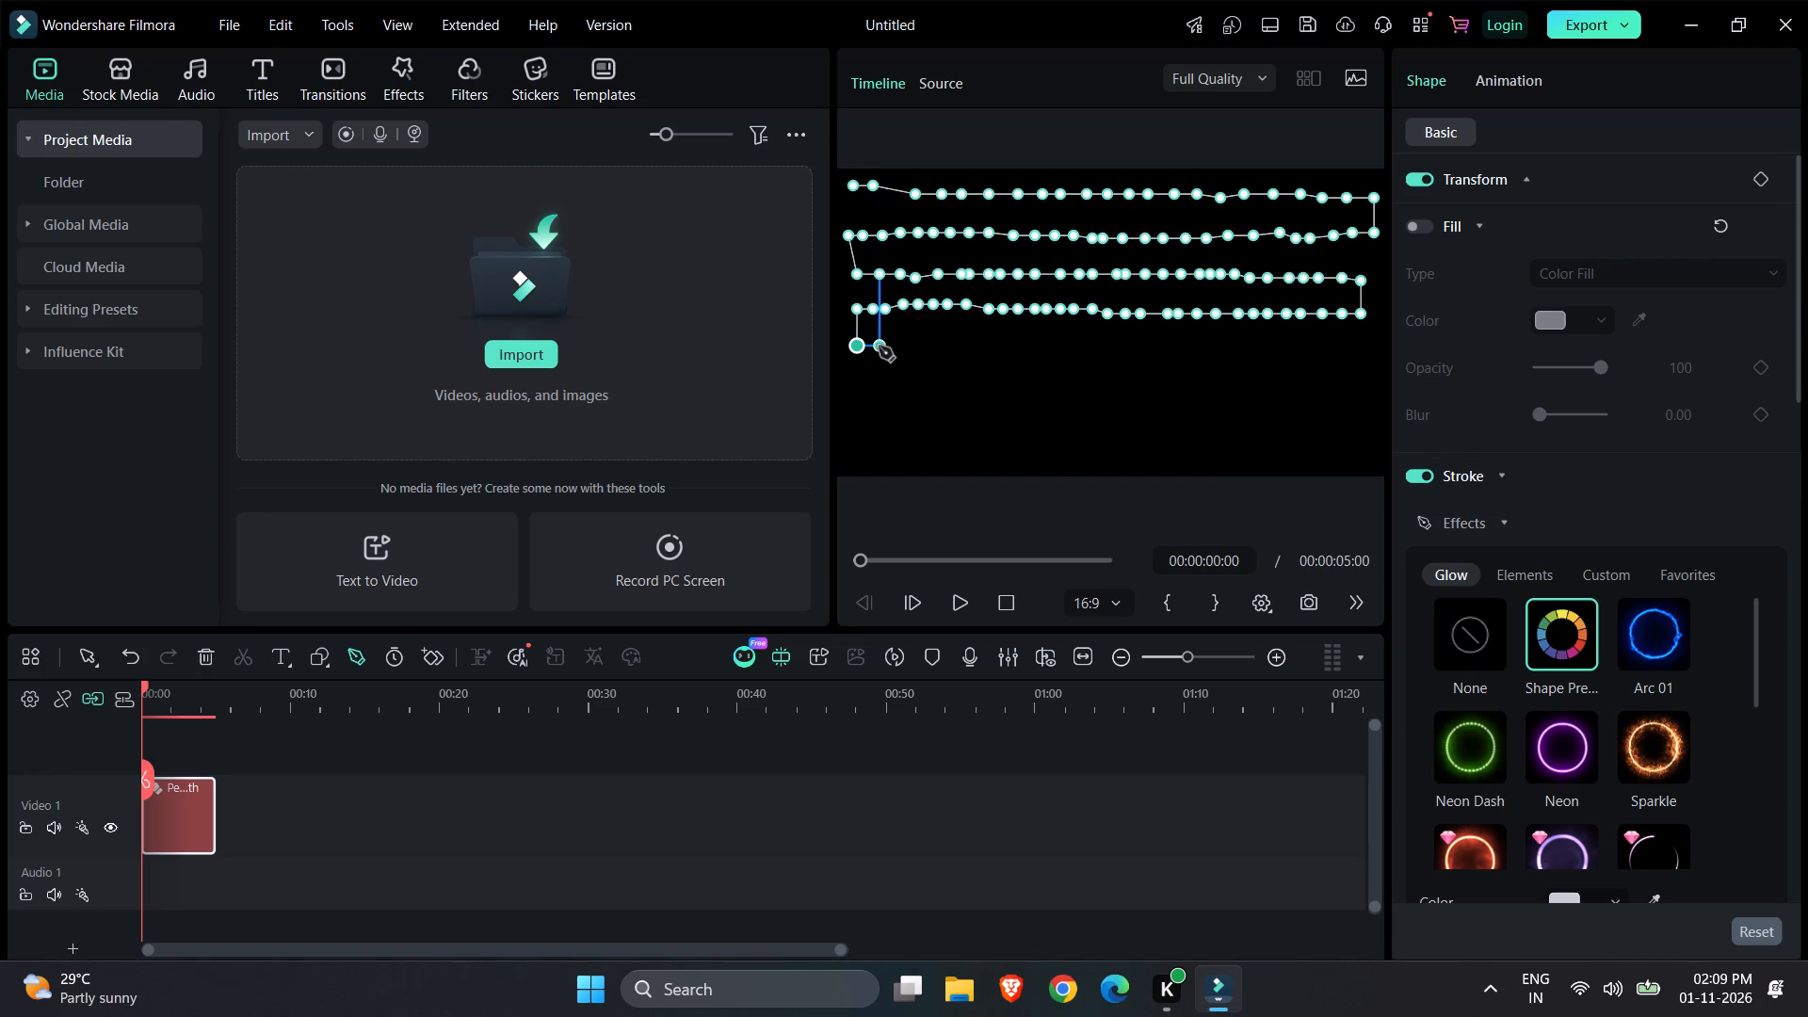
{"action": "left_click", "coordinate": [877, 347]}
{"action": "left_click", "coordinate": [897, 347]}
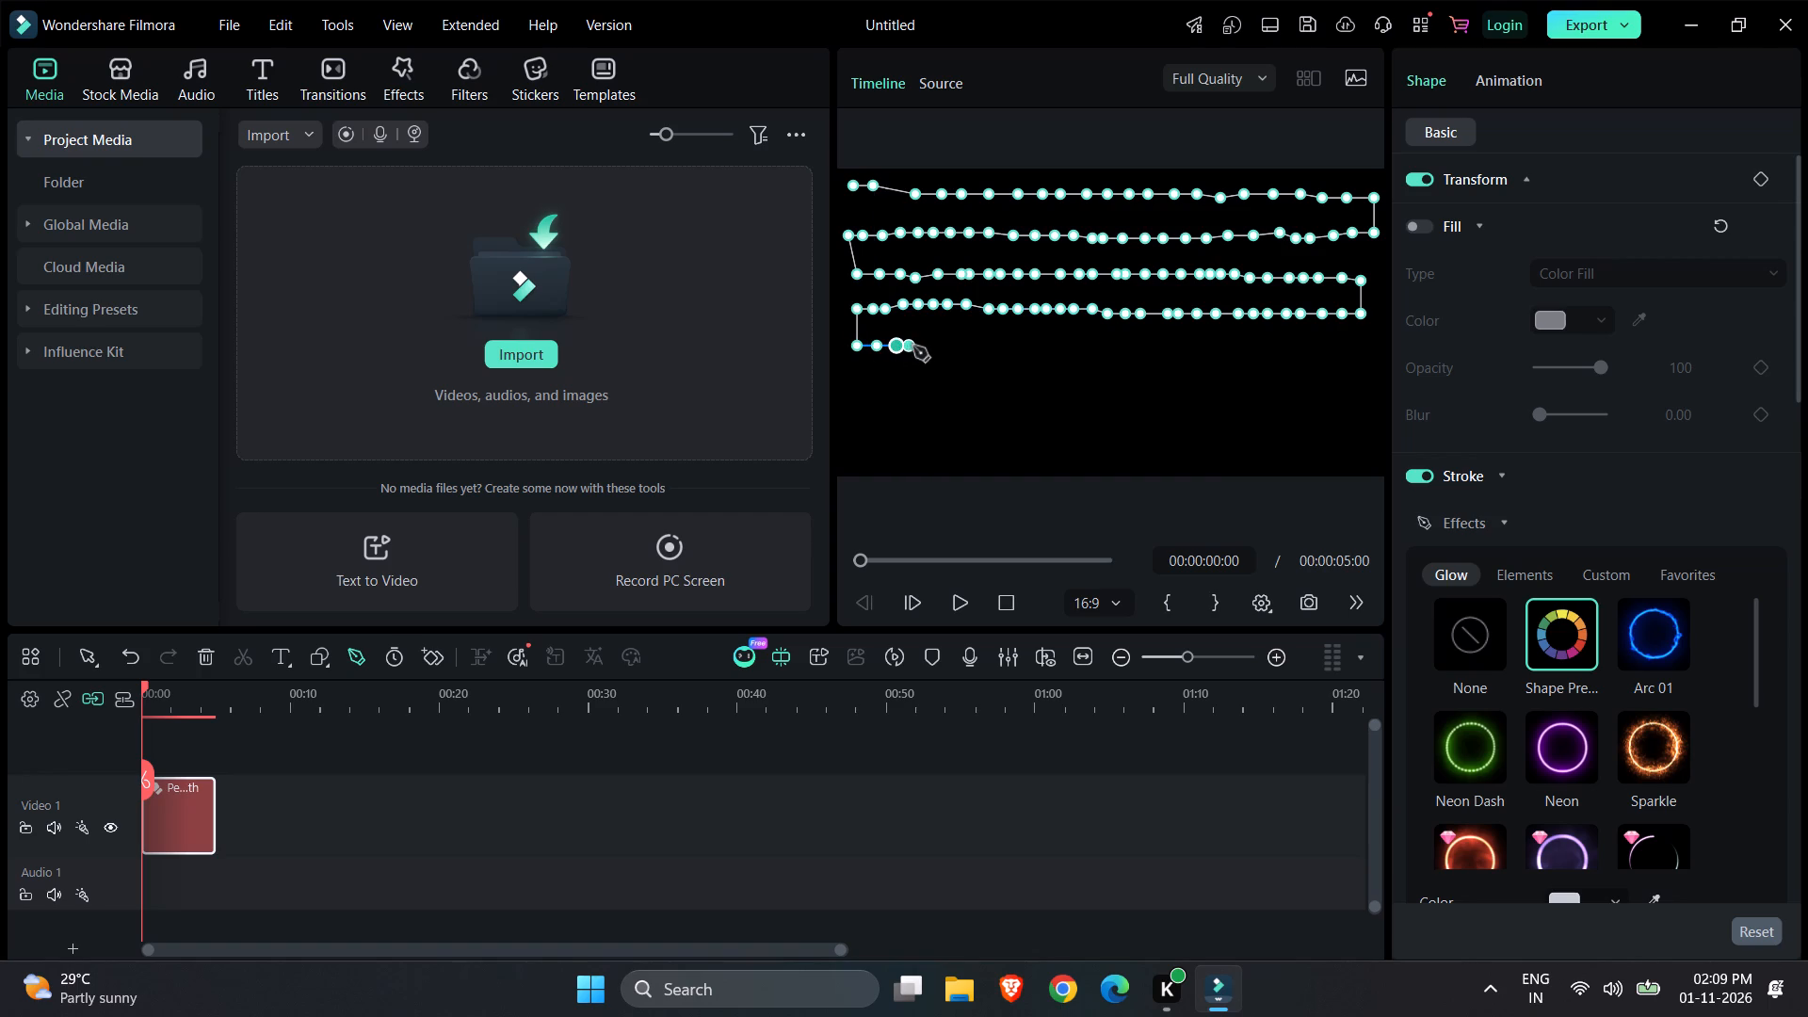
{"action": "left_click", "coordinate": [918, 347]}
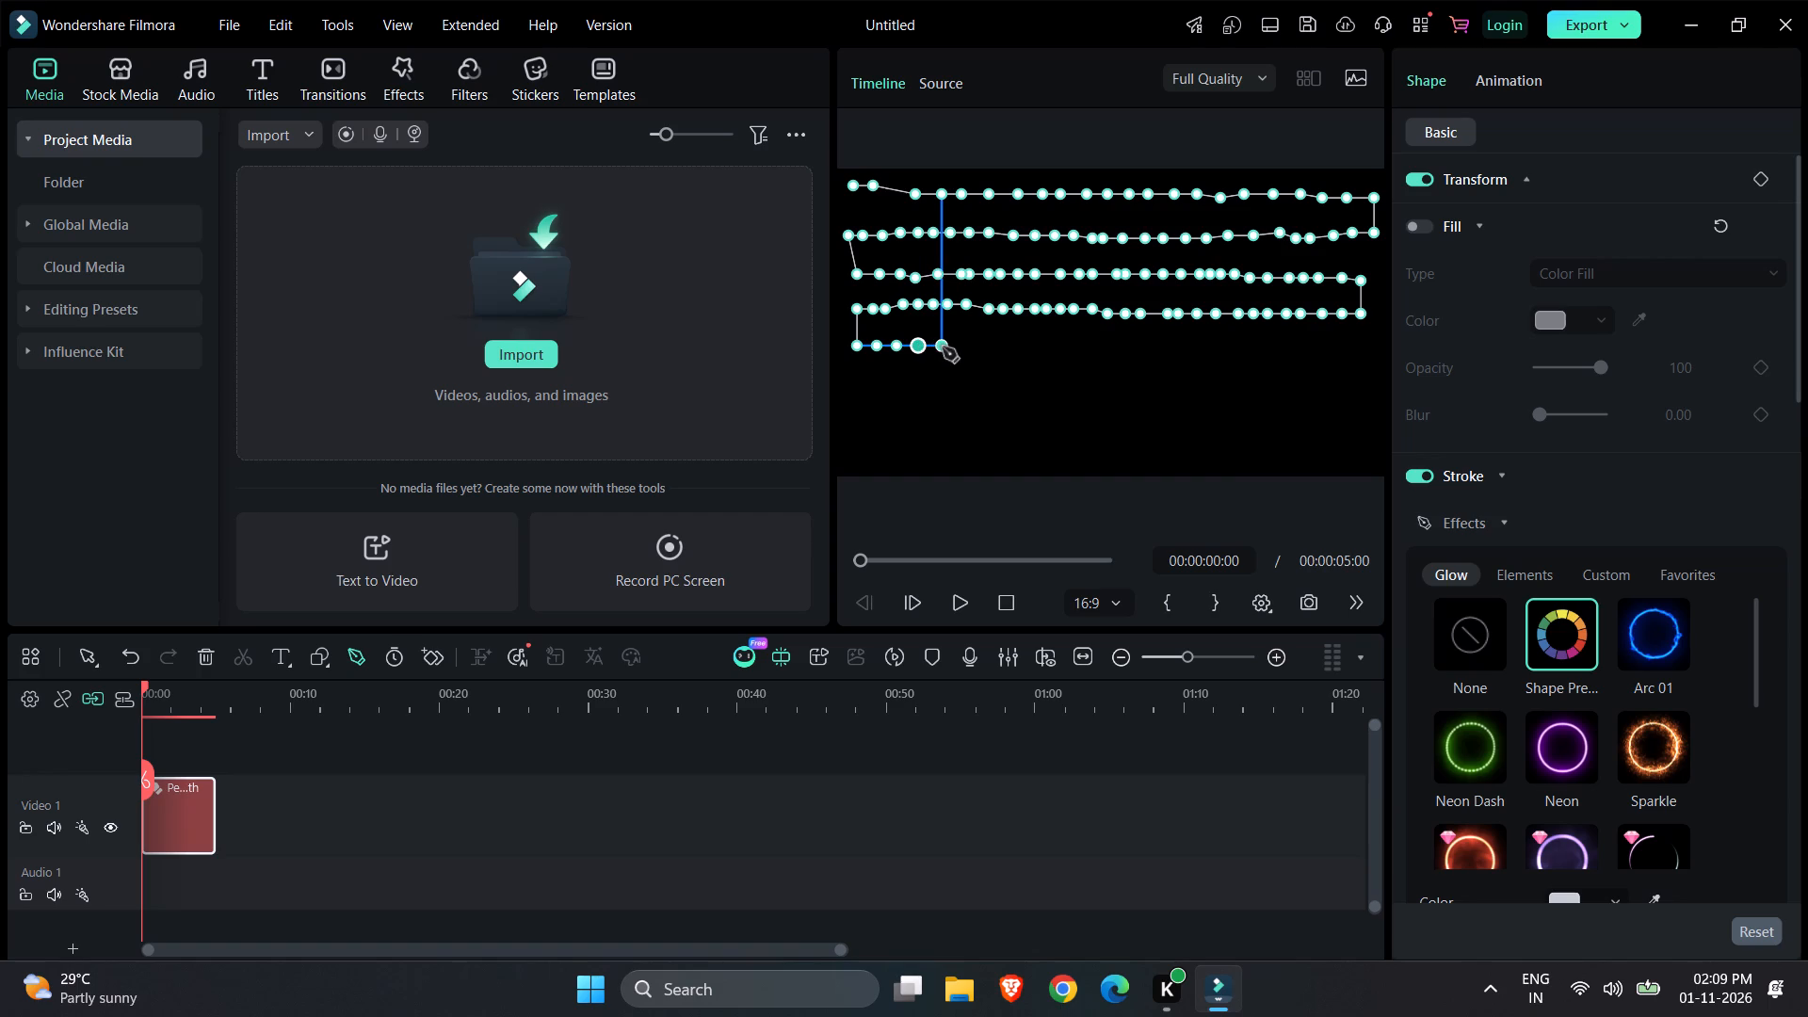
{"action": "left_click", "coordinate": [943, 347]}
{"action": "left_click", "coordinate": [958, 347]}
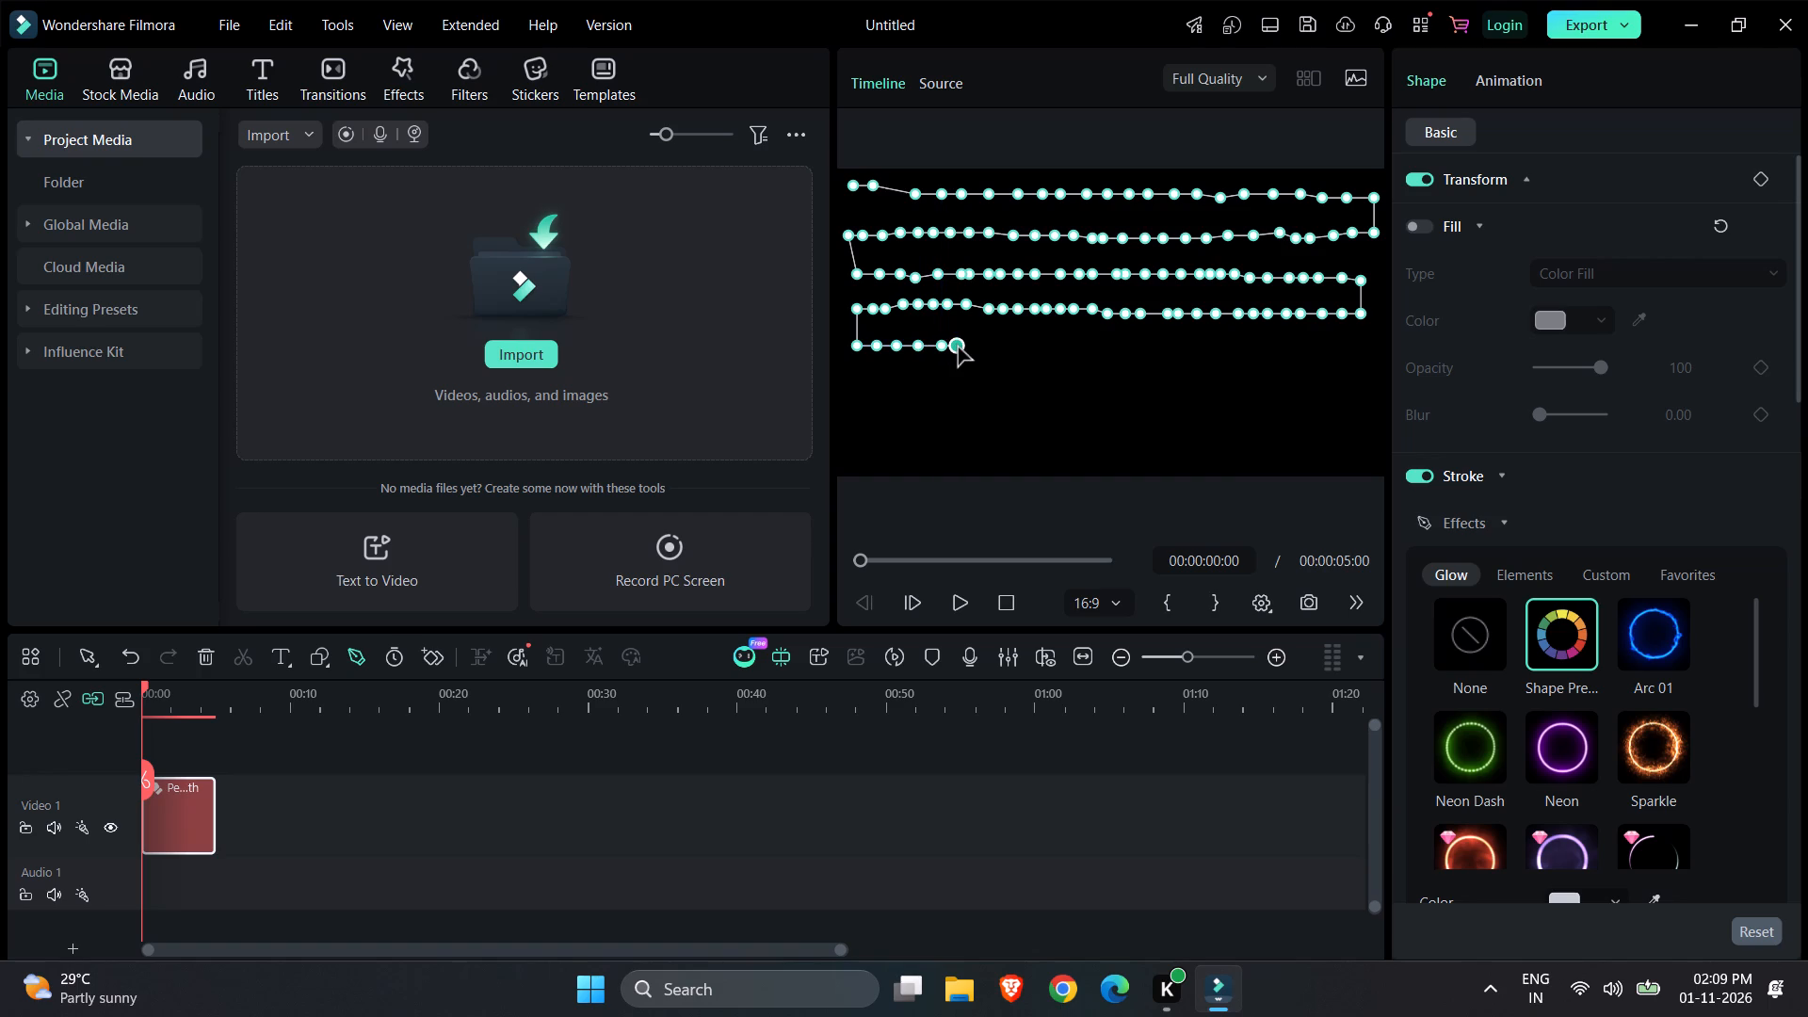
{"action": "left_click", "coordinate": [977, 347]}
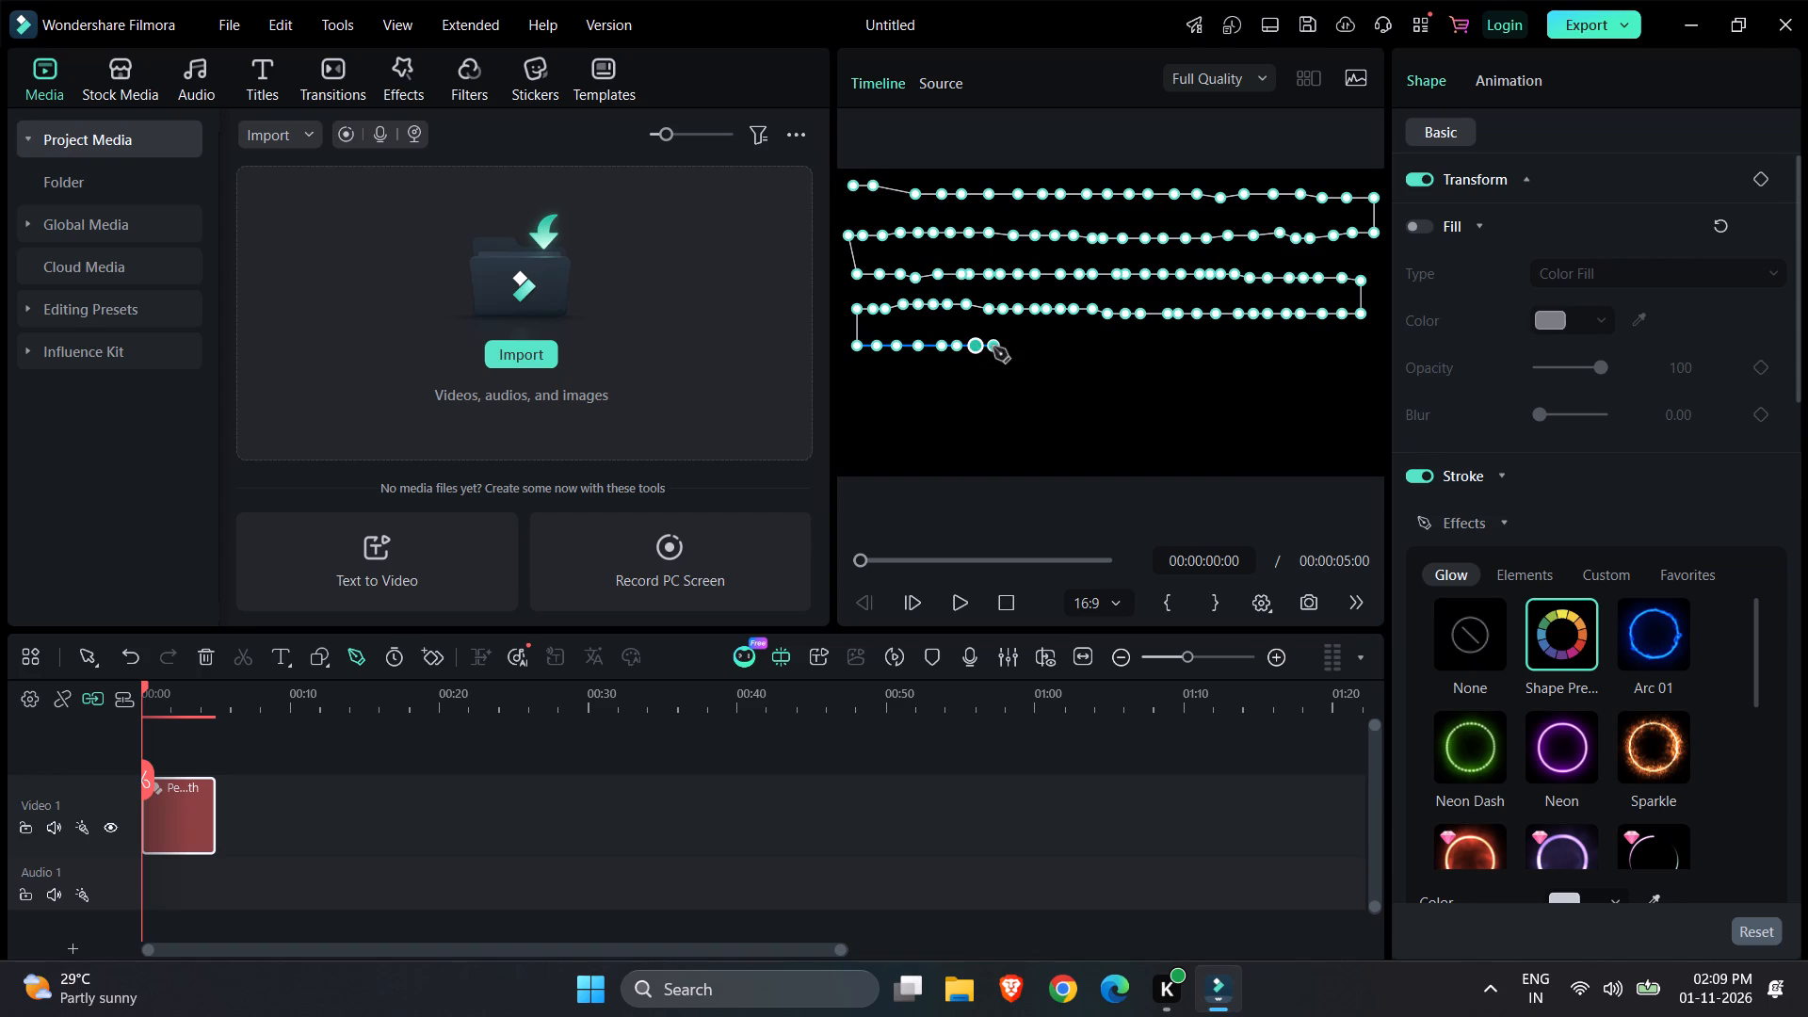
{"action": "left_click", "coordinate": [993, 347]}
{"action": "left_click", "coordinate": [1016, 347]}
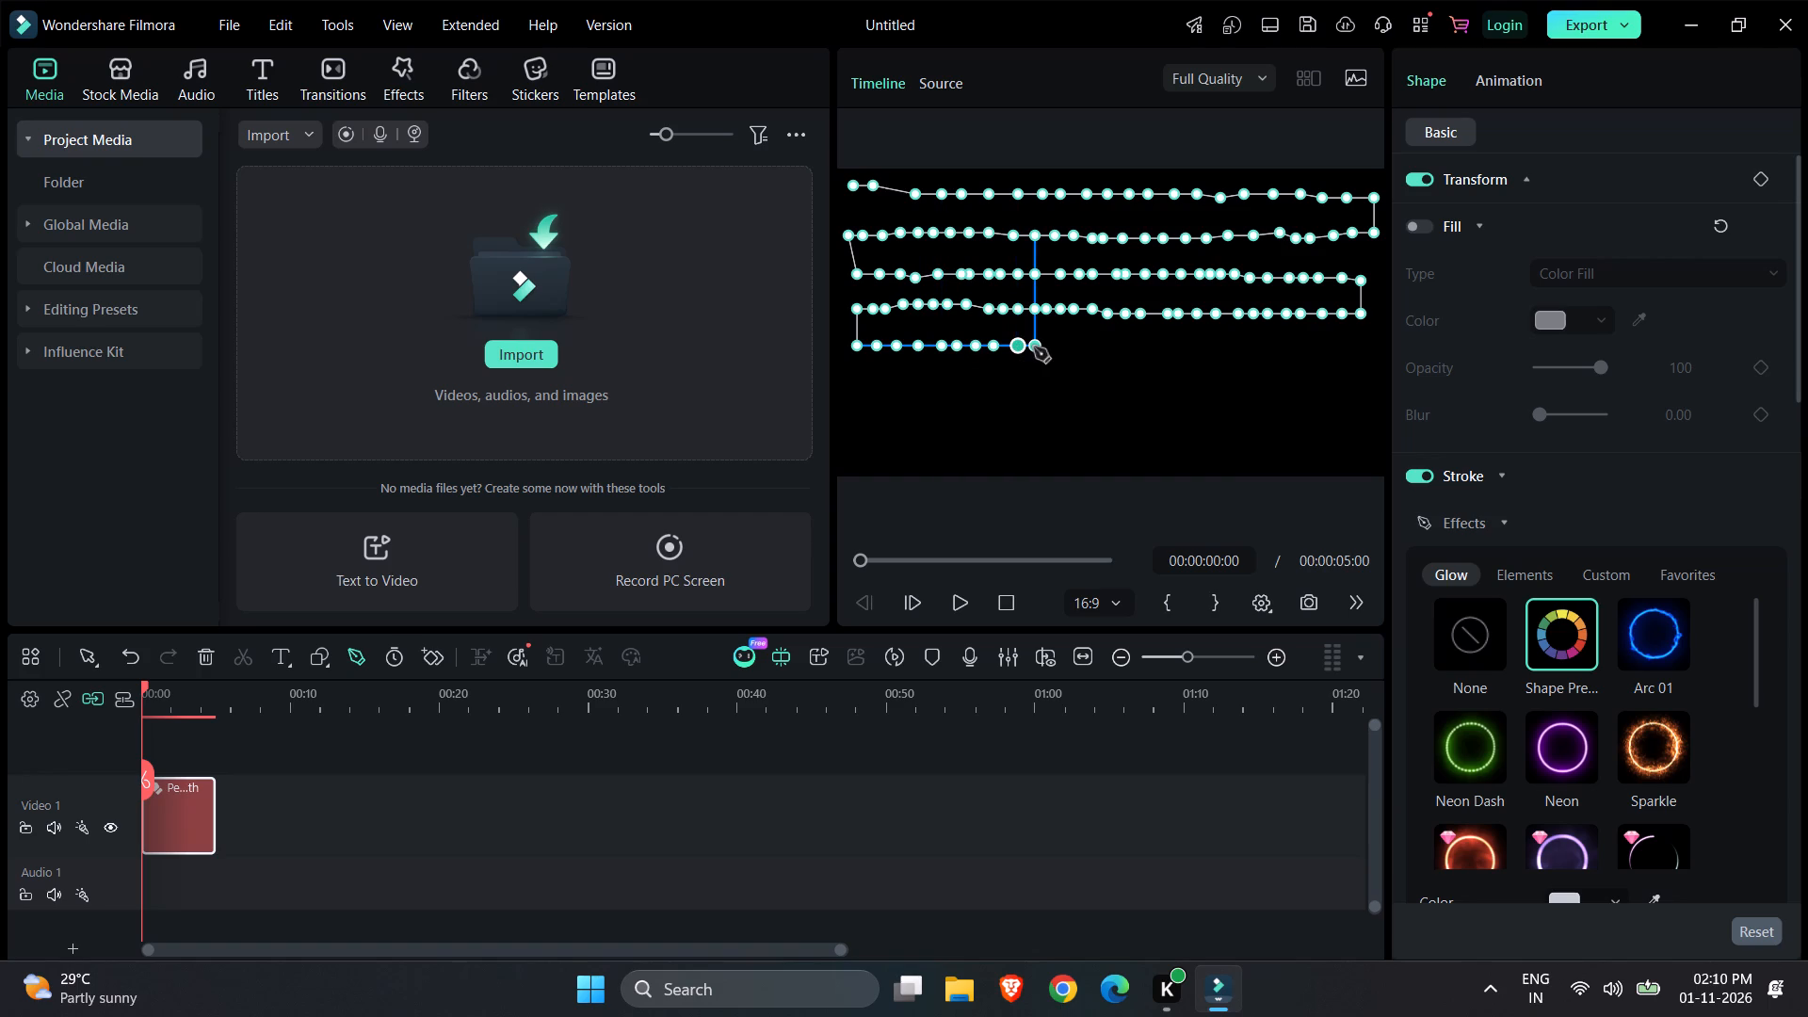
{"action": "left_click", "coordinate": [1034, 347]}
{"action": "left_click", "coordinate": [1053, 347]}
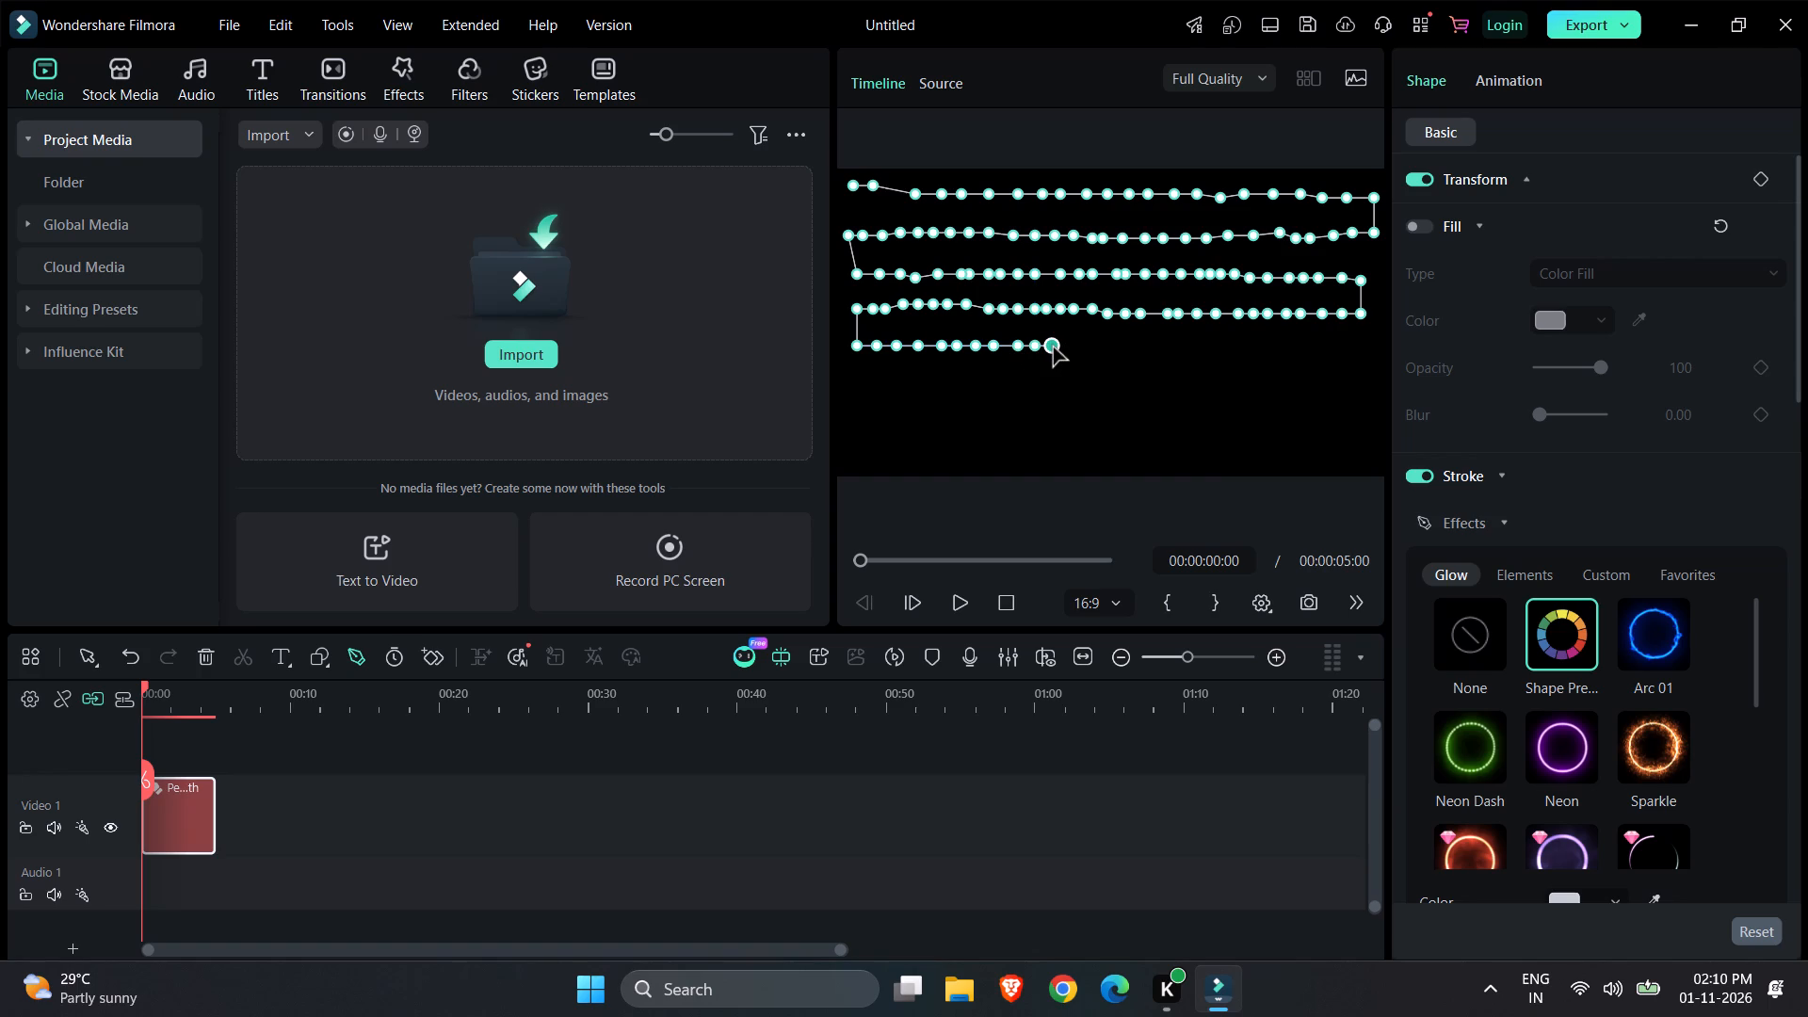
{"action": "left_click", "coordinate": [1076, 347]}
{"action": "left_click", "coordinate": [1089, 347]}
{"action": "left_click", "coordinate": [1115, 345]}
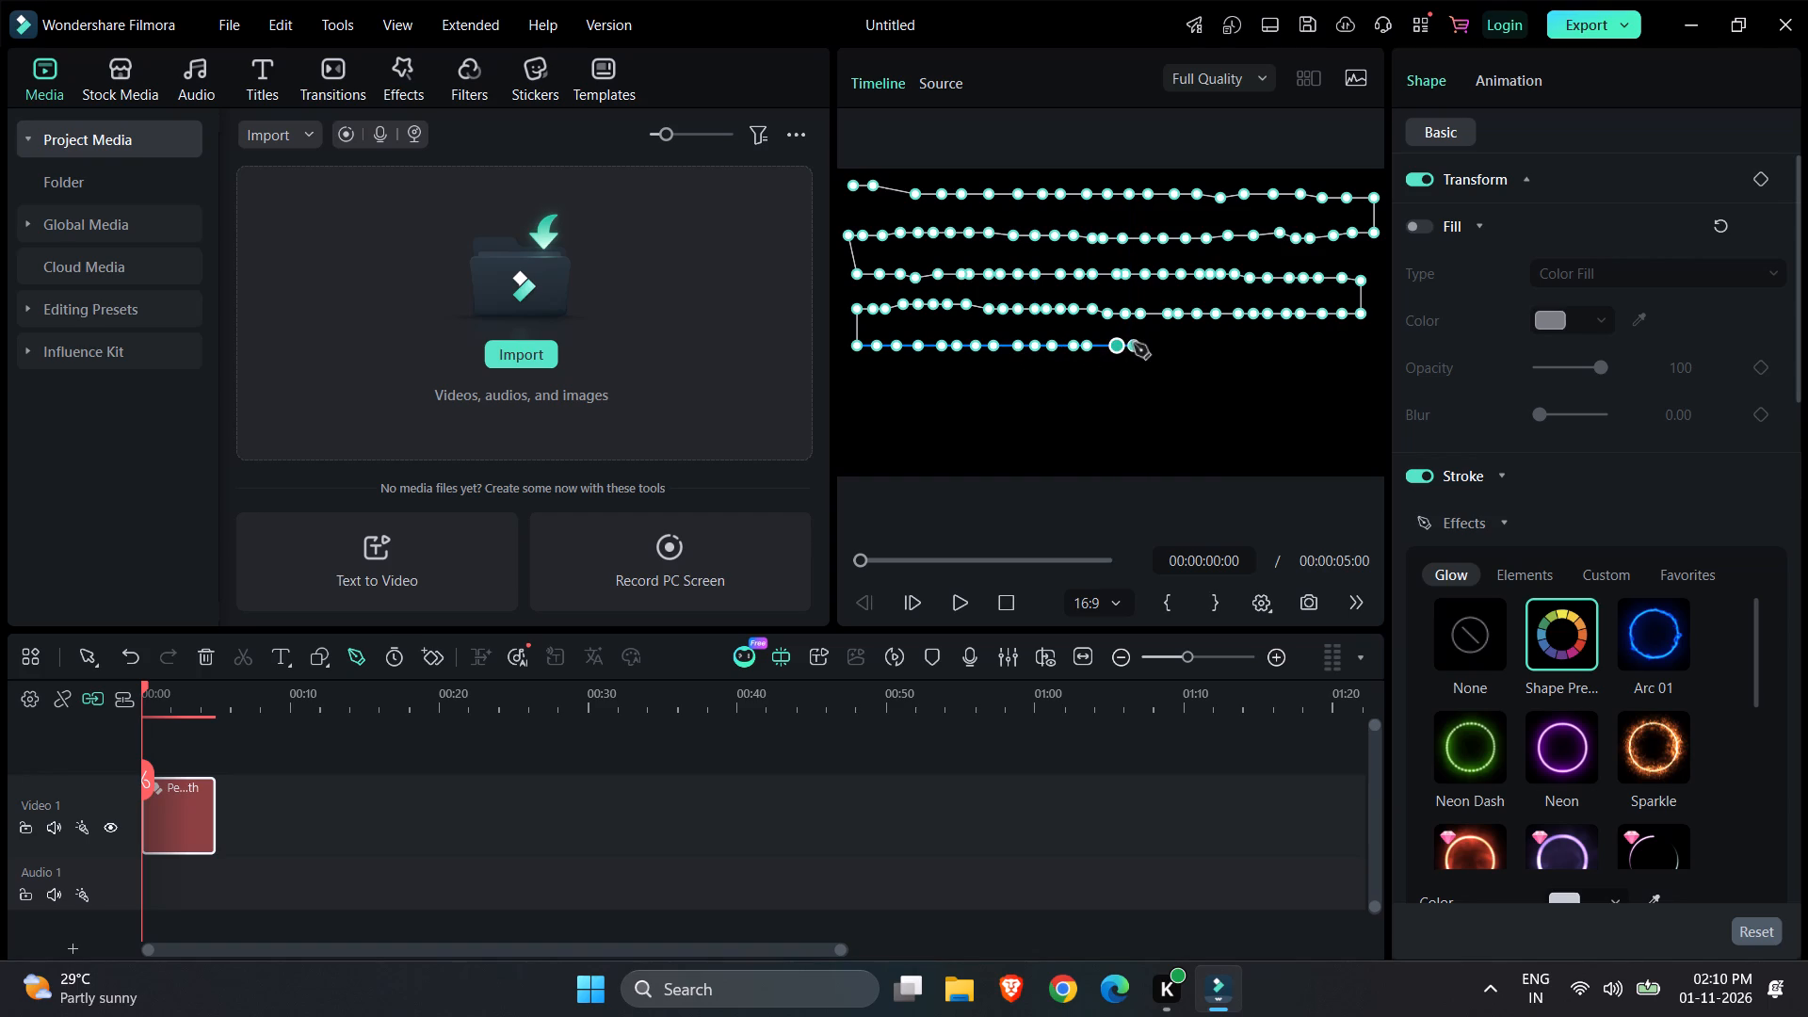
Continue the fifth row of the pen path from the middle to near the frame's right edge with 13 closely spaced points.
{"action": "left_click", "coordinate": [1134, 344]}
{"action": "left_click", "coordinate": [1150, 343]}
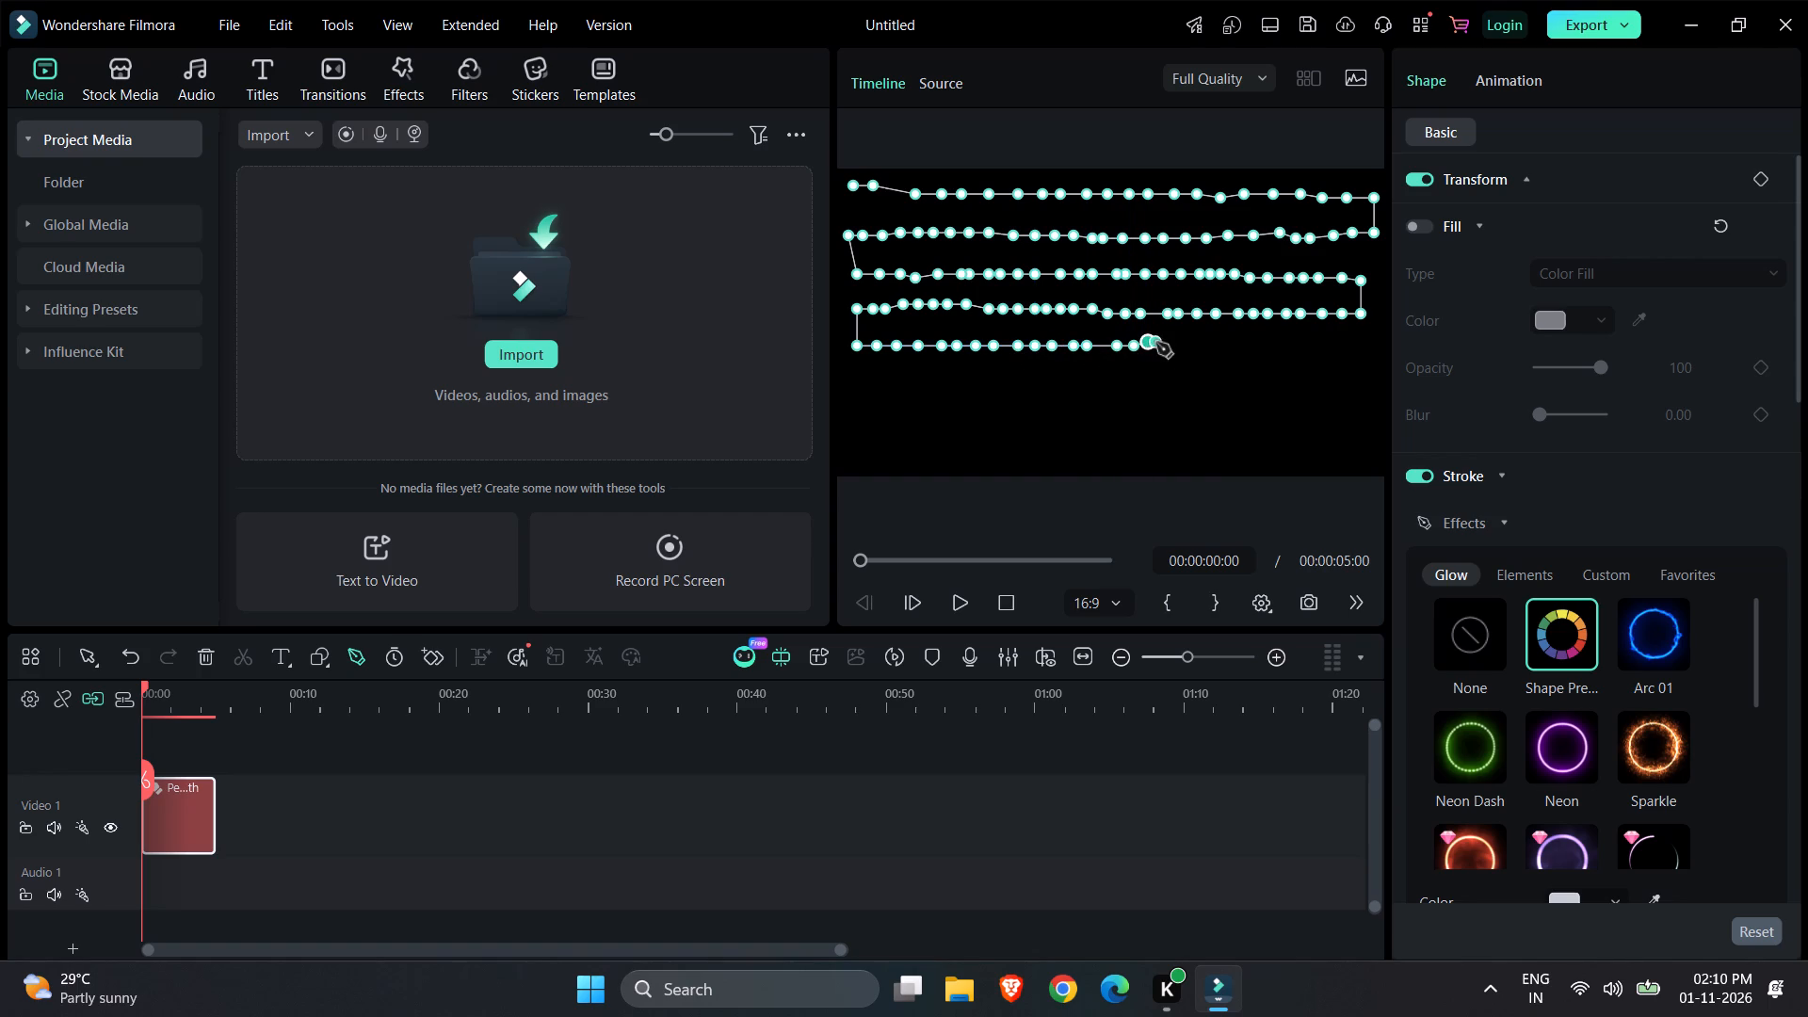
{"action": "left_click", "coordinate": [1156, 343]}
{"action": "left_click", "coordinate": [1170, 343]}
{"action": "left_click", "coordinate": [1195, 343]}
{"action": "left_click", "coordinate": [1220, 343]}
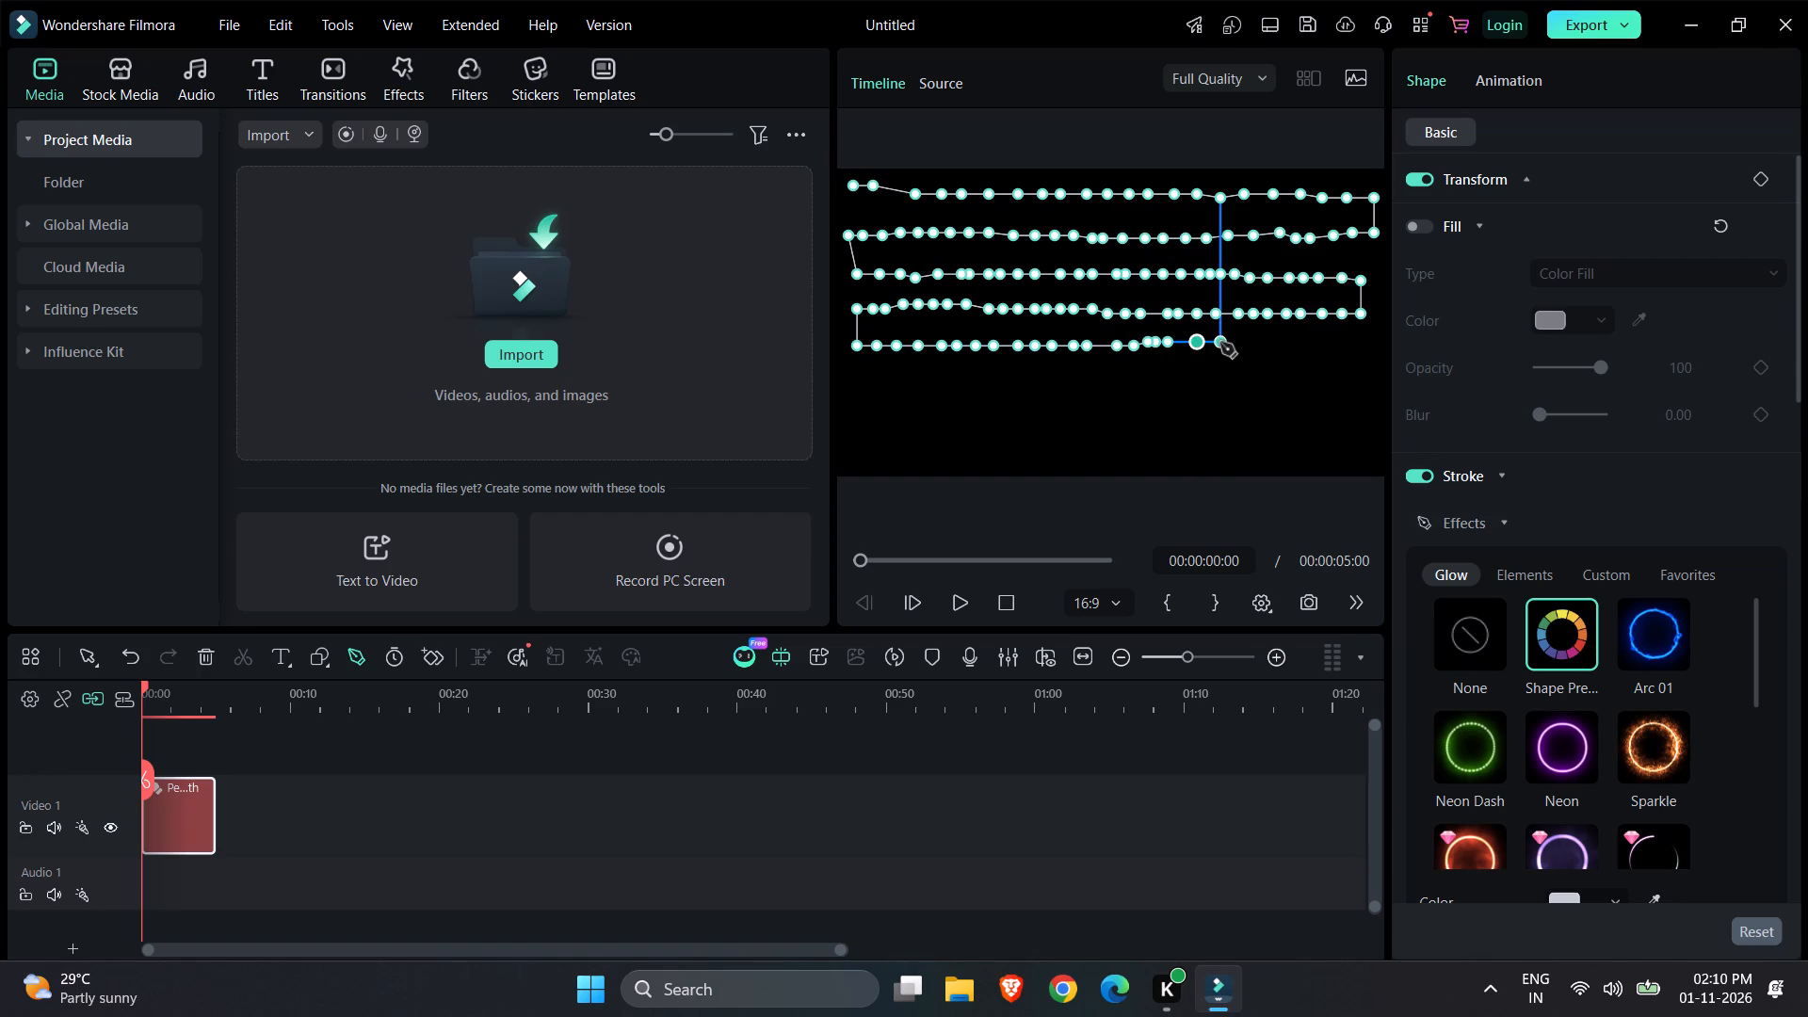
{"action": "left_click", "coordinate": [1236, 346]}
{"action": "left_click", "coordinate": [1266, 346]}
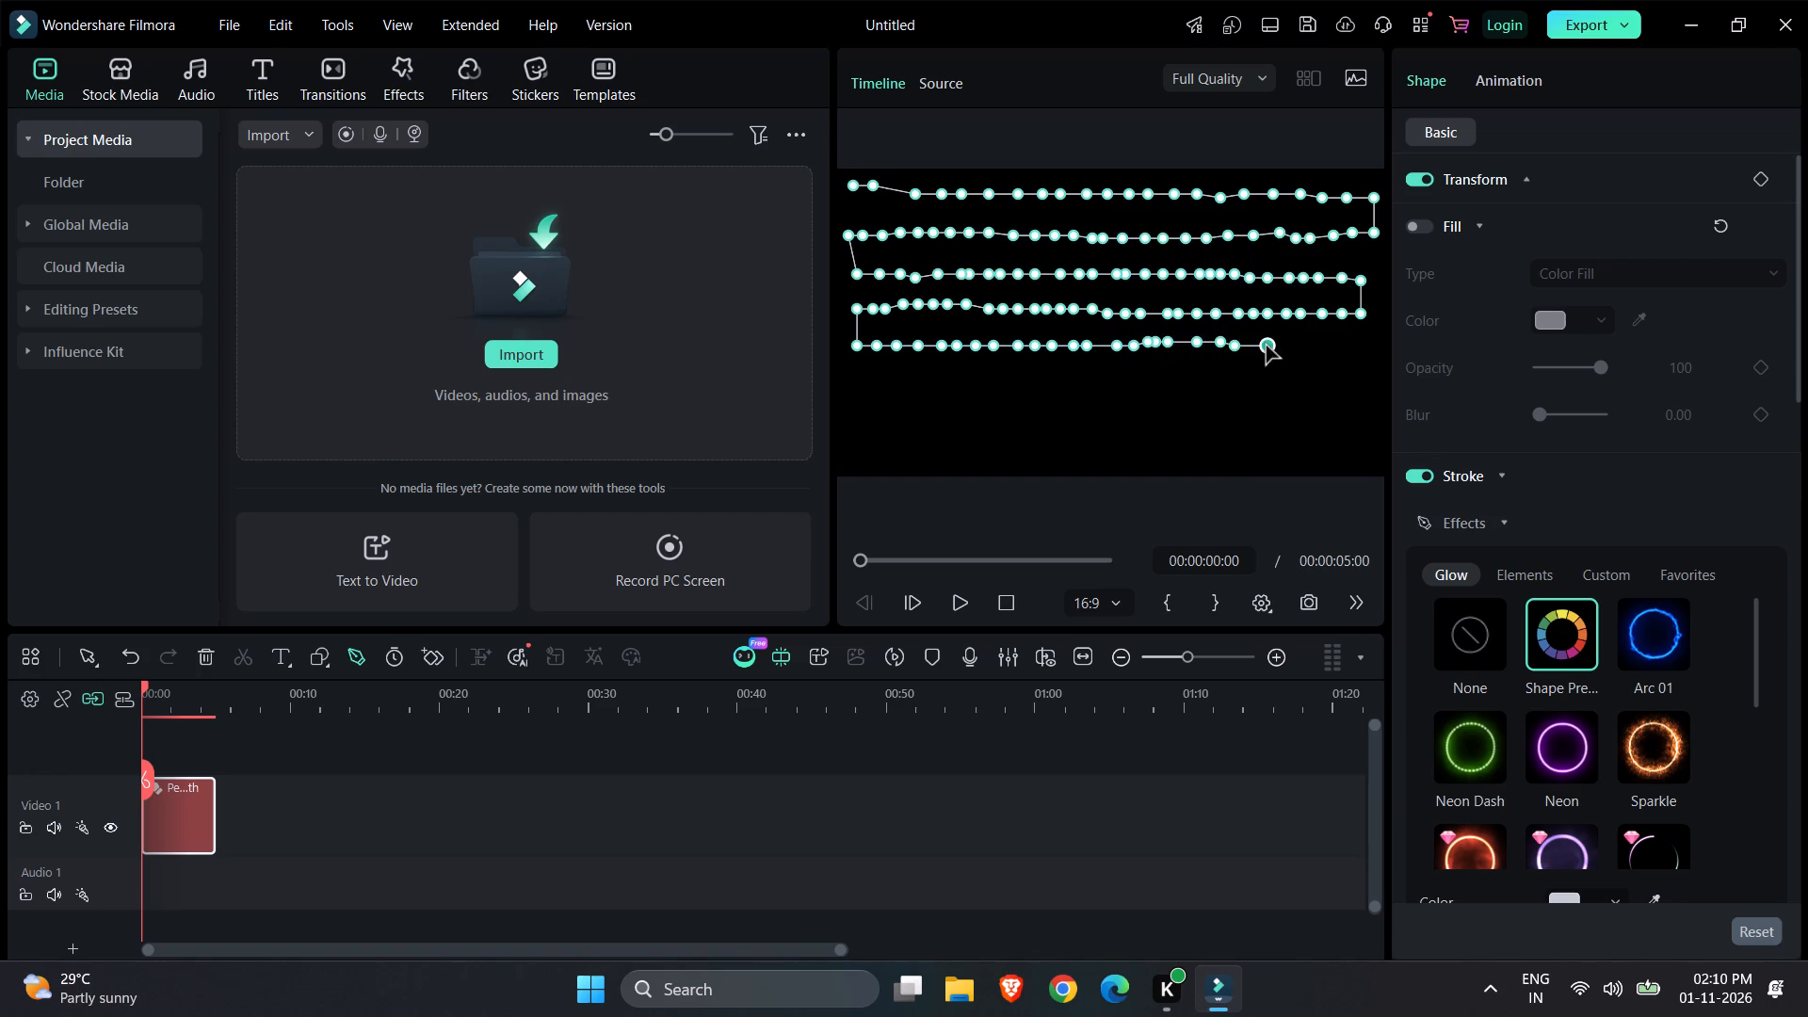
{"action": "left_click", "coordinate": [1283, 346]}
{"action": "left_click", "coordinate": [1301, 347]}
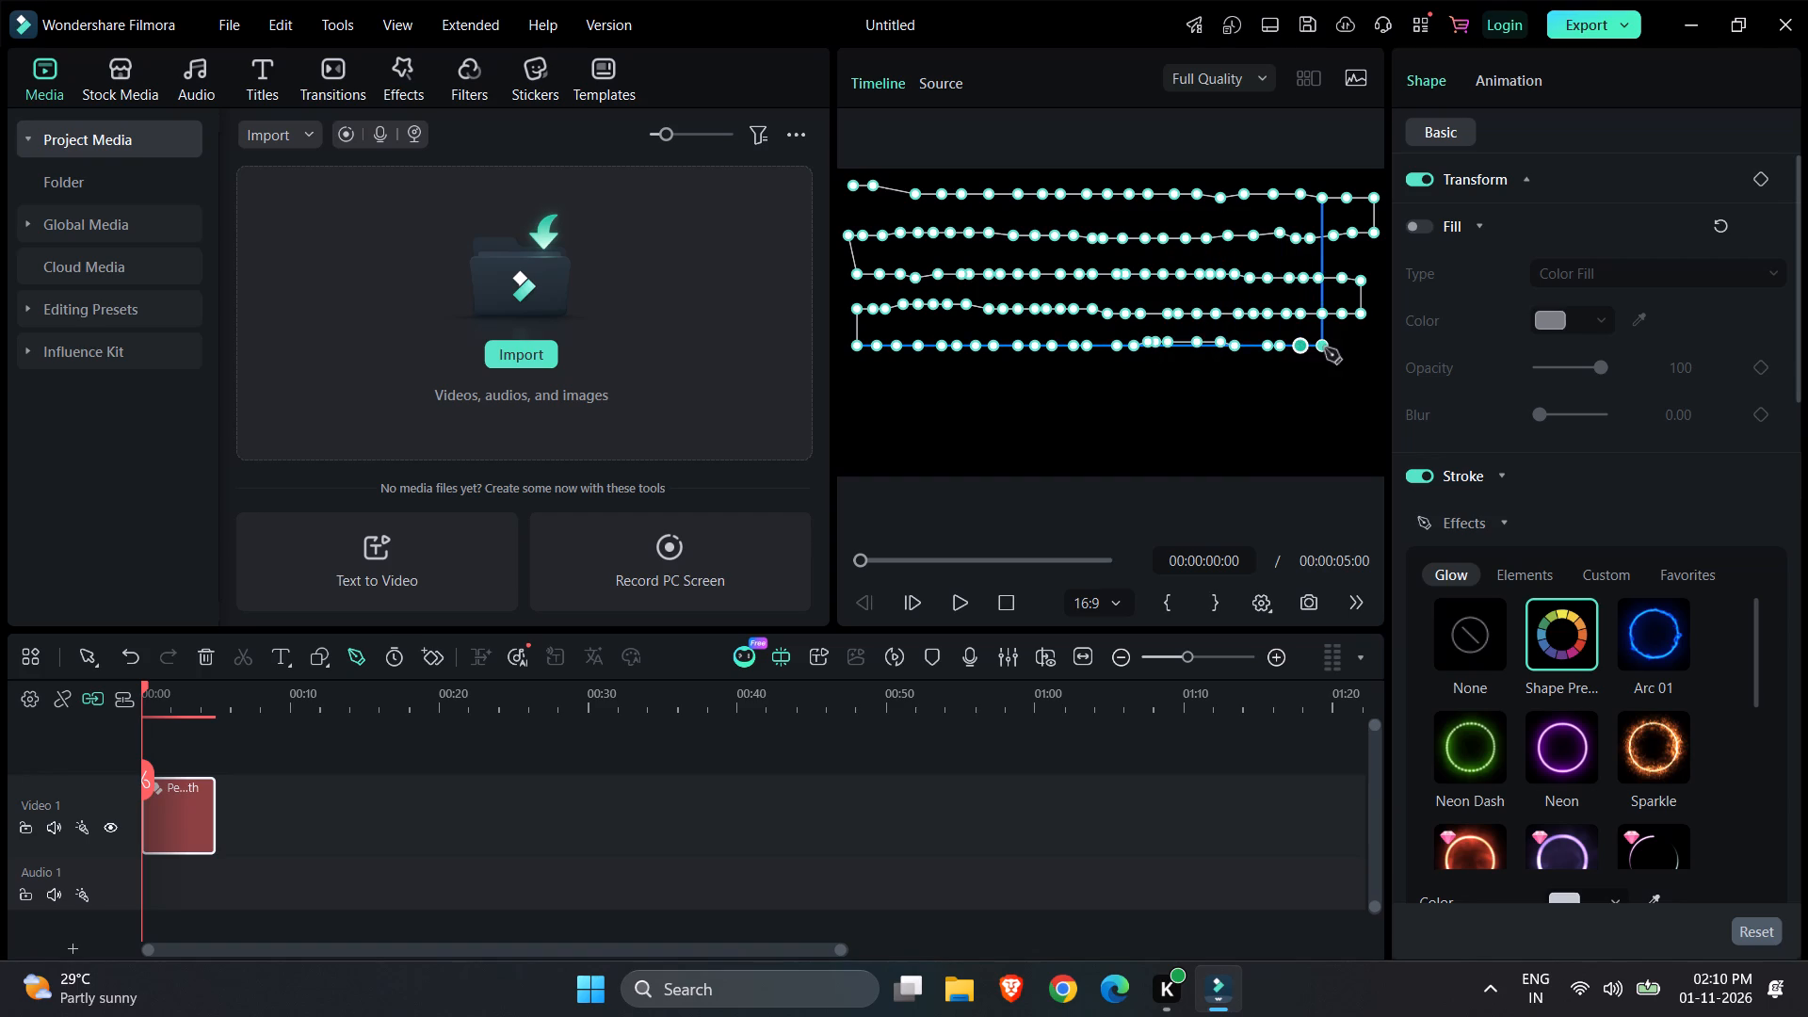
{"action": "left_click", "coordinate": [1325, 348]}
{"action": "left_click", "coordinate": [1347, 348]}
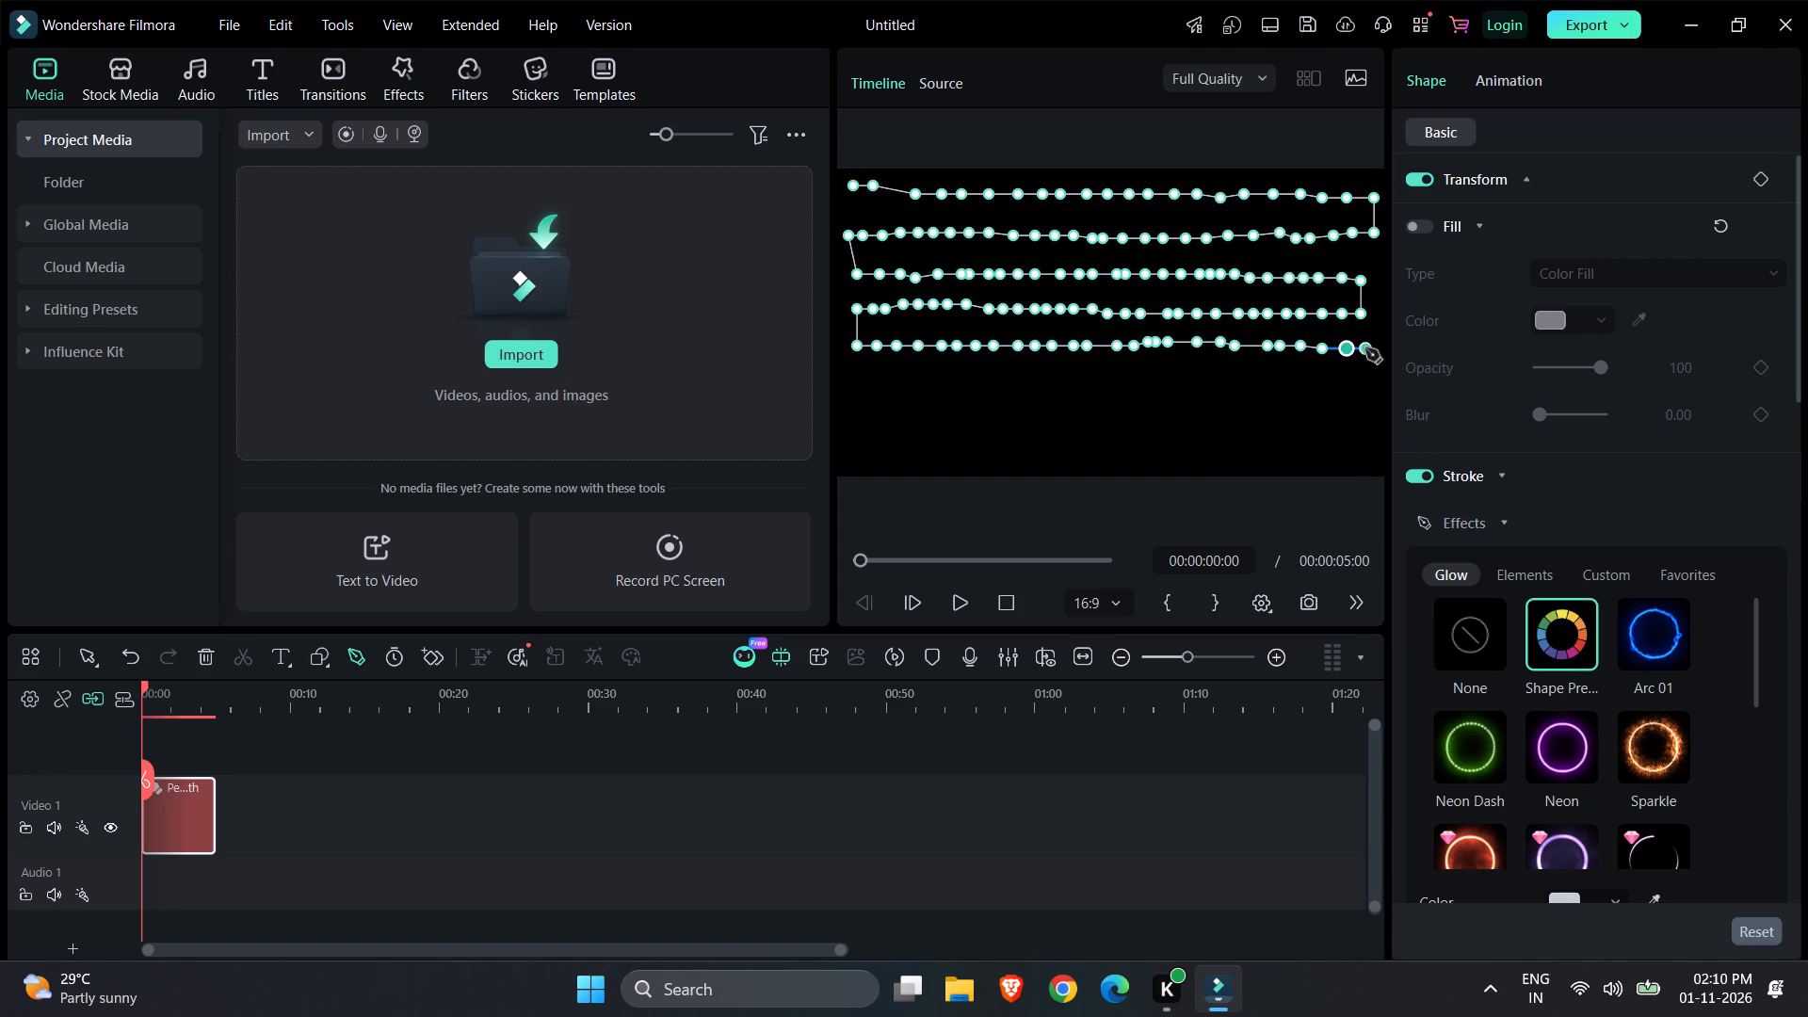
{"action": "left_click", "coordinate": [1365, 348]}
Turn the pen path down near the frame's right edge and run a sixth row back to the middle with 15 points.
{"action": "left_click", "coordinate": [1364, 386]}
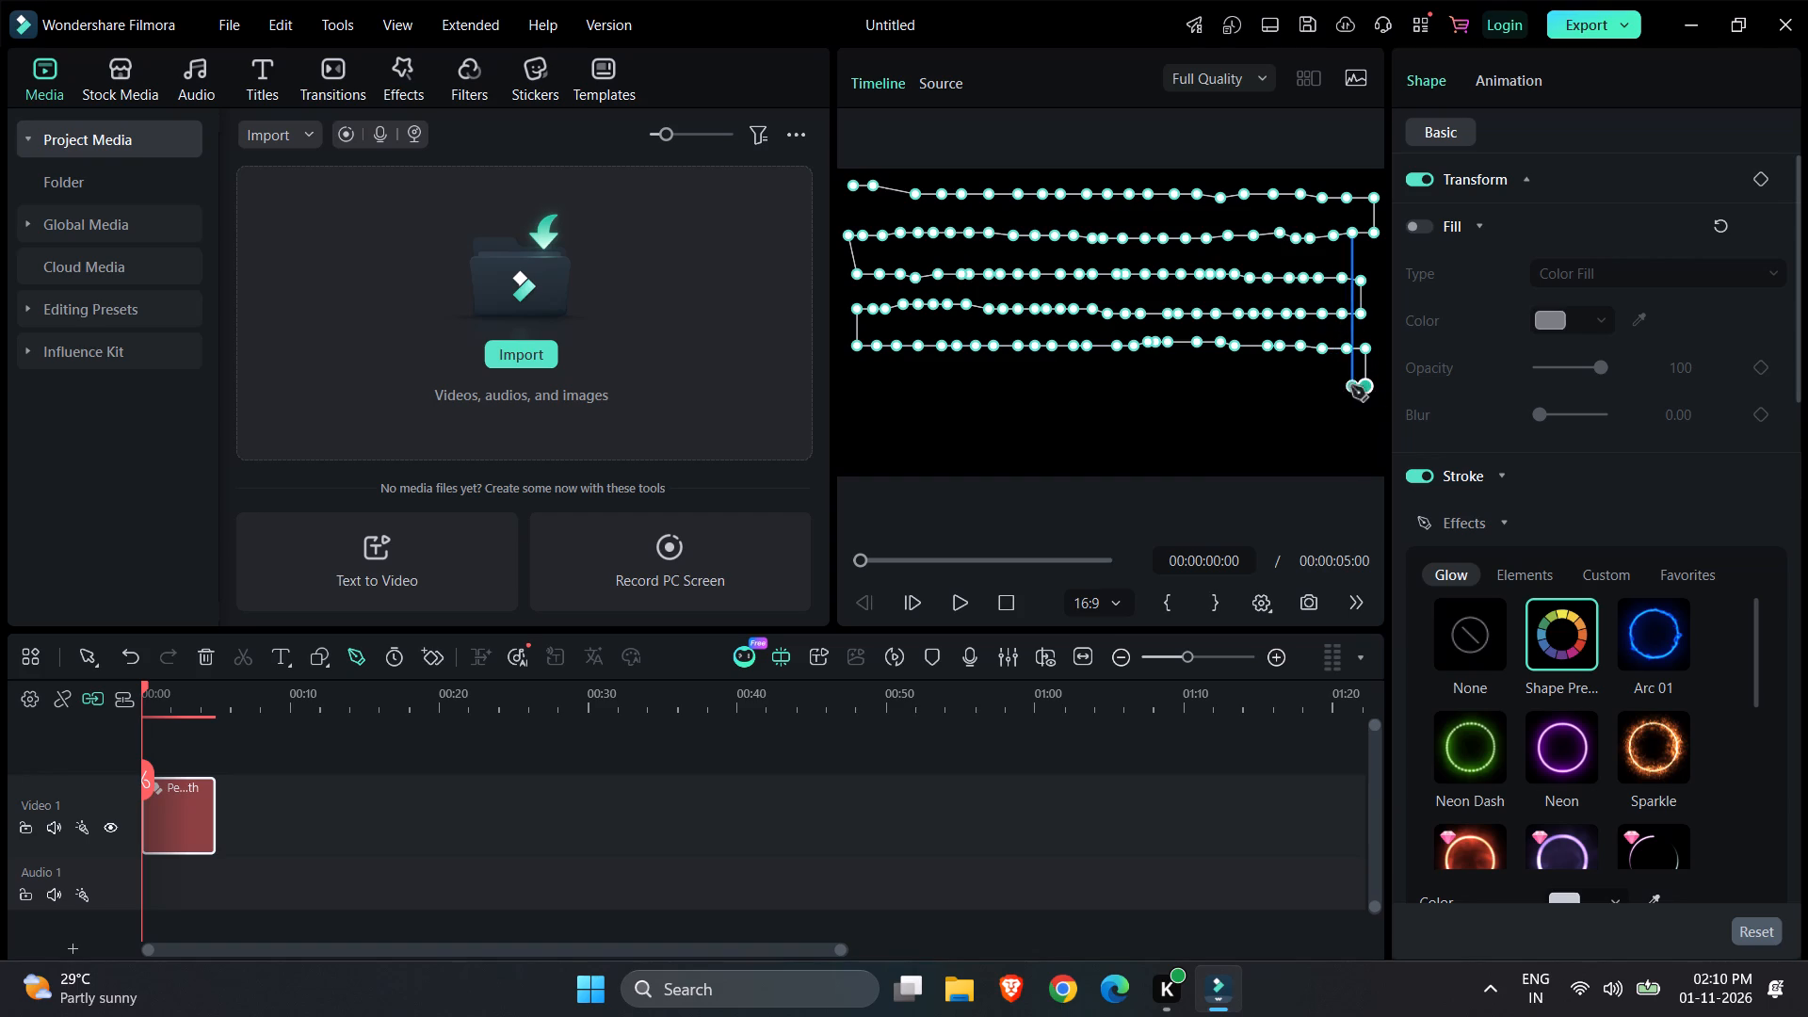
{"action": "left_click", "coordinate": [1345, 386]}
{"action": "left_click", "coordinate": [1329, 386]}
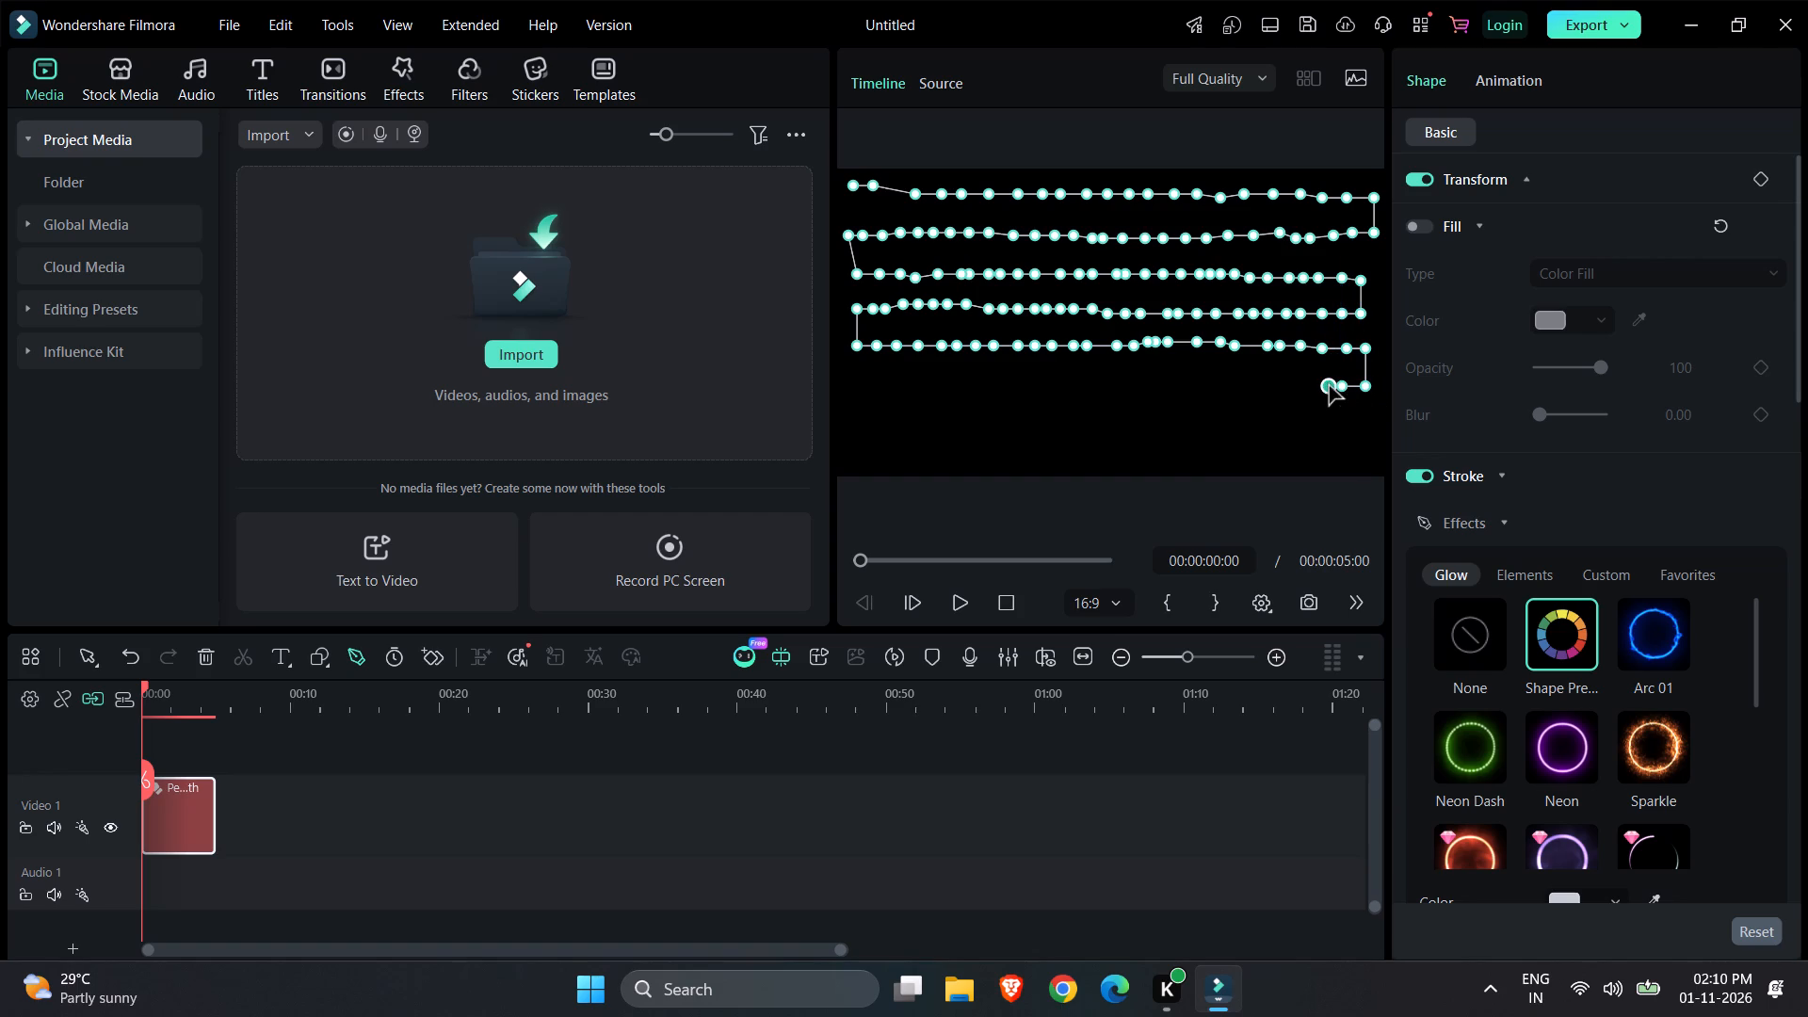
{"action": "left_click", "coordinate": [1313, 386]}
{"action": "left_click", "coordinate": [1295, 390]}
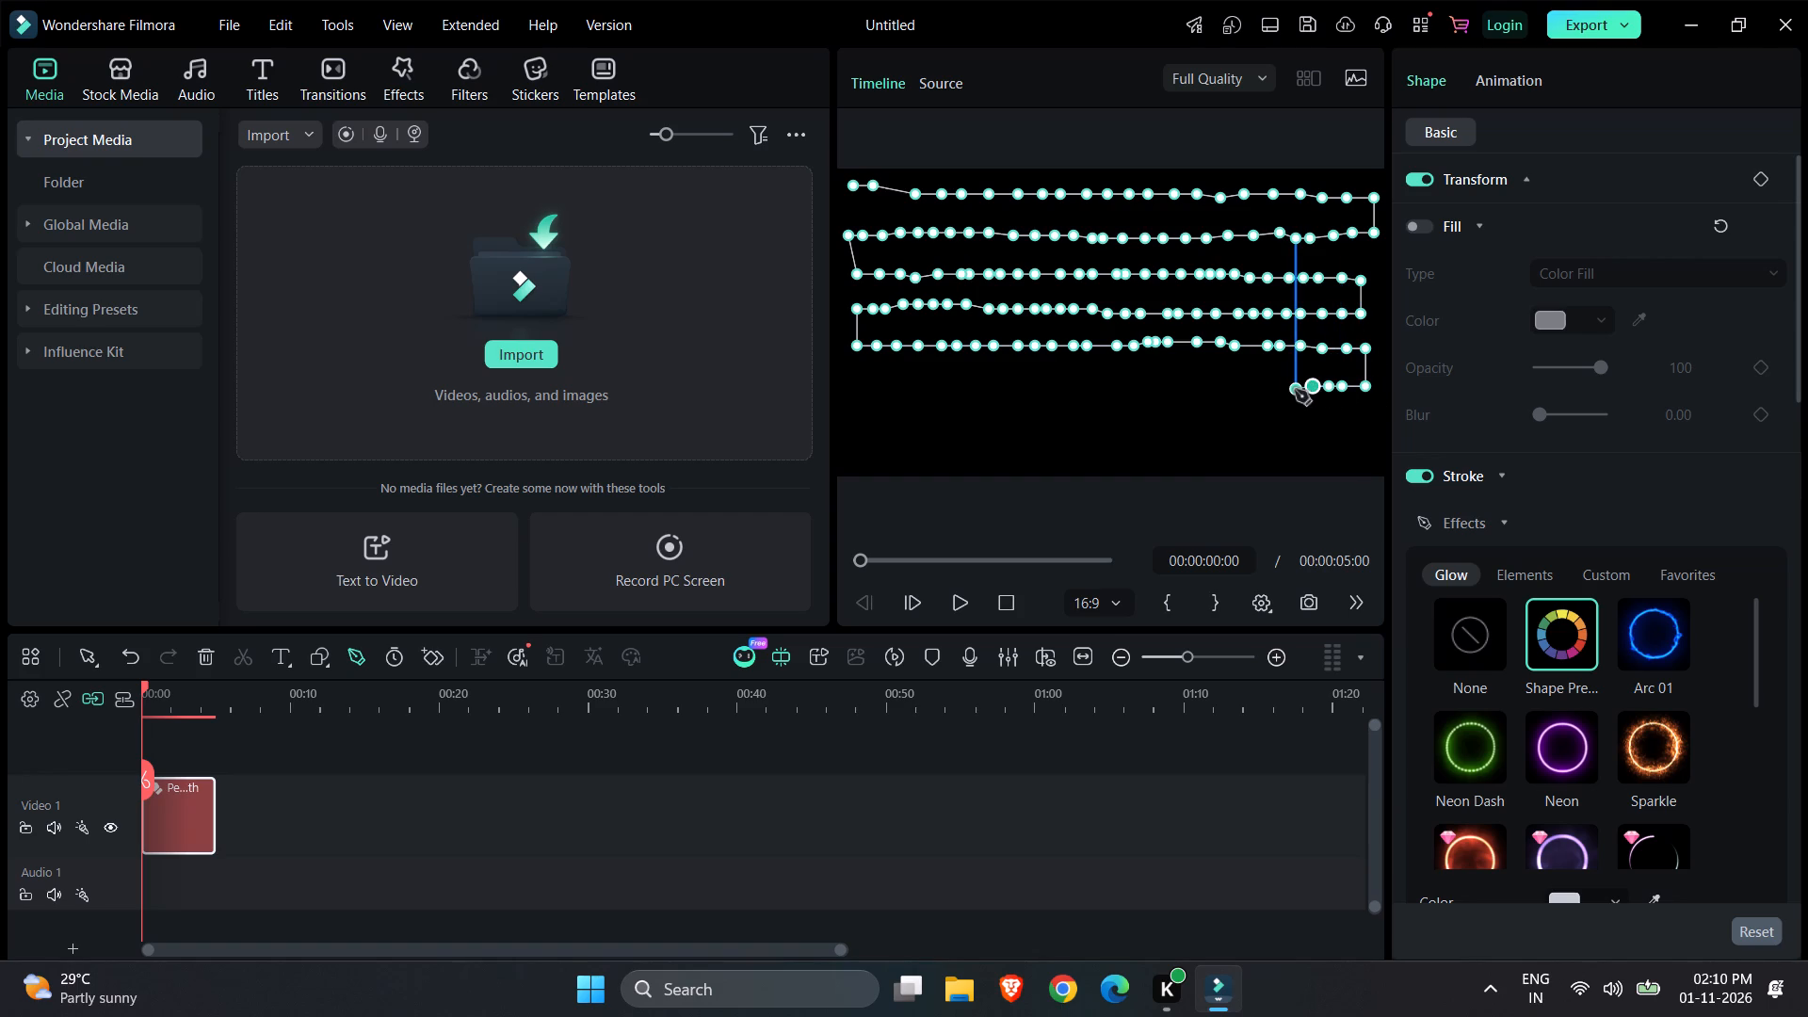
{"action": "left_click", "coordinate": [1271, 390]}
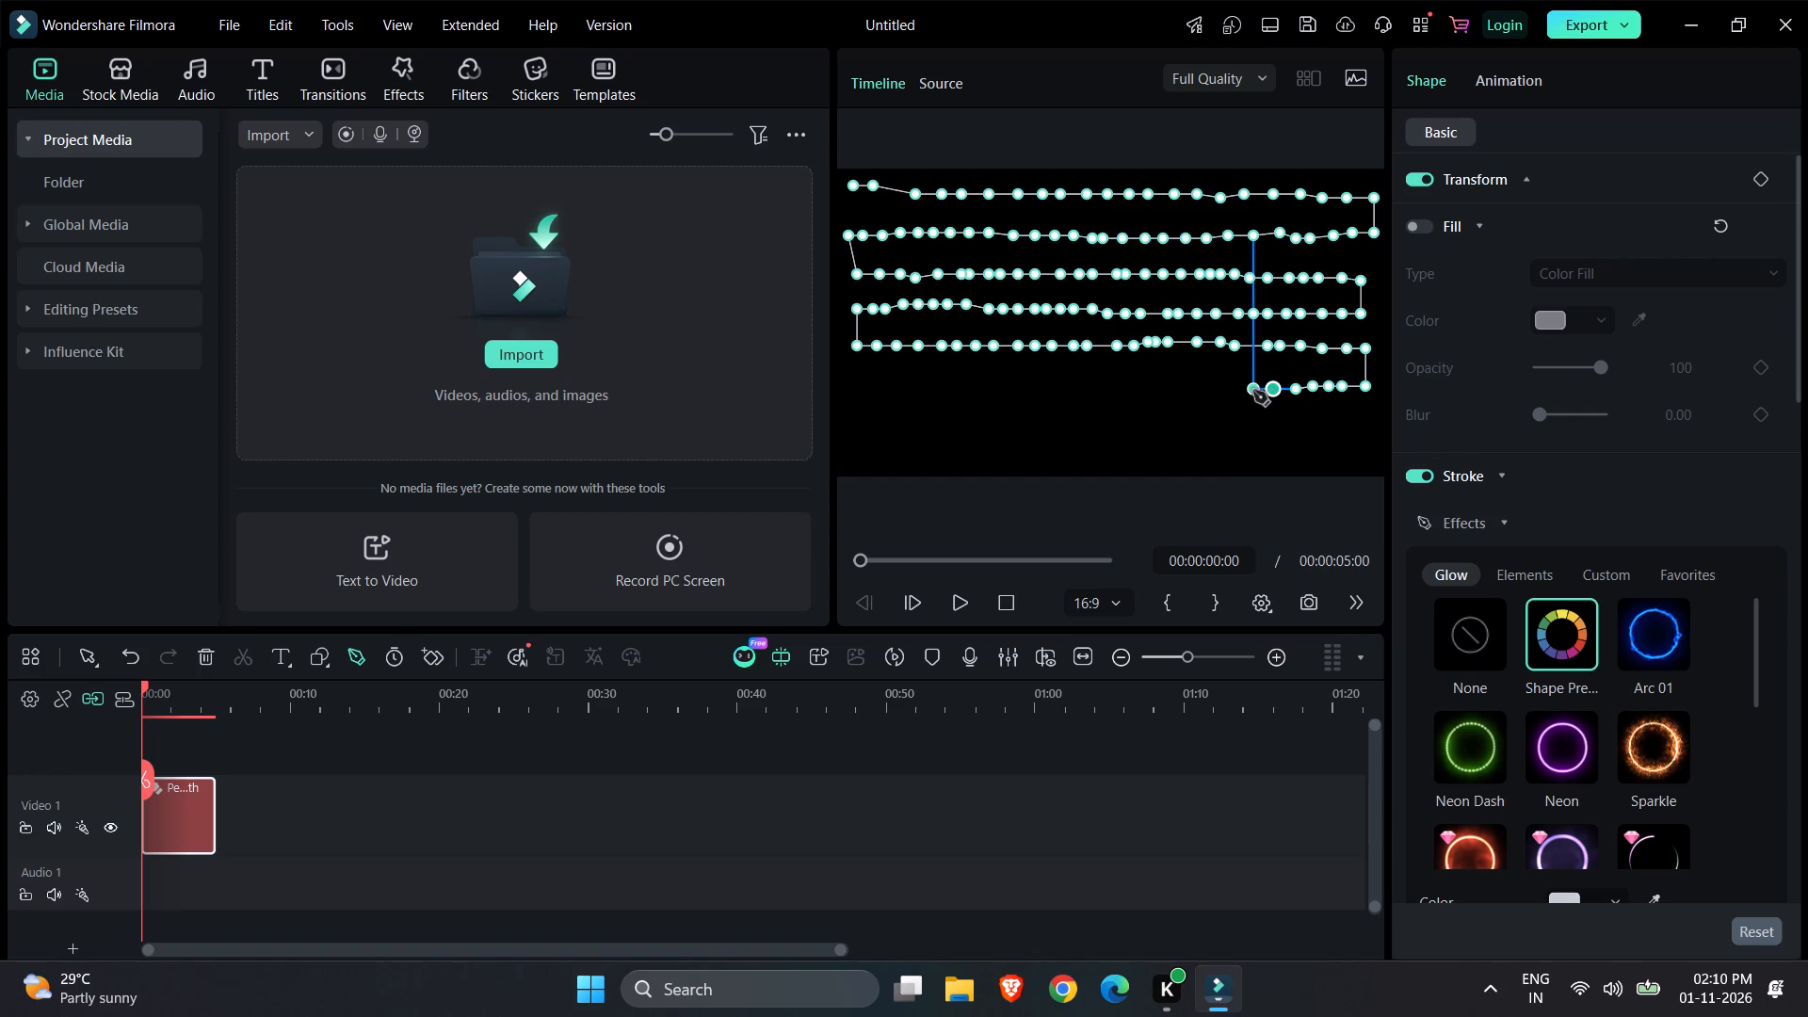
{"action": "left_click", "coordinate": [1253, 391]}
{"action": "left_click", "coordinate": [1232, 391]}
{"action": "left_click", "coordinate": [1209, 393]}
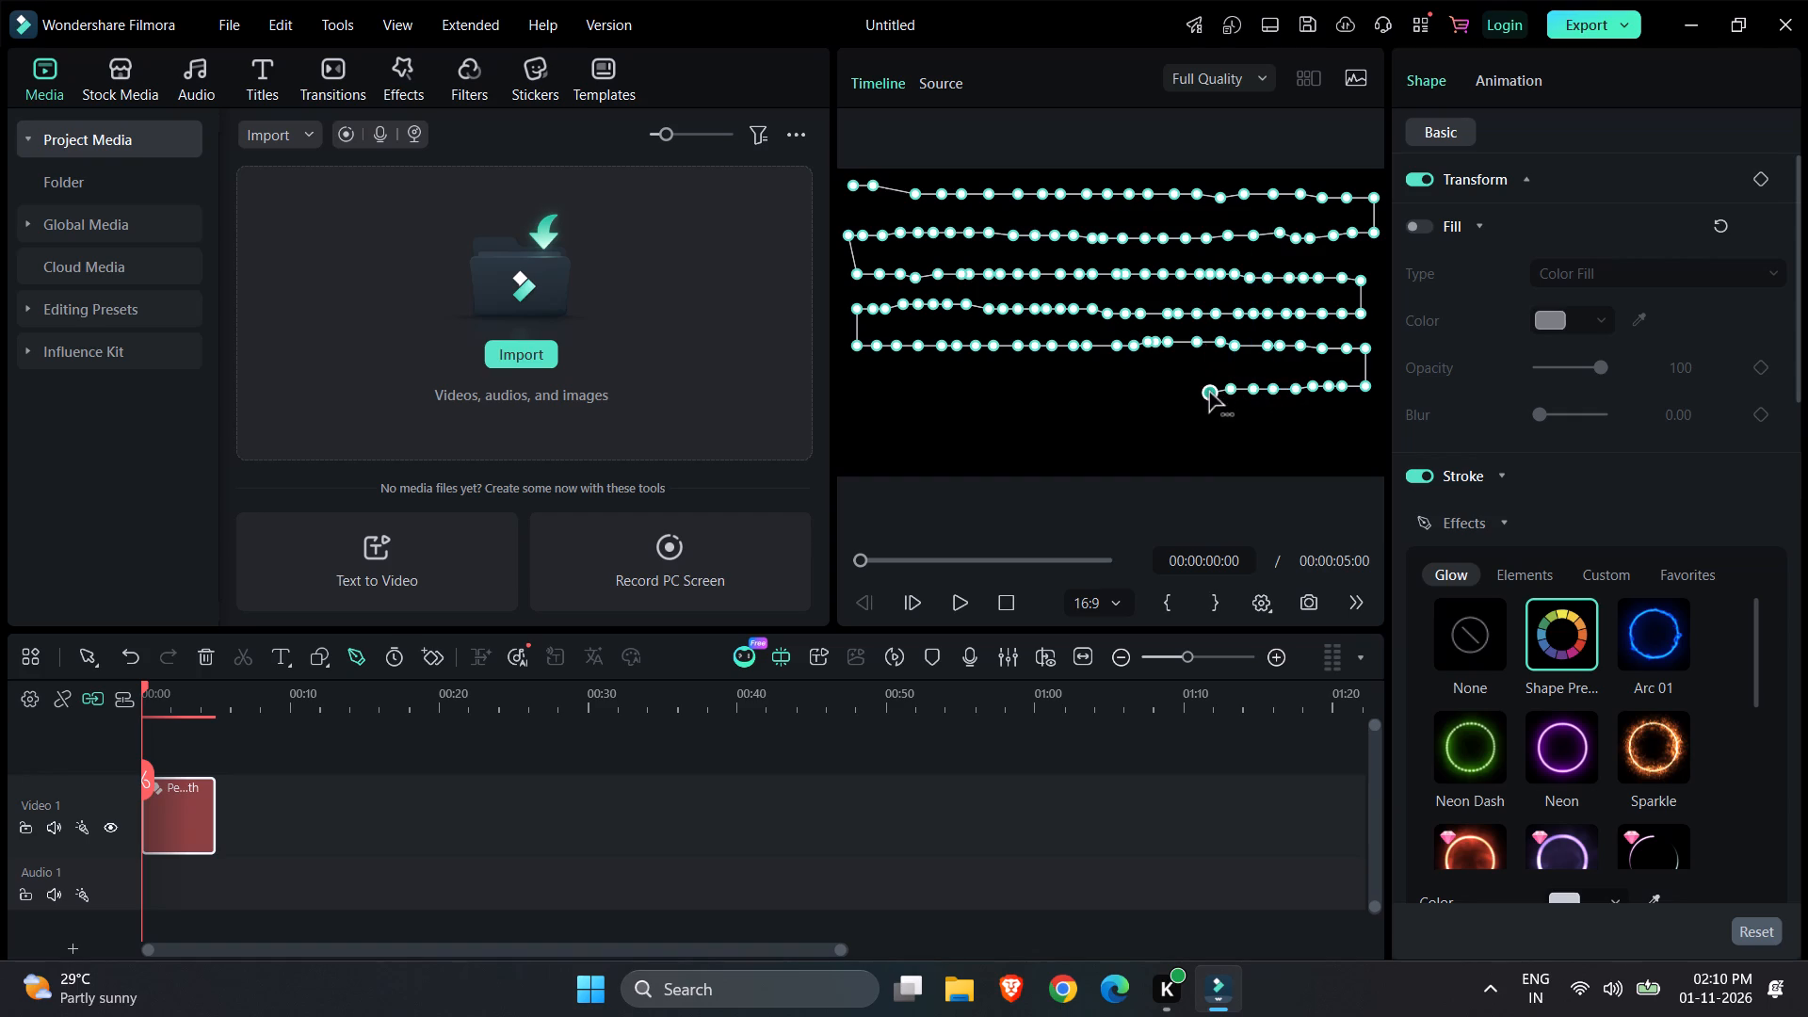
{"action": "left_click", "coordinate": [1186, 395]}
{"action": "left_click", "coordinate": [1168, 395]}
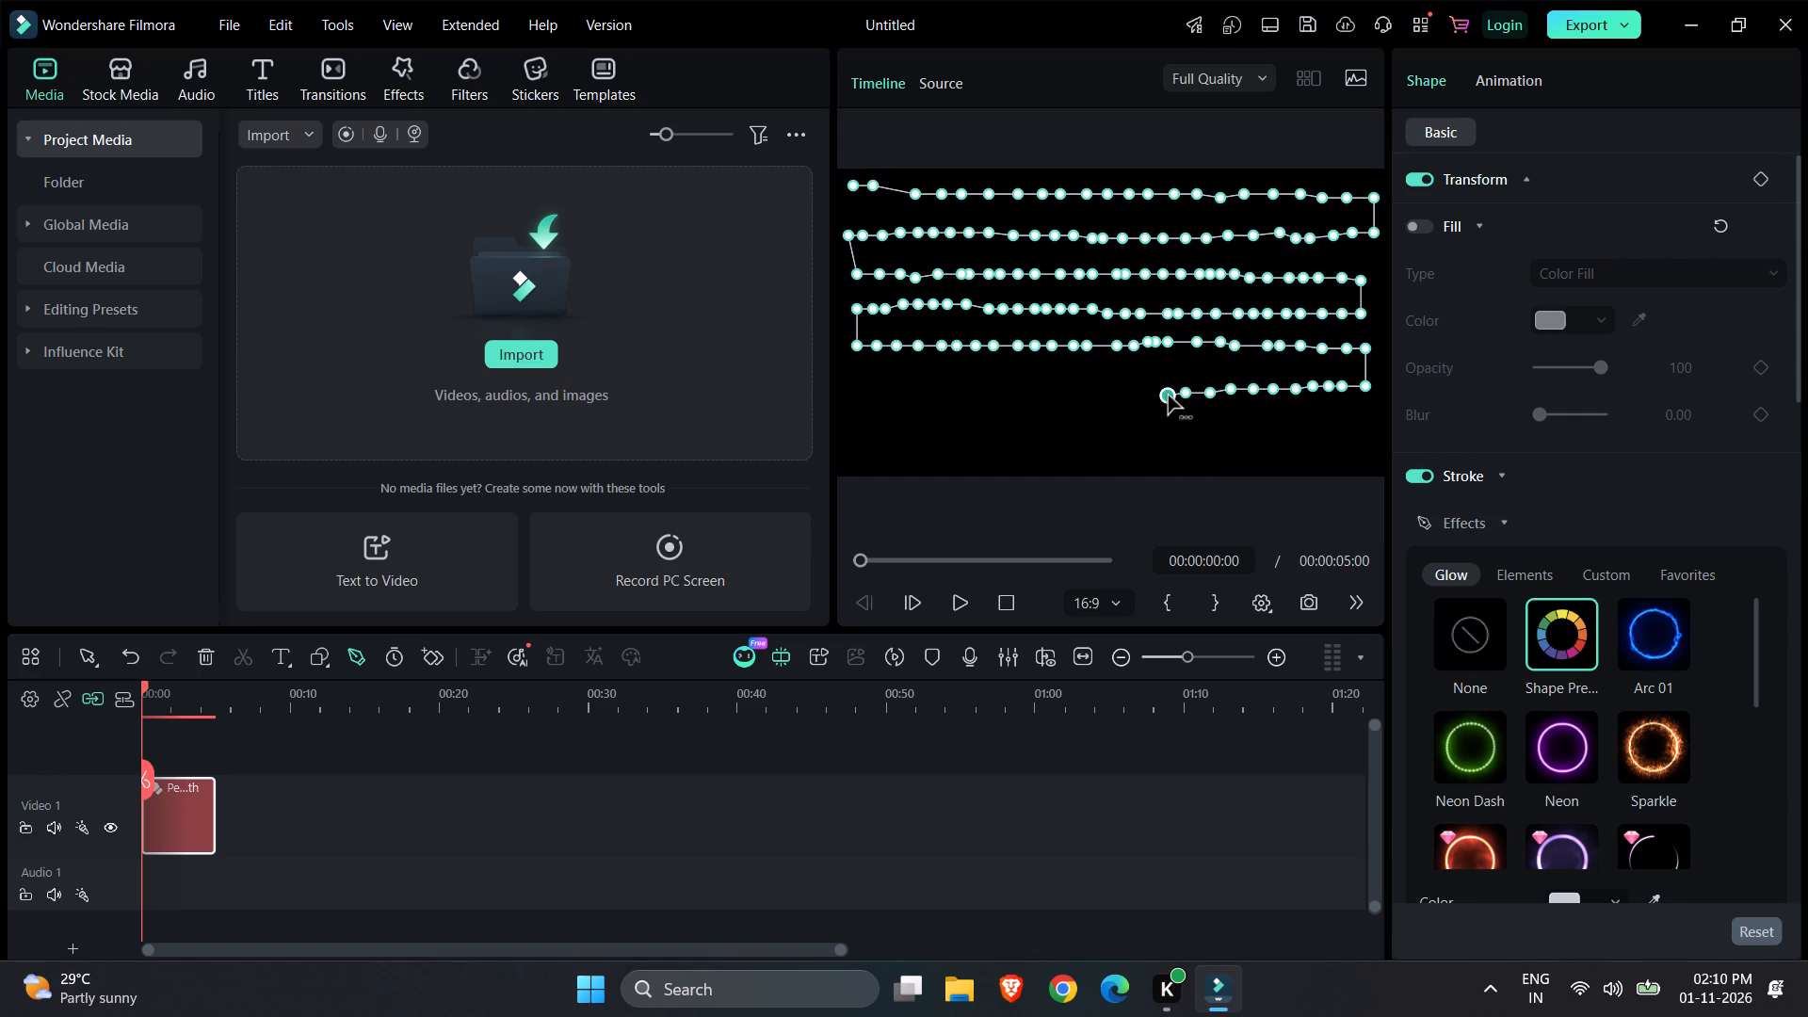
{"action": "left_click", "coordinate": [1152, 395]}
{"action": "left_click", "coordinate": [1133, 397]}
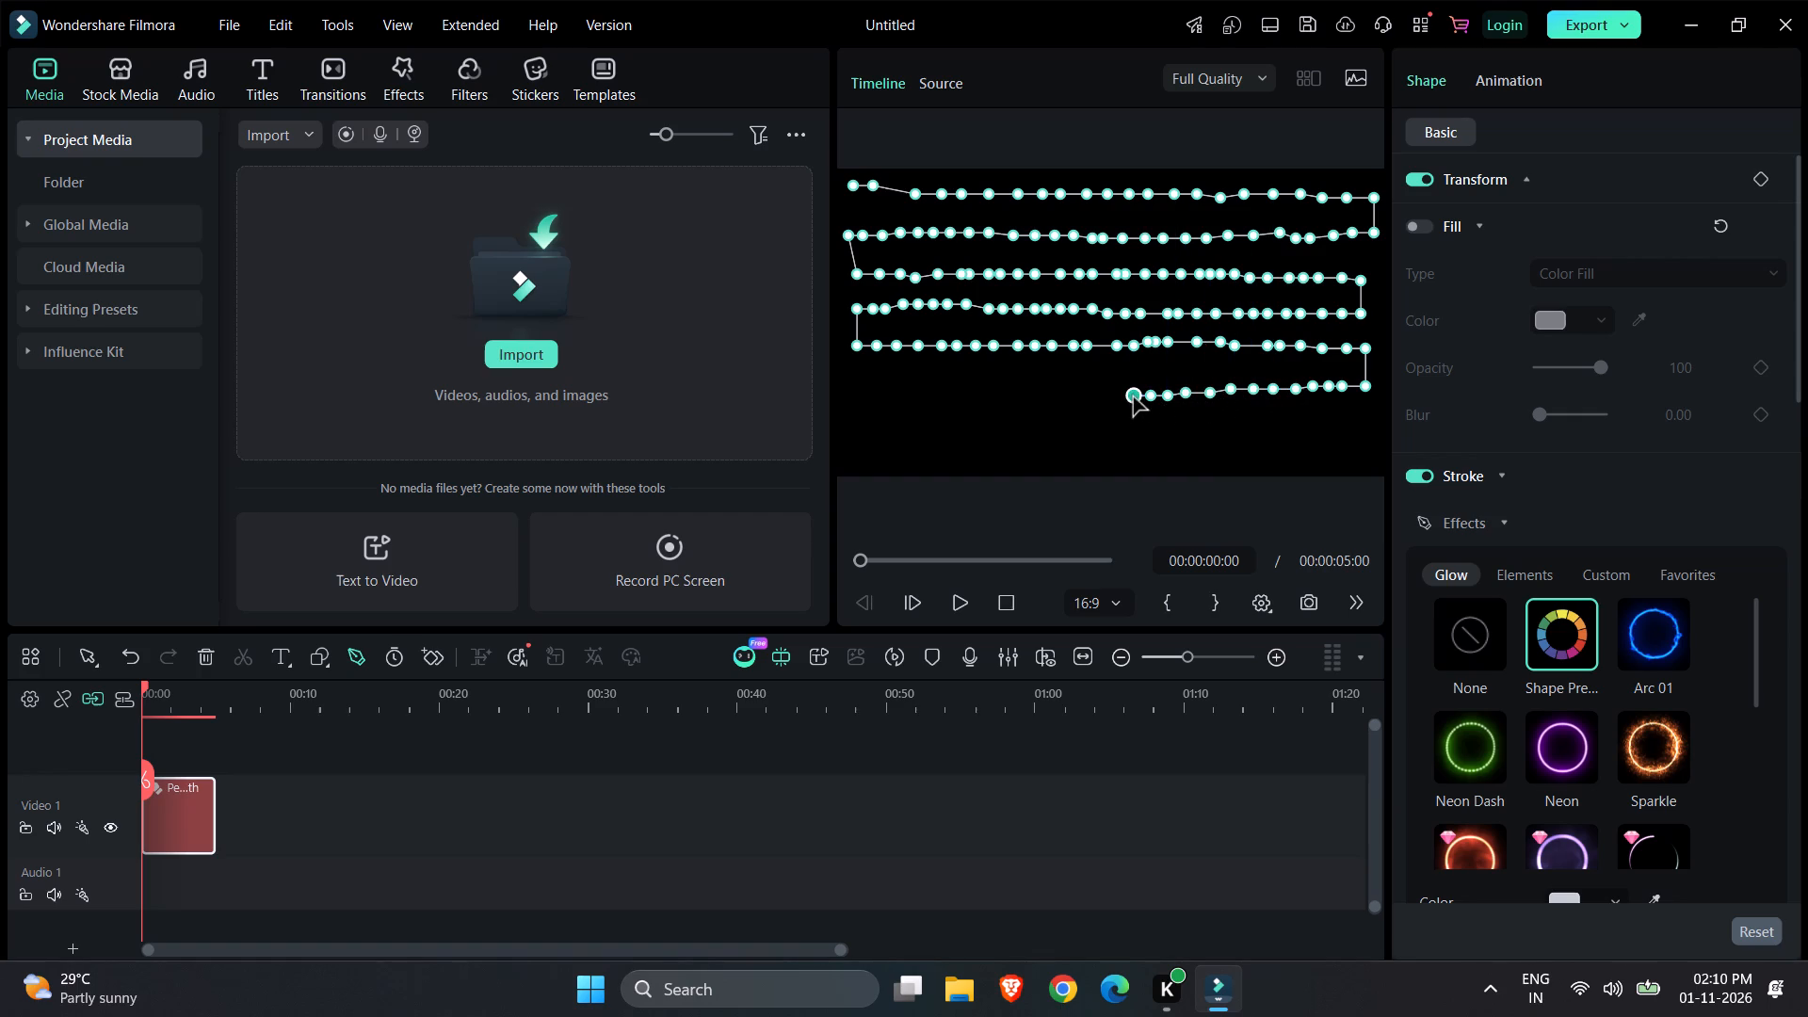
{"action": "left_click", "coordinate": [1110, 397]}
{"action": "left_click", "coordinate": [1096, 394]}
Continue the sixth row of the pen path from the middle to near the frame's left edge with 15 closely spaced points.
{"action": "left_click", "coordinate": [1066, 391]}
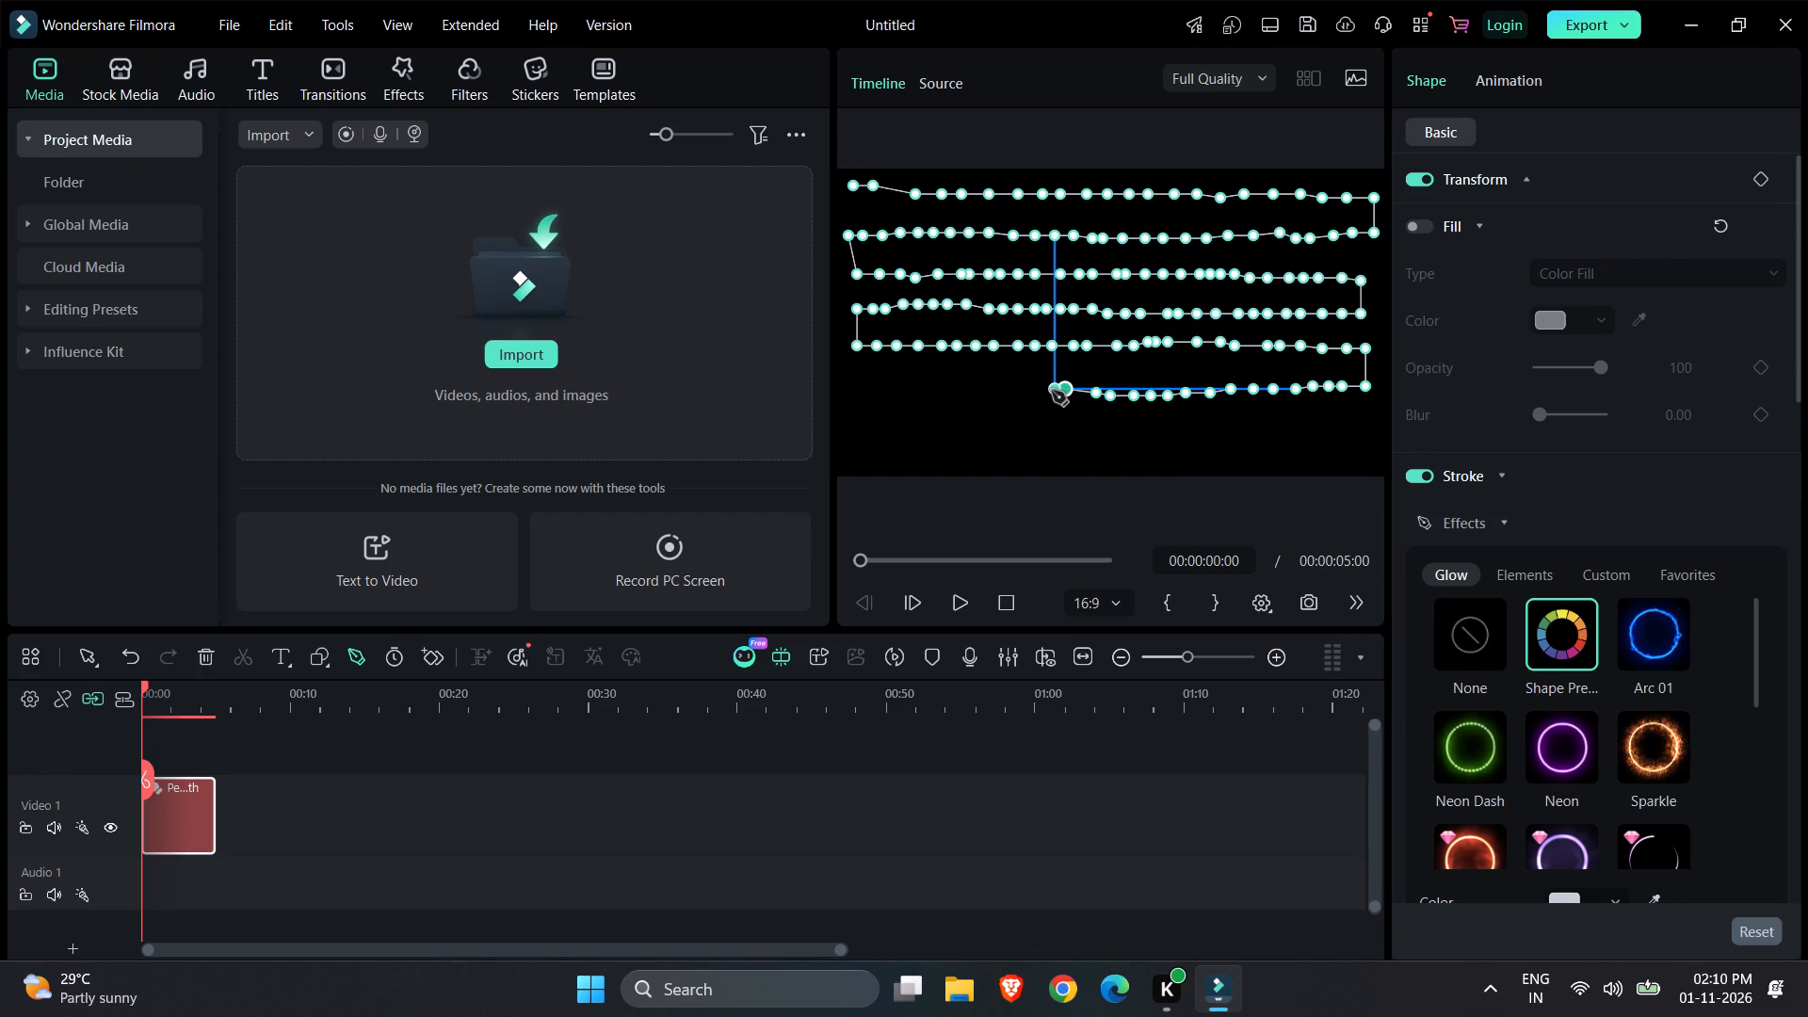
{"action": "left_click", "coordinate": [1047, 393]}
{"action": "left_click", "coordinate": [1030, 393]}
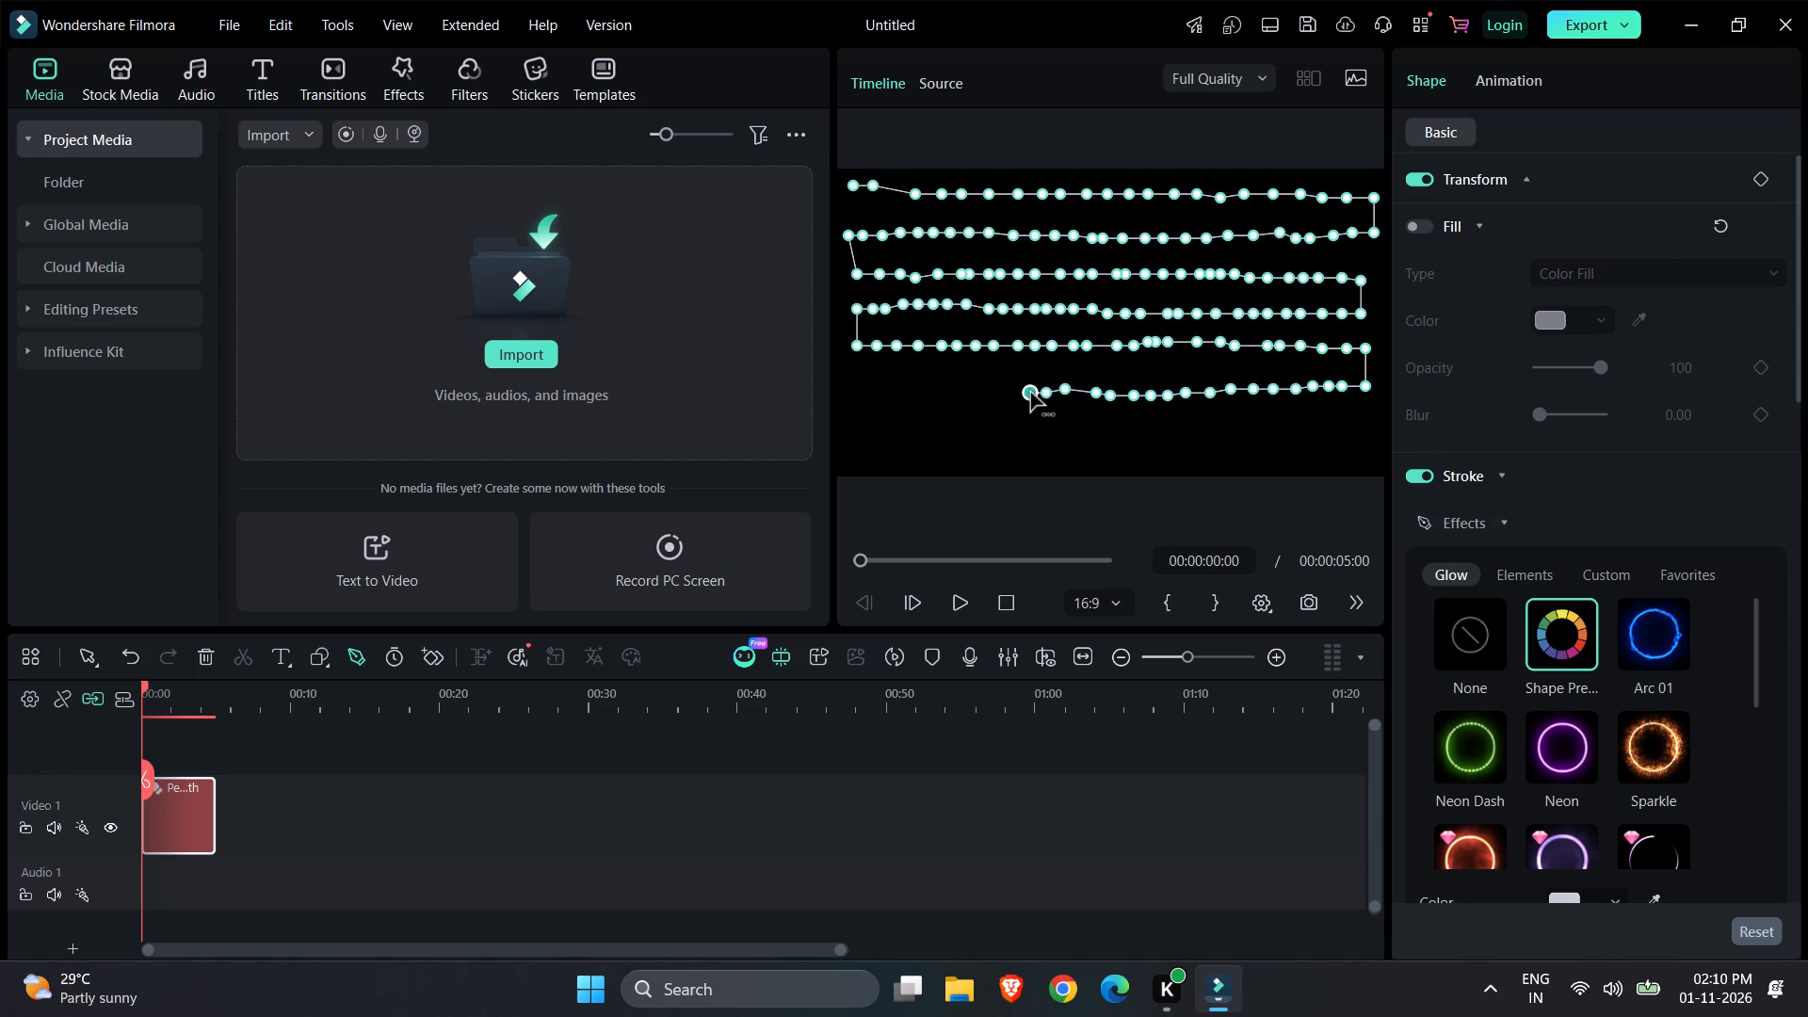
{"action": "left_click", "coordinate": [1018, 393]}
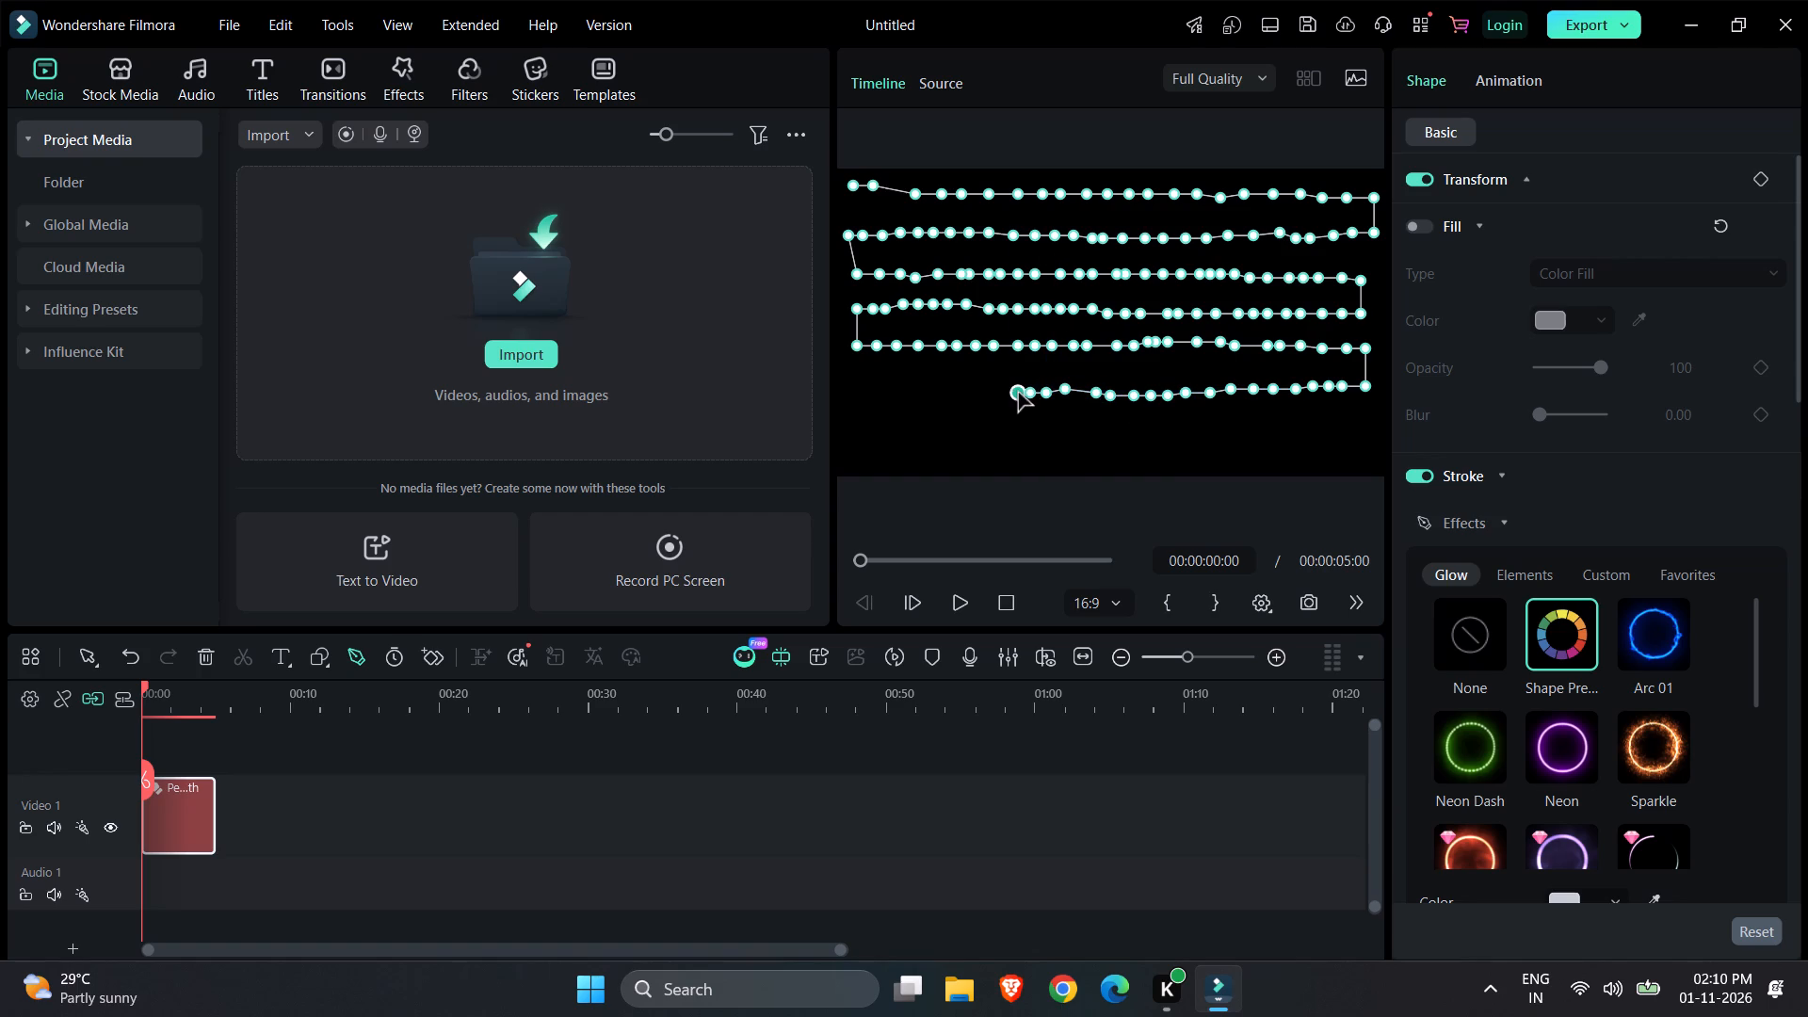
{"action": "left_click", "coordinate": [1008, 393]}
{"action": "left_click", "coordinate": [993, 393]}
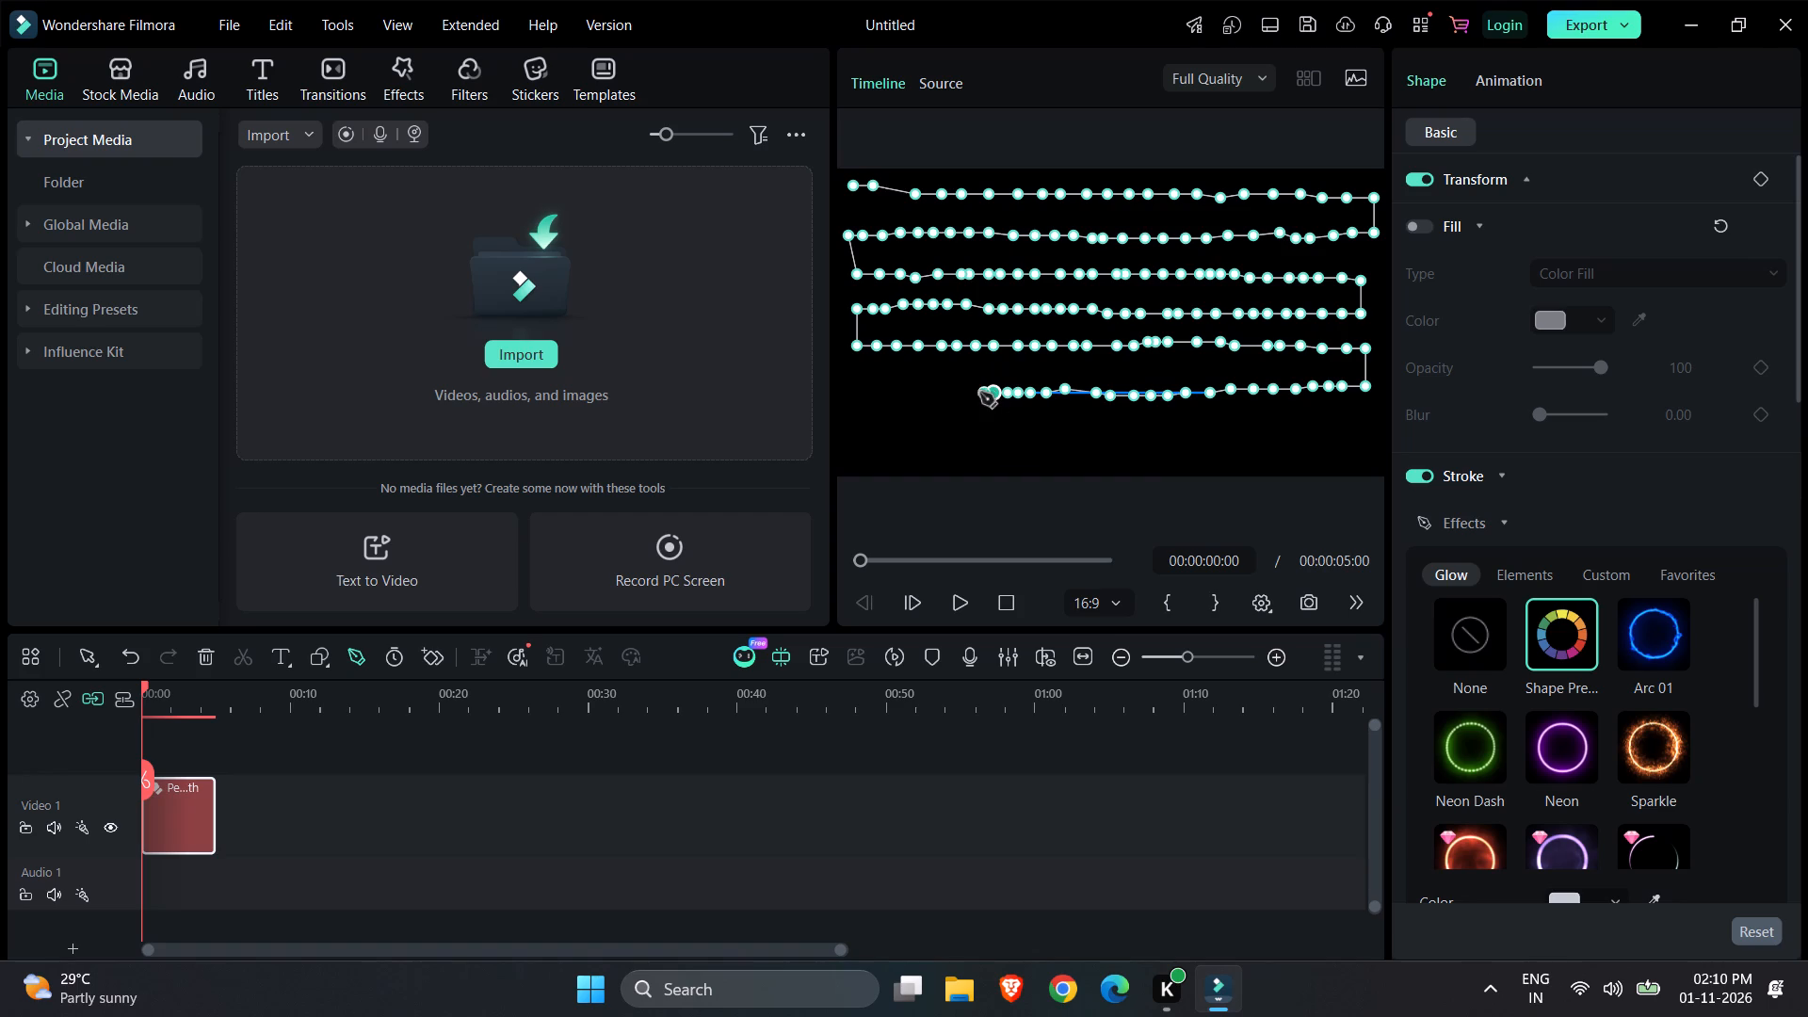
{"action": "left_click", "coordinate": [979, 393]}
{"action": "left_click", "coordinate": [959, 393]}
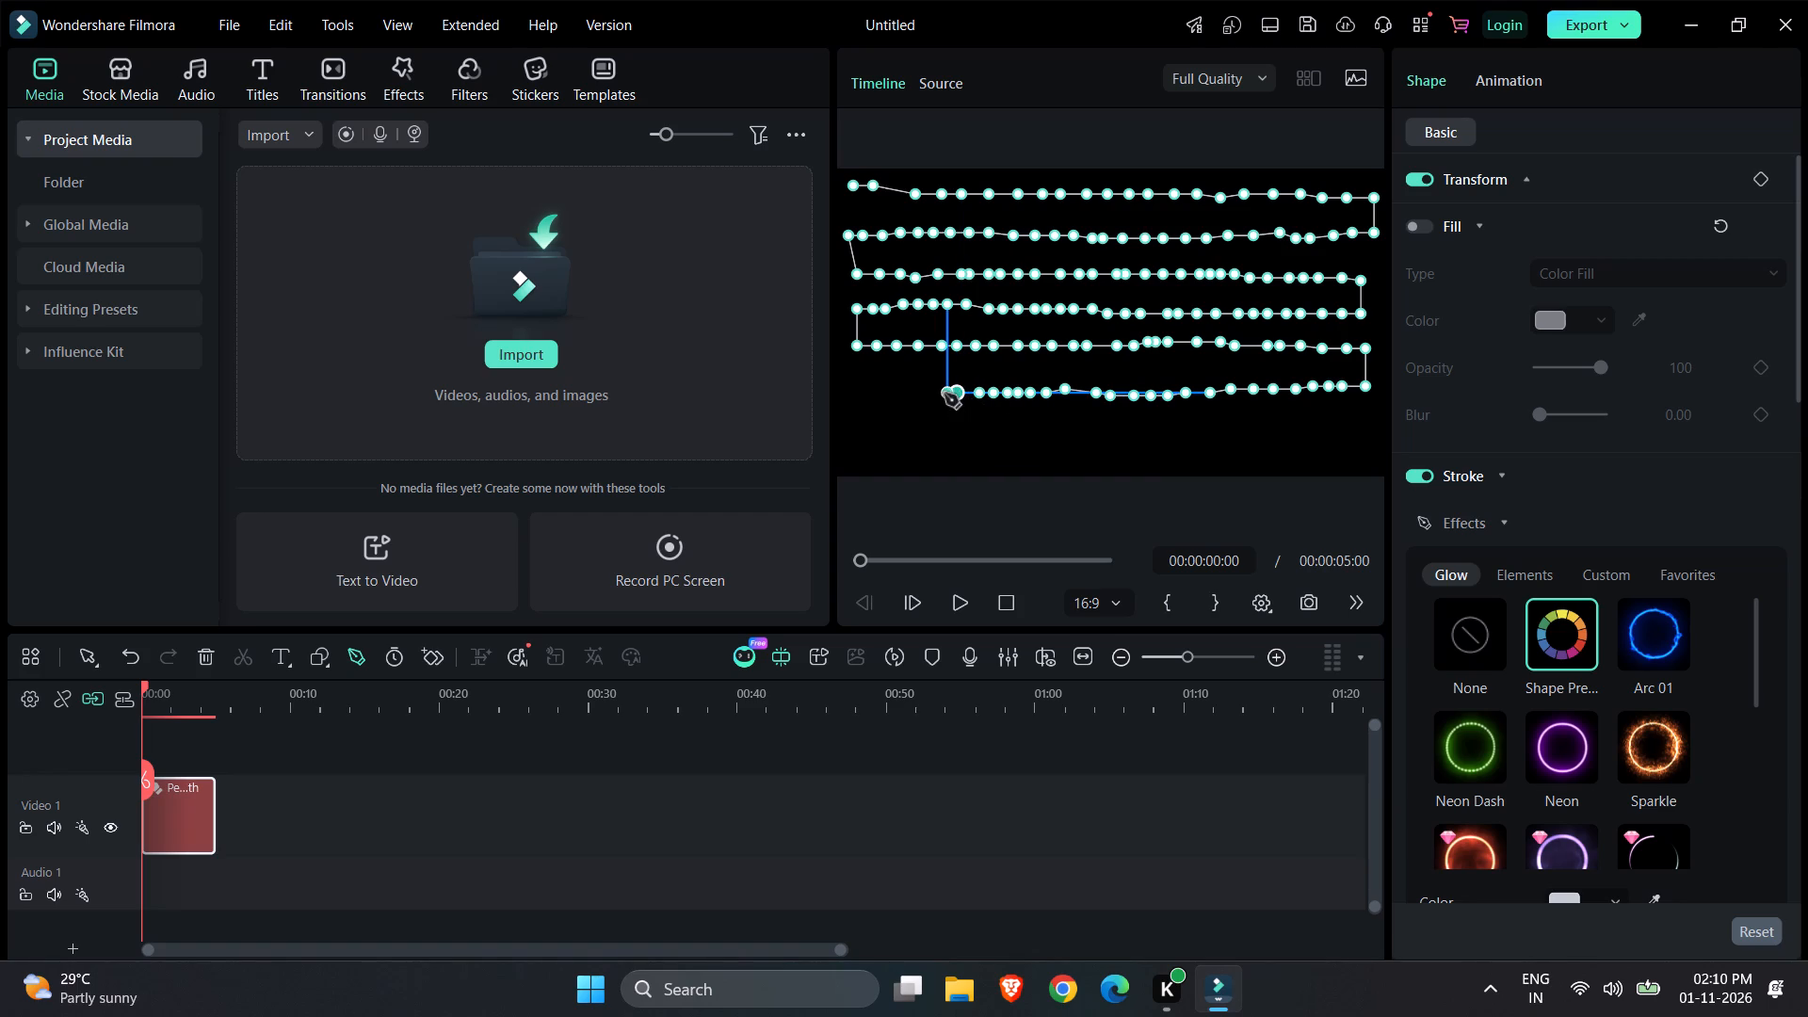
{"action": "left_click", "coordinate": [944, 394]}
{"action": "left_click", "coordinate": [934, 393]}
{"action": "left_click", "coordinate": [923, 393]}
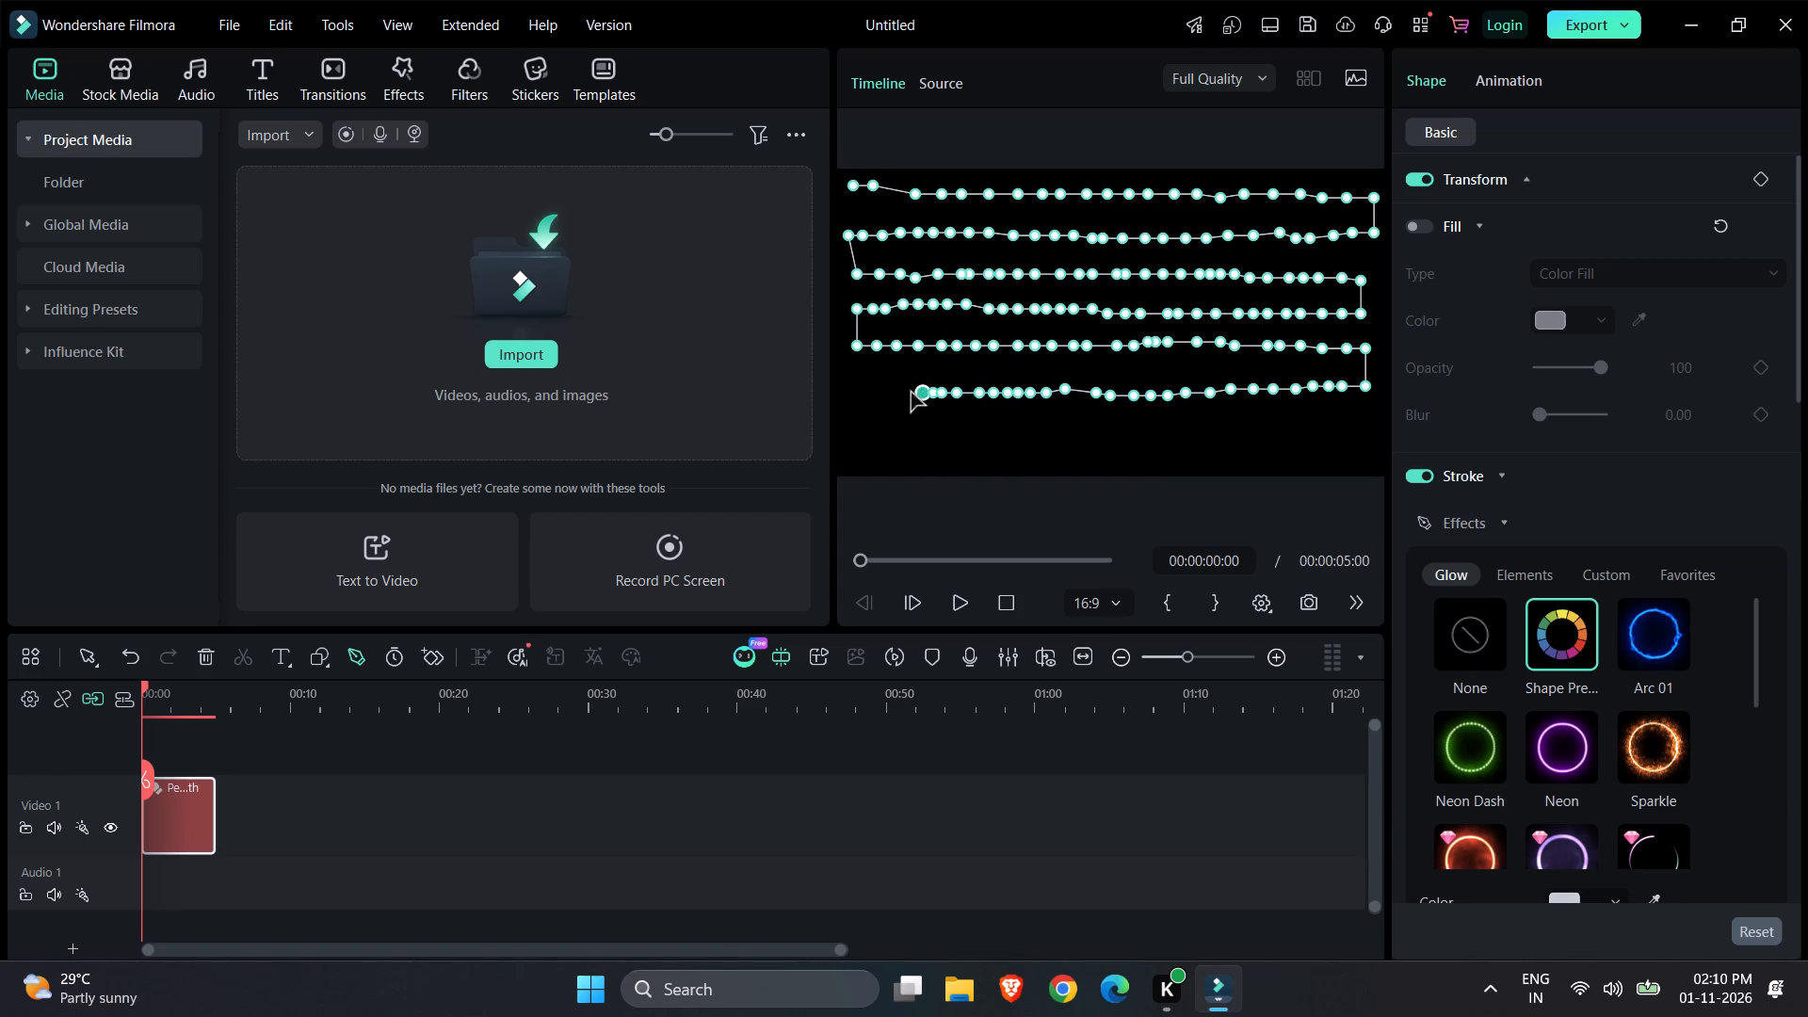
{"action": "left_click", "coordinate": [903, 393]}
{"action": "left_click", "coordinate": [888, 393]}
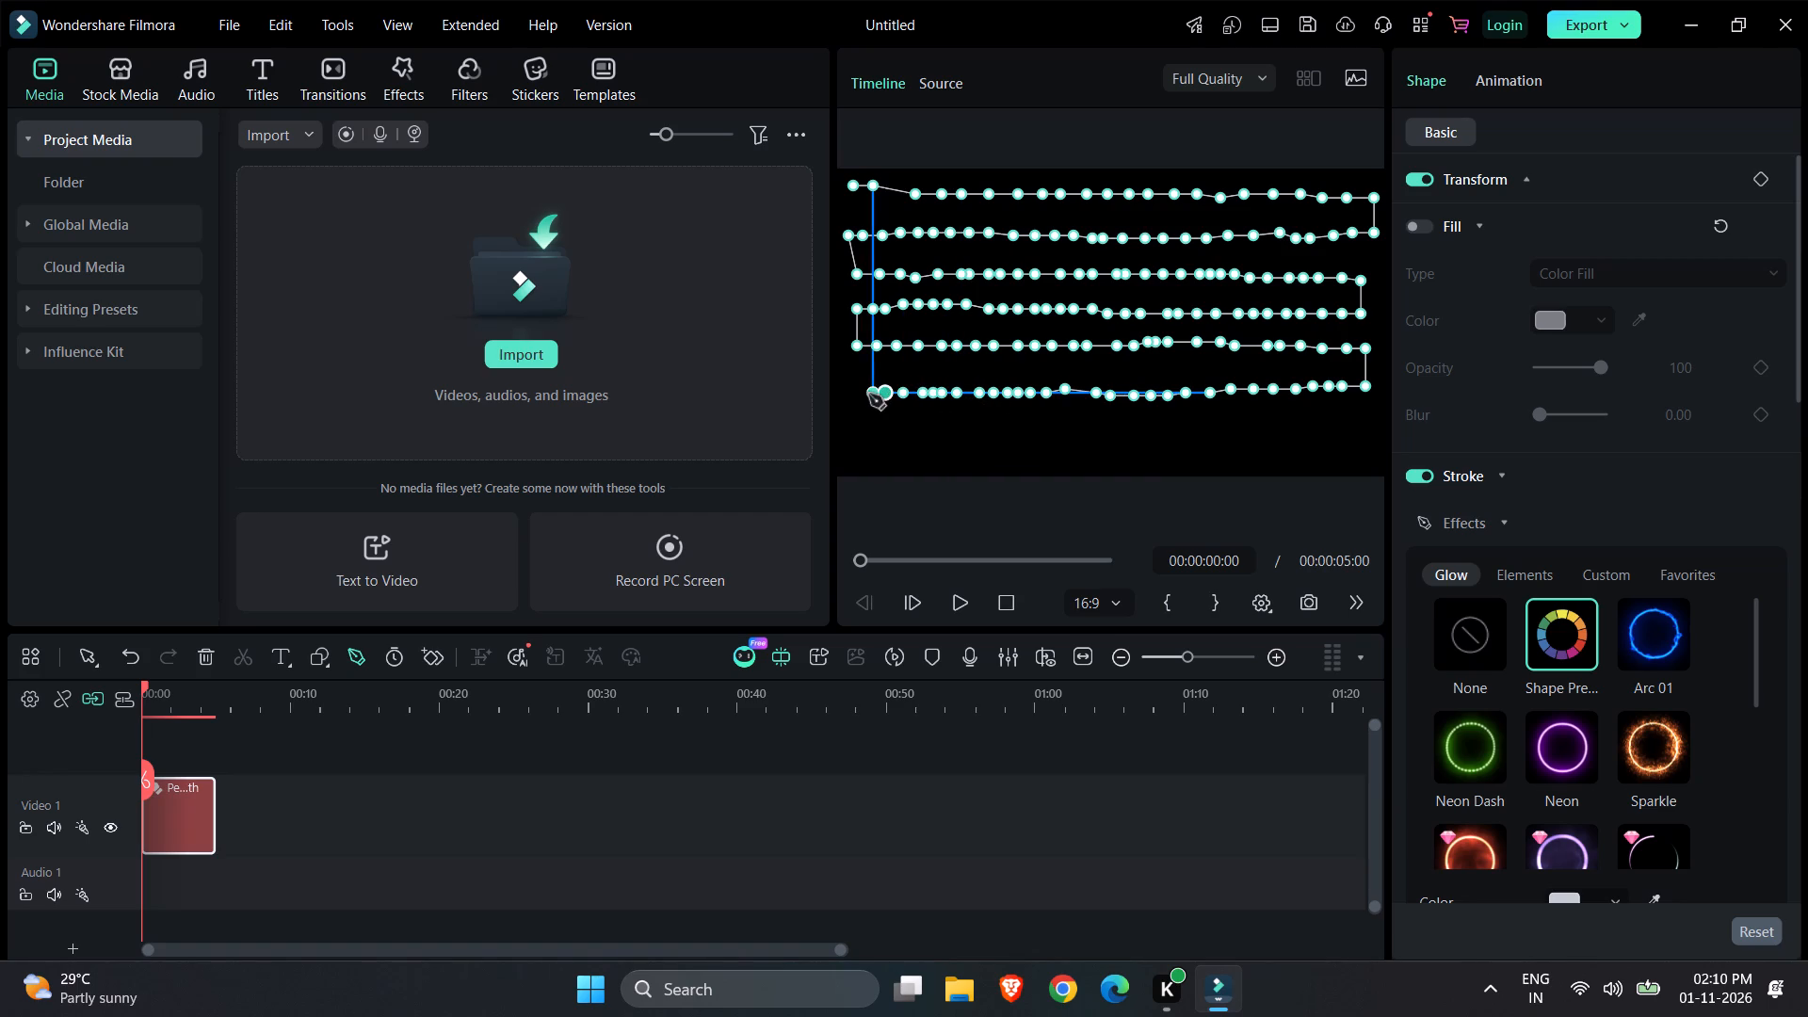
{"action": "left_click", "coordinate": [868, 394]}
{"action": "left_click", "coordinate": [850, 393]}
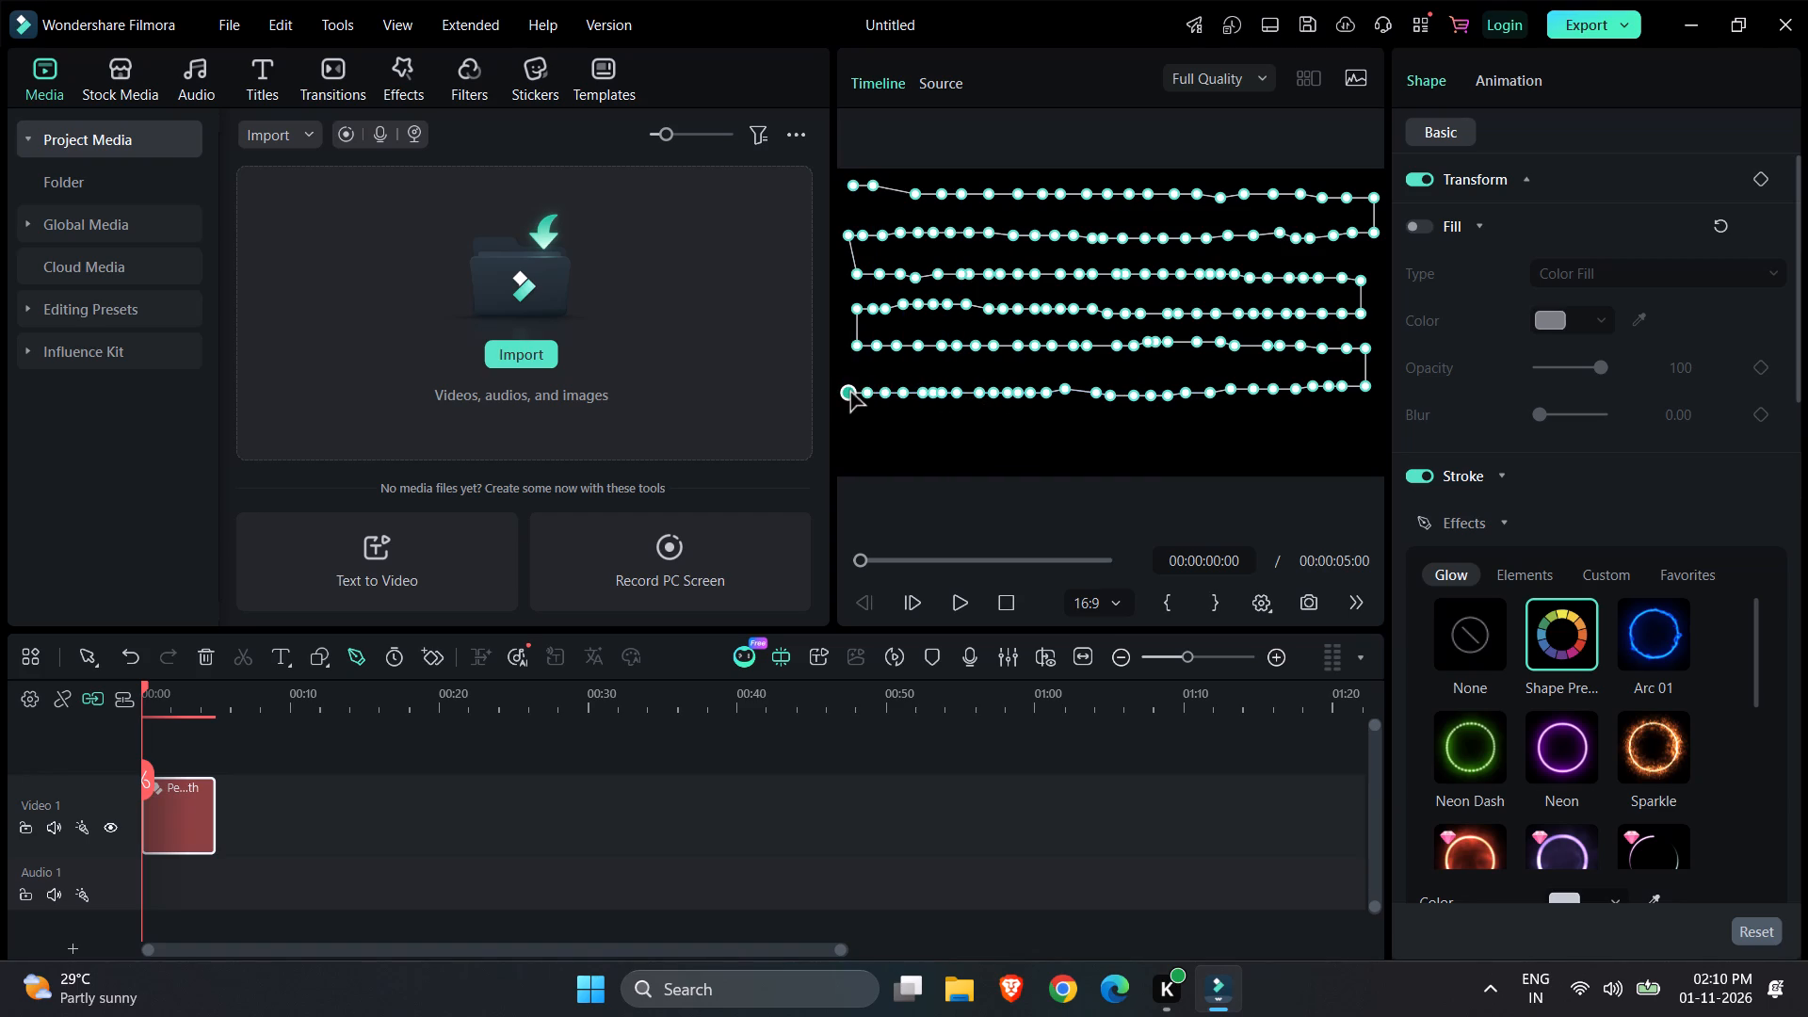
Turn the pen path down near the frame's left edge and run a seventh row to the middle with 13 closely spaced points.
{"action": "left_click", "coordinate": [849, 428]}
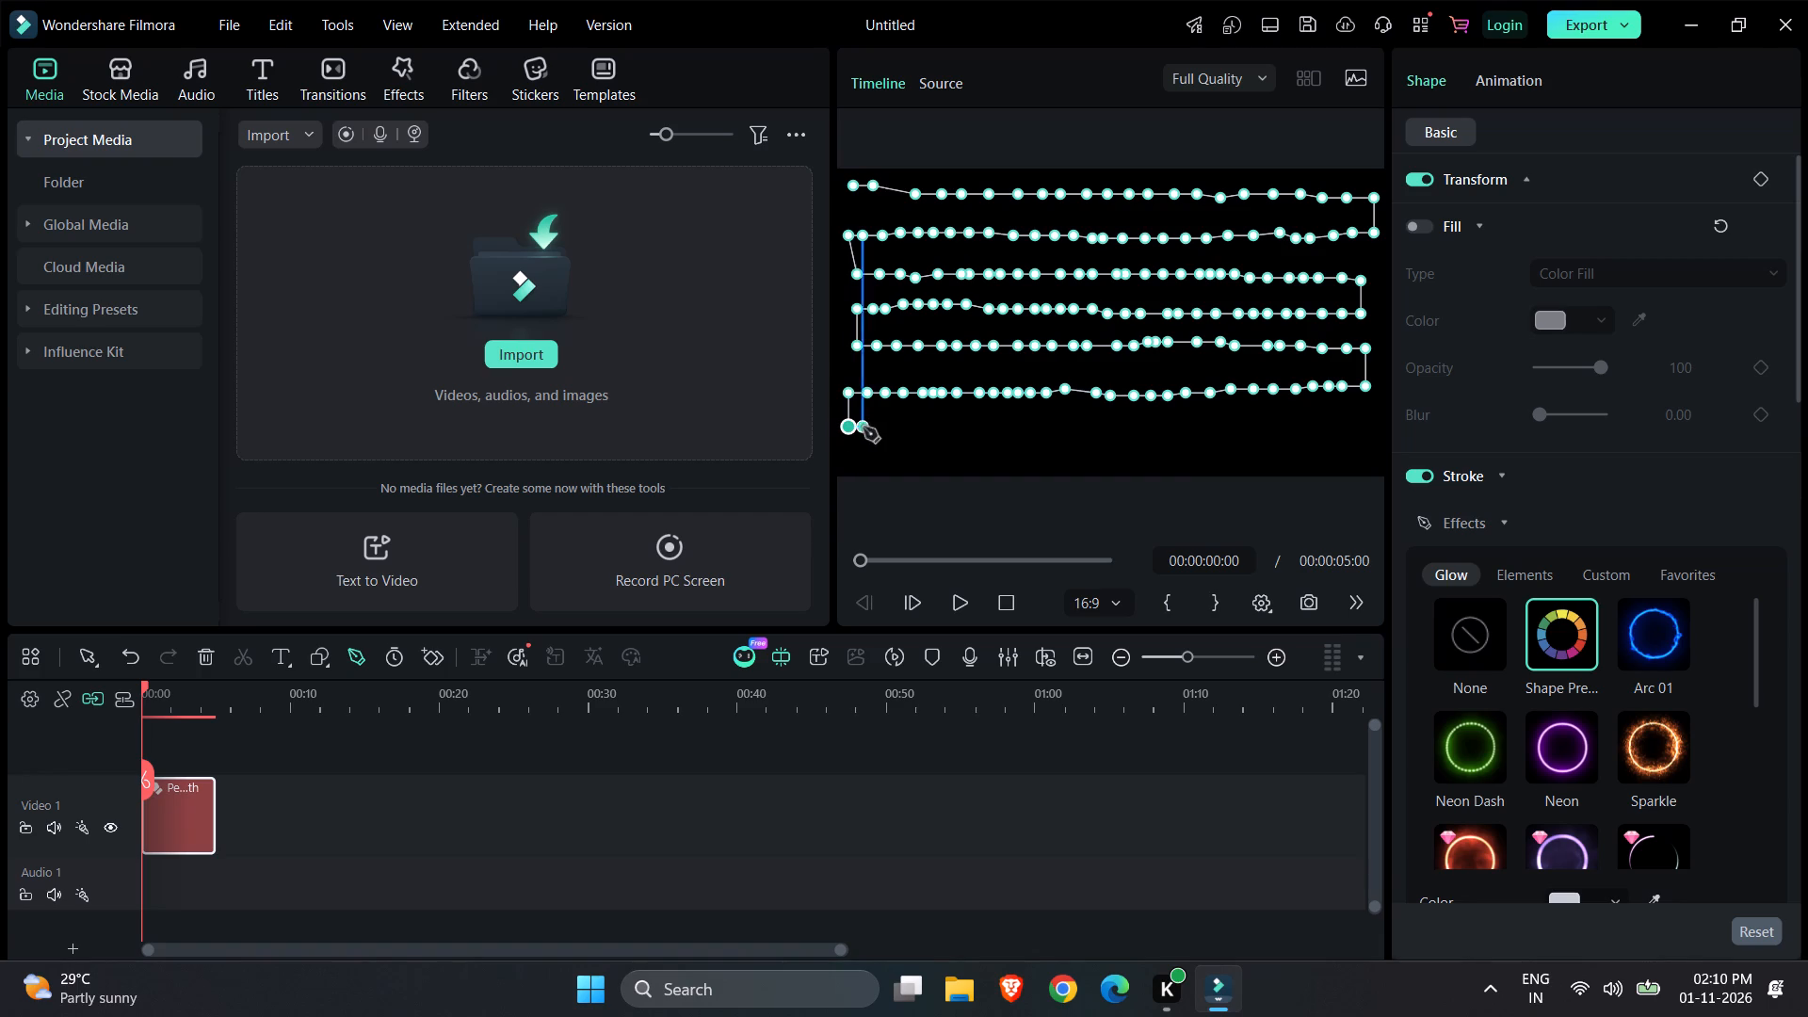
{"action": "left_click", "coordinate": [868, 428]}
{"action": "left_click", "coordinate": [890, 428]}
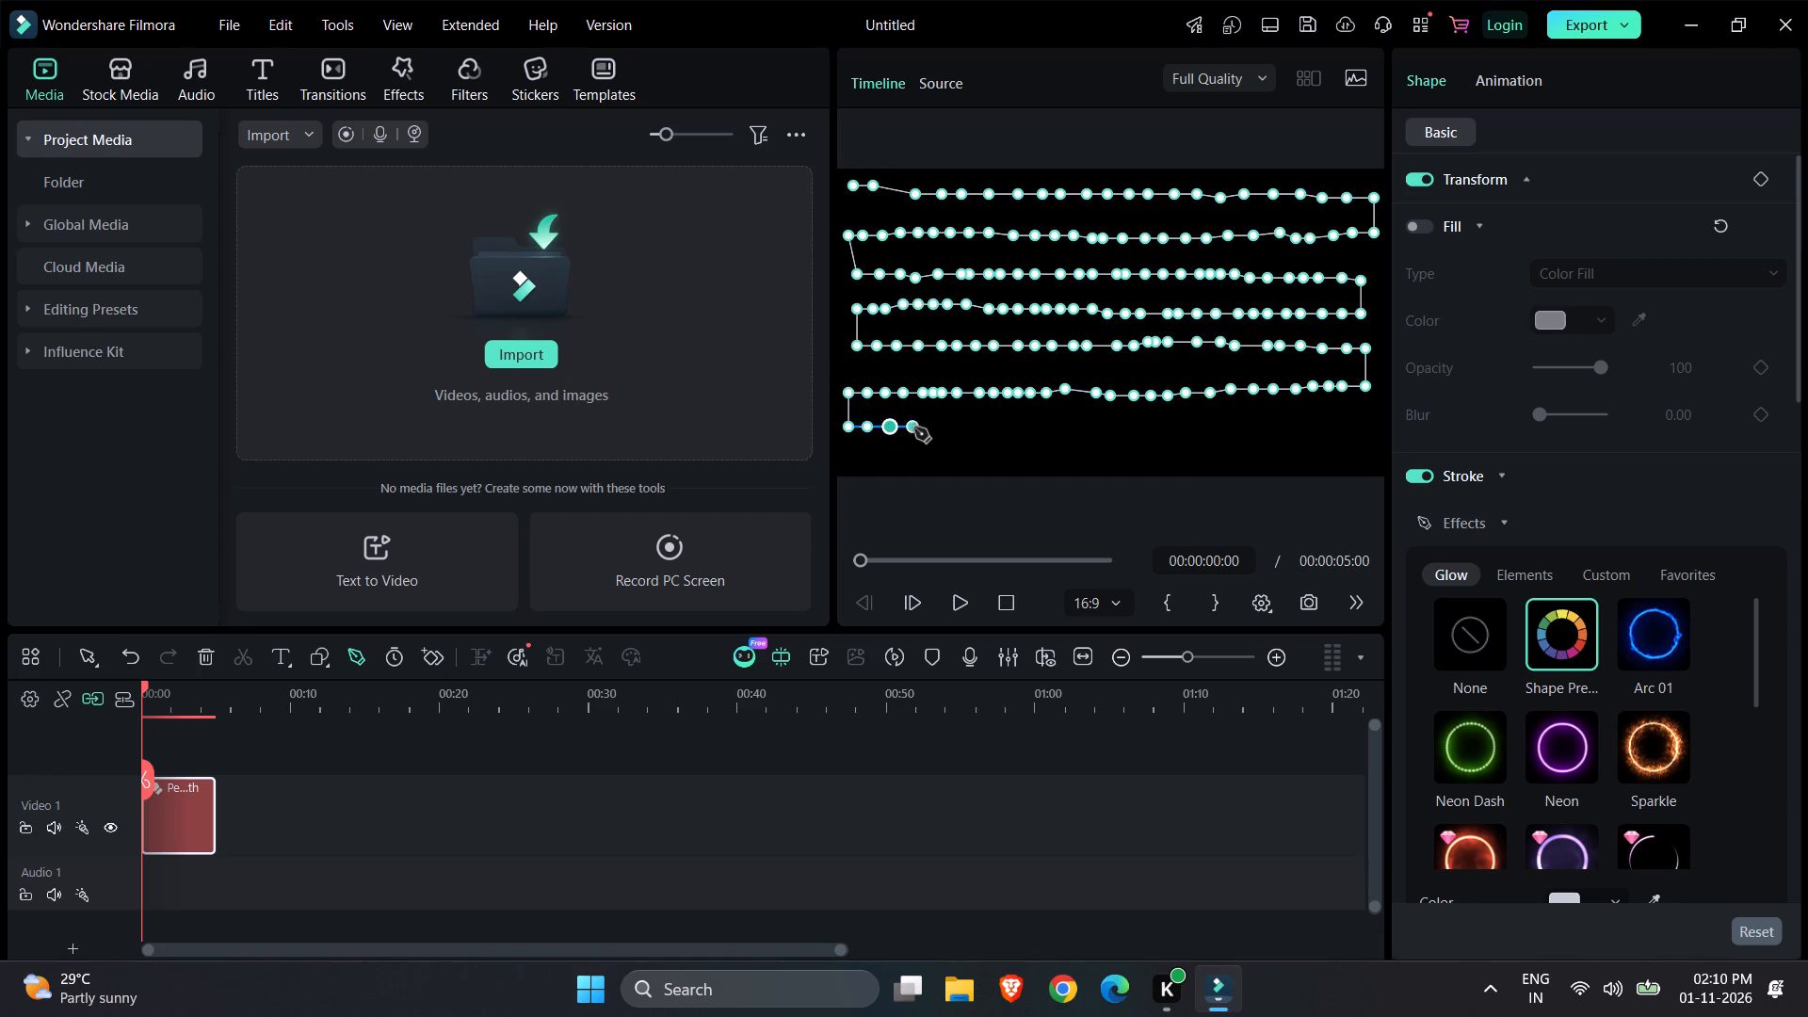
{"action": "left_click", "coordinate": [914, 428]}
{"action": "left_click", "coordinate": [934, 428]}
{"action": "left_click", "coordinate": [958, 429]}
{"action": "left_click", "coordinate": [984, 429]}
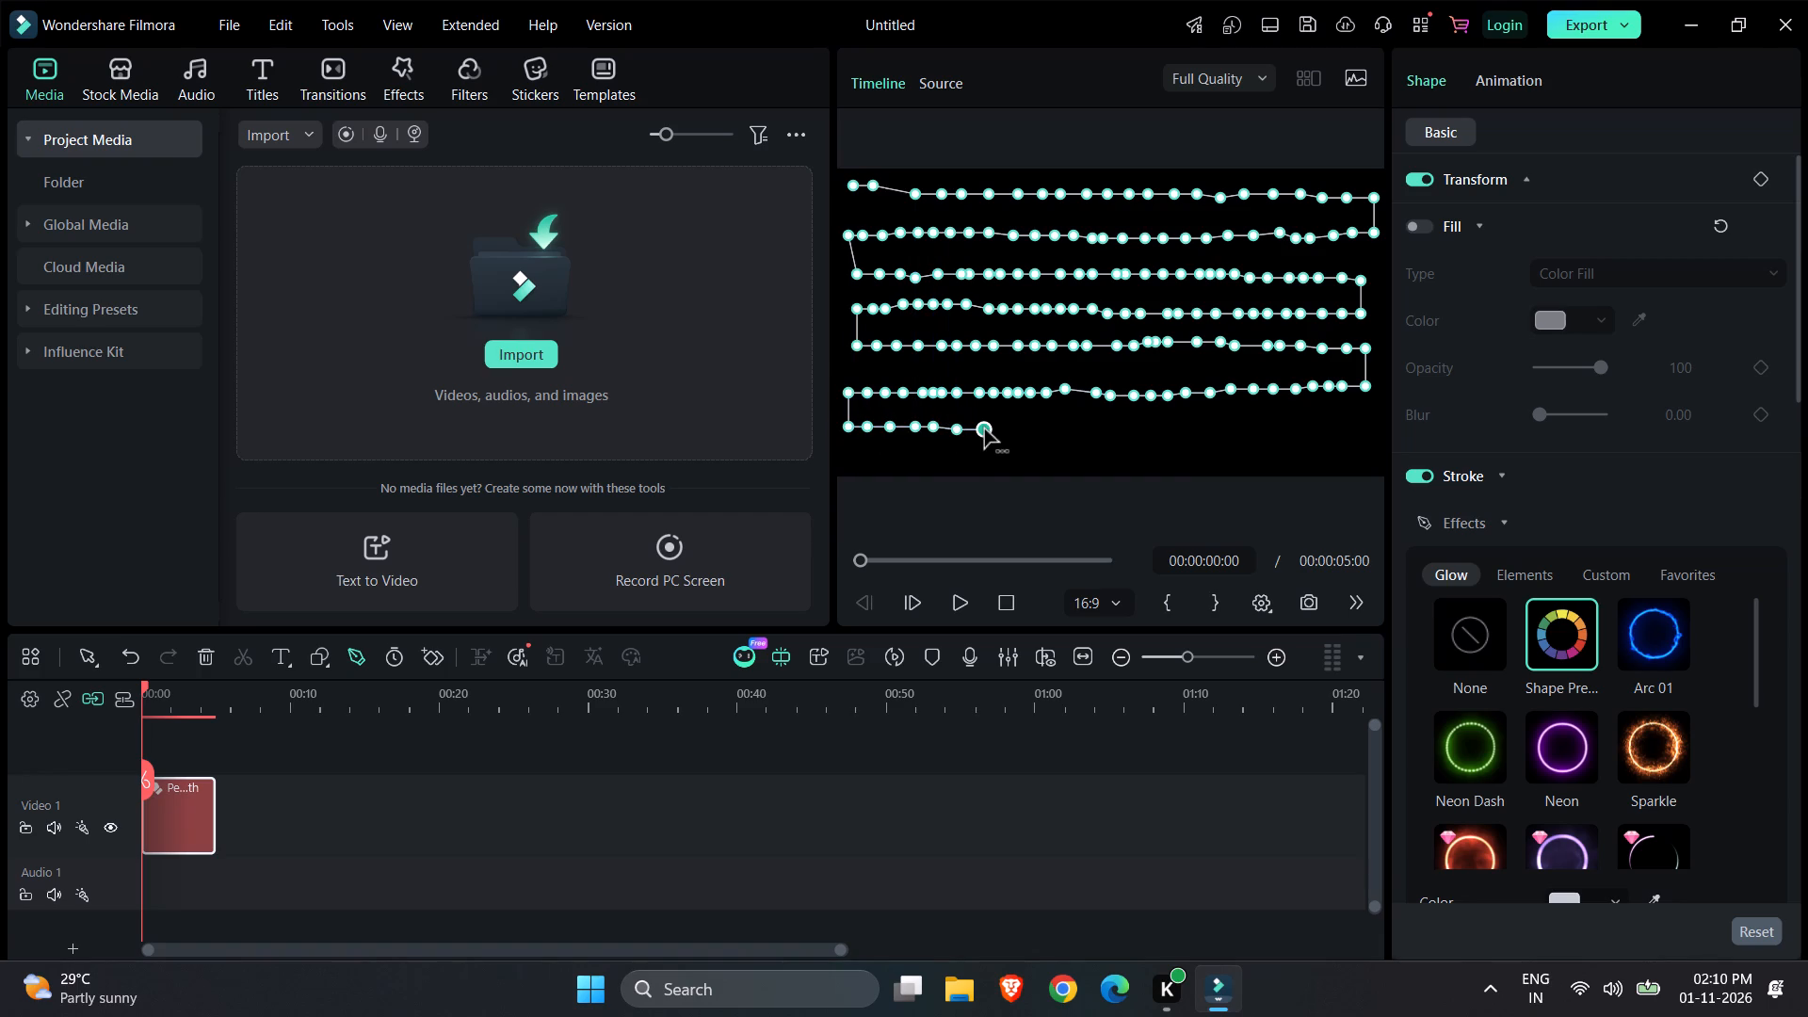
{"action": "left_click", "coordinate": [1006, 430]}
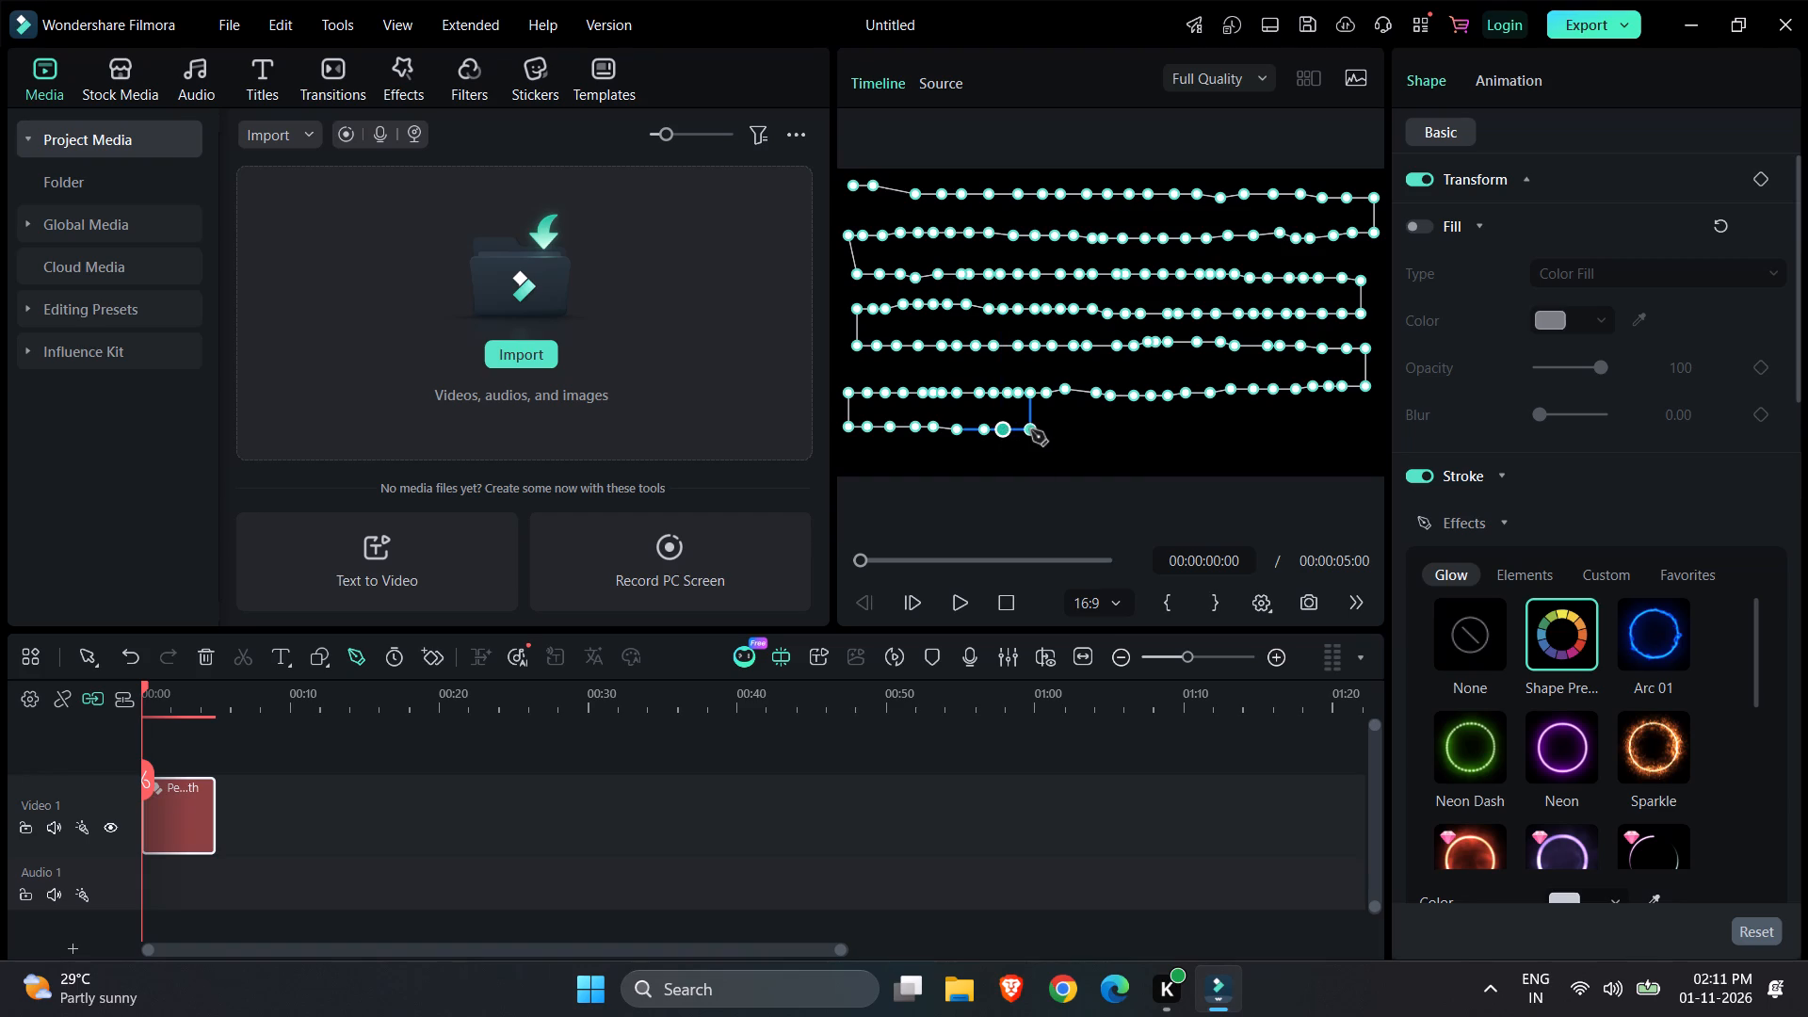
{"action": "left_click", "coordinate": [1031, 430]}
{"action": "left_click", "coordinate": [1055, 435]}
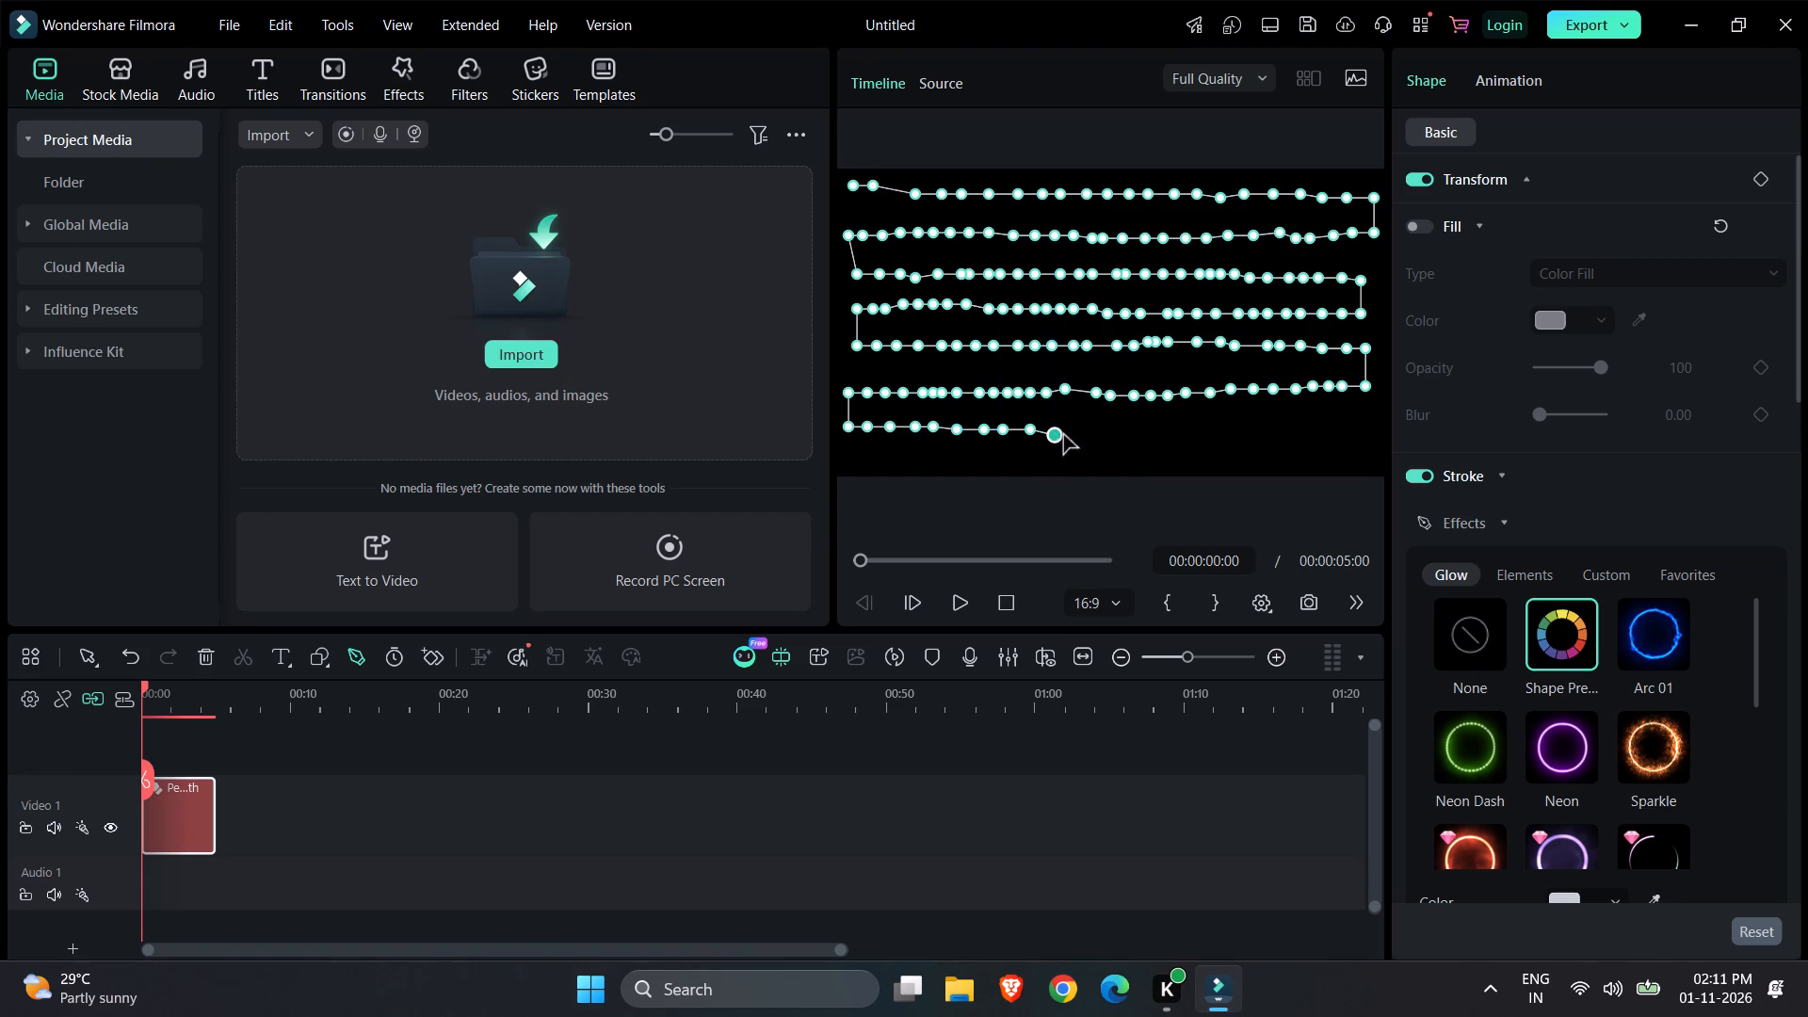
{"action": "left_click", "coordinate": [1074, 436]}
{"action": "left_click", "coordinate": [1097, 436]}
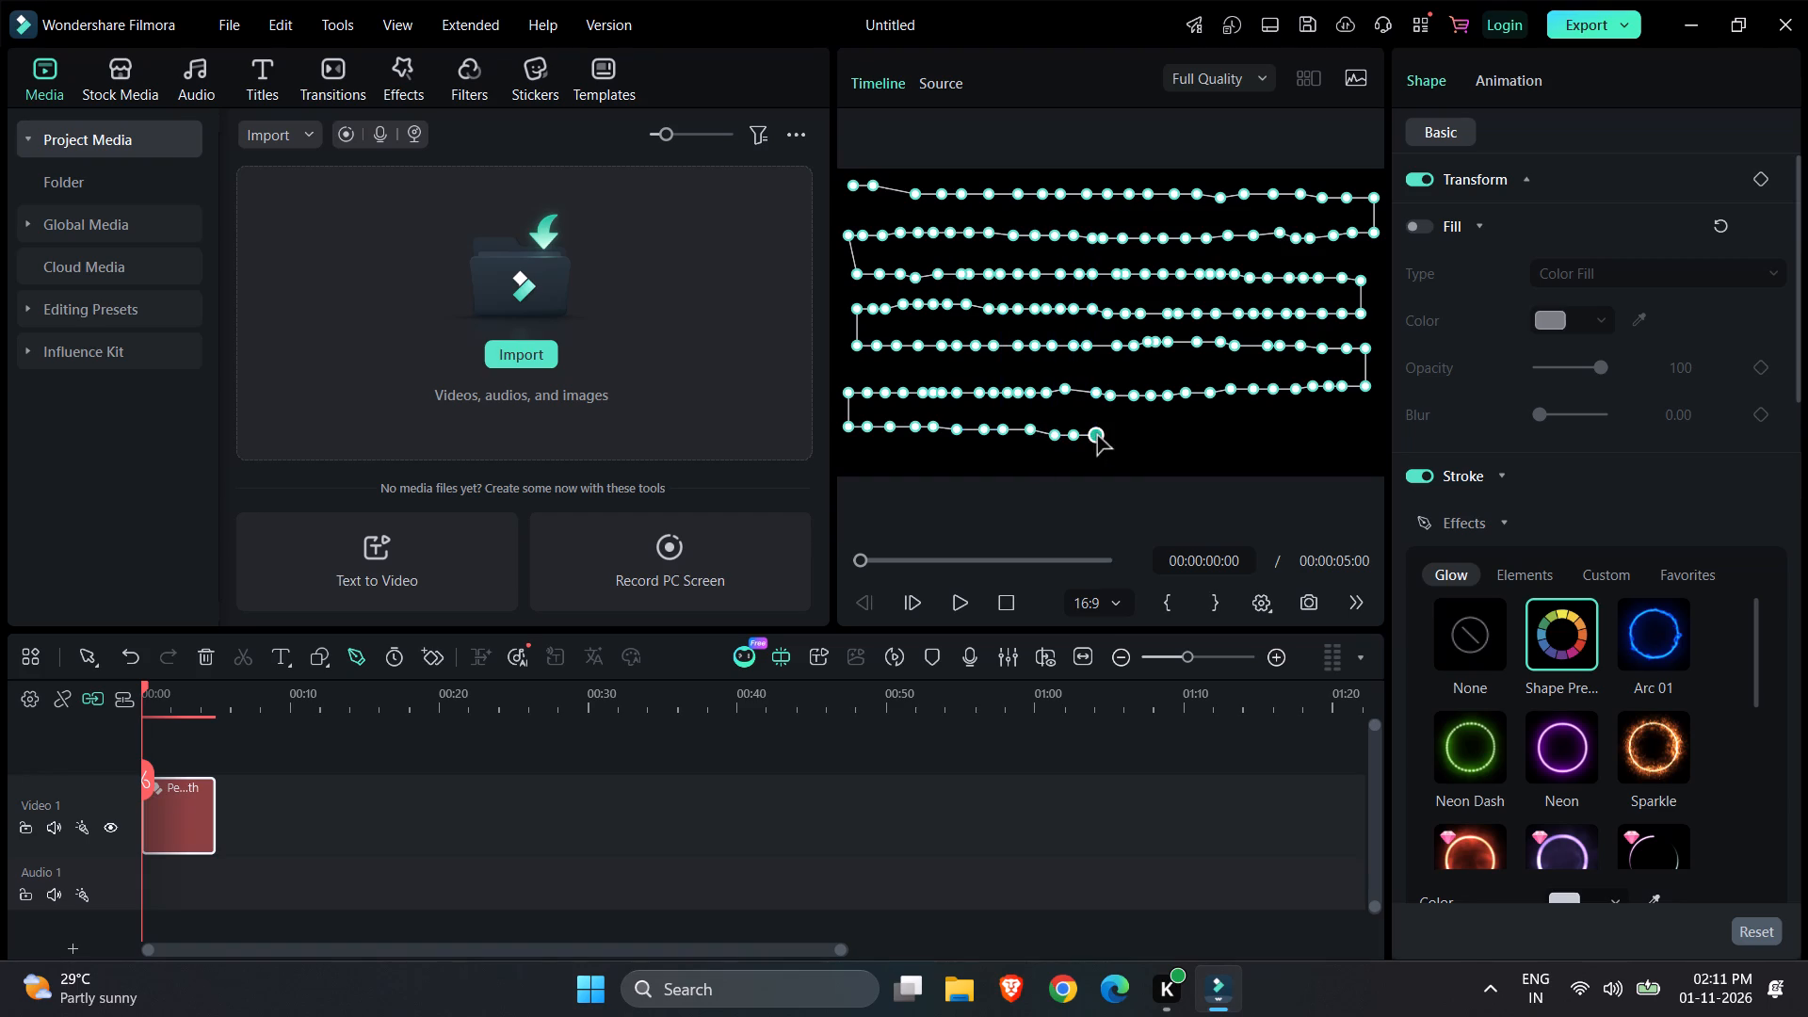
{"action": "left_click", "coordinate": [1114, 435]}
Continue the seventh row from the middle to near the frame's right edge with 12 closely spaced points and finish the pen path.
{"action": "left_click", "coordinate": [1137, 433]}
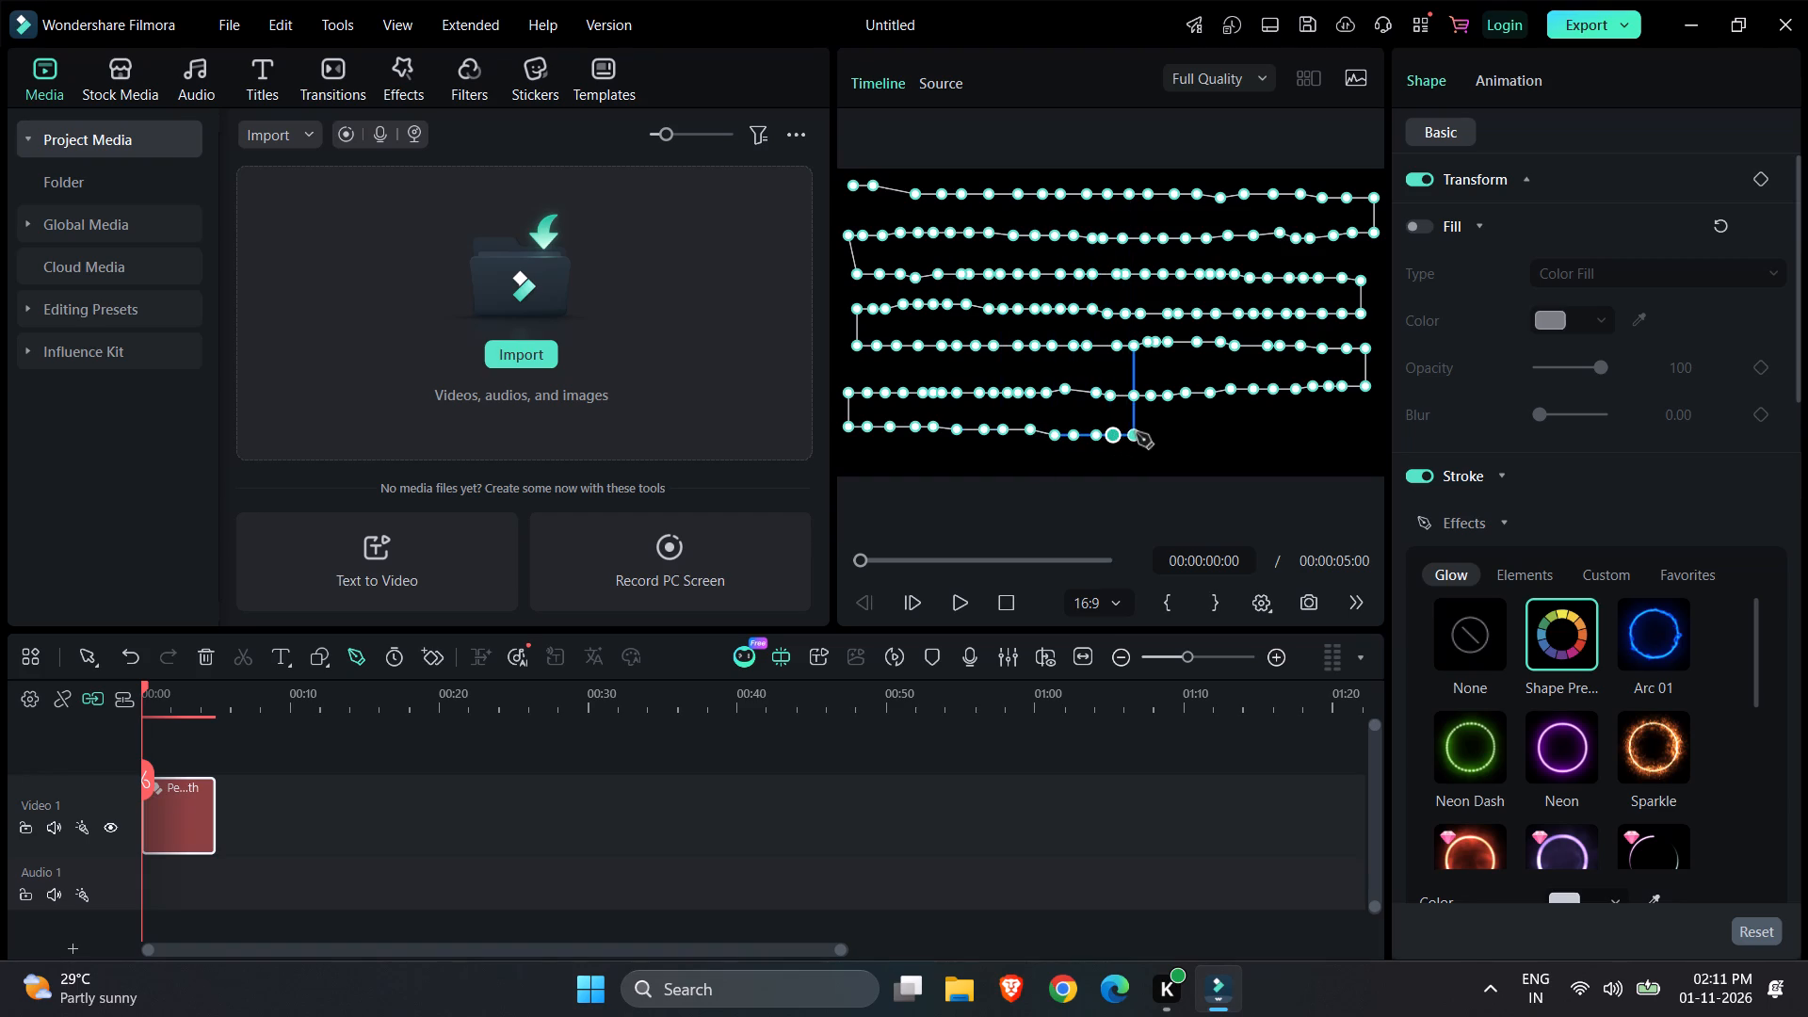
{"action": "left_click", "coordinate": [1160, 433]}
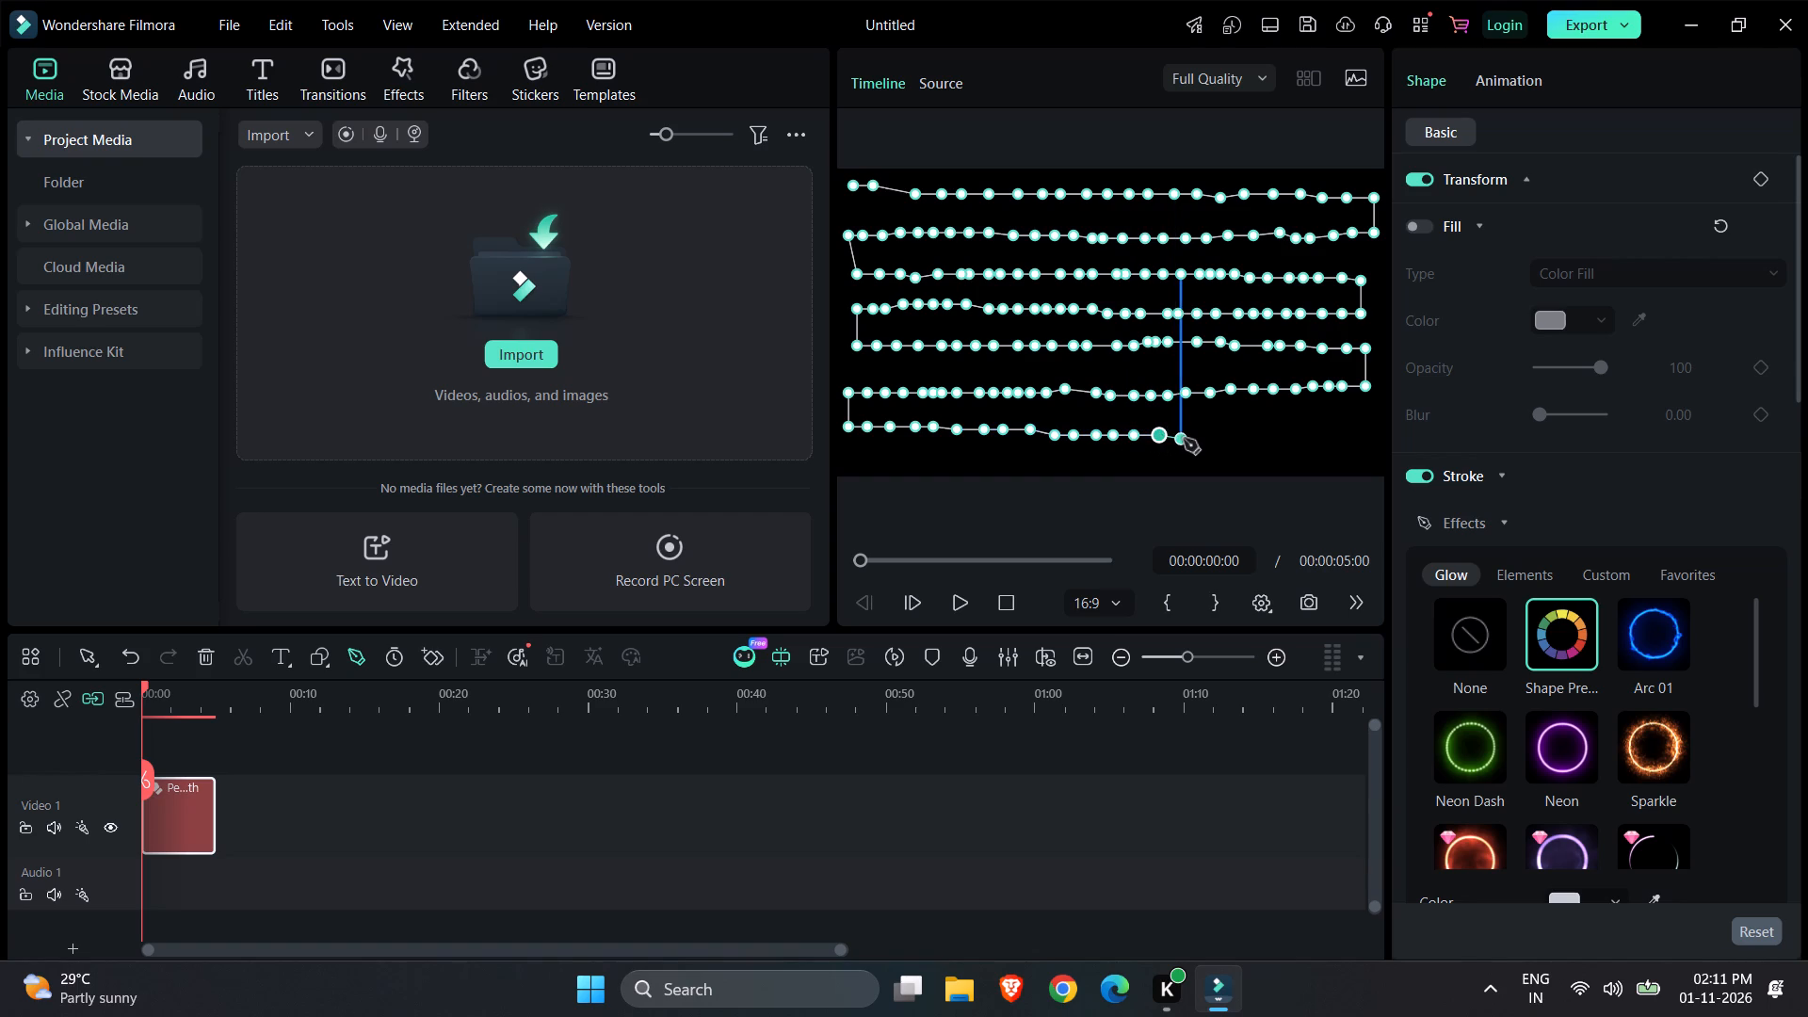
{"action": "left_click", "coordinate": [1184, 439]}
{"action": "left_click", "coordinate": [1202, 439]}
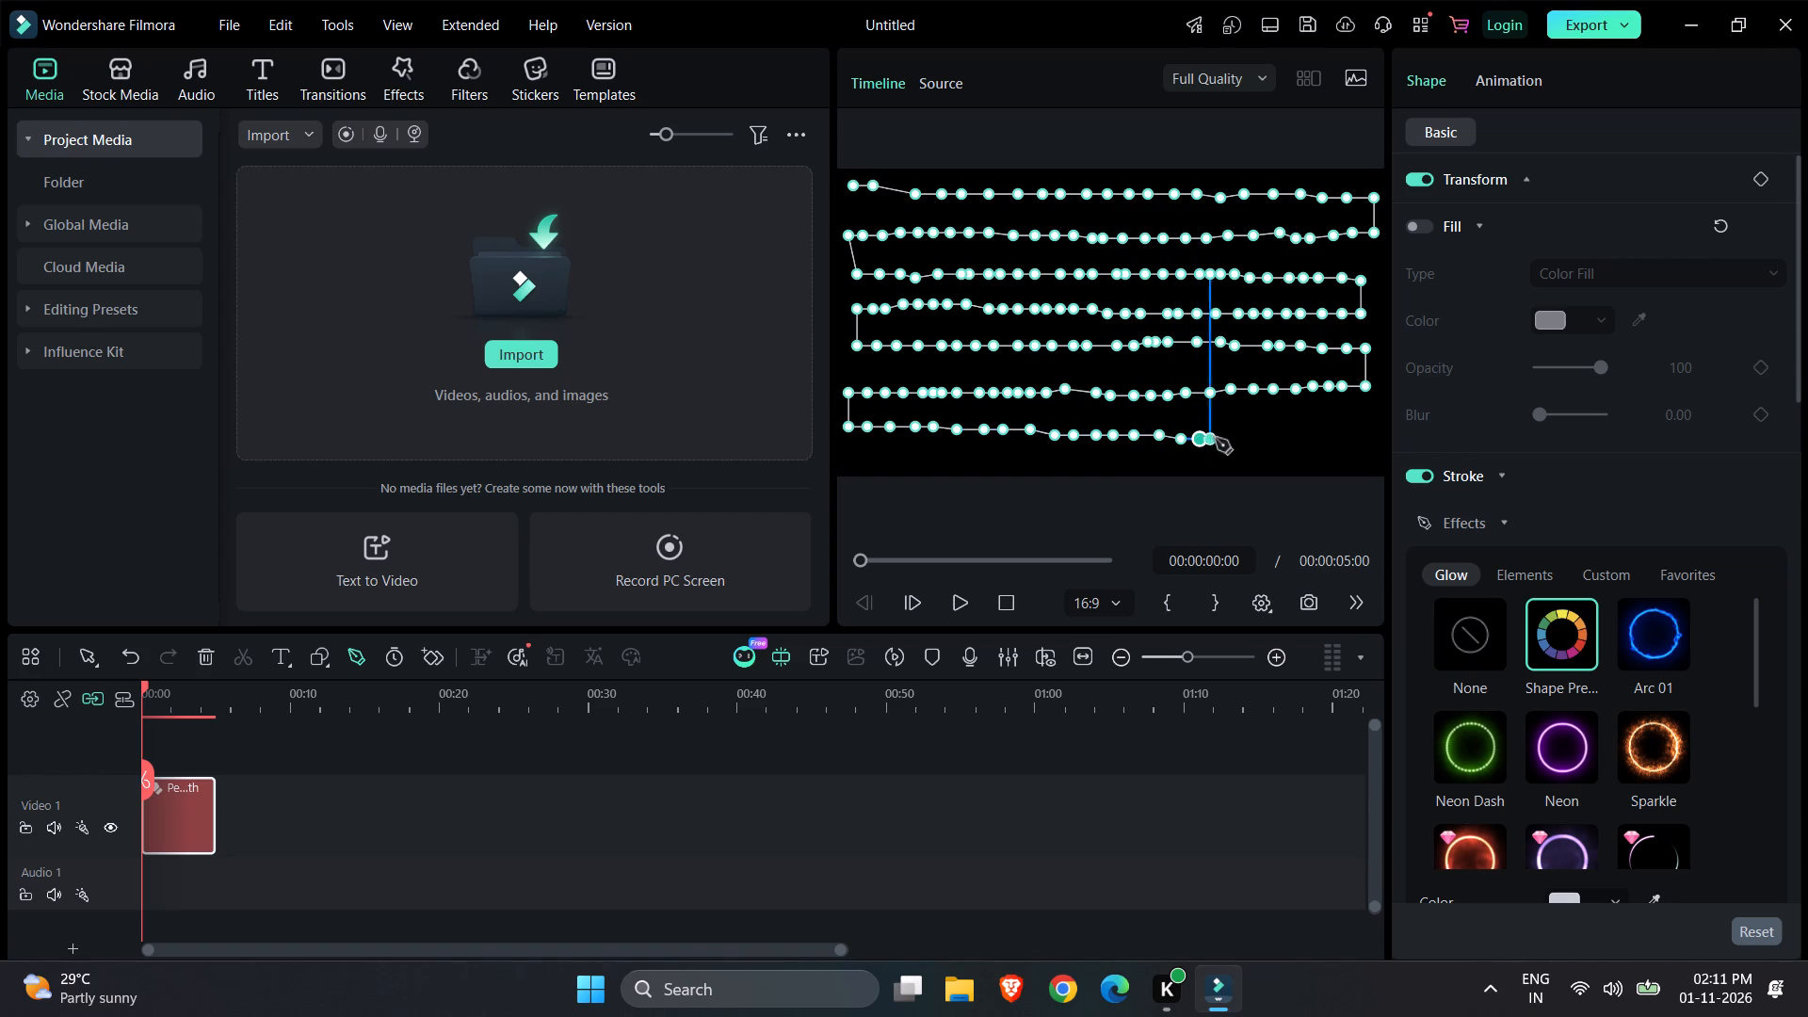
{"action": "left_click", "coordinate": [1219, 439]}
{"action": "left_click", "coordinate": [1244, 437]}
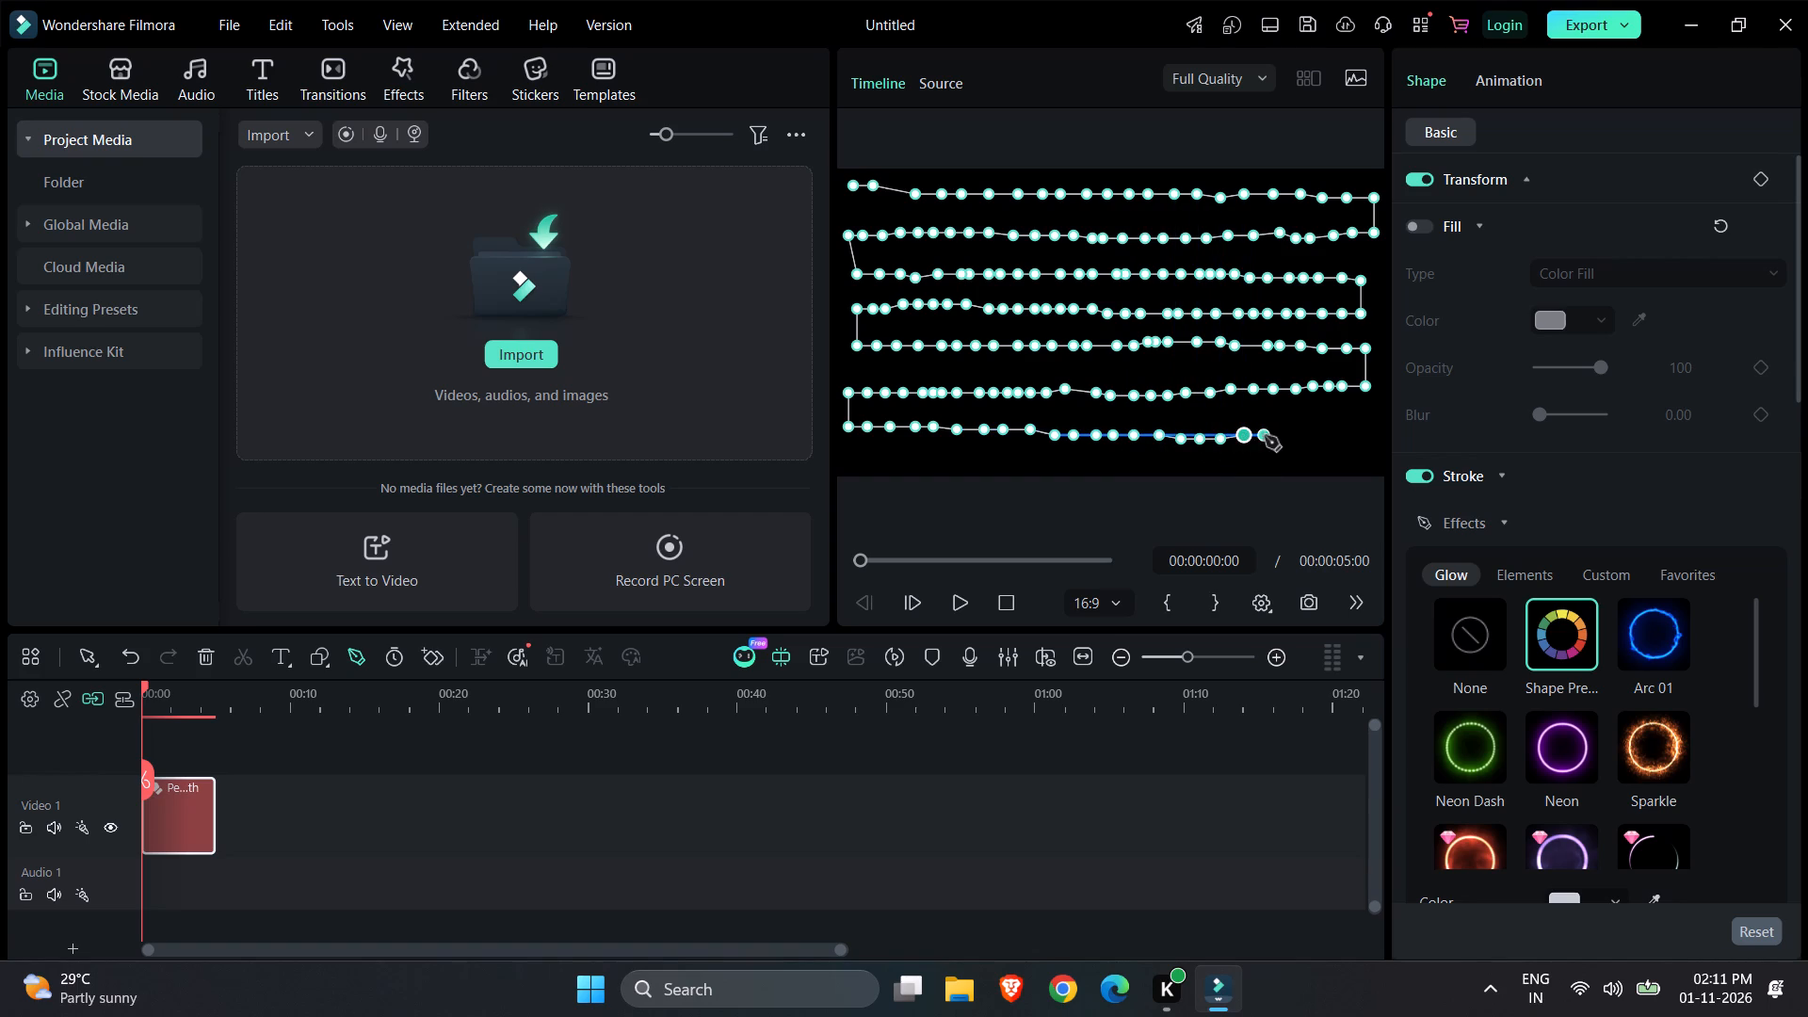
{"action": "left_click", "coordinate": [1267, 436]}
{"action": "left_click", "coordinate": [1290, 435]}
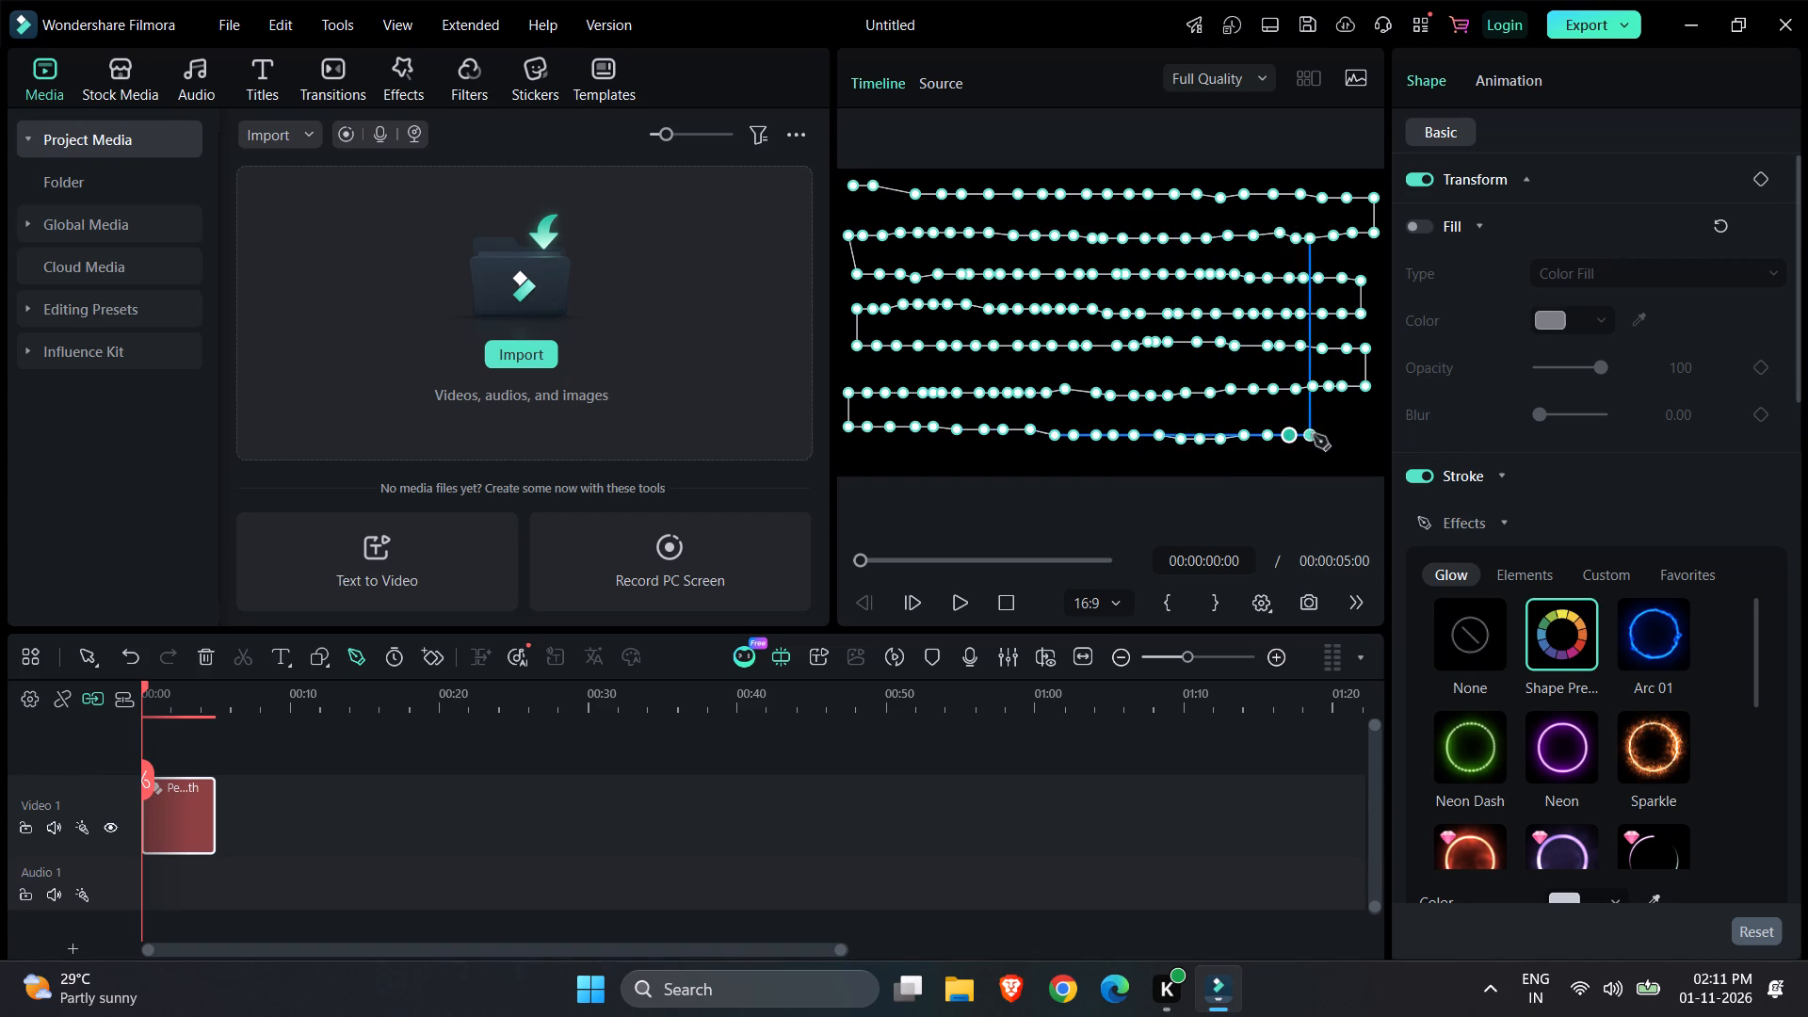
{"action": "left_click", "coordinate": [1315, 435]}
{"action": "left_click", "coordinate": [1333, 435]}
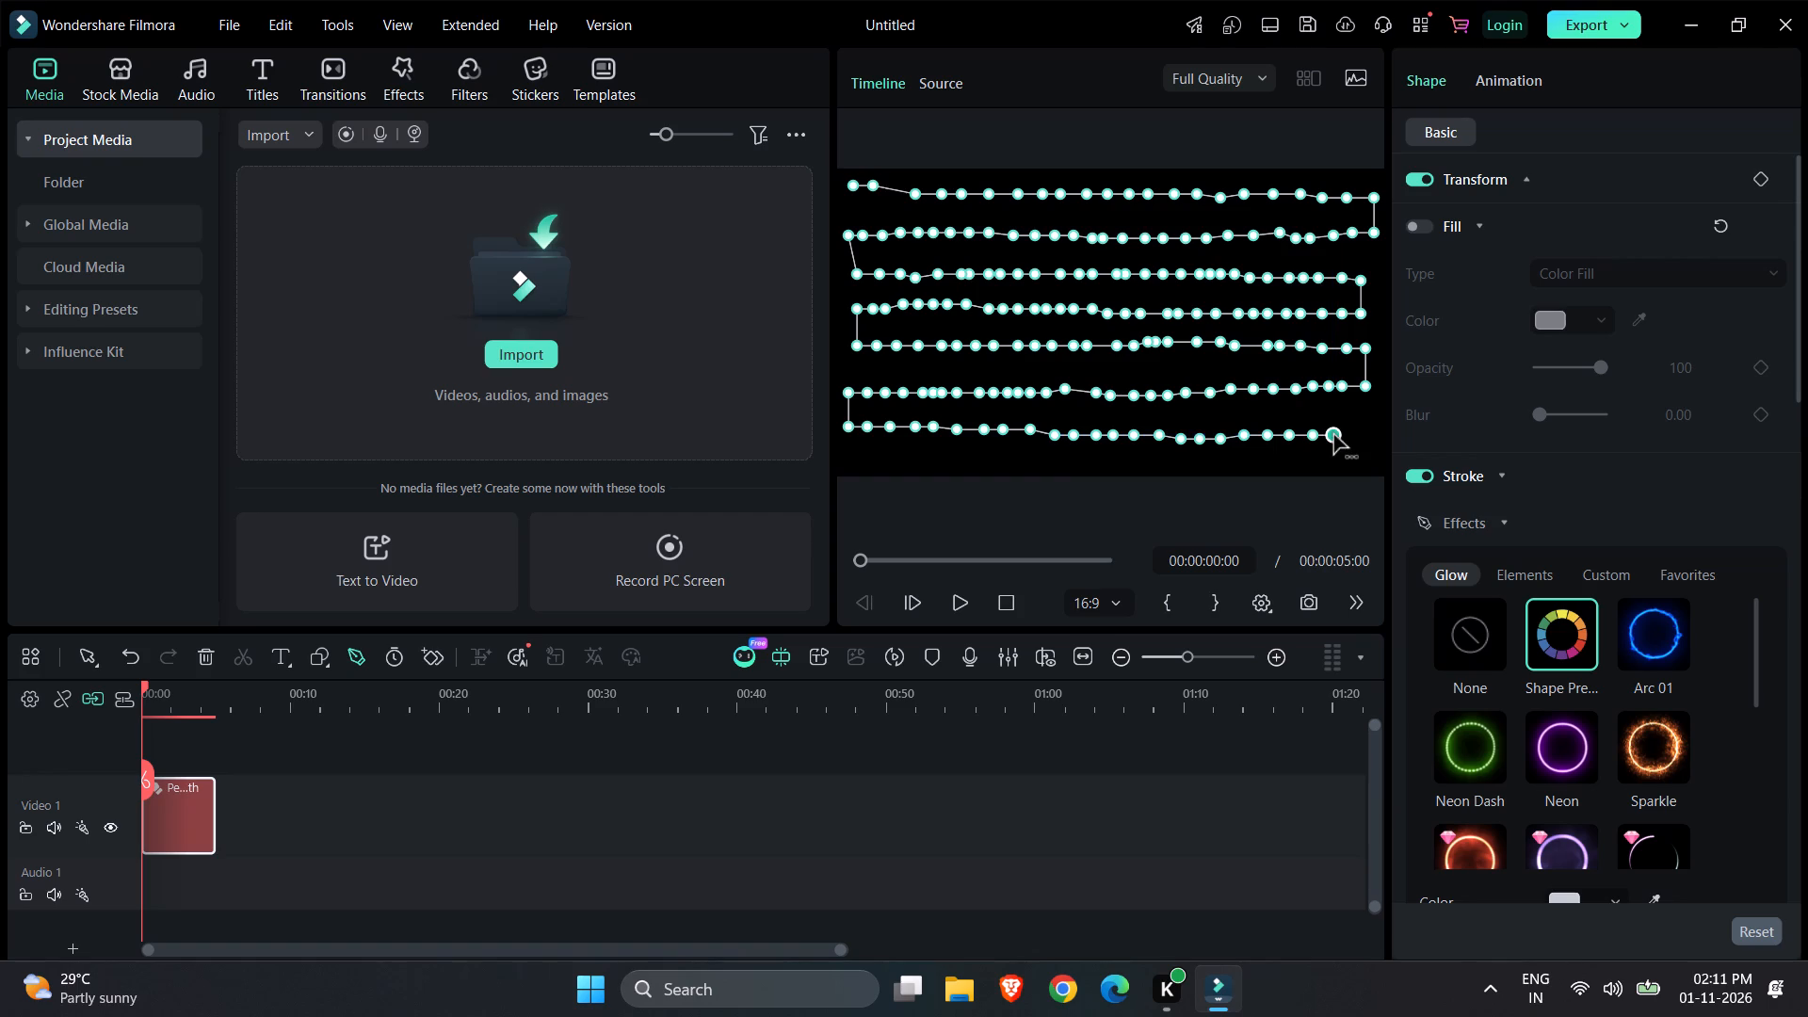
{"action": "left_click", "coordinate": [1351, 437]}
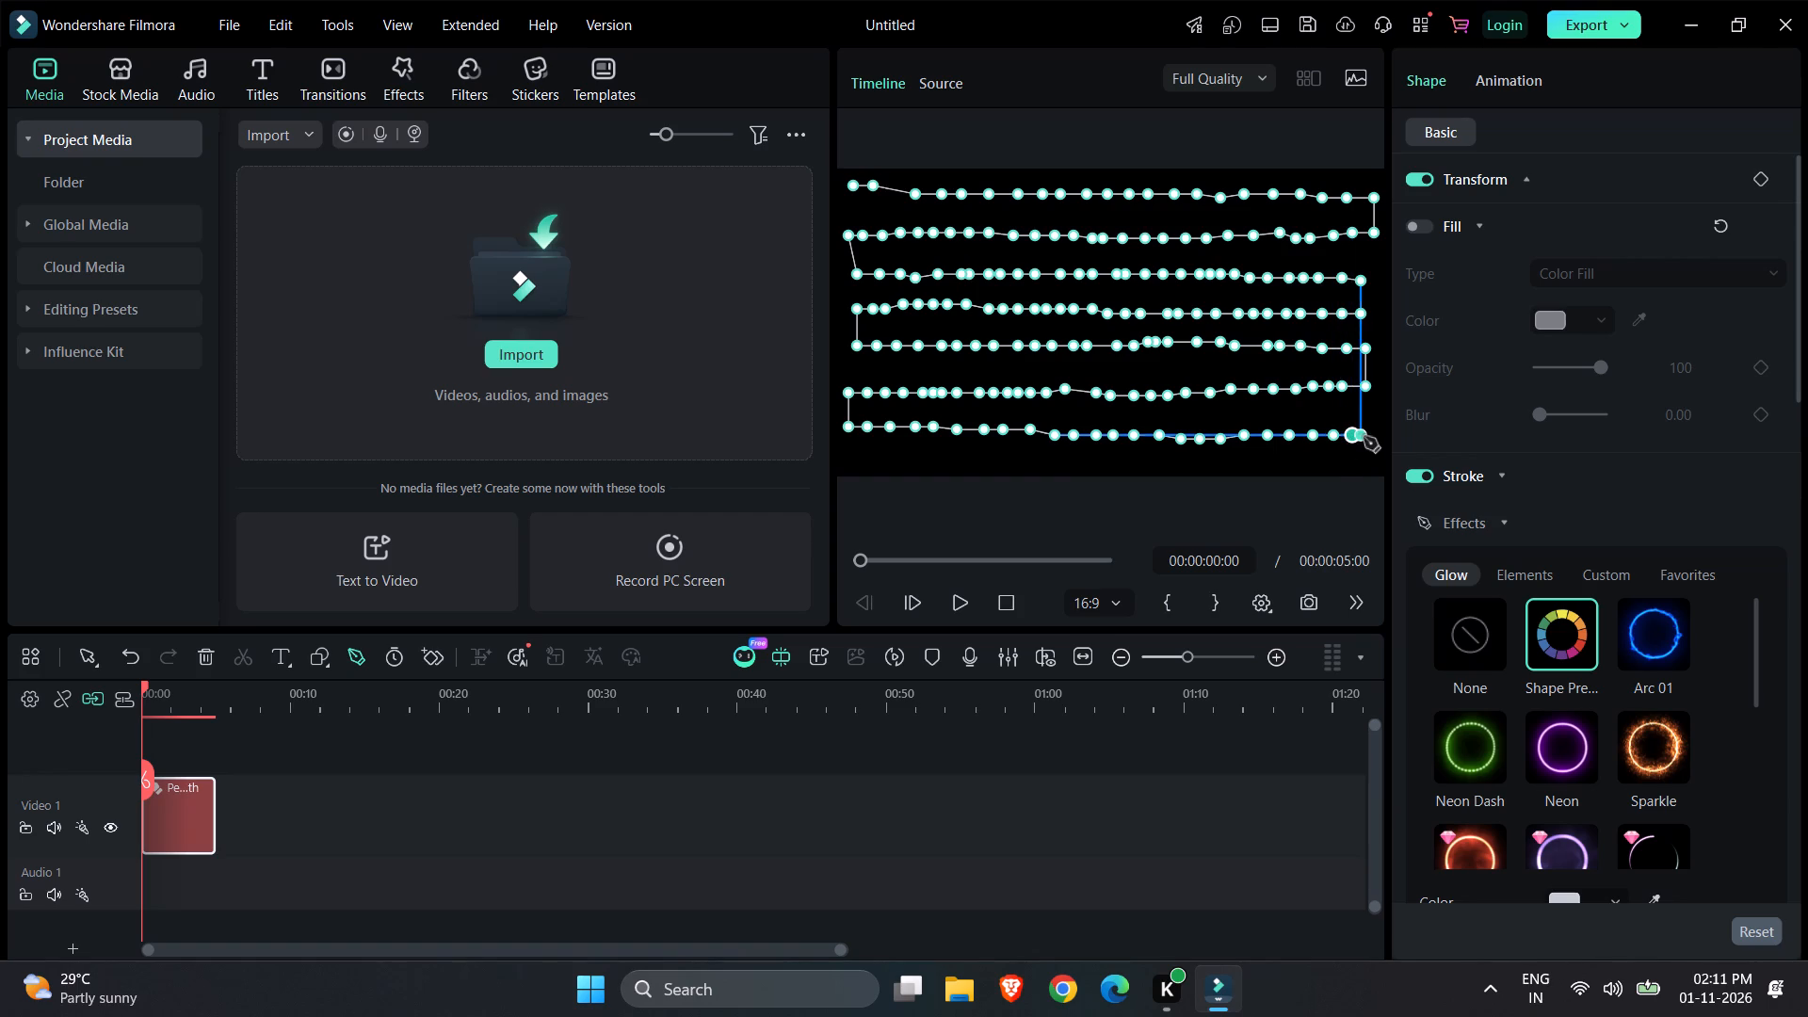
{"action": "left_click", "coordinate": [1367, 437]}
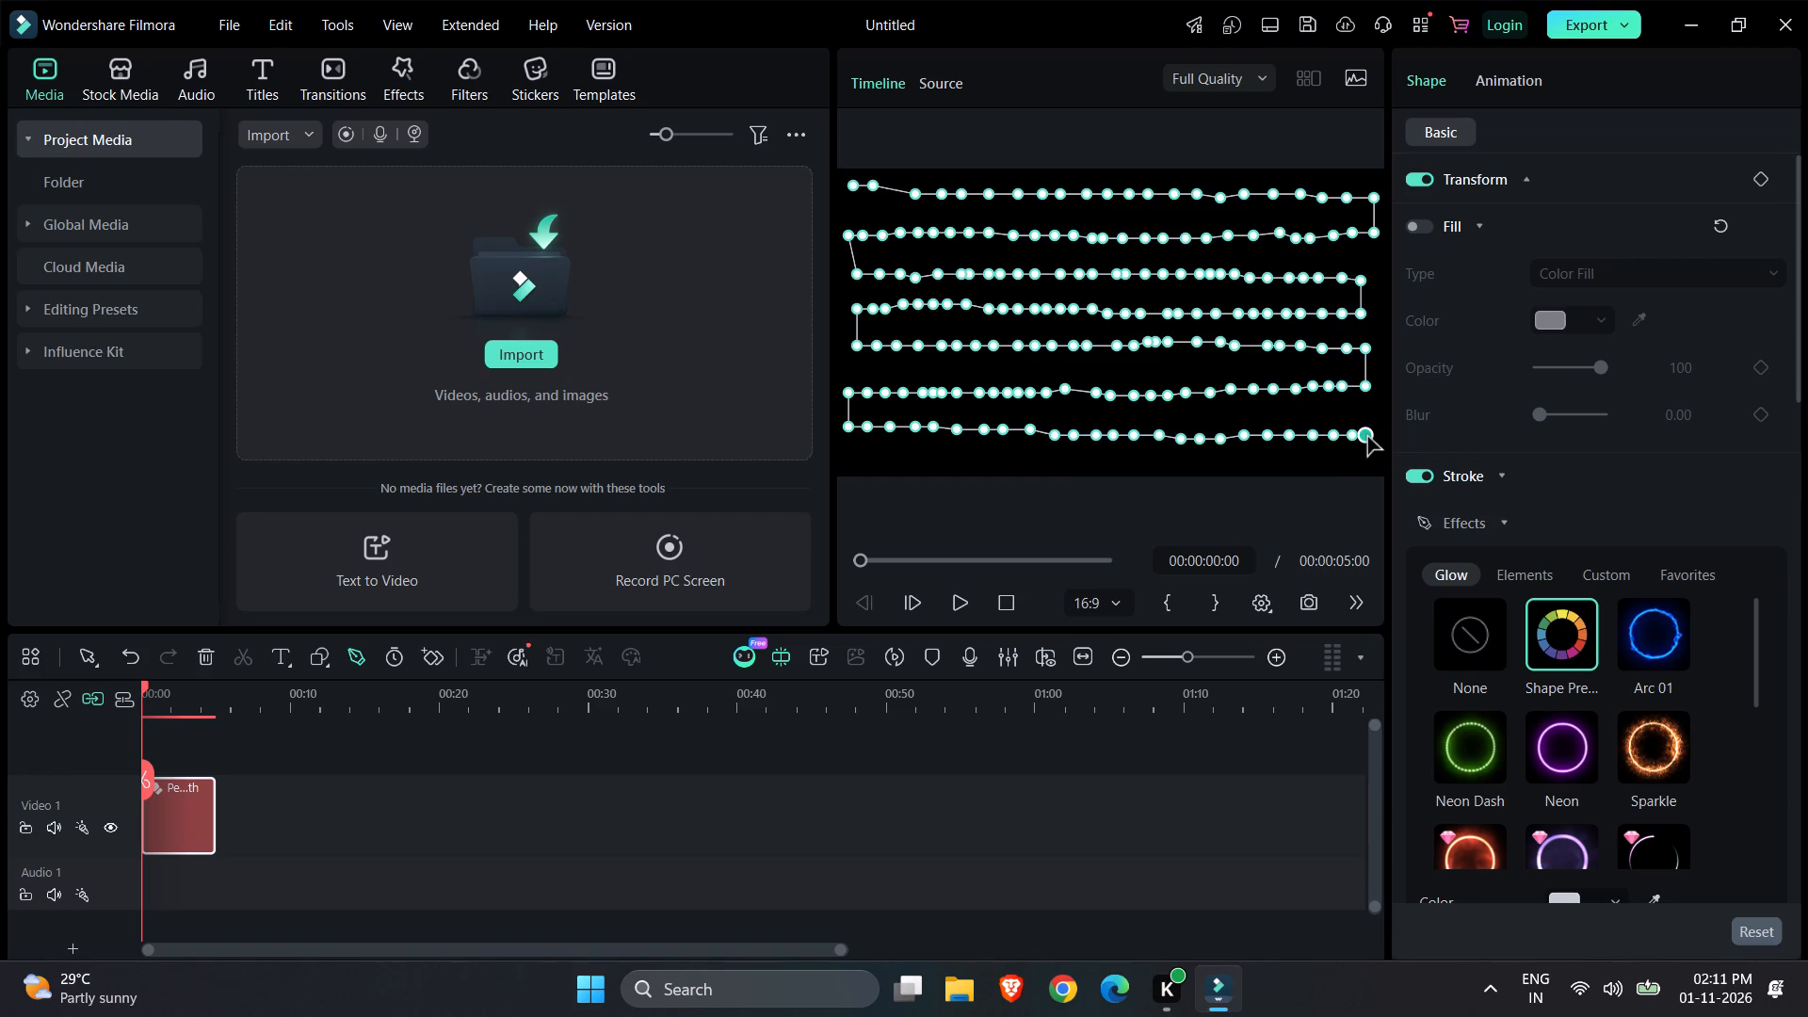
{"action": "left_click", "coordinate": [1274, 794]}
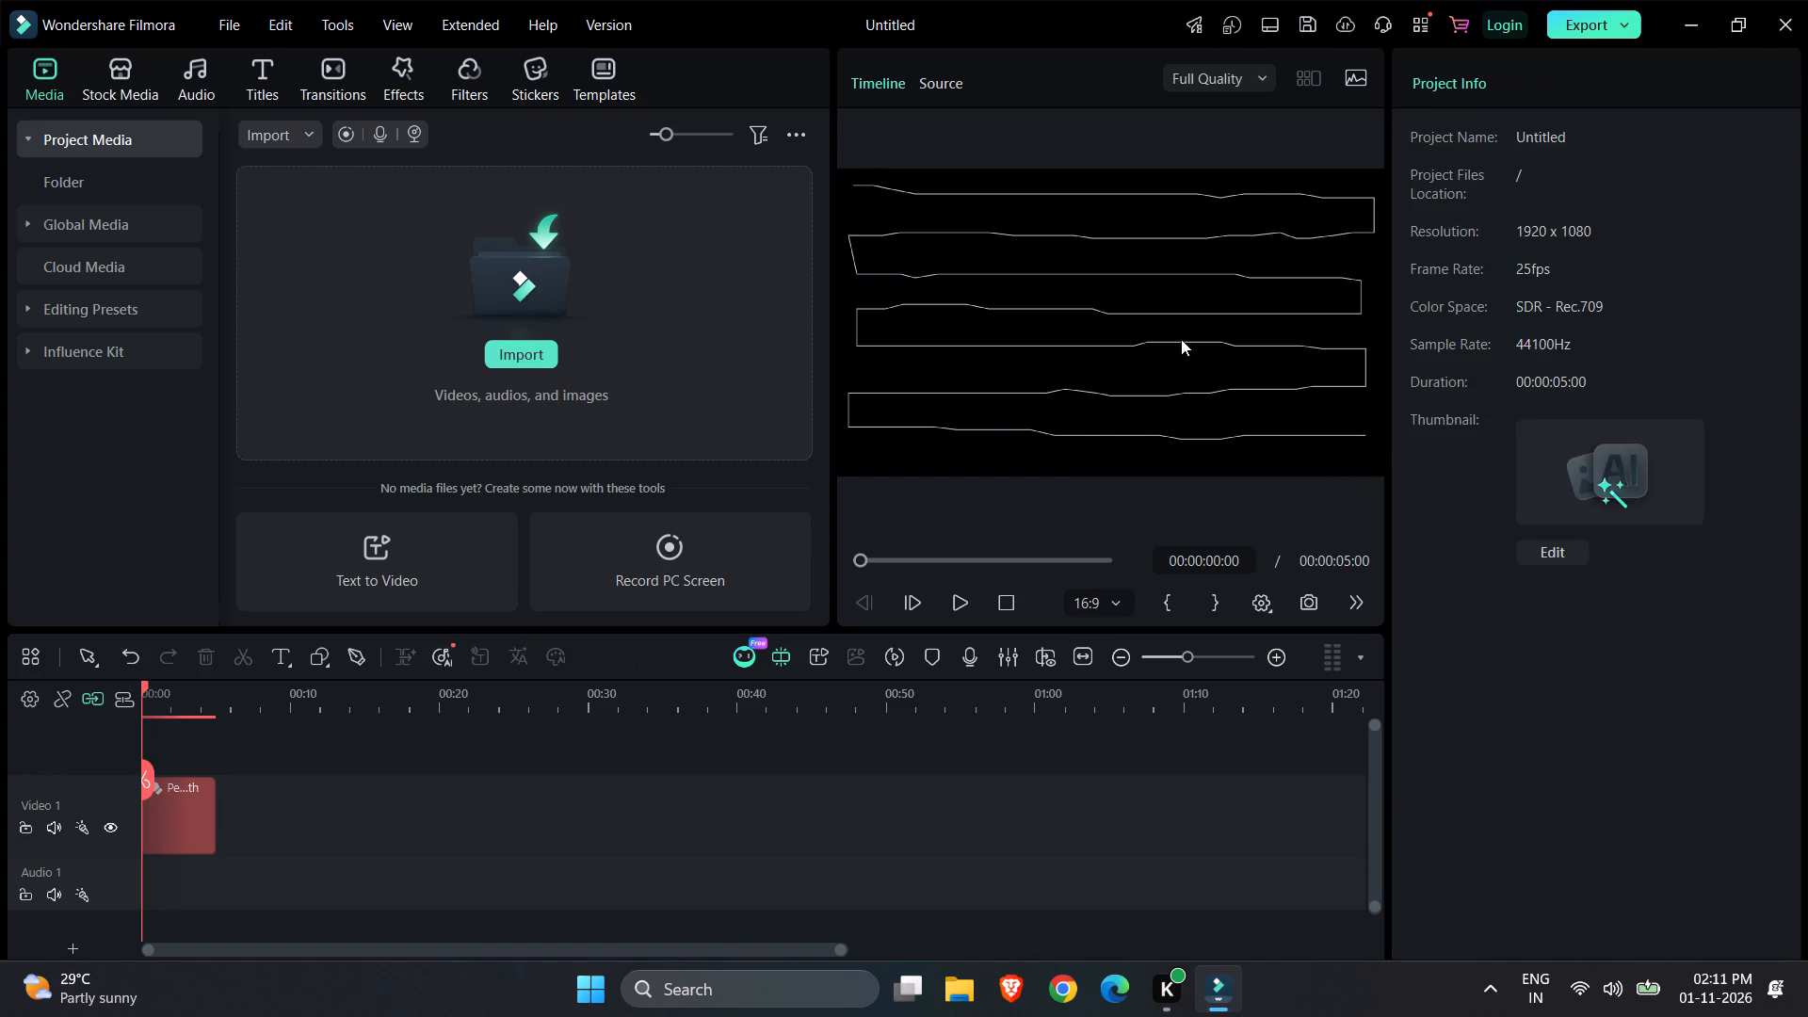
Apply the Arc 01 glow effect to the stroke of the finished pen path.
{"action": "left_click", "coordinate": [1181, 339]}
{"action": "left_click", "coordinate": [1648, 638]}
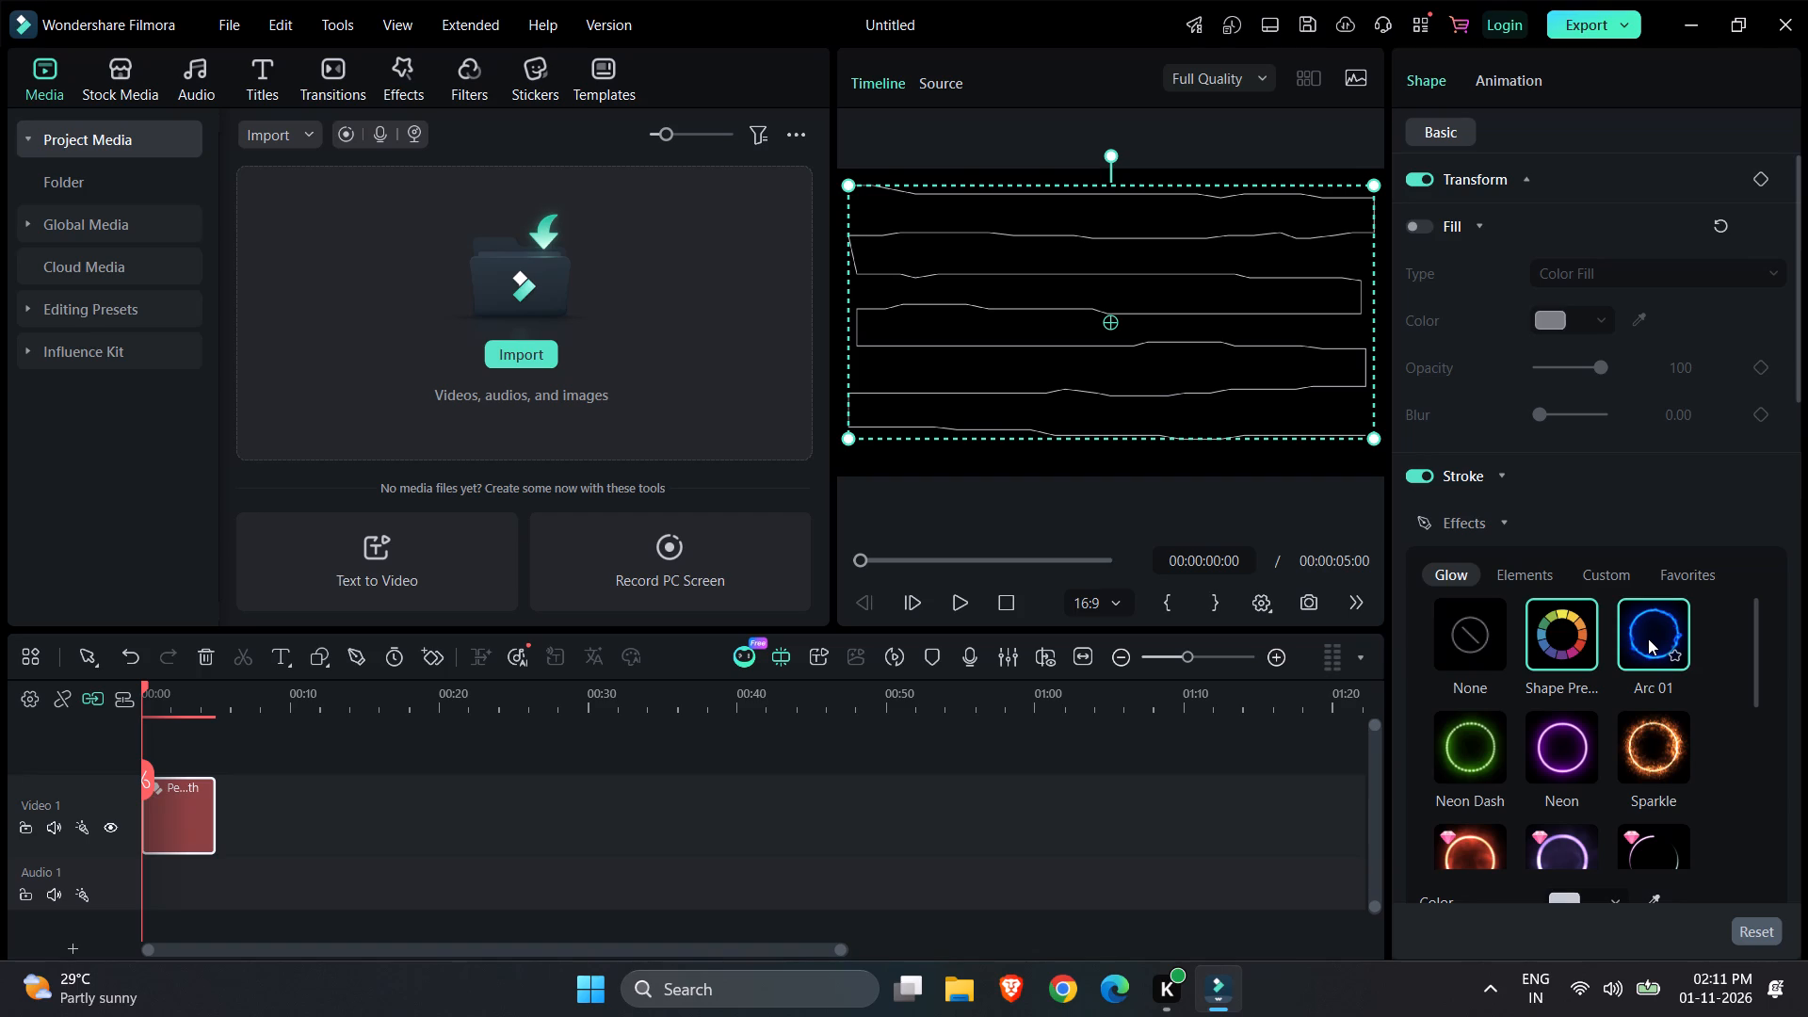
{"action": "left_click", "coordinate": [970, 782]}
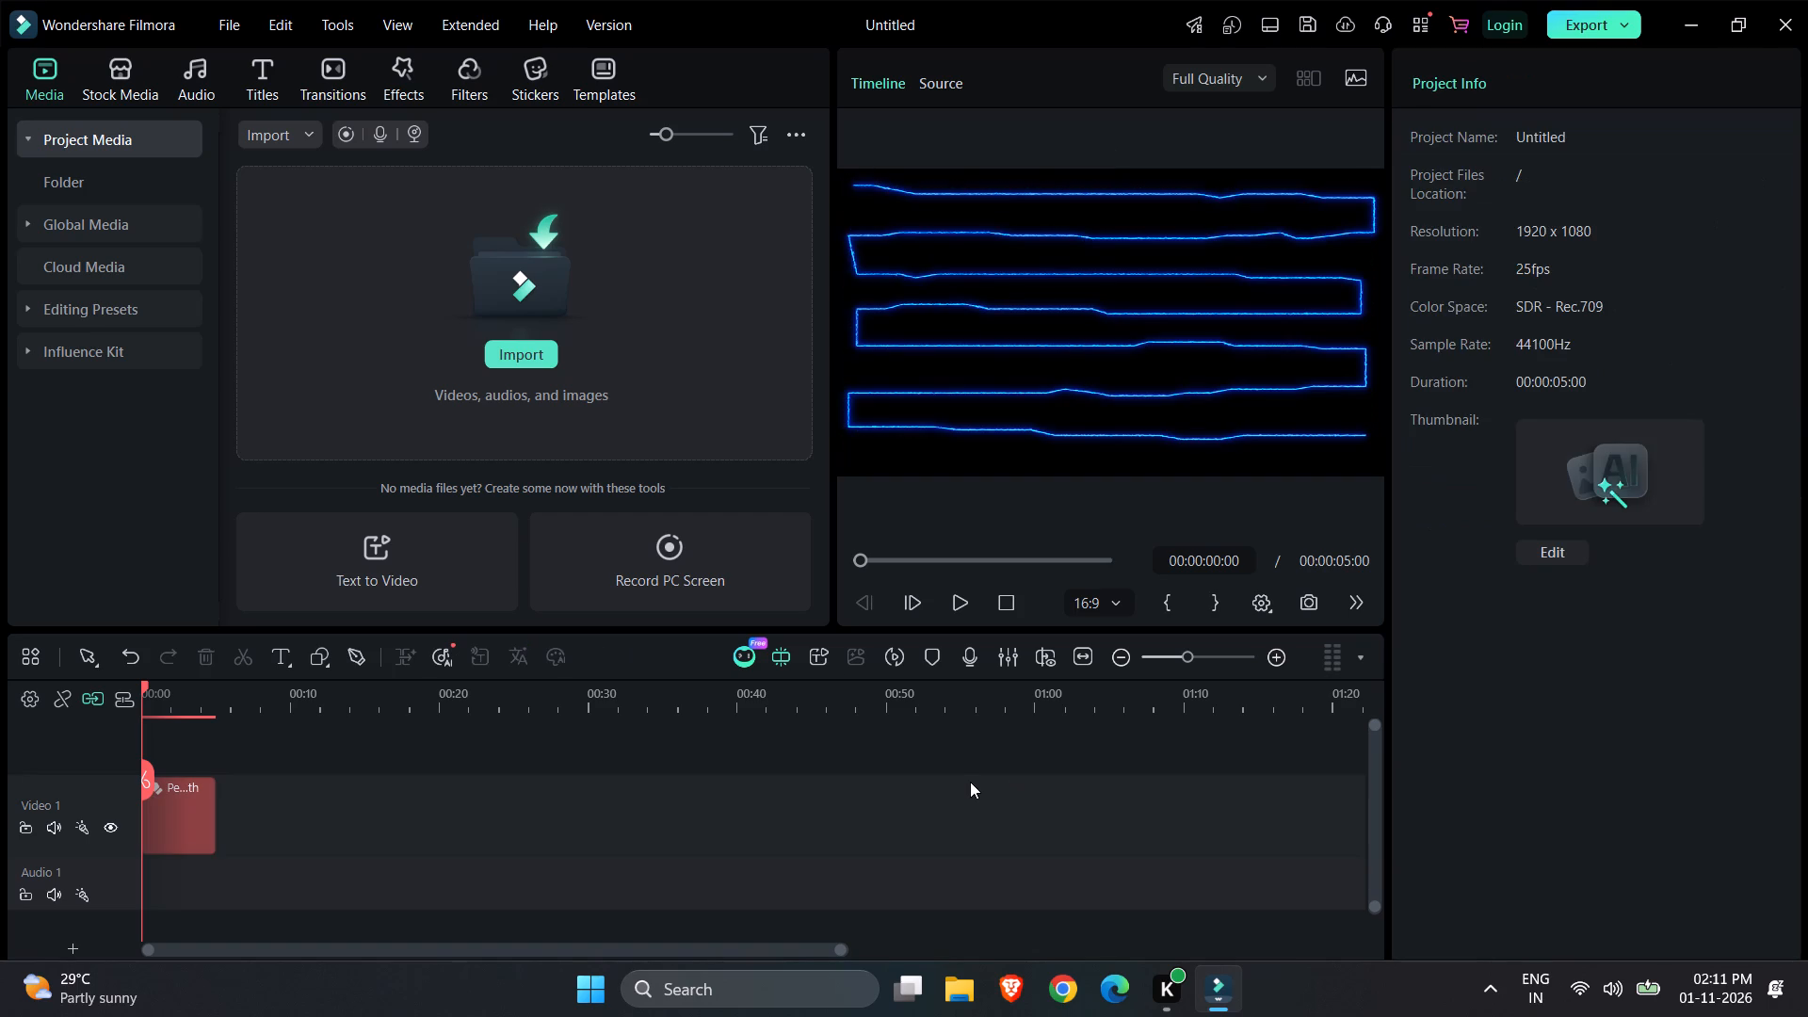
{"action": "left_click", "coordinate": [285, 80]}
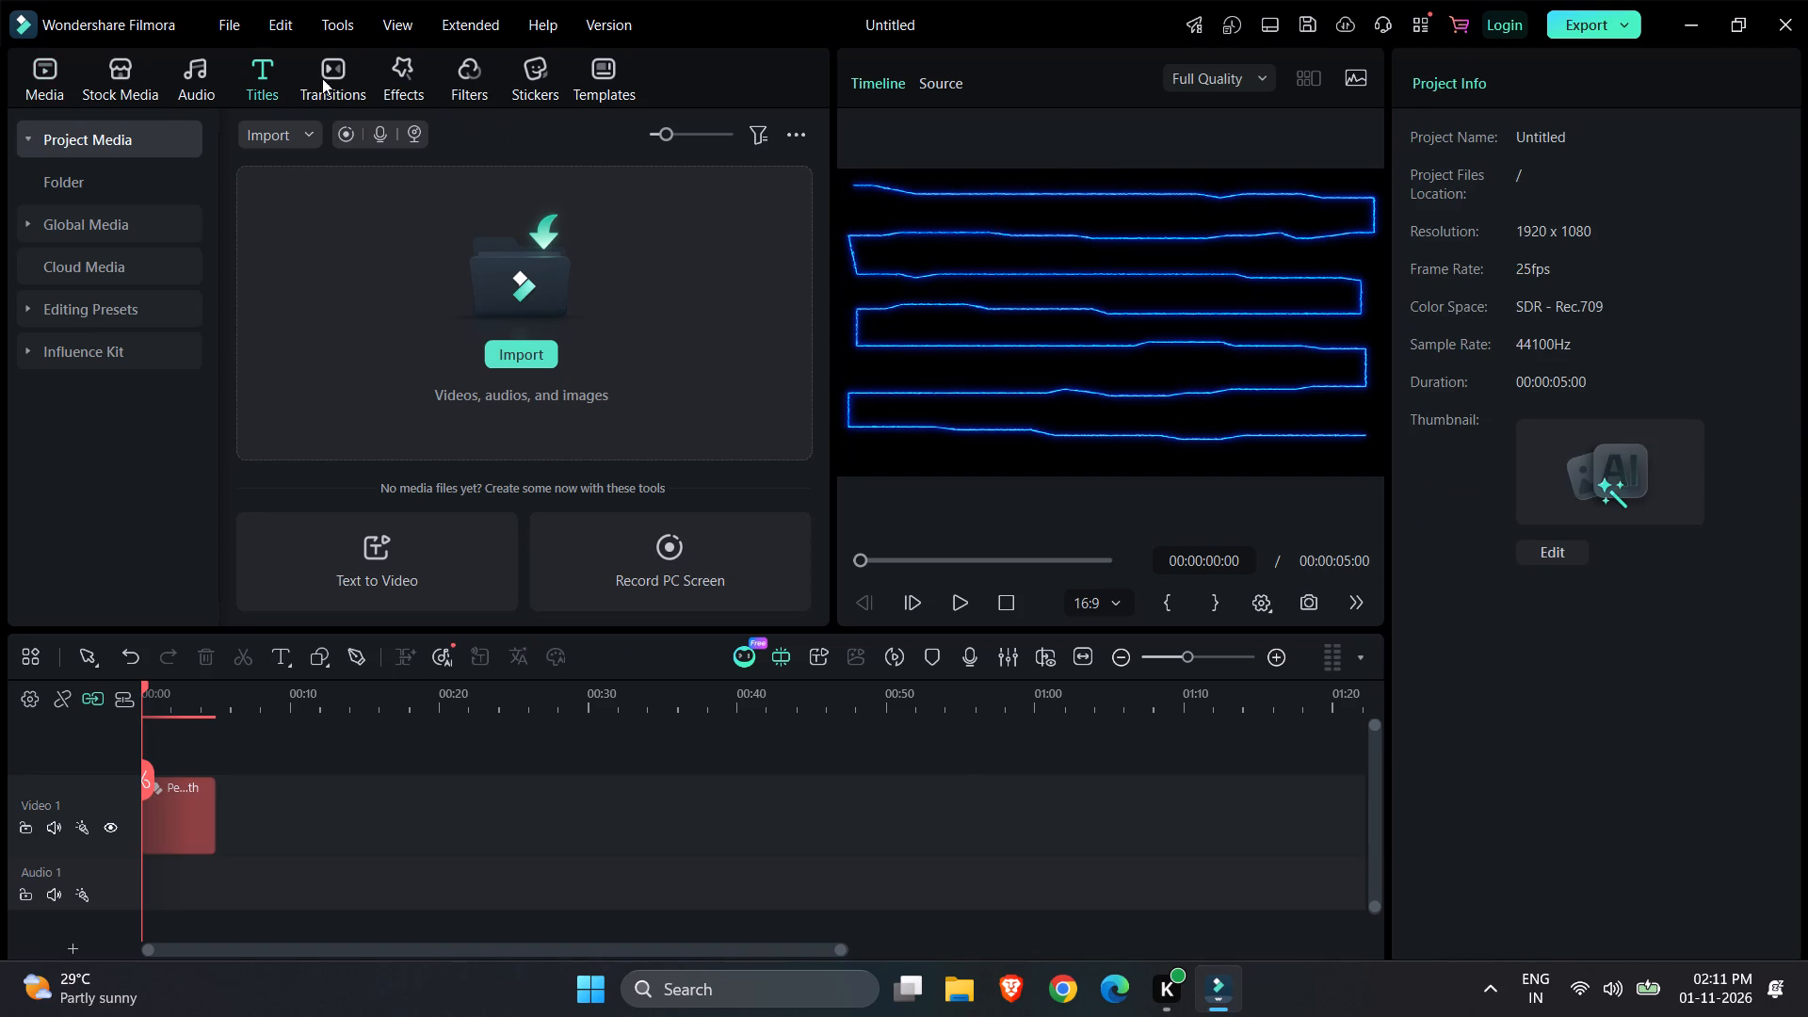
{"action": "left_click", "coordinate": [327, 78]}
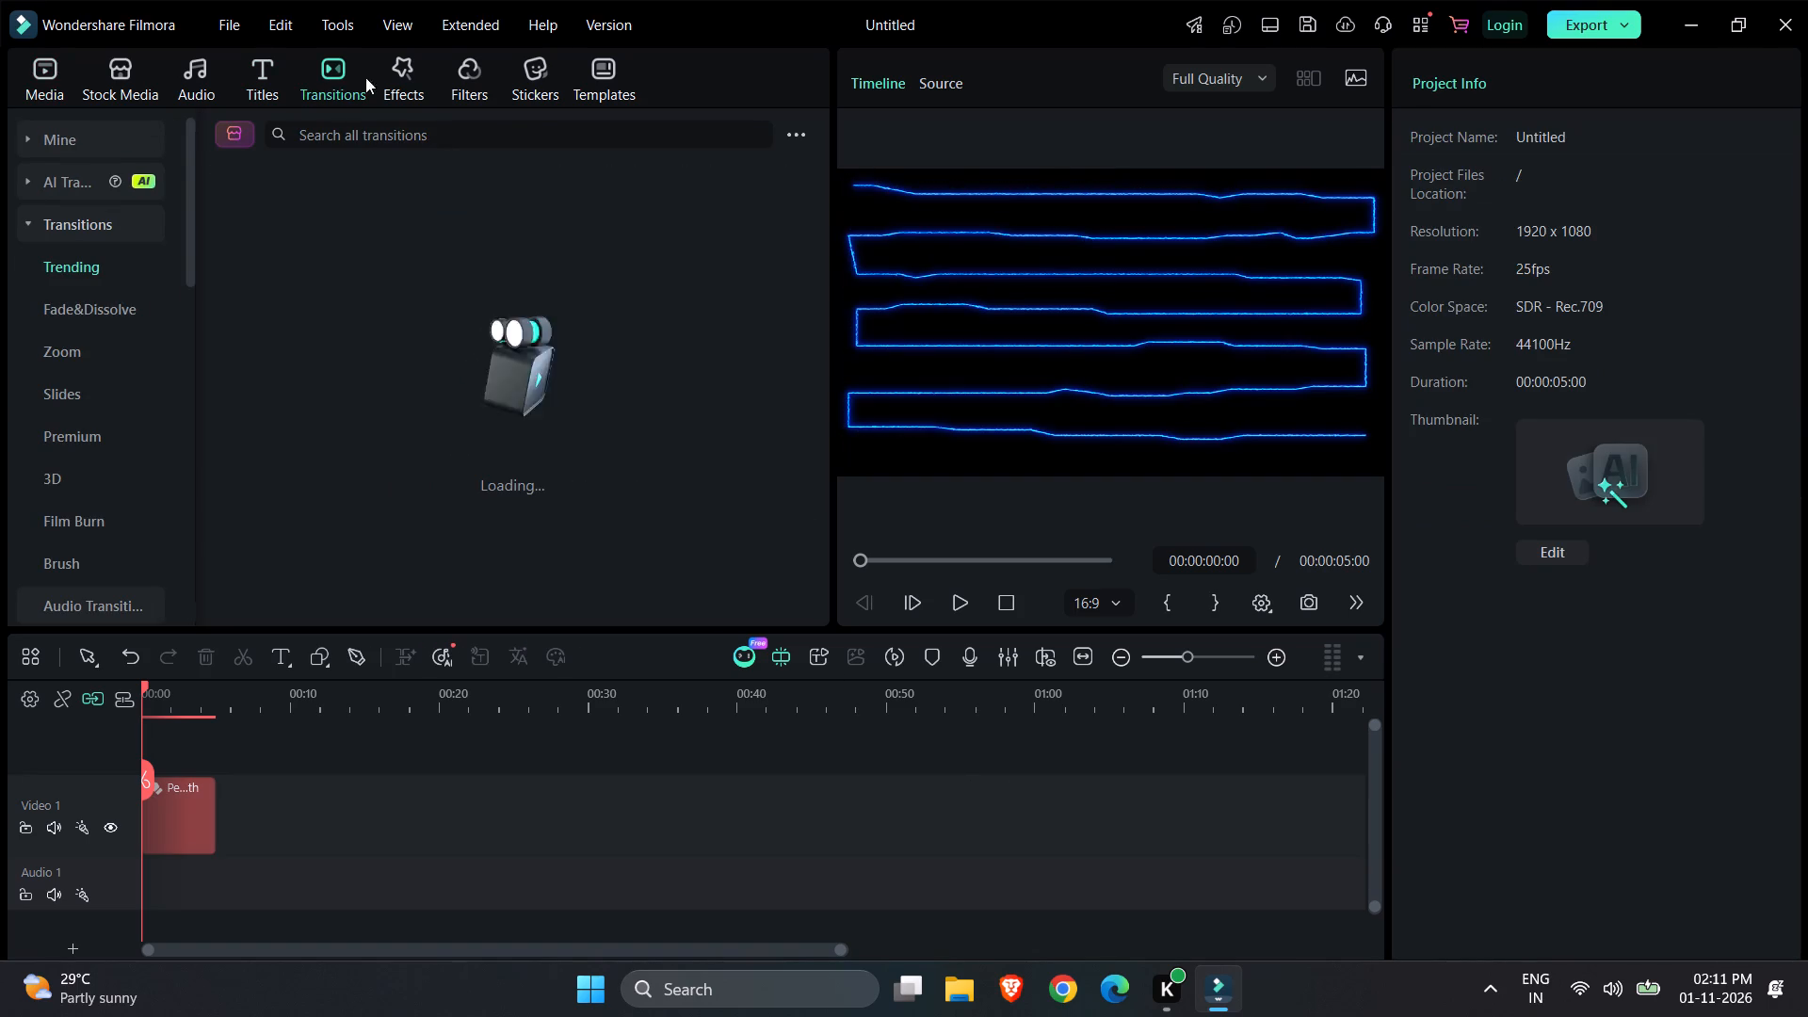
Start a second pen path at 5 seconds, rising from the frame's lower-left corner and running level to just before the middle with 10 points.
{"action": "left_click_drag", "start_coordinate": [145, 771], "coordinate": [167, 736]}
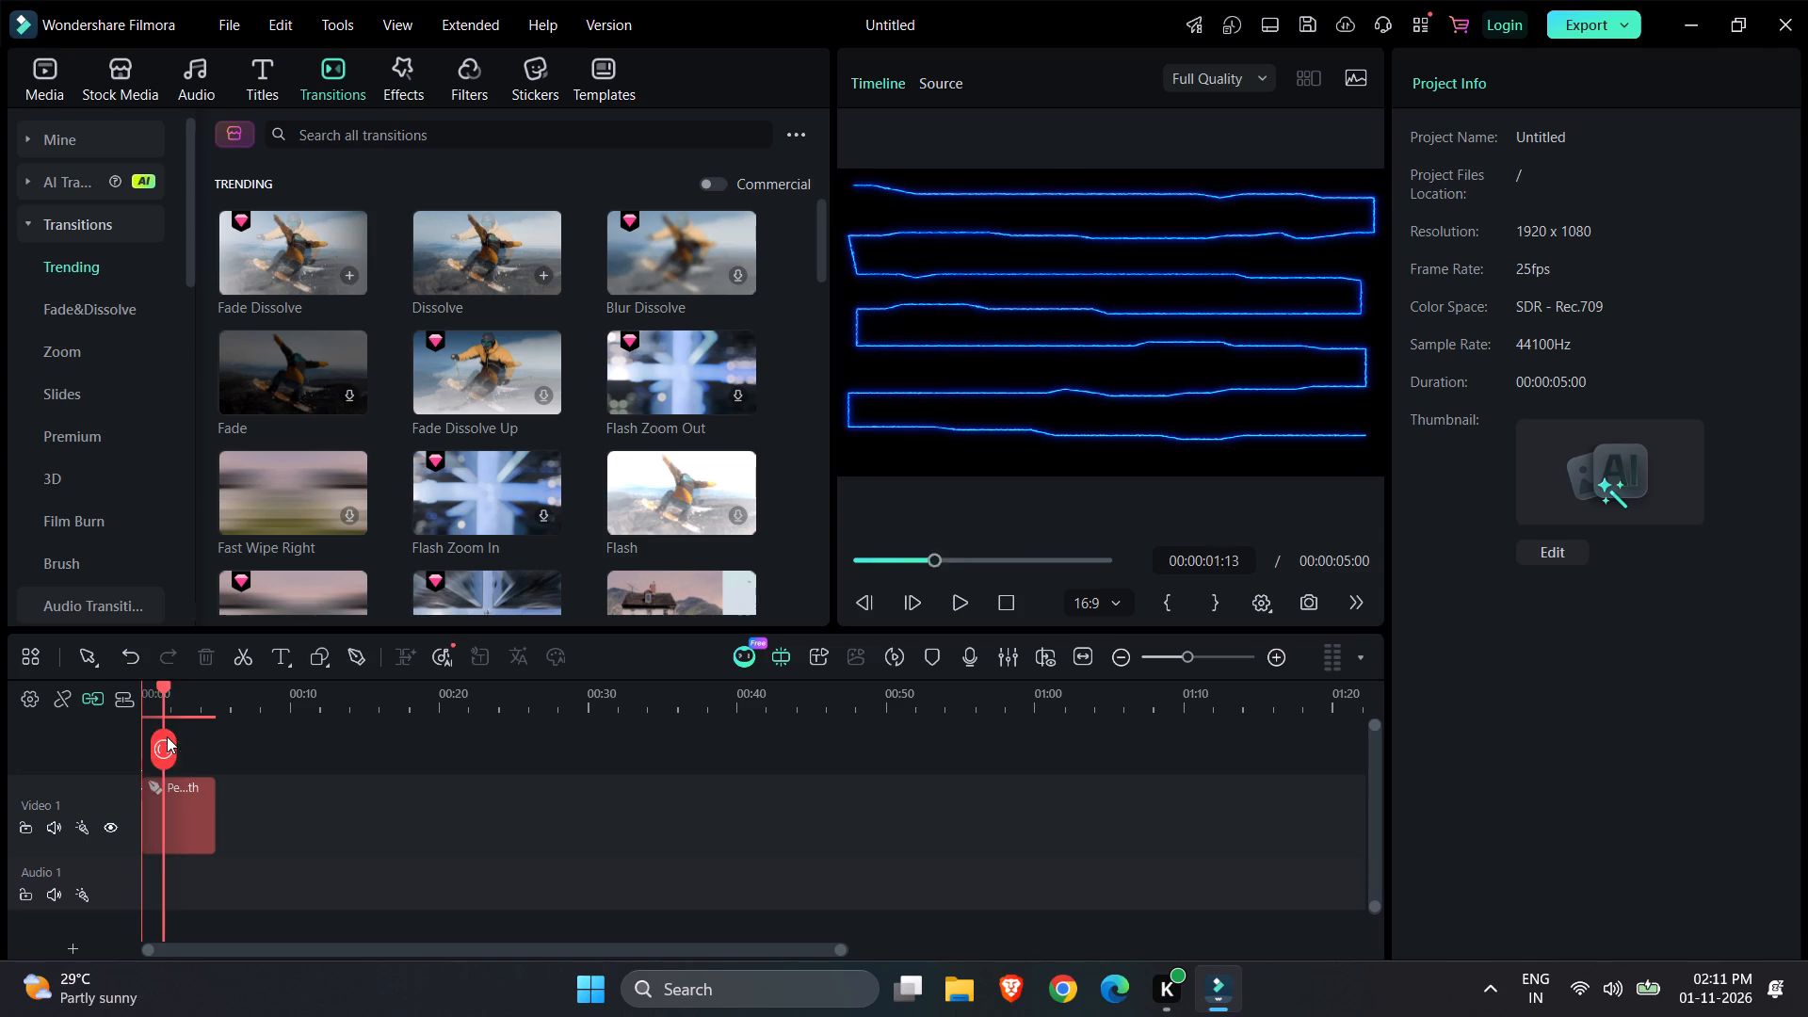
{"action": "left_click_drag", "start_coordinate": [167, 736], "coordinate": [228, 738]}
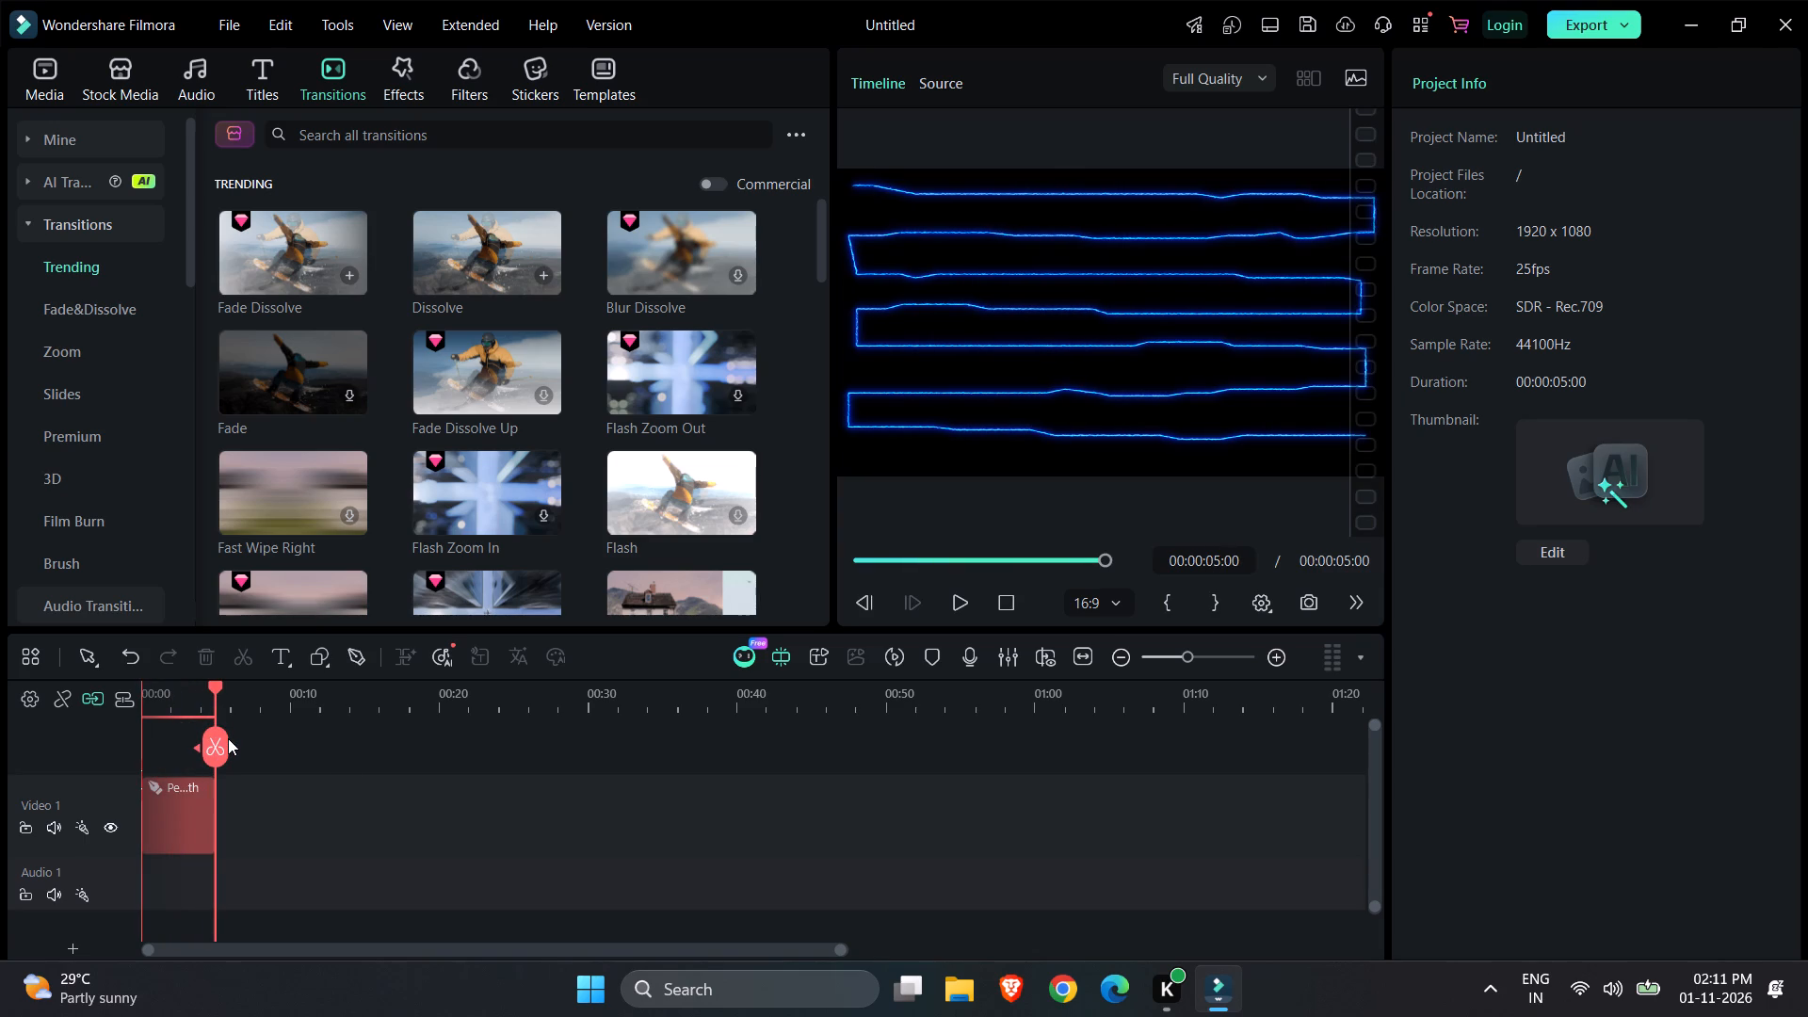
{"action": "left_click", "coordinate": [362, 660]}
{"action": "left_click", "coordinate": [847, 464]}
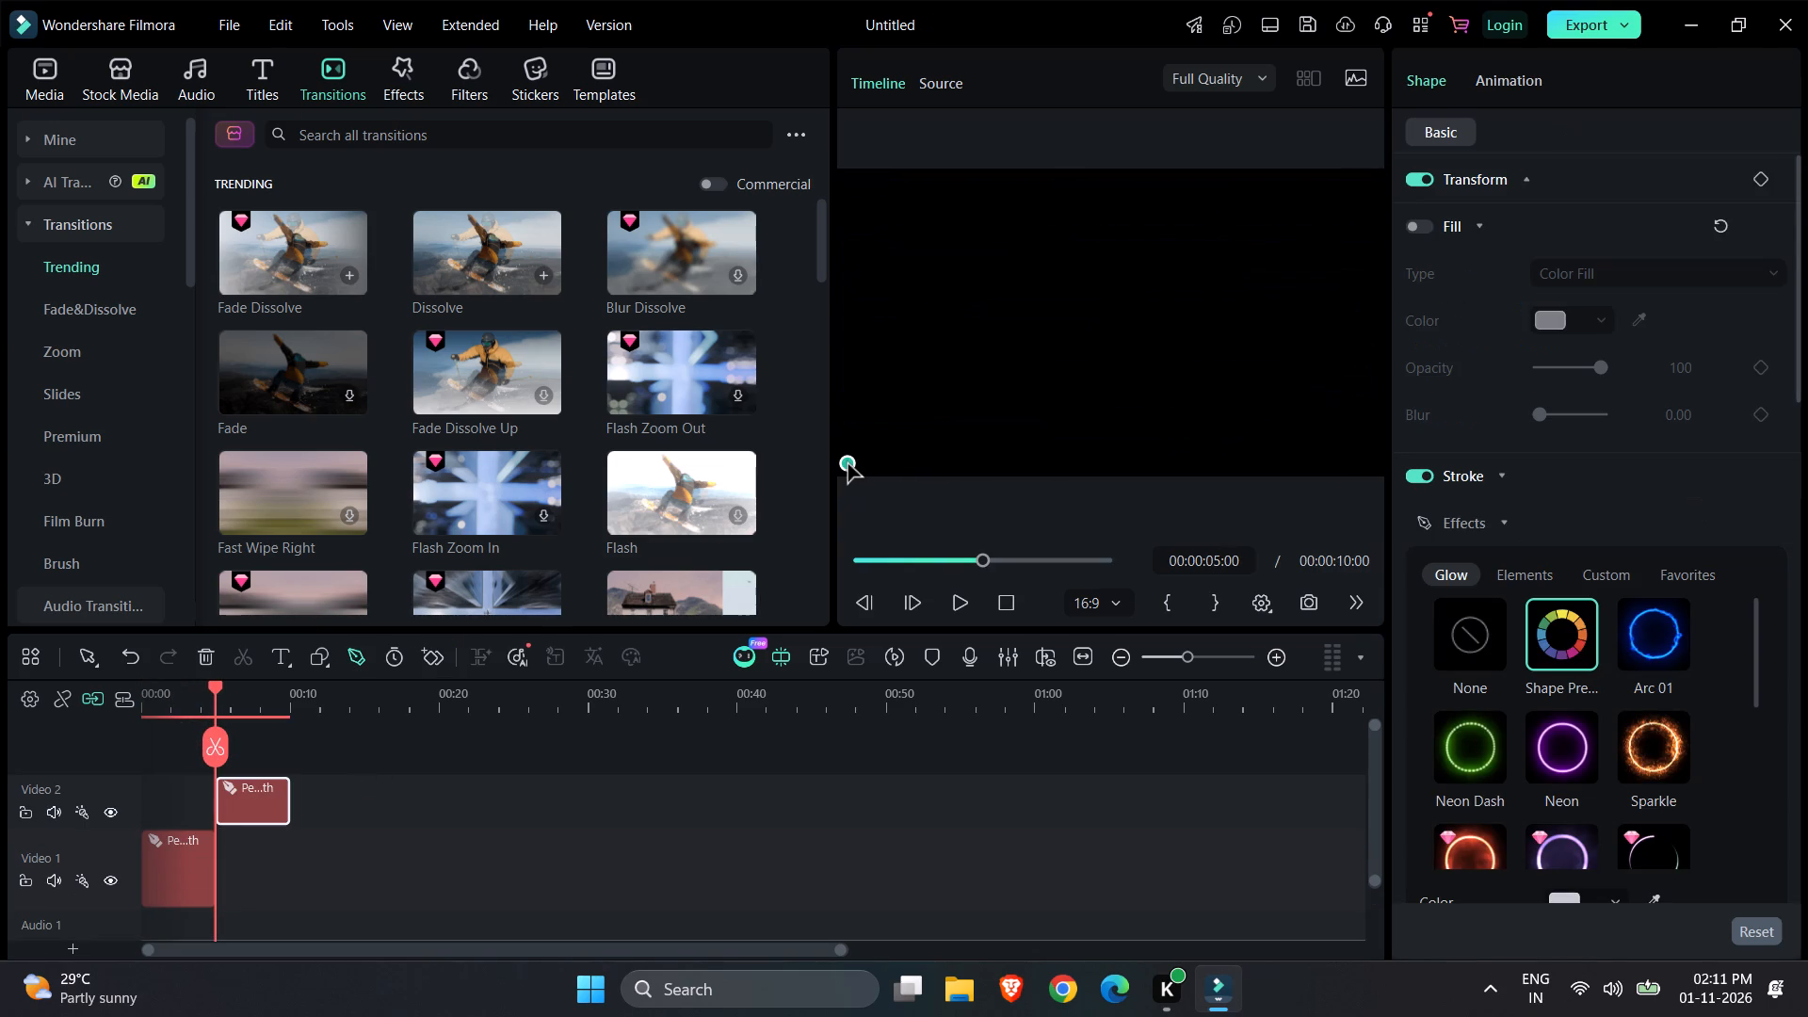
{"action": "left_click", "coordinate": [868, 450]}
{"action": "left_click", "coordinate": [889, 436]}
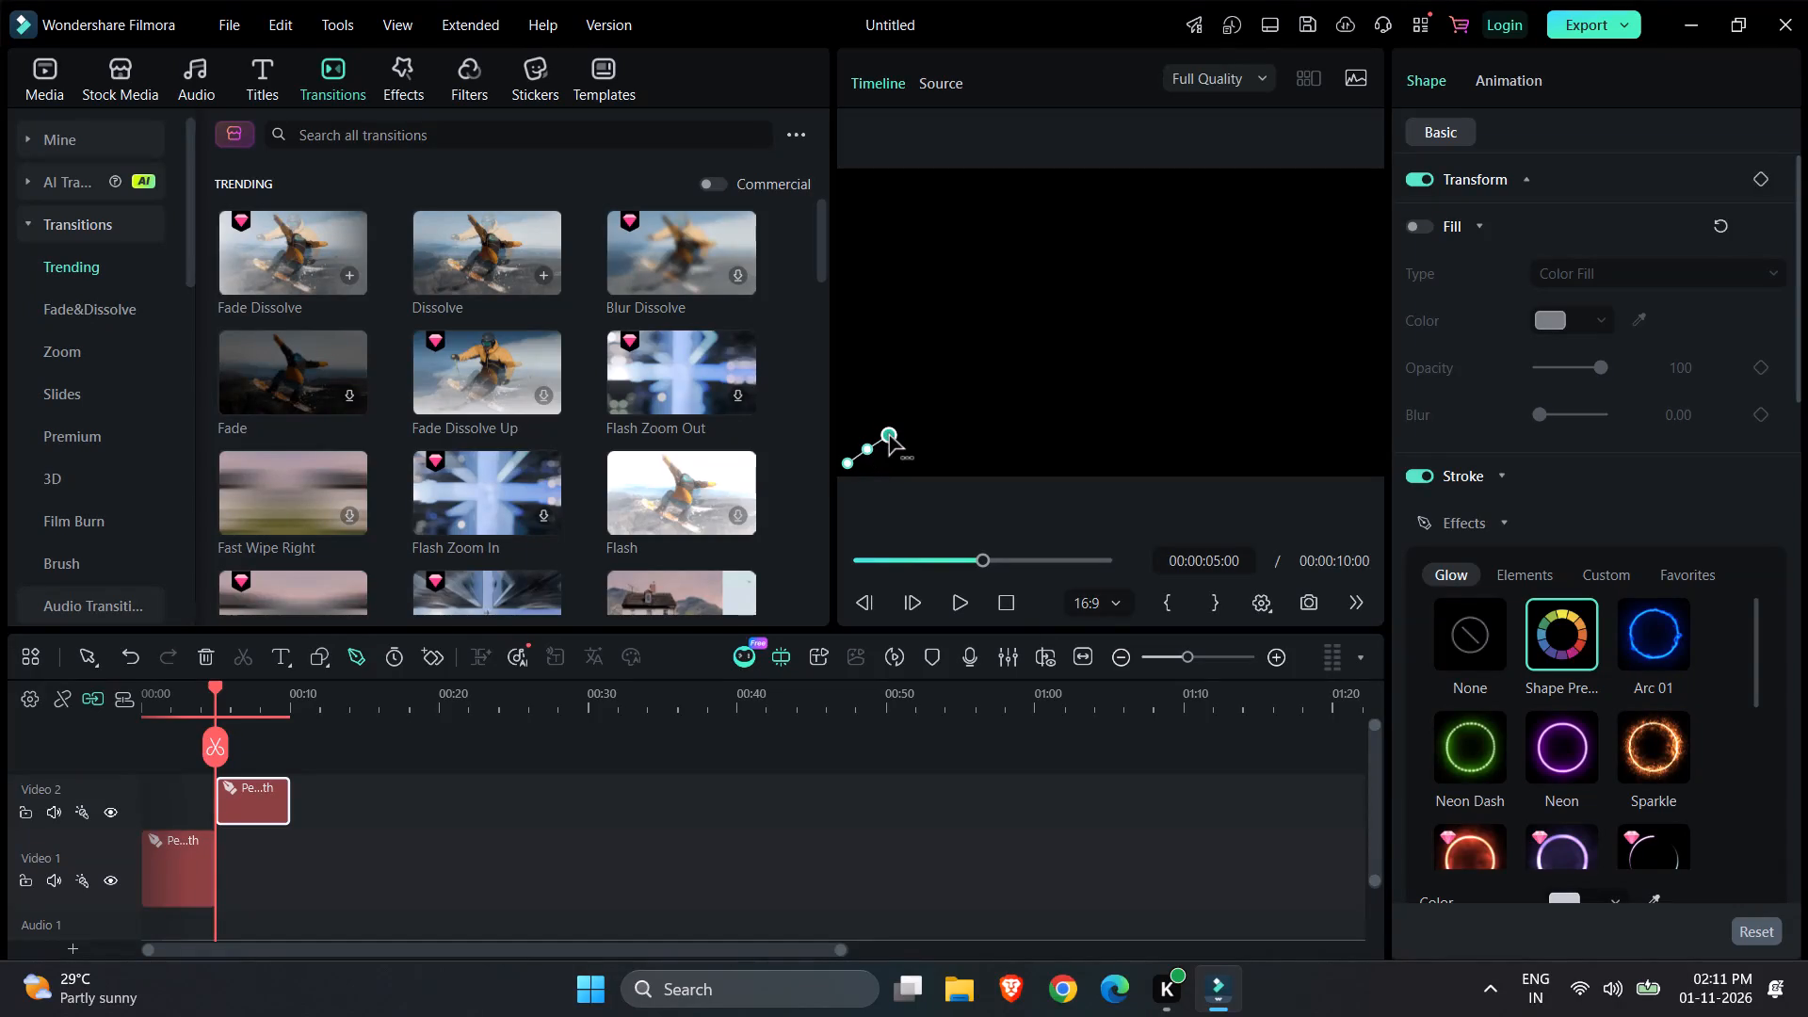
{"action": "left_click", "coordinate": [923, 436]}
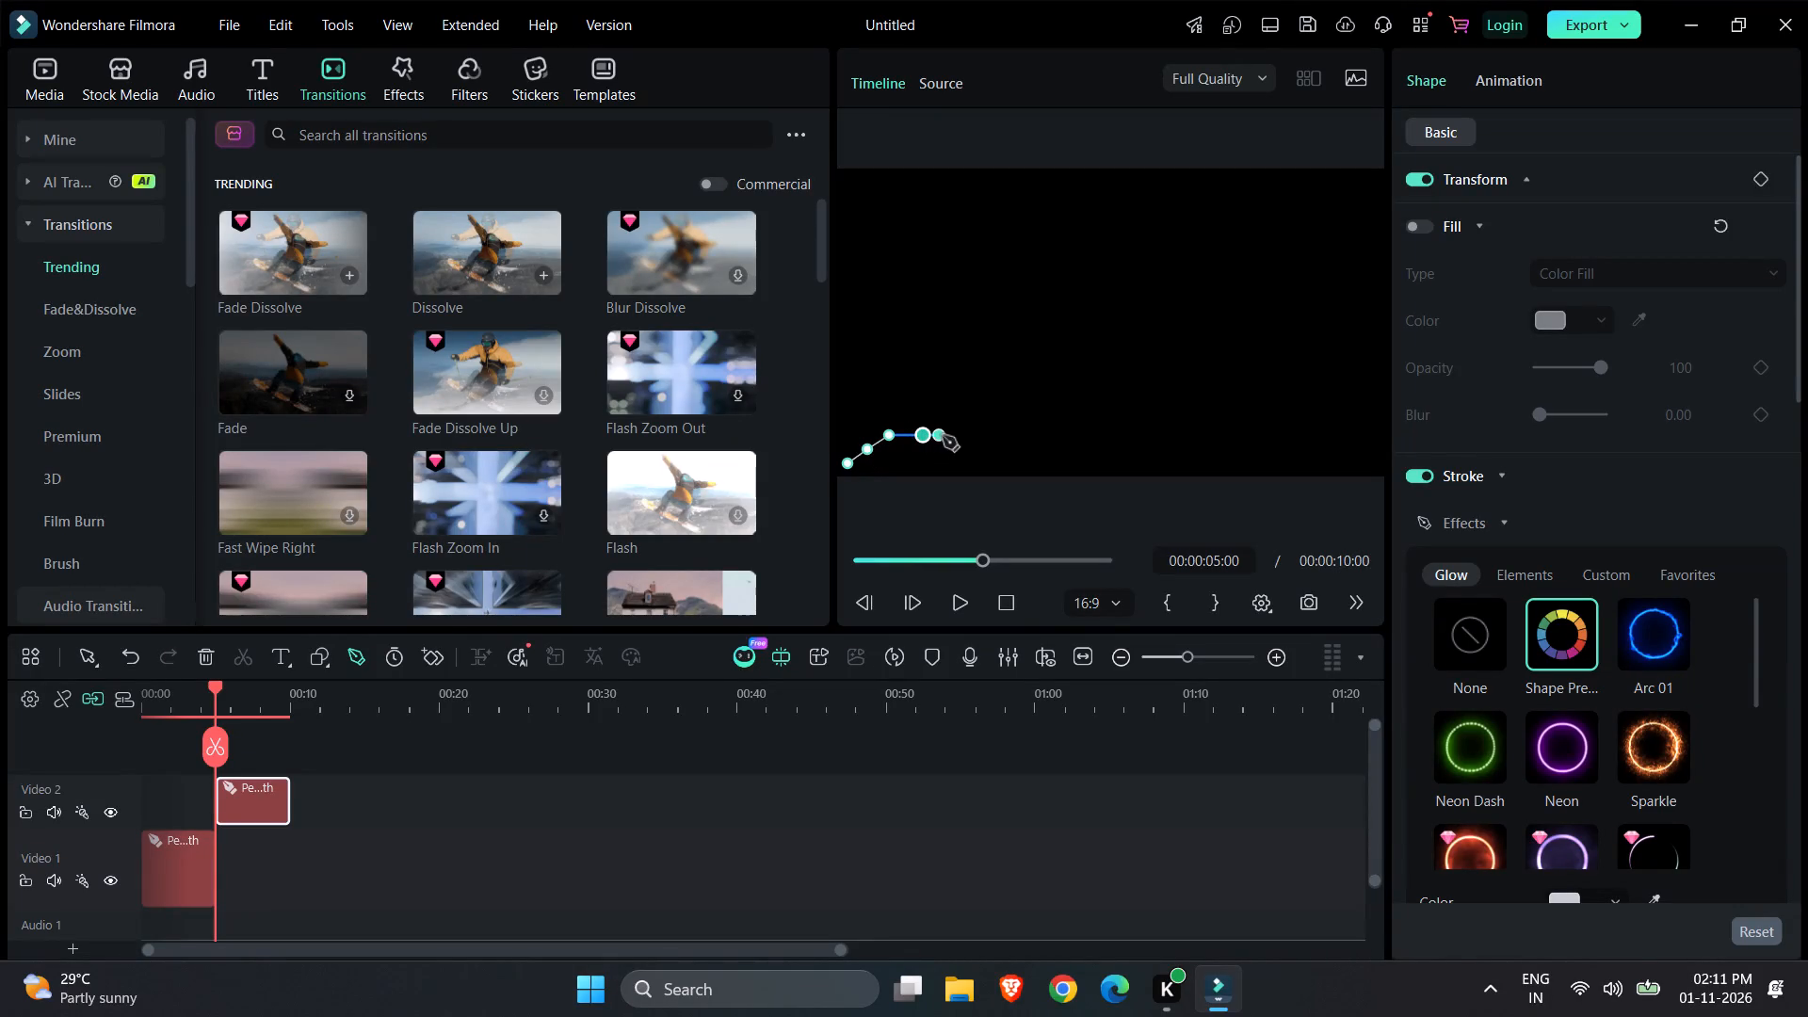
{"action": "left_click", "coordinate": [951, 436]}
{"action": "left_click", "coordinate": [983, 437]}
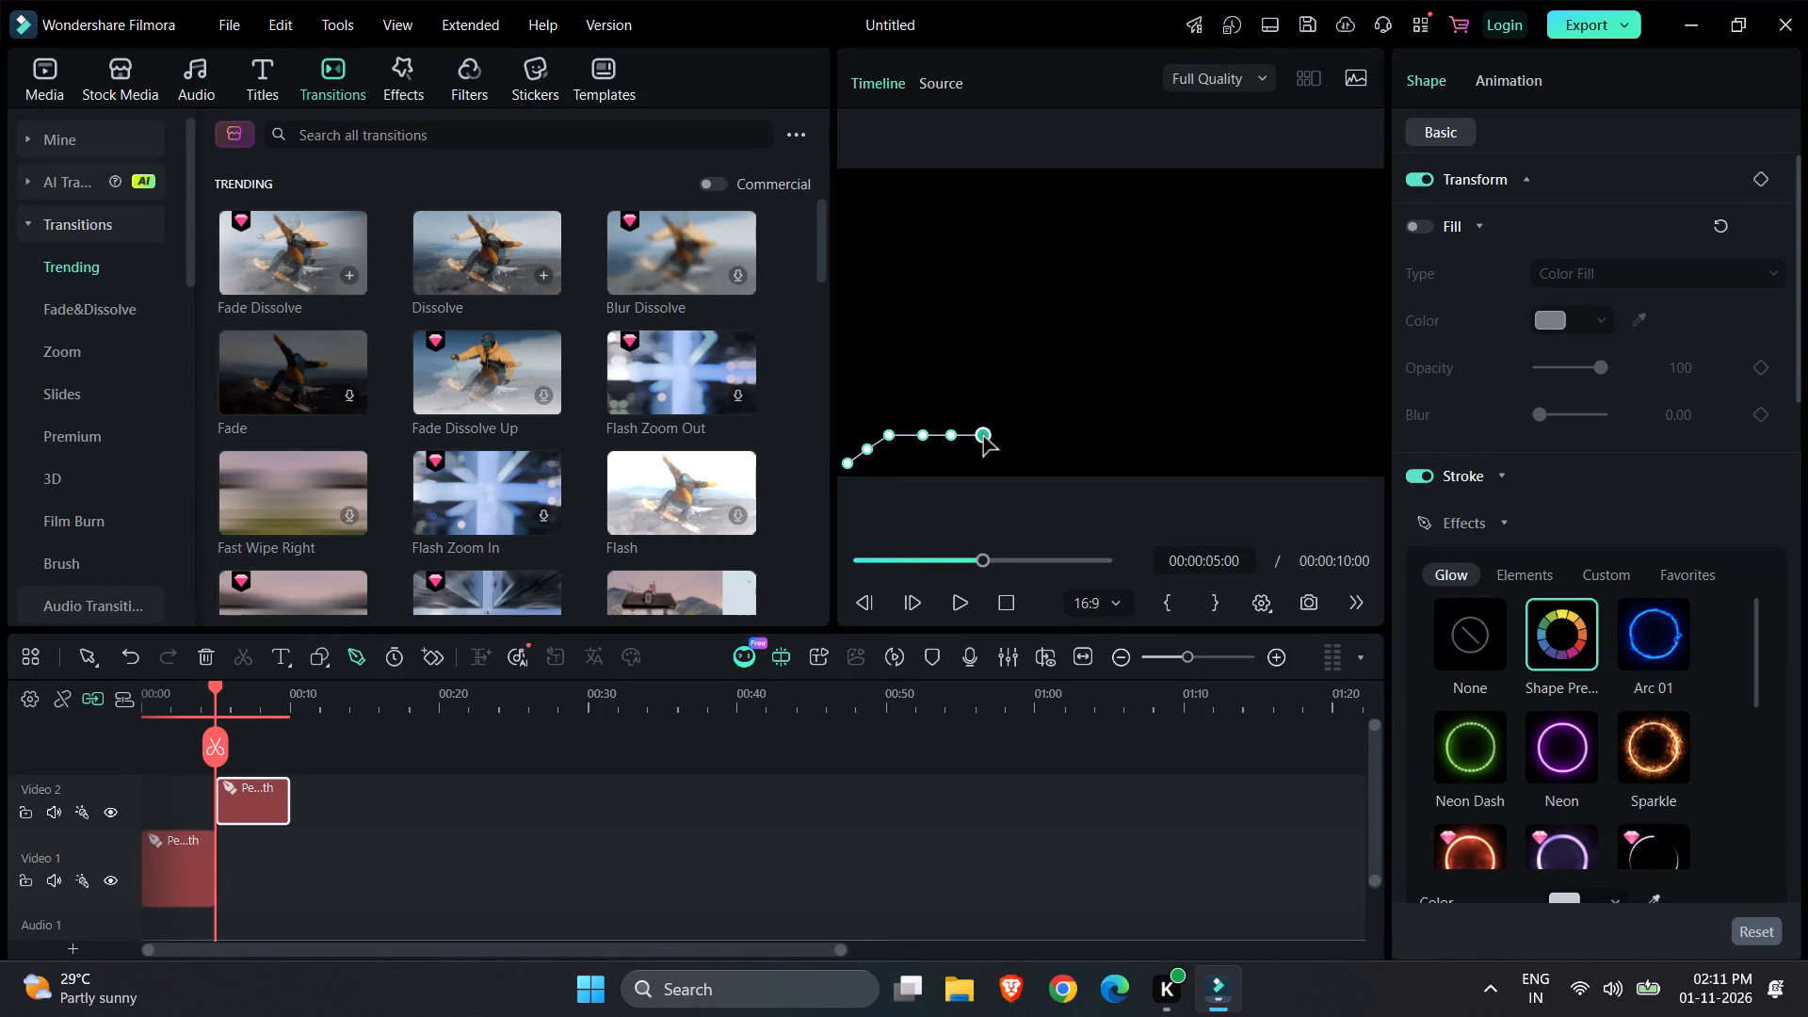
{"action": "left_click", "coordinate": [997, 434]}
{"action": "left_click", "coordinate": [1025, 434]}
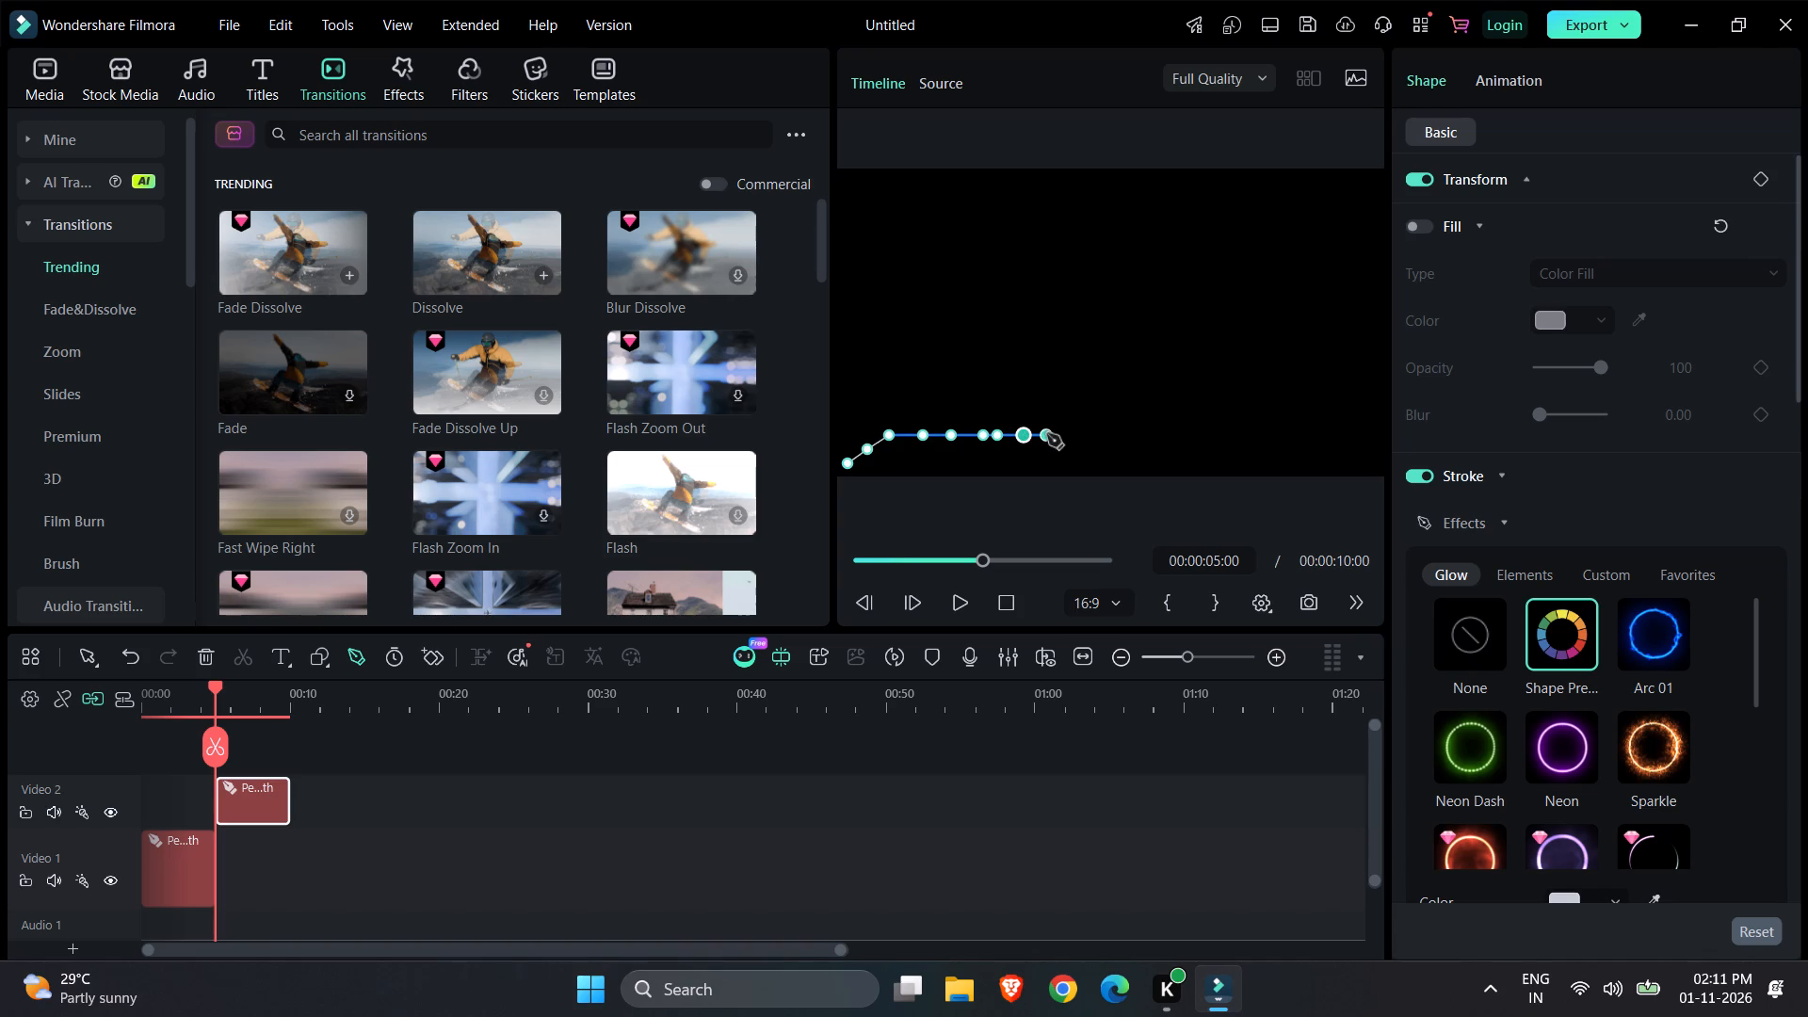
{"action": "left_click", "coordinate": [1047, 434]}
{"action": "left_click", "coordinate": [1075, 434]}
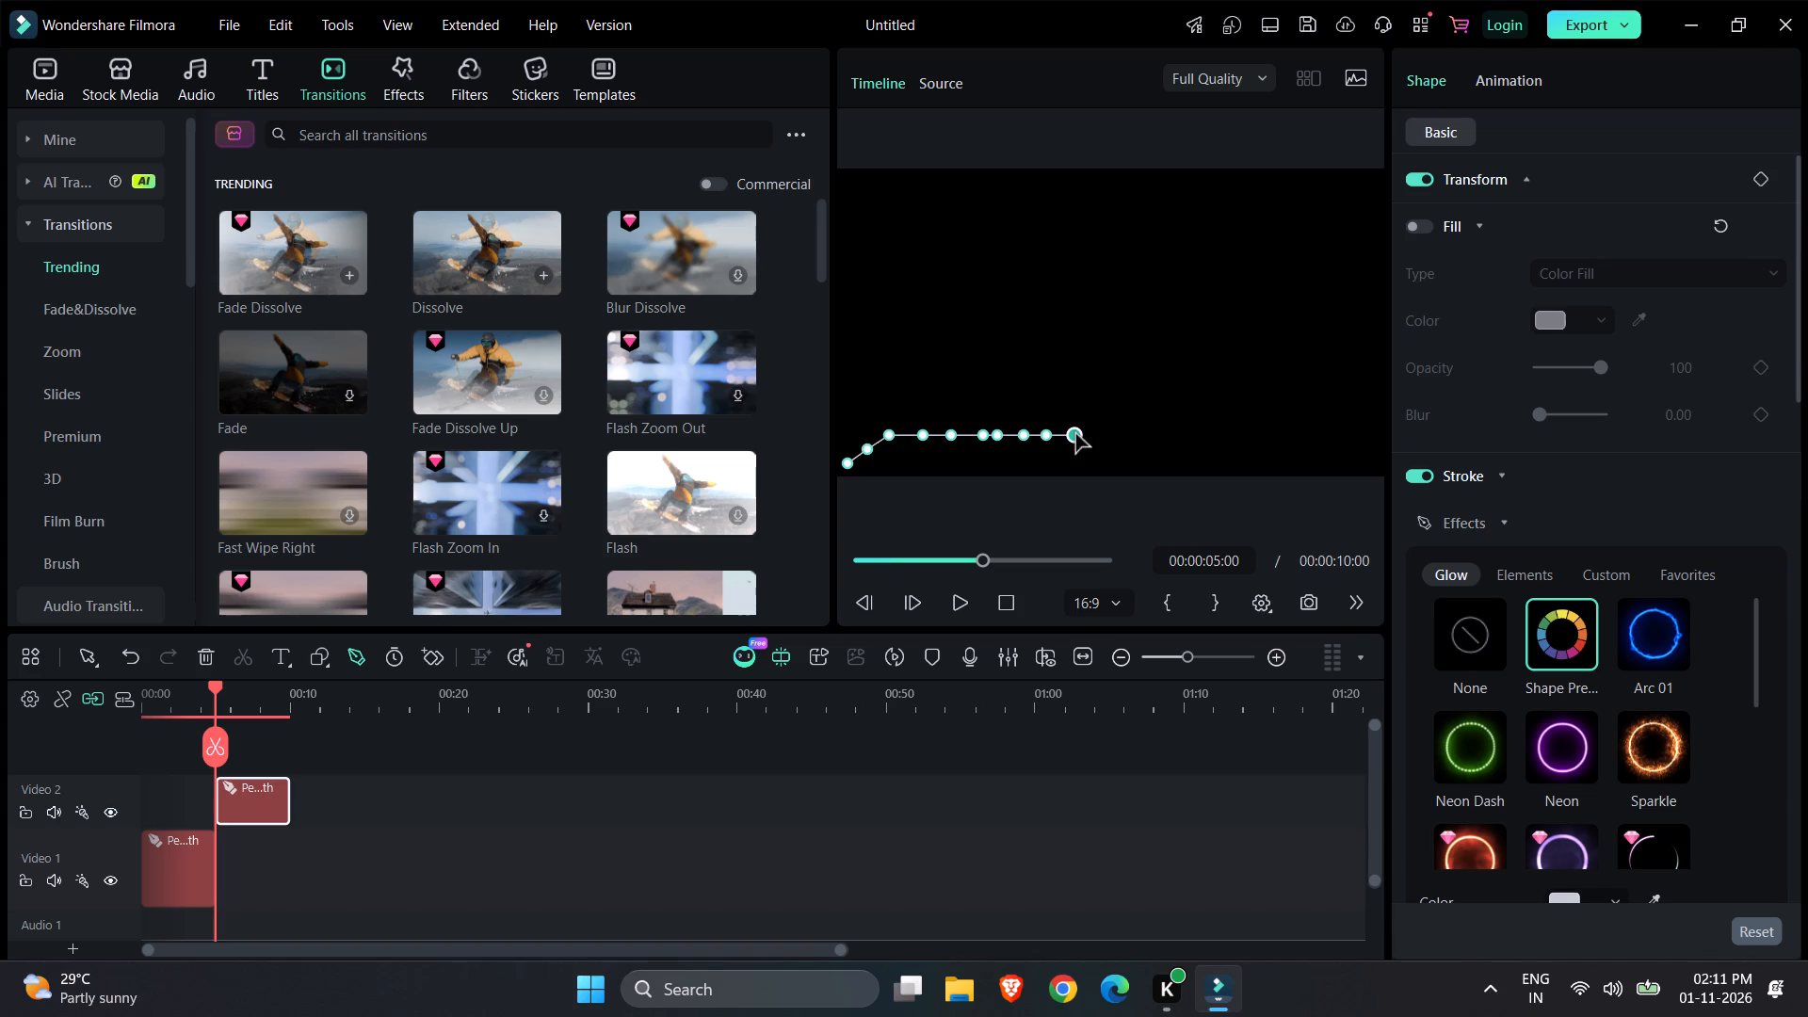
Continue the lower row of the pen path past the middle, sloping it down into the frame's lower-right corner, with 15 closely spaced points.
{"action": "left_click", "coordinate": [1096, 435]}
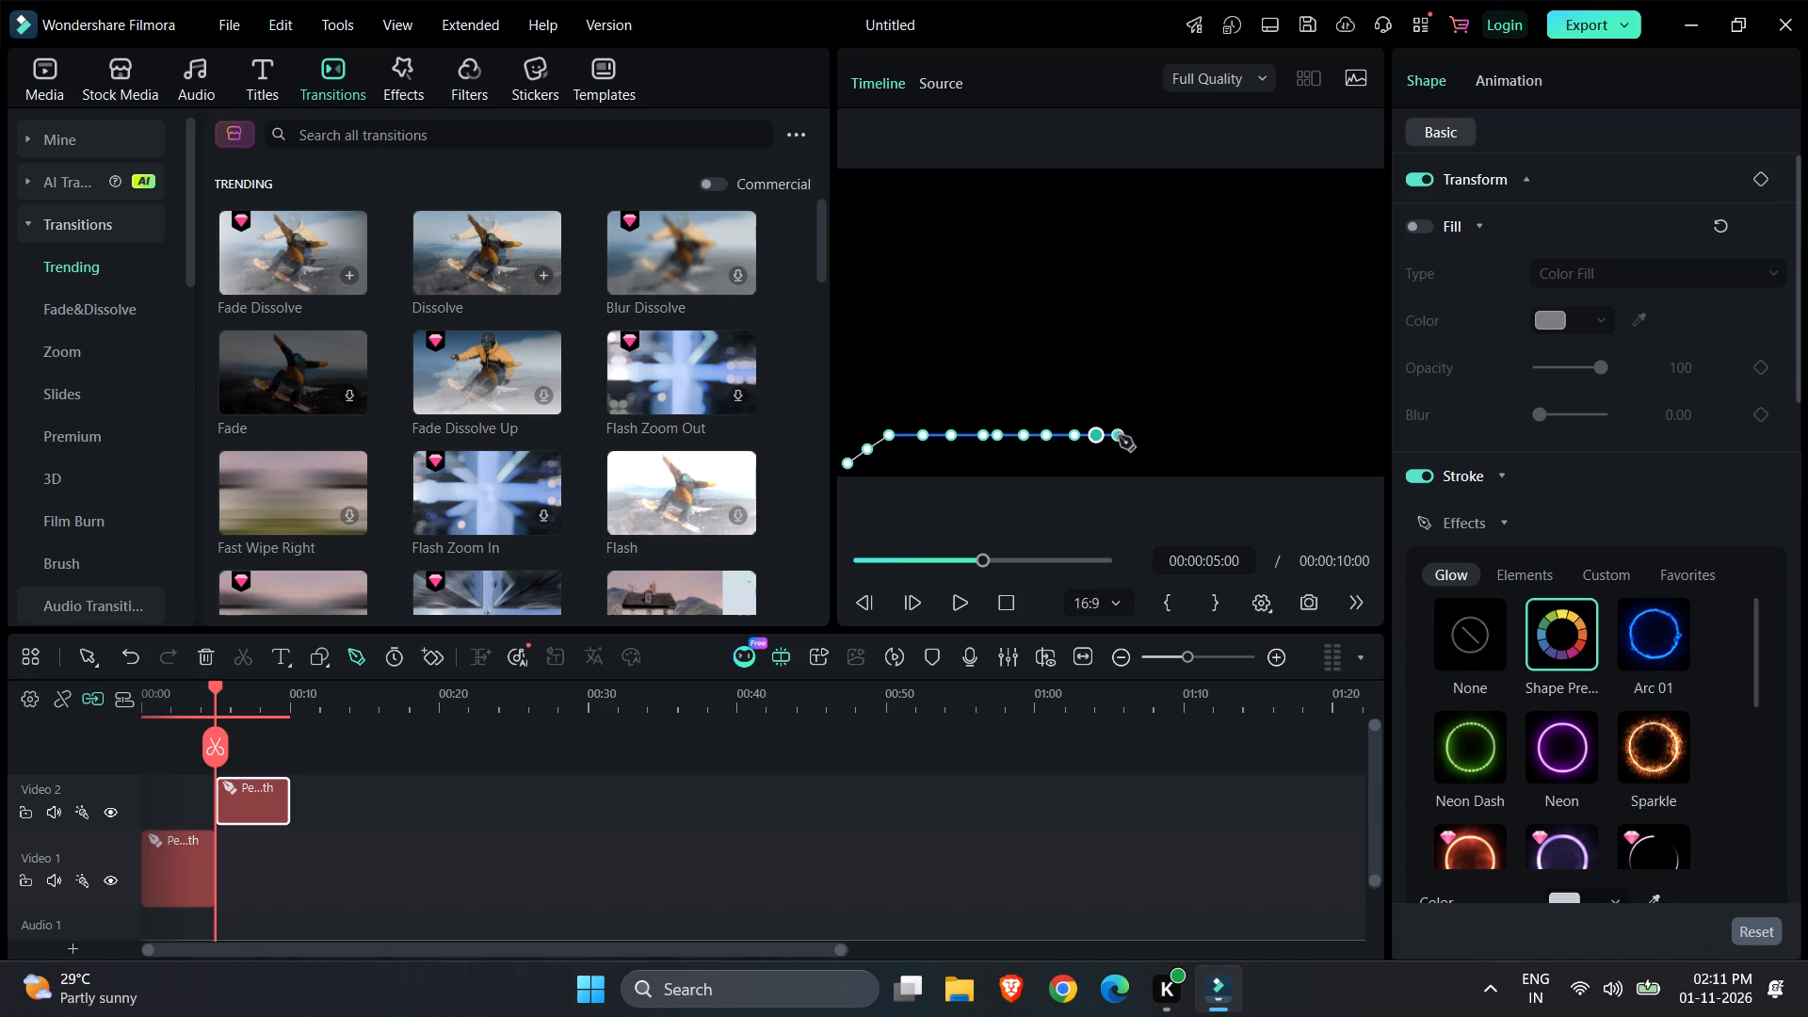
{"action": "left_click", "coordinate": [1119, 436]}
{"action": "left_click", "coordinate": [1140, 436]}
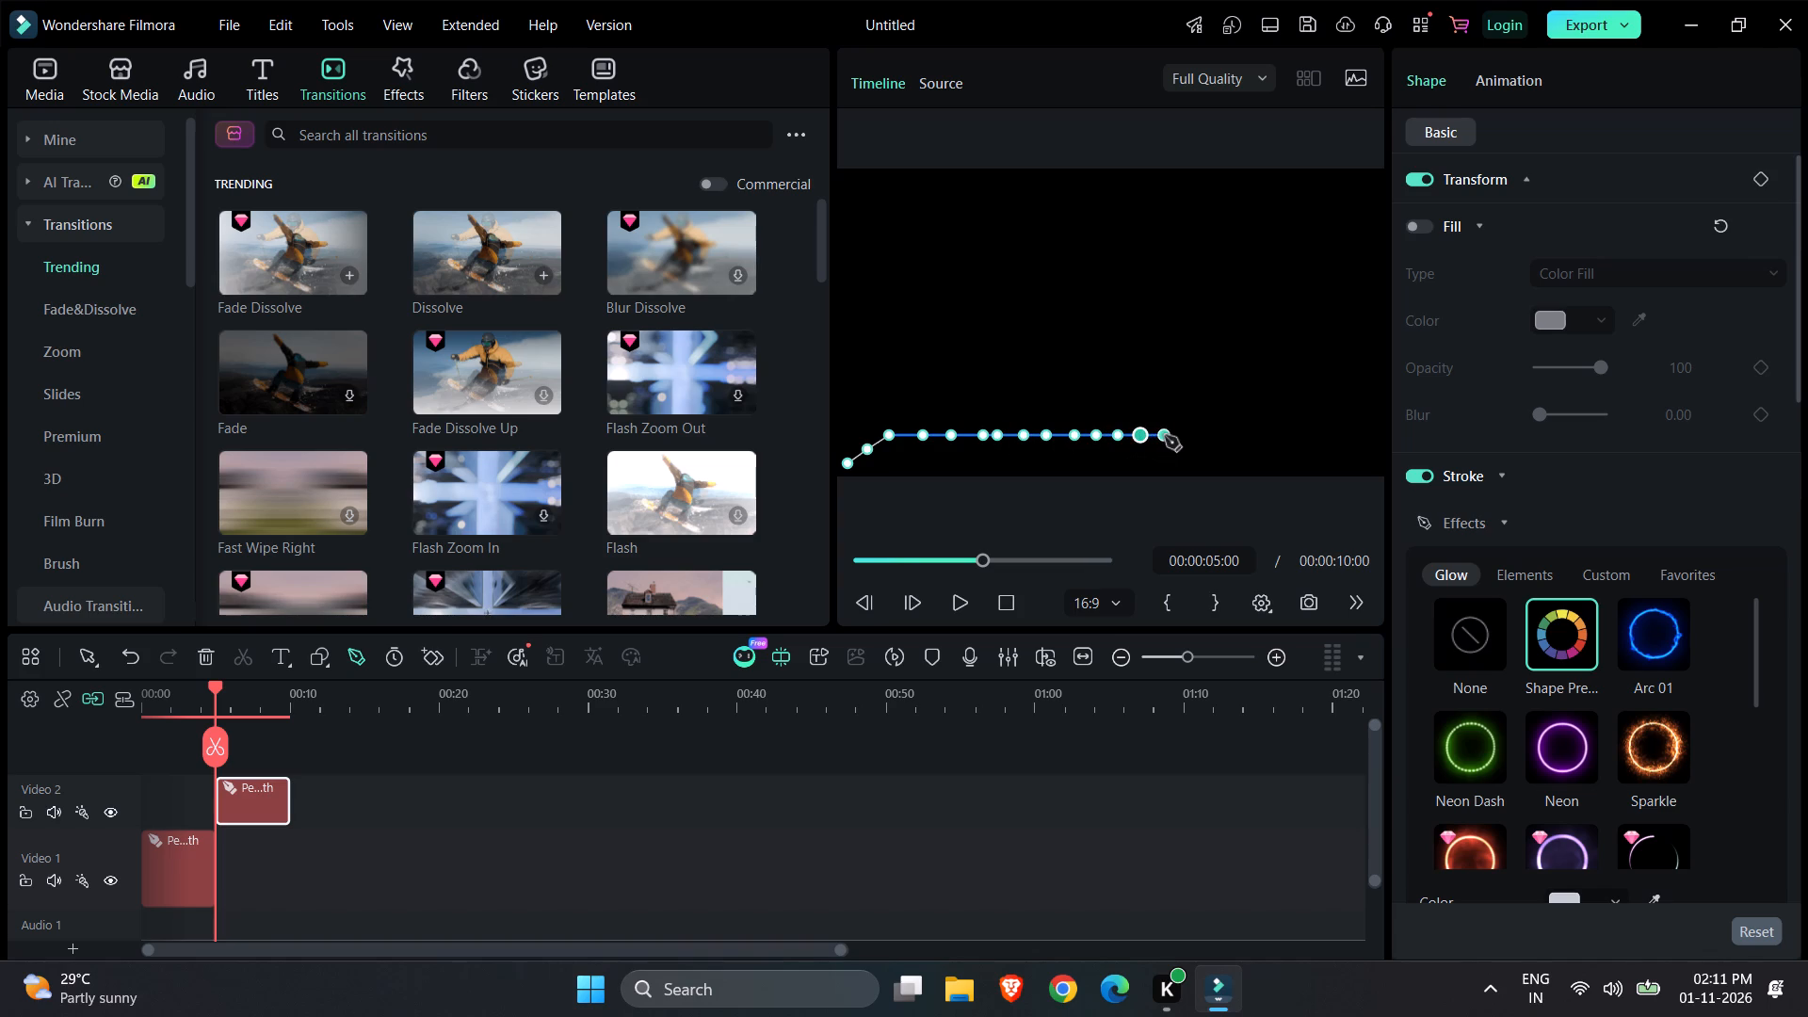
{"action": "left_click", "coordinate": [1165, 436]}
{"action": "left_click", "coordinate": [1182, 435]}
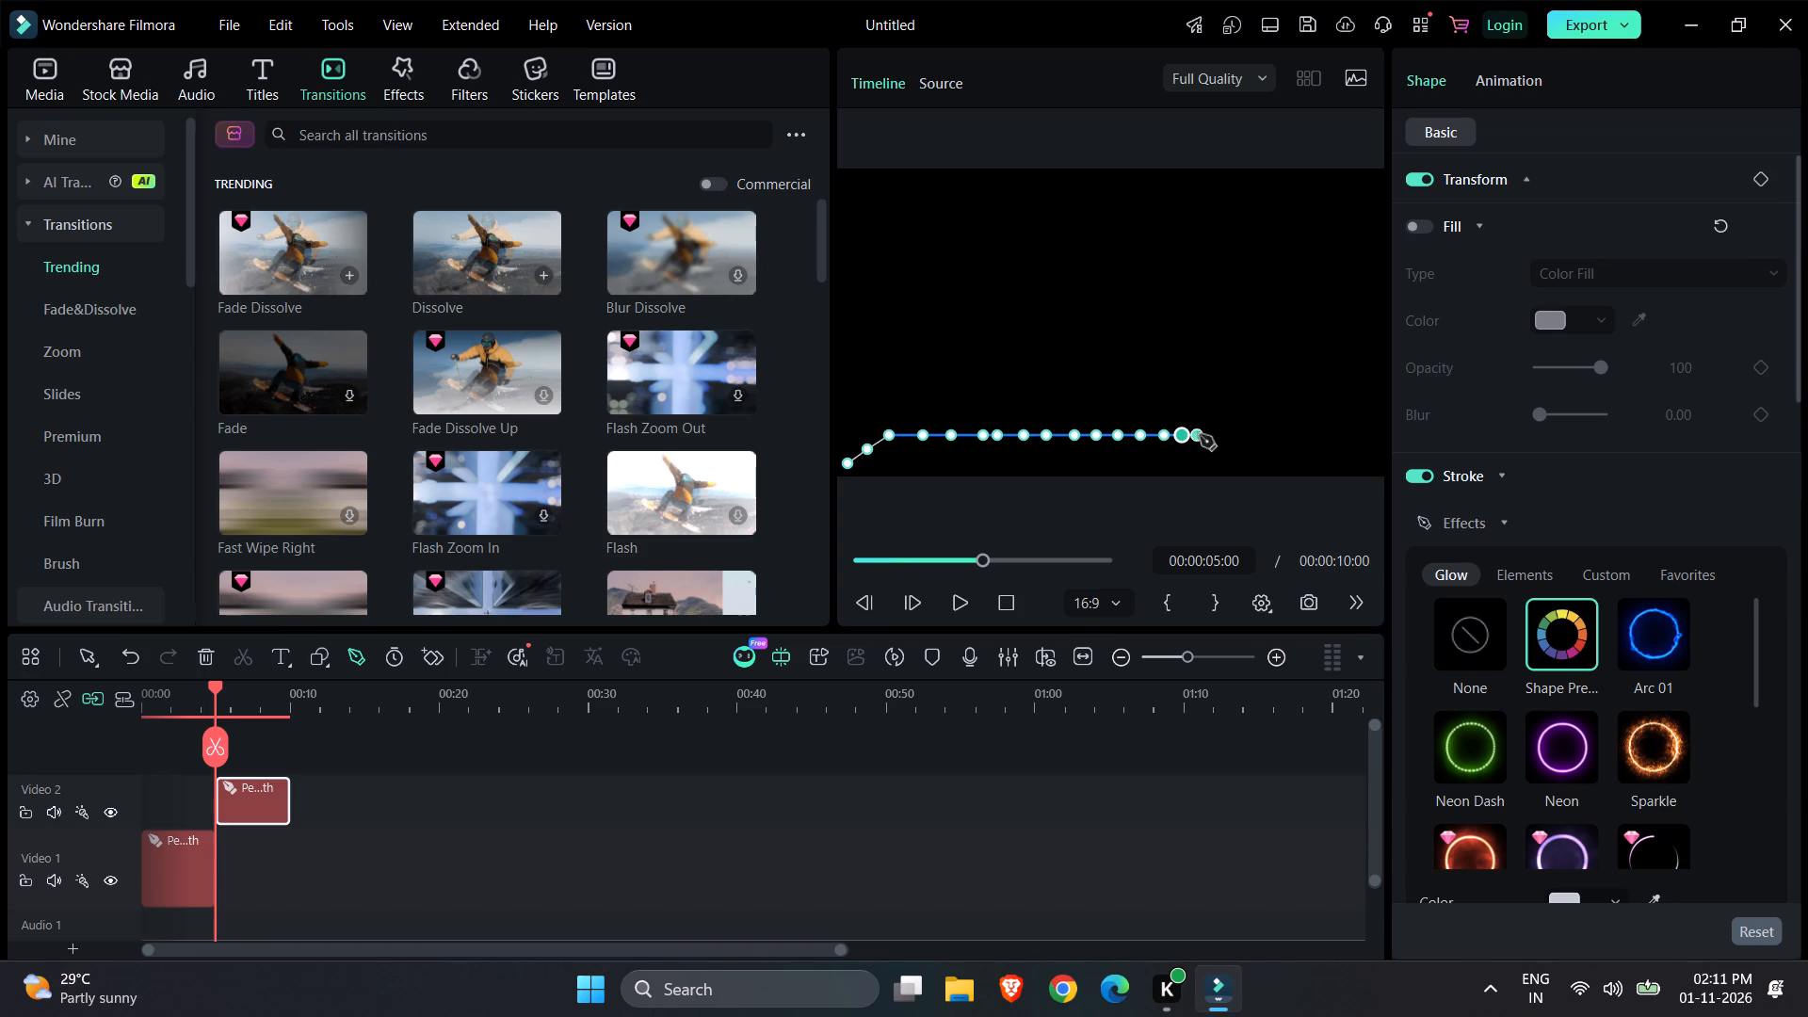
{"action": "left_click", "coordinate": [1201, 435]}
{"action": "left_click", "coordinate": [1221, 435]}
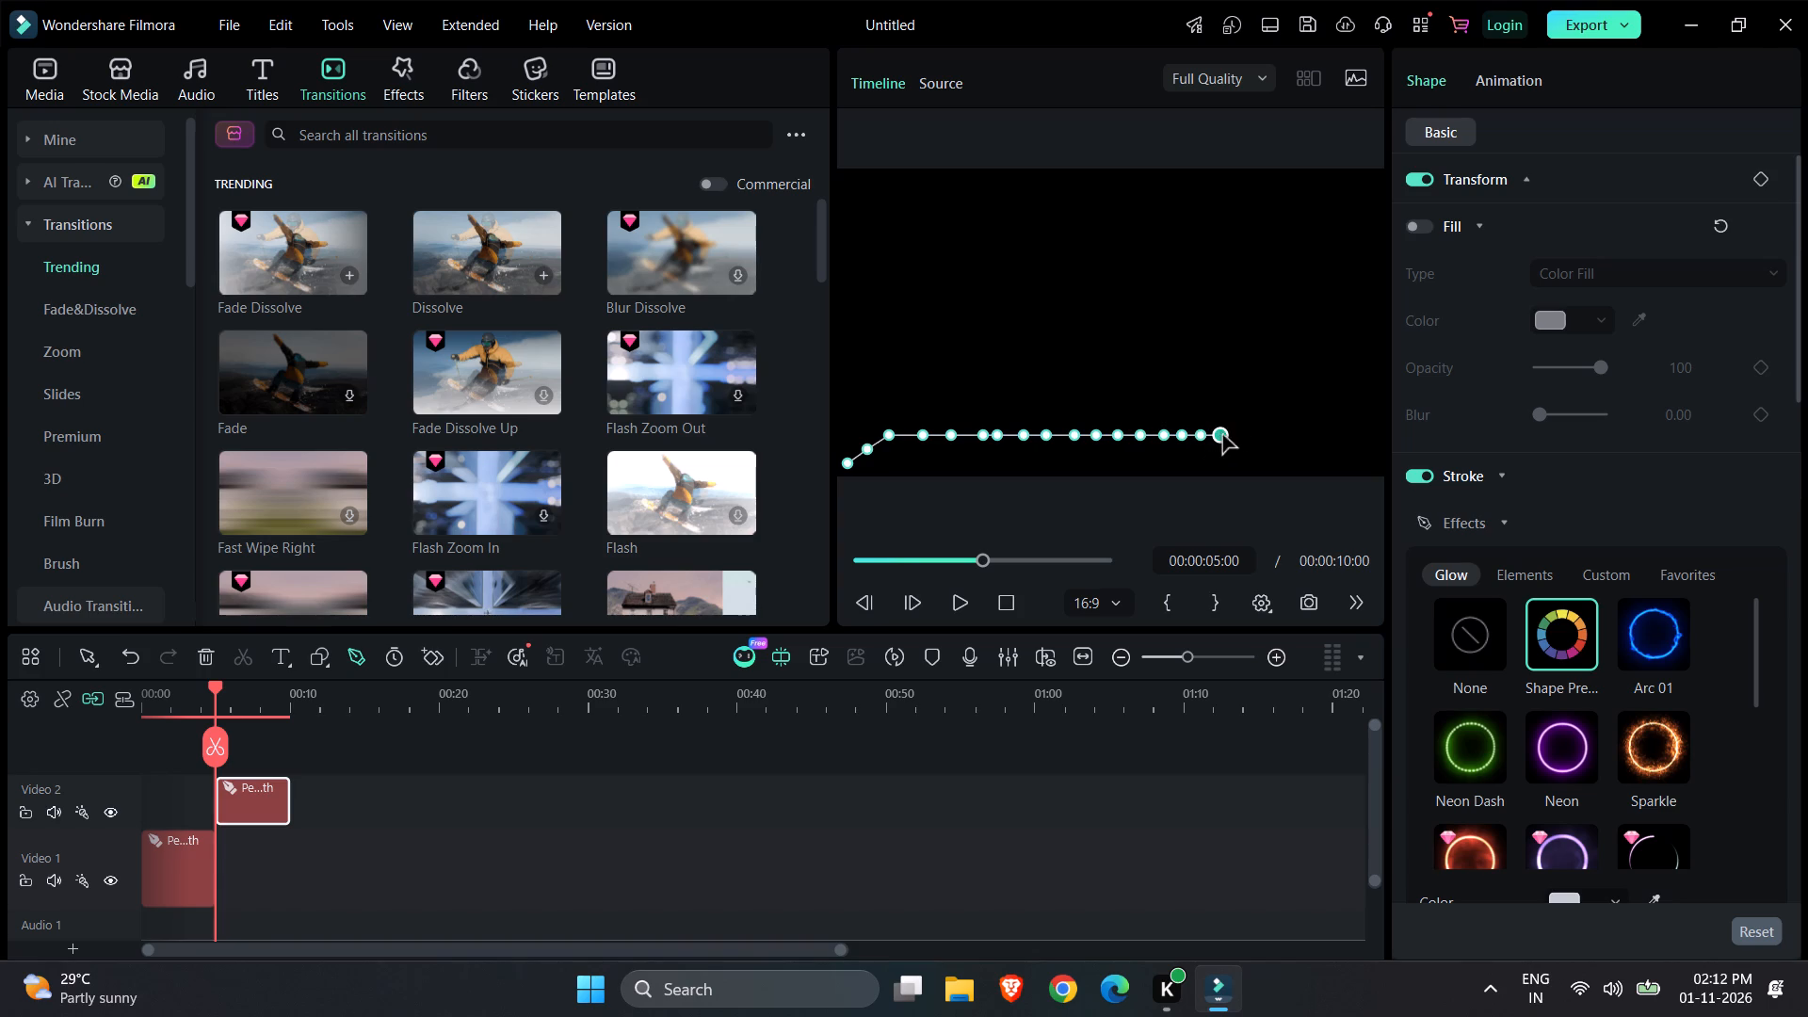
{"action": "left_click", "coordinate": [1243, 436]}
{"action": "left_click", "coordinate": [1264, 437]}
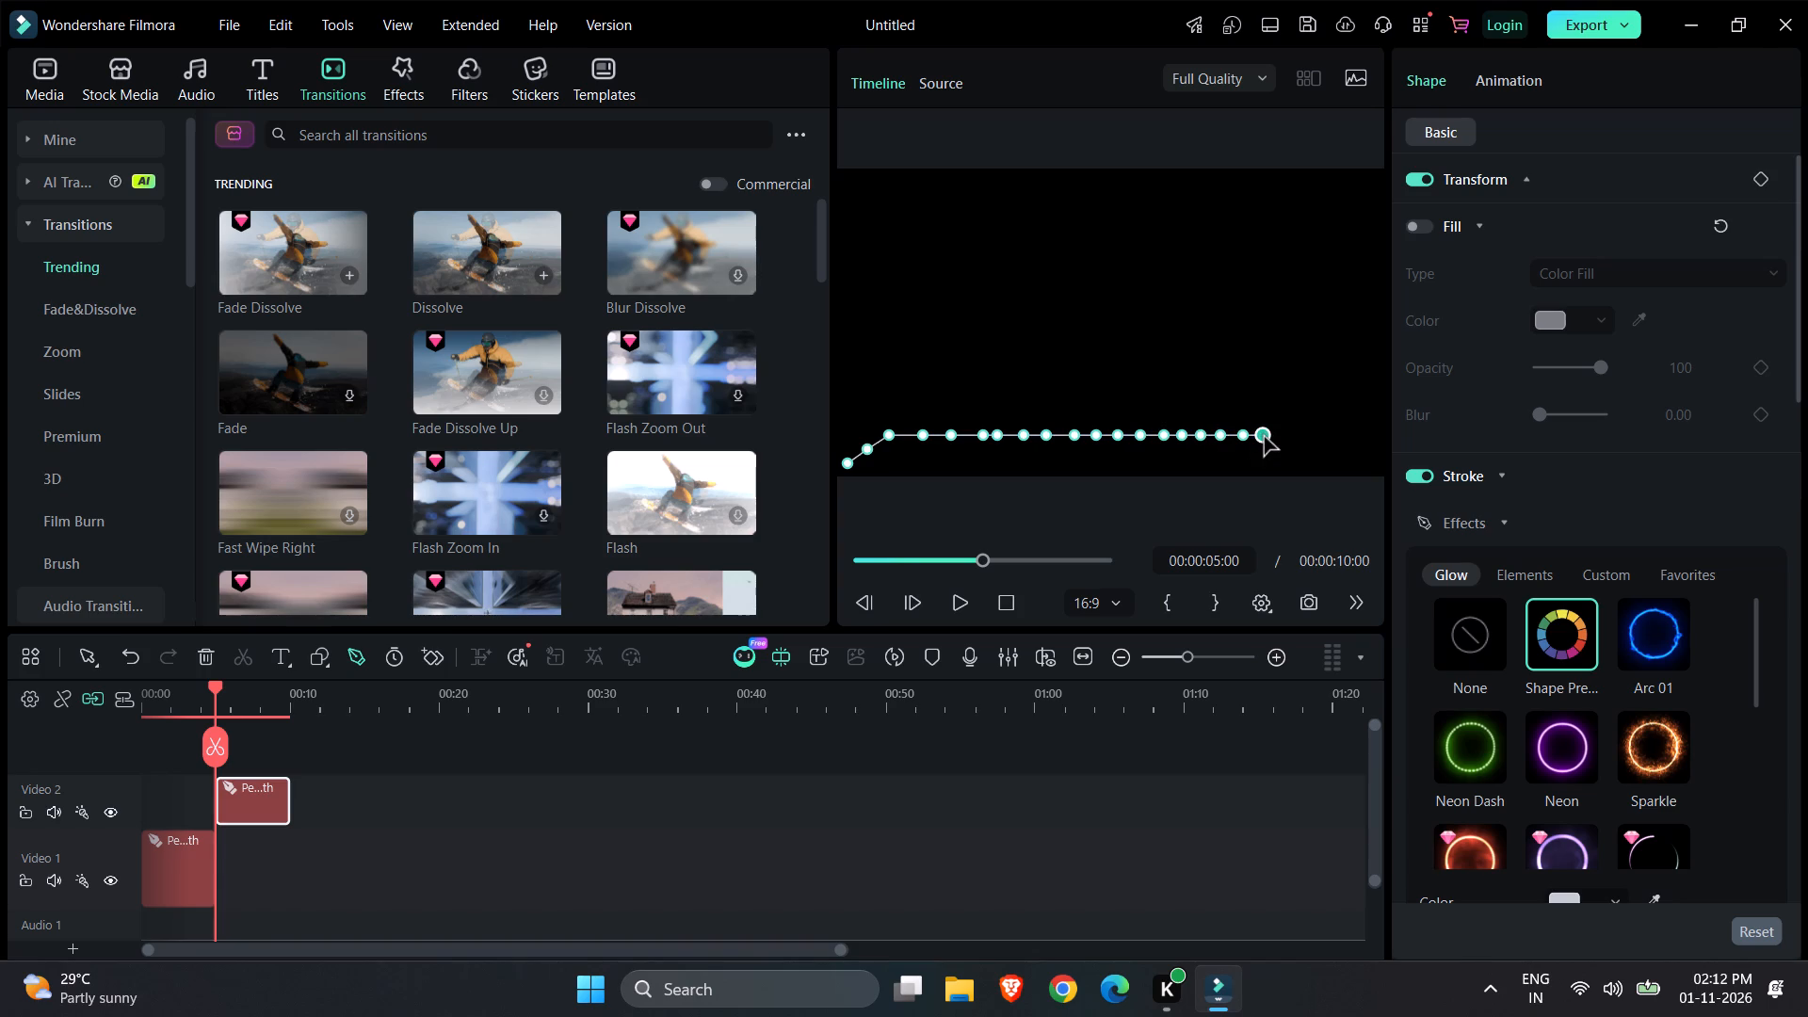
{"action": "left_click", "coordinate": [1282, 437]}
{"action": "left_click", "coordinate": [1300, 437]}
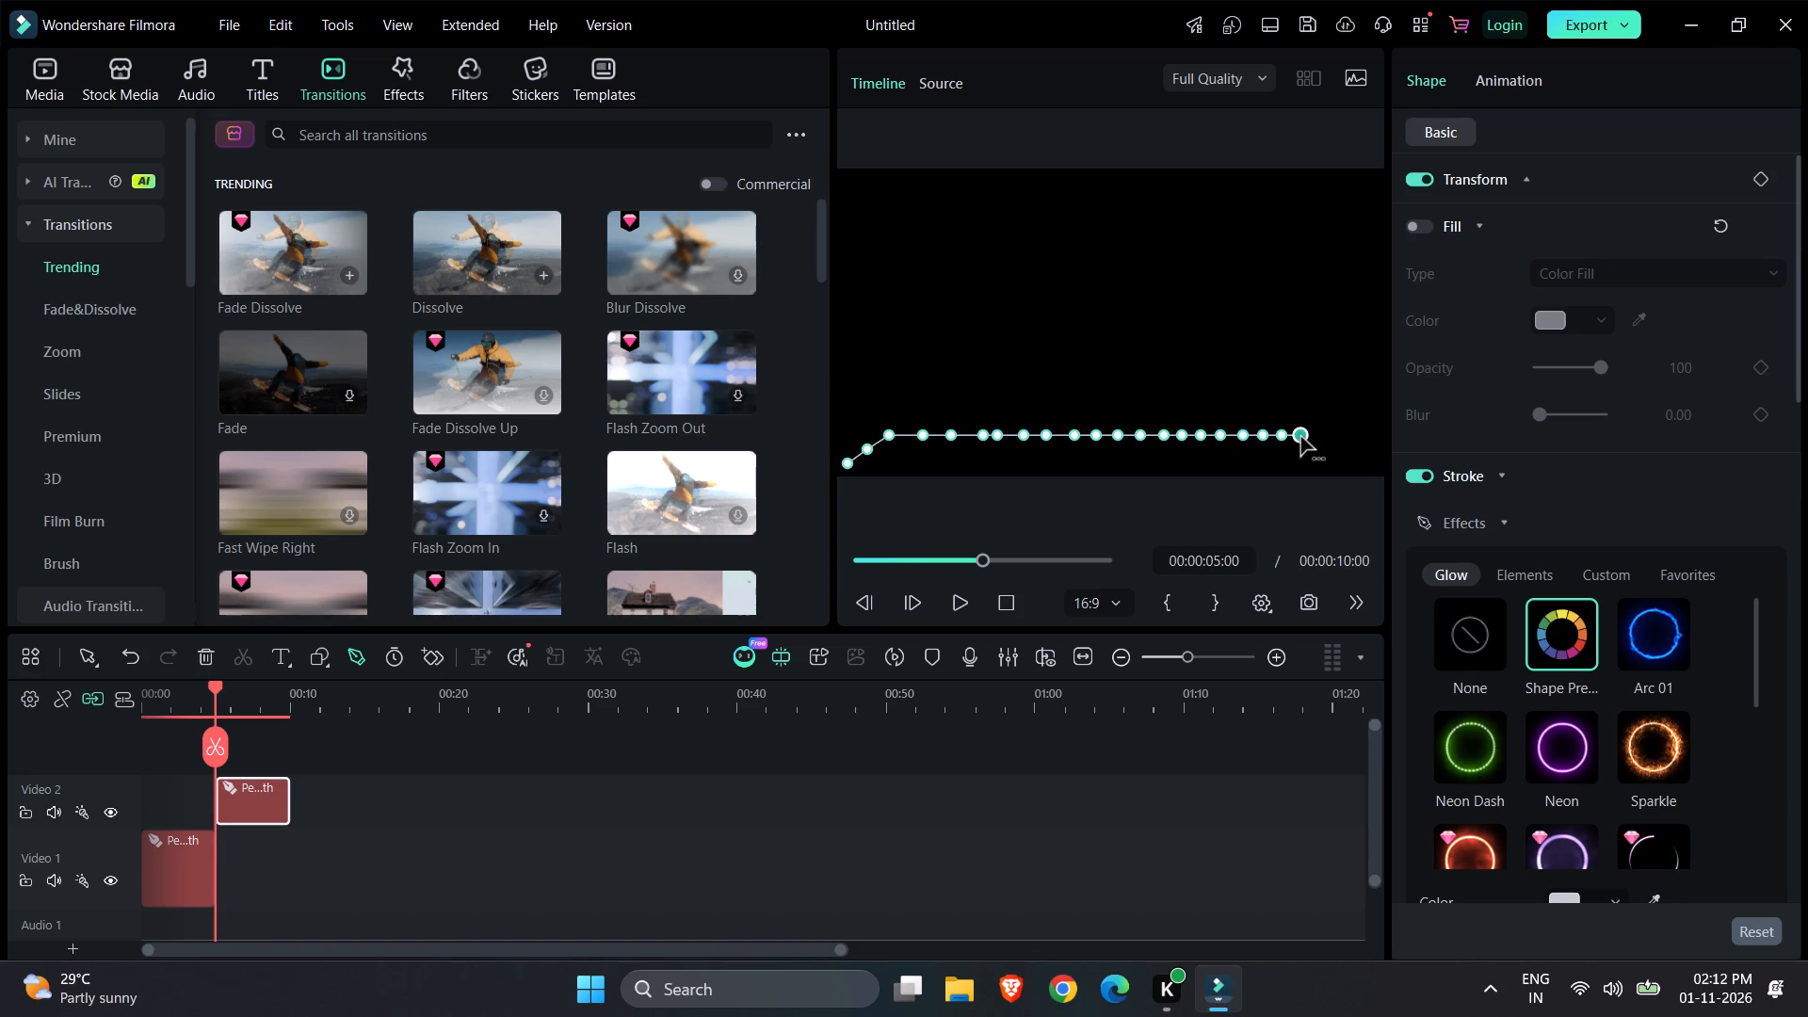
{"action": "left_click", "coordinate": [1316, 437]}
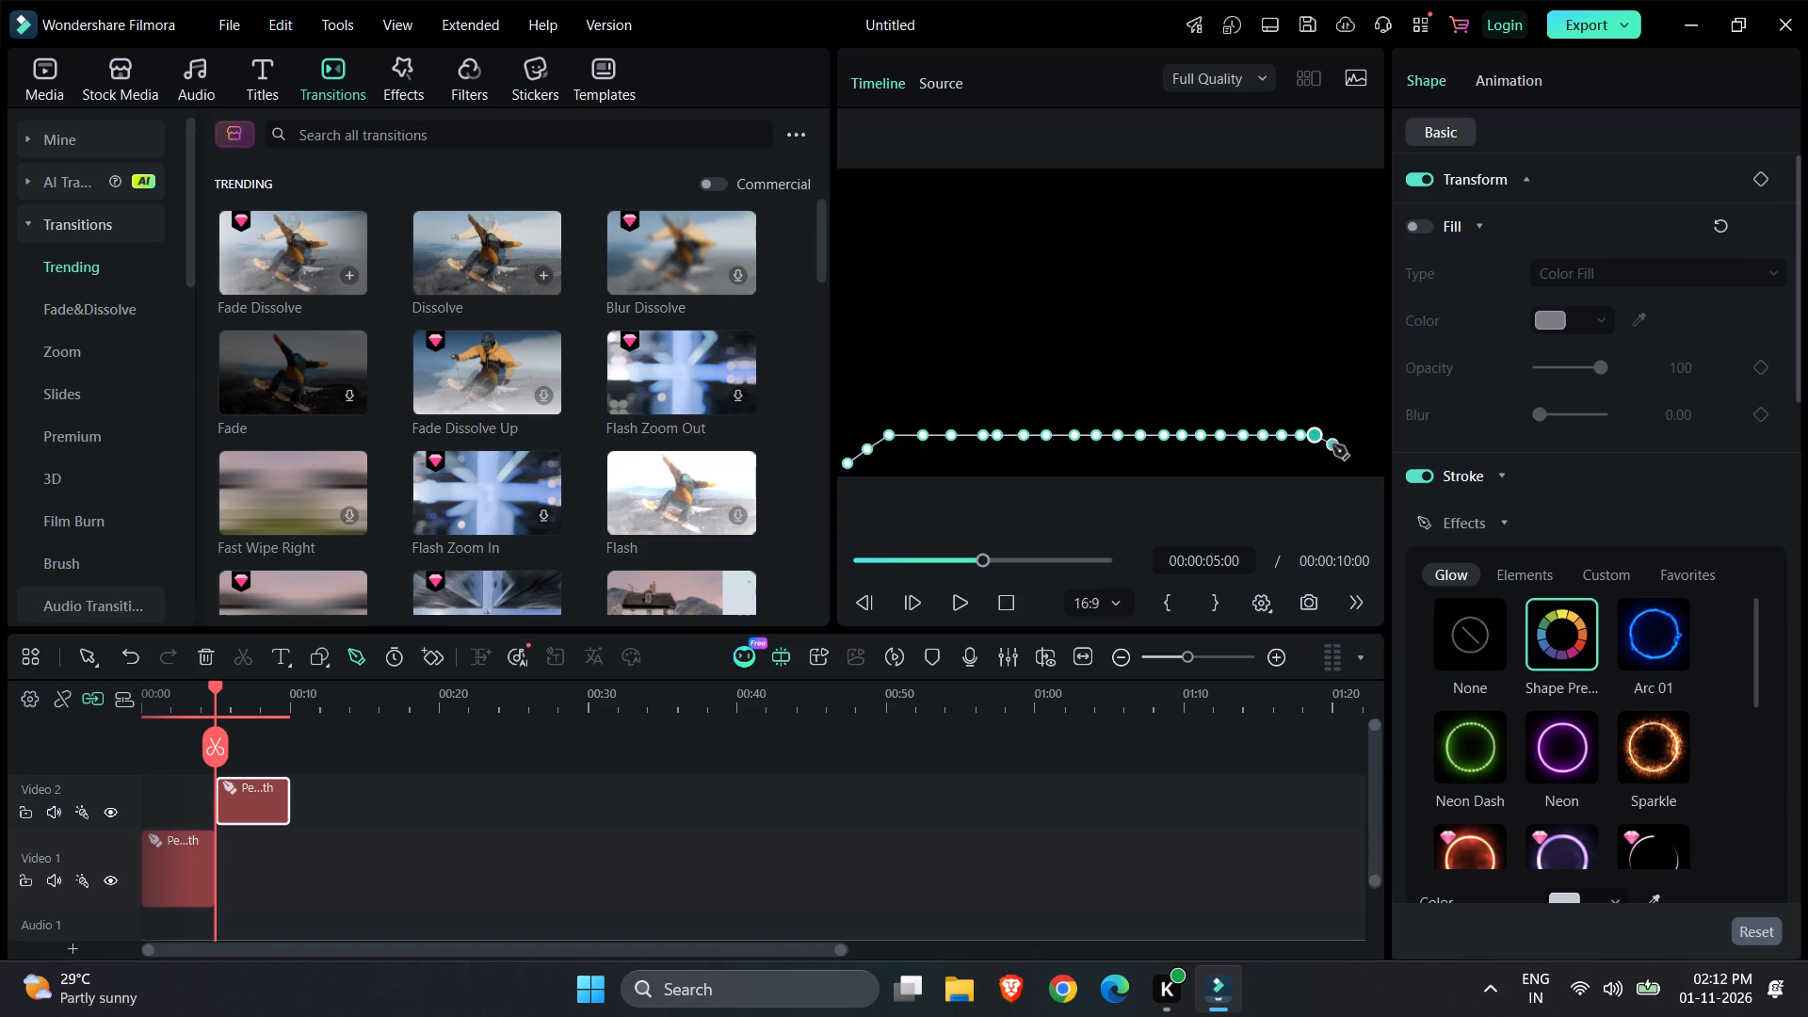
{"action": "left_click", "coordinate": [1332, 444]}
{"action": "left_click", "coordinate": [1348, 453]}
{"action": "left_click", "coordinate": [1374, 473]}
Take the pen path straight up to the frame's upper-right corner and slope it inward and down with three more points.
{"action": "left_click", "coordinate": [1374, 179]}
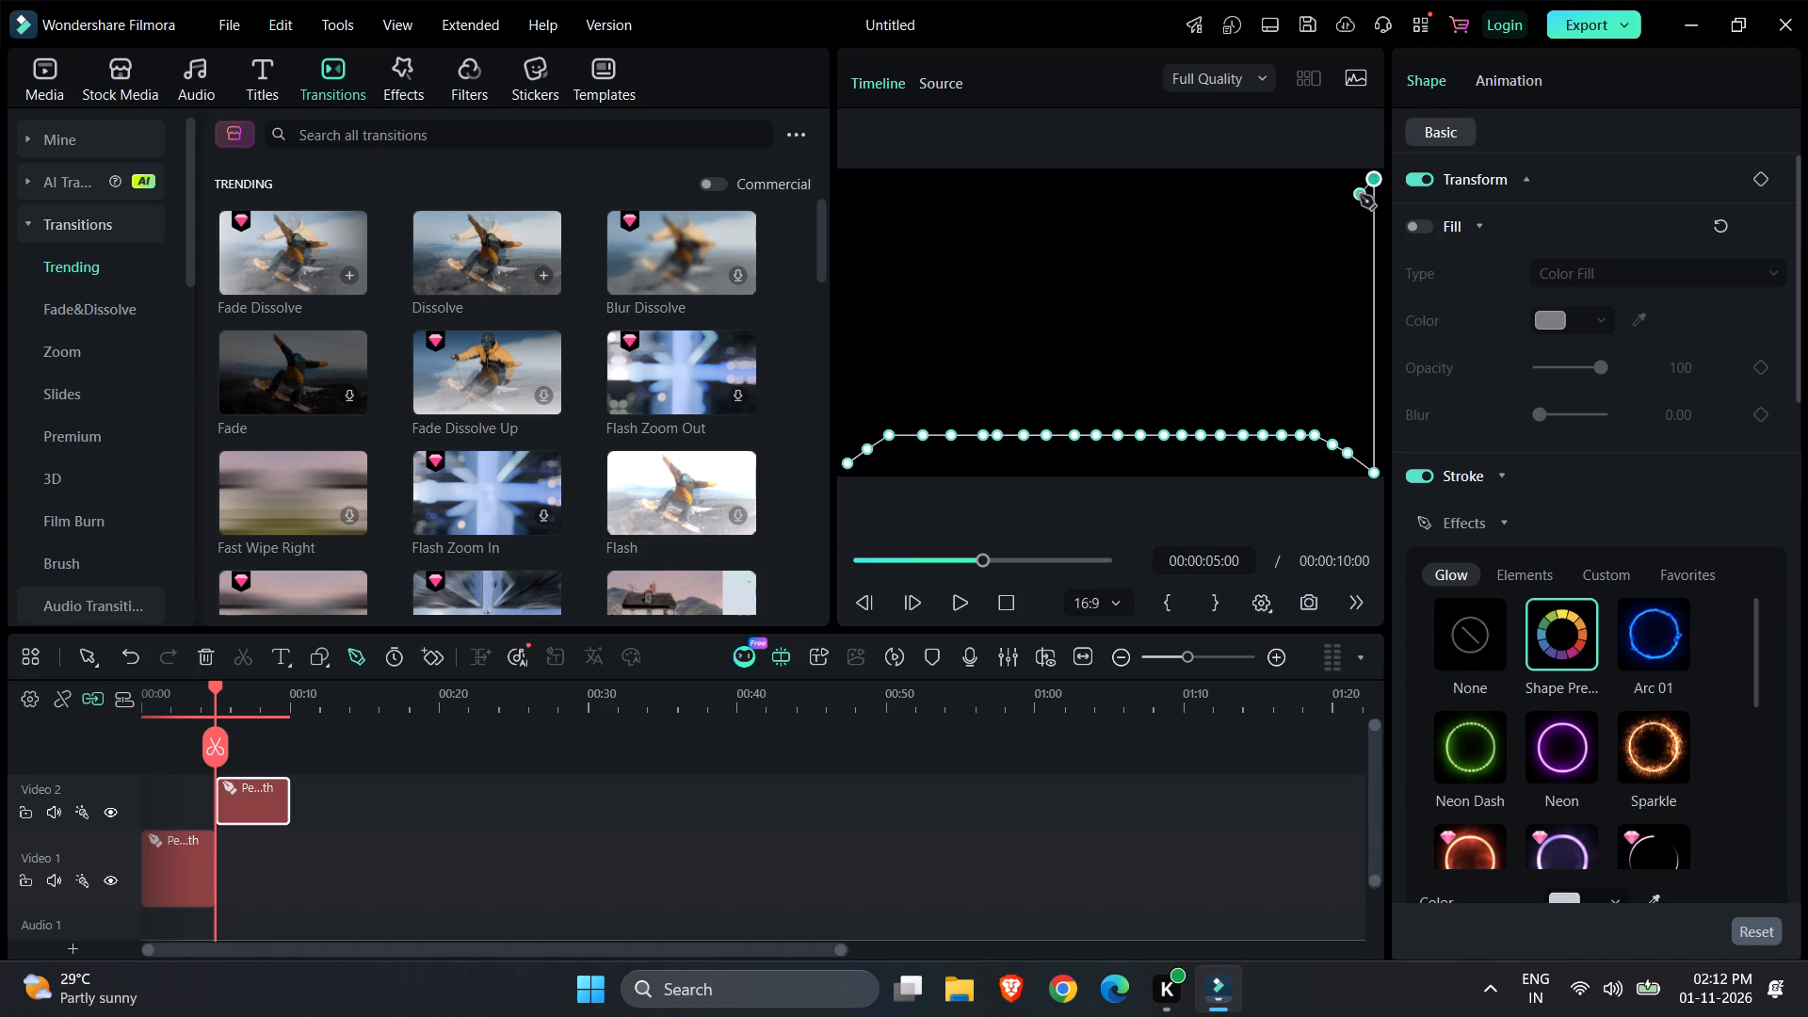
{"action": "left_click", "coordinate": [1360, 195]}
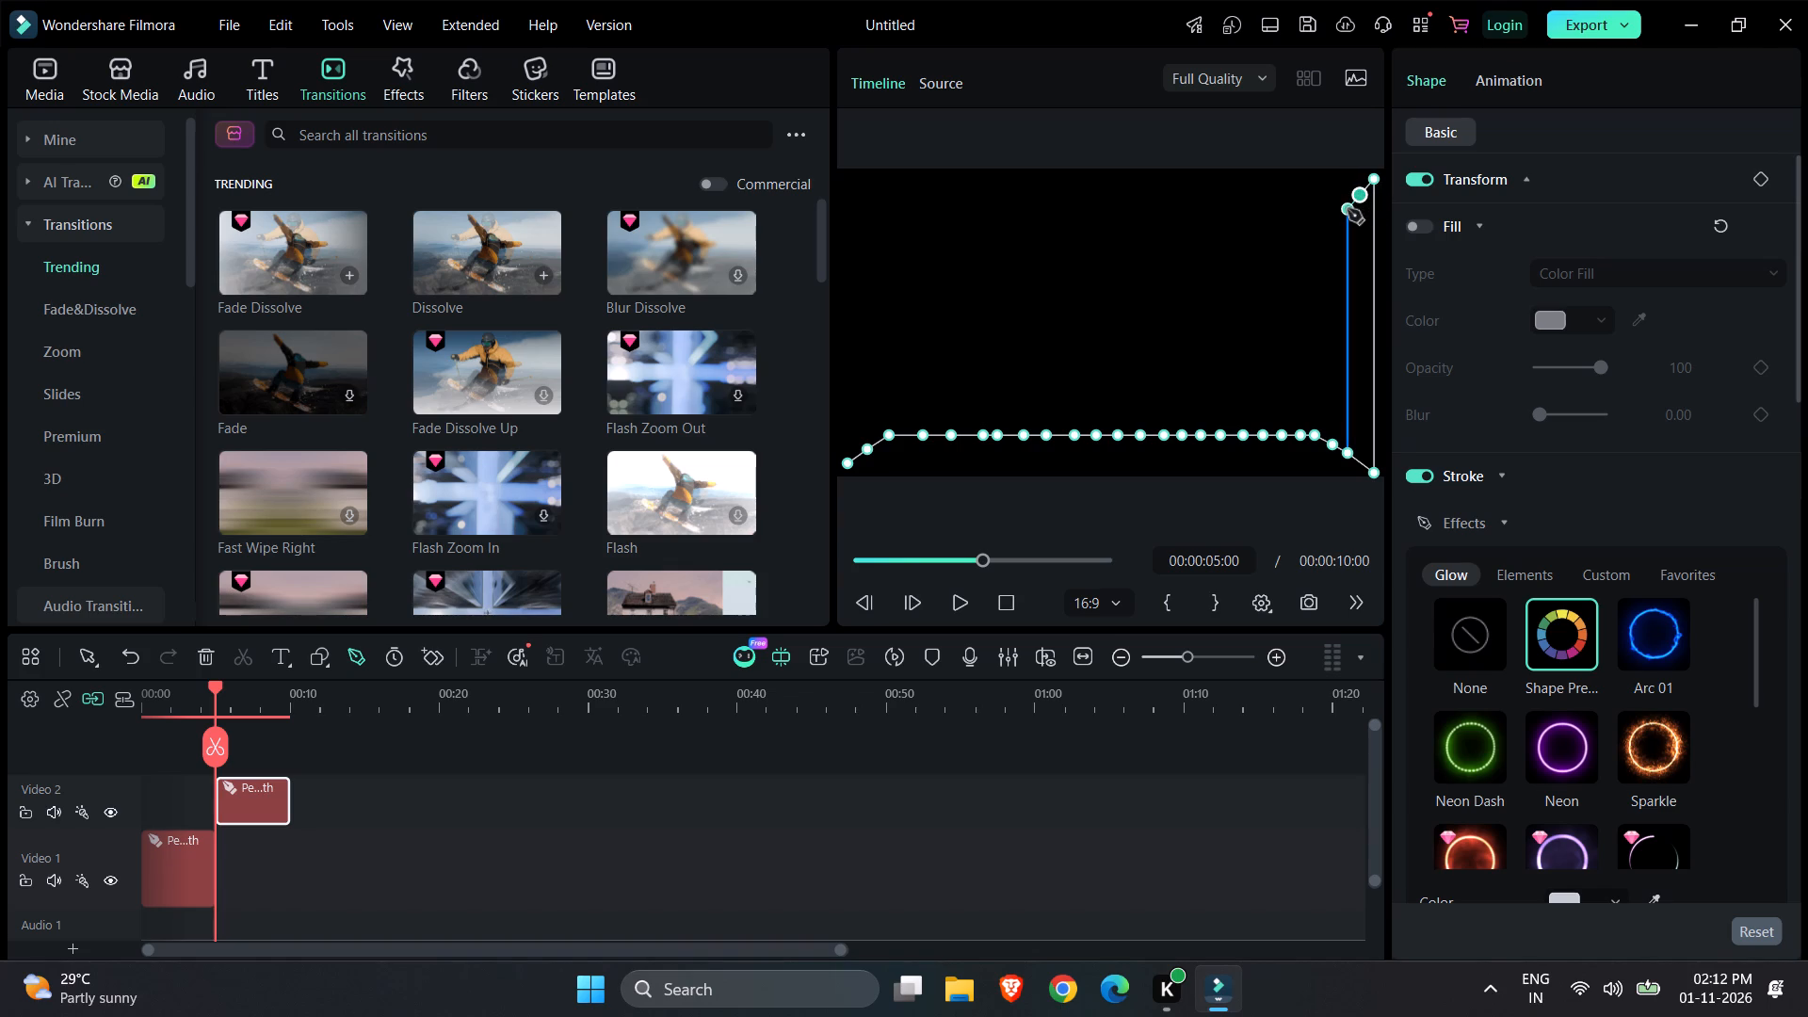
{"action": "left_click", "coordinate": [1347, 208]}
{"action": "left_click", "coordinate": [1334, 221]}
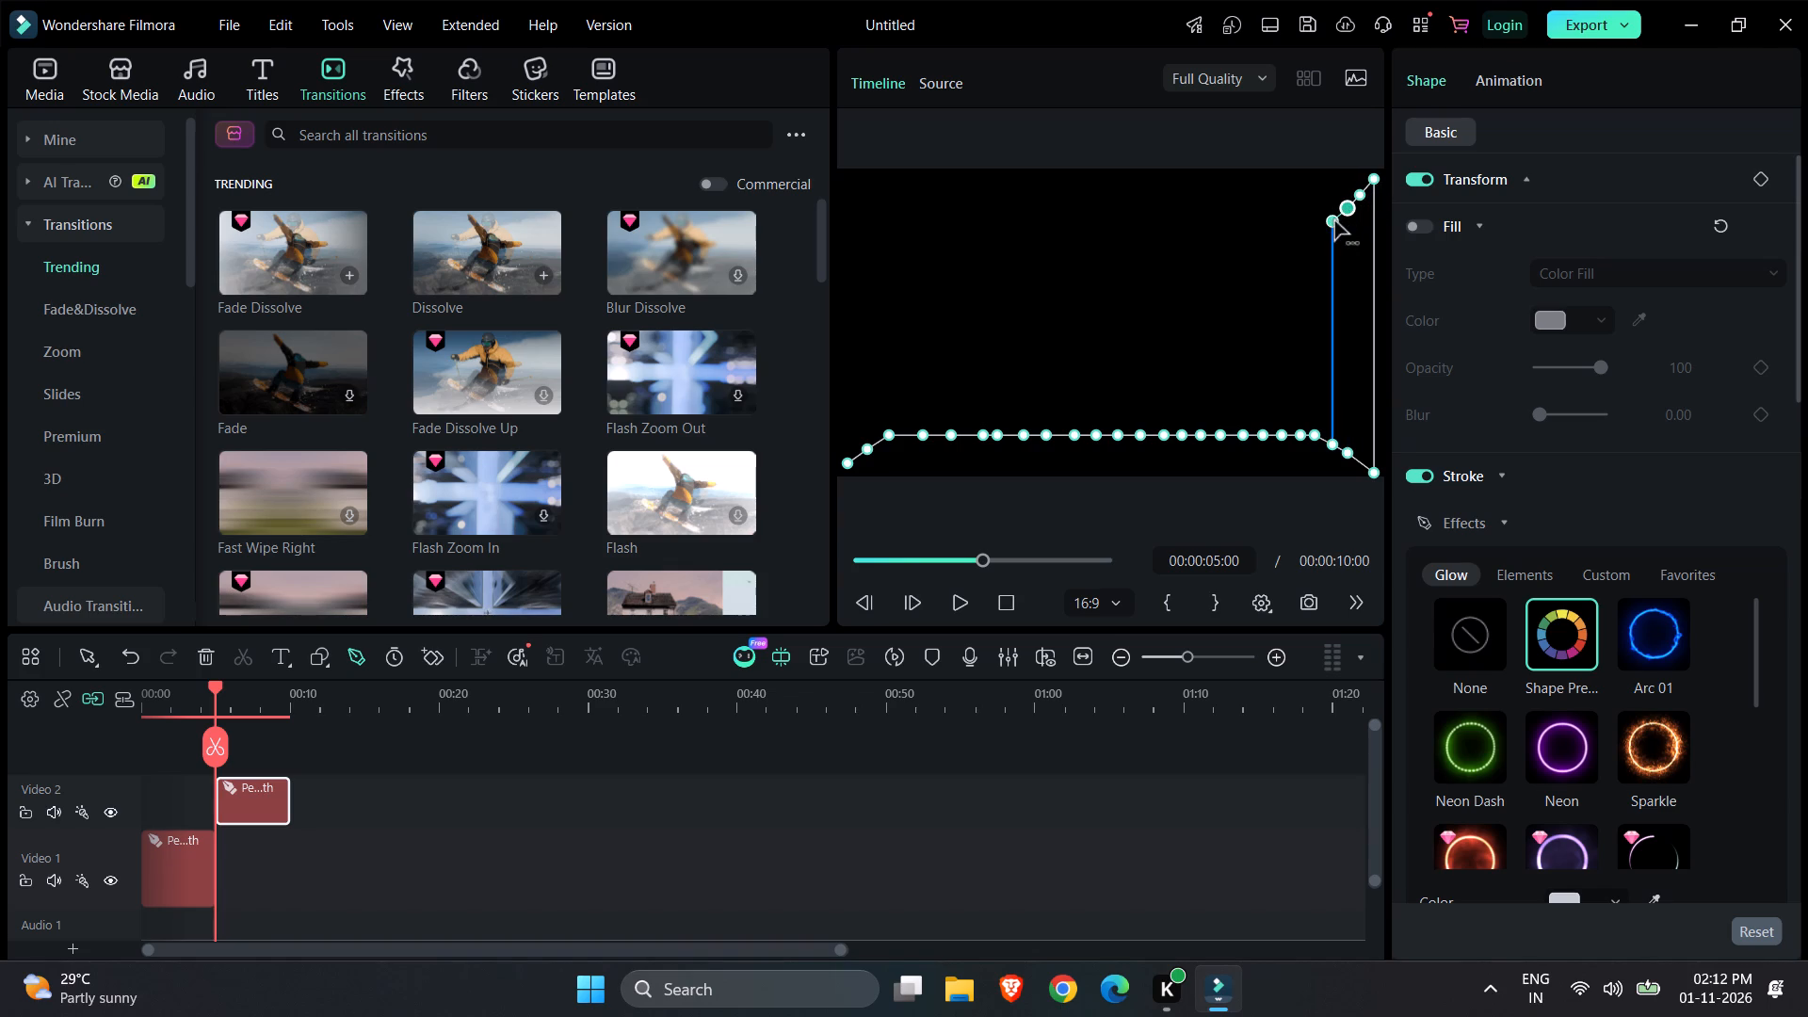
Run an upper row of the pen path level from the end of the slope to the frame's middle with 12 closely spaced points.
{"action": "left_click", "coordinate": [1314, 224]}
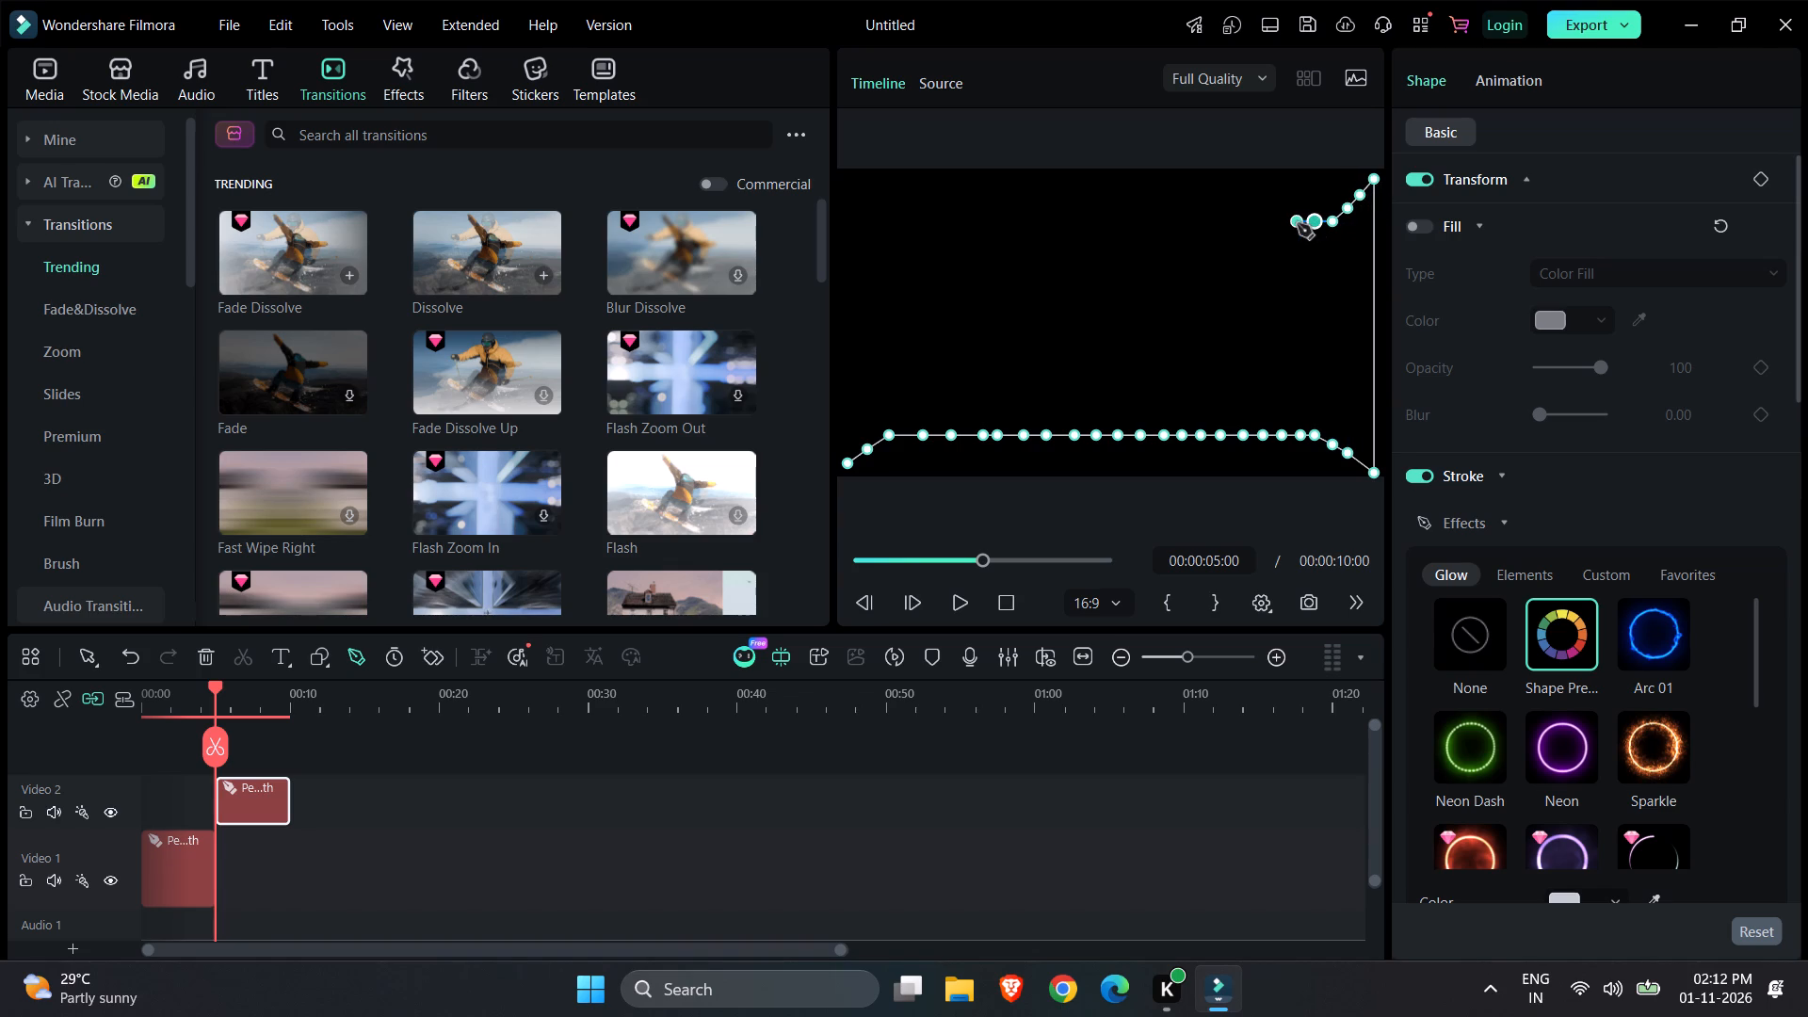
{"action": "left_click", "coordinate": [1298, 224]}
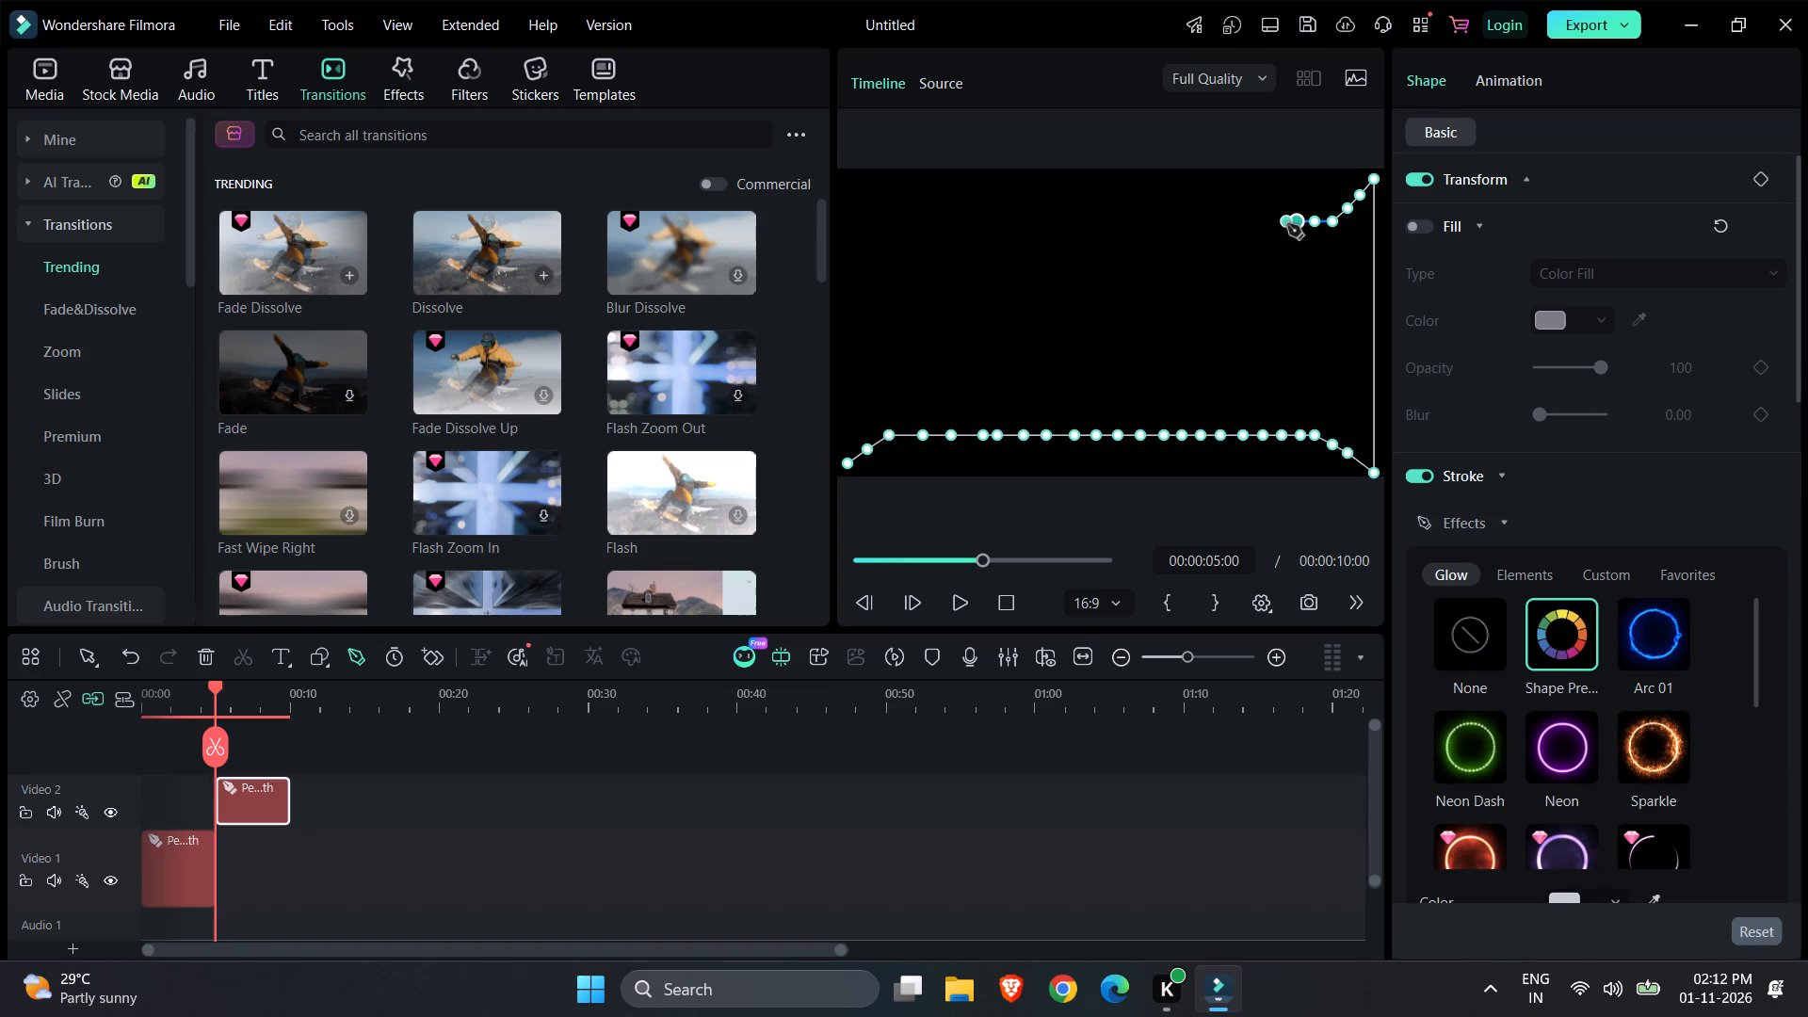
{"action": "left_click", "coordinate": [1287, 224]}
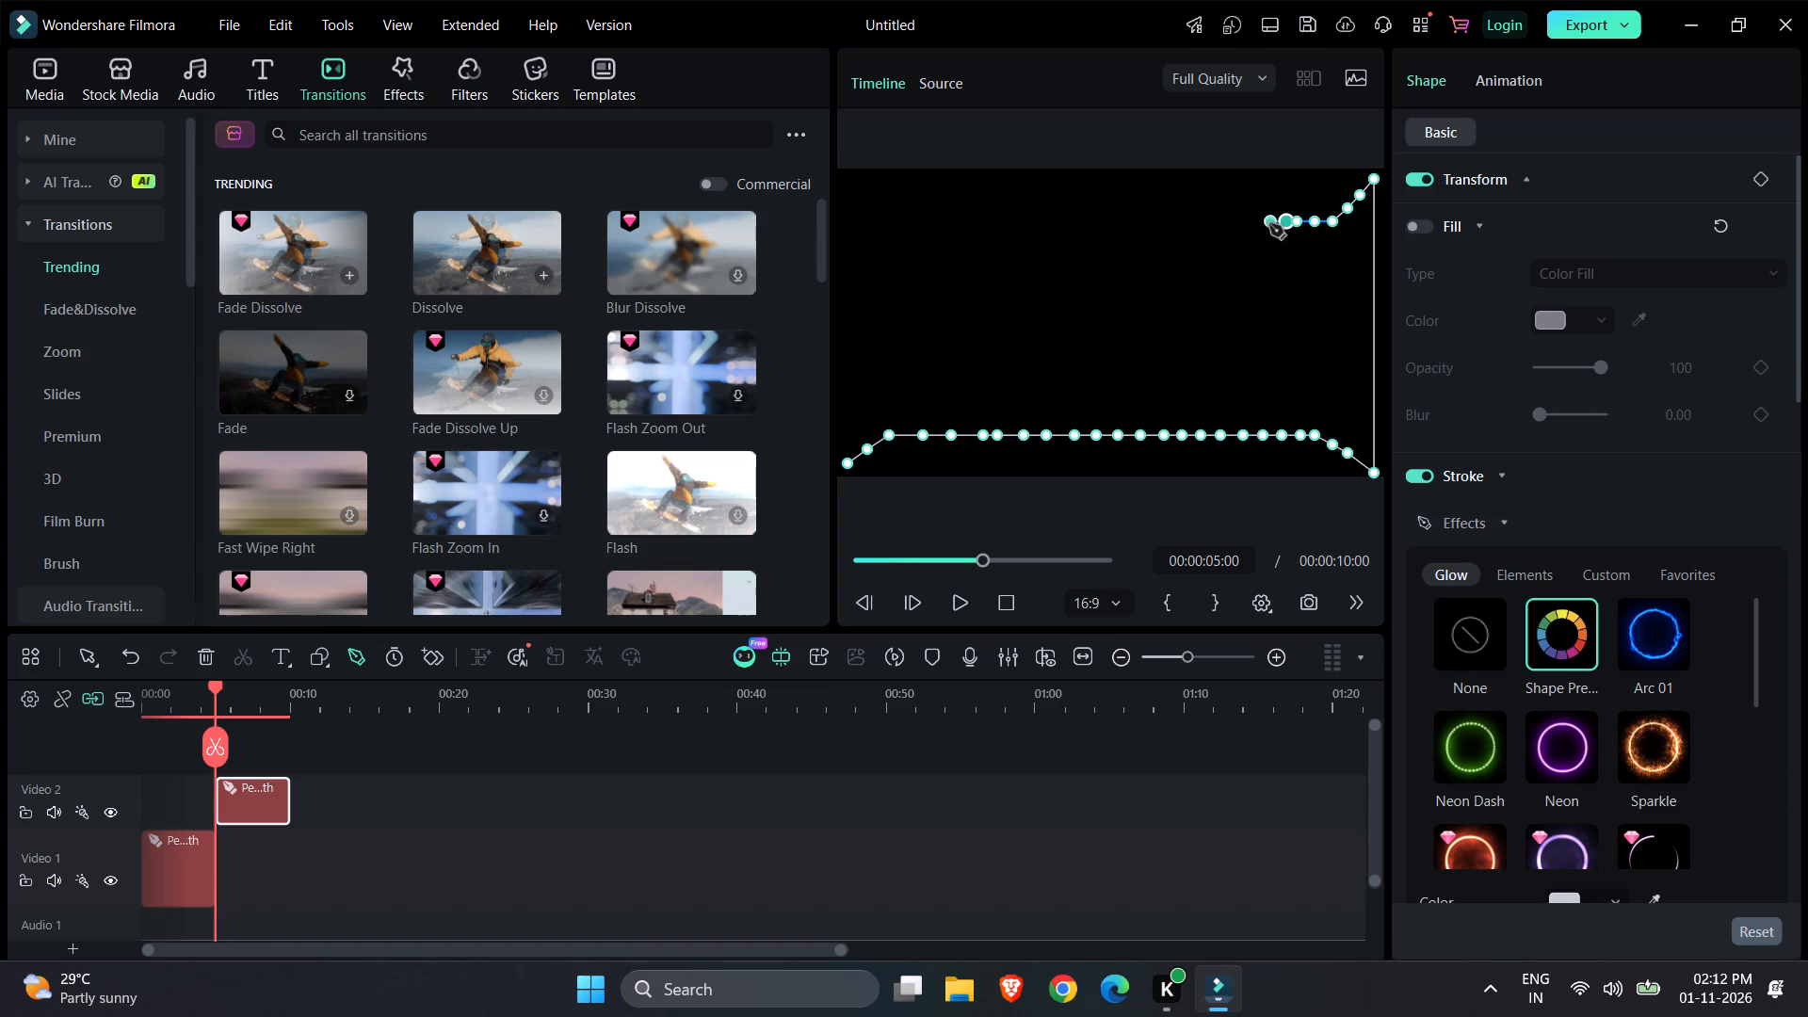
{"action": "left_click", "coordinate": [1268, 224]}
{"action": "left_click", "coordinate": [1249, 224]}
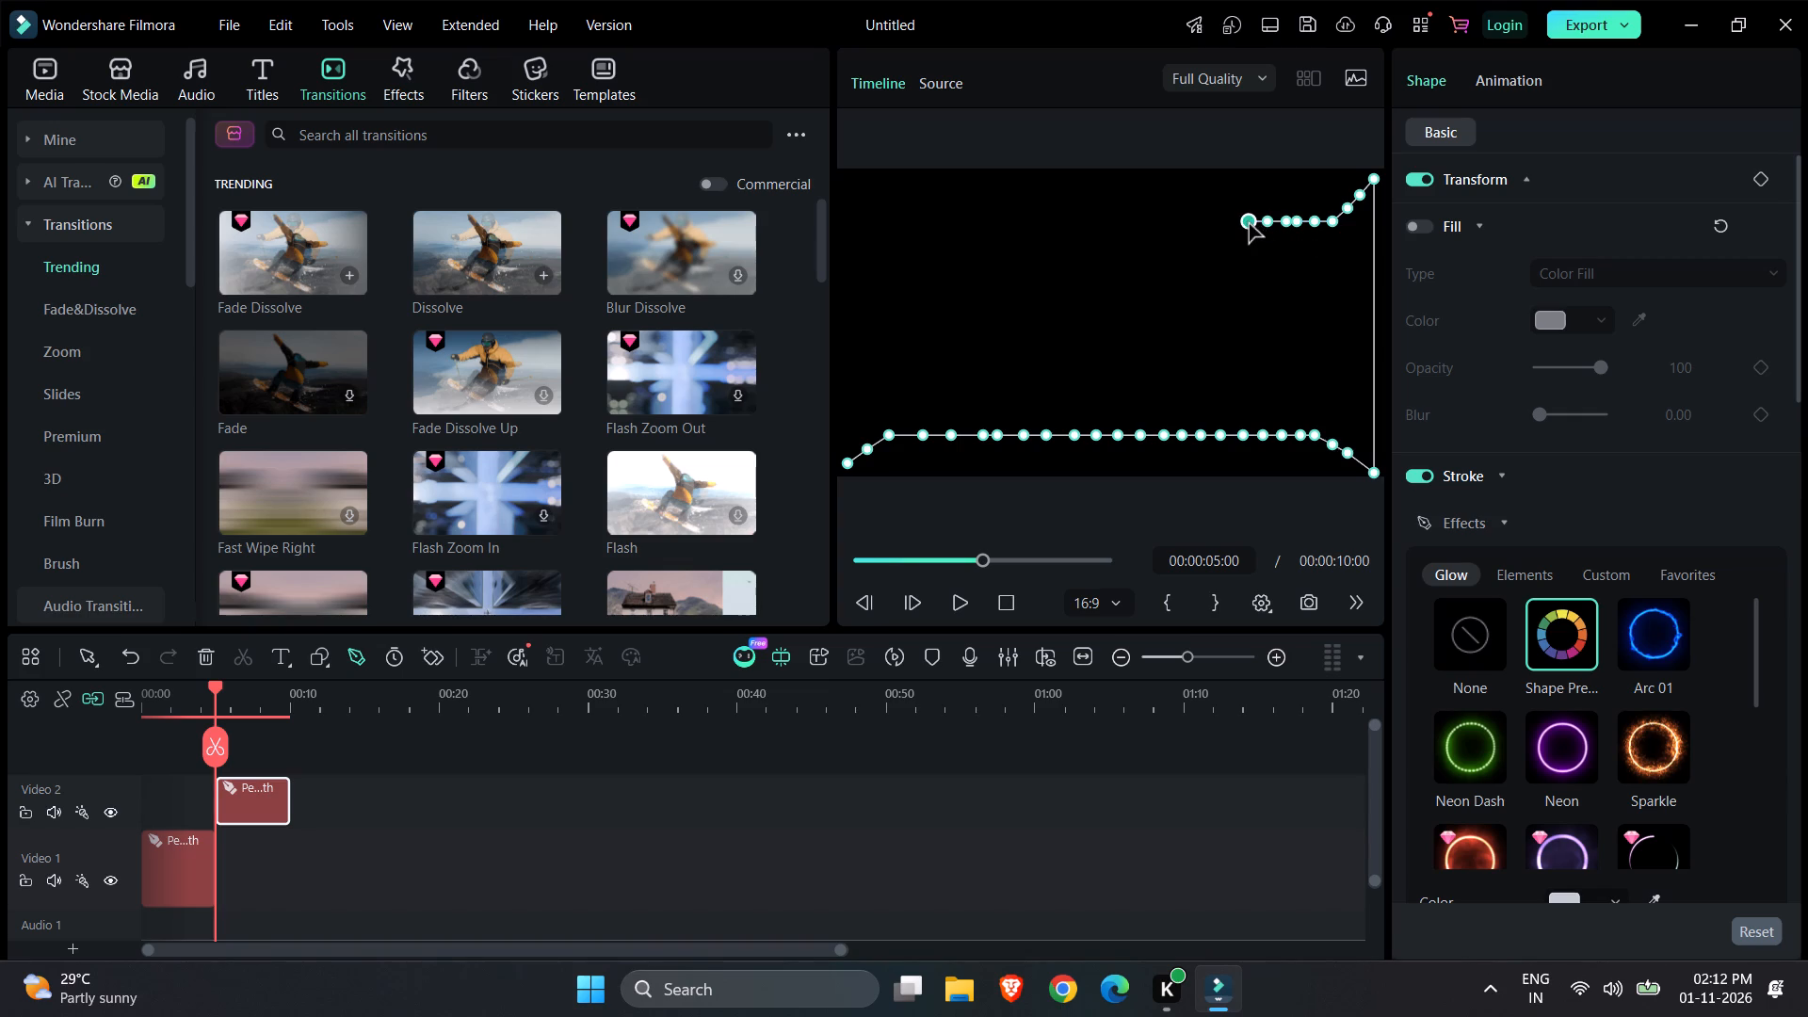
{"action": "left_click", "coordinate": [1228, 224]}
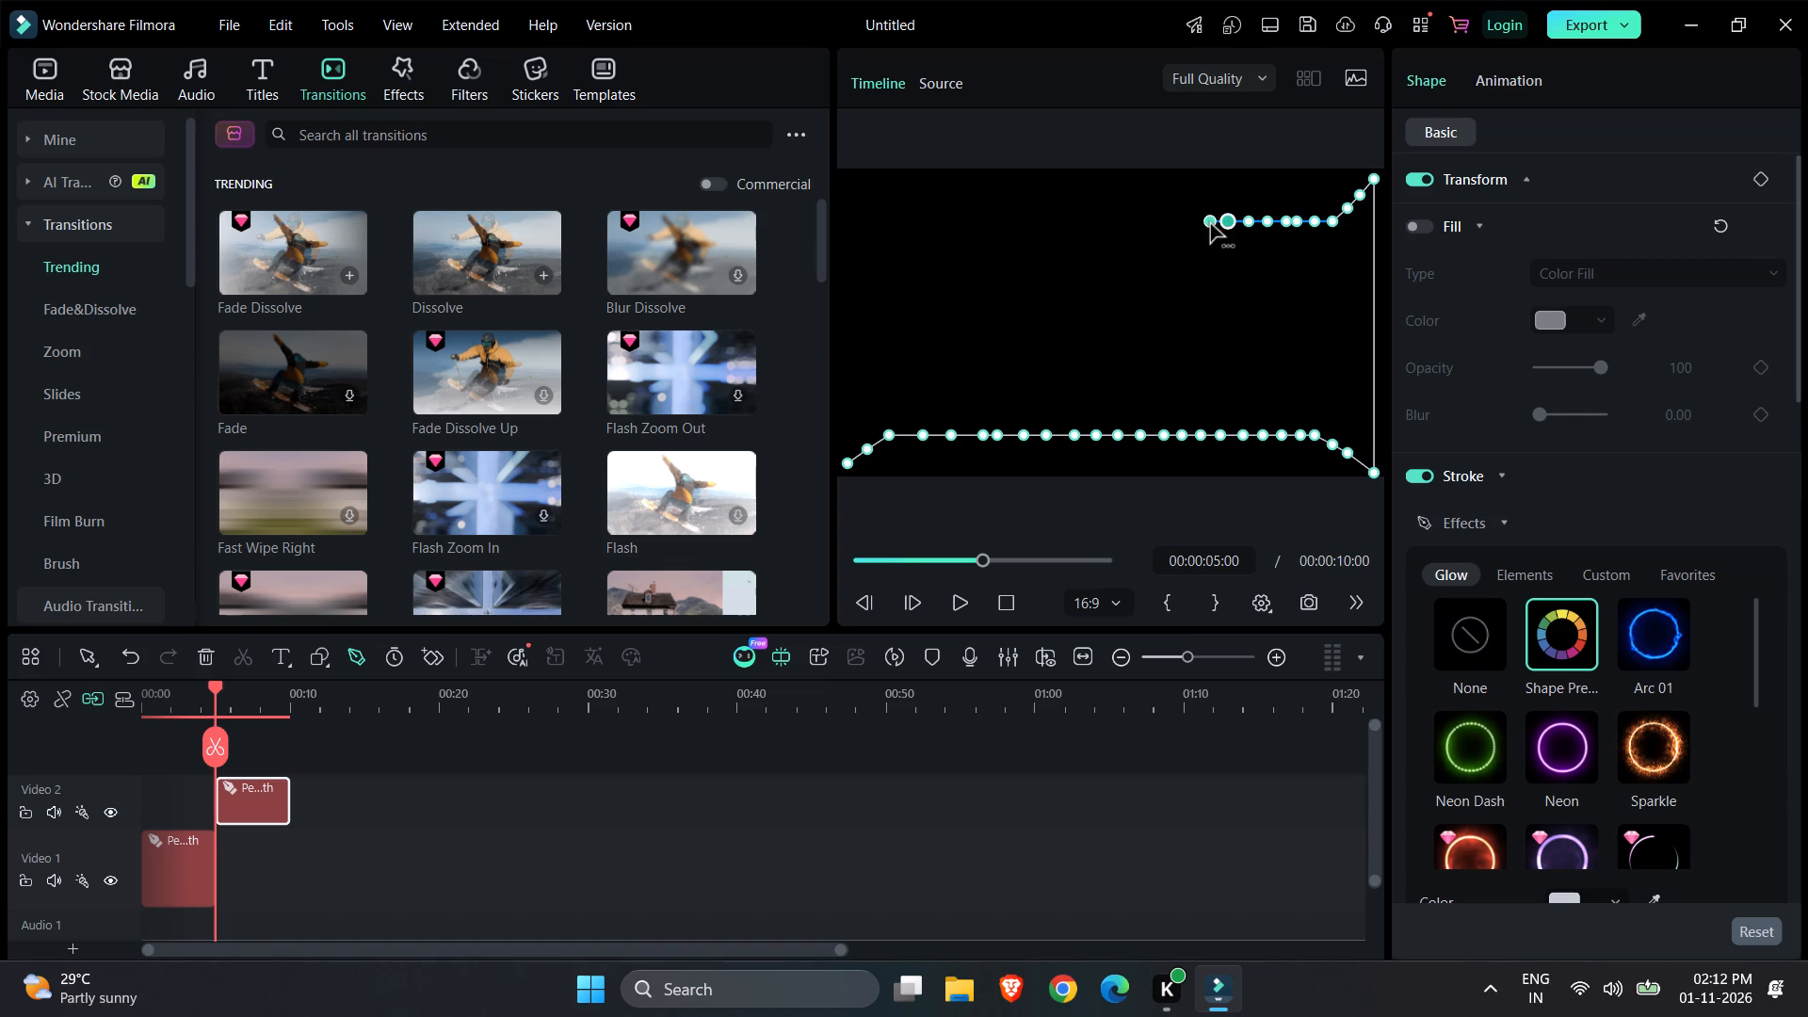
{"action": "left_click", "coordinate": [1210, 224]}
{"action": "left_click", "coordinate": [1189, 224]}
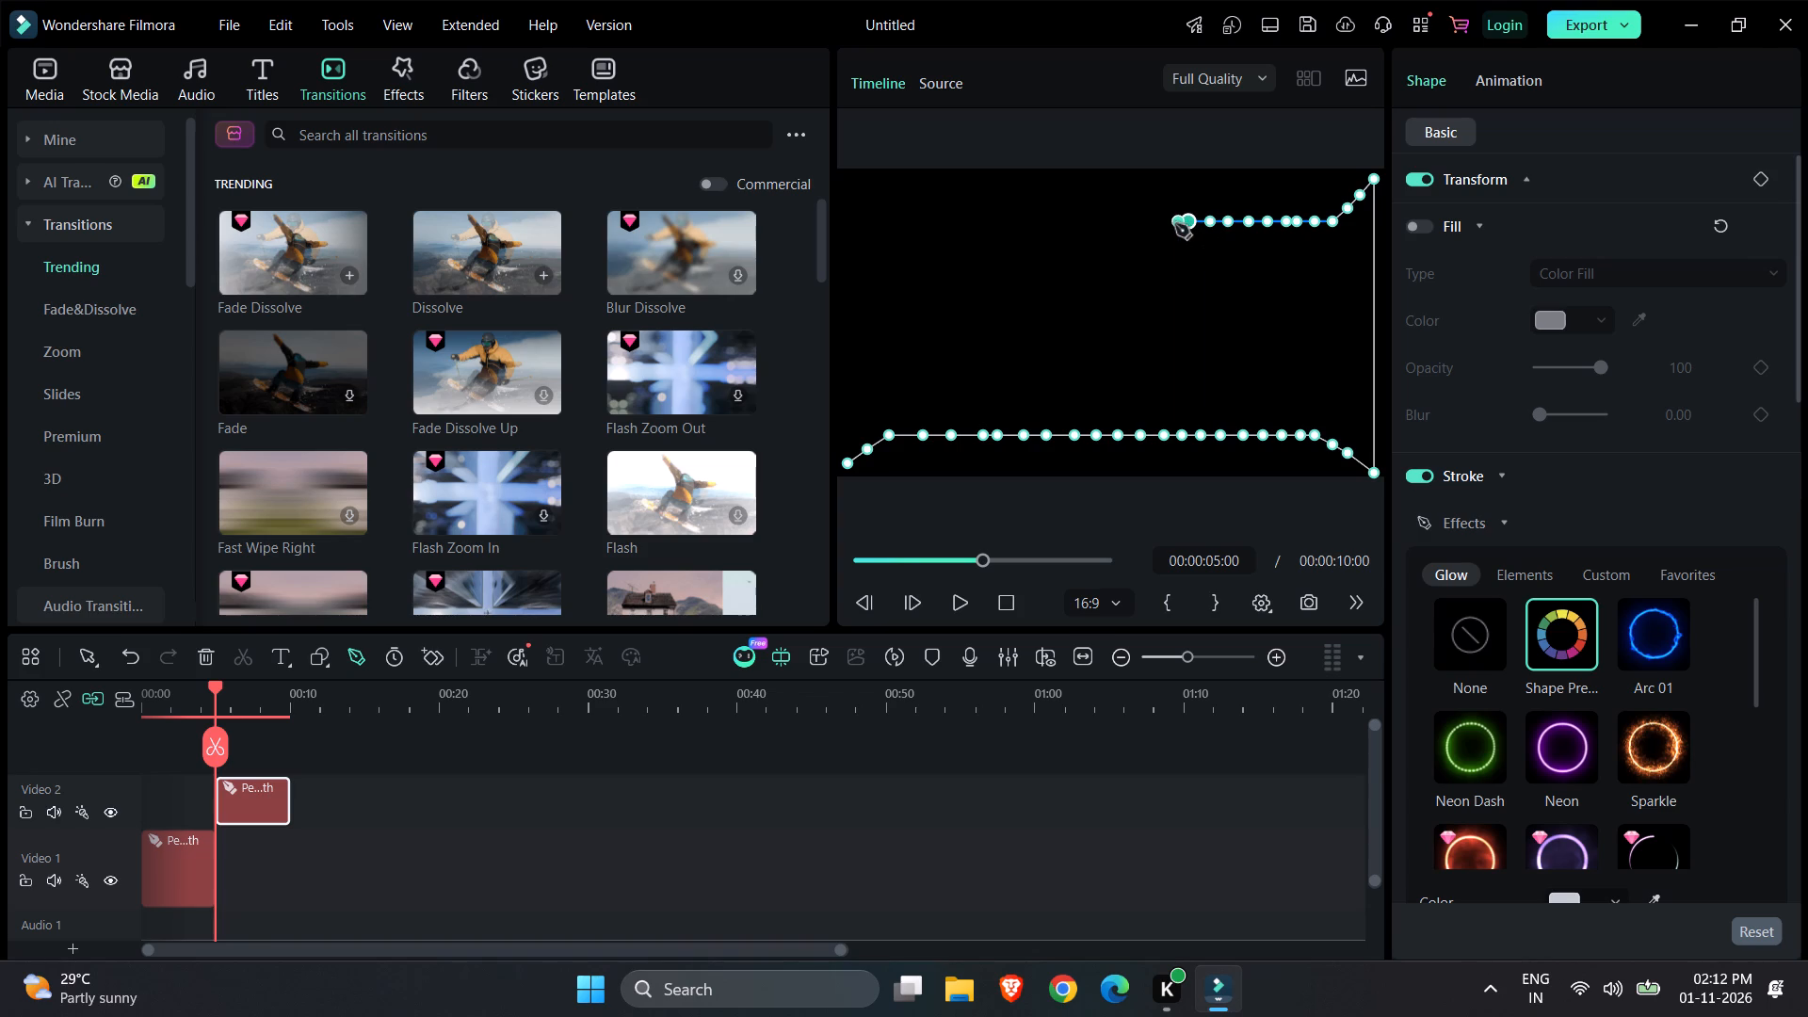
{"action": "left_click", "coordinate": [1170, 224]}
{"action": "left_click", "coordinate": [1147, 224]}
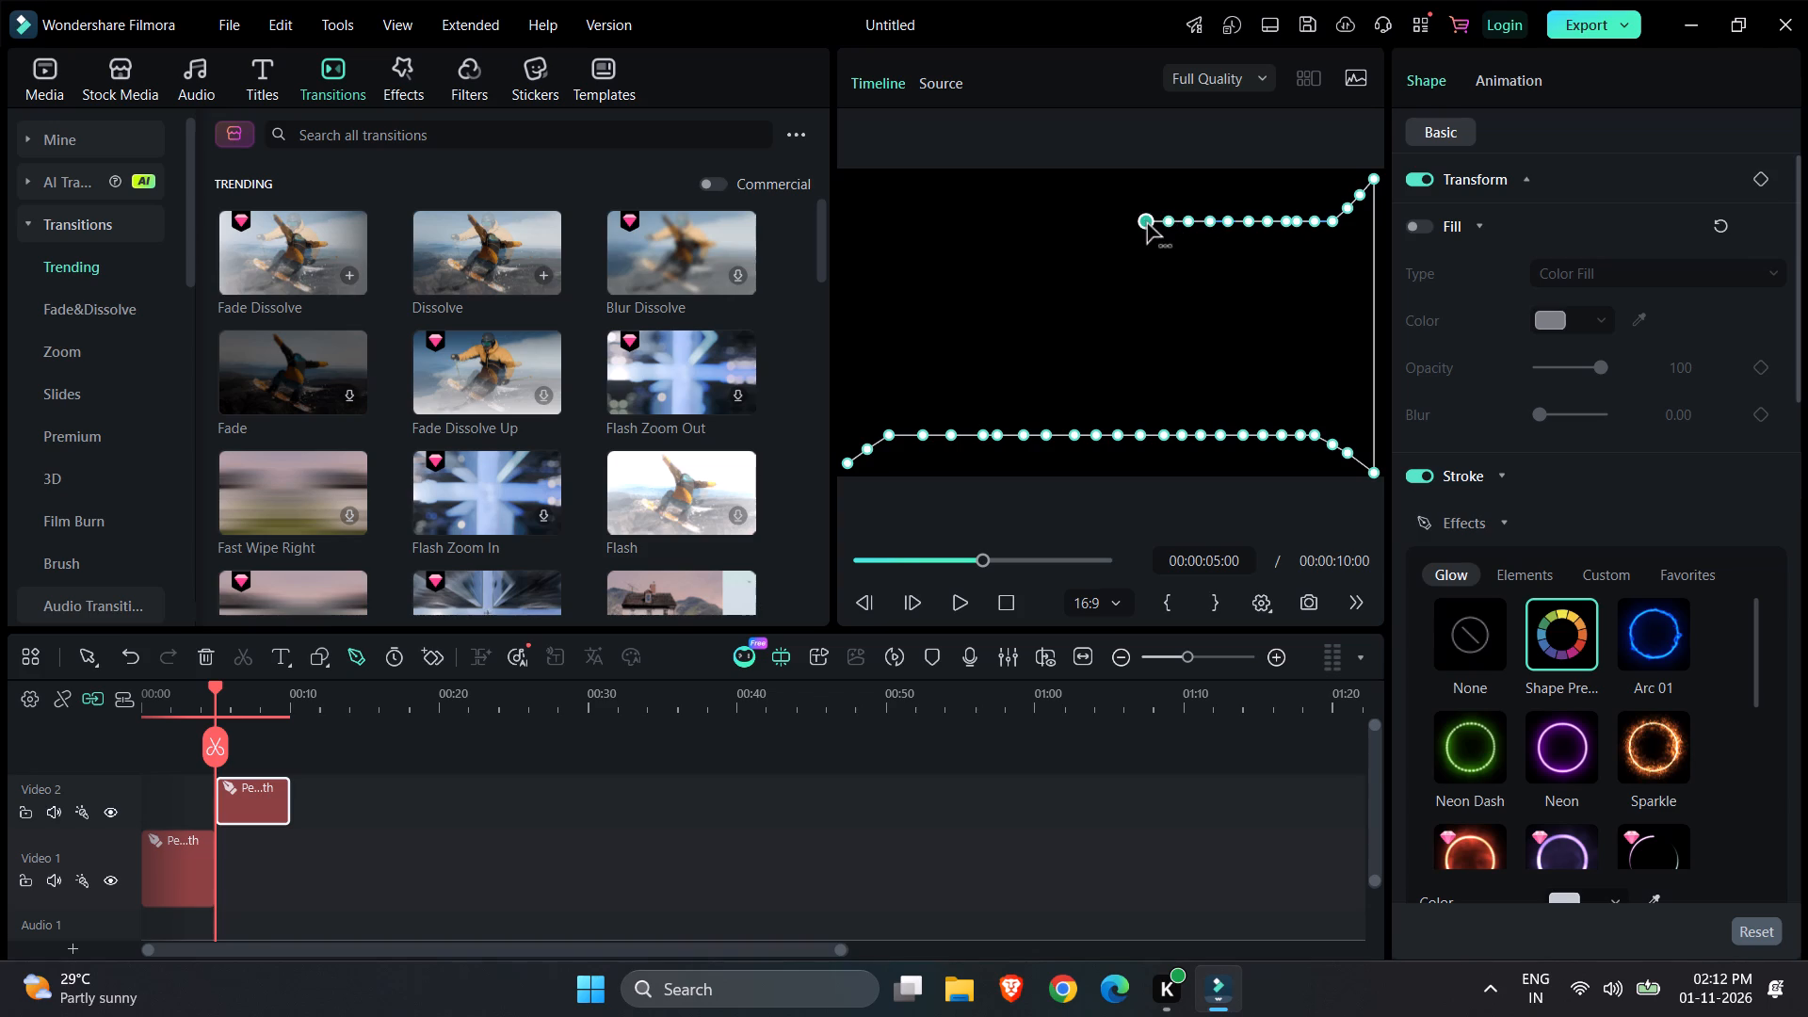
{"action": "left_click", "coordinate": [1125, 224]}
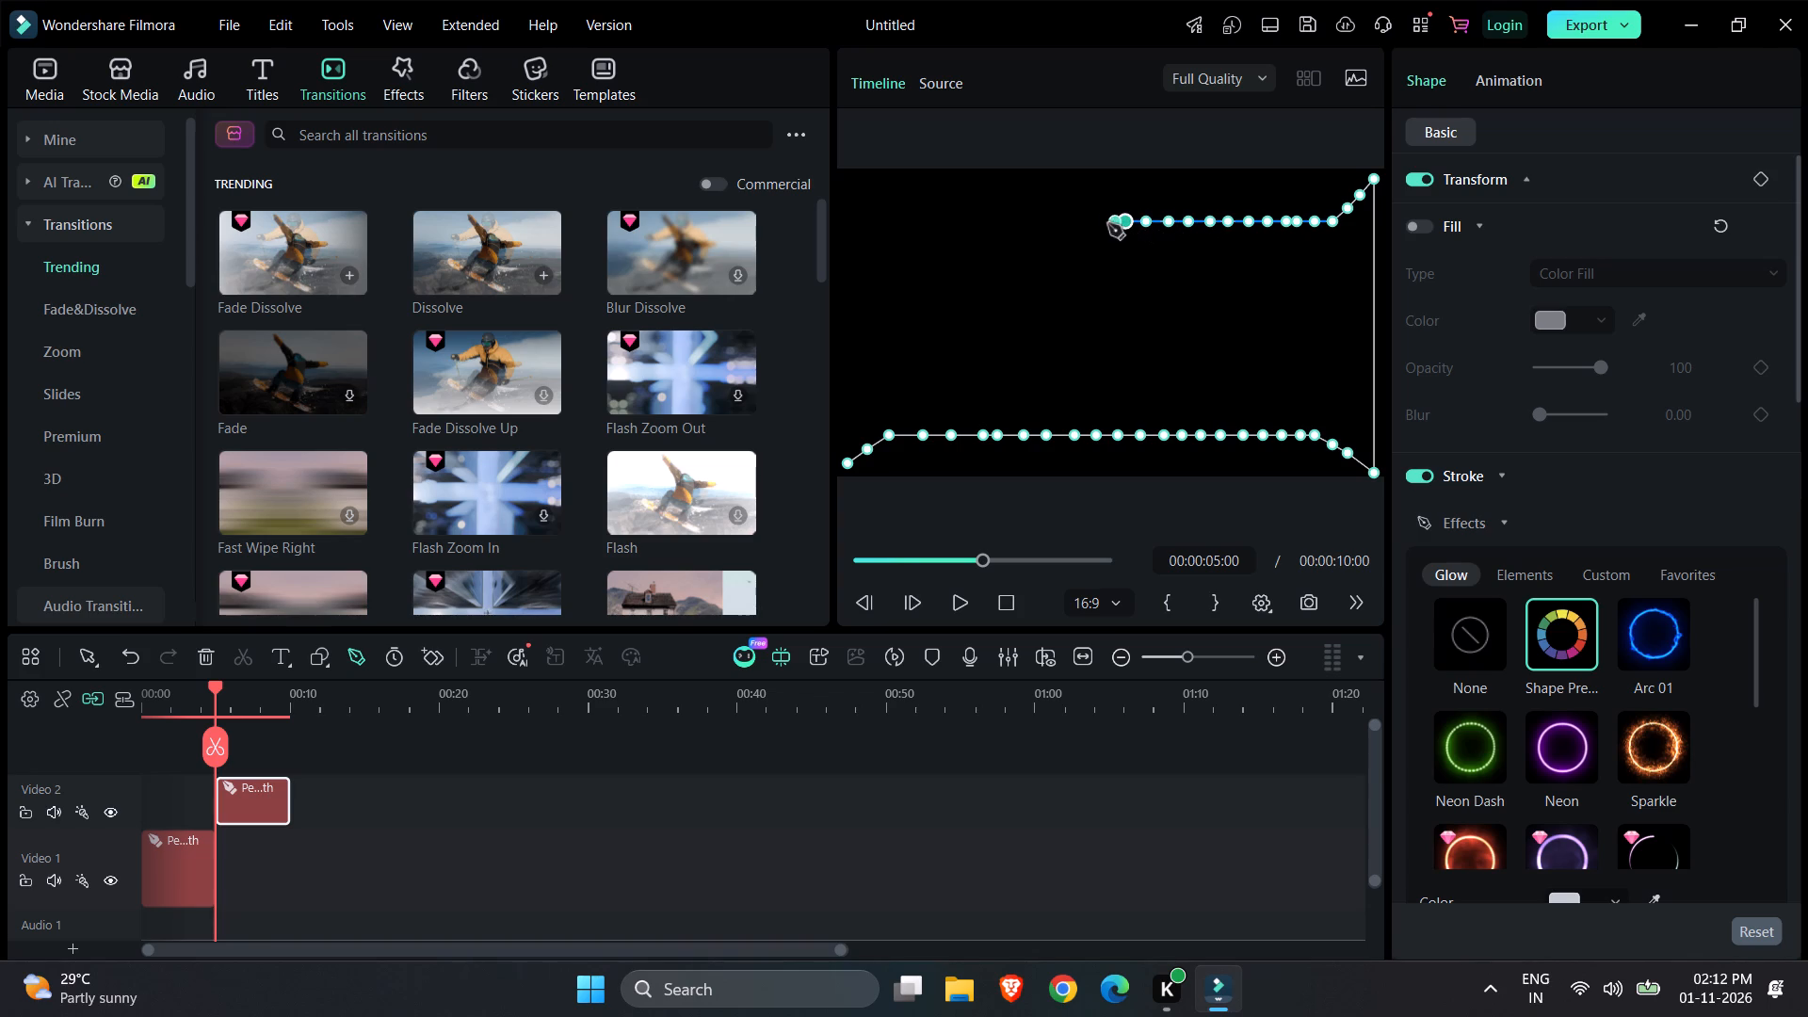
{"action": "left_click", "coordinate": [1106, 224]}
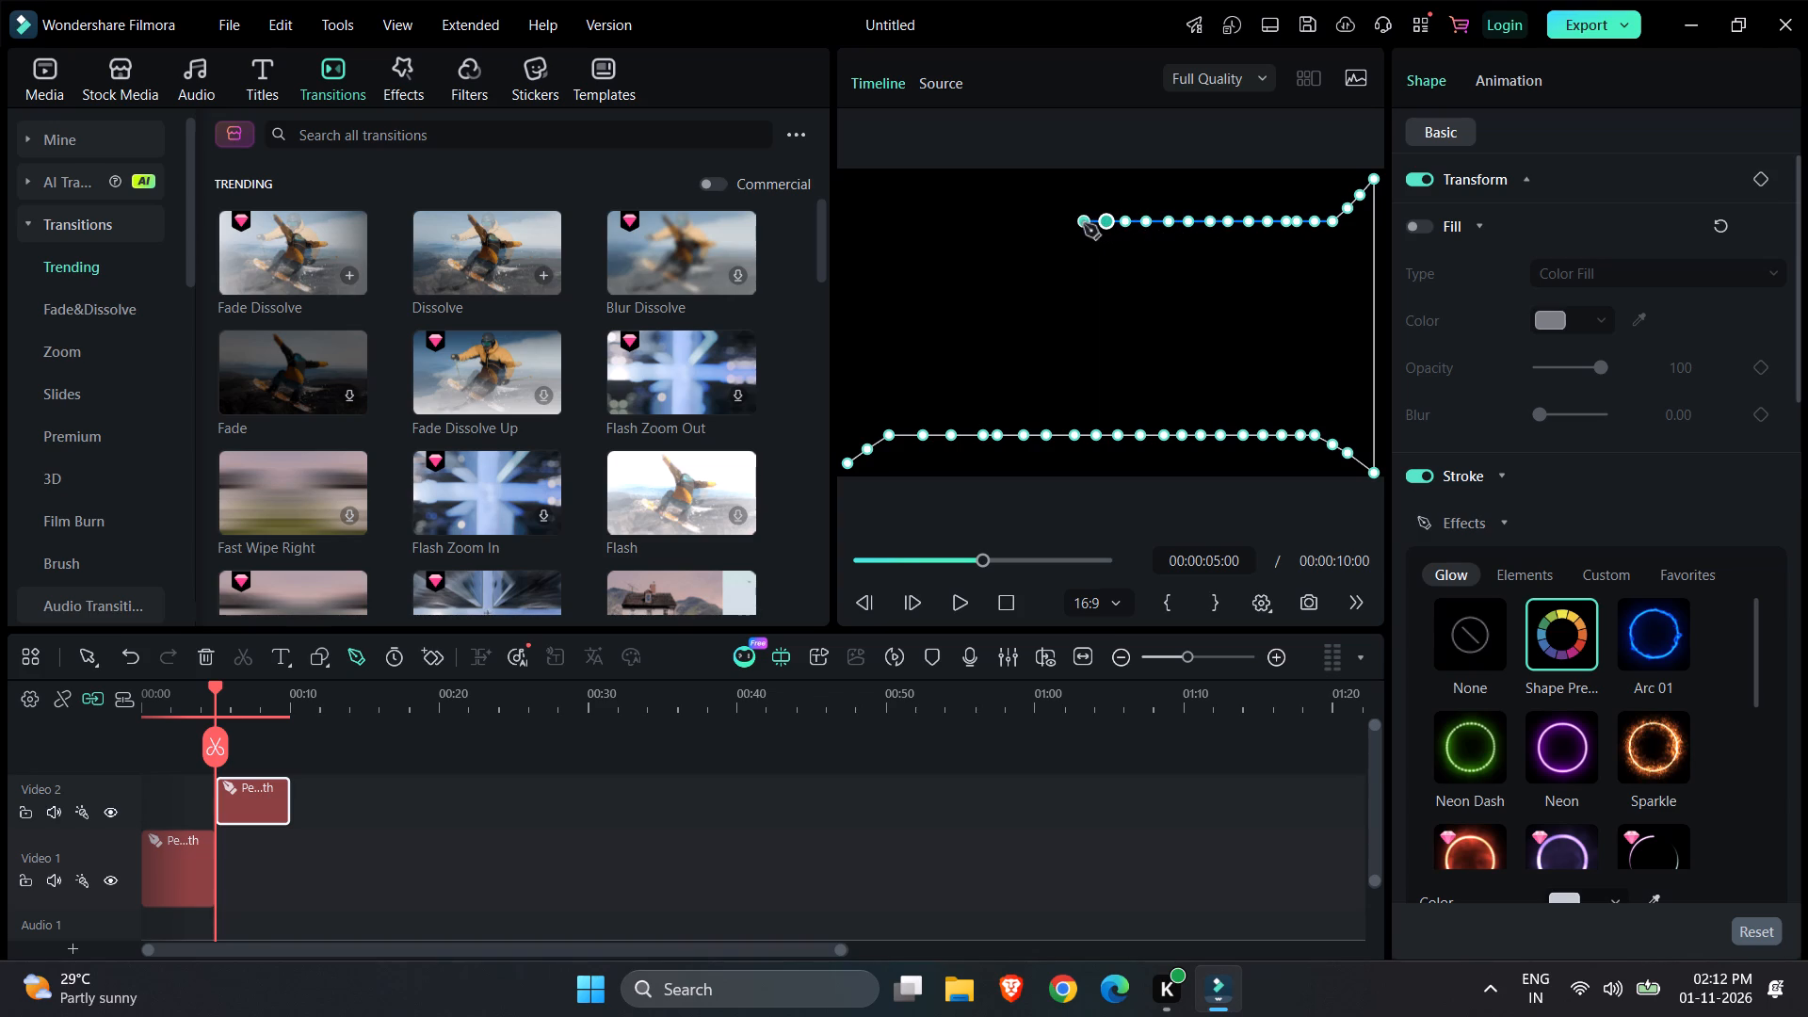
Continue the upper row of the pen path level from the frame's middle to near its left end with 12 closely spaced points.
{"action": "left_click", "coordinate": [1084, 224]}
{"action": "left_click", "coordinate": [1065, 225]}
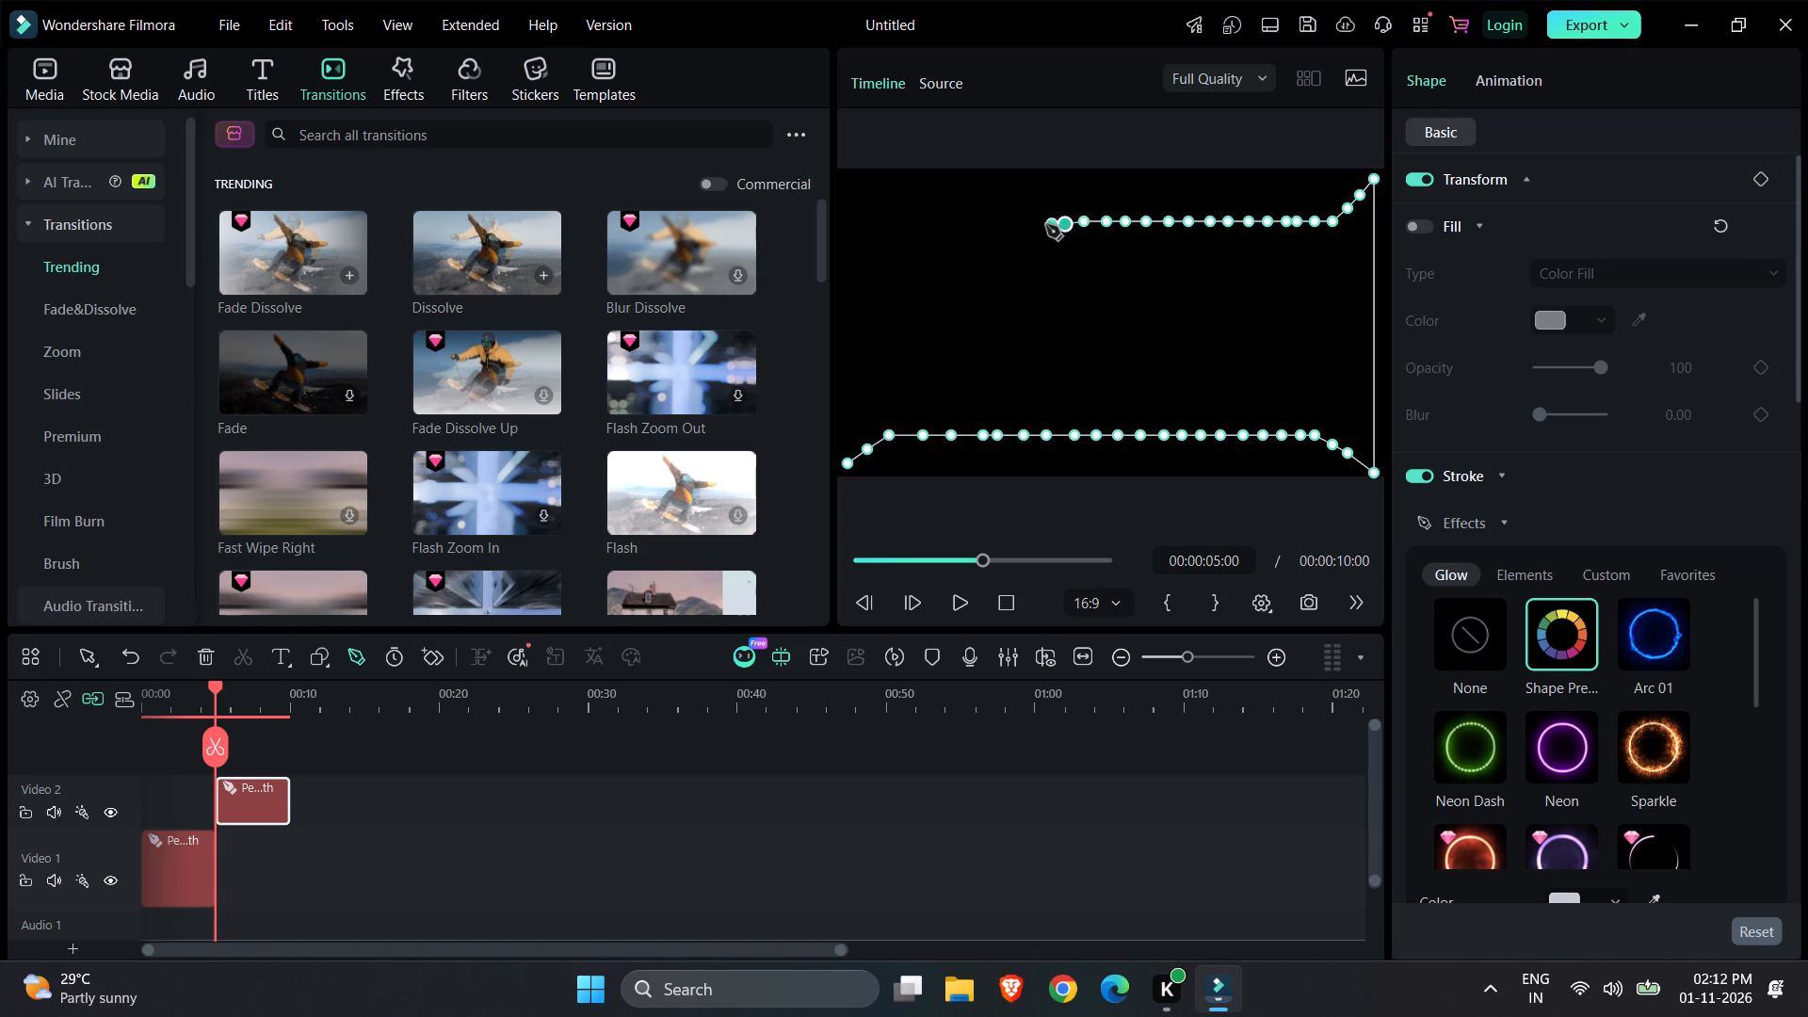
{"action": "left_click", "coordinate": [1045, 225]}
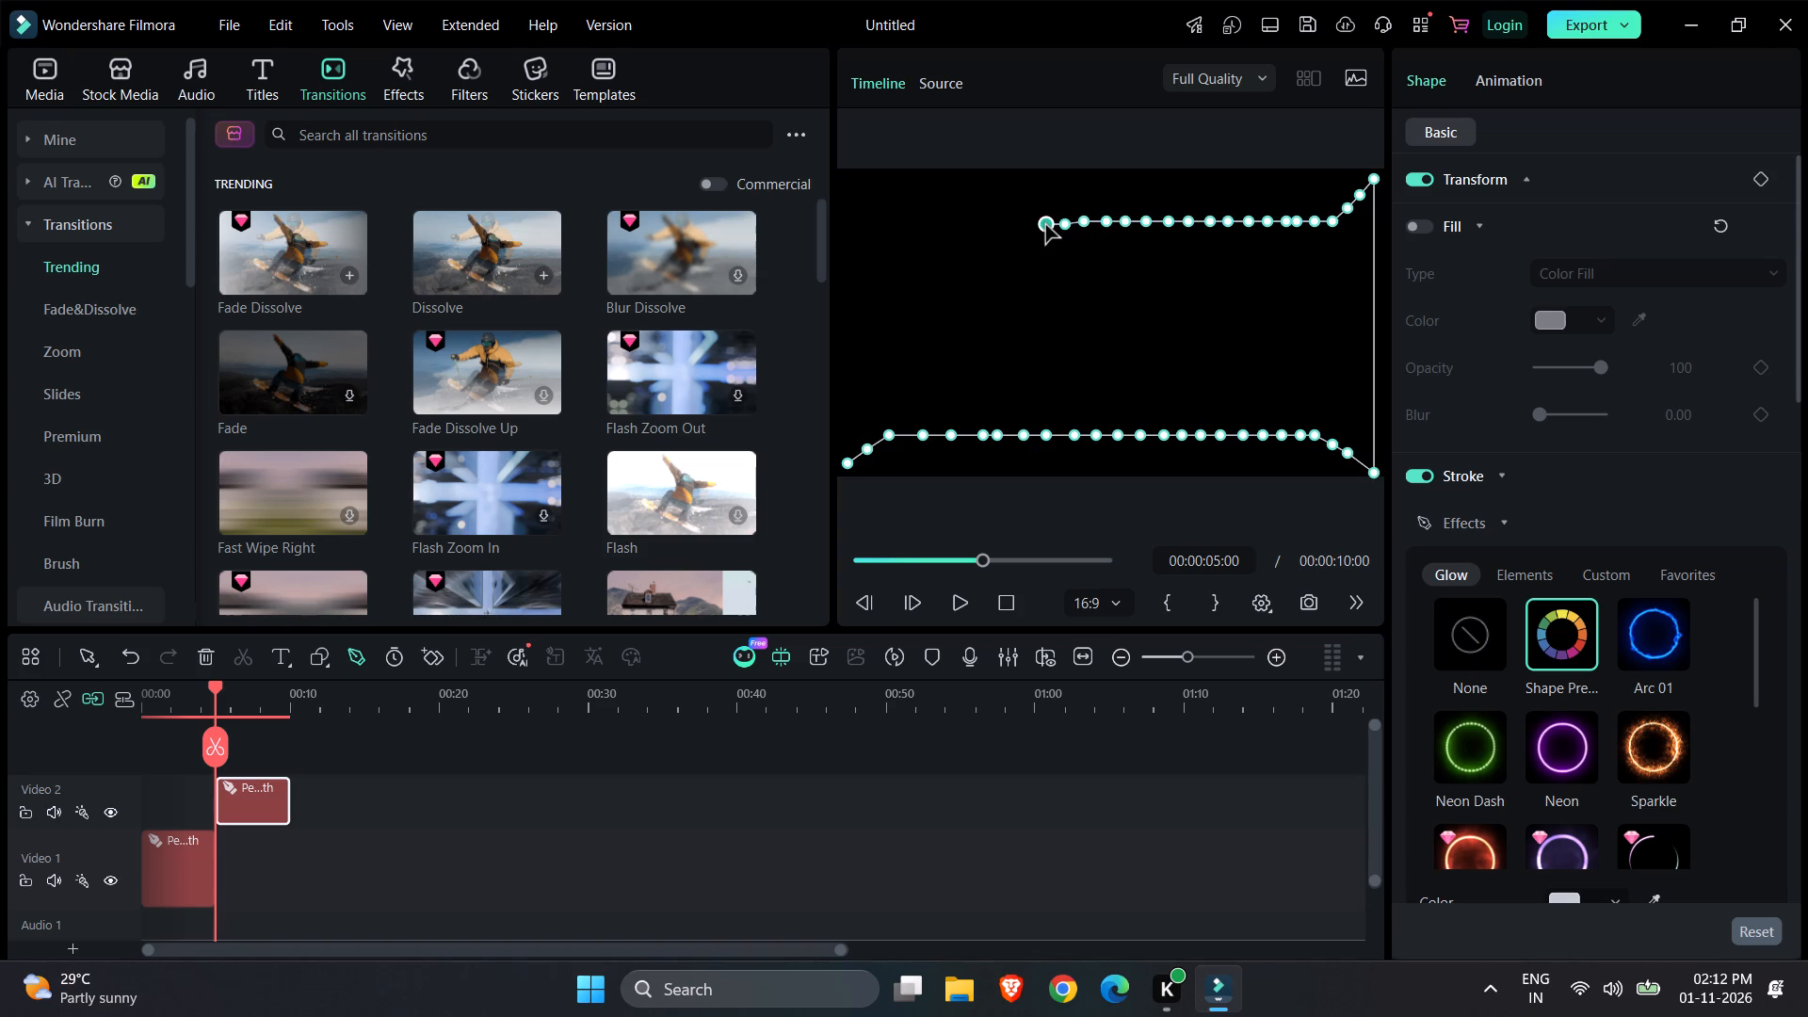
{"action": "left_click", "coordinate": [1026, 225]}
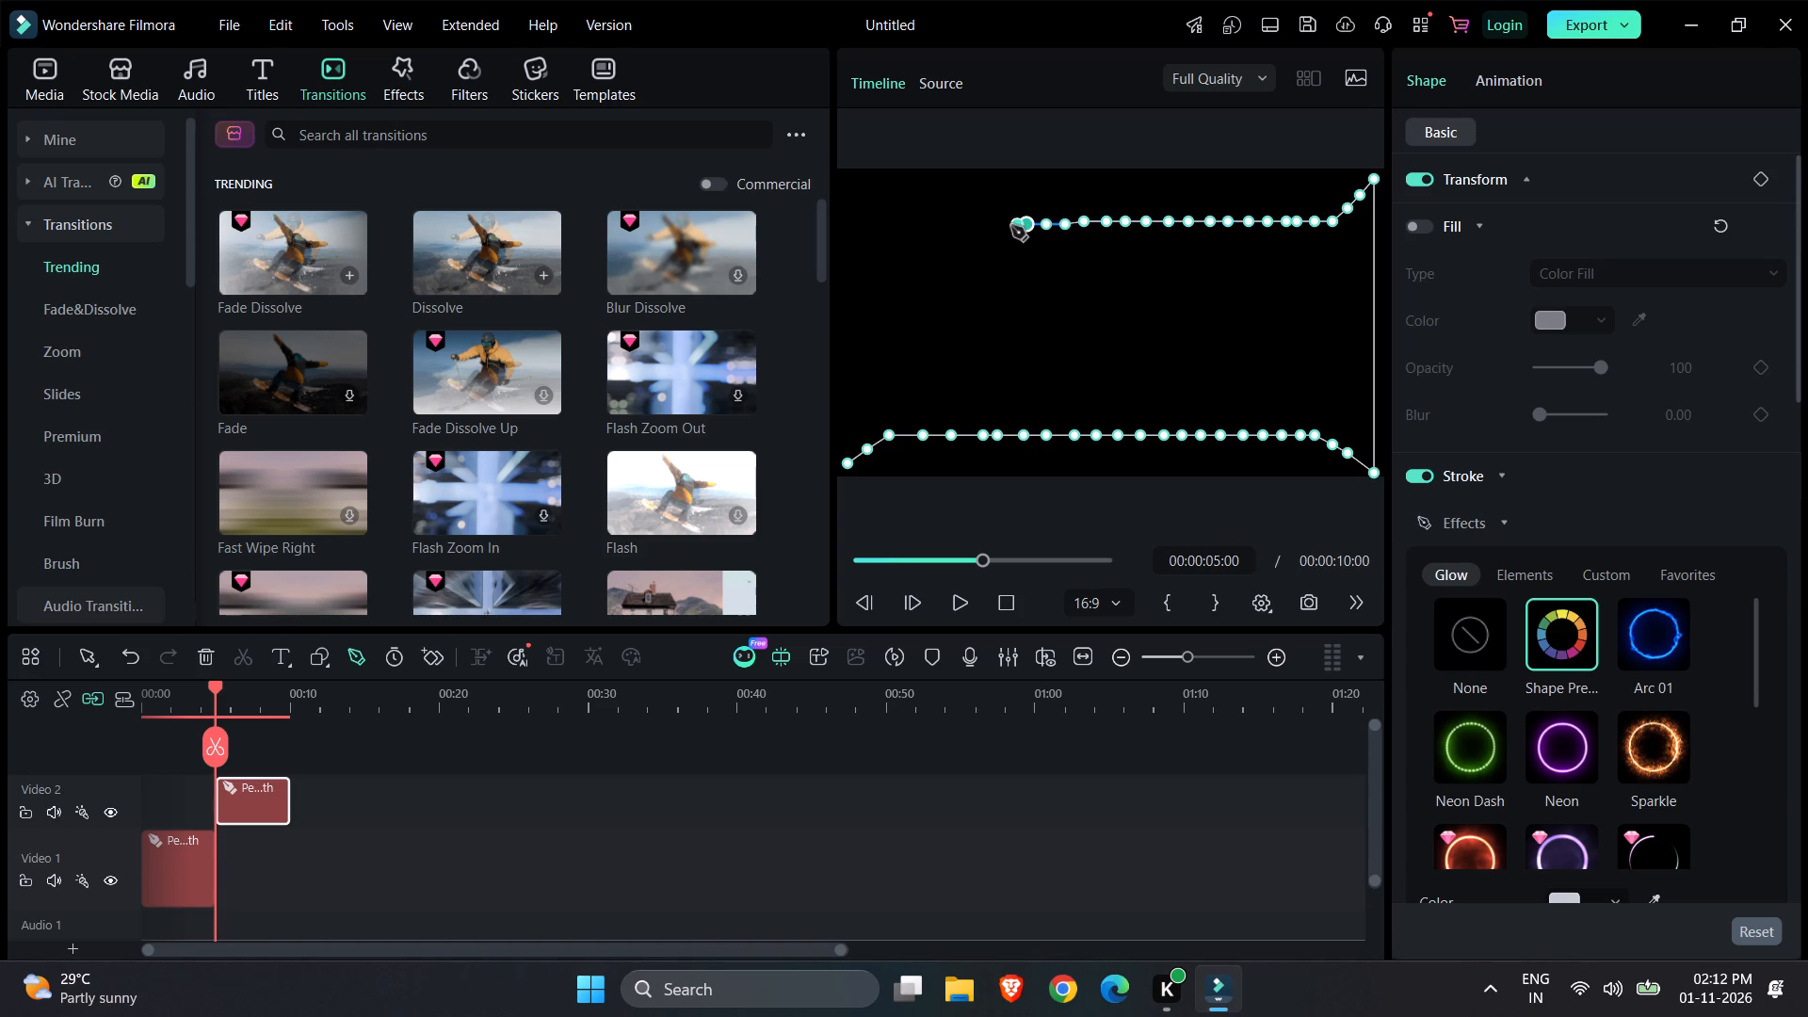
{"action": "left_click", "coordinate": [1009, 226]}
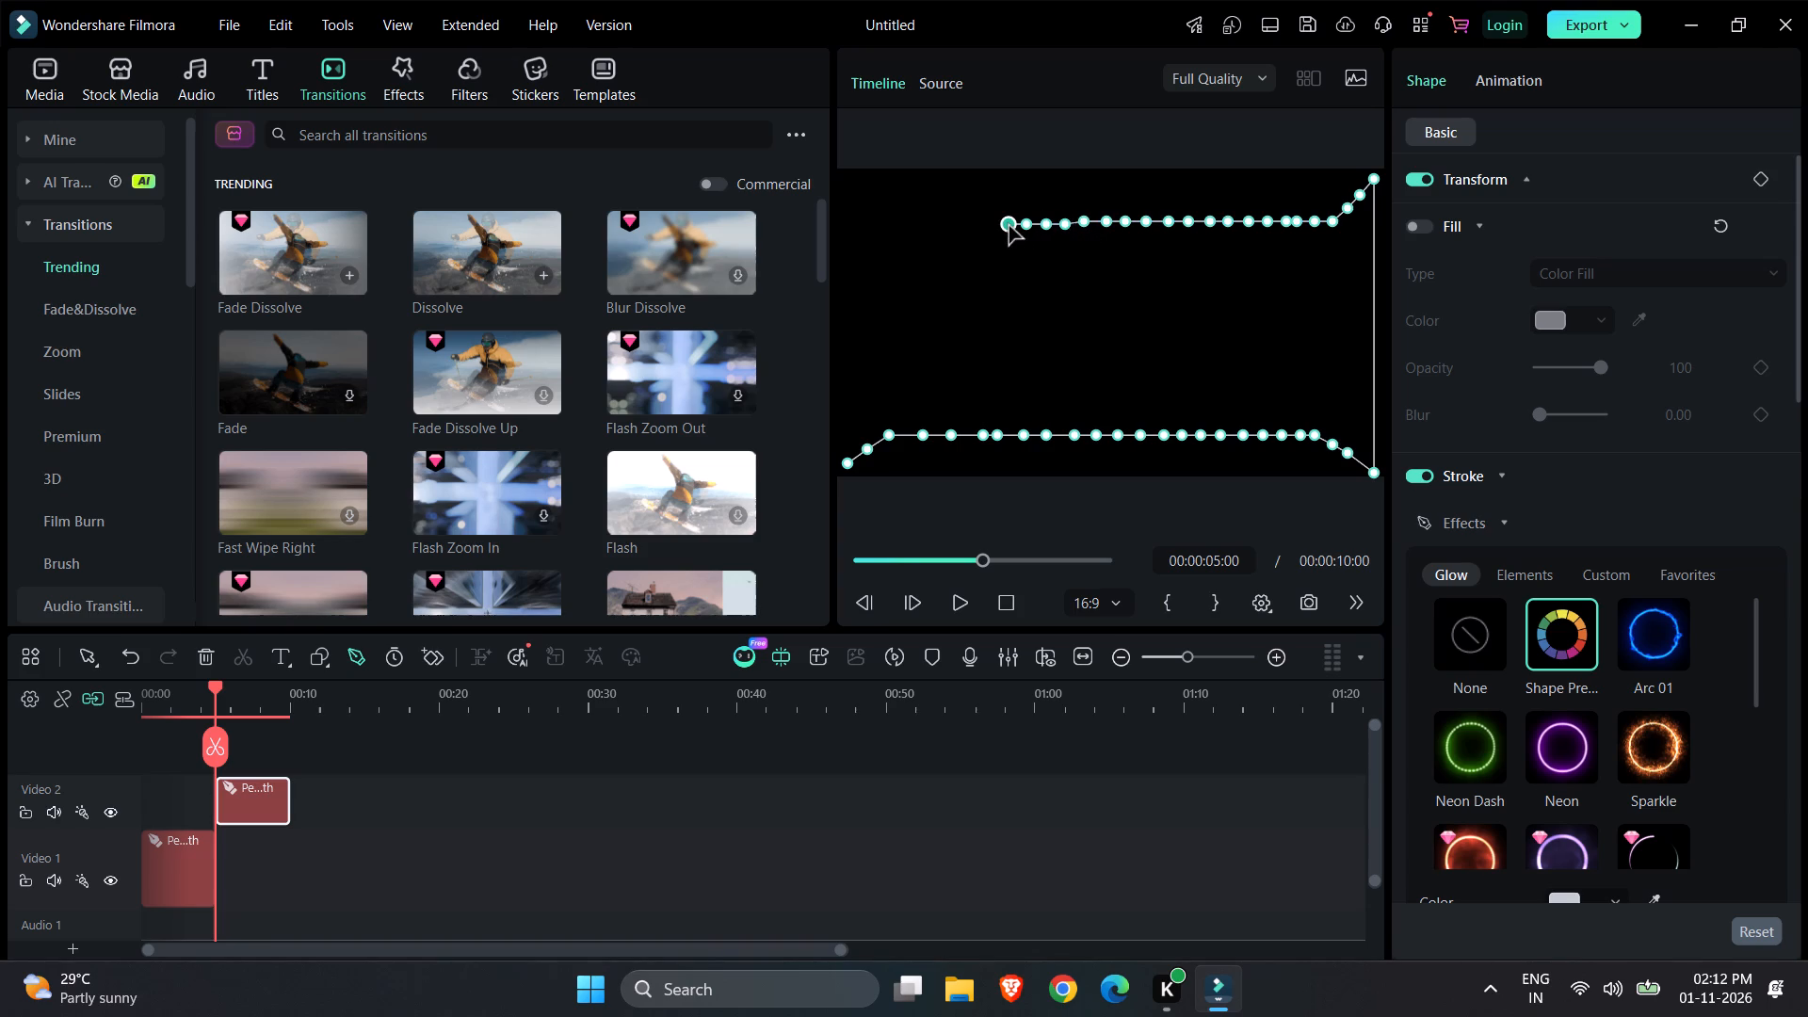
{"action": "left_click", "coordinate": [992, 226]}
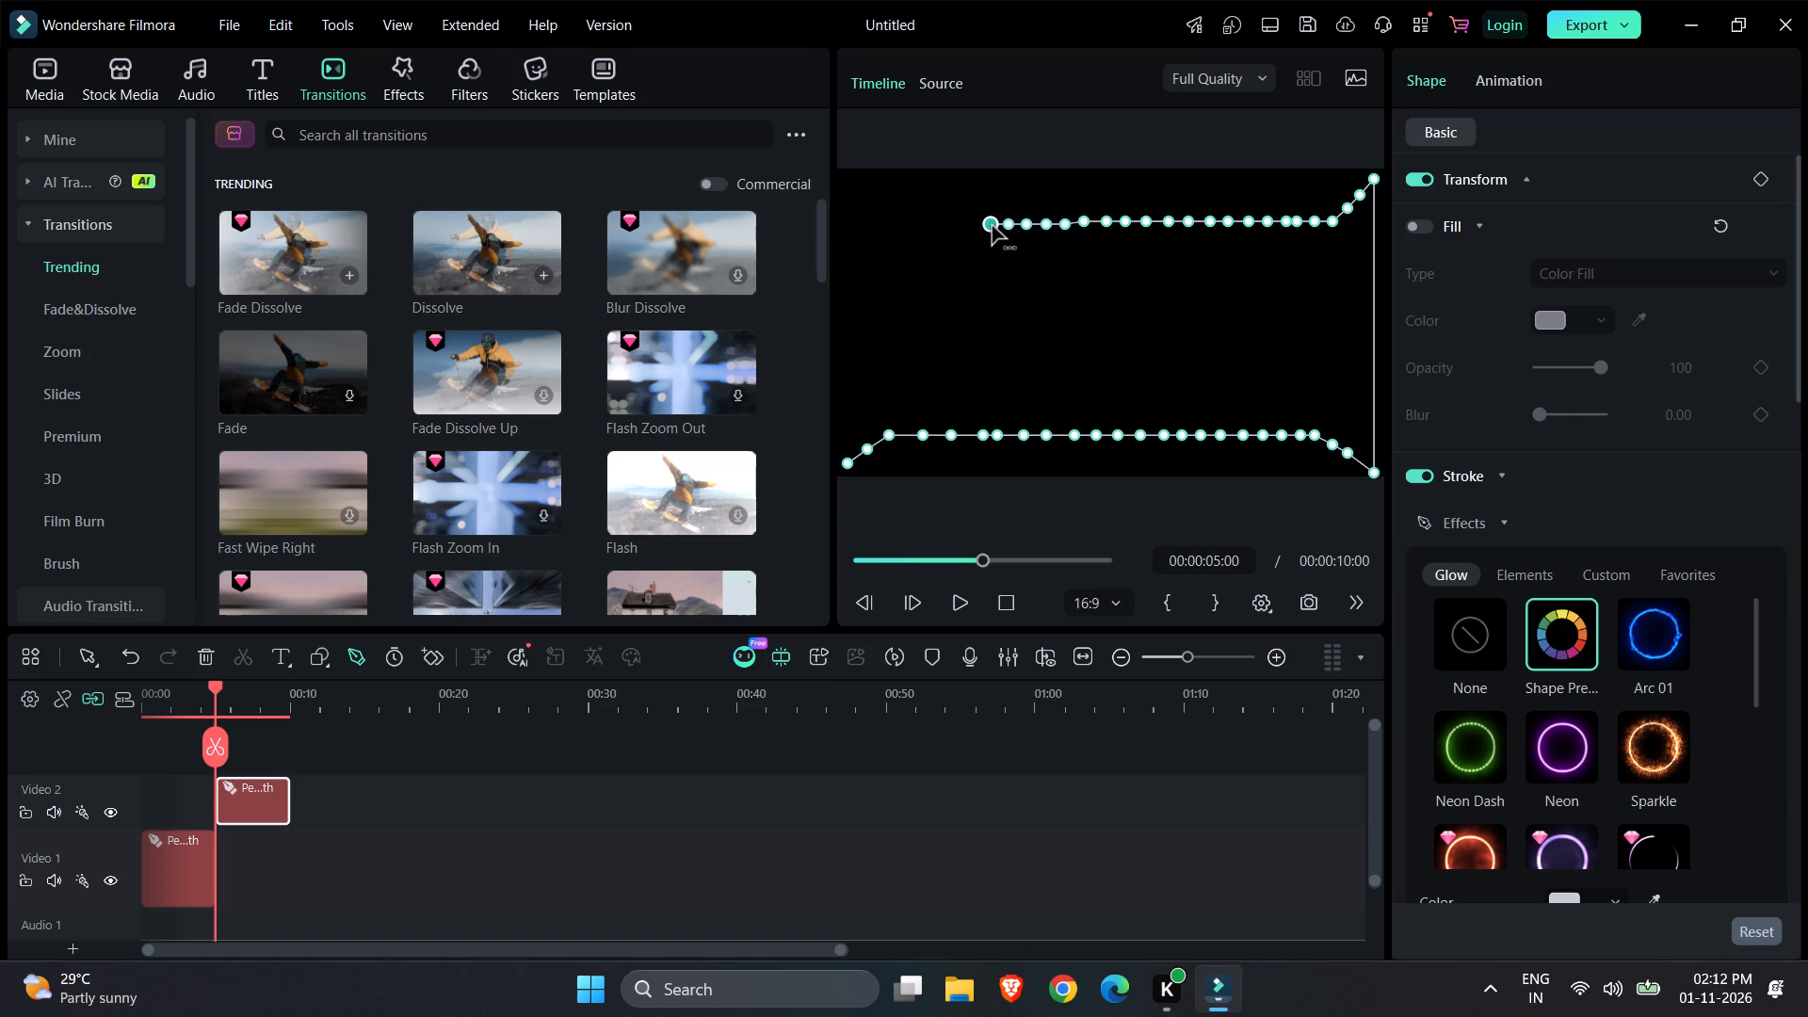
{"action": "left_click", "coordinate": [974, 226]}
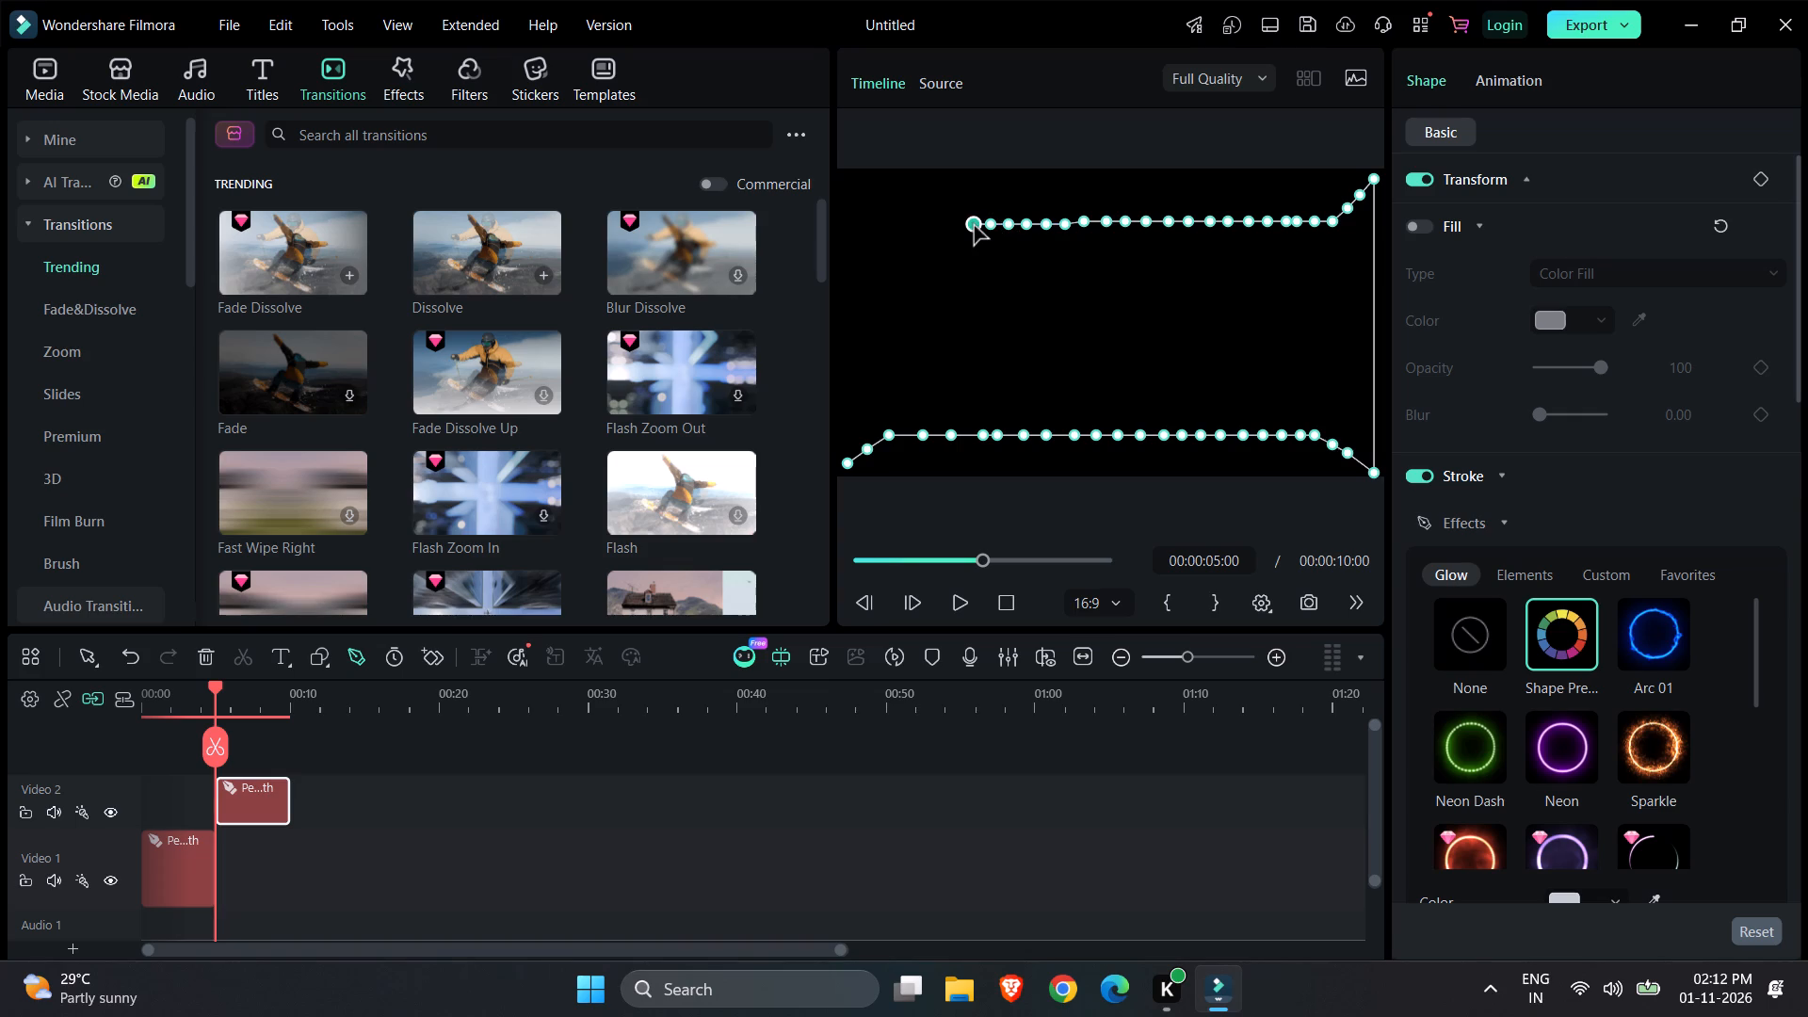
{"action": "left_click", "coordinate": [954, 226]}
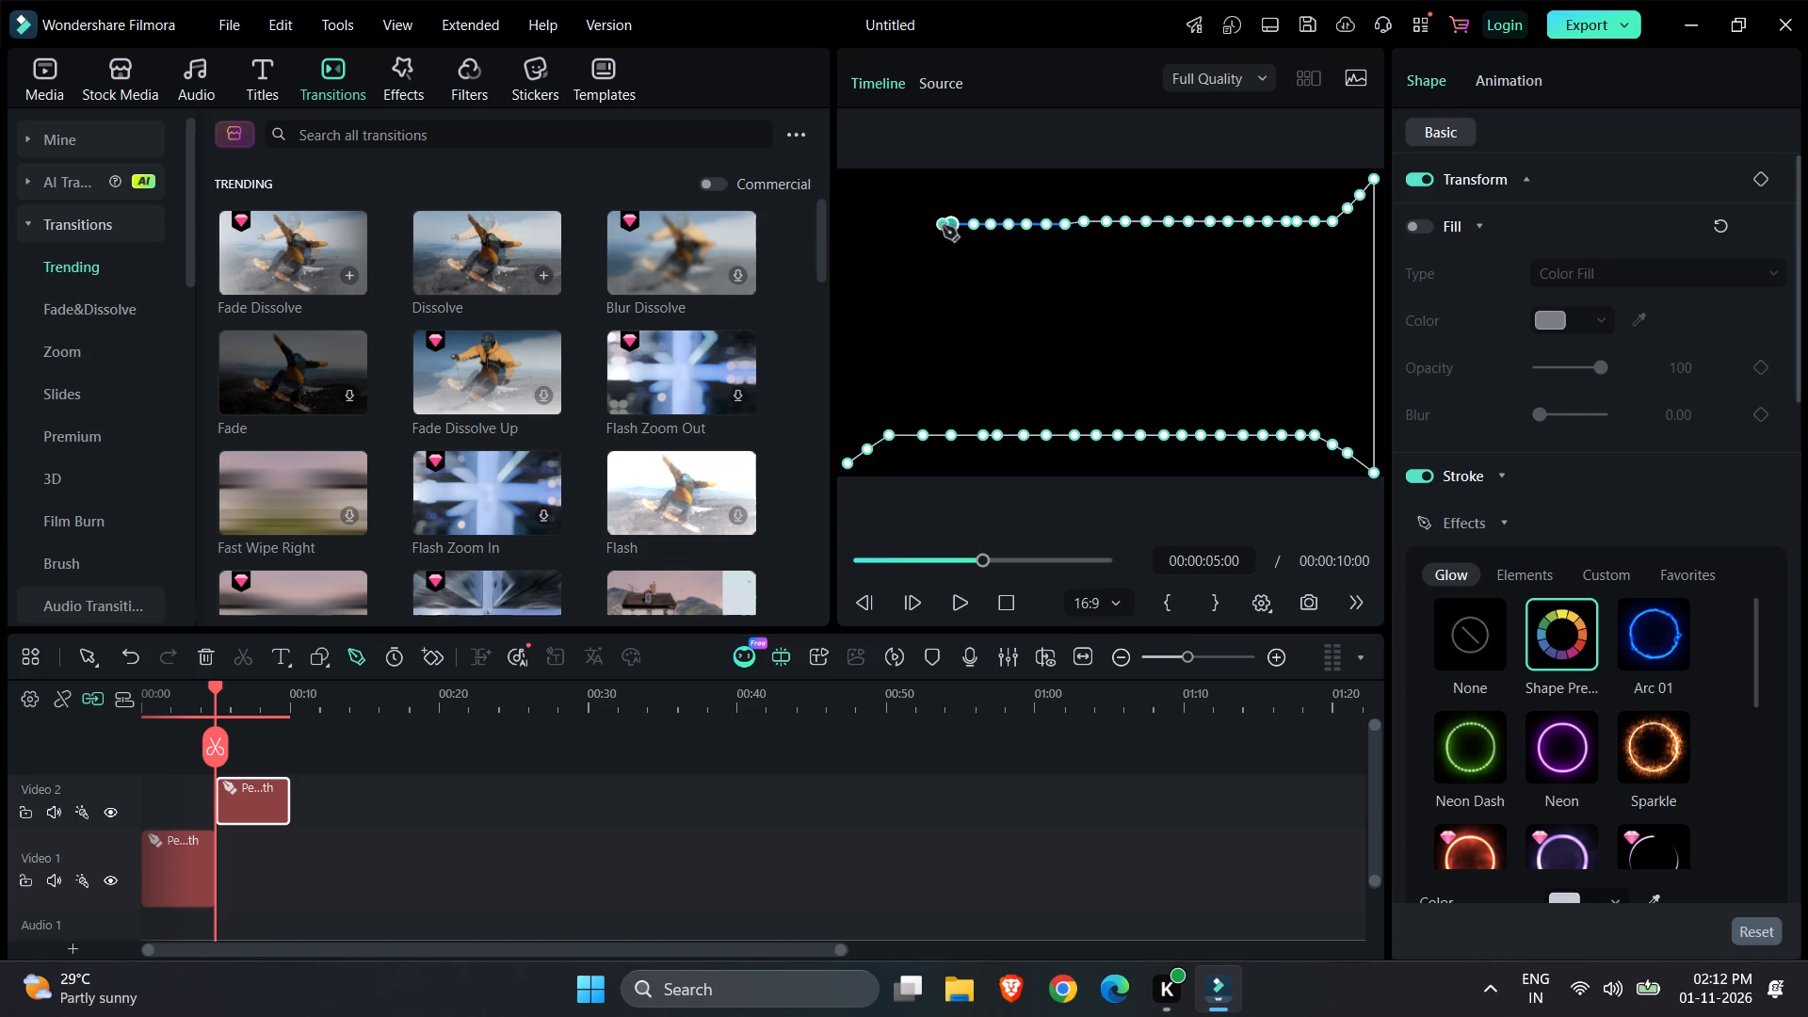
{"action": "left_click", "coordinate": [939, 226]}
{"action": "left_click", "coordinate": [924, 226]}
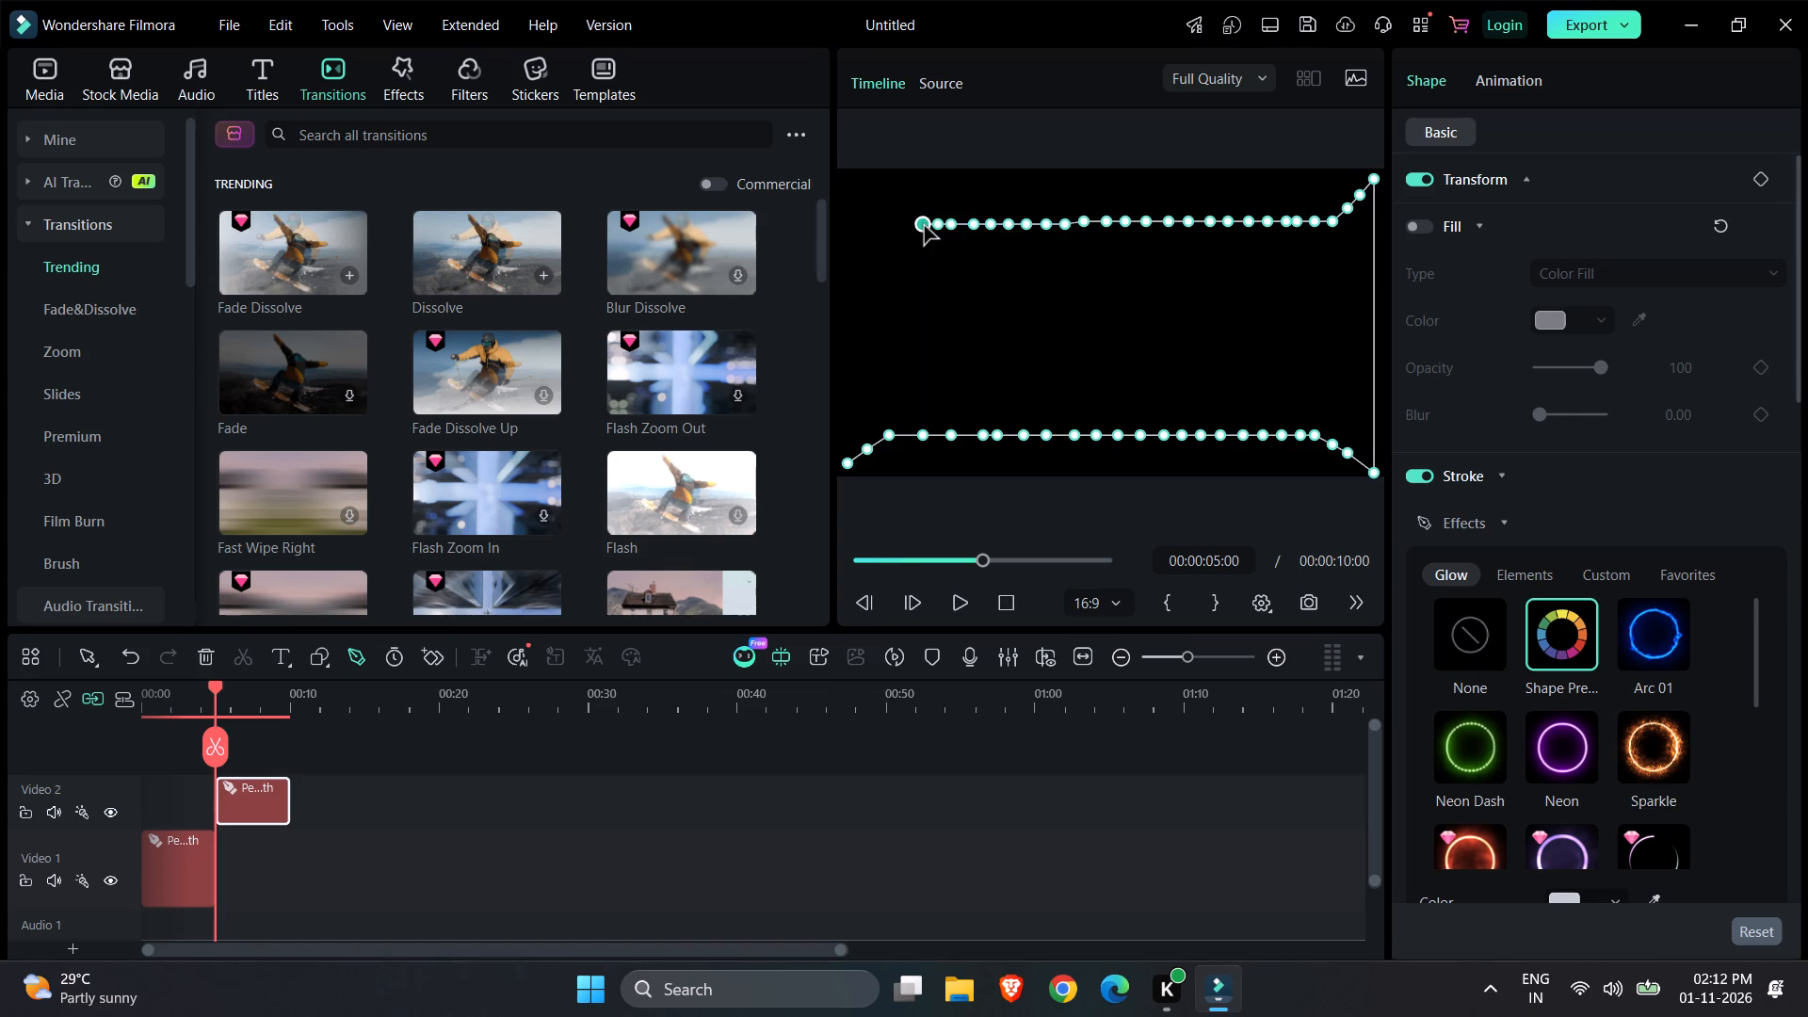
{"action": "left_click", "coordinate": [909, 223]}
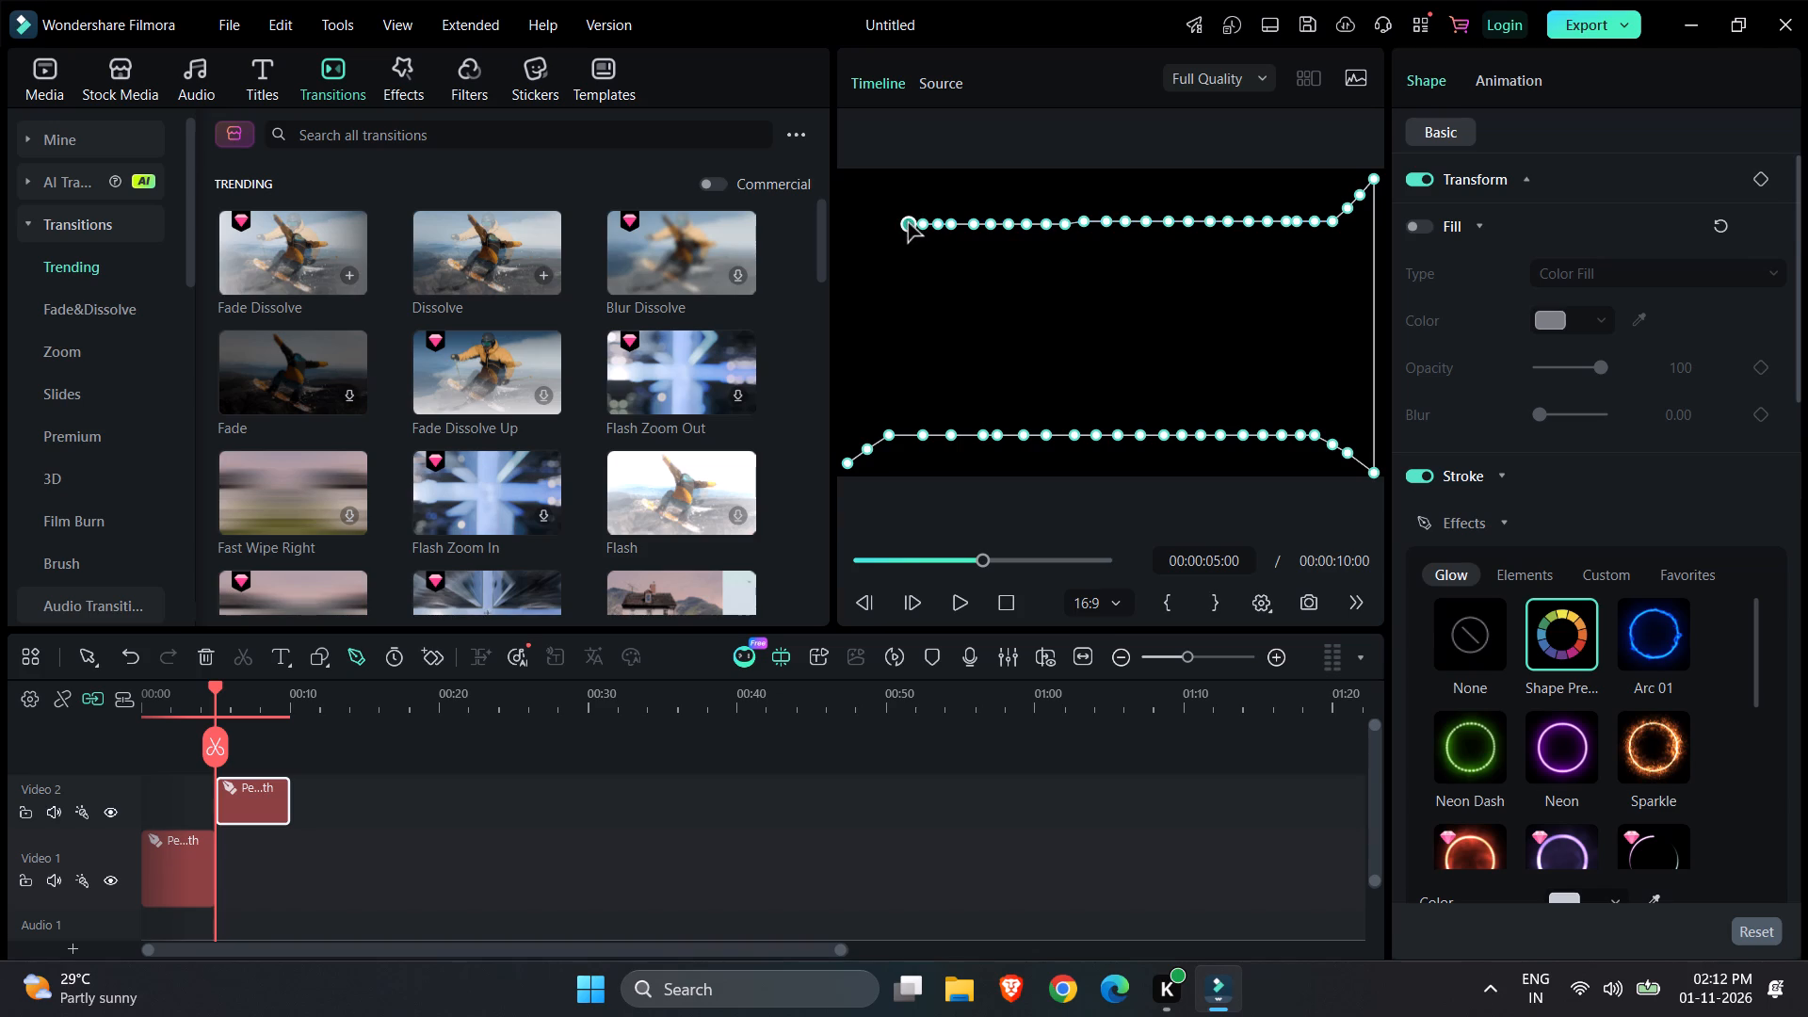
{"action": "left_click", "coordinate": [891, 224]}
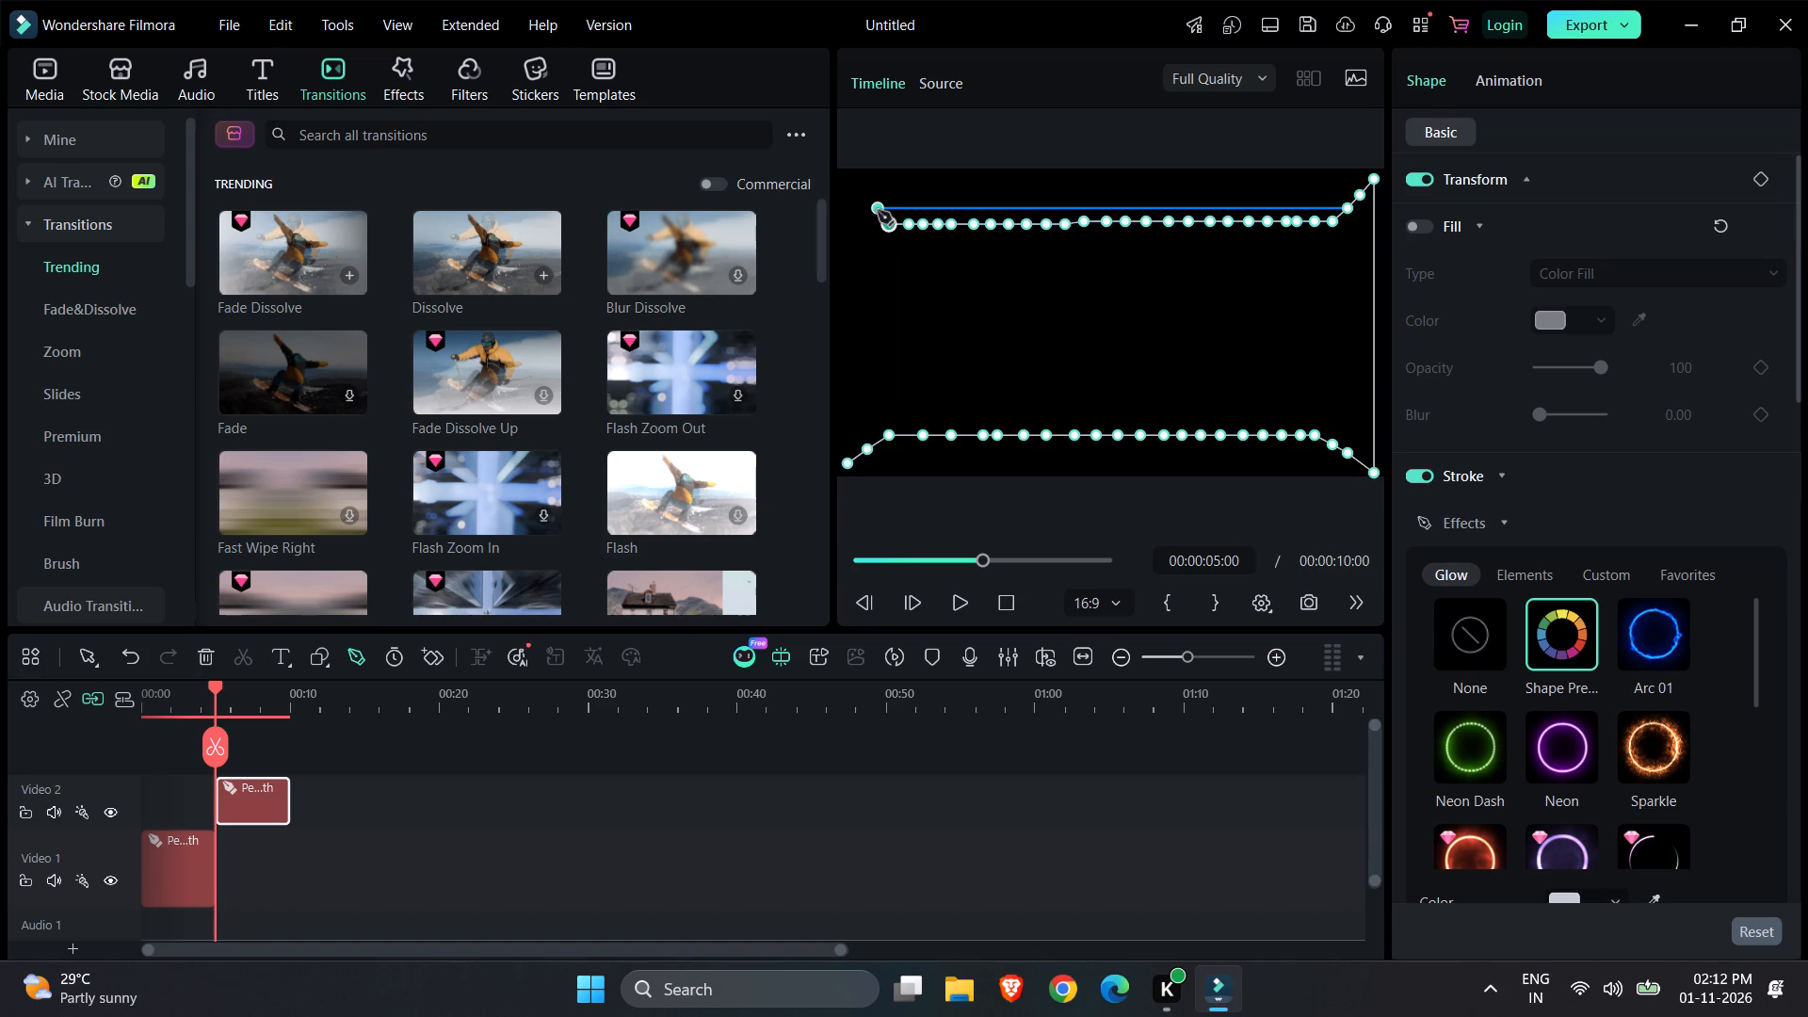
Slope the pen path up into the frame's upper-left corner with four points, and close it down the left side at its start.
{"action": "left_click", "coordinate": [873, 213]}
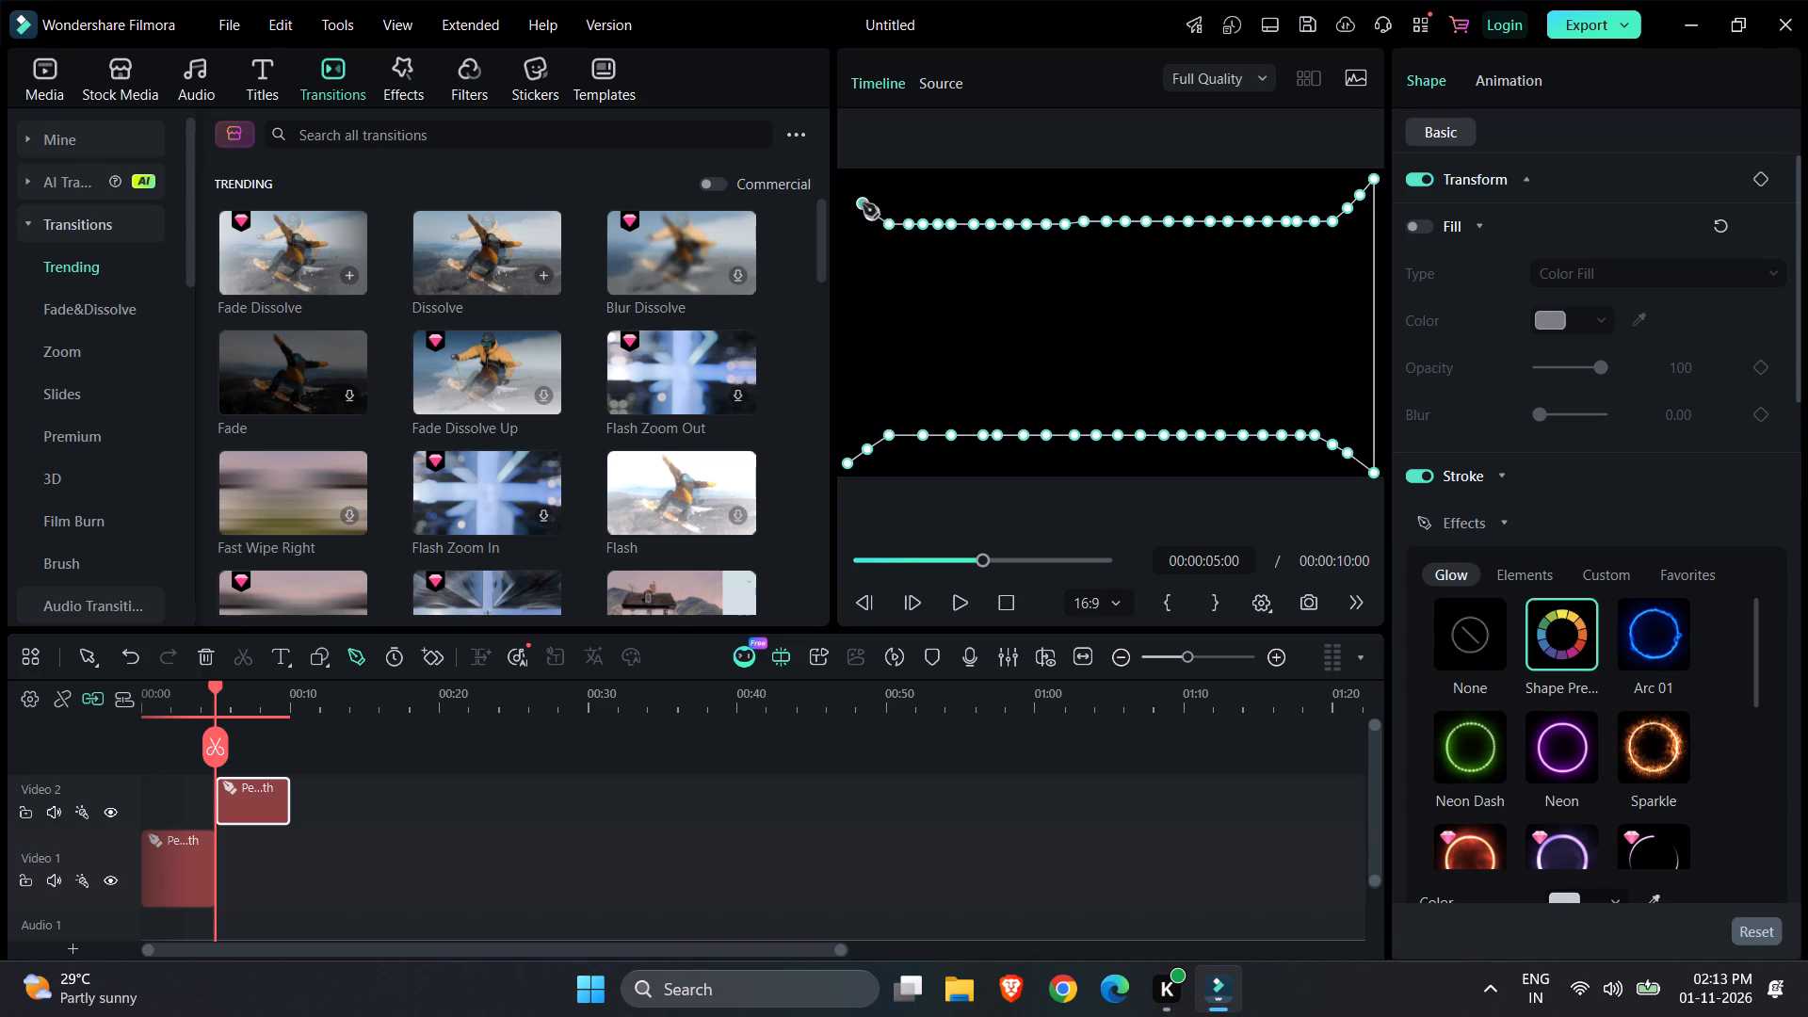
{"action": "left_click", "coordinate": [863, 203]}
{"action": "left_click", "coordinate": [850, 191]}
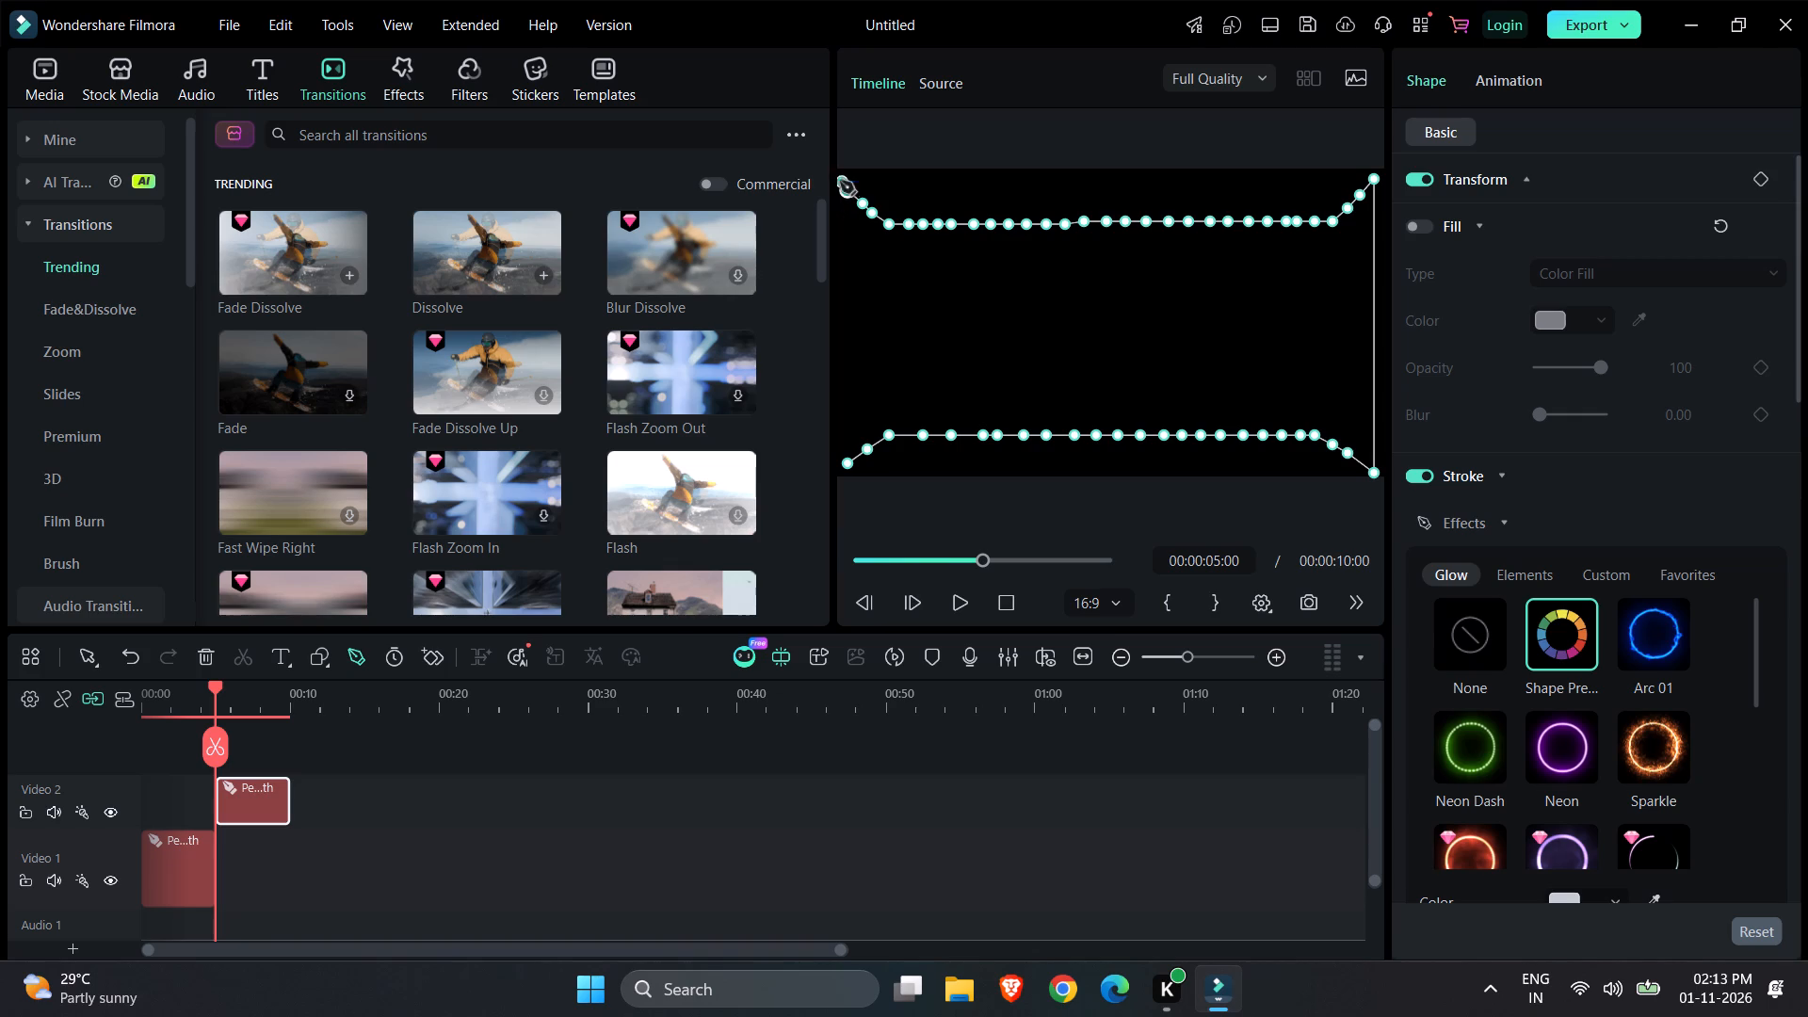
{"action": "left_click", "coordinate": [841, 182]}
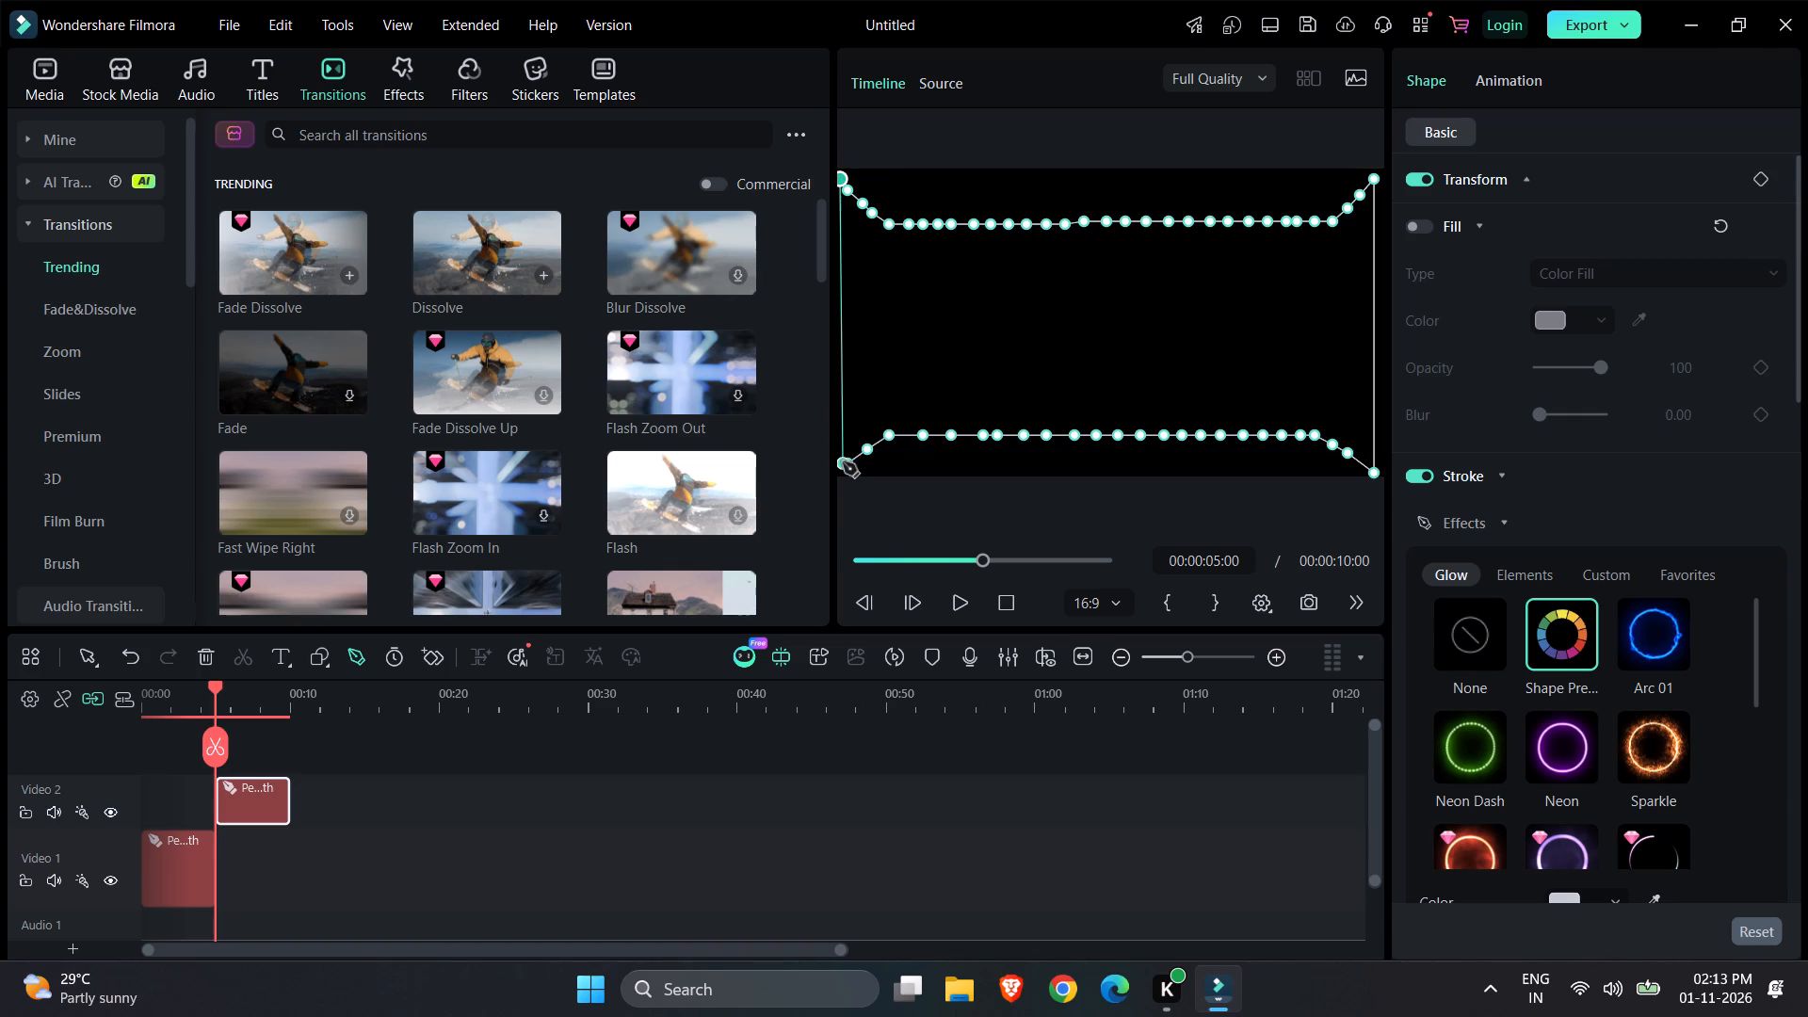
{"action": "left_click", "coordinate": [842, 464]}
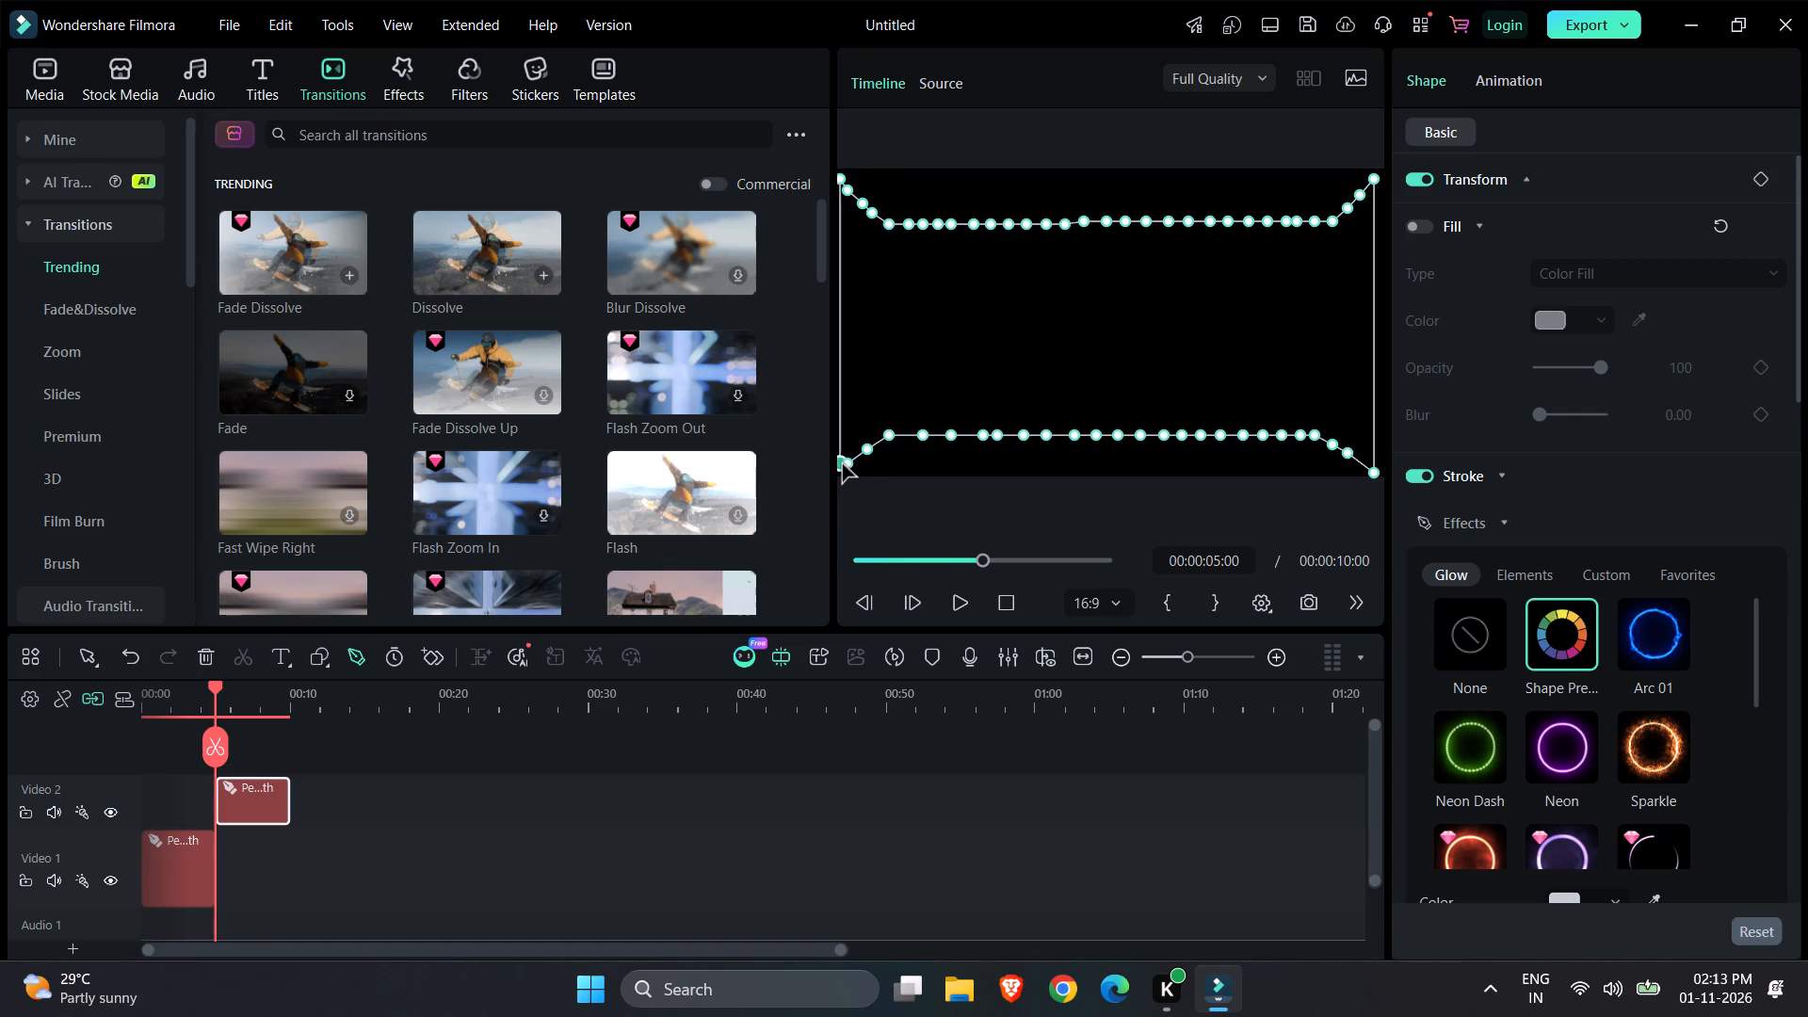
{"action": "left_click", "coordinate": [850, 462]}
{"action": "left_click", "coordinate": [887, 463]}
Extend the Arc 01 pen path clip on Video 1 to end at 10 seconds.
{"action": "left_click", "coordinate": [188, 874]}
{"action": "left_click_drag", "start_coordinate": [215, 876], "coordinate": [288, 866]}
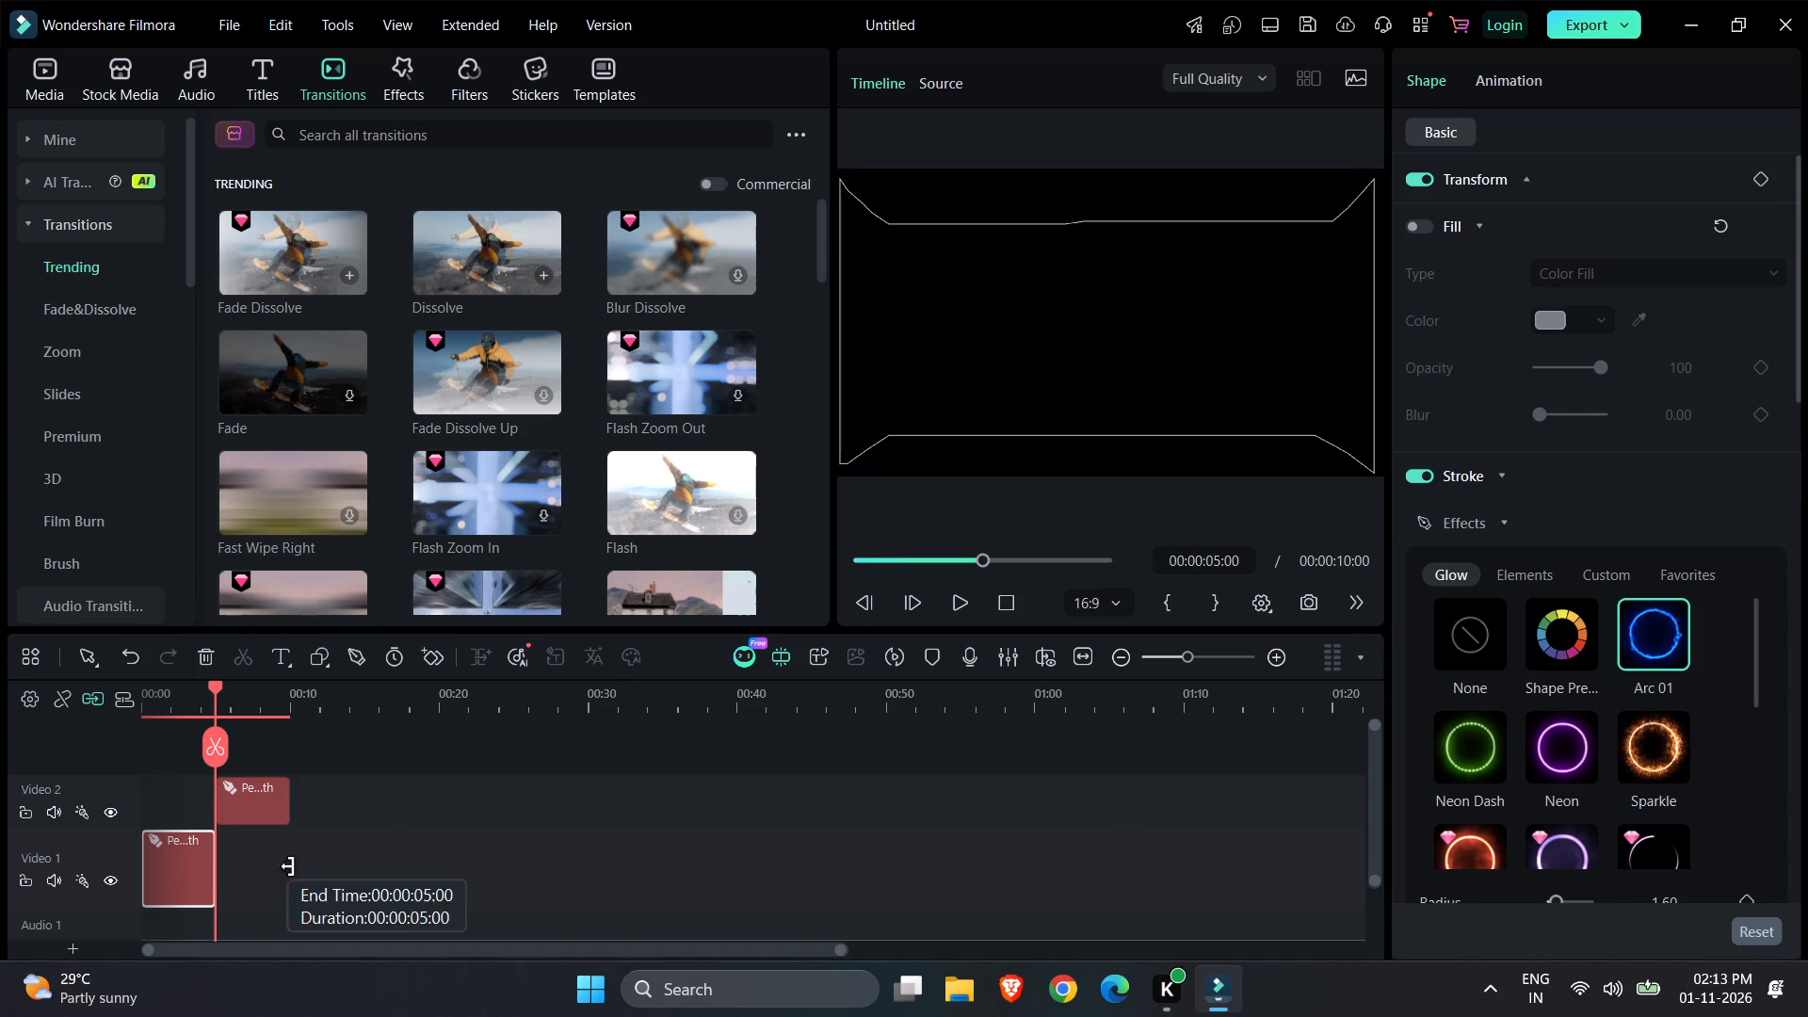
{"action": "left_click_drag", "start_coordinate": [288, 866], "coordinate": [292, 864]}
Move the frame-like pen path clip on Video 2 to start at 10 seconds and extend its end to 00:00:20:01.
{"action": "left_click", "coordinate": [260, 798]}
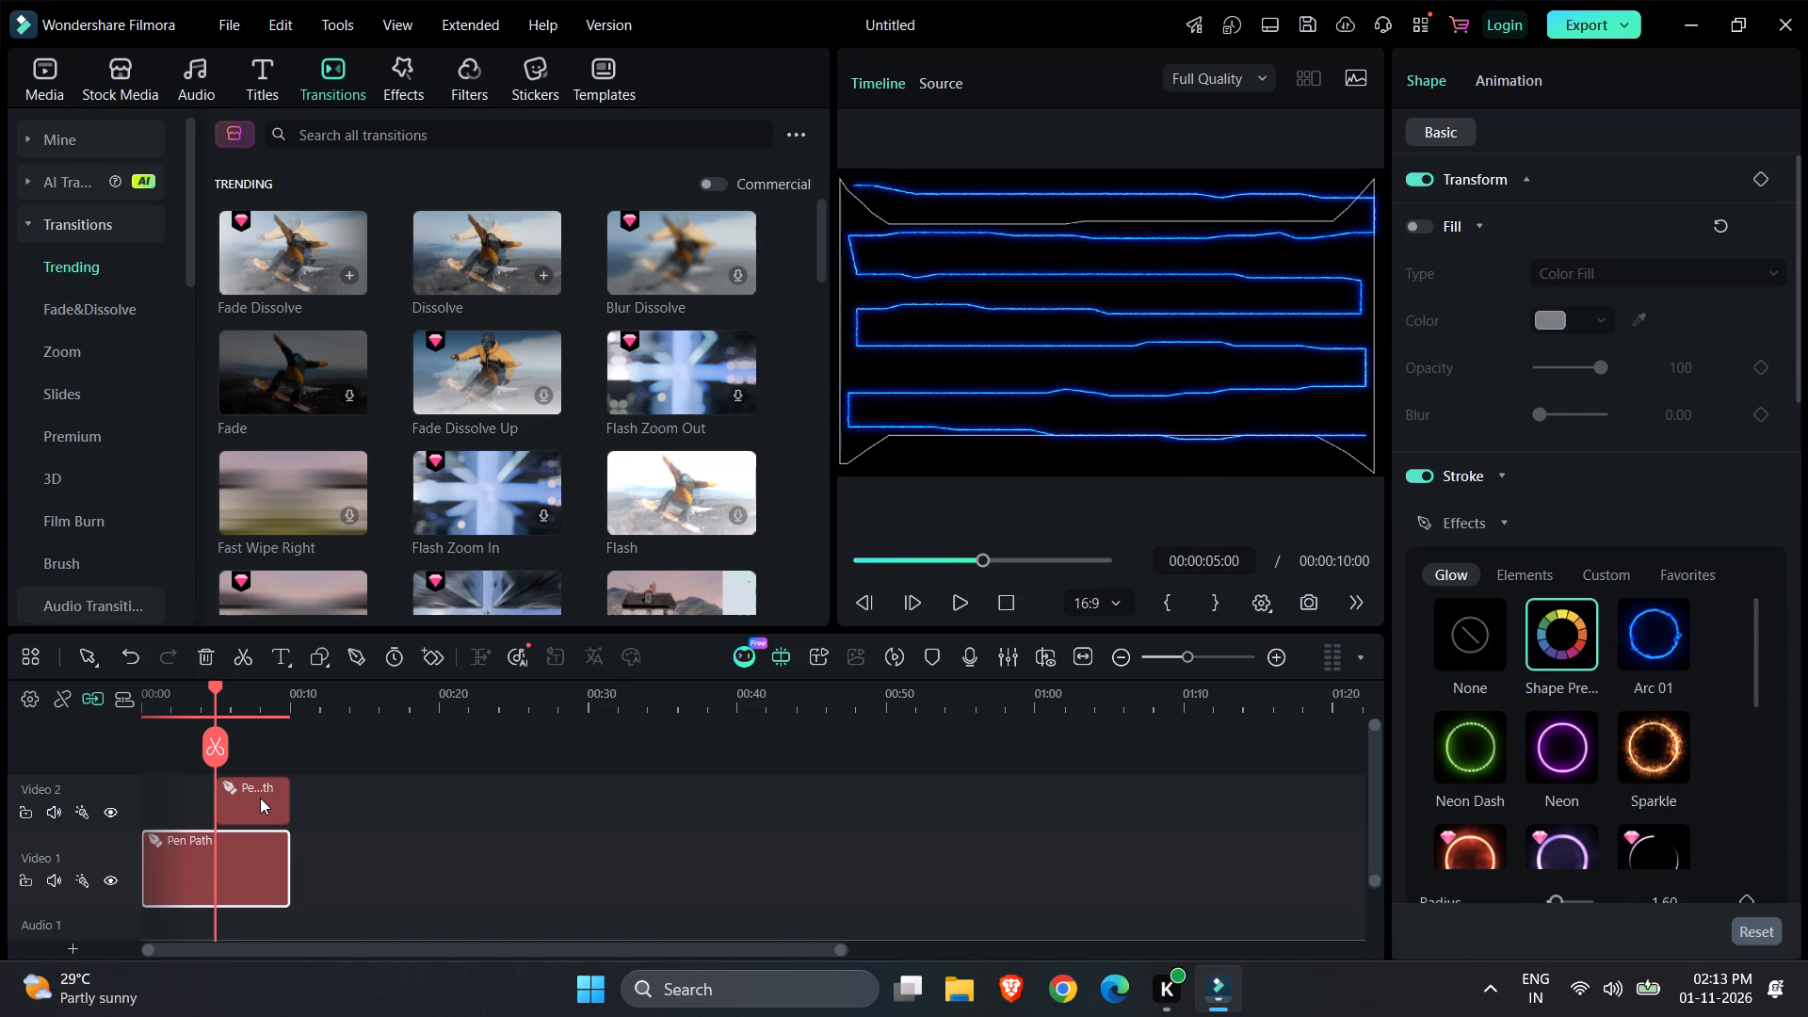
{"action": "left_click", "coordinate": [284, 799]}
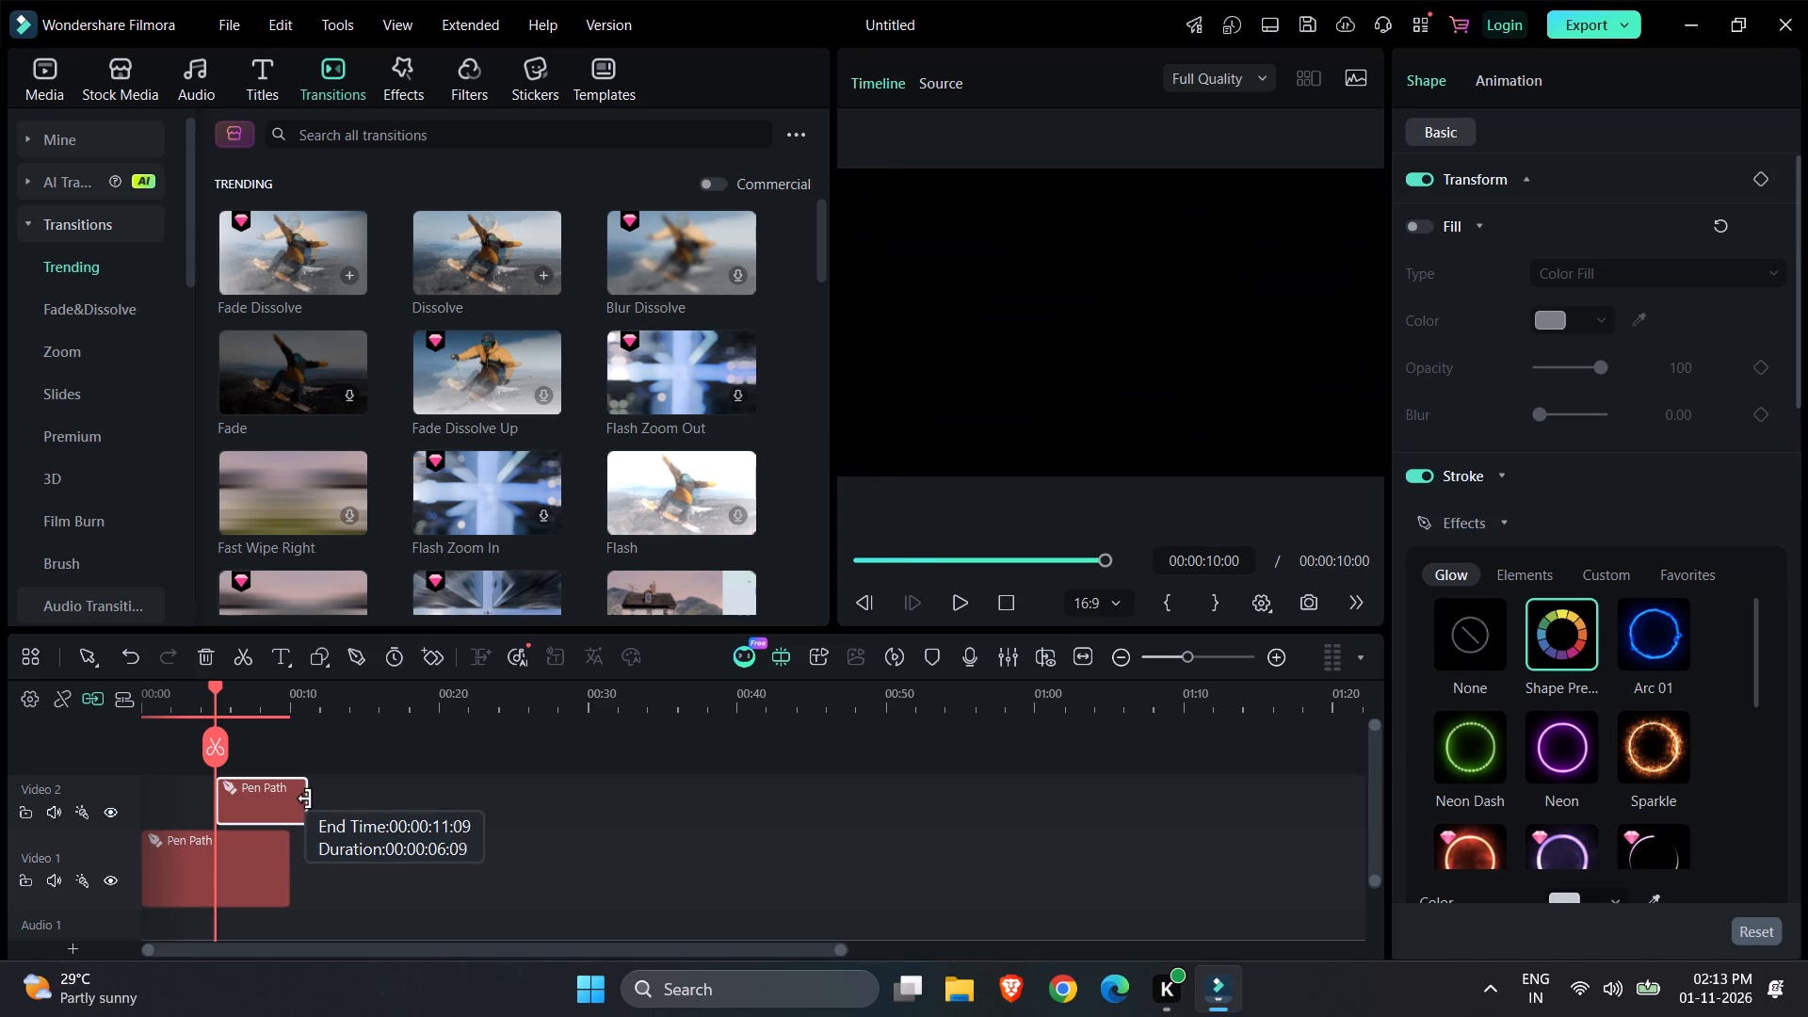
{"action": "left_click_drag", "start_coordinate": [252, 803], "coordinate": [253, 803]}
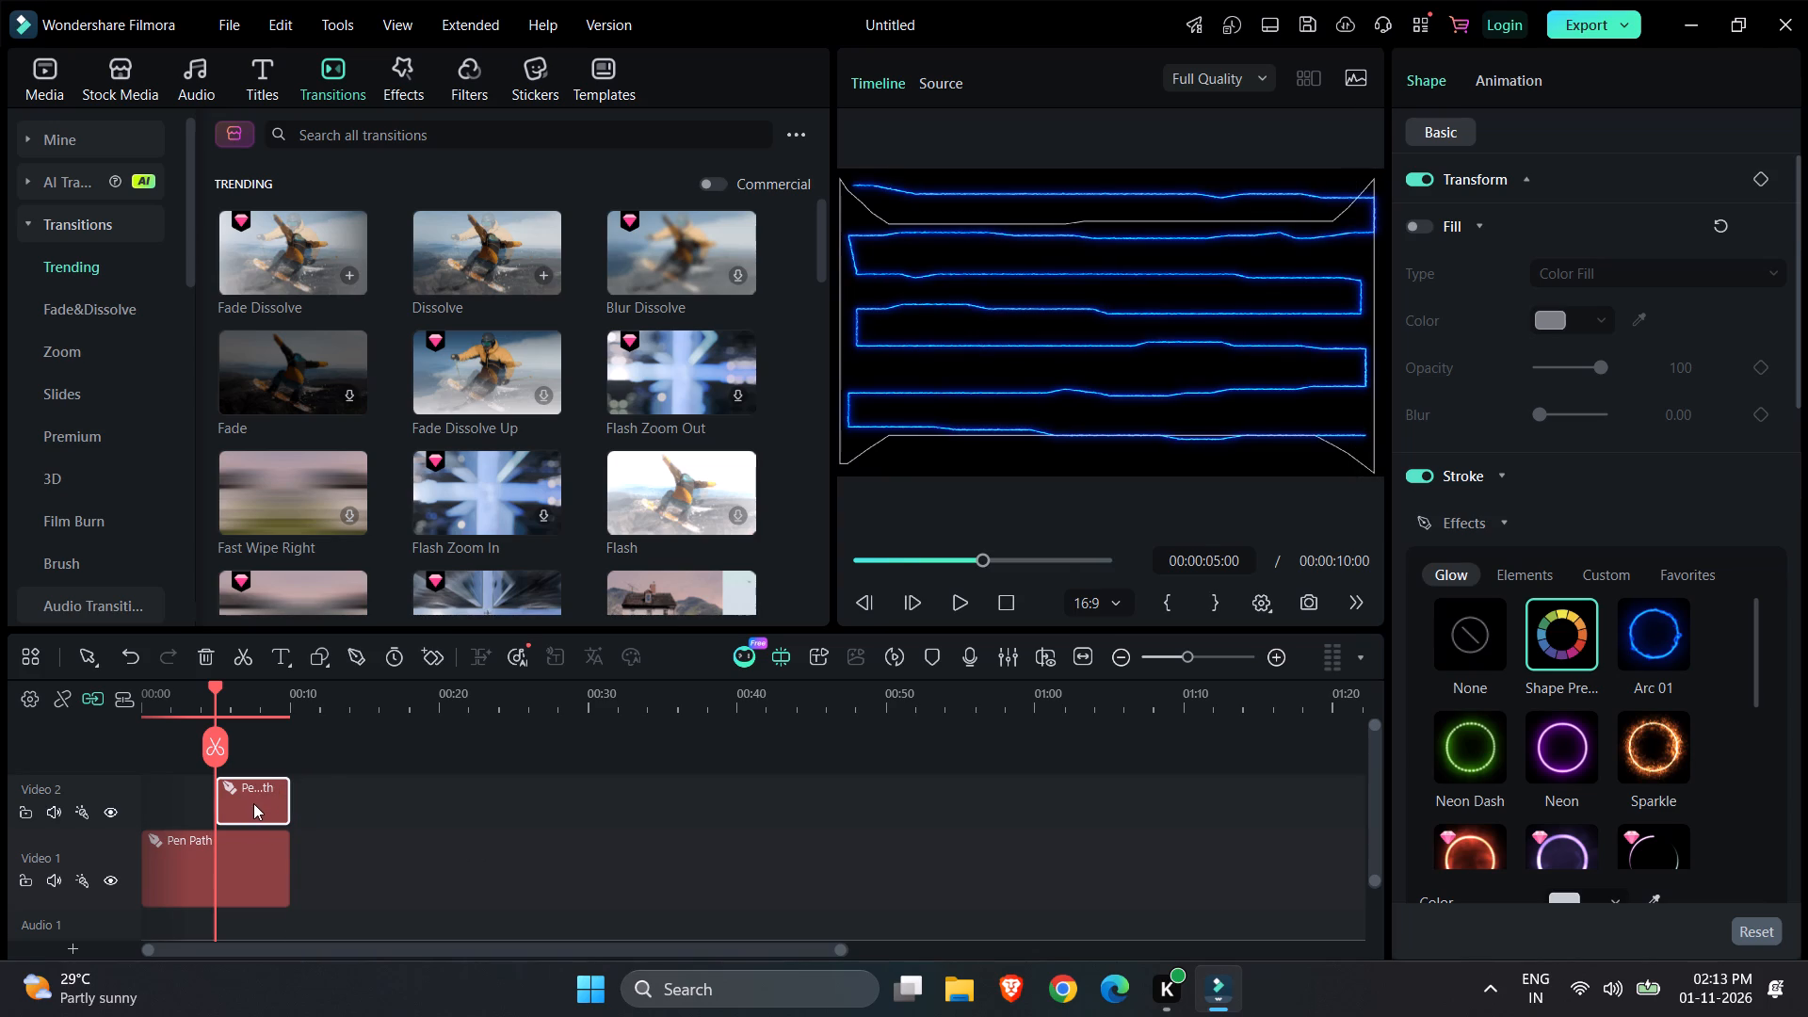
{"action": "left_click_drag", "start_coordinate": [253, 803], "coordinate": [324, 802]}
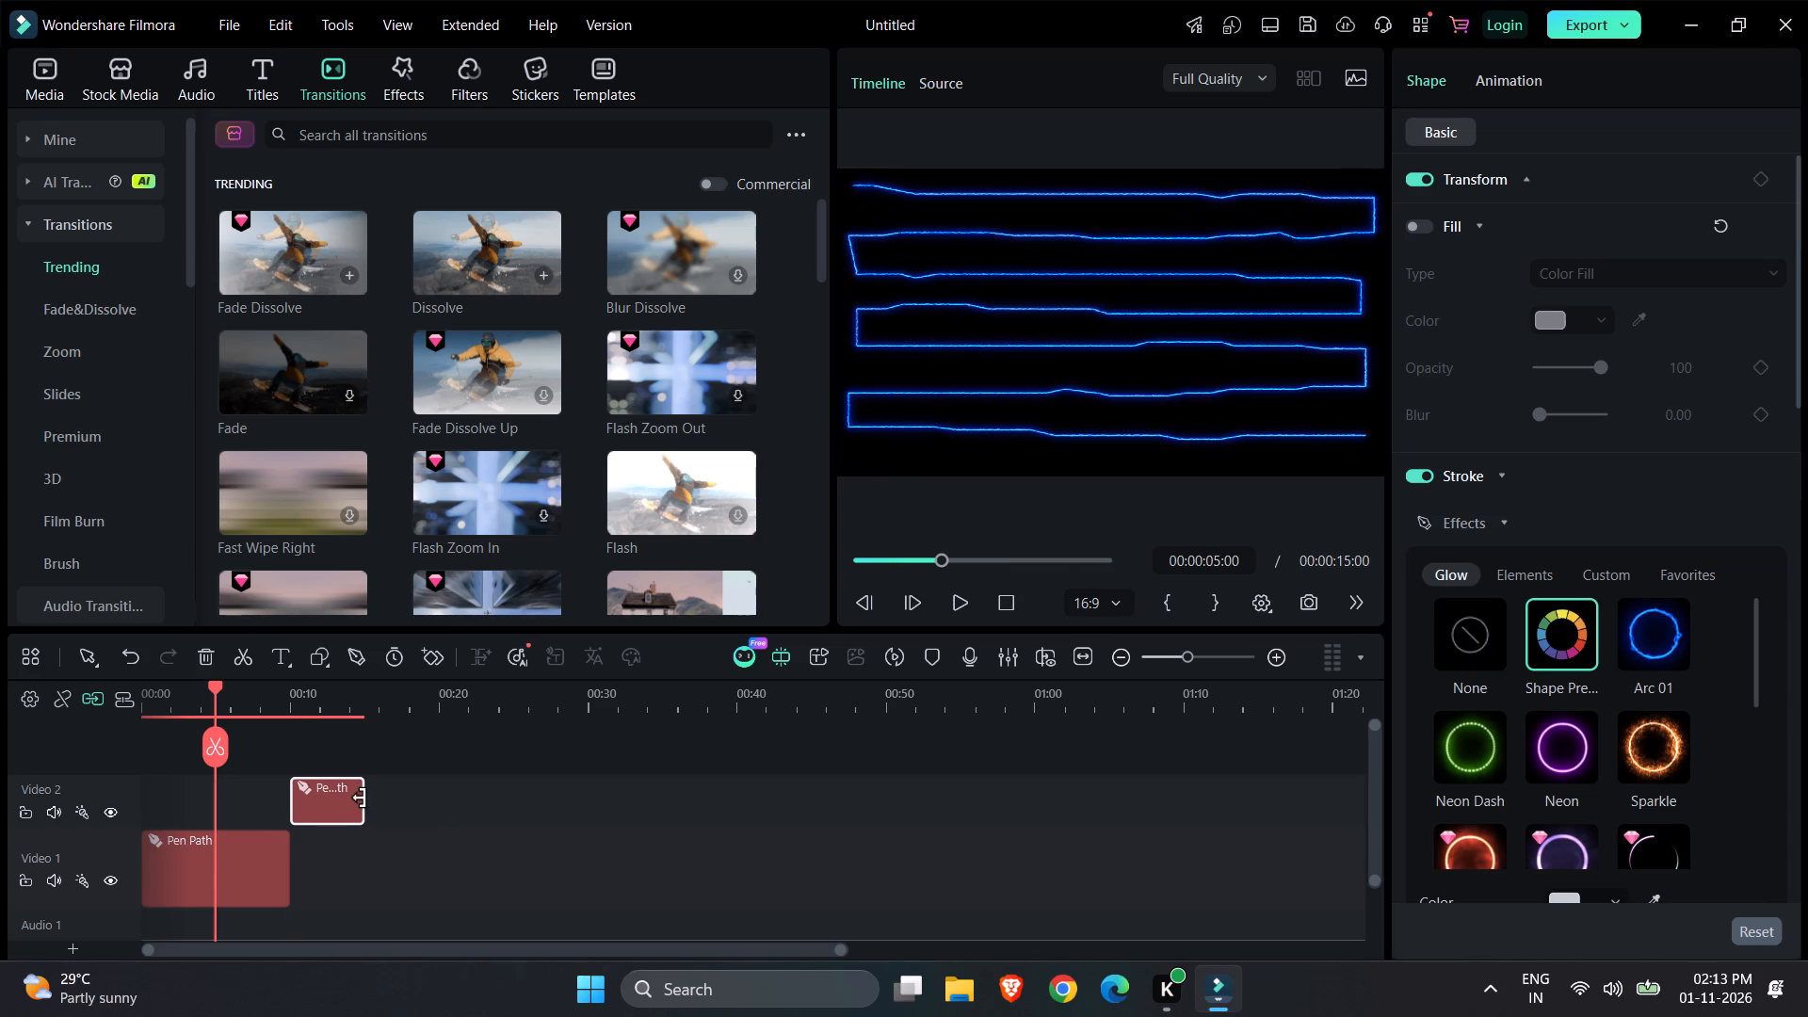
{"action": "left_click_drag", "start_coordinate": [361, 797], "coordinate": [428, 798]}
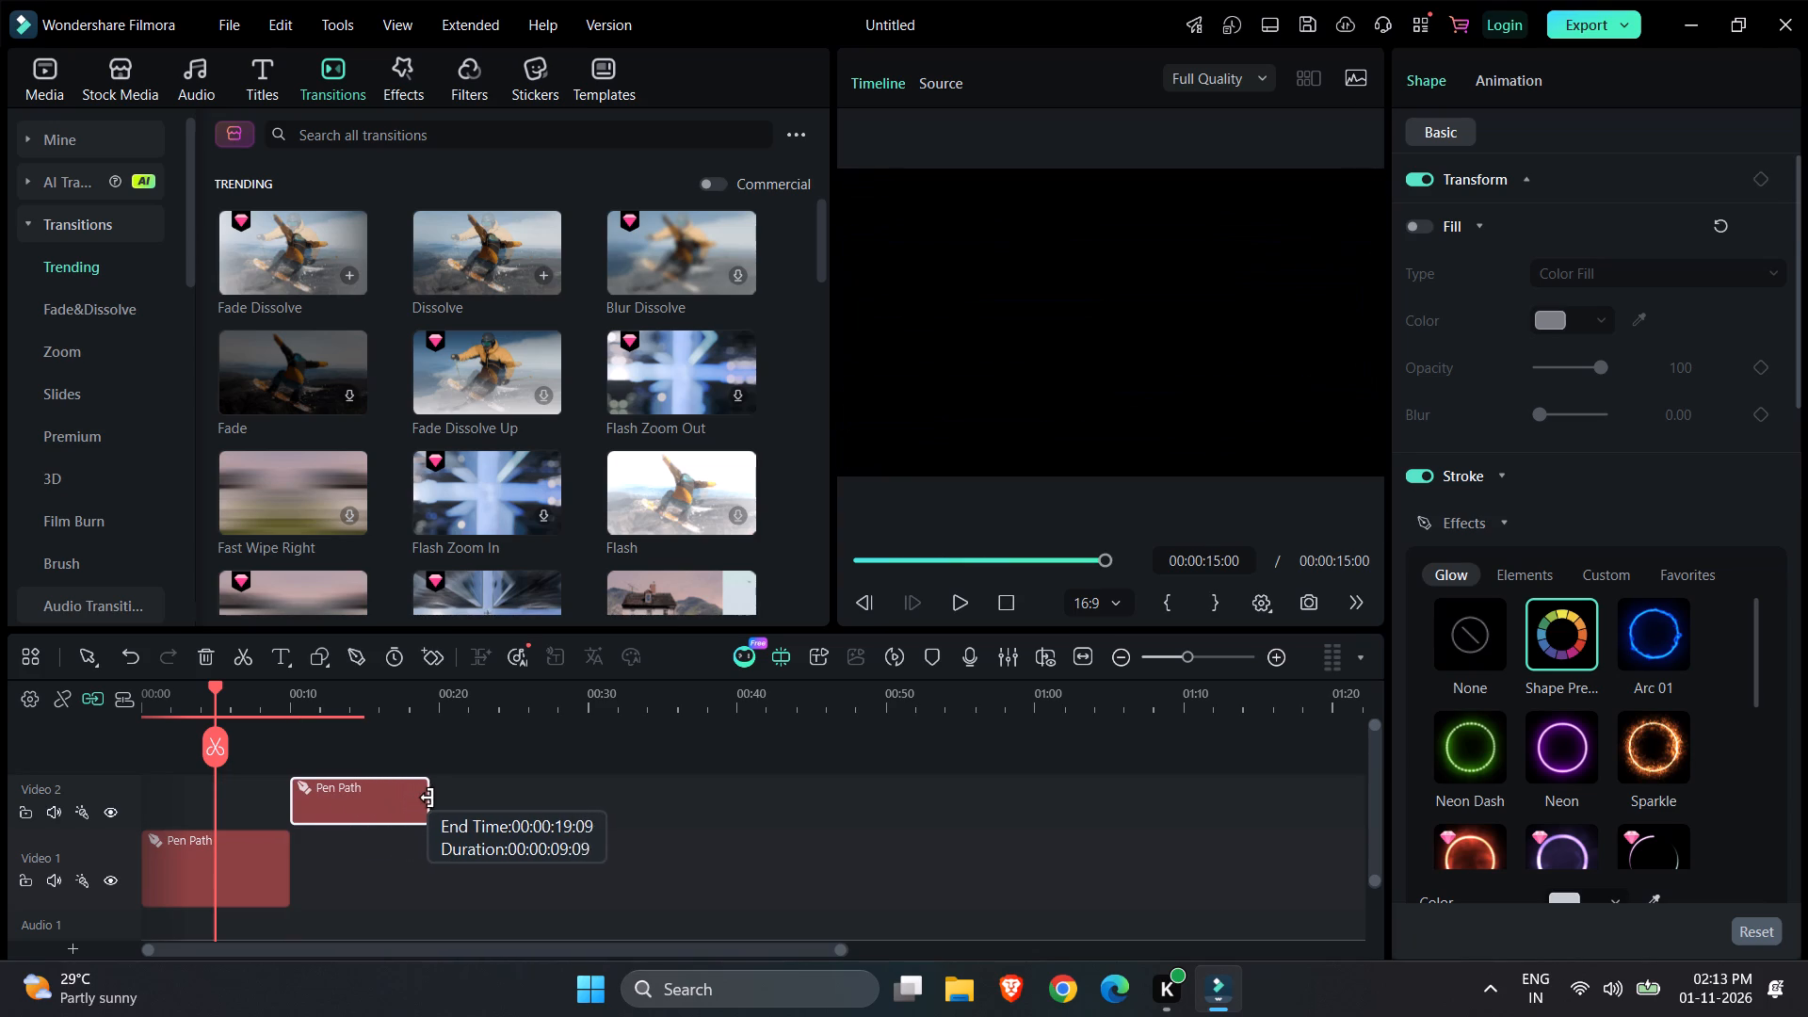
{"action": "left_click_drag", "start_coordinate": [428, 798], "coordinate": [435, 799]}
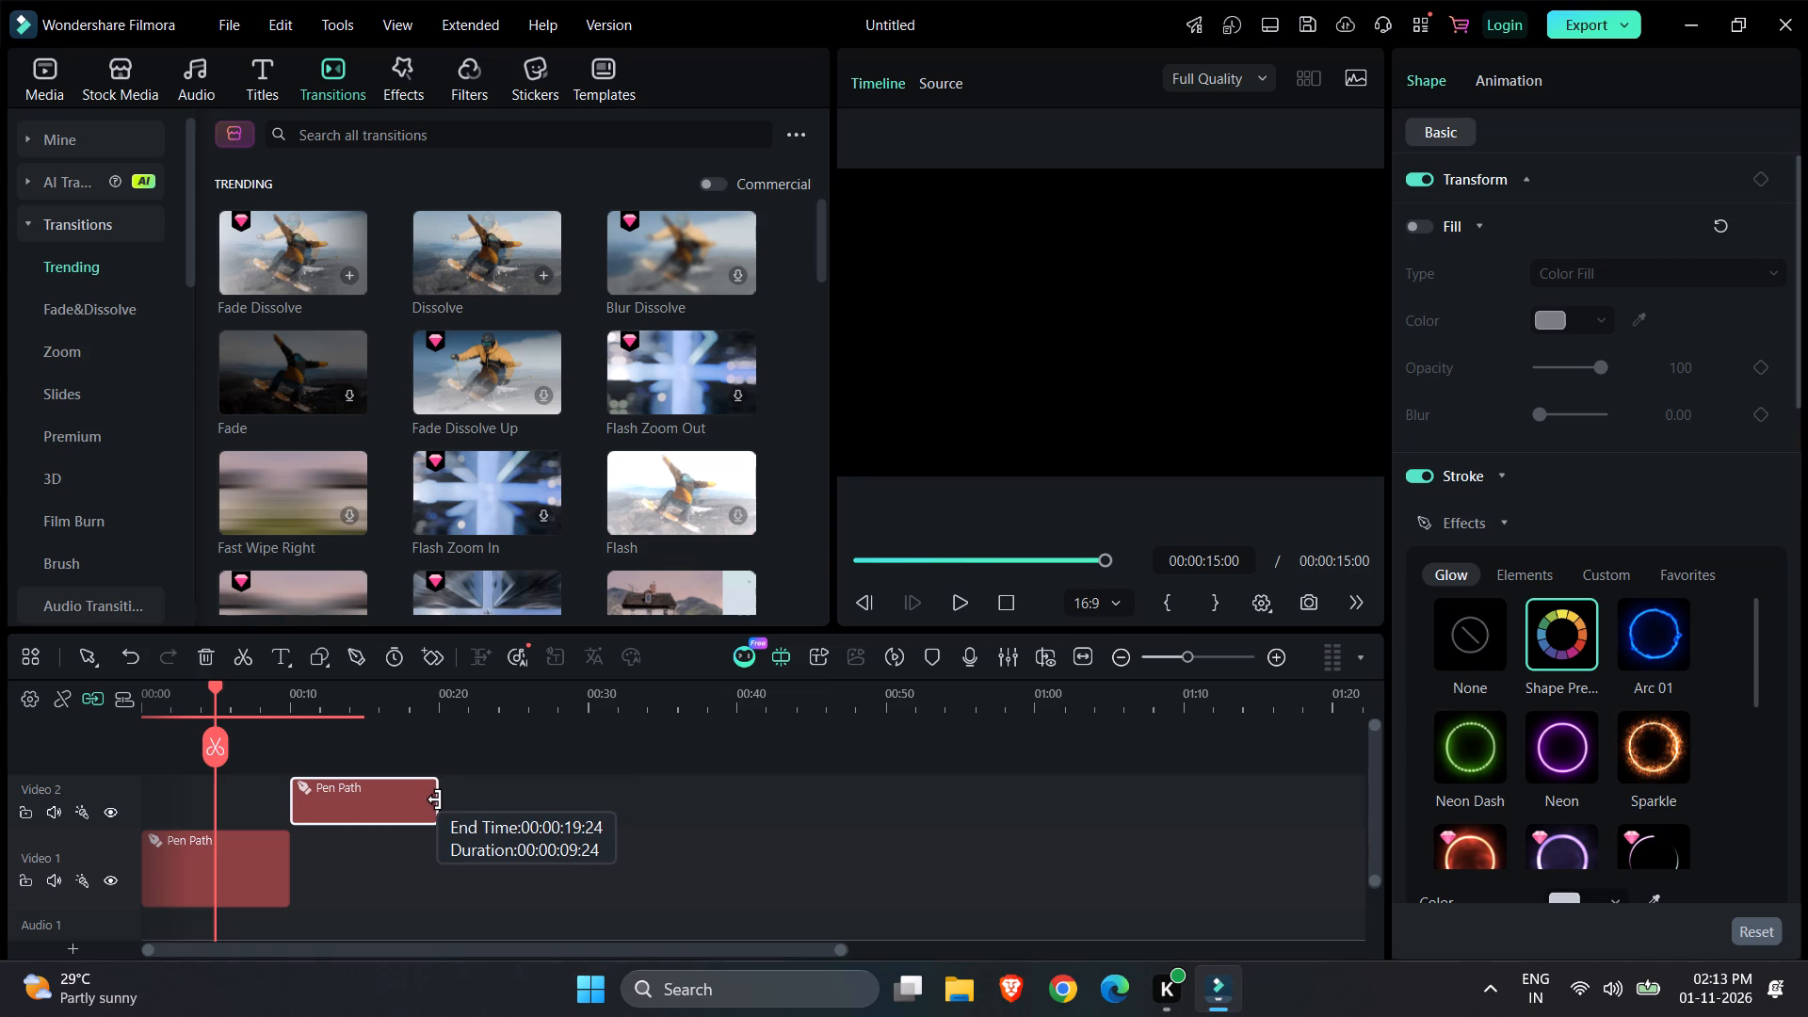
{"action": "left_click_drag", "start_coordinate": [435, 799], "coordinate": [435, 799]}
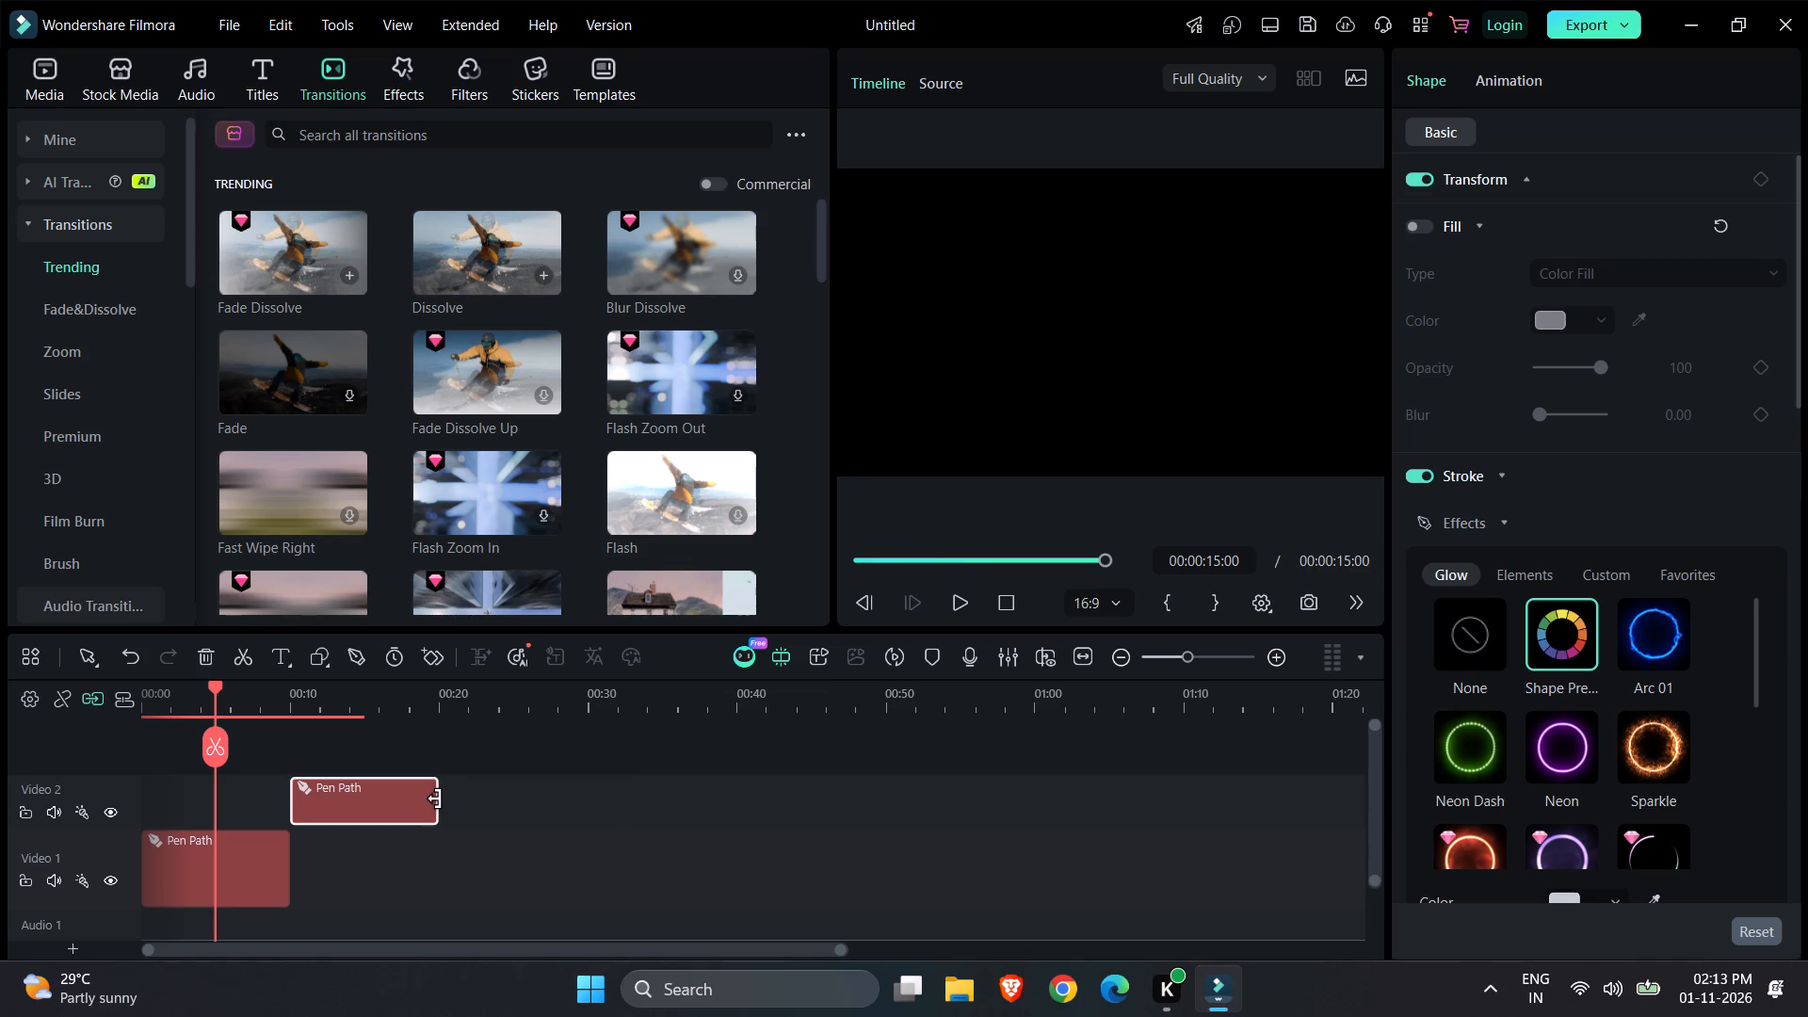
{"action": "left_click", "coordinate": [435, 799]}
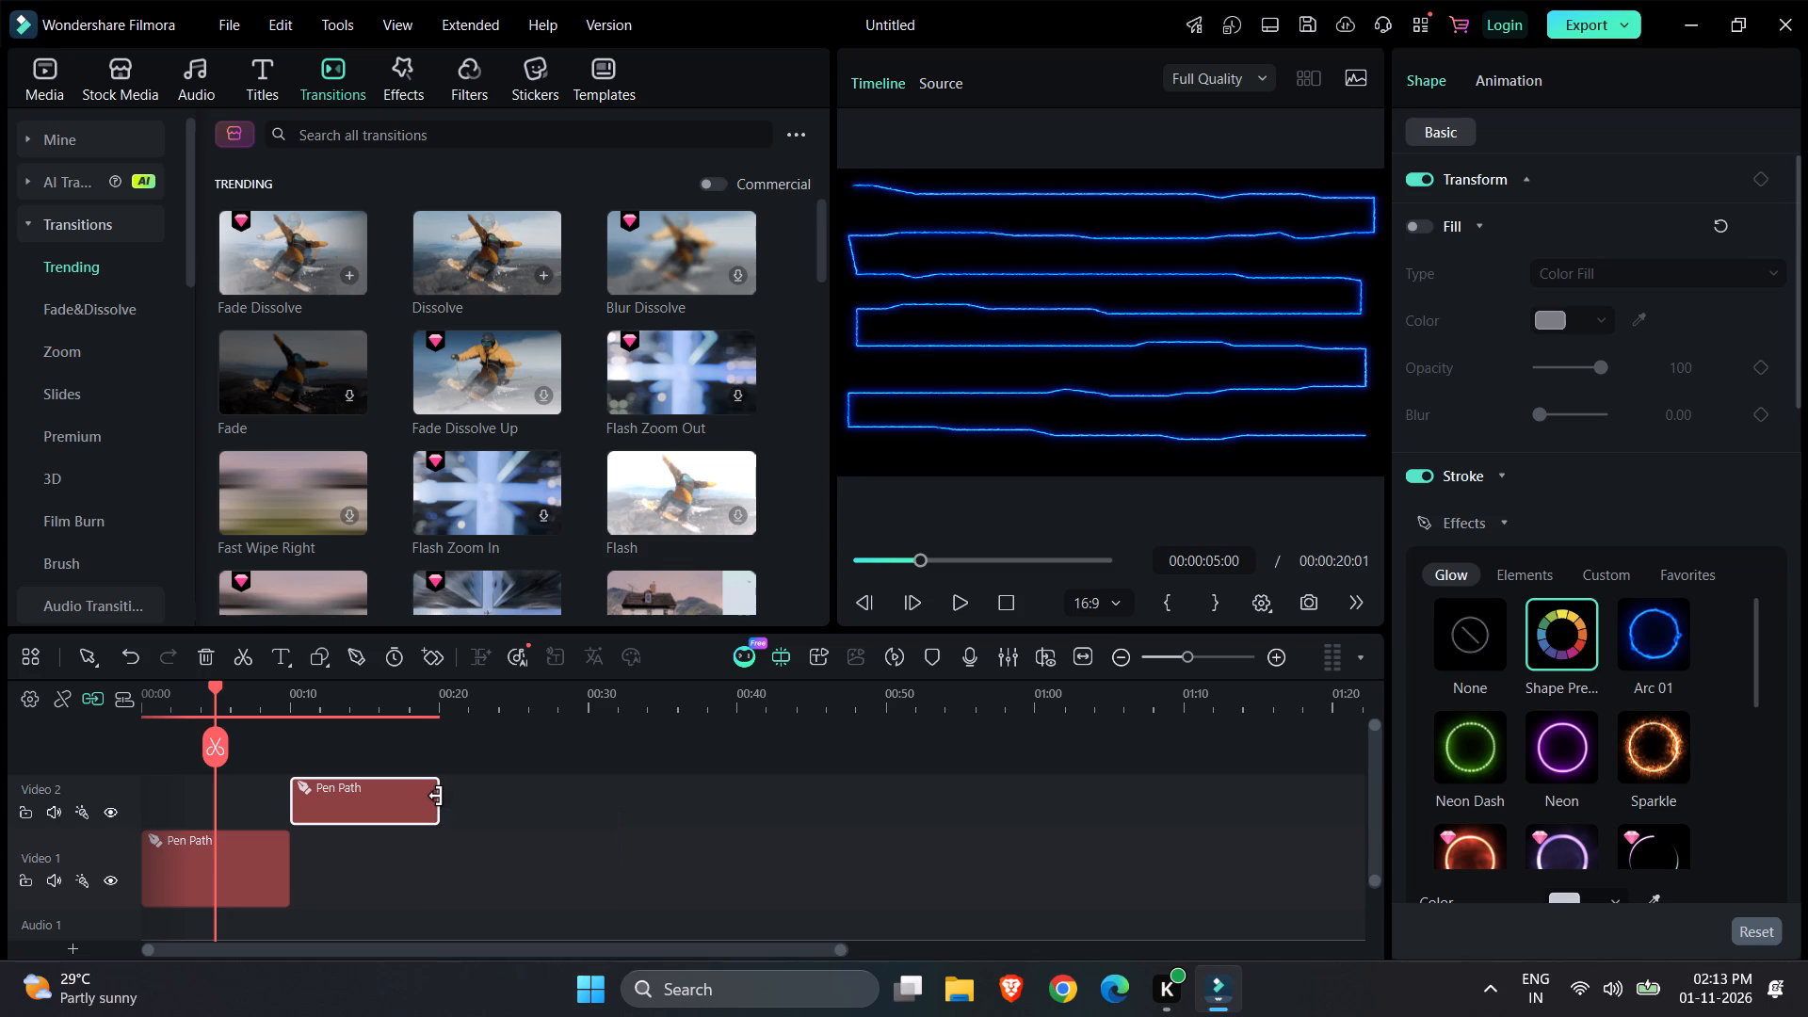
Move the playhead to the end of the Video 2 clip at 00:00:20:01 and activate the Pen tool.
{"action": "left_click_drag", "start_coordinate": [219, 751], "coordinate": [464, 751]}
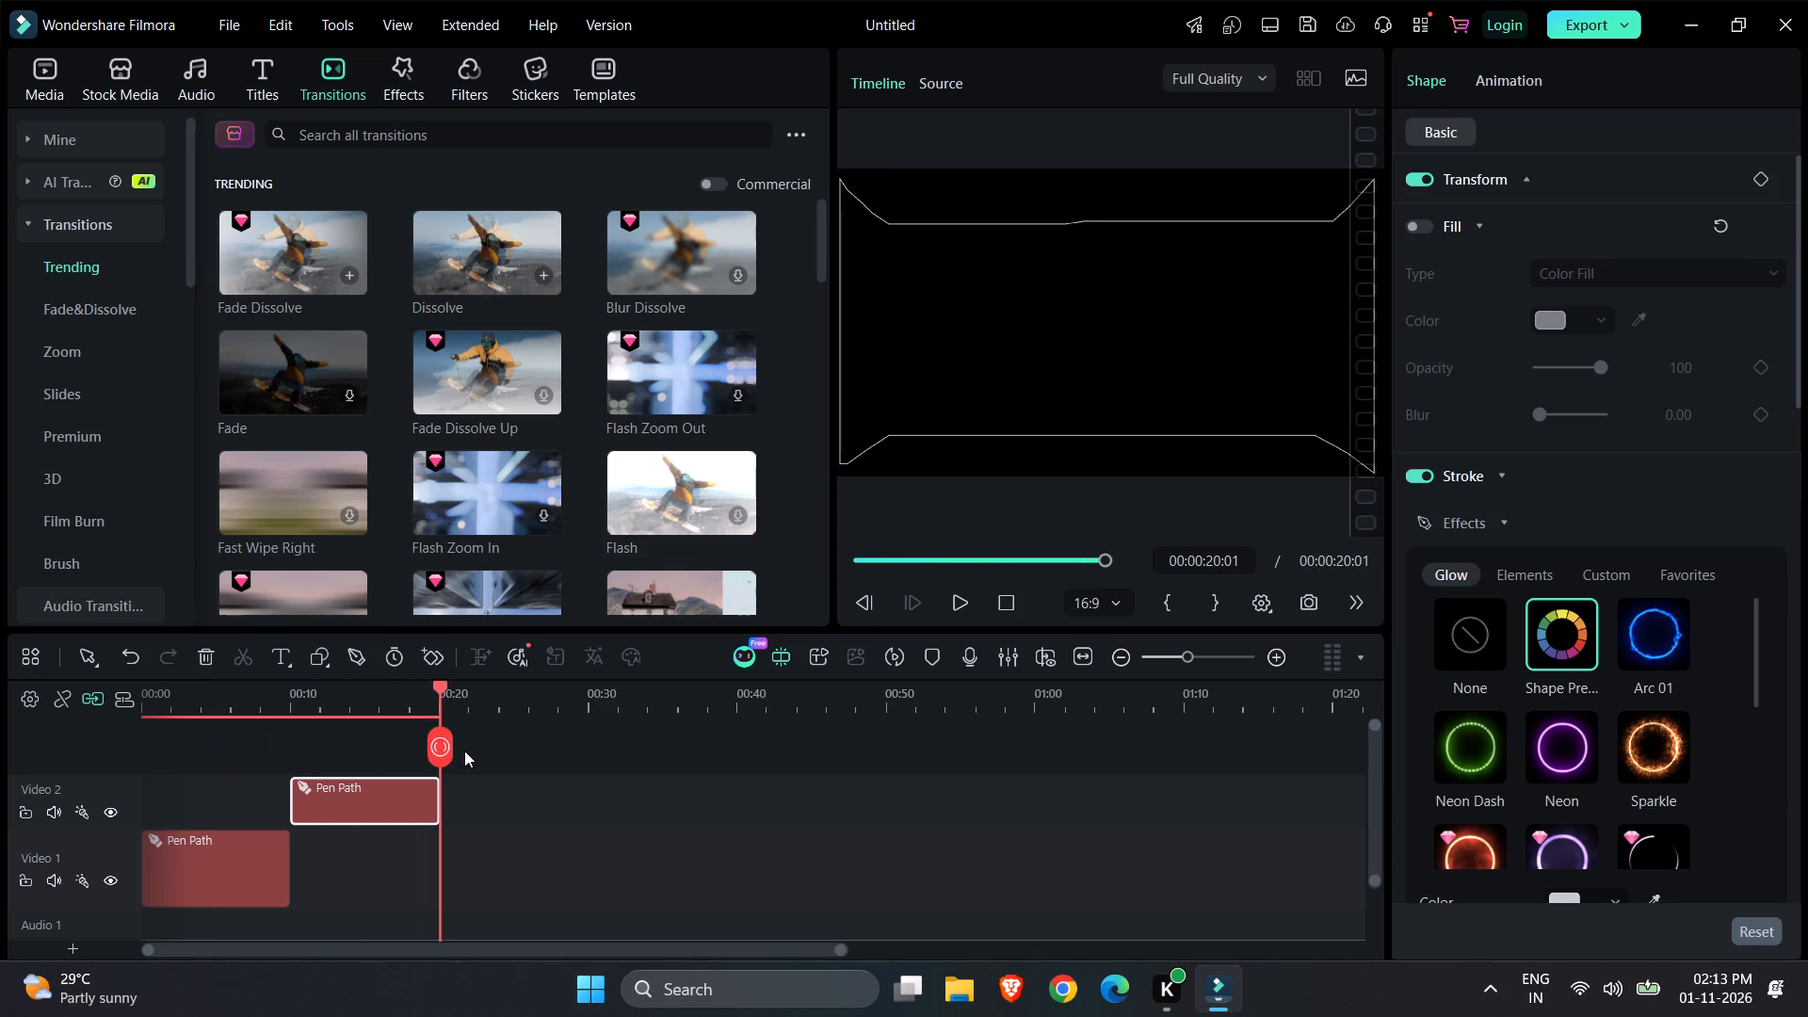
{"action": "left_click_drag", "start_coordinate": [464, 751], "coordinate": [466, 750]}
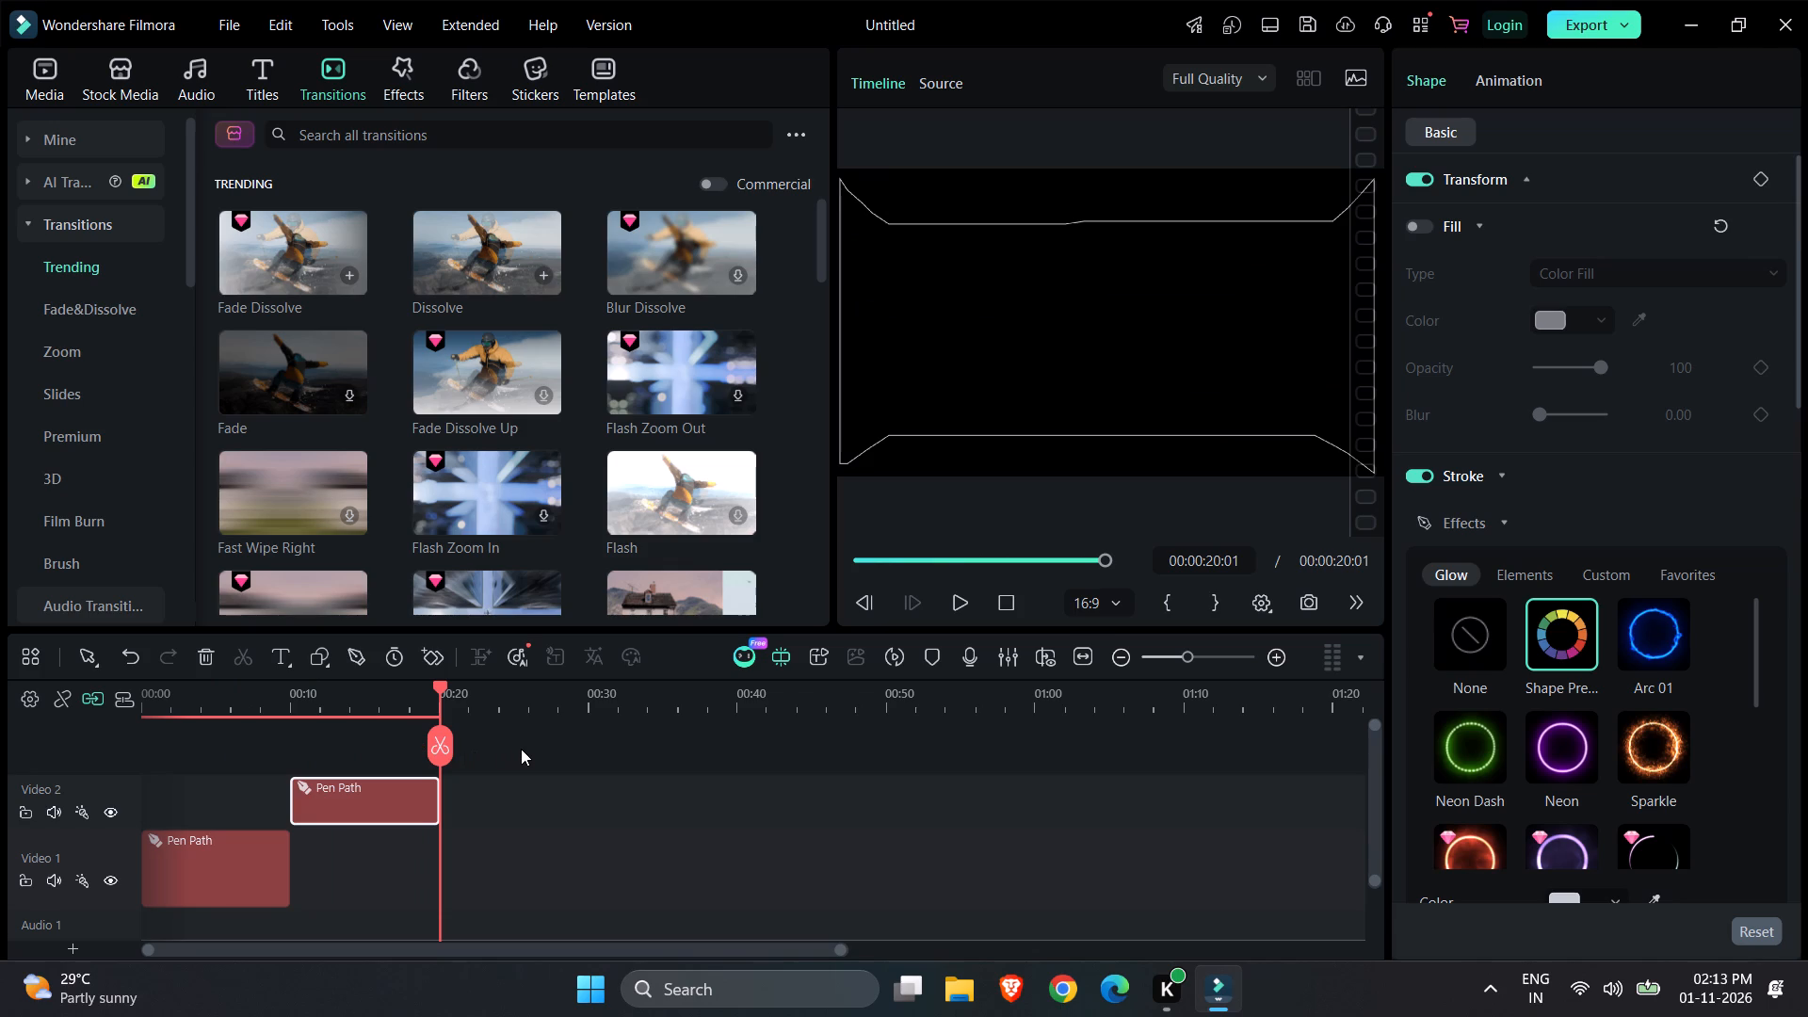
{"action": "left_click", "coordinate": [570, 778]}
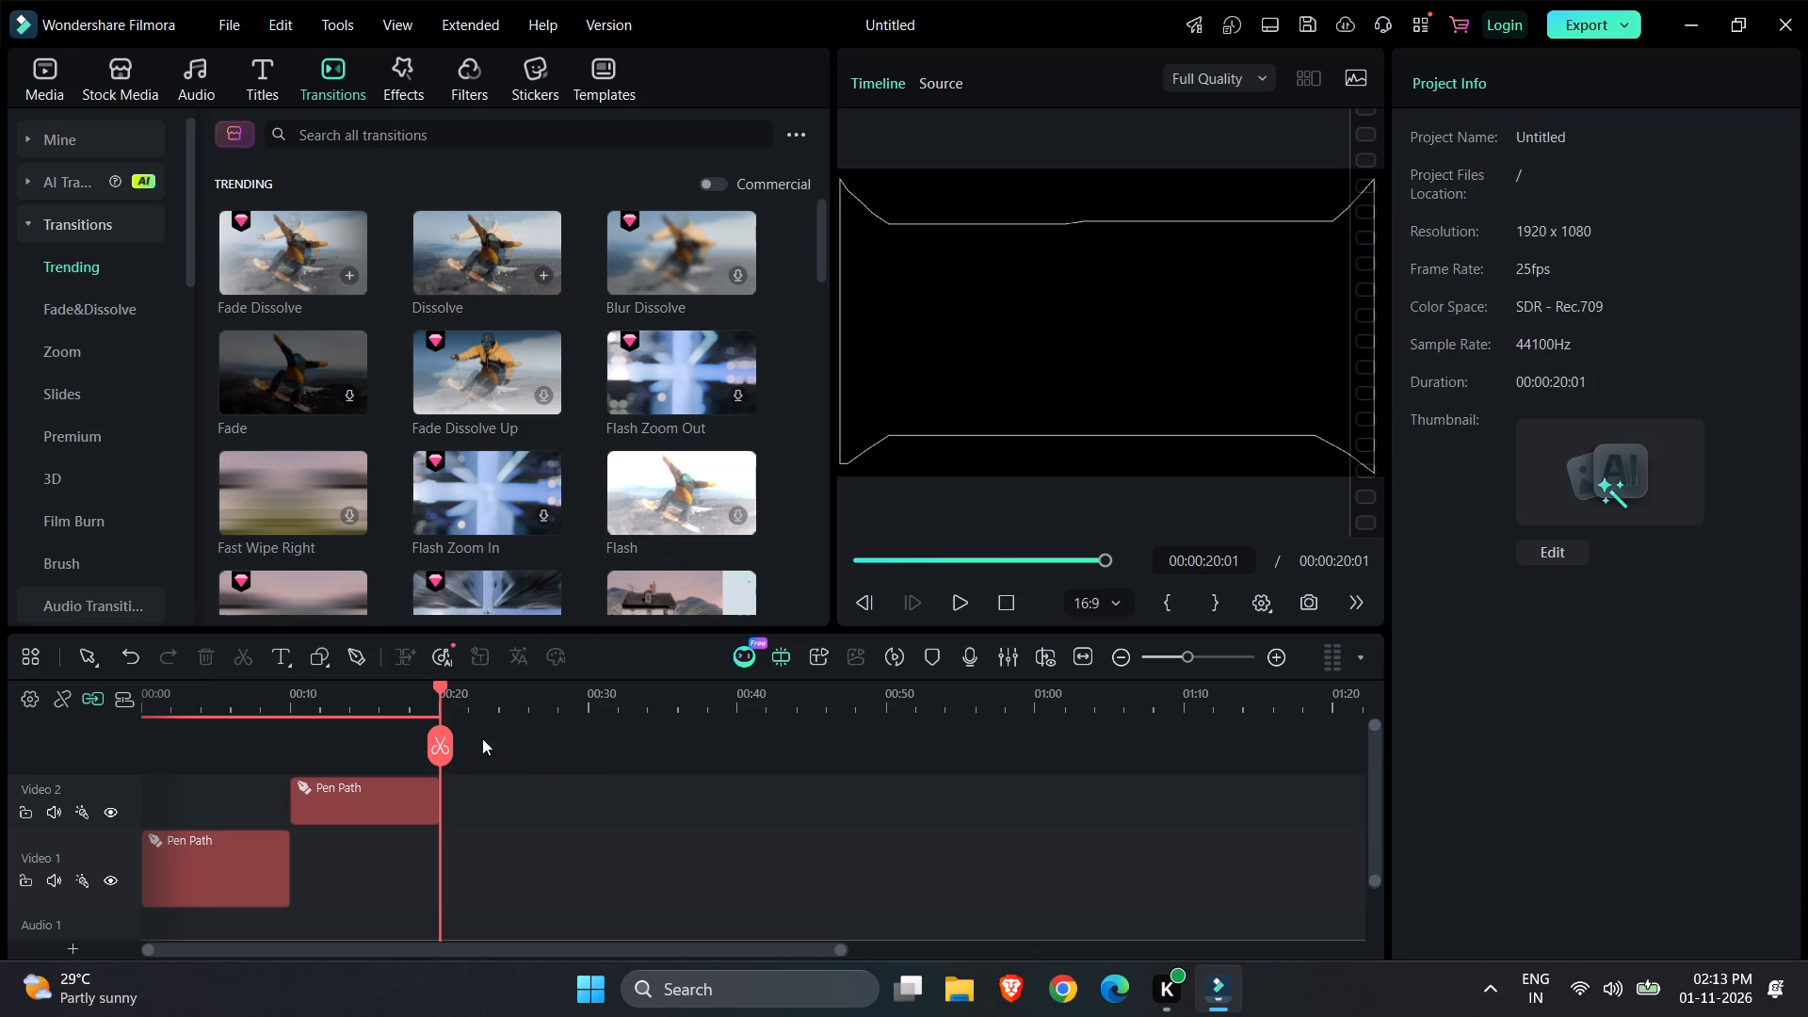
{"action": "left_click", "coordinate": [347, 654]}
Try the Neon Dash glow on the frame-like pen path's stroke, and apply the Sparkle glow instead.
{"action": "left_click", "coordinate": [370, 806]}
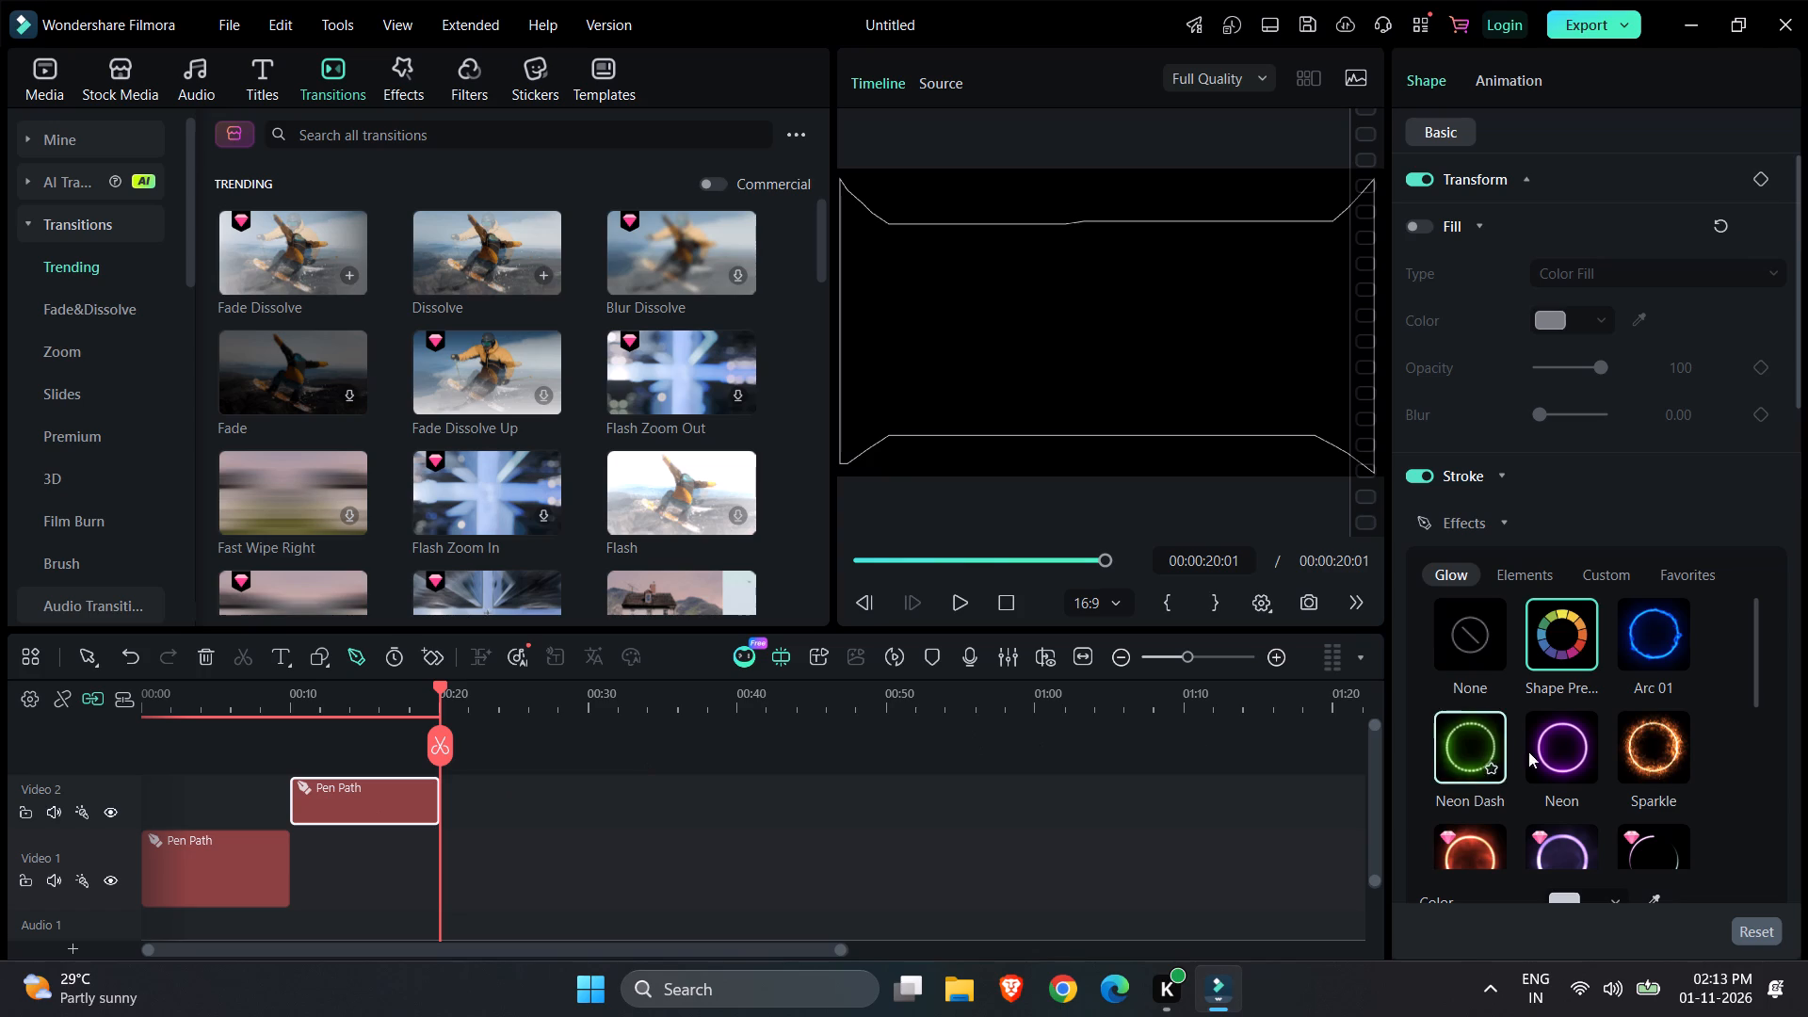
{"action": "left_click", "coordinate": [1465, 749]}
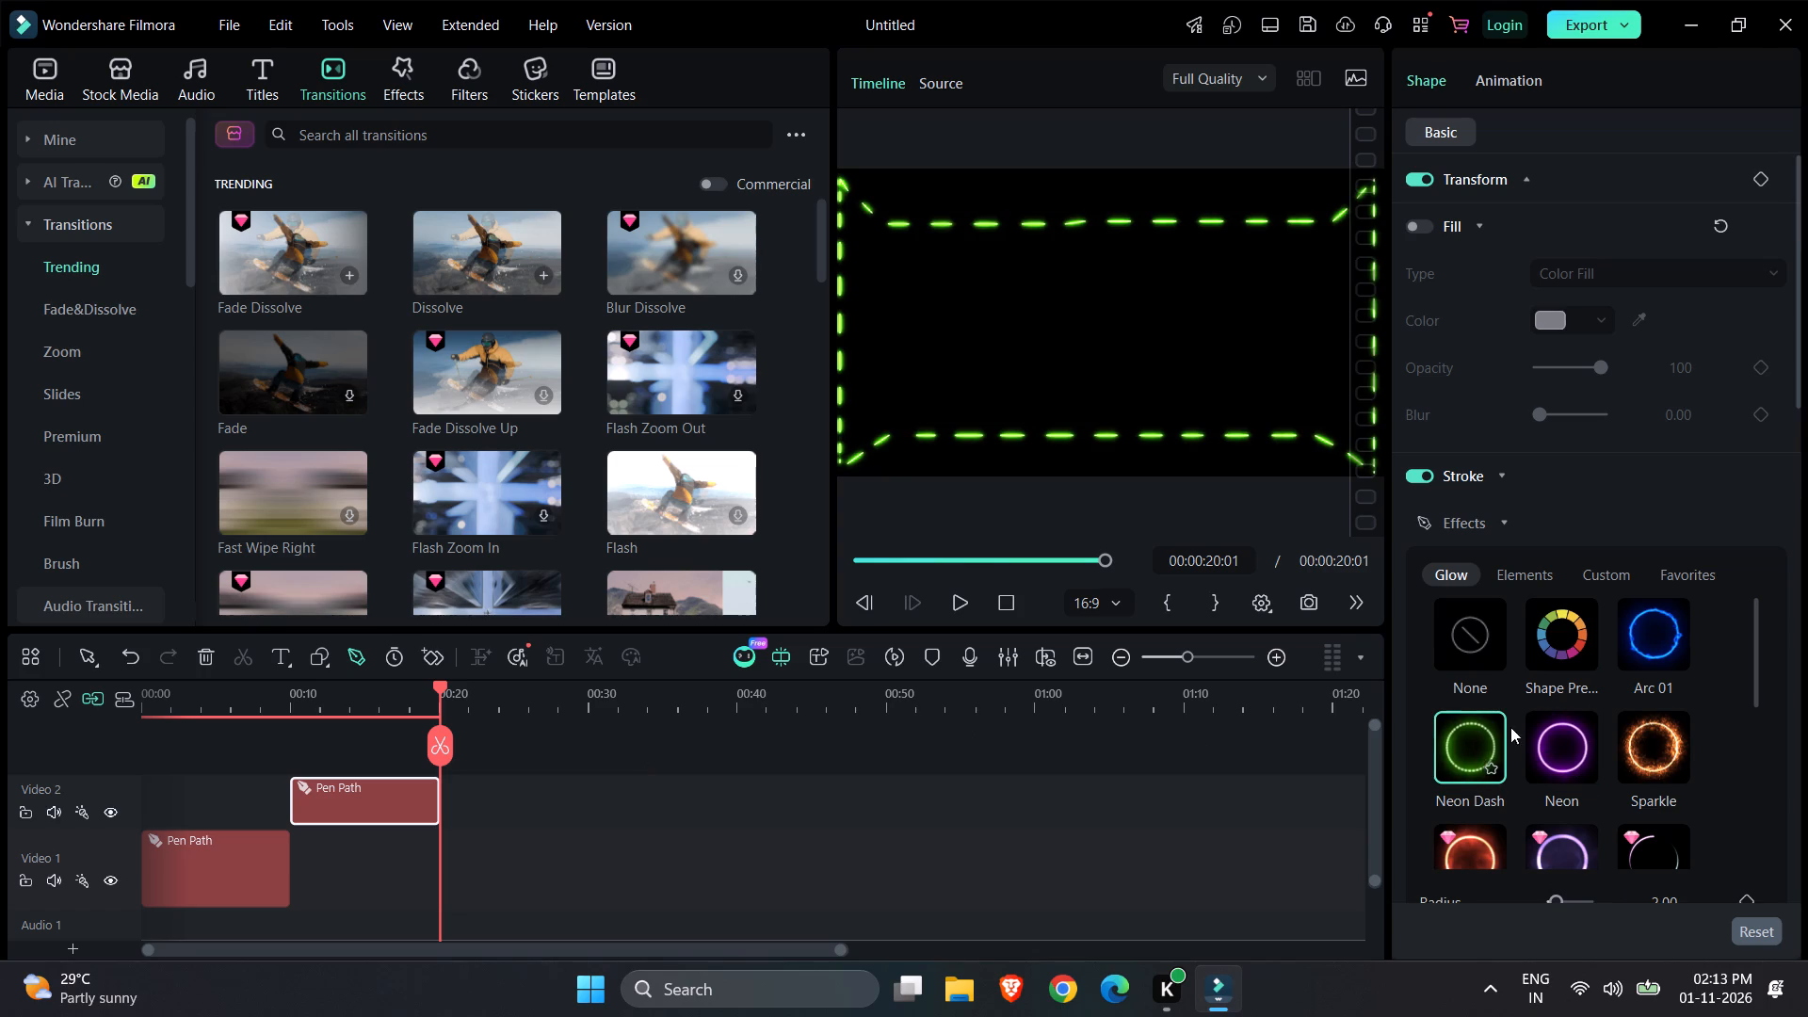
{"action": "left_click", "coordinate": [1653, 745]}
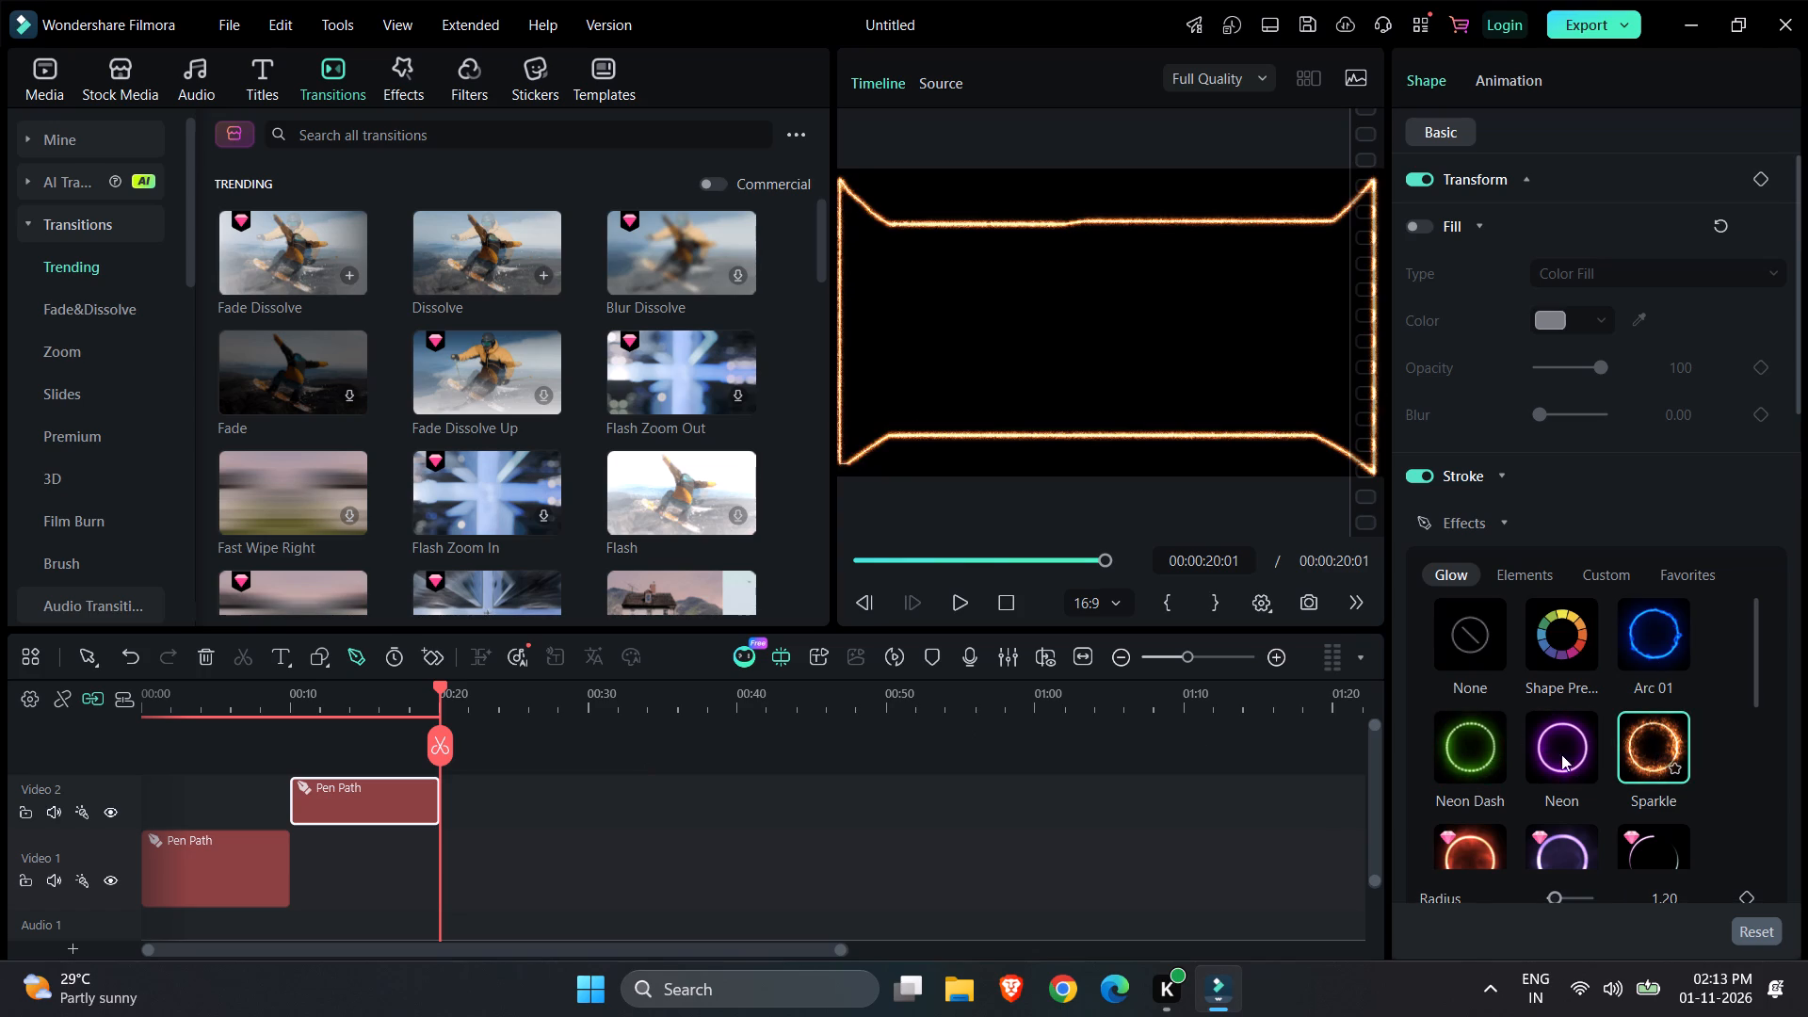
{"action": "left_click", "coordinate": [951, 808]}
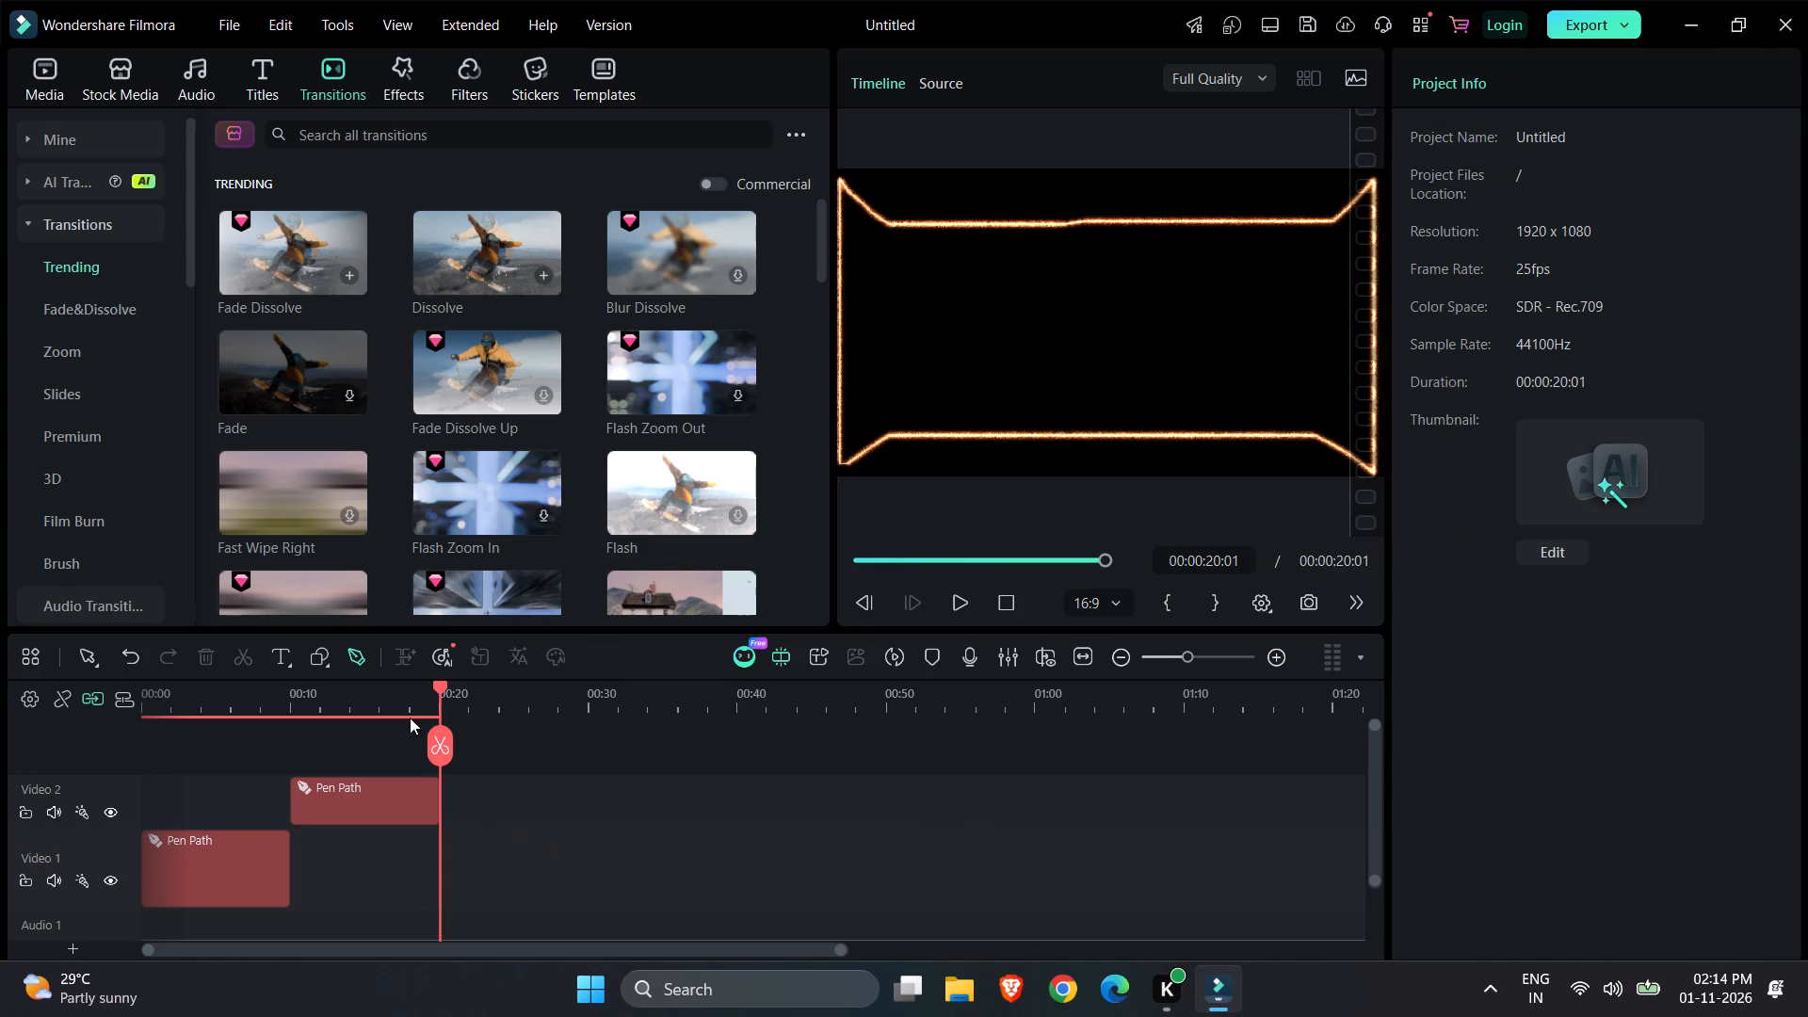
Start a new pen path at the frame's left edge just below mid-height, placing closely spaced points horizontally to about a quarter of the width.
{"action": "left_click", "coordinate": [365, 652]}
{"action": "left_click", "coordinate": [843, 334]}
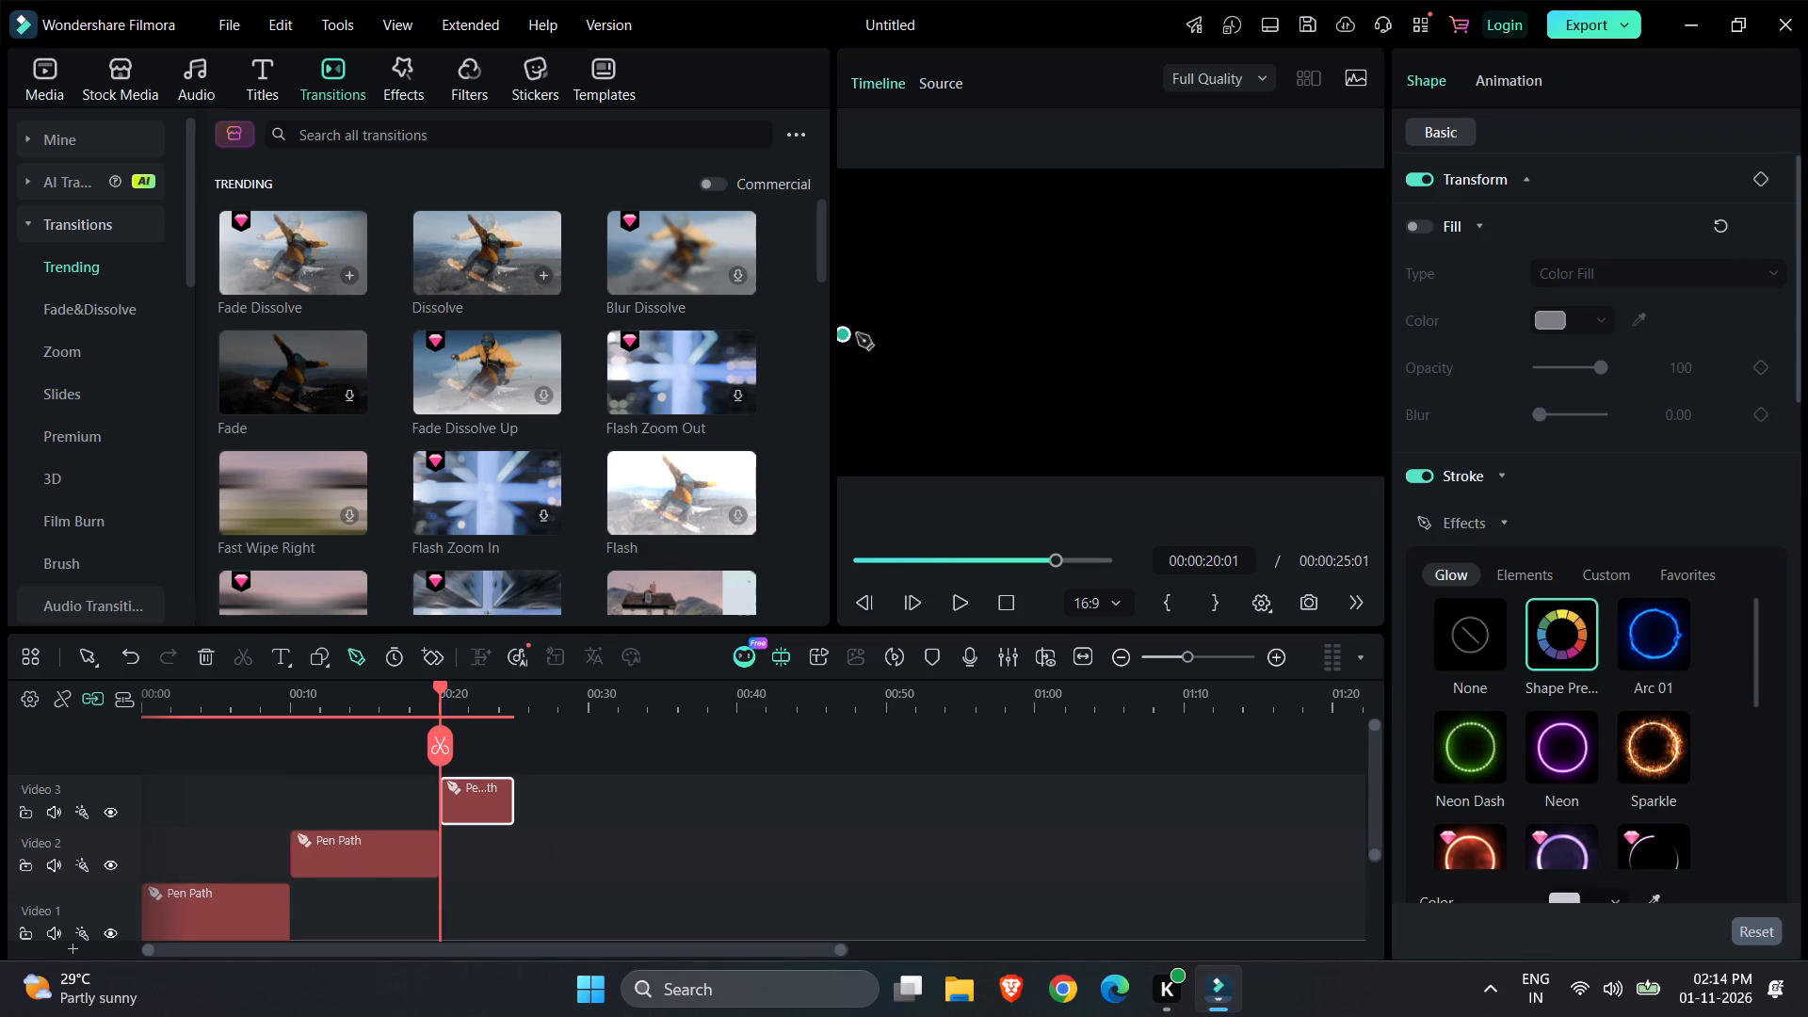
{"action": "left_click", "coordinate": [866, 333]}
{"action": "left_click", "coordinate": [892, 333]}
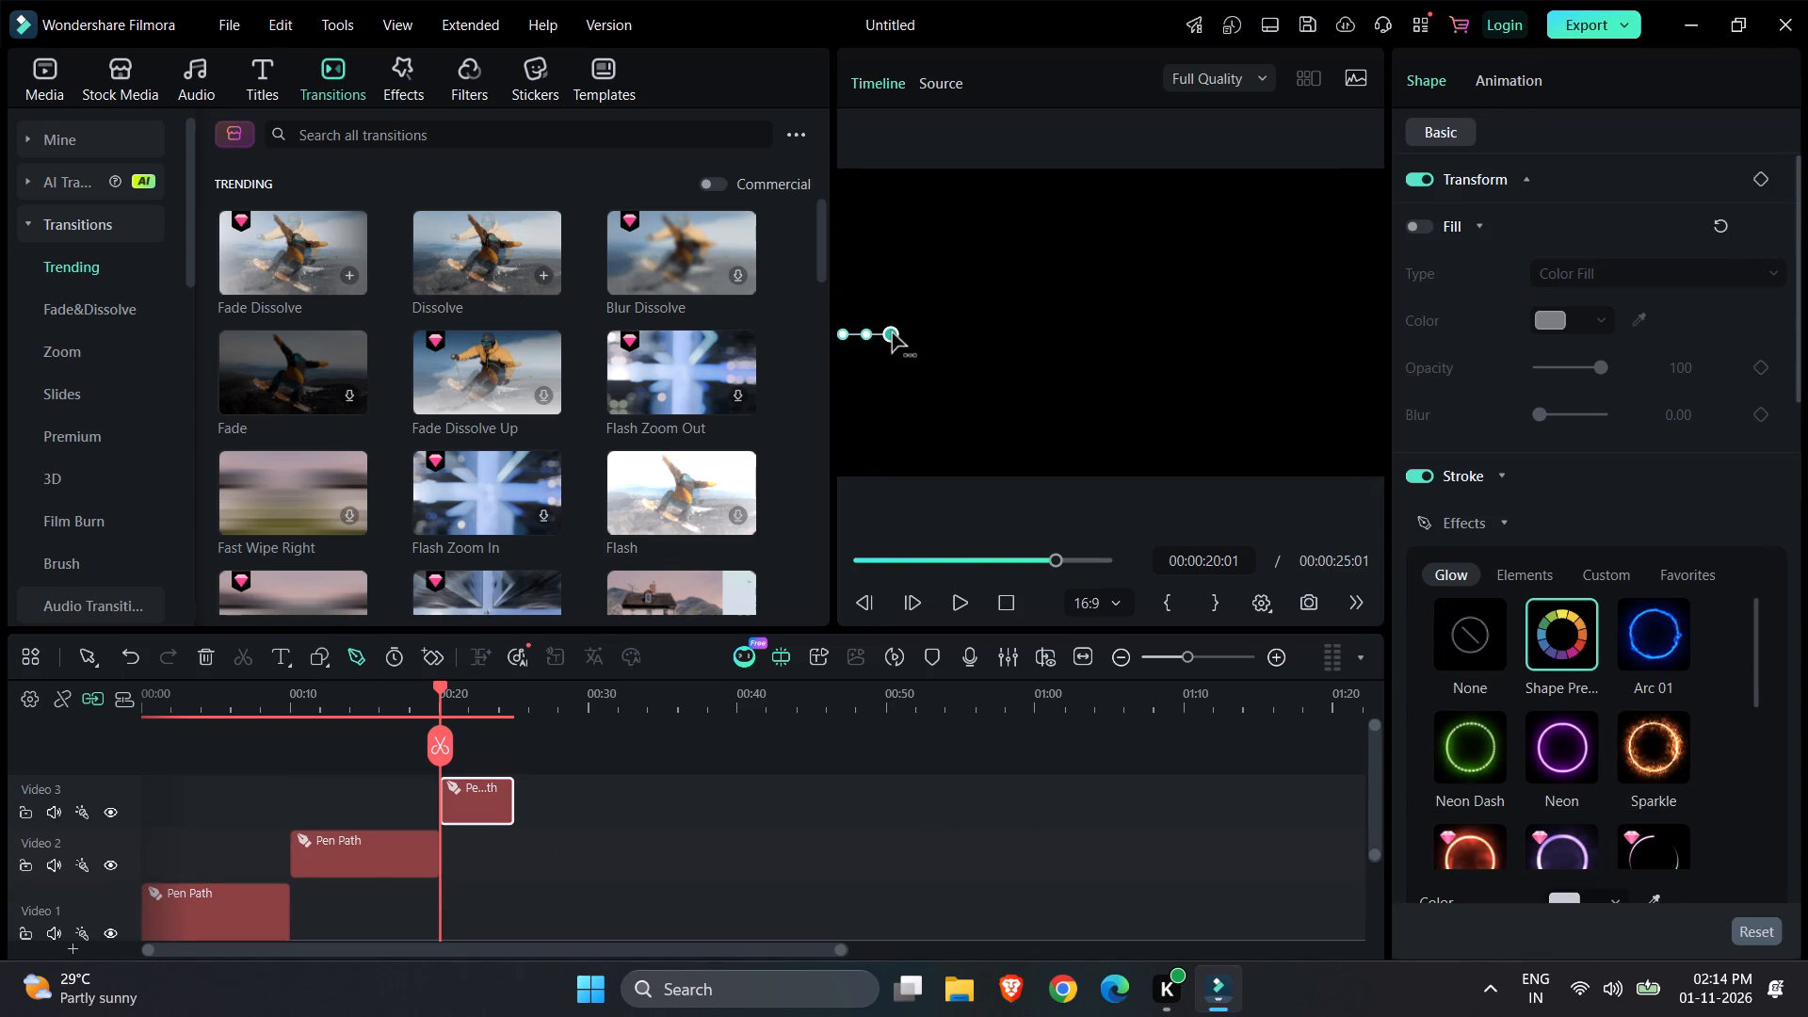
{"action": "left_click", "coordinate": [914, 333]}
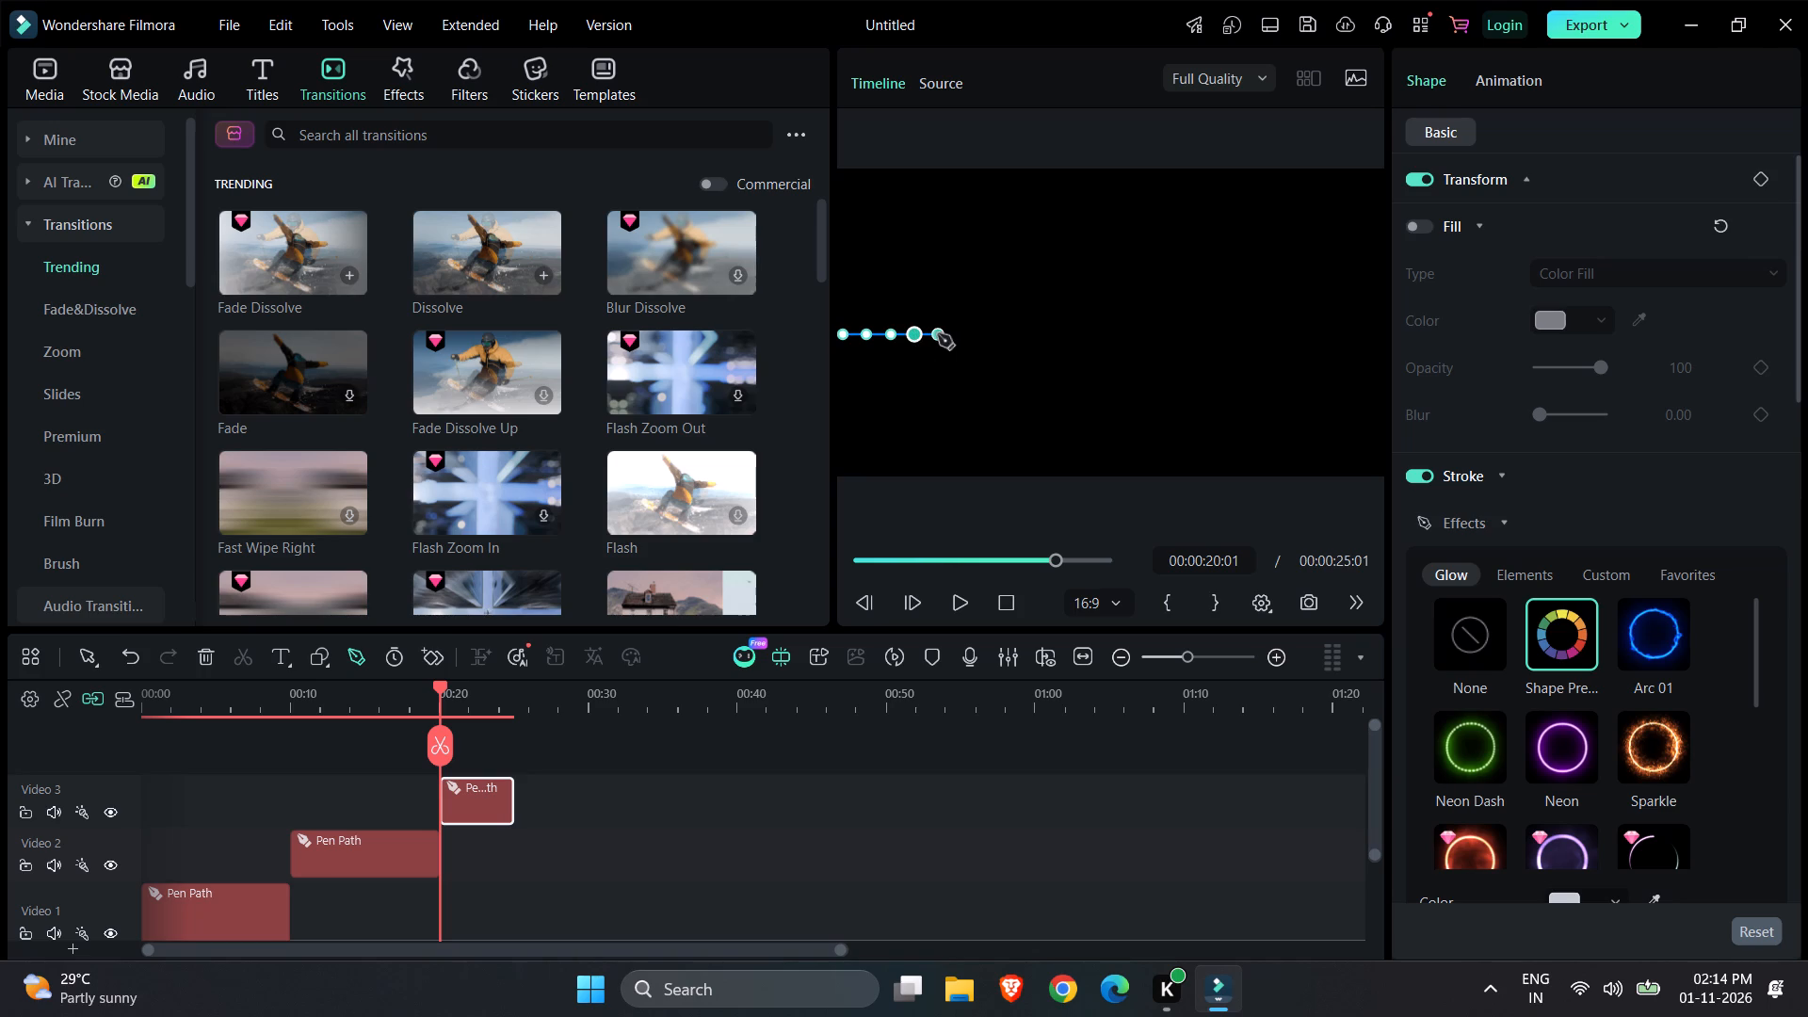
{"action": "left_click", "coordinate": [938, 334]}
{"action": "left_click", "coordinate": [966, 334]}
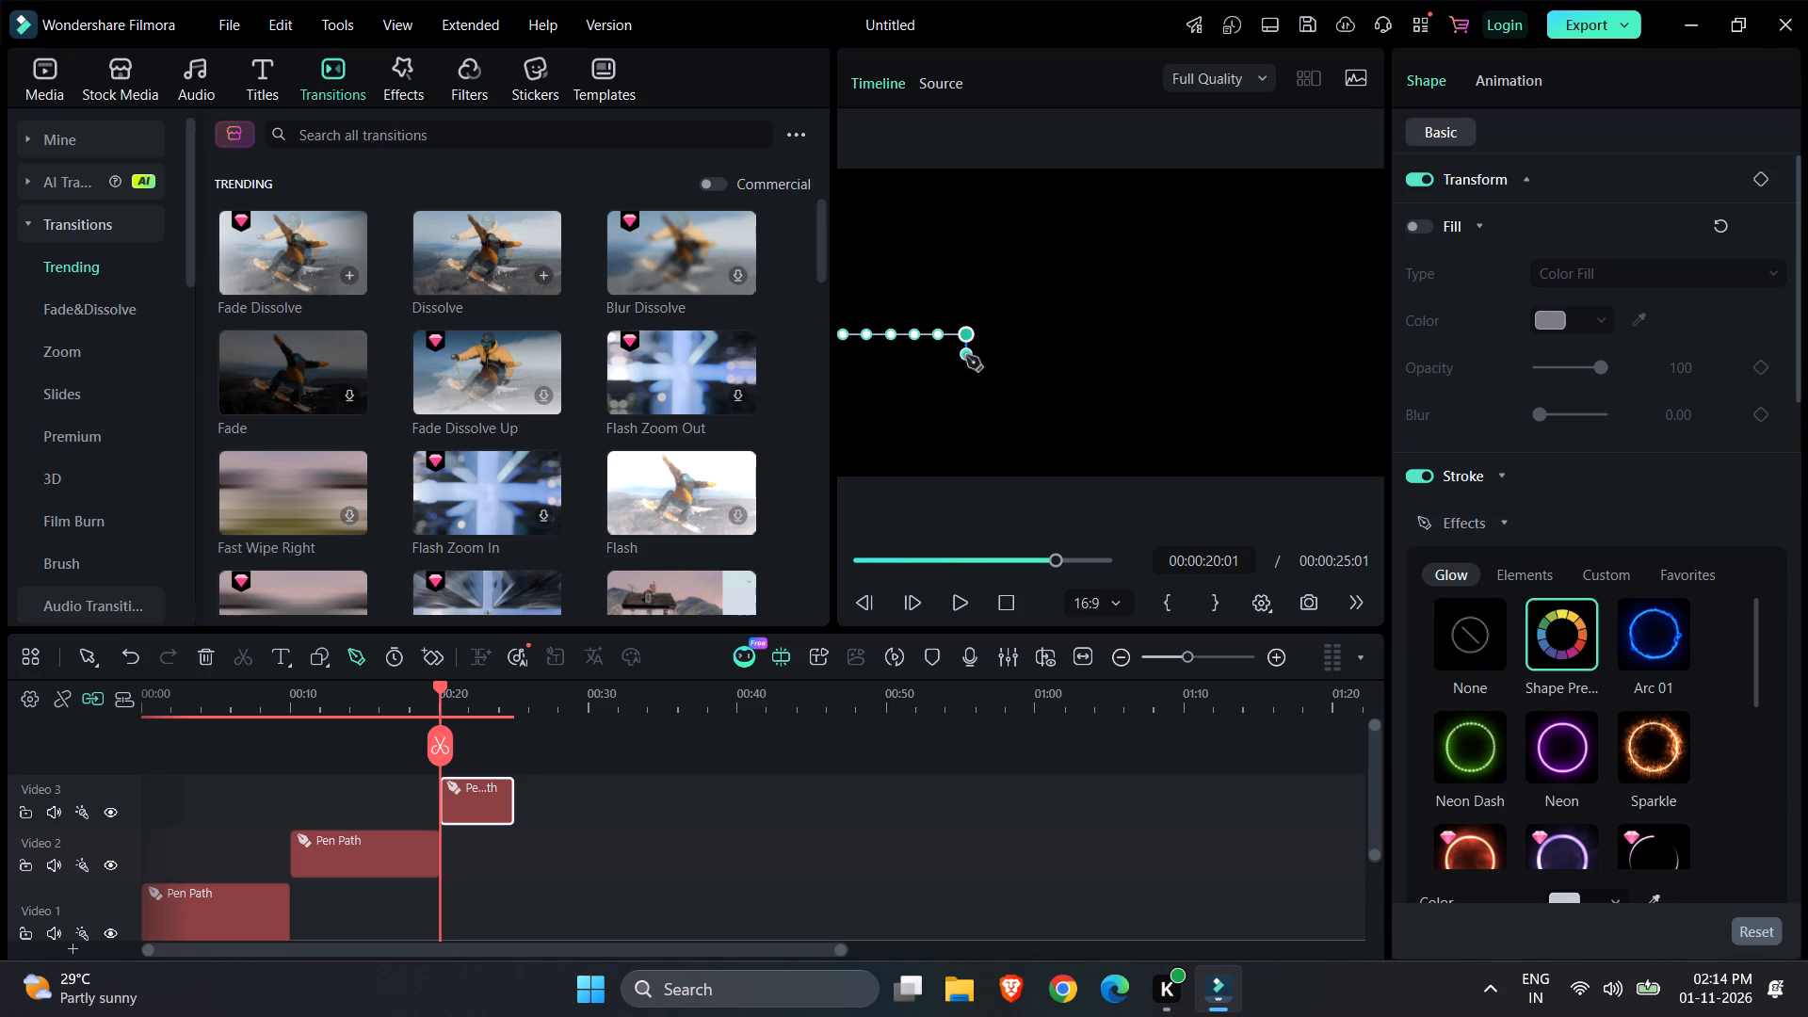
Continue the pen path straight down from the corner with closely spaced points to the frame's bottom edge.
{"action": "left_click", "coordinate": [967, 357]}
{"action": "left_click", "coordinate": [968, 385]}
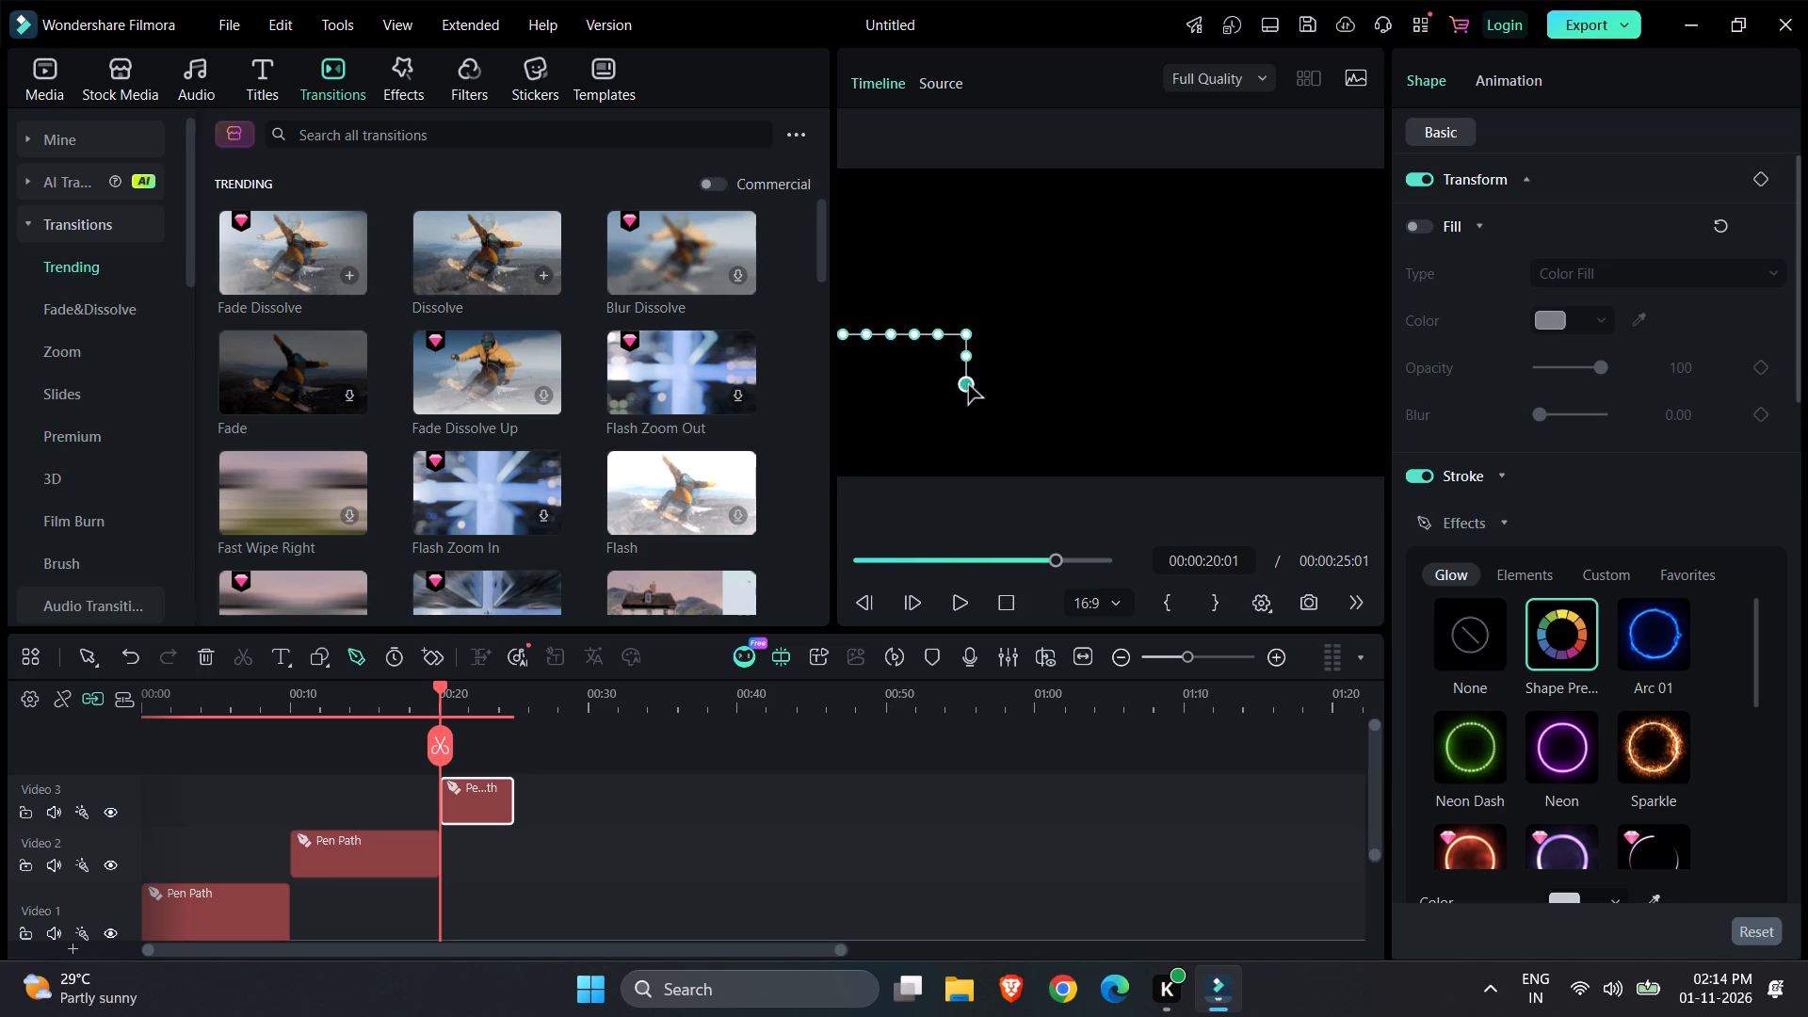
{"action": "left_click", "coordinate": [968, 409]}
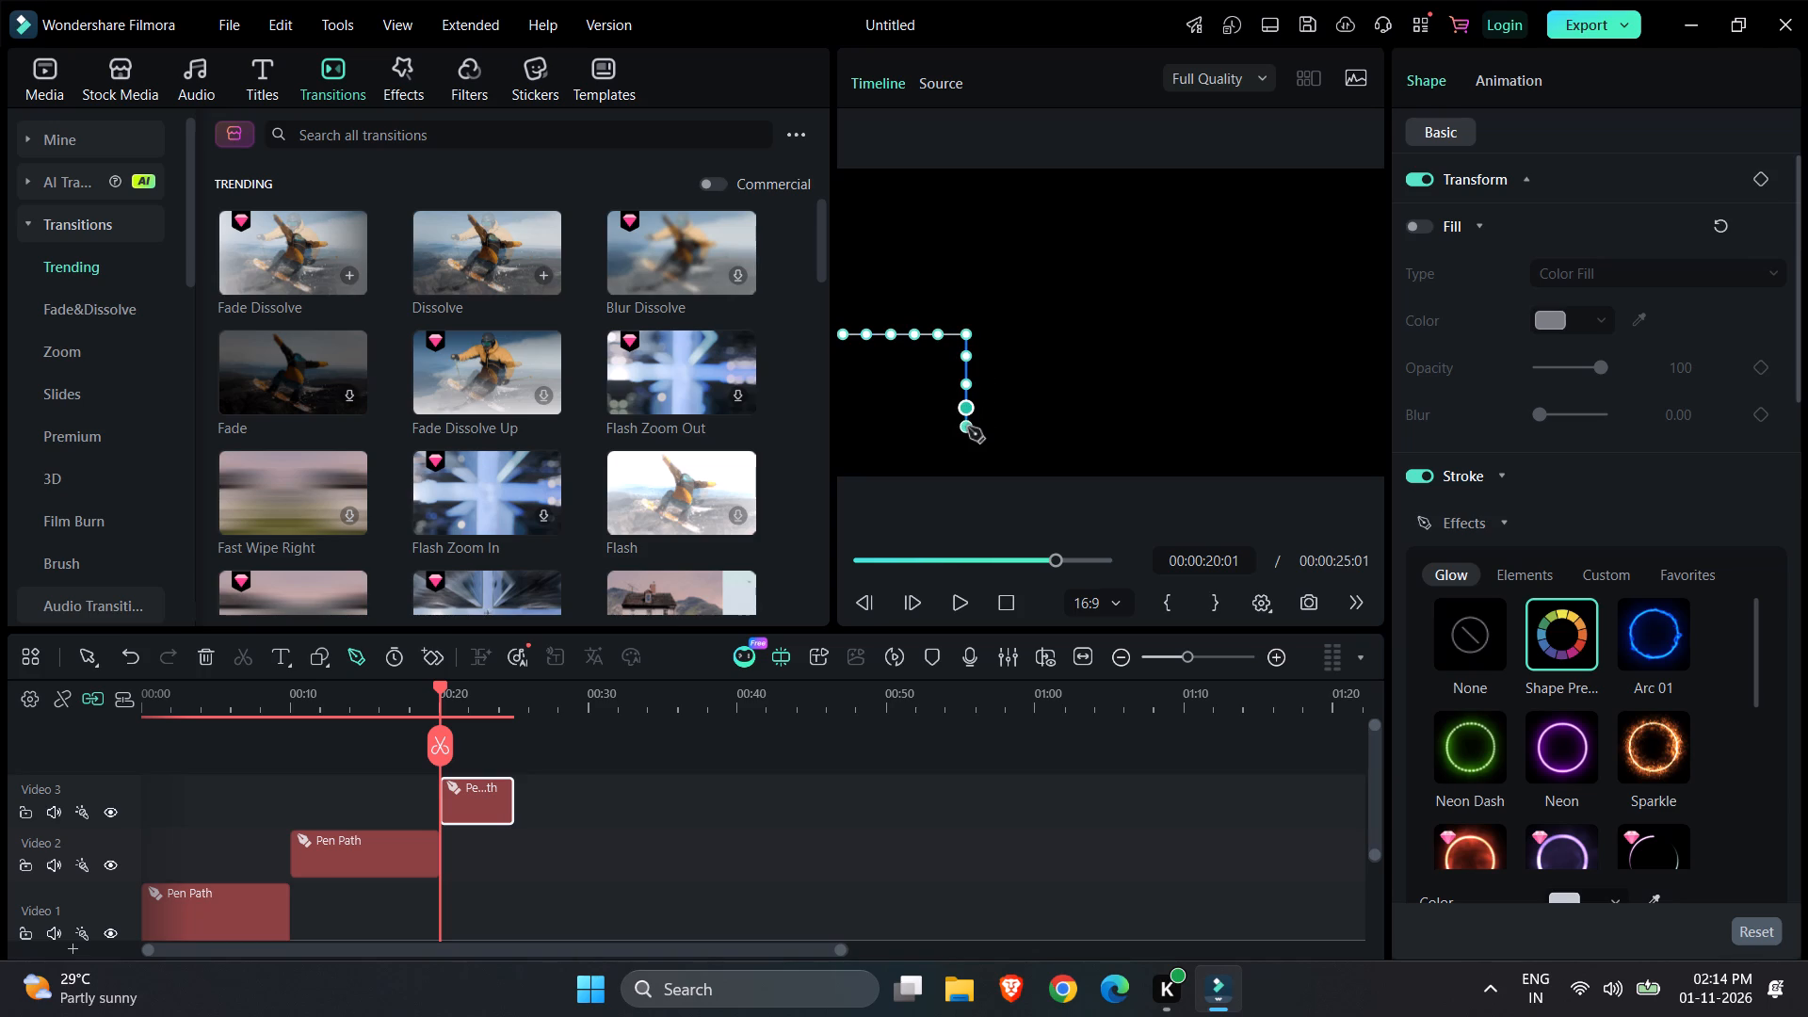
{"action": "left_click", "coordinate": [968, 428]}
{"action": "left_click", "coordinate": [965, 447]}
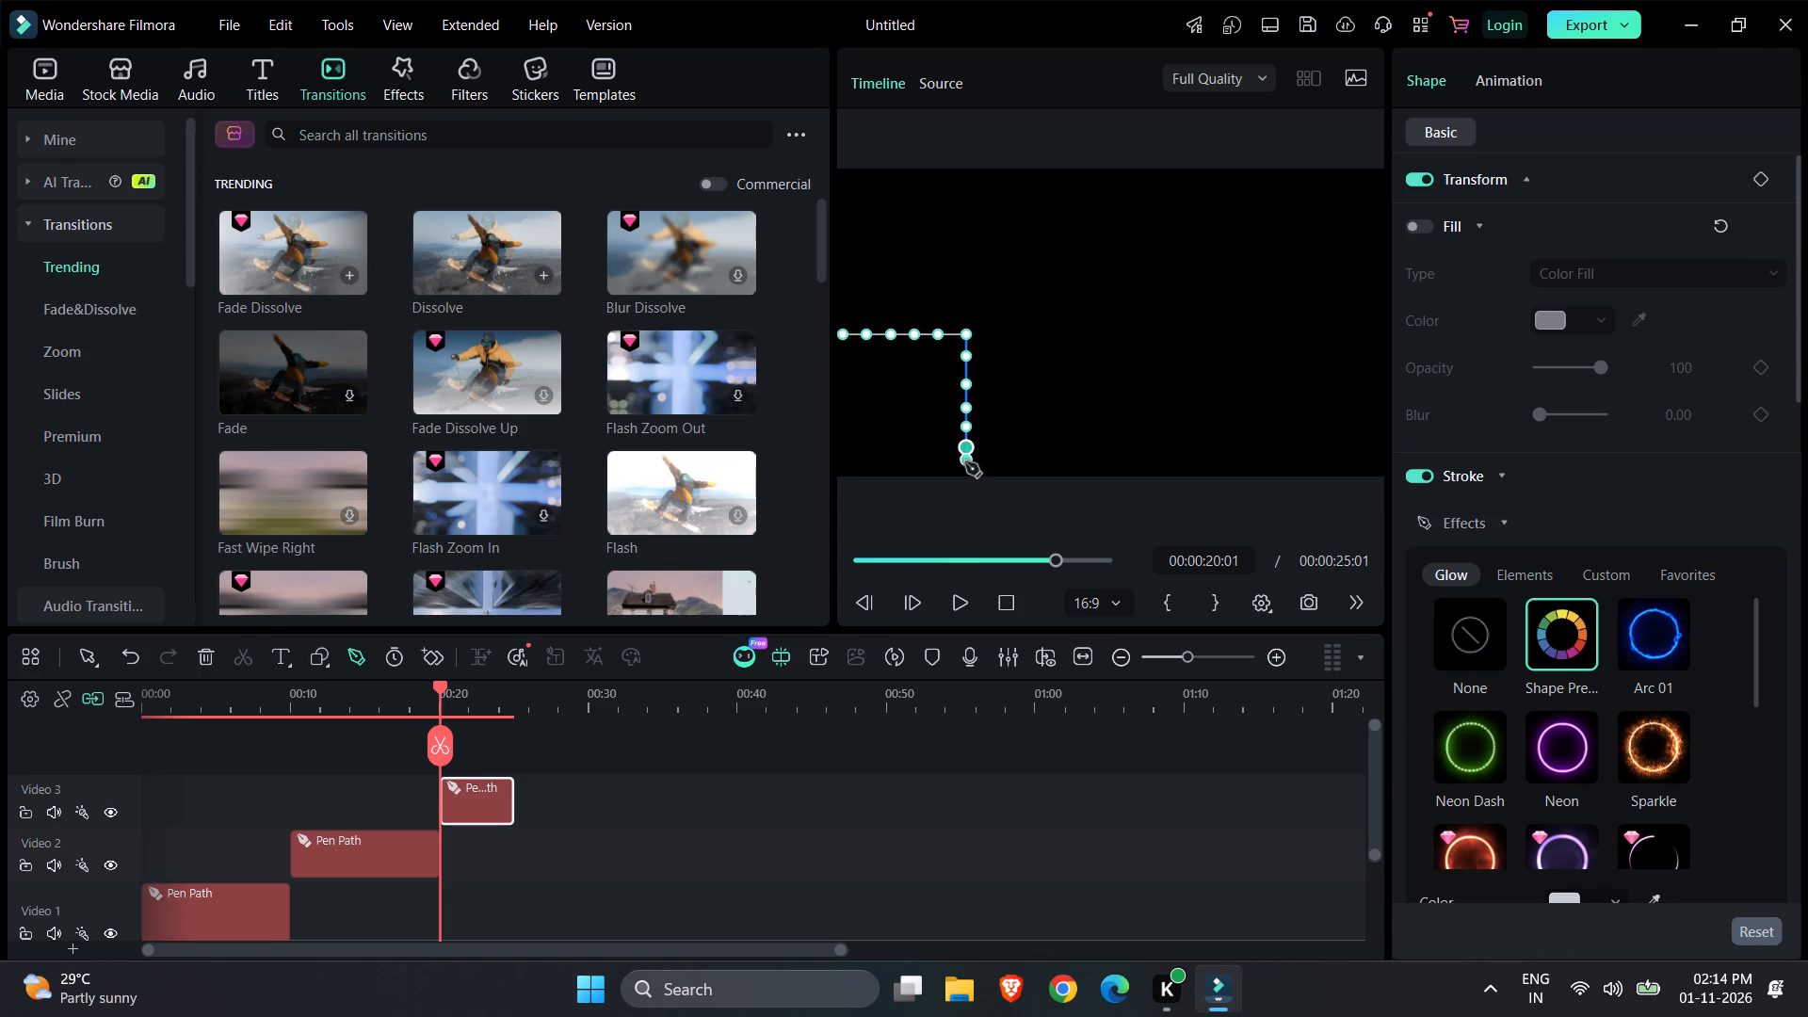
{"action": "left_click", "coordinate": [965, 471]}
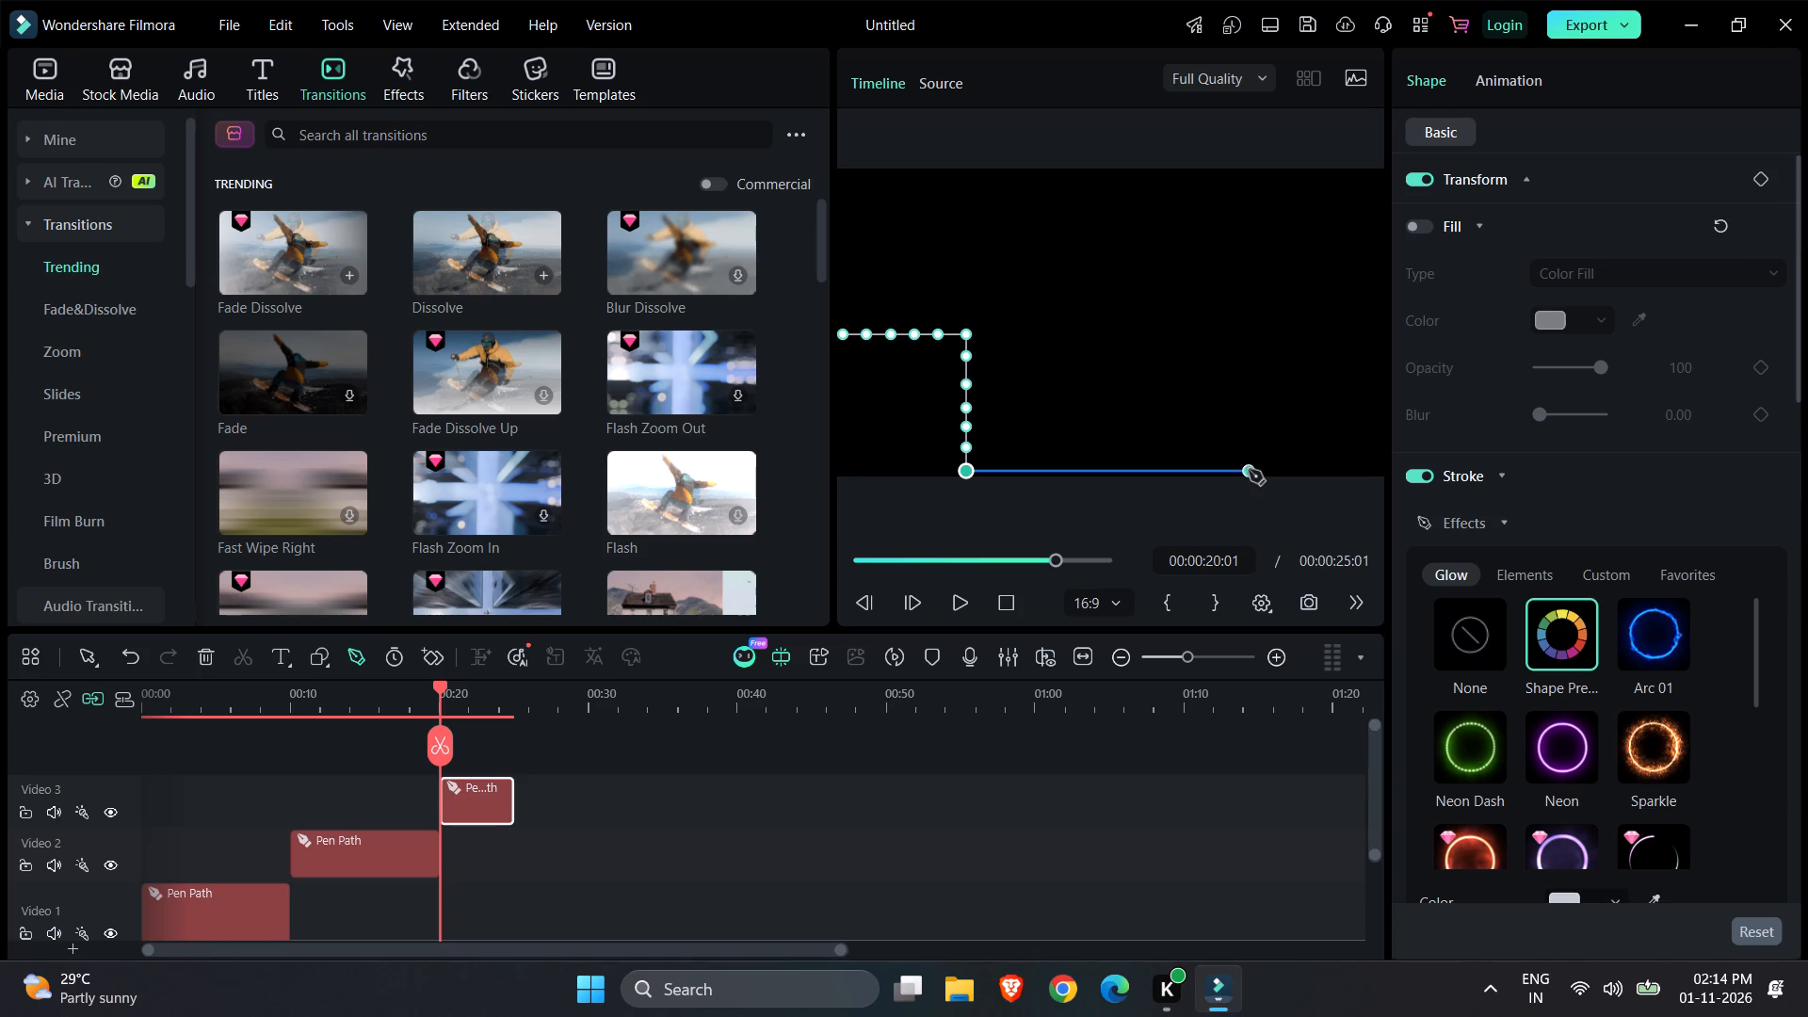
Run the path along the bottom edge to about three quarters of the width, and back up in closely spaced points to the starting height.
{"action": "left_click", "coordinate": [1249, 470]}
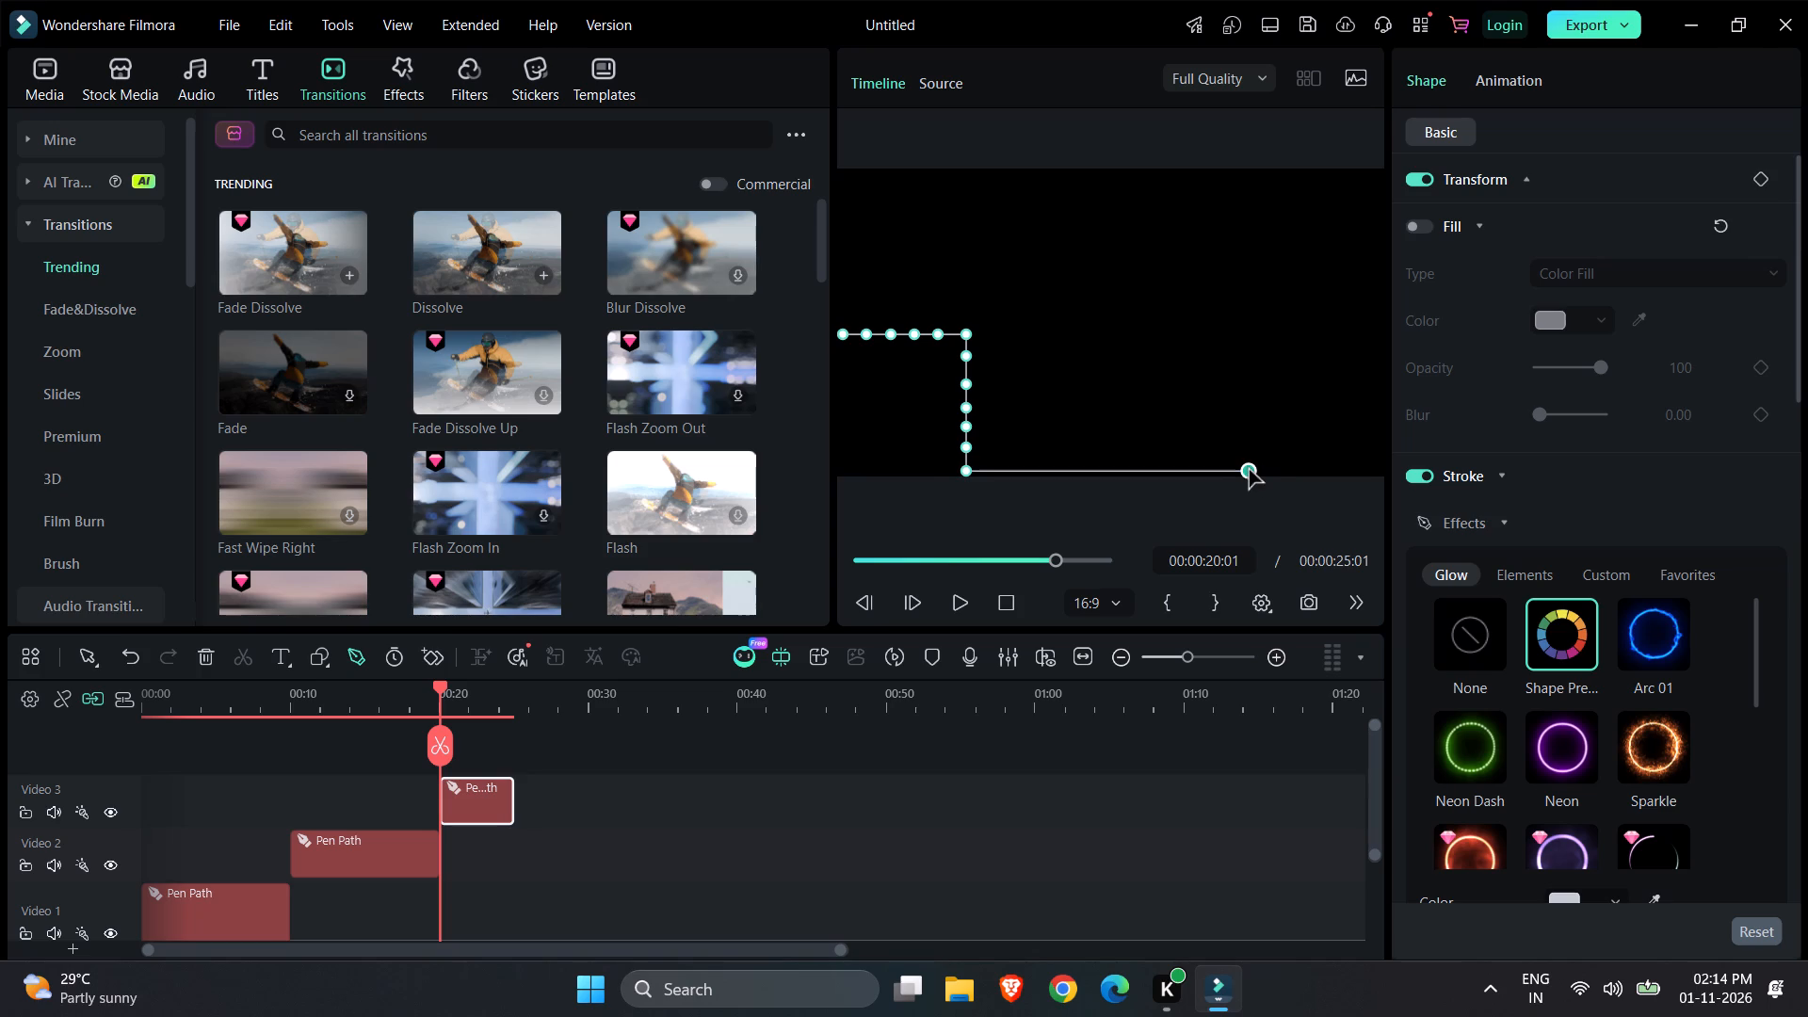
{"action": "left_click", "coordinate": [1247, 452]}
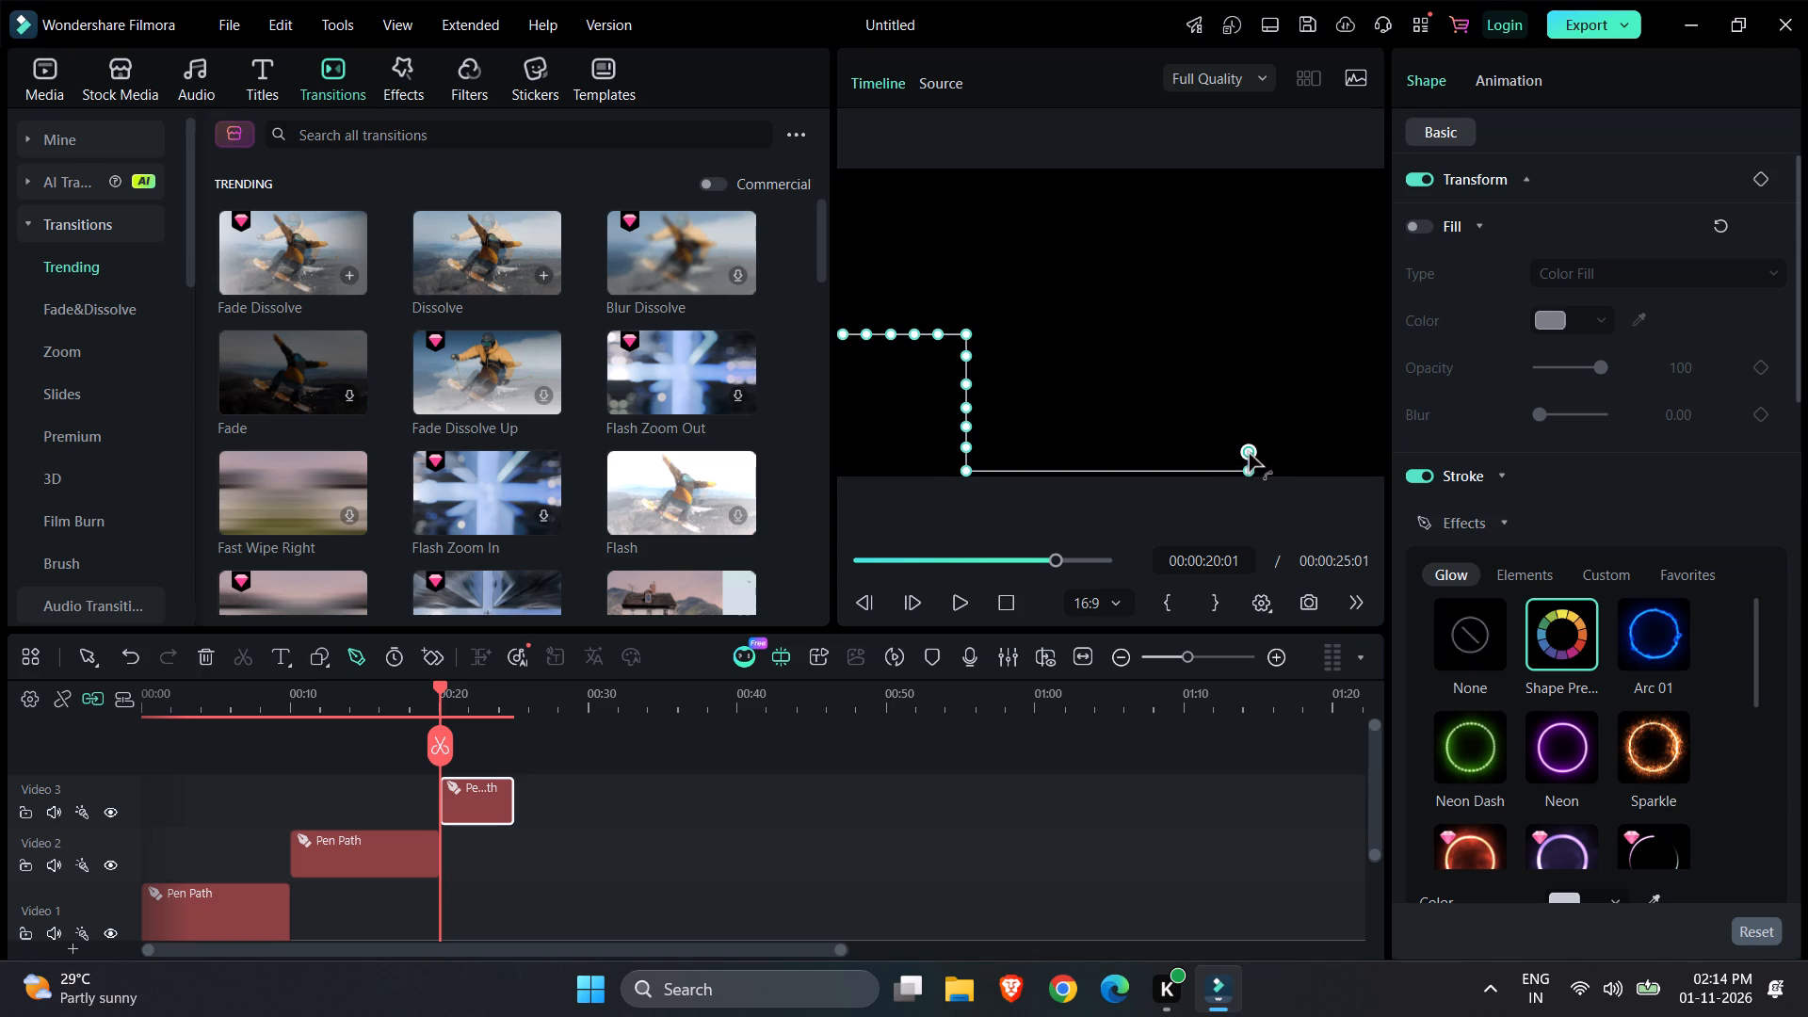
{"action": "left_click", "coordinate": [1249, 454]}
{"action": "left_click", "coordinate": [1248, 428]}
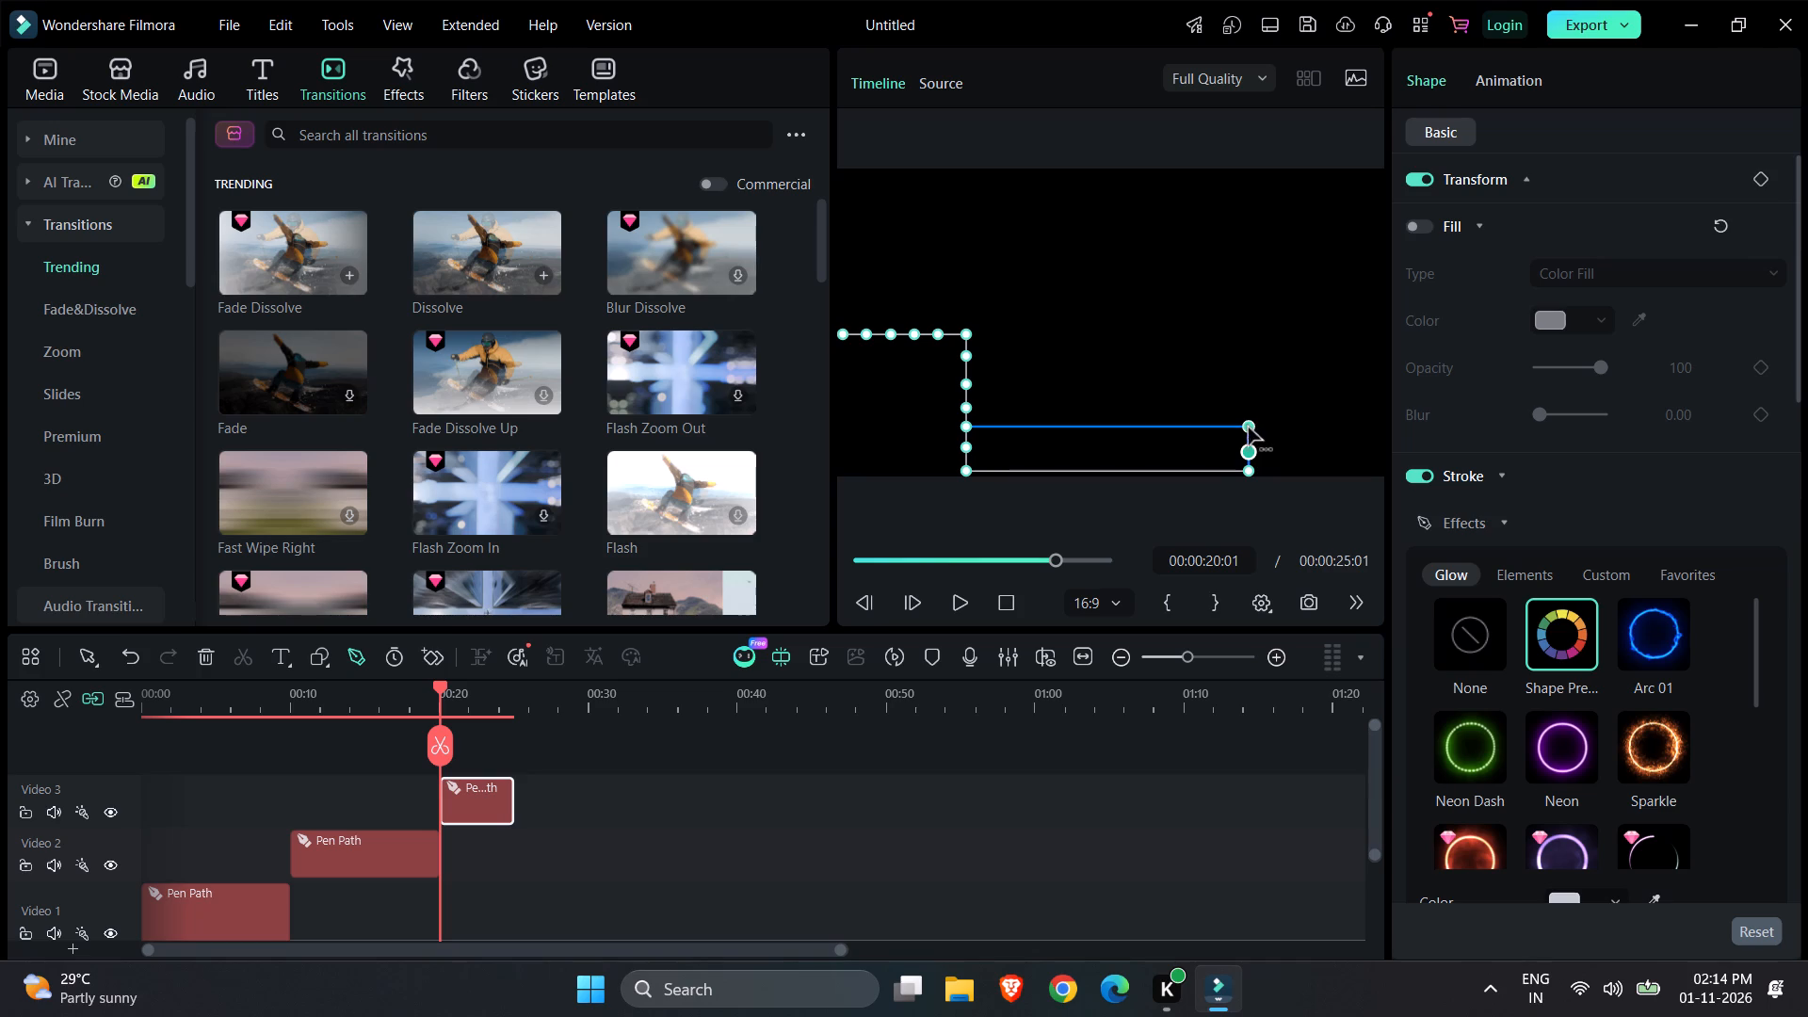
{"action": "left_click", "coordinate": [1250, 427]}
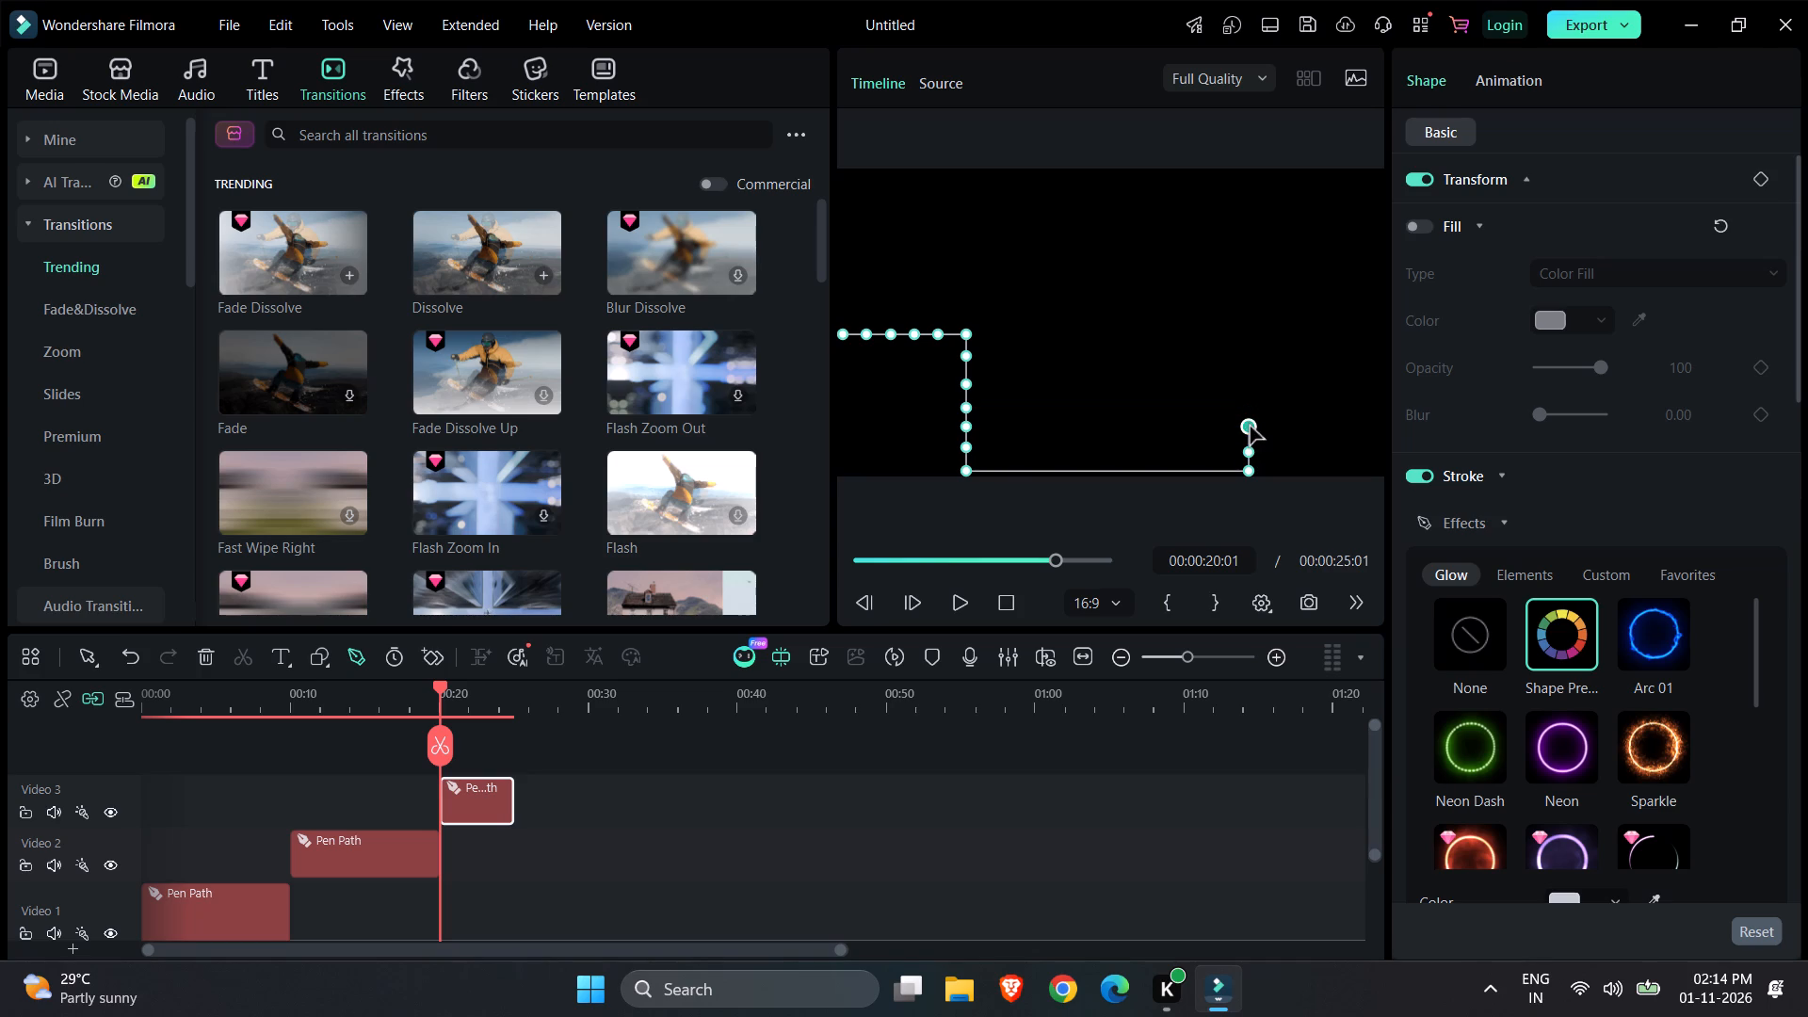
{"action": "left_click", "coordinate": [1250, 406]}
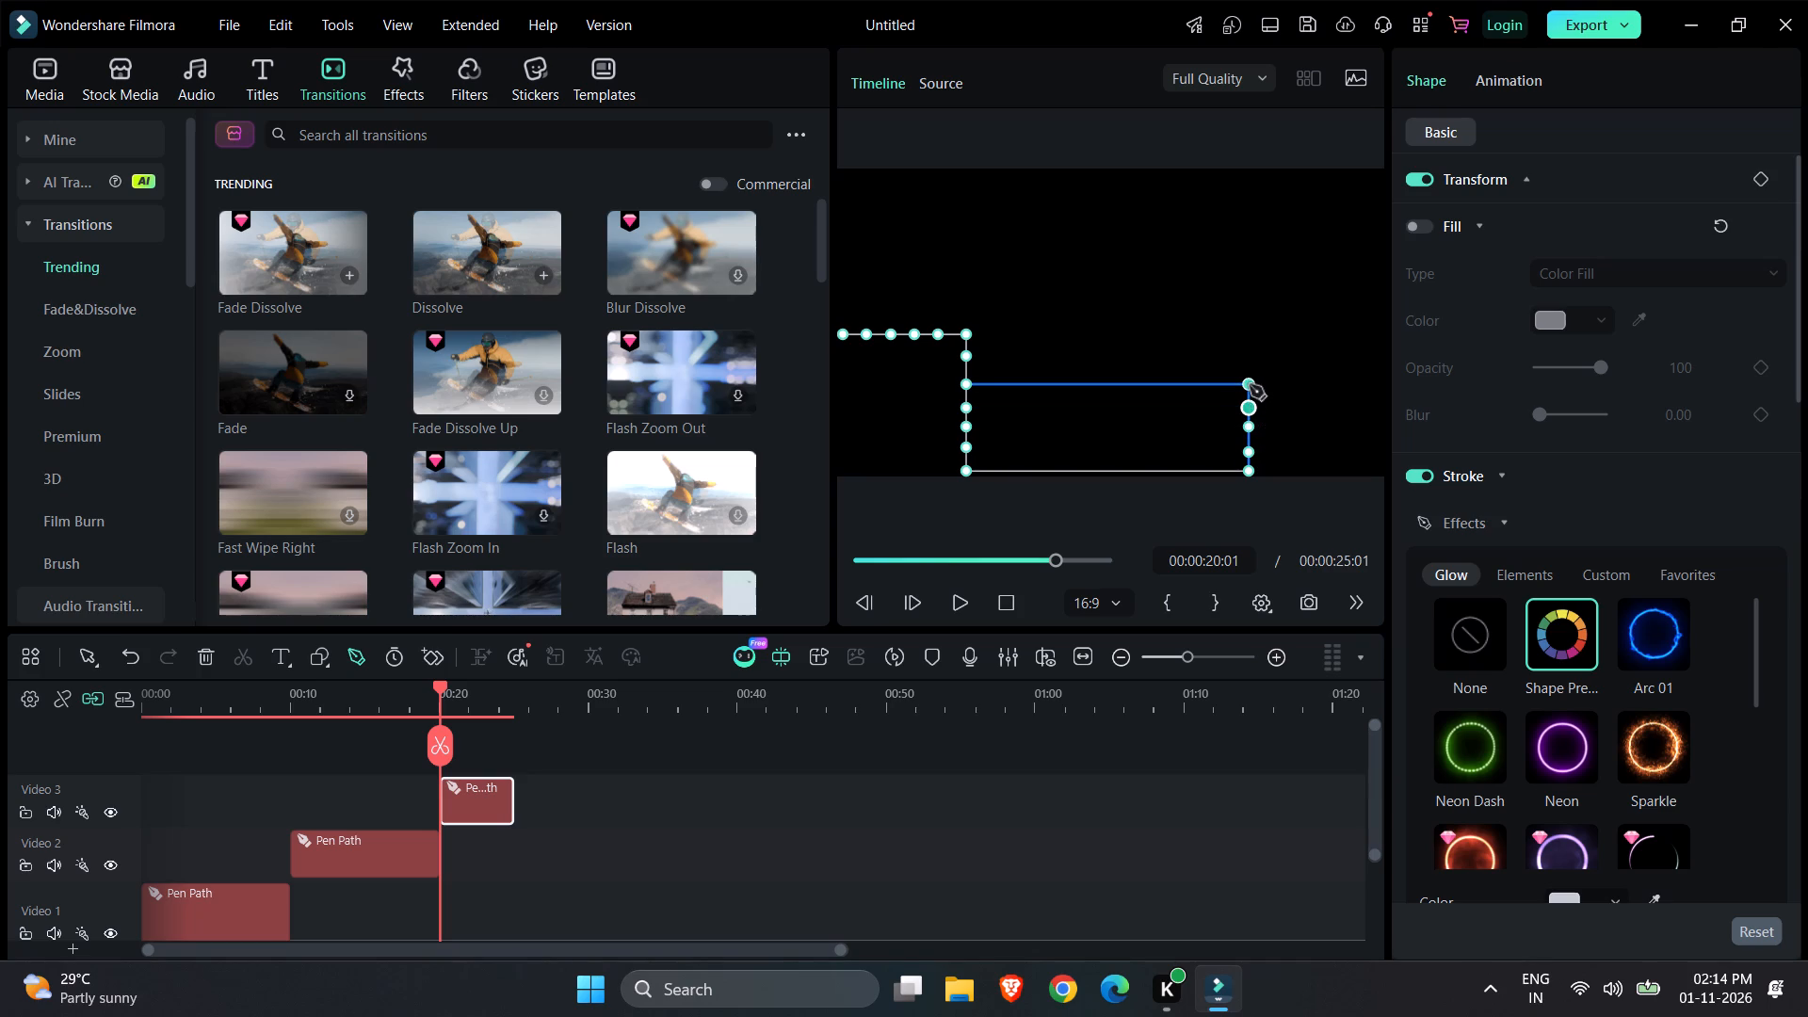
{"action": "left_click", "coordinate": [1250, 385]}
{"action": "left_click", "coordinate": [1250, 356]}
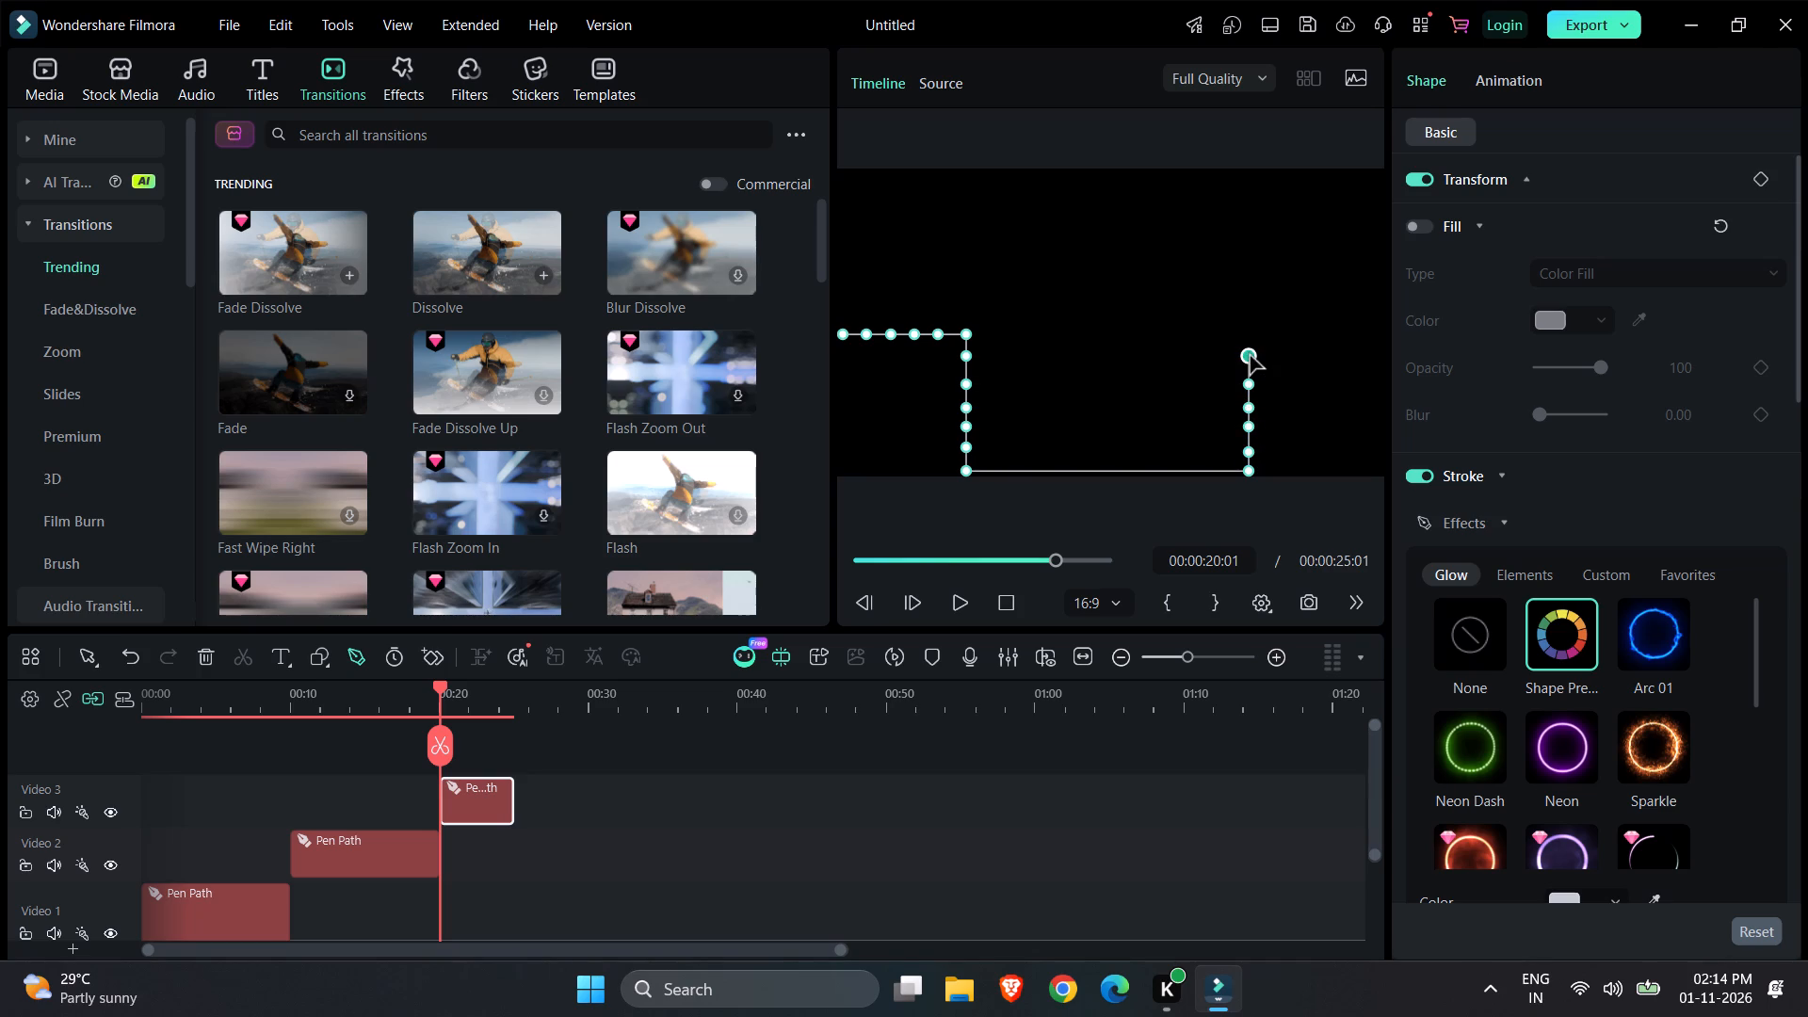
{"action": "left_click", "coordinate": [1249, 334]}
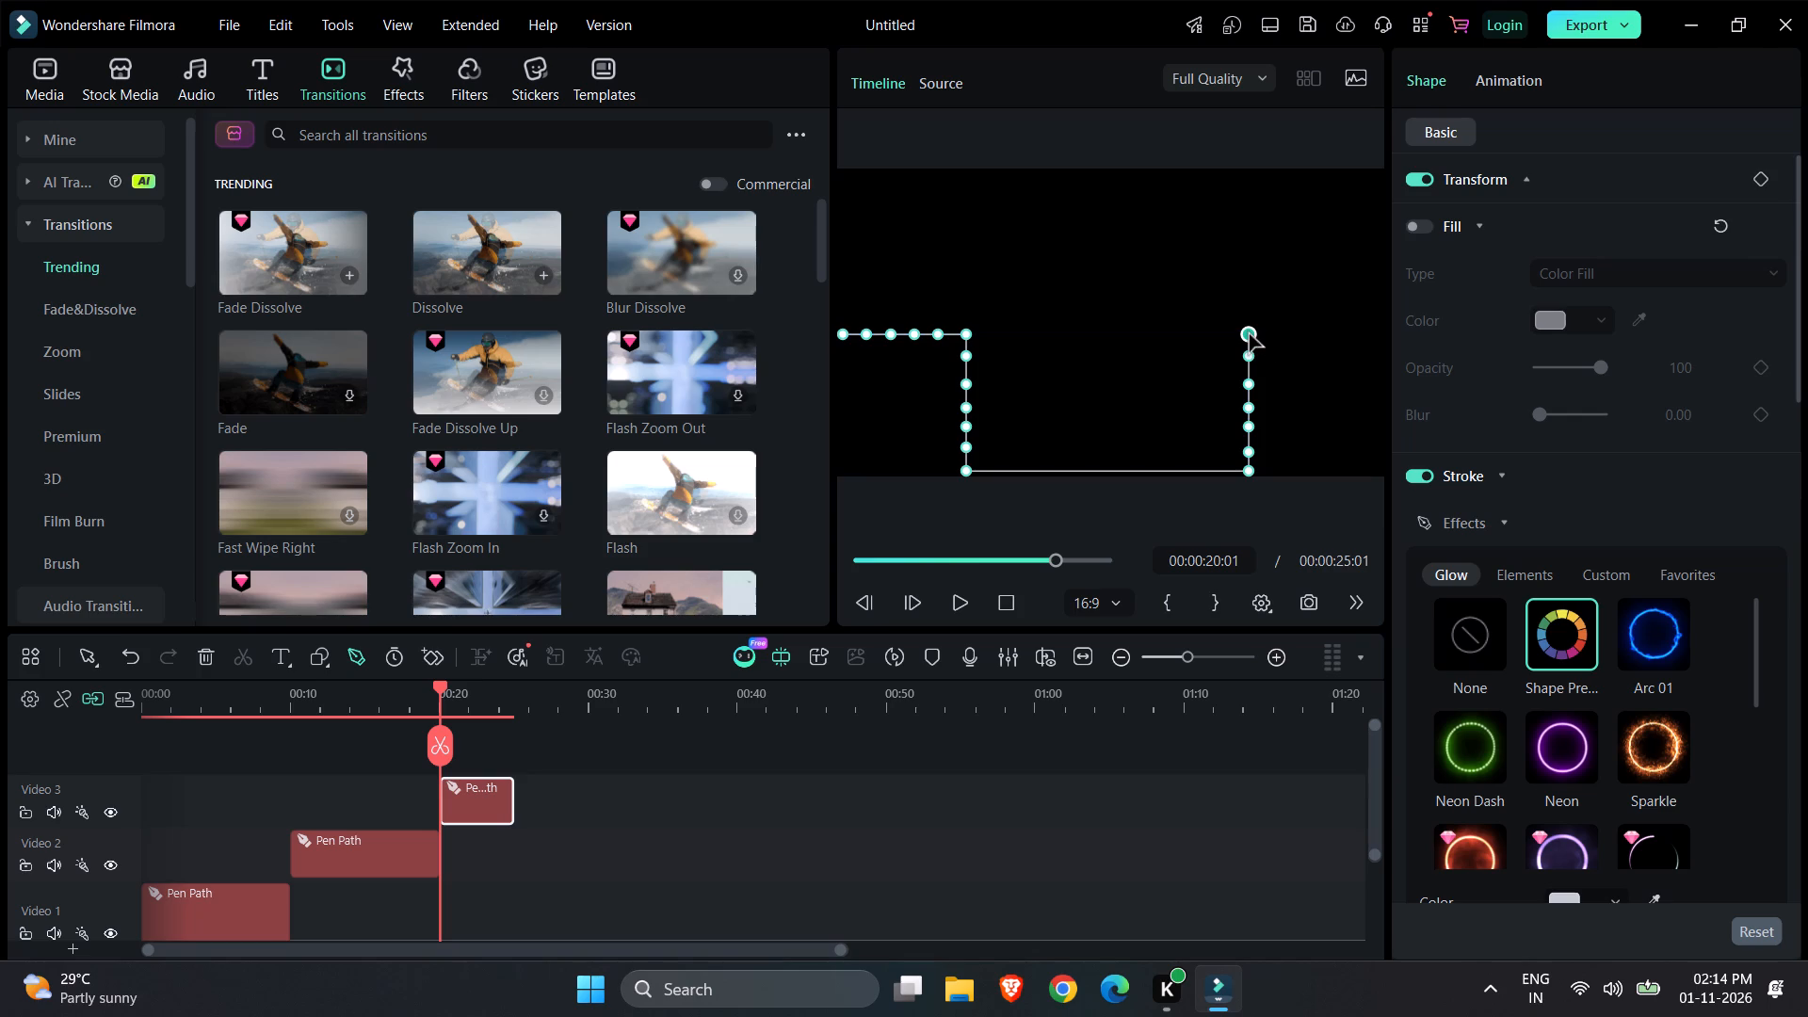
Extend the path horizontally in closely spaced points to the frame's right edge, and straight up to its top-right corner.
{"action": "left_click", "coordinate": [1269, 334]}
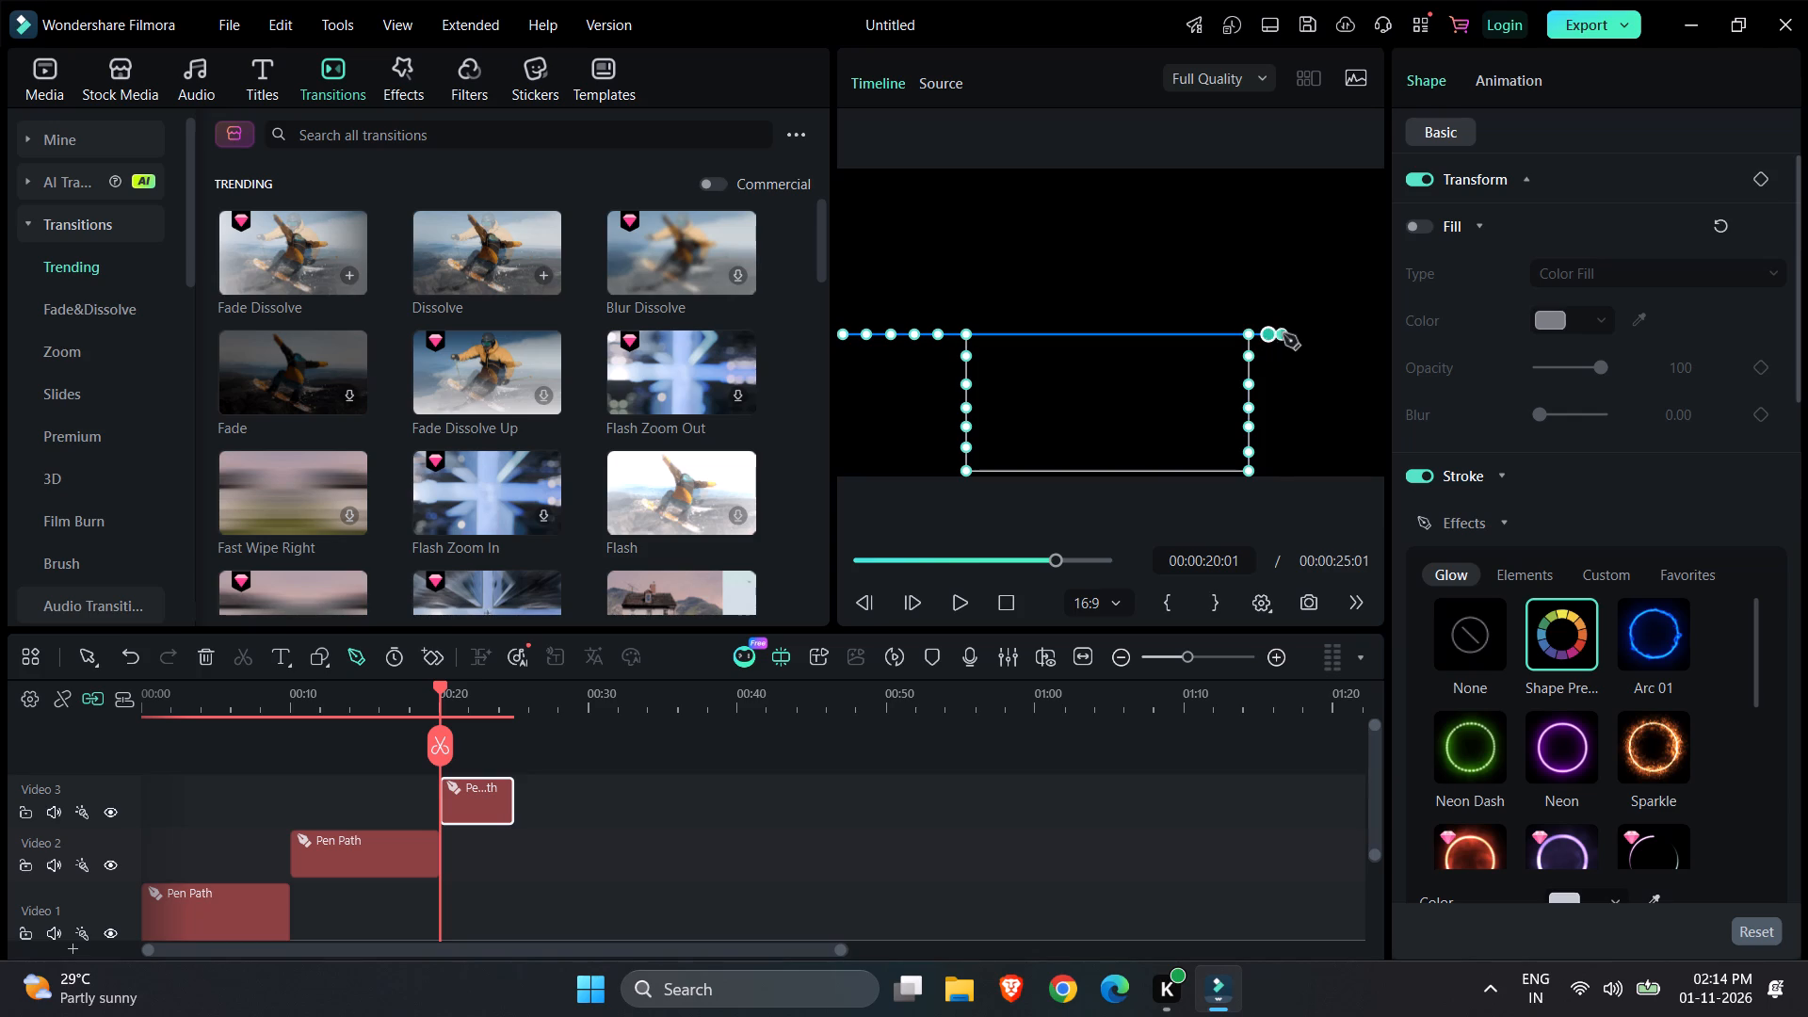
{"action": "left_click", "coordinate": [1286, 334]}
{"action": "left_click", "coordinate": [1305, 335]}
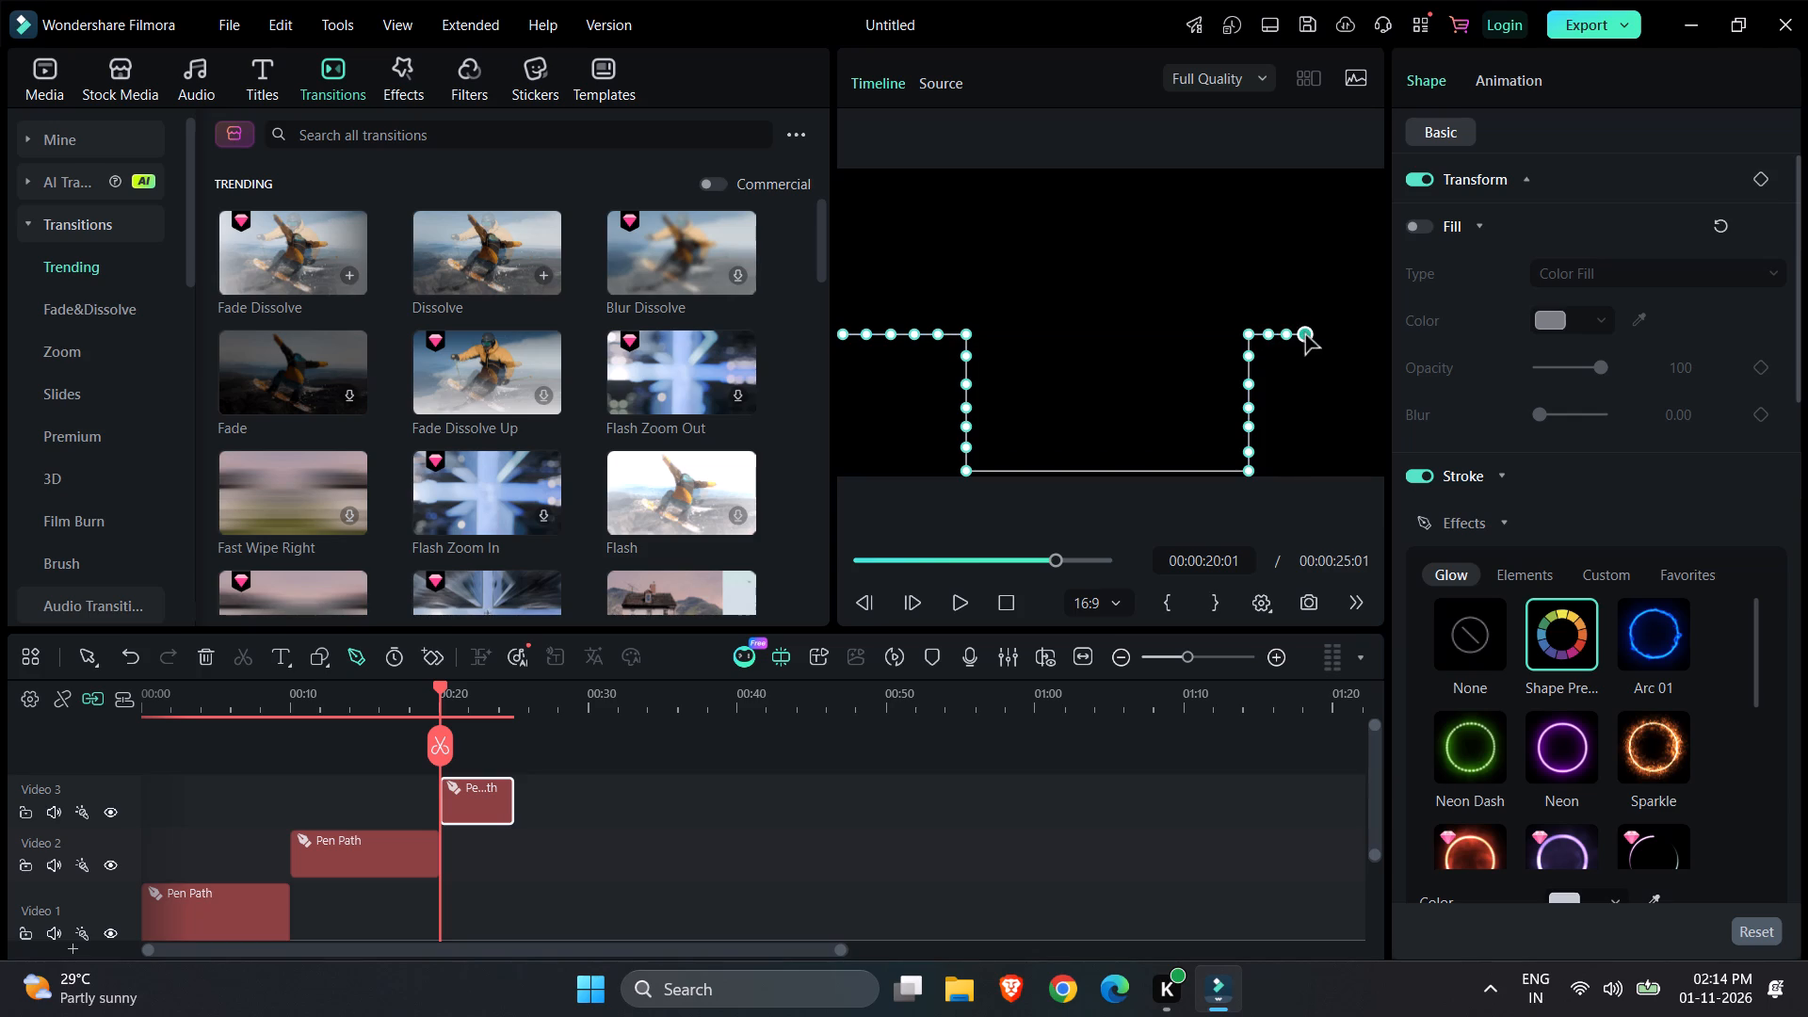
{"action": "left_click", "coordinate": [1317, 339]}
{"action": "left_click", "coordinate": [1334, 336]}
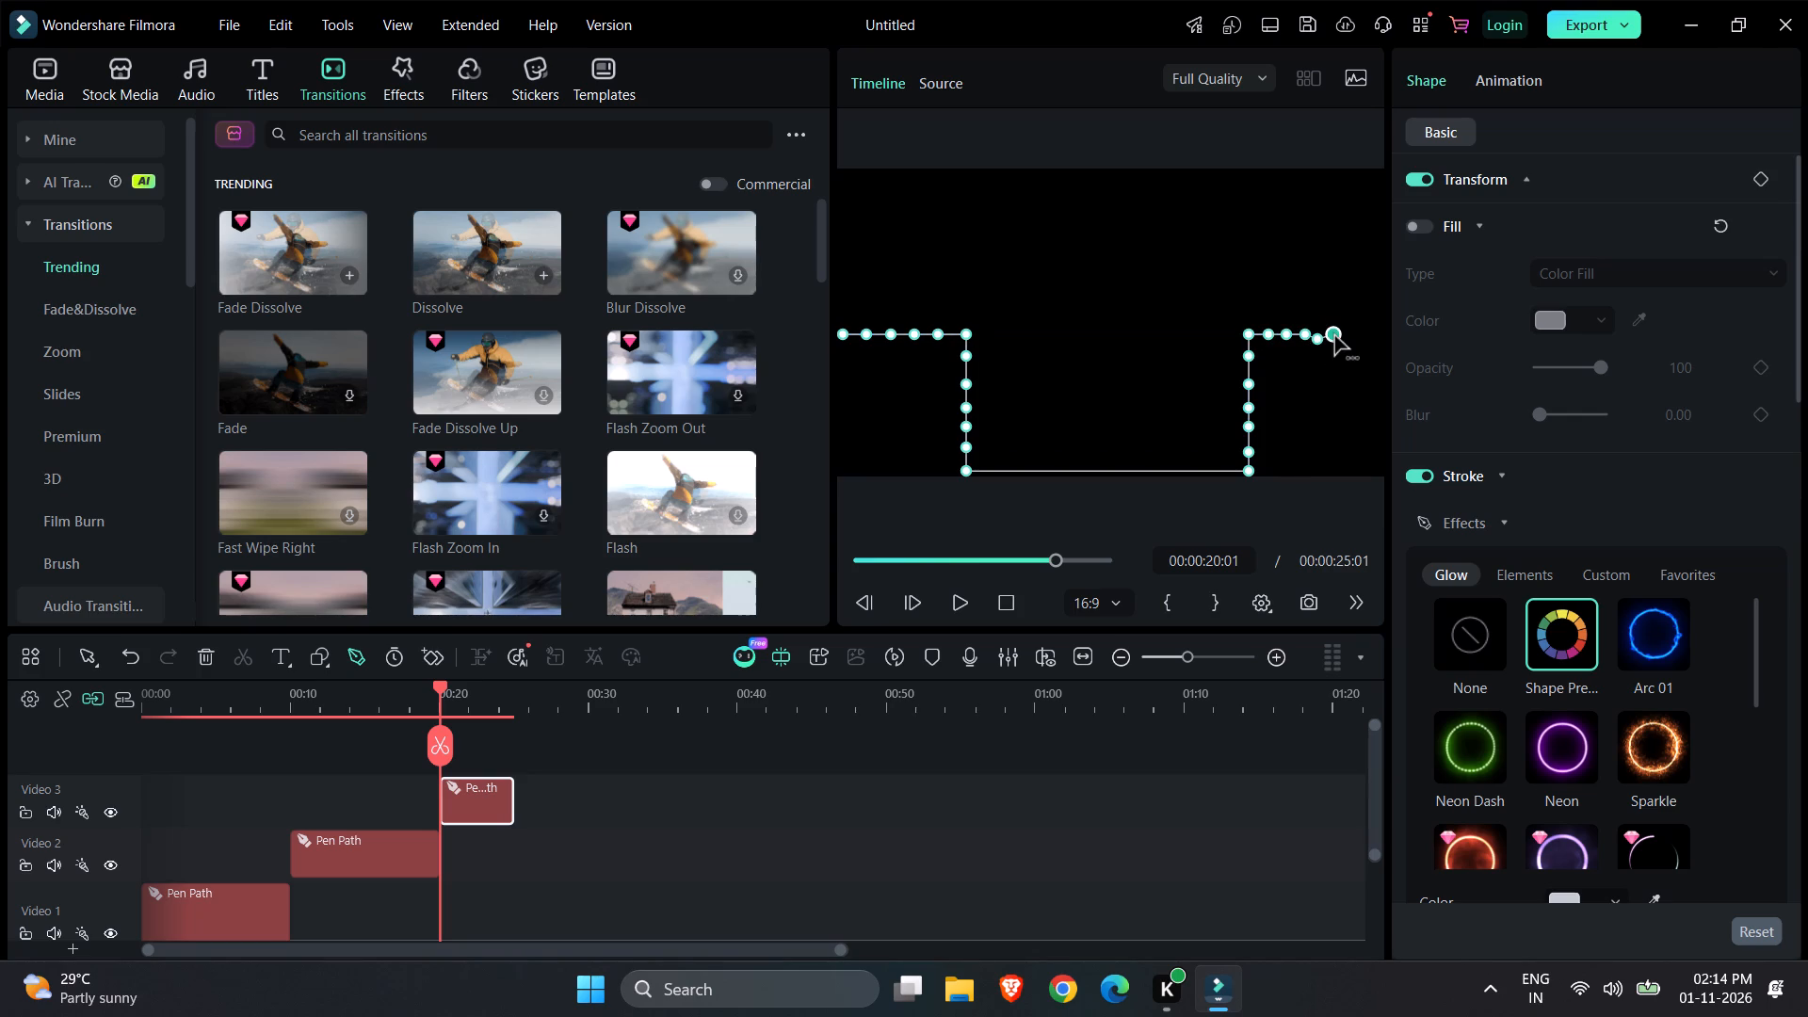
{"action": "left_click", "coordinate": [1353, 336]}
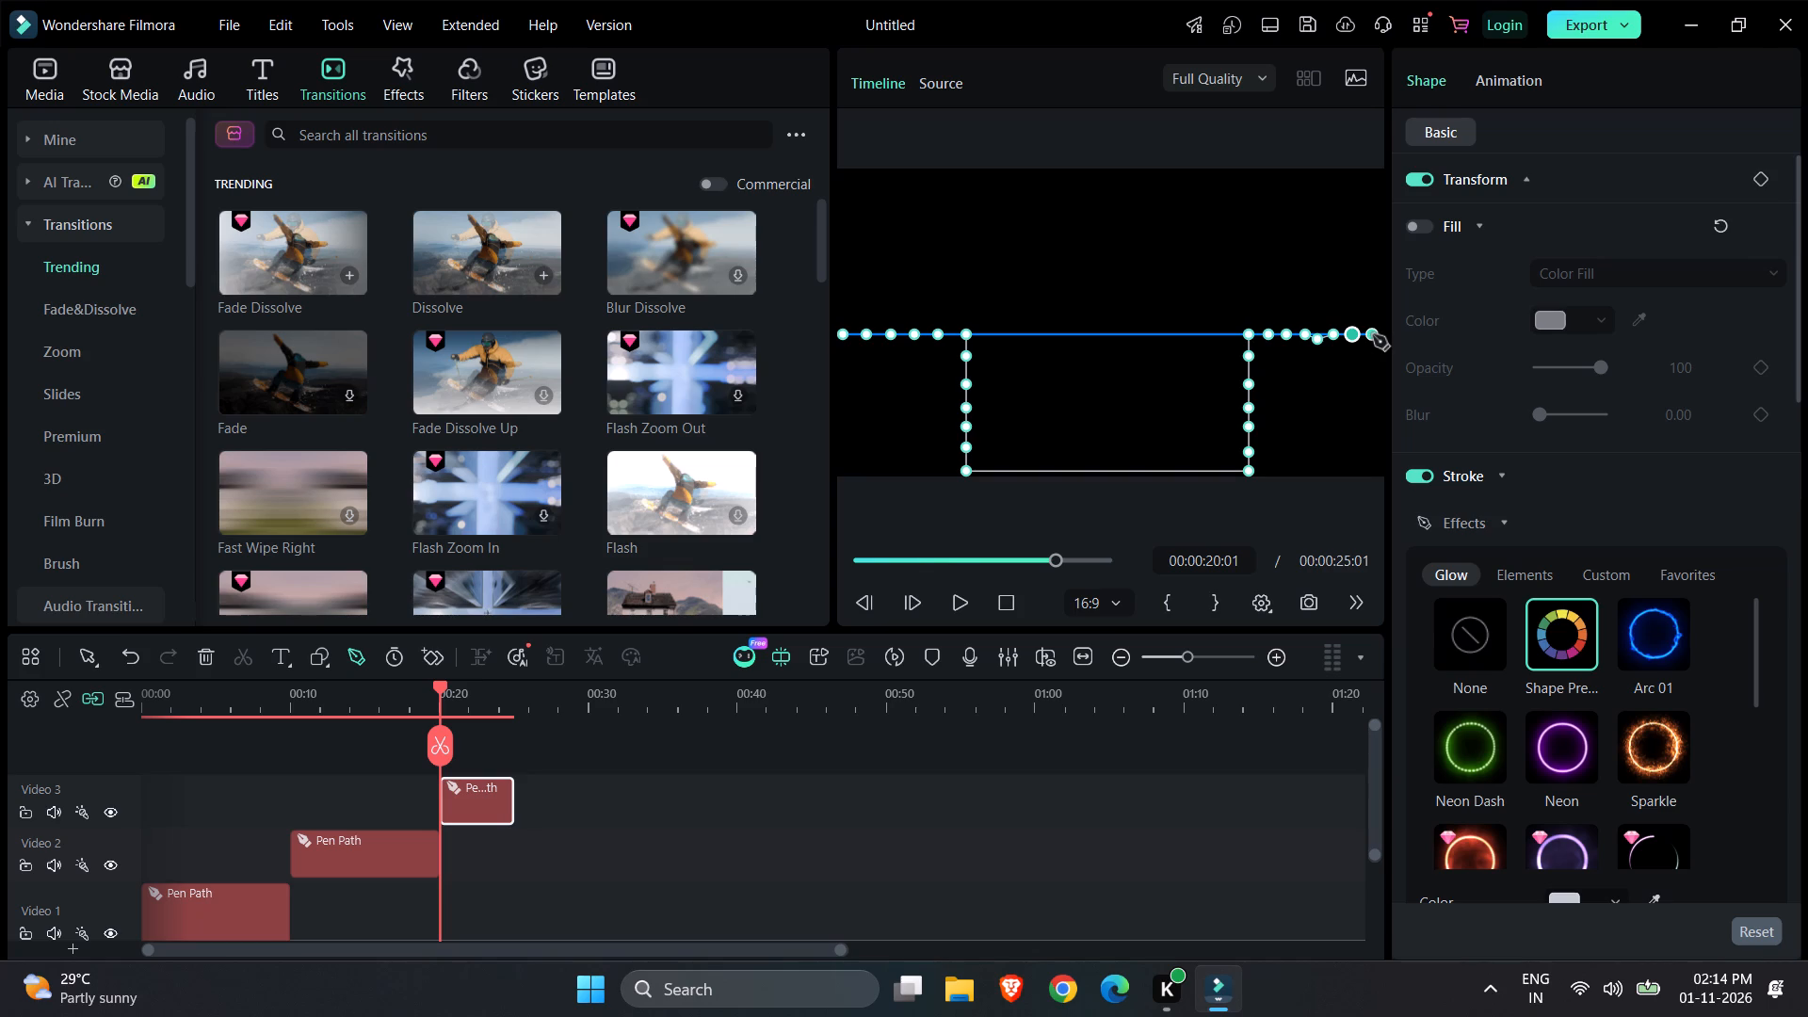
{"action": "left_click", "coordinate": [1373, 335]}
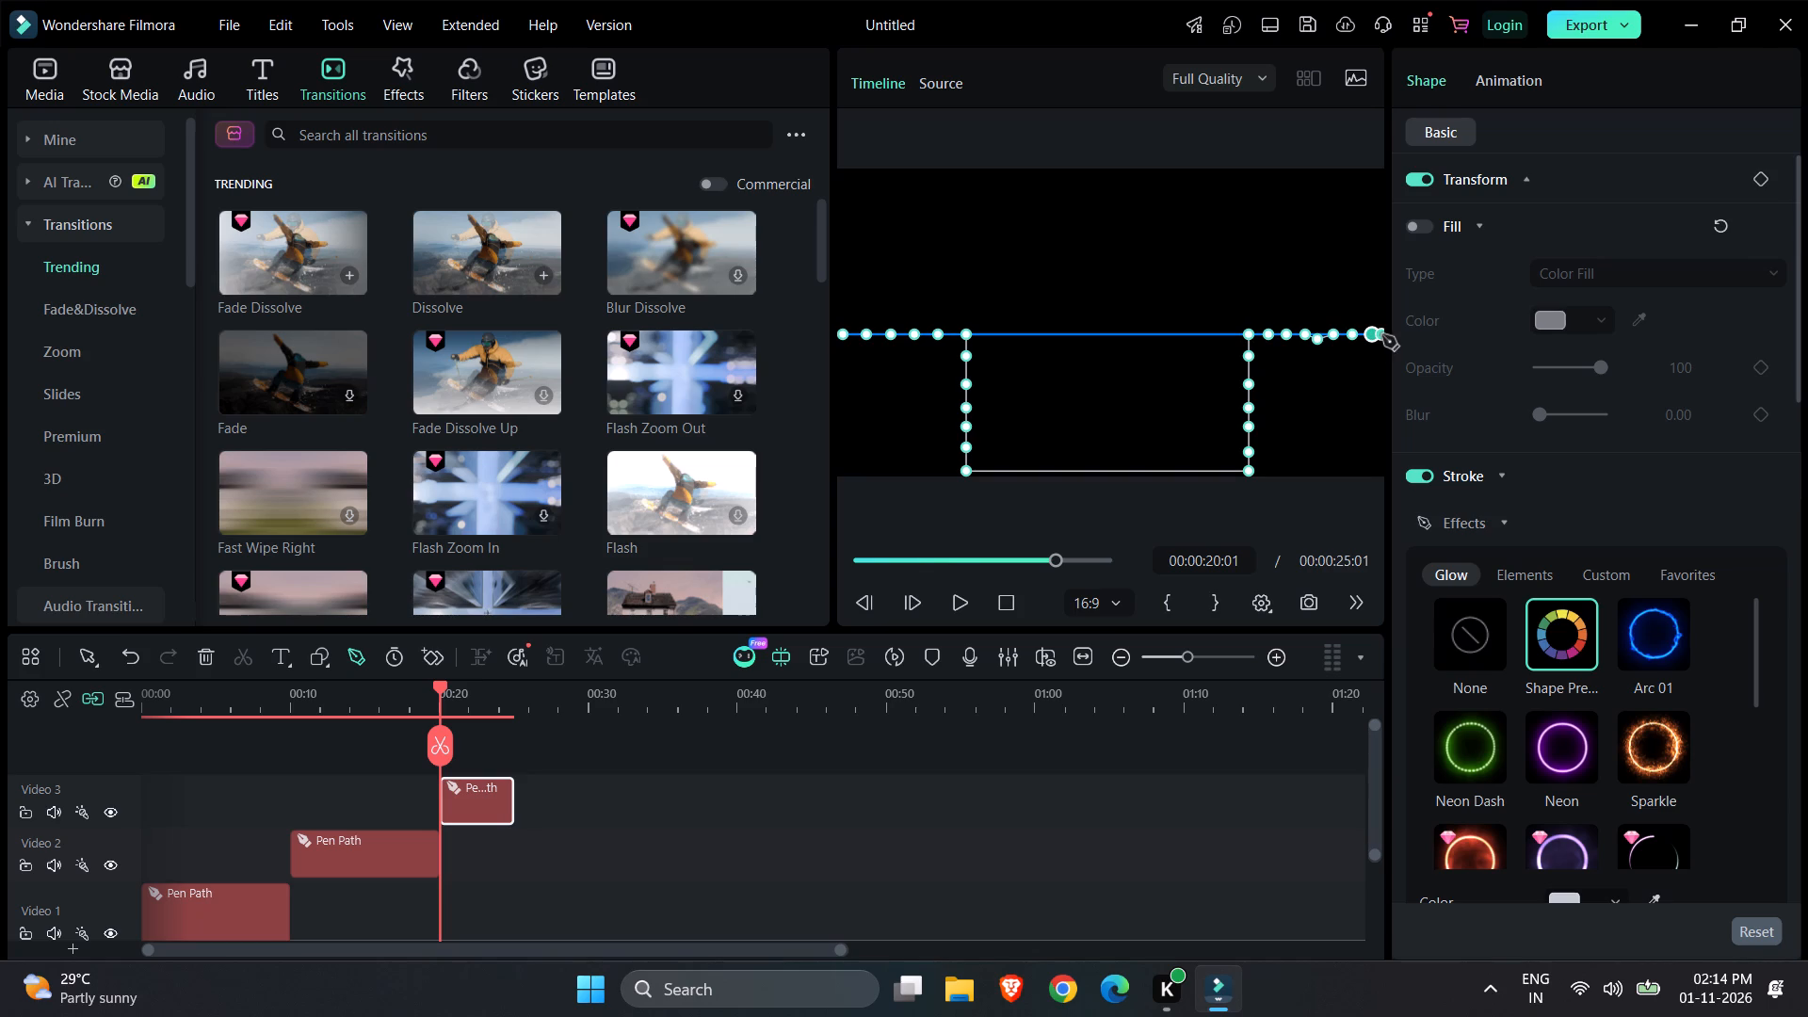
{"action": "left_click", "coordinate": [1382, 335]}
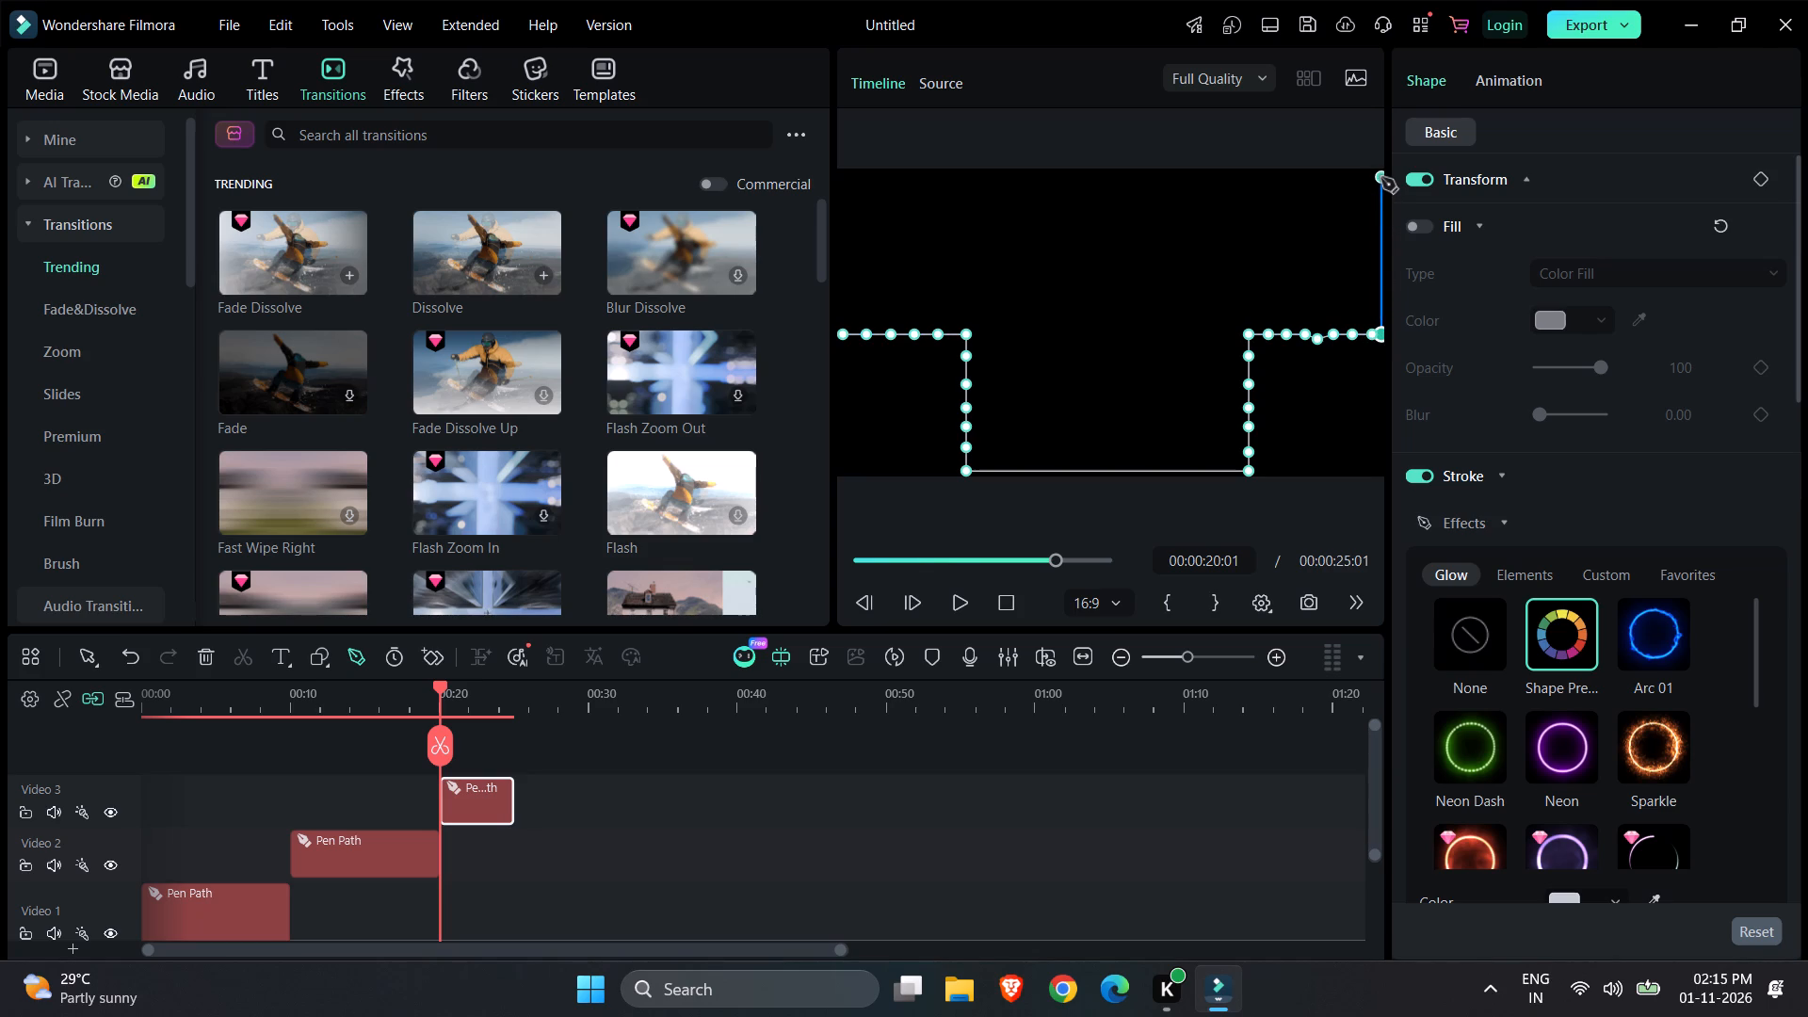
{"action": "left_click", "coordinate": [1380, 177]}
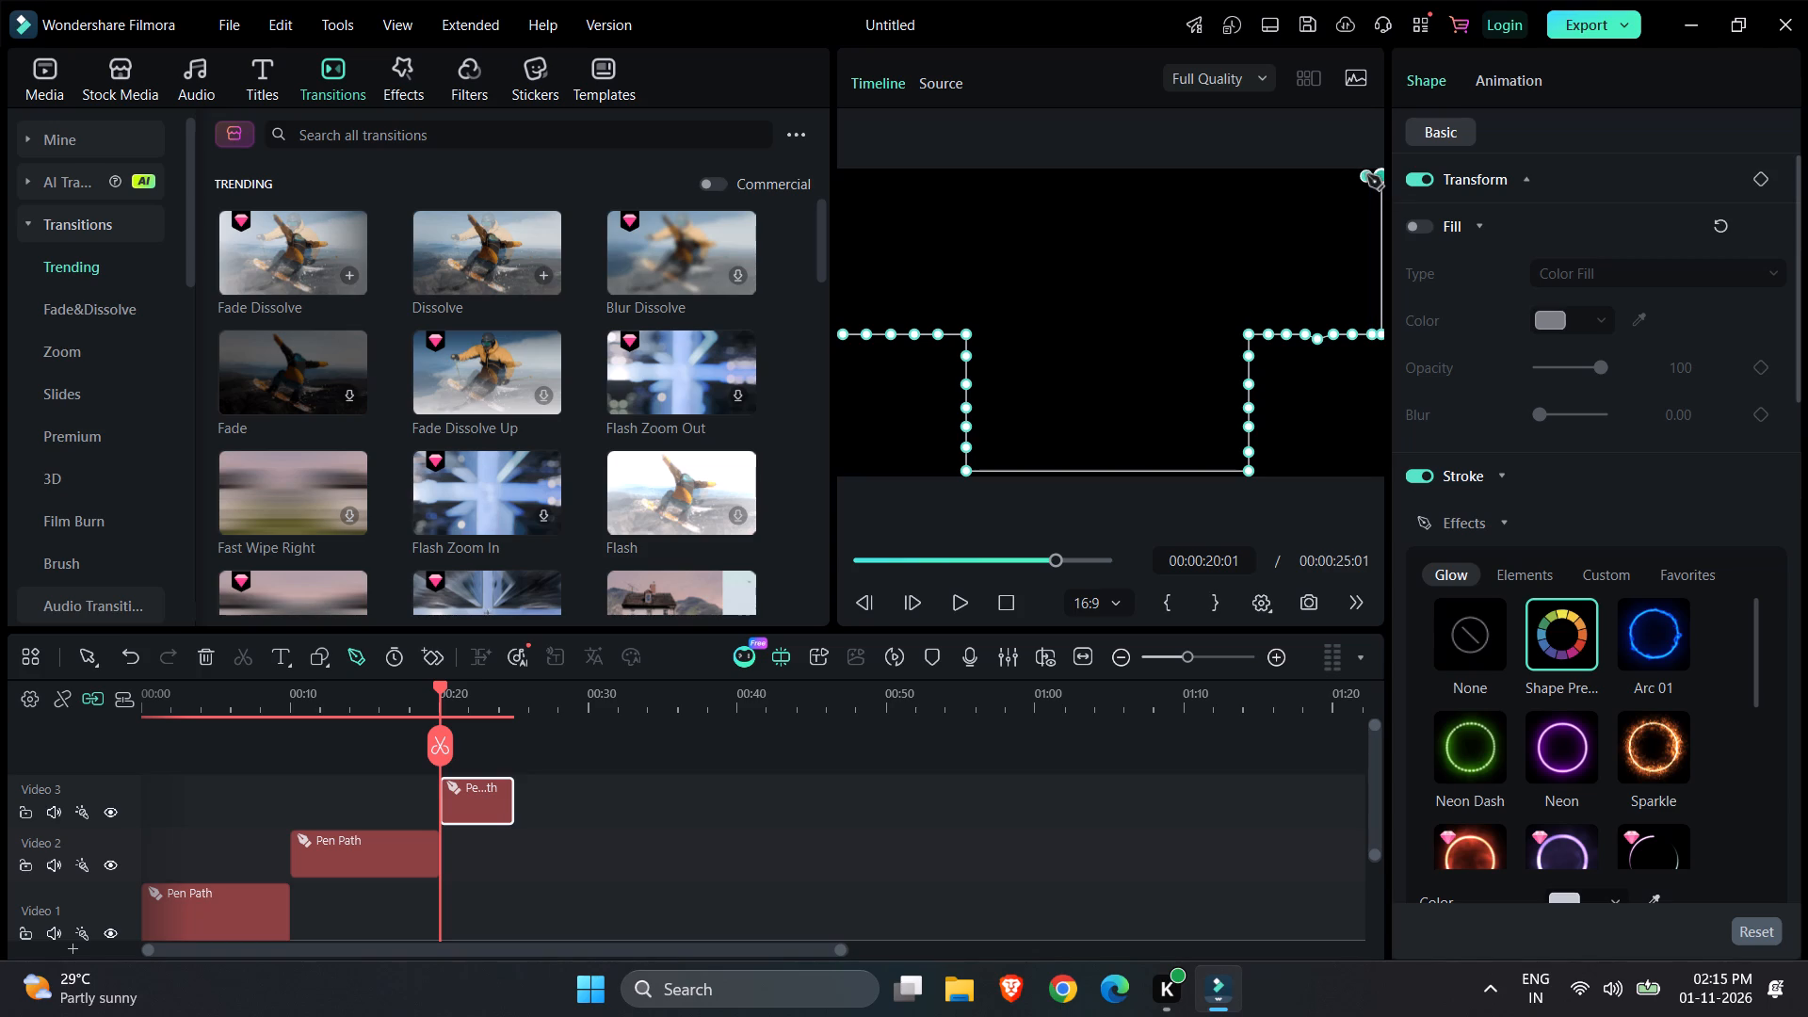
Continue the pen path from the top-right corner along the frame's top edge in closely spaced points to about mid-width.
{"action": "left_click", "coordinate": [1367, 175]}
{"action": "left_click", "coordinate": [1352, 176]}
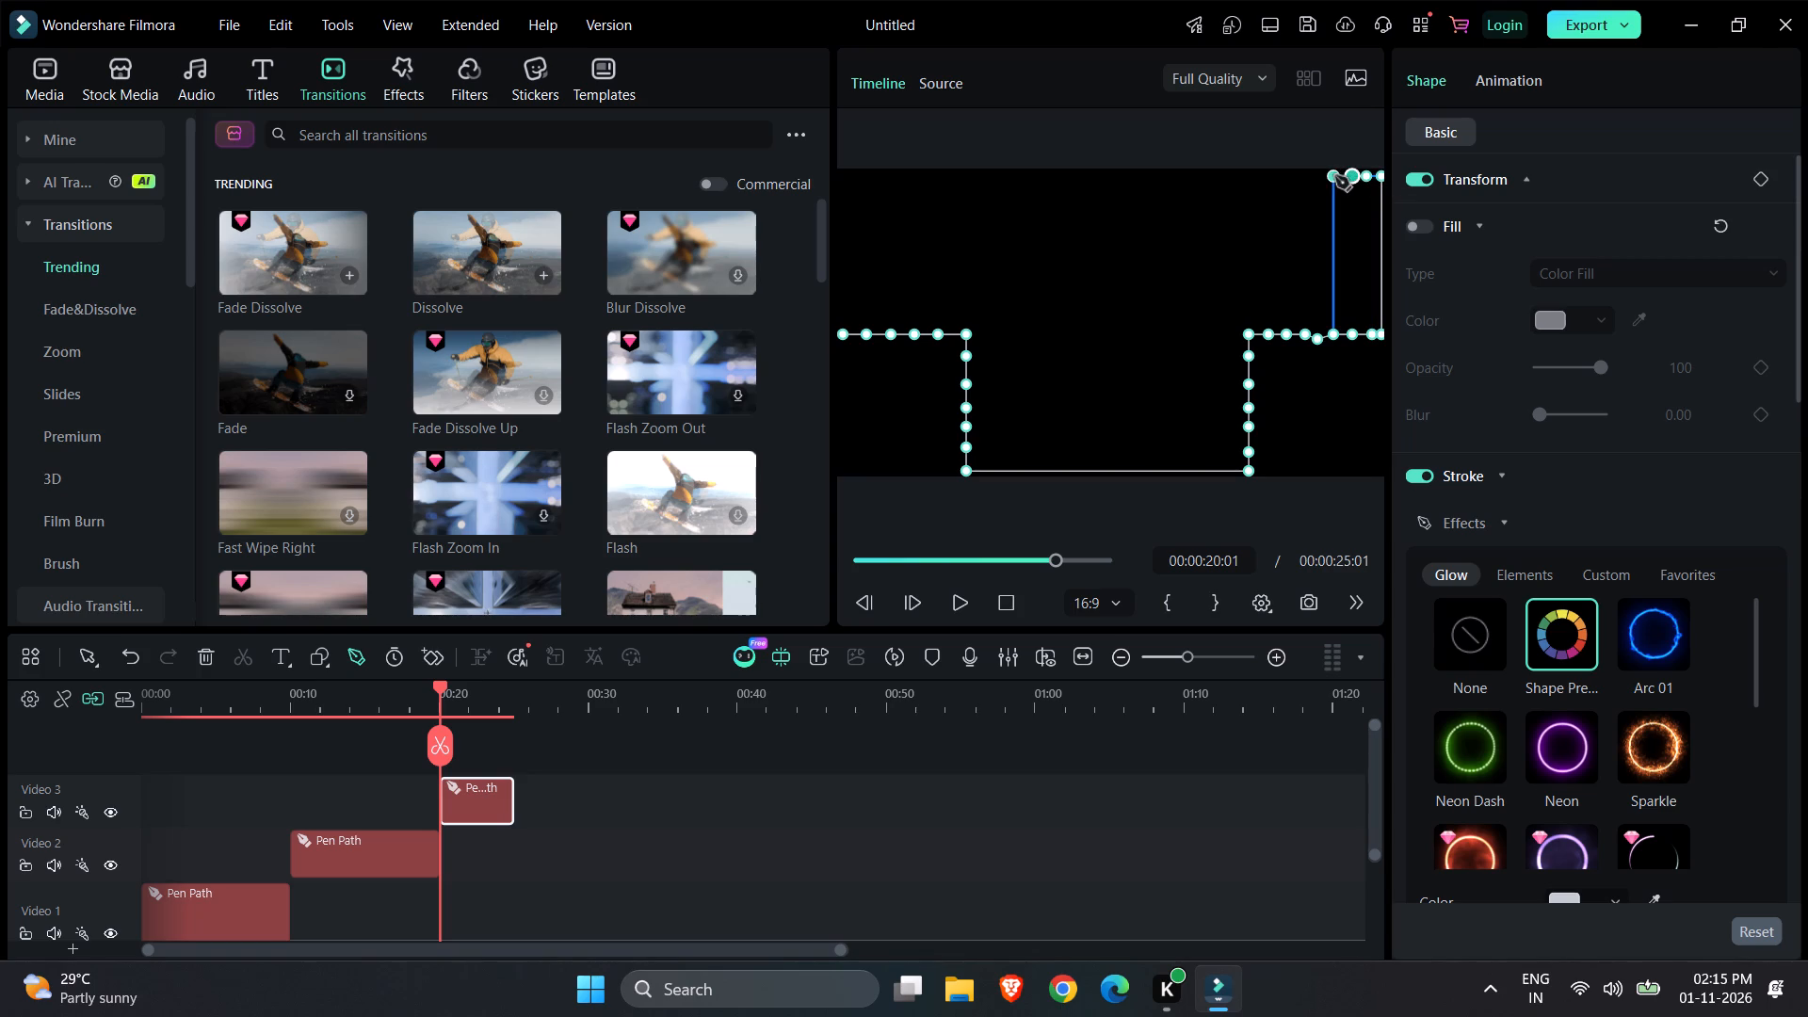
{"action": "left_click", "coordinate": [1335, 176]}
{"action": "left_click", "coordinate": [1316, 178]}
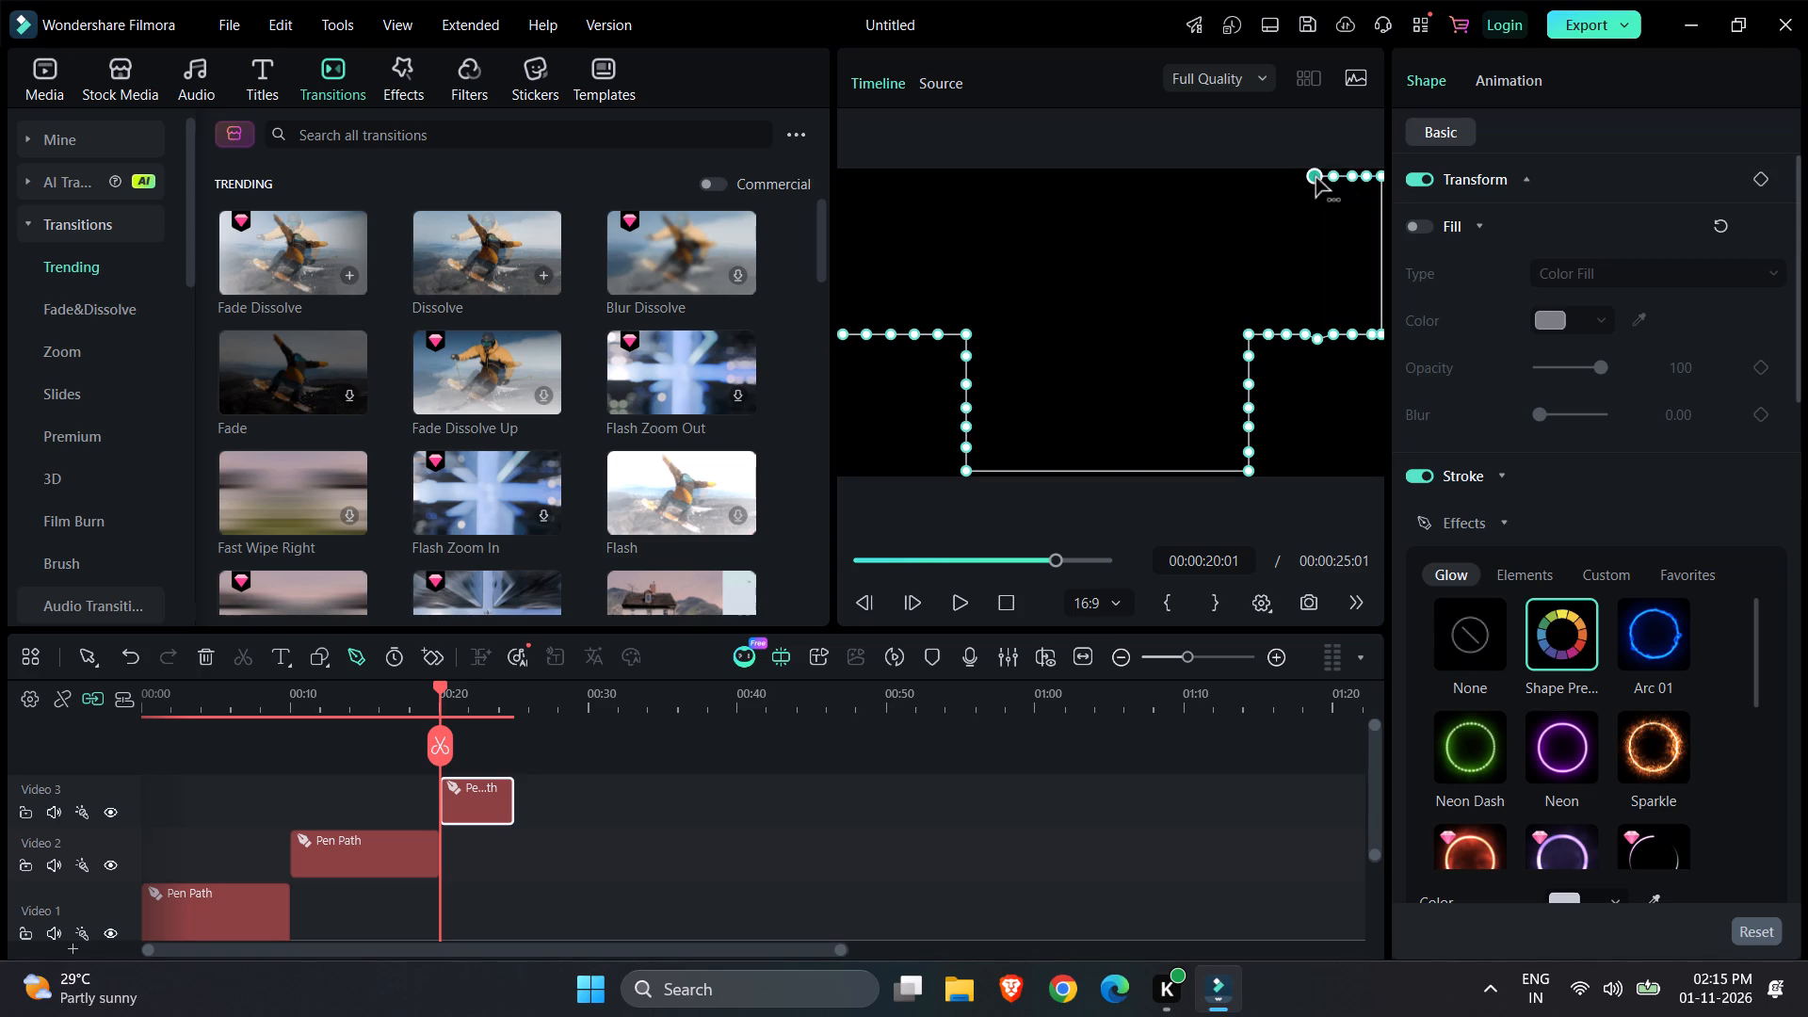
{"action": "left_click", "coordinate": [1297, 179]}
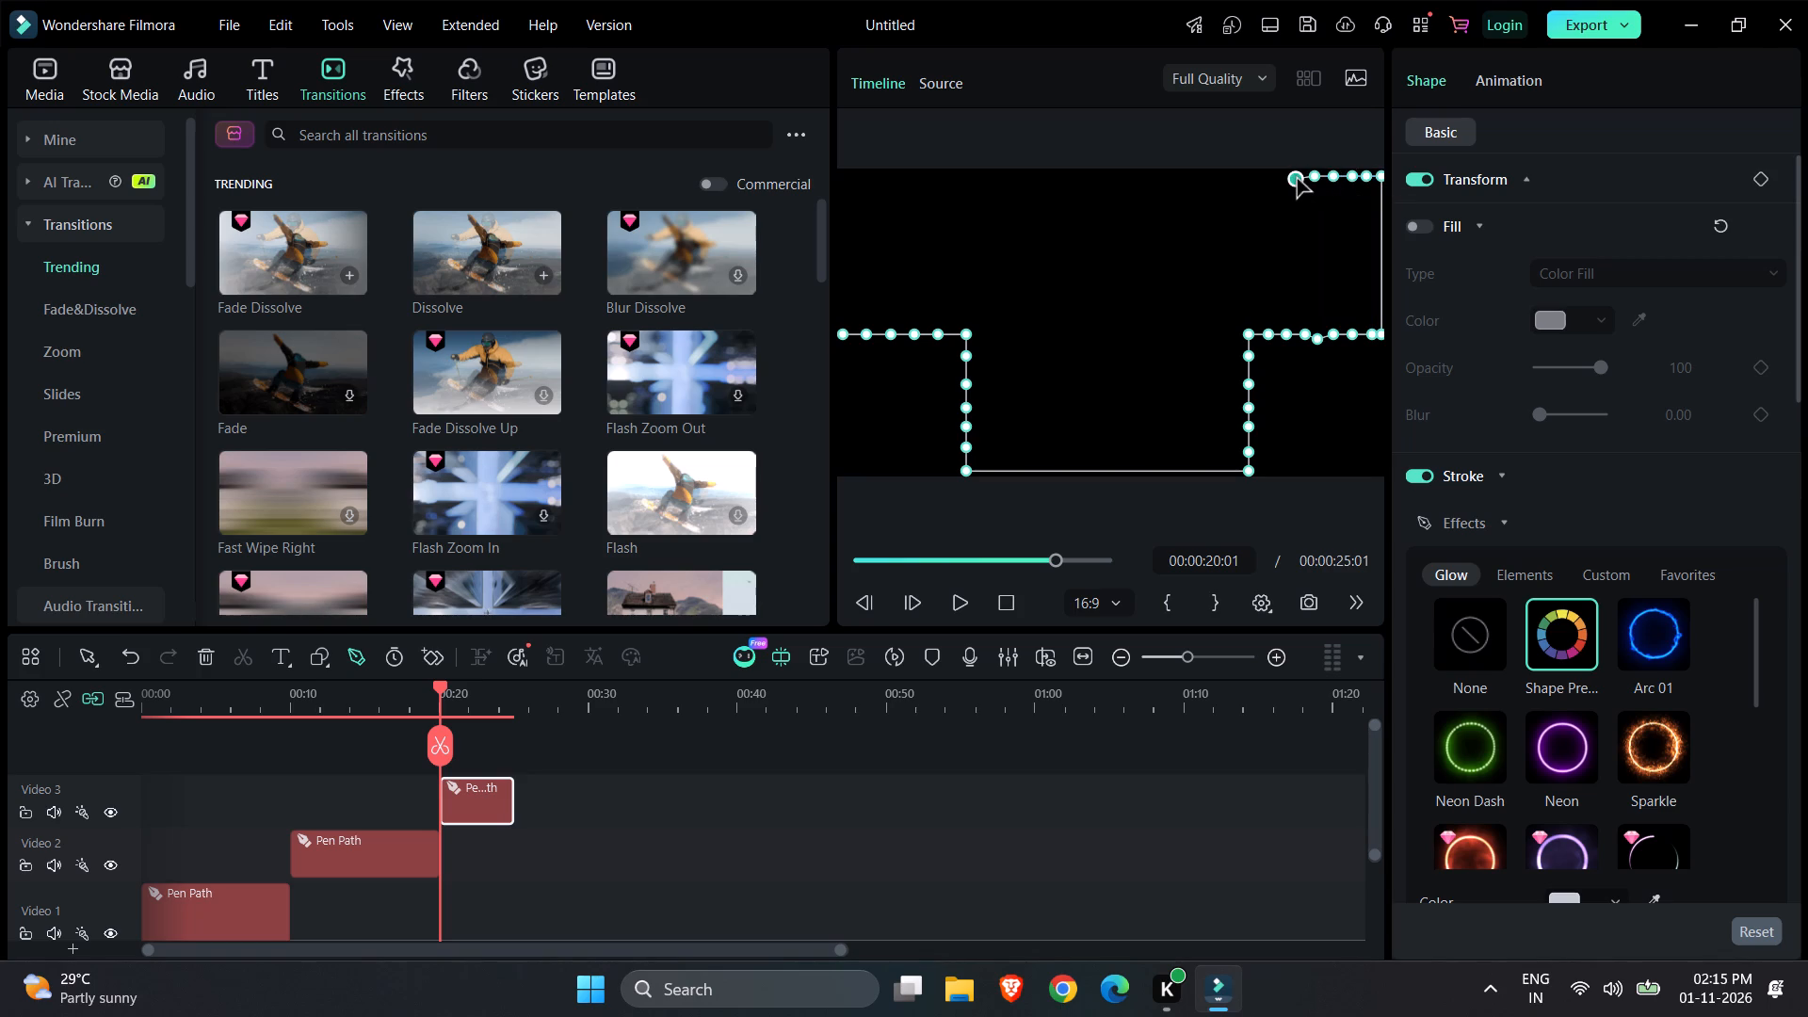
{"action": "left_click", "coordinate": [1275, 179]}
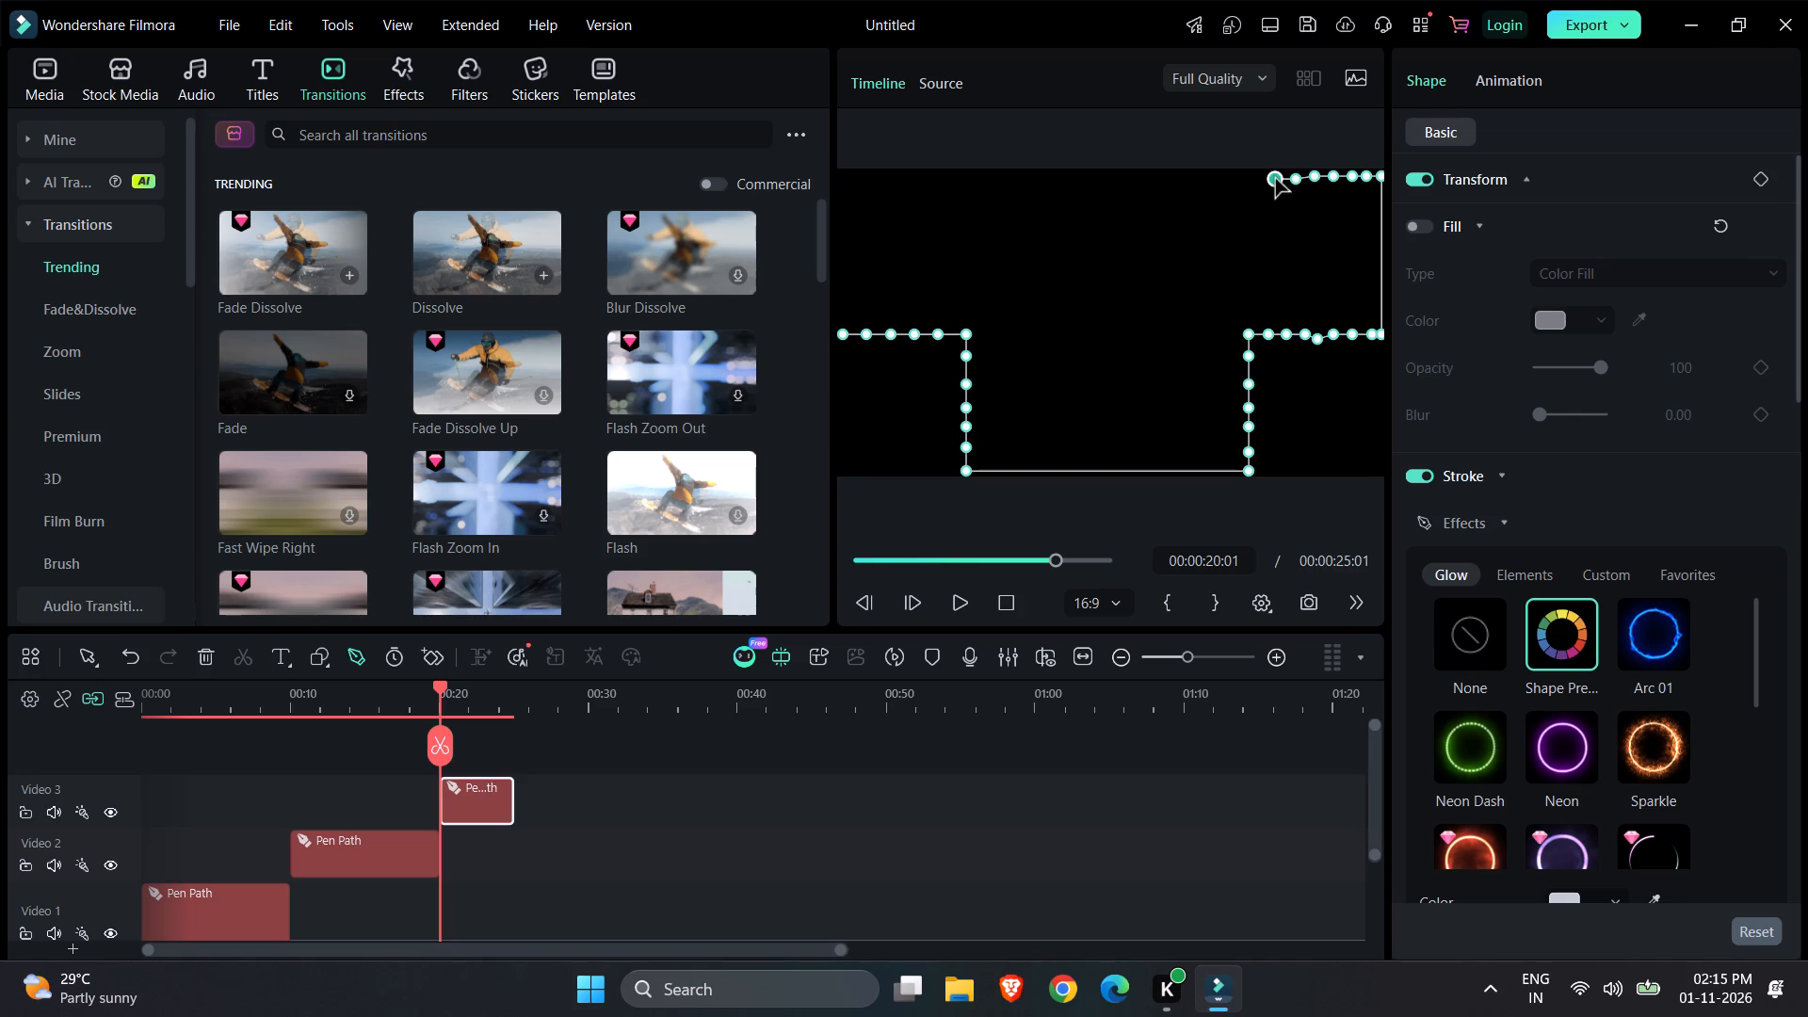
{"action": "left_click", "coordinate": [1253, 182]}
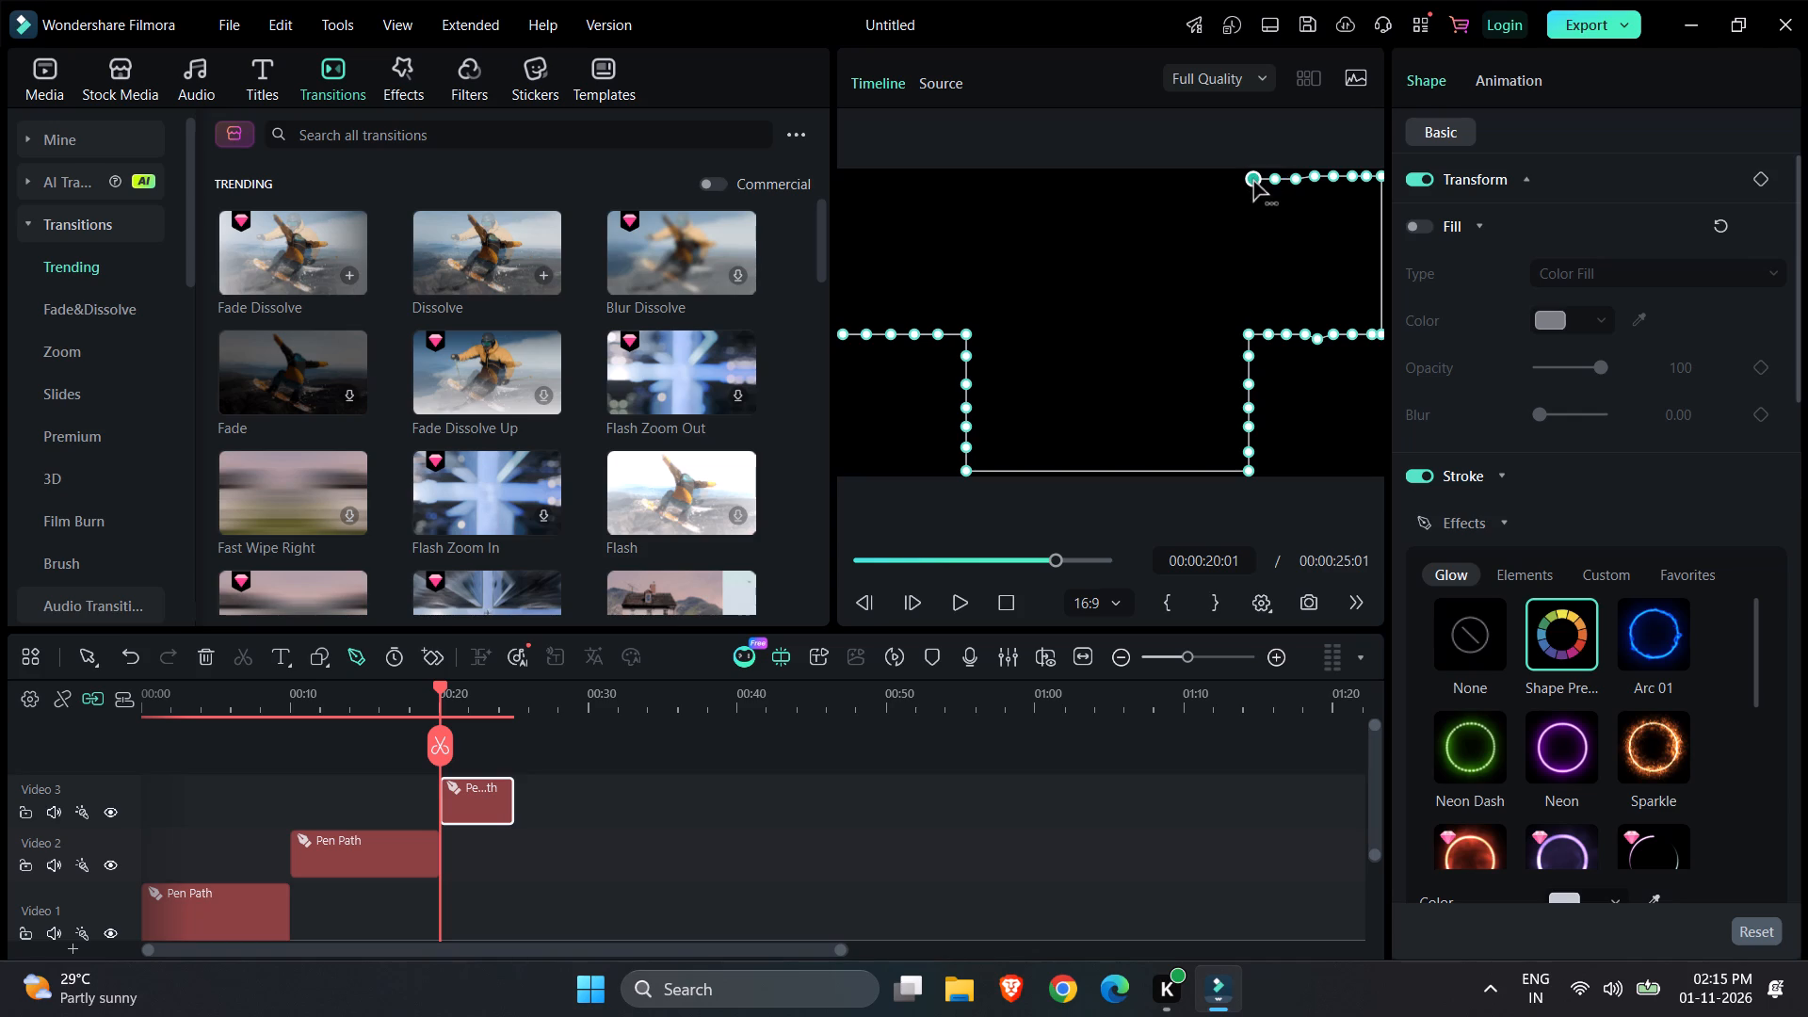
{"action": "left_click", "coordinate": [1235, 182]}
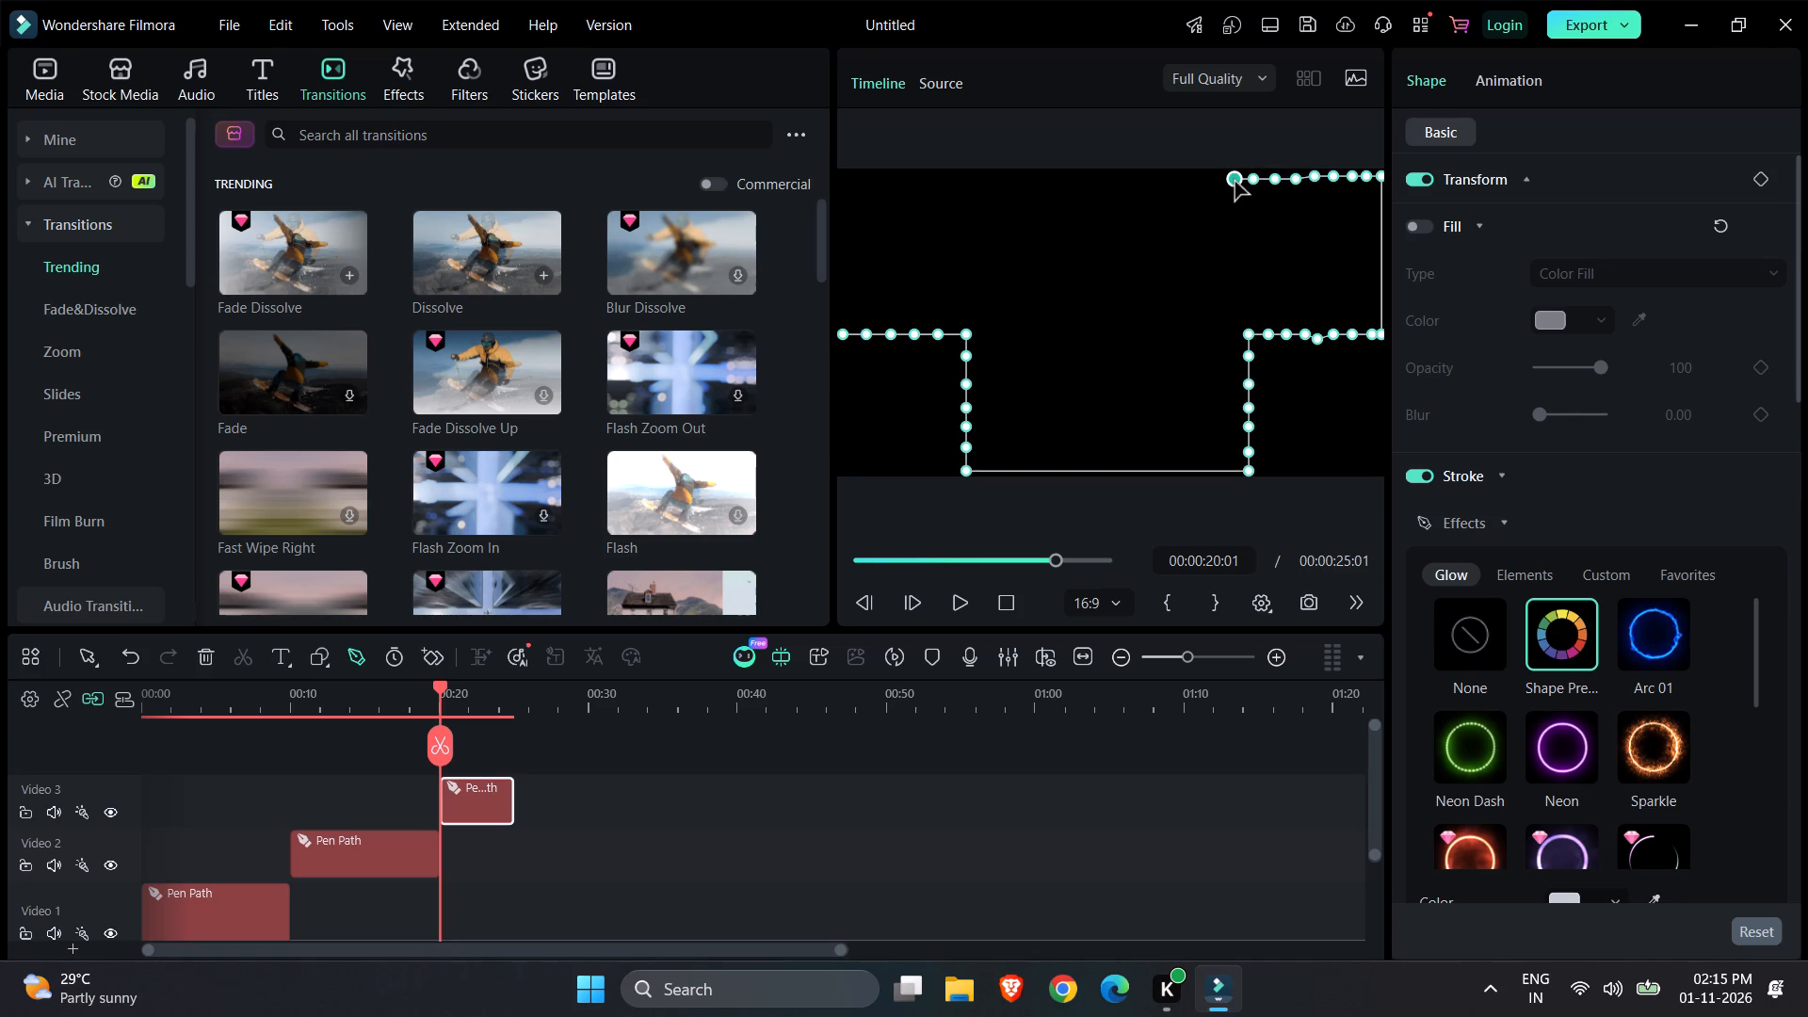
{"action": "left_click", "coordinate": [1217, 181]}
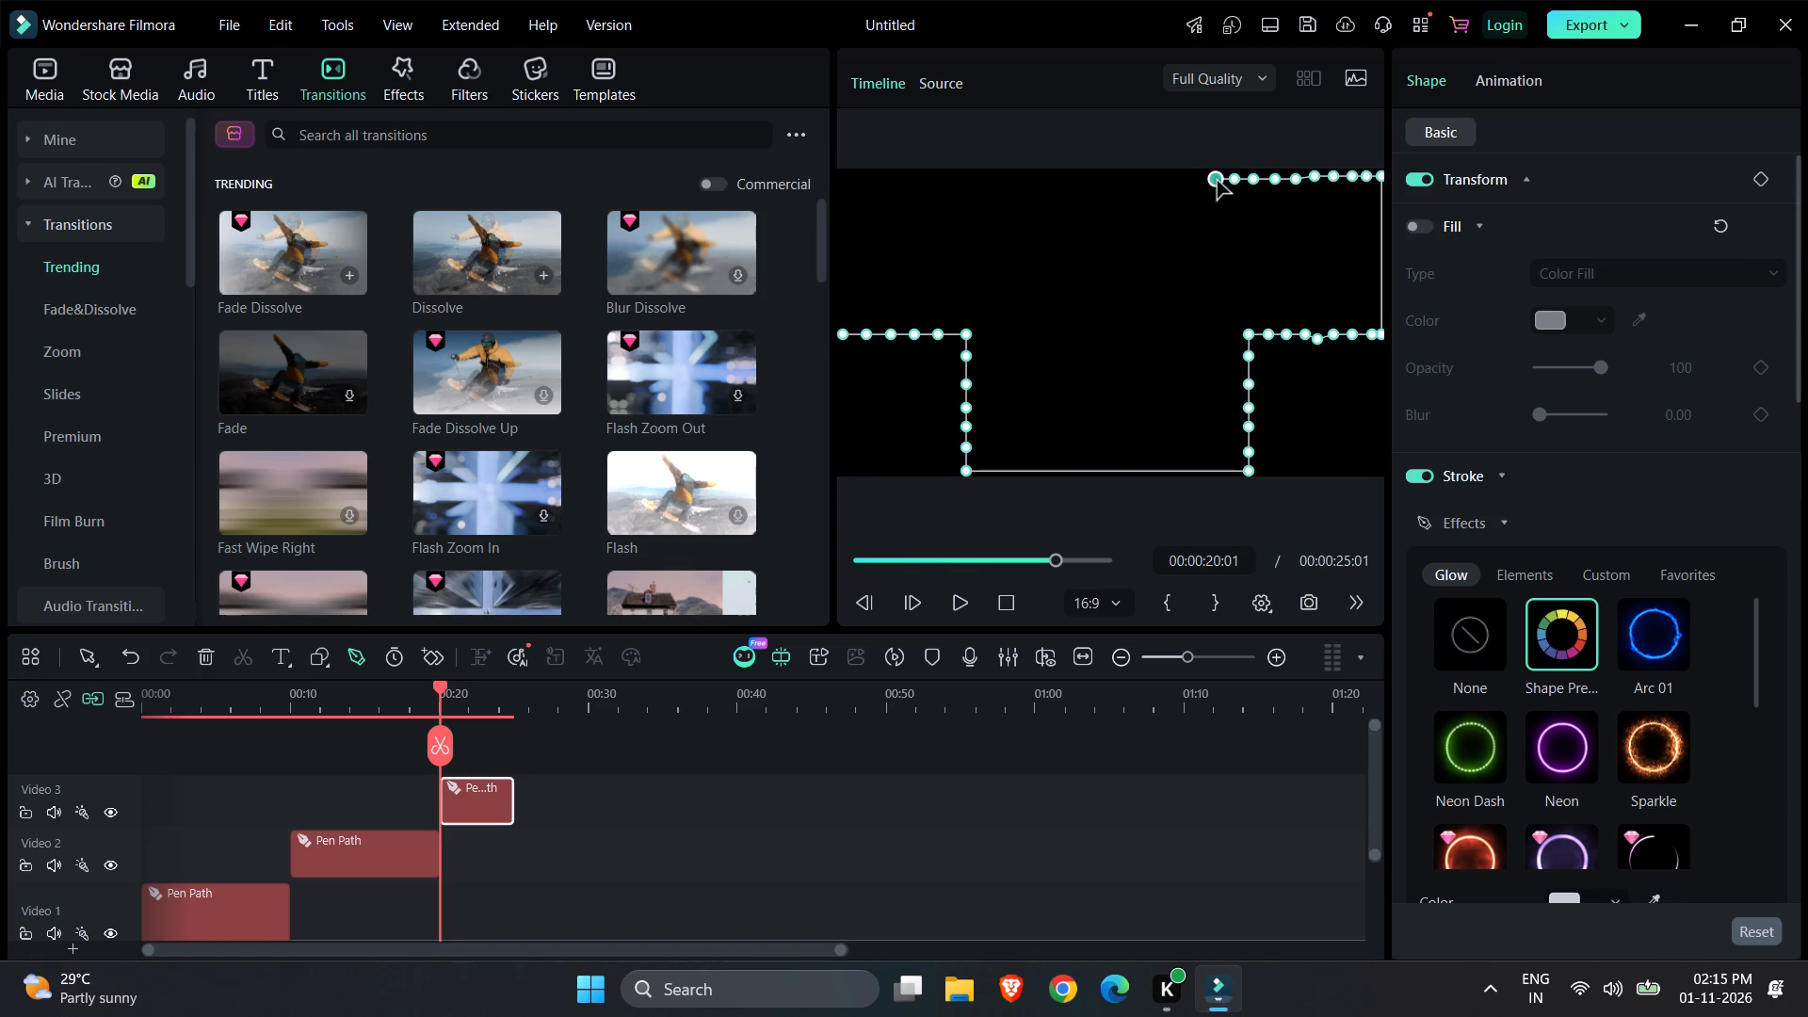
{"action": "left_click", "coordinate": [1198, 181]}
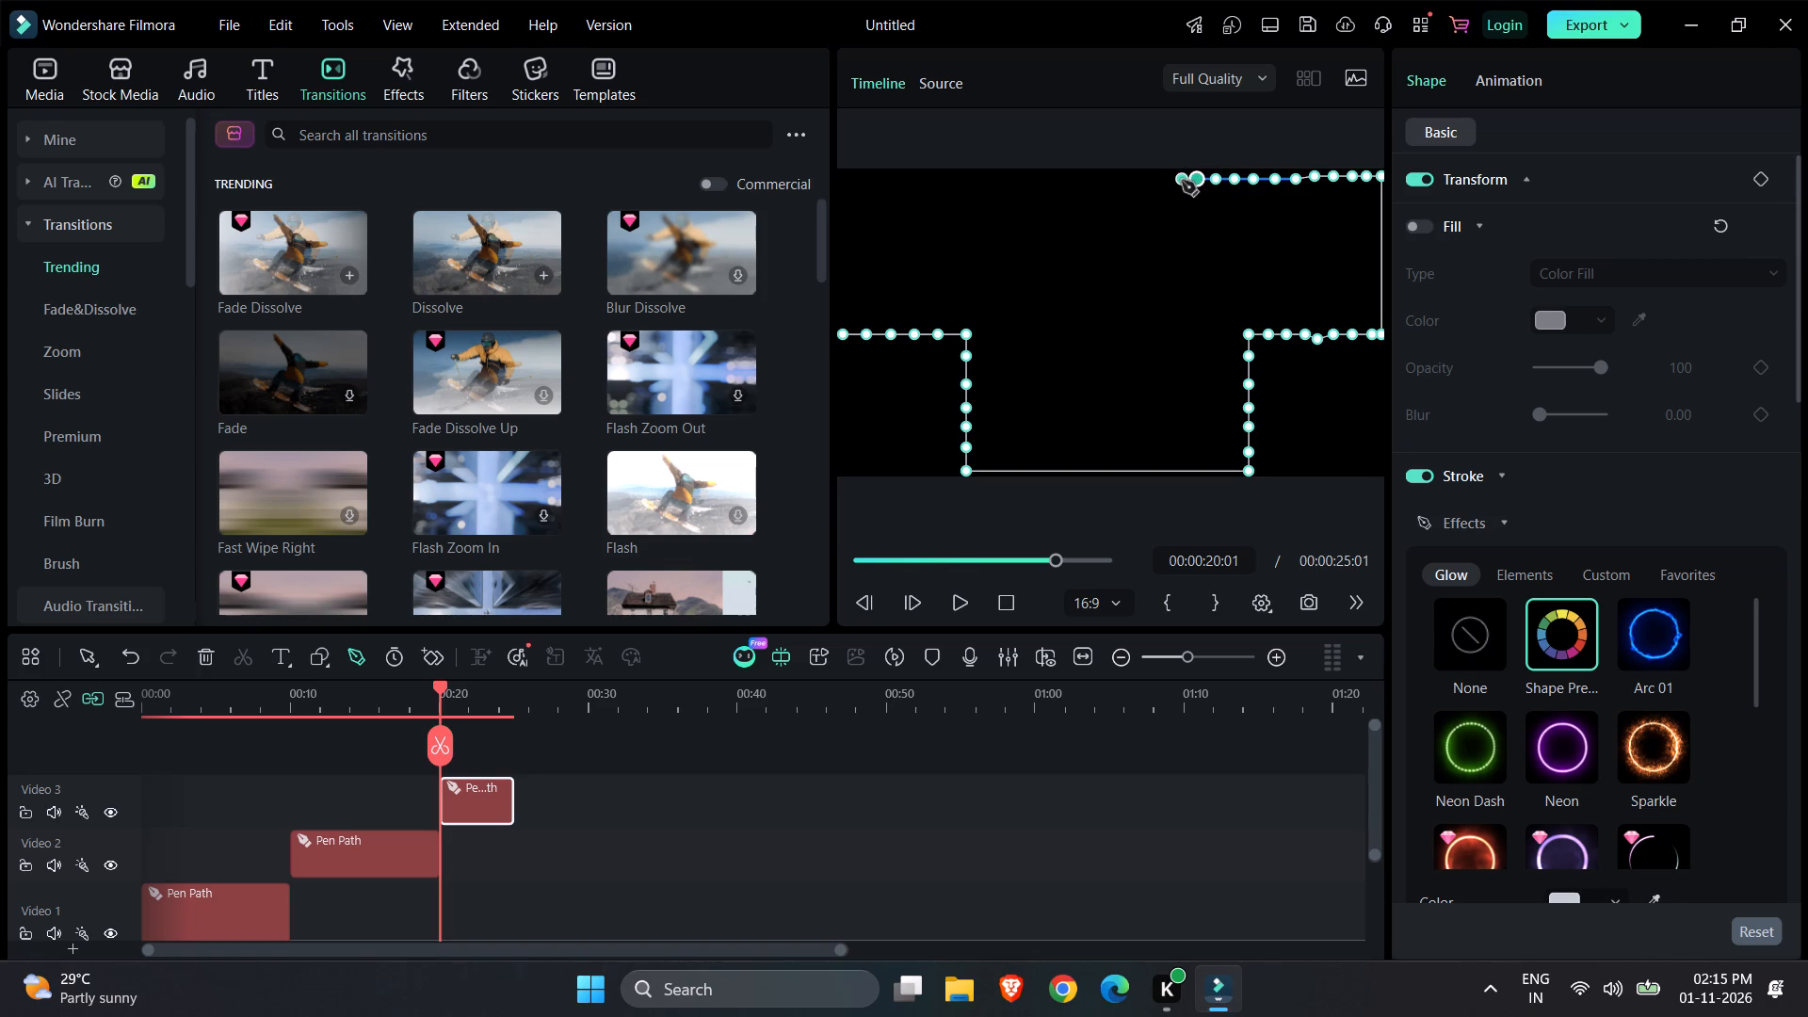
{"action": "left_click", "coordinate": [1180, 180]}
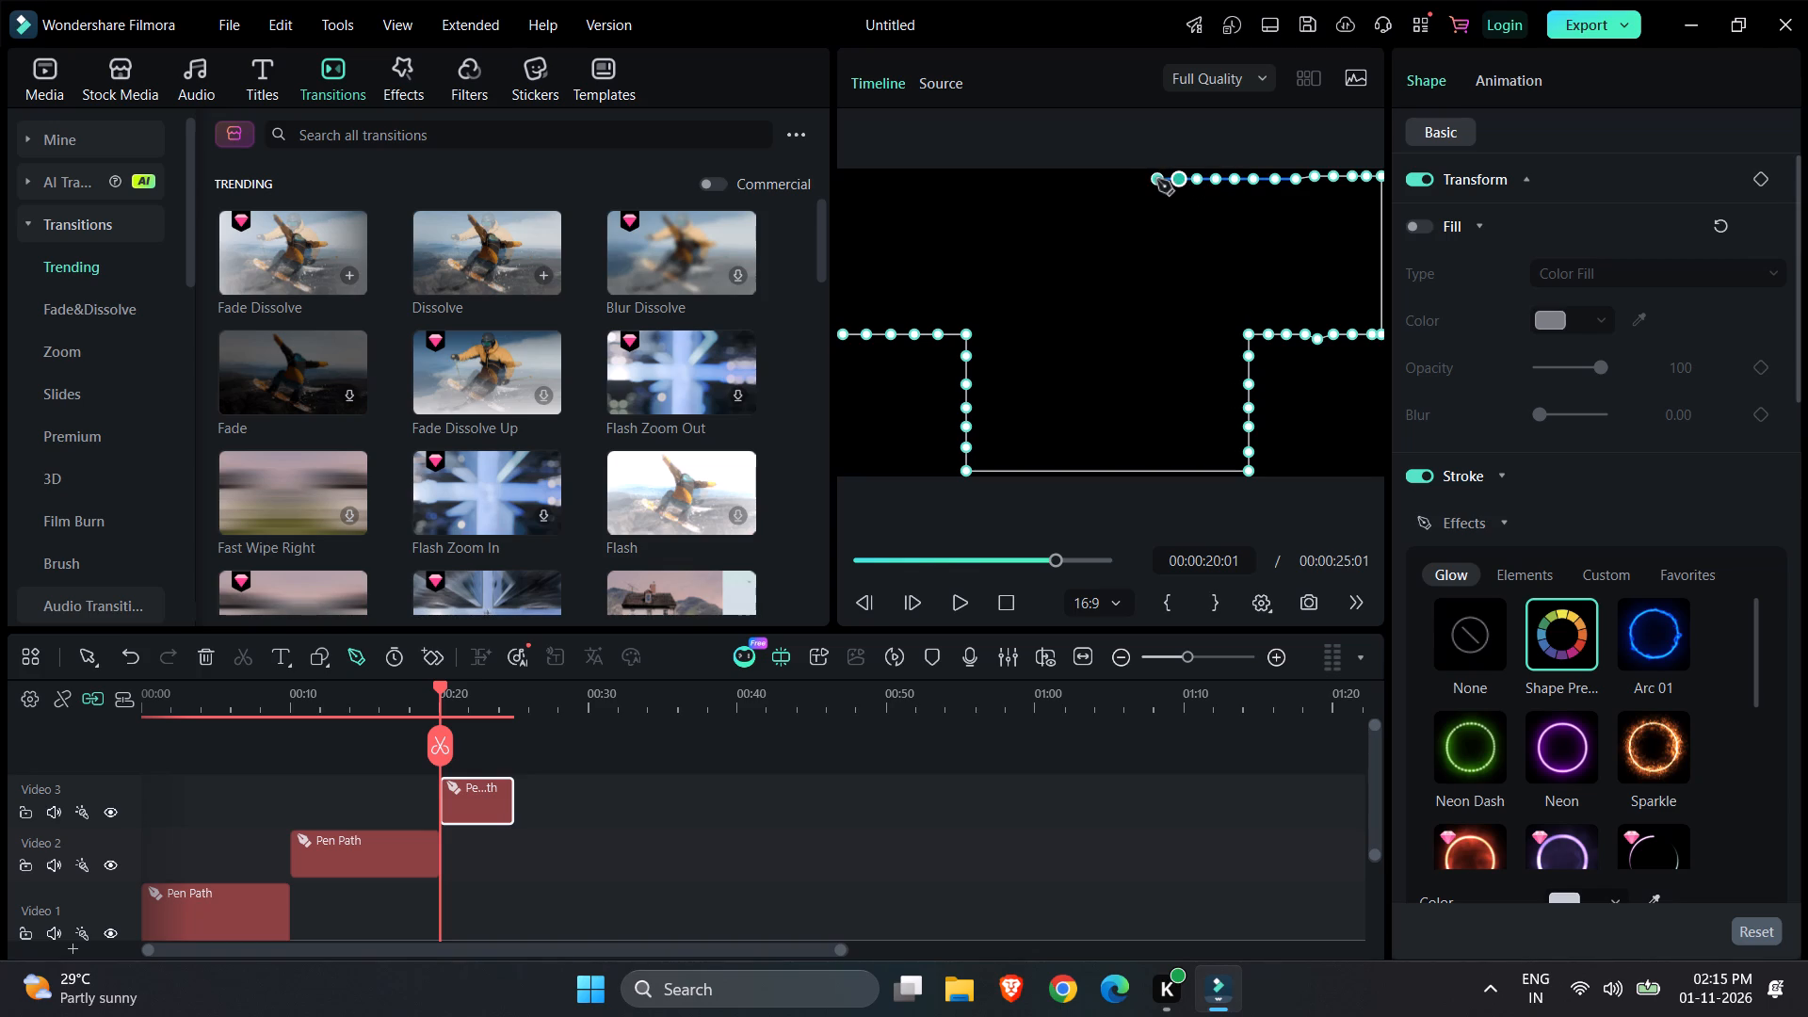
{"action": "left_click", "coordinate": [1157, 180]}
{"action": "left_click", "coordinate": [1135, 181]}
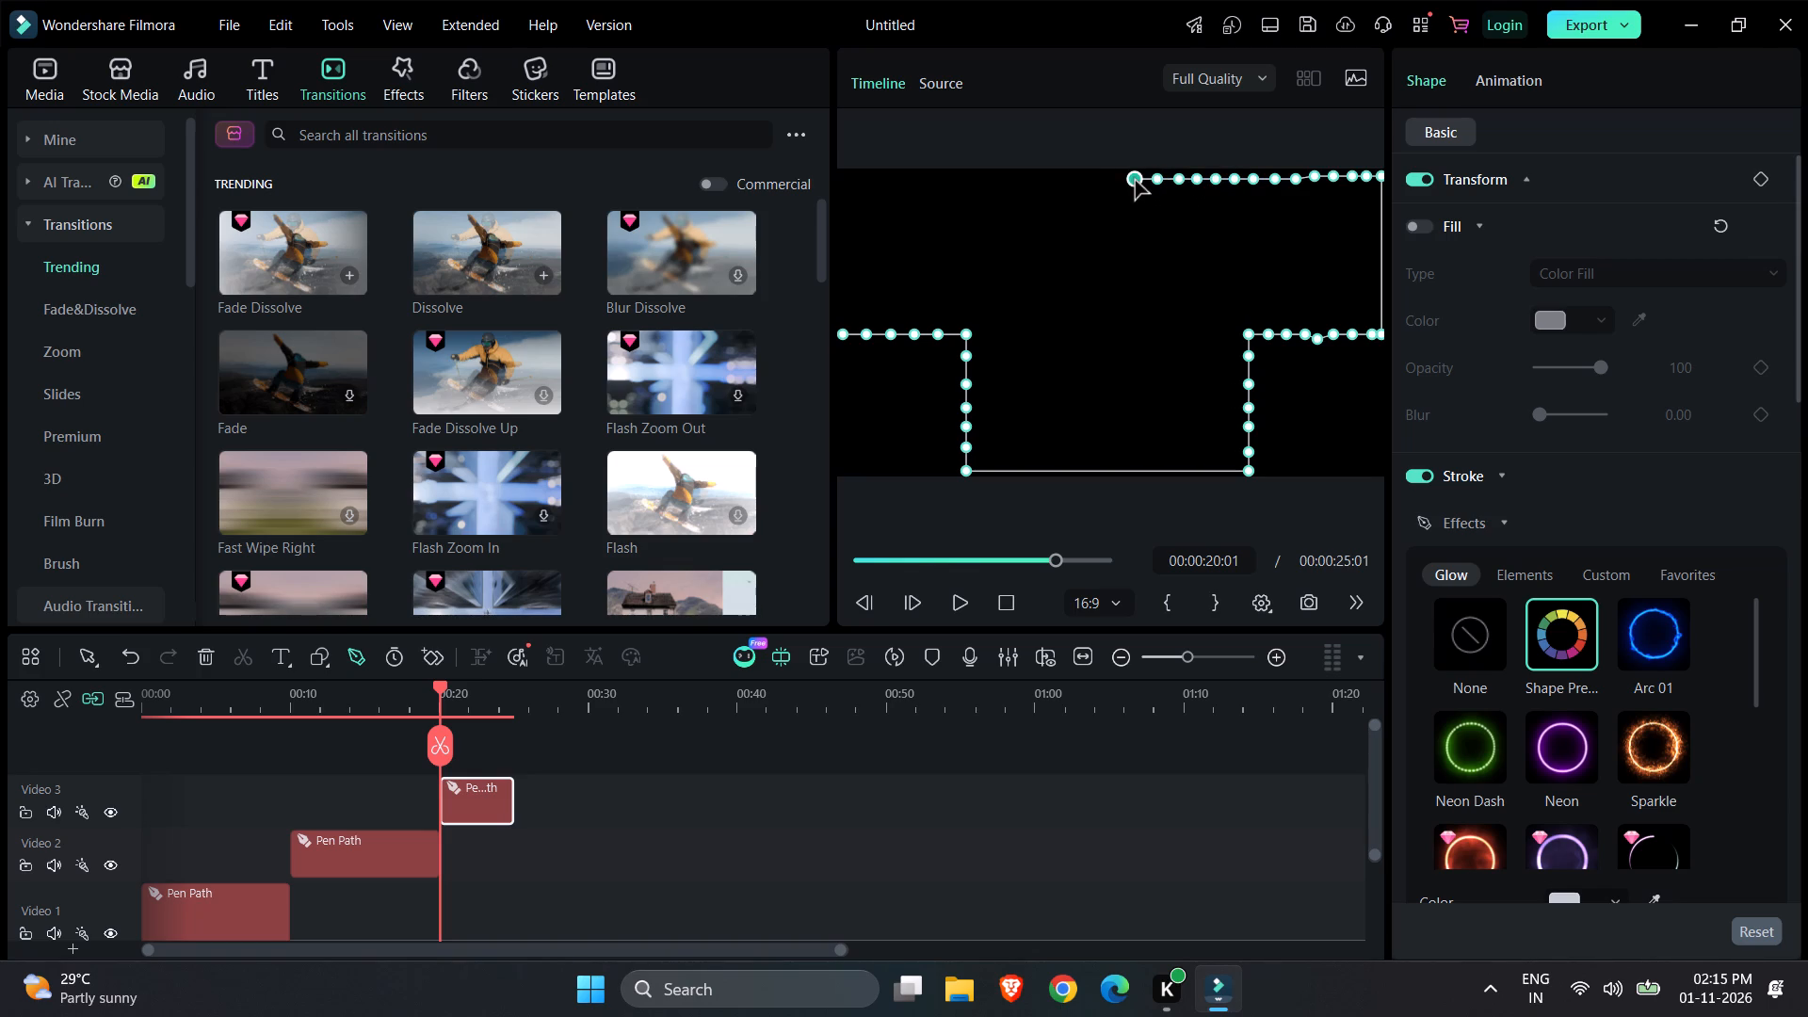
{"action": "left_click", "coordinate": [1115, 182]}
Carry the path on along the top edge to the frame's top-left corner, and close it at its starting point below mid-height.
{"action": "left_click", "coordinate": [1096, 182]}
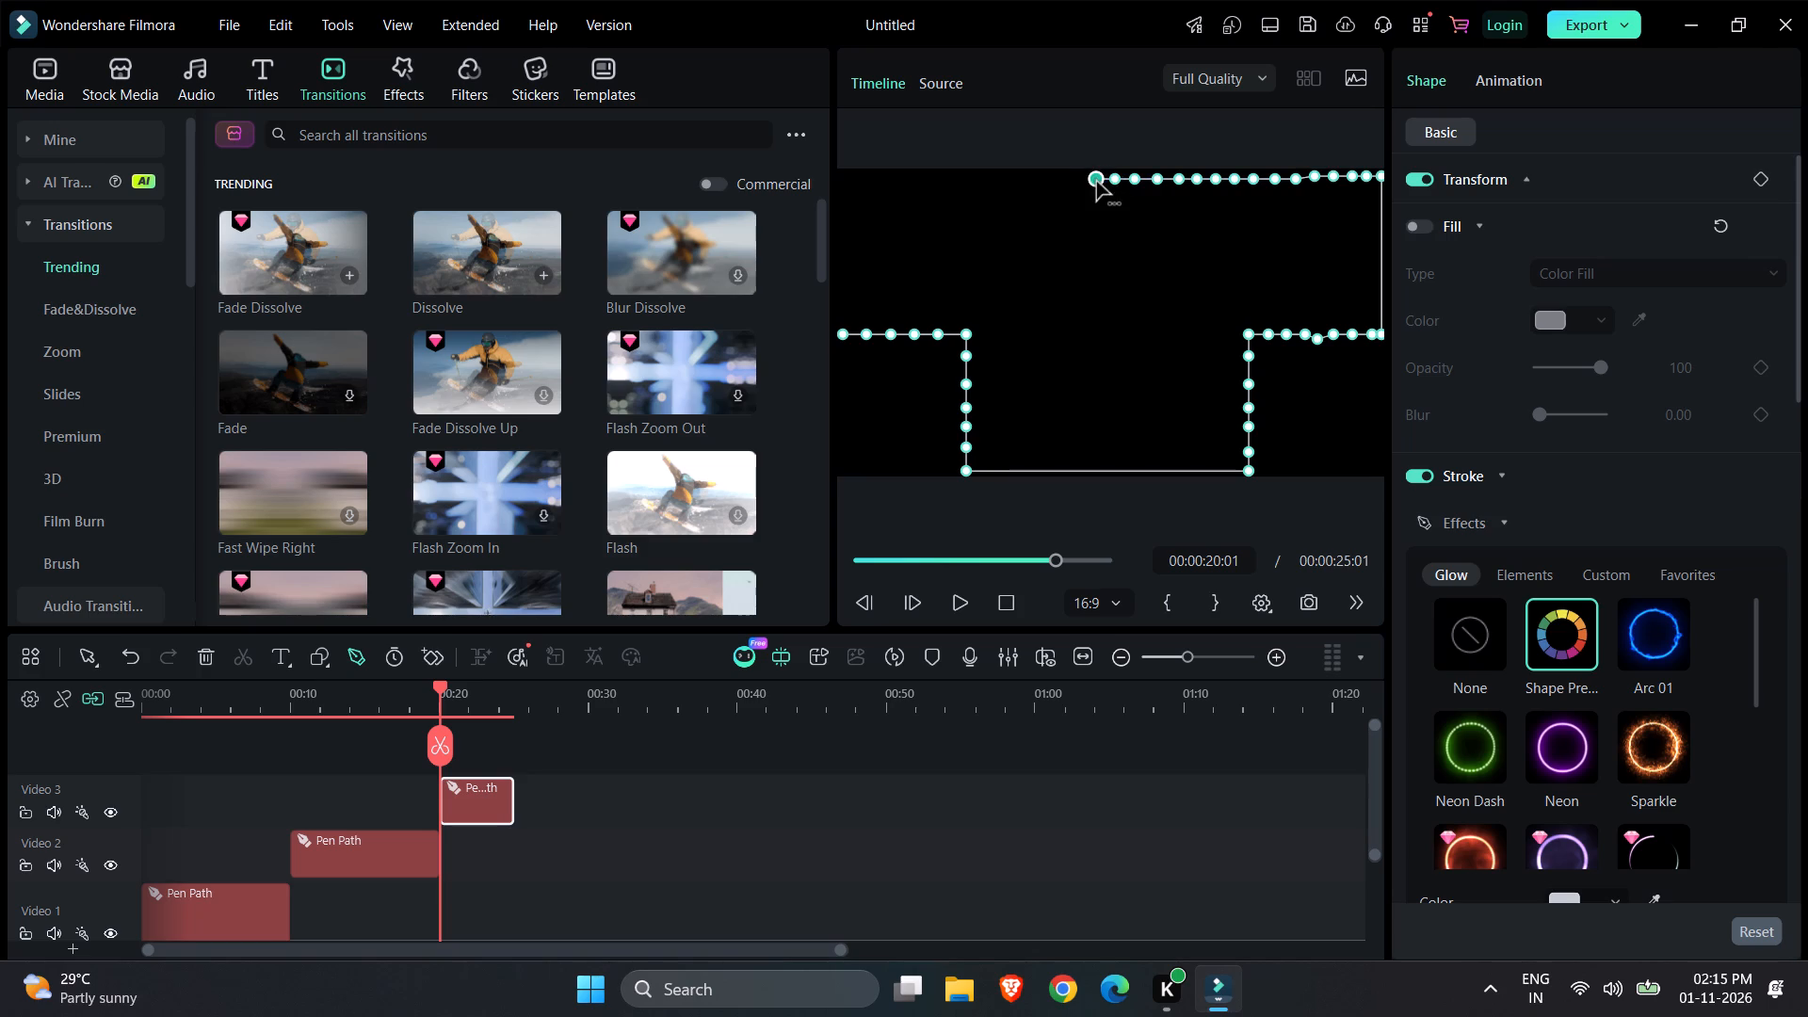
{"action": "left_click", "coordinate": [1076, 182]}
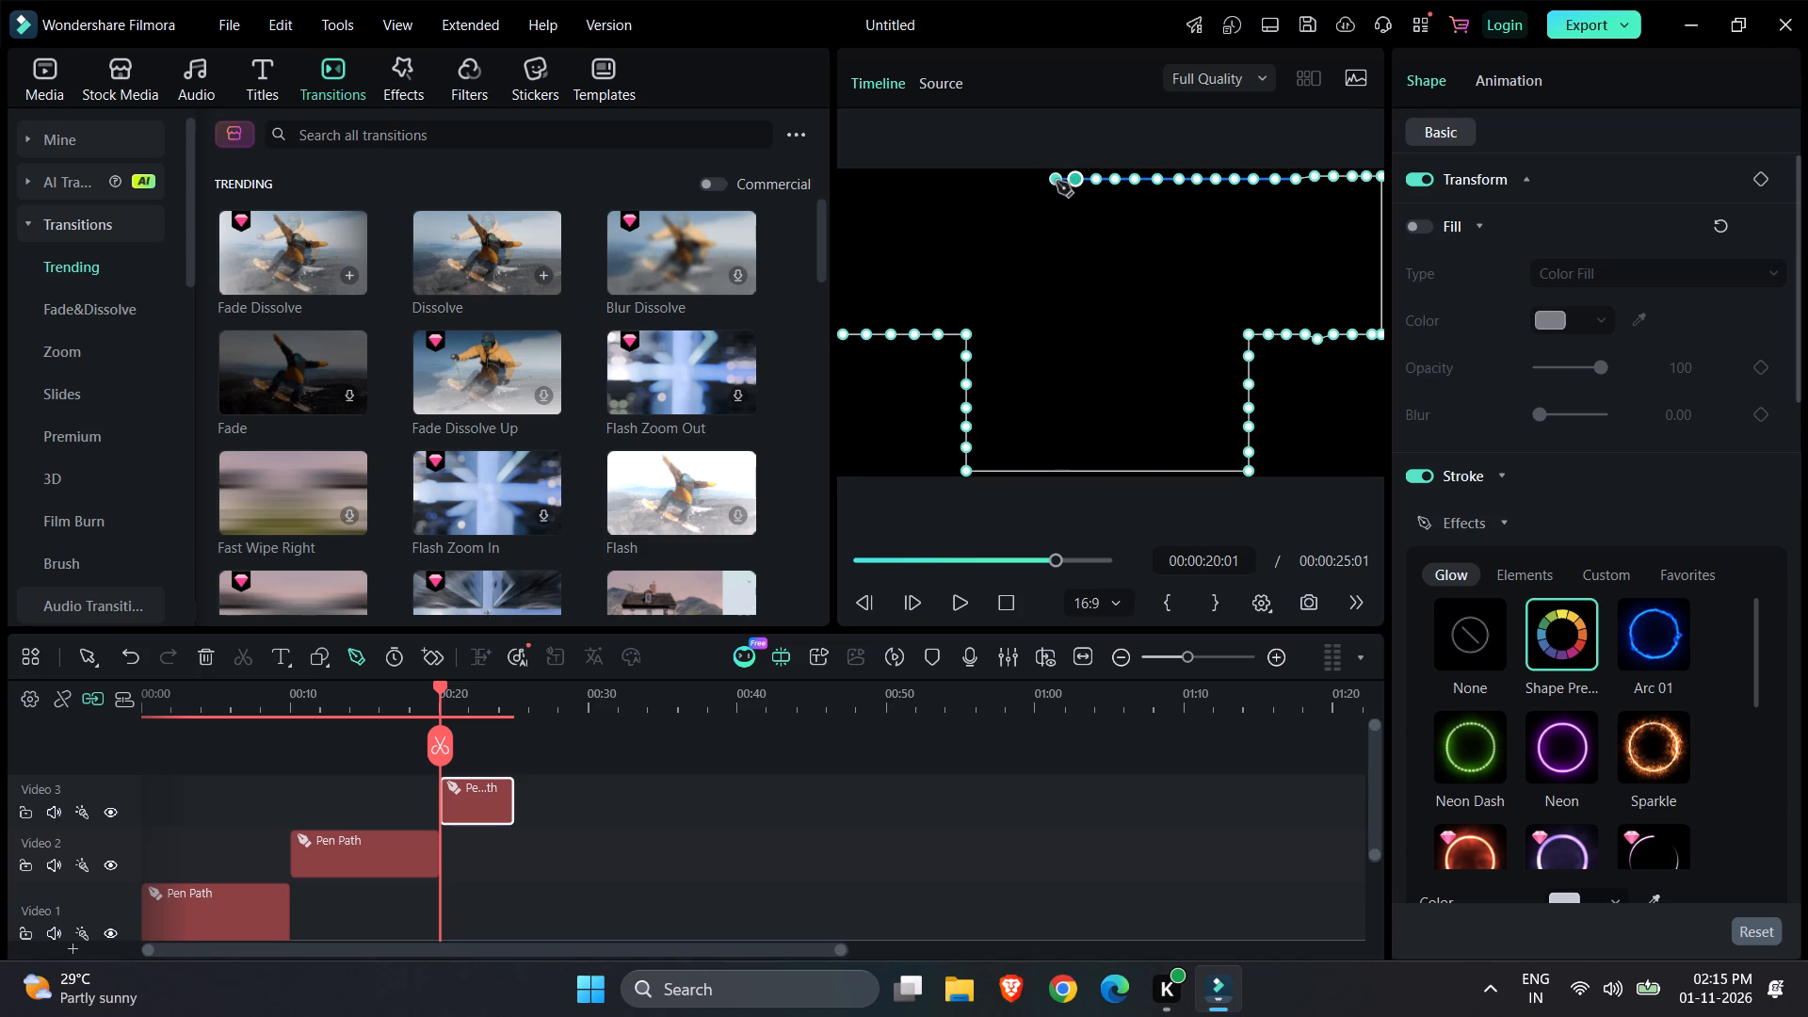
{"action": "left_click", "coordinate": [1055, 182]}
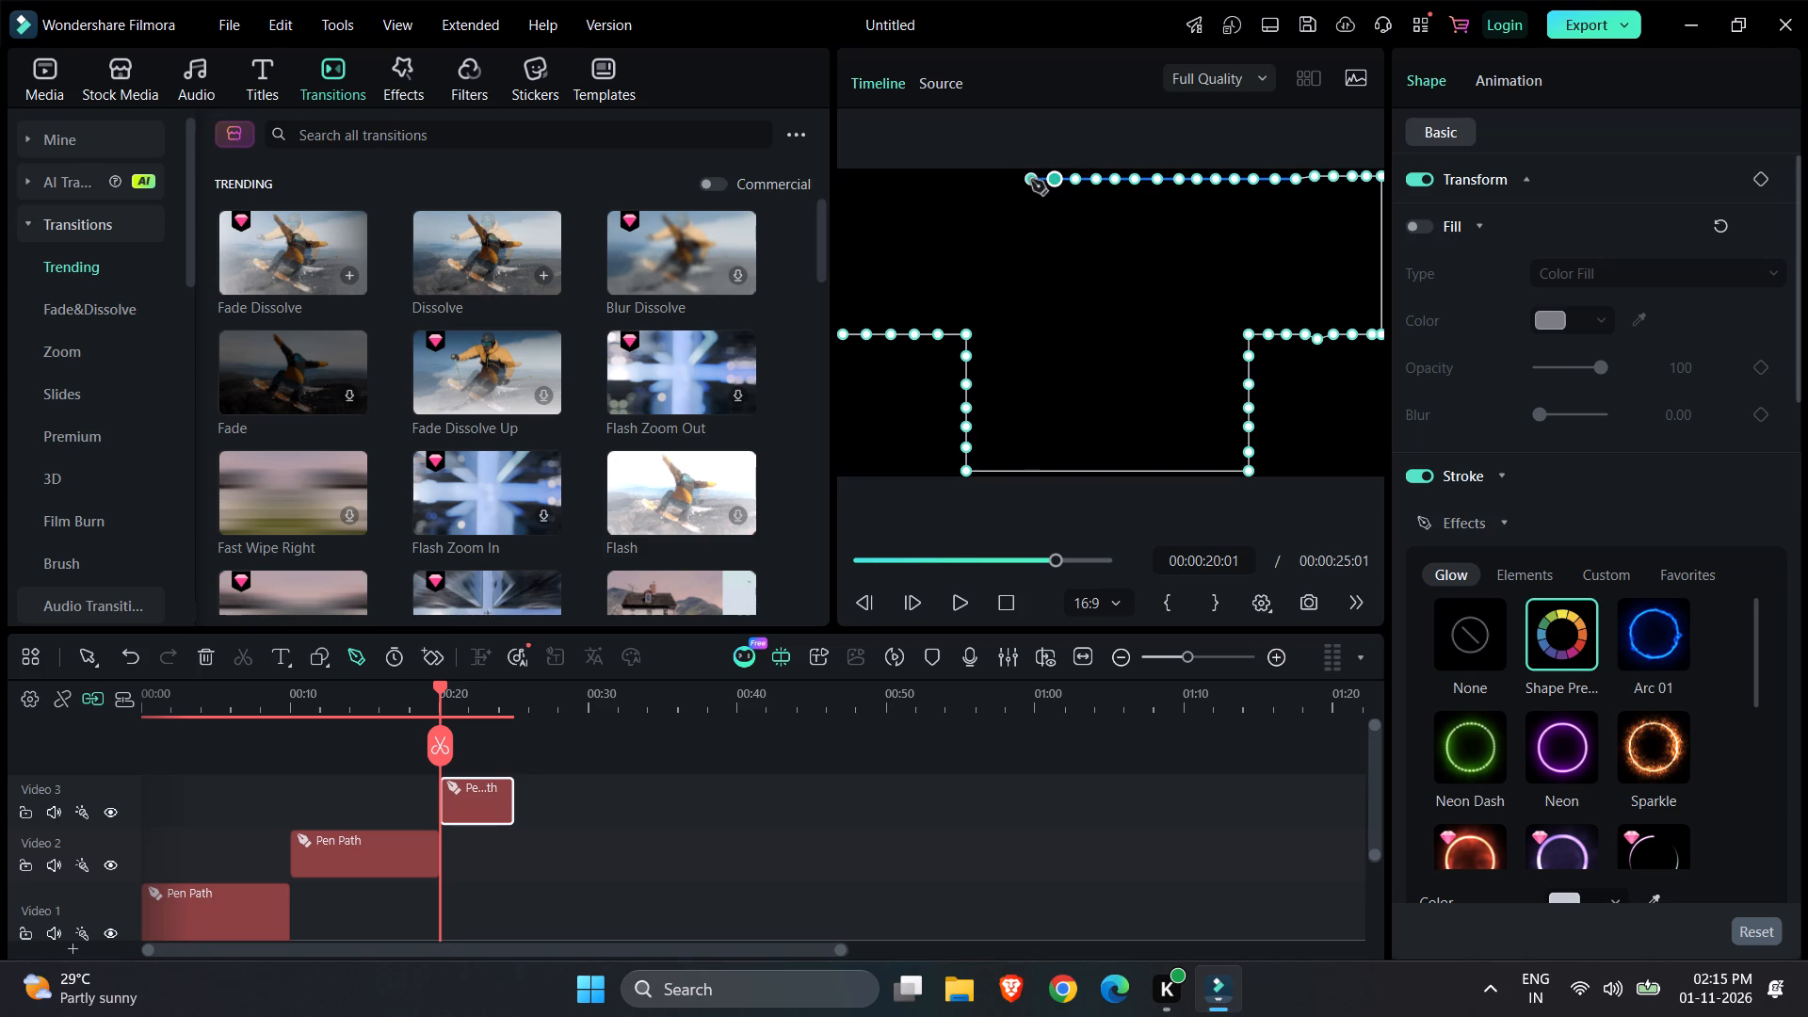
{"action": "left_click", "coordinate": [1031, 180]}
{"action": "left_click", "coordinate": [1010, 180]}
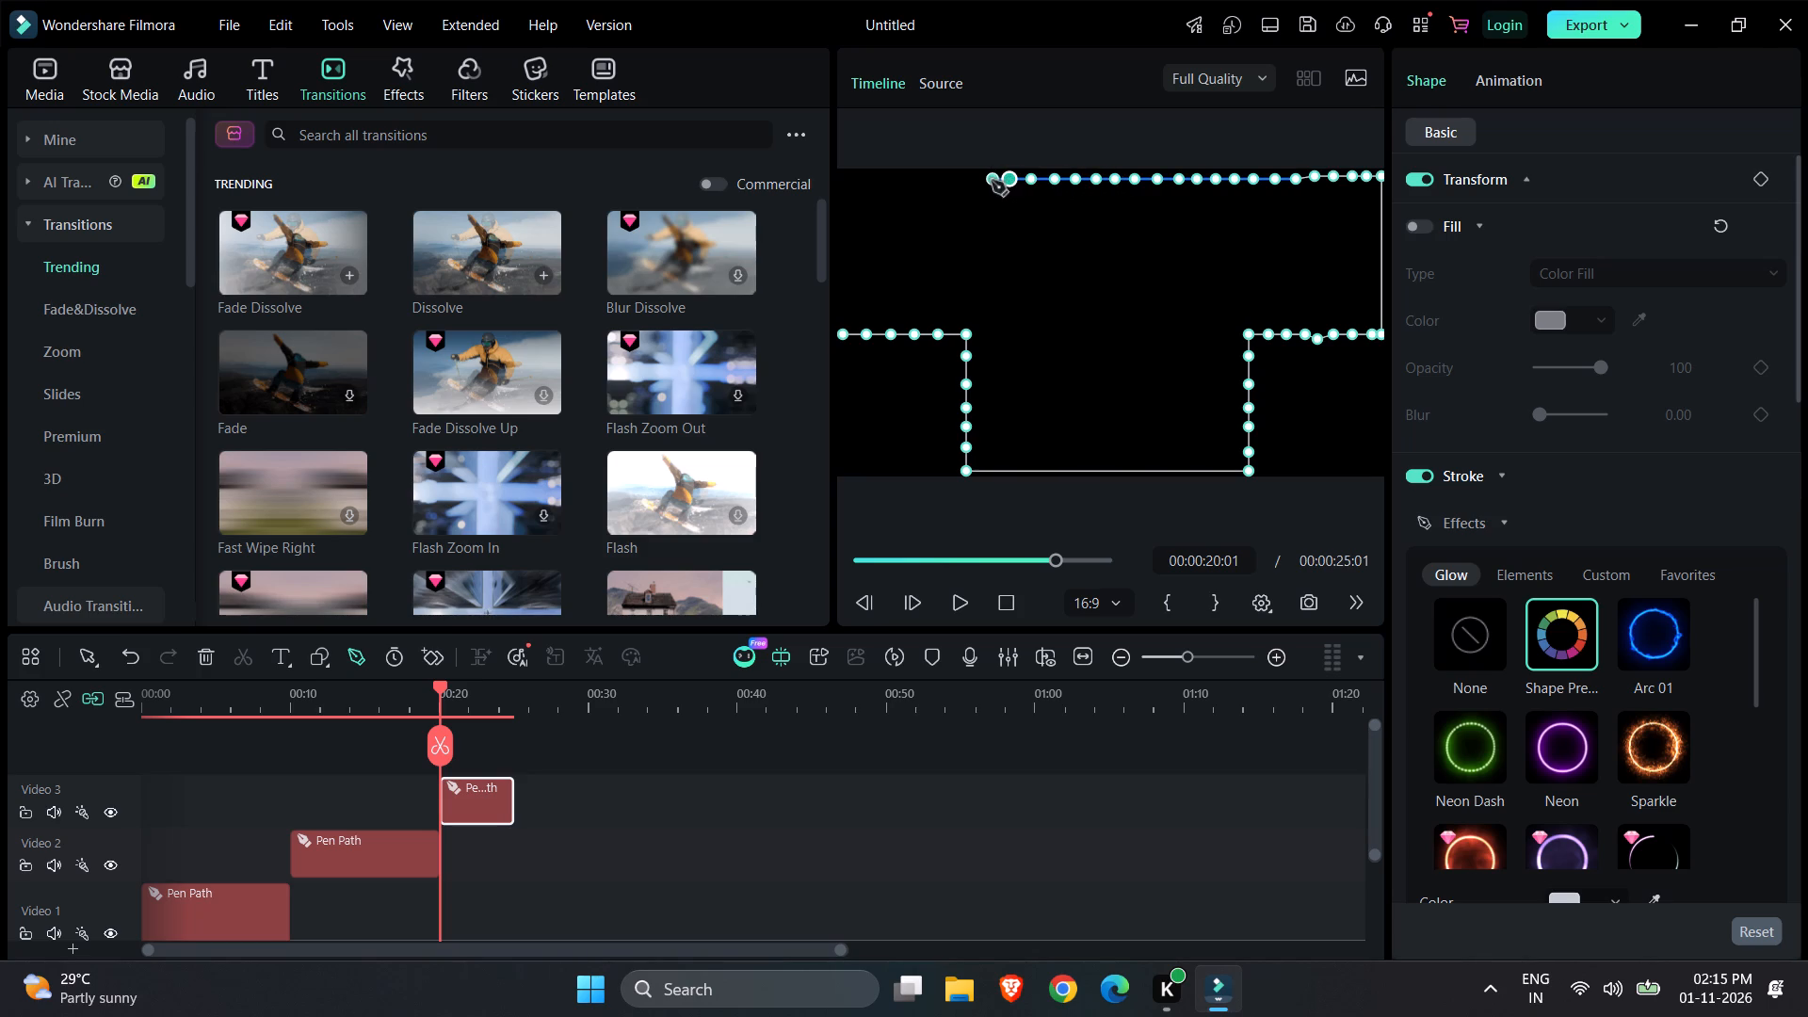
{"action": "left_click", "coordinate": [992, 181]}
{"action": "left_click", "coordinate": [971, 181]}
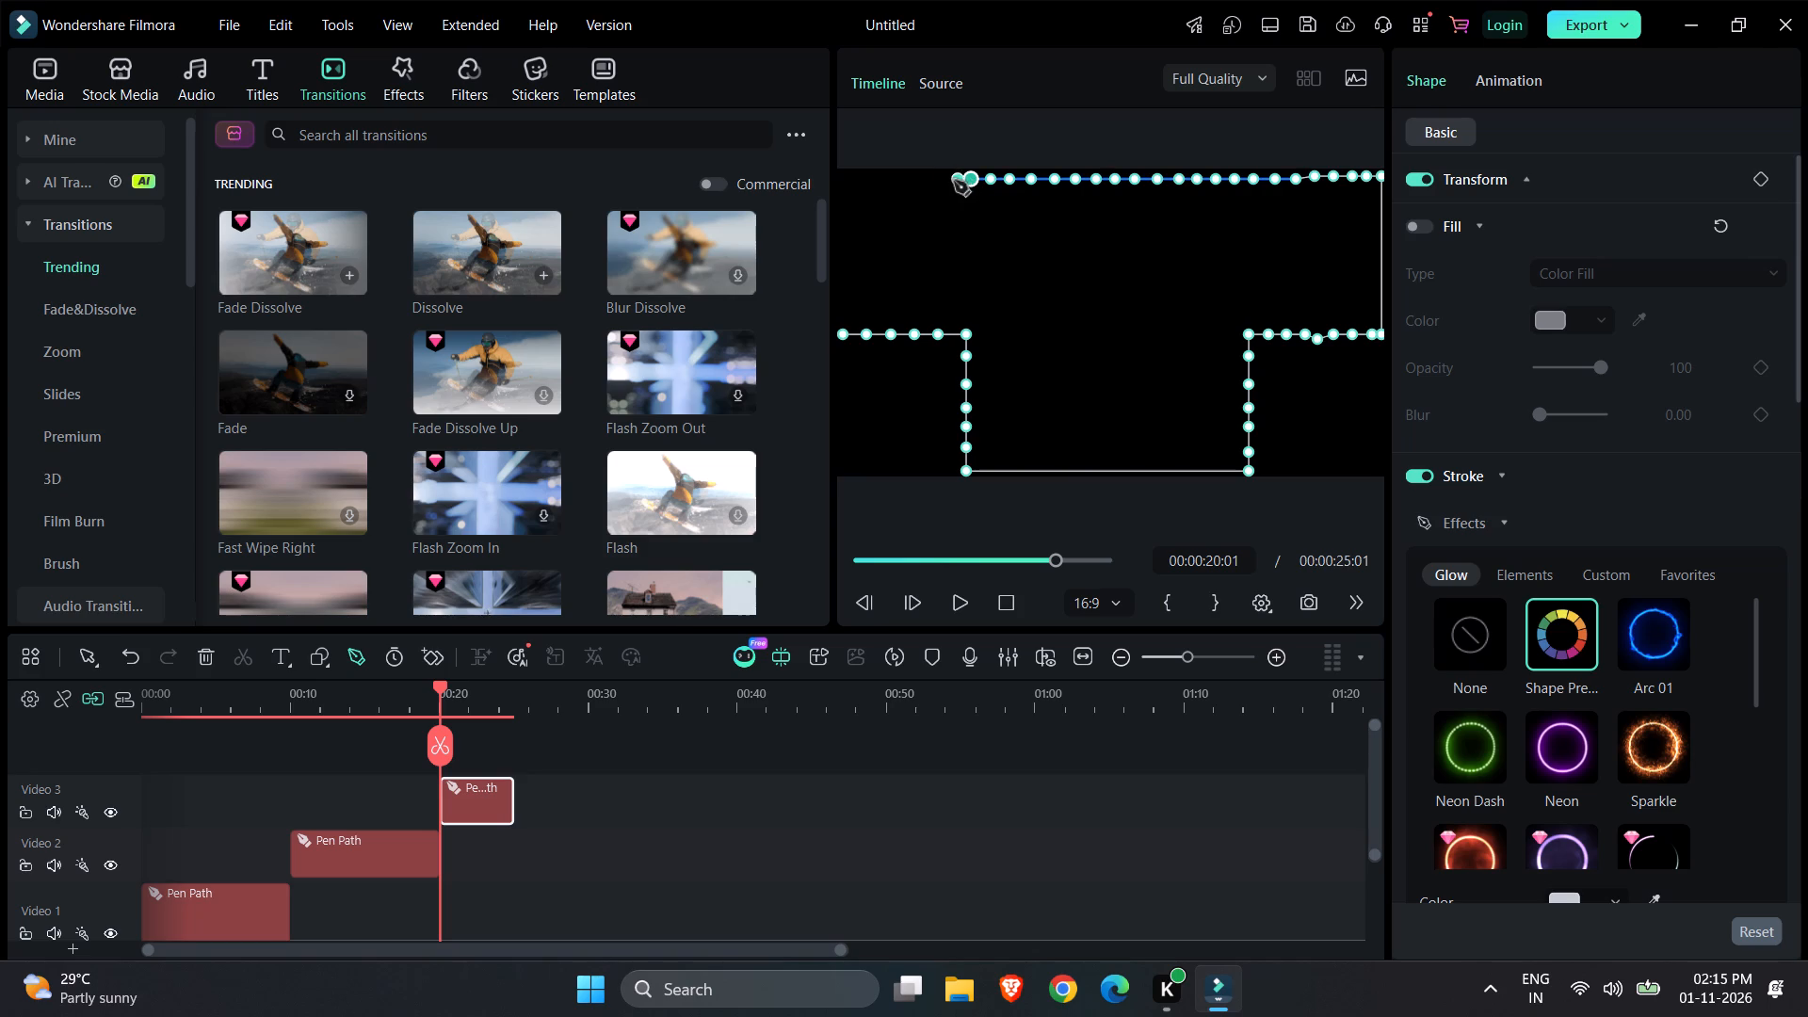
{"action": "left_click", "coordinate": [948, 181]}
{"action": "left_click", "coordinate": [929, 182]}
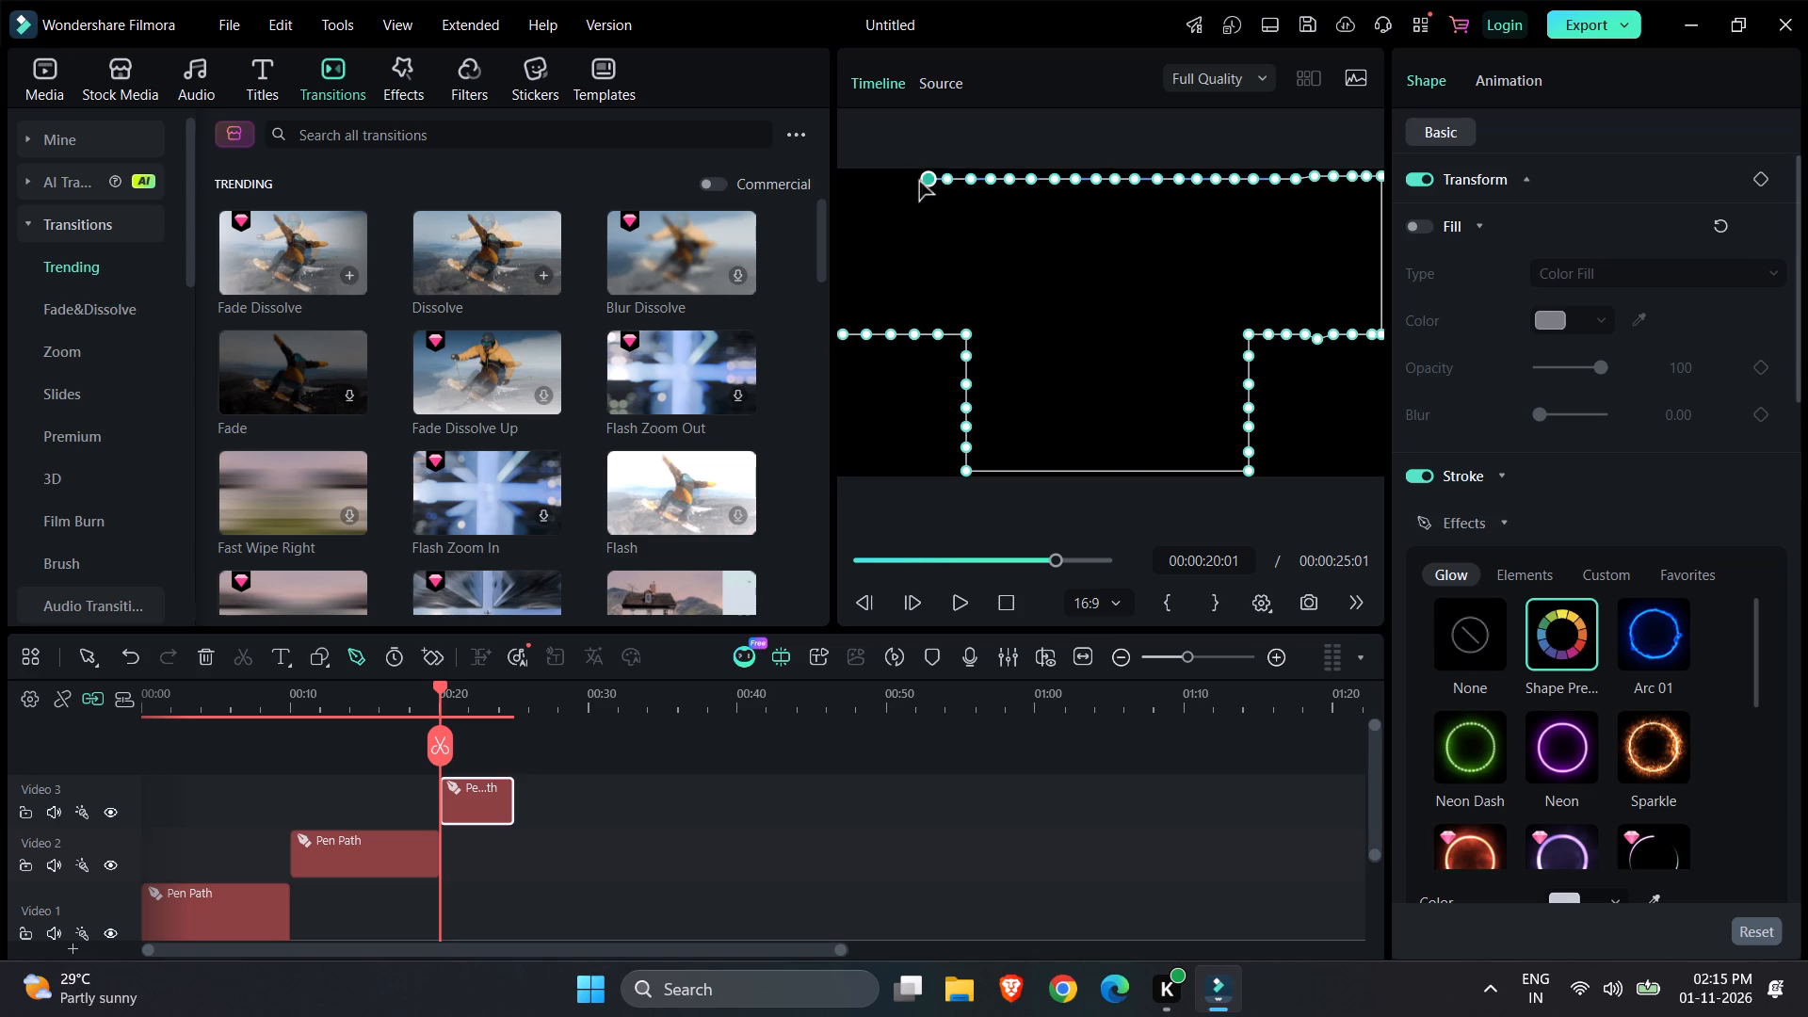
{"action": "left_click", "coordinate": [909, 180]}
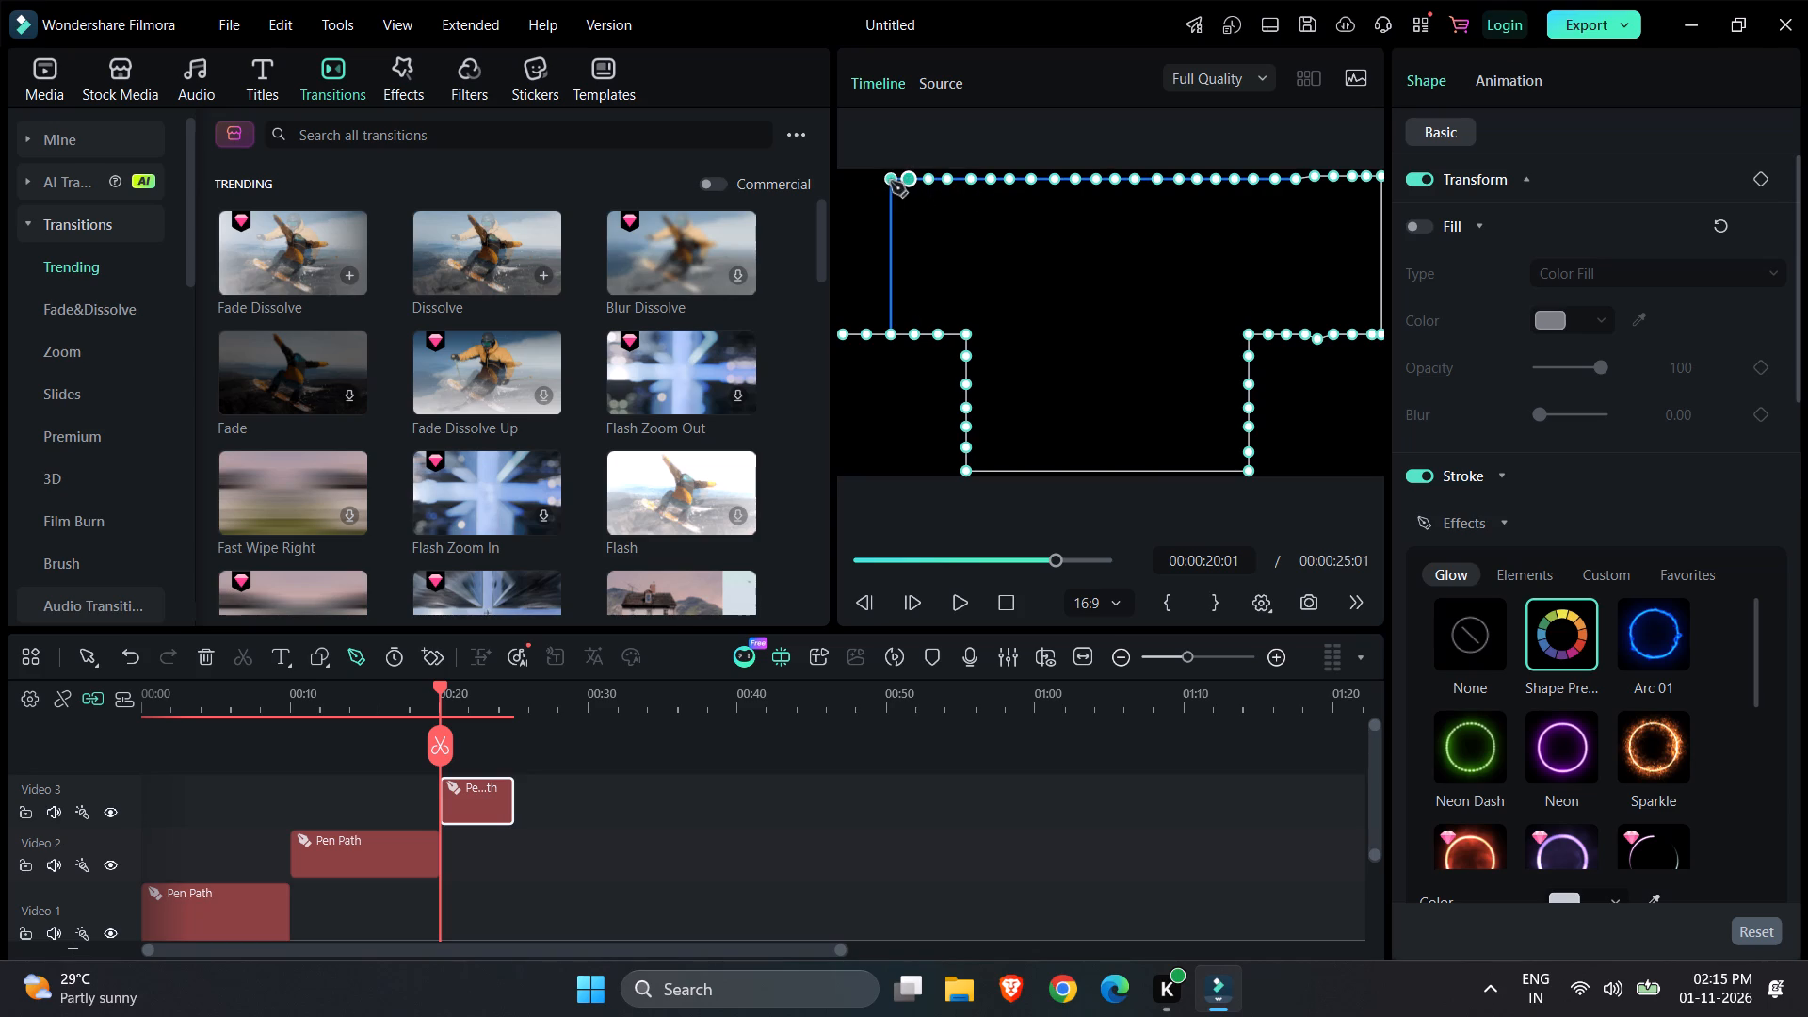
{"action": "left_click", "coordinate": [890, 182]}
{"action": "left_click", "coordinate": [873, 182]}
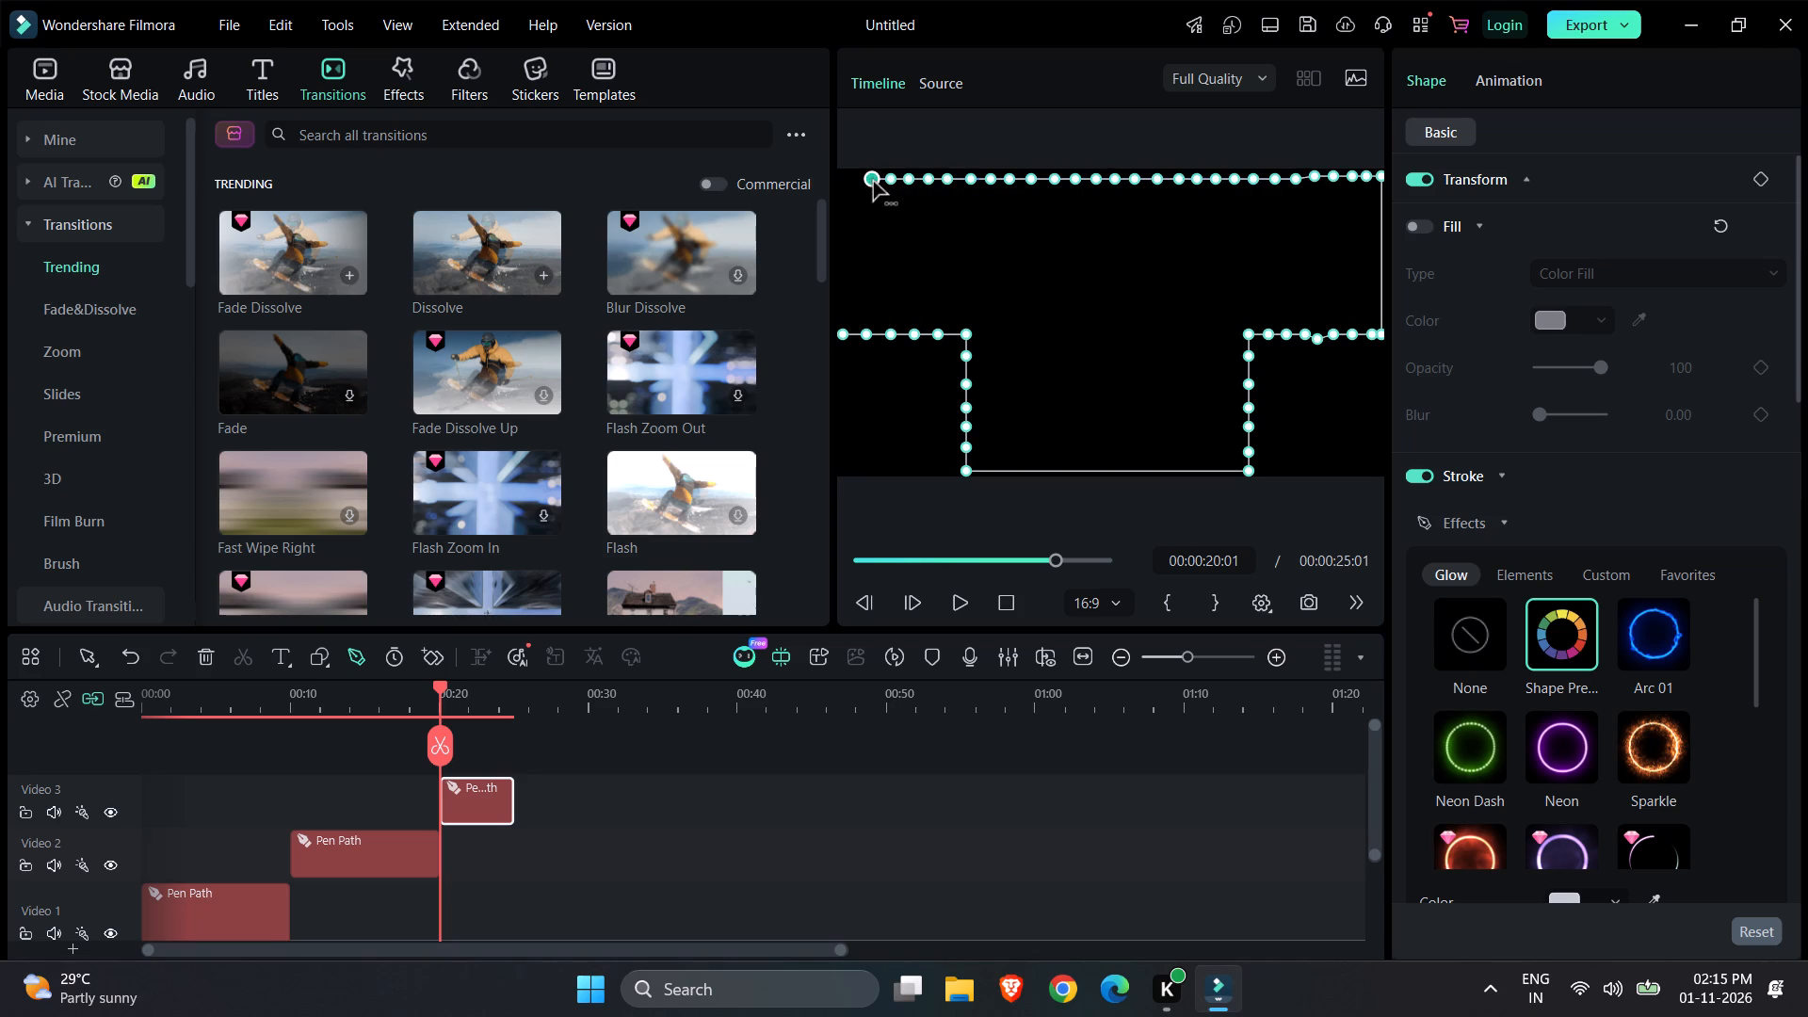
{"action": "left_click", "coordinate": [855, 180]}
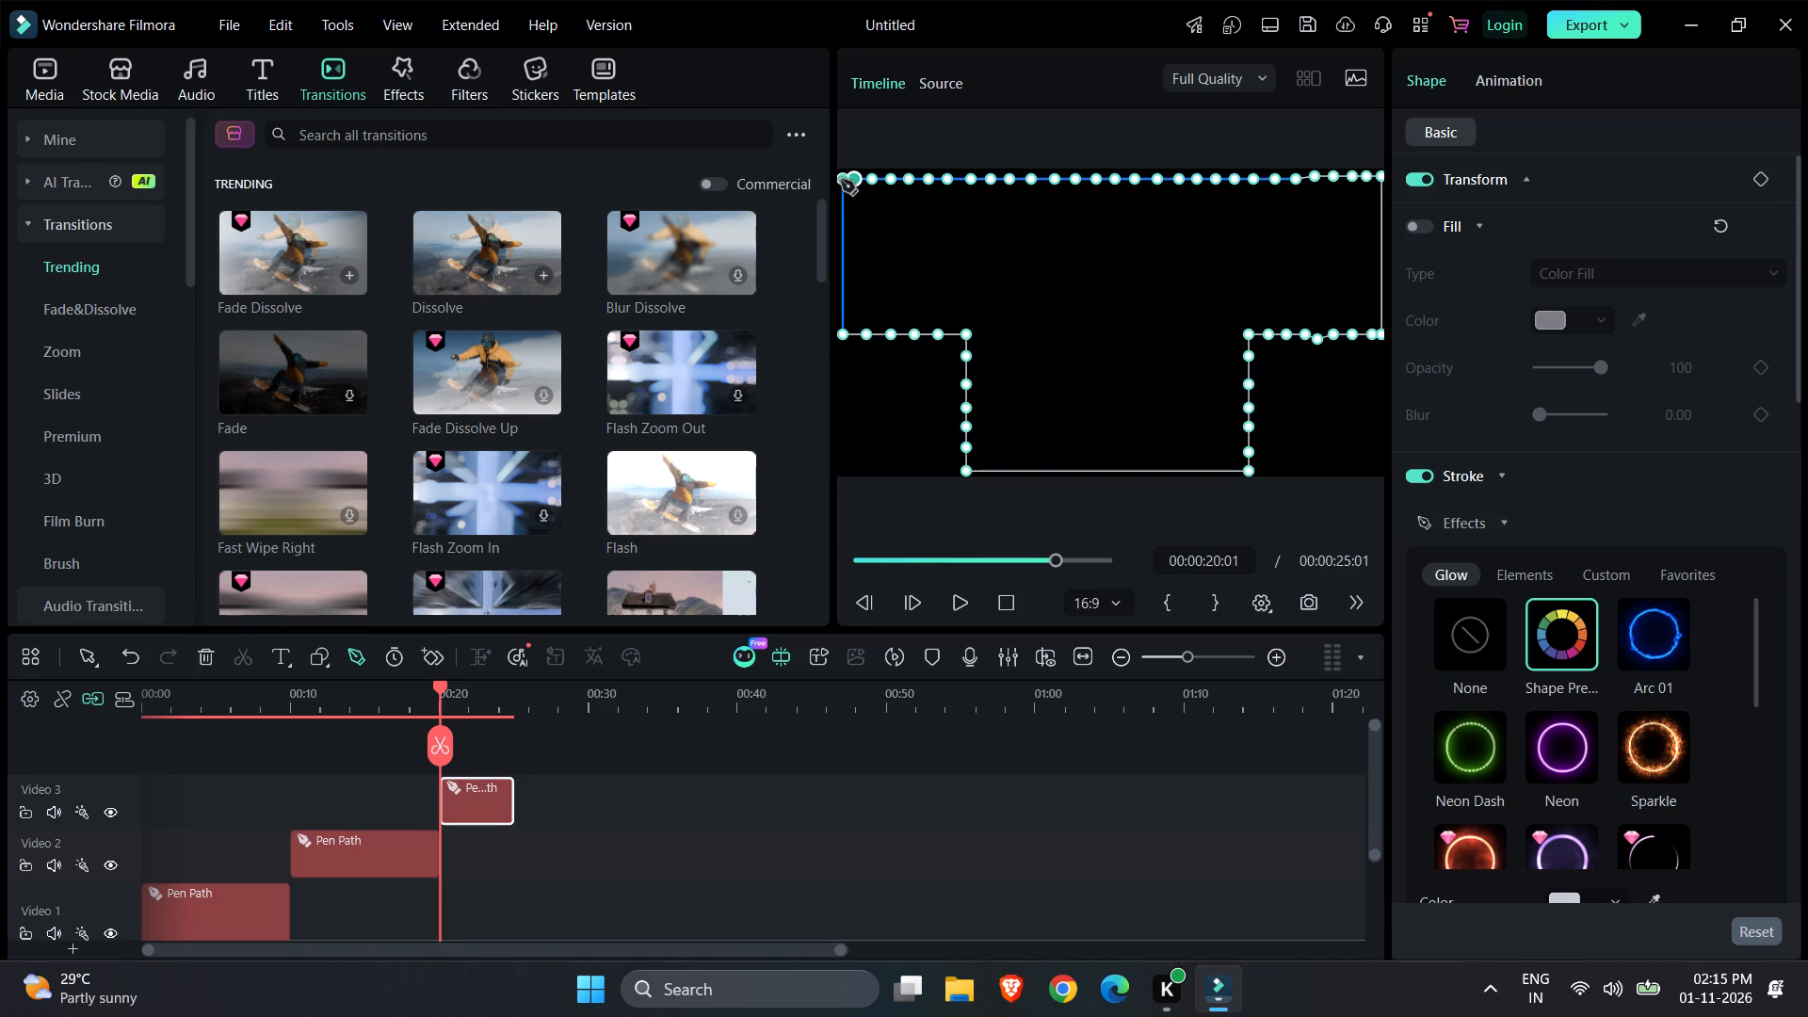
{"action": "left_click", "coordinate": [843, 179]}
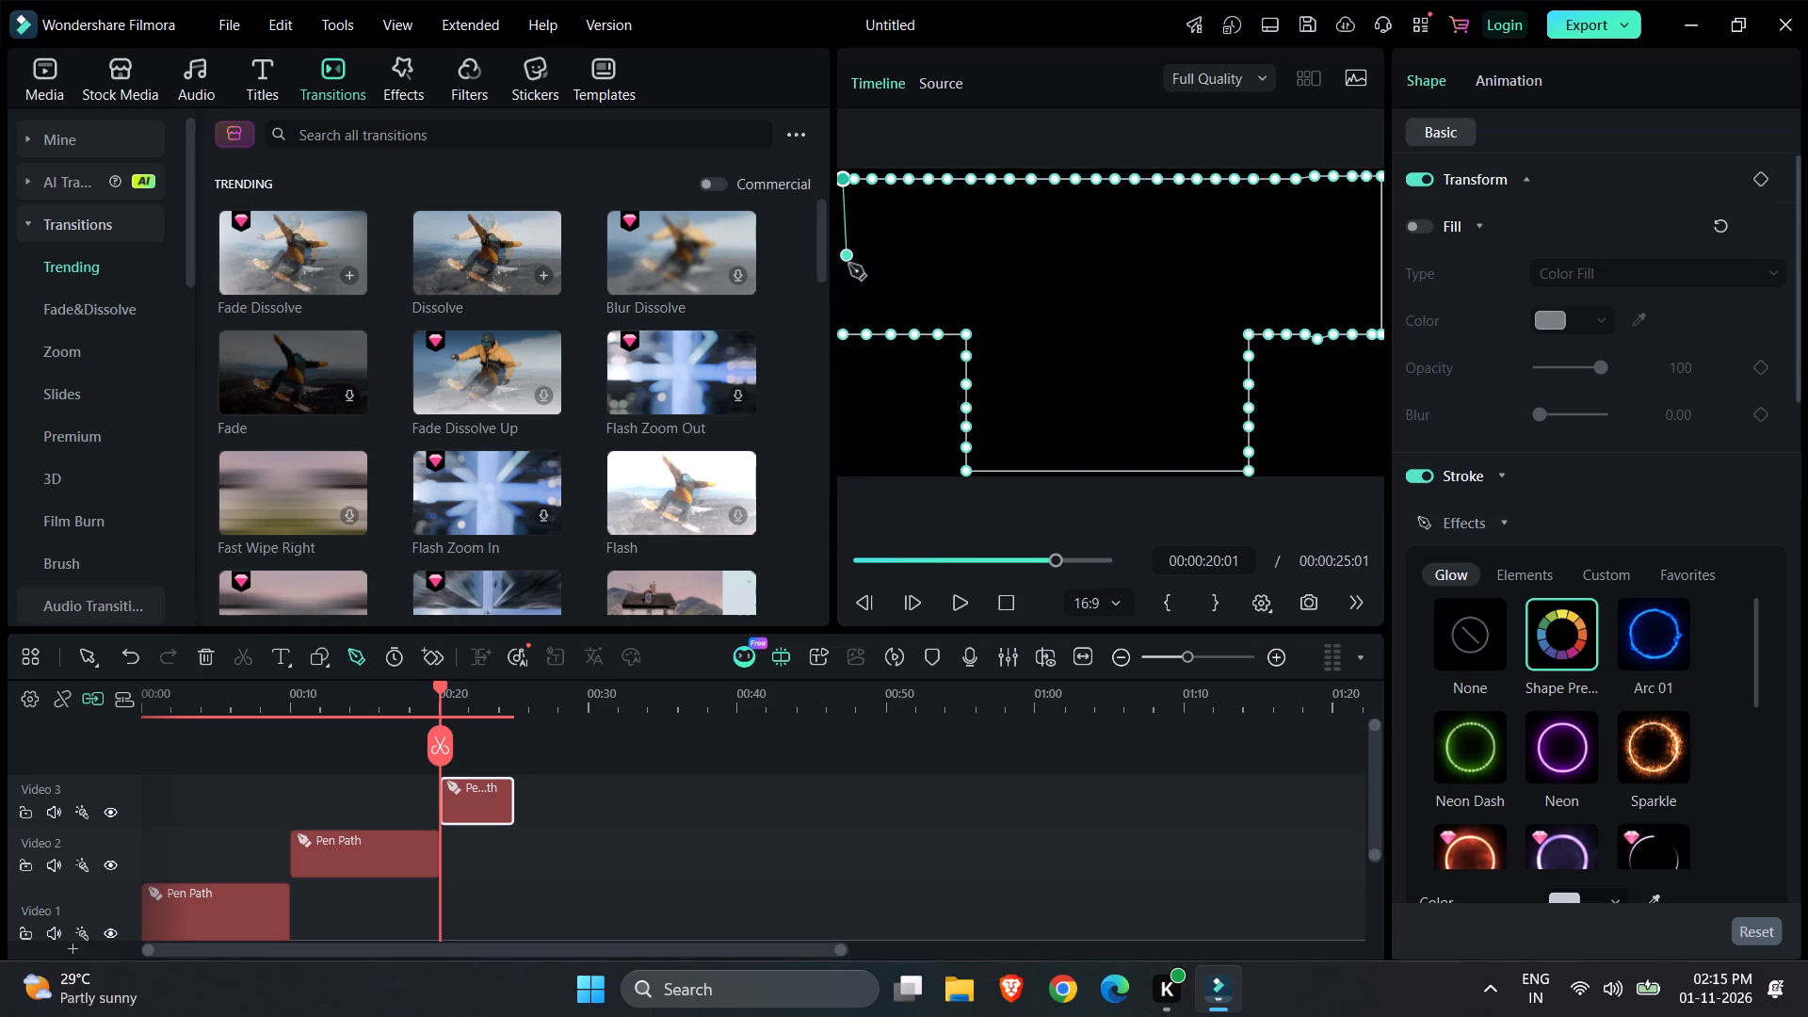
{"action": "left_click", "coordinate": [845, 331]}
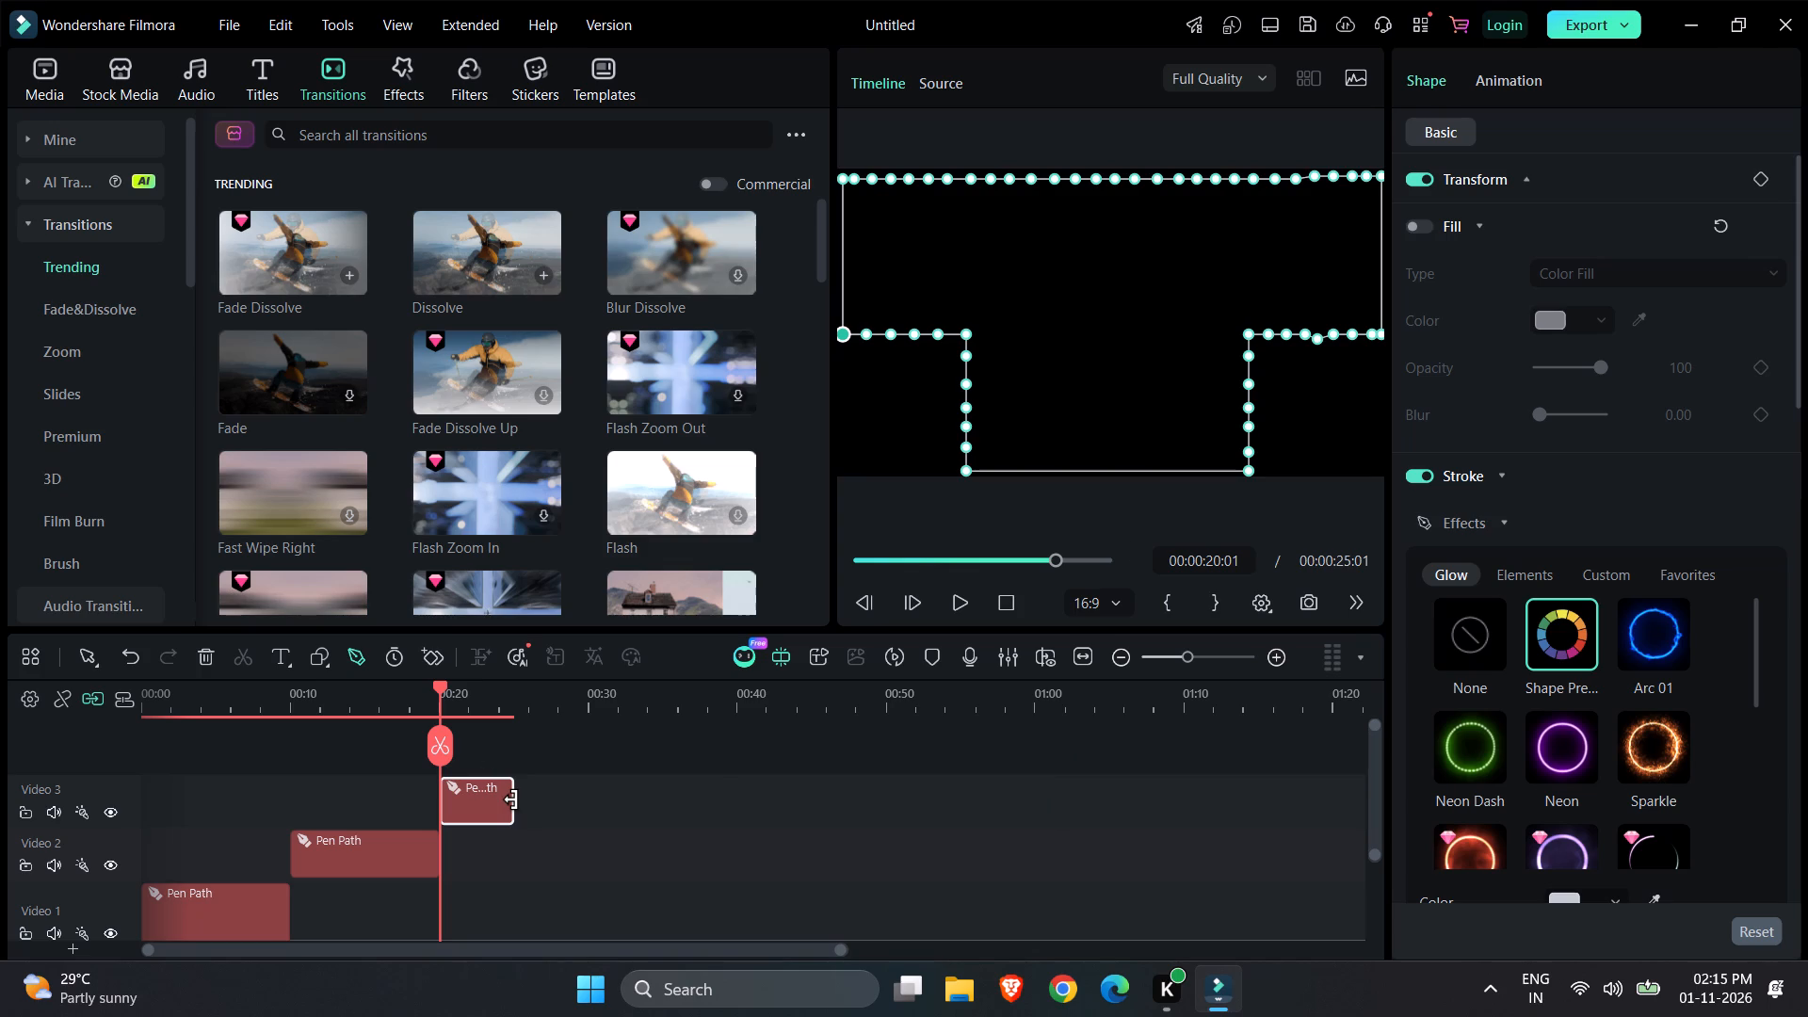
Extend the new pen path clip on Video 3 to end at 00:00:30:00.
{"action": "left_click_drag", "start_coordinate": [511, 799], "coordinate": [589, 799]}
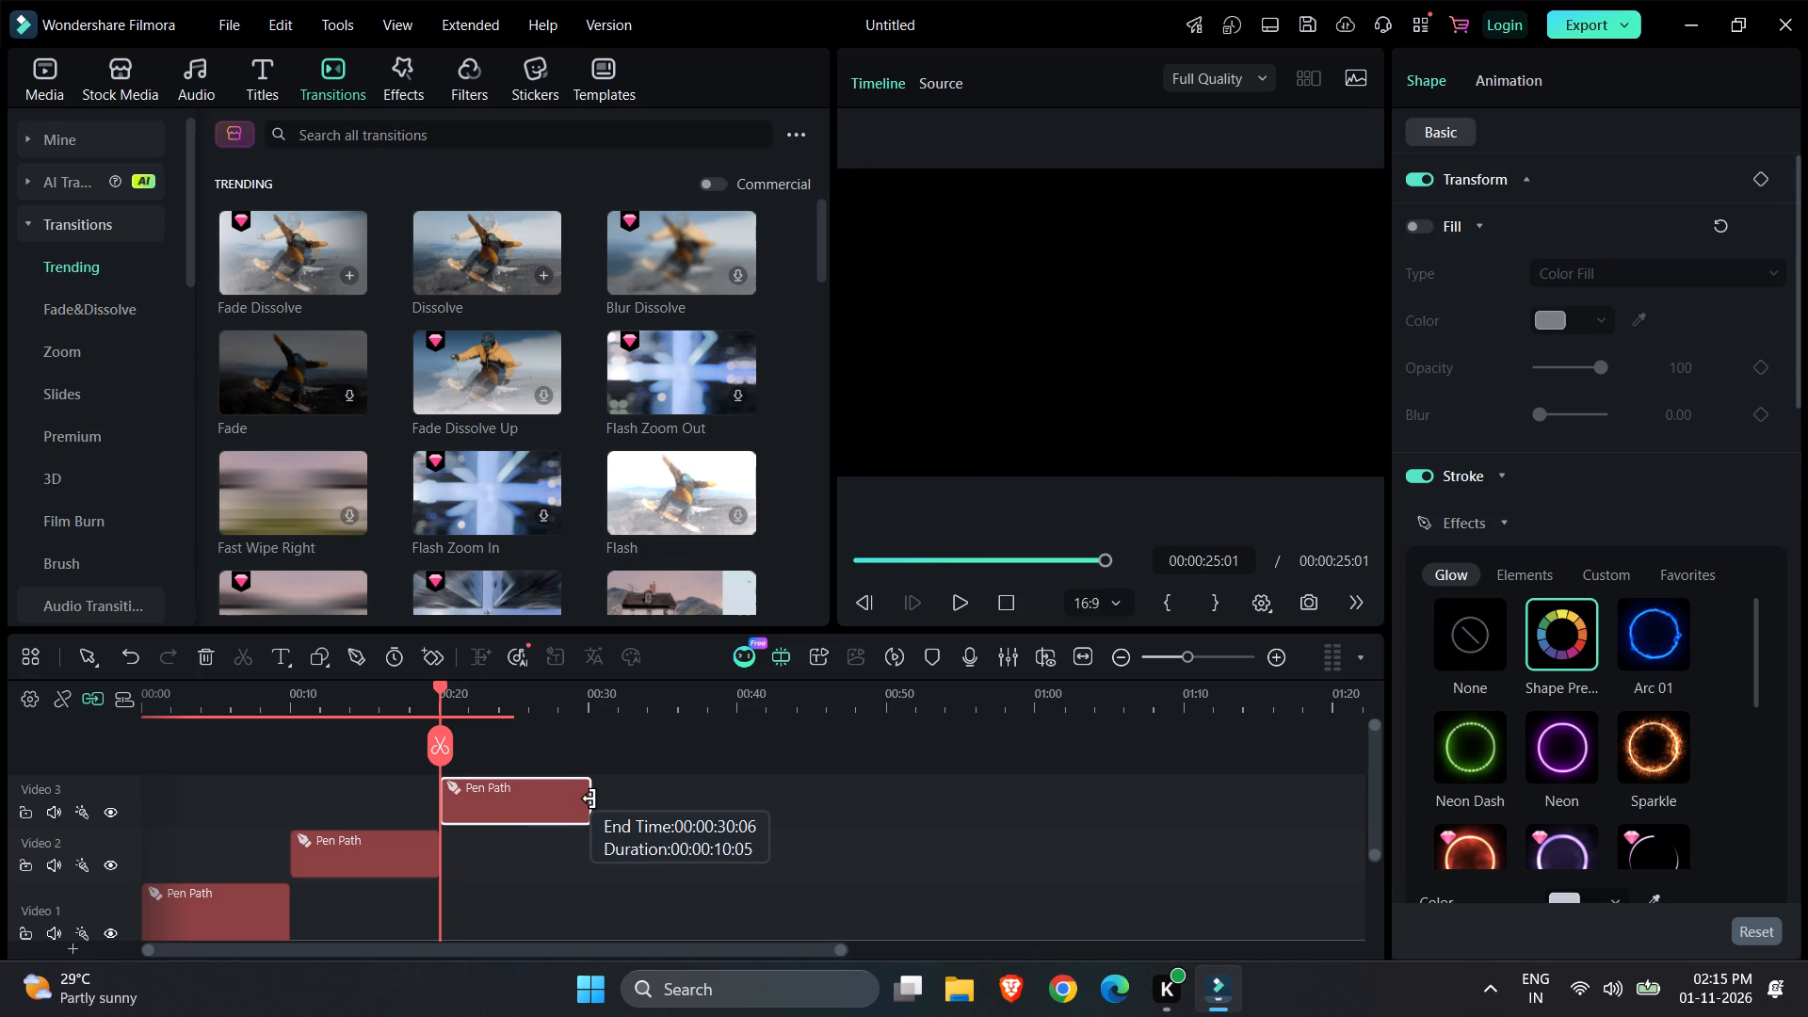
{"action": "left_click_drag", "start_coordinate": [589, 799], "coordinate": [588, 799]}
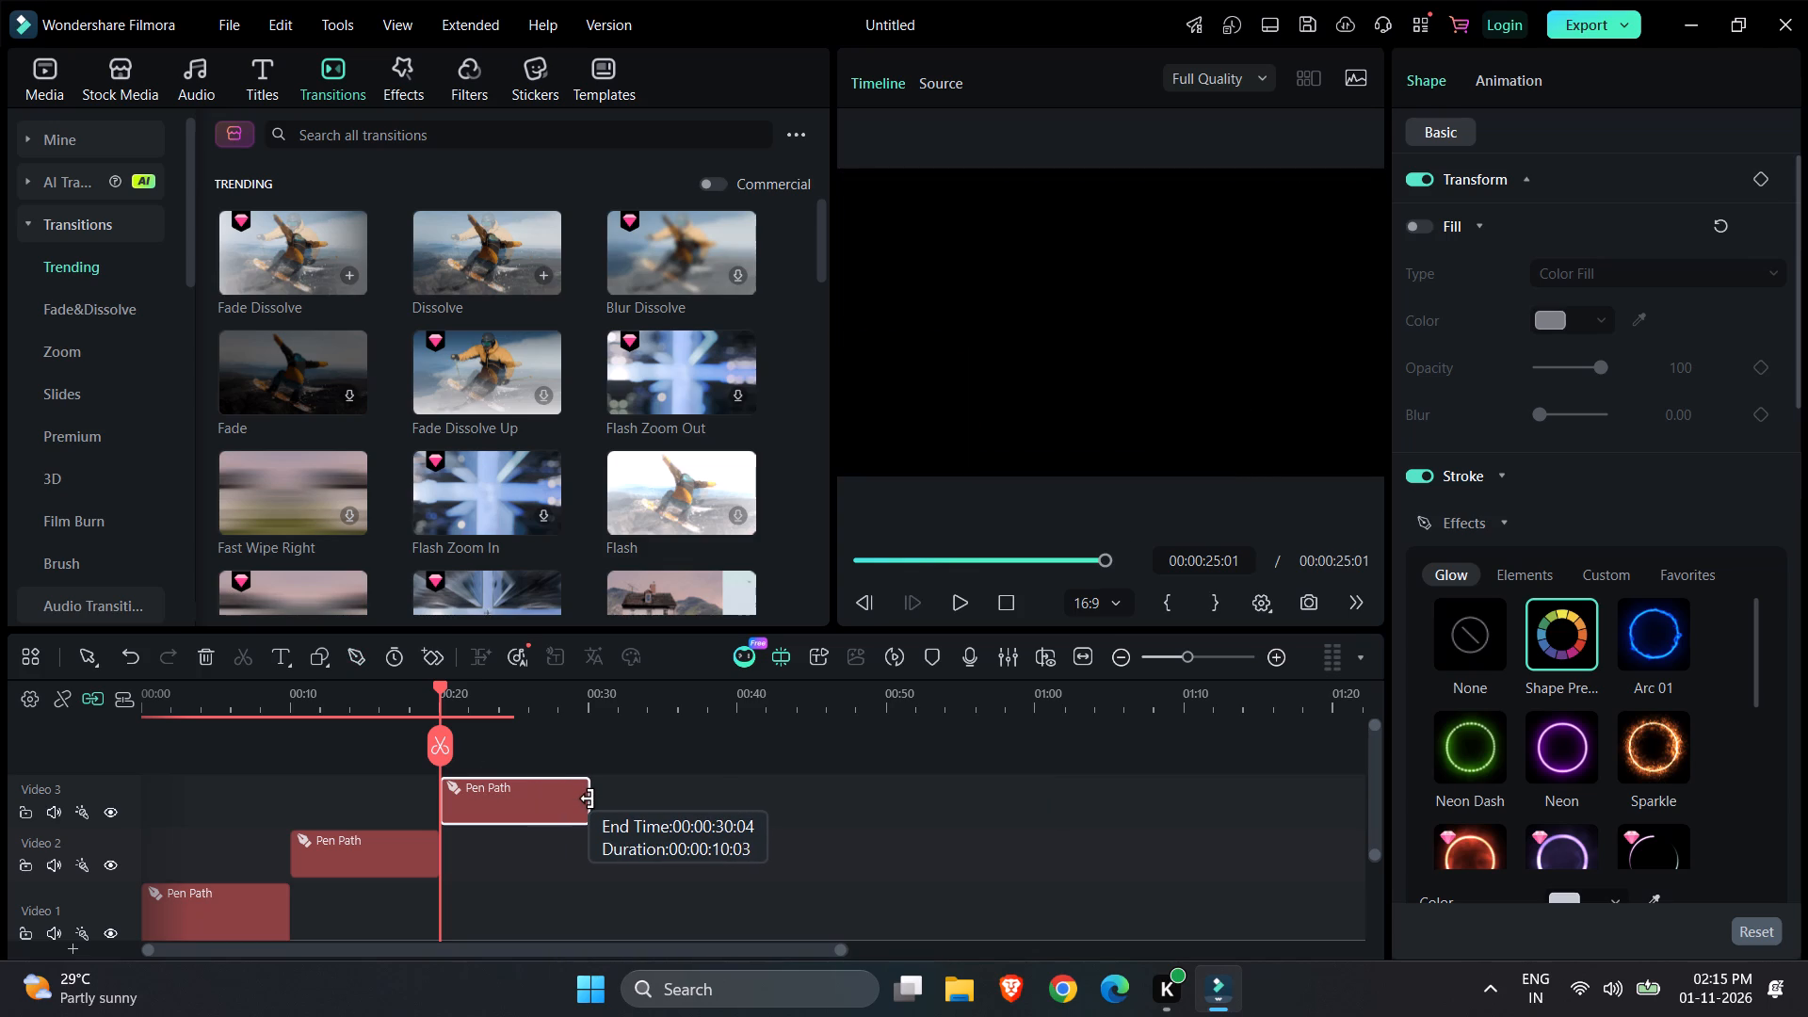
{"action": "left_click_drag", "start_coordinate": [588, 799], "coordinate": [586, 799]}
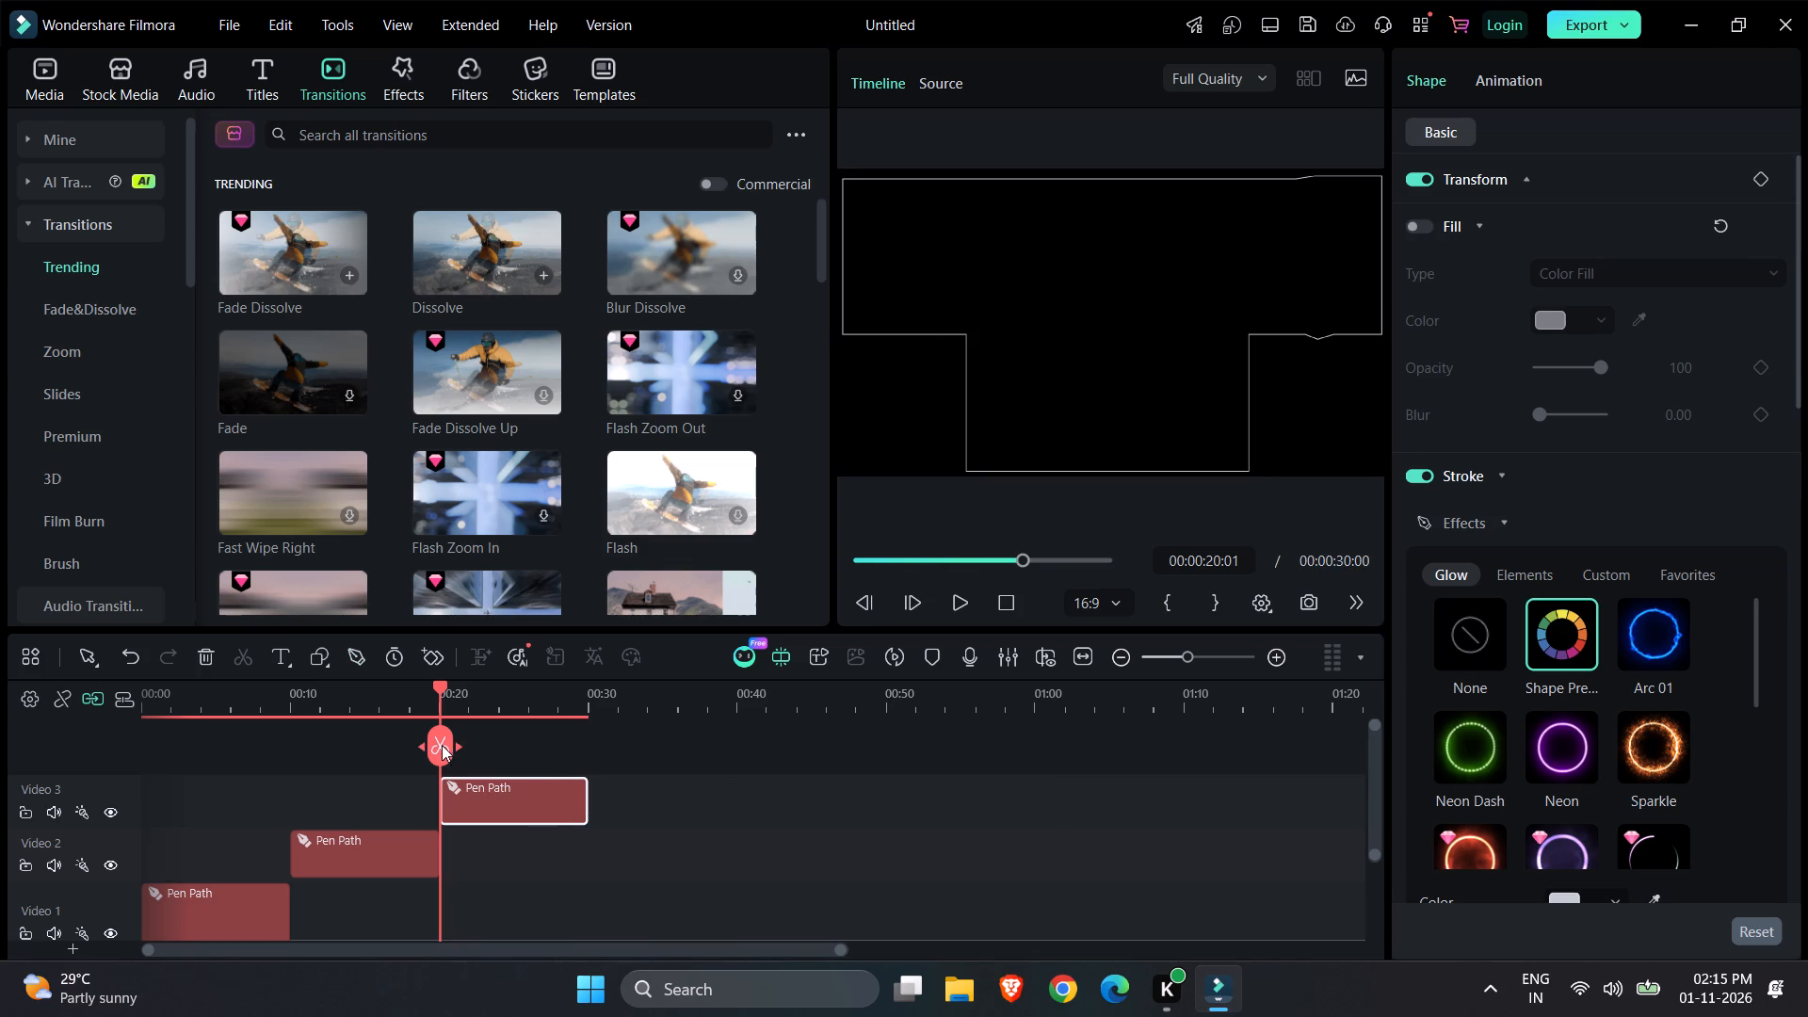
With the playhead at 00:00:30:00, try the Arc 01 and Neon glows on the stepped outline's stroke and settle on Sparkle.
{"action": "left_click_drag", "start_coordinate": [442, 745], "coordinate": [601, 744]}
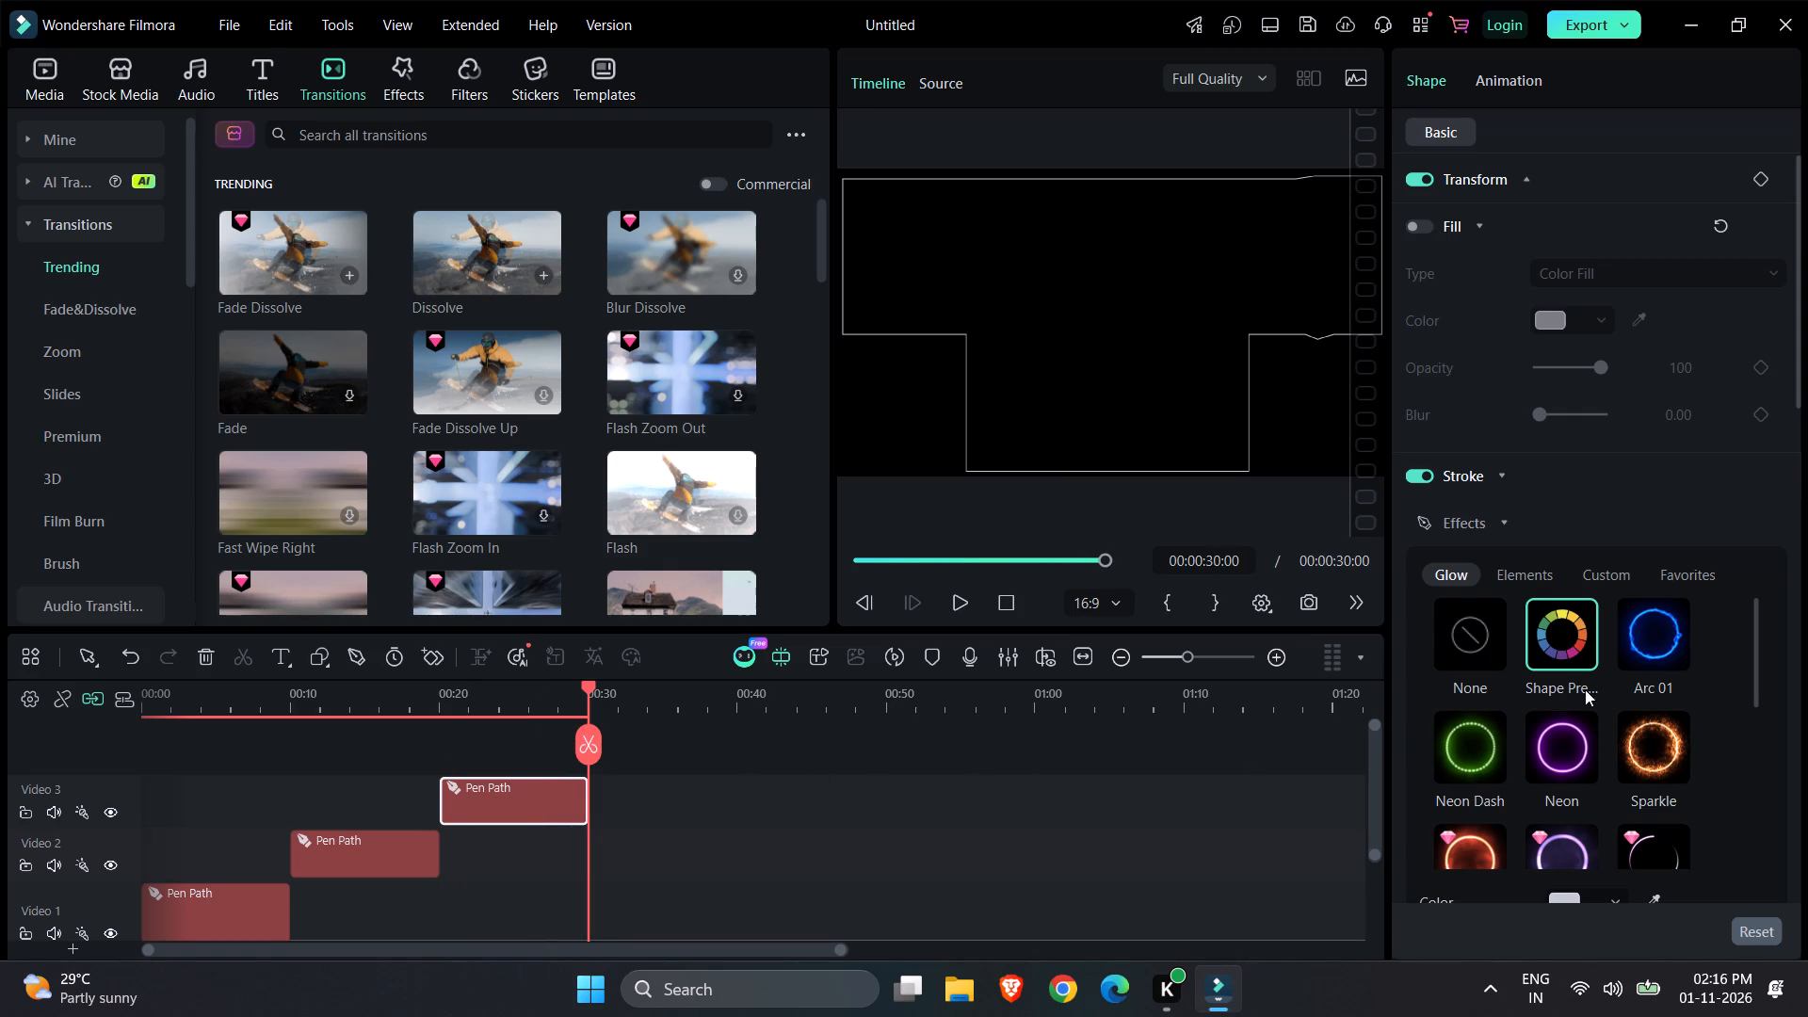
{"action": "left_click", "coordinate": [1676, 638]}
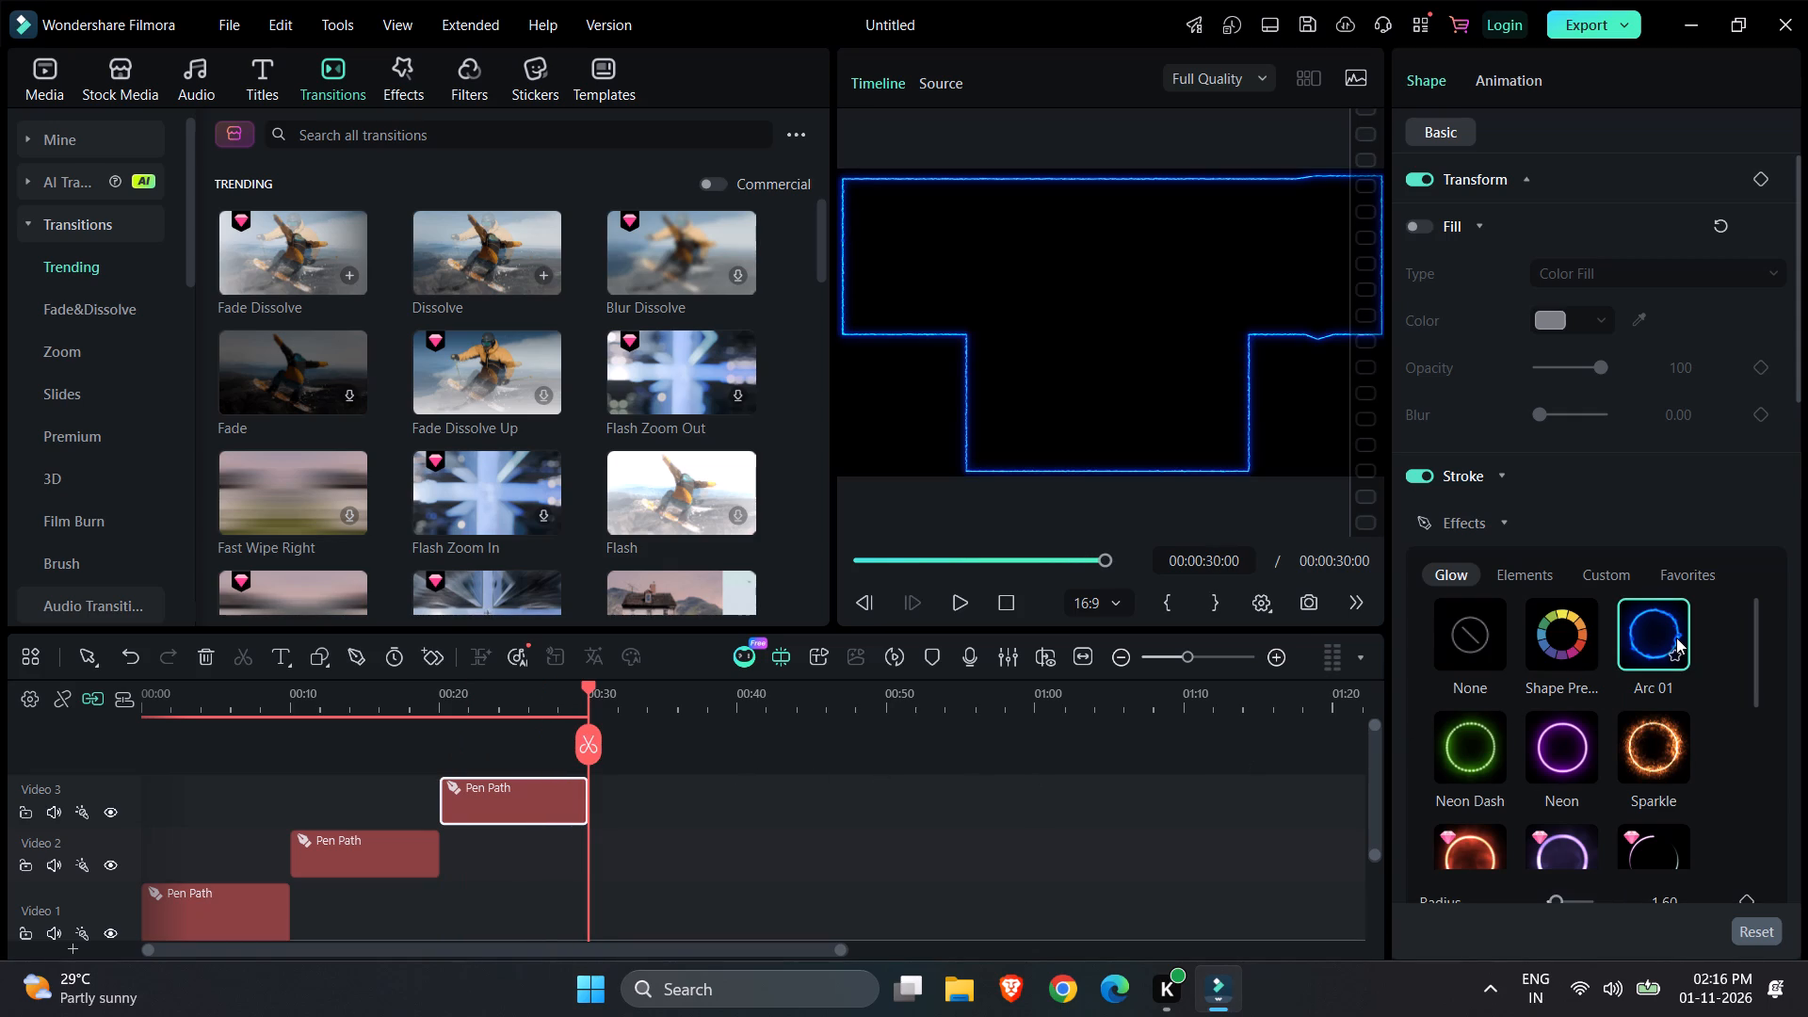
{"action": "left_click", "coordinate": [1561, 723]}
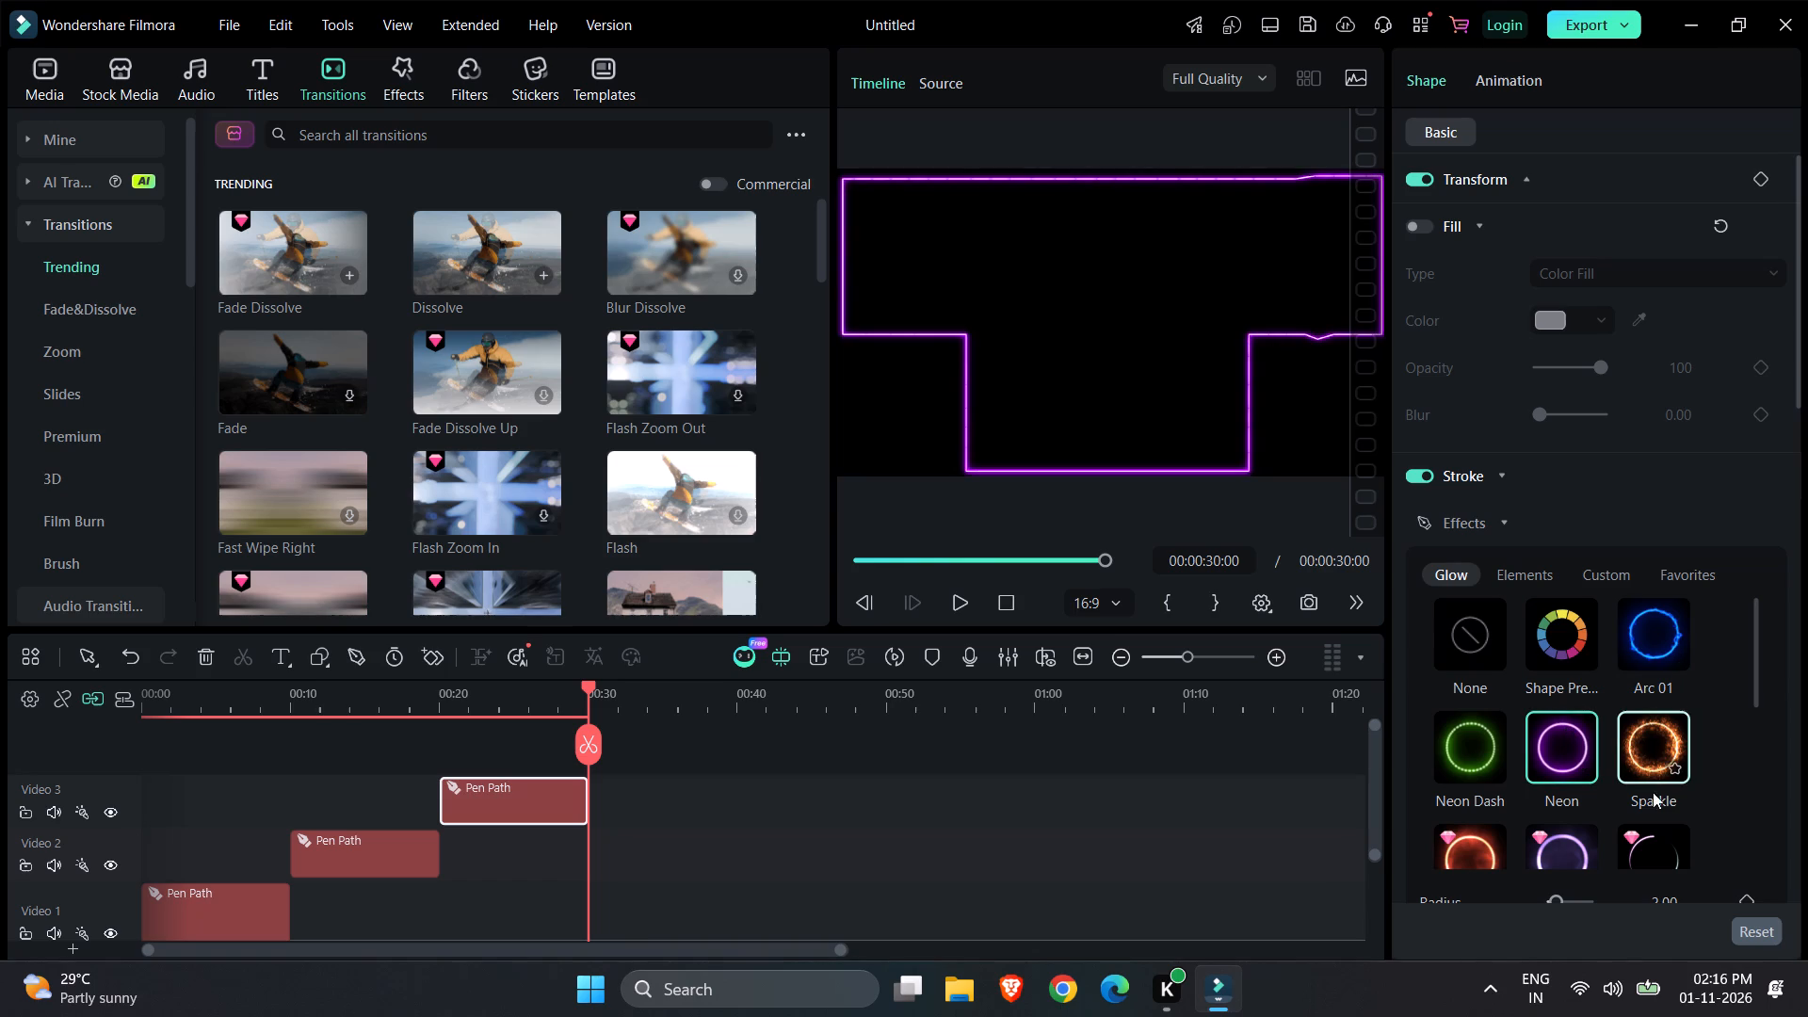
{"action": "left_click", "coordinate": [1655, 757]}
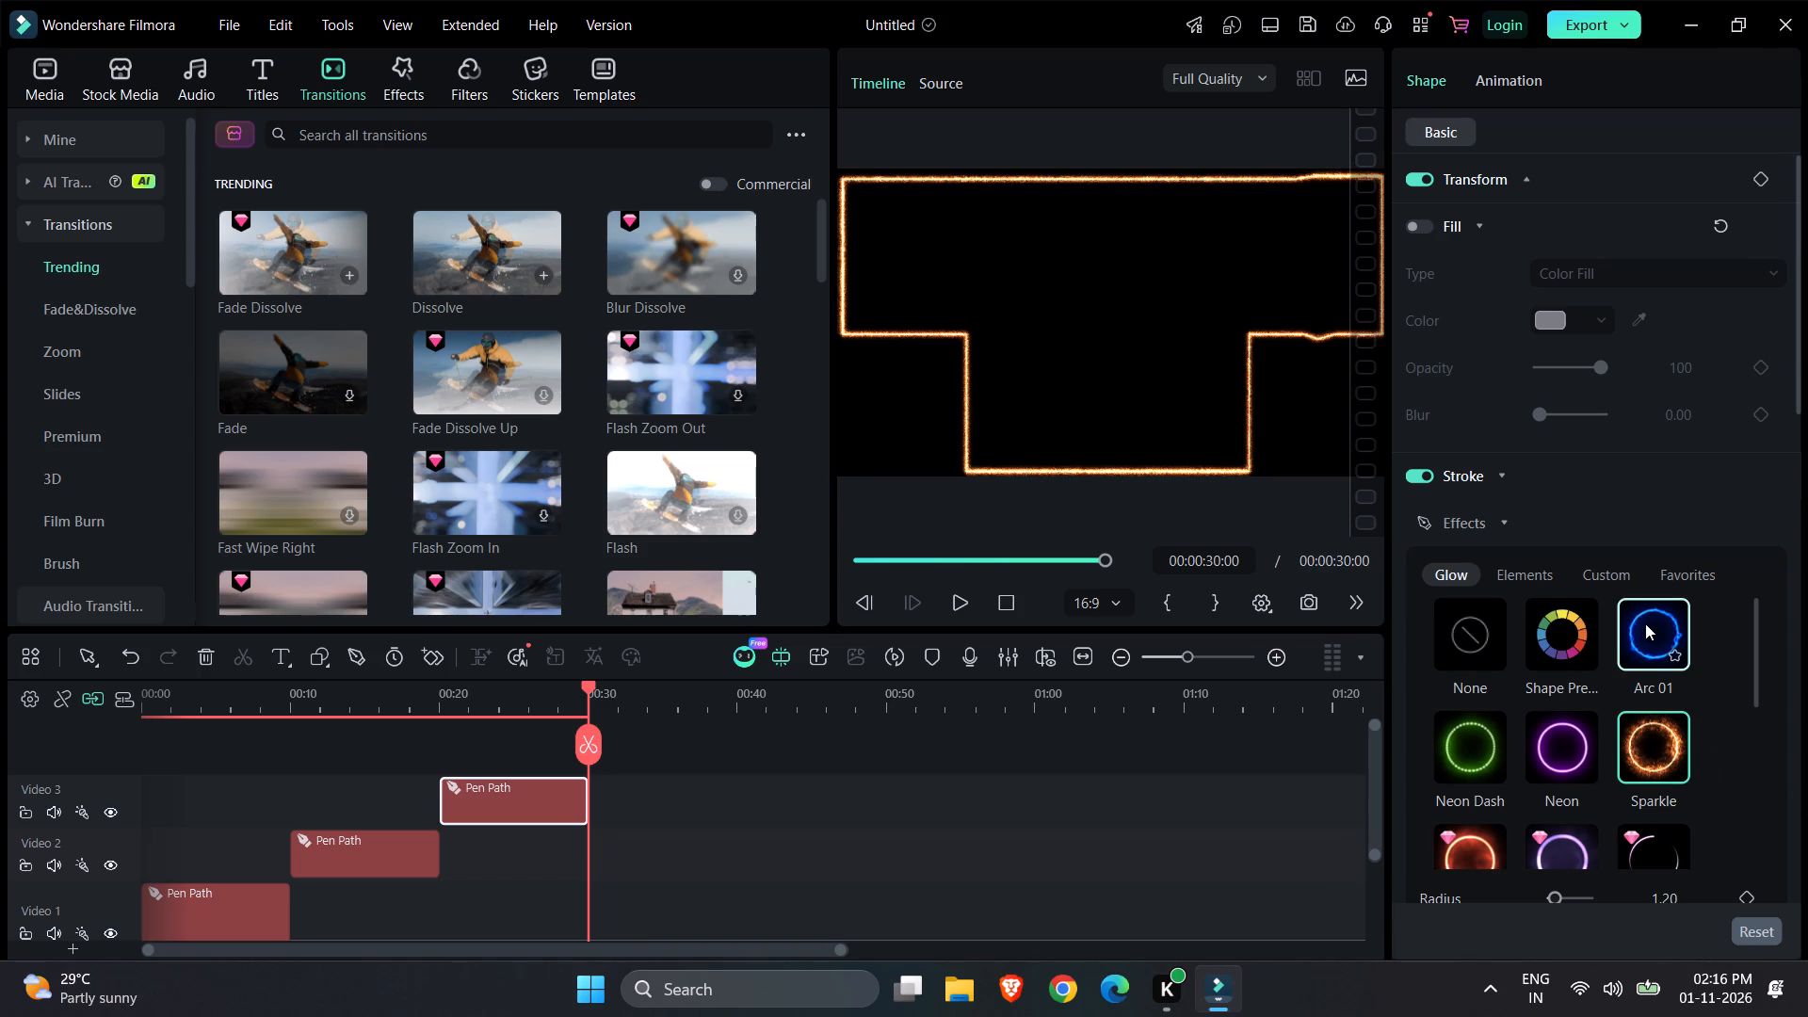
{"action": "left_click", "coordinate": [1253, 823]}
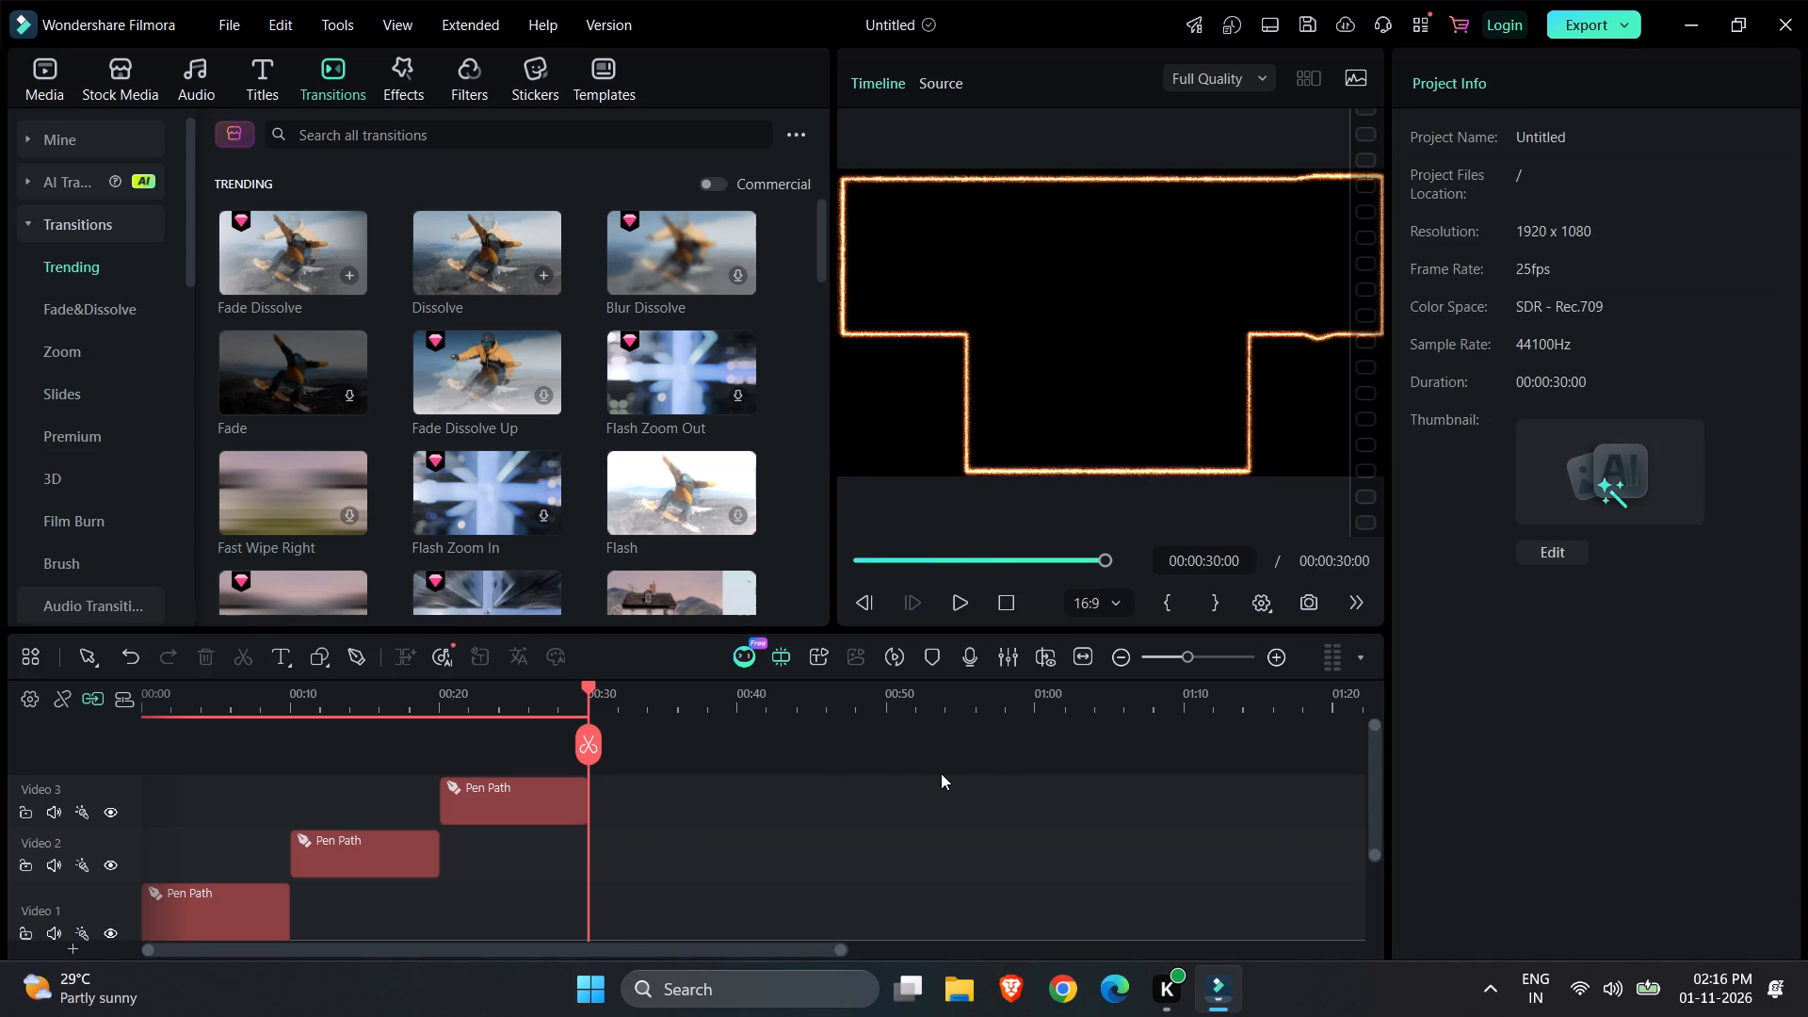
Select the stepped outline in the preview and shift it very slightly up and to the left.
{"action": "left_click", "coordinate": [1099, 367]}
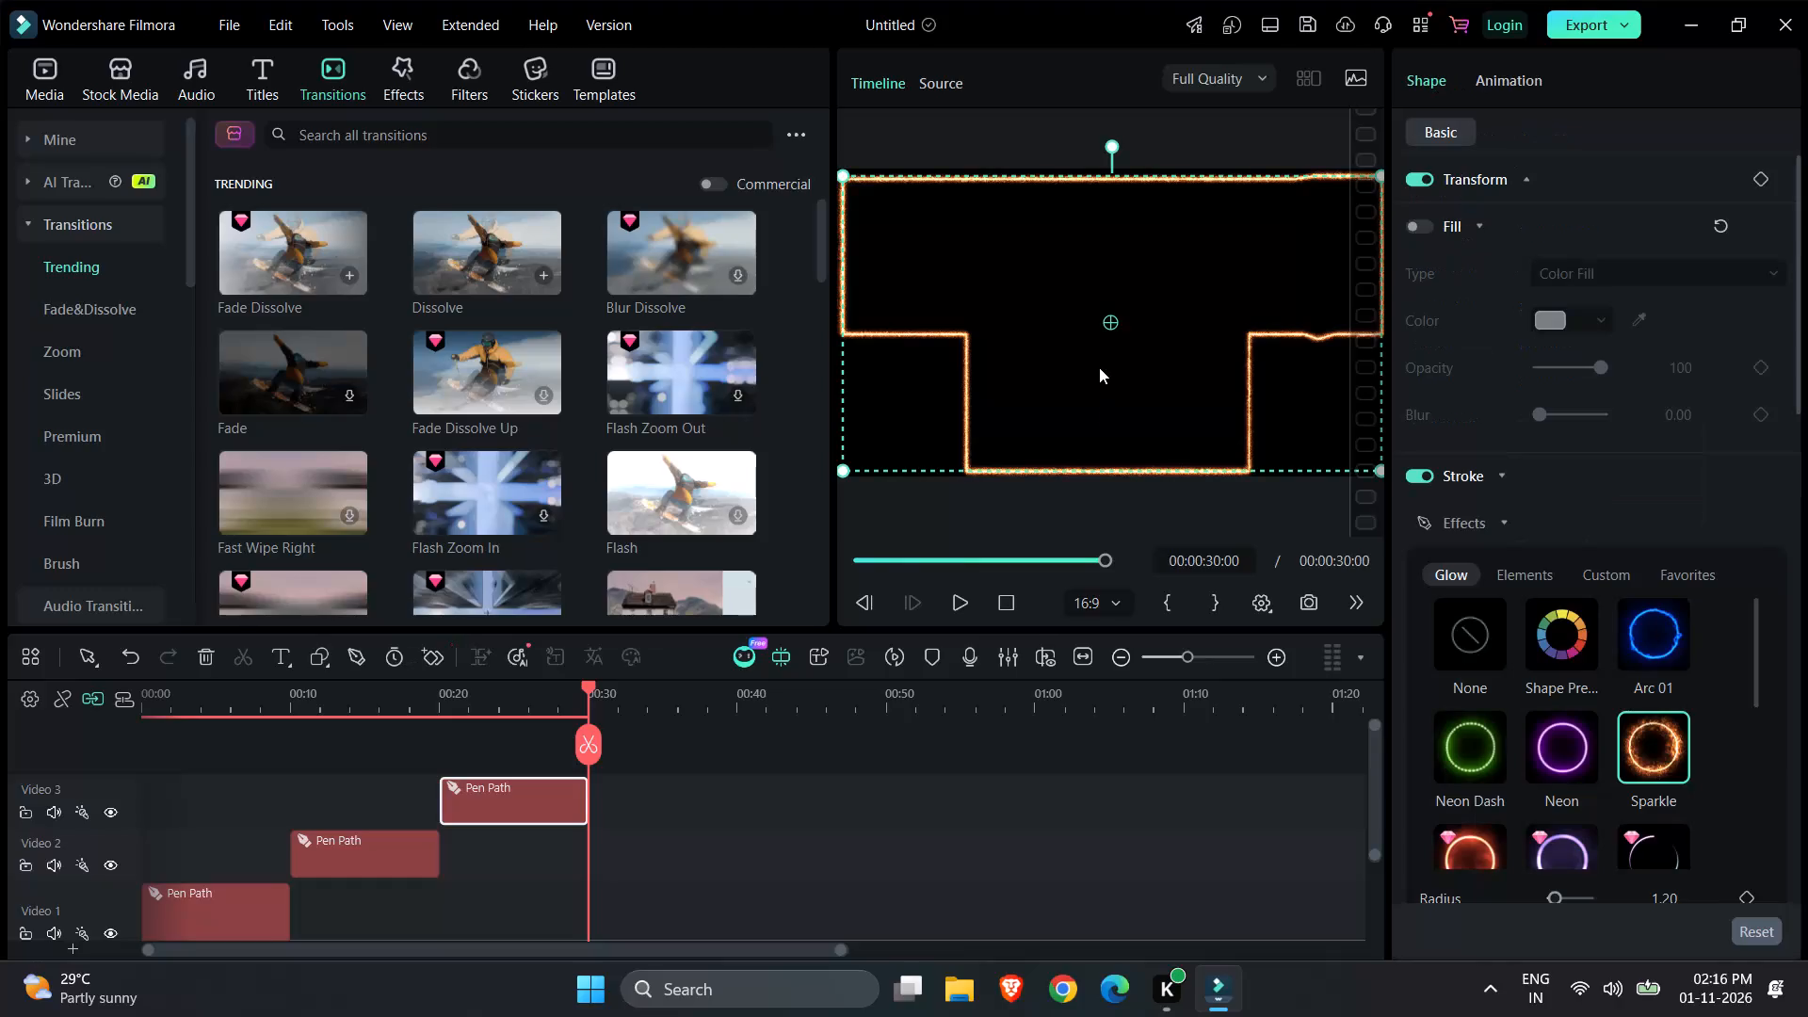
{"action": "left_click", "coordinate": [1099, 367]}
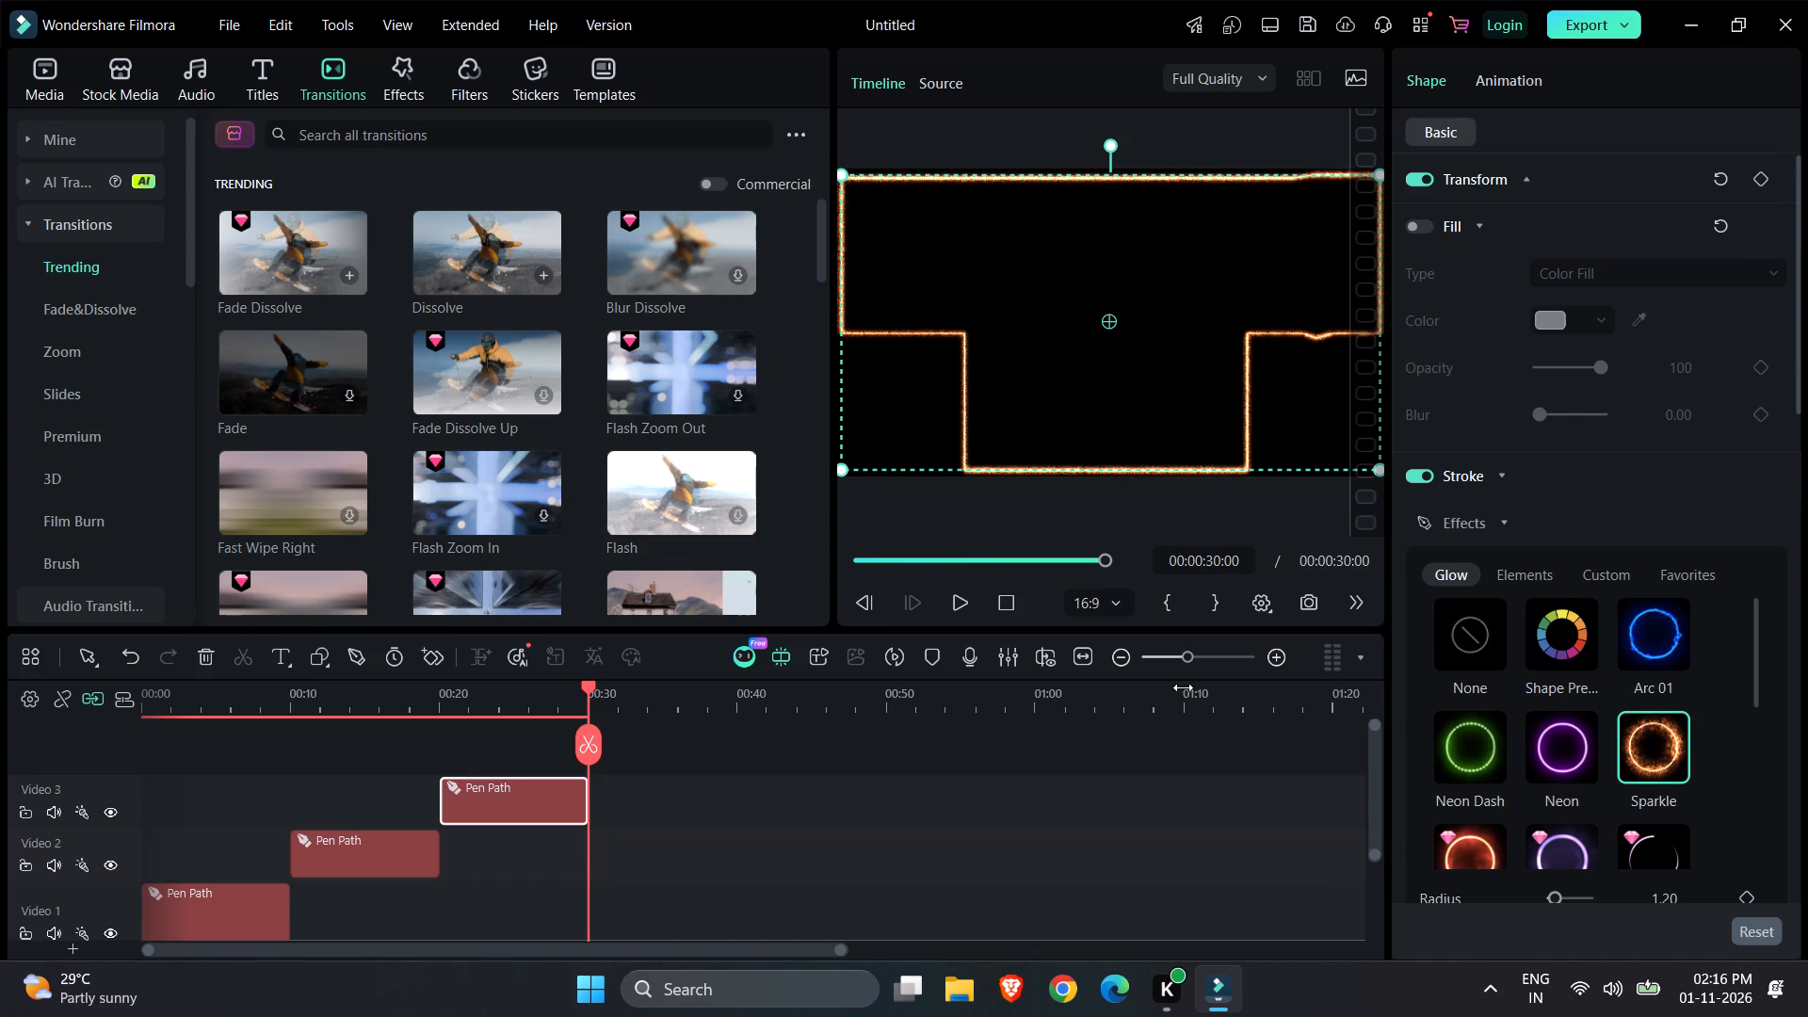
{"action": "left_click", "coordinate": [1049, 789]}
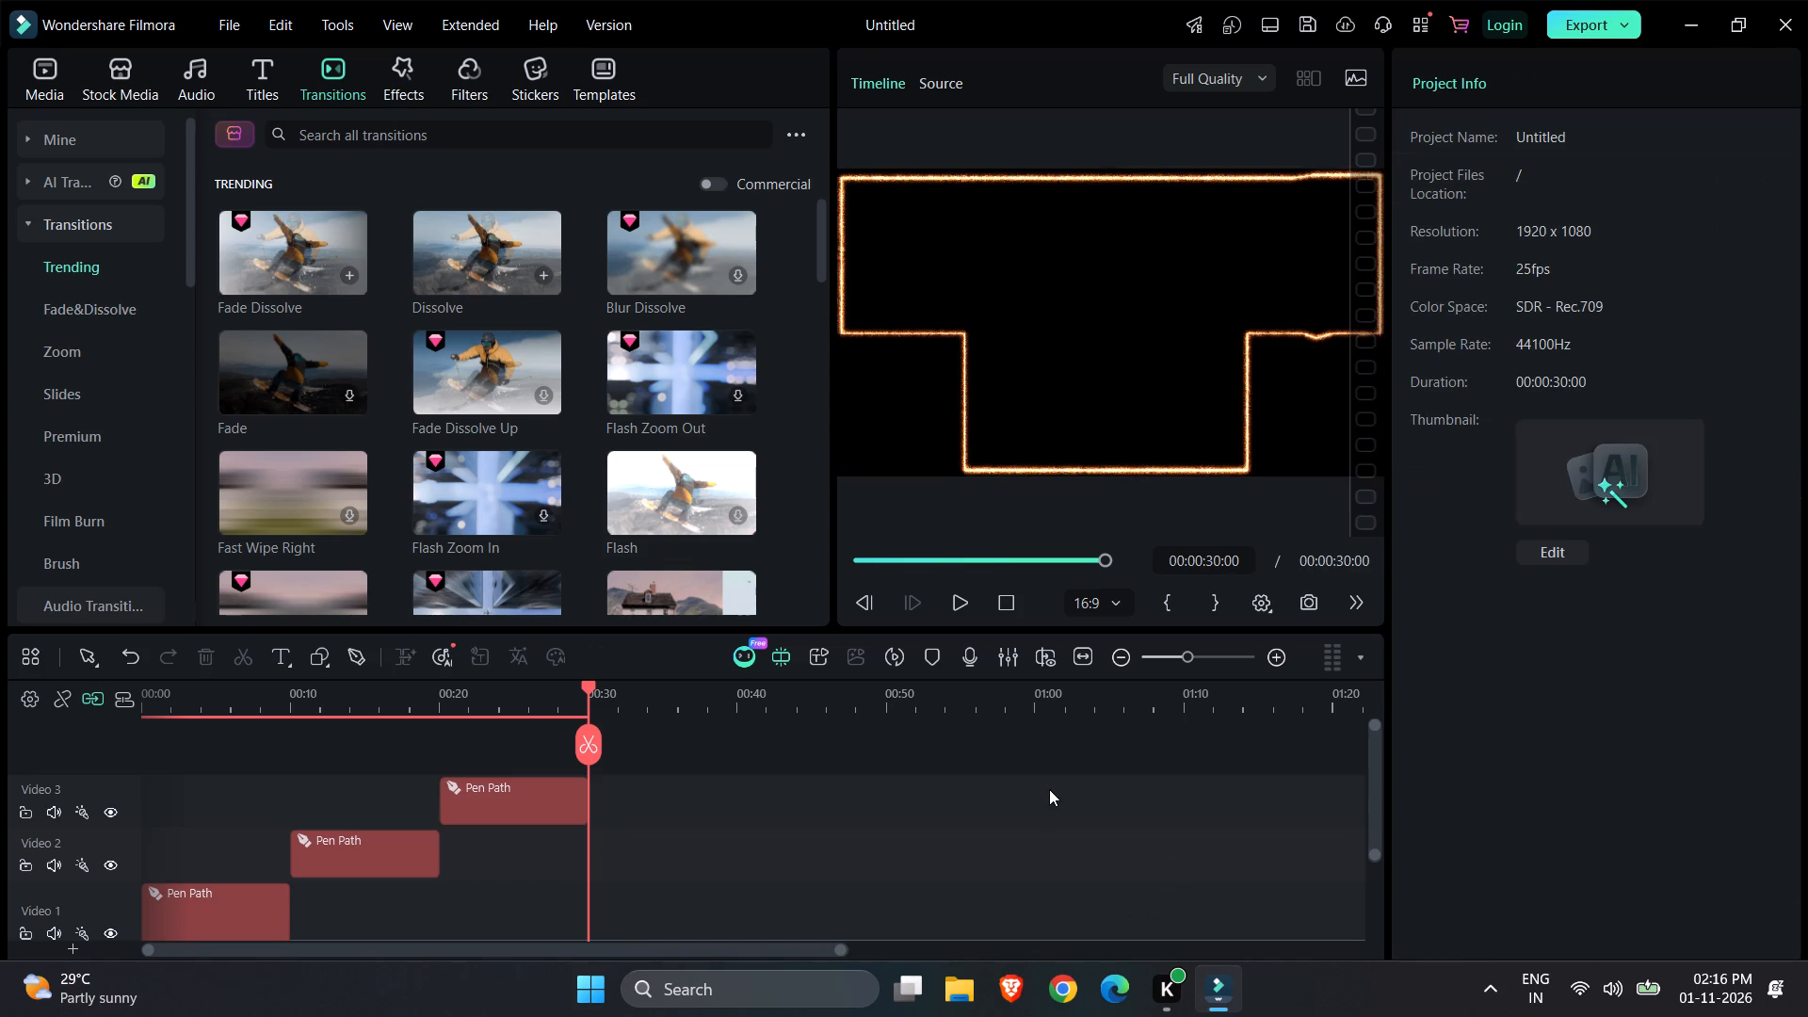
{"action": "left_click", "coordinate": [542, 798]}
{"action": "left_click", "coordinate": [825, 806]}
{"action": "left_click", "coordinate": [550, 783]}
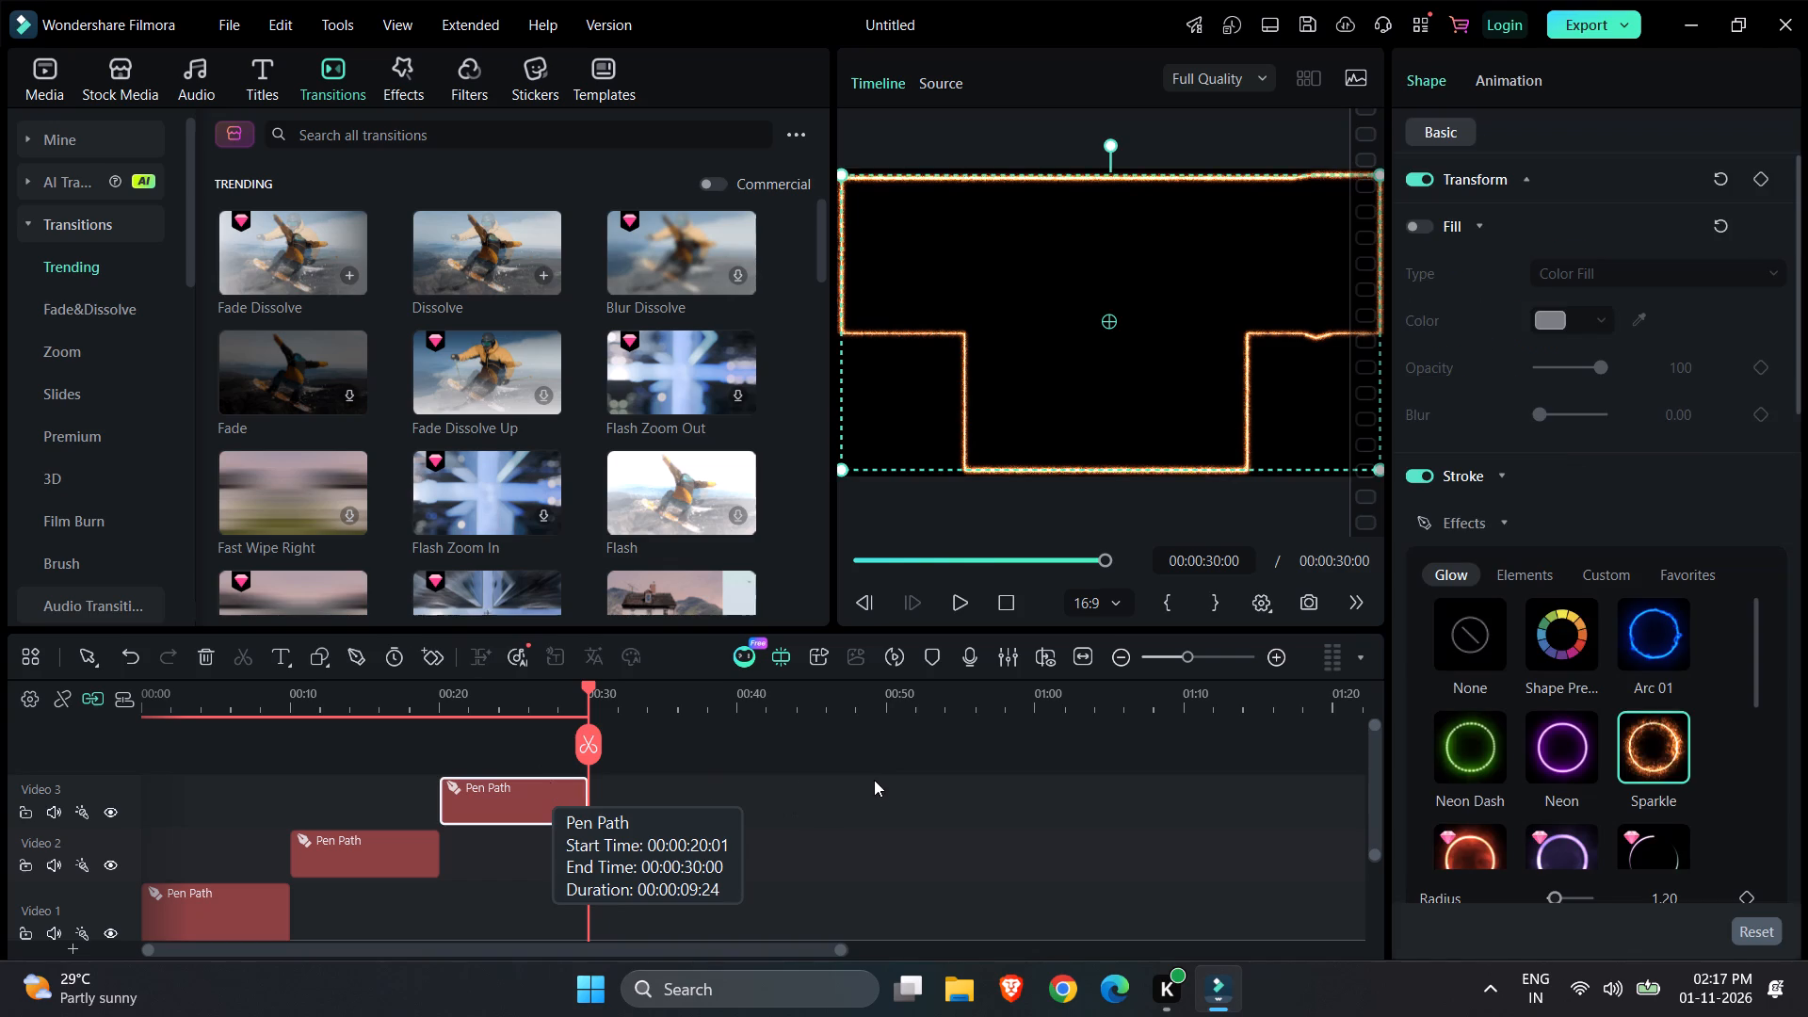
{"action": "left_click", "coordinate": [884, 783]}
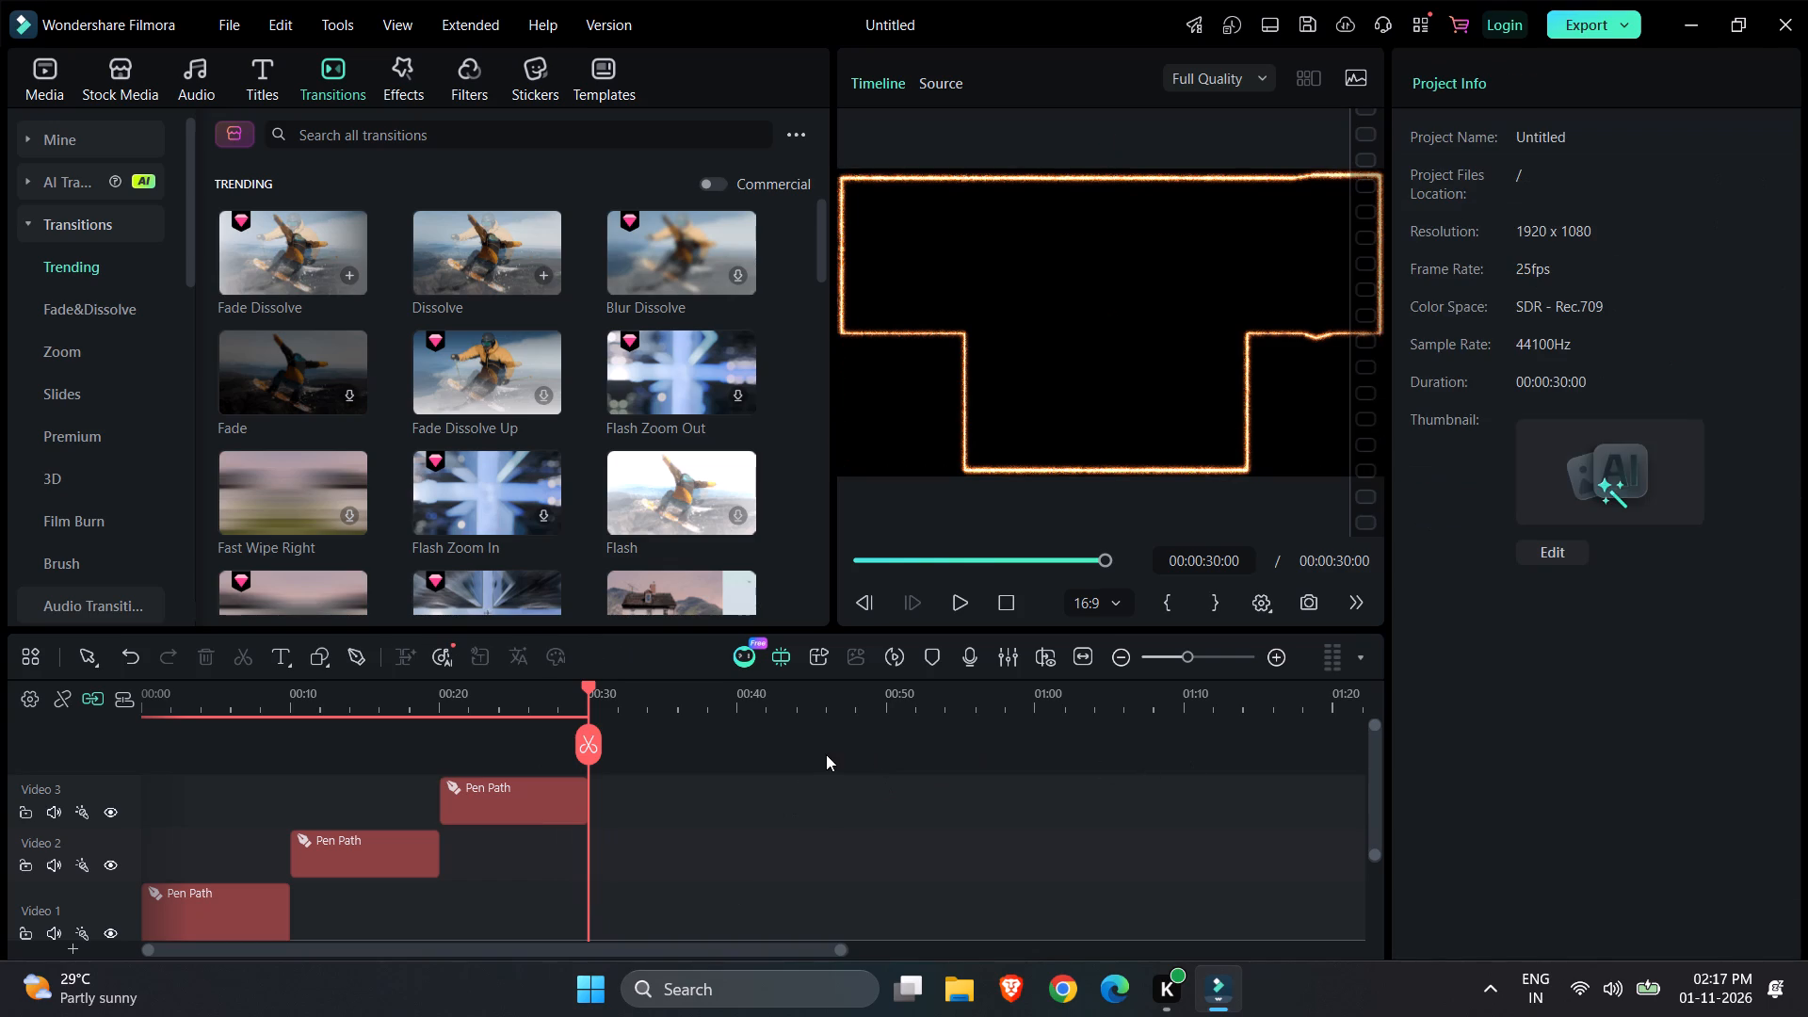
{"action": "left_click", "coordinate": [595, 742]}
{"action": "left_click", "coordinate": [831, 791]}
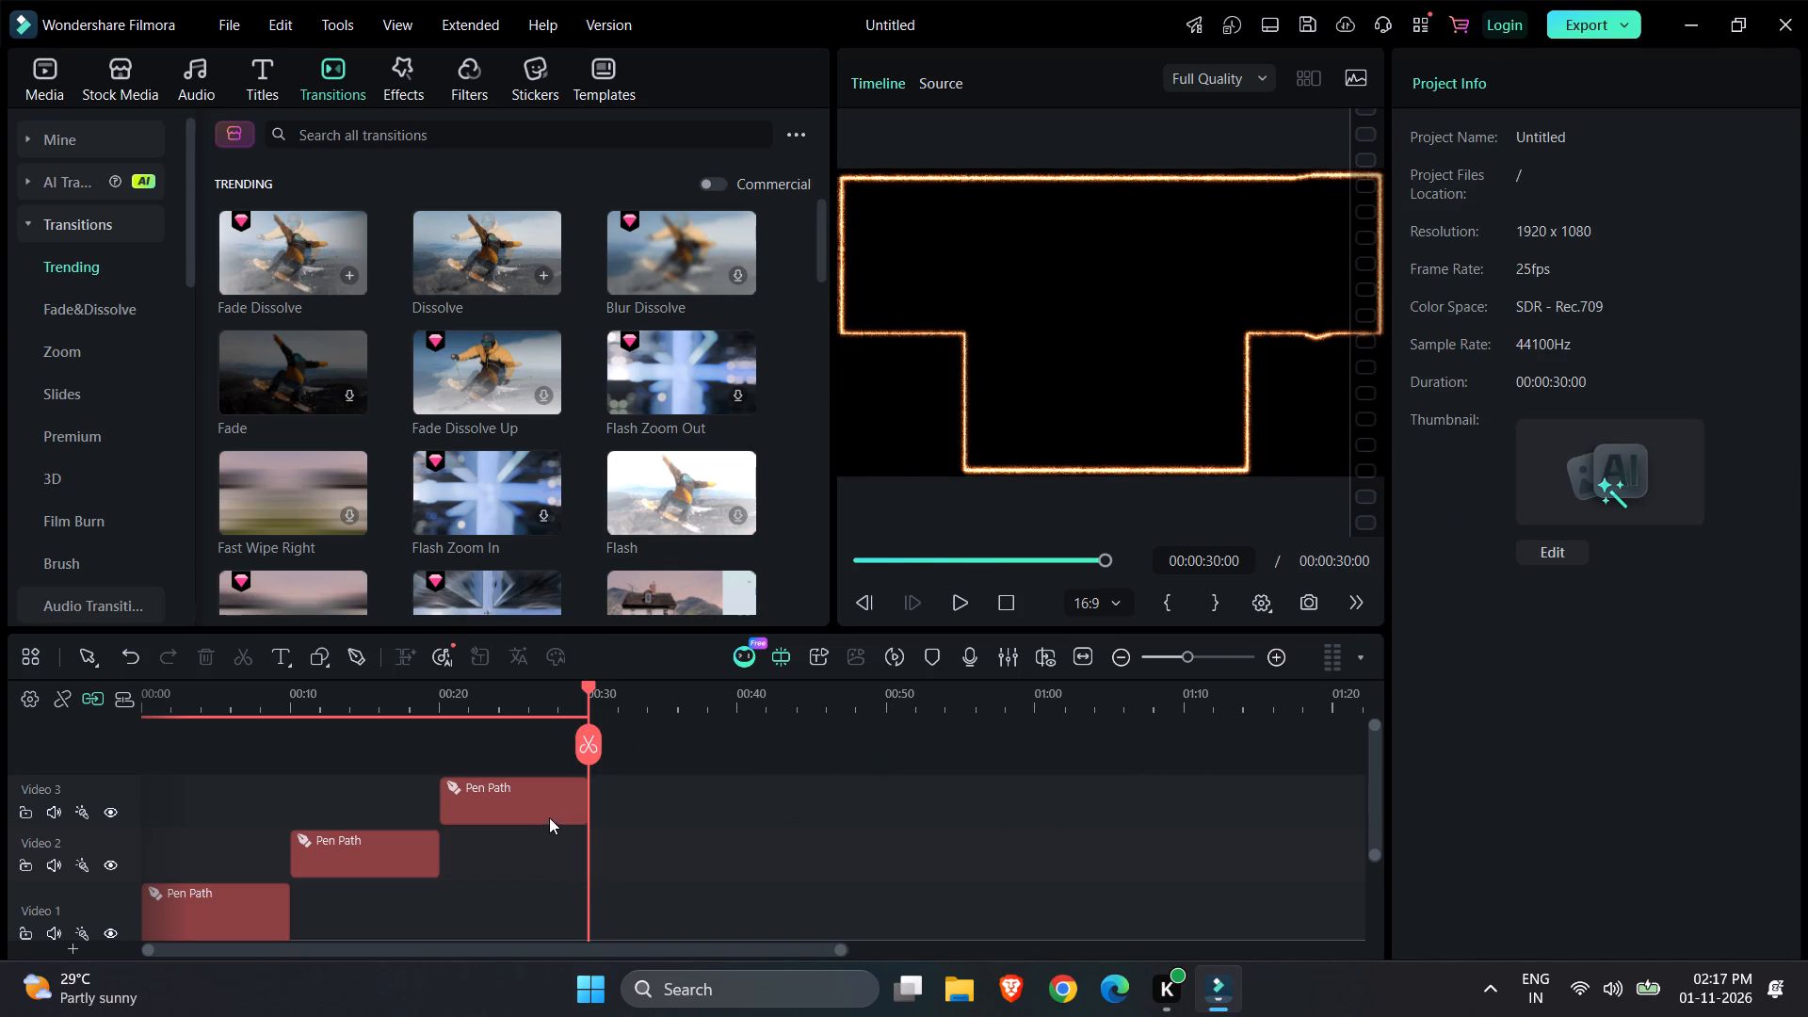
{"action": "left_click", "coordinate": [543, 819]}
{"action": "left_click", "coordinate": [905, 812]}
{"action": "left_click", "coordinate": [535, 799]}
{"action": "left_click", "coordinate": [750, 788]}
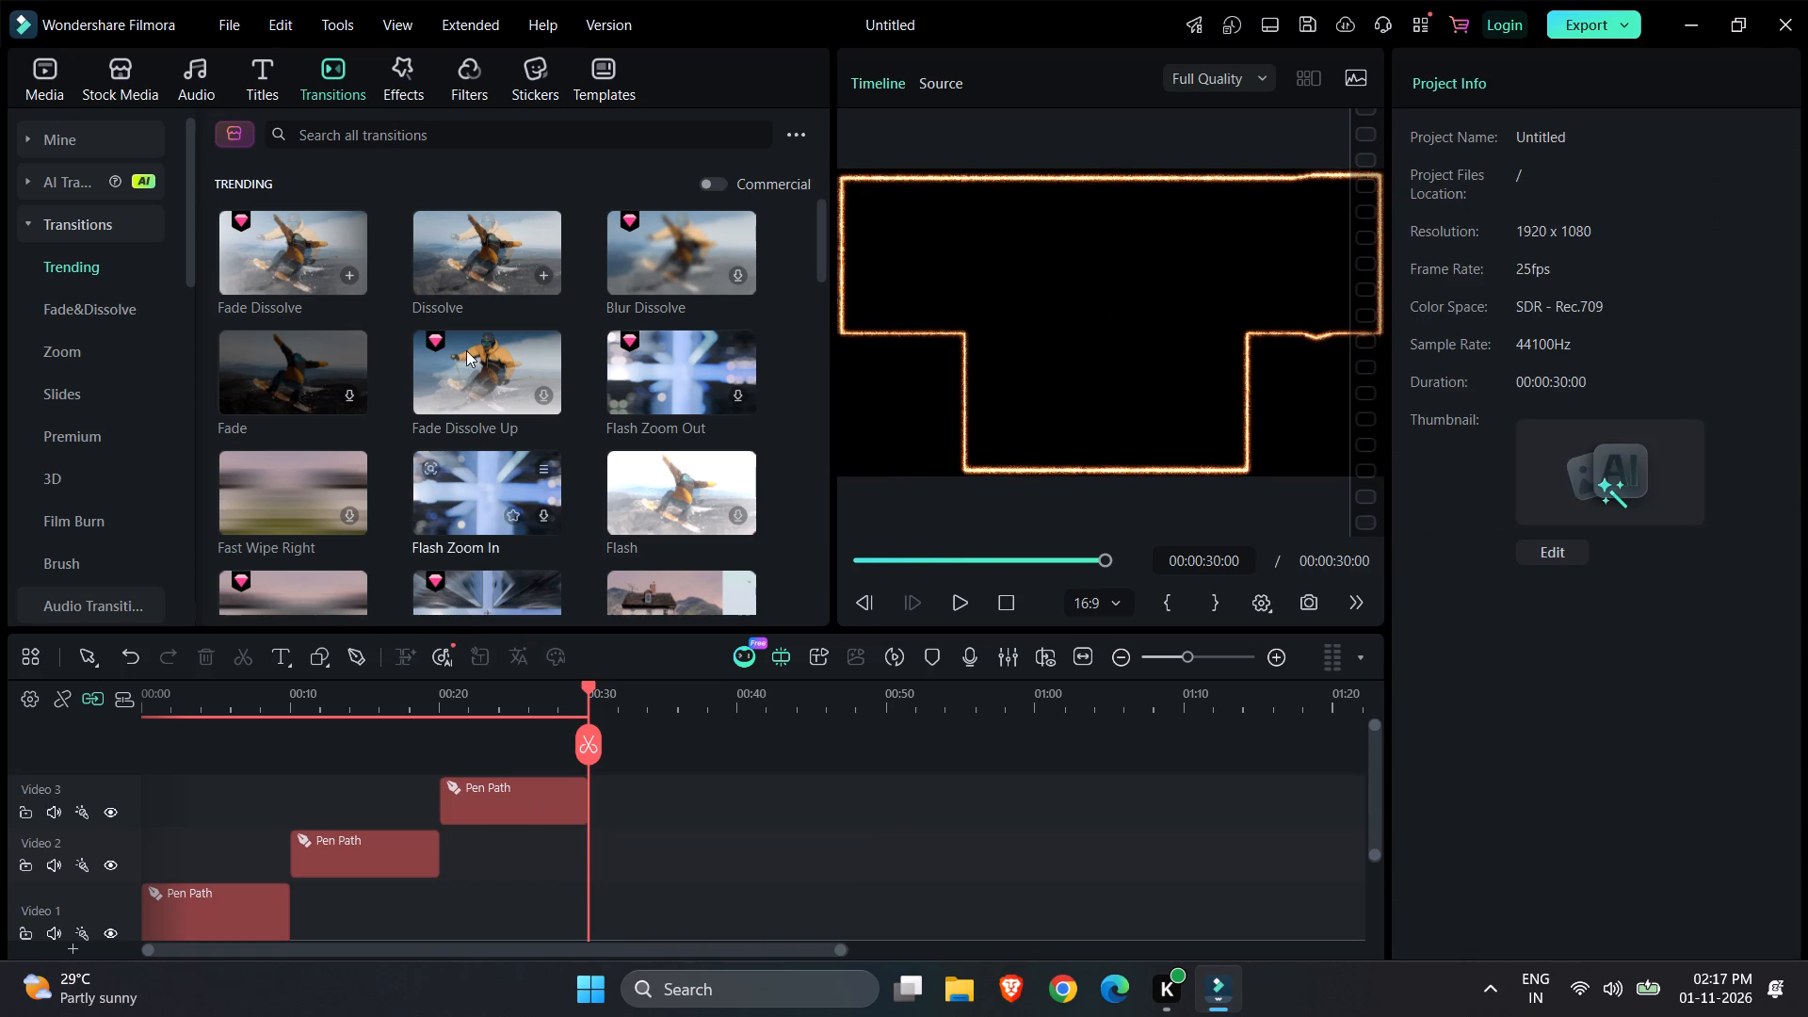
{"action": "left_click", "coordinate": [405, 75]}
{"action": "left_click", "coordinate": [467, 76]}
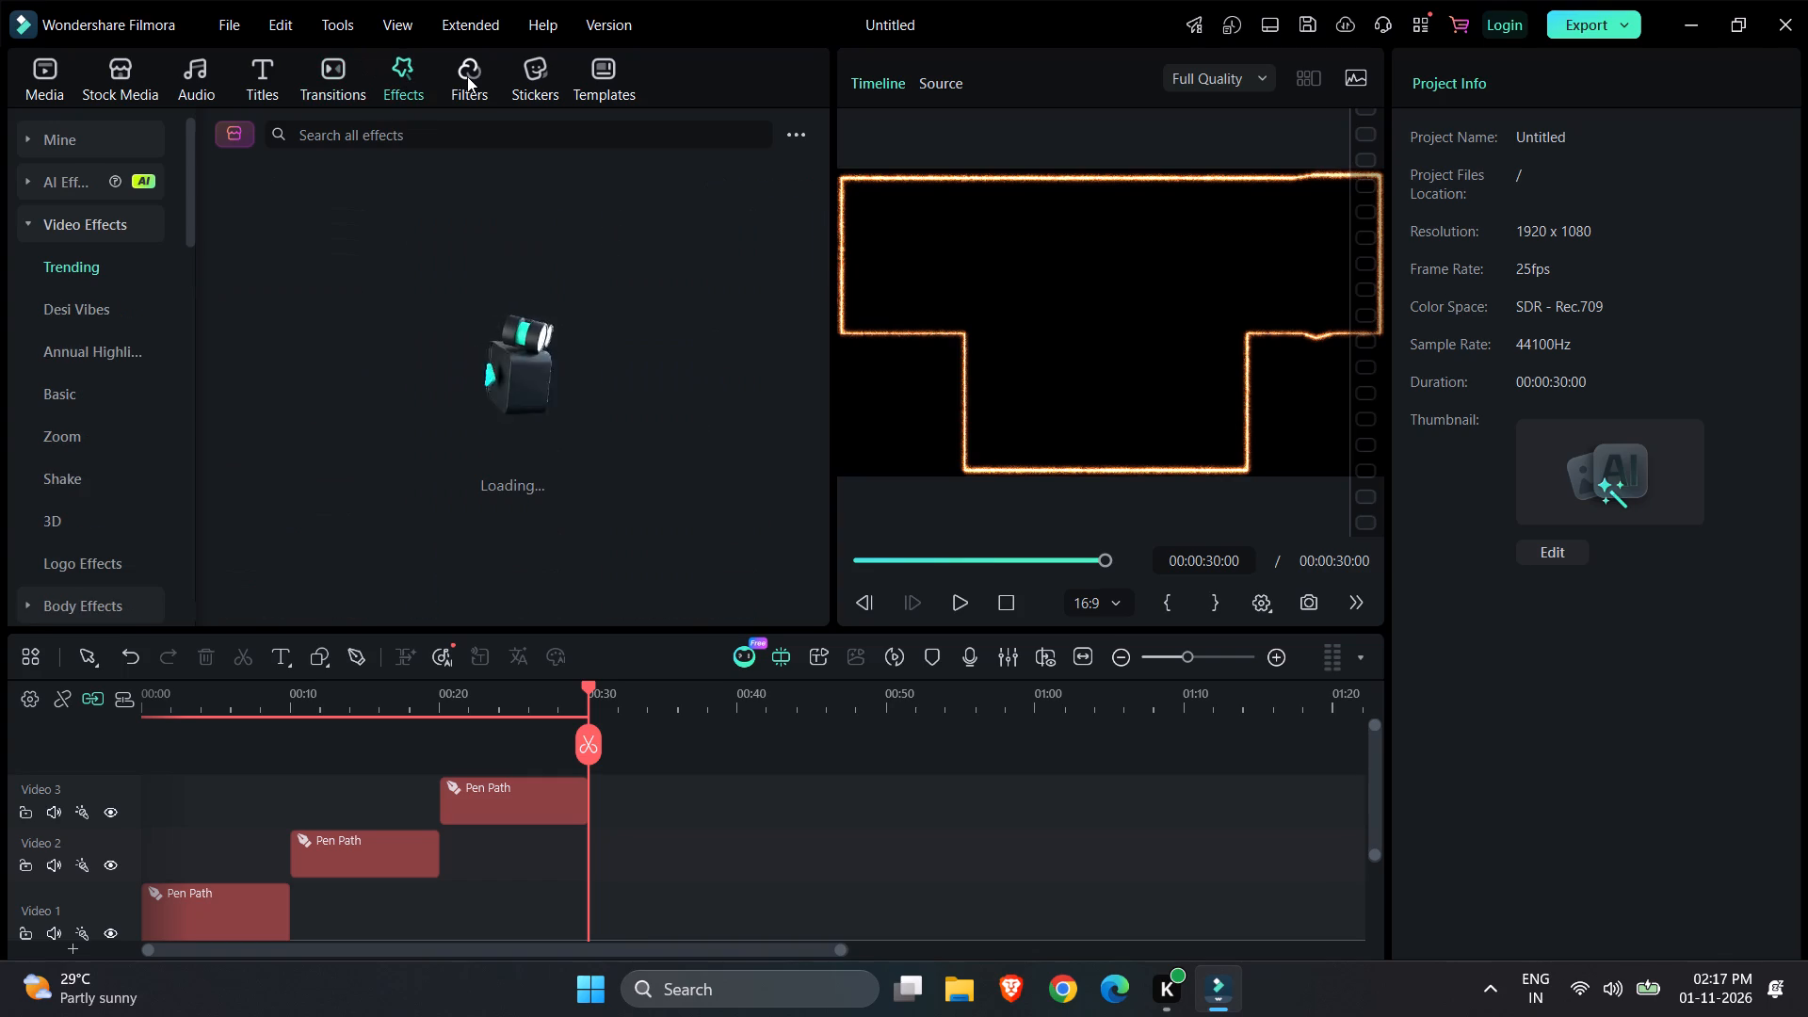
With the Pen tool, start a new path at 00:00:30:00 from the frame's bottom-left corner, rising diagonally inward to just below mid-height.
{"action": "left_click", "coordinate": [356, 648]}
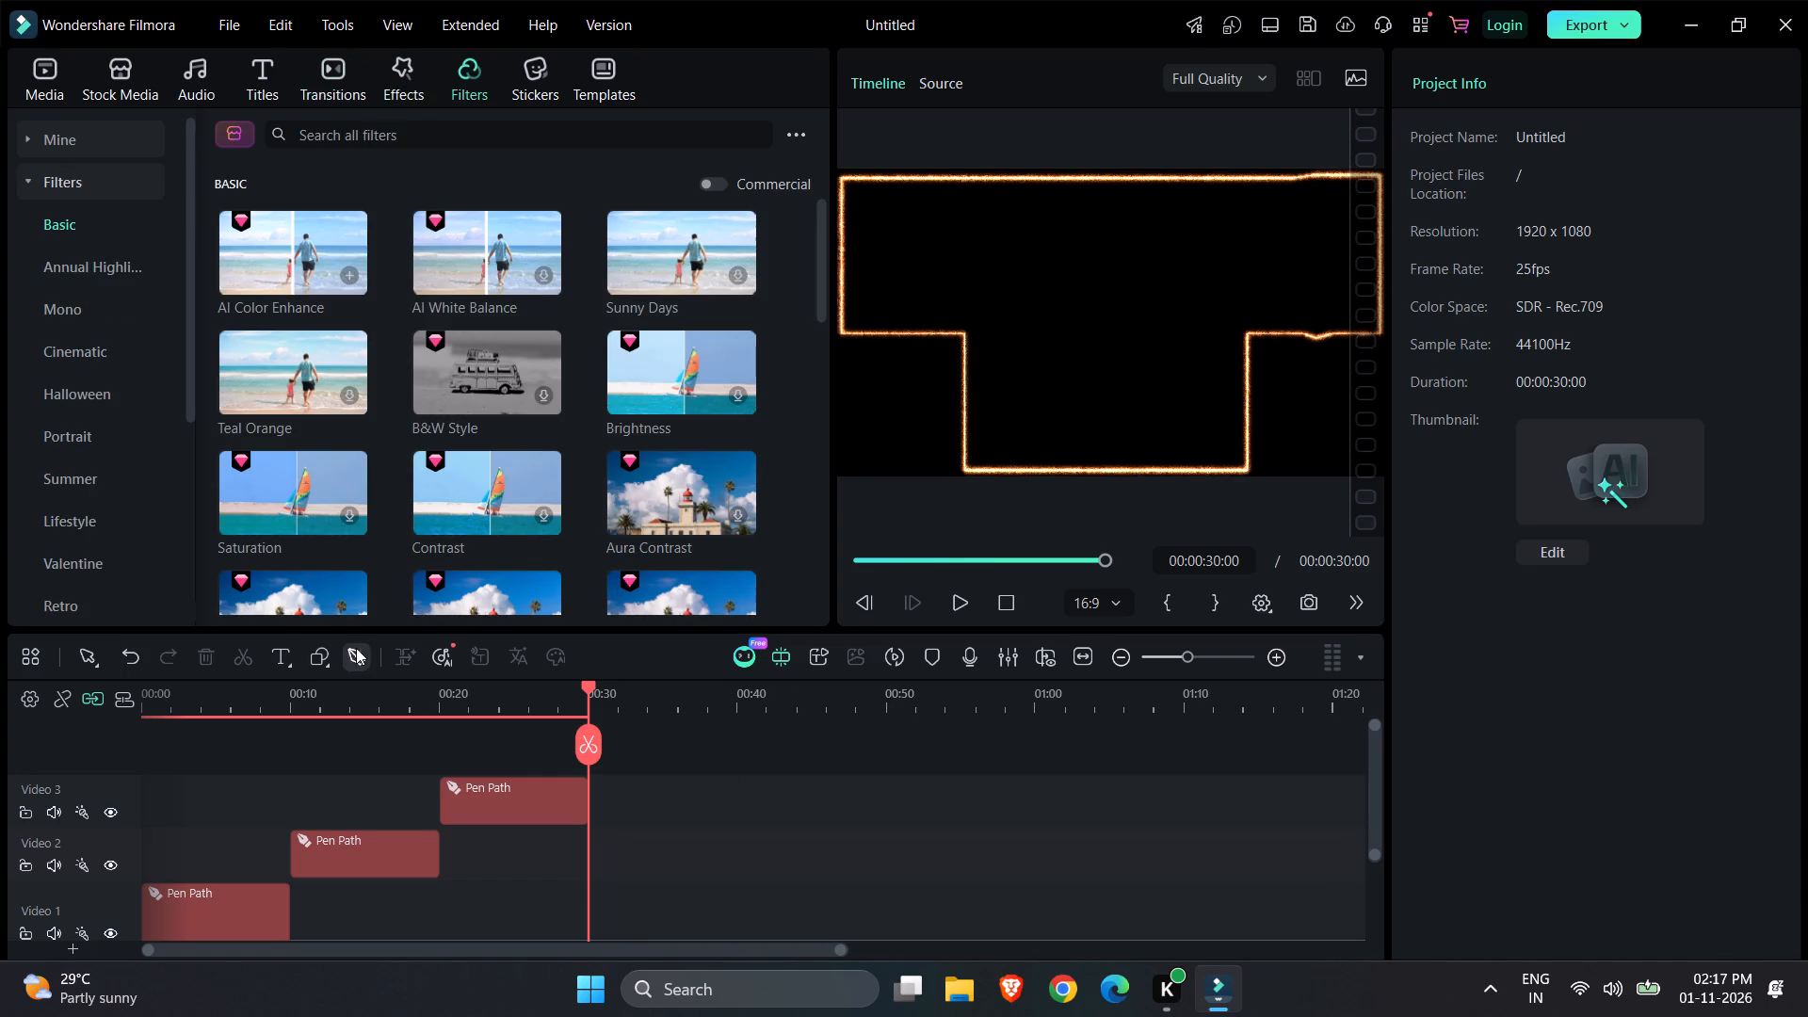
{"action": "left_click", "coordinate": [839, 470]}
{"action": "left_click", "coordinate": [856, 455]}
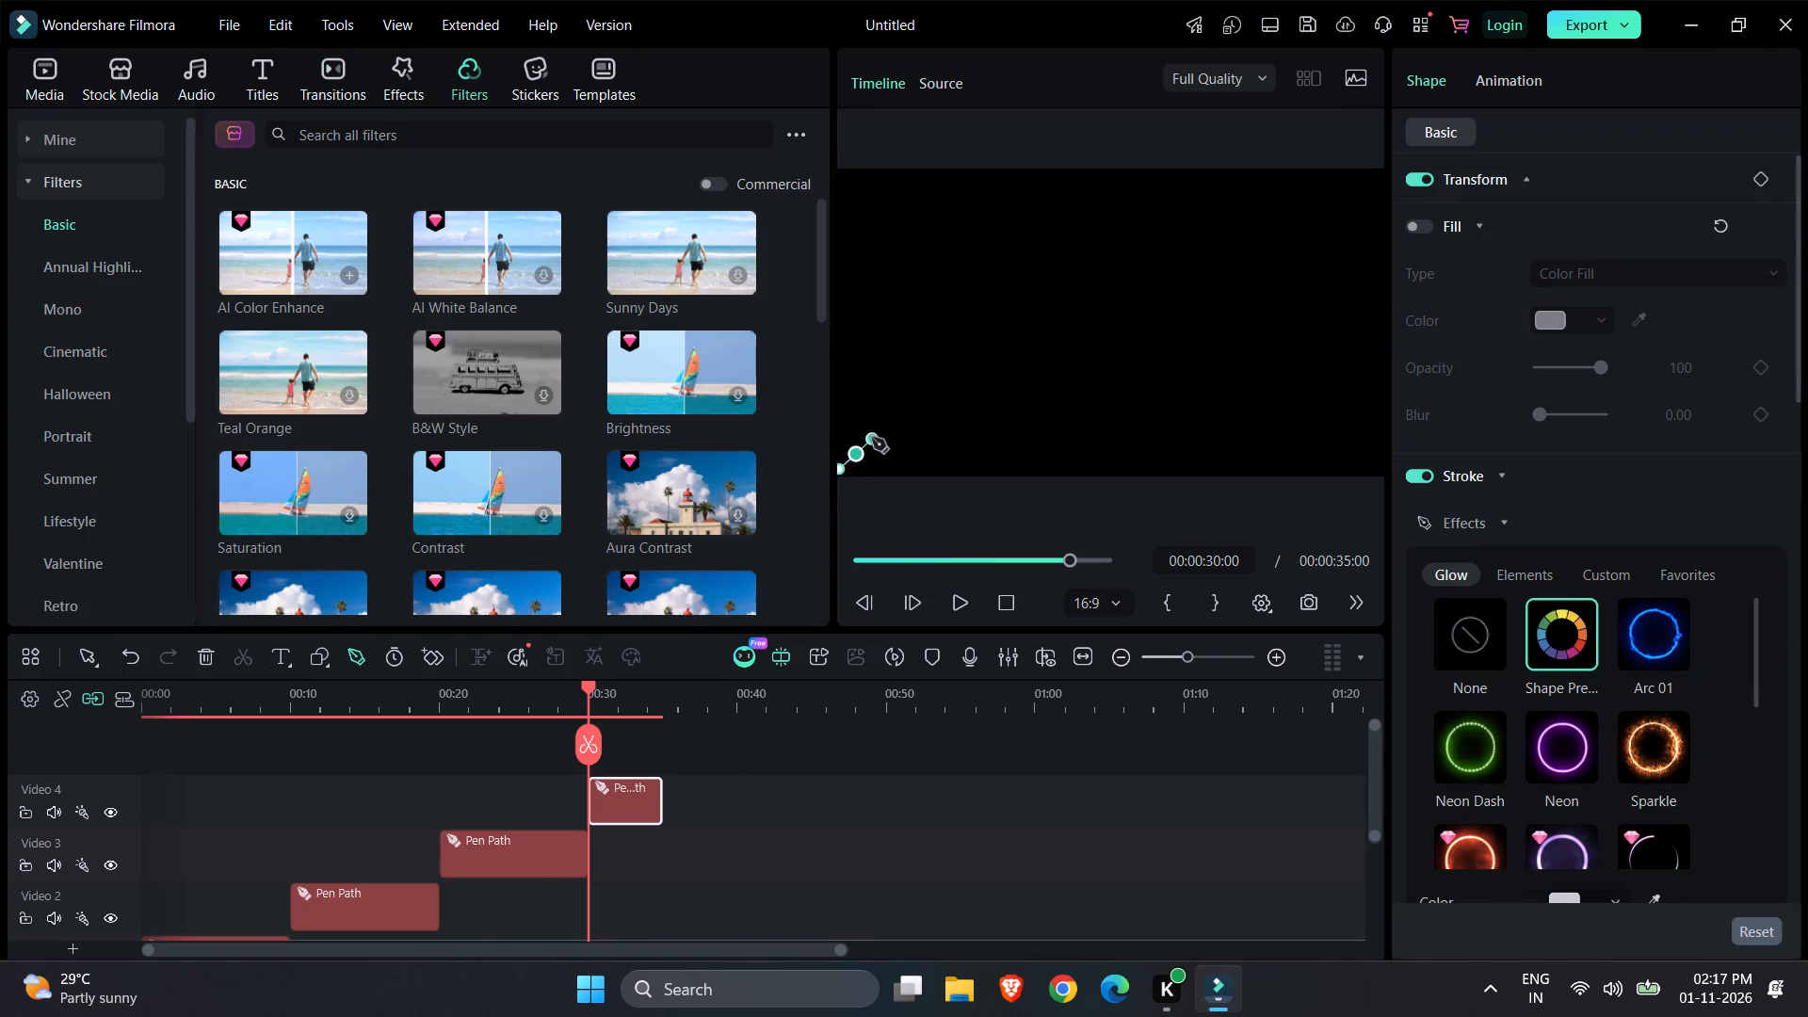
{"action": "left_click", "coordinate": [872, 438]}
{"action": "left_click", "coordinate": [888, 420]}
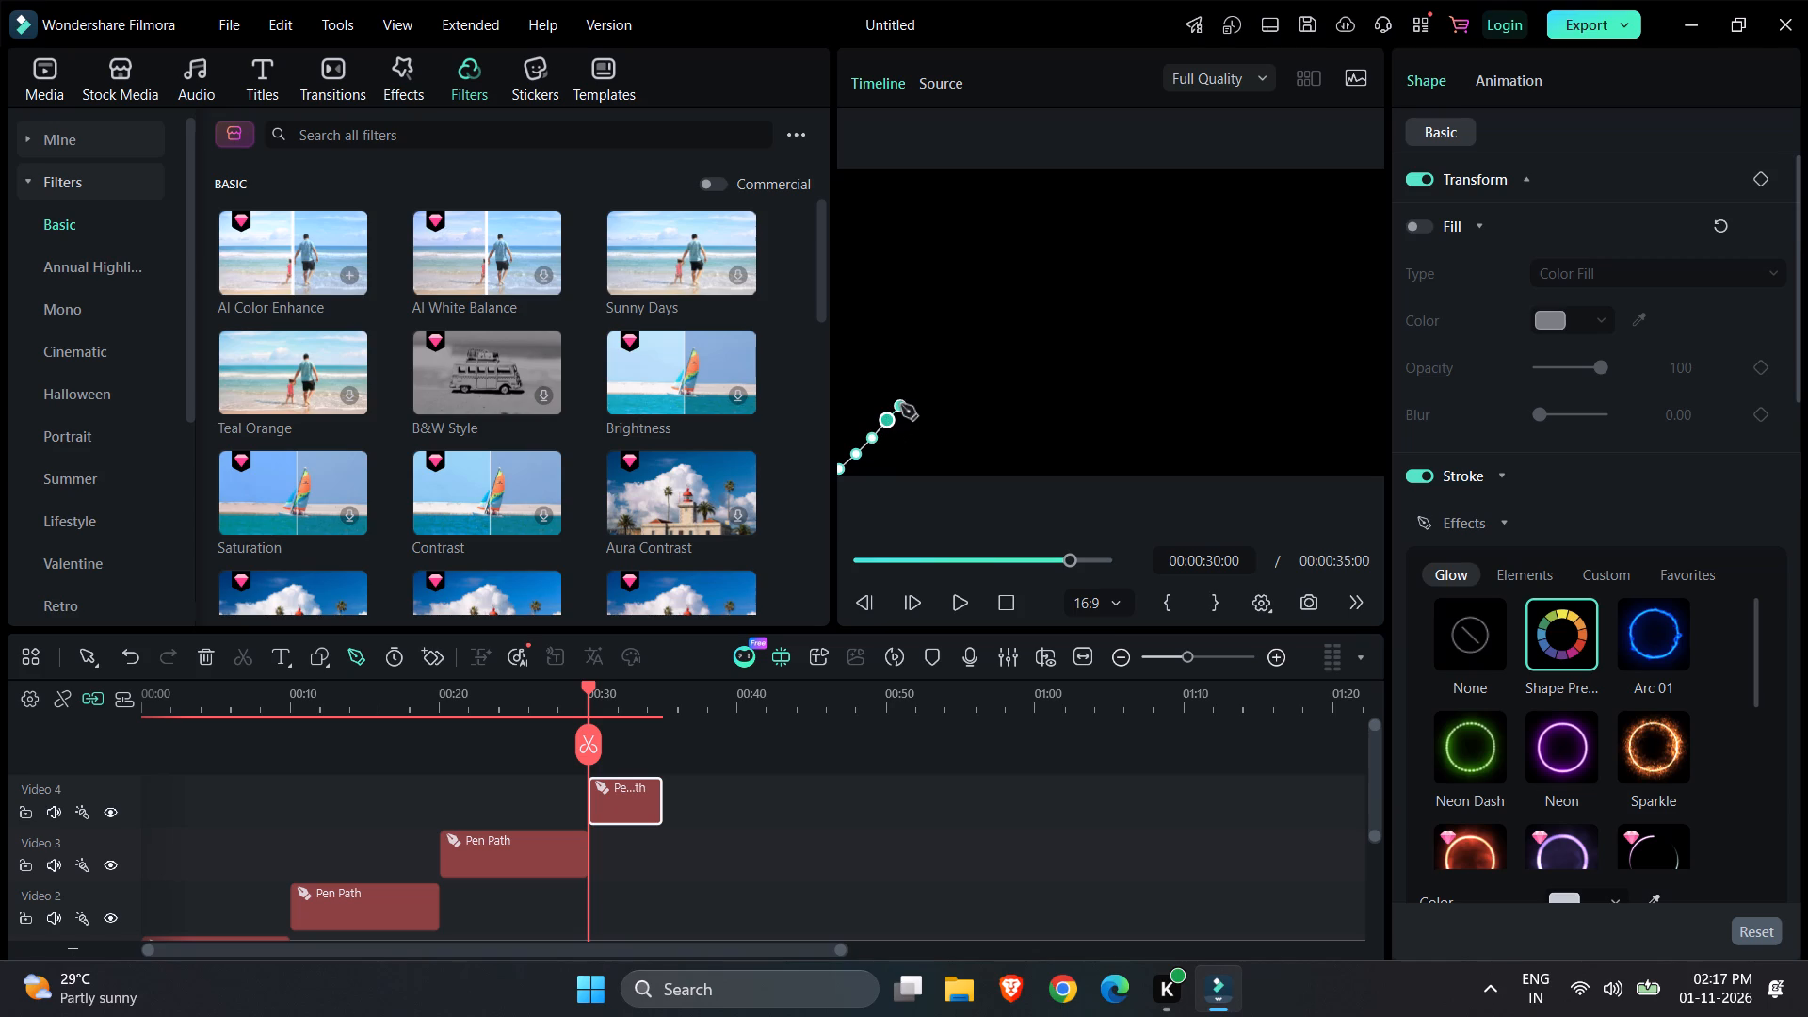
{"action": "left_click", "coordinate": [901, 405]}
{"action": "left_click", "coordinate": [918, 385]}
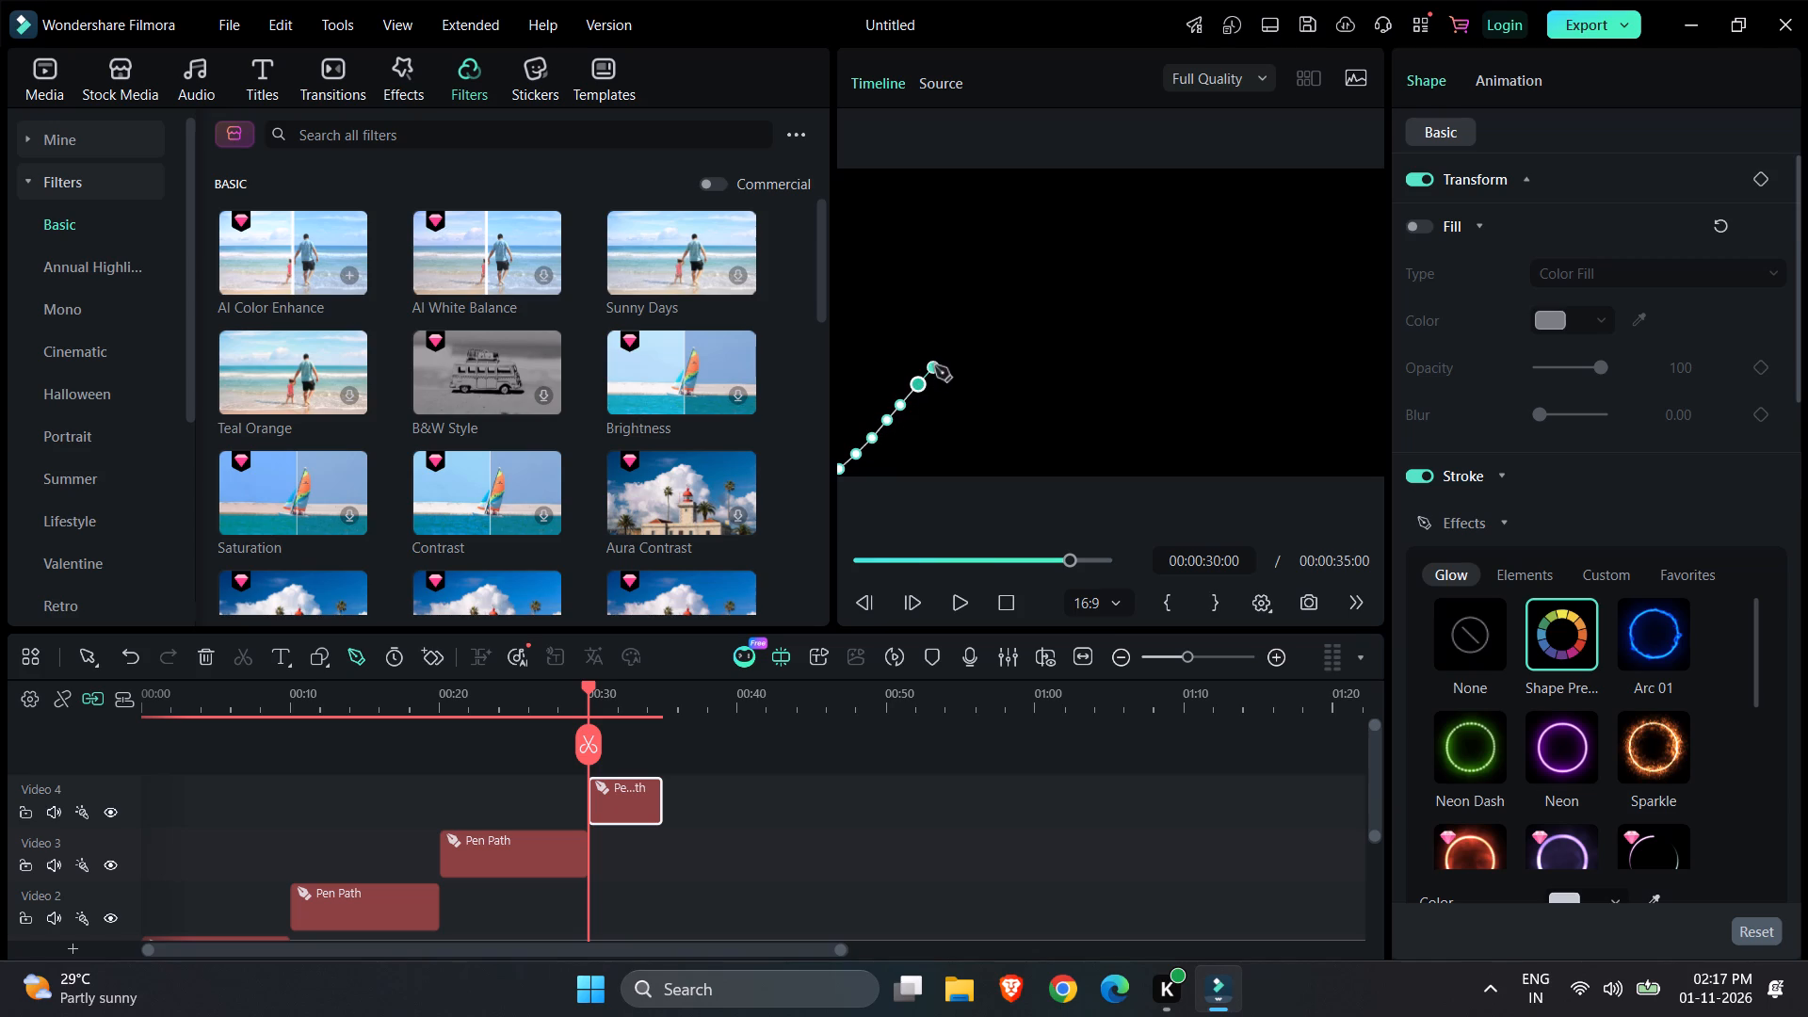
{"action": "left_click", "coordinate": [935, 366]}
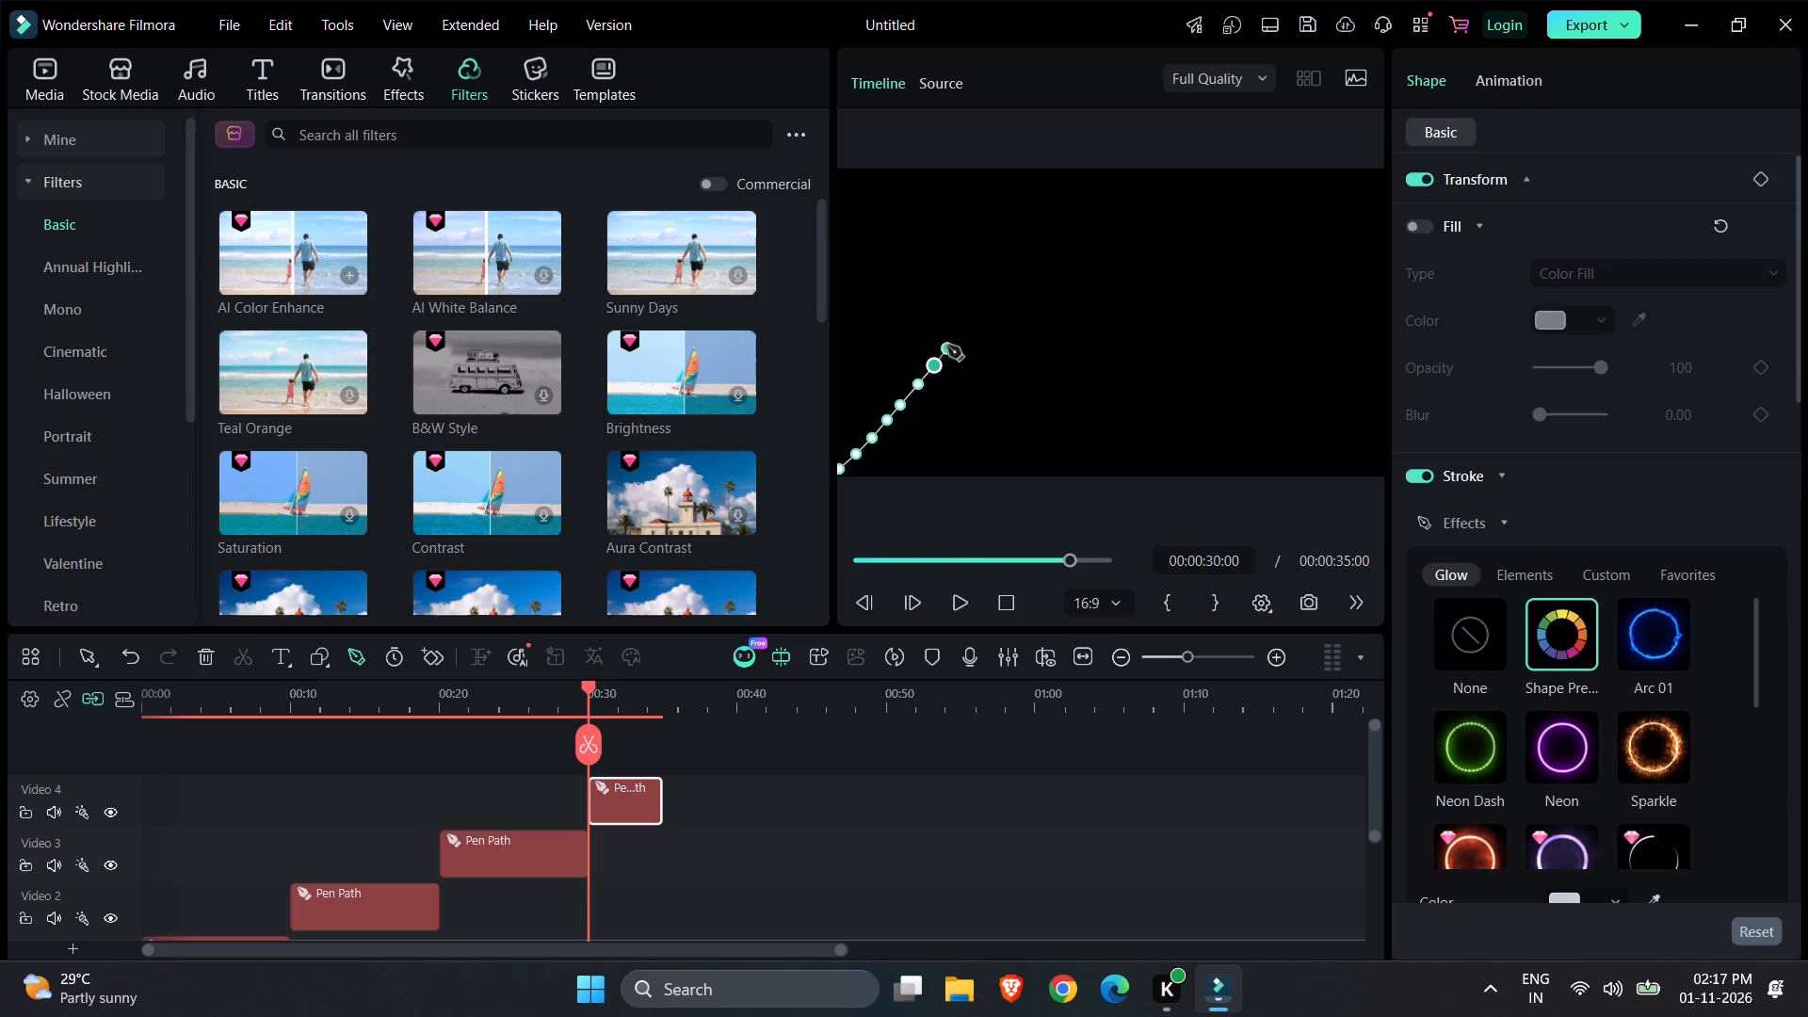
{"action": "left_click", "coordinate": [947, 346]}
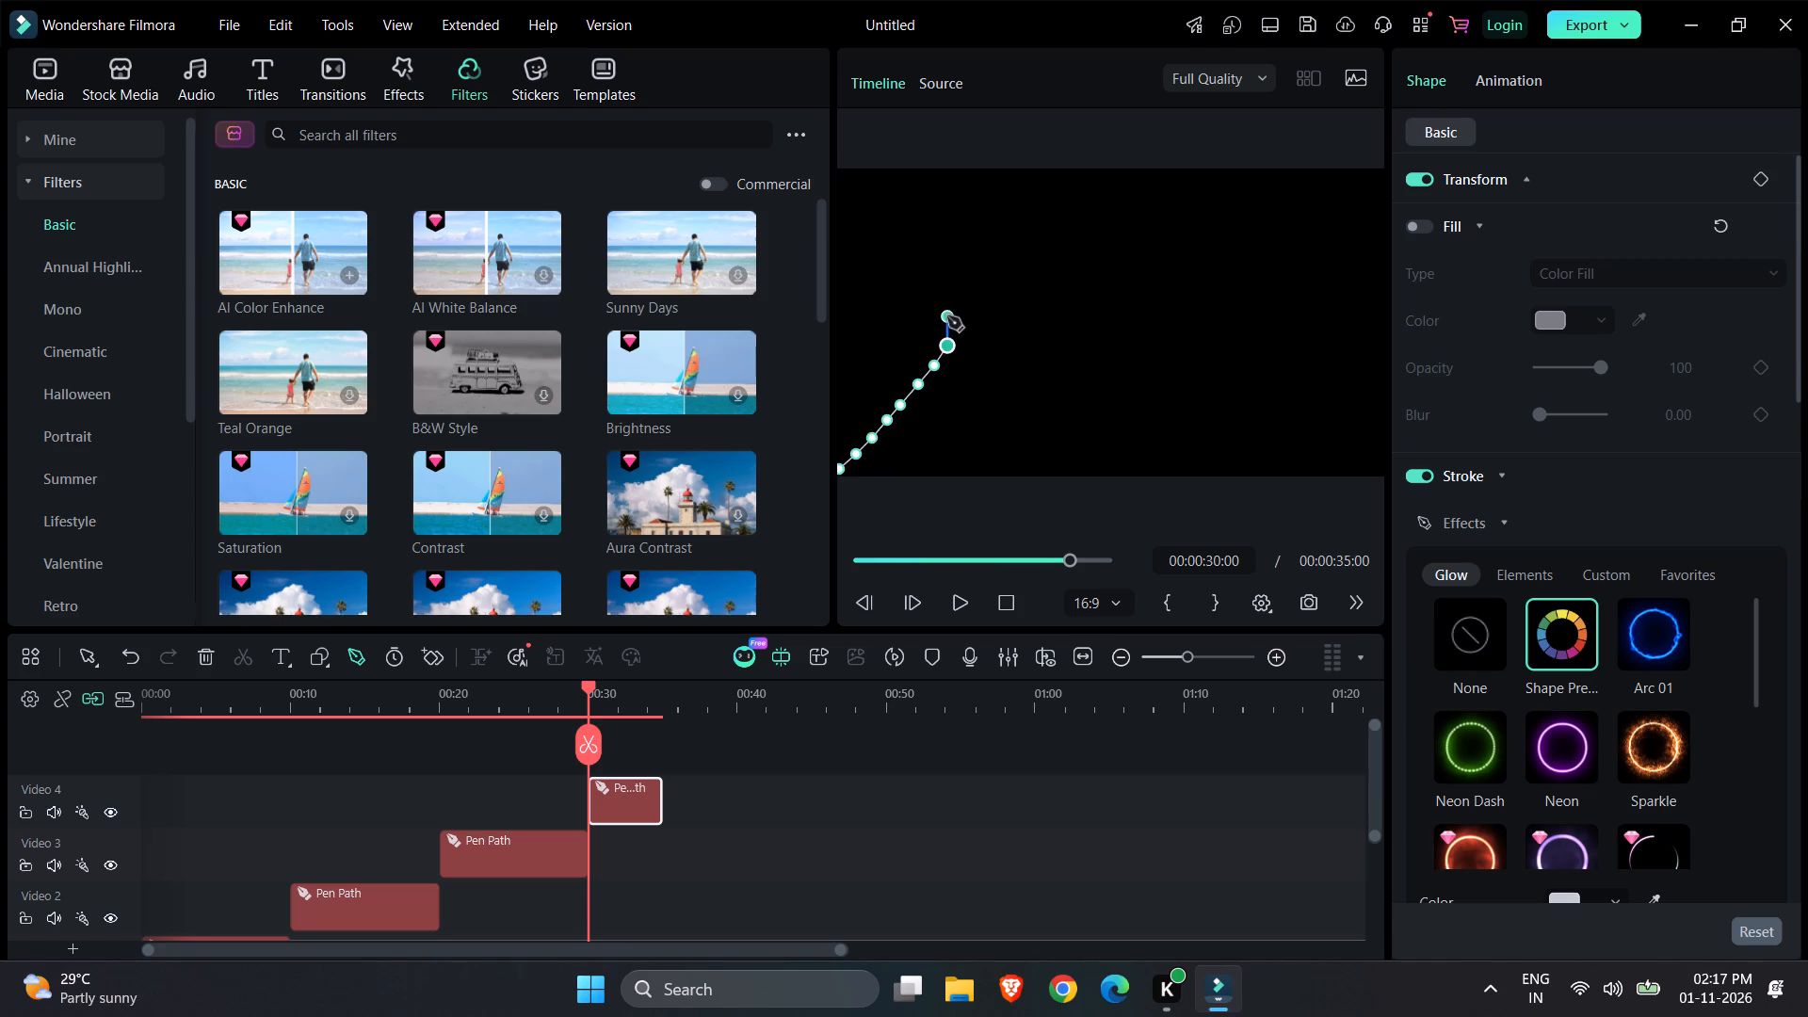
Continue the path briefly straight up, then diagonally back to the frame's top-left corner, forming a sideways V on the left side.
{"action": "left_click", "coordinate": [947, 316]}
{"action": "left_click", "coordinate": [933, 300]}
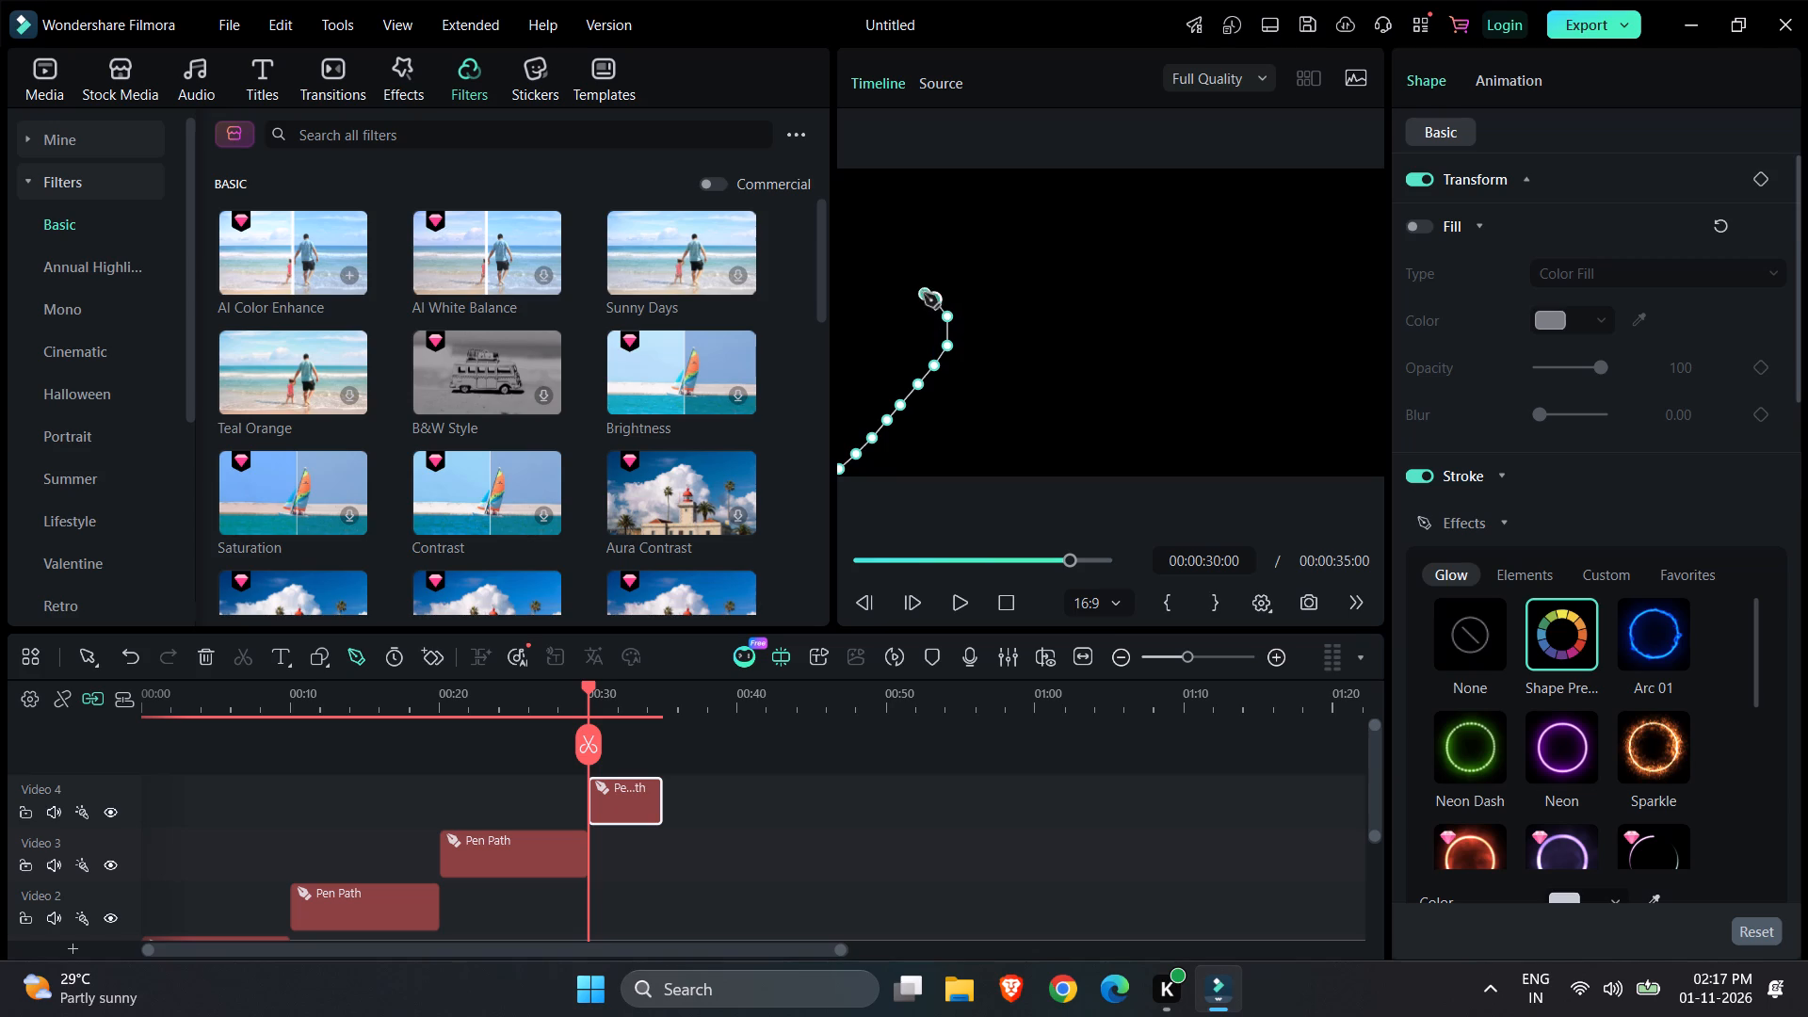
{"action": "left_click", "coordinate": [918, 282]}
{"action": "left_click", "coordinate": [921, 281]}
{"action": "left_click_drag", "start_coordinate": [902, 261], "coordinate": [882, 239]}
{"action": "left_click", "coordinate": [882, 239]}
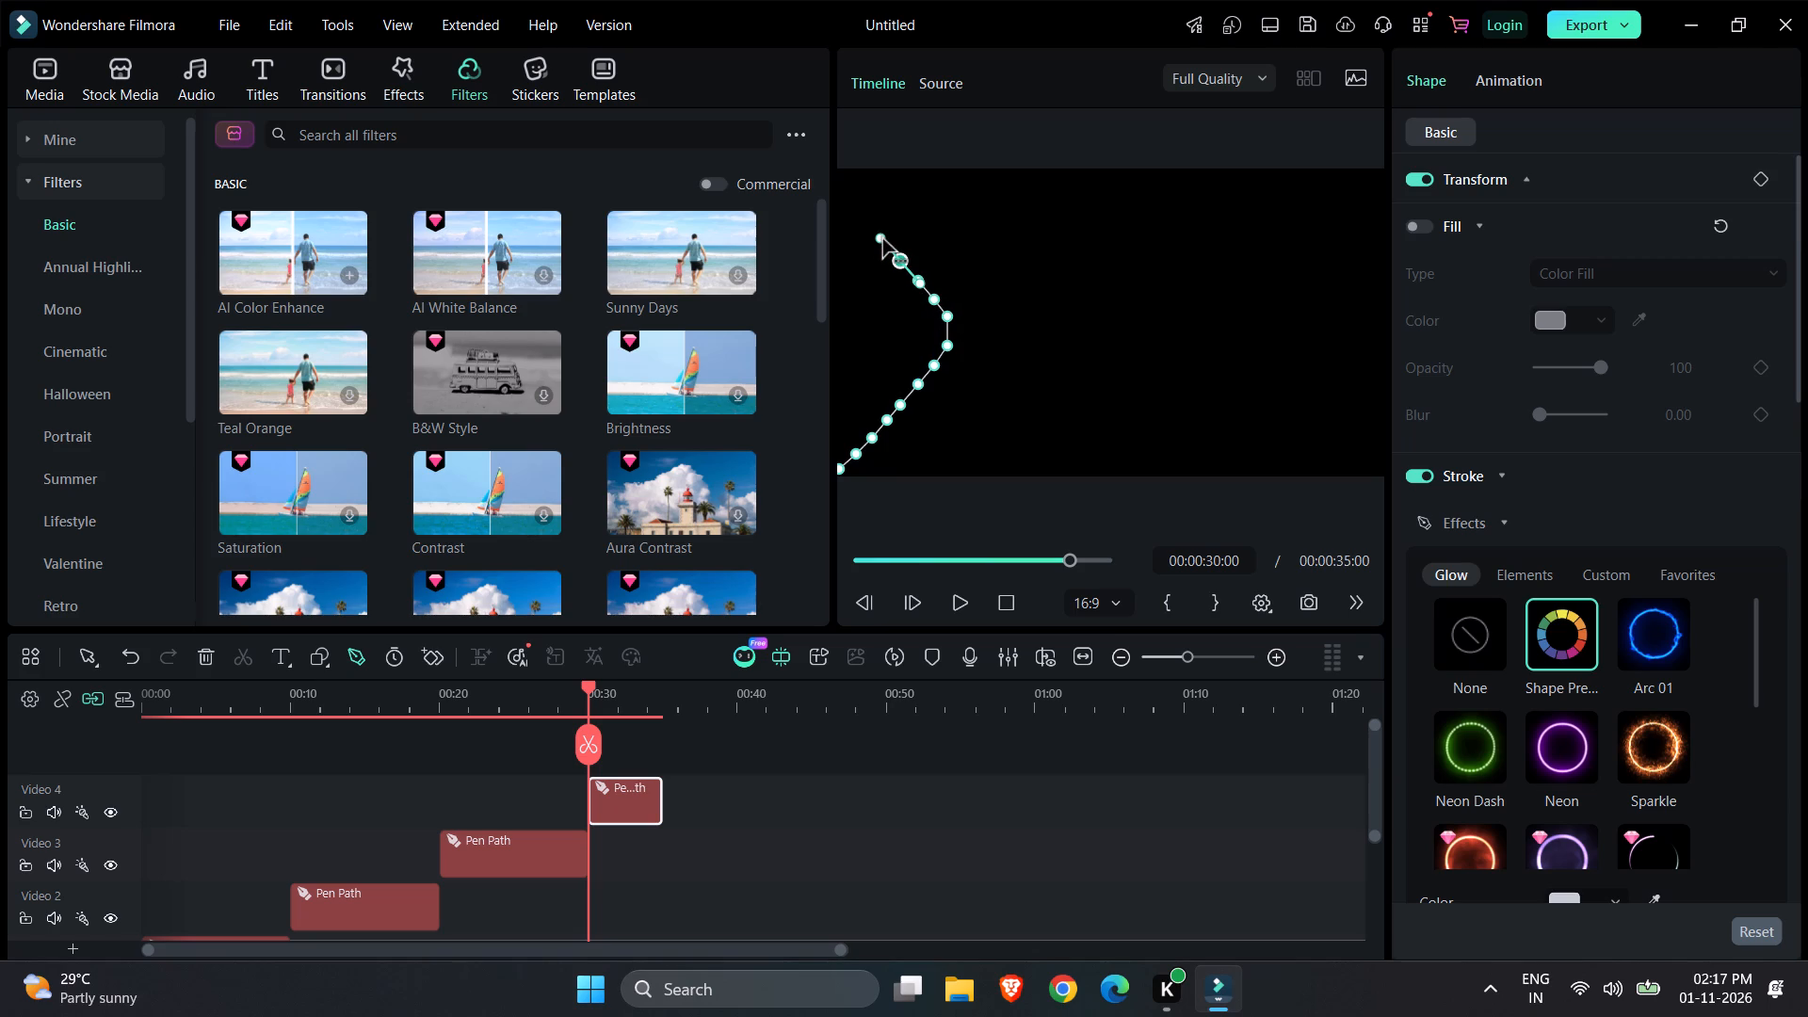
{"action": "left_click", "coordinate": [876, 235]}
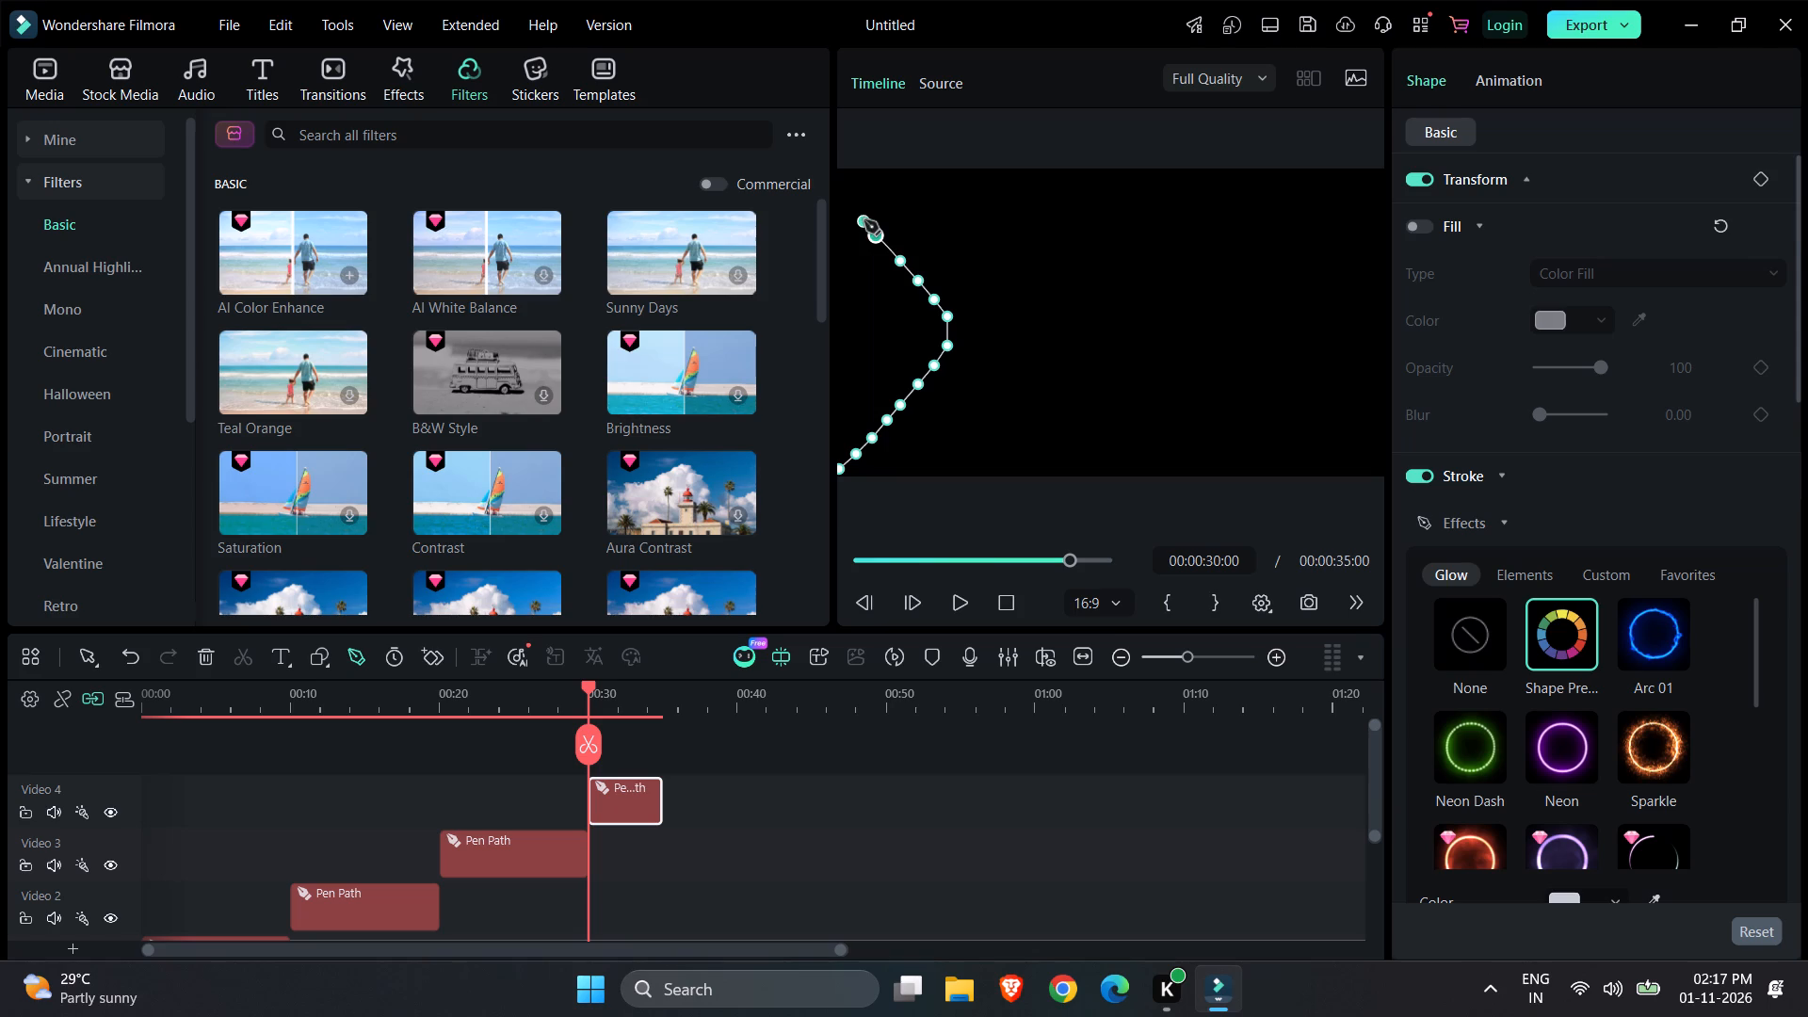
{"action": "left_click", "coordinate": [864, 220]}
{"action": "left_click", "coordinate": [852, 205]}
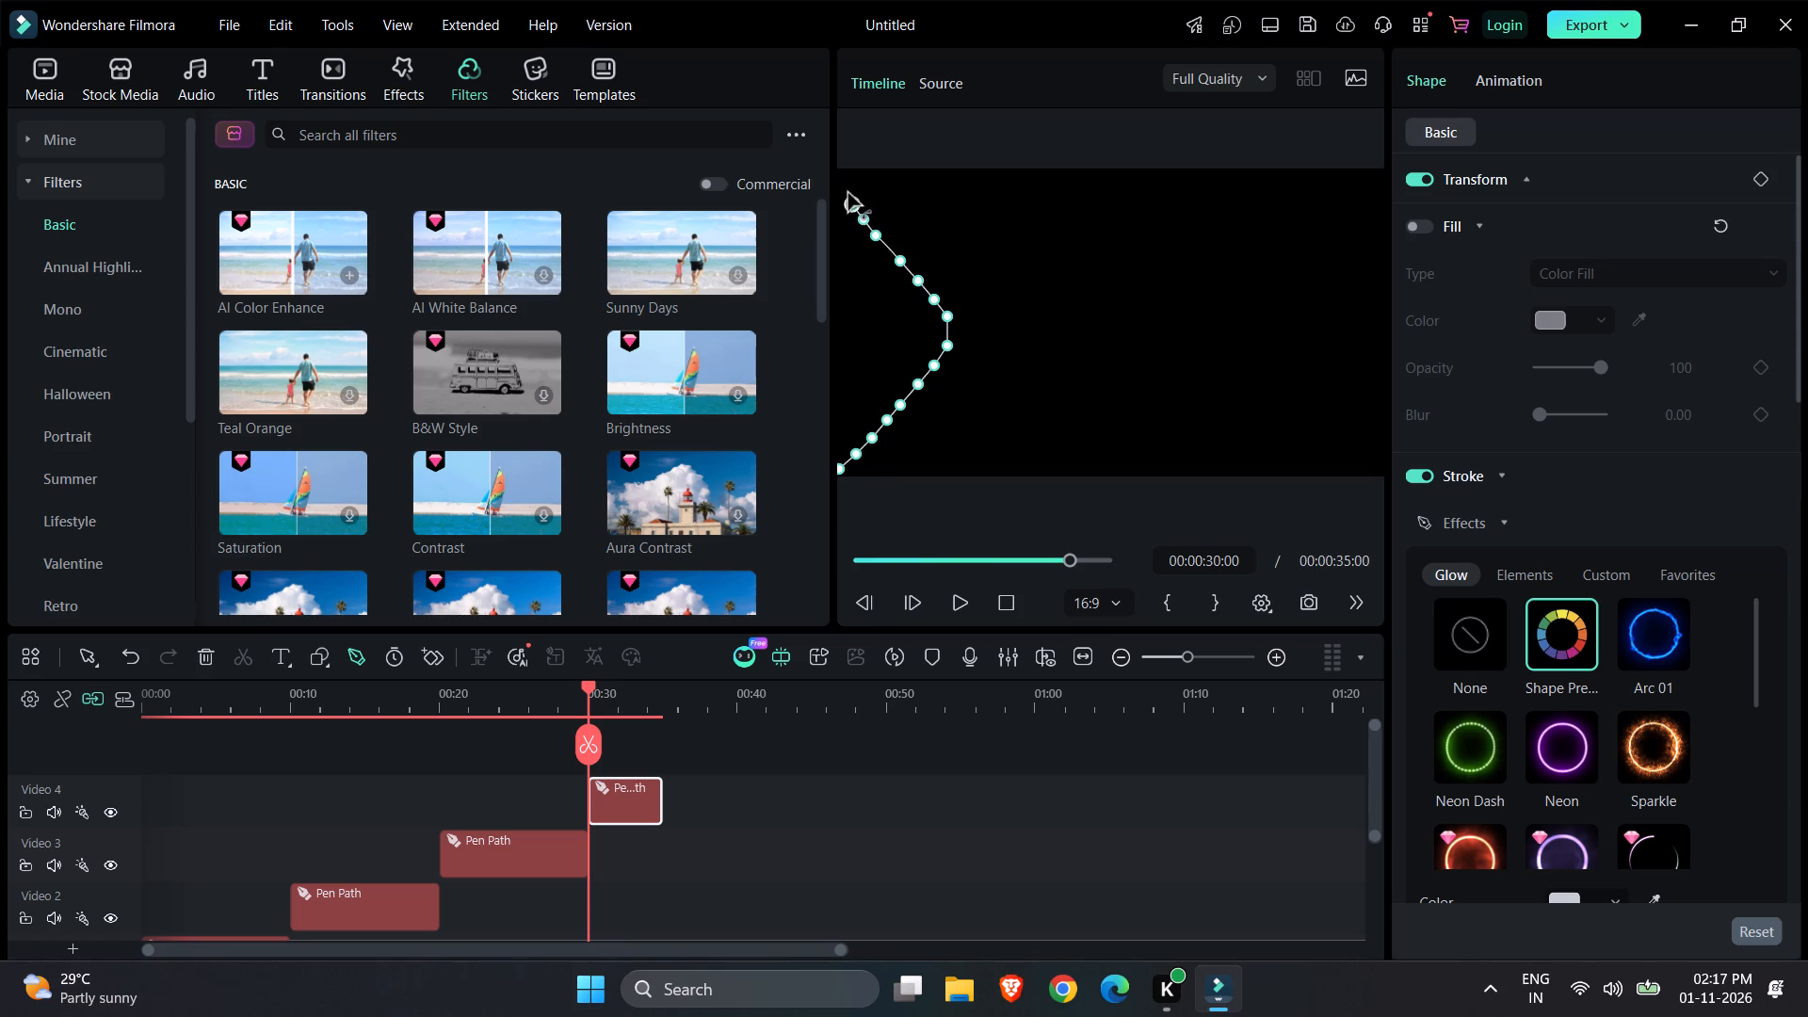
{"action": "left_click", "coordinate": [856, 205]}
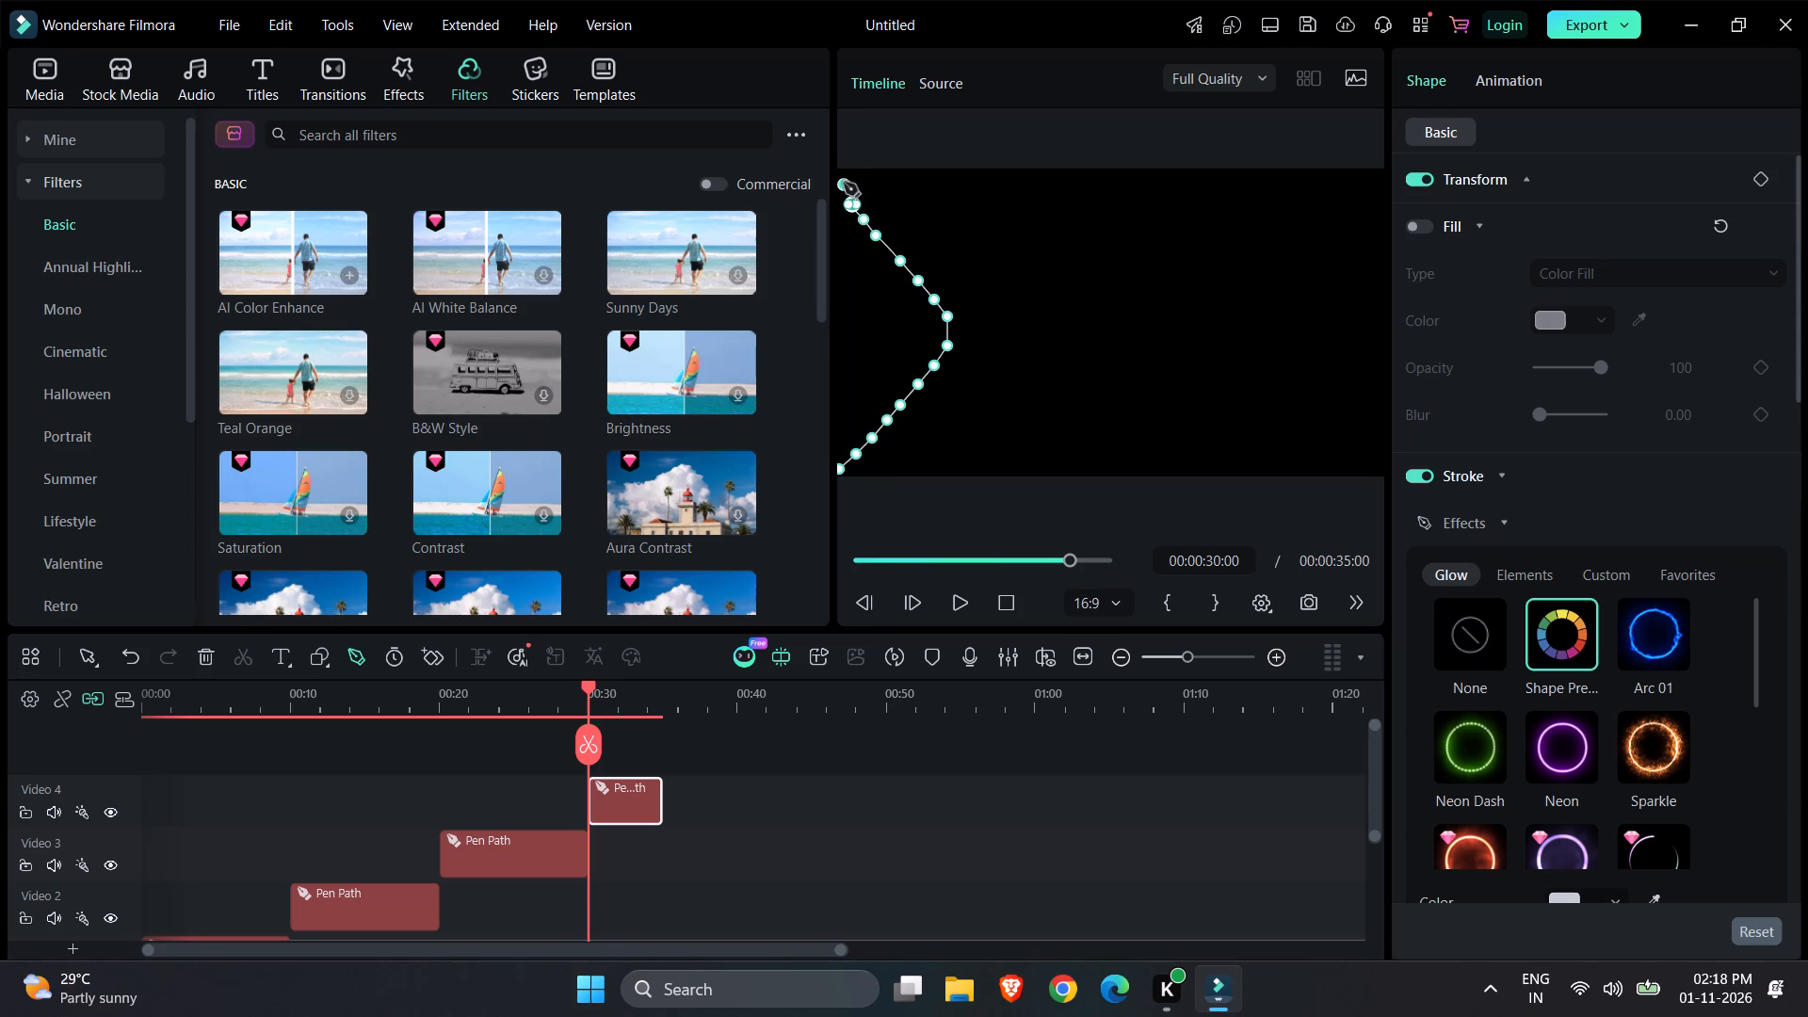
{"action": "left_click", "coordinate": [841, 180]}
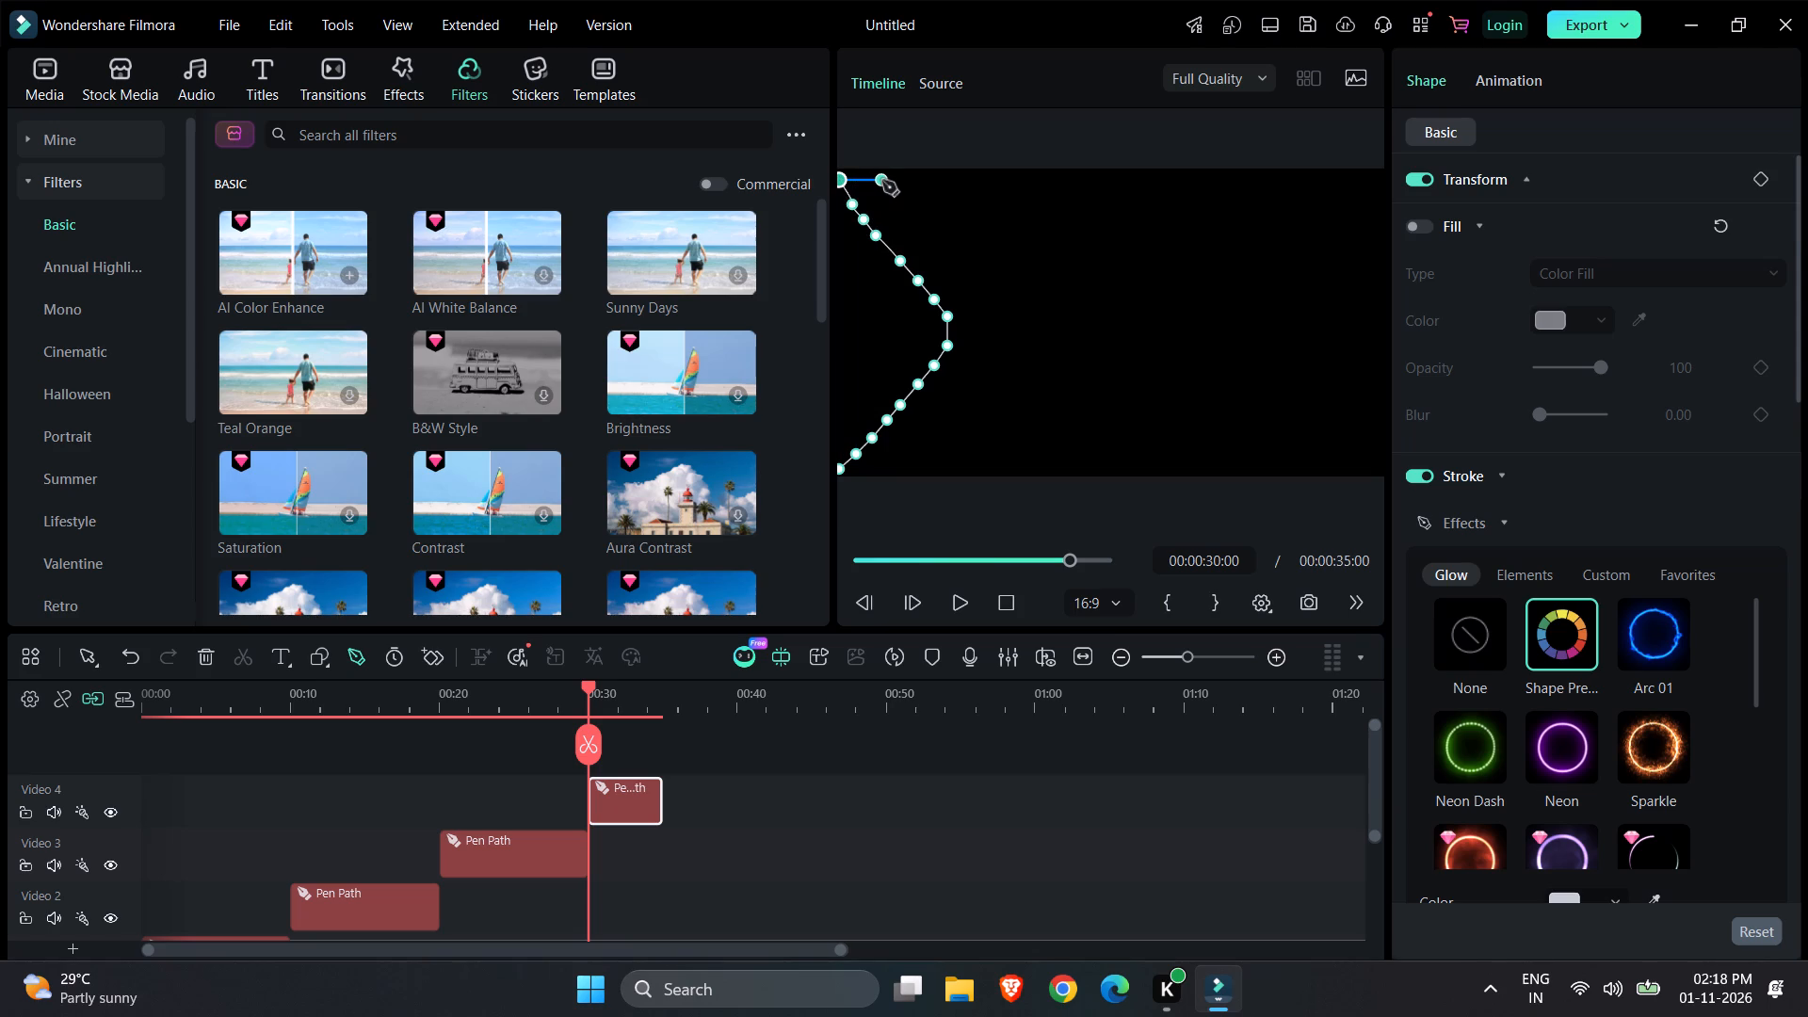
Carry the path along the frame's top edge from the top-left corner to about the middle with closely spaced points.
{"action": "left_click", "coordinate": [882, 181]}
{"action": "left_click", "coordinate": [915, 181]}
{"action": "left_click_drag", "start_coordinate": [945, 182], "coordinate": [973, 182]}
{"action": "left_click_drag", "start_coordinate": [968, 185], "coordinate": [995, 185]}
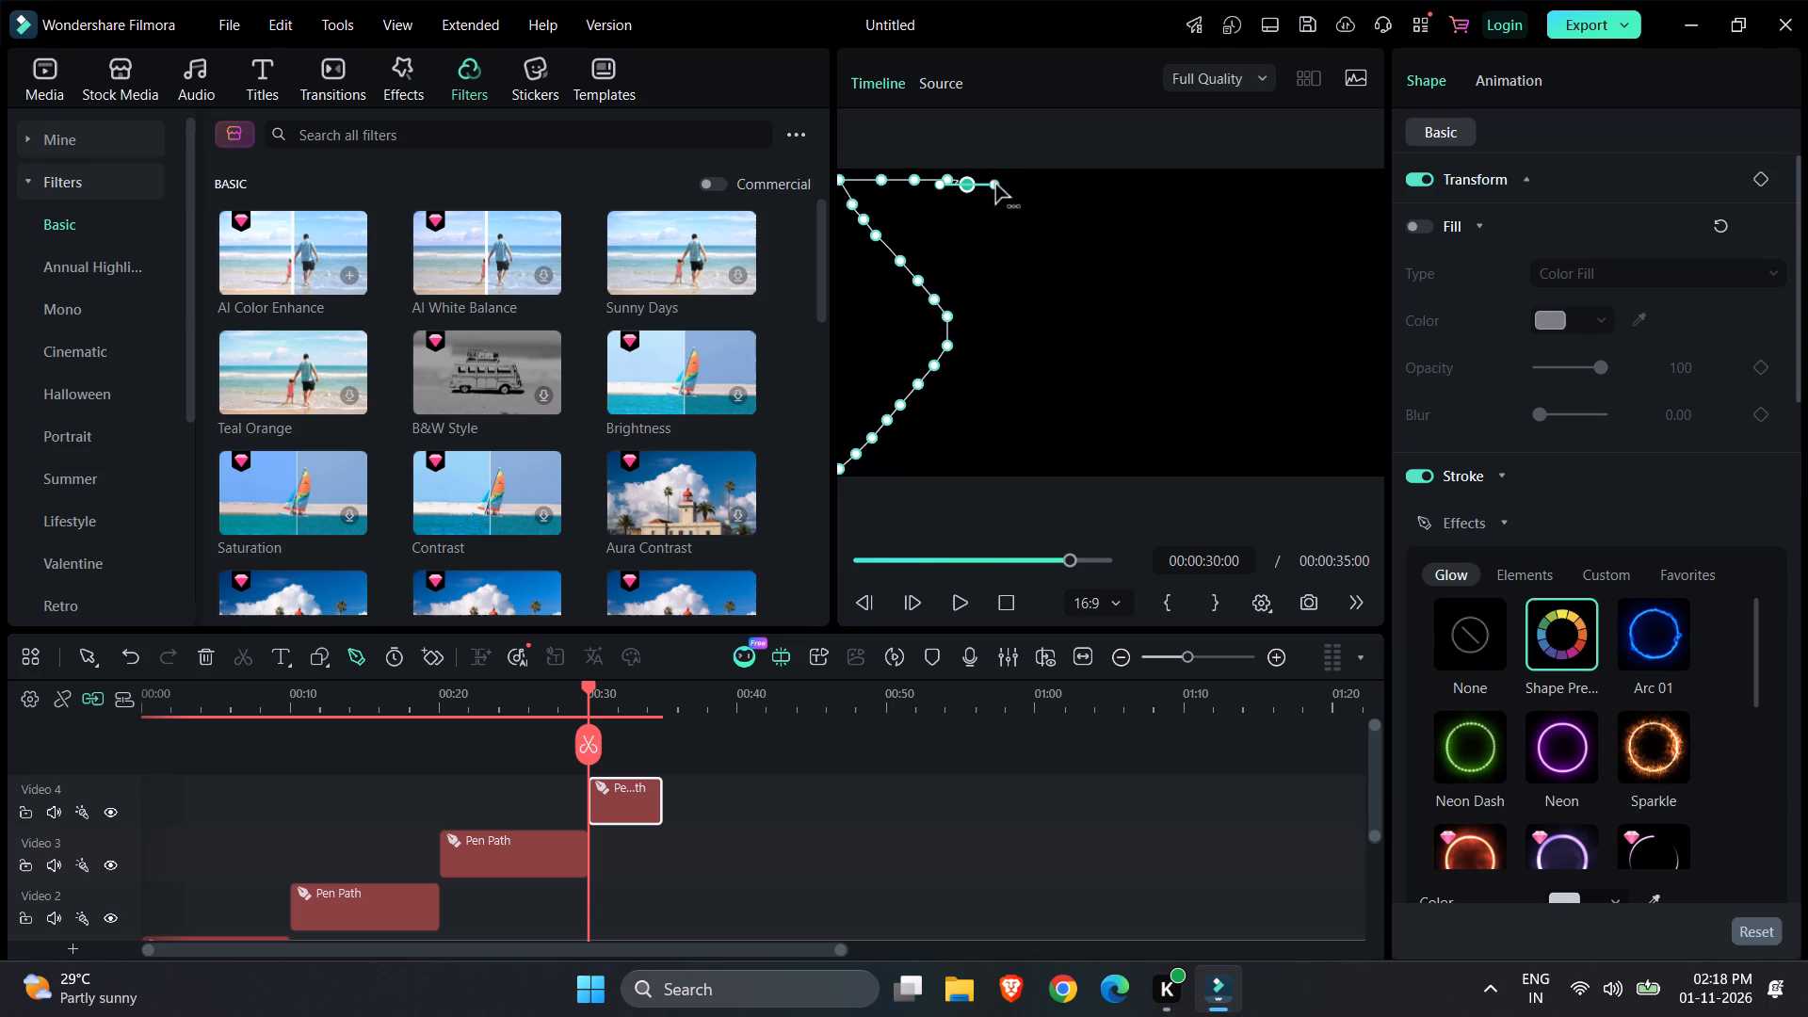
{"action": "left_click", "coordinate": [1005, 184]}
{"action": "left_click", "coordinate": [1027, 184]}
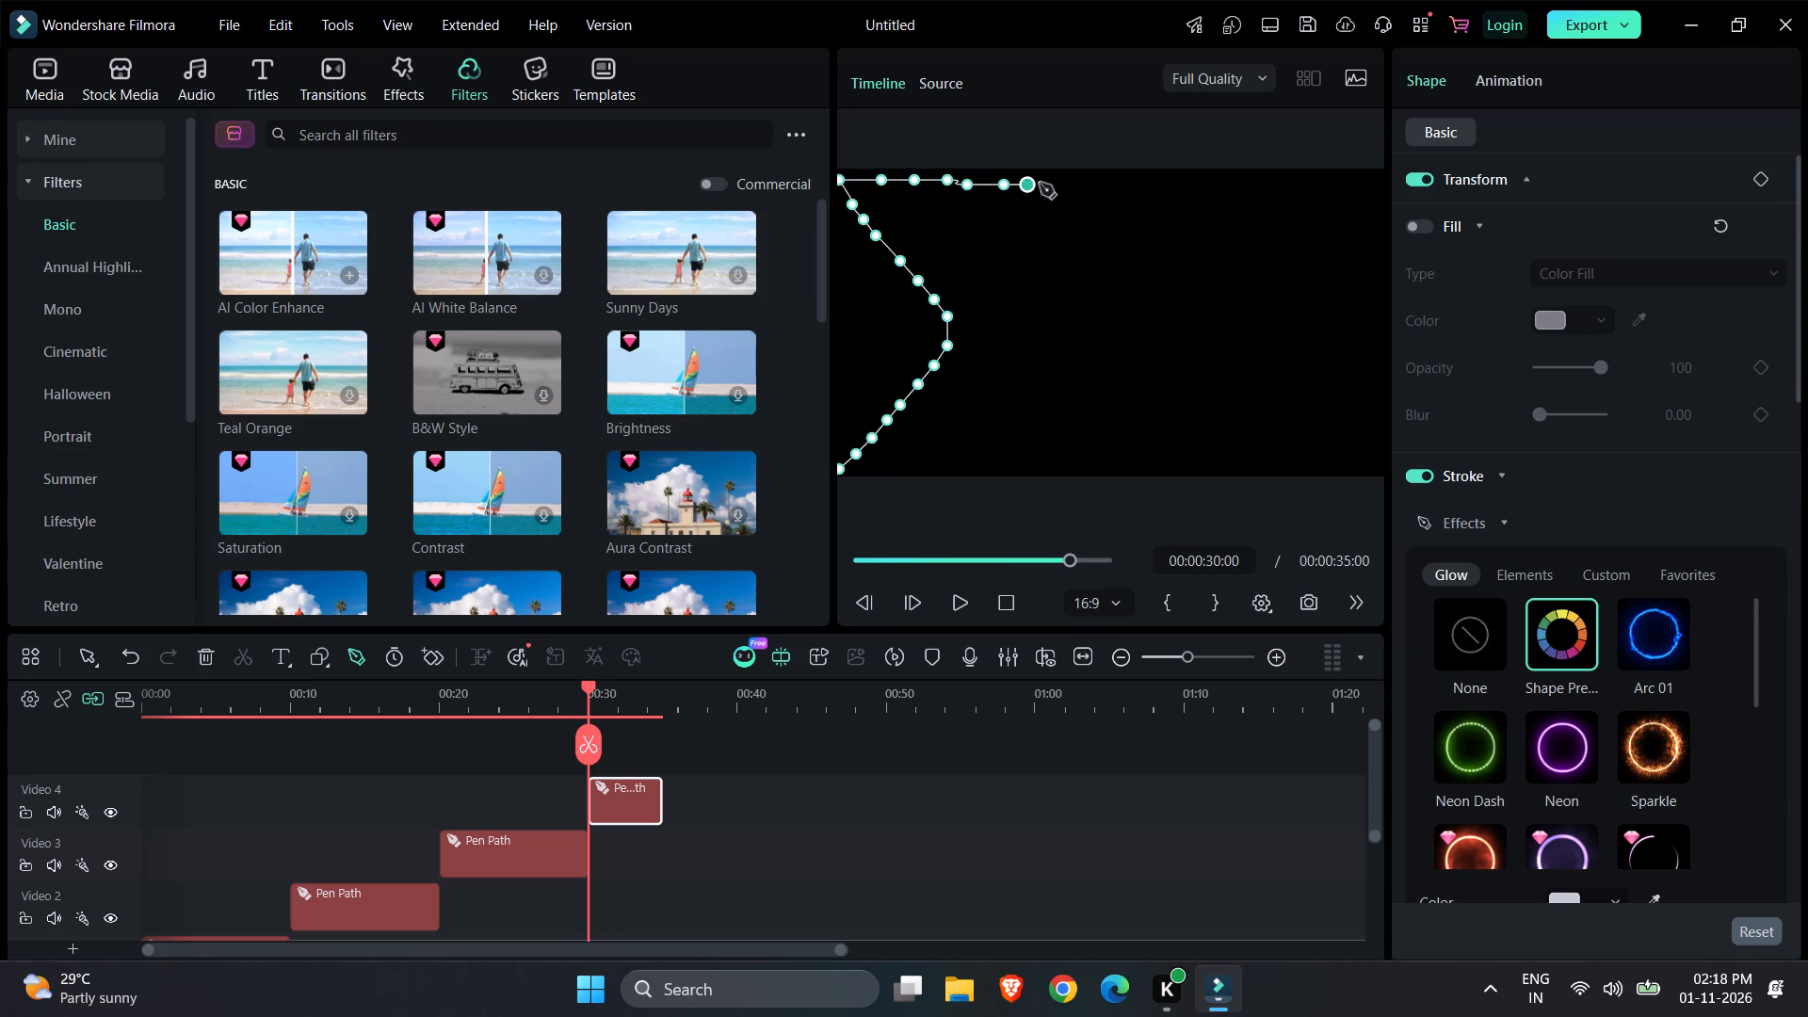
{"action": "left_click", "coordinate": [1058, 183]}
{"action": "left_click", "coordinate": [1090, 186]}
{"action": "left_click", "coordinate": [1119, 186]}
Continue the path along the top edge from the middle to the frame's top-right corner.
{"action": "left_click", "coordinate": [1163, 186]}
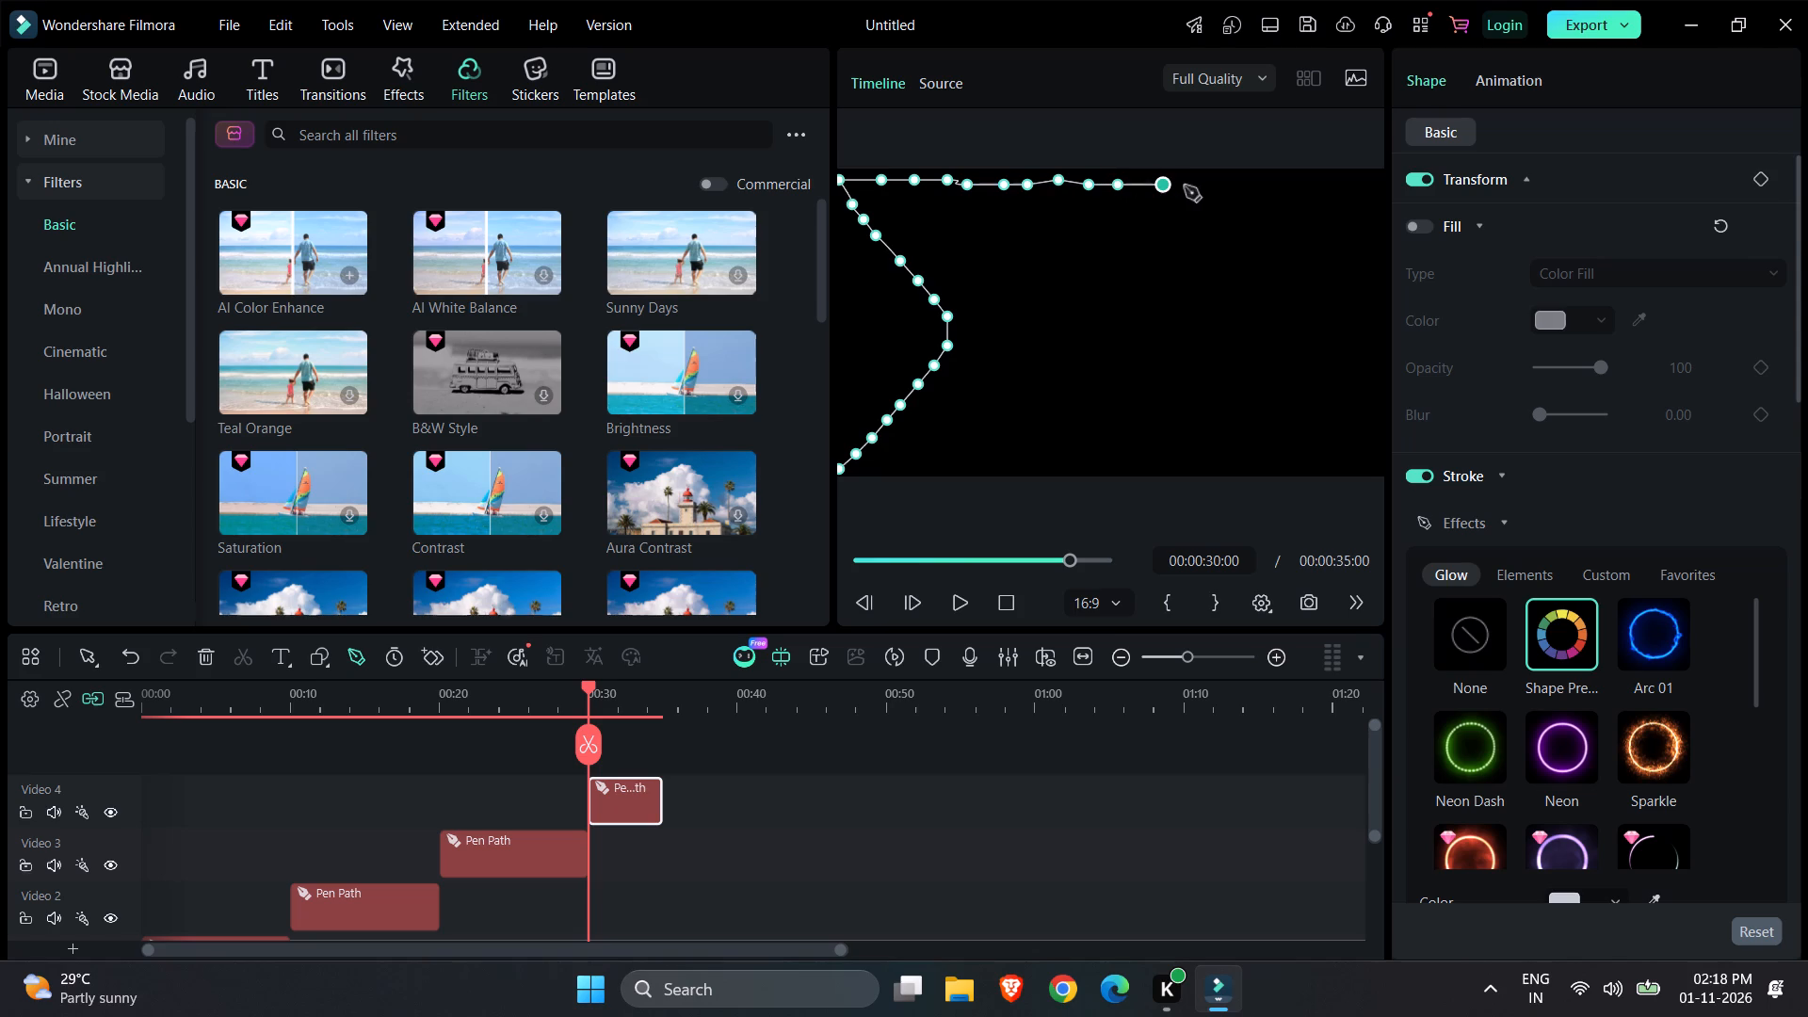
{"action": "left_click", "coordinate": [1196, 186]}
{"action": "left_click", "coordinate": [1222, 186]}
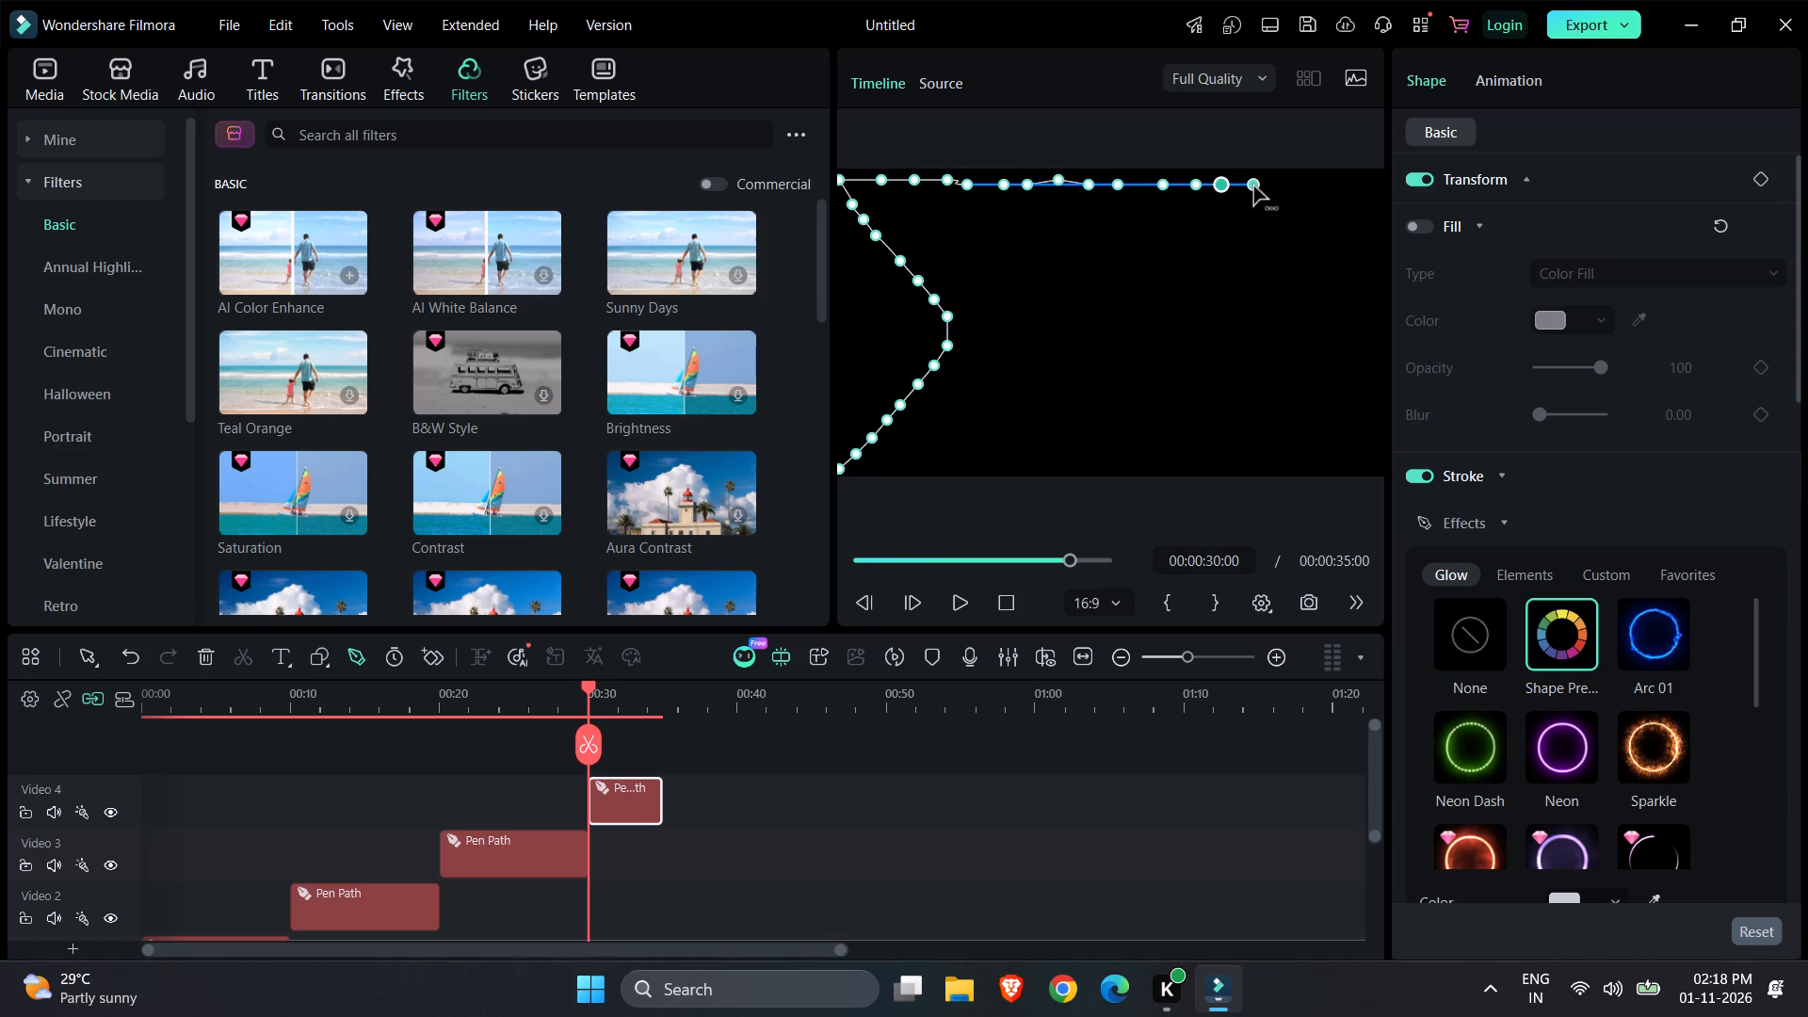
{"action": "left_click", "coordinate": [1253, 186]}
{"action": "left_click", "coordinate": [1277, 186]}
{"action": "left_click", "coordinate": [1310, 186]}
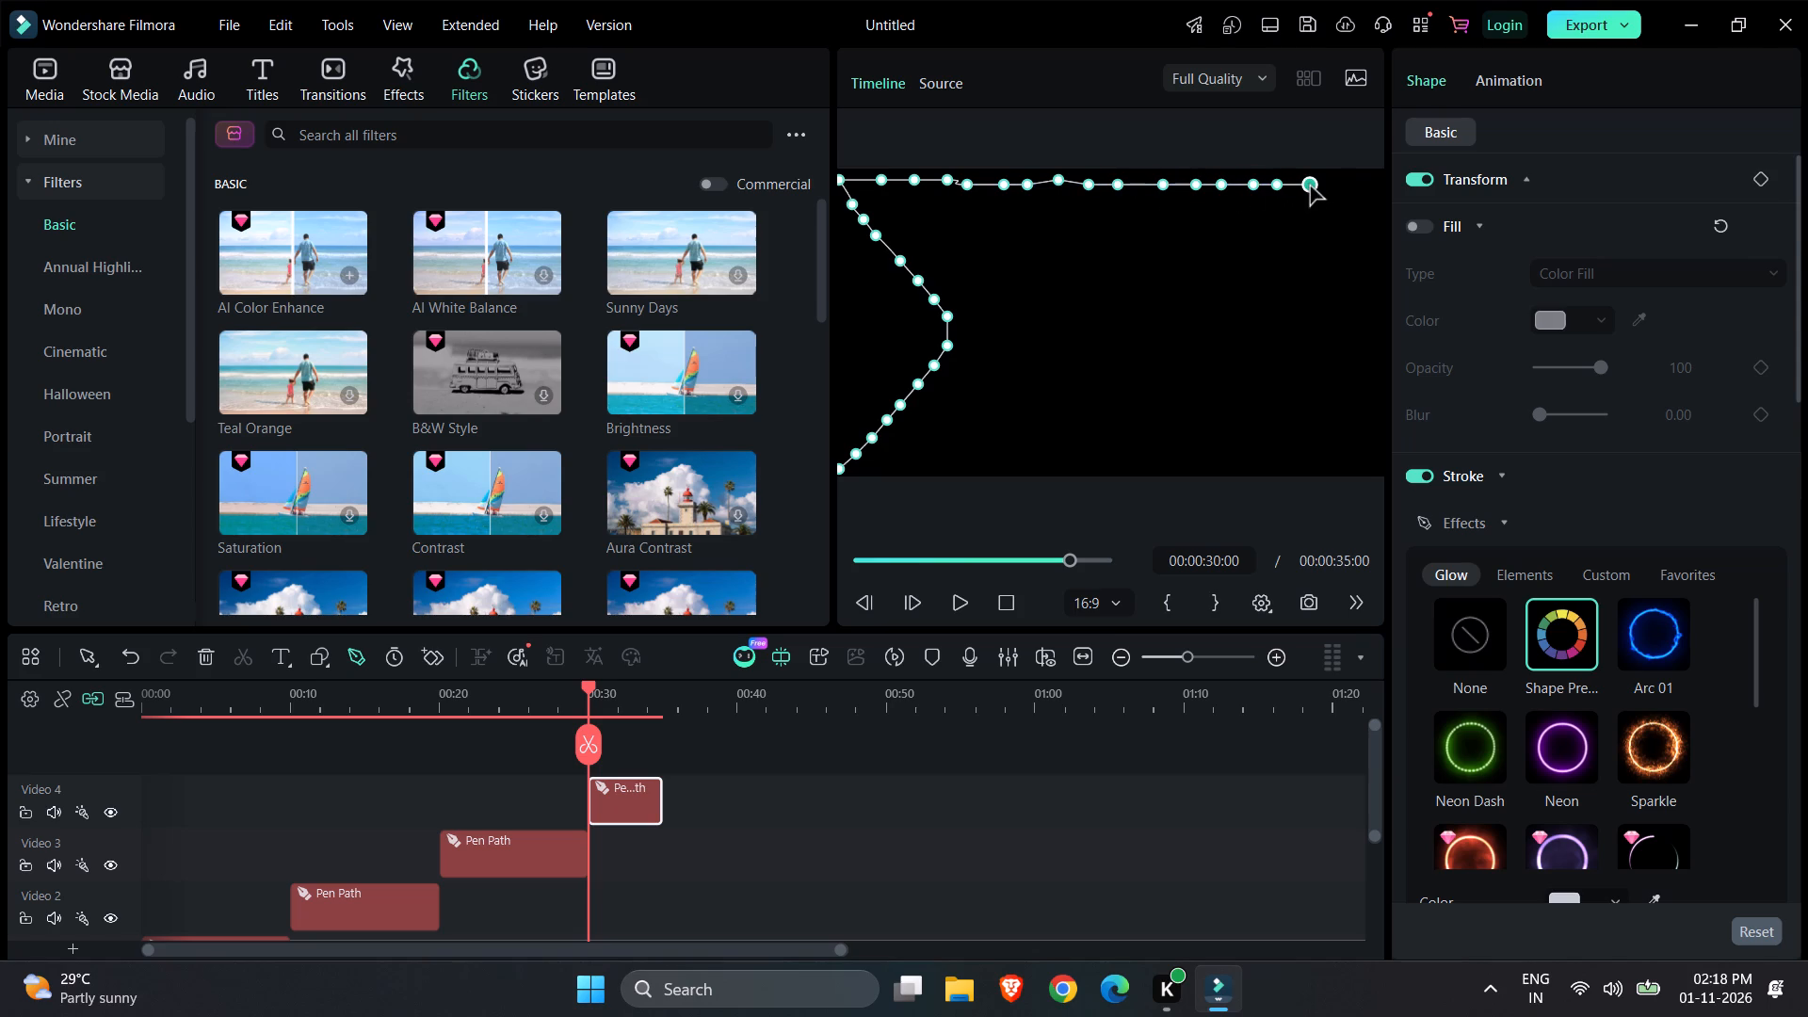
{"action": "left_click", "coordinate": [1332, 187]}
{"action": "left_click", "coordinate": [1355, 186]}
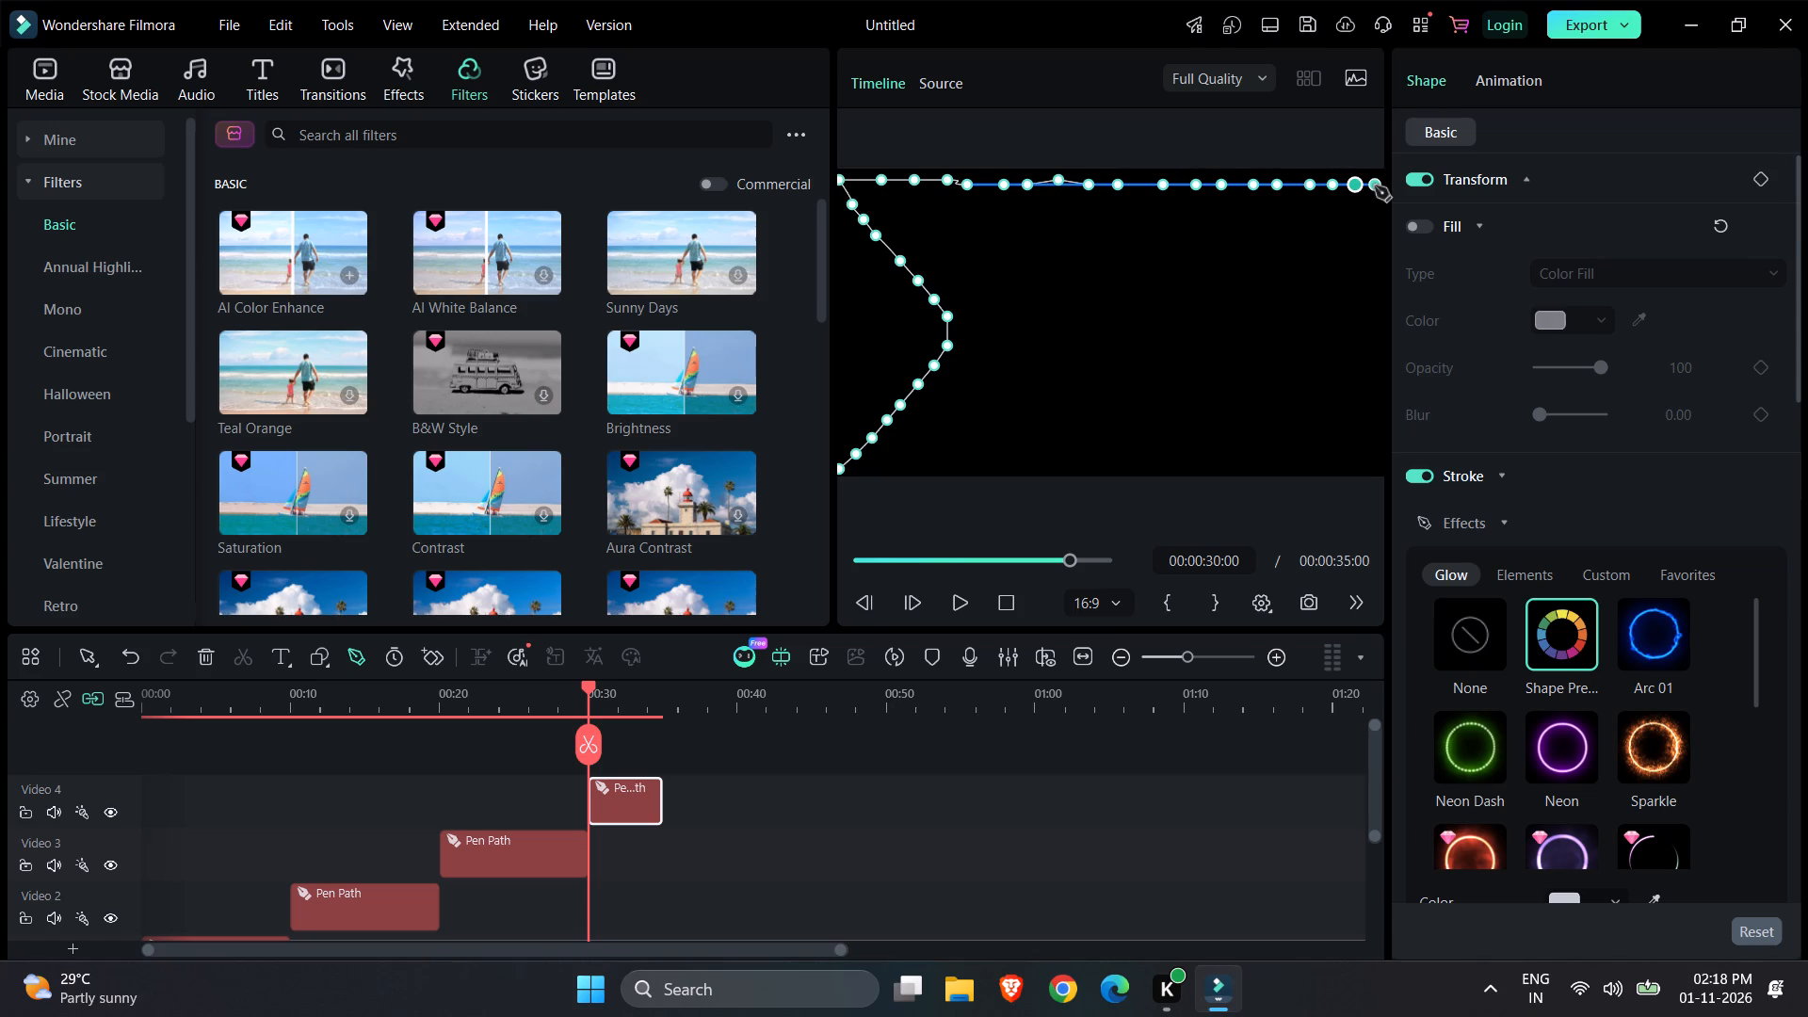
{"action": "left_click", "coordinate": [1376, 186]}
Continue the path from the frame's top-right corner diagonally inward and down to just above mid-height with closely spaced points.
{"action": "left_click", "coordinate": [1366, 203]}
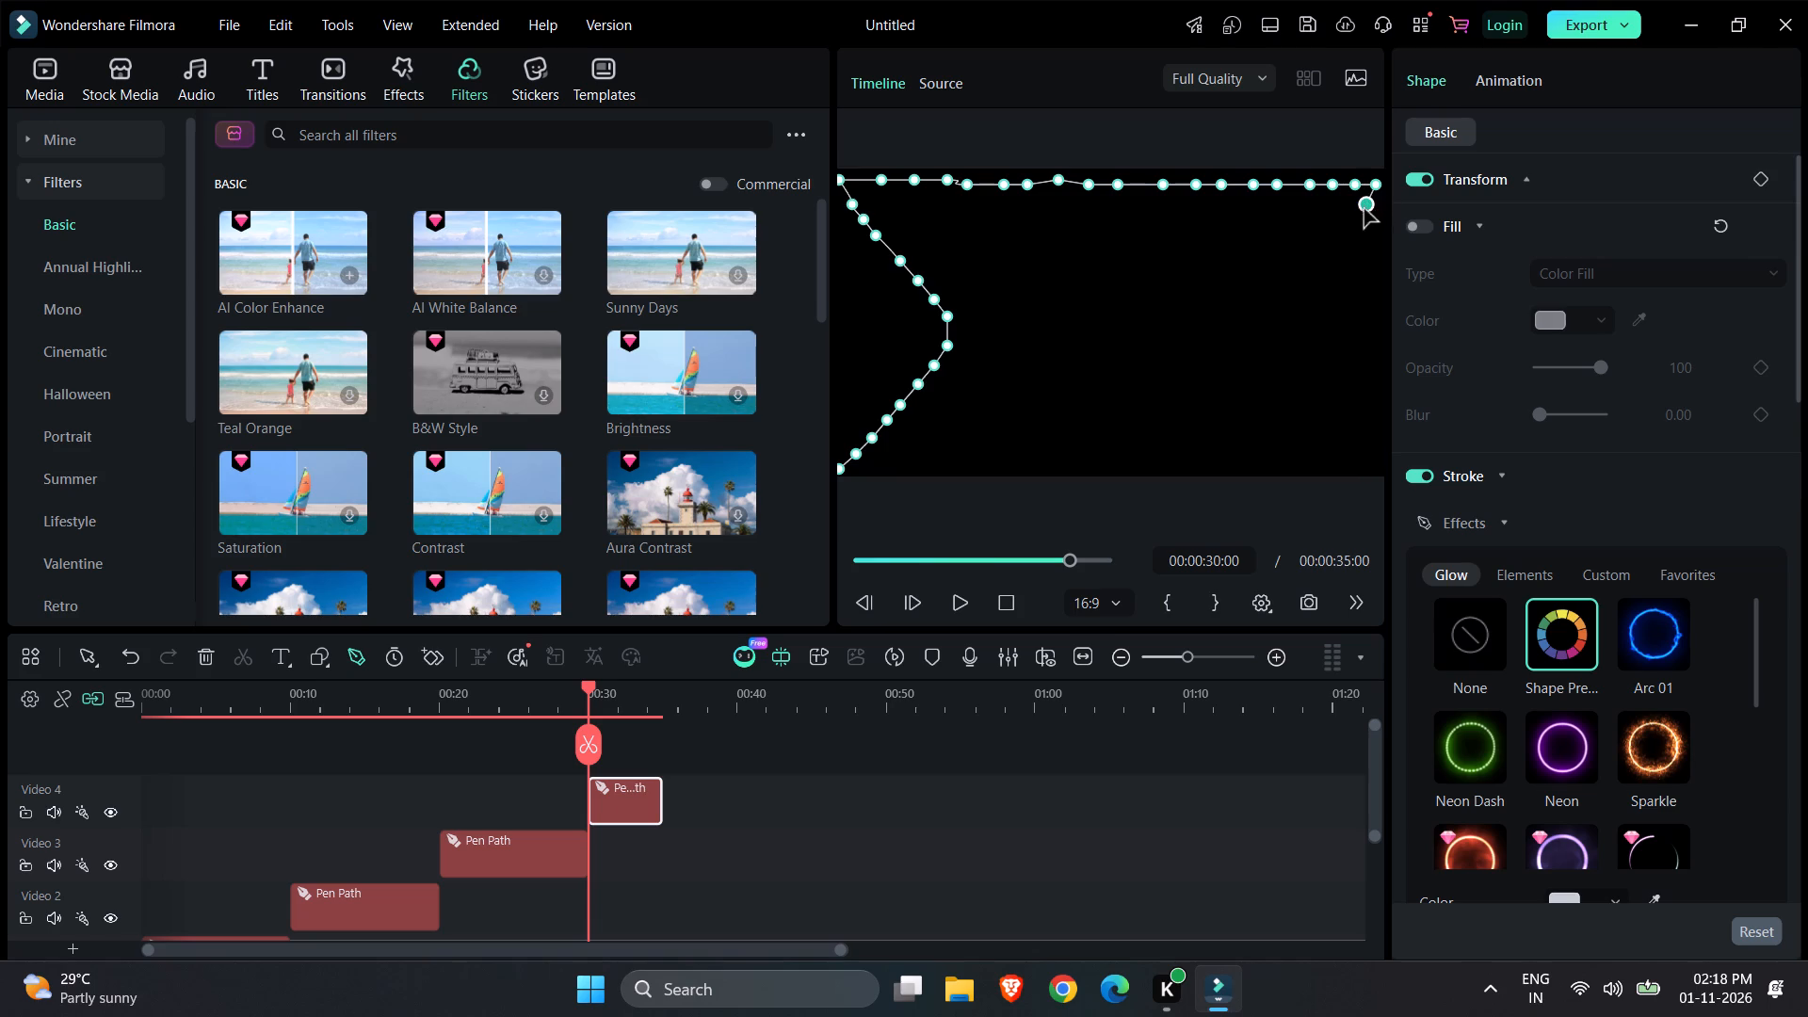
{"action": "left_click_drag", "start_coordinate": [1354, 222], "coordinate": [1336, 244]}
{"action": "left_click_drag", "start_coordinate": [1336, 244], "coordinate": [1332, 248]}
{"action": "left_click_drag", "start_coordinate": [1332, 248], "coordinate": [1353, 222]}
{"action": "left_click", "coordinate": [1353, 222]}
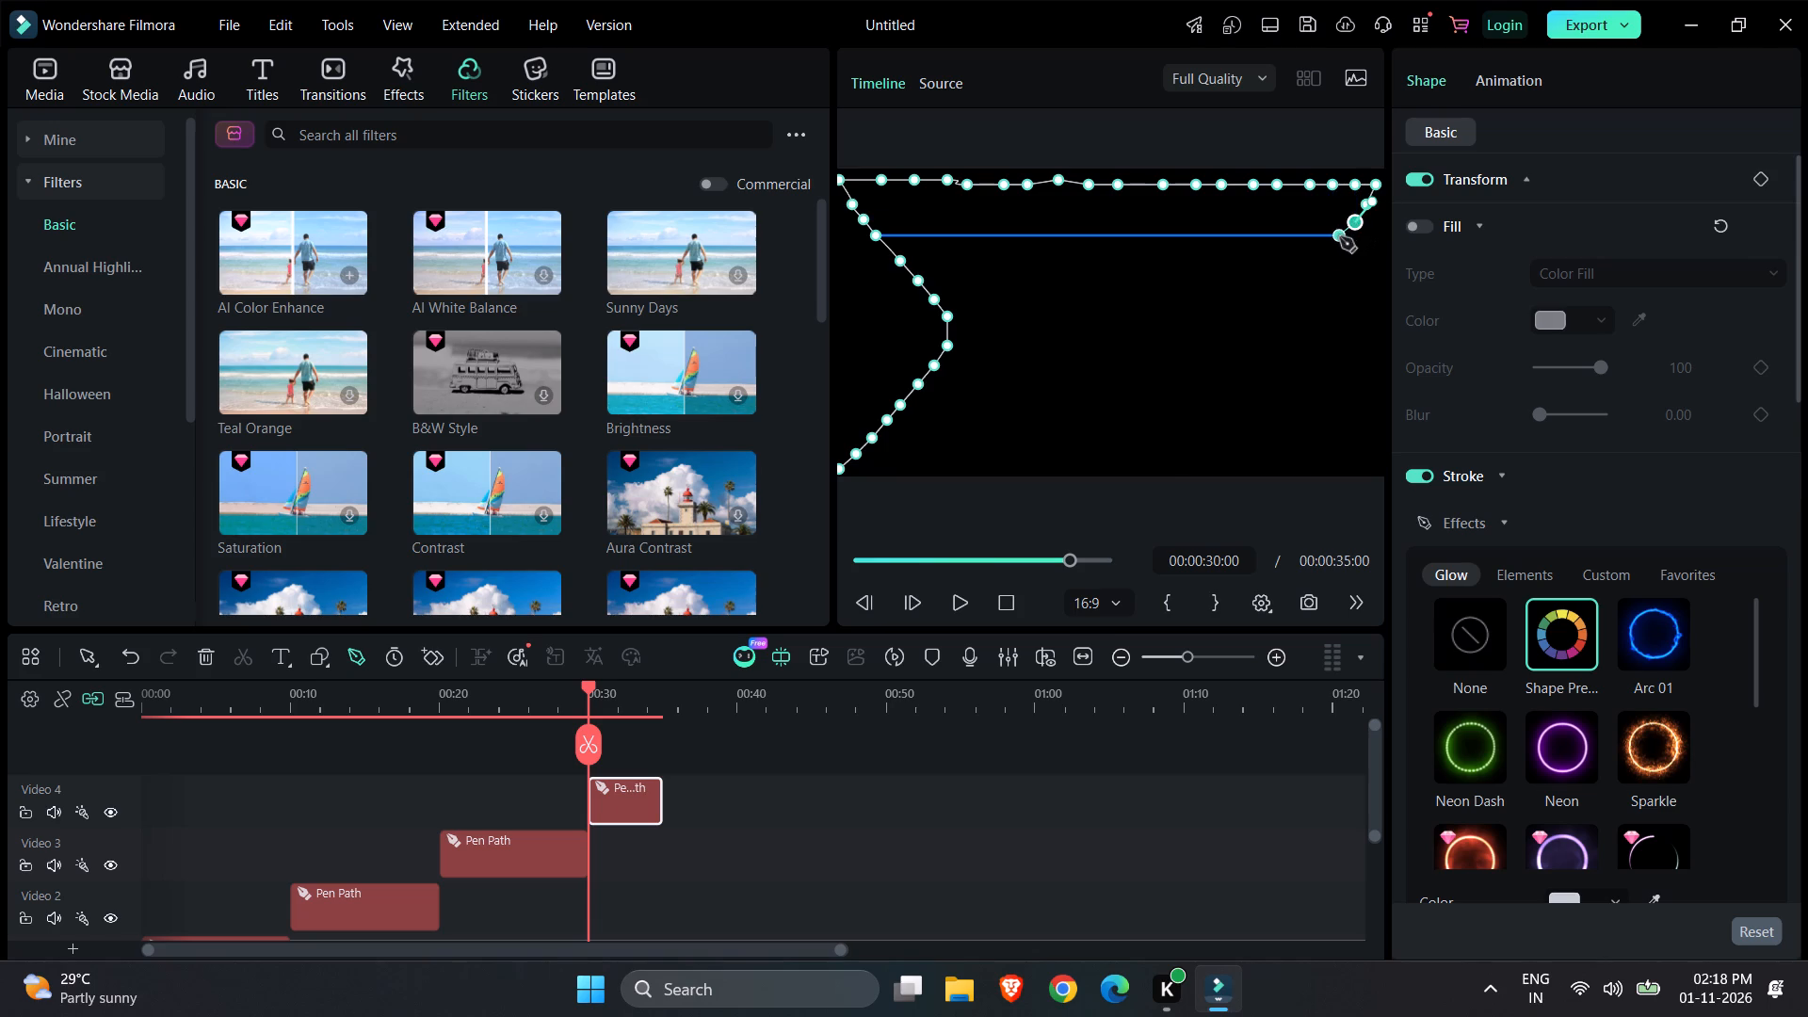
{"action": "left_click", "coordinate": [1340, 238]}
{"action": "left_click_drag", "start_coordinate": [1321, 251], "coordinate": [1310, 268]}
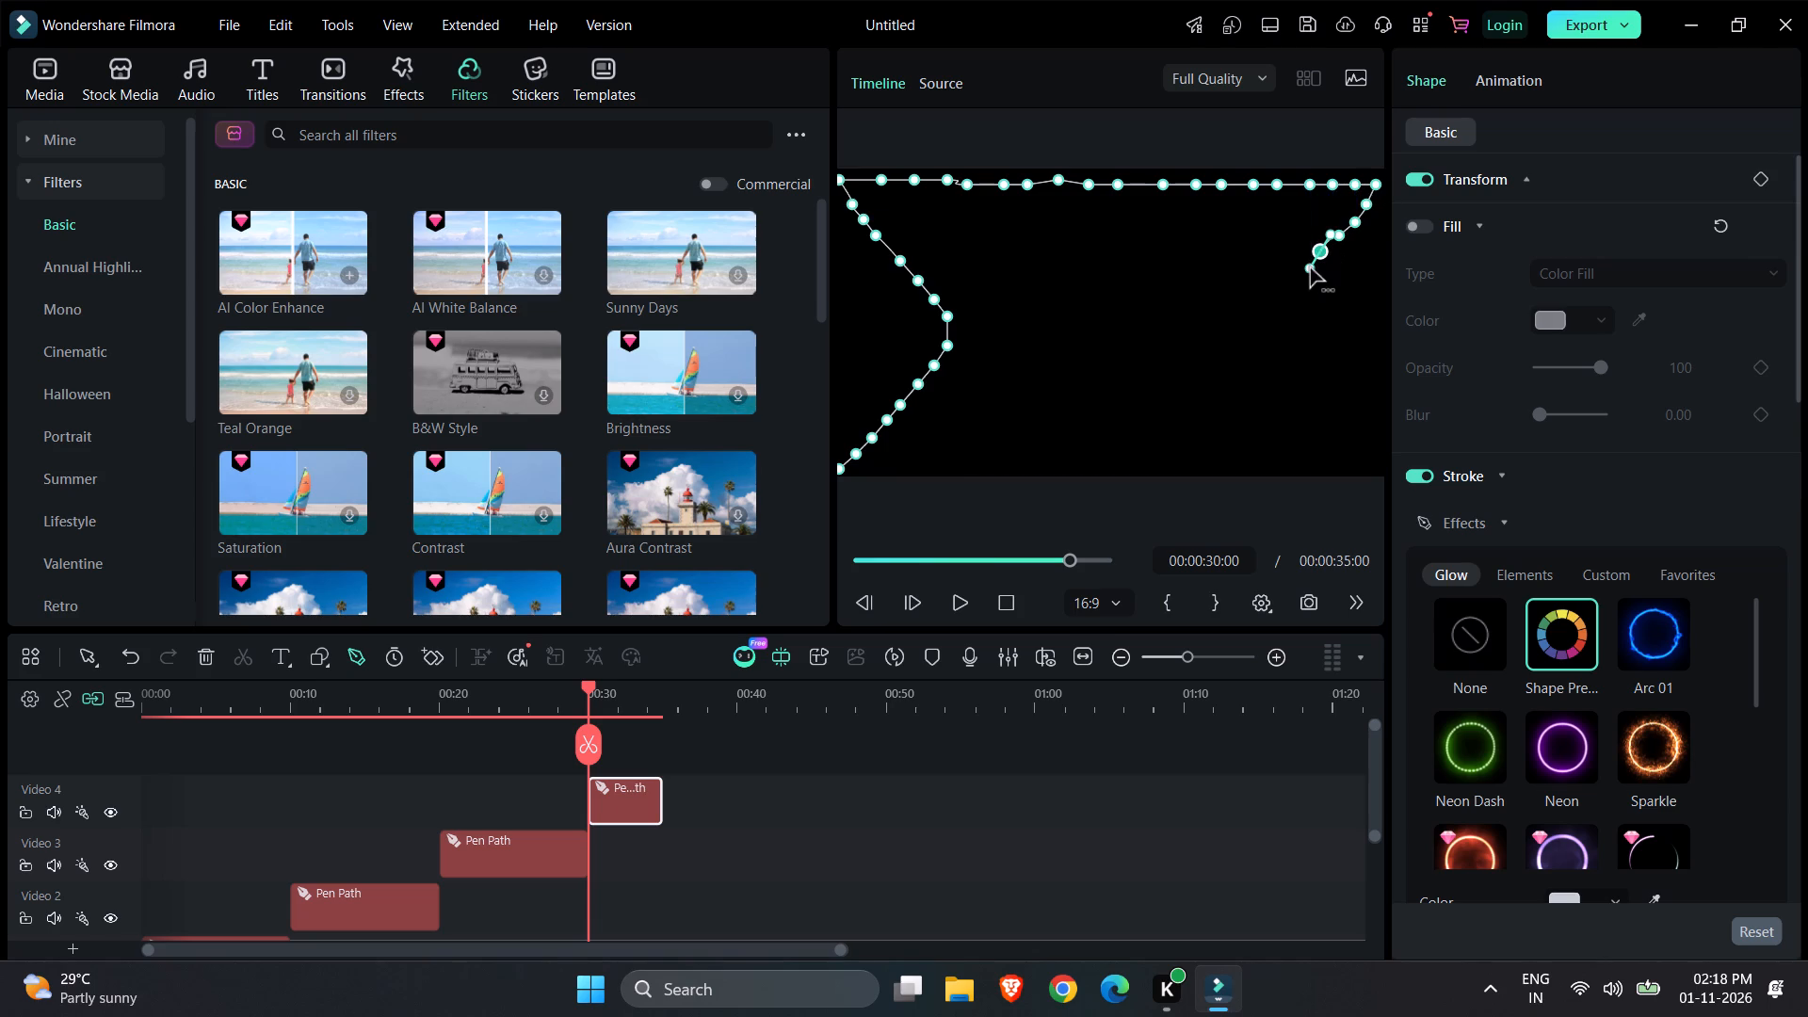
{"action": "left_click", "coordinate": [1310, 268]}
{"action": "left_click_drag", "start_coordinate": [1306, 273], "coordinate": [1303, 279]}
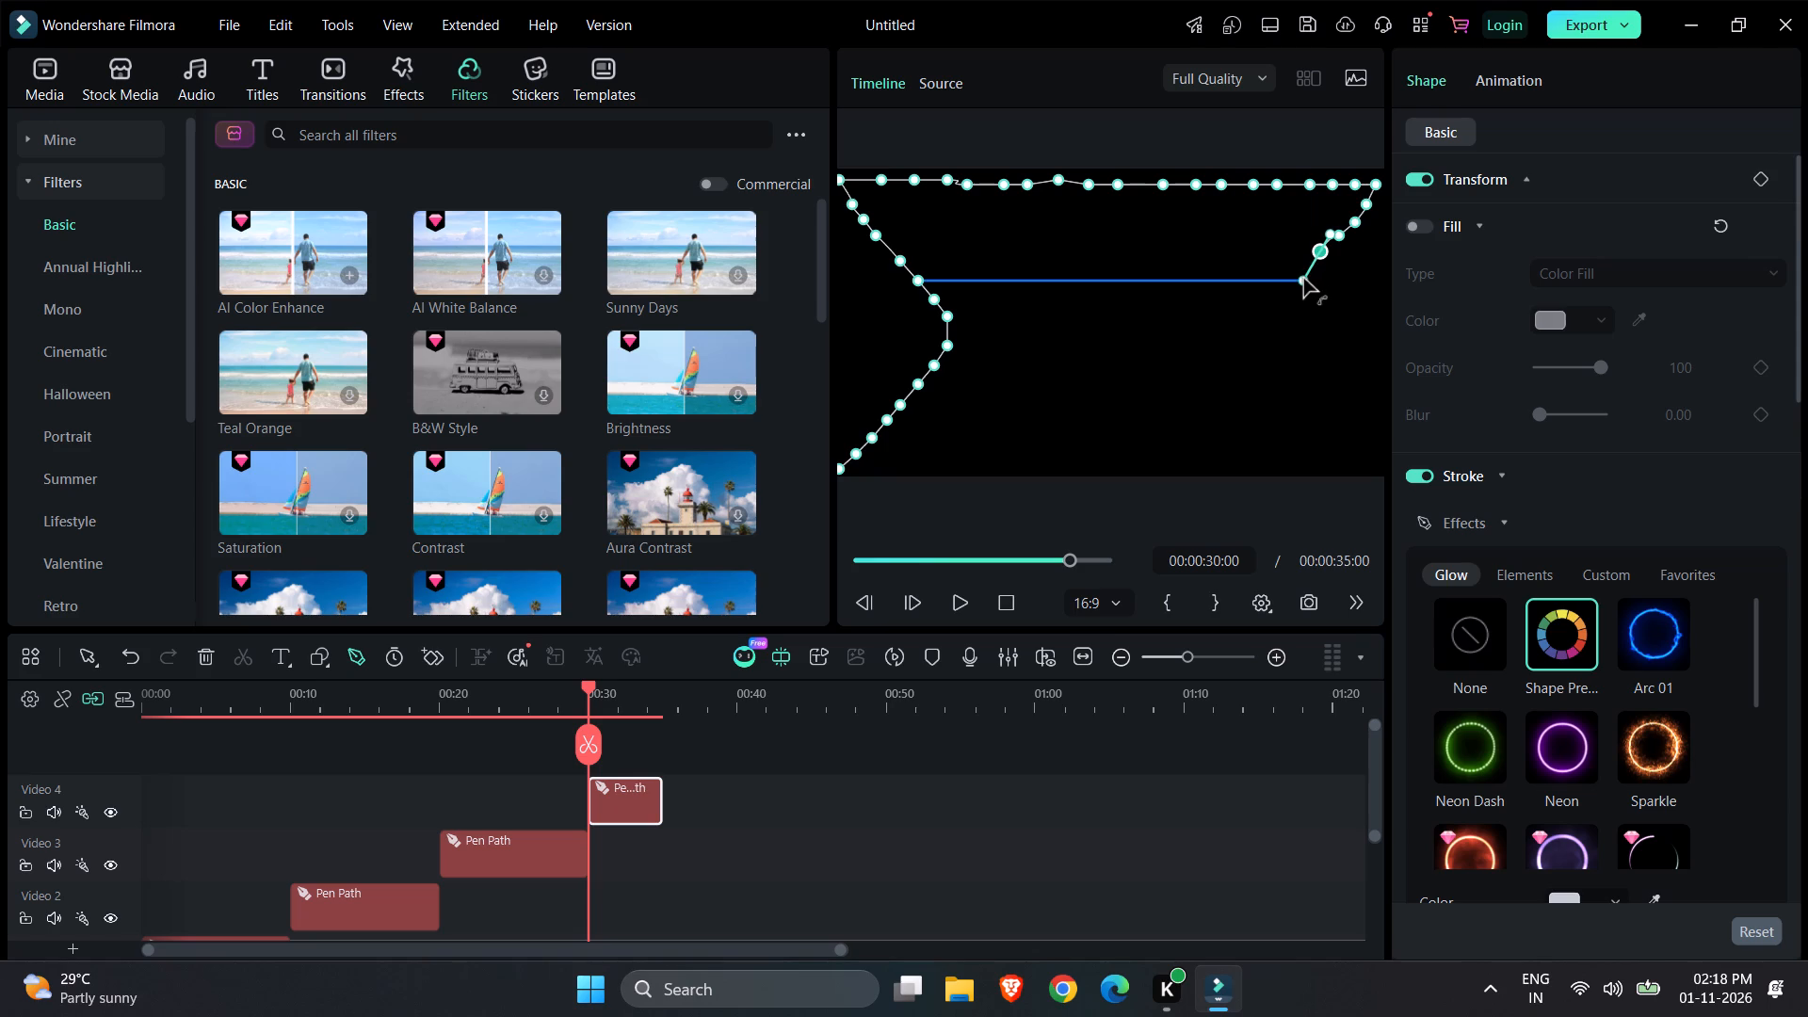
{"action": "left_click_drag", "start_coordinate": [1303, 279], "coordinate": [1319, 252]}
{"action": "left_click", "coordinate": [1319, 252]}
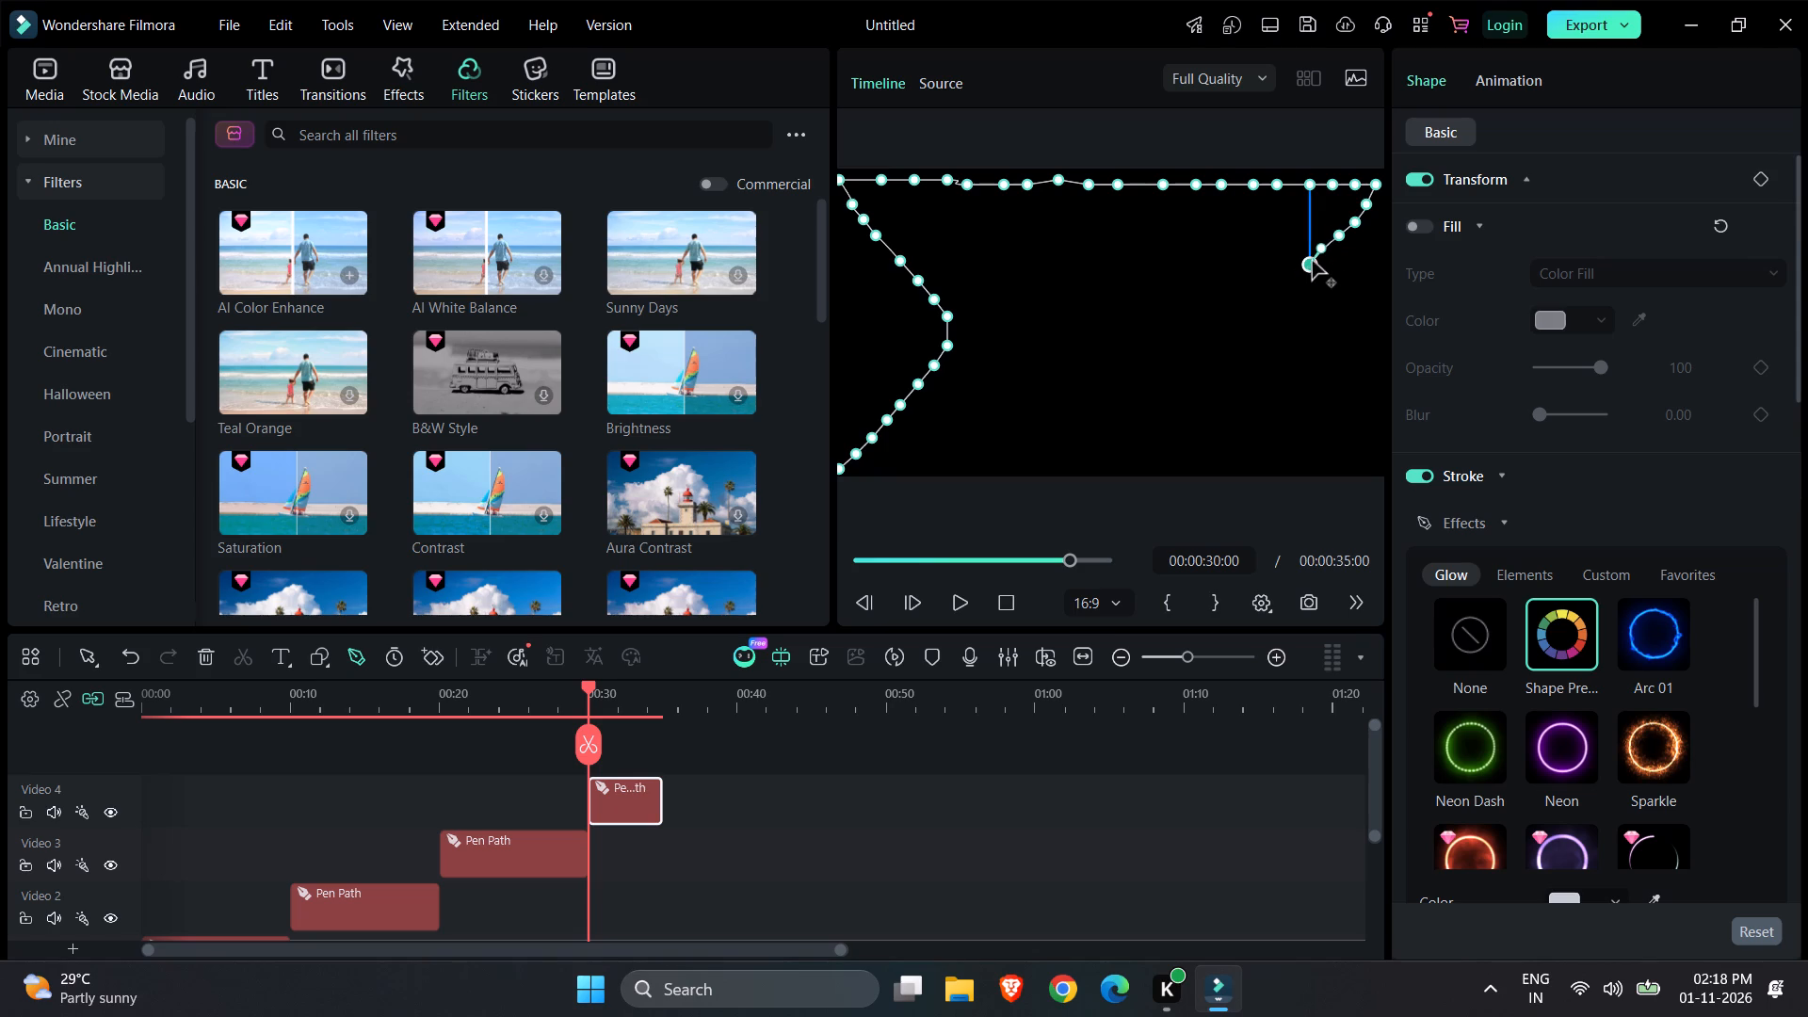
{"action": "left_click", "coordinate": [1323, 253]}
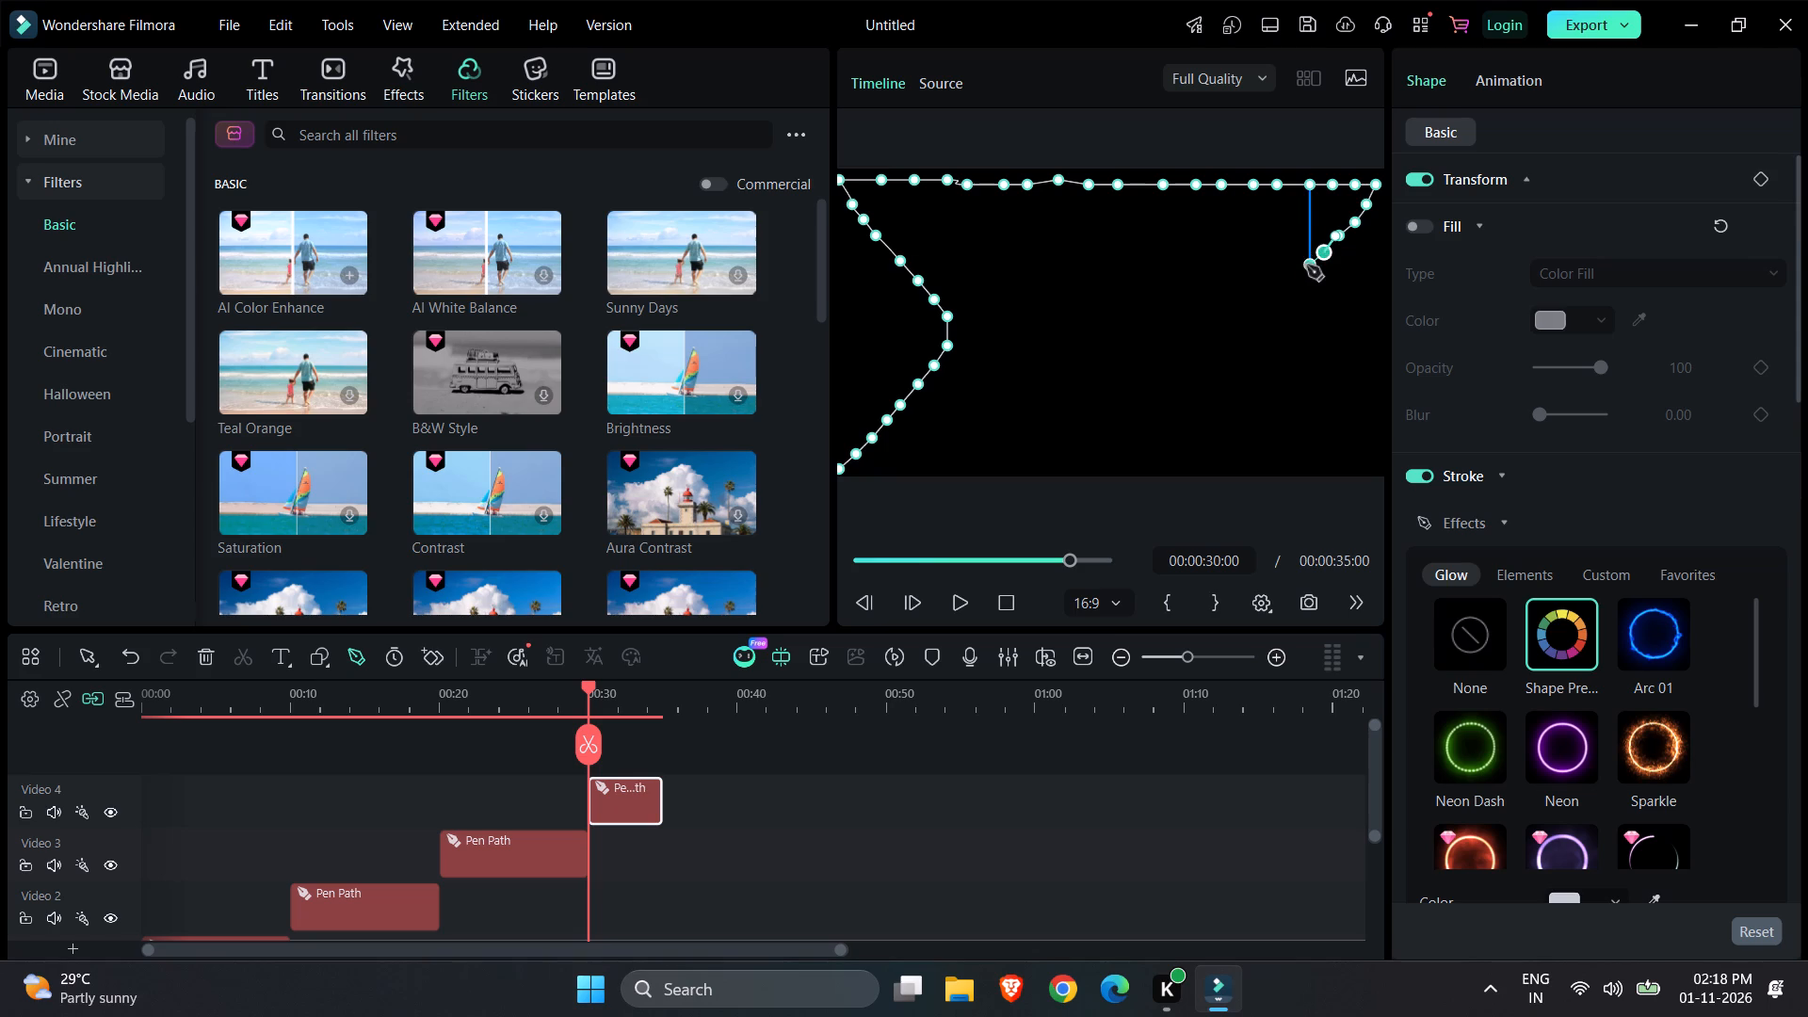
{"action": "left_click", "coordinate": [1307, 266]}
{"action": "left_click", "coordinate": [1296, 286]}
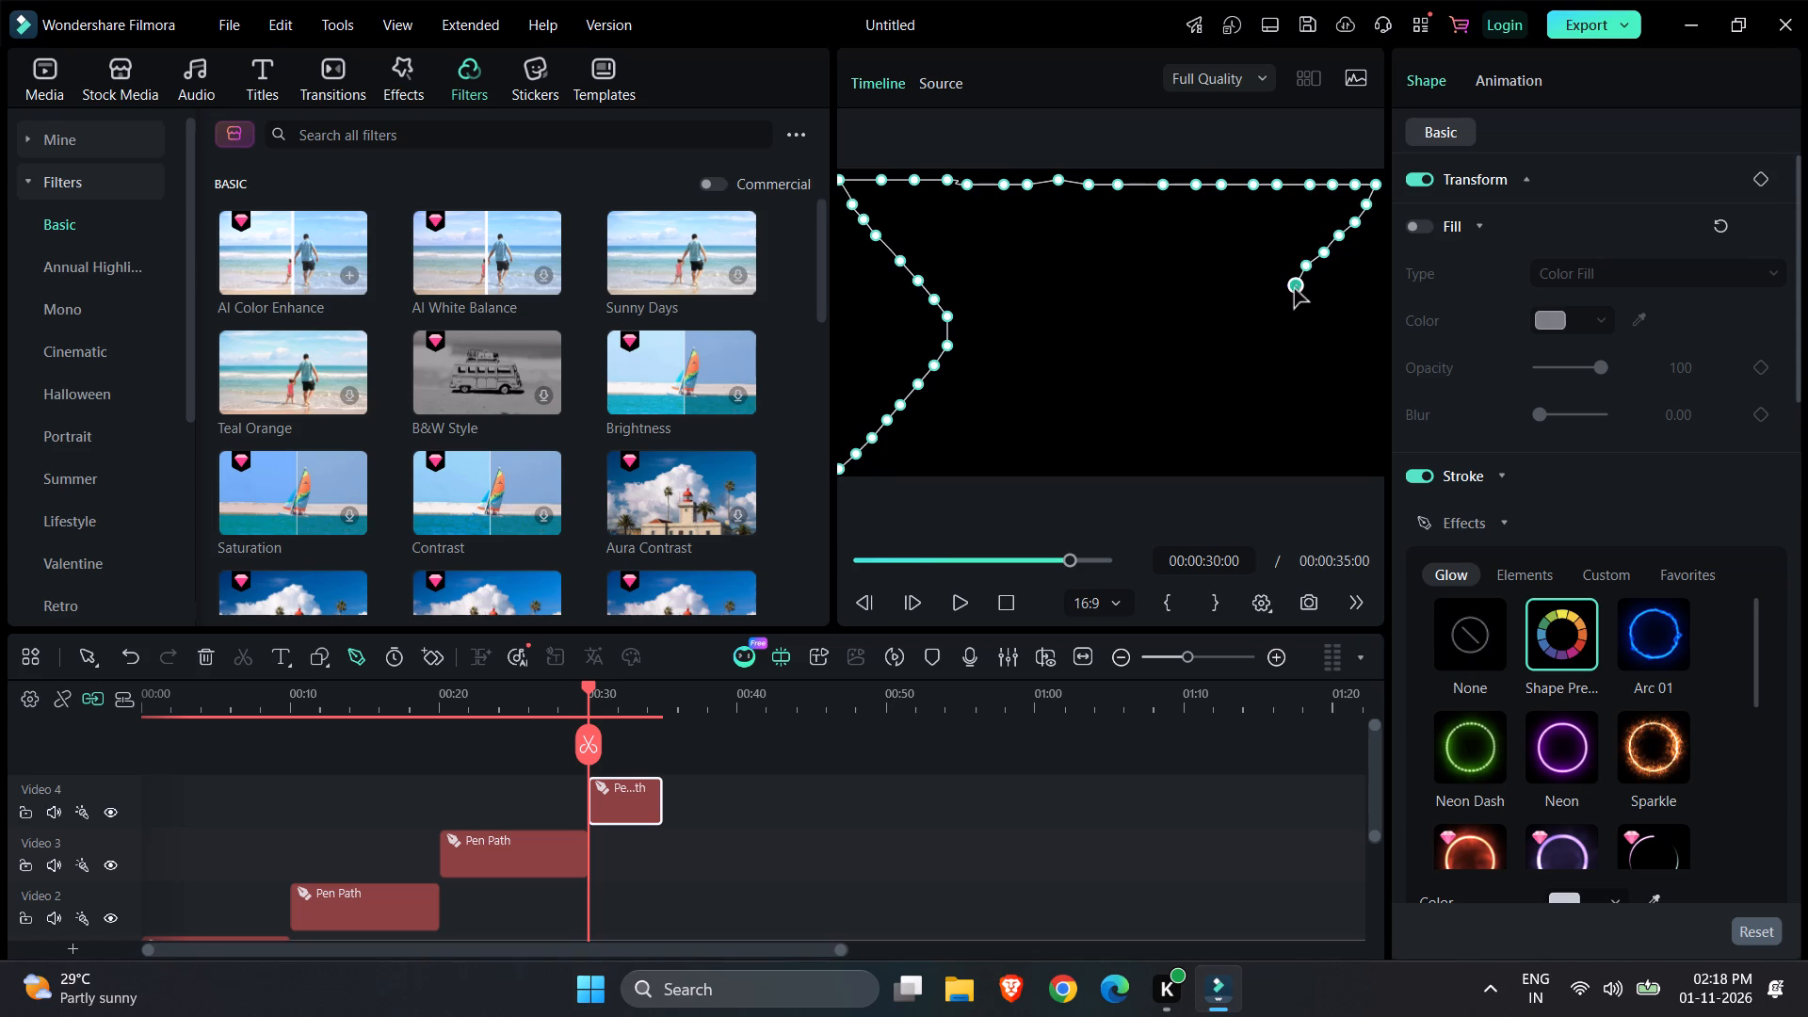
{"action": "left_click", "coordinate": [1283, 302]}
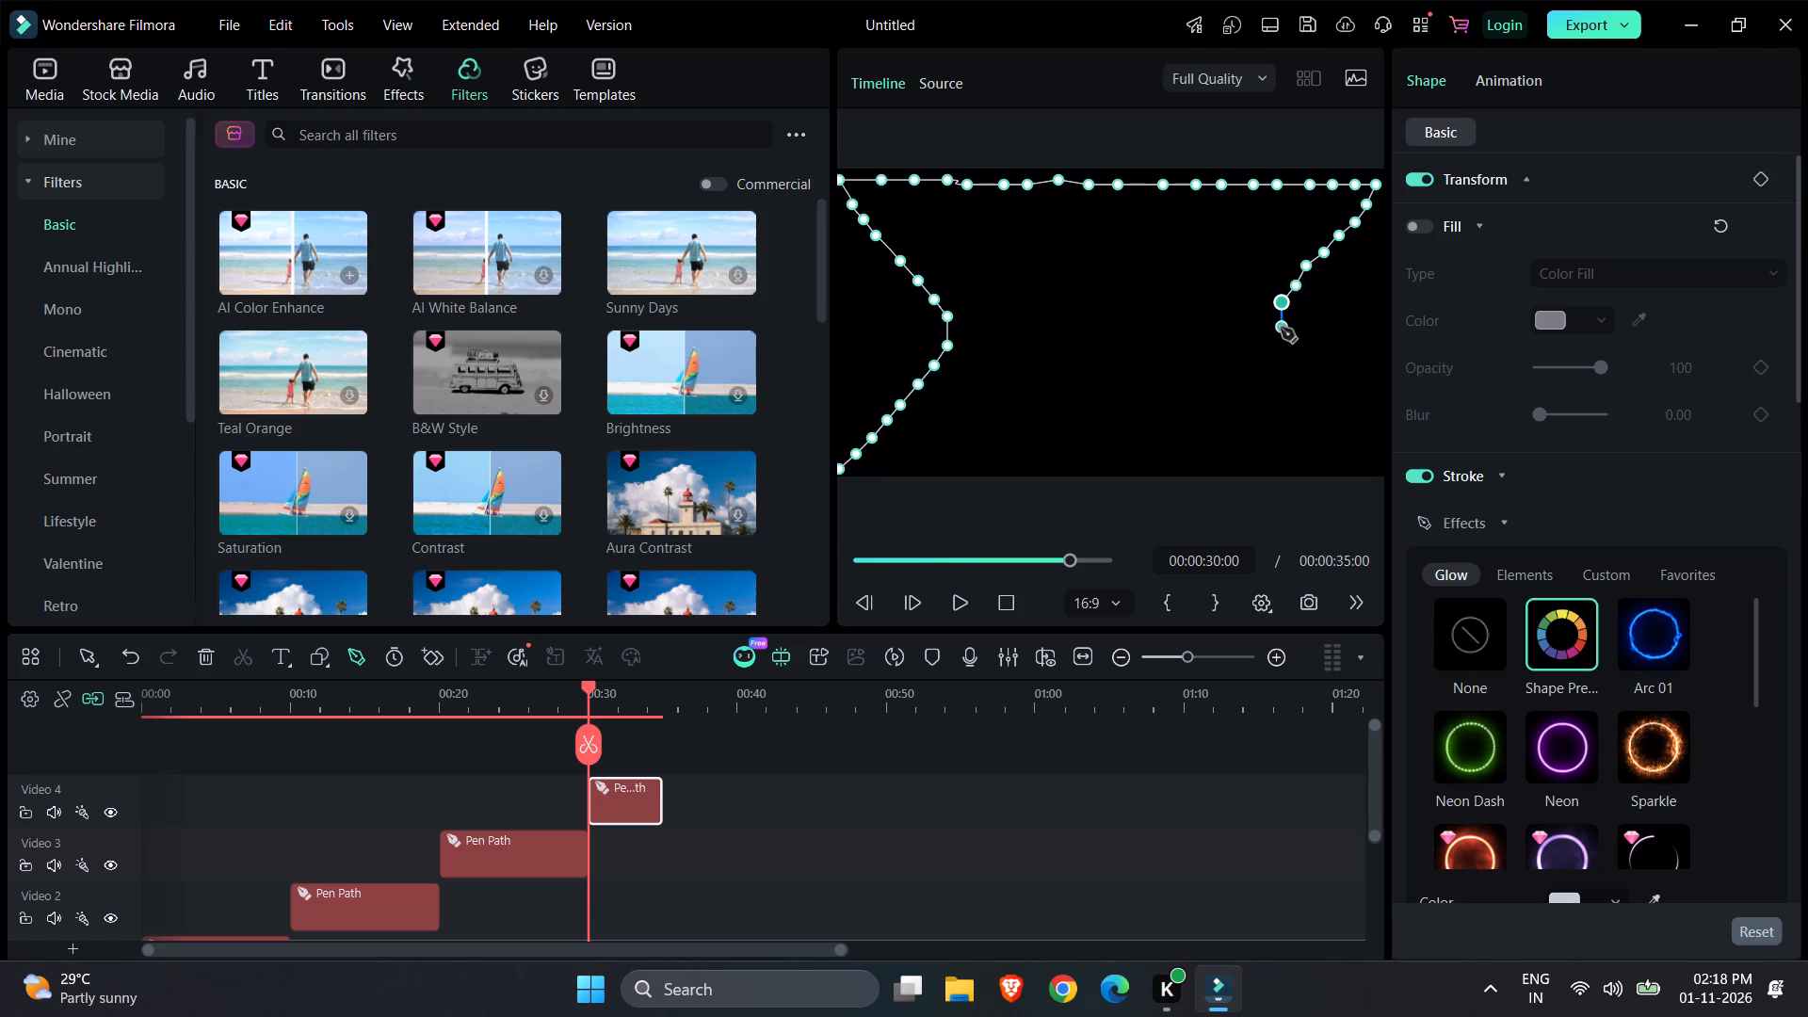
Carry the path briefly straight down, then diagonally outward to the frame's bottom-right corner, completing the V notch on the right side.
{"action": "left_click", "coordinate": [1281, 333]}
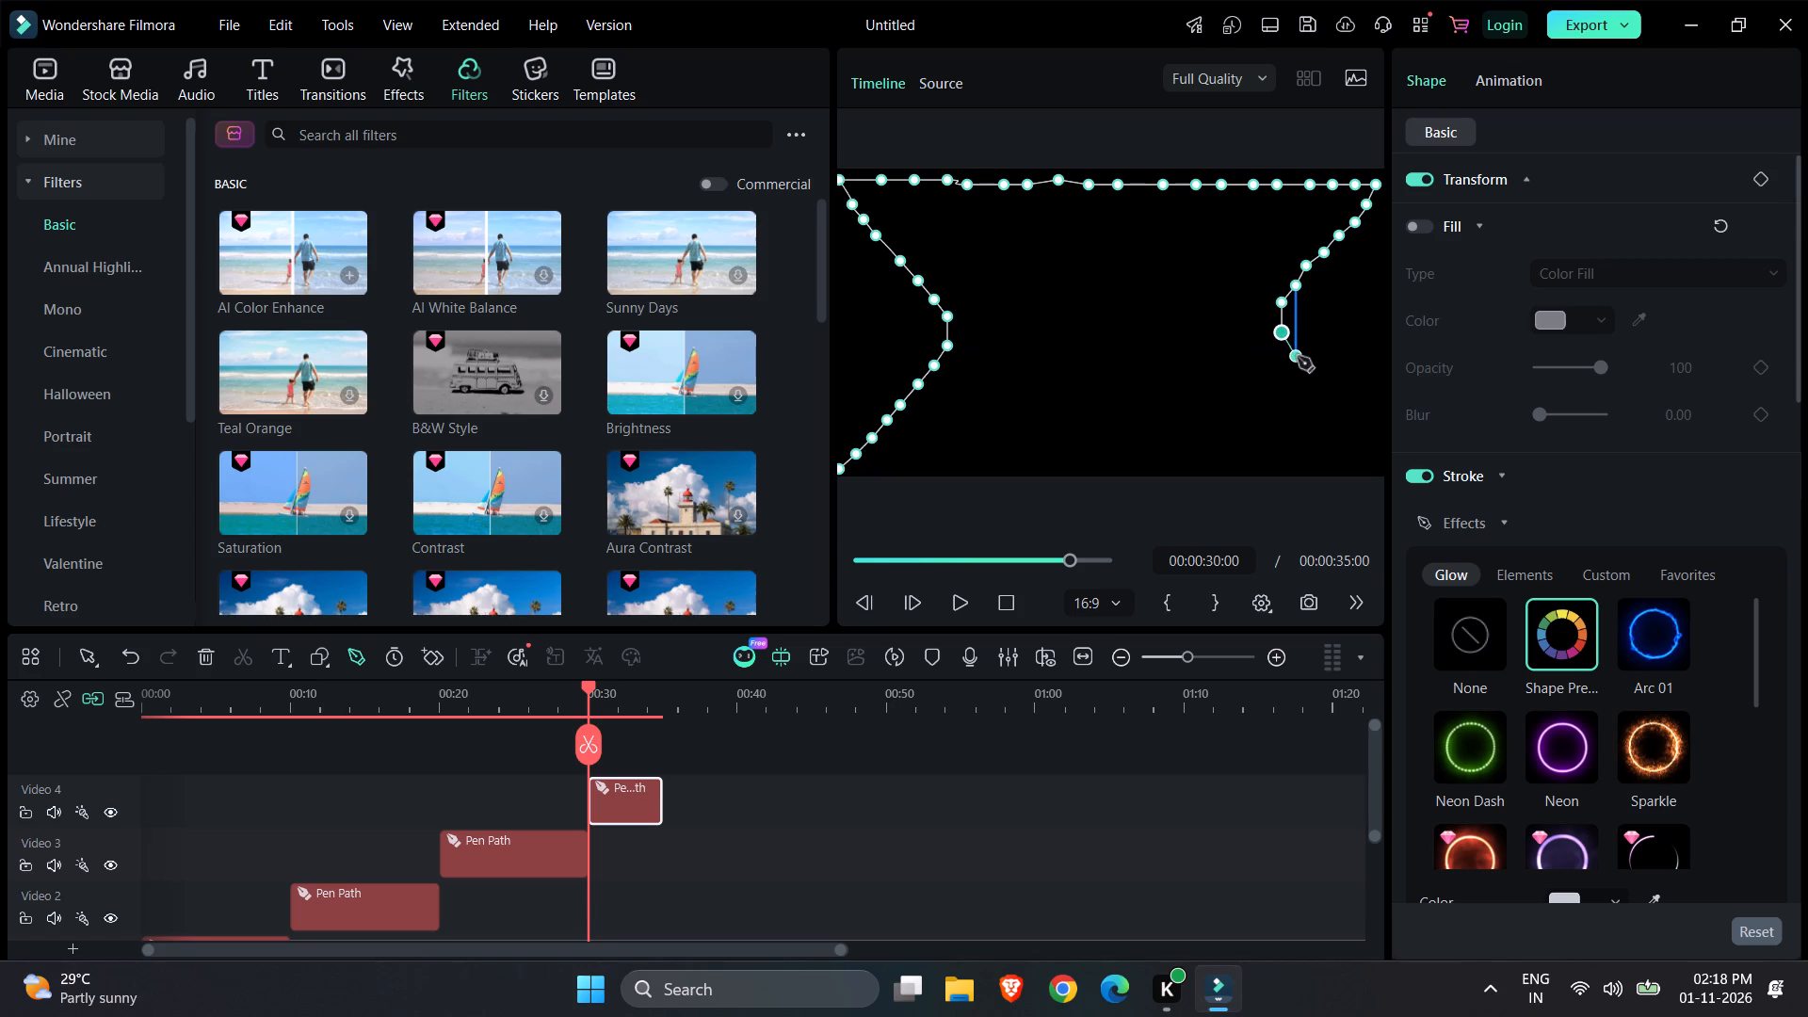
{"action": "left_click", "coordinate": [1298, 357]}
{"action": "left_click_drag", "start_coordinate": [1305, 375], "coordinate": [1320, 393]}
{"action": "left_click", "coordinate": [1320, 393]}
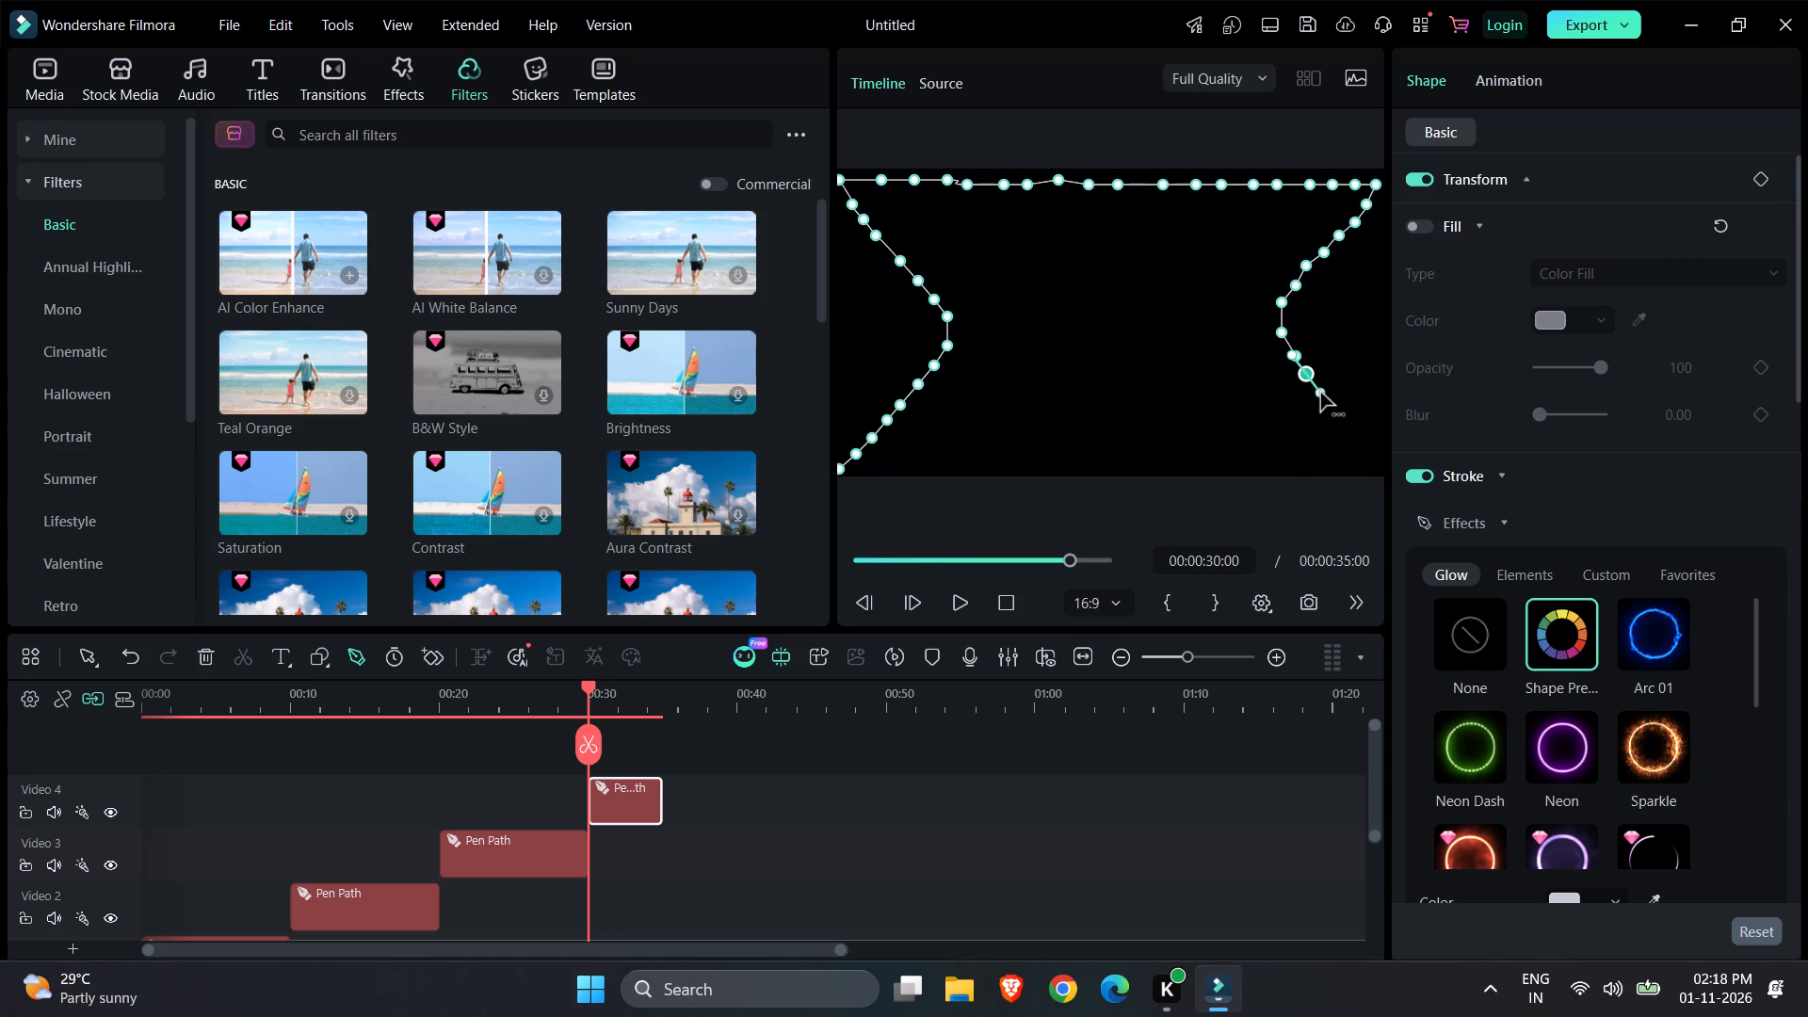
{"action": "left_click", "coordinate": [1328, 400]}
{"action": "left_click", "coordinate": [1340, 416]}
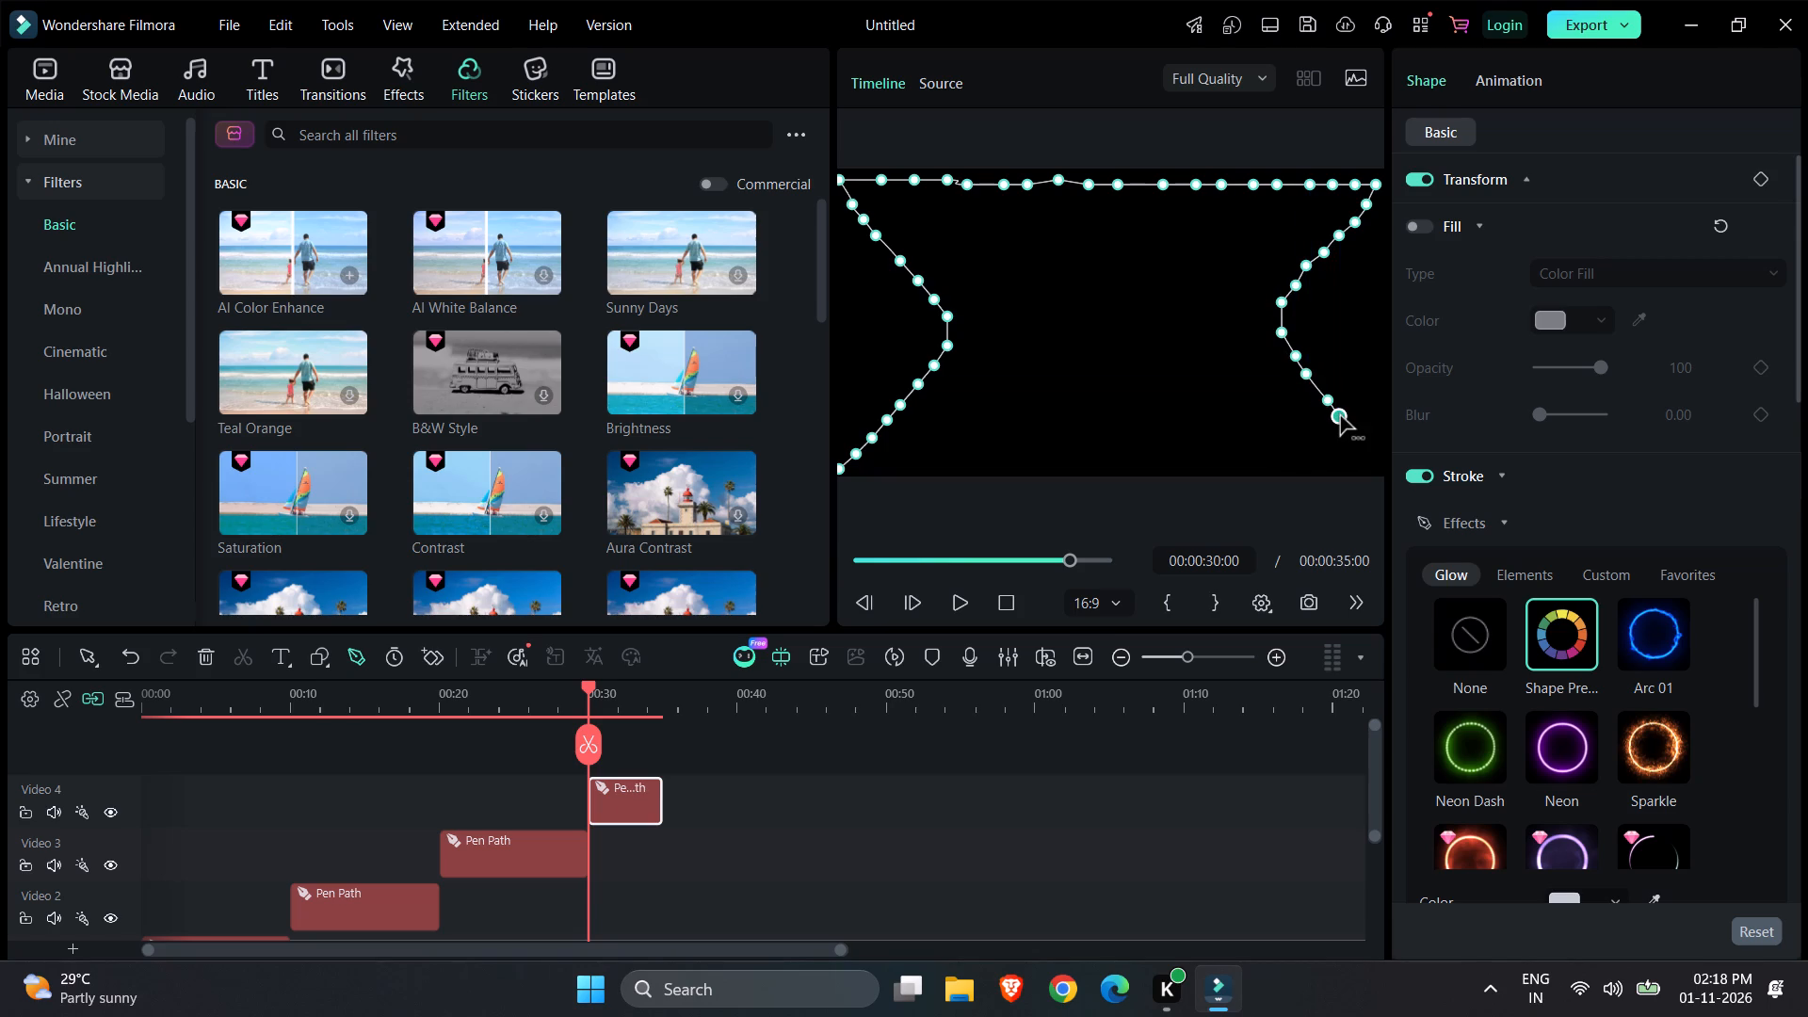
{"action": "left_click", "coordinate": [1354, 434]}
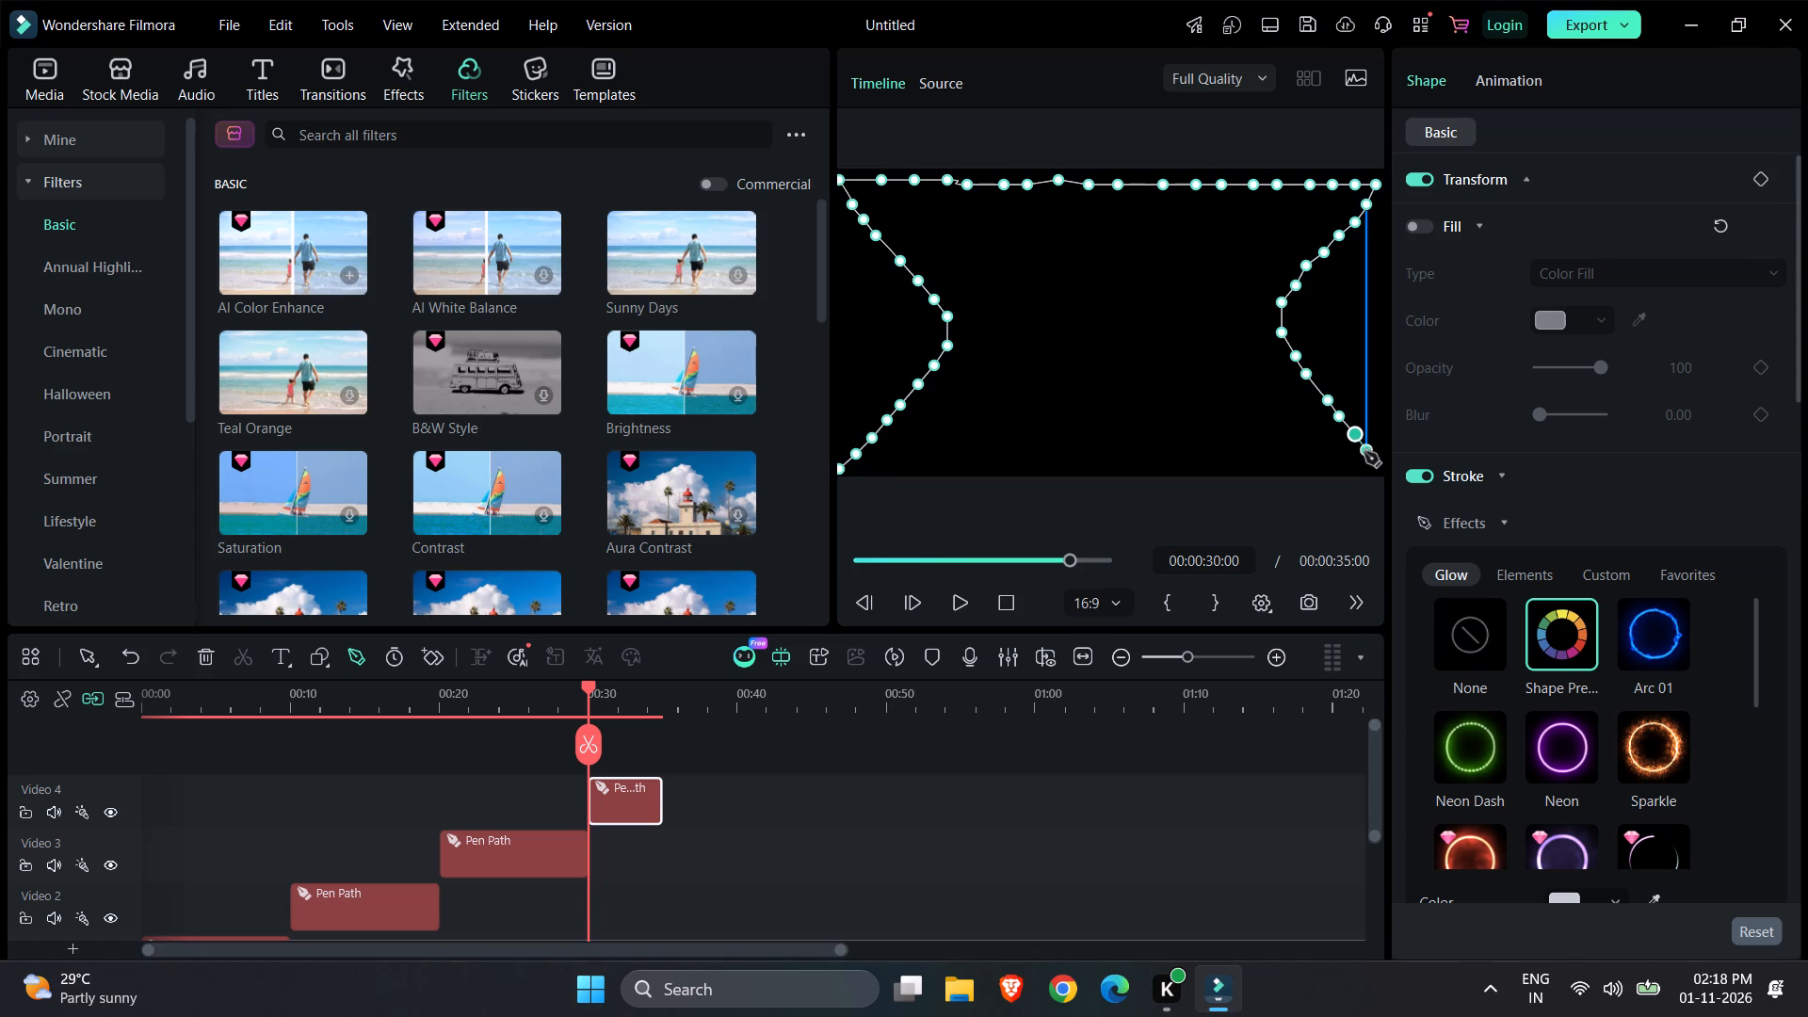
{"action": "left_click", "coordinate": [1364, 452]}
{"action": "left_click", "coordinate": [1364, 454]}
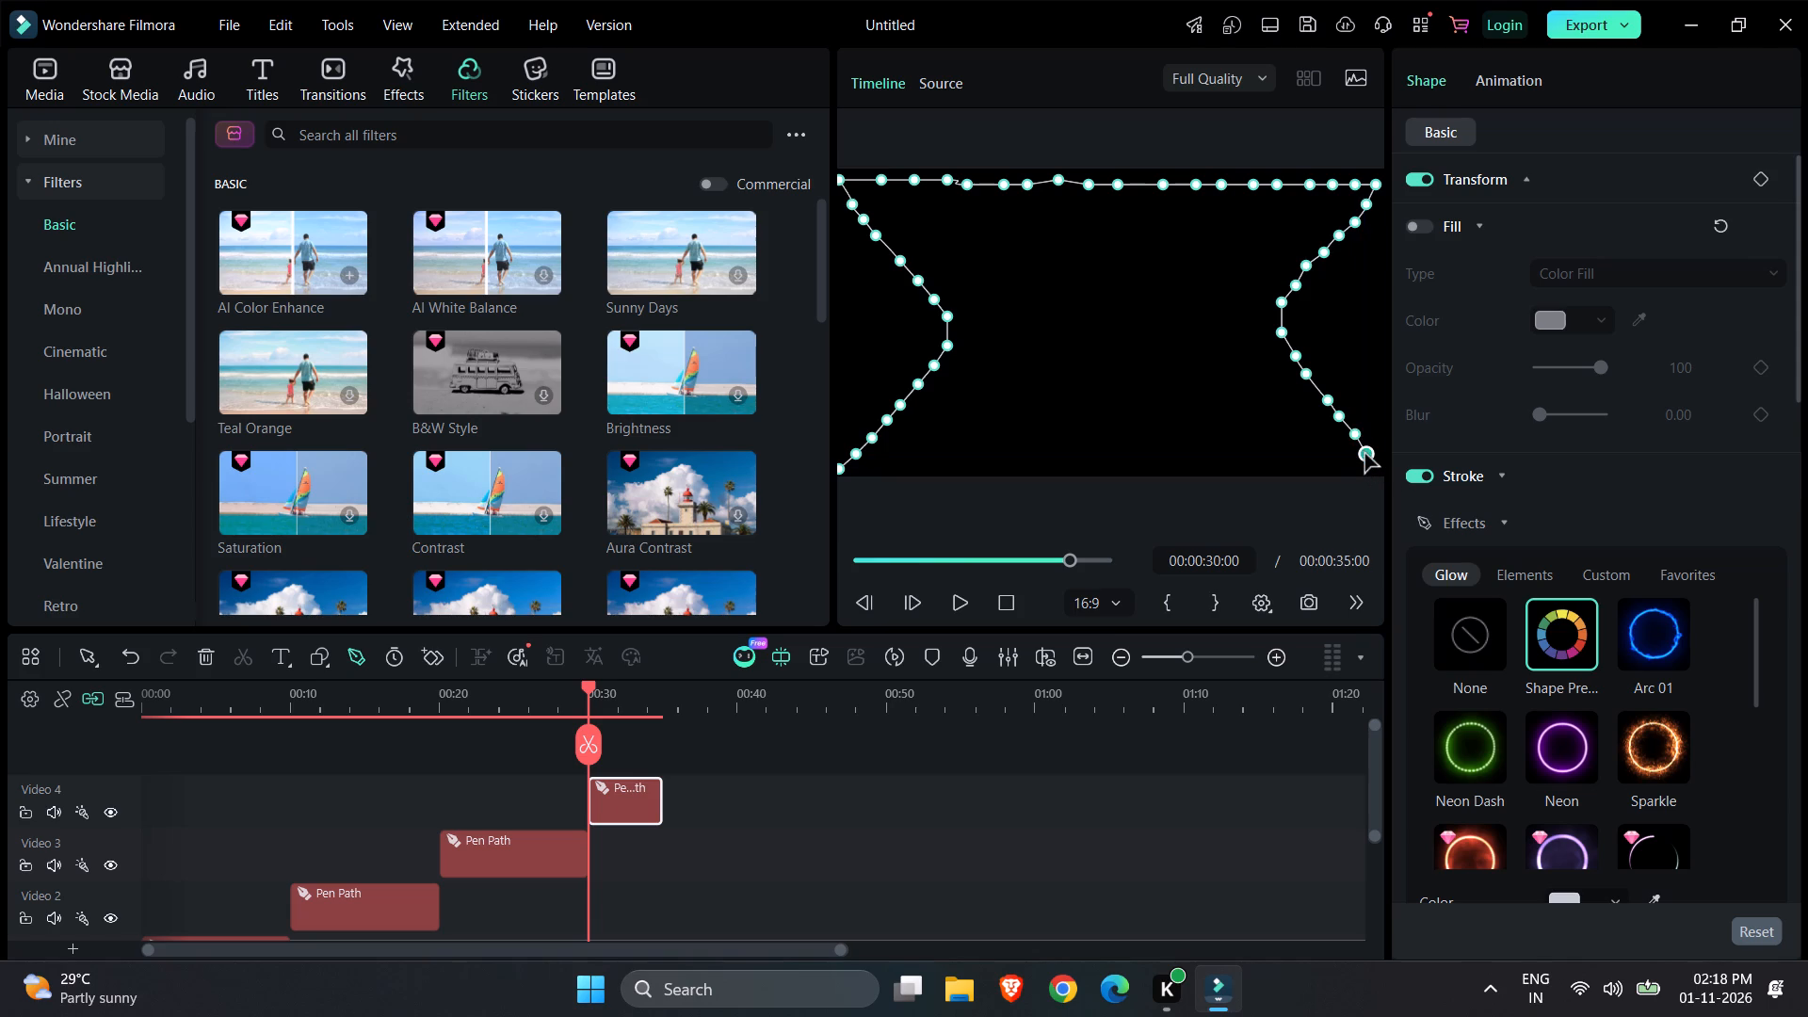
{"action": "left_click", "coordinate": [1380, 474]}
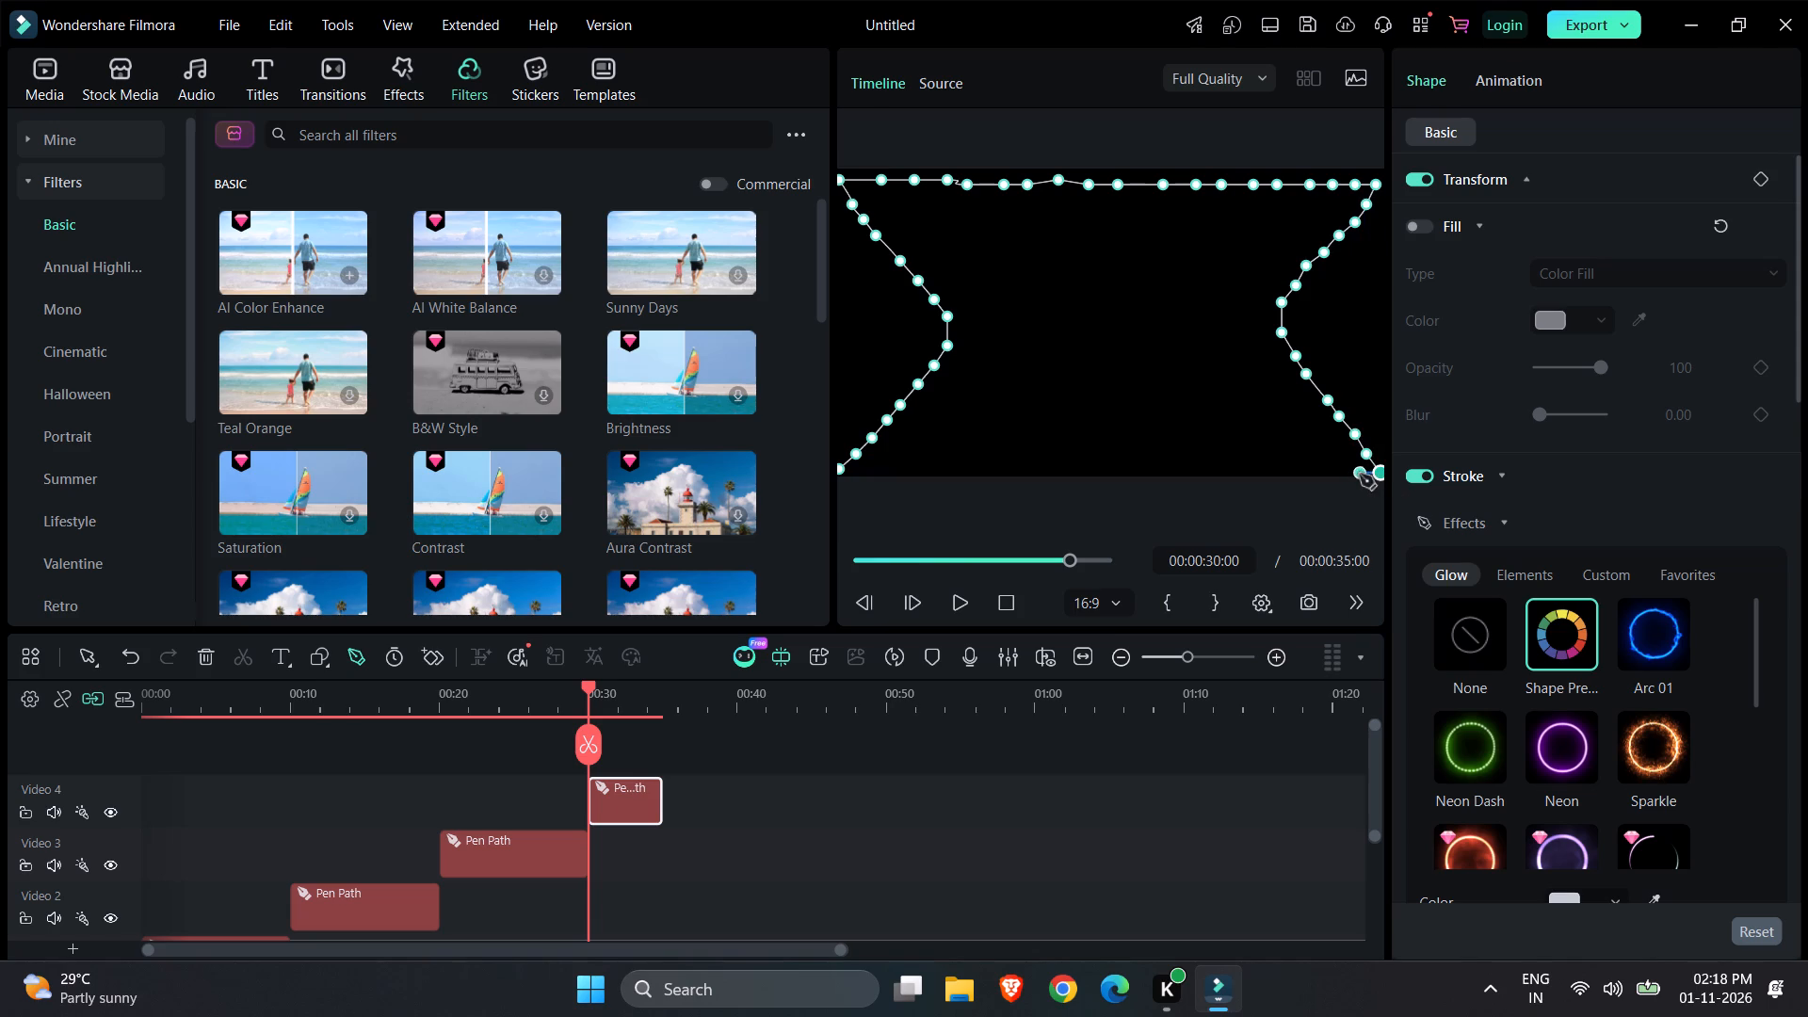
Continue the path along the frame's bottom edge from the bottom-right corner to about the middle with closely spaced points.
{"action": "left_click", "coordinate": [1360, 475]}
{"action": "left_click", "coordinate": [1334, 476]}
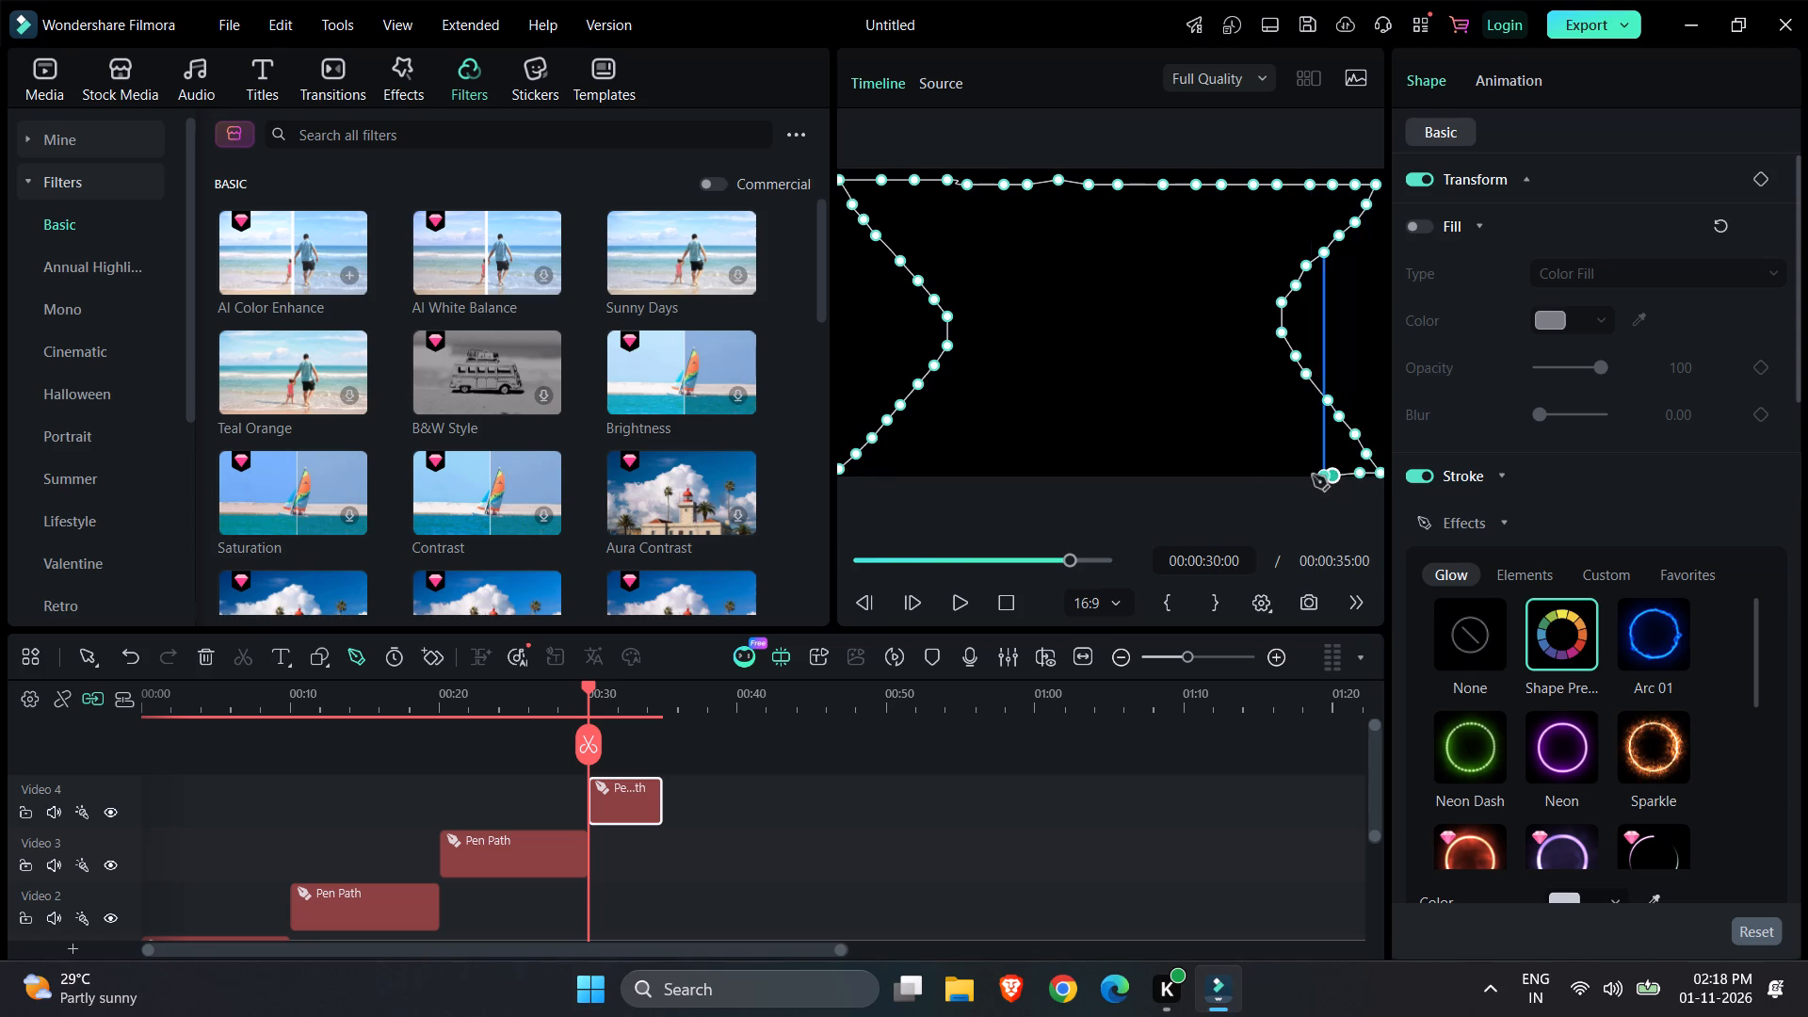
{"action": "left_click", "coordinate": [1309, 476]}
{"action": "left_click", "coordinate": [1282, 476]}
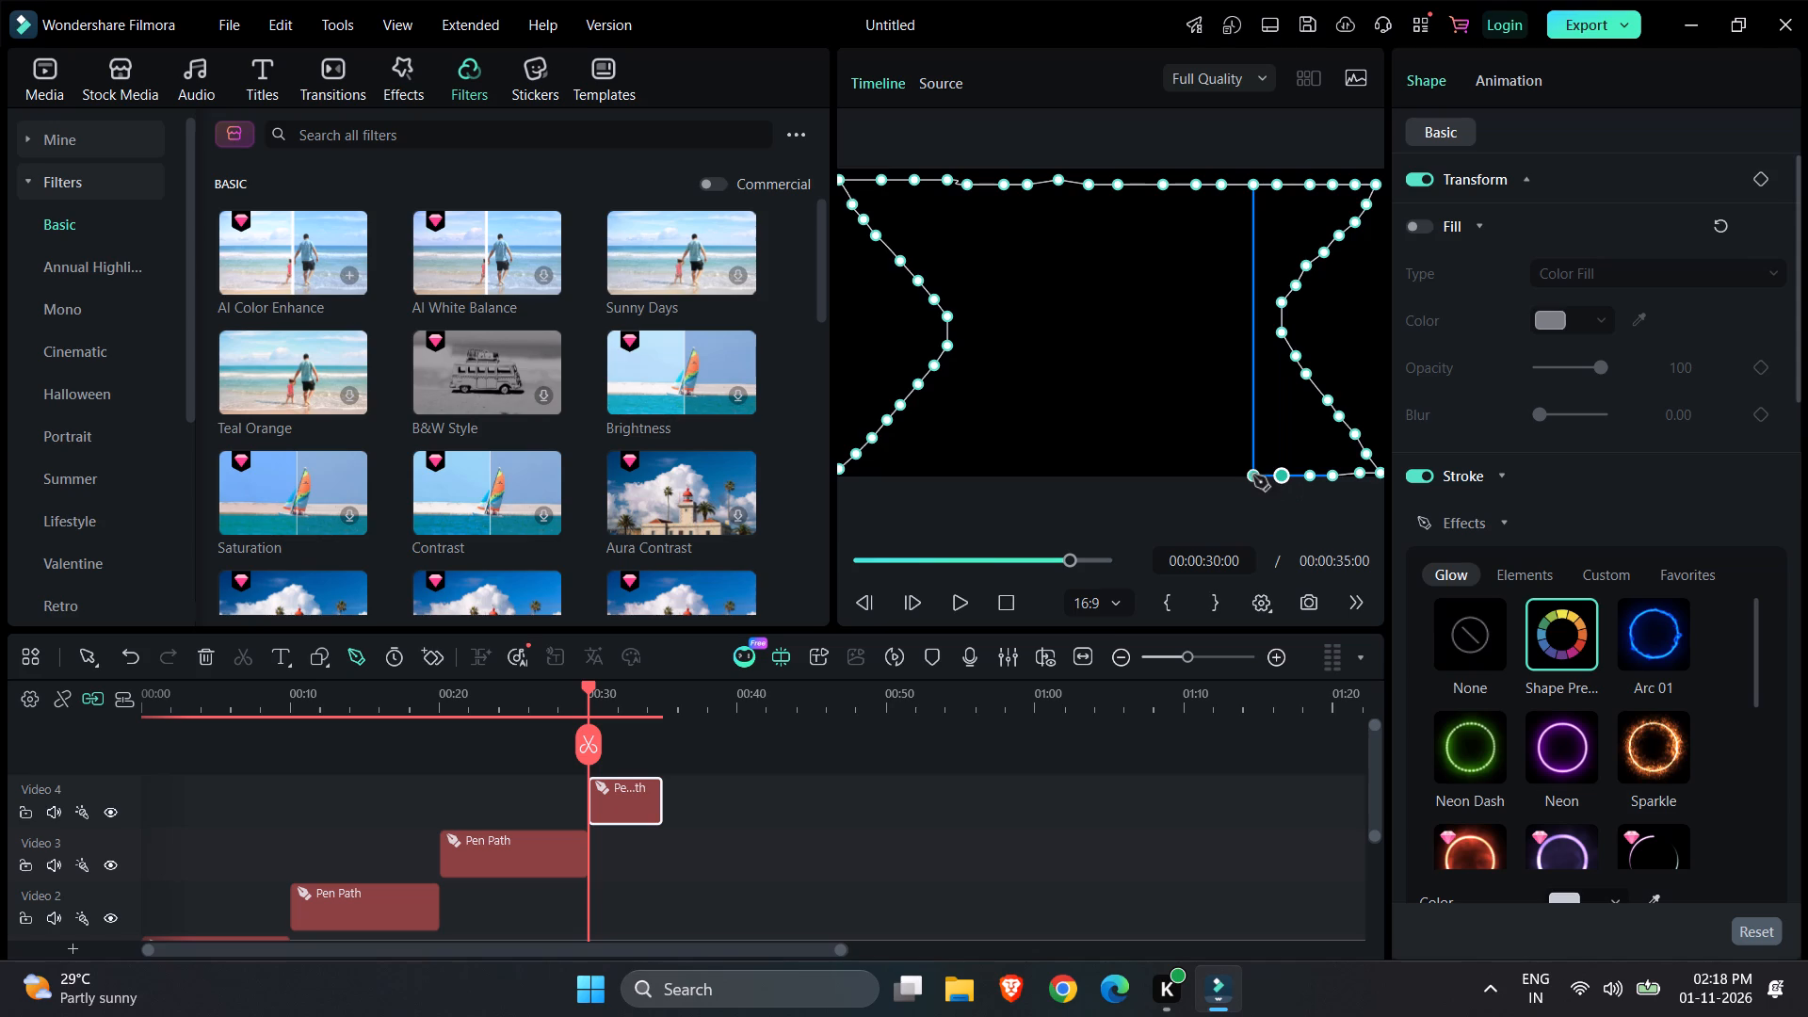
{"action": "left_click", "coordinate": [1252, 476]}
{"action": "left_click", "coordinate": [1223, 476]}
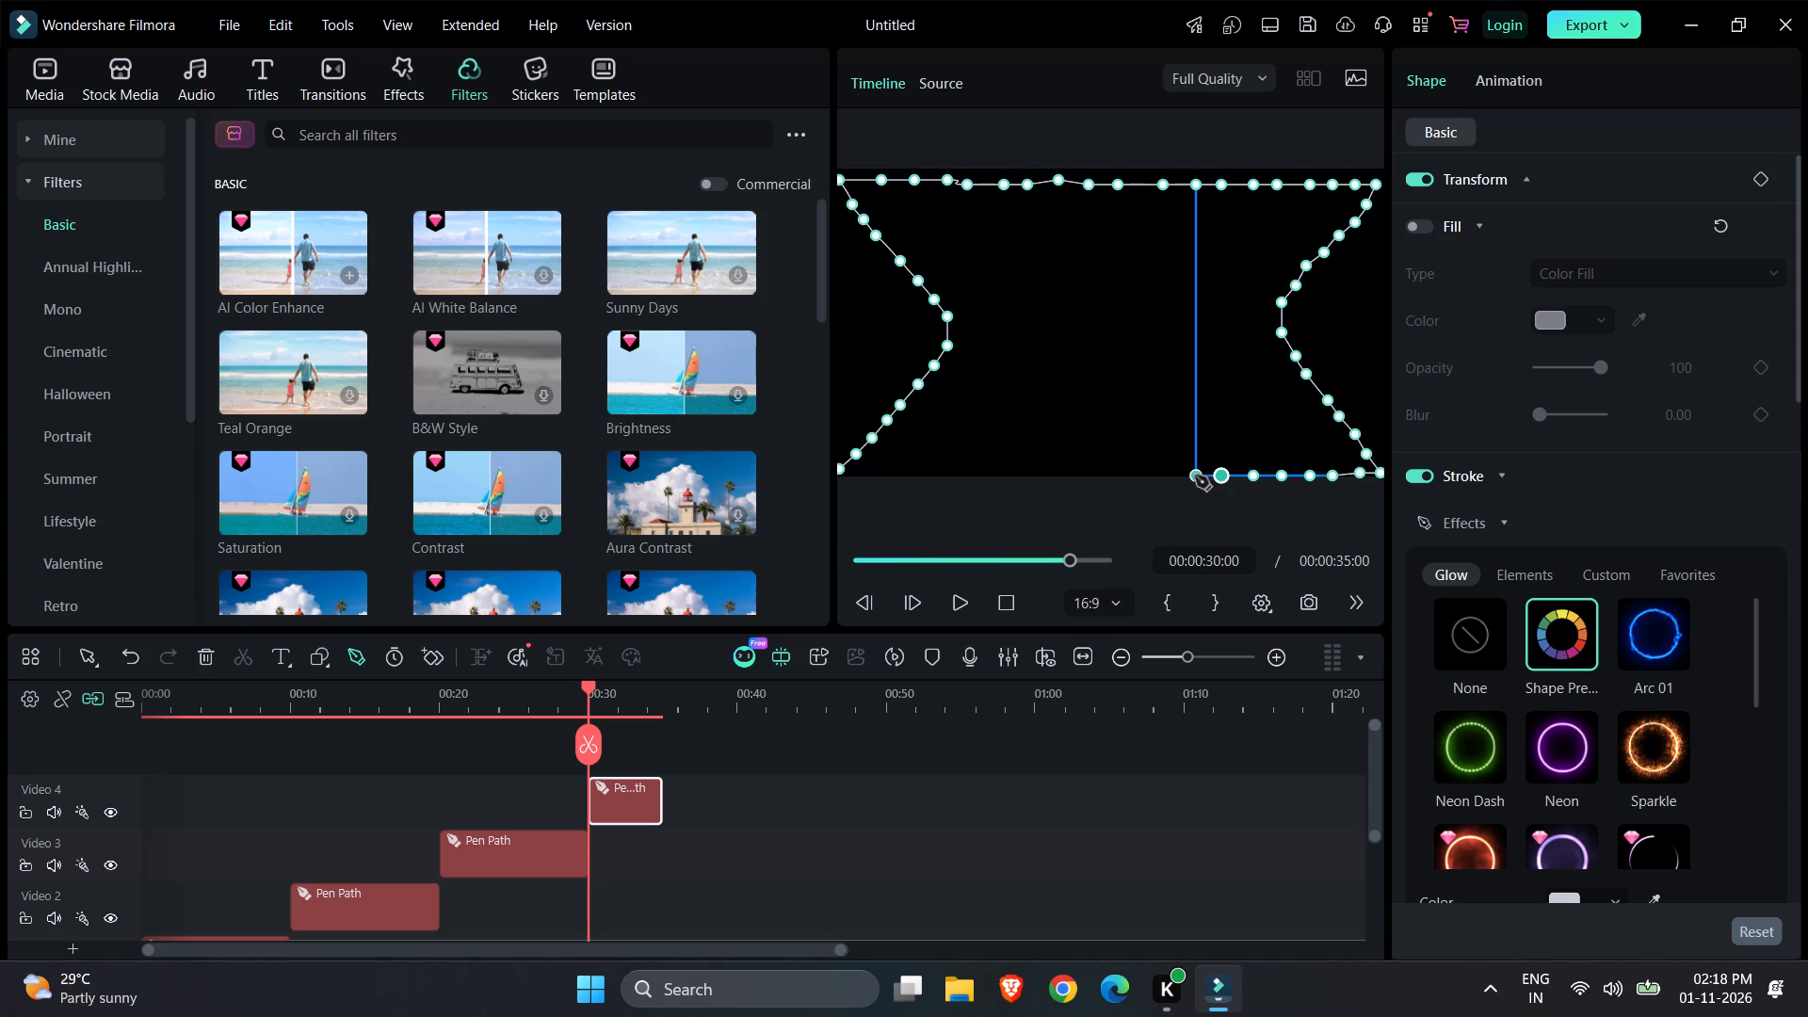
{"action": "left_click", "coordinate": [1194, 476]}
{"action": "left_click", "coordinate": [1164, 476]}
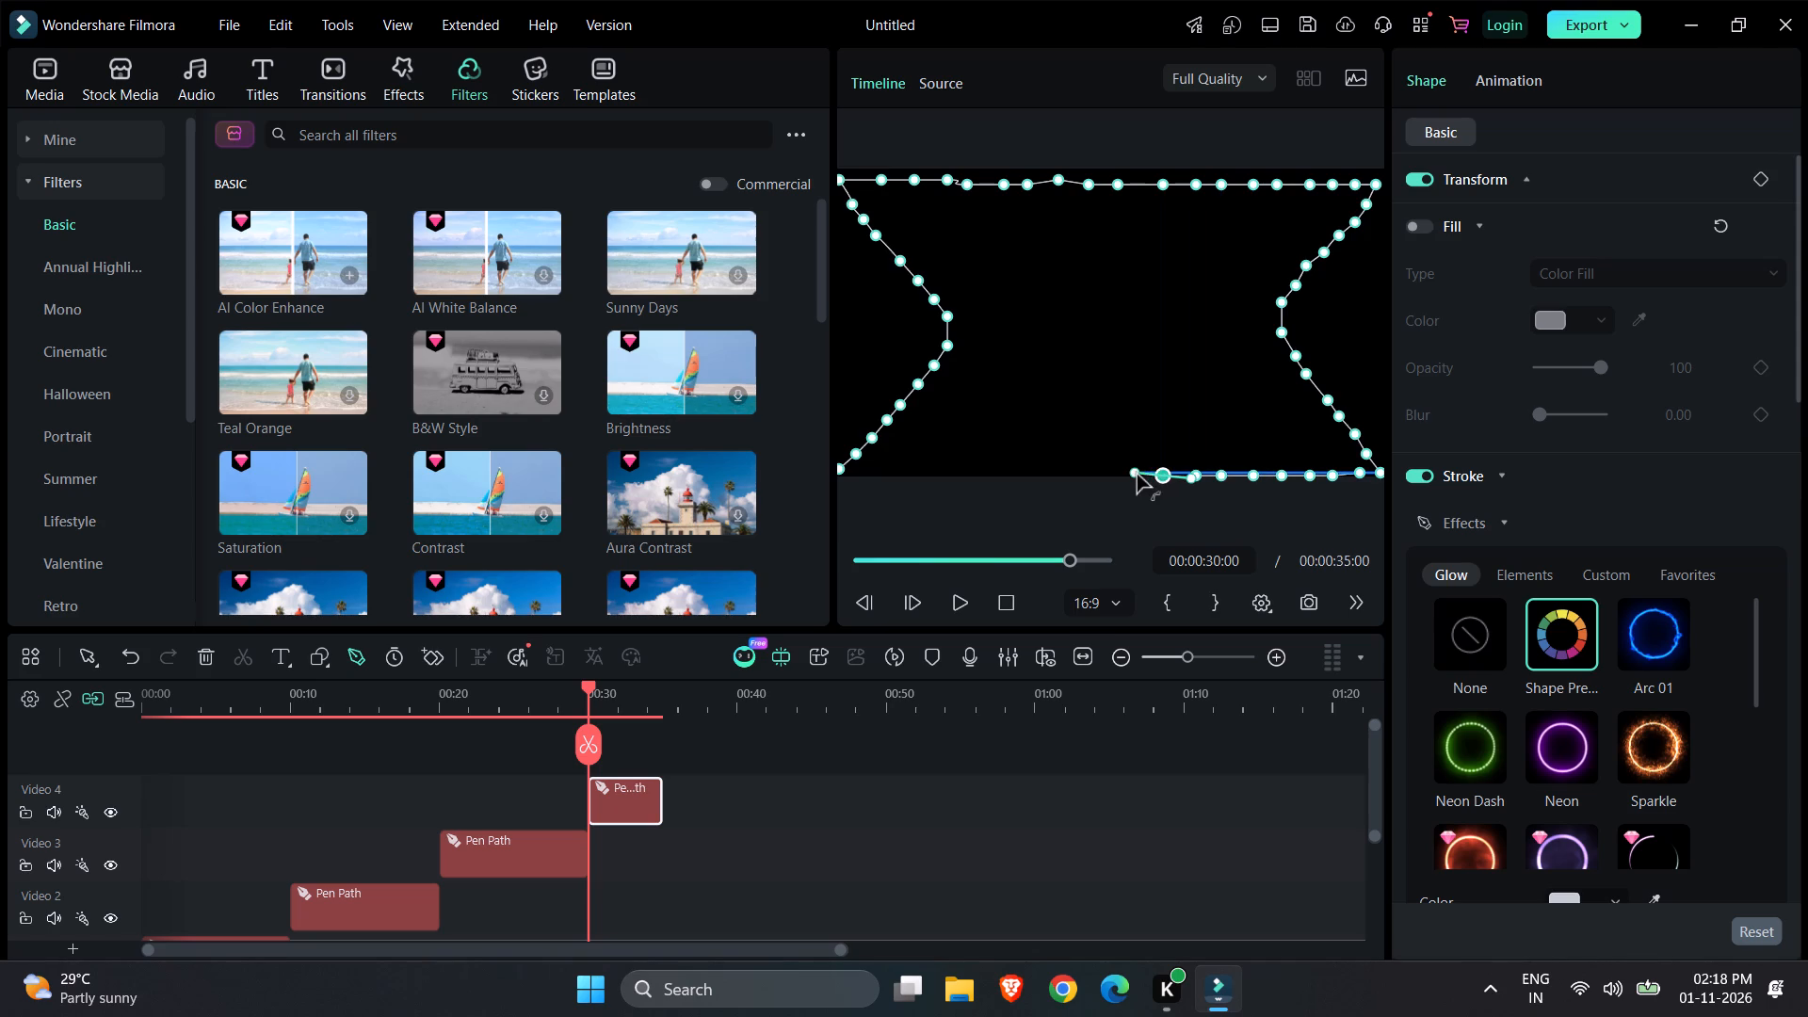
{"action": "left_click", "coordinate": [1163, 473]}
{"action": "left_click", "coordinate": [1138, 473]}
{"action": "left_click", "coordinate": [1109, 472]}
Carry the path along the rest of the bottom edge and close it at its starting point in the frame's bottom-left corner.
{"action": "left_click", "coordinate": [1080, 472]}
{"action": "left_click", "coordinate": [1055, 473]}
{"action": "left_click", "coordinate": [1032, 475]}
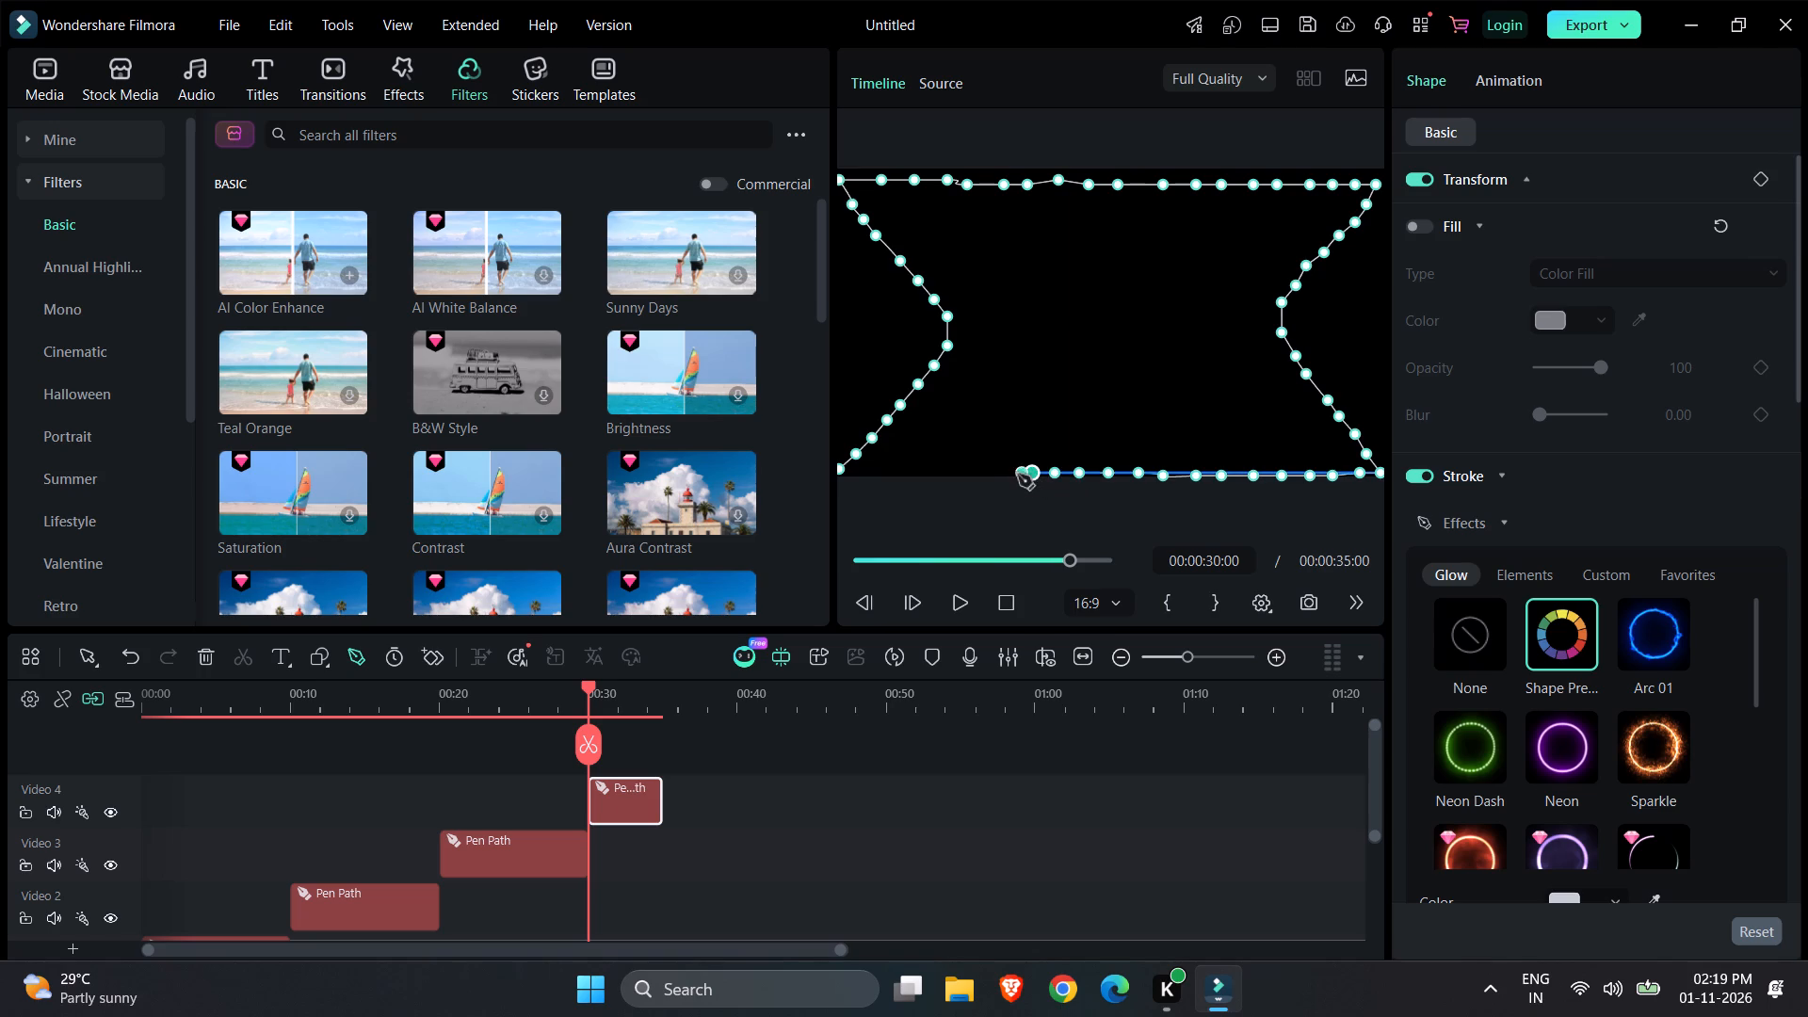
{"action": "left_click", "coordinate": [1014, 475]}
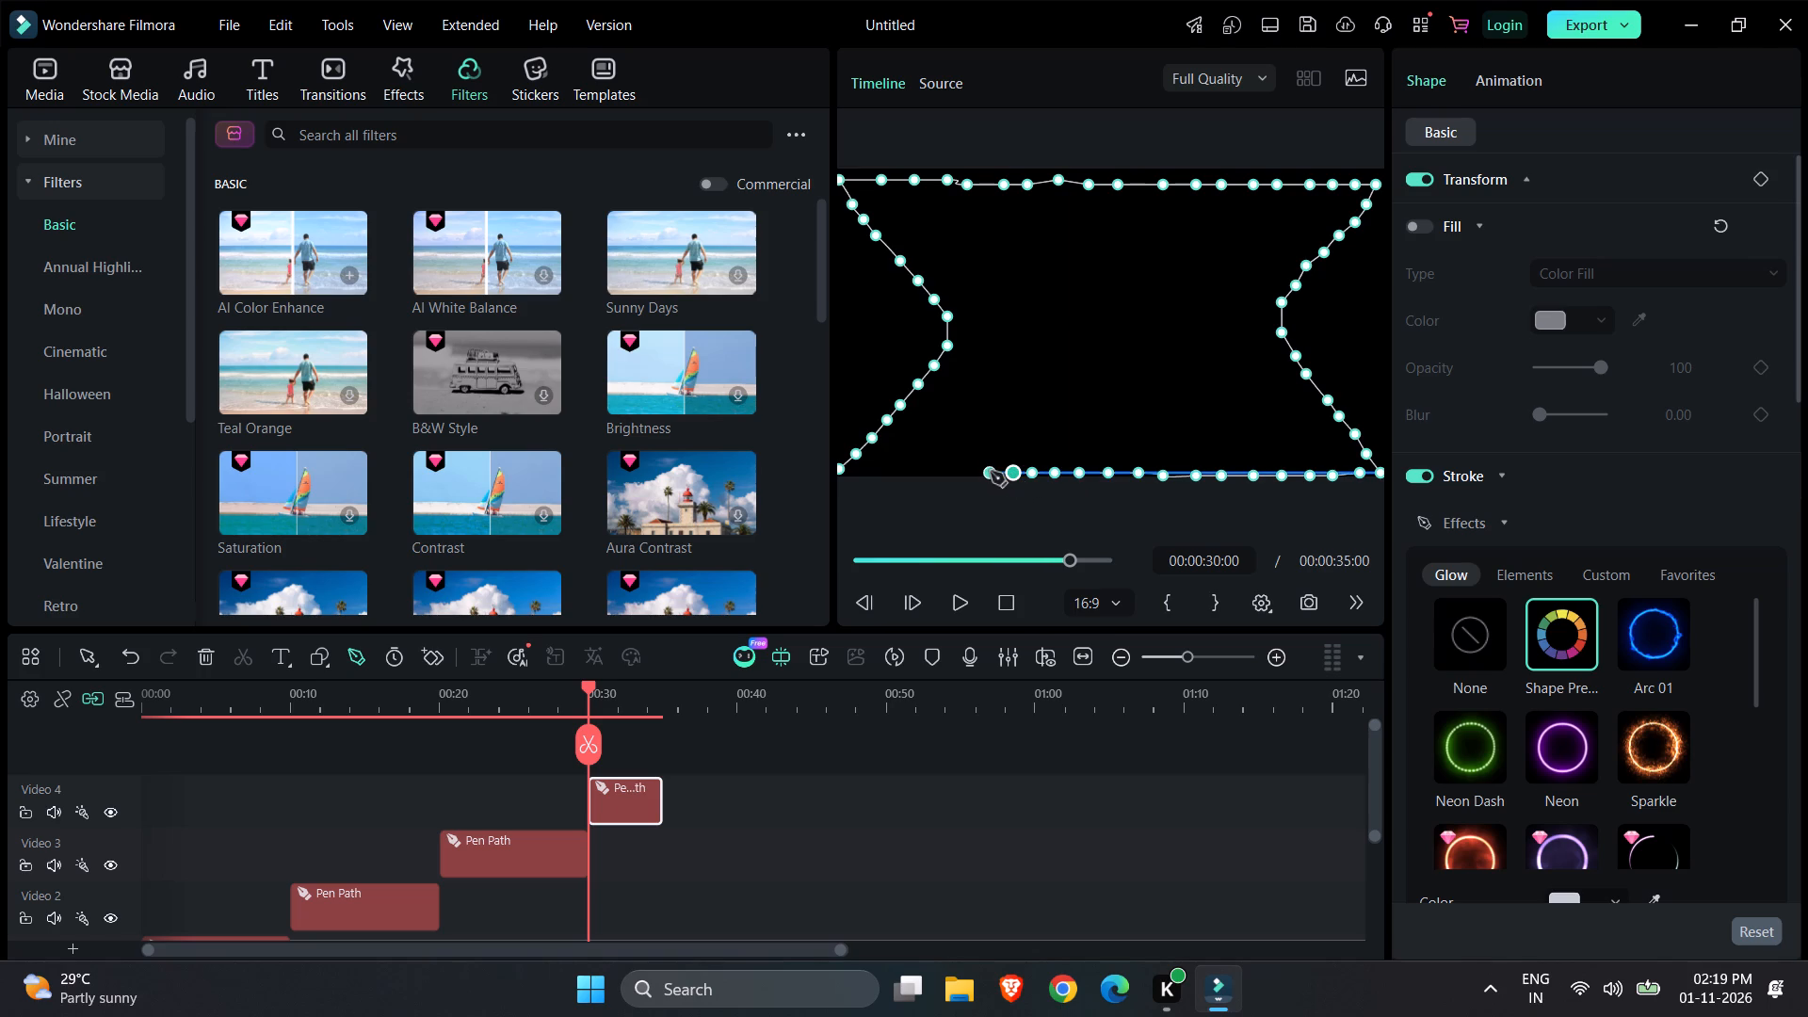
{"action": "left_click", "coordinate": [991, 472]}
{"action": "left_click", "coordinate": [966, 472]}
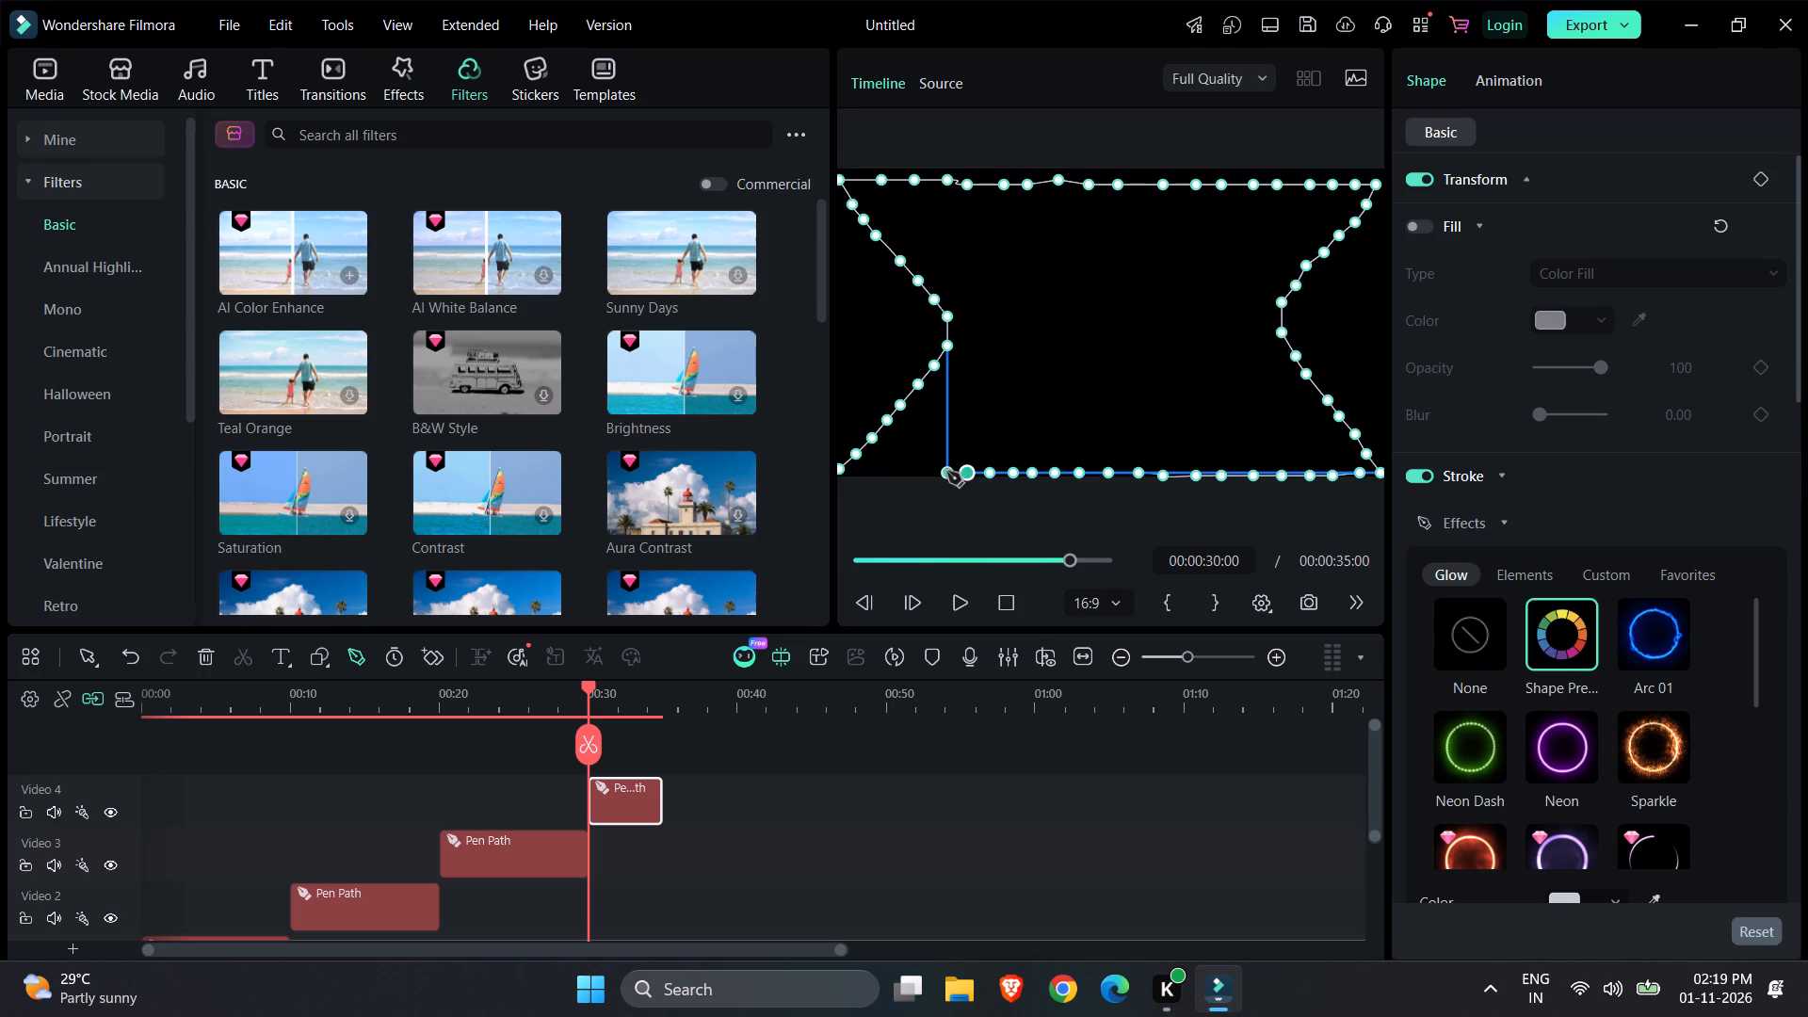
{"action": "left_click", "coordinate": [947, 472]}
{"action": "left_click", "coordinate": [925, 473]}
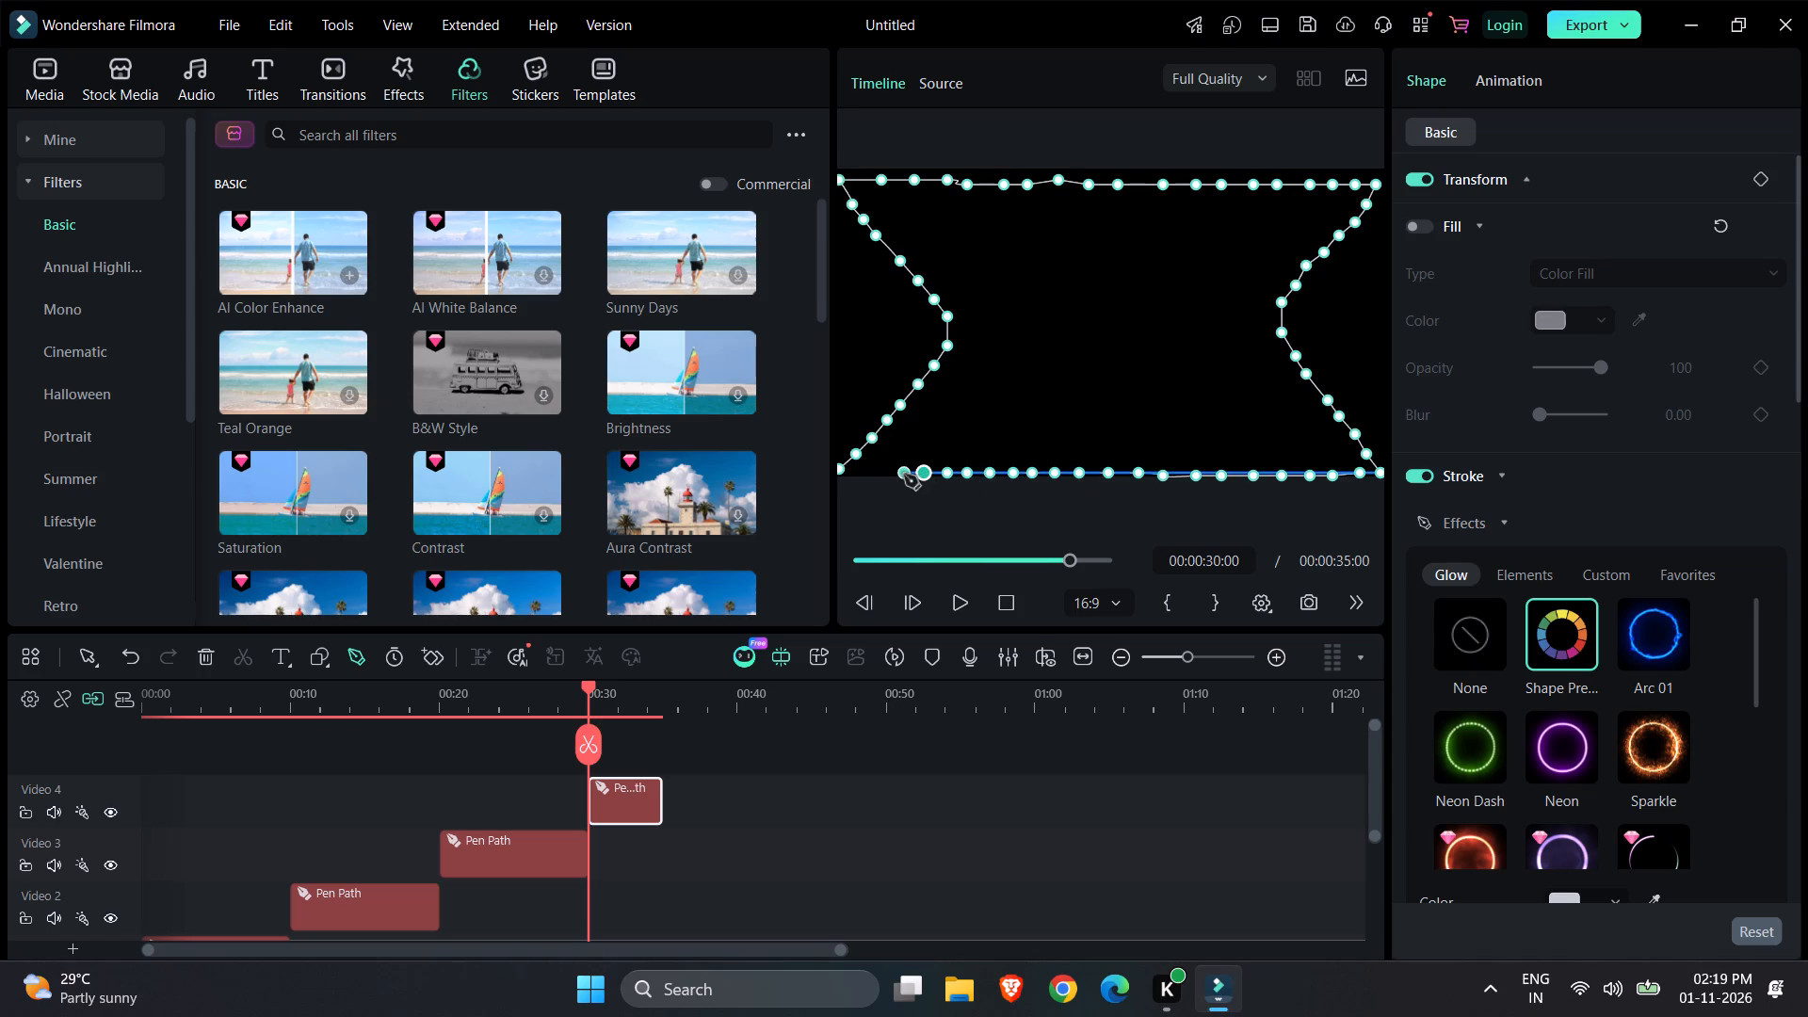
{"action": "left_click", "coordinate": [904, 475]}
{"action": "left_click", "coordinate": [890, 476]}
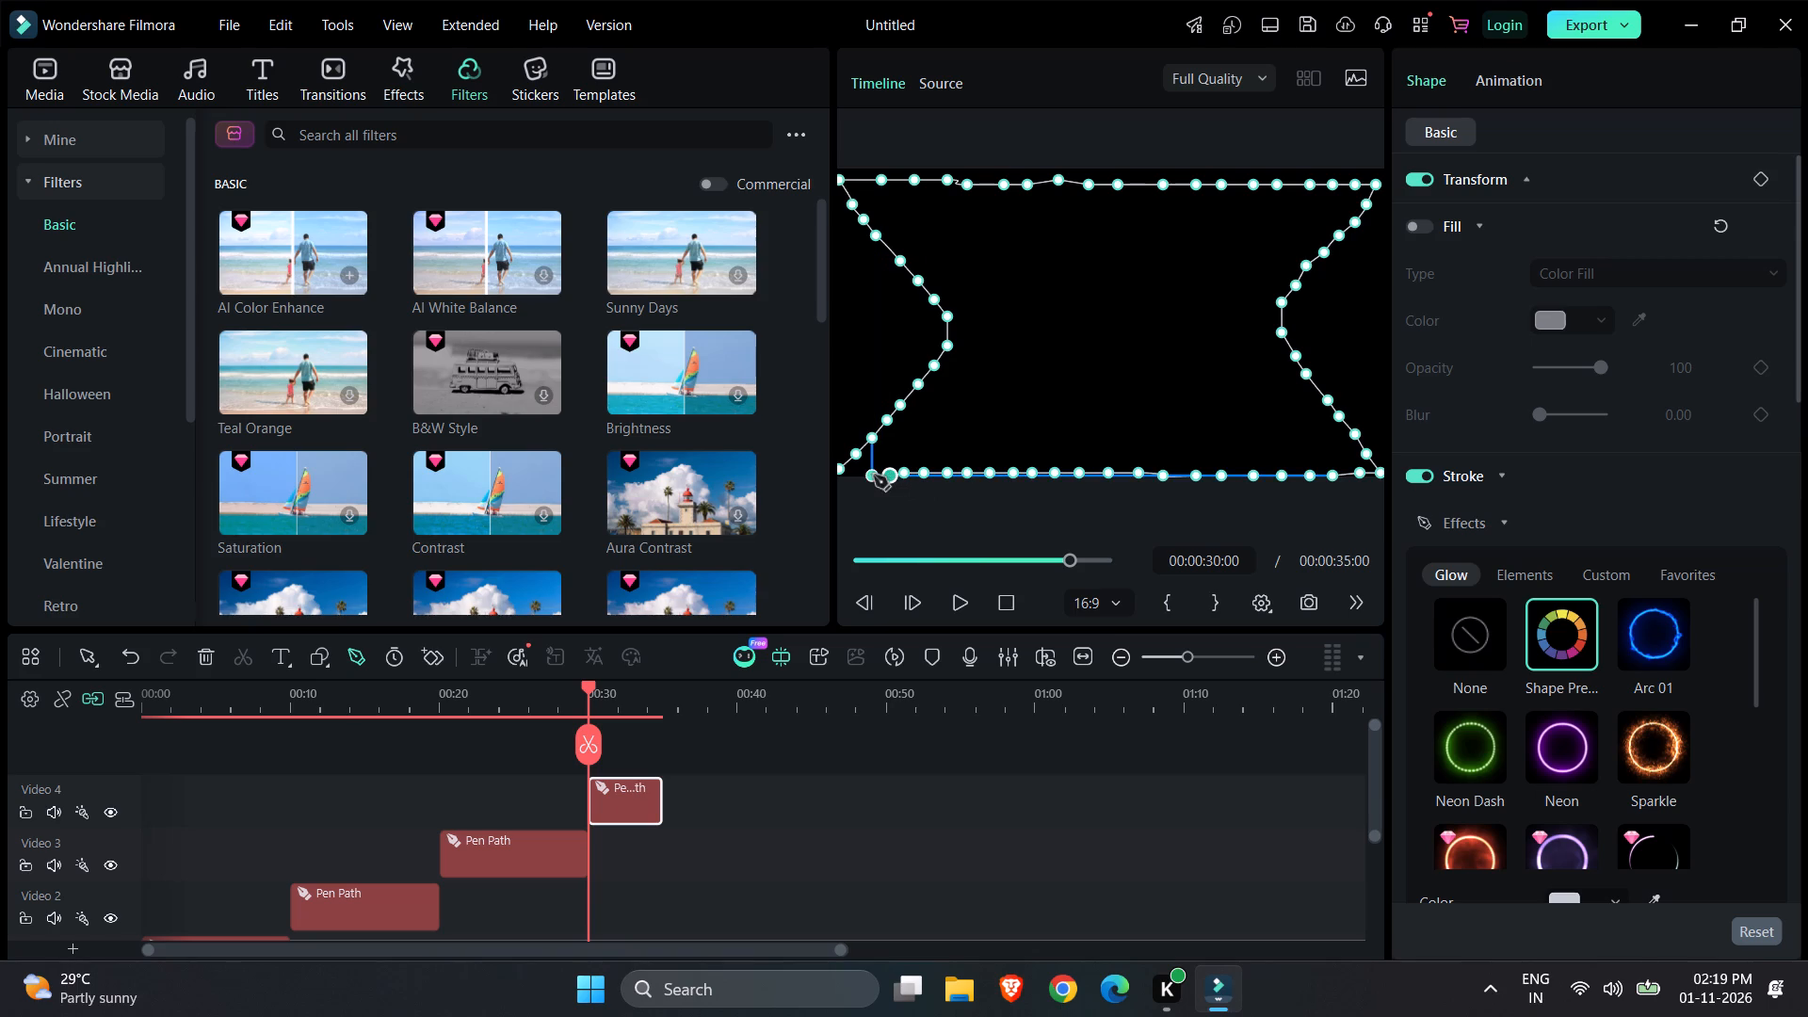
{"action": "left_click", "coordinate": [872, 474]}
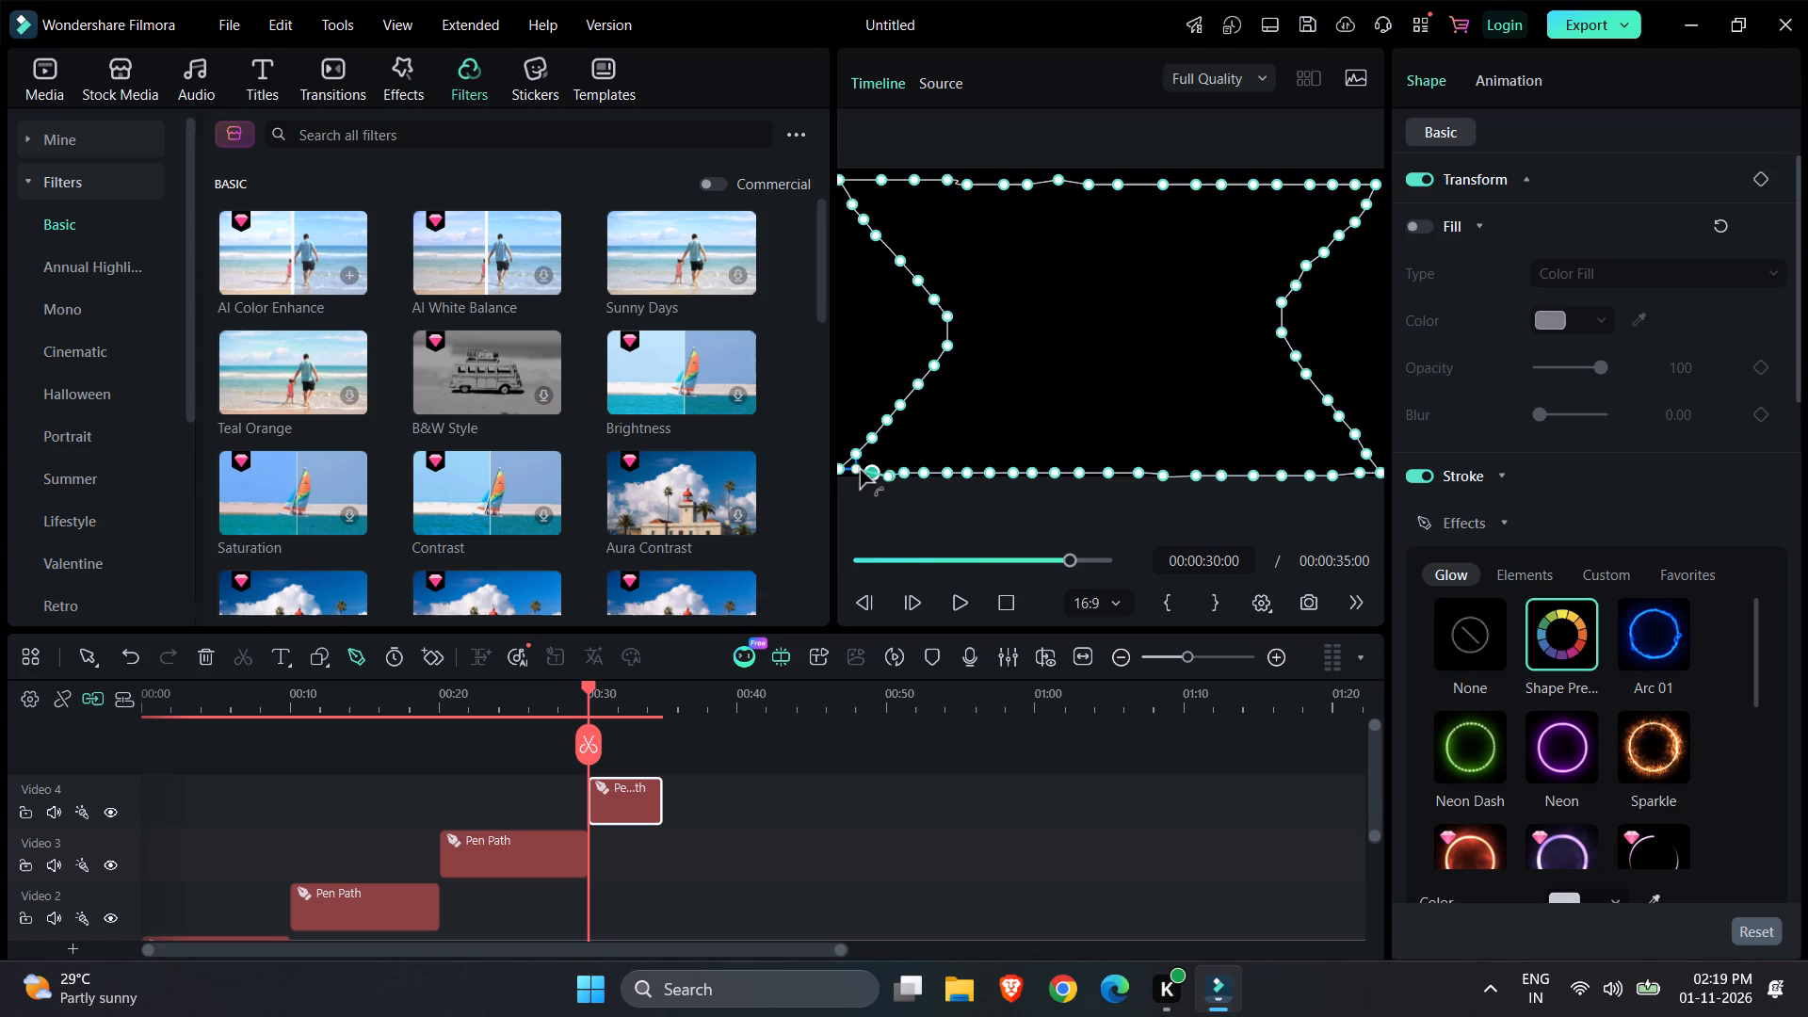
{"action": "left_click", "coordinate": [871, 473]}
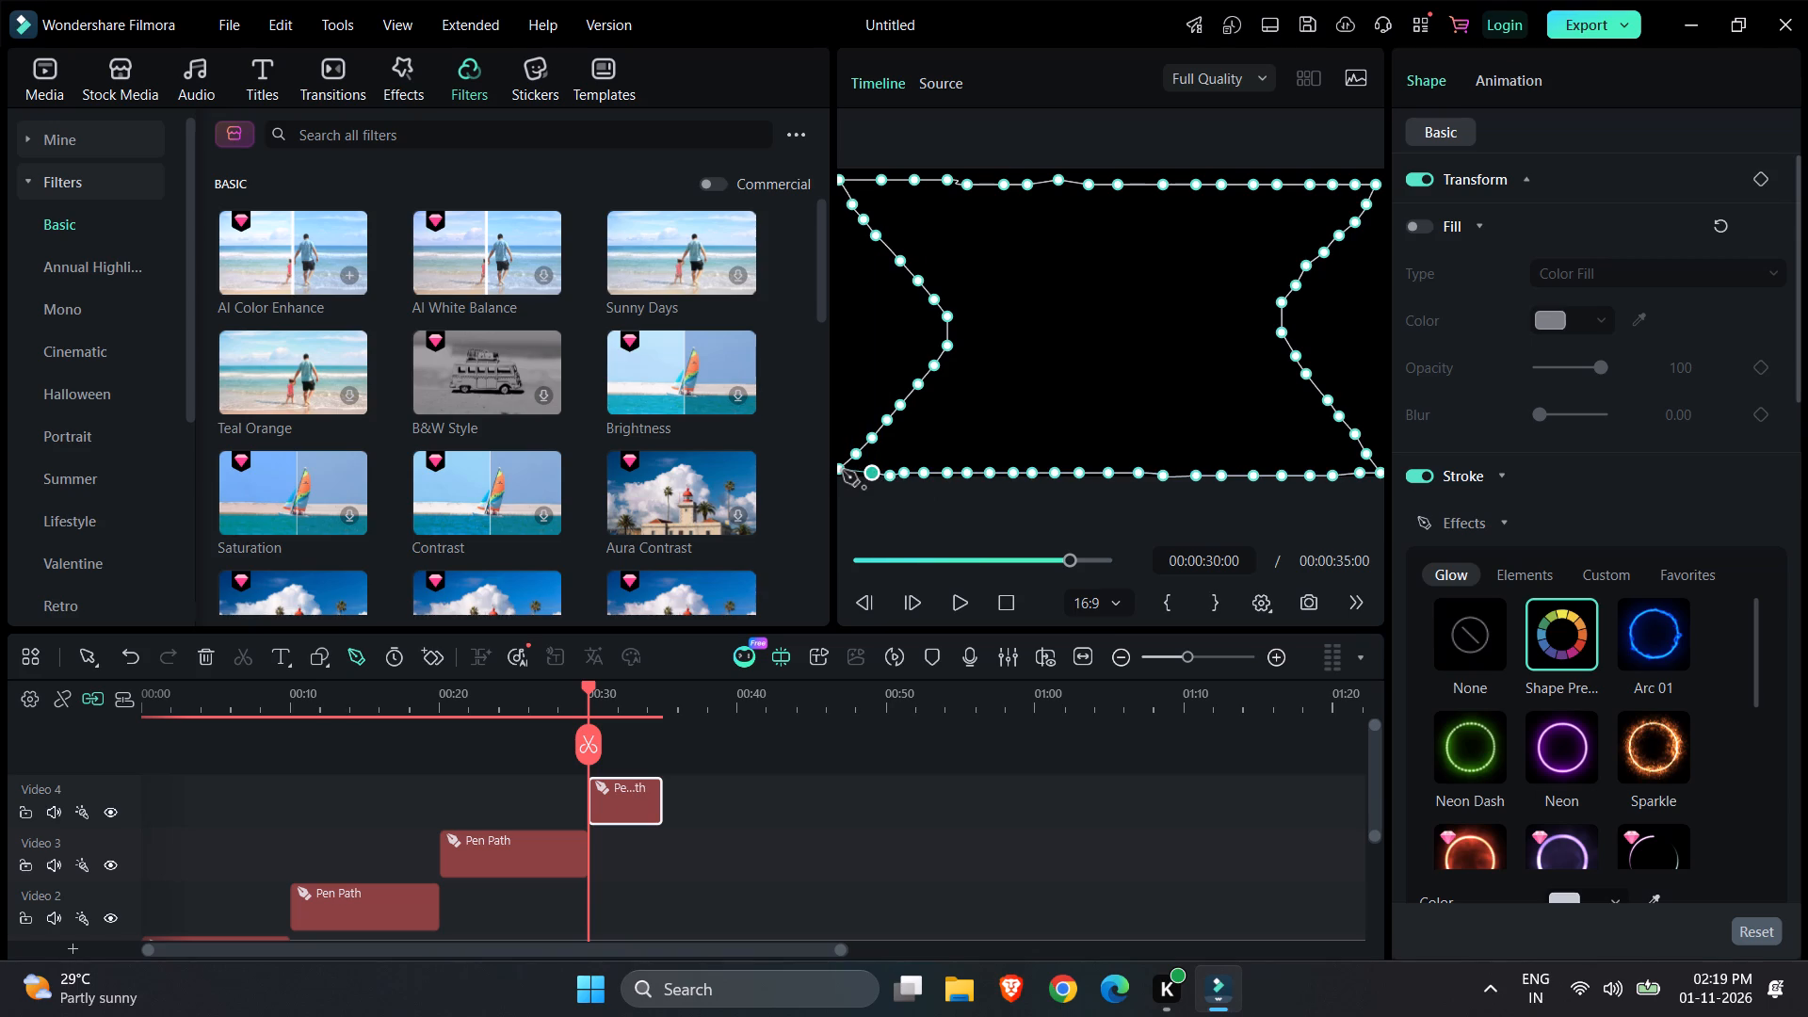
{"action": "left_click", "coordinate": [843, 471]}
Apply the Arc 01 glow effect to the closed path's stroke and finish the path drawing.
{"action": "left_click", "coordinate": [1637, 633]}
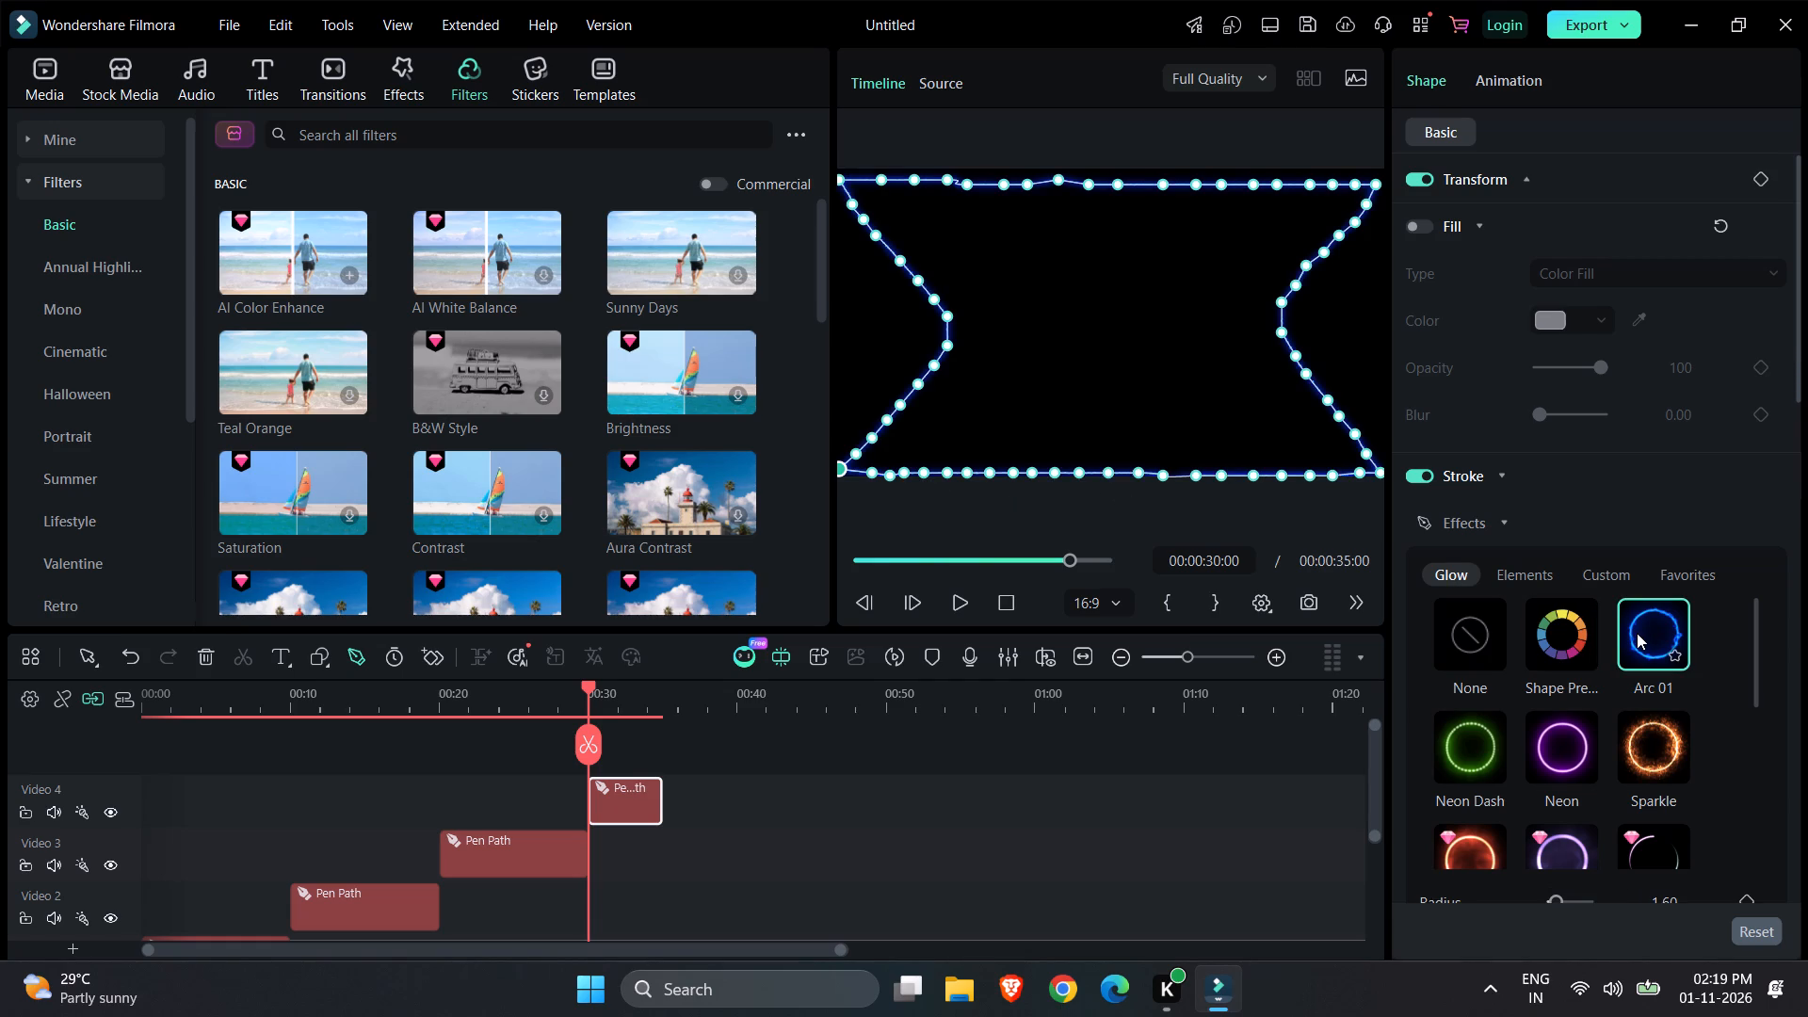
{"action": "left_click", "coordinate": [1637, 633]}
{"action": "left_click", "coordinate": [1170, 797]}
{"action": "left_click", "coordinate": [1190, 352]}
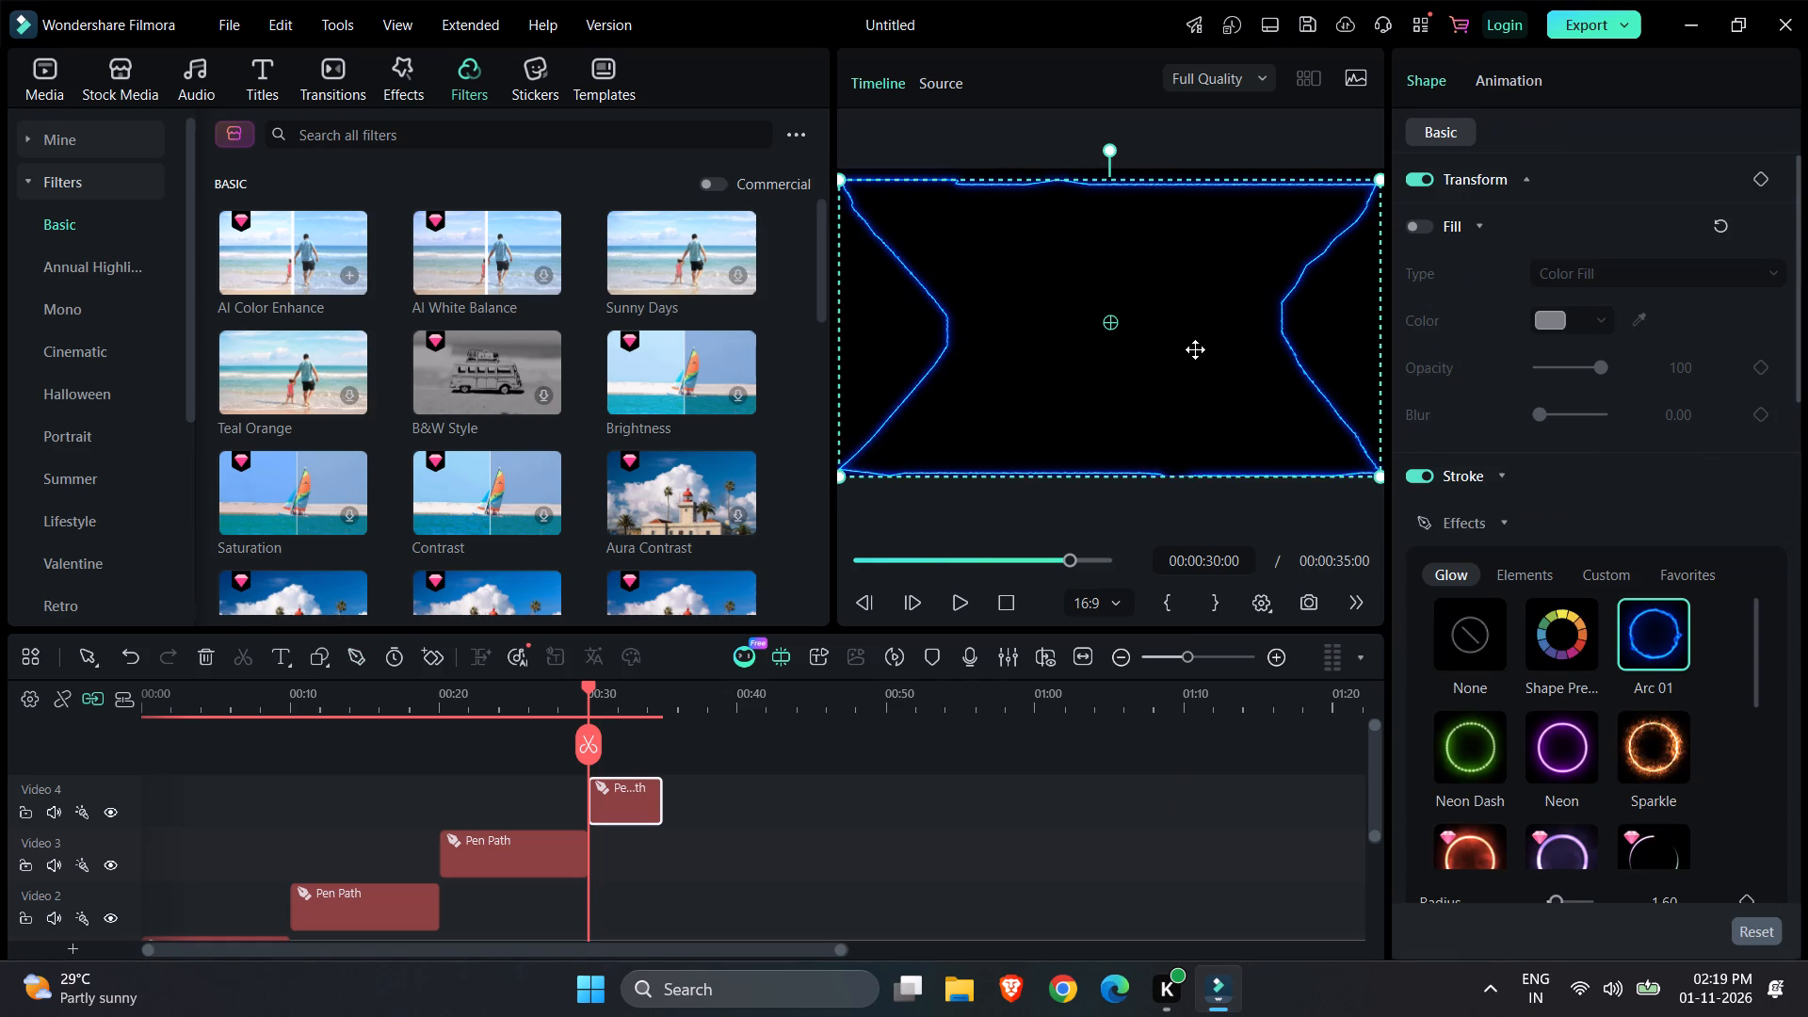
Extend the fourth pen path clip to end at about 40 seconds and move the playhead to its end.
{"action": "left_click", "coordinate": [1032, 865]}
{"action": "left_click", "coordinate": [634, 788]}
{"action": "left_click_drag", "start_coordinate": [661, 799], "coordinate": [665, 799]}
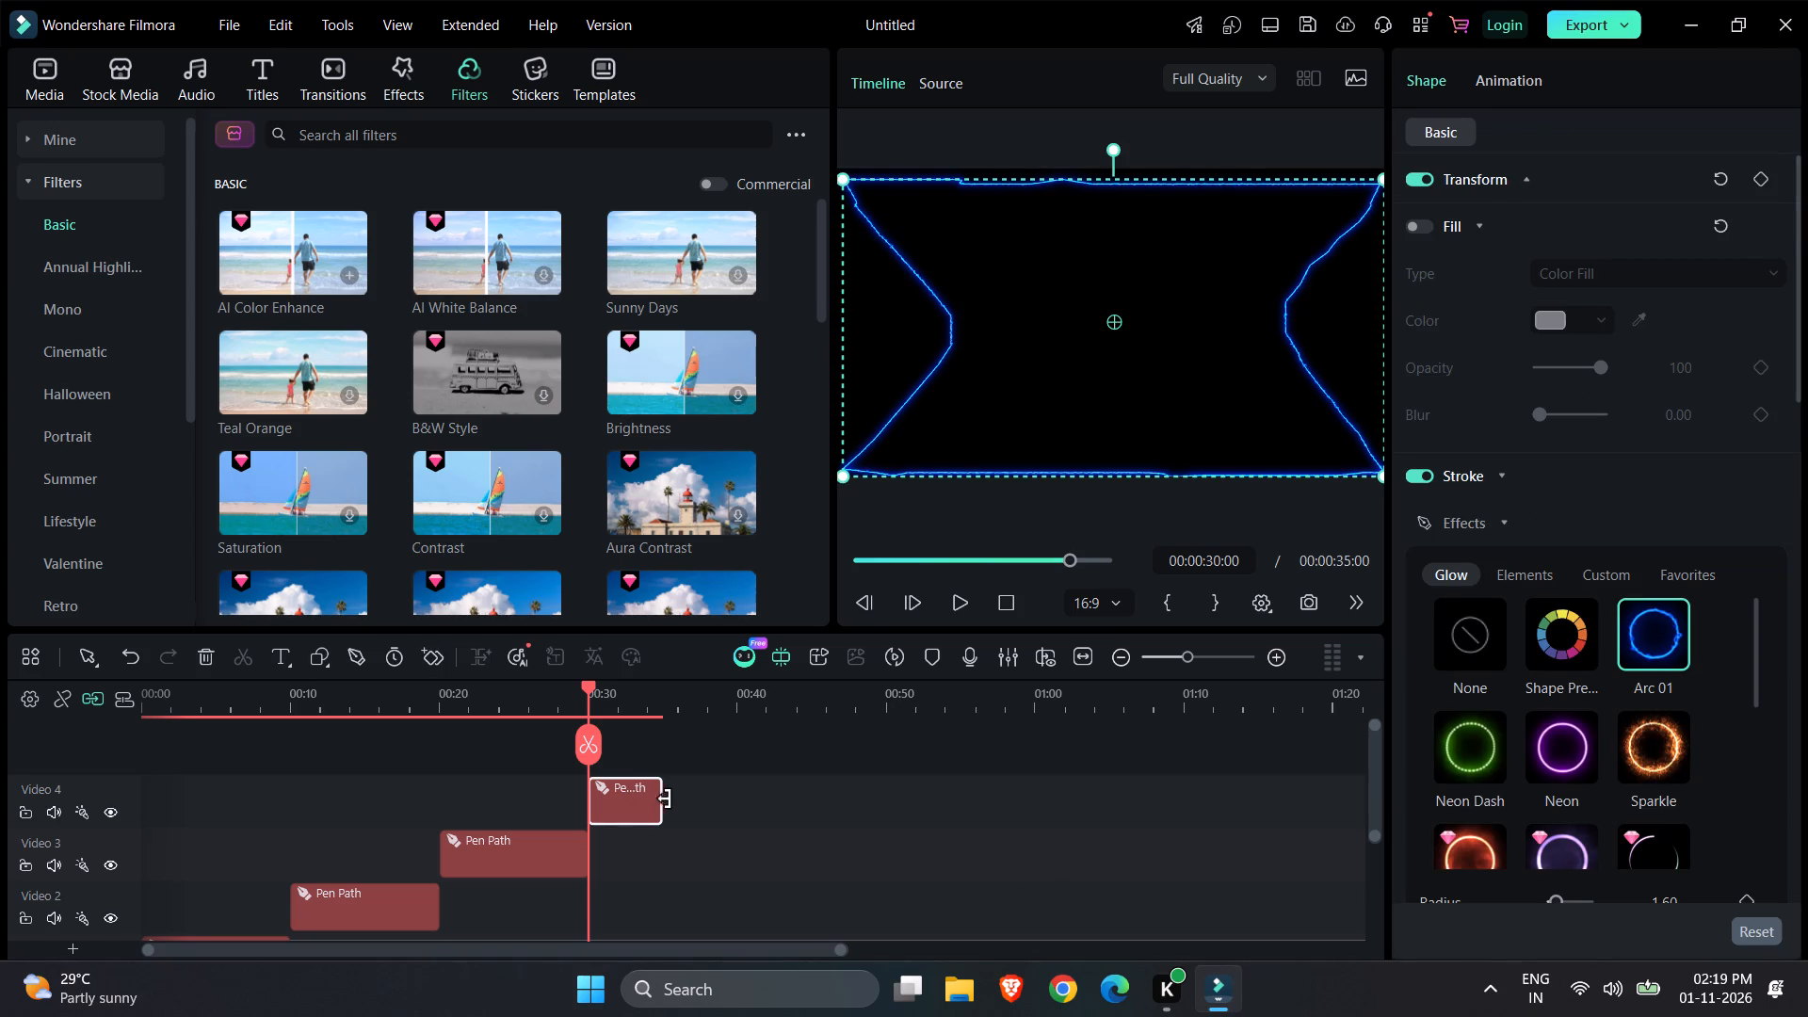
{"action": "left_click_drag", "start_coordinate": [665, 799], "coordinate": [743, 795]}
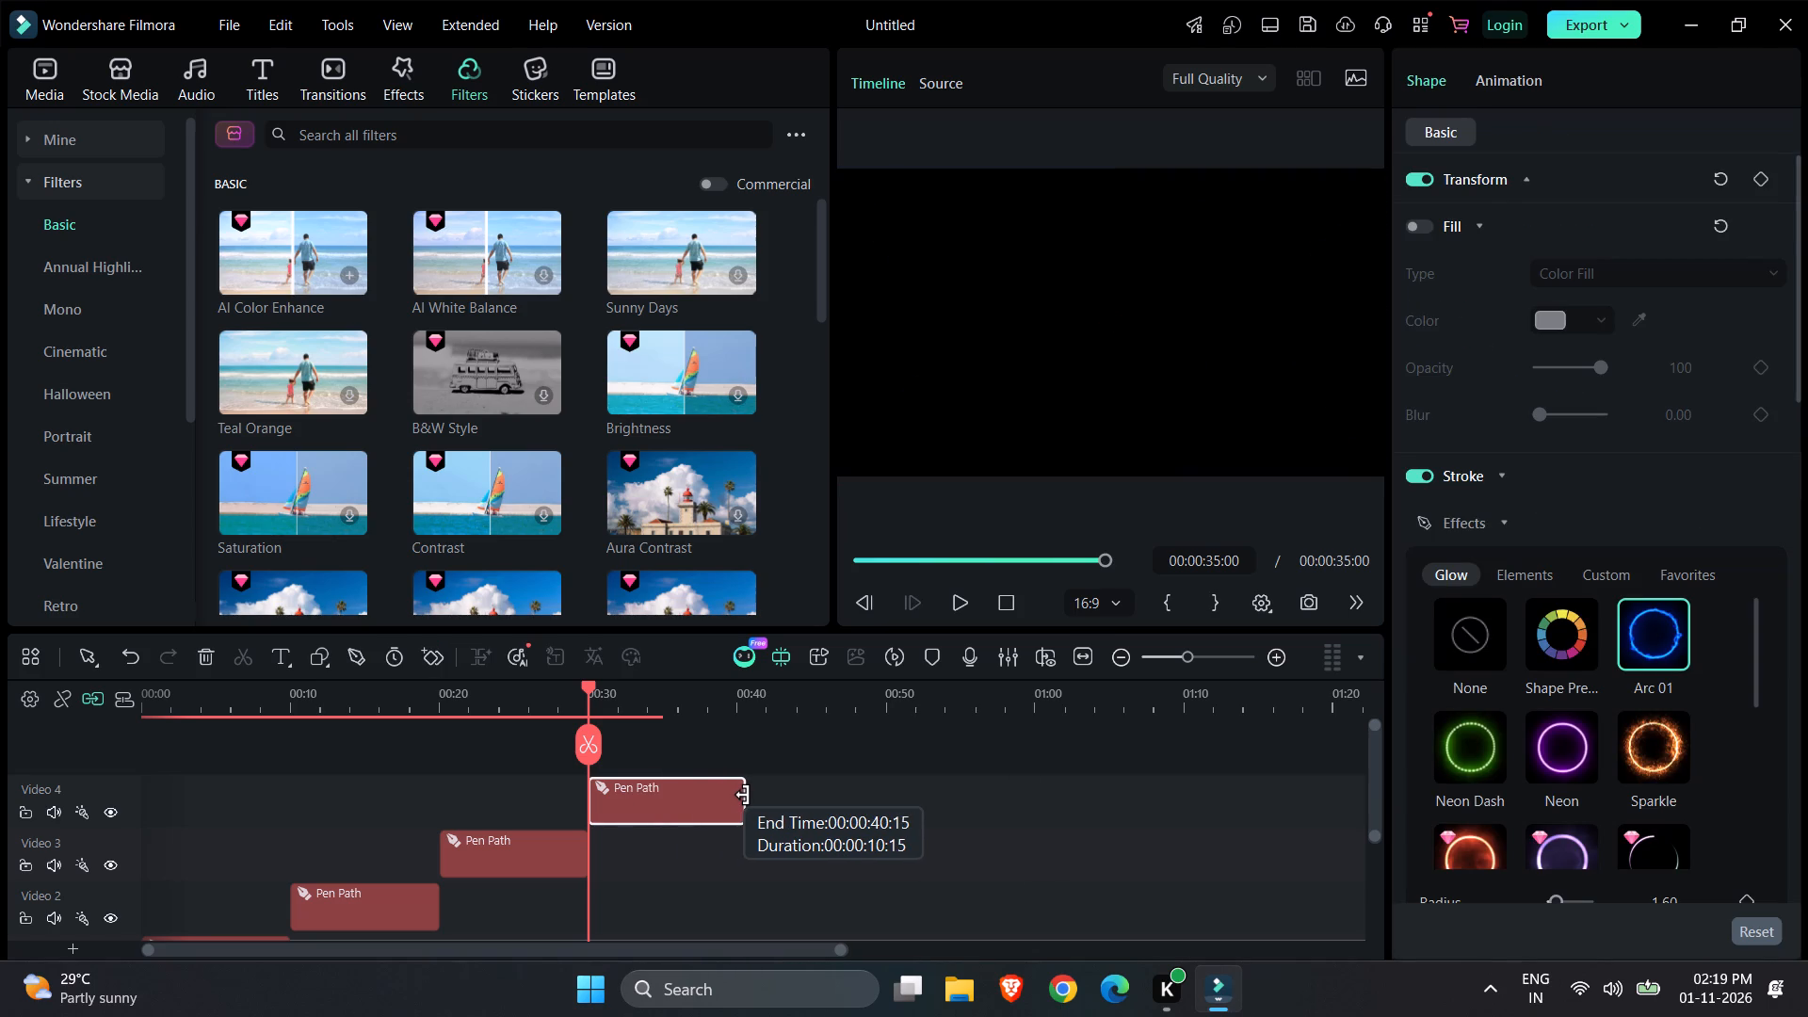
{"action": "left_click_drag", "start_coordinate": [743, 795], "coordinate": [735, 795]}
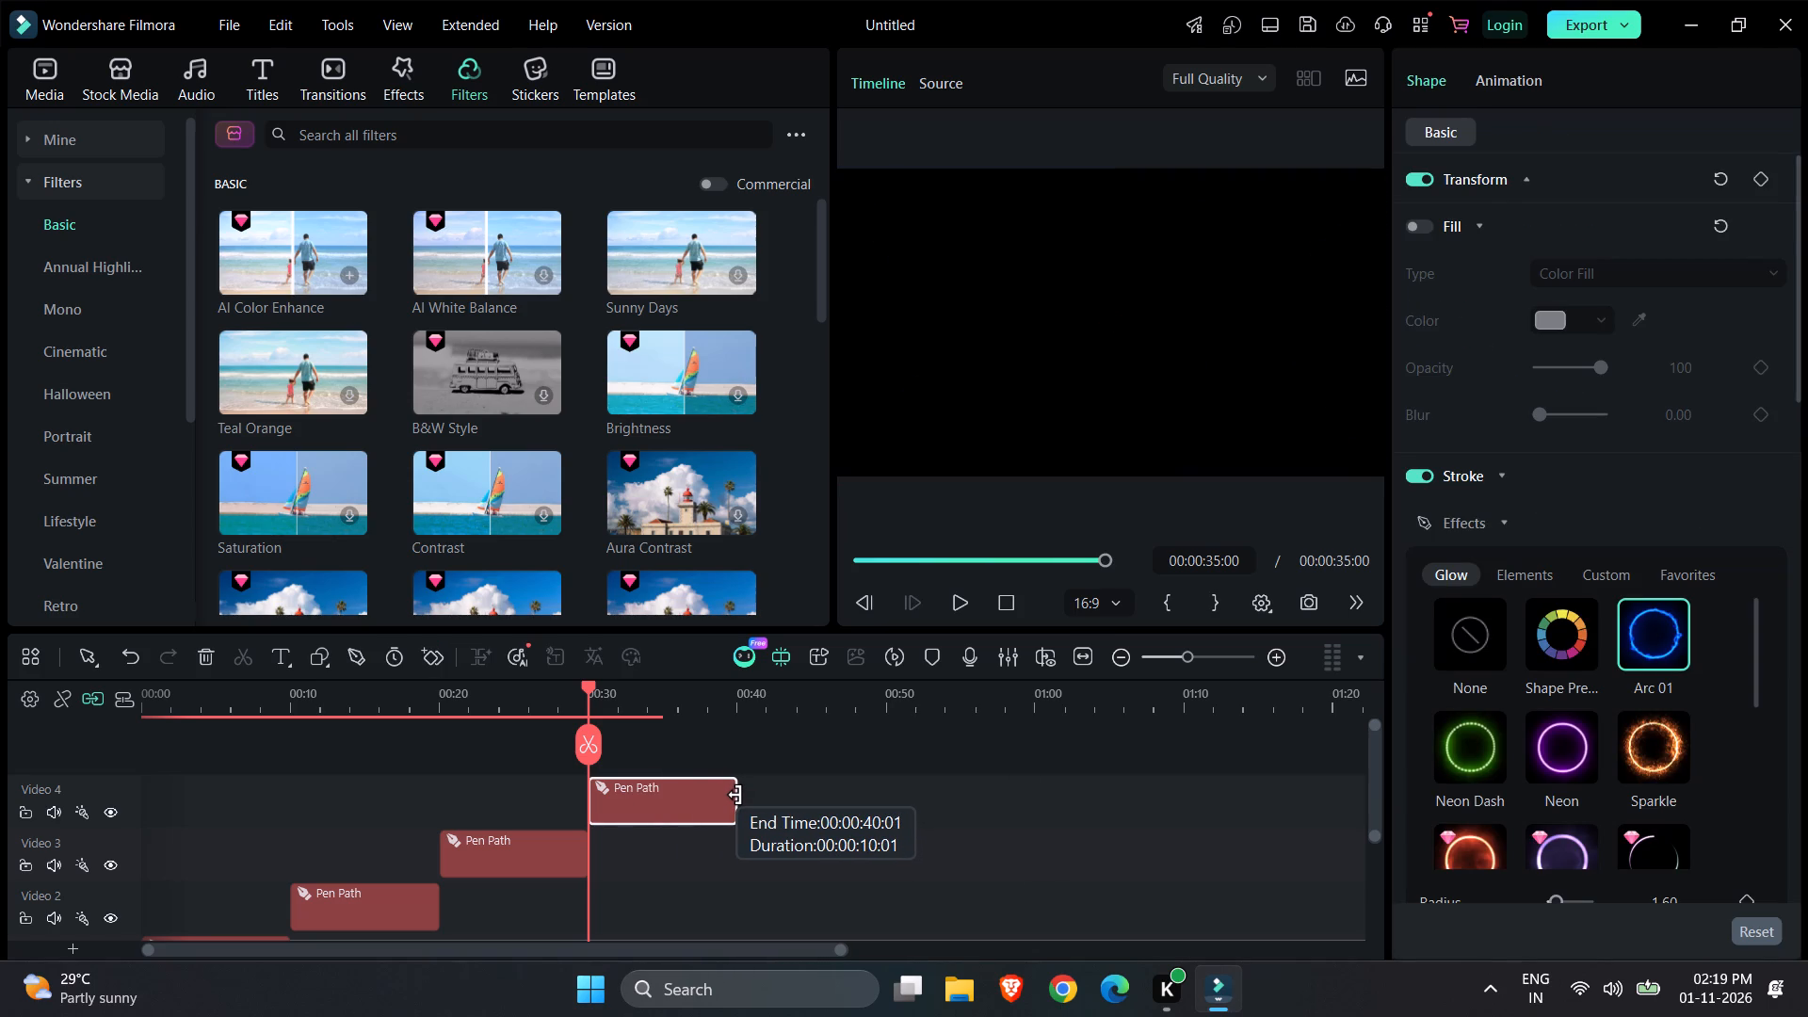
{"action": "left_click_drag", "start_coordinate": [735, 795], "coordinate": [737, 795]}
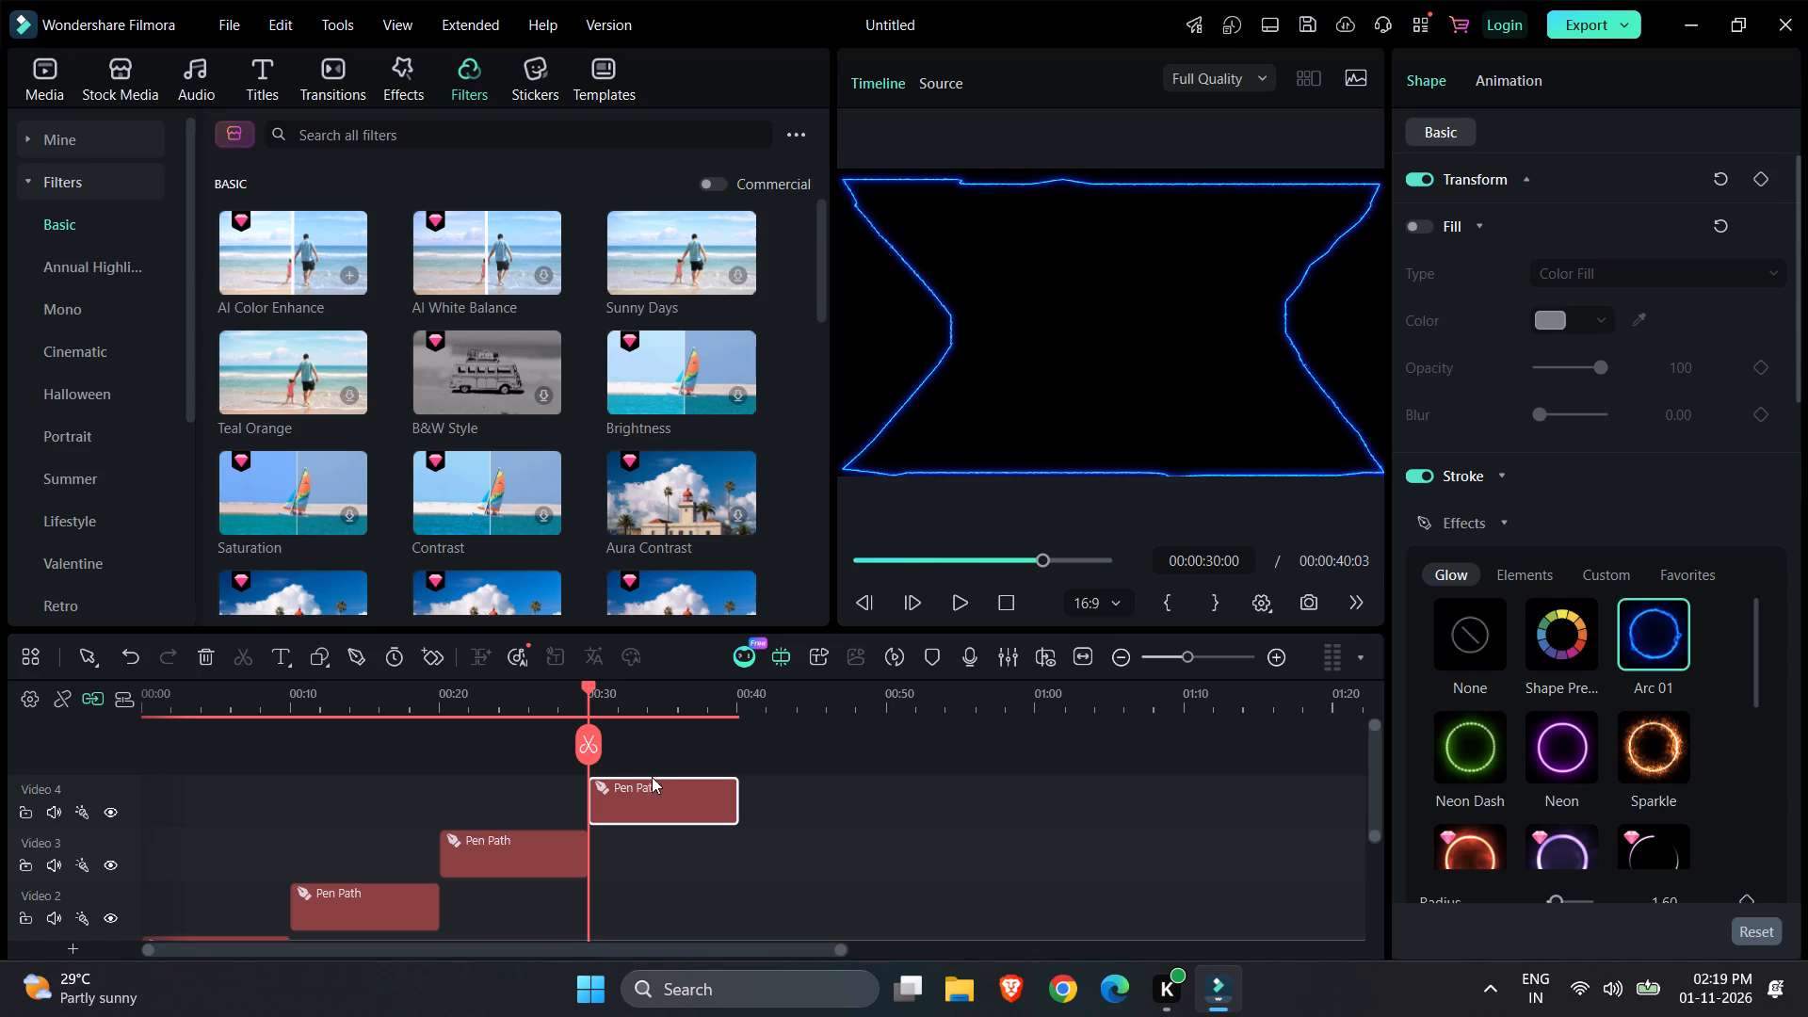
{"action": "left_click_drag", "start_coordinate": [597, 749], "coordinate": [762, 744]}
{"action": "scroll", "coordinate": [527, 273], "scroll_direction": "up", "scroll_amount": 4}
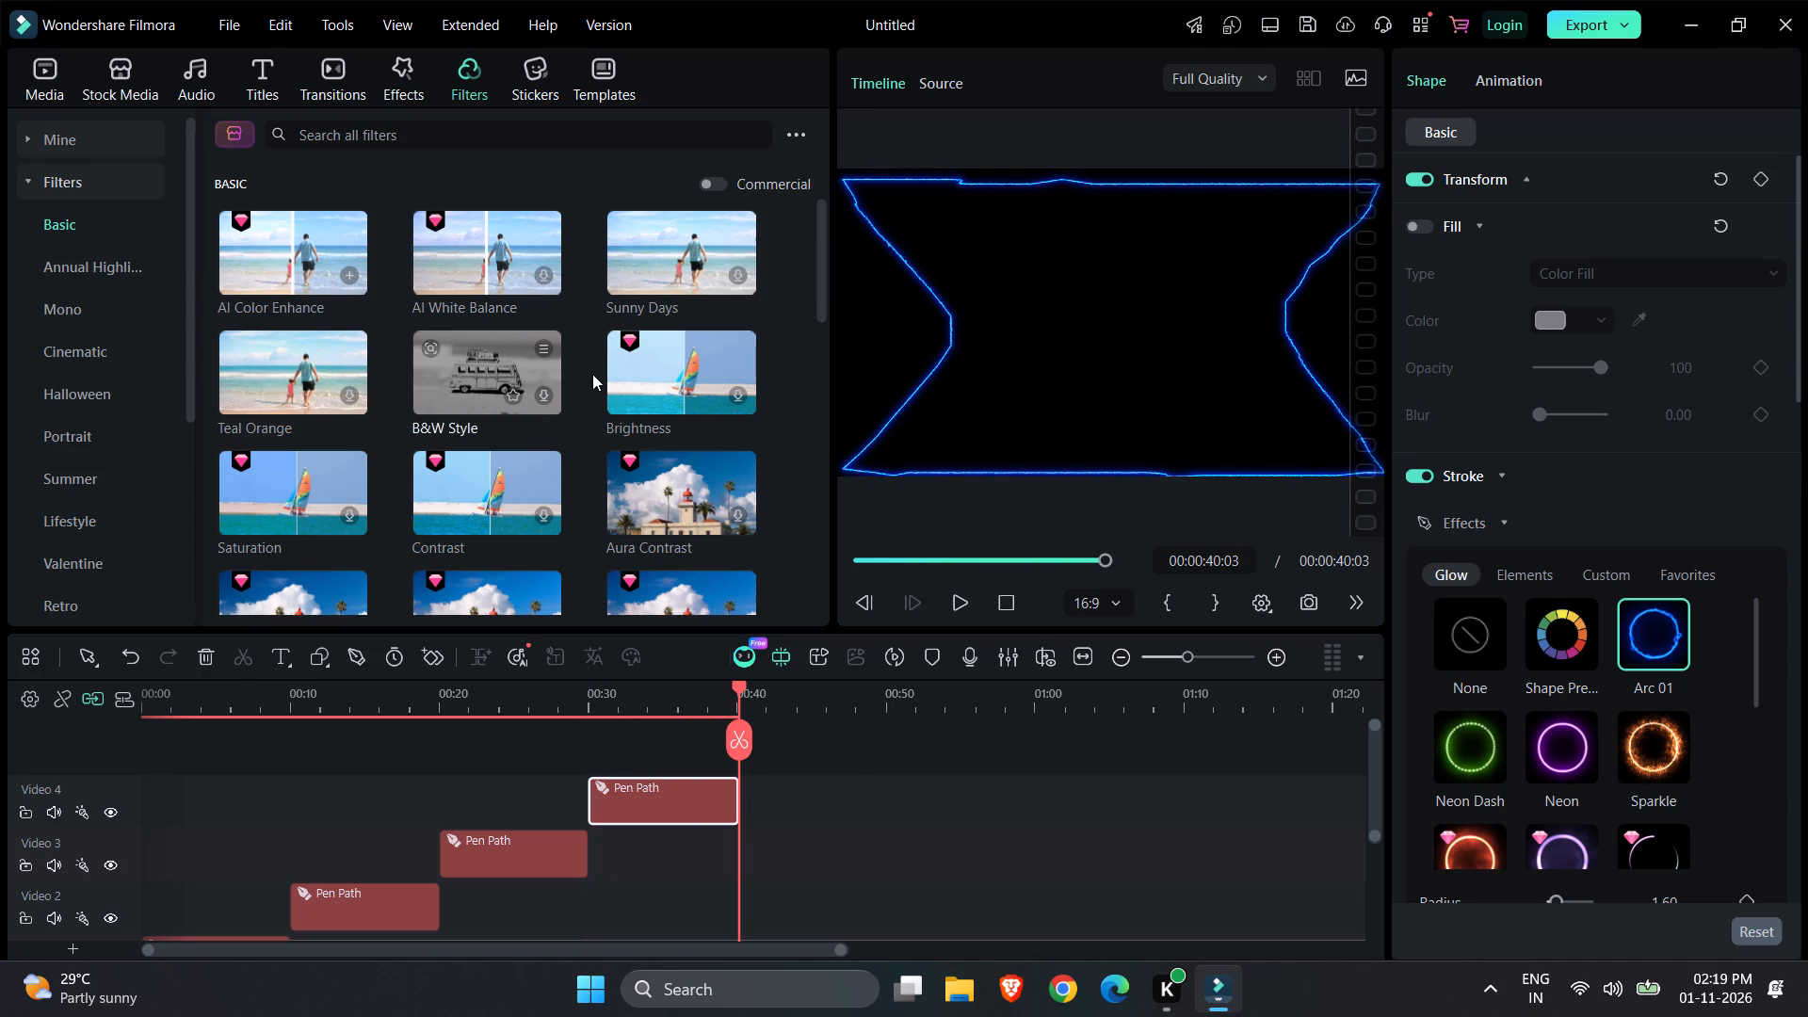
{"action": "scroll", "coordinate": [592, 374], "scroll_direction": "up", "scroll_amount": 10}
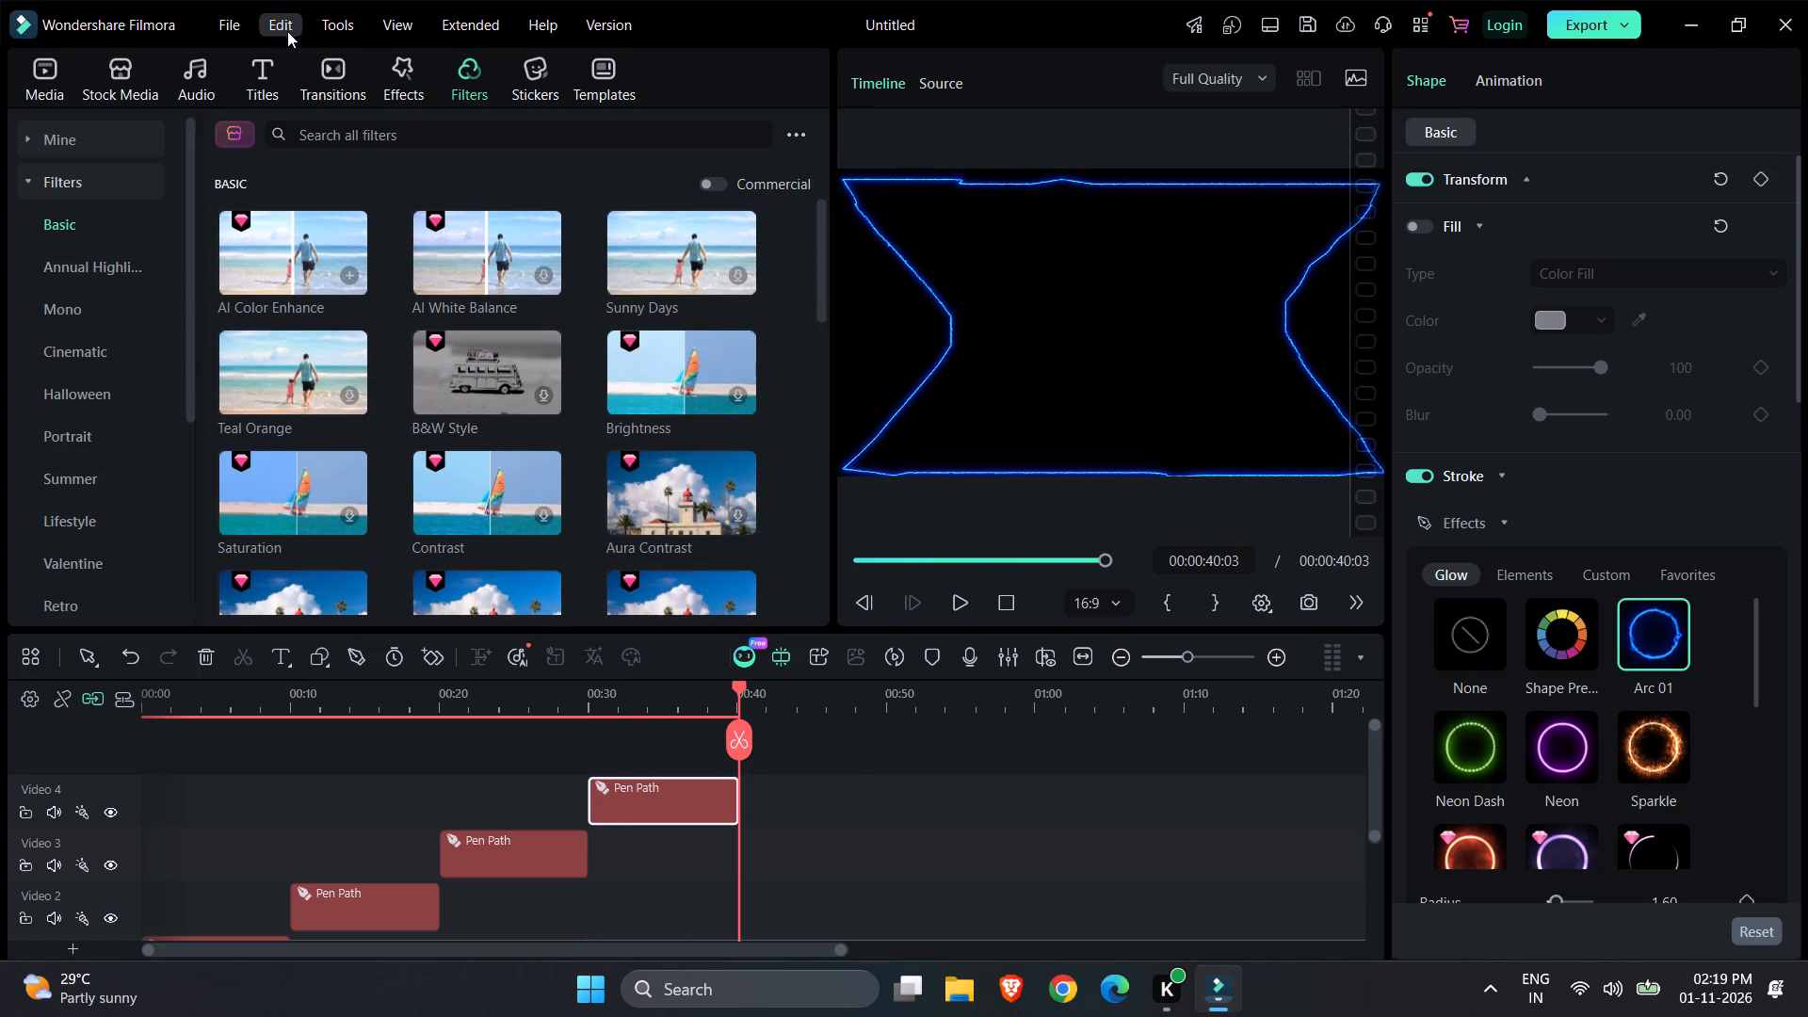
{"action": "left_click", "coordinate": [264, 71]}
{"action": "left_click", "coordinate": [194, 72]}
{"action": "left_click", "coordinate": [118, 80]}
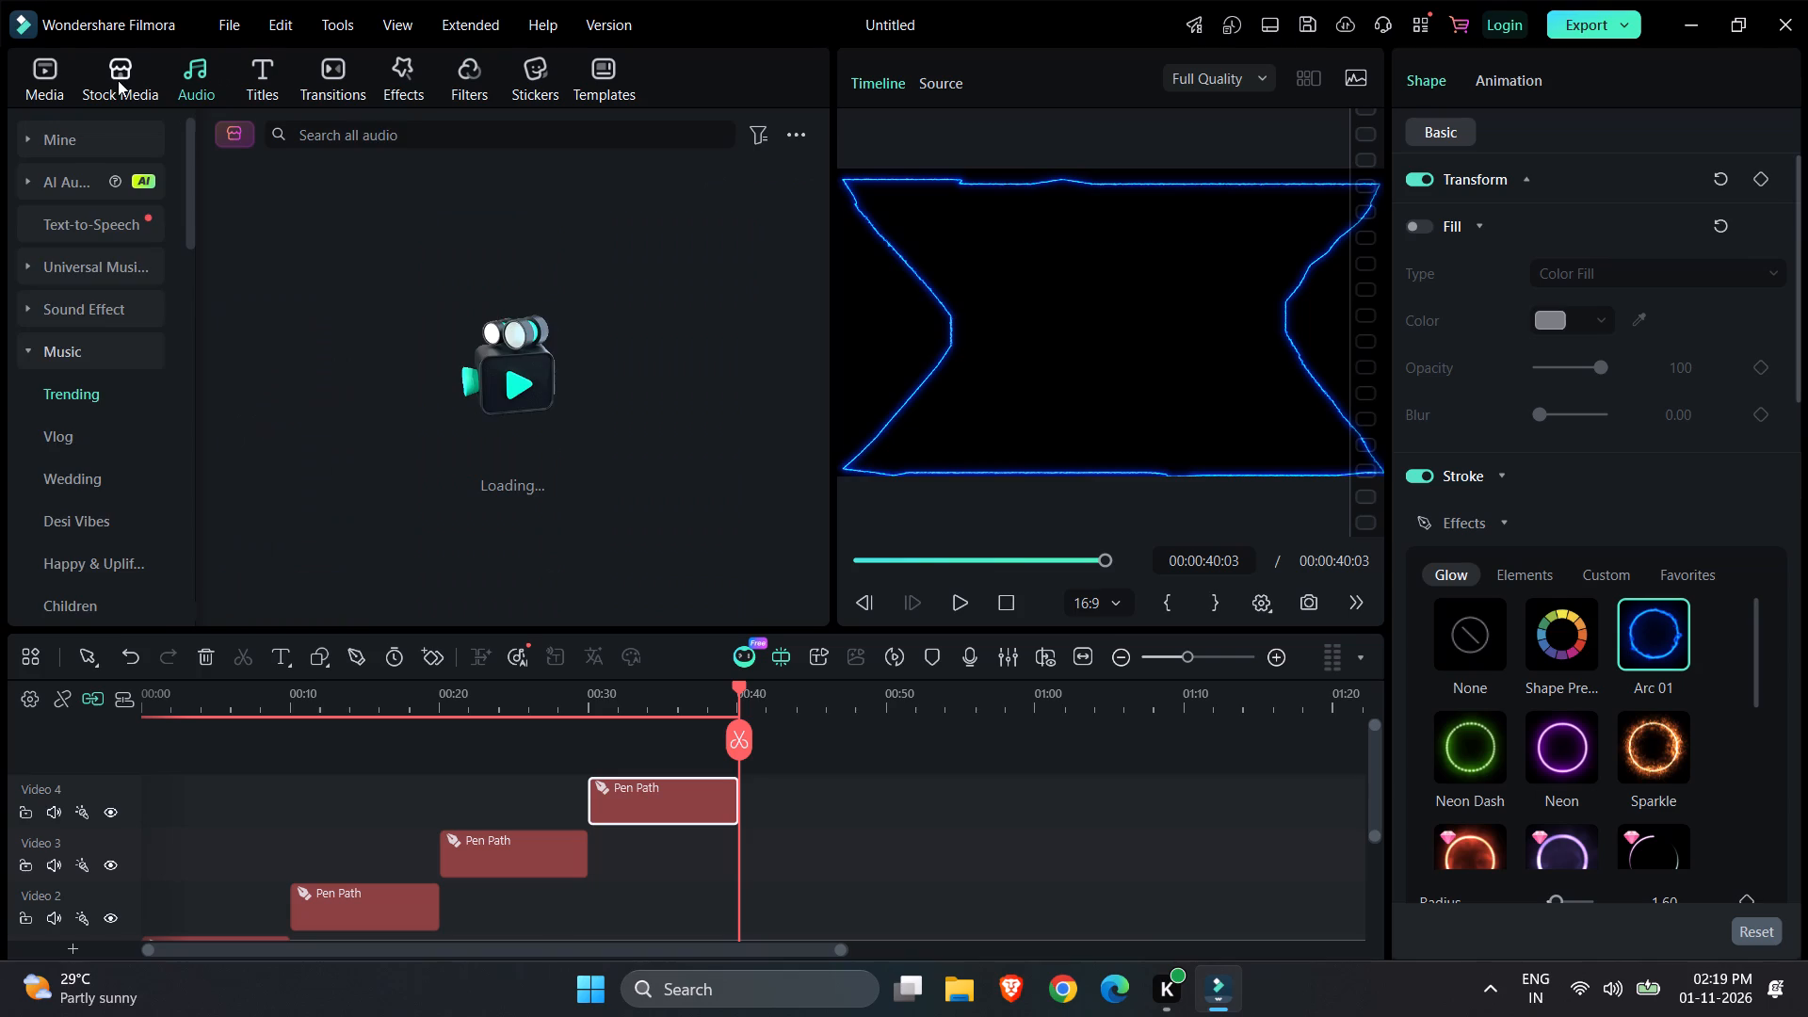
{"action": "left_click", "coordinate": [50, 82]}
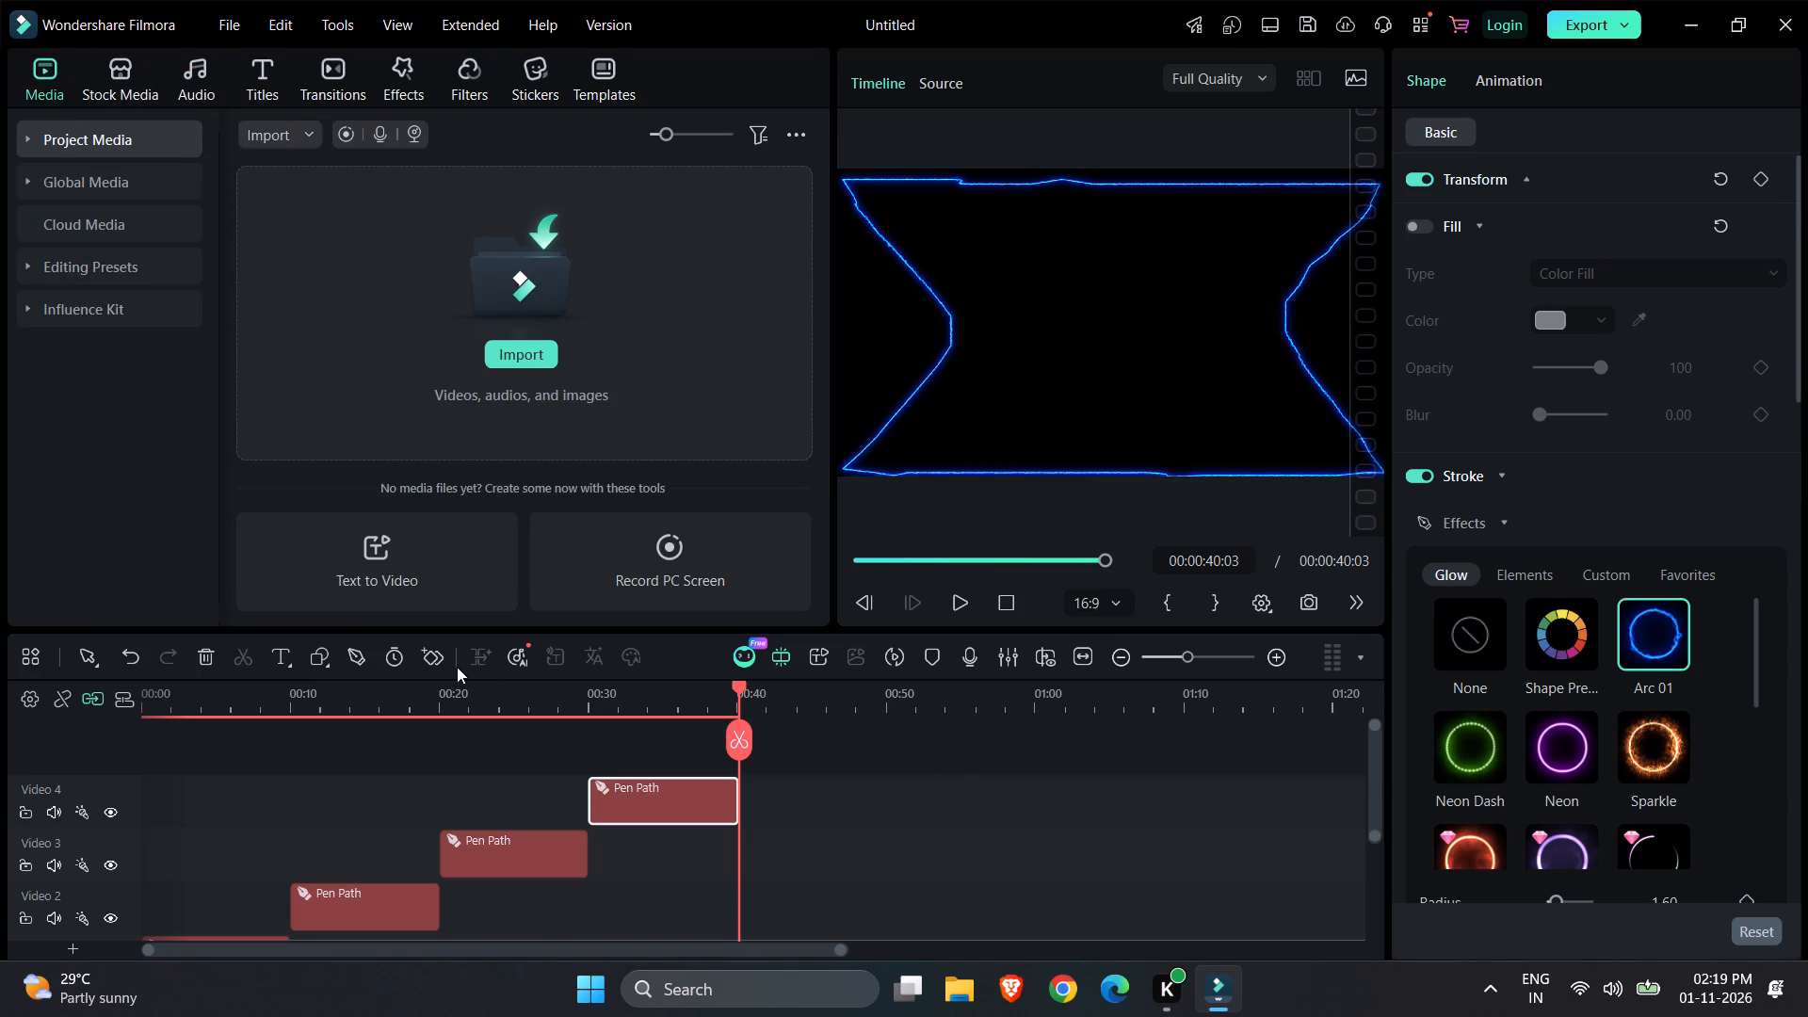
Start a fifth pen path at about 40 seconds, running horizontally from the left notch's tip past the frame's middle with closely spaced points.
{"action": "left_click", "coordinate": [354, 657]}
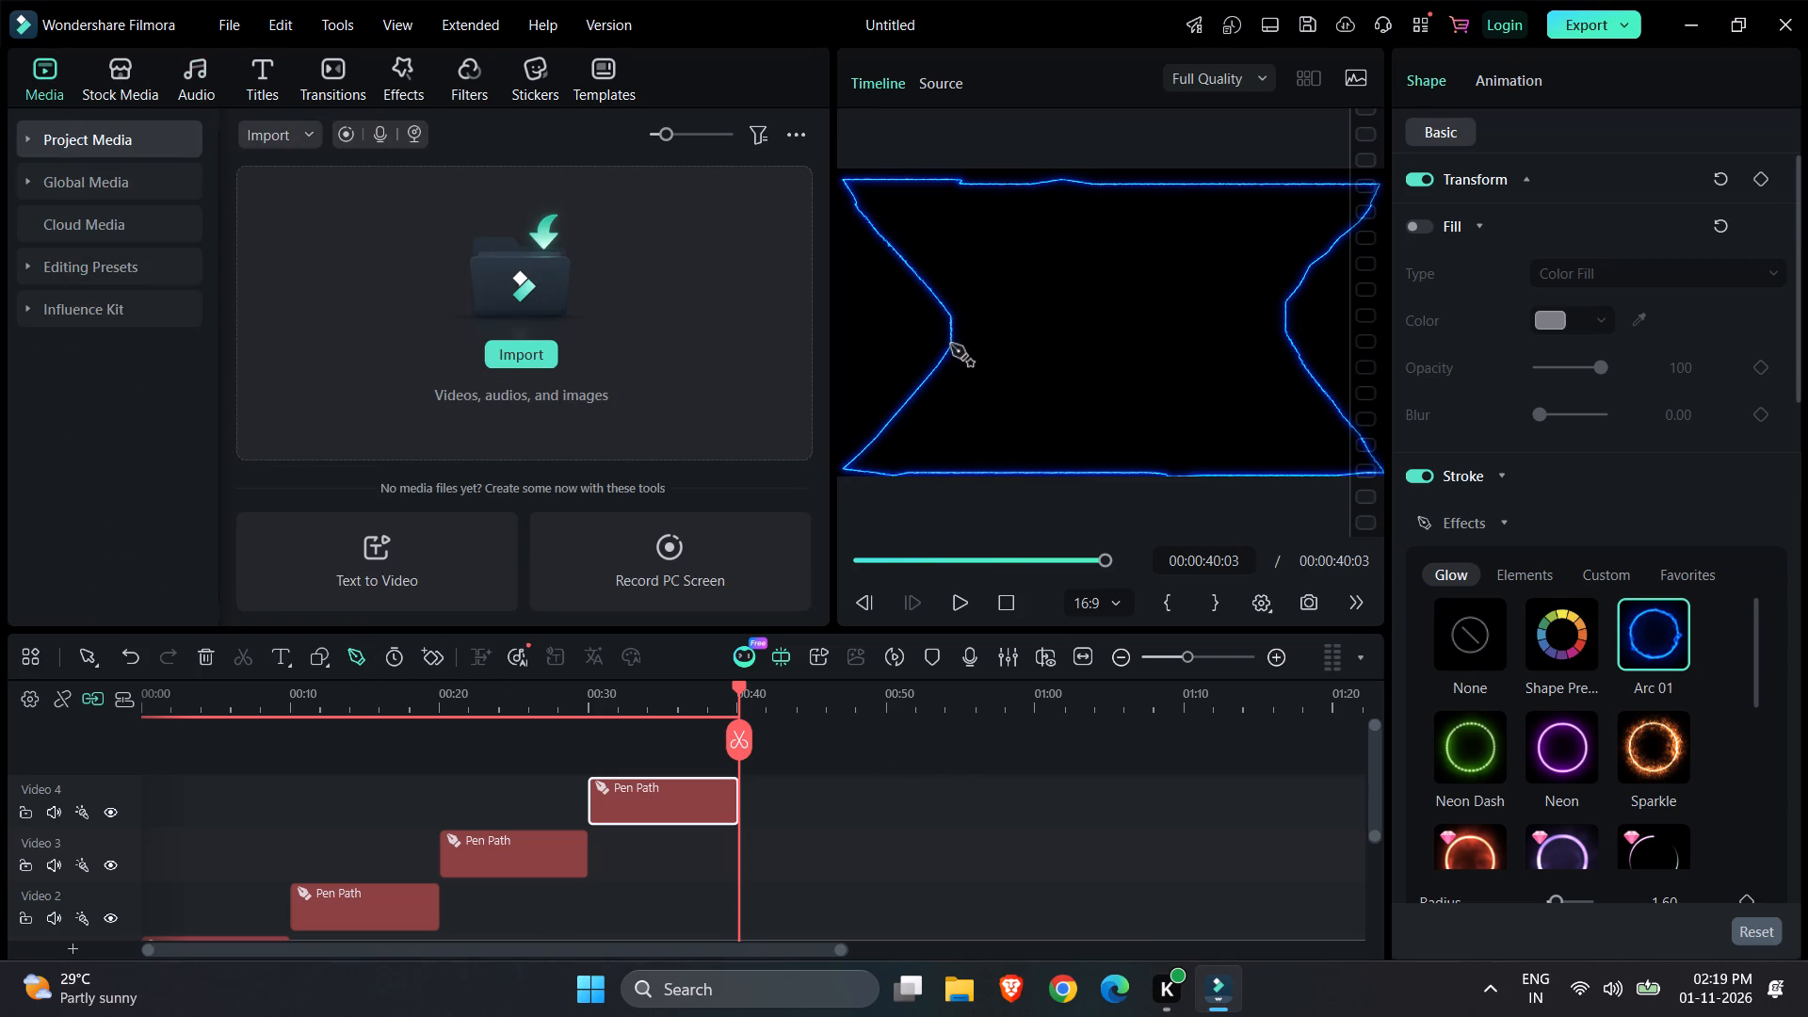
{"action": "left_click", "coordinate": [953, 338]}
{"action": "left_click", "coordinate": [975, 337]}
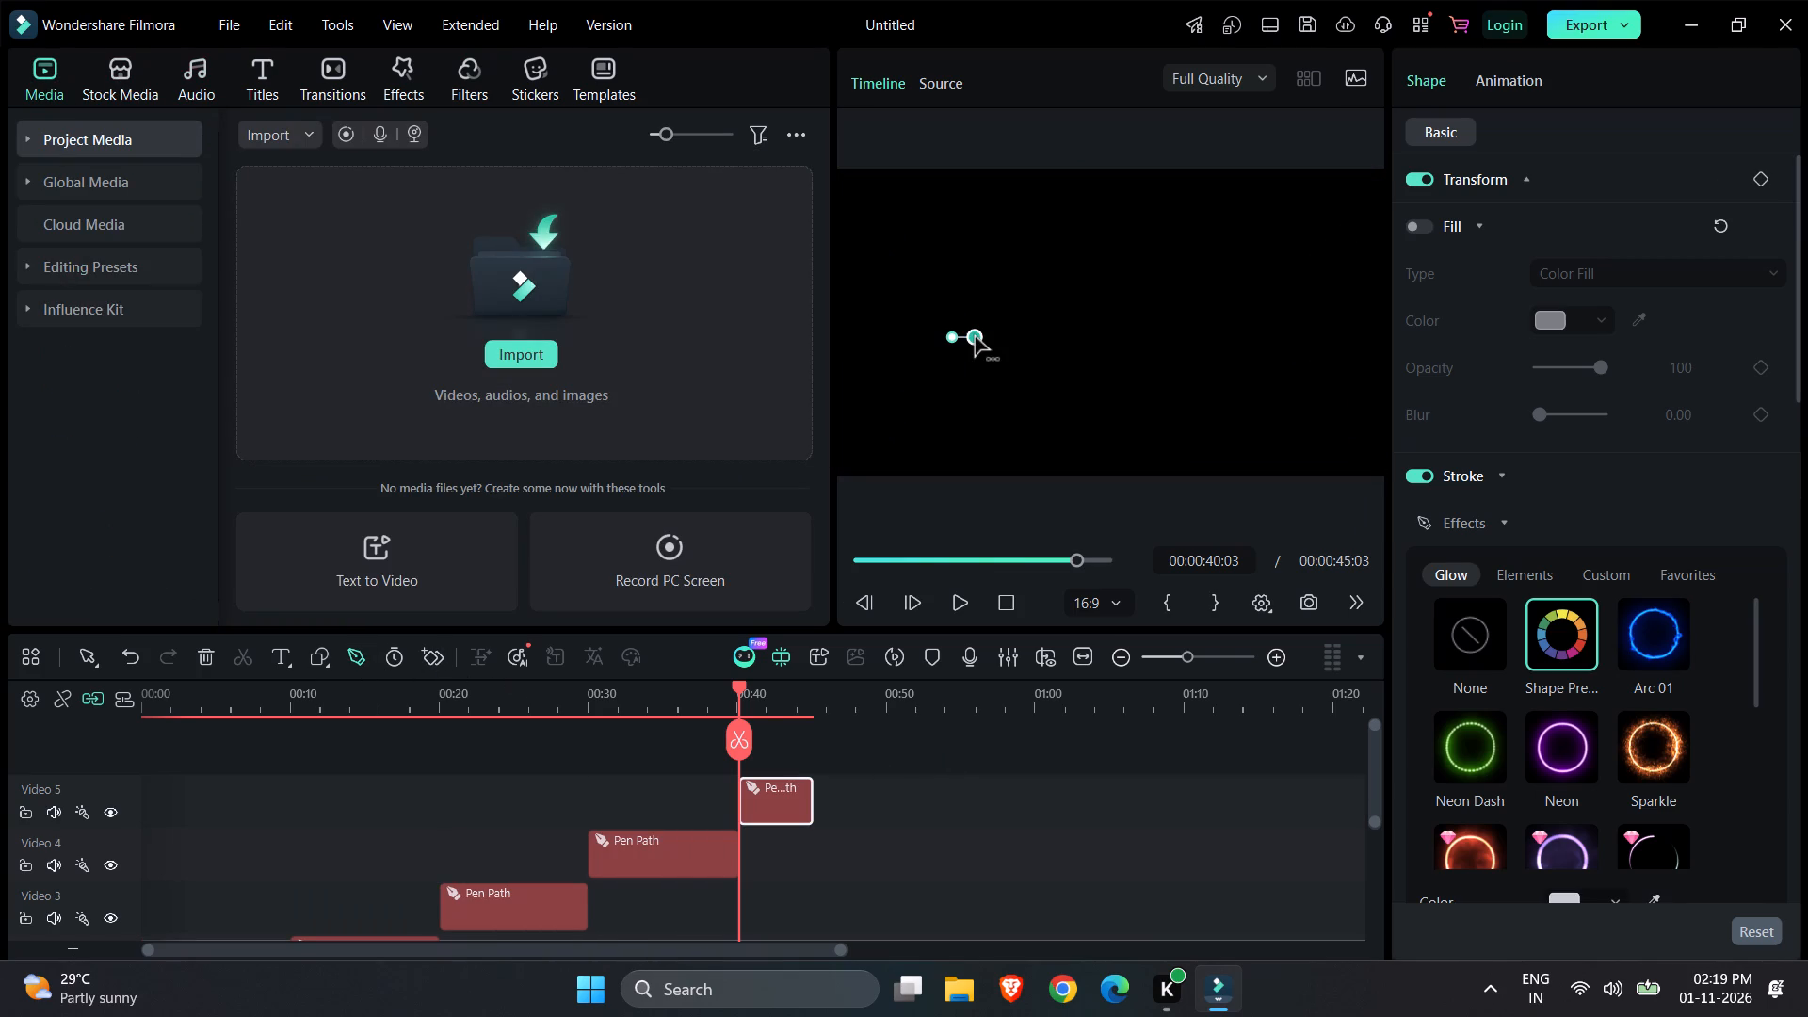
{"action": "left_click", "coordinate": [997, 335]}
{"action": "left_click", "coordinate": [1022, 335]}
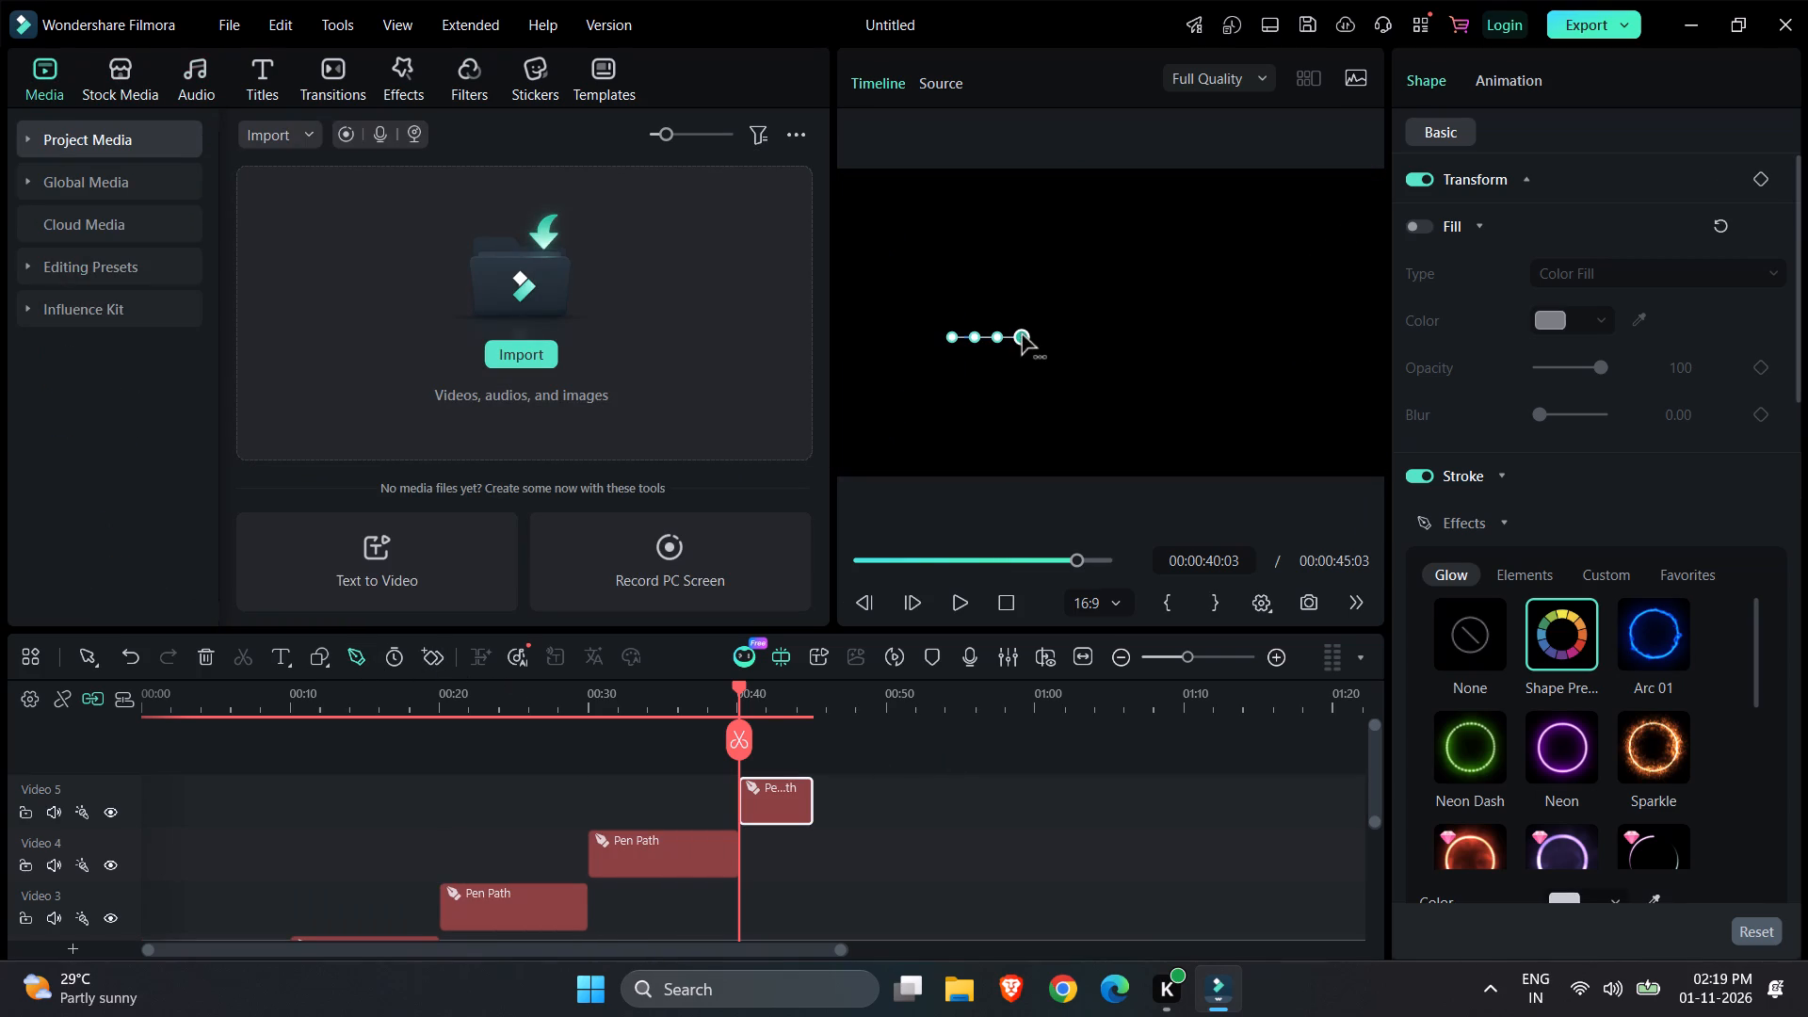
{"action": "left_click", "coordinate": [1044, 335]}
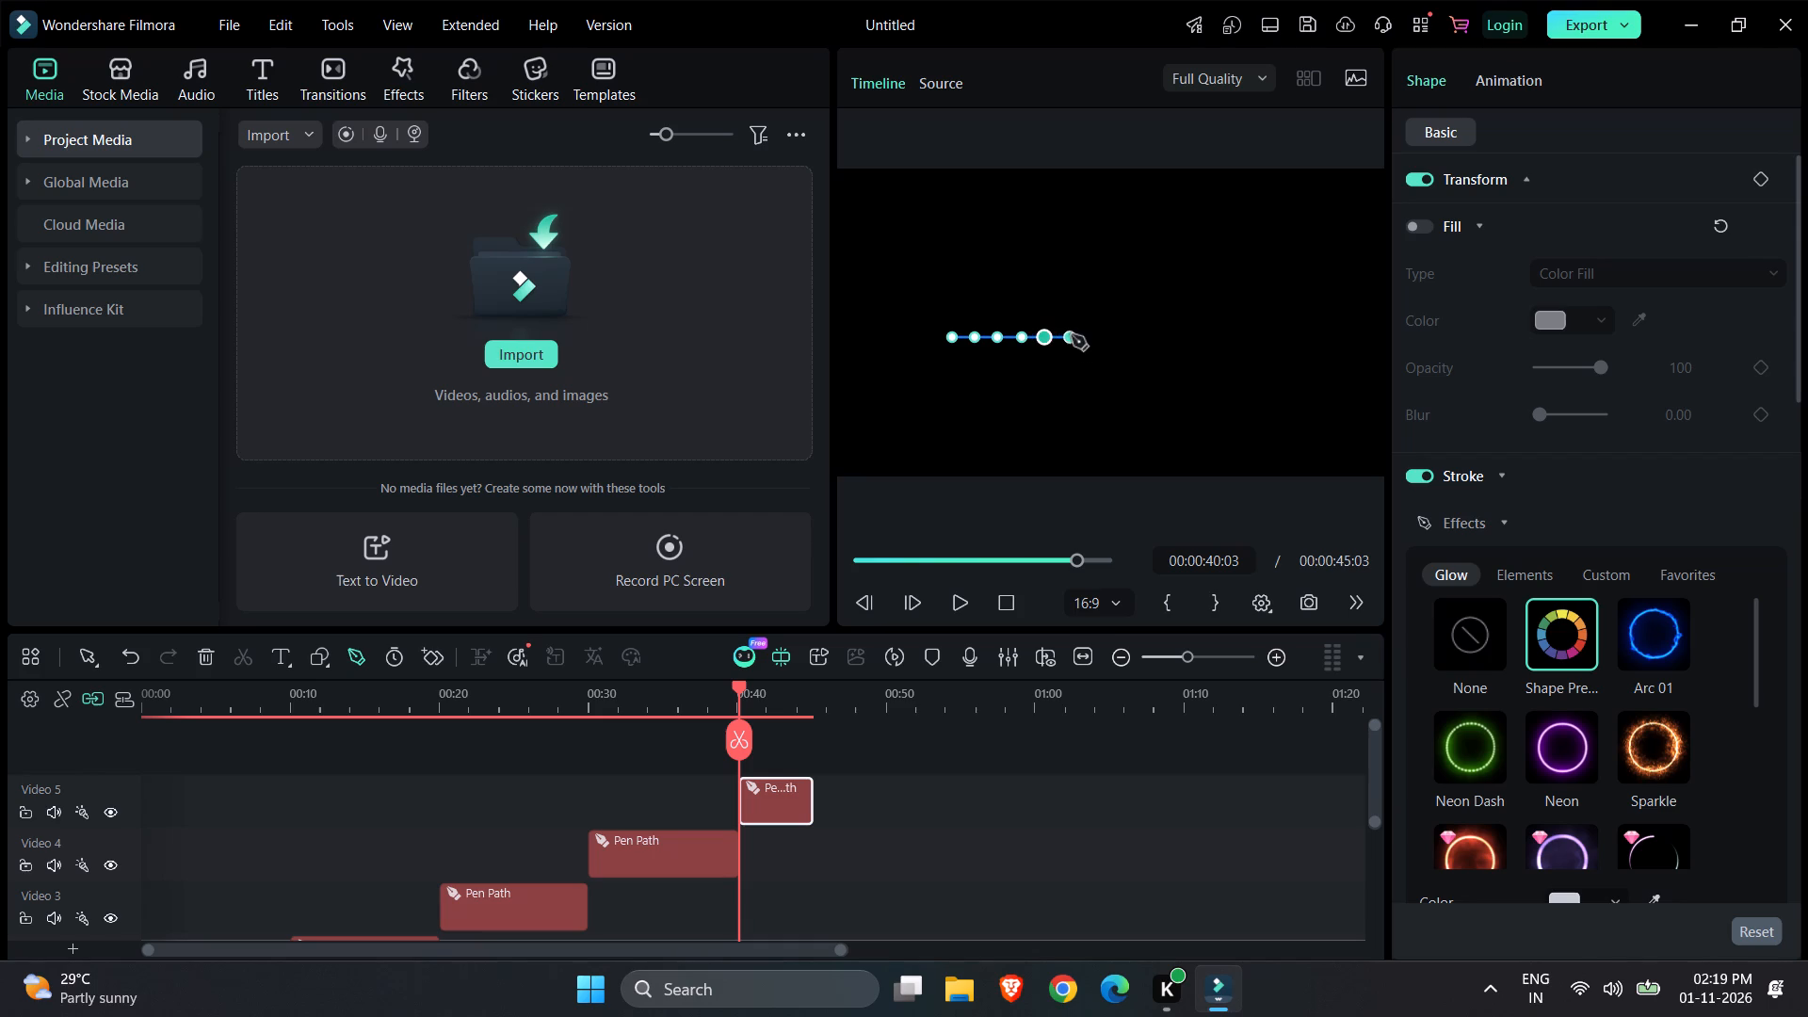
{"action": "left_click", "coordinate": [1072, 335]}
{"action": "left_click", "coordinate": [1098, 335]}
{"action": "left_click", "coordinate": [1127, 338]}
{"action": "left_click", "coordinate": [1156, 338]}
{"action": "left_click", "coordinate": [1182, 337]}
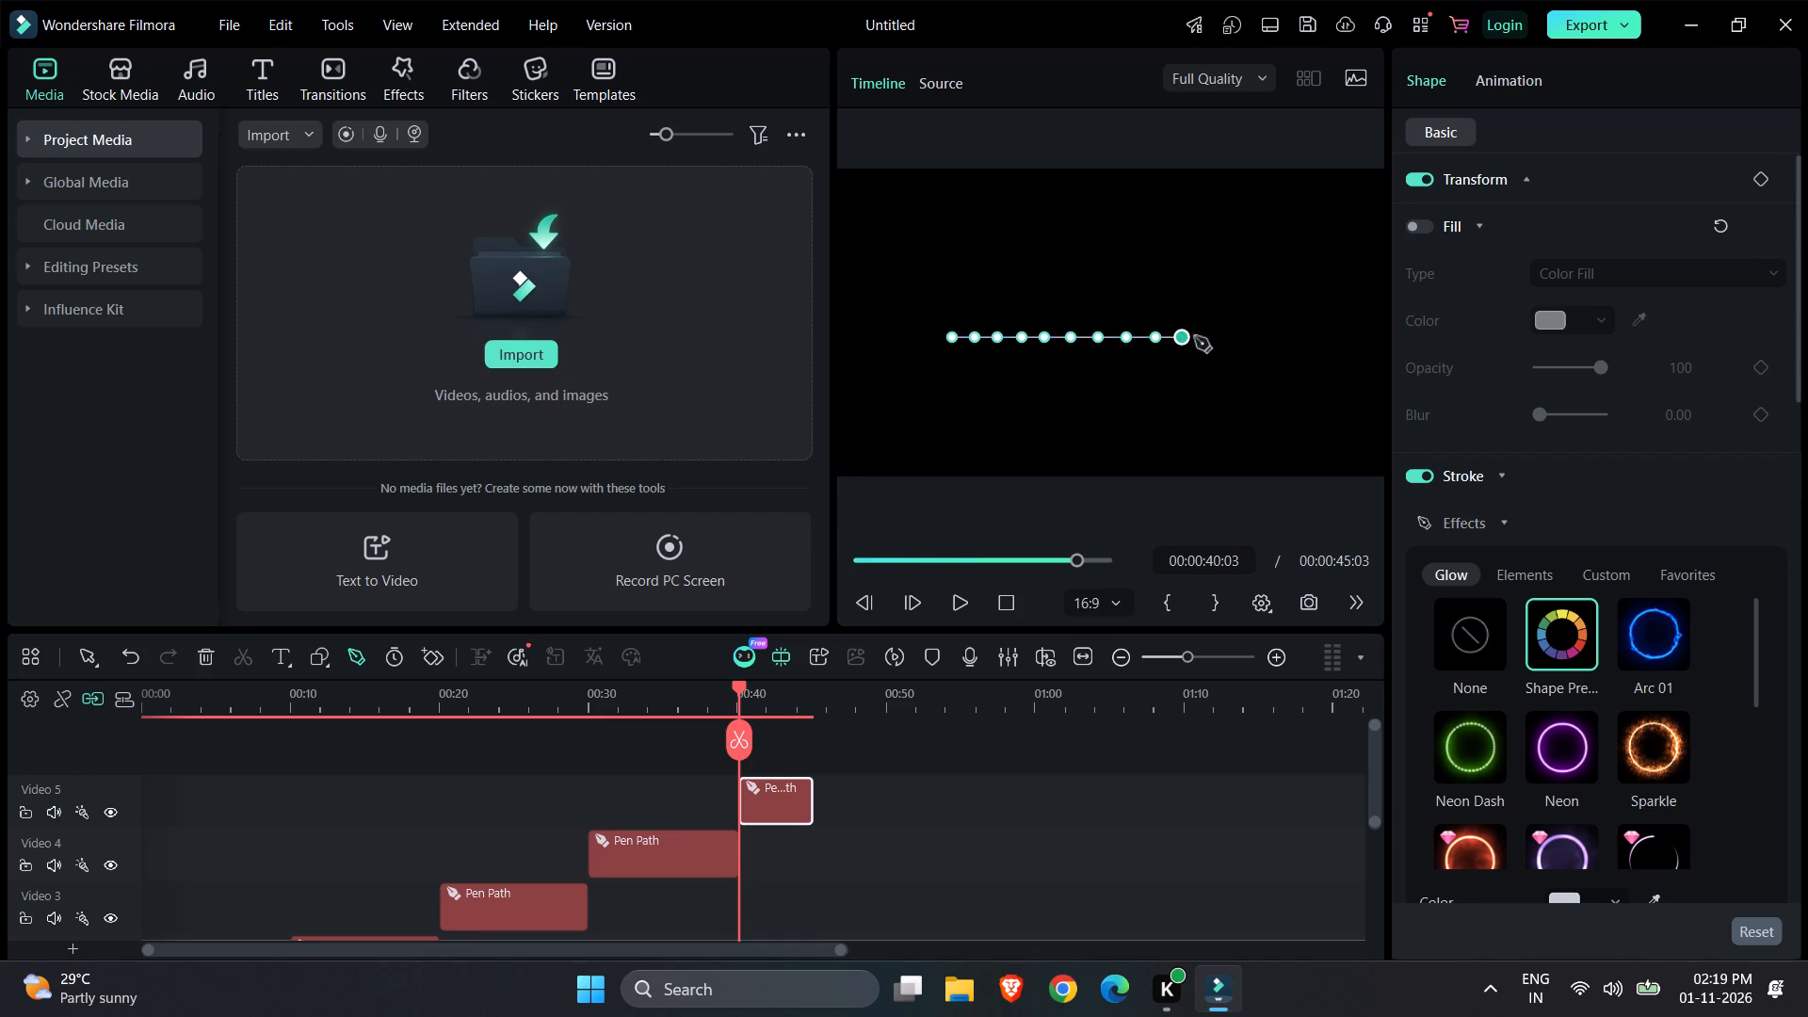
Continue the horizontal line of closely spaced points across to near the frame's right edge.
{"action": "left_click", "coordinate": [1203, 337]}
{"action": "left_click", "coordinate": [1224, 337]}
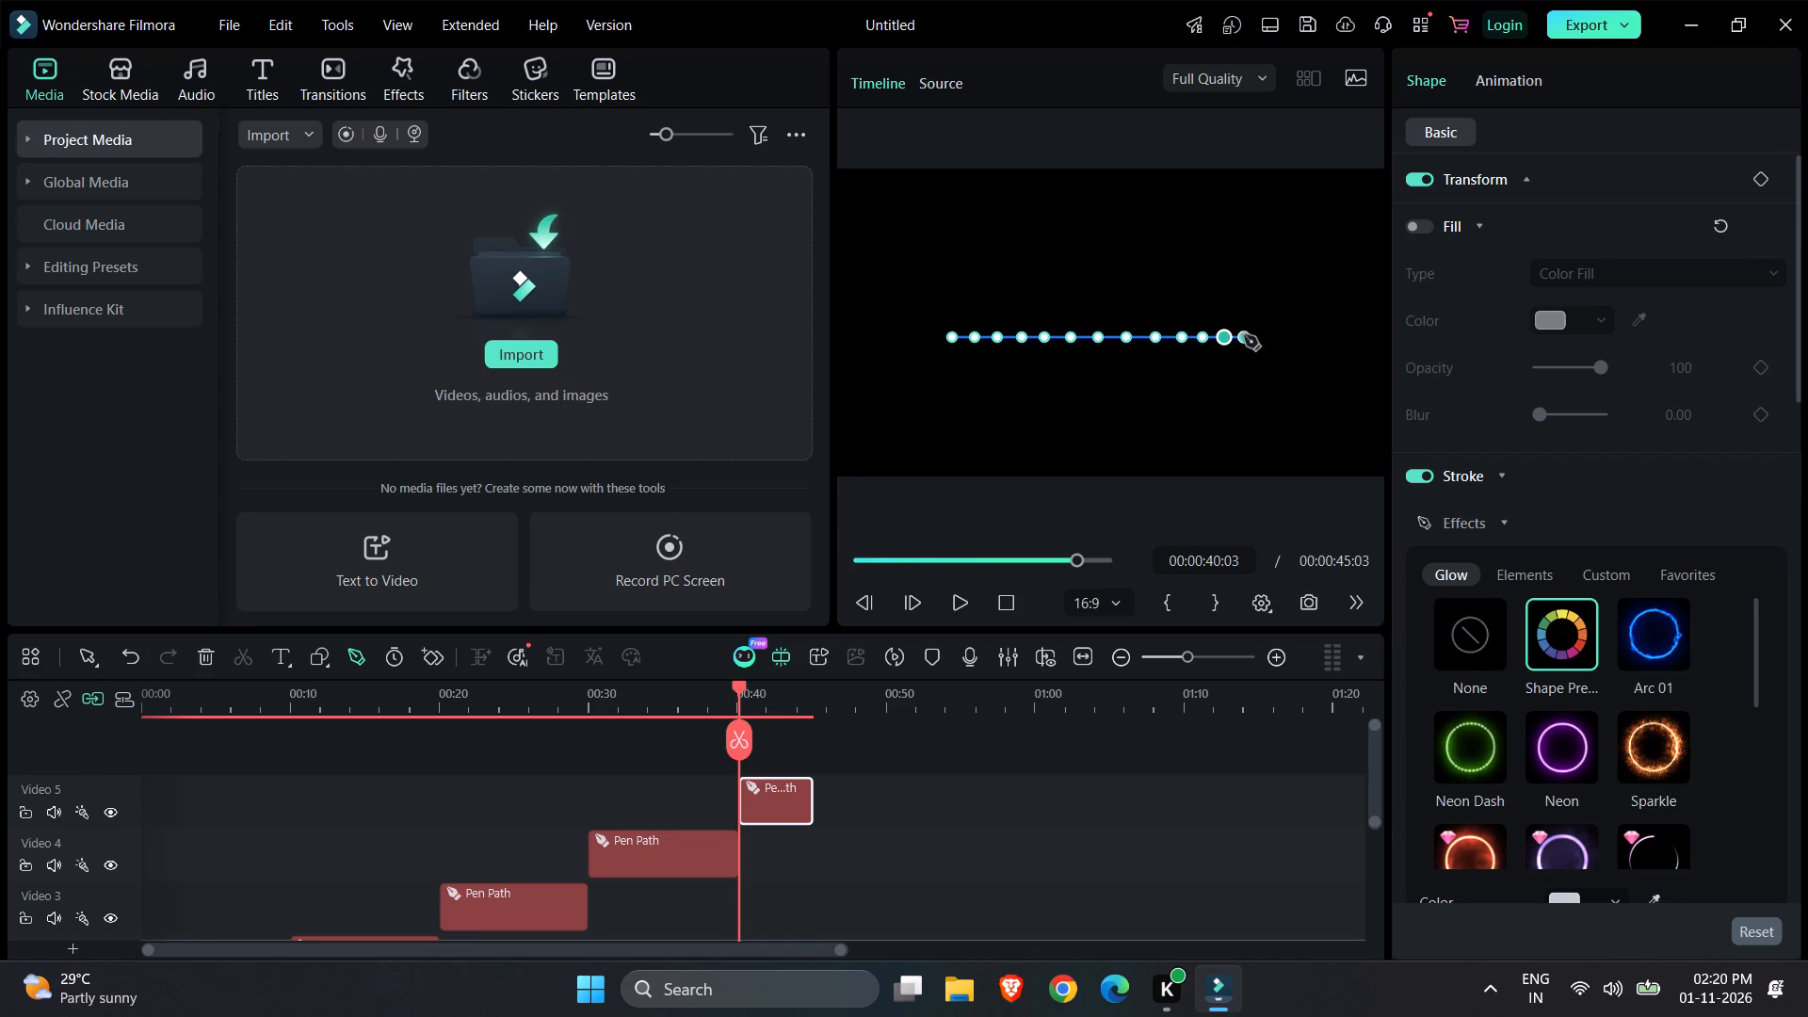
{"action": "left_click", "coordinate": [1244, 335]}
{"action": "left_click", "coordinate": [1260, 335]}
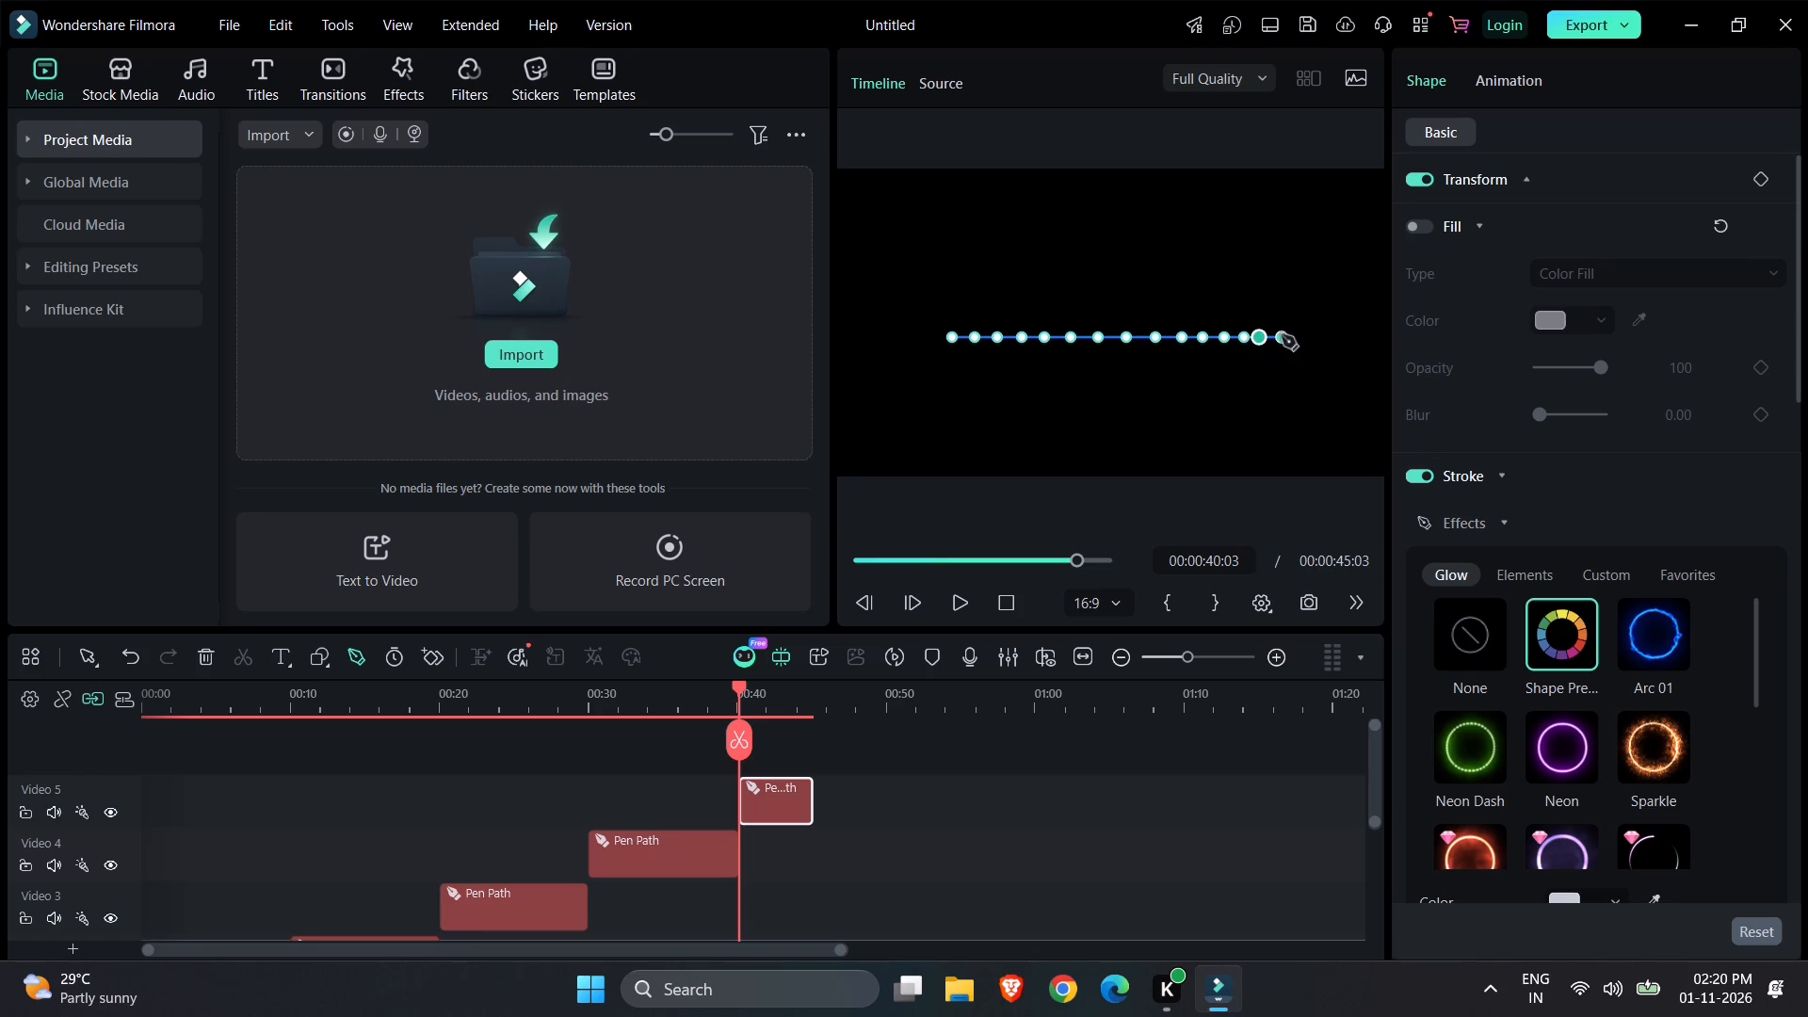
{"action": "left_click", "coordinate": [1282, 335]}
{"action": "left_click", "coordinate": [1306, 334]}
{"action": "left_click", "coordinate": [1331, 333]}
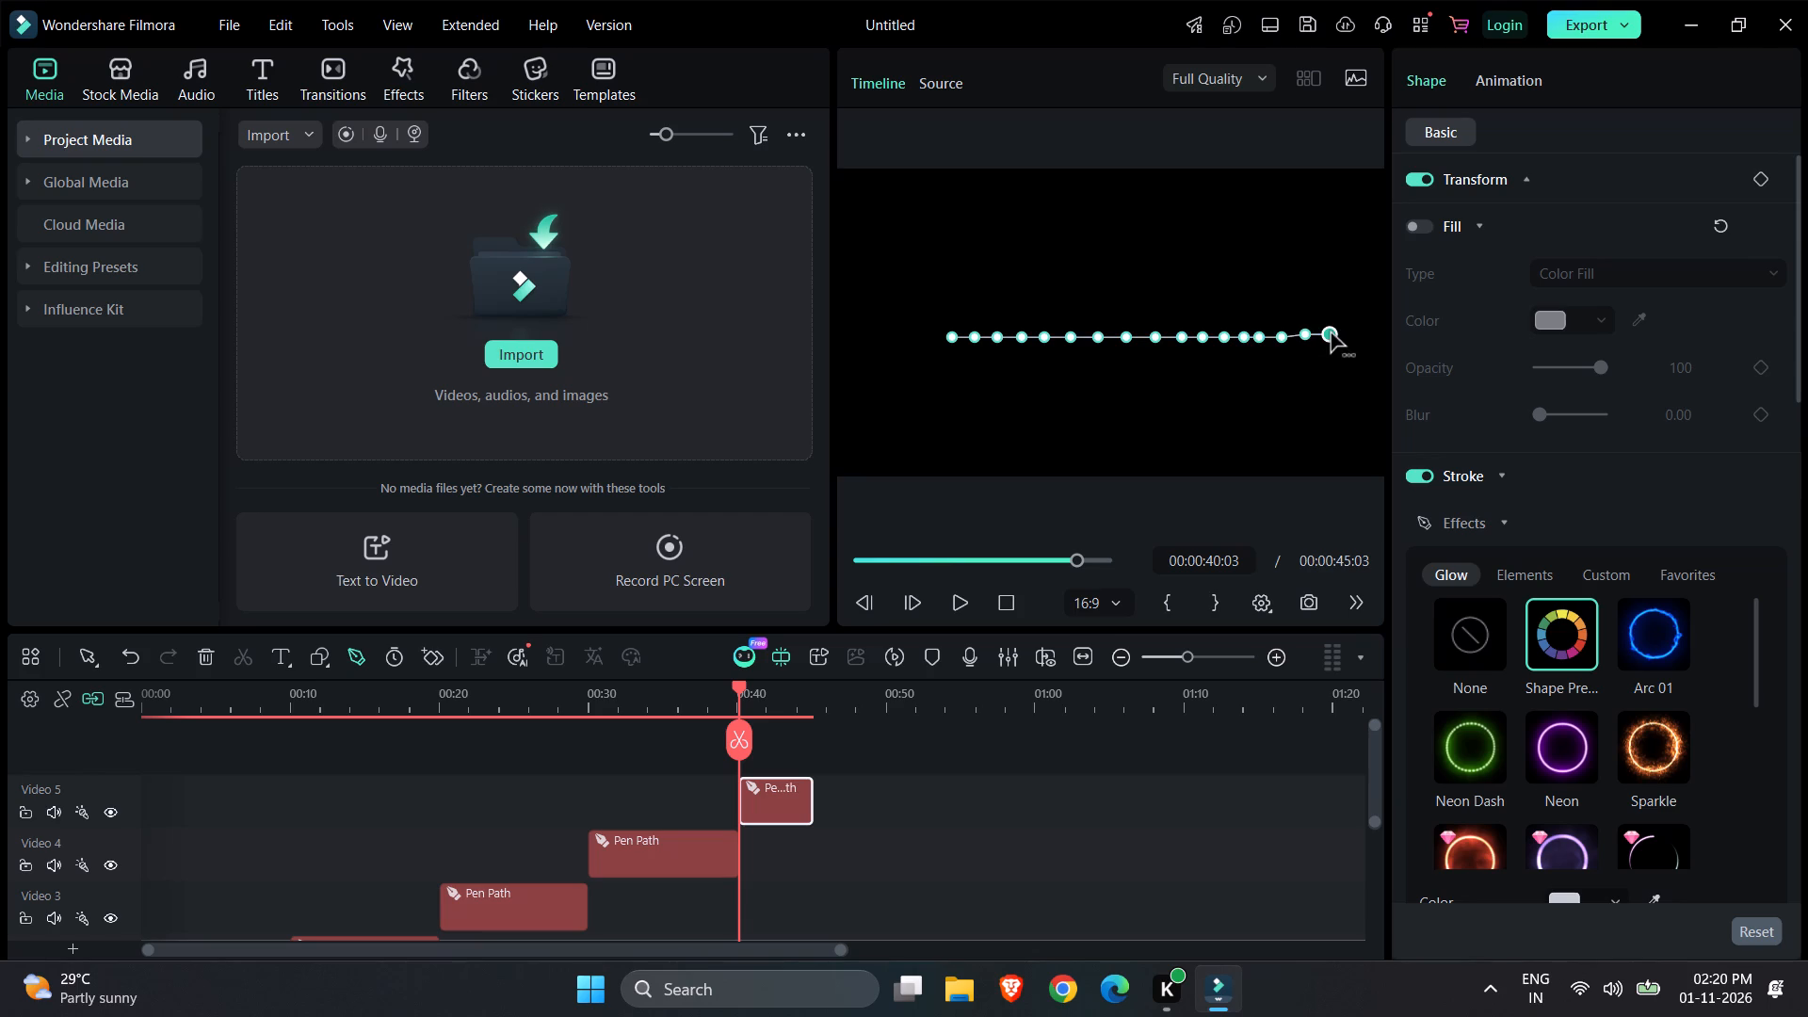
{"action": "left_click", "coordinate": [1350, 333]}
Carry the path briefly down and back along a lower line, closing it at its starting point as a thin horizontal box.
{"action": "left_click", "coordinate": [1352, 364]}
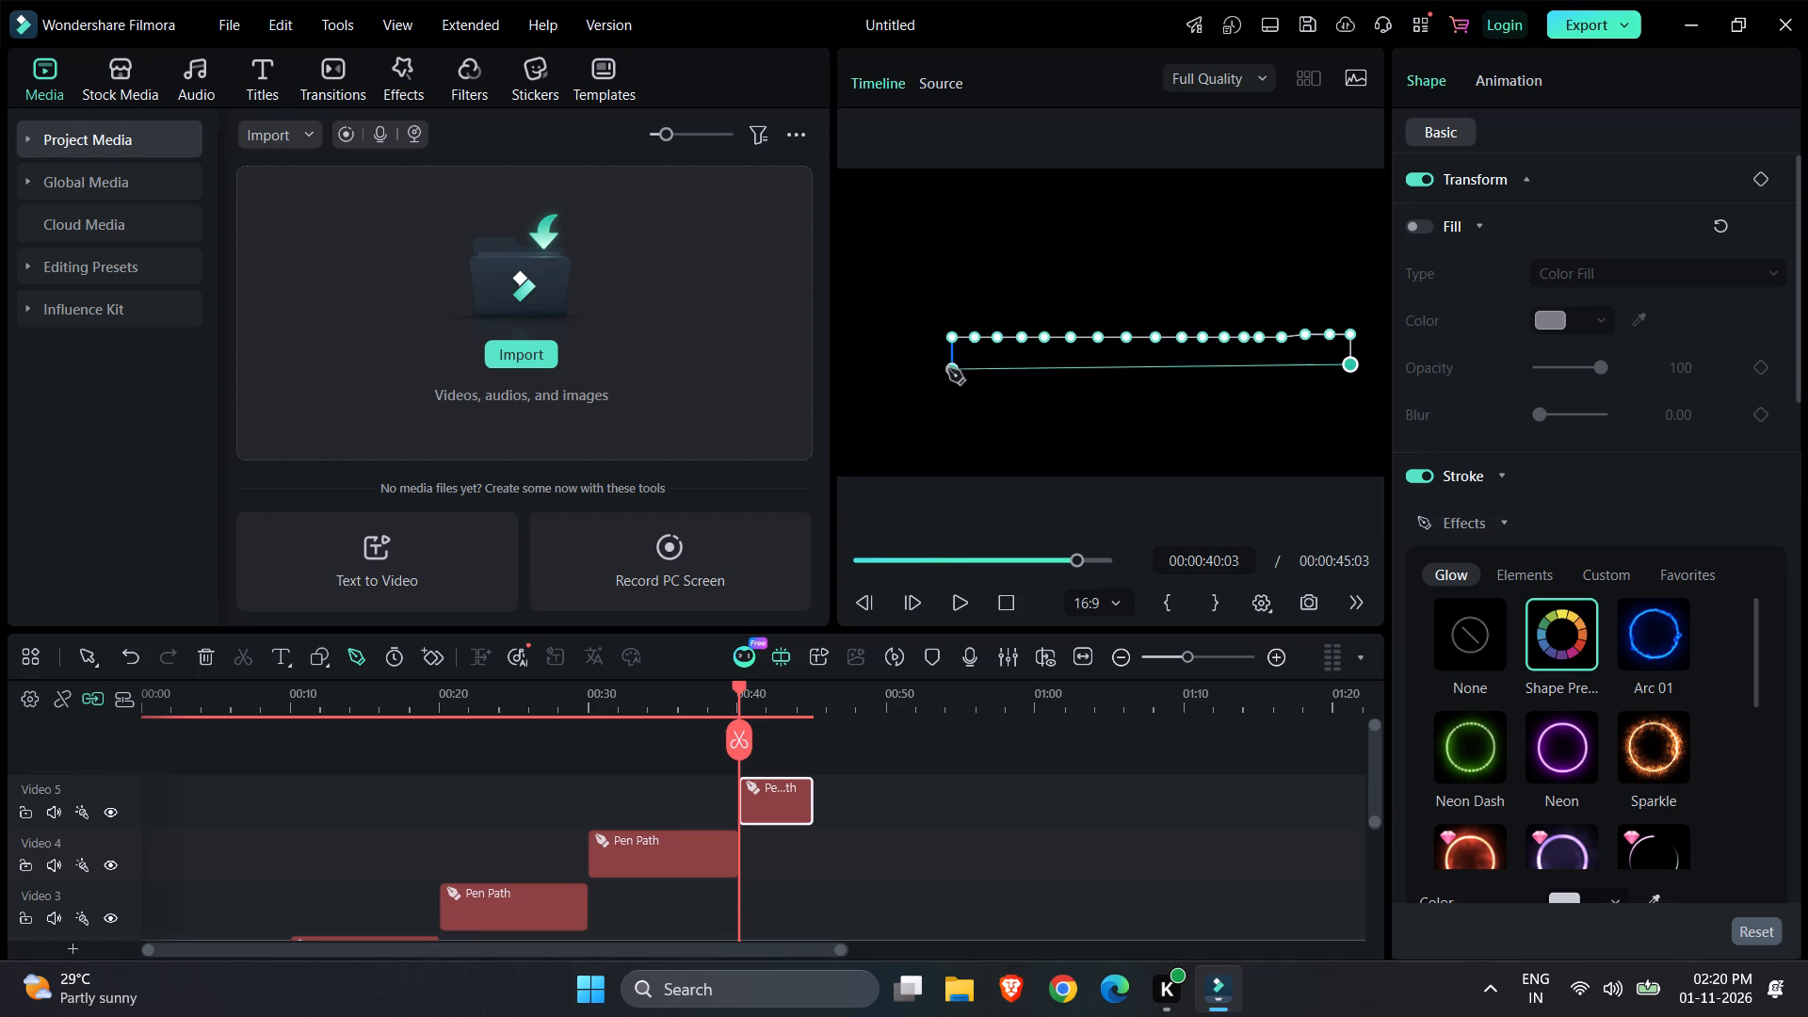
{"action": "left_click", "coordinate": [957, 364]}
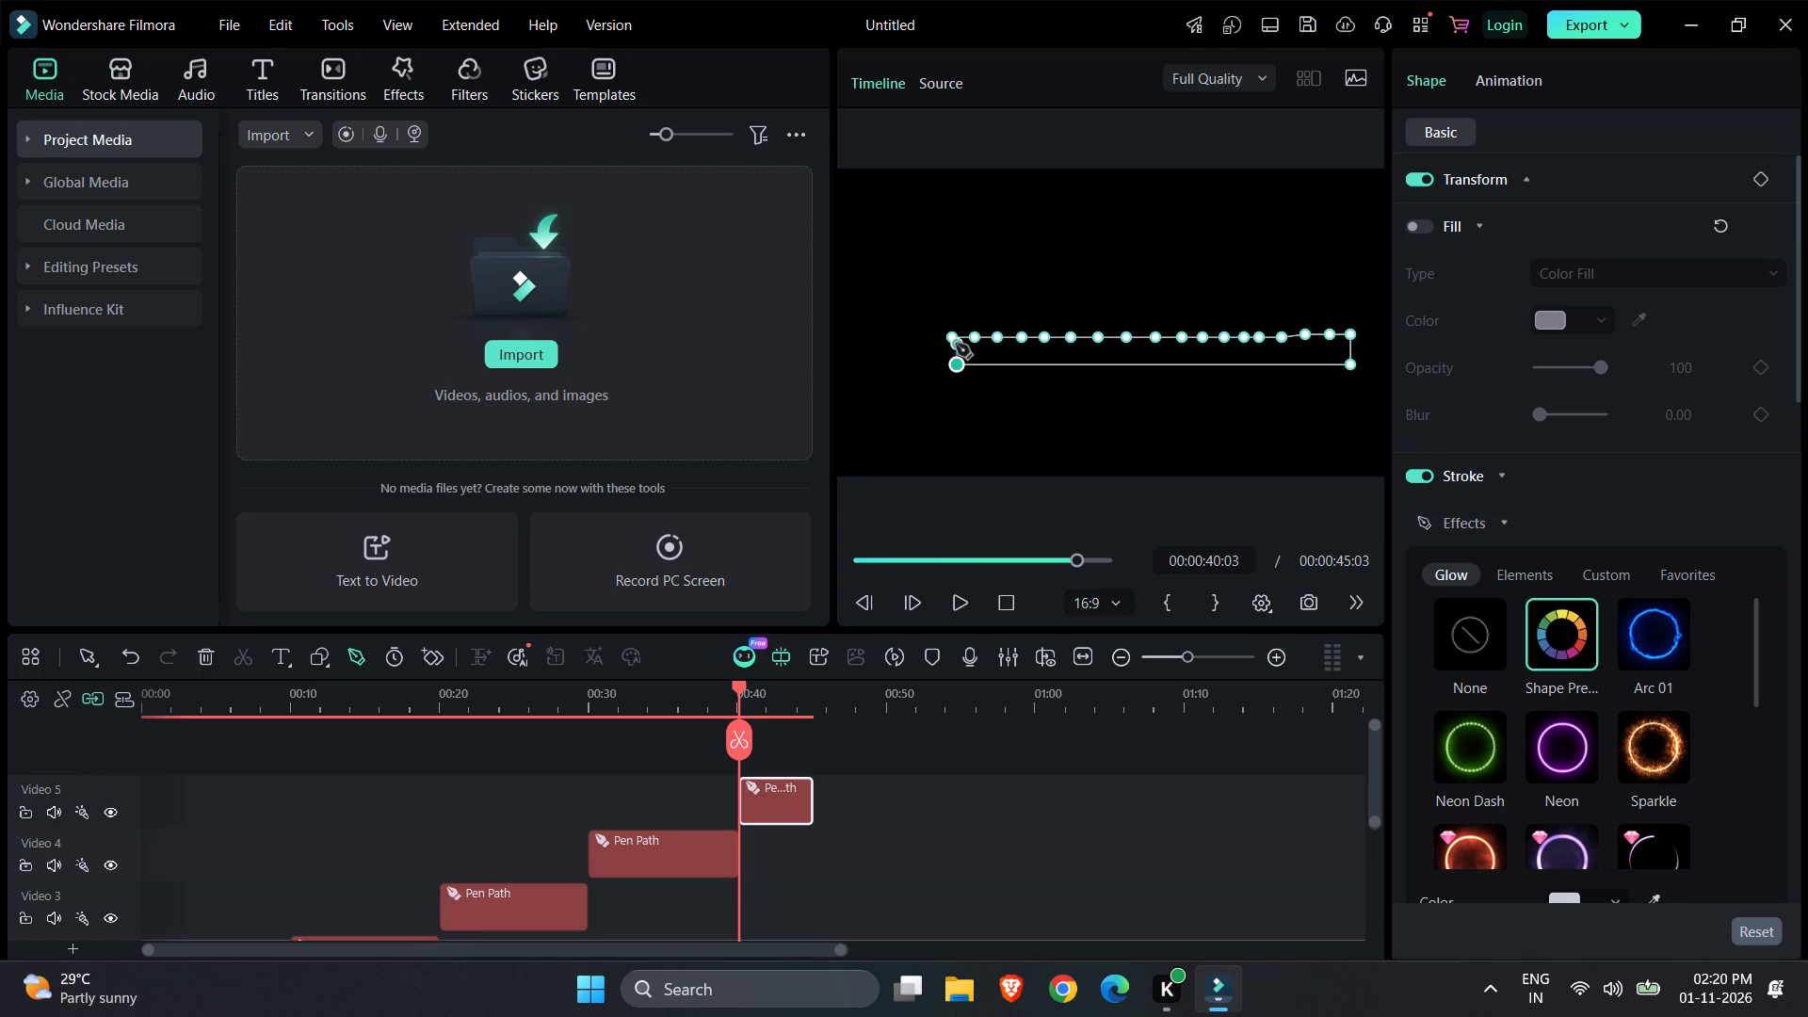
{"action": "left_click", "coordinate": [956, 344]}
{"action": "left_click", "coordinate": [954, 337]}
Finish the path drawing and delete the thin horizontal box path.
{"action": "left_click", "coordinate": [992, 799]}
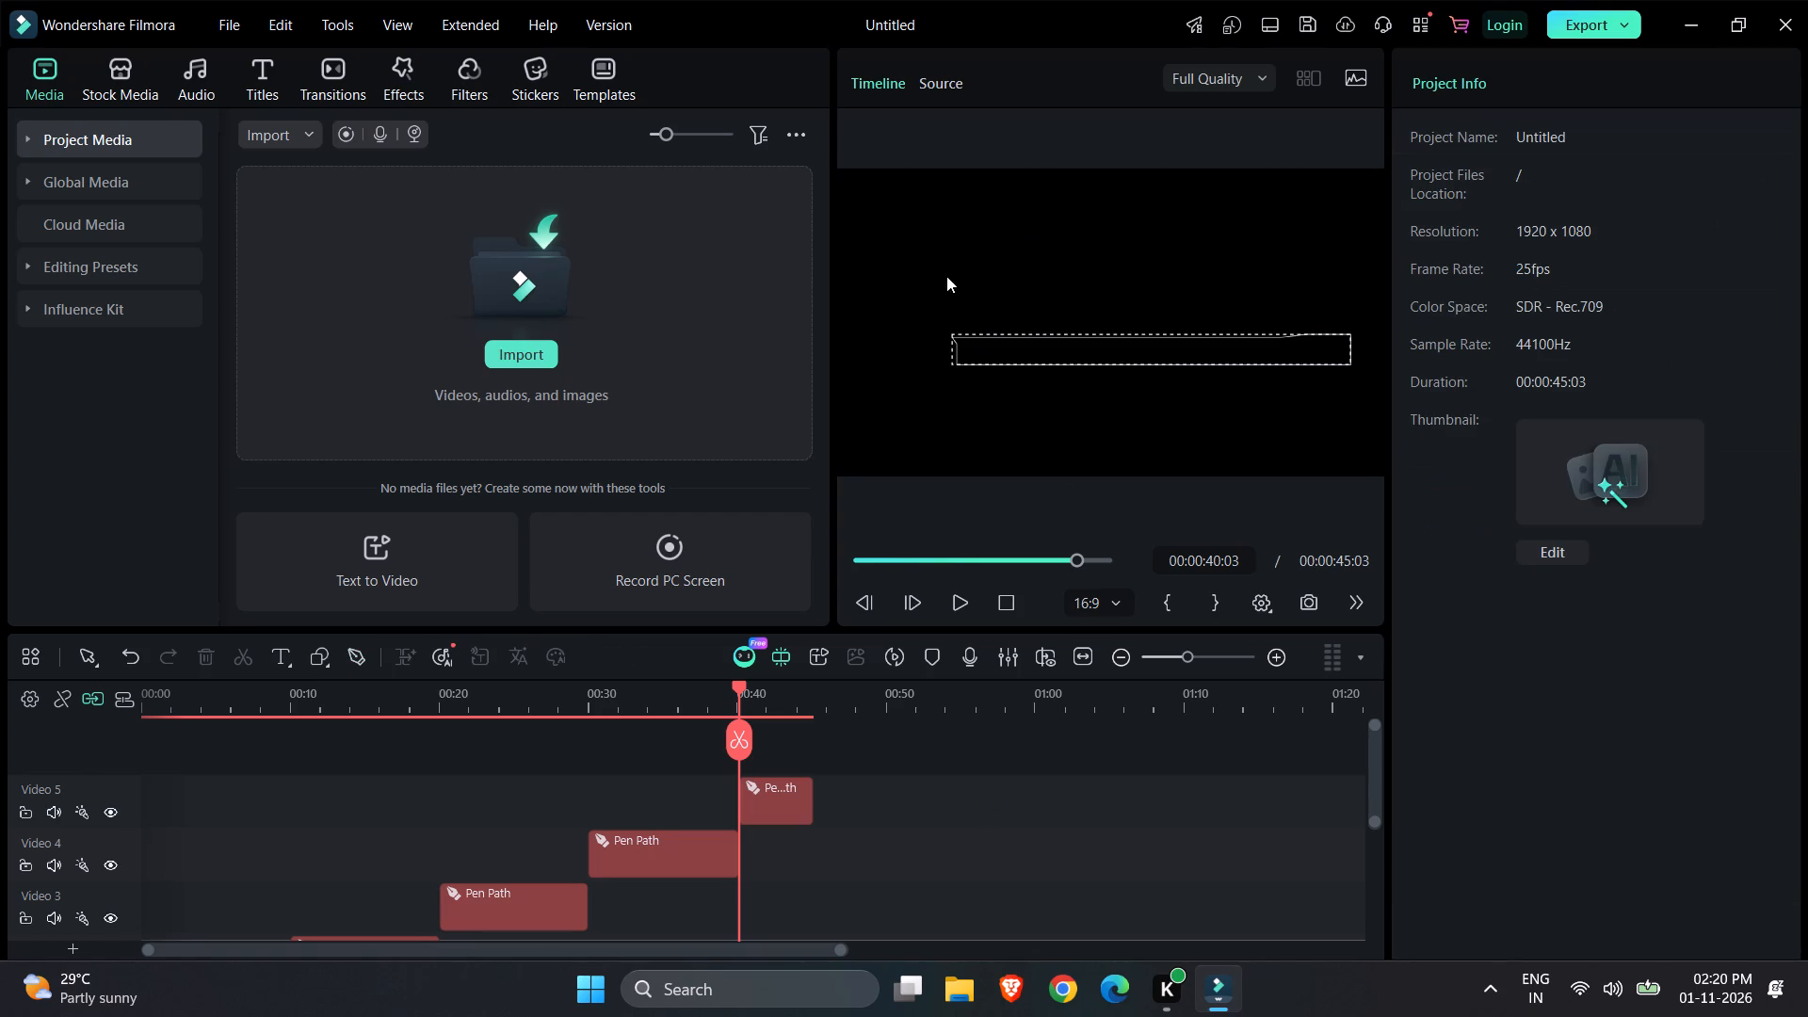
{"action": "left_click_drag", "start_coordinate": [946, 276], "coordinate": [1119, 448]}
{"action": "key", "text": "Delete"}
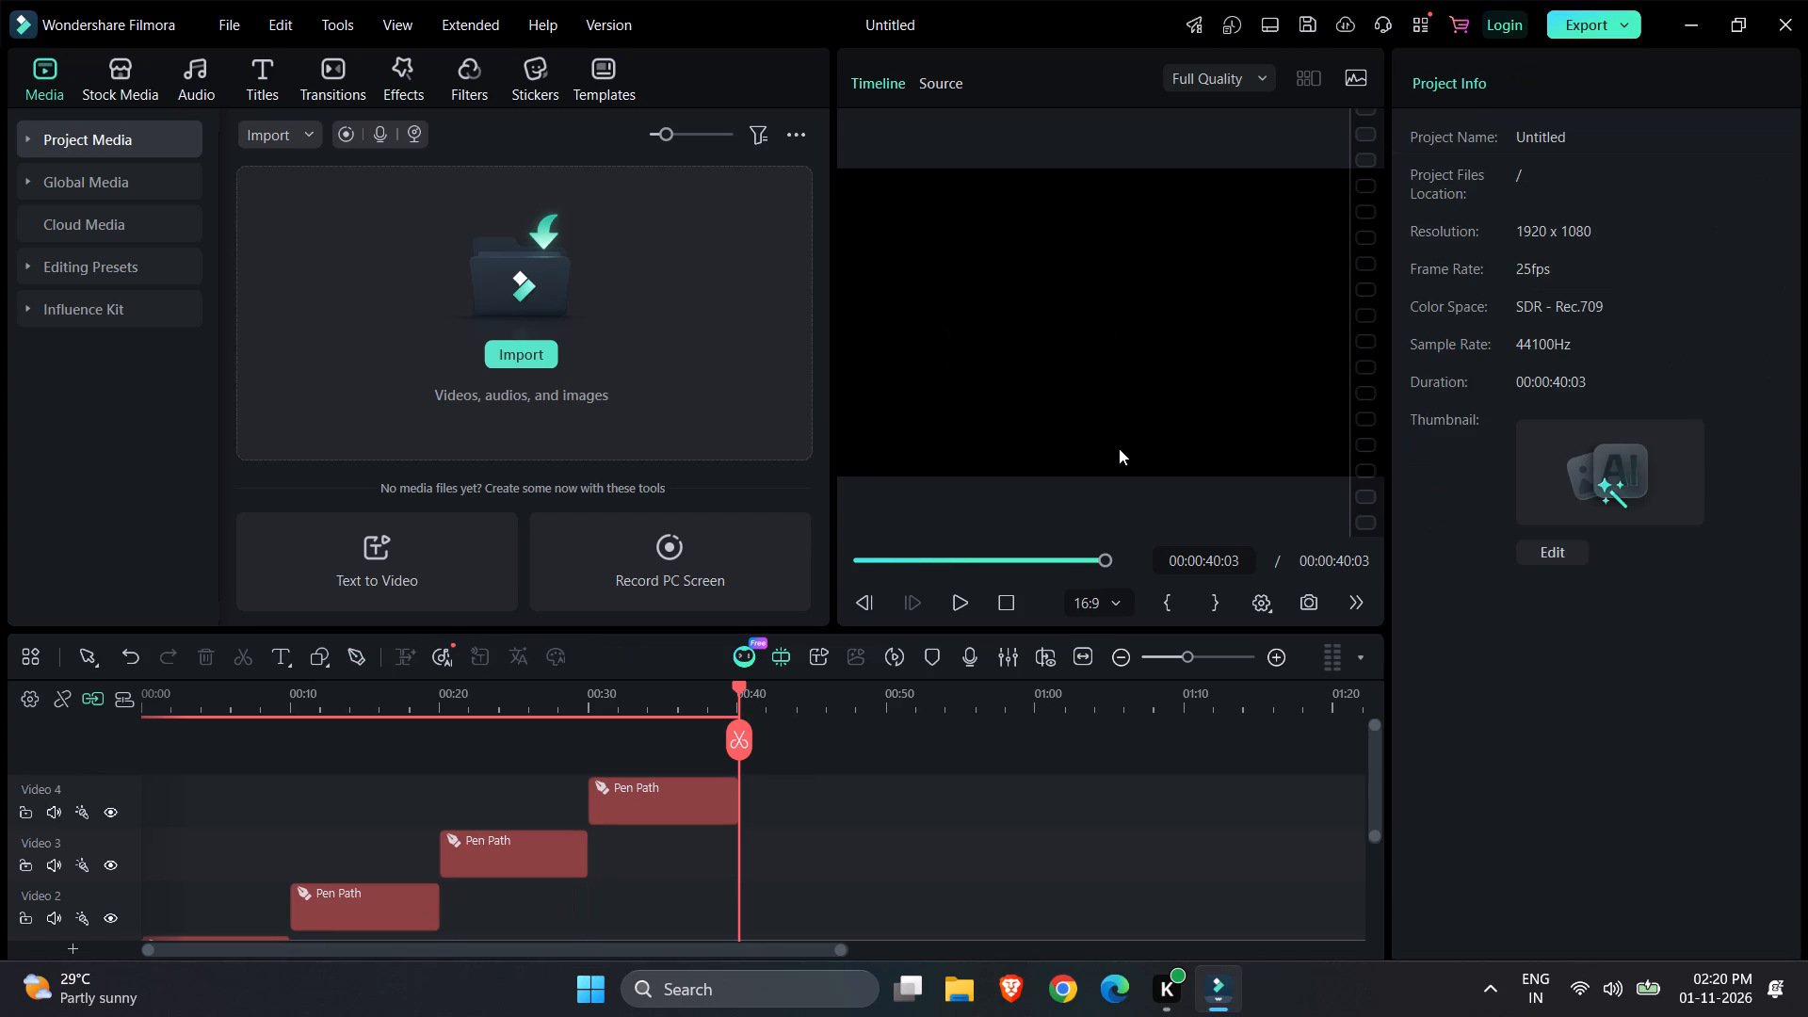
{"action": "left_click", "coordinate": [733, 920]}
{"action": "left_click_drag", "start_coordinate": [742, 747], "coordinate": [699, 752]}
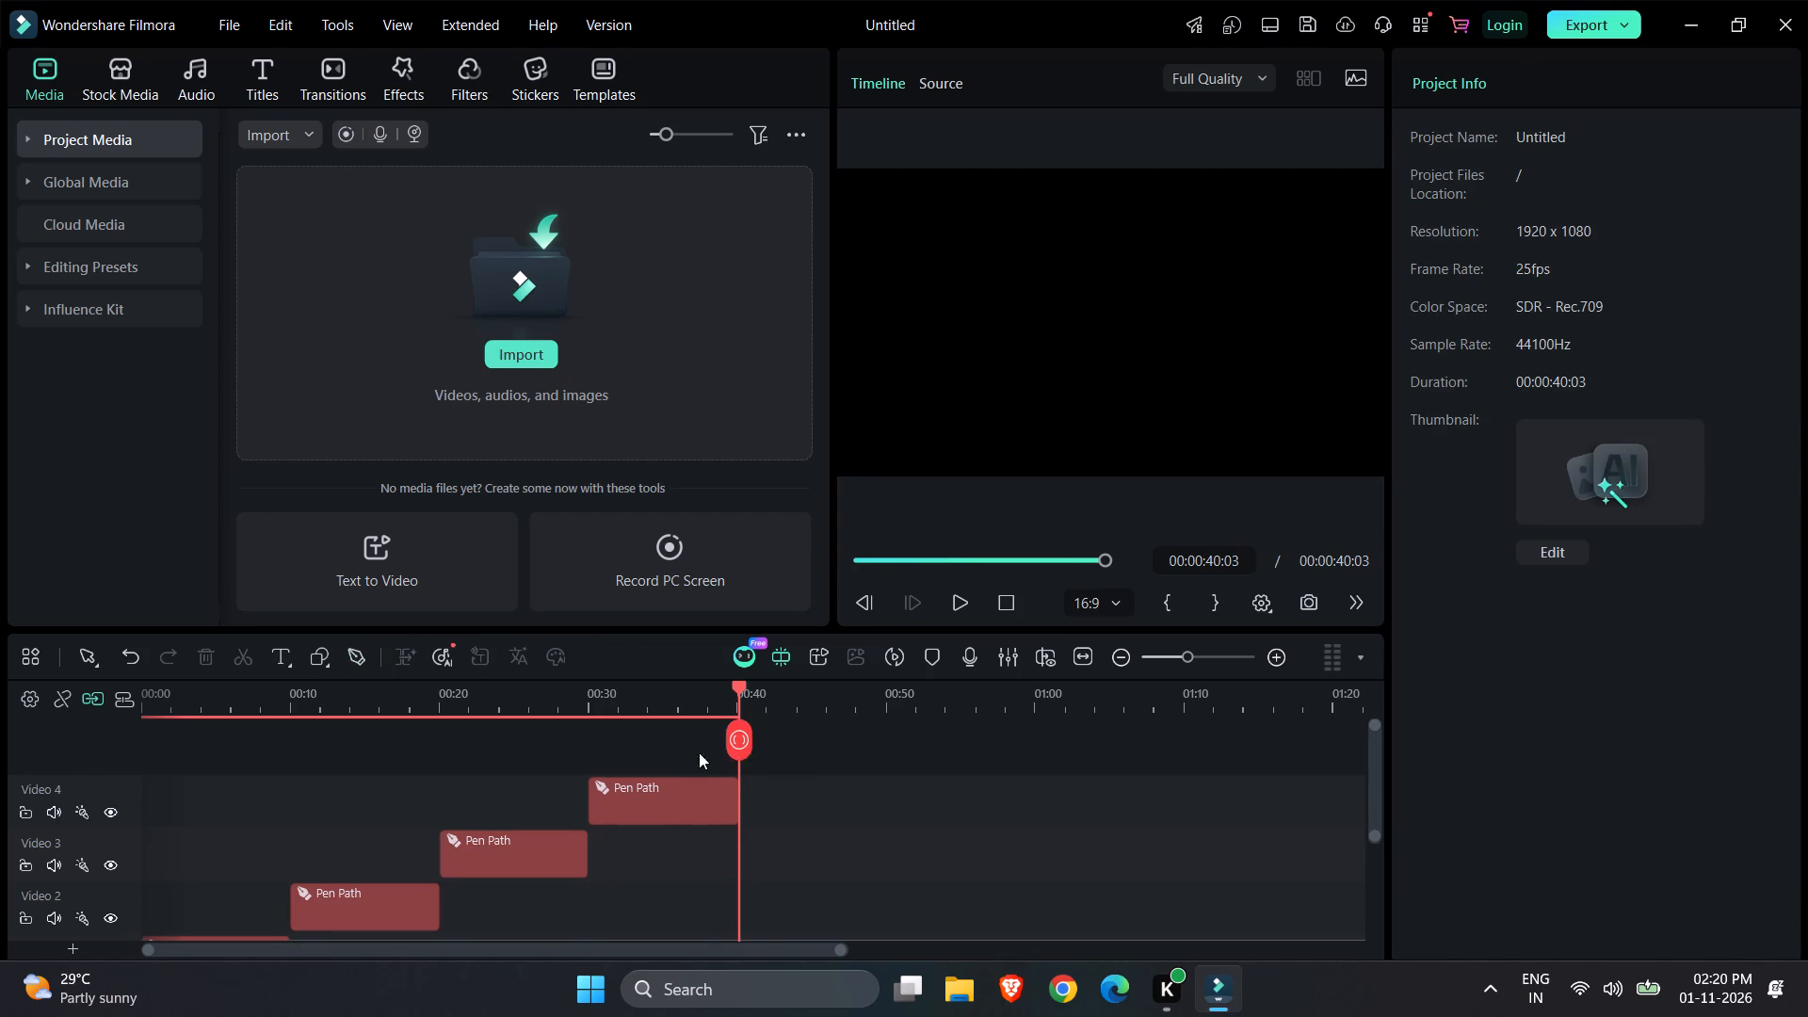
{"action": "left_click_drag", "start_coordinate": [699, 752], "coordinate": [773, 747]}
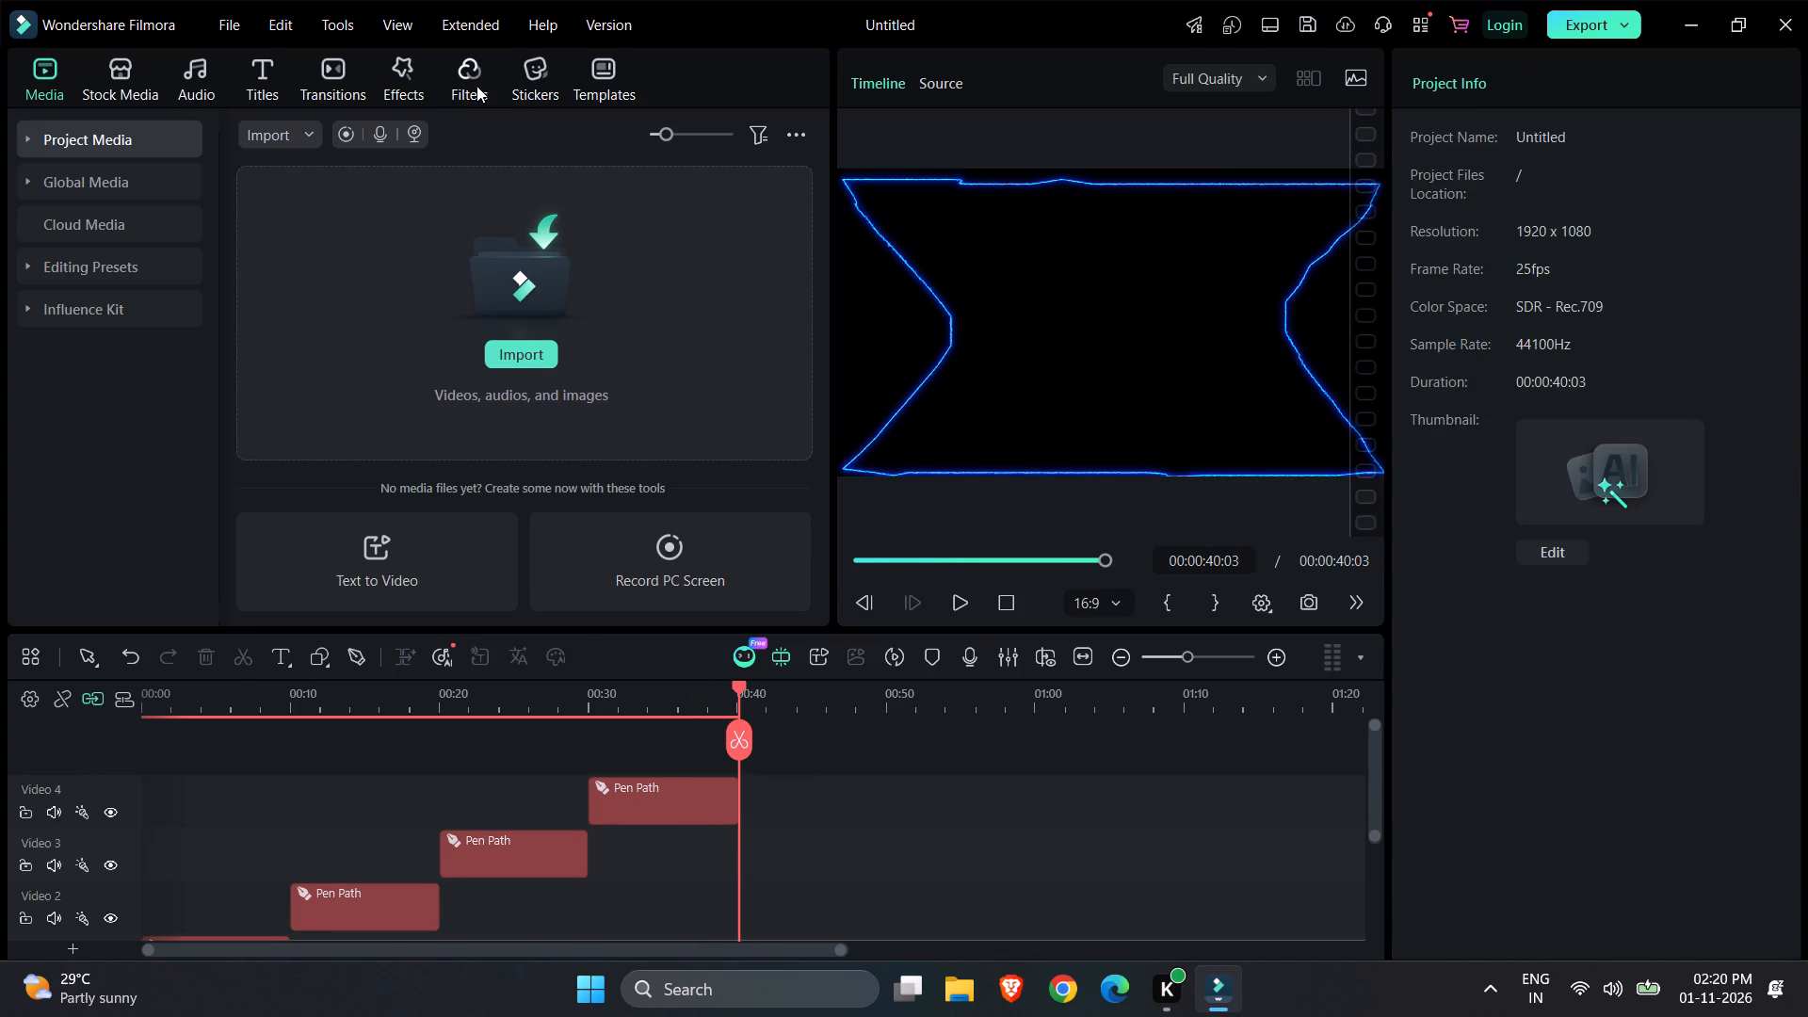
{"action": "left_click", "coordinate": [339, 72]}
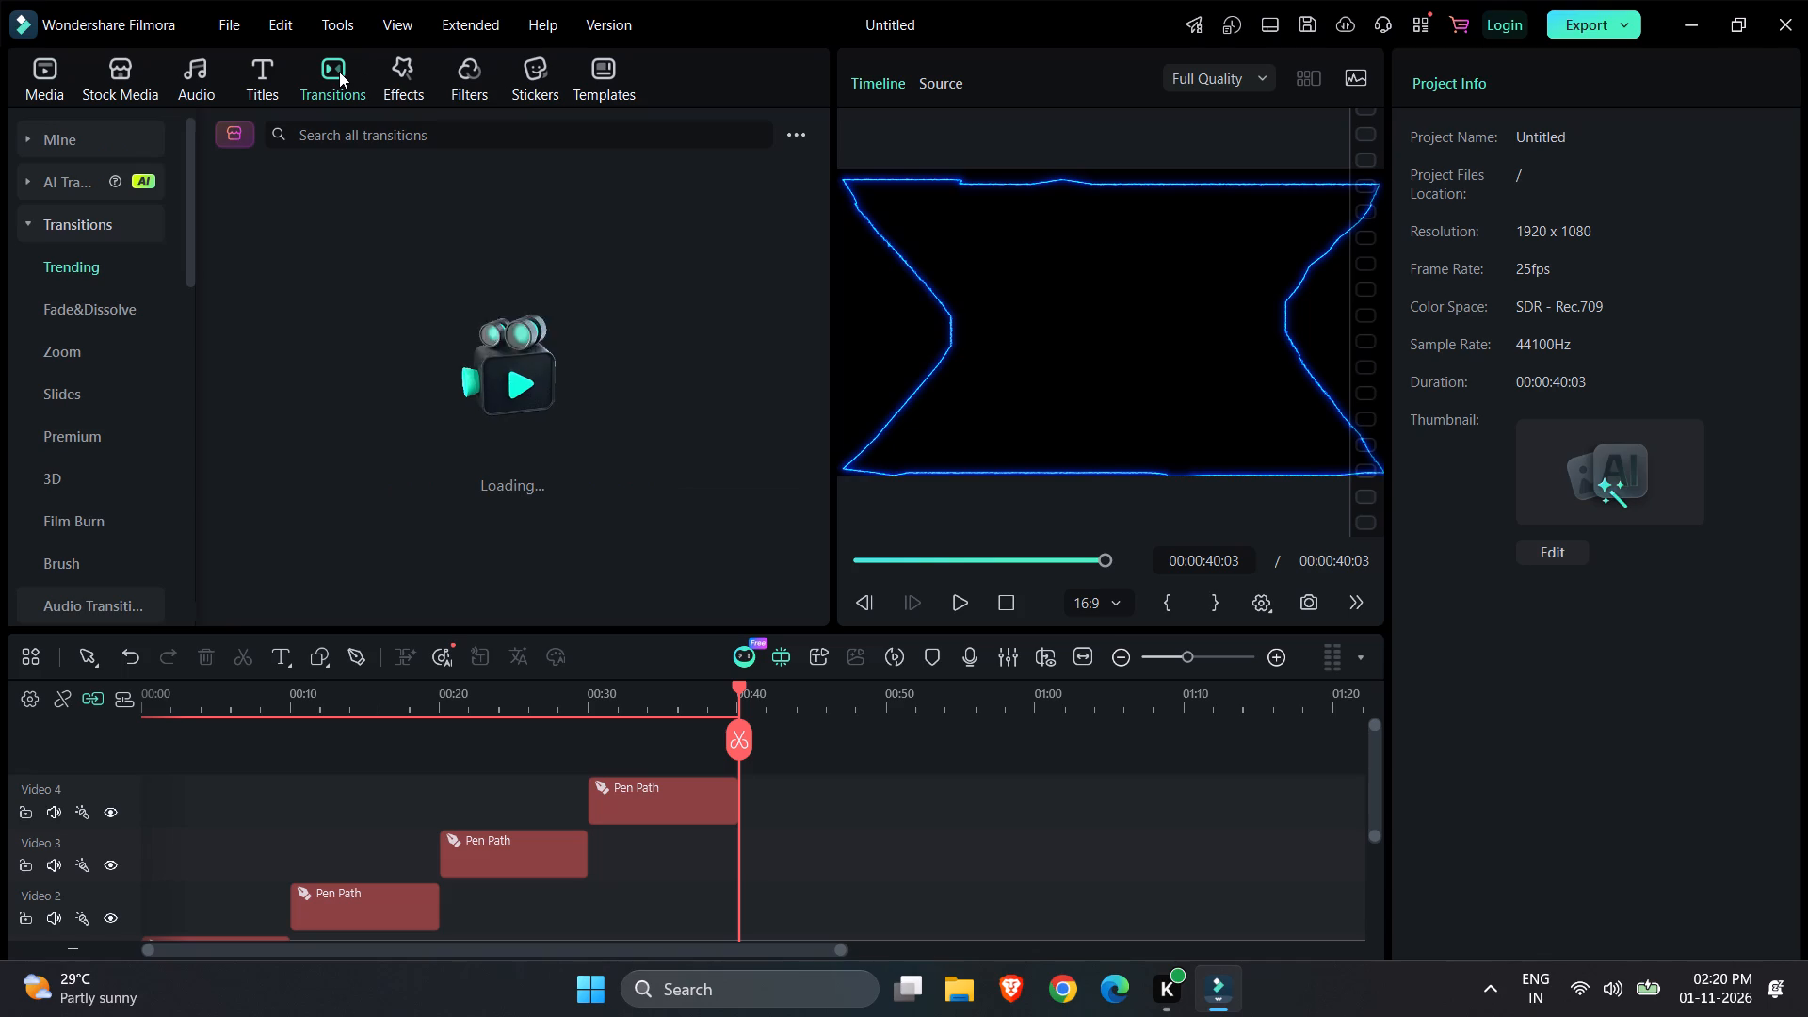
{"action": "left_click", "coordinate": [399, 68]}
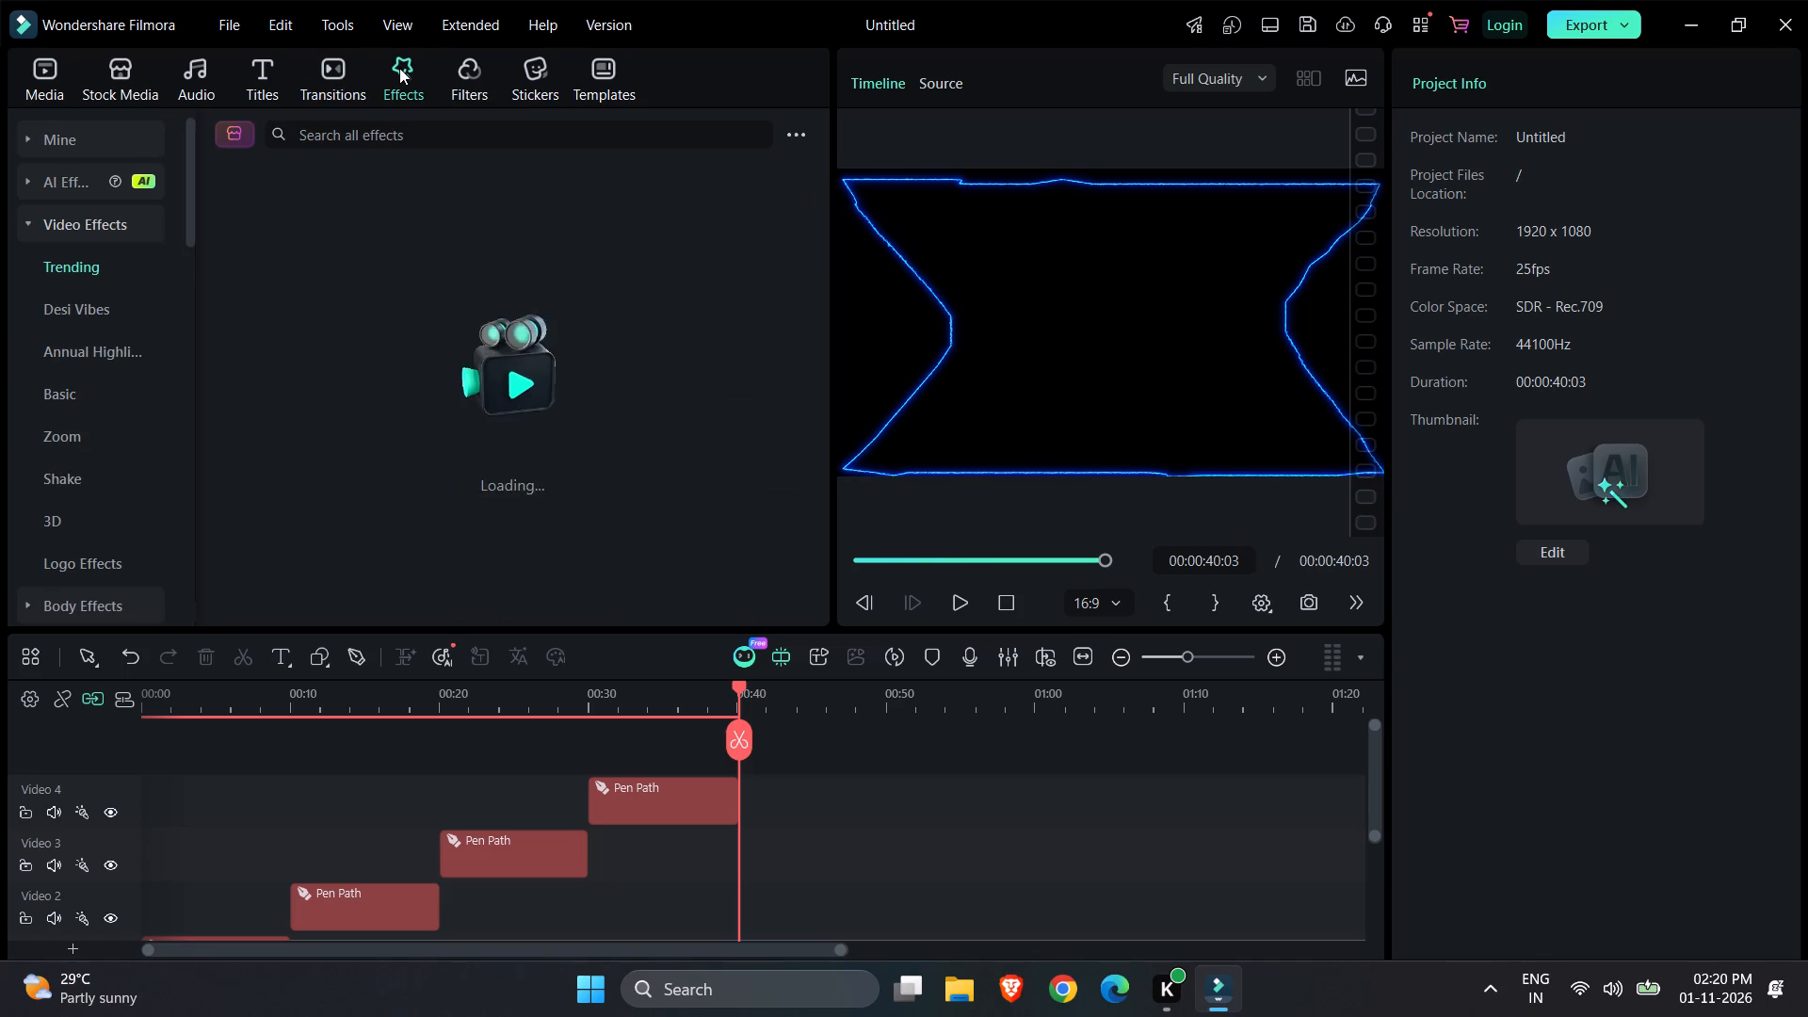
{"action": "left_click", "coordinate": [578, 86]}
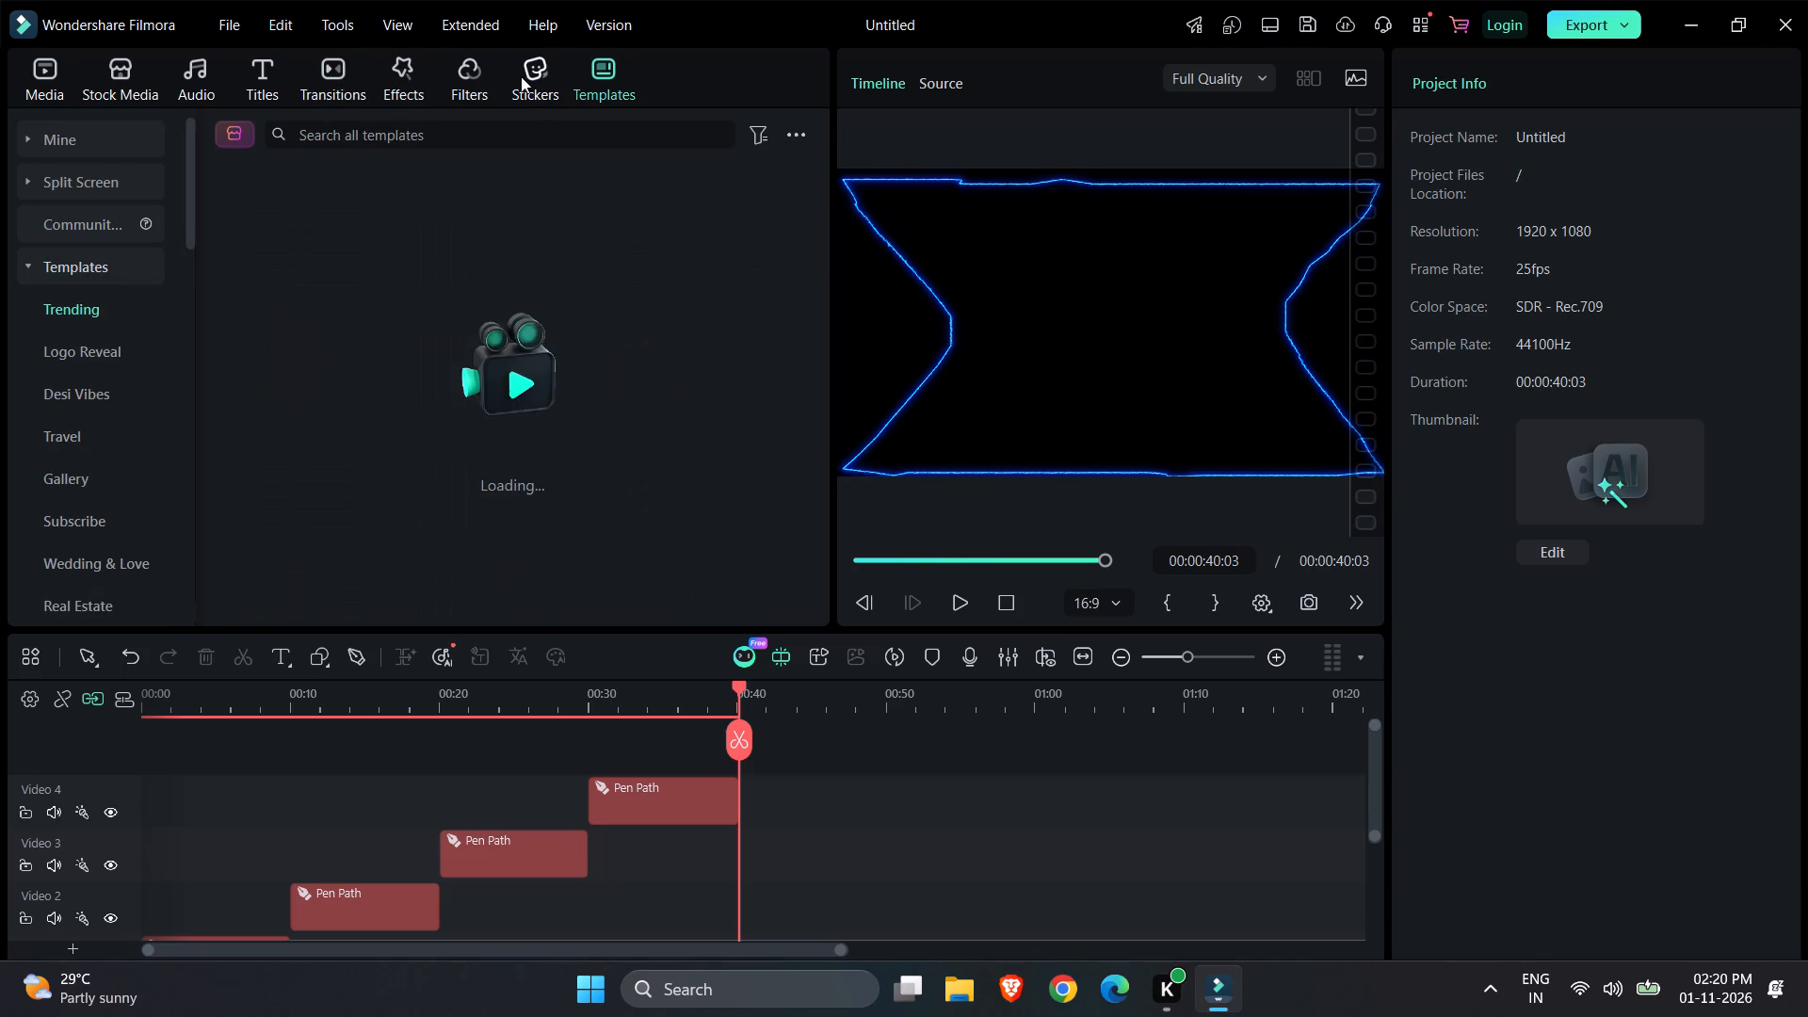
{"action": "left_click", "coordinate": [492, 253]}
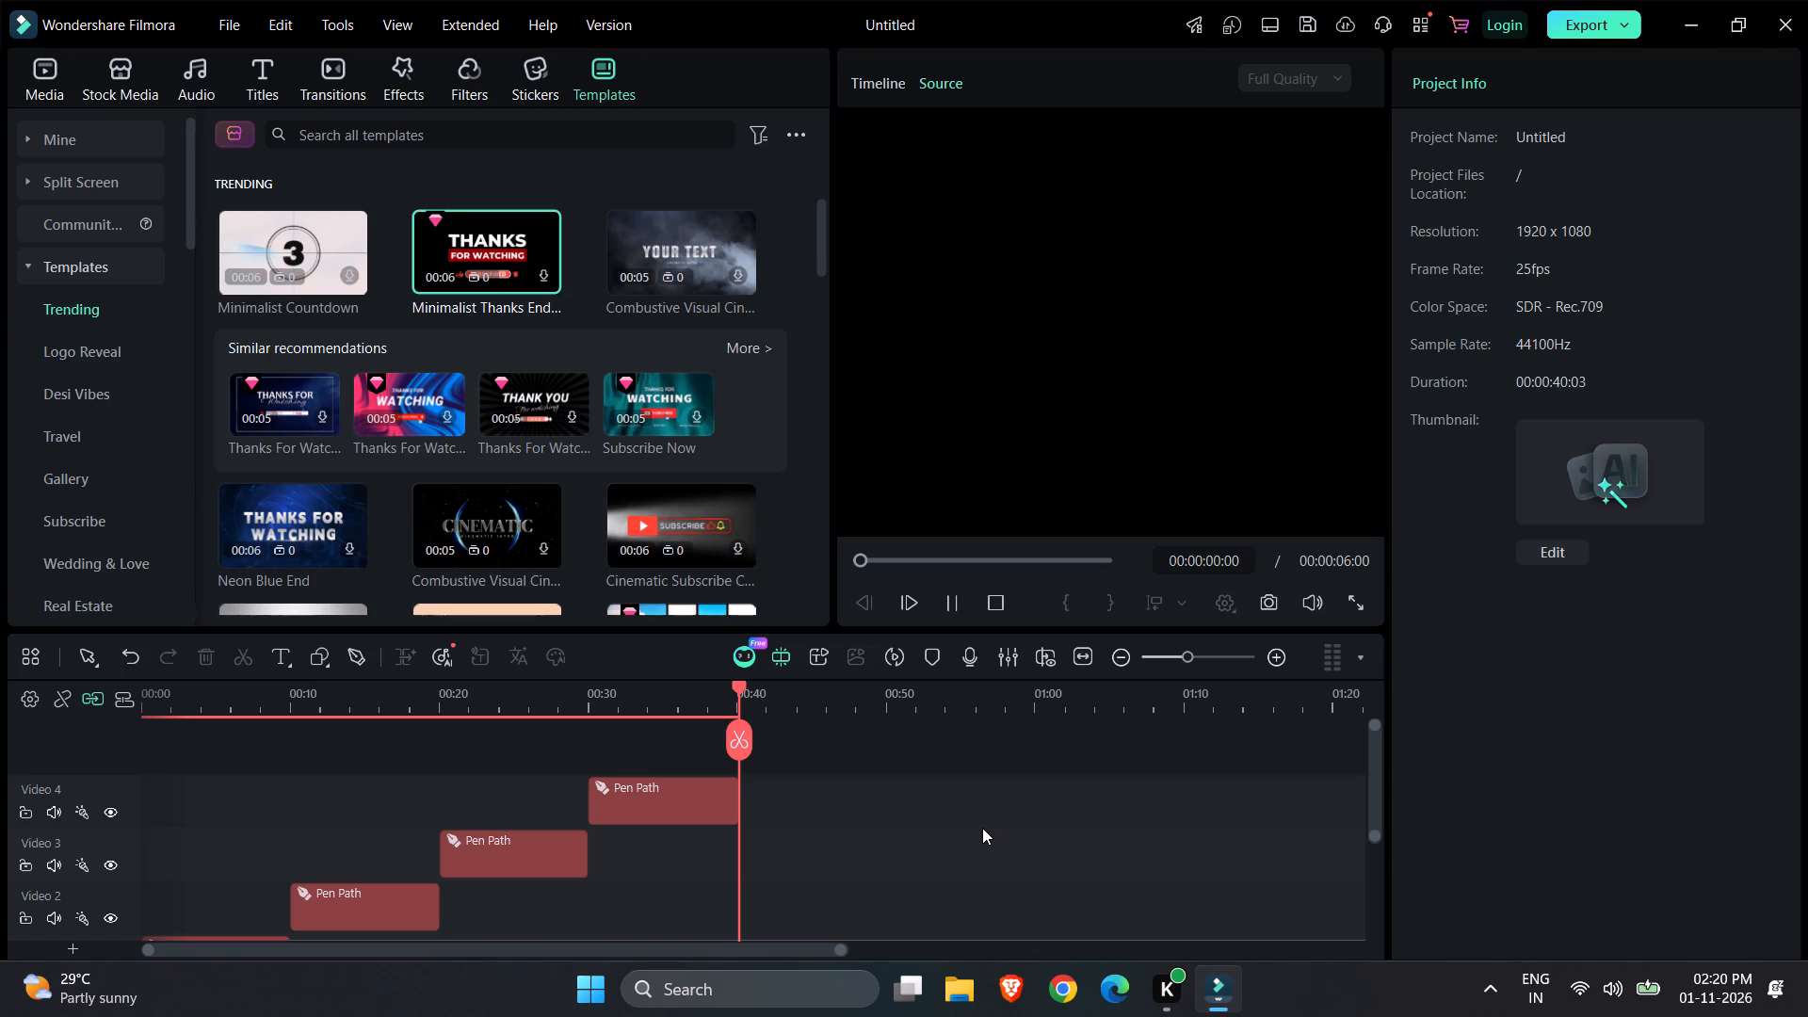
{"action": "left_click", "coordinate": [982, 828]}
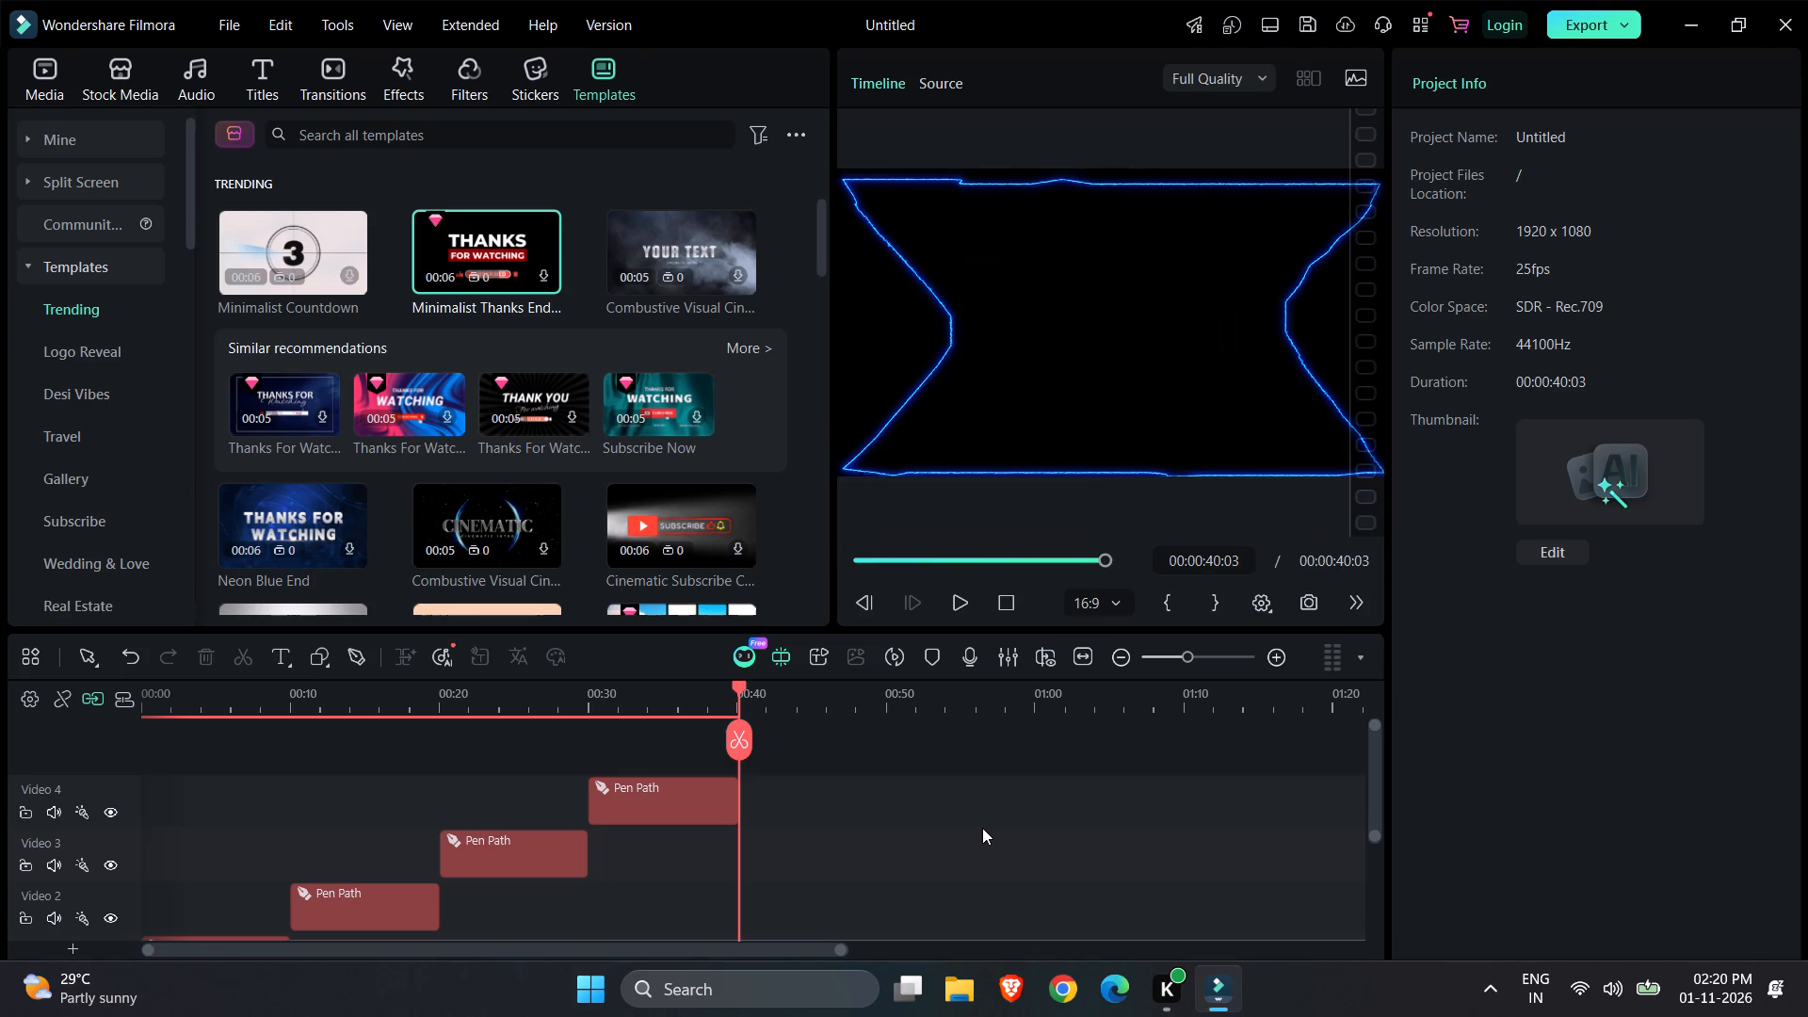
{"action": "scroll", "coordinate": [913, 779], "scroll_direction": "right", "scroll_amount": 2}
Save the project as film in the Downloads folder, replacing the existing file of that name.
{"action": "left_click", "coordinate": [221, 16]}
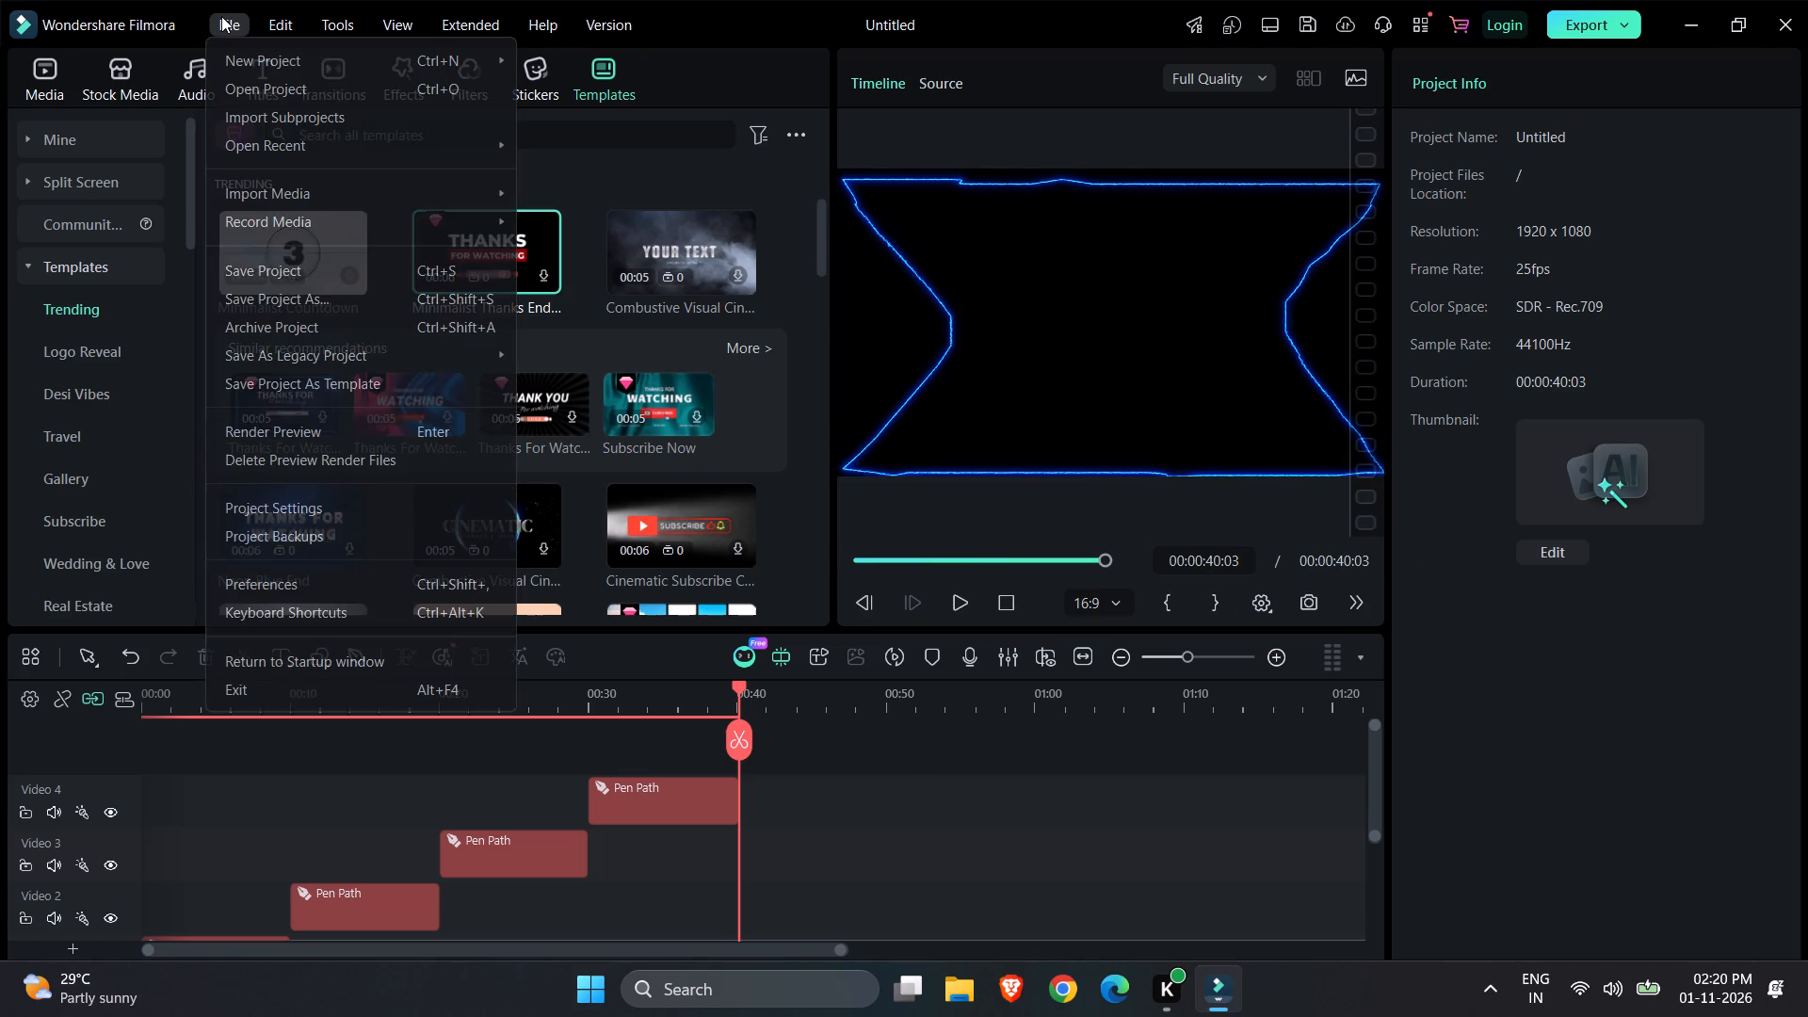
{"action": "left_click", "coordinate": [359, 271]}
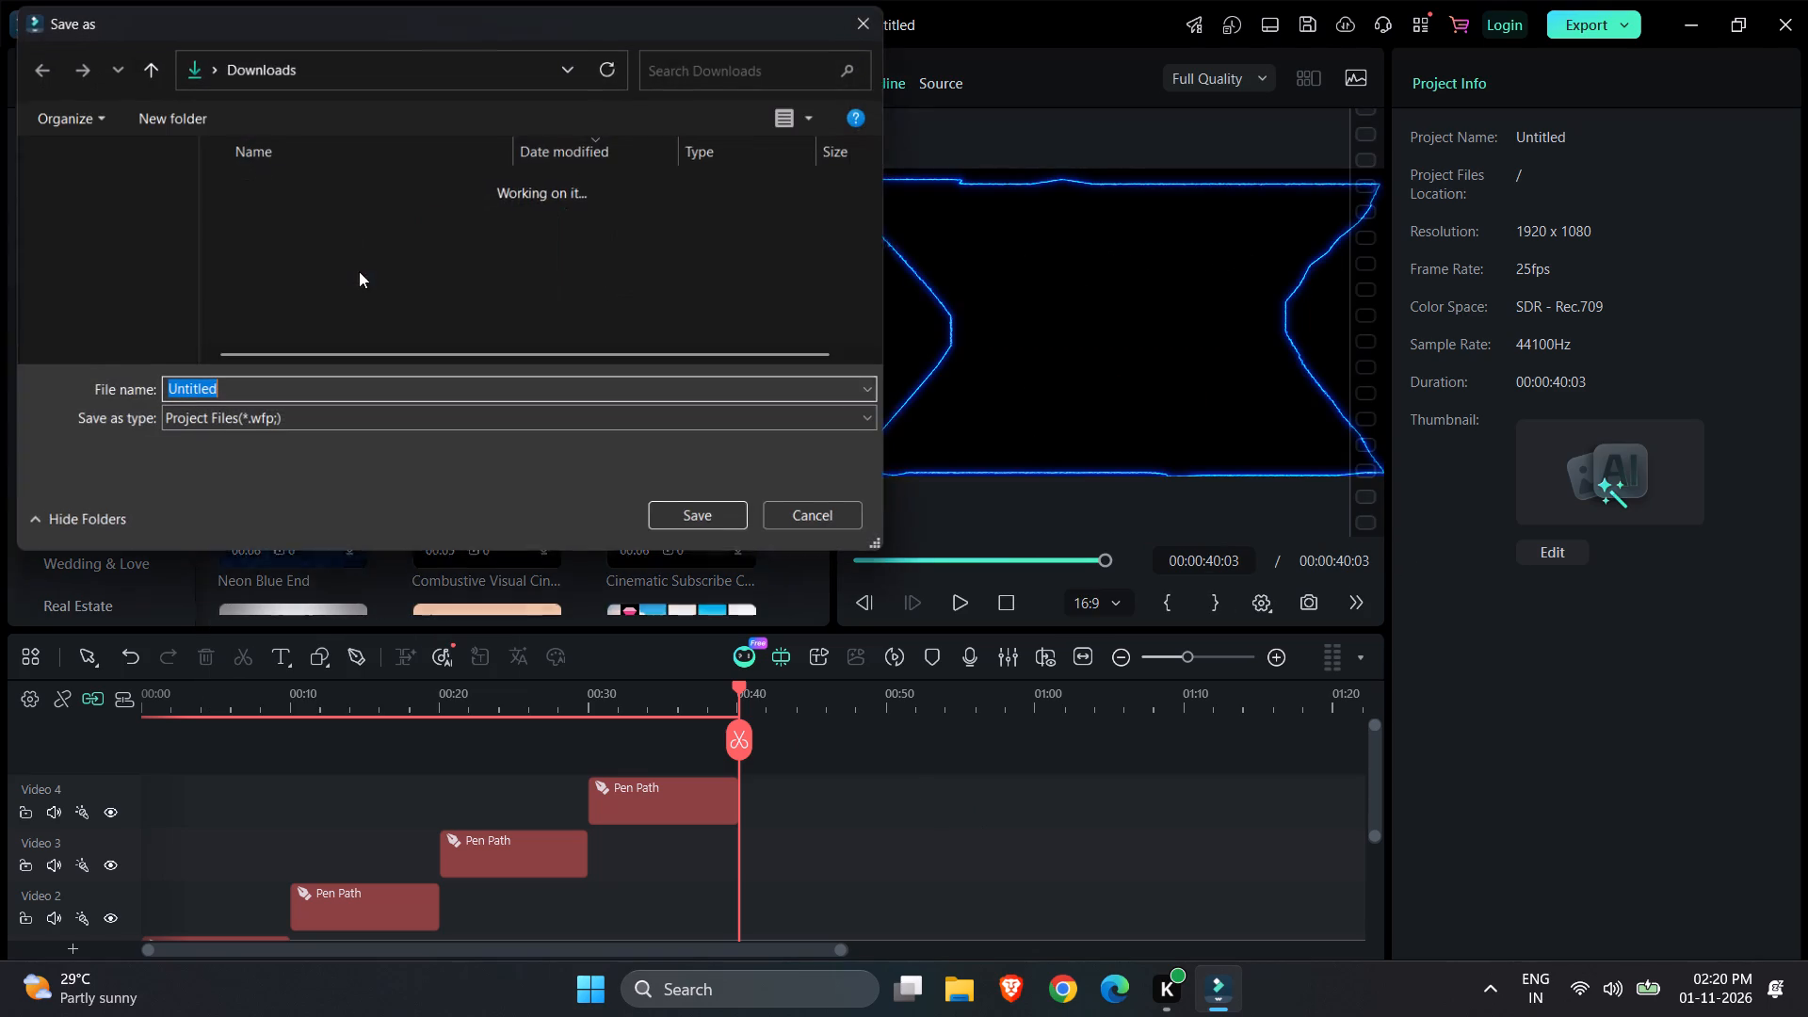
{"action": "left_click", "coordinate": [284, 208]}
{"action": "left_click", "coordinate": [667, 512]}
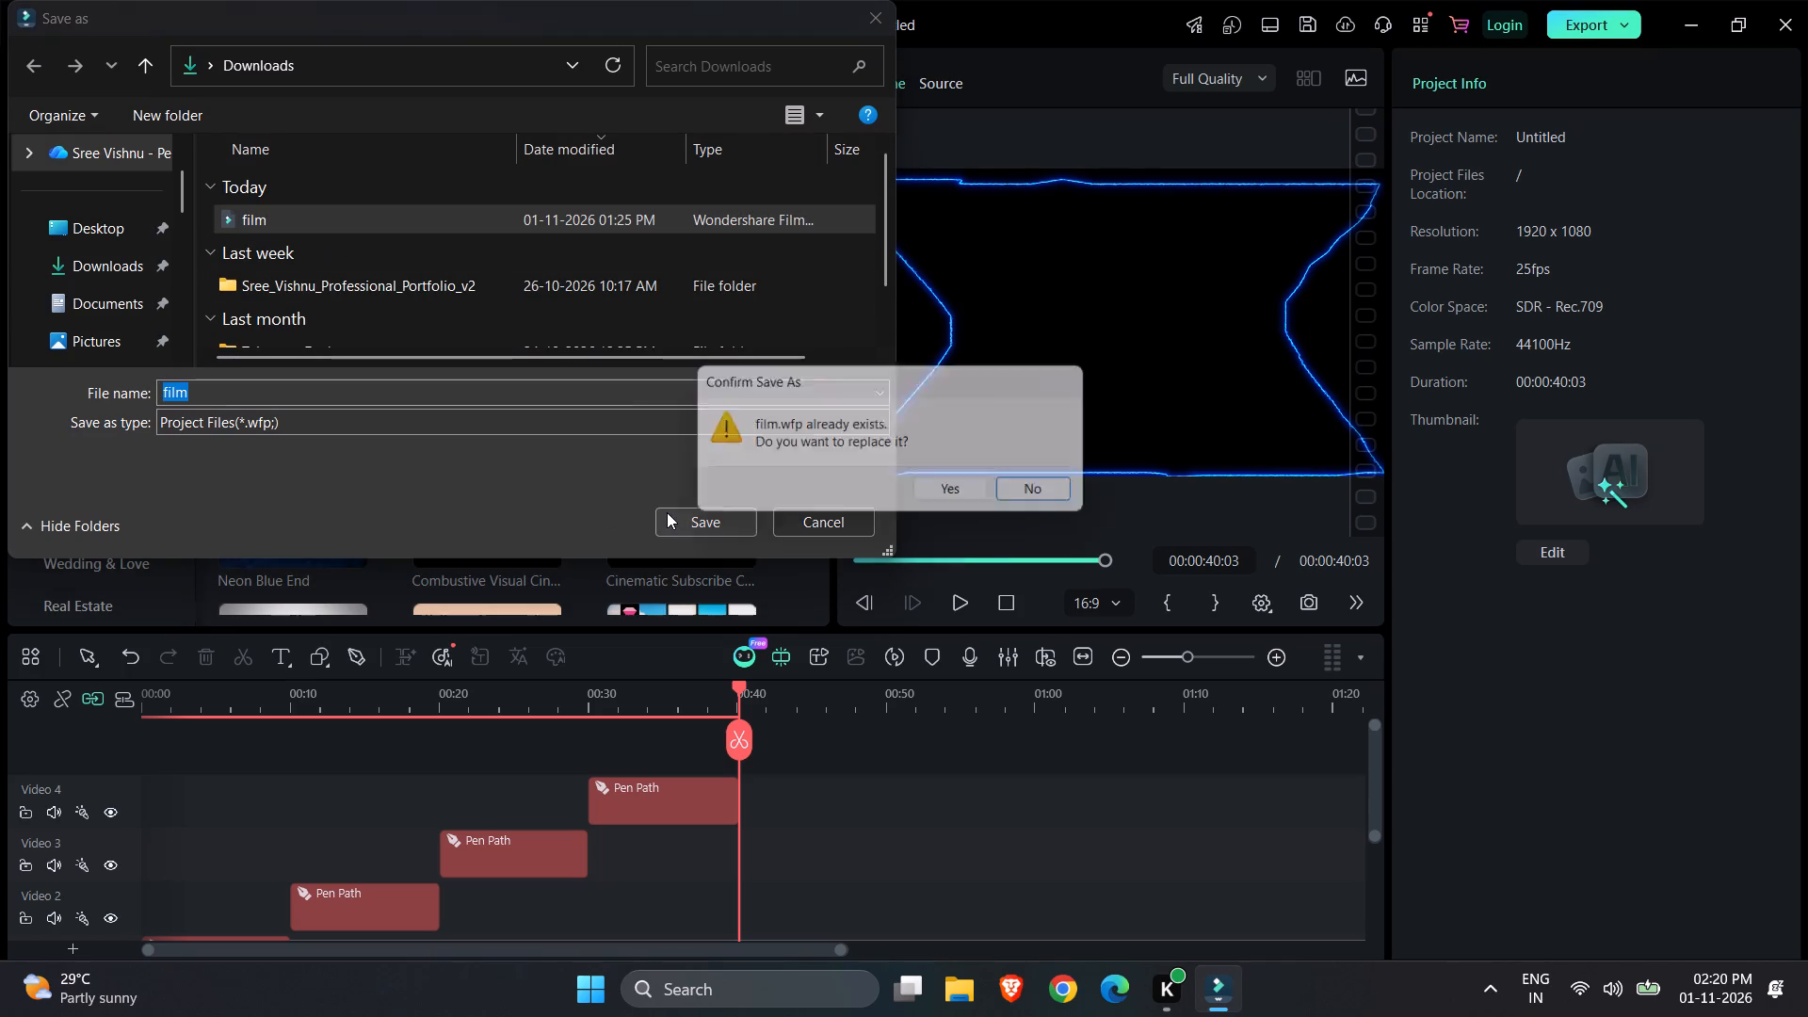
{"action": "left_click", "coordinate": [981, 494]}
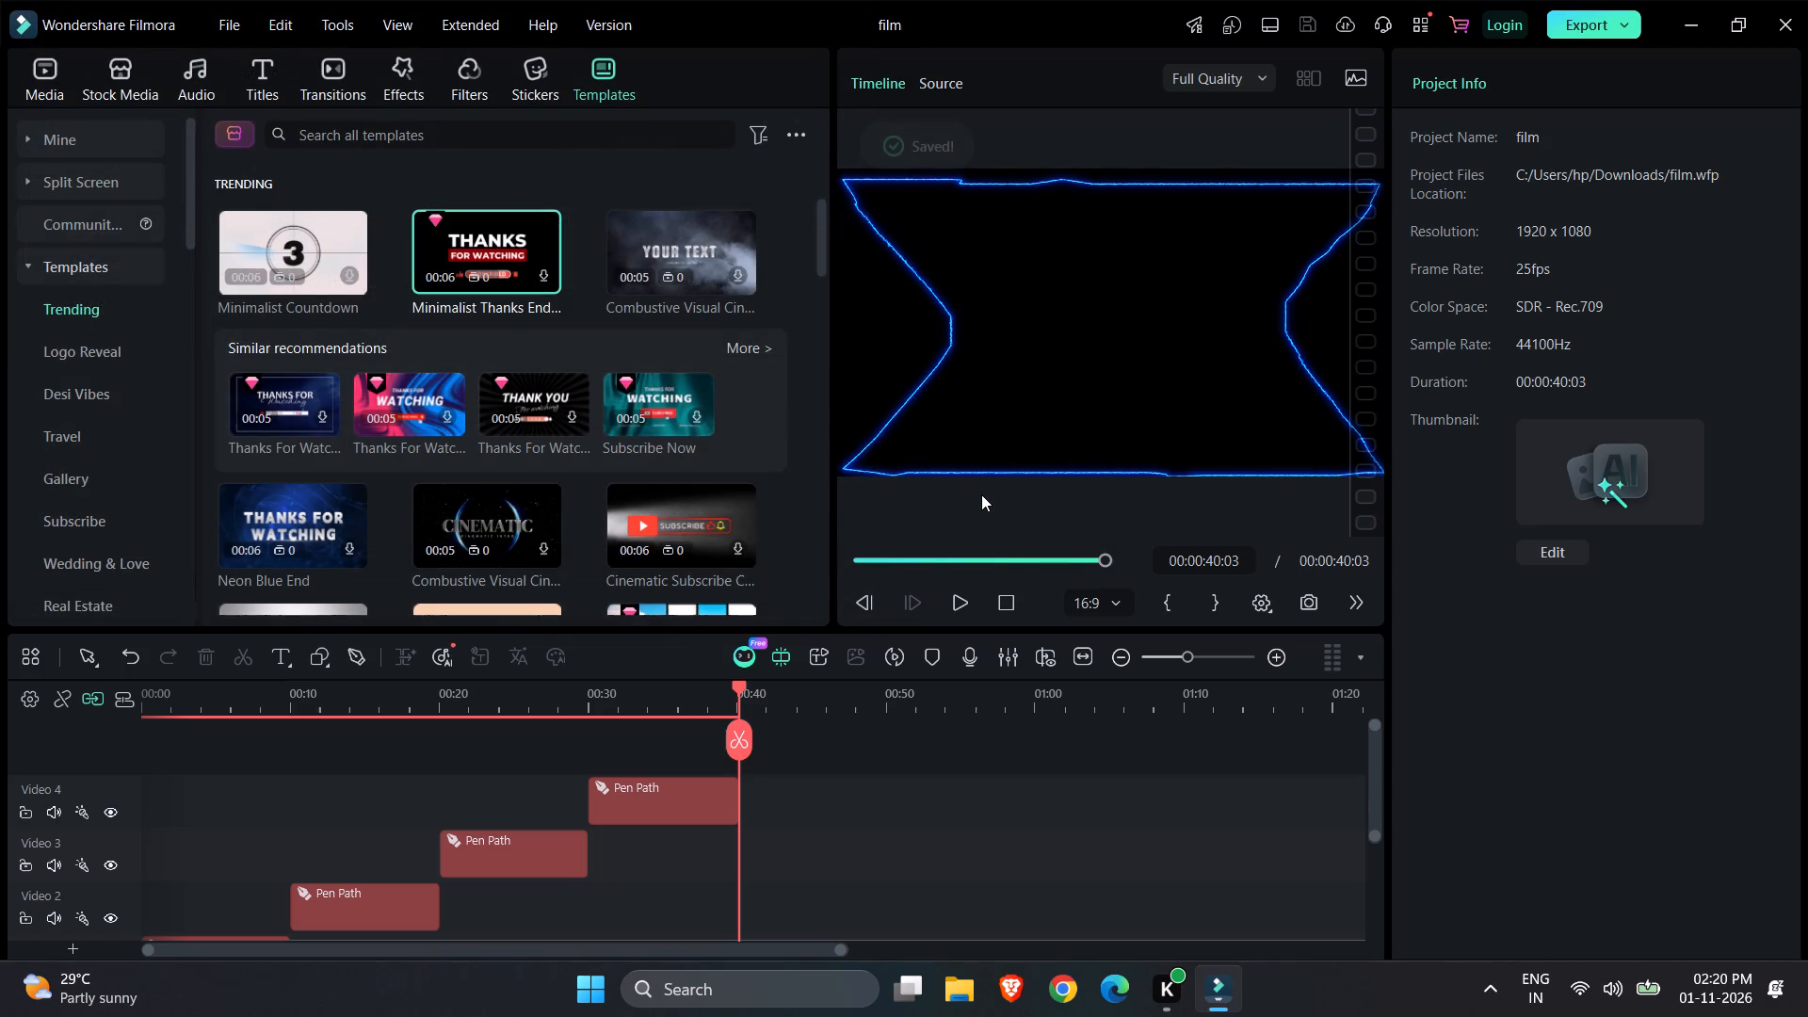
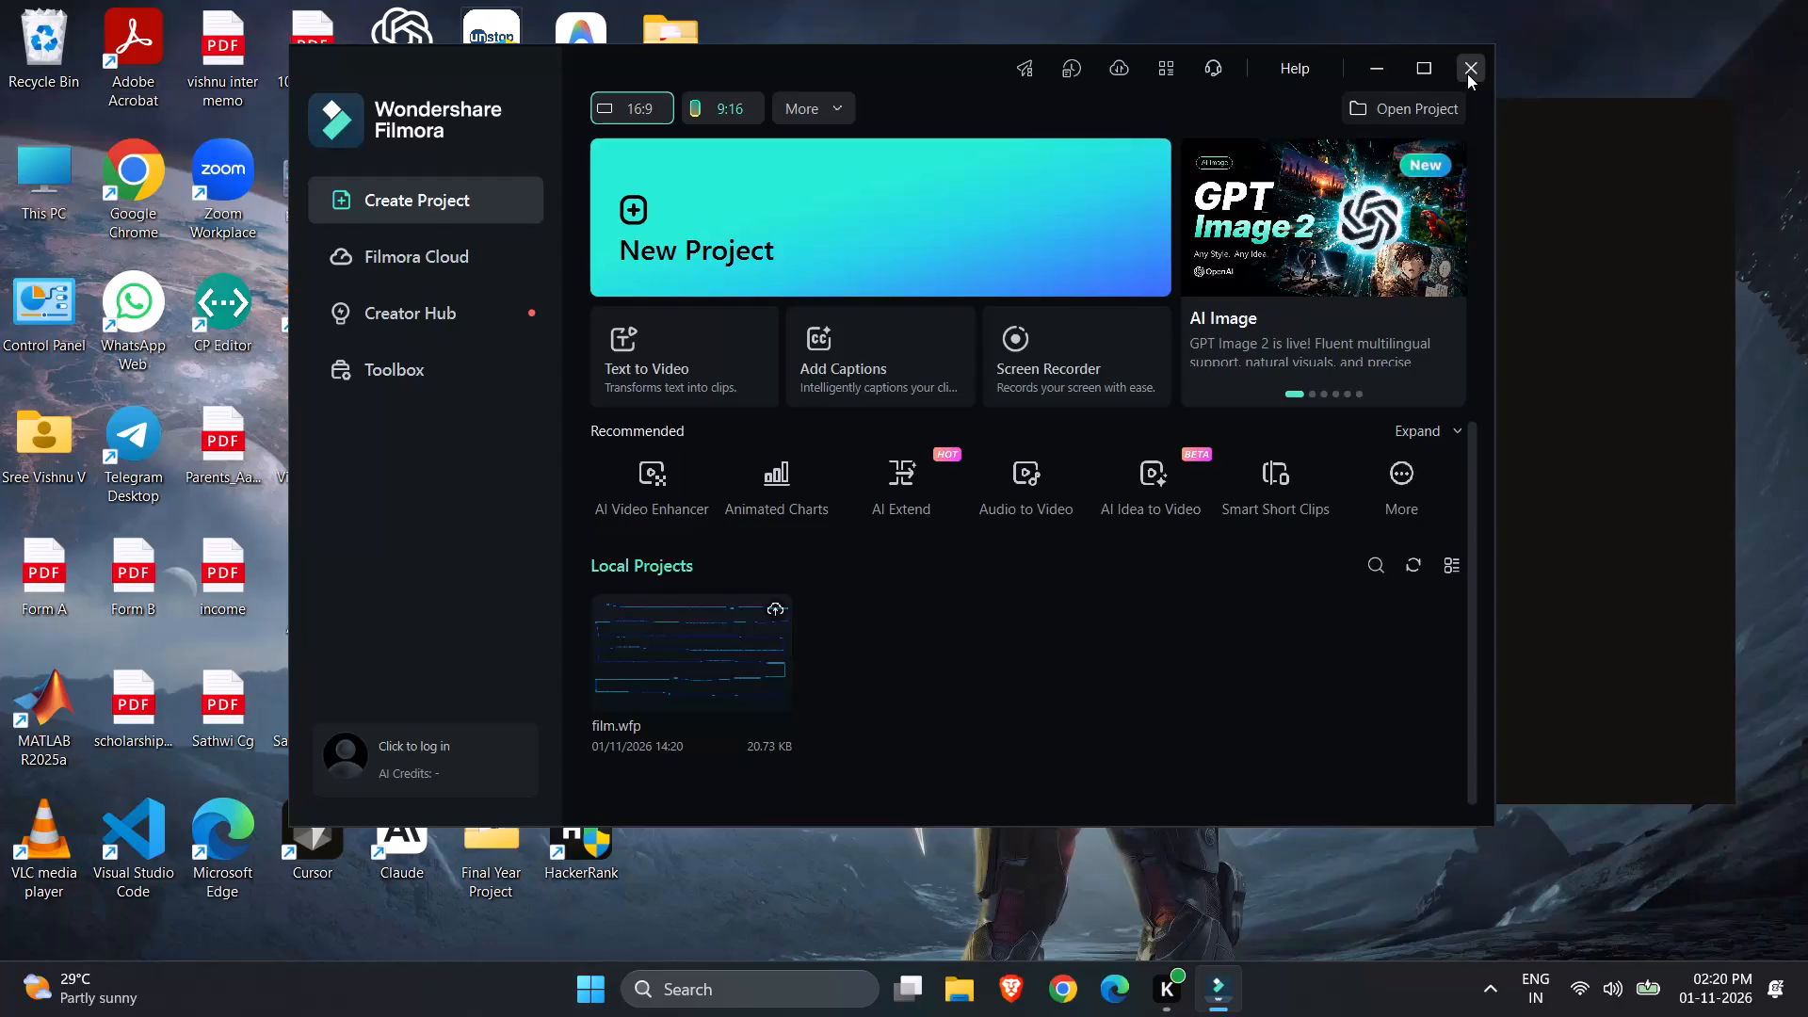
Close the Filmora start window to exit the program.
{"action": "left_click", "coordinate": [1467, 73]}
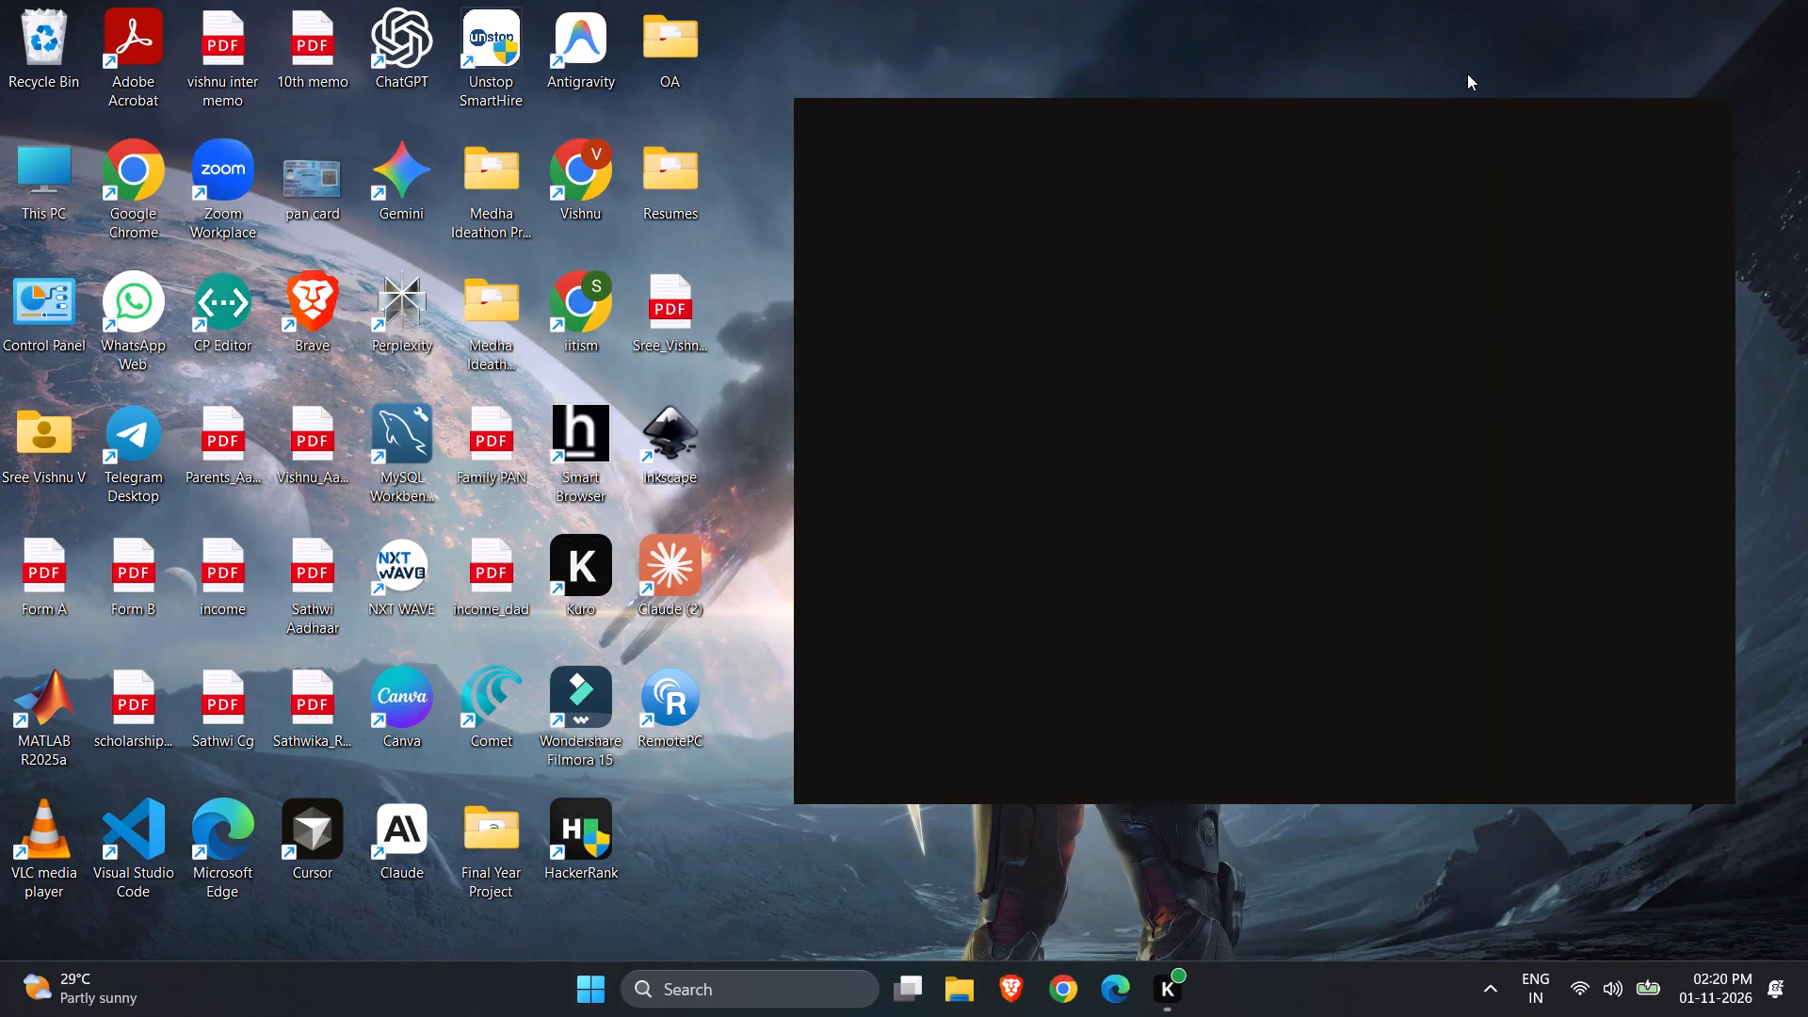
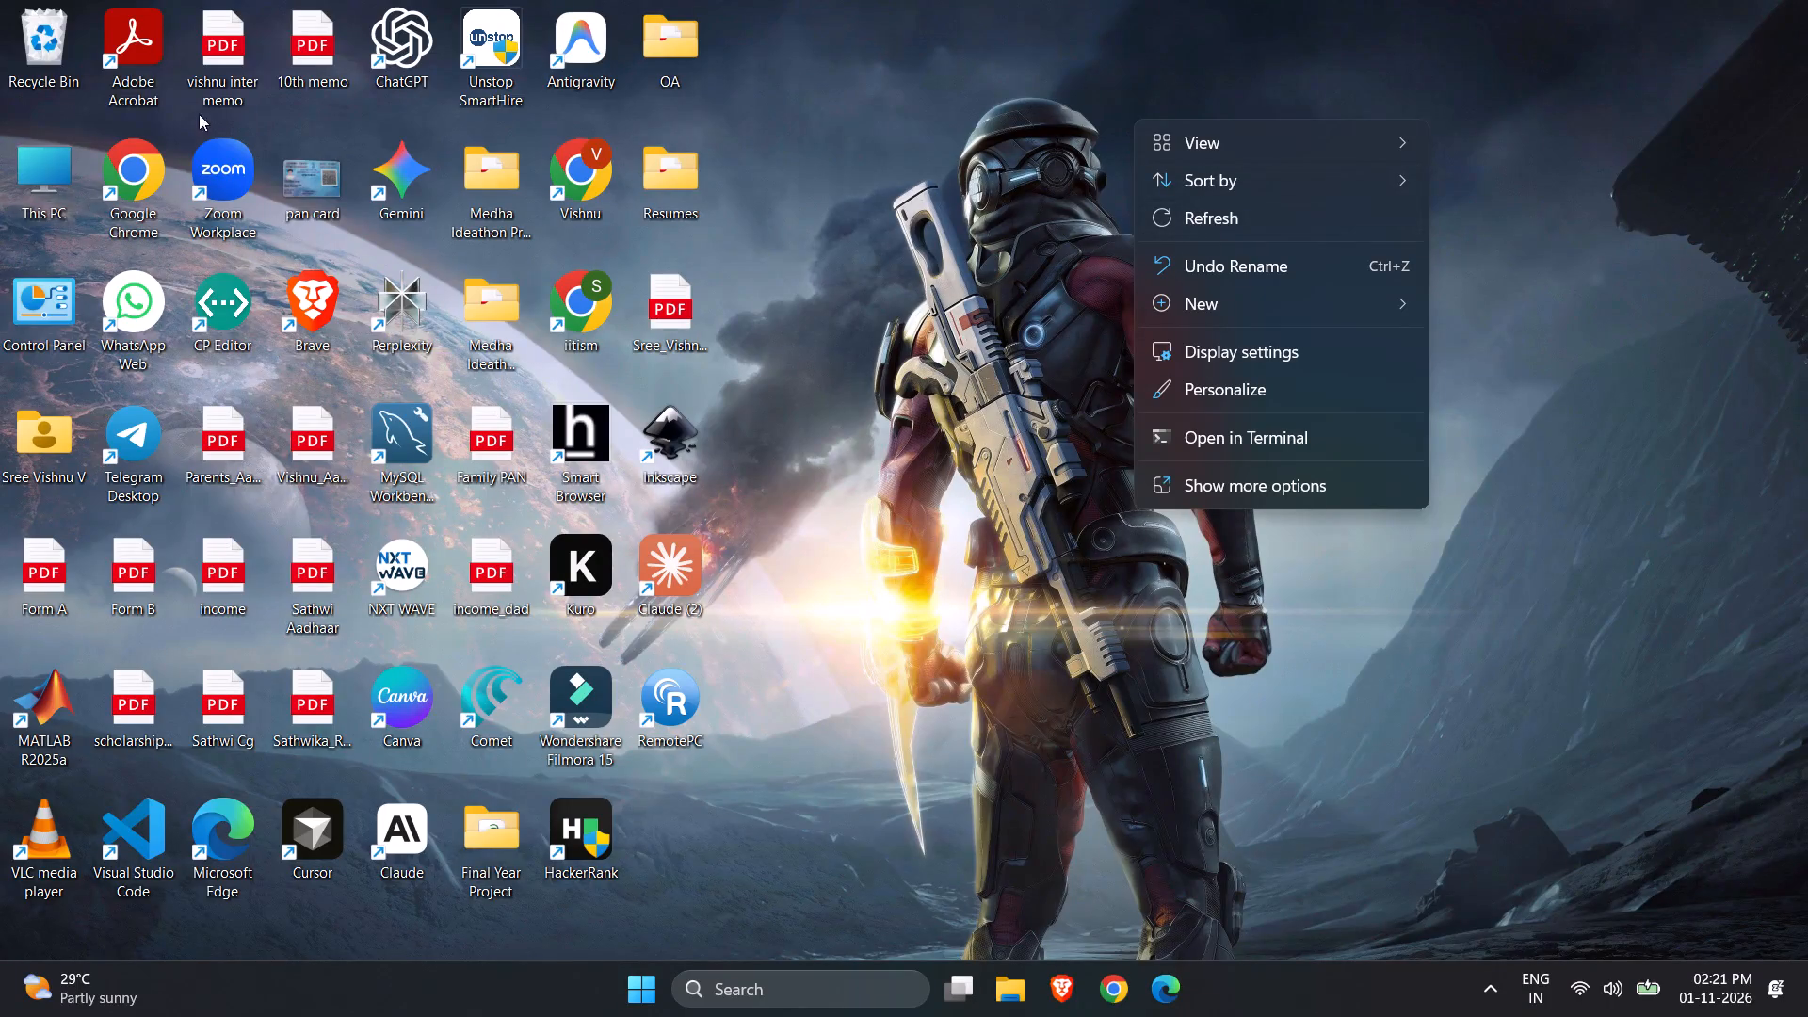
Check the deleted items in the Recycle Bin and close its window.
{"action": "double_click", "coordinate": [40, 33]}
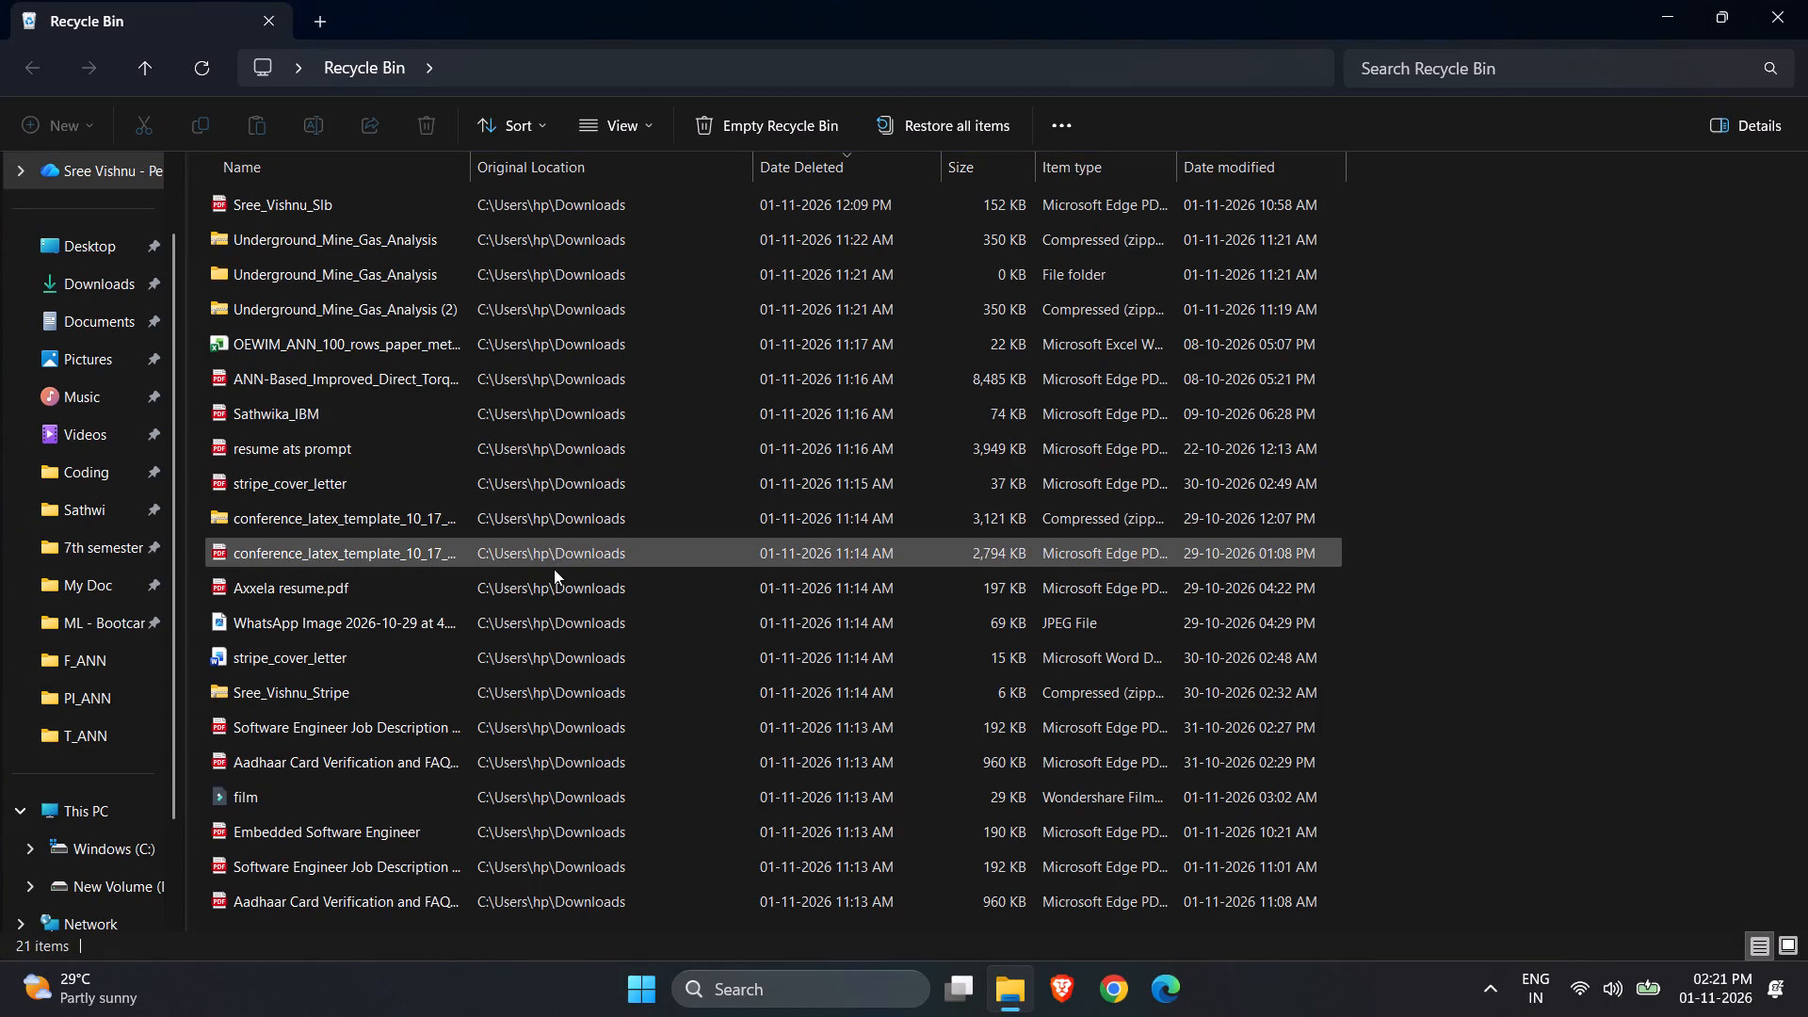
{"action": "triple_click", "coordinate": [1807, 0]}
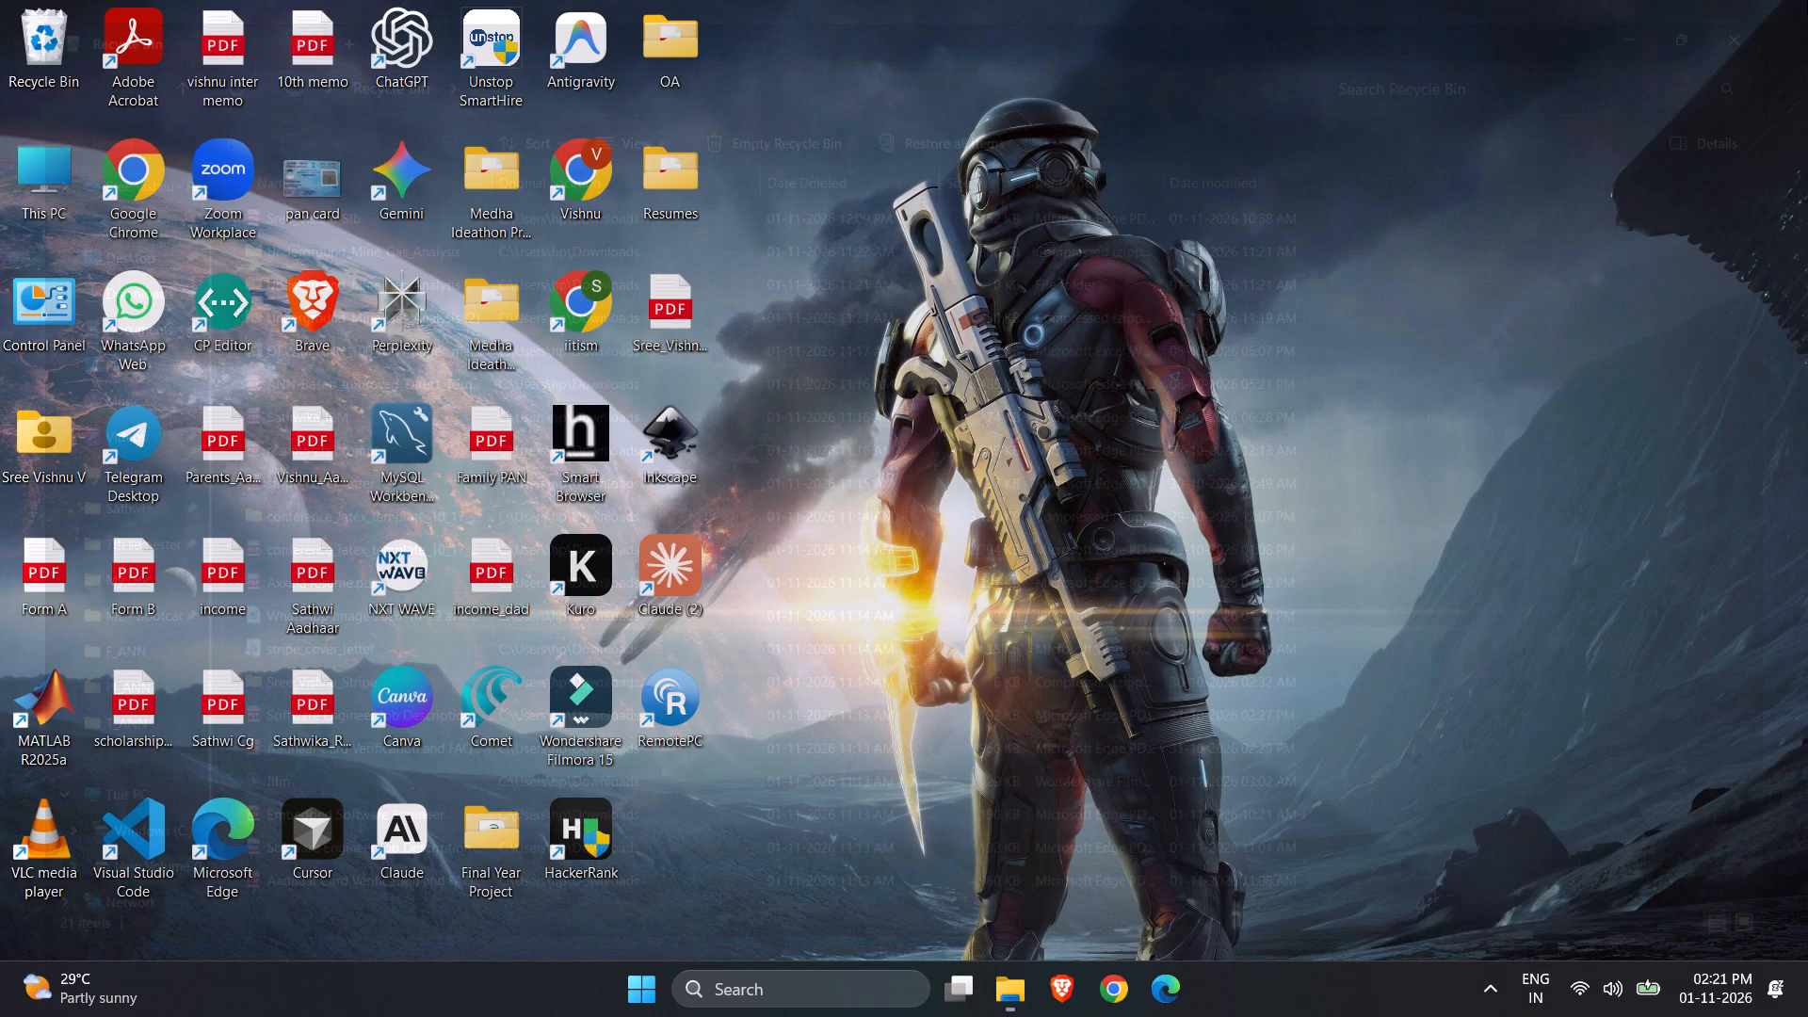
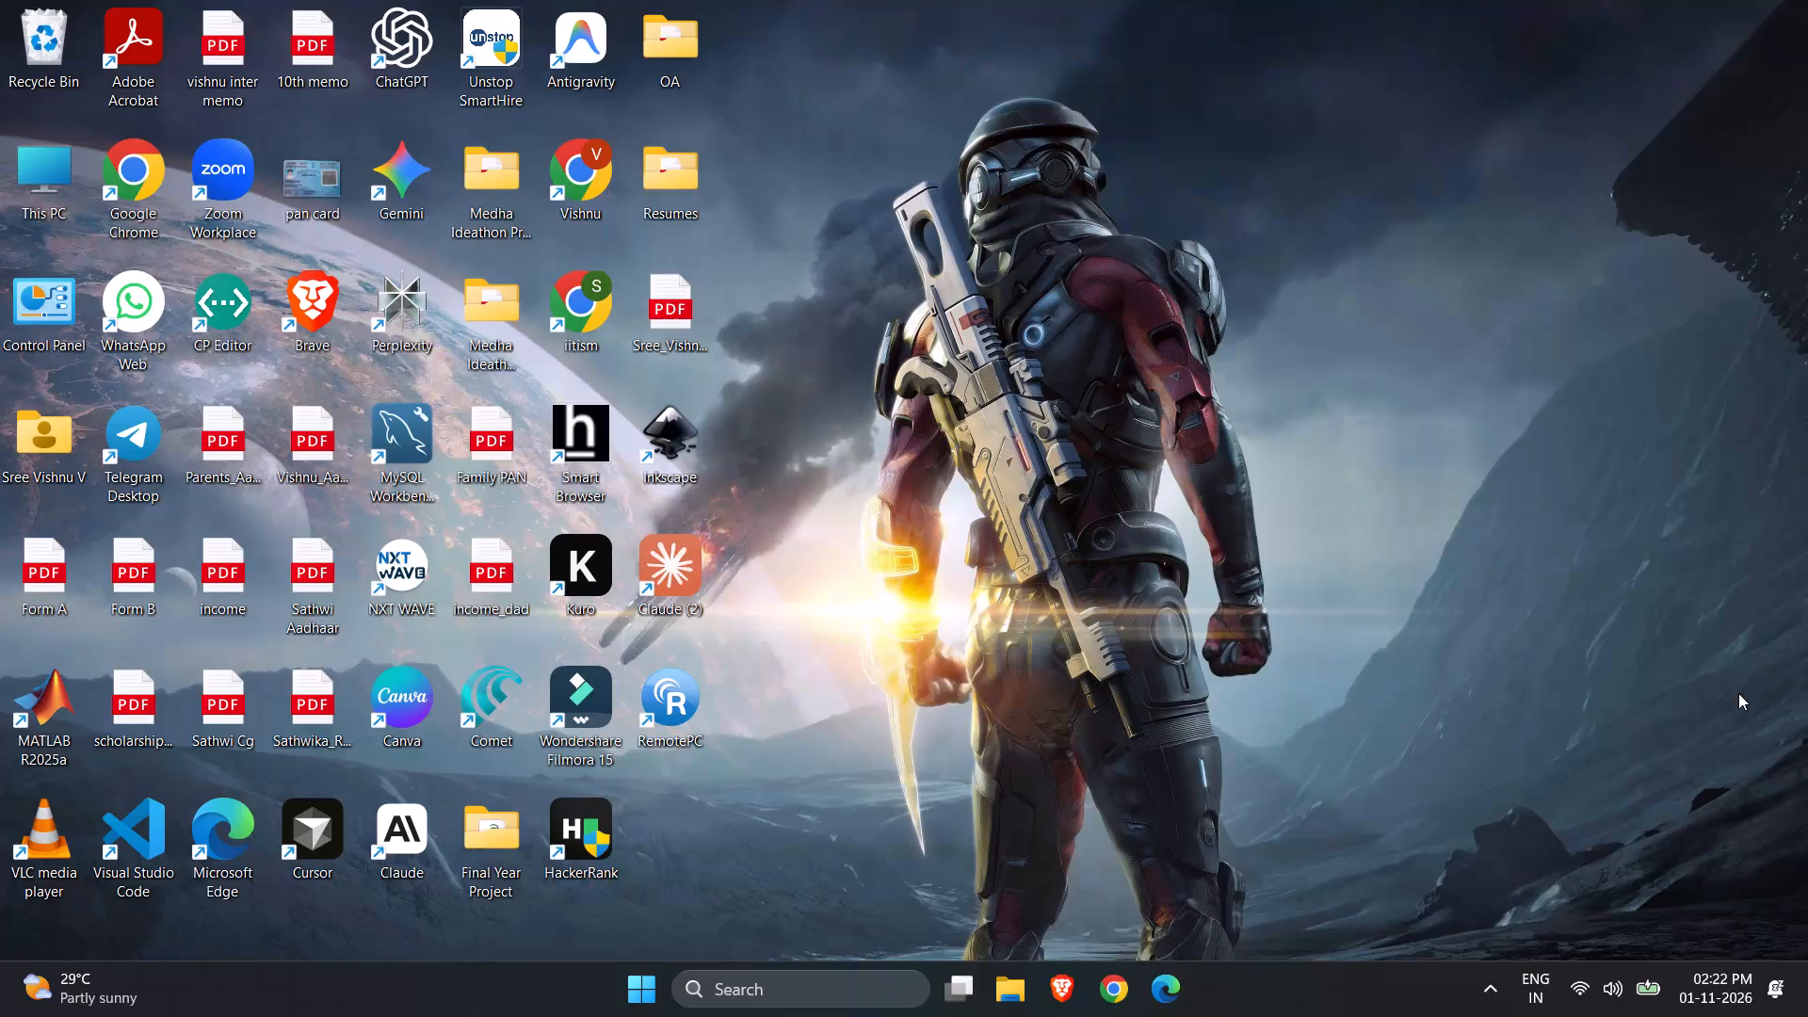
Show the hidden background app icons in the system tray.
{"action": "left_click", "coordinate": [1489, 978]}
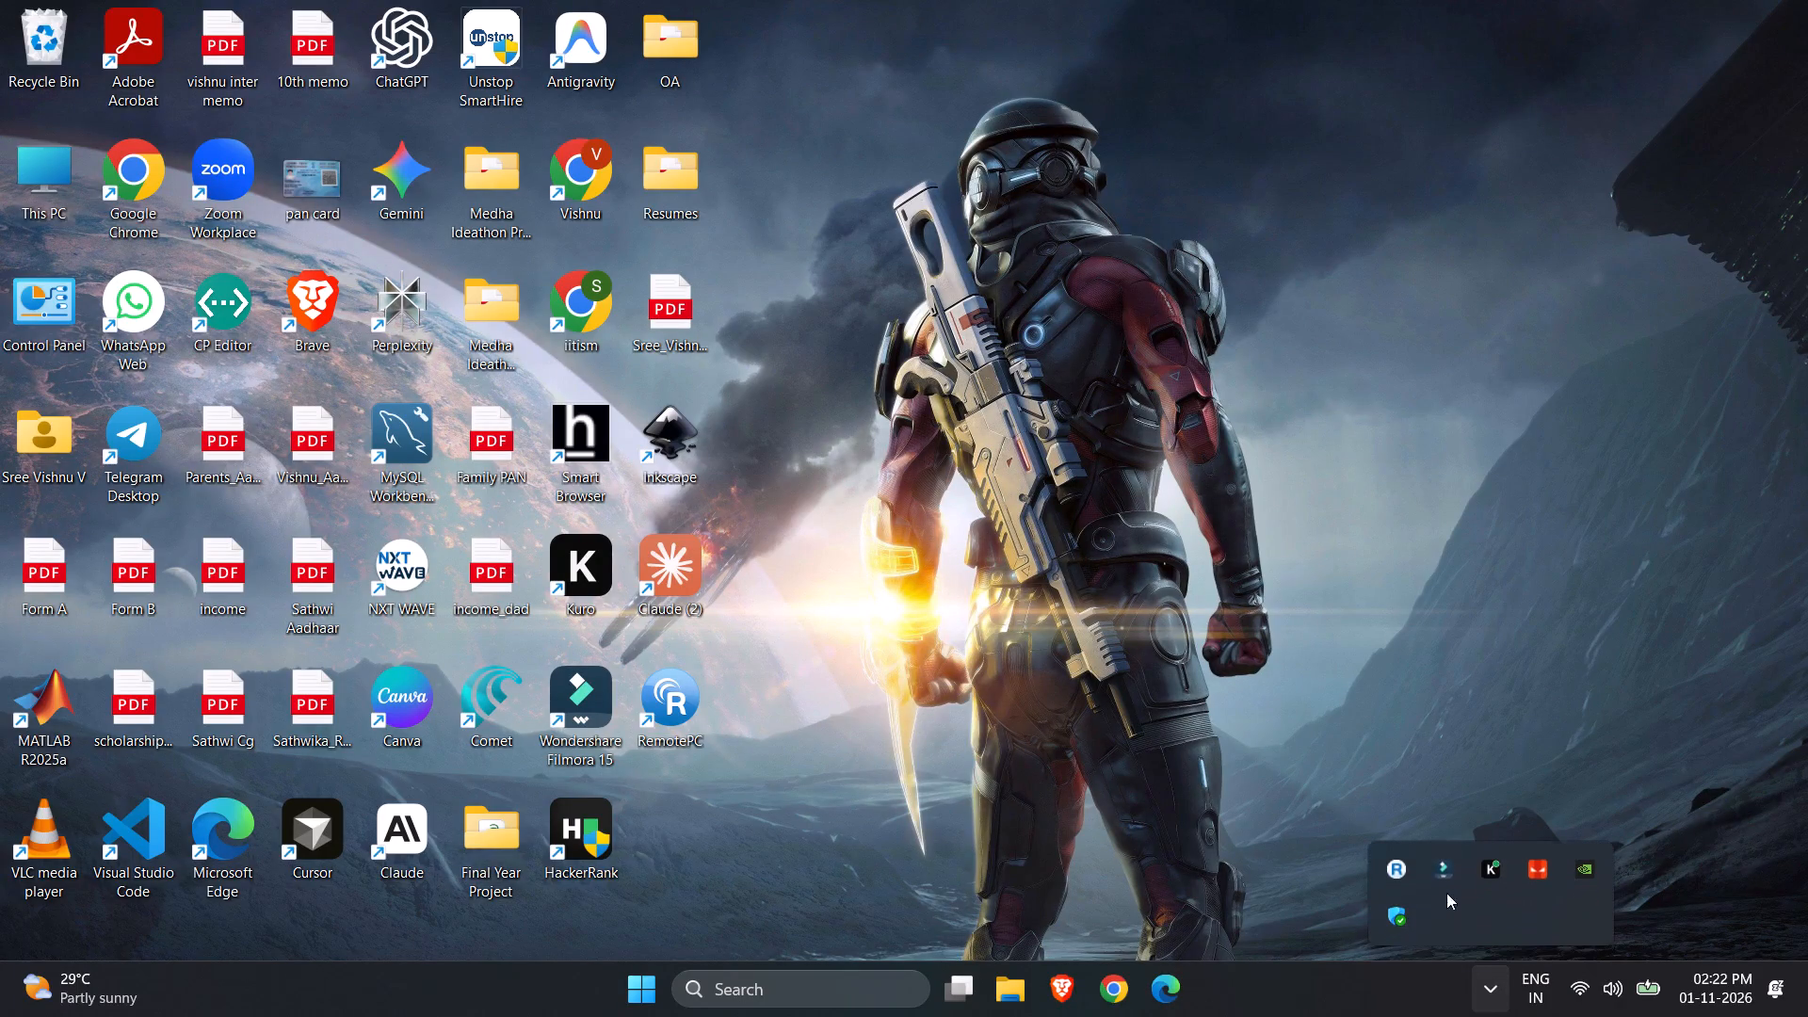
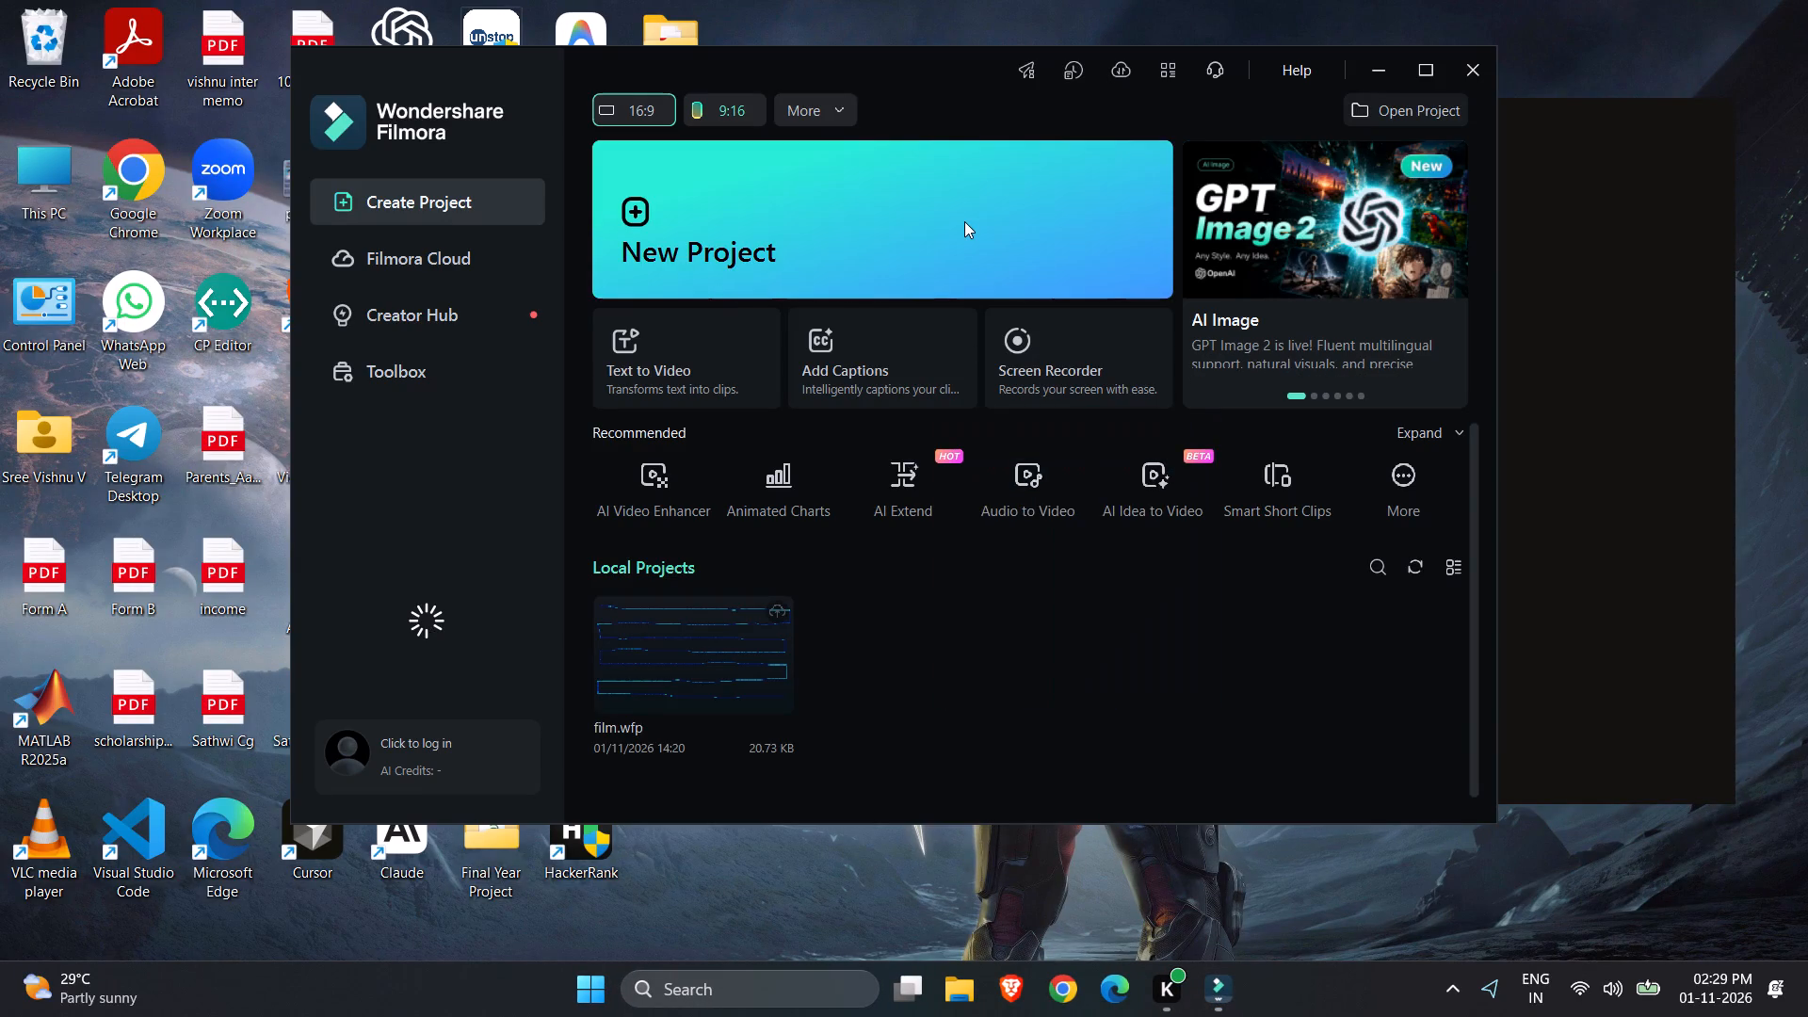
Create a new video project with the 16:9 aspect ratio.
{"action": "left_click", "coordinate": [964, 221]}
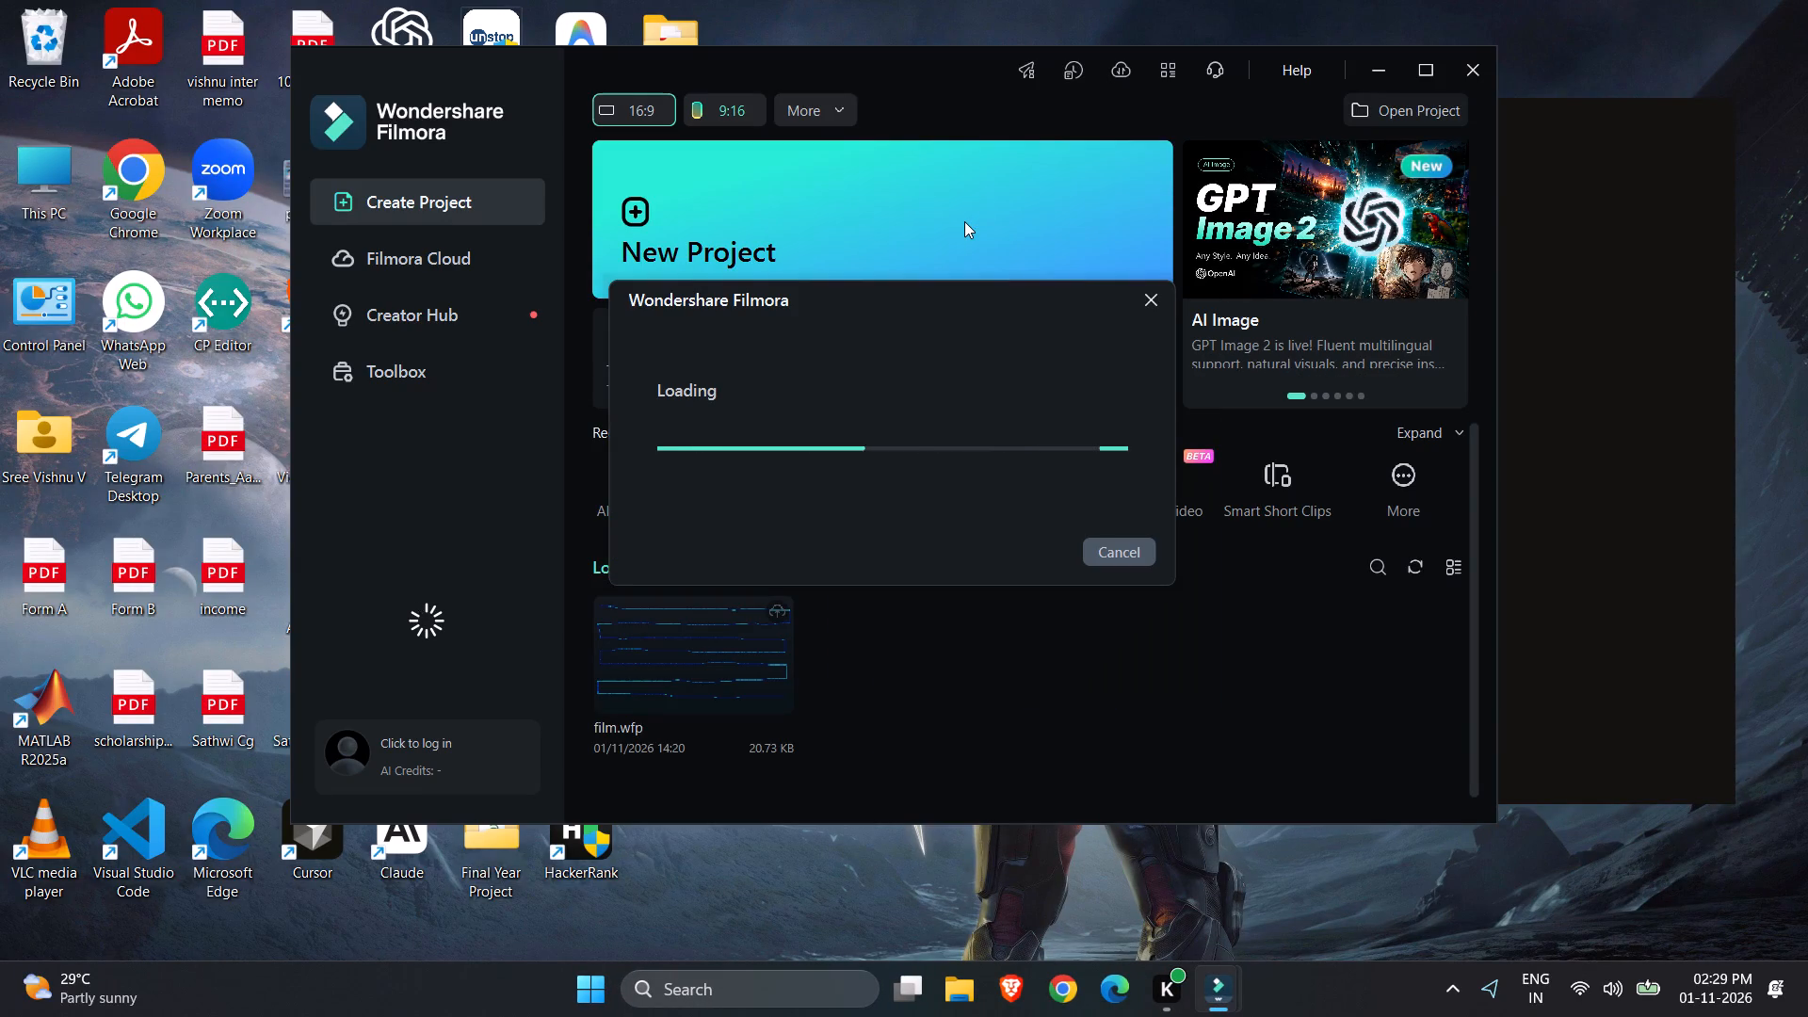
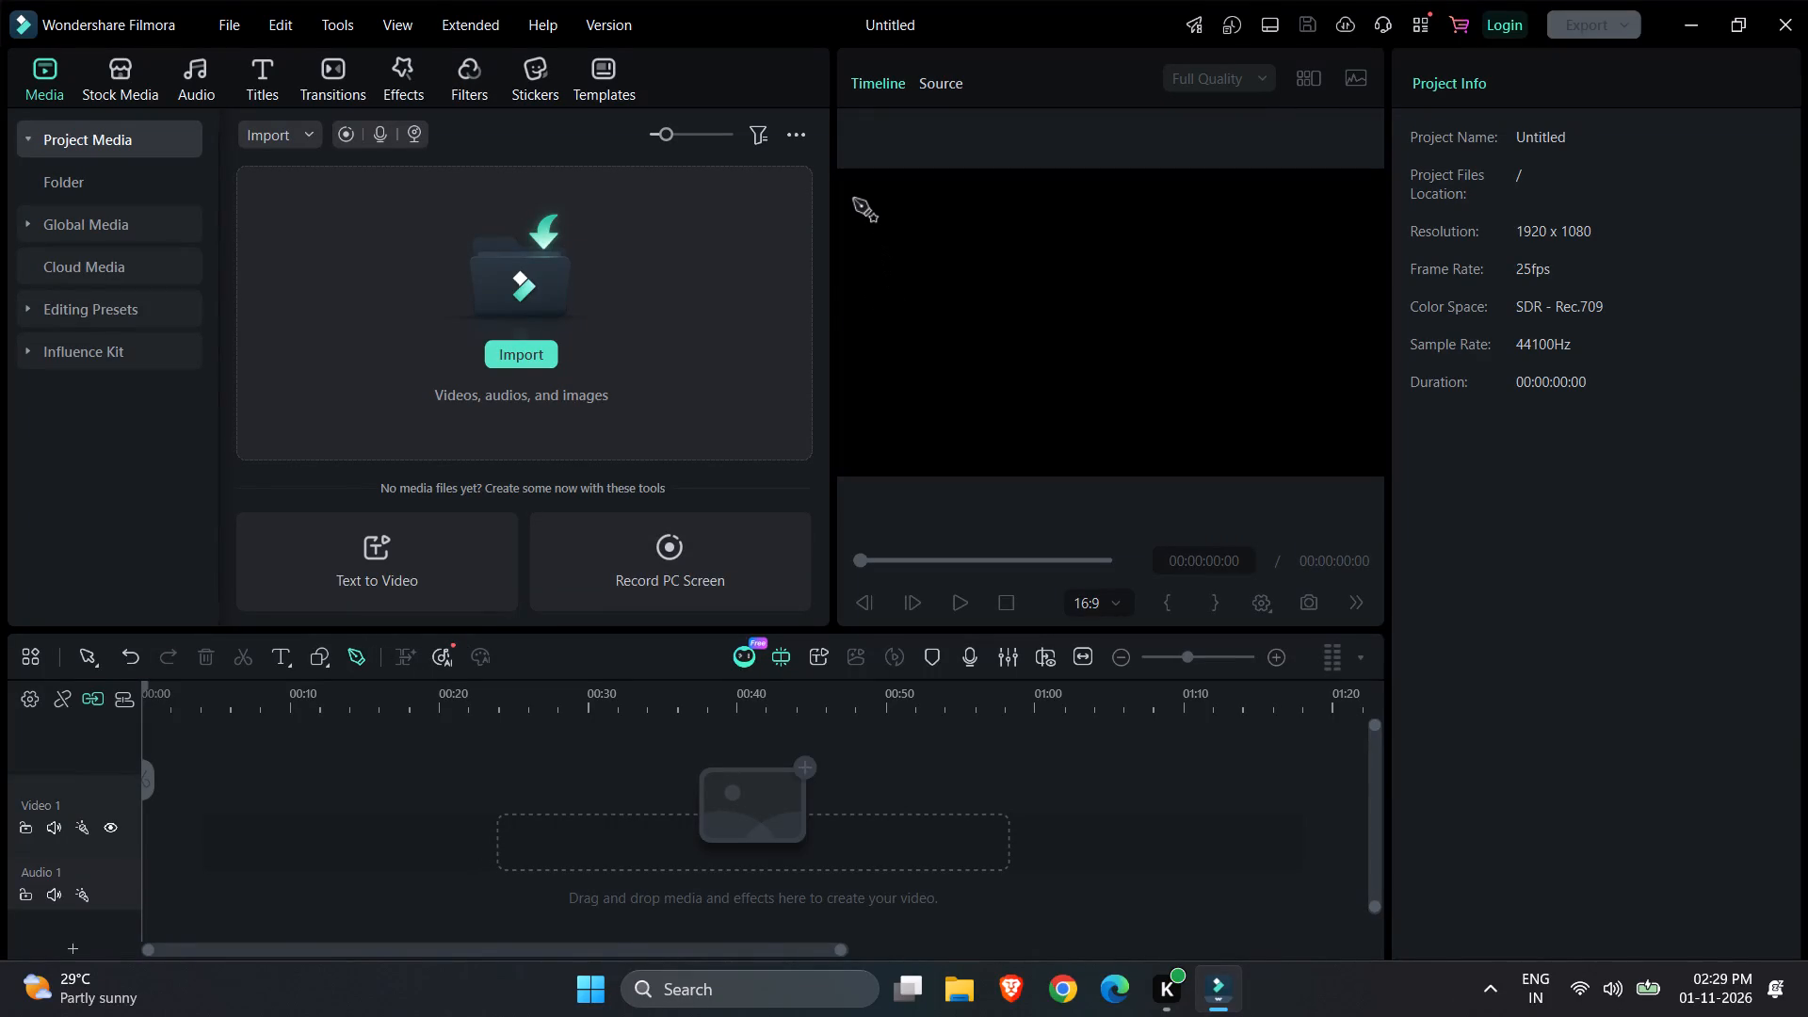
Start a pen path in the preview frame's upper-left corner and place closely spaced points along the top edge to about mid-width.
{"action": "left_click", "coordinate": [851, 188]}
{"action": "left_click", "coordinate": [871, 188]}
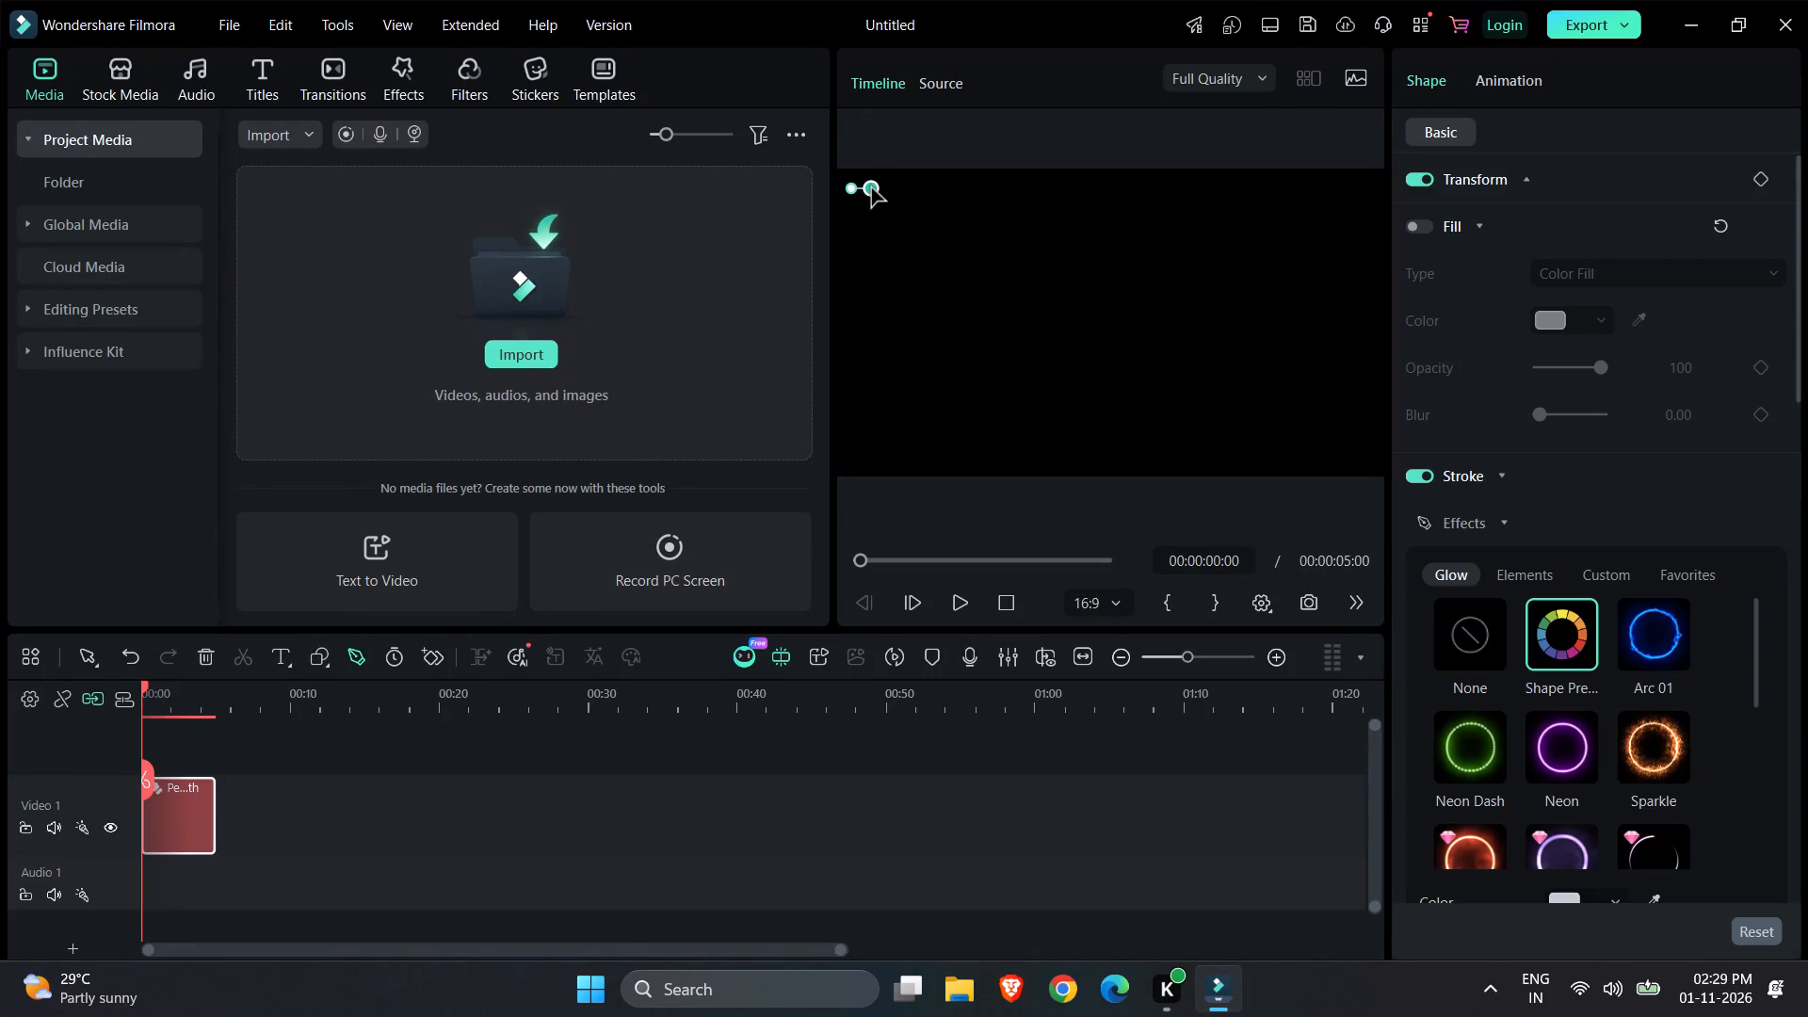
{"action": "left_click", "coordinate": [892, 191]}
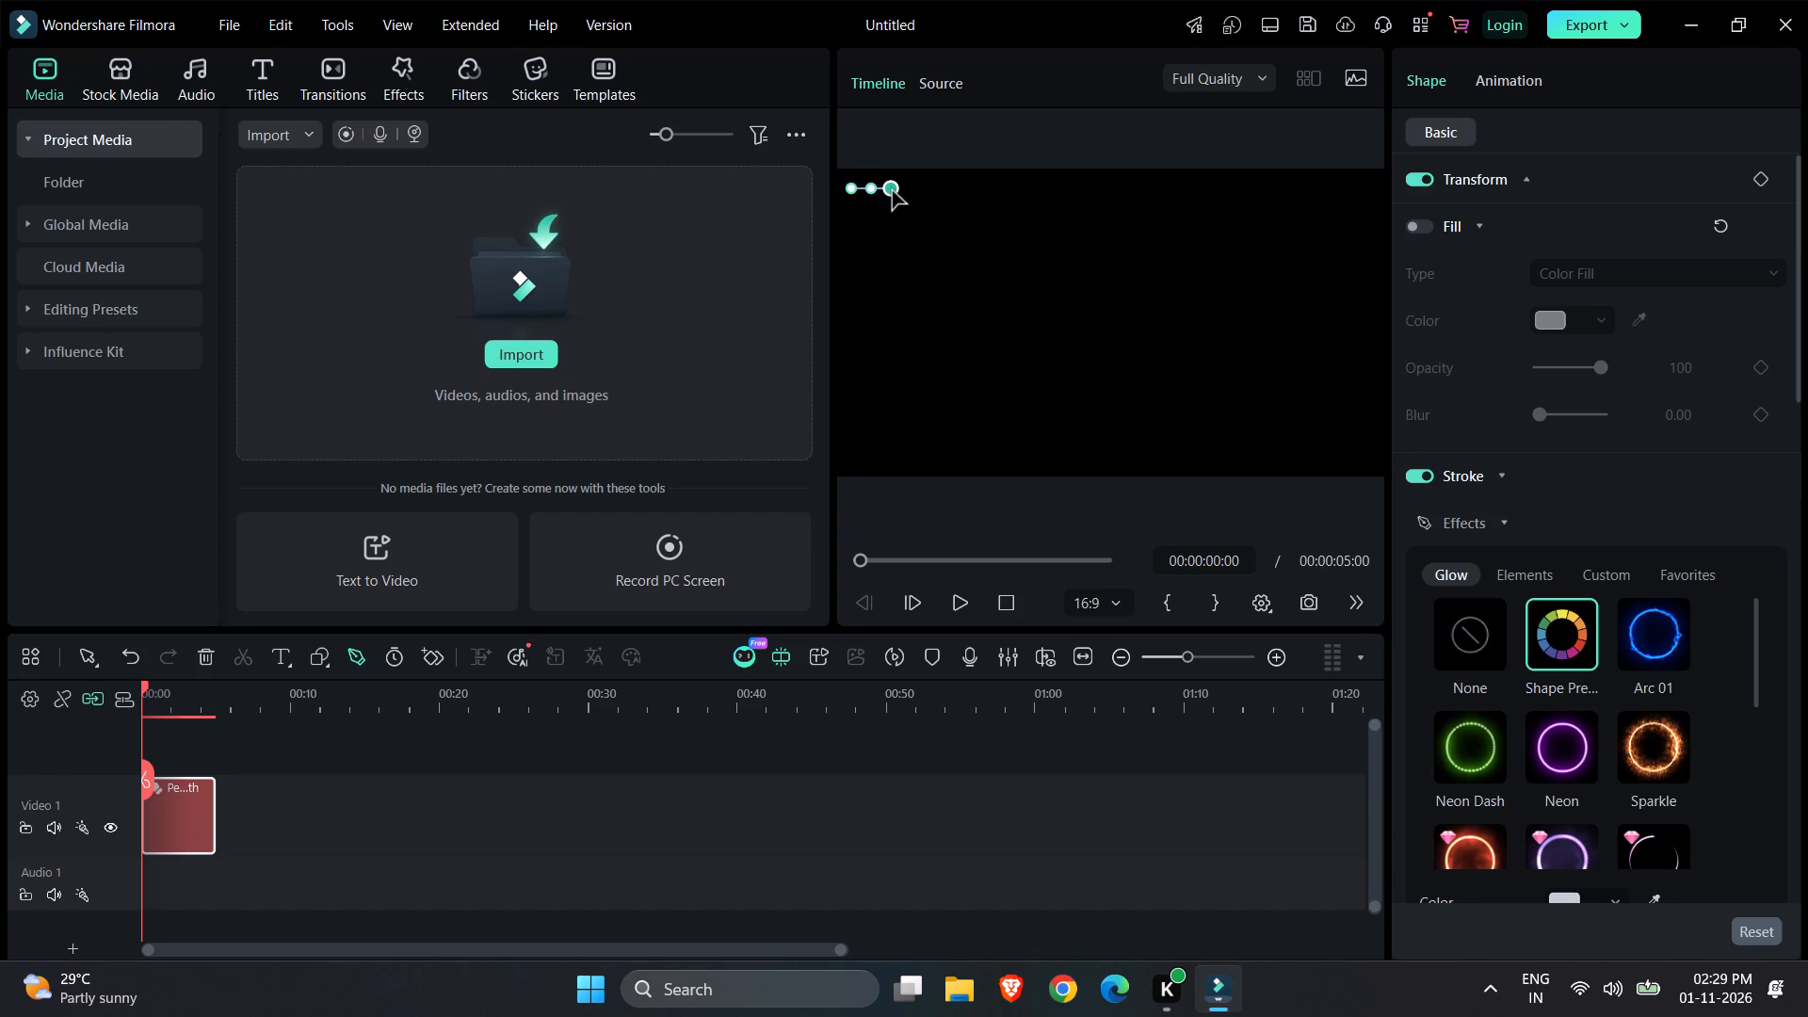
{"action": "left_click", "coordinate": [912, 191]}
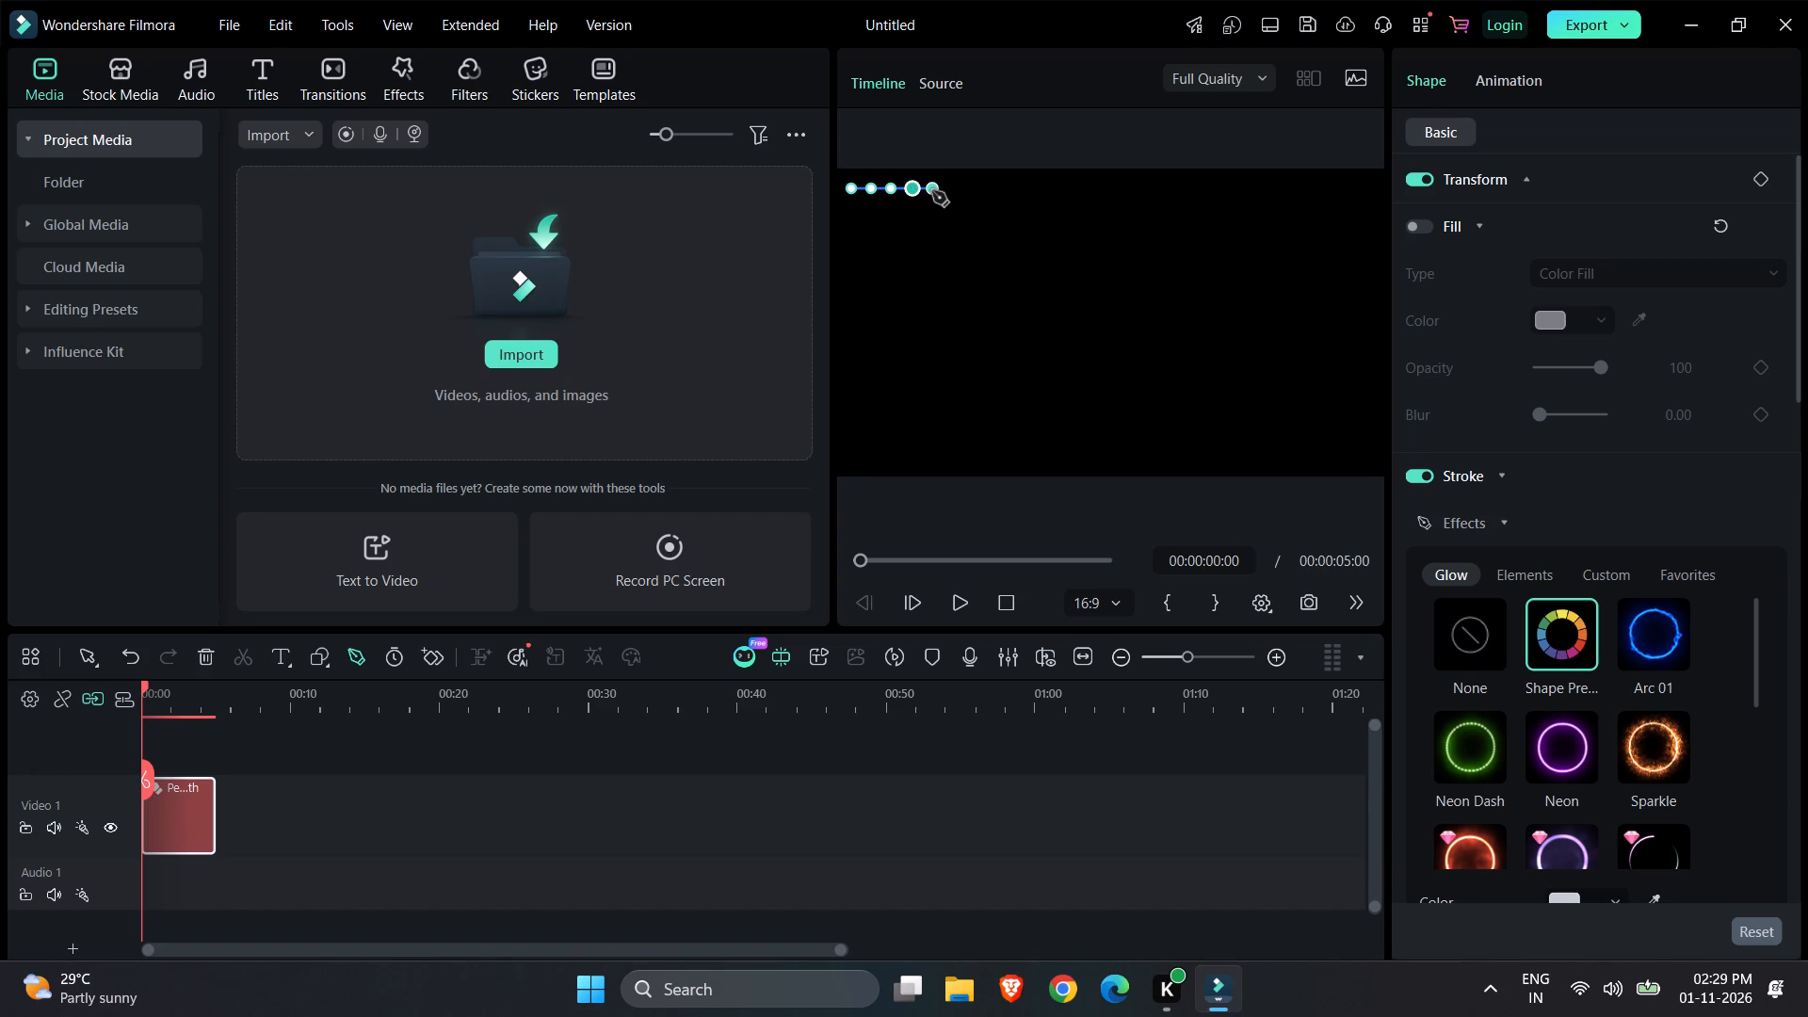
{"action": "left_click", "coordinate": [932, 191]}
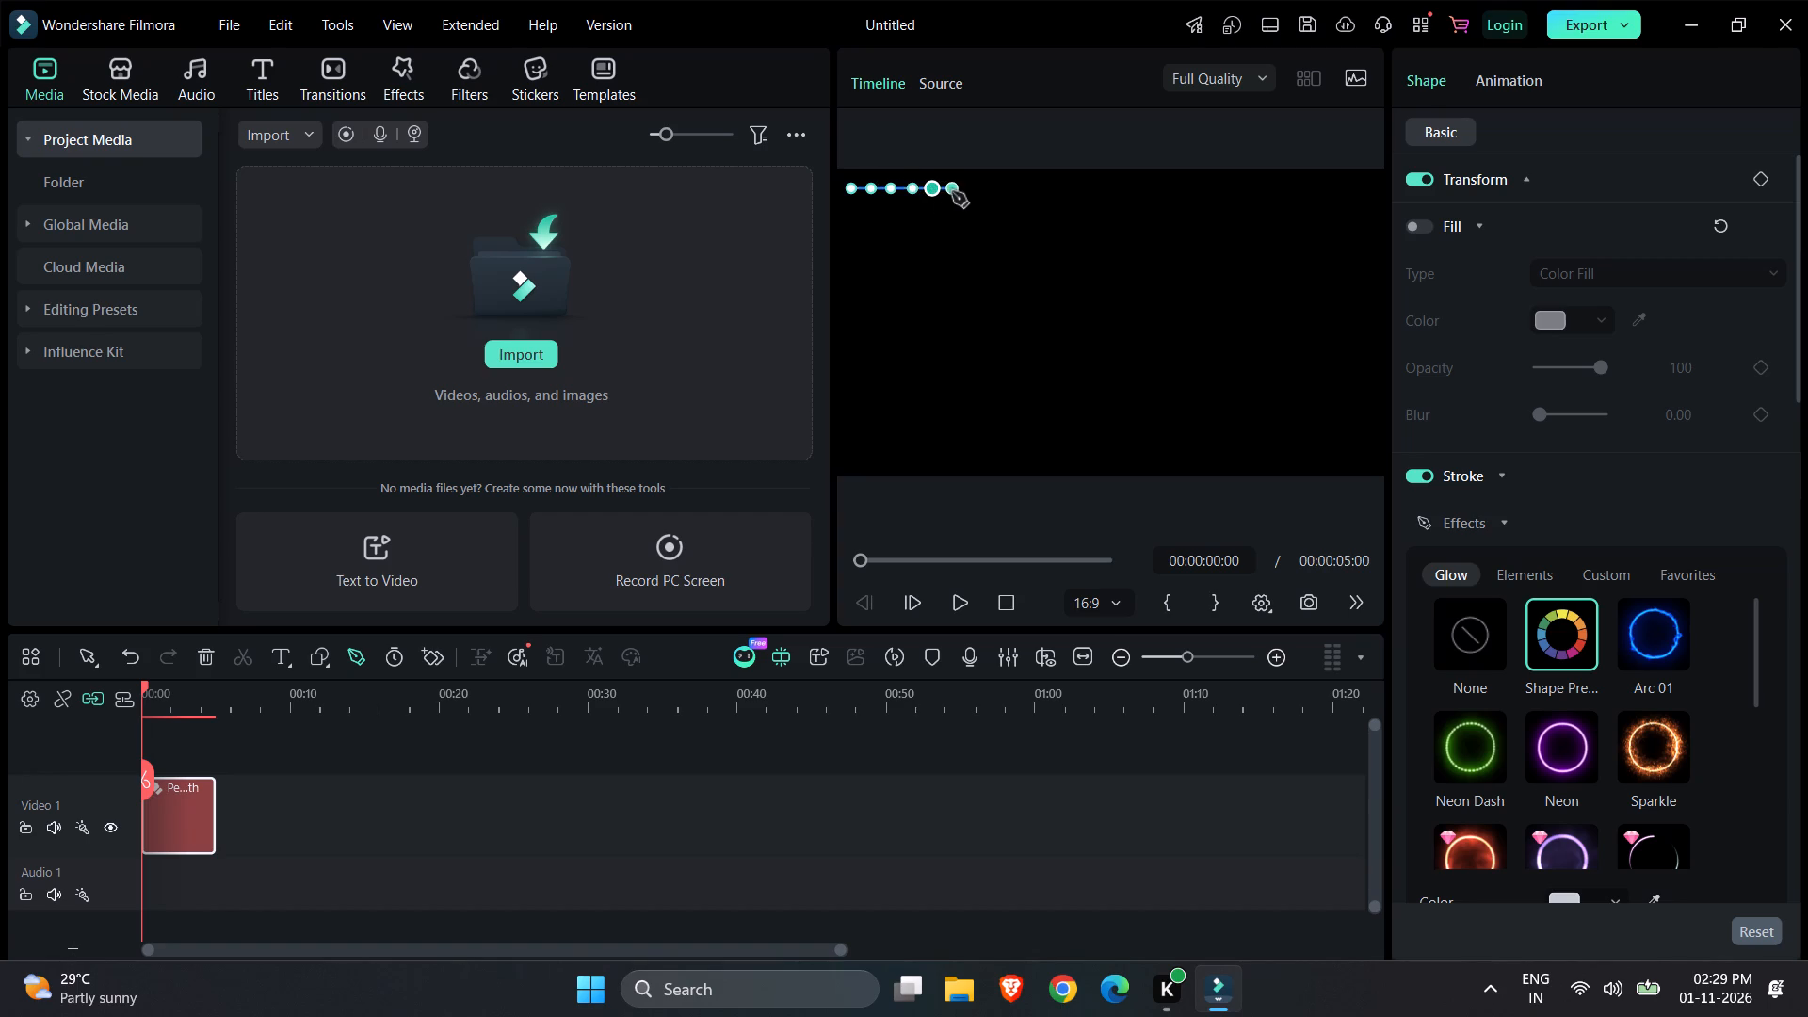
{"action": "left_click", "coordinate": [955, 194]}
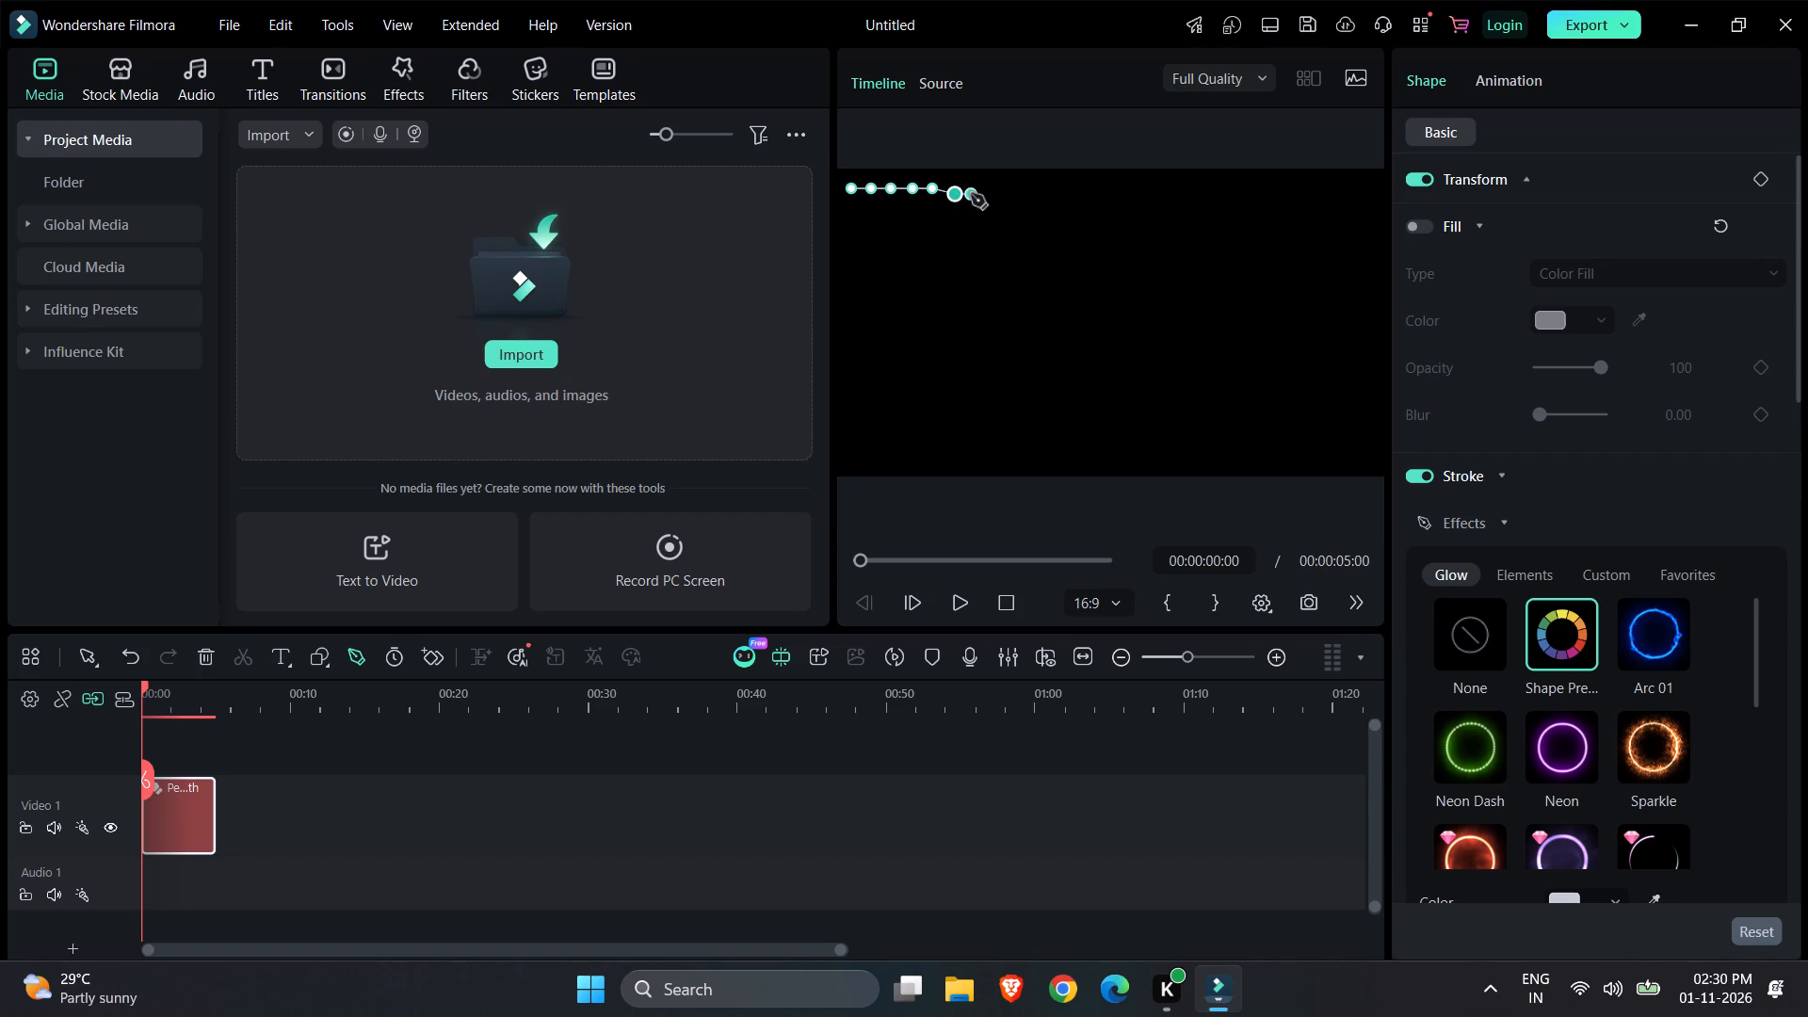
{"action": "left_click", "coordinate": [977, 194]}
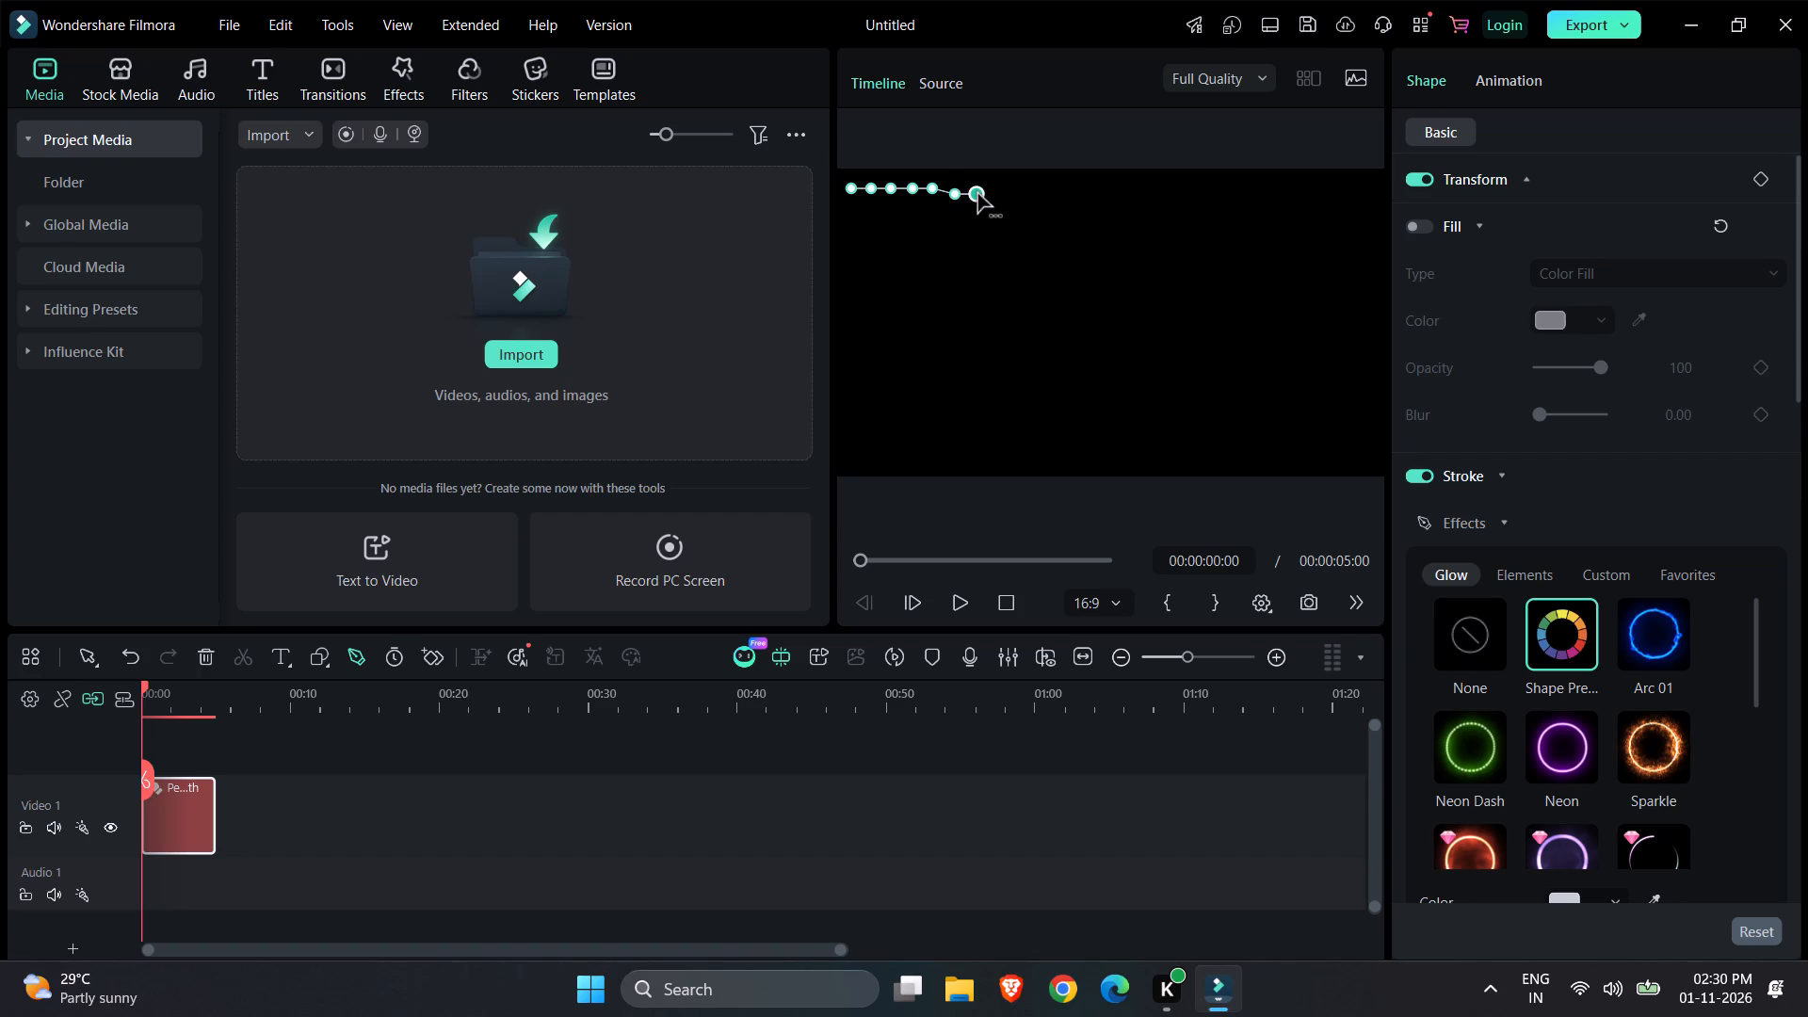
{"action": "left_click", "coordinate": [995, 193]}
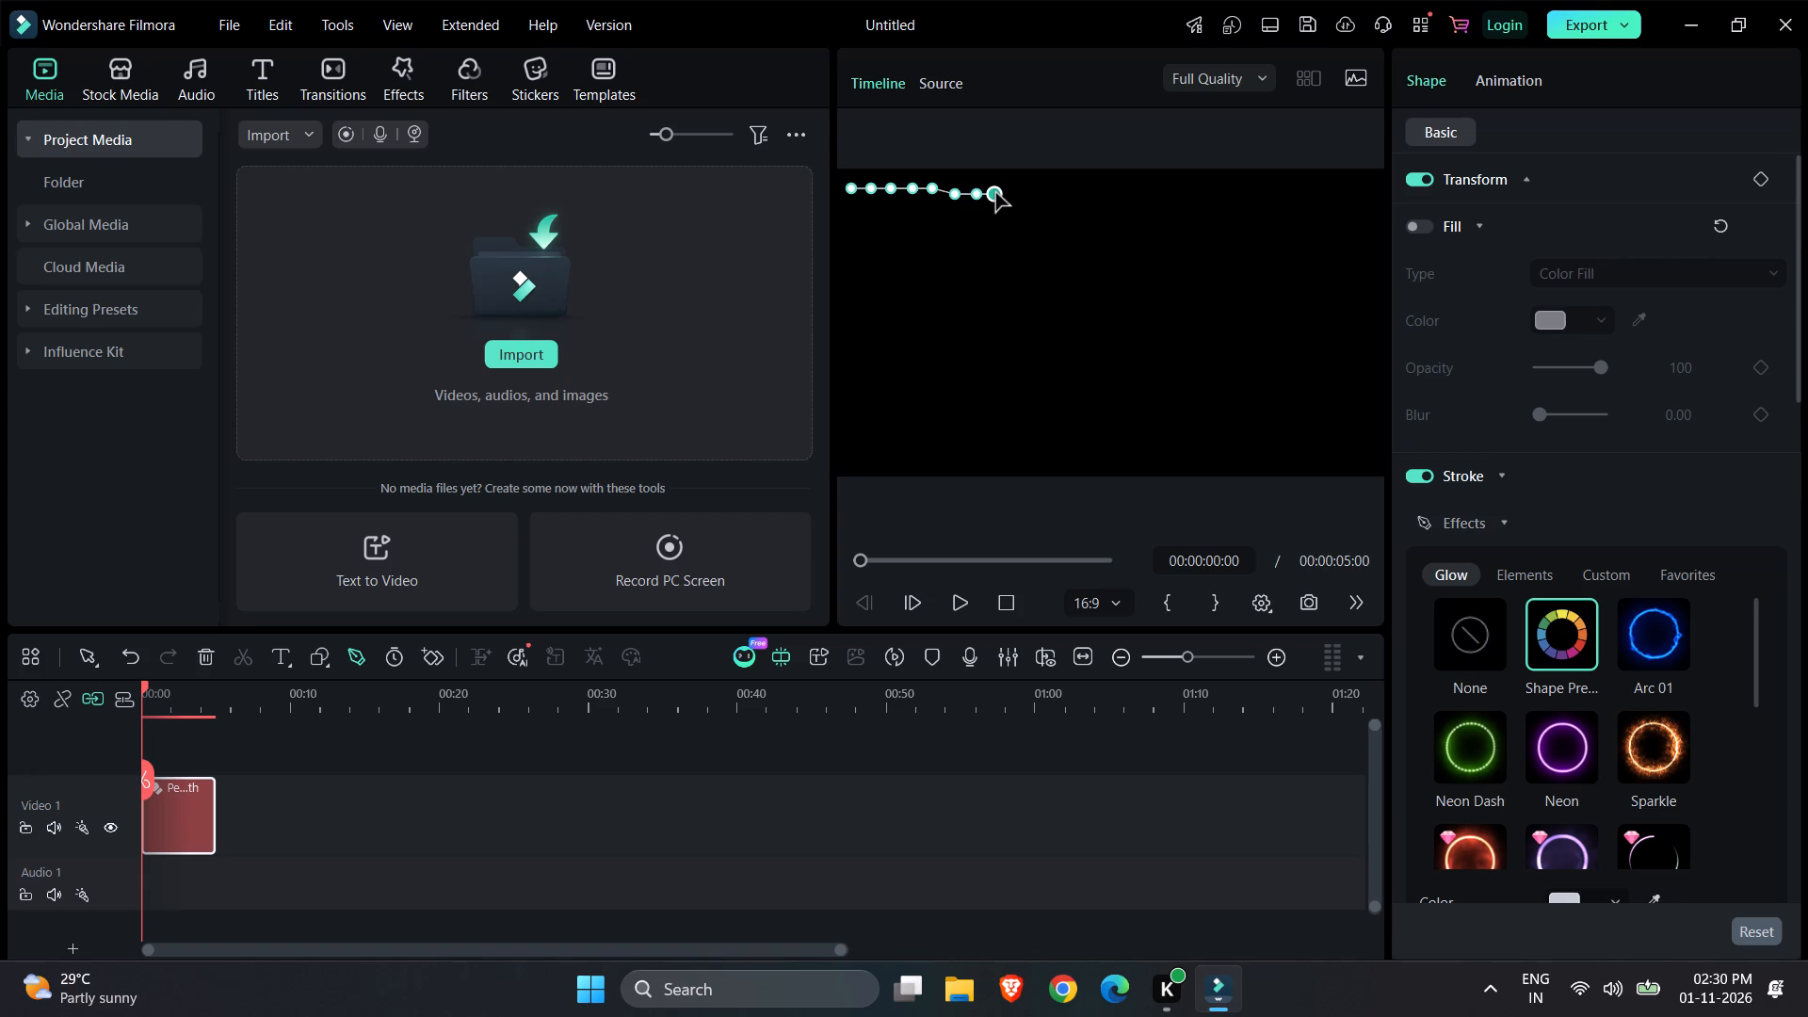
{"action": "left_click", "coordinate": [1017, 195]}
{"action": "left_click", "coordinate": [1048, 193]}
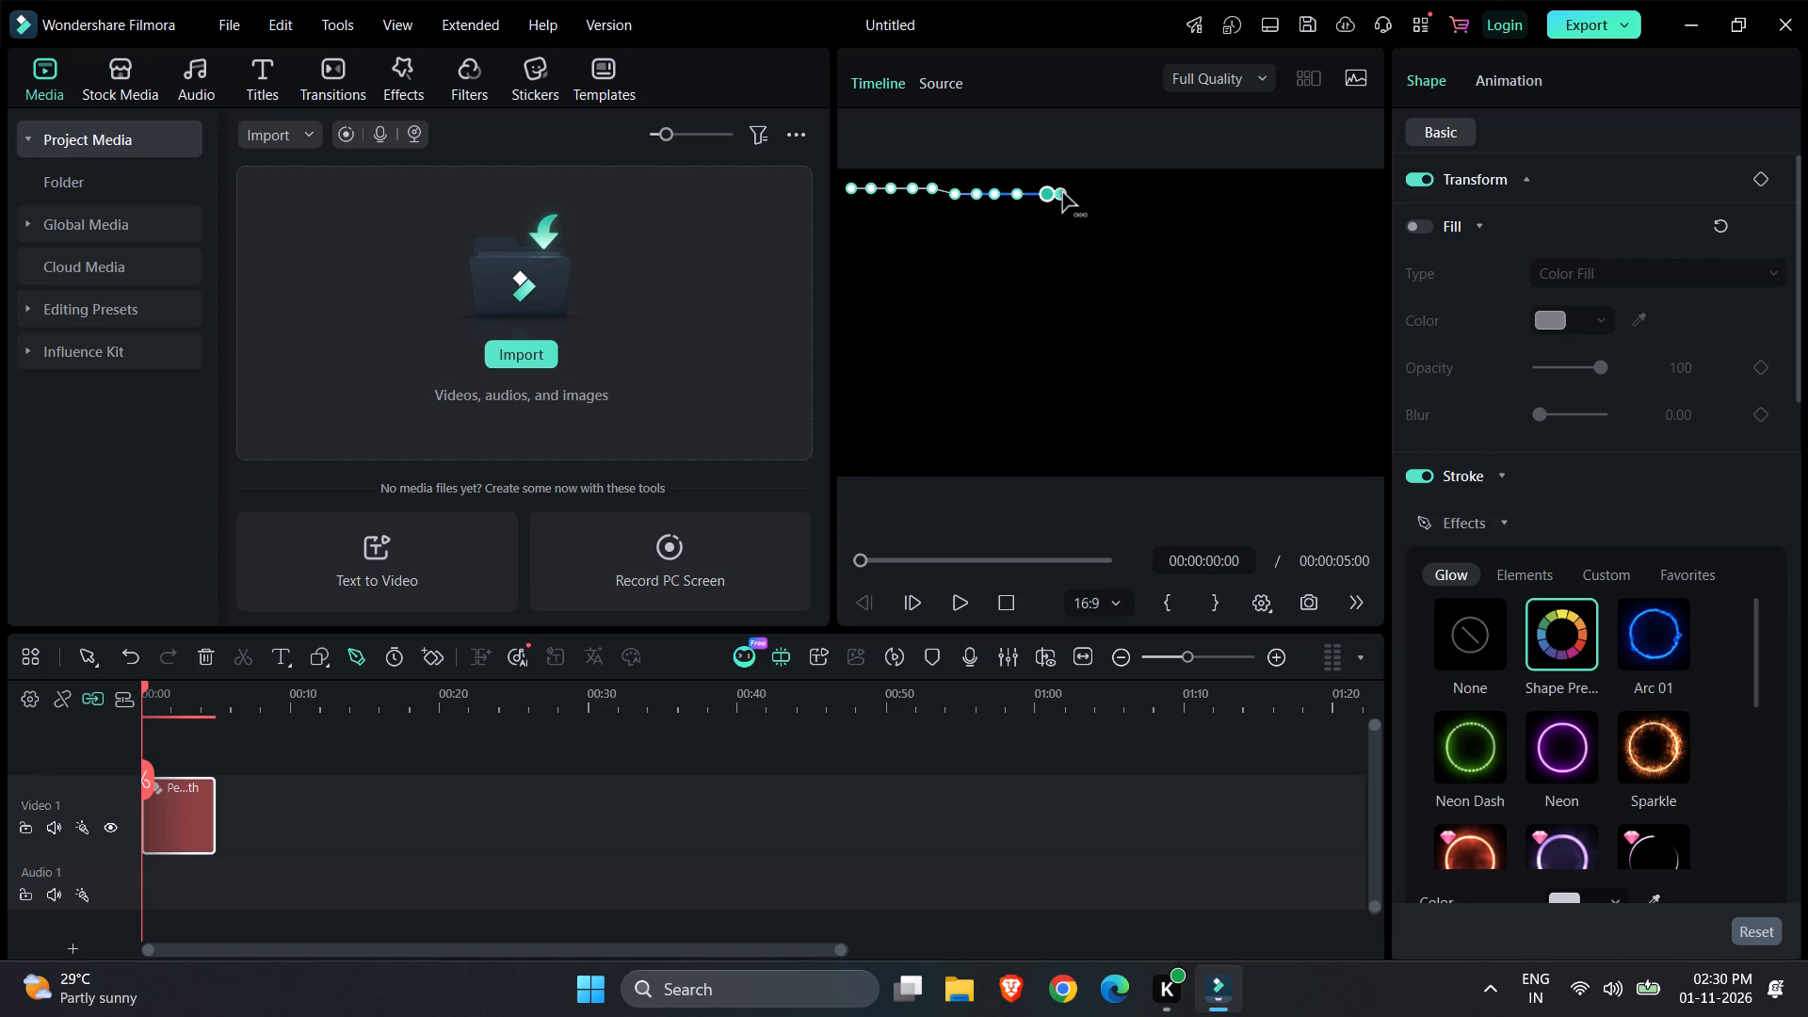
{"action": "left_click", "coordinate": [1062, 193]}
{"action": "left_click", "coordinate": [1071, 193]}
{"action": "left_click", "coordinate": [1082, 195]}
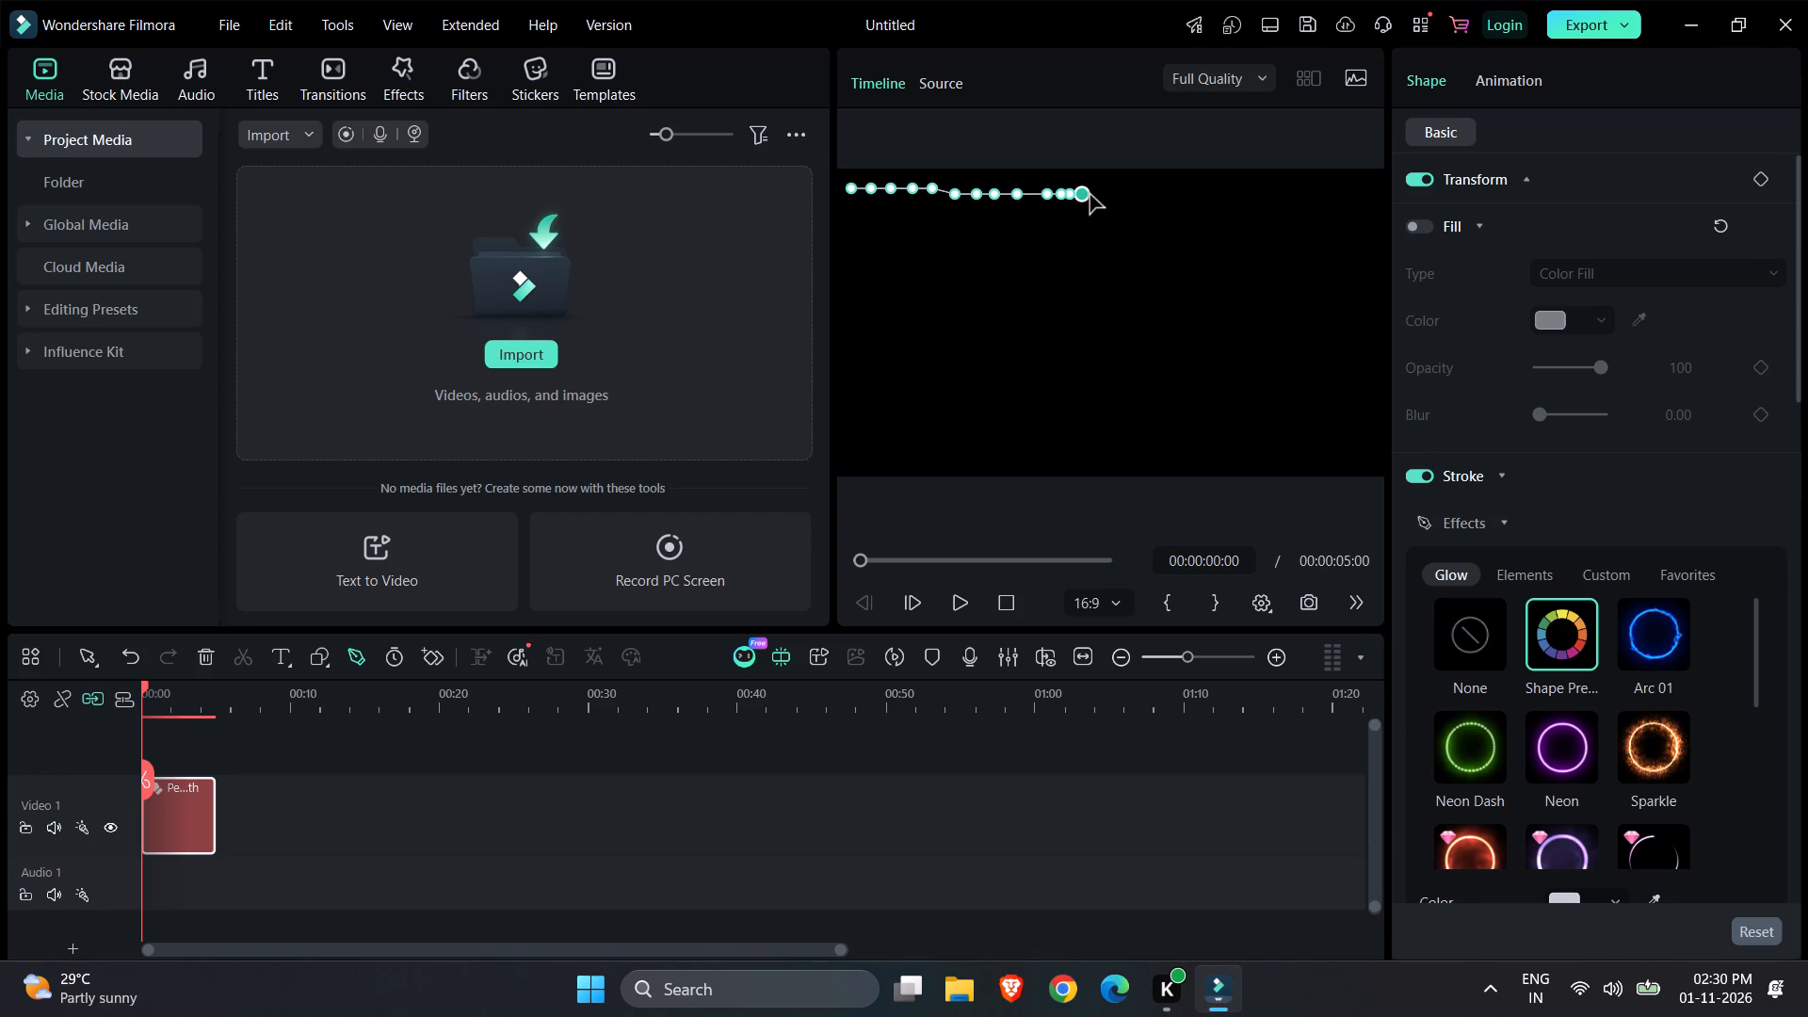
{"action": "left_click", "coordinate": [1090, 195]}
{"action": "left_click", "coordinate": [1104, 195]}
Extend the pen path with more closely spaced points along the frame's top edge to about three-quarters of its width.
{"action": "left_click", "coordinate": [1120, 193]}
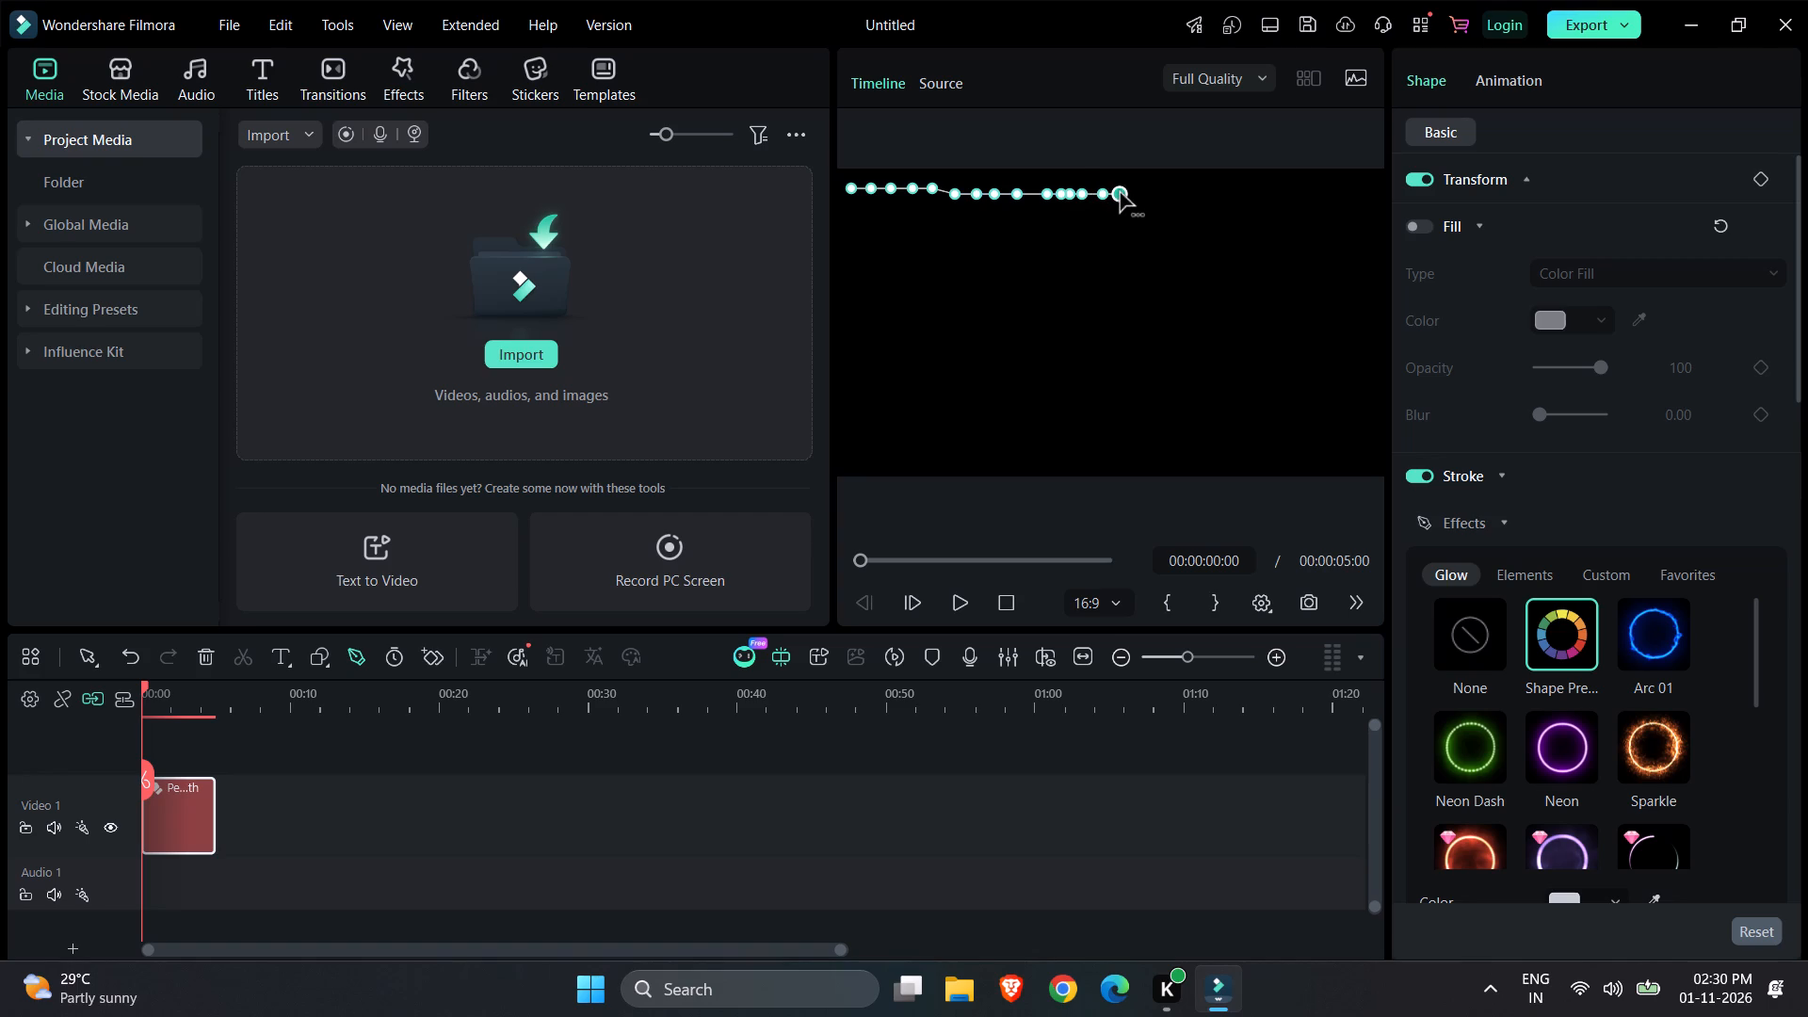
{"action": "left_click", "coordinate": [1139, 193]}
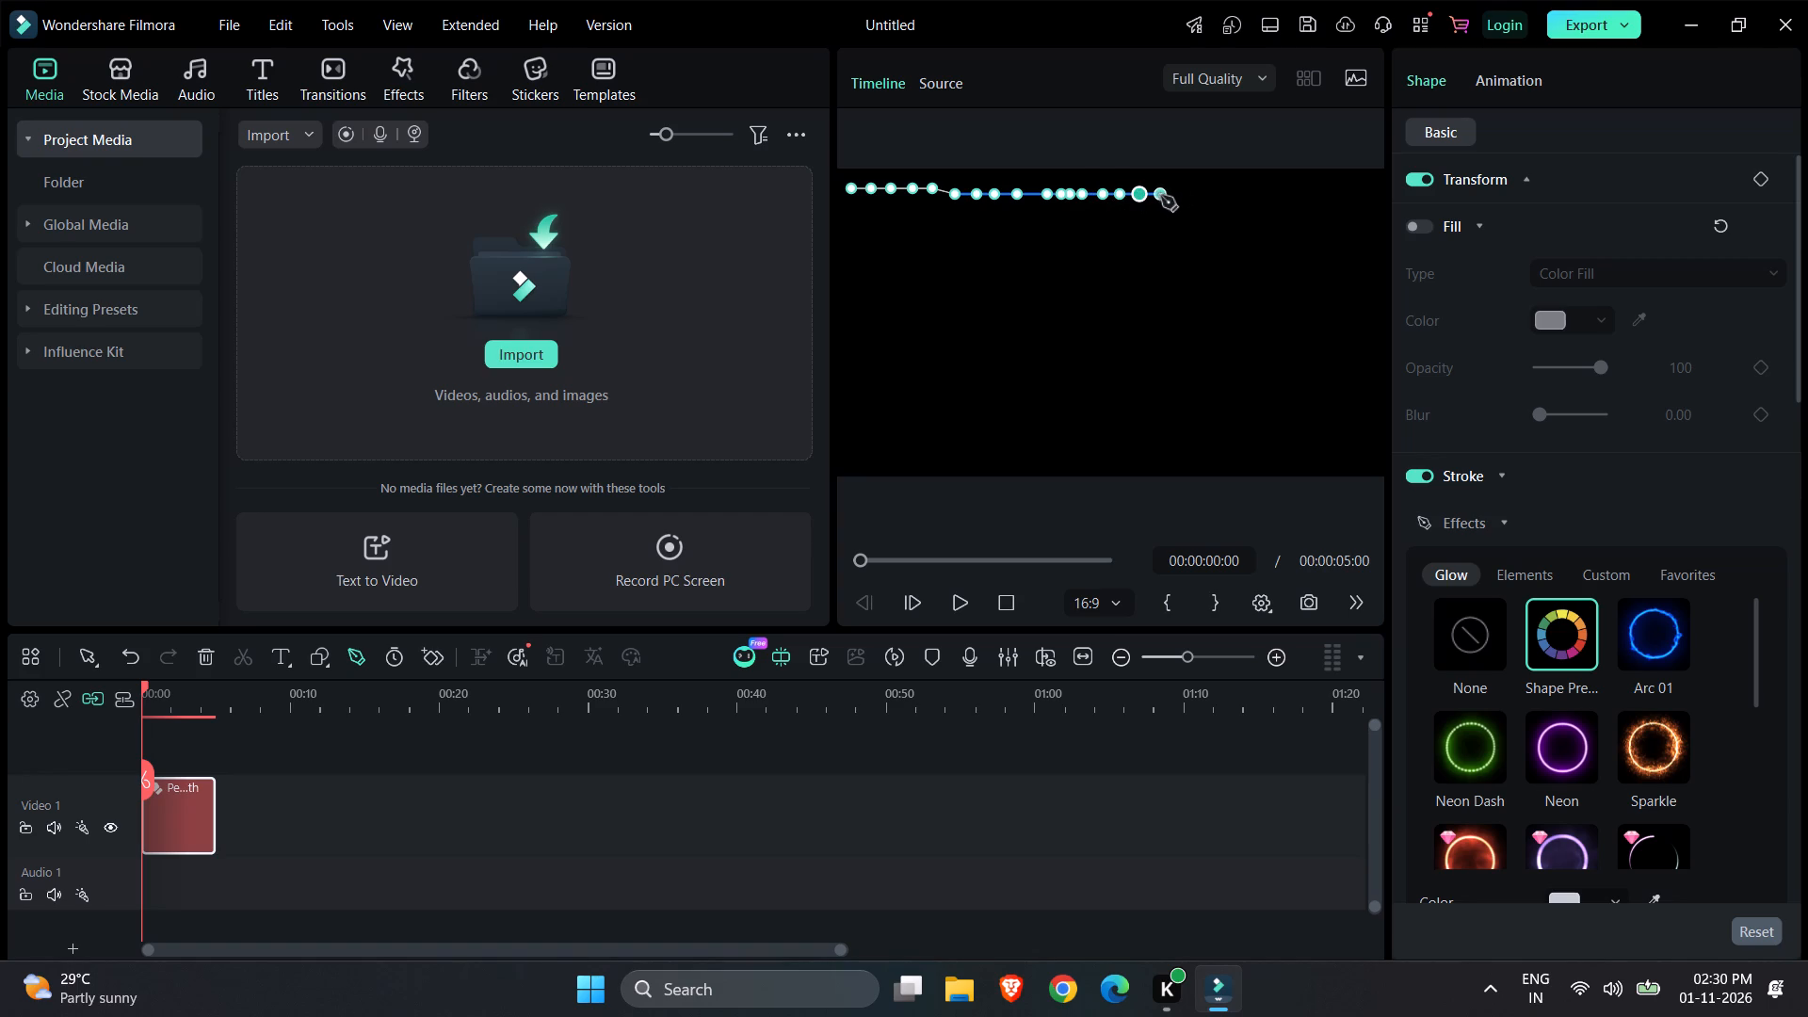
{"action": "left_click", "coordinate": [1164, 196]}
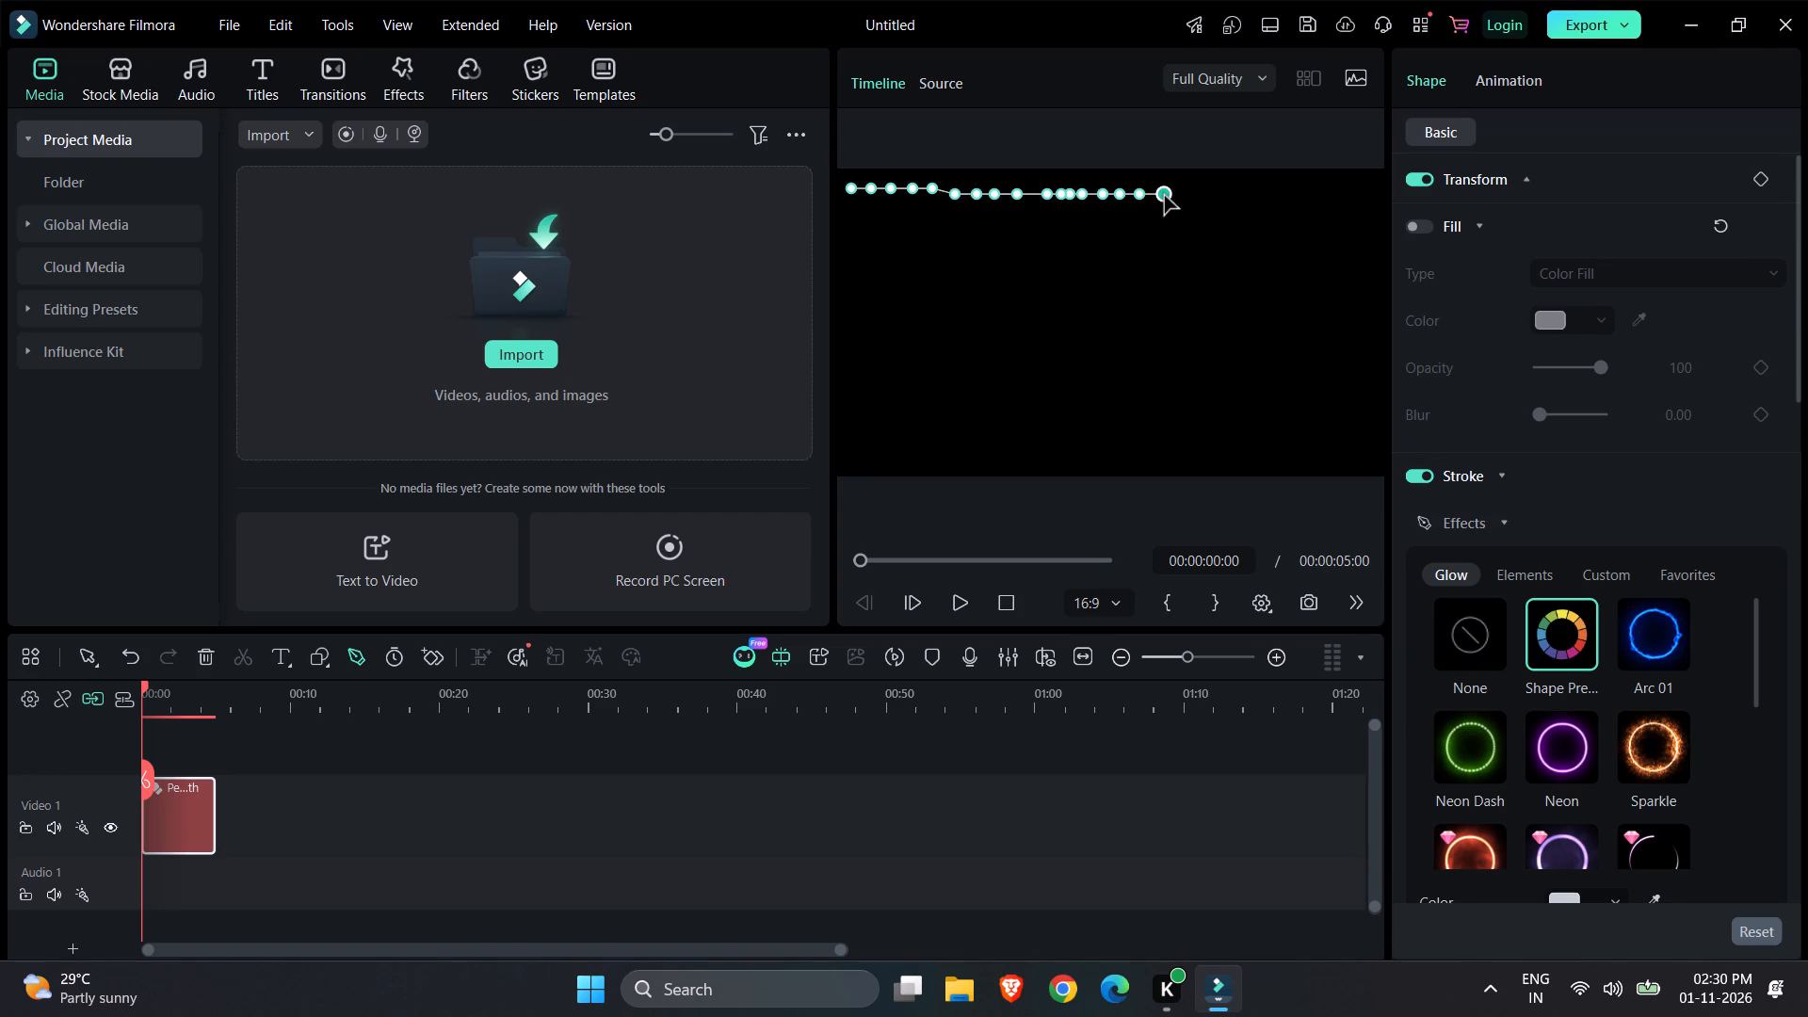
{"action": "left_click", "coordinate": [1183, 196]}
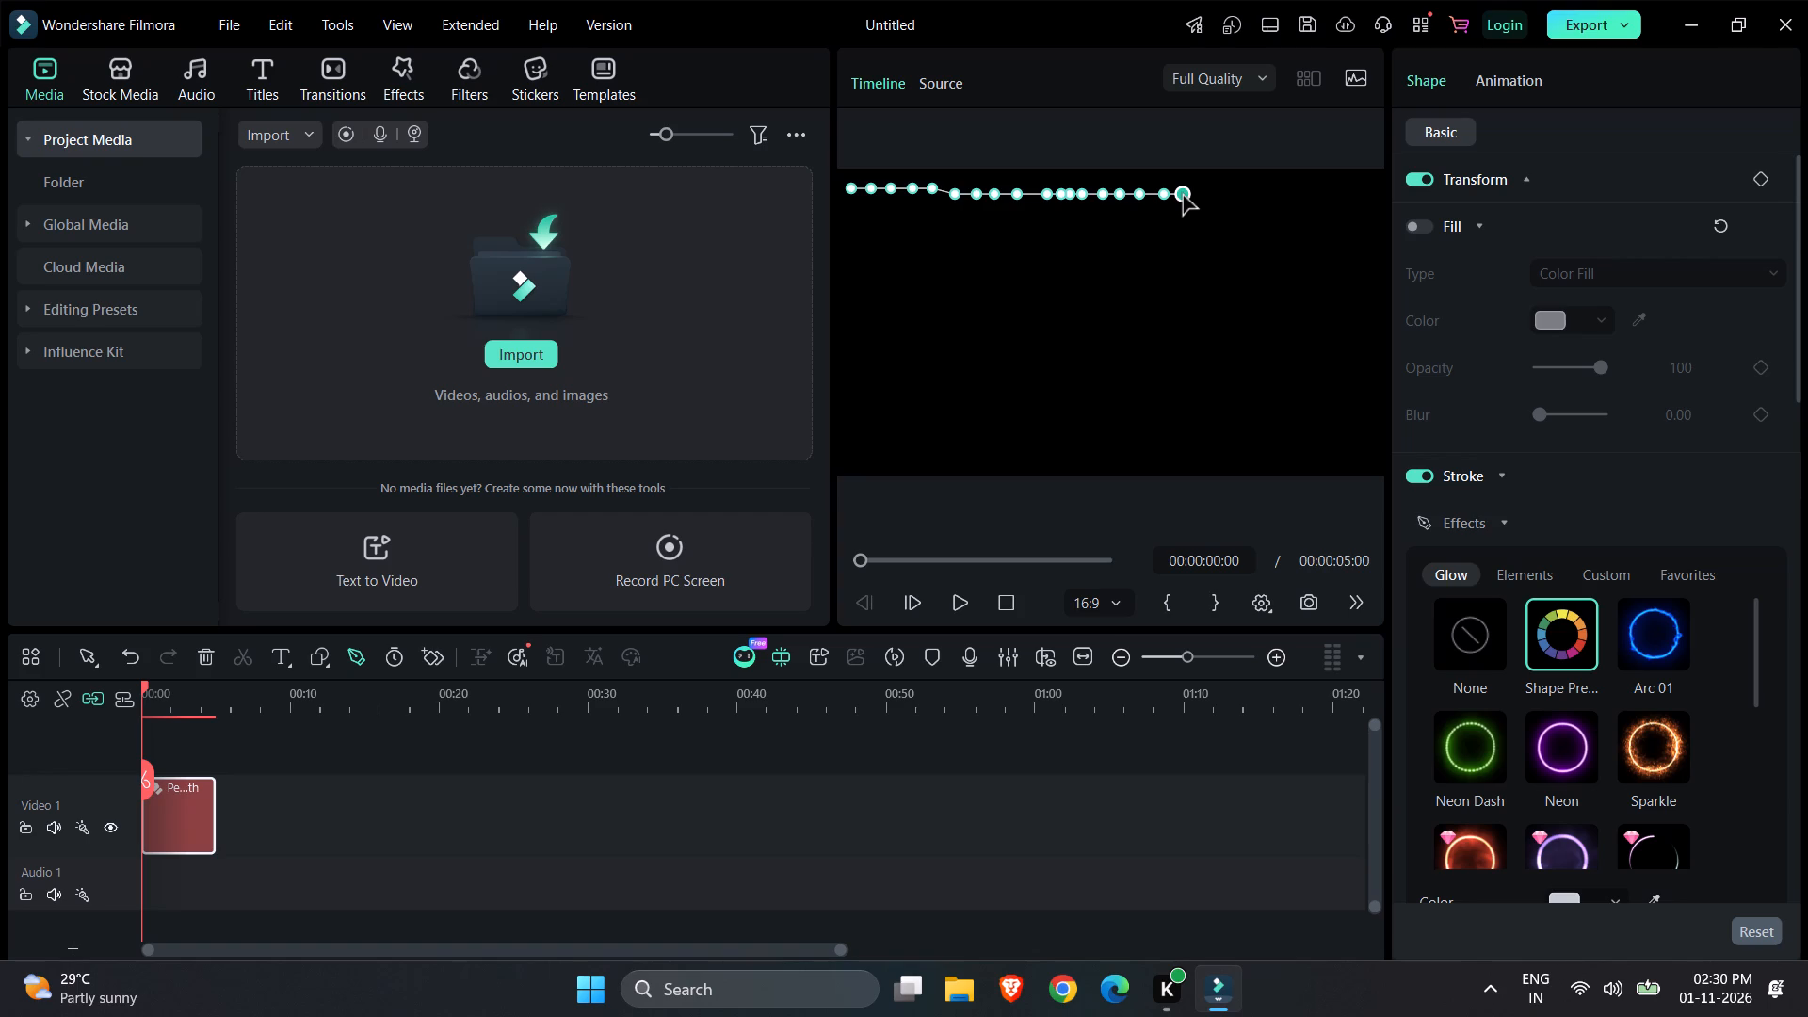
{"action": "left_click", "coordinate": [1205, 194]}
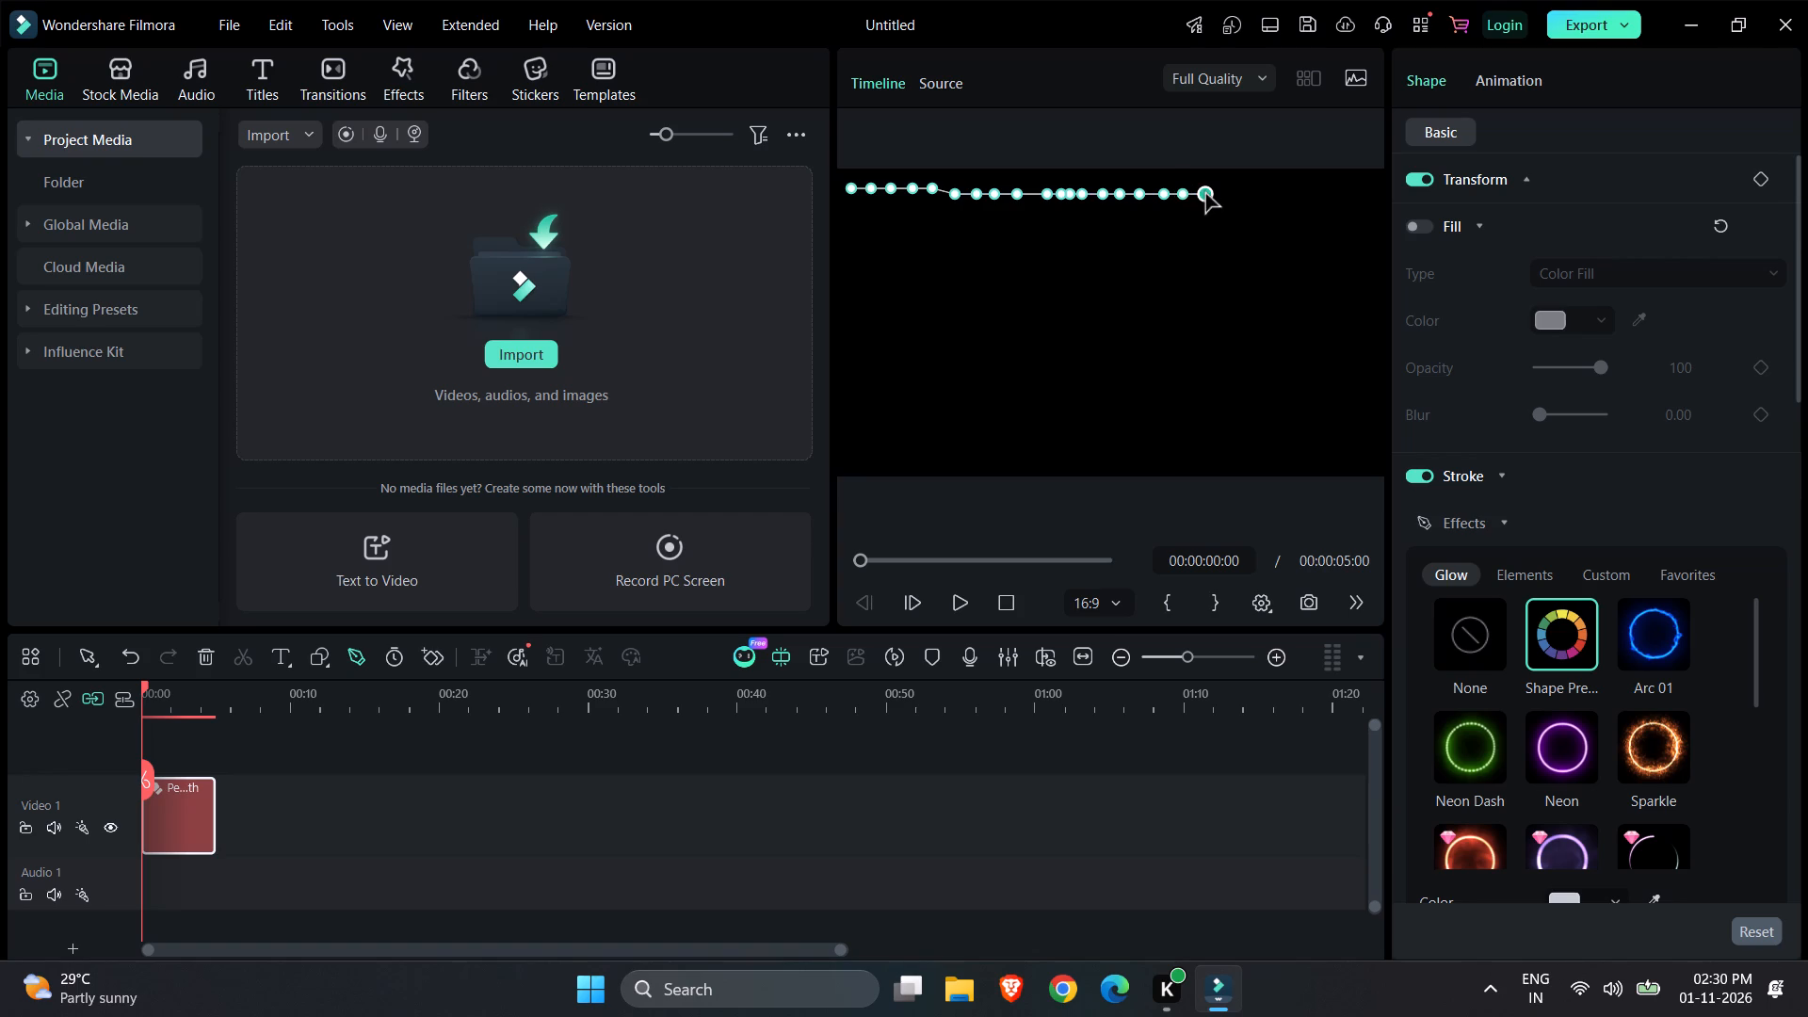
{"action": "left_click", "coordinate": [1219, 194]}
{"action": "left_click", "coordinate": [1232, 194]}
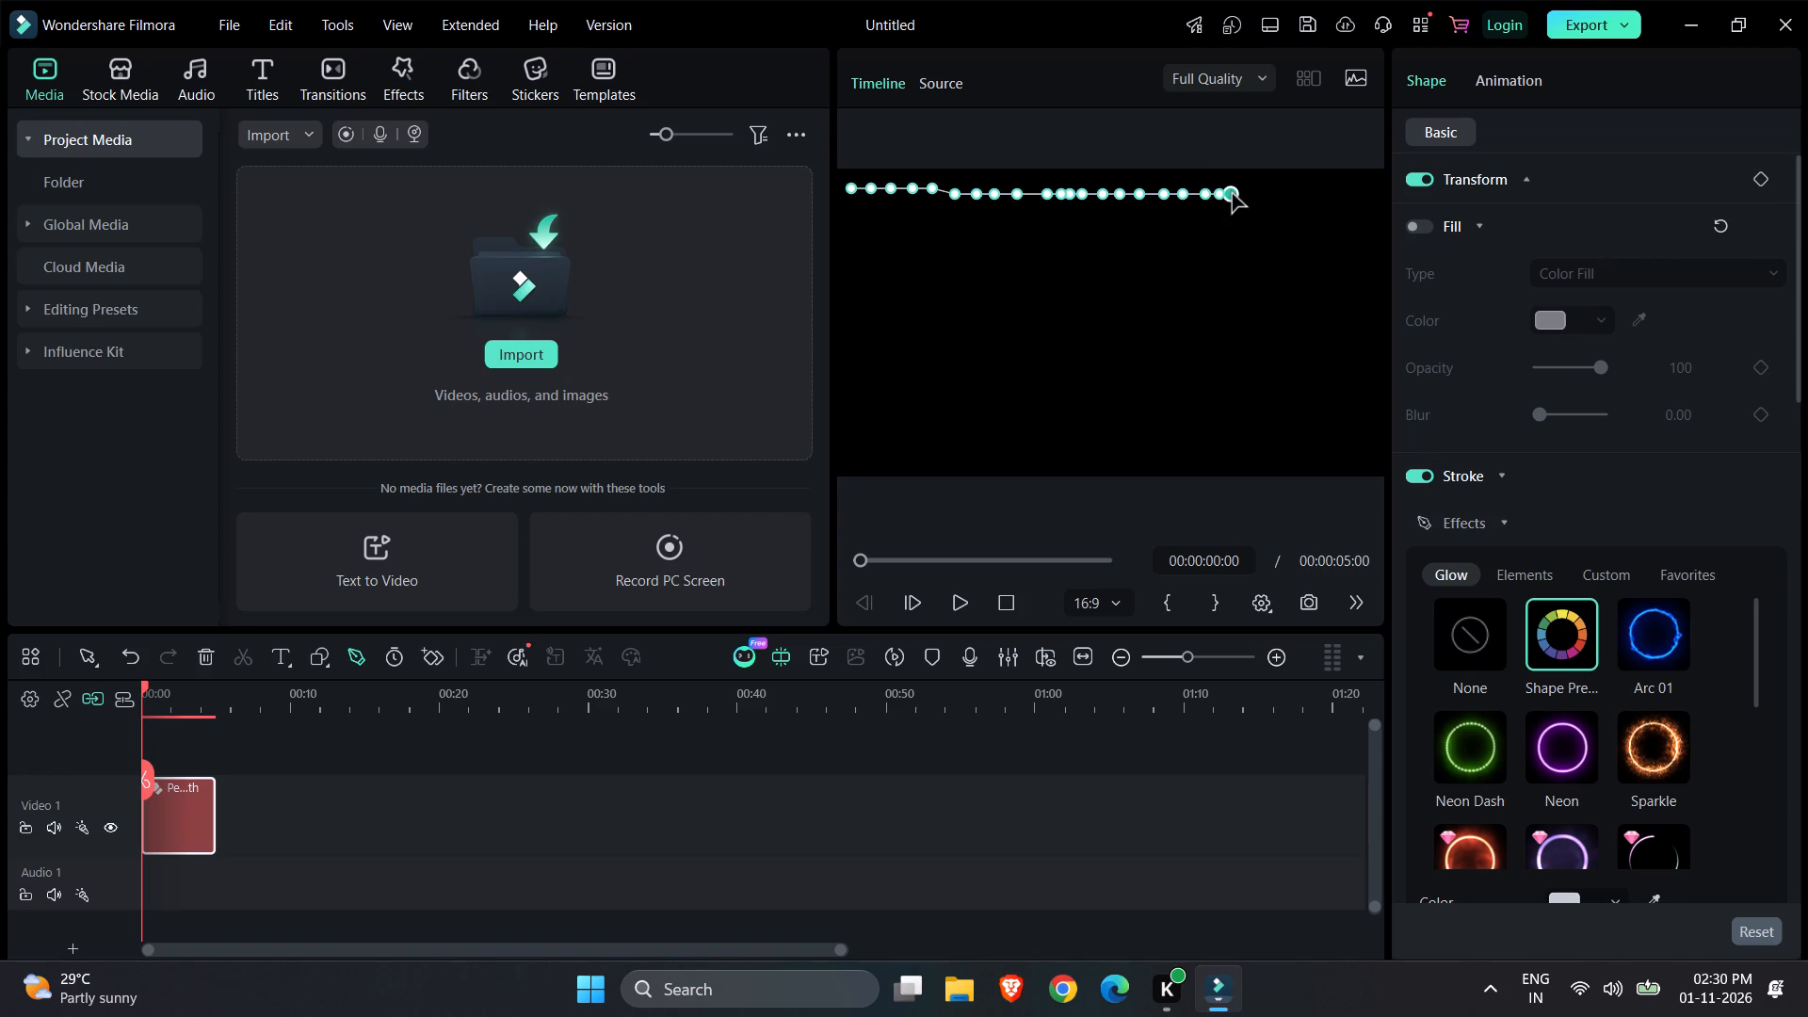
{"action": "left_click", "coordinate": [1248, 197]}
Show the desktop.
{"action": "key", "text": "super+d"}
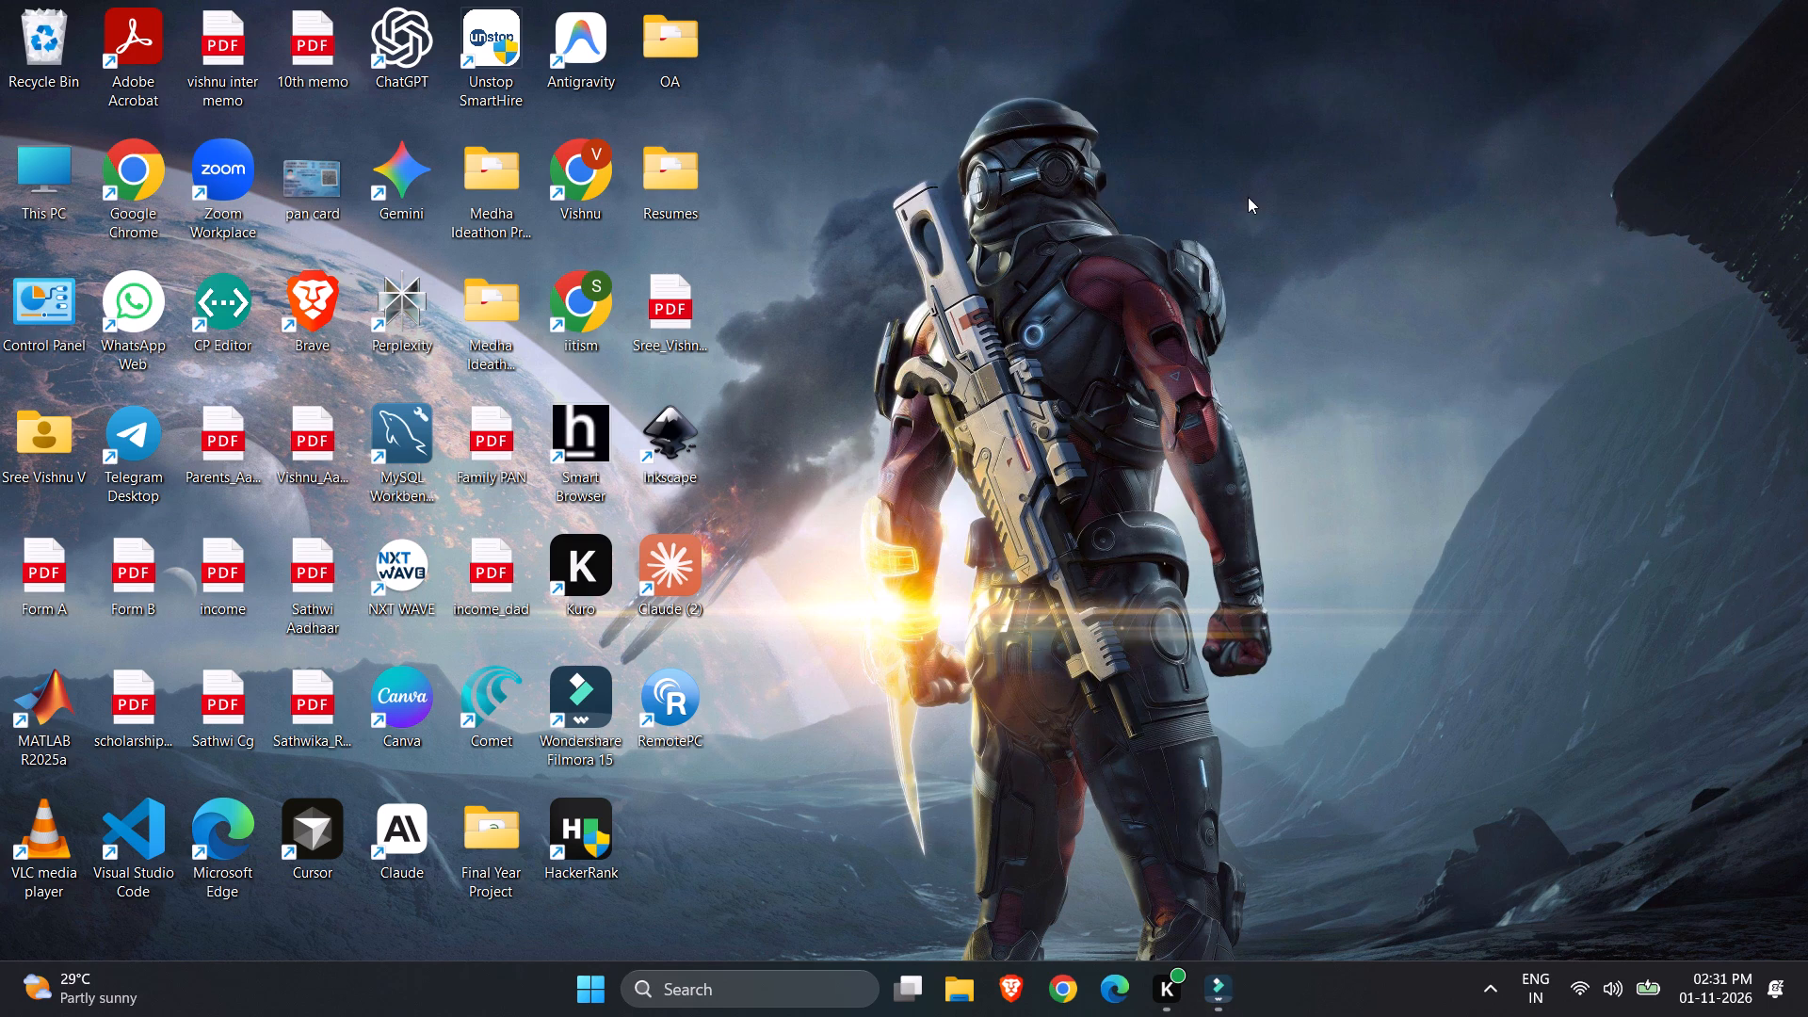
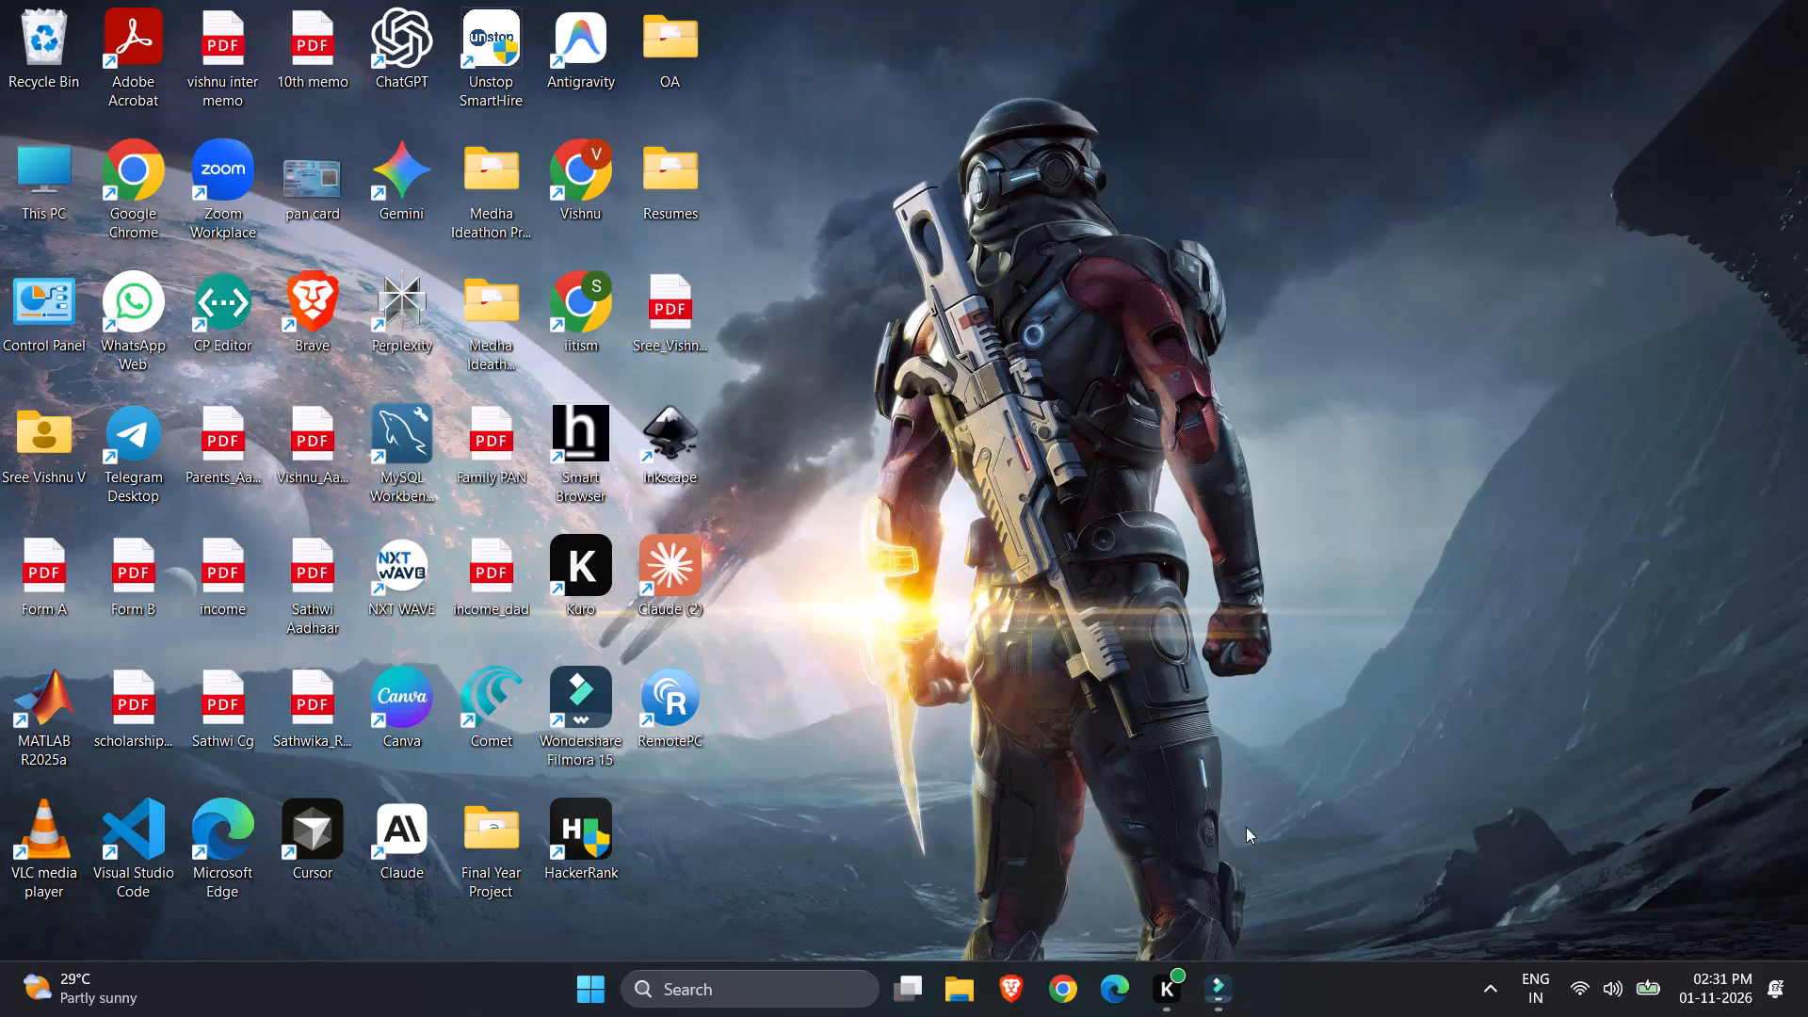
Switch back to Filmora and extend the pen path with closely spaced points along the frame's top edge to its upper-right corner.
{"action": "left_click", "coordinate": [1235, 992]}
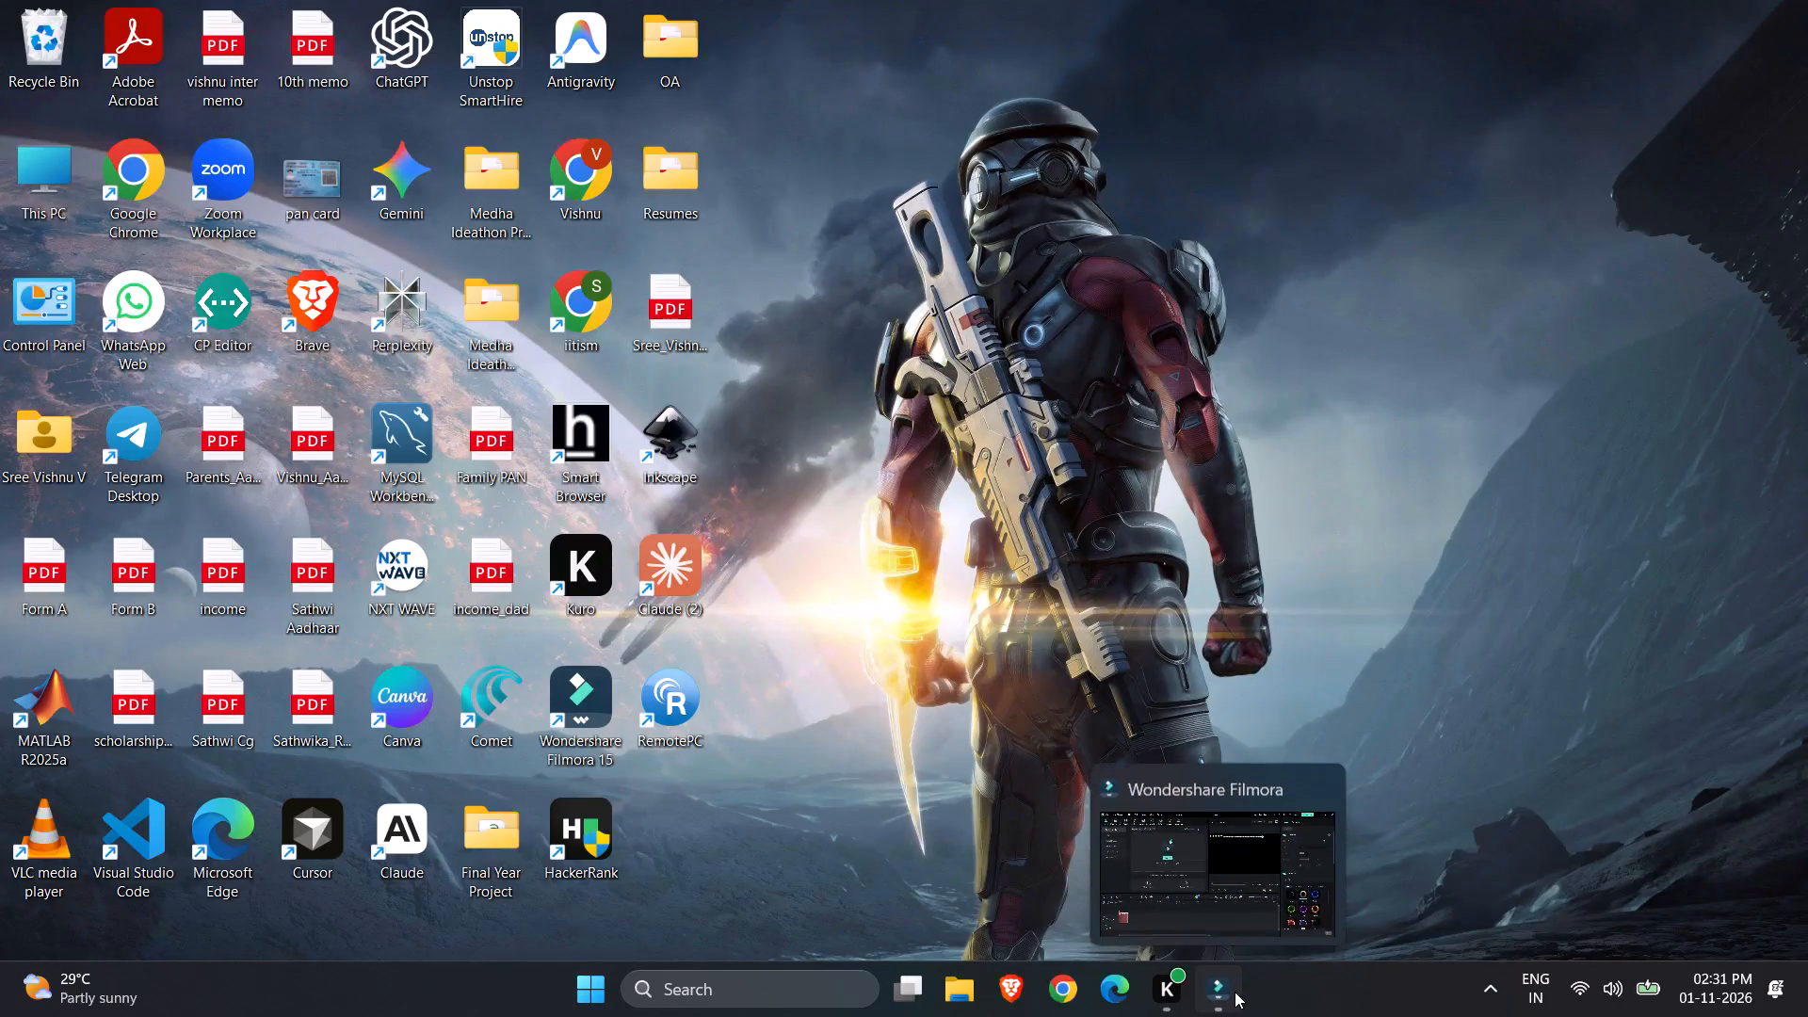
{"action": "left_click", "coordinate": [1270, 196]}
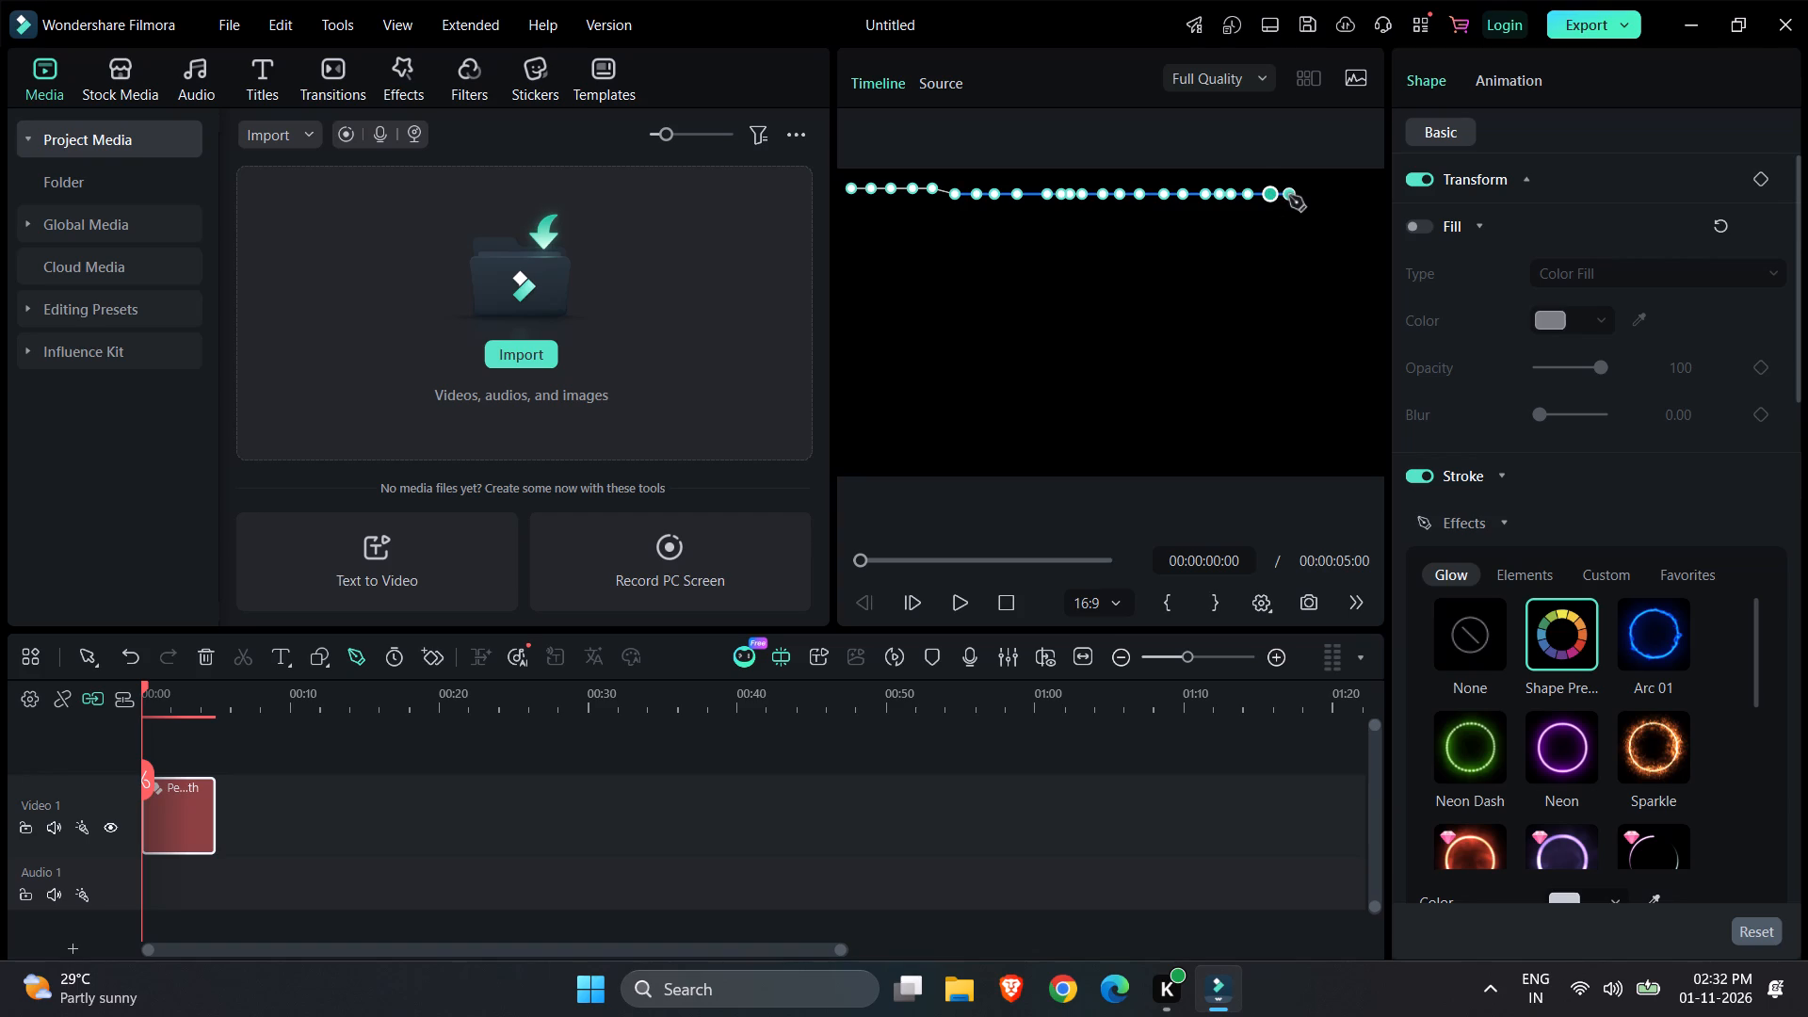
{"action": "left_click", "coordinate": [1289, 196]}
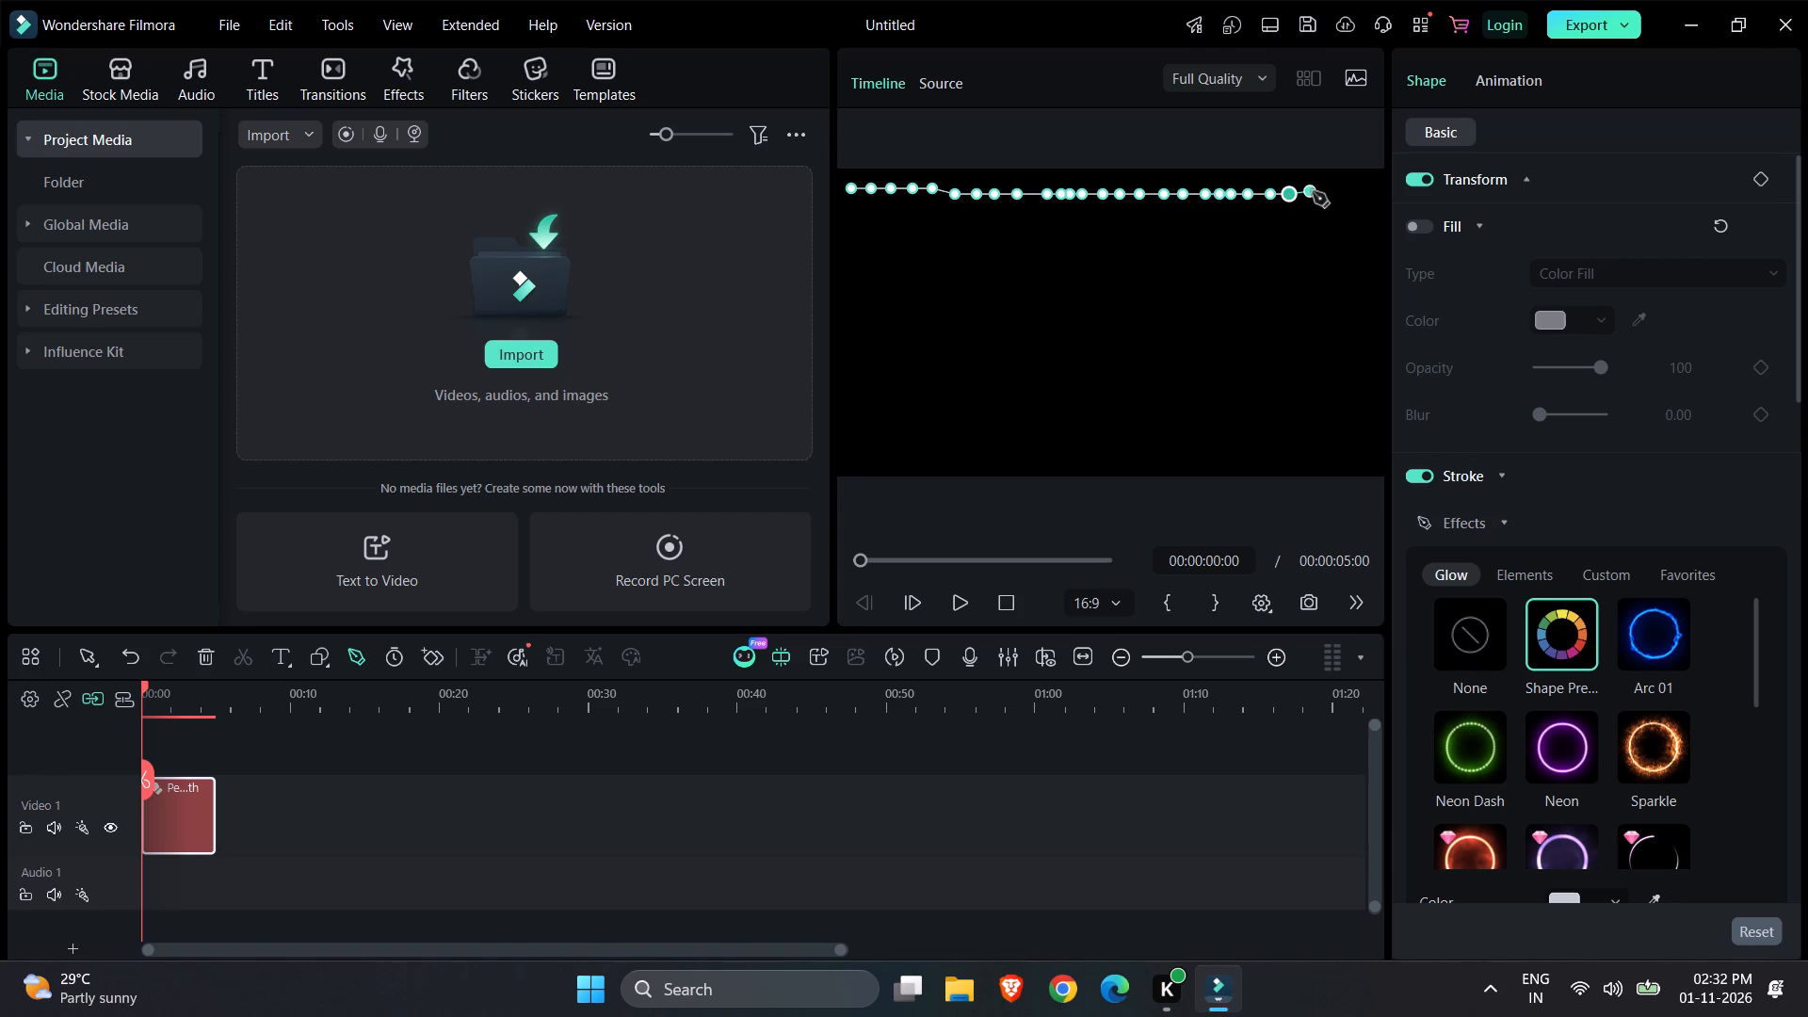
{"action": "left_click", "coordinate": [1315, 192]}
{"action": "left_click", "coordinate": [1338, 194]}
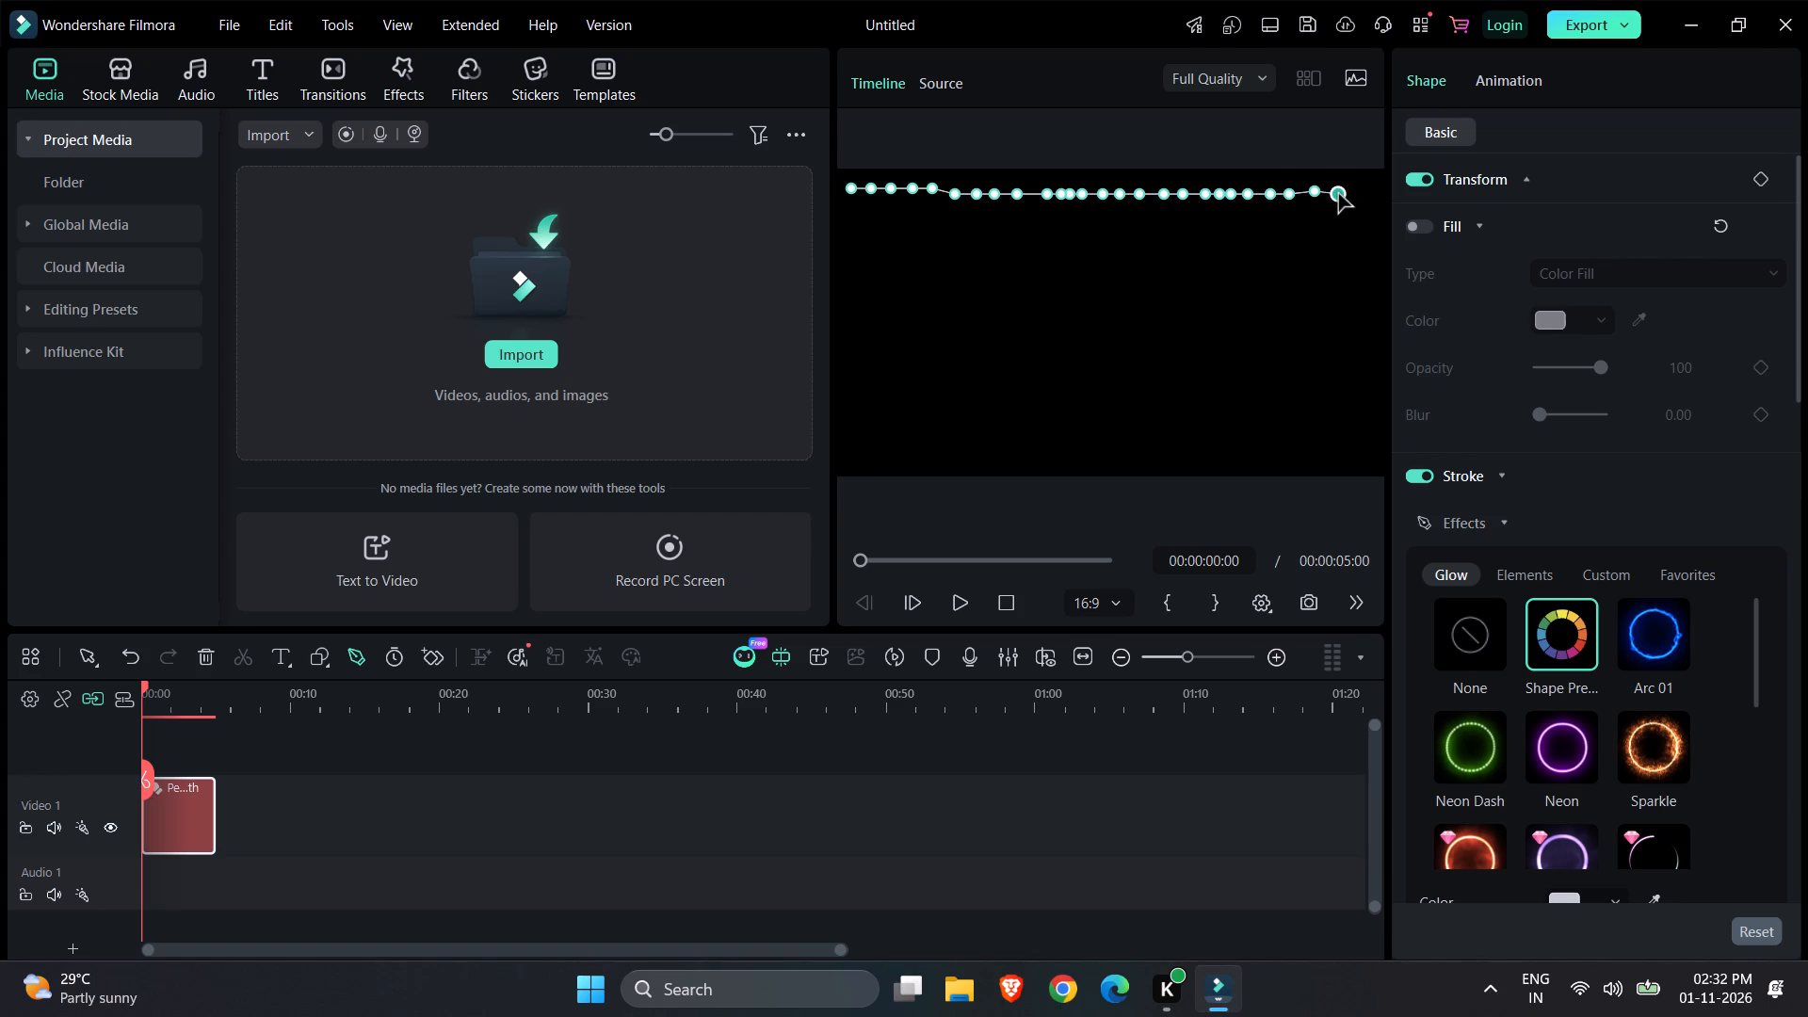
{"action": "left_click", "coordinate": [1362, 194]}
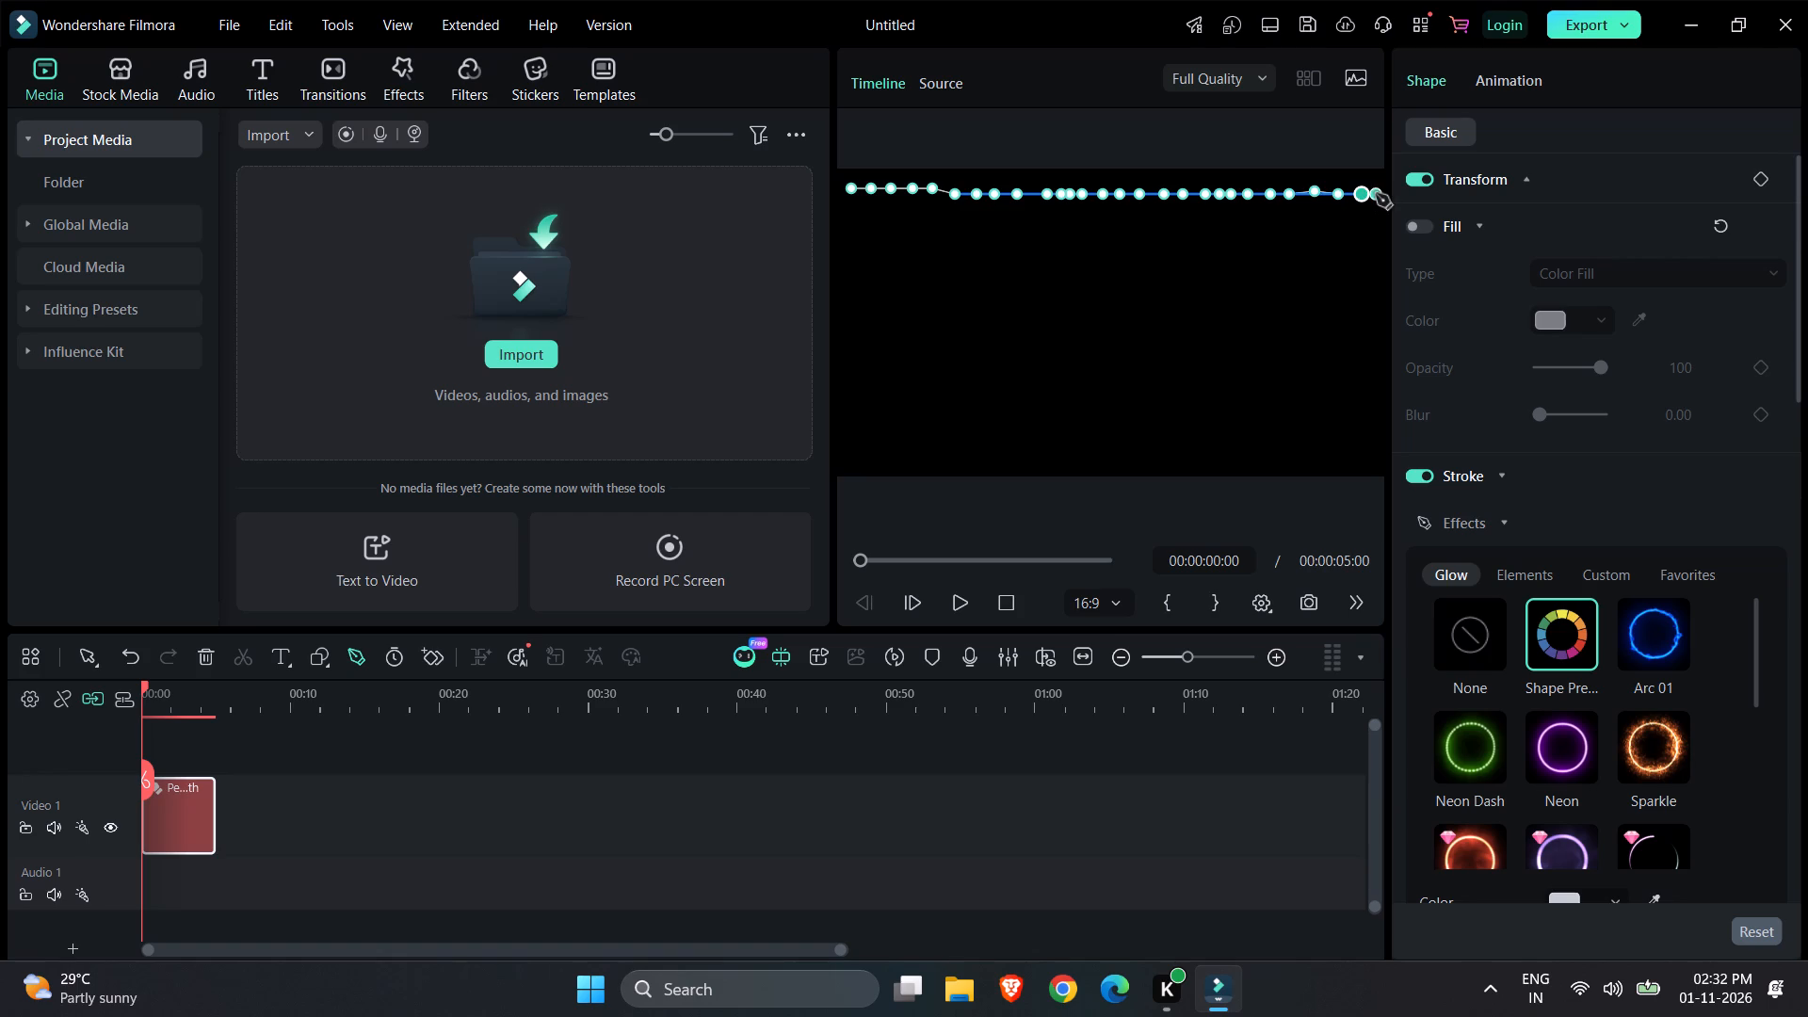
{"action": "left_click", "coordinate": [1376, 194]}
Continue the pen path with closely spaced points down the frame's right edge to its lower-right corner.
{"action": "left_click", "coordinate": [1376, 218]}
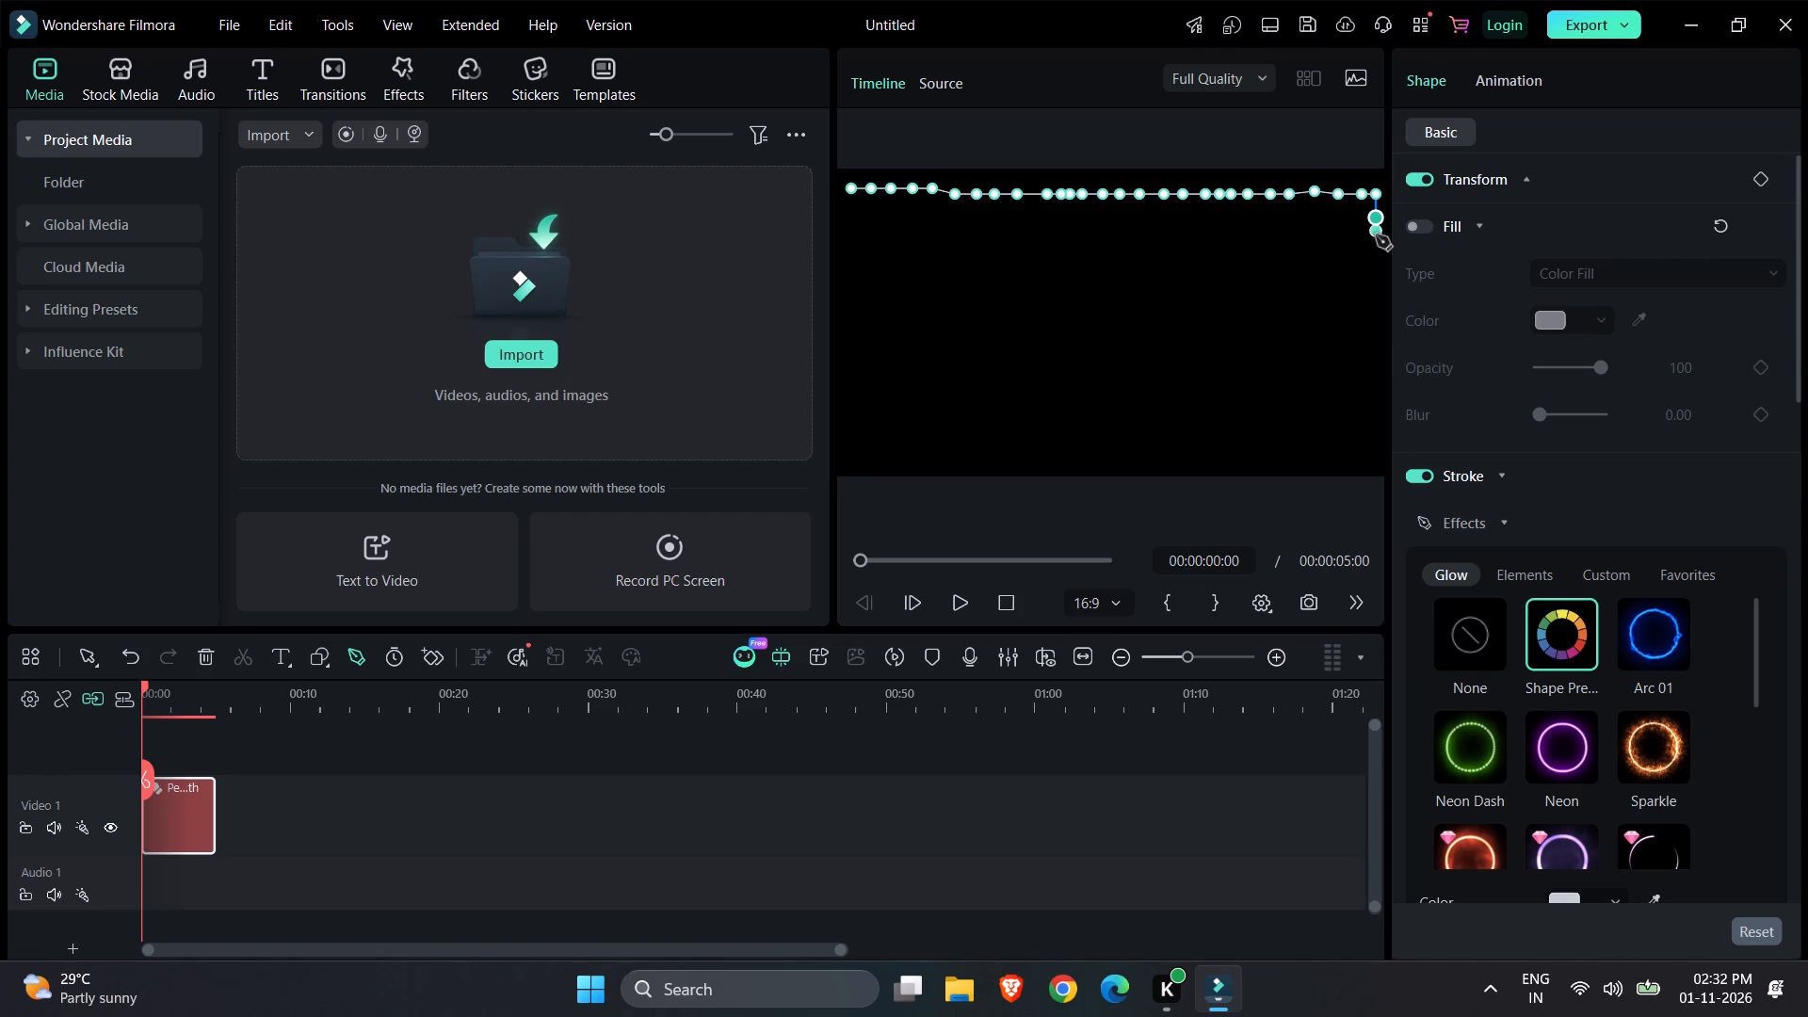
{"action": "left_click", "coordinate": [1376, 239]}
{"action": "left_click", "coordinate": [1376, 264]}
{"action": "left_click", "coordinate": [1377, 294]}
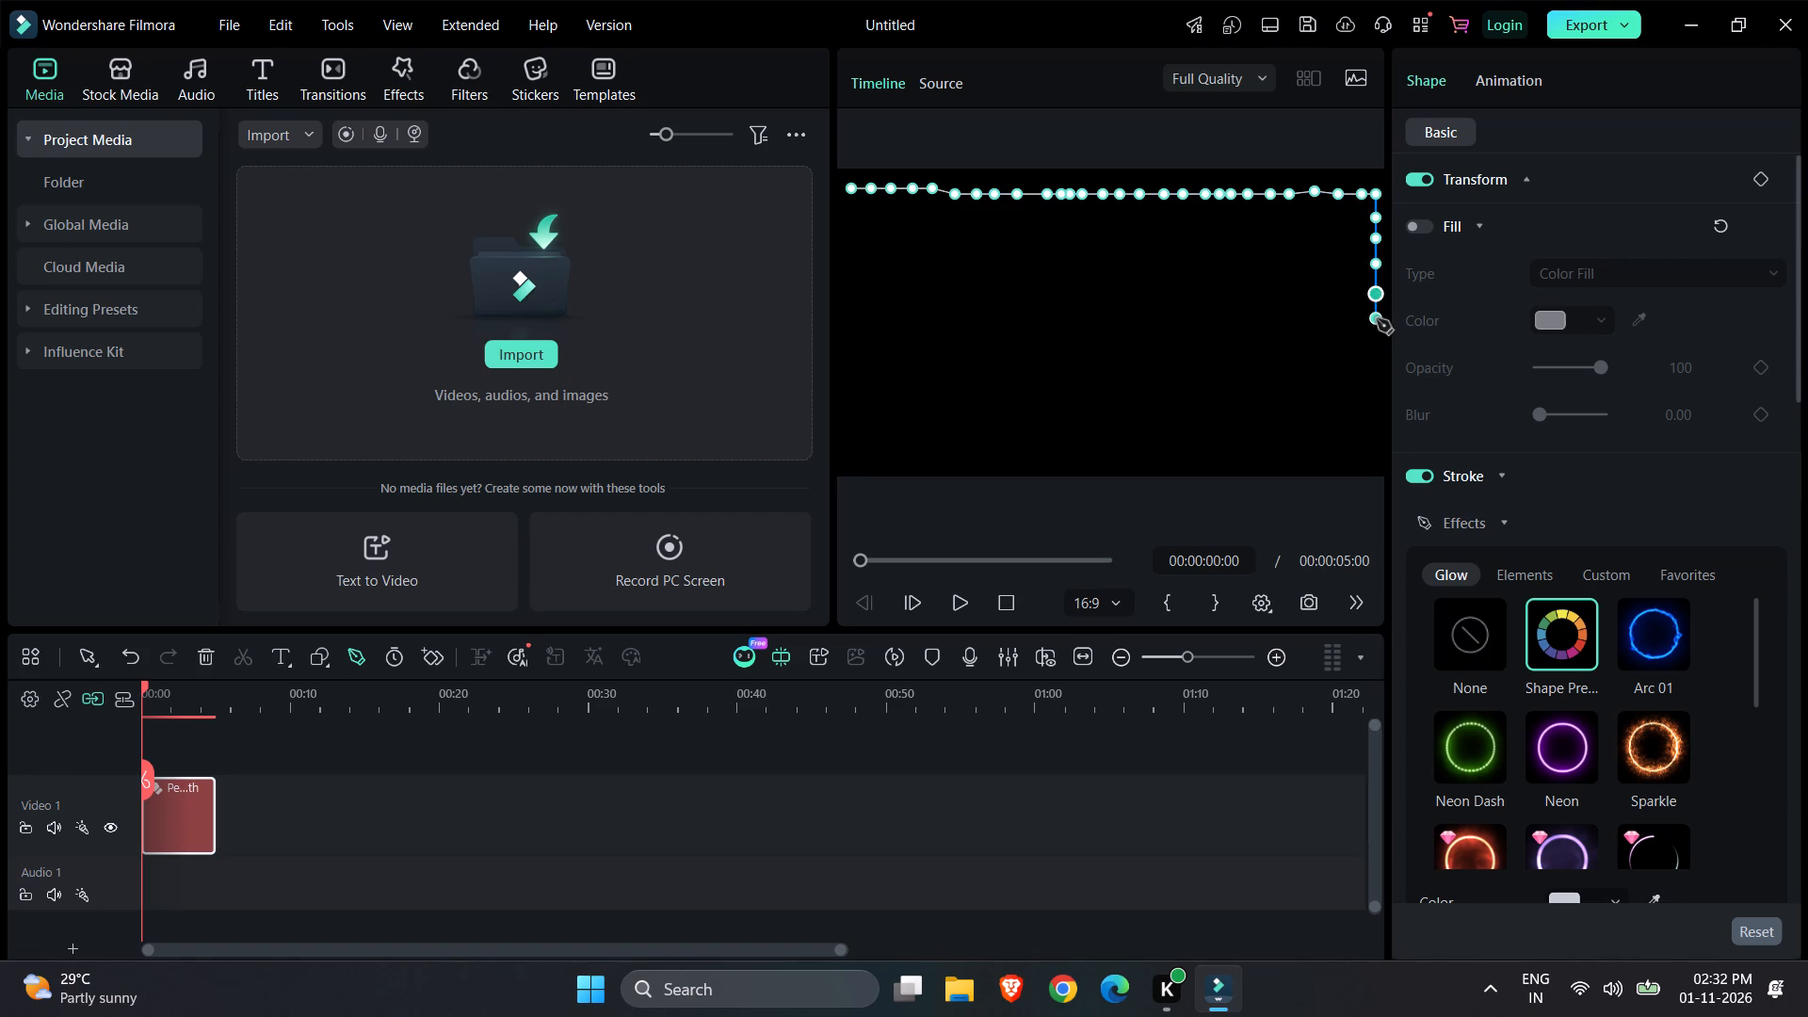
{"action": "left_click", "coordinate": [1377, 319]}
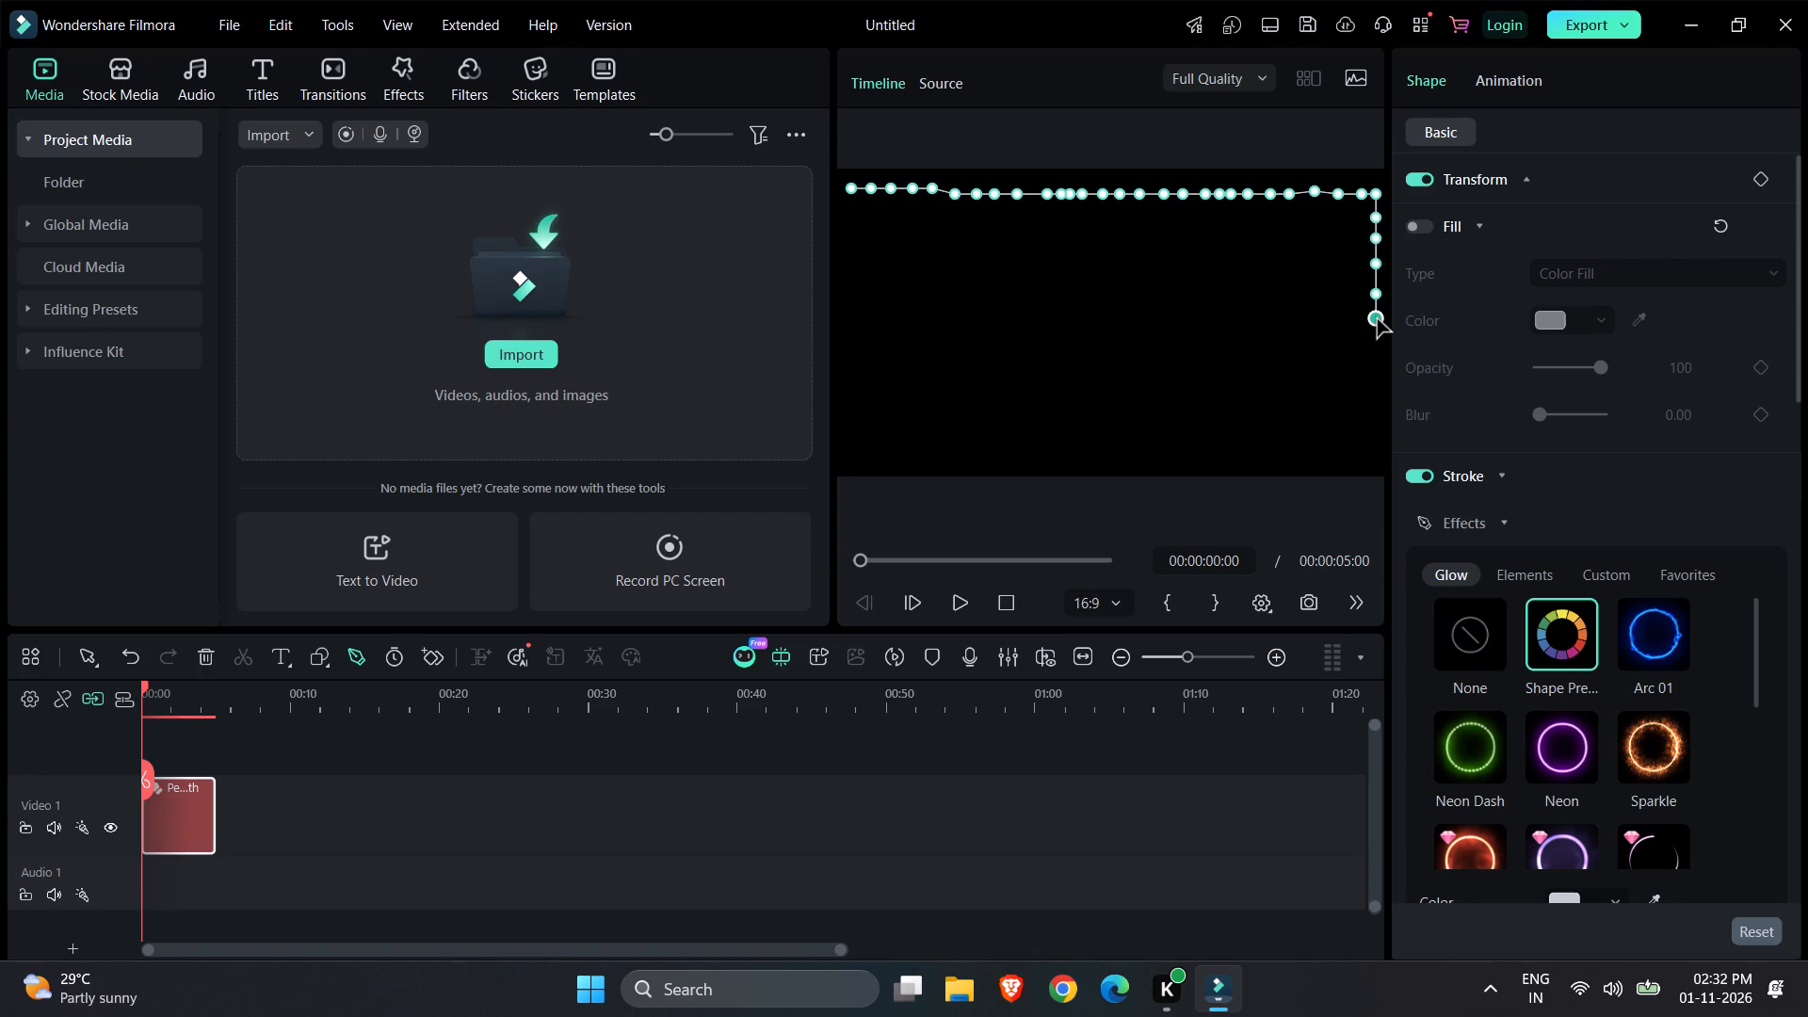
{"action": "left_click", "coordinate": [1378, 340]}
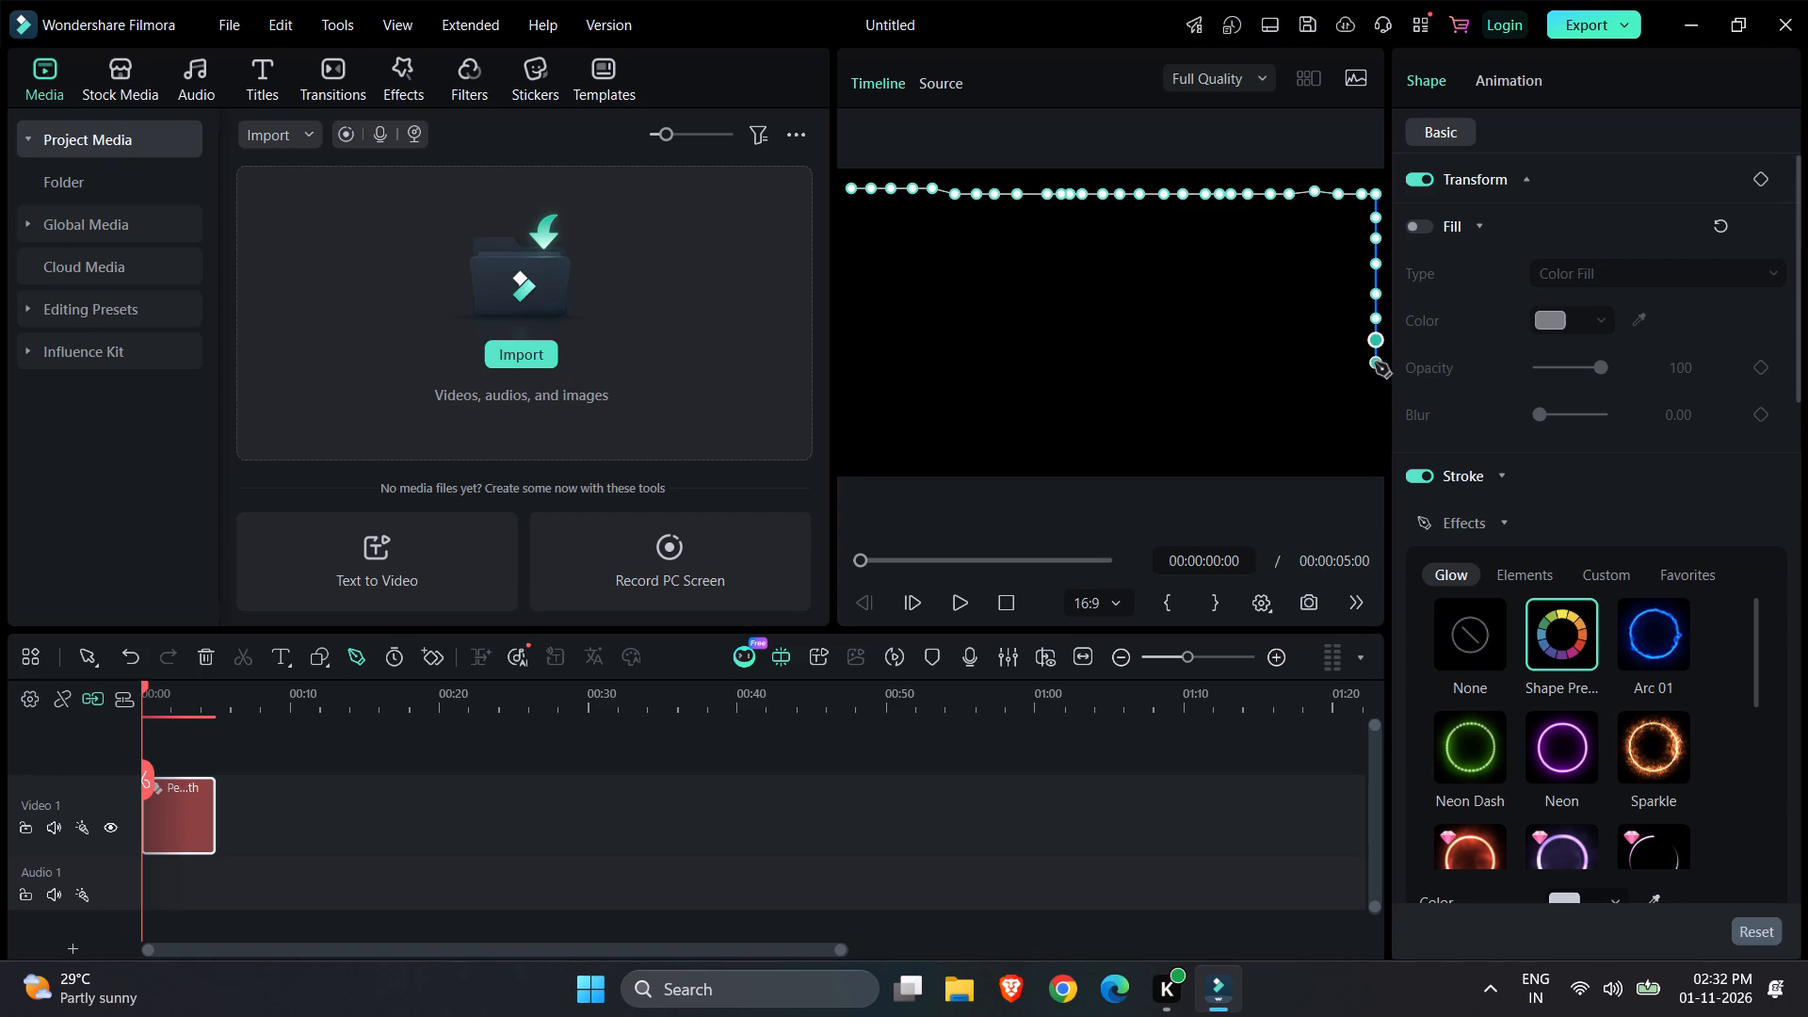
{"action": "left_click", "coordinate": [1375, 363]}
{"action": "left_click", "coordinate": [1375, 389]}
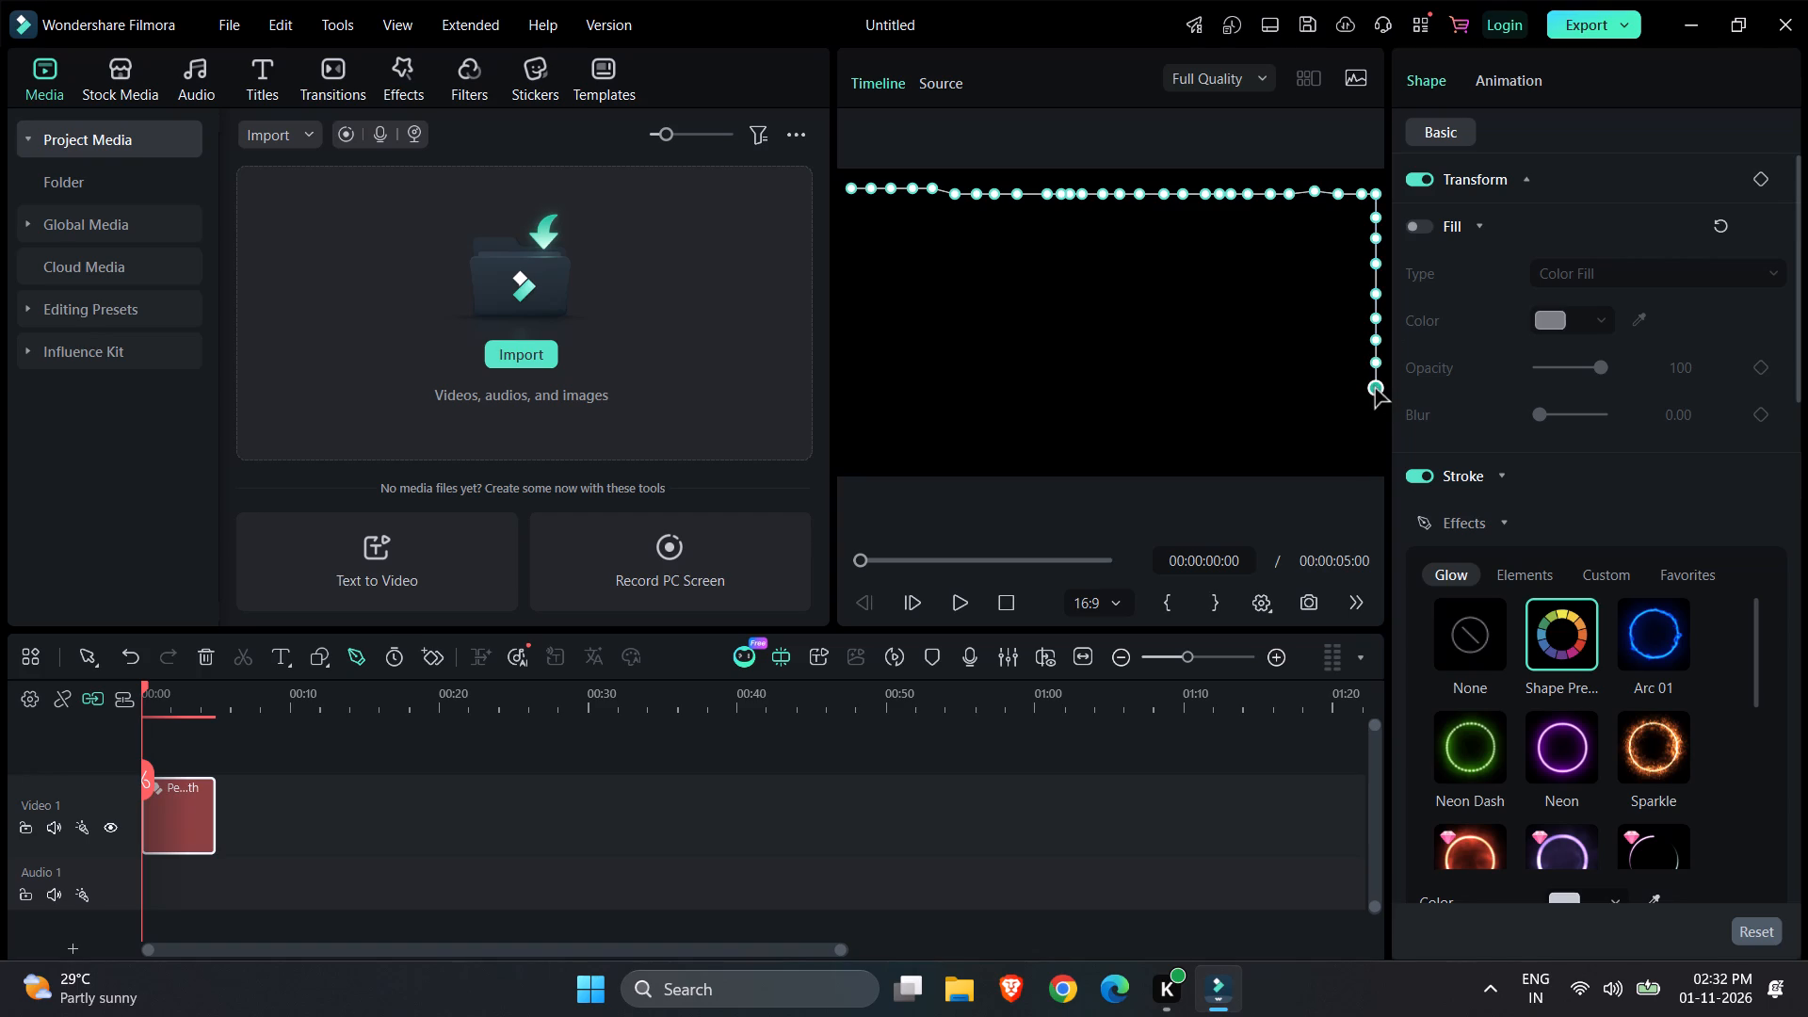
{"action": "left_click", "coordinate": [1375, 409]}
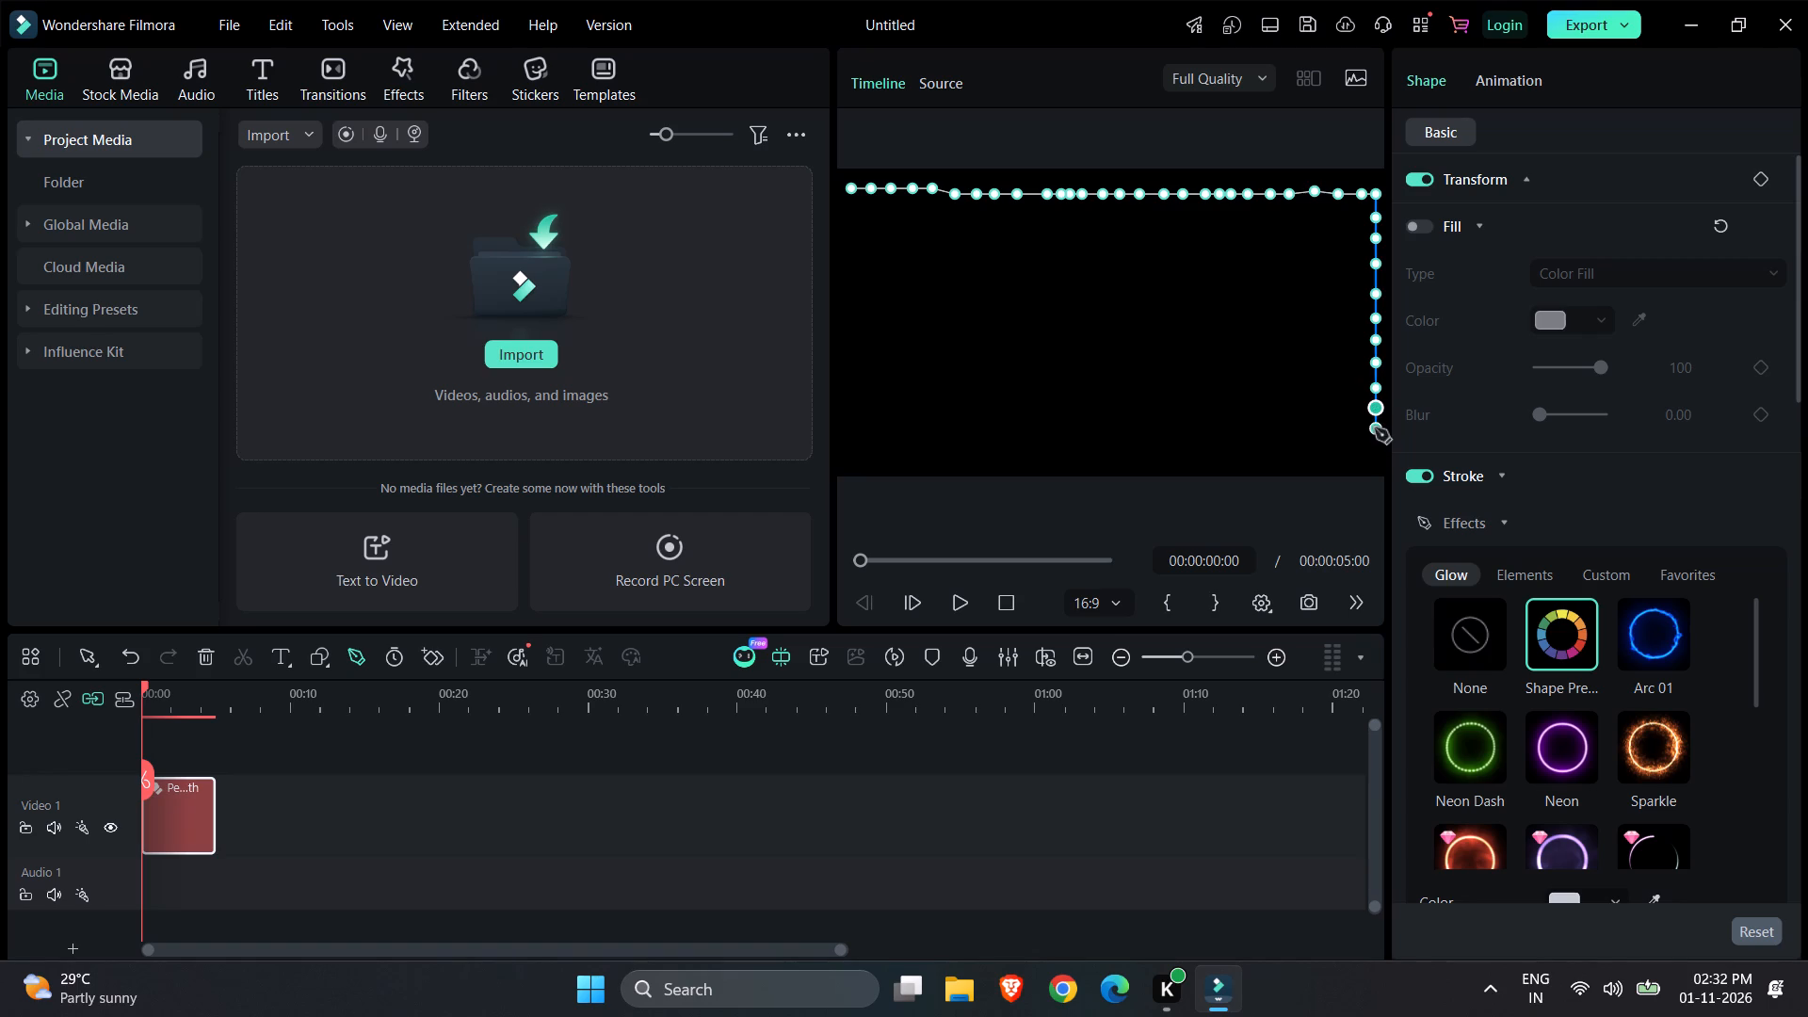
{"action": "left_click", "coordinate": [1375, 428]}
{"action": "left_click", "coordinate": [1375, 447]}
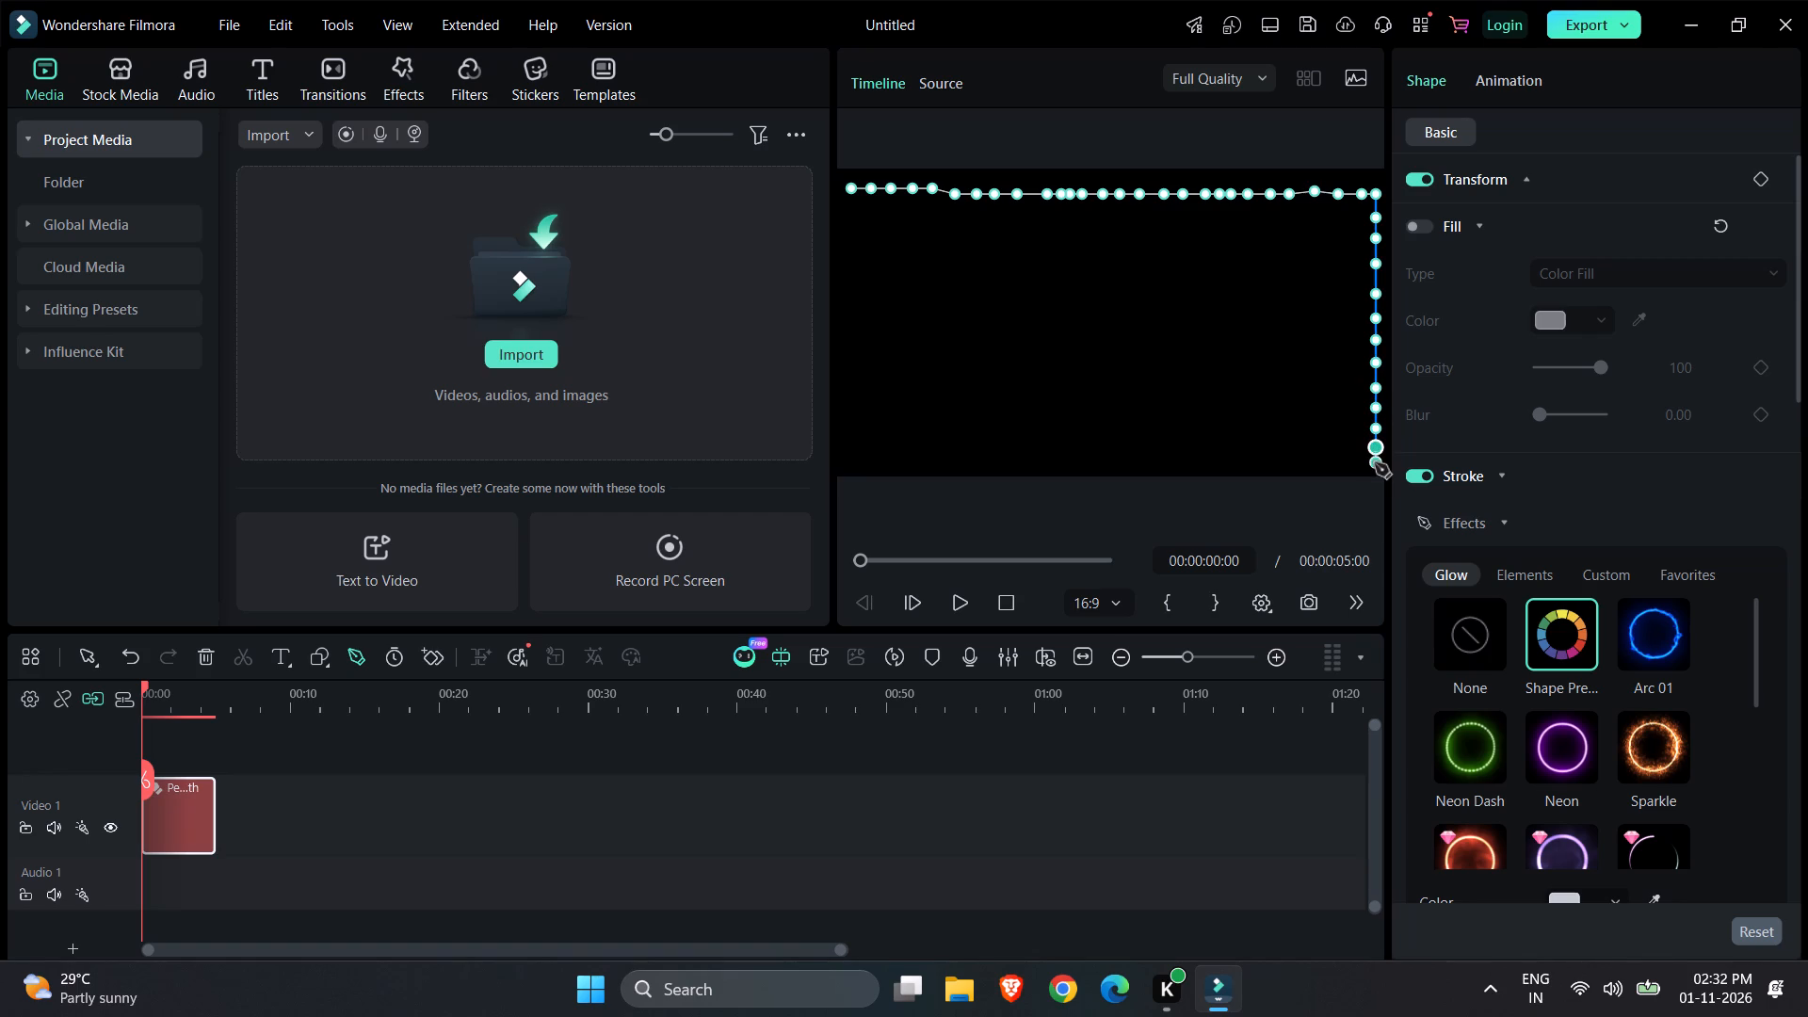
{"action": "left_click", "coordinate": [1375, 467]}
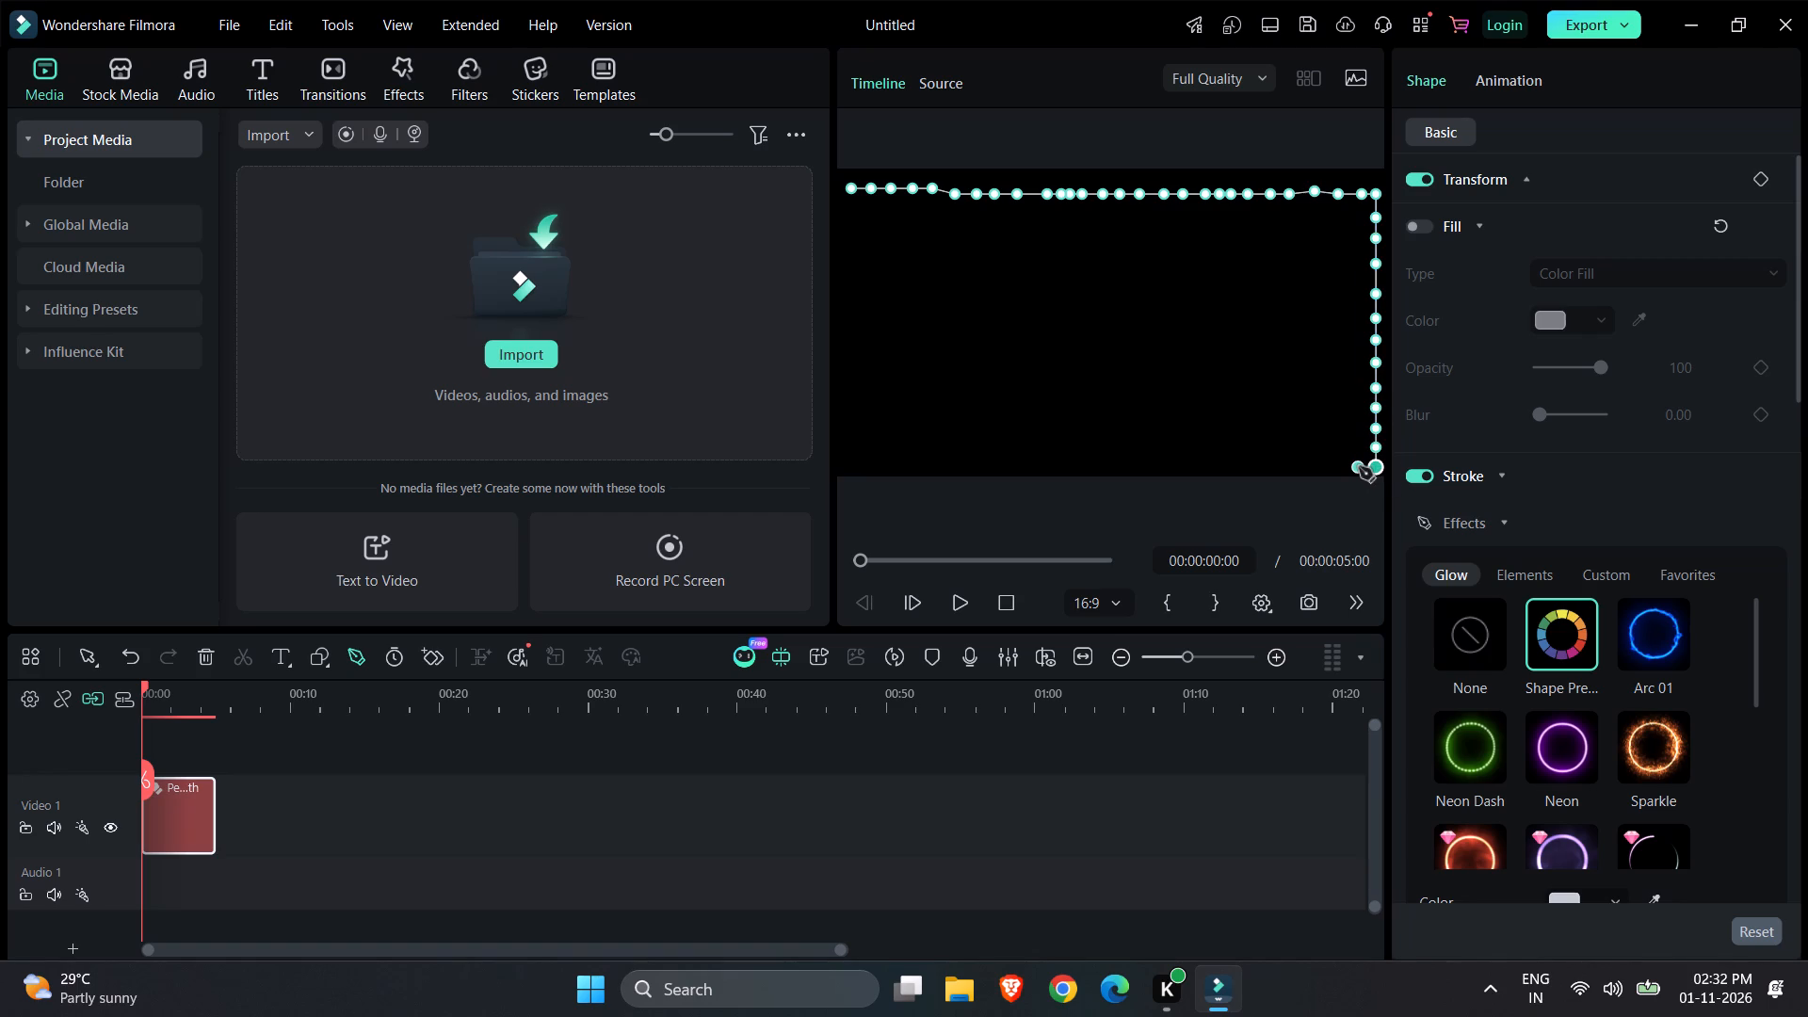
Continue the pen path with closely spaced points along the frame's bottom edge from the lower-right corner to about mid-width.
{"action": "left_click", "coordinate": [1362, 469]}
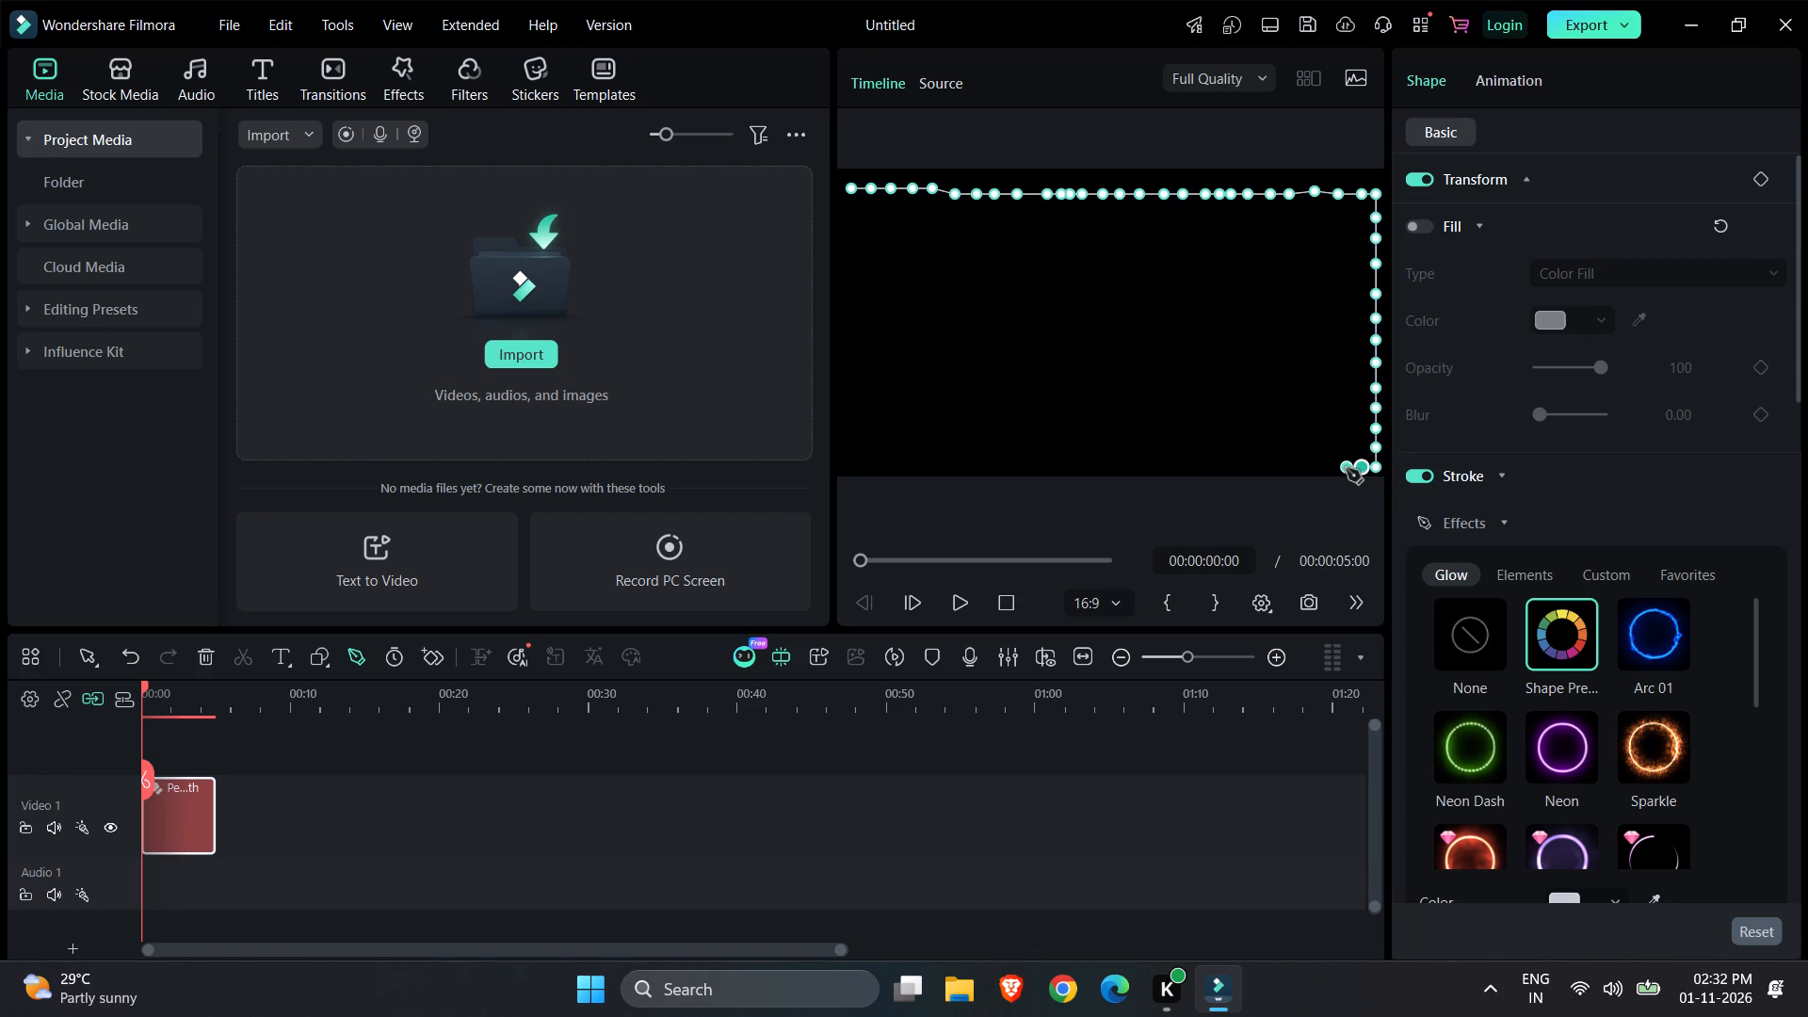
{"action": "left_click", "coordinate": [1342, 466]}
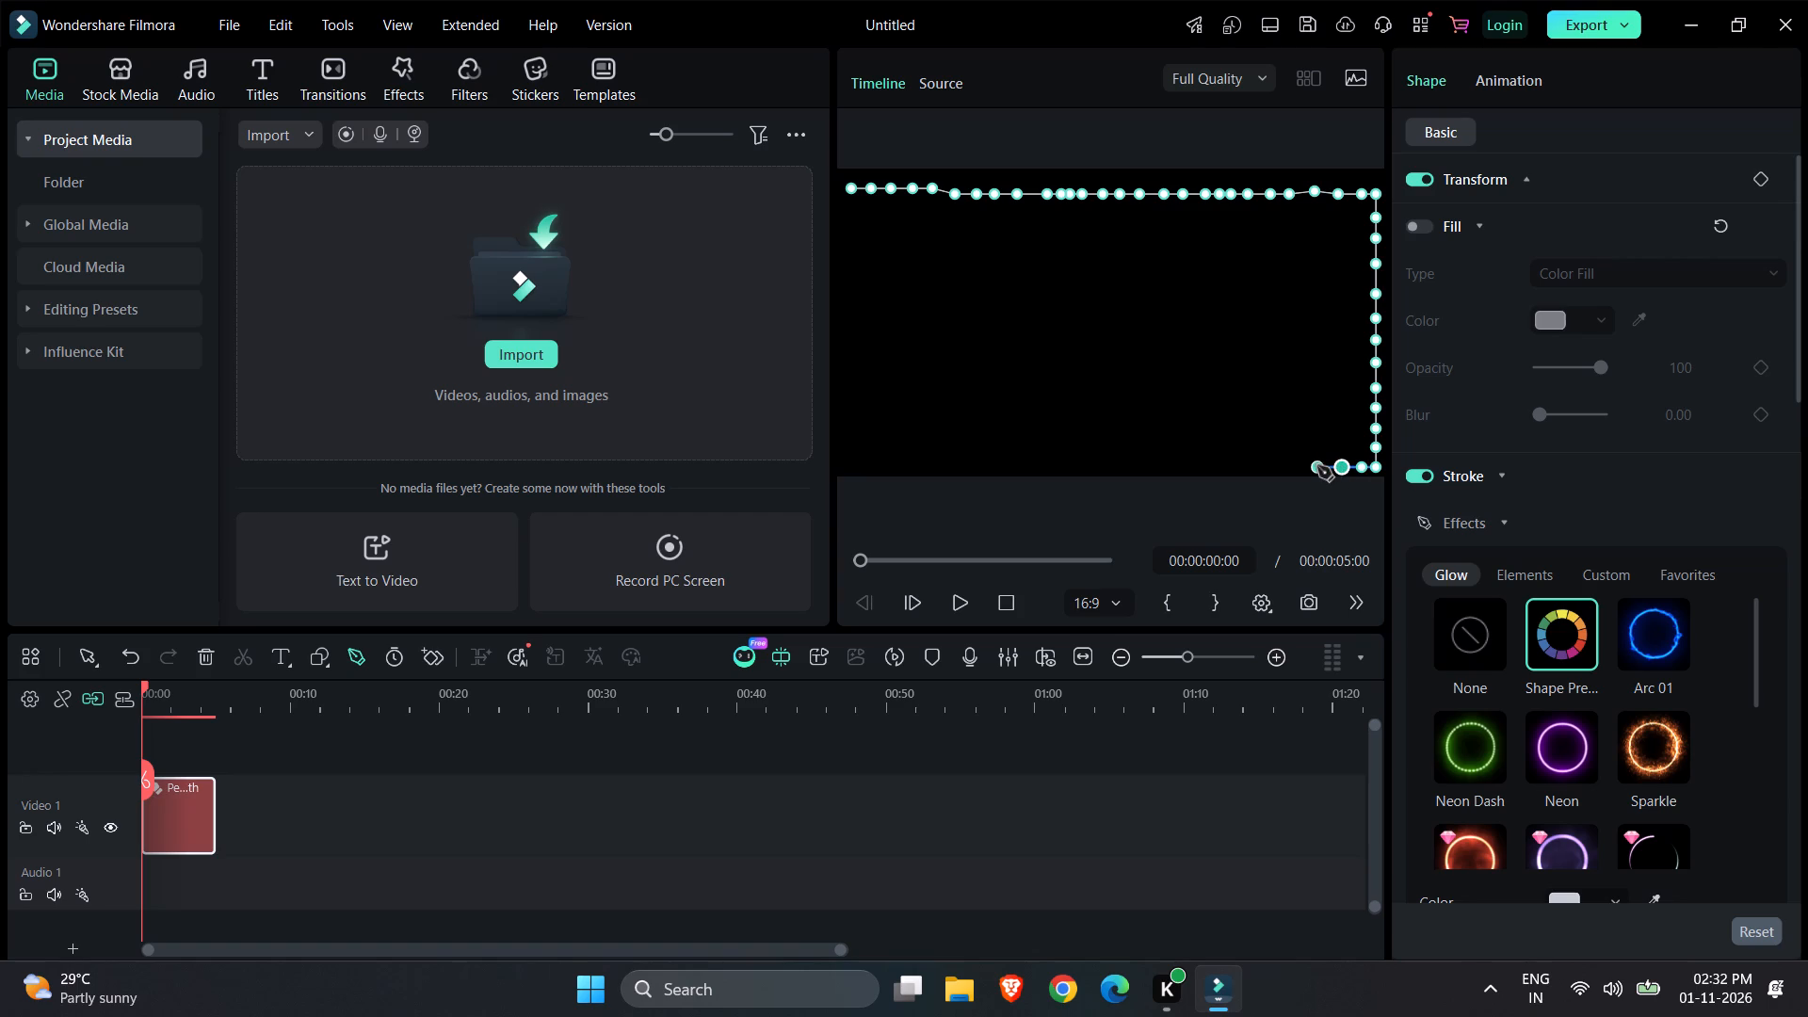
{"action": "left_click", "coordinate": [1318, 466]}
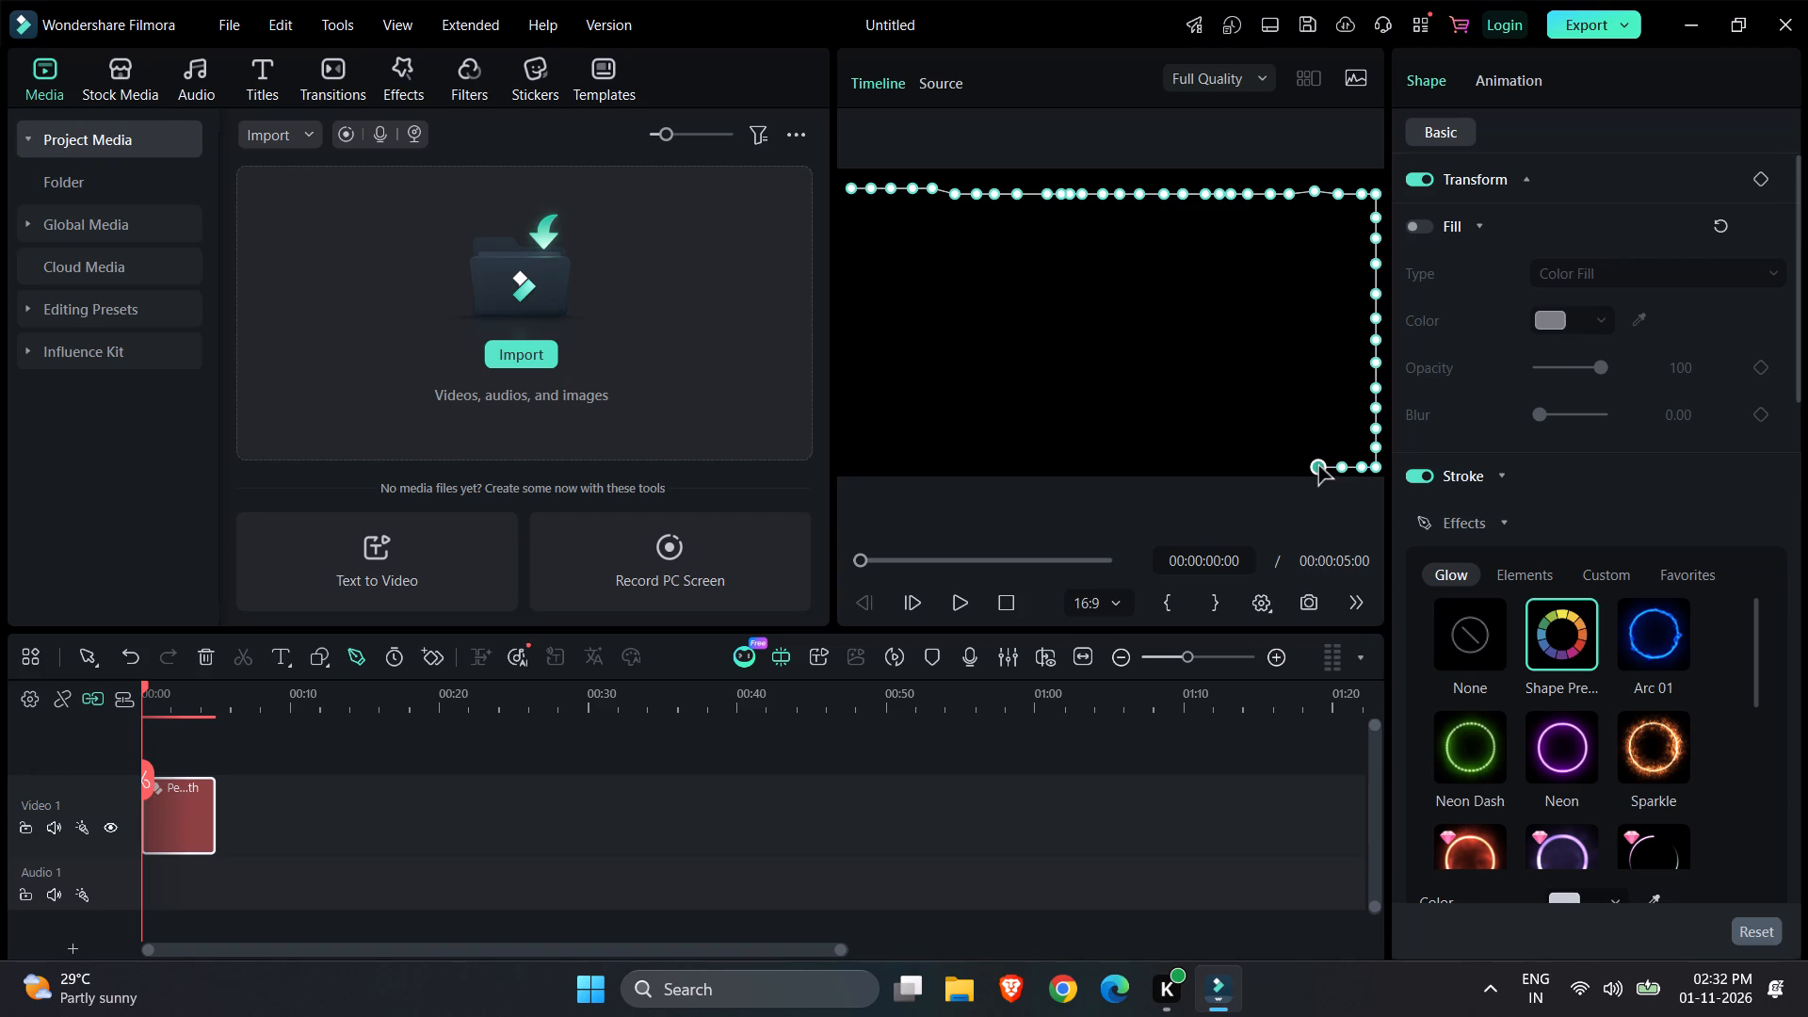
{"action": "left_click", "coordinate": [1301, 466]}
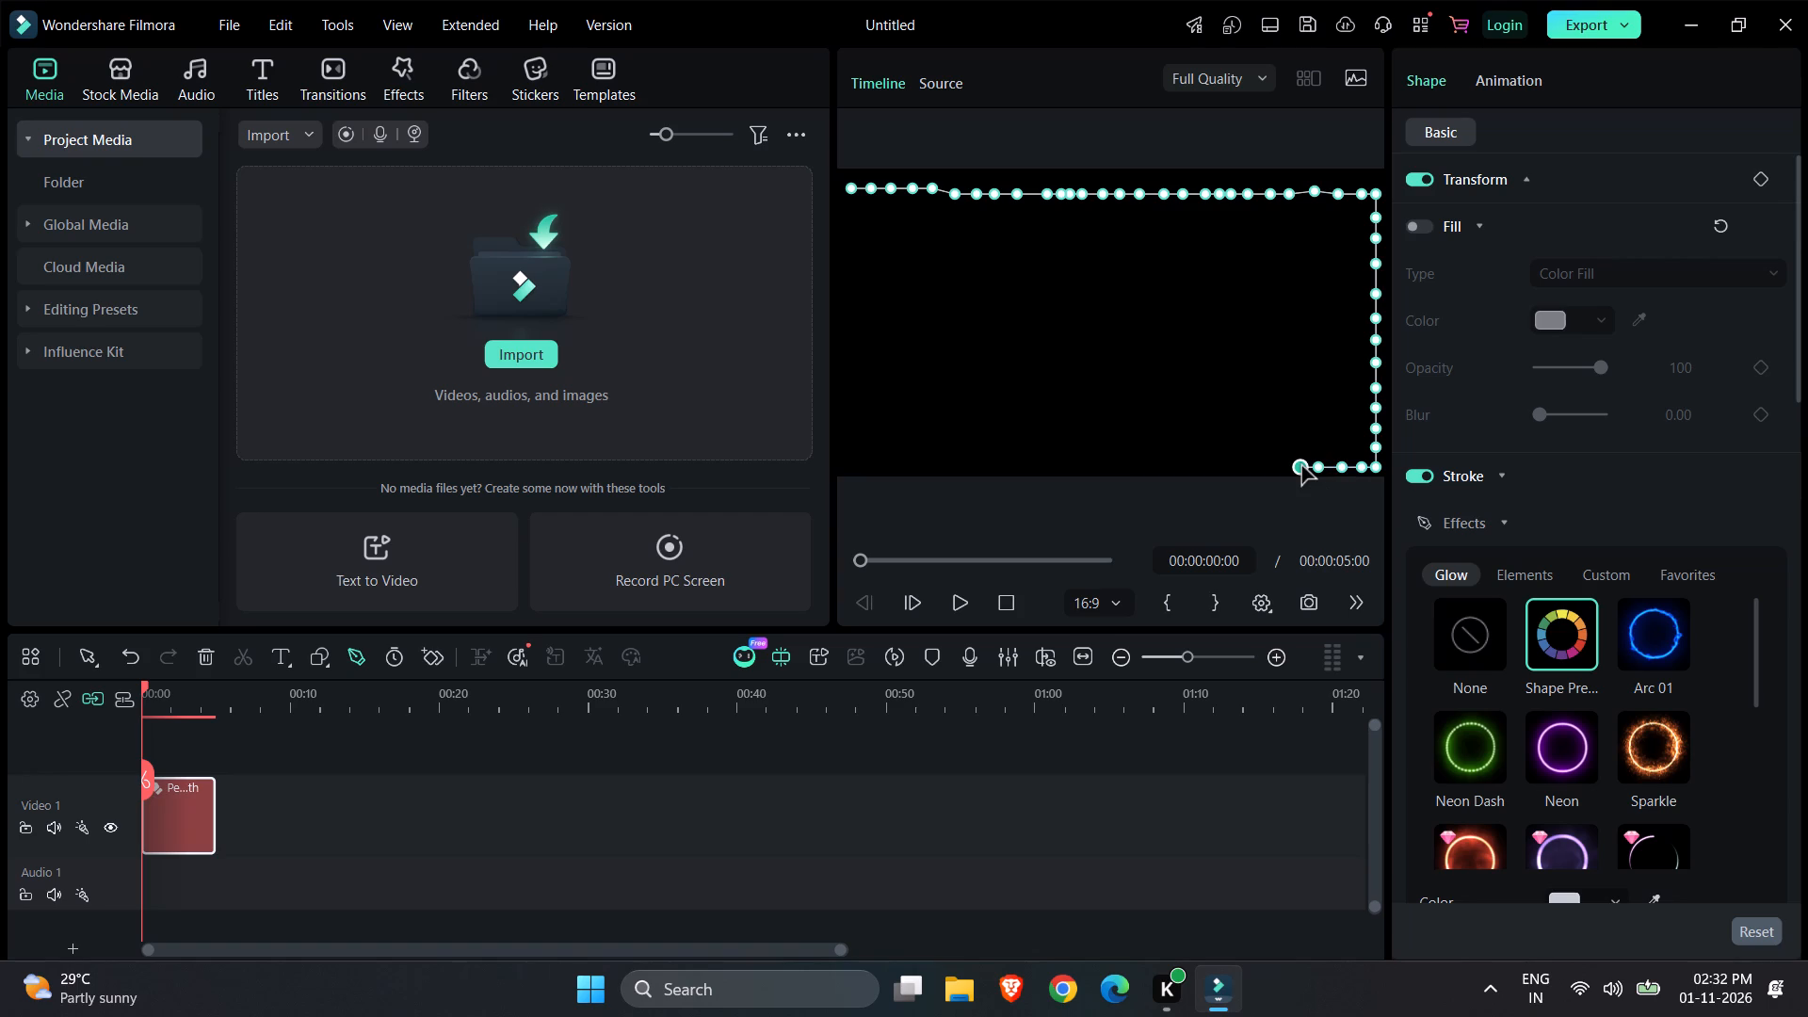
{"action": "left_click", "coordinate": [1287, 466]}
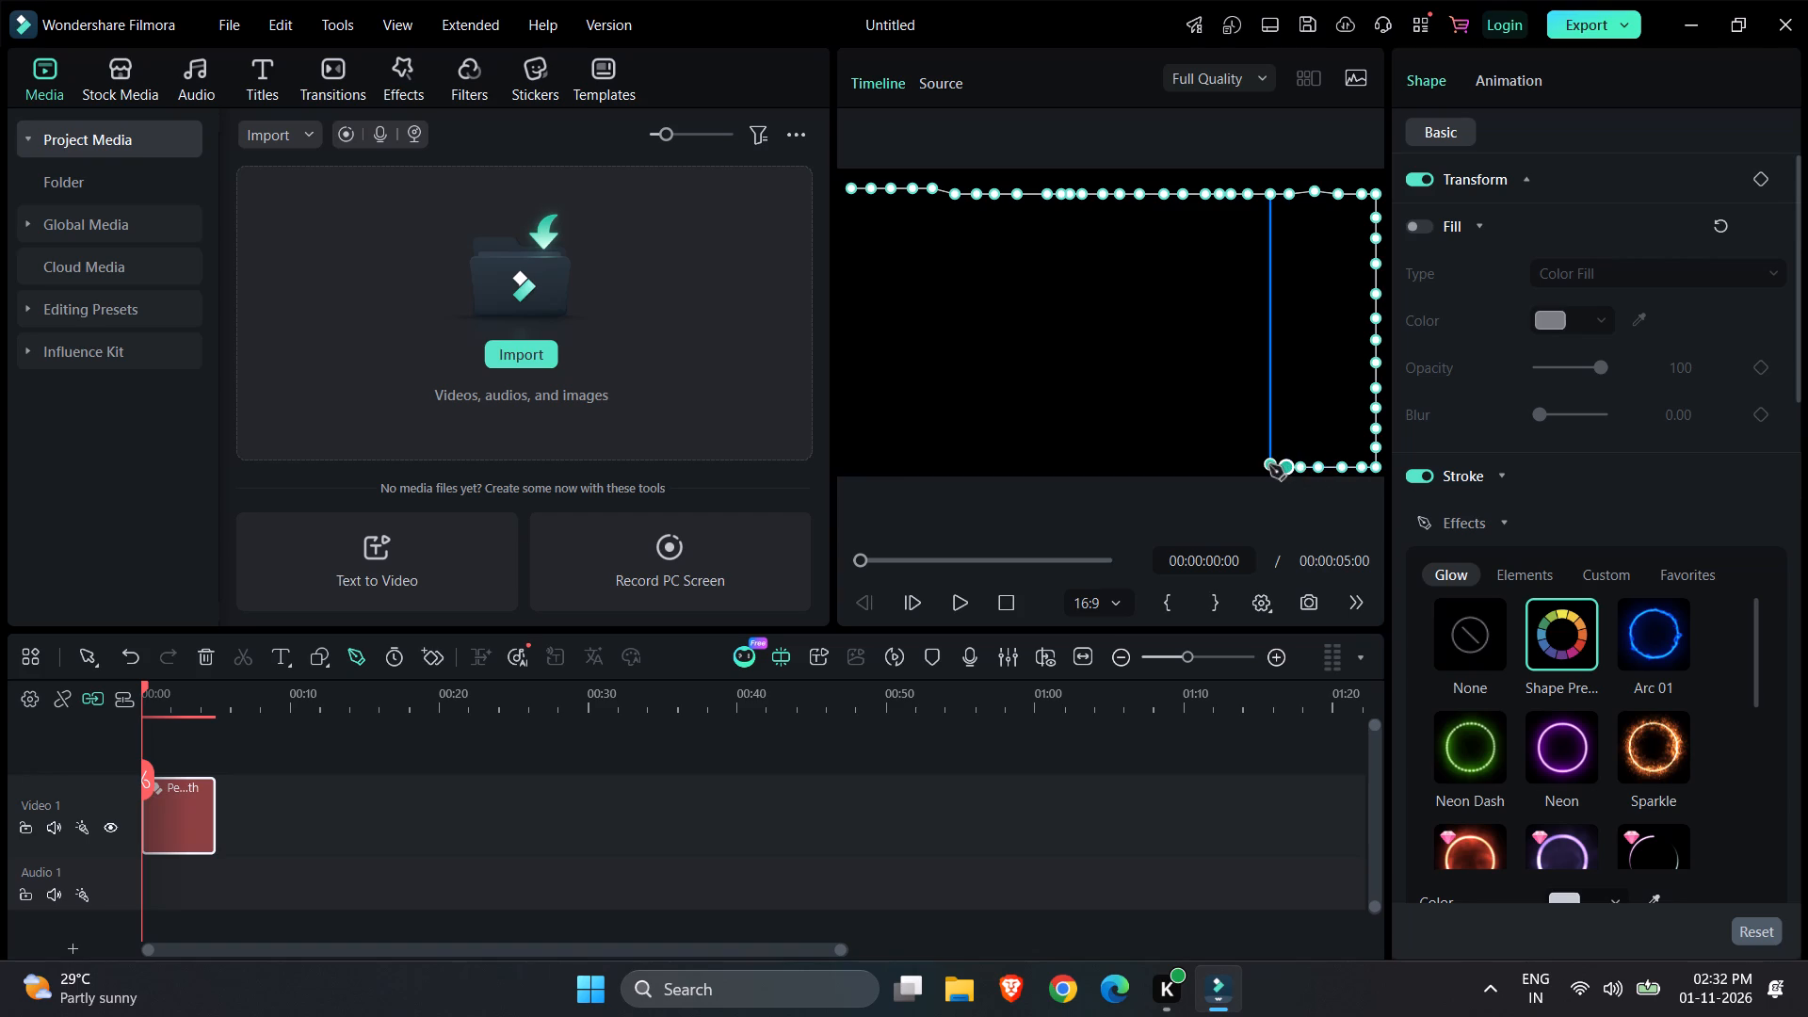
{"action": "left_click", "coordinate": [1269, 465]}
{"action": "left_click", "coordinate": [1251, 467]}
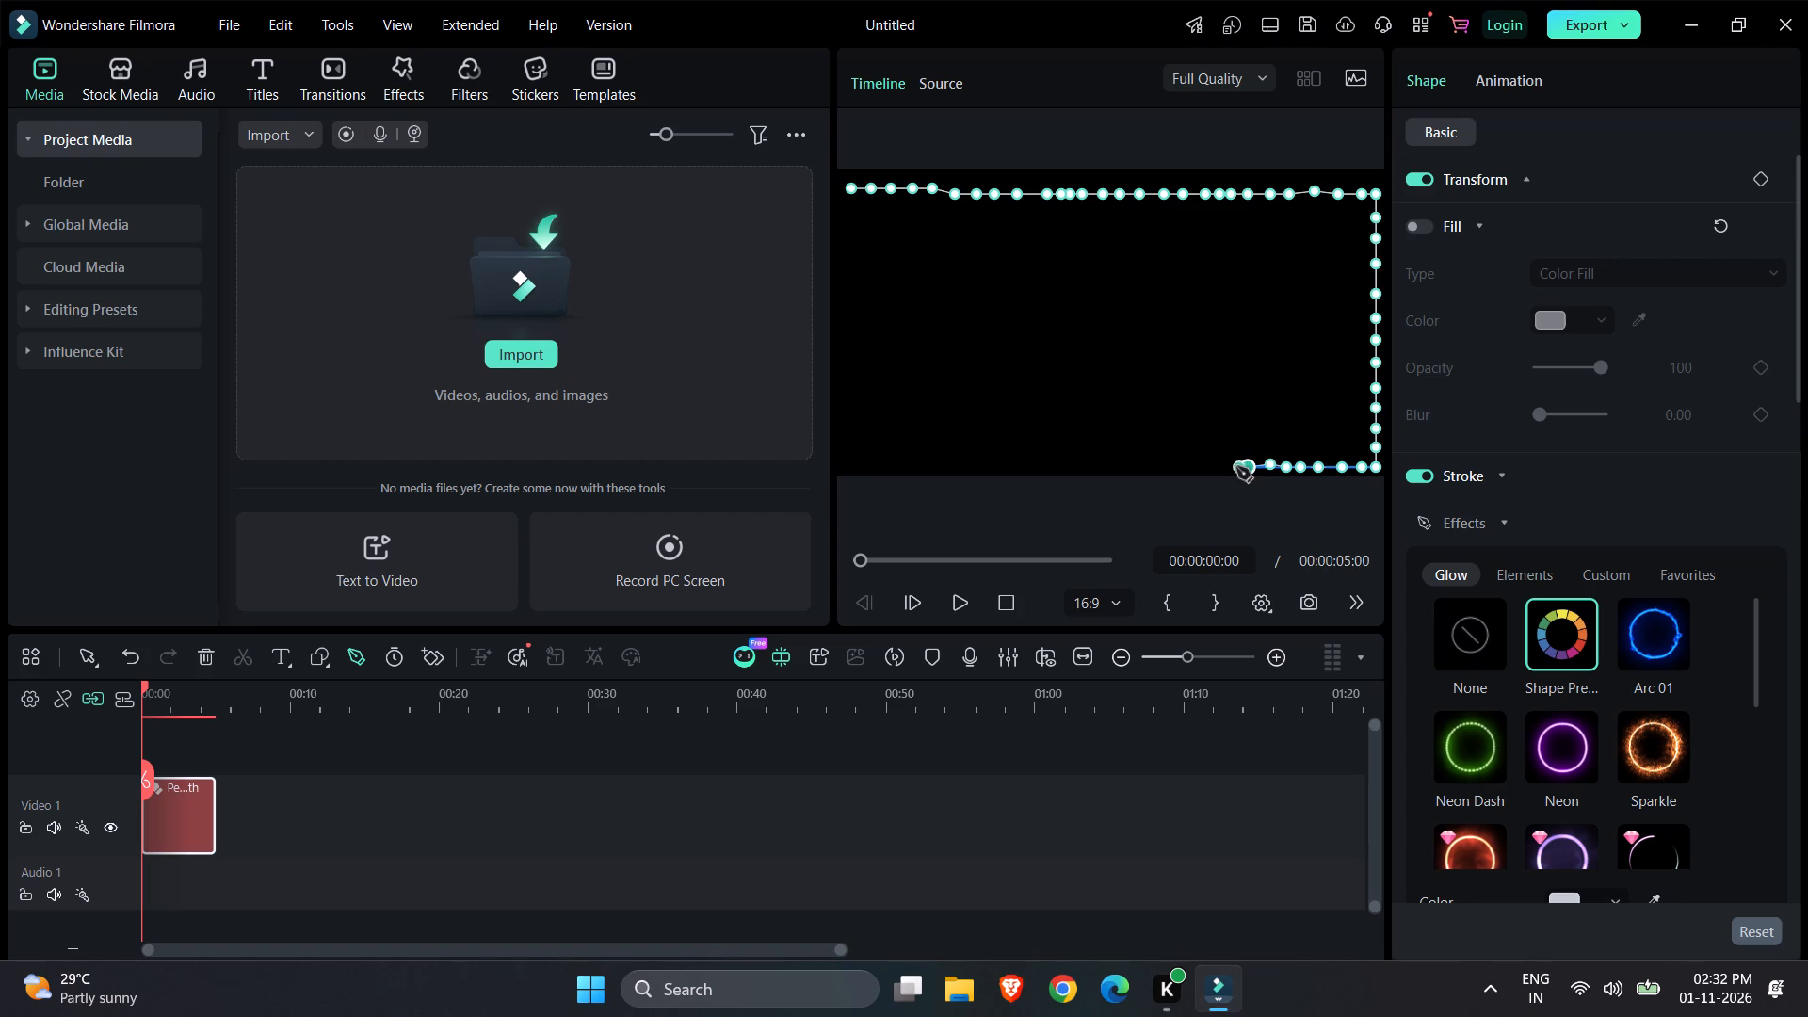
{"action": "left_click", "coordinate": [1230, 467]}
{"action": "left_click", "coordinate": [1214, 468]}
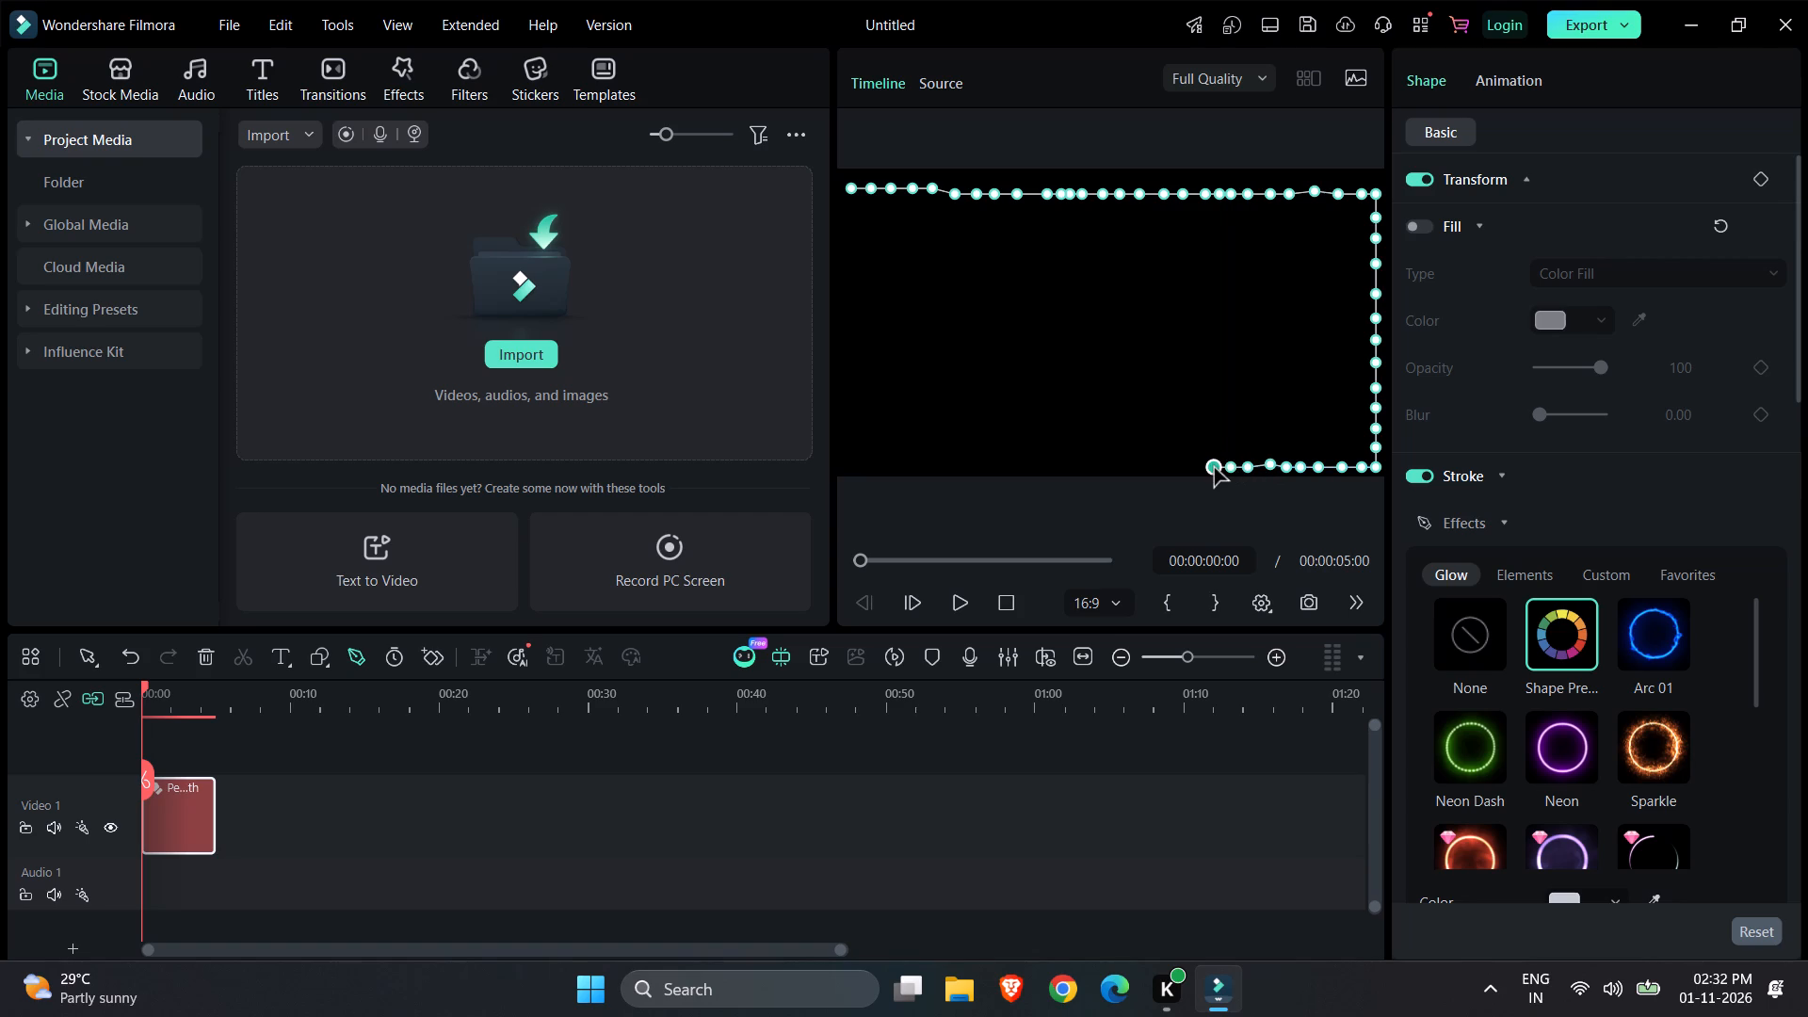
{"action": "left_click", "coordinate": [1198, 467]}
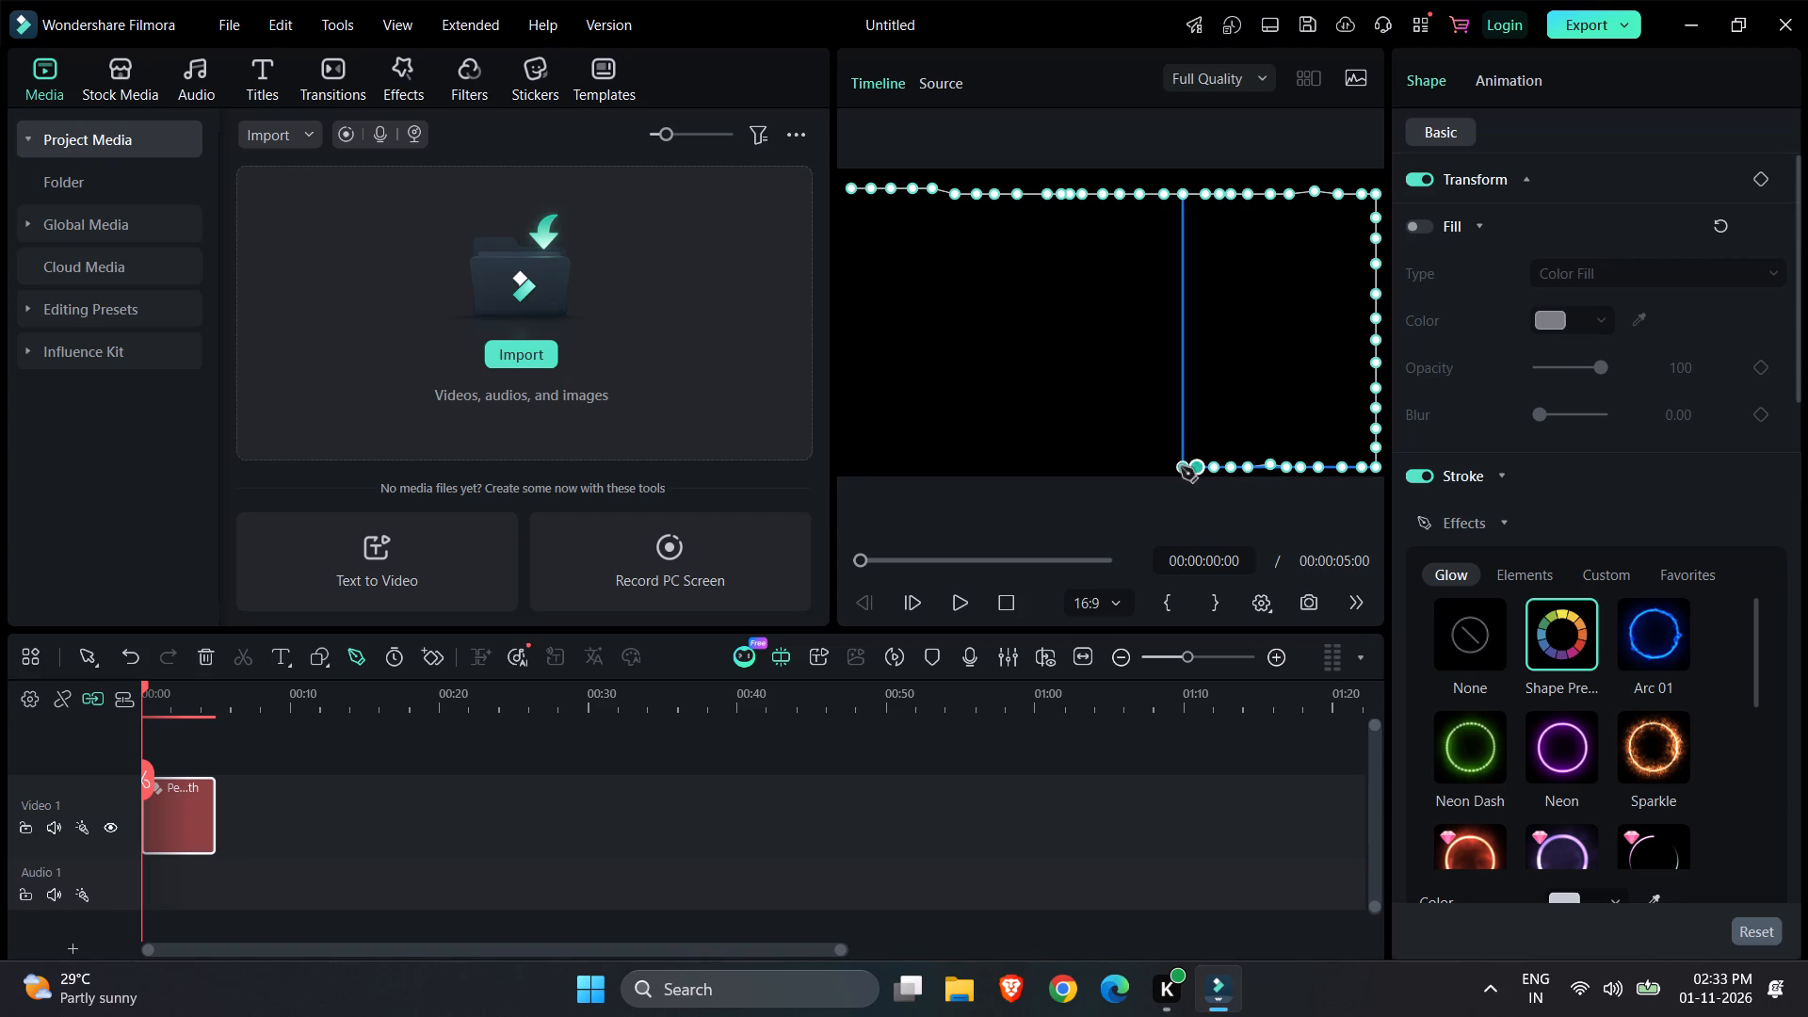
{"action": "left_click", "coordinate": [1181, 467]}
{"action": "left_click", "coordinate": [1161, 467]}
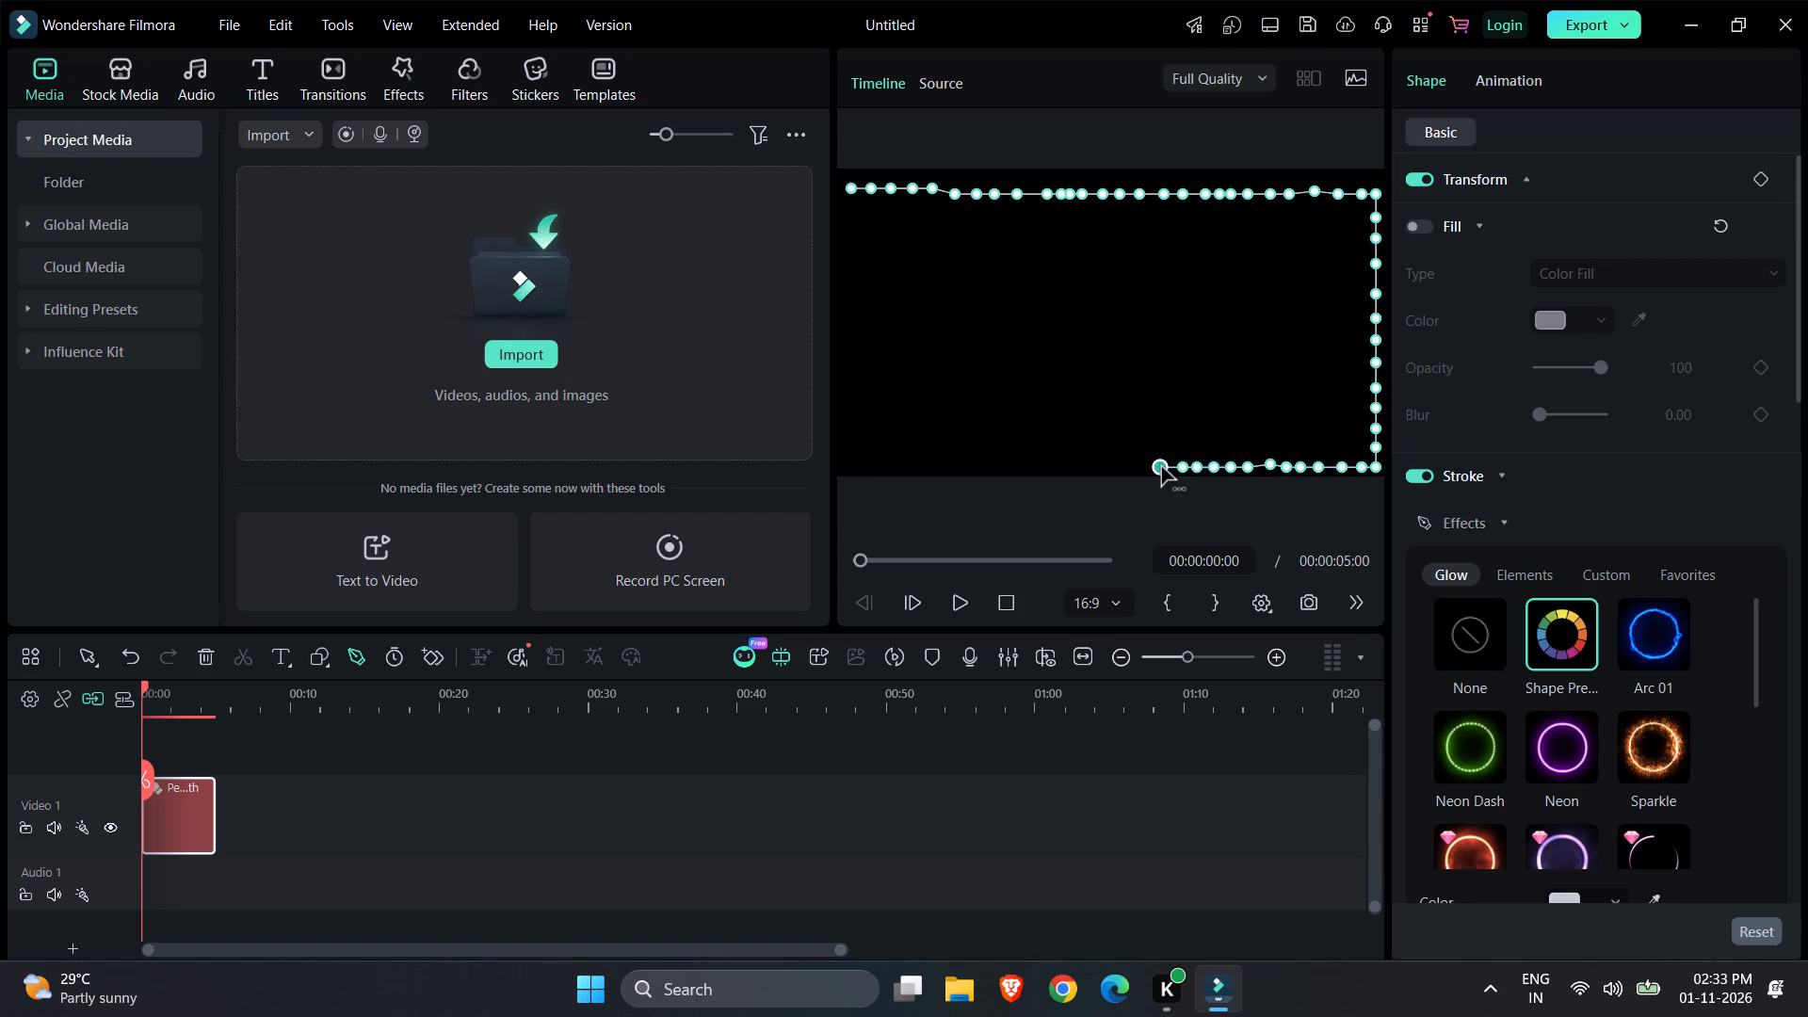
{"action": "left_click", "coordinate": [1142, 467]}
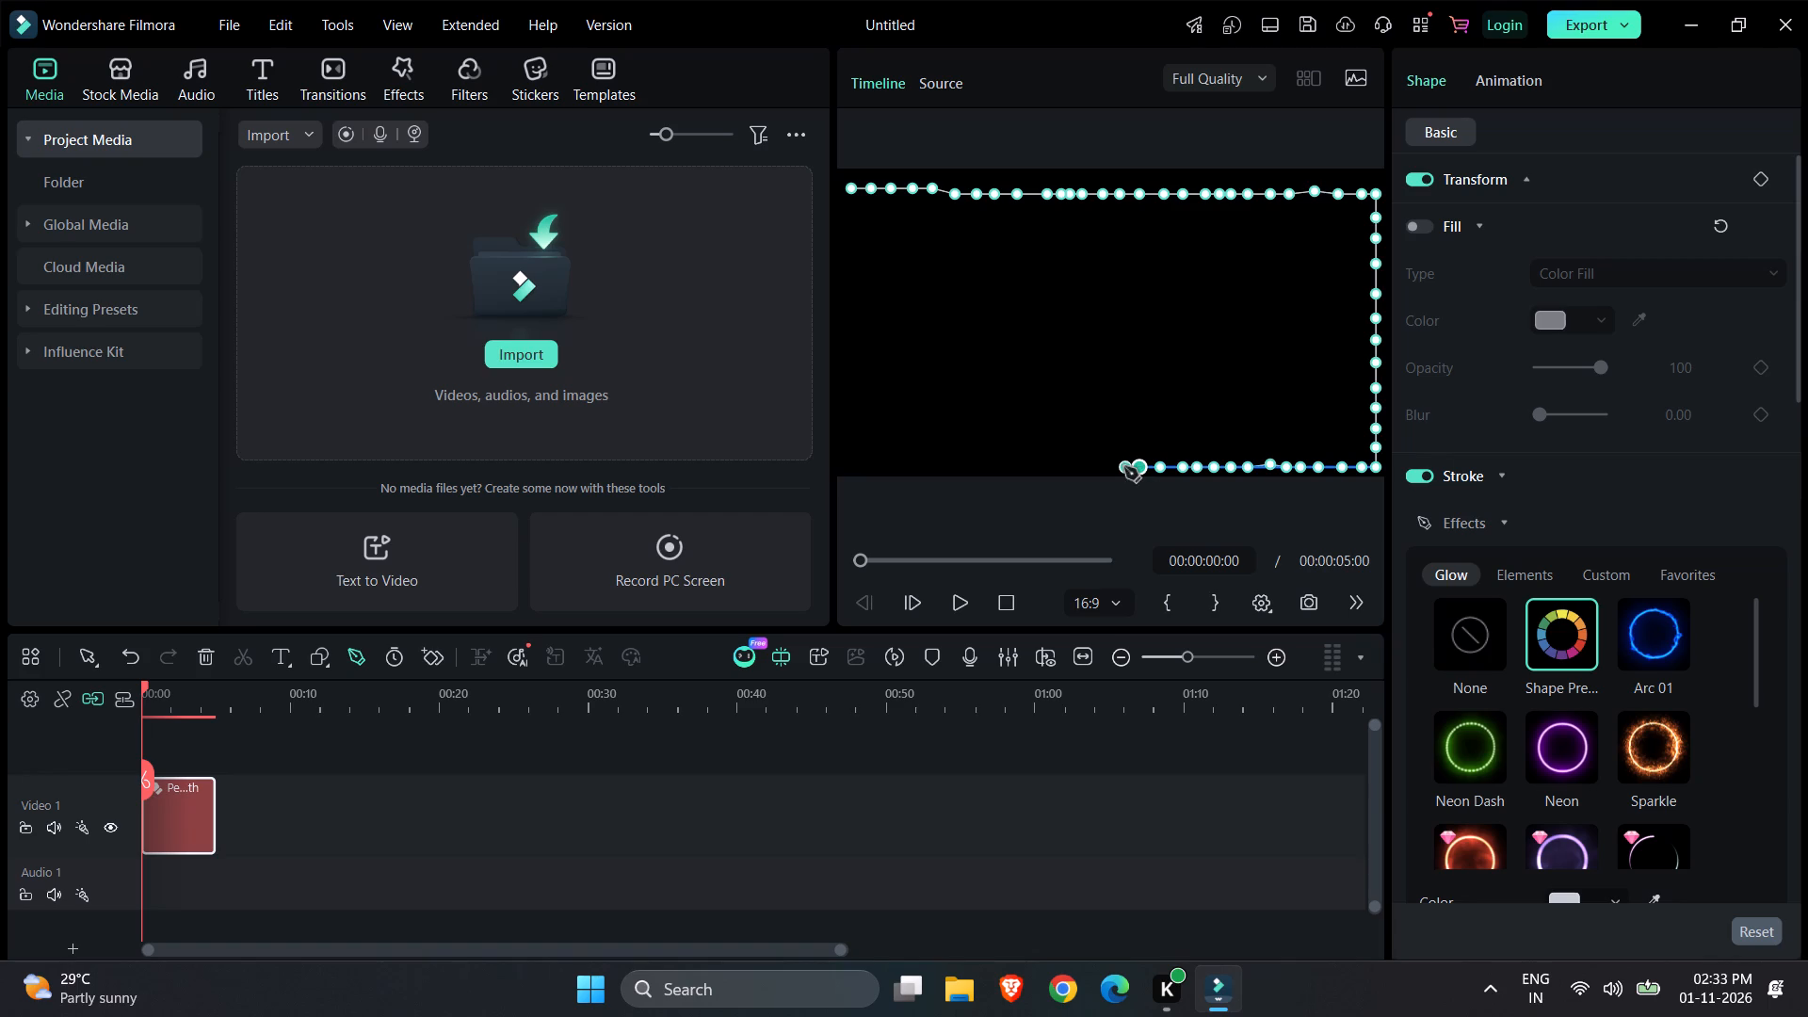
{"action": "left_click", "coordinate": [1124, 467]}
{"action": "left_click", "coordinate": [1107, 469]}
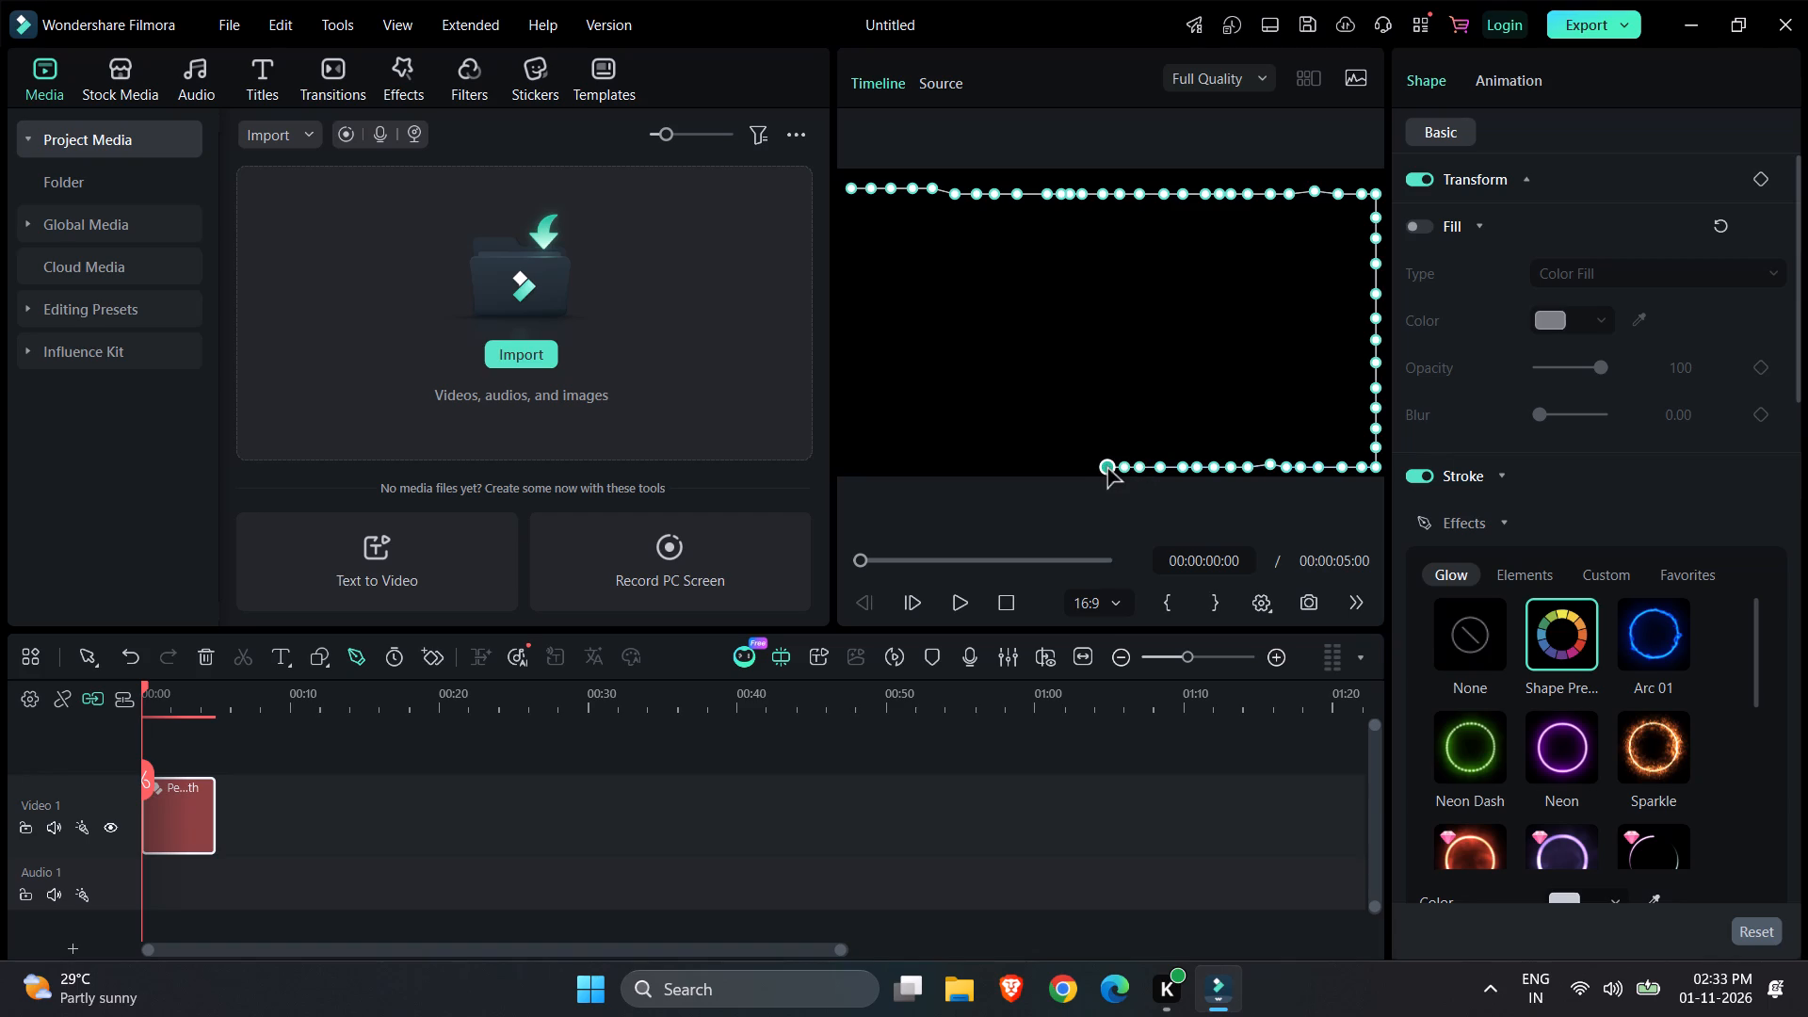
Continue the pen path with closely spaced points along the rest of the frame's bottom edge to its lower-left corner.
{"action": "left_click", "coordinate": [1089, 468]}
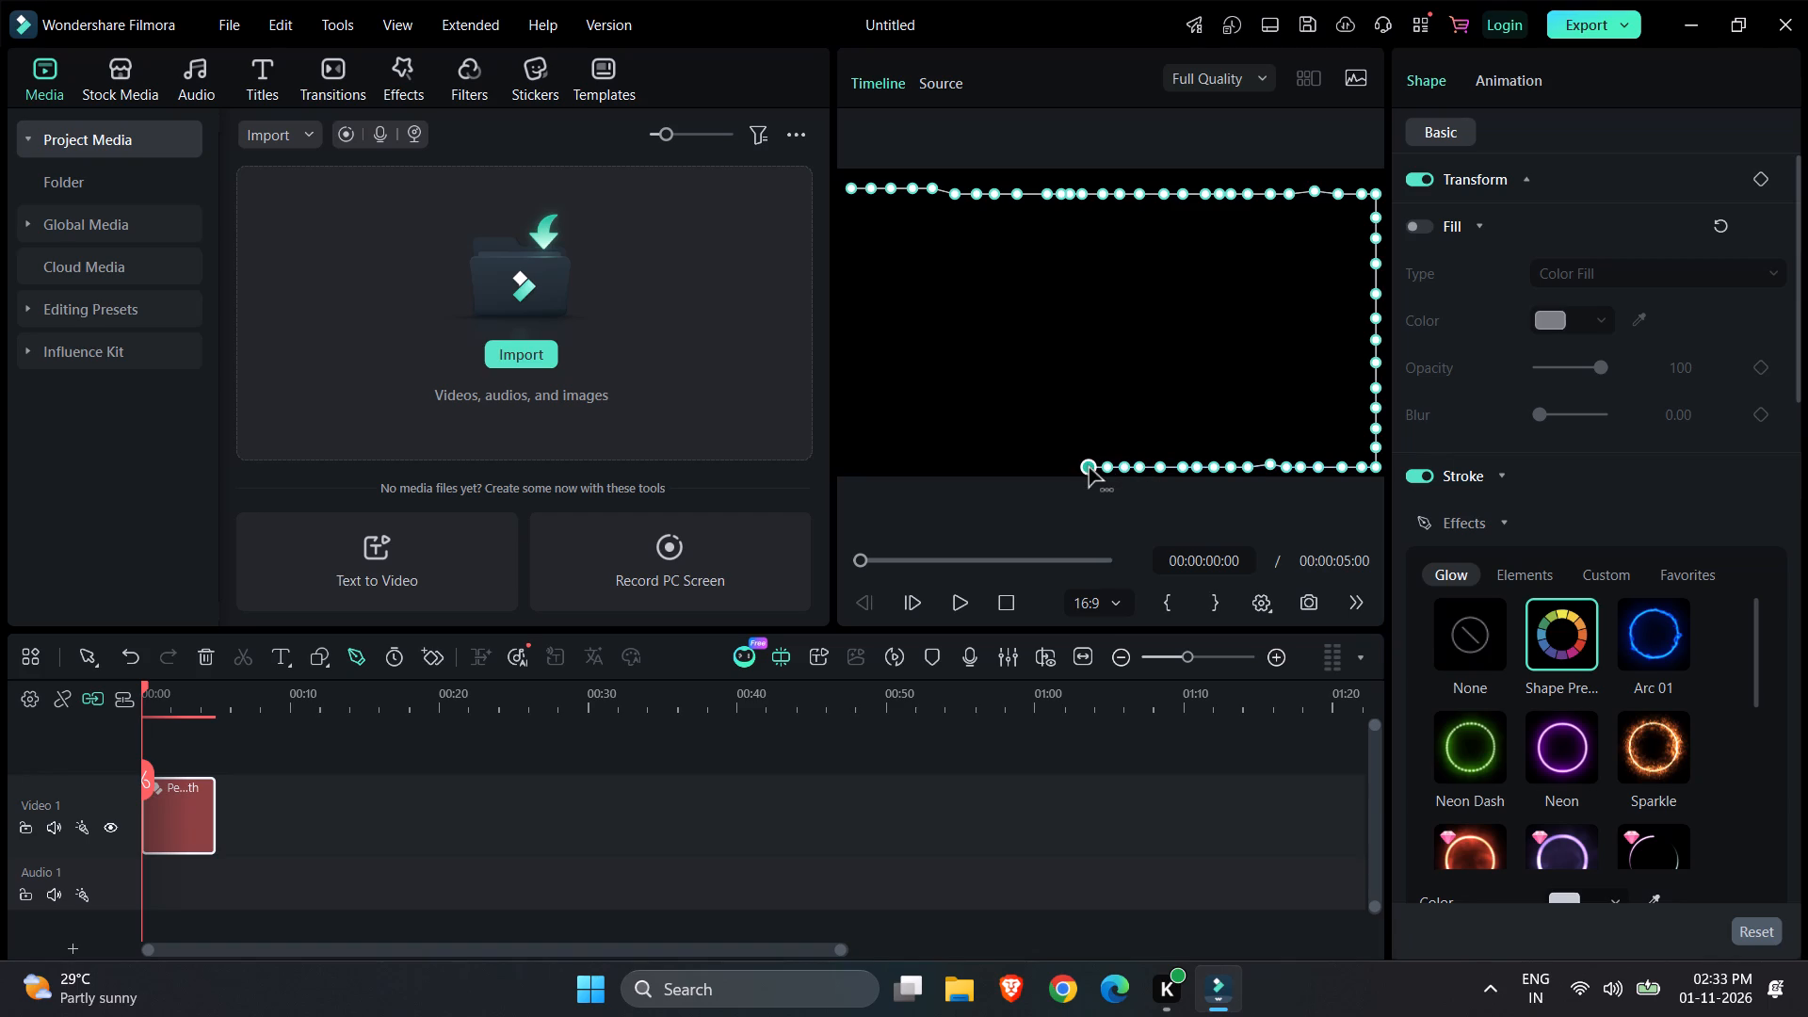
{"action": "left_click", "coordinate": [1066, 467]}
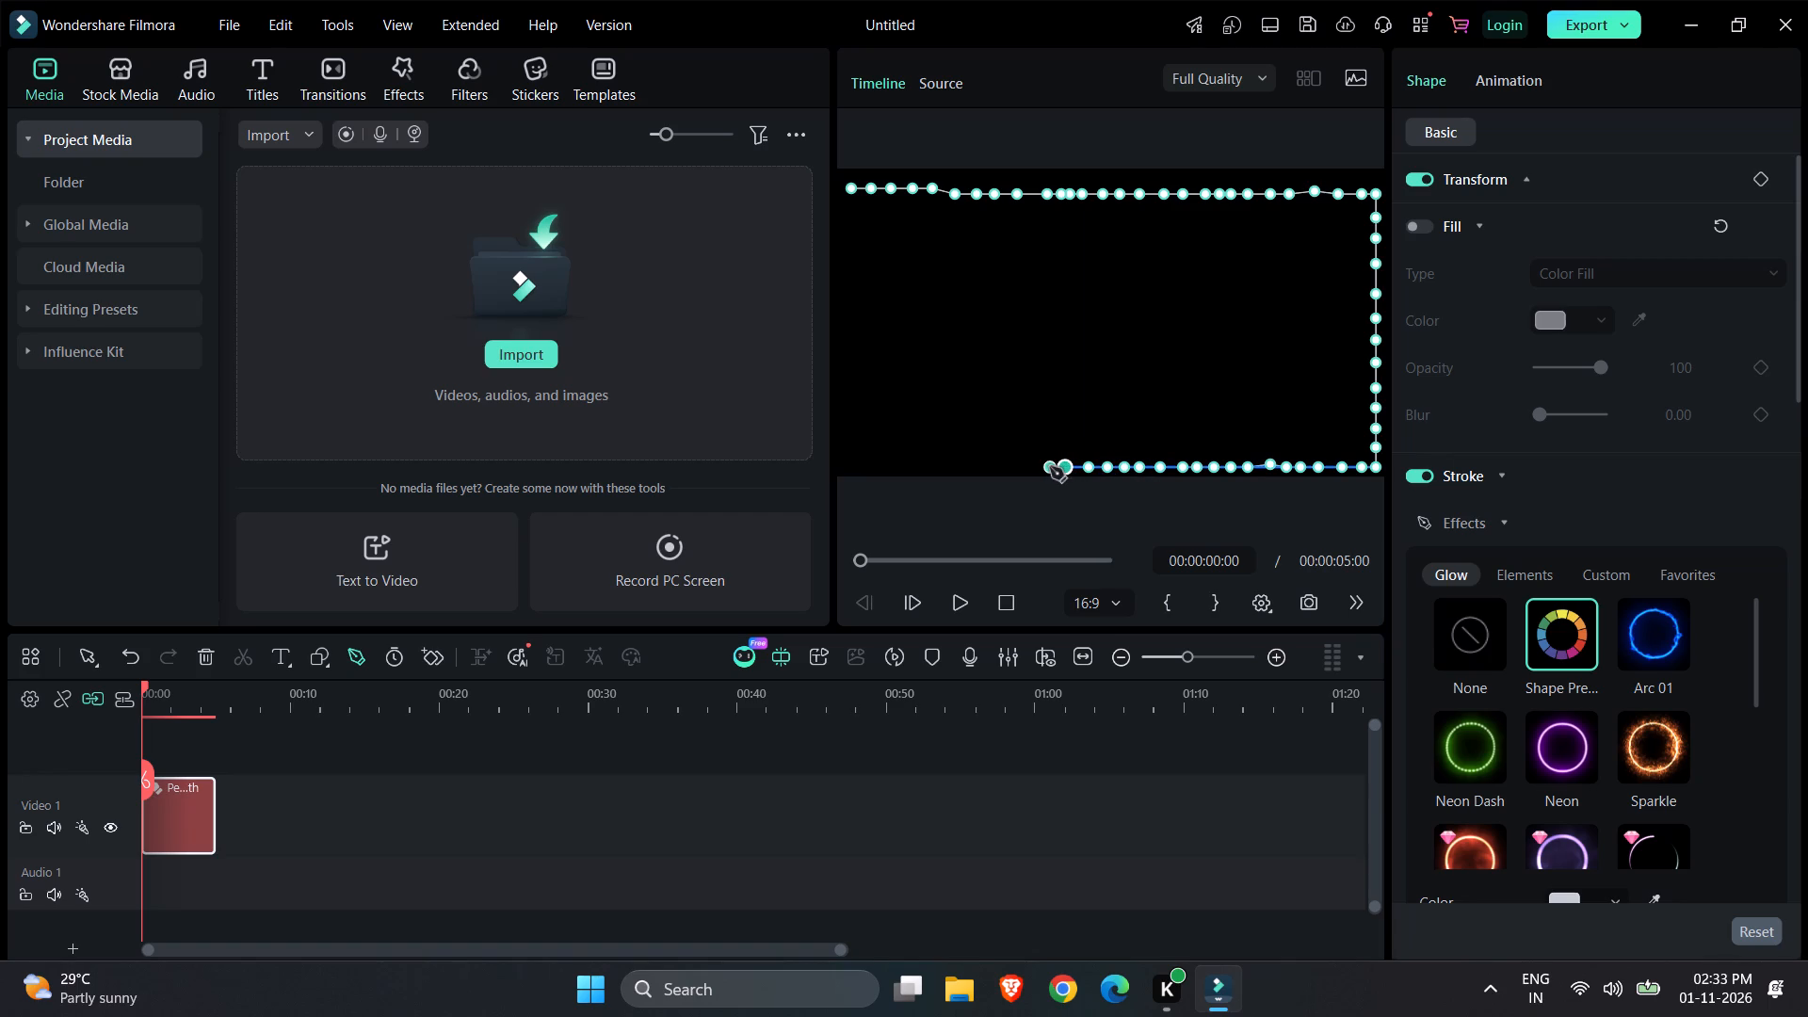
{"action": "left_click", "coordinate": [1050, 467]}
{"action": "left_click", "coordinate": [1027, 468]}
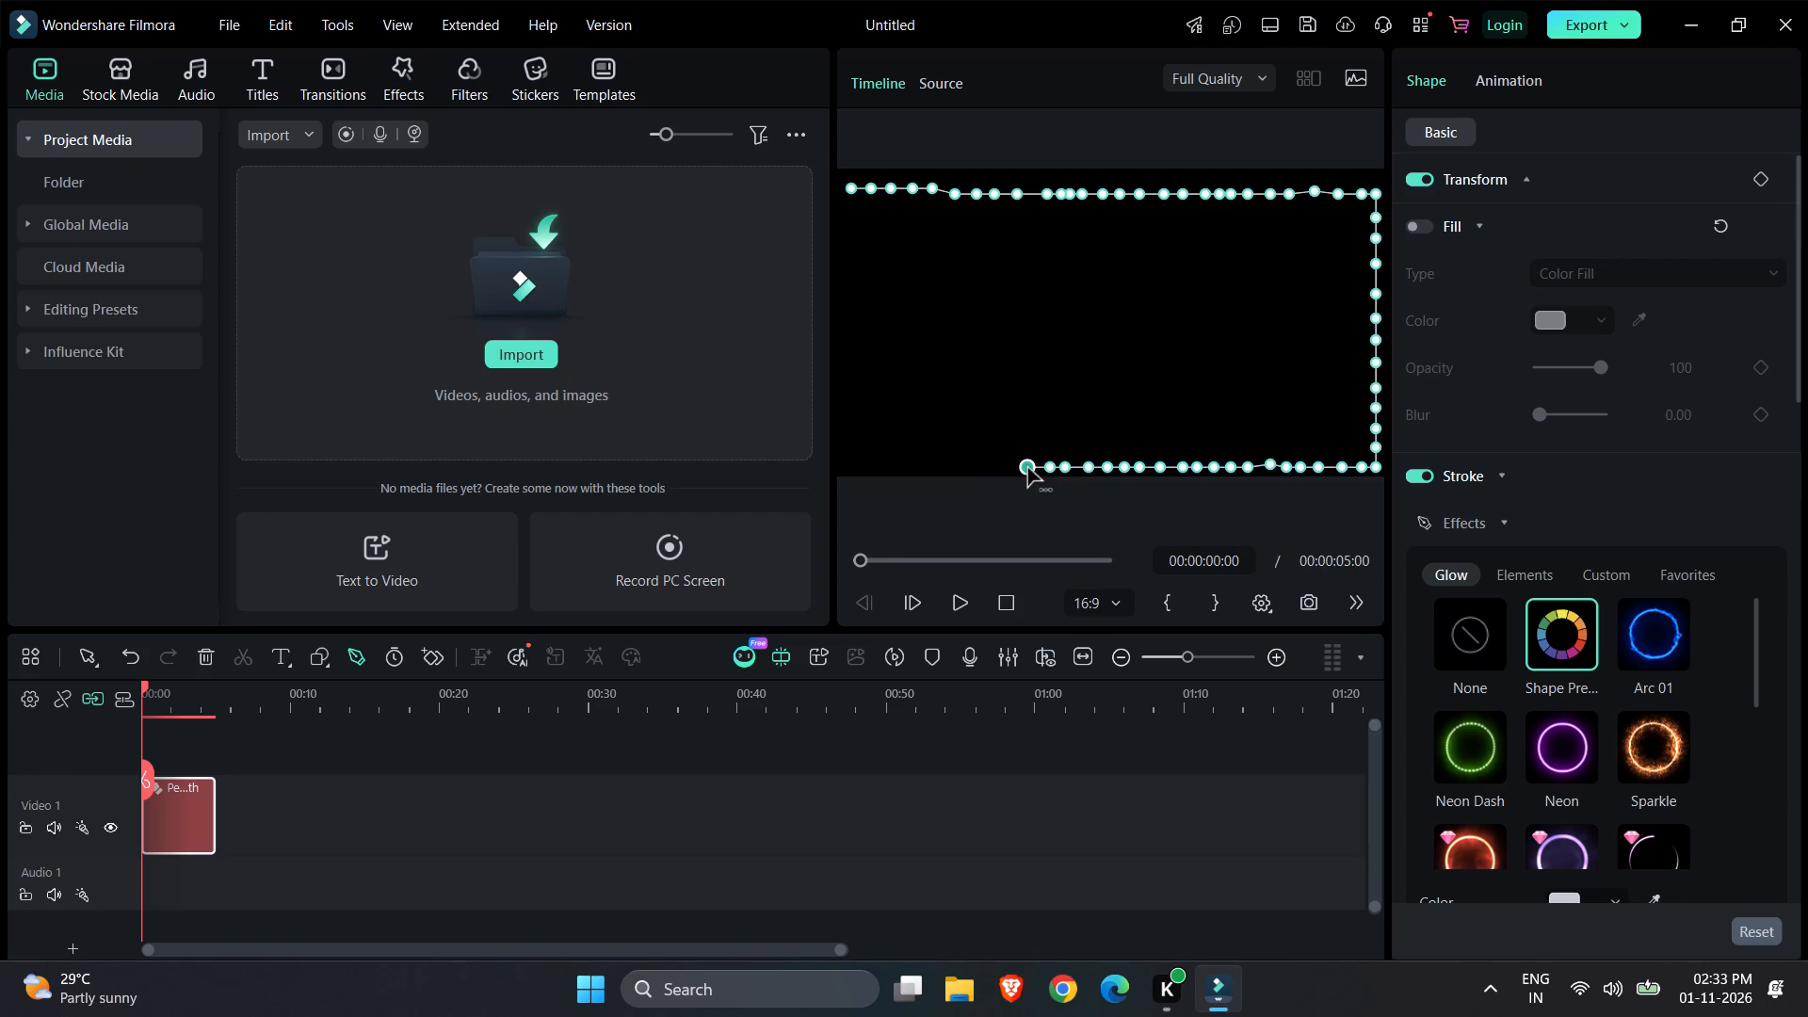
{"action": "left_click", "coordinate": [1007, 469]}
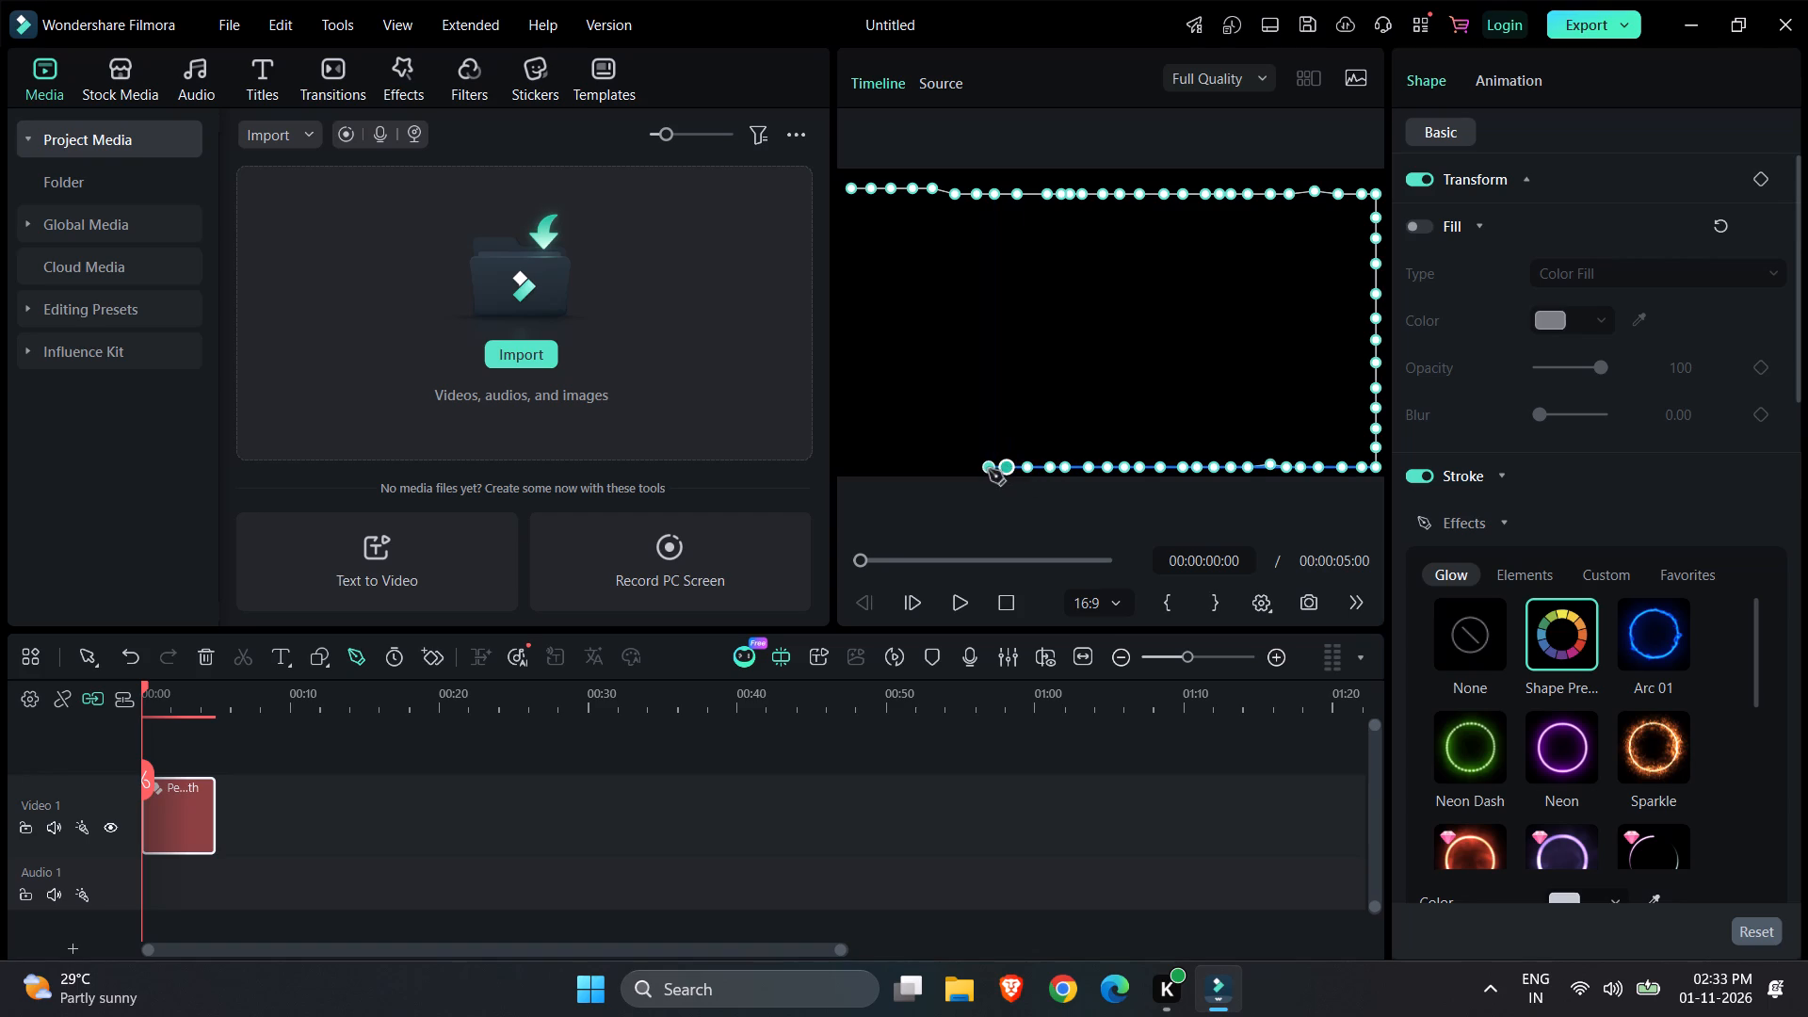
{"action": "left_click", "coordinate": [989, 470]}
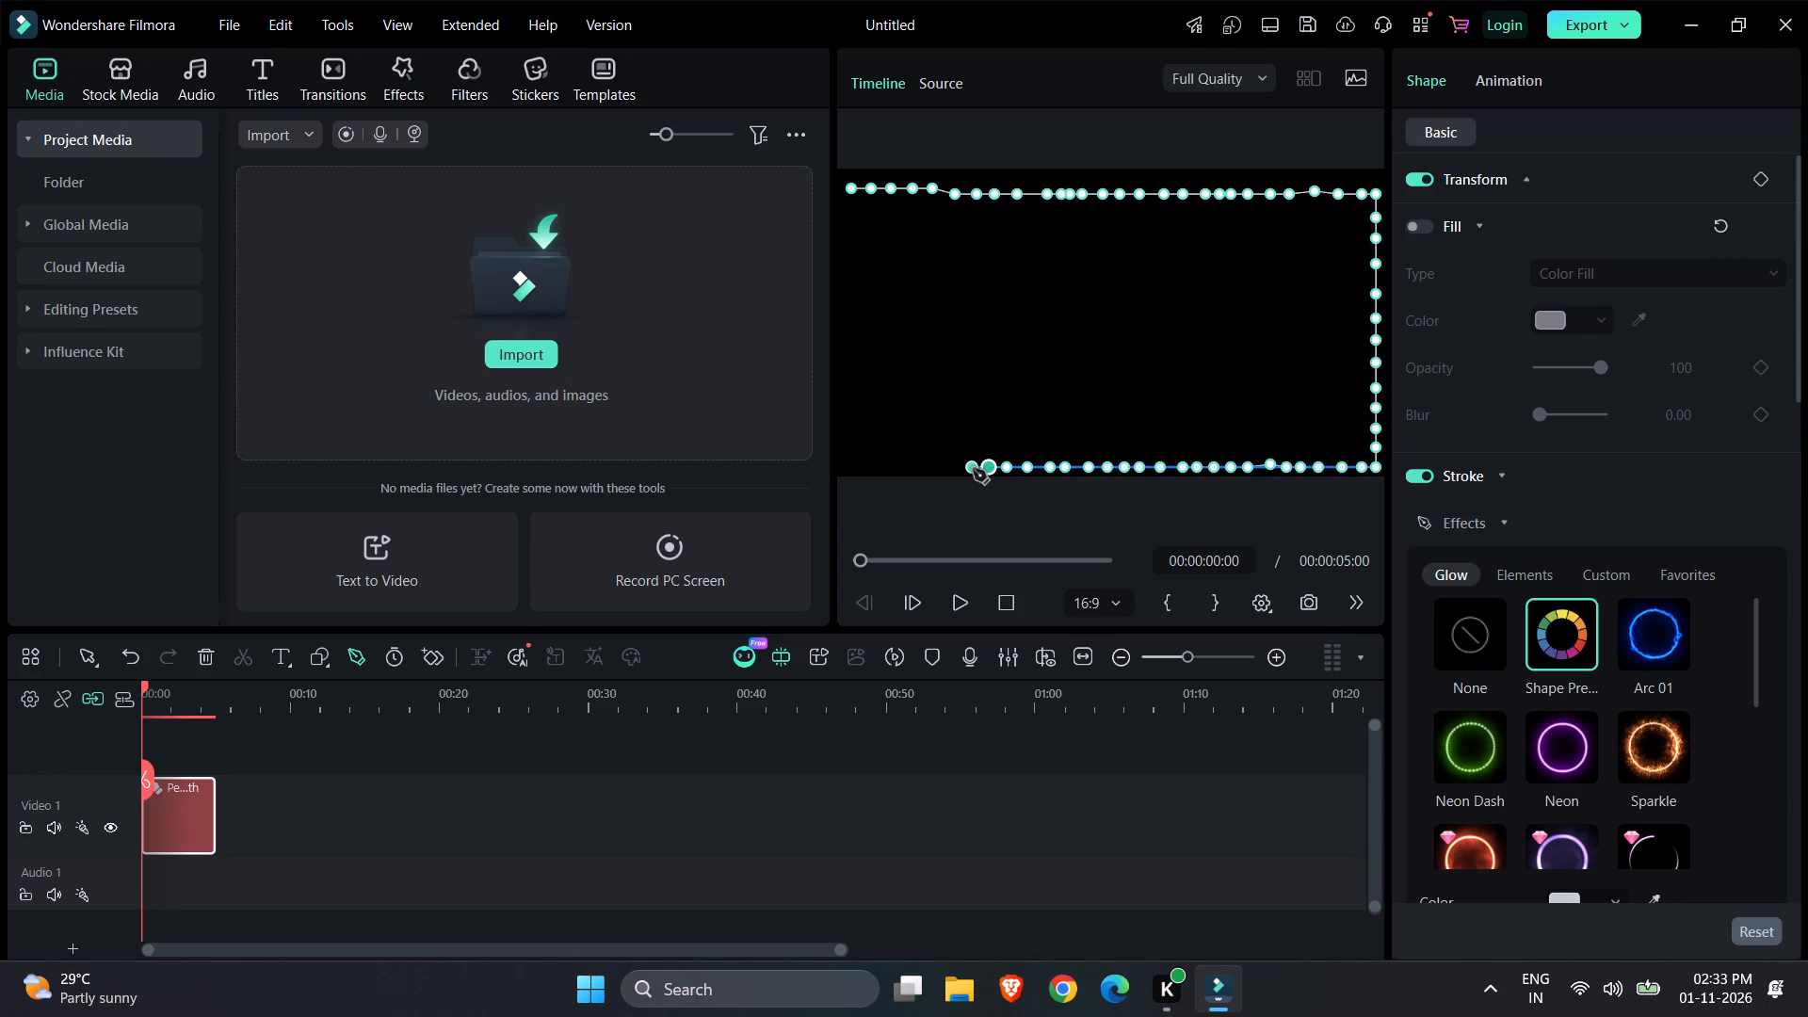
{"action": "left_click", "coordinate": [970, 468]}
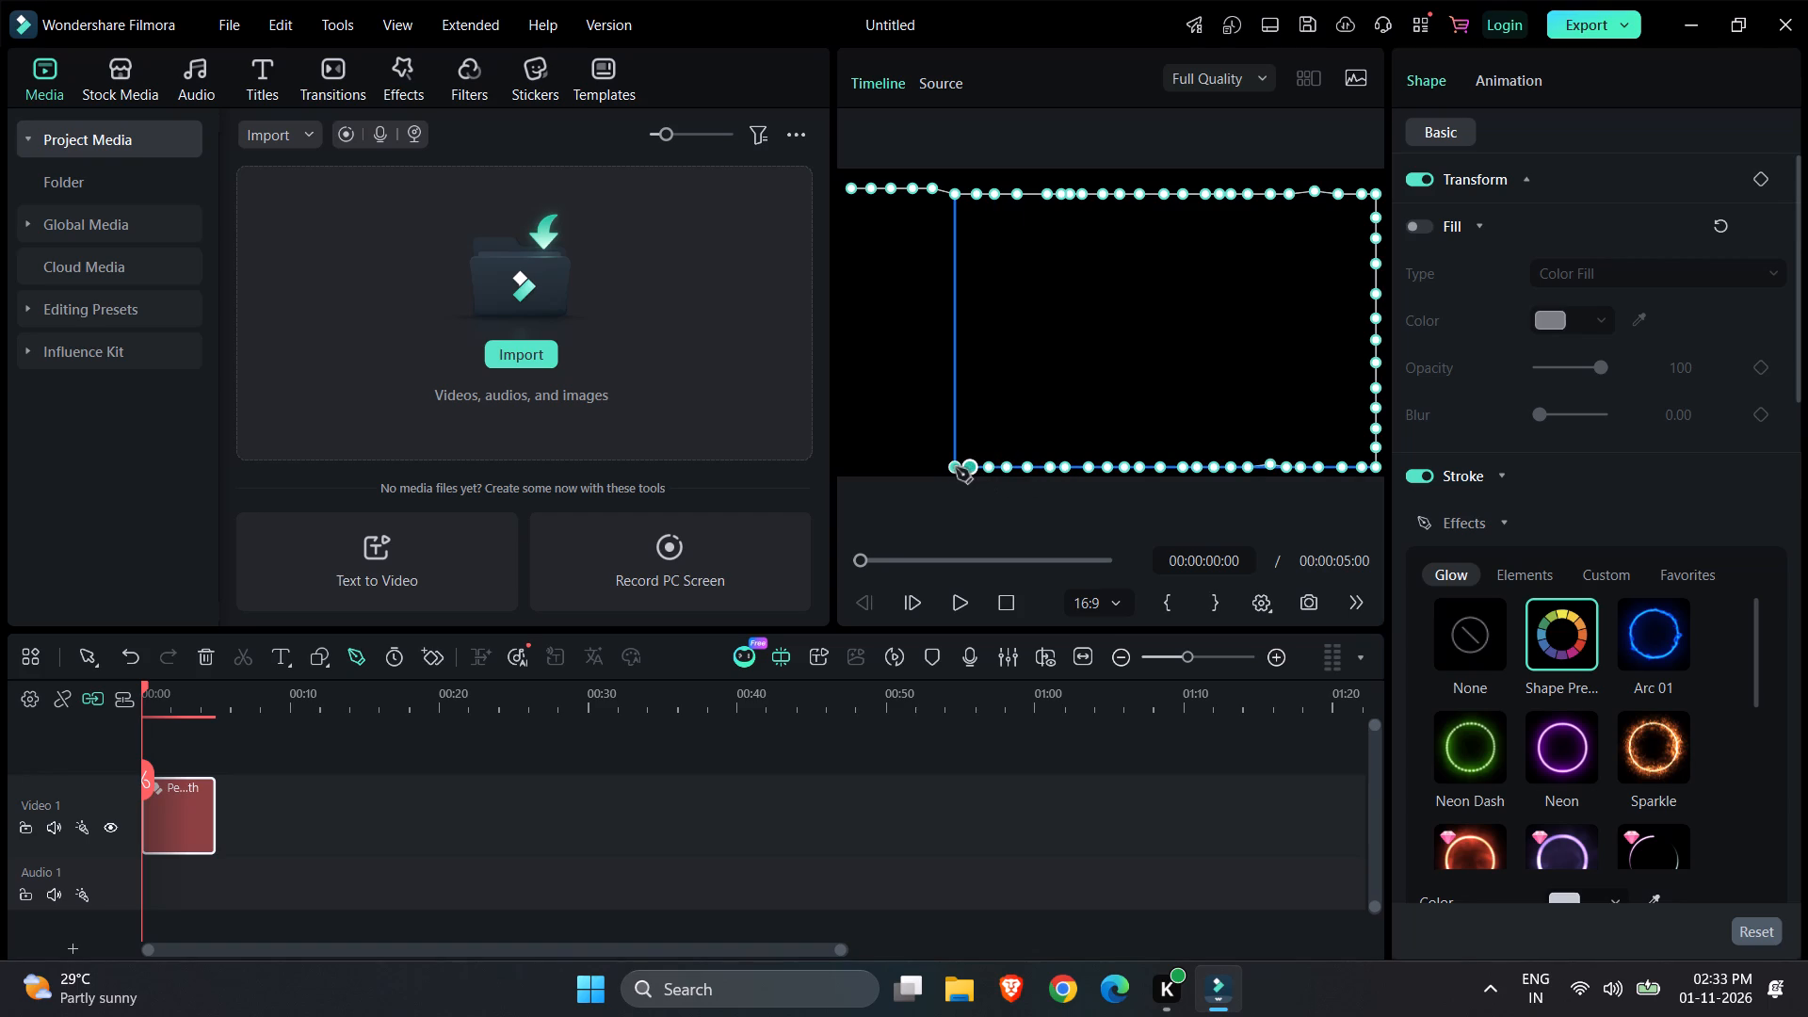
{"action": "left_click", "coordinate": [955, 468]}
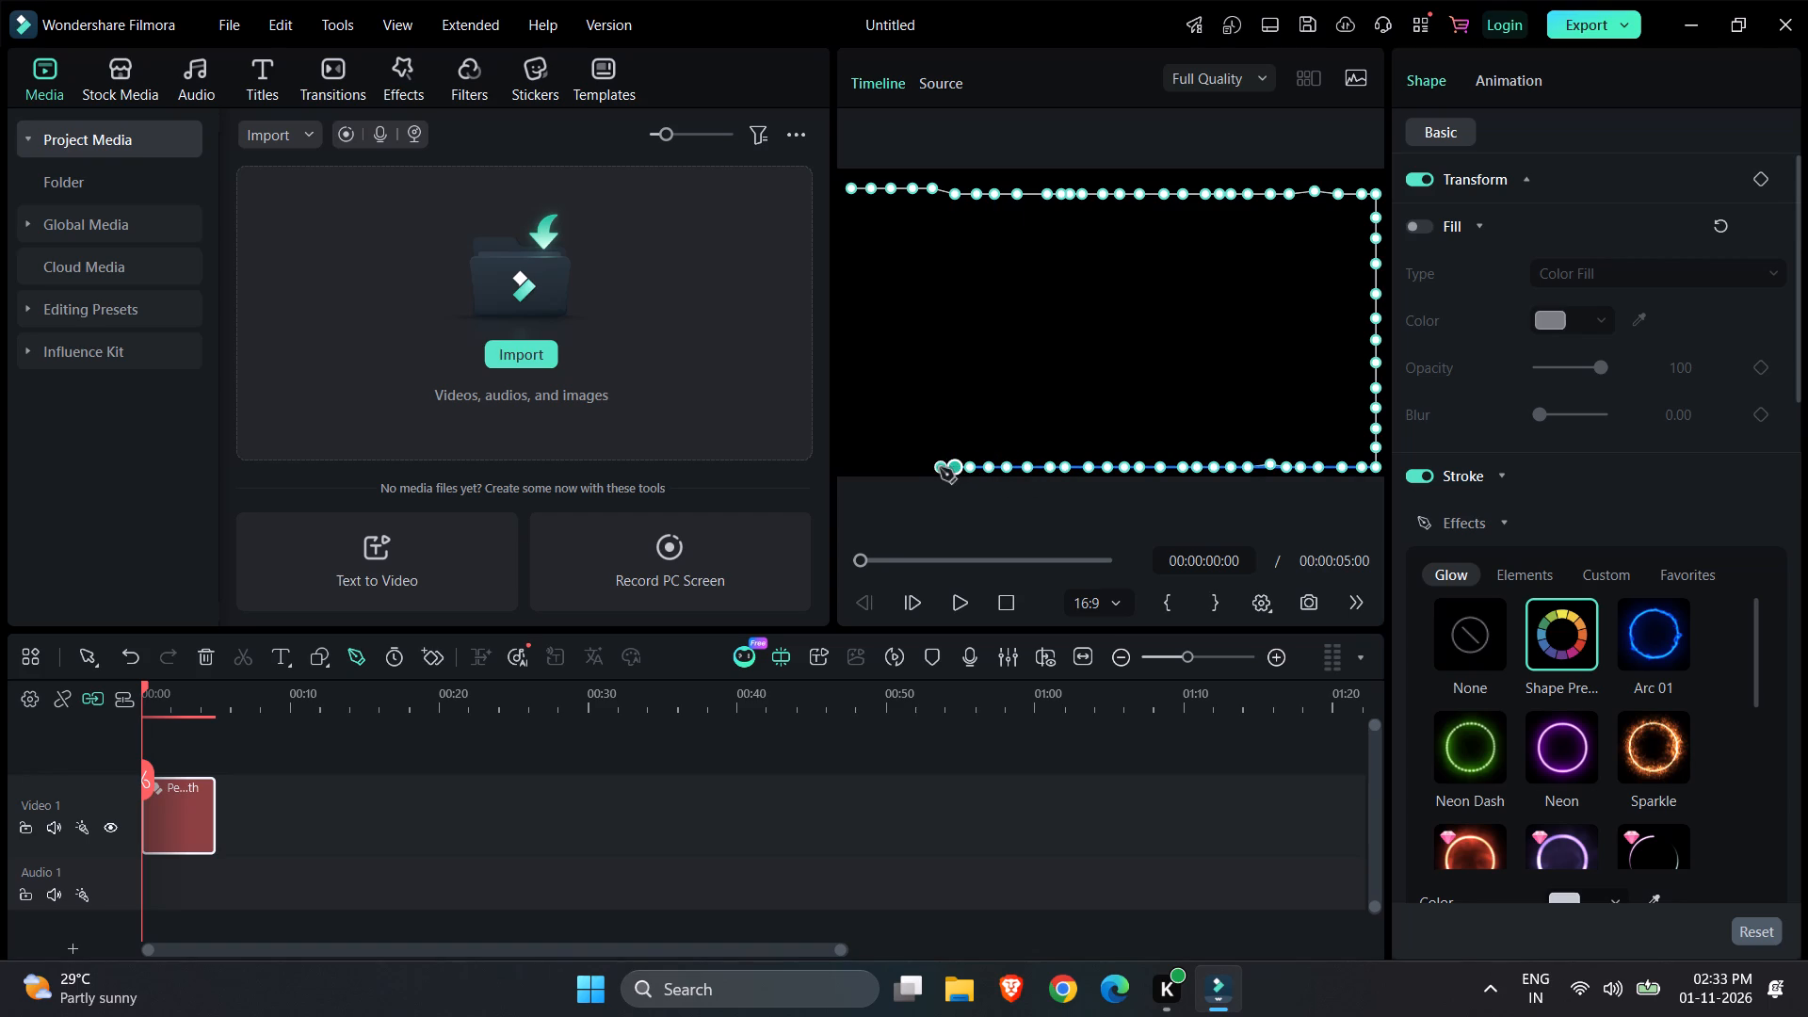
{"action": "left_click", "coordinate": [940, 468]}
{"action": "left_click", "coordinate": [922, 468]}
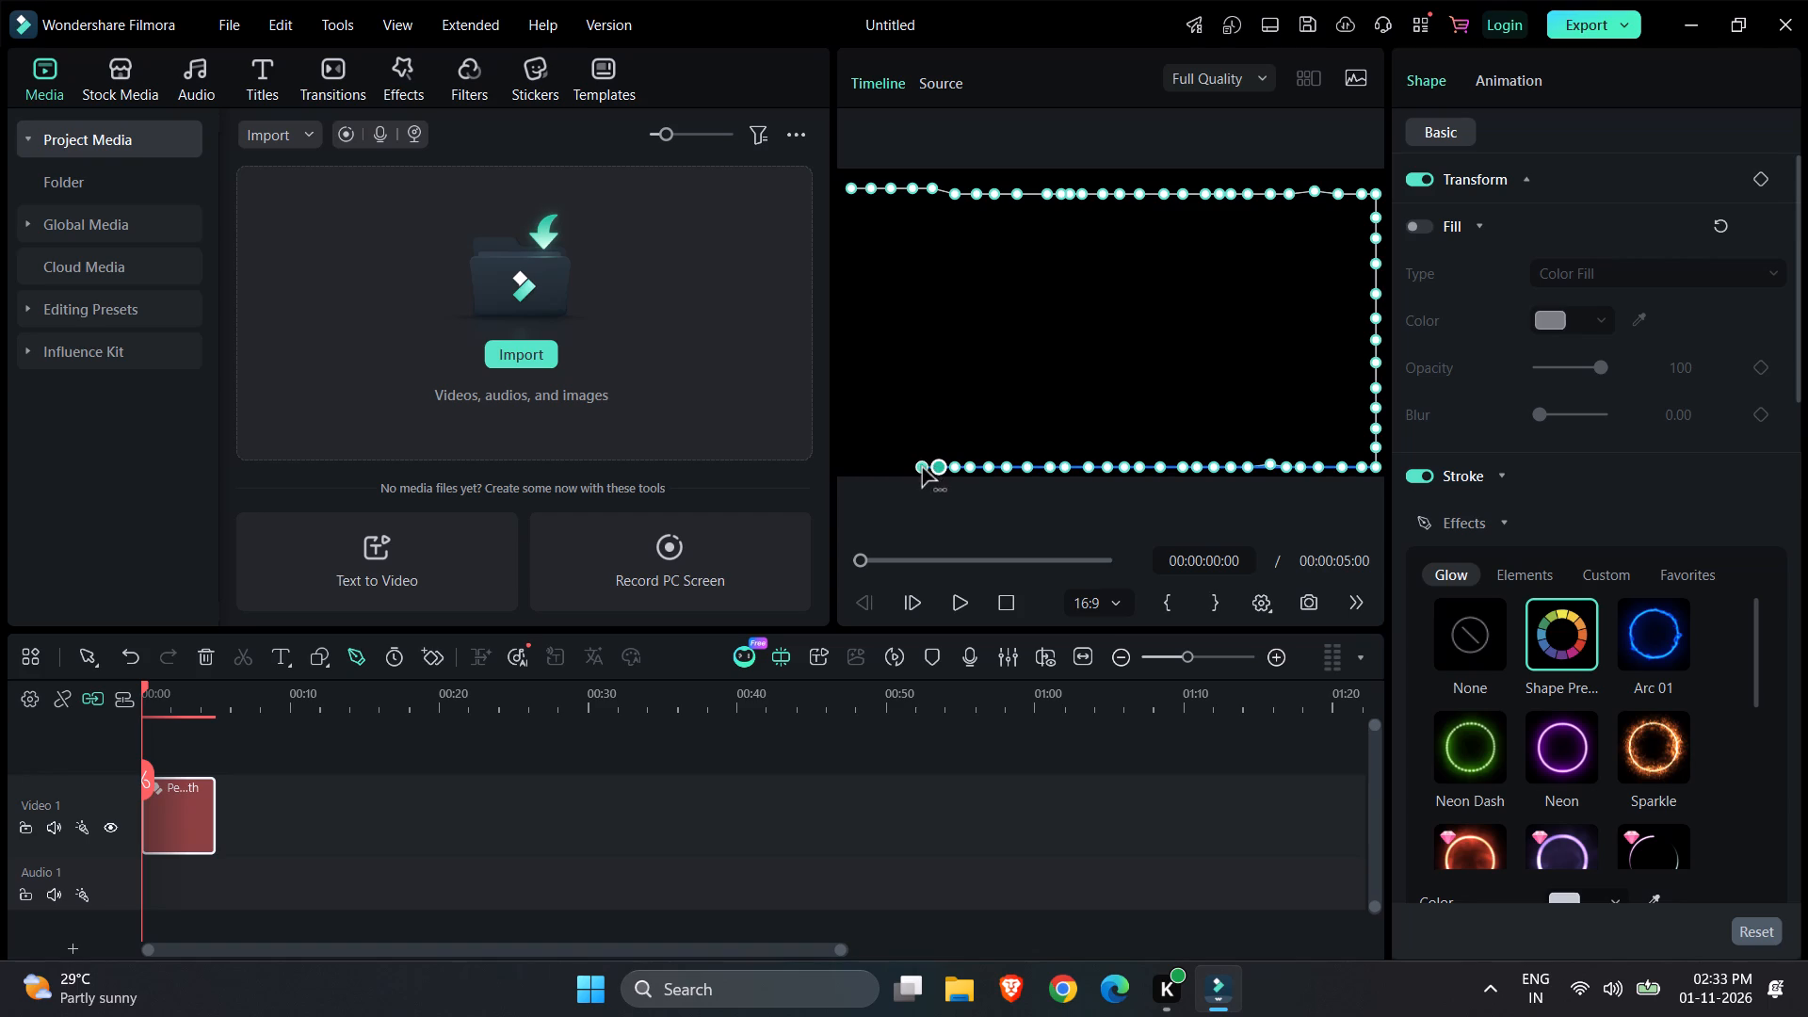
{"action": "left_click", "coordinate": [905, 468]}
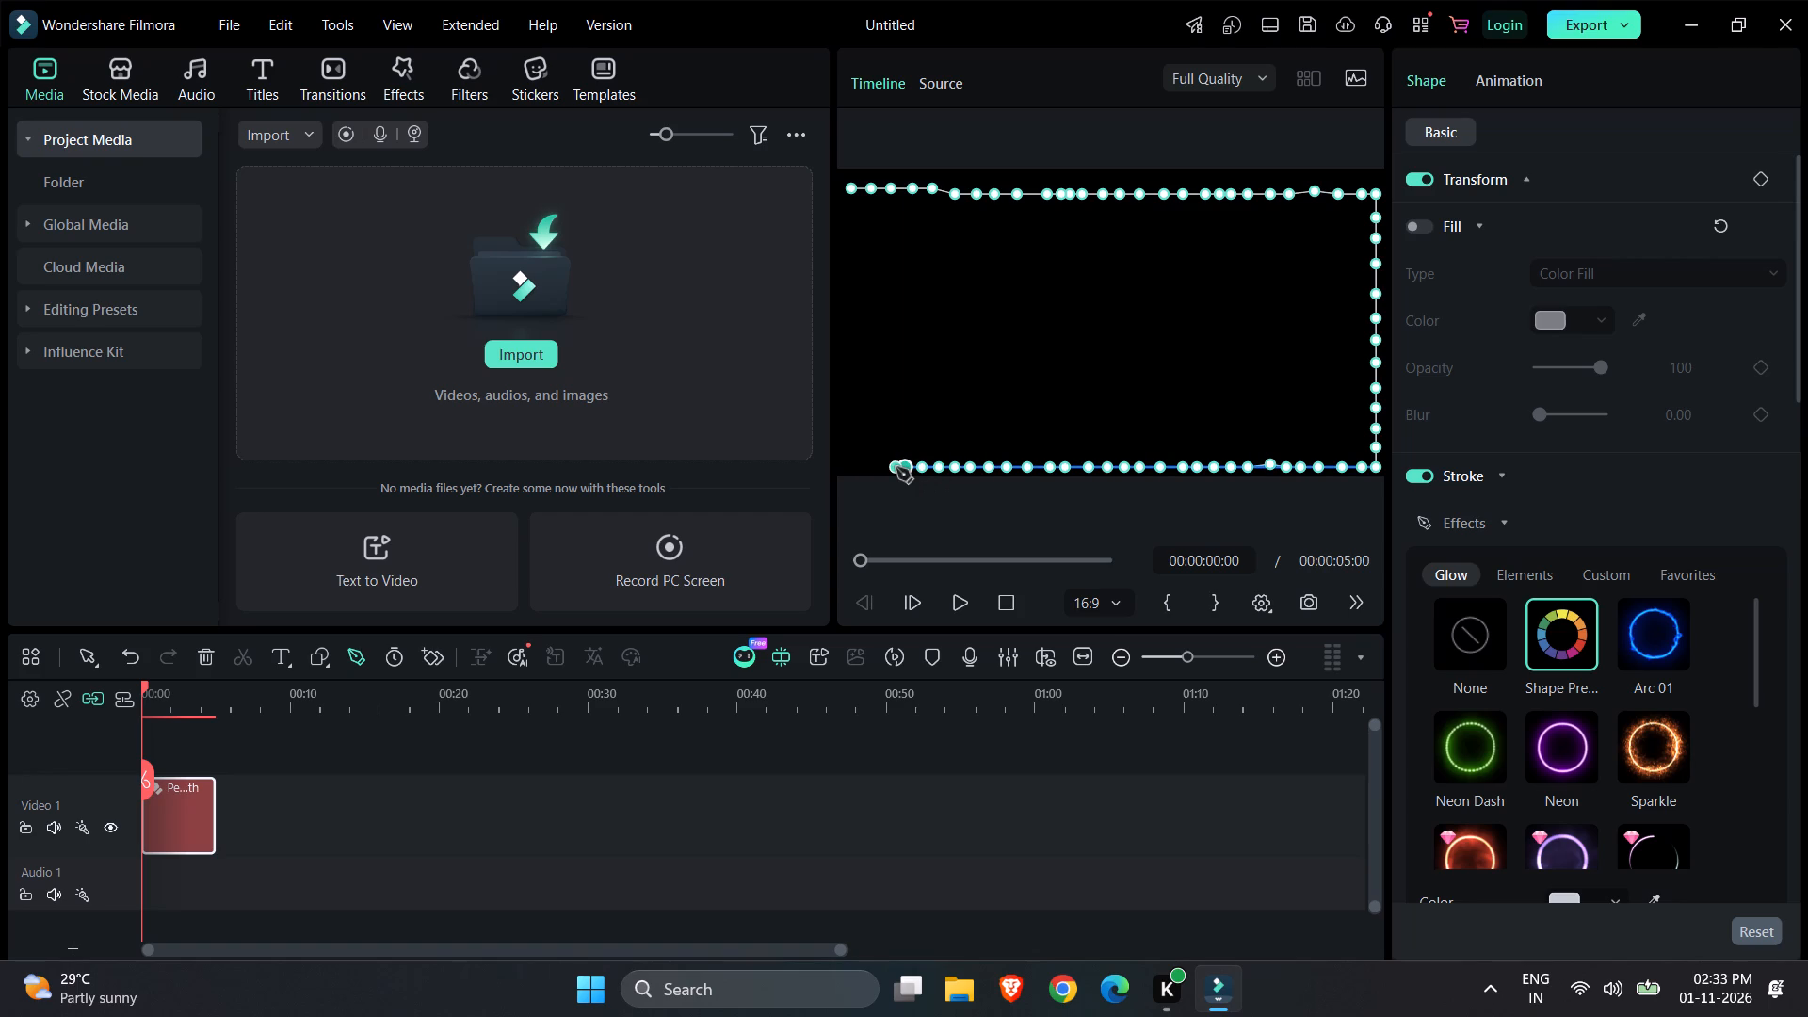
{"action": "left_click", "coordinate": [888, 468]}
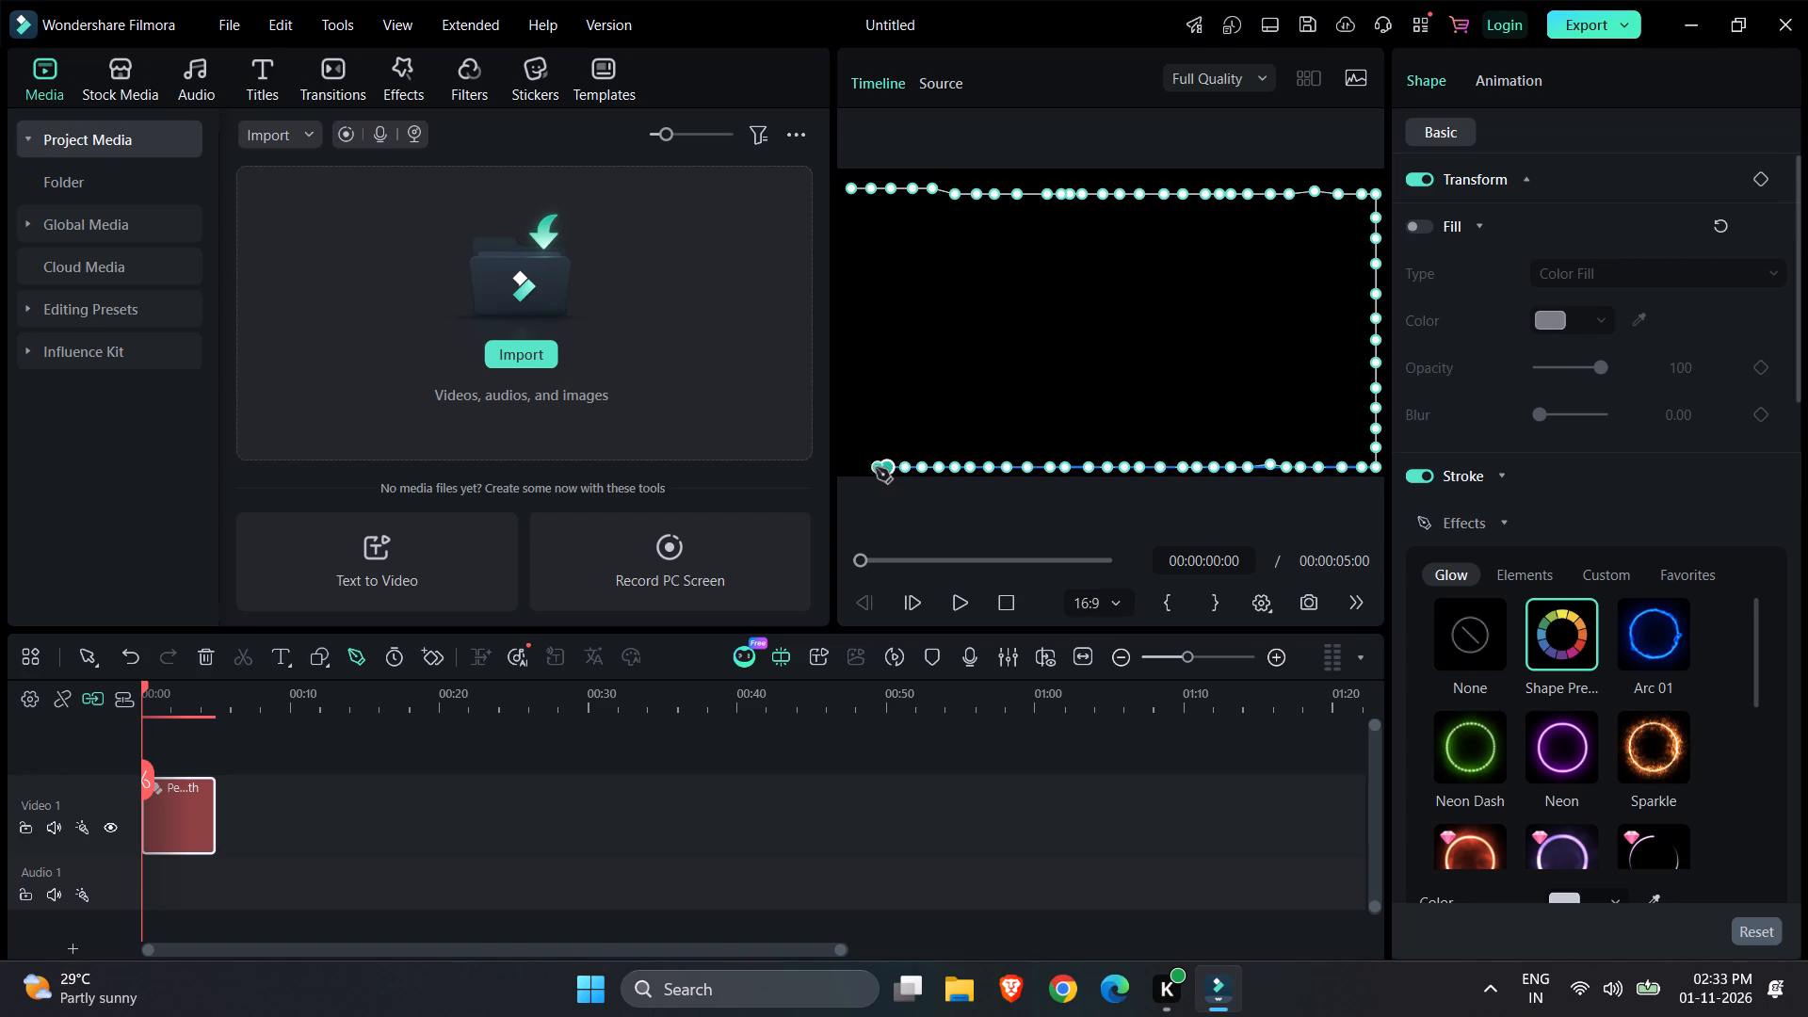
{"action": "left_click", "coordinate": [872, 467]}
{"action": "left_click", "coordinate": [859, 467]}
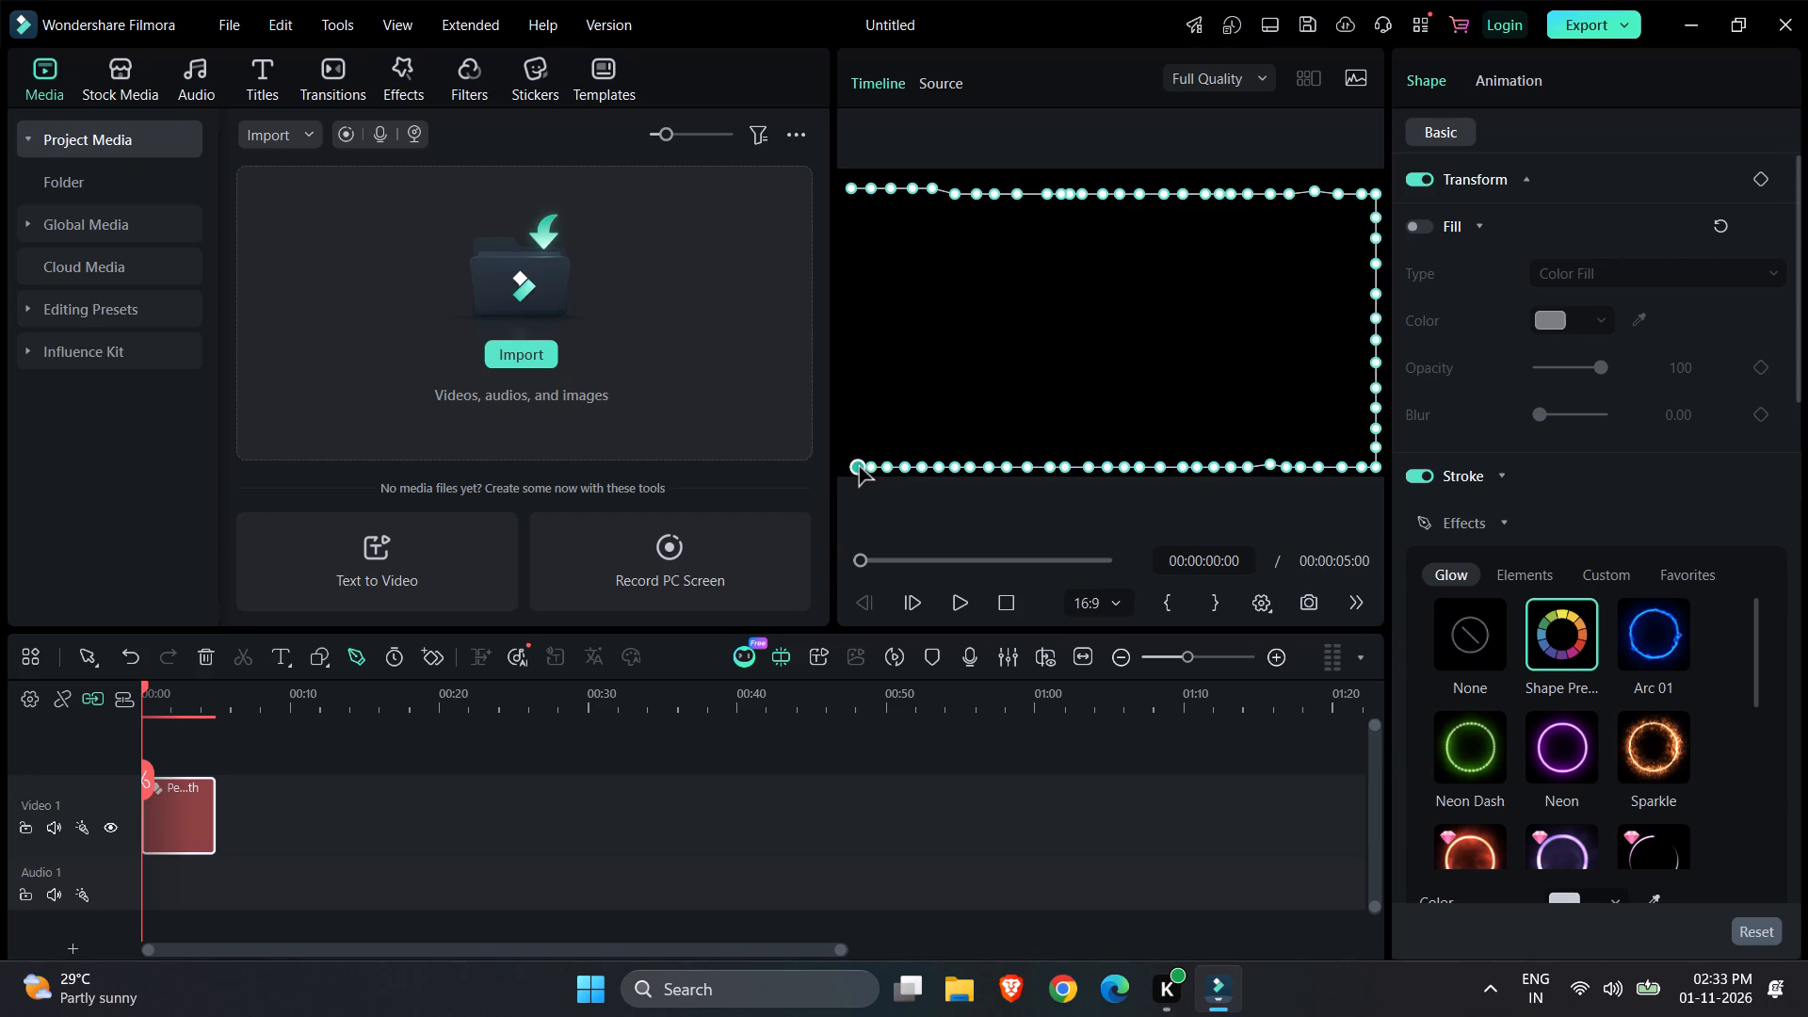
{"action": "left_click", "coordinate": [845, 467]}
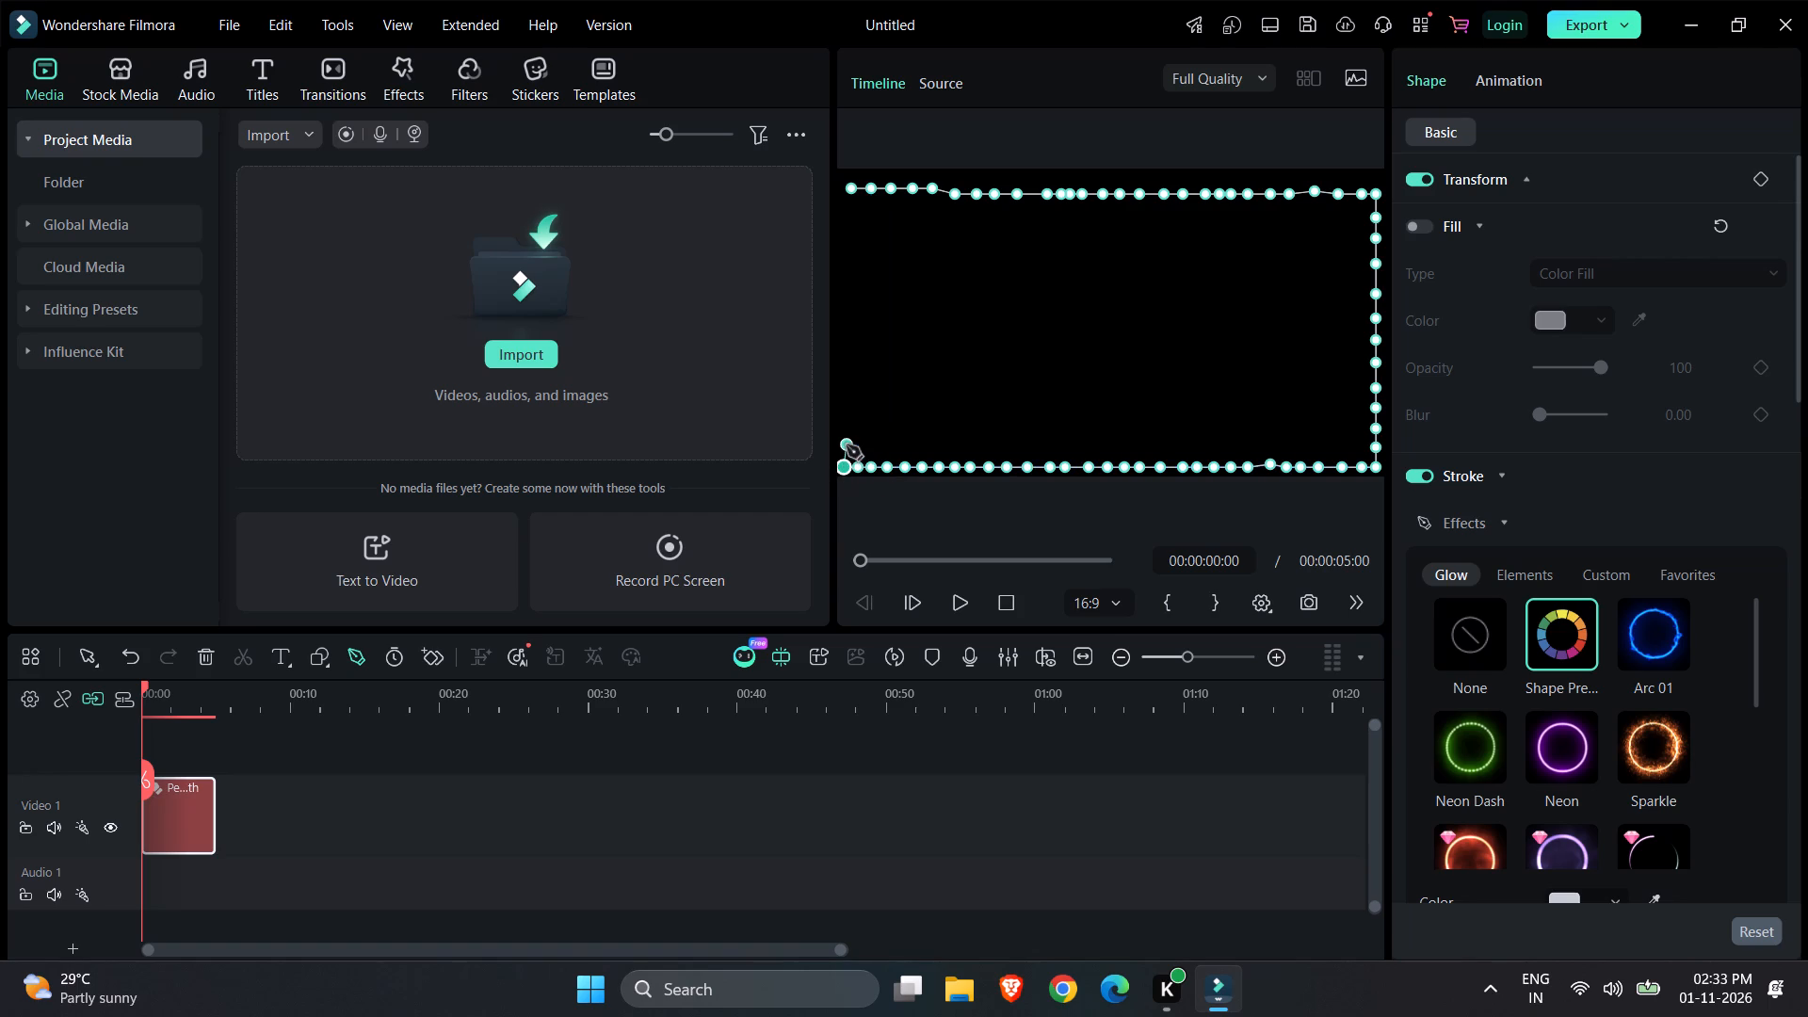
Continue the pen path with closely spaced points up the frame's left edge, ending just below the path's starting point.
{"action": "left_click", "coordinate": [845, 449]}
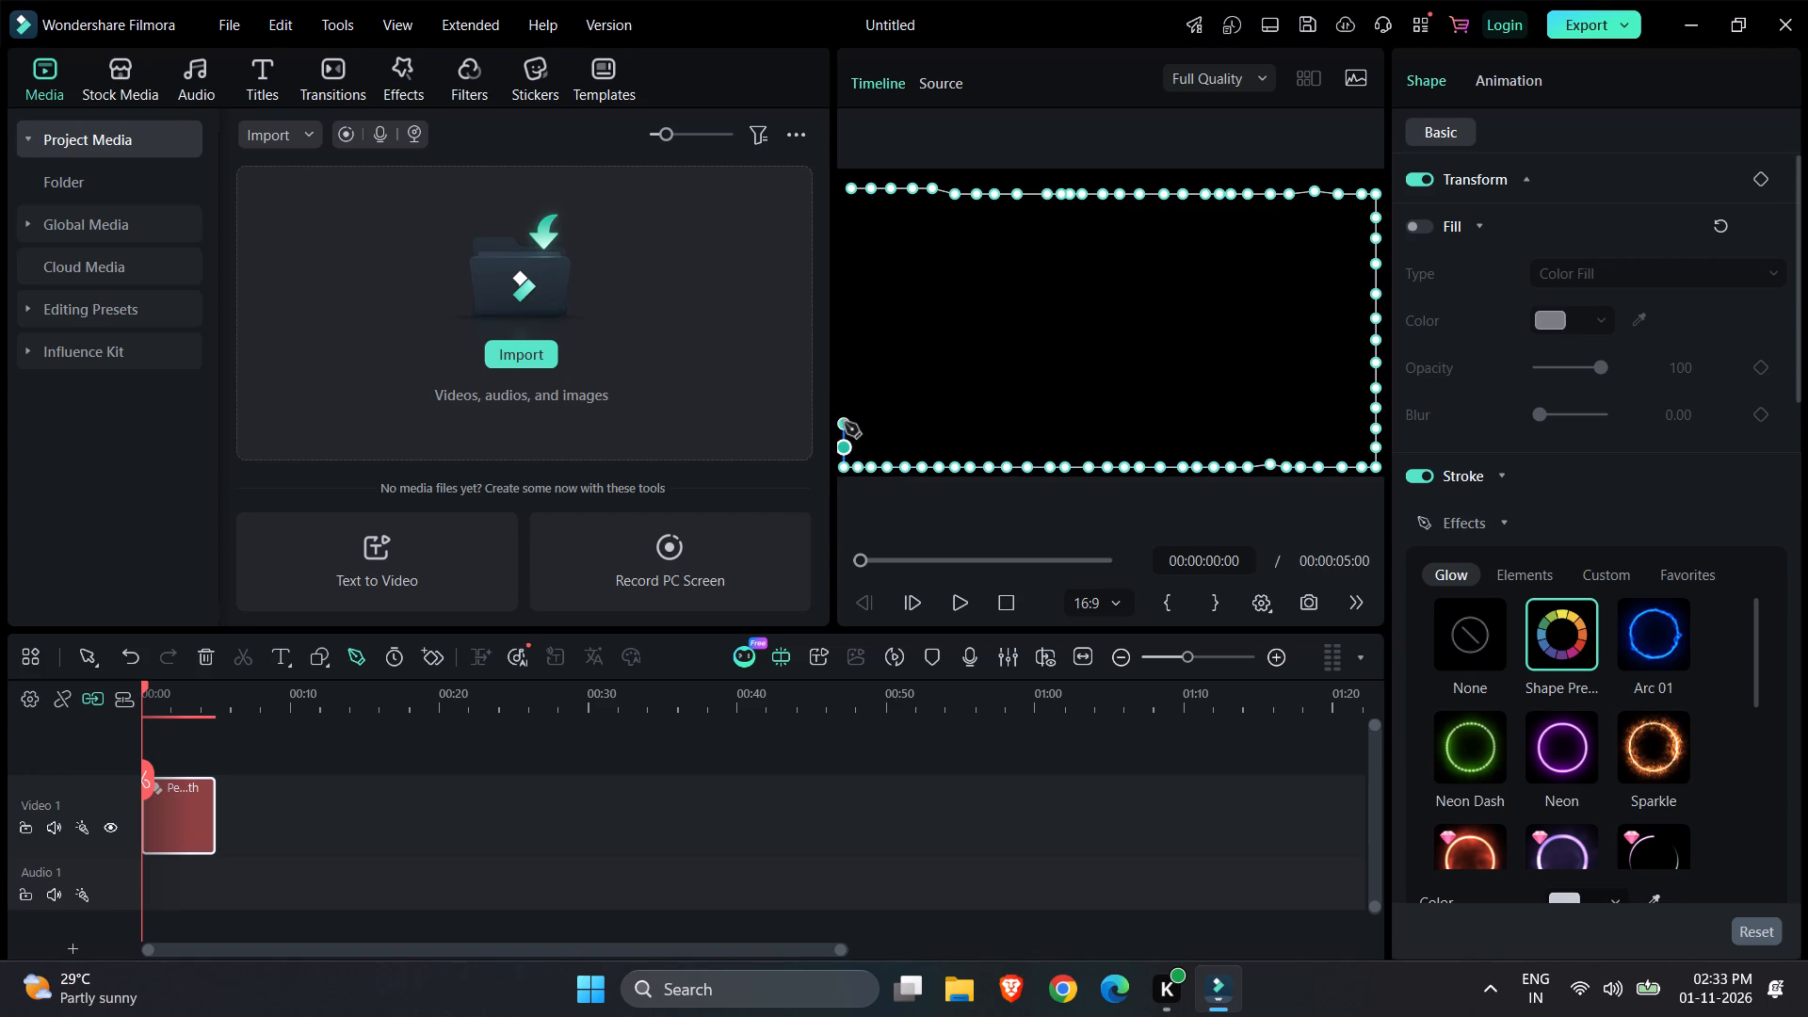
{"action": "left_click", "coordinate": [845, 427]}
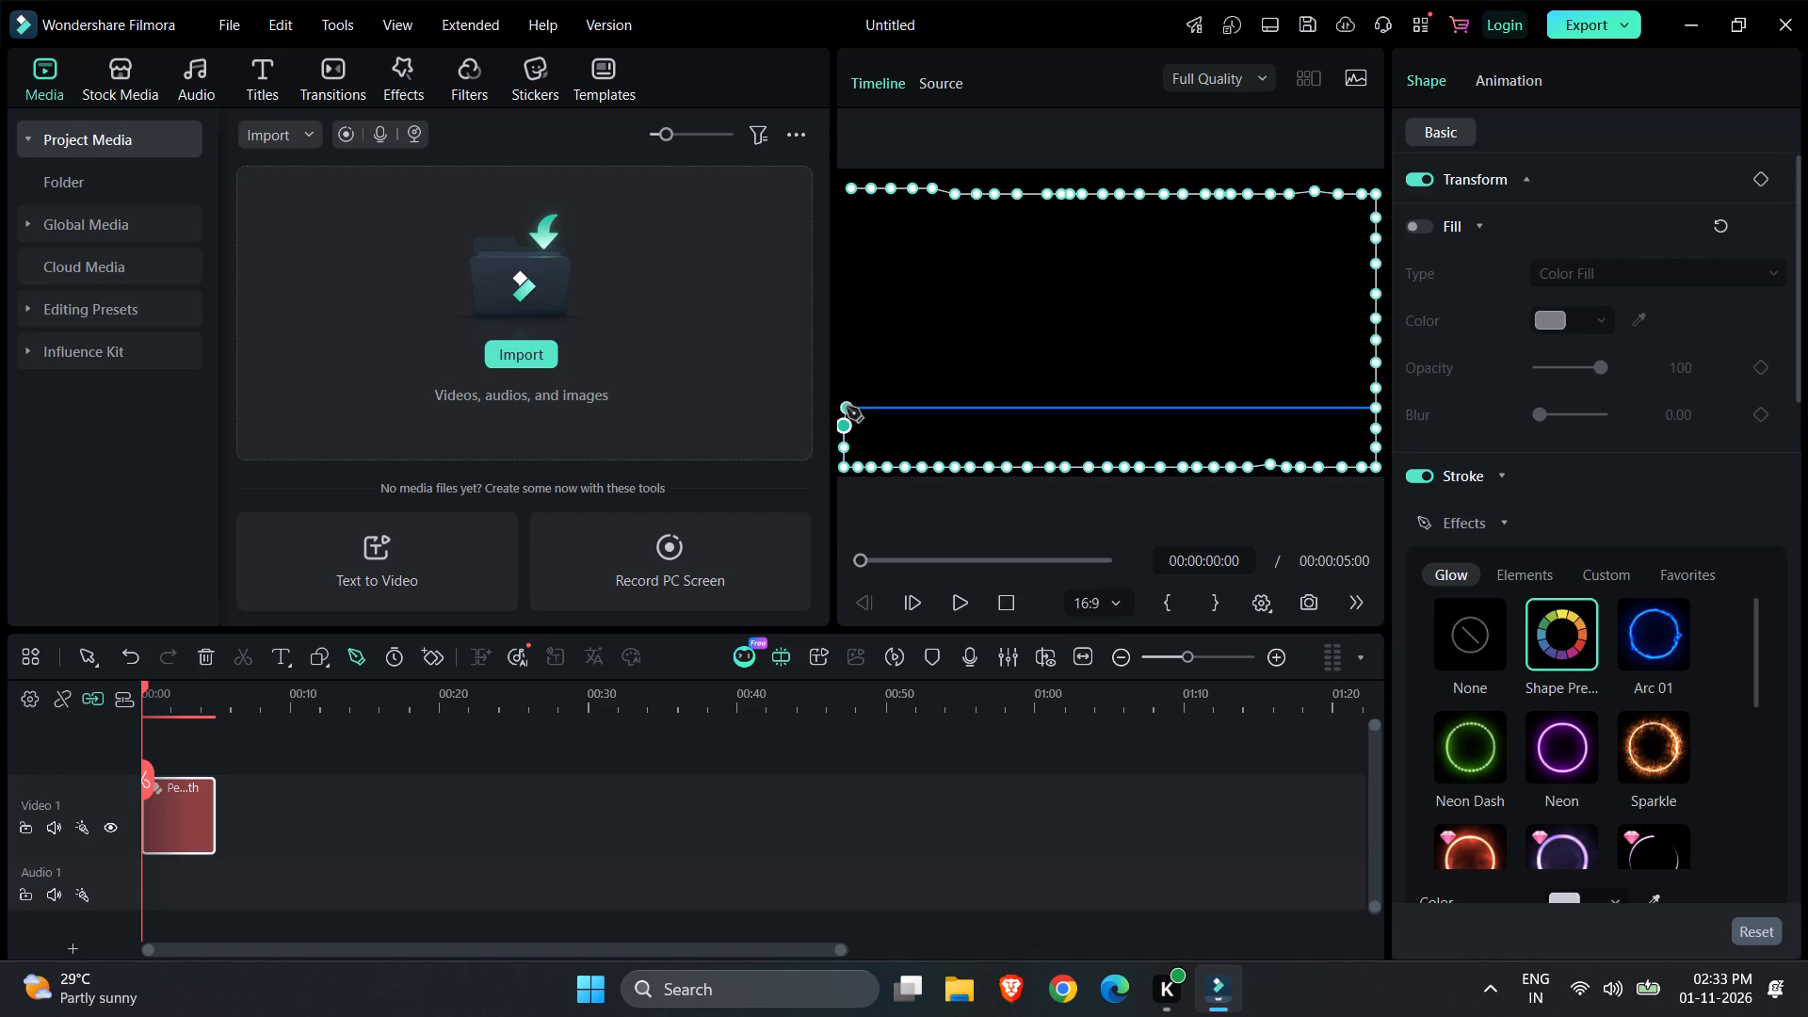
{"action": "left_click", "coordinate": [847, 407]}
{"action": "left_click", "coordinate": [847, 389]}
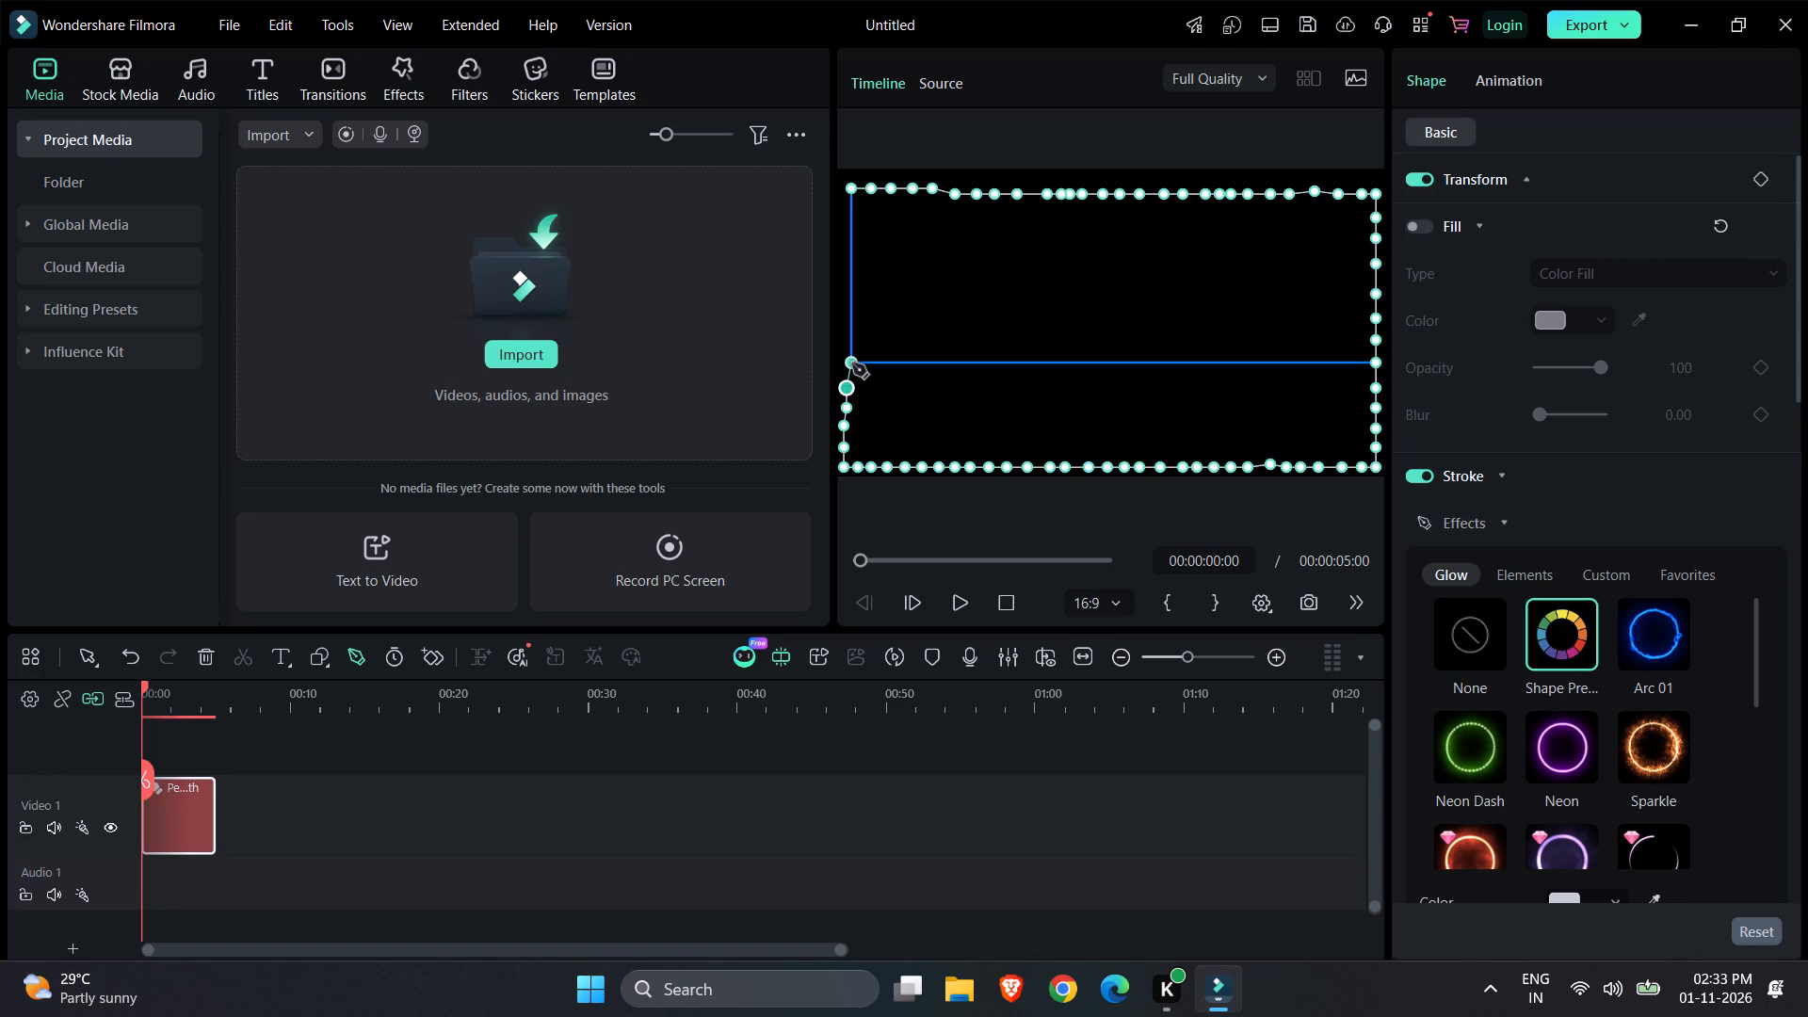
{"action": "left_click", "coordinate": [852, 363]}
{"action": "left_click", "coordinate": [853, 338]}
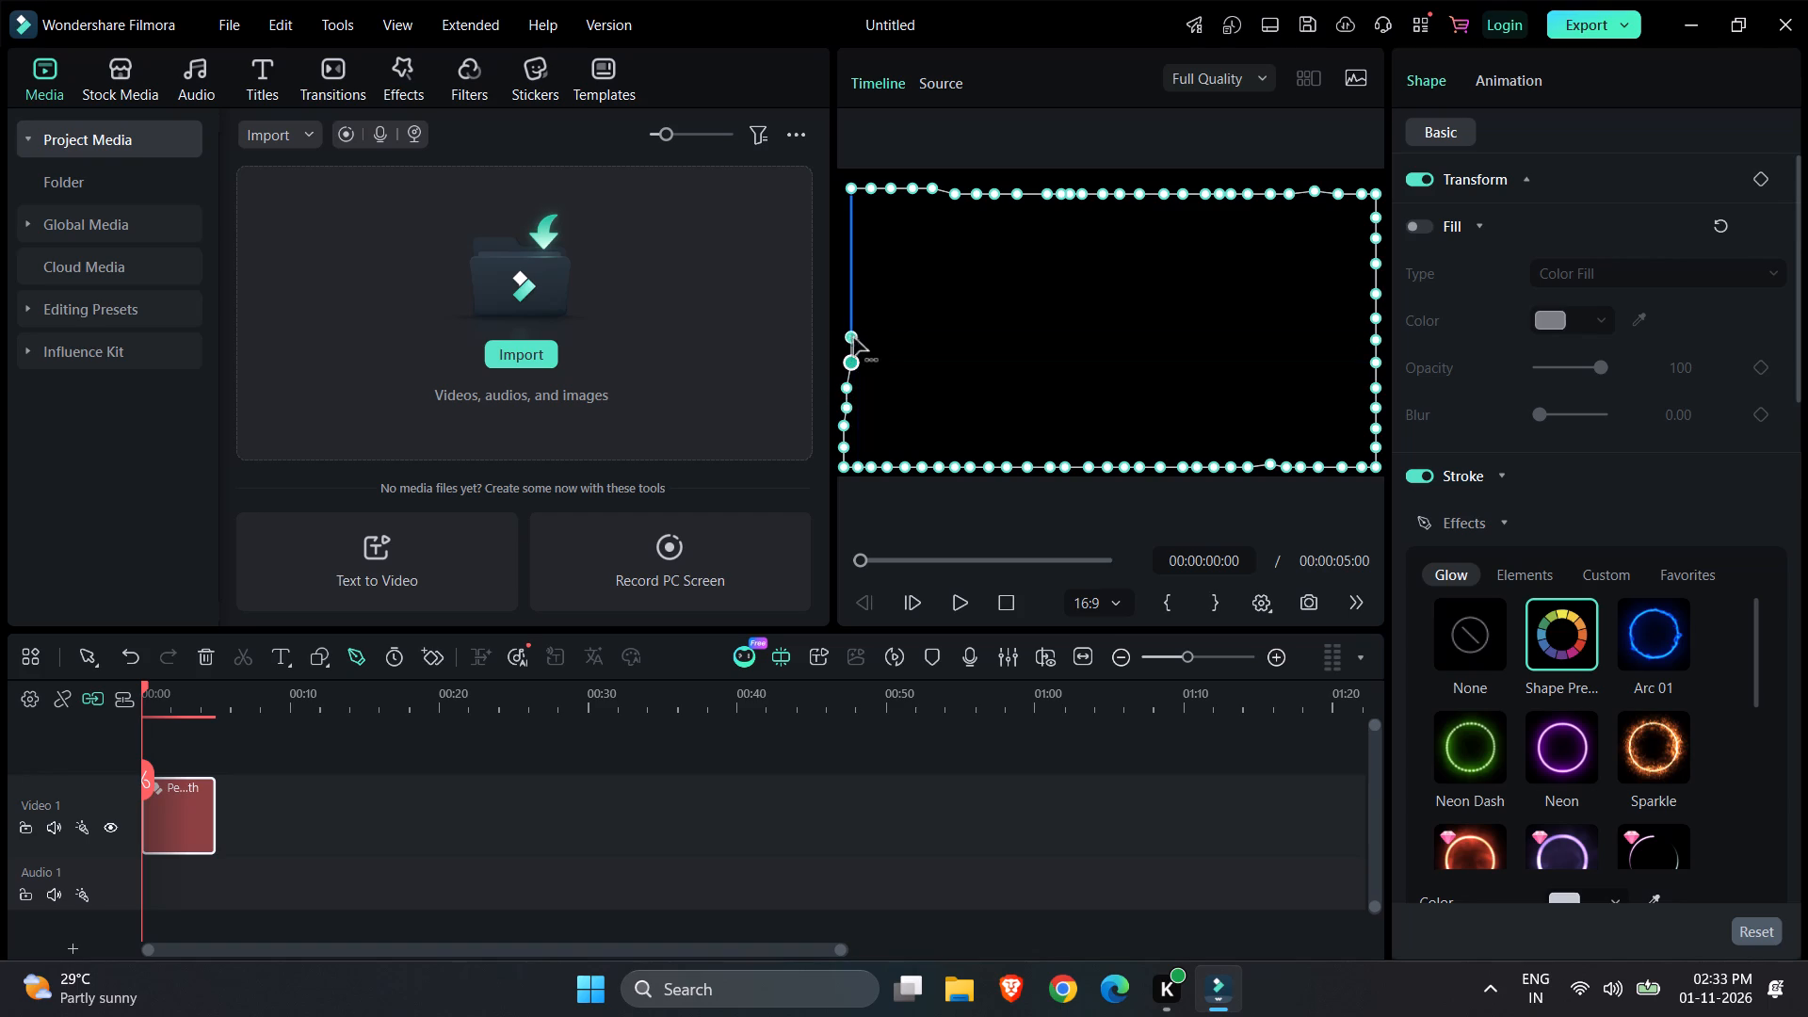
{"action": "left_click", "coordinate": [853, 316]}
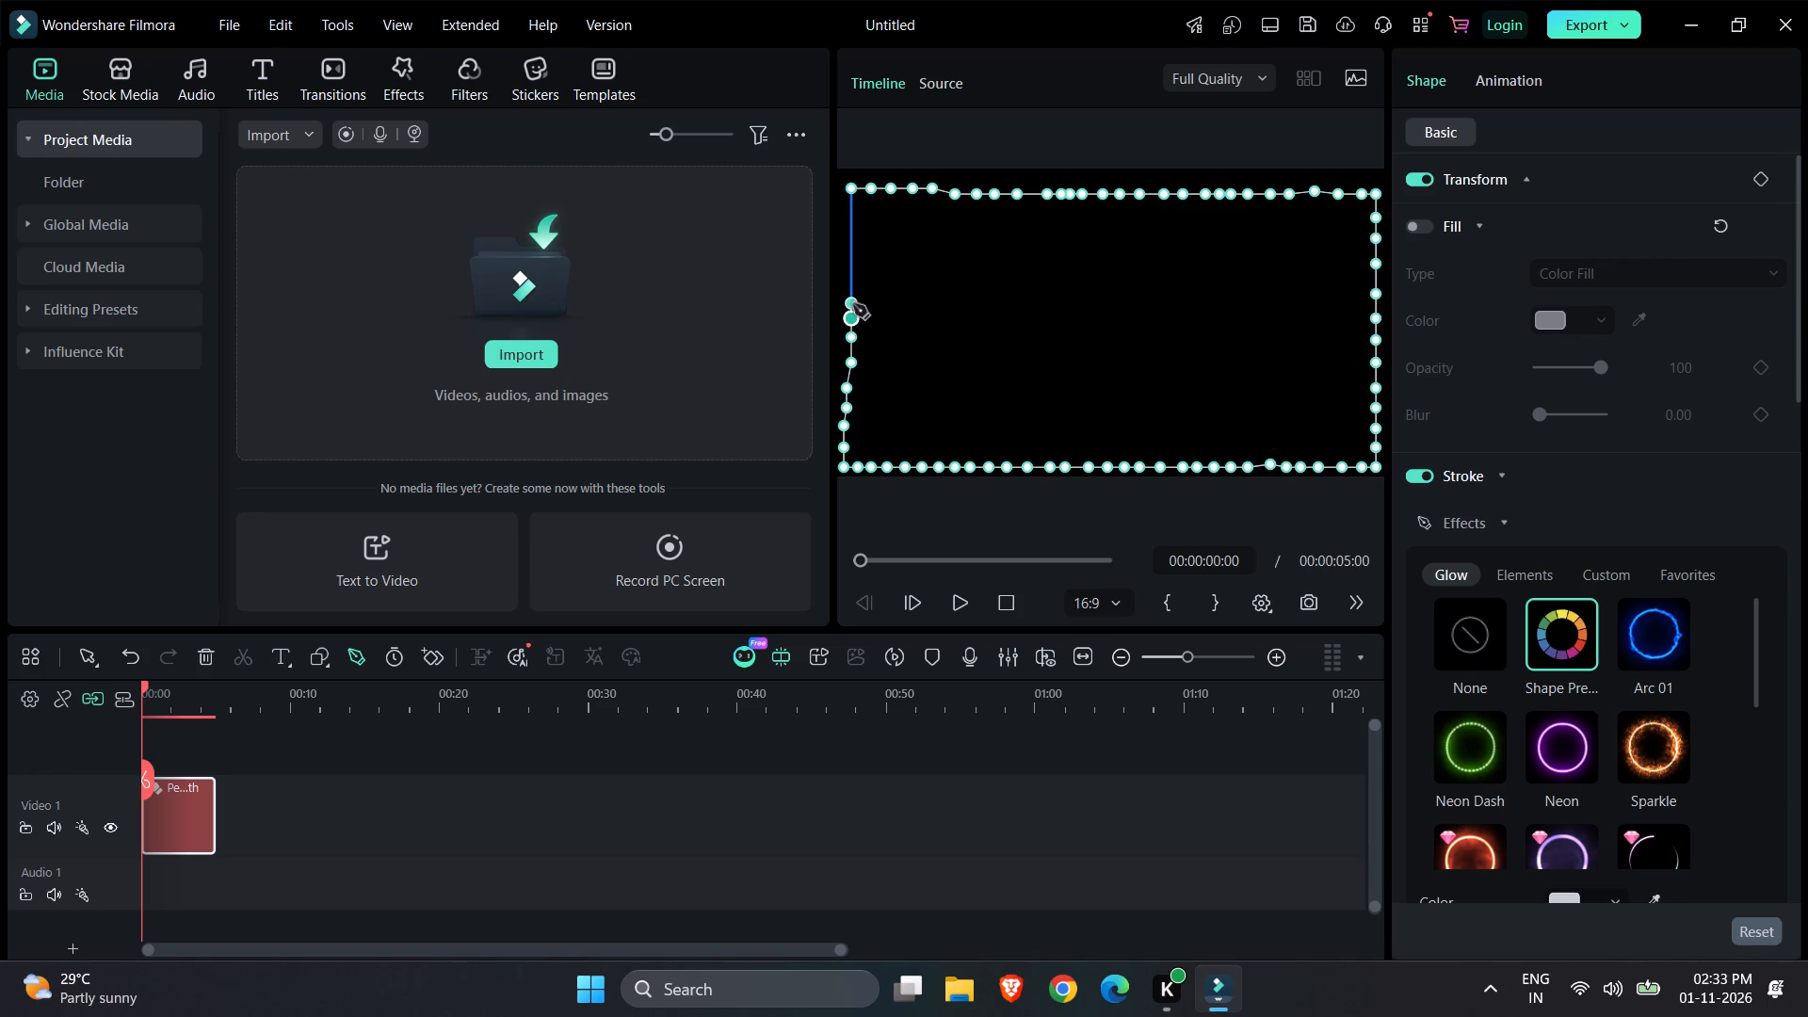
{"action": "left_click", "coordinate": [853, 303]}
{"action": "left_click", "coordinate": [856, 289]}
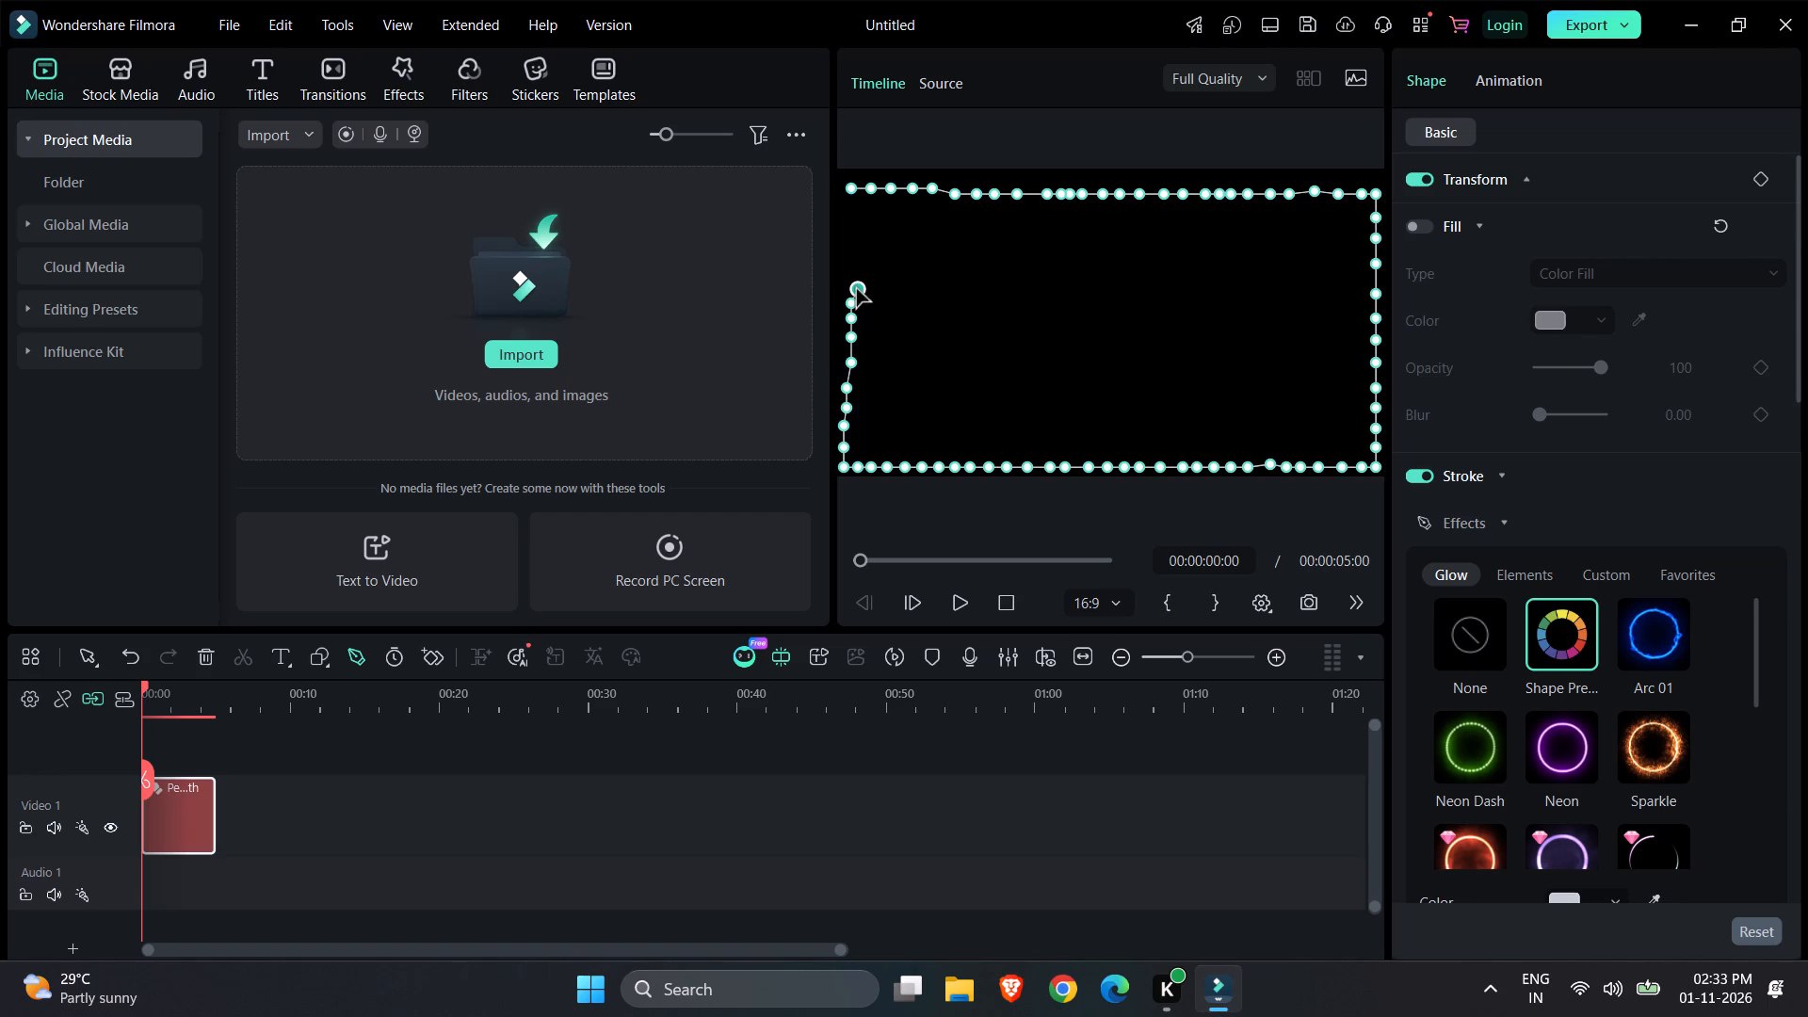
{"action": "left_click", "coordinate": [854, 270]}
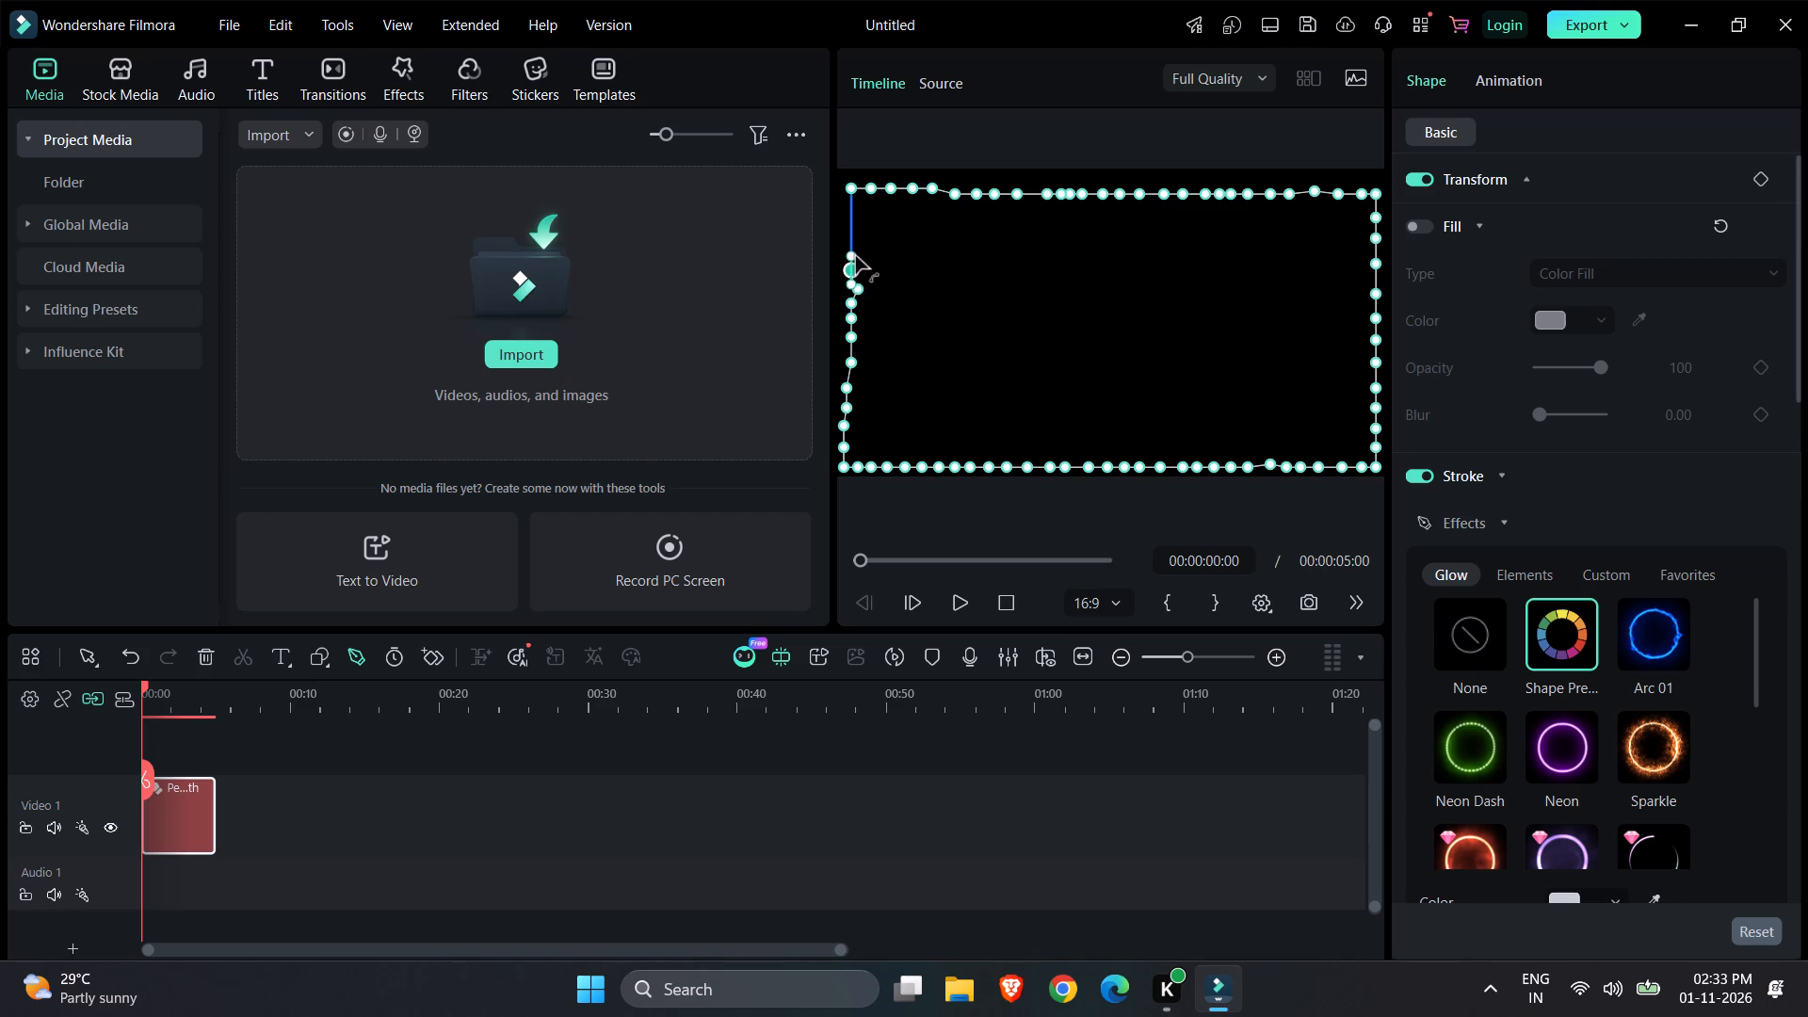
{"action": "left_click", "coordinate": [851, 266]}
{"action": "left_click", "coordinate": [852, 251]}
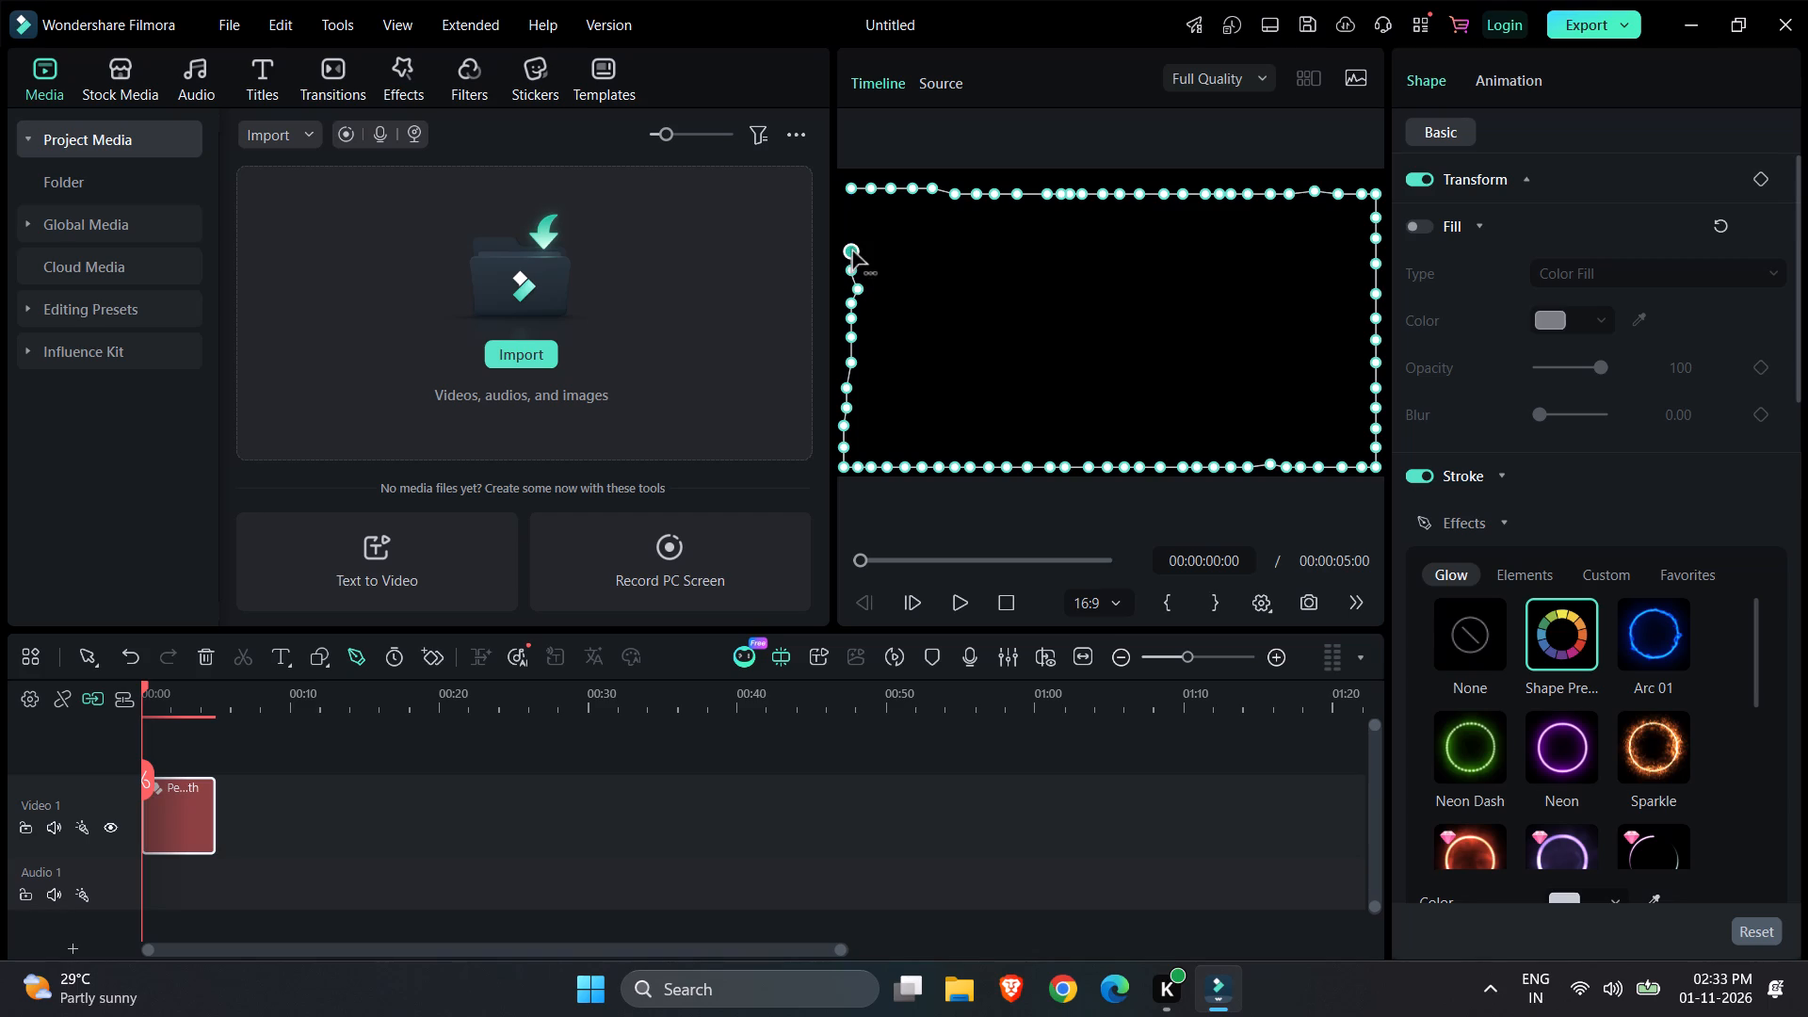
{"action": "left_click", "coordinate": [854, 230]}
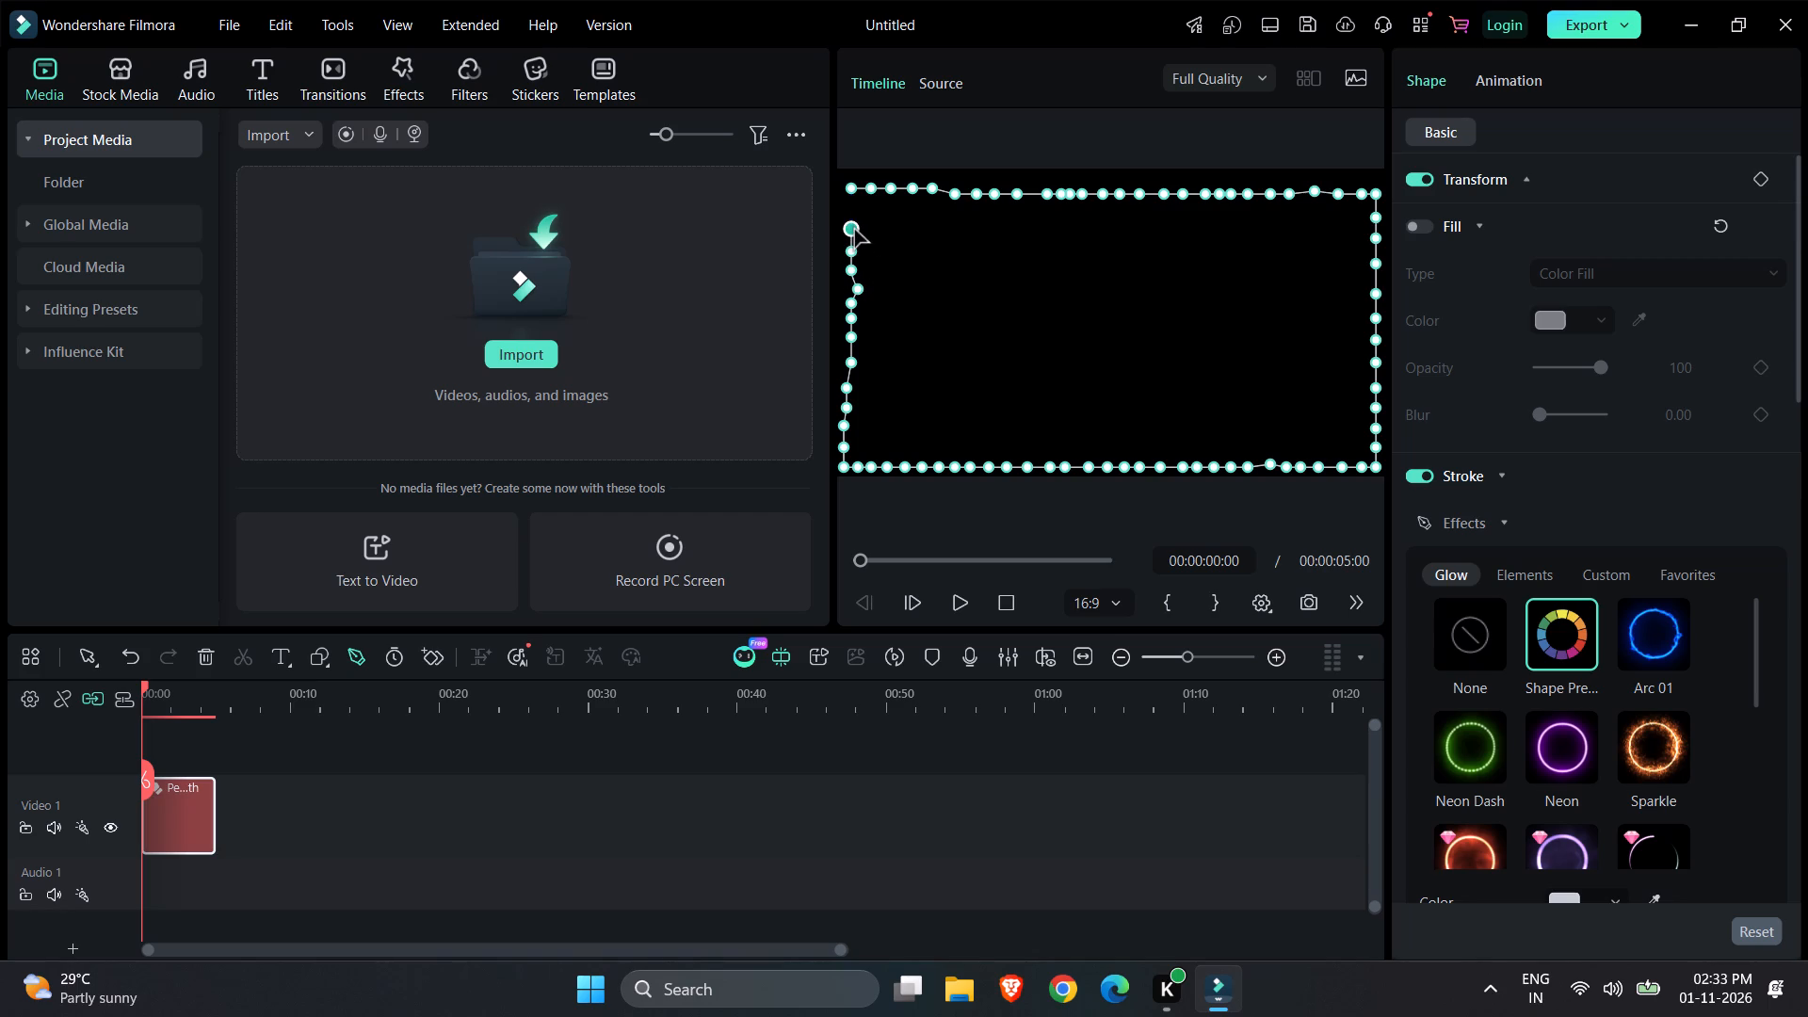
{"action": "left_click", "coordinate": [854, 209]}
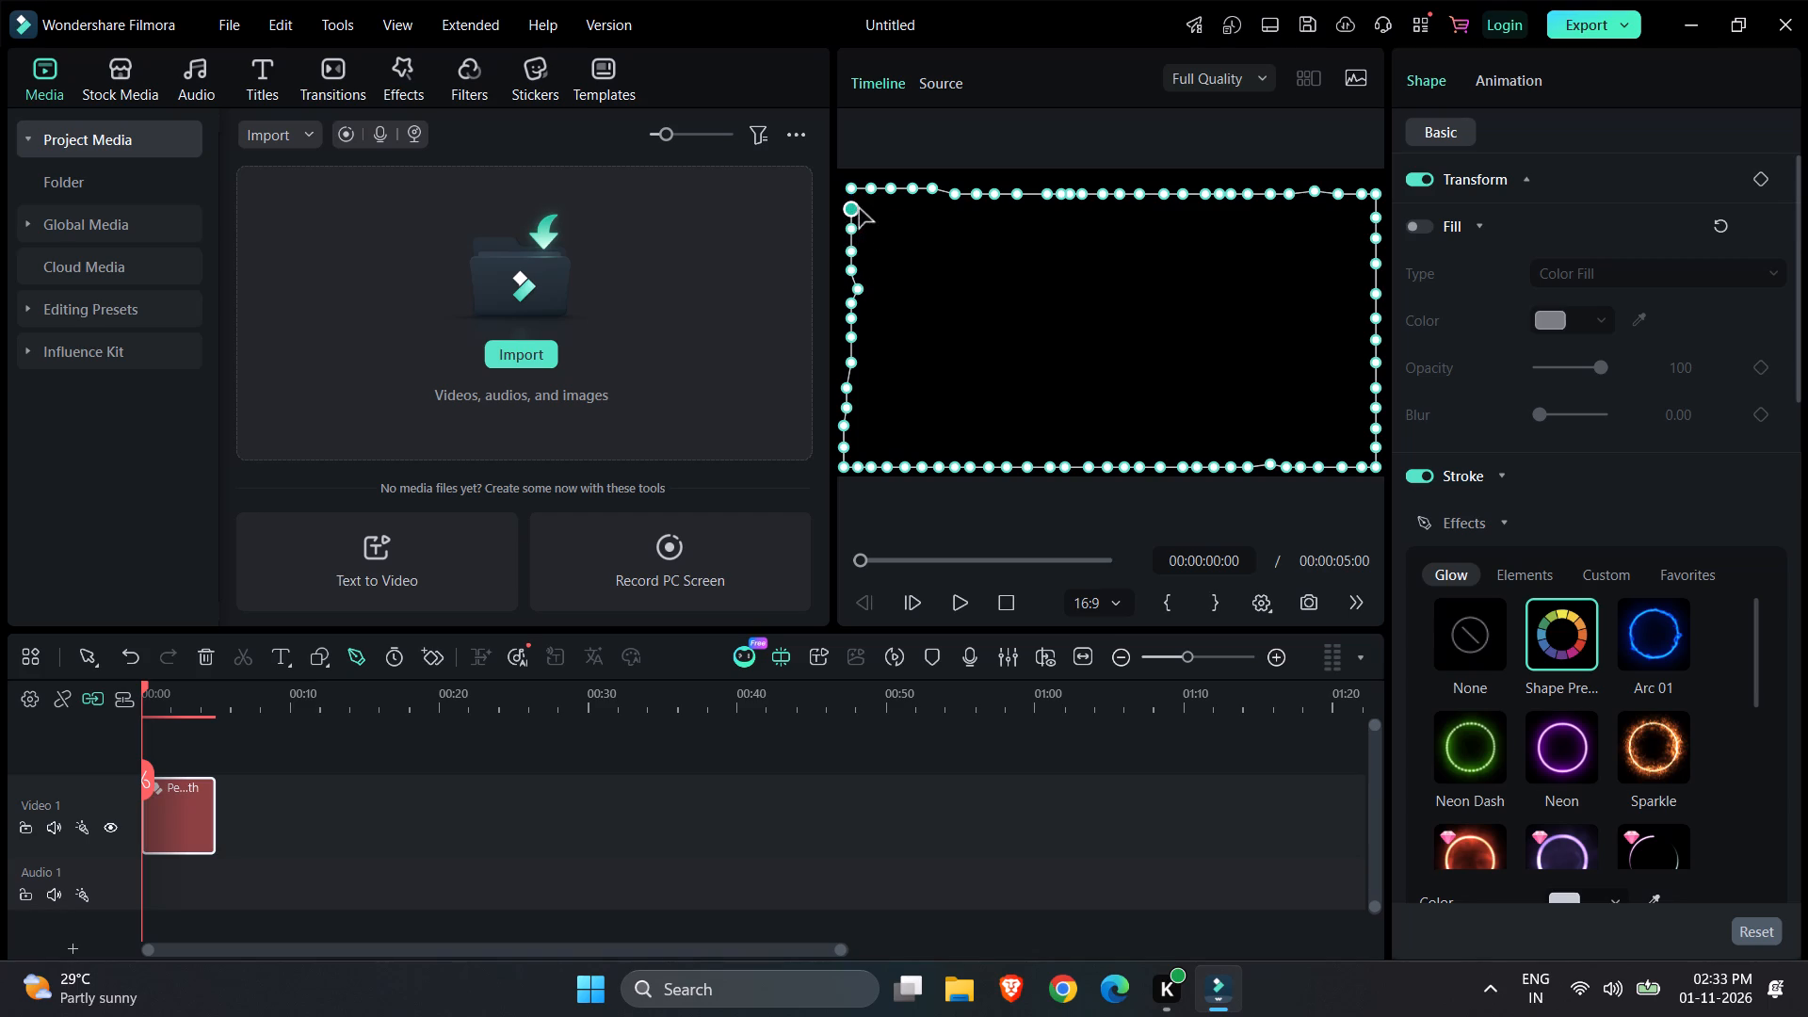
Start the pen path's second, inner loop with closely spaced points just below the top row, from the left side to about mid-width.
{"action": "left_click", "coordinate": [873, 209]}
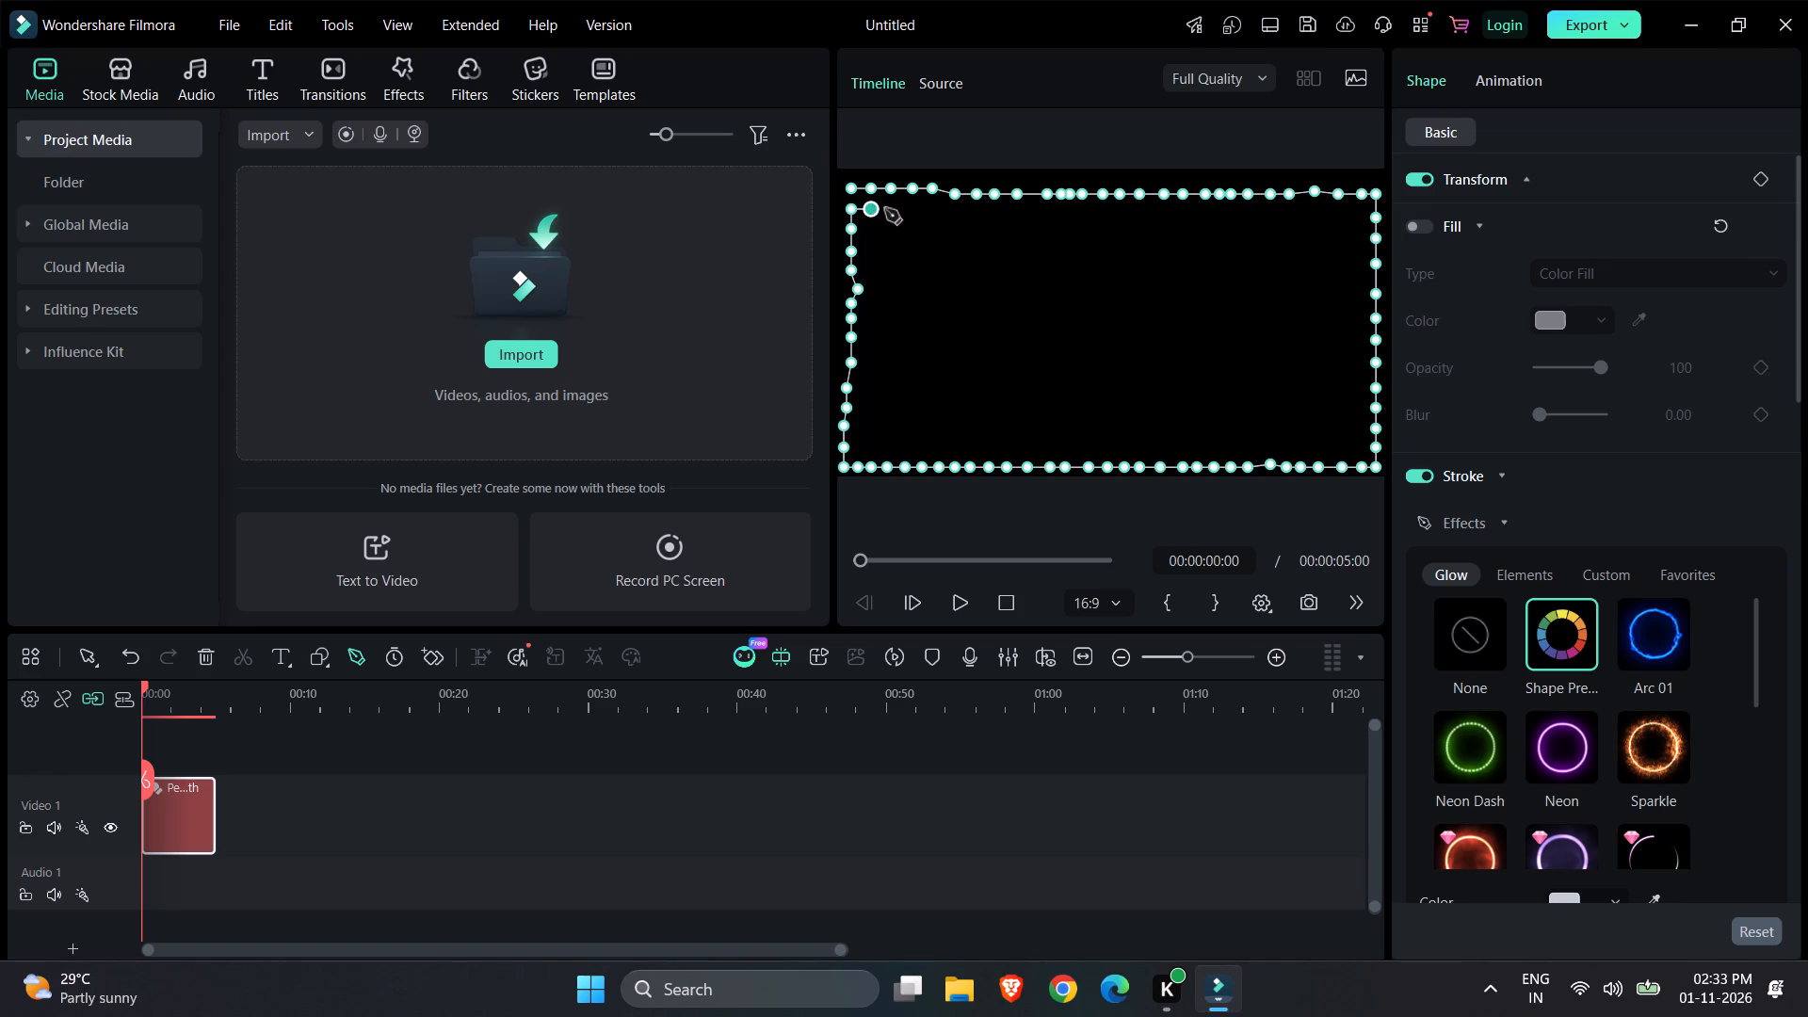
{"action": "left_click", "coordinate": [890, 209]}
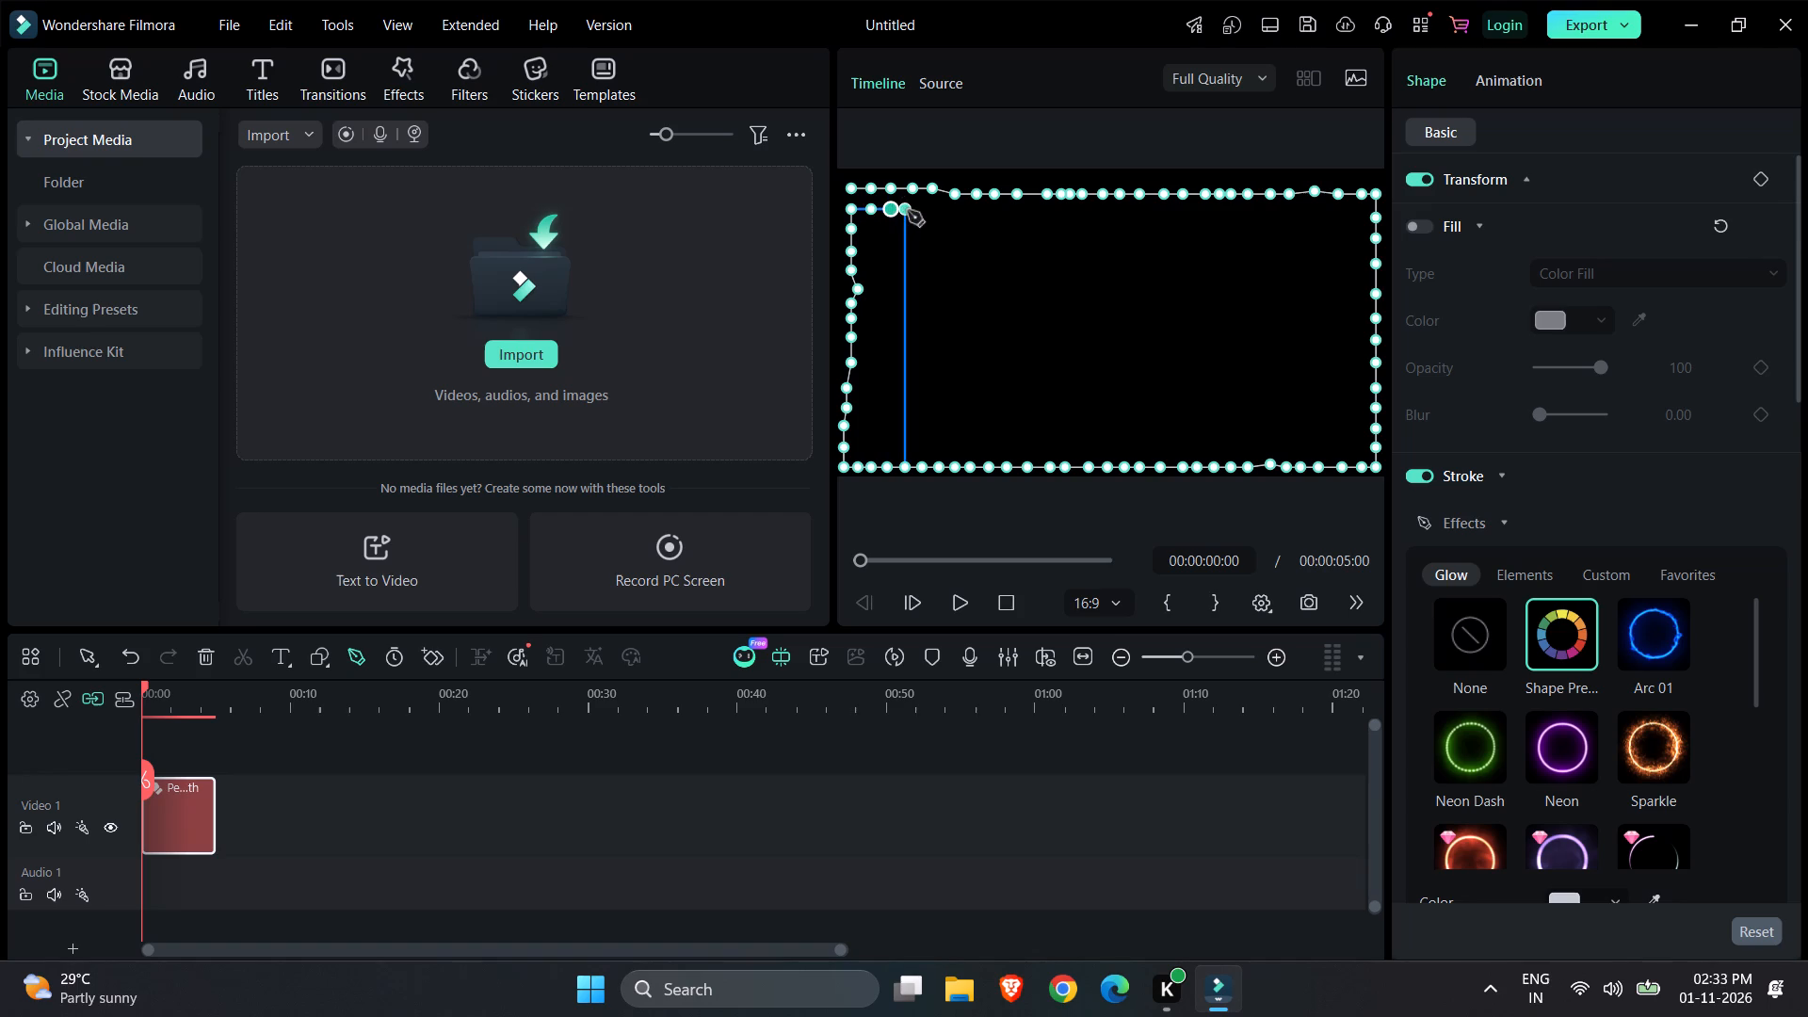
{"action": "left_click", "coordinate": [909, 212]}
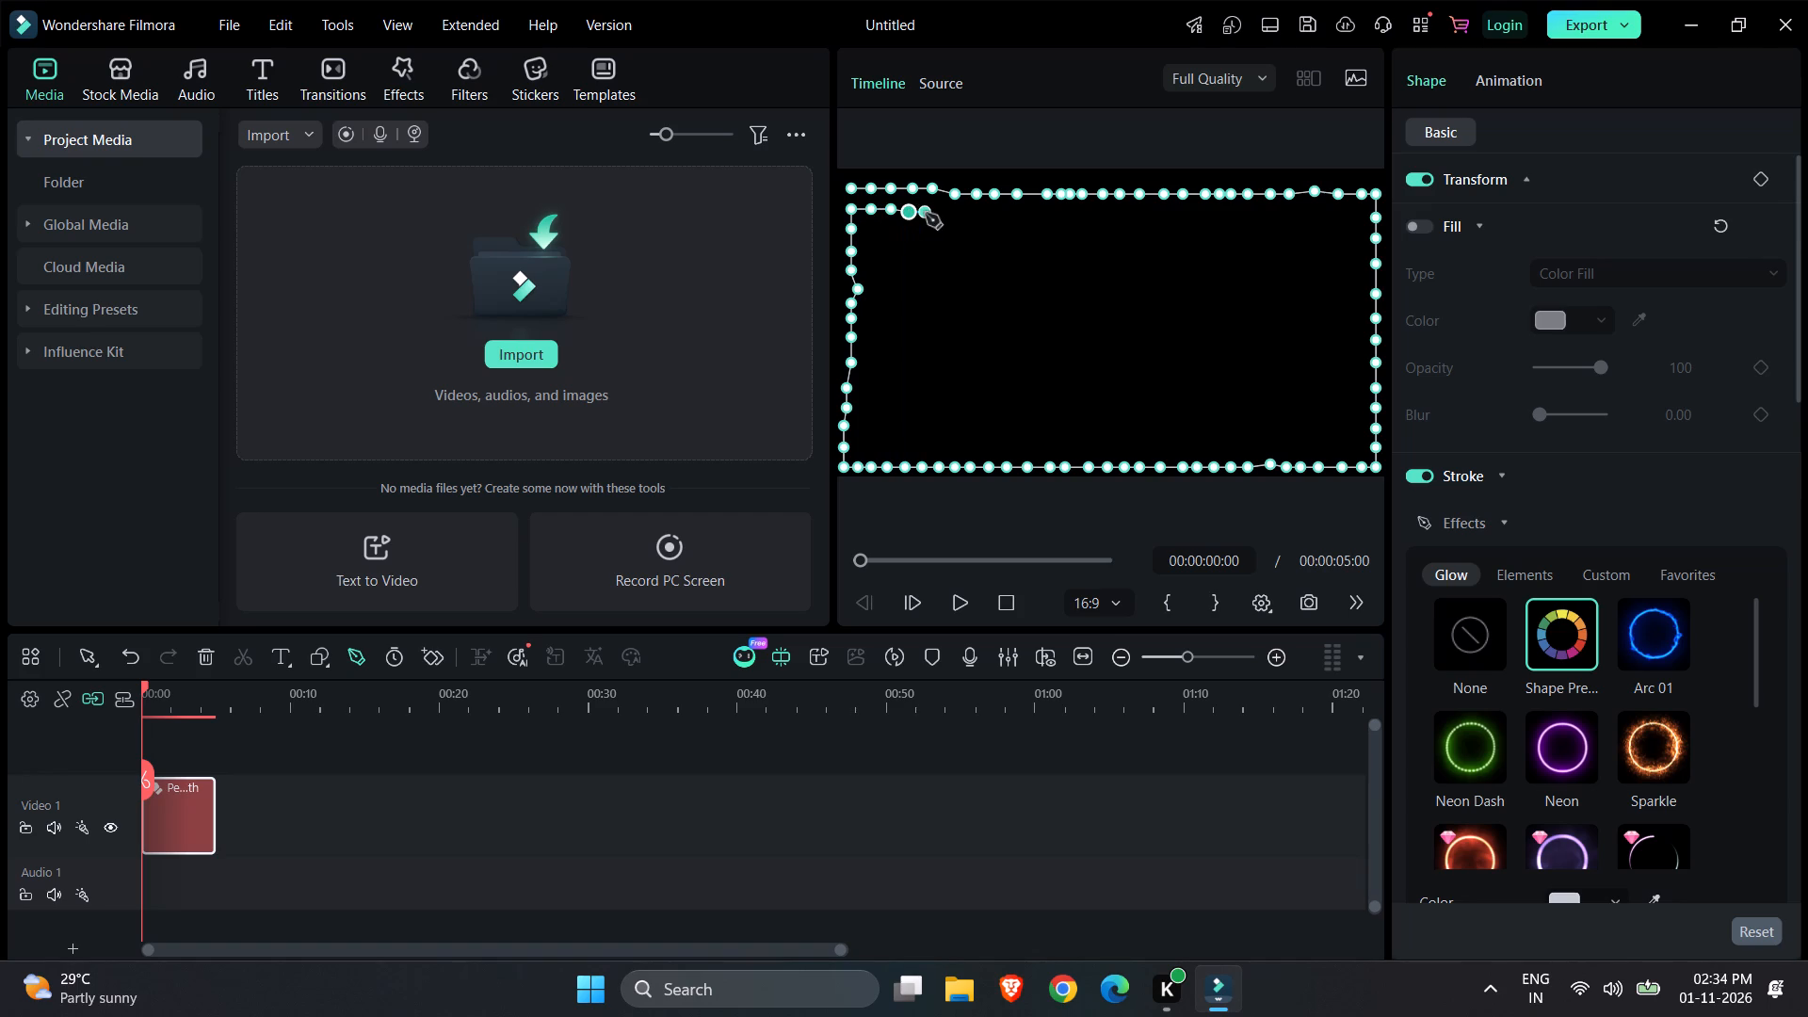
{"action": "left_click", "coordinate": [926, 214]}
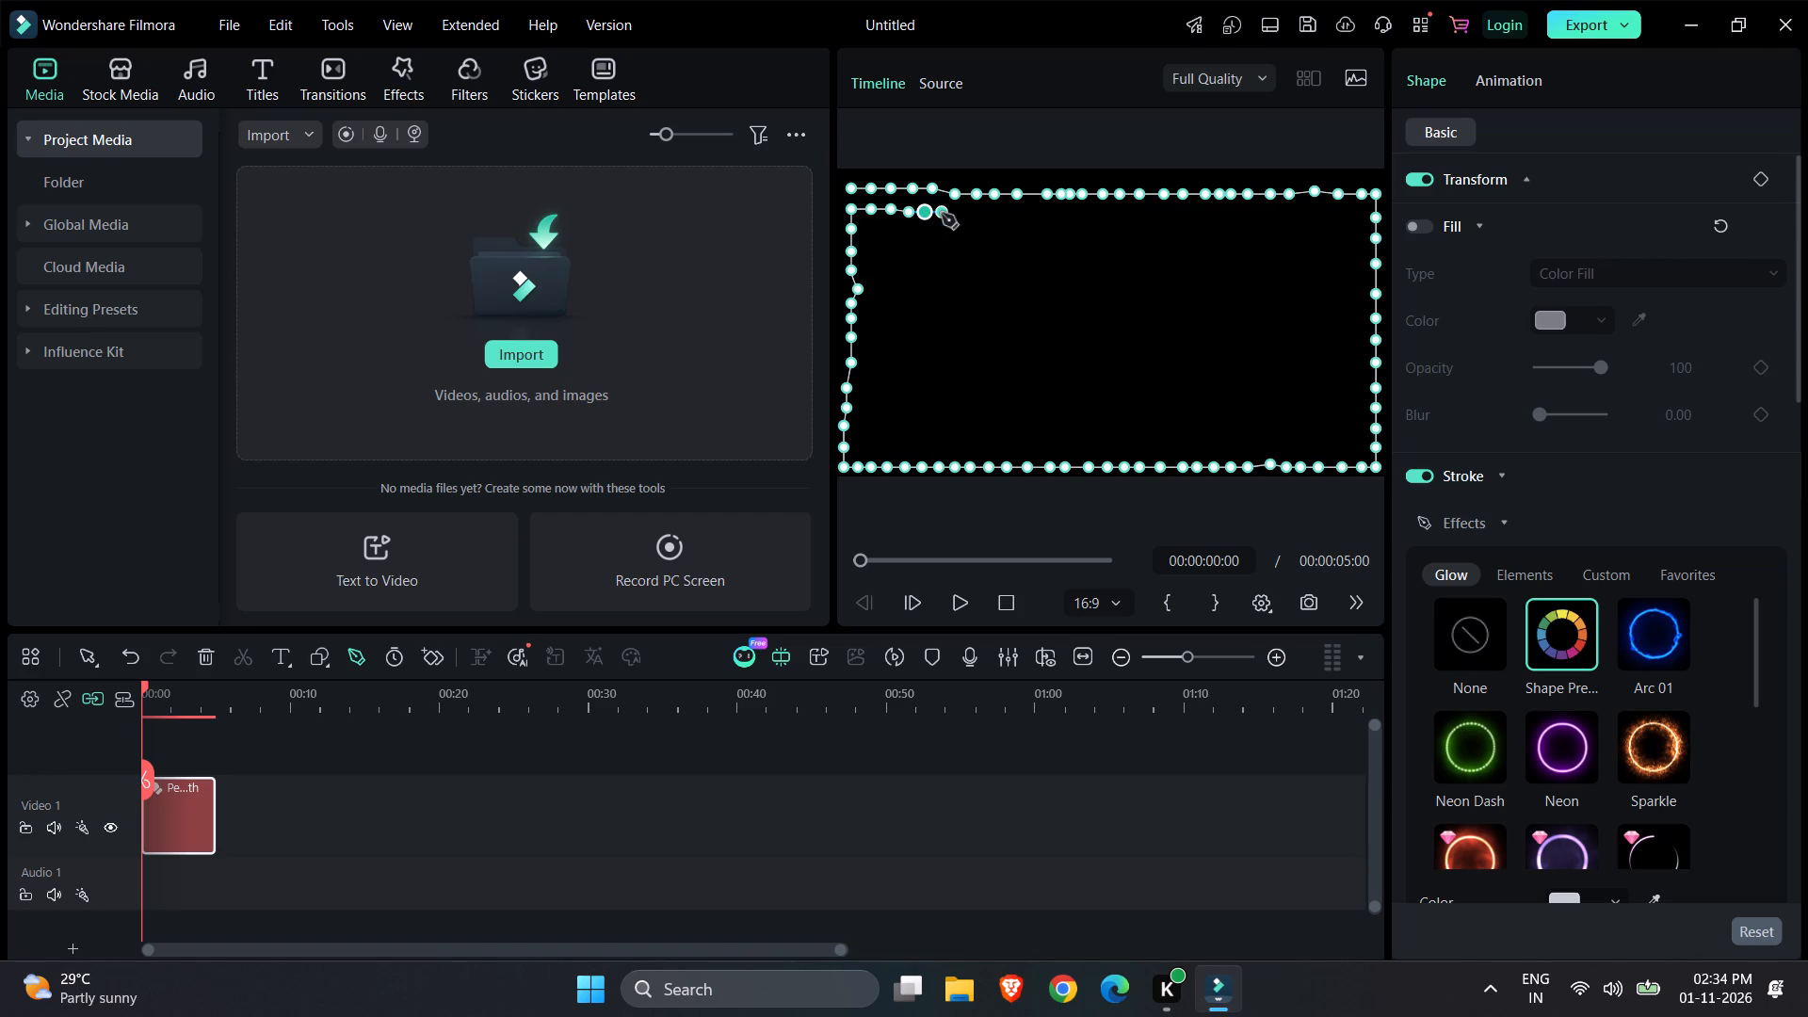
{"action": "left_click", "coordinate": [944, 215]}
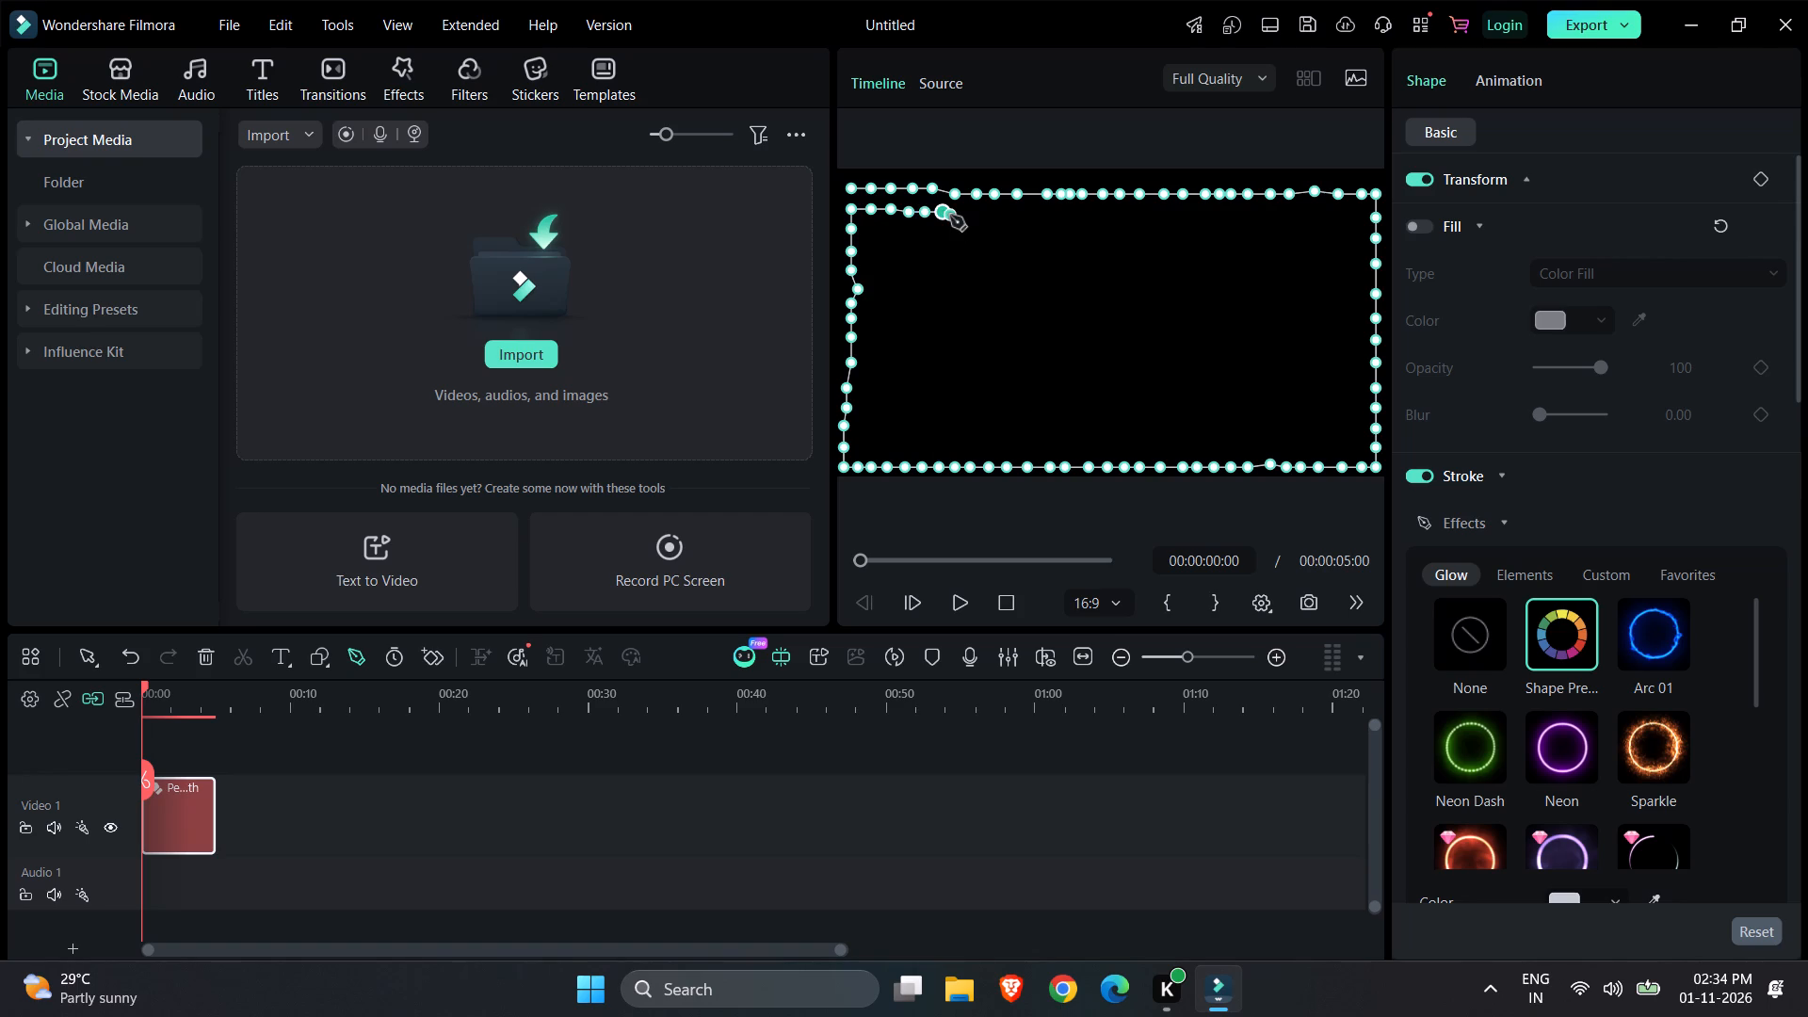
{"action": "left_click", "coordinate": [964, 214]}
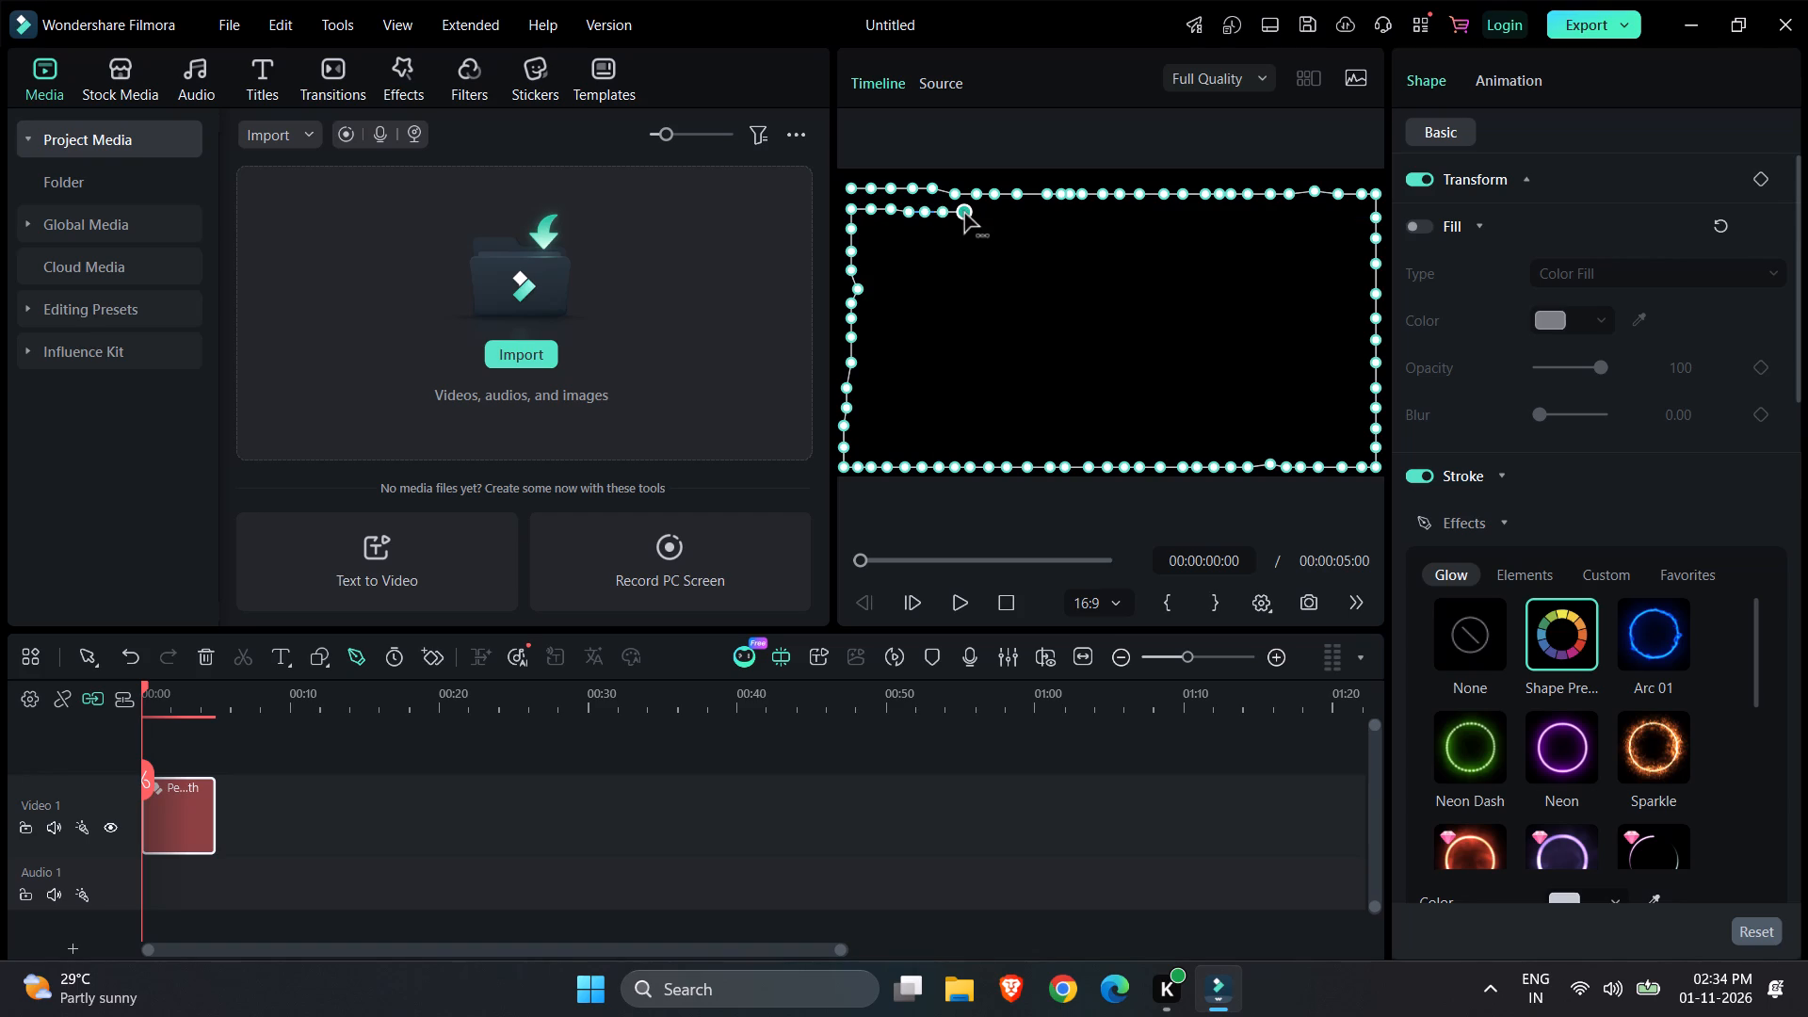
{"action": "left_click", "coordinate": [987, 214]}
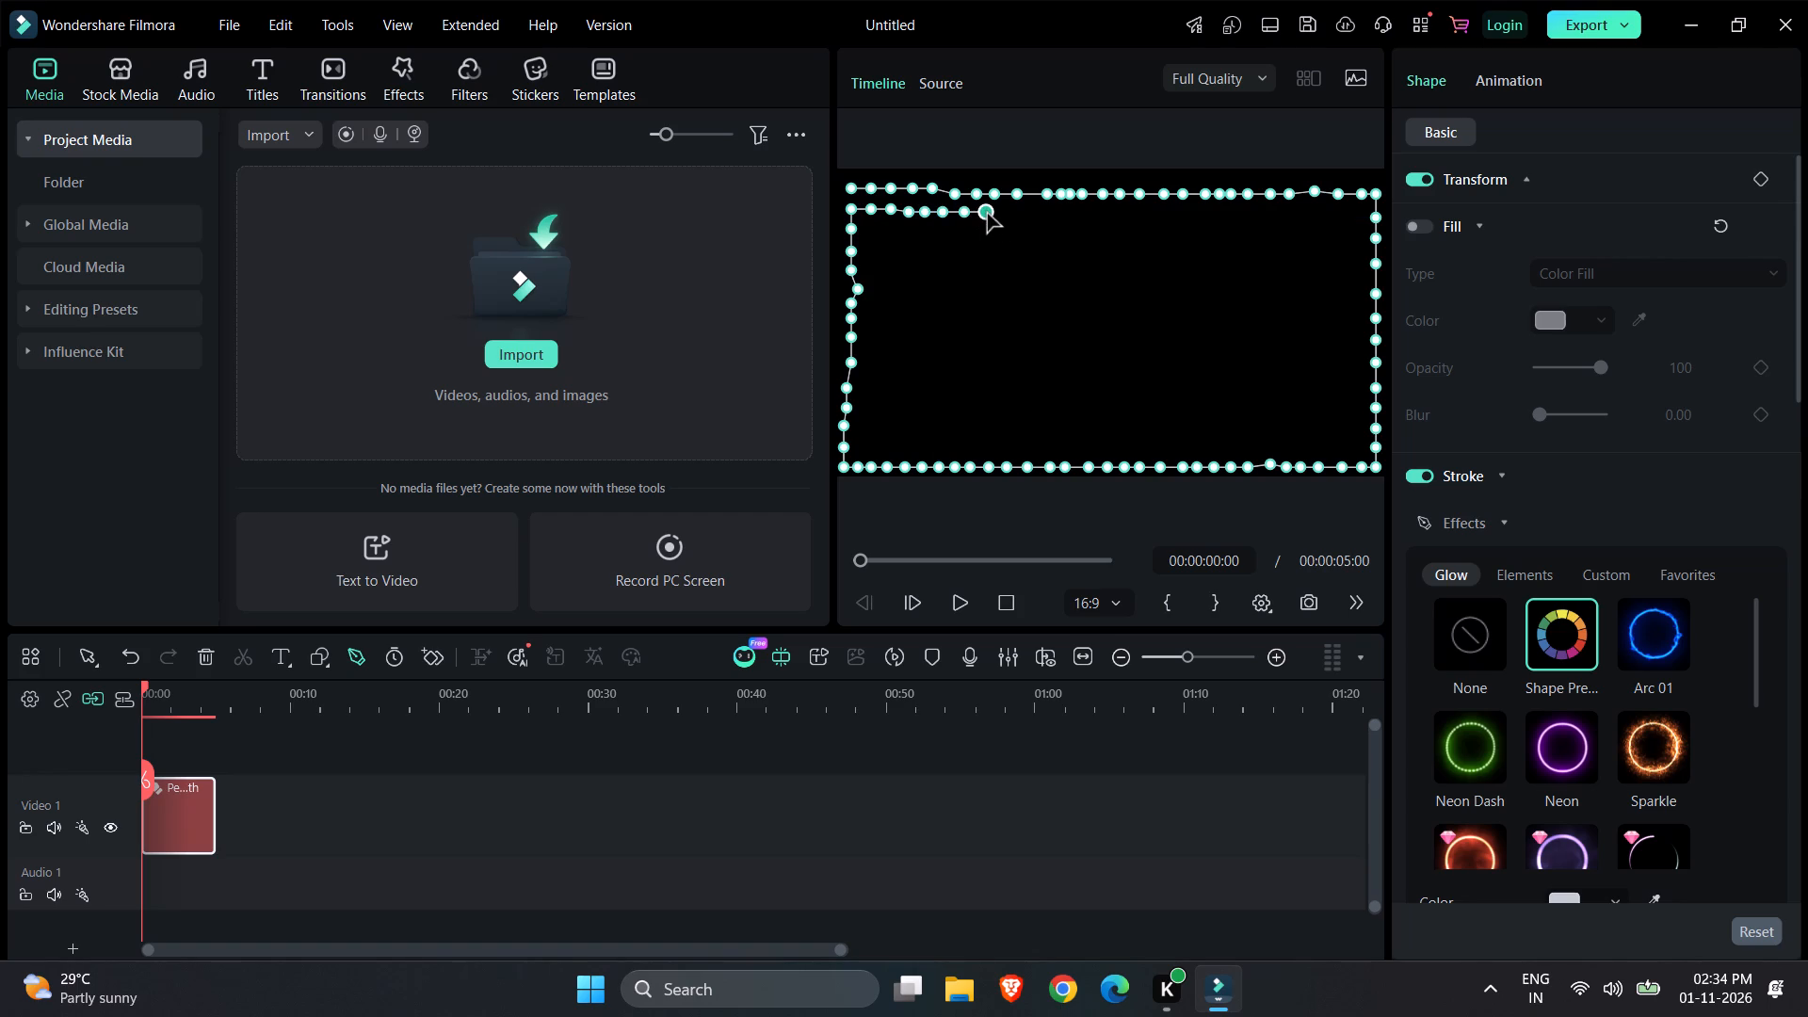
{"action": "left_click", "coordinate": [1008, 214]}
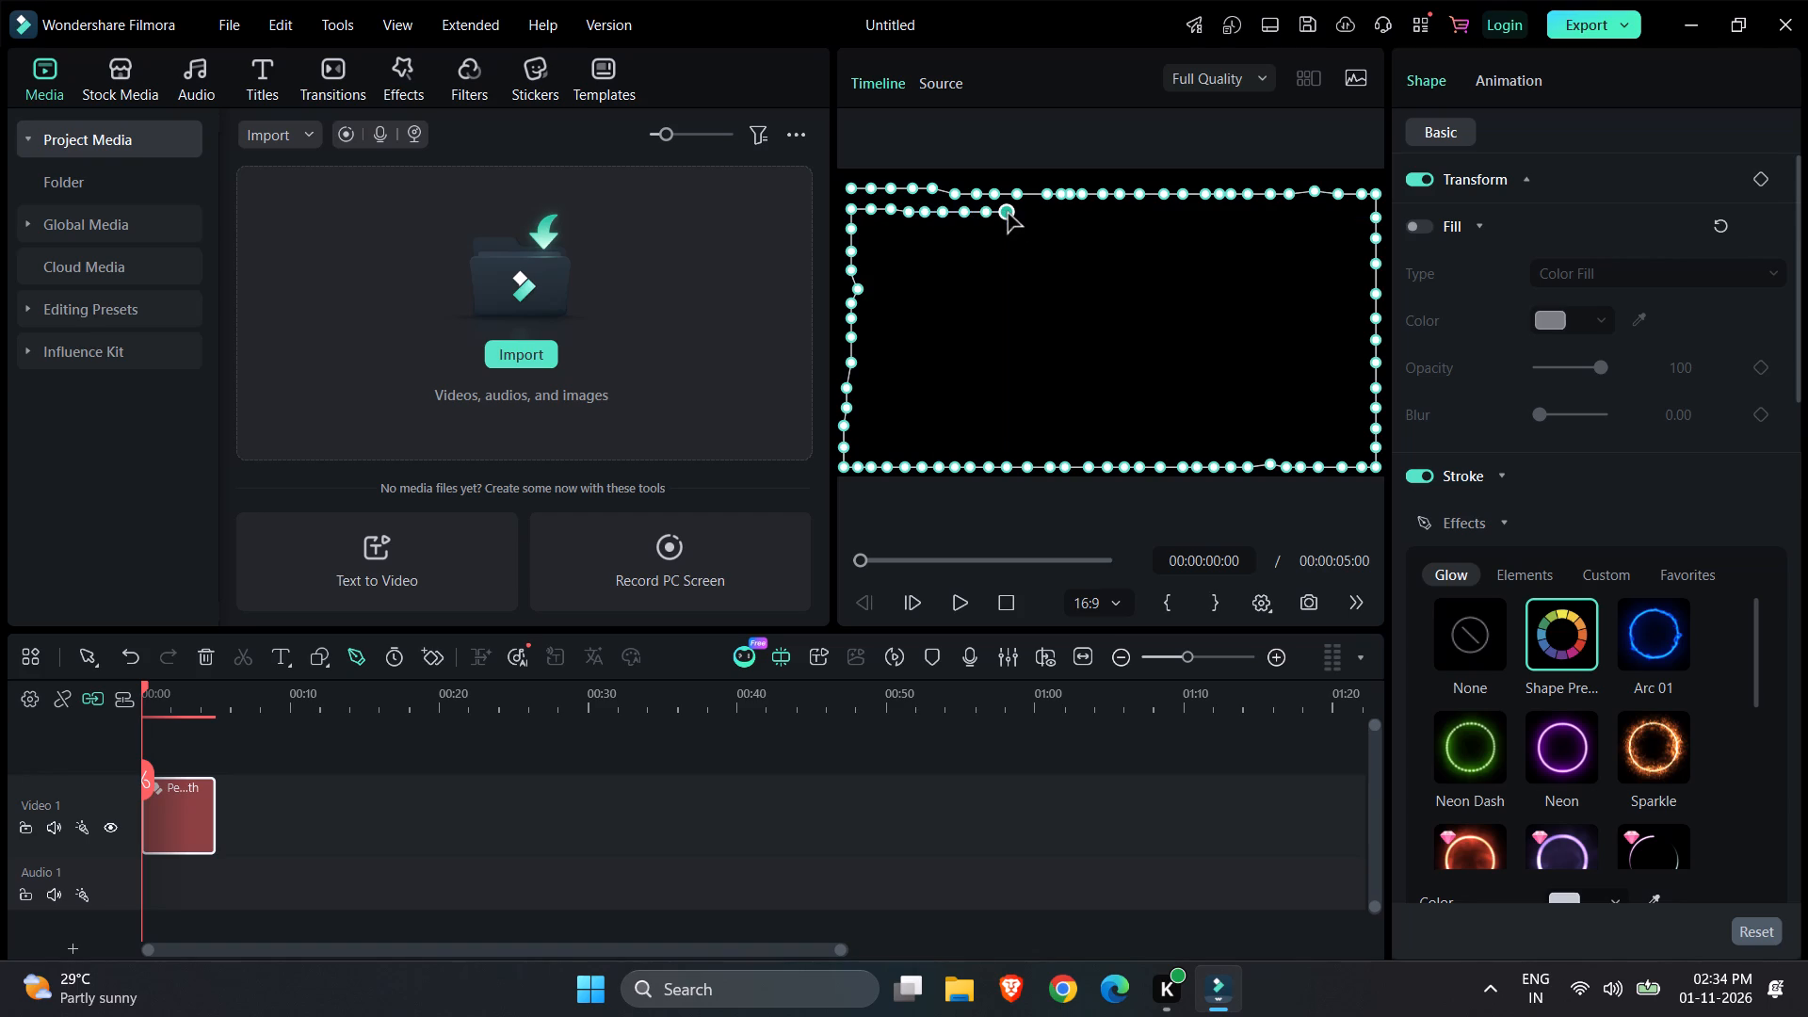
{"action": "left_click", "coordinate": [1029, 214]}
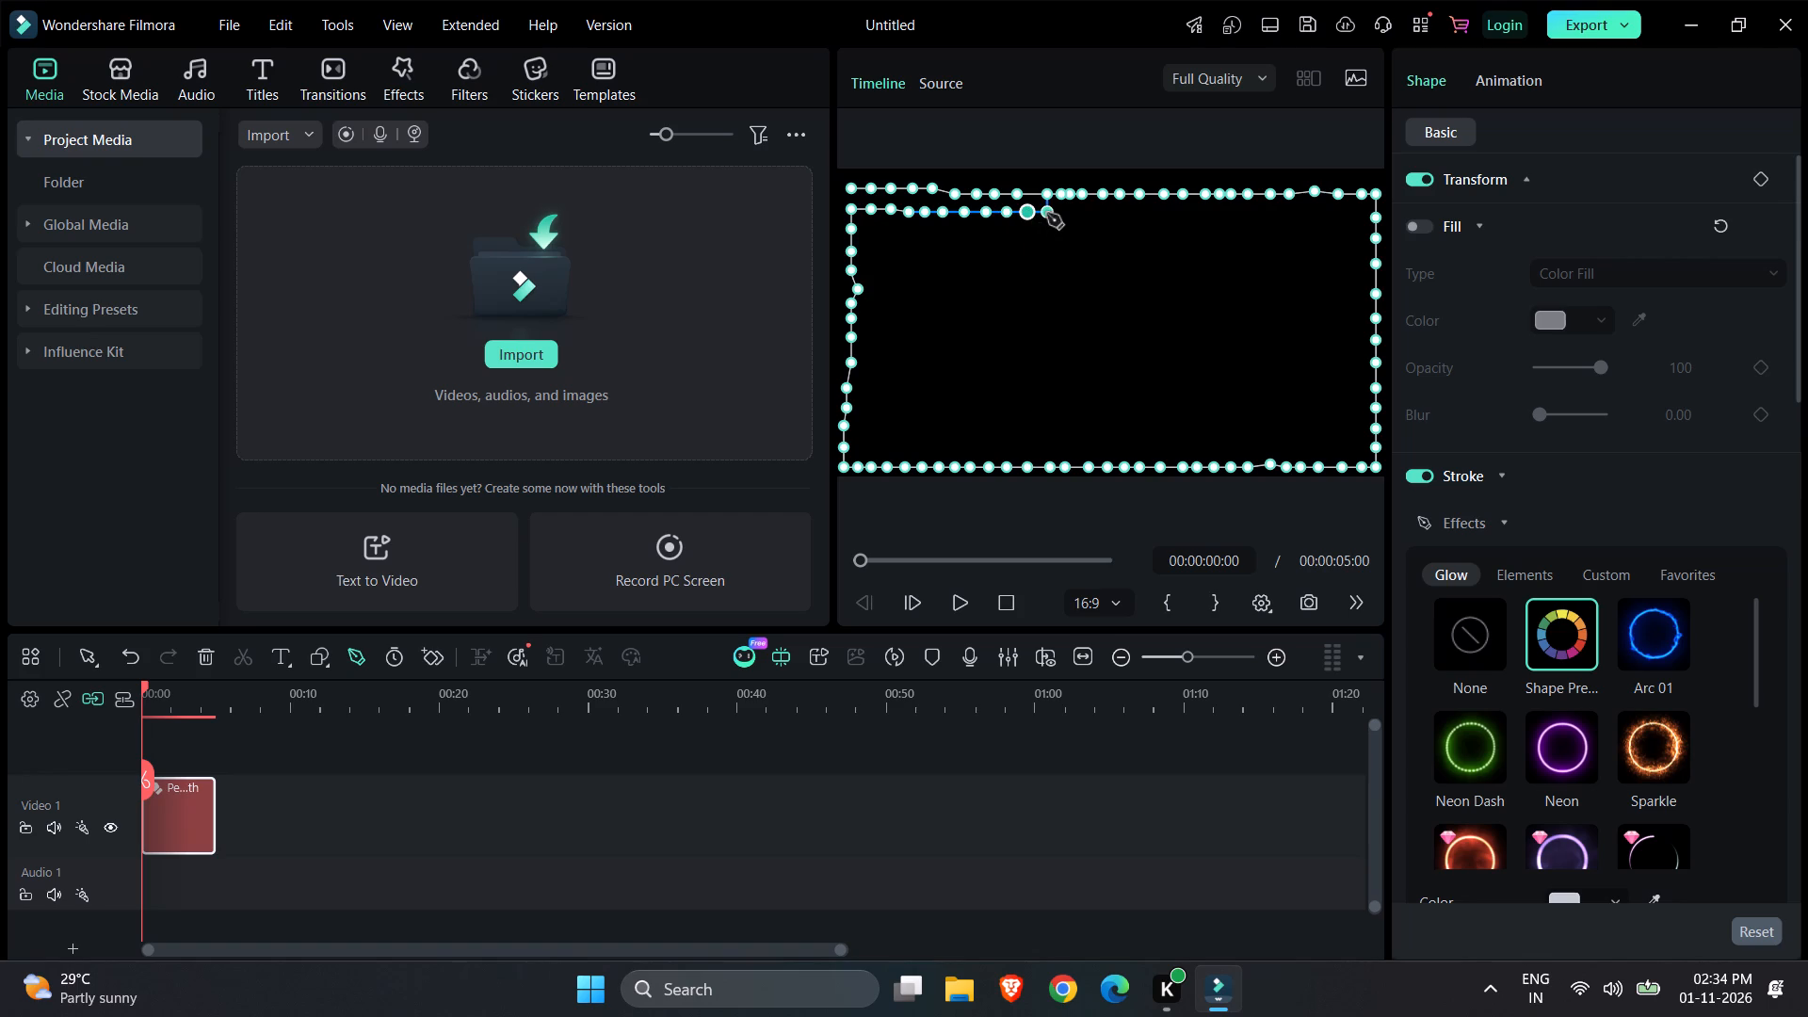
{"action": "left_click", "coordinate": [1047, 214]}
{"action": "left_click", "coordinate": [1068, 214]}
{"action": "left_click", "coordinate": [1091, 216]}
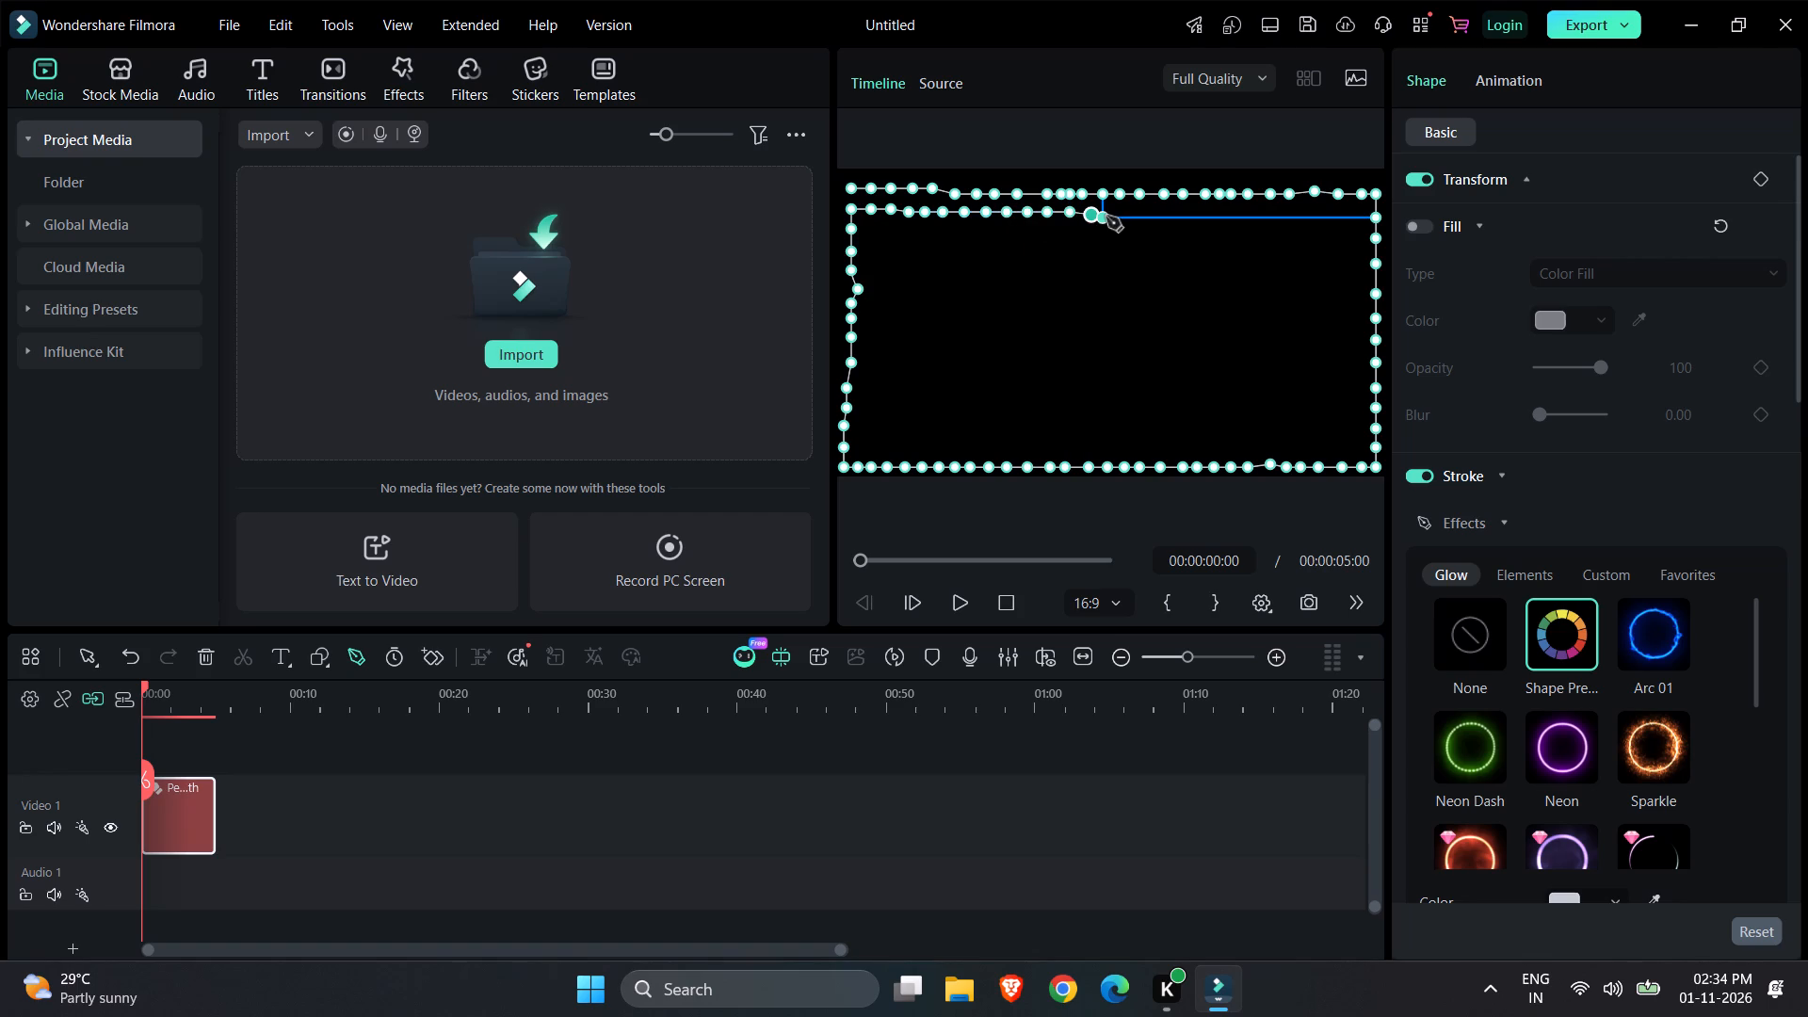
{"action": "left_click", "coordinate": [1112, 217]}
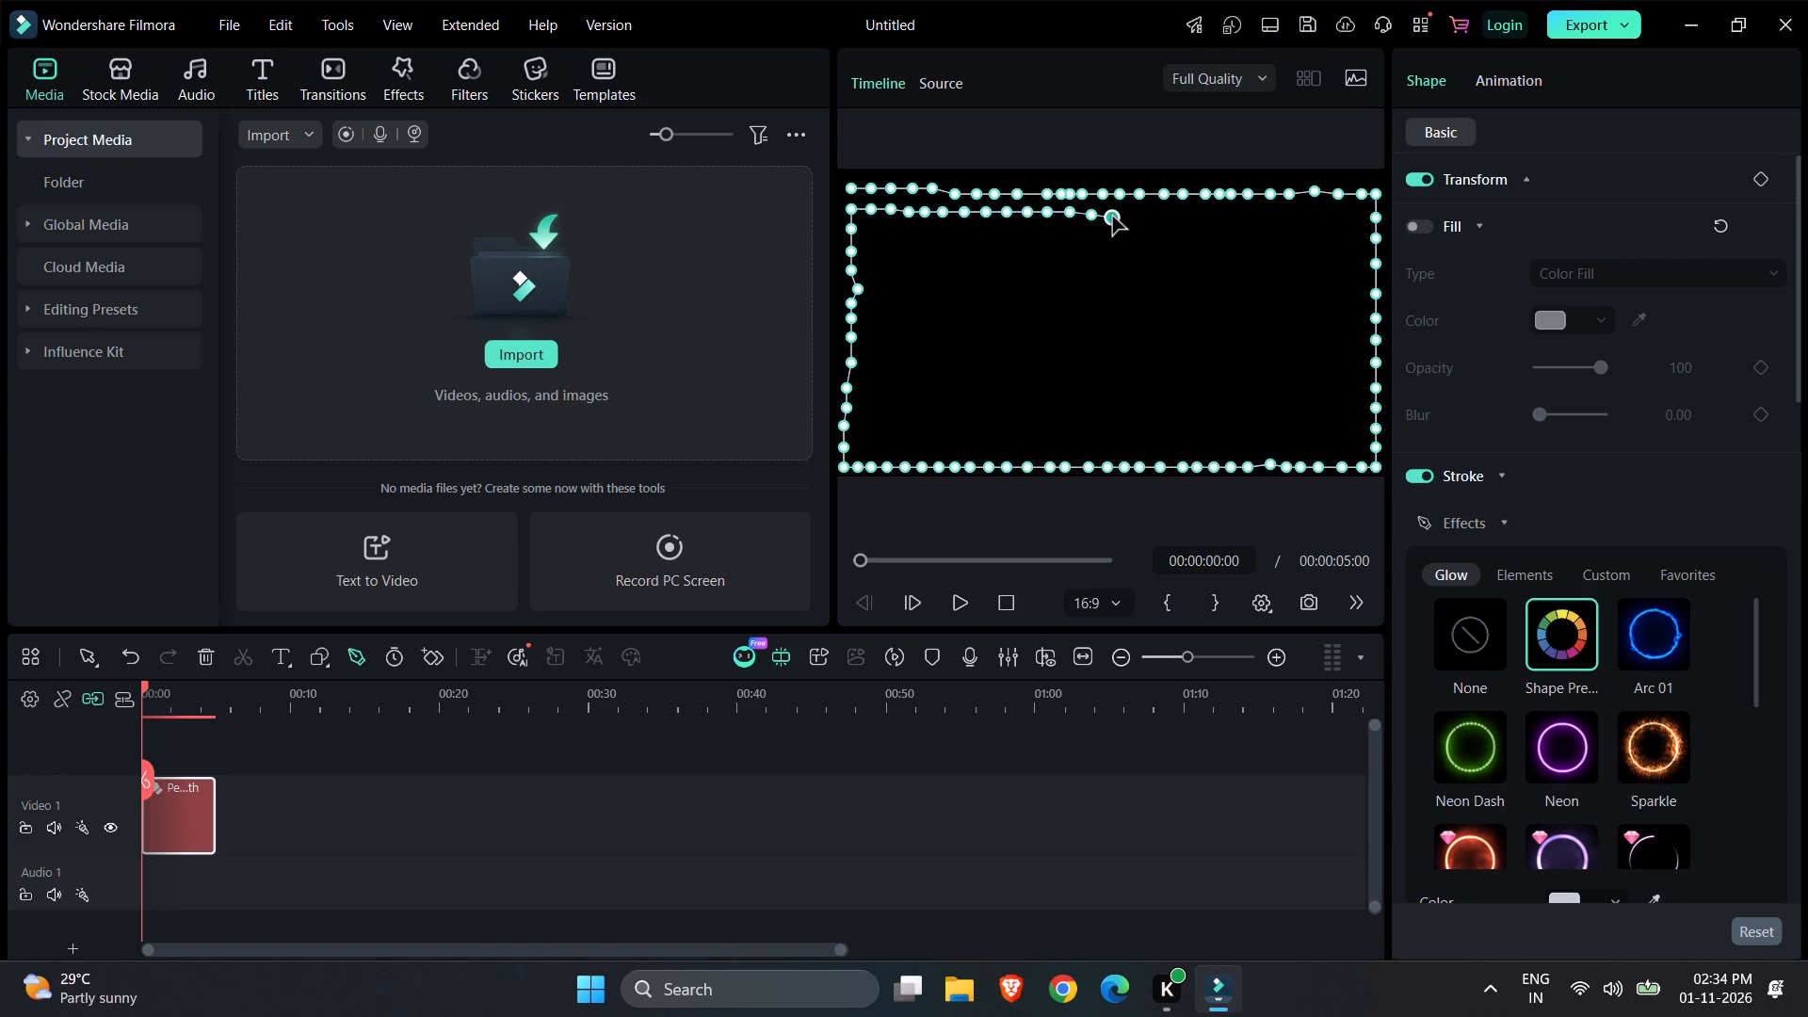
Continue the inner loop's top row with closely spaced points from mid-width to its upper-right corner, just inside the outer loop.
{"action": "left_click", "coordinate": [1129, 217]}
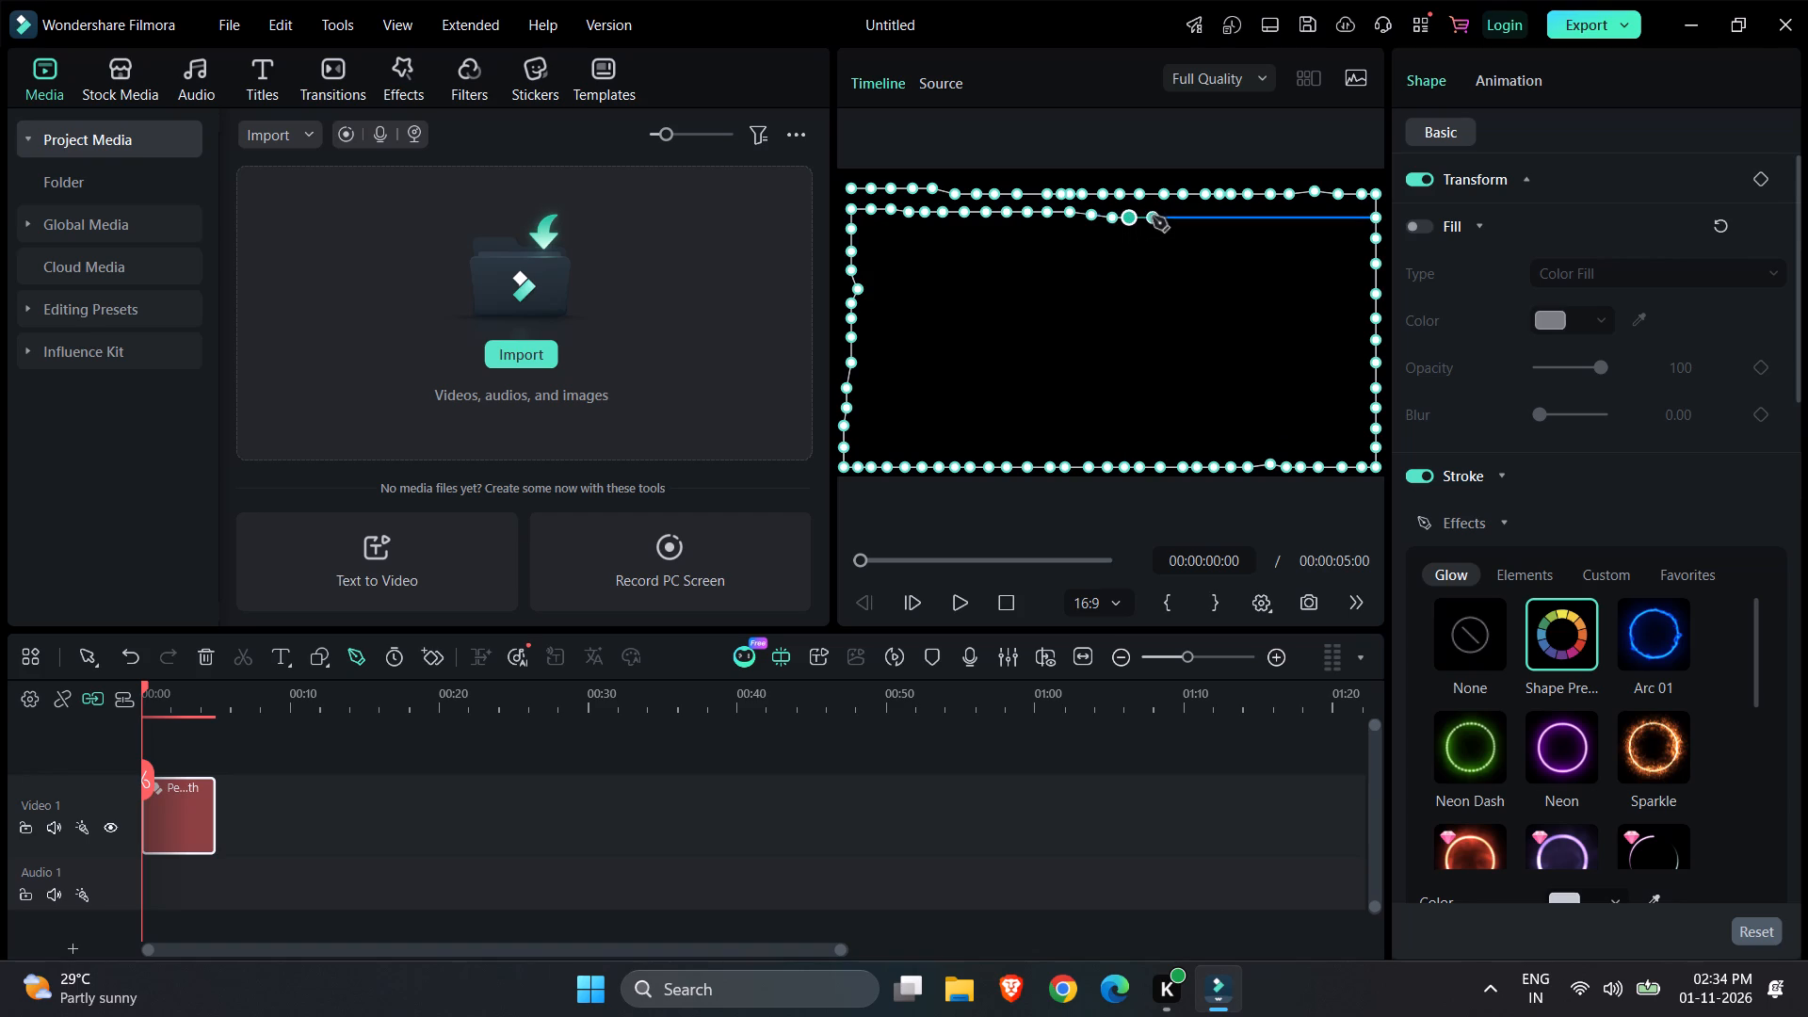
{"action": "left_click", "coordinate": [1152, 218]}
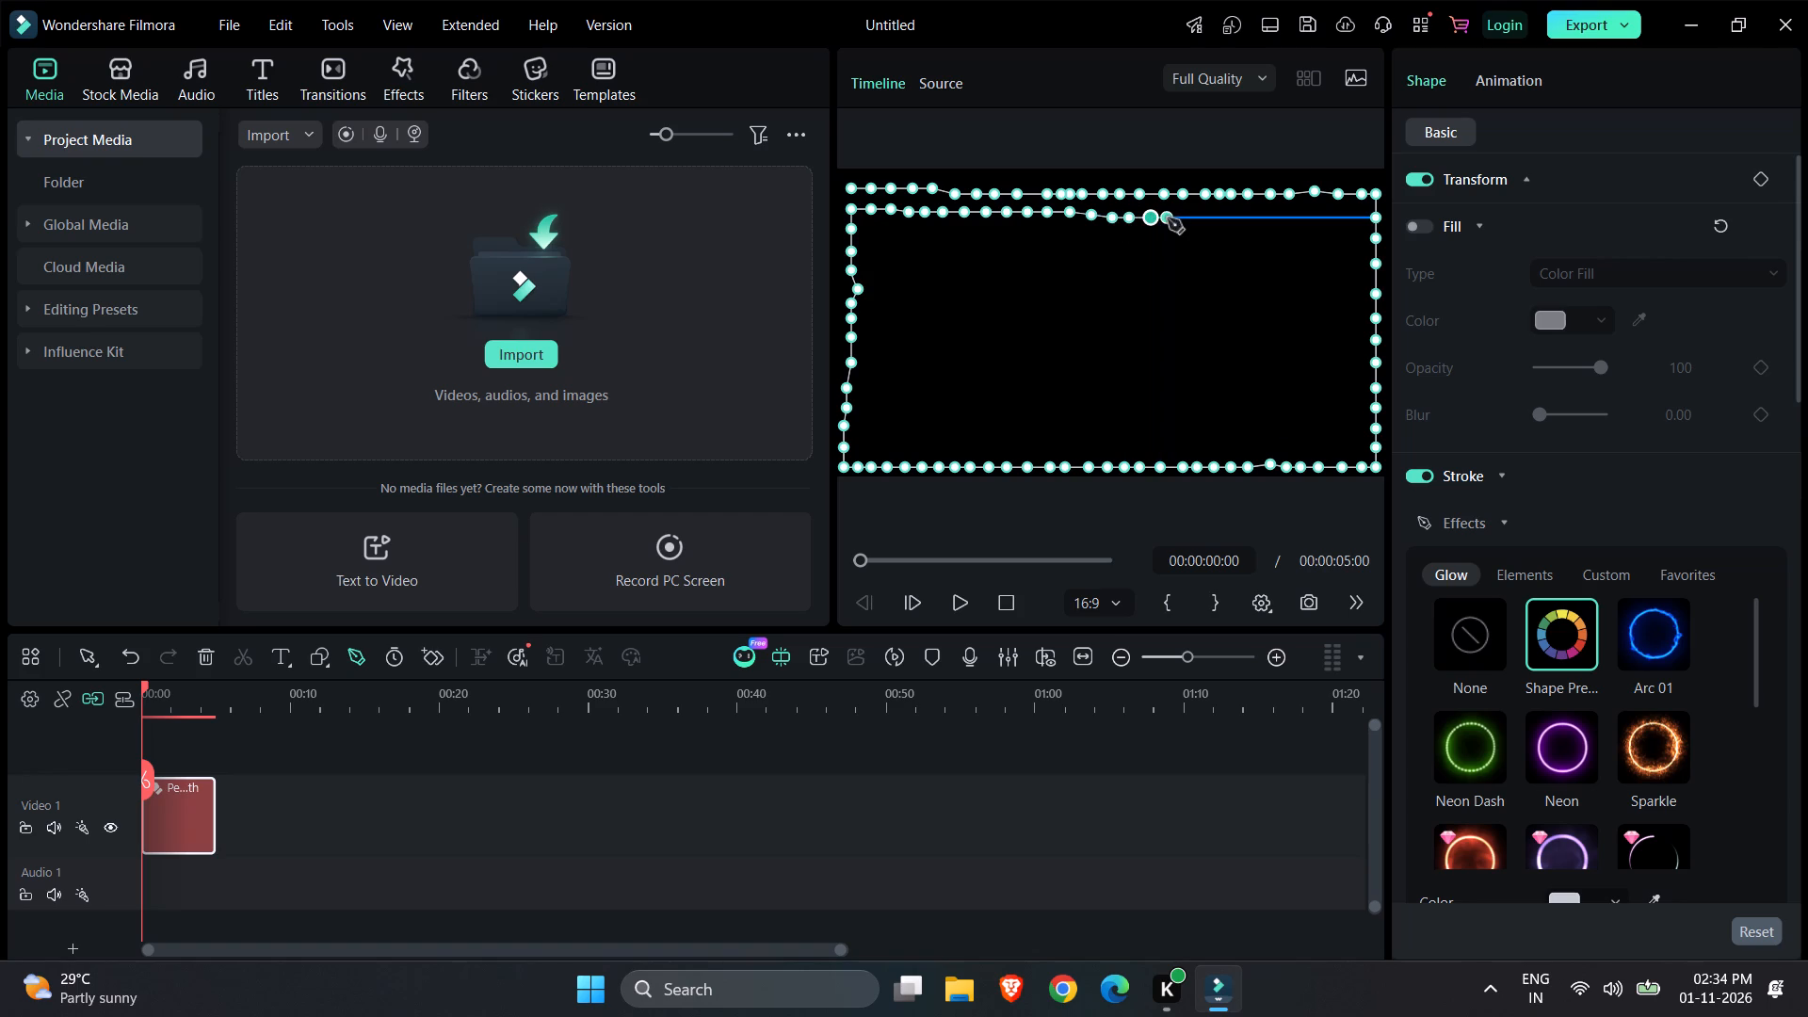
{"action": "left_click", "coordinate": [1169, 218]}
{"action": "left_click", "coordinate": [1186, 218]}
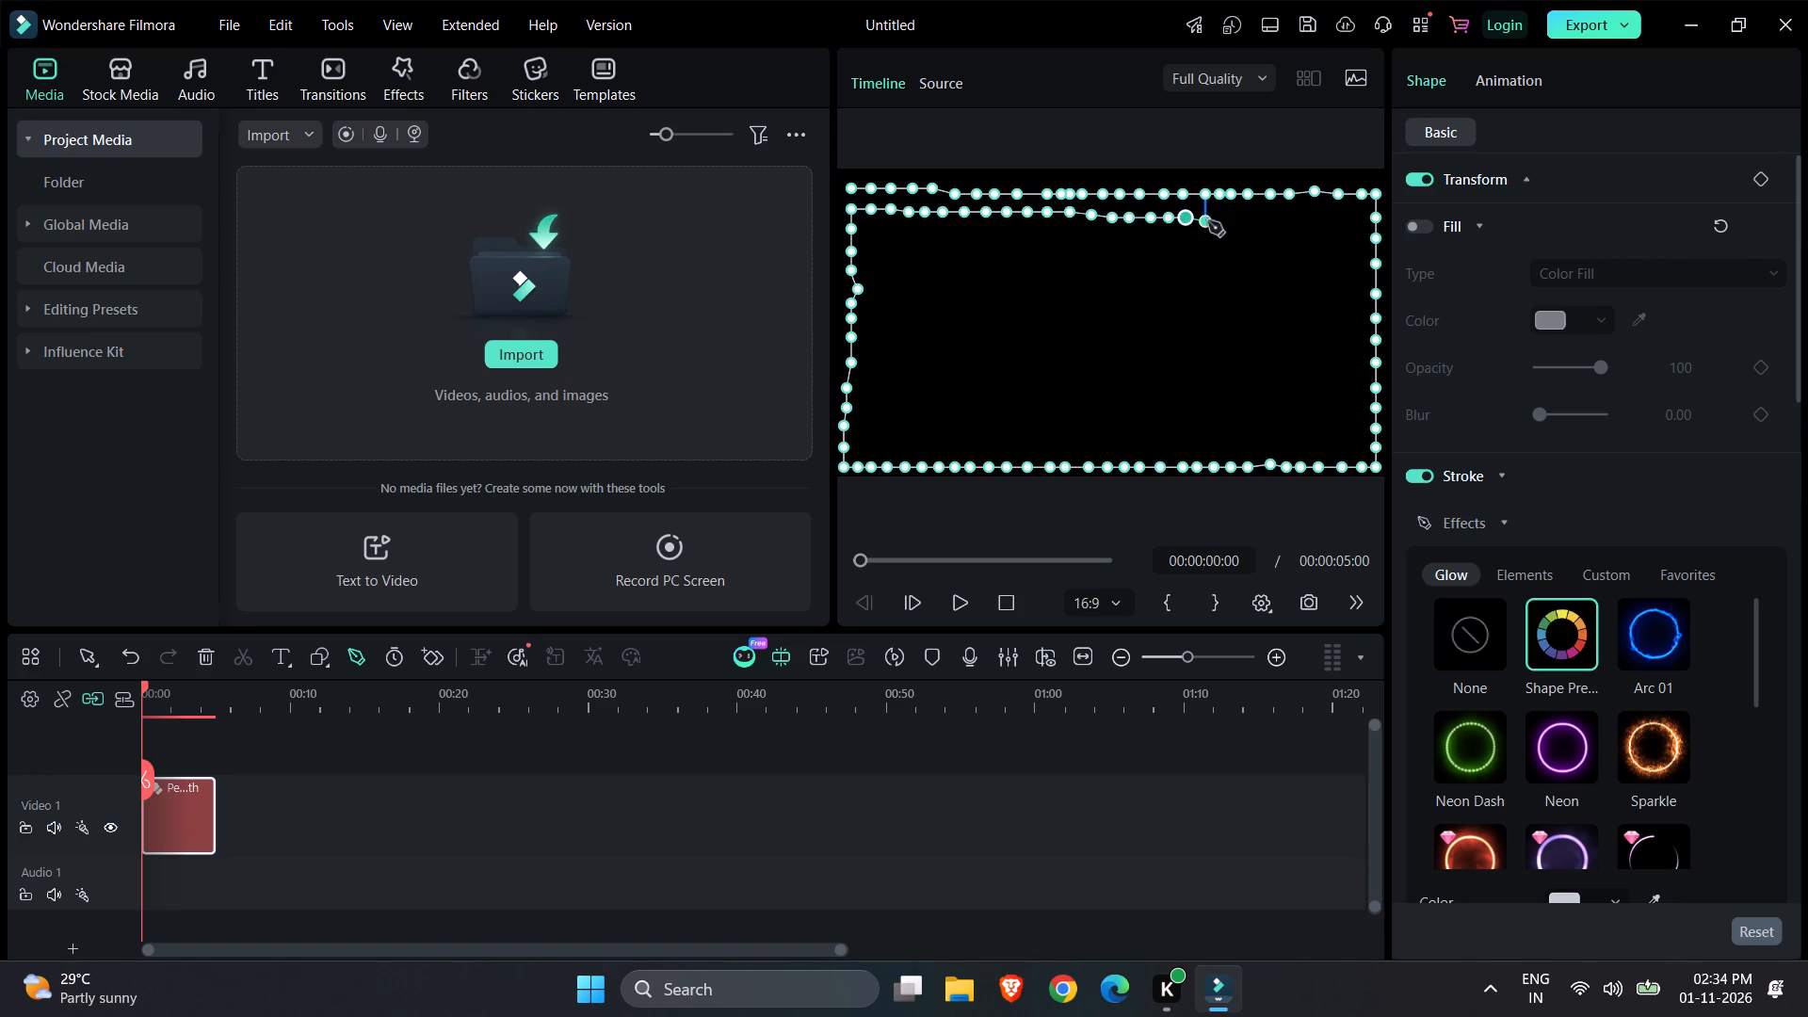
{"action": "left_click", "coordinate": [1208, 221]}
{"action": "left_click", "coordinate": [1225, 220]}
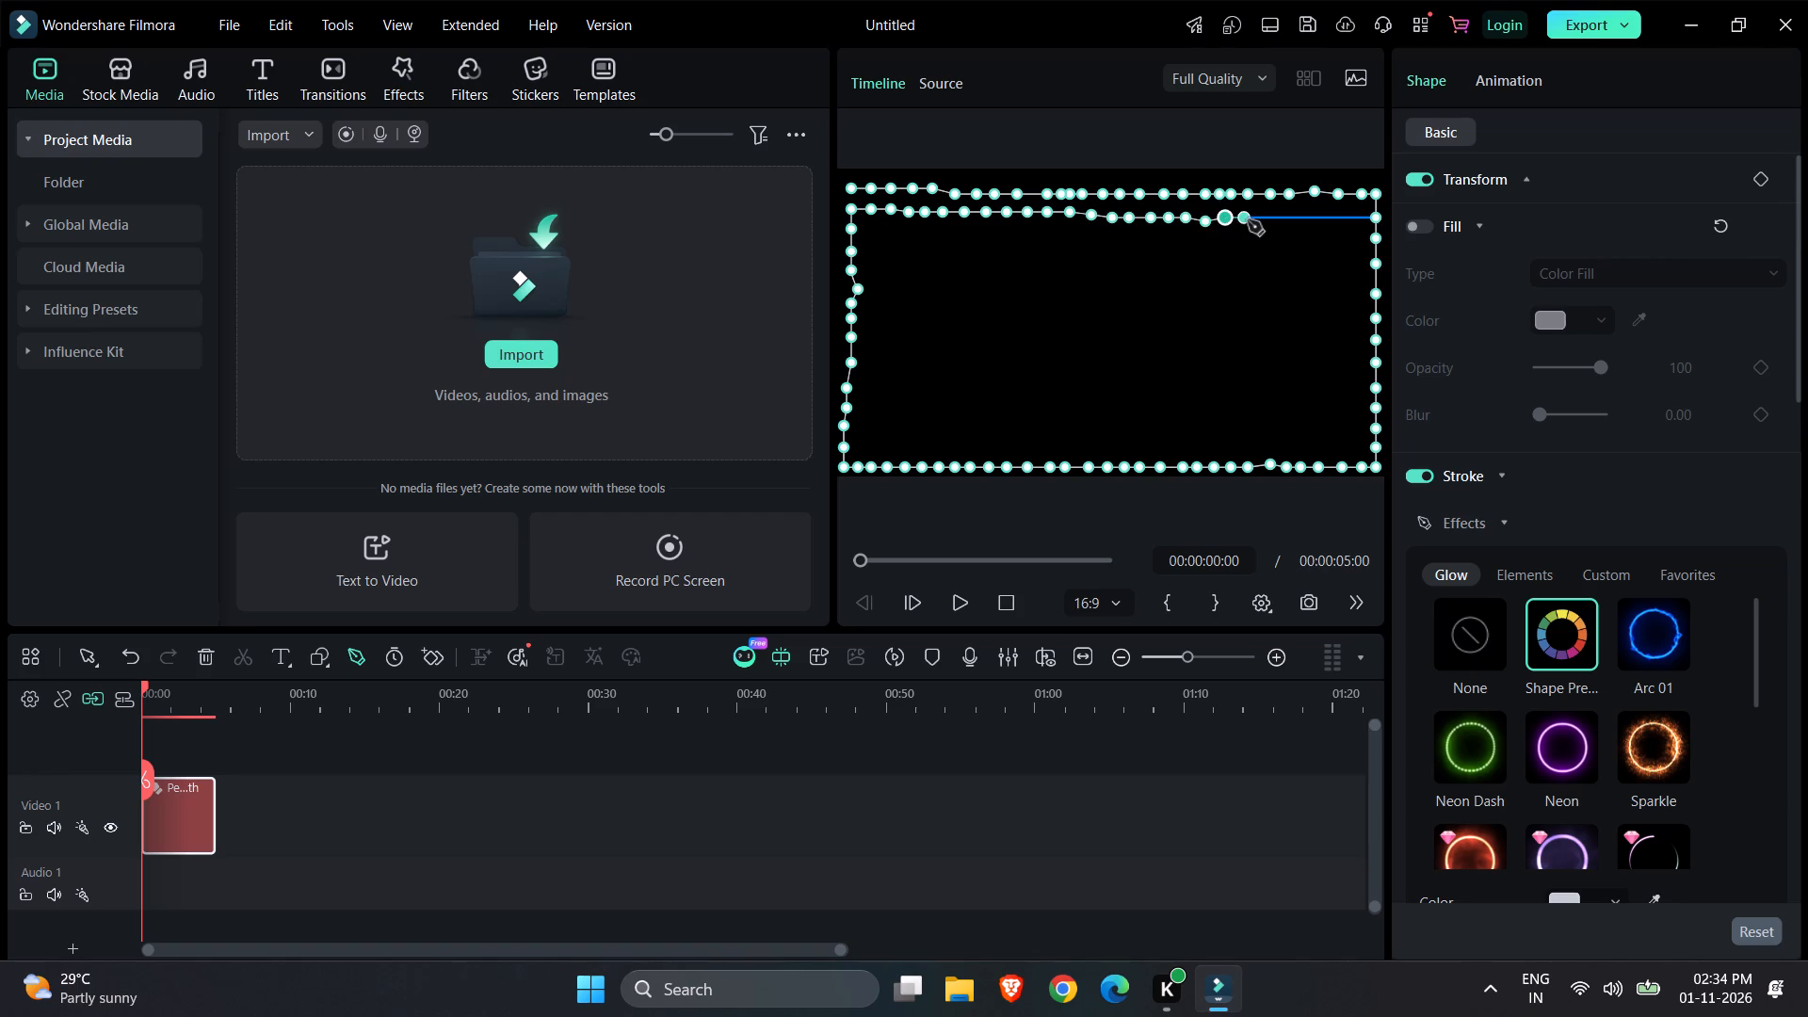
{"action": "left_click", "coordinate": [1249, 220]}
{"action": "left_click", "coordinate": [1266, 219]}
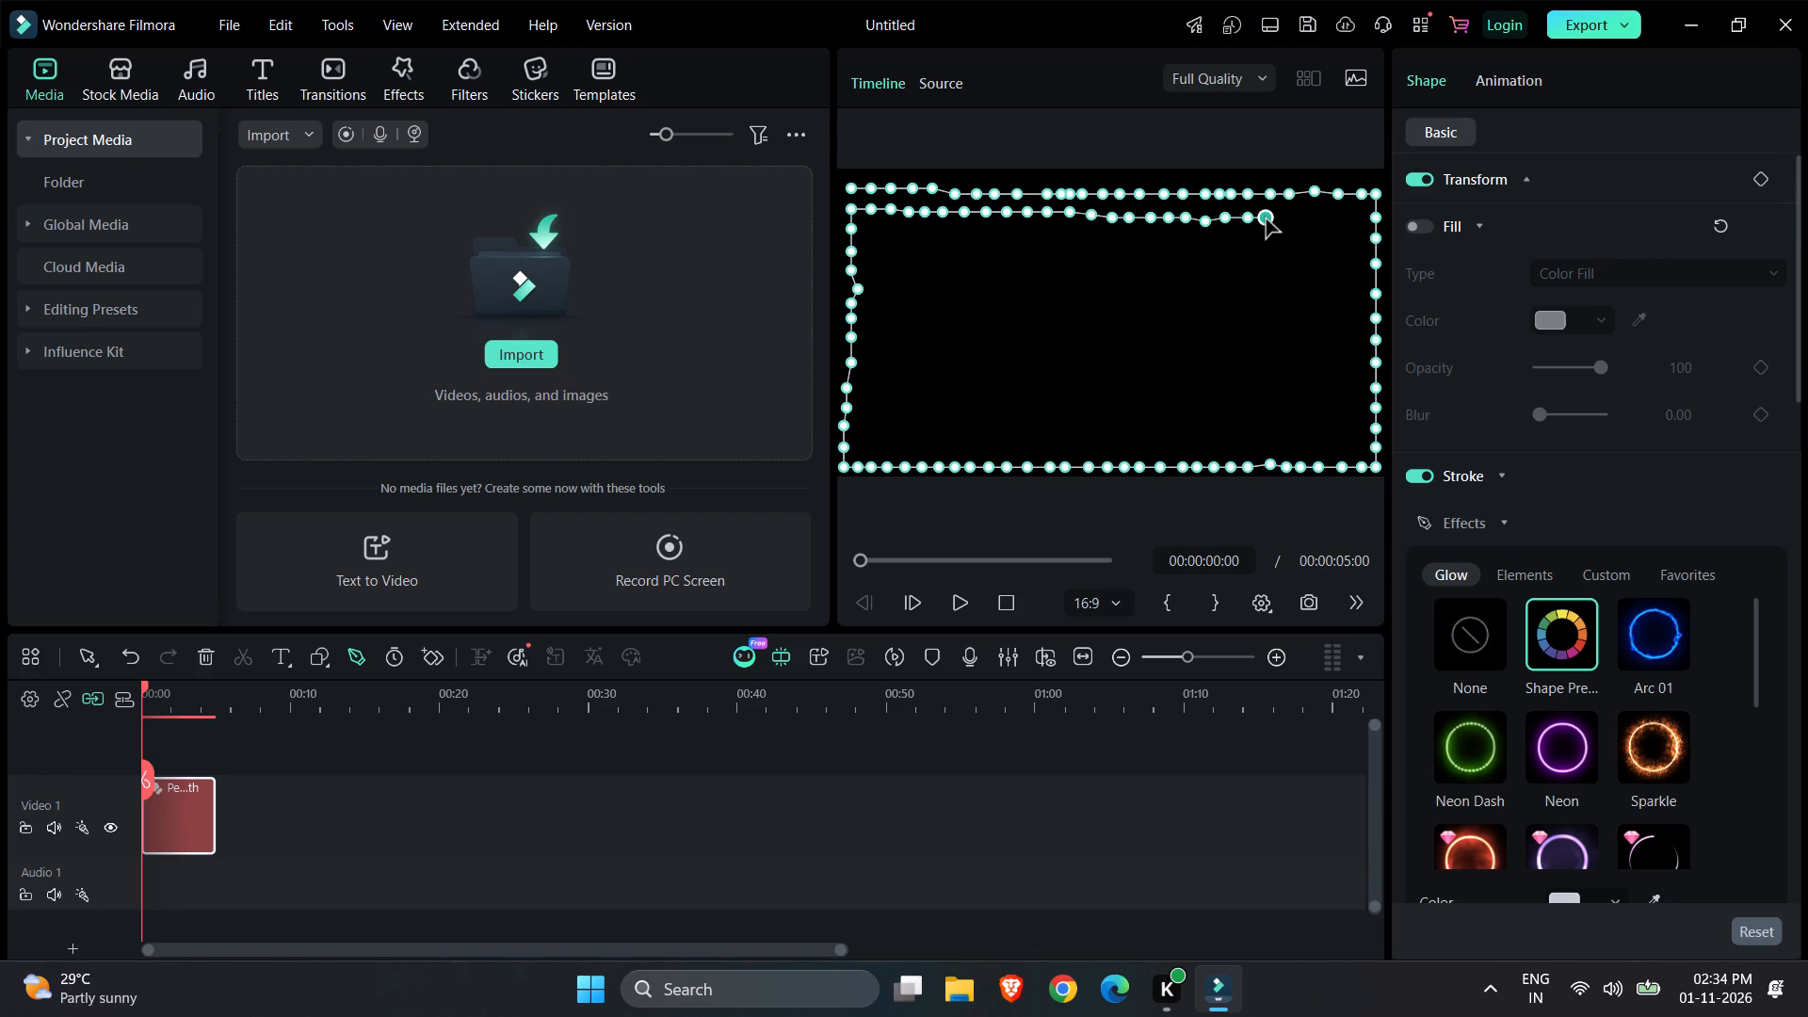
{"action": "left_click", "coordinate": [1283, 219]}
{"action": "left_click", "coordinate": [1302, 219]}
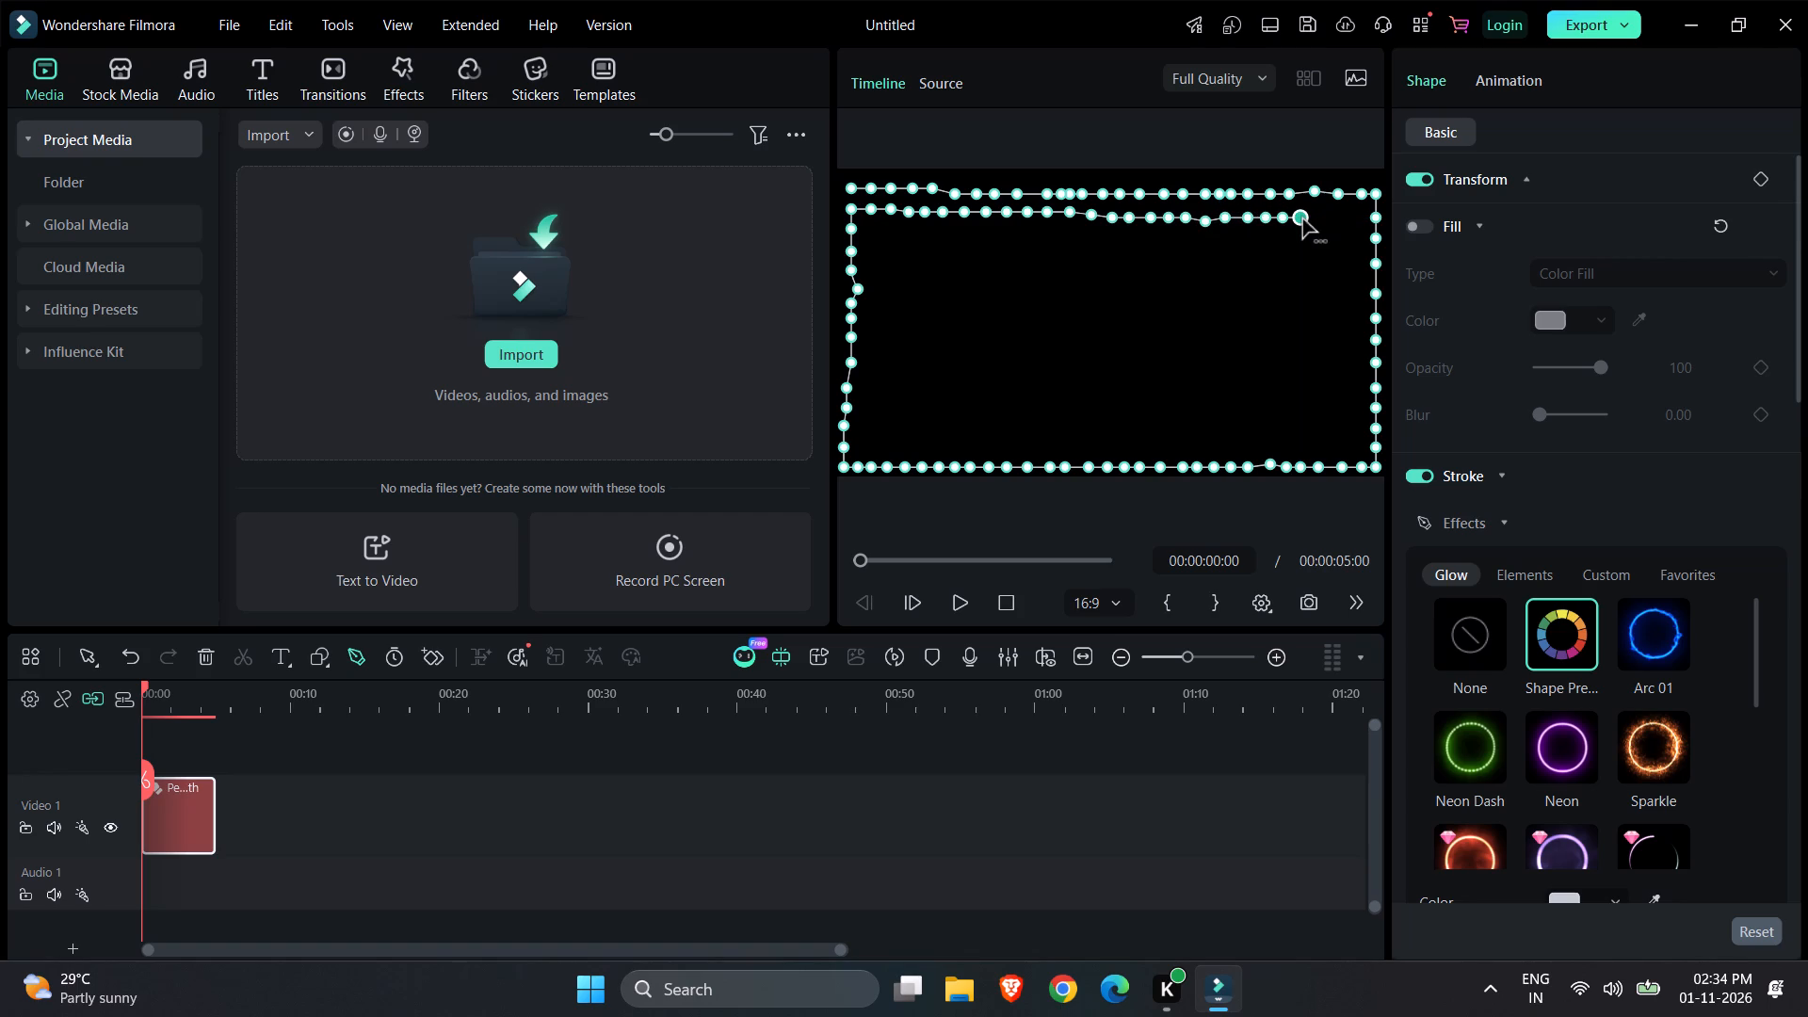
{"action": "left_click", "coordinate": [1324, 220]}
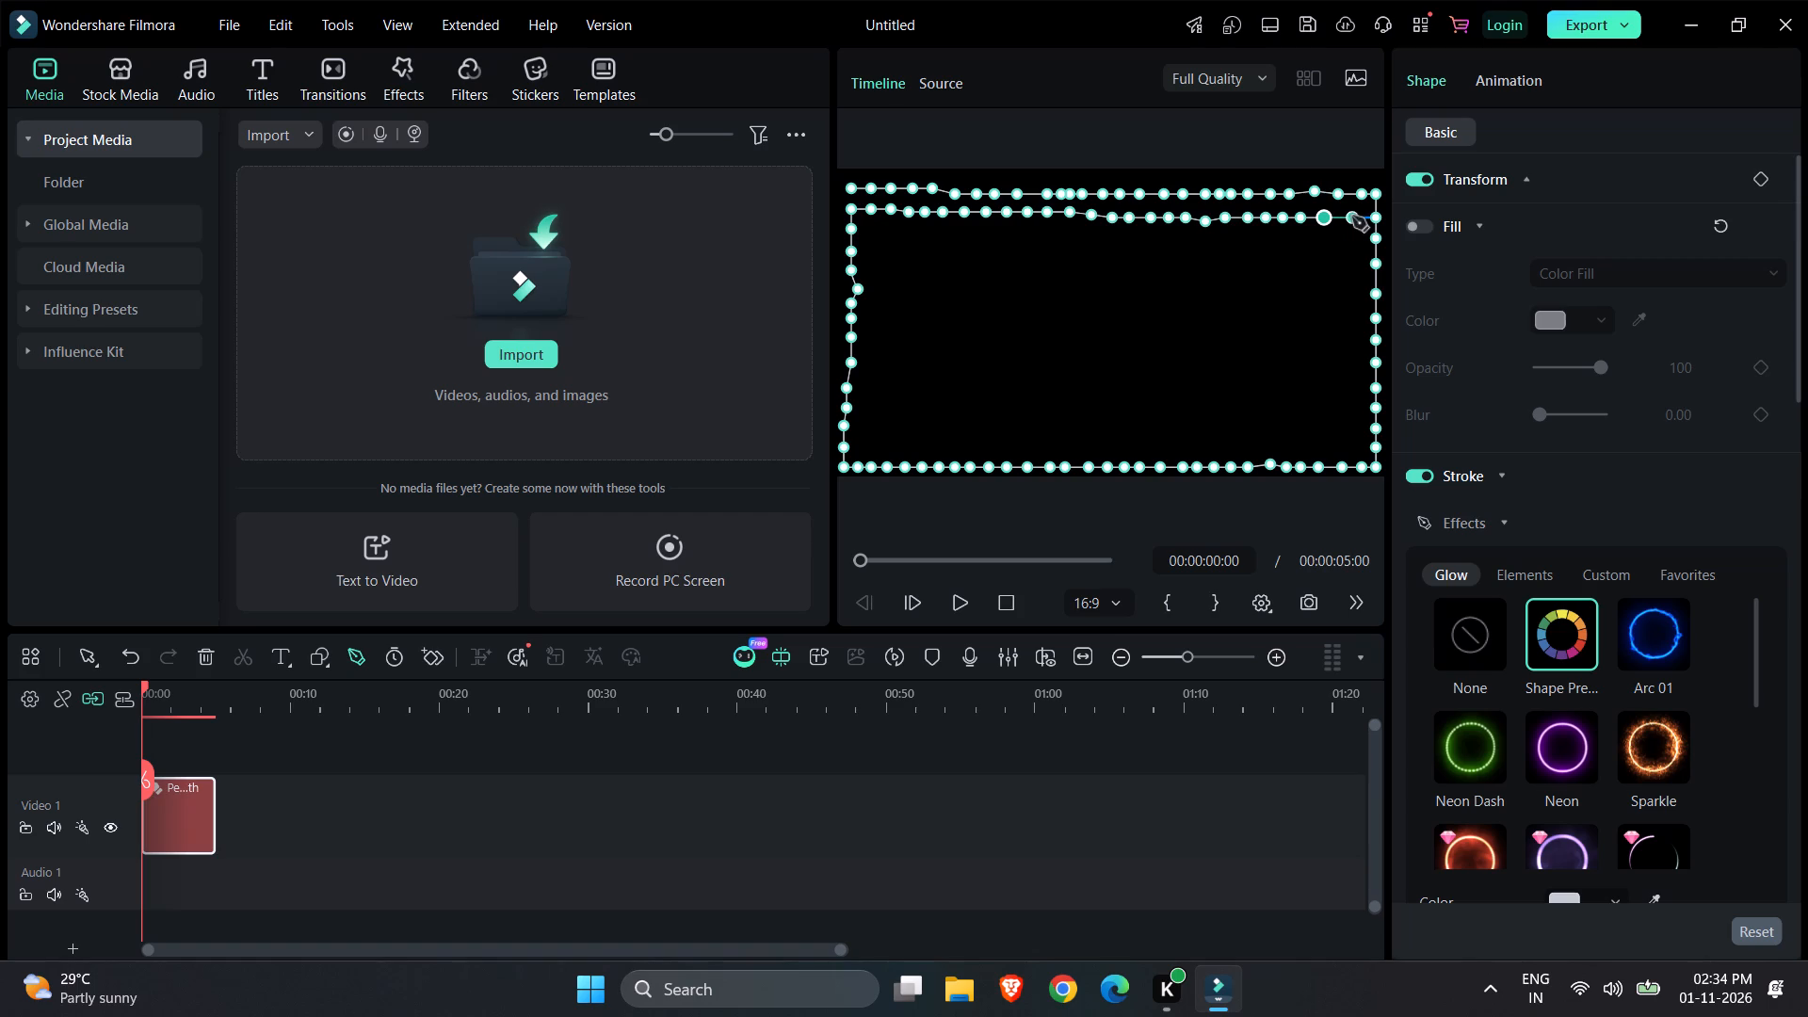
{"action": "left_click", "coordinate": [1352, 217]}
Continue the inner loop with closely spaced points down its right side to the lower-right corner, just inside the outer loop.
{"action": "left_click", "coordinate": [1353, 240]}
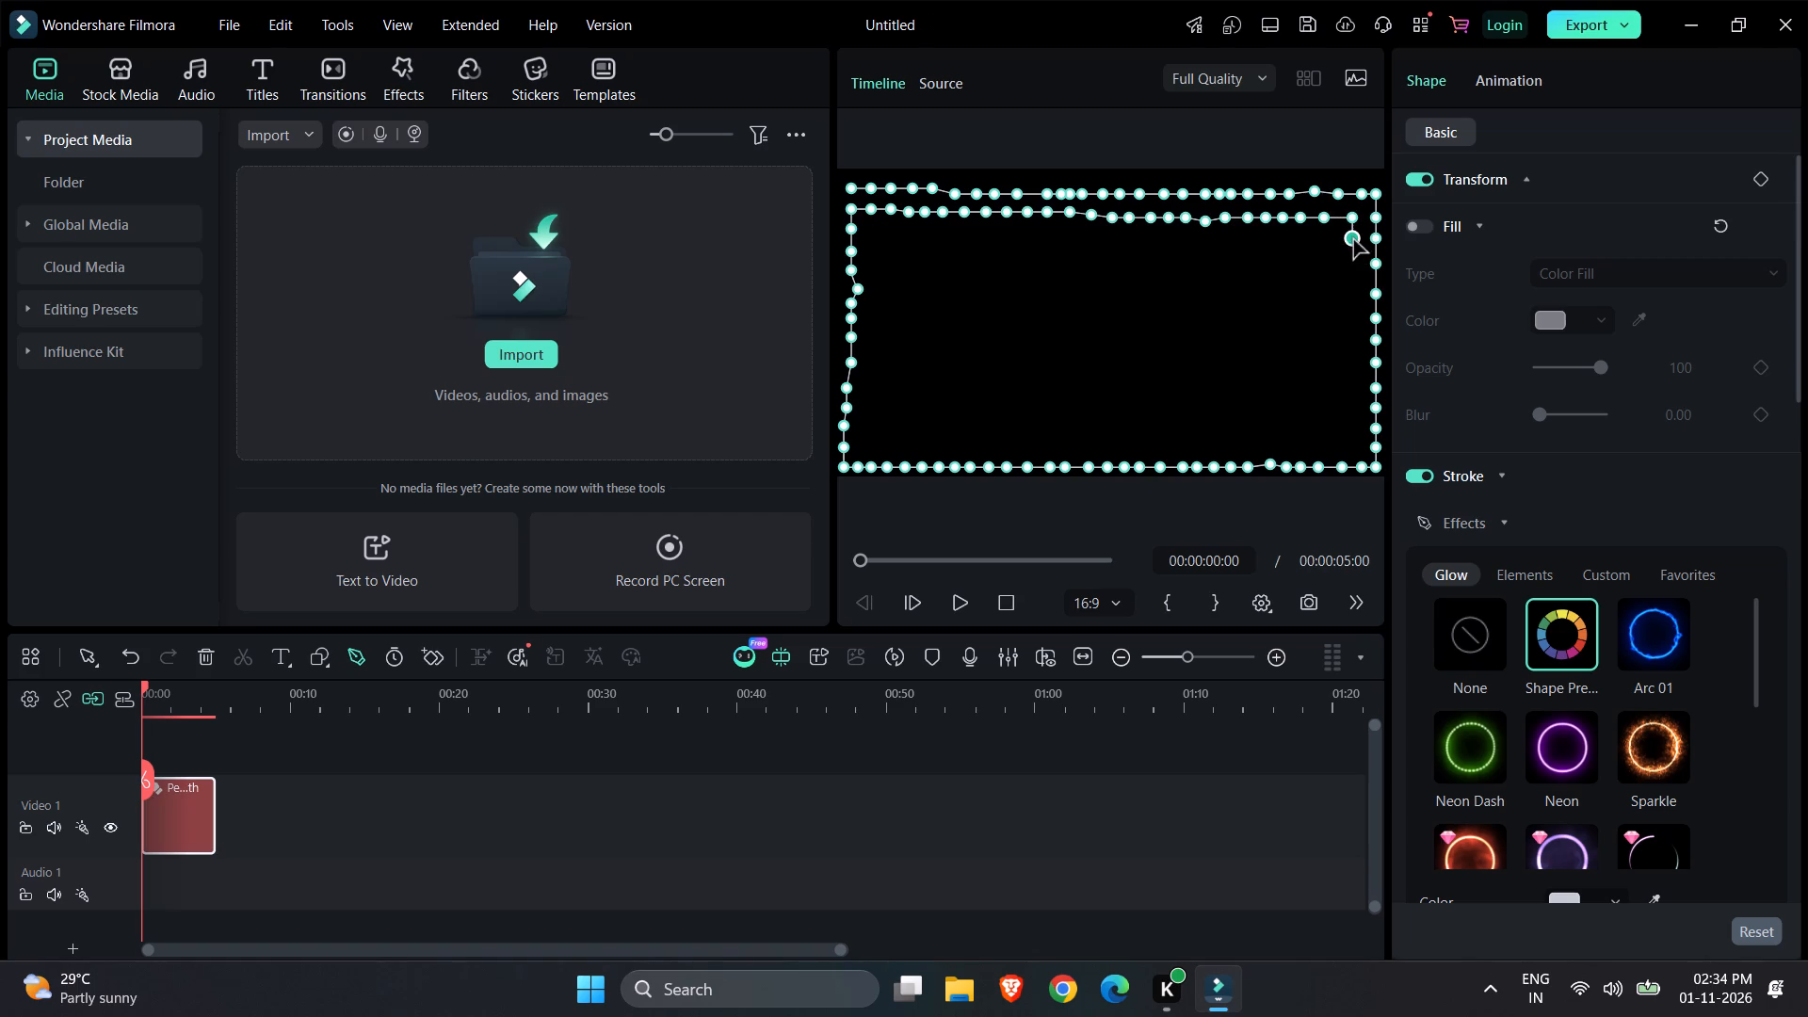
{"action": "left_click", "coordinate": [1353, 262]}
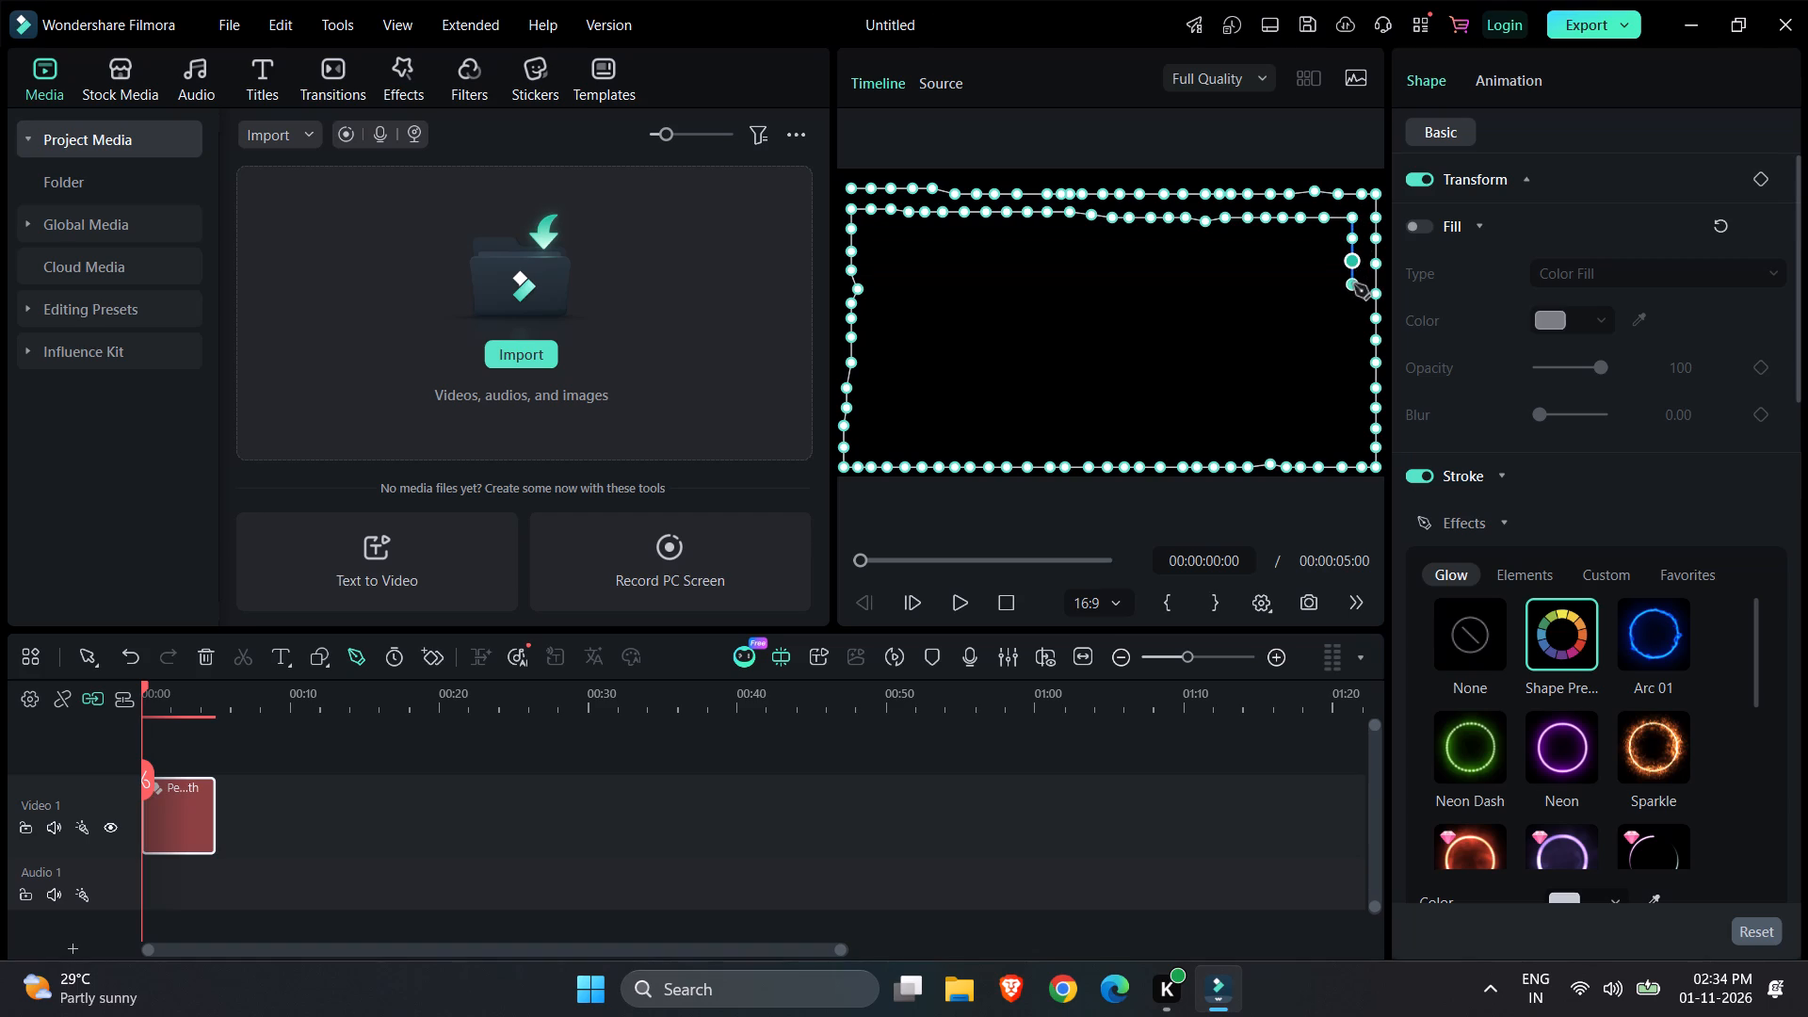
{"action": "left_click", "coordinate": [1353, 284]}
{"action": "left_click", "coordinate": [1351, 308]}
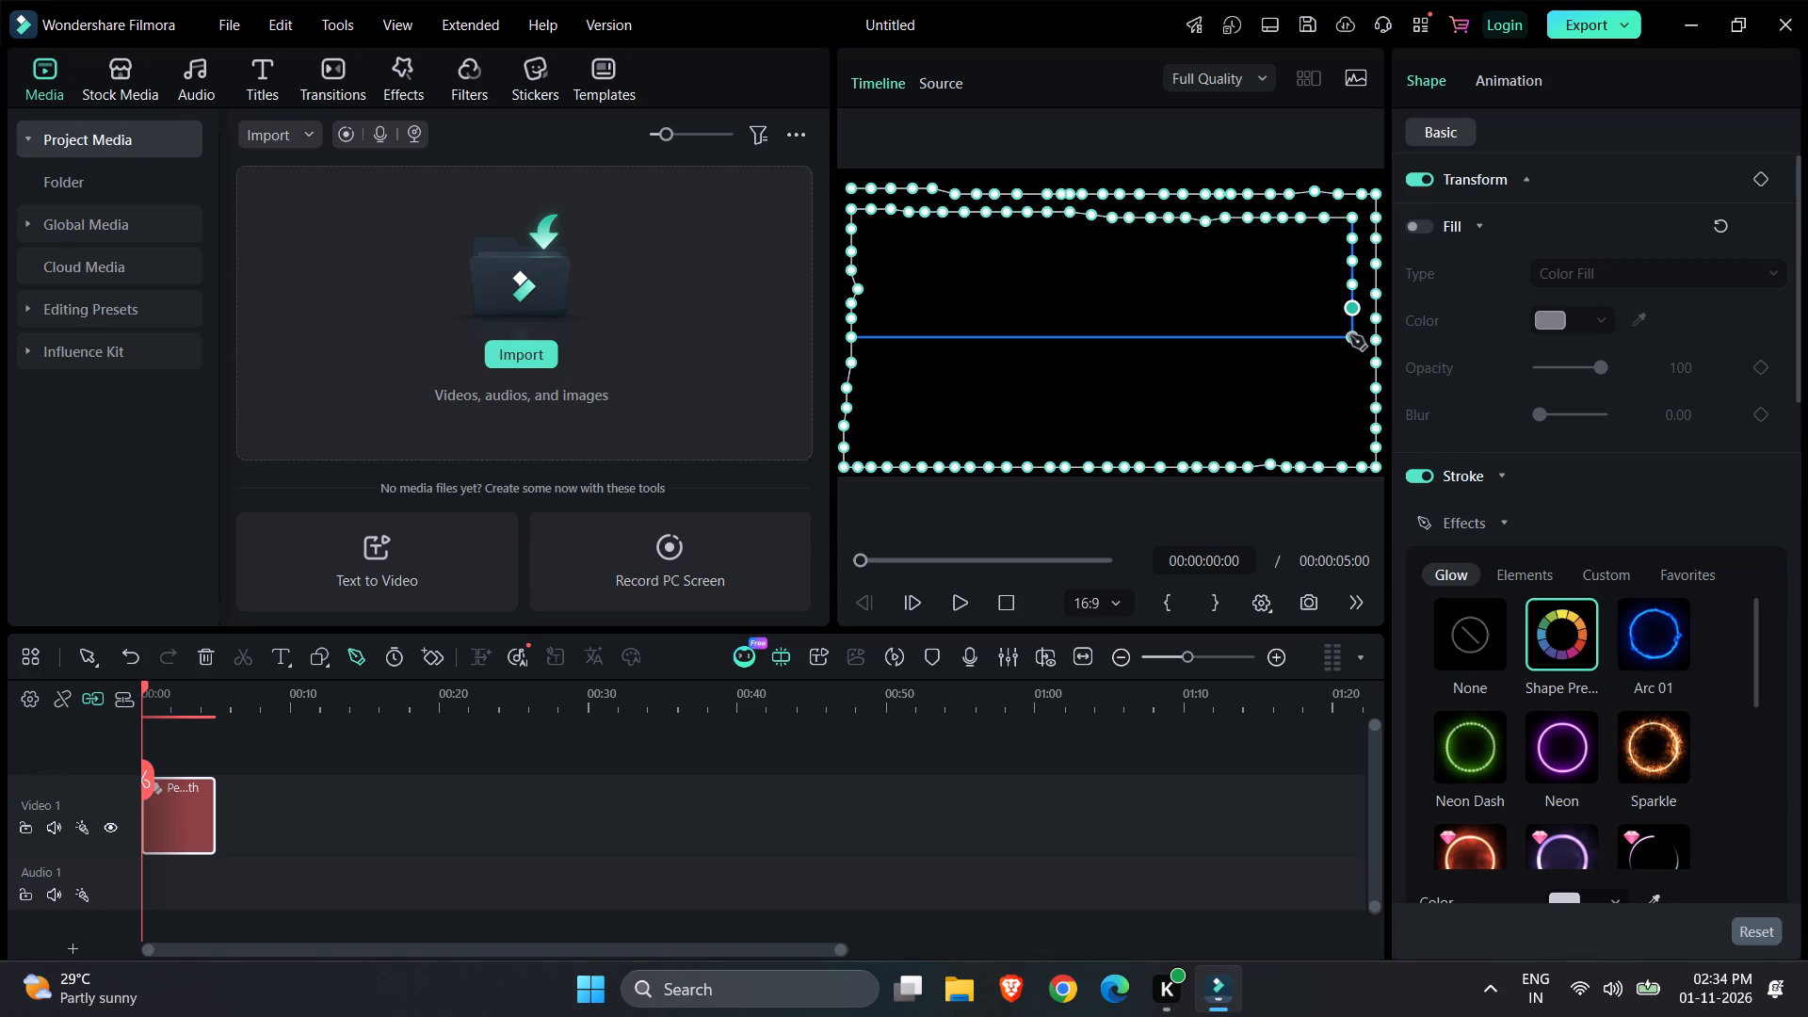
{"action": "left_click", "coordinate": [1350, 335]}
{"action": "left_click", "coordinate": [1351, 358]}
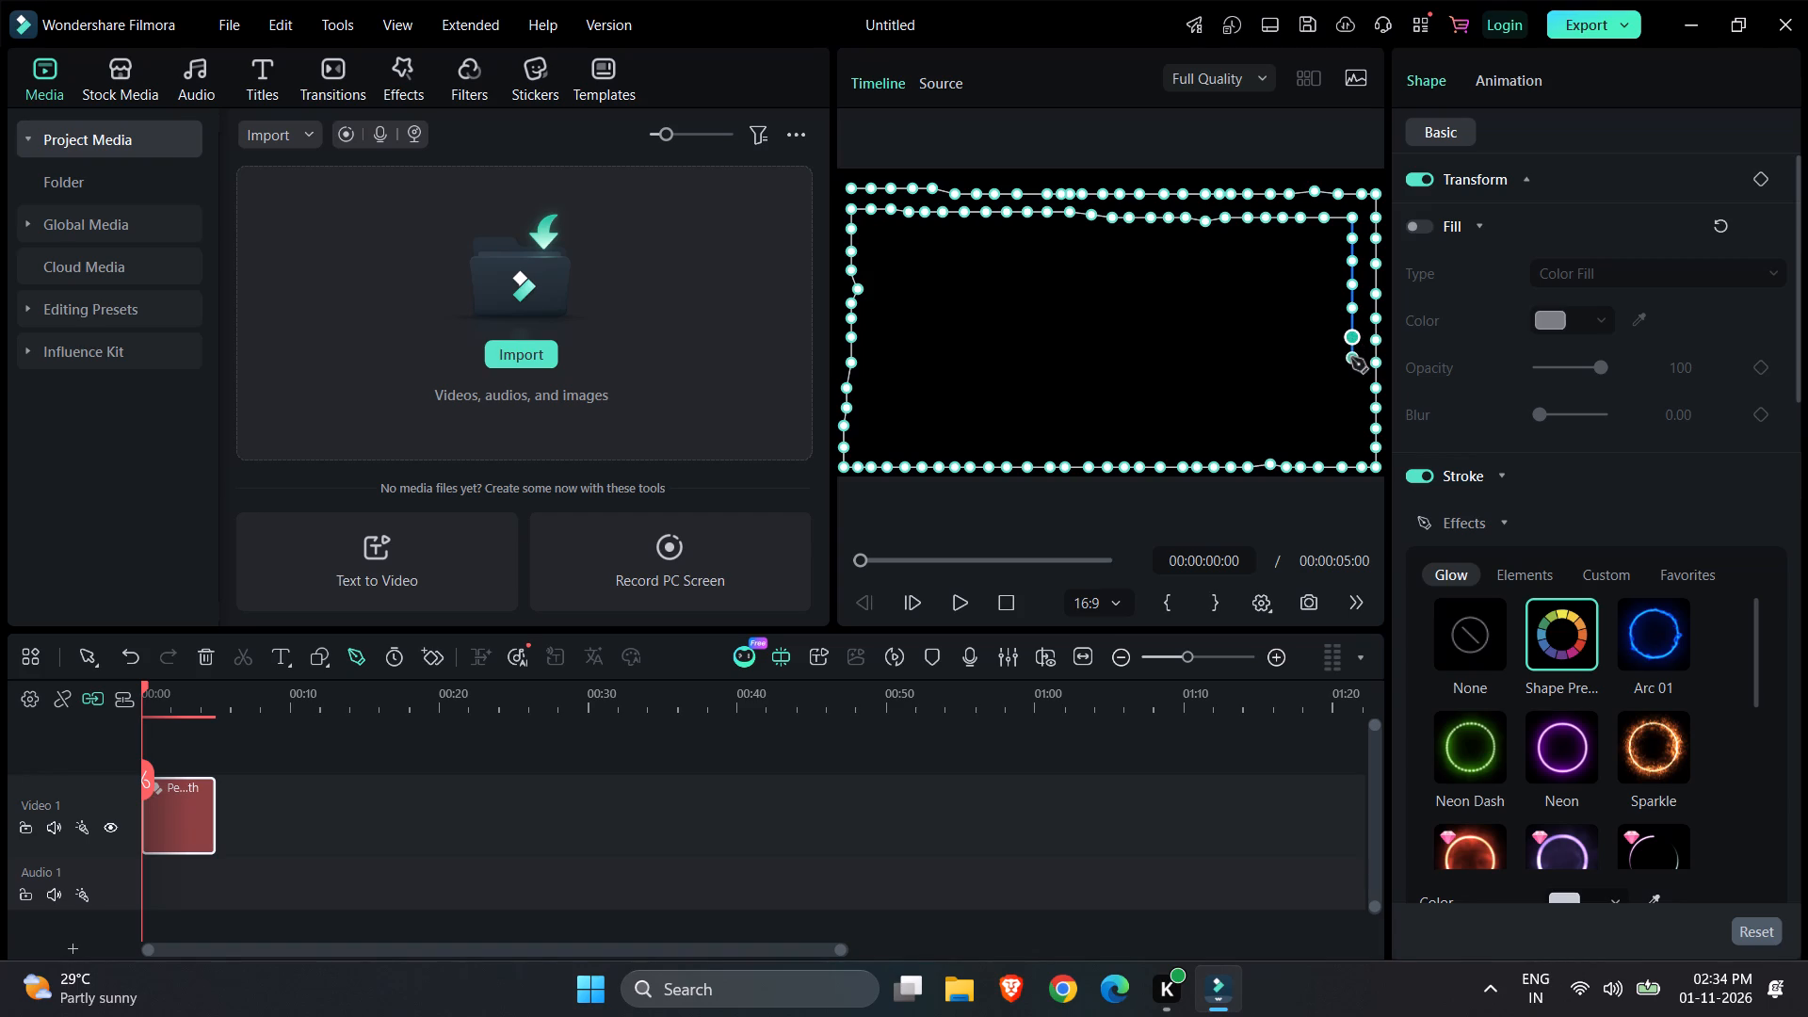
{"action": "left_click", "coordinate": [1351, 379]}
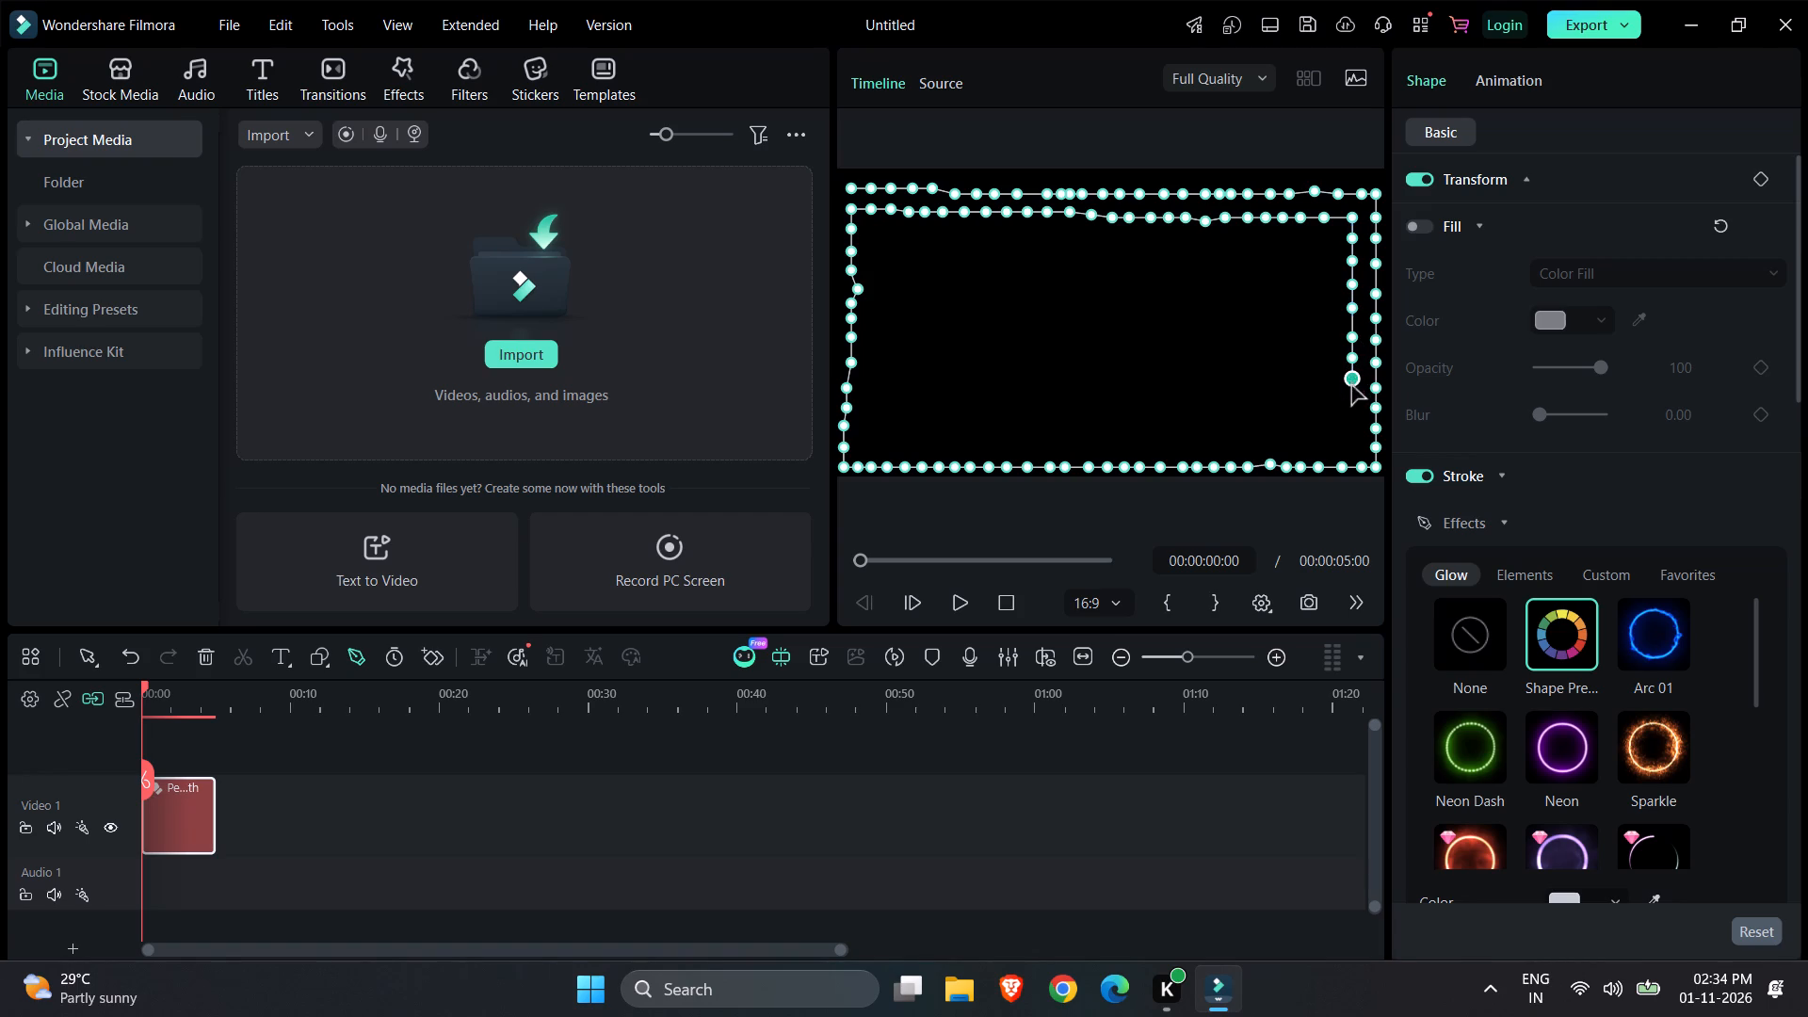
{"action": "left_click", "coordinate": [1351, 400]}
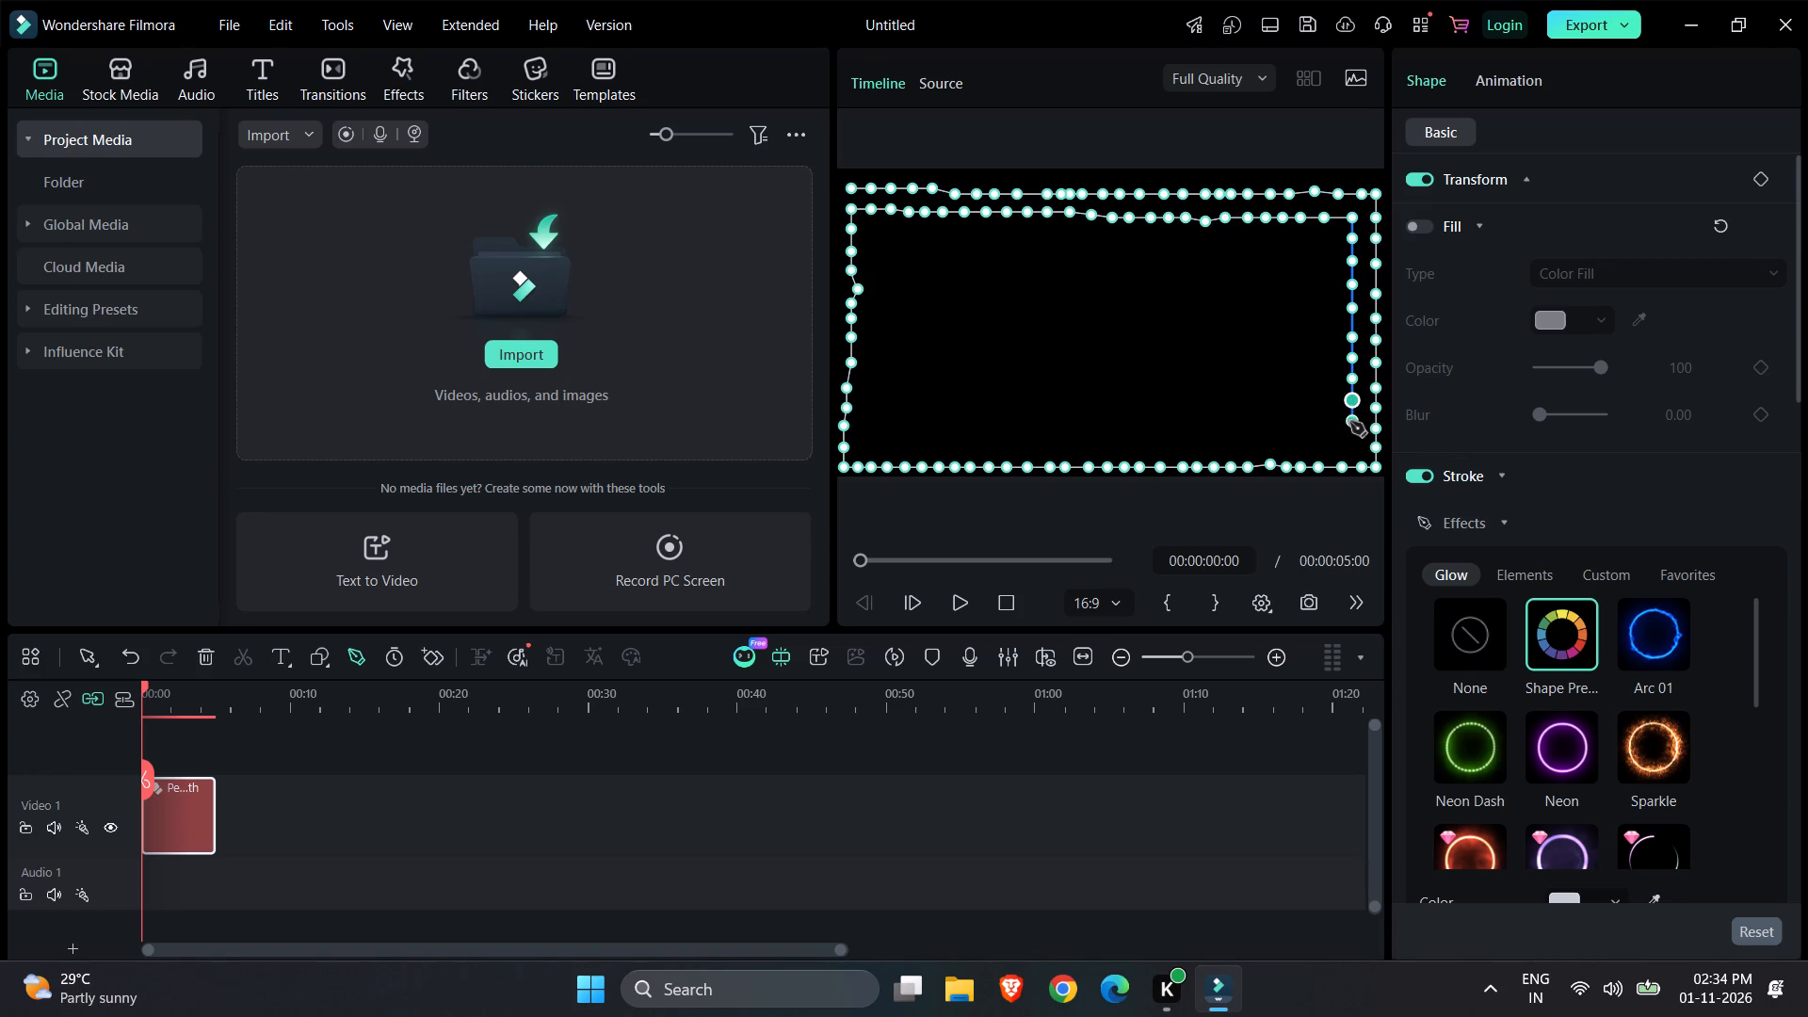
{"action": "left_click", "coordinate": [1350, 422]}
{"action": "left_click", "coordinate": [1348, 430]}
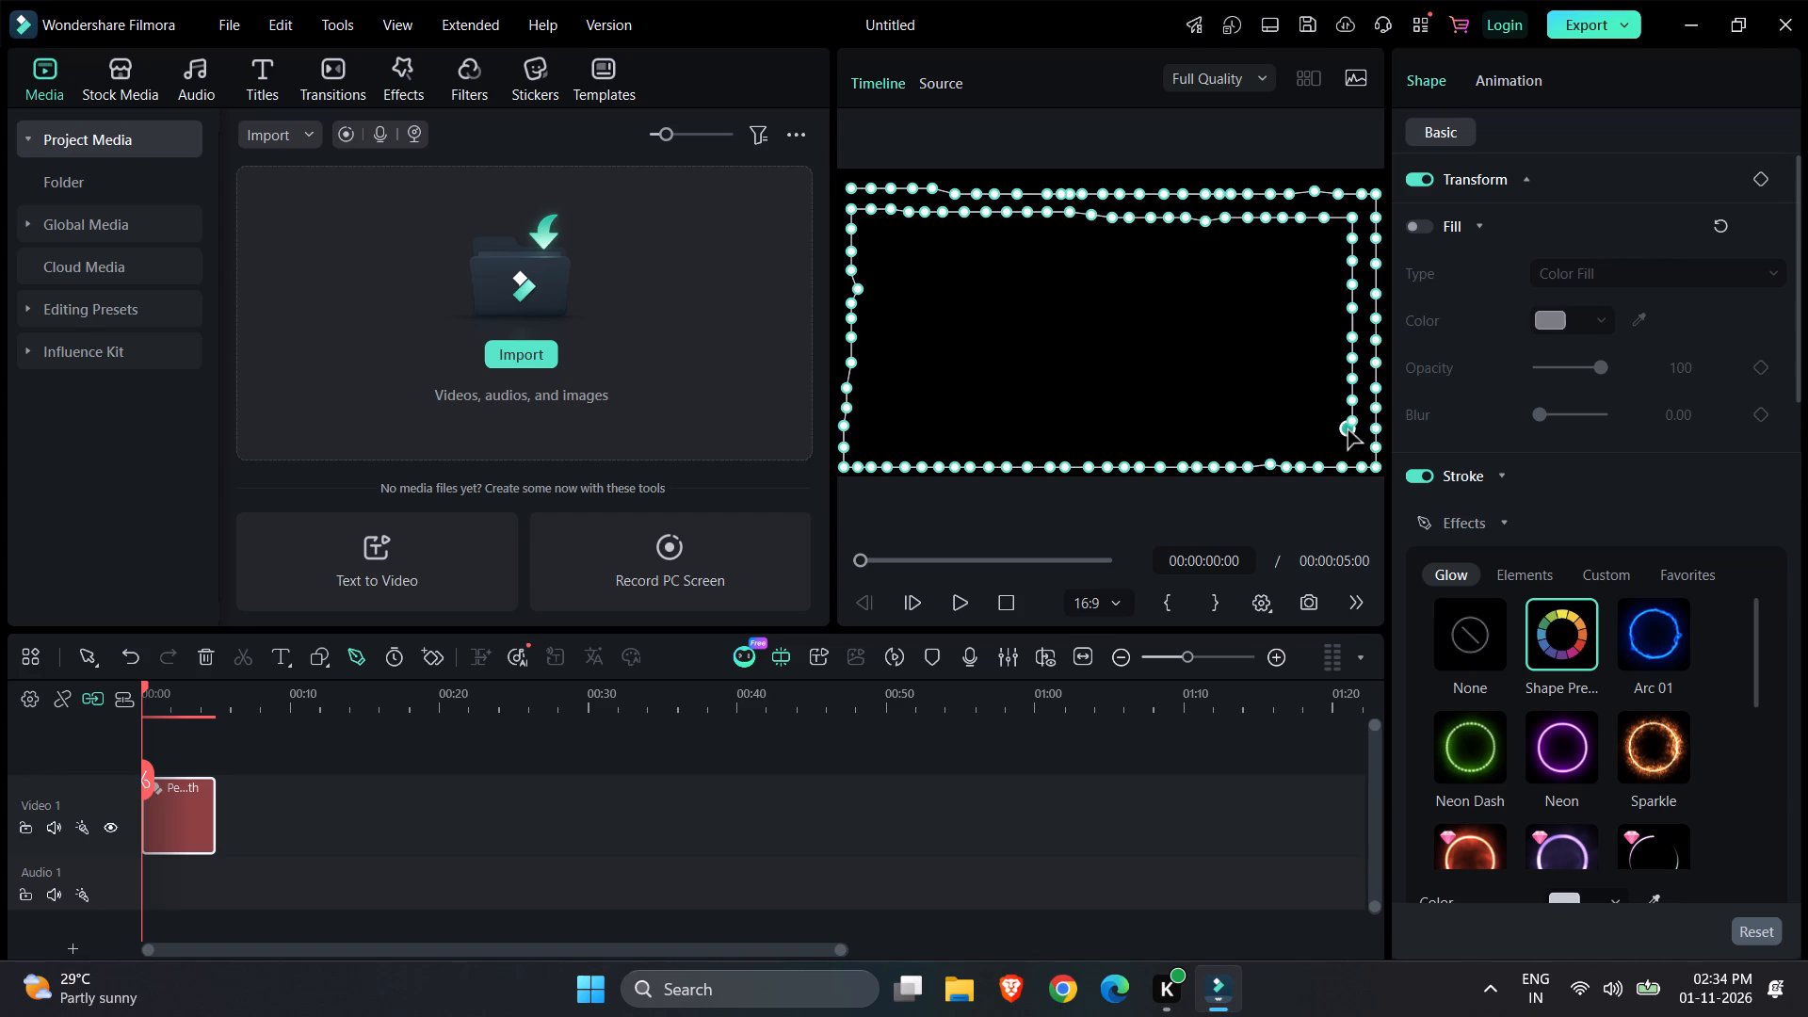
{"action": "left_click", "coordinate": [1347, 448]}
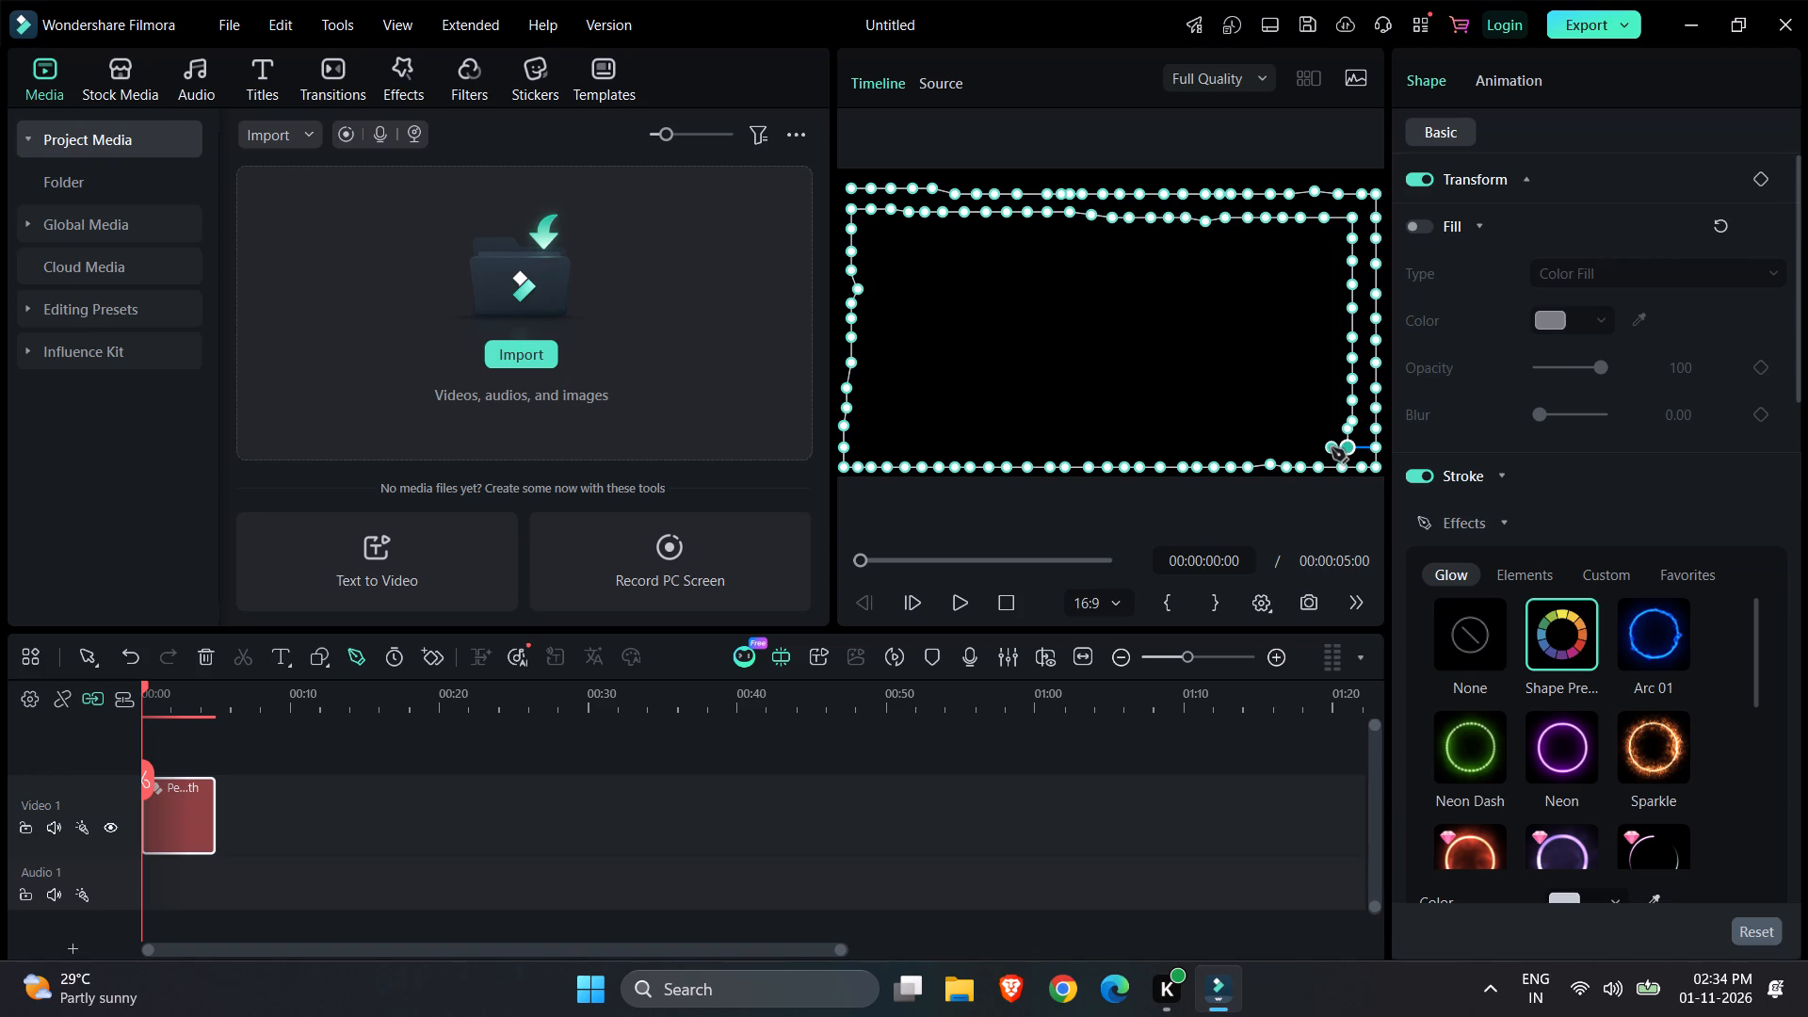
Continue the inner loop with closely spaced points along its bottom row, from the lower-right corner to about mid-width, just above the outer loop.
{"action": "left_click", "coordinate": [1331, 448]}
{"action": "left_click", "coordinate": [1312, 448]}
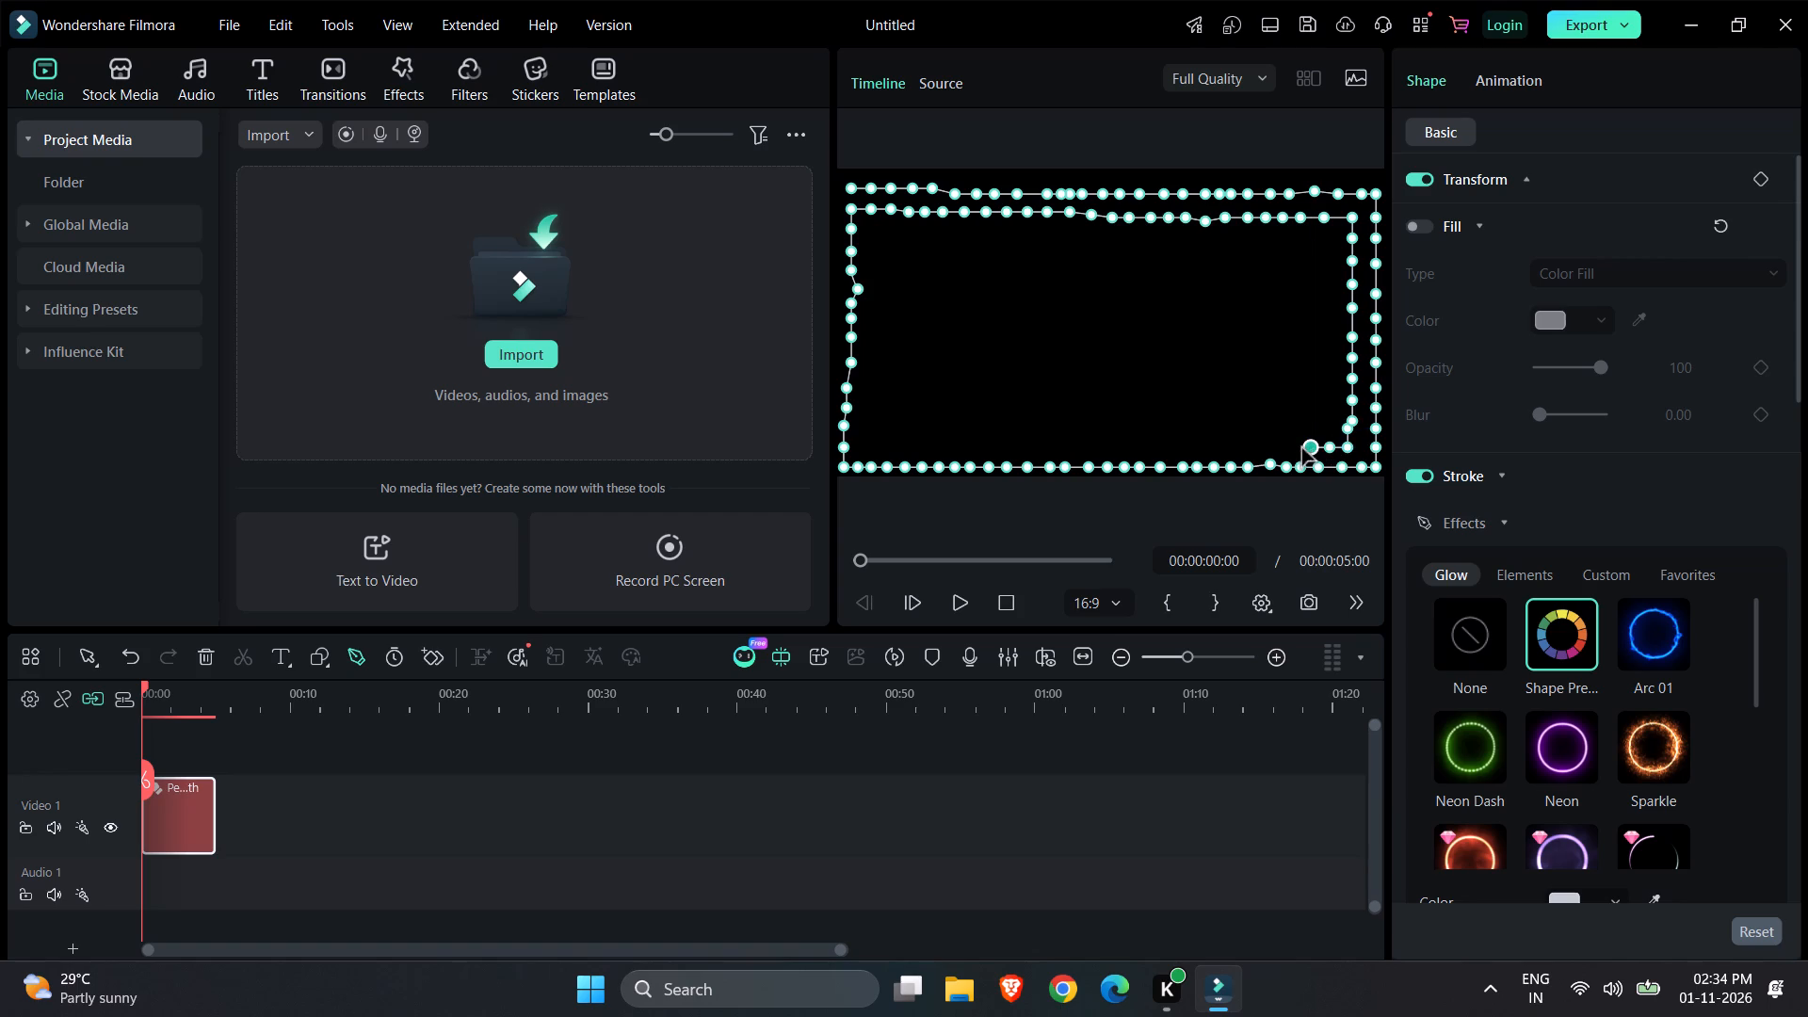
{"action": "left_click", "coordinate": [1296, 448]}
{"action": "left_click", "coordinate": [1281, 448]}
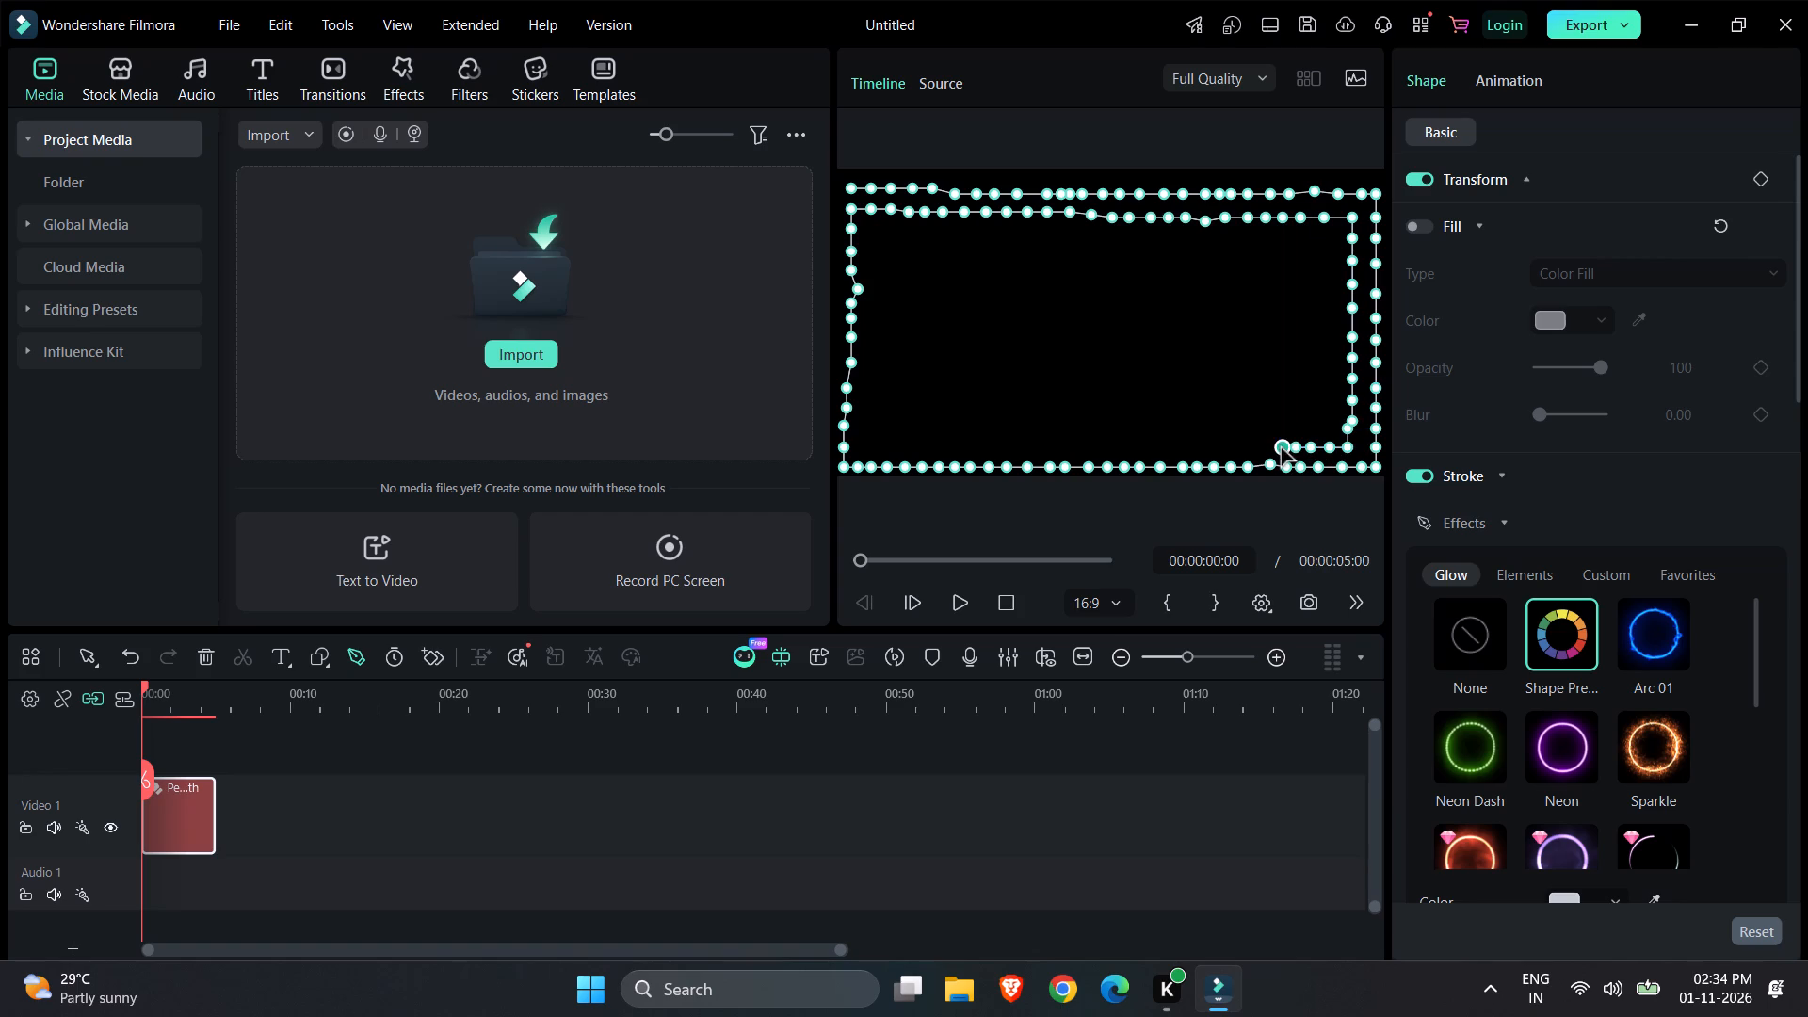
{"action": "left_click", "coordinate": [1261, 448]}
{"action": "left_click", "coordinate": [1242, 448]}
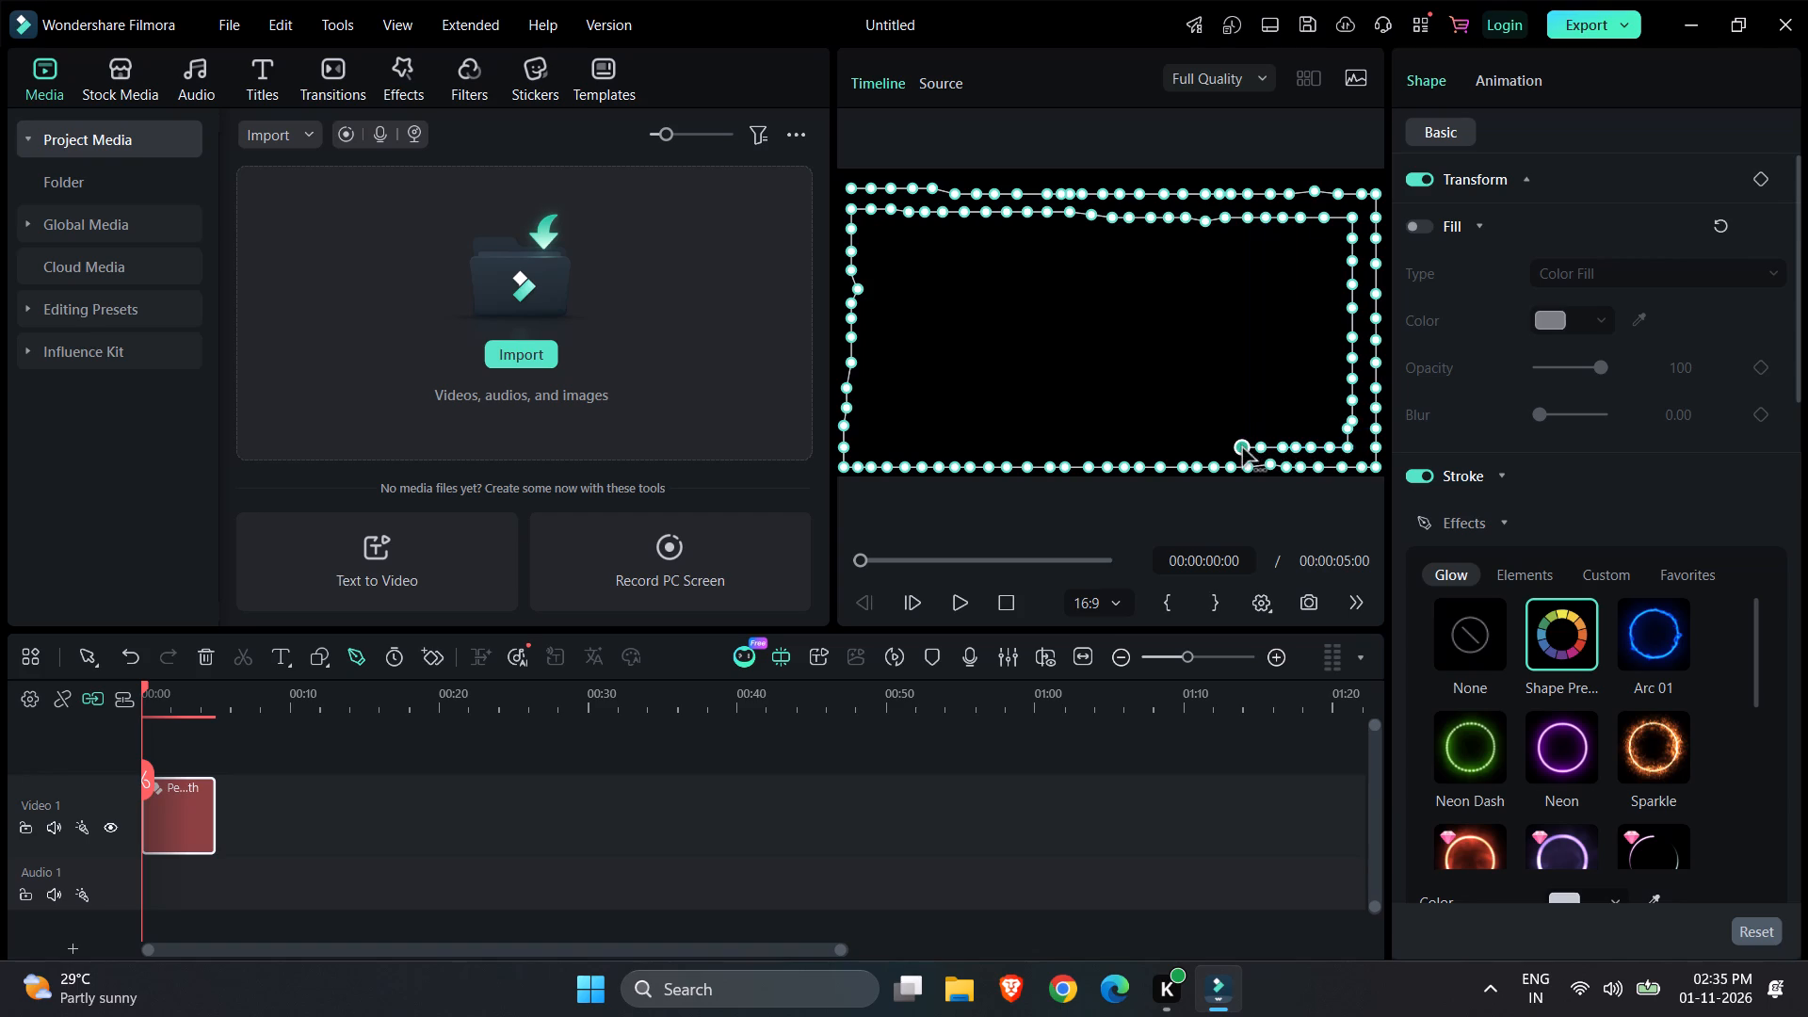
{"action": "left_click", "coordinate": [1223, 448]}
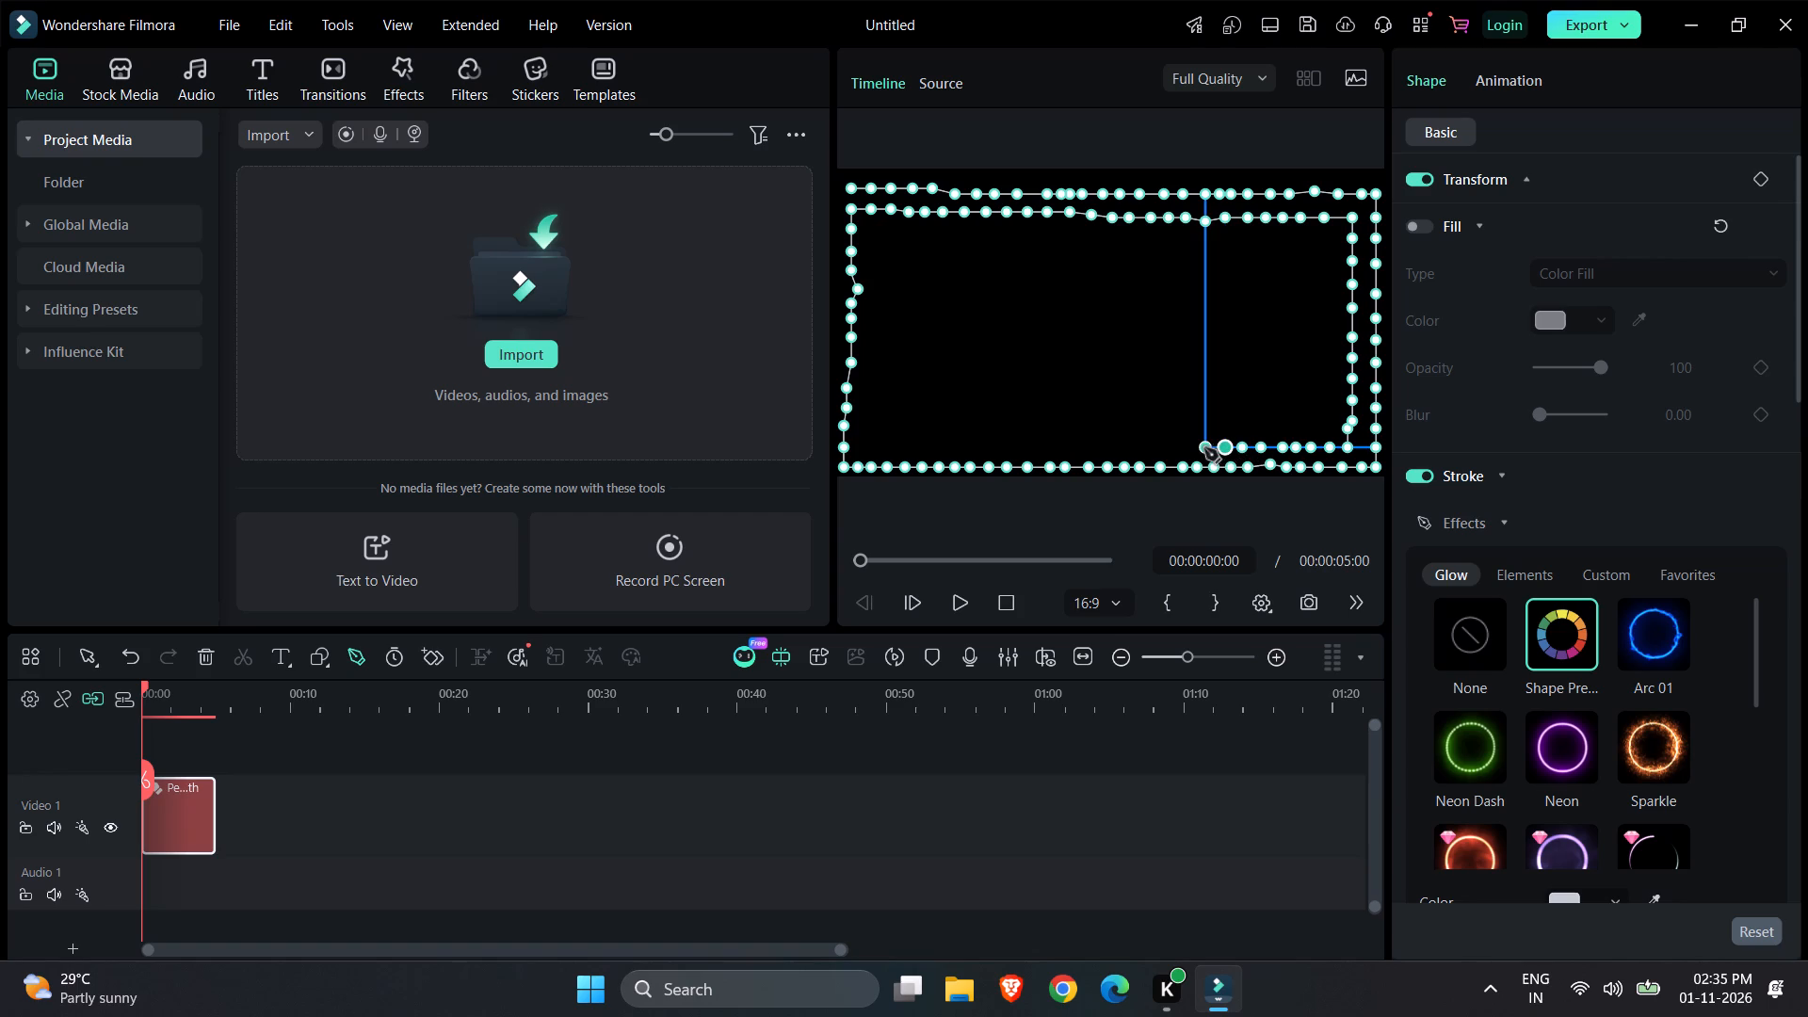
{"action": "left_click", "coordinate": [1204, 448]}
{"action": "left_click", "coordinate": [1190, 448]}
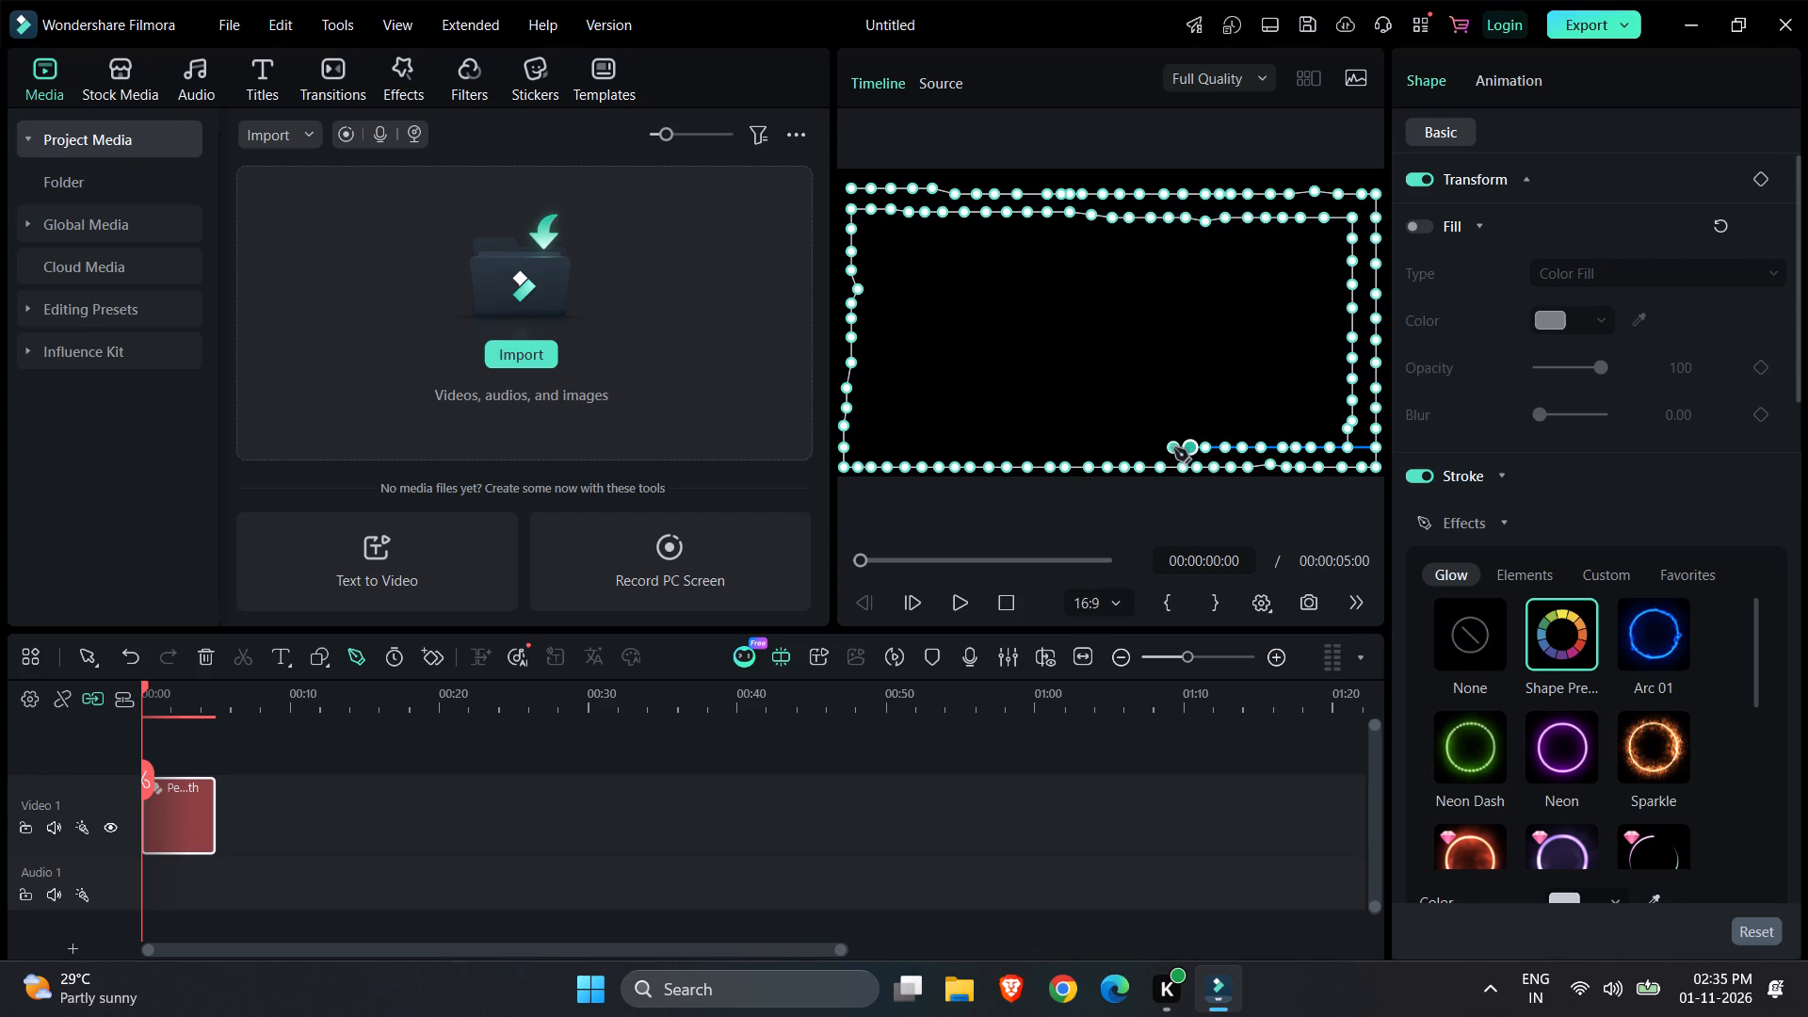
{"action": "left_click", "coordinate": [1174, 448]}
{"action": "left_click", "coordinate": [1151, 448]}
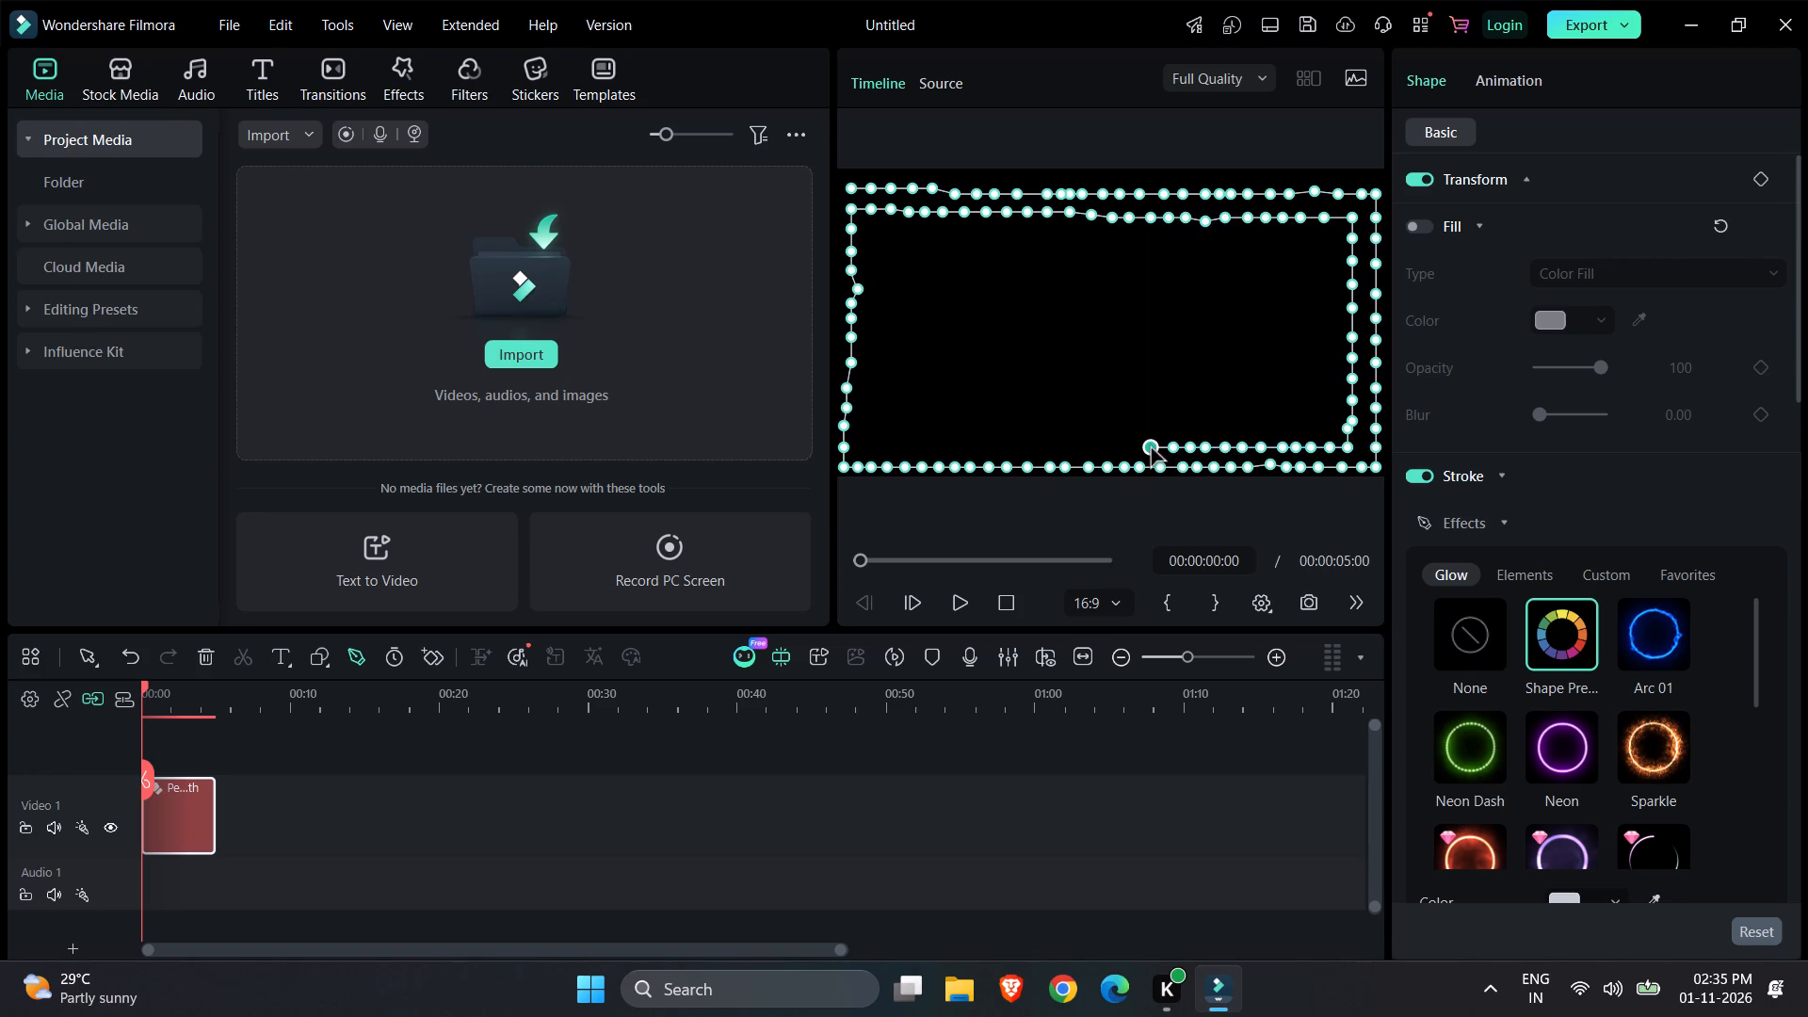
{"action": "left_click", "coordinate": [1133, 445]}
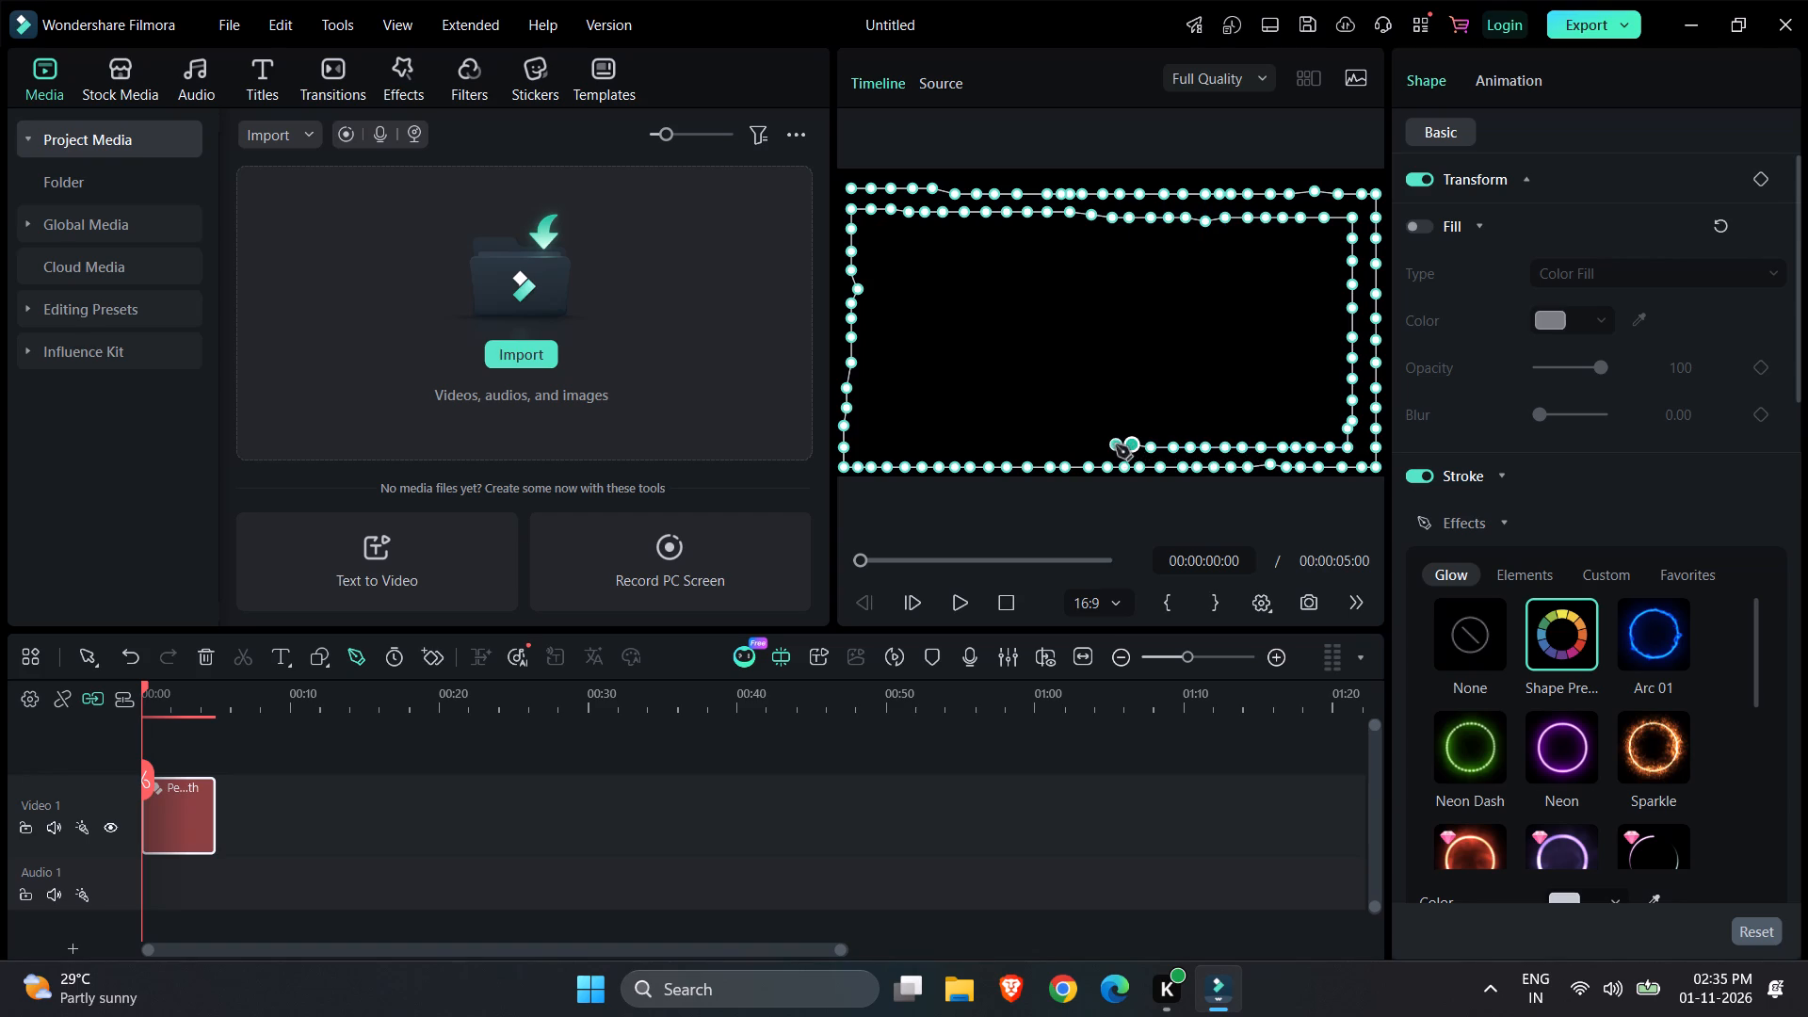
{"action": "left_click", "coordinate": [1116, 445]}
Continue the inner loop's bottom row with closely spaced points from mid-width to its lower-left corner, just inside the outer loop.
{"action": "left_click", "coordinate": [1096, 445]}
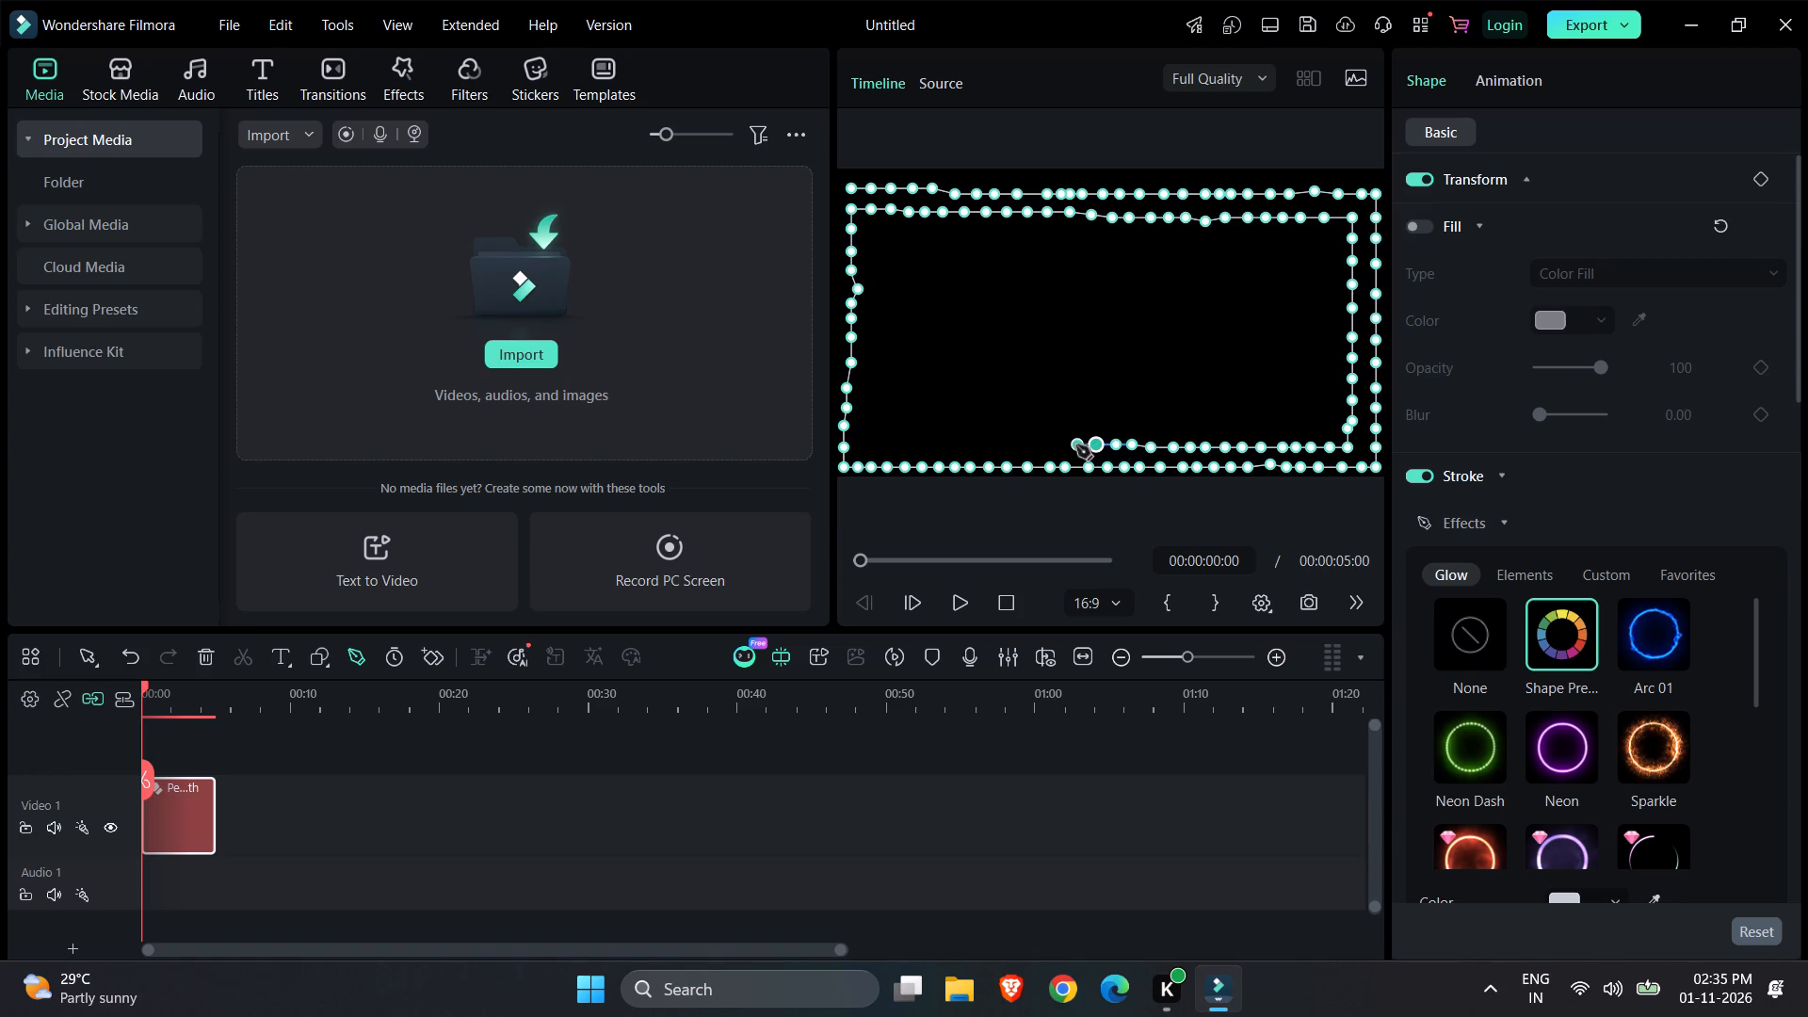
{"action": "left_click", "coordinate": [1076, 445]}
{"action": "left_click", "coordinate": [1061, 445]}
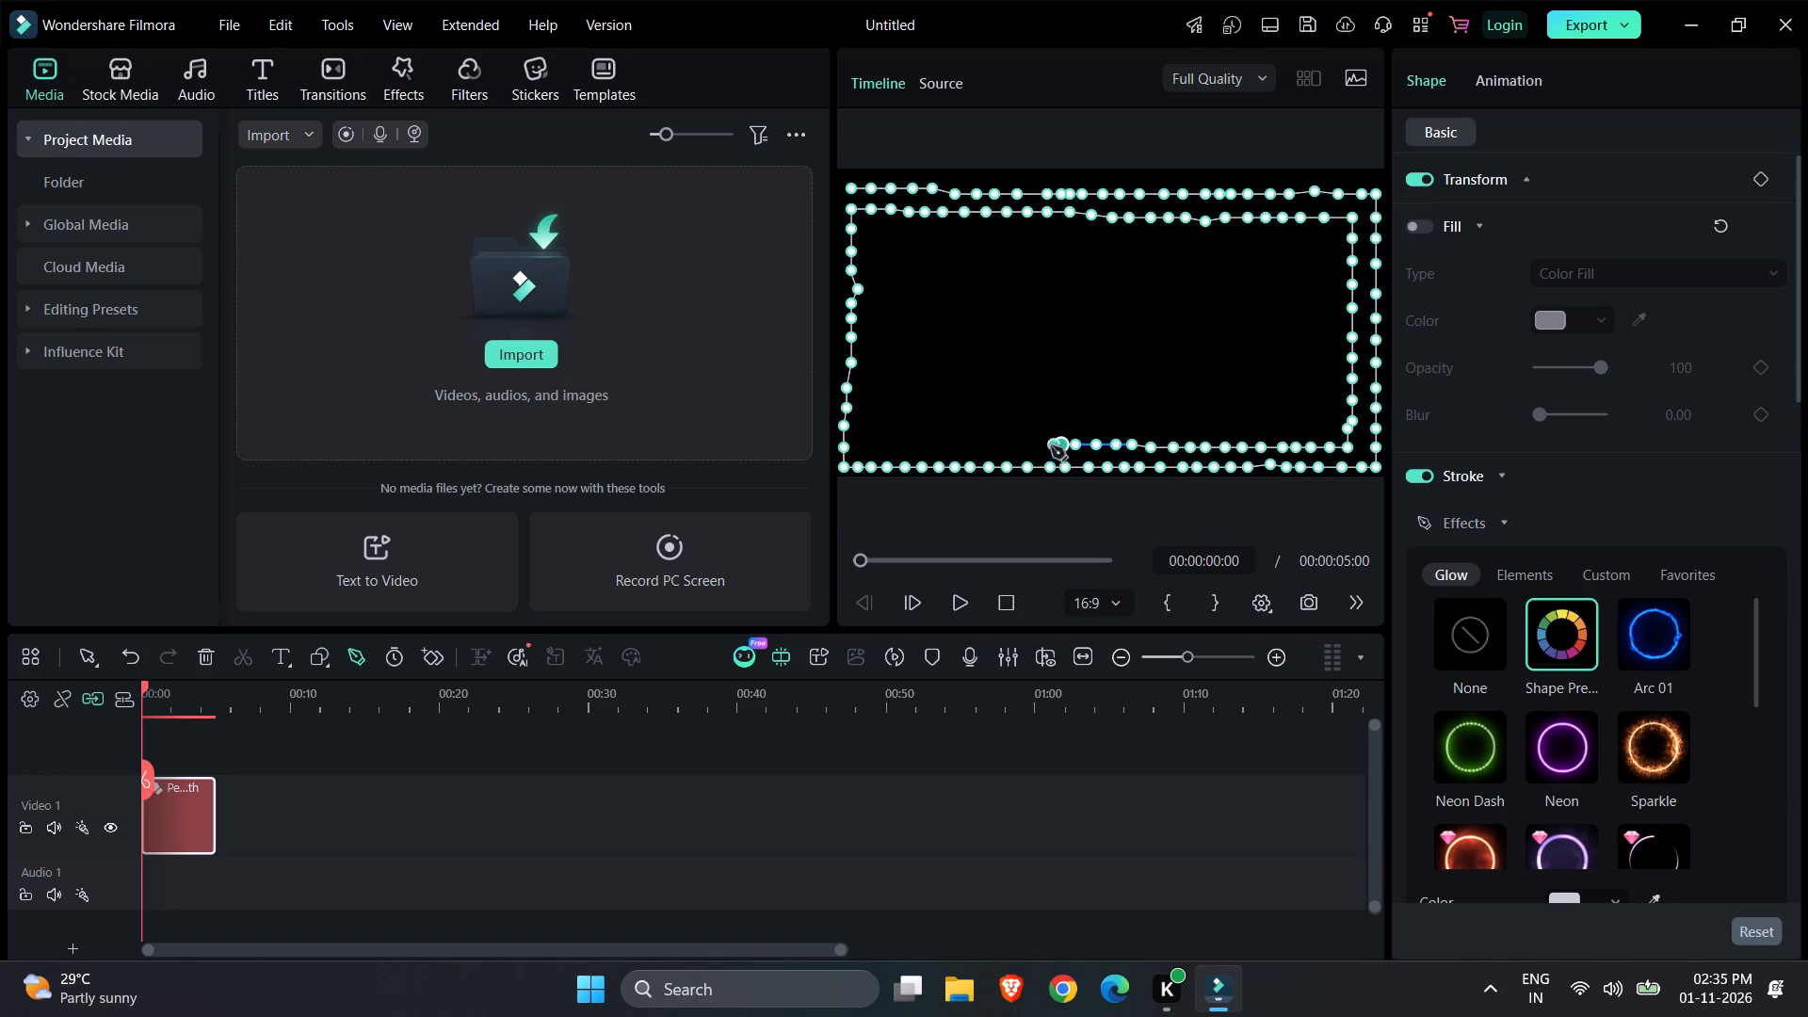
{"action": "left_click", "coordinate": [1047, 444]}
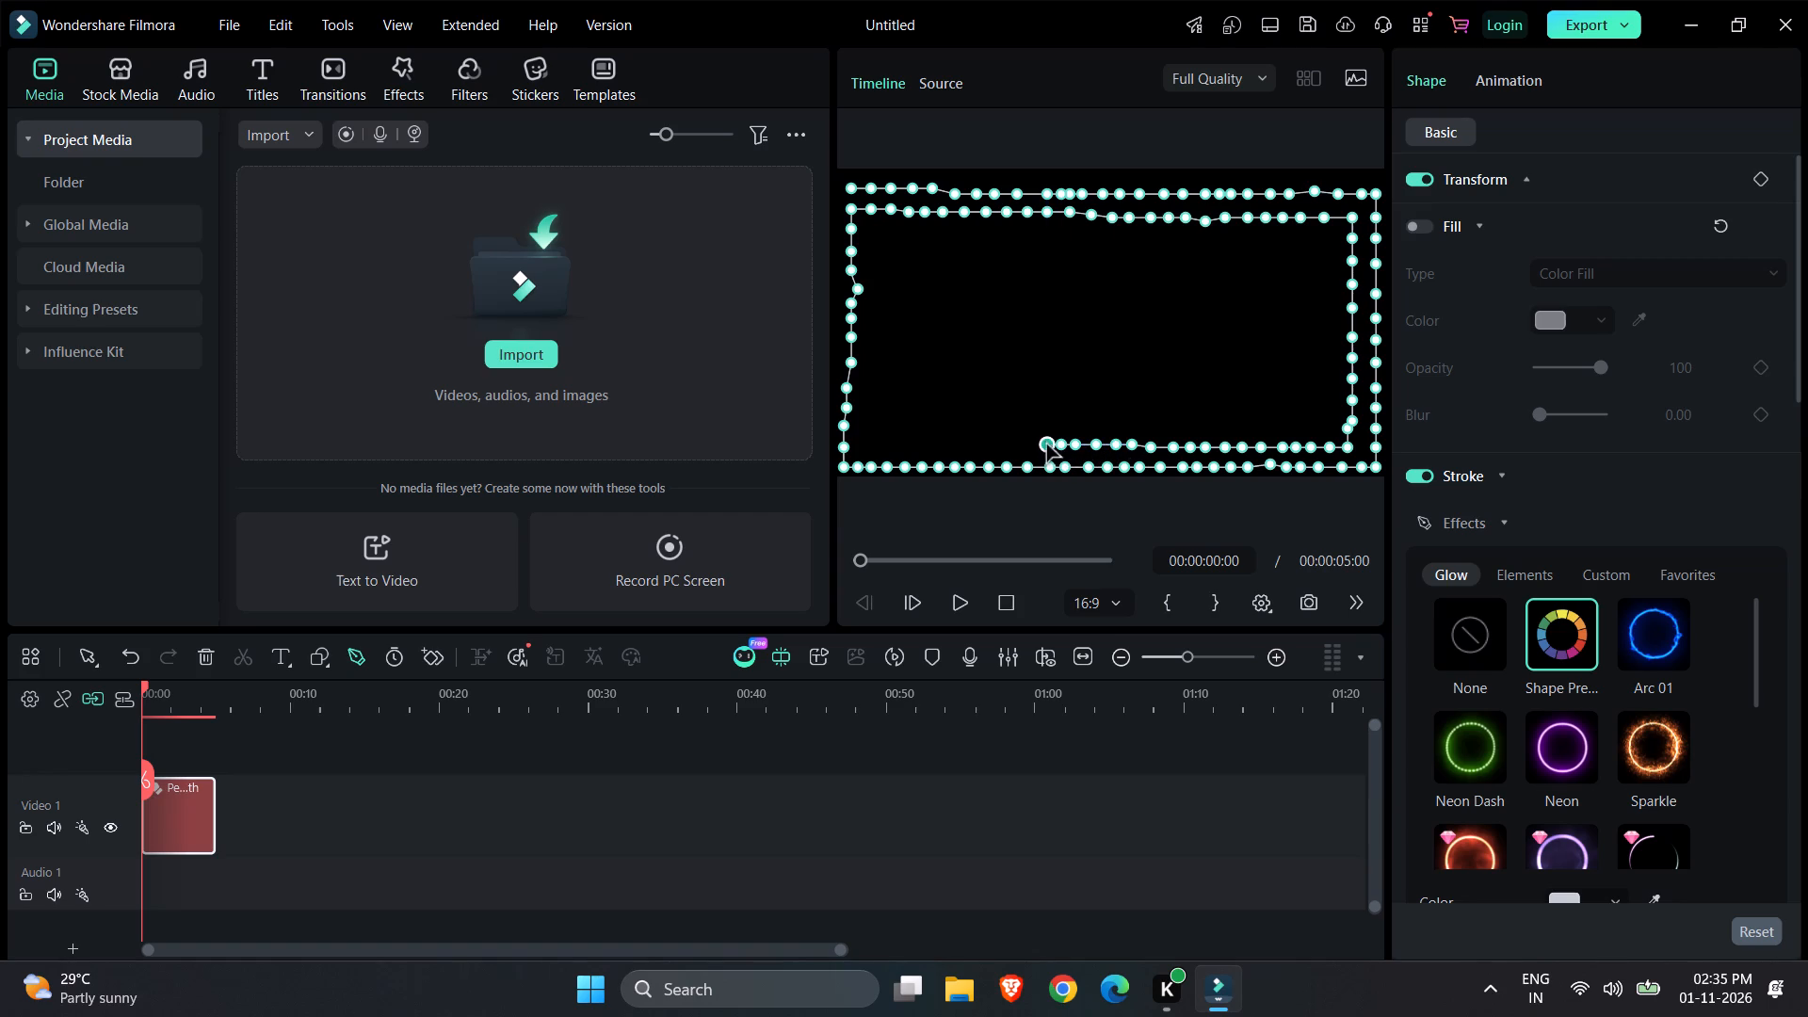
{"action": "left_click", "coordinate": [1028, 444]}
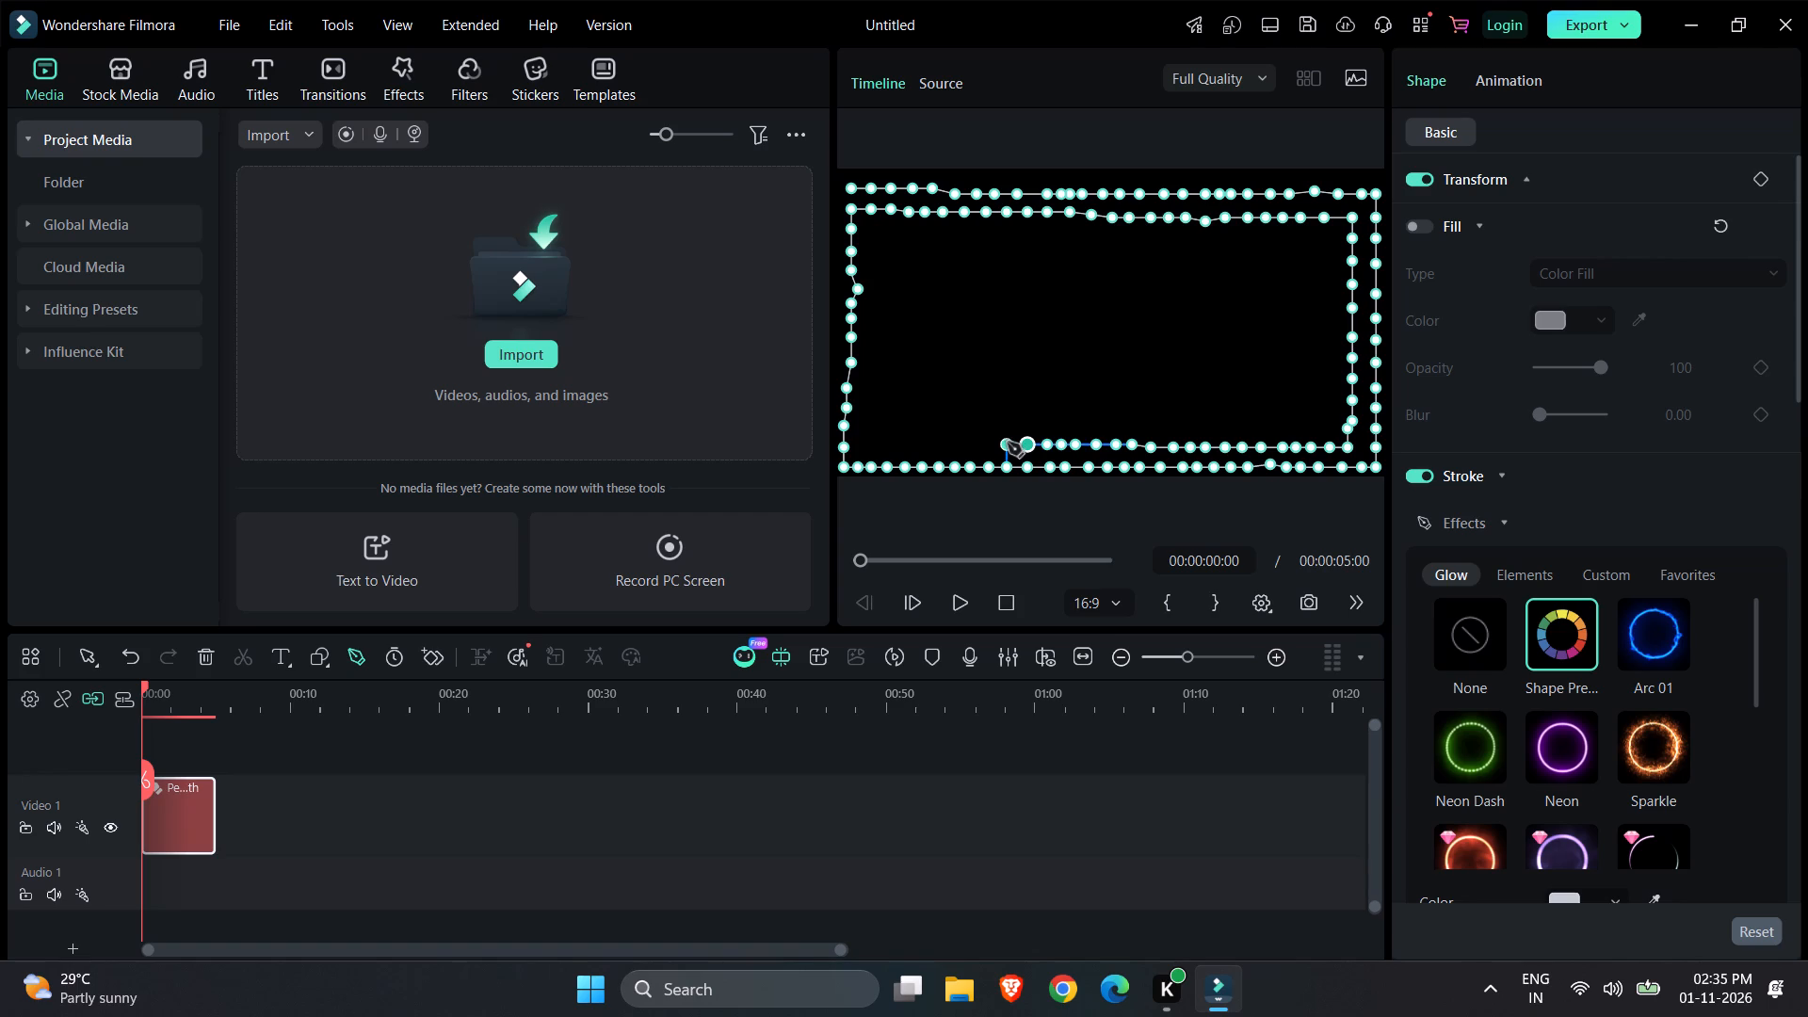
{"action": "left_click", "coordinate": [1008, 444]}
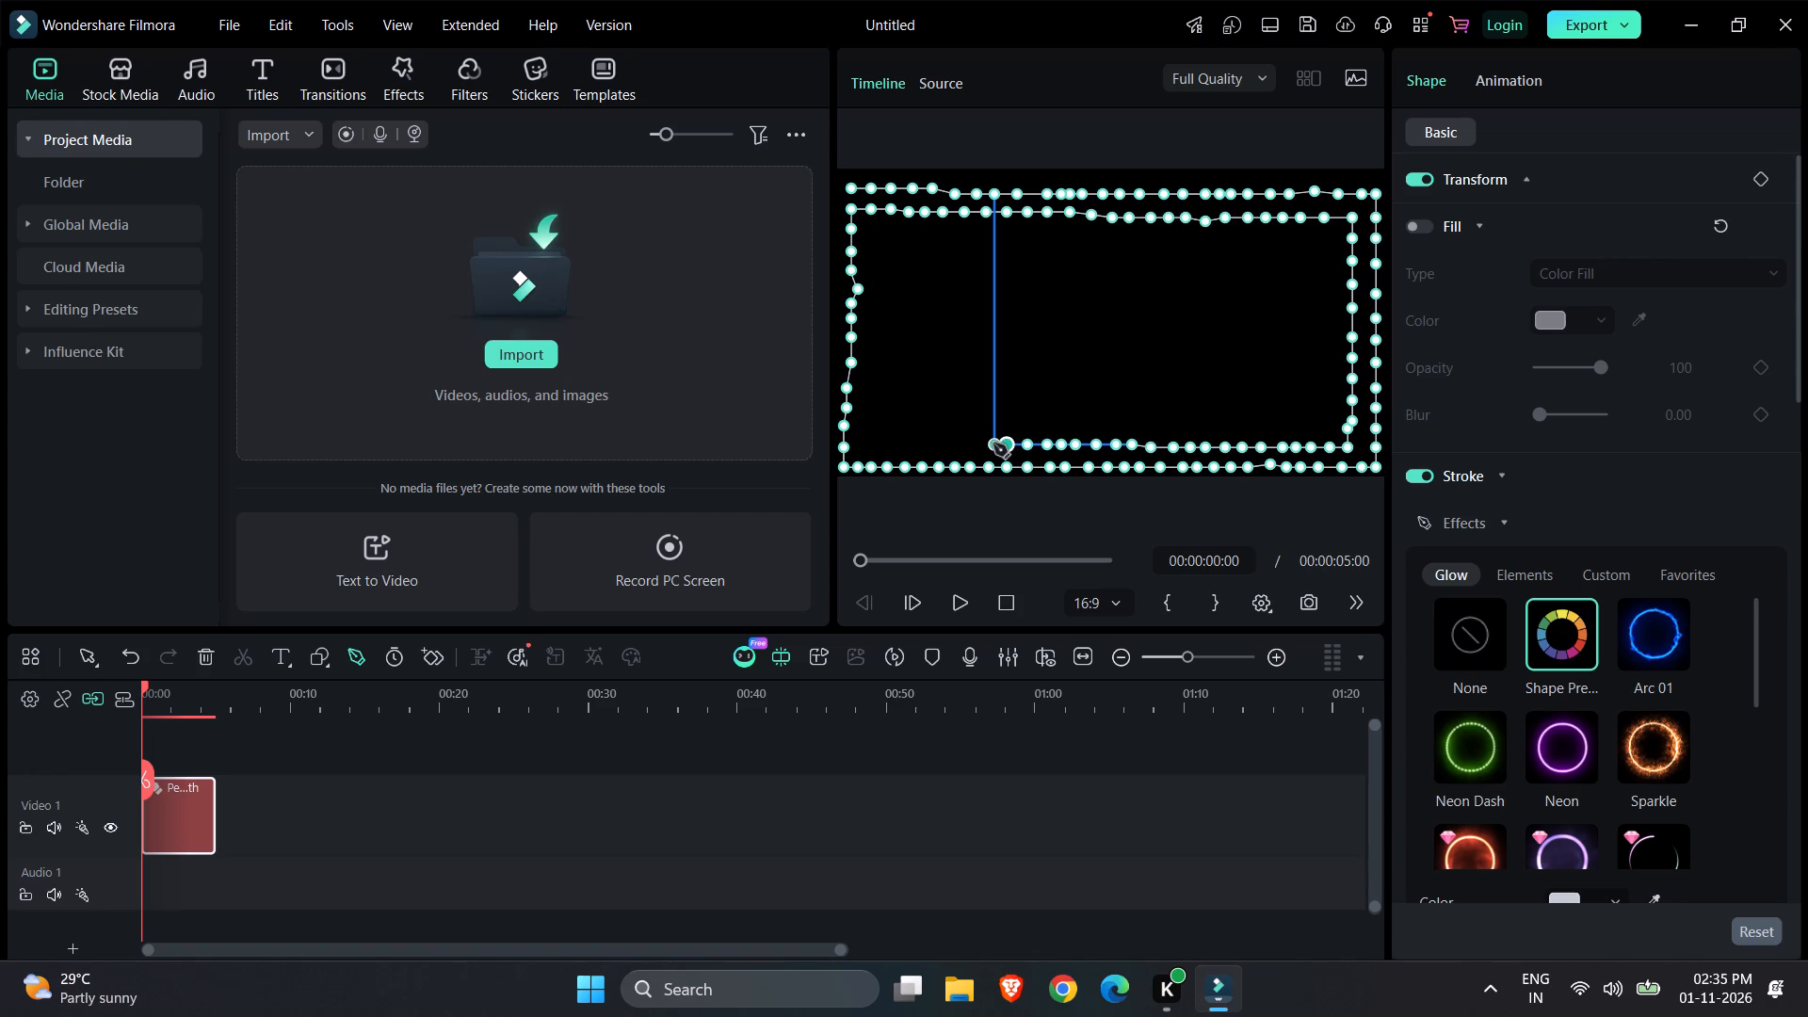
{"action": "left_click", "coordinate": [993, 444]}
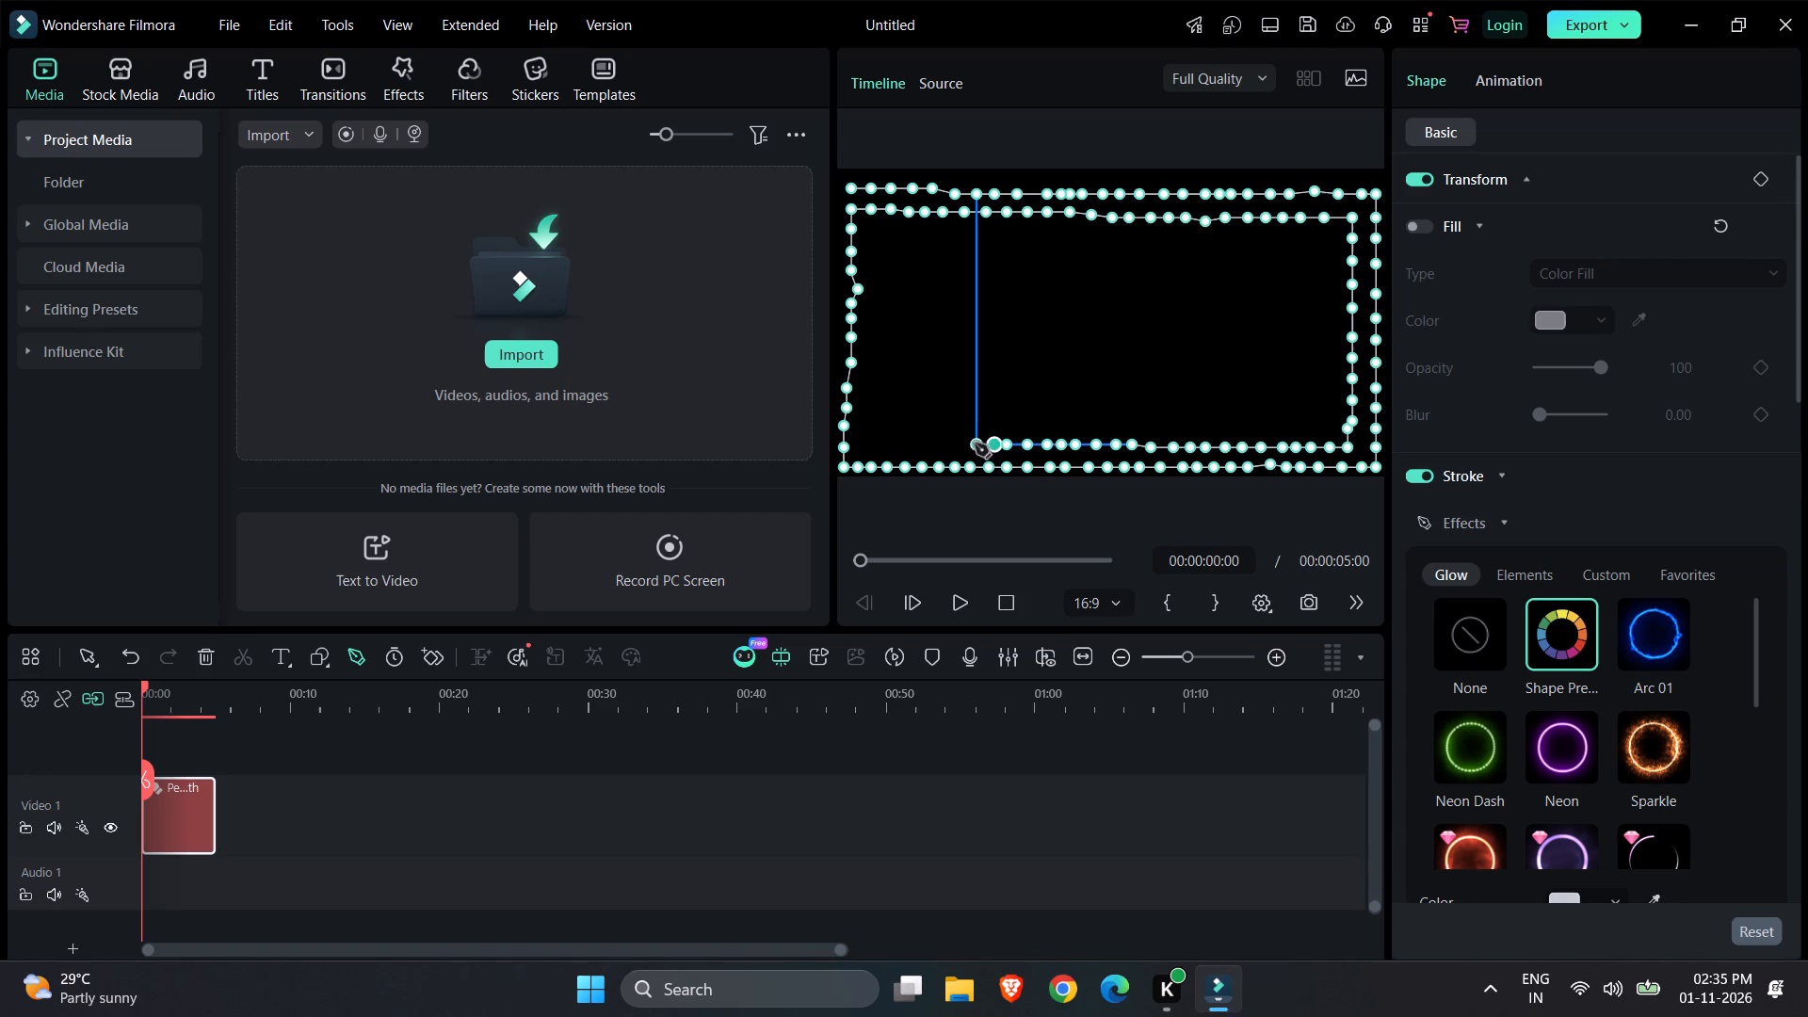
{"action": "left_click", "coordinate": [974, 444]}
{"action": "left_click", "coordinate": [961, 443]}
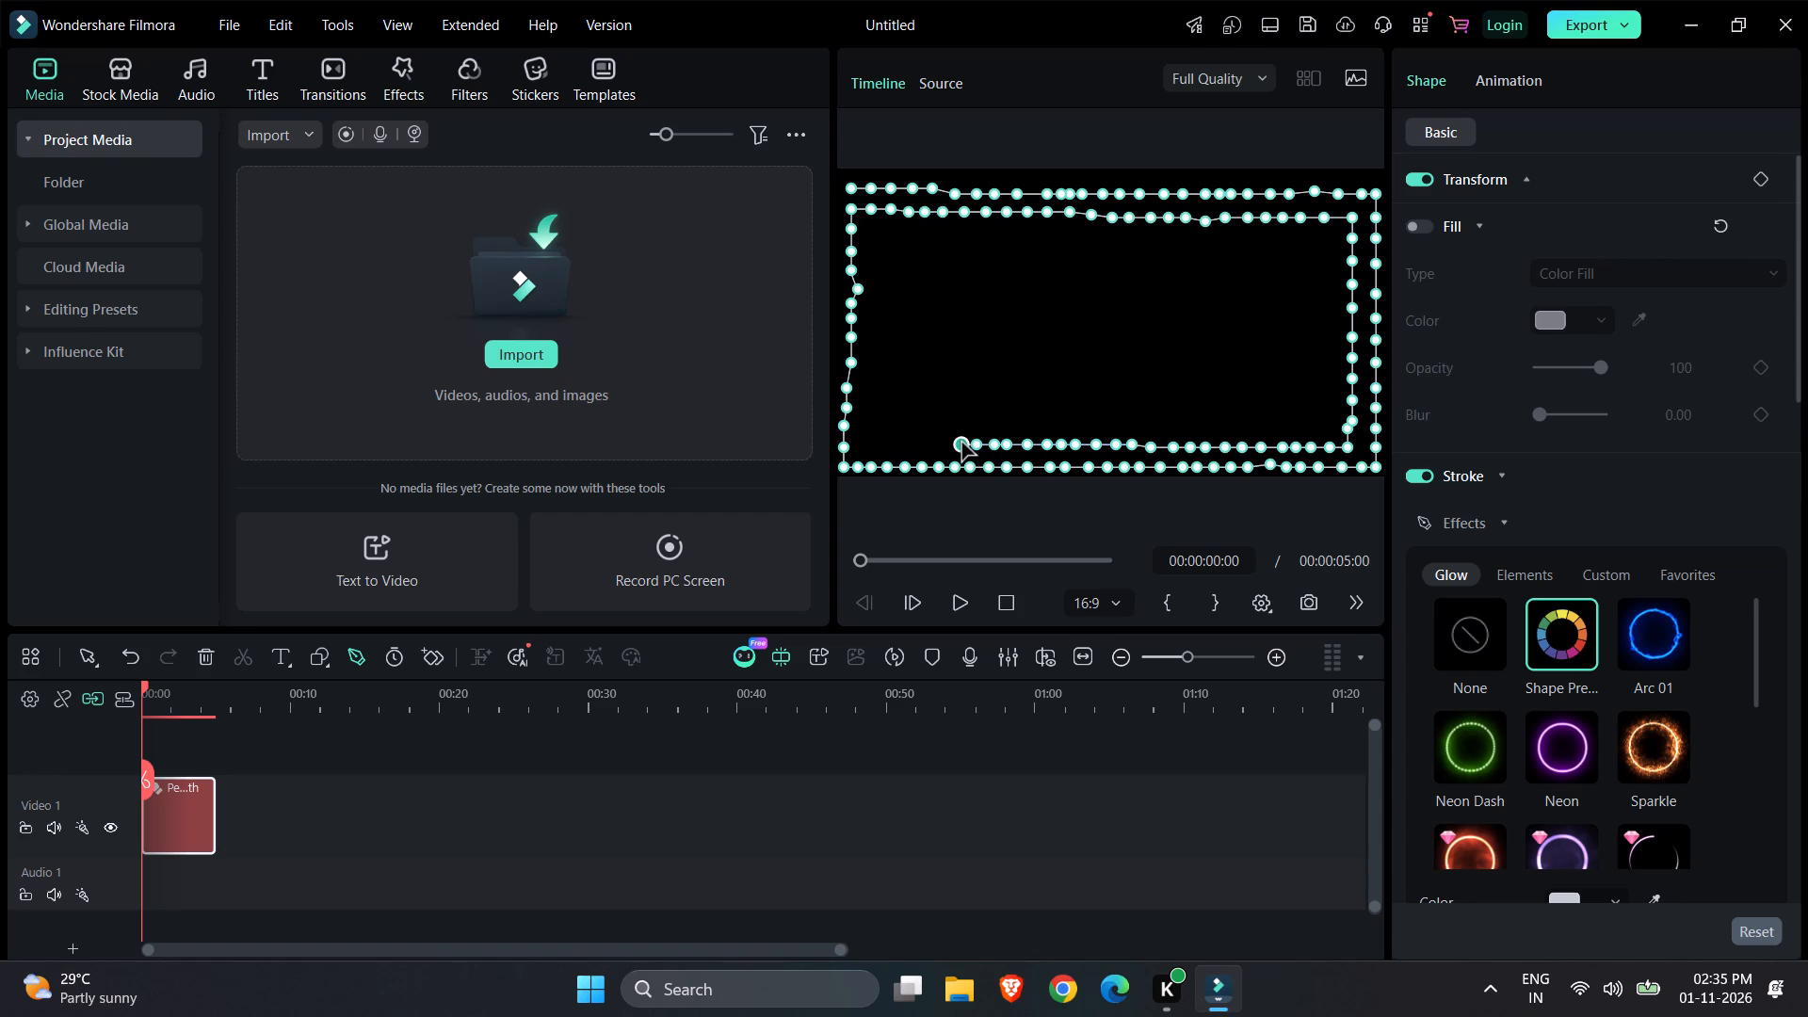
{"action": "left_click", "coordinate": [943, 443]}
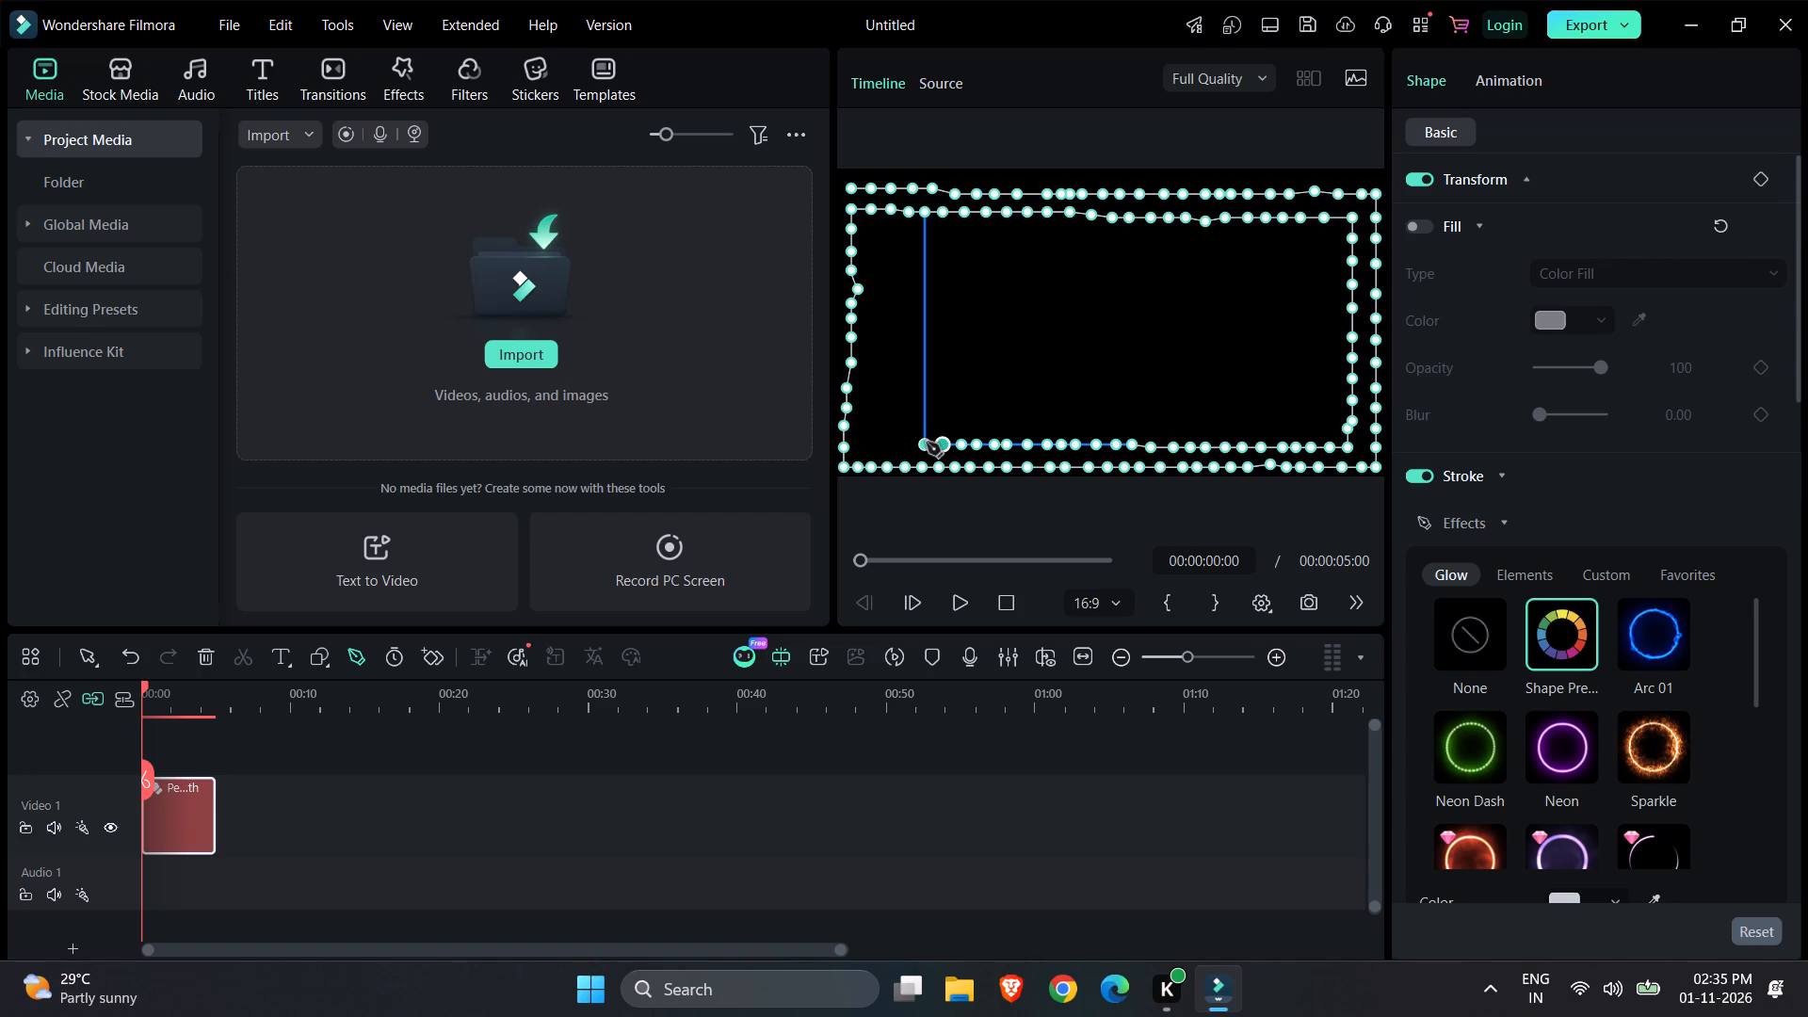
{"action": "left_click", "coordinate": [927, 443]}
{"action": "left_click", "coordinate": [902, 441]}
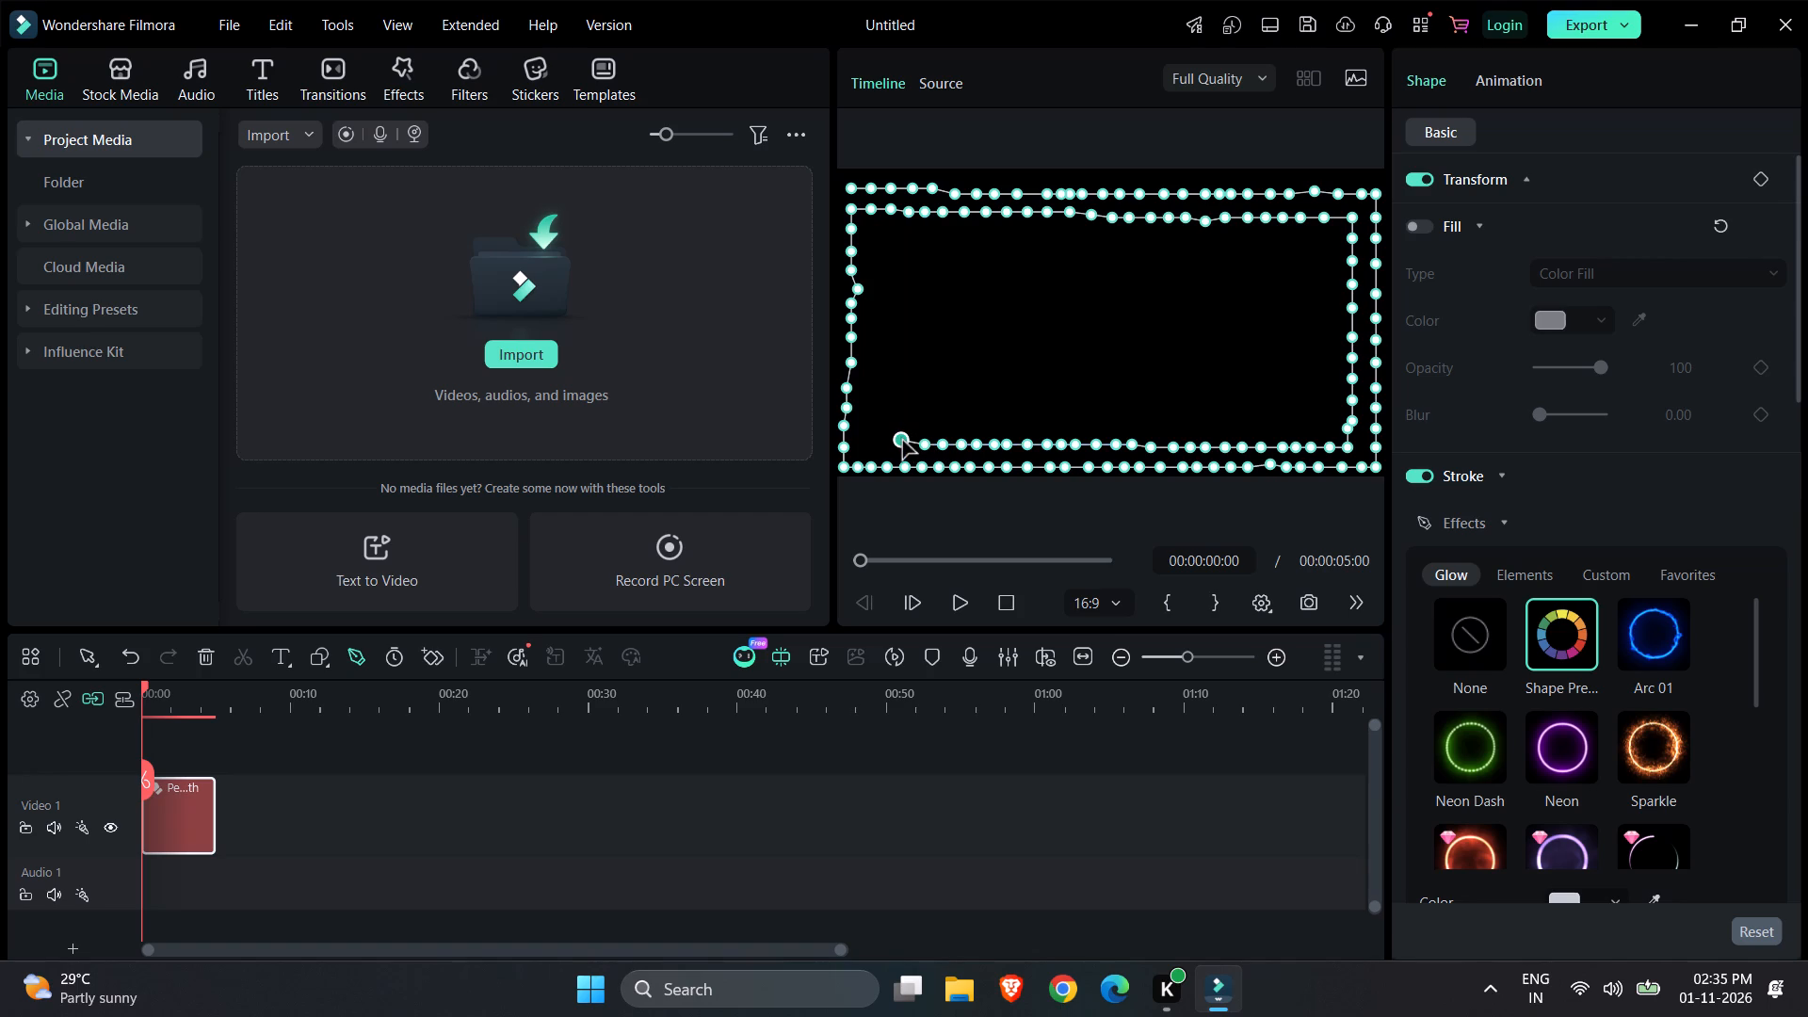
{"action": "left_click", "coordinate": [892, 442]}
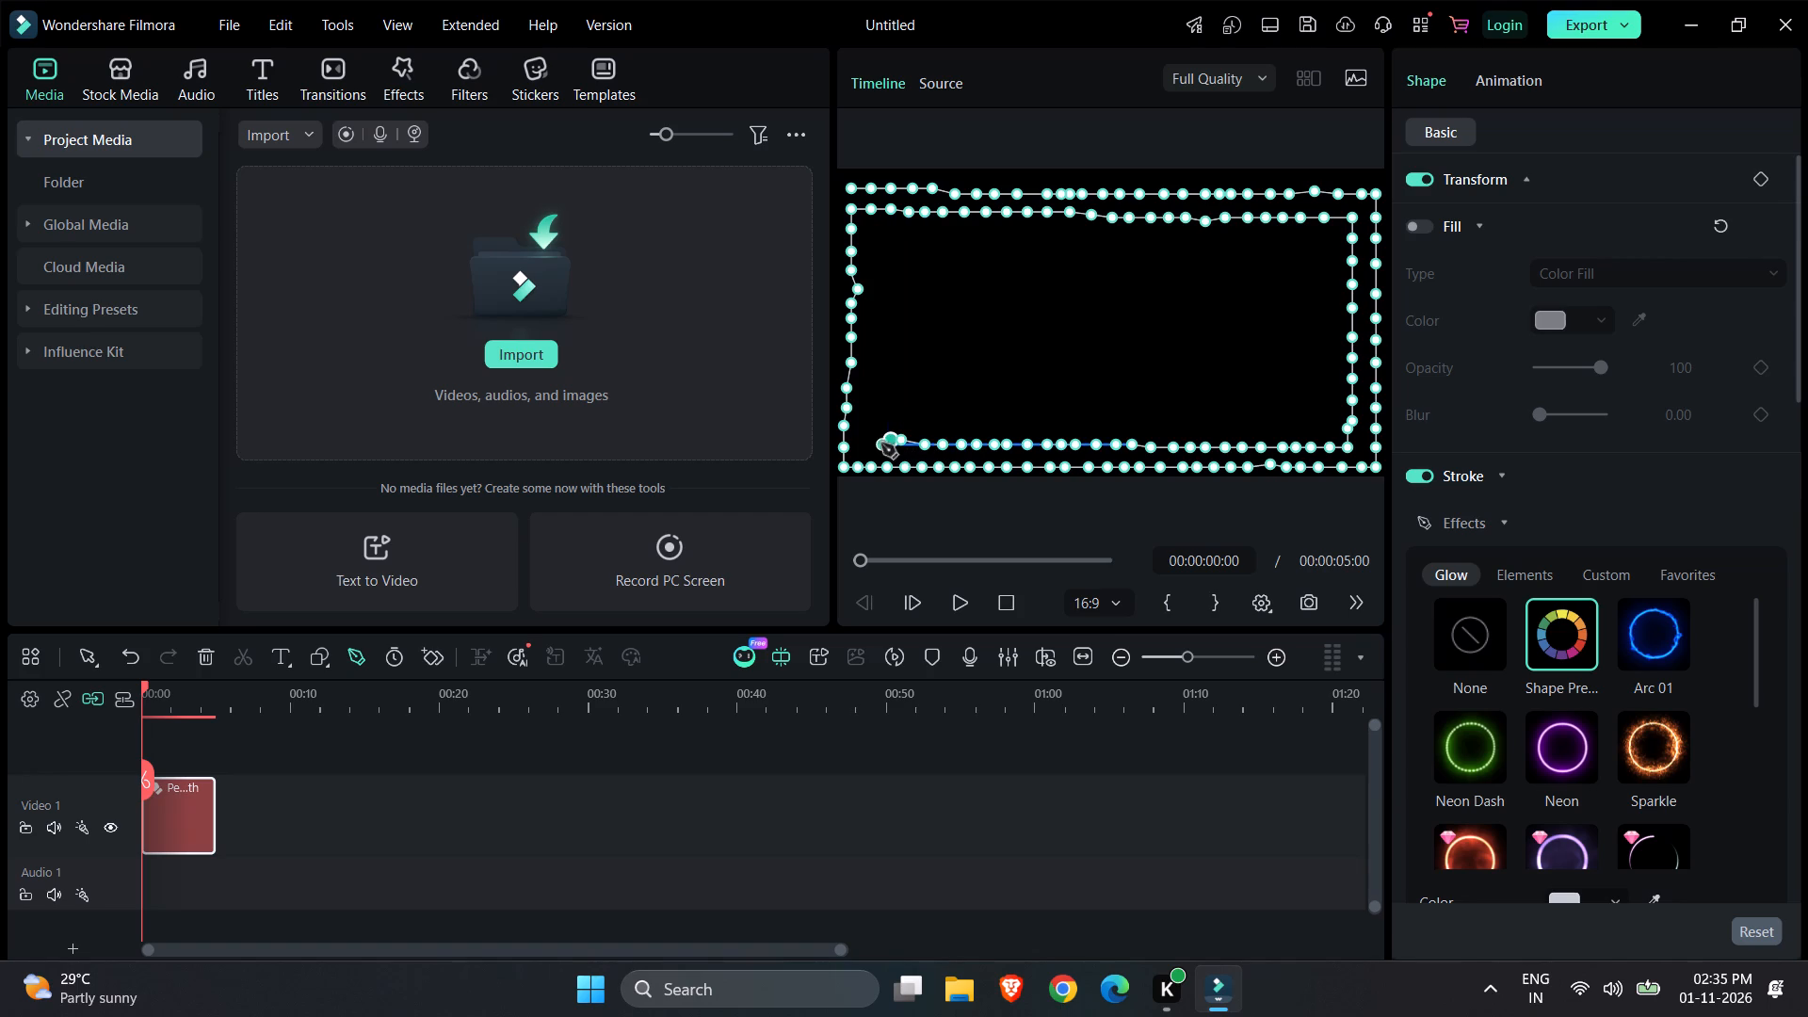
{"action": "left_click", "coordinate": [873, 442]}
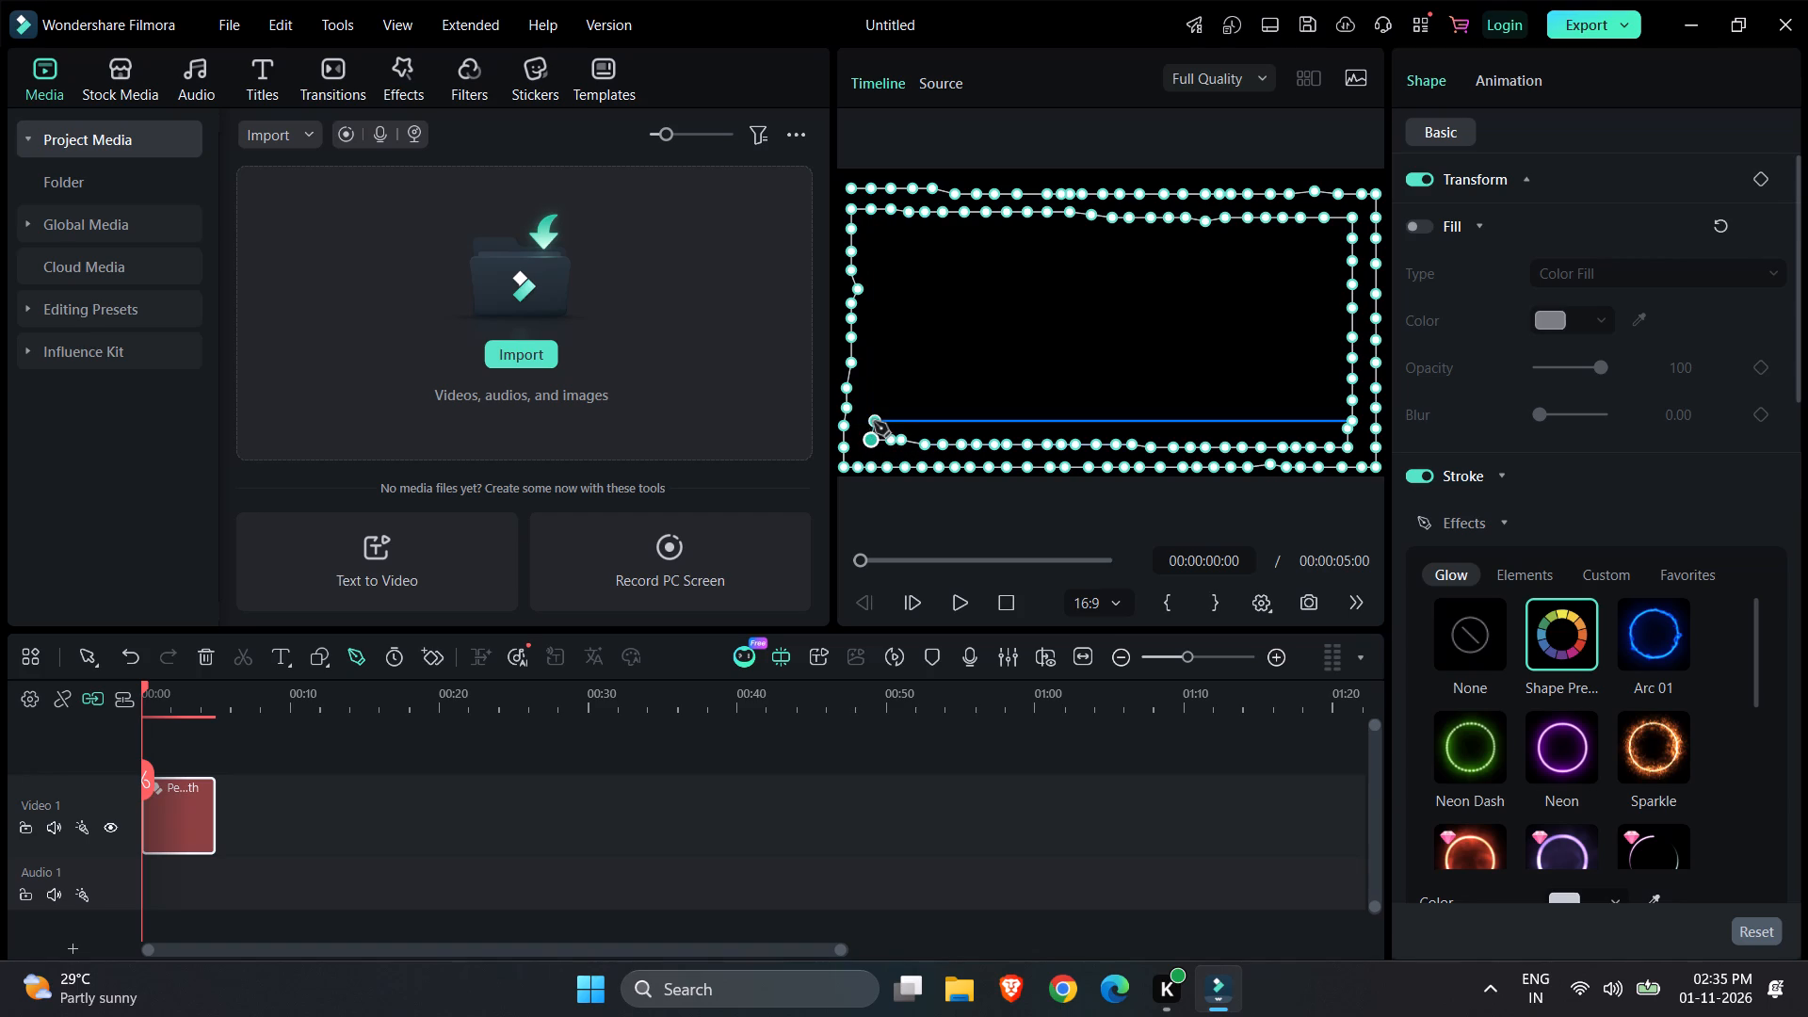
Continue the inner loop with closely spaced points up its left side, ending just below the loop's own top row.
{"action": "left_click", "coordinate": [873, 419]}
{"action": "left_click", "coordinate": [873, 402]}
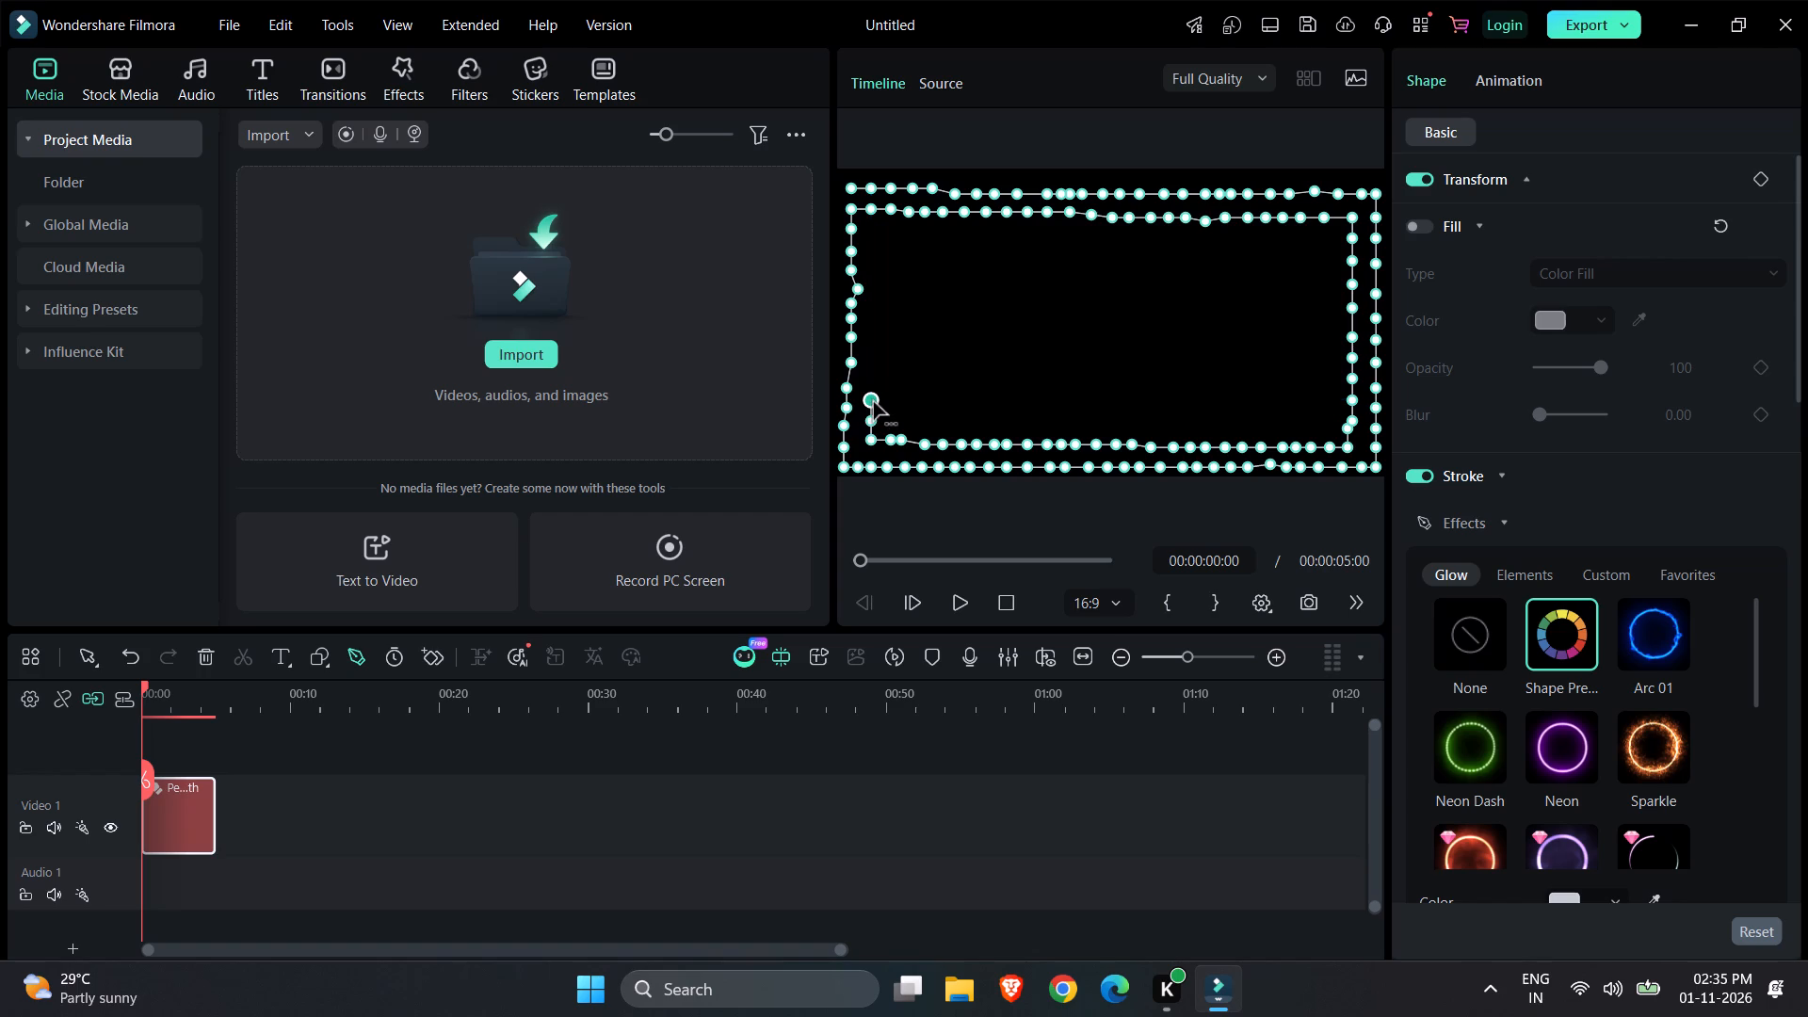
{"action": "left_click", "coordinate": [873, 401]}
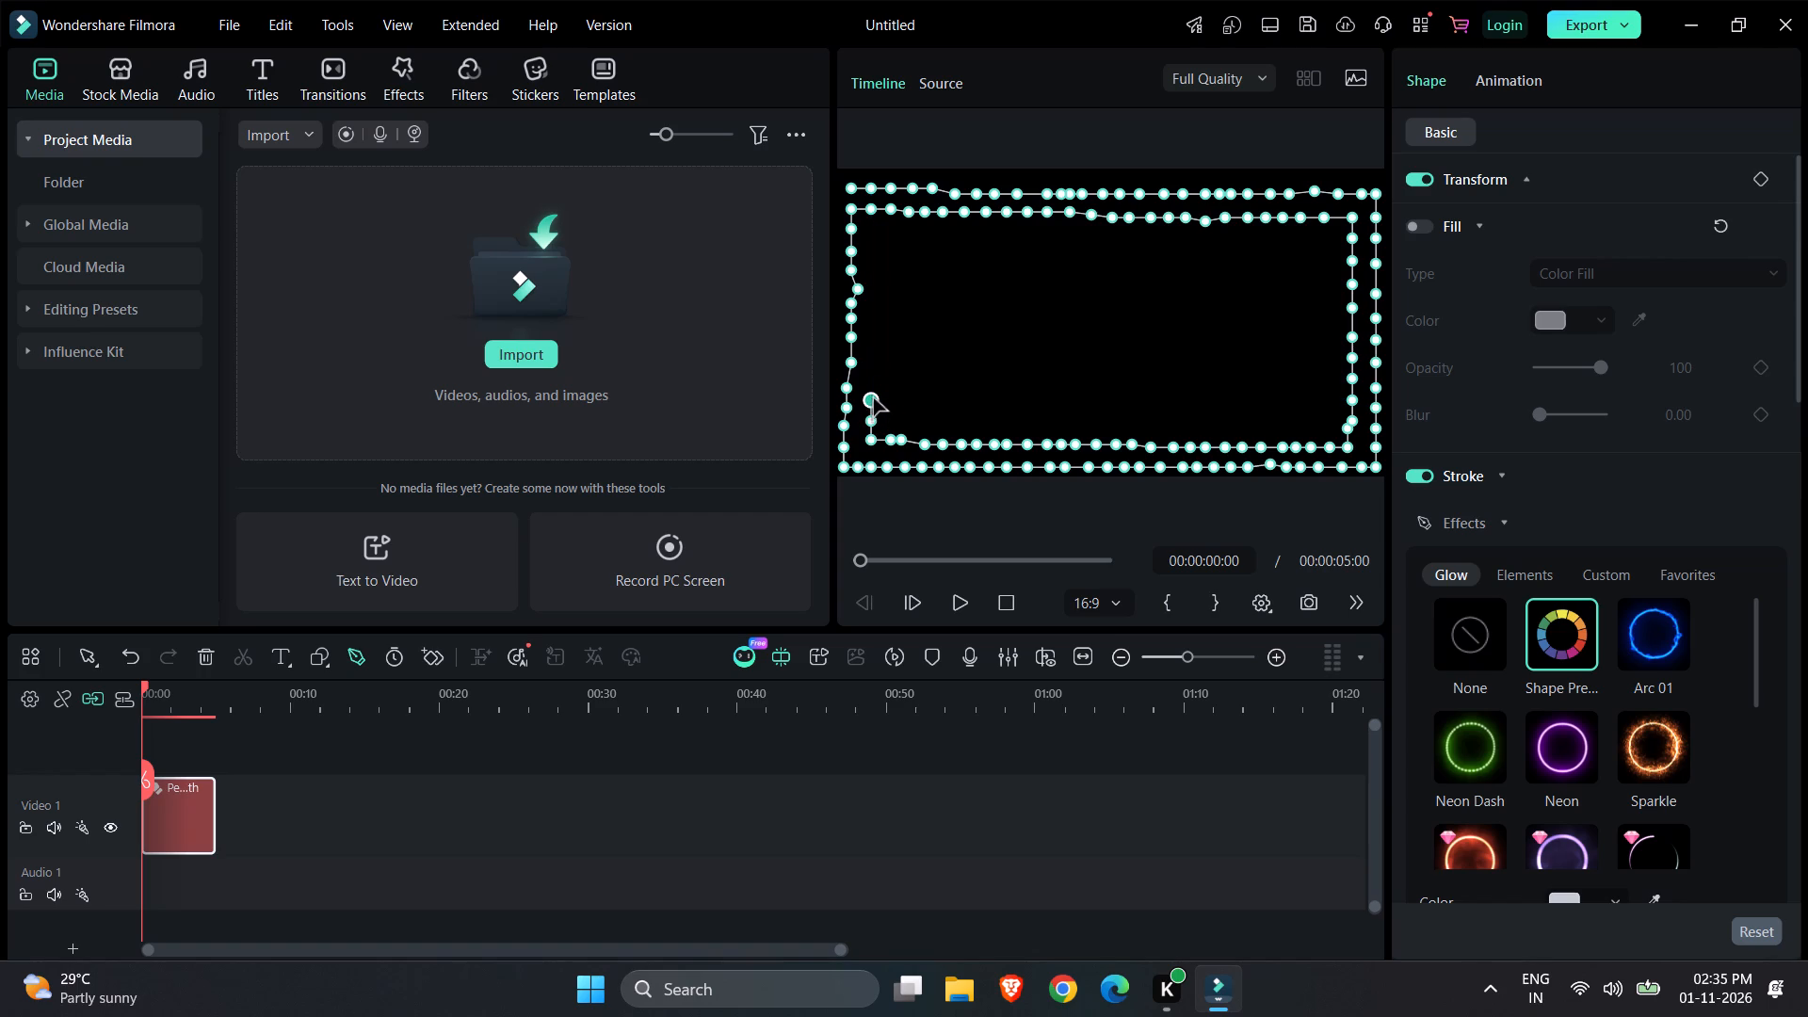
{"action": "left_click", "coordinate": [876, 380]}
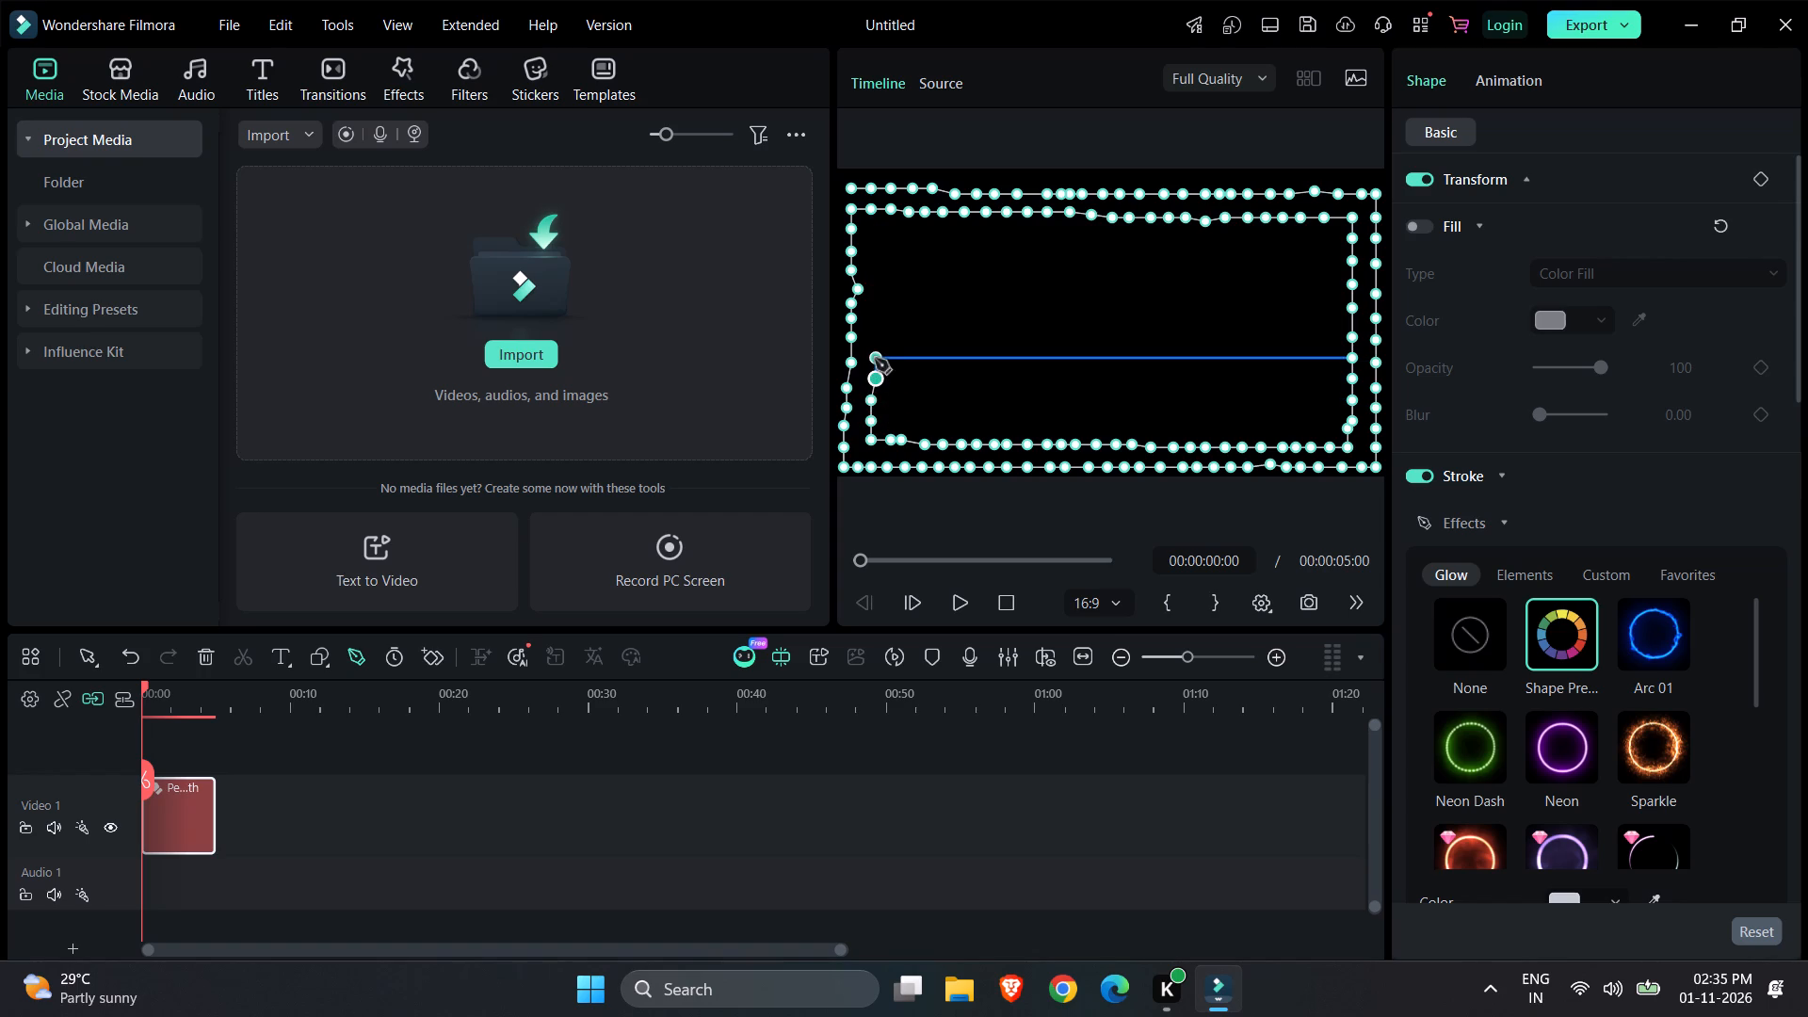
{"action": "left_click", "coordinate": [875, 359]}
{"action": "left_click", "coordinate": [875, 337]}
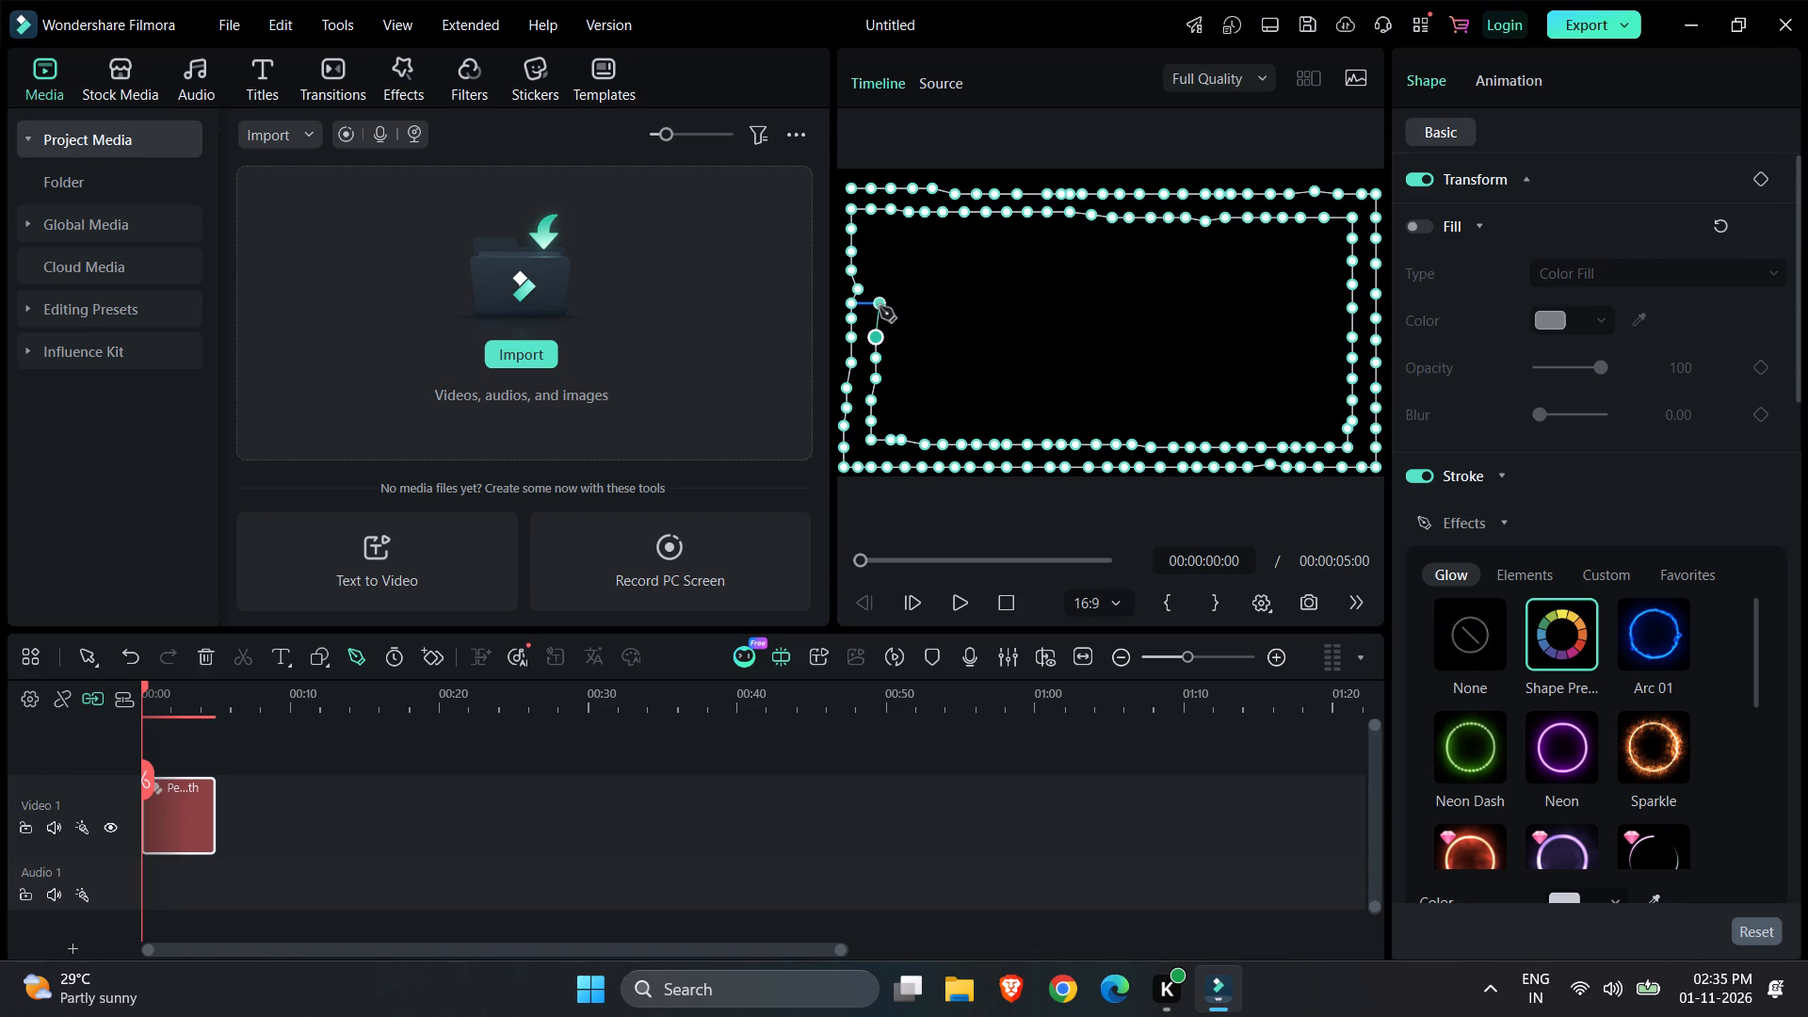
{"action": "left_click", "coordinate": [880, 308]}
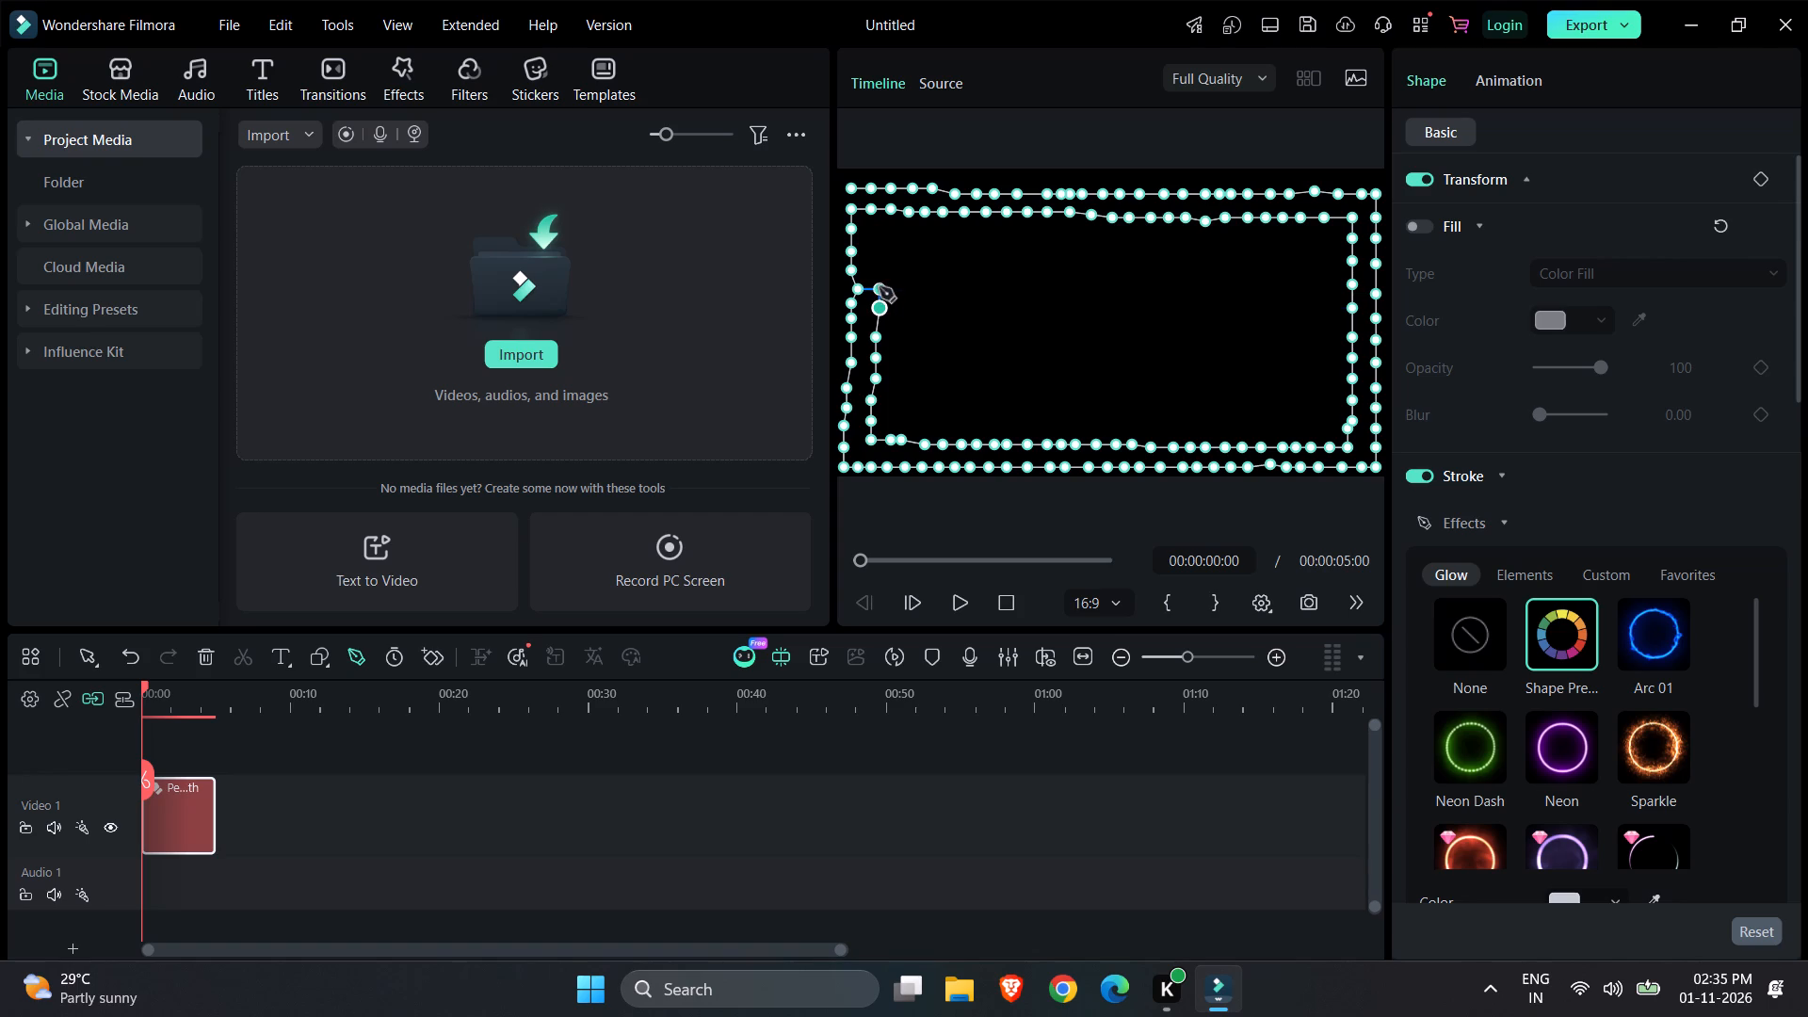
{"action": "left_click", "coordinate": [880, 287]}
{"action": "left_click", "coordinate": [880, 266]}
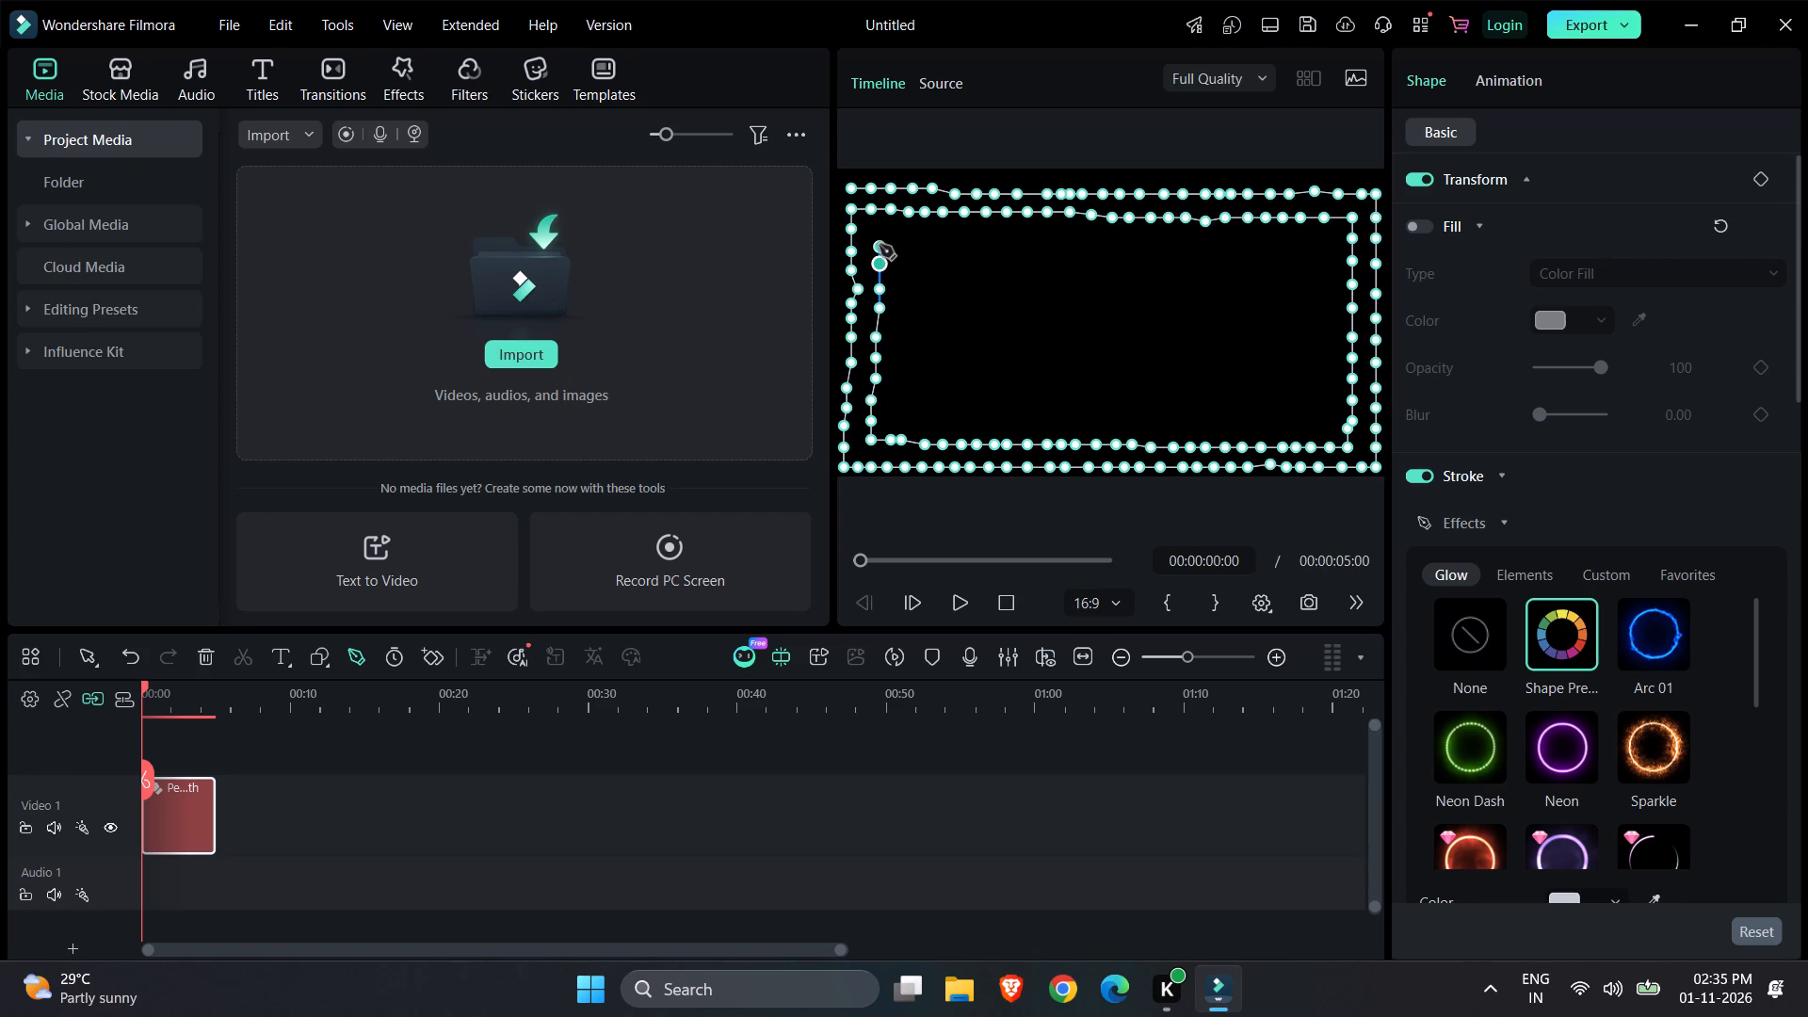
{"action": "left_click", "coordinate": [880, 244]}
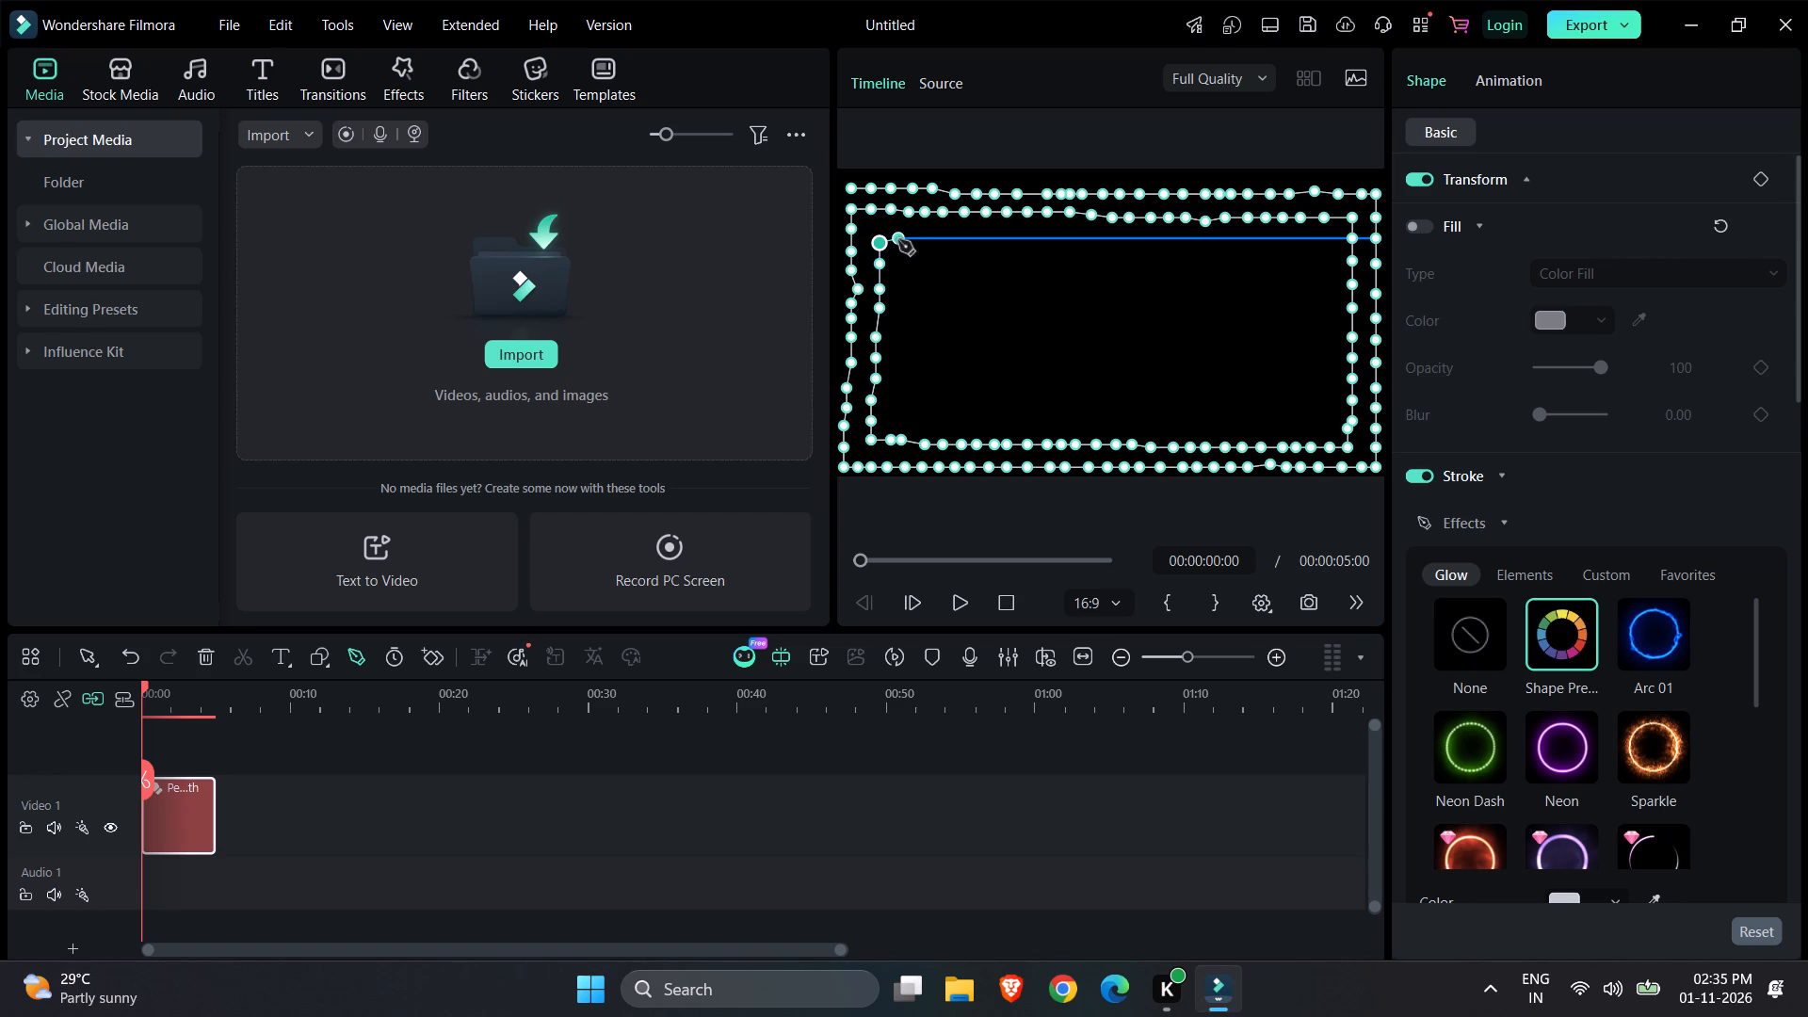
{"action": "left_click", "coordinate": [880, 231]}
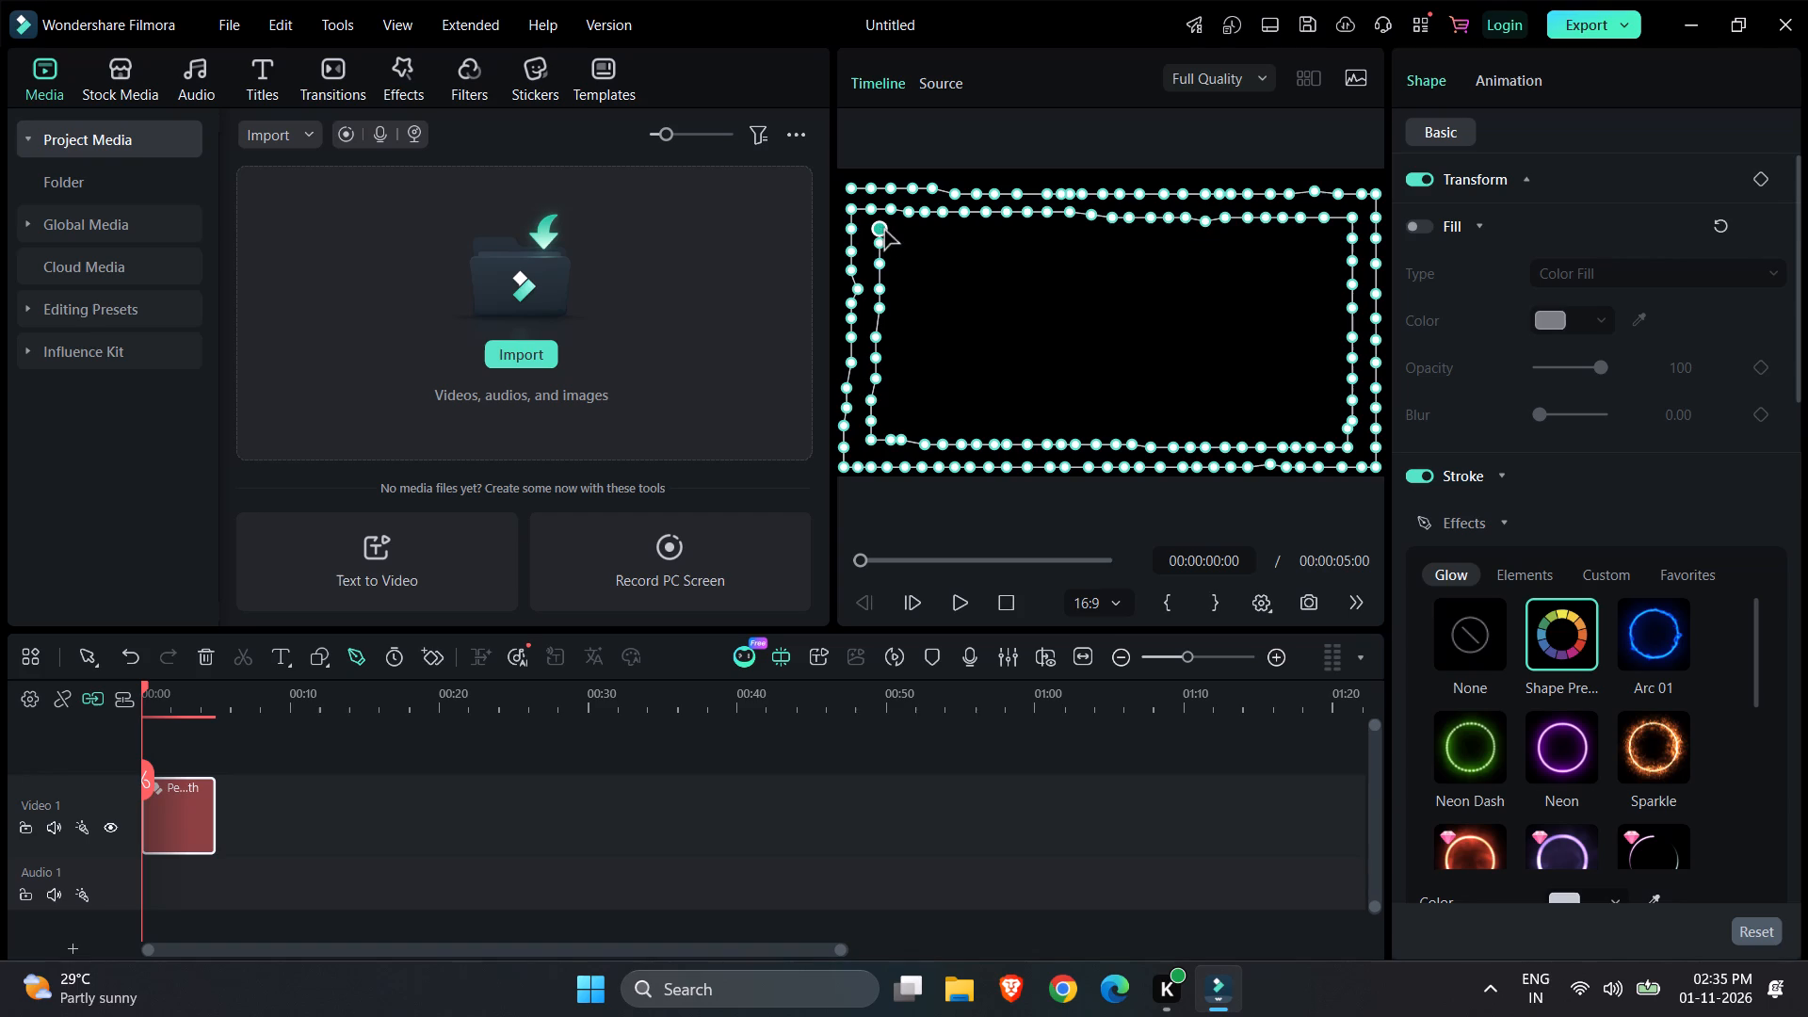
Start a third loop inside the second with closely spaced pen points along its top row, from the upper-left corner to about mid-width.
{"action": "left_click", "coordinate": [898, 234]}
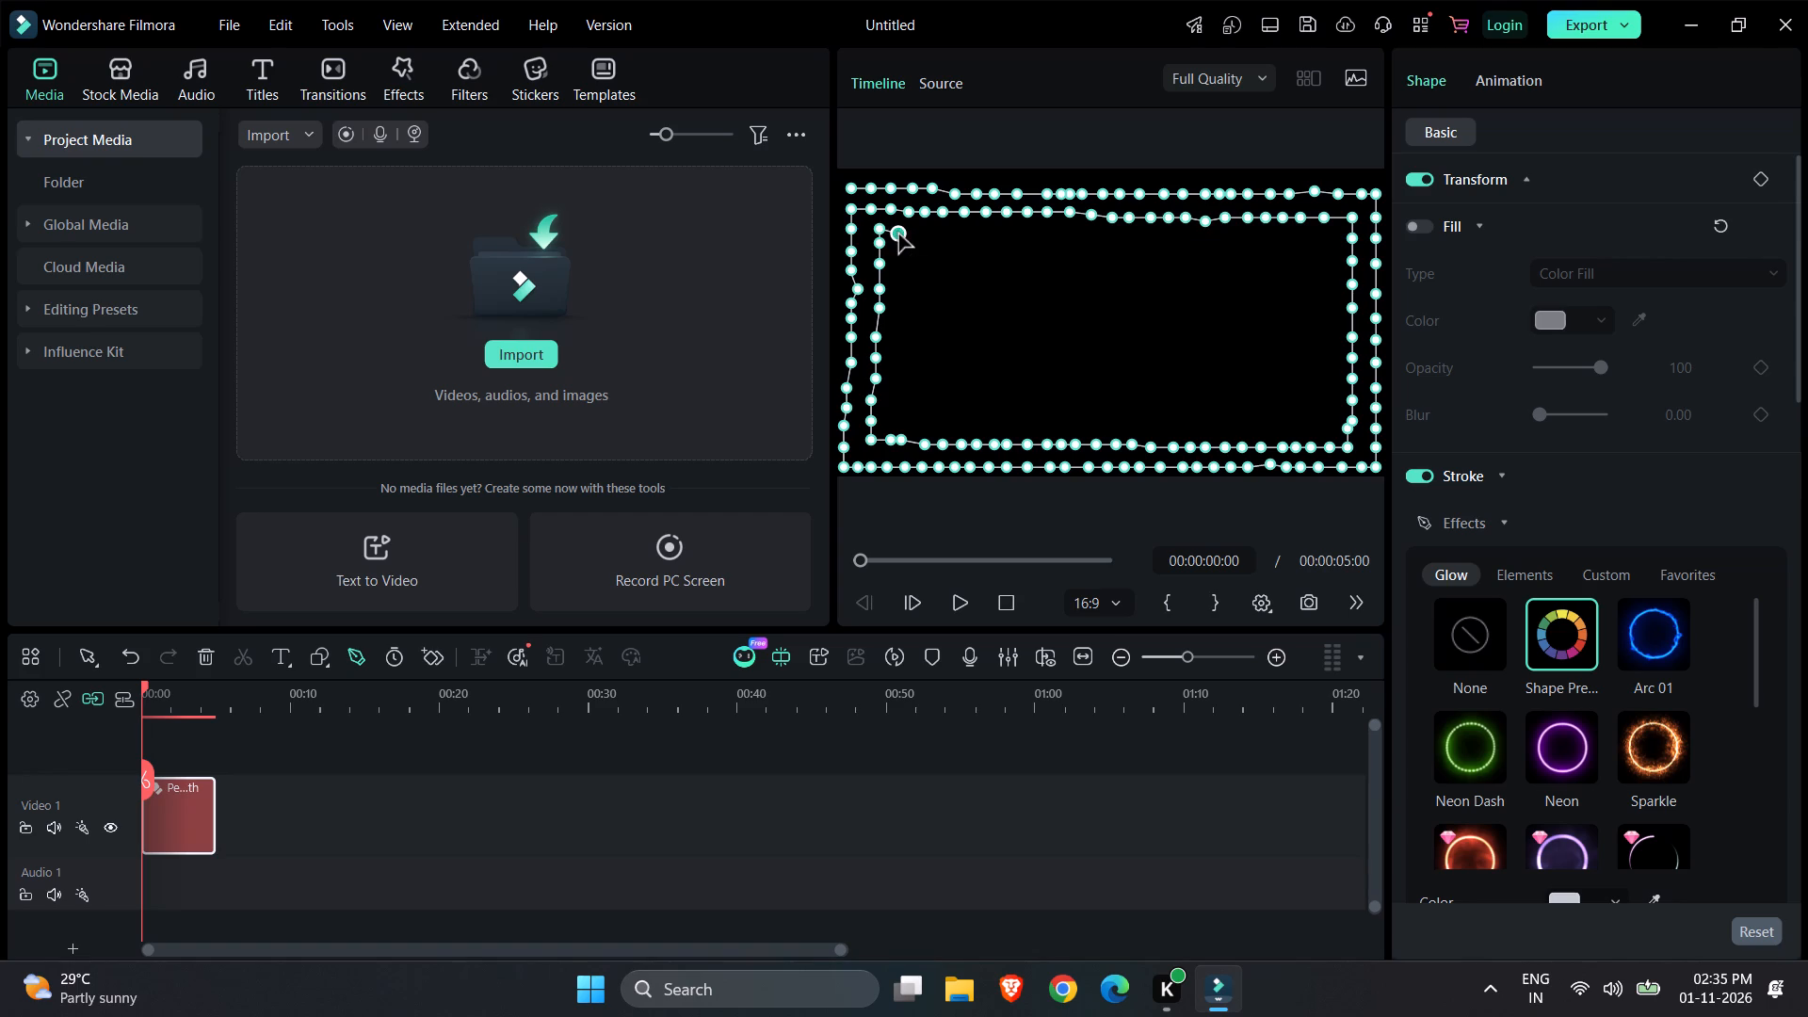
{"action": "left_click", "coordinate": [920, 235]}
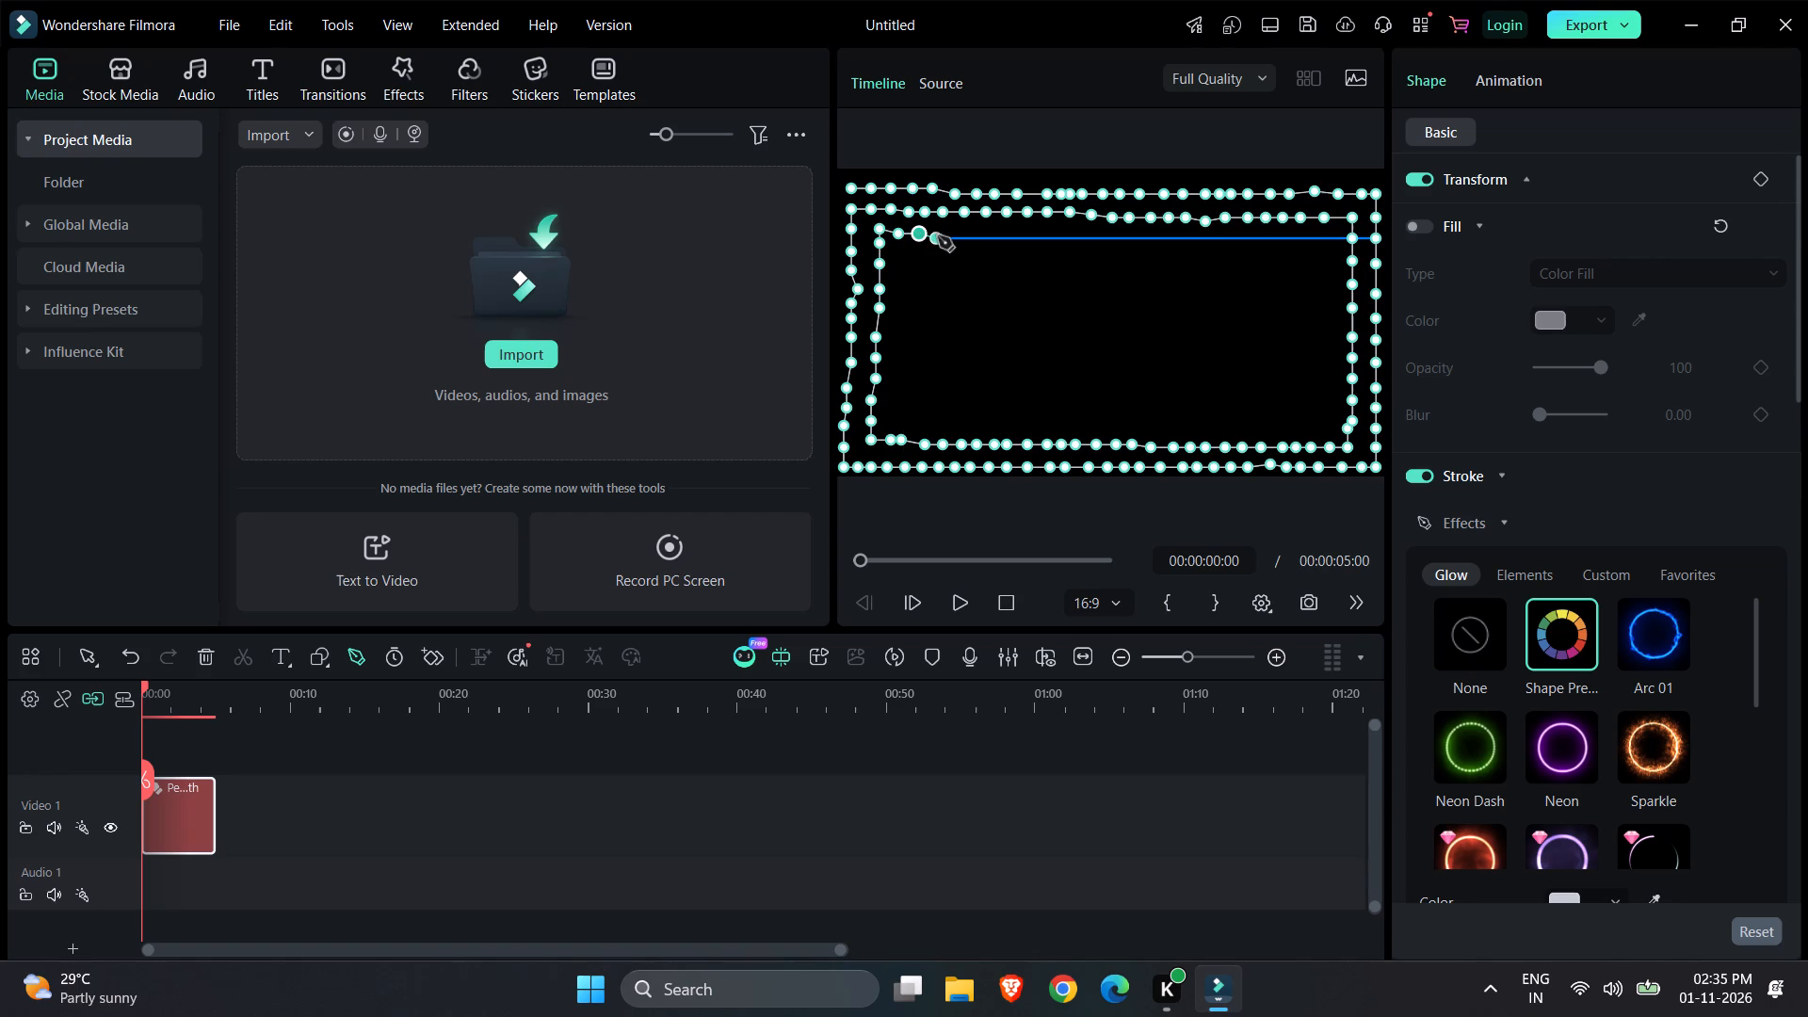
{"action": "left_click_drag", "start_coordinate": [944, 234], "coordinate": [964, 234]}
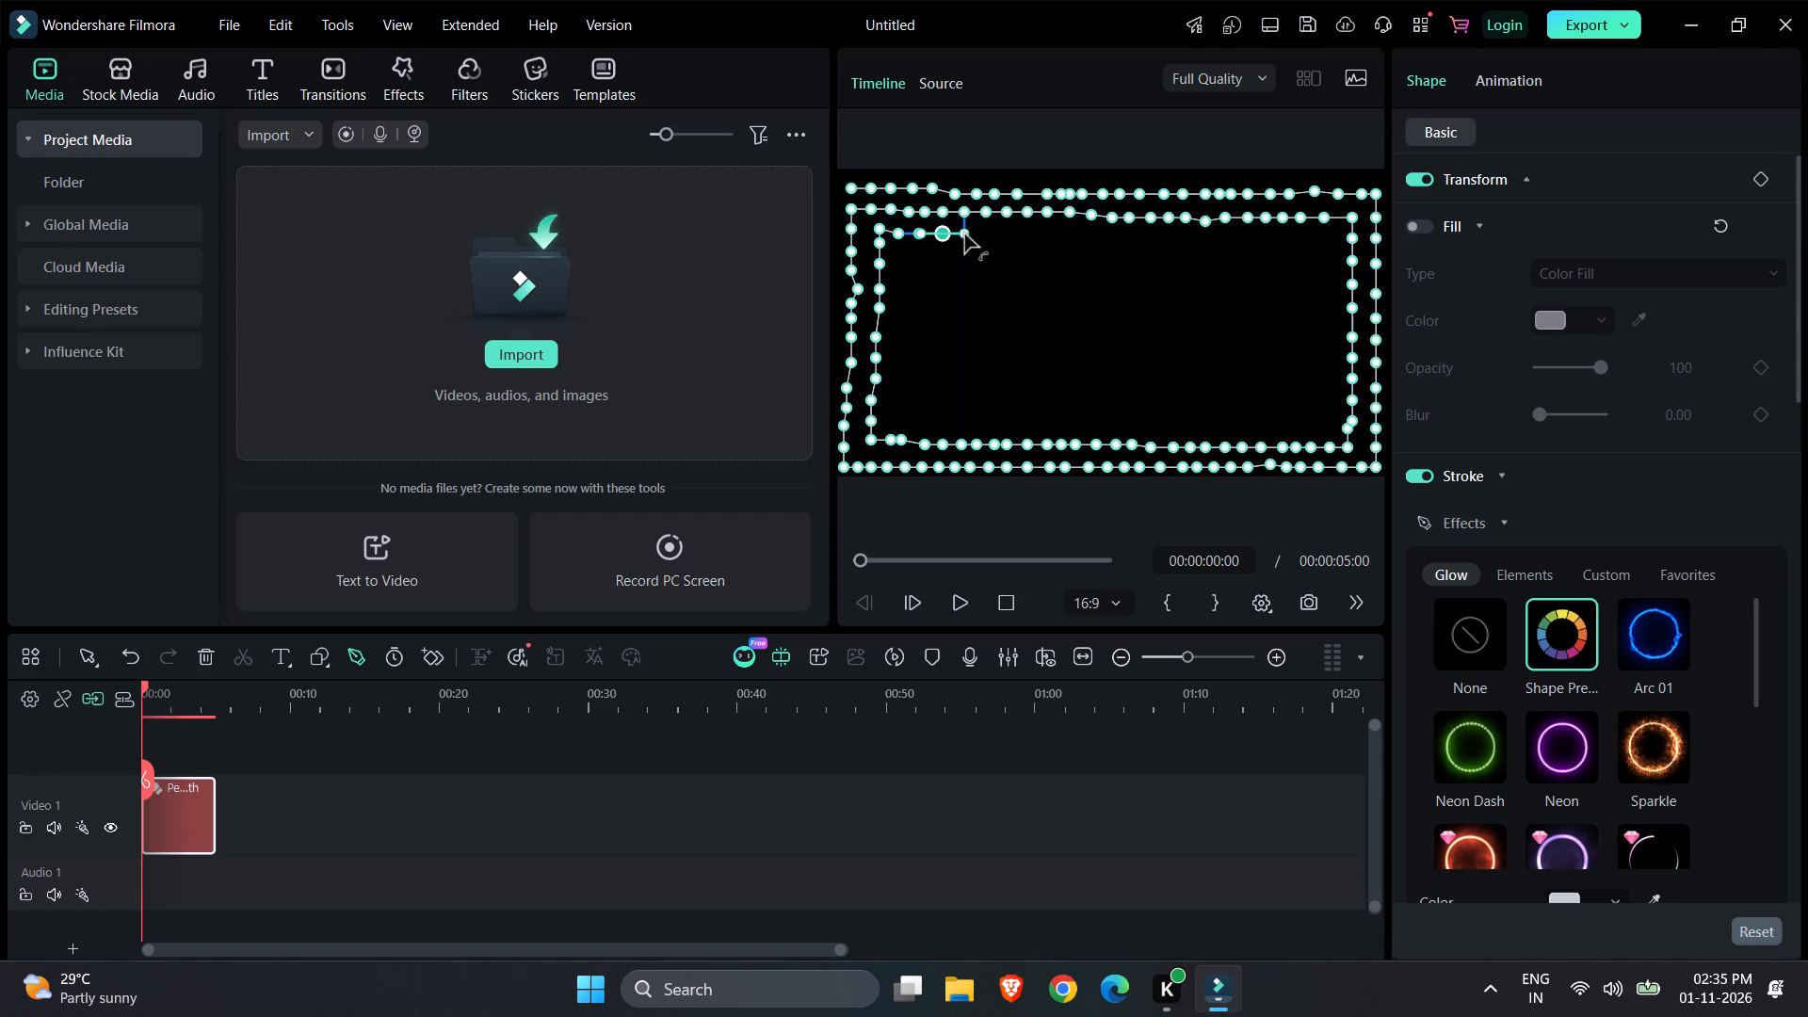
{"action": "left_click_drag", "start_coordinate": [964, 234], "coordinate": [963, 234]}
{"action": "left_click", "coordinate": [963, 234]}
{"action": "left_click", "coordinate": [969, 235]}
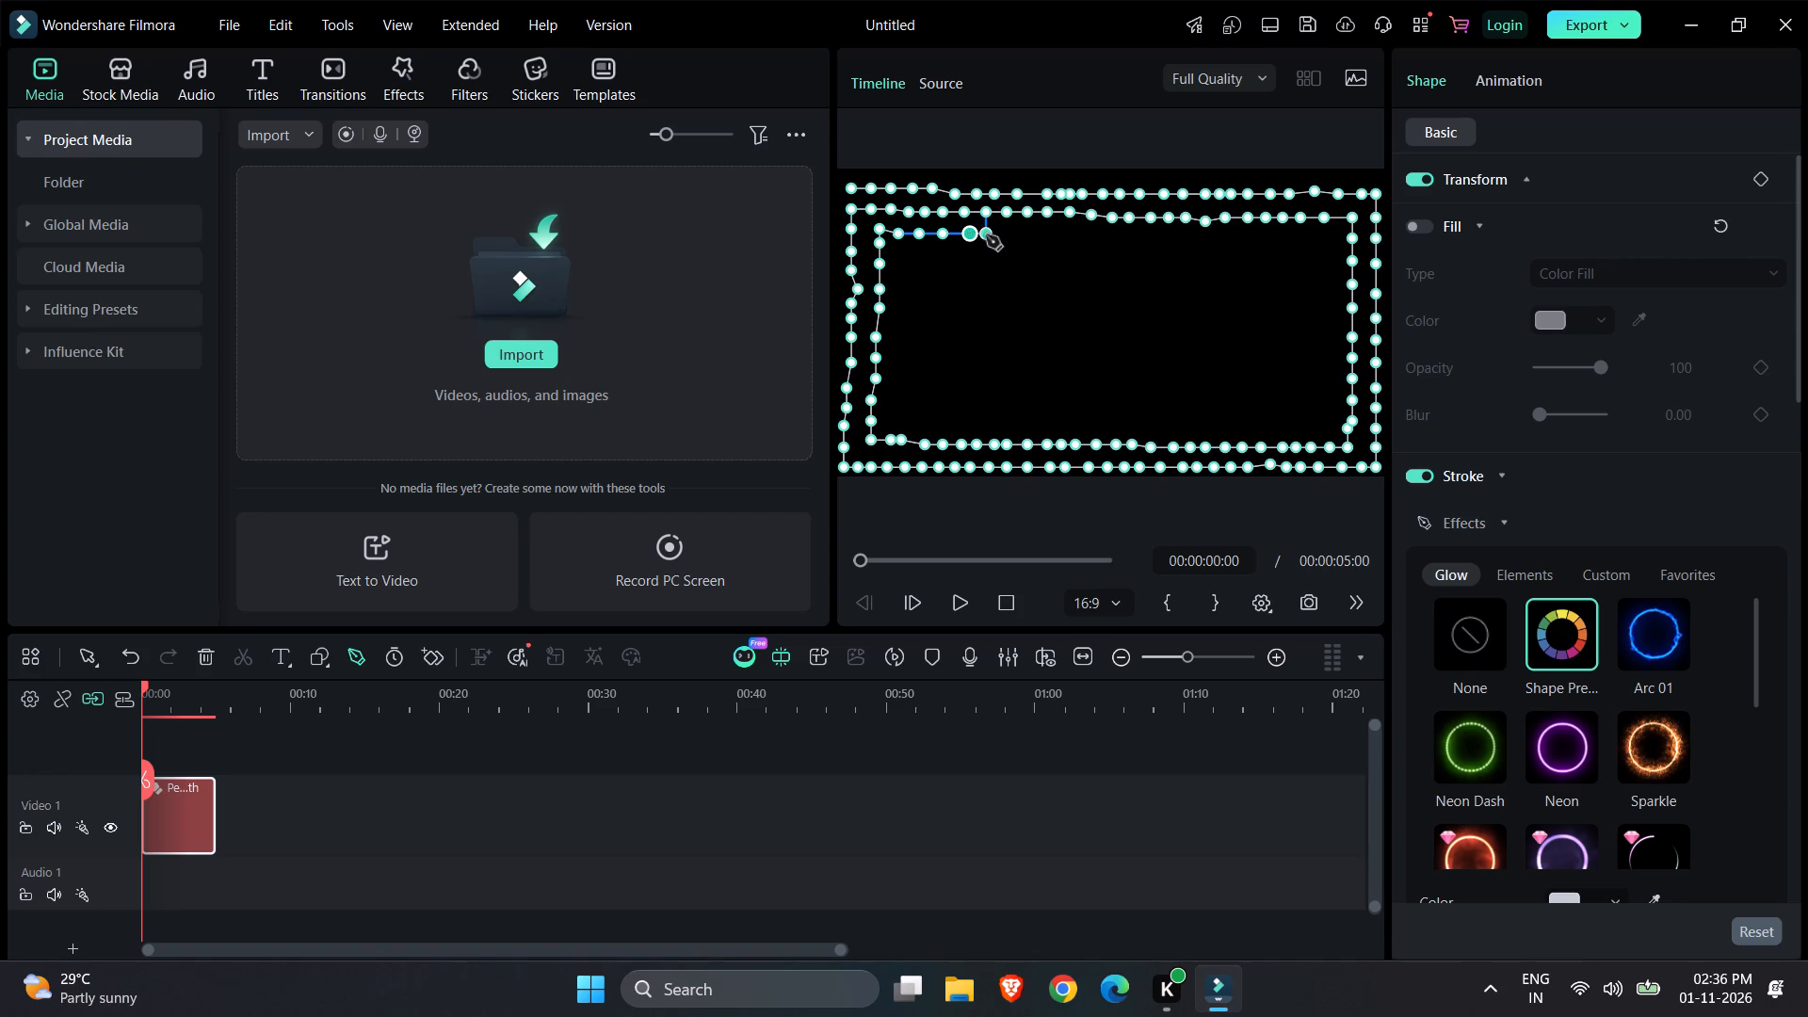
{"action": "left_click", "coordinate": [990, 236]}
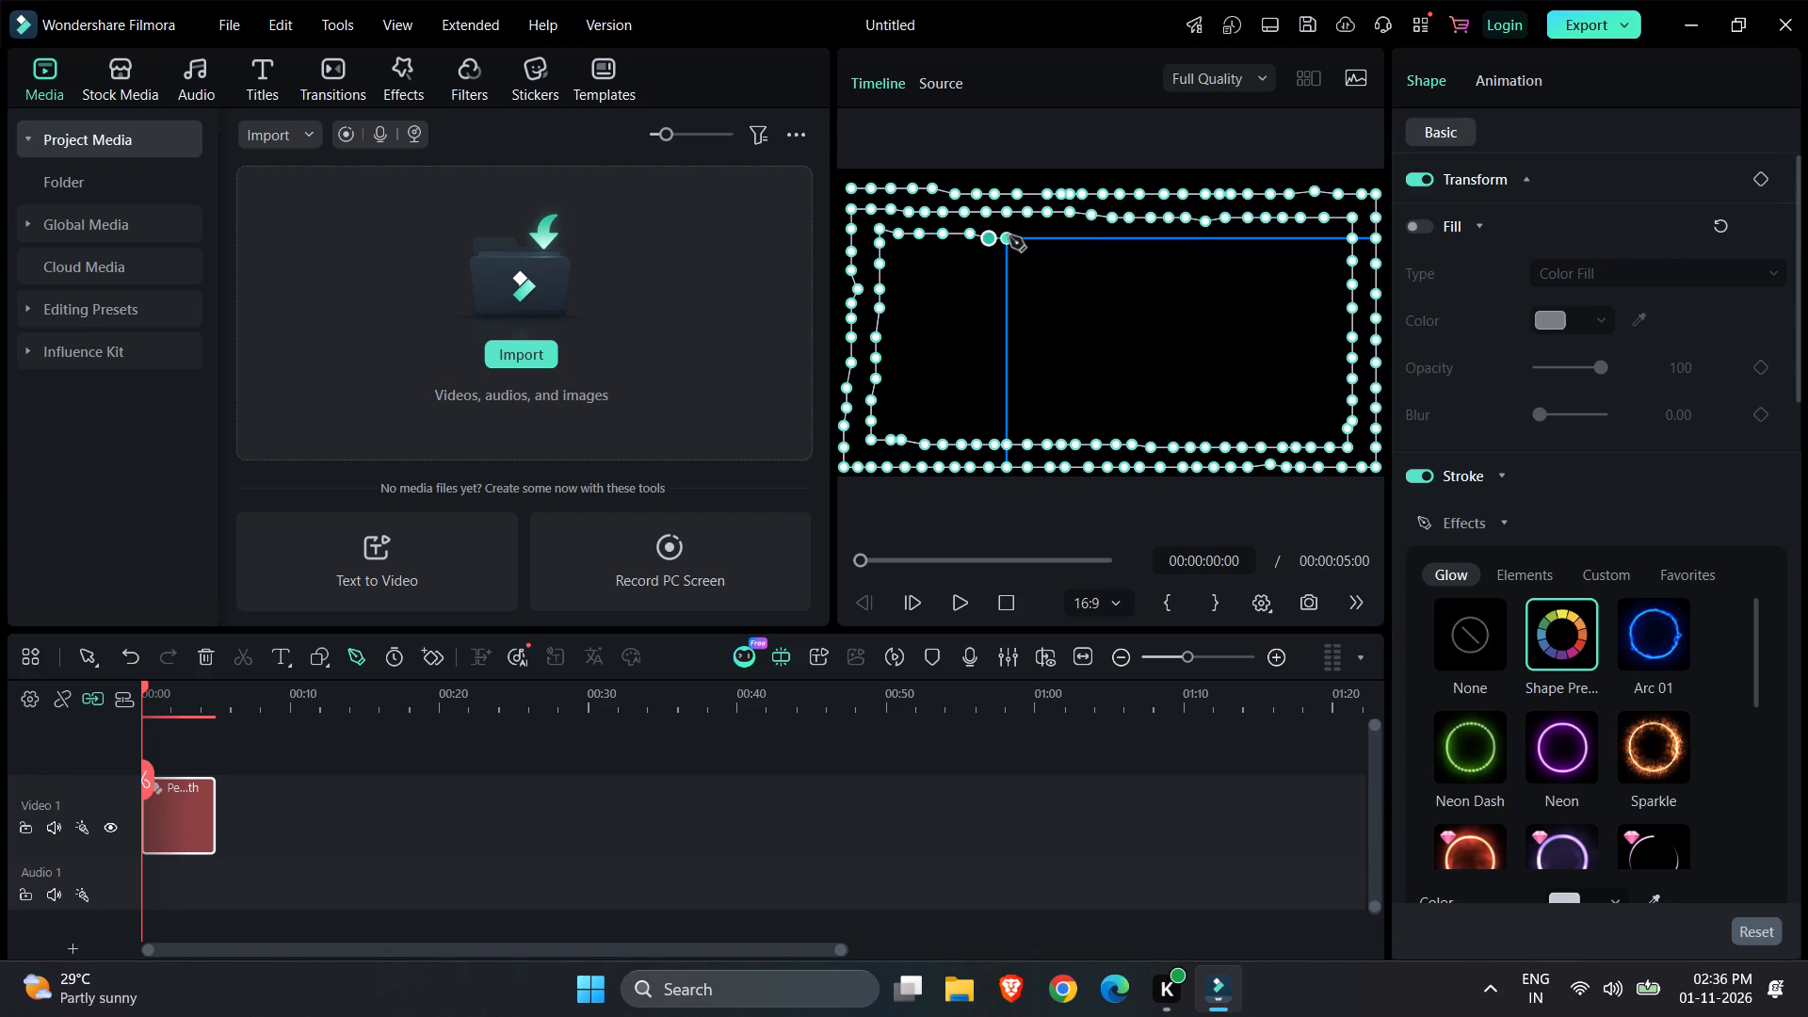
{"action": "left_click", "coordinate": [1009, 236]}
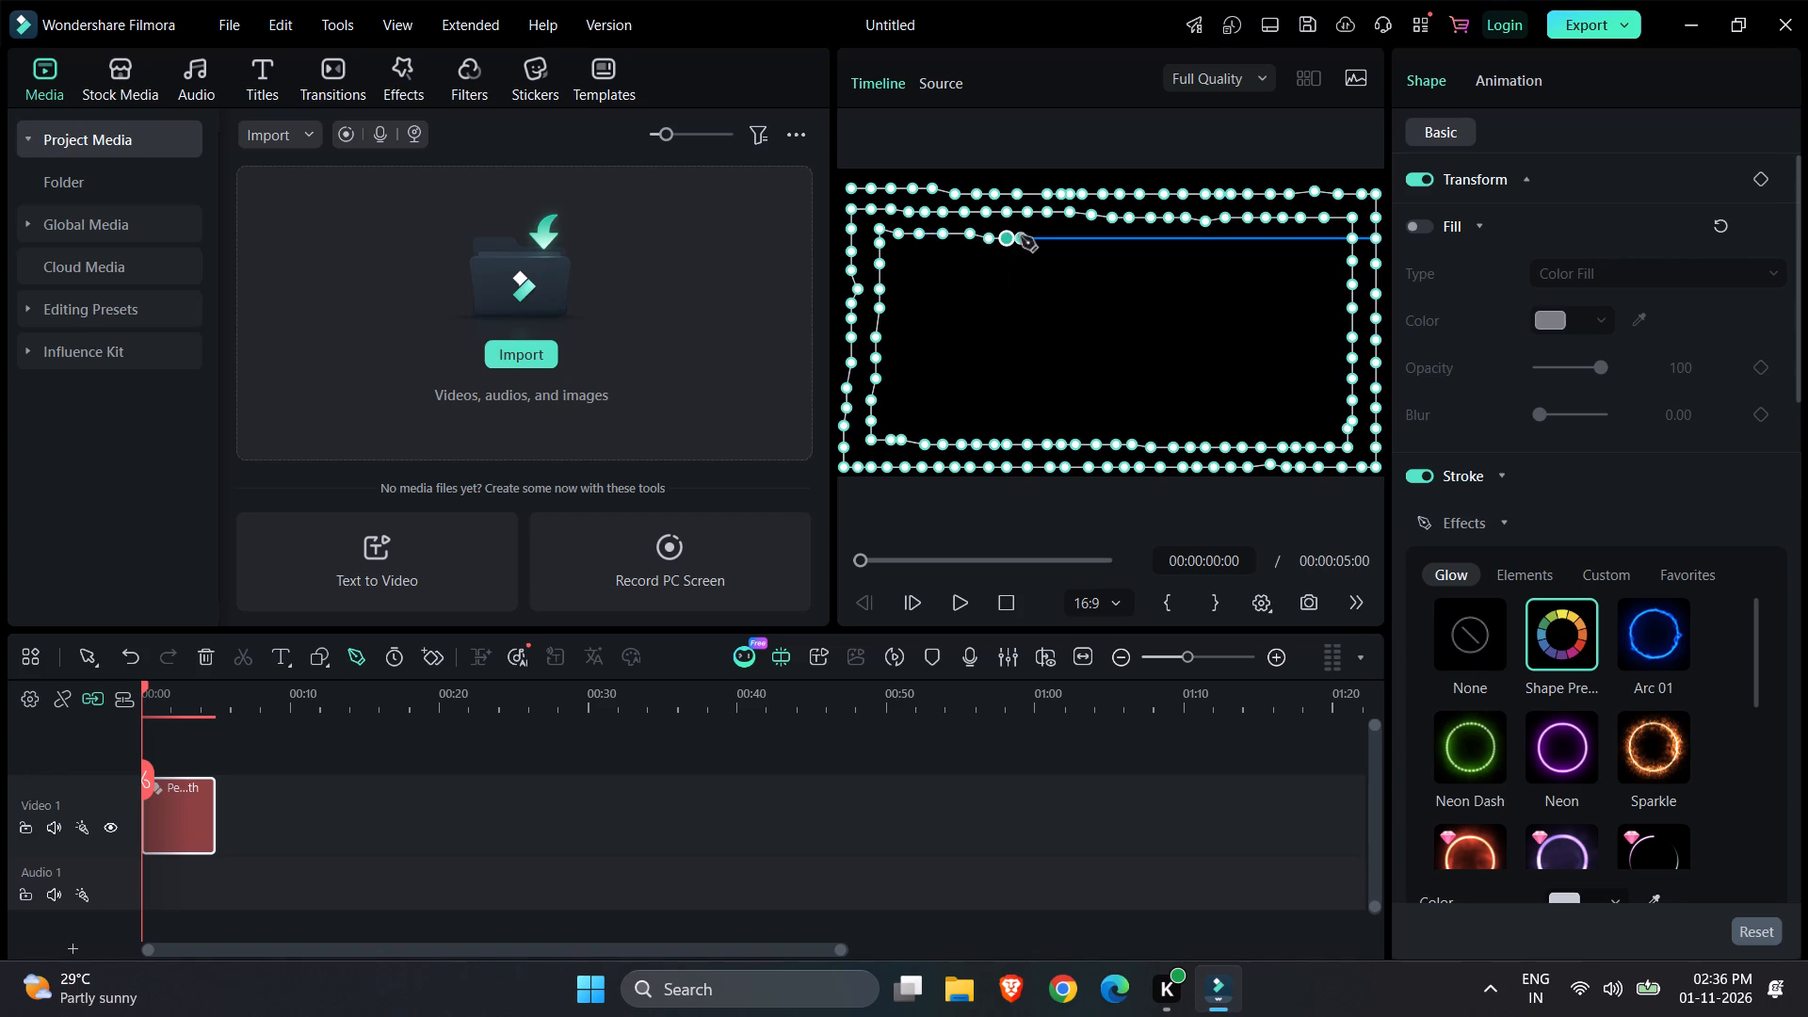
{"action": "left_click", "coordinate": [1021, 236]}
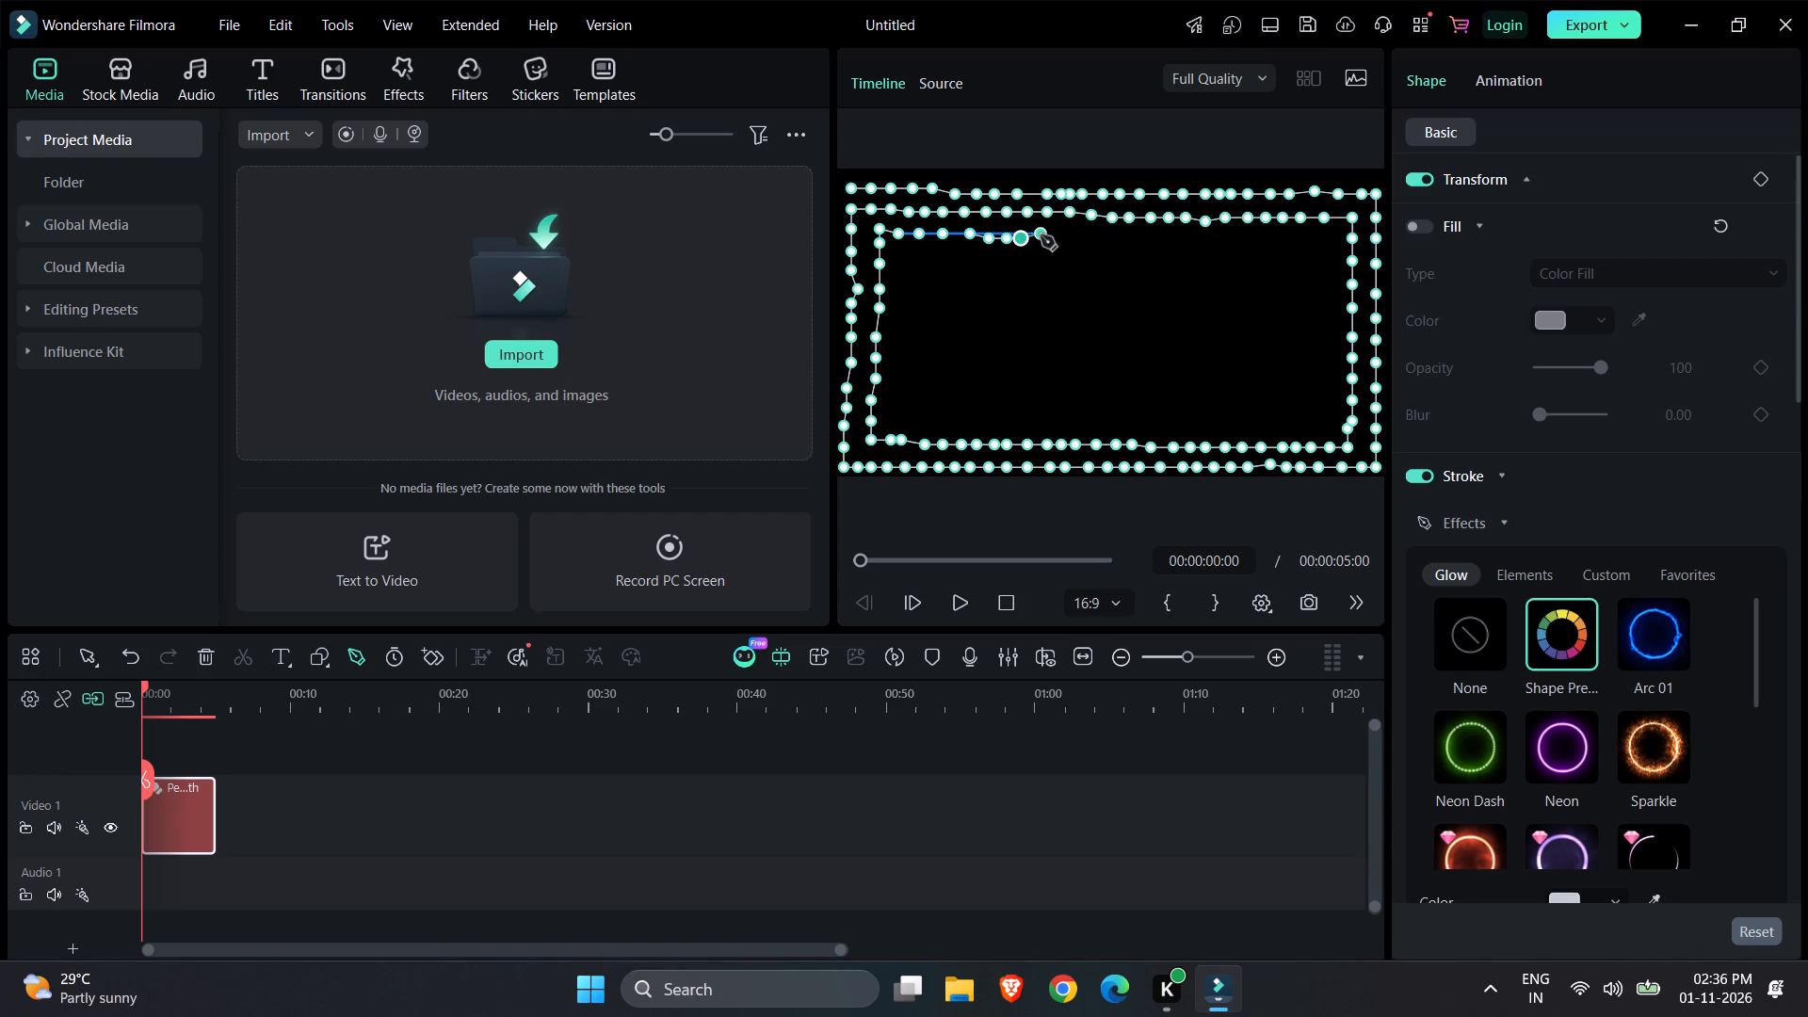
{"action": "left_click", "coordinate": [1041, 235]}
{"action": "left_click", "coordinate": [1063, 239]}
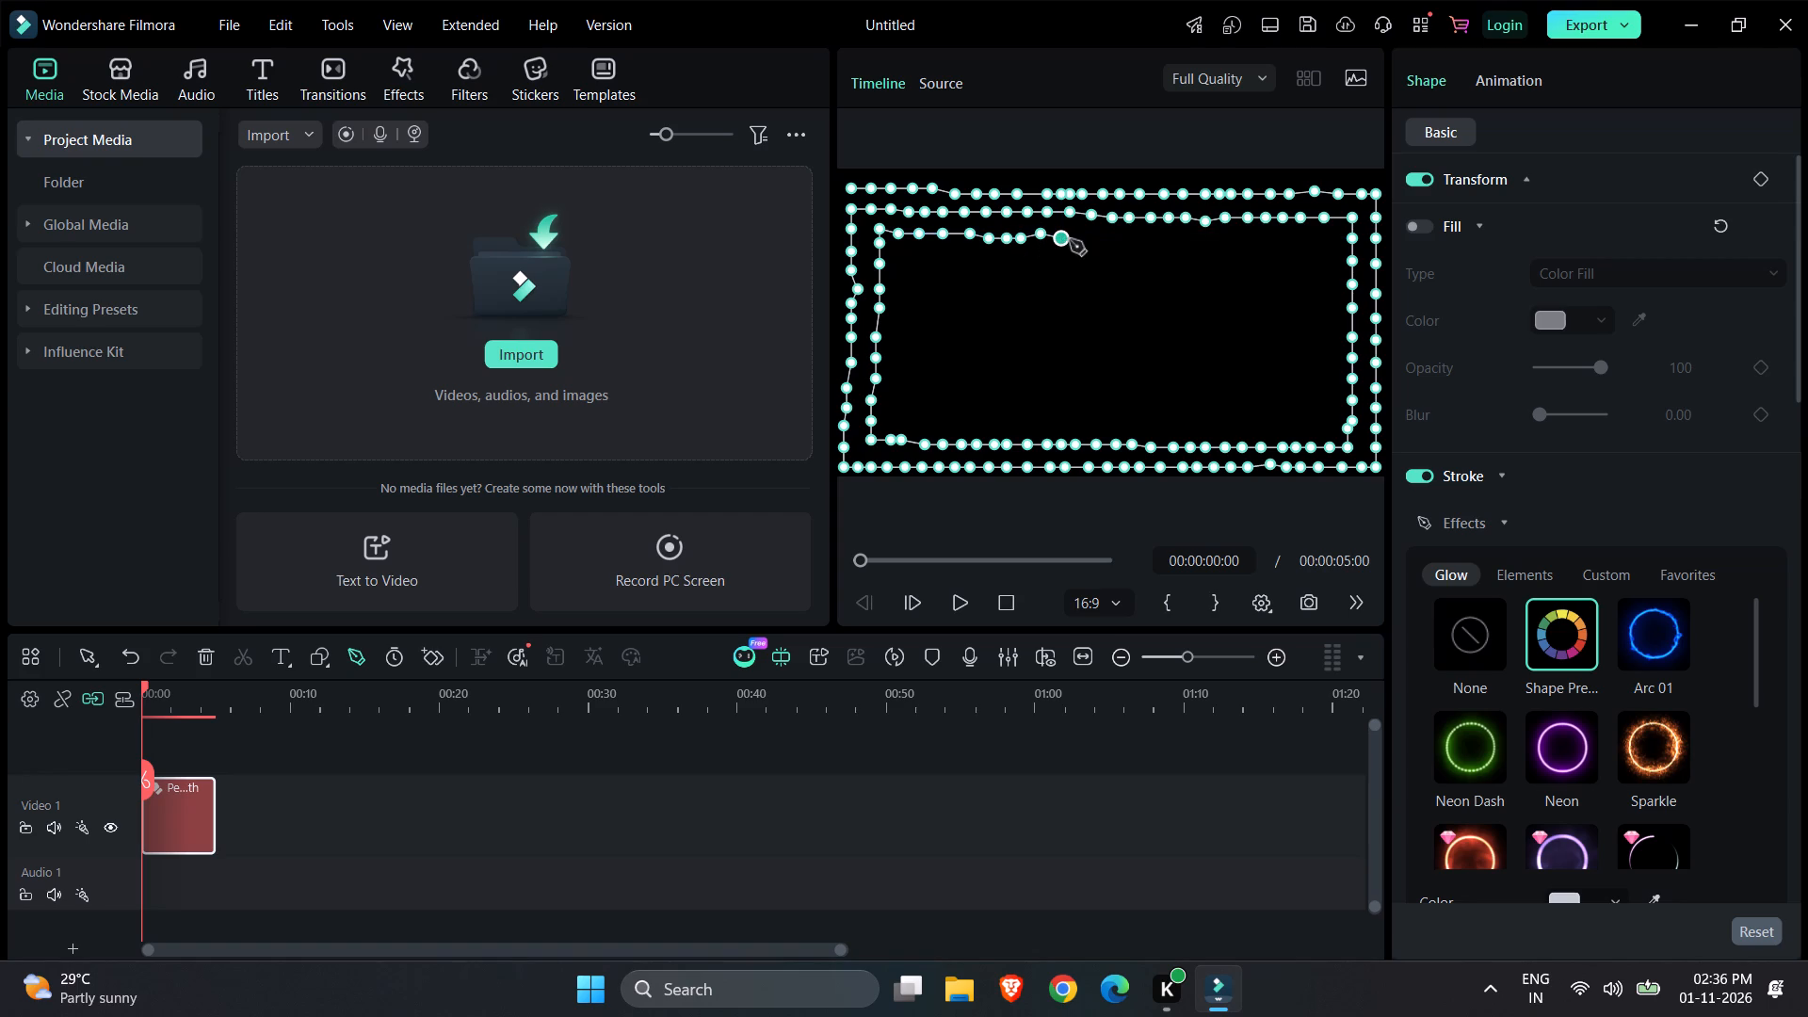
{"action": "left_click", "coordinate": [1081, 242]}
{"action": "left_click", "coordinate": [1102, 242]}
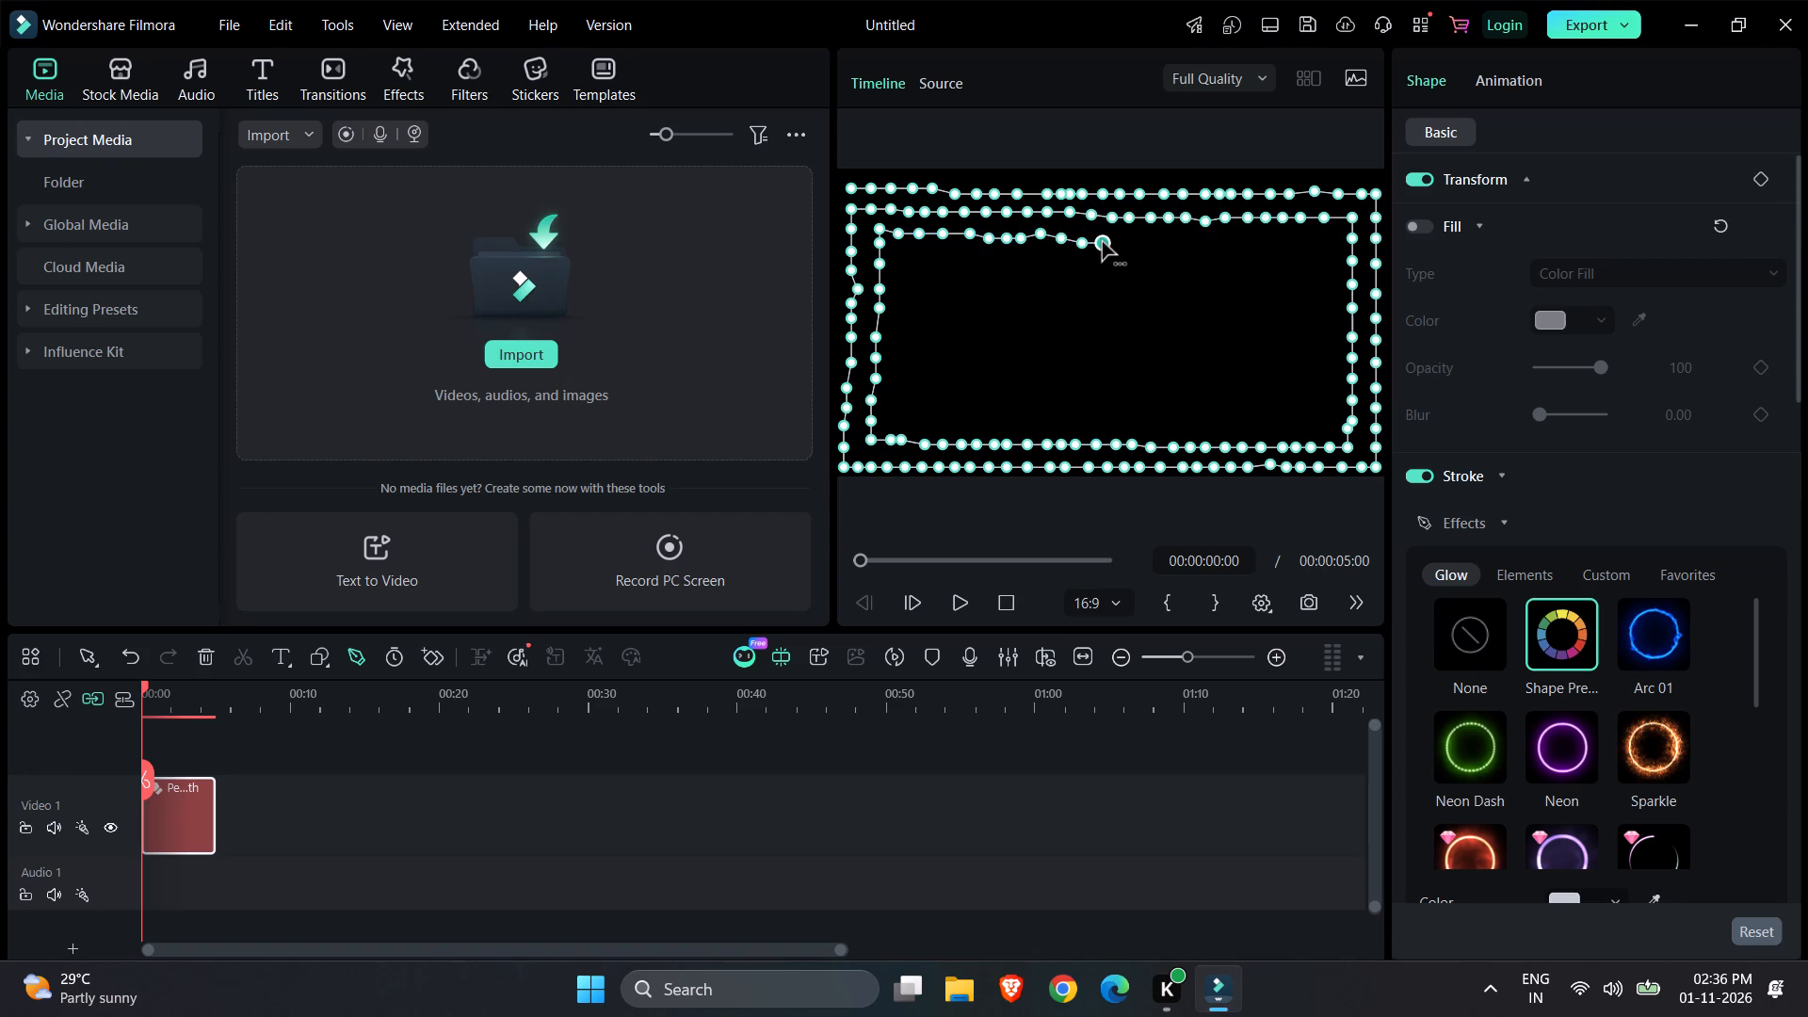
Continue the third loop's top row with closely spaced points from mid-width to its upper-right corner, just inside the second loop.
{"action": "left_click", "coordinate": [1124, 246]}
{"action": "left_click", "coordinate": [1149, 245]}
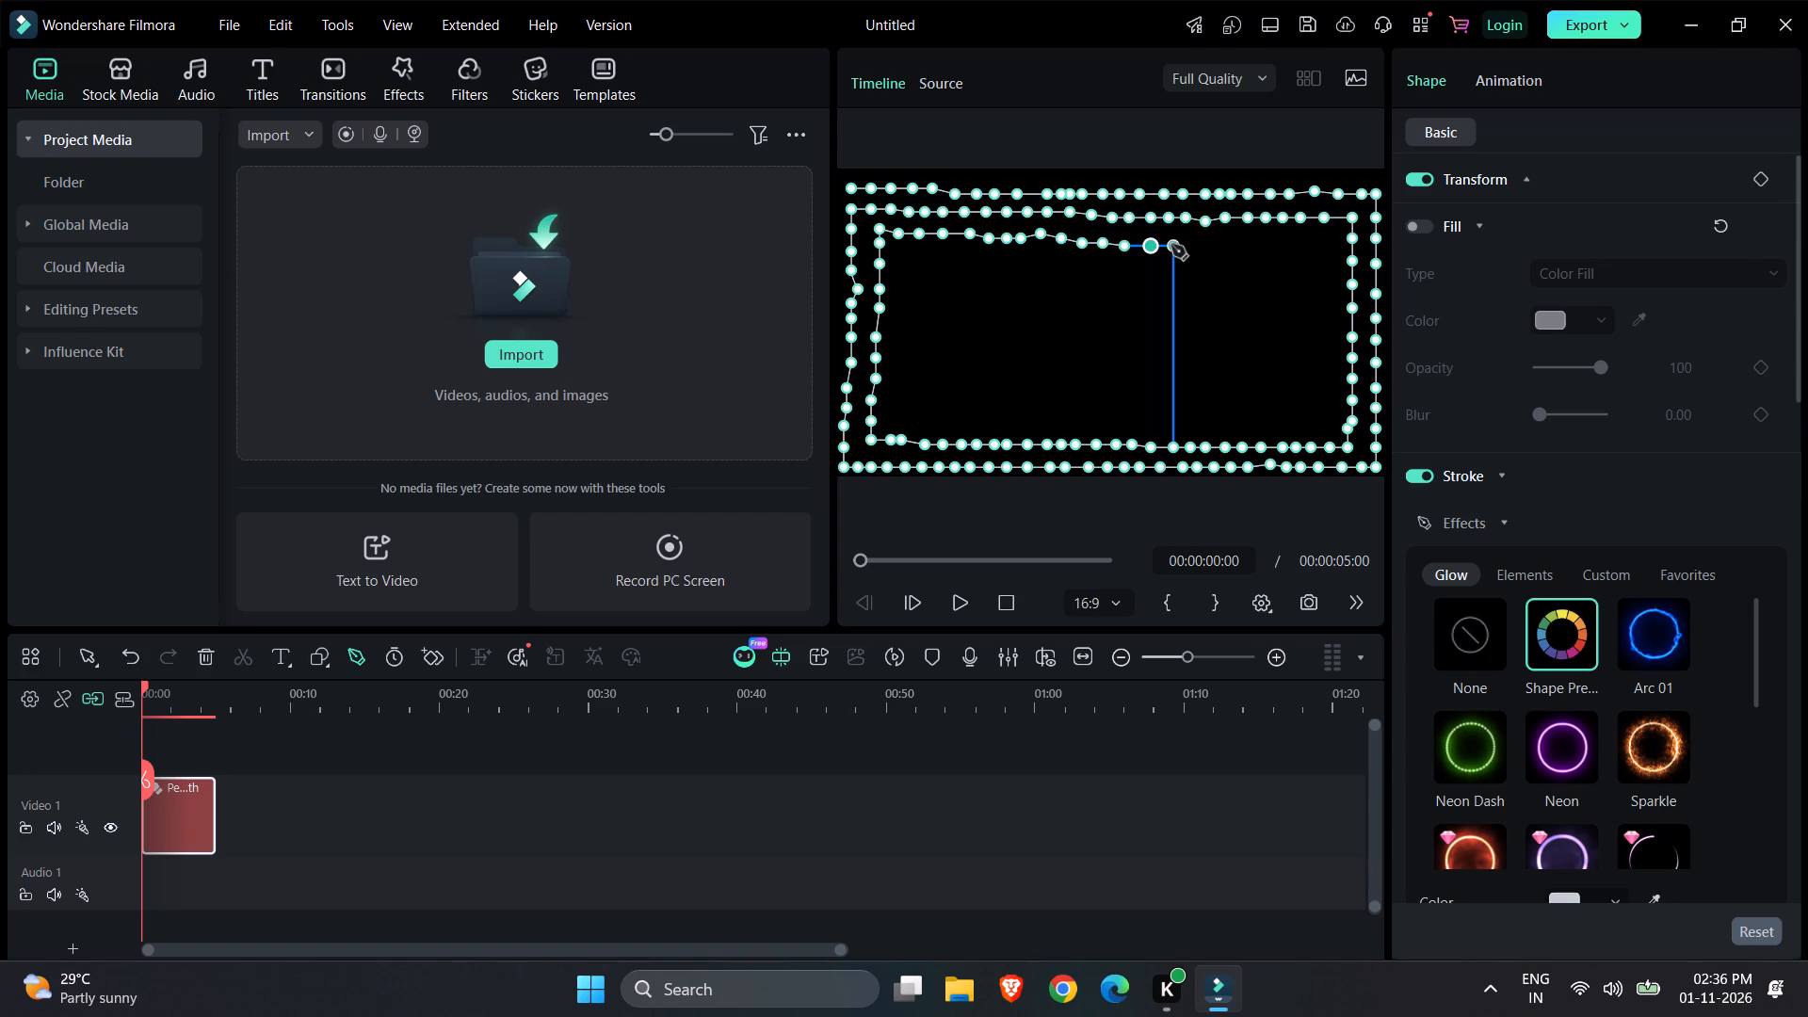
{"action": "left_click", "coordinate": [1171, 245]}
{"action": "left_click", "coordinate": [1196, 246]}
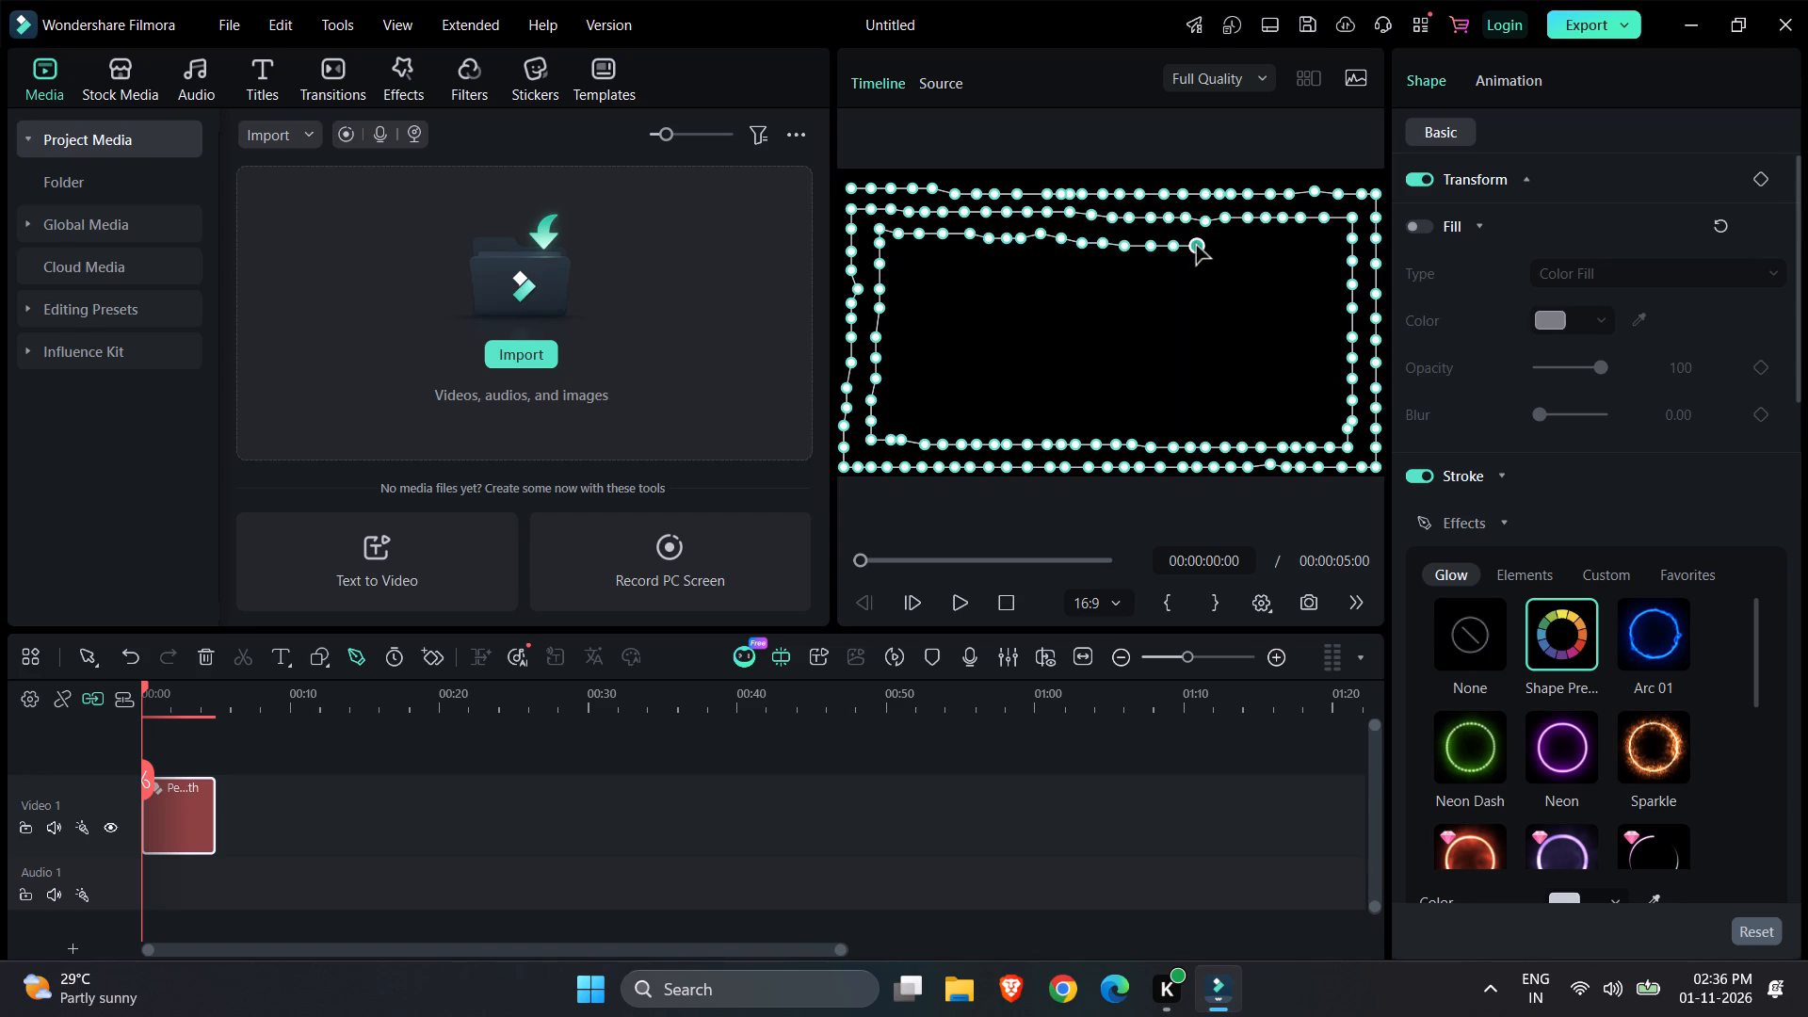
{"action": "left_click", "coordinate": [1219, 247]}
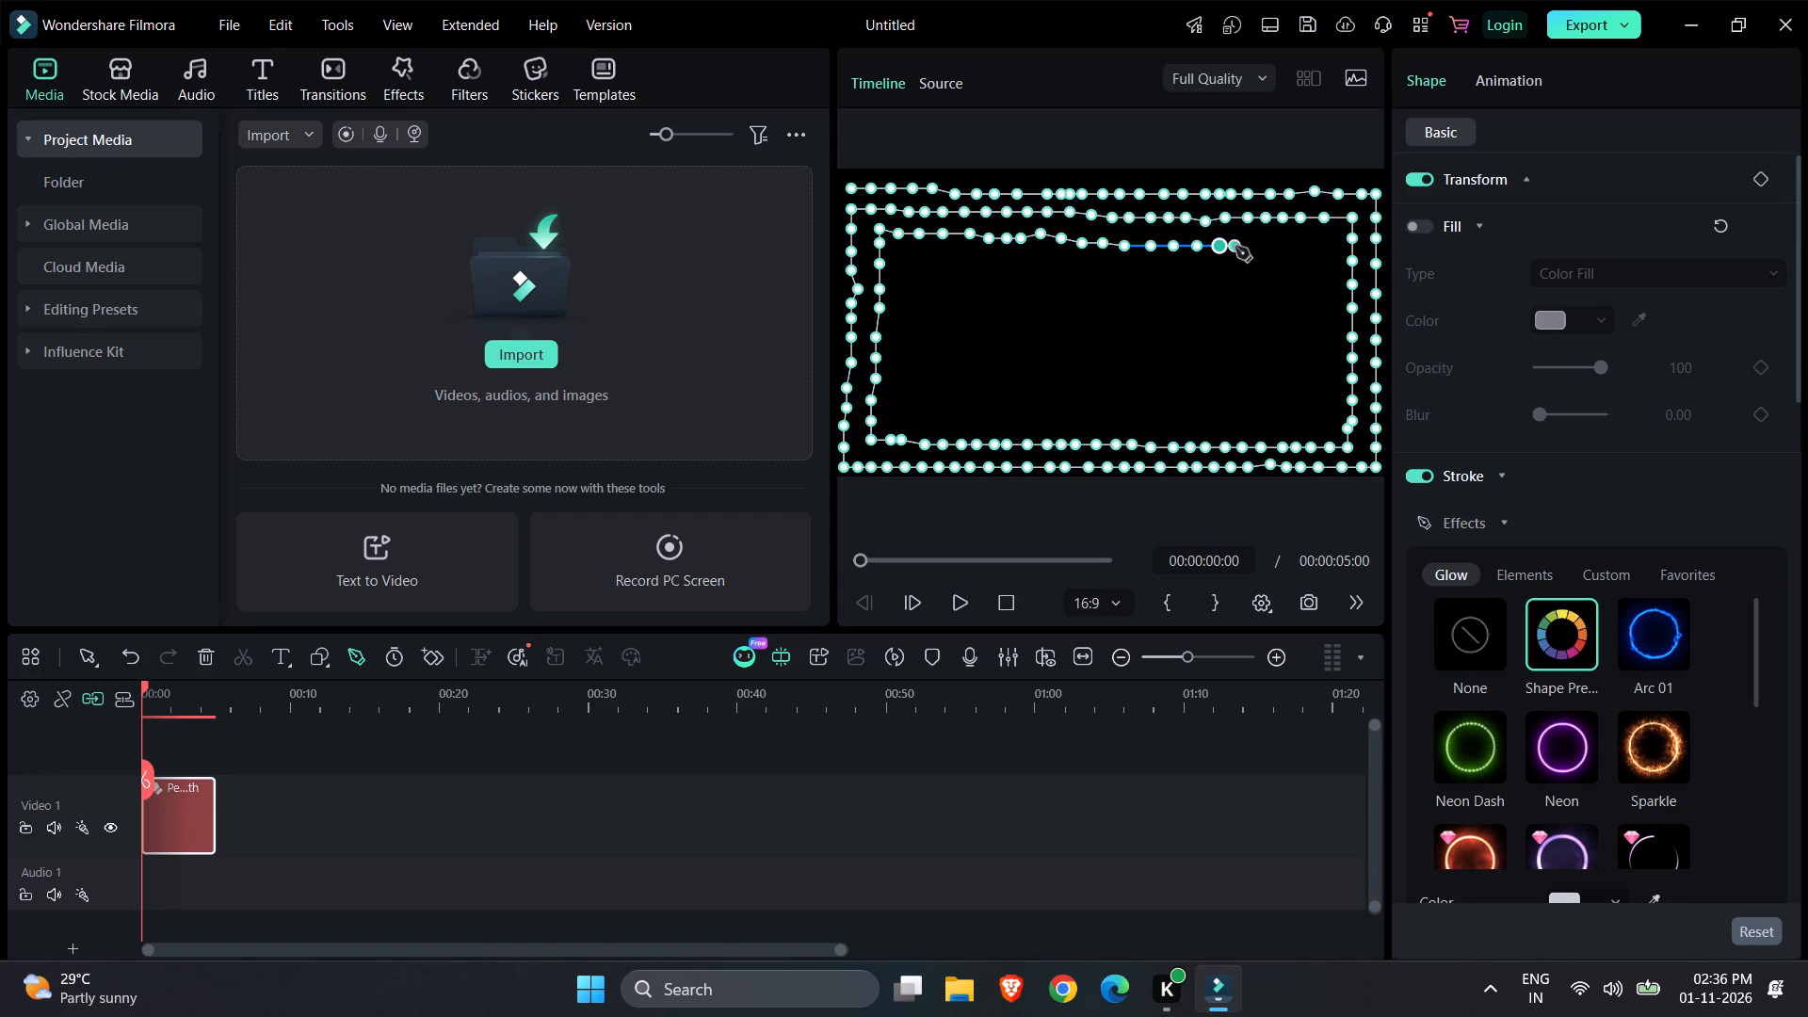
{"action": "left_click", "coordinate": [1236, 248]}
{"action": "left_click", "coordinate": [1258, 247]}
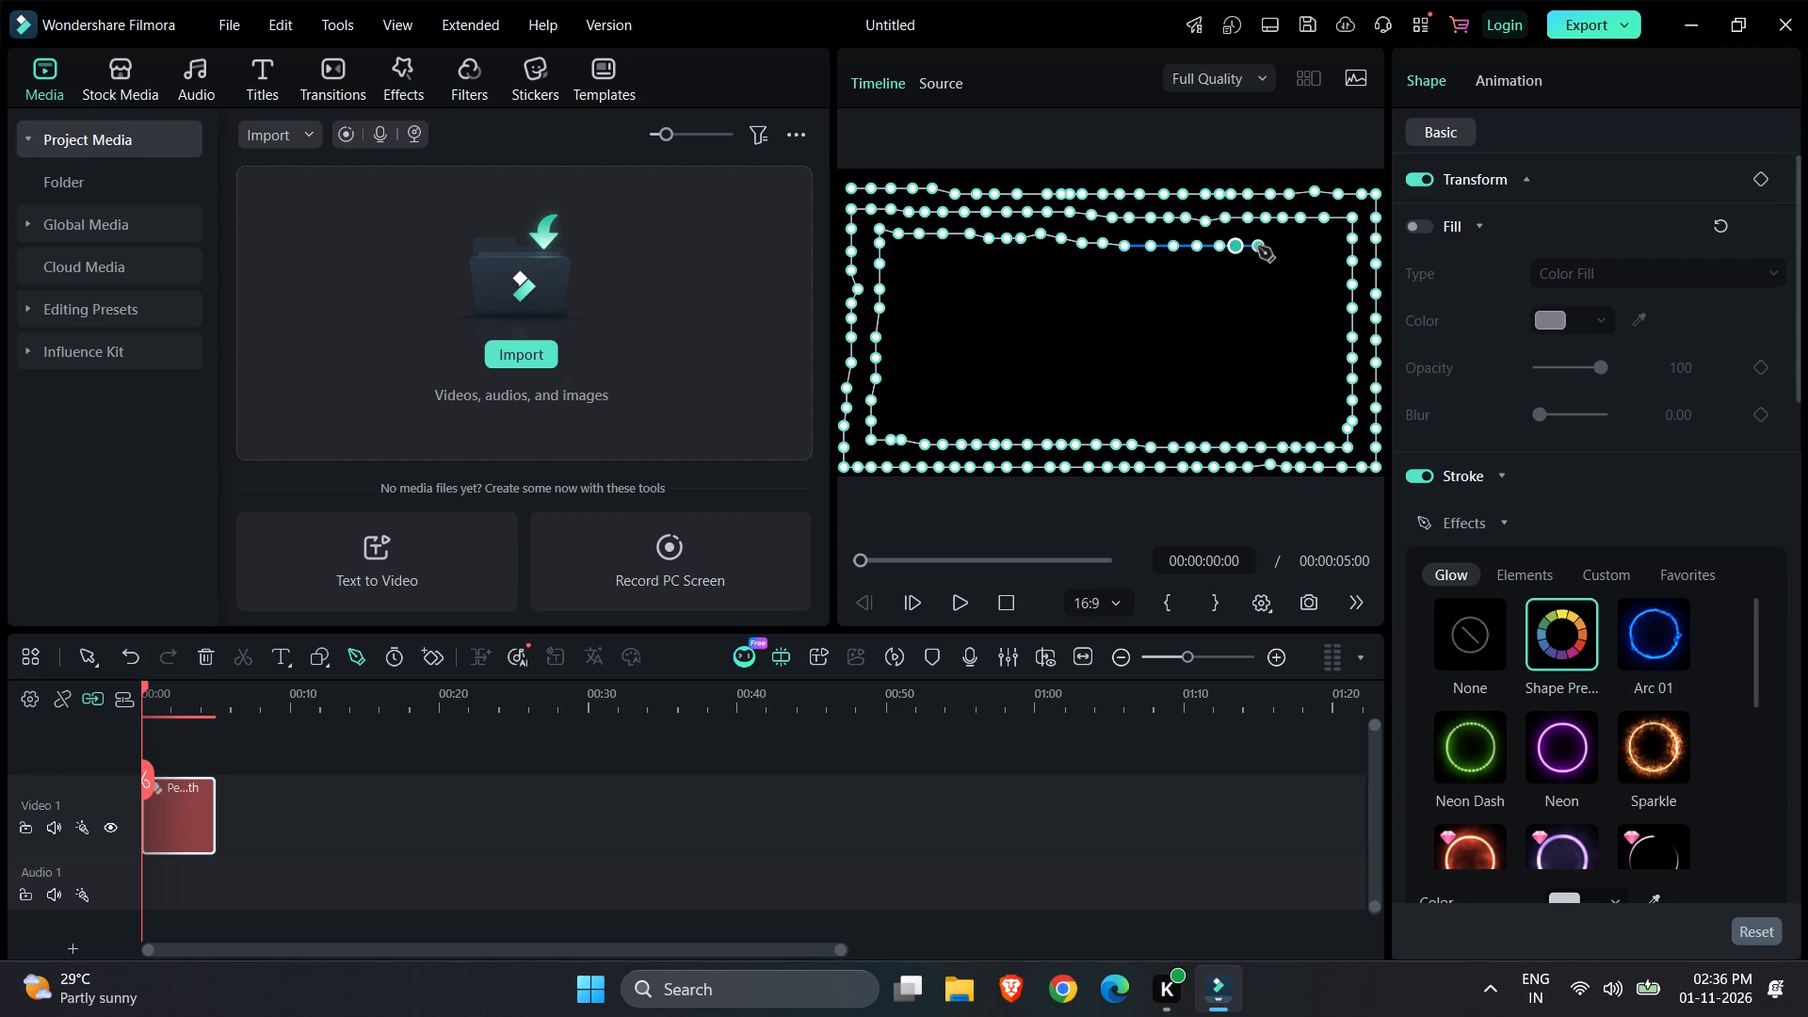
{"action": "left_click", "coordinate": [1278, 247]}
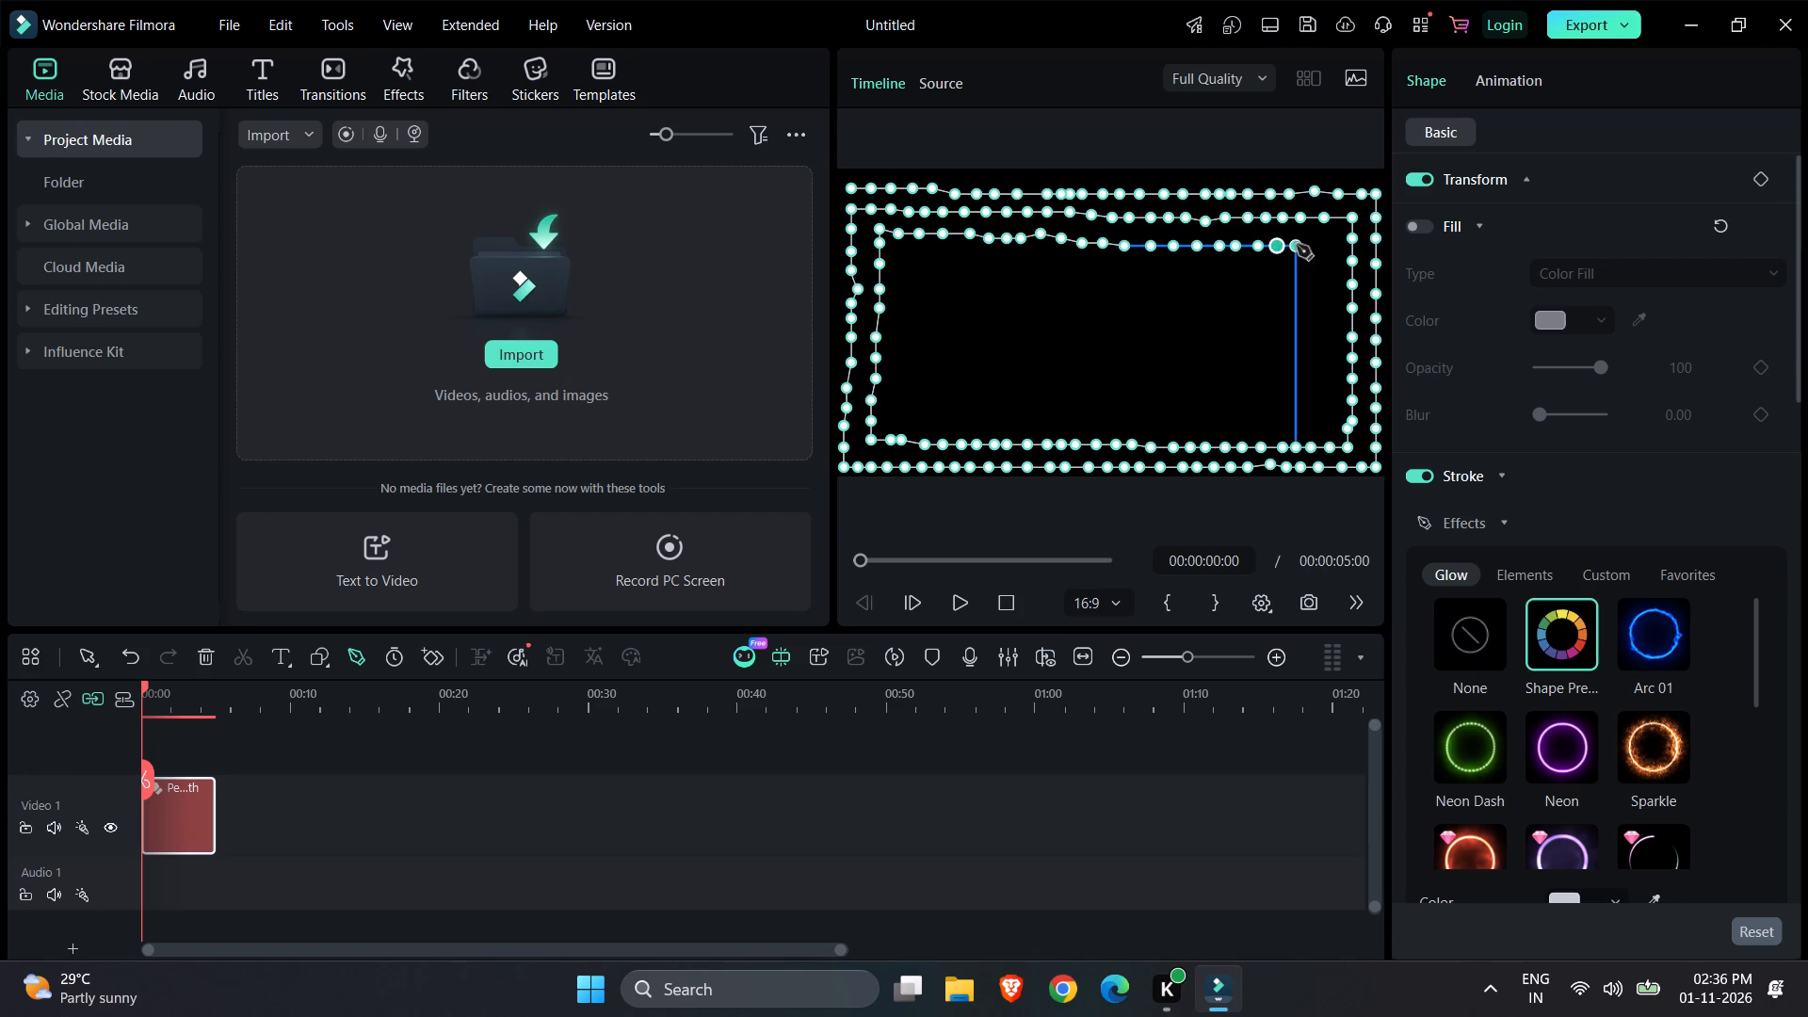
{"action": "left_click", "coordinate": [1297, 245]}
{"action": "left_click", "coordinate": [1325, 248]}
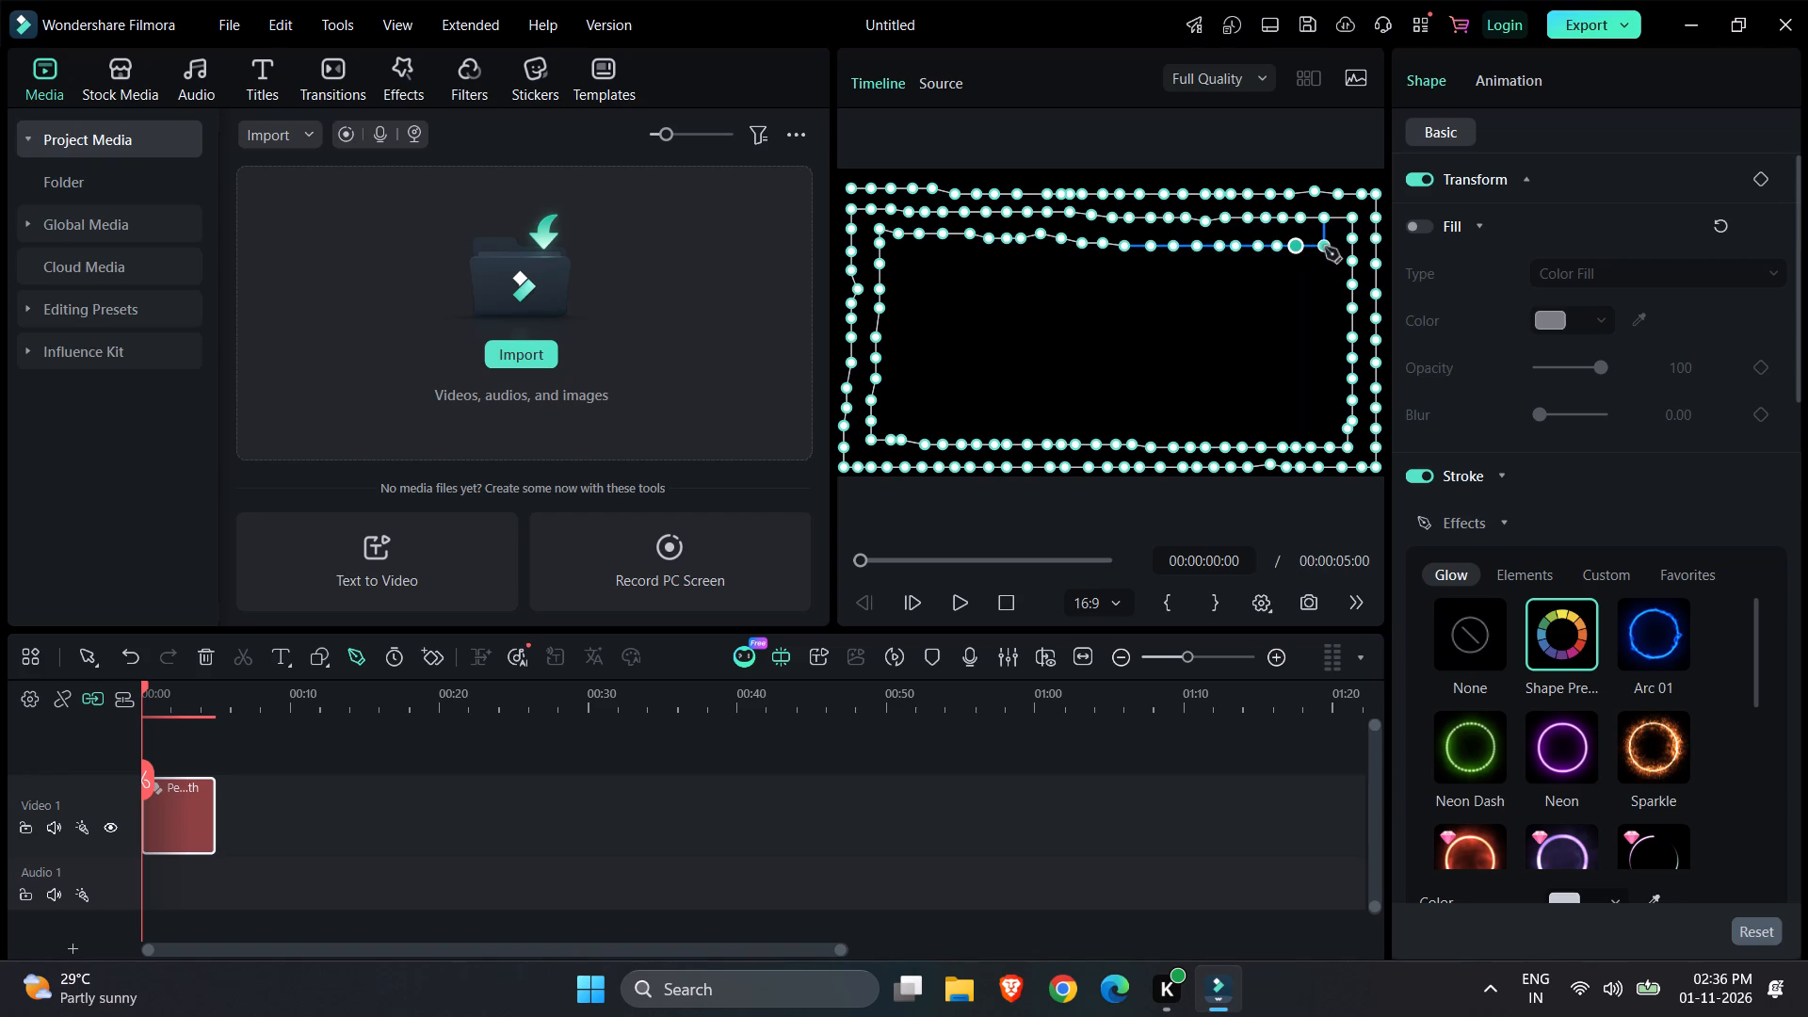
Continue the third loop with closely spaced points down its right side to the lower-right corner, just inside the second loop.
{"action": "left_click", "coordinate": [1325, 269]}
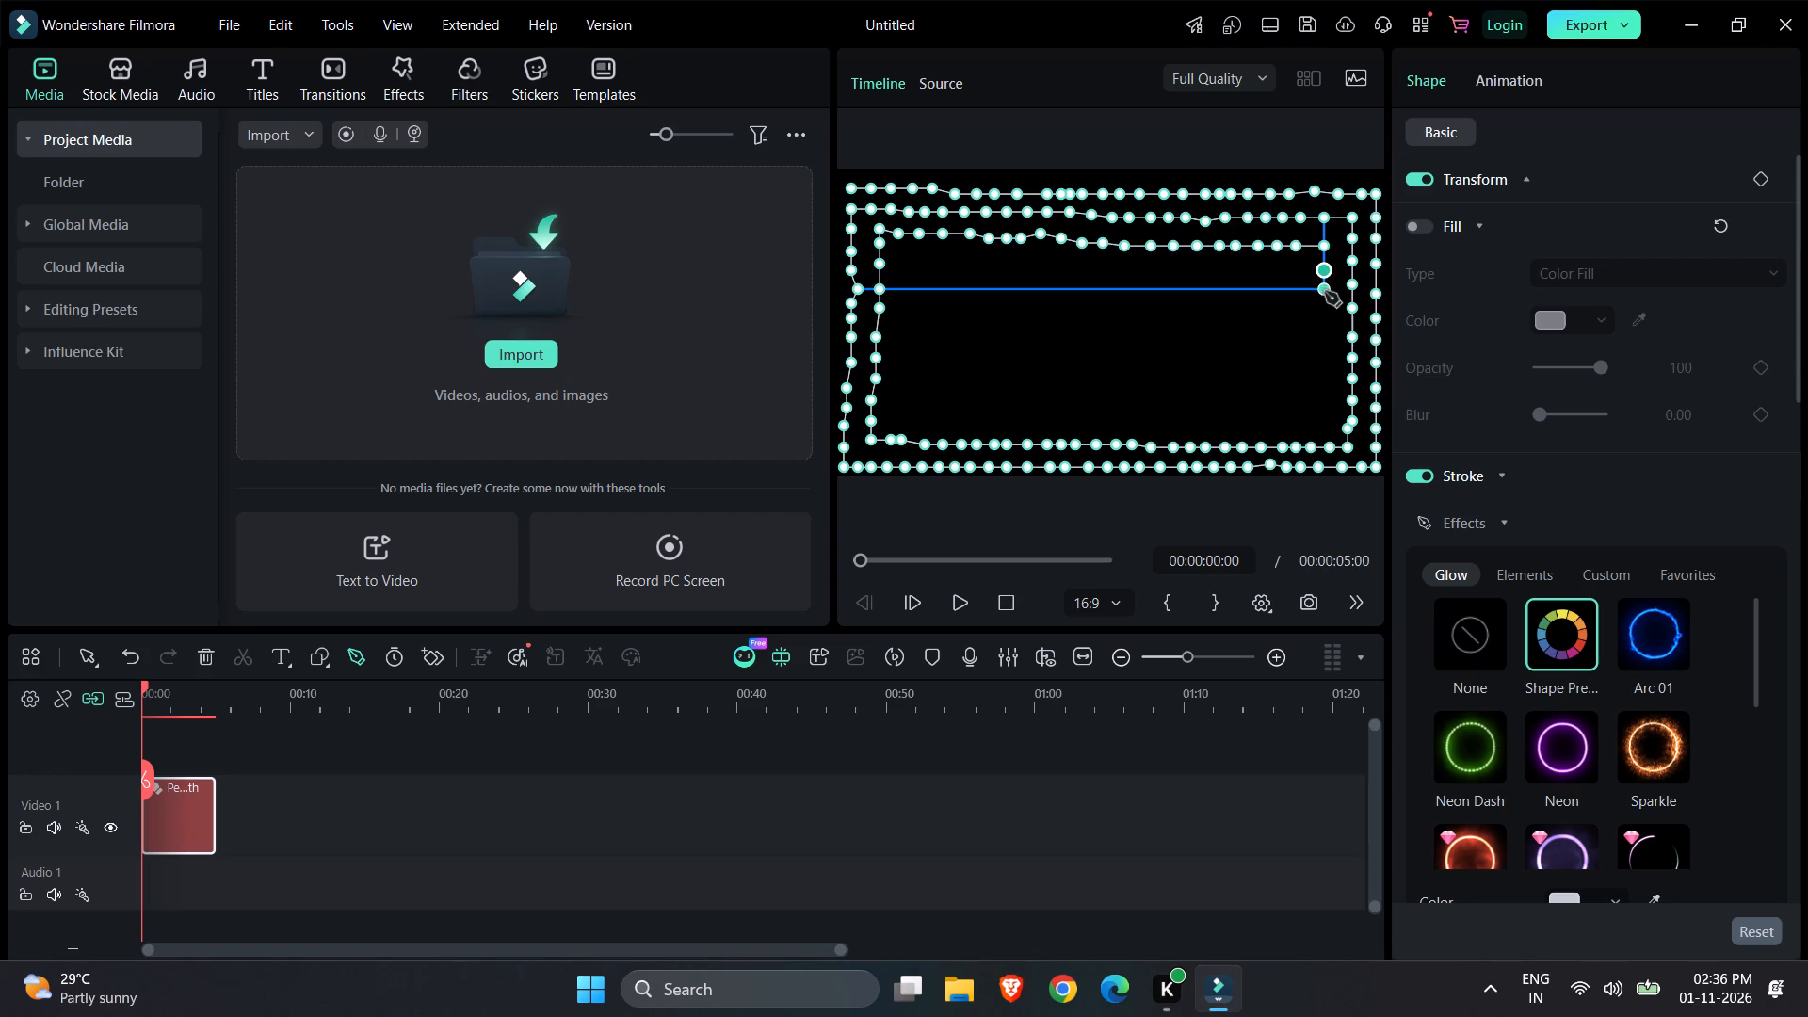
{"action": "left_click", "coordinate": [1325, 292]}
{"action": "left_click", "coordinate": [1323, 317]}
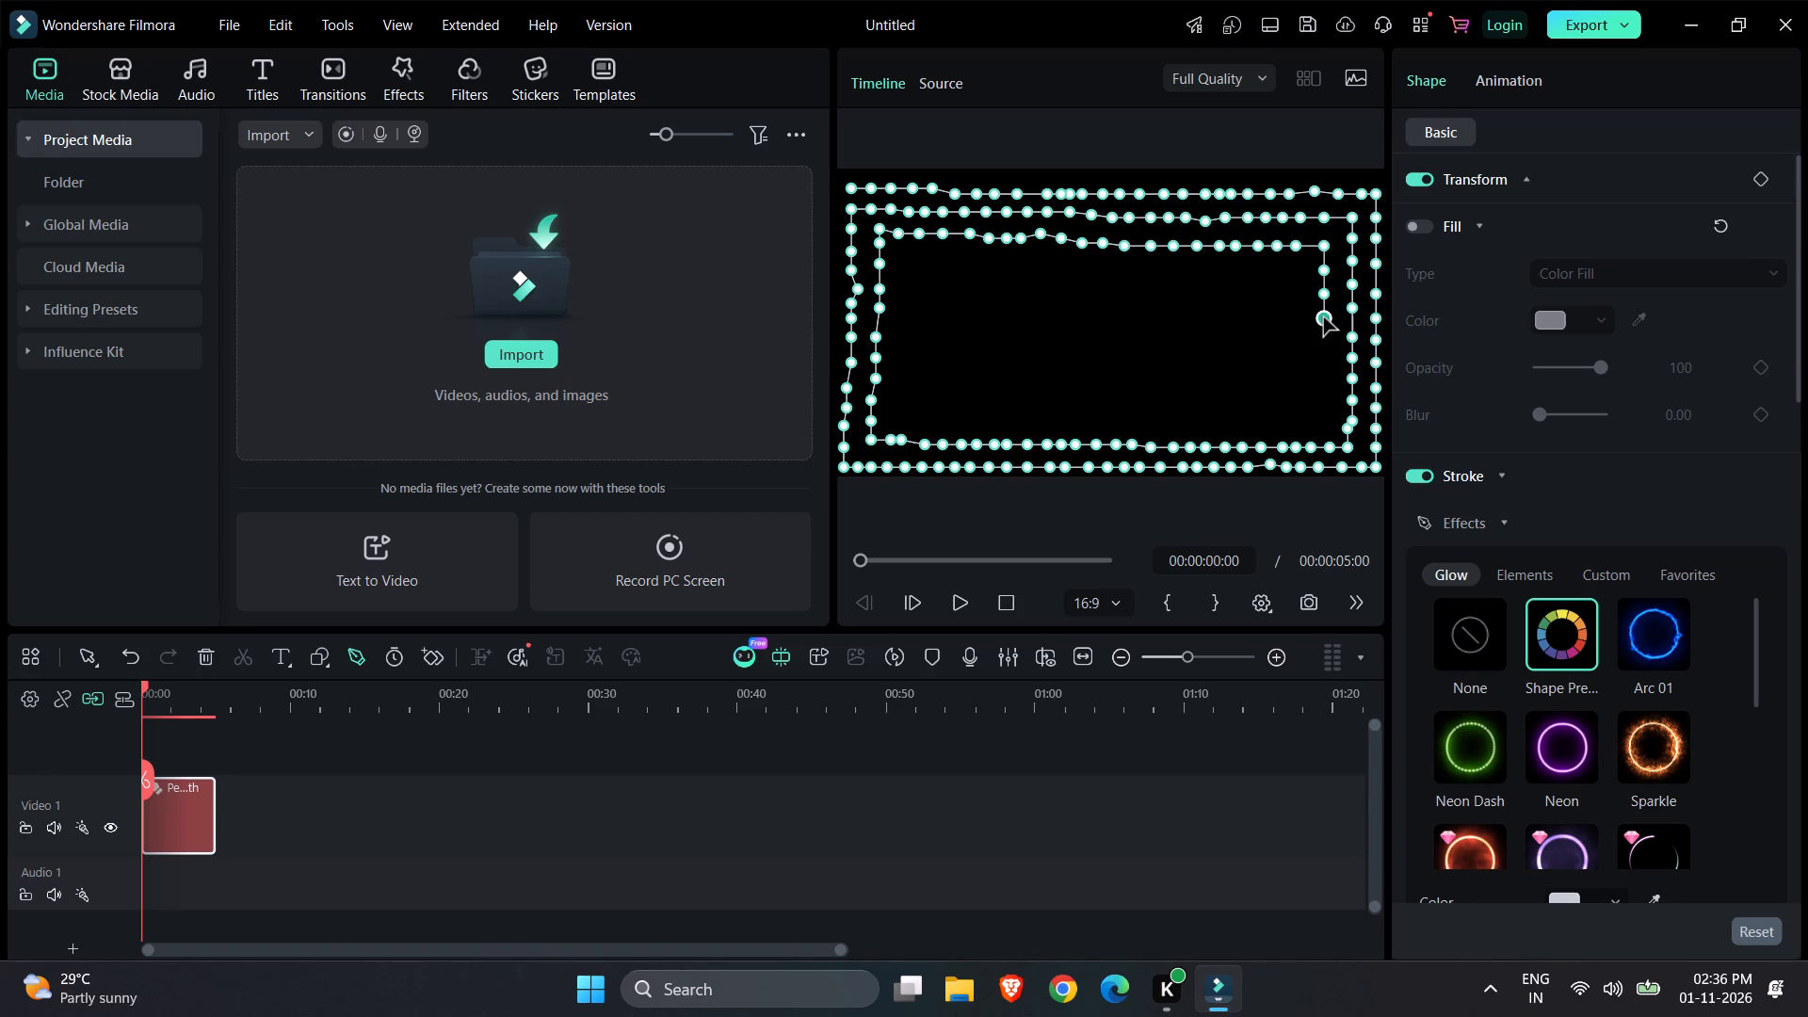
{"action": "left_click", "coordinate": [1324, 342]}
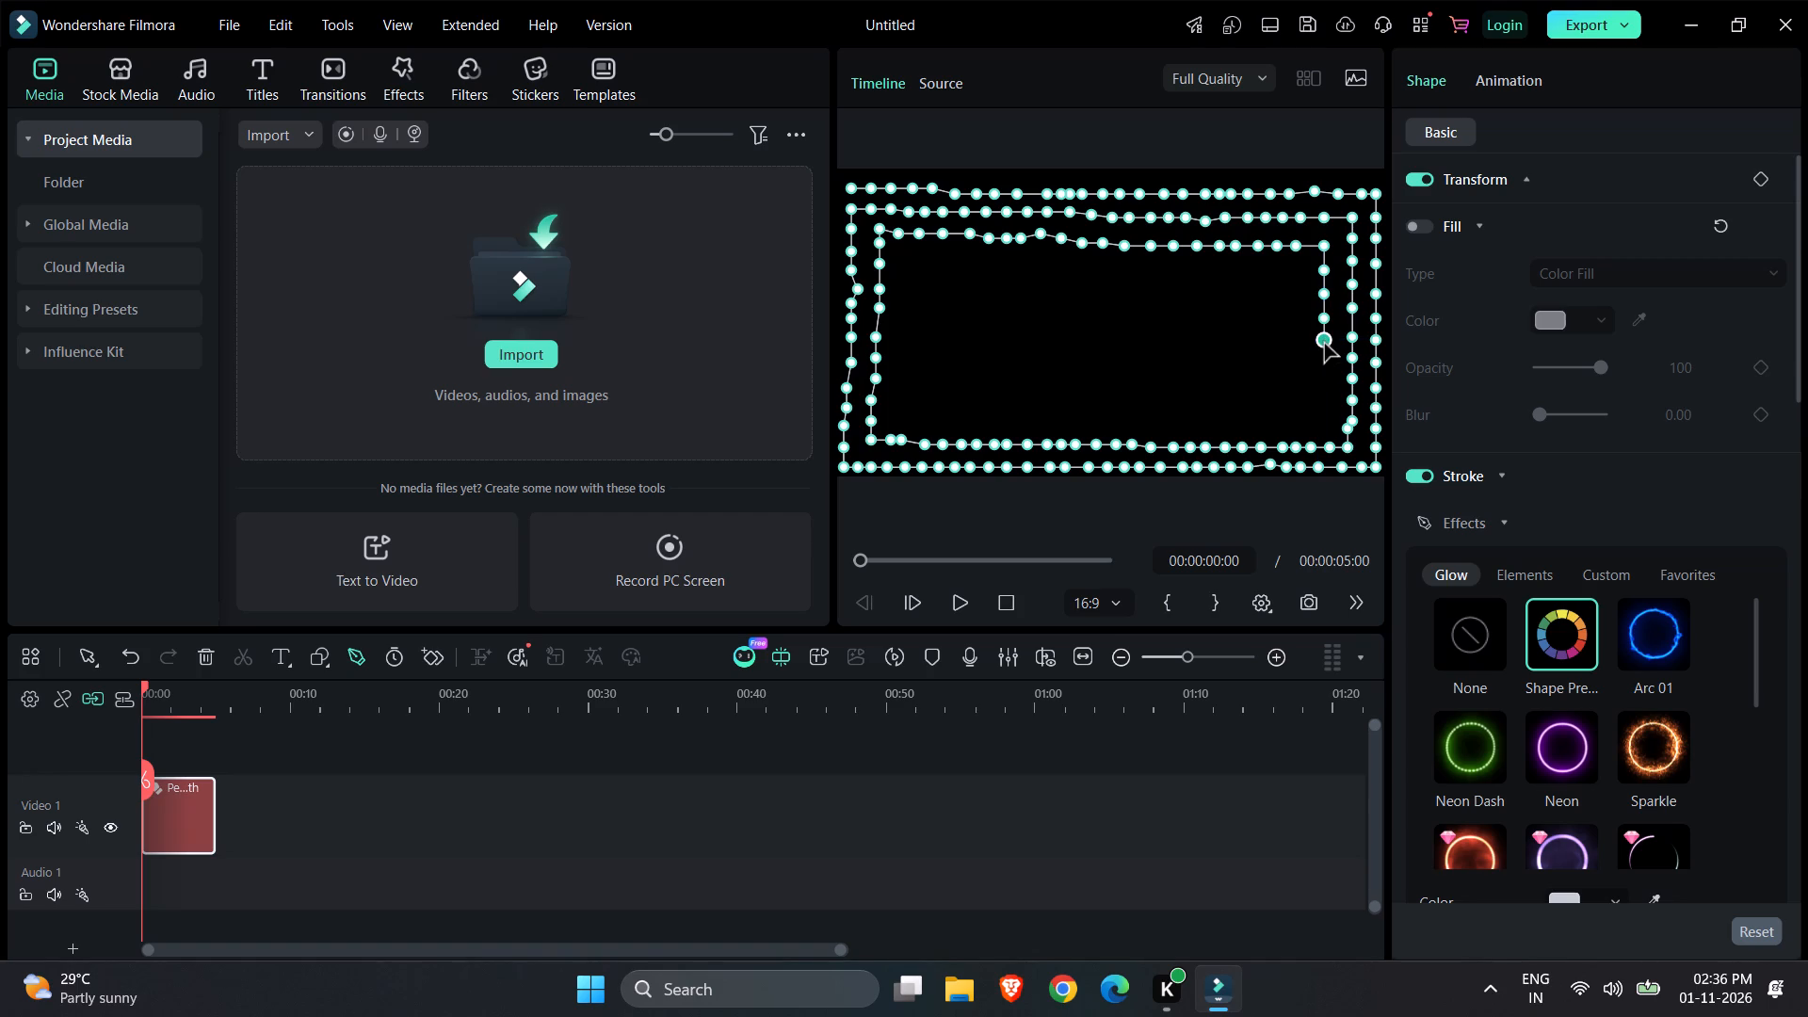
{"action": "left_click", "coordinate": [1324, 364]}
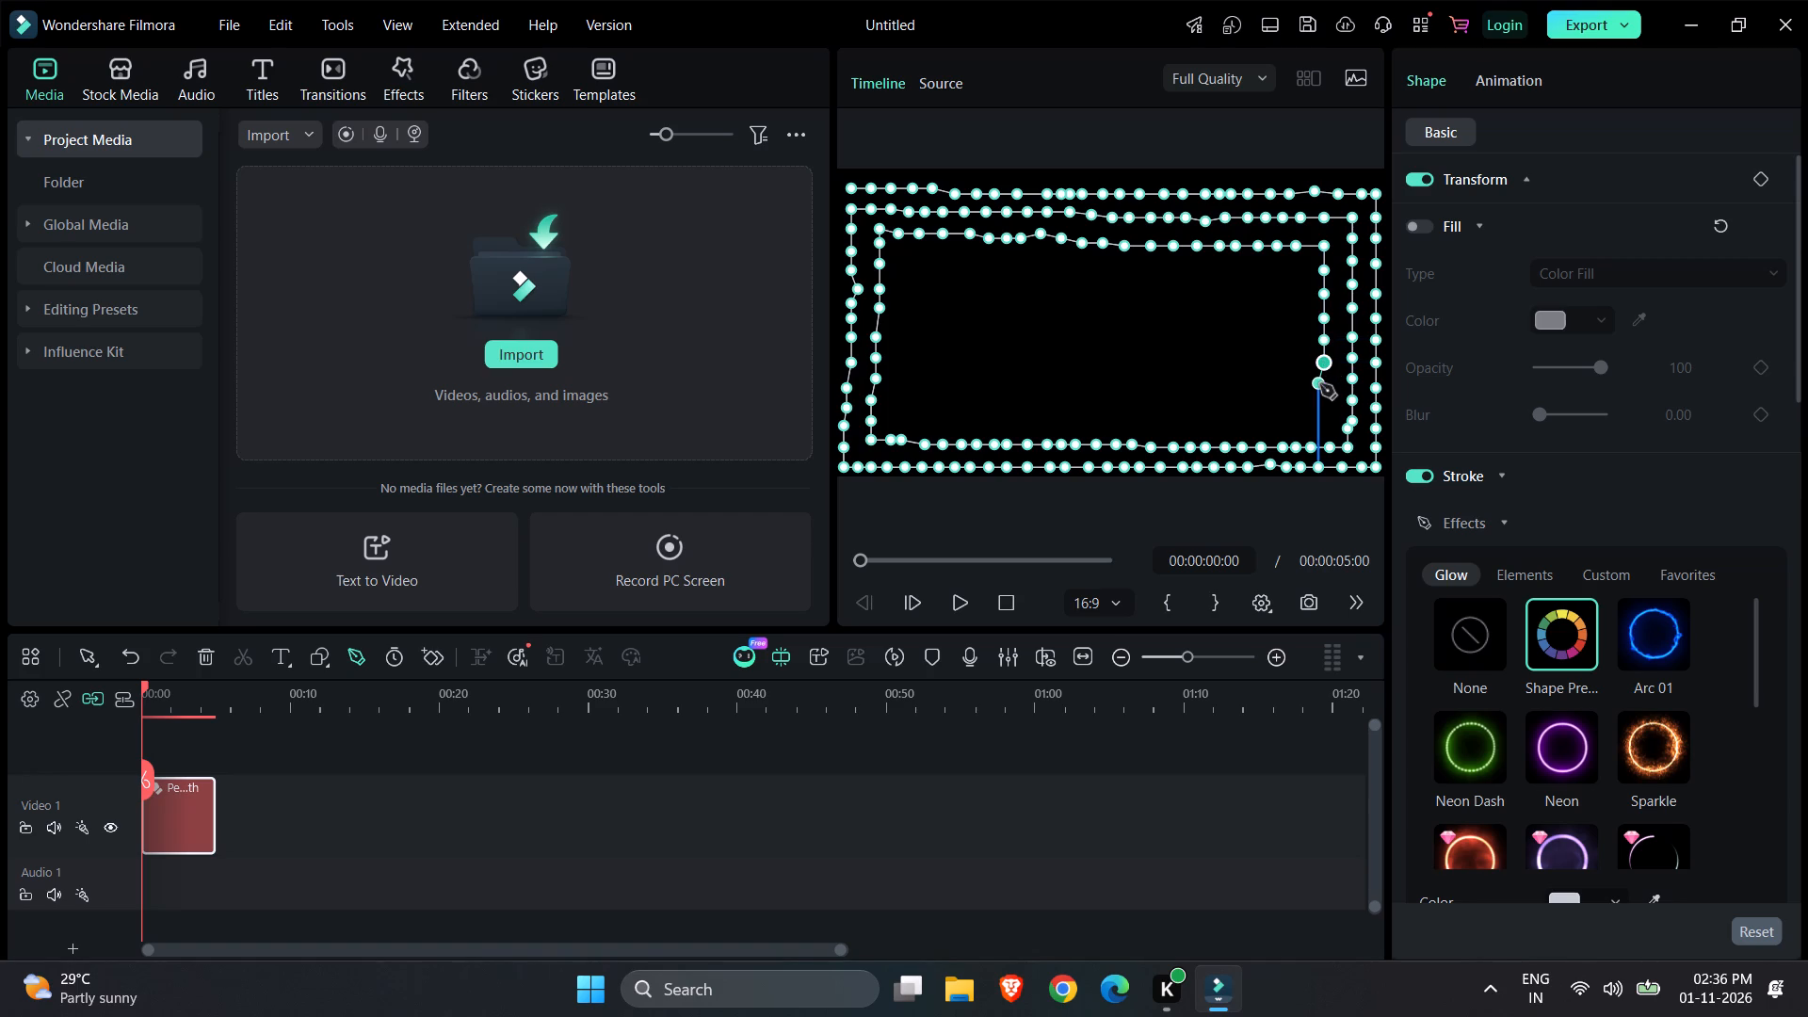
{"action": "left_click", "coordinate": [1324, 384]}
{"action": "left_click", "coordinate": [1325, 407]}
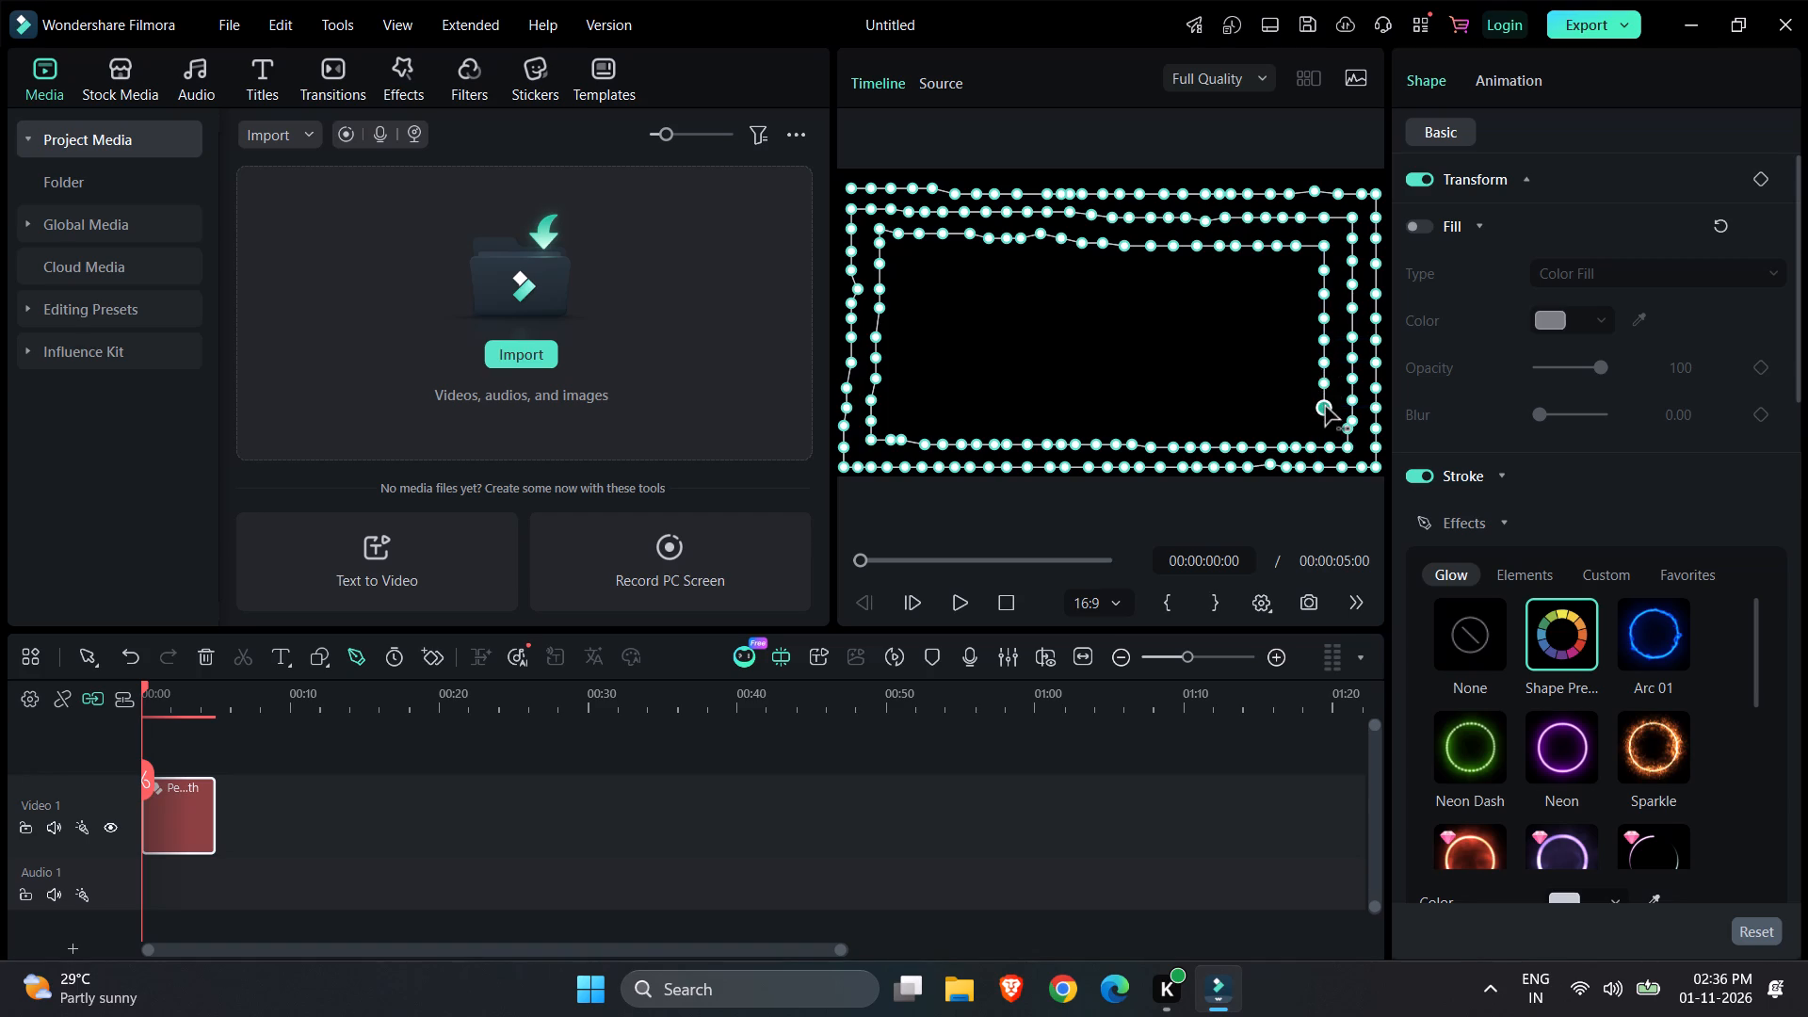
{"action": "left_click", "coordinate": [1325, 427]}
Continue the third loop with closely spaced points along its bottom row, from the lower-right corner to about mid-width.
{"action": "left_click", "coordinate": [1306, 427]}
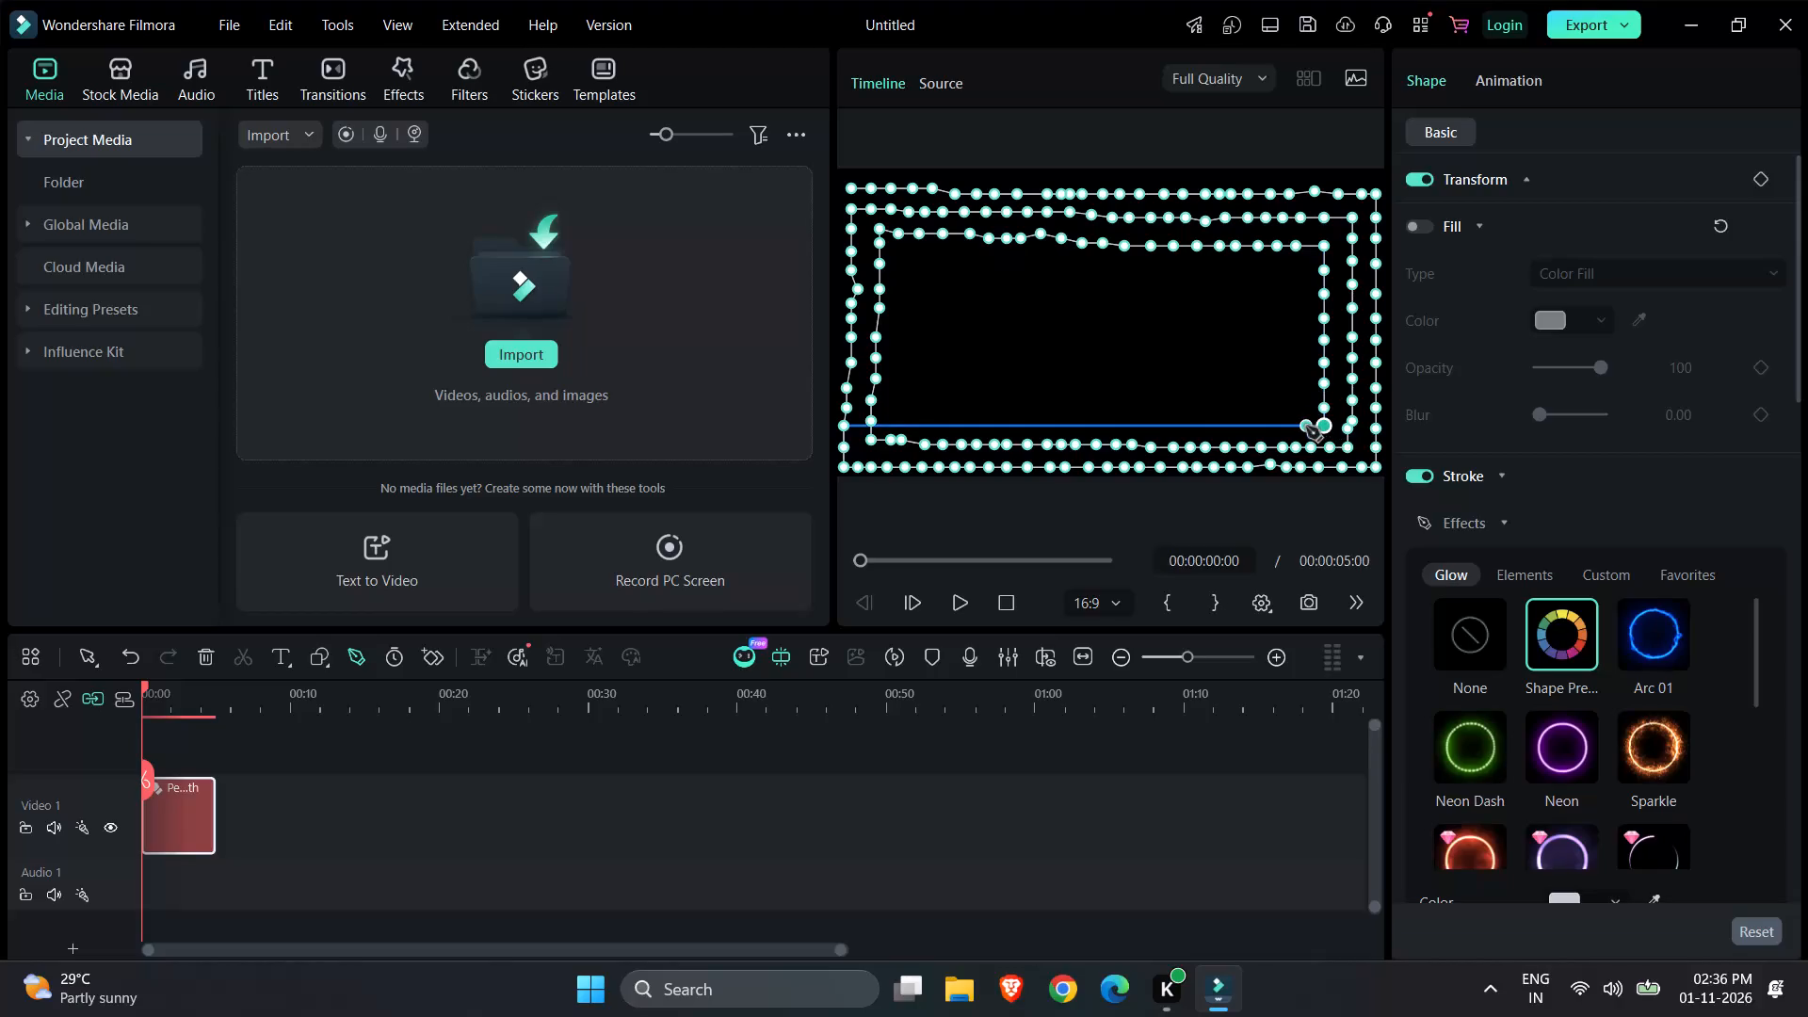
{"action": "left_click", "coordinate": [1287, 427]}
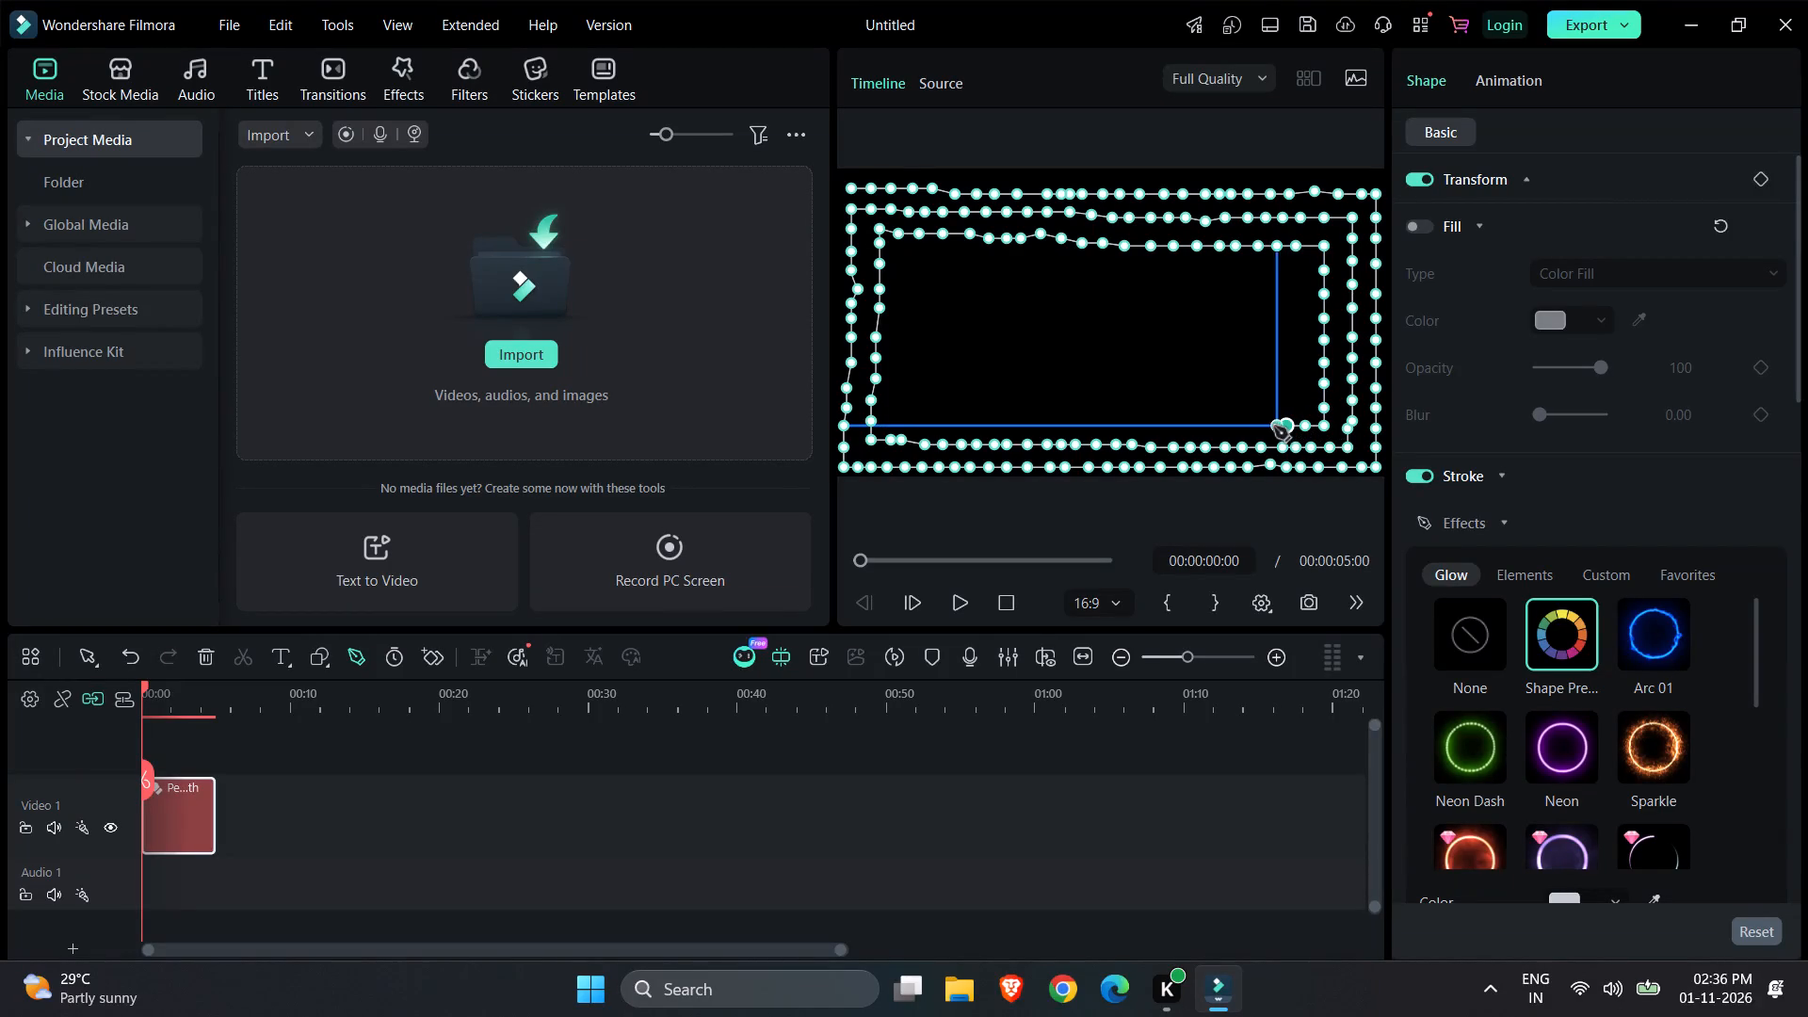
{"action": "left_click", "coordinate": [1271, 427]}
{"action": "left_click", "coordinate": [1252, 427]}
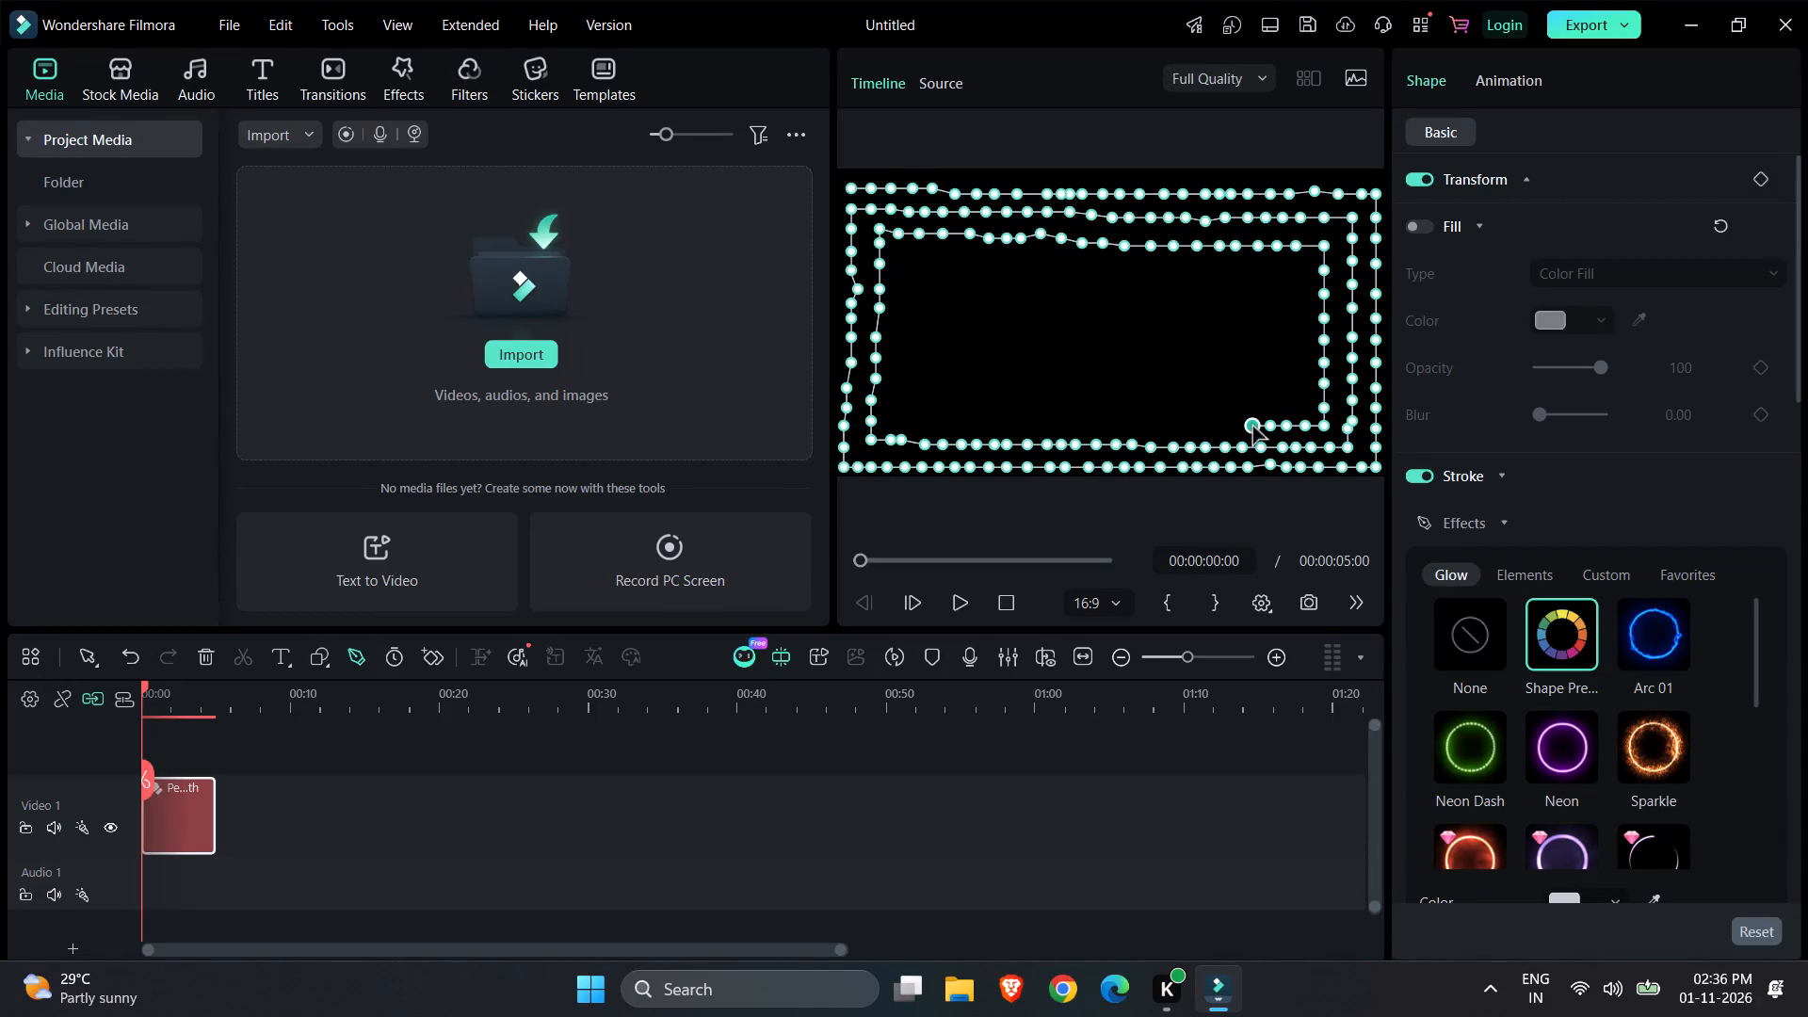
{"action": "left_click", "coordinate": [1237, 427]}
{"action": "left_click", "coordinate": [1220, 427]}
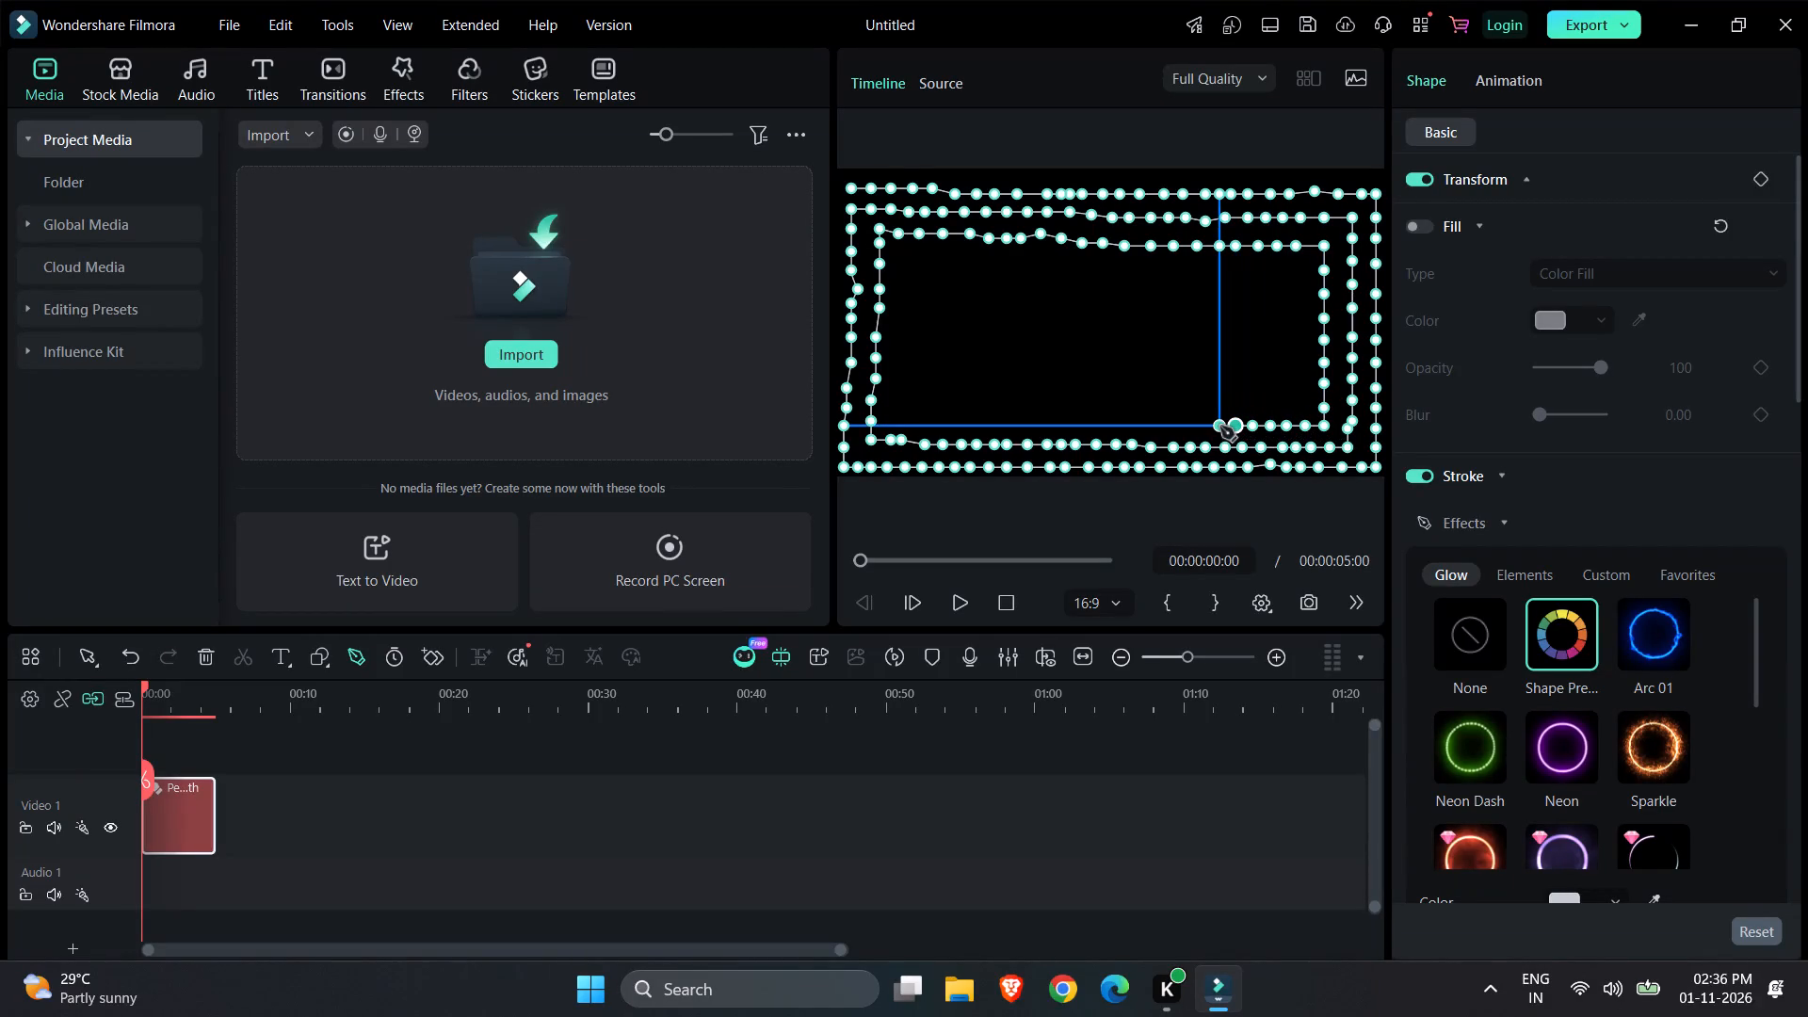
{"action": "left_click", "coordinate": [1198, 426]}
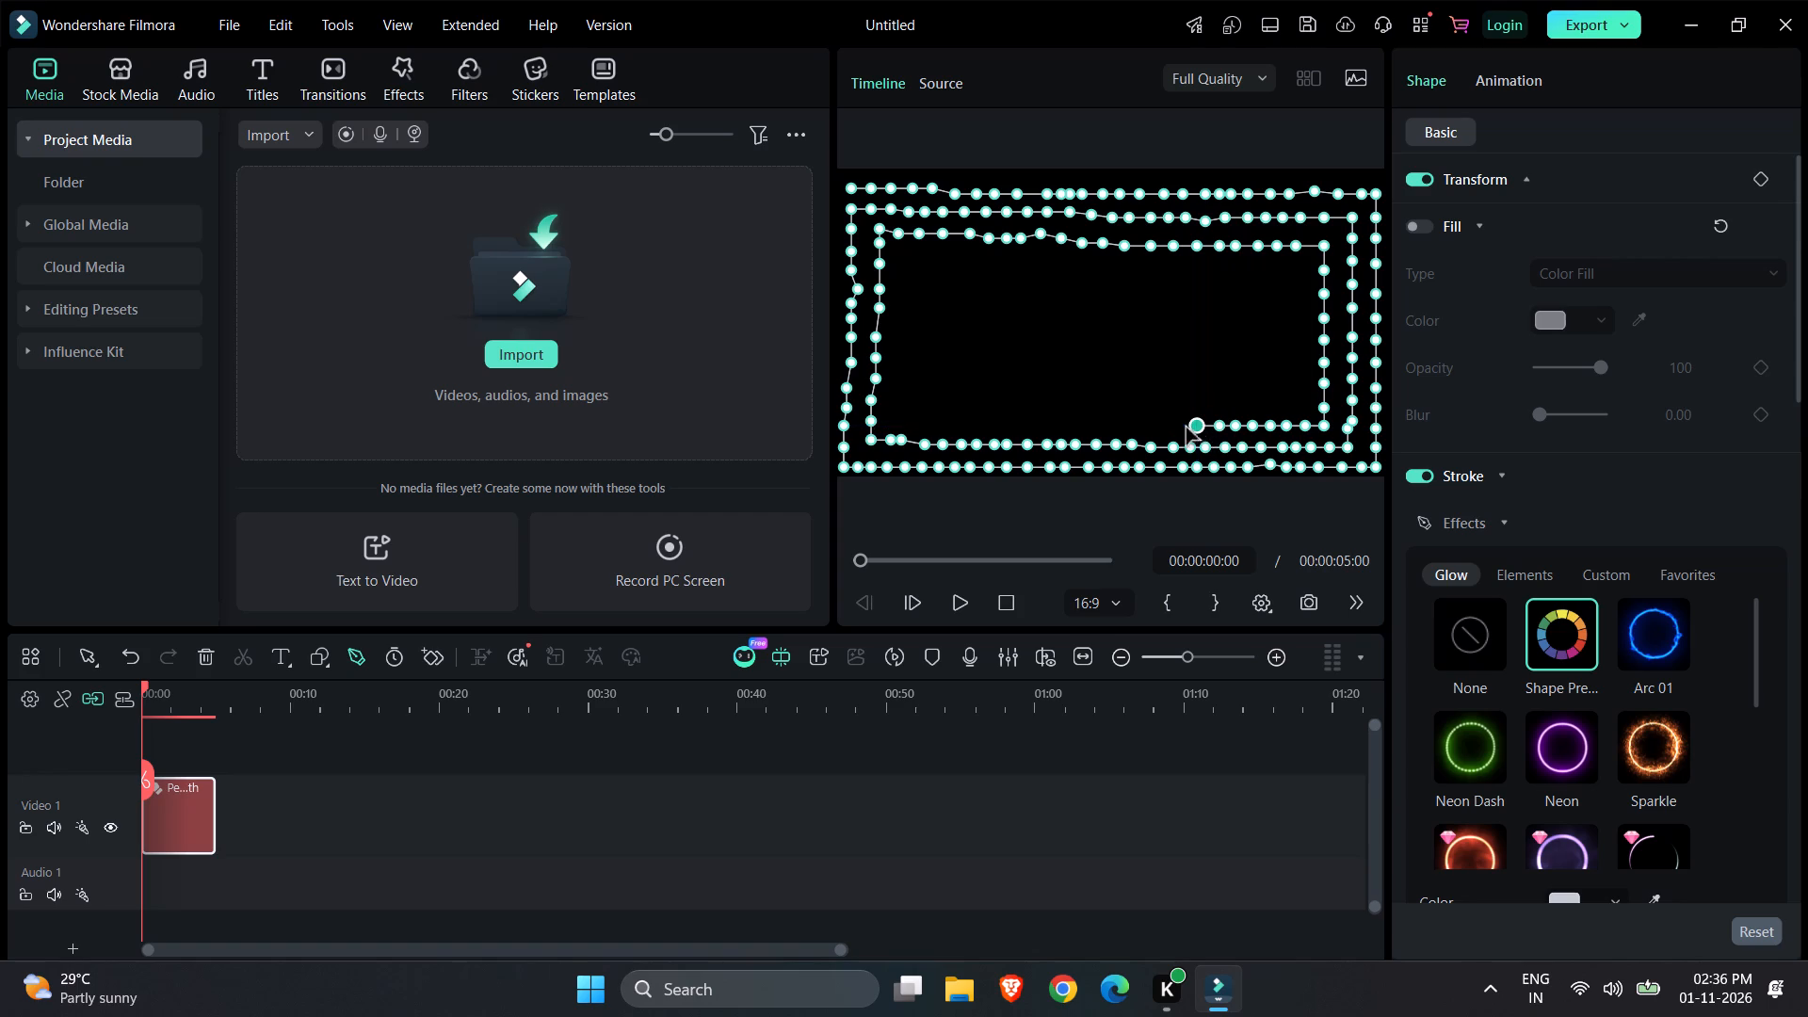
{"action": "left_click", "coordinate": [1176, 427]}
{"action": "left_click", "coordinate": [1157, 428]}
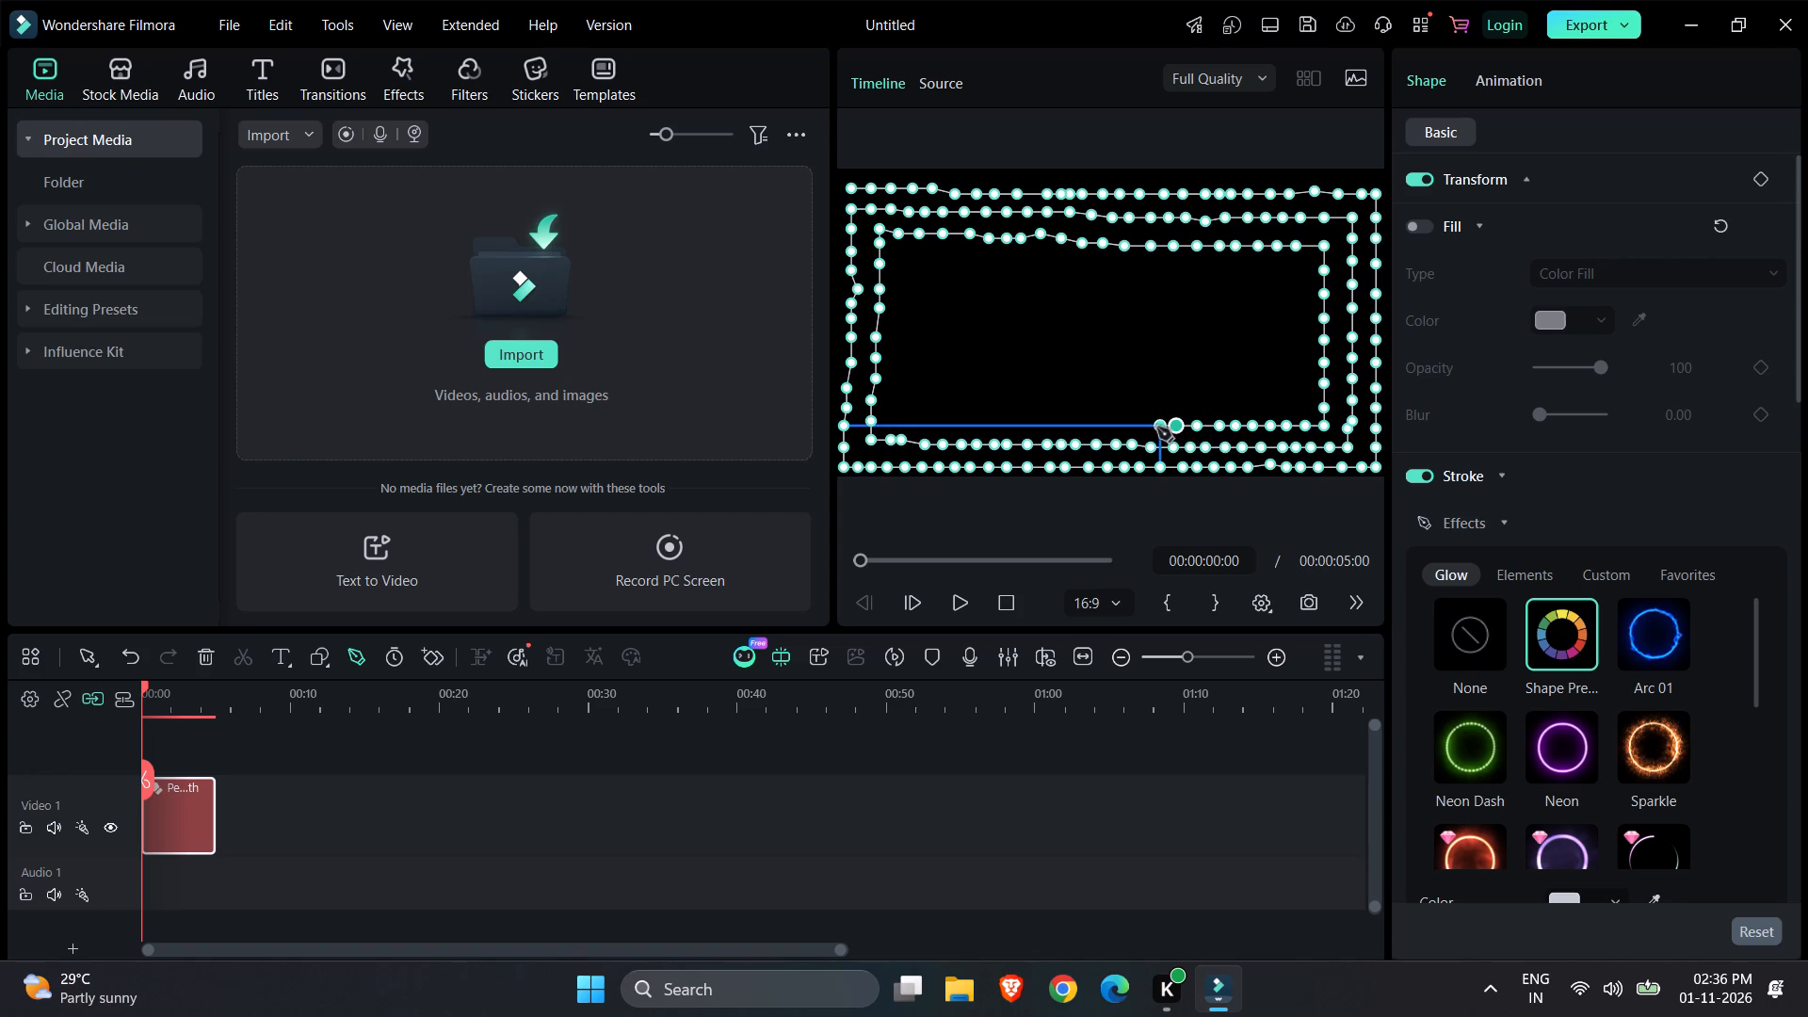
{"action": "left_click", "coordinate": [1141, 427]}
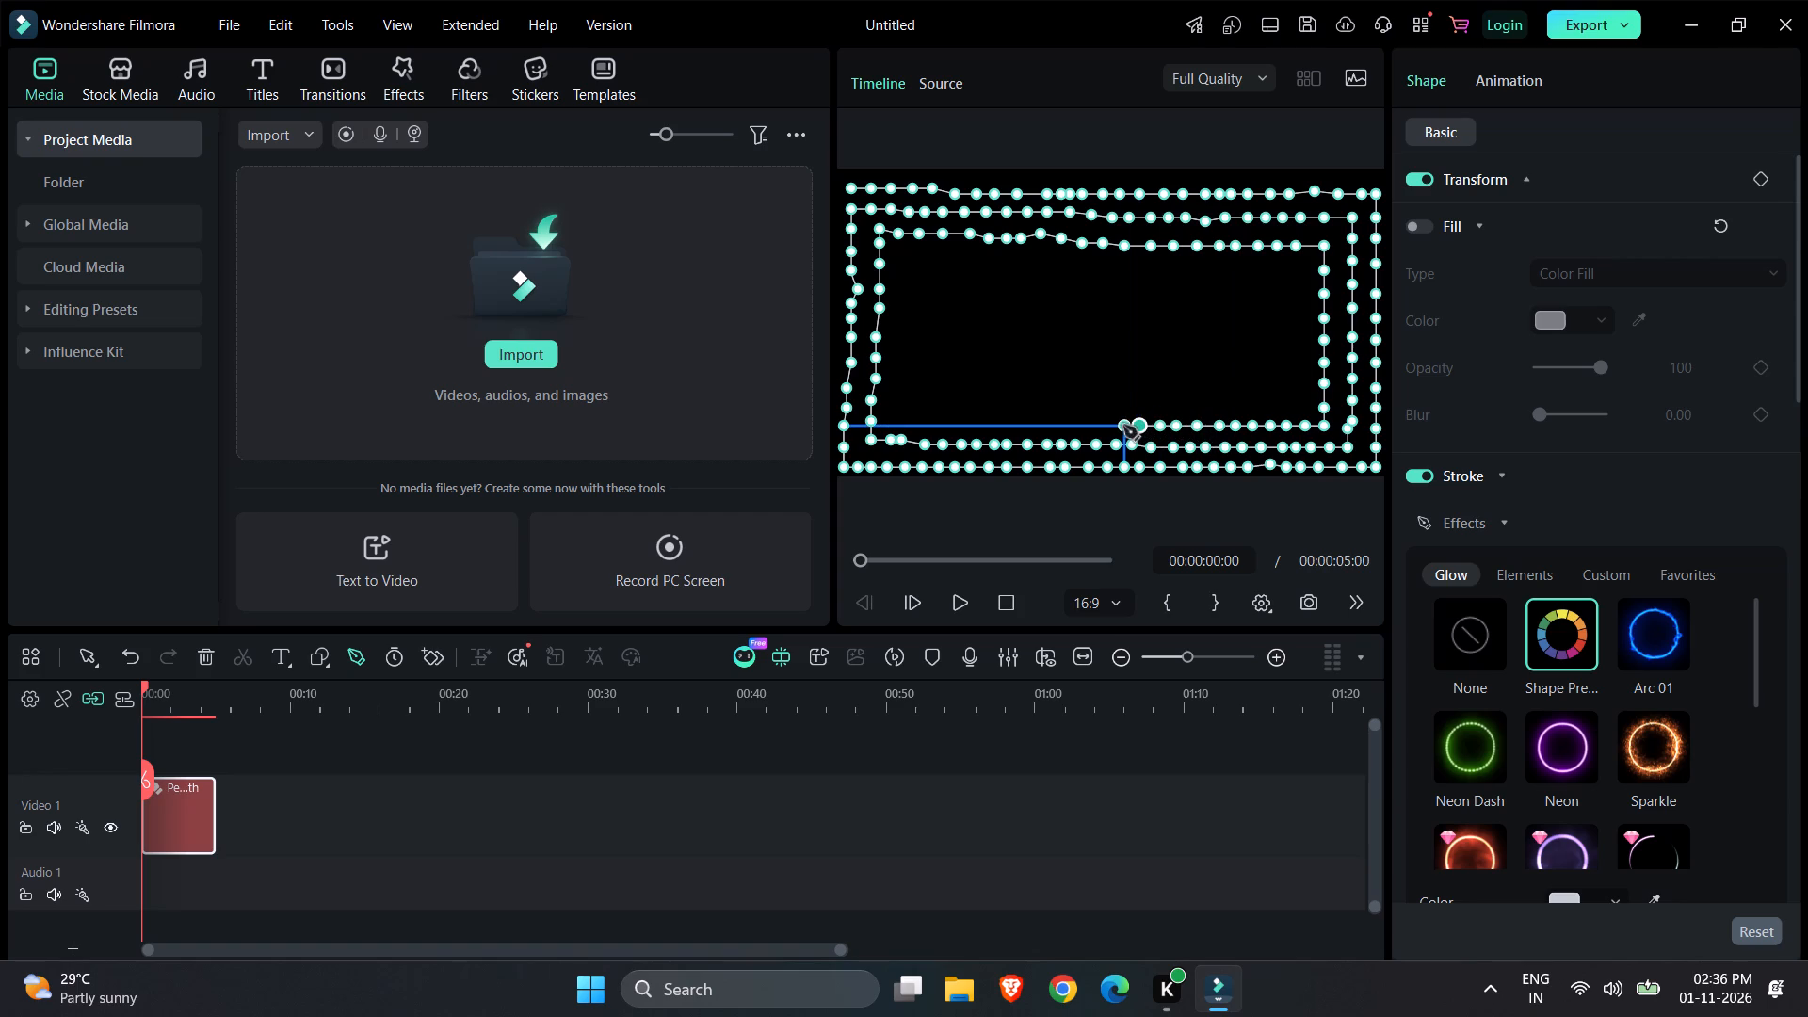
{"action": "left_click", "coordinate": [1122, 426]}
{"action": "left_click", "coordinate": [1104, 425]}
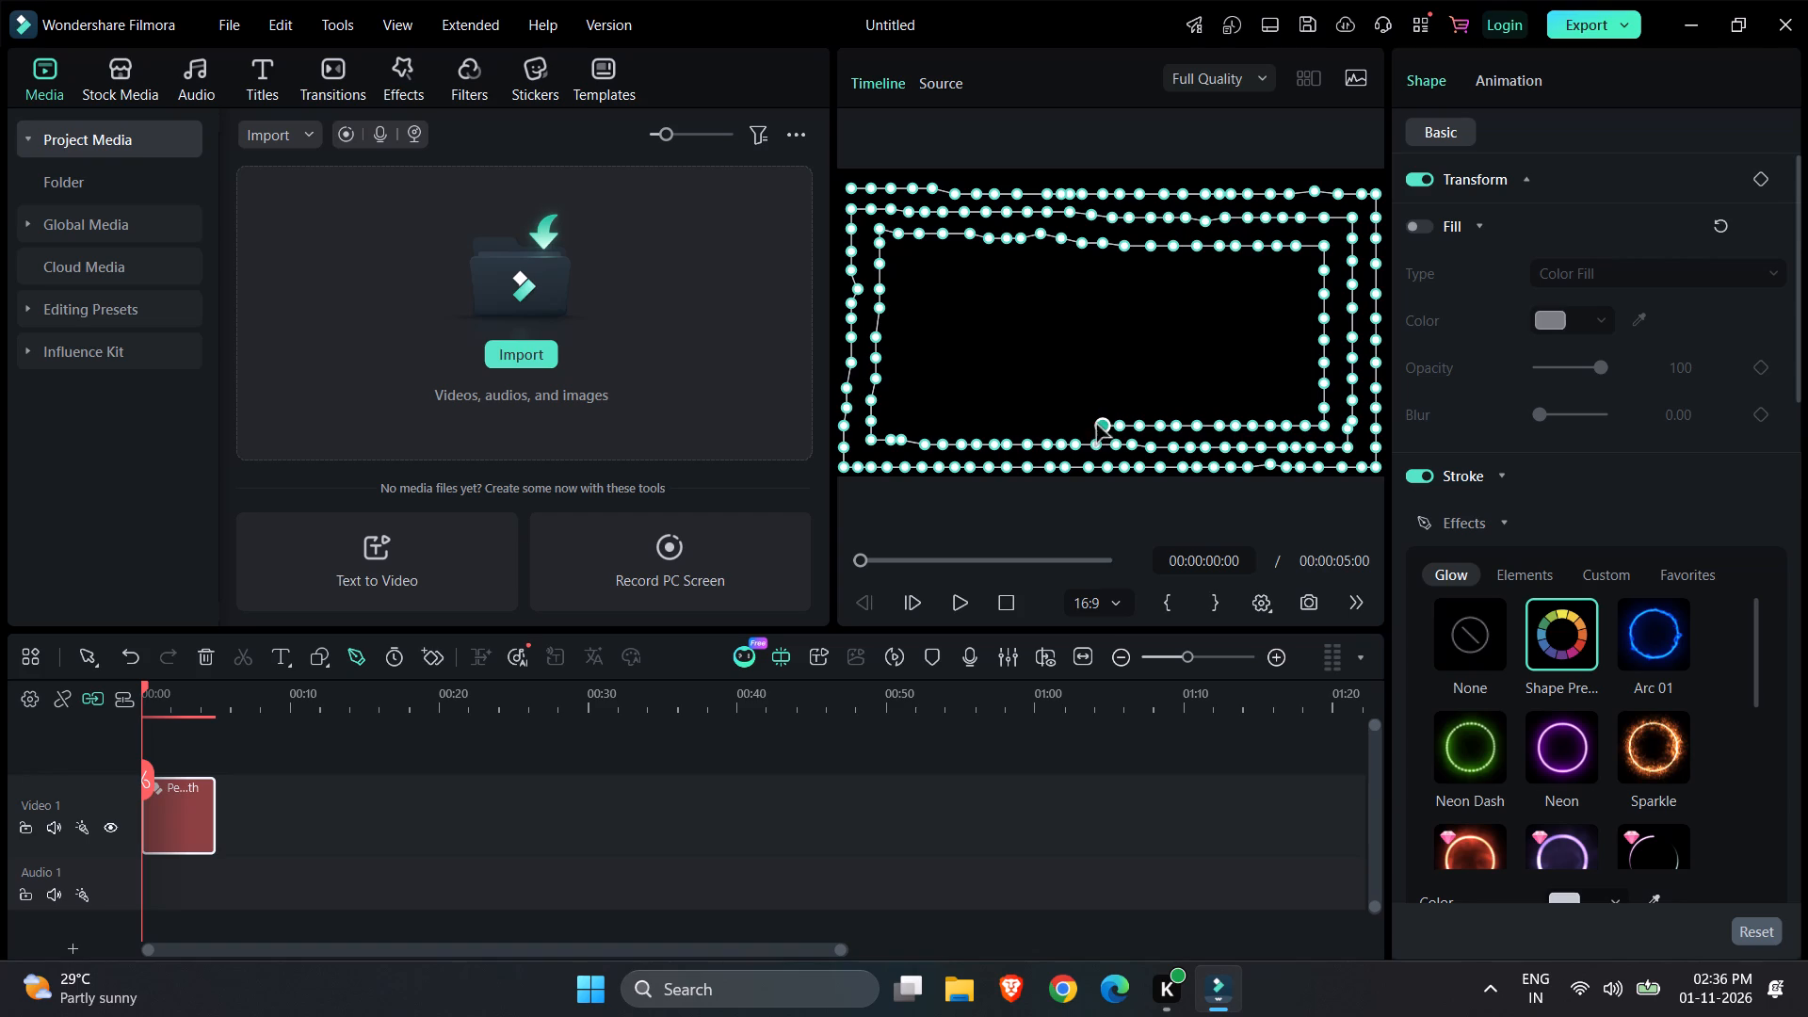
Continue the third loop's bottom row with closely spaced pen points from about mid-width to its lower-left corner, just inside the second loop.
{"action": "left_click", "coordinate": [1086, 425]}
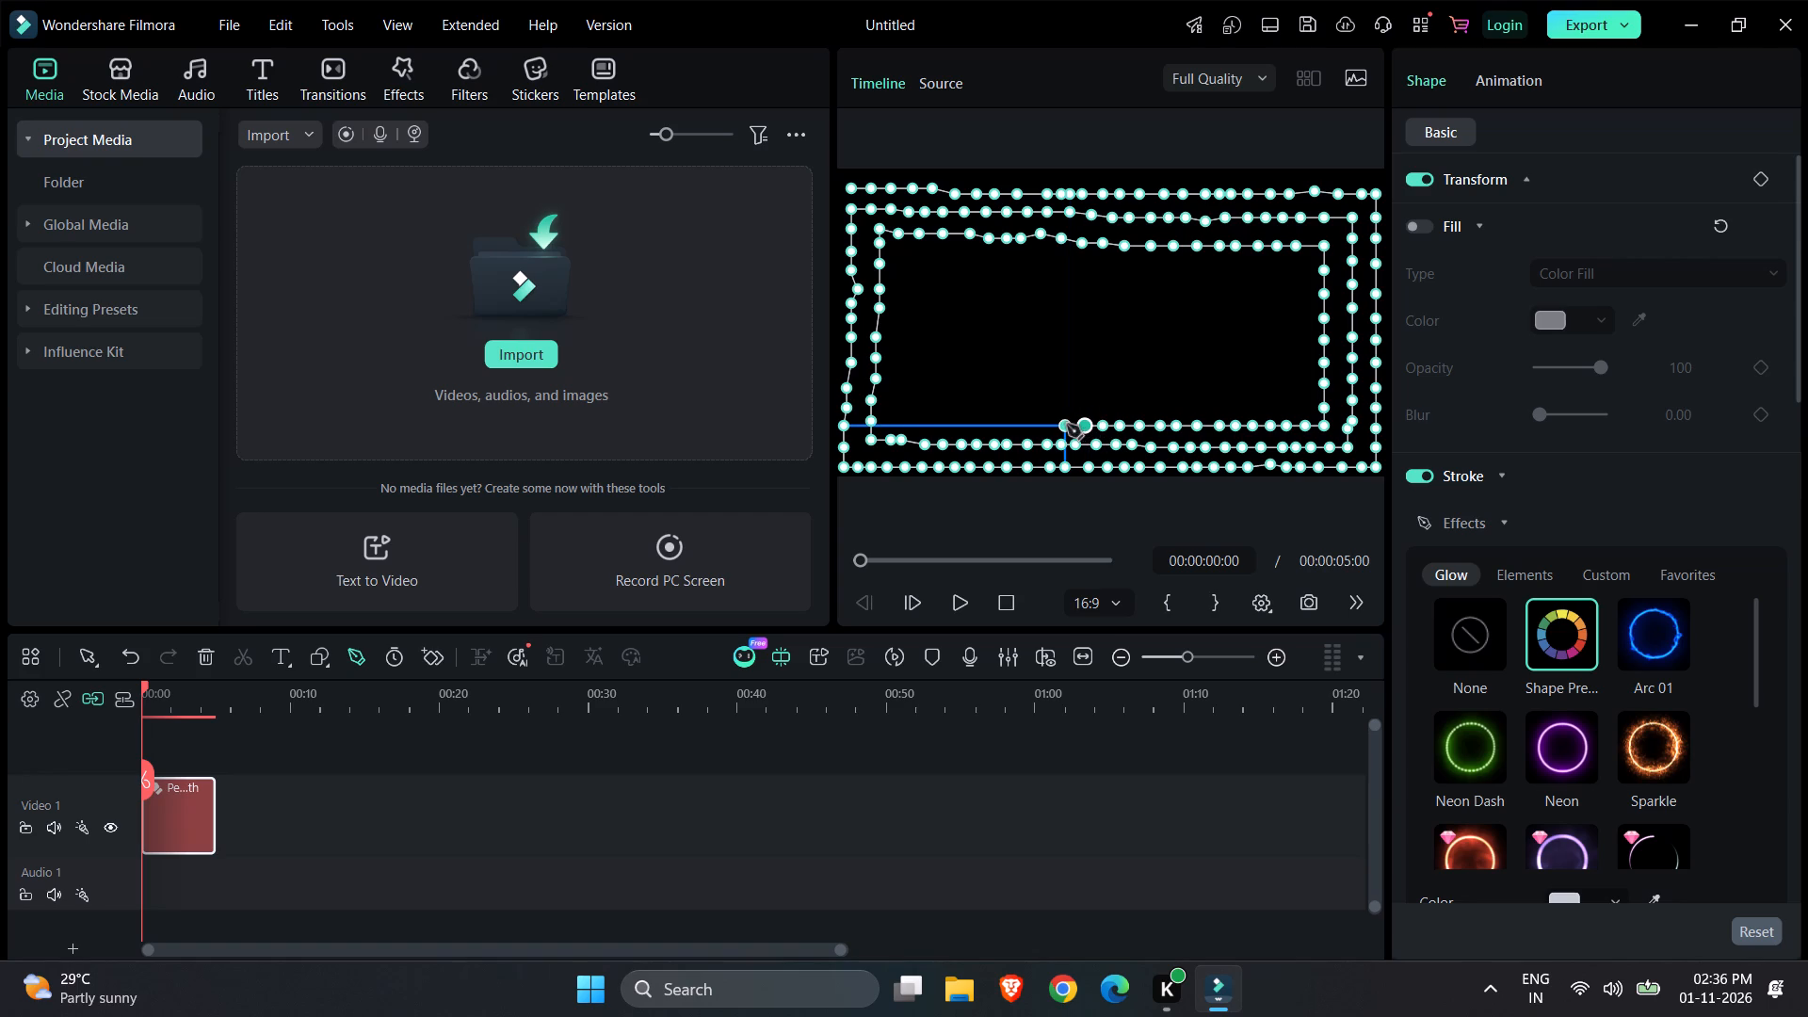
{"action": "left_click", "coordinate": [1064, 425]}
{"action": "left_click", "coordinate": [1049, 425]}
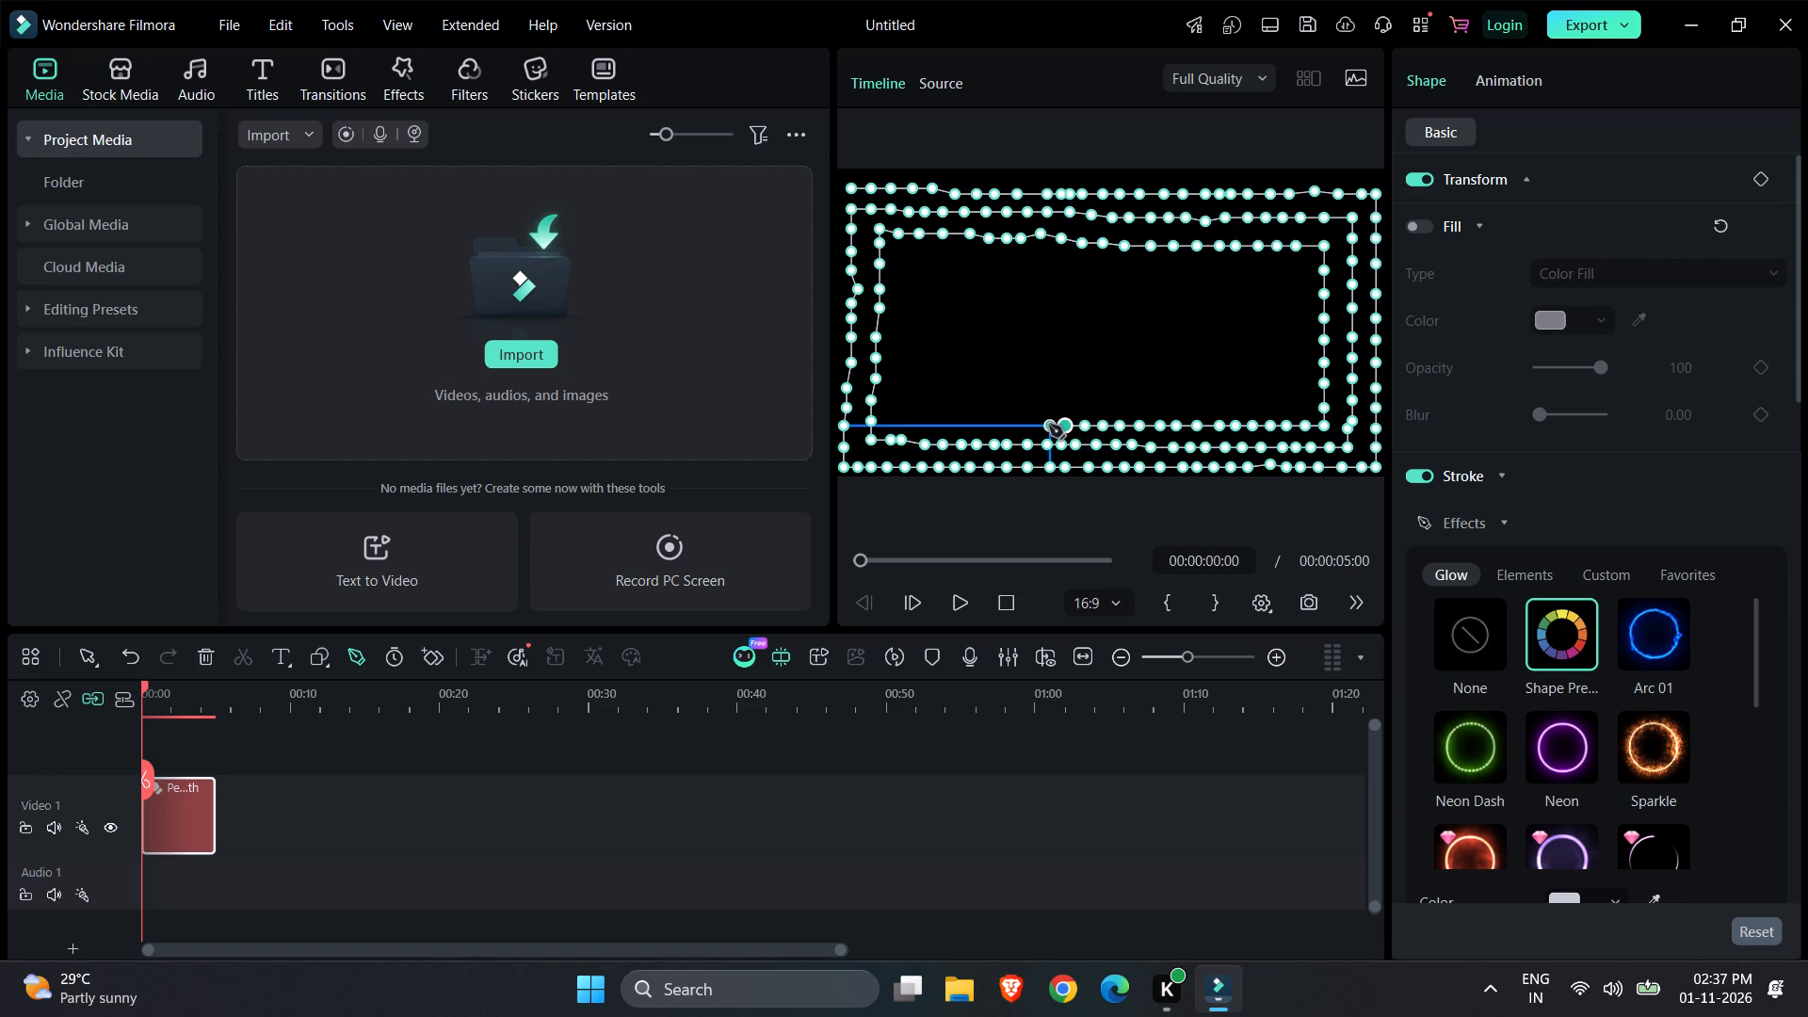
{"action": "left_click", "coordinate": [1033, 425]}
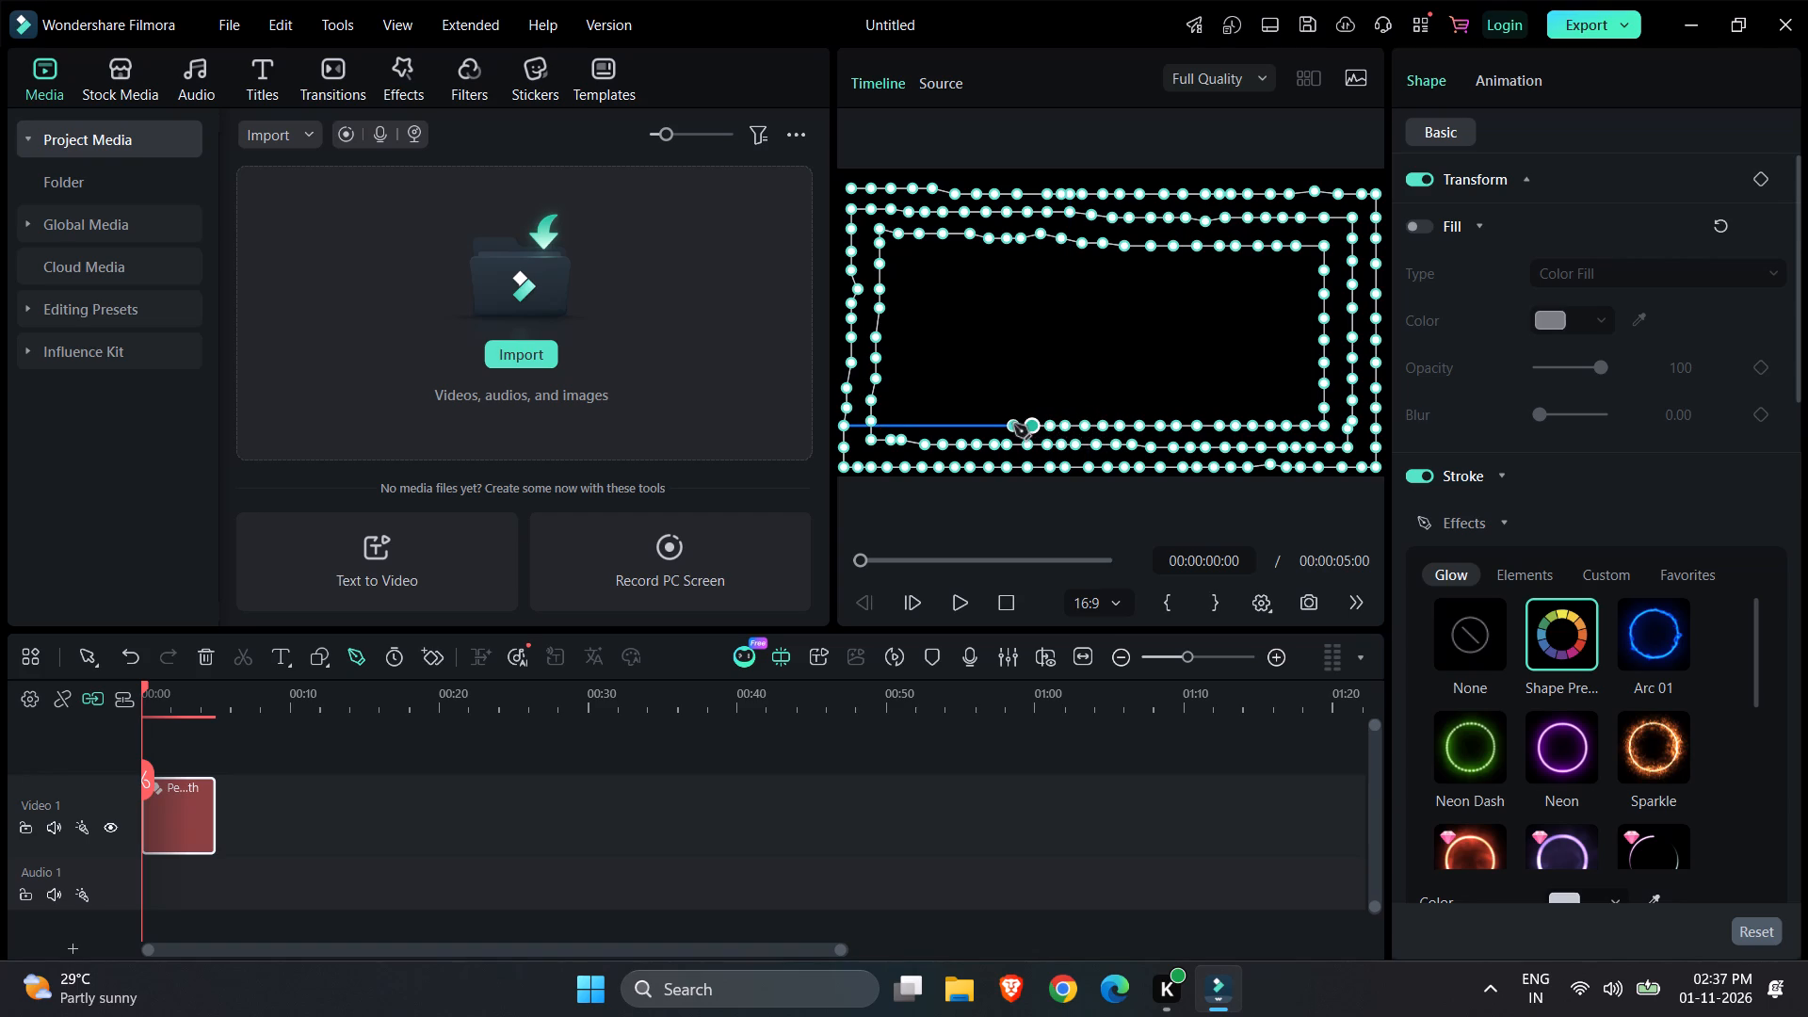
{"action": "left_click", "coordinate": [1014, 425]}
{"action": "left_click", "coordinate": [995, 425]}
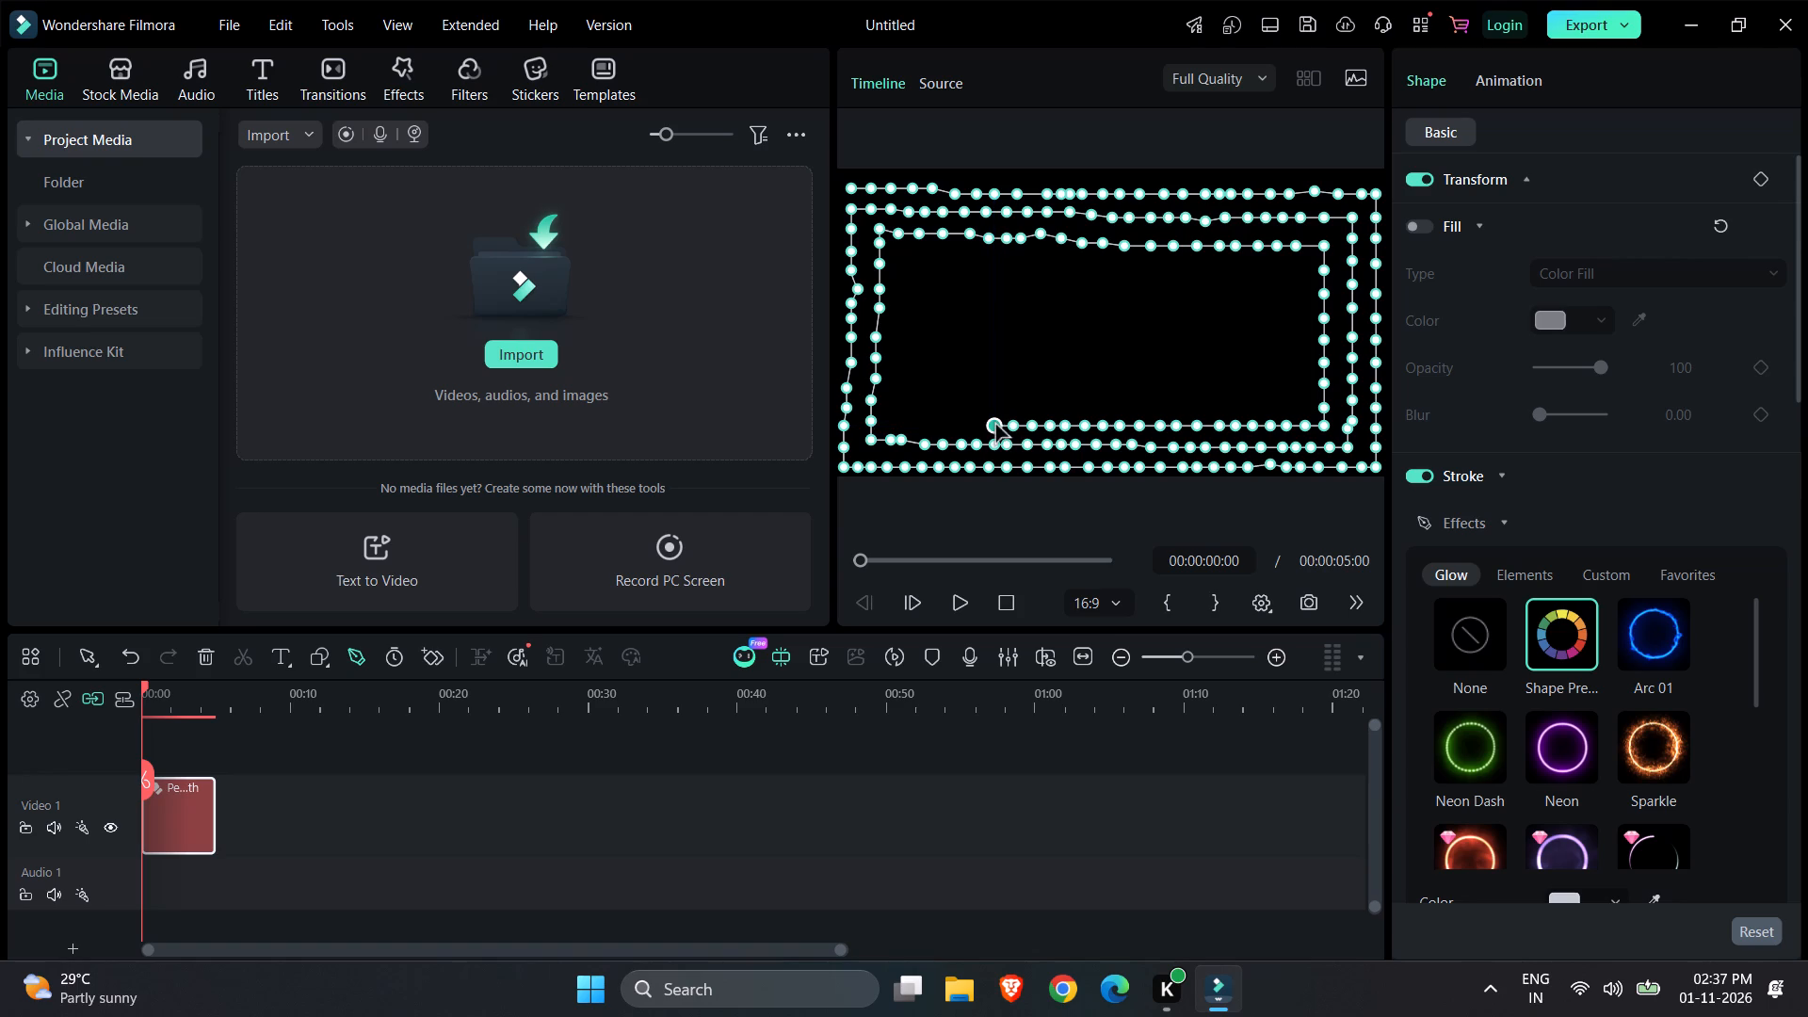
{"action": "left_click", "coordinate": [977, 425]}
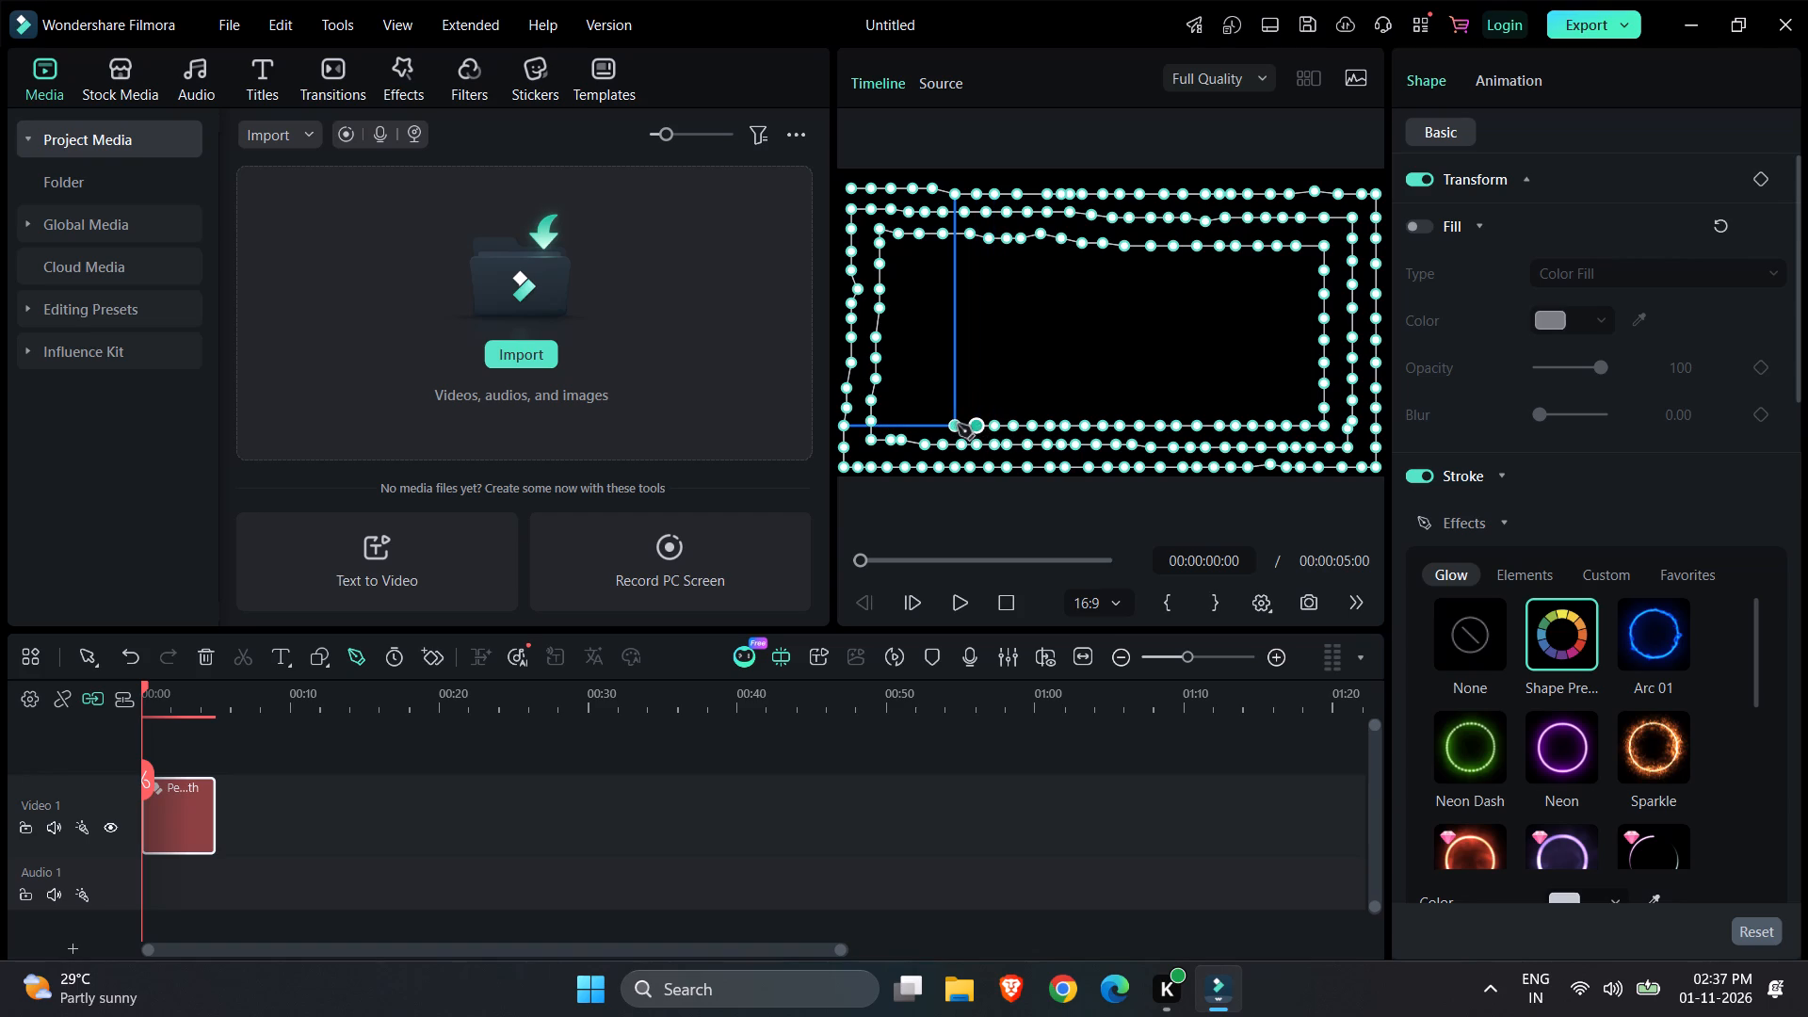
{"action": "left_click", "coordinate": [958, 425]}
{"action": "left_click", "coordinate": [938, 425]}
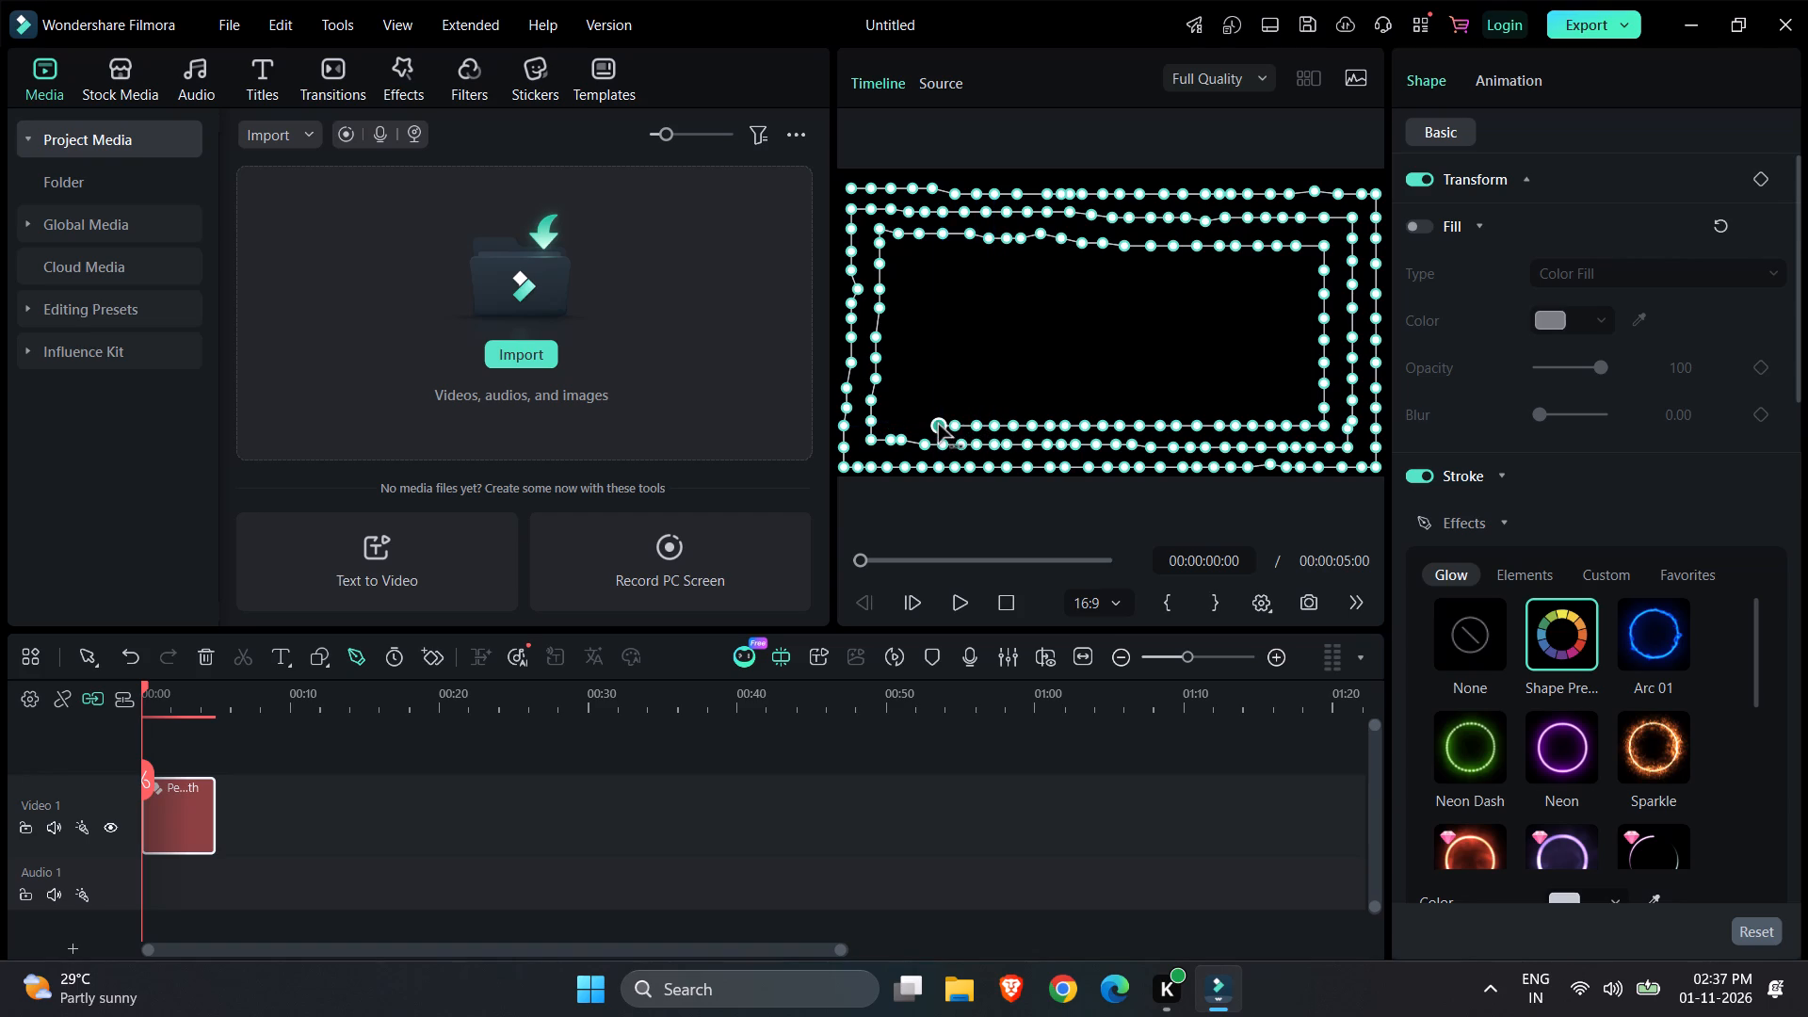
{"action": "left_click", "coordinate": [923, 425]}
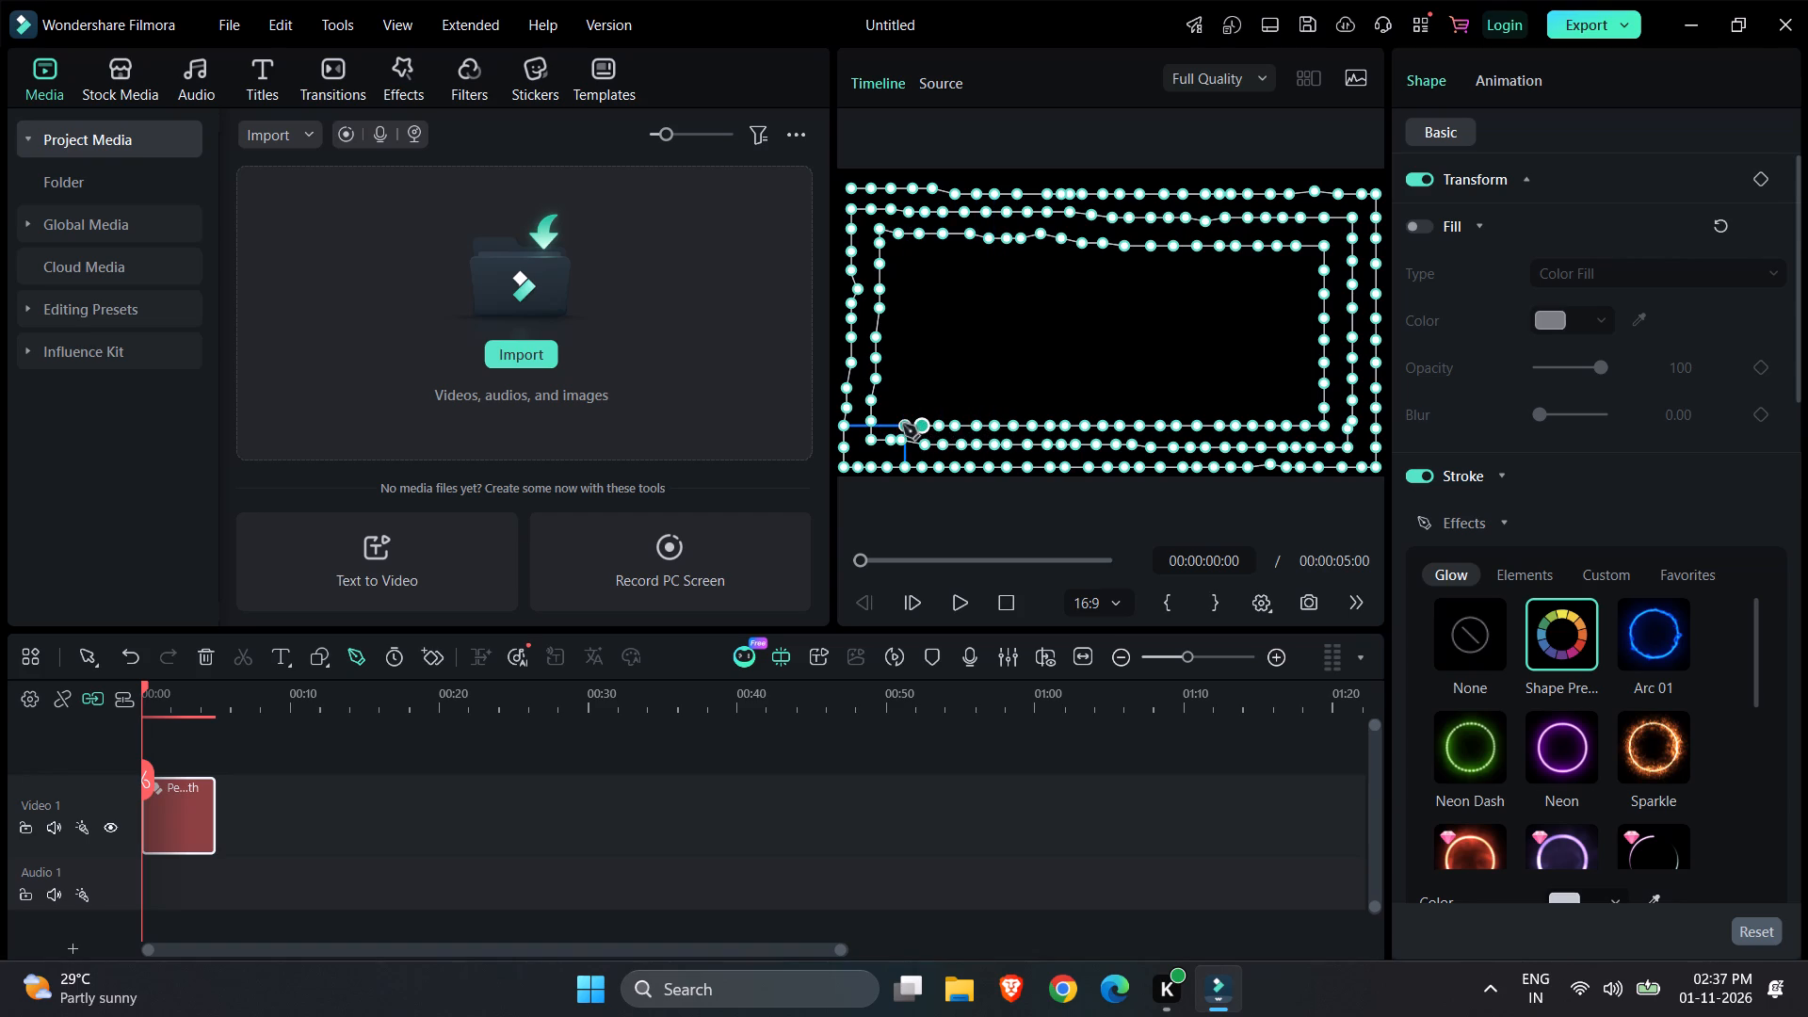
{"action": "left_click", "coordinate": [895, 425]}
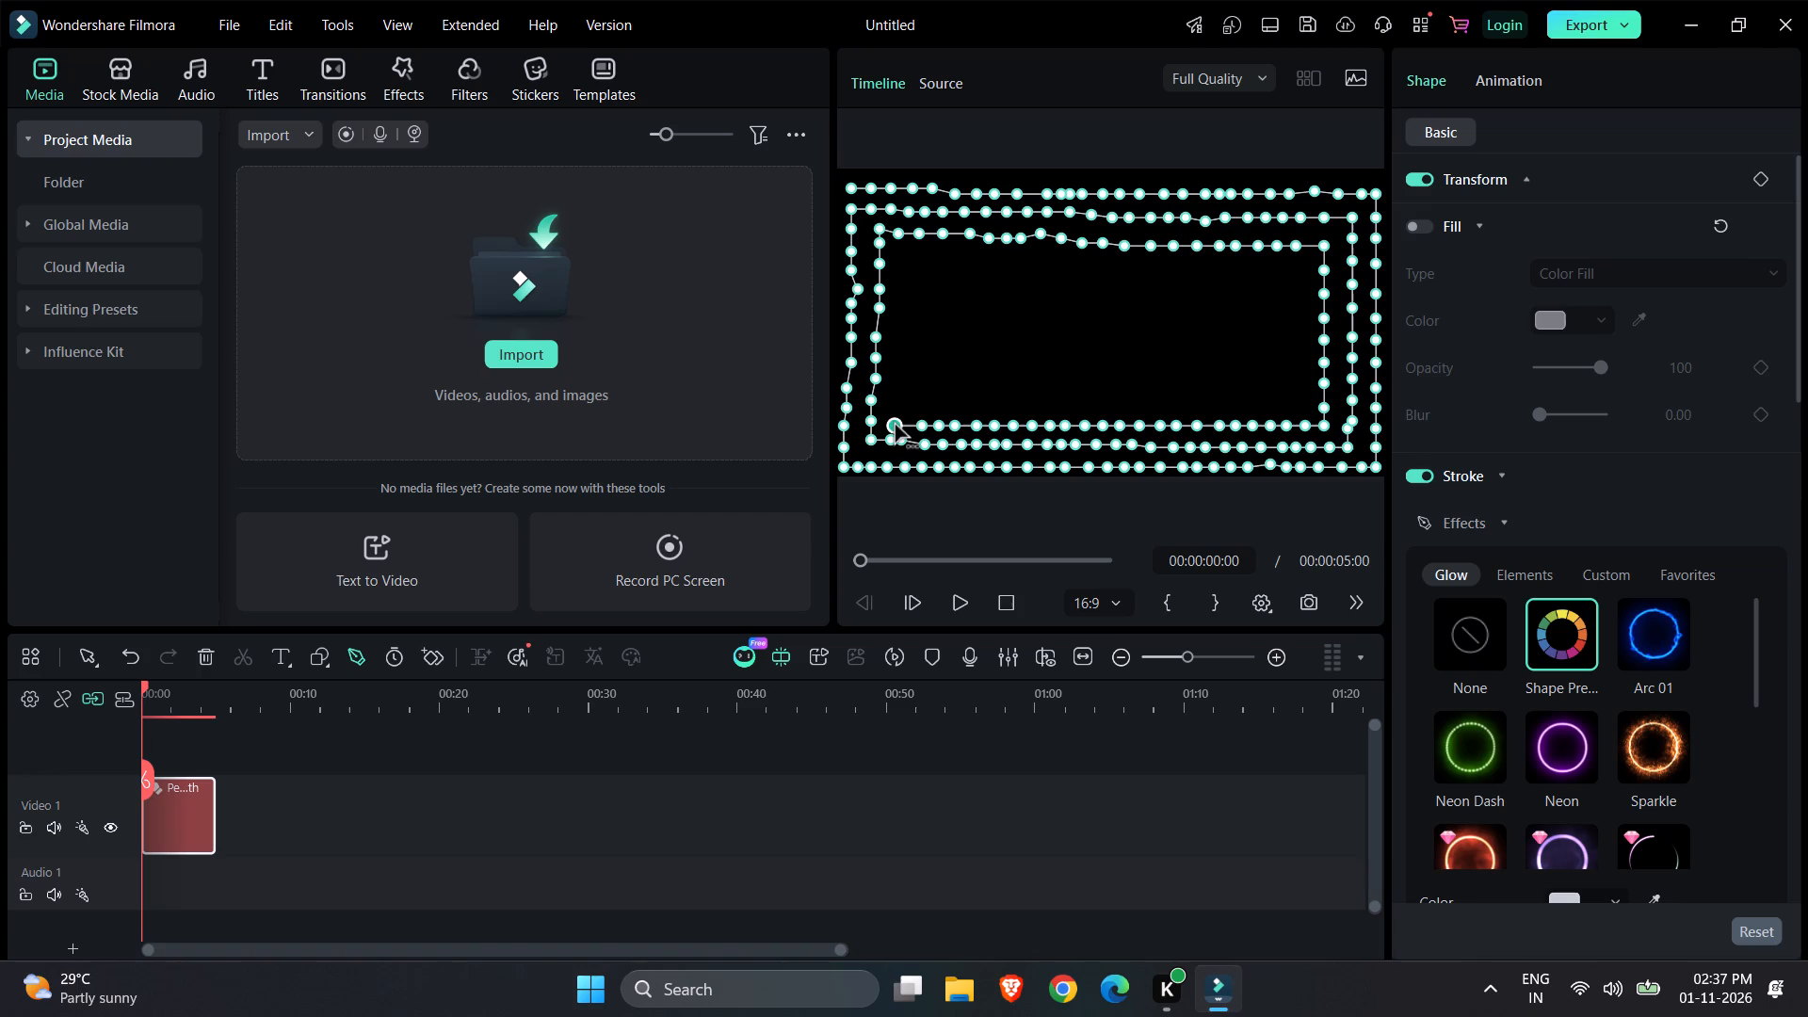
Continue the third loop with closely spaced points up its left side, stopping just below its own top row.
{"action": "left_click", "coordinate": [895, 407]}
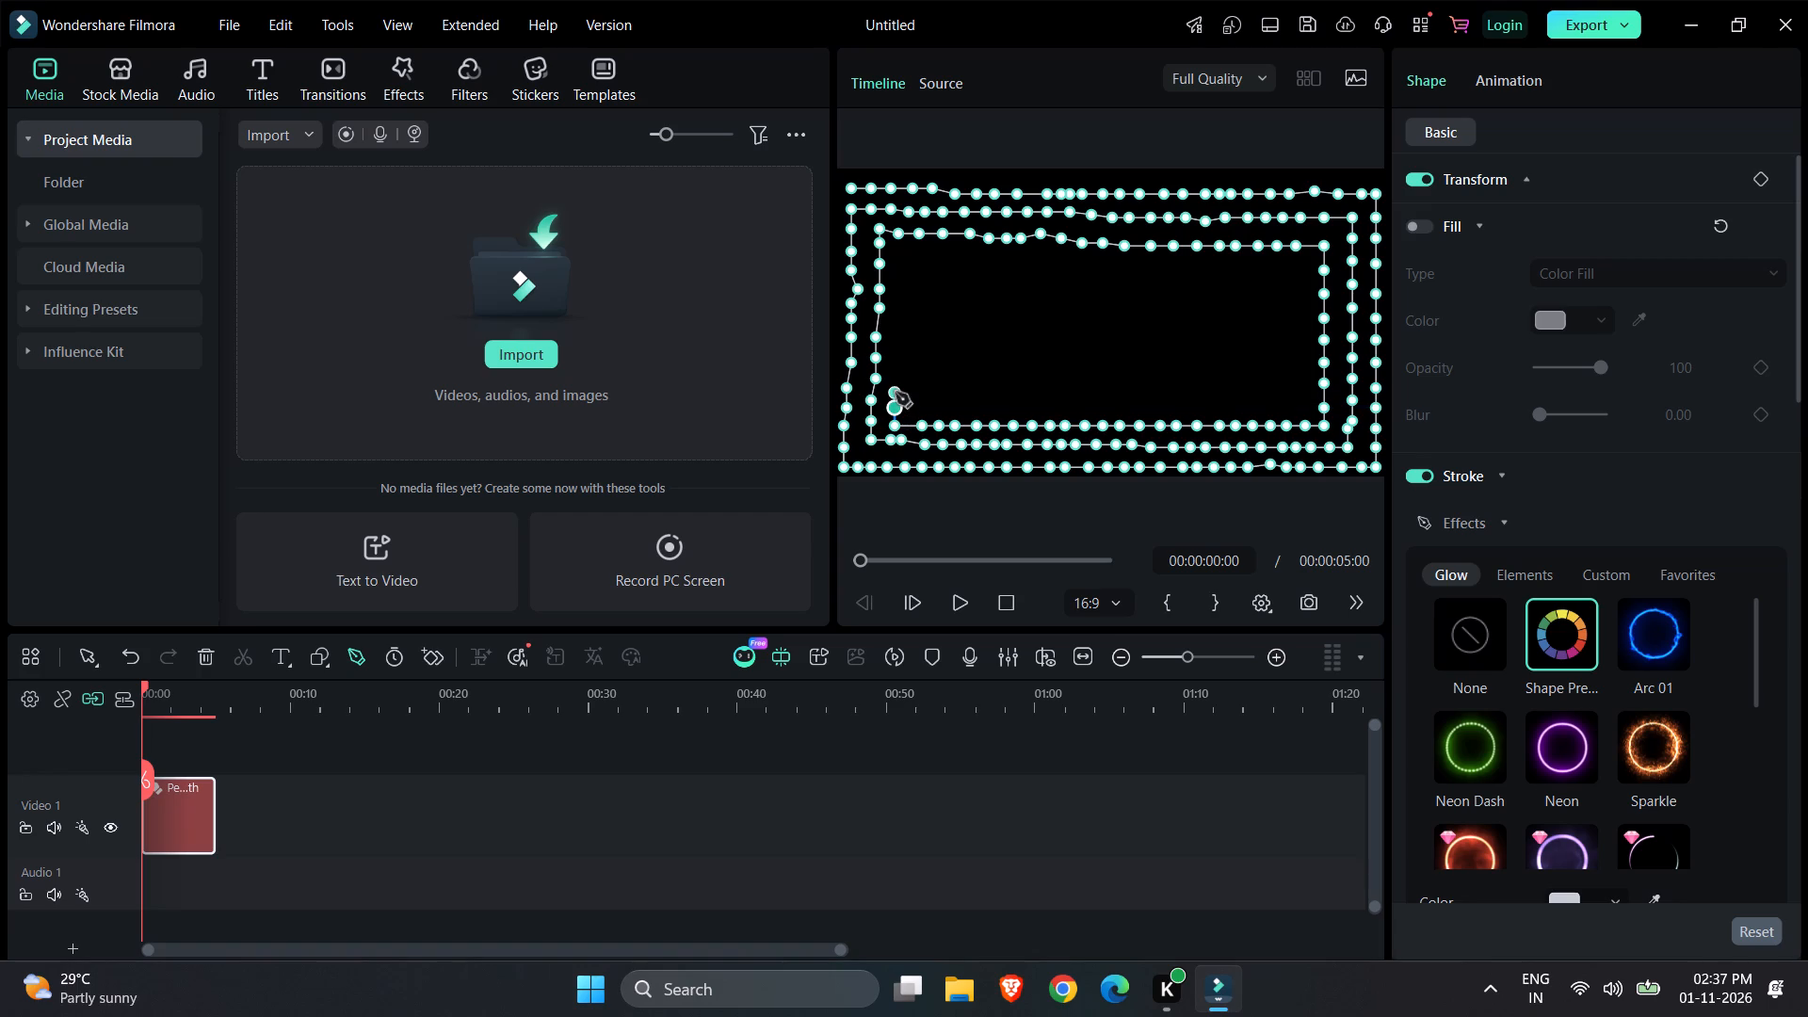
{"action": "left_click", "coordinate": [896, 387]}
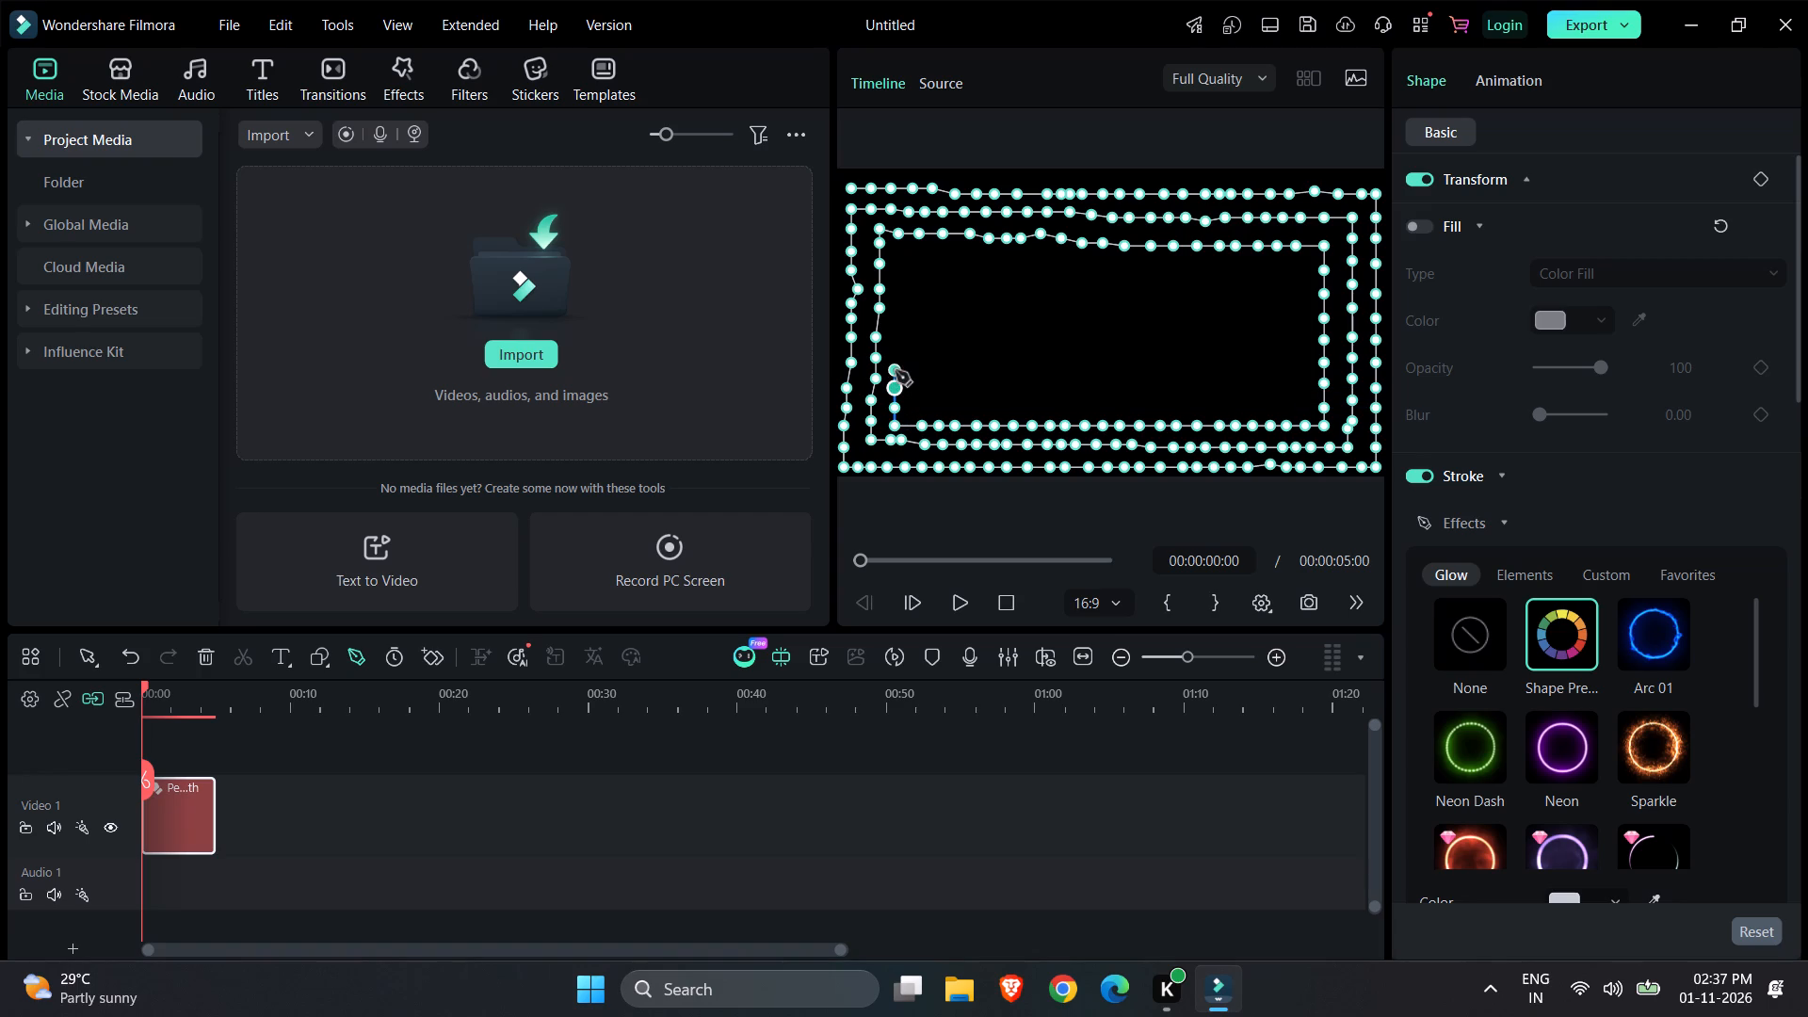
{"action": "left_click", "coordinate": [898, 369]}
{"action": "left_click", "coordinate": [897, 351]}
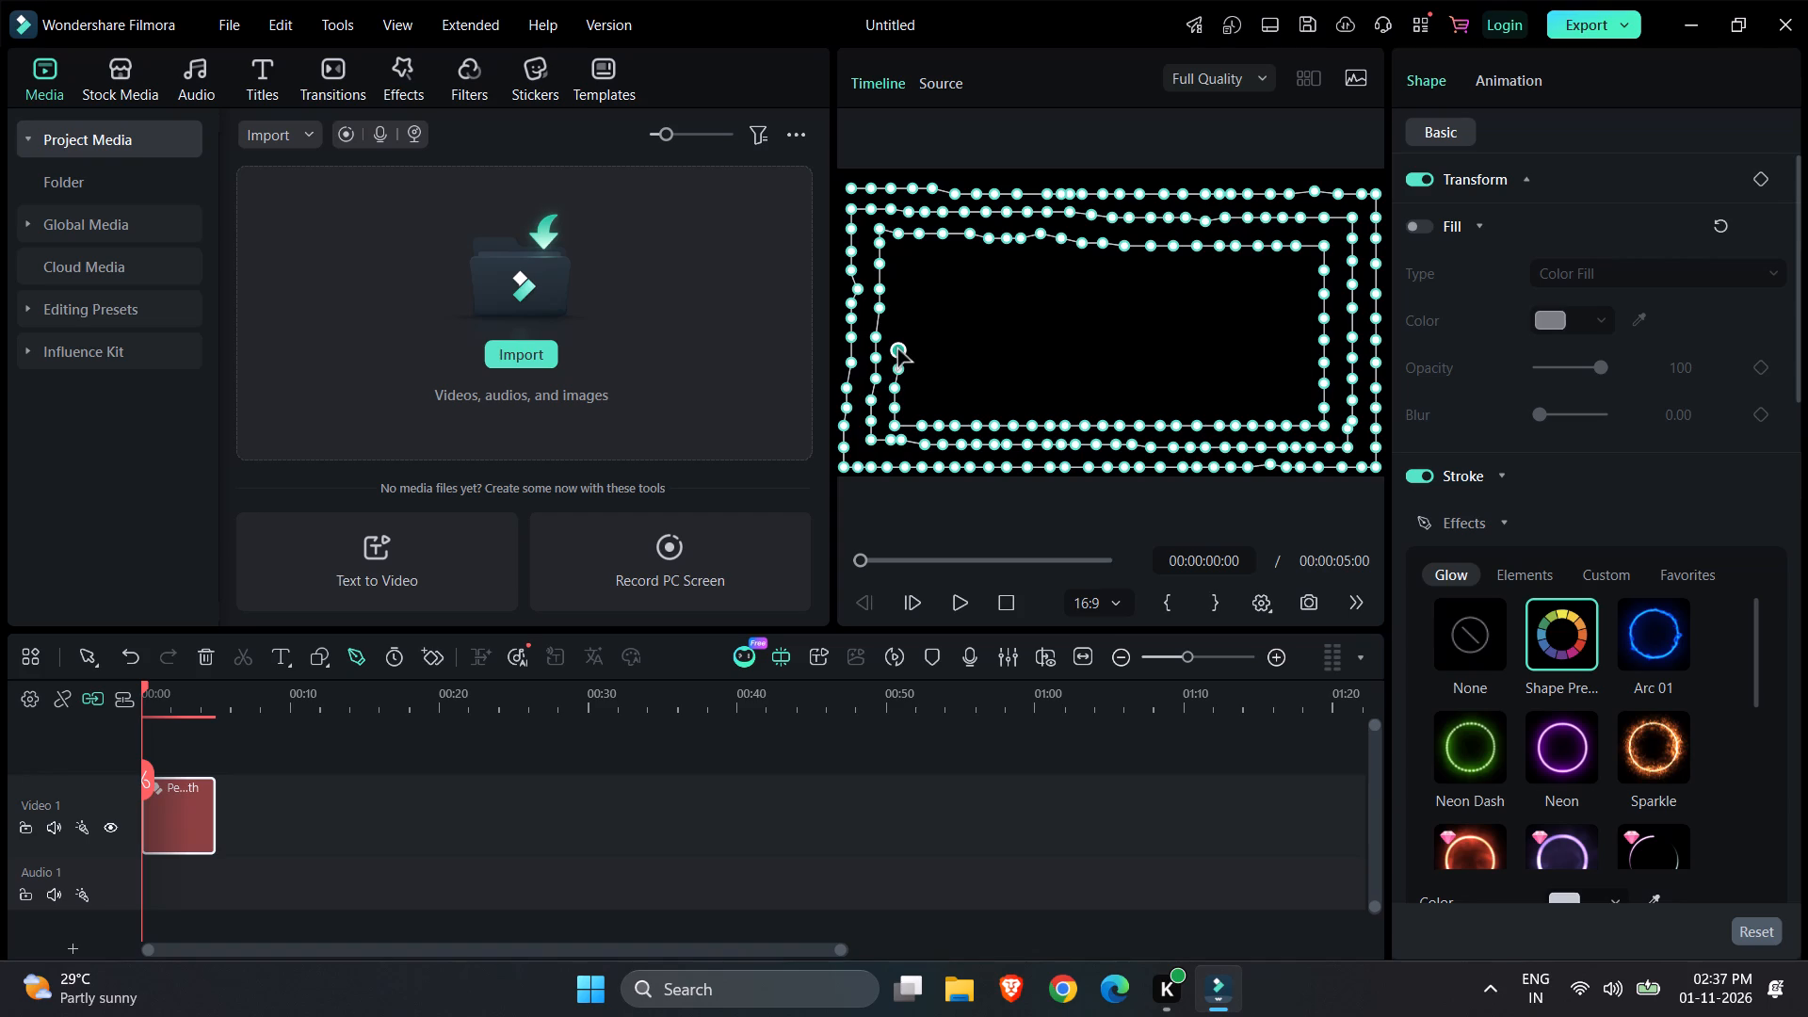
{"action": "left_click", "coordinate": [899, 331]}
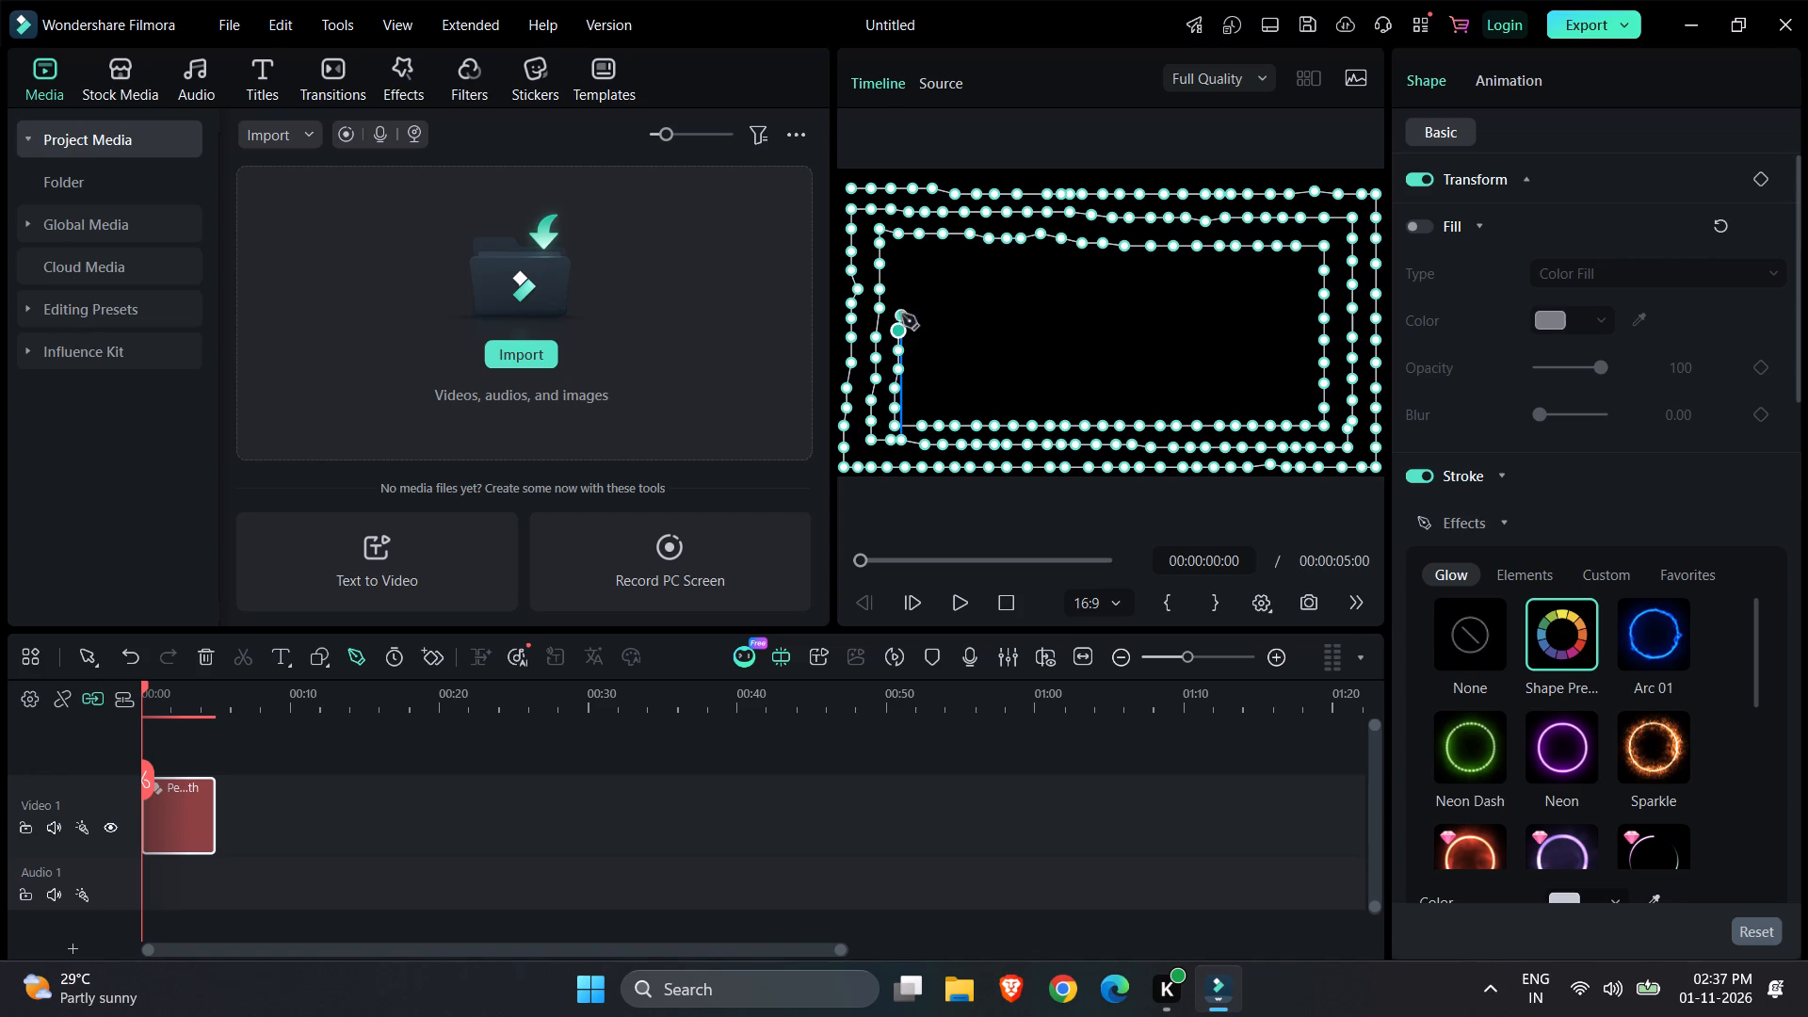
{"action": "left_click", "coordinate": [901, 305]}
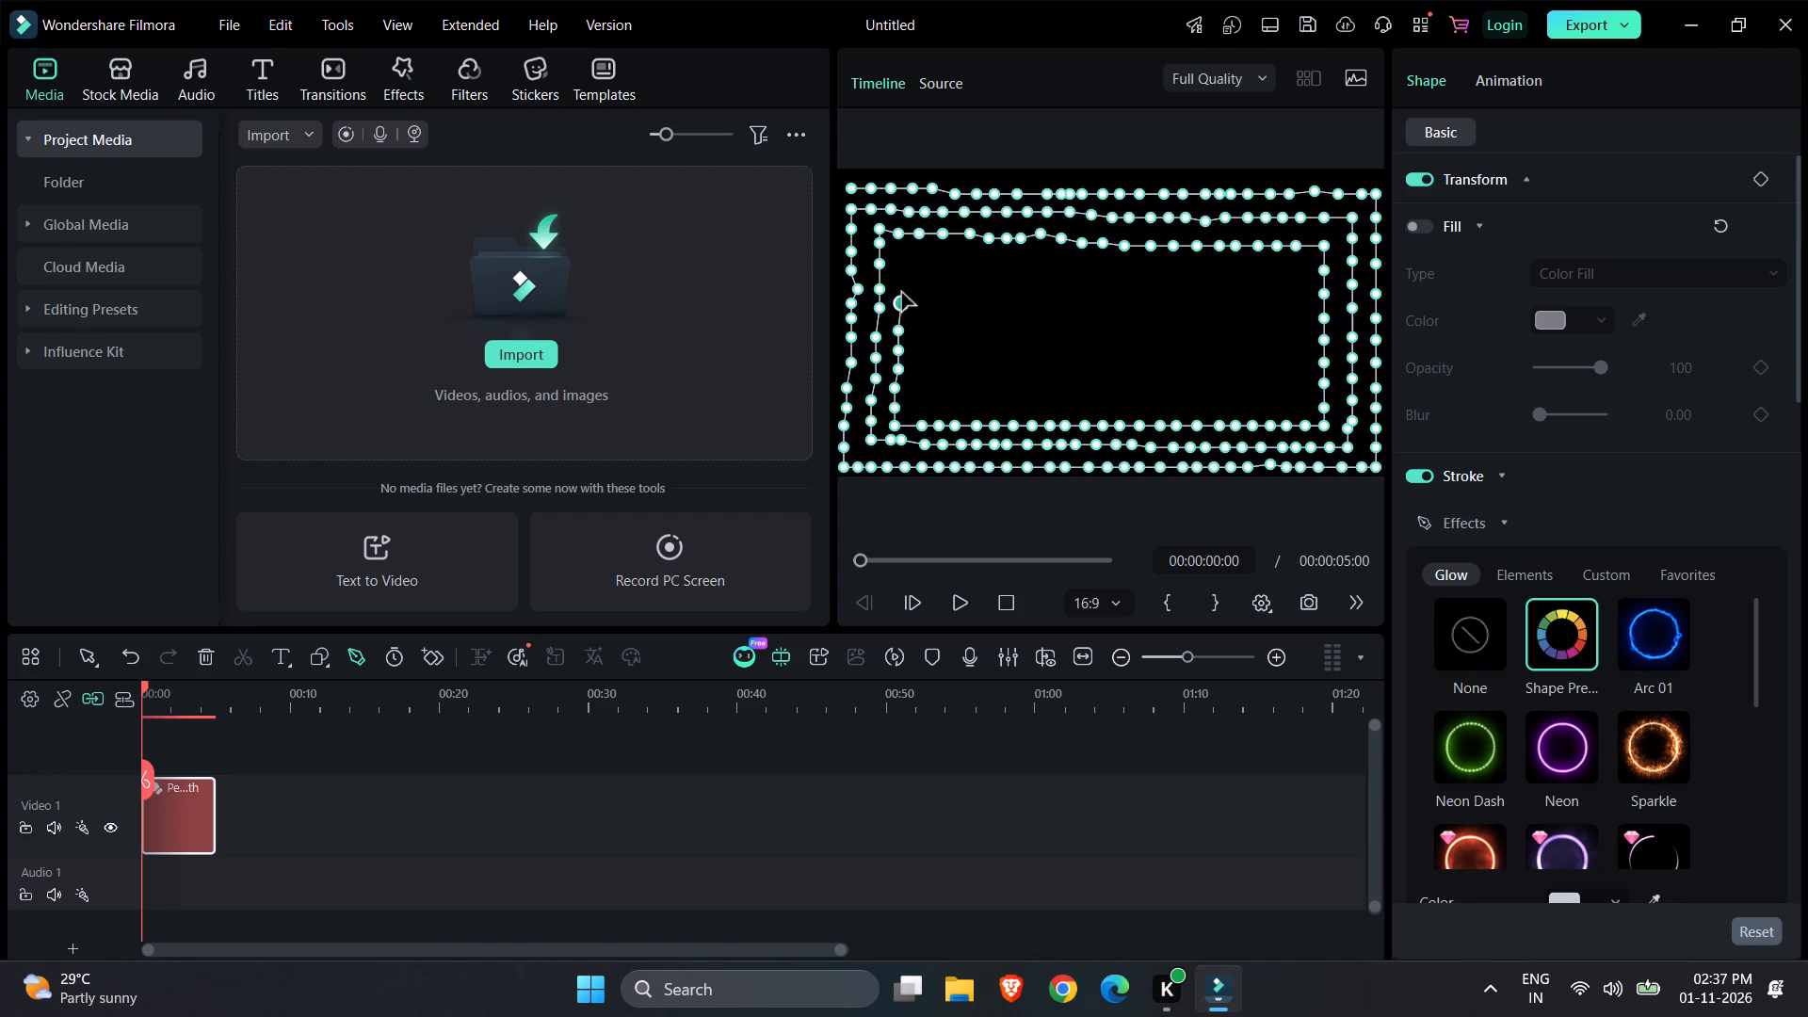
{"action": "left_click", "coordinate": [902, 280]}
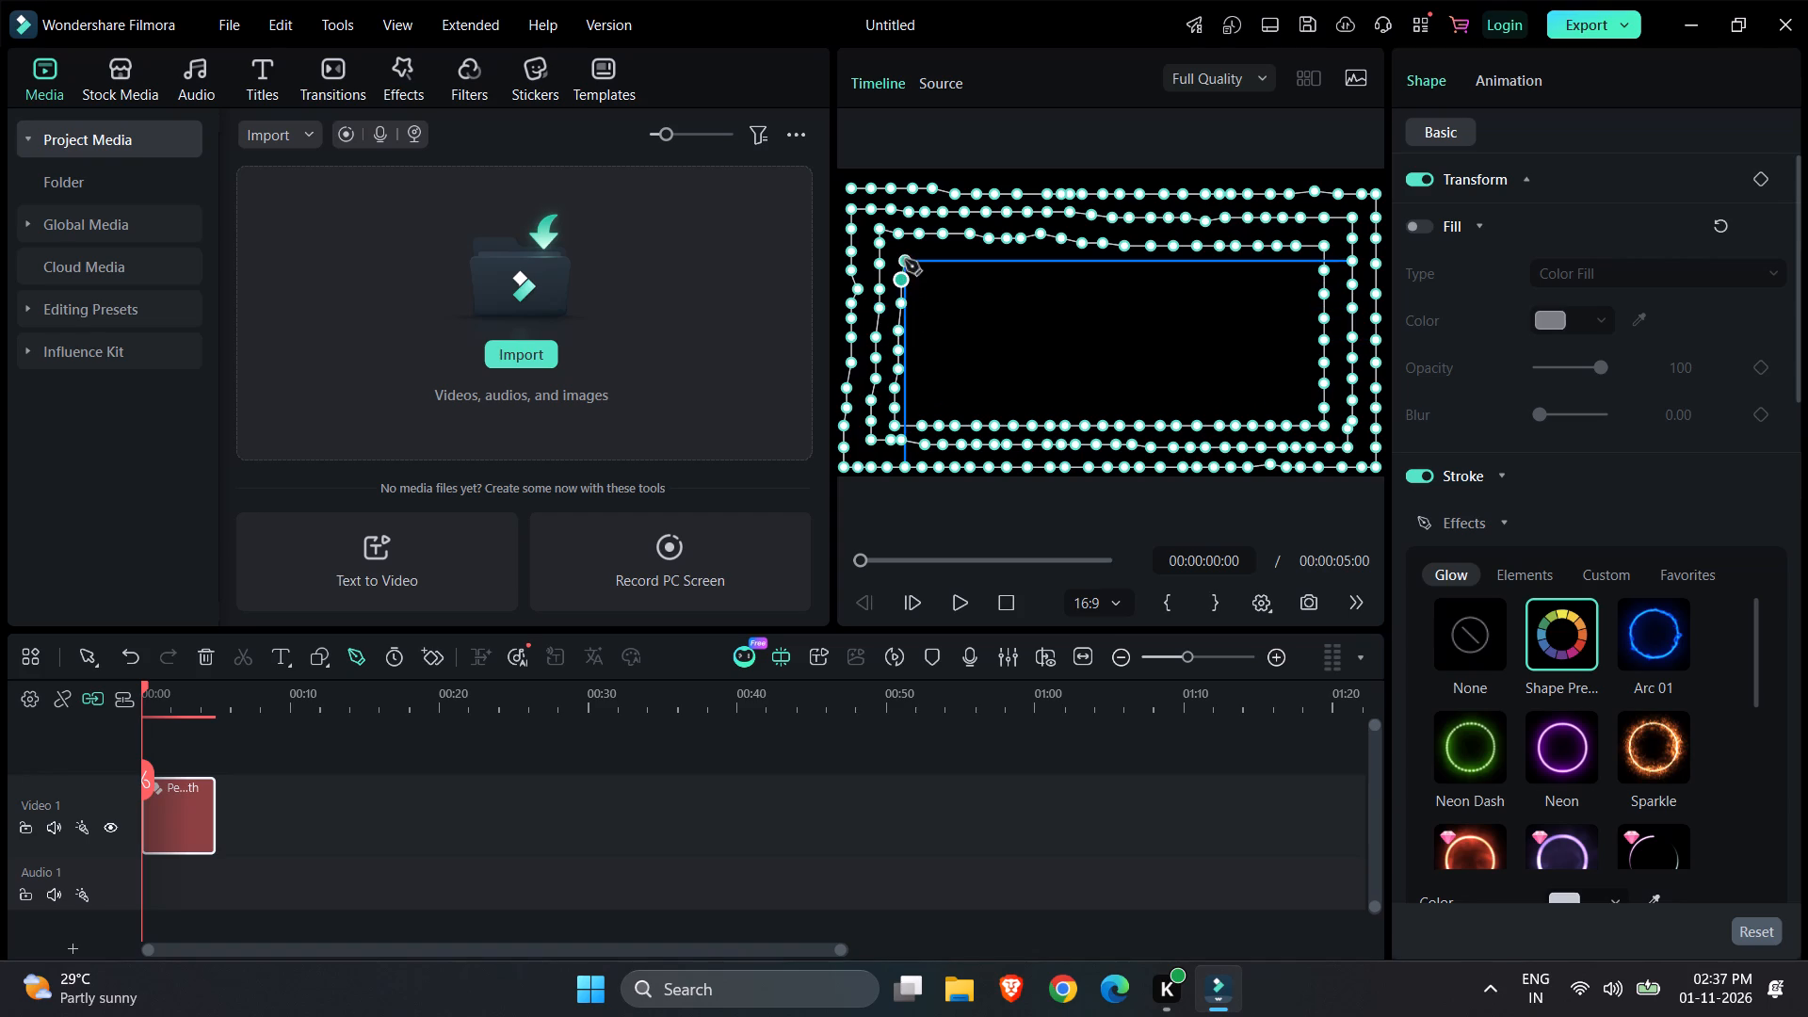
Start a fourth loop inside the third with closely spaced pen points along its top row, from the upper-left corner to about mid-width.
{"action": "left_click", "coordinate": [904, 257]}
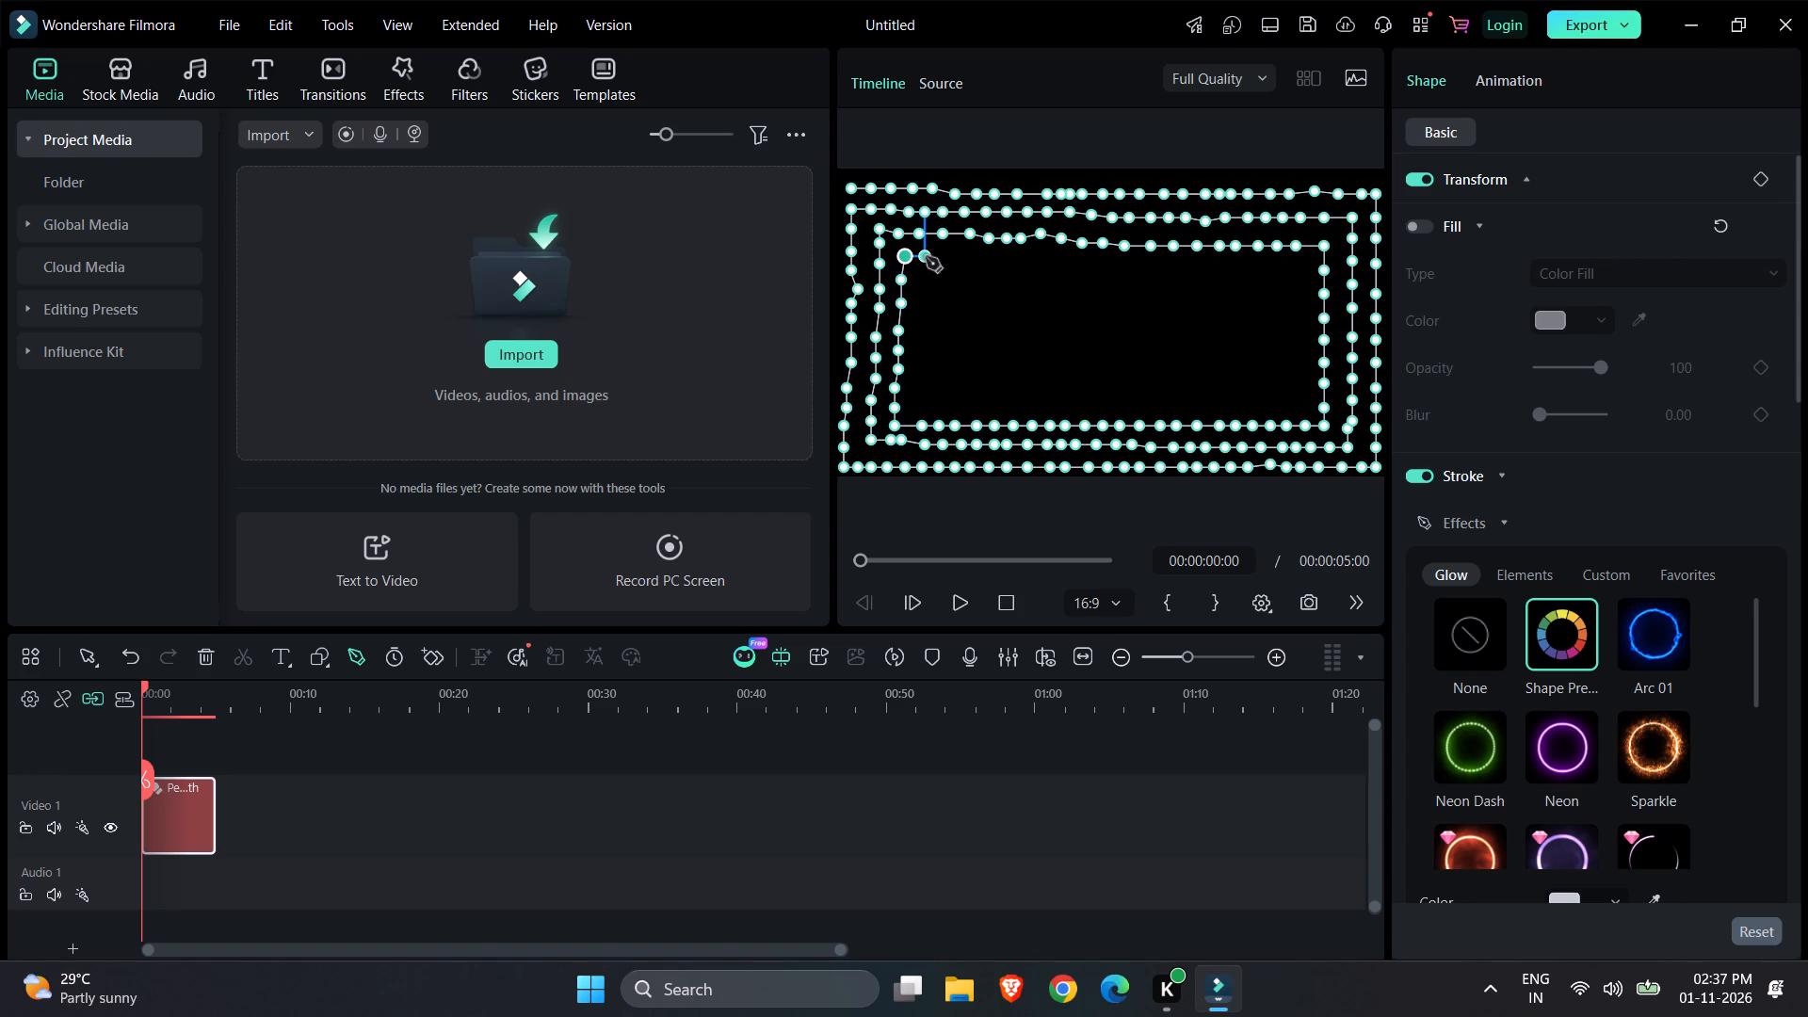
{"action": "left_click", "coordinate": [926, 257]}
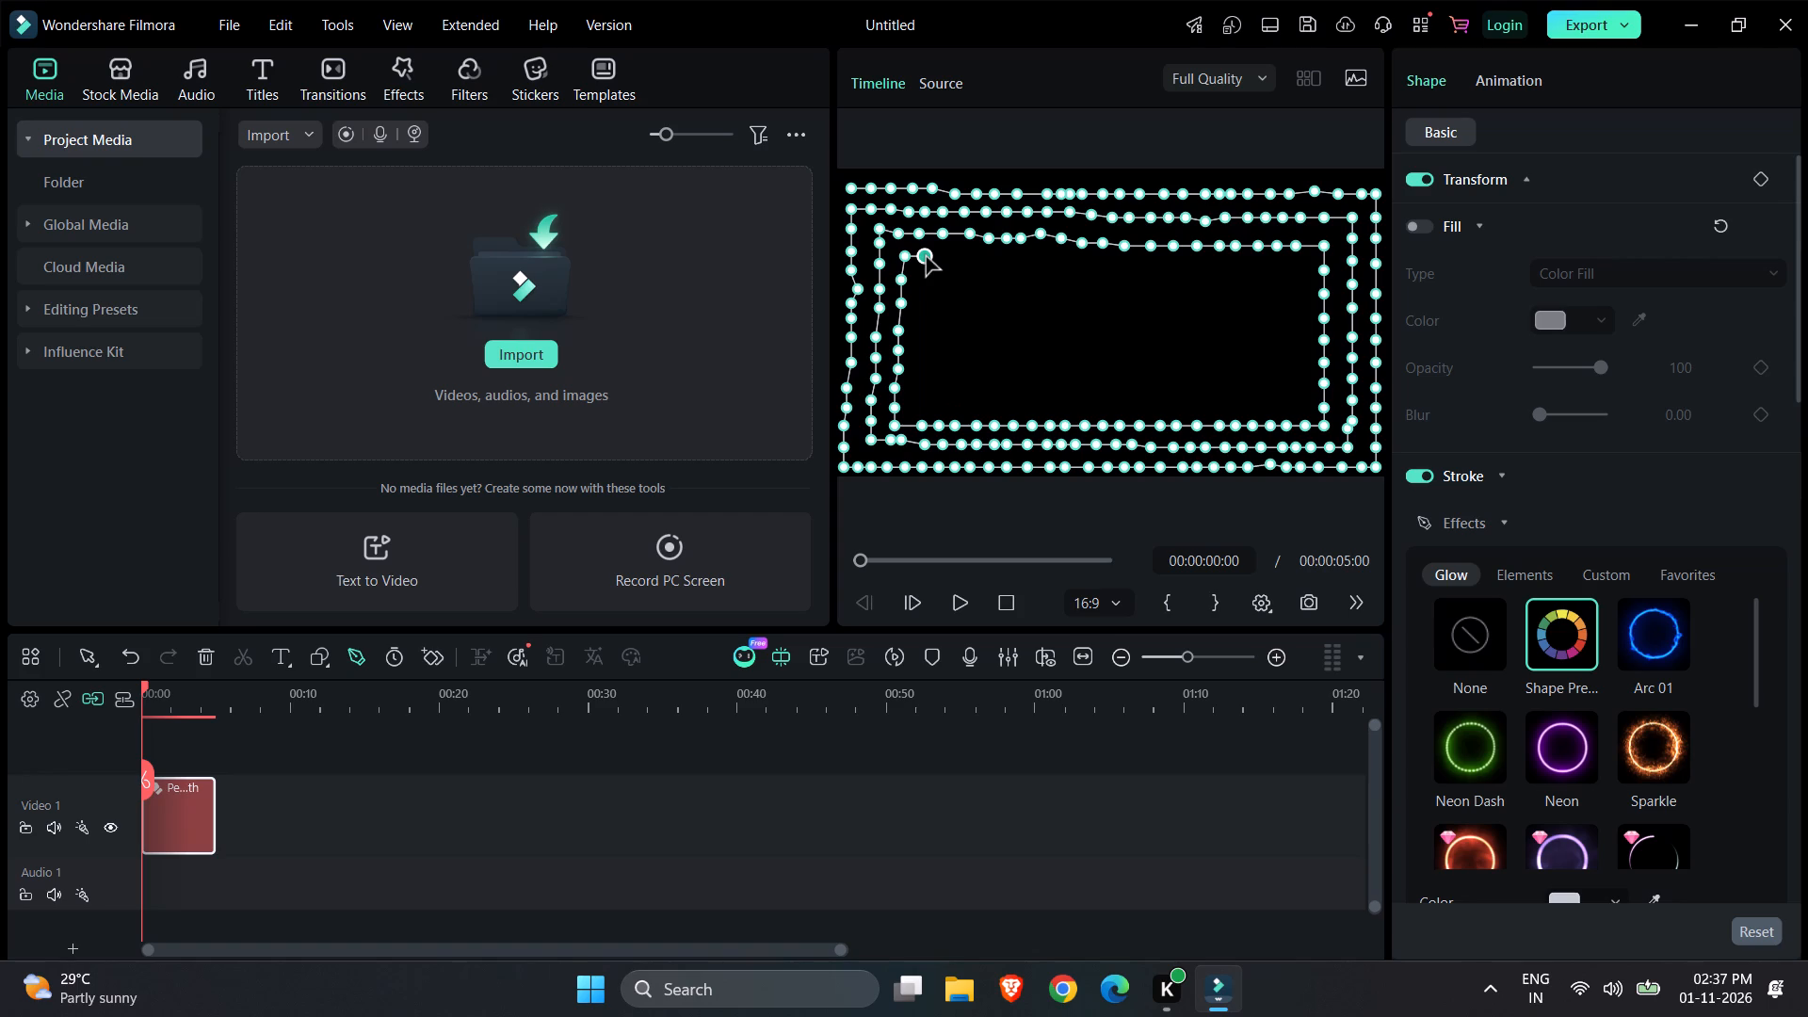
{"action": "left_click", "coordinate": [948, 257]}
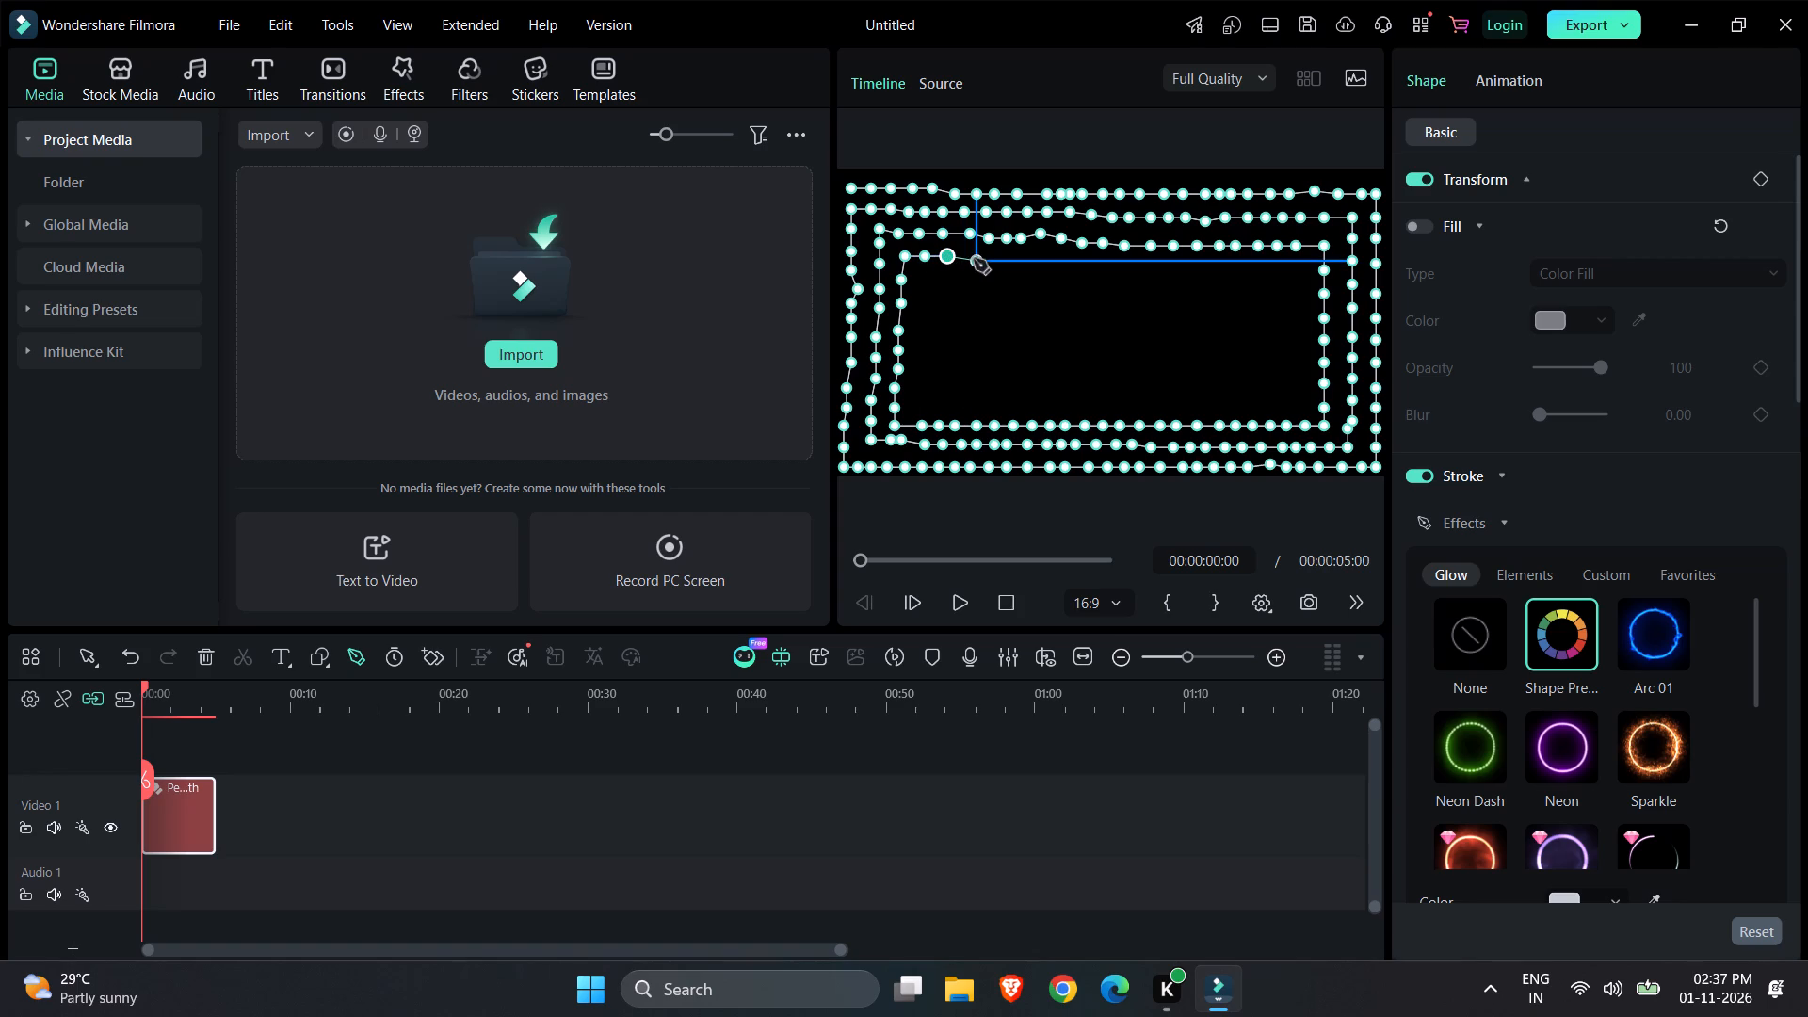
{"action": "left_click", "coordinate": [973, 259]}
{"action": "left_click", "coordinate": [994, 259]}
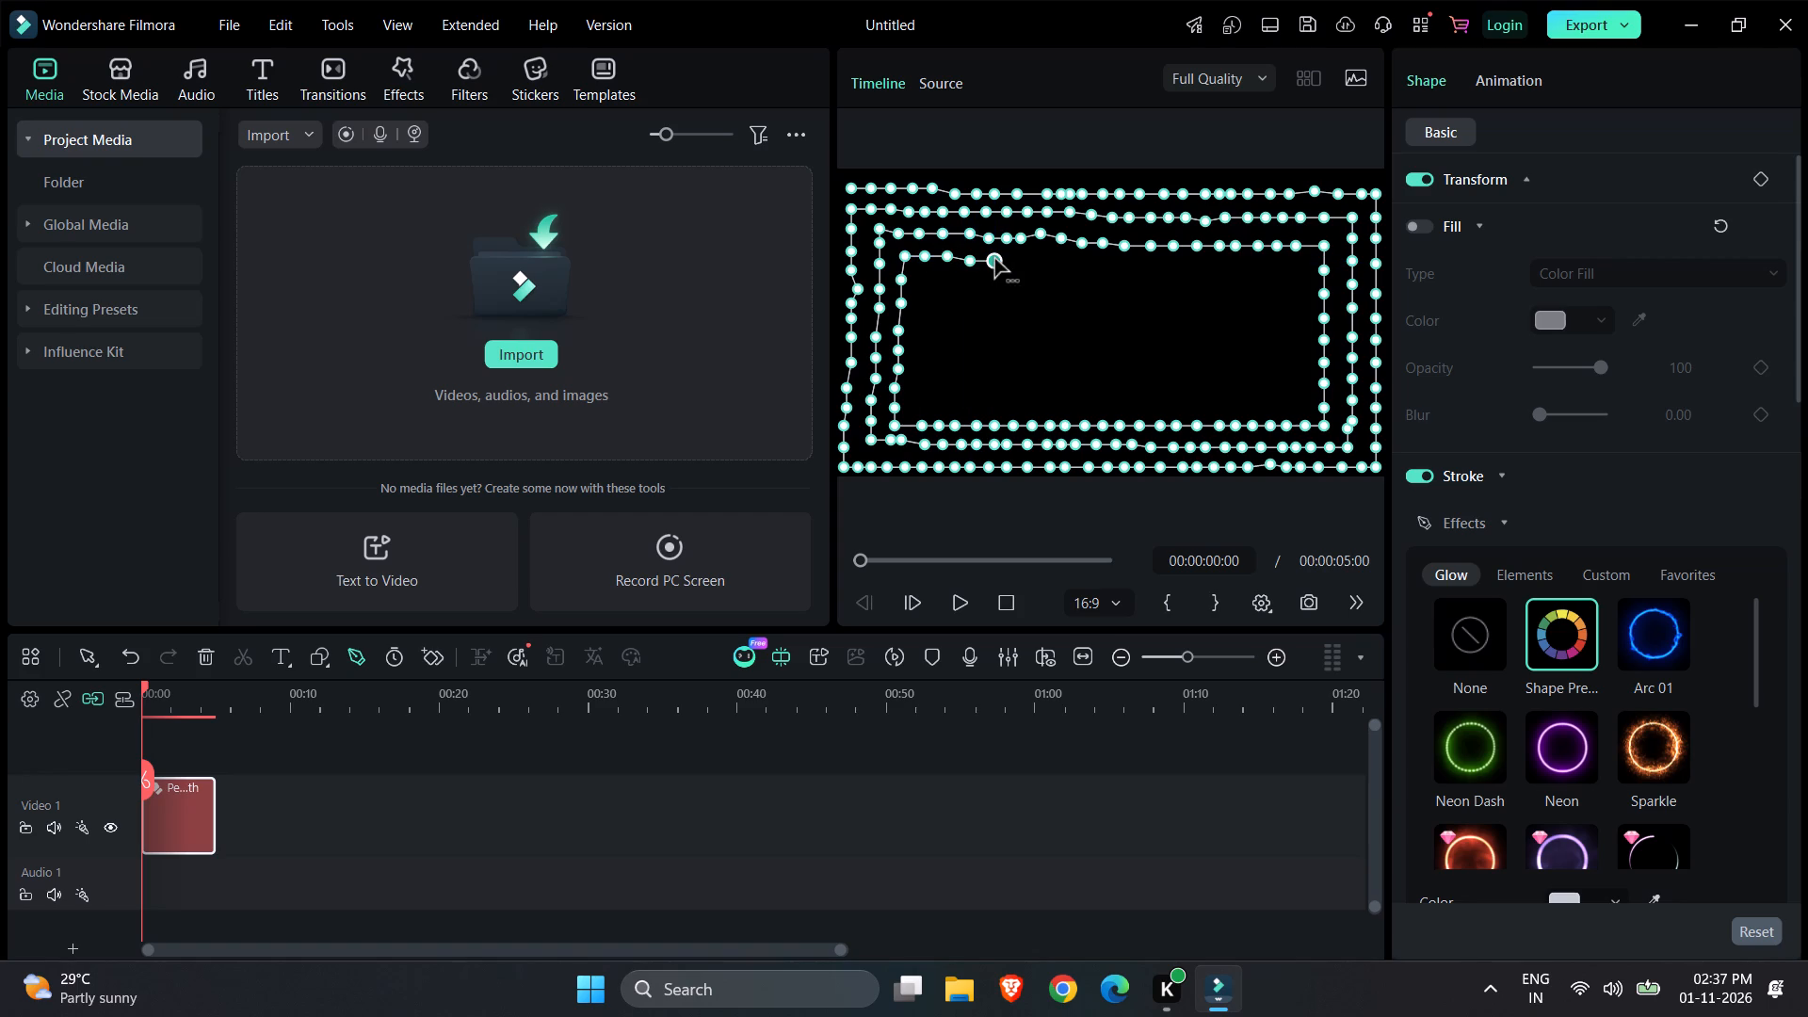
{"action": "left_click", "coordinate": [1019, 266]}
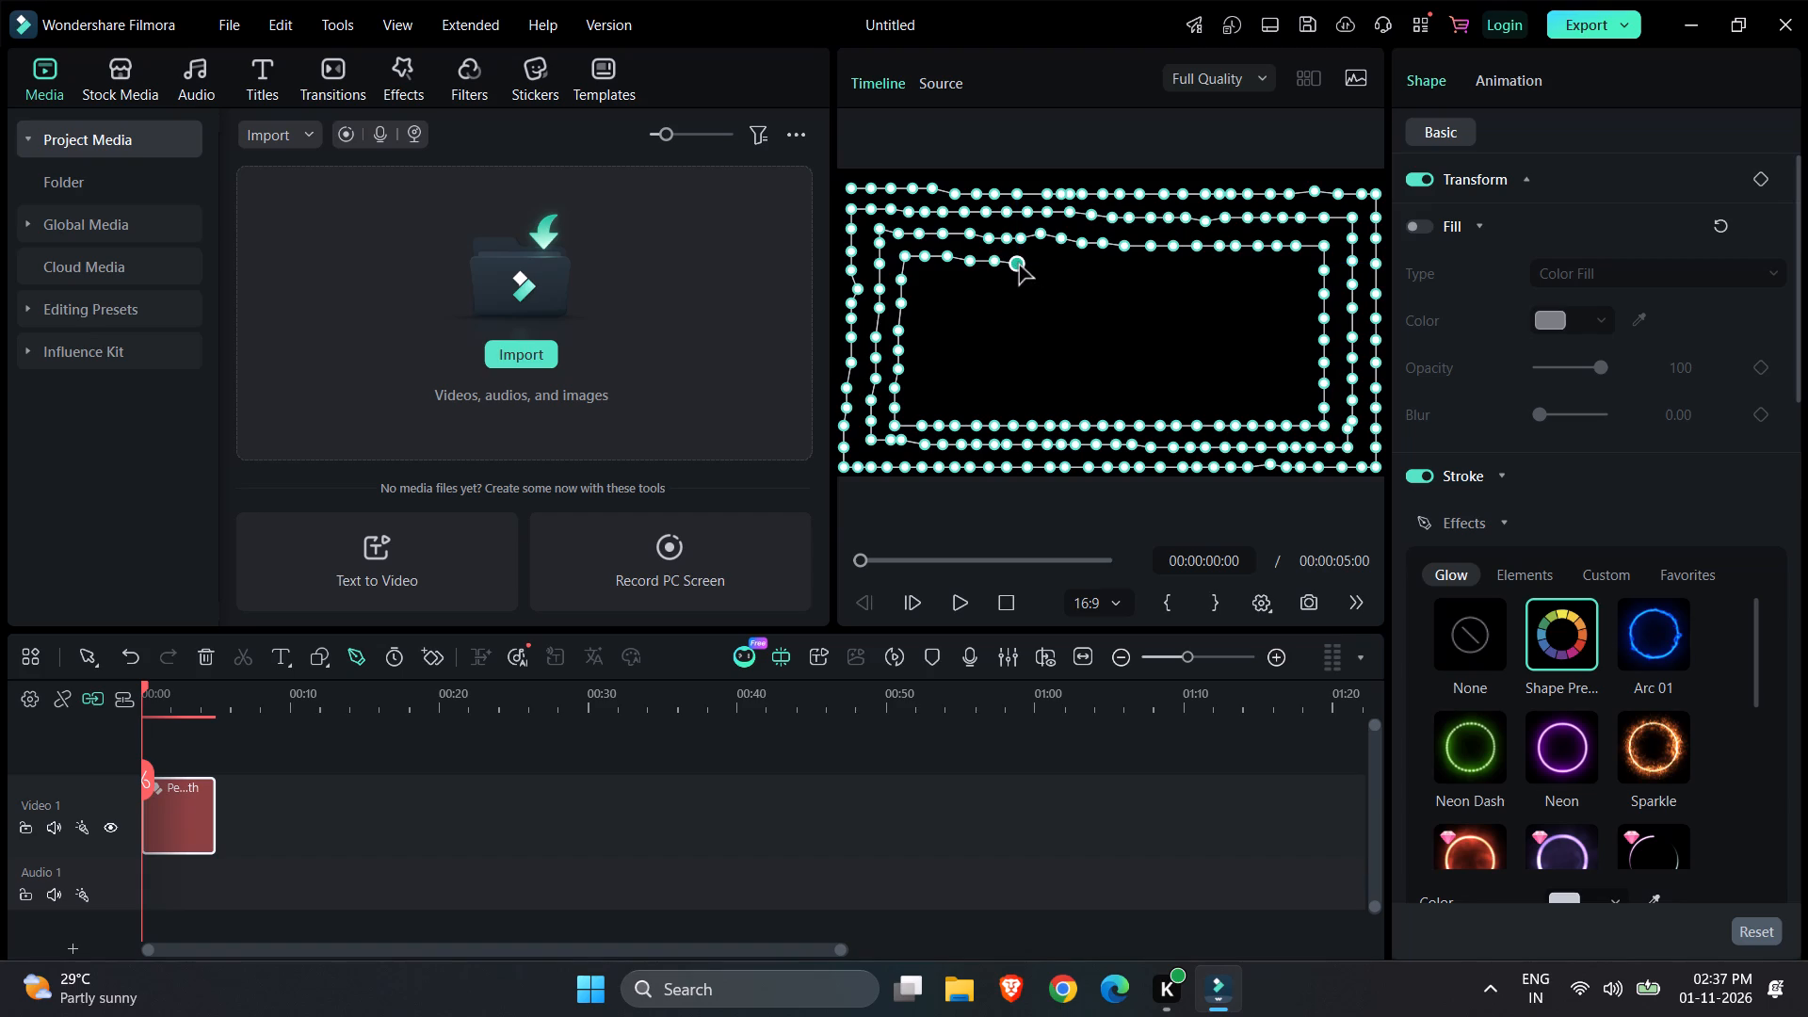
{"action": "left_click", "coordinate": [1037, 266]}
{"action": "left_click", "coordinate": [1058, 266]}
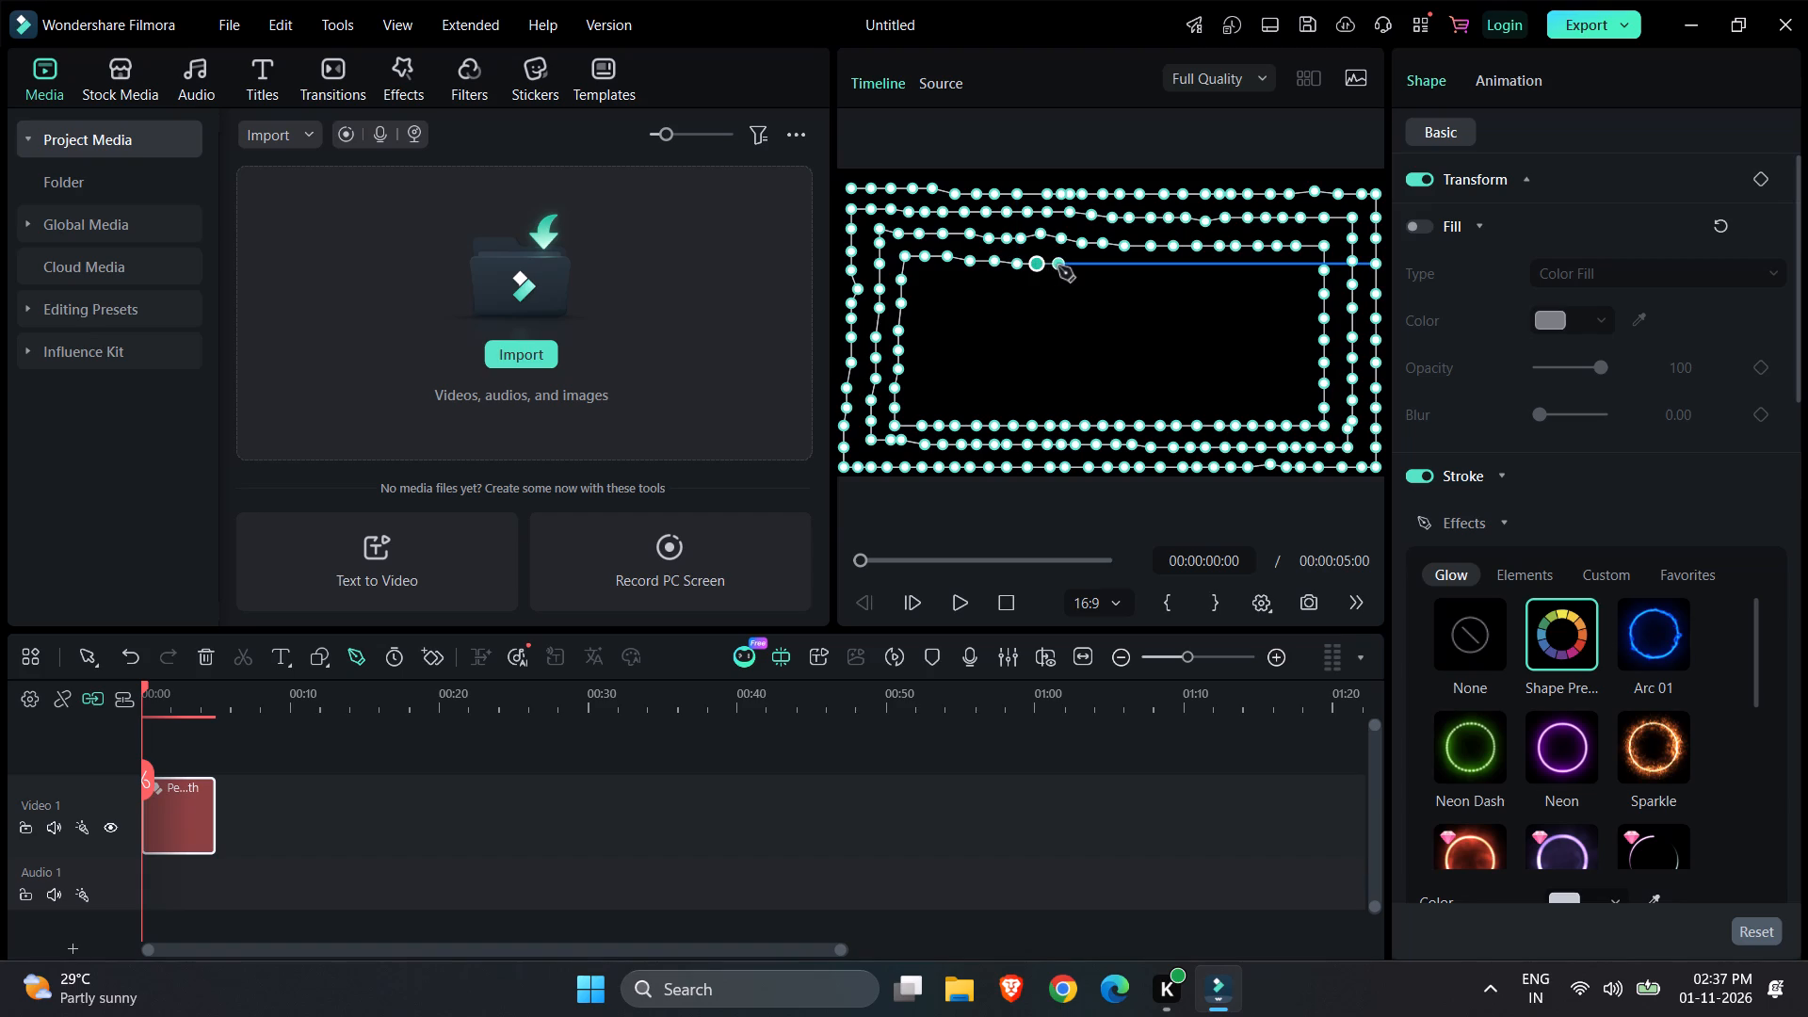
{"action": "left_click", "coordinate": [1077, 266]}
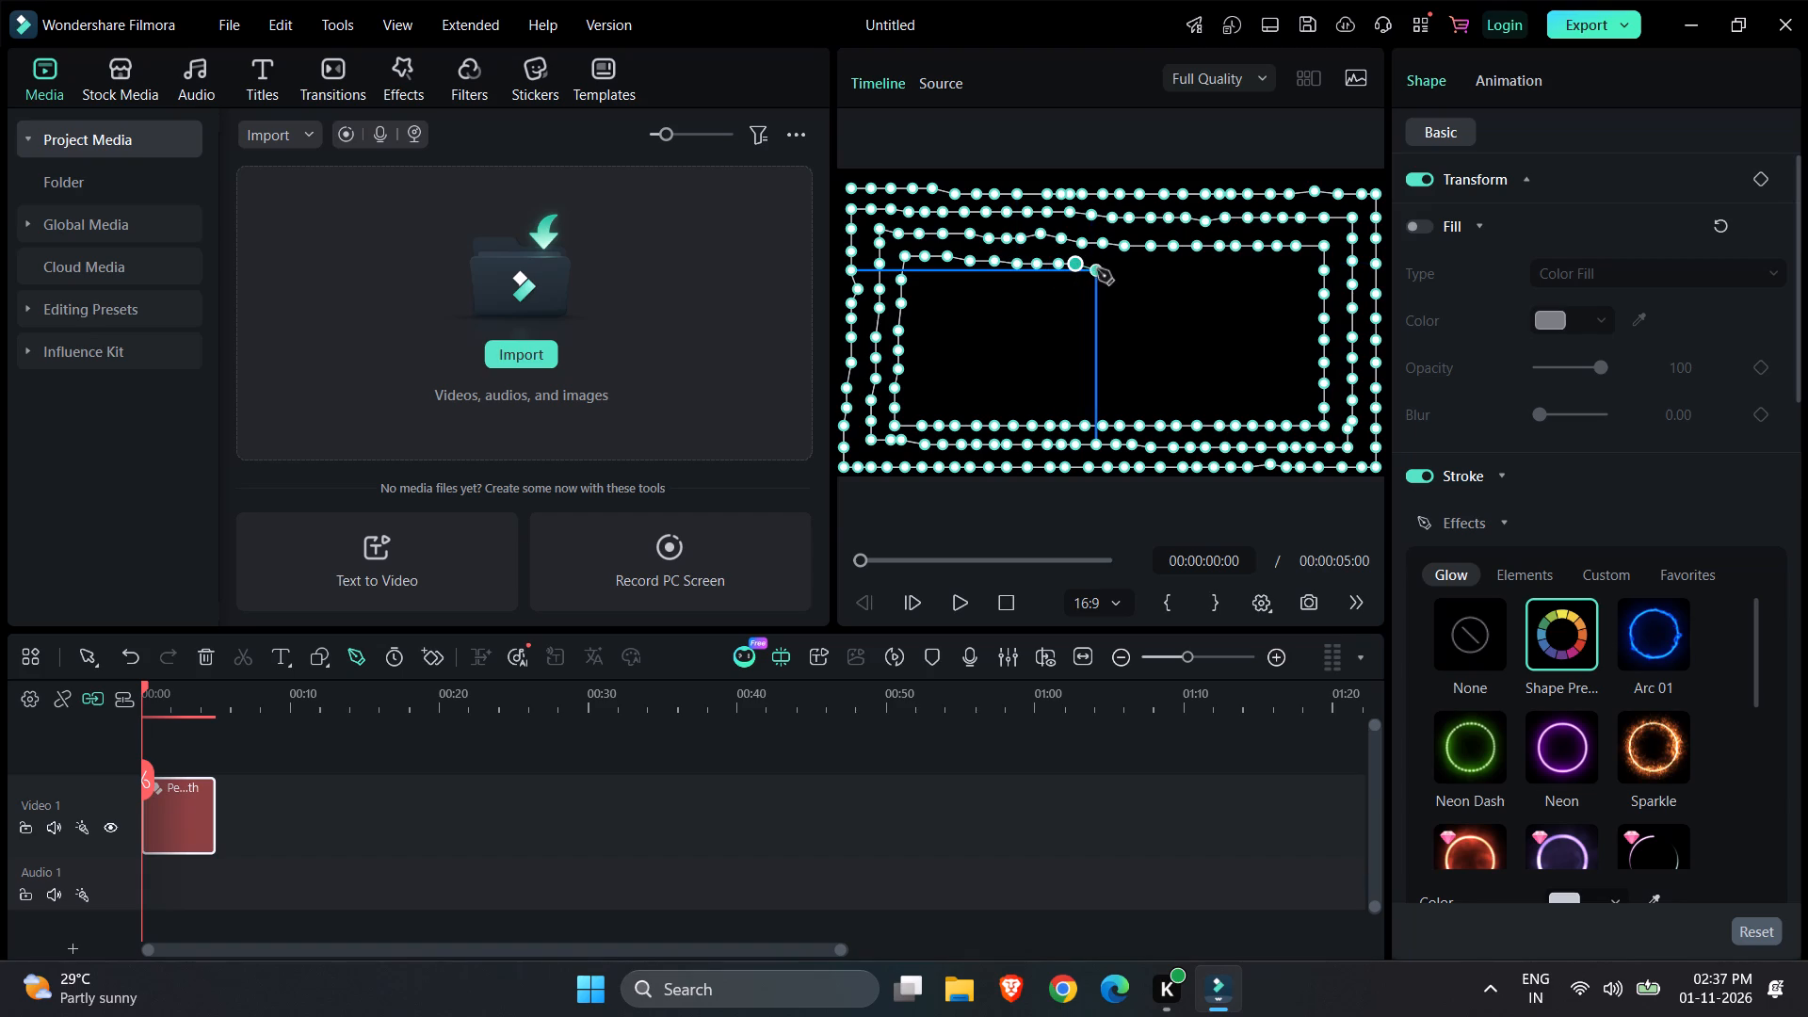
{"action": "left_click", "coordinate": [1100, 270]}
Continue the fourth loop's top row with closely spaced points from mid-width to its upper-right corner, just inside the third loop.
{"action": "left_click", "coordinate": [1123, 270]}
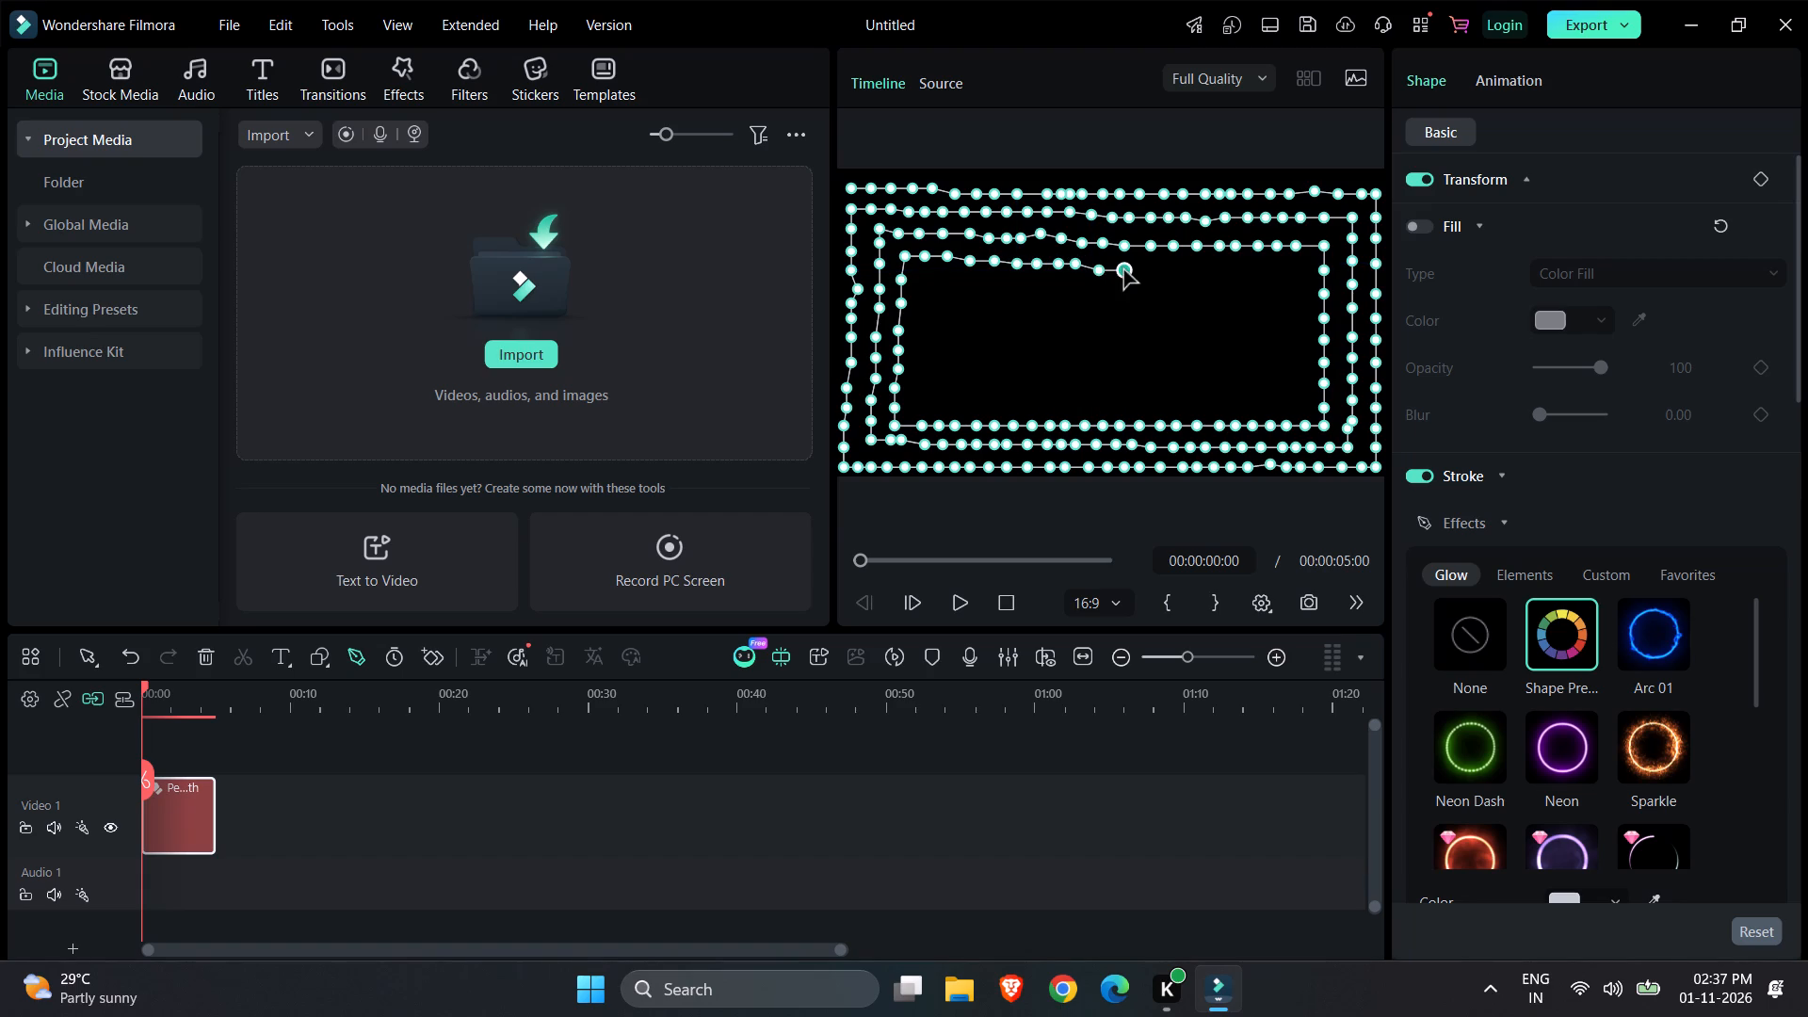
{"action": "left_click", "coordinate": [1148, 273]}
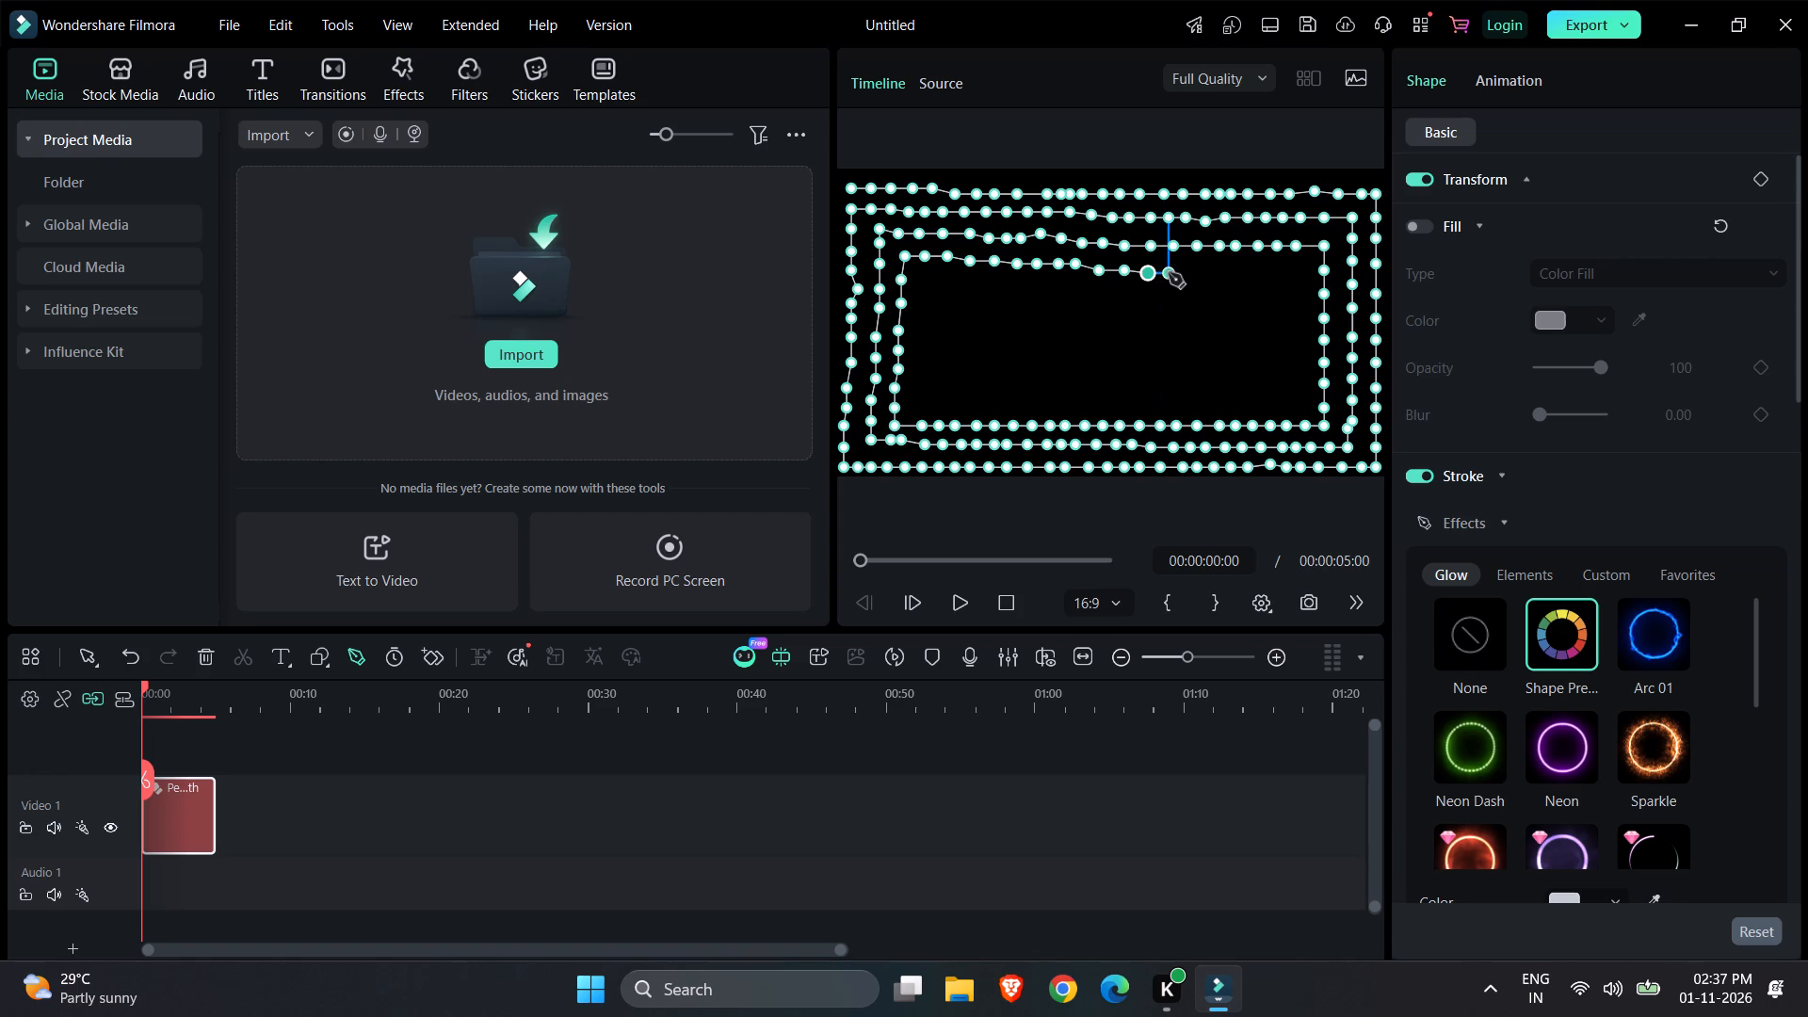
{"action": "left_click", "coordinate": [1169, 273]}
{"action": "left_click", "coordinate": [1195, 274]}
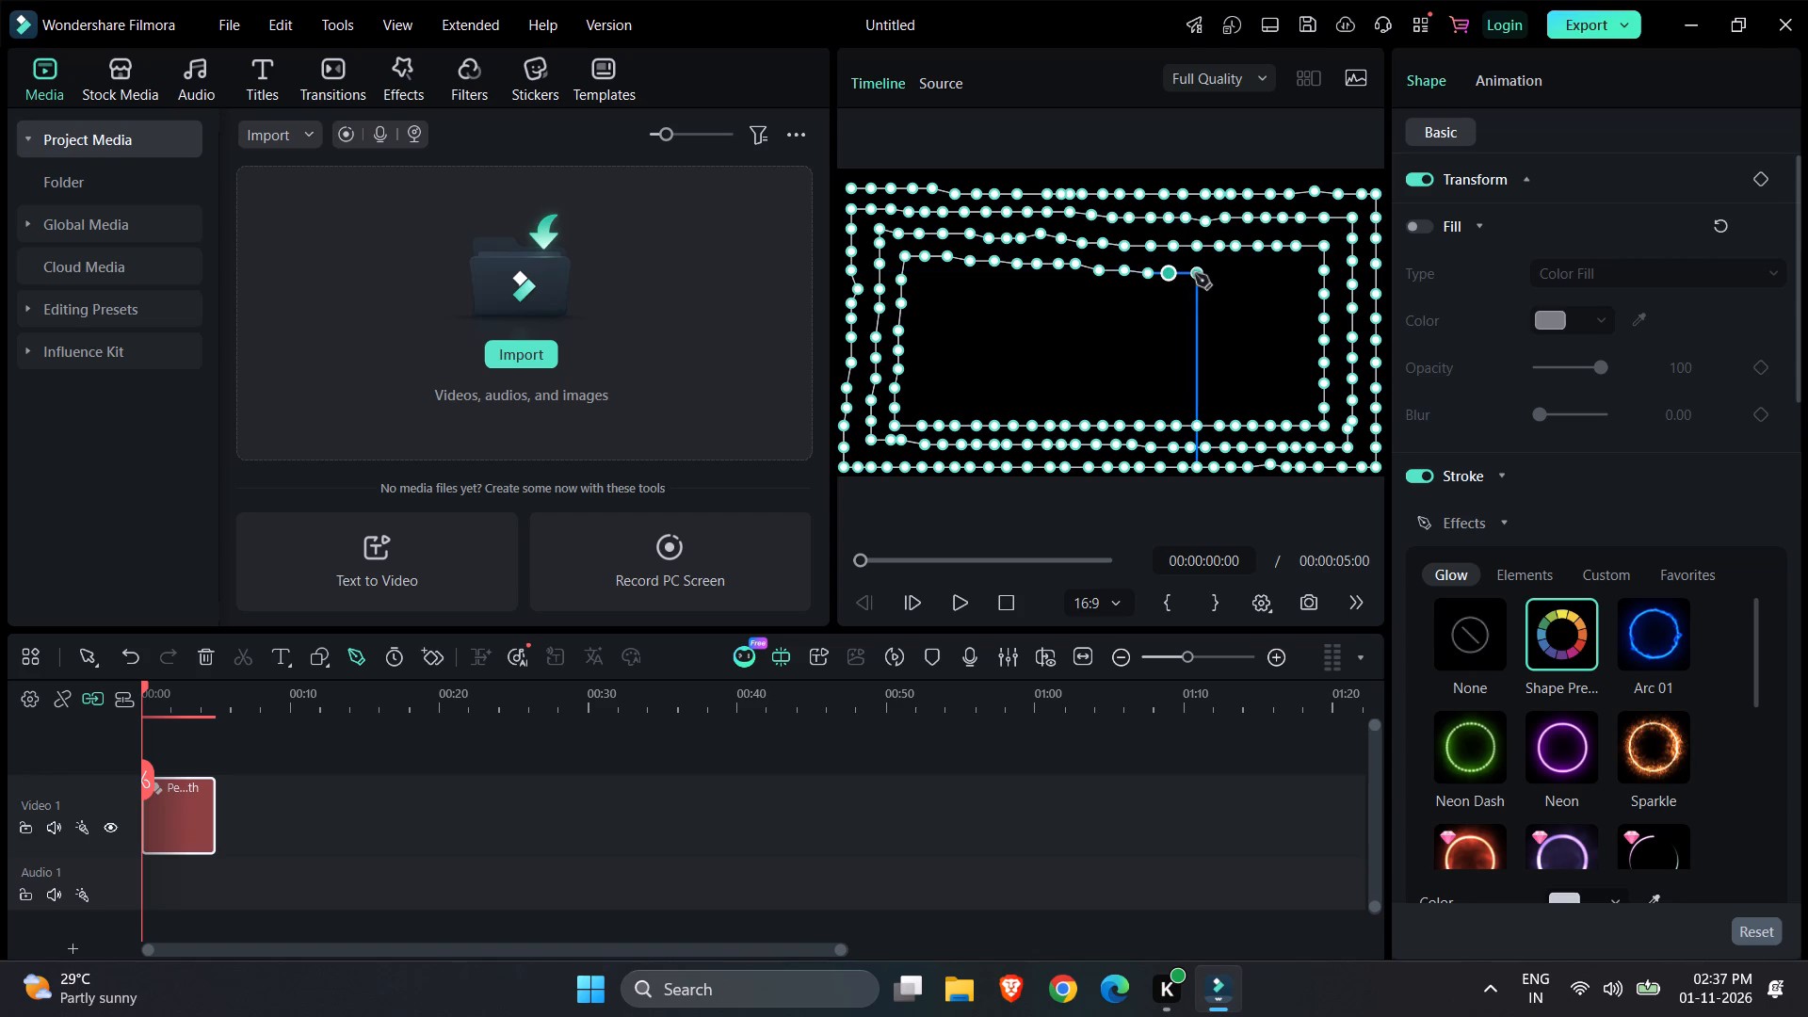
{"action": "left_click", "coordinate": [1213, 274]}
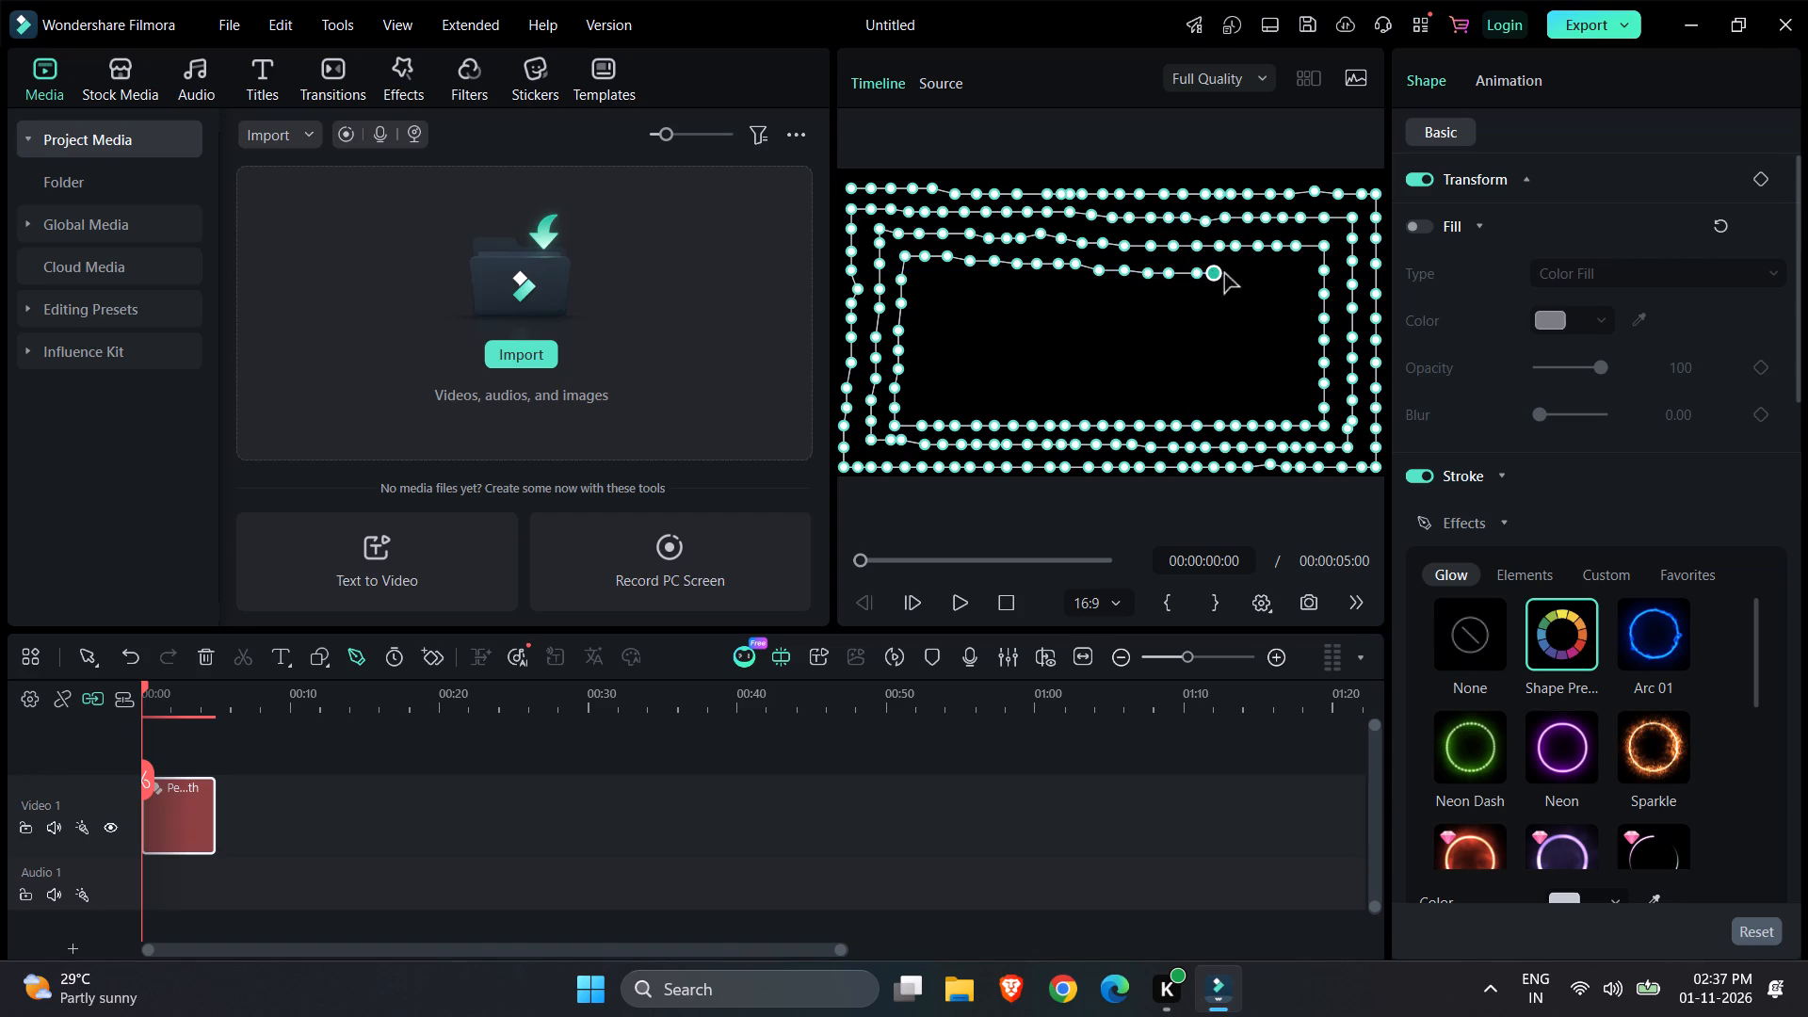
{"action": "left_click", "coordinate": [1229, 274]}
{"action": "left_click", "coordinate": [1250, 274]}
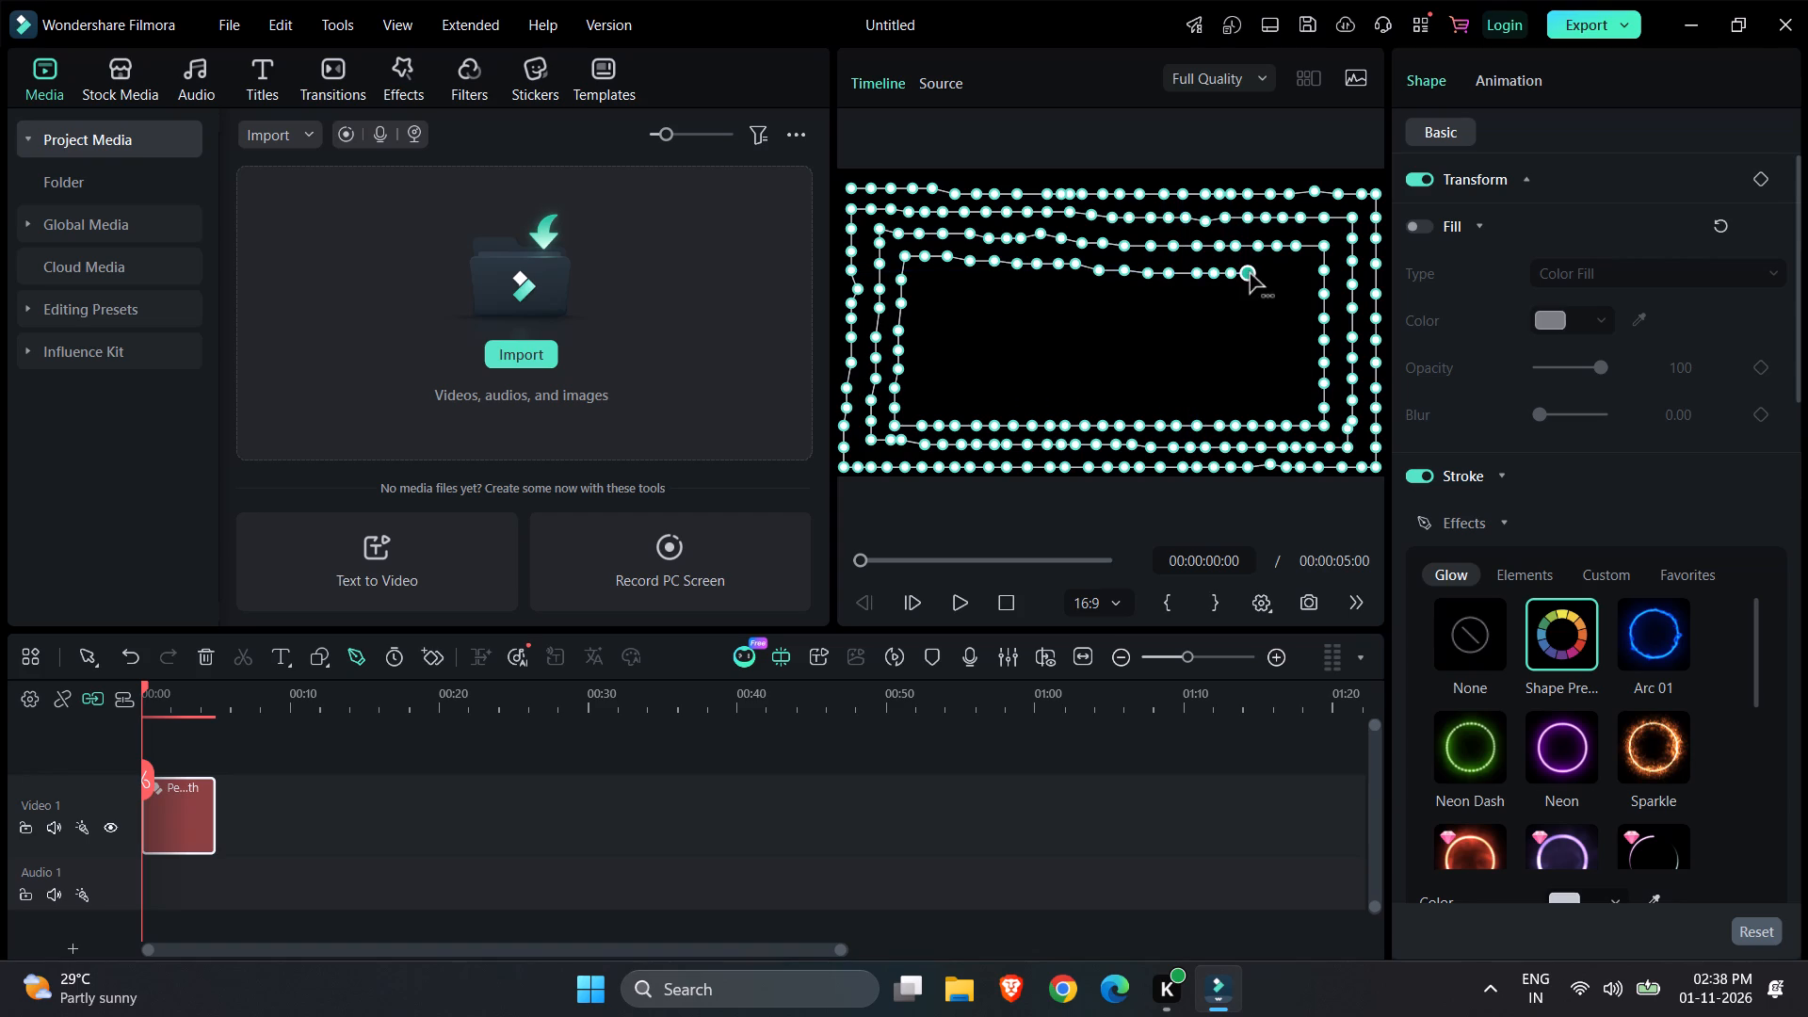
{"action": "left_click", "coordinate": [1263, 274]}
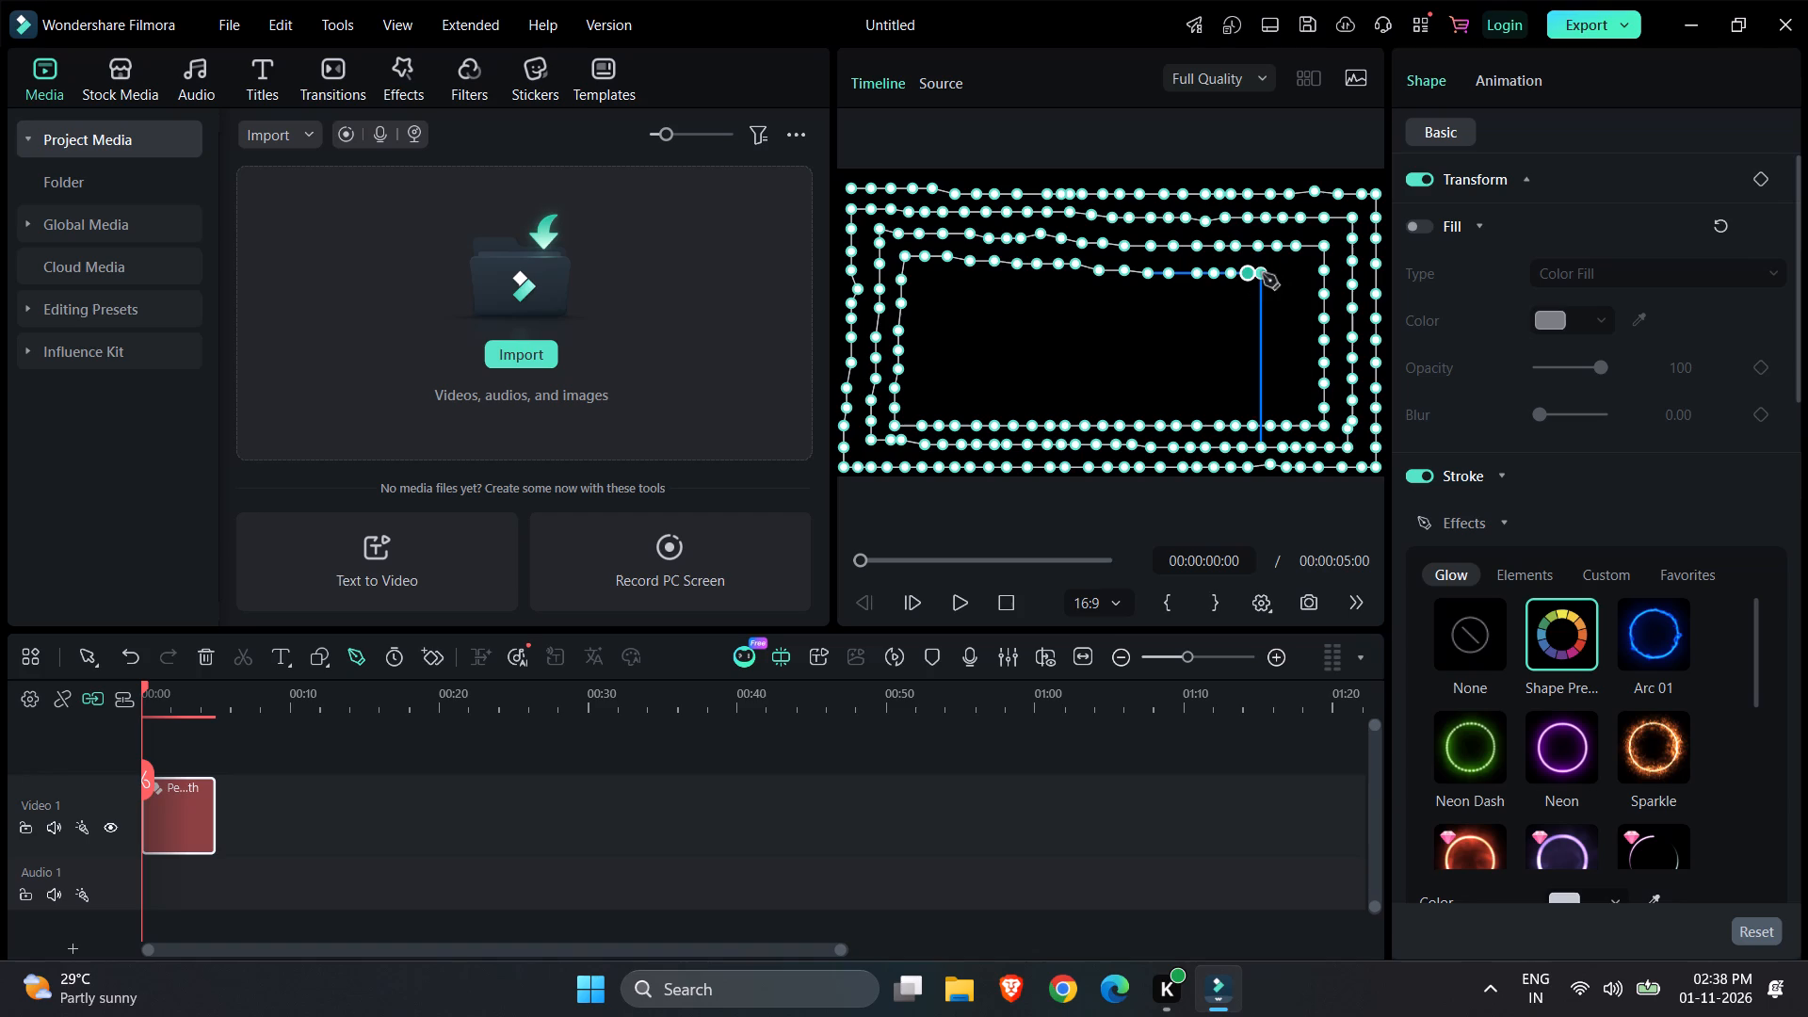
{"action": "left_click", "coordinate": [1275, 272]}
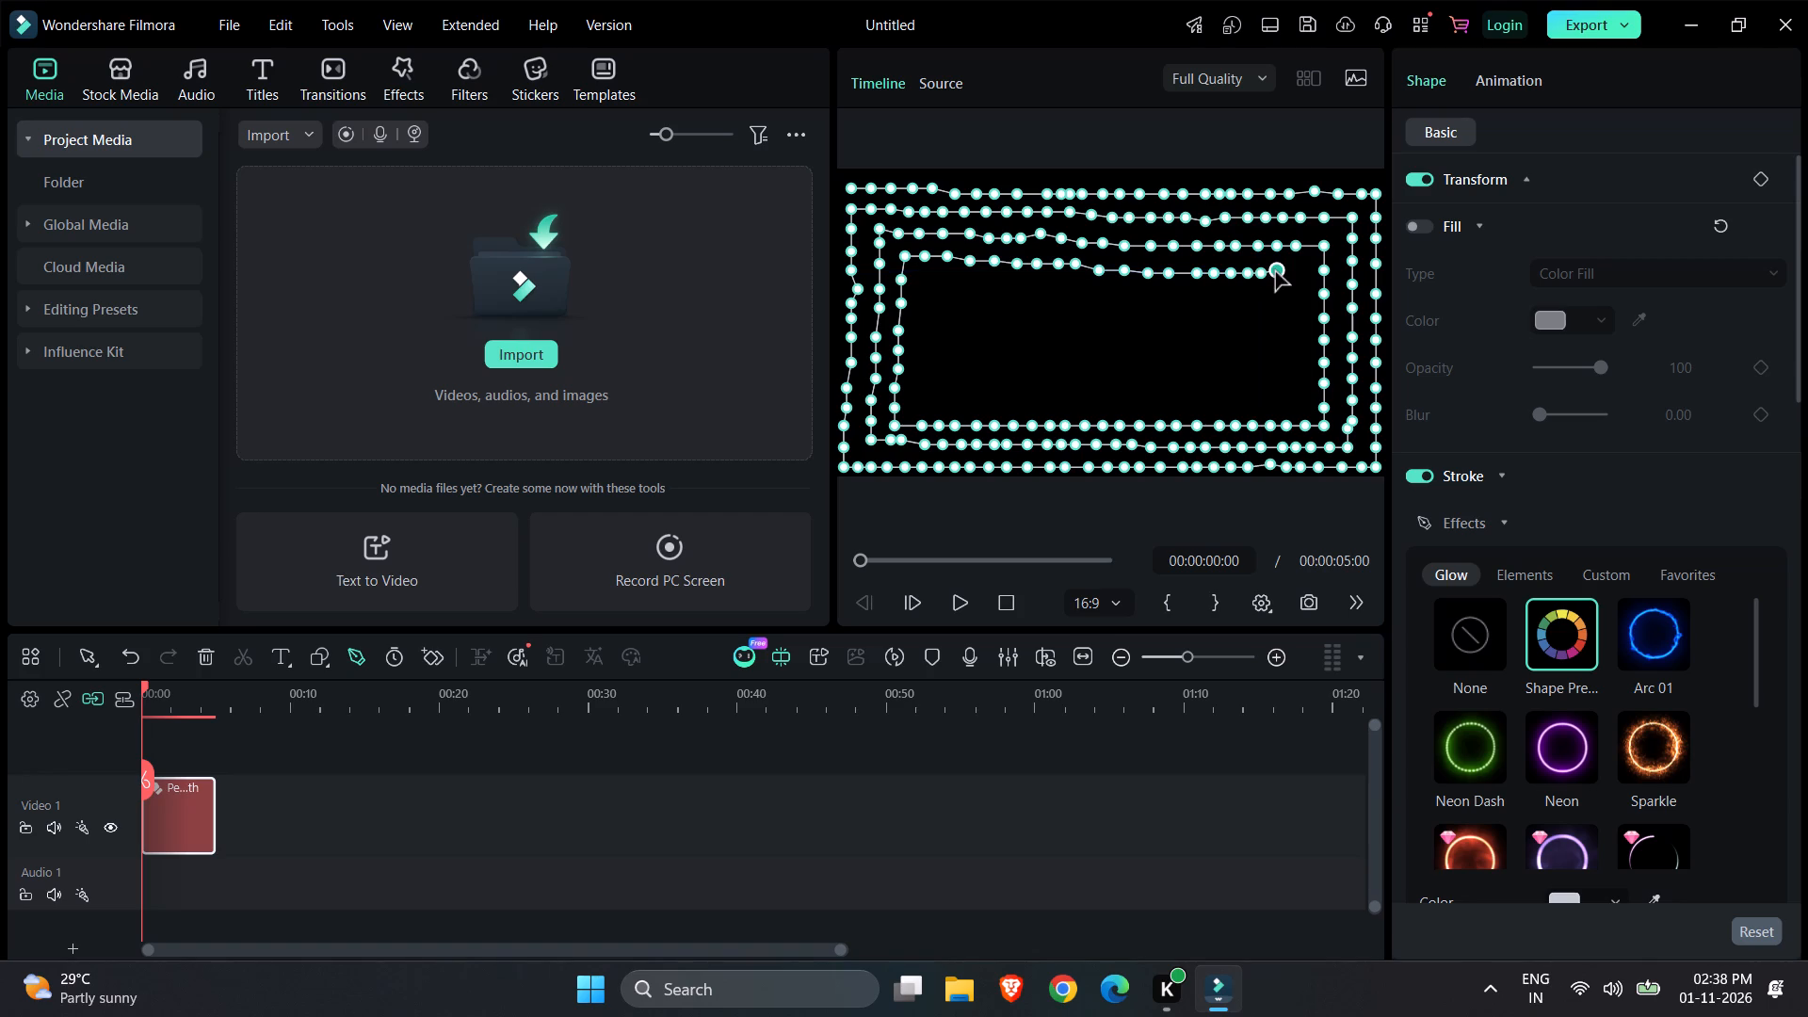
{"action": "left_click", "coordinate": [1299, 272]}
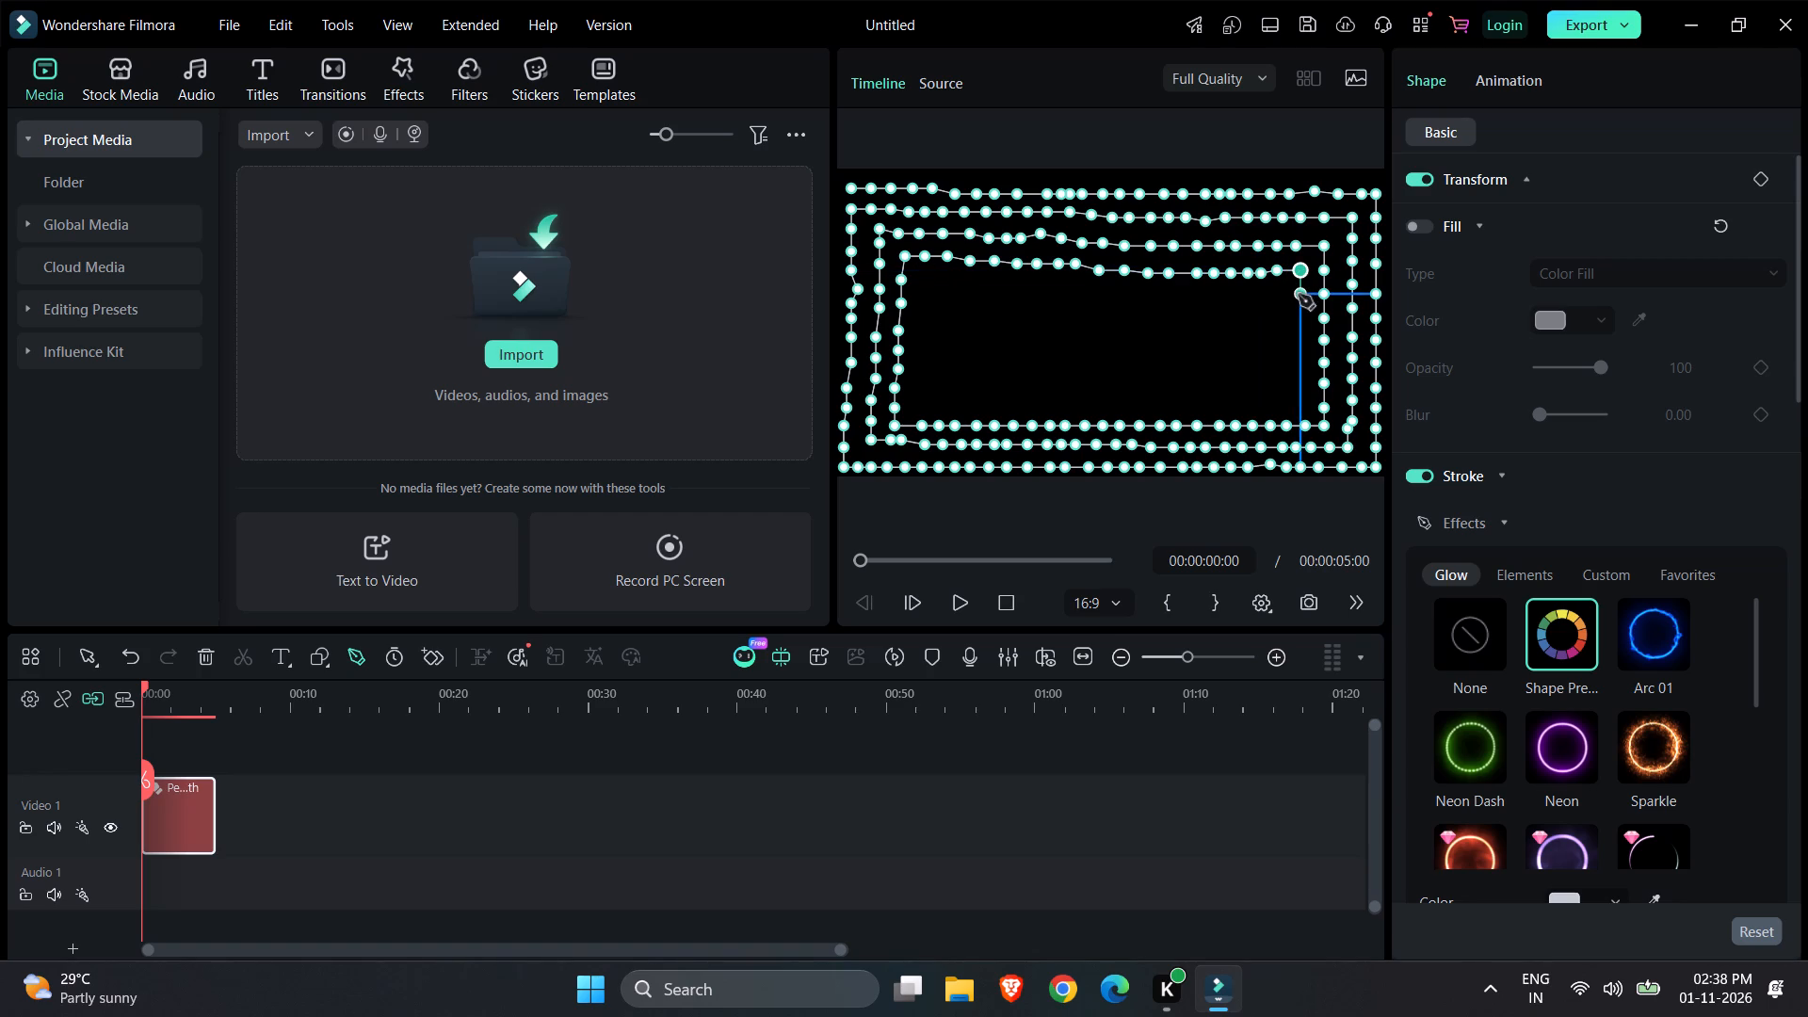
Continue the fourth loop with closely spaced points down its right side to the lower-right corner, just inside the third loop.
{"action": "left_click", "coordinate": [1299, 296]}
{"action": "left_click", "coordinate": [1300, 313]}
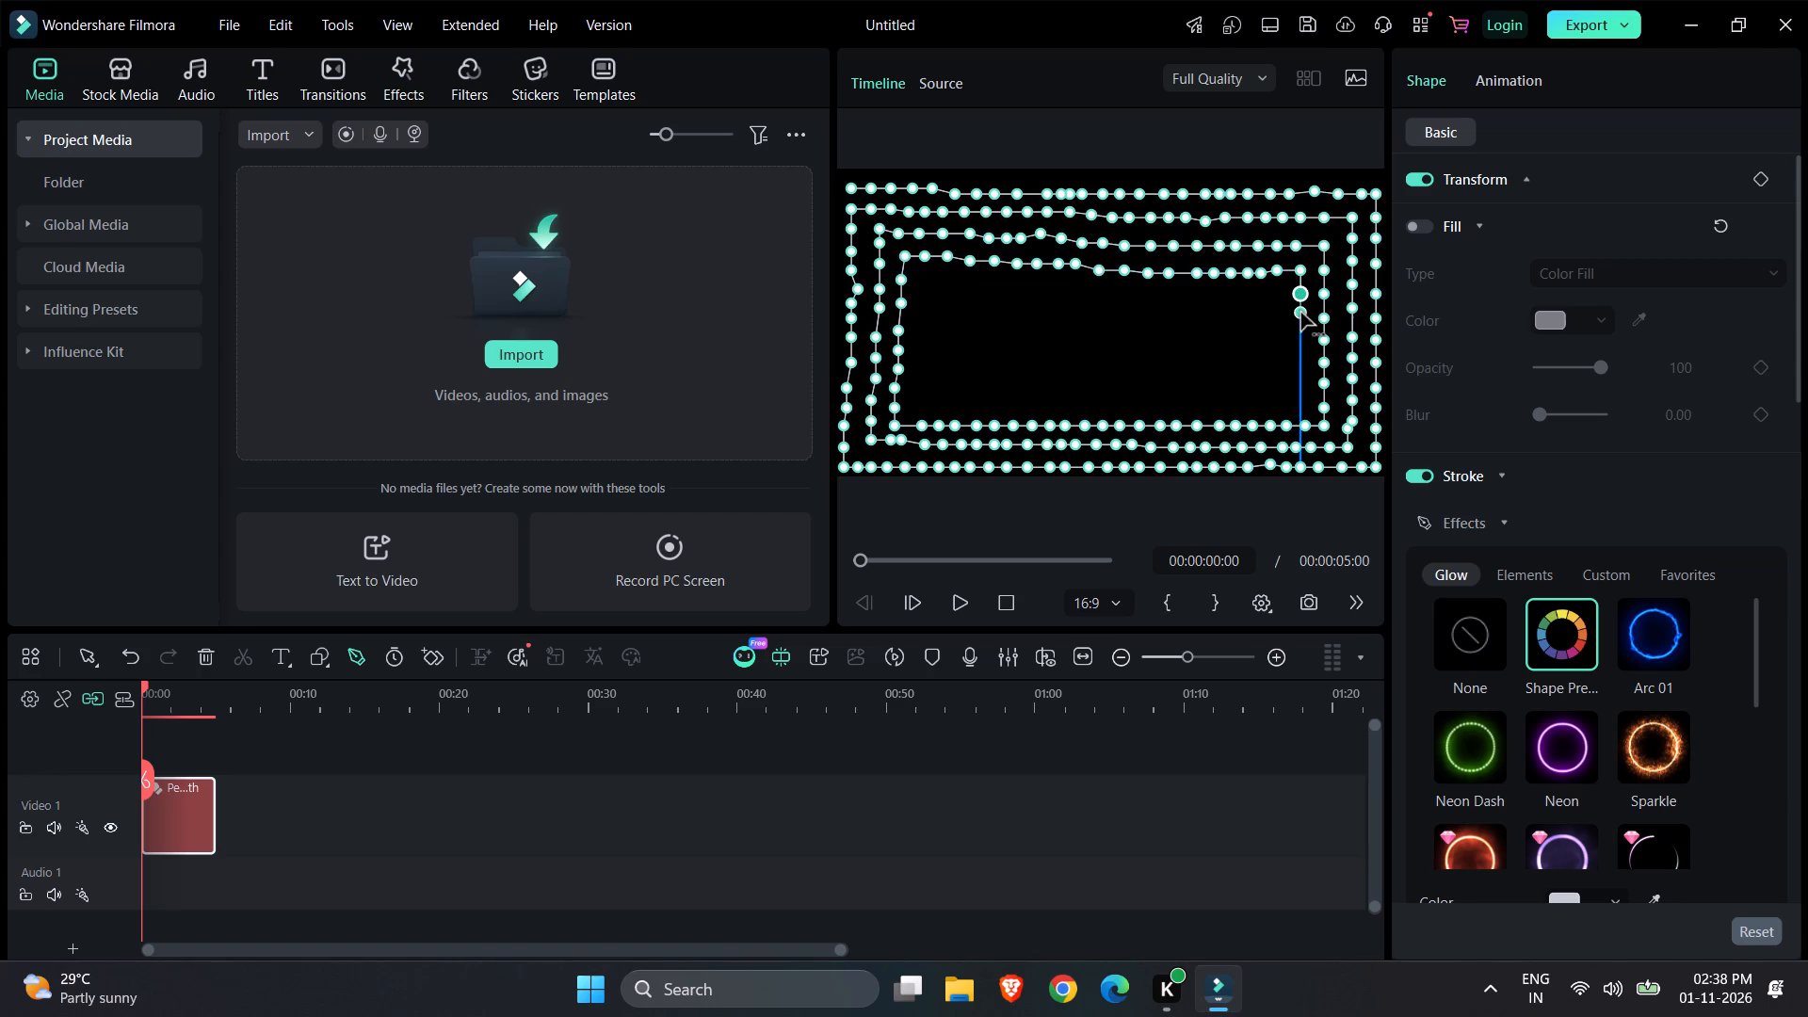
{"action": "left_click", "coordinate": [1300, 332]}
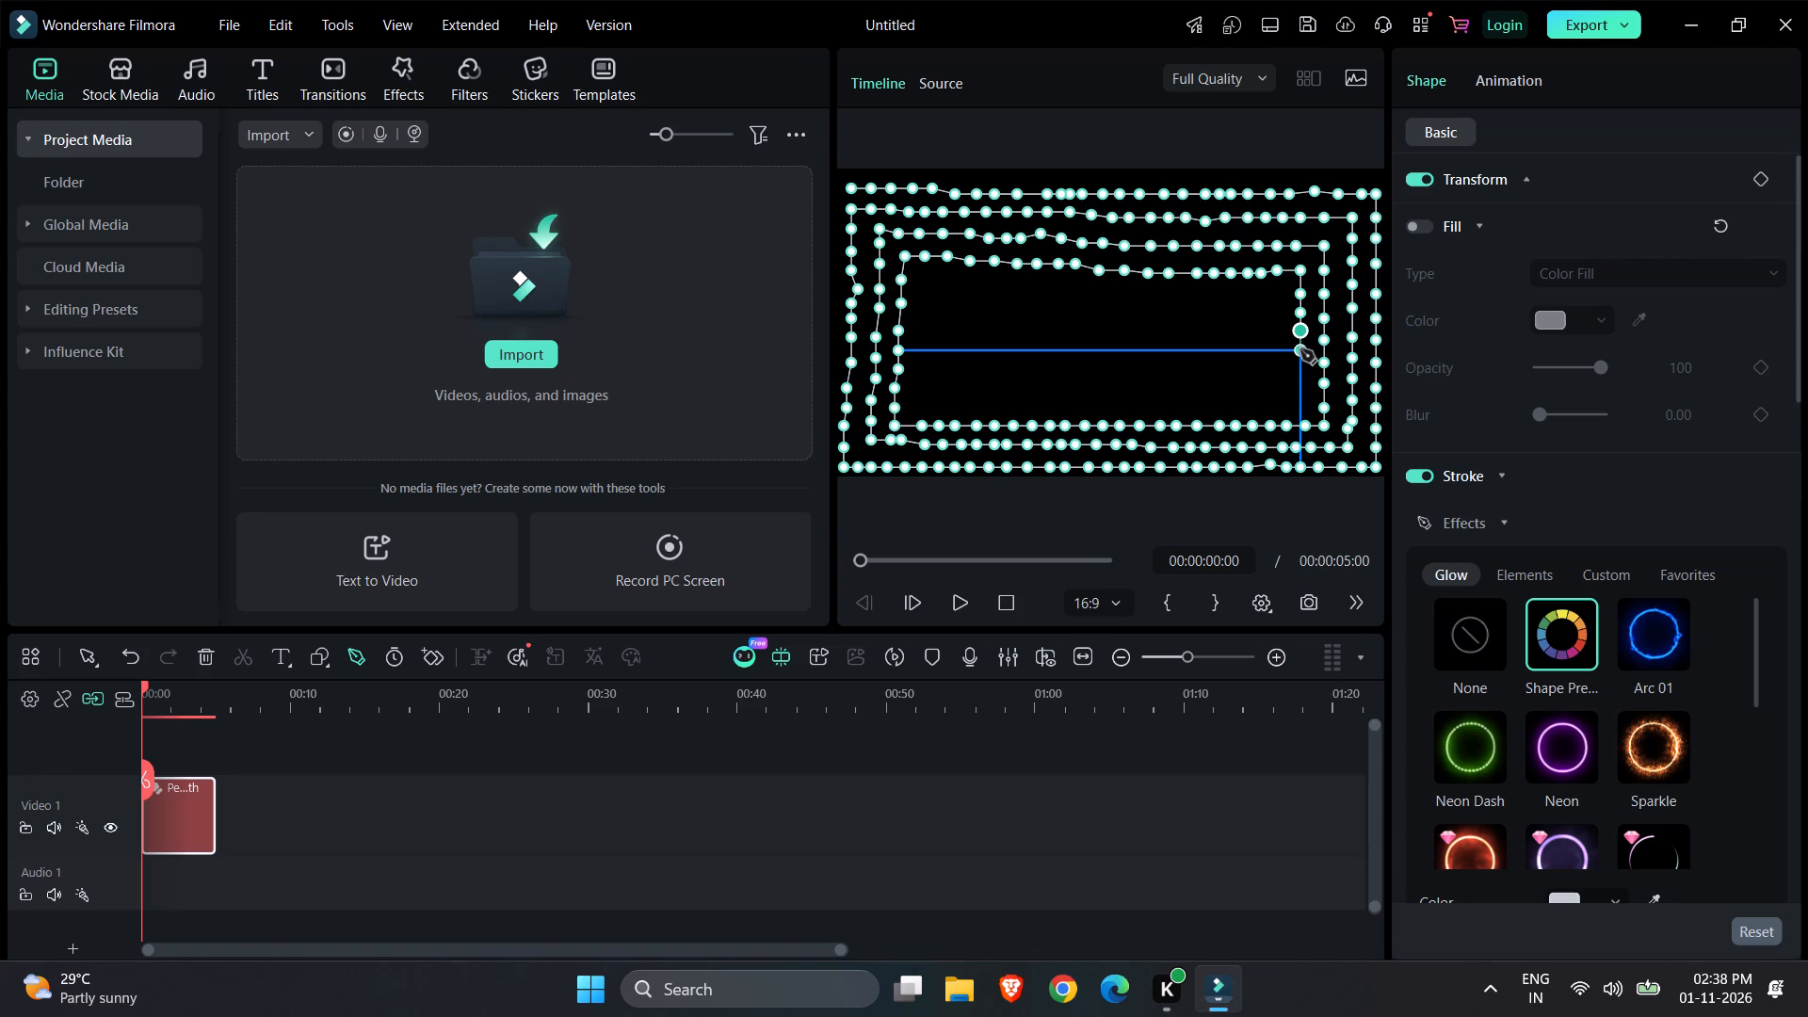
{"action": "left_click", "coordinate": [1301, 351]}
{"action": "left_click", "coordinate": [1301, 374]}
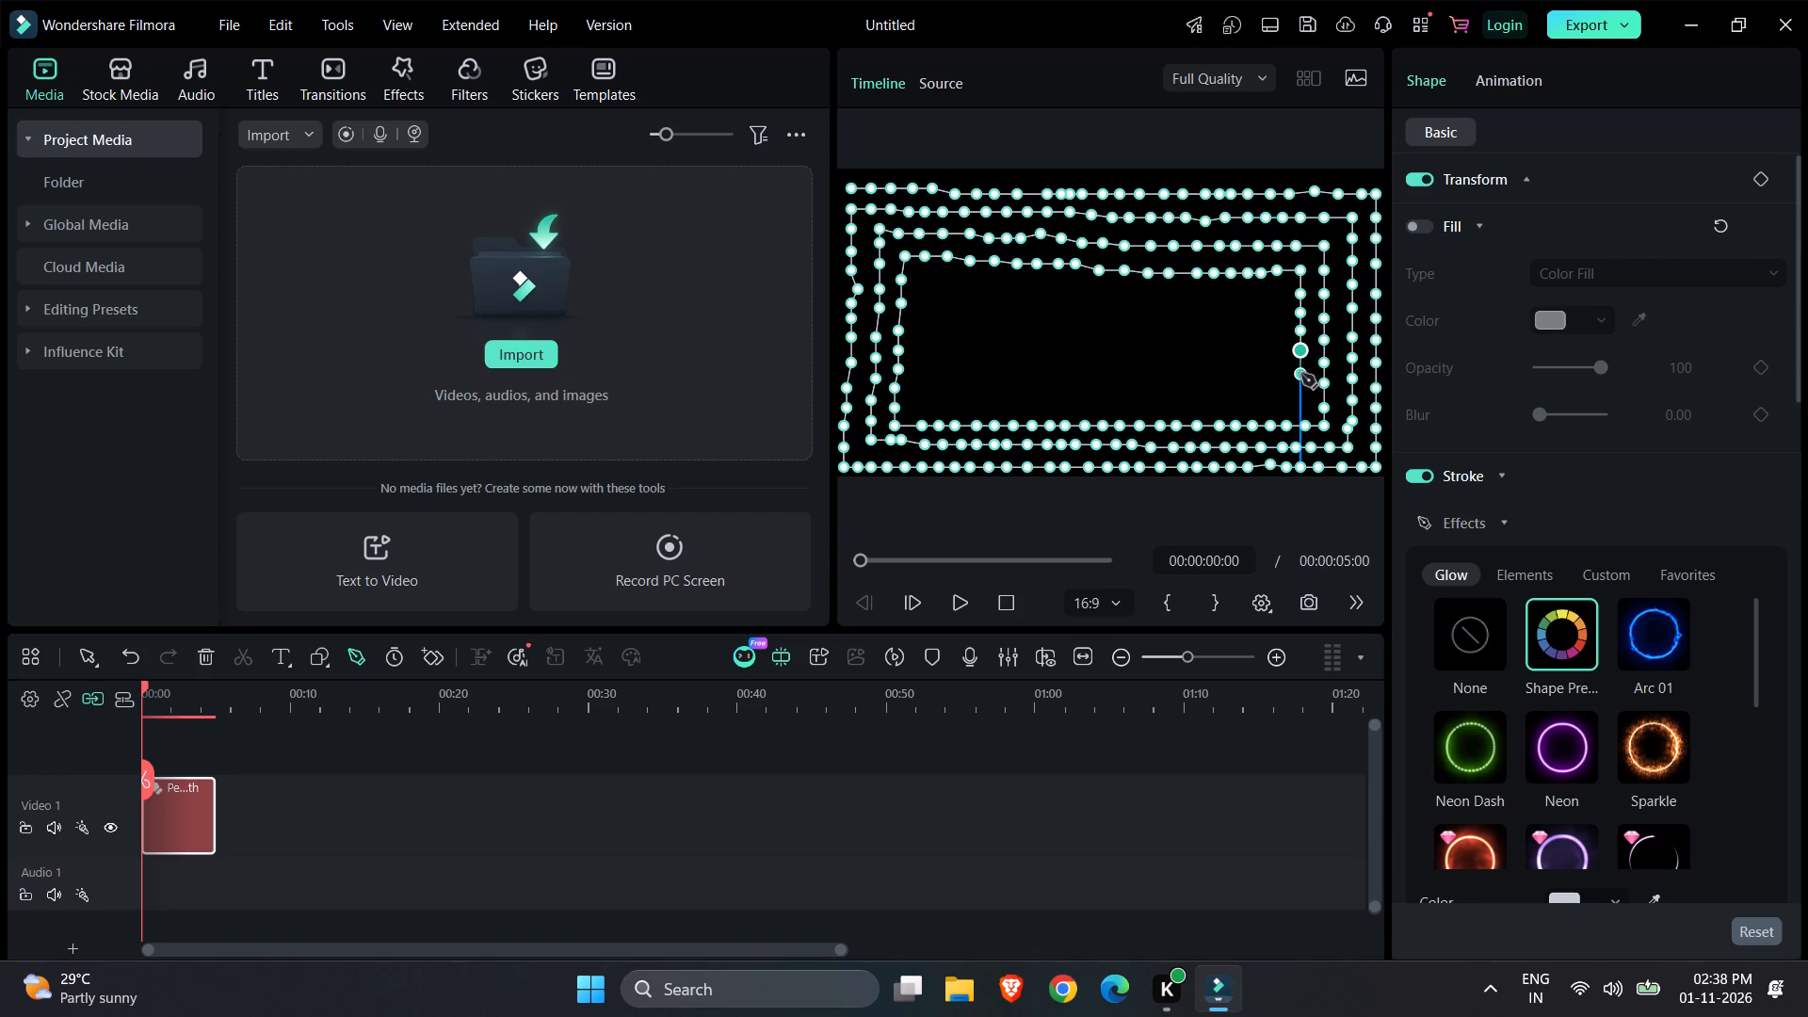
{"action": "left_click", "coordinate": [1301, 395]}
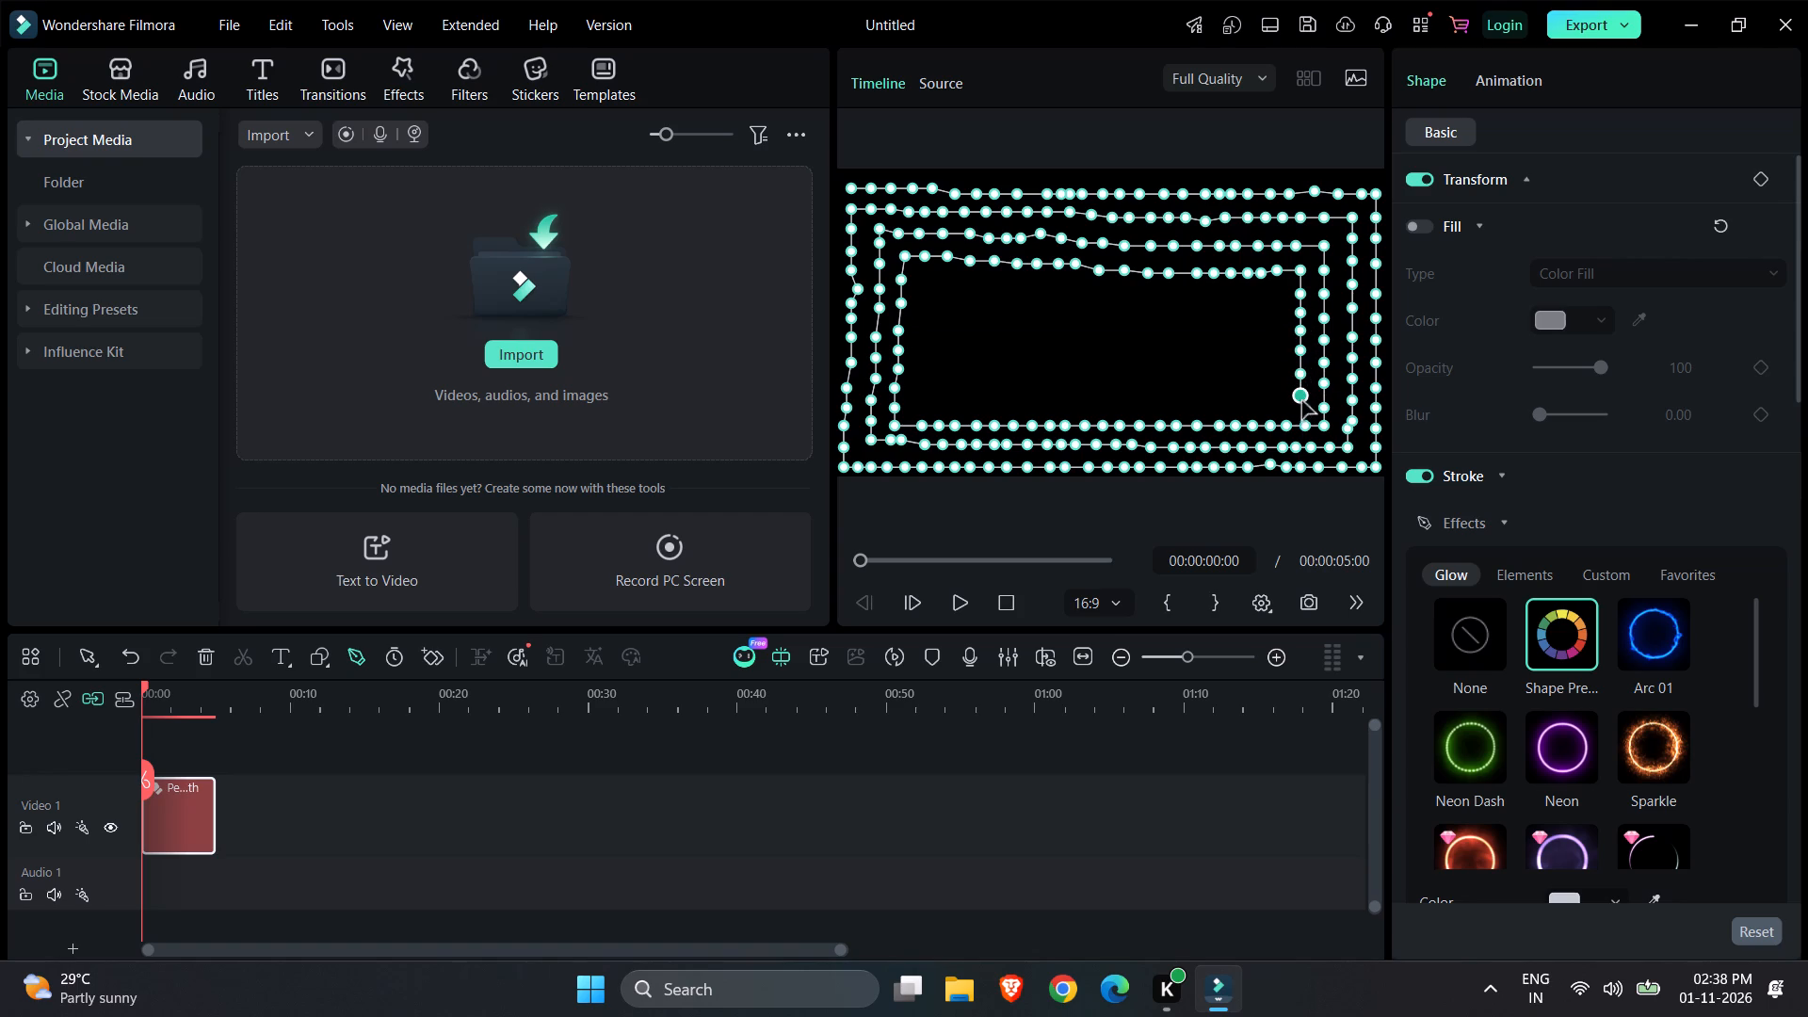
{"action": "left_click", "coordinate": [1301, 408]}
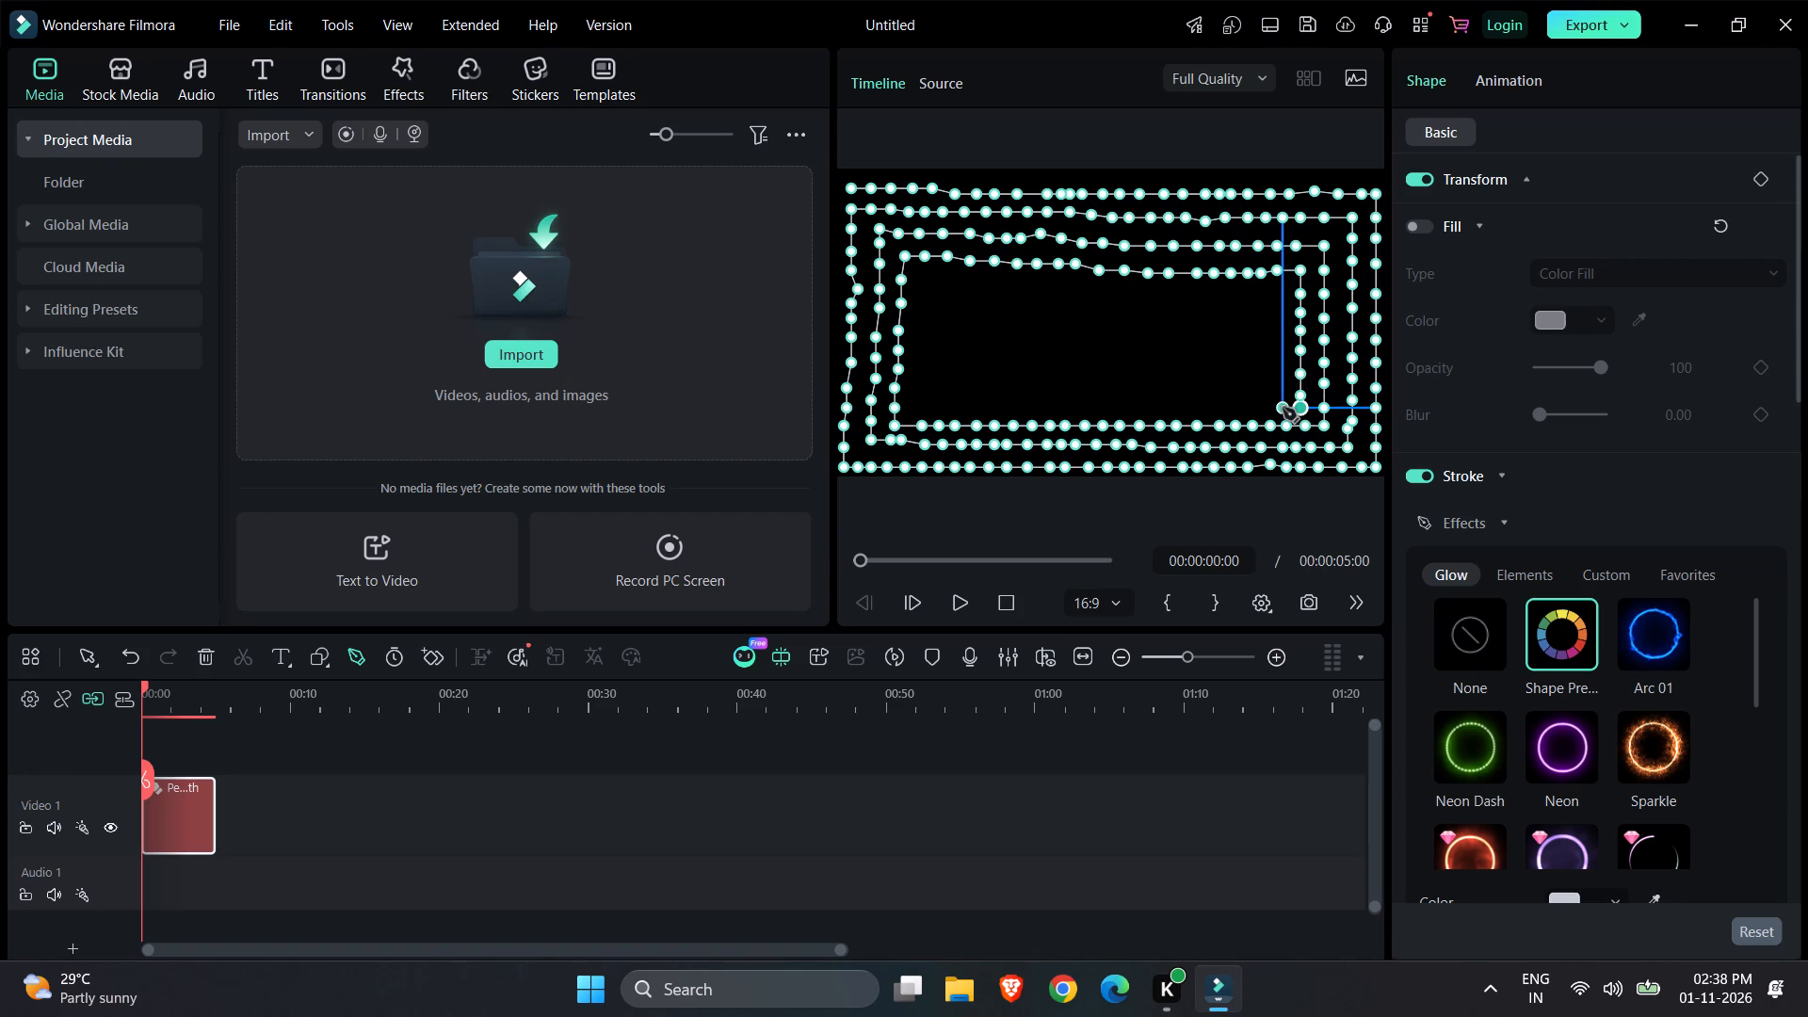
Continue the fourth loop with closely spaced pen points along its bottom row, from the lower-right corner to about mid-width.
{"action": "left_click", "coordinate": [1282, 408]}
{"action": "left_click", "coordinate": [1267, 408]}
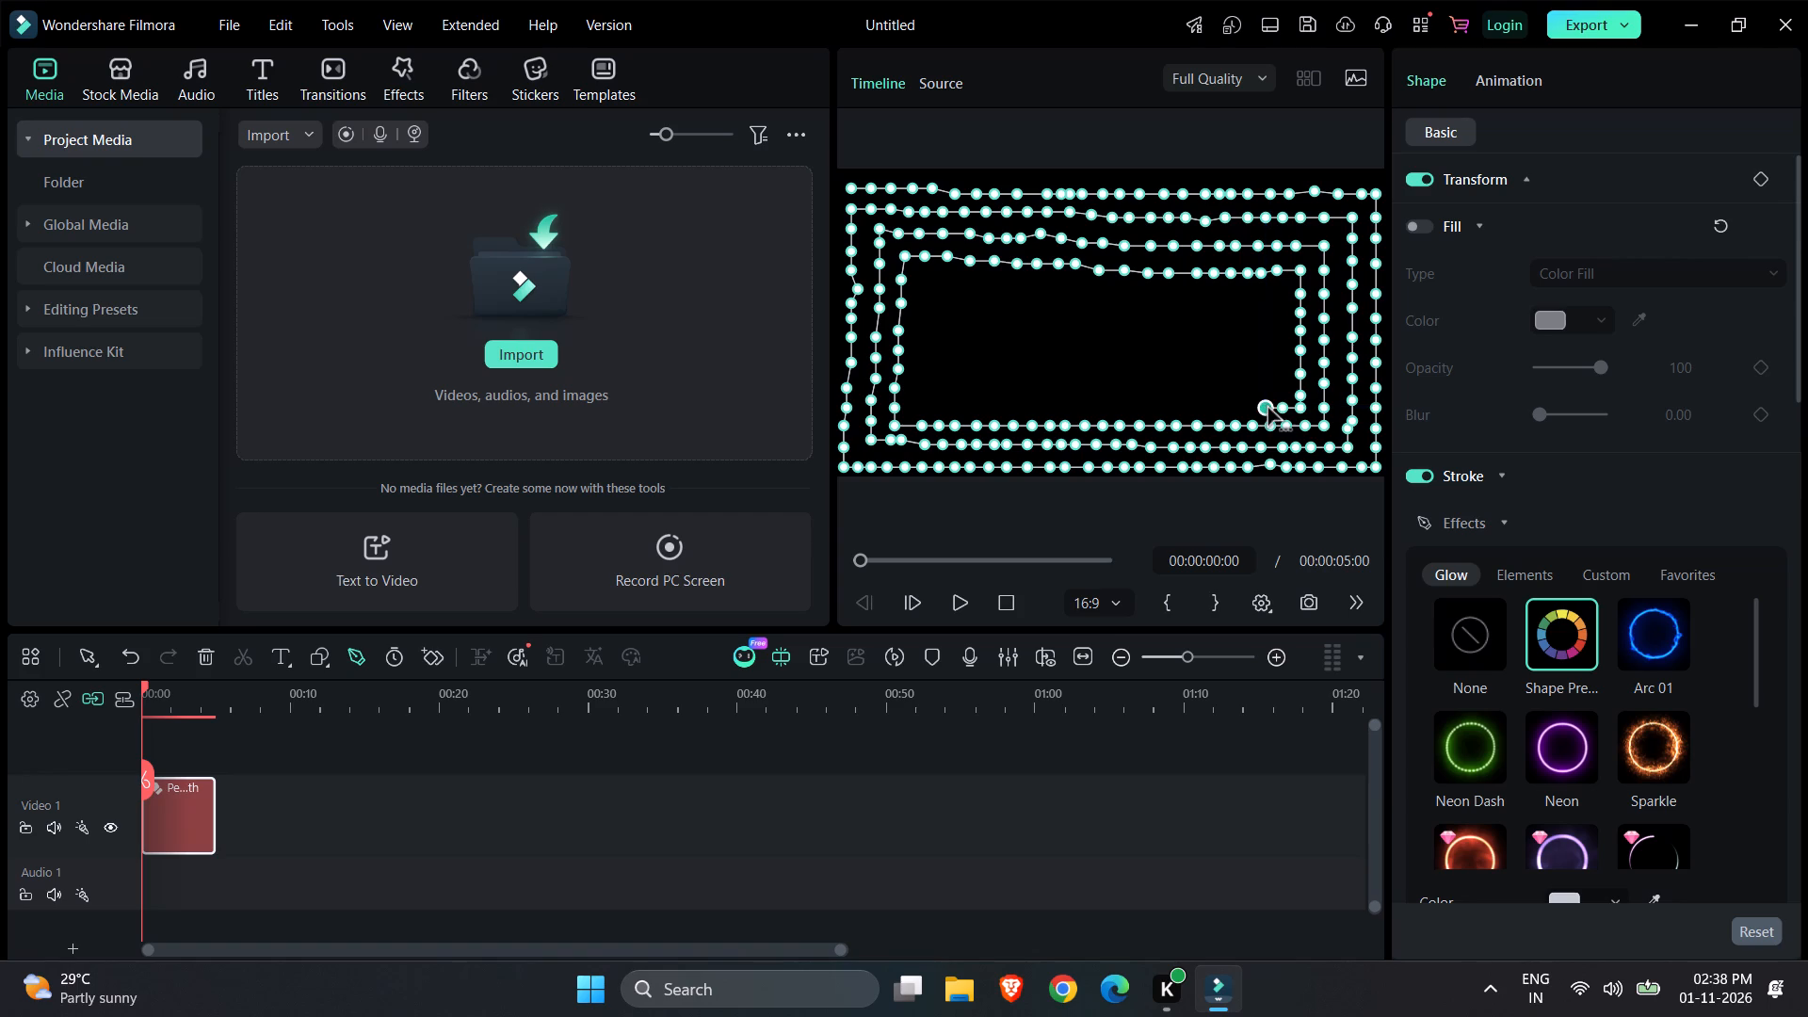
{"action": "left_click", "coordinate": [1248, 408]}
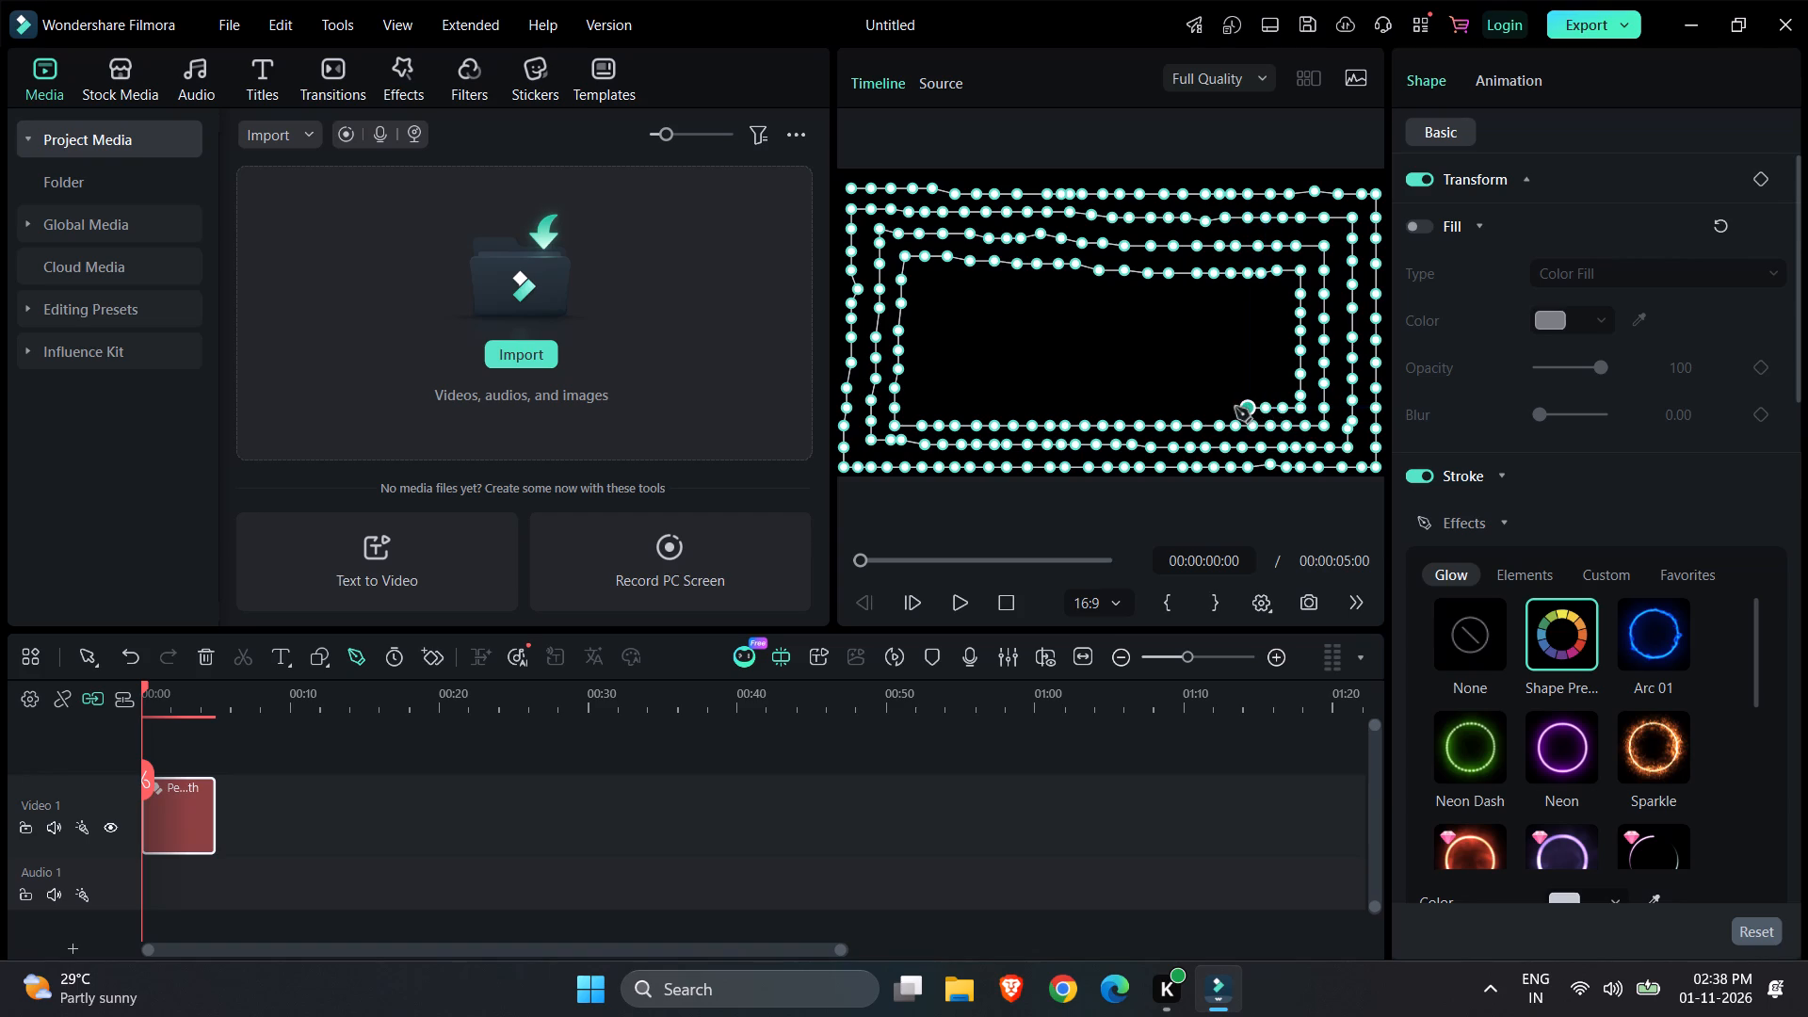
{"action": "left_click", "coordinate": [1225, 404]}
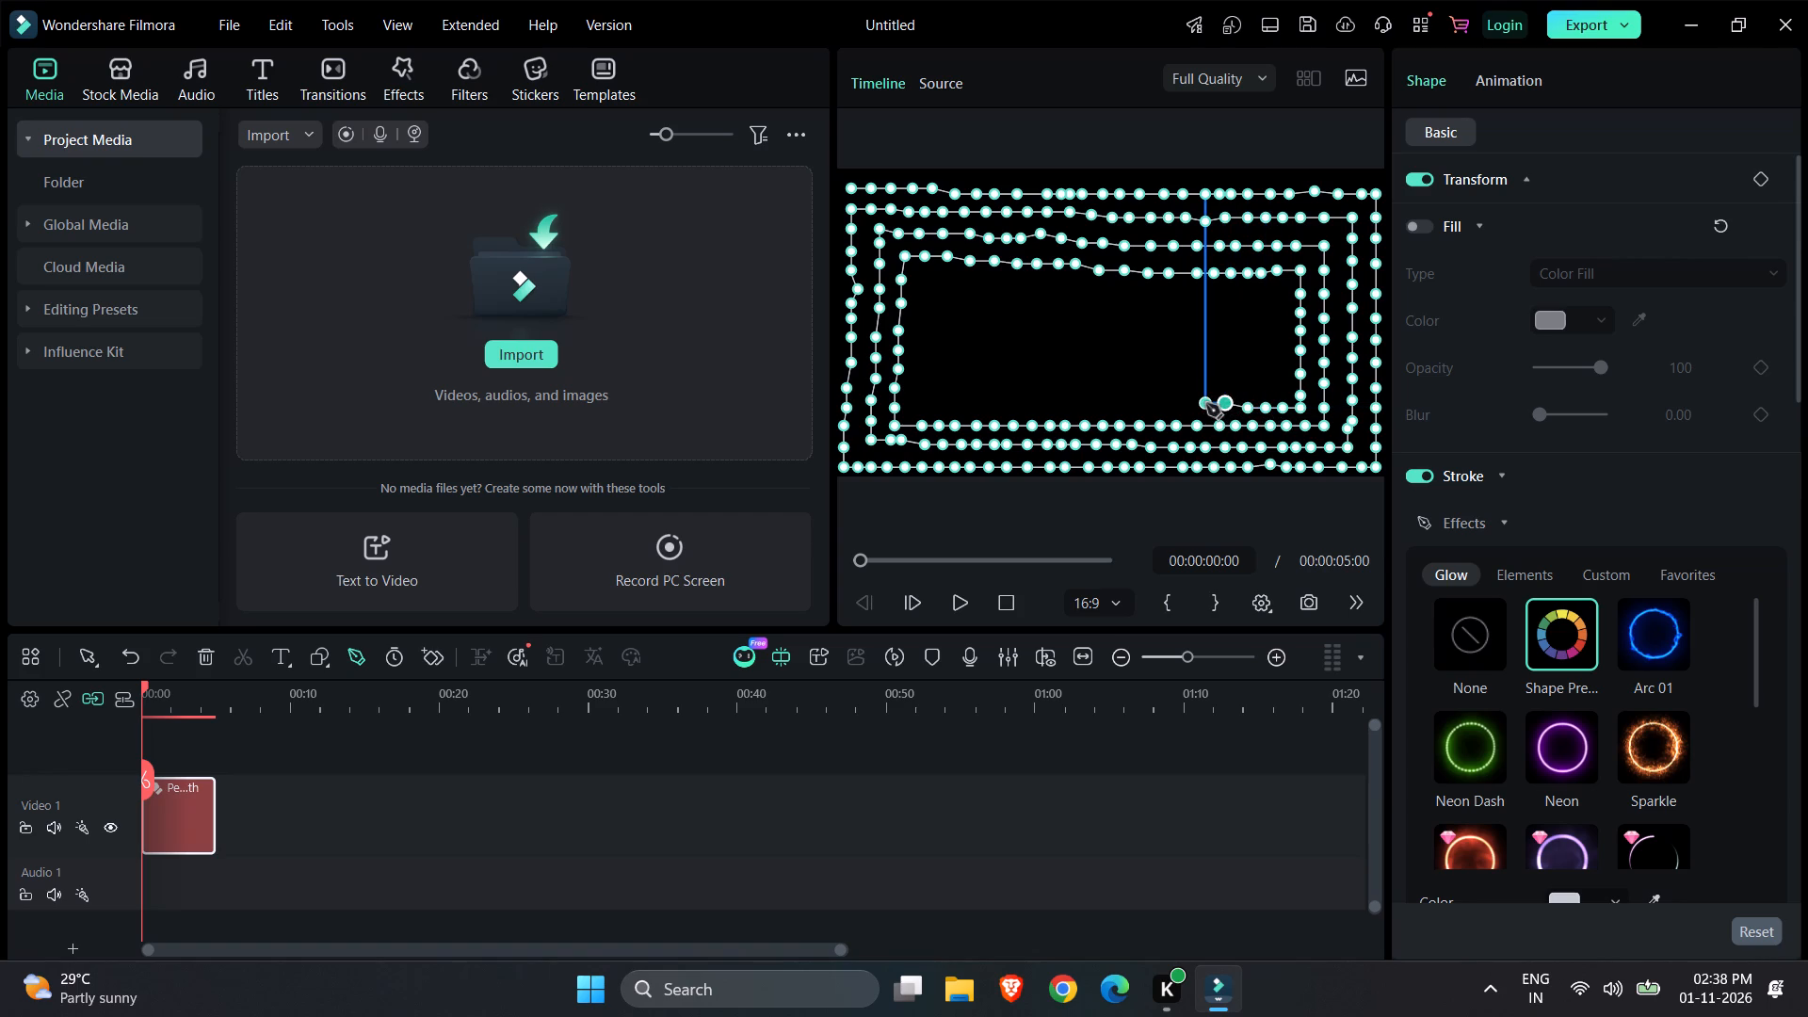
{"action": "left_click", "coordinate": [1206, 406]}
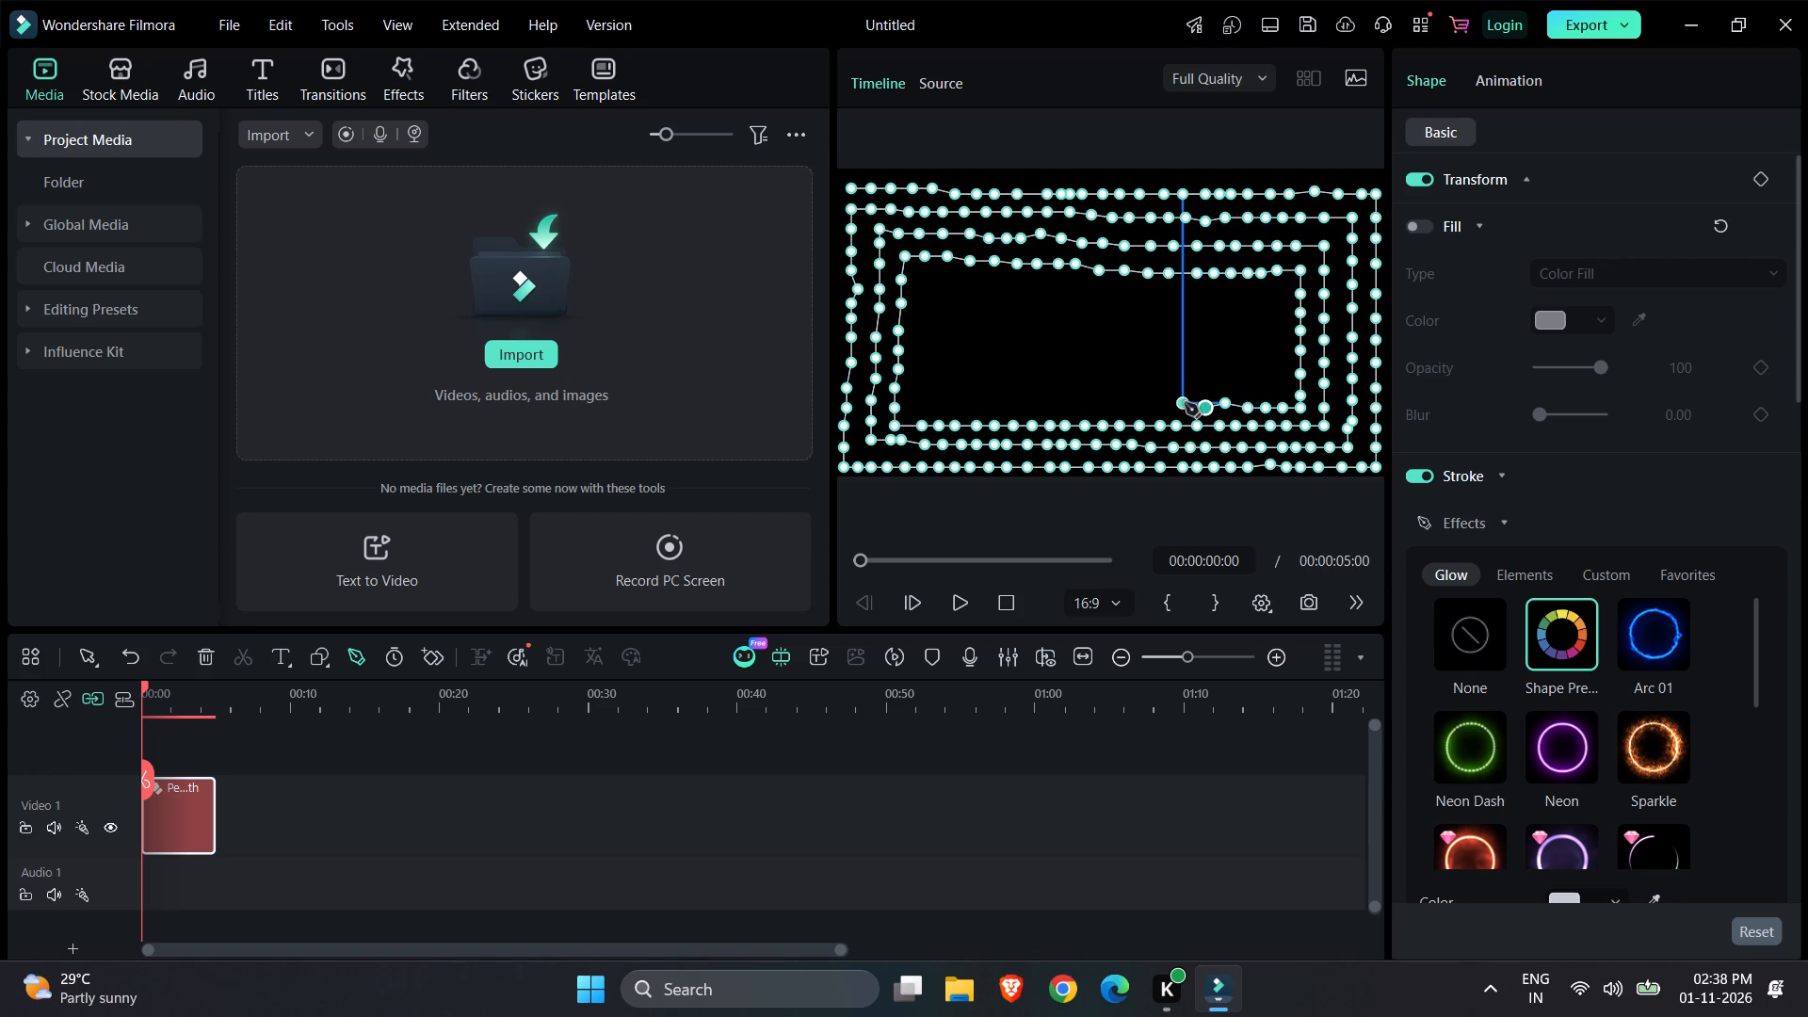
{"action": "left_click", "coordinate": [1185, 403]}
{"action": "left_click", "coordinate": [1160, 403]}
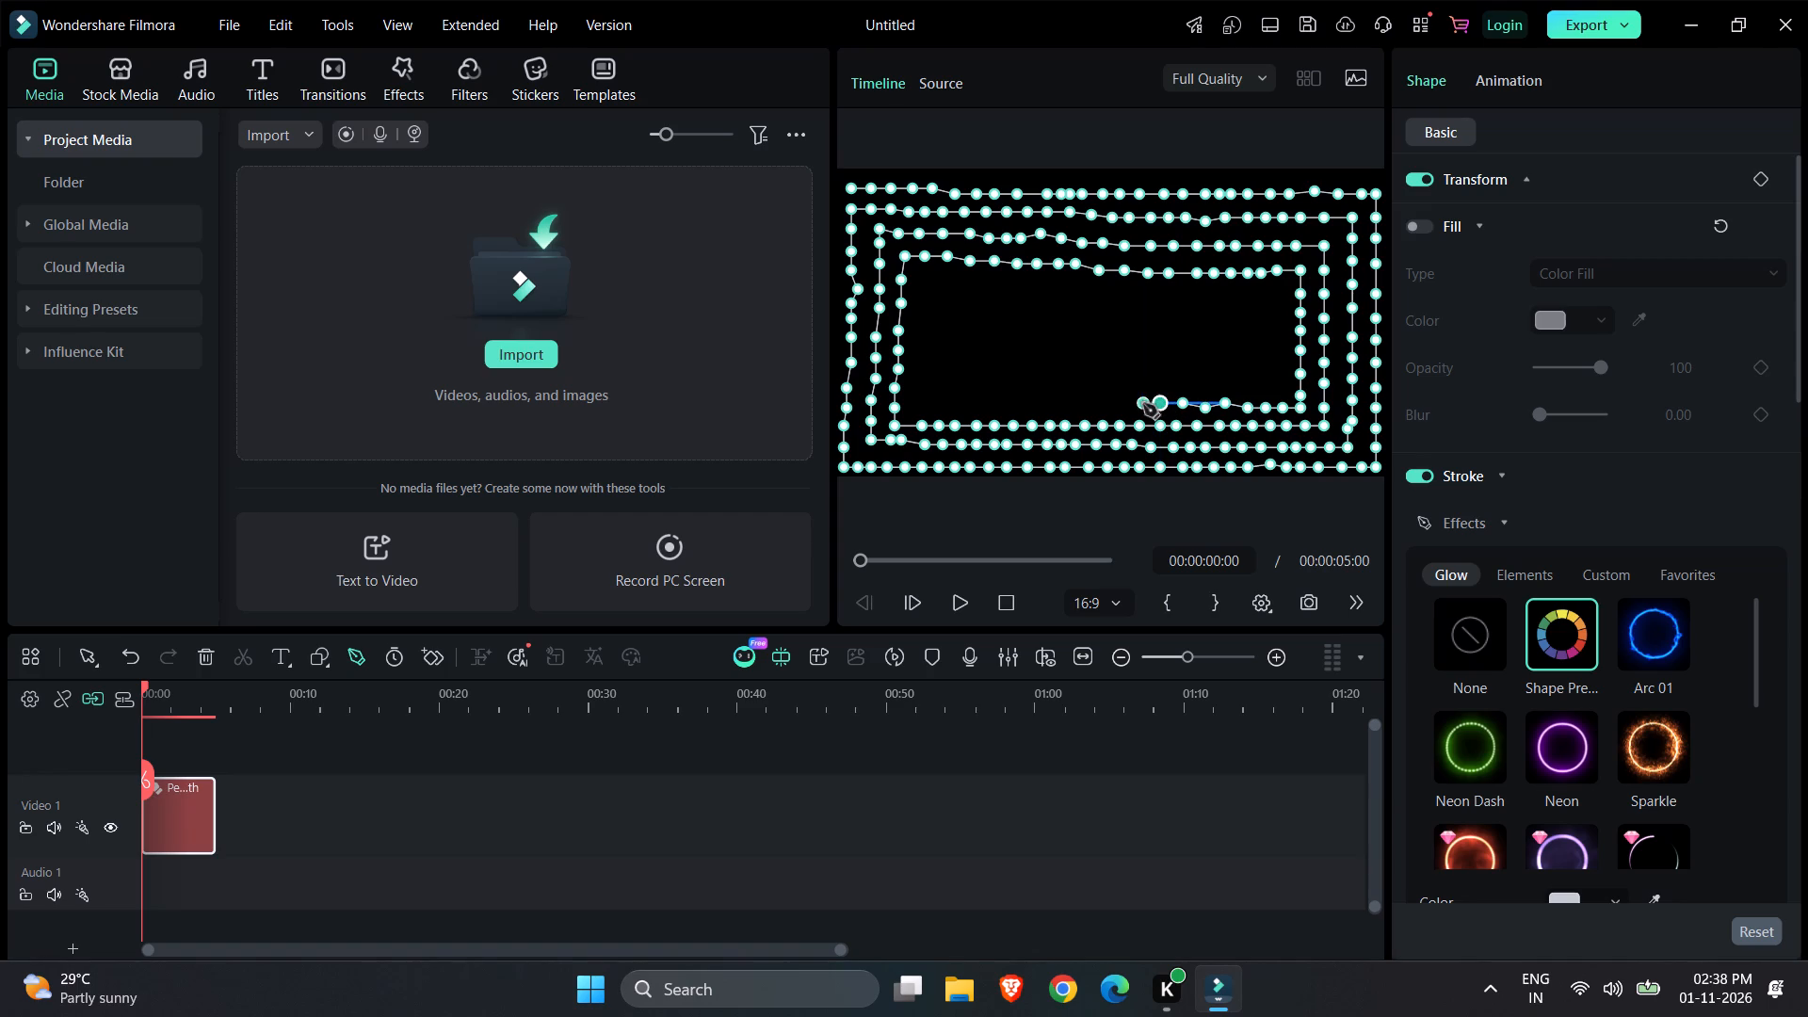
{"action": "left_click", "coordinate": [1139, 404]}
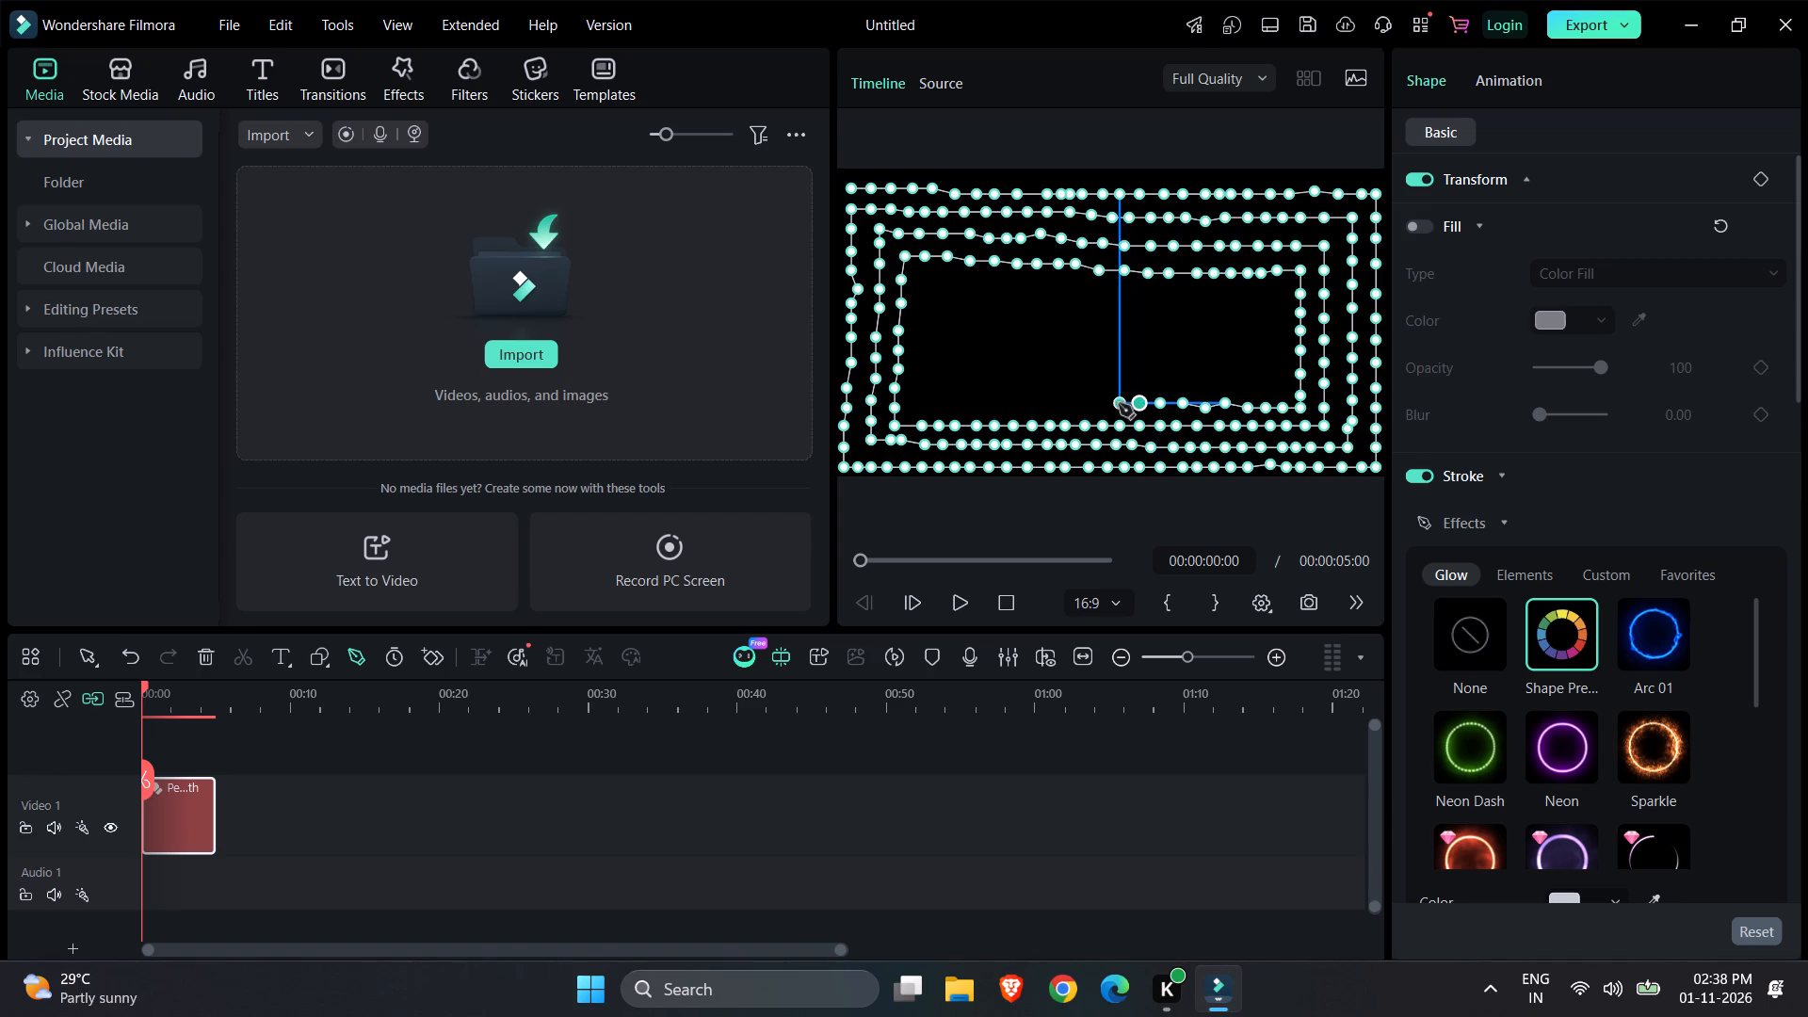
{"action": "left_click", "coordinate": [1119, 404]}
{"action": "left_click", "coordinate": [1100, 404]}
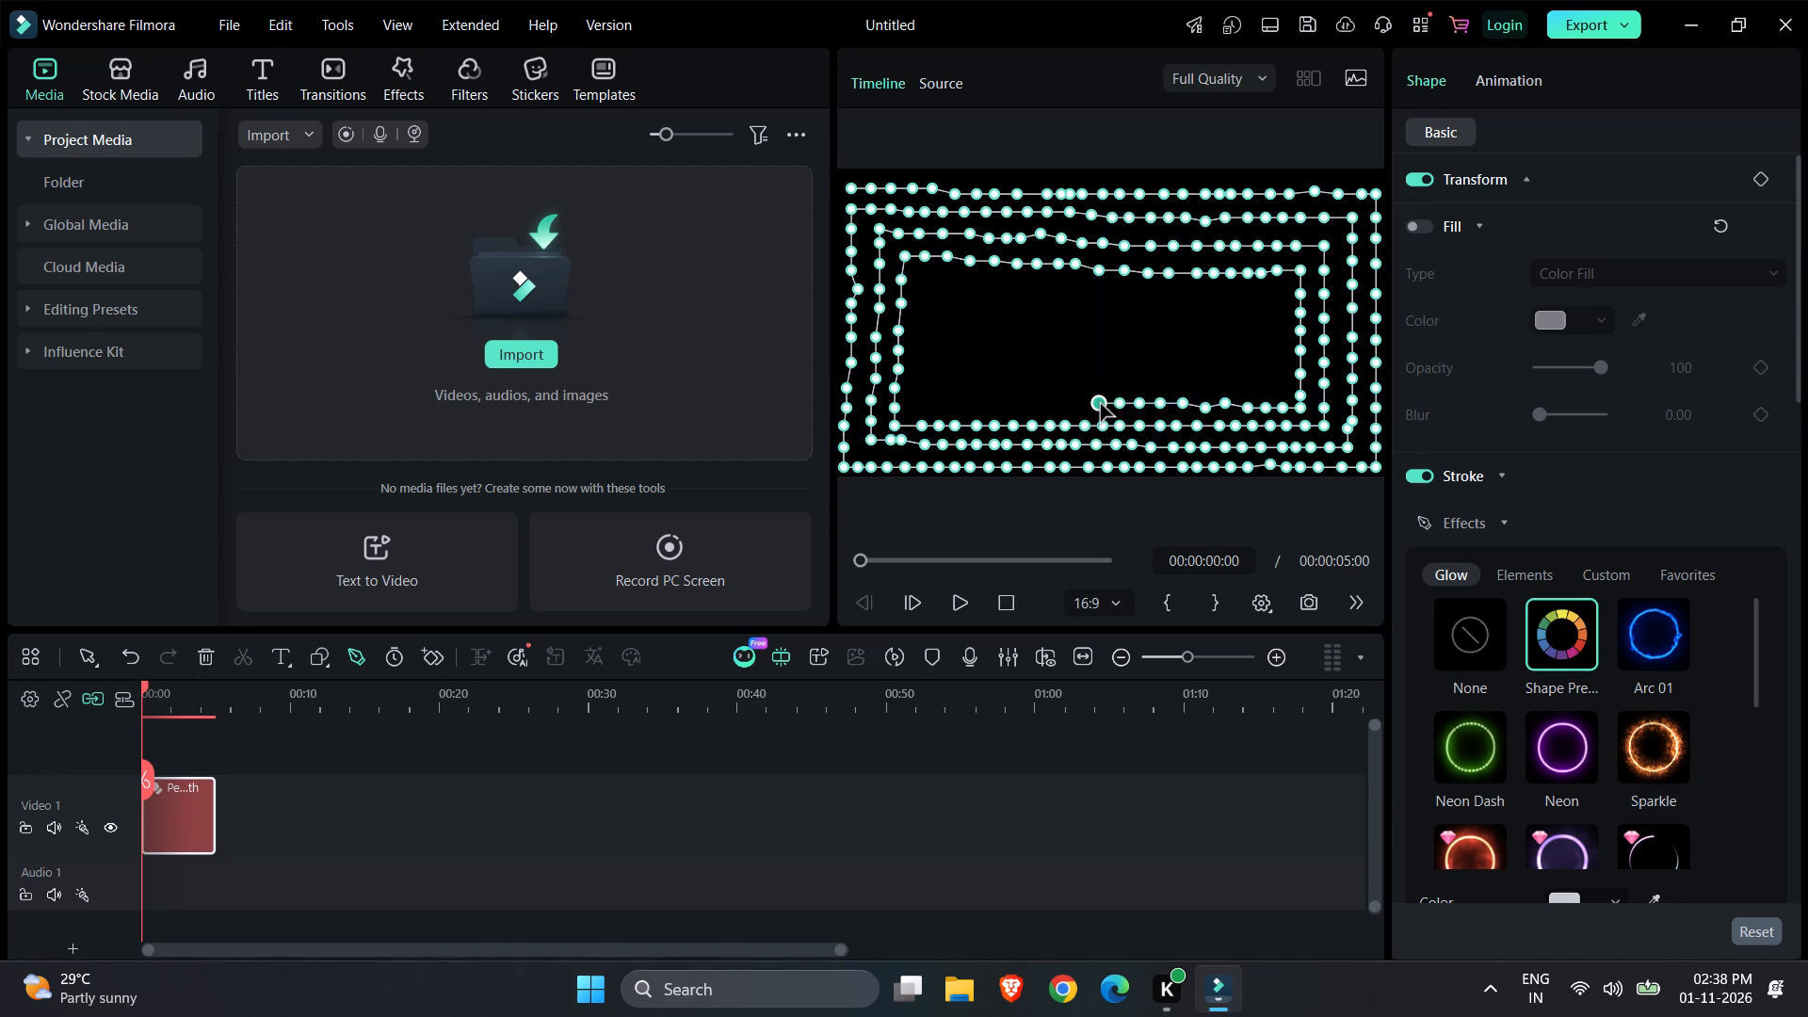
Continue the fourth loop's bottom row with closely spaced points from mid-width to its lower-left corner, just inside the third loop.
{"action": "left_click", "coordinate": [1077, 403]}
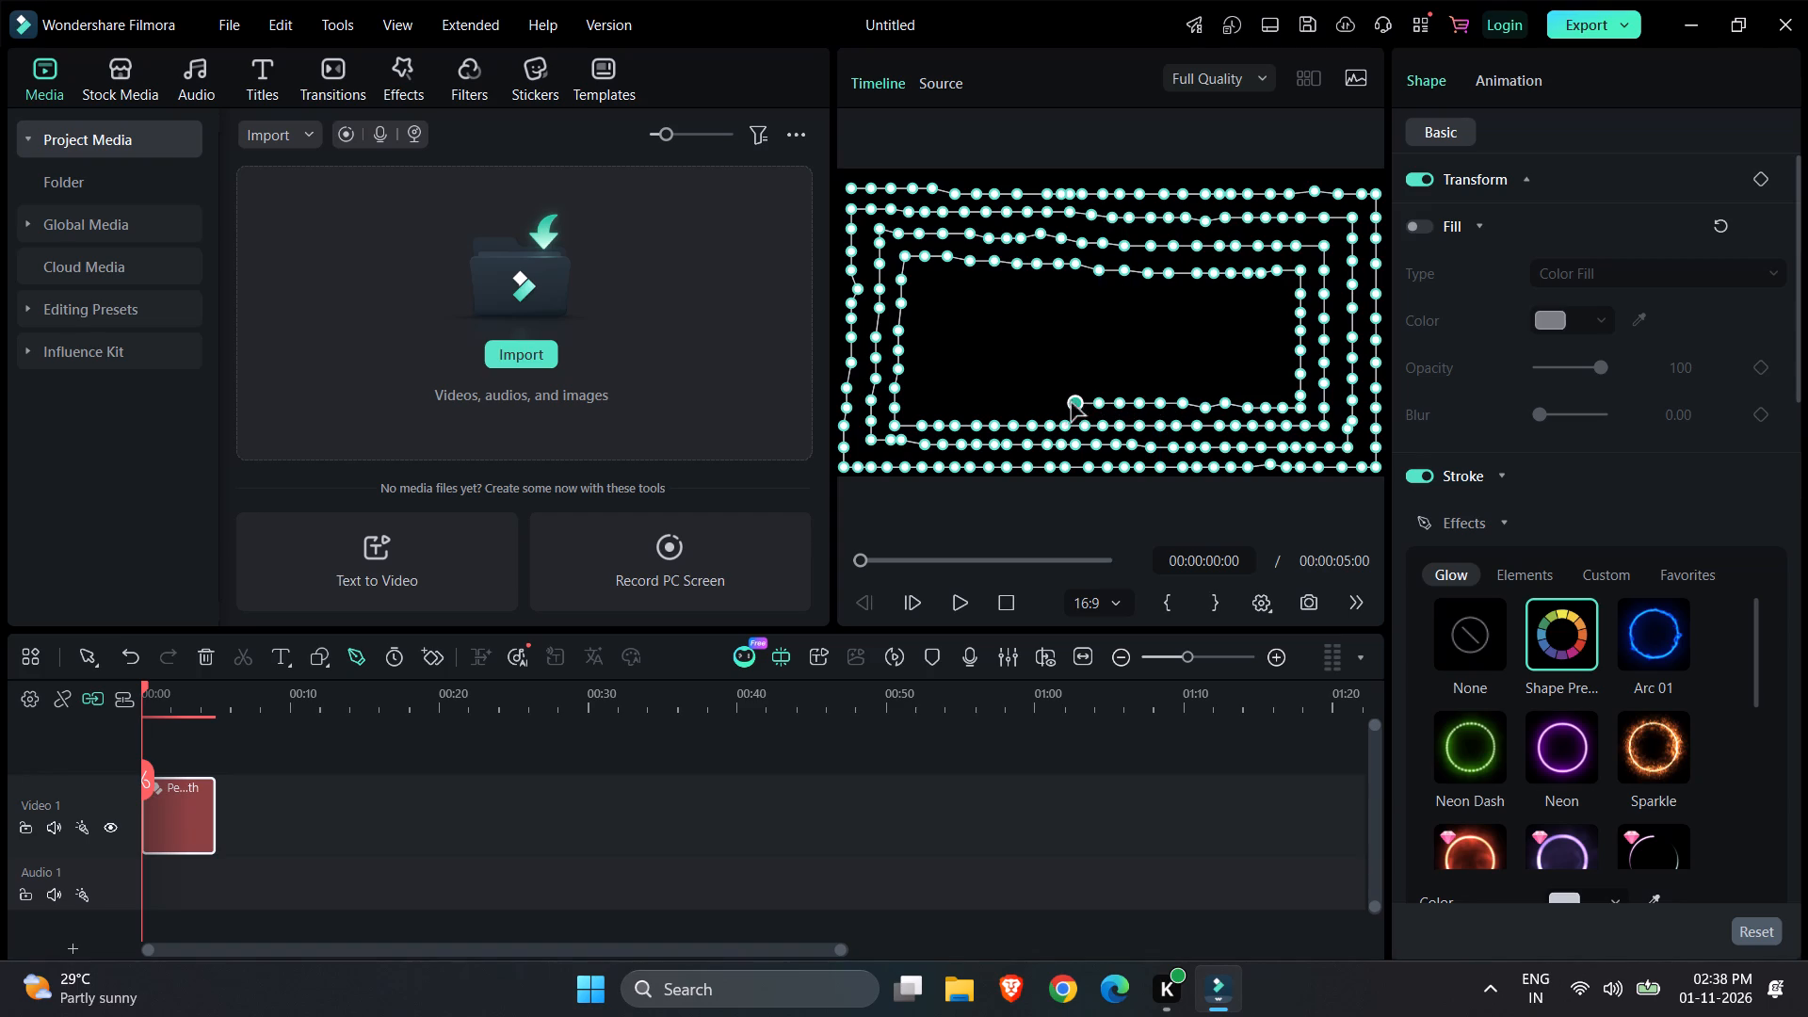
{"action": "left_click", "coordinate": [1049, 402]}
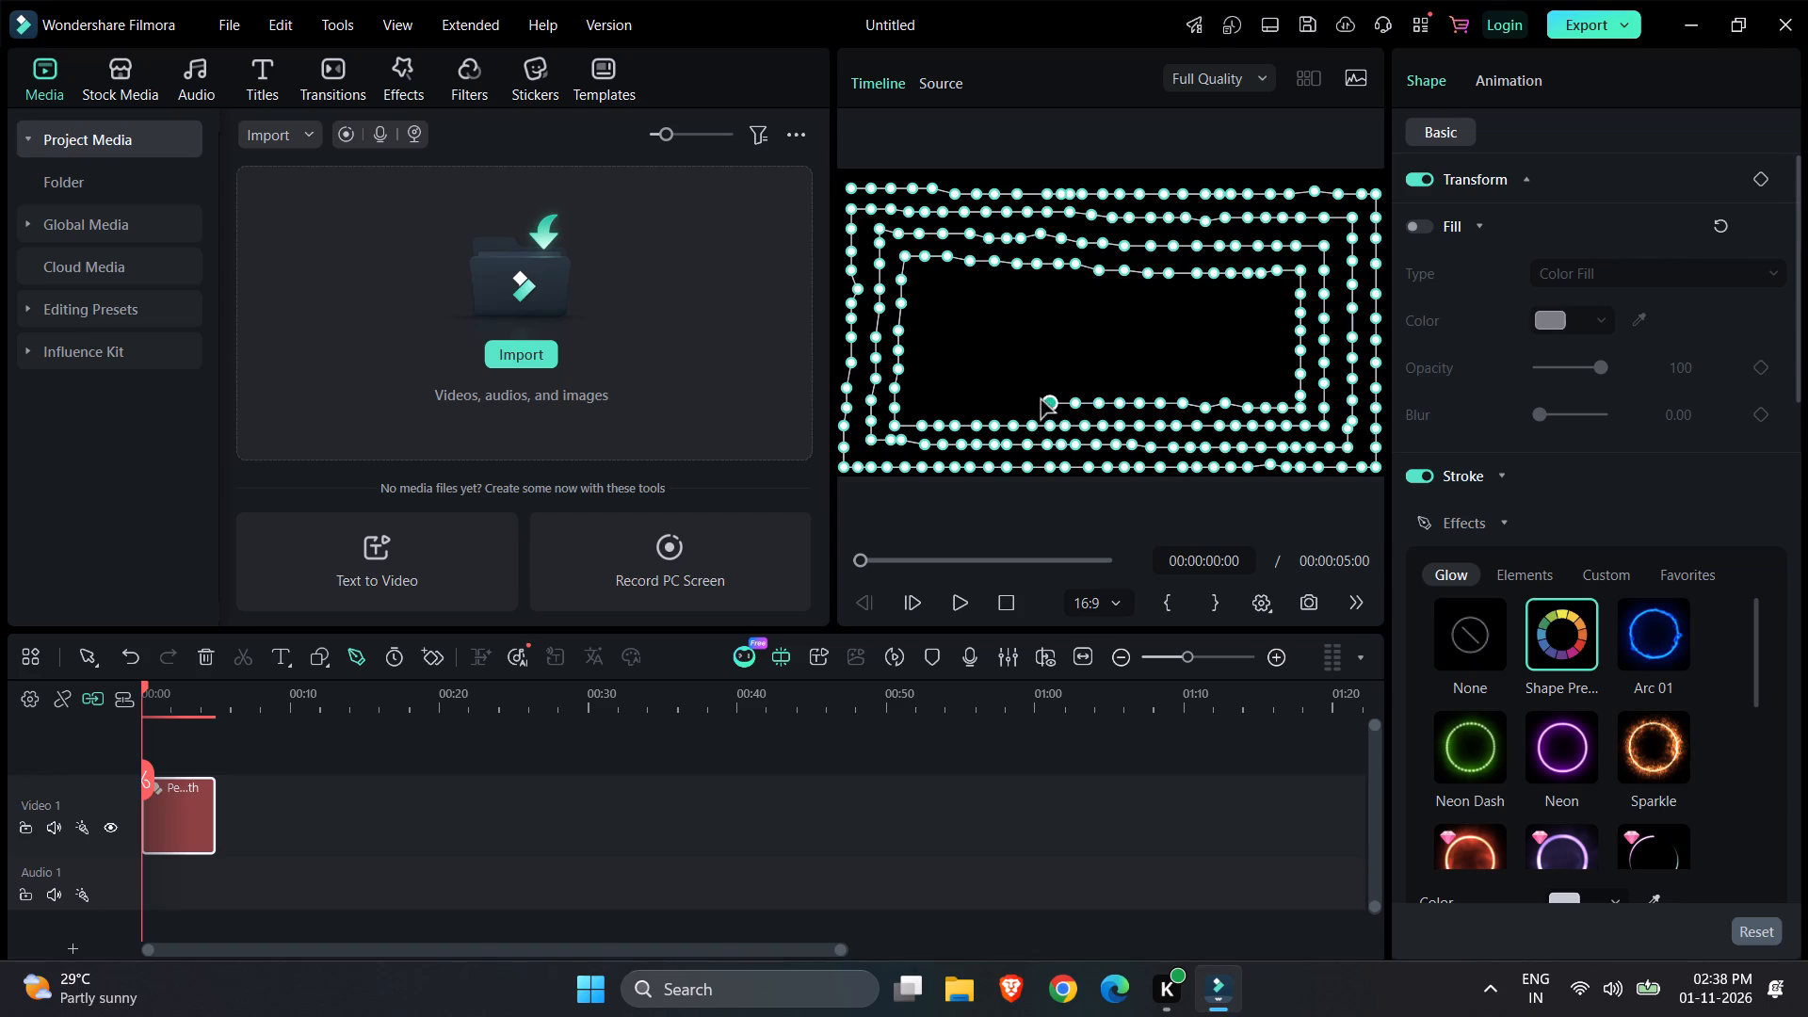
{"action": "left_click", "coordinate": [1027, 401]}
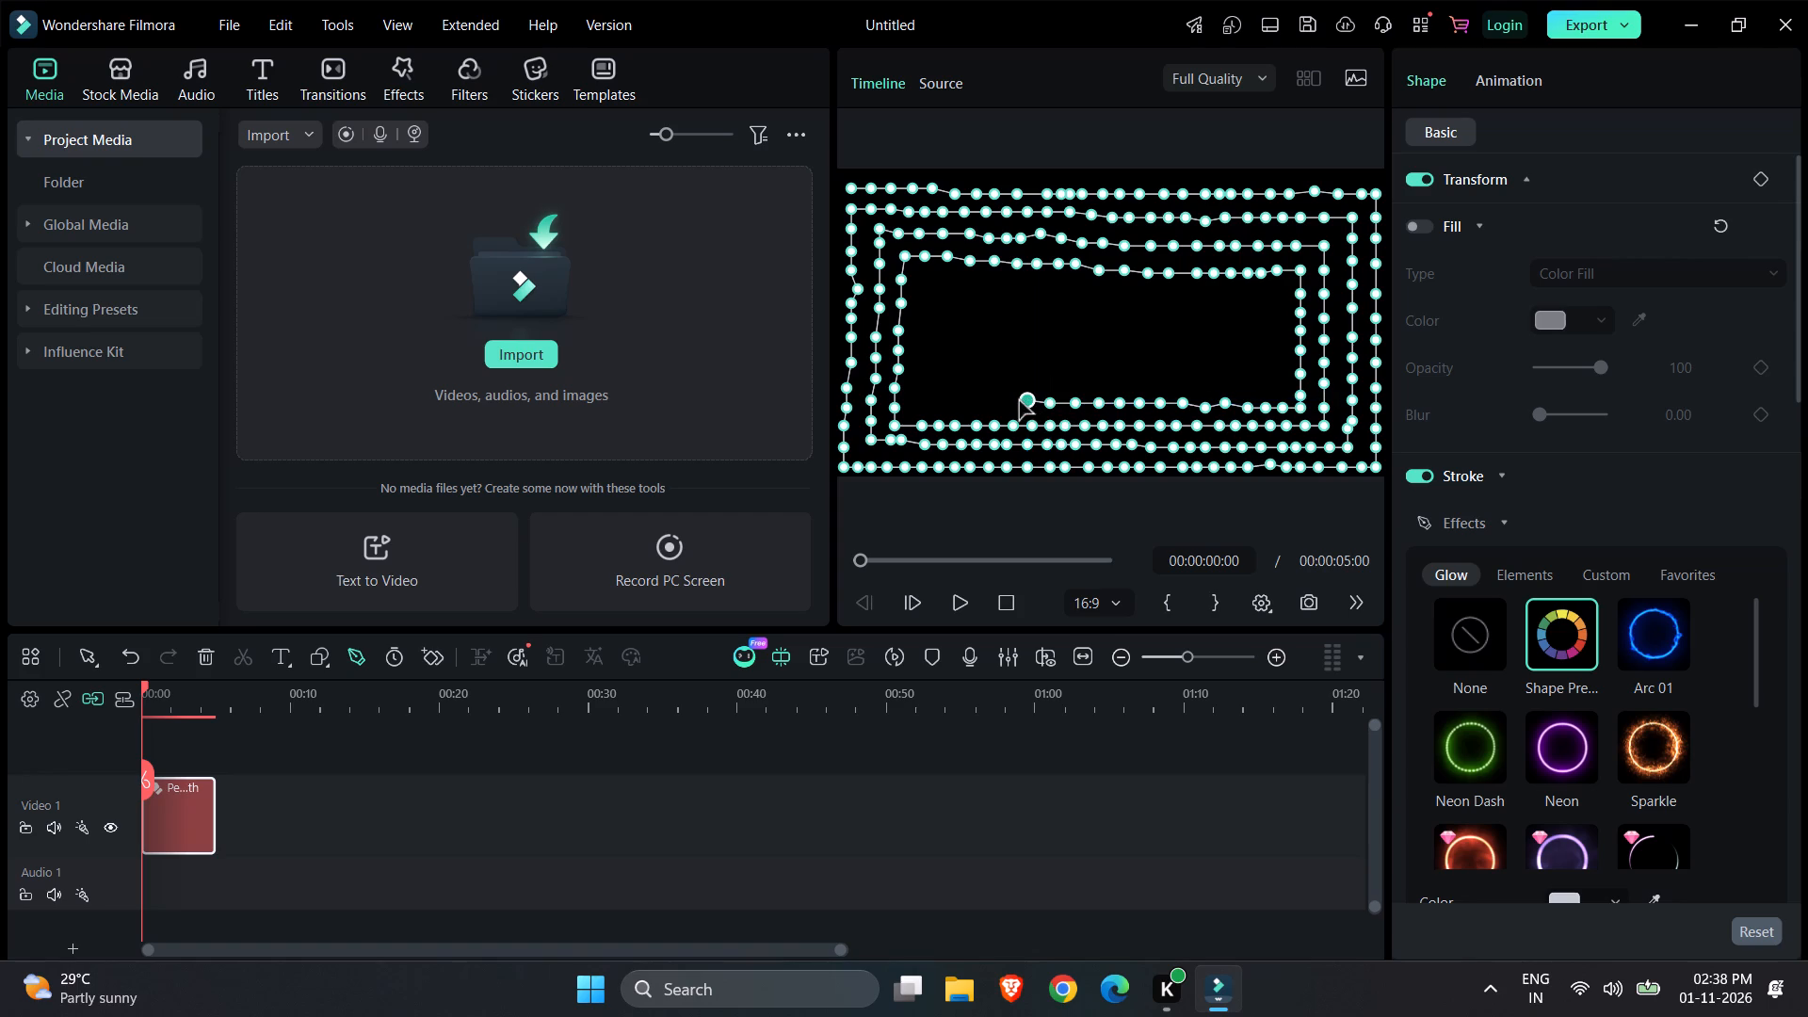
{"action": "left_click", "coordinate": [1009, 401]}
{"action": "left_click", "coordinate": [982, 401]}
{"action": "left_click", "coordinate": [958, 401]}
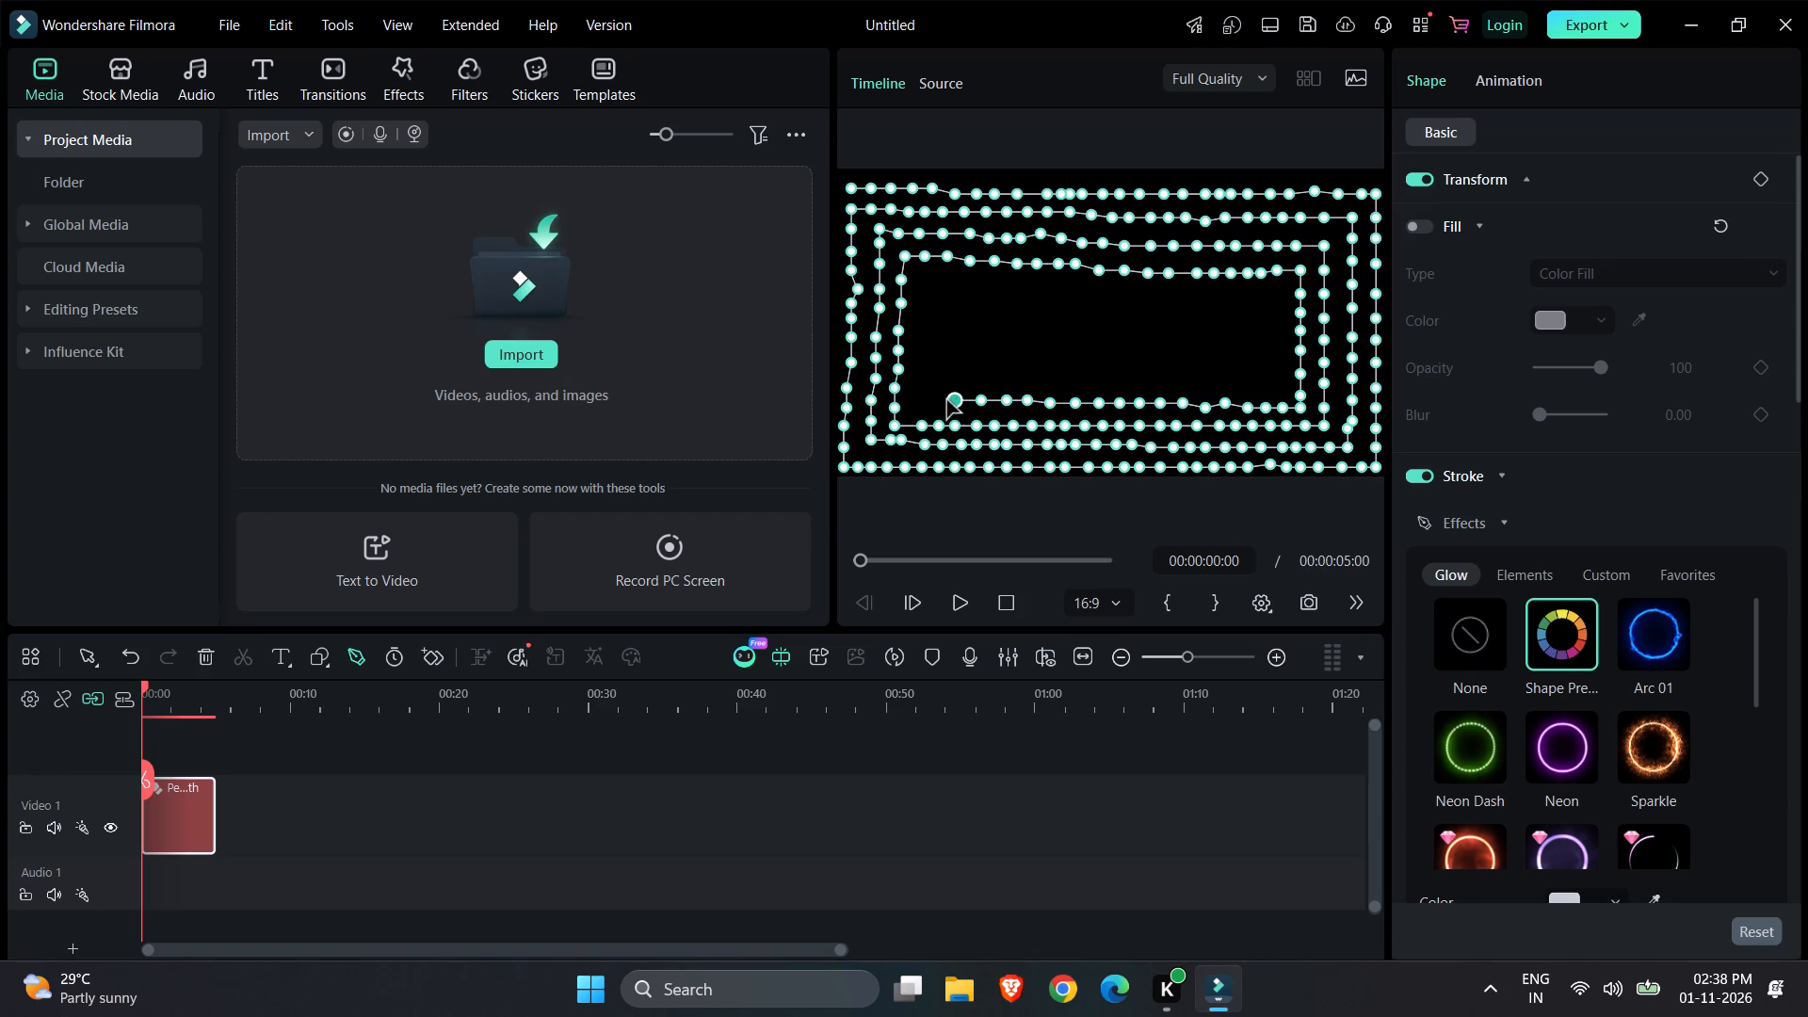
{"action": "left_click", "coordinate": [937, 399]}
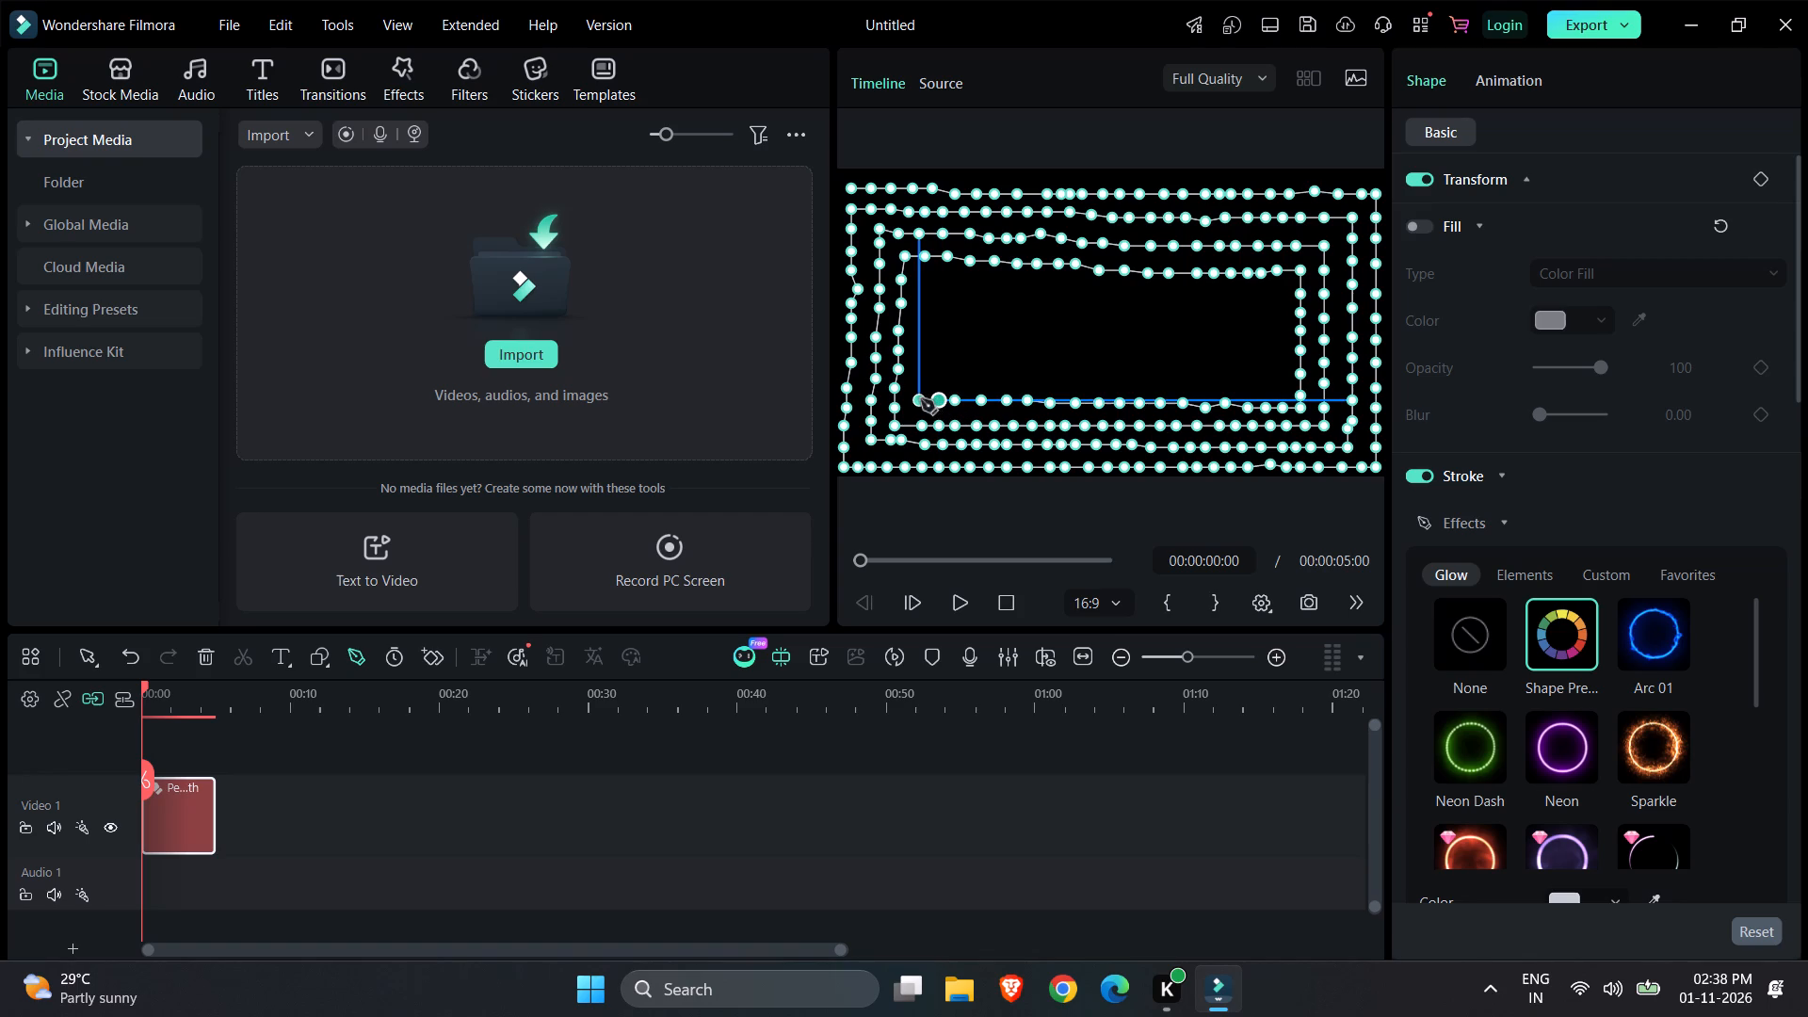
{"action": "left_click", "coordinate": [920, 399]}
Continue the fourth loop with closely spaced points up its left side, stopping just below its own top row.
{"action": "left_click", "coordinate": [920, 381]}
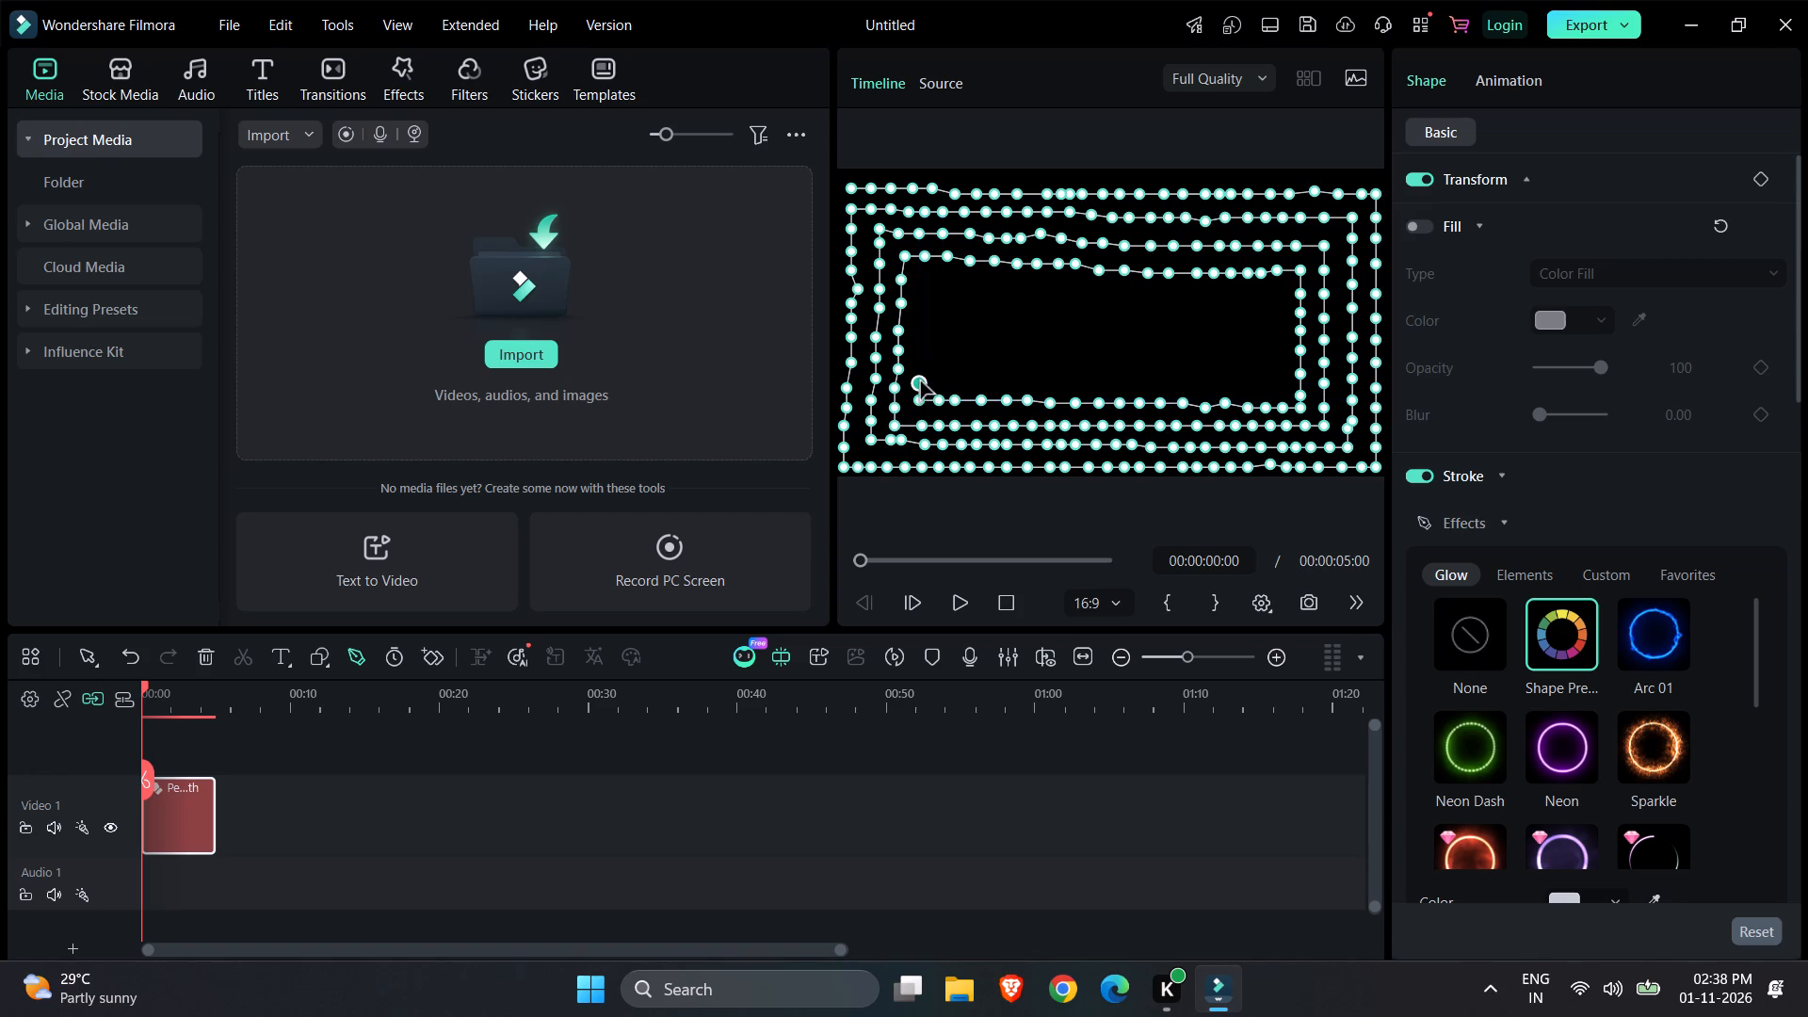
{"action": "left_click", "coordinate": [920, 362]}
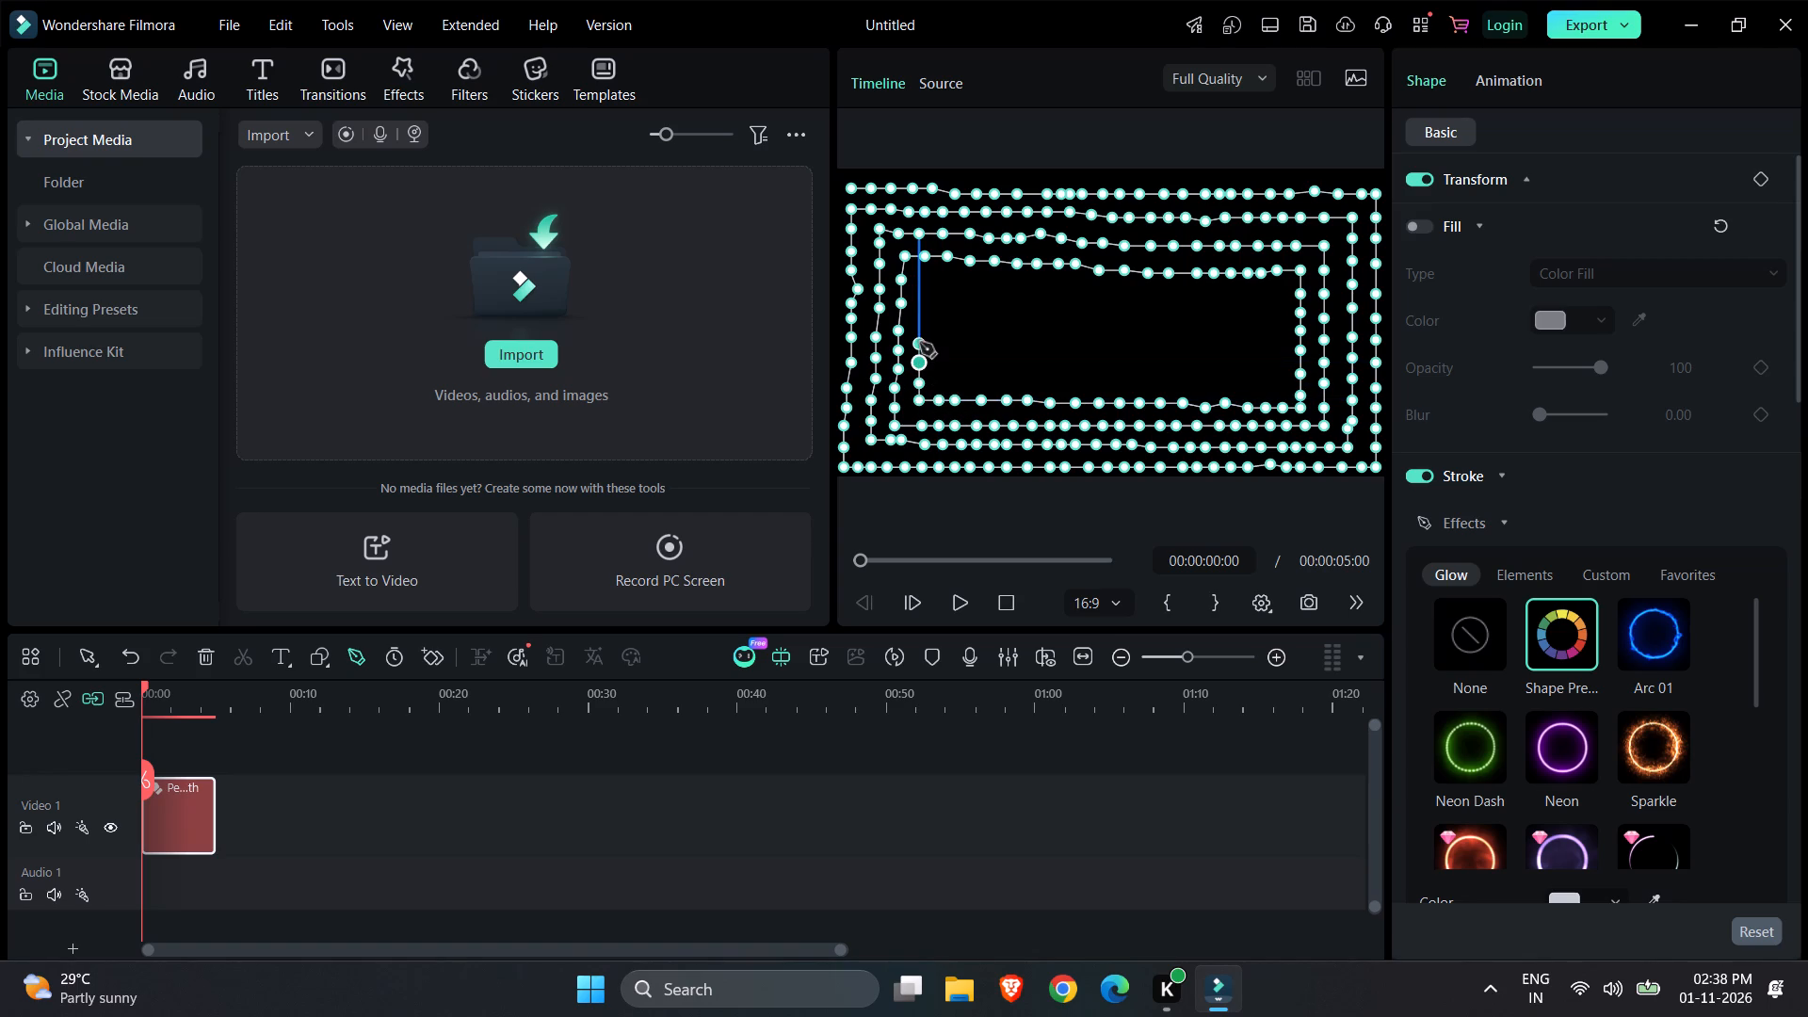
{"action": "left_click", "coordinate": [920, 341]}
{"action": "left_click", "coordinate": [921, 323]}
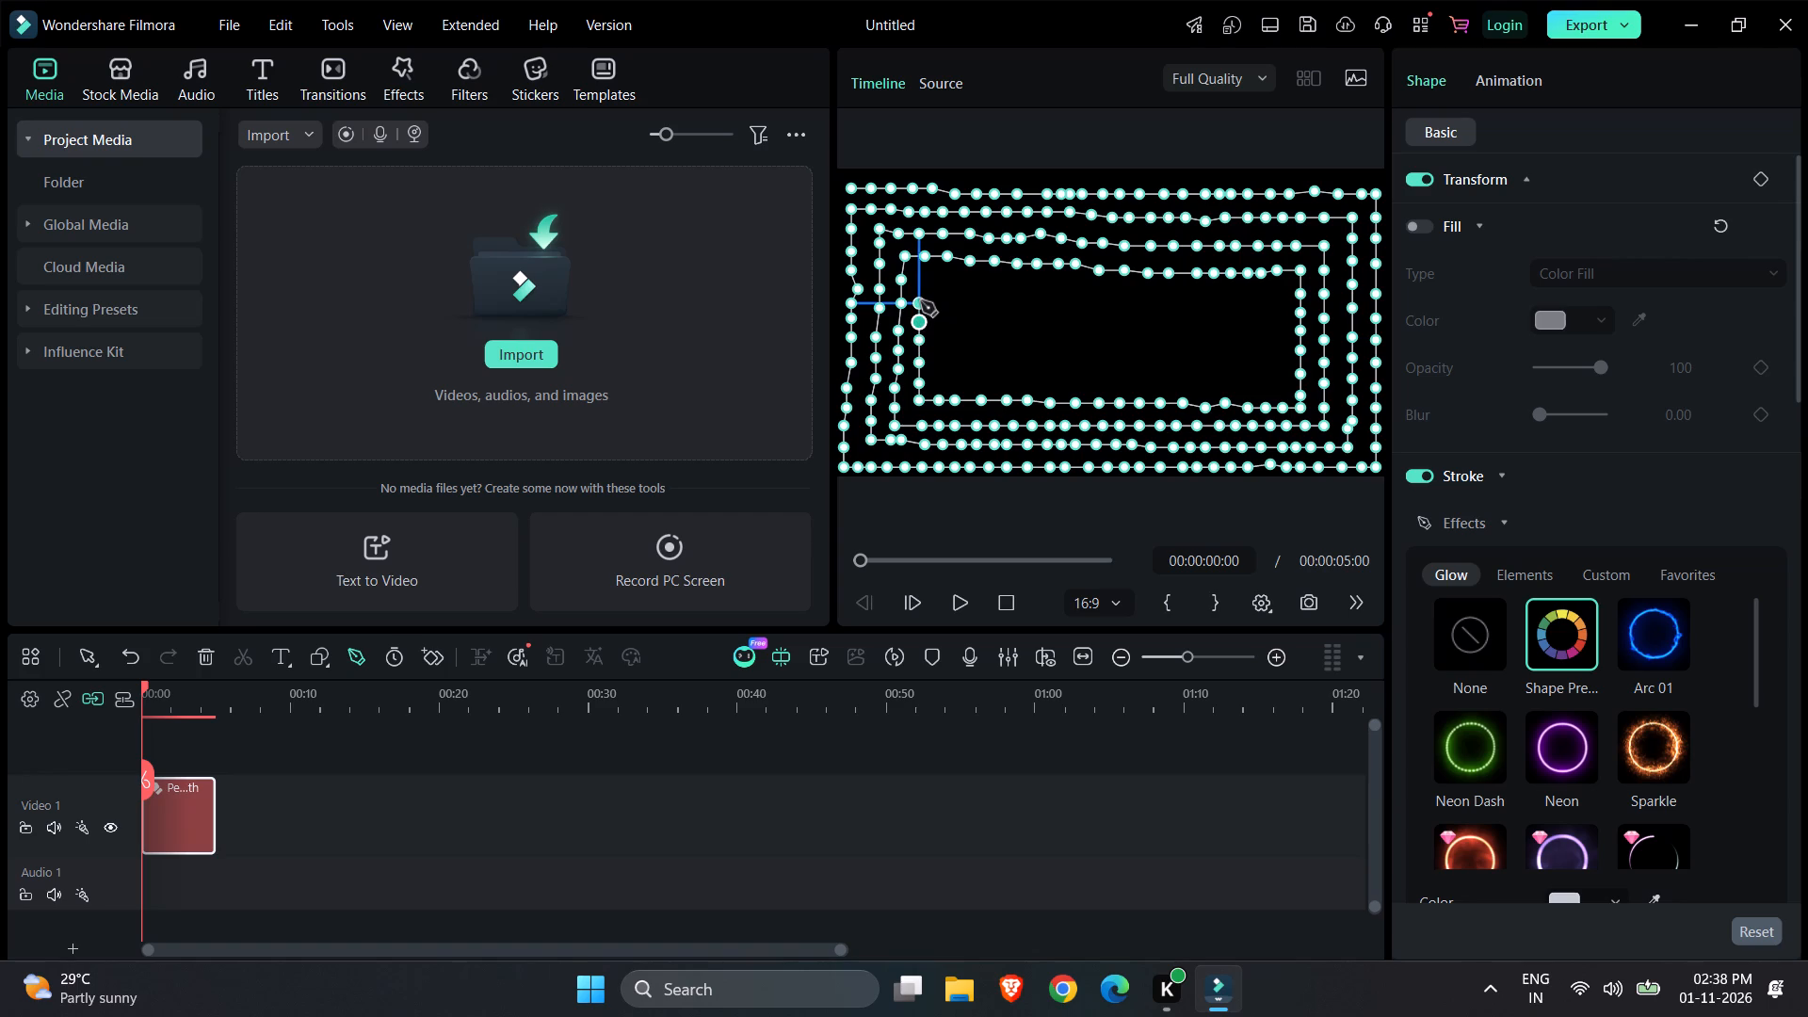
{"action": "left_click", "coordinate": [921, 301]}
{"action": "left_click", "coordinate": [920, 285]}
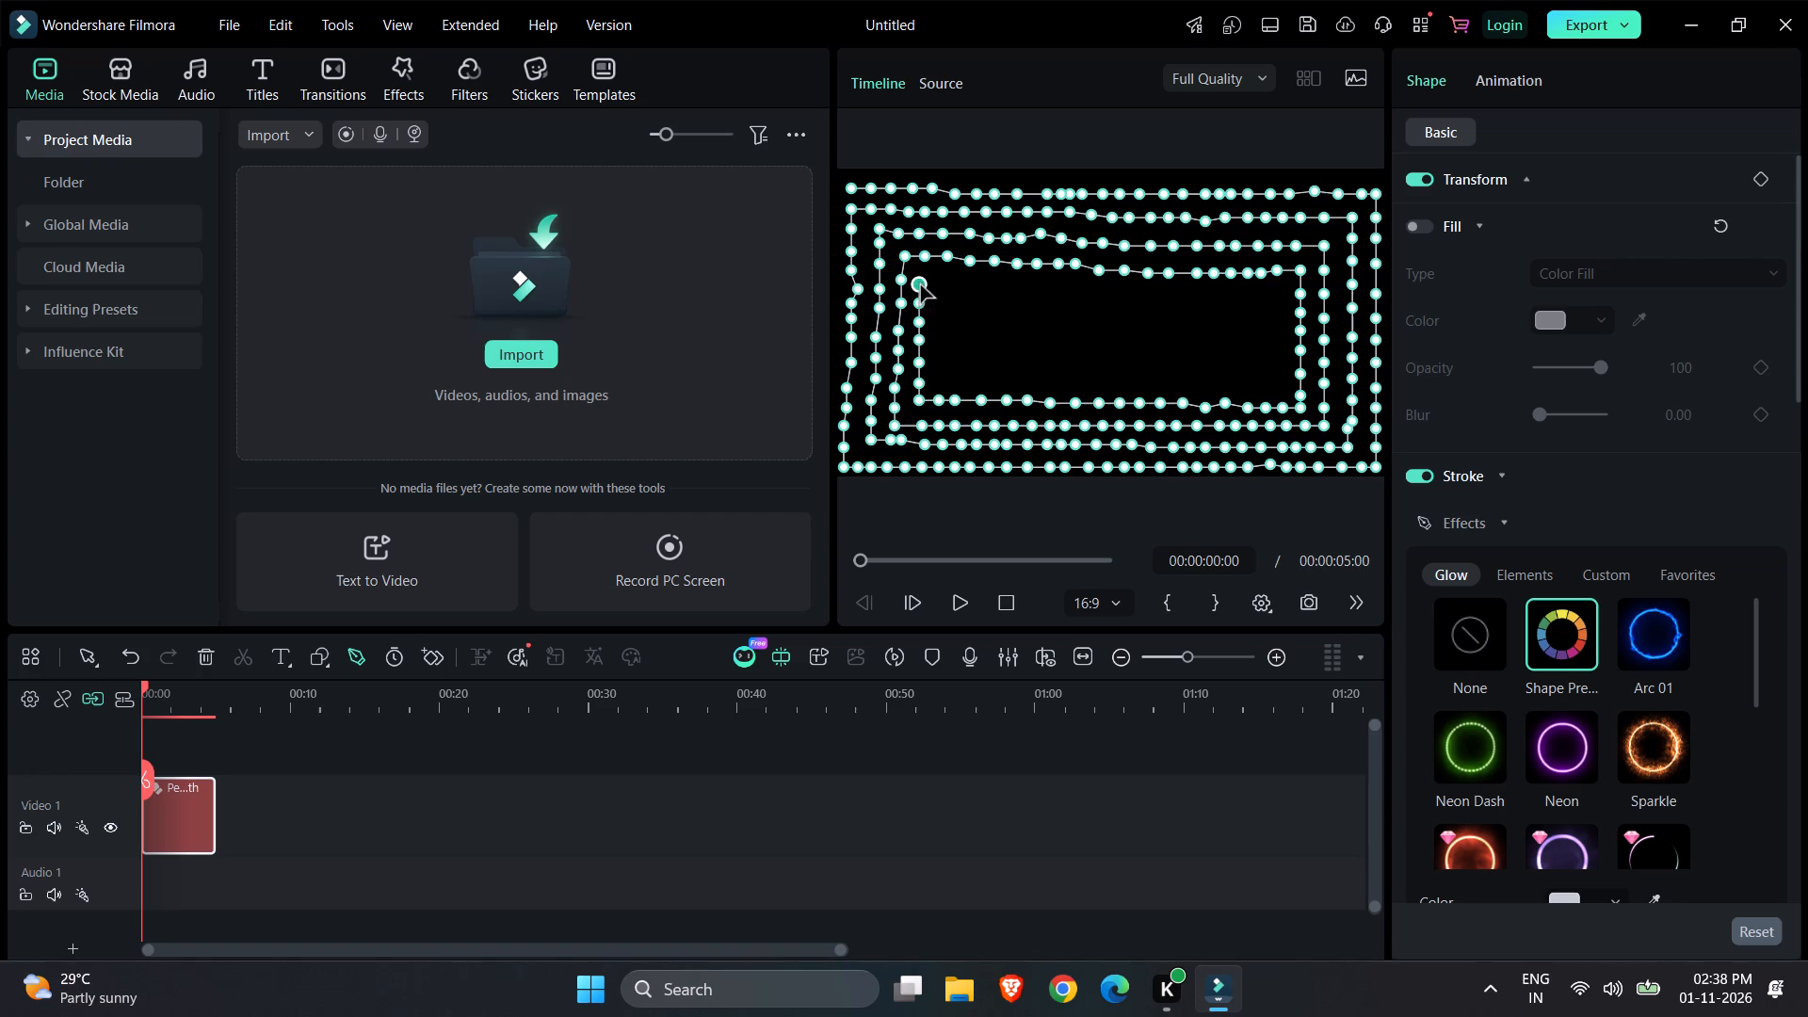
Start a fifth loop inside the fourth with closely spaced pen points along its top row, from the upper-left corner to about mid-width.
{"action": "left_click", "coordinate": [943, 285]}
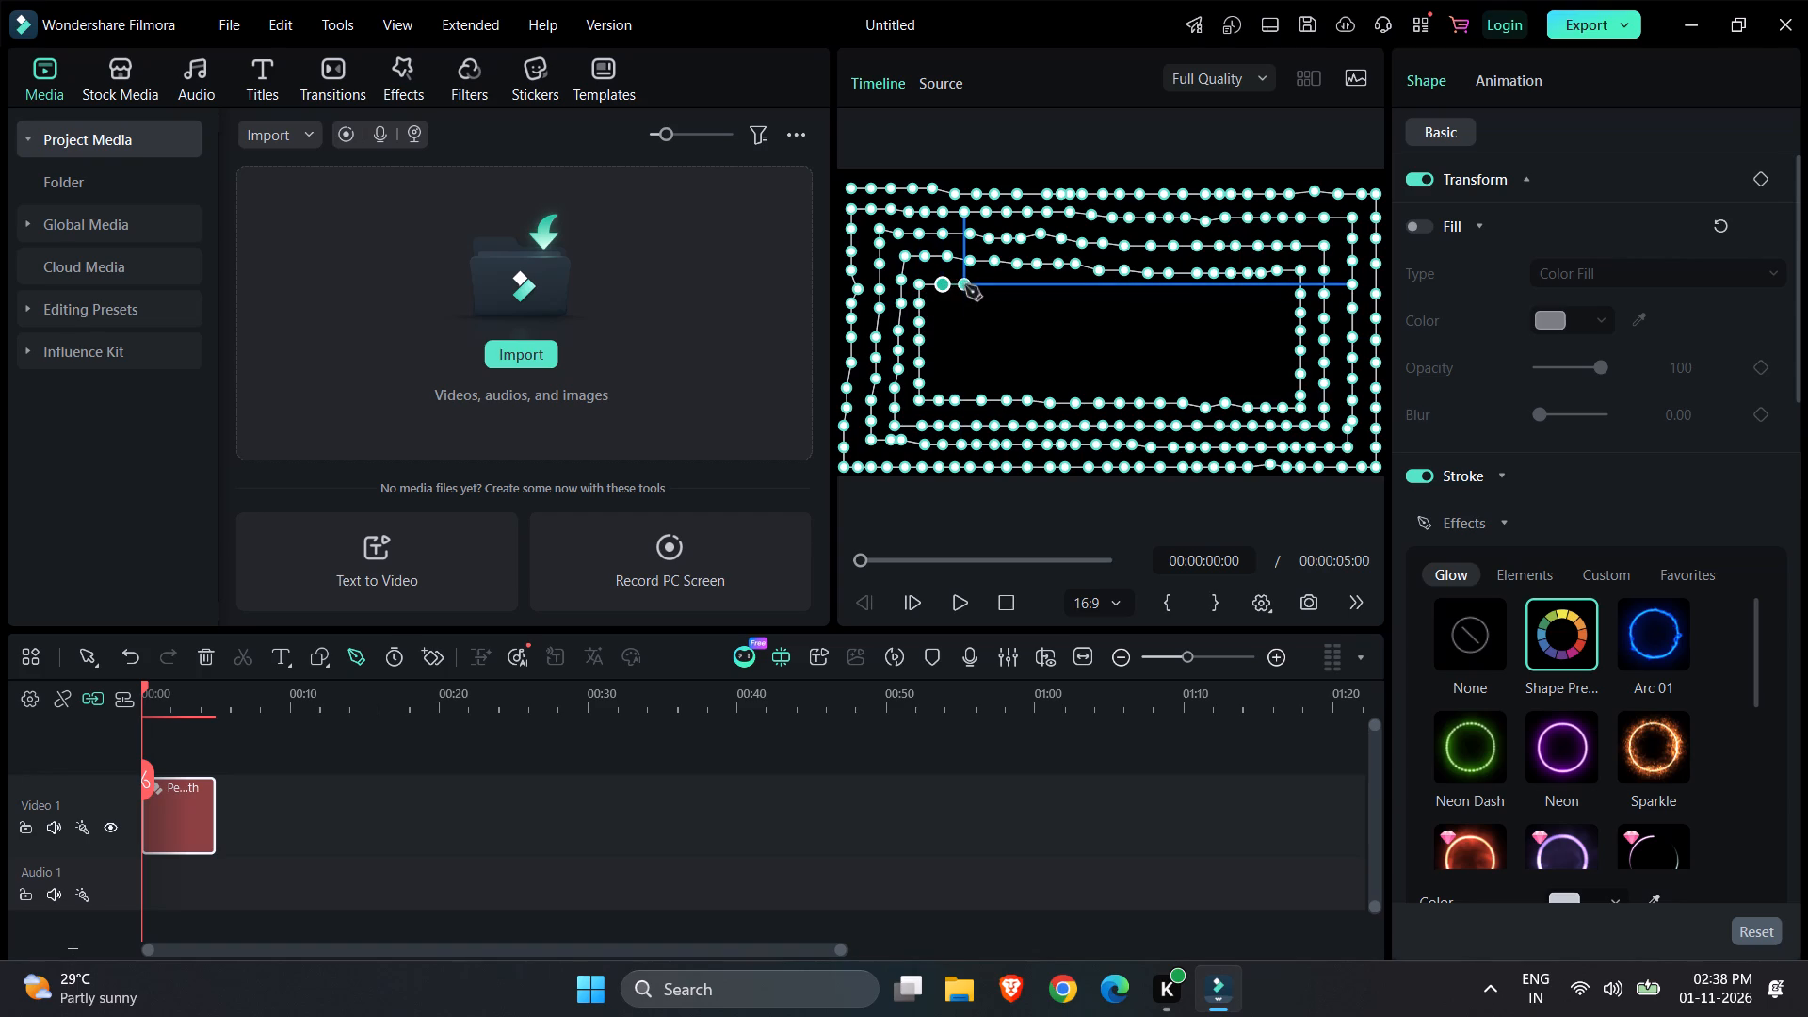
{"action": "left_click", "coordinate": [965, 287]}
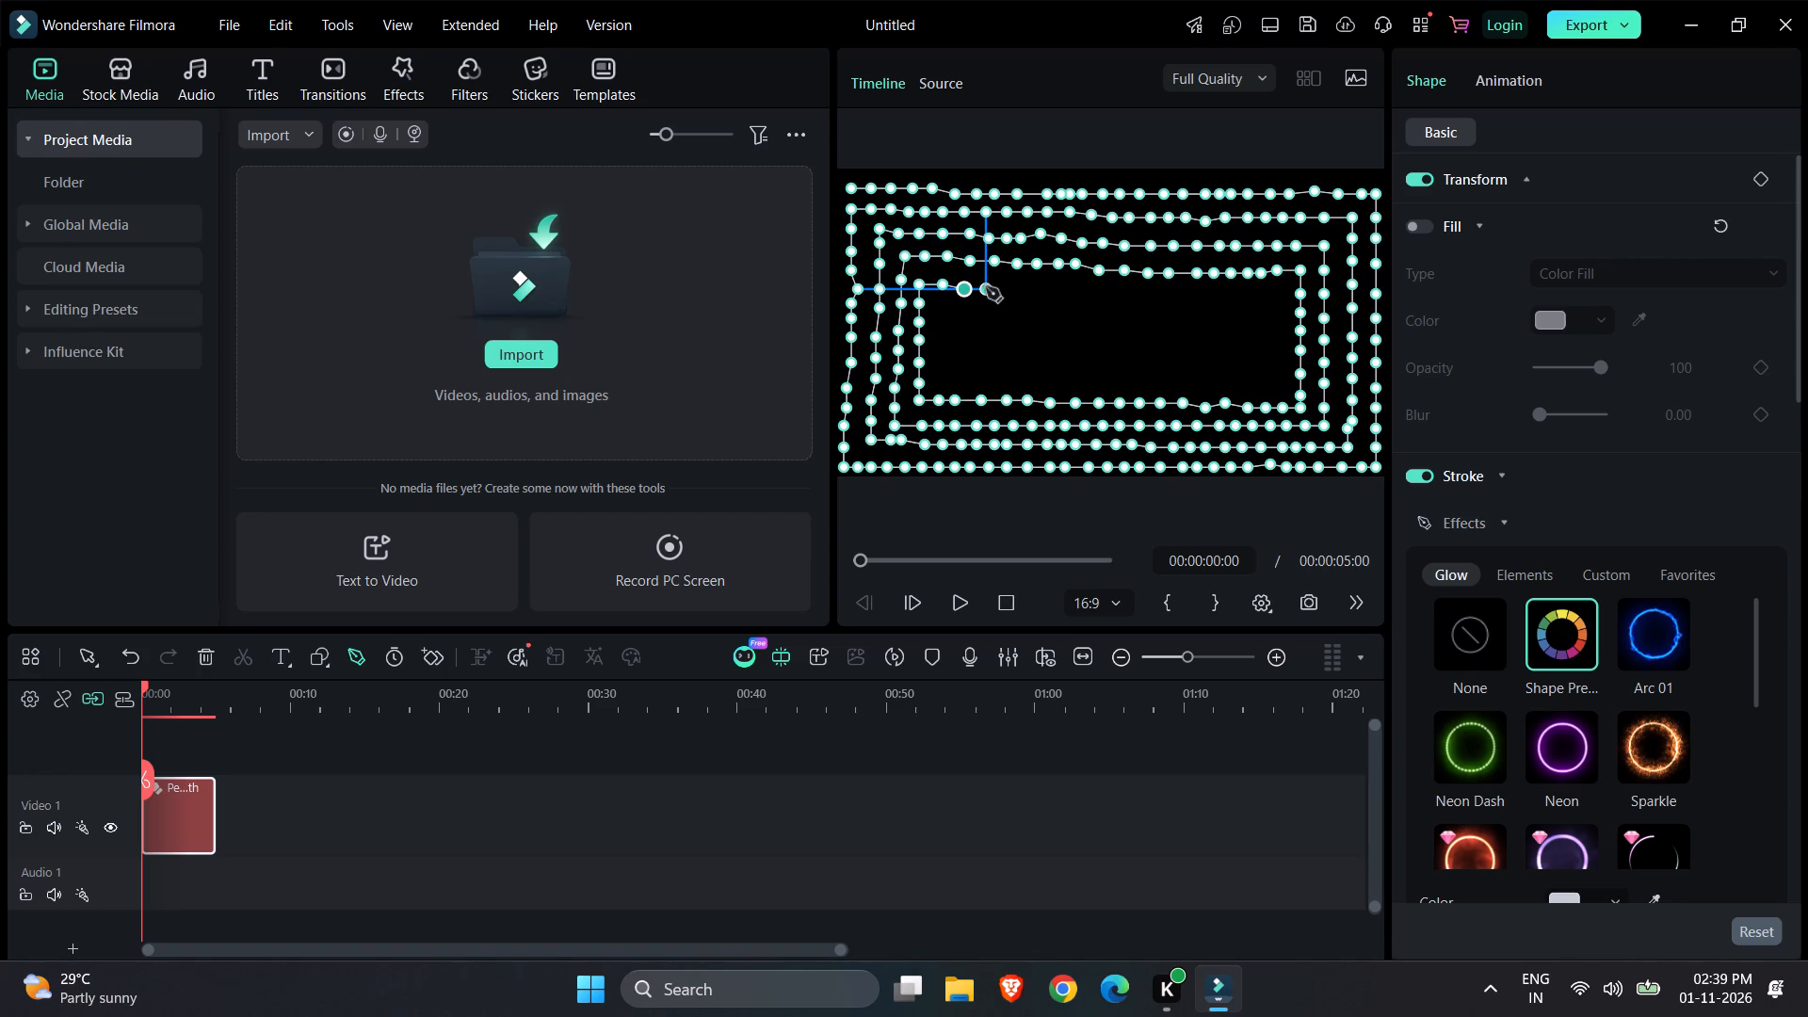
{"action": "left_click", "coordinate": [986, 287]}
{"action": "left_click", "coordinate": [1010, 287]}
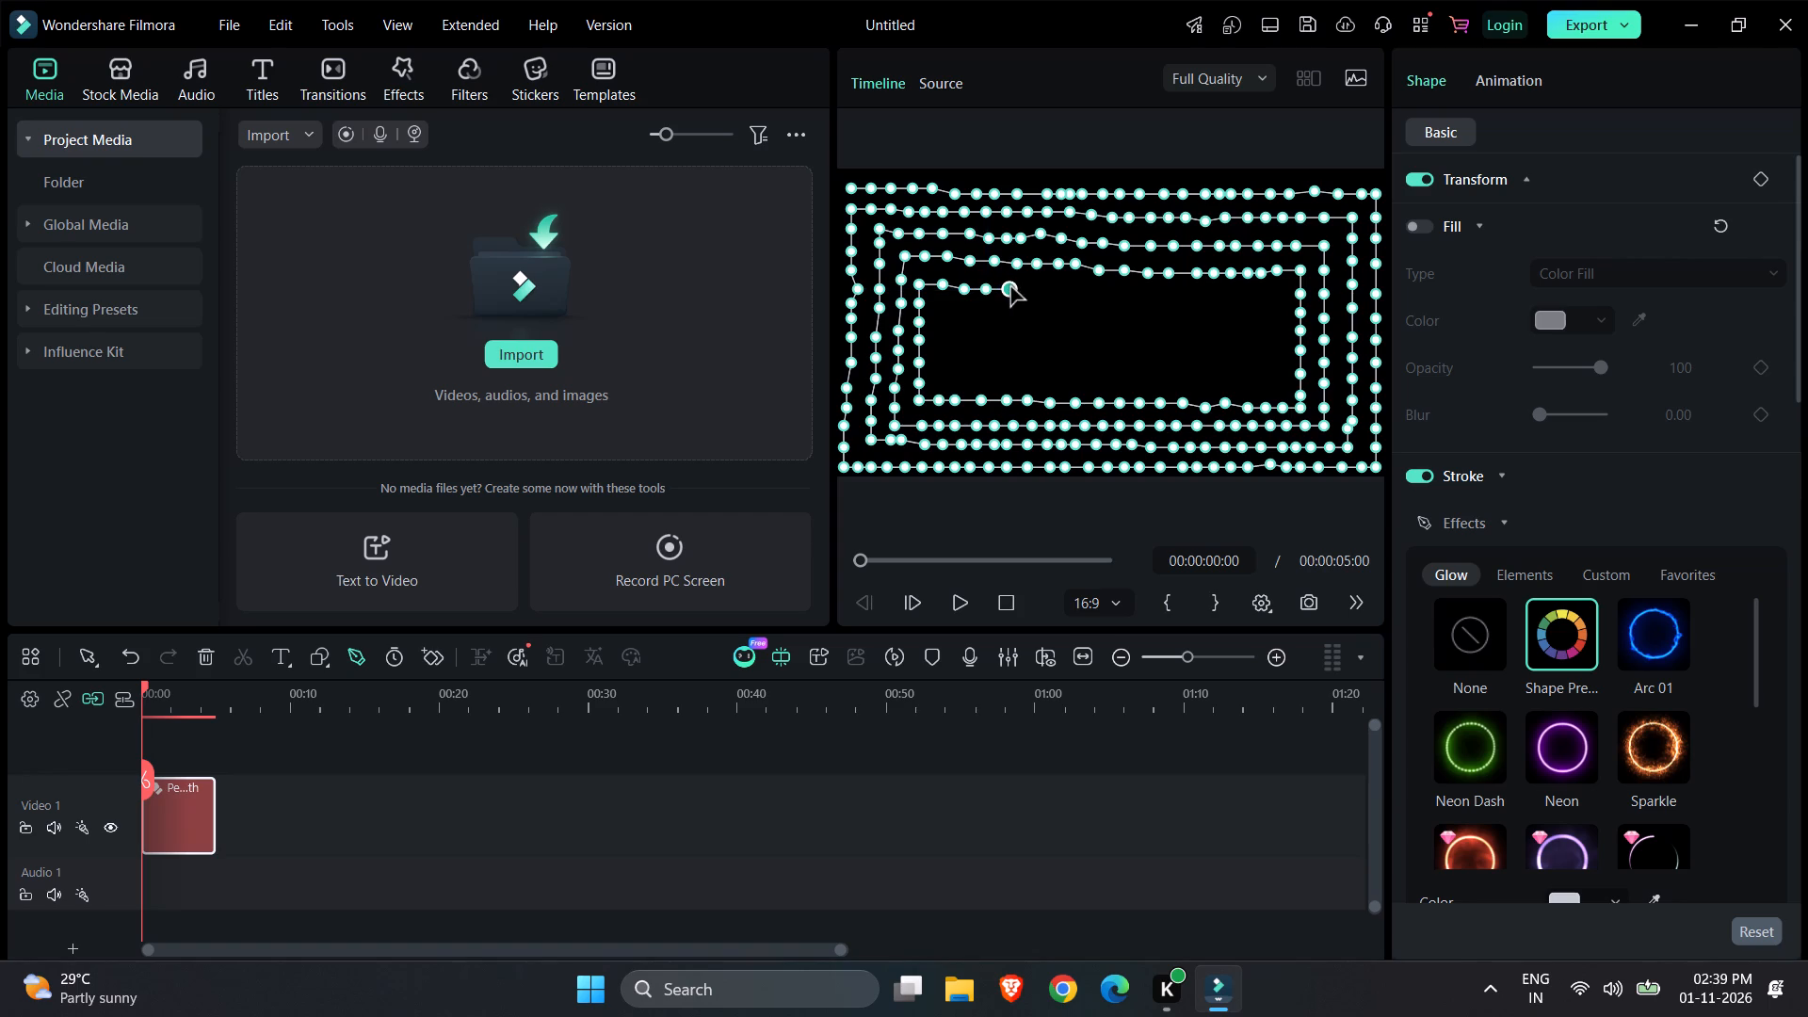
{"action": "left_click", "coordinate": [1032, 288]}
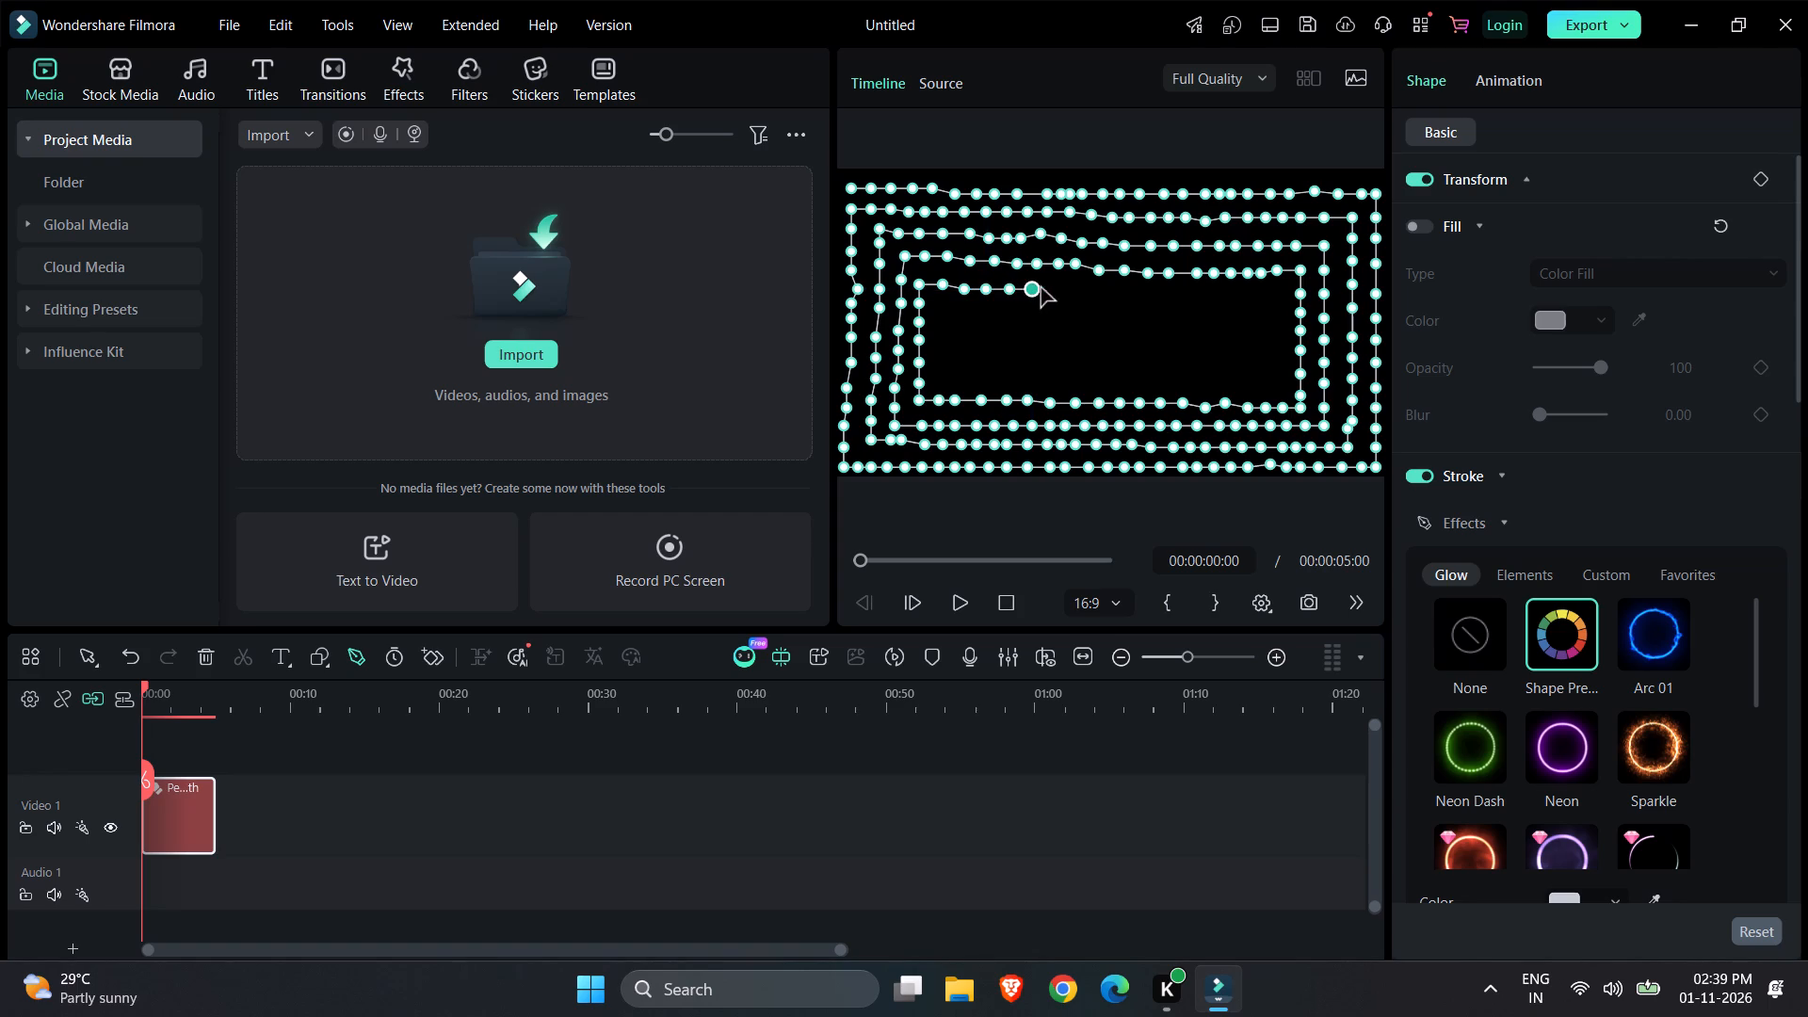
{"action": "left_click", "coordinate": [1055, 290]}
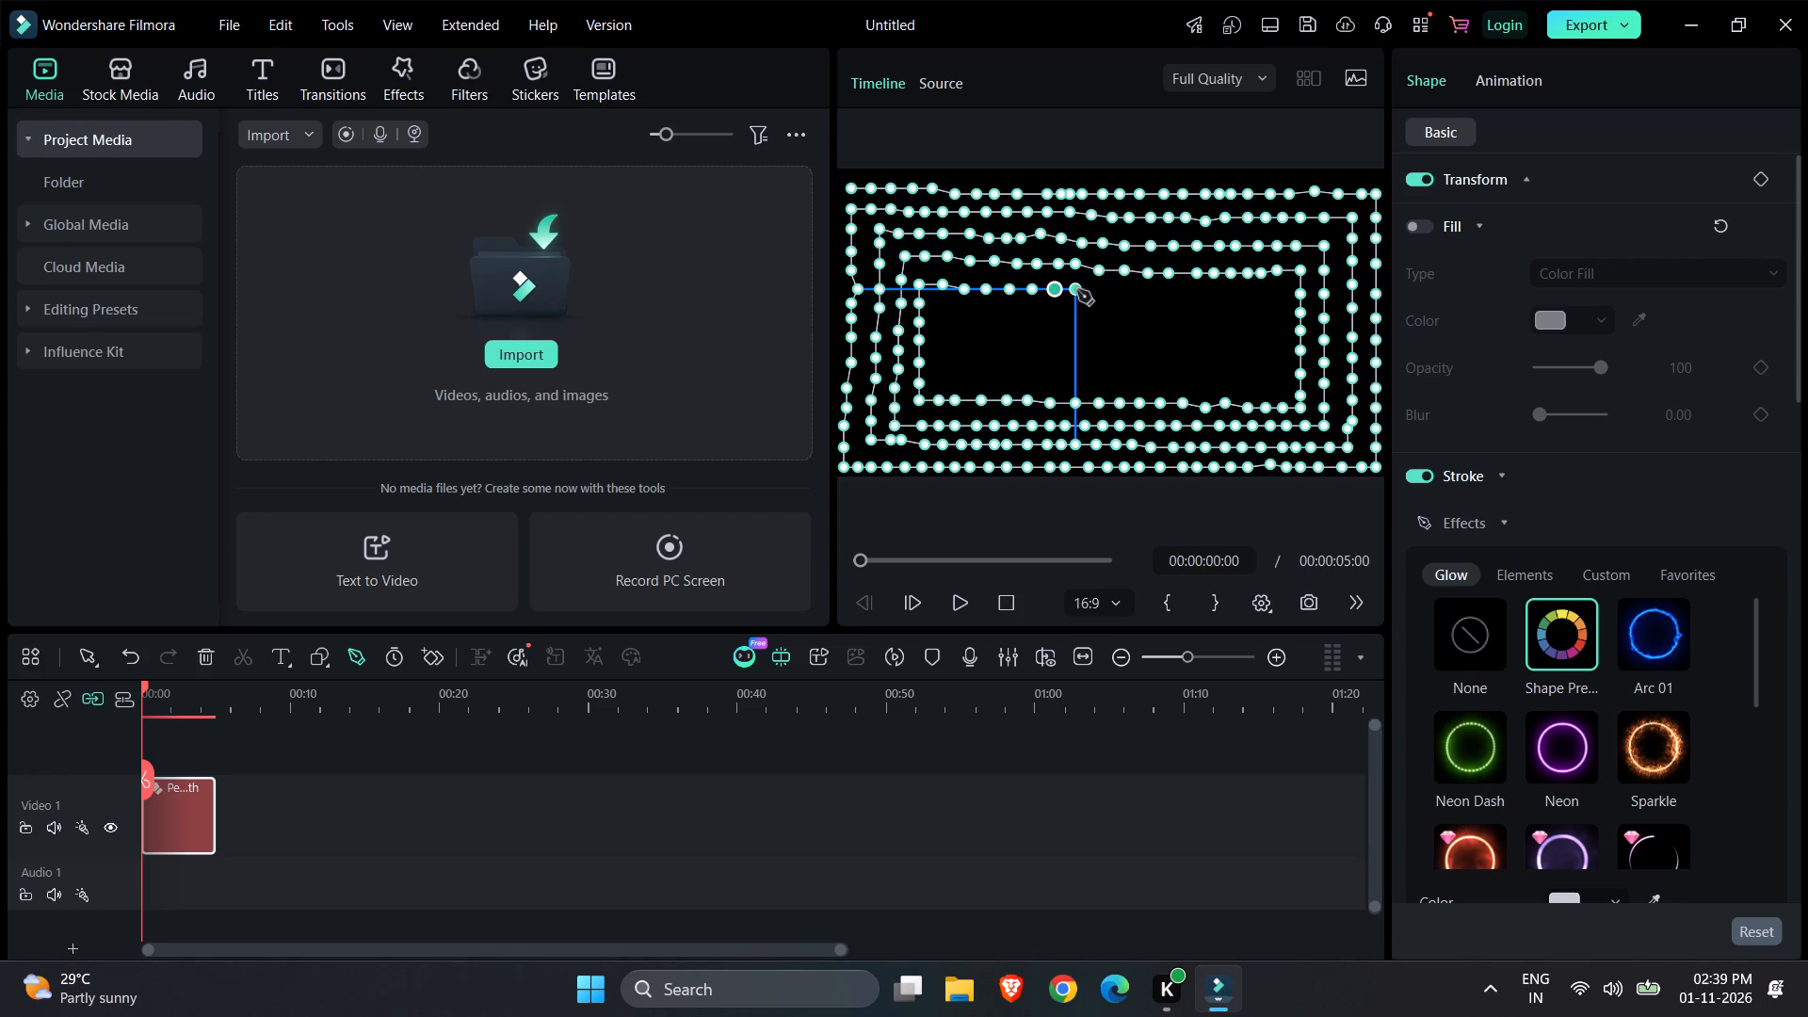
{"action": "left_click", "coordinate": [1077, 290]}
{"action": "left_click", "coordinate": [1100, 294]}
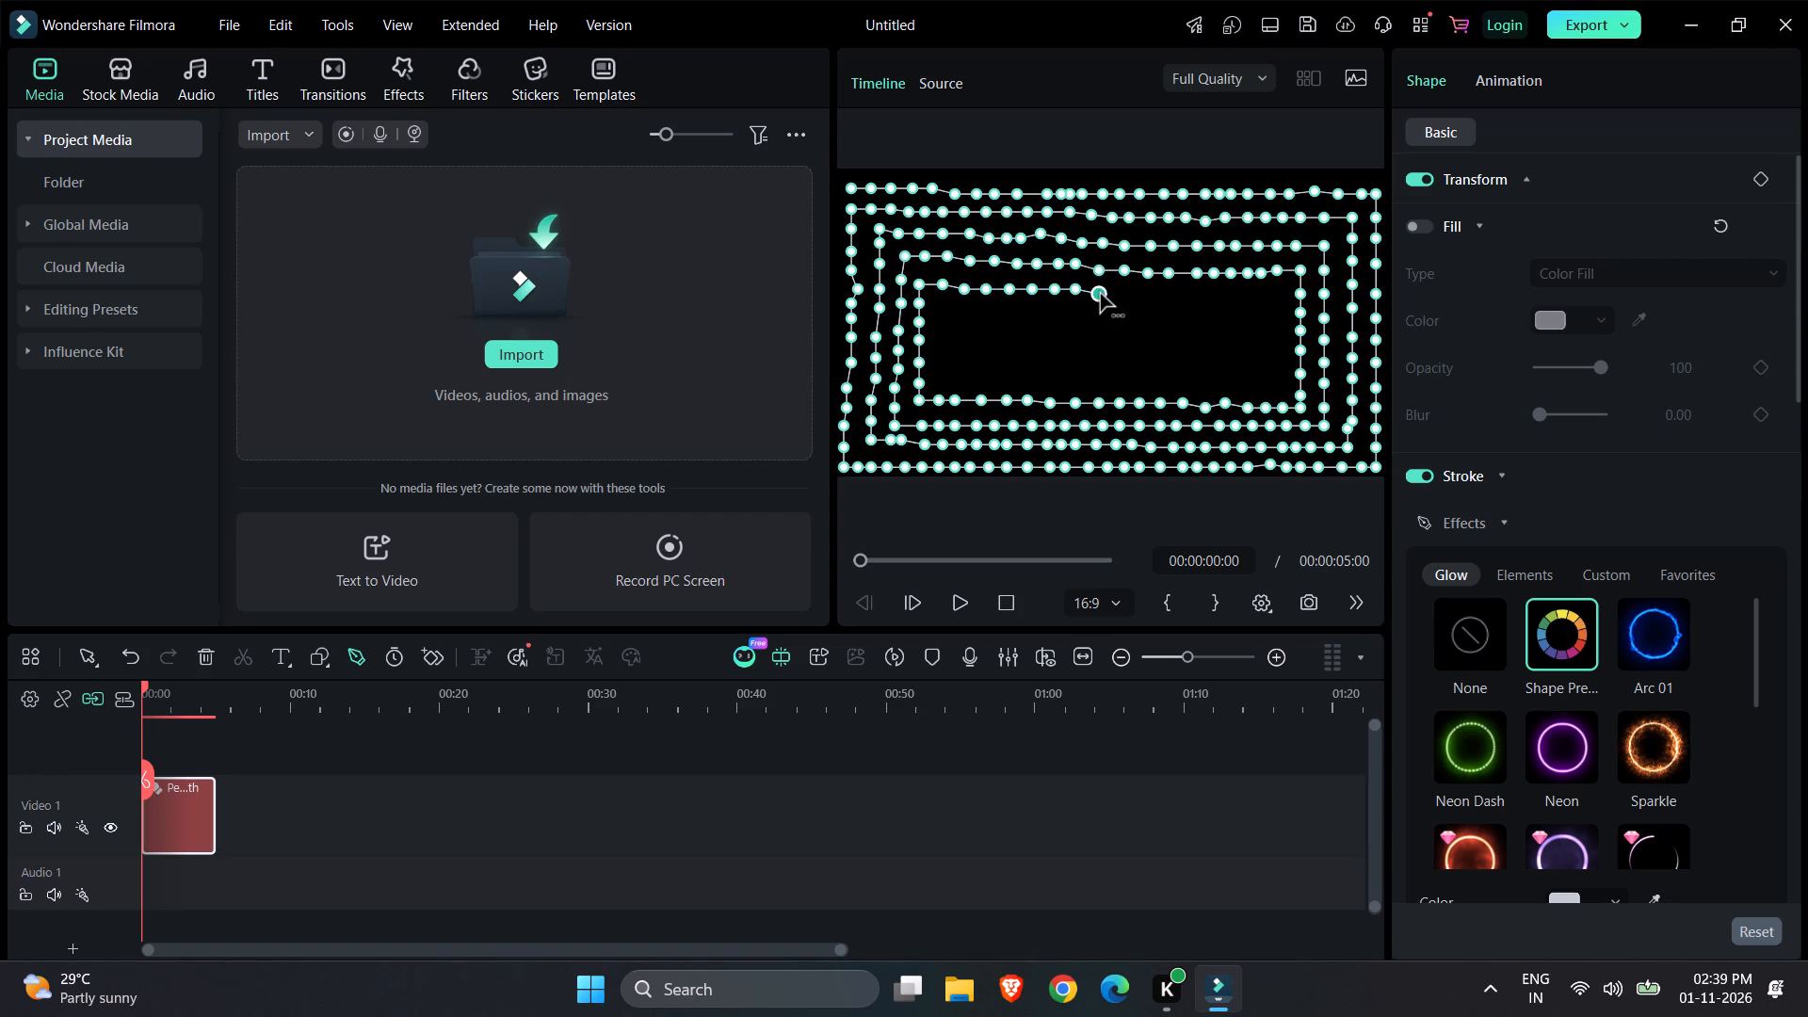
Continue the fifth loop's top row with closely spaced points from mid-width to its upper-right corner, just inside the fourth loop.
{"action": "left_click", "coordinate": [1120, 294]}
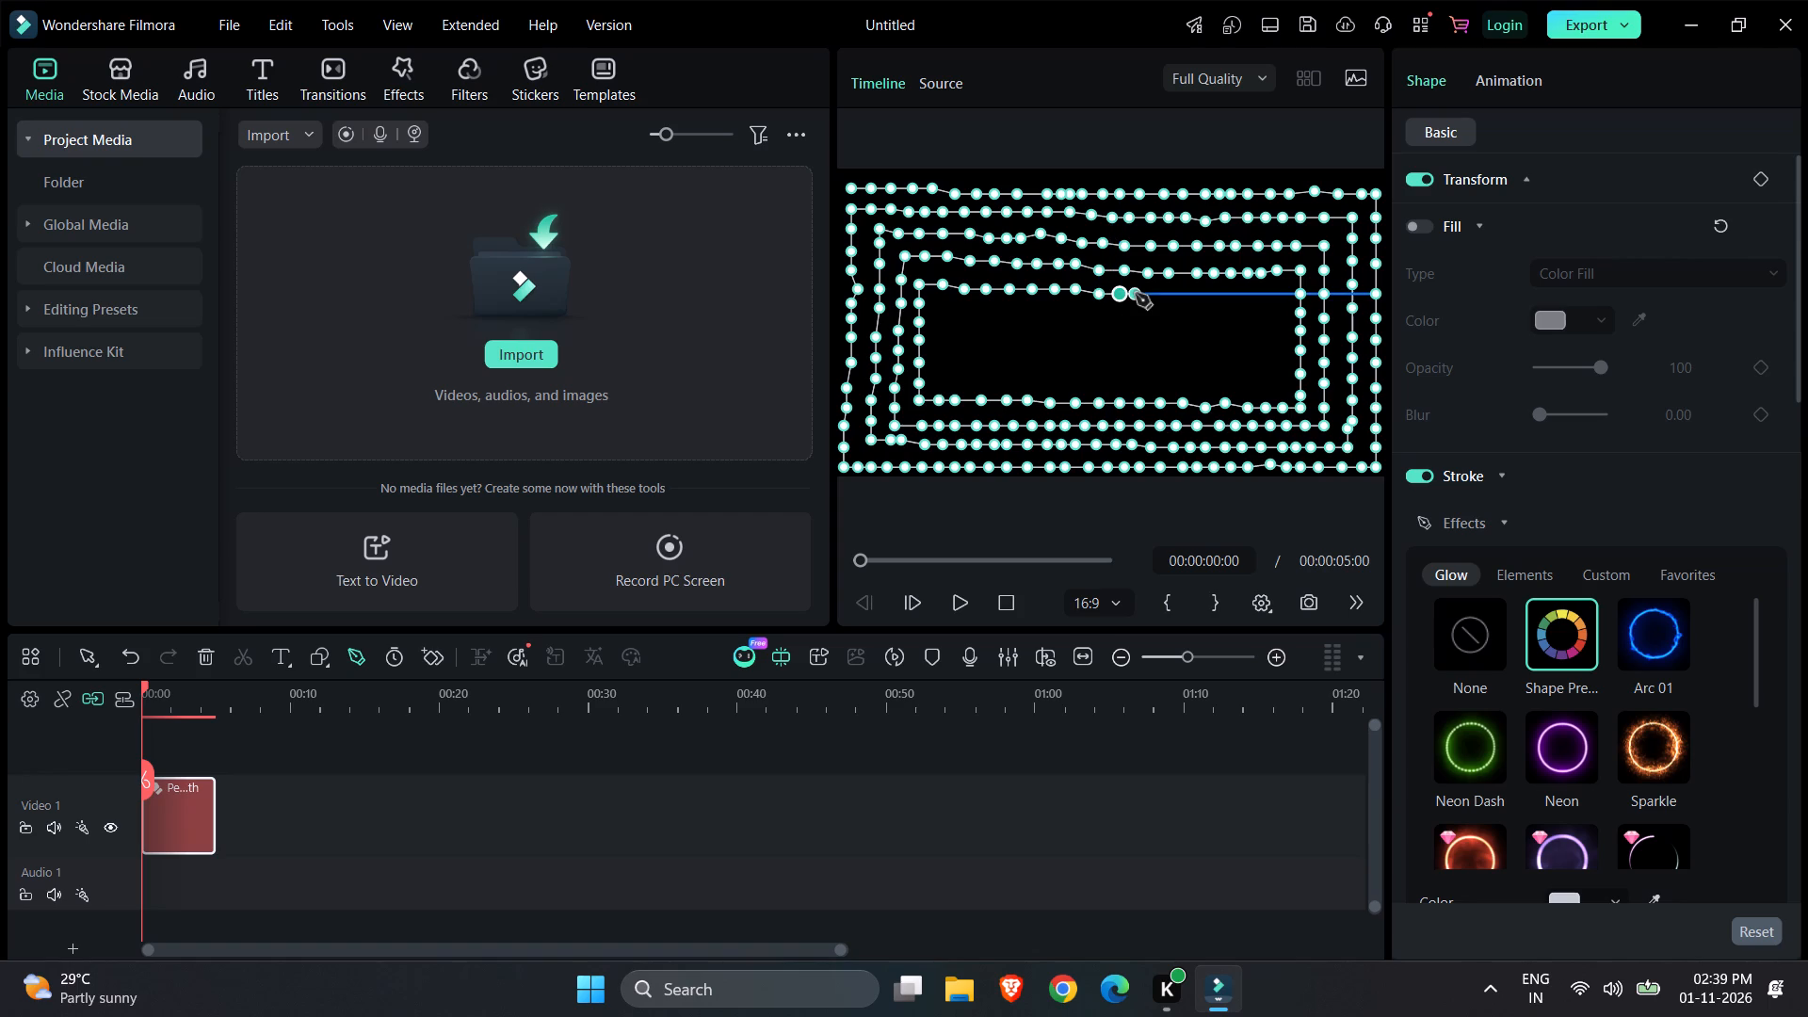
{"action": "left_click", "coordinate": [1139, 294]}
{"action": "left_click", "coordinate": [1160, 294]}
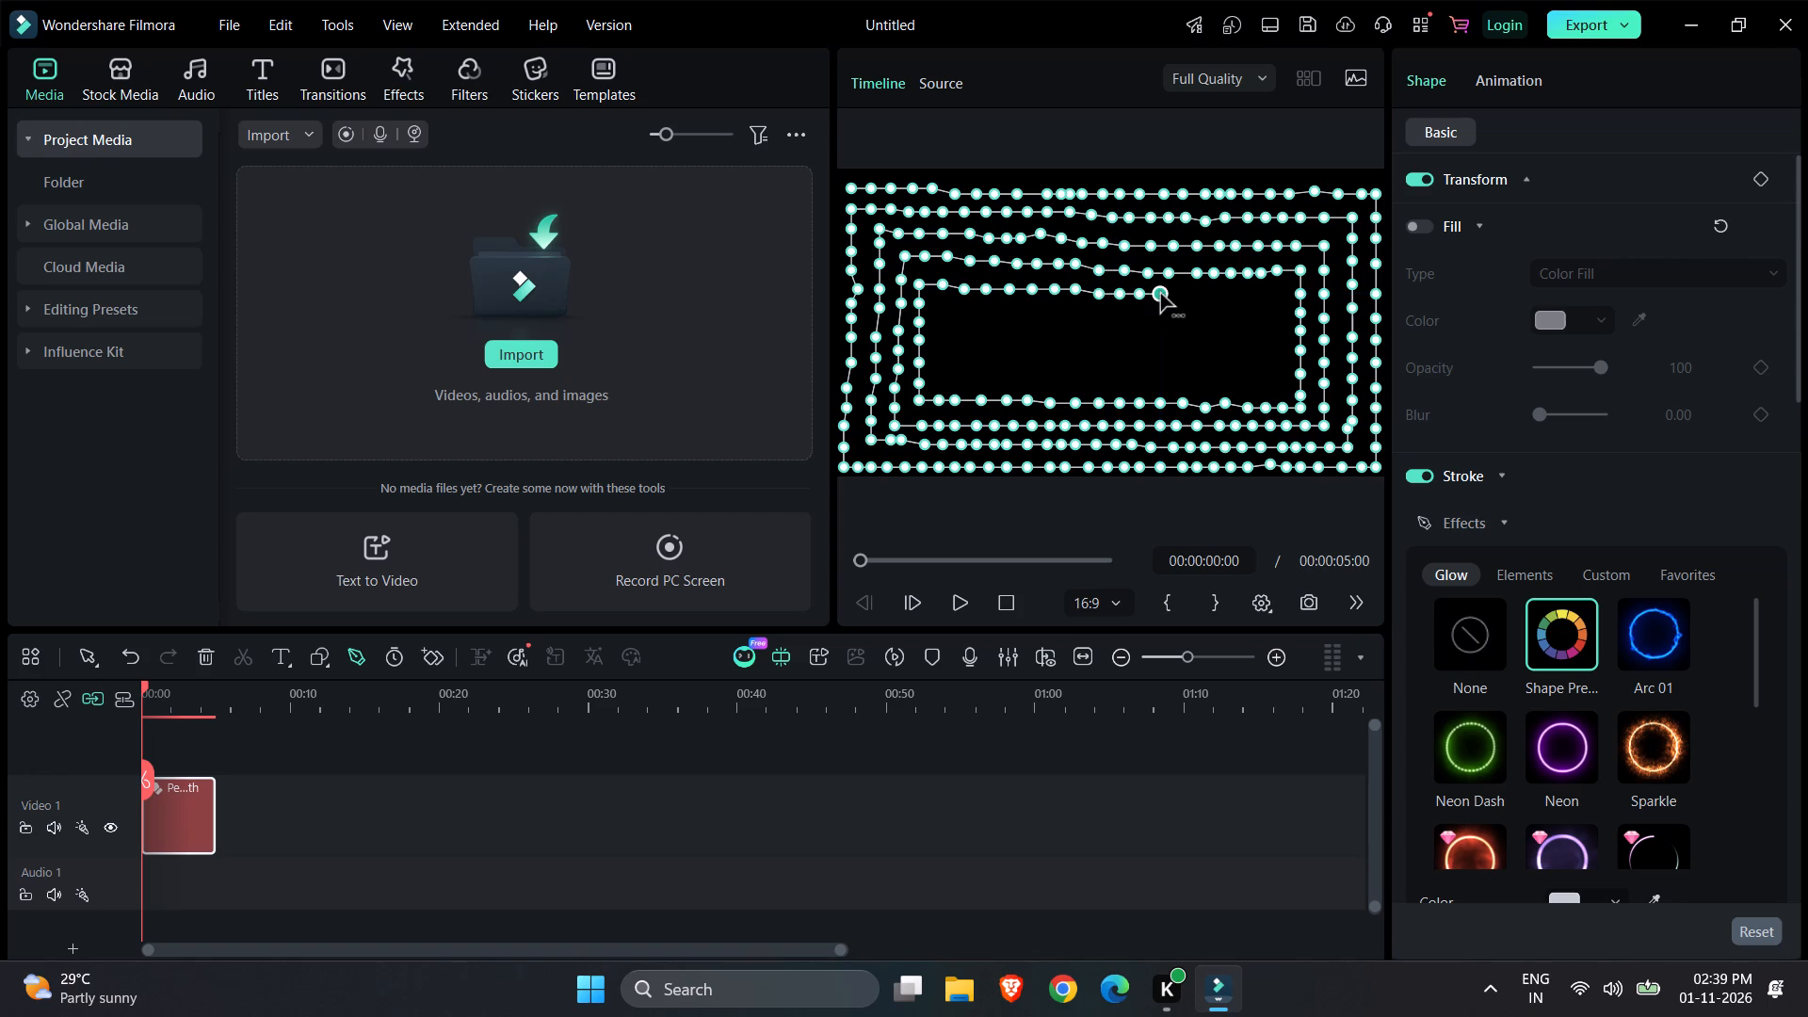
{"action": "left_click", "coordinate": [1182, 294]}
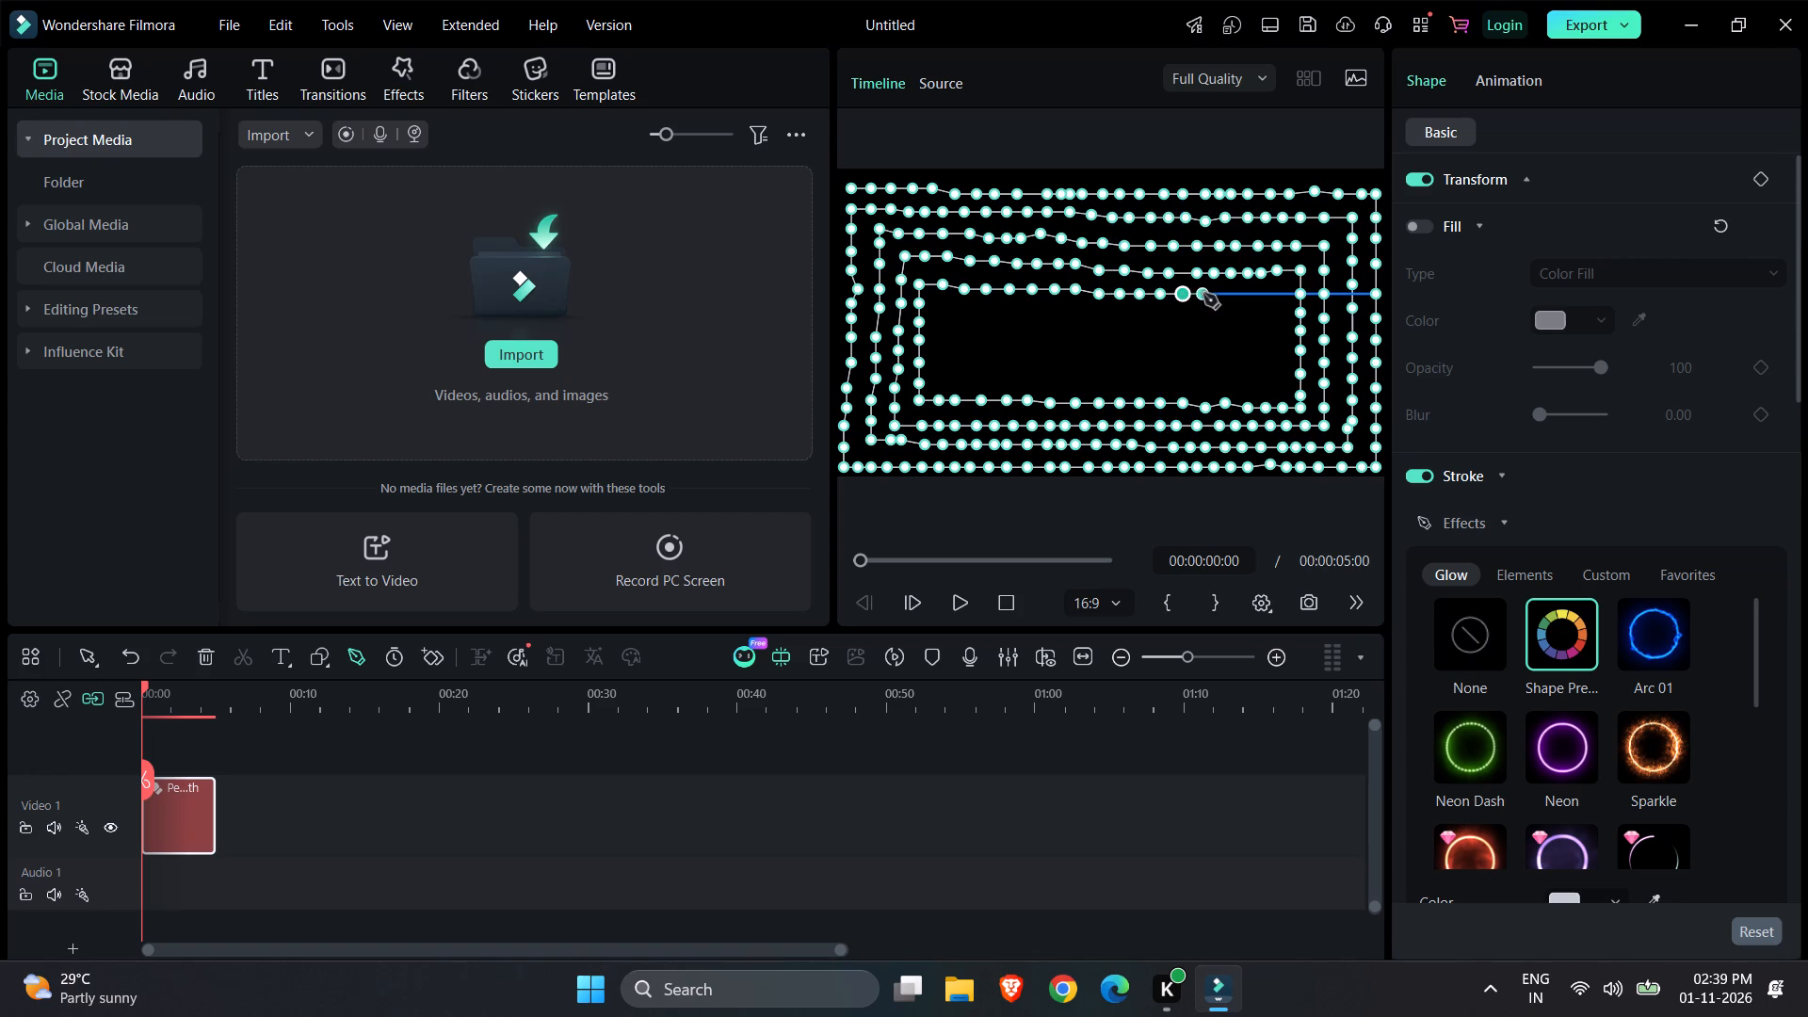
{"action": "left_click", "coordinate": [1203, 294]}
{"action": "left_click", "coordinate": [1221, 296]}
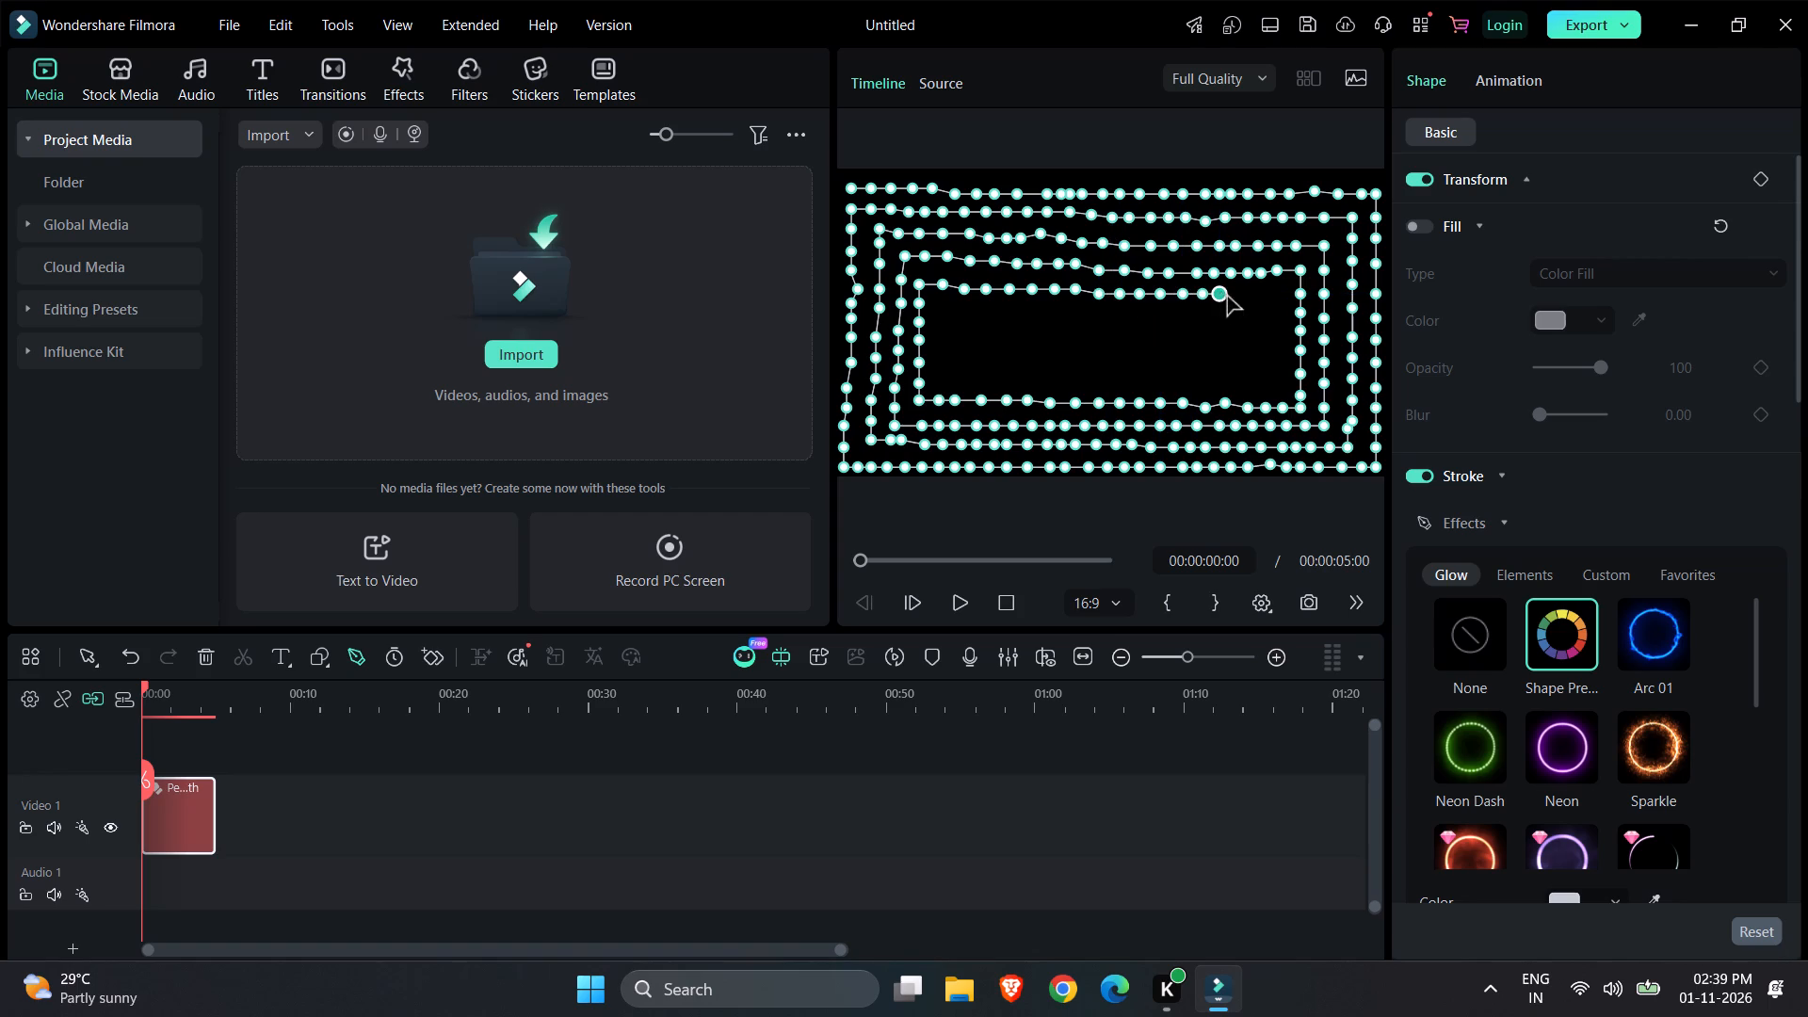
{"action": "left_click", "coordinate": [1242, 295]}
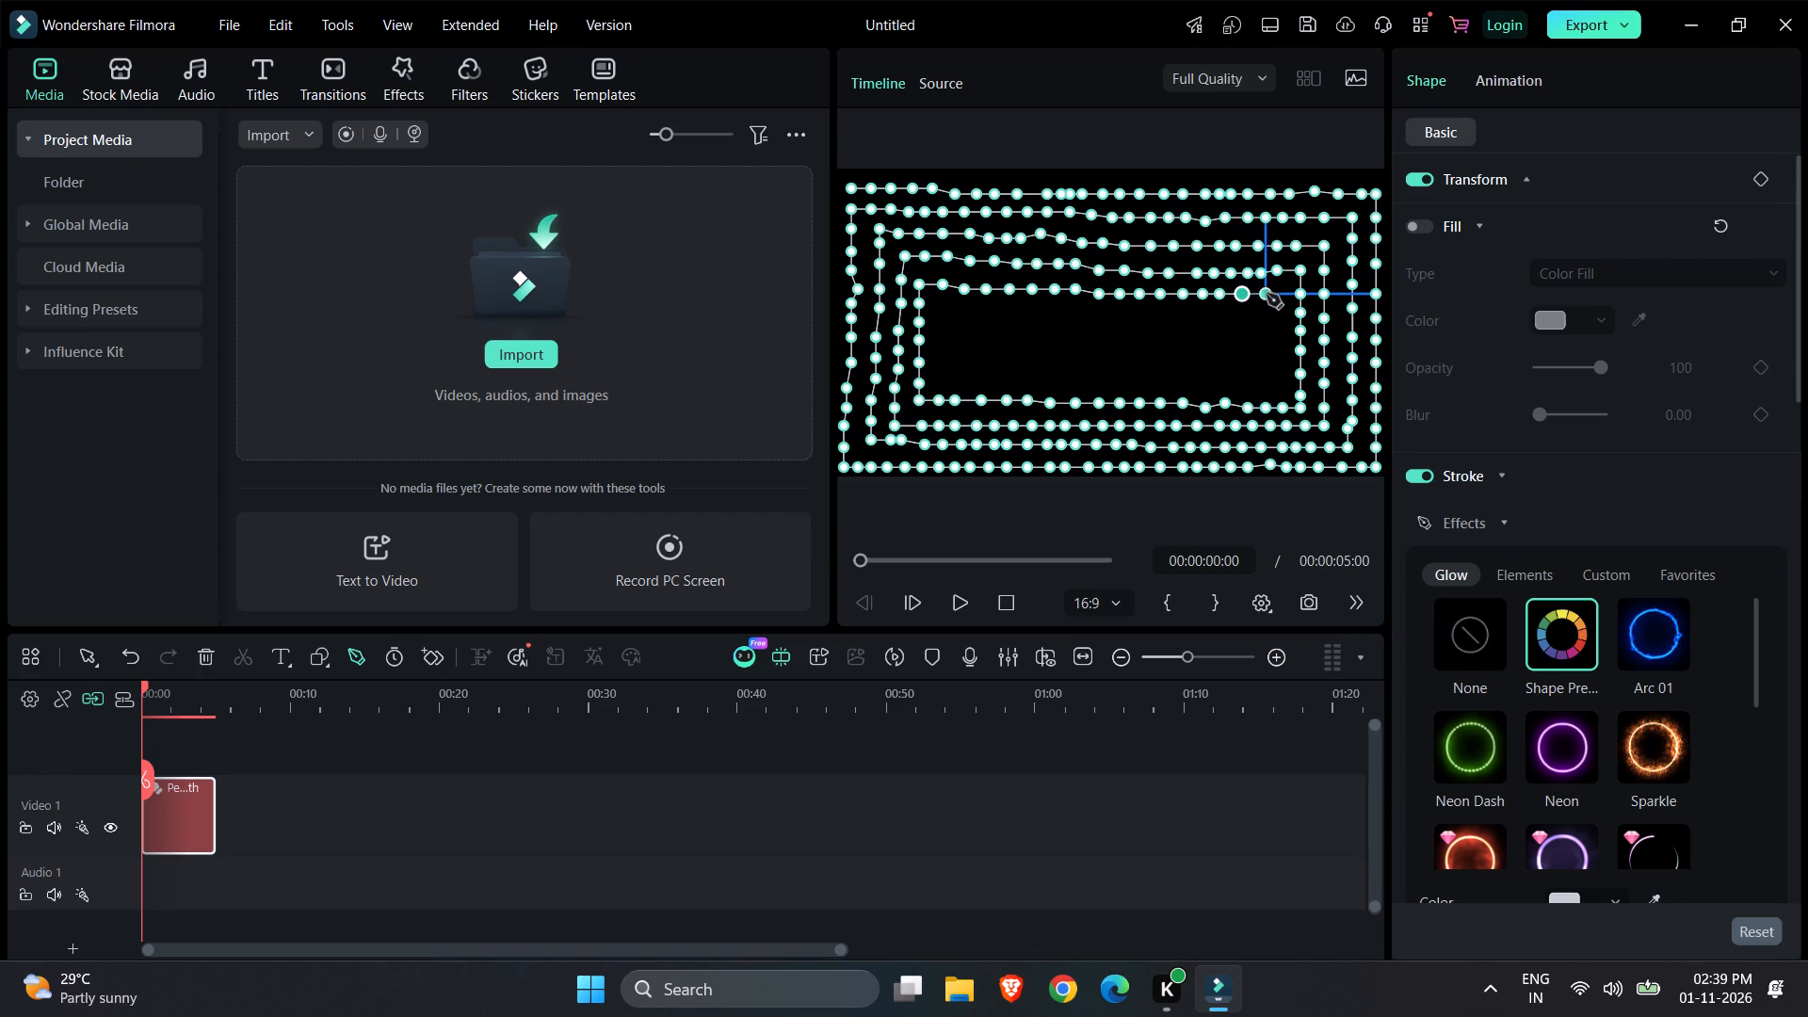
{"action": "left_click", "coordinate": [1275, 294]}
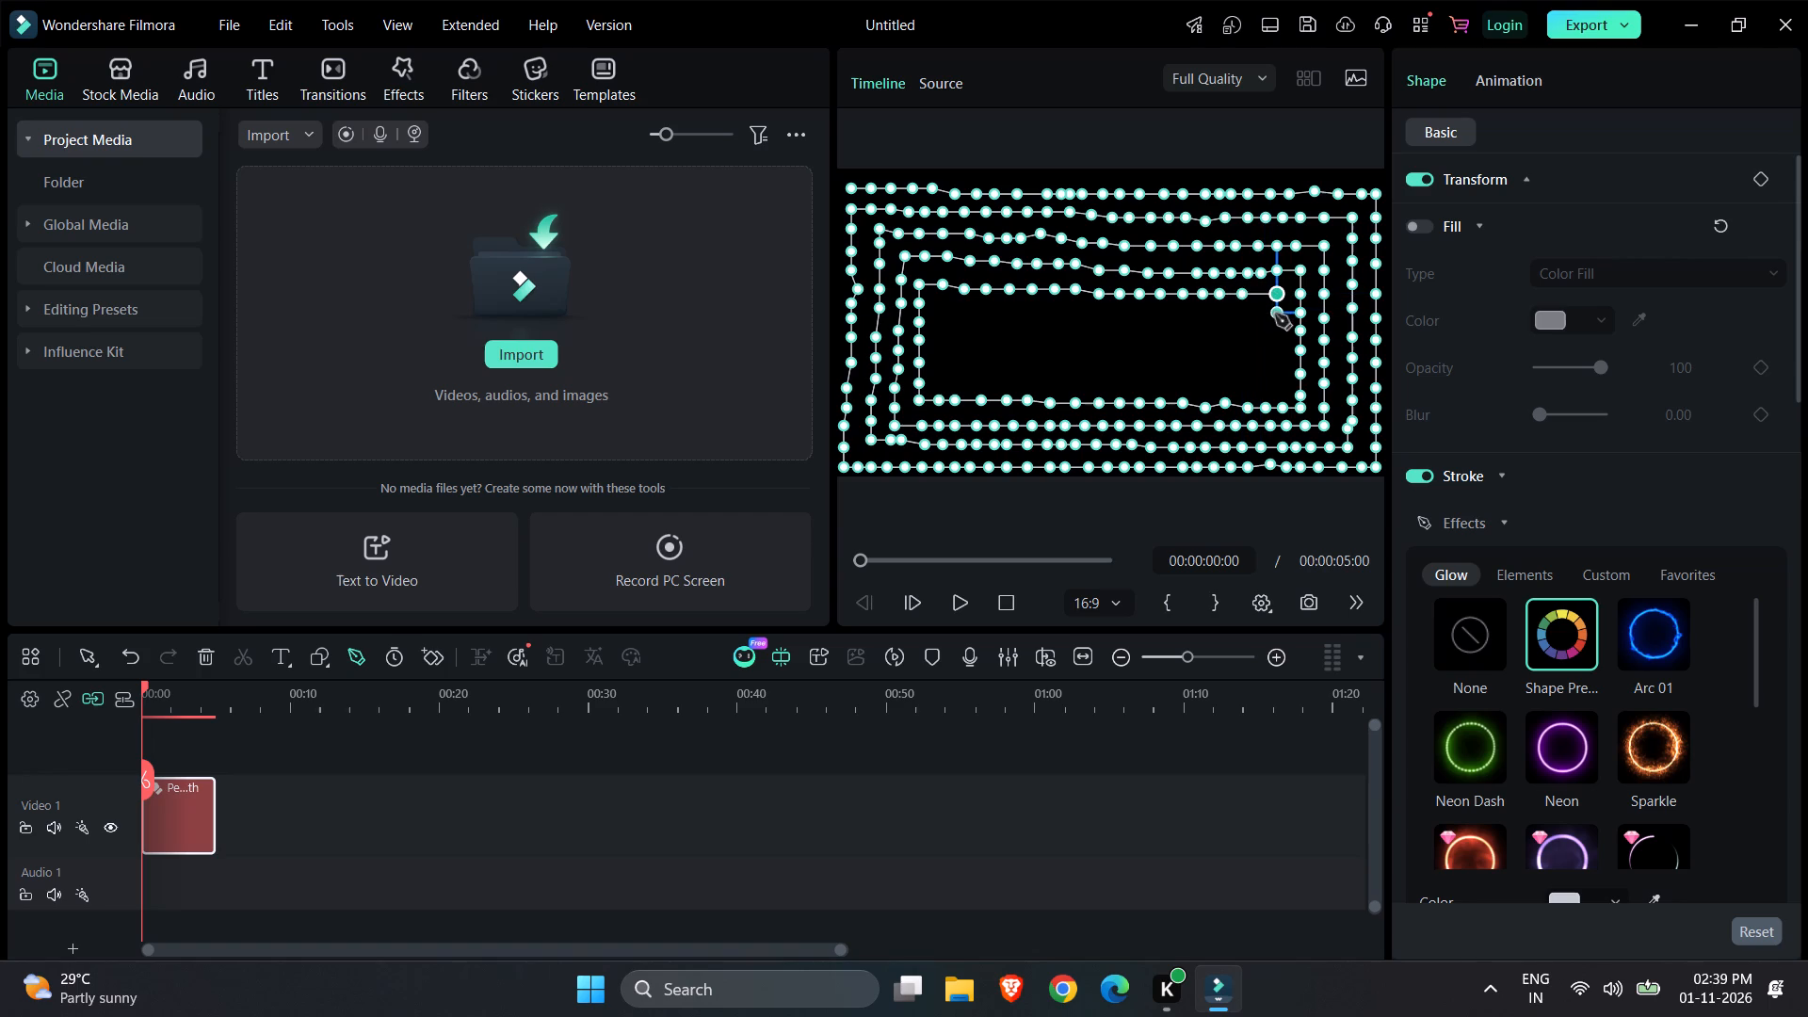
Continue the fifth loop with closely spaced points down its right side to the lower-right corner, just inside the fourth loop.
{"action": "left_click", "coordinate": [1275, 315]}
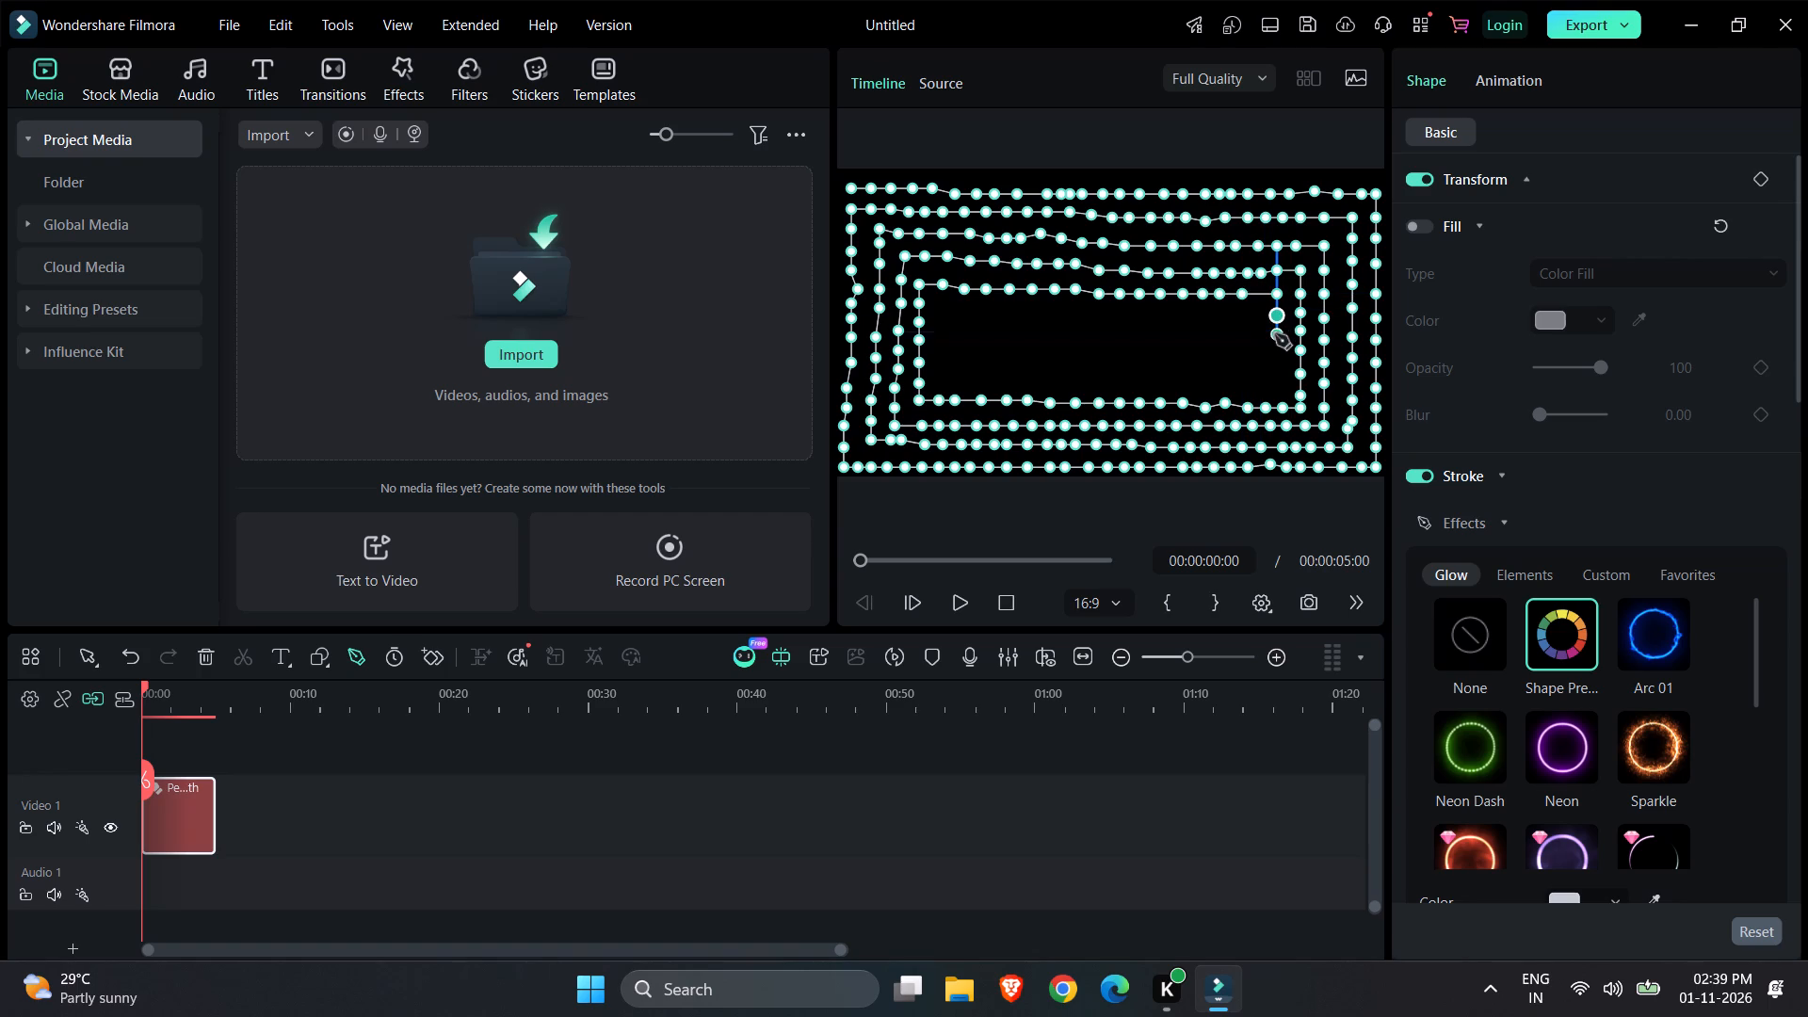
{"action": "left_click", "coordinate": [1275, 337]}
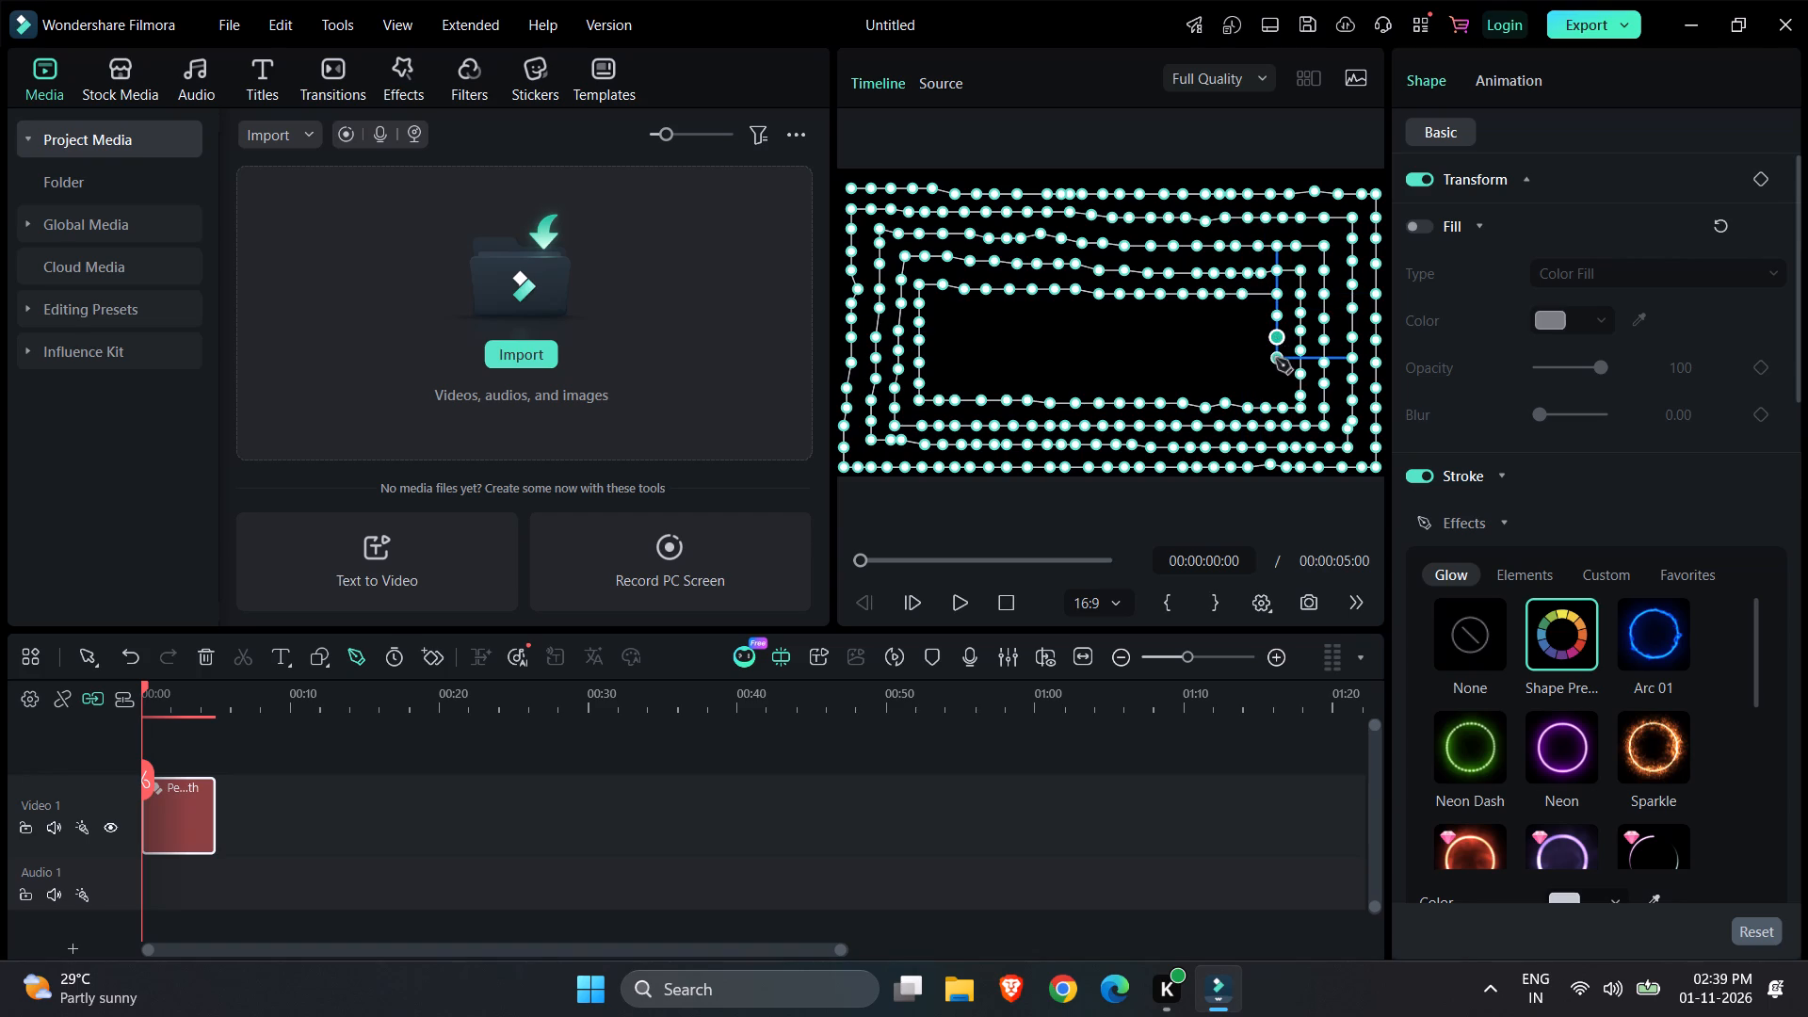
{"action": "left_click", "coordinate": [1276, 359]}
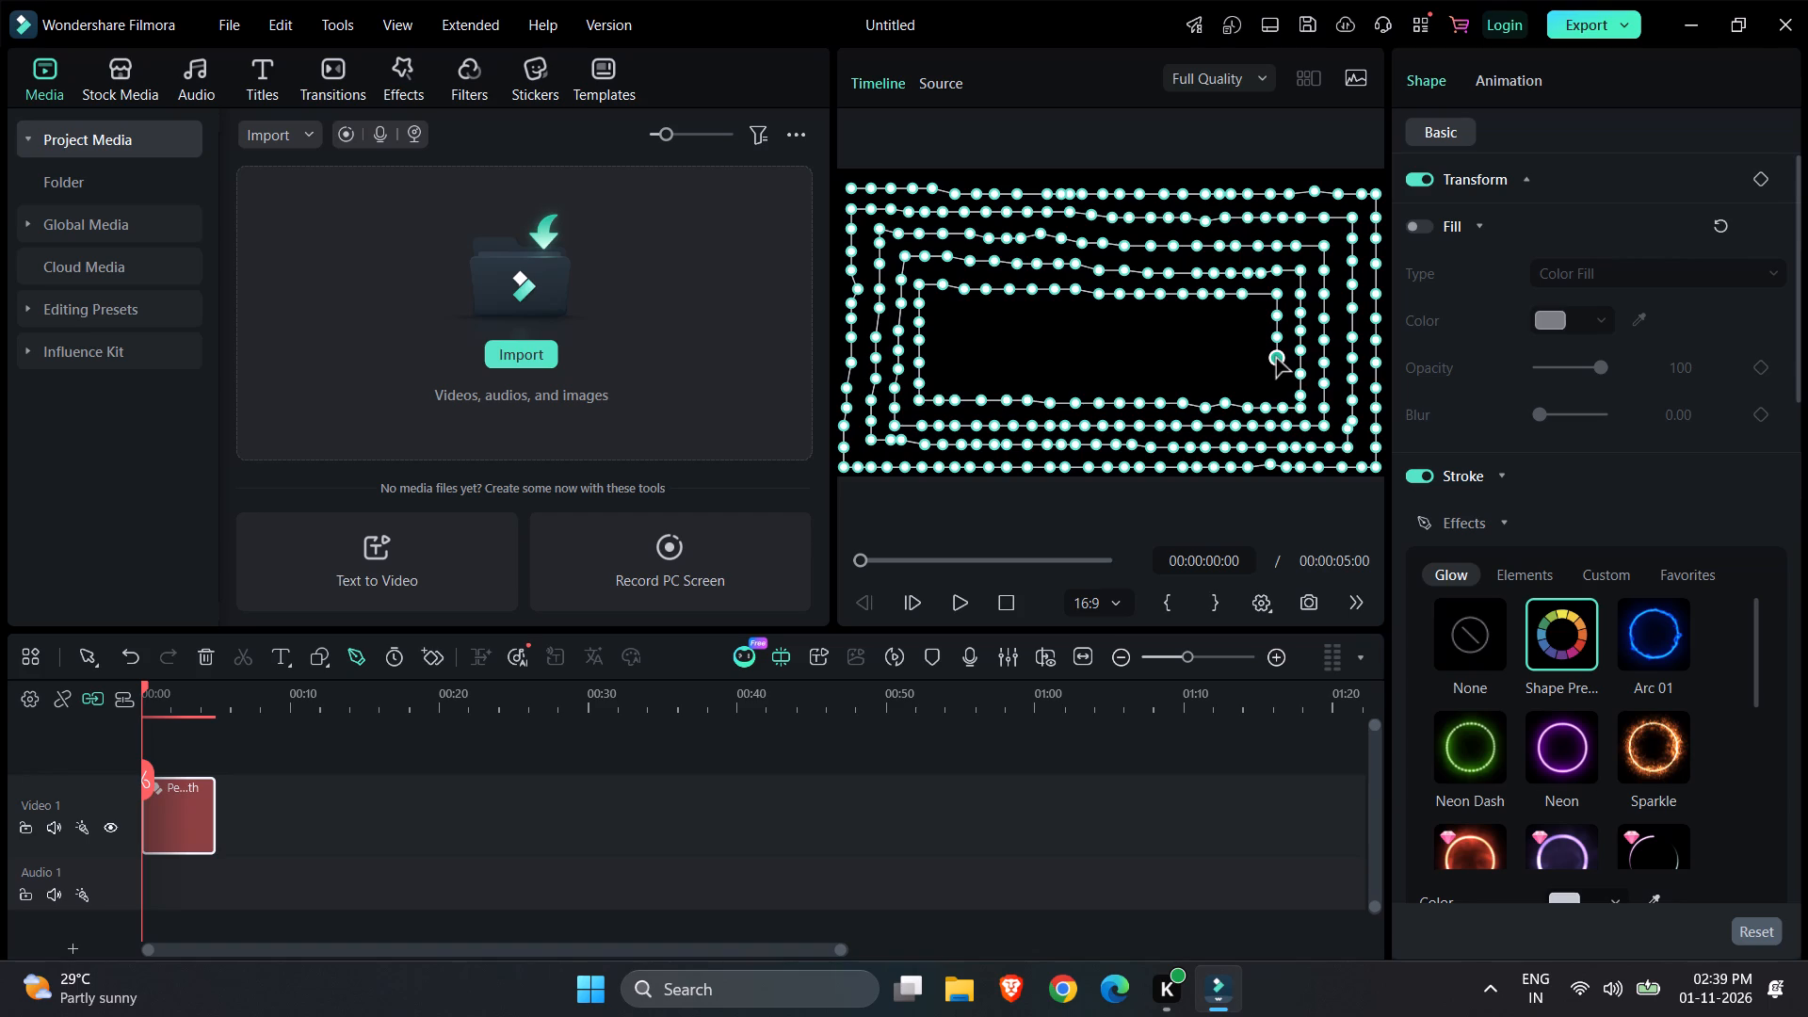
{"action": "left_click", "coordinate": [1275, 379]}
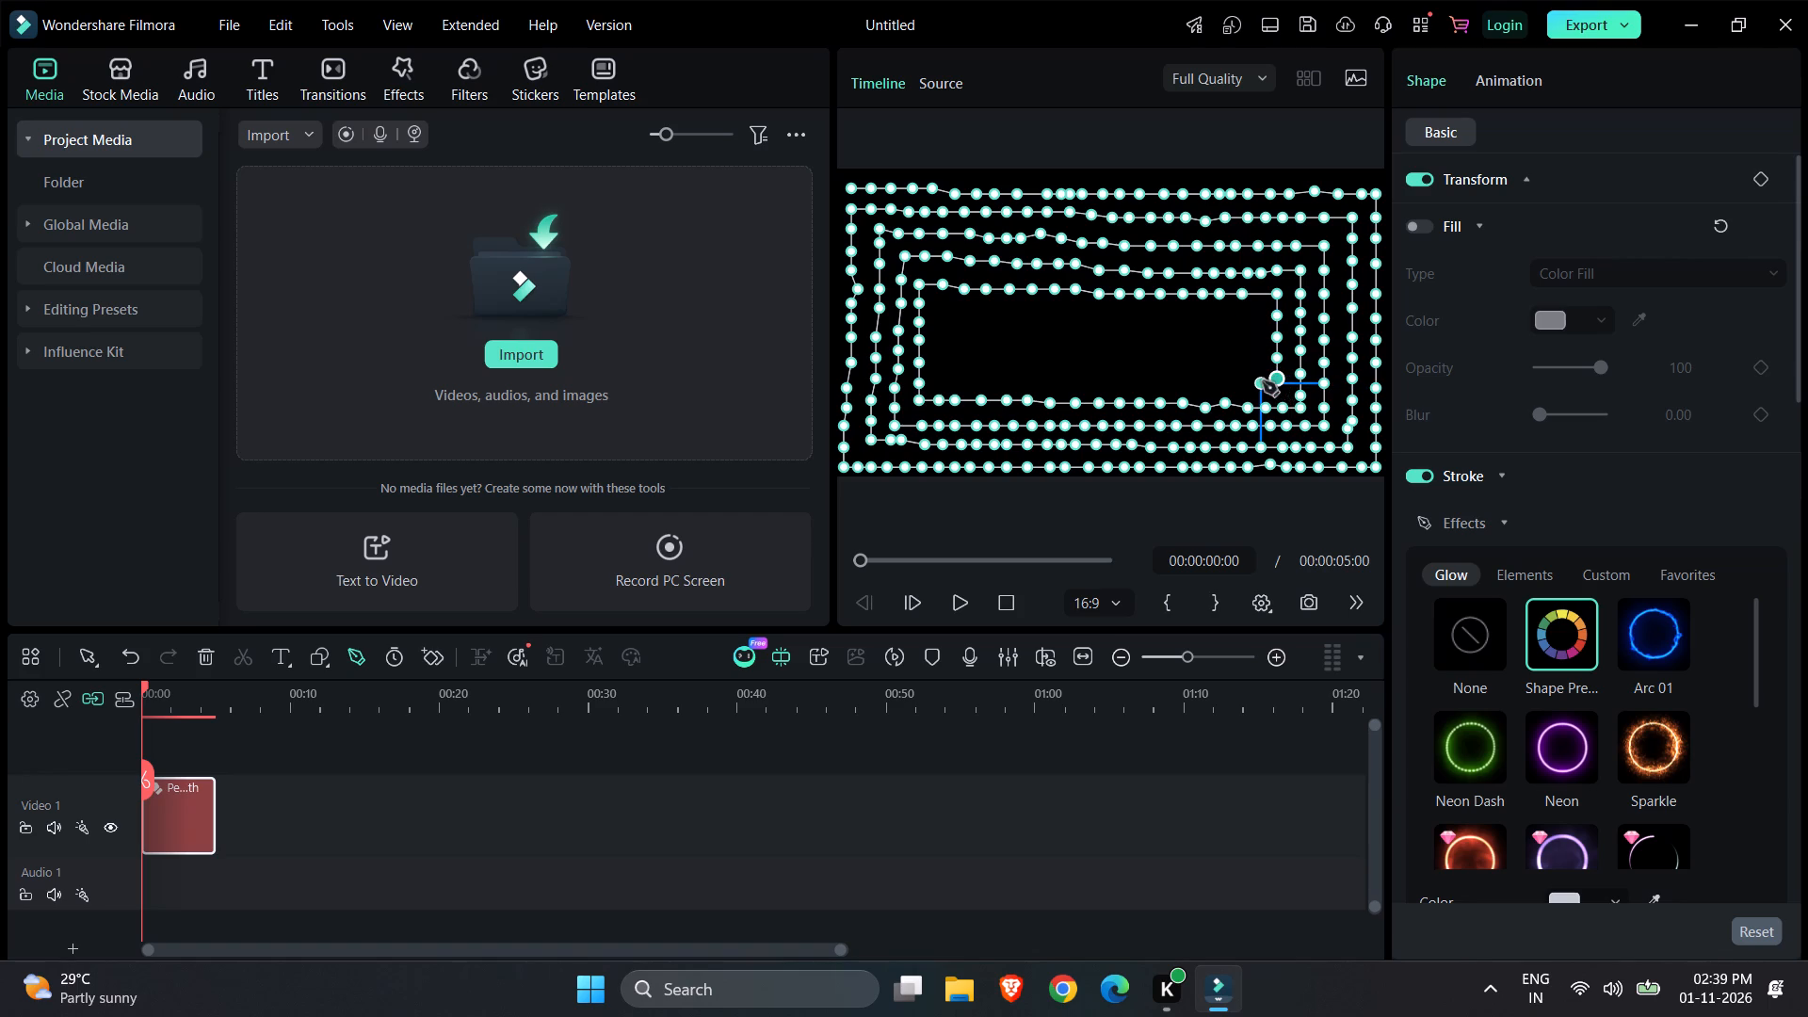
Continue the fifth loop's bottom row with closely spaced pen points from its lower-right corner to about mid-width, just inside the fourth loop.
{"action": "left_click", "coordinate": [1252, 379]}
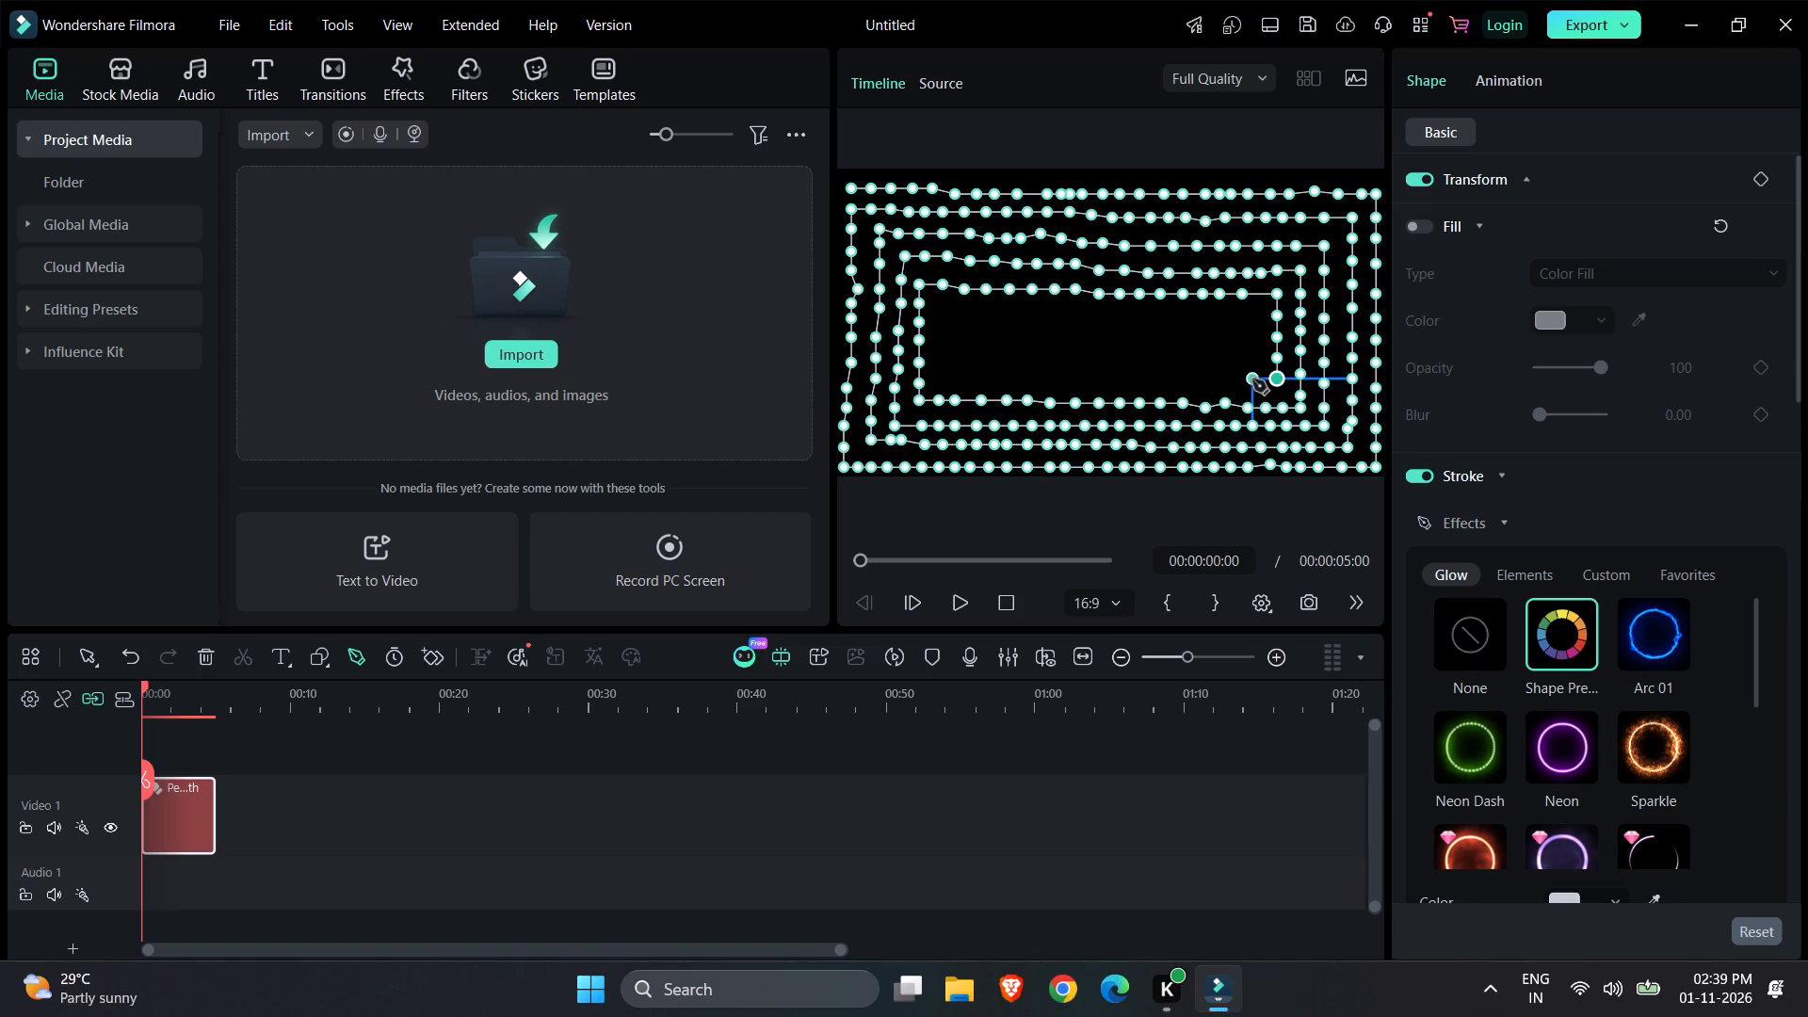
{"action": "left_click", "coordinate": [1235, 379]}
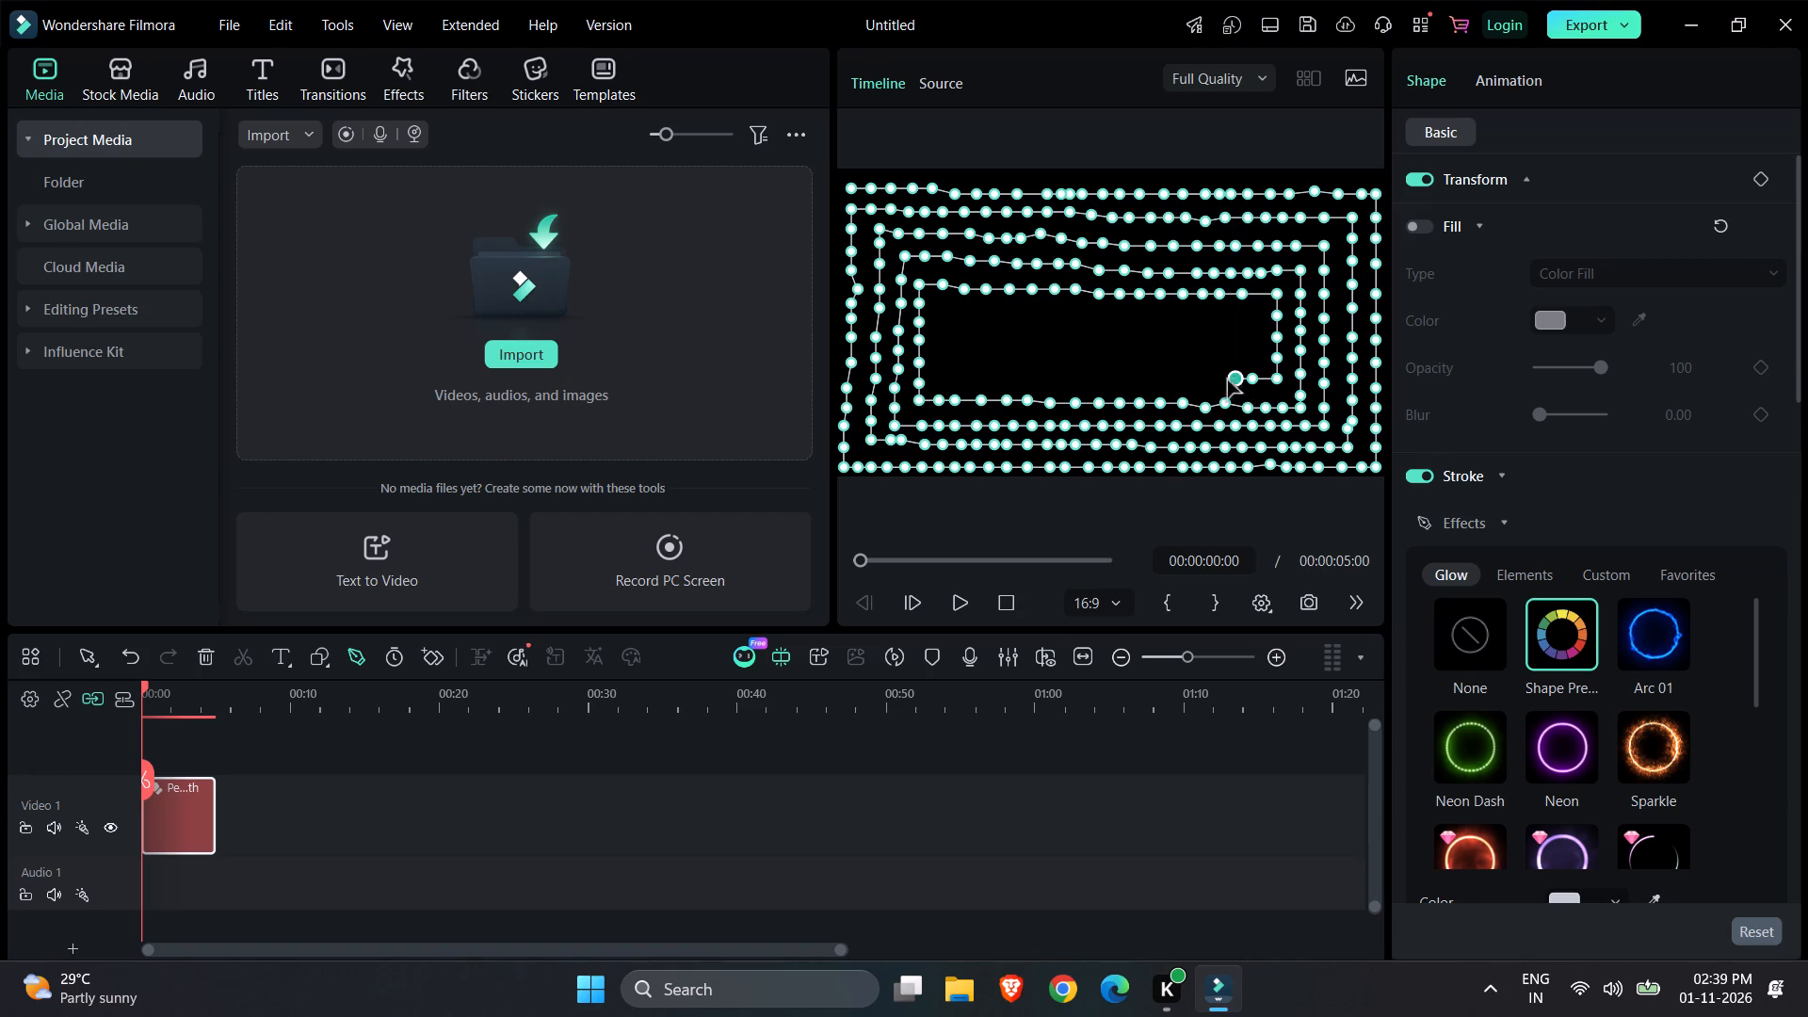
{"action": "left_click", "coordinate": [1217, 380]}
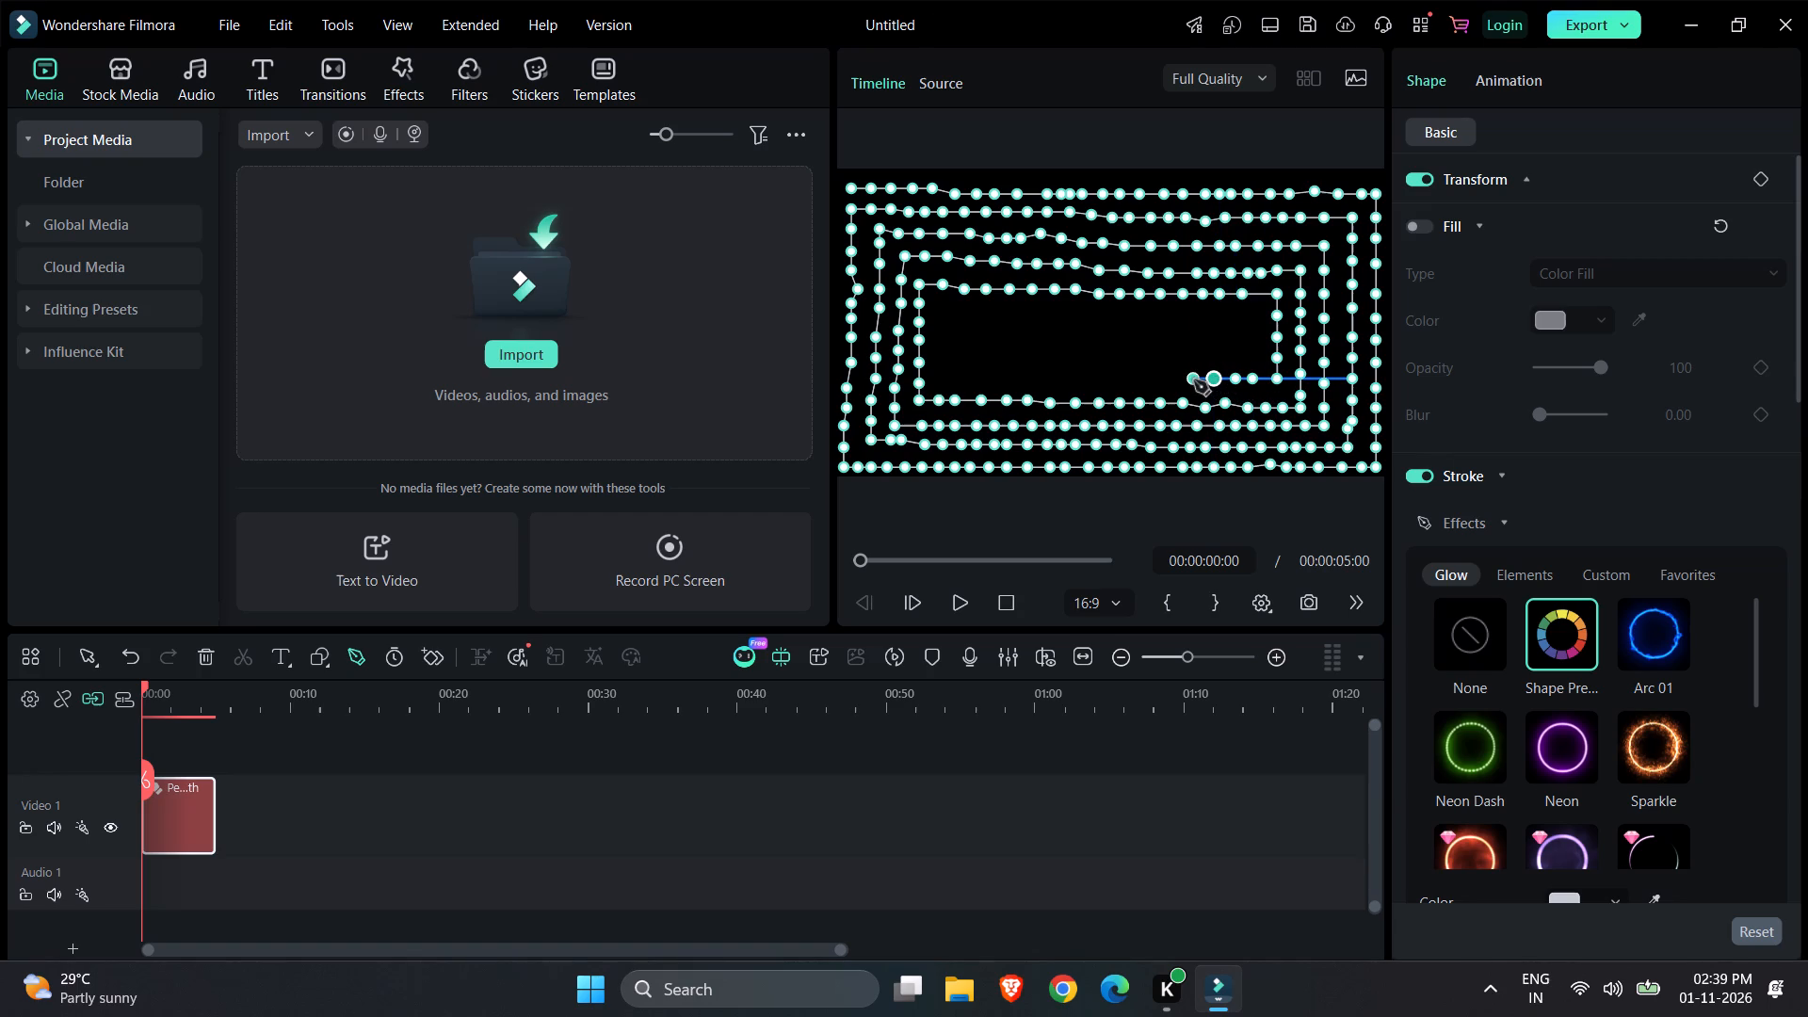
{"action": "left_click", "coordinate": [1193, 380]}
{"action": "left_click", "coordinate": [1172, 380]}
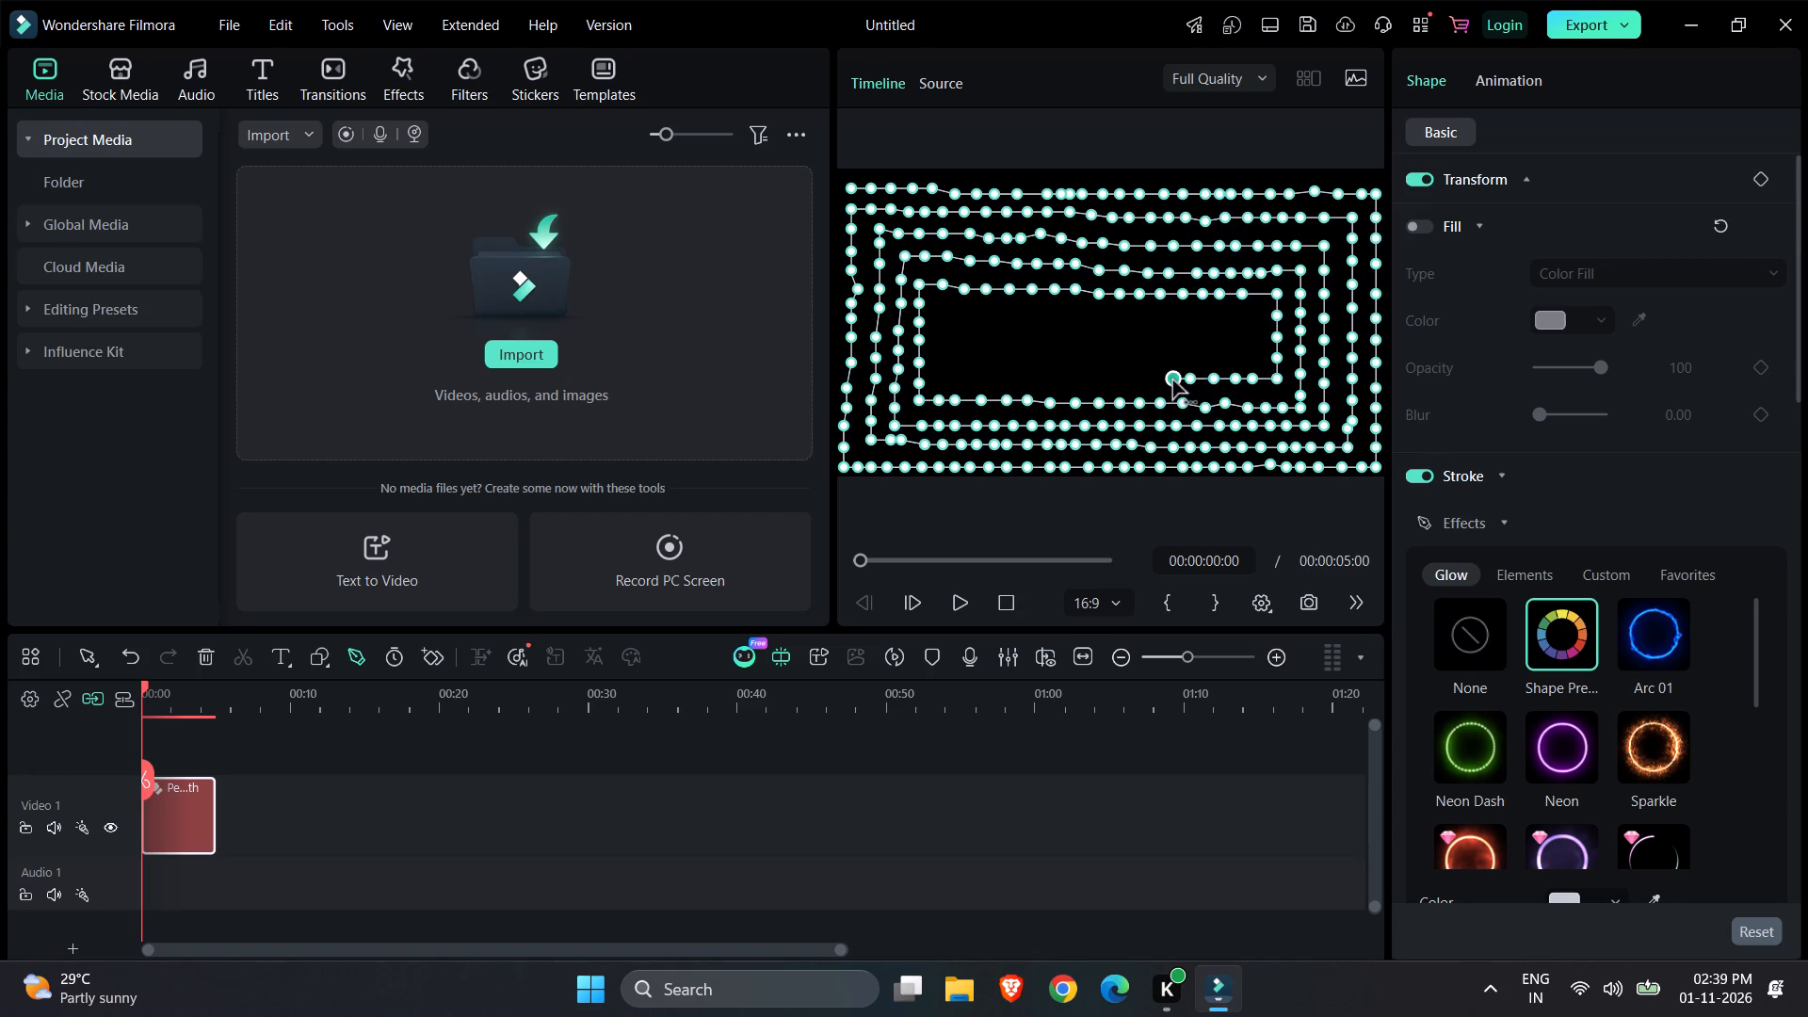
{"action": "left_click", "coordinate": [1152, 380]}
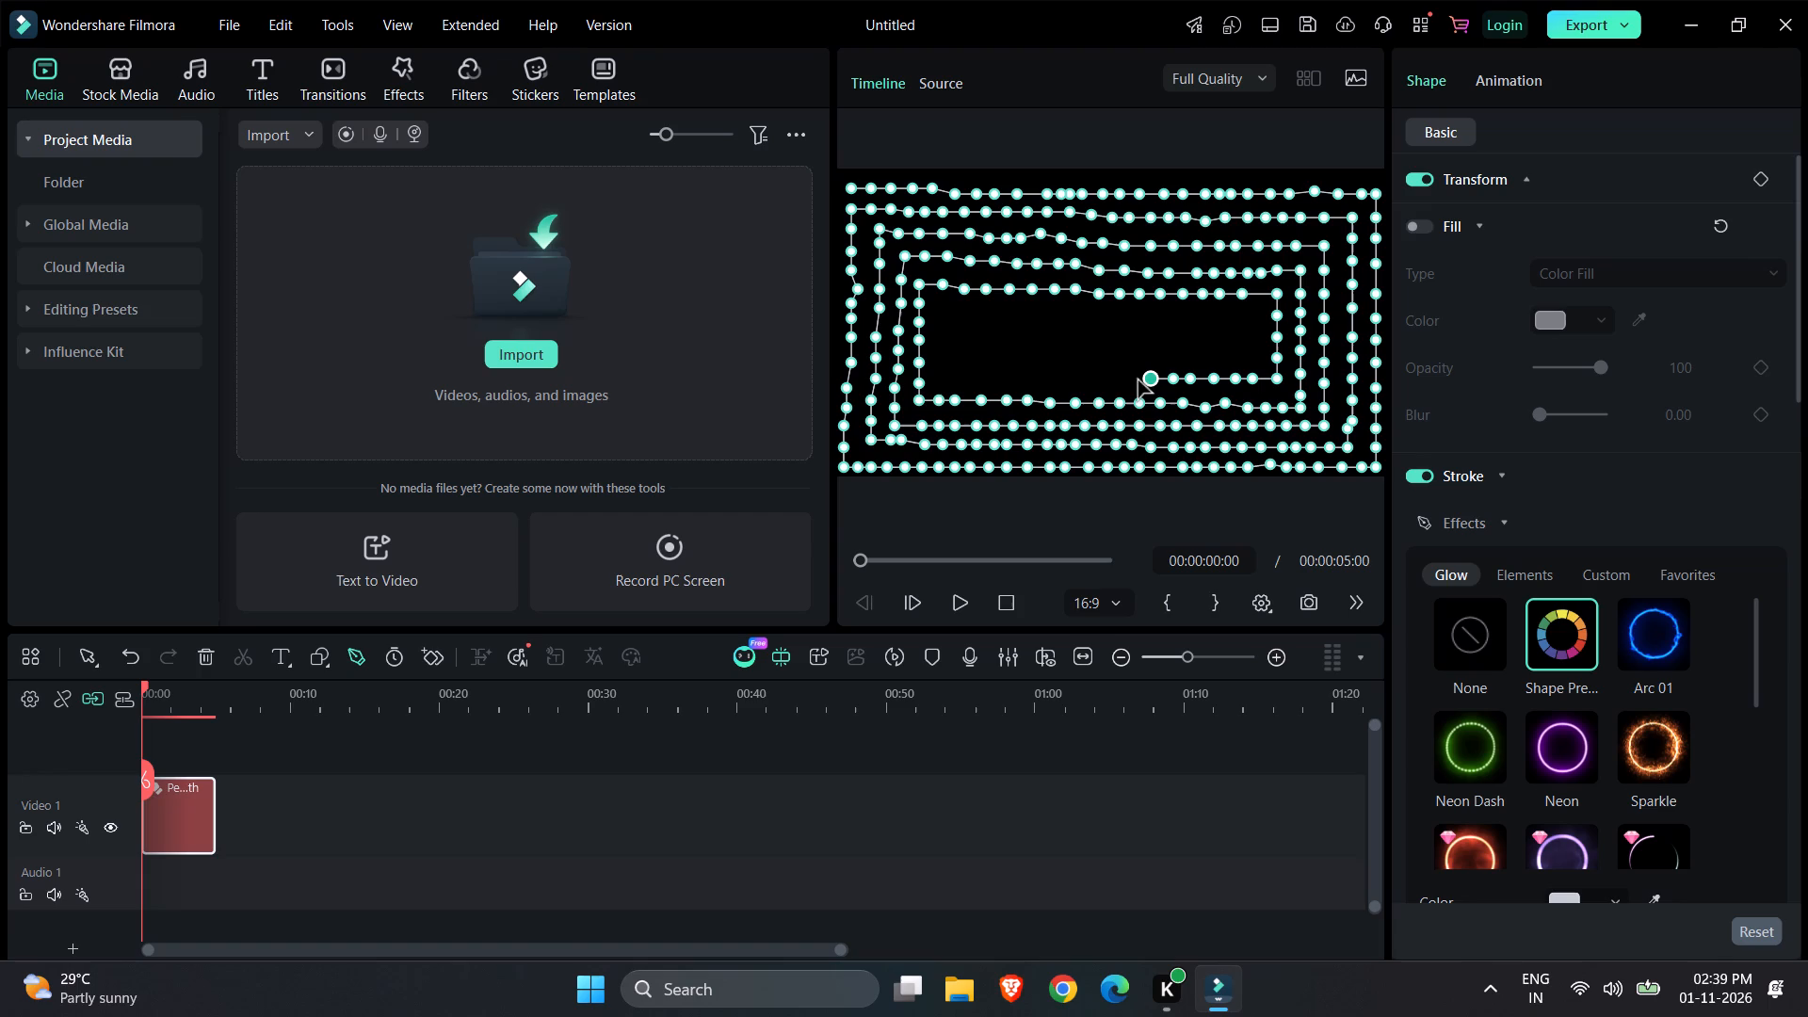
{"action": "left_click", "coordinate": [1131, 380]}
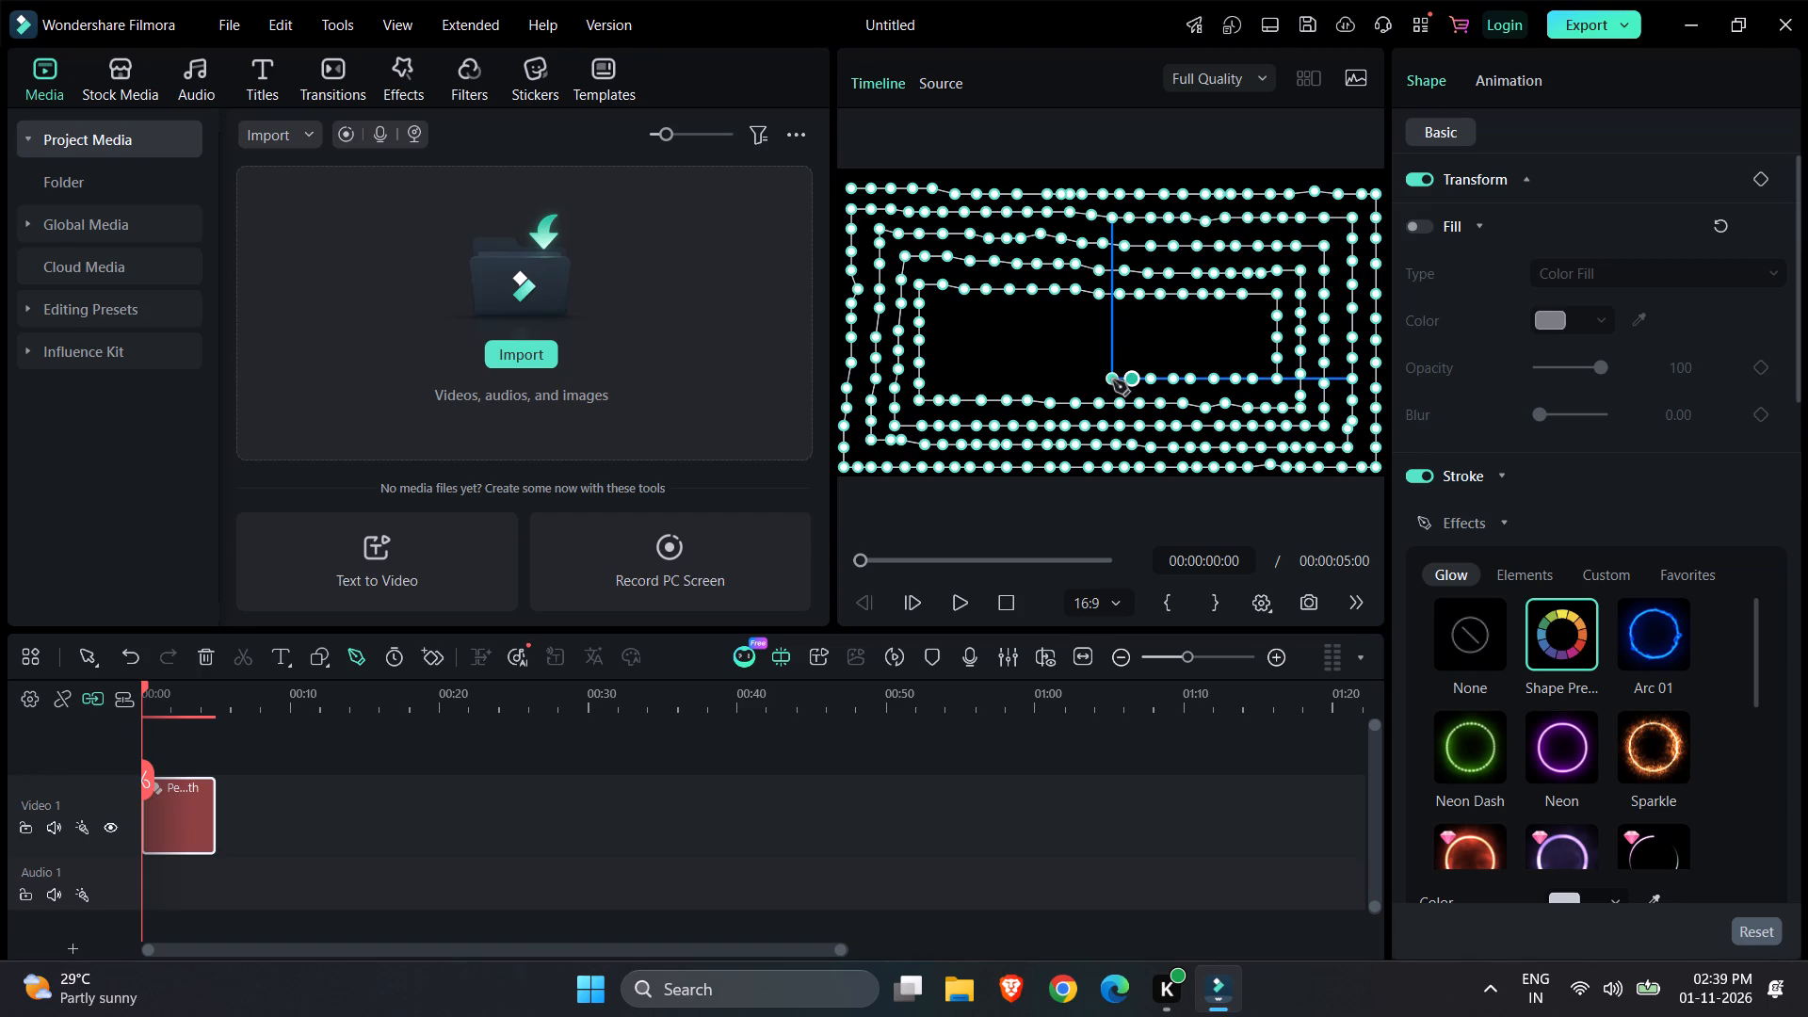
{"action": "left_click", "coordinate": [1113, 380]}
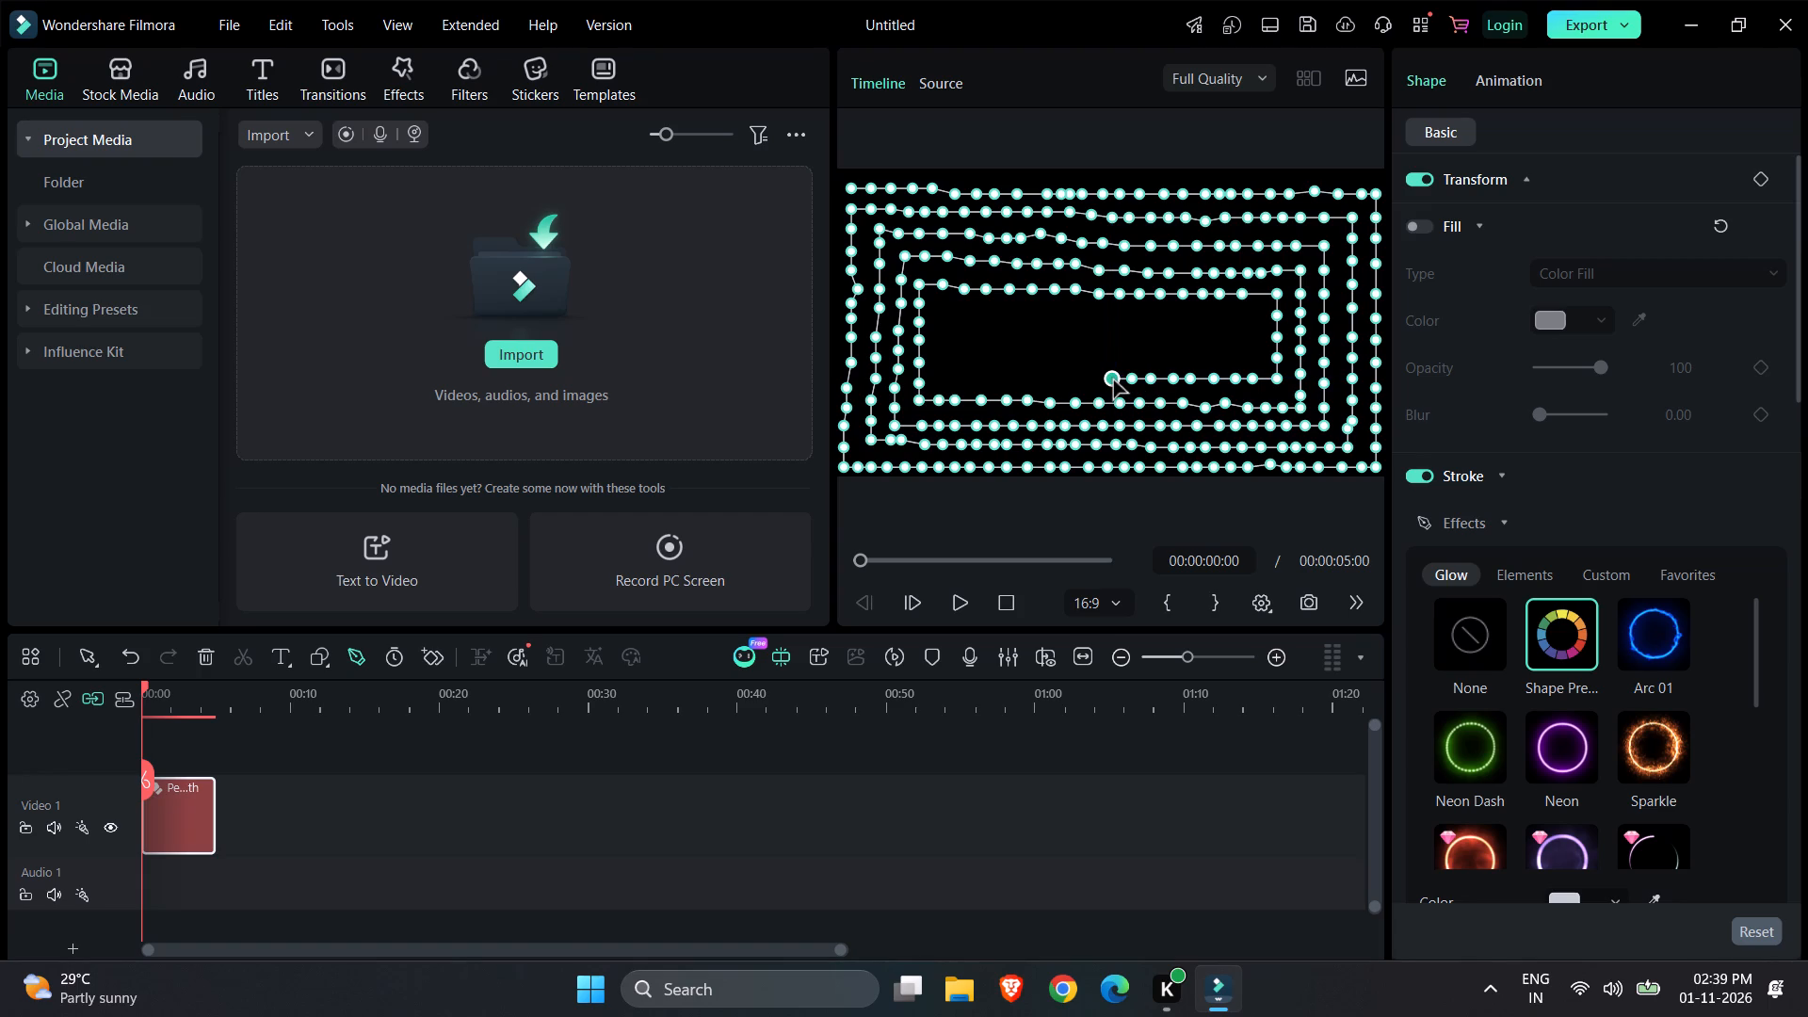
{"action": "left_click", "coordinate": [1090, 380]}
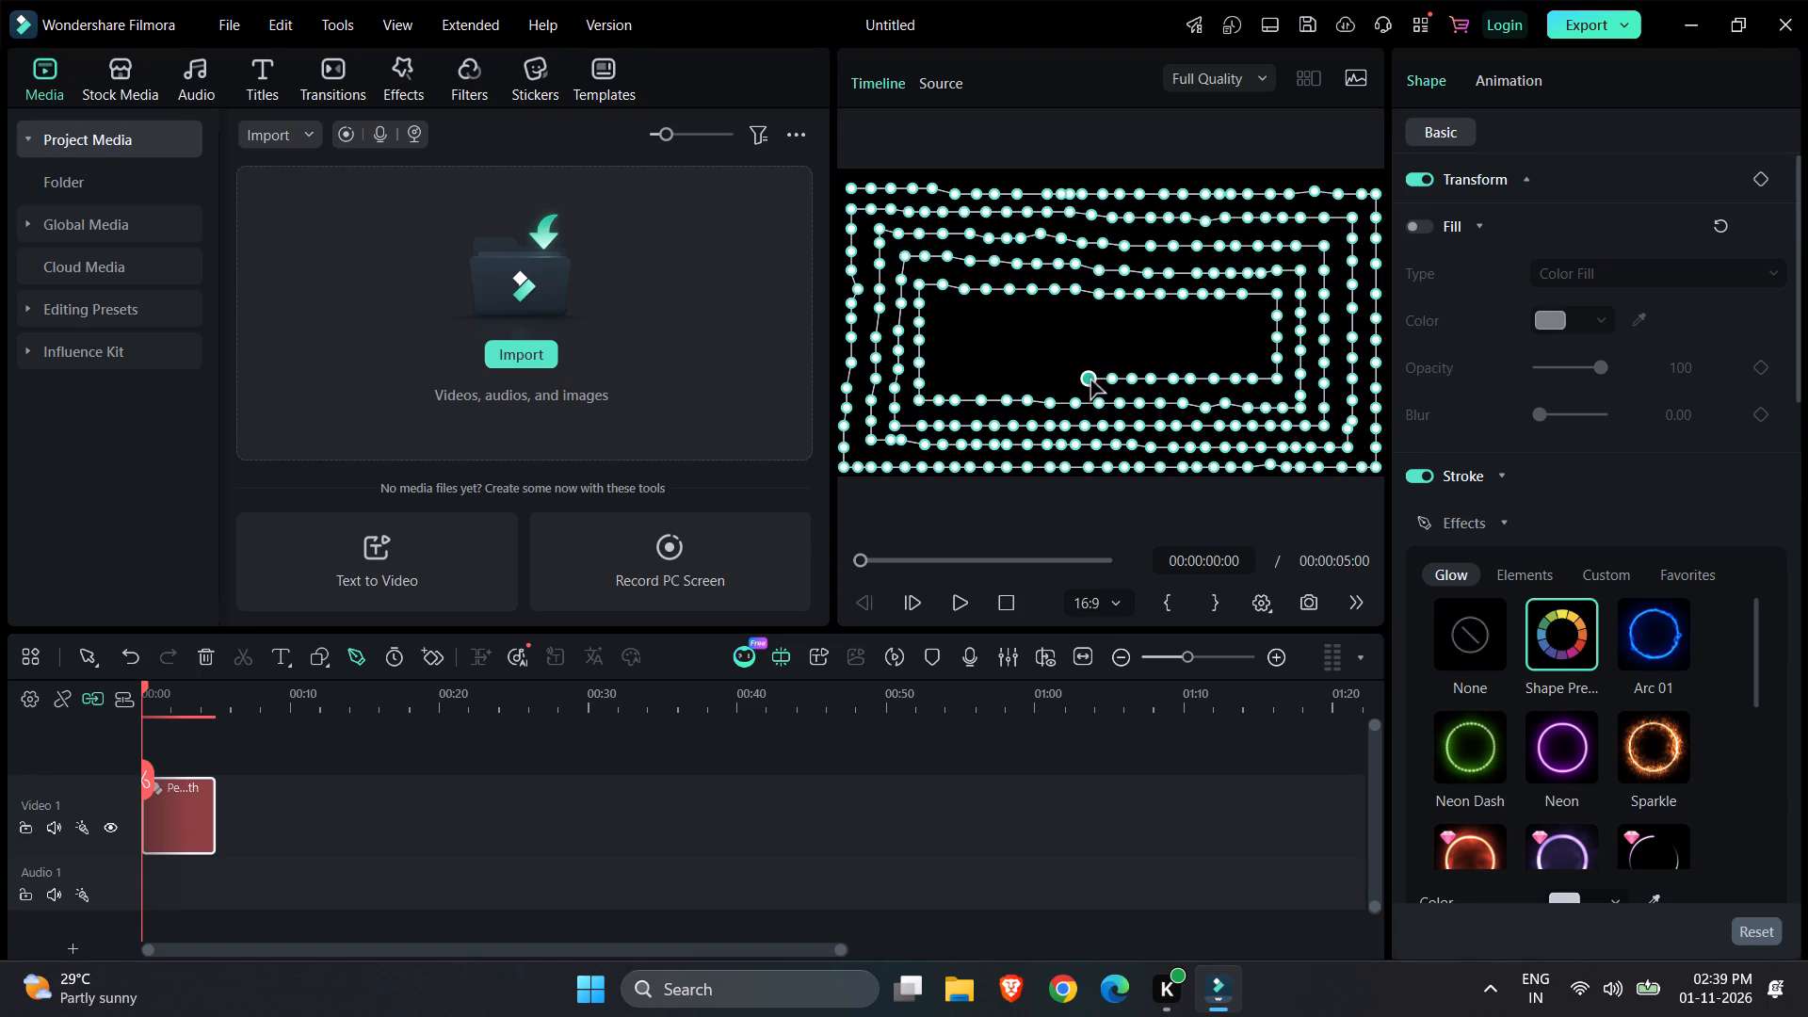
Continue the fifth loop's bottom row with closely spaced points from mid-width to its lower-left corner, just inside the fourth loop.
{"action": "left_click", "coordinate": [1072, 380]}
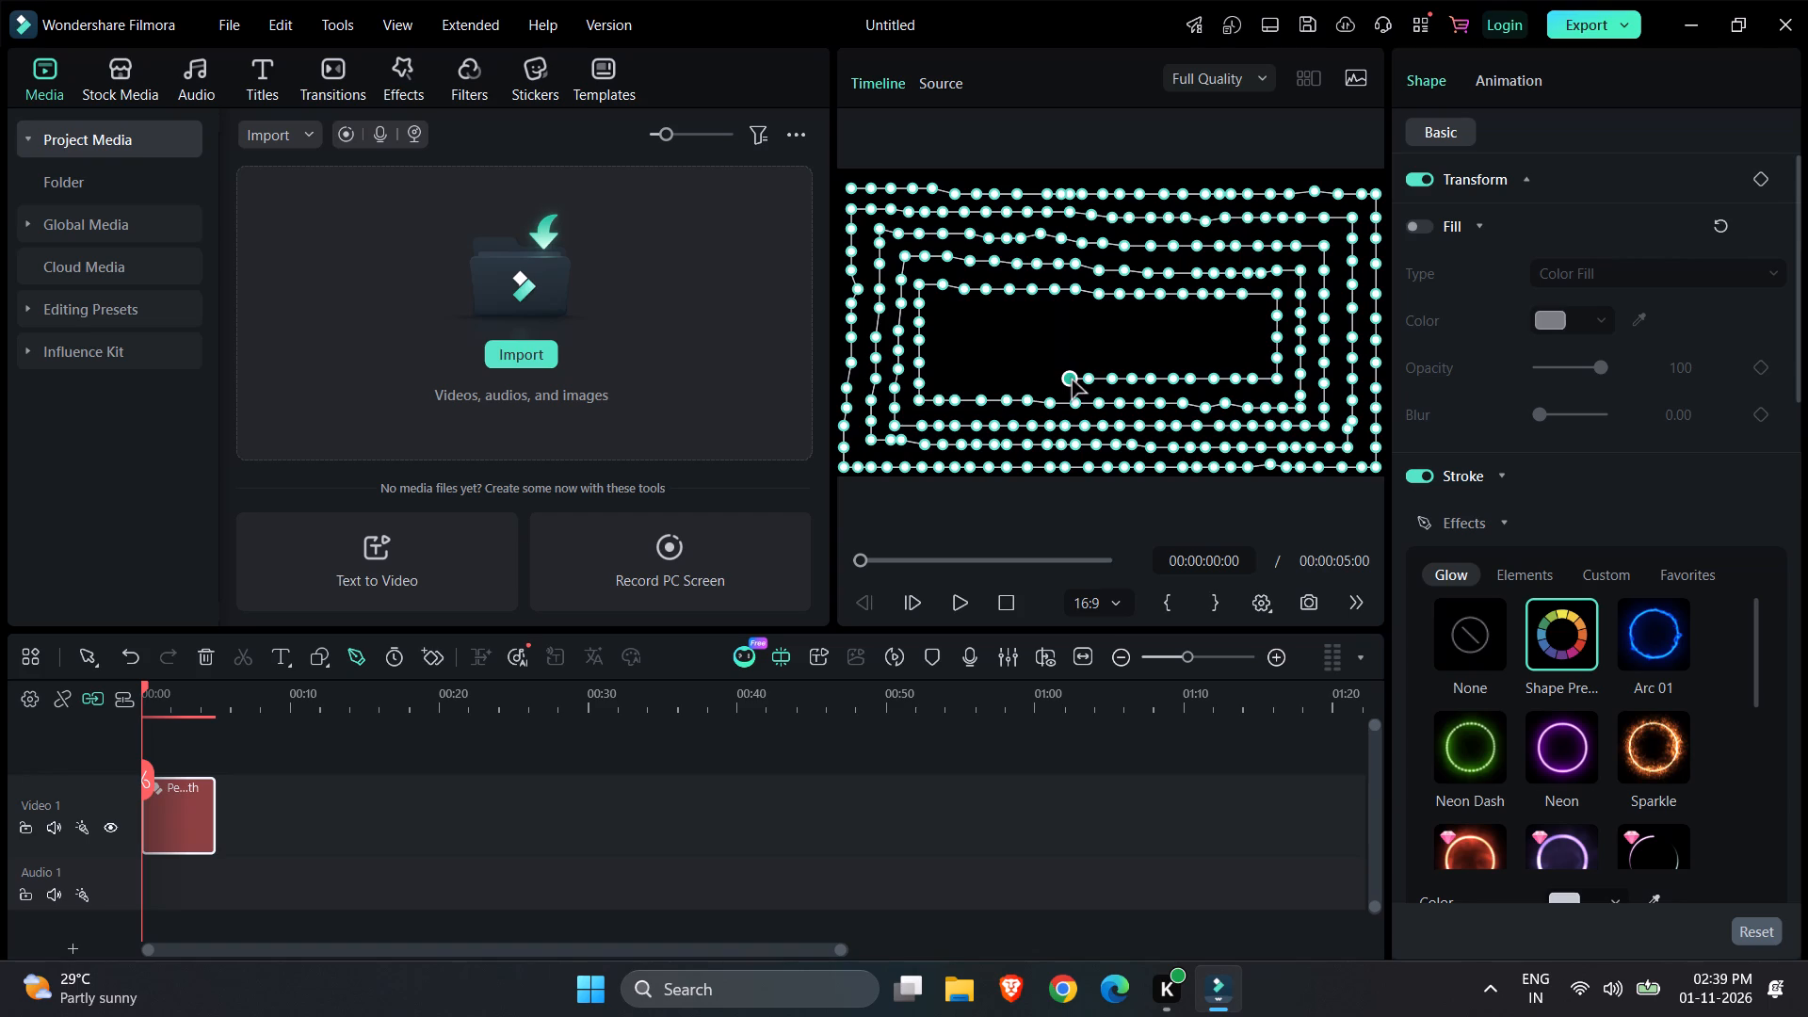
{"action": "left_click", "coordinate": [1055, 380]}
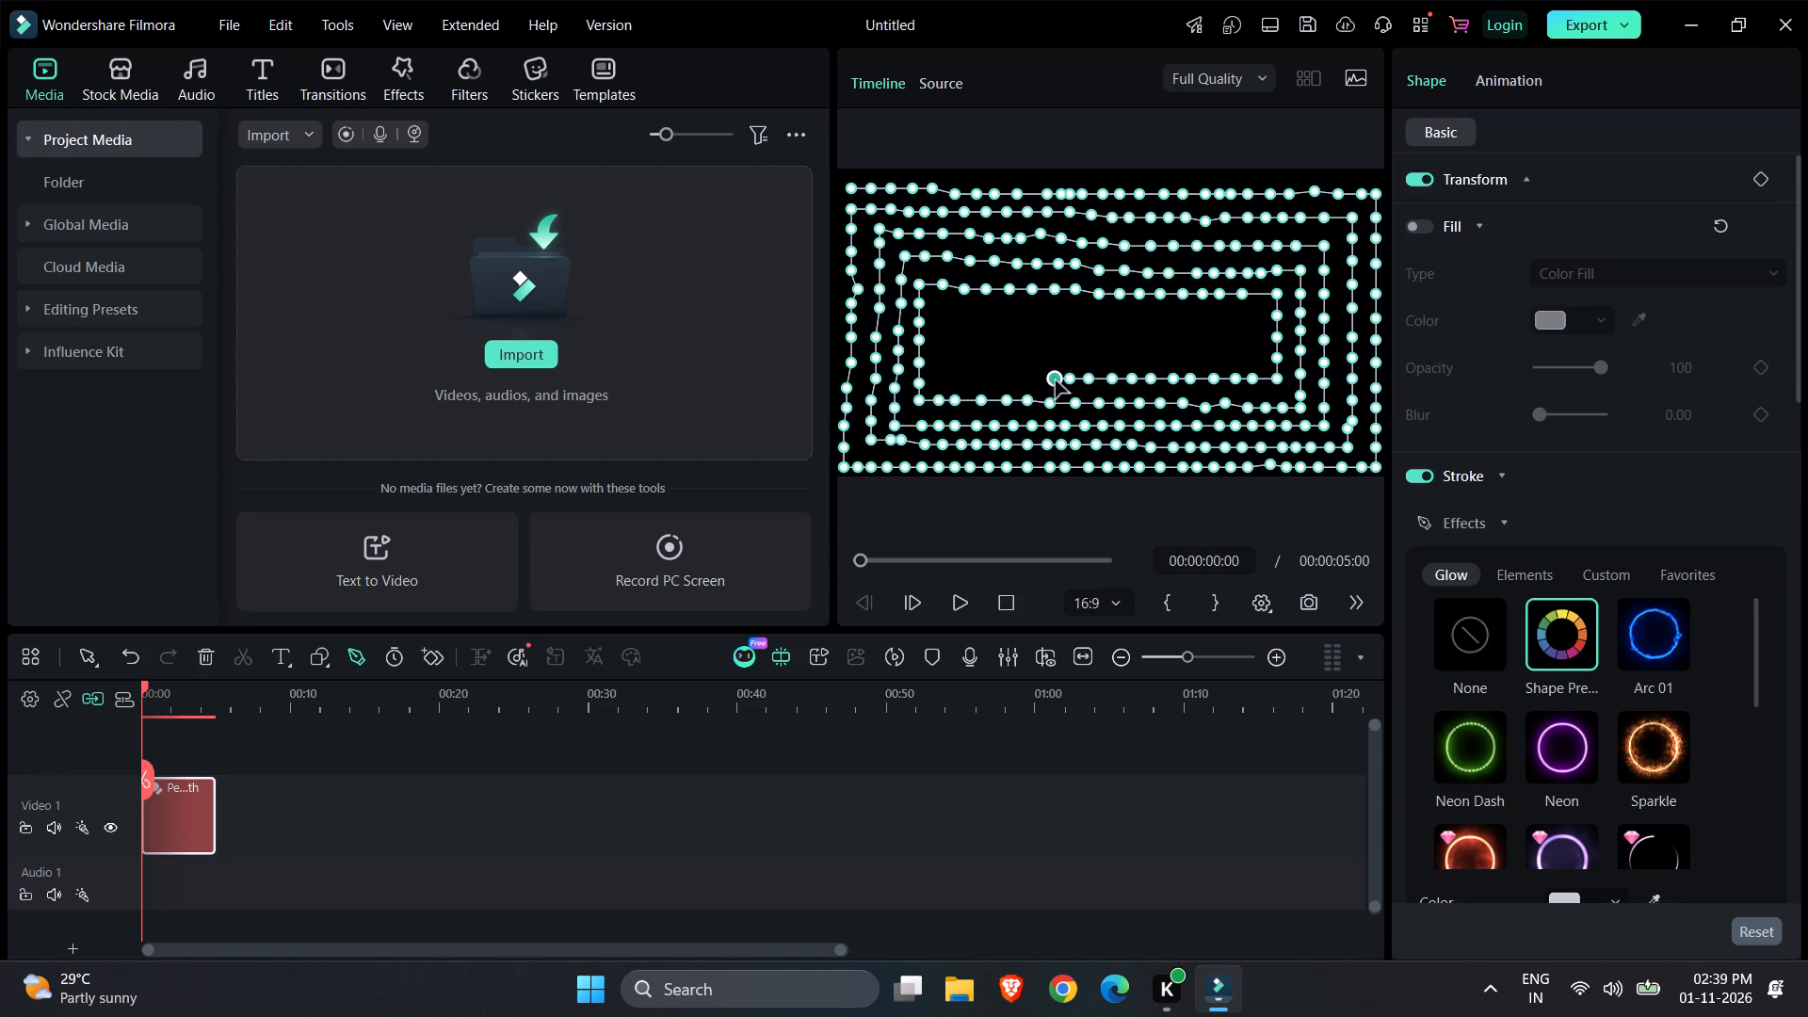
{"action": "left_click", "coordinate": [1038, 380]}
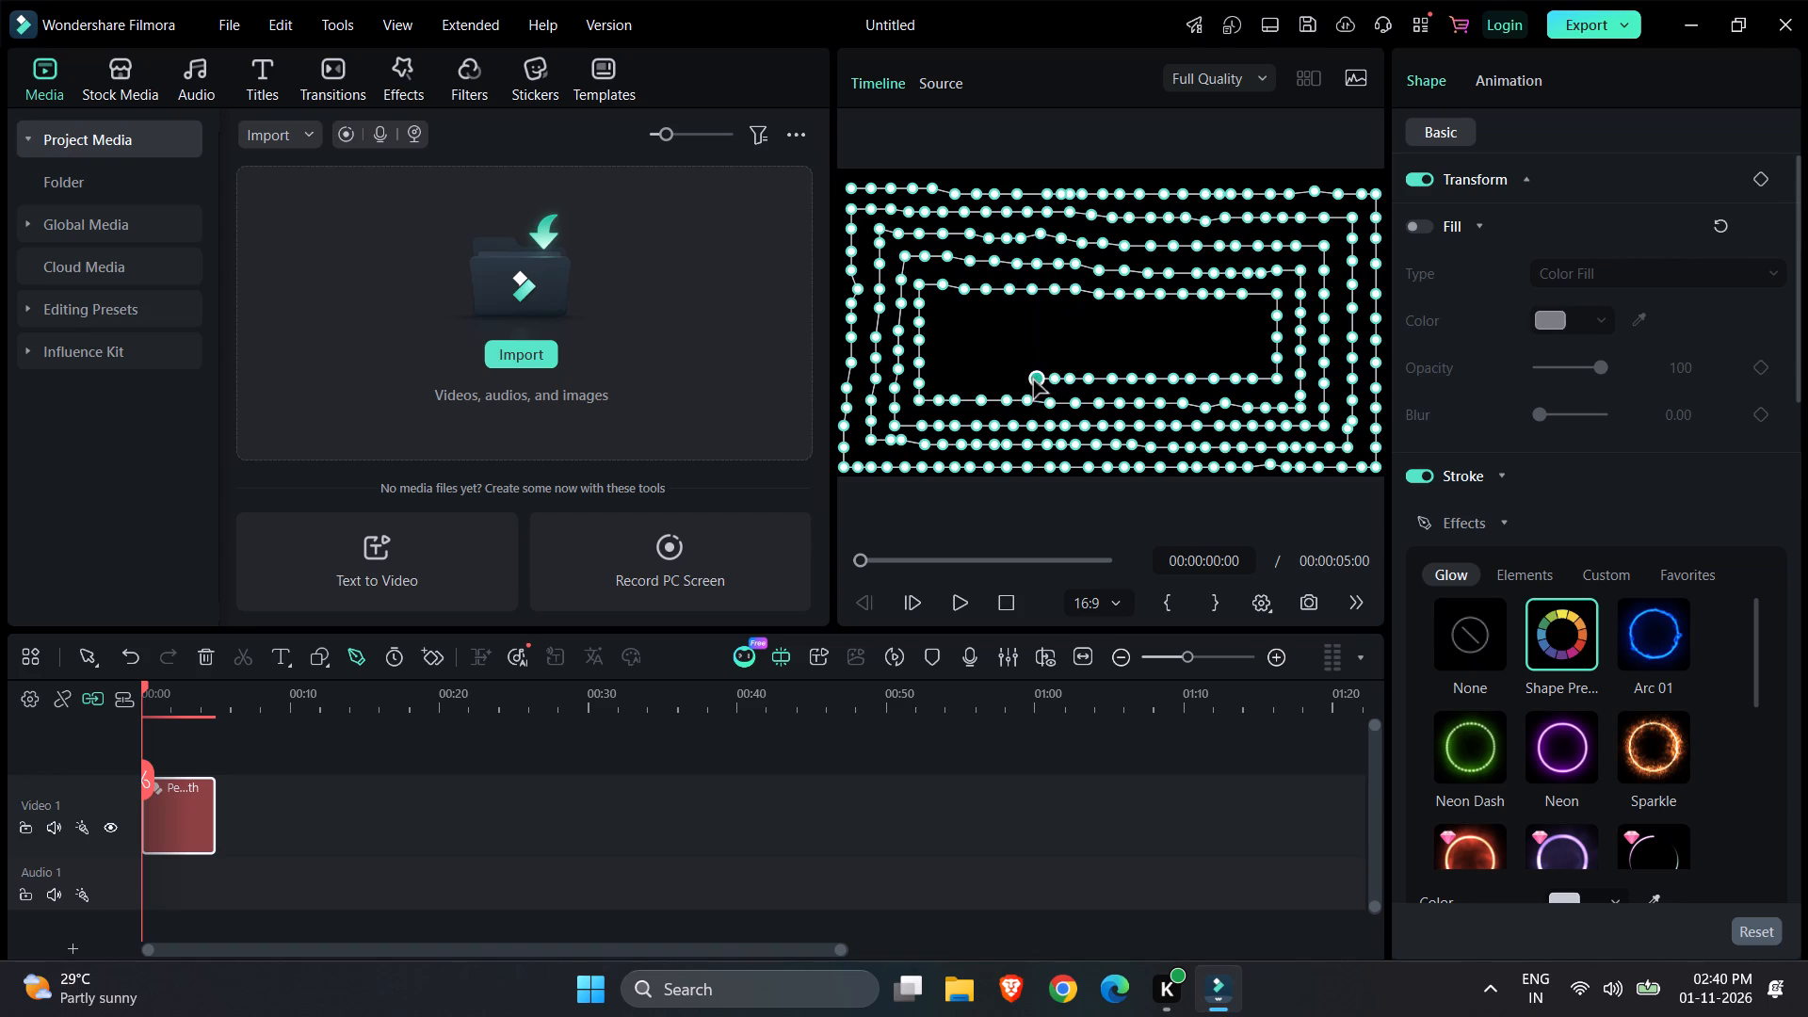
{"action": "left_click", "coordinate": [1017, 380]}
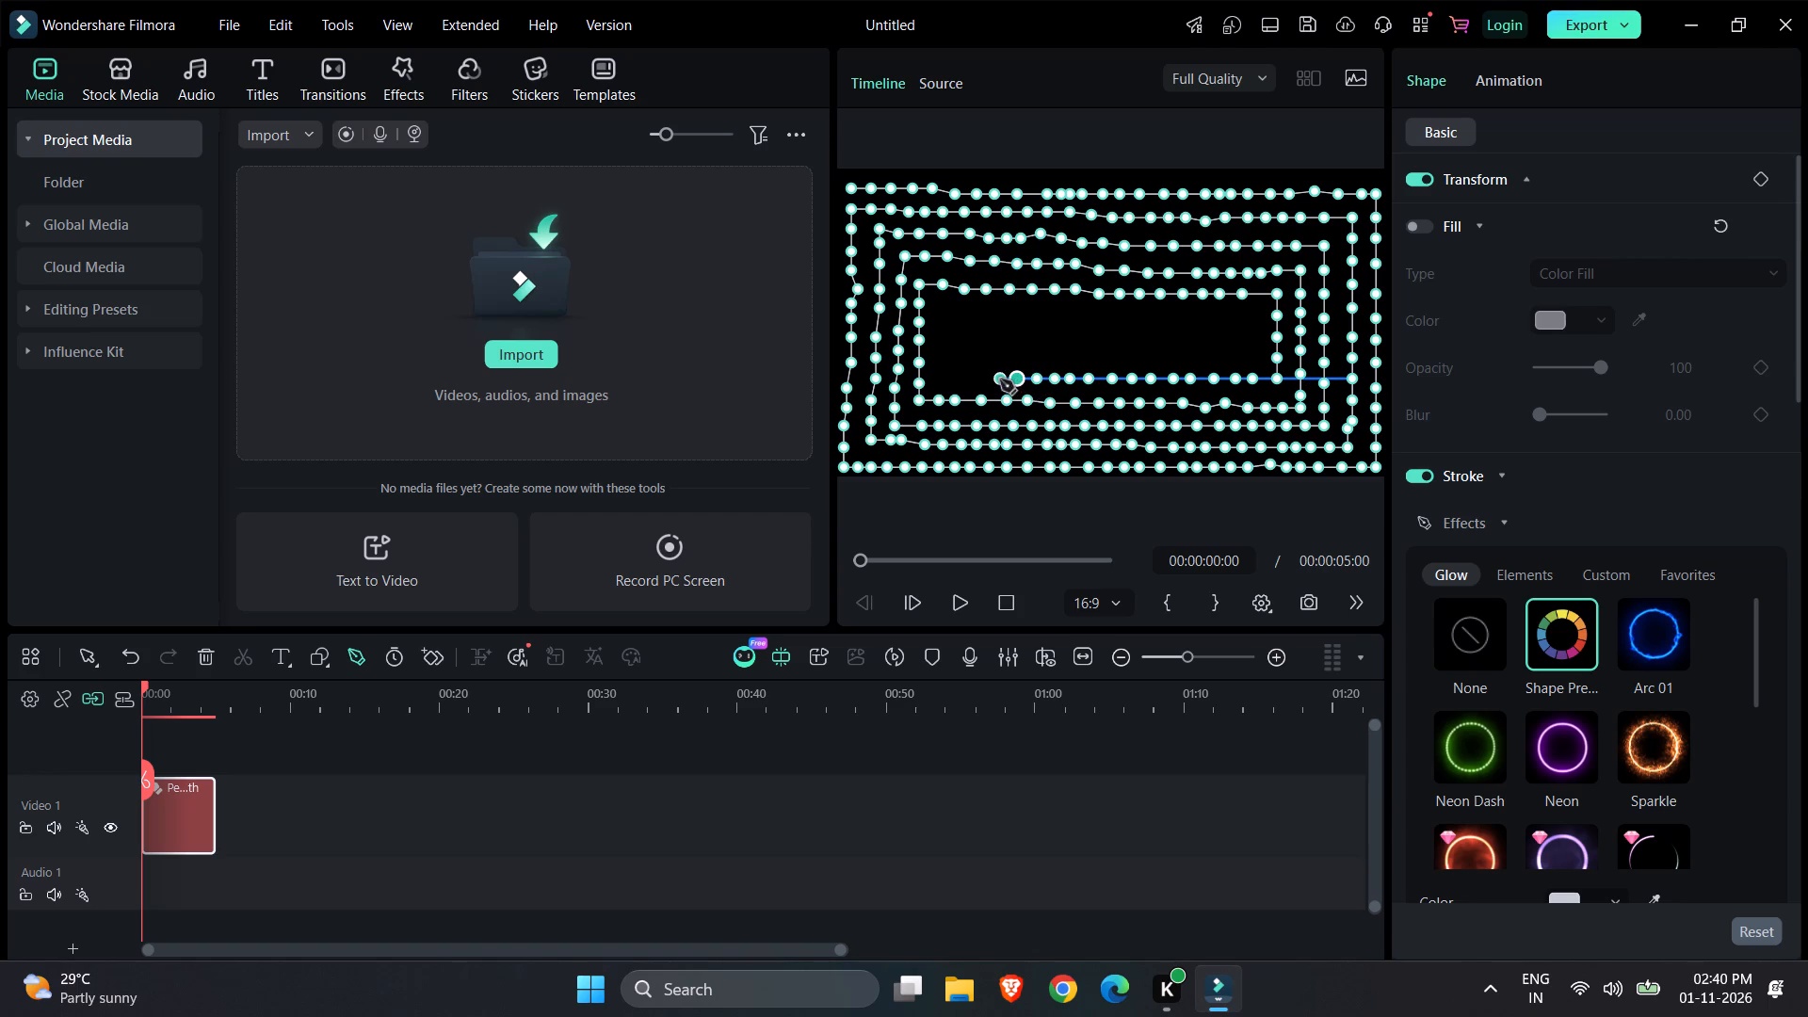
{"action": "left_click", "coordinate": [998, 379]}
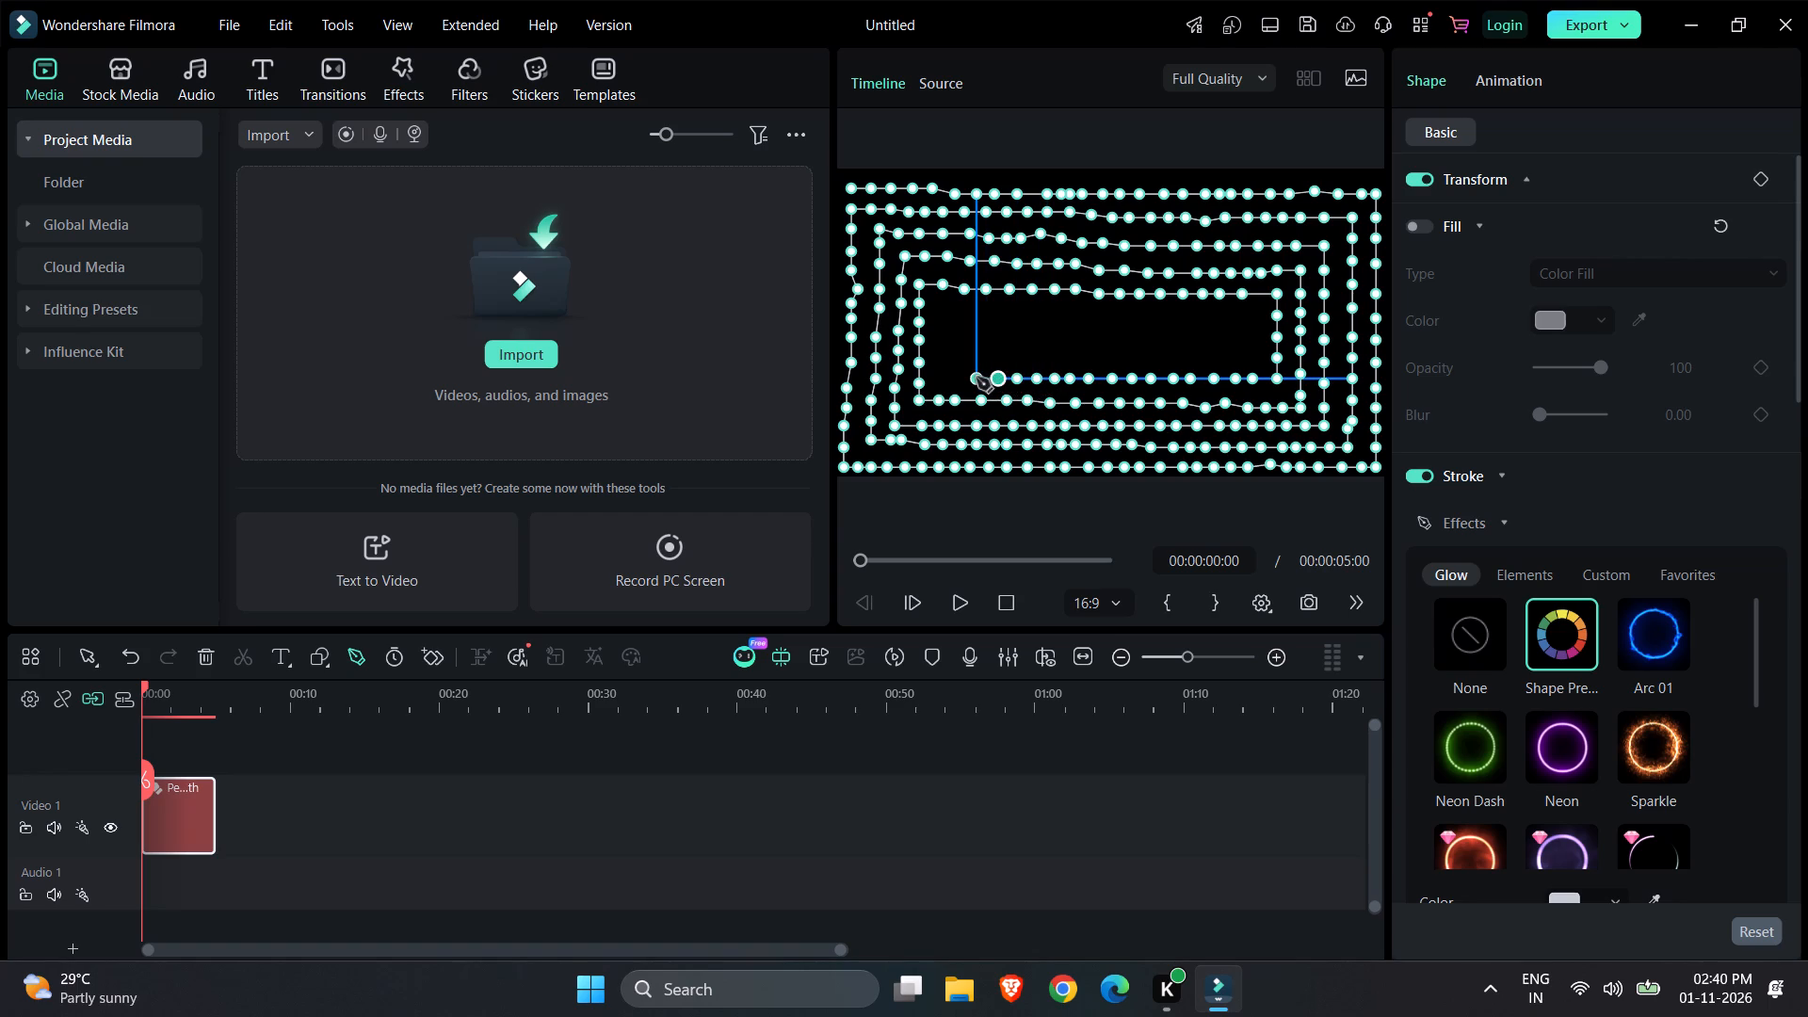
{"action": "left_click", "coordinate": [977, 378]}
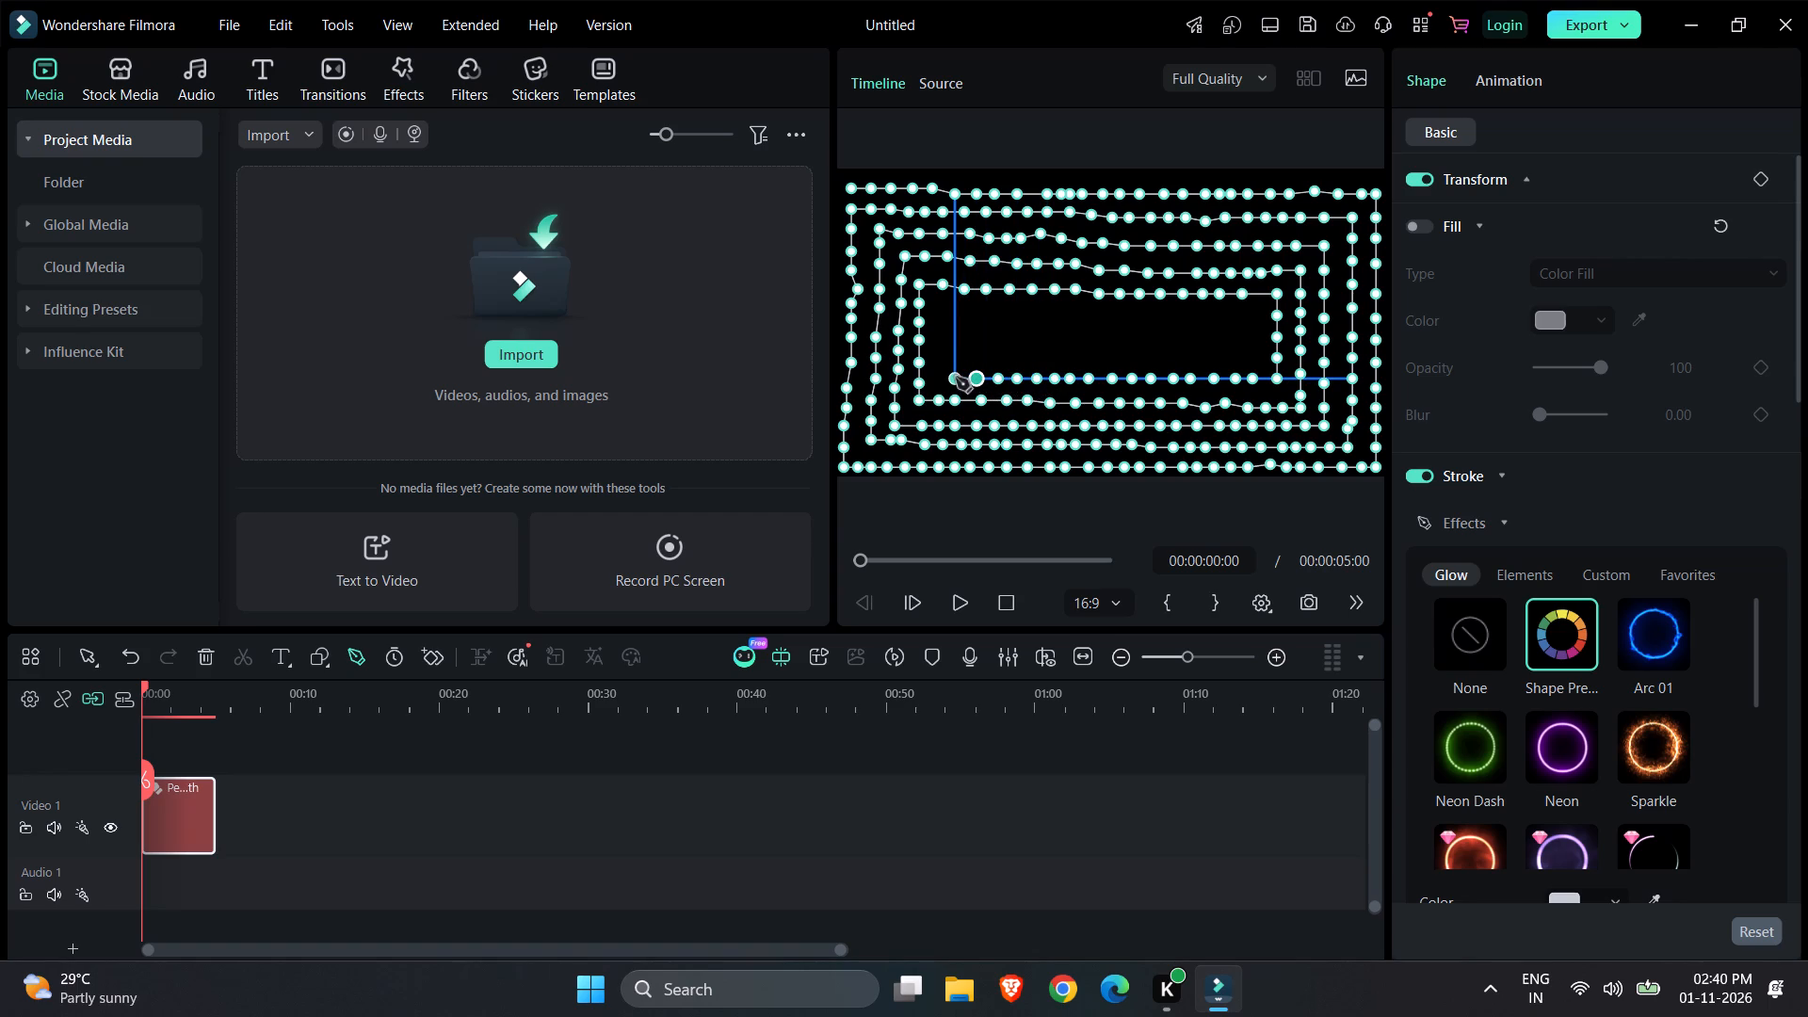
{"action": "left_click", "coordinate": [956, 378]}
{"action": "left_click", "coordinate": [938, 379]}
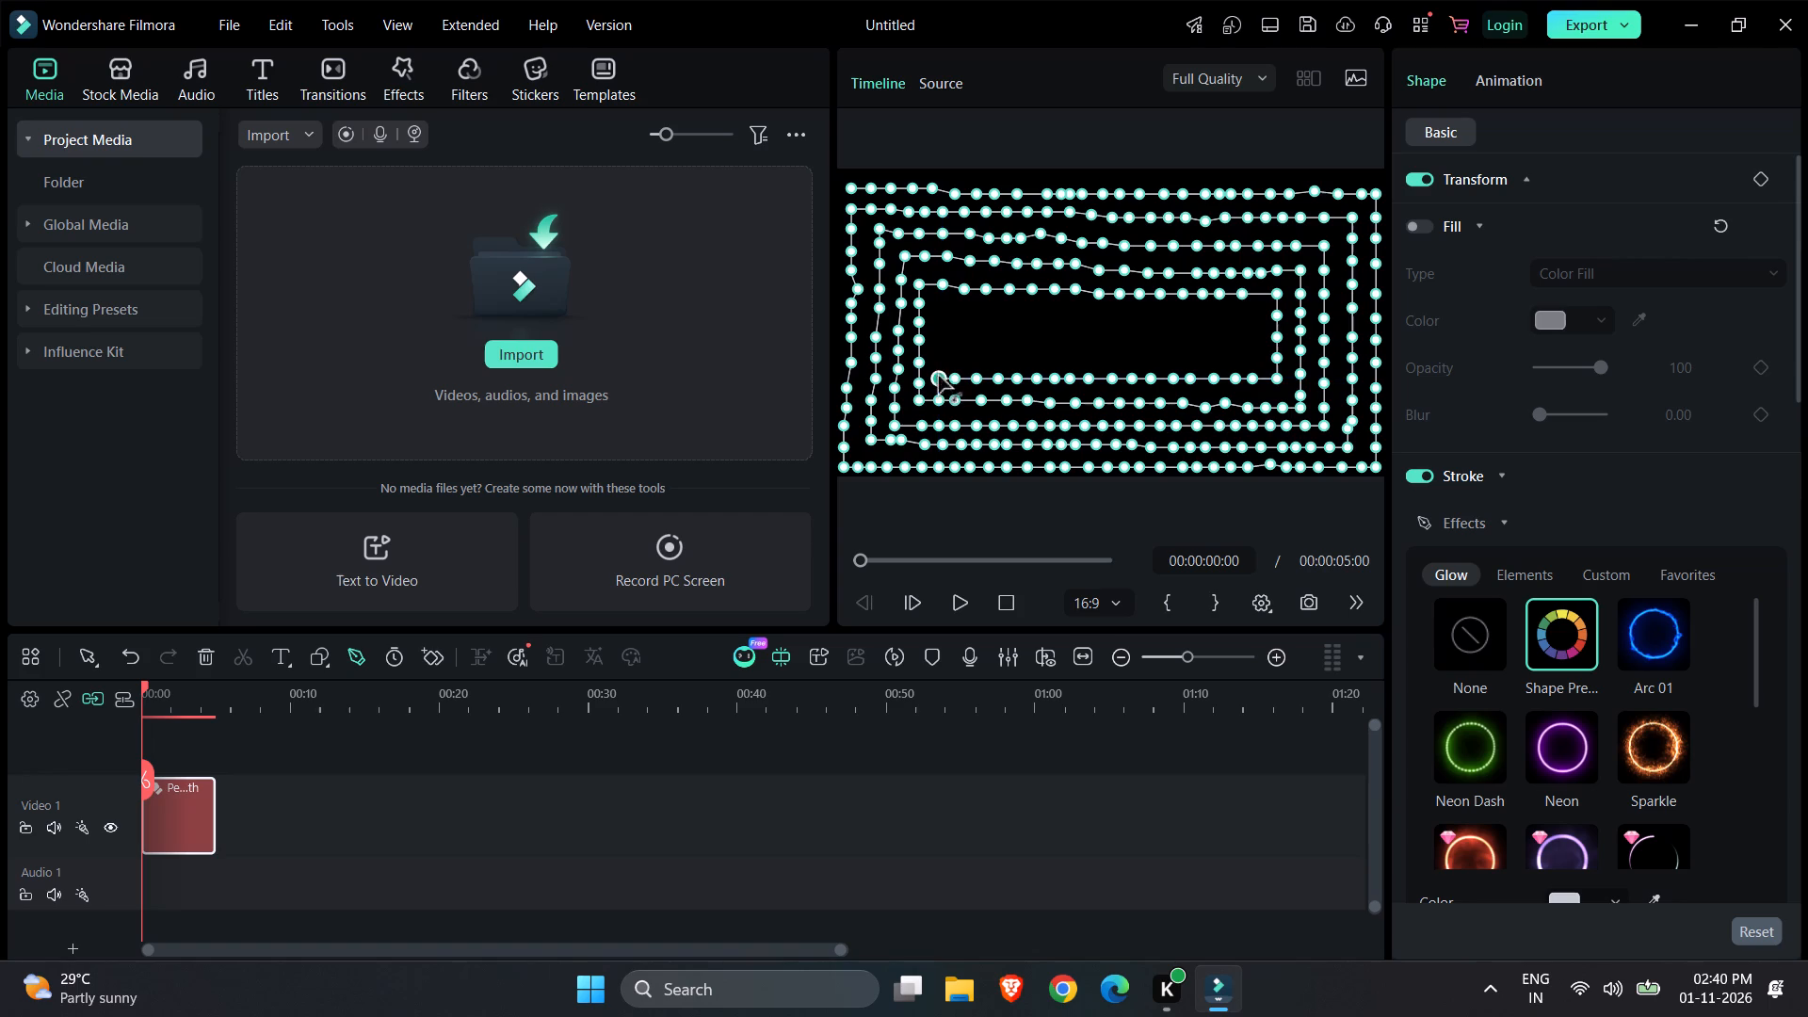
{"action": "left_click", "coordinate": [938, 381]}
Continue the fifth loop with three points up its left side, stopping just below its own top row.
{"action": "left_click", "coordinate": [939, 354]}
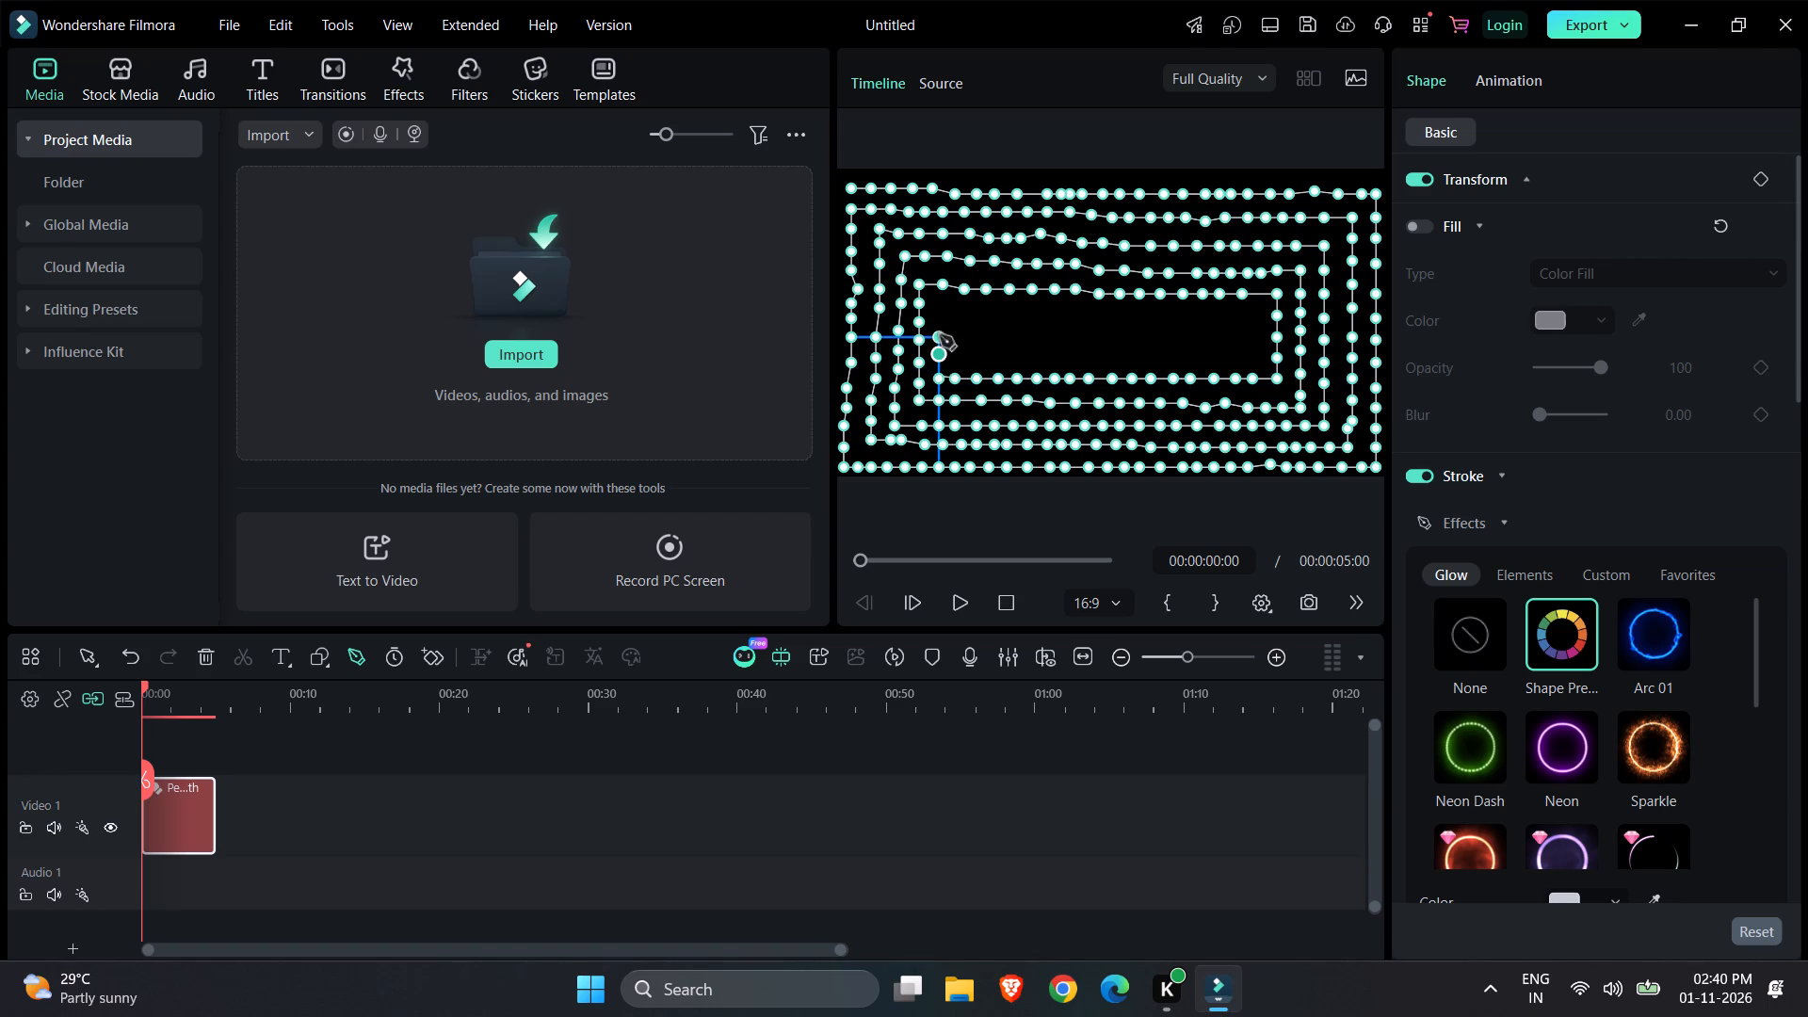
{"action": "left_click", "coordinate": [941, 334]}
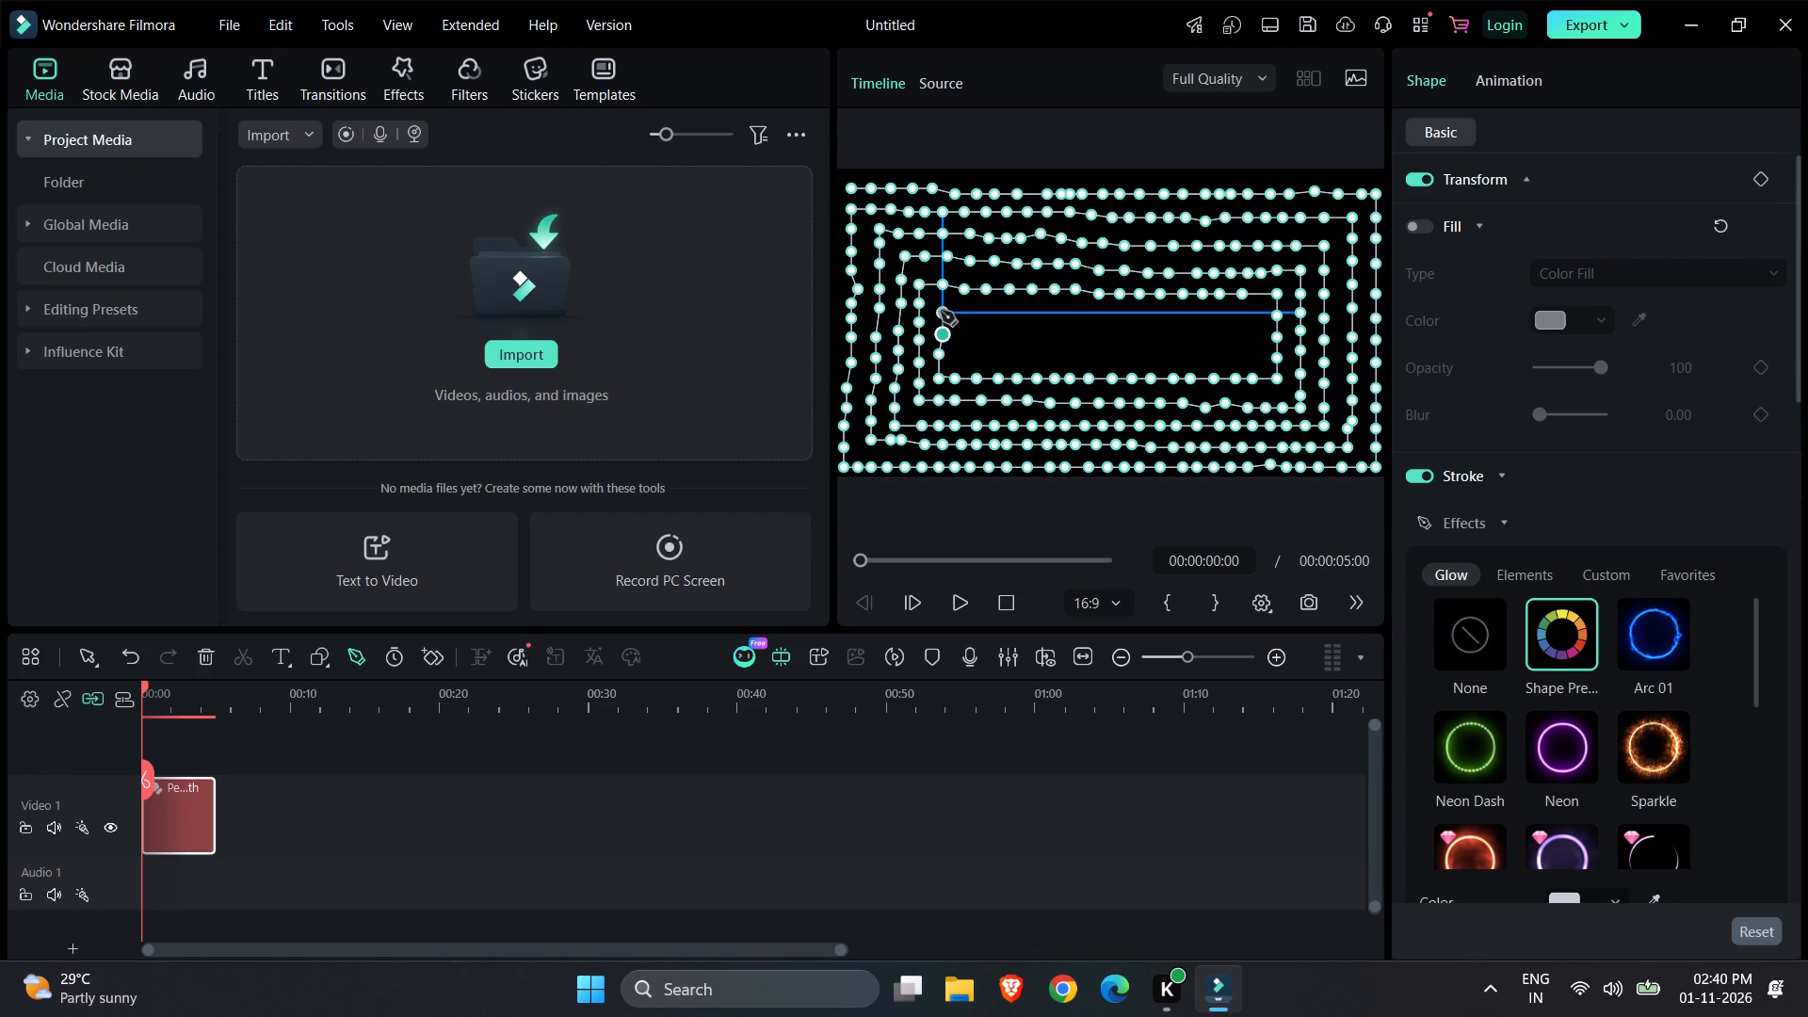
{"action": "left_click", "coordinate": [941, 311]}
Start a sixth loop inside the fifth with closely spaced pen points along its top row, from the upper-left corner to about mid-width.
{"action": "left_click", "coordinate": [964, 311]}
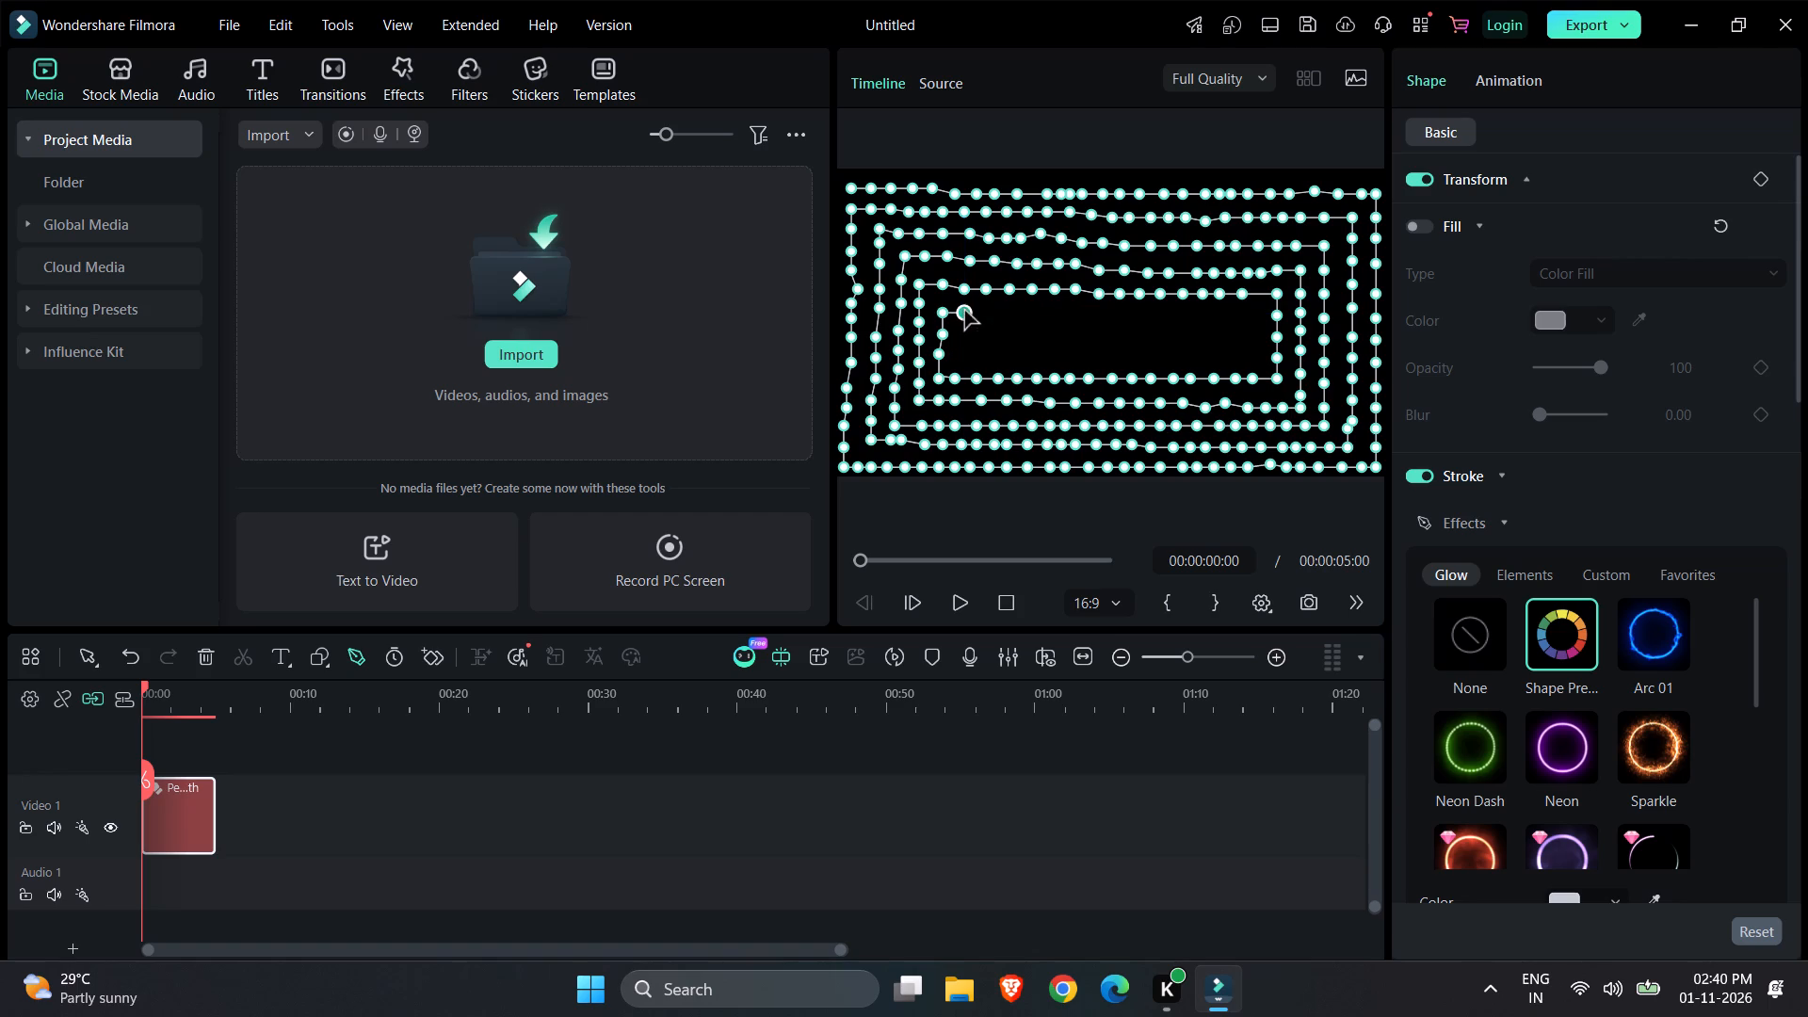
{"action": "left_click", "coordinate": [992, 314]}
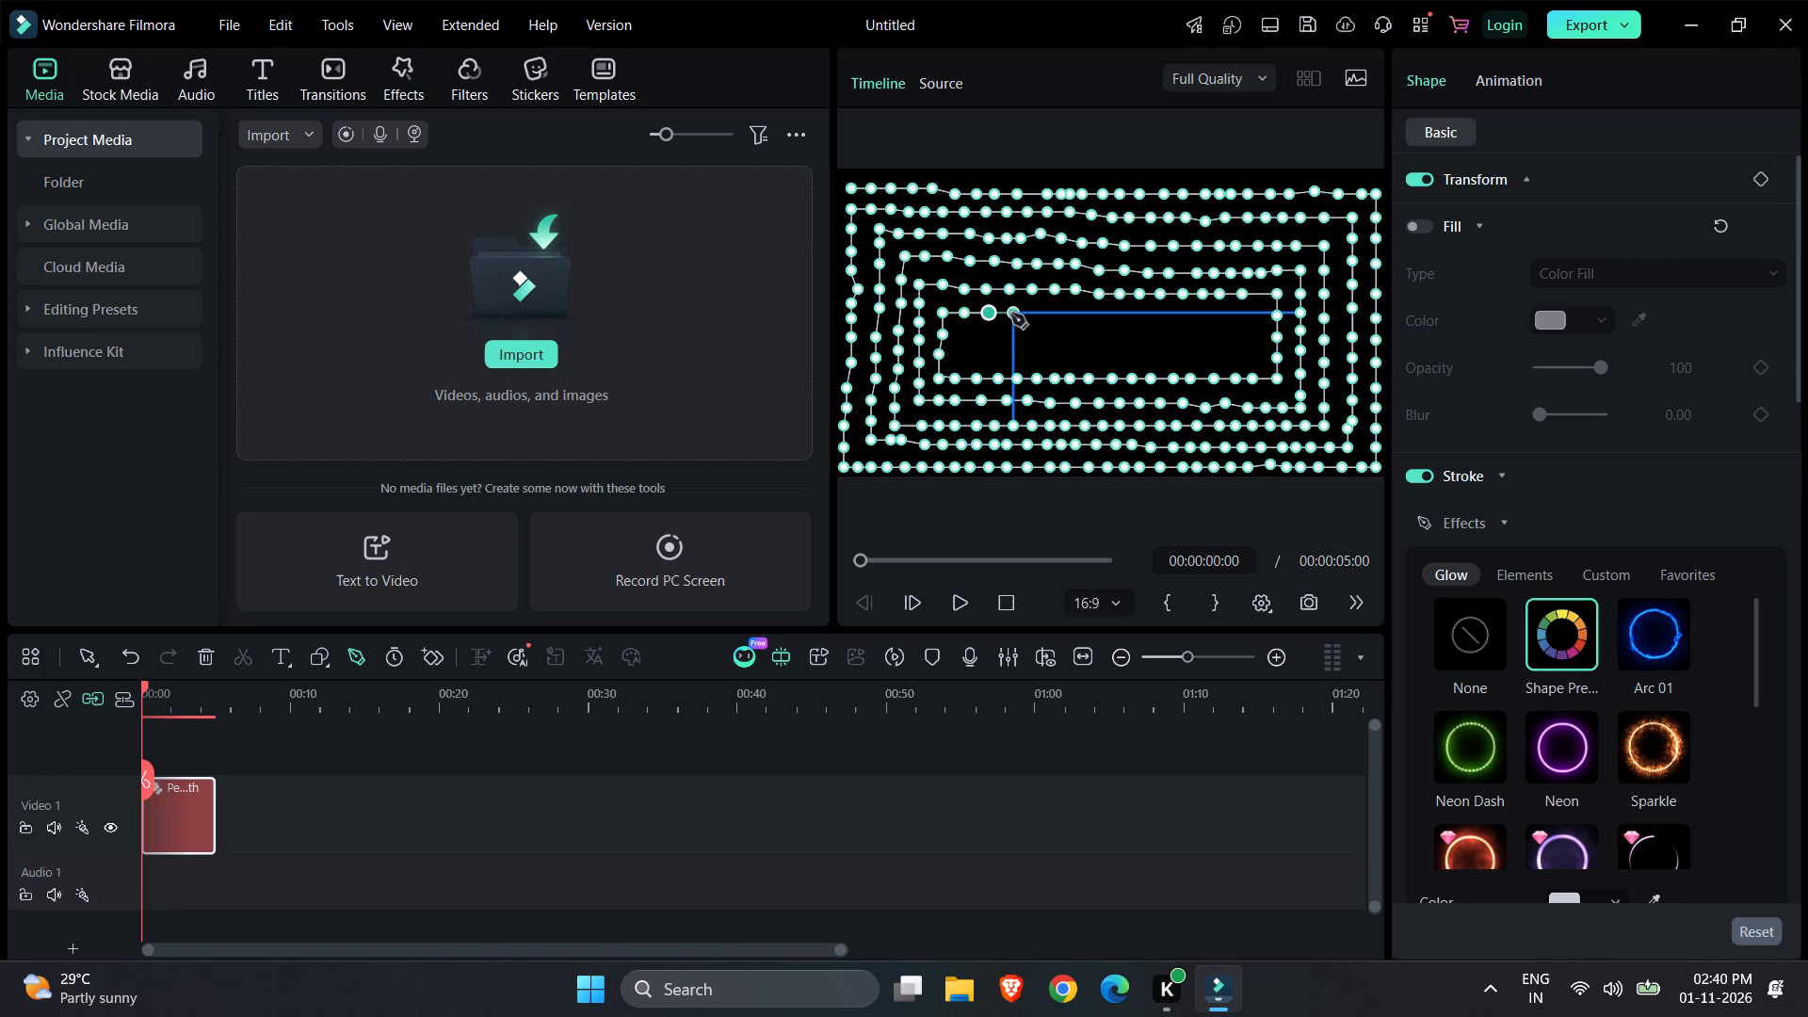
{"action": "left_click", "coordinate": [1012, 314]}
{"action": "left_click", "coordinate": [1038, 315]}
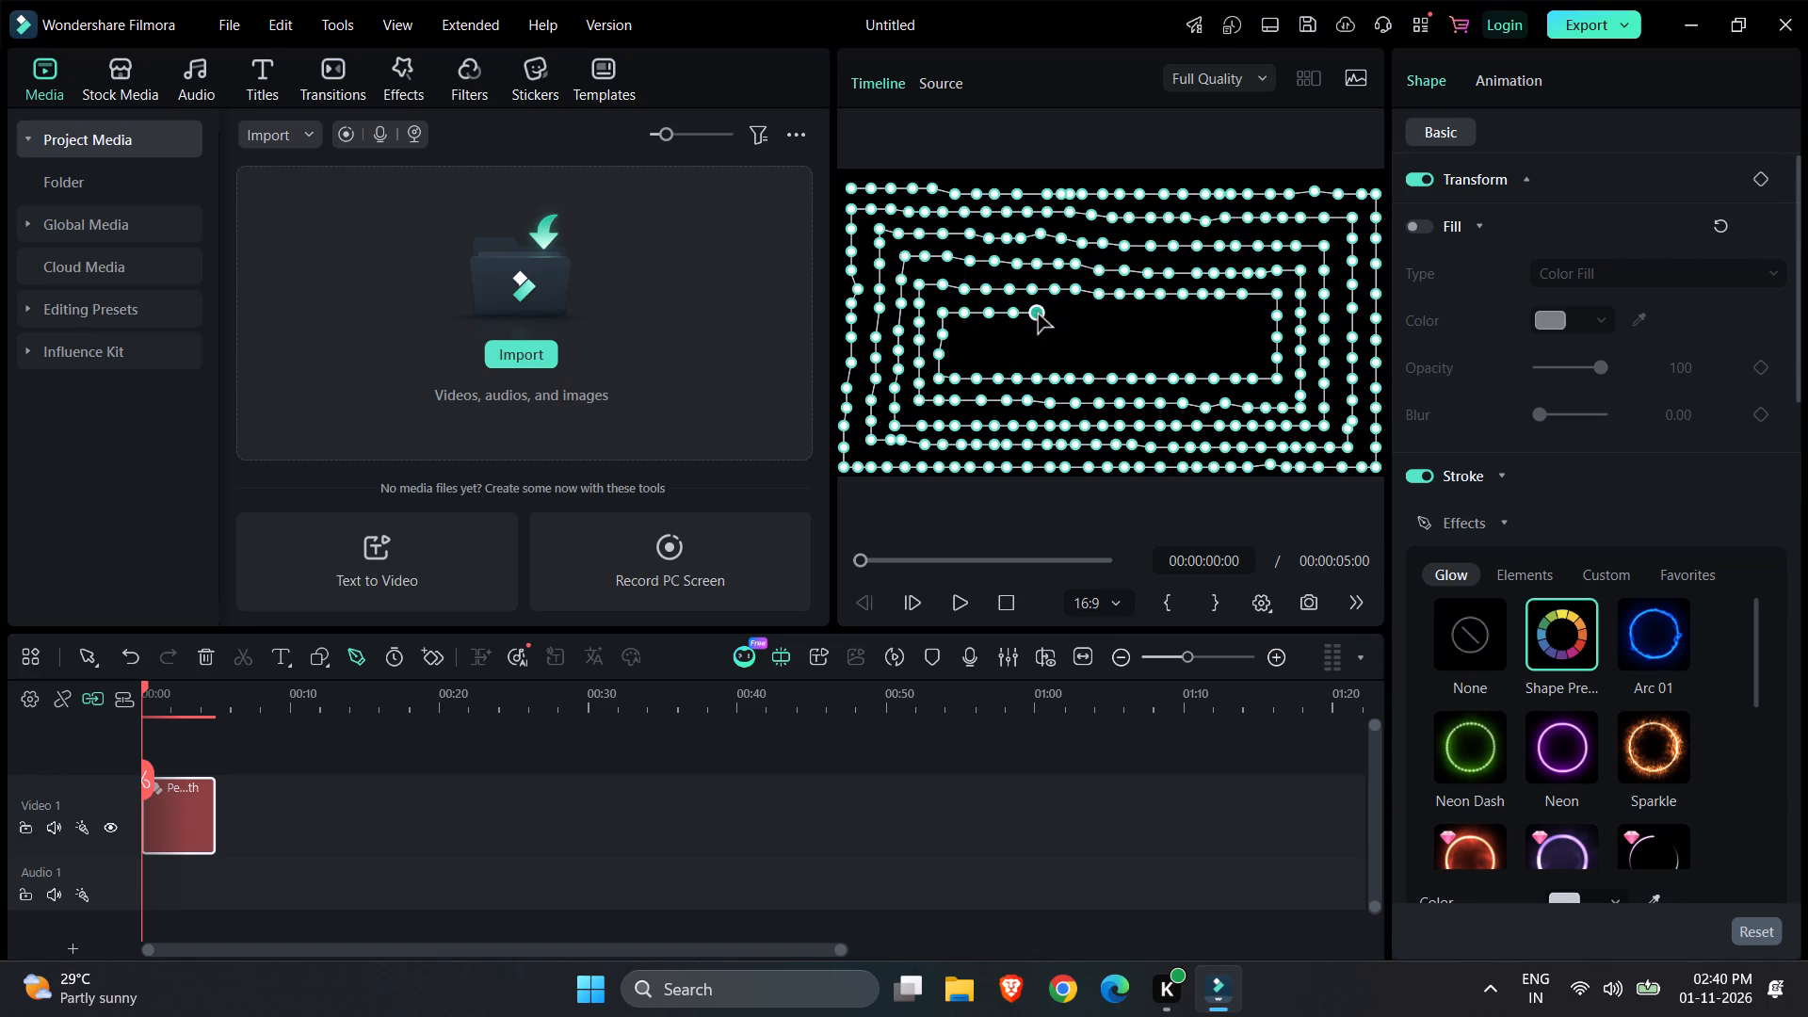
{"action": "left_click", "coordinate": [1056, 318]}
{"action": "left_click", "coordinate": [1076, 318]}
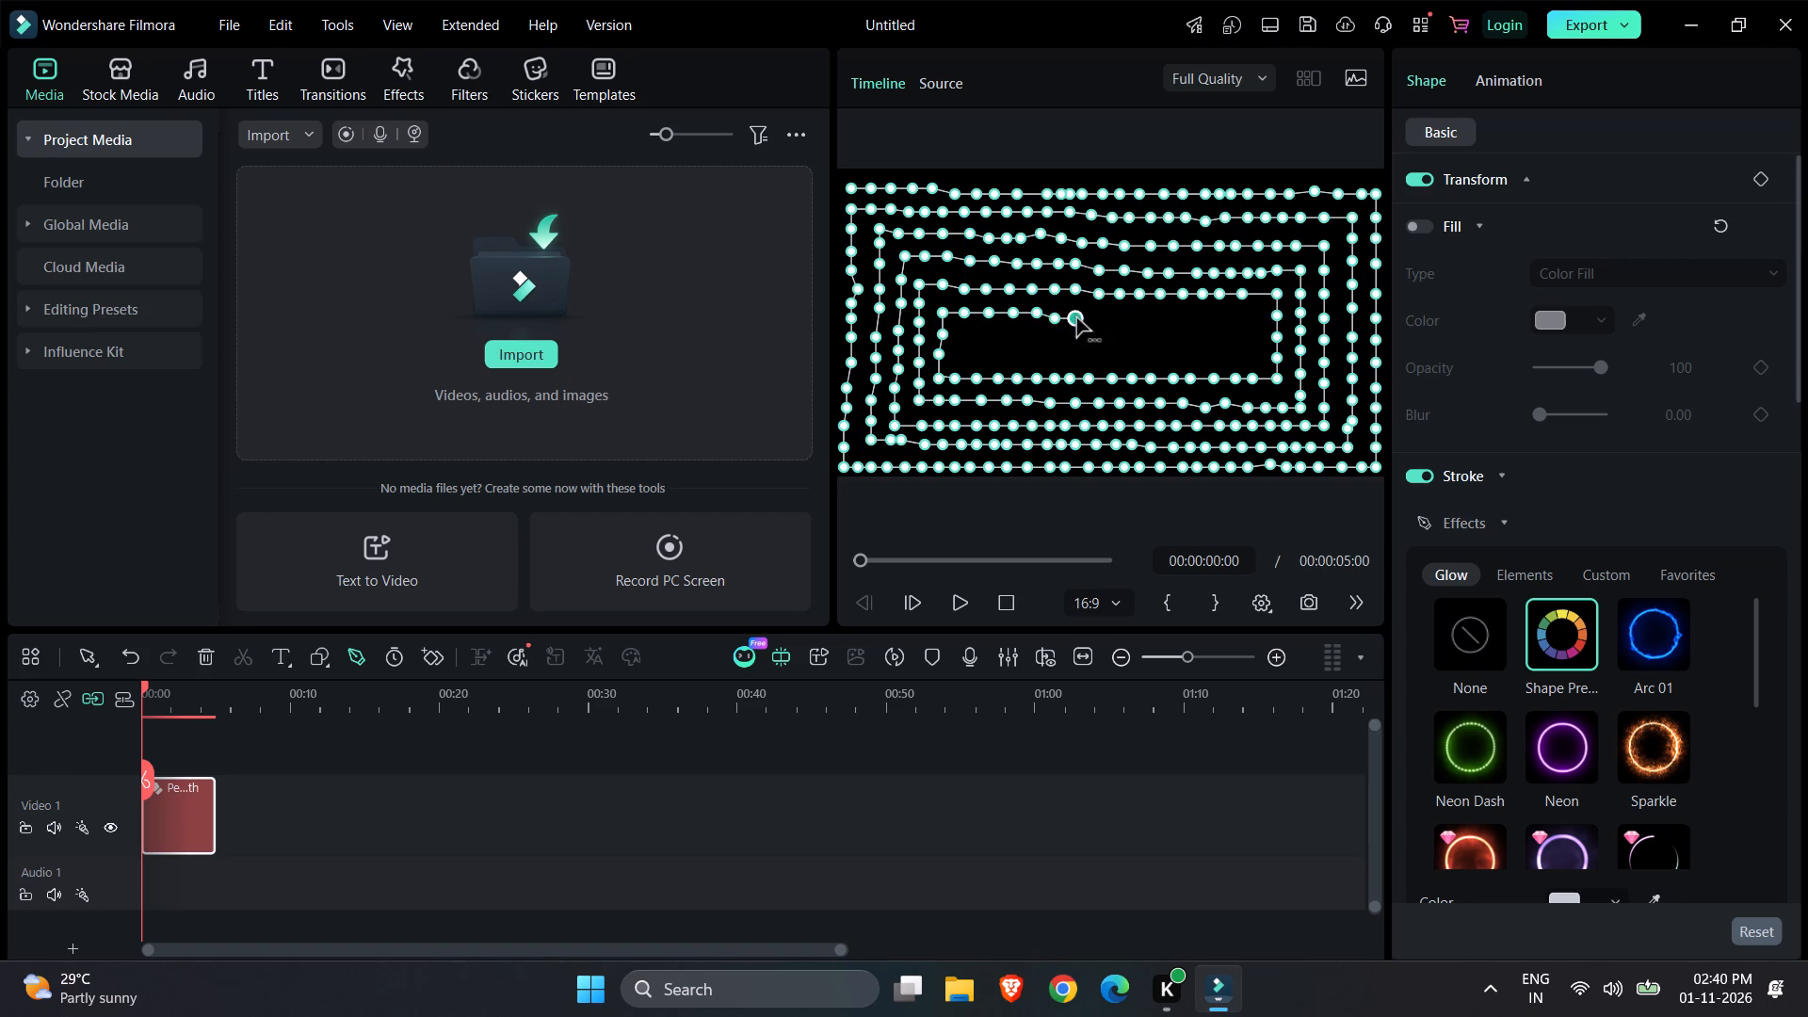
{"action": "left_click", "coordinate": [1098, 319]}
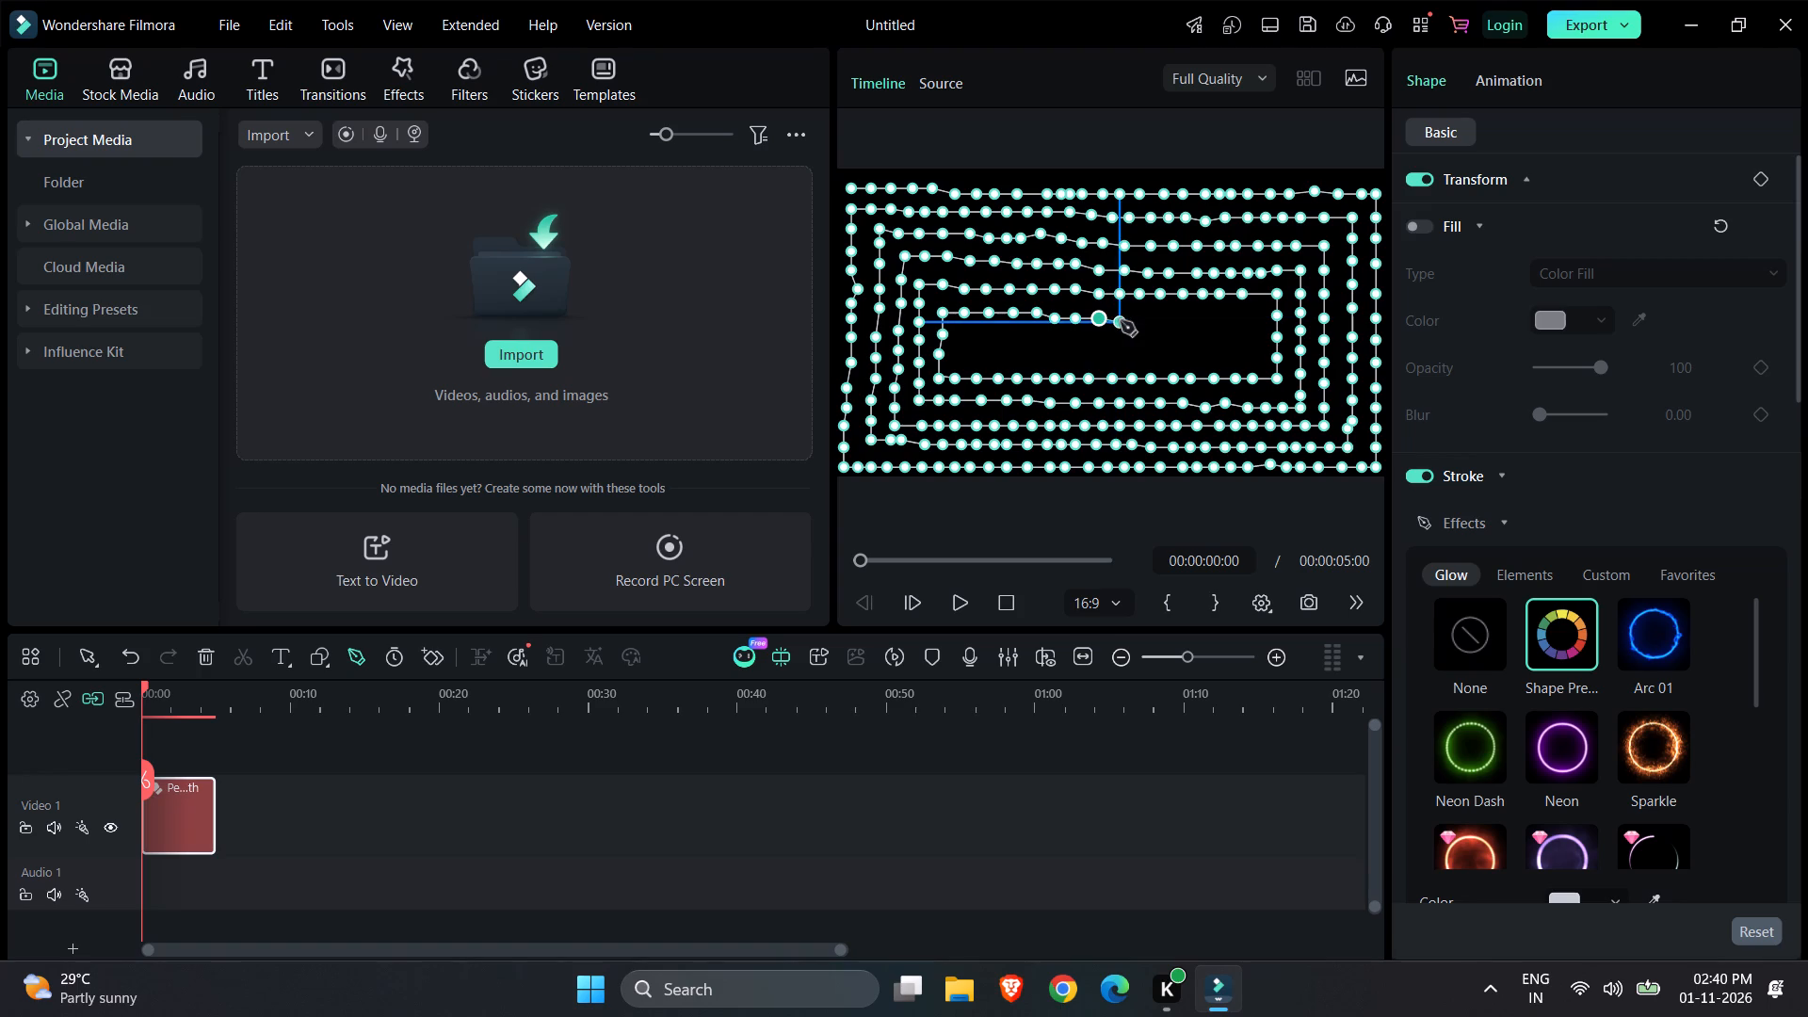
Continue the sixth loop's top row with closely spaced points from mid-width to its upper-right corner, just inside the fifth loop.
{"action": "left_click", "coordinate": [1121, 321]}
{"action": "left_click", "coordinate": [1144, 320]}
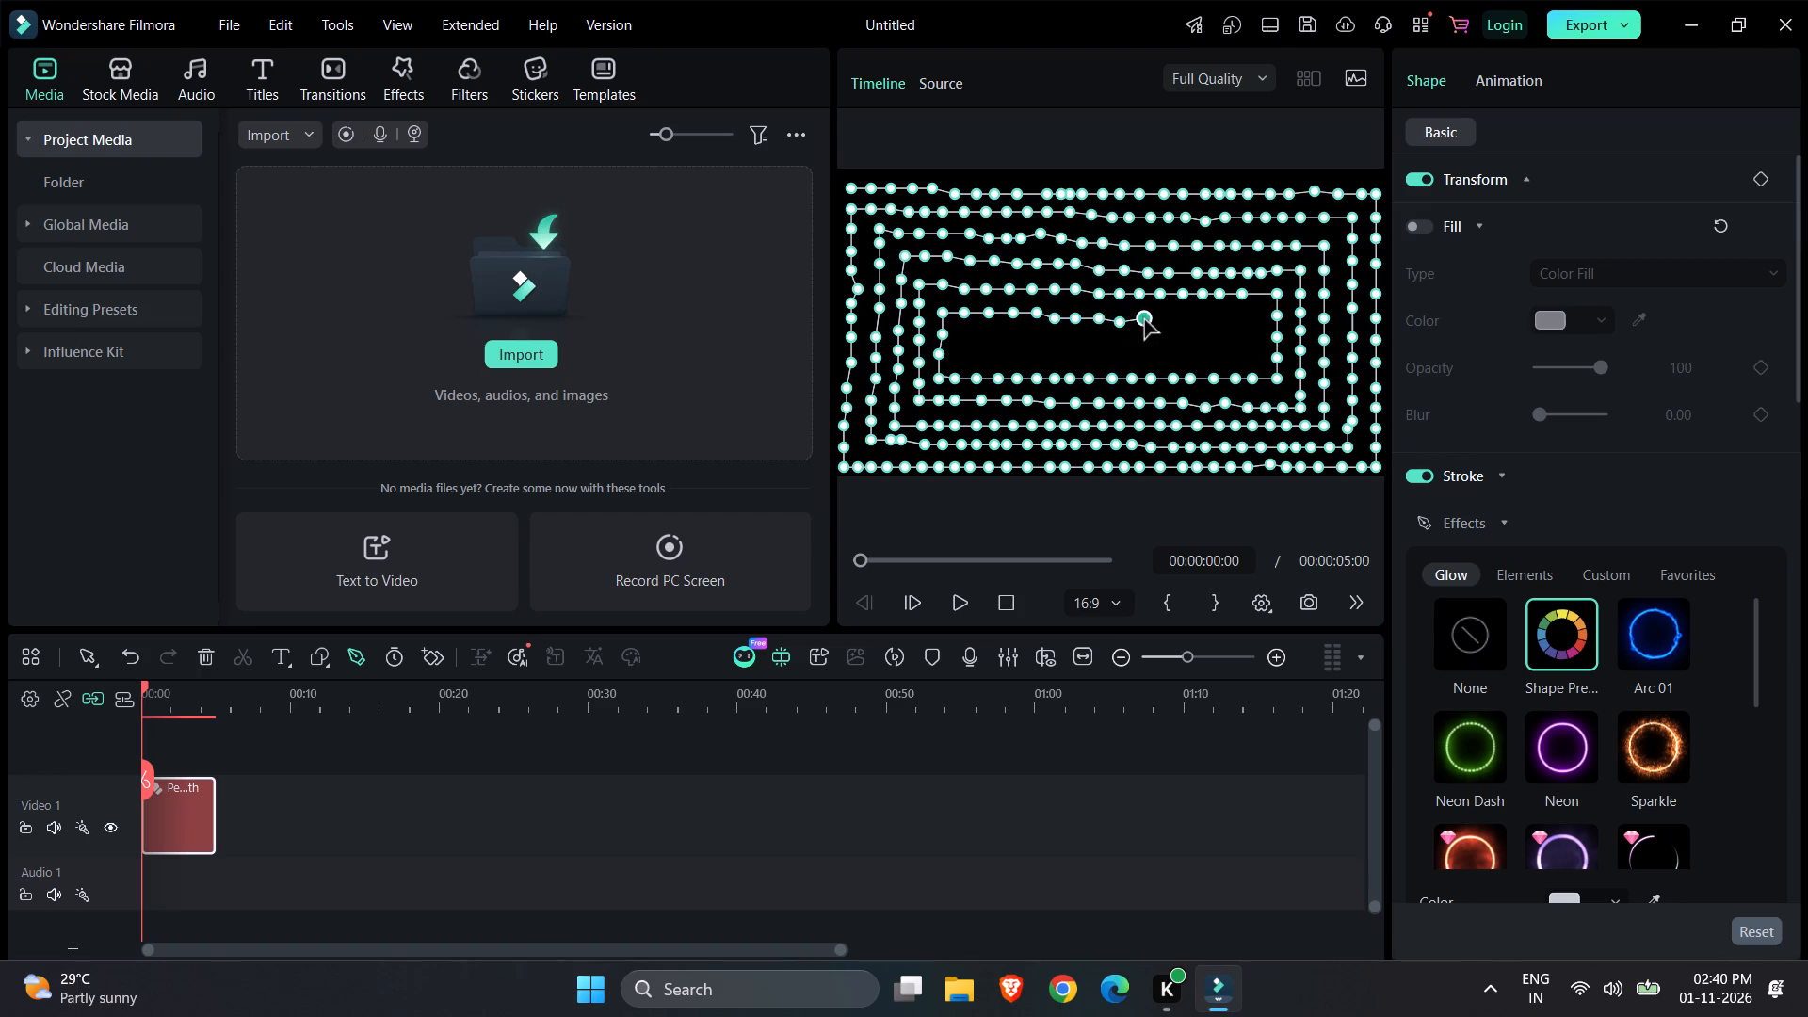
{"action": "left_click", "coordinate": [1161, 318]}
{"action": "left_click", "coordinate": [1182, 317]}
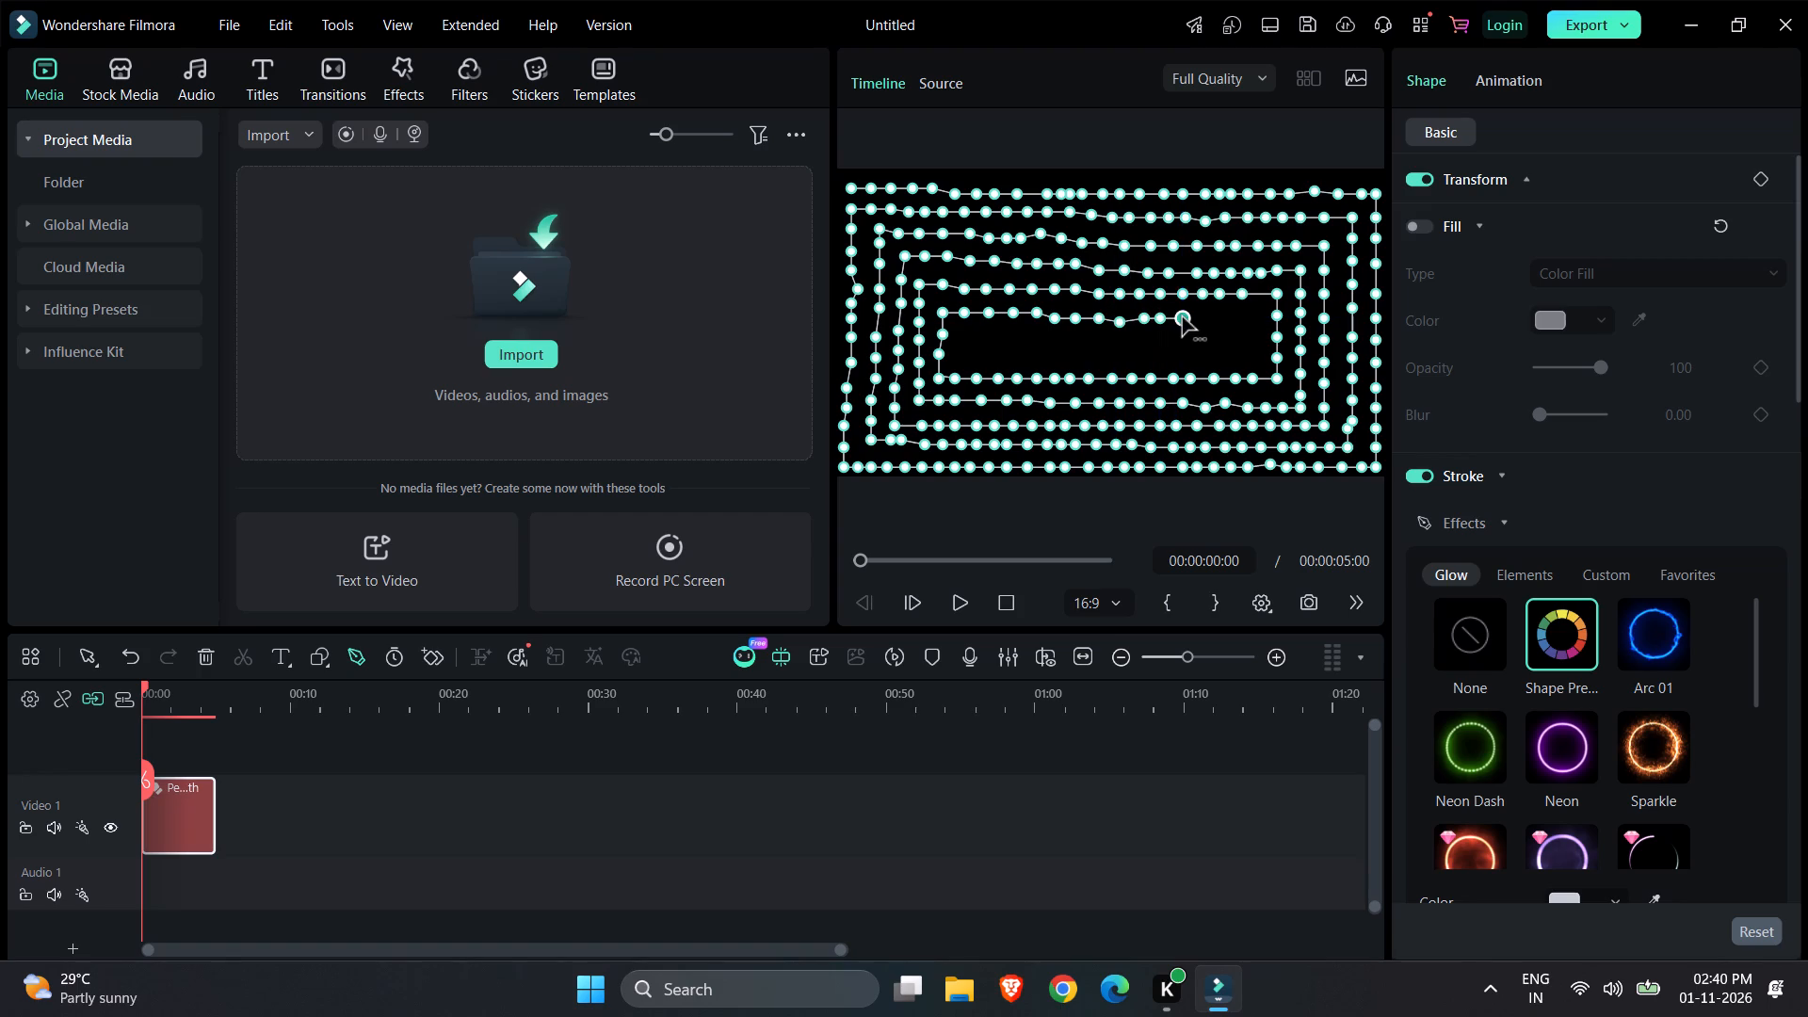
{"action": "left_click", "coordinate": [1199, 316]}
{"action": "left_click", "coordinate": [1218, 316]}
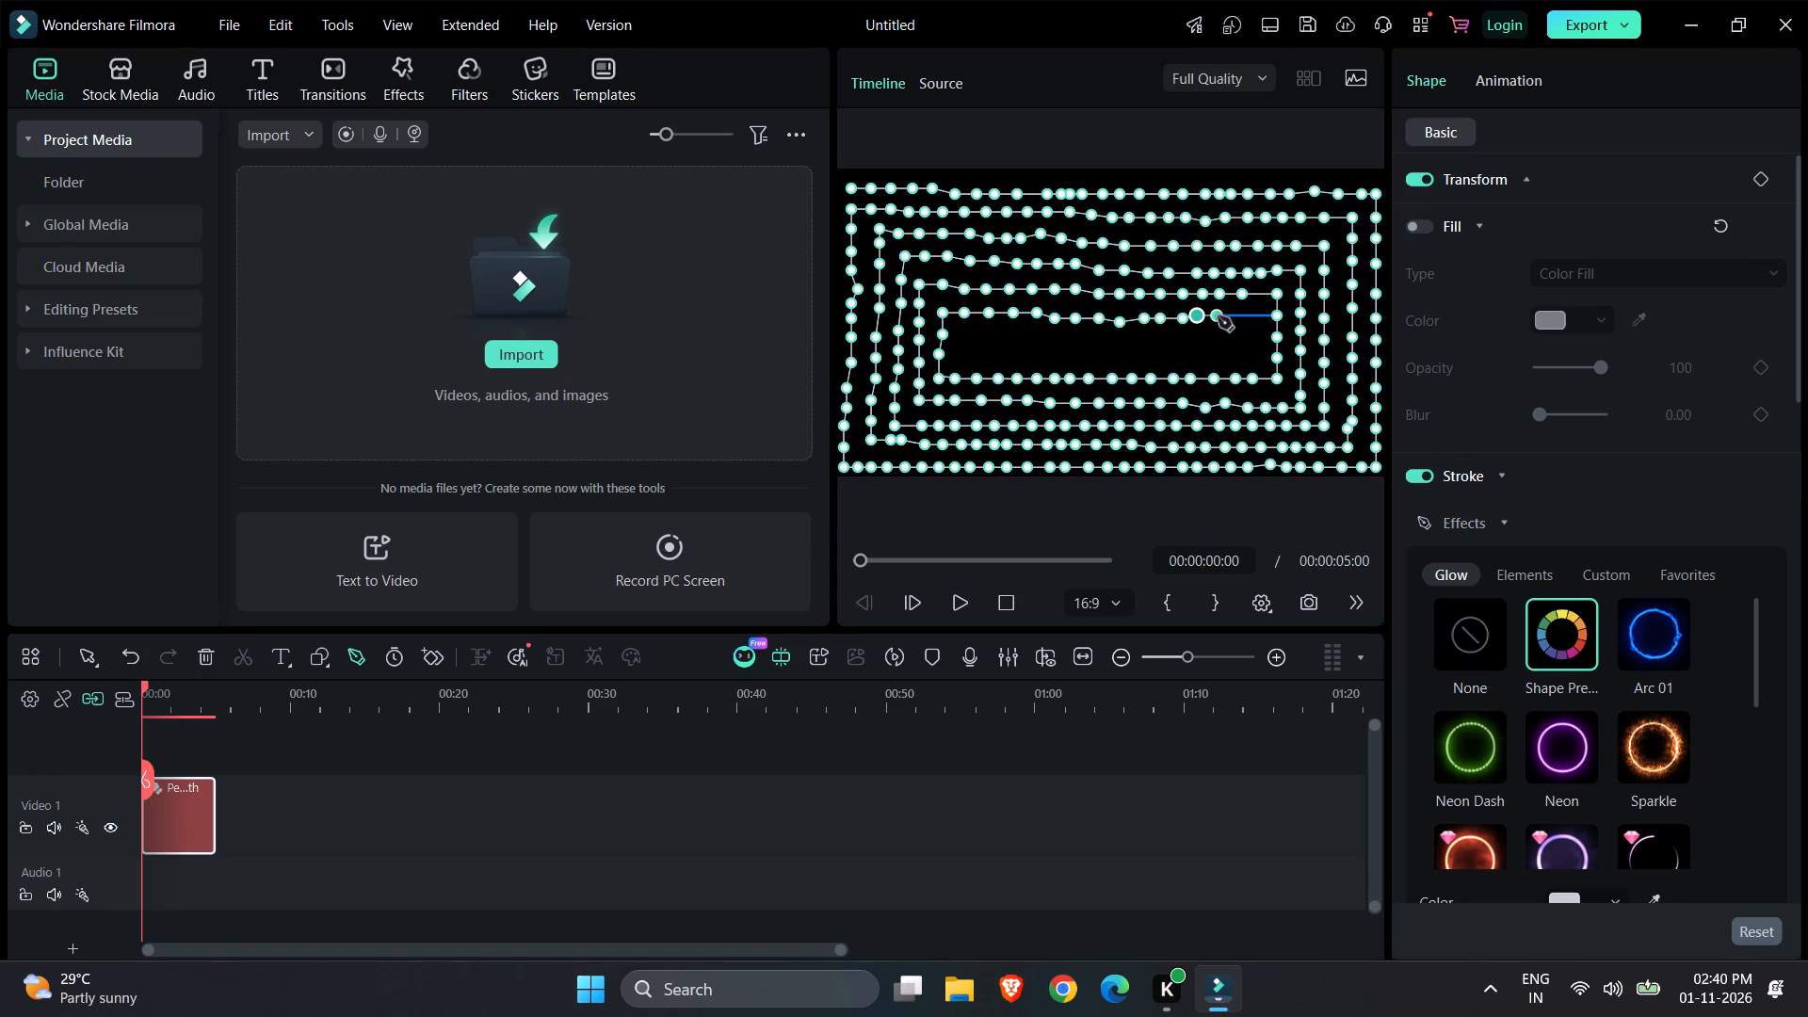
{"action": "left_click", "coordinate": [1236, 316]}
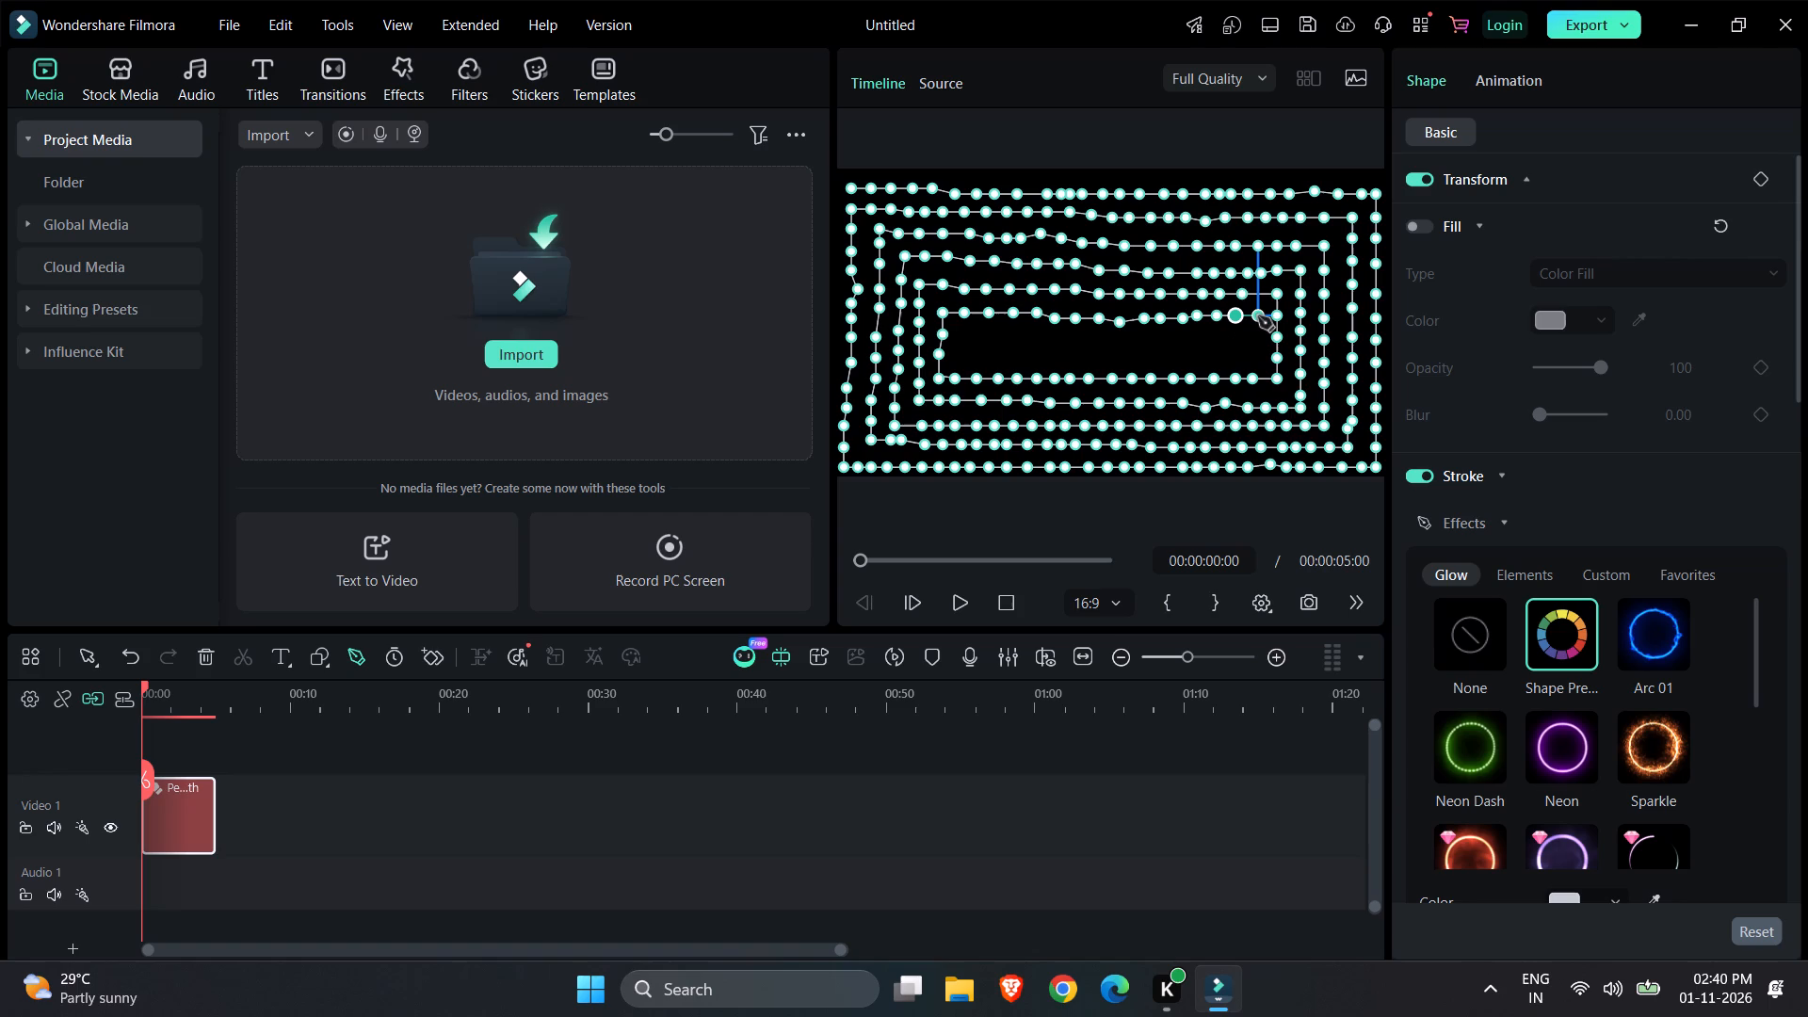
{"action": "left_click", "coordinate": [1258, 316]}
Continue the sixth loop with three closely spaced points down its right side to the lower-right corner, just above the fifth loop's bottom row.
{"action": "left_click", "coordinate": [1258, 333]}
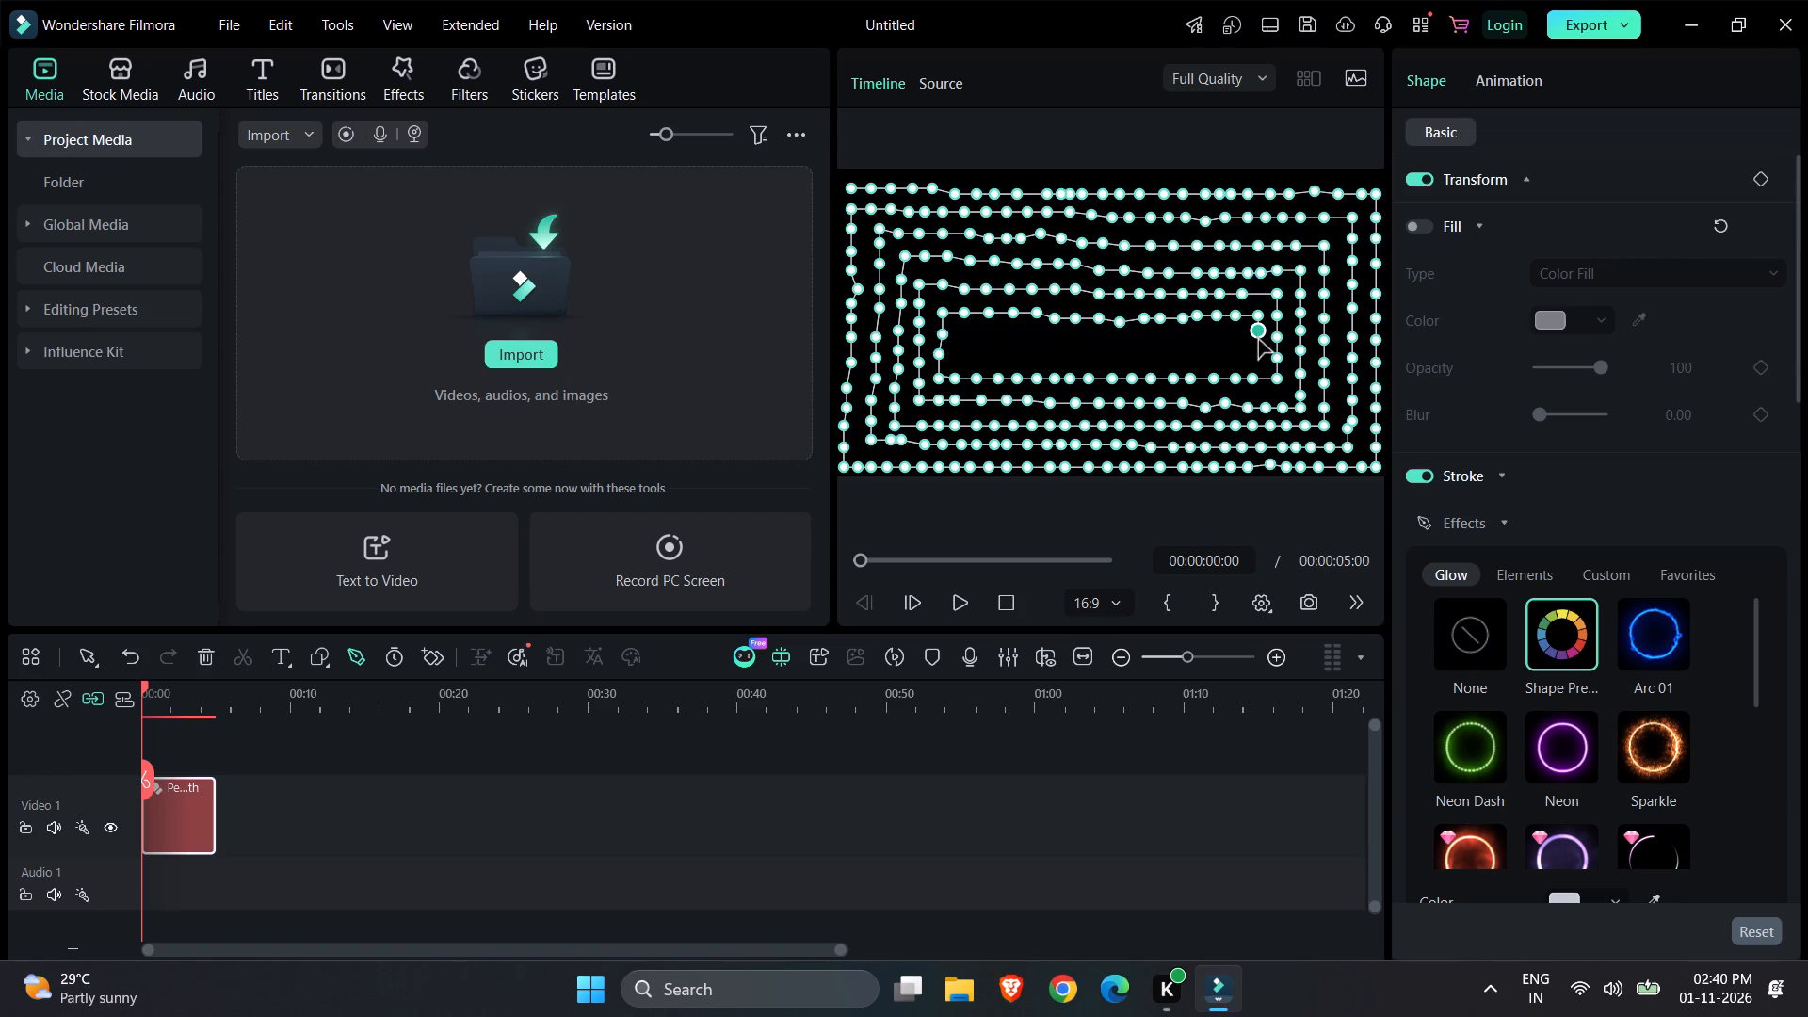
{"action": "left_click", "coordinate": [1258, 347]}
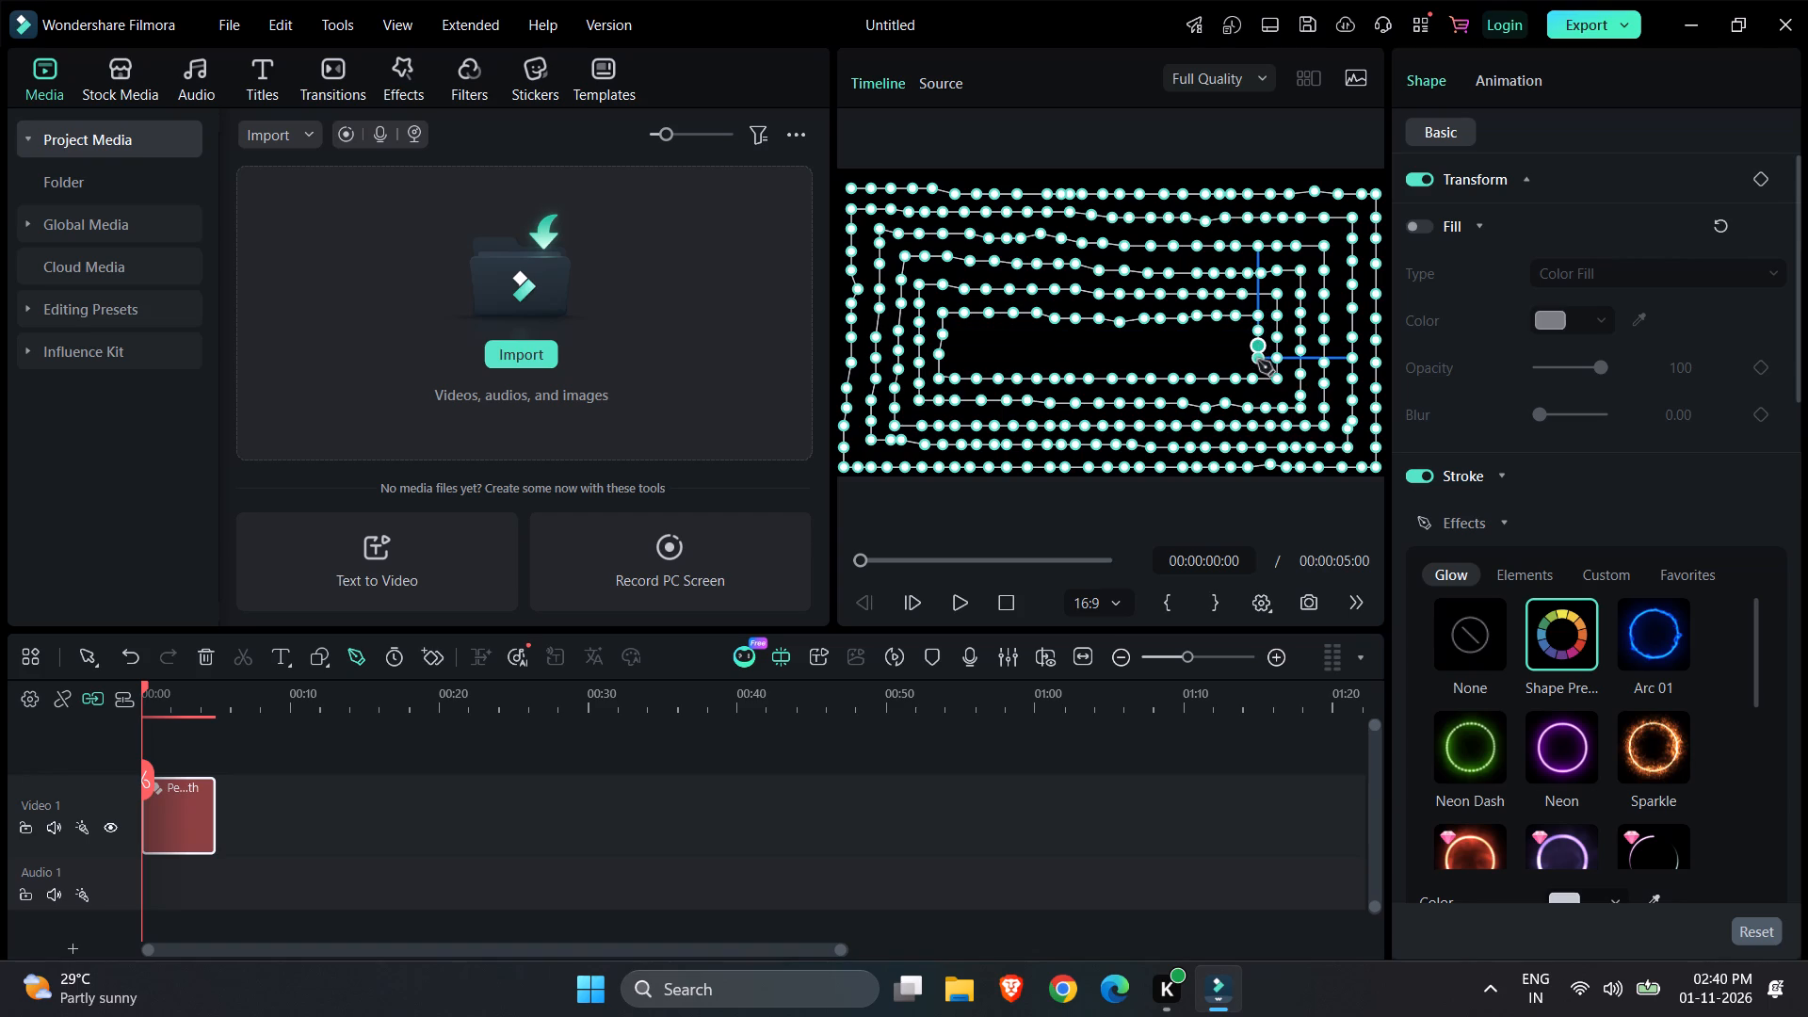
{"action": "left_click", "coordinate": [1258, 361]}
Continue the sixth loop's bottom row with eight closely spaced pen points from its lower-right corner to about mid-width.
{"action": "left_click", "coordinate": [1240, 361]}
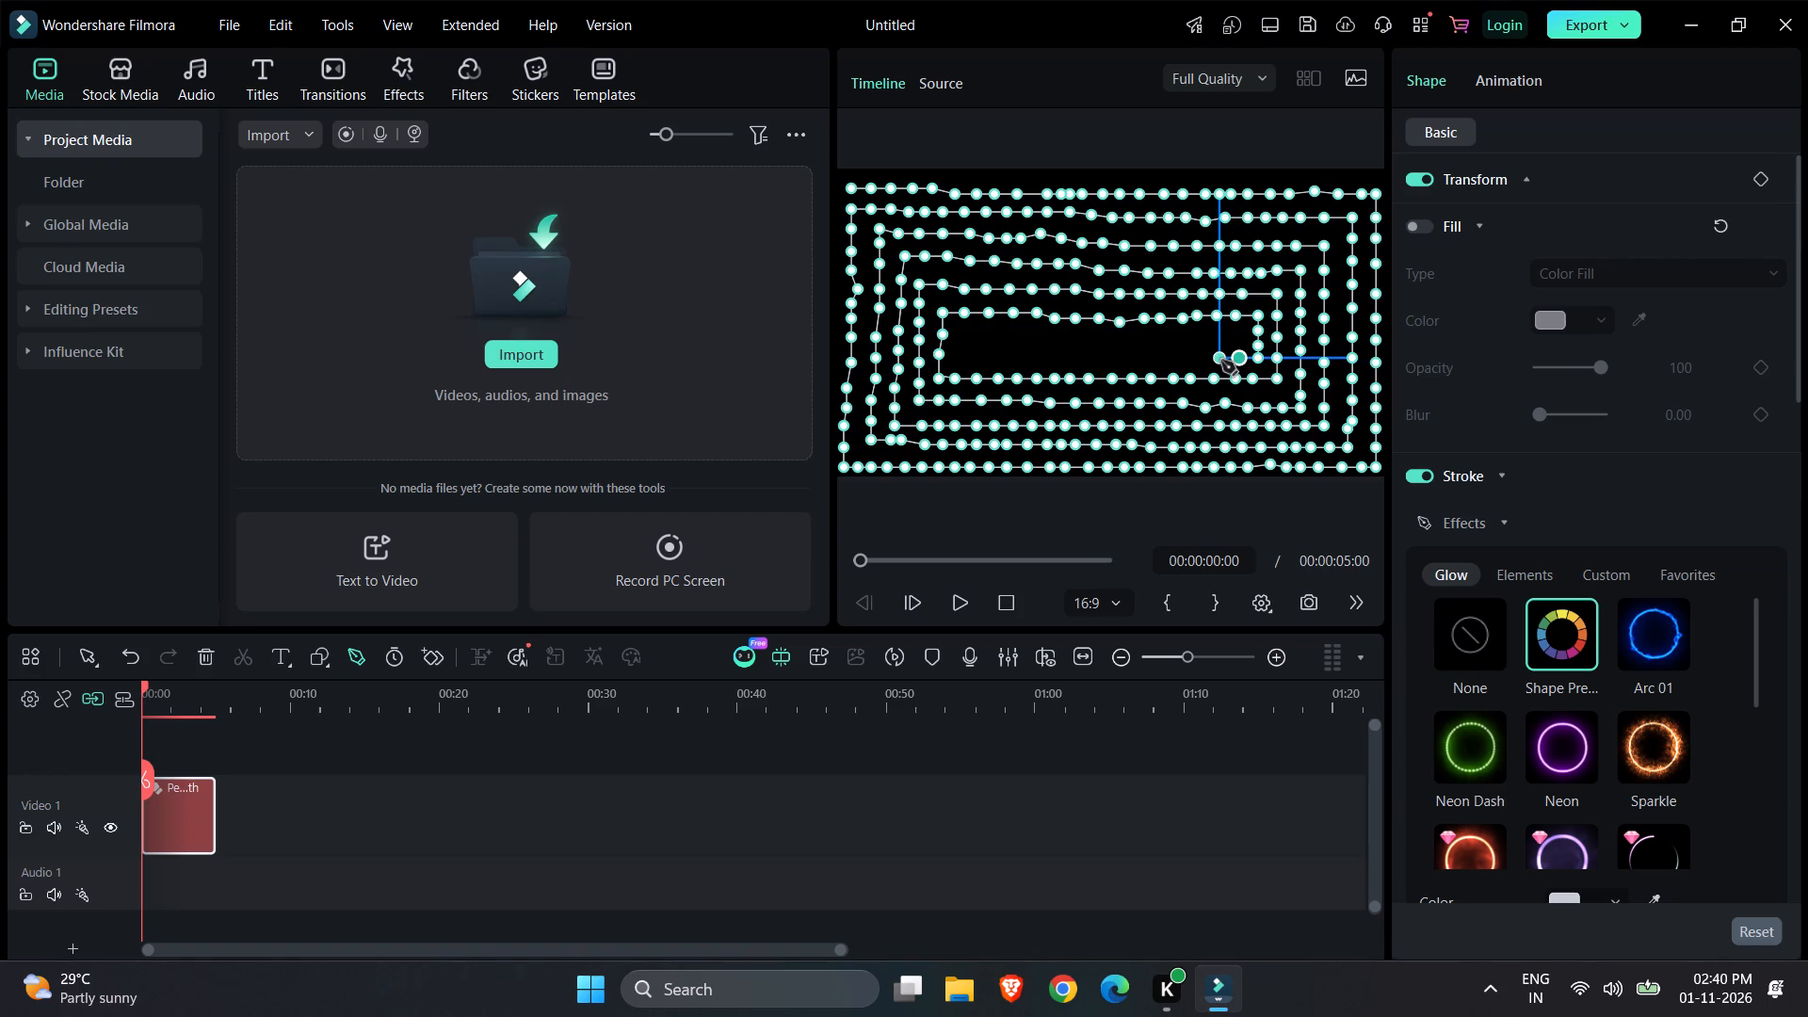
{"action": "left_click", "coordinate": [1221, 361]}
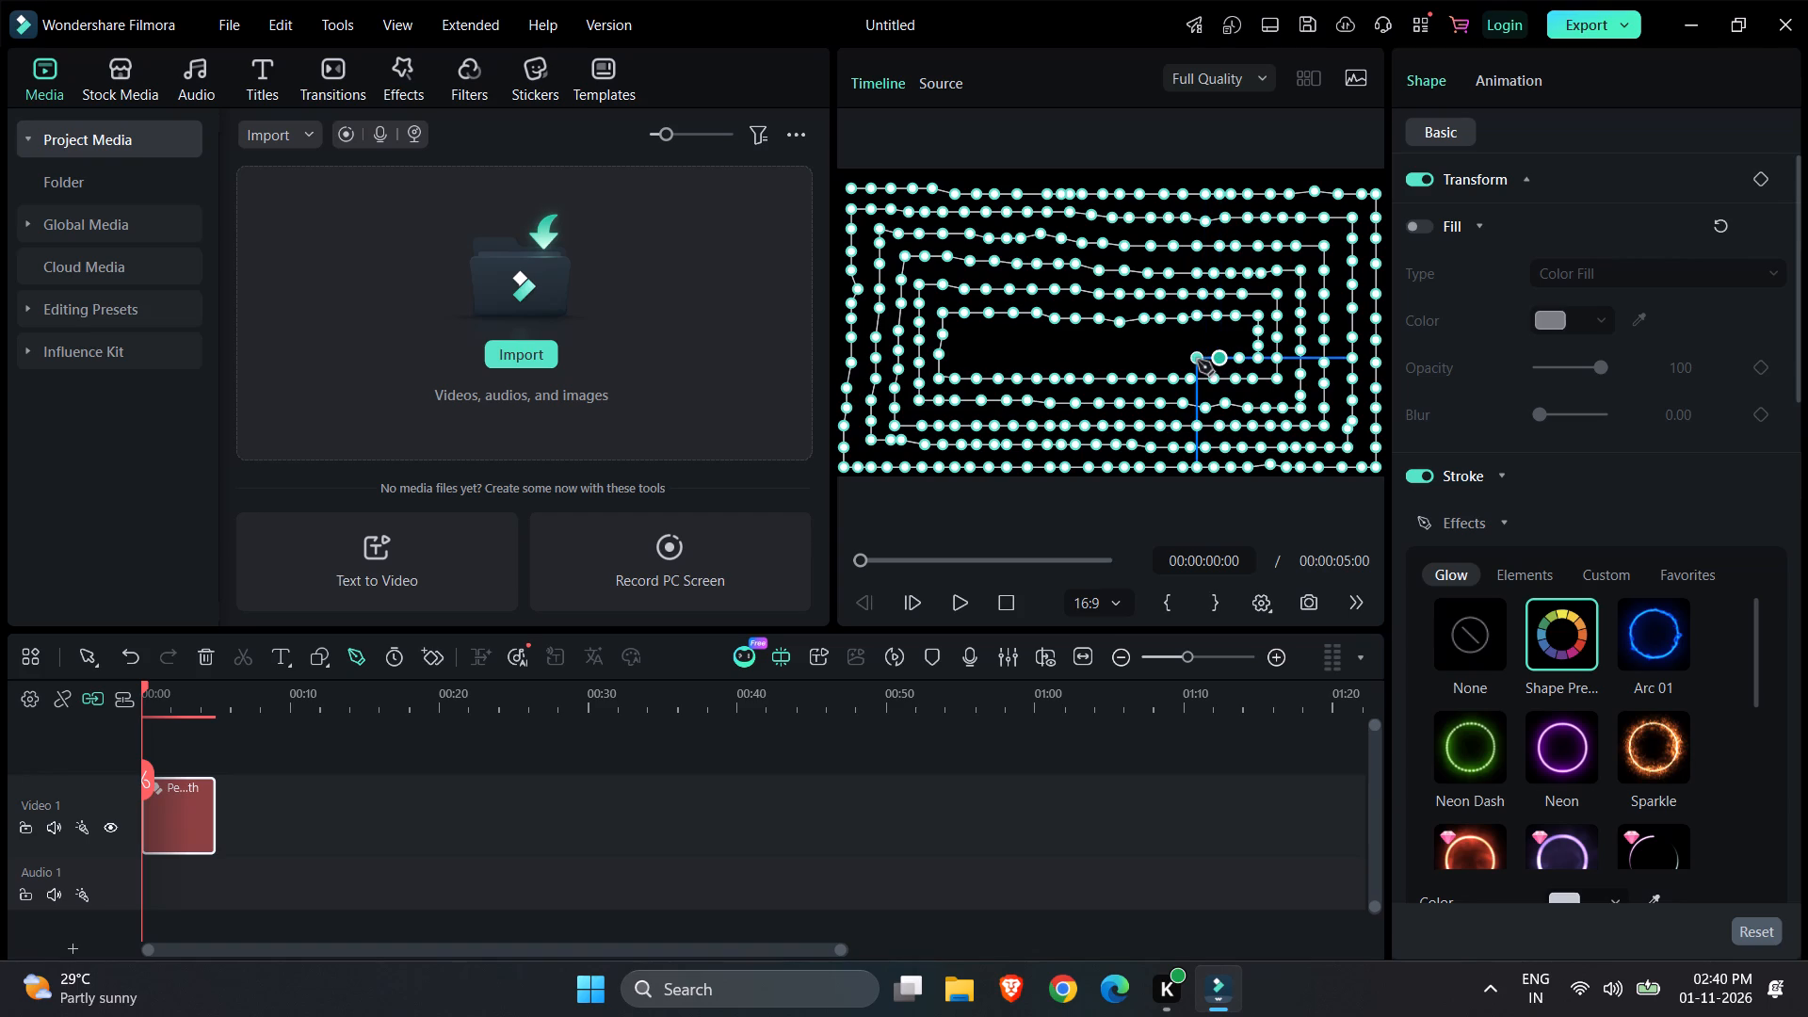
{"action": "left_click", "coordinate": [1198, 361]}
{"action": "left_click", "coordinate": [1177, 361]}
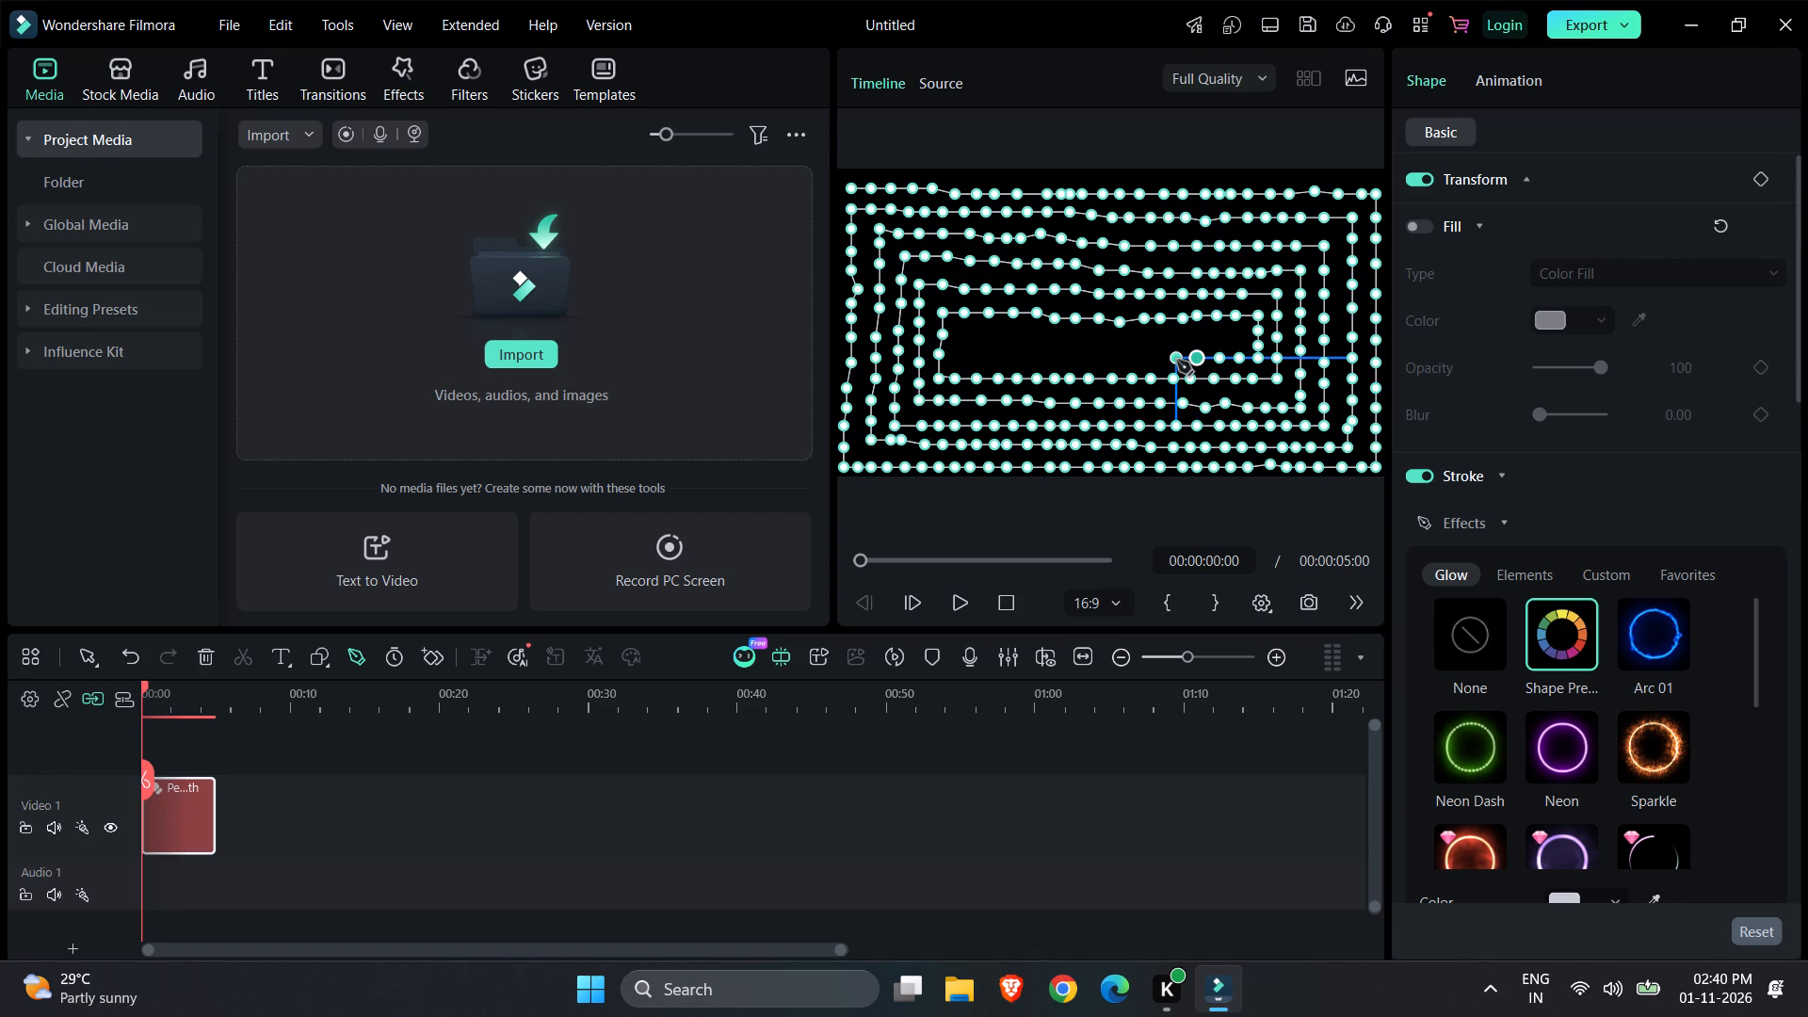
{"action": "left_click", "coordinate": [1156, 361]}
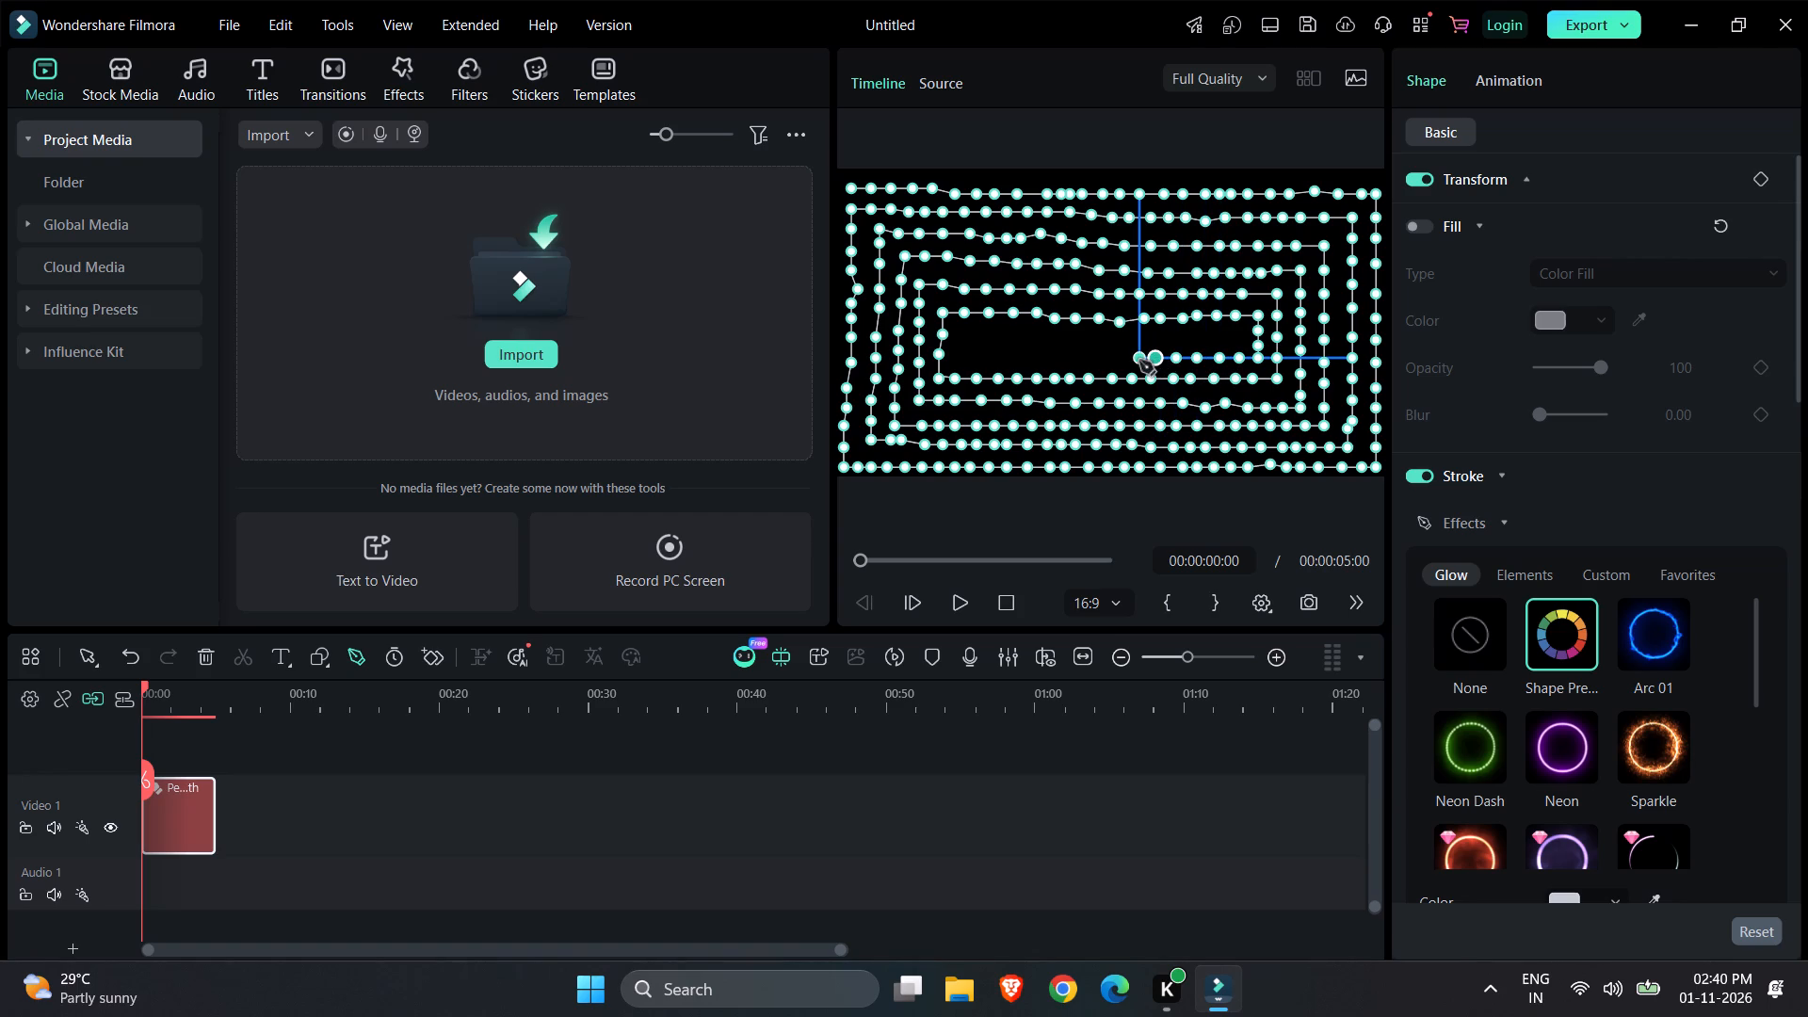
{"action": "left_click", "coordinate": [1136, 361]}
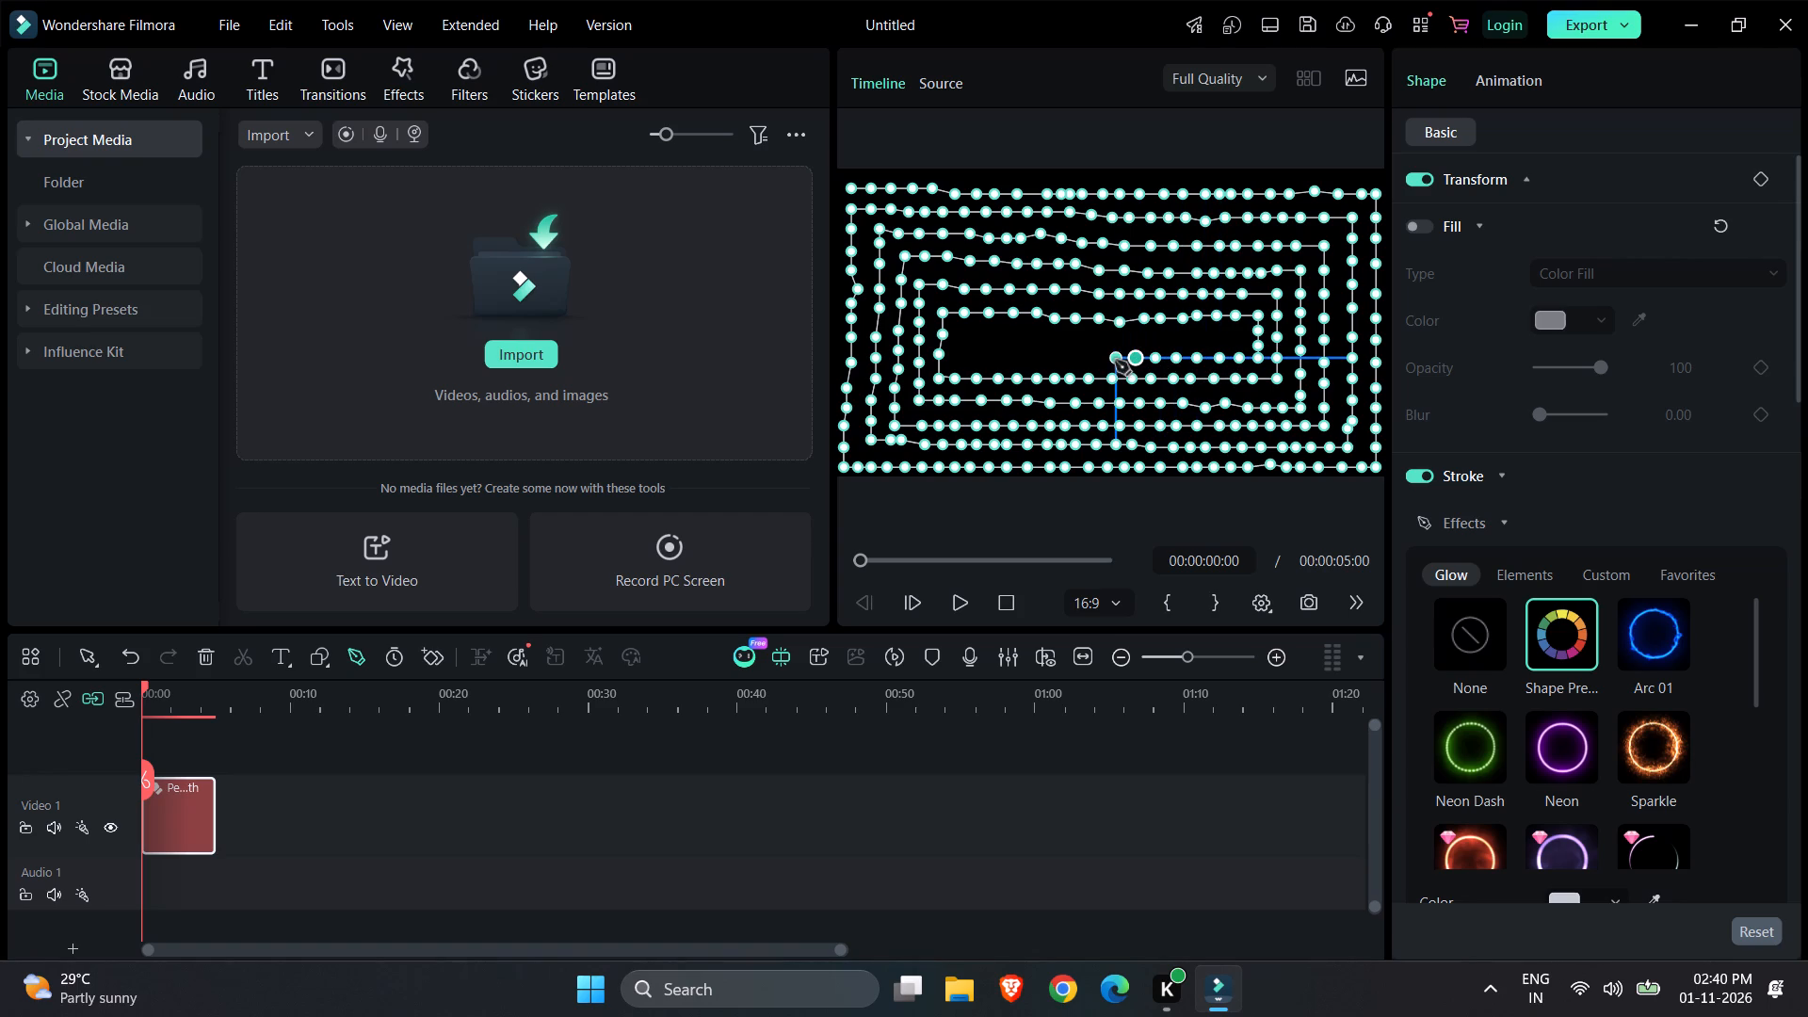
{"action": "left_click", "coordinate": [1115, 361]}
{"action": "left_click", "coordinate": [1095, 359]}
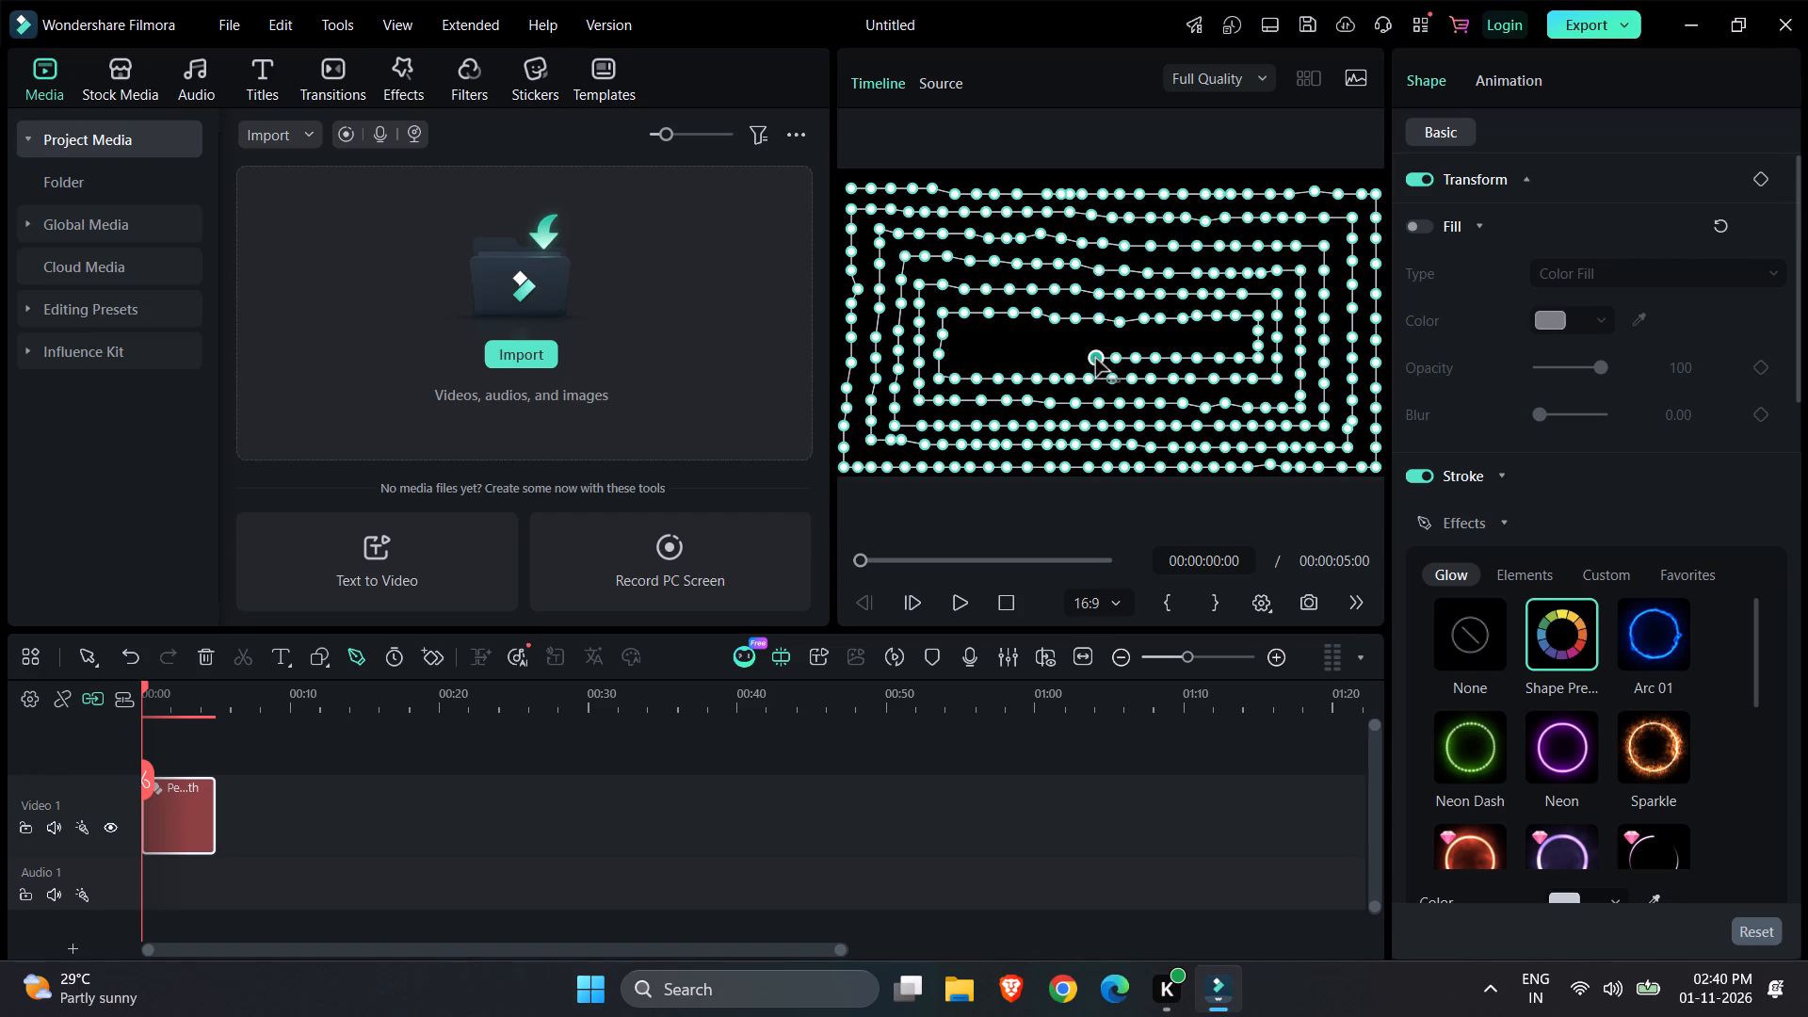
Continue the sixth loop's bottom row with seven closely spaced points from mid-width to its lower-left corner, just inside the loop's start.
{"action": "left_click", "coordinate": [1073, 360]}
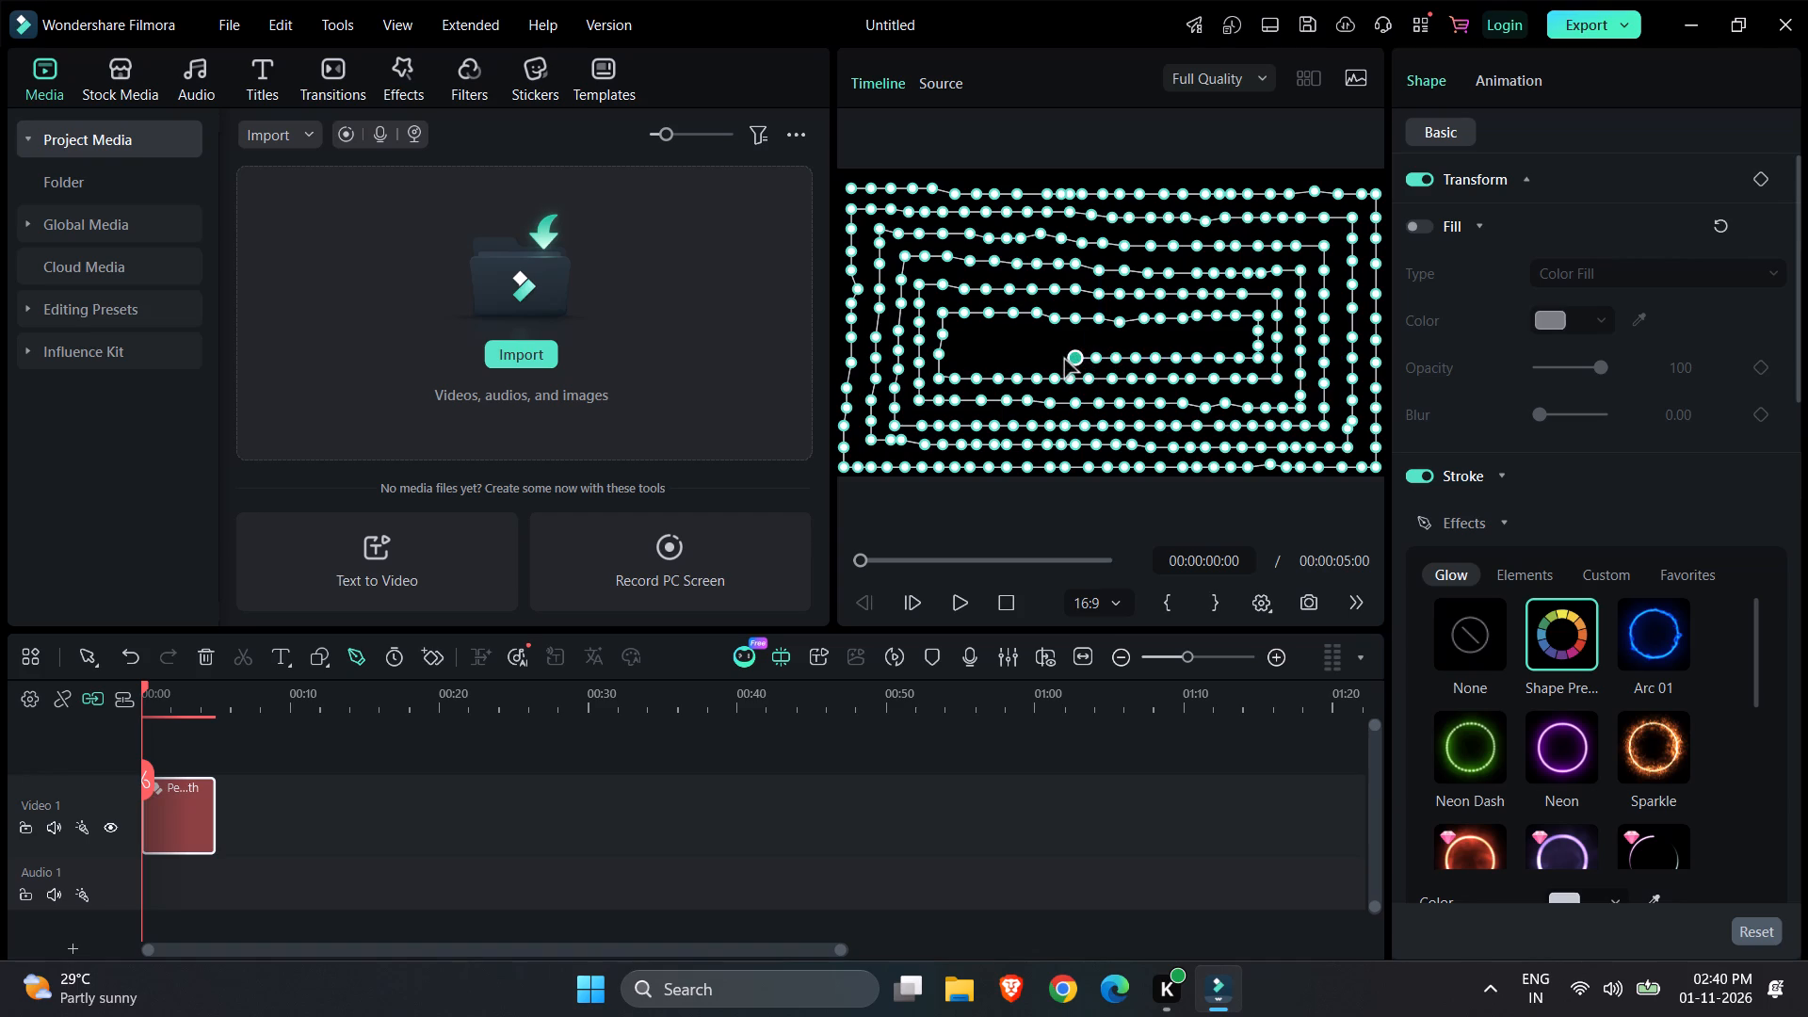
{"action": "left_click", "coordinate": [1056, 360]}
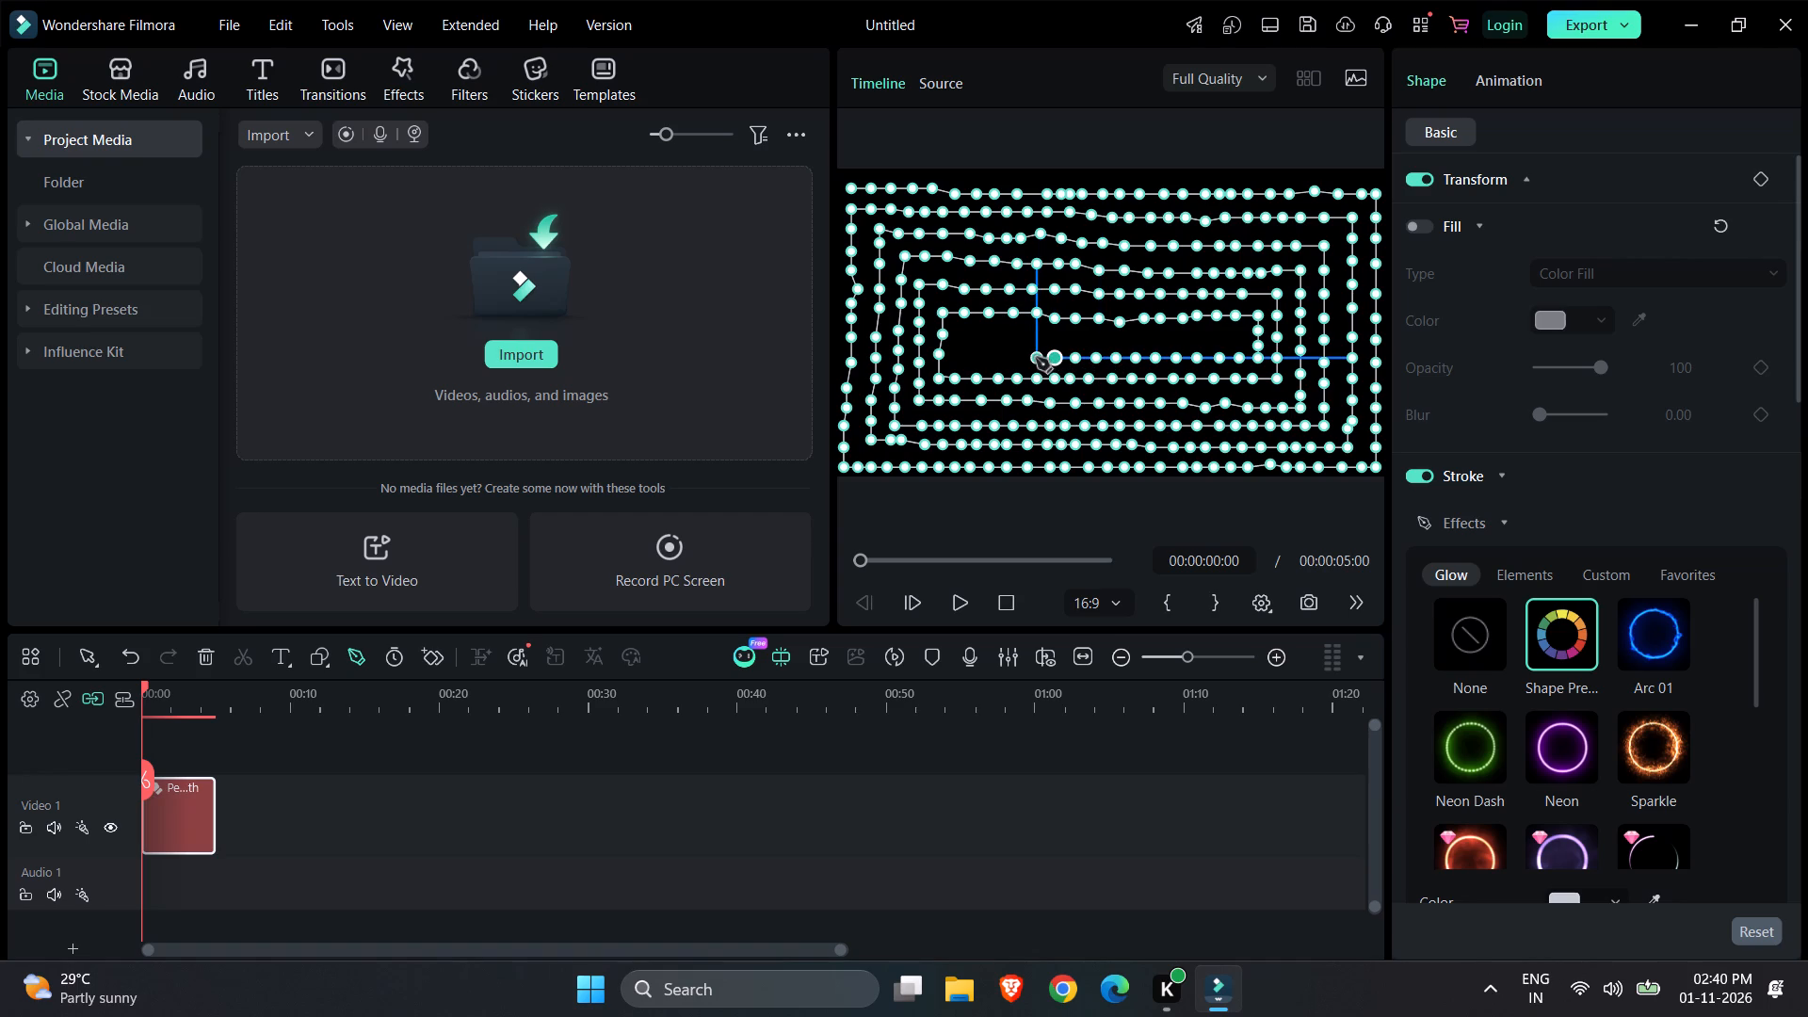
{"action": "left_click", "coordinate": [1031, 358]}
{"action": "left_click", "coordinate": [1012, 358]}
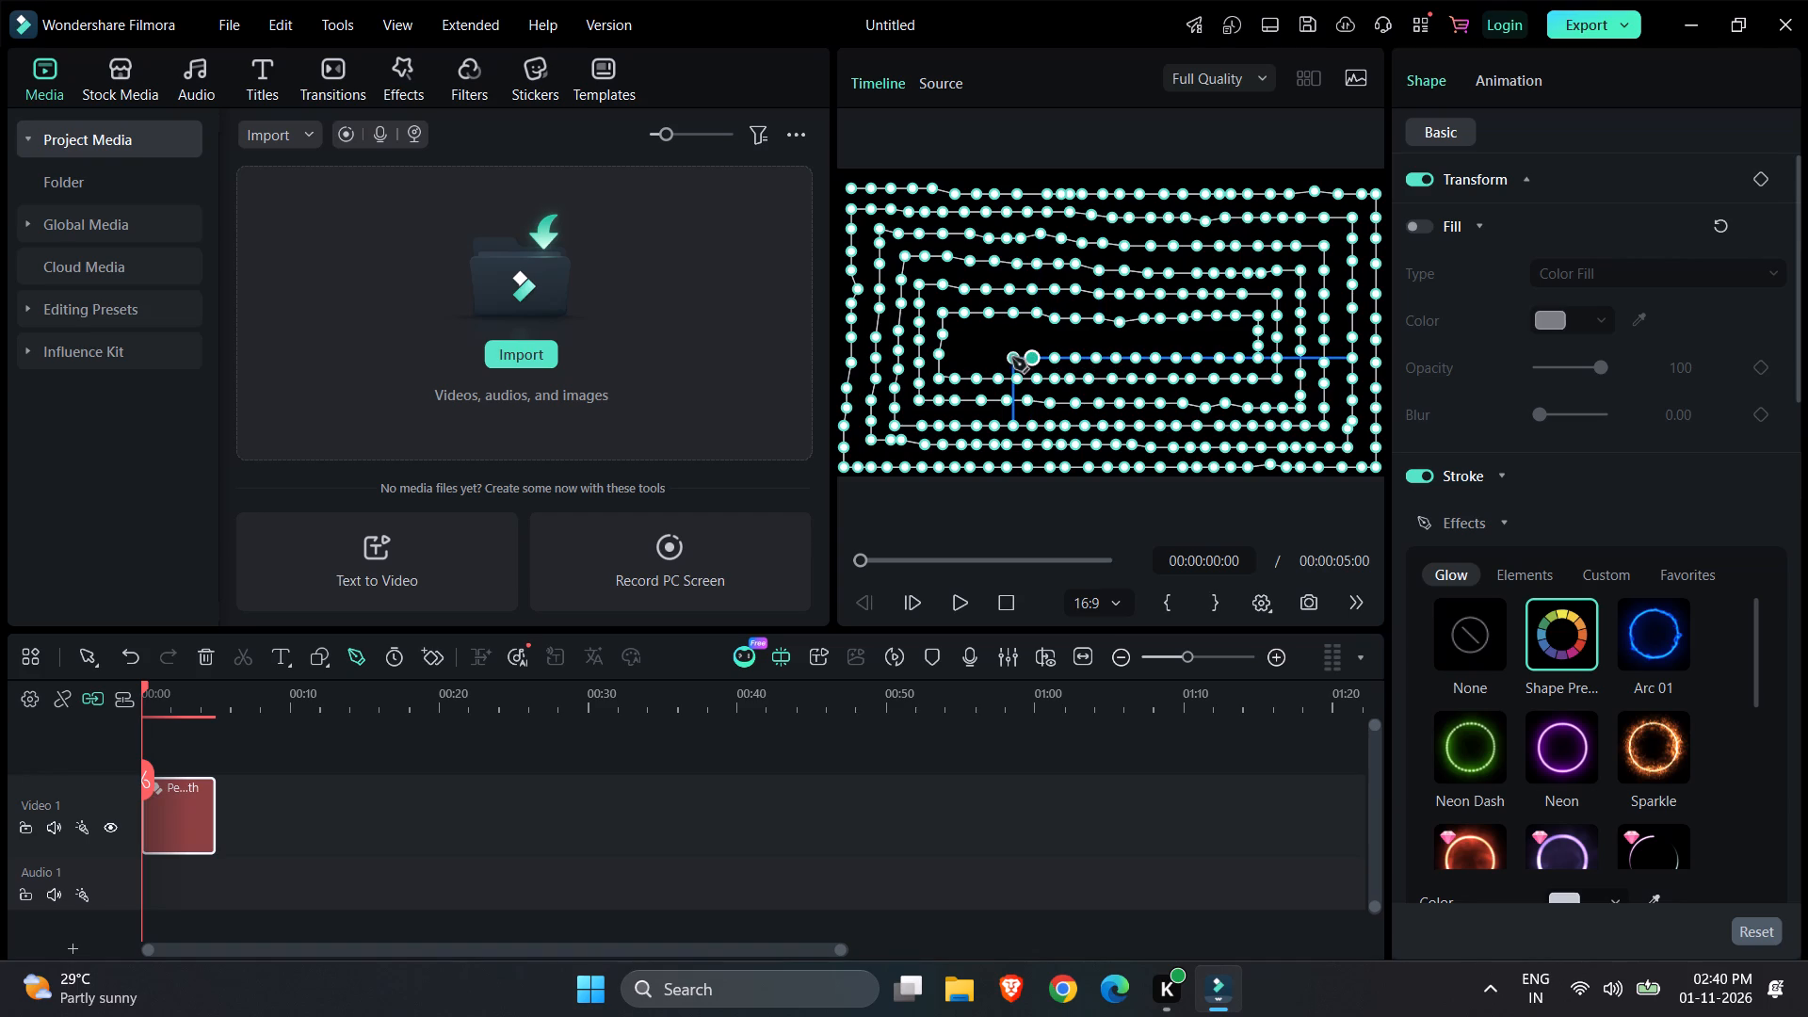
{"action": "left_click", "coordinate": [994, 359]}
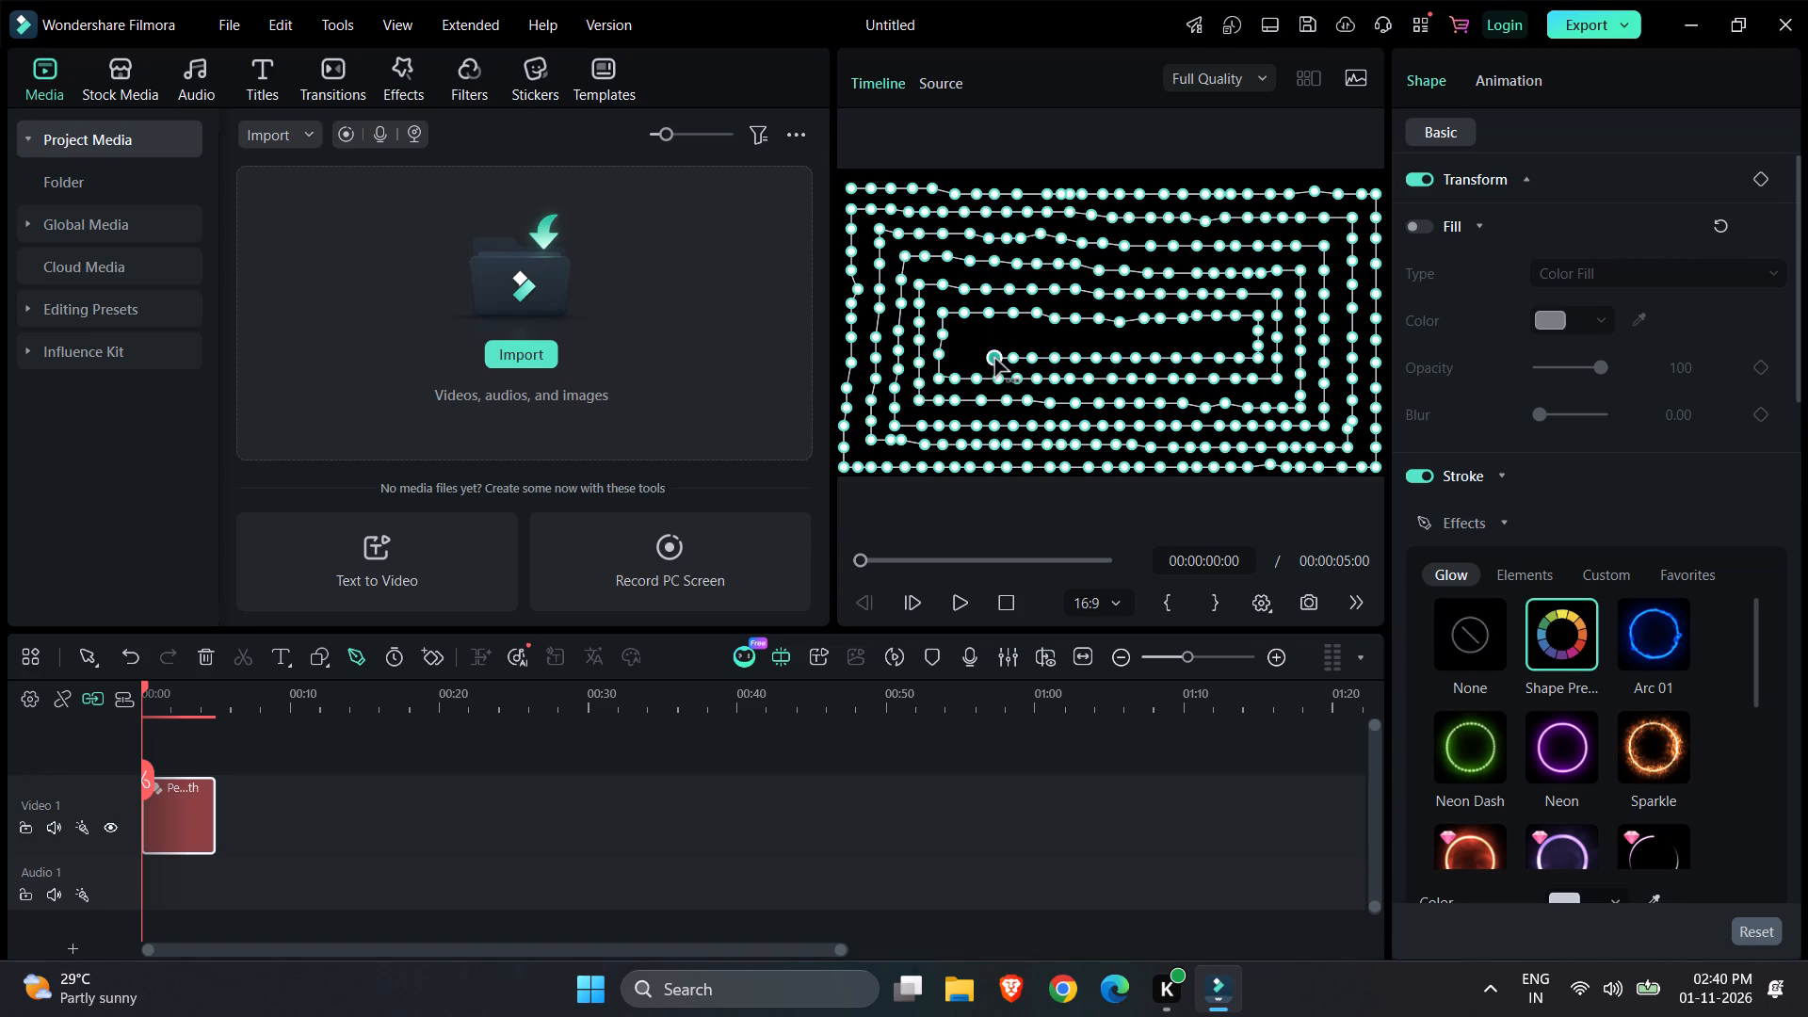
{"action": "left_click", "coordinate": [975, 359]}
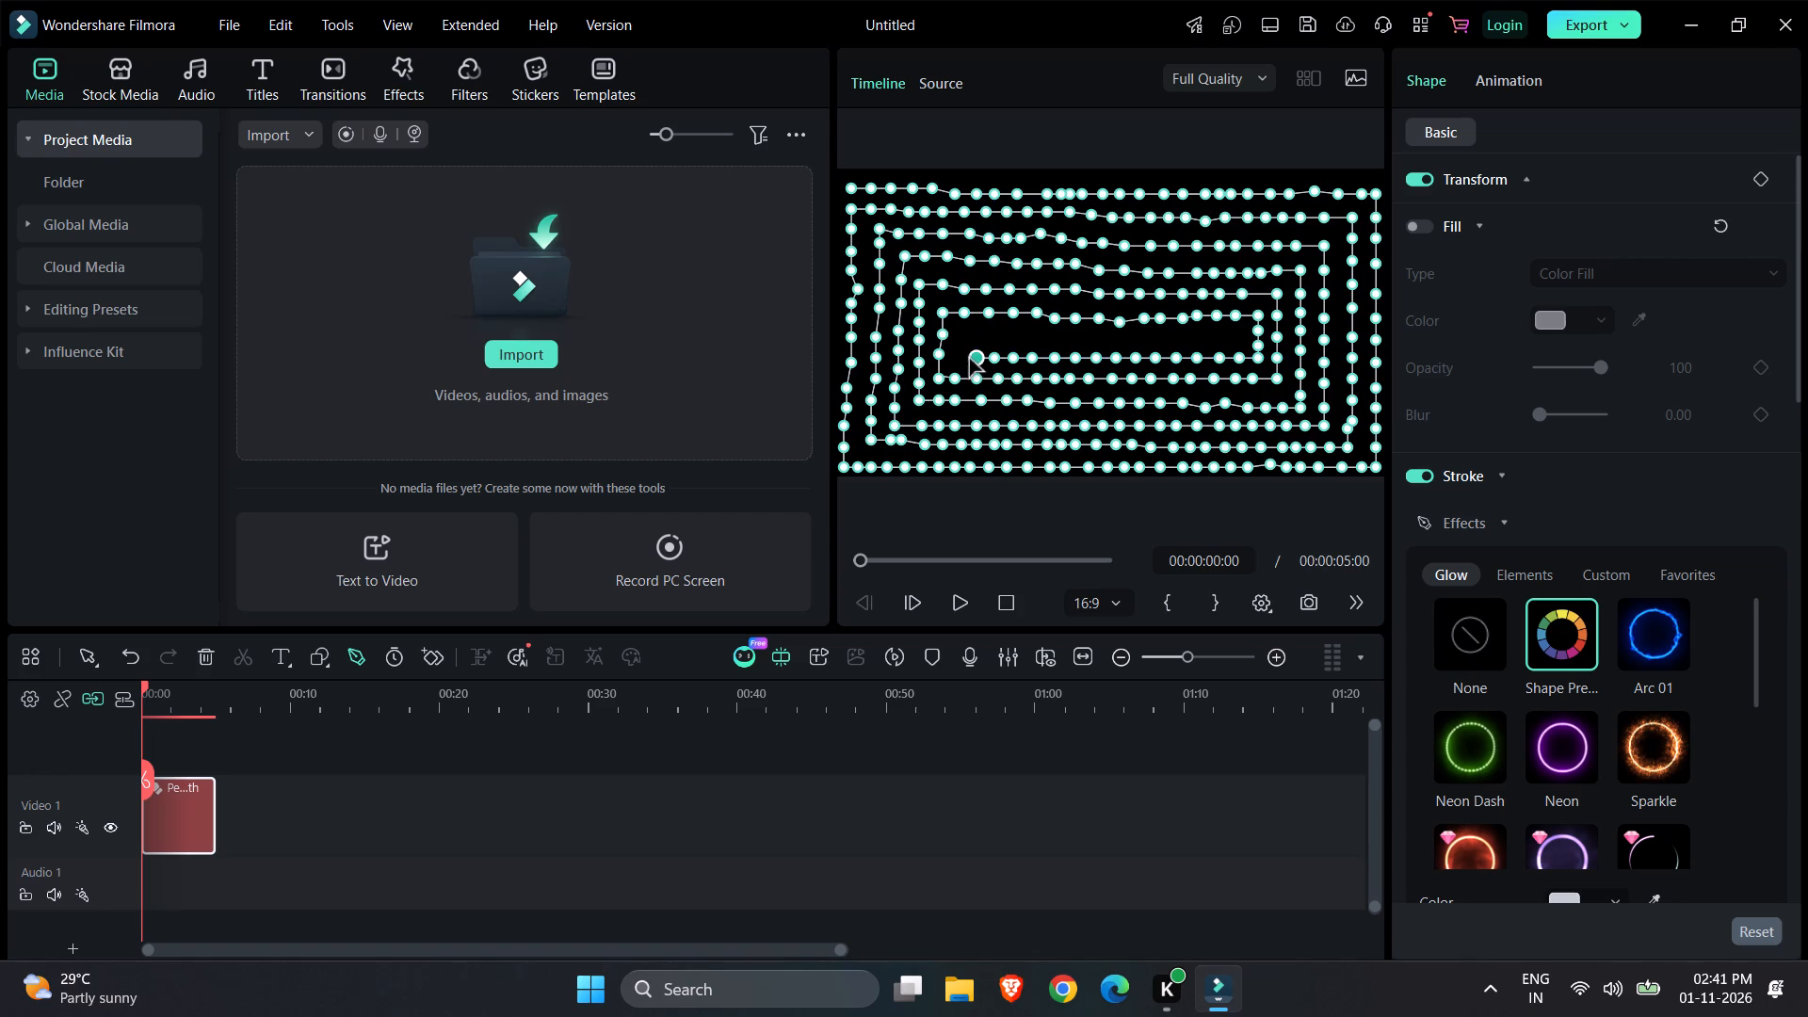
{"action": "left_click", "coordinate": [959, 357]}
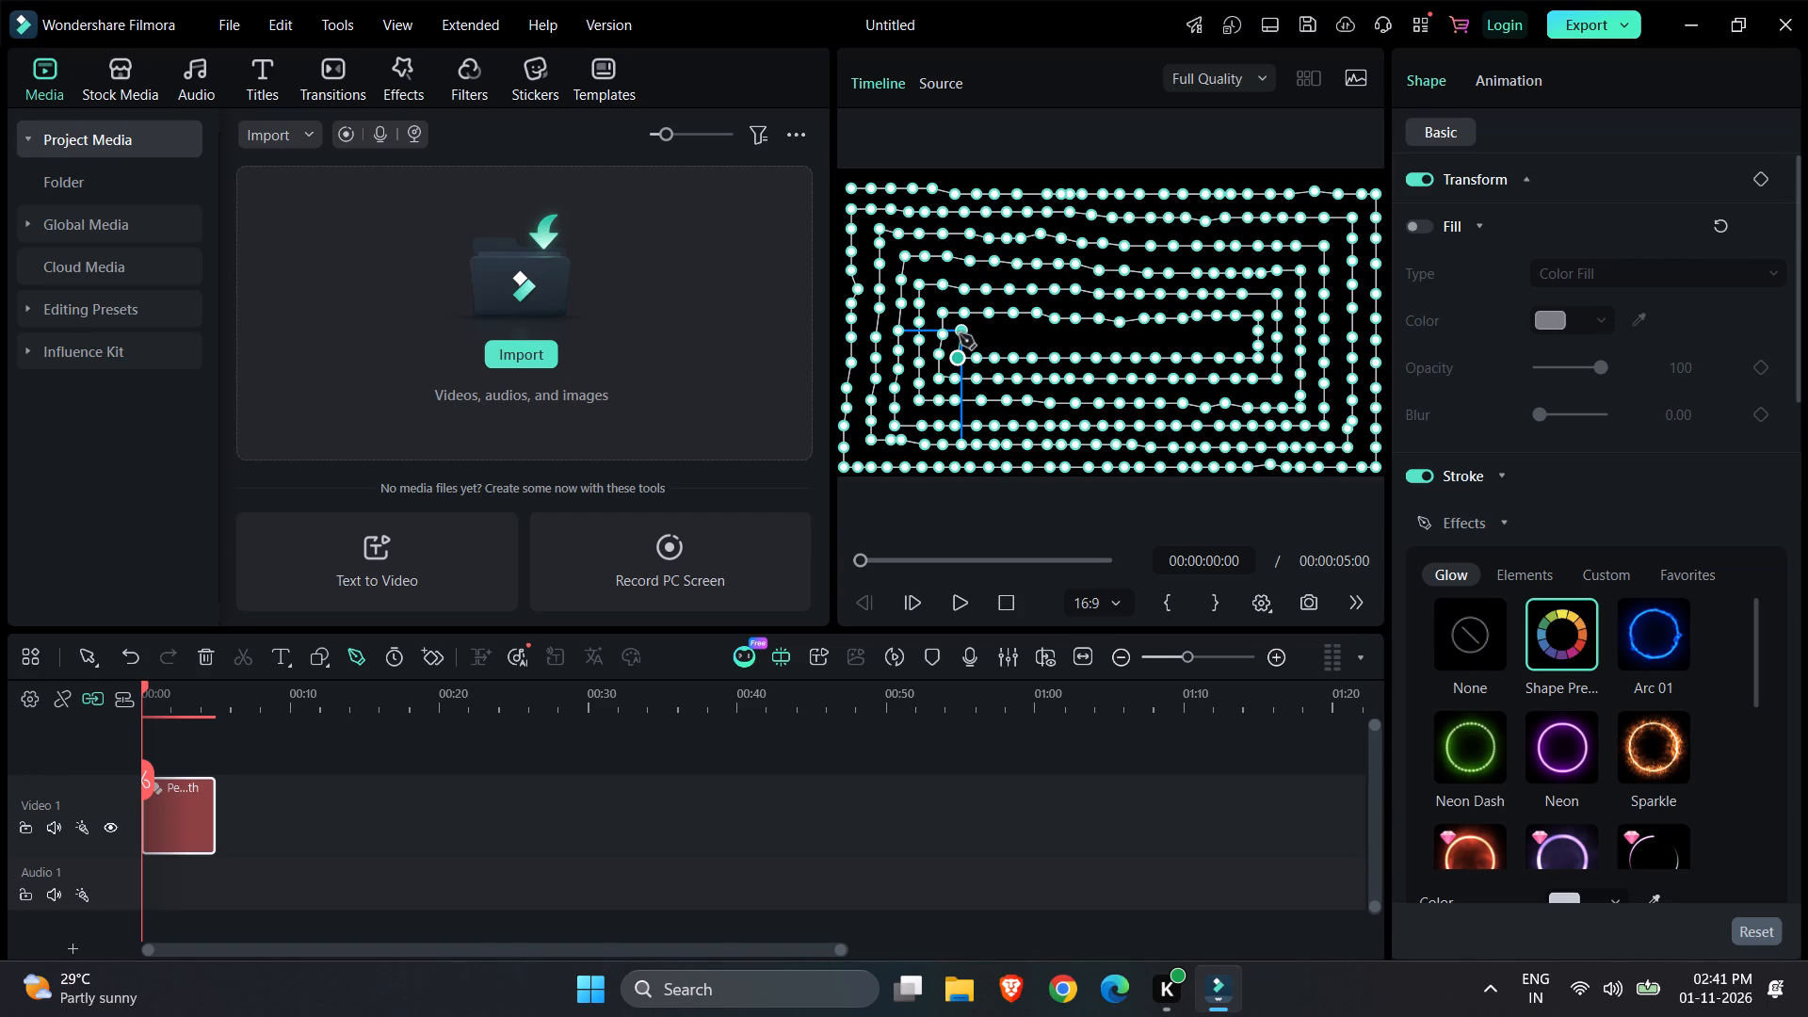
Turn the path up at the inner left end and start the innermost row with closely spaced points to about mid-width.
{"action": "left_click", "coordinate": [960, 335]}
{"action": "left_click", "coordinate": [986, 334]}
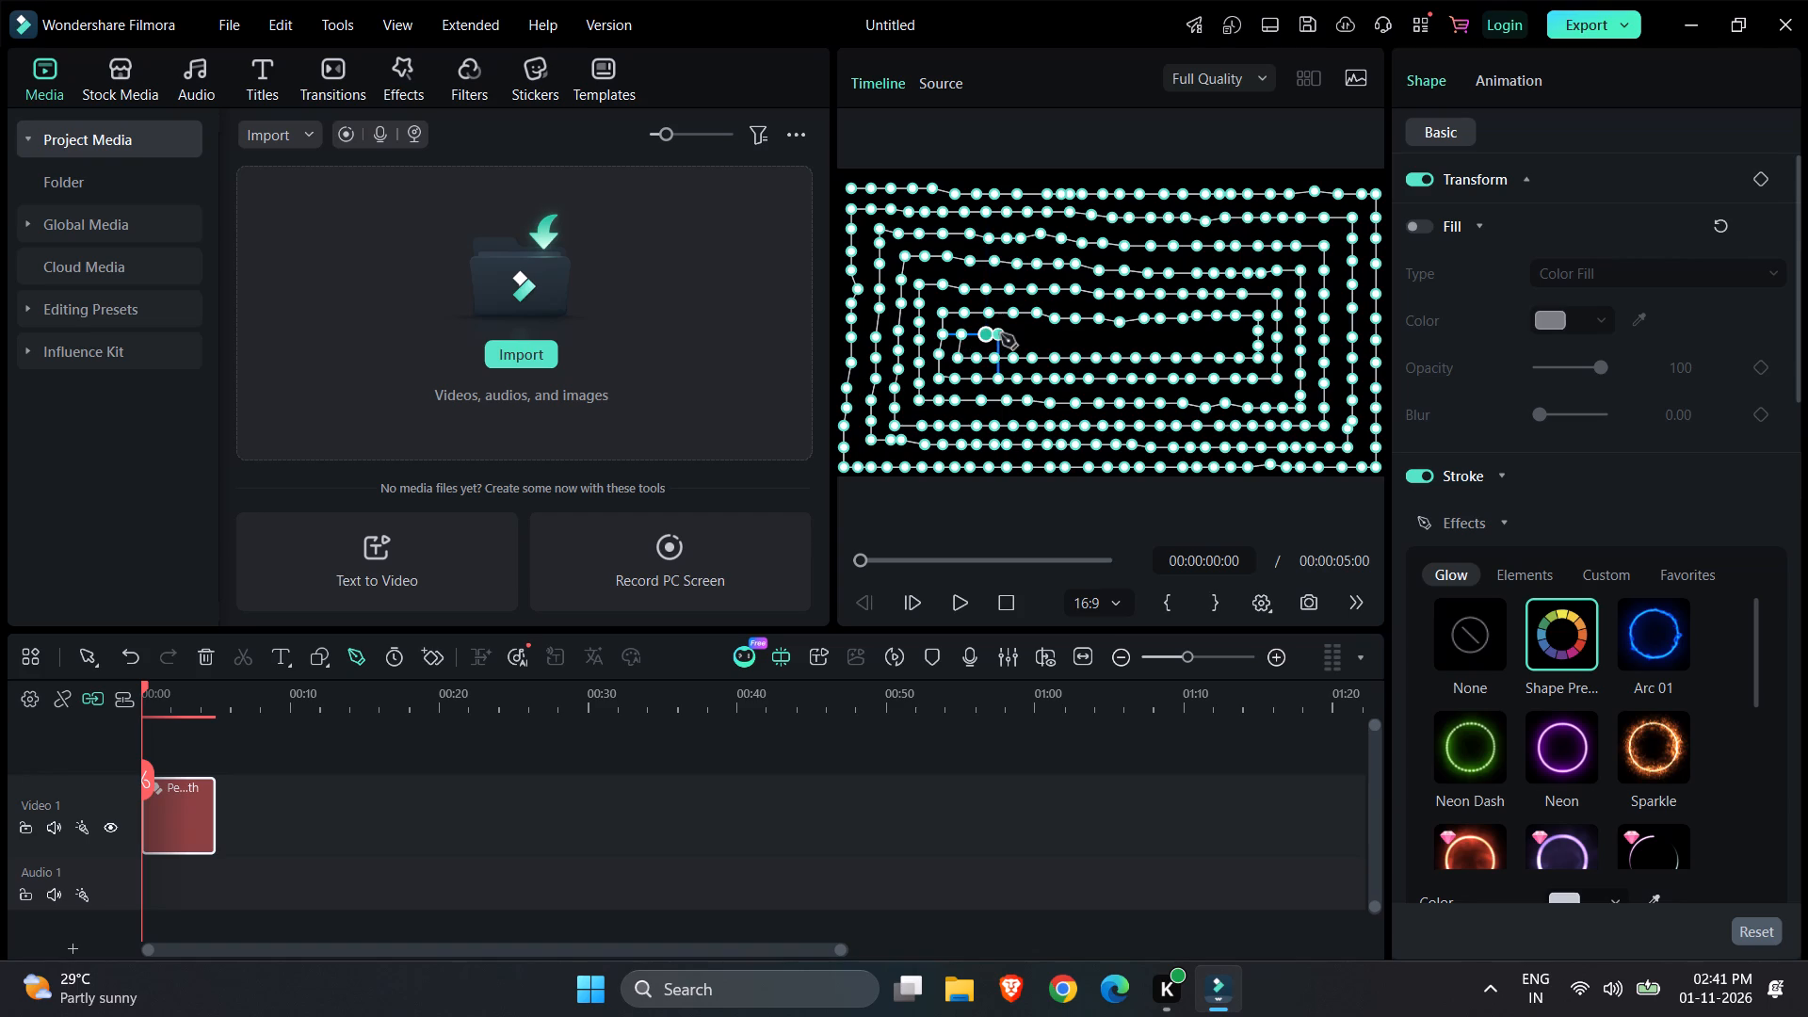
{"action": "left_click", "coordinate": [1008, 334]}
{"action": "left_click", "coordinate": [1029, 335]}
{"action": "left_click", "coordinate": [1054, 336]}
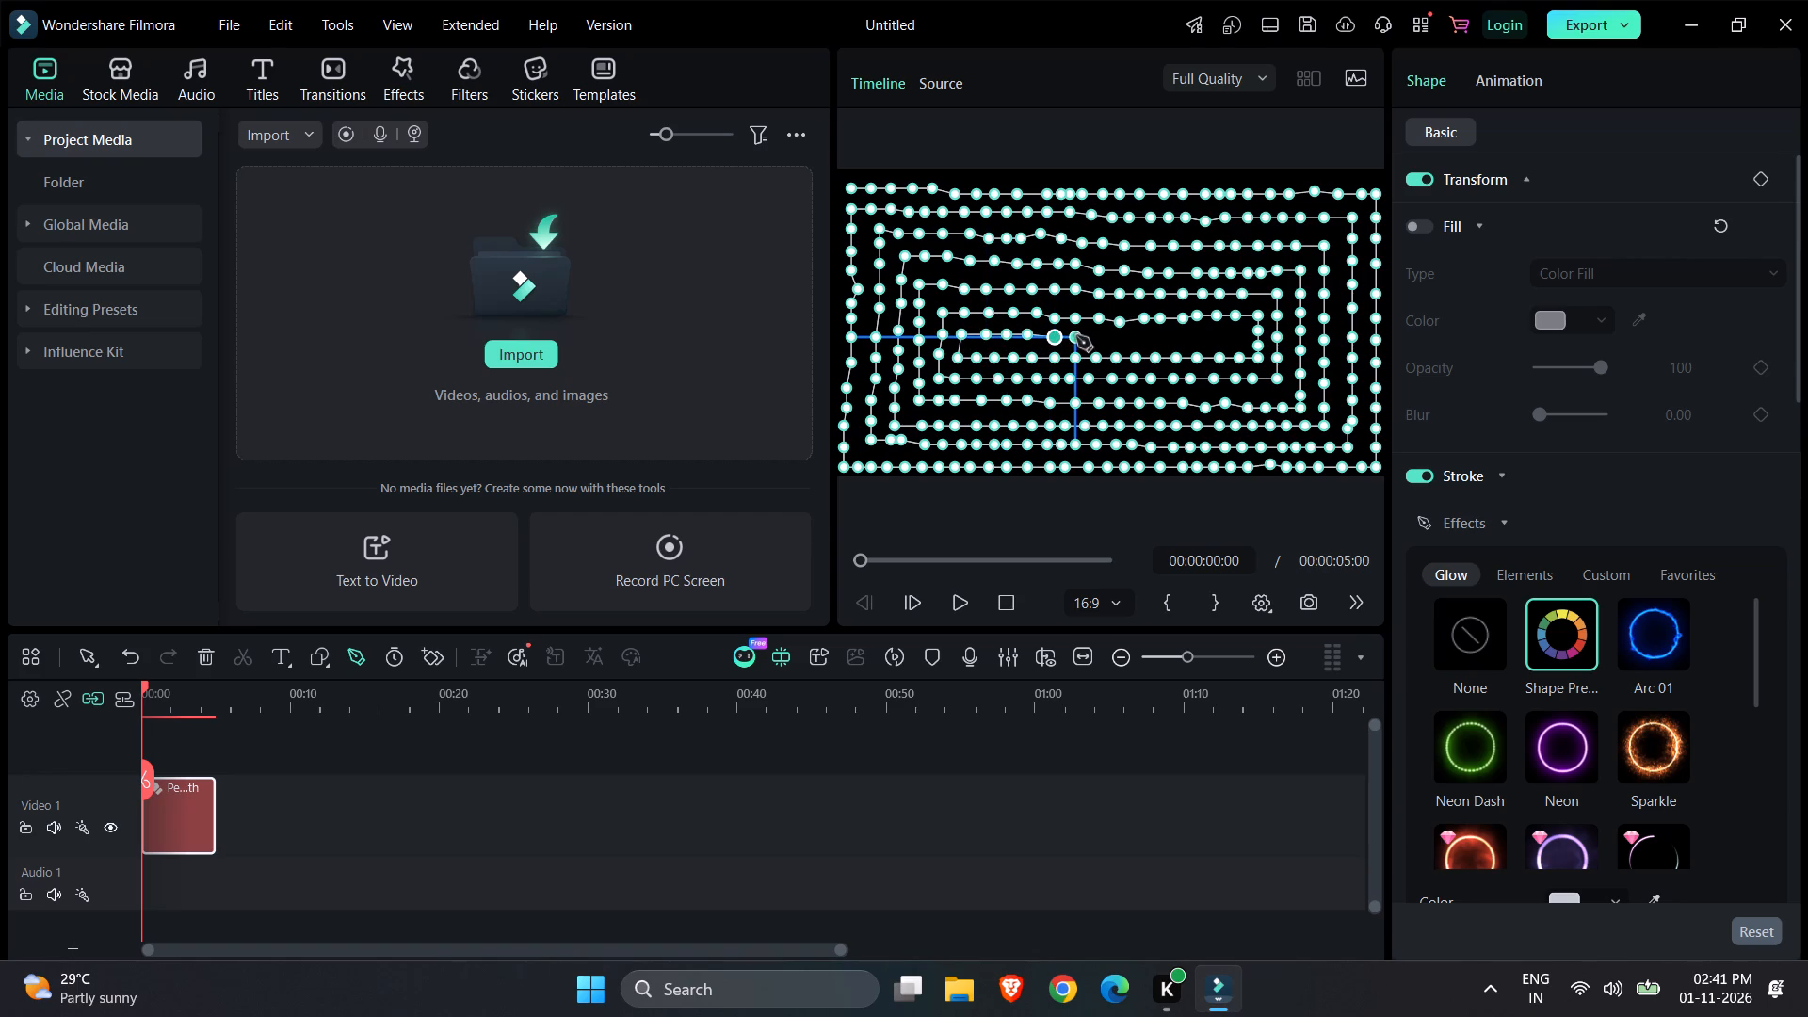
{"action": "left_click", "coordinate": [1078, 337]}
{"action": "left_click", "coordinate": [1102, 337]}
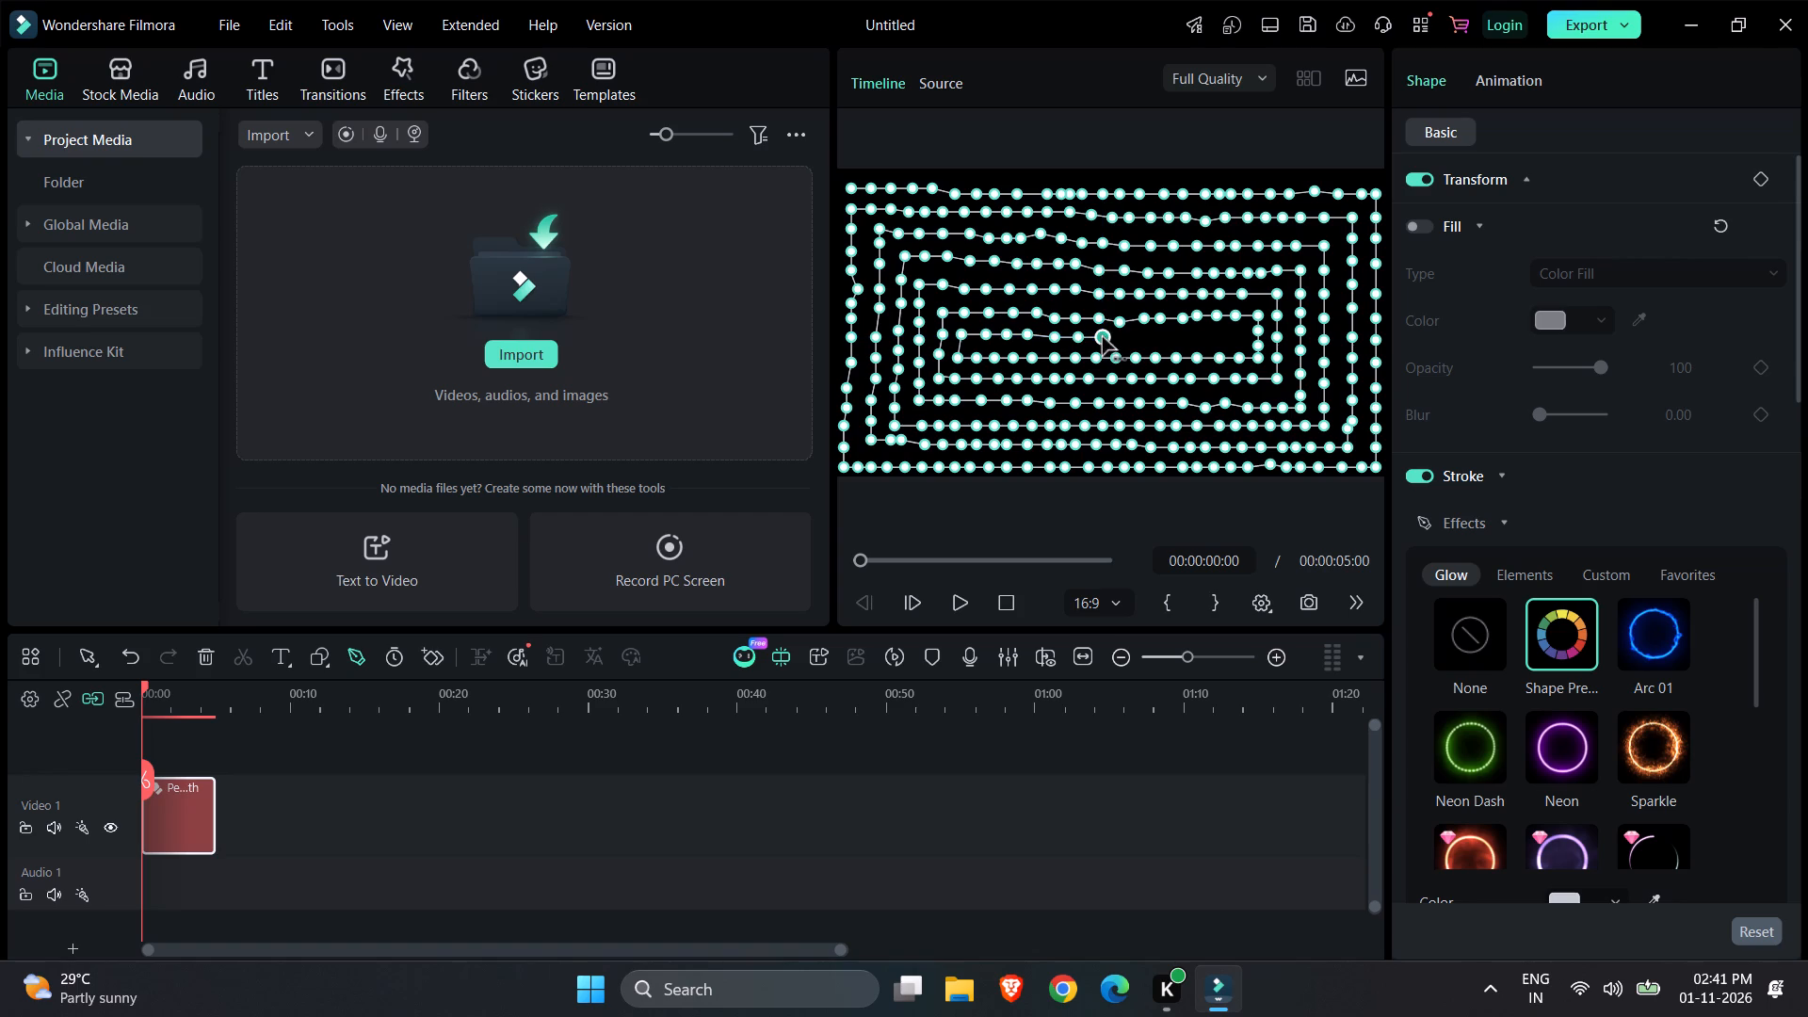
Extend the innermost row with spaced points from mid-width to just inside the sixth loop's right side, and finish the open path.
{"action": "left_click", "coordinate": [1125, 338]}
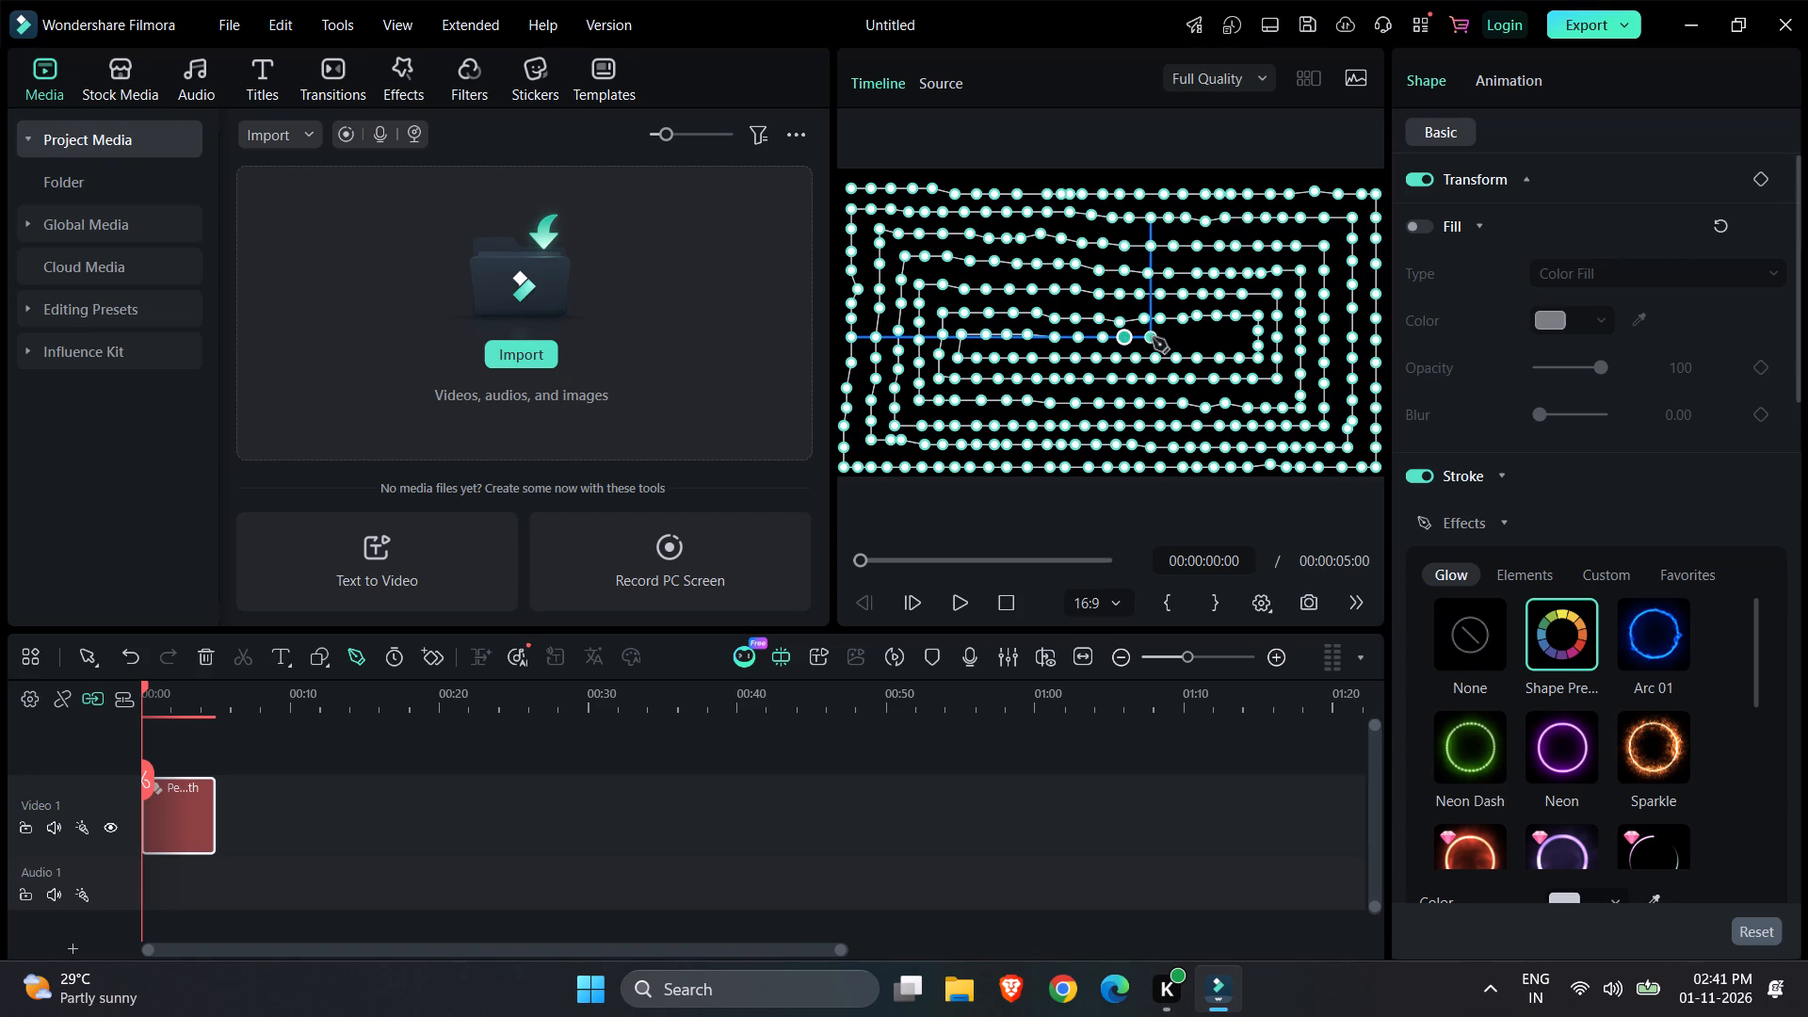
{"action": "left_click", "coordinate": [1153, 338]}
{"action": "left_click", "coordinate": [1183, 338]}
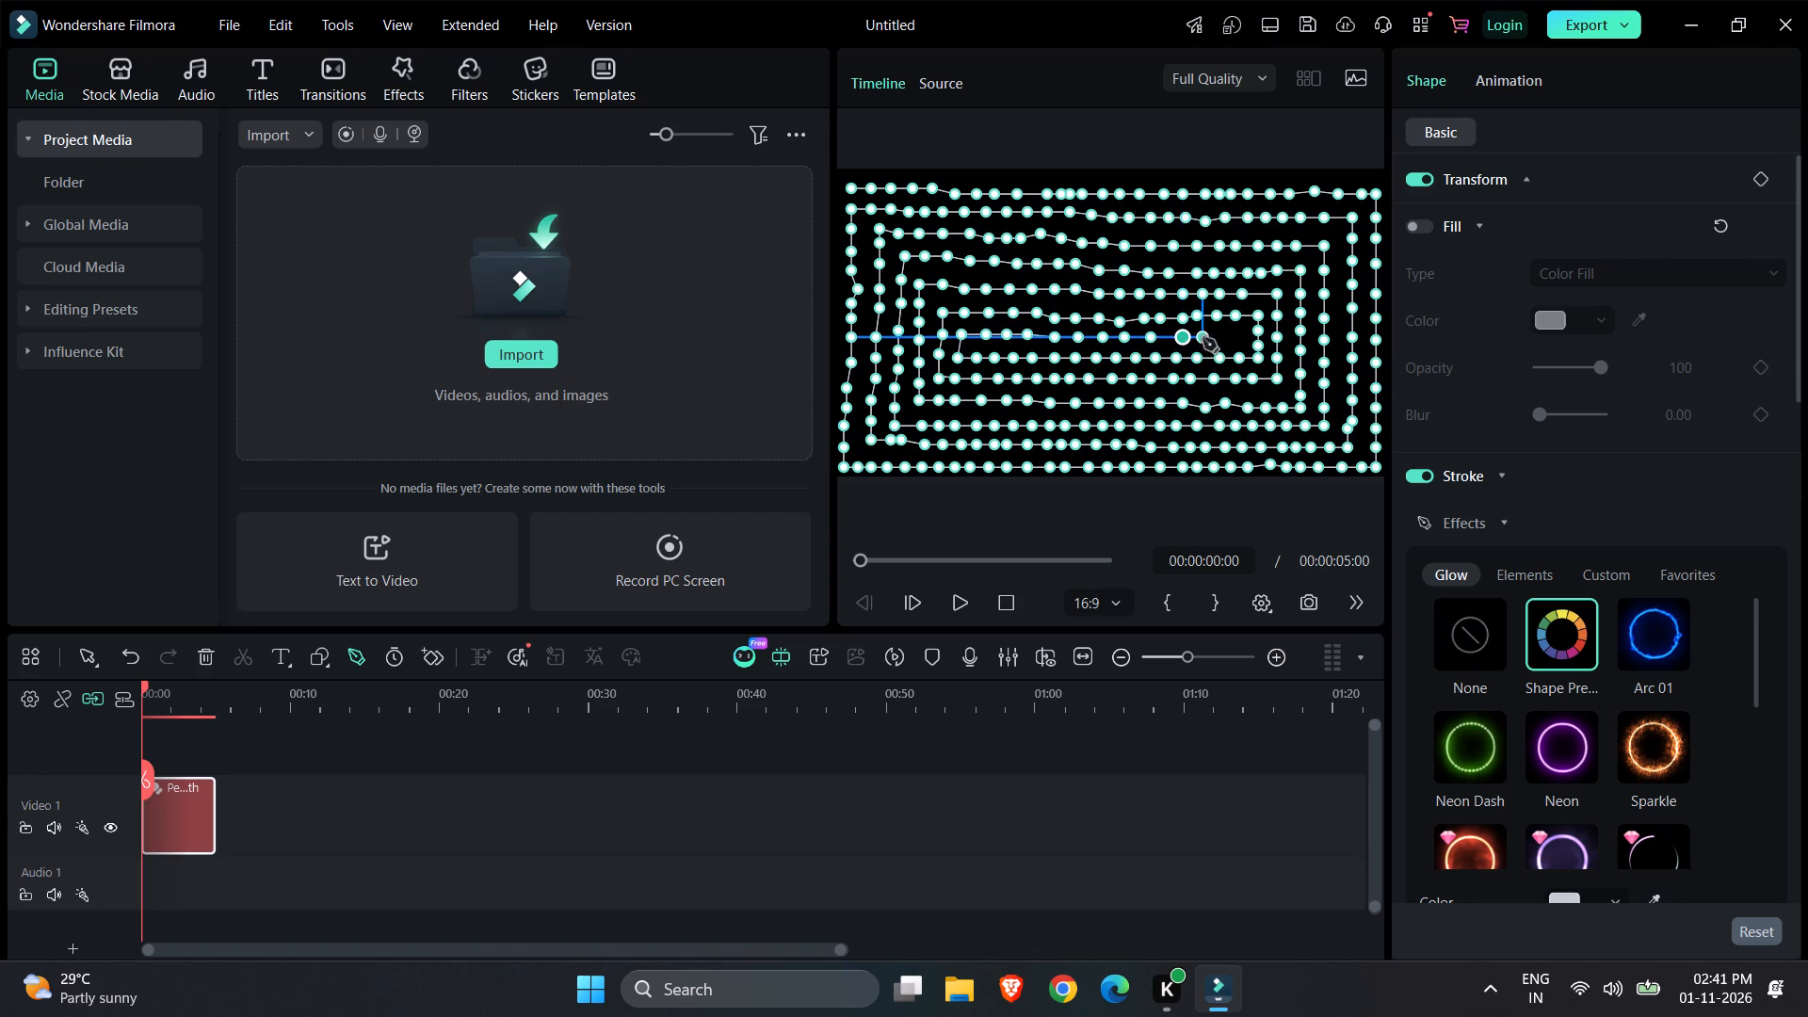
{"action": "left_click", "coordinate": [1215, 338]}
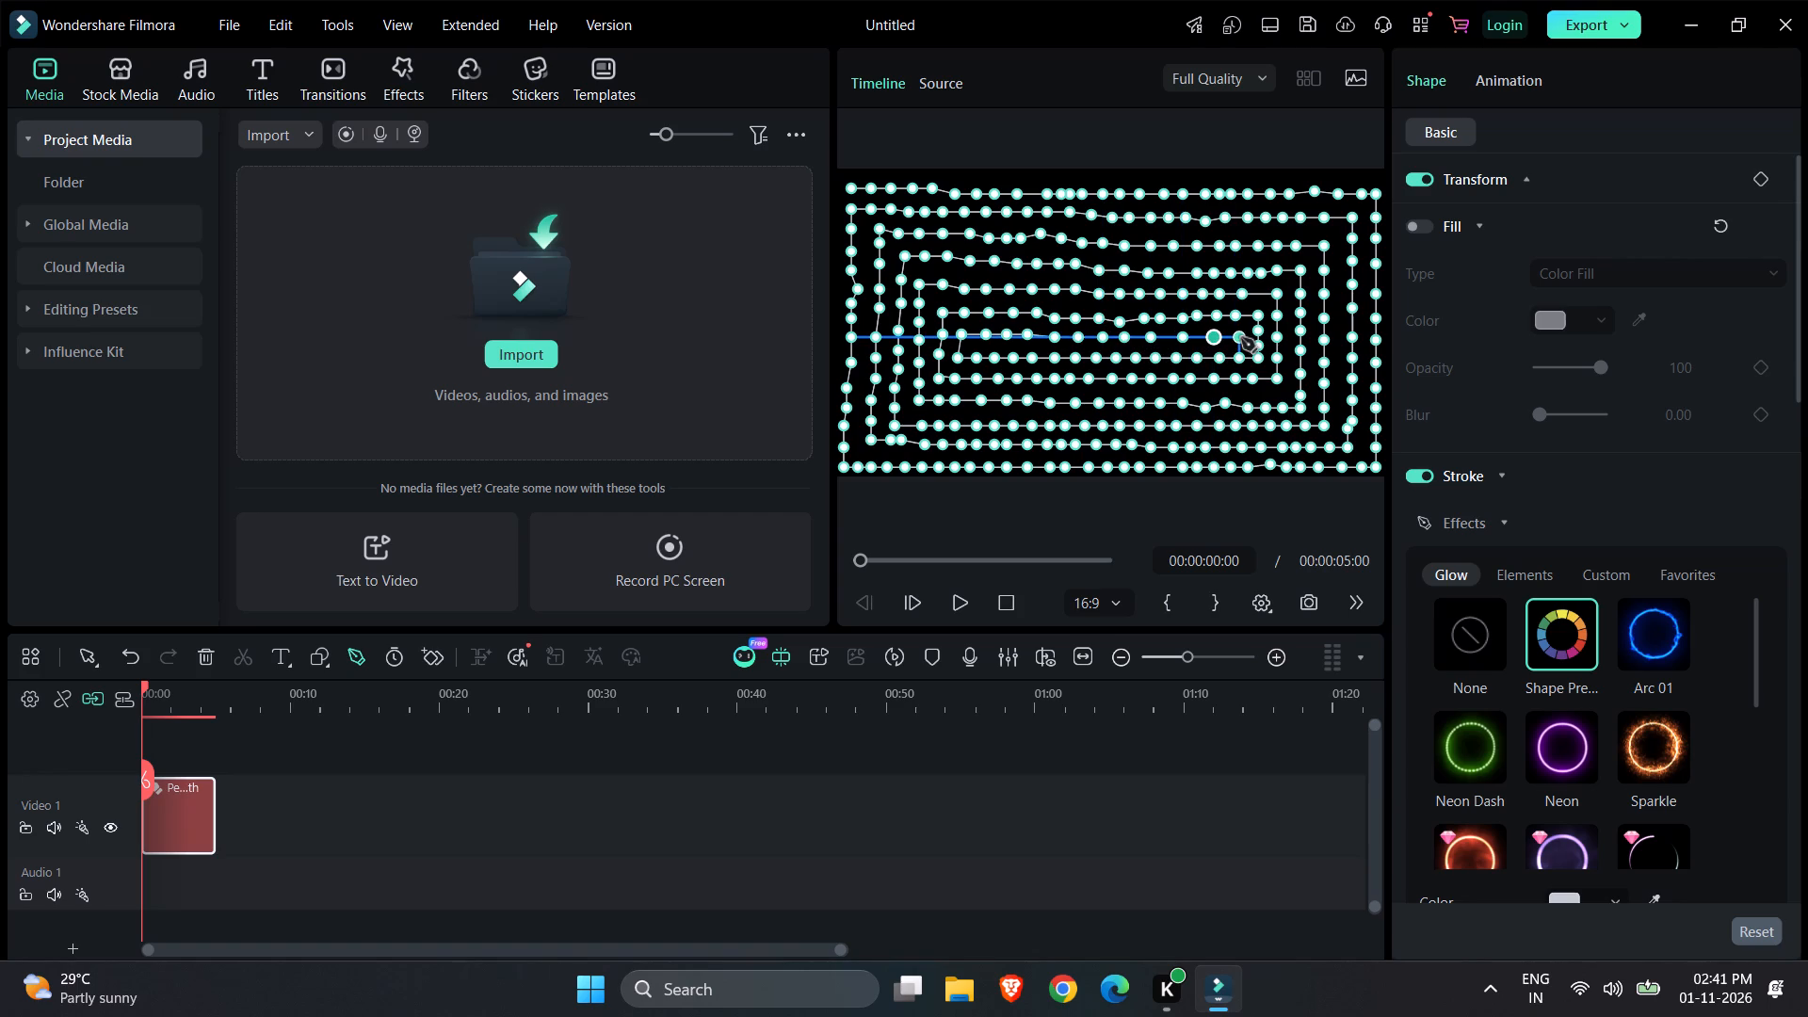
{"action": "left_click", "coordinate": [1241, 338]}
{"action": "left_click", "coordinate": [1258, 331]}
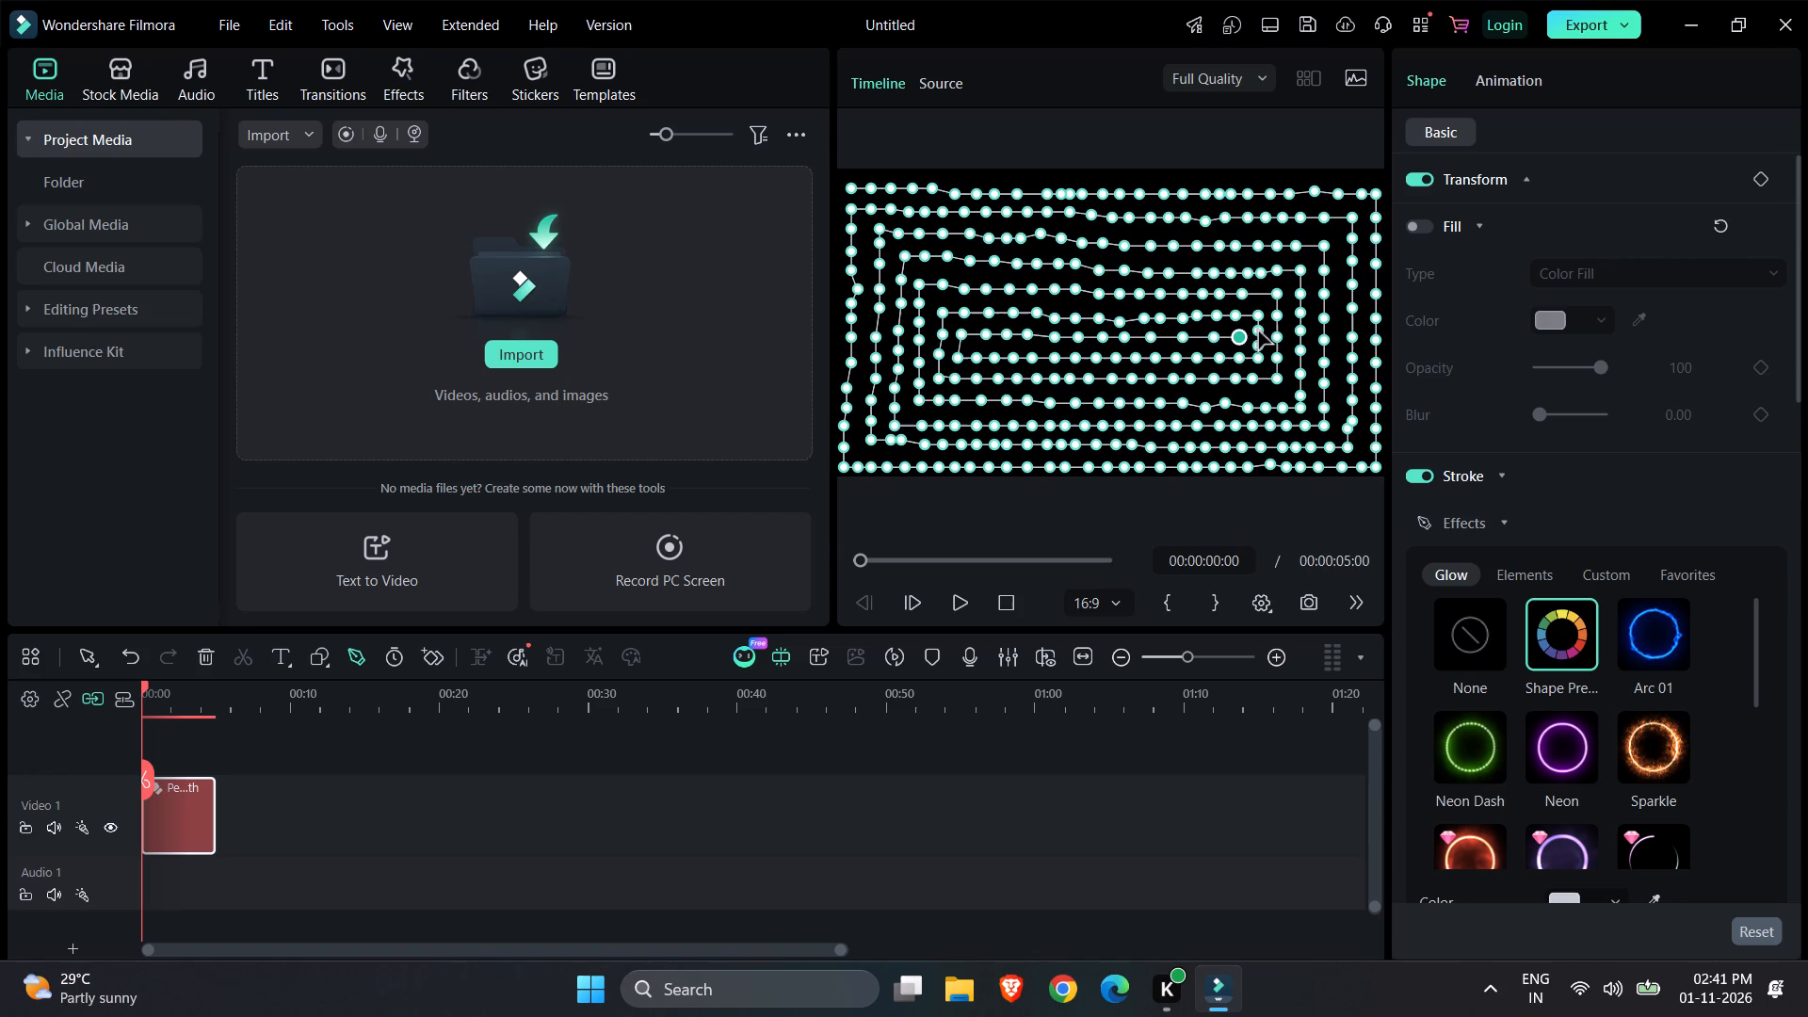
{"action": "left_click", "coordinate": [1033, 792]}
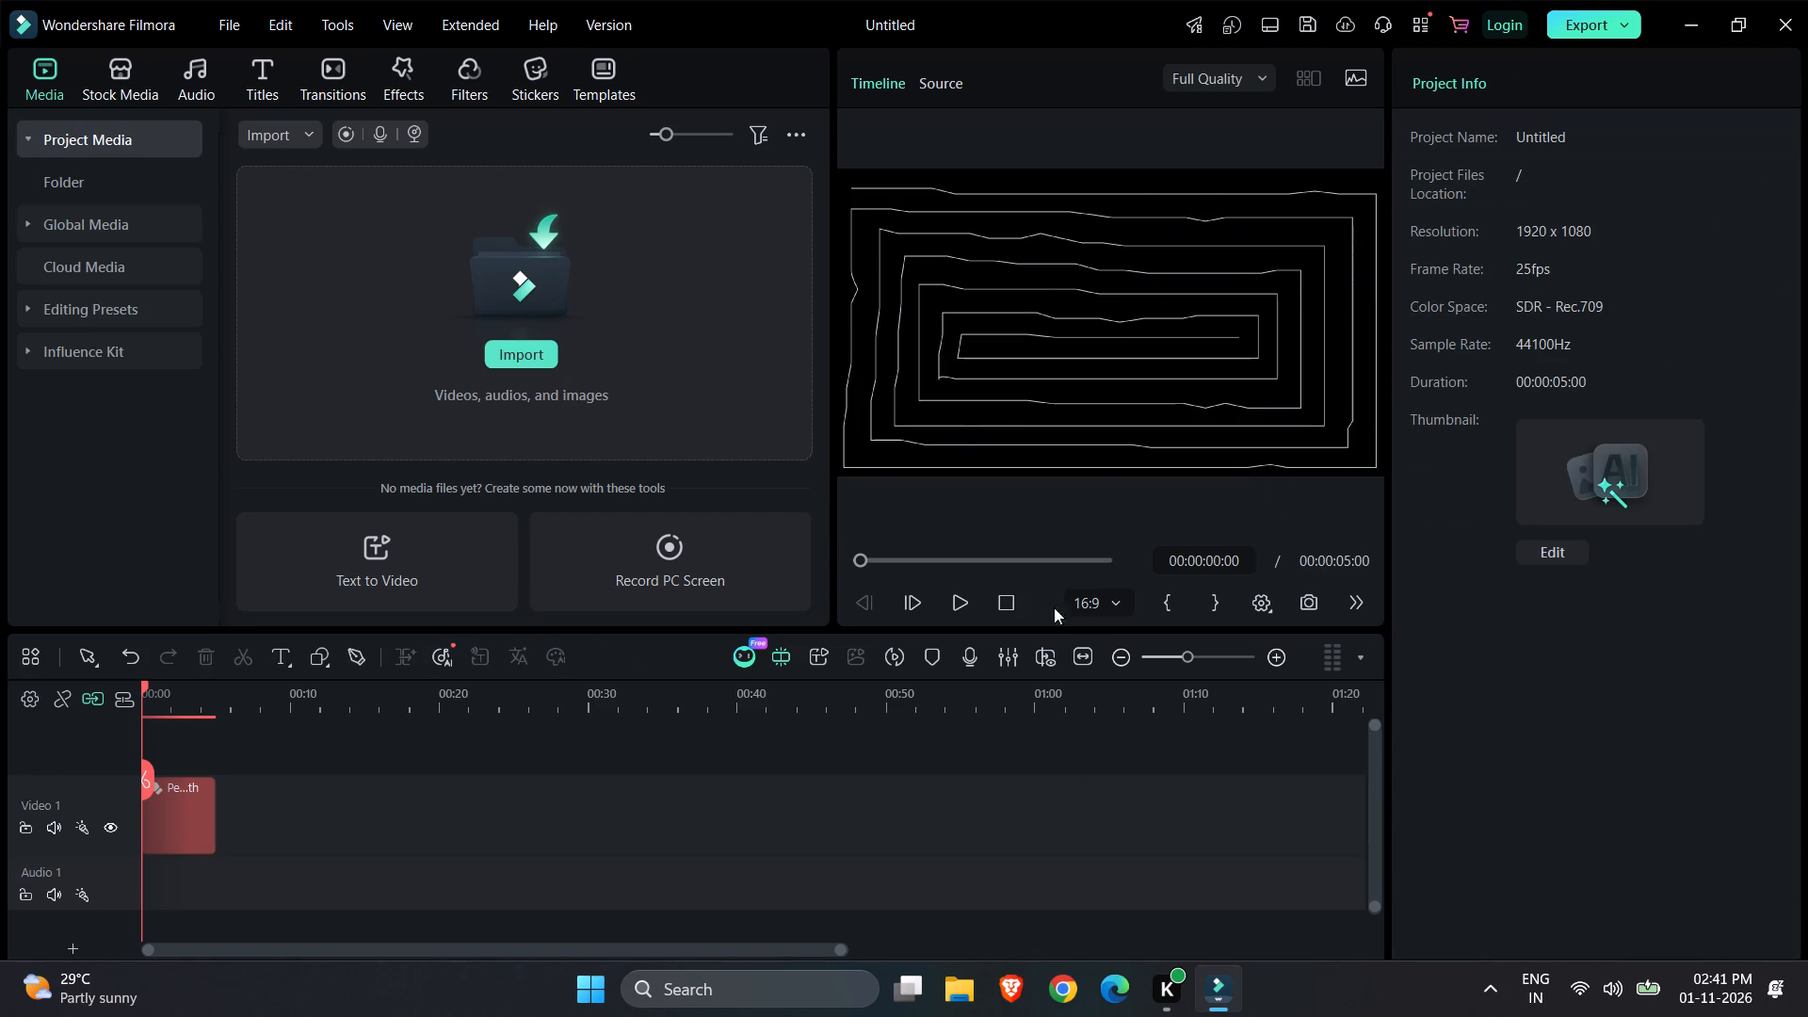
Try the Arc 01 and Neon glow effects on the spiral path's stroke, and apply Sparkle as its final effect.
{"action": "left_click", "coordinate": [1120, 347]}
{"action": "left_click", "coordinate": [1647, 632]}
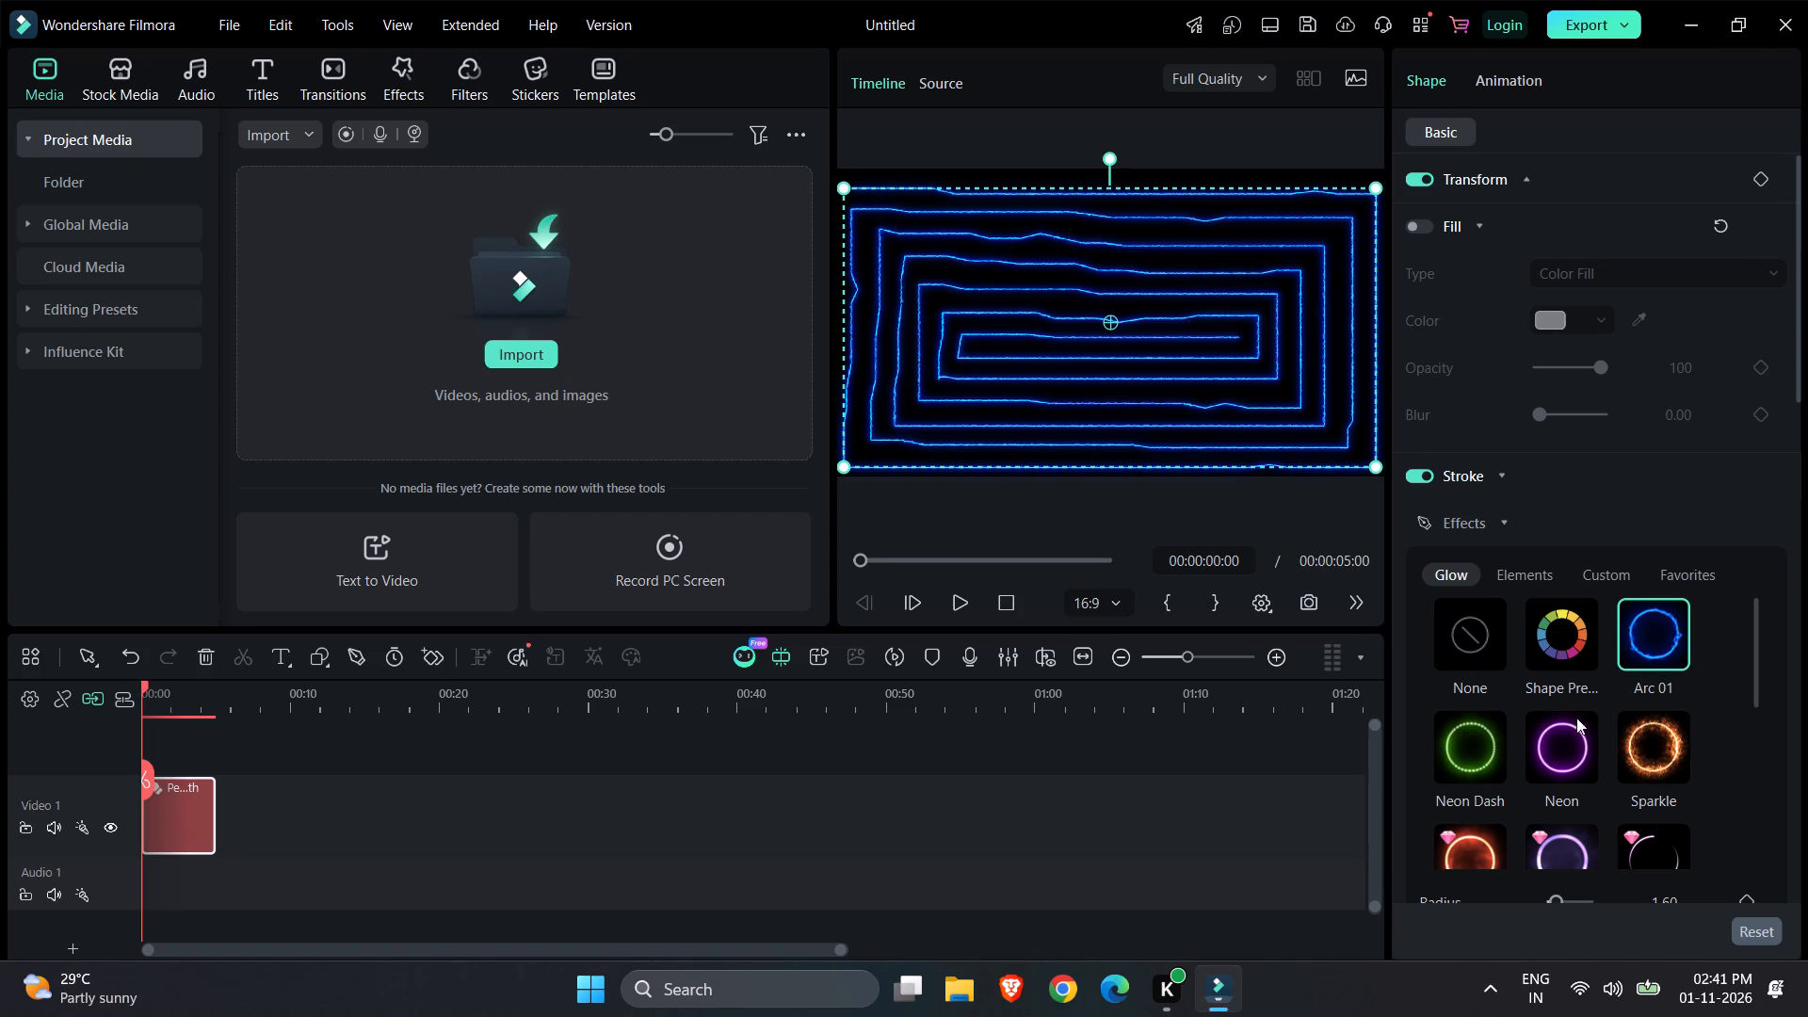
{"action": "left_click", "coordinate": [1544, 742]}
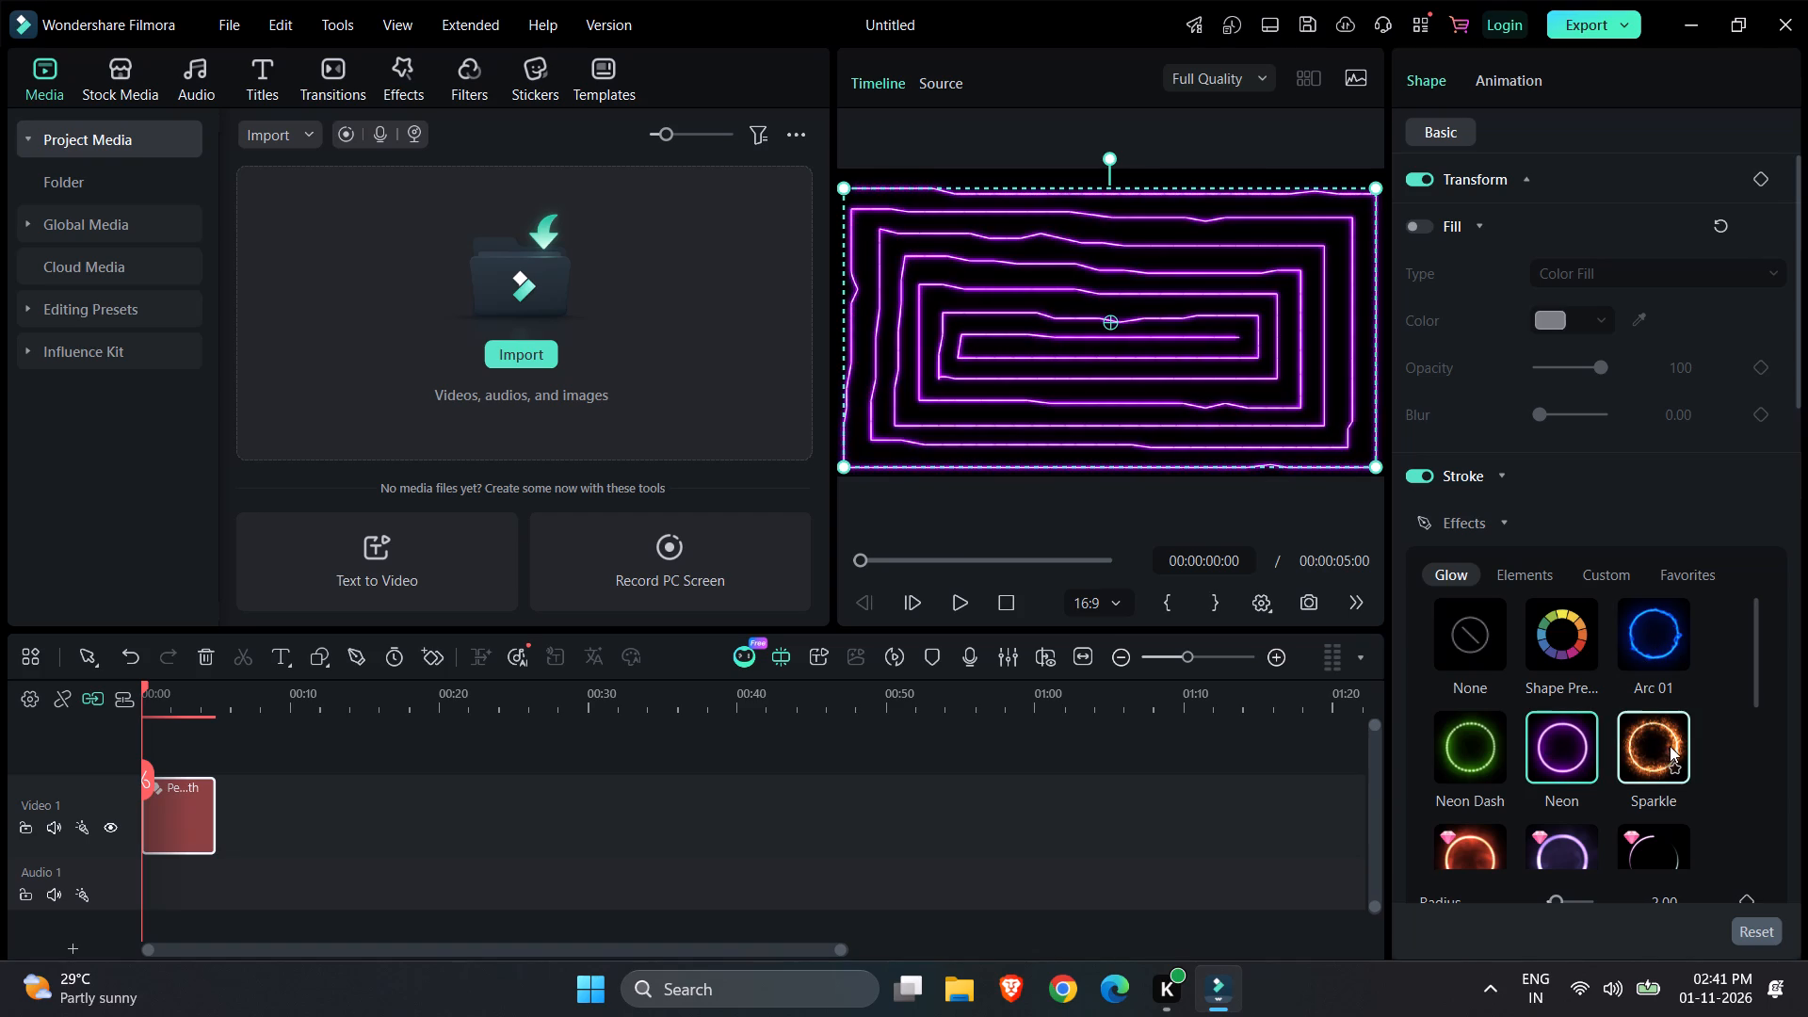
{"action": "left_click", "coordinate": [1670, 745]}
{"action": "left_click", "coordinate": [1240, 781]}
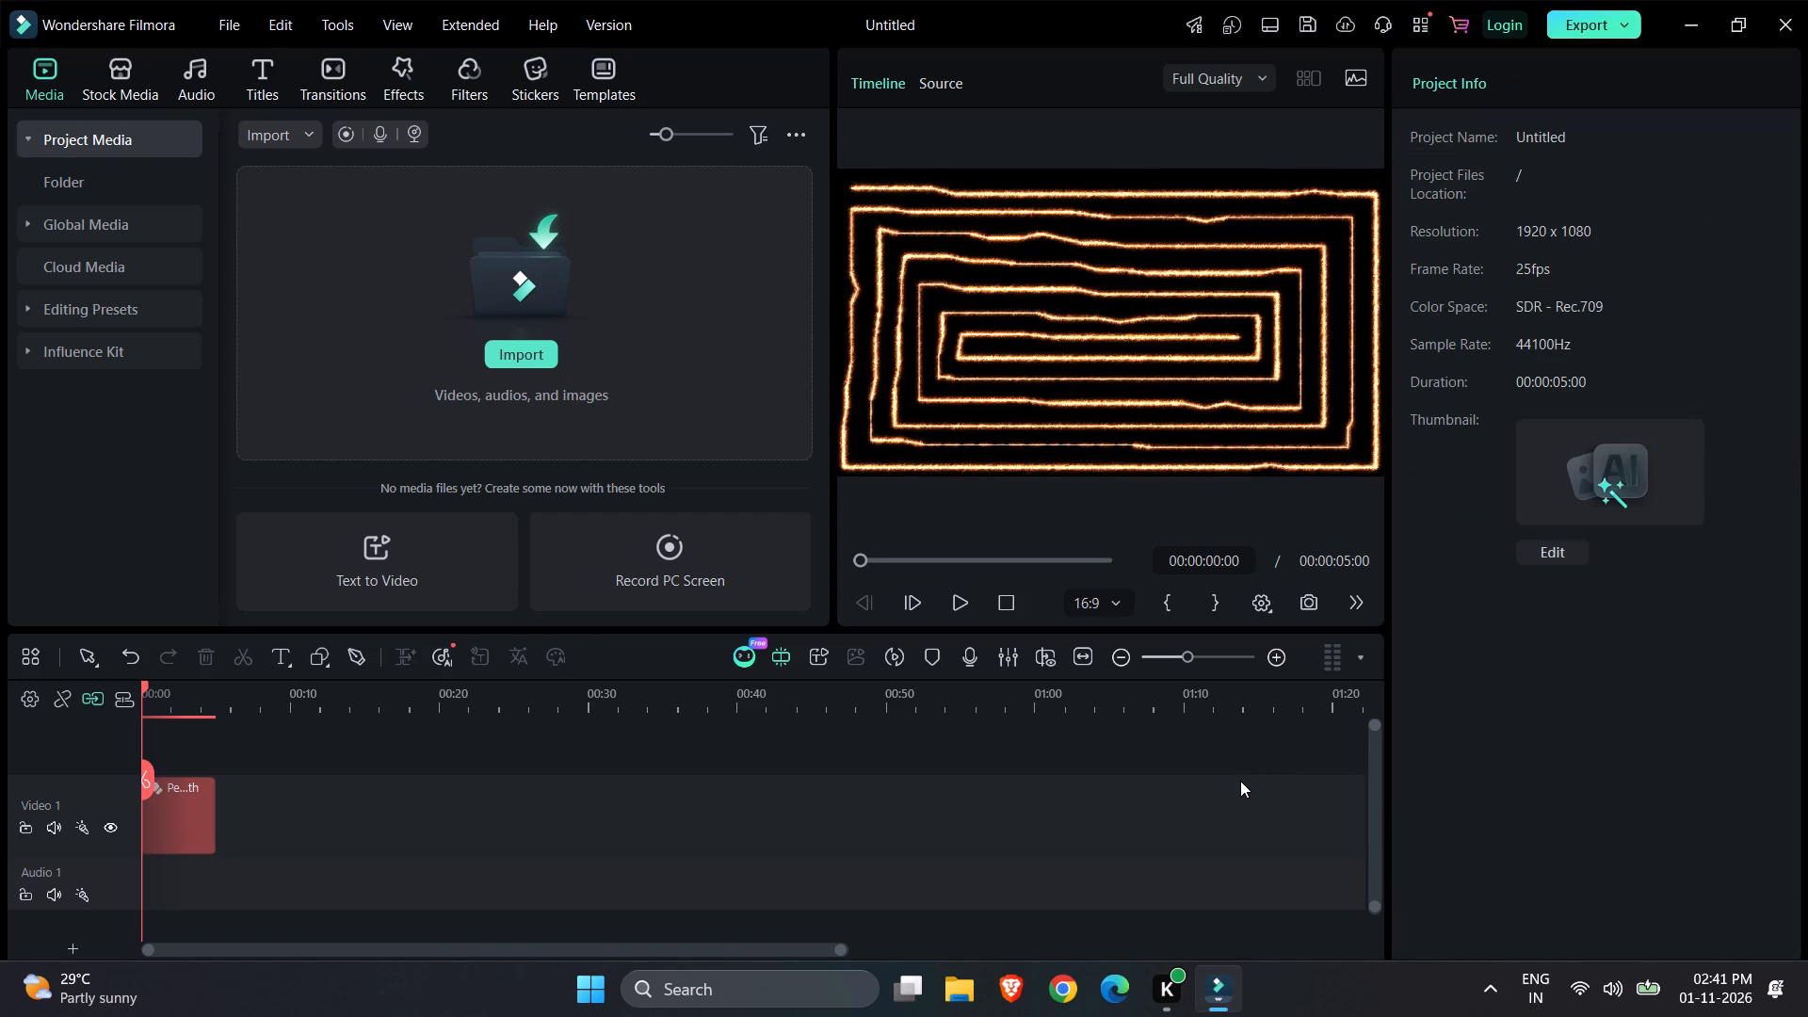
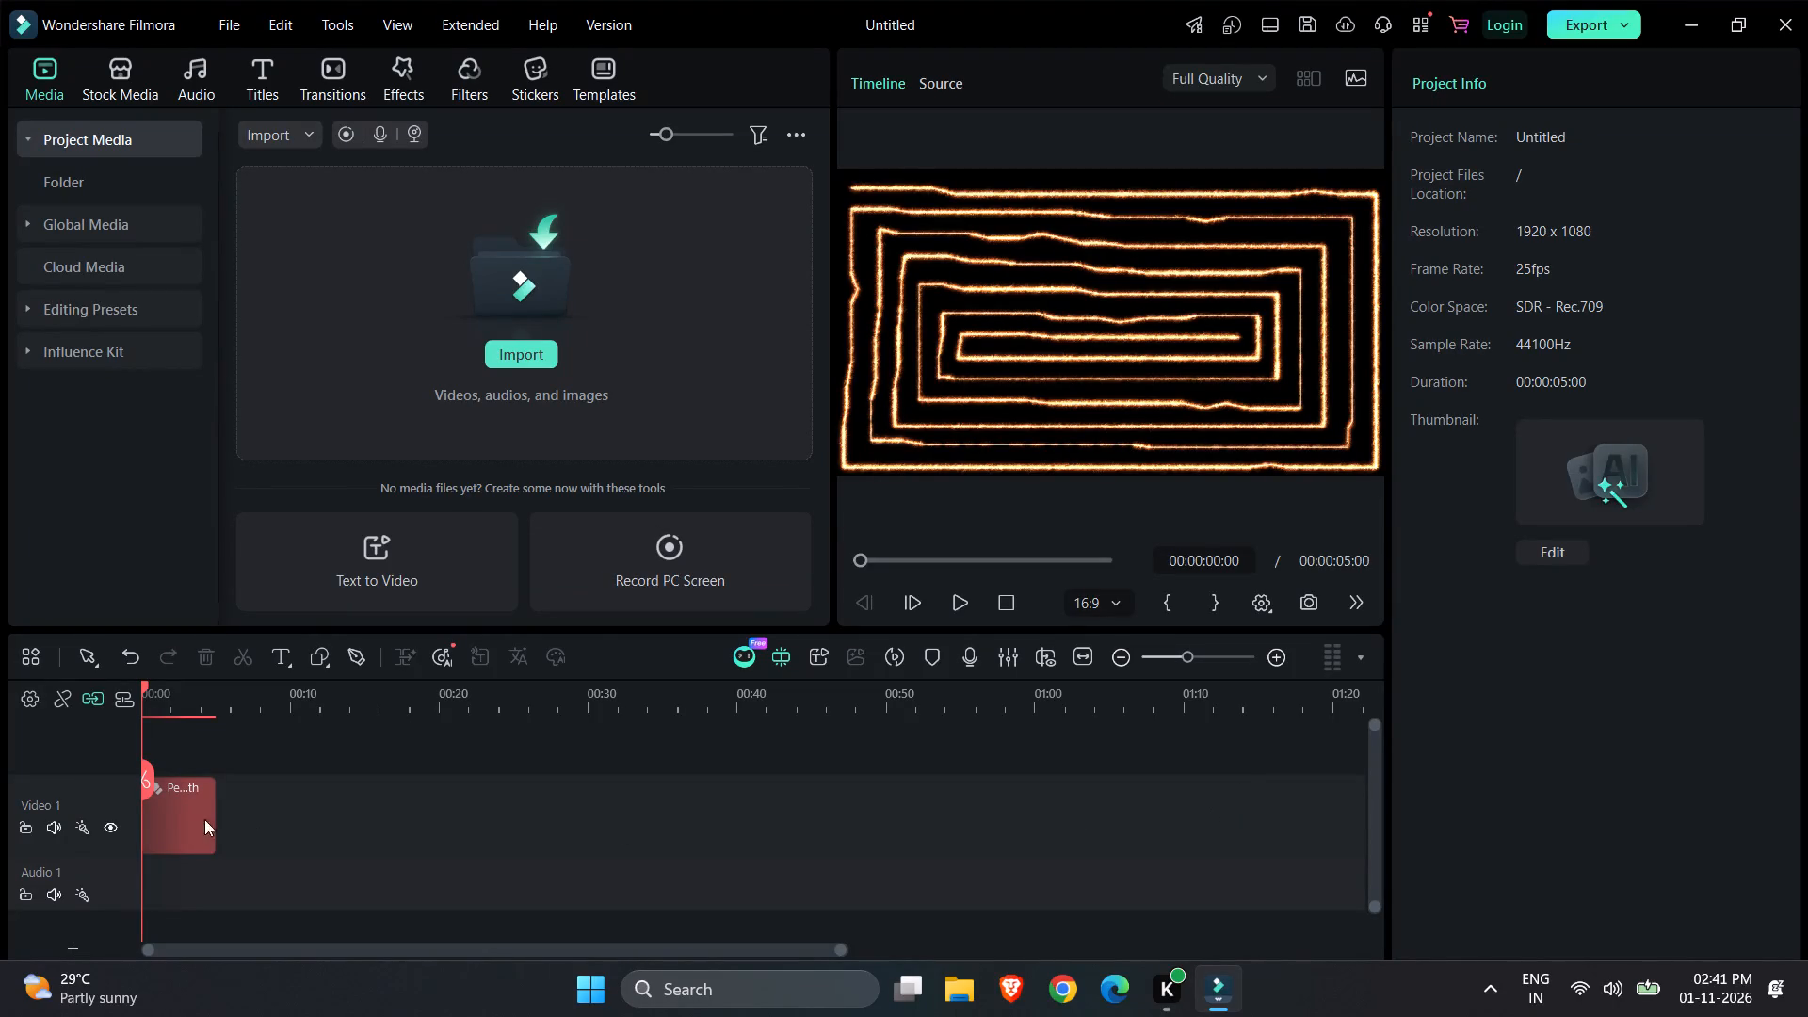
Extend the spiral Pen Path clip on Video 1 to a duration of 00:00:10:01.
{"action": "left_click", "coordinate": [175, 815]}
{"action": "left_click_drag", "start_coordinate": [212, 806], "coordinate": [314, 802]}
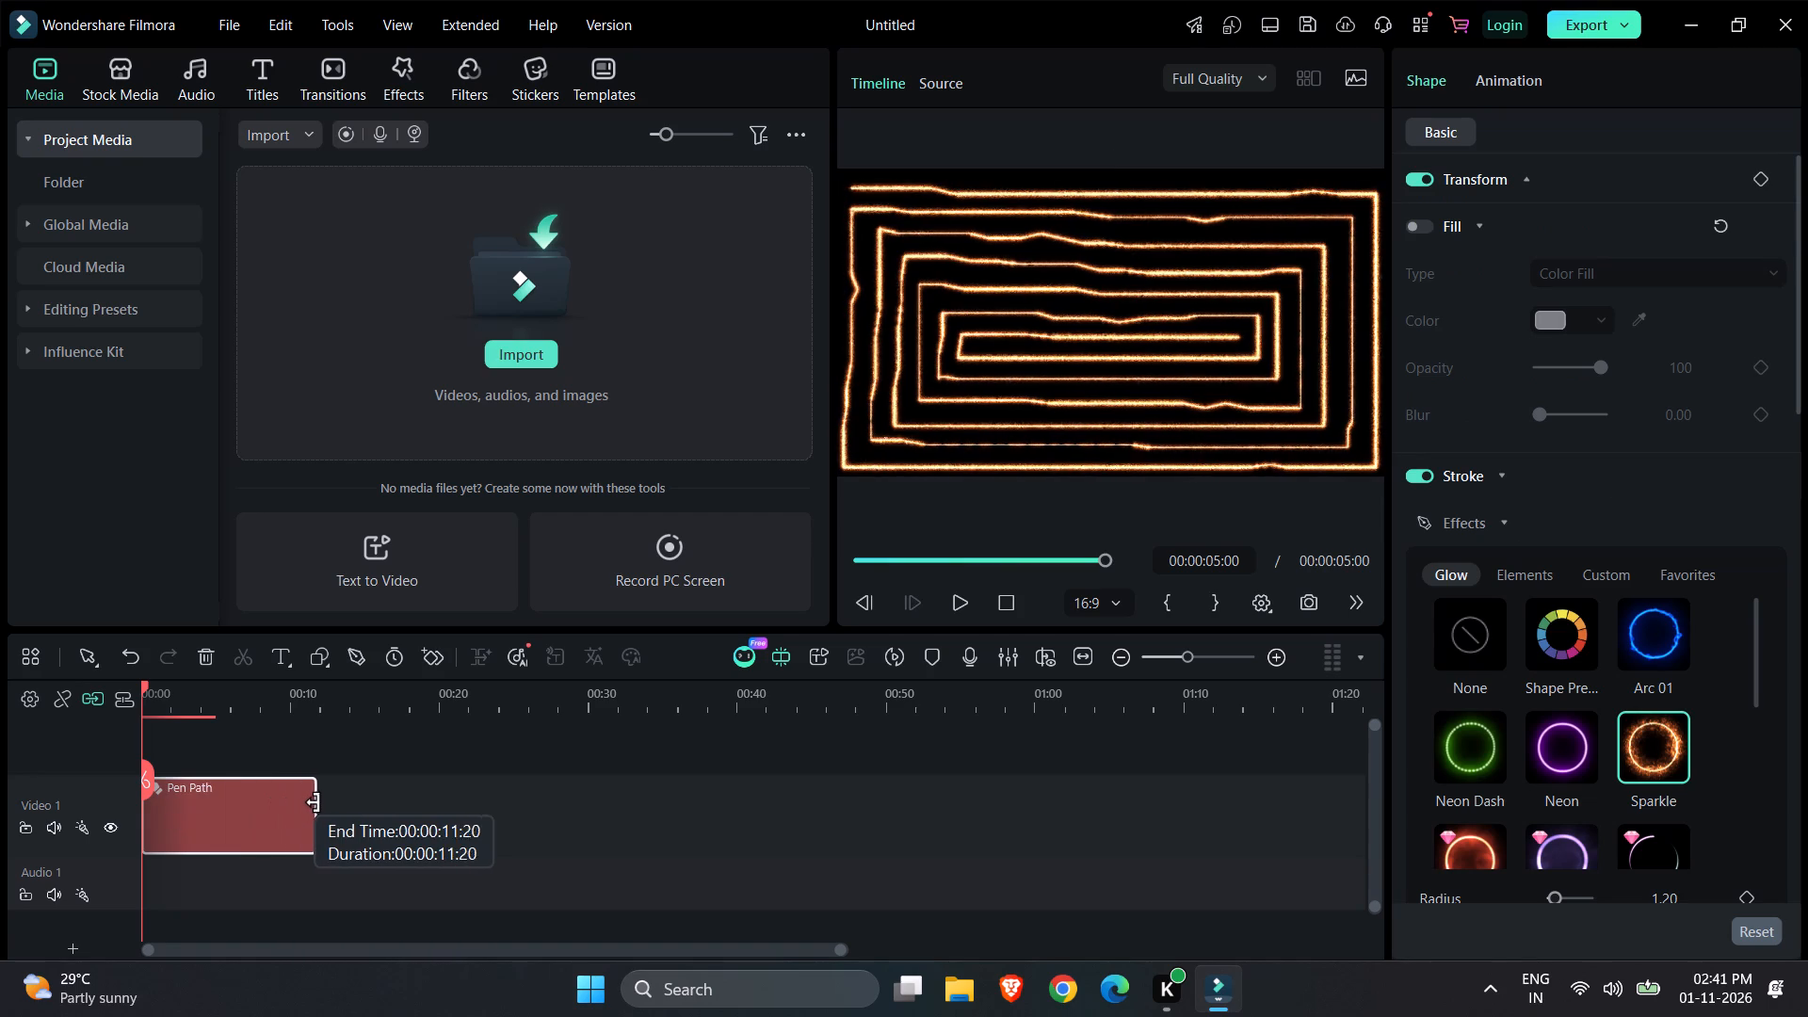
{"action": "left_click_drag", "start_coordinate": [314, 802], "coordinate": [288, 802]}
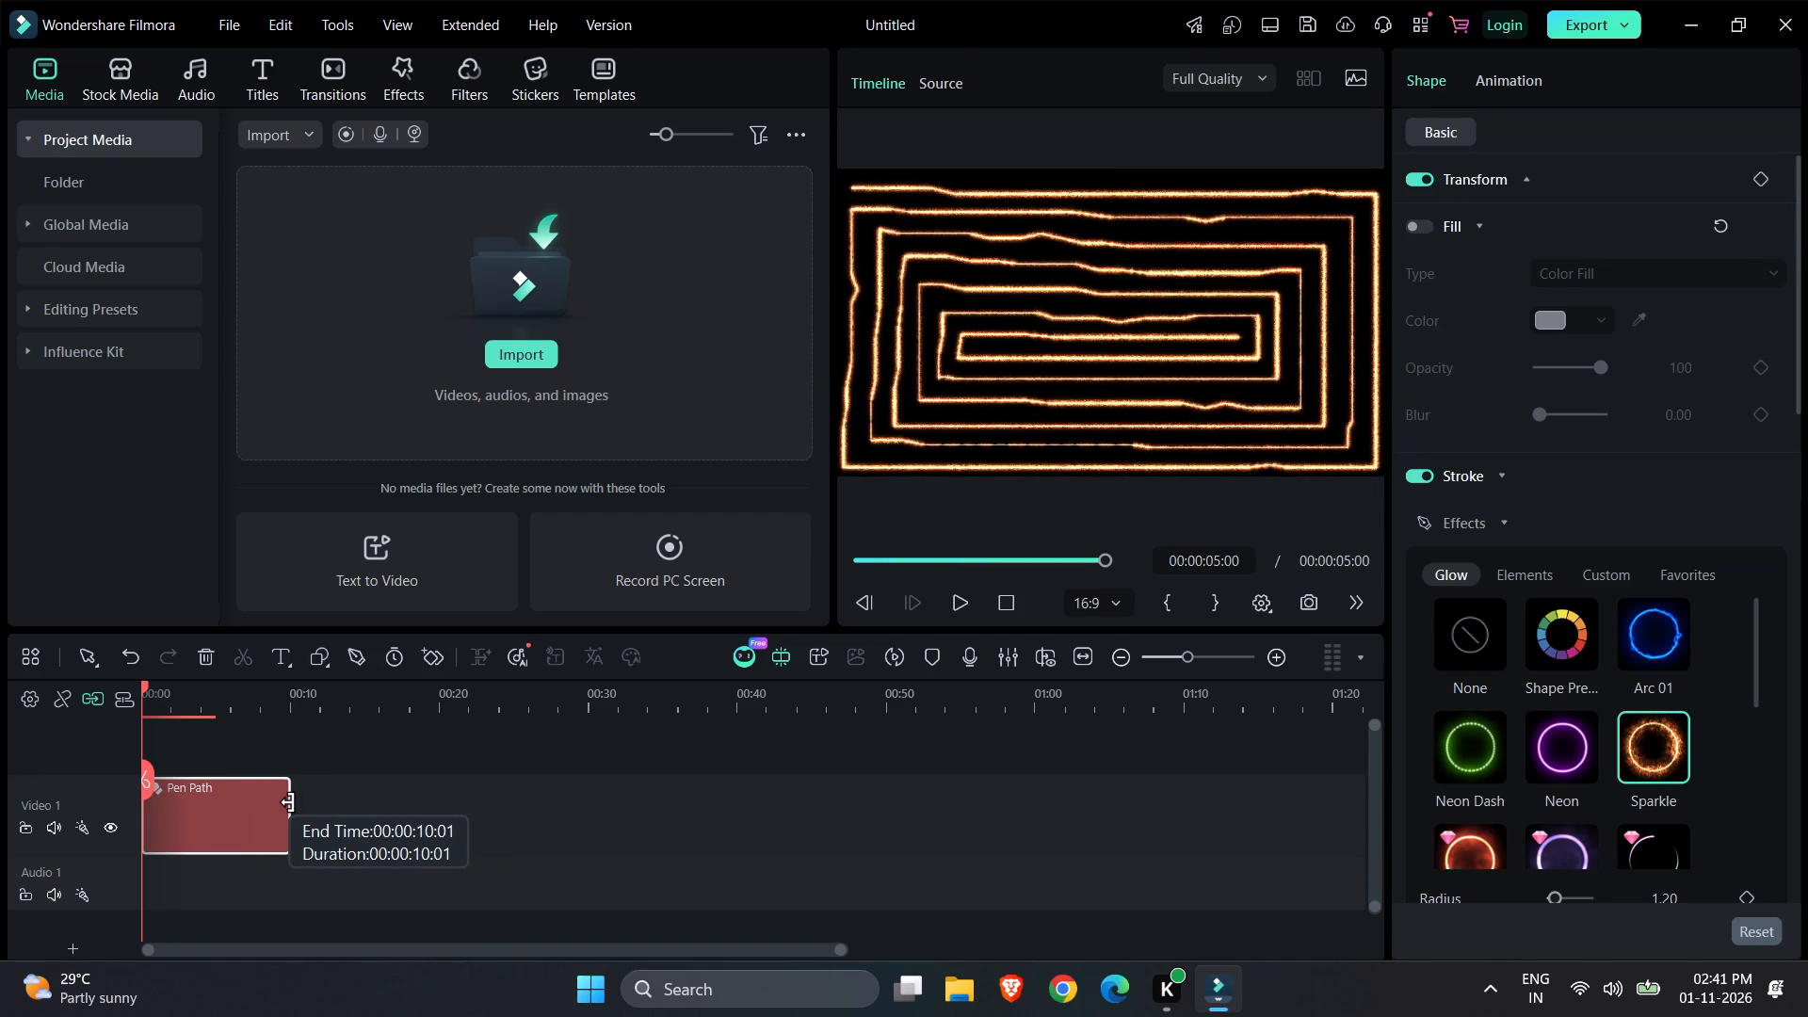
{"action": "left_click_drag", "start_coordinate": [288, 802], "coordinate": [287, 802]}
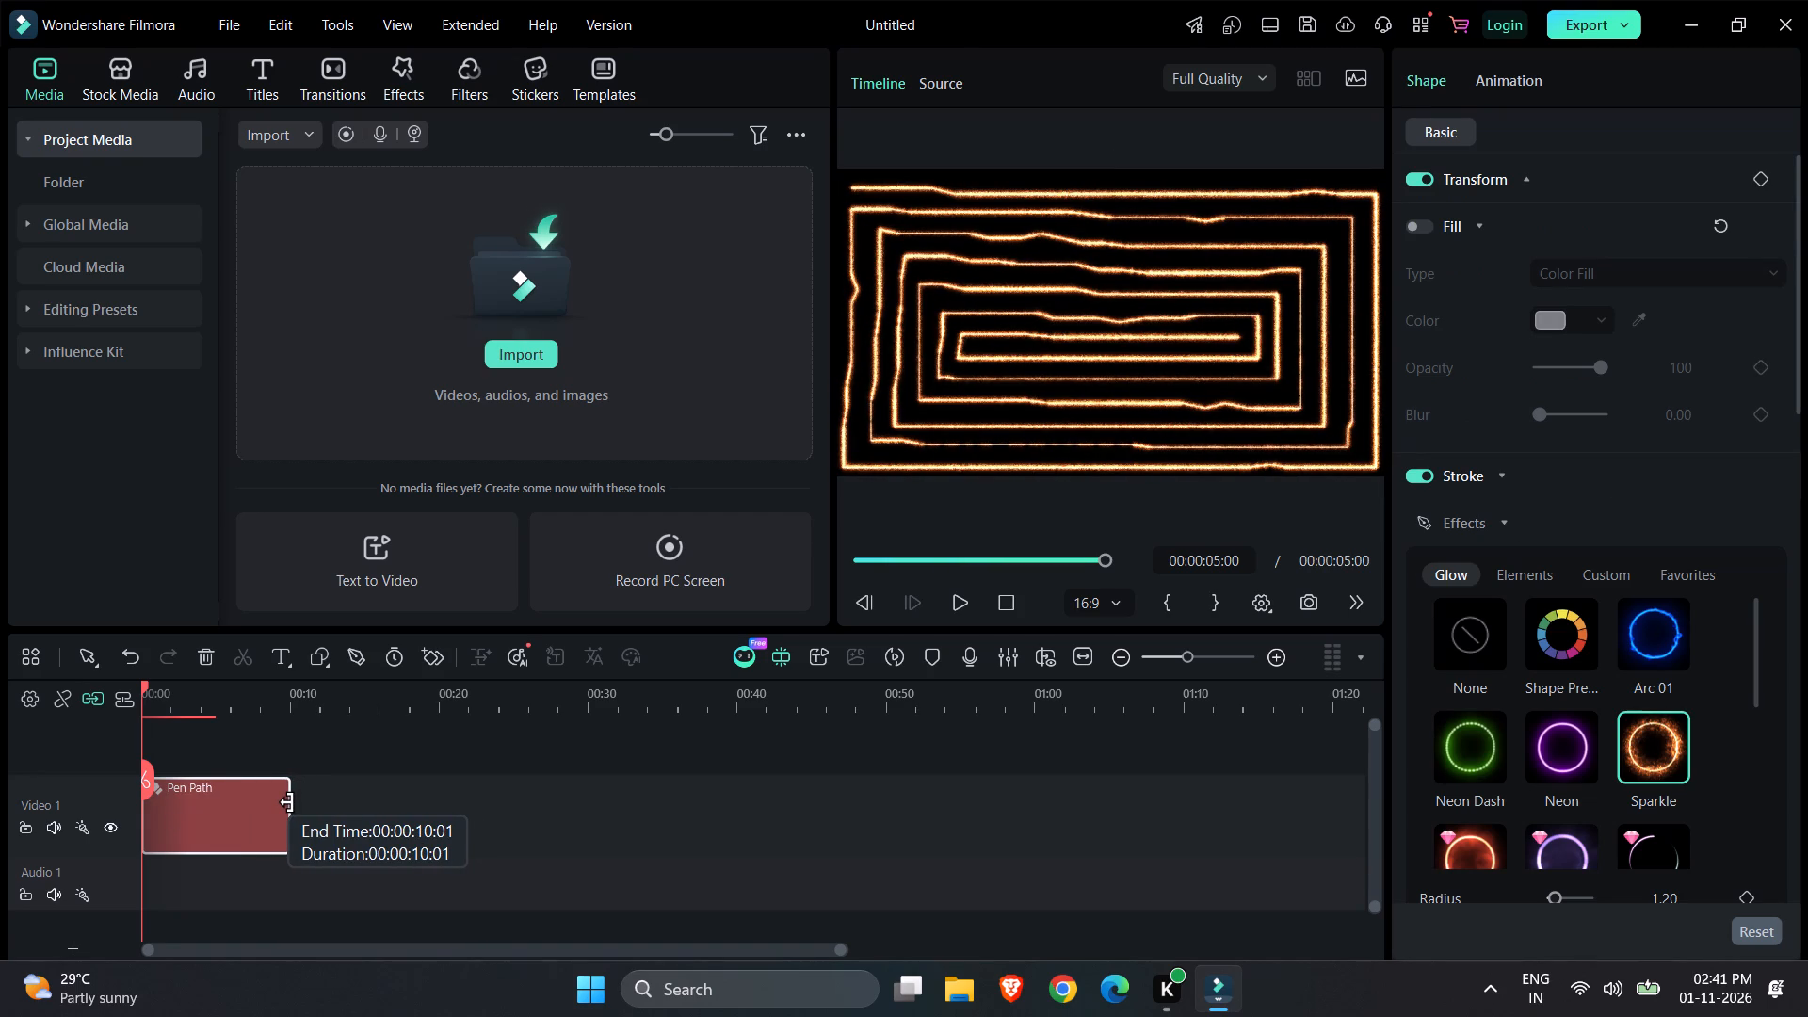
{"action": "left_click_drag", "start_coordinate": [287, 802], "coordinate": [286, 801]}
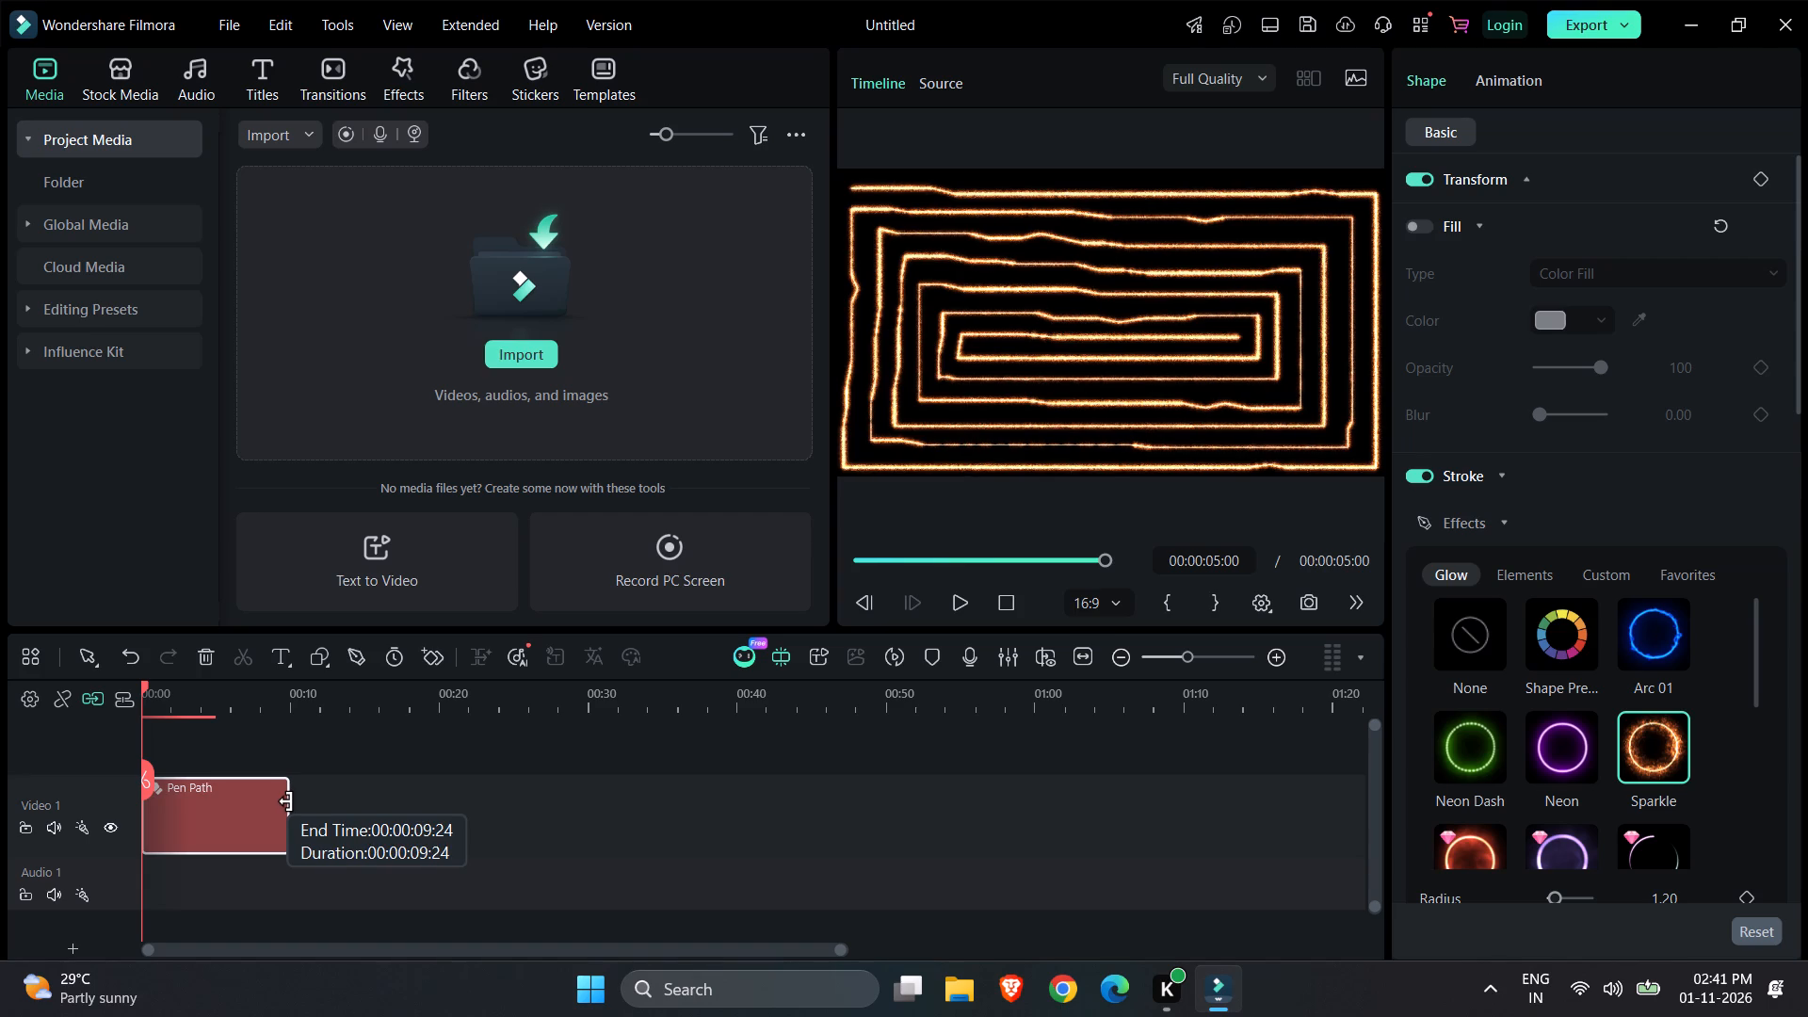
{"action": "left_click_drag", "start_coordinate": [286, 801], "coordinate": [288, 801]}
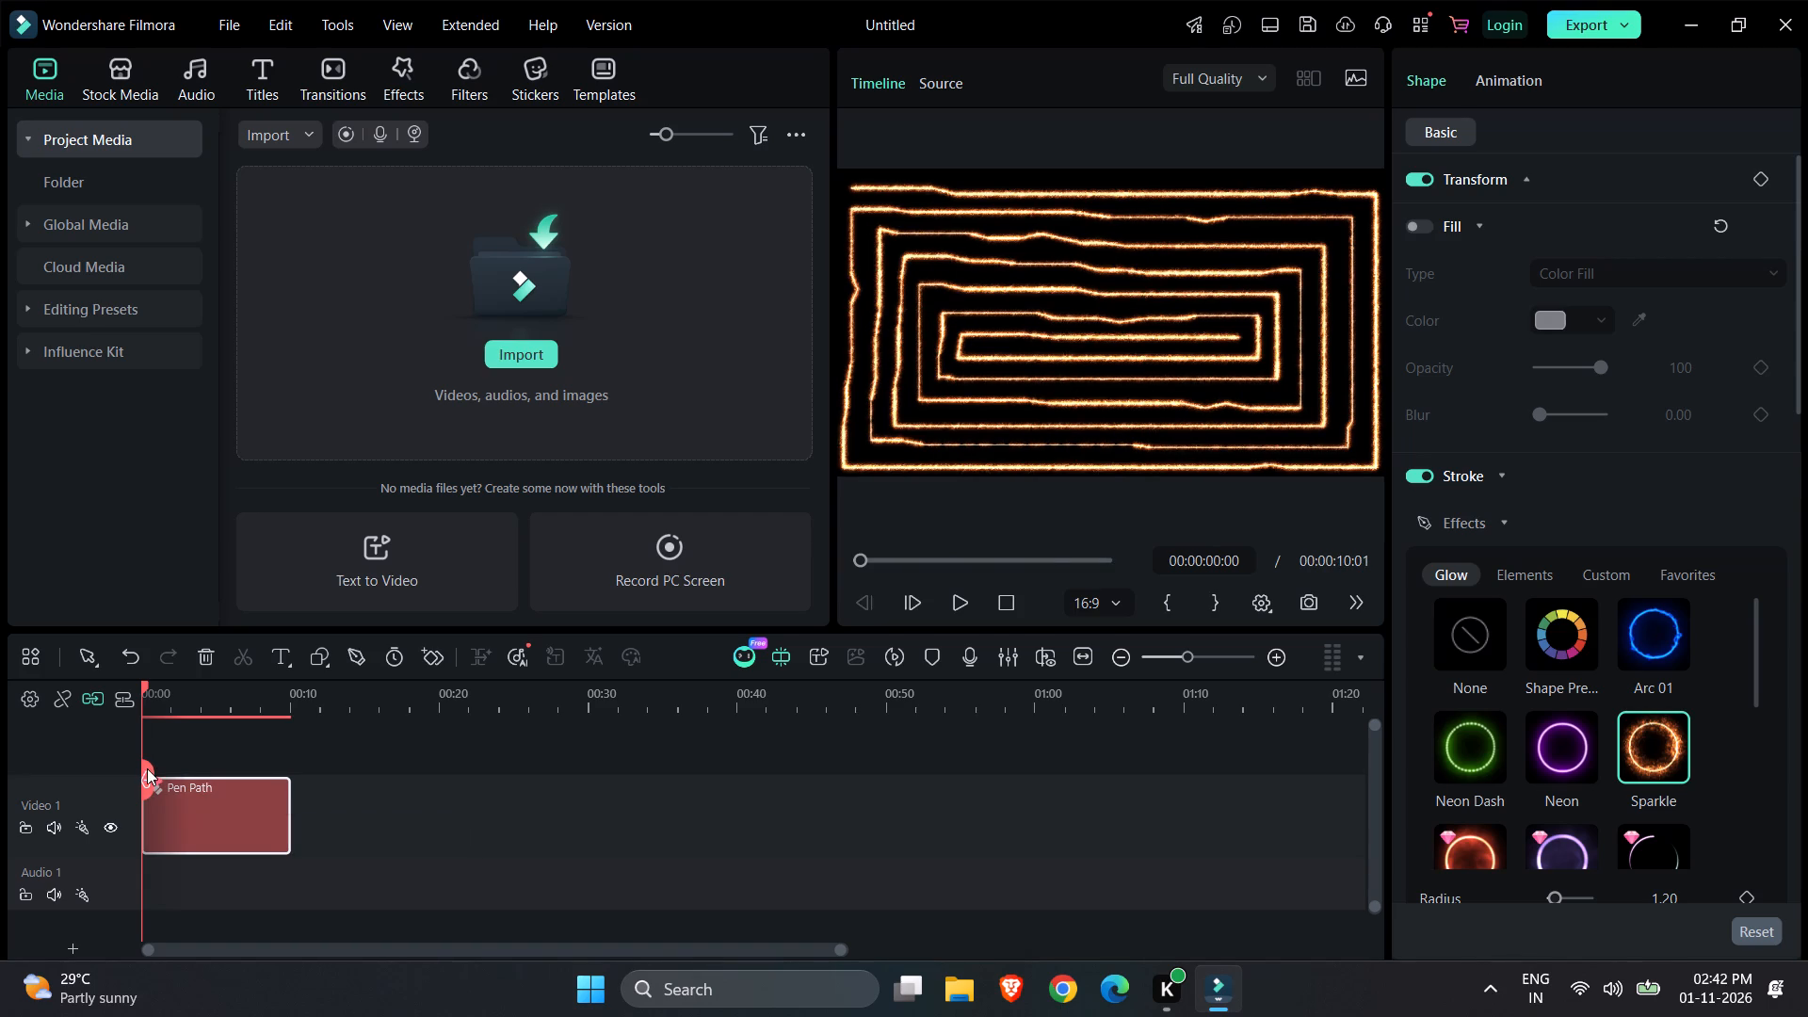
At the spiral clip's end, start a new pen path zigzagging from the frame's lower-left corner via top middle, lower-right corner and left-edge middle to the upper-right corner.
{"action": "left_click_drag", "start_coordinate": [147, 768], "coordinate": [313, 734]}
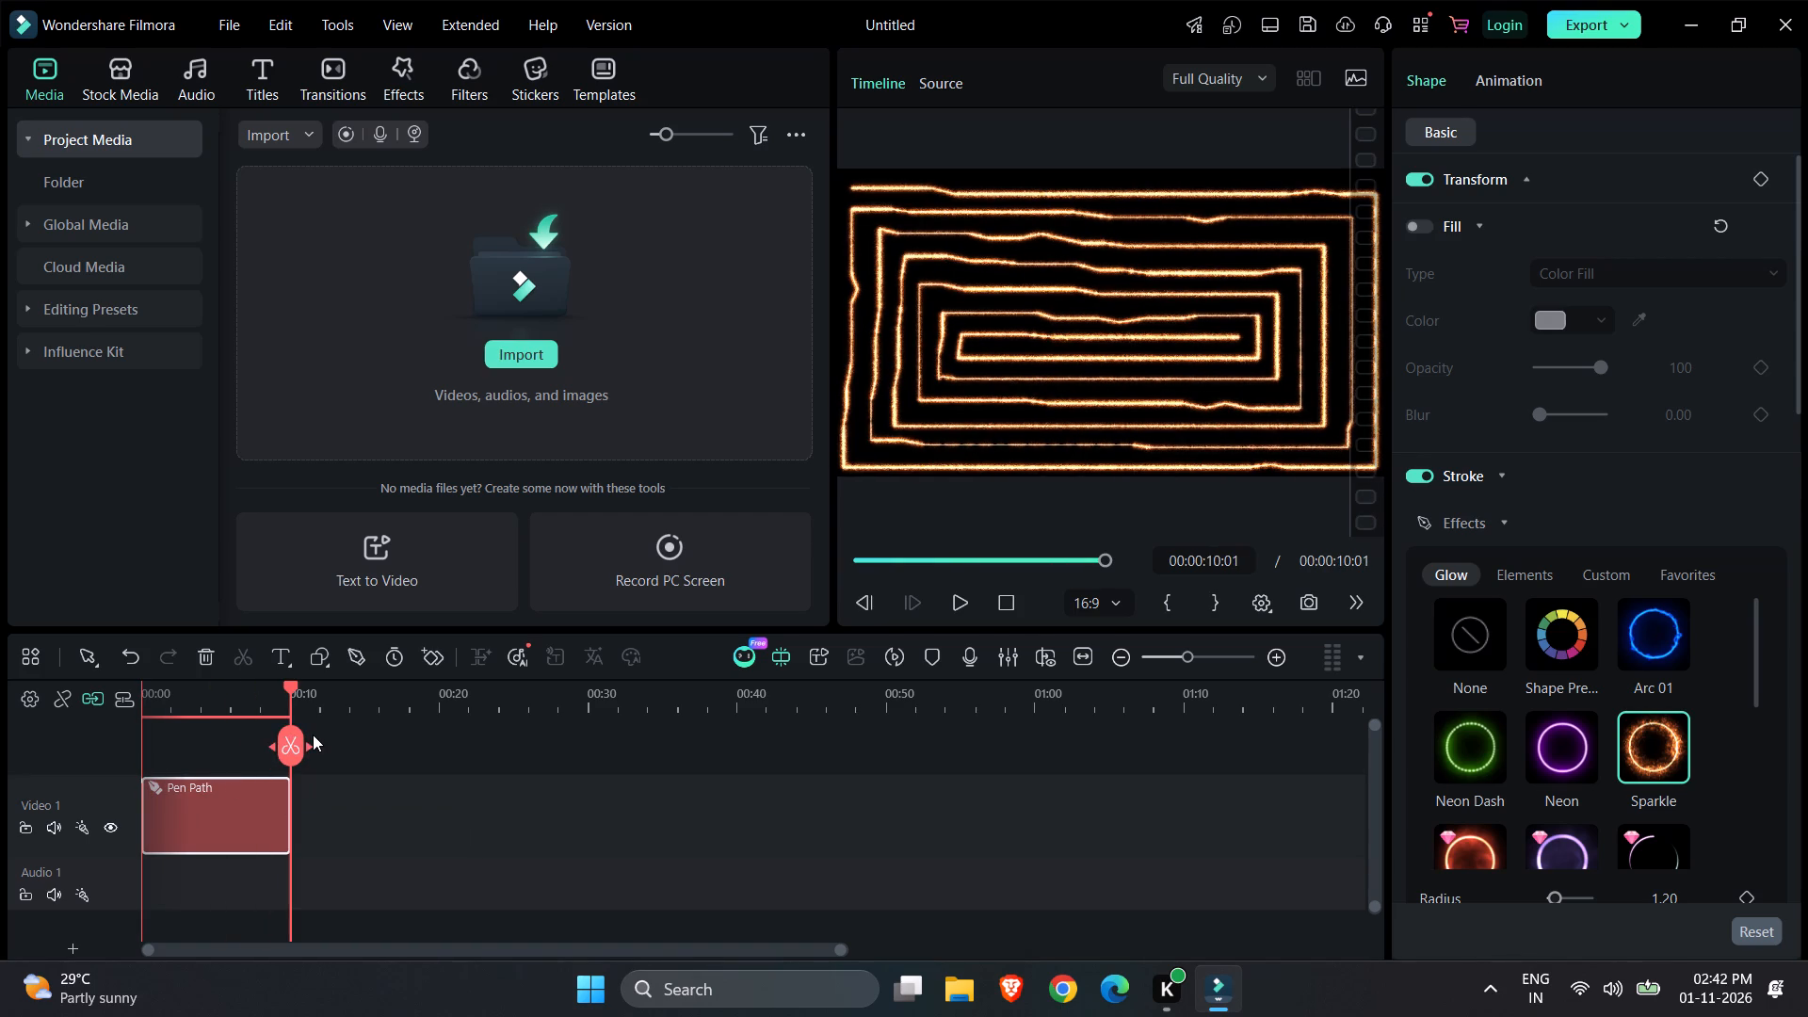
{"action": "left_click", "coordinate": [421, 773]}
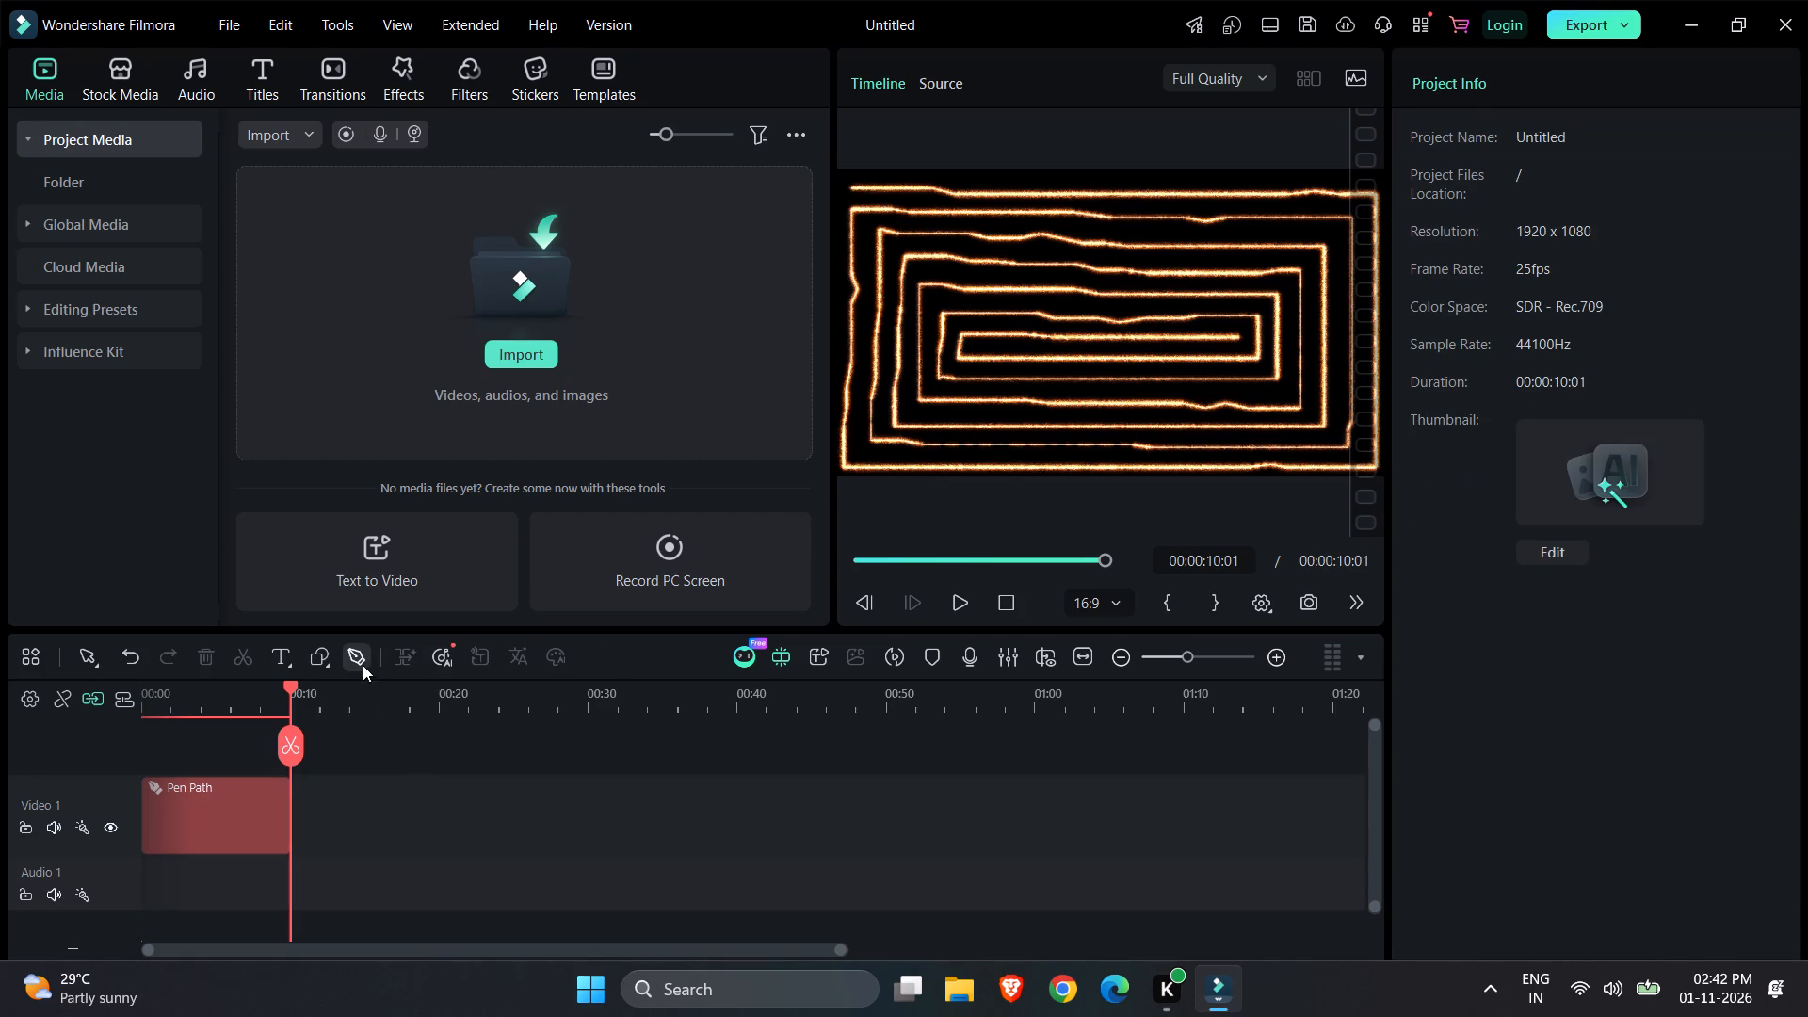
{"action": "left_click", "coordinate": [358, 657]}
{"action": "left_click", "coordinate": [847, 462]}
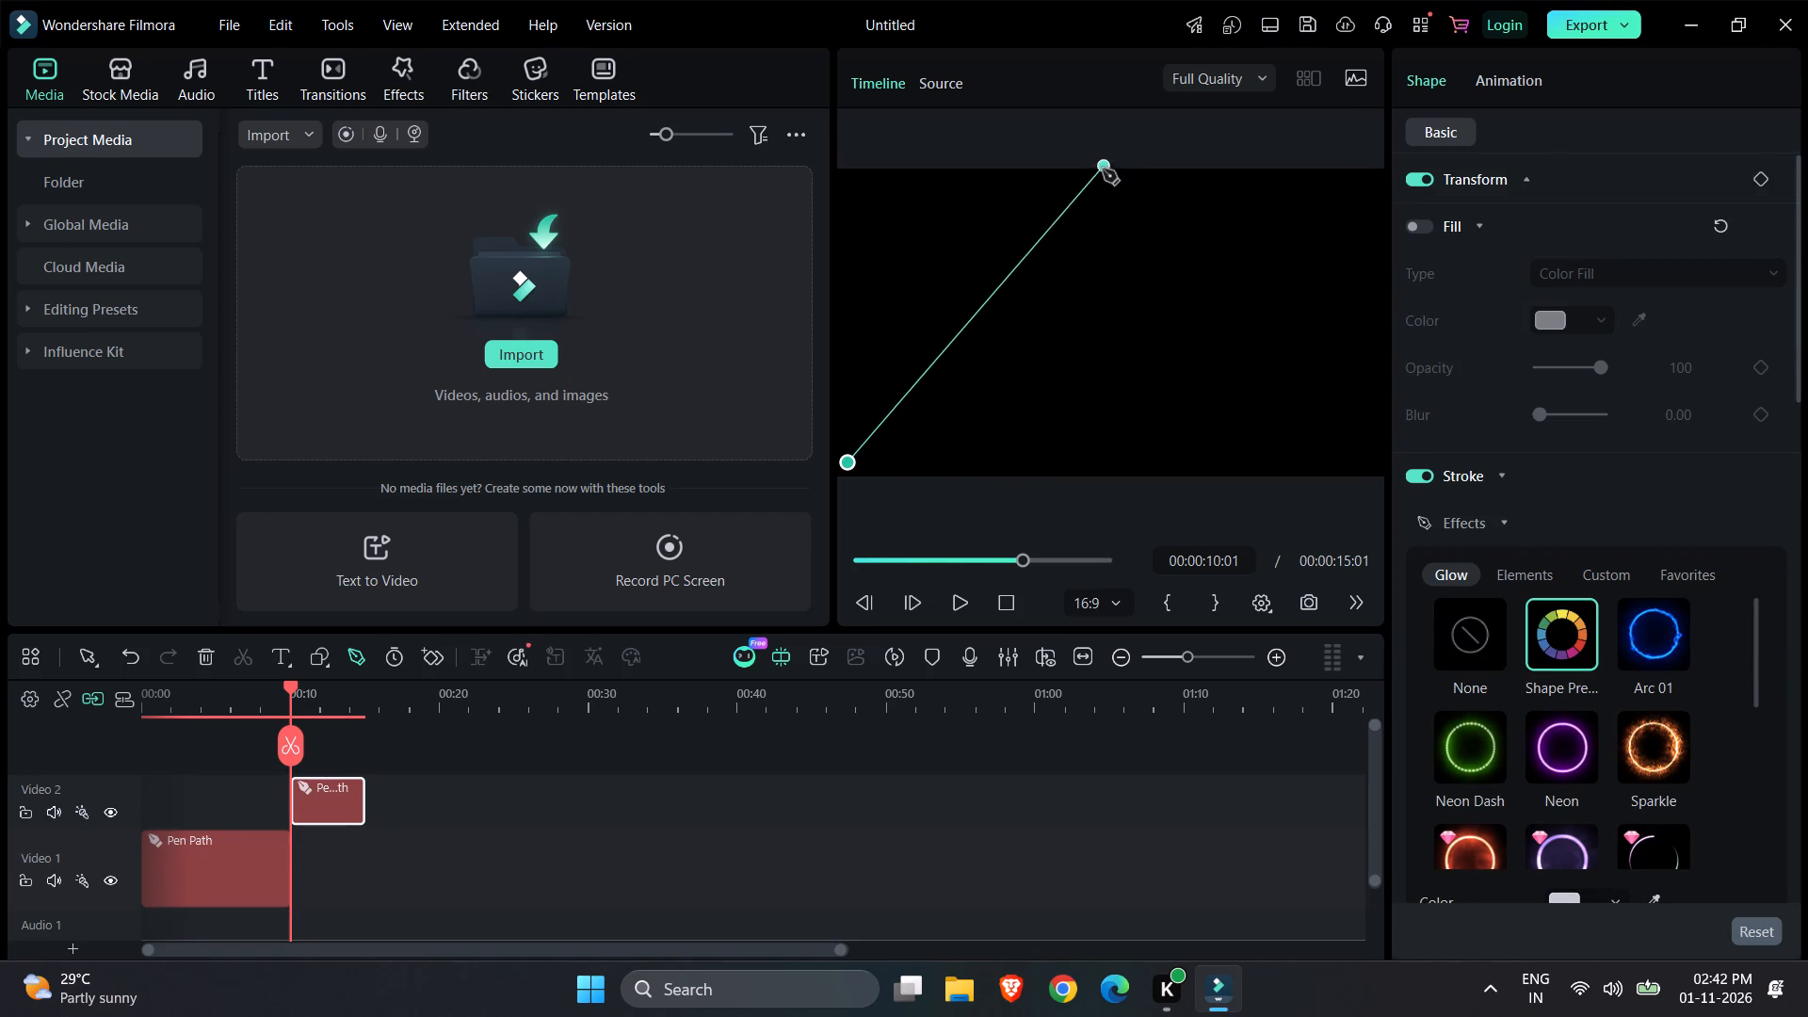
{"action": "left_click", "coordinate": [1101, 173]}
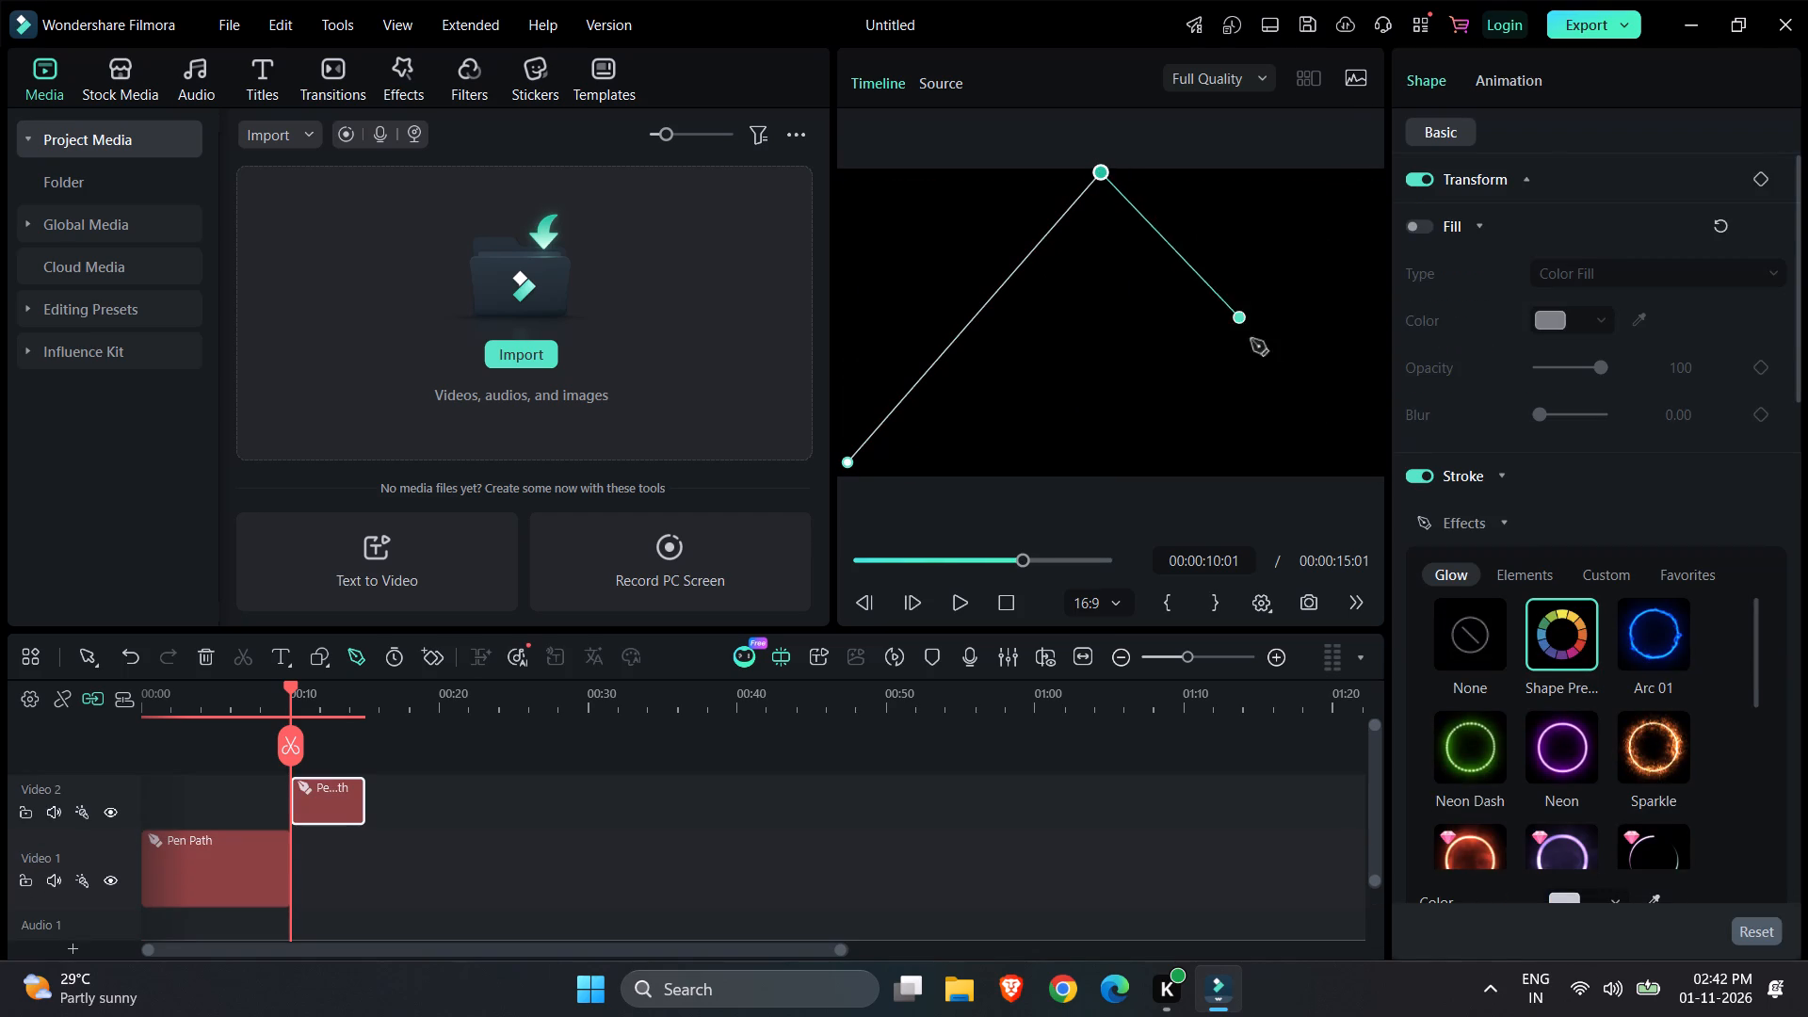
{"action": "left_click", "coordinate": [1376, 463]}
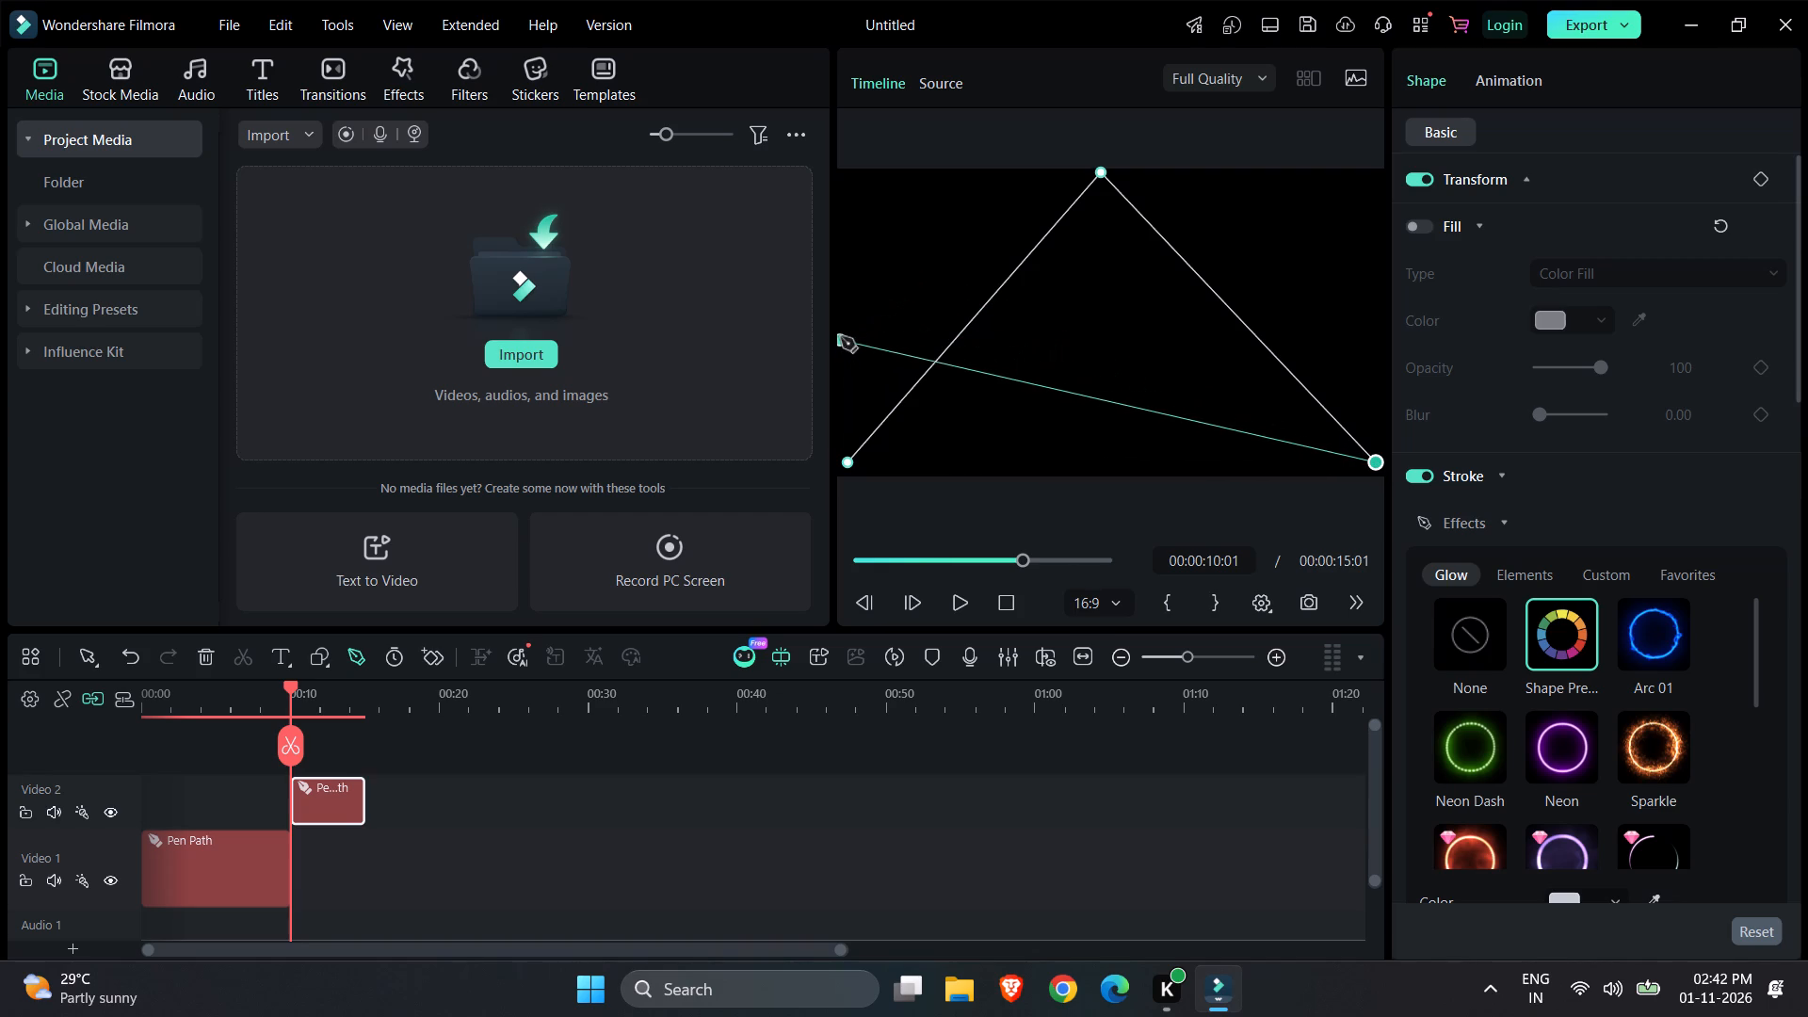
{"action": "left_click", "coordinate": [850, 314]}
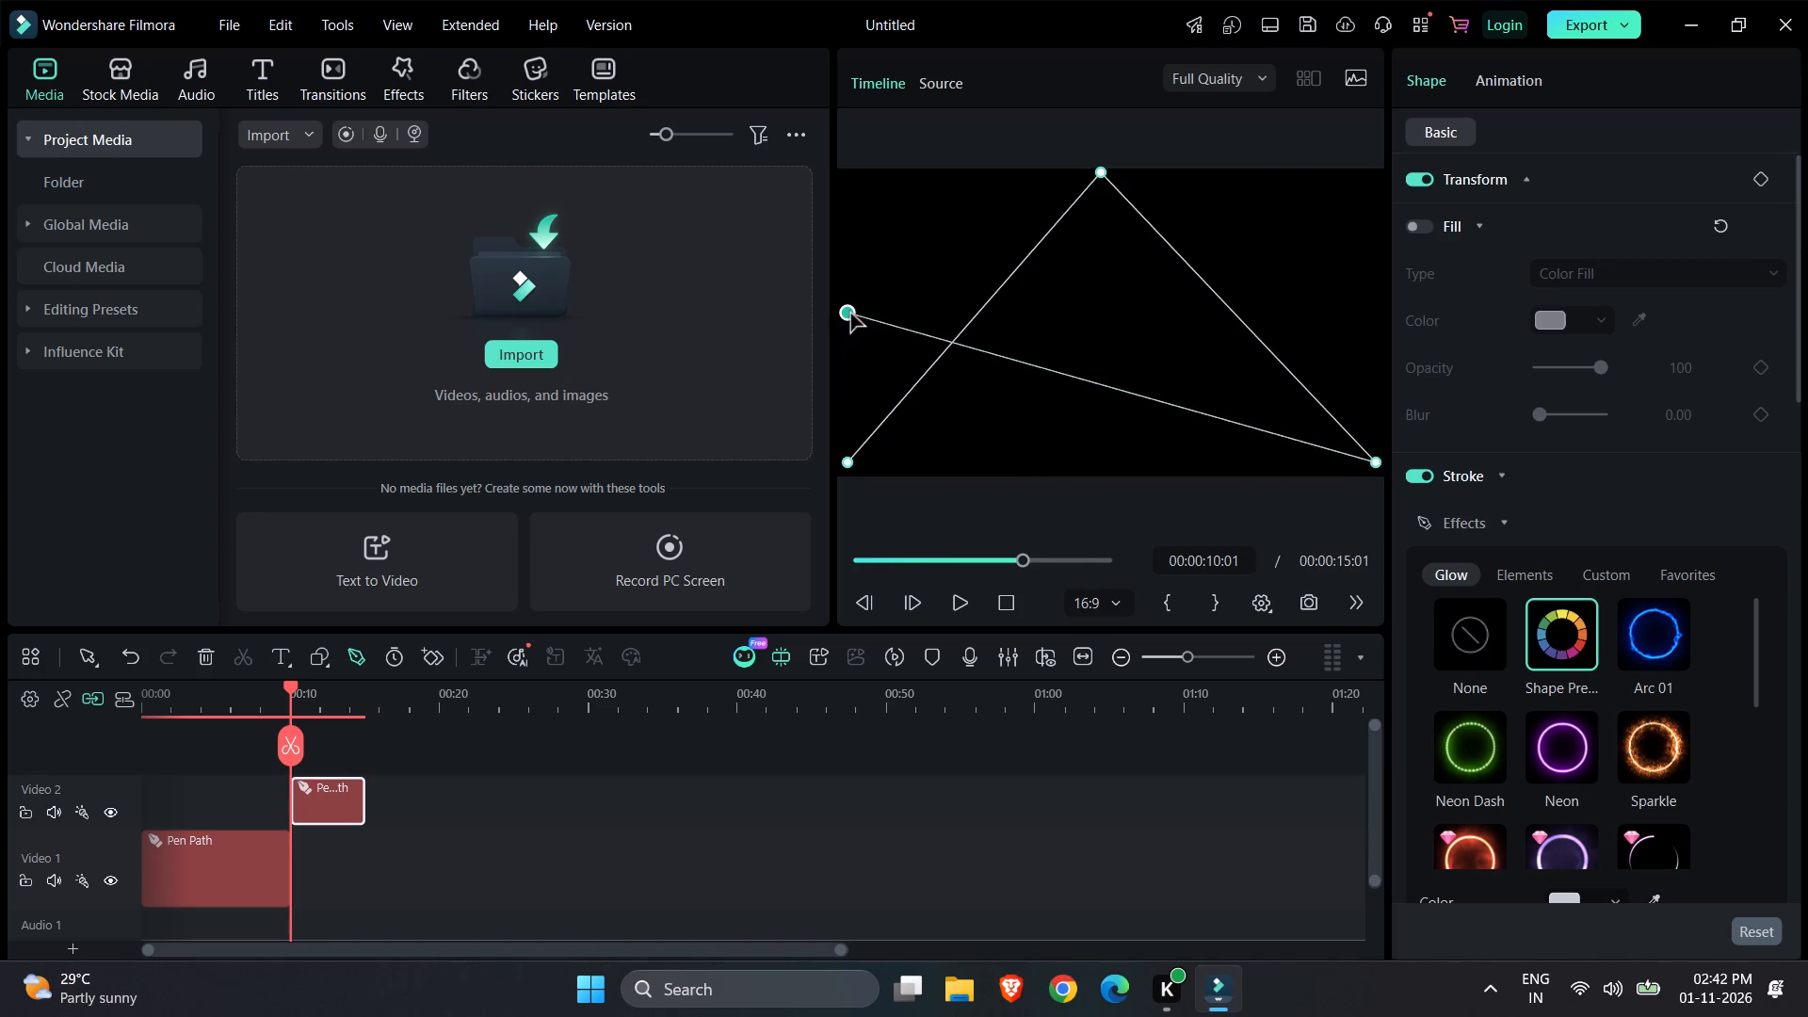
{"action": "left_click", "coordinate": [1374, 184]}
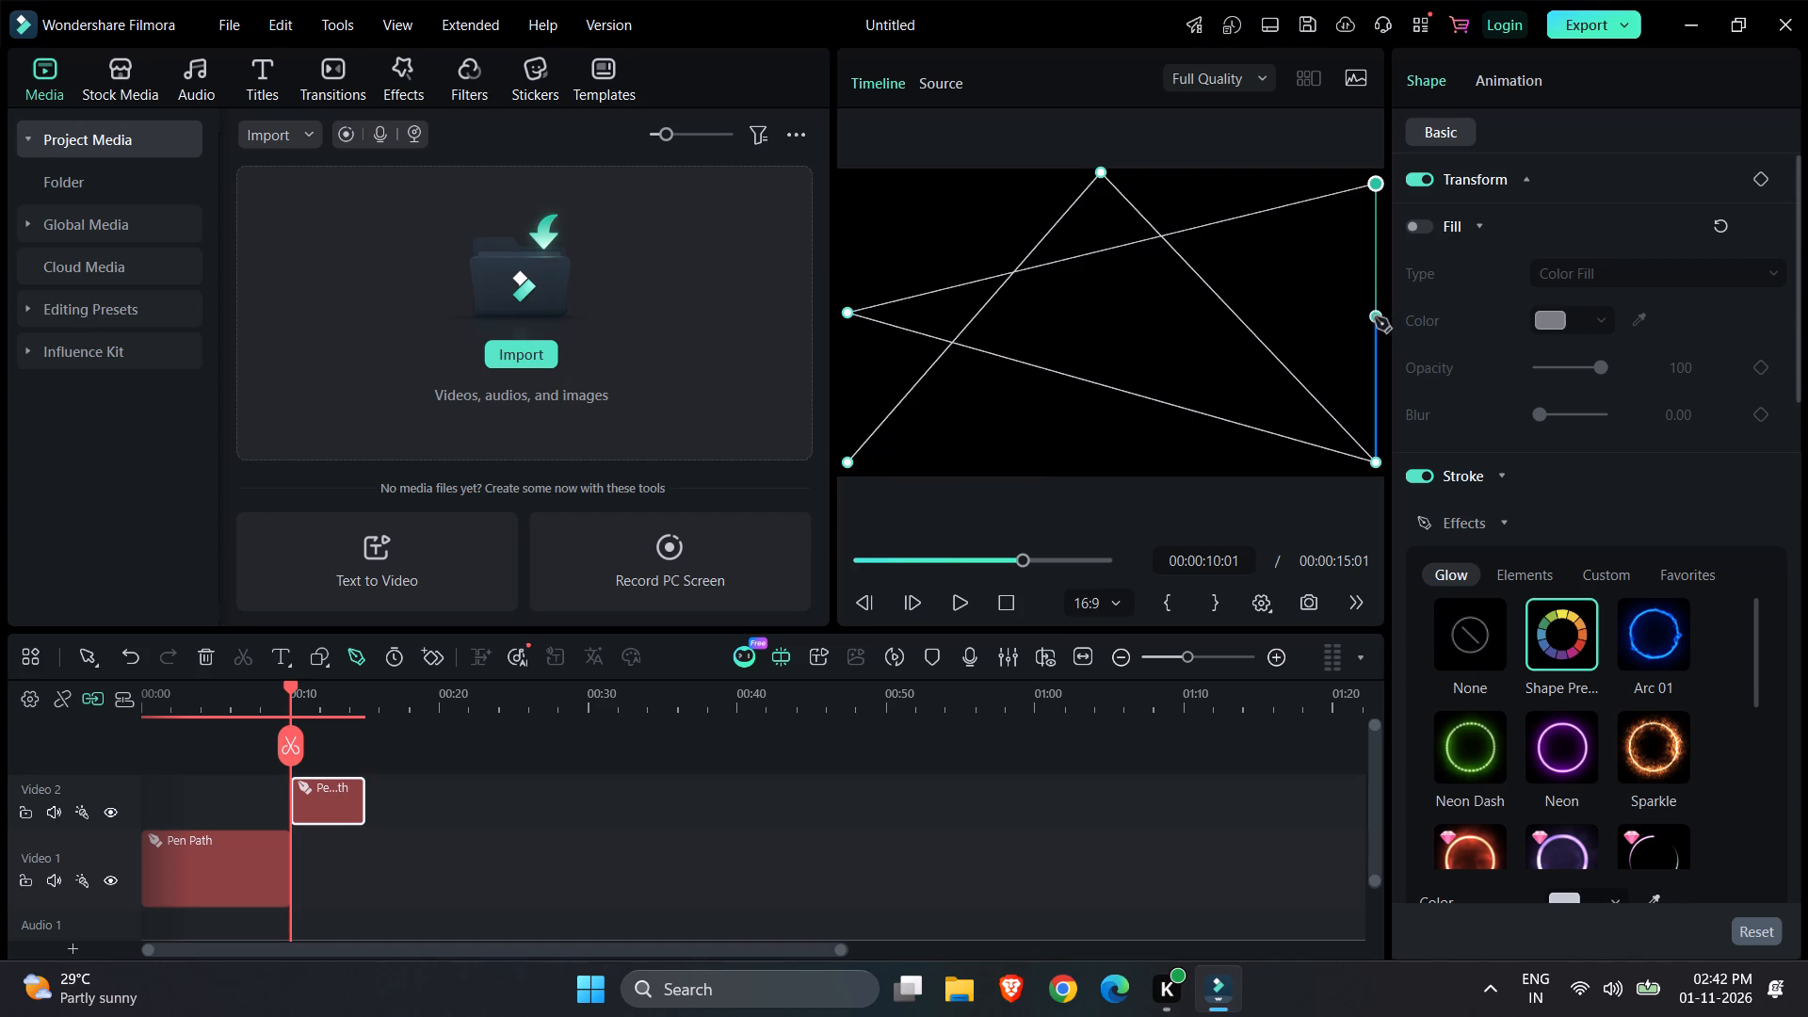
Continue the path through the right edge's middle, bottom middle, lower-left corner and left edge's middle to the top middle beside the first peak.
{"action": "left_click", "coordinate": [1374, 313]}
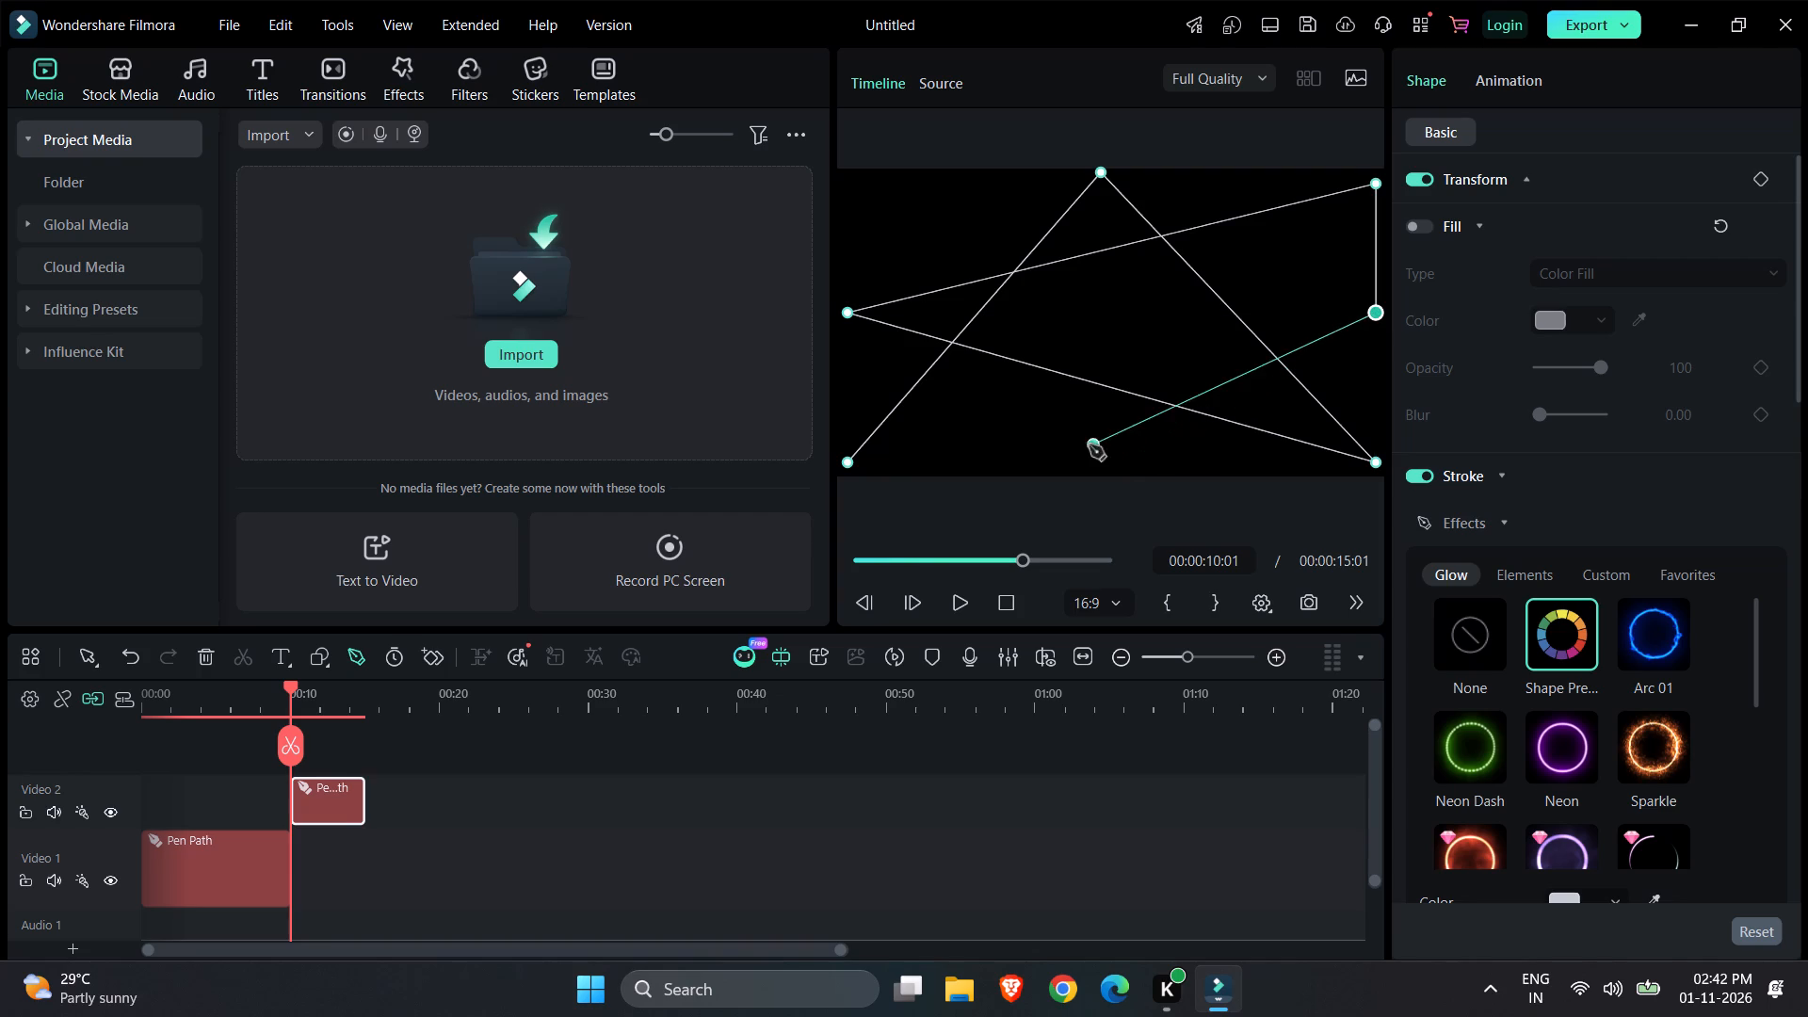
{"action": "left_click", "coordinate": [1045, 465]}
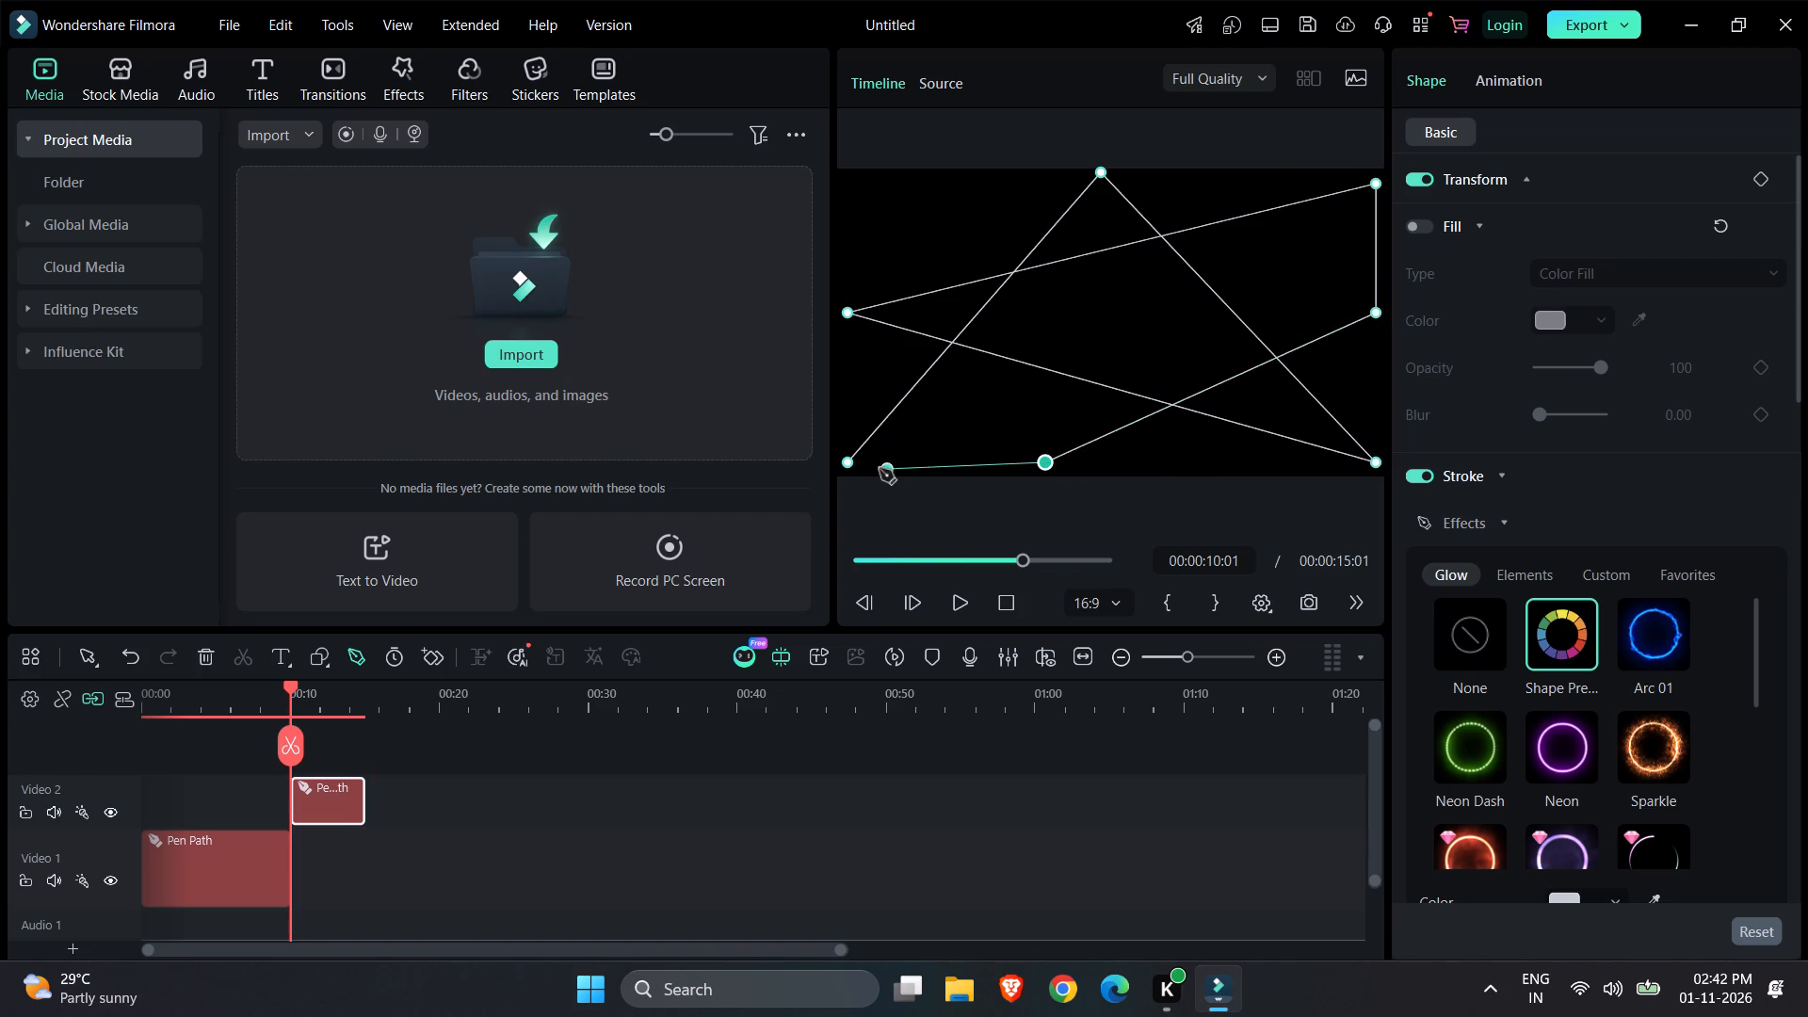
{"action": "left_click", "coordinate": [857, 465]}
{"action": "left_click", "coordinate": [847, 323]}
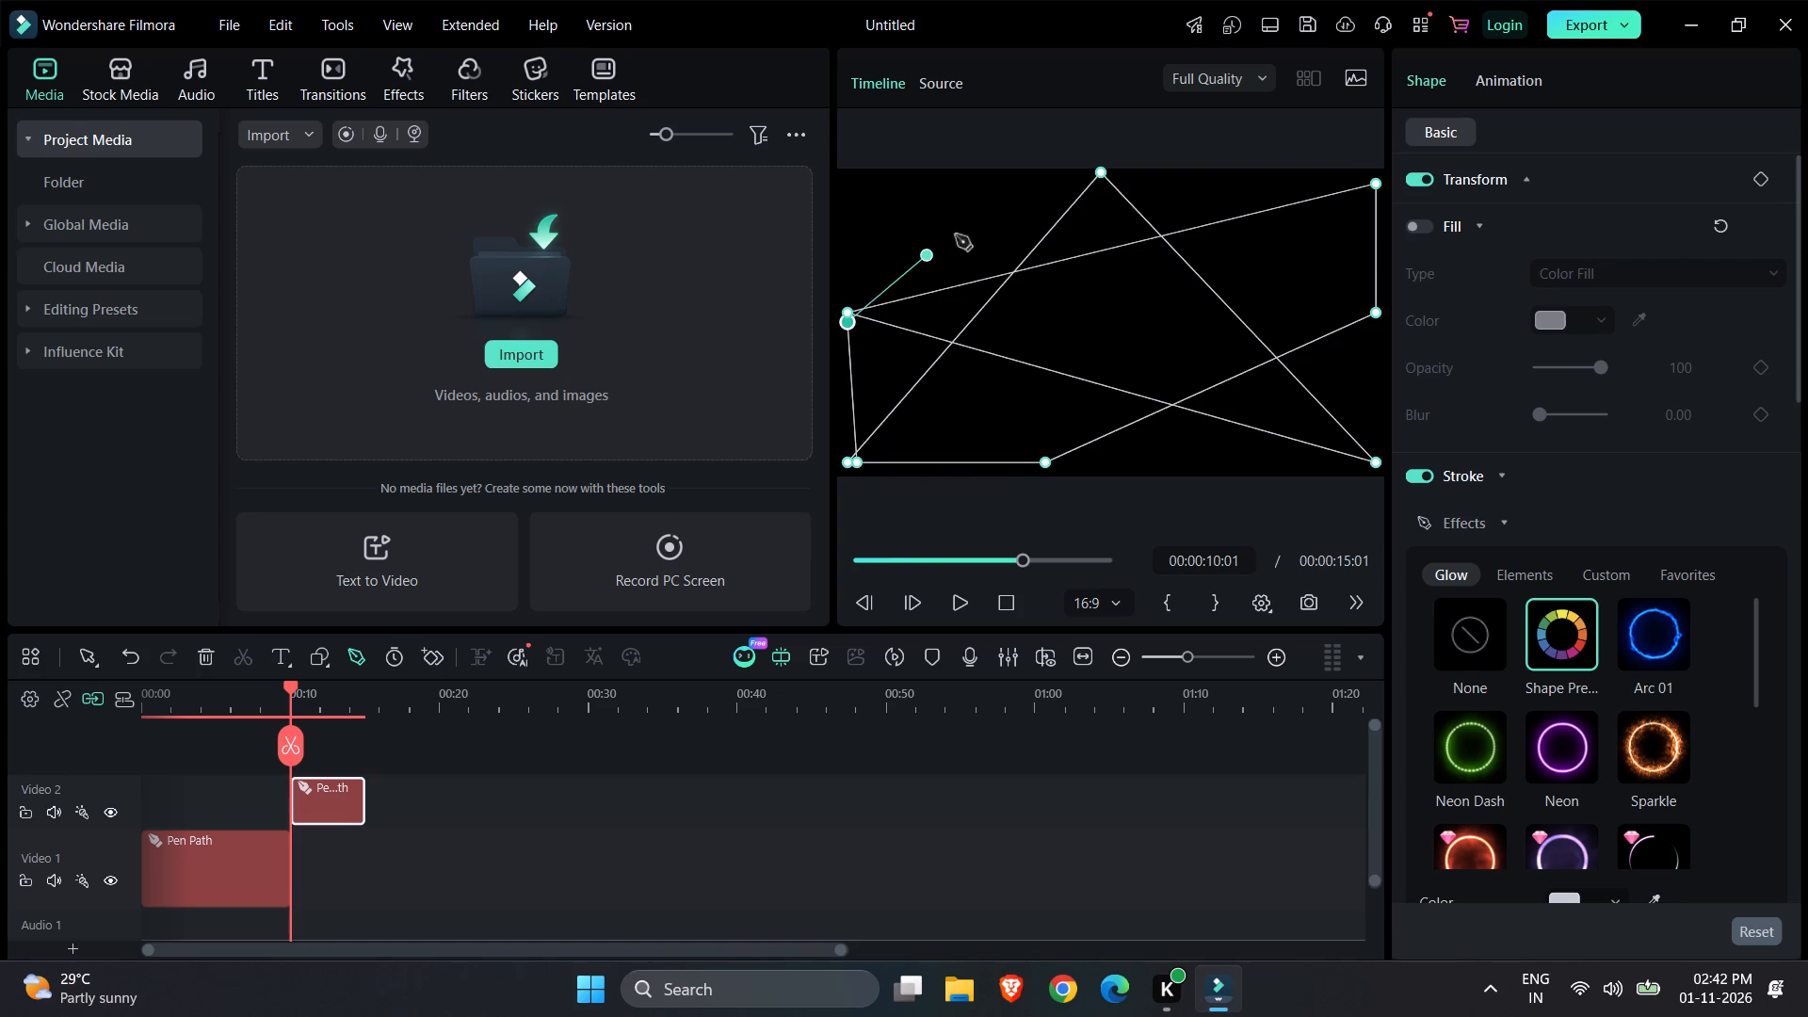
{"action": "left_click", "coordinate": [1091, 173]}
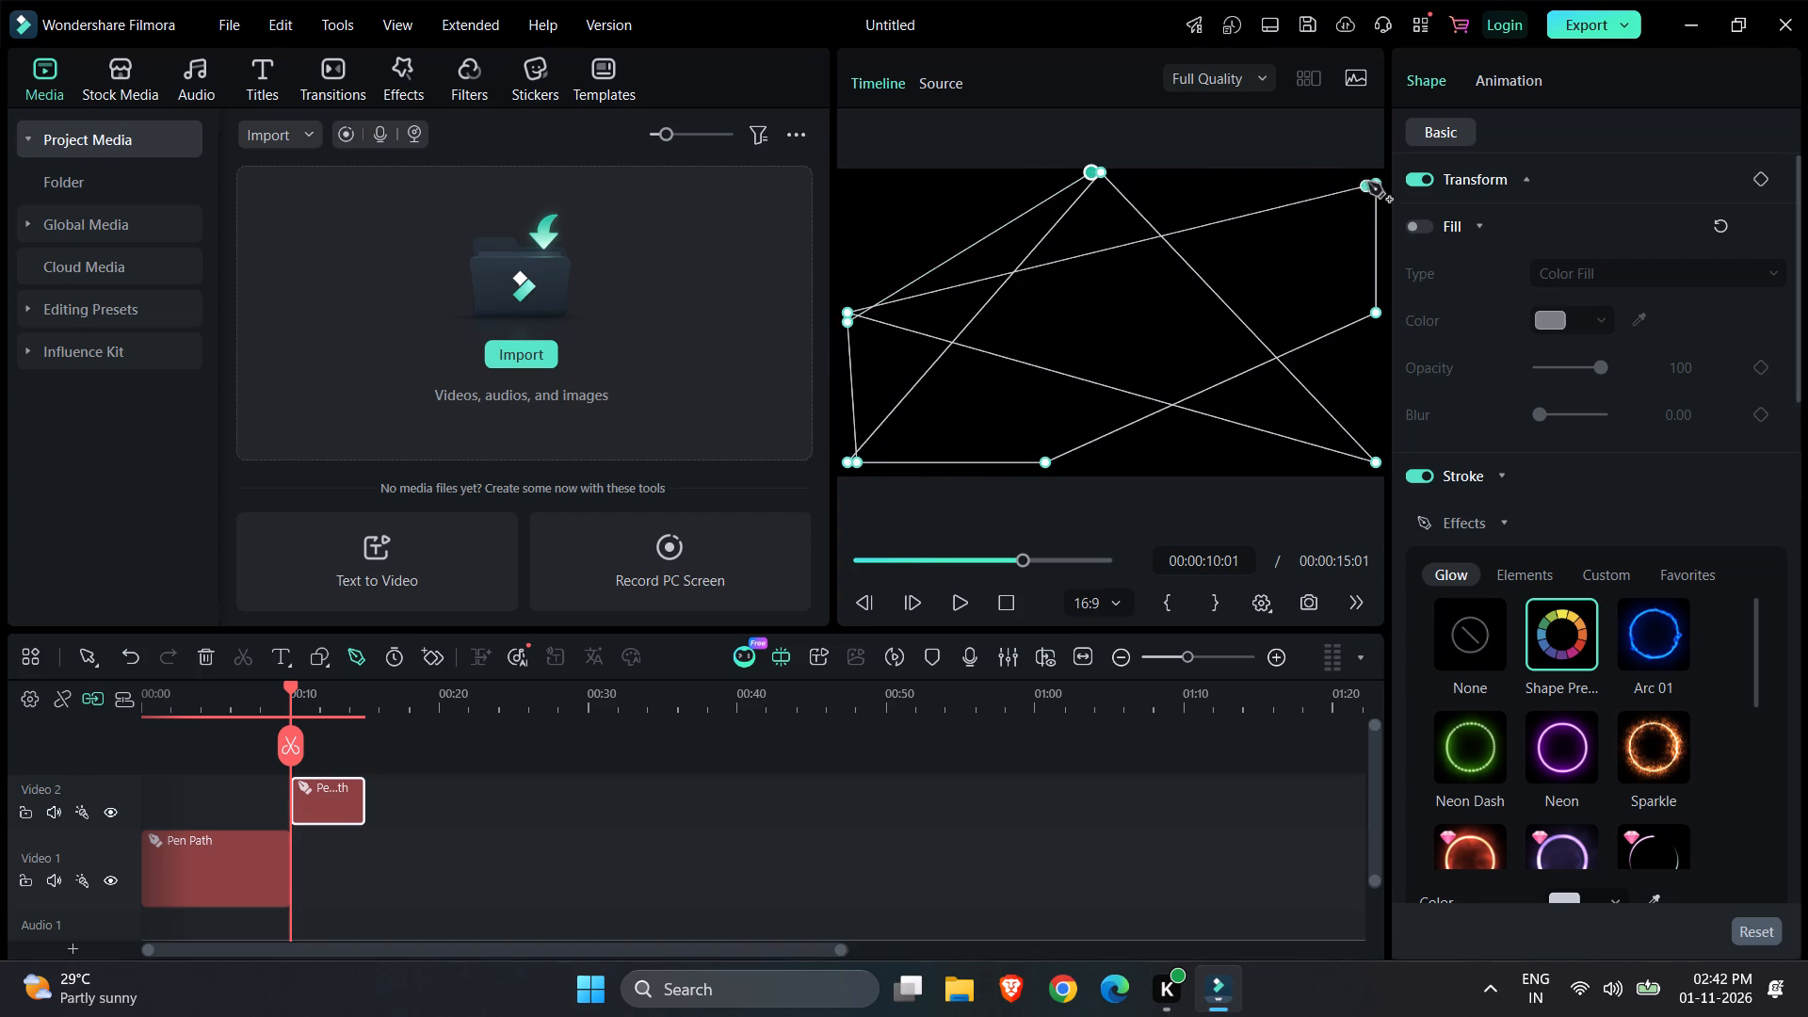
Run the path down the frame's right side from its upper-right to lower-right corner, across to bottom middle, and back to the lower-right corner.
{"action": "left_click", "coordinate": [1364, 182]}
{"action": "left_click", "coordinate": [1377, 325]}
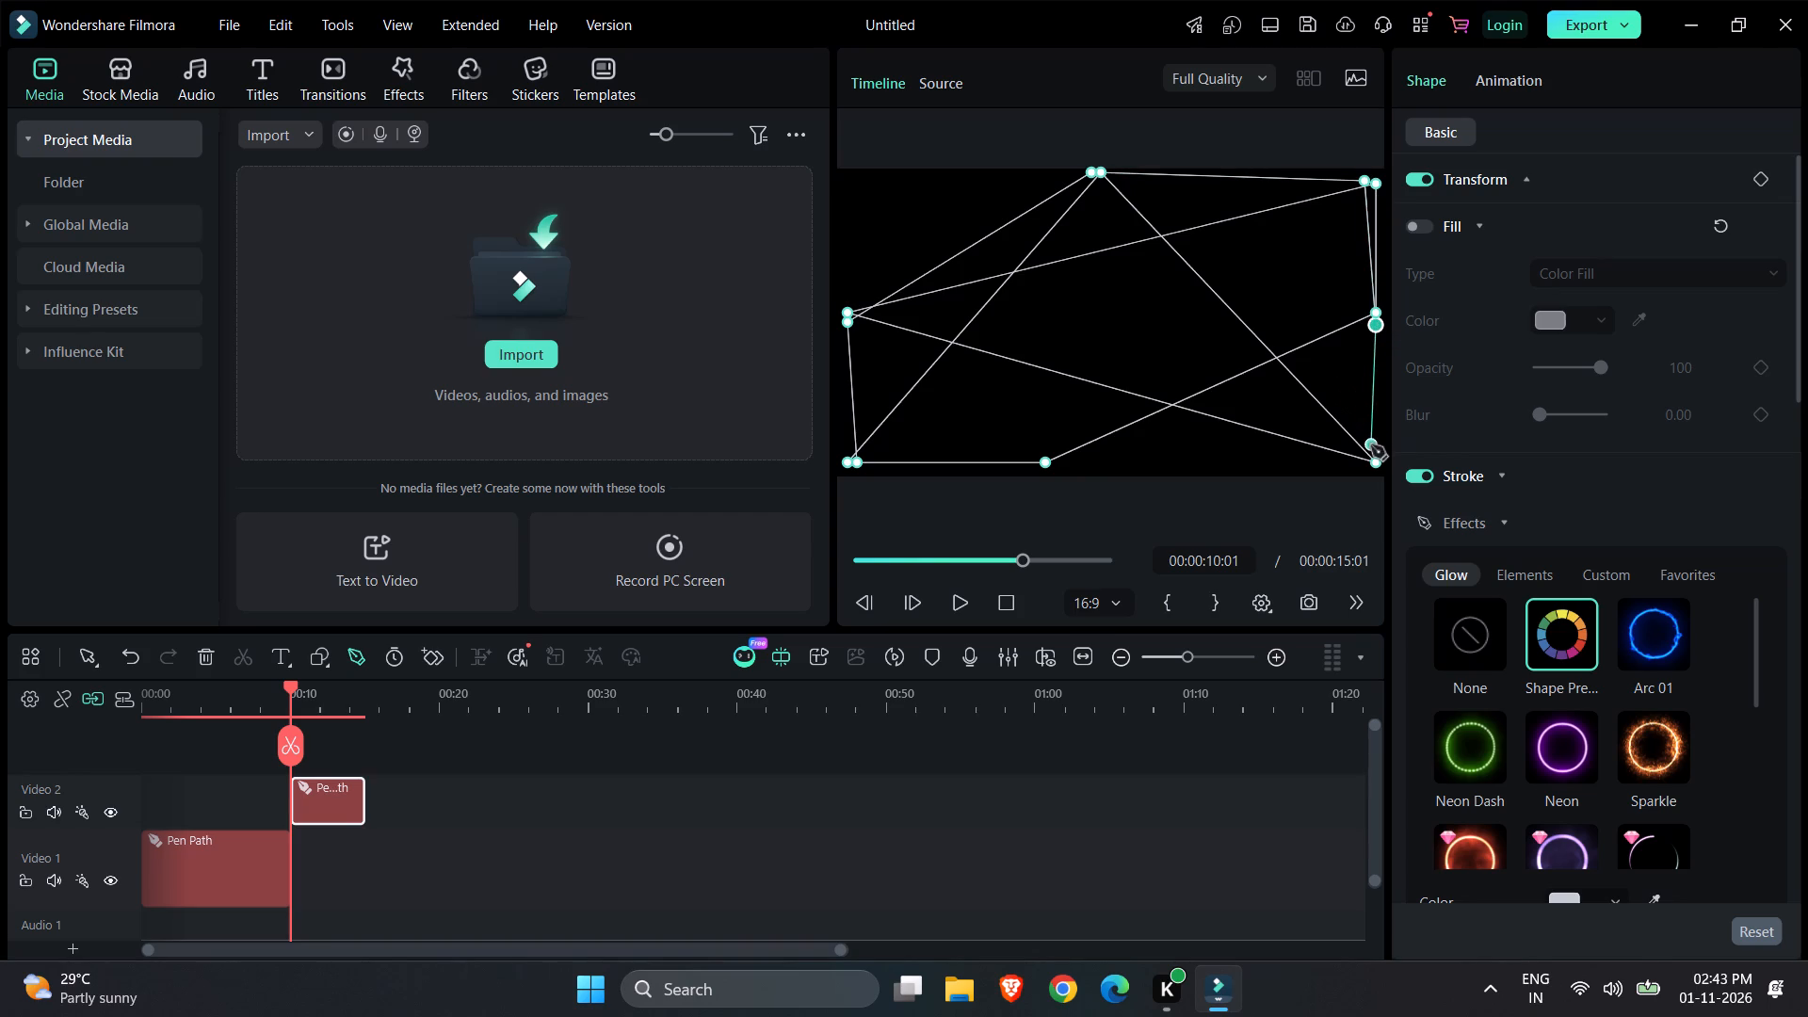
{"action": "left_click", "coordinate": [1372, 448]}
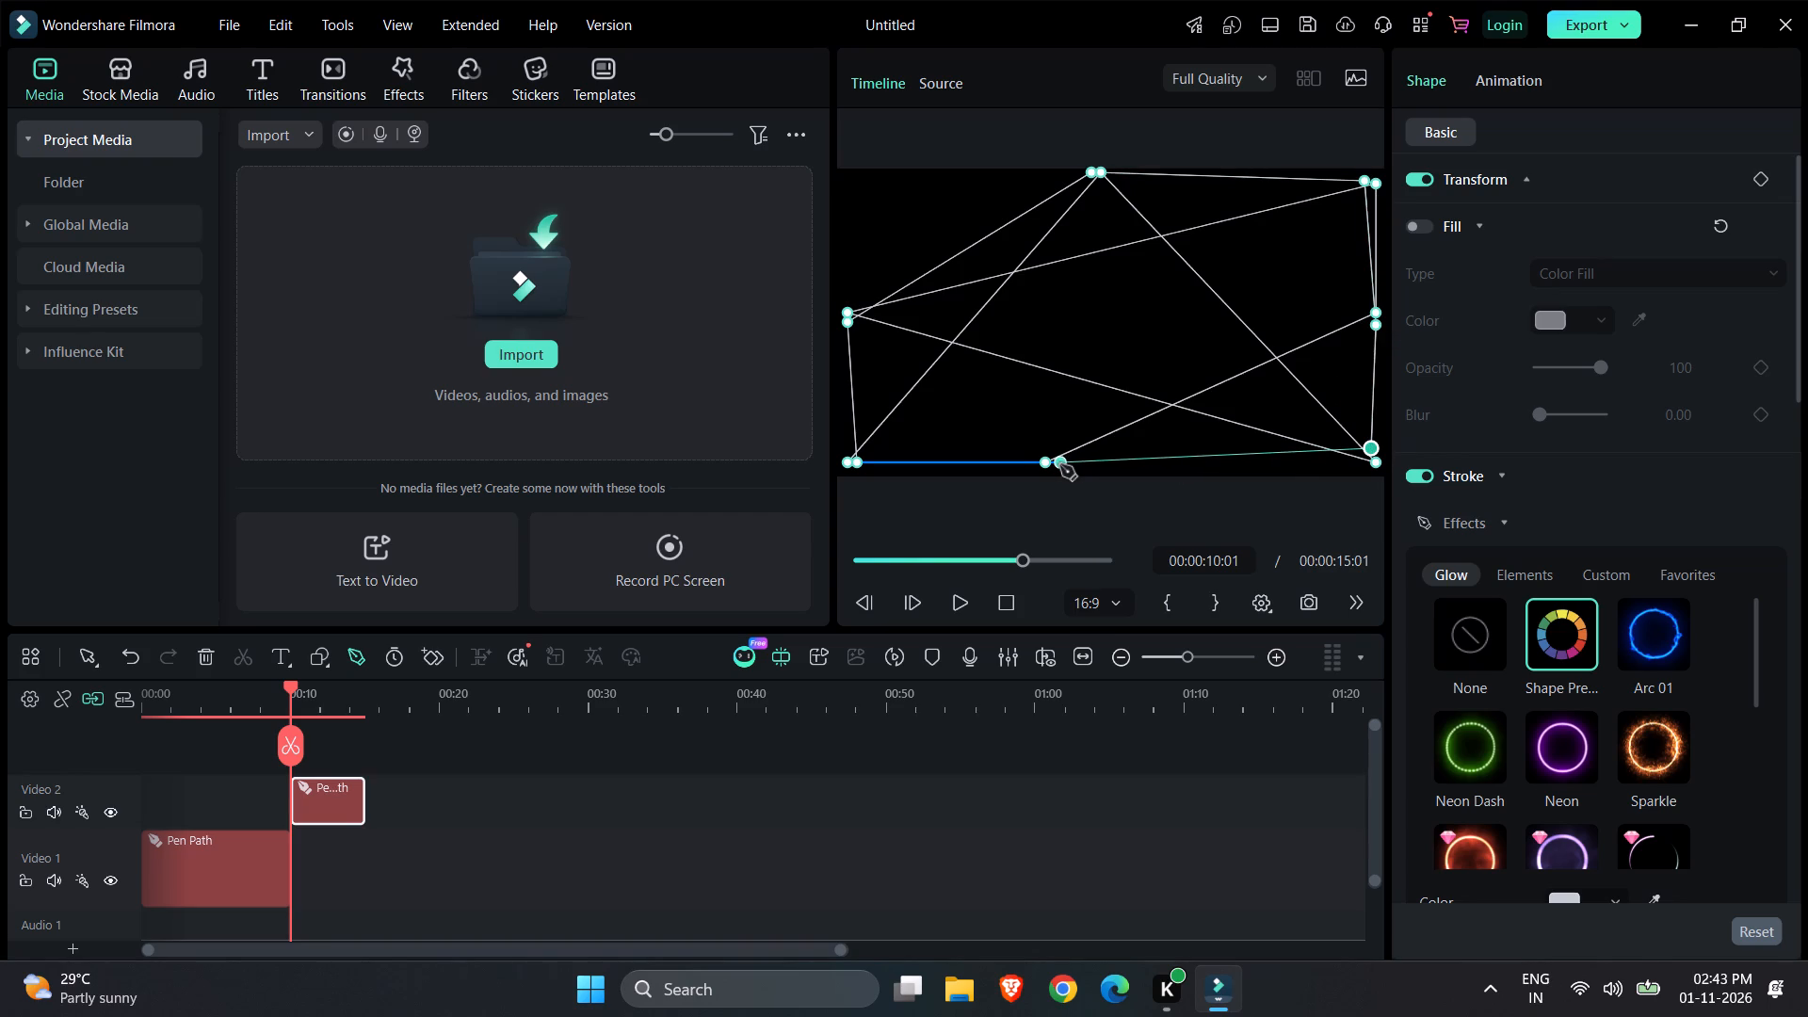
{"action": "left_click", "coordinate": [1060, 465]}
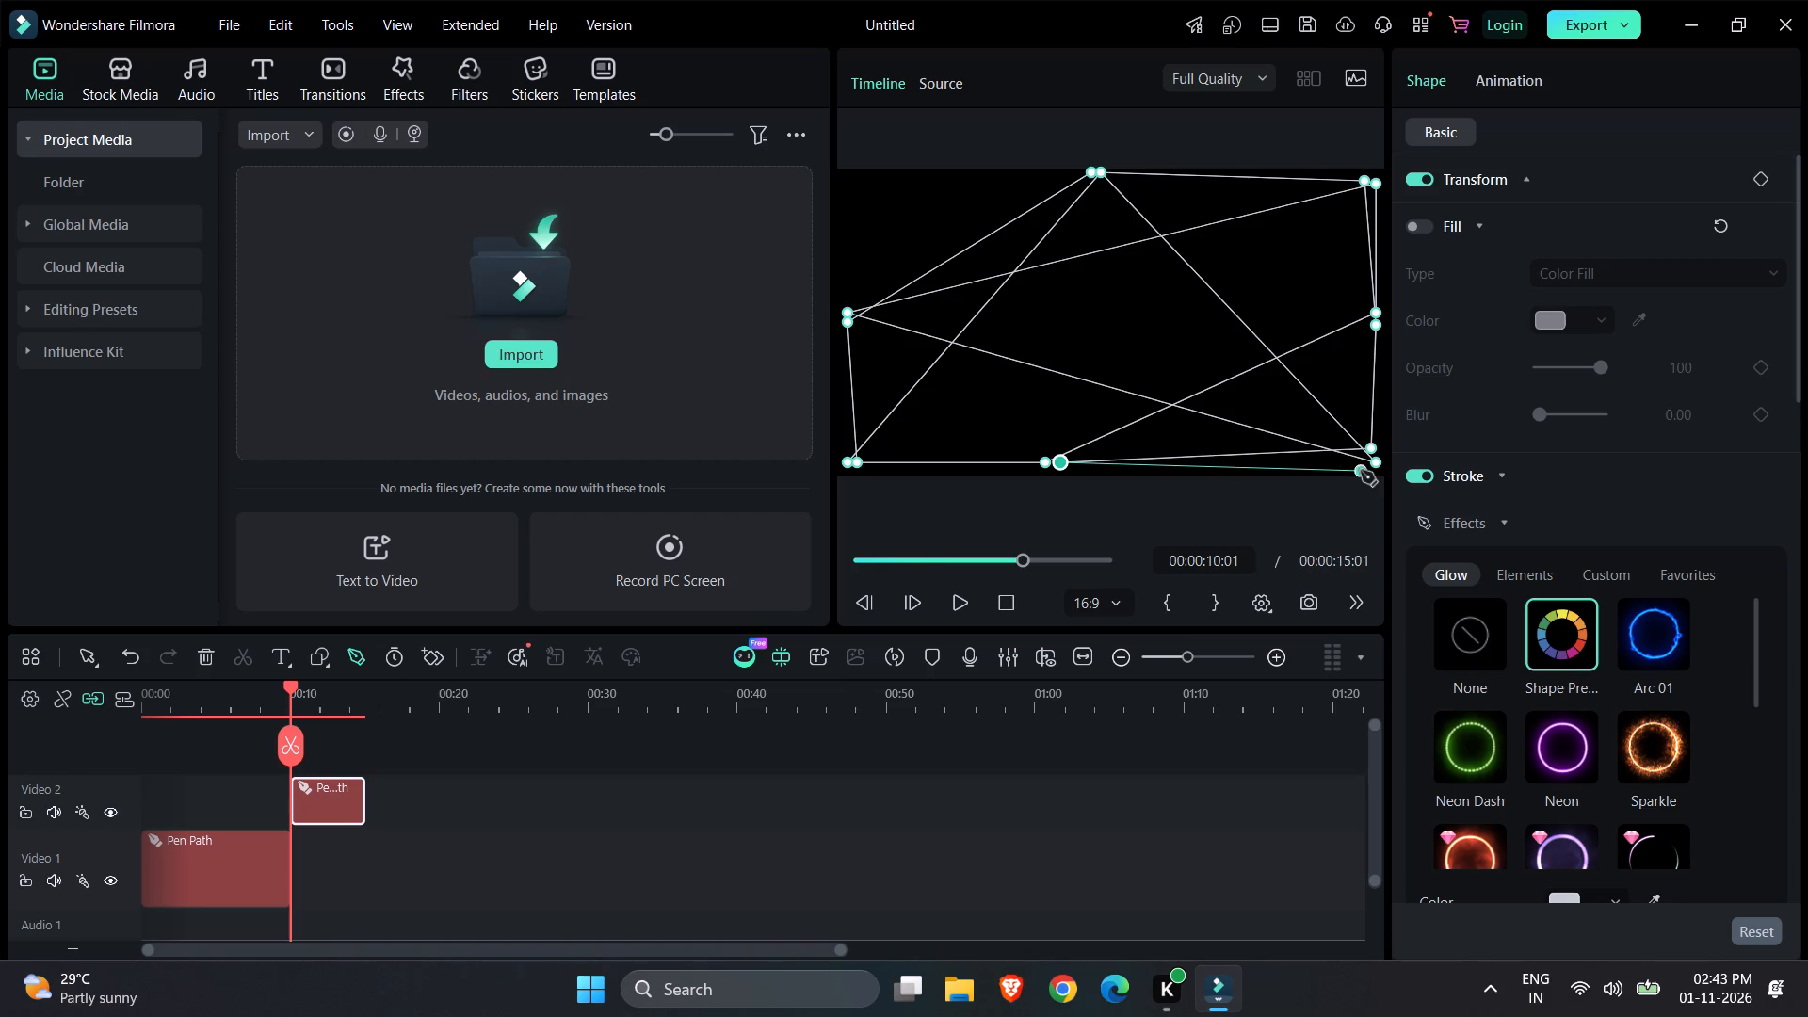
{"action": "left_click", "coordinate": [1364, 467]}
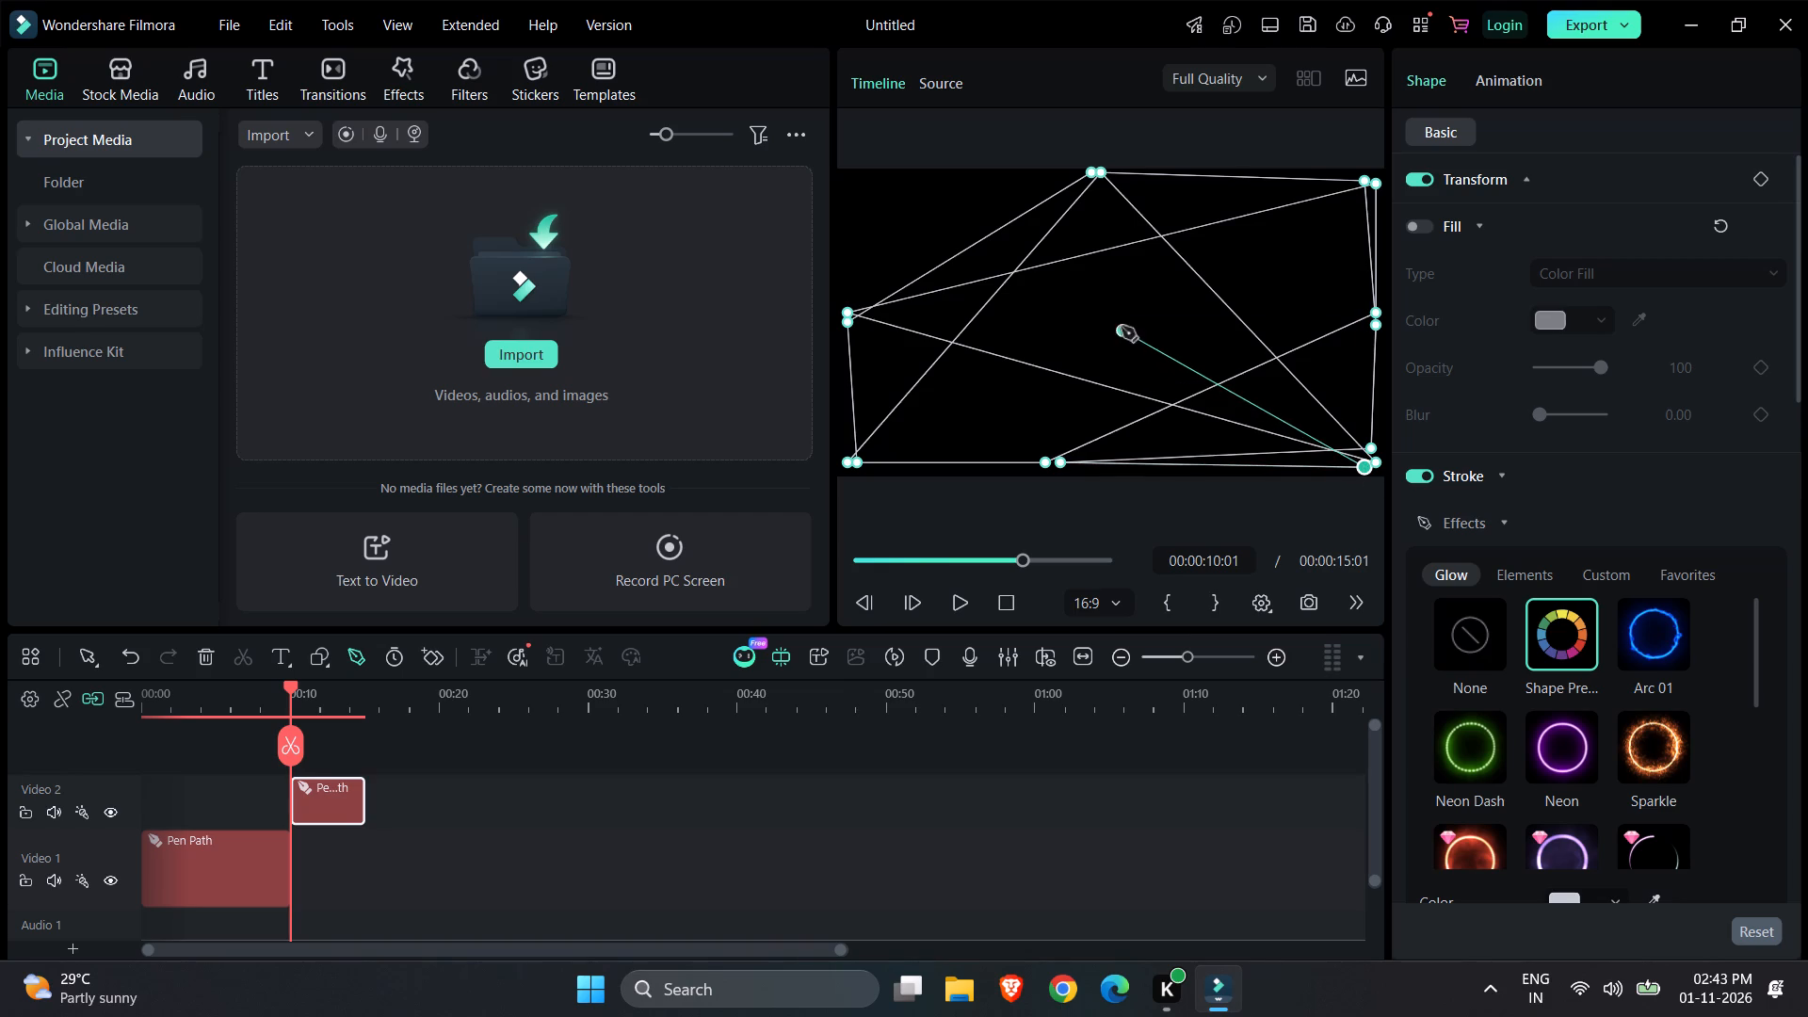
Zigzag the path inside the frame through the centre, lower-left area, upper middle and lower-right area, up to a point in the upper-right area.
{"action": "left_click", "coordinate": [1120, 324]}
{"action": "left_click", "coordinate": [950, 430]}
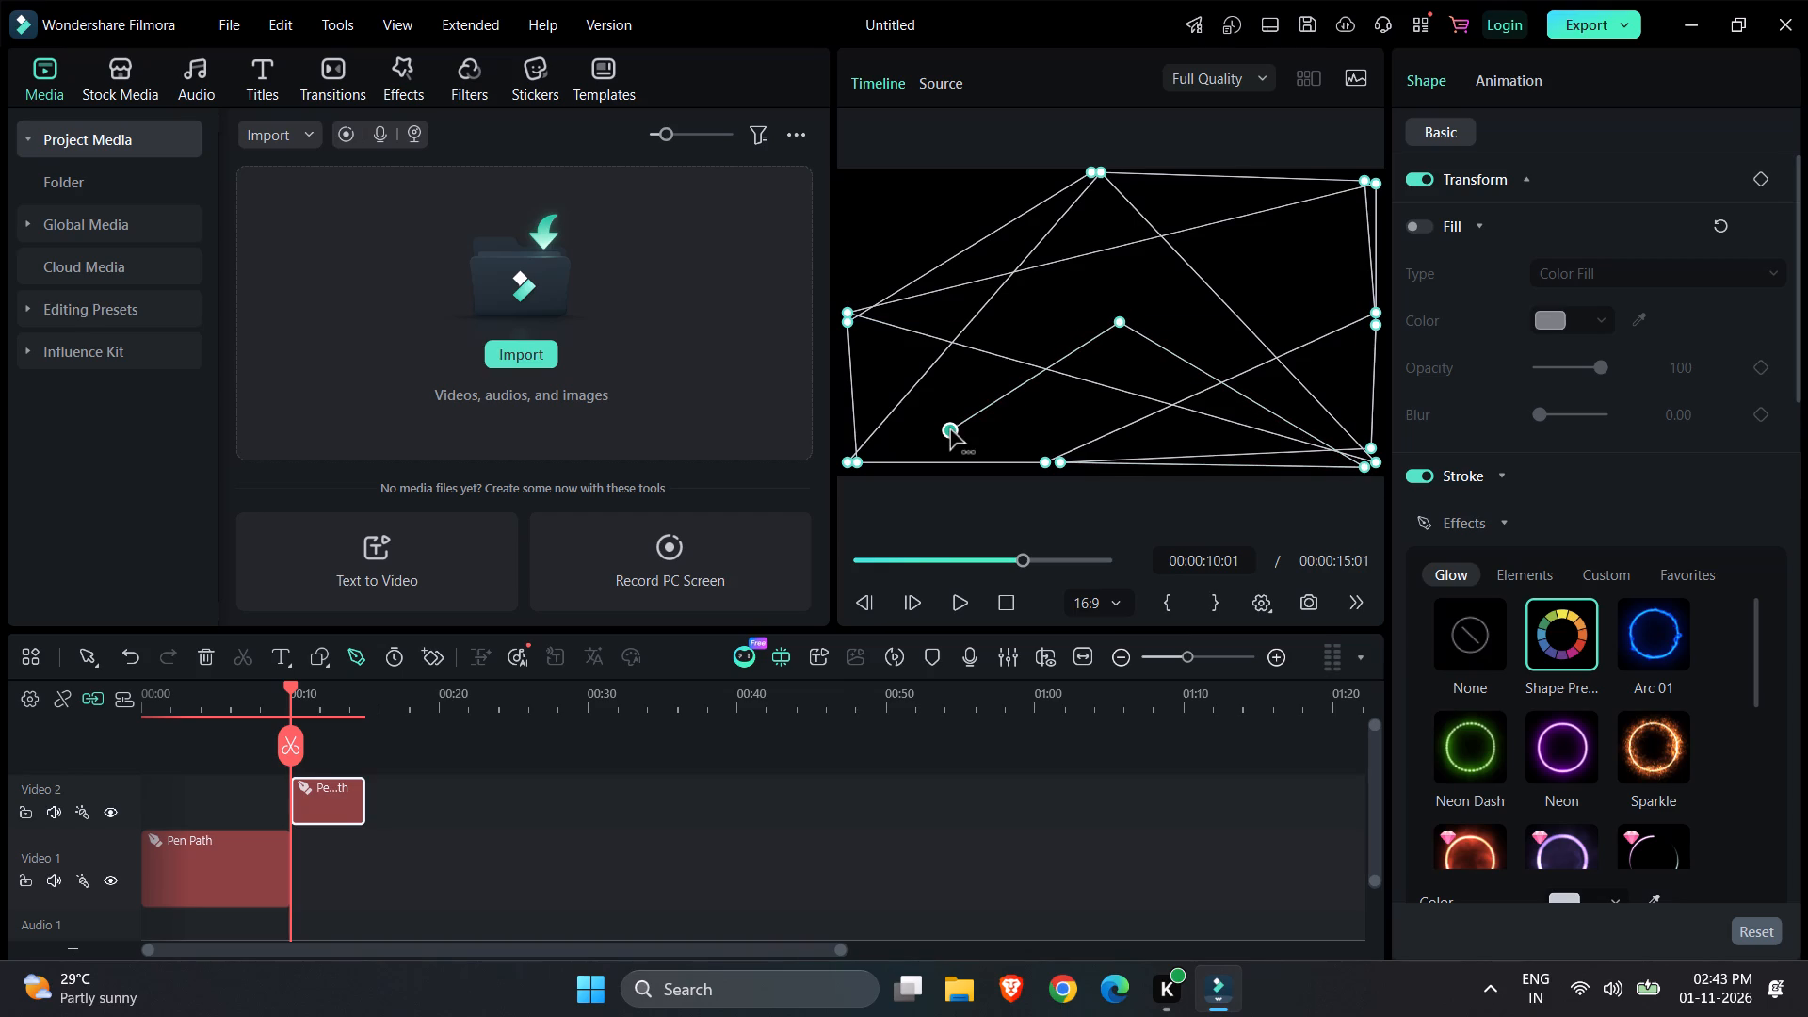
{"action": "left_click", "coordinate": [1092, 215]}
{"action": "left_click", "coordinate": [1255, 399]}
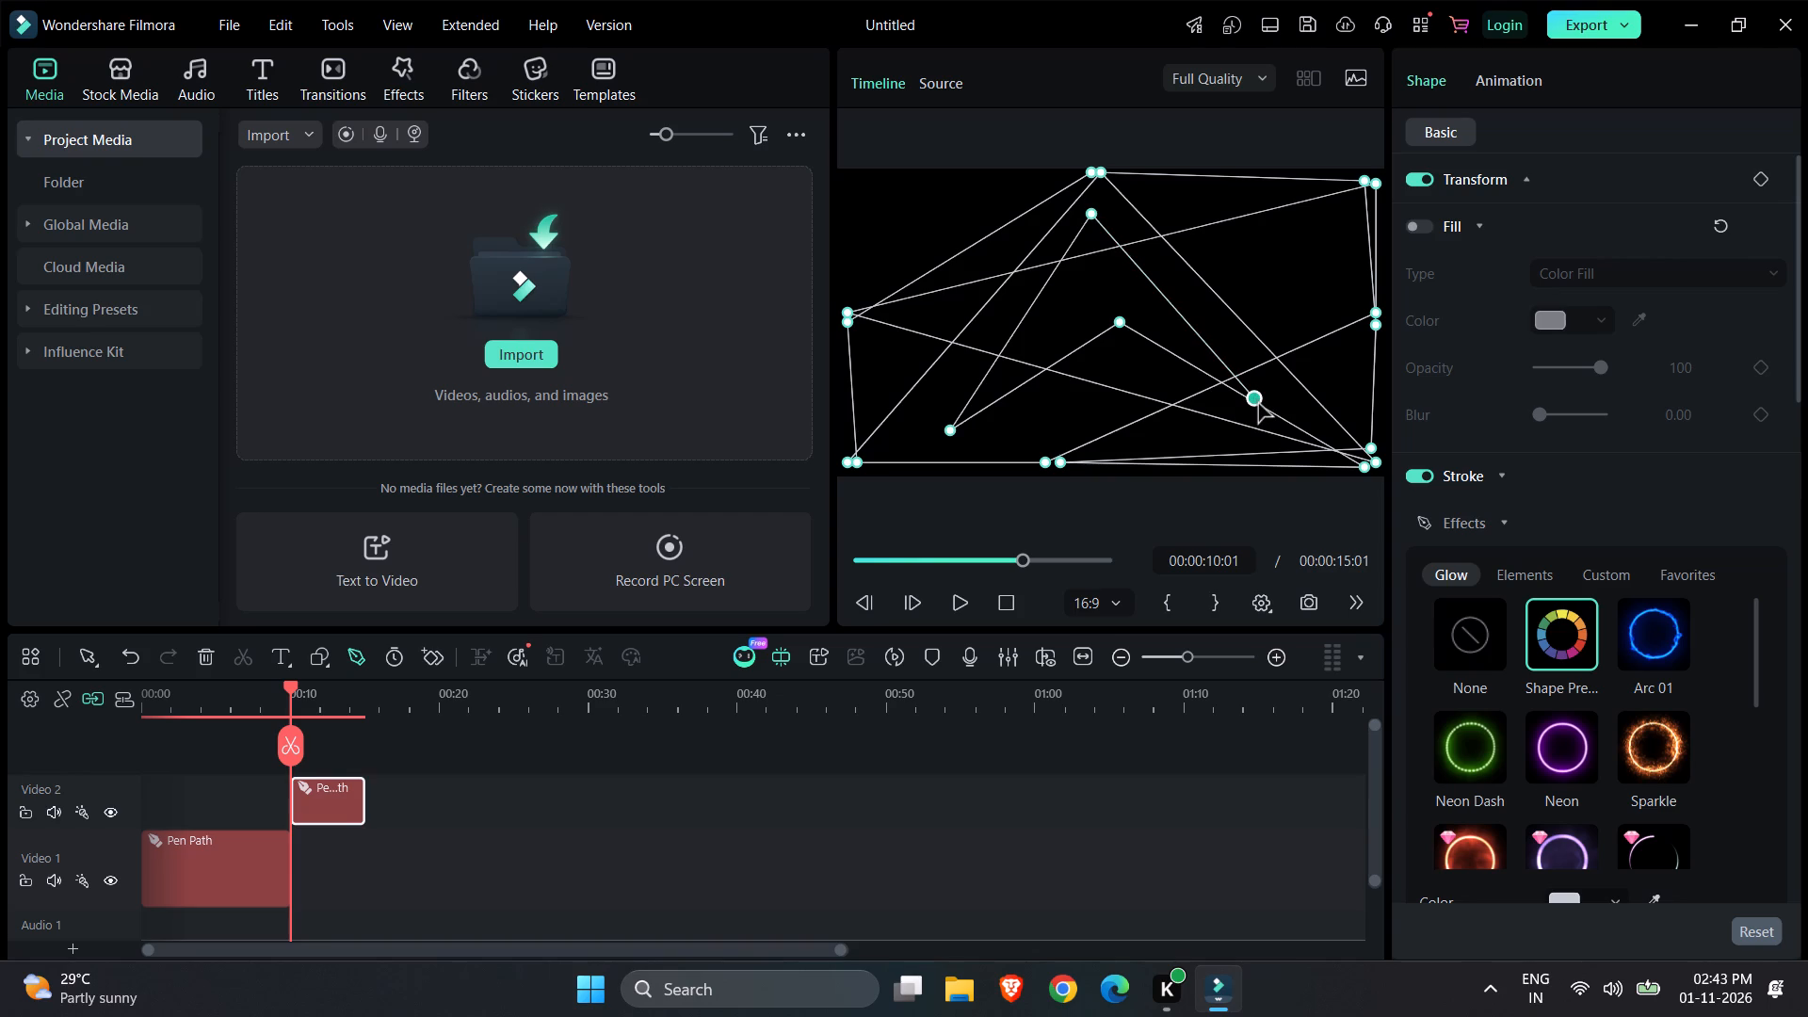
{"action": "left_click", "coordinate": [1258, 404]}
{"action": "left_click", "coordinate": [1285, 262]}
{"action": "left_click", "coordinate": [1285, 262]}
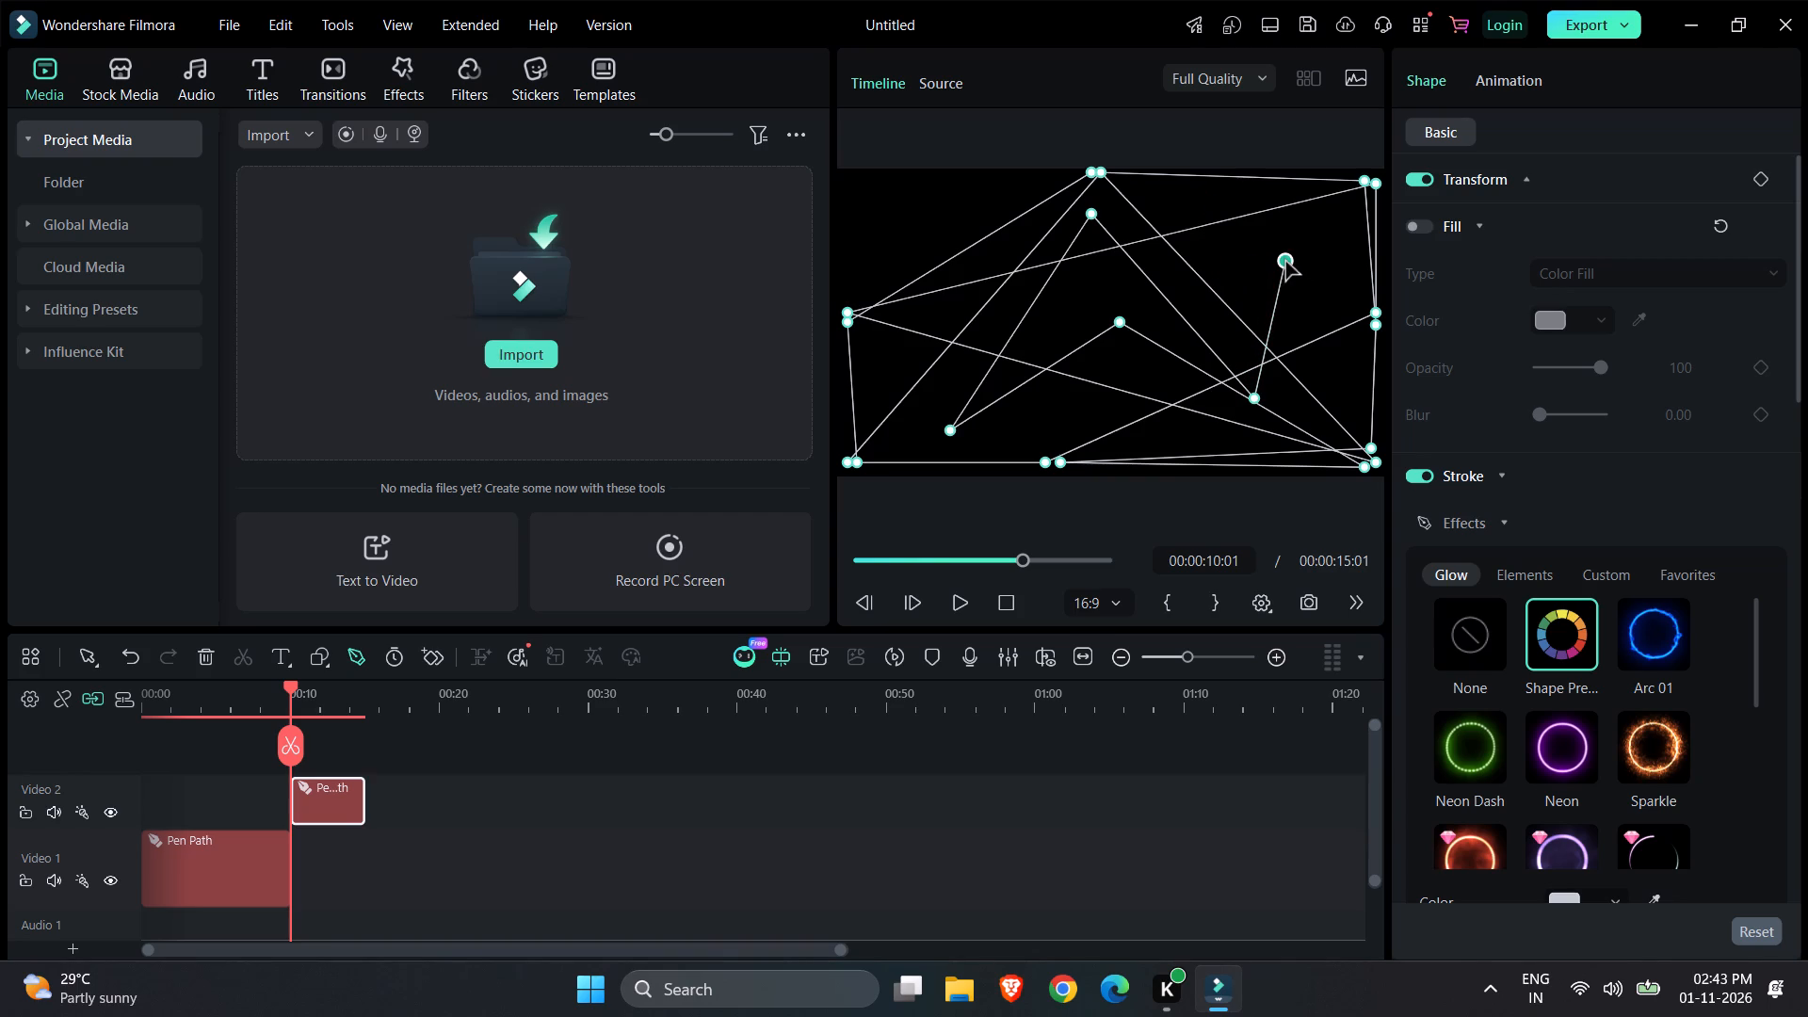
Continue the path from the upper-right area to upper middle and back, to upper middle again, near the top edge, the upper-right area and right edge's middle.
{"action": "left_click", "coordinate": [1092, 212]}
{"action": "left_click", "coordinate": [1284, 261]}
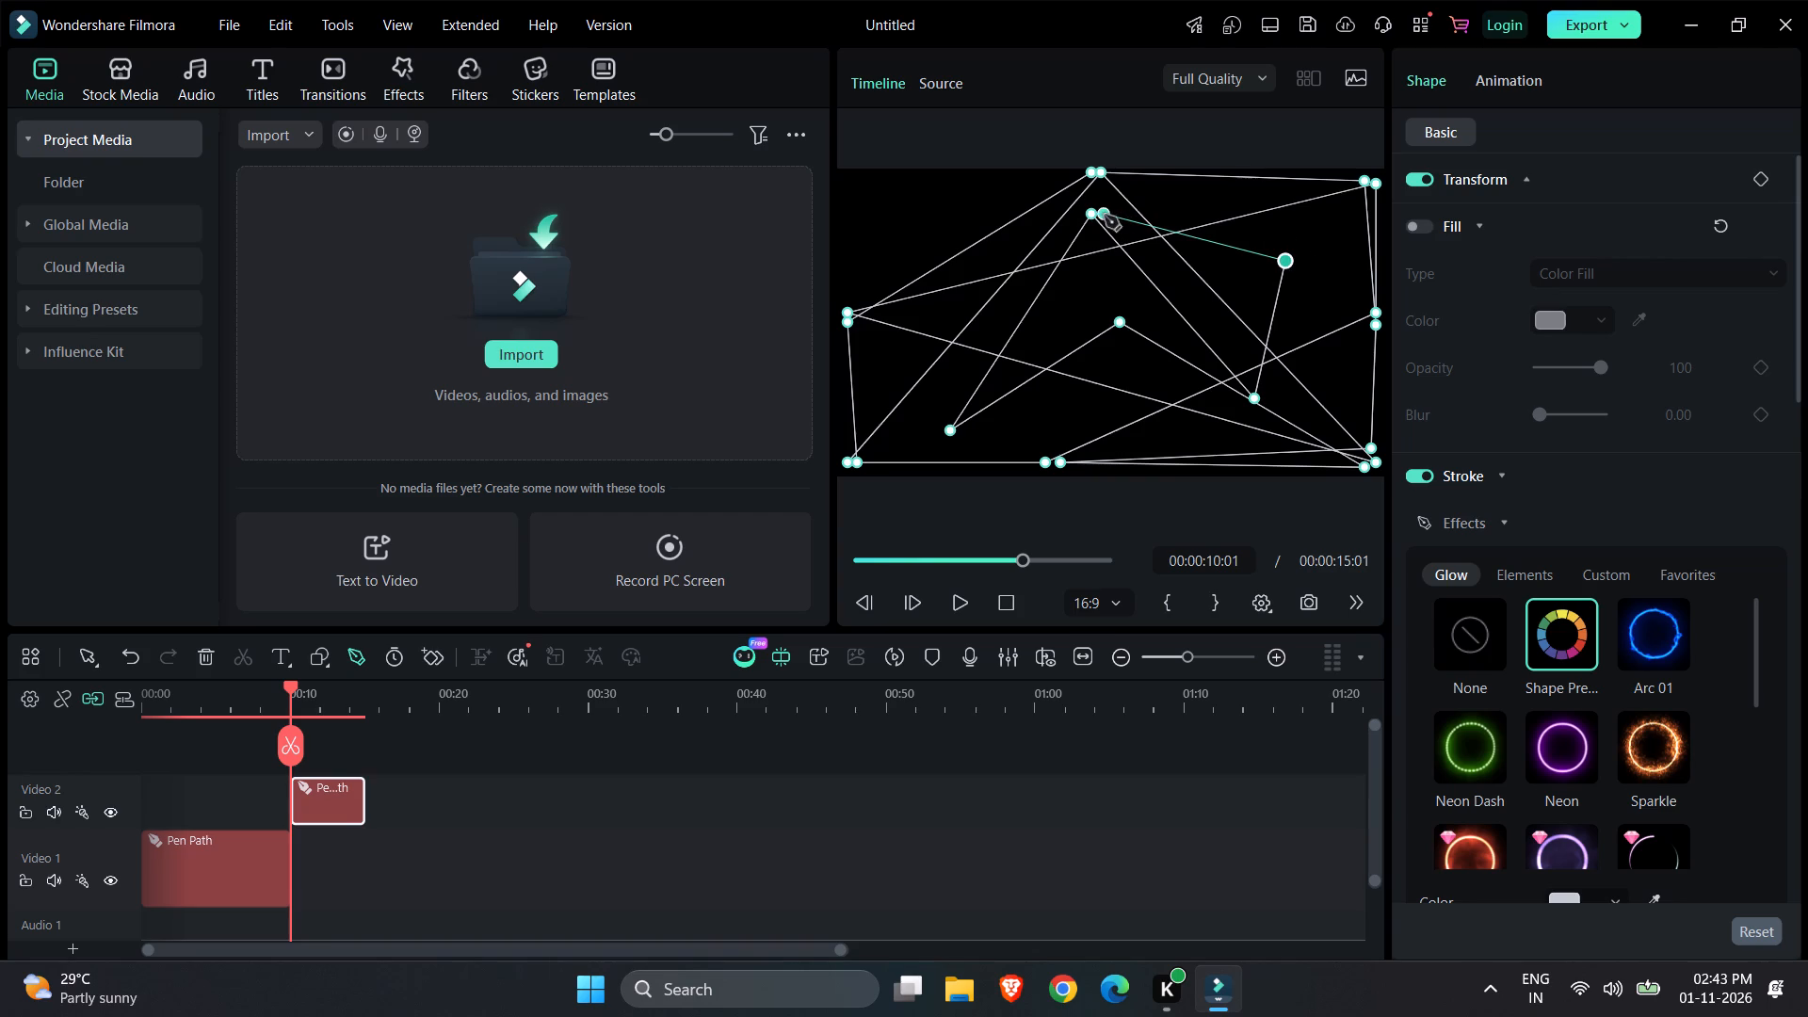
{"action": "left_click", "coordinate": [1099, 213]}
{"action": "left_click", "coordinate": [1228, 193]}
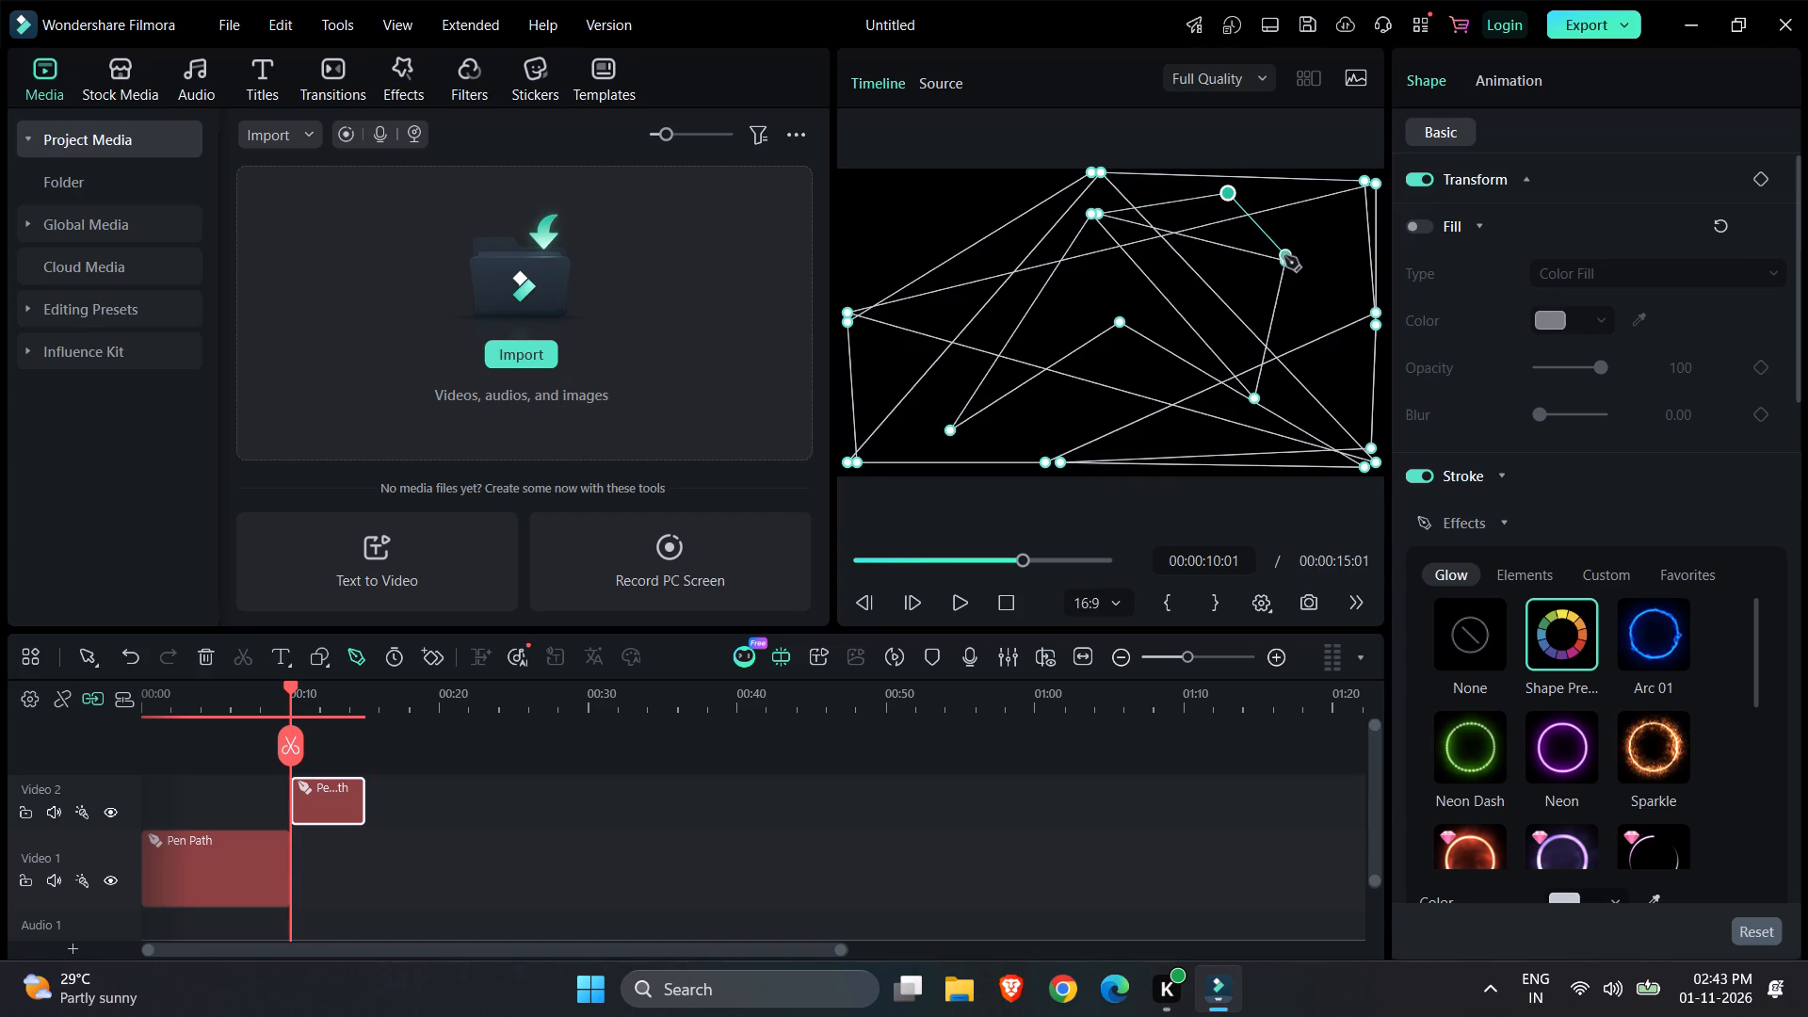
{"action": "left_click", "coordinate": [1284, 256]}
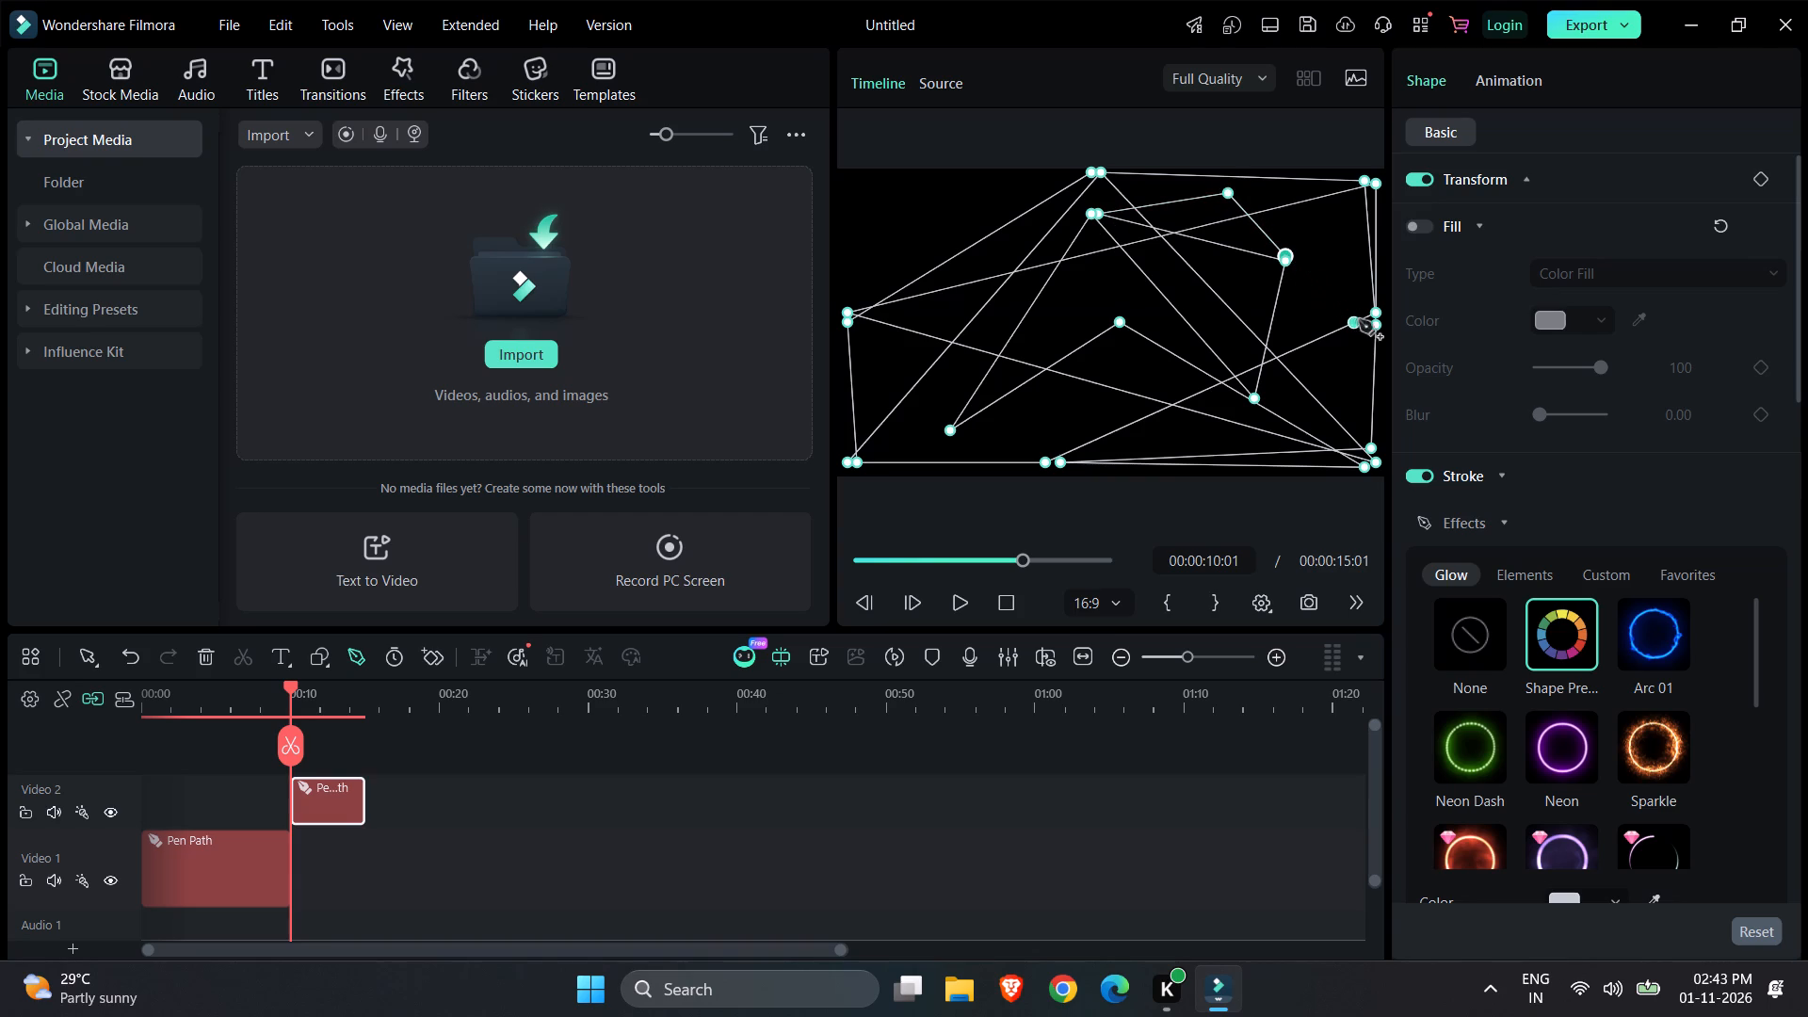
{"action": "left_click", "coordinate": [1361, 315]}
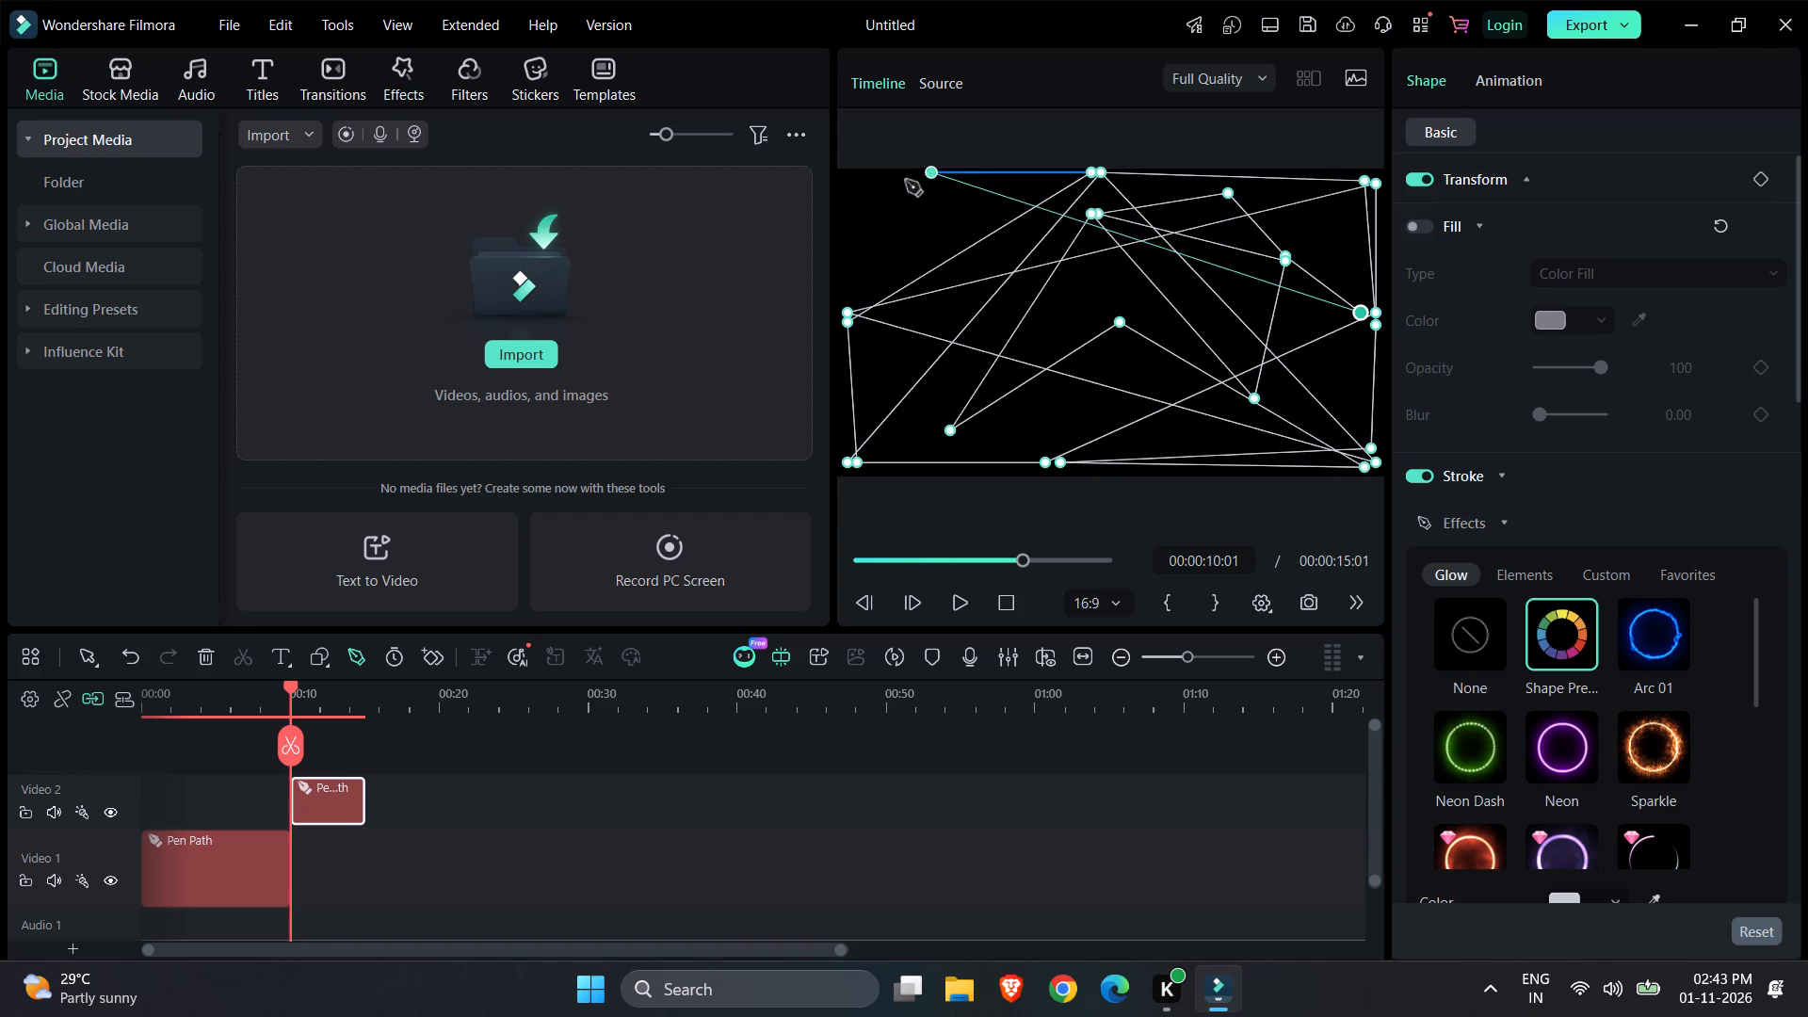
Run the path across to the upper-left corner, left edge's middle, top middle and back beside the upper-left corner, and finish it there.
{"action": "left_click", "coordinate": [856, 175]}
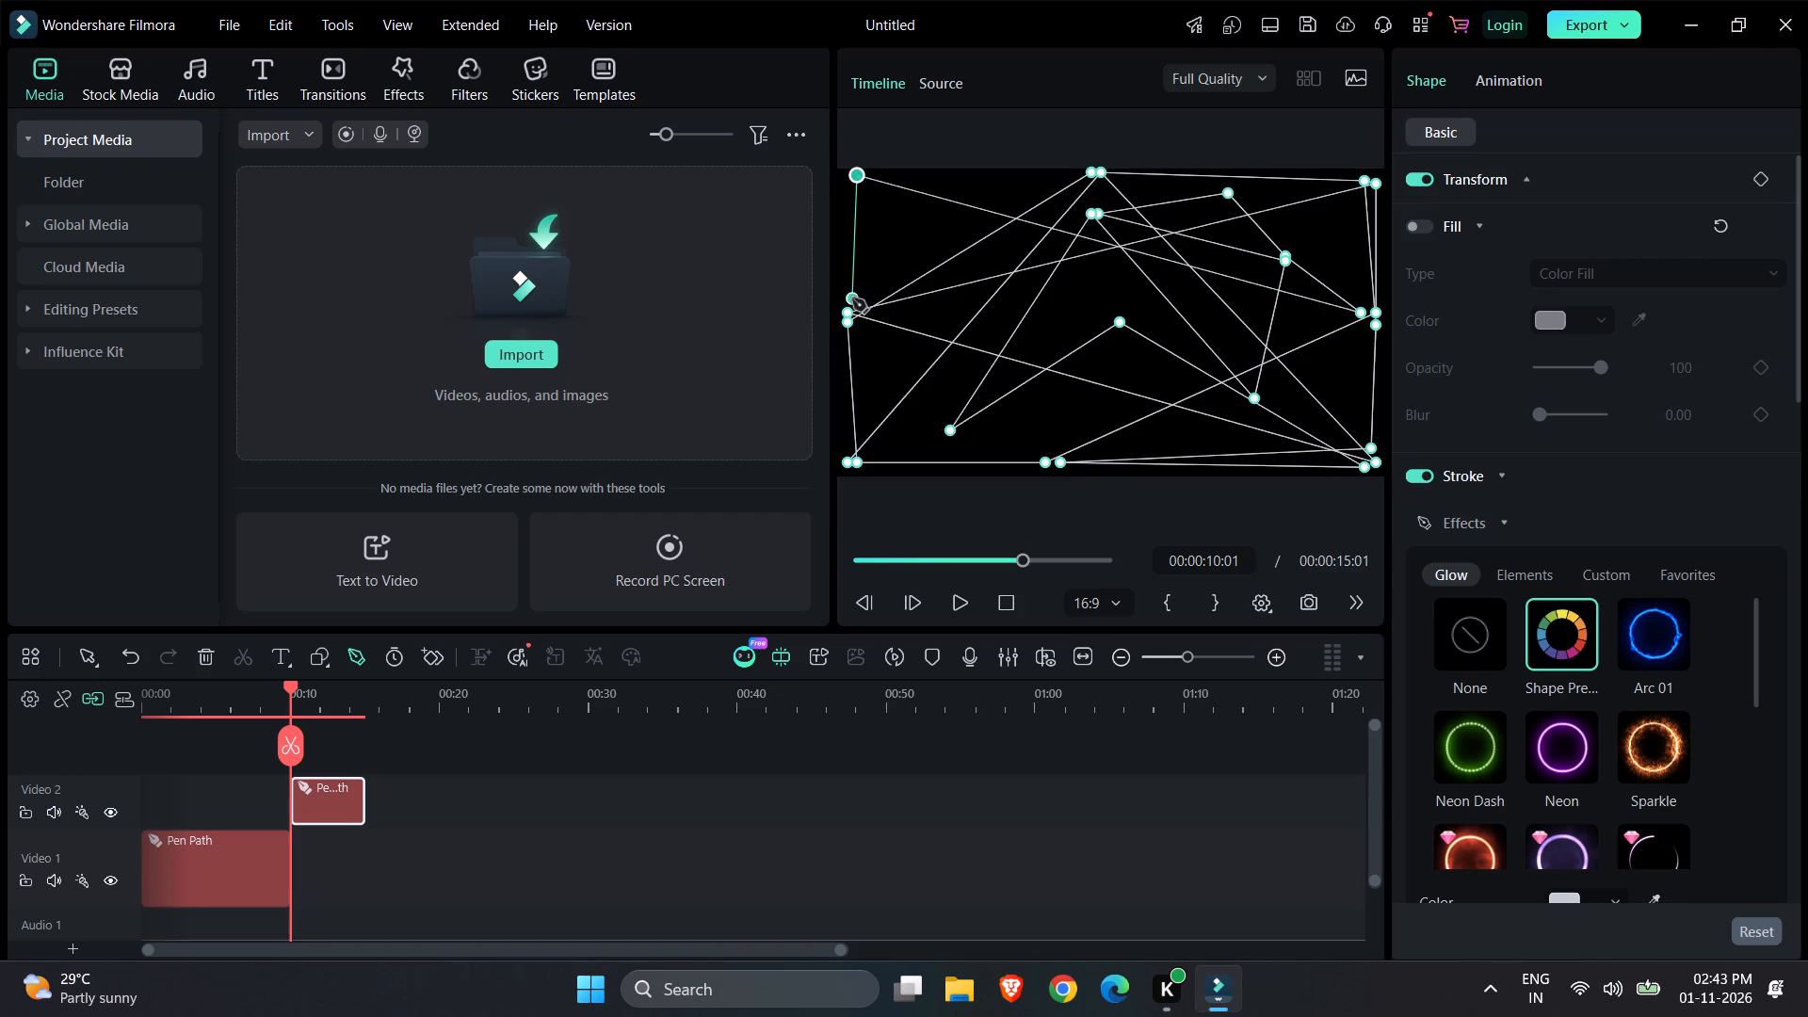
{"action": "left_click", "coordinate": [852, 299]}
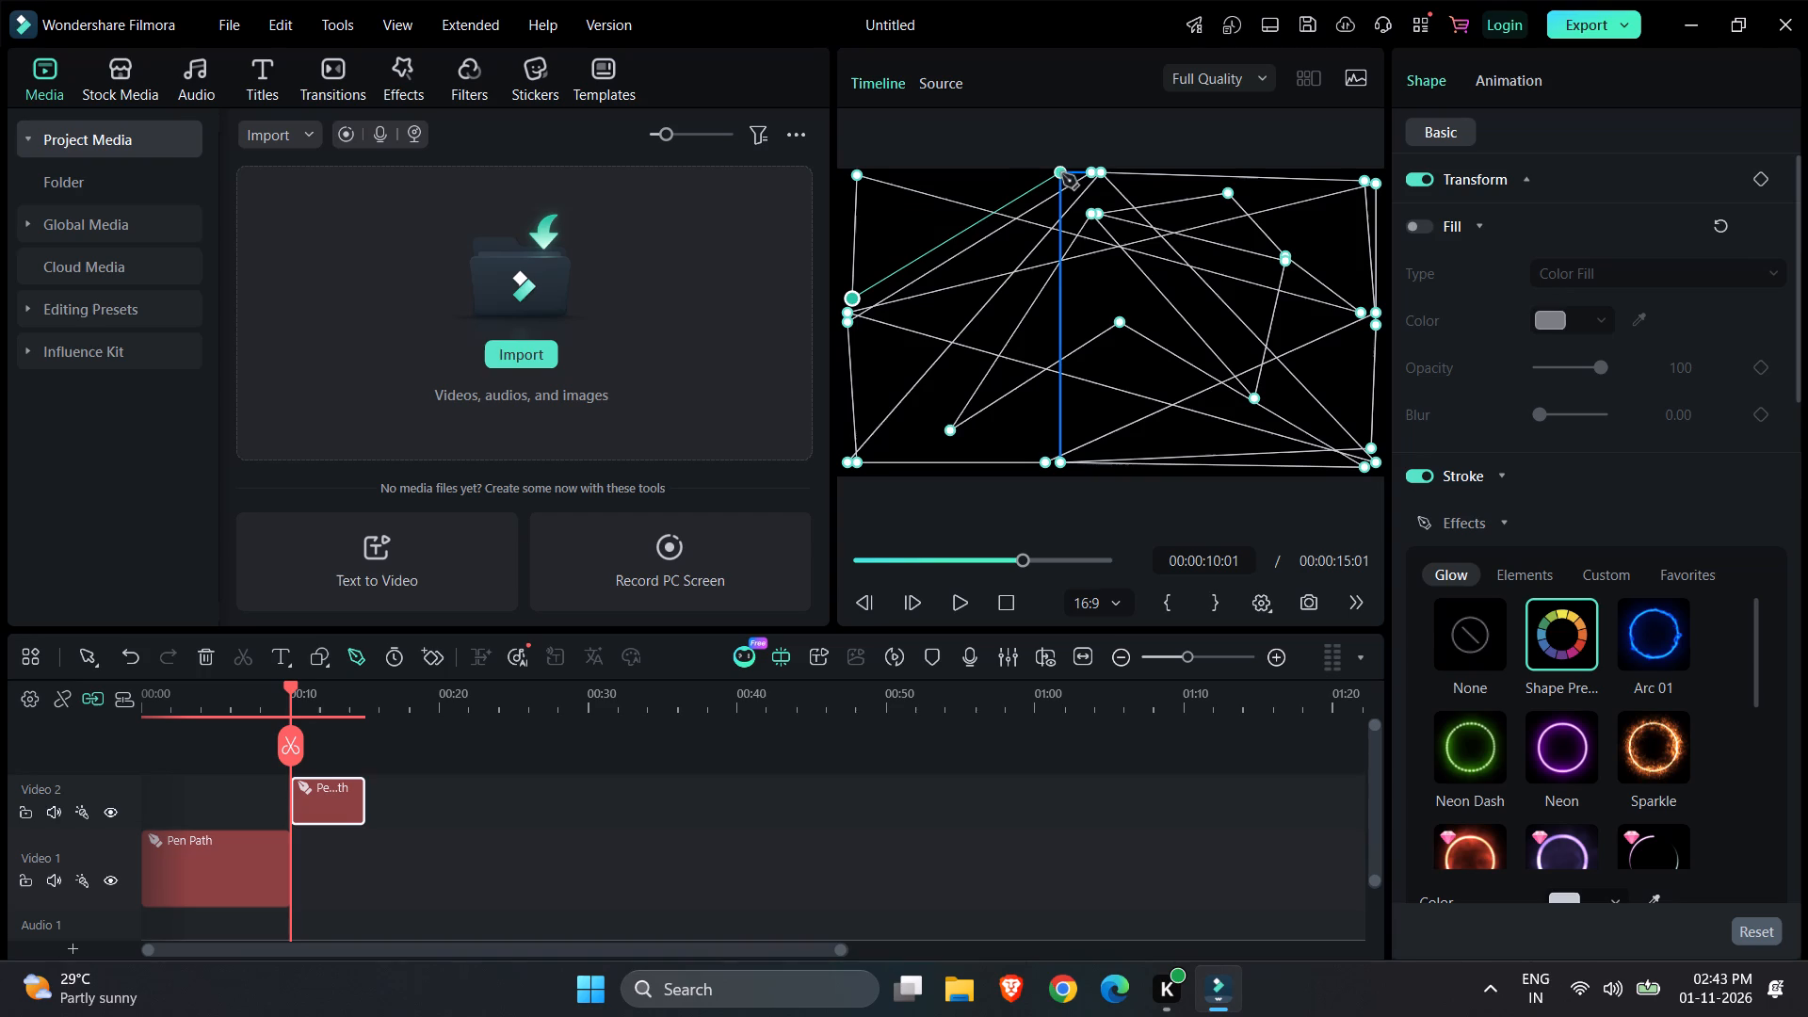
{"action": "left_click", "coordinate": [1070, 176]}
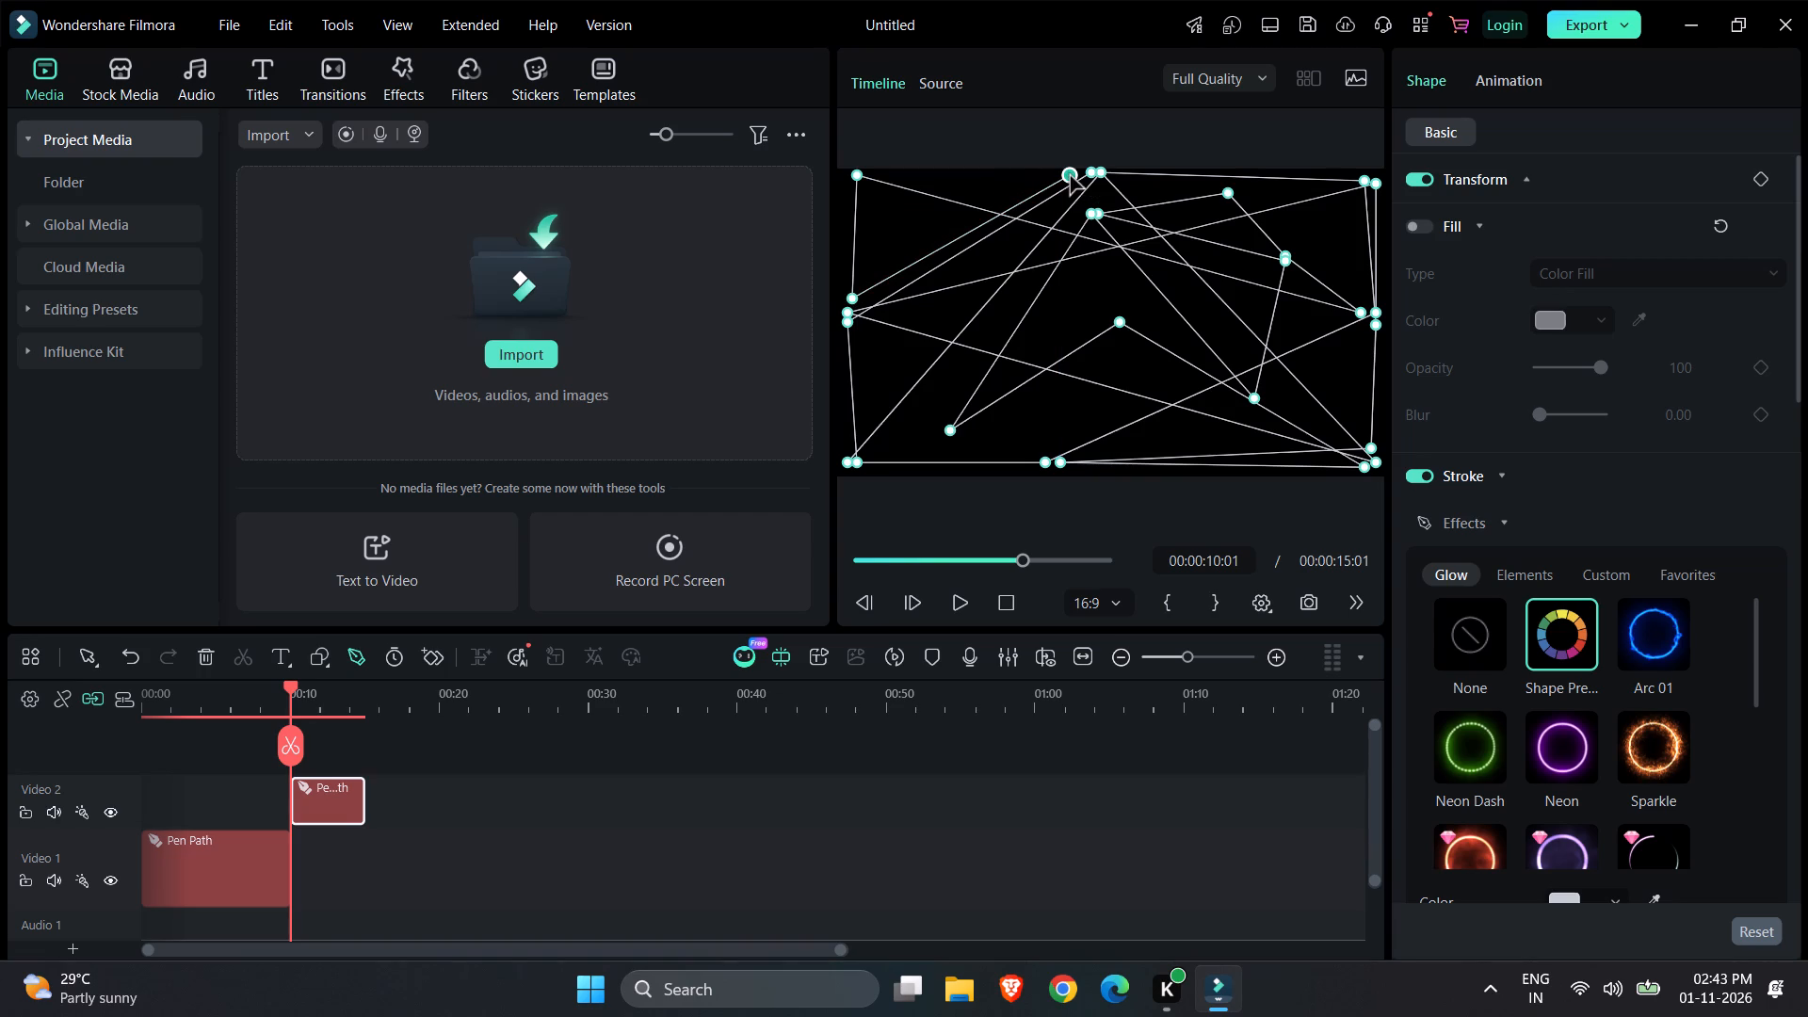
{"action": "left_click", "coordinate": [879, 174]}
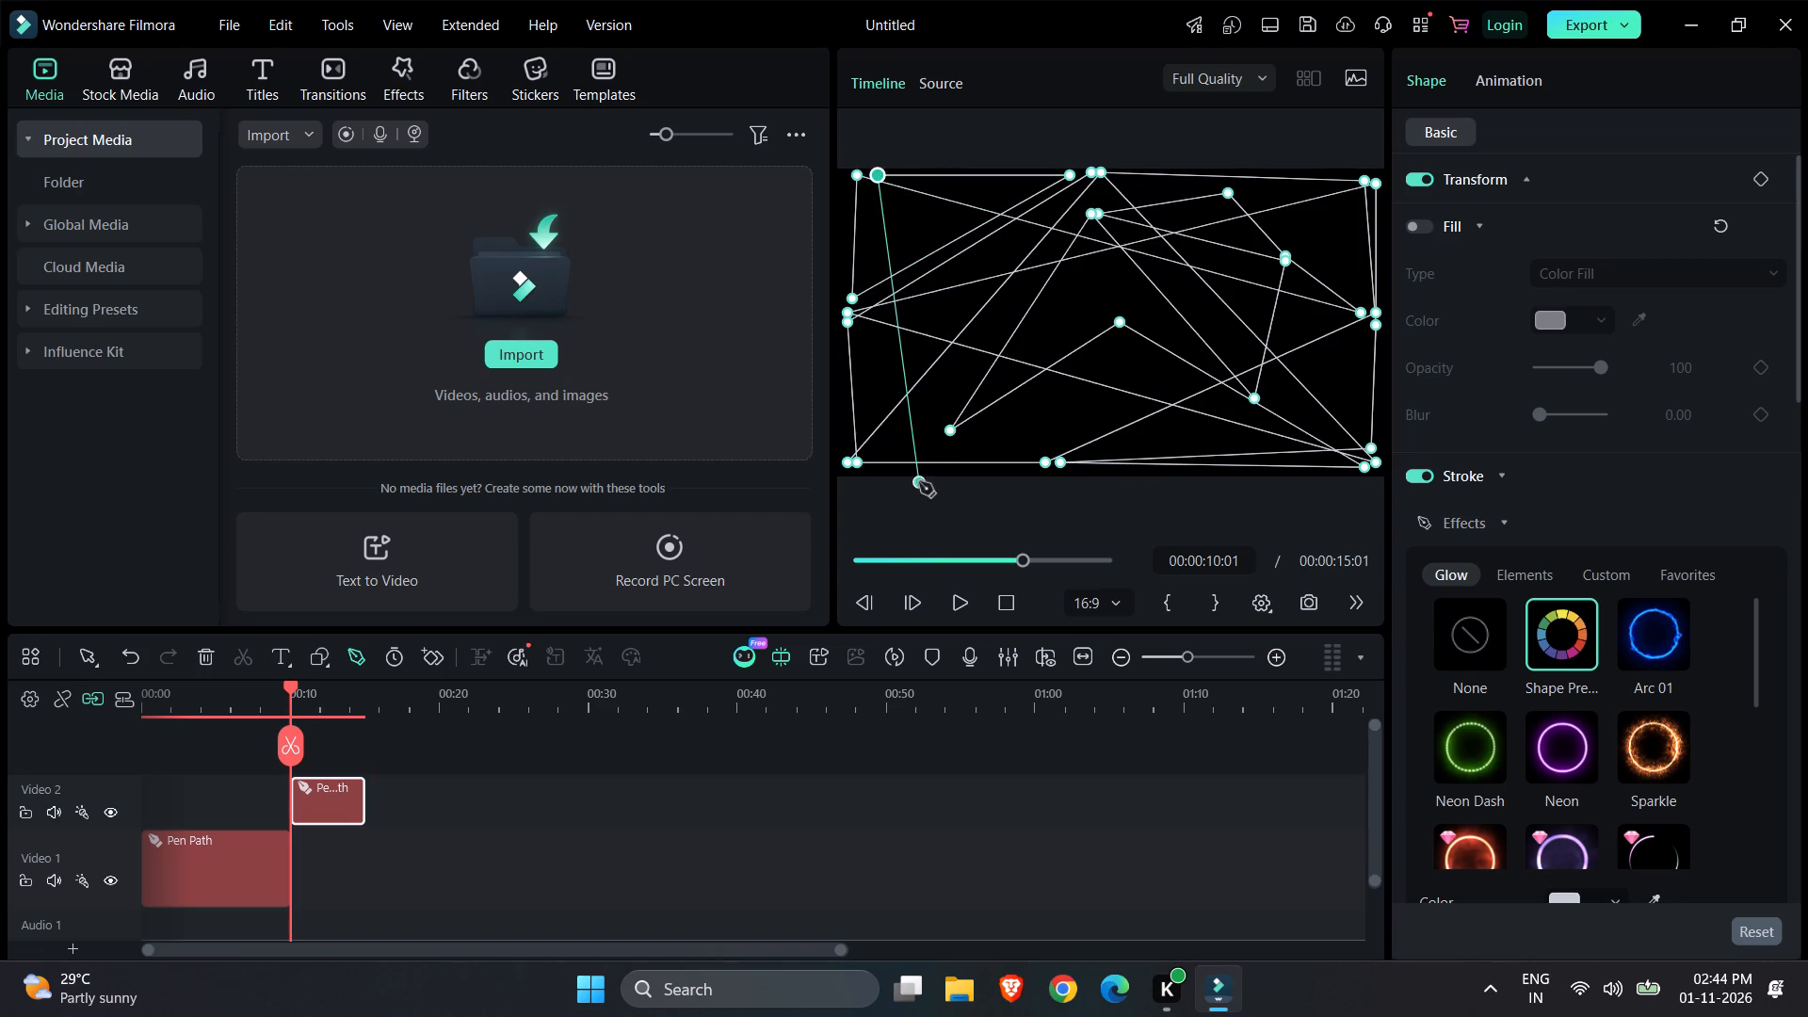
{"action": "left_click", "coordinate": [884, 837]}
{"action": "left_click", "coordinate": [1080, 362]}
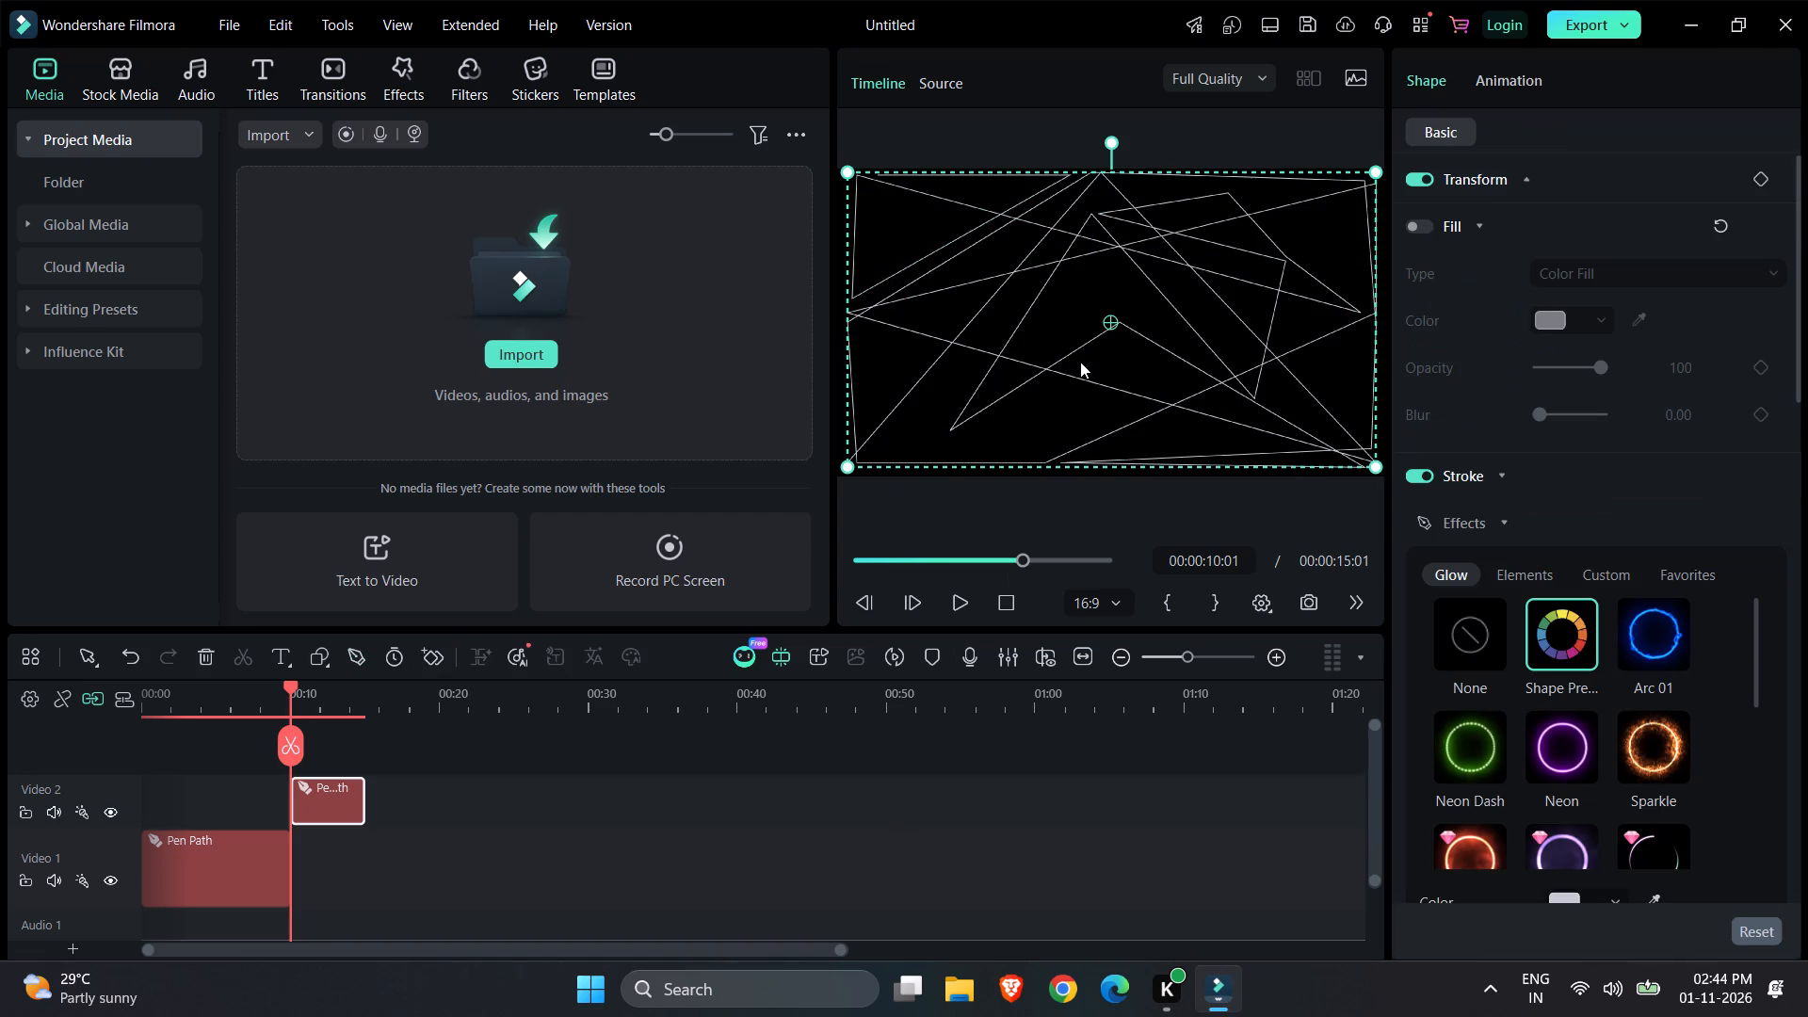
Apply the Neon glow effect to the criss-crossing path's stroke.
{"action": "left_click", "coordinate": [1553, 749]}
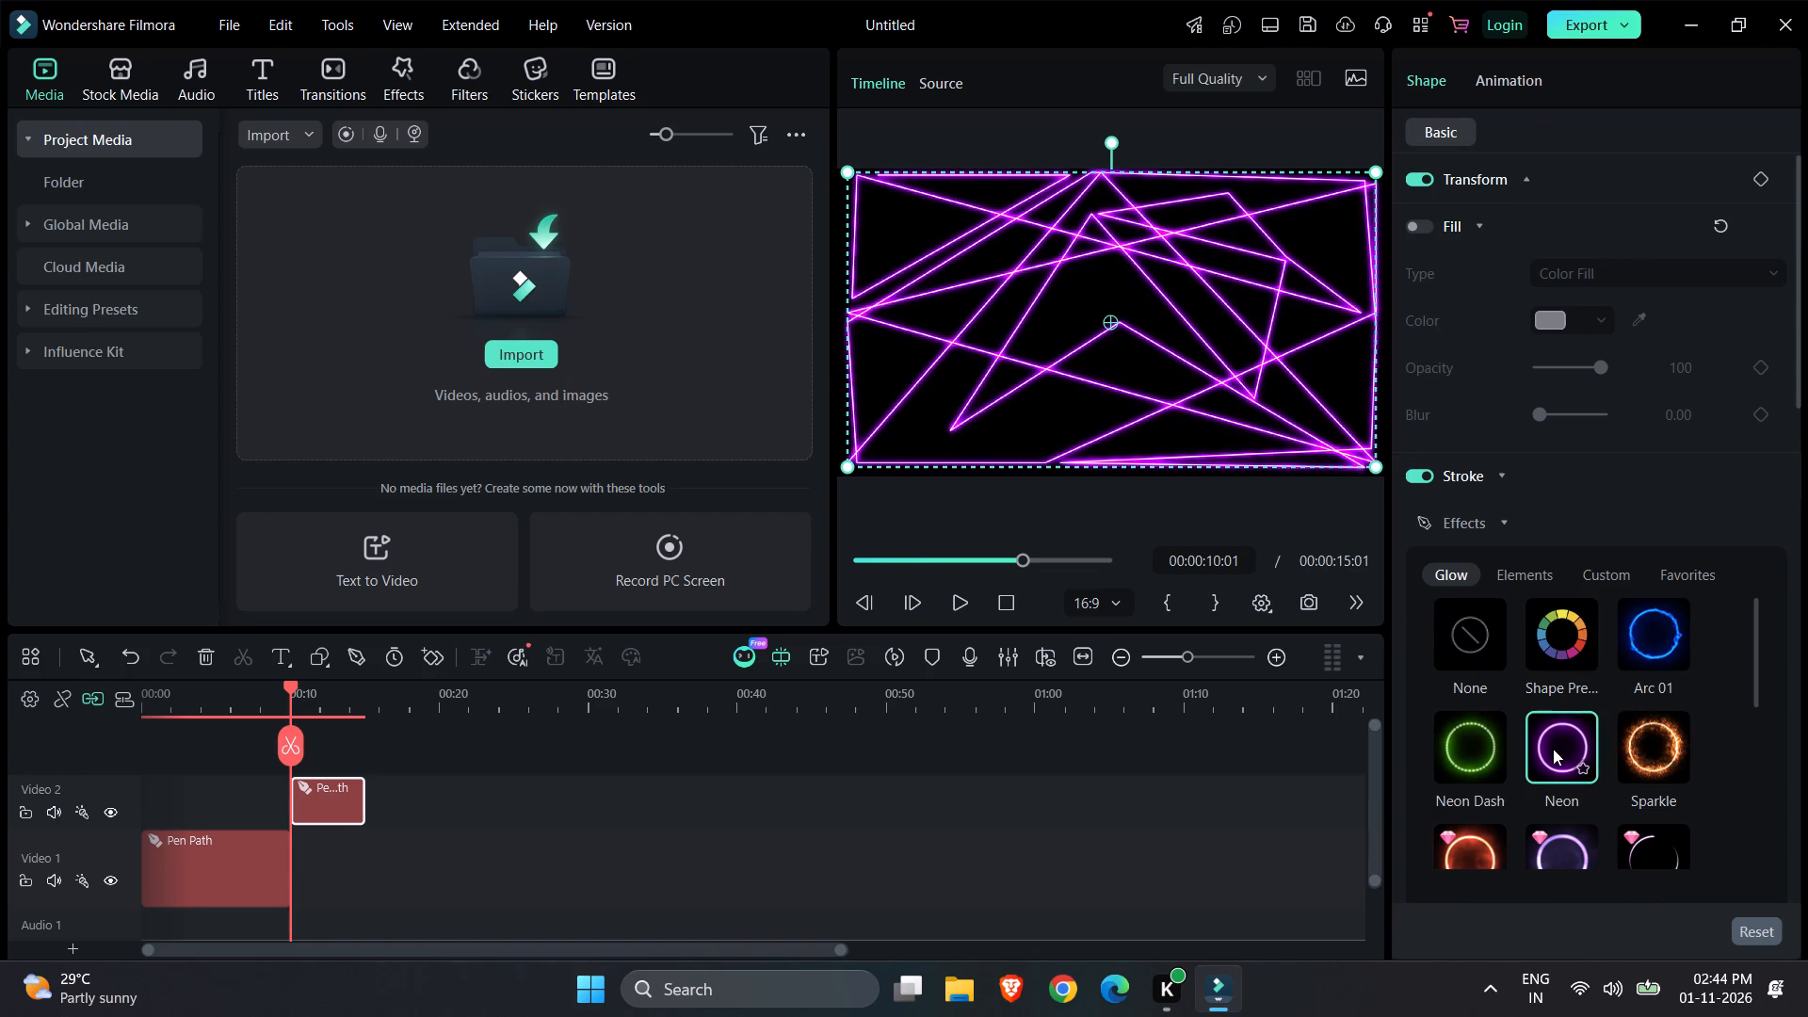
{"action": "left_click", "coordinate": [1168, 865]}
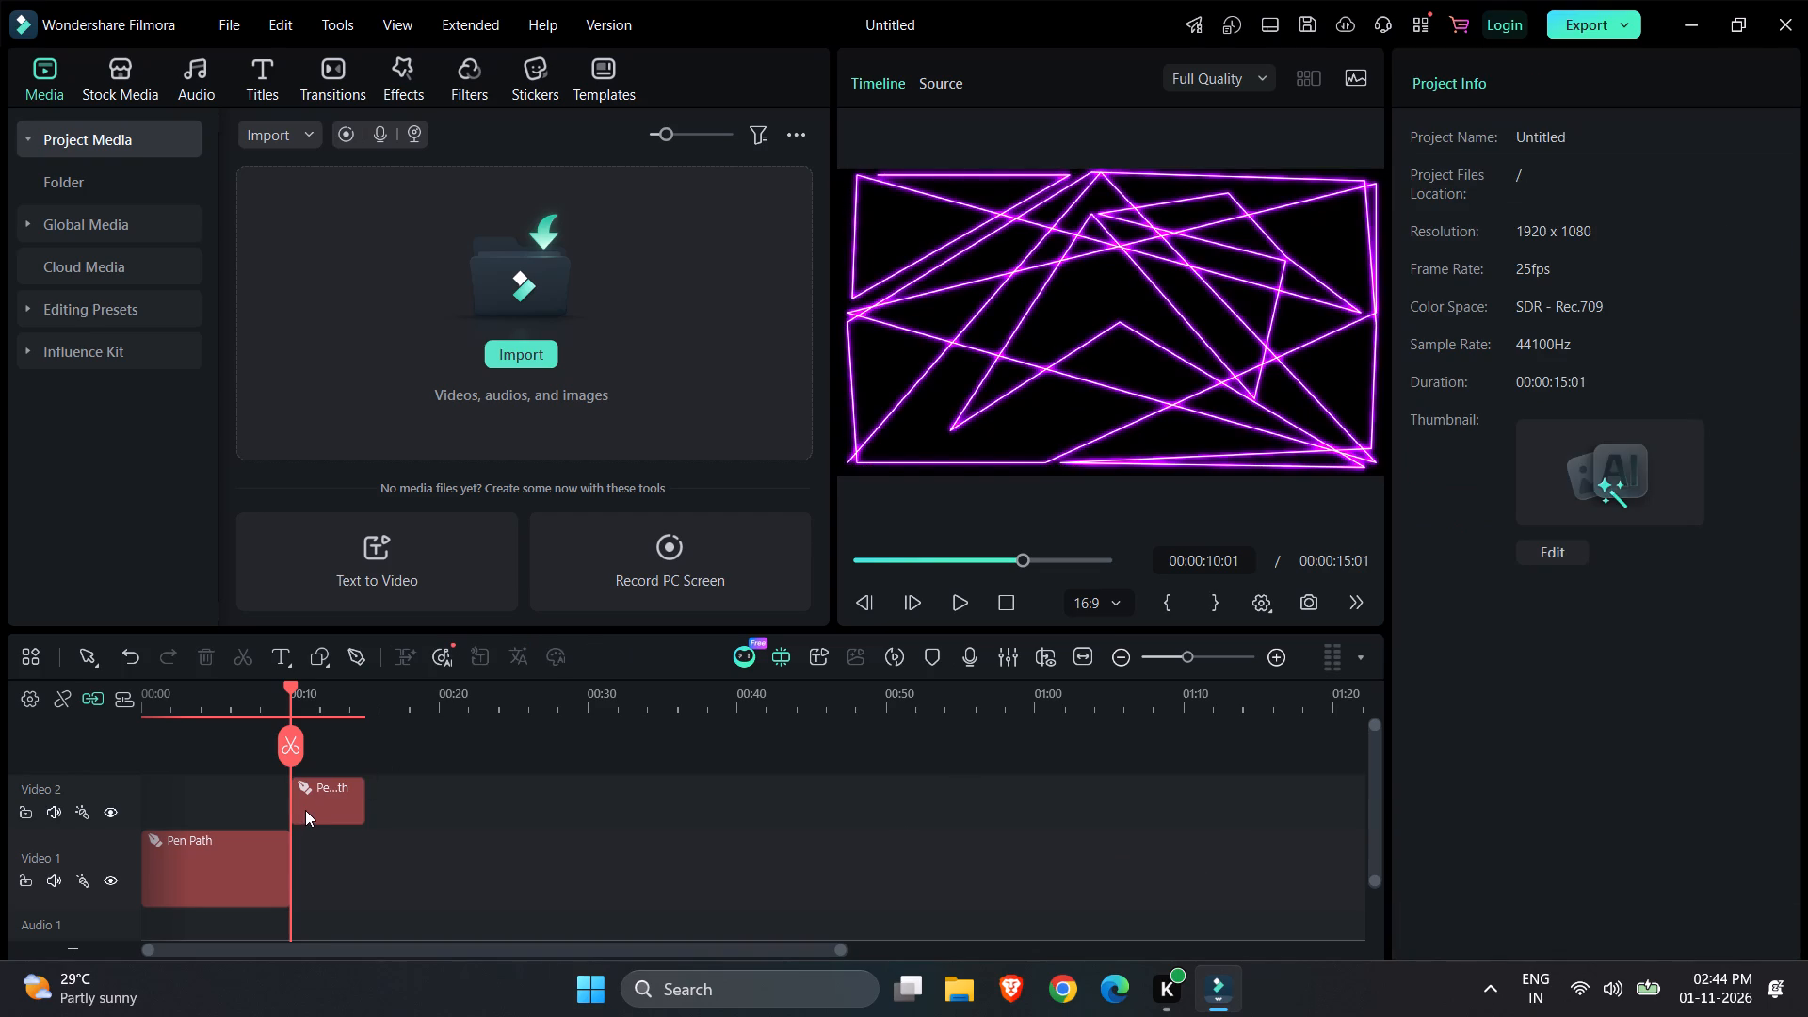
Extend the criss-crossing pen path clip on Video 2 to end at 00:00:20:00.
{"action": "left_click", "coordinate": [305, 810]}
{"action": "left_click_drag", "start_coordinate": [362, 798], "coordinate": [443, 790]}
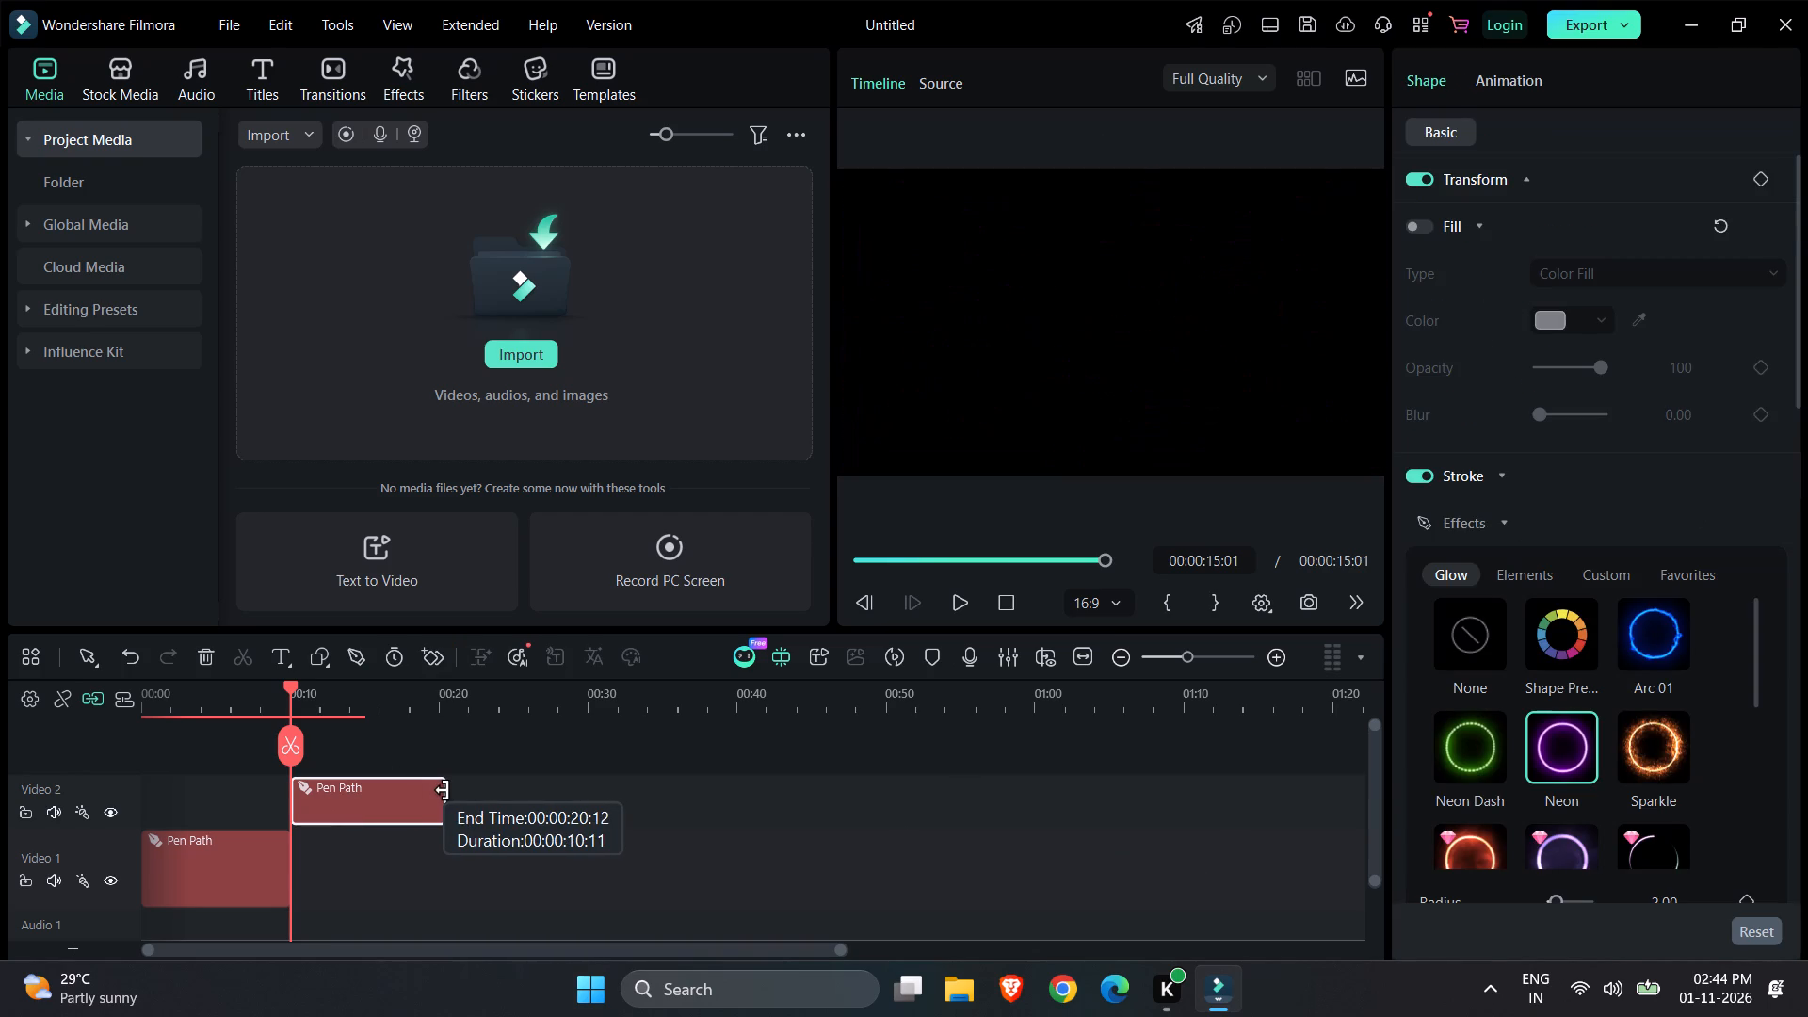
{"action": "left_click_drag", "start_coordinate": [443, 790], "coordinate": [440, 790]}
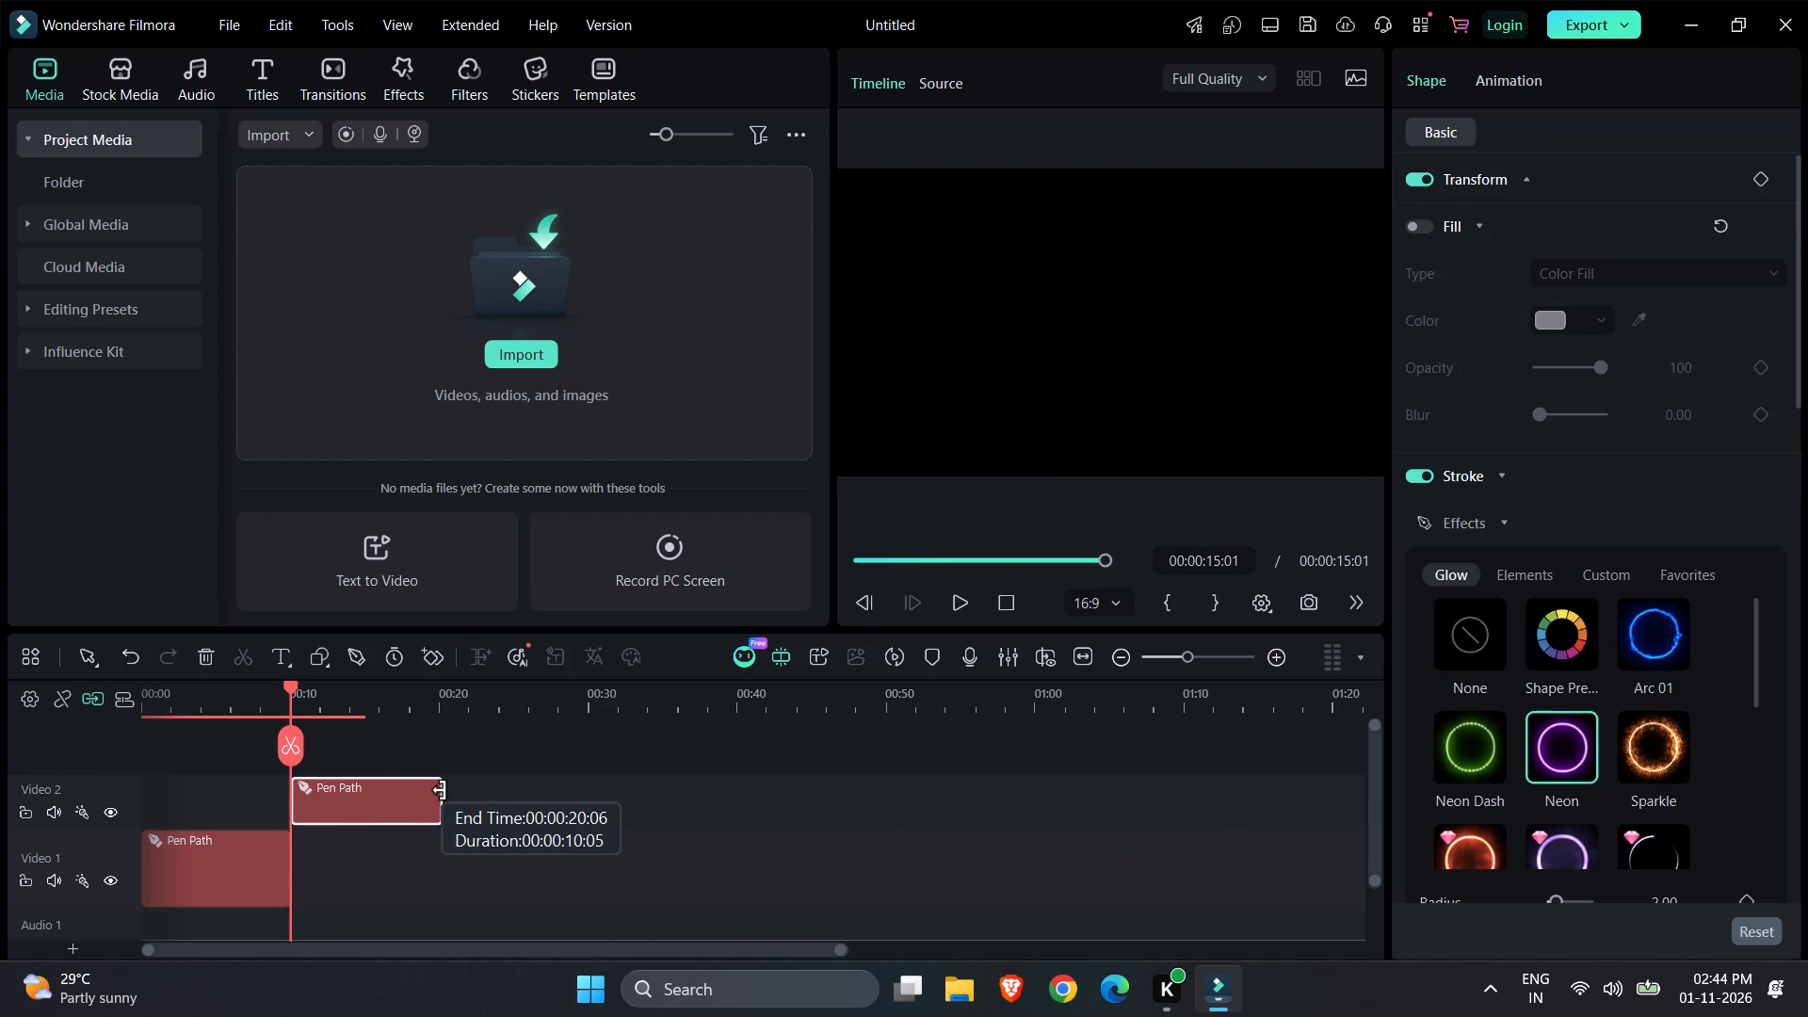
{"action": "left_click_drag", "start_coordinate": [440, 790], "coordinate": [436, 790]}
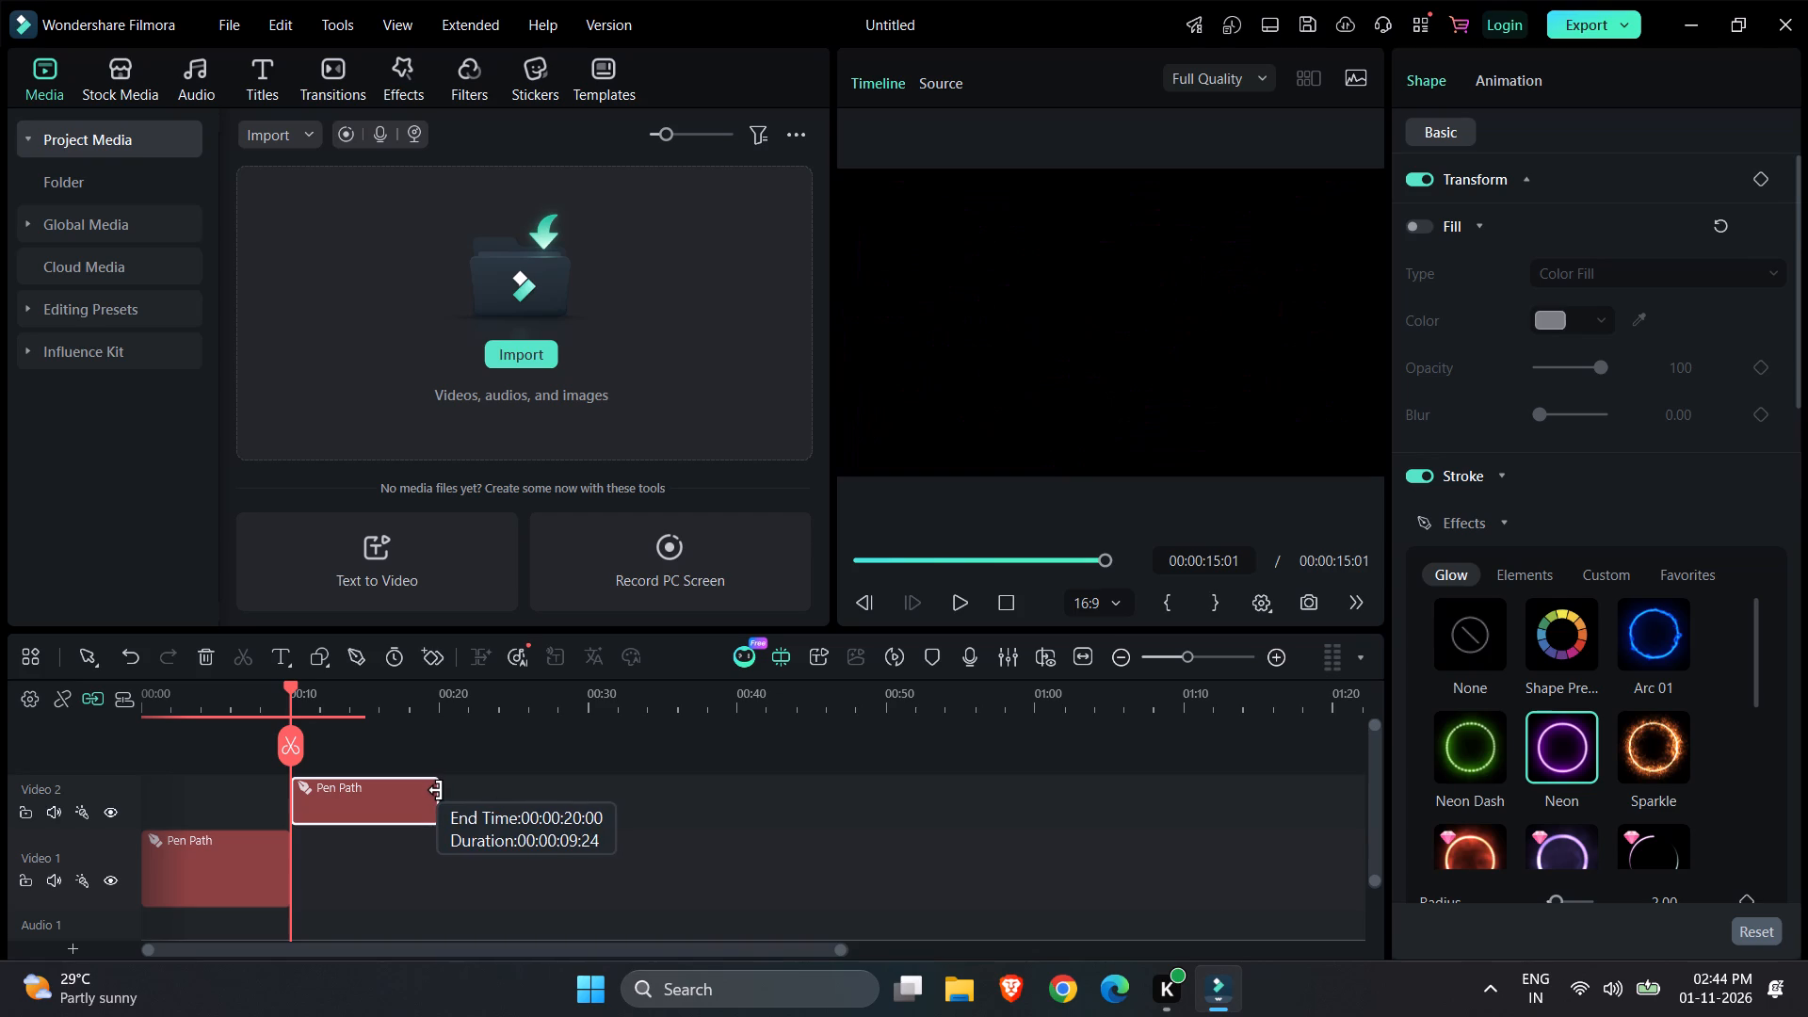
{"action": "left_click_drag", "start_coordinate": [436, 790], "coordinate": [437, 790]}
{"action": "left_click_drag", "start_coordinate": [287, 748], "coordinate": [373, 739]}
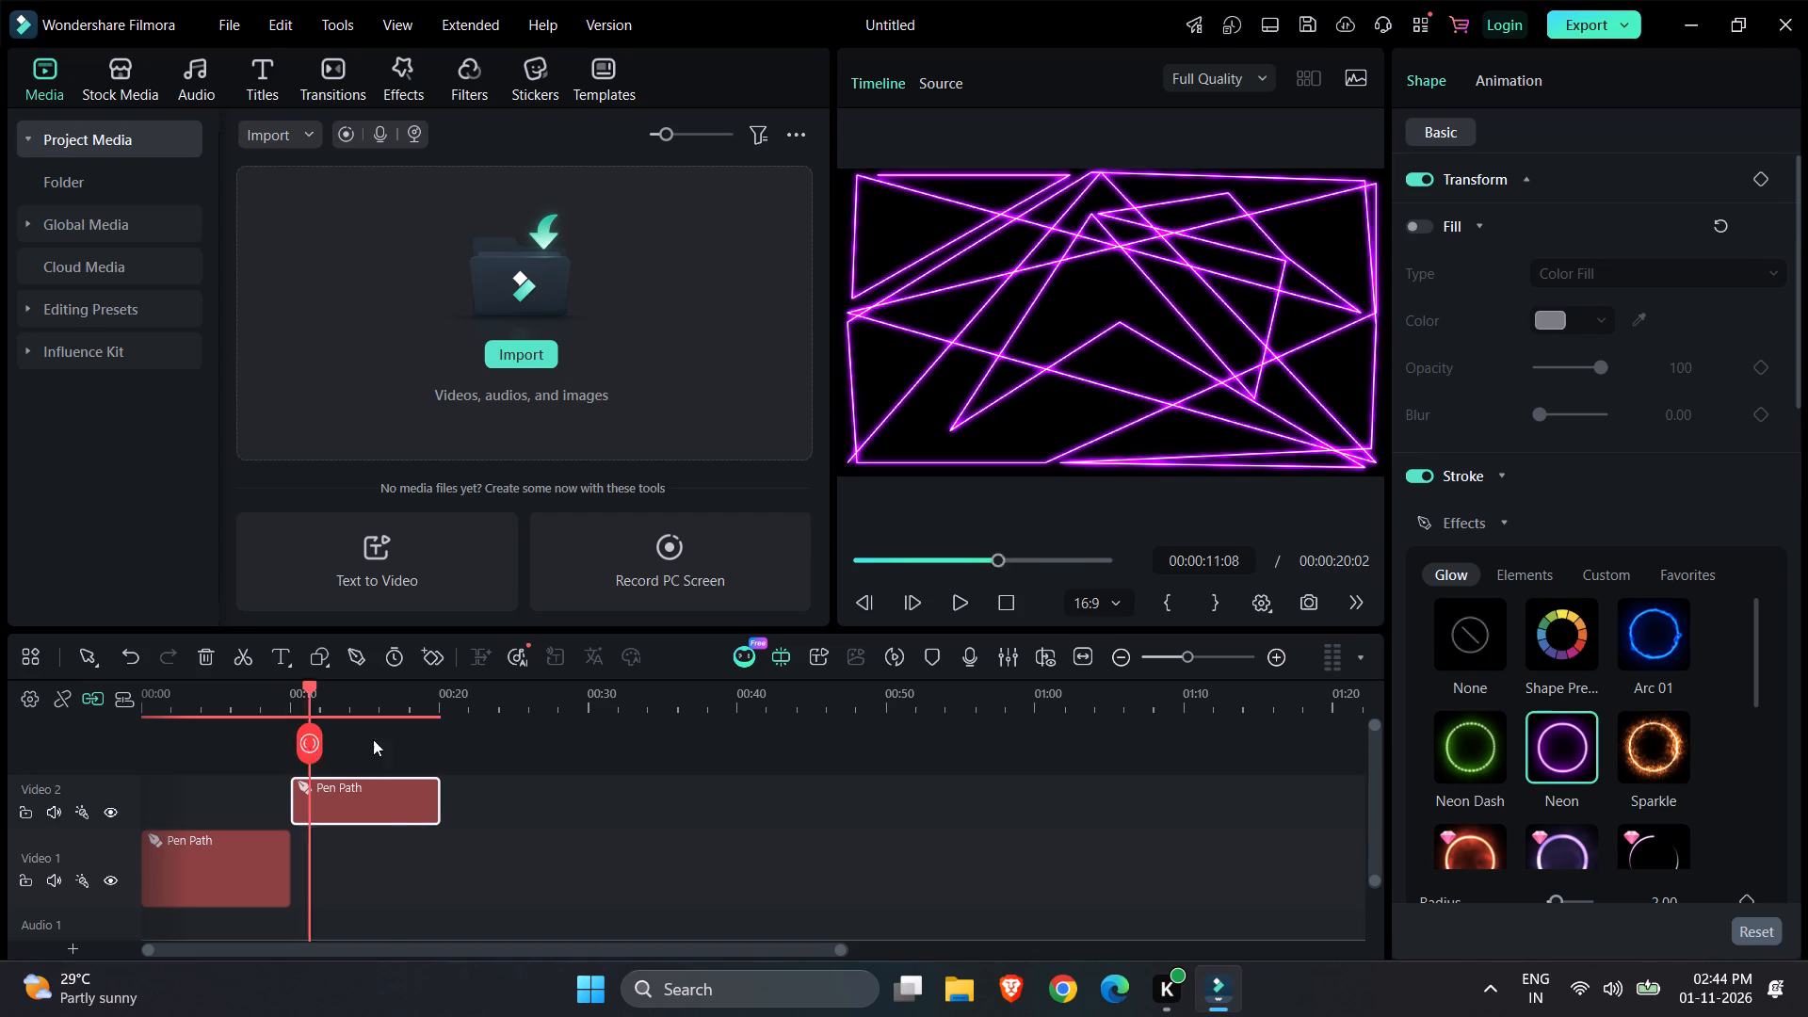
{"action": "left_click_drag", "start_coordinate": [373, 739], "coordinate": [416, 735]}
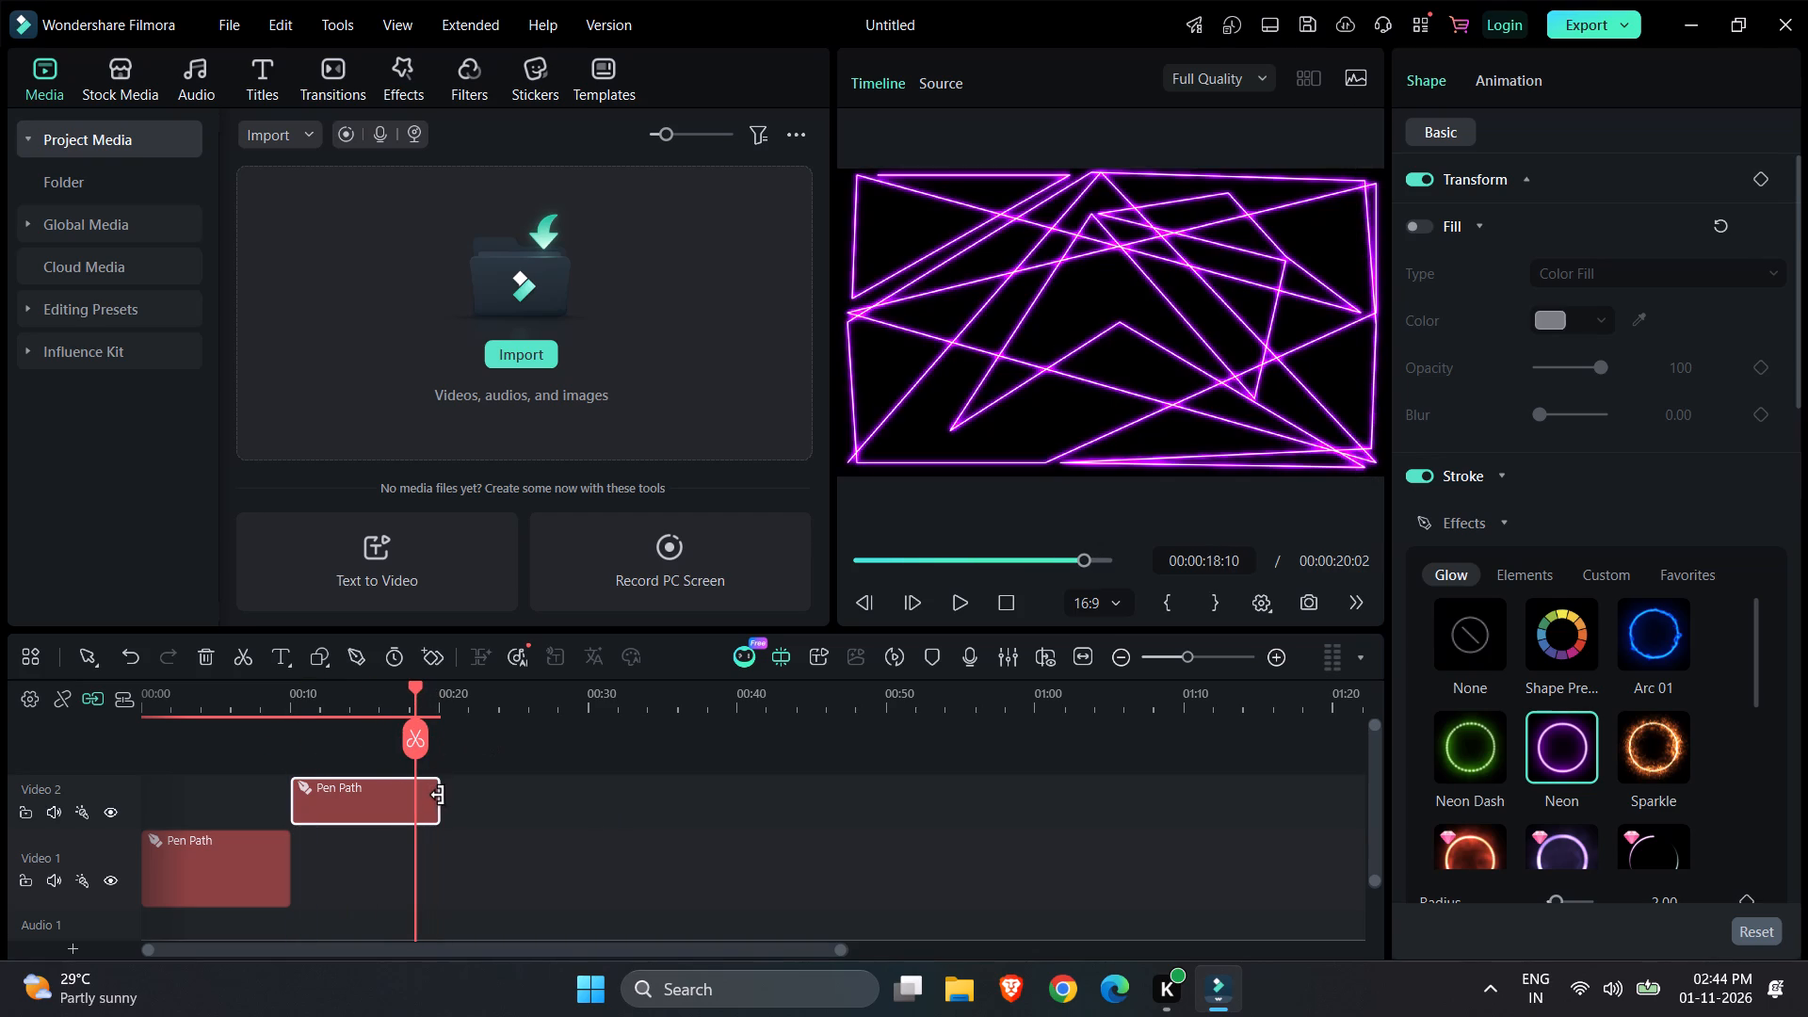
{"action": "left_click", "coordinate": [436, 794]}
At the Neon clip's end, start a new pen path with closely spaced points along the top edge, from the upper-left corner to just past the middle.
{"action": "left_click_drag", "start_coordinate": [413, 739], "coordinate": [492, 736]}
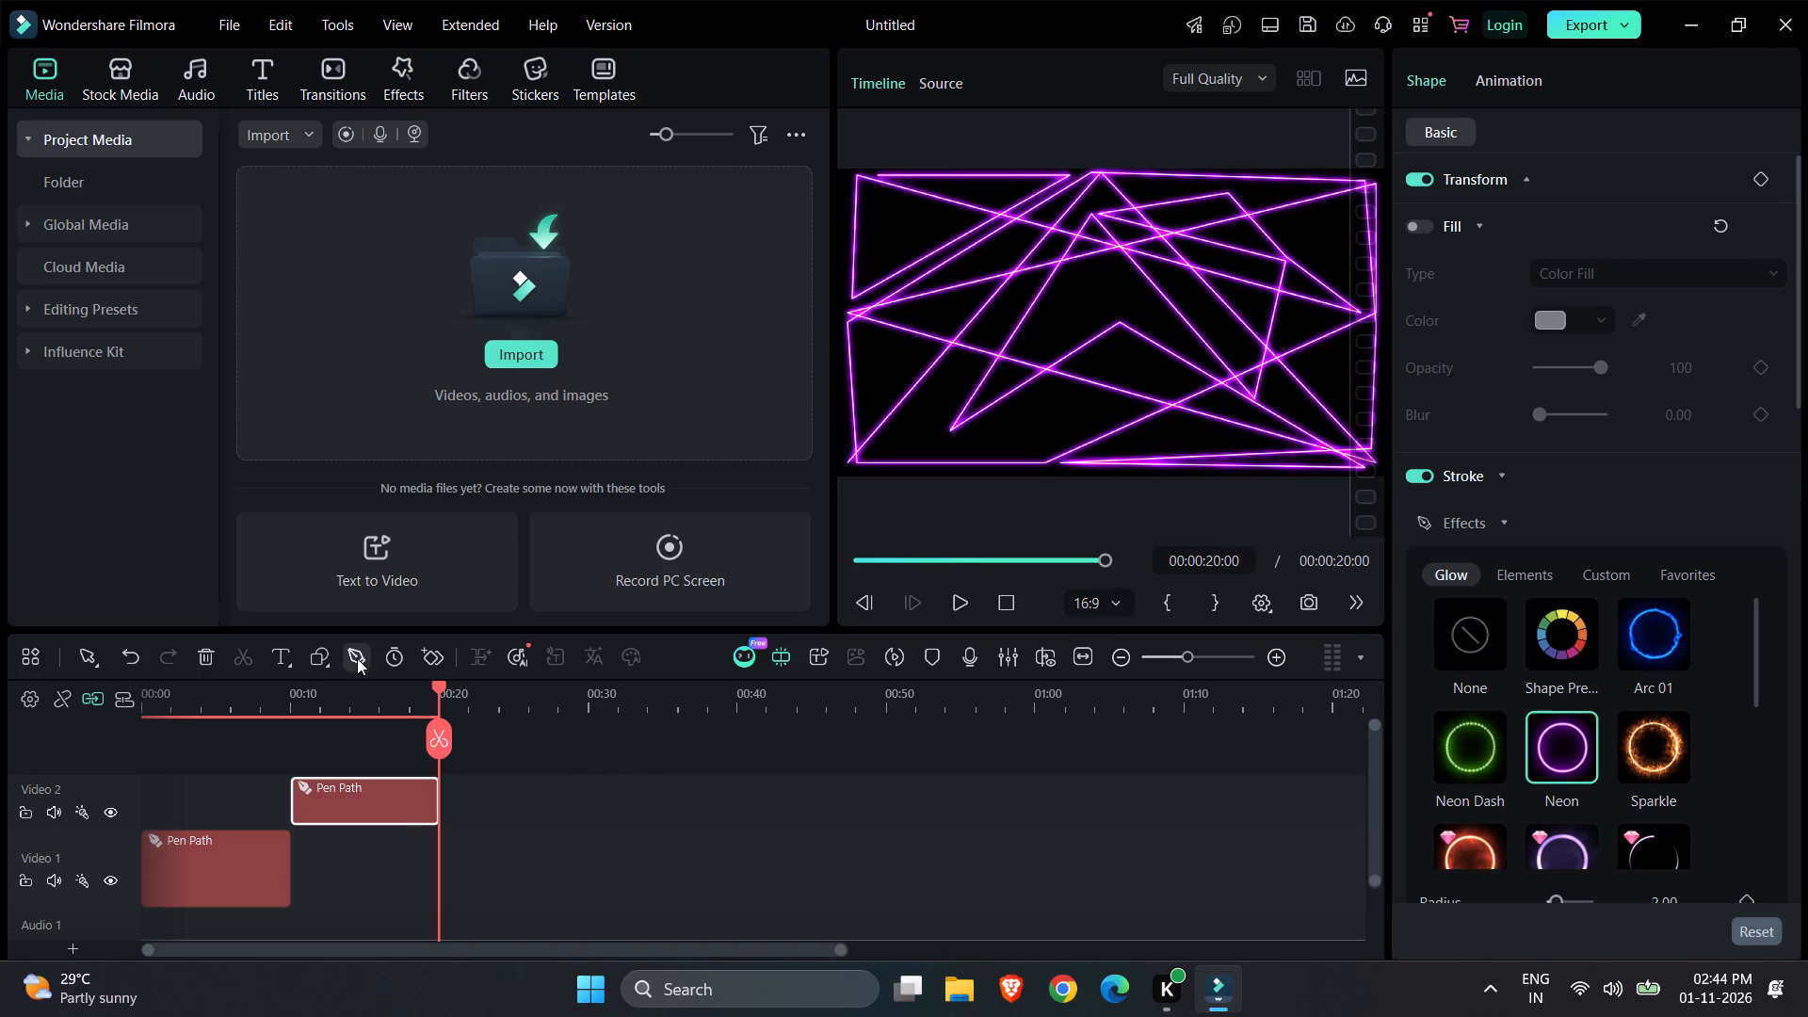
{"action": "left_click", "coordinate": [355, 656]}
{"action": "left_click", "coordinate": [843, 179]}
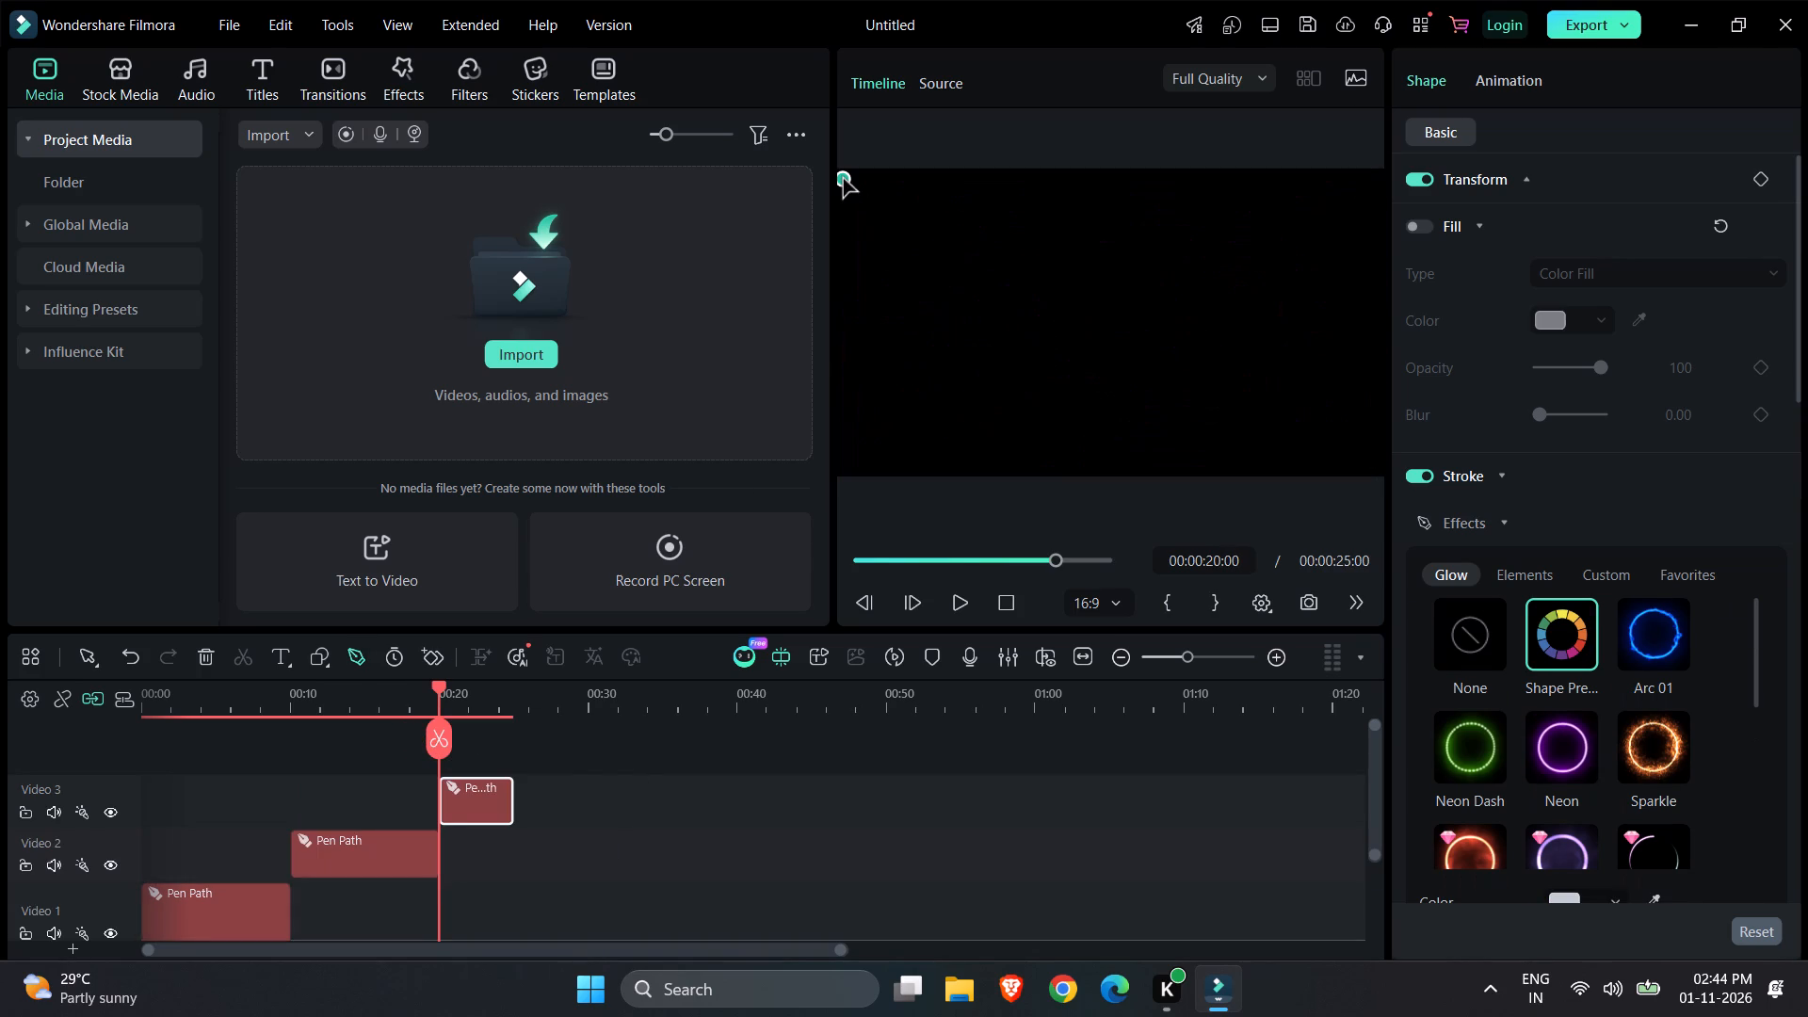
{"action": "left_click", "coordinate": [871, 179]}
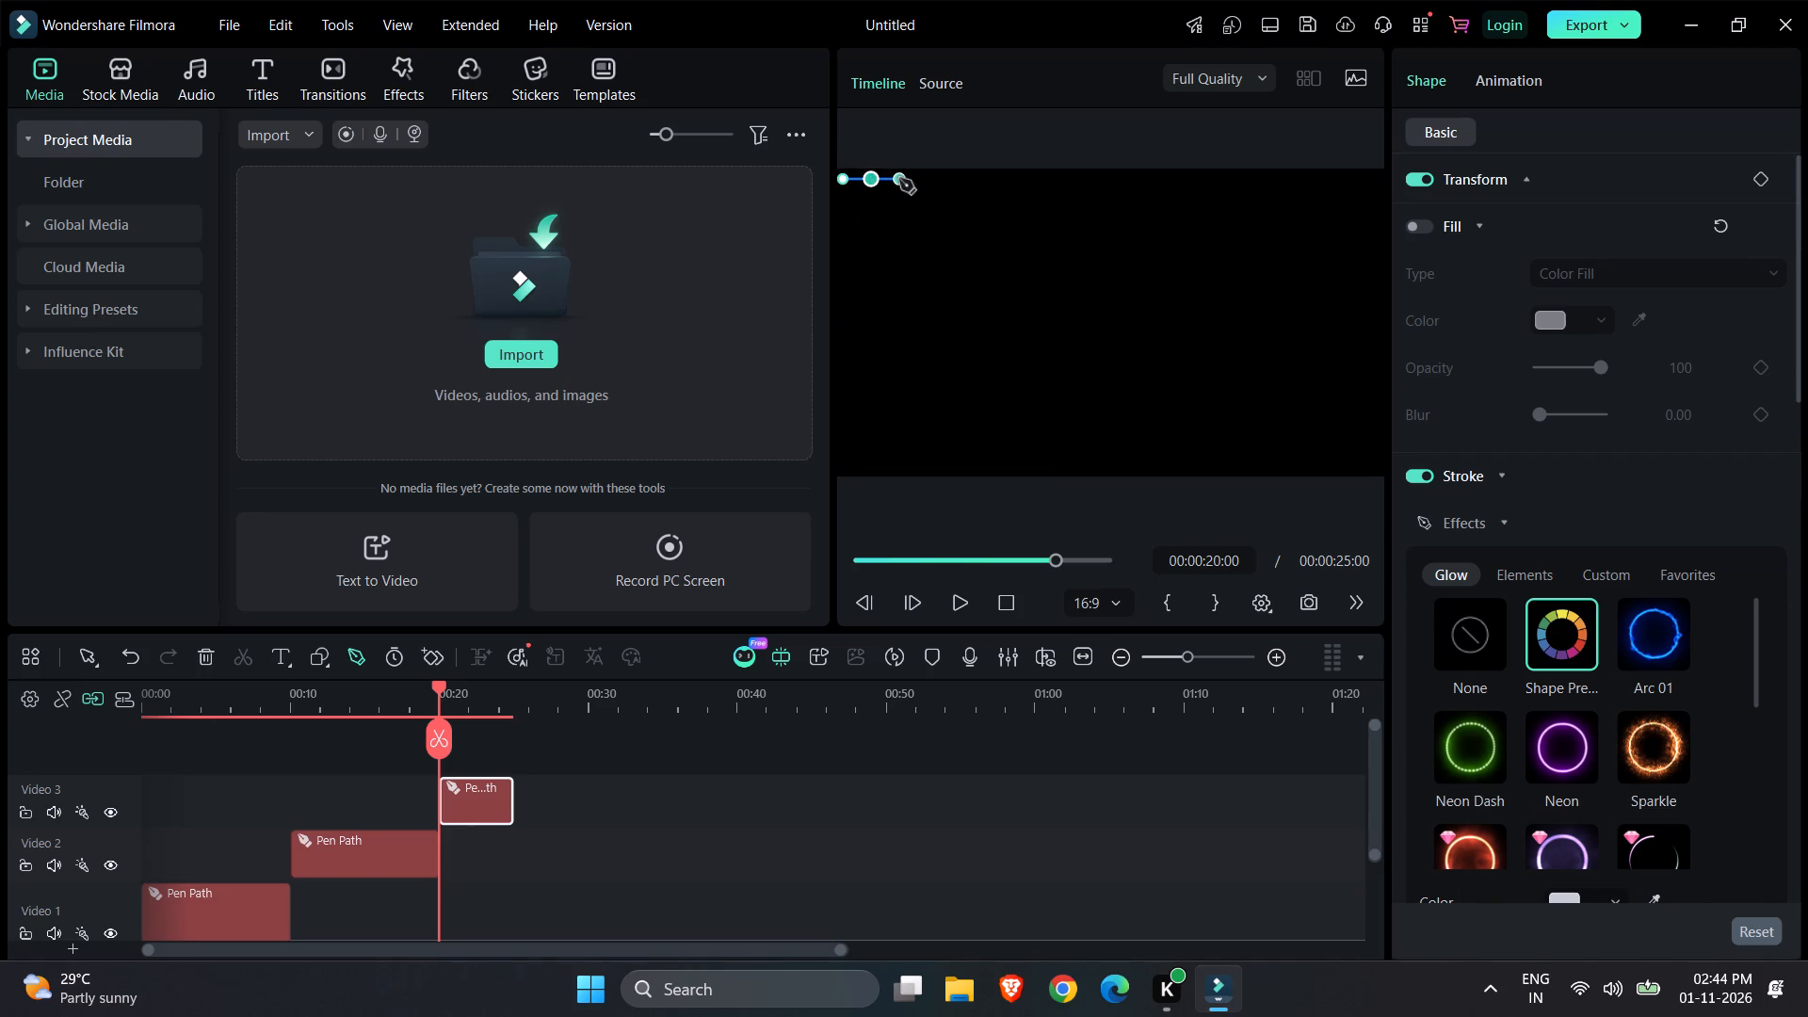
{"action": "left_click", "coordinate": [899, 179]}
{"action": "left_click", "coordinate": [928, 181]}
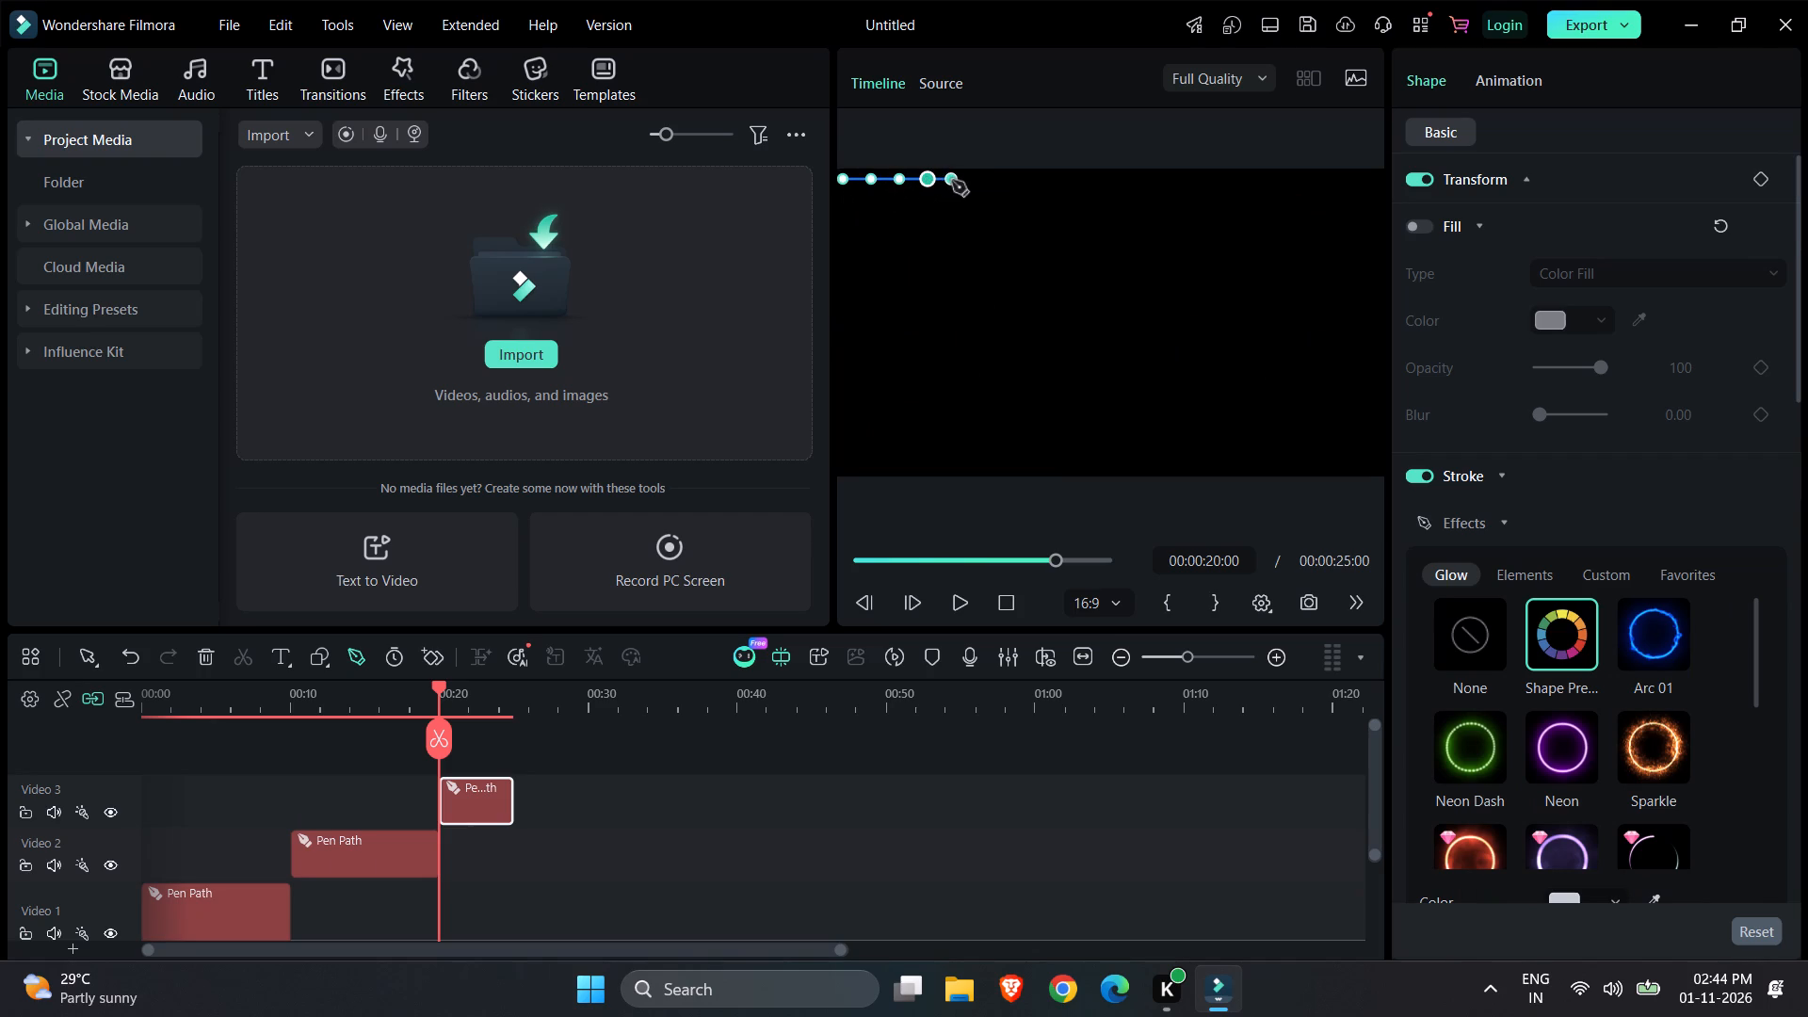
{"action": "left_click", "coordinate": [955, 181]}
{"action": "left_click", "coordinate": [985, 182]}
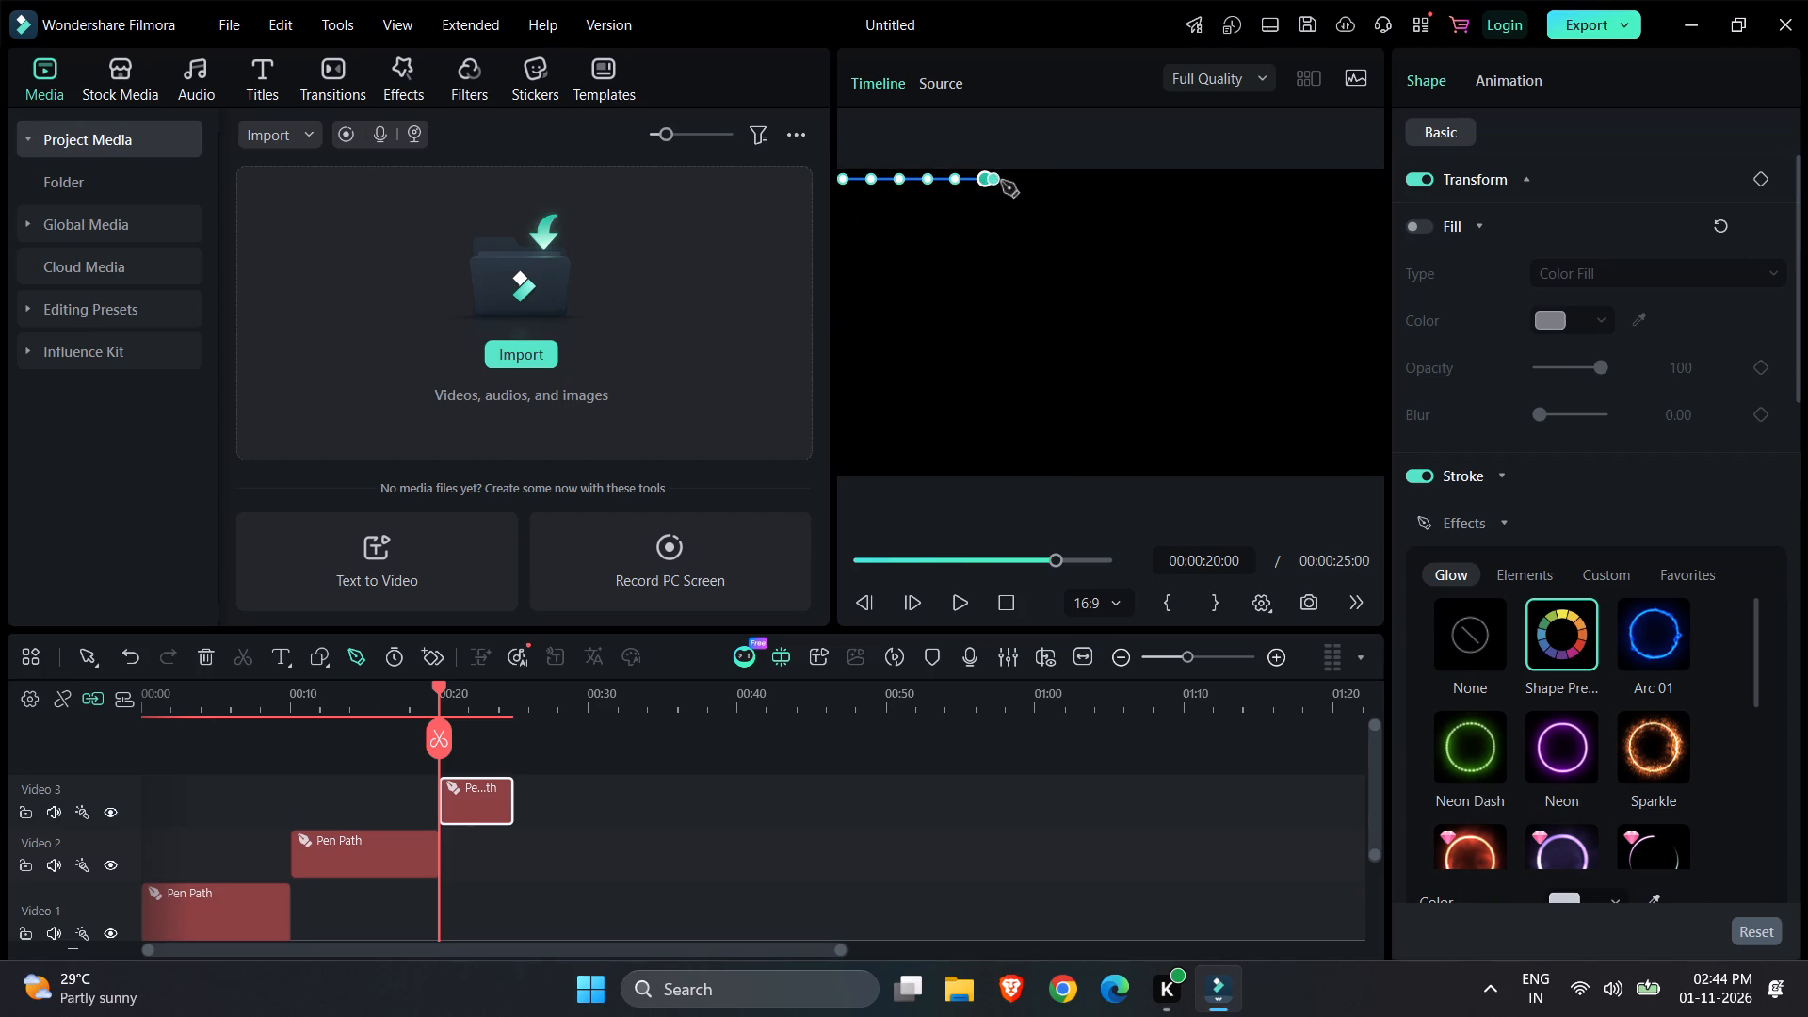
{"action": "left_click", "coordinate": [1020, 182]}
{"action": "left_click", "coordinate": [1052, 181]}
{"action": "left_click", "coordinate": [1102, 179]}
{"action": "left_click", "coordinate": [1135, 179]}
Continue the pen path straight down with closely spaced points, from the top edge just past the middle to the frame's bottom edge.
{"action": "left_click", "coordinate": [1134, 210]}
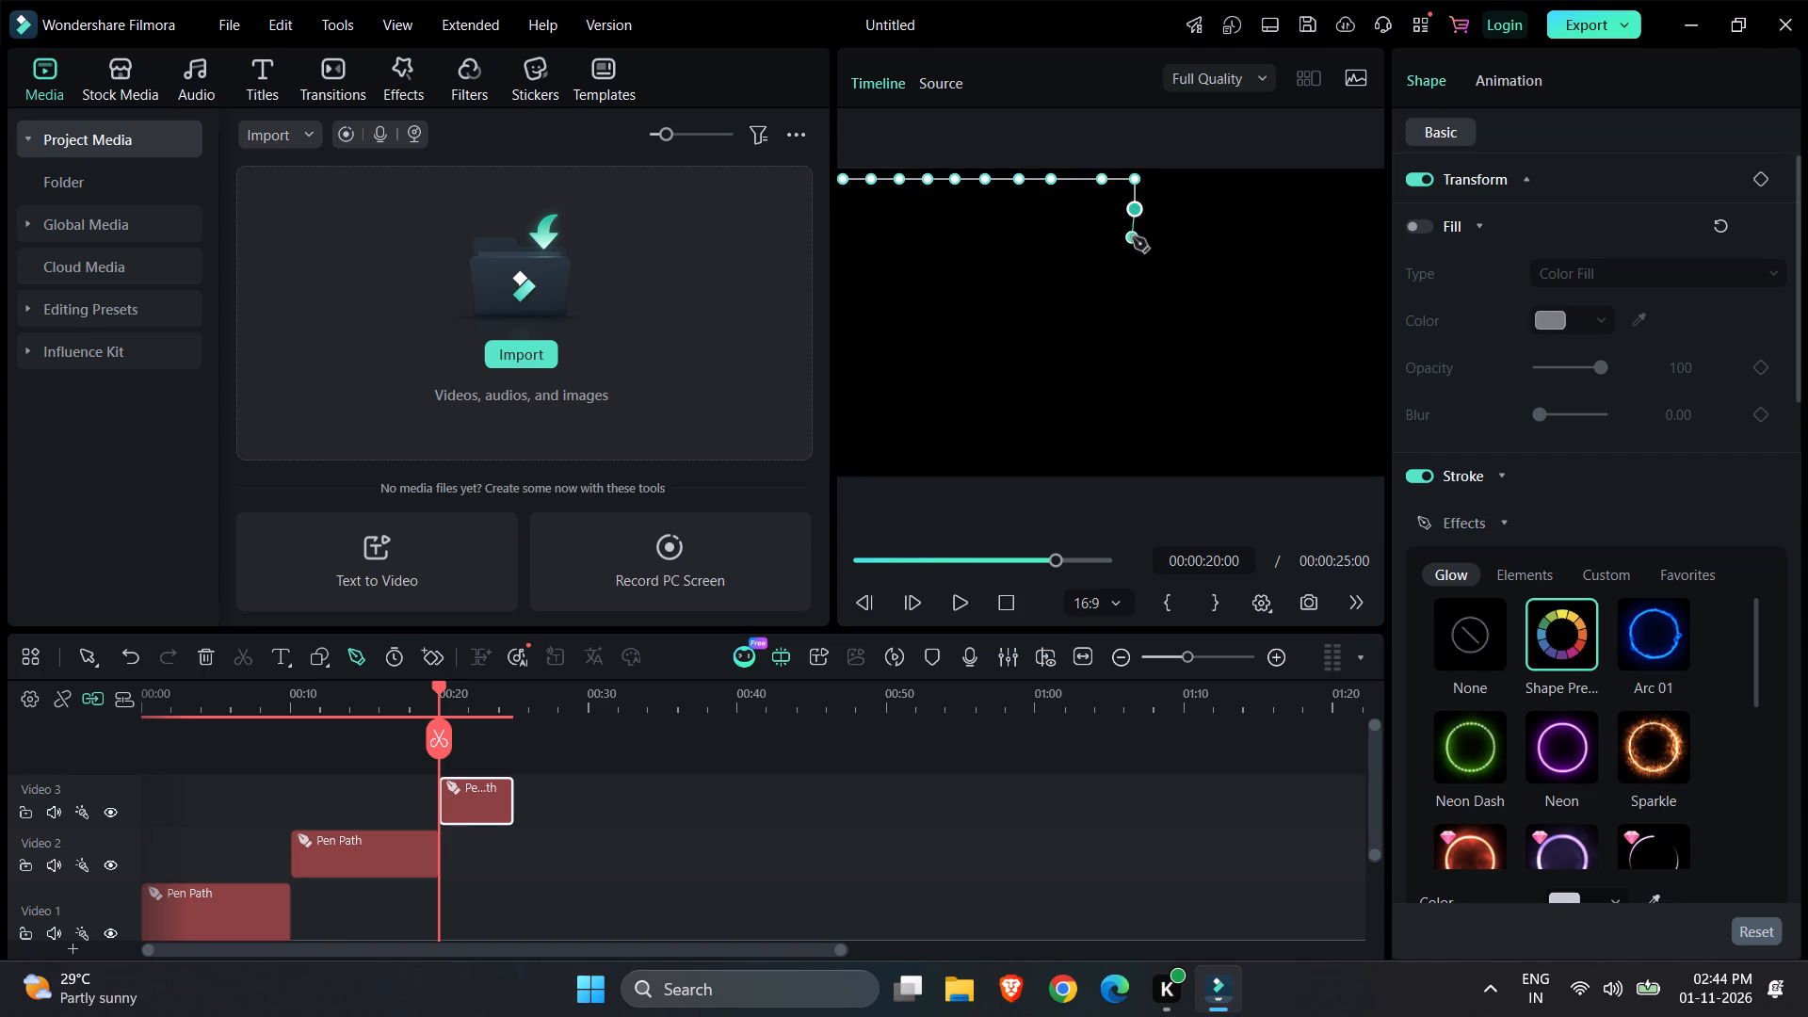
{"action": "left_click", "coordinate": [1136, 241]}
{"action": "left_click", "coordinate": [1135, 269]}
{"action": "left_click", "coordinate": [1134, 294]}
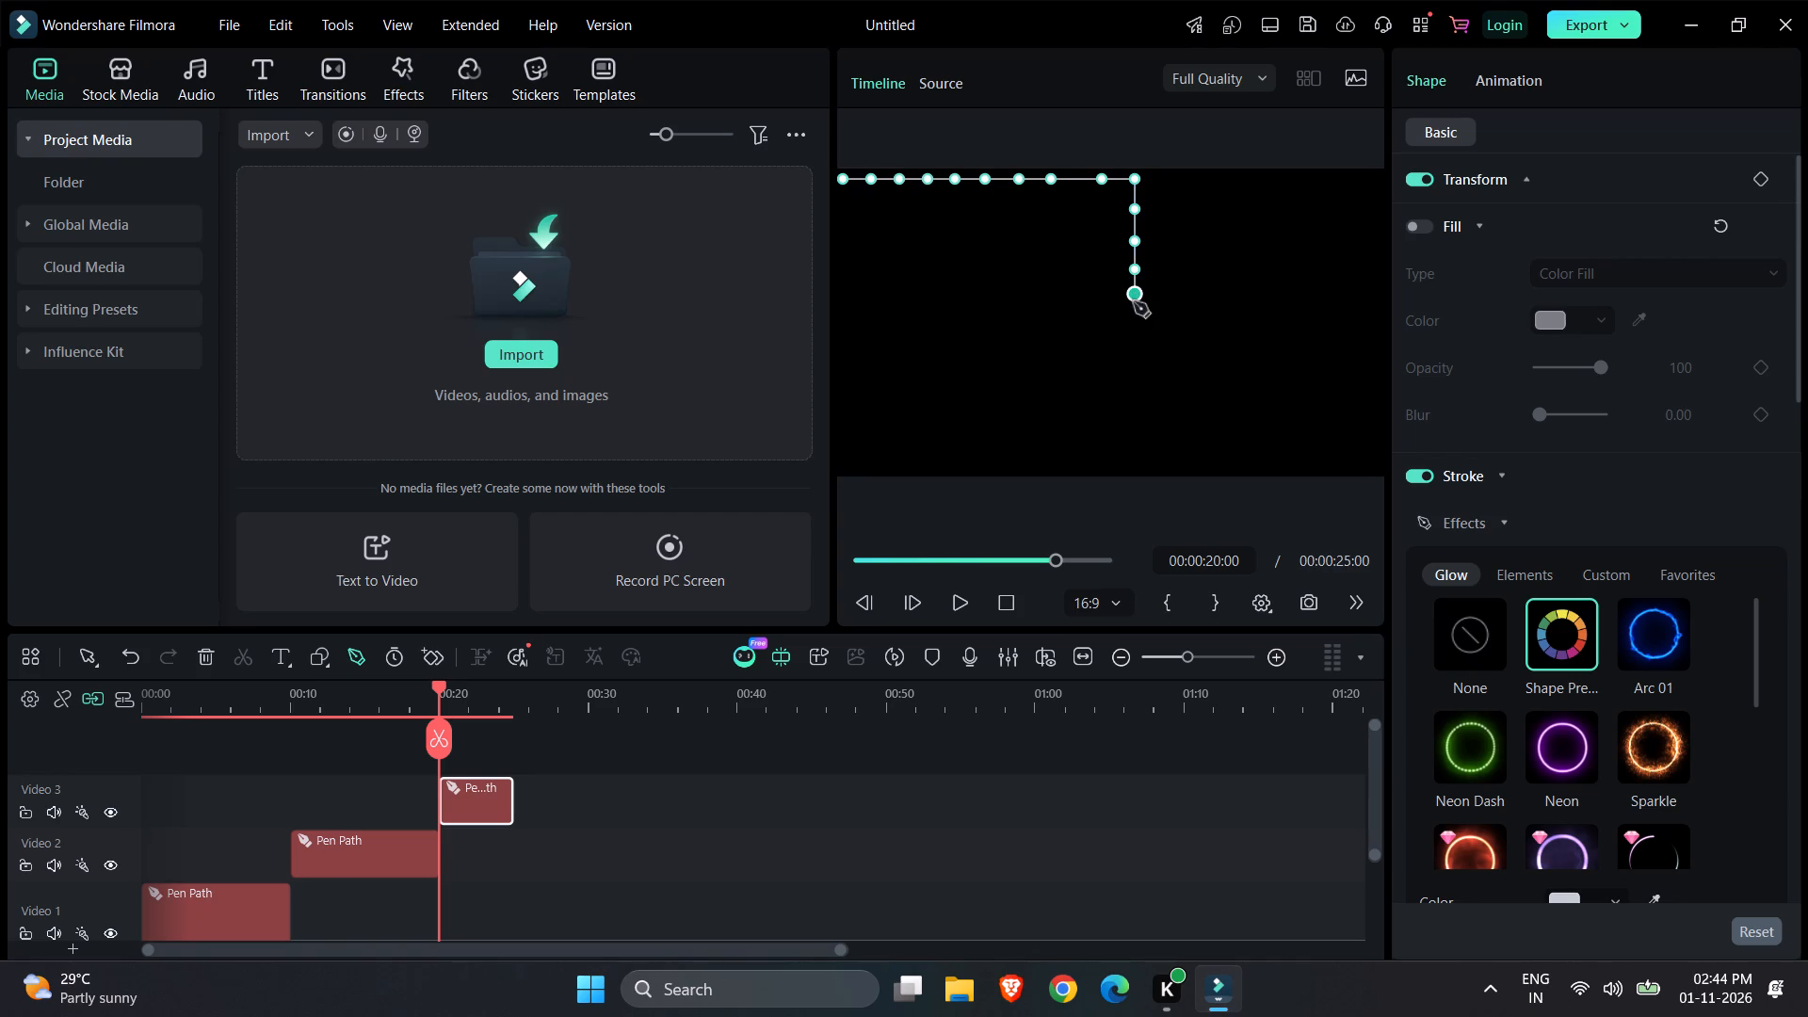
{"action": "left_click", "coordinate": [1134, 319]}
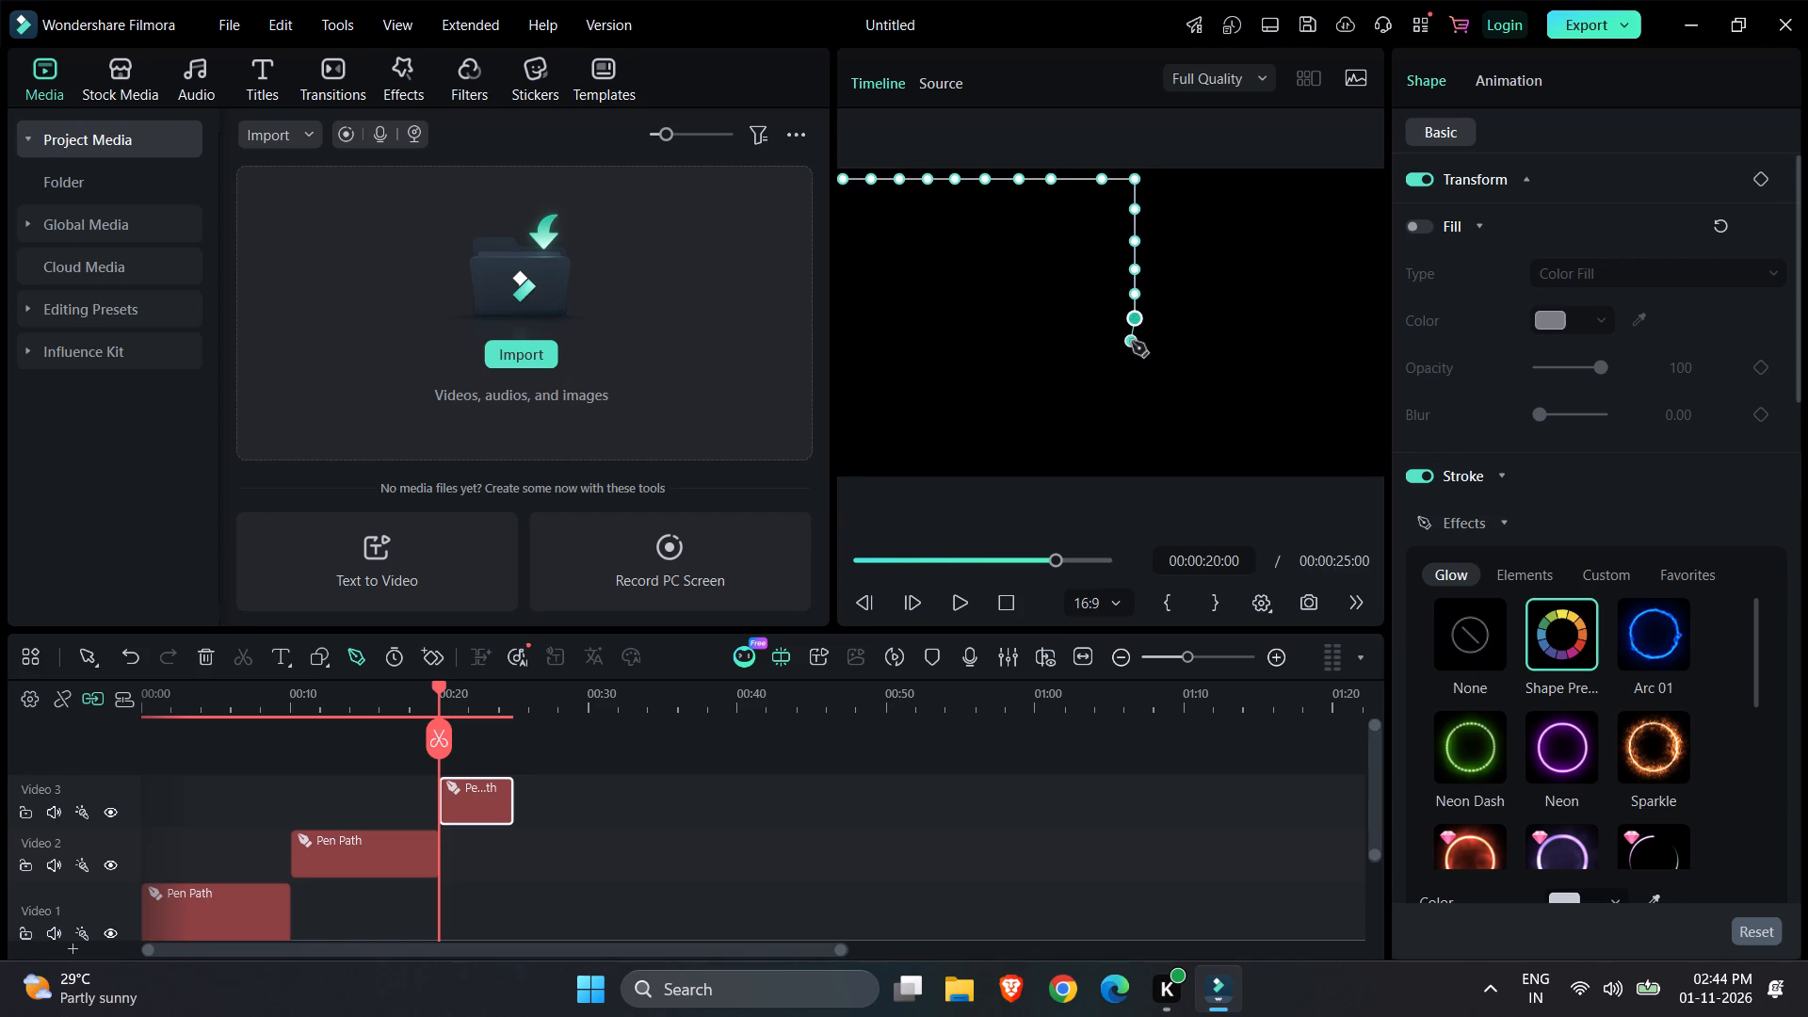
{"action": "left_click", "coordinate": [1132, 342]}
{"action": "left_click", "coordinate": [1131, 371]}
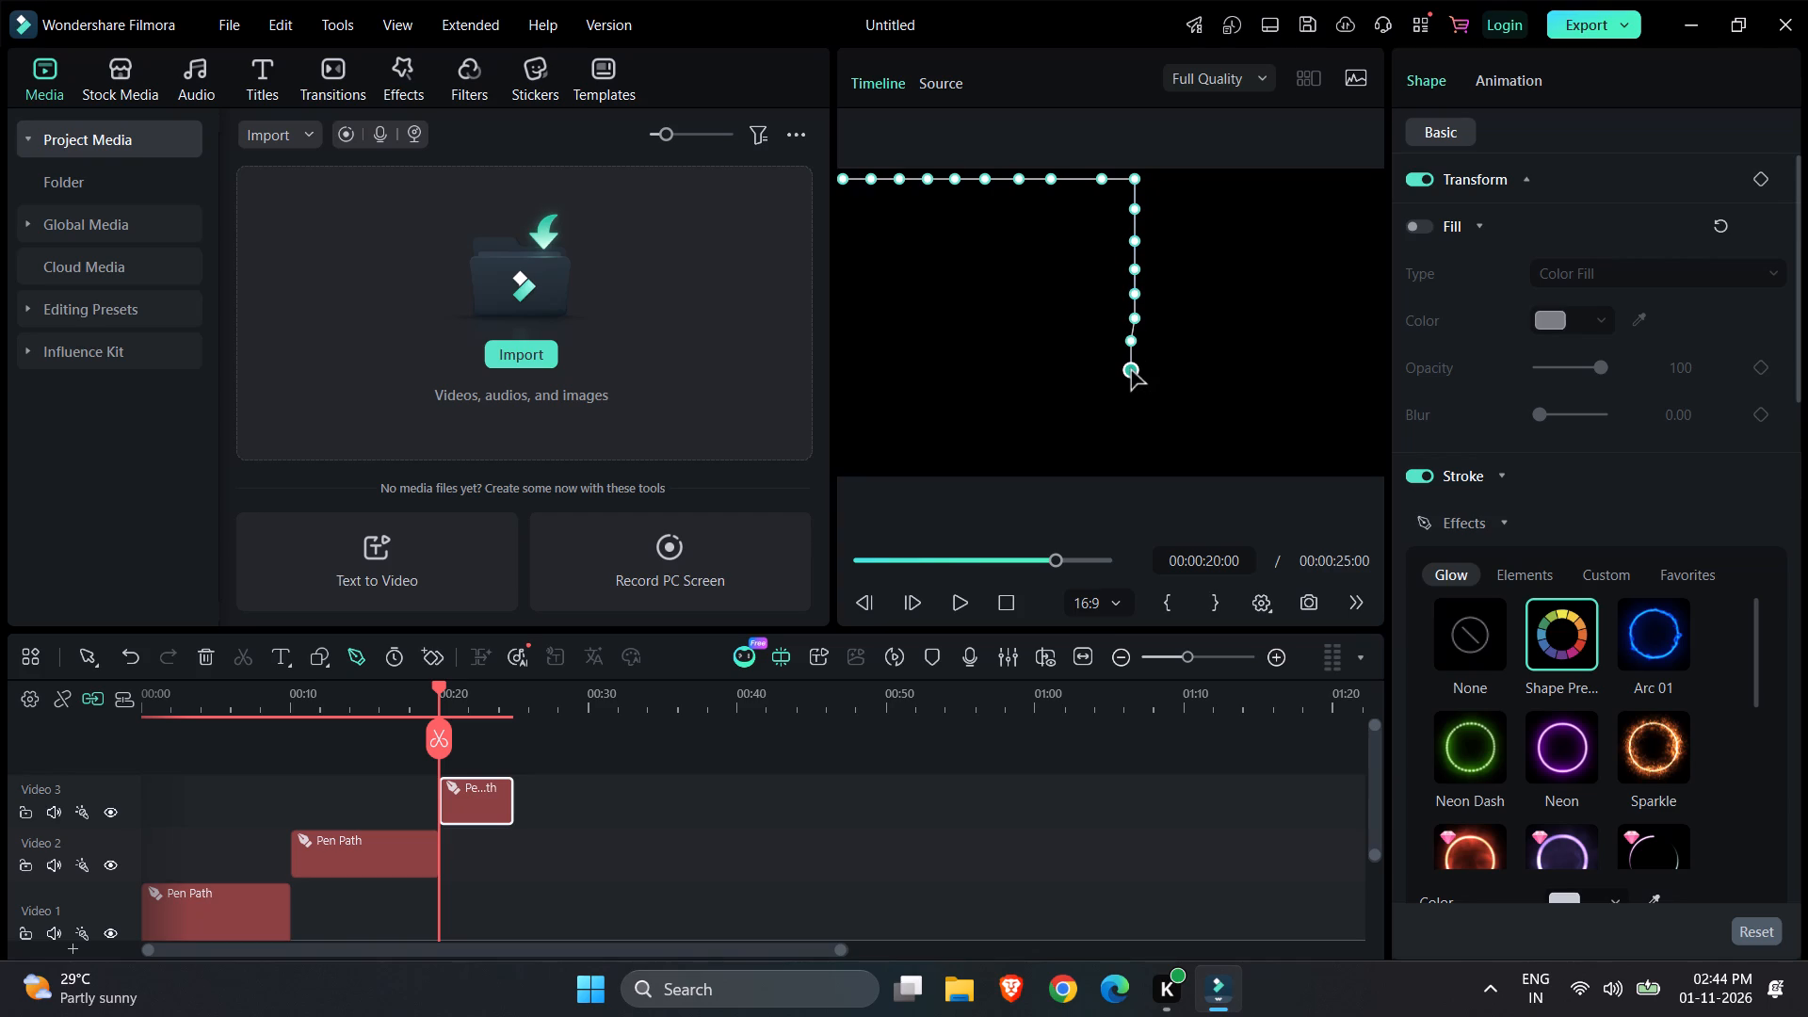
{"action": "left_click", "coordinate": [1129, 394]}
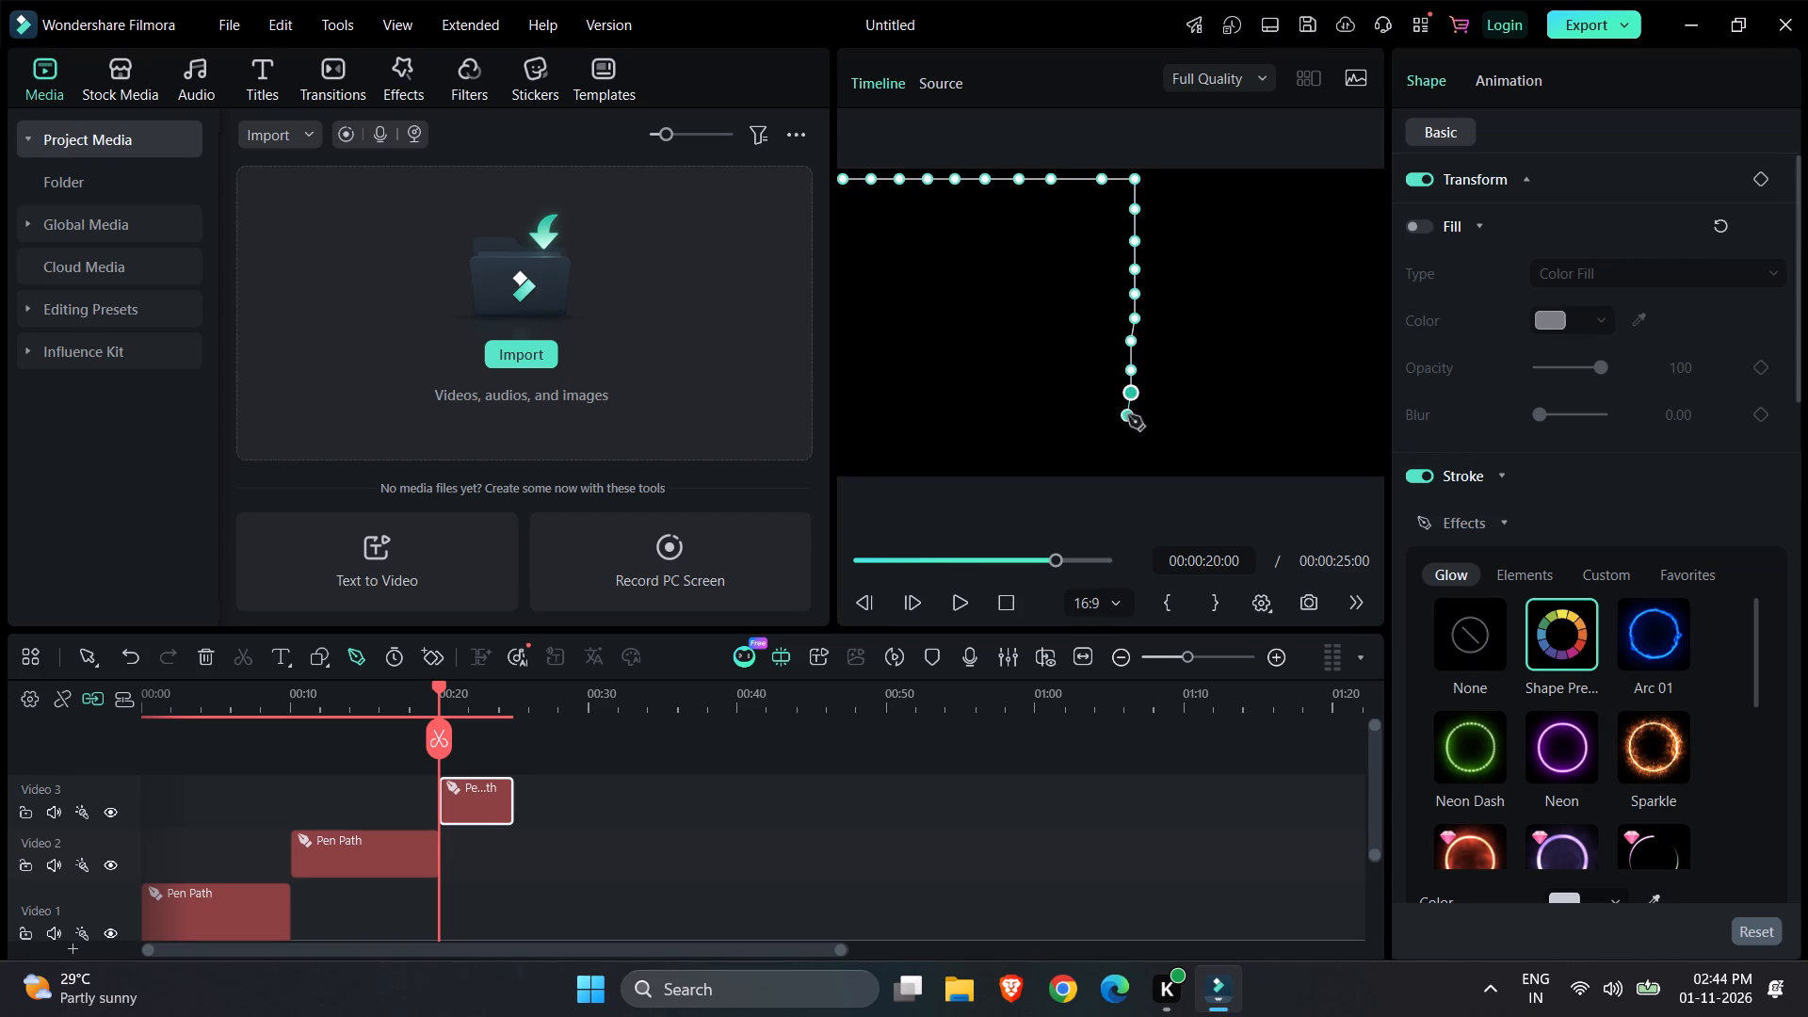
{"action": "left_click", "coordinate": [1128, 415]}
{"action": "left_click", "coordinate": [1128, 432]}
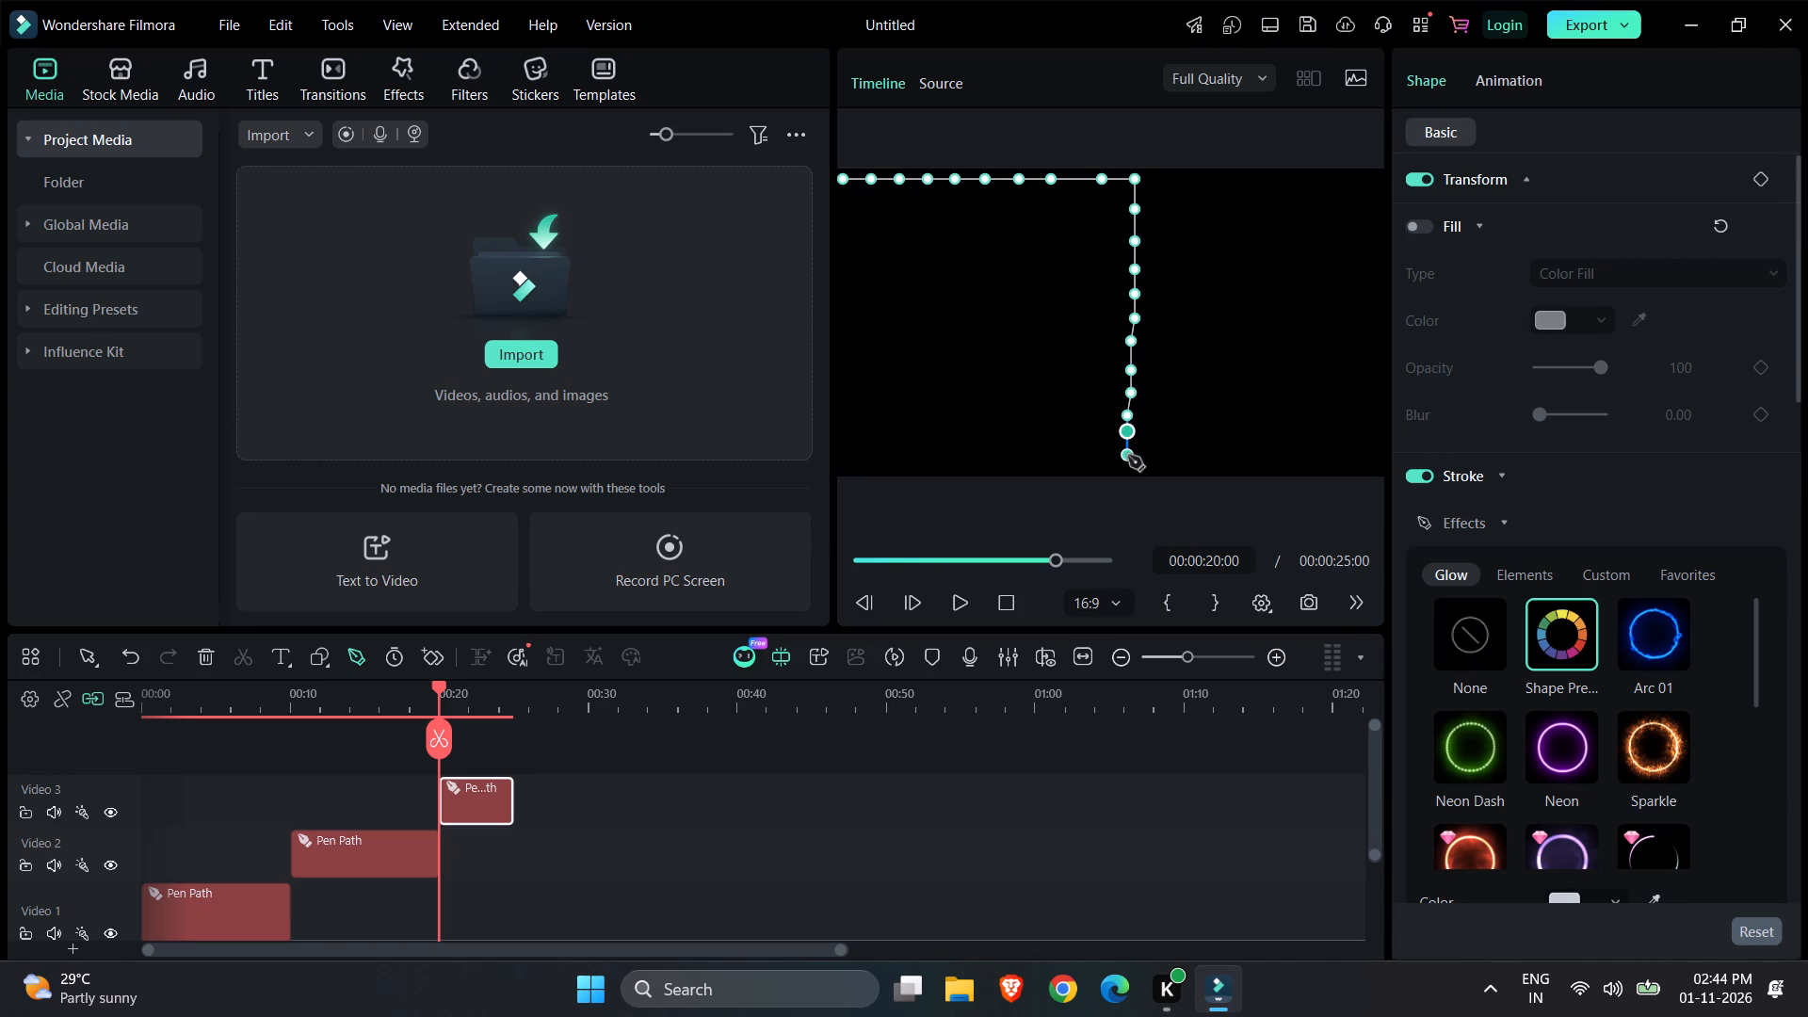
{"action": "left_click", "coordinate": [1128, 456]}
{"action": "left_click", "coordinate": [1128, 474]}
Run the path along the bottom edge with closely spaced points to the lower-right corner of the frame, and finish it there.
{"action": "left_click", "coordinate": [1154, 471]}
{"action": "left_click", "coordinate": [1177, 470]}
{"action": "left_click", "coordinate": [1201, 471]}
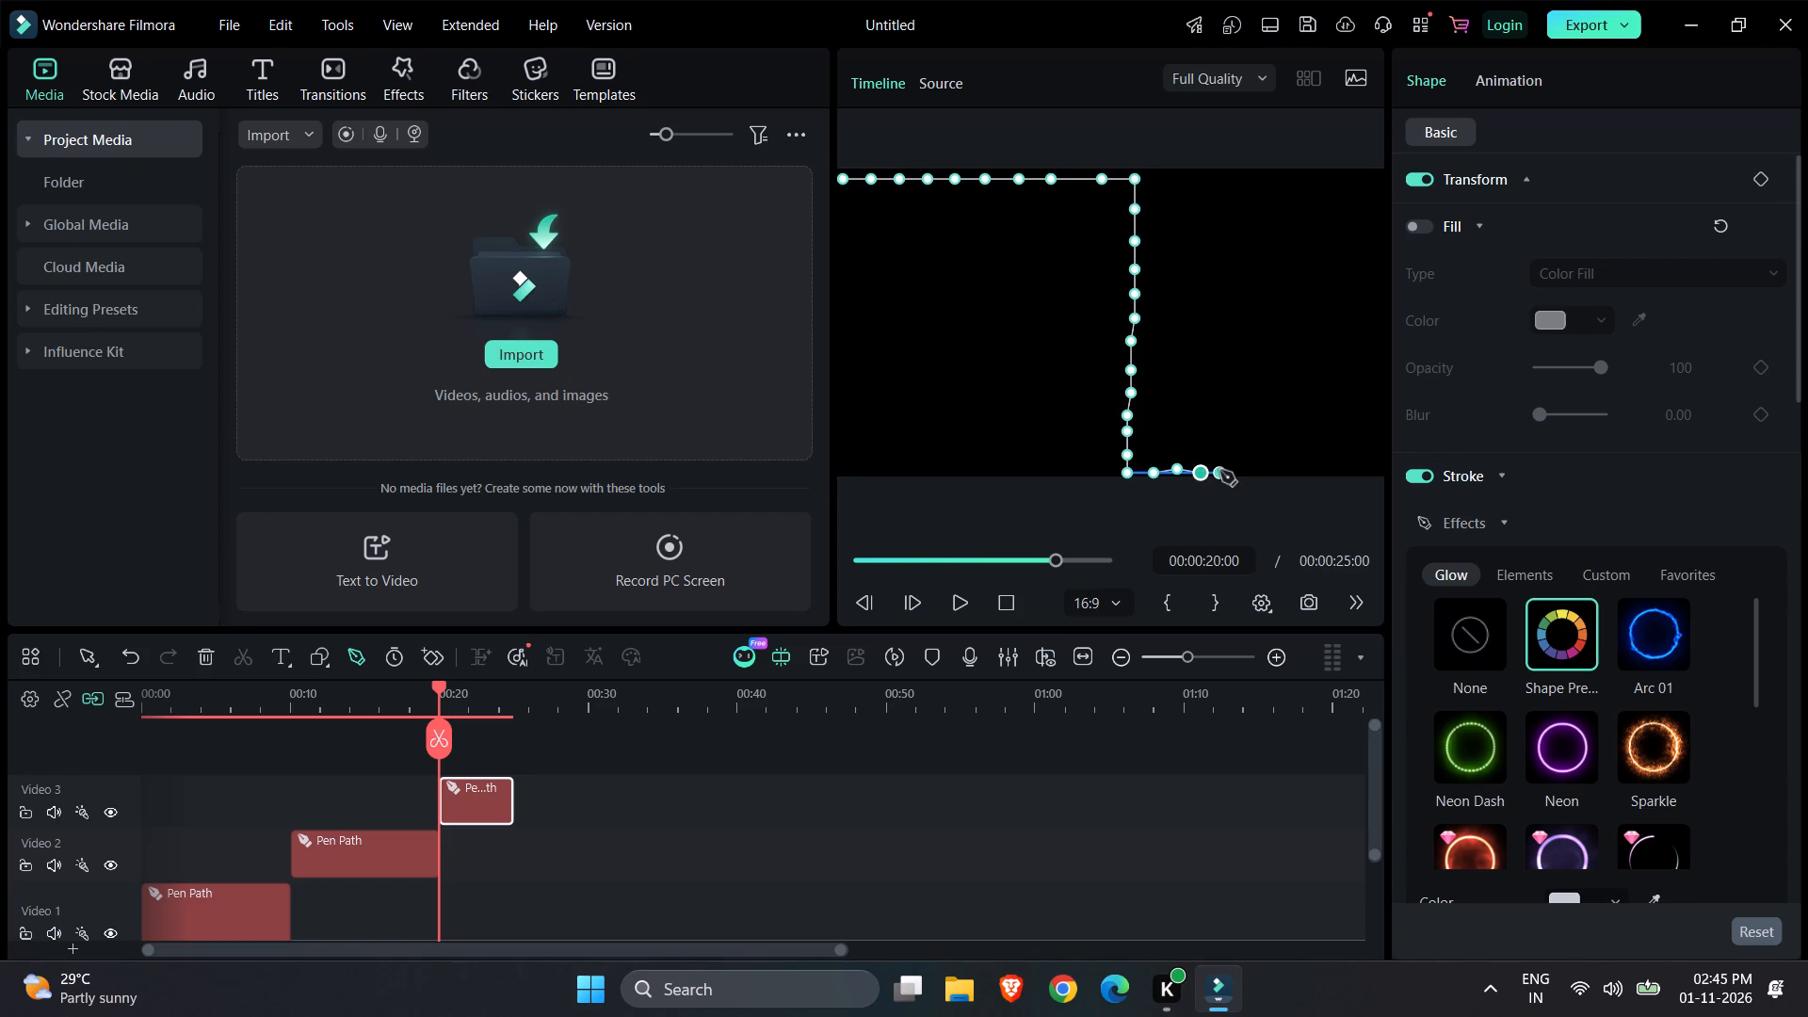
{"action": "left_click", "coordinate": [1221, 471]}
{"action": "left_click", "coordinate": [1244, 471]}
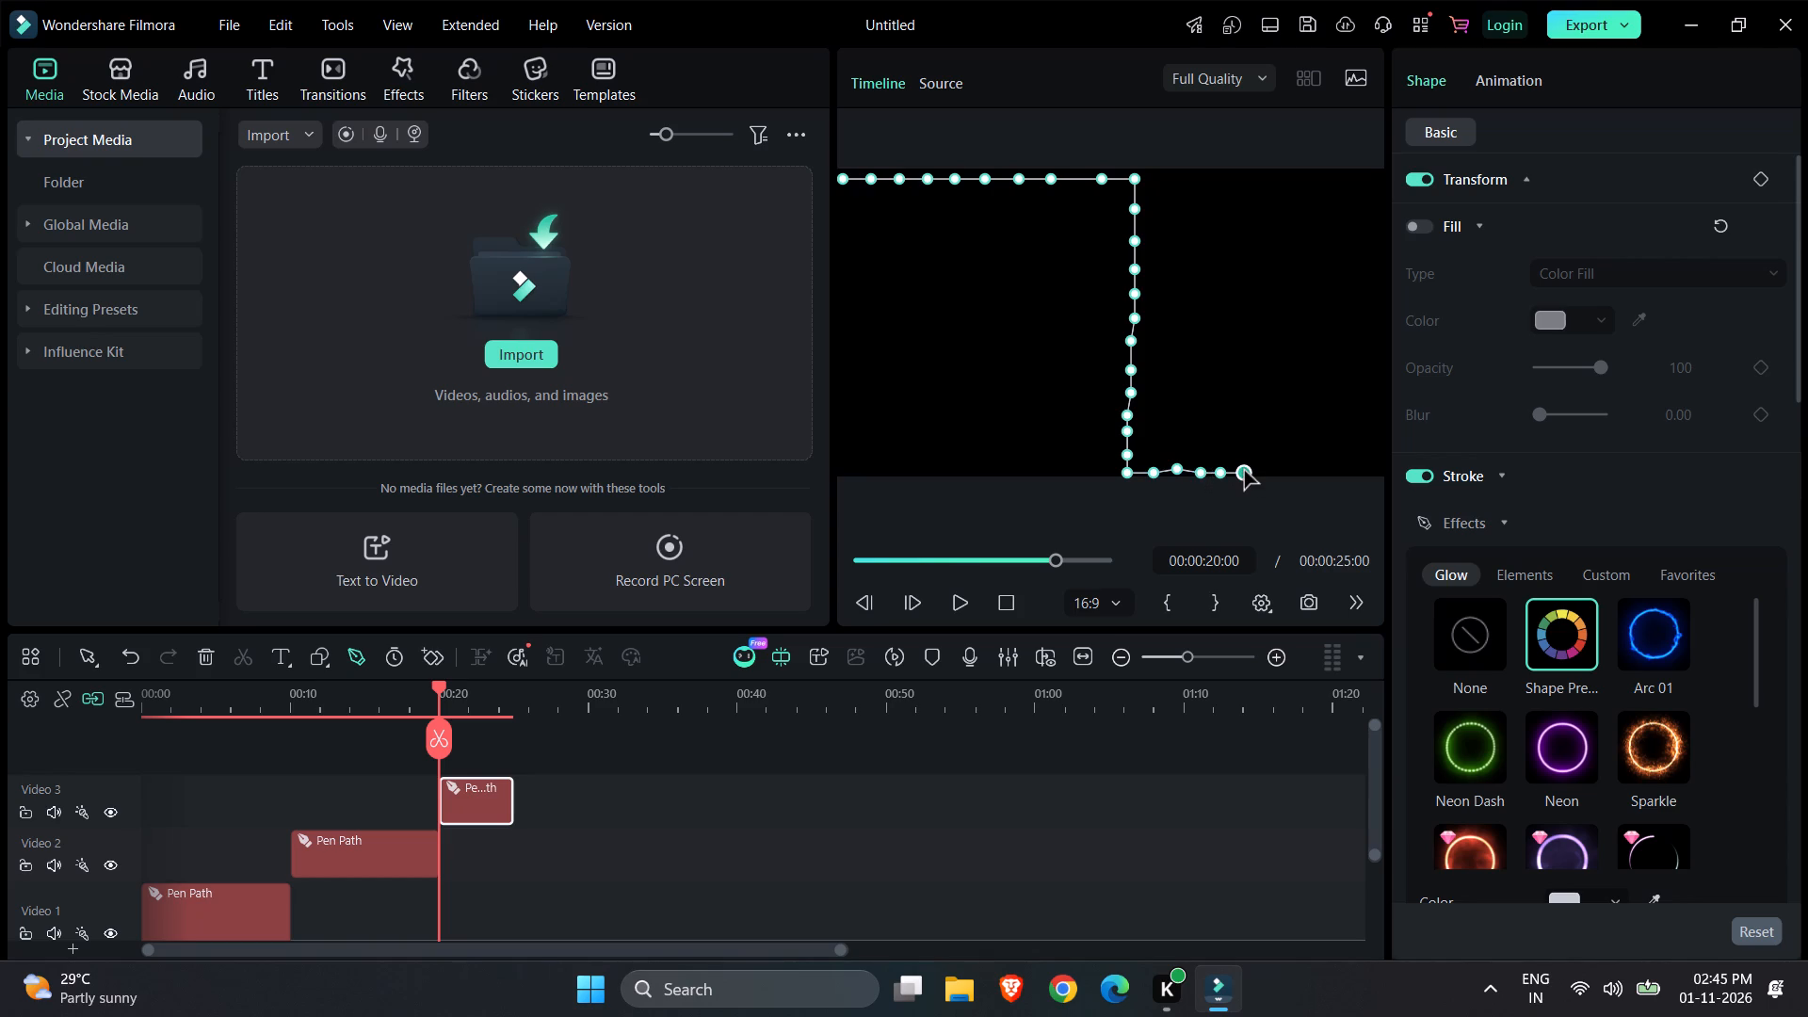
{"action": "left_click", "coordinate": [1266, 471]}
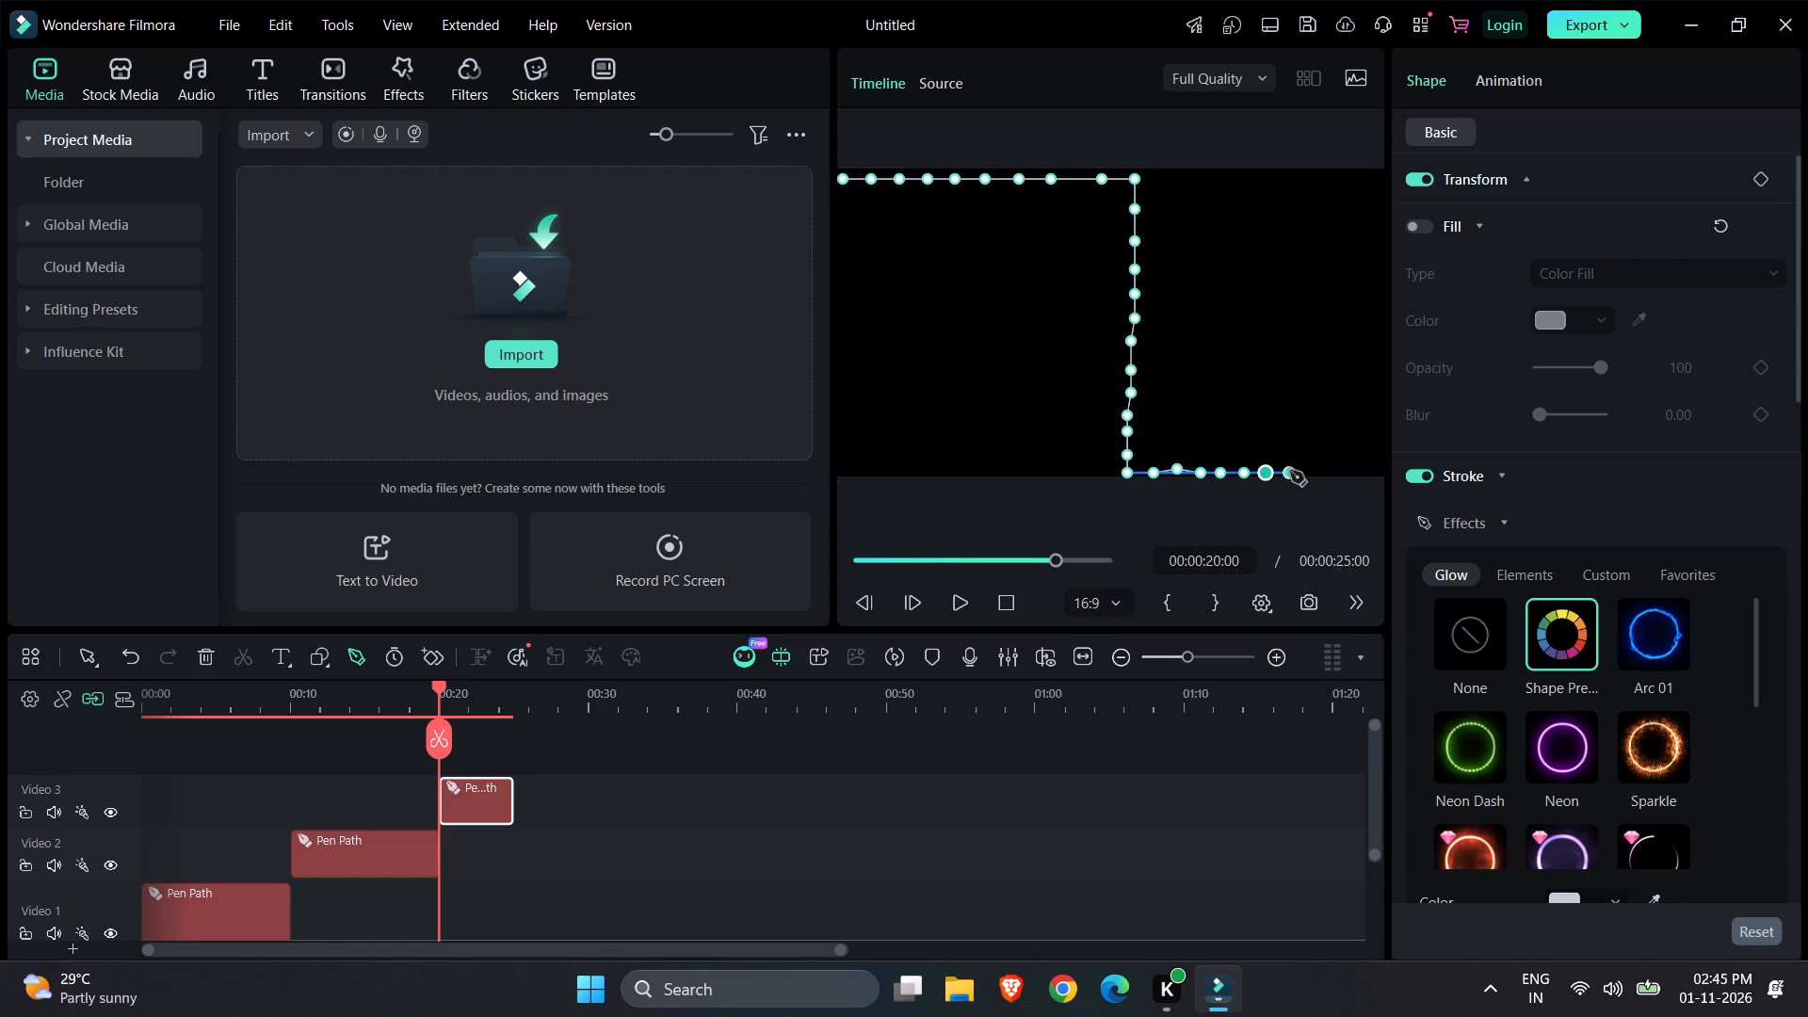
{"action": "left_click", "coordinate": [1291, 471]}
{"action": "left_click", "coordinate": [1315, 469]}
{"action": "left_click", "coordinate": [1340, 468]}
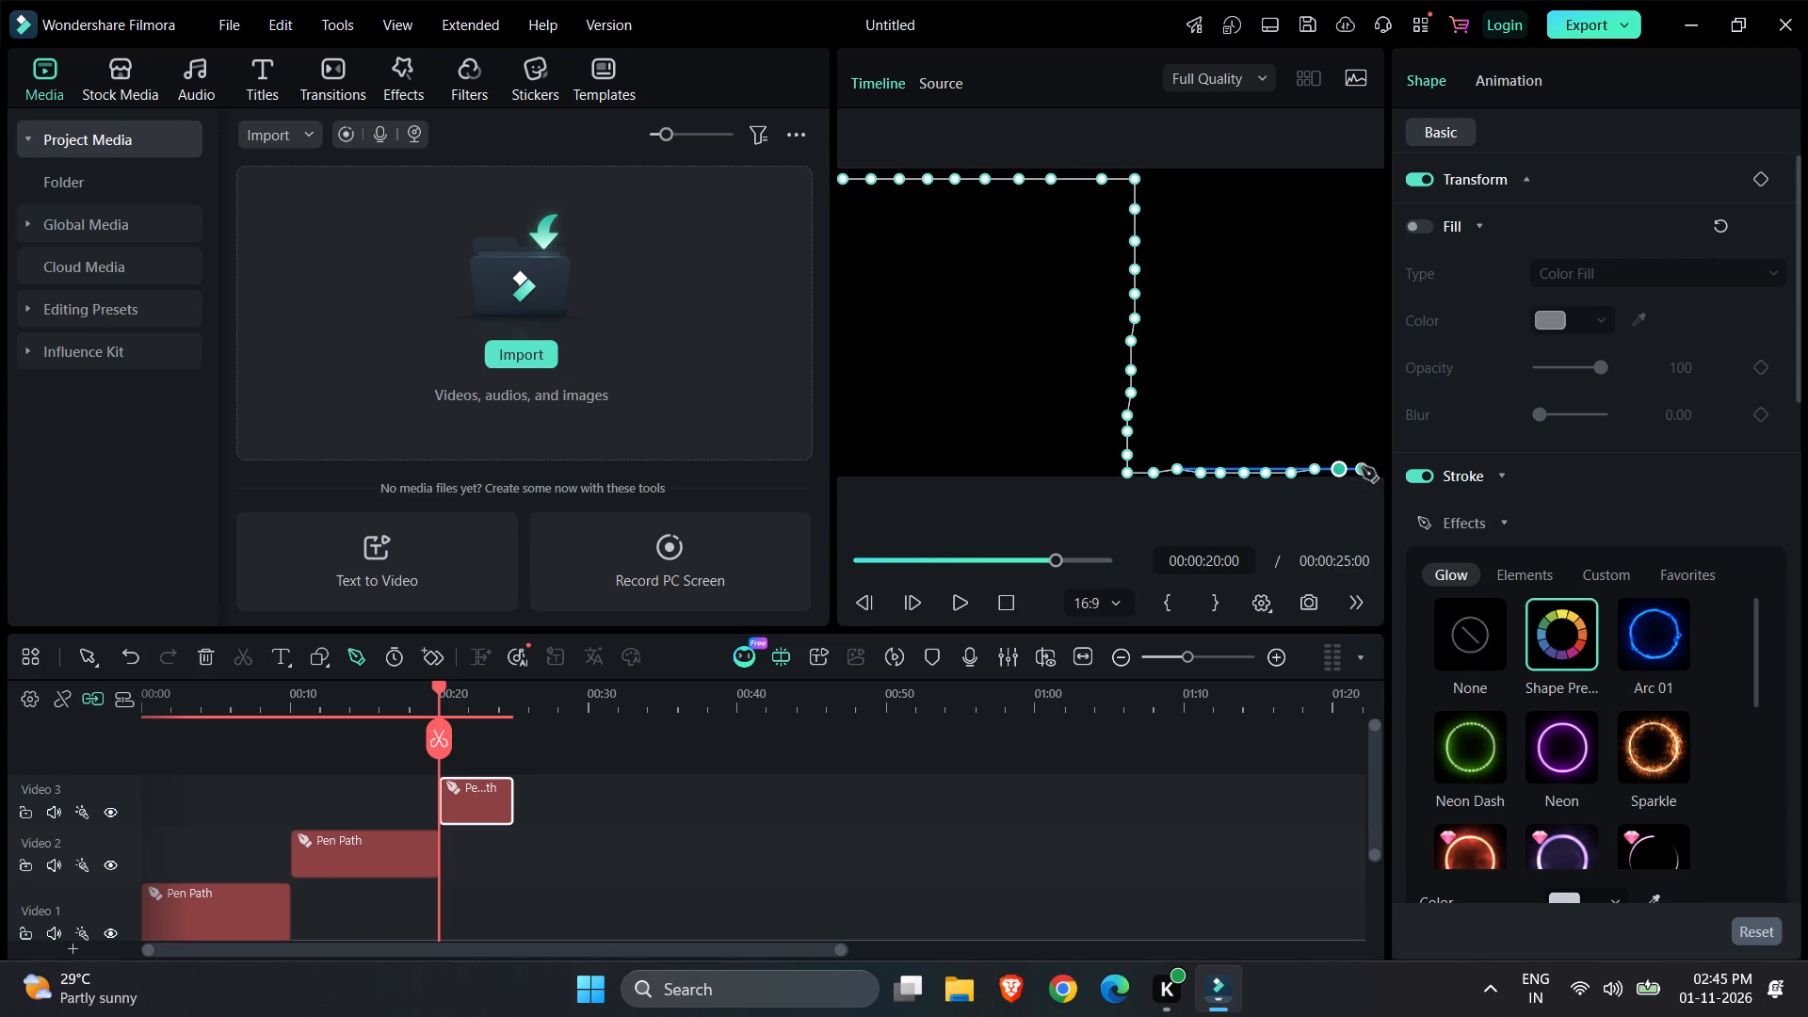
{"action": "left_click", "coordinate": [1360, 468]}
{"action": "left_click", "coordinate": [1381, 468]}
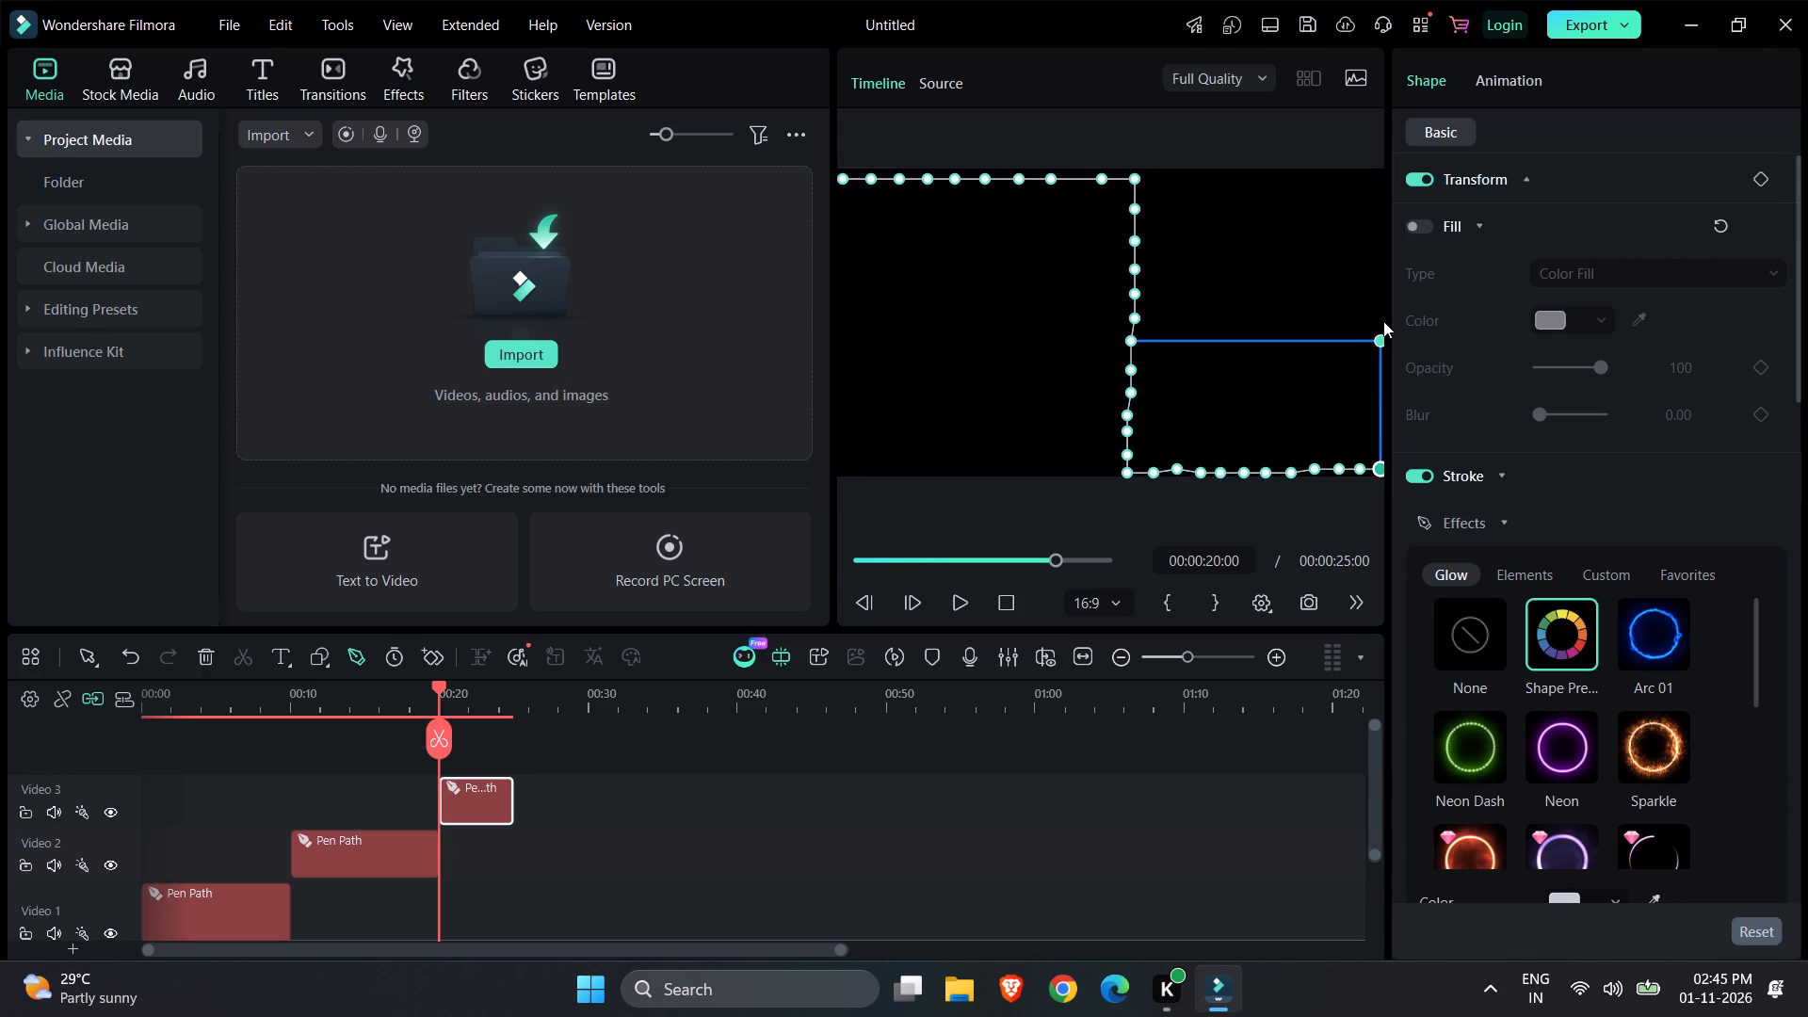
{"action": "left_click", "coordinate": [1381, 469]}
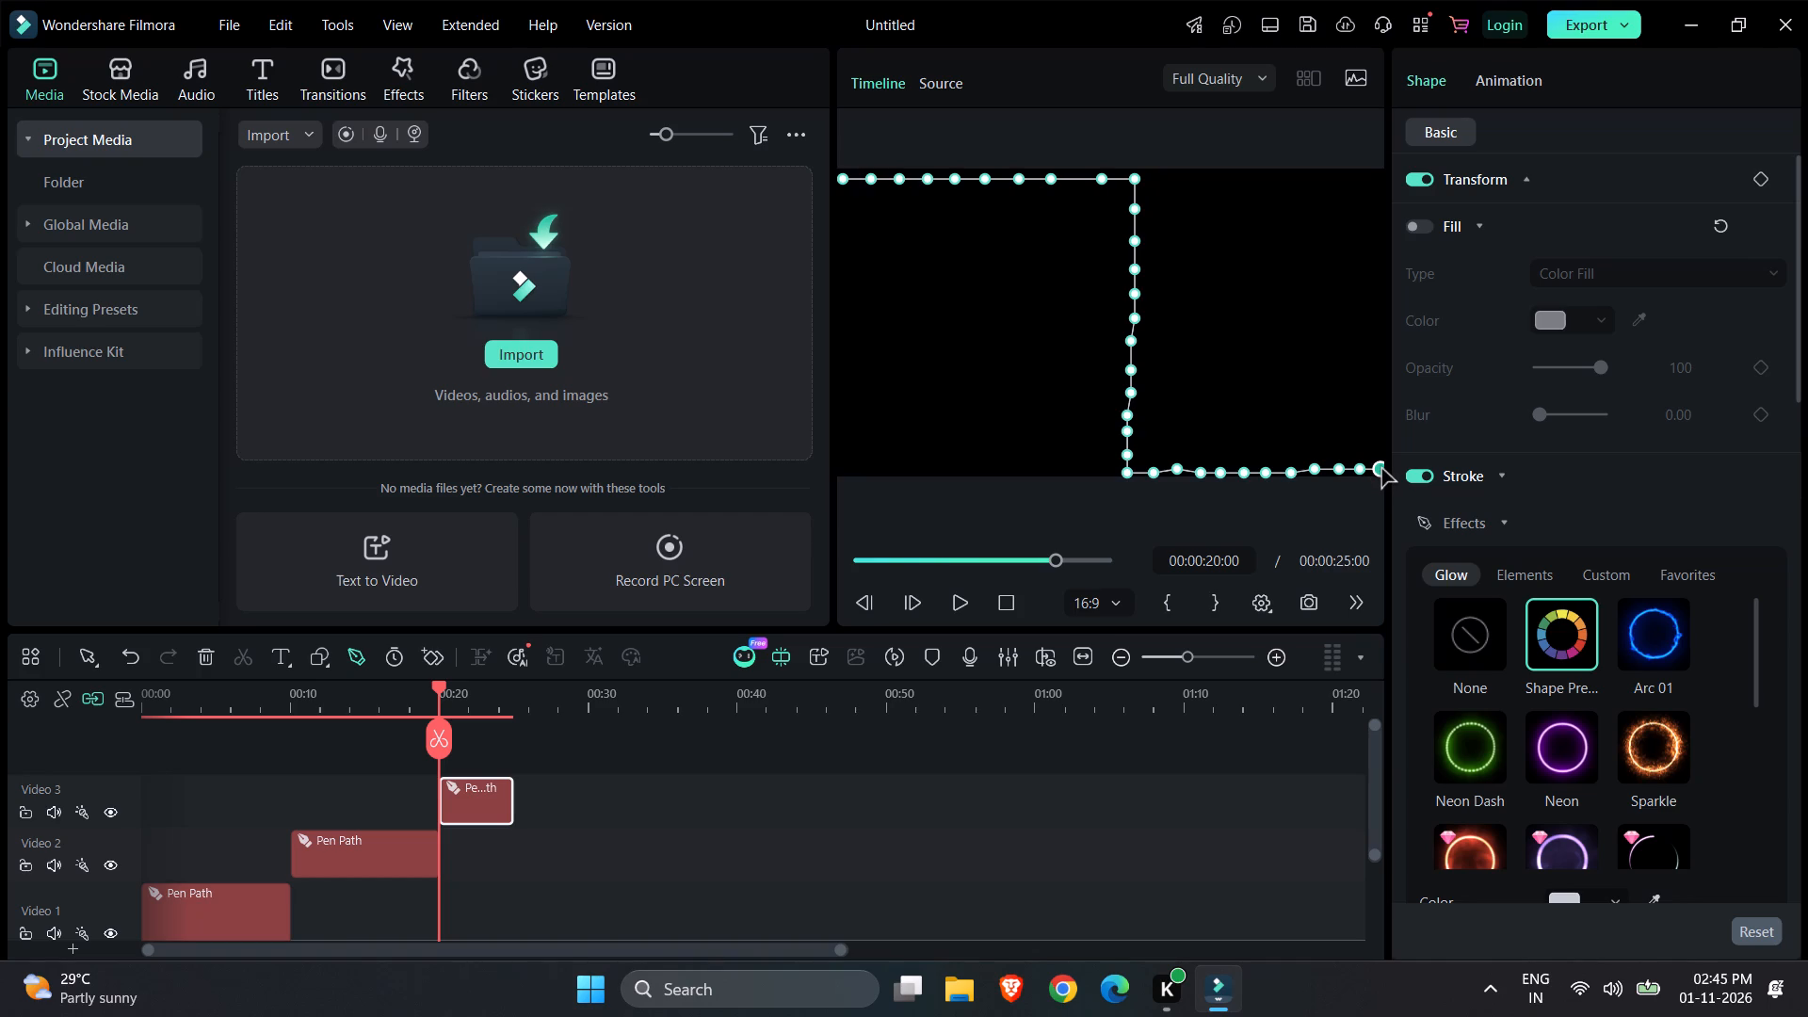
{"action": "left_click", "coordinate": [1384, 472]}
{"action": "left_click", "coordinate": [765, 896]}
Extend the stepped pen path clip on Video 3 to end at 00:00:30:01.
{"action": "left_click", "coordinate": [488, 787]}
{"action": "left_click", "coordinate": [508, 796]}
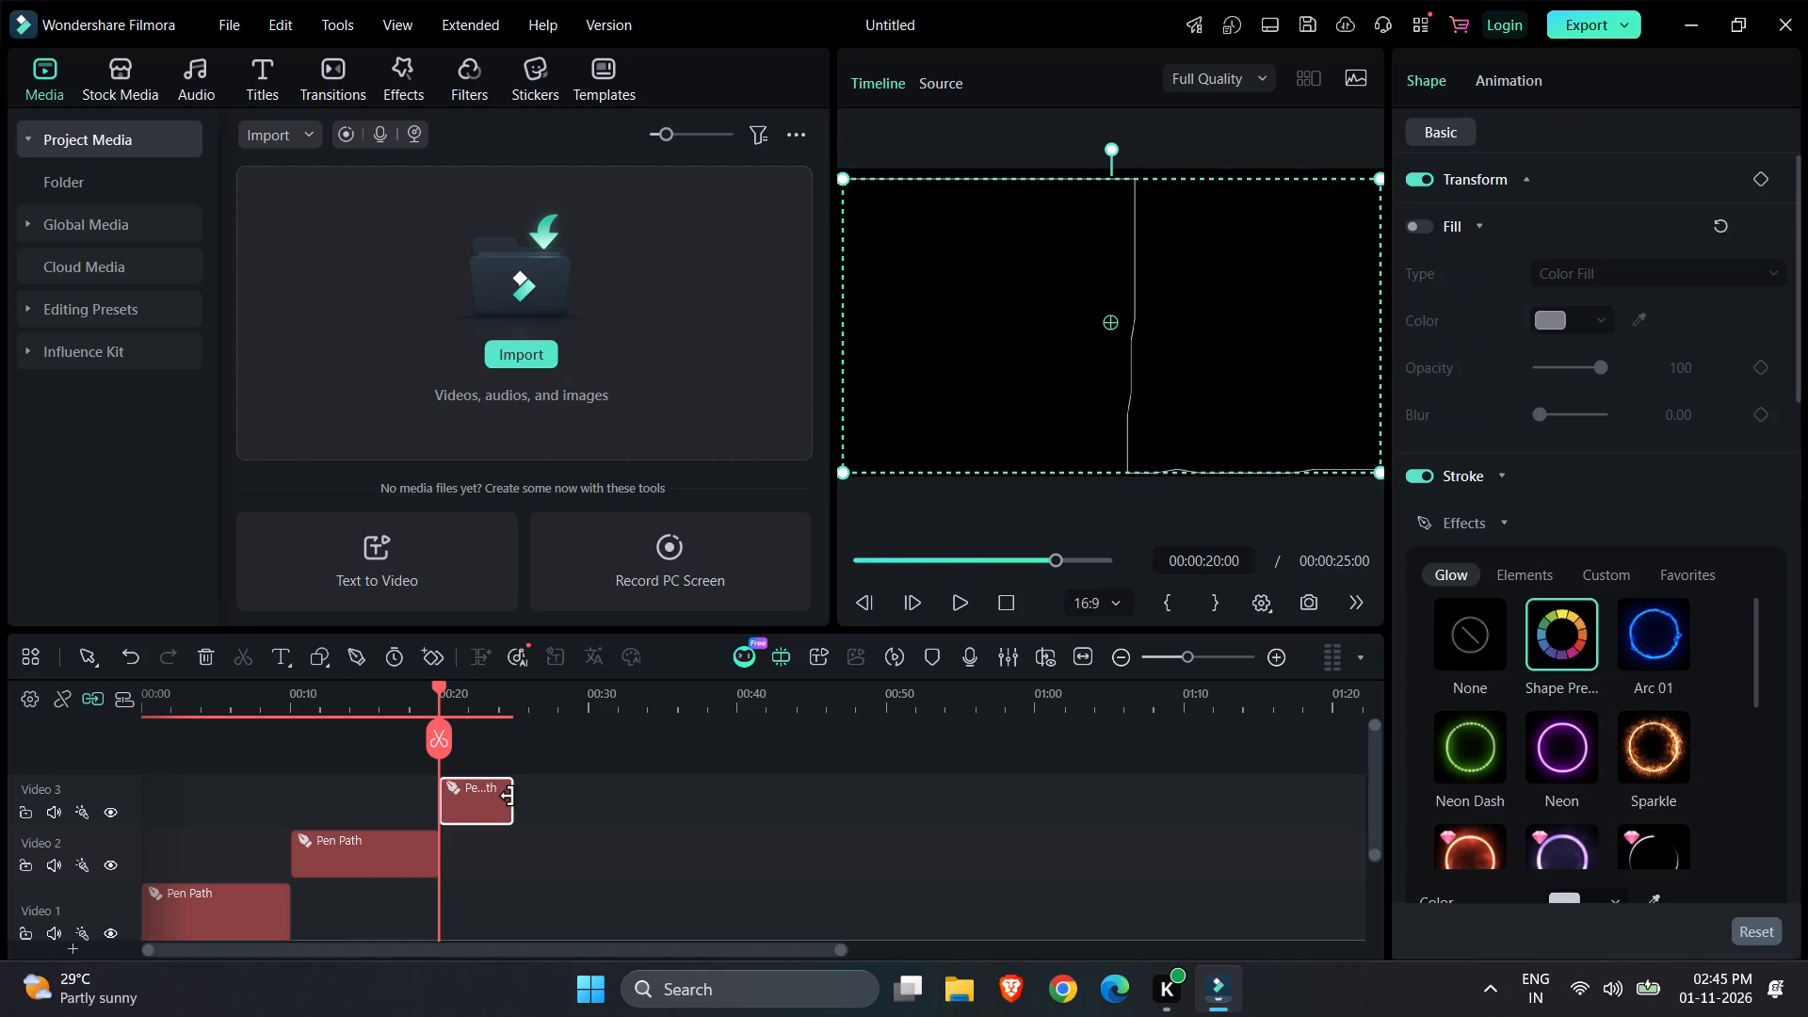
{"action": "left_click_drag", "start_coordinate": [508, 792], "coordinate": [576, 789]}
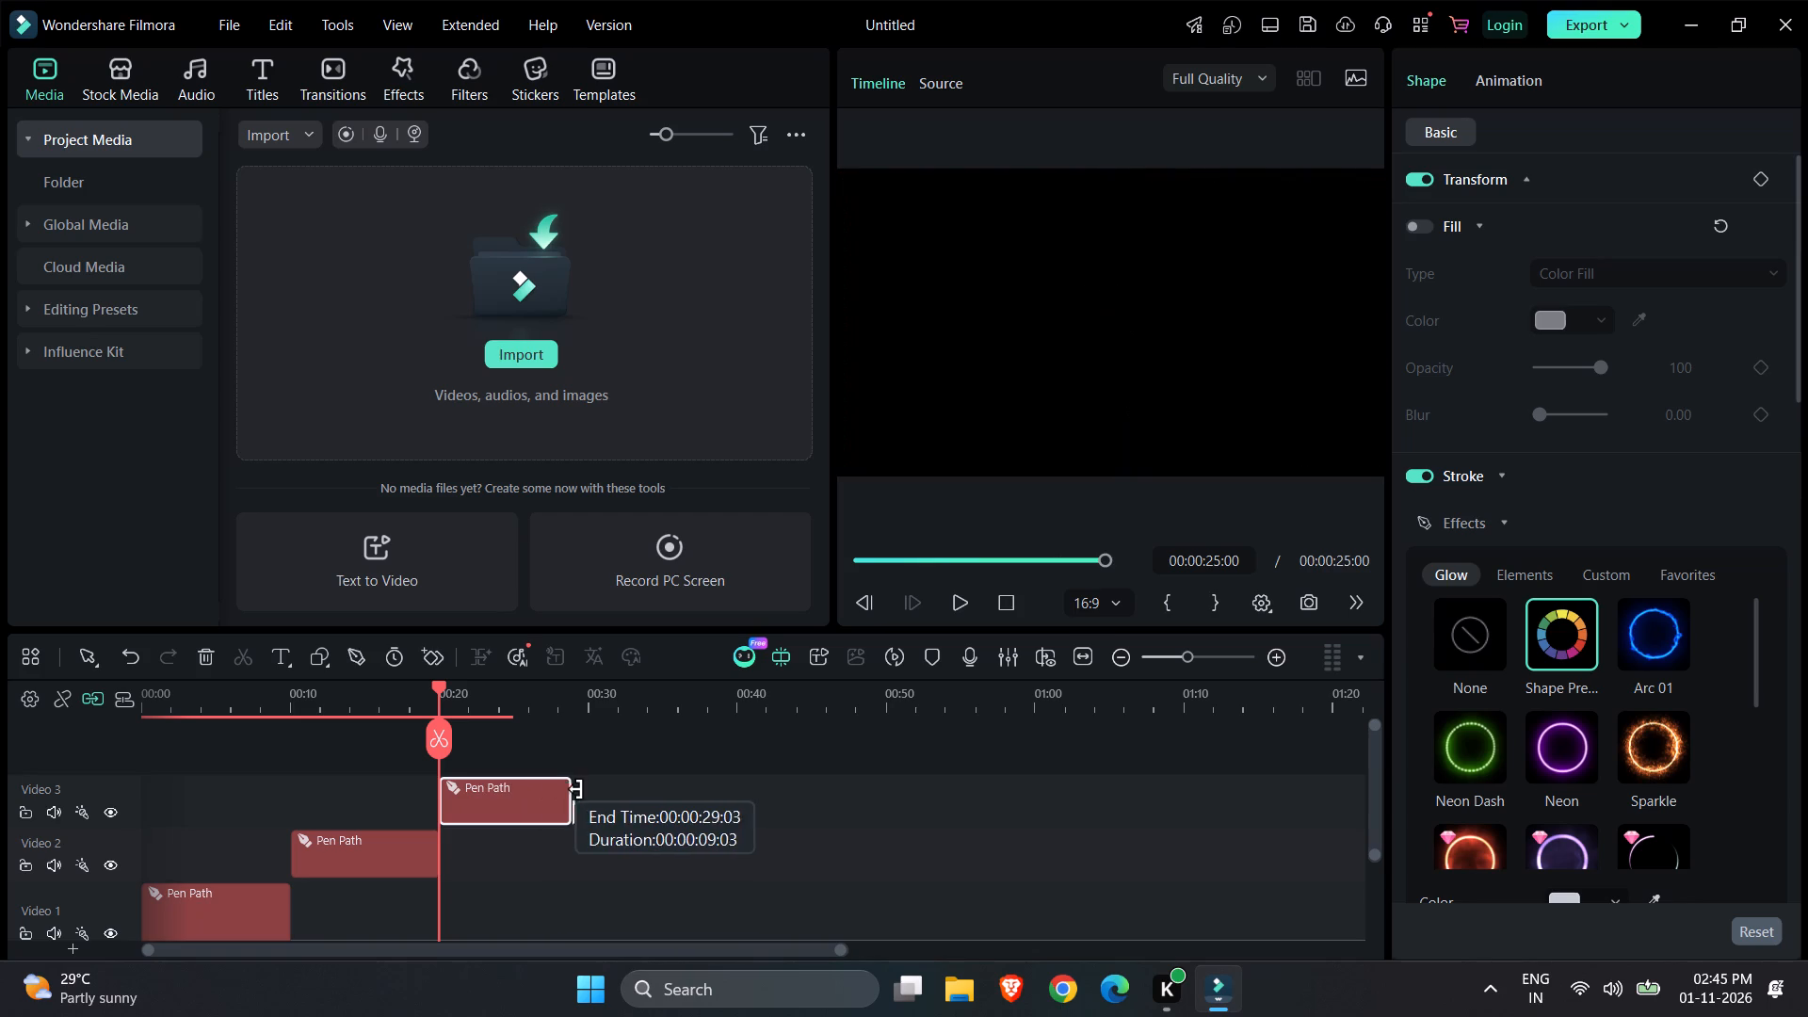
{"action": "left_click_drag", "start_coordinate": [576, 789], "coordinate": [588, 787]}
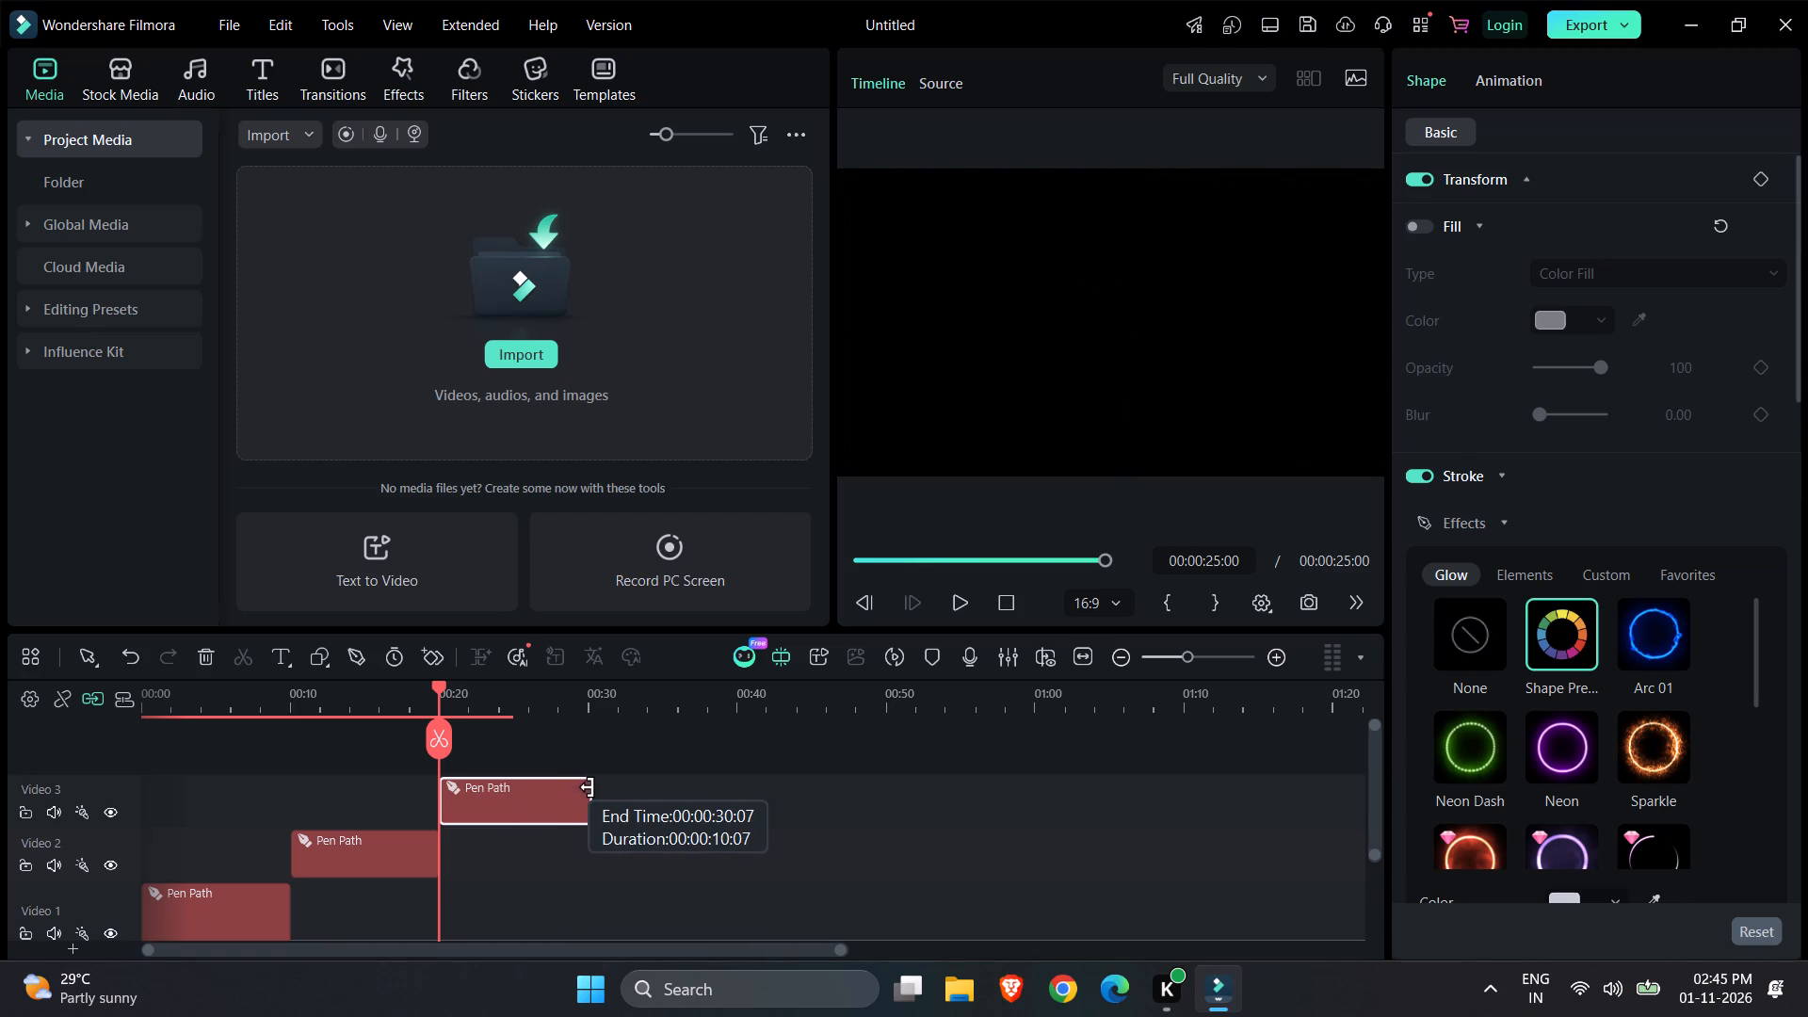
{"action": "left_click_drag", "start_coordinate": [588, 787], "coordinate": [583, 787]}
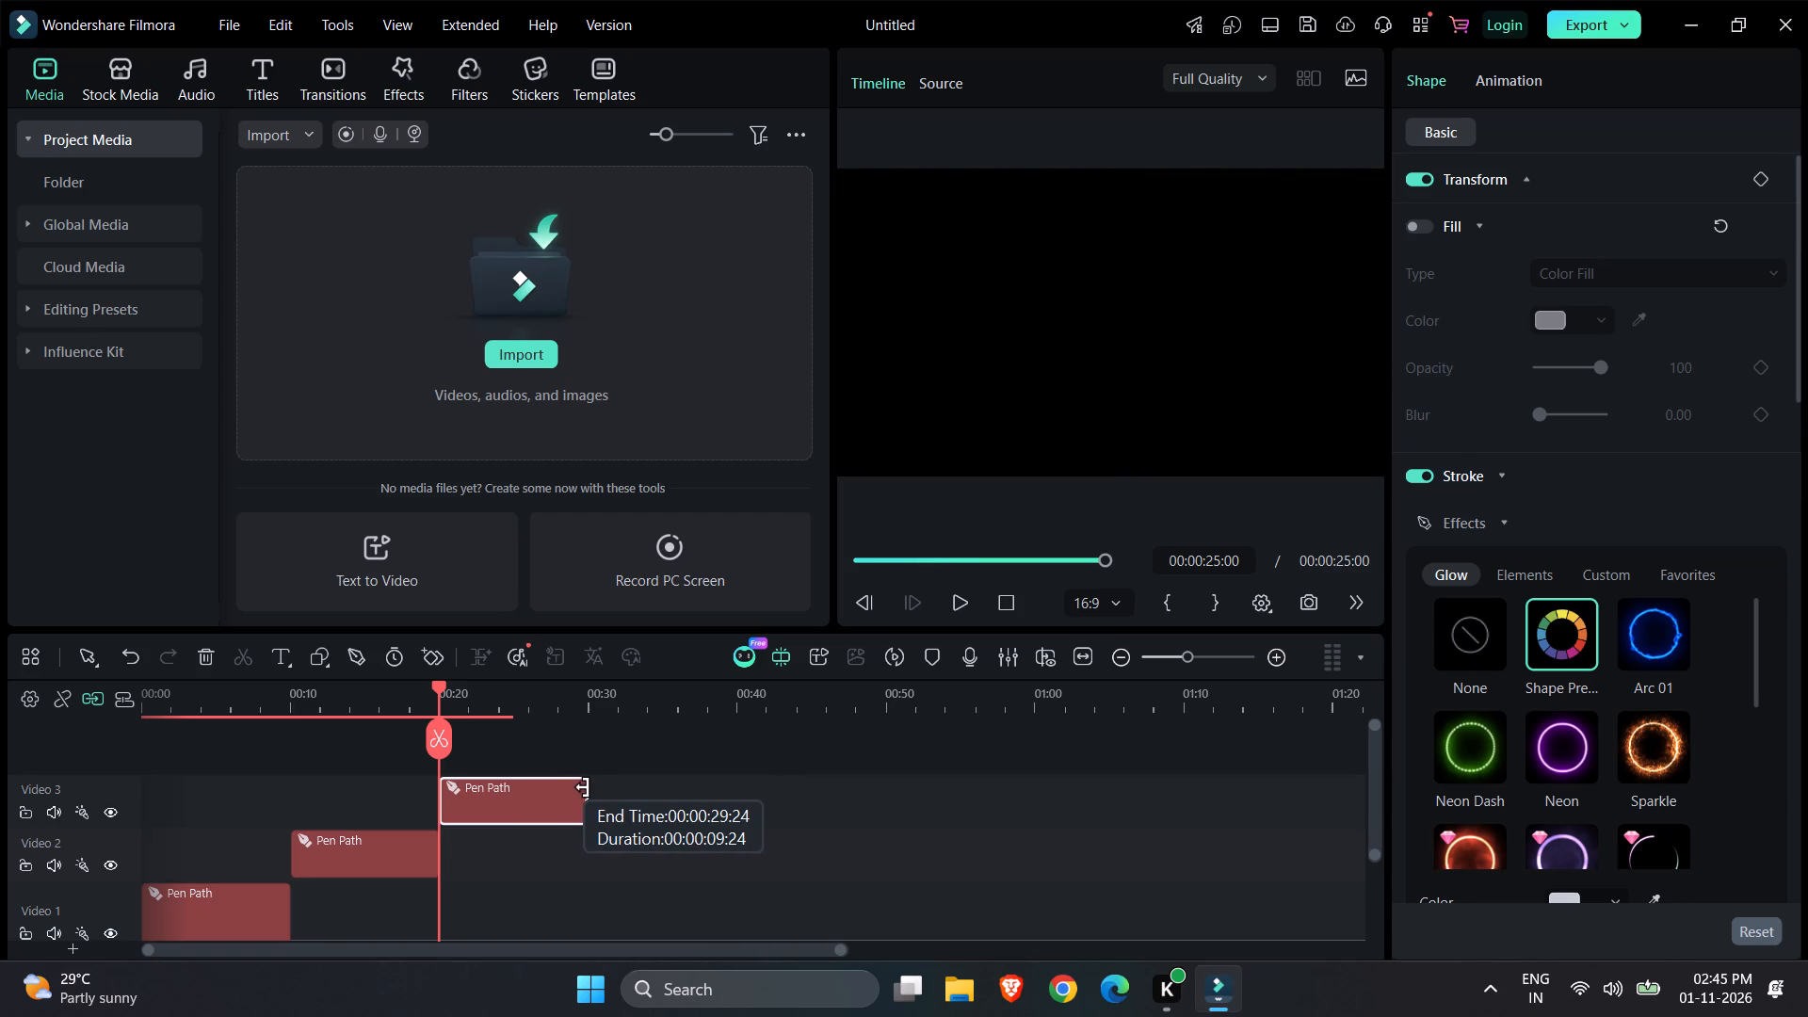
{"action": "left_click_drag", "start_coordinate": [583, 787], "coordinate": [585, 787]}
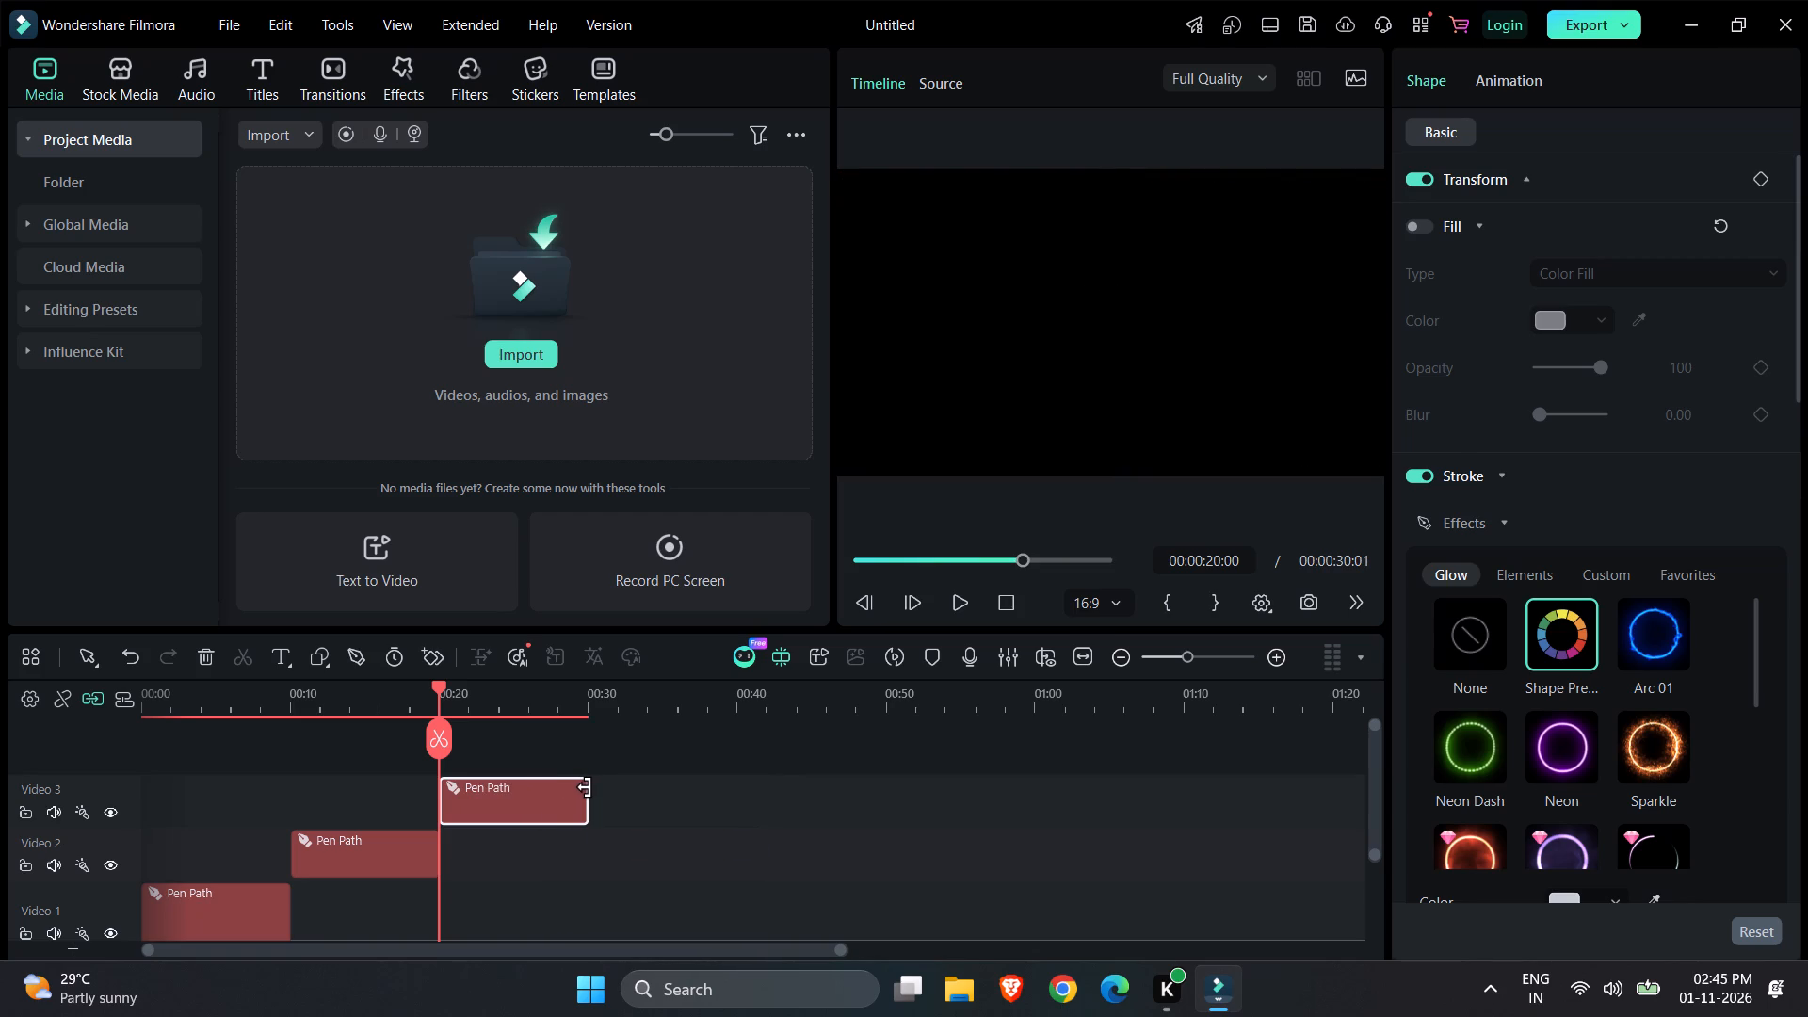
At 00:00:20:00, start another pen path with closely spaced points up the left edge, from the lower-left corner to just below mid-height.
{"action": "left_click_drag", "start_coordinate": [440, 734], "coordinate": [599, 734]}
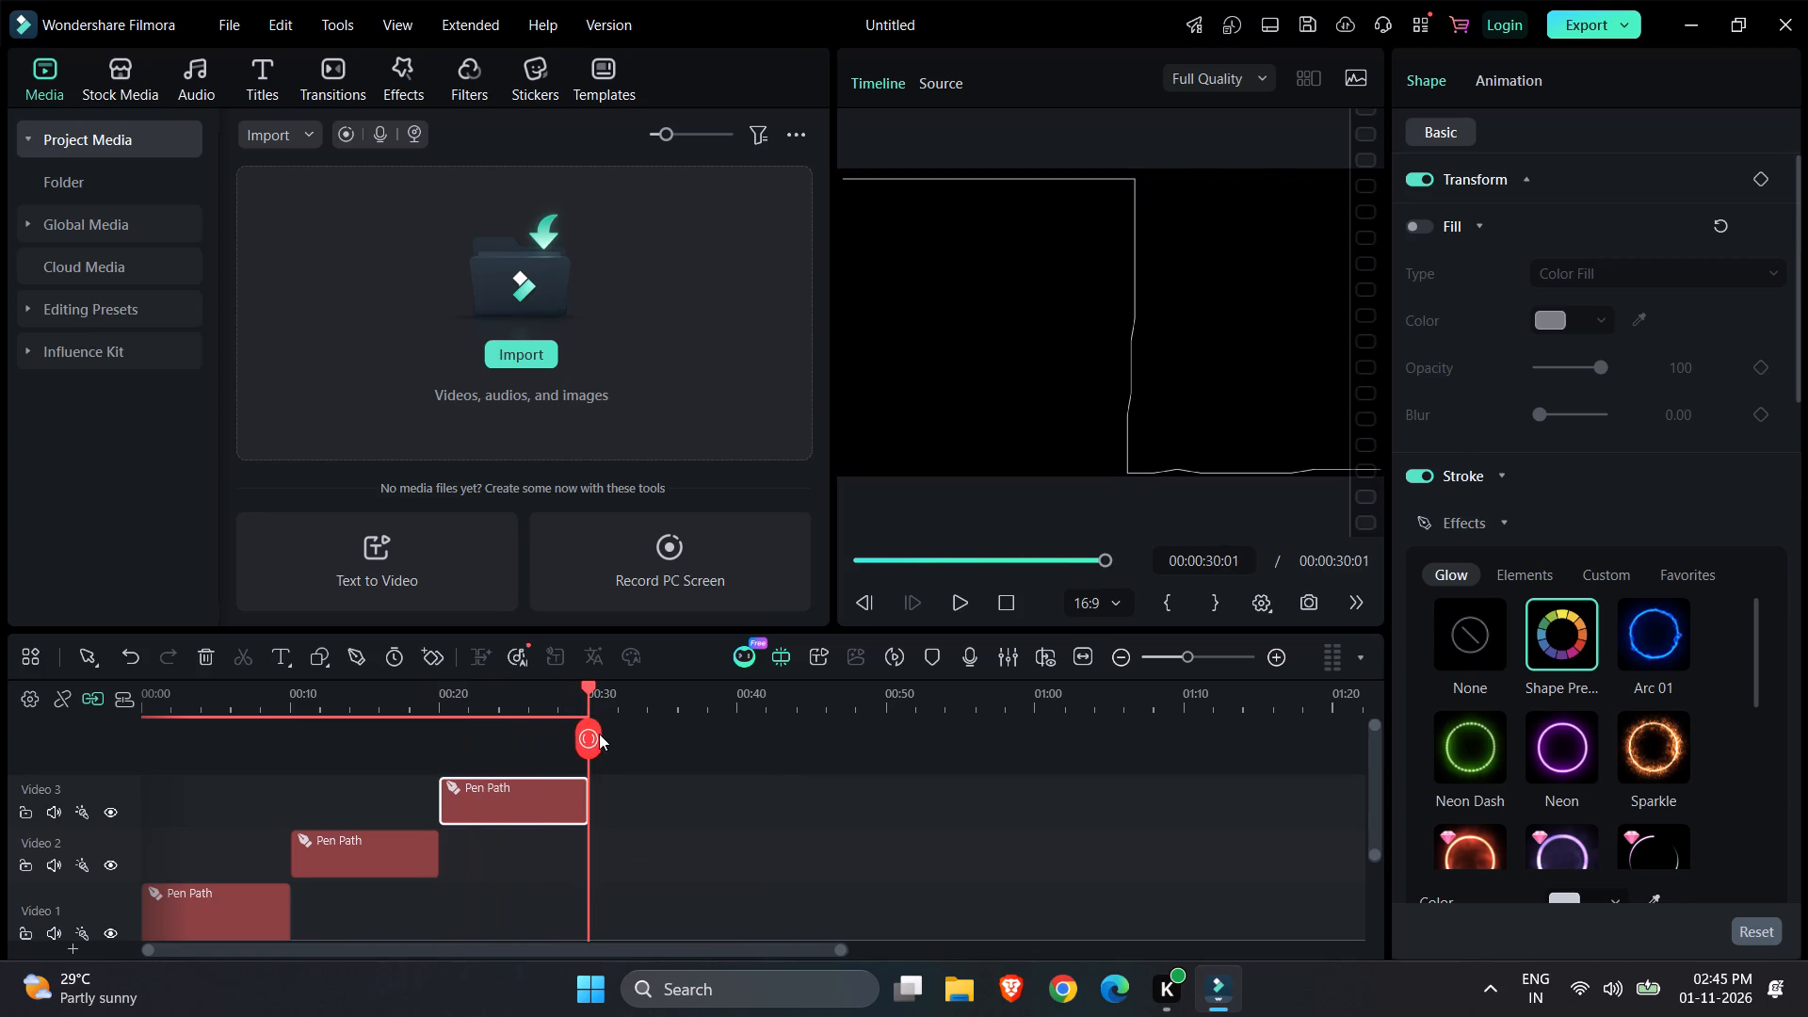
{"action": "left_click_drag", "start_coordinate": [599, 734], "coordinate": [599, 736]}
{"action": "left_click_drag", "start_coordinate": [583, 732], "coordinate": [444, 734]}
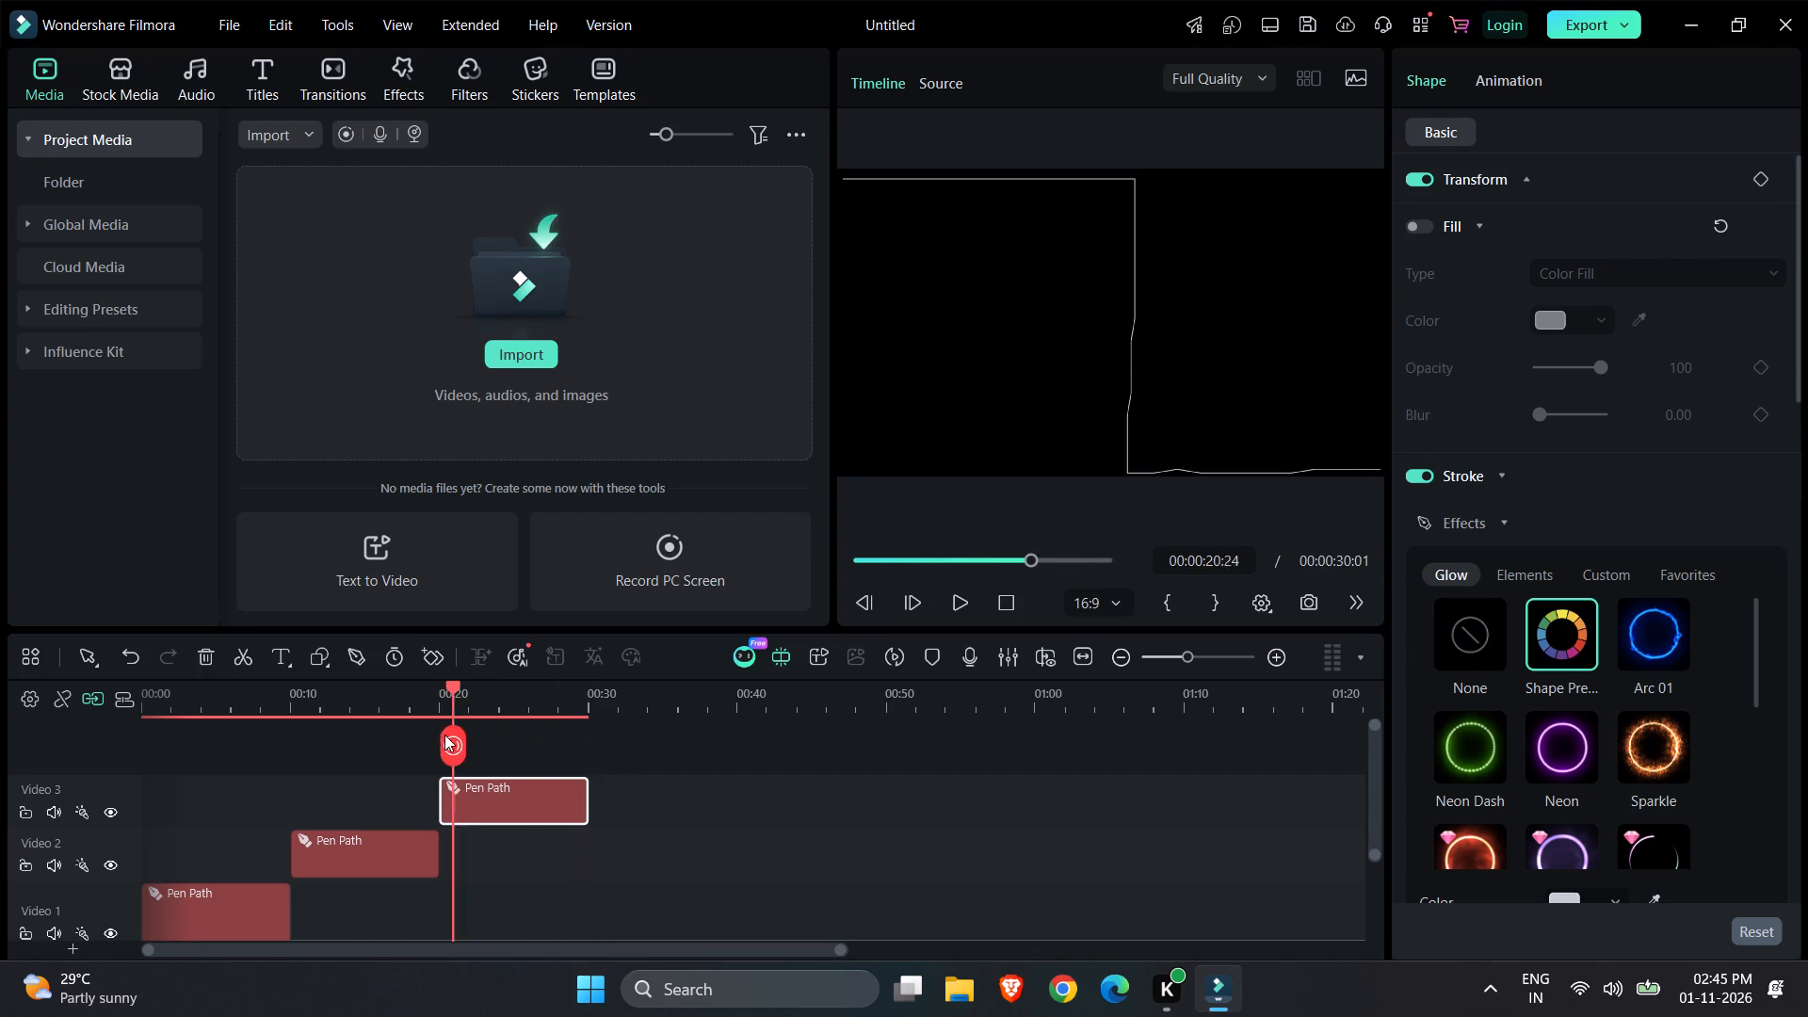
{"action": "left_click_drag", "start_coordinate": [444, 734], "coordinate": [438, 734]}
{"action": "left_click", "coordinate": [362, 665]}
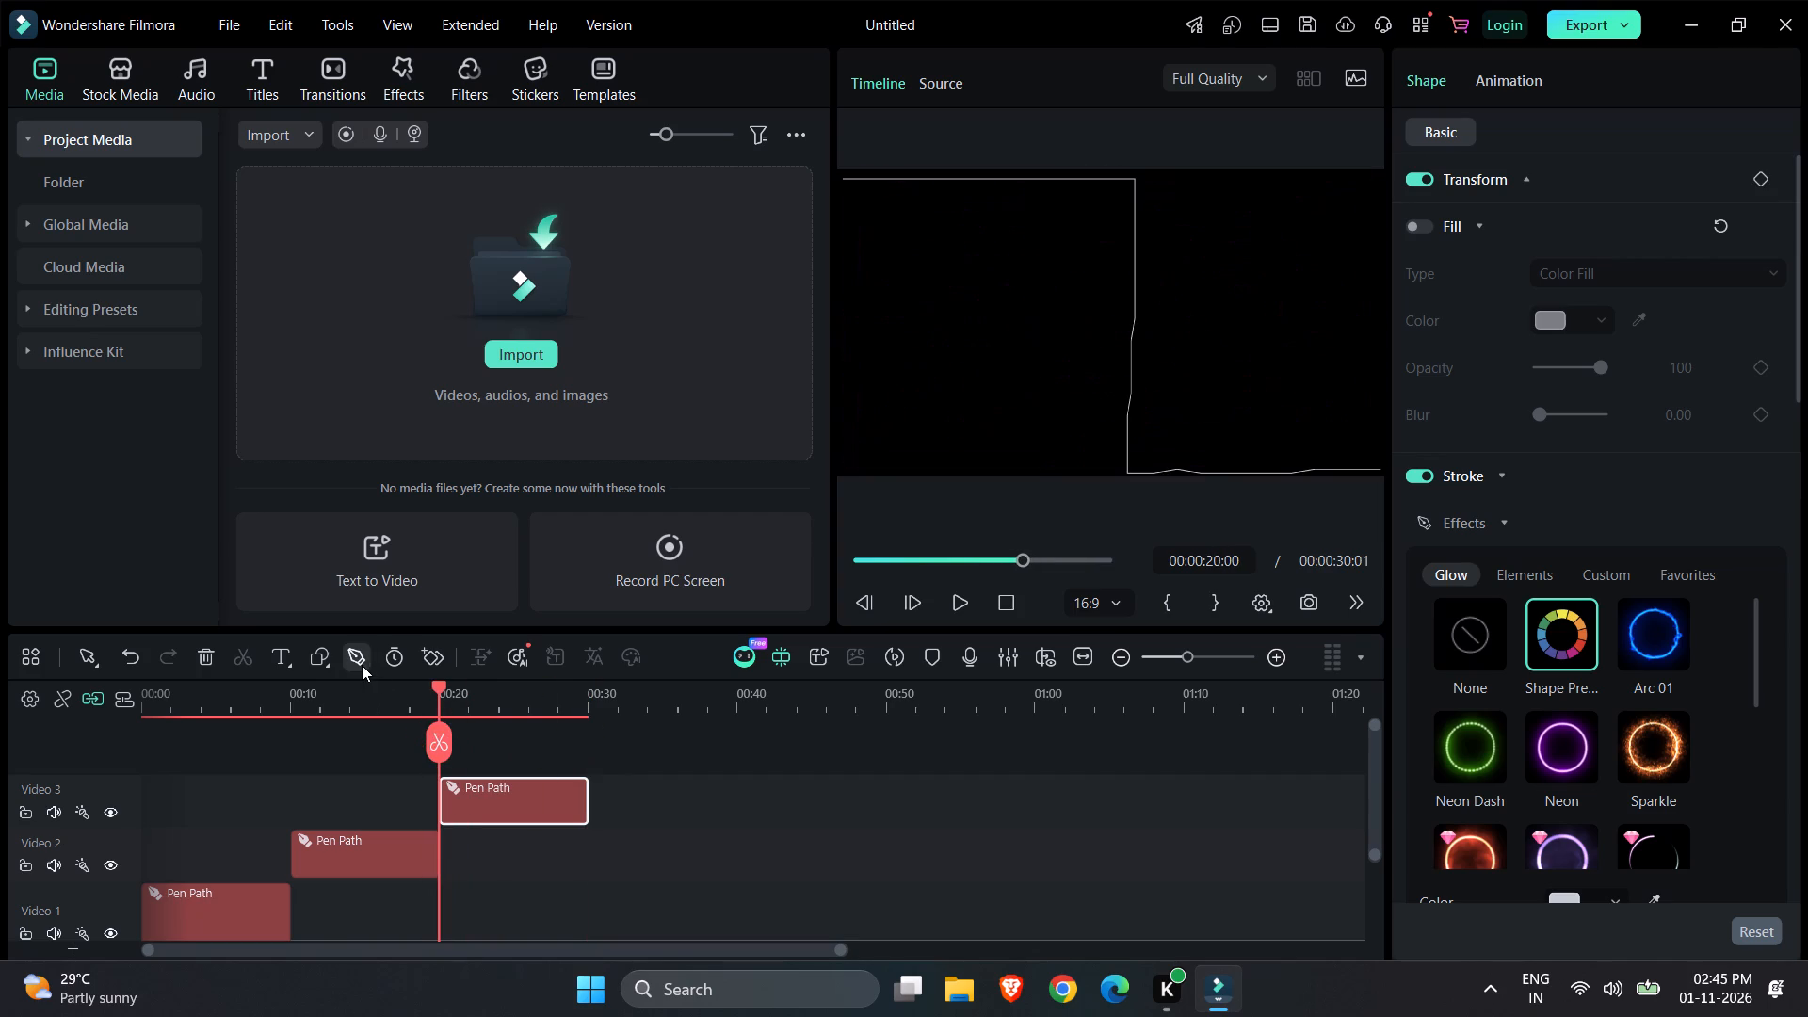
{"action": "left_click", "coordinate": [841, 471]}
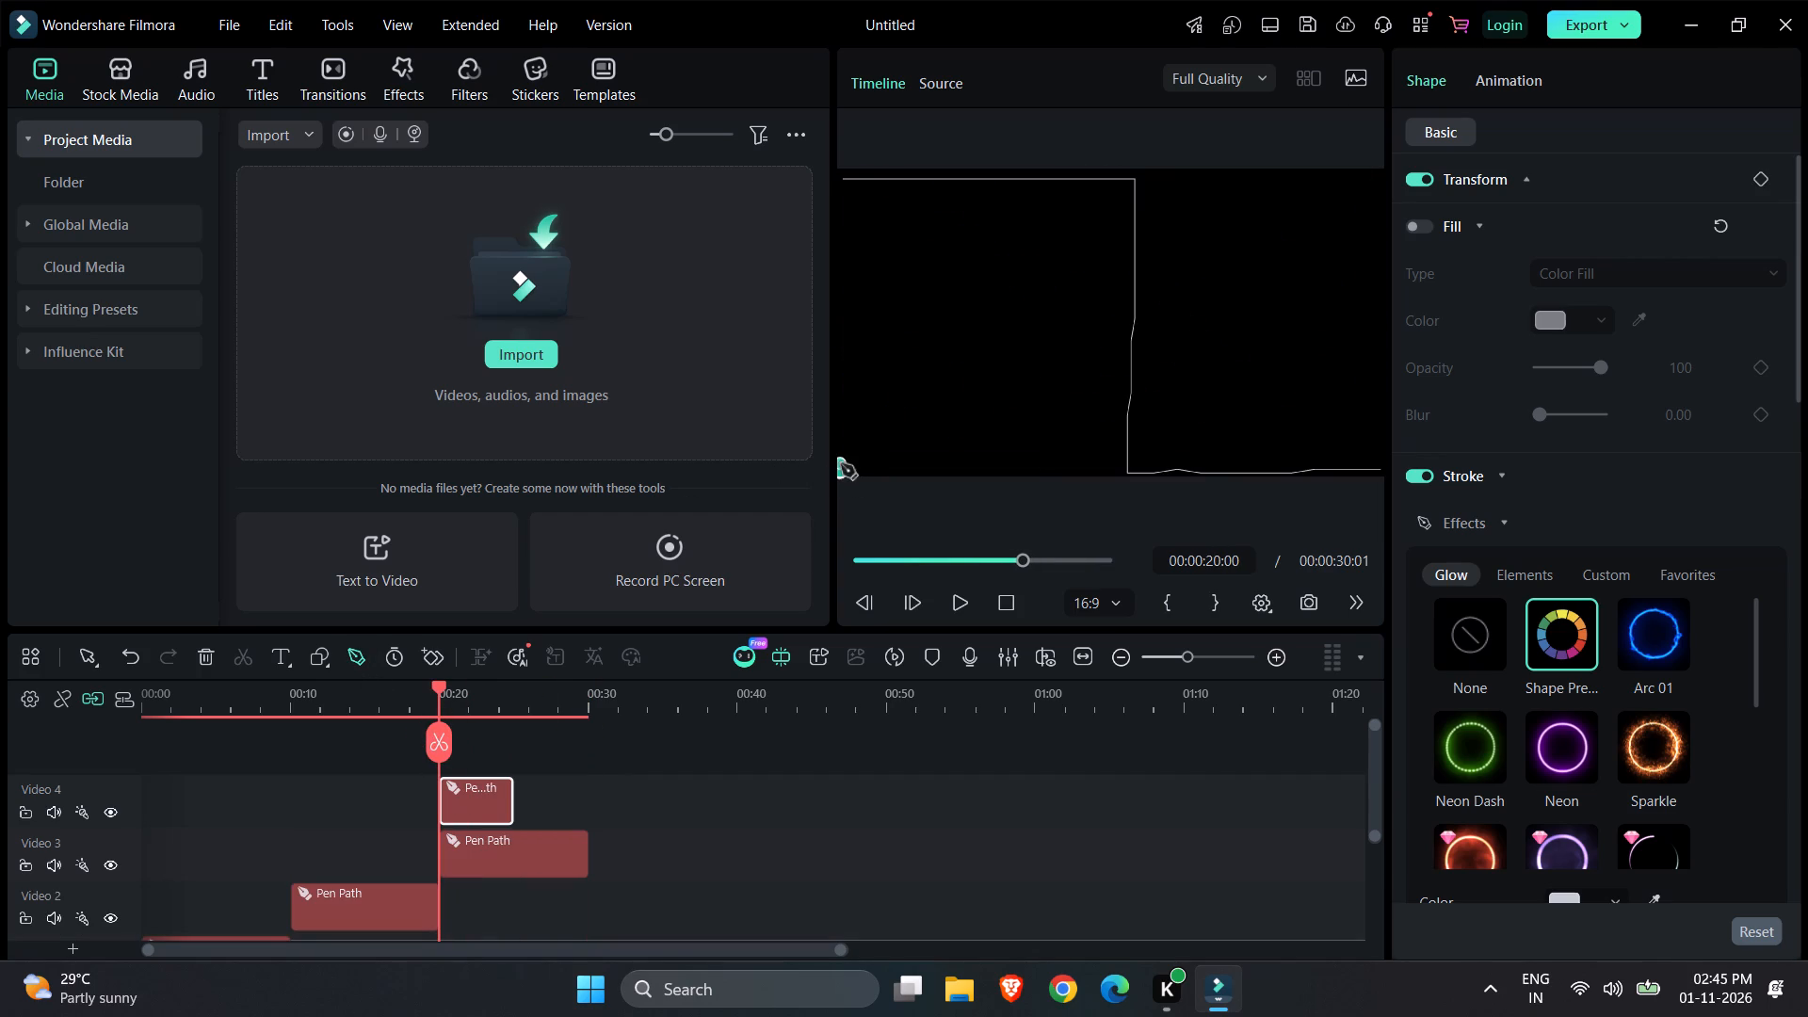
{"action": "left_click", "coordinate": [845, 447]}
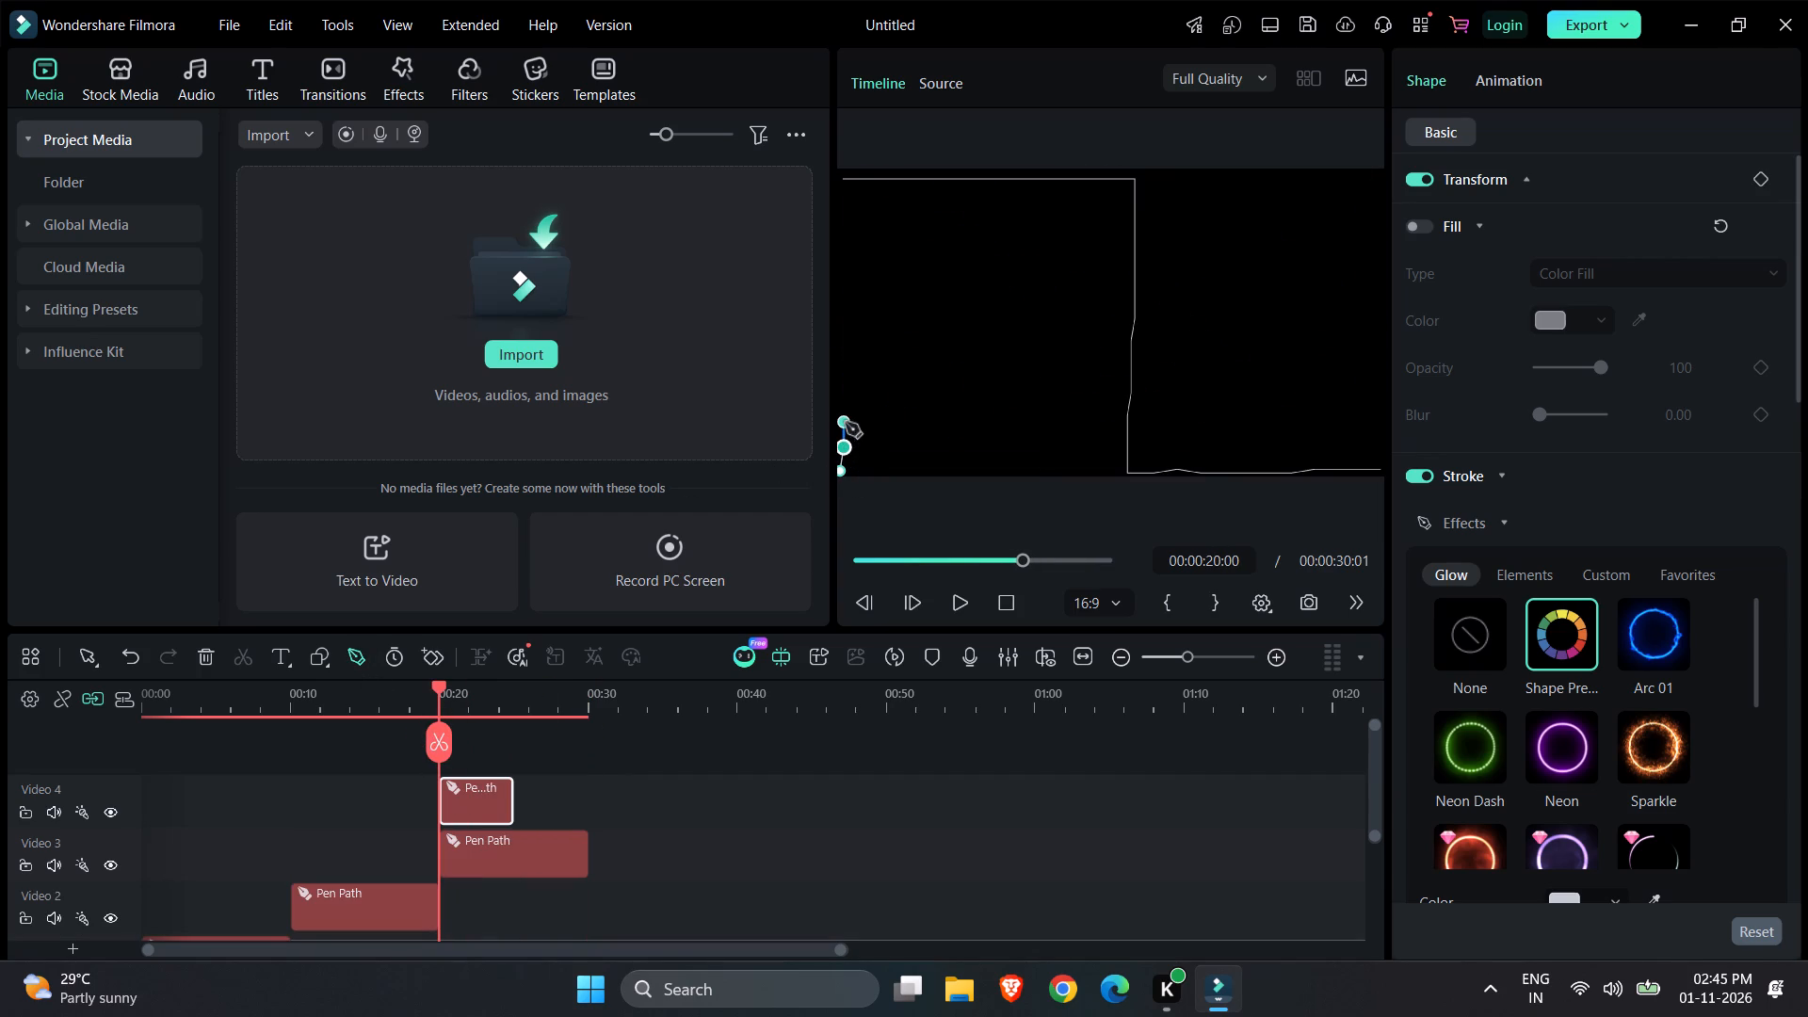
{"action": "left_click", "coordinate": [846, 423]}
{"action": "left_click", "coordinate": [846, 400]}
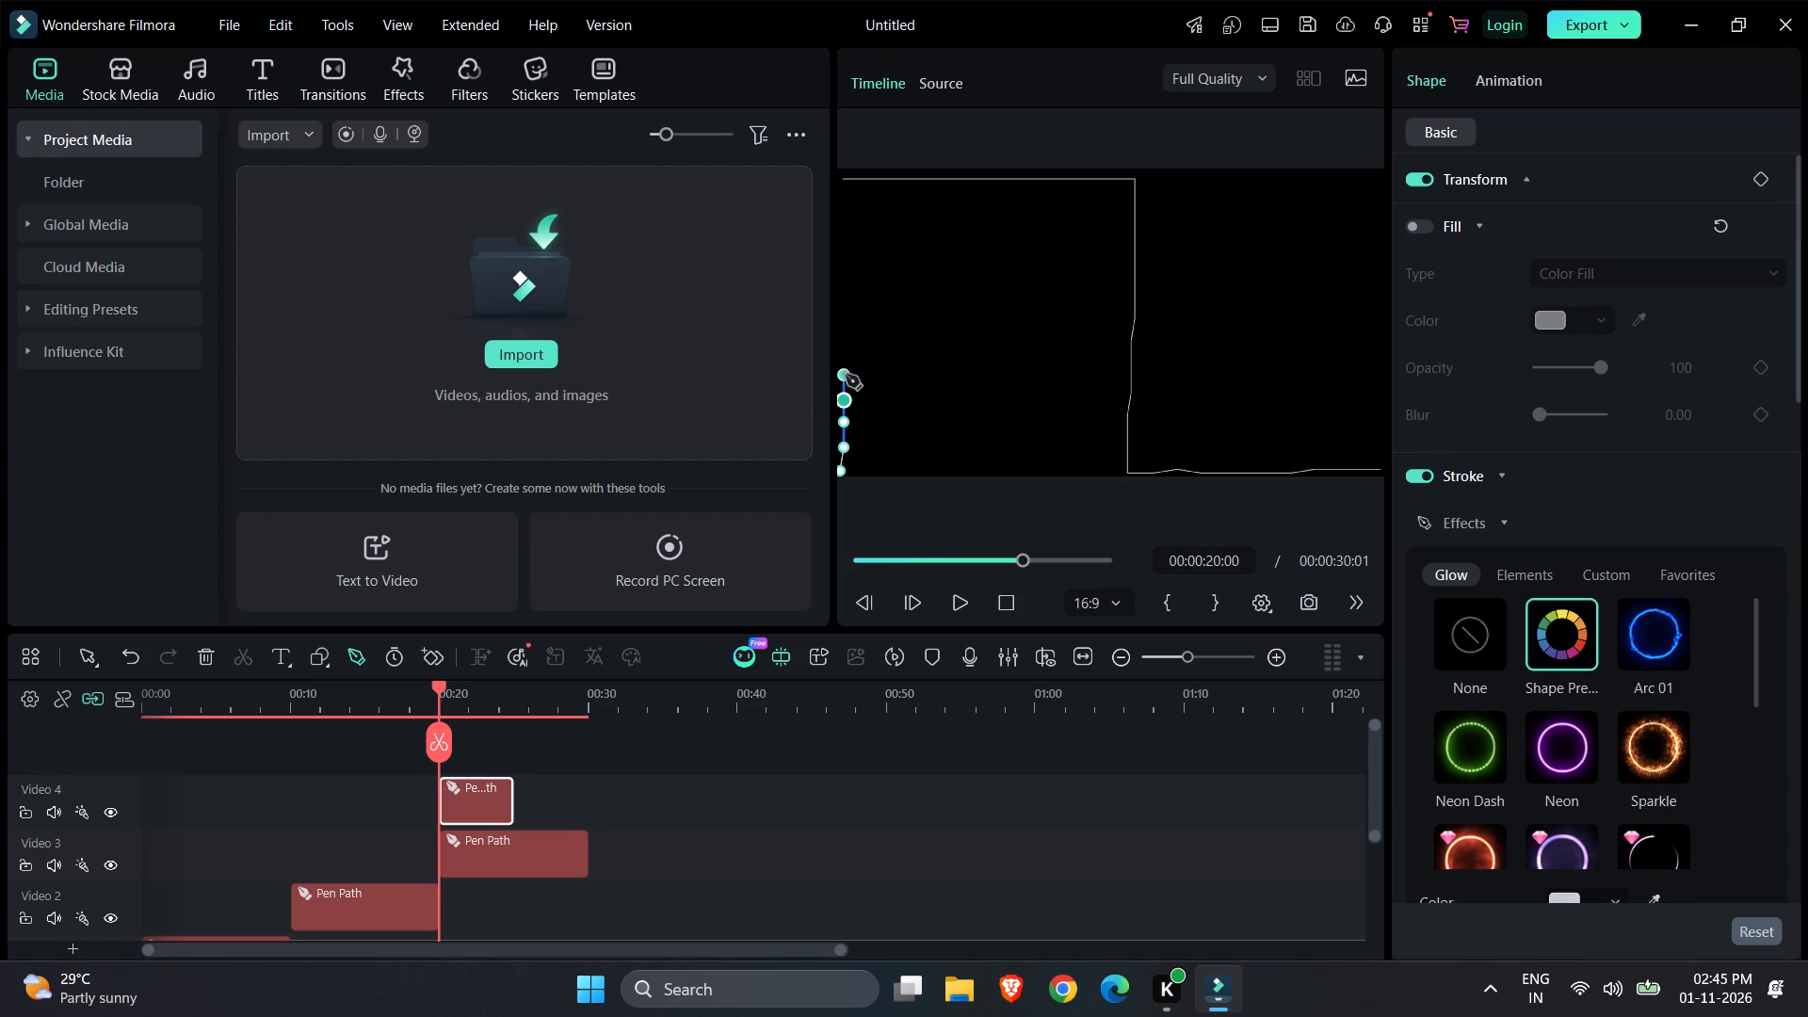
{"action": "left_click", "coordinate": [846, 375]}
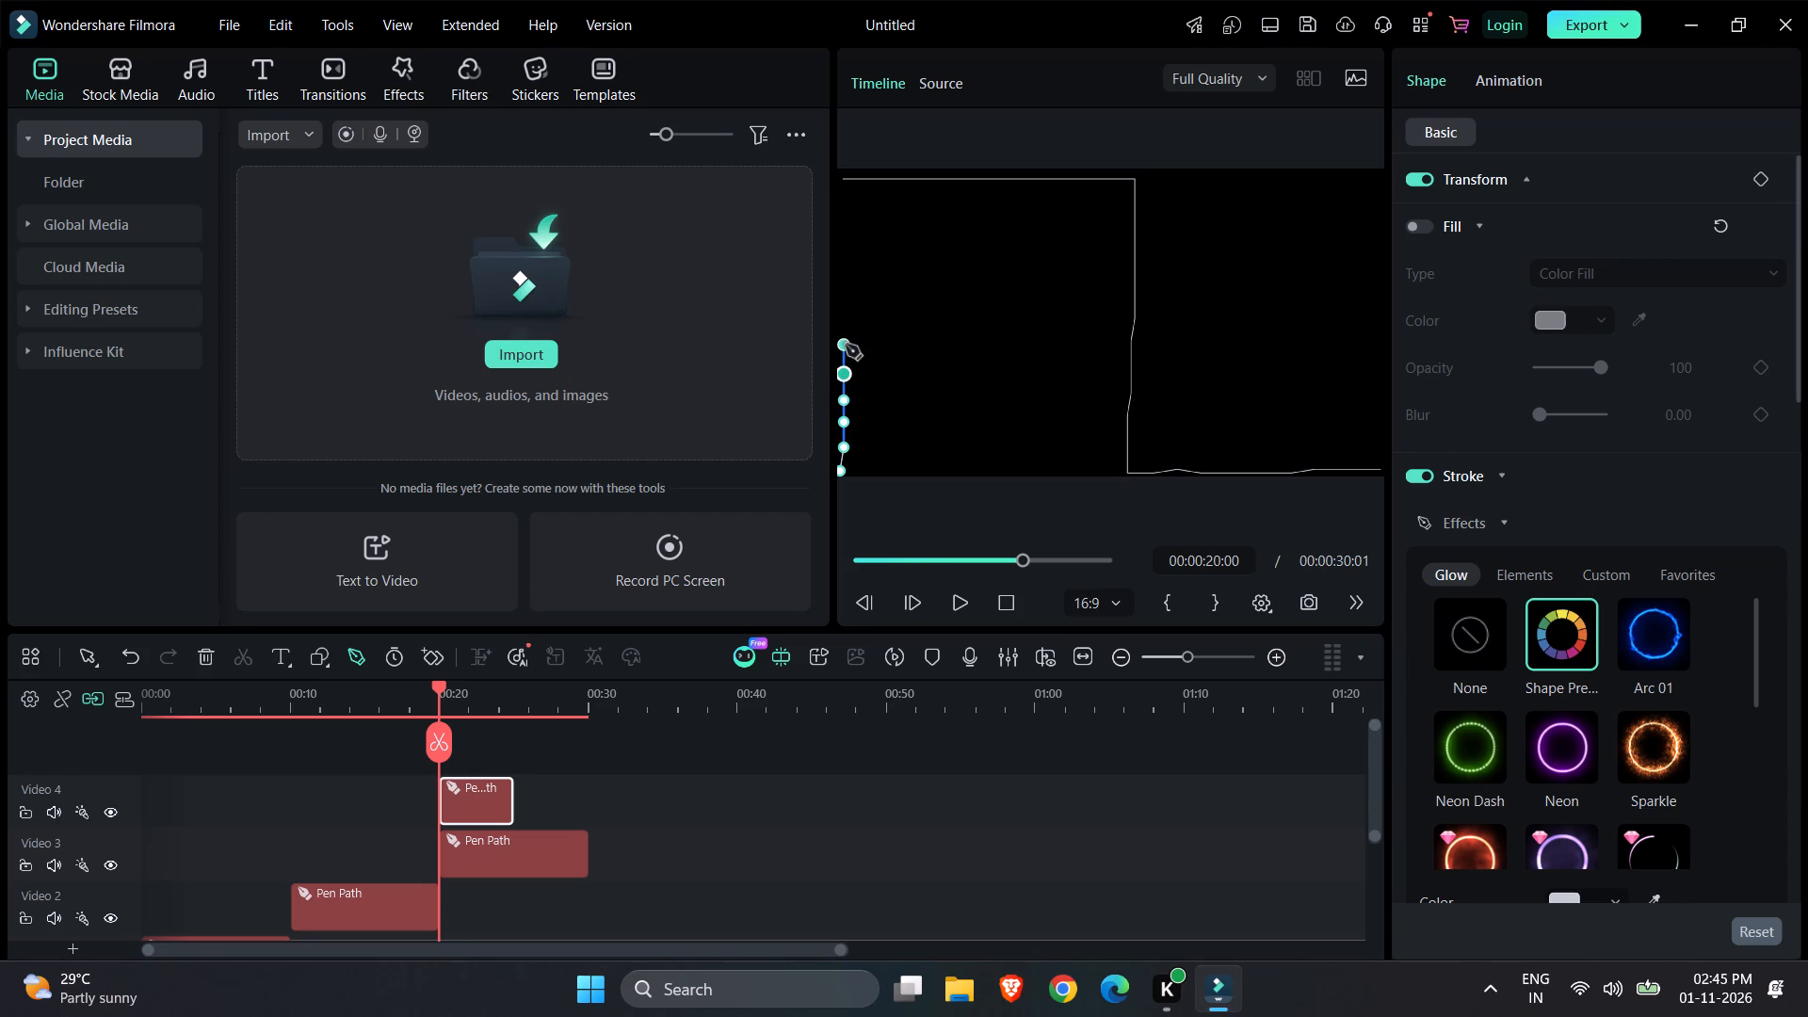
{"action": "left_click", "coordinate": [846, 345]}
Turn the path and run it horizontally with closely spaced points, from the left edge to just before the vertical line past the middle.
{"action": "left_click", "coordinate": [868, 345]}
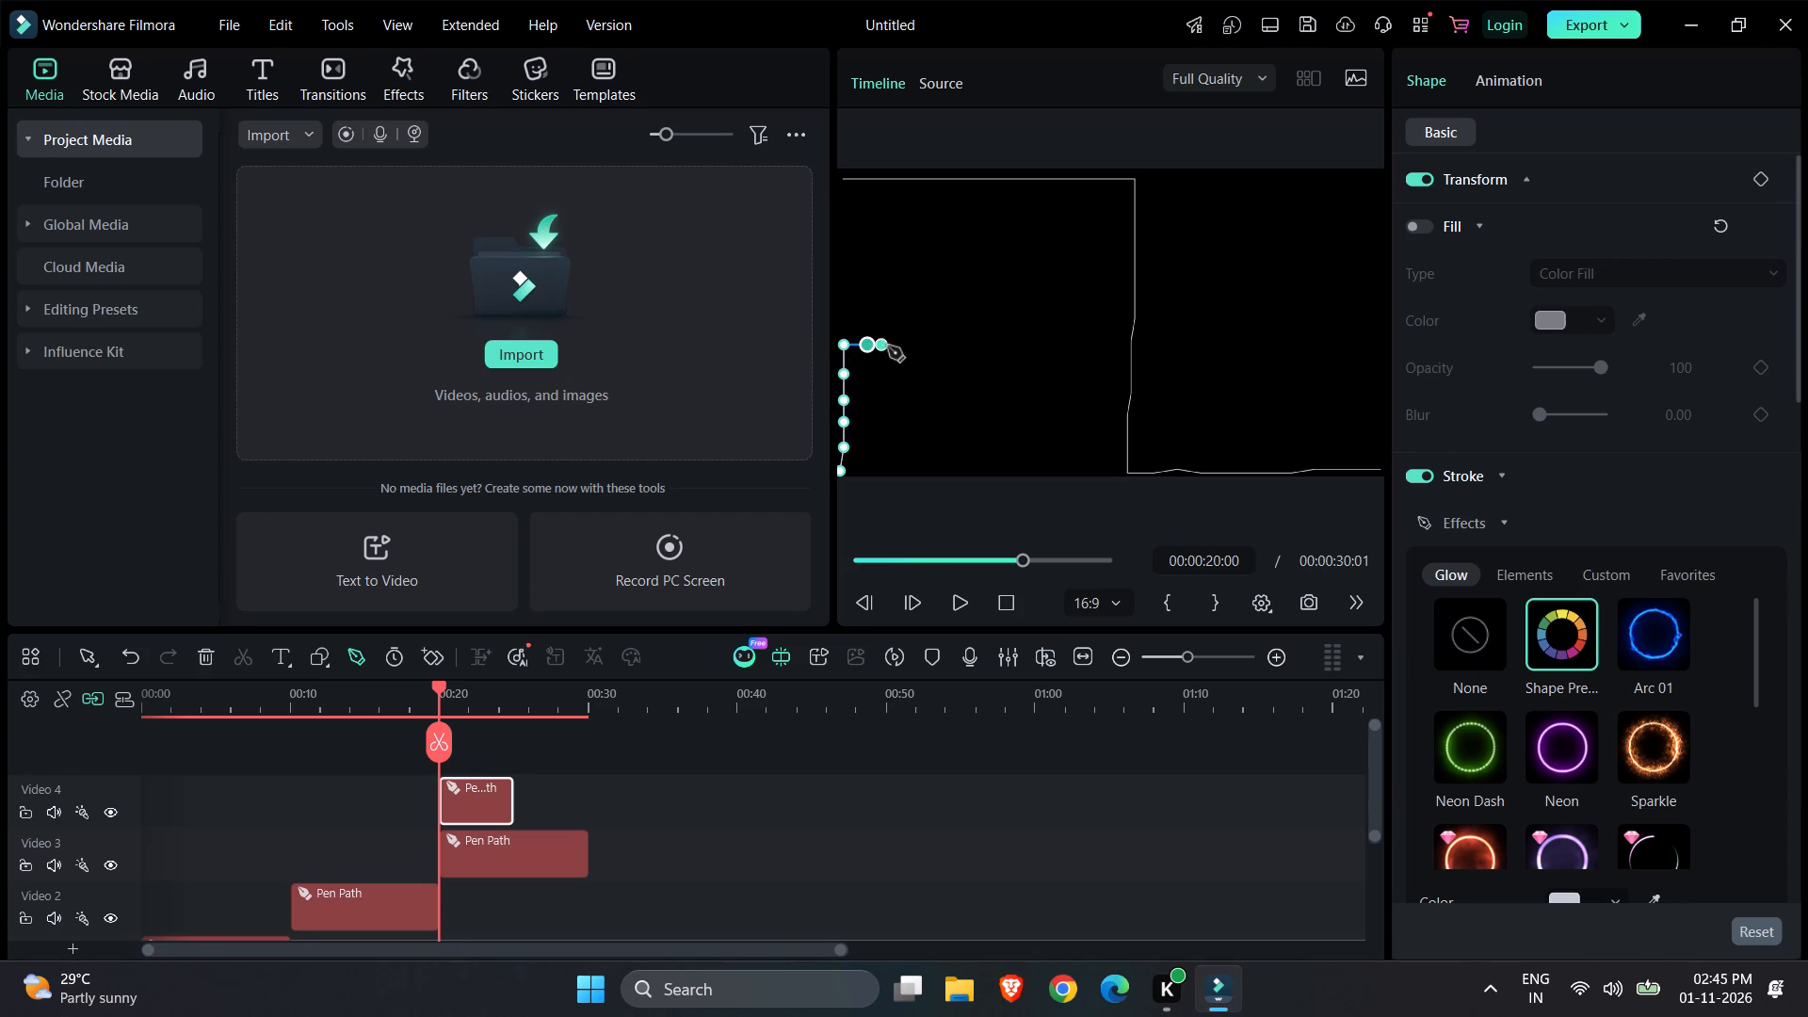
{"action": "left_click", "coordinate": [892, 347]}
{"action": "left_click", "coordinate": [913, 347]}
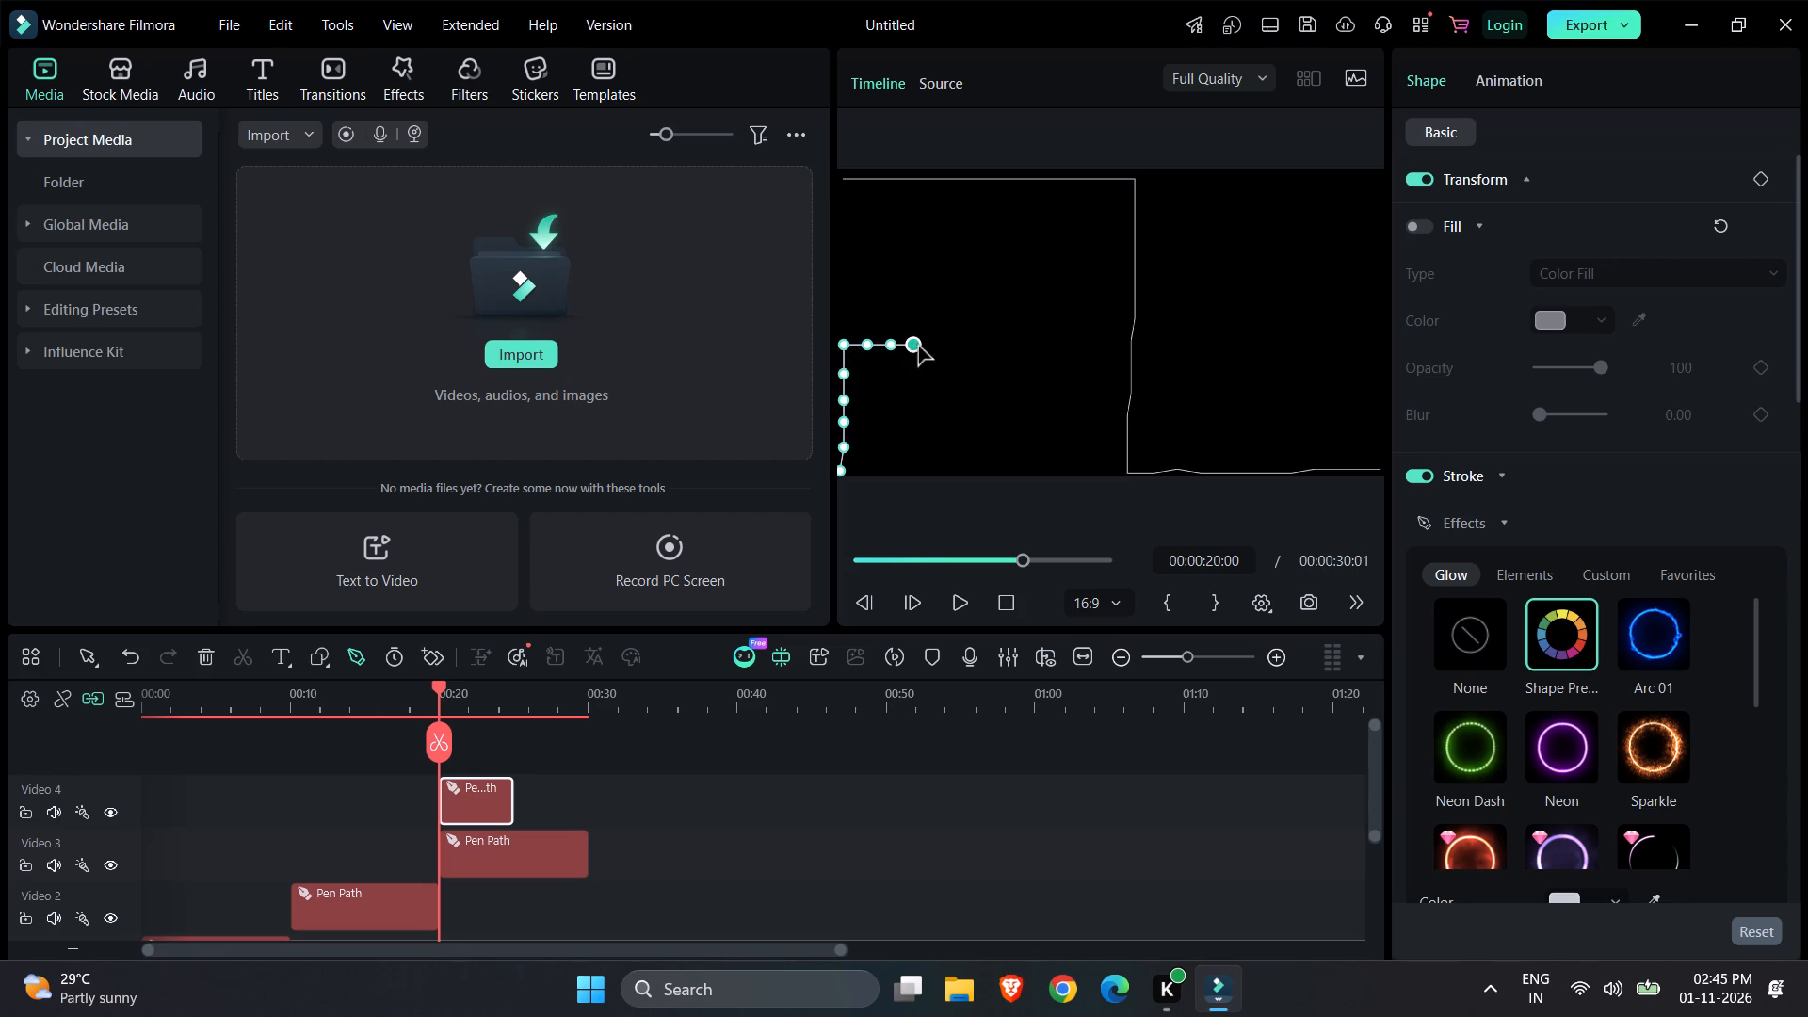
{"action": "left_click", "coordinate": [936, 347]}
{"action": "left_click", "coordinate": [960, 346]}
{"action": "left_click", "coordinate": [987, 345]}
{"action": "left_click", "coordinate": [1009, 345]}
{"action": "left_click", "coordinate": [1040, 343]}
{"action": "left_click", "coordinate": [1067, 345]}
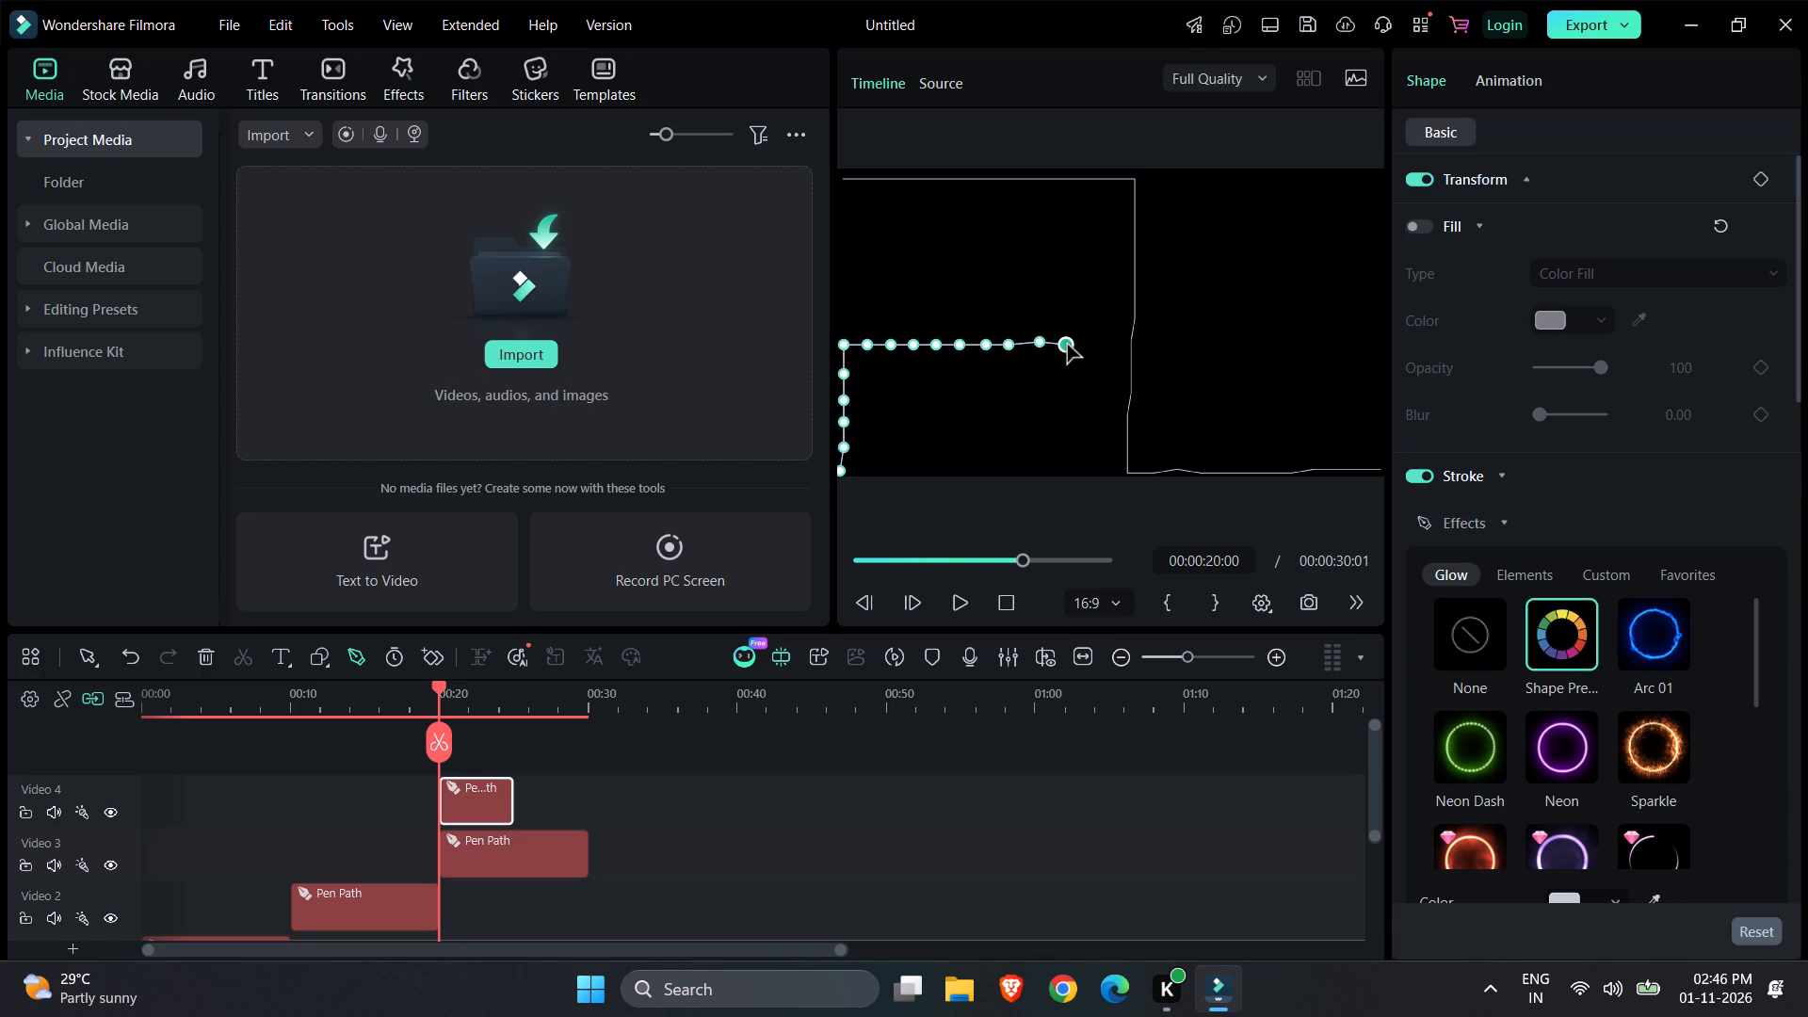
{"action": "left_click", "coordinate": [1093, 345]}
{"action": "left_click", "coordinate": [1115, 345]}
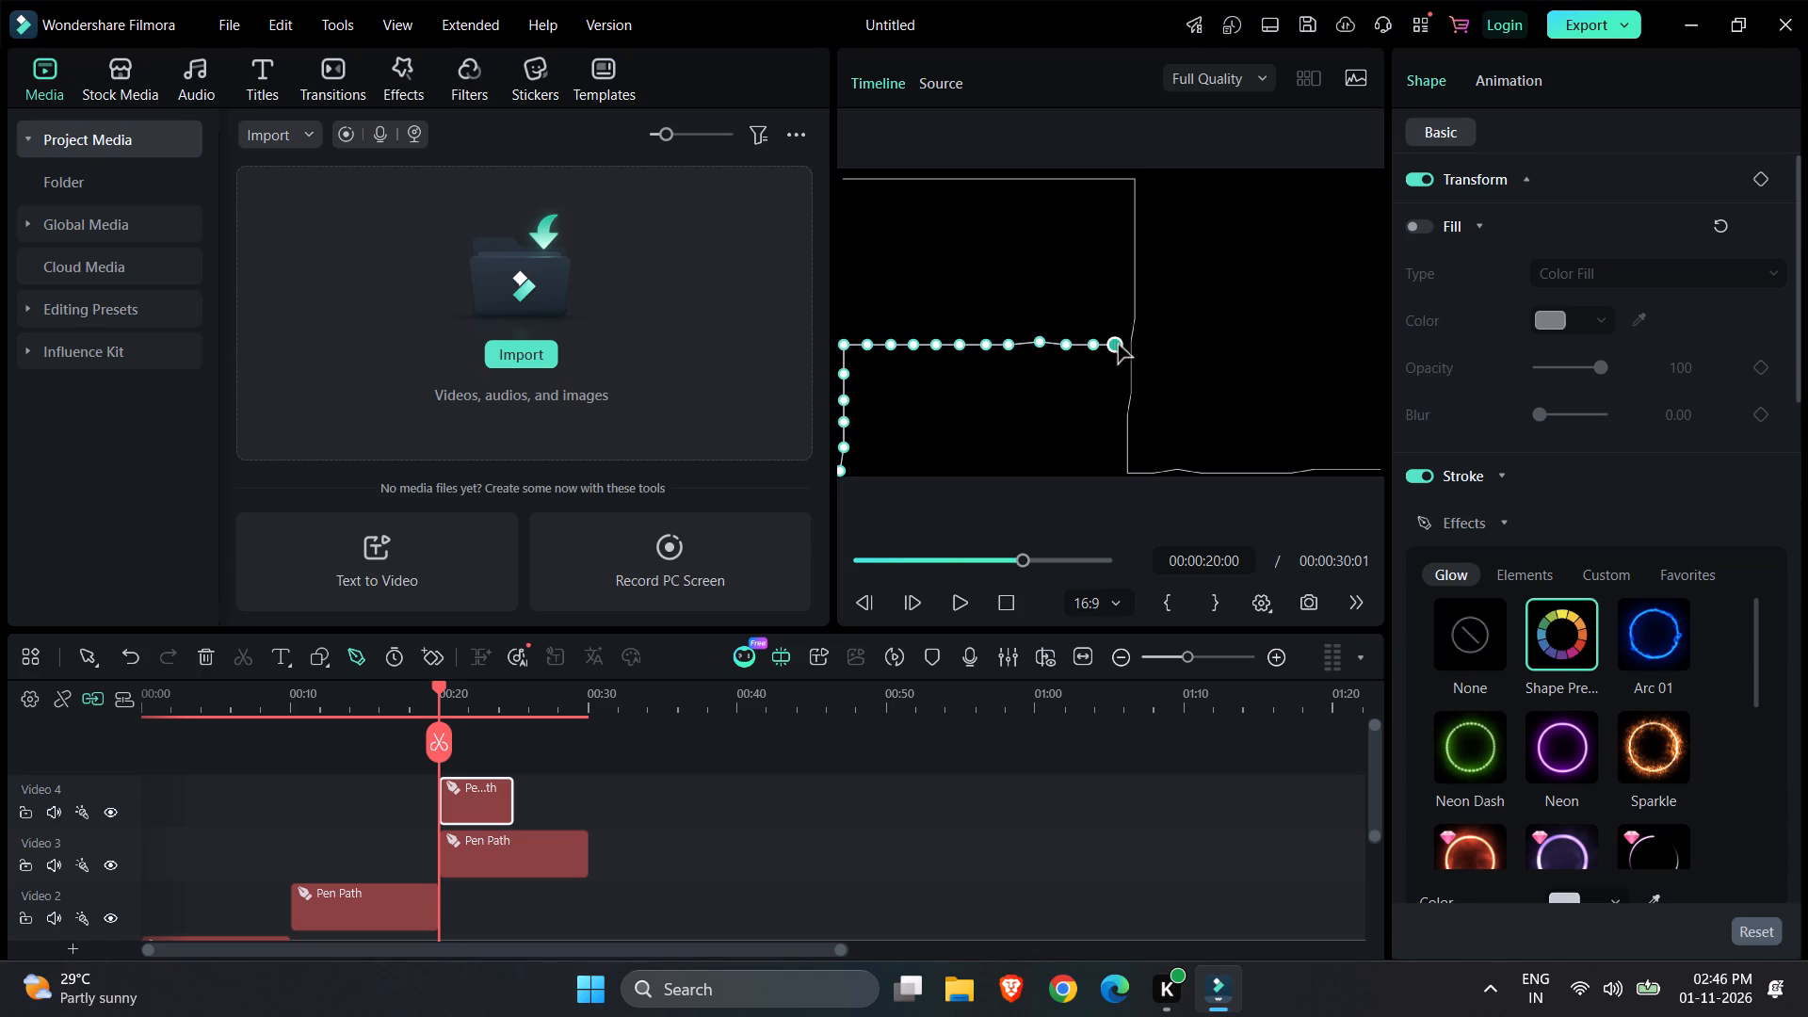
Continue the pen path horizontally with closely spaced points across the vertical line to the frame's right edge.
{"action": "left_click", "coordinate": [1141, 345]}
{"action": "left_click", "coordinate": [1164, 344]}
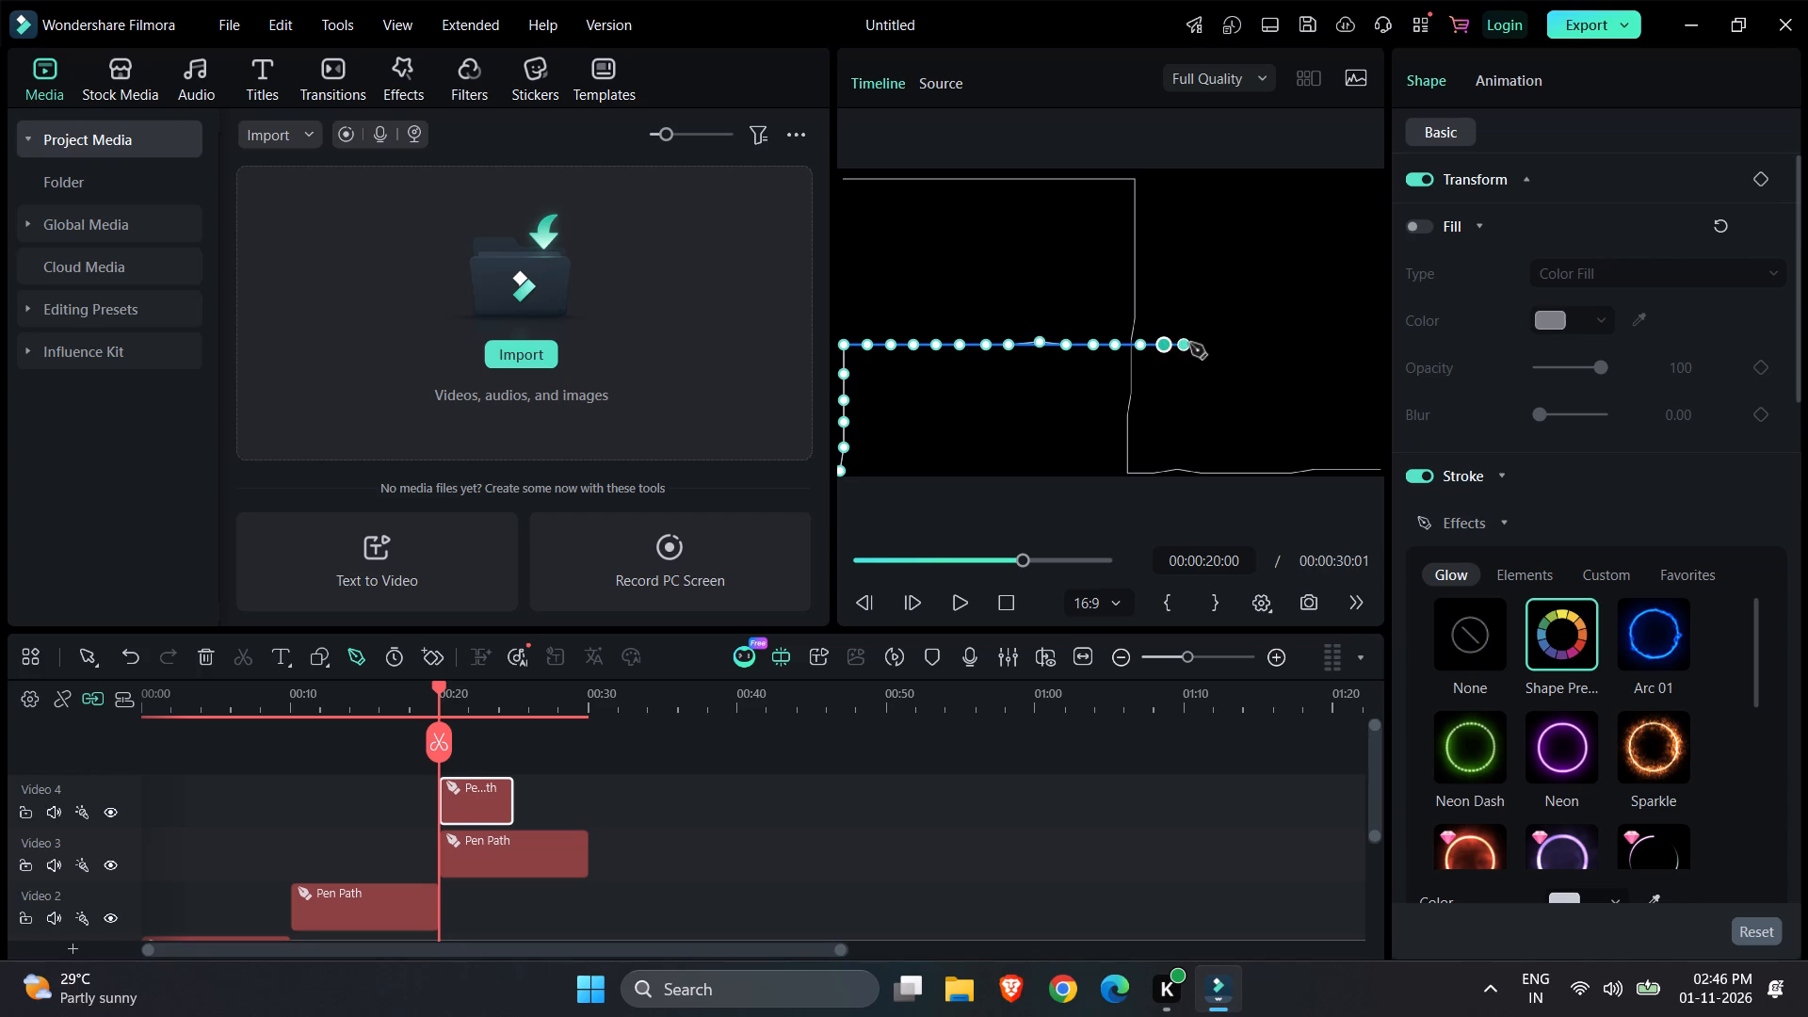
{"action": "left_click", "coordinate": [1190, 344]}
{"action": "left_click", "coordinate": [1218, 344]}
{"action": "left_click", "coordinate": [1245, 344]}
{"action": "left_click", "coordinate": [1268, 346]}
{"action": "left_click", "coordinate": [1291, 344]}
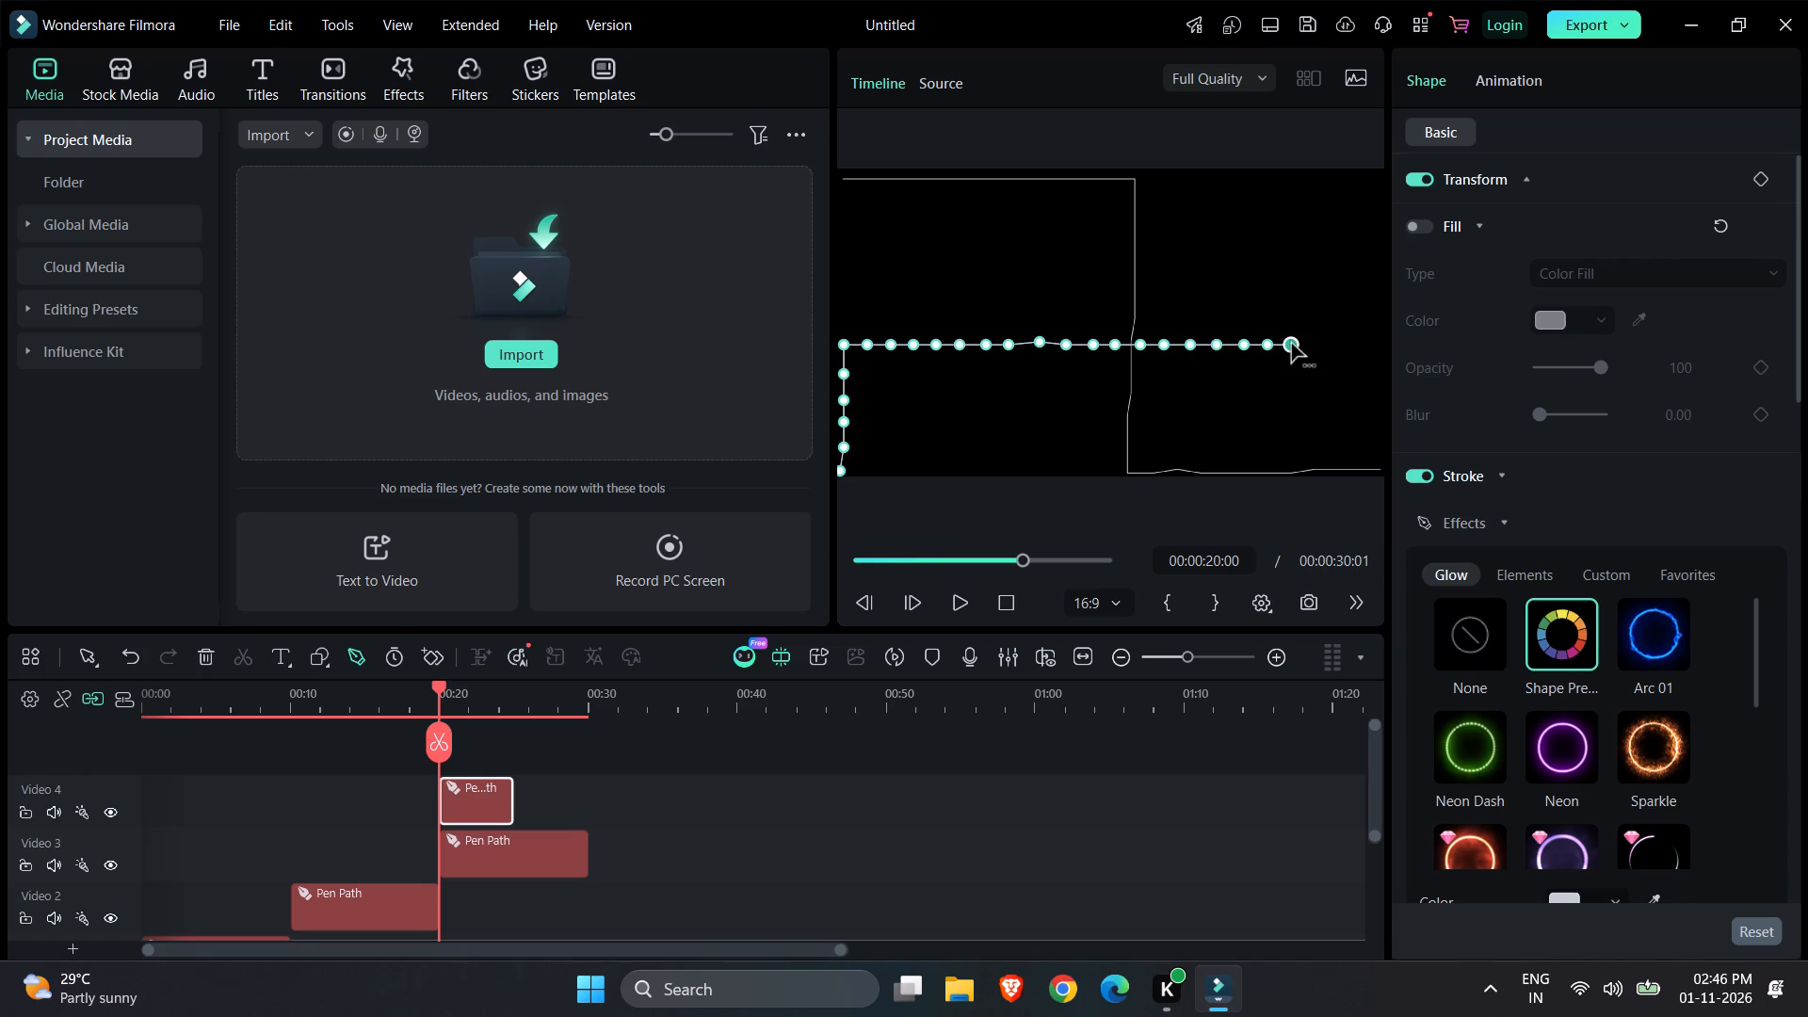
{"action": "left_click", "coordinate": [1313, 344]}
{"action": "left_click", "coordinate": [1333, 345]}
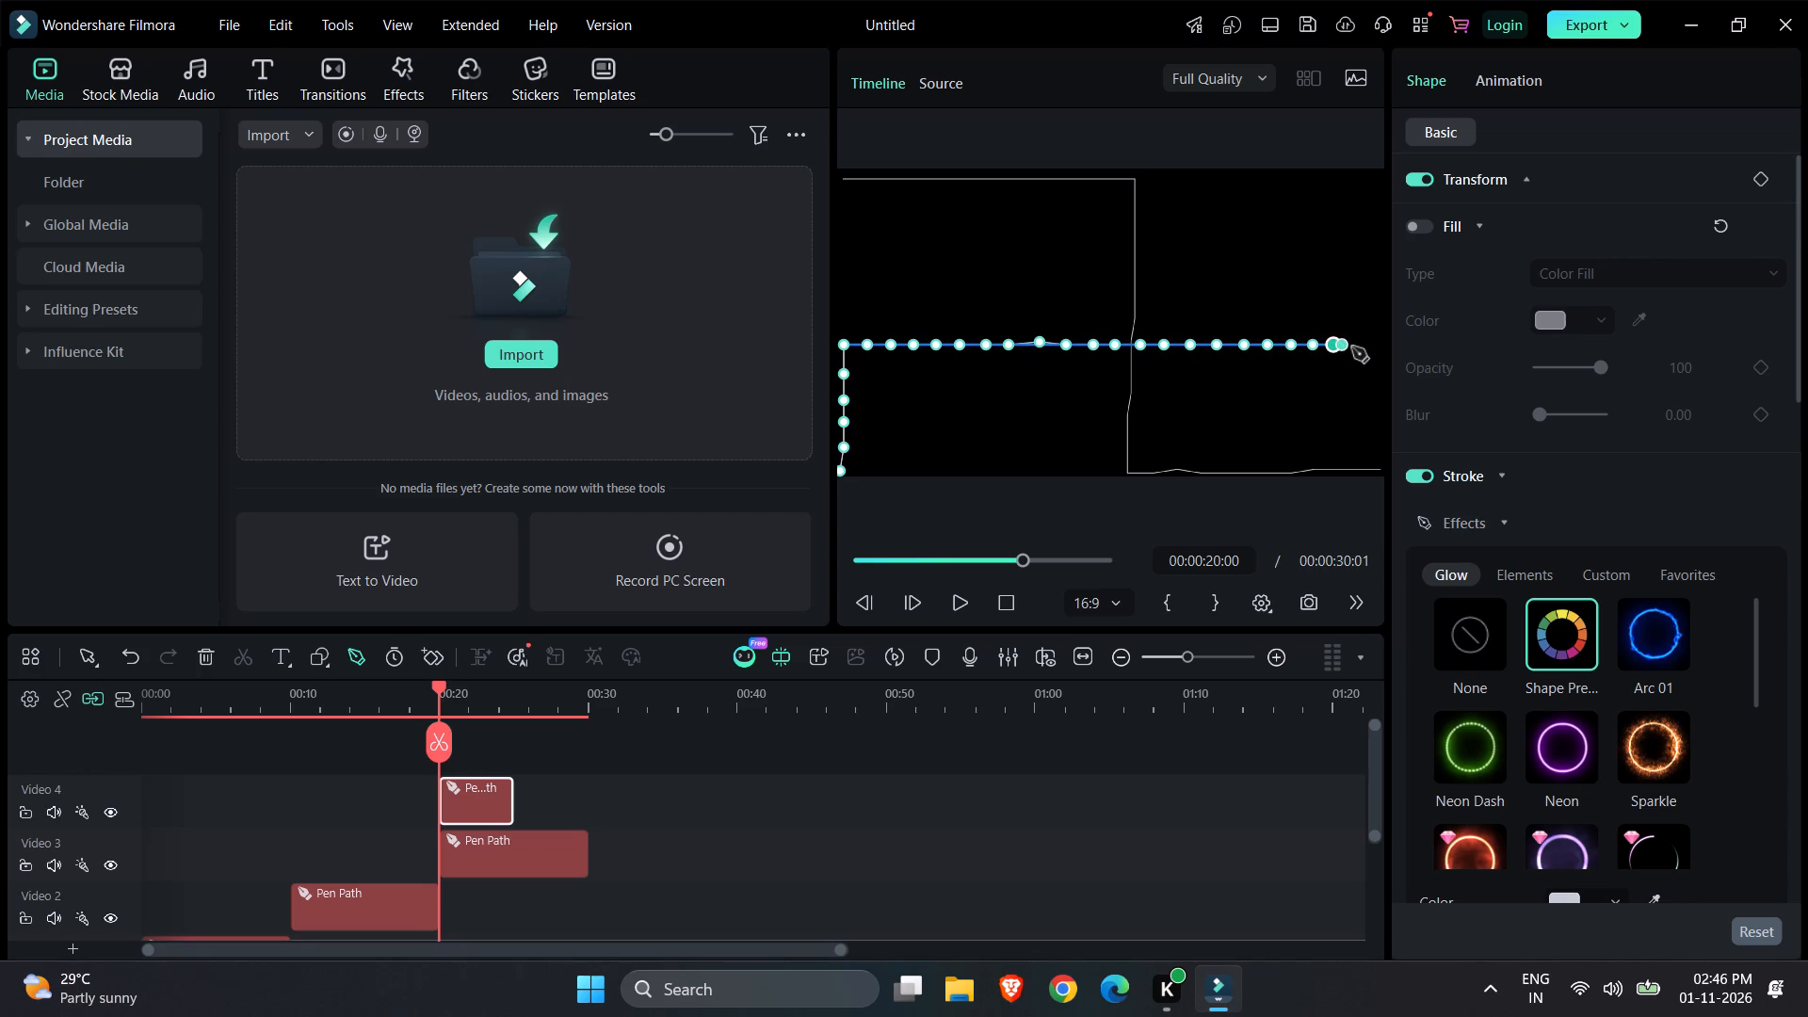
{"action": "left_click", "coordinate": [1362, 348]}
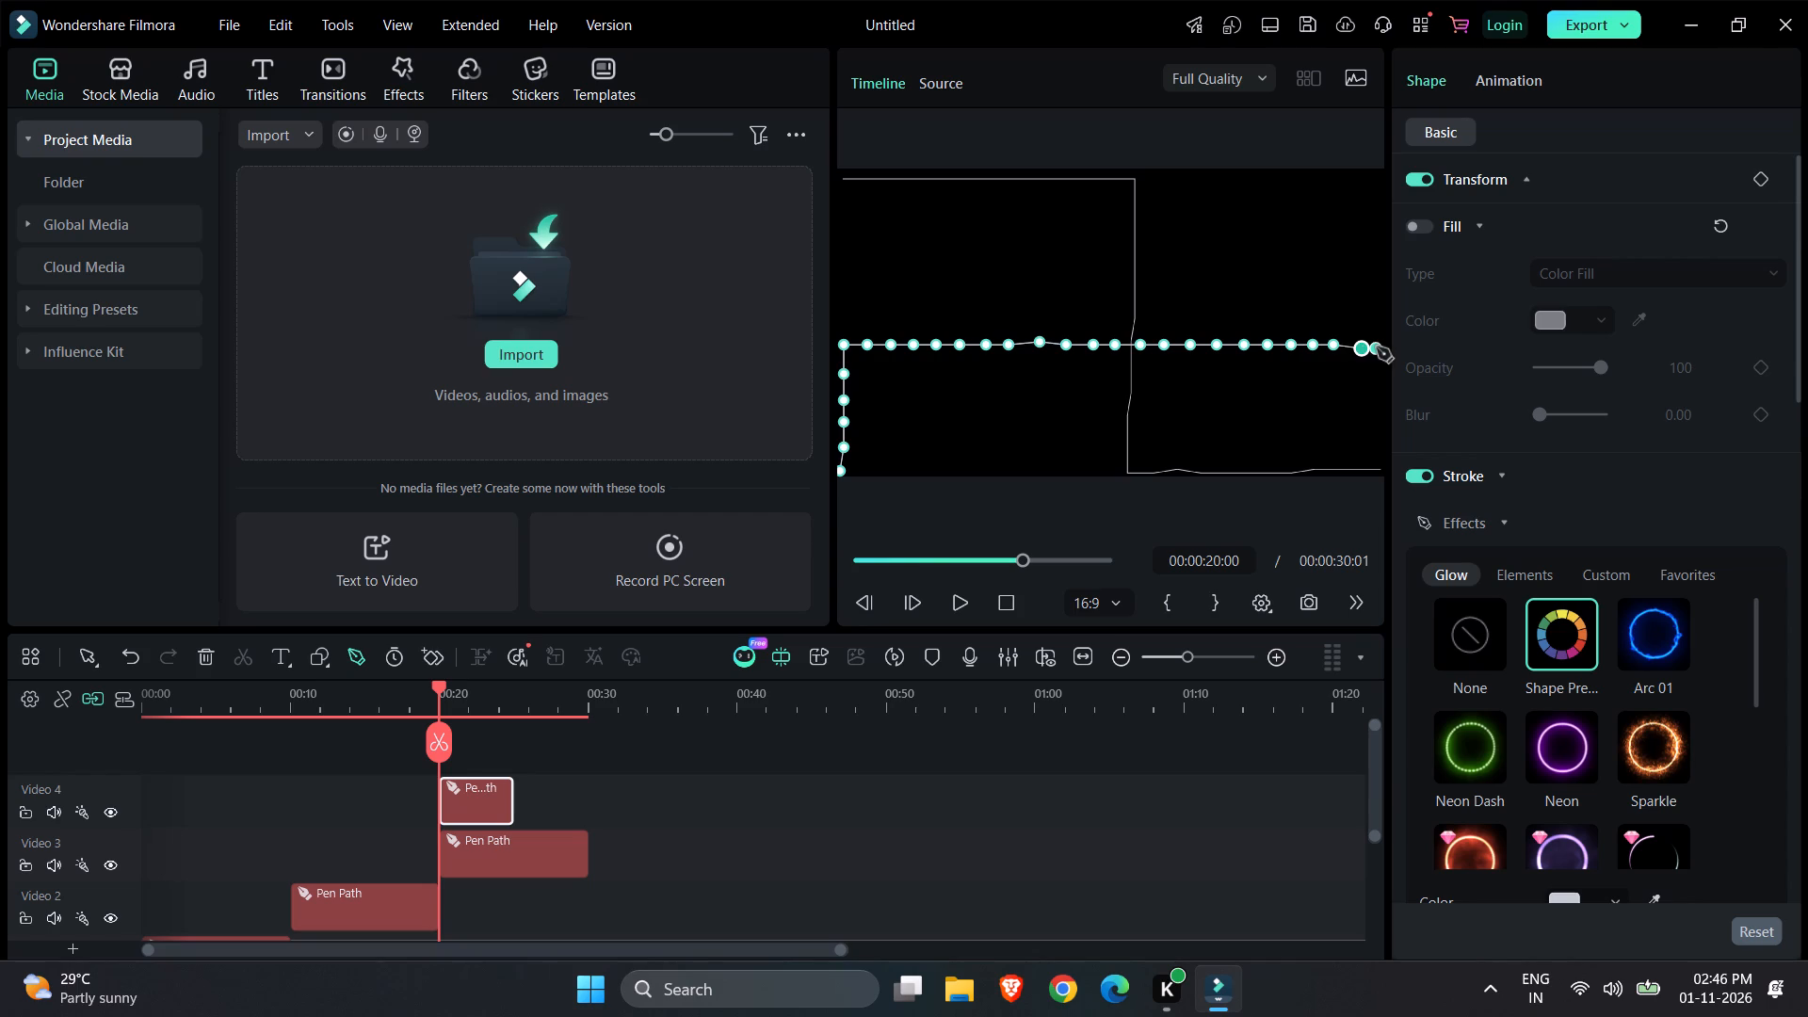
{"action": "left_click", "coordinate": [1377, 347]}
Run the path up the right edge with closely spaced points to the upper-right corner of the frame, and finish it there.
{"action": "left_click", "coordinate": [1375, 325]}
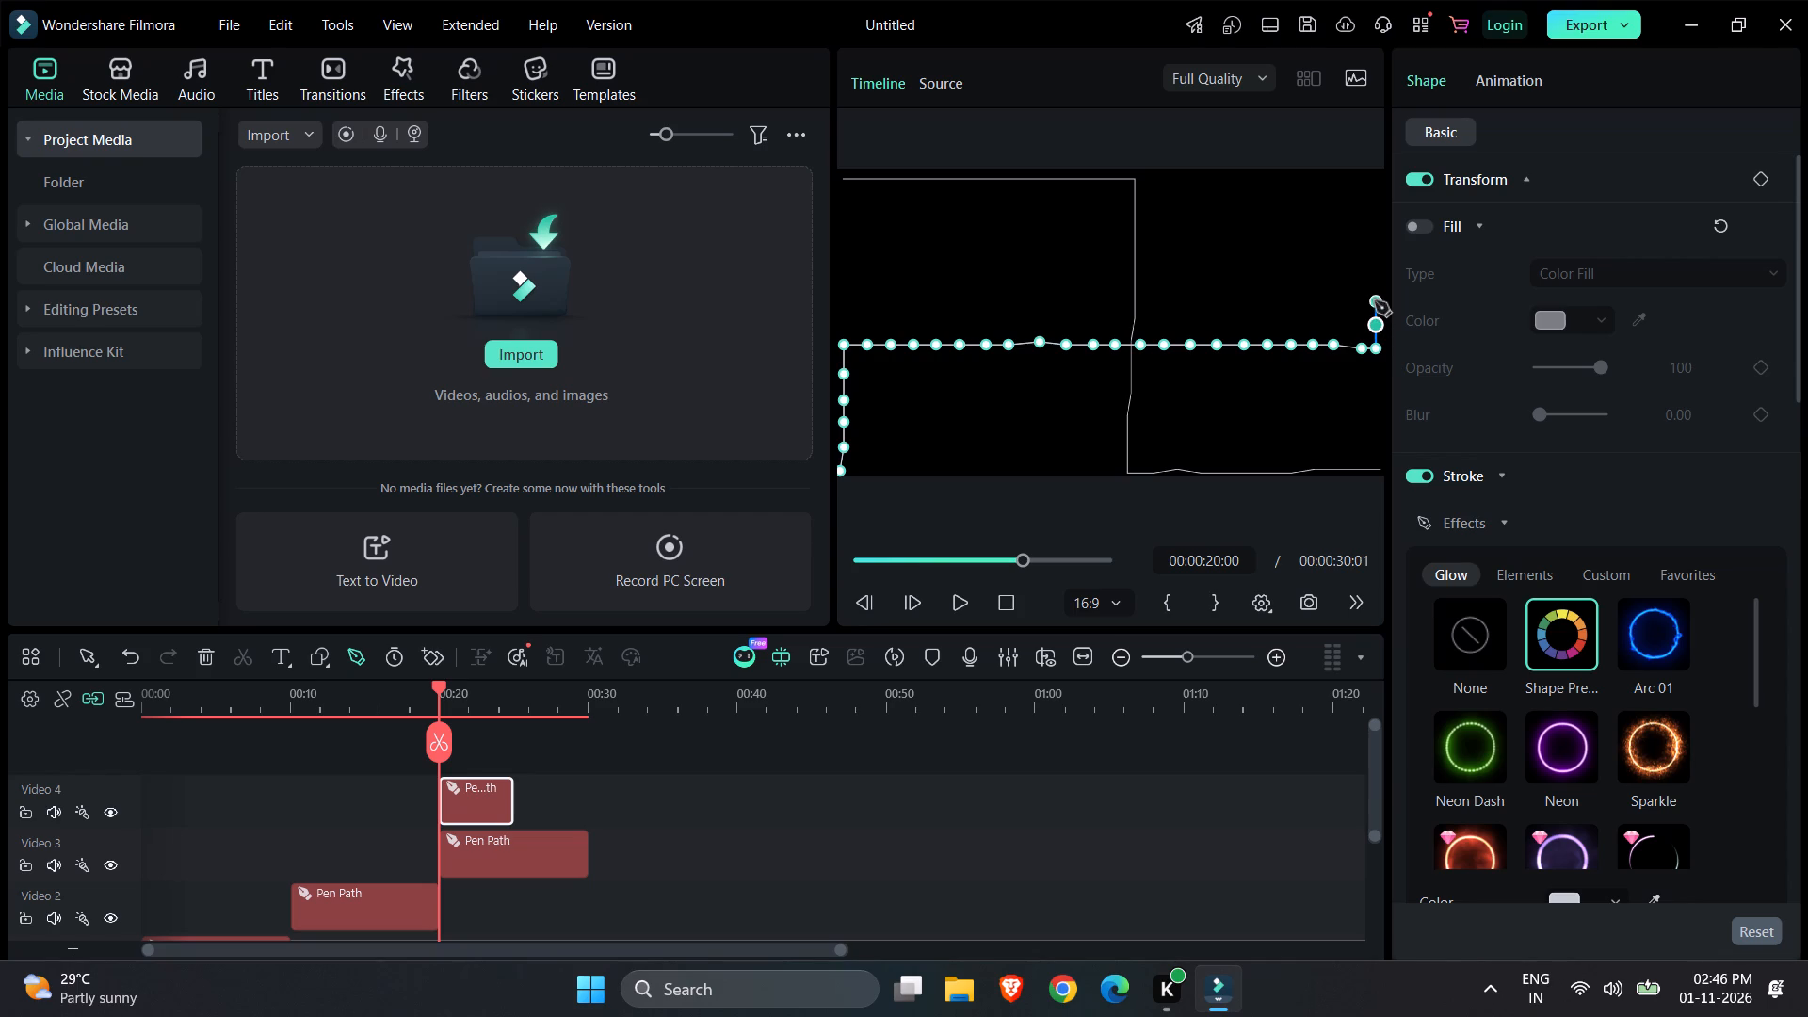
{"action": "left_click", "coordinate": [1375, 301]}
{"action": "left_click_drag", "start_coordinate": [1373, 282], "coordinate": [1373, 259]}
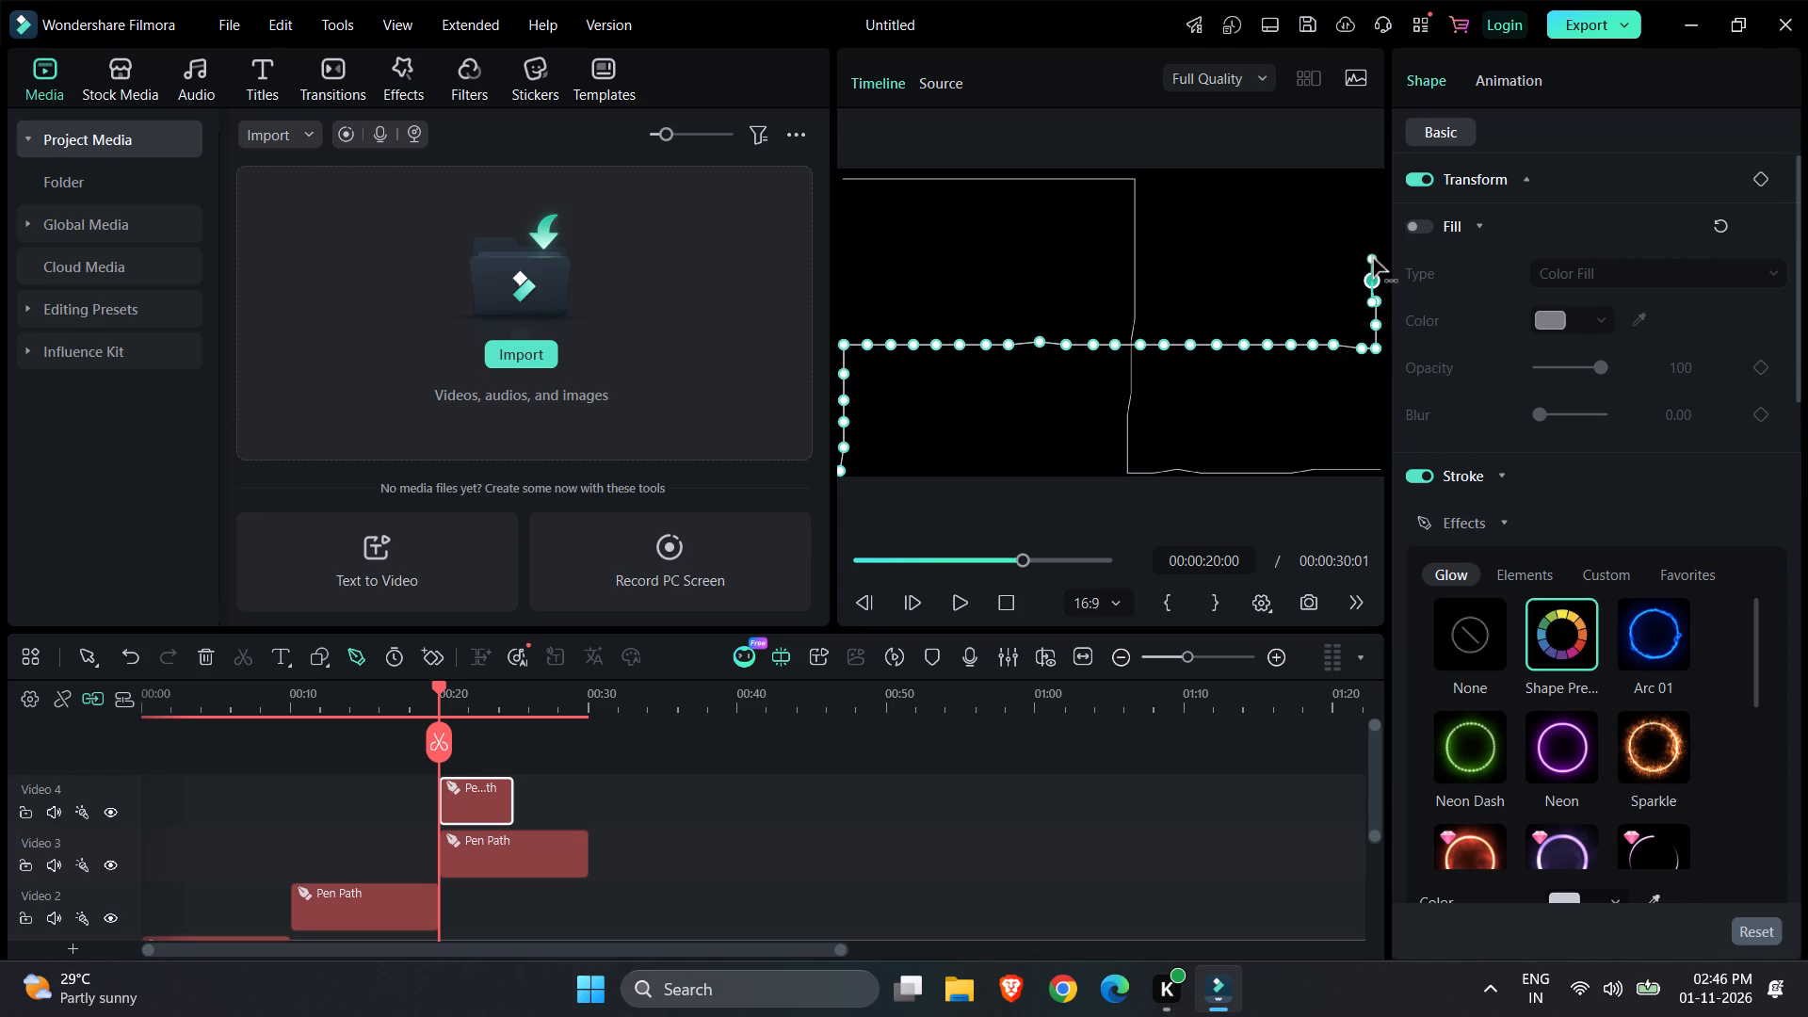
{"action": "left_click", "coordinate": [1373, 259]}
{"action": "left_click_drag", "start_coordinate": [1373, 245], "coordinate": [1373, 222]}
{"action": "left_click_drag", "start_coordinate": [1373, 222], "coordinate": [1374, 236]}
{"action": "left_click", "coordinate": [1374, 236]}
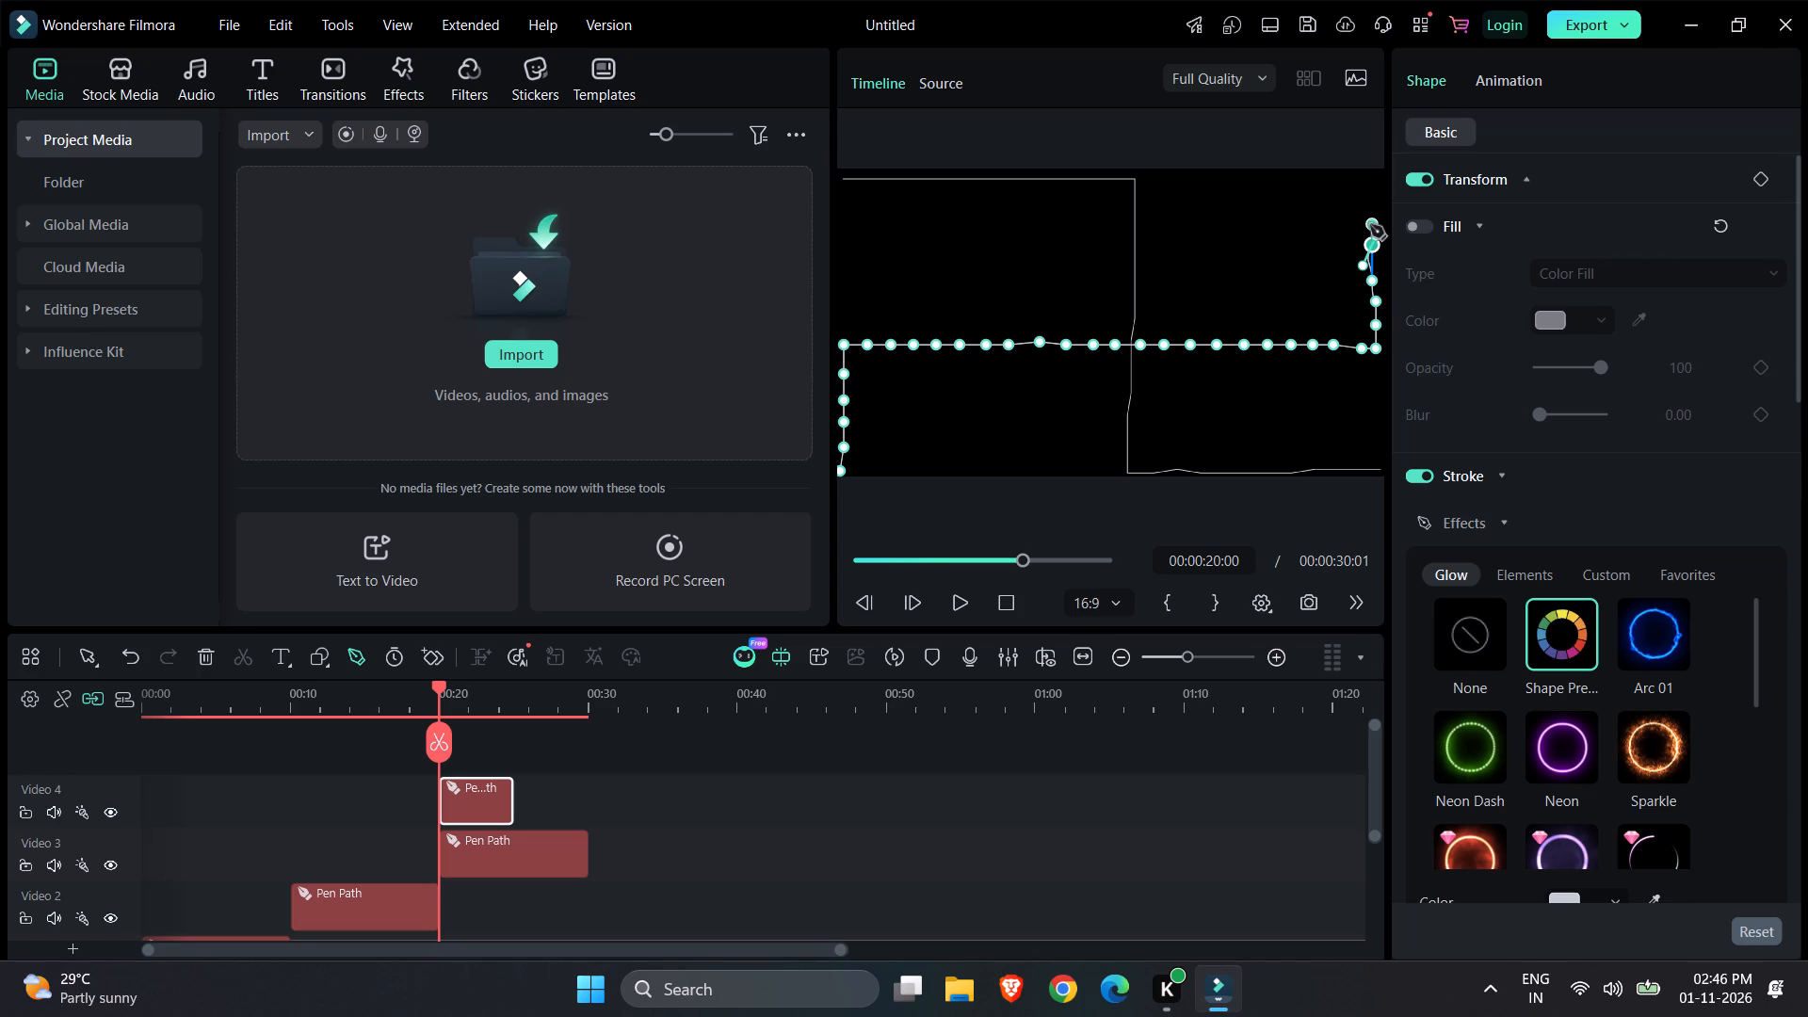
{"action": "left_click", "coordinate": [1370, 224]}
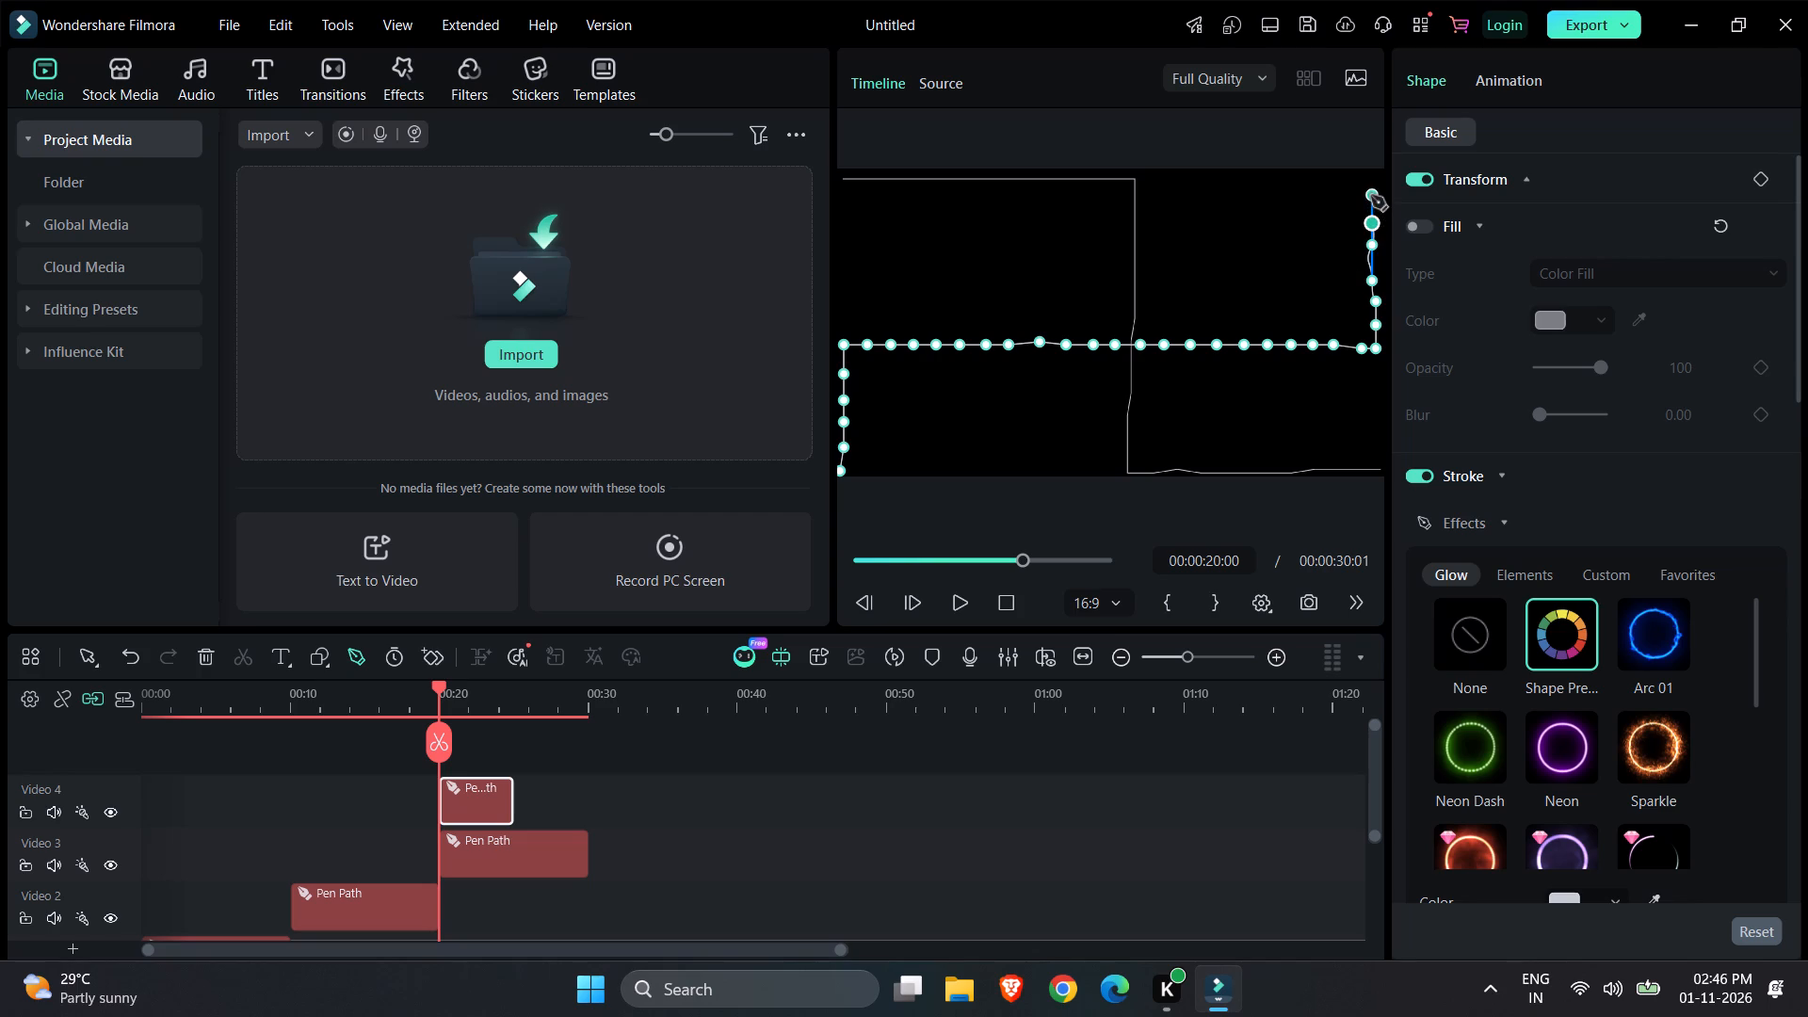
{"action": "left_click", "coordinate": [1371, 196]}
{"action": "left_click", "coordinate": [1372, 200]}
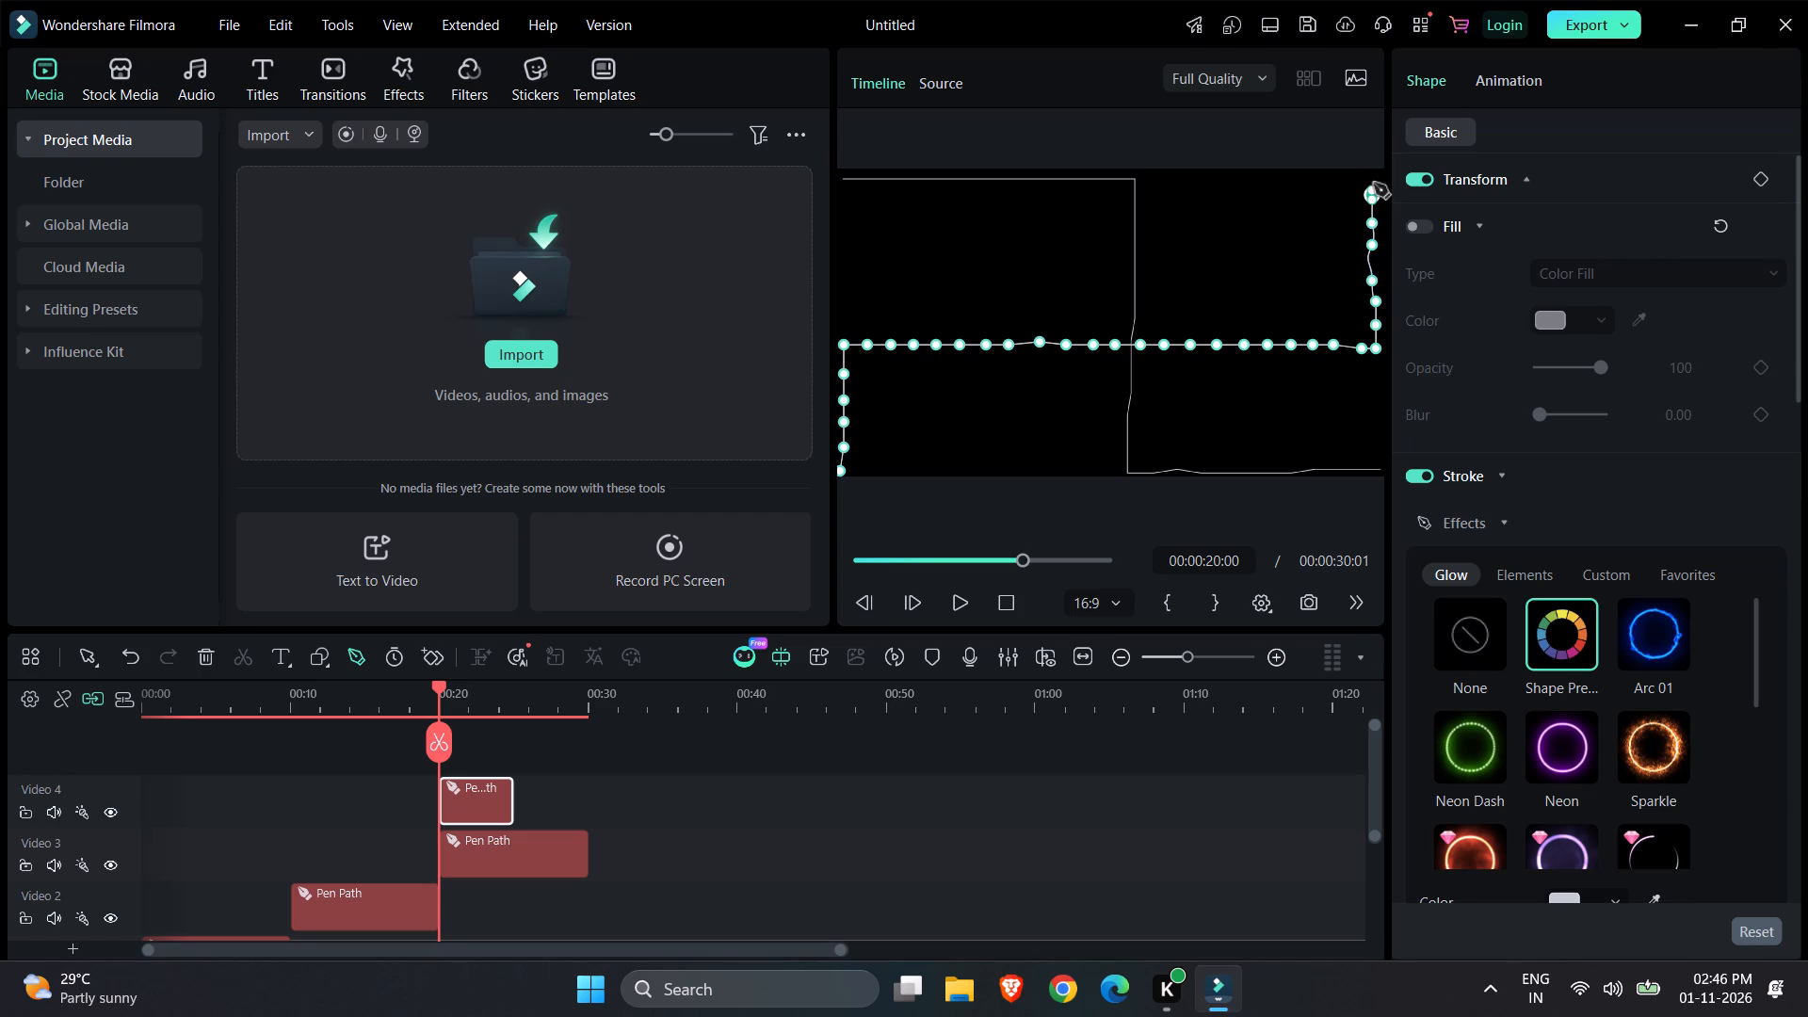
{"action": "left_click", "coordinate": [1369, 177]}
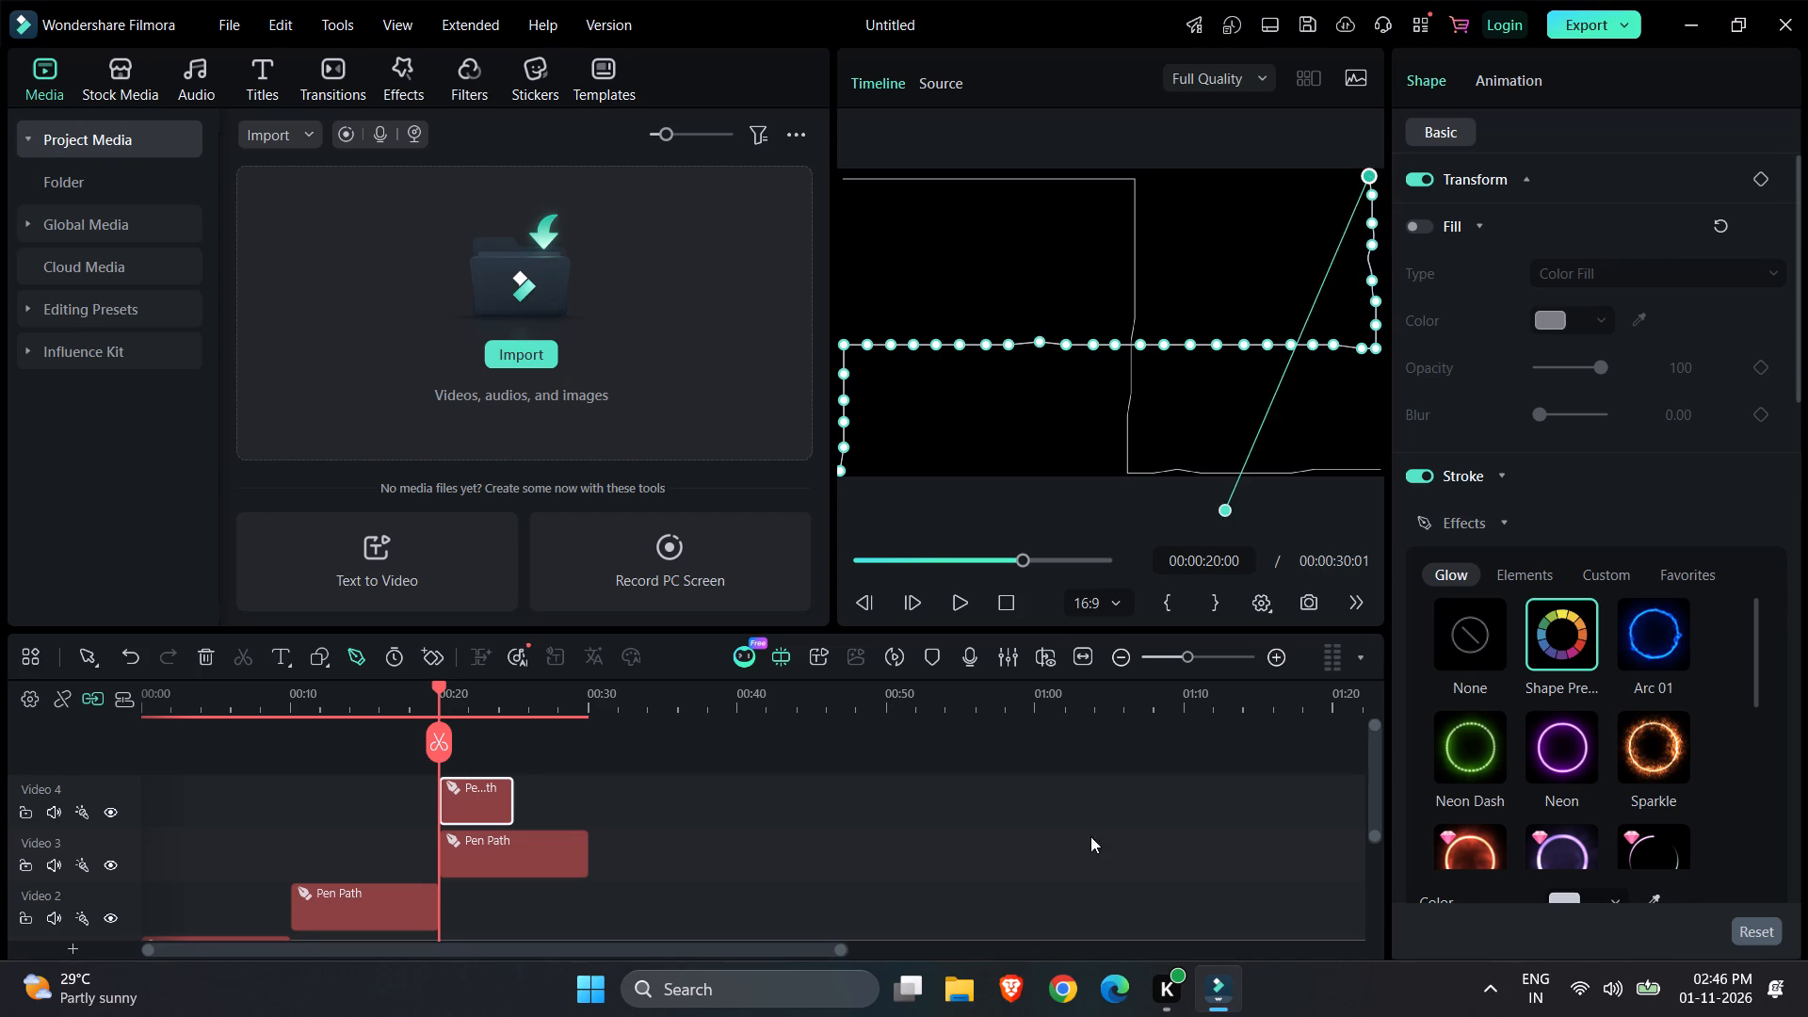
{"action": "left_click", "coordinate": [1072, 897]}
{"action": "left_click", "coordinate": [1109, 404]}
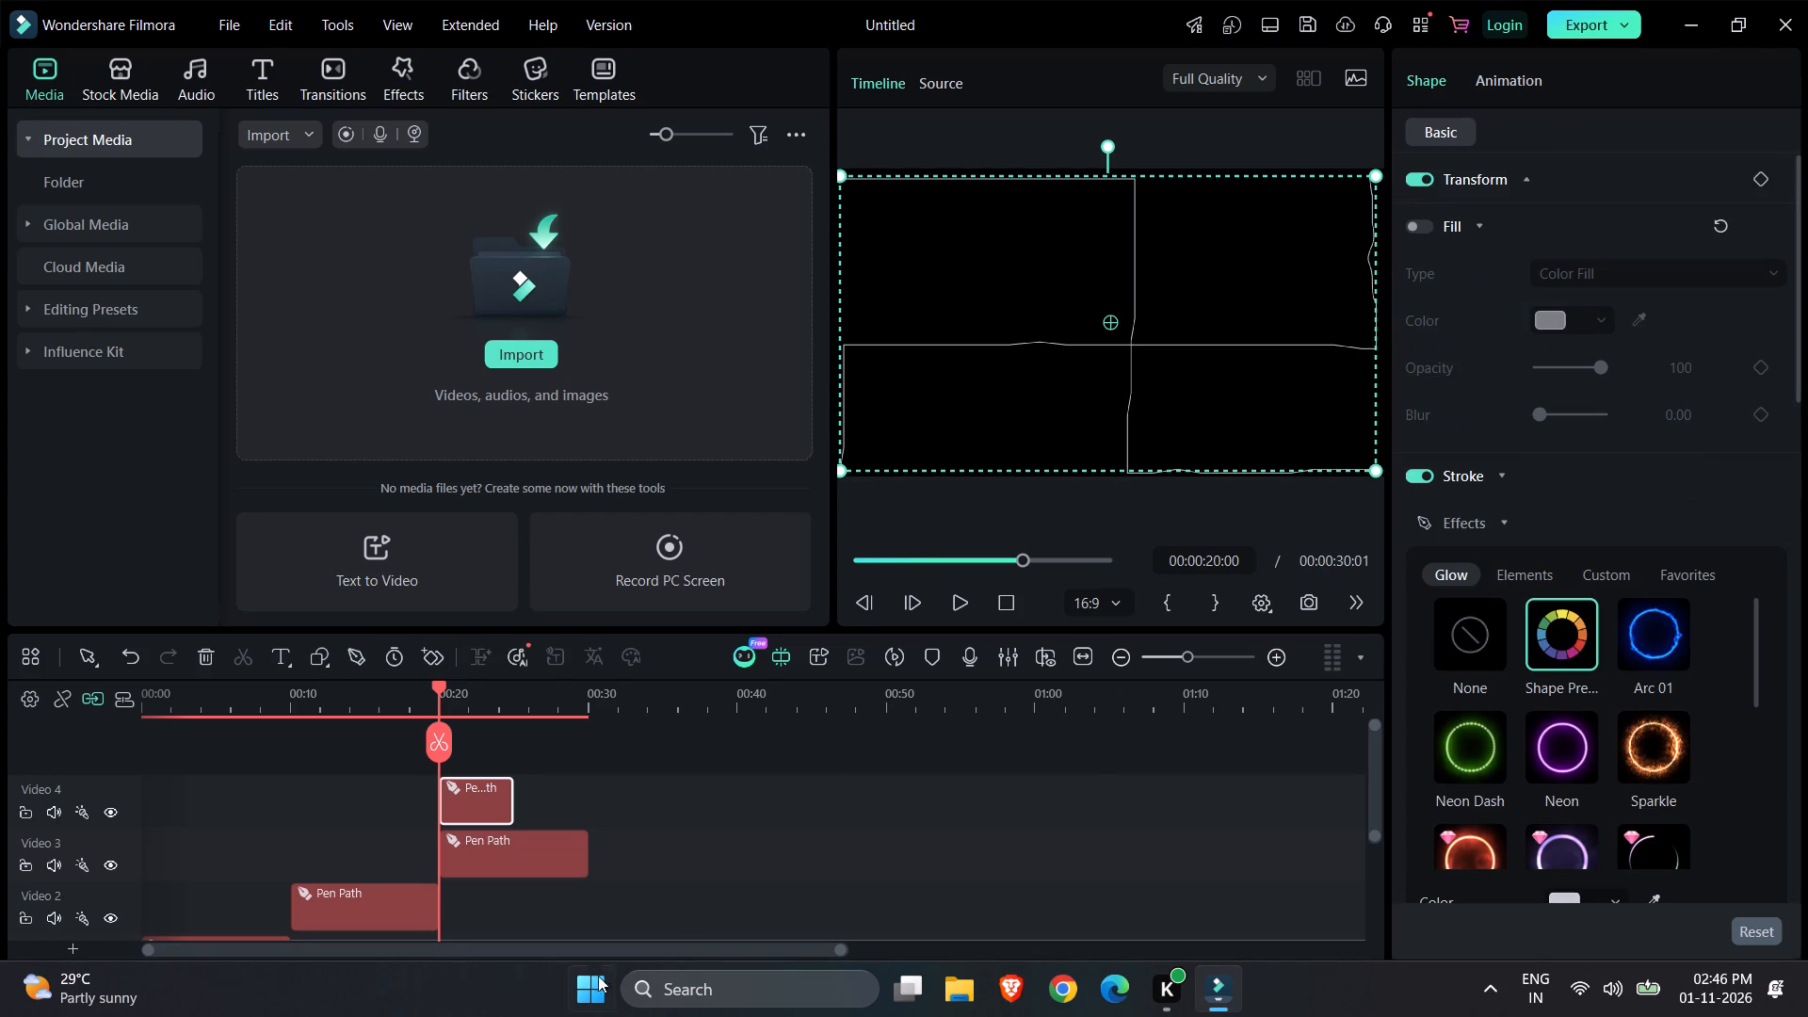
Extend the new pen path clip on Video 4 to end with the Video 3 clip at 00:00:30:01.
{"action": "left_click_drag", "start_coordinate": [508, 802], "coordinate": [567, 806]}
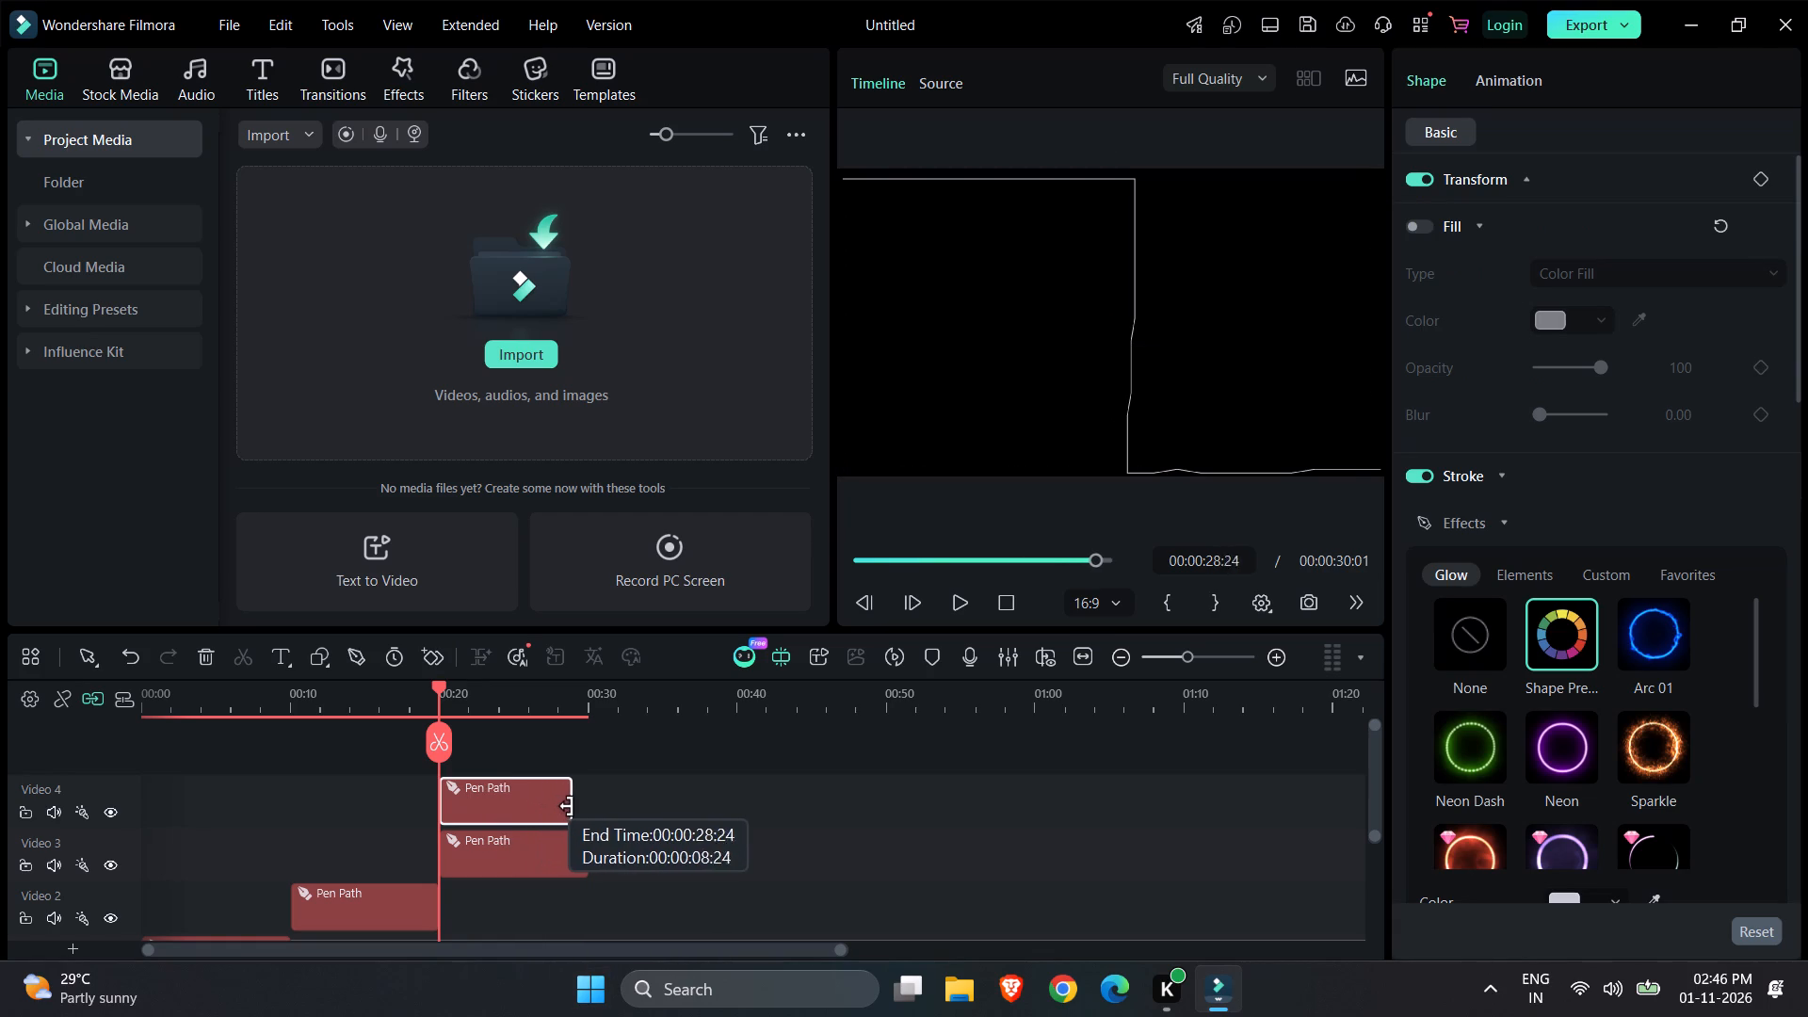
{"action": "left_click_drag", "start_coordinate": [567, 806], "coordinate": [578, 806]}
Apply the Fire 01 glow stroke effect to both pen path clips on Video 3 and Video 4.
{"action": "left_click_drag", "start_coordinate": [561, 895], "coordinate": [555, 796]}
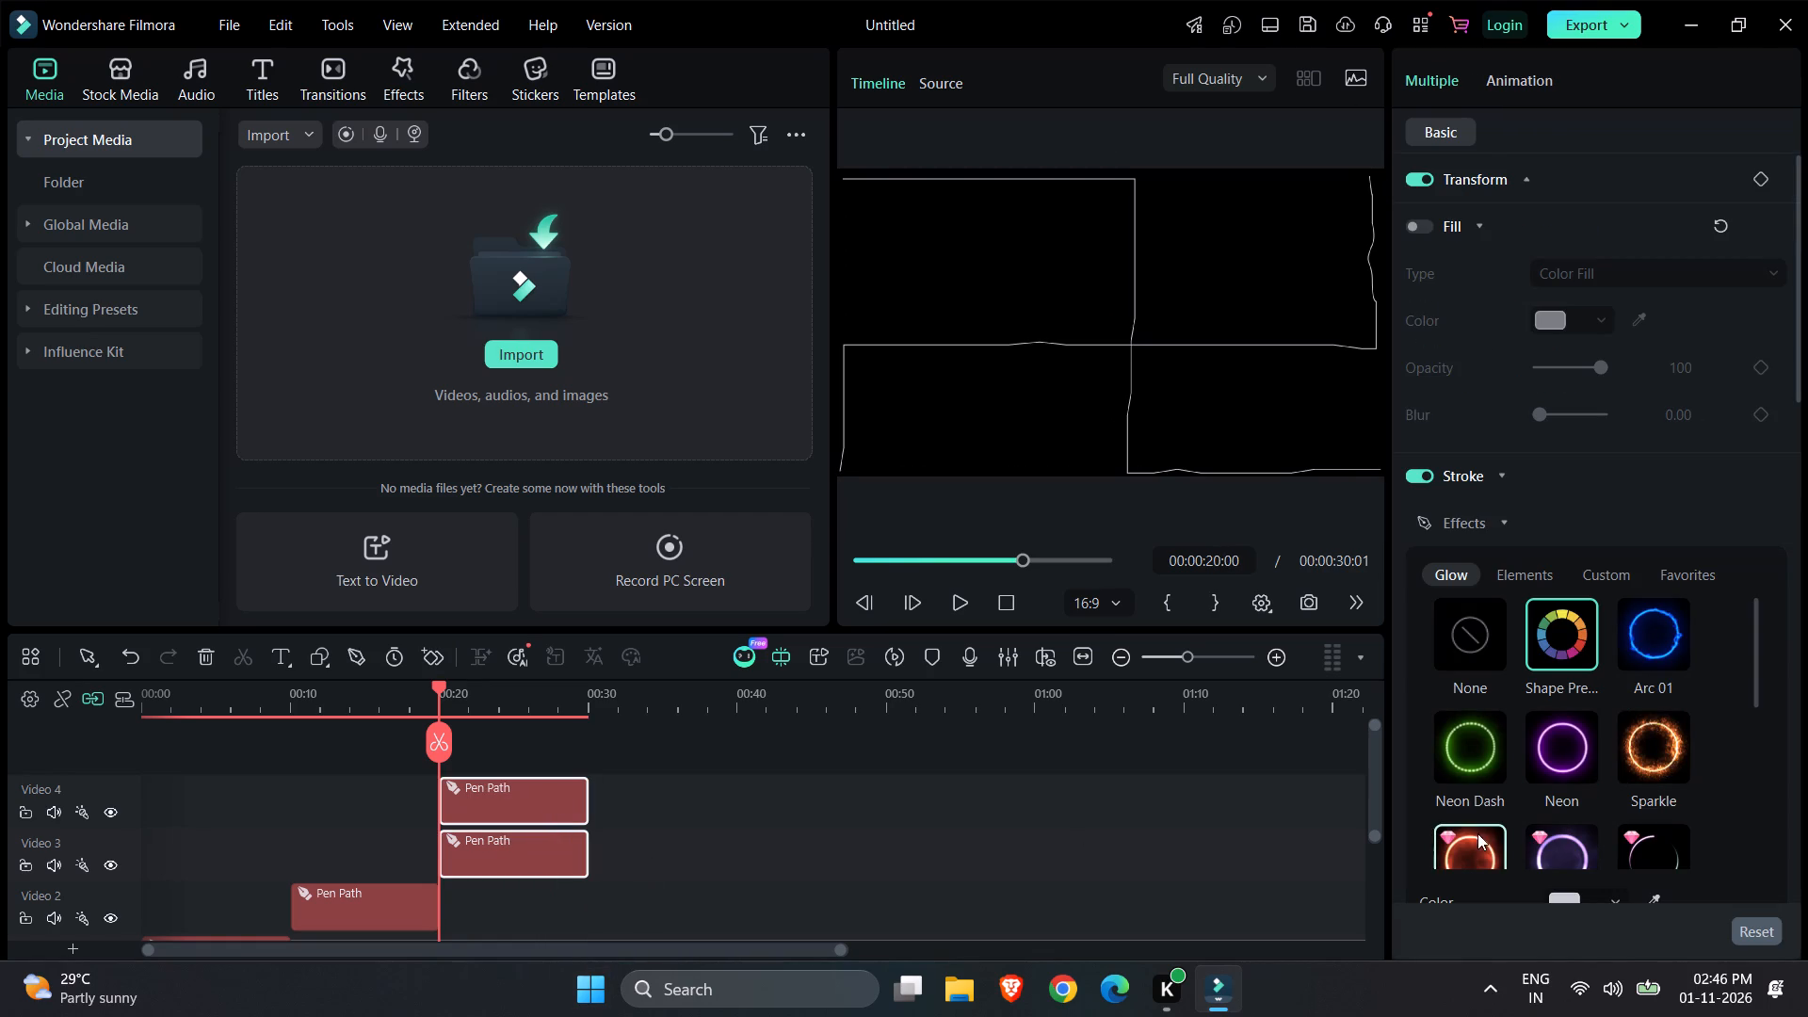
{"action": "left_click", "coordinate": [1474, 834]}
{"action": "scroll", "coordinate": [1552, 793], "scroll_direction": "down", "scroll_amount": 1}
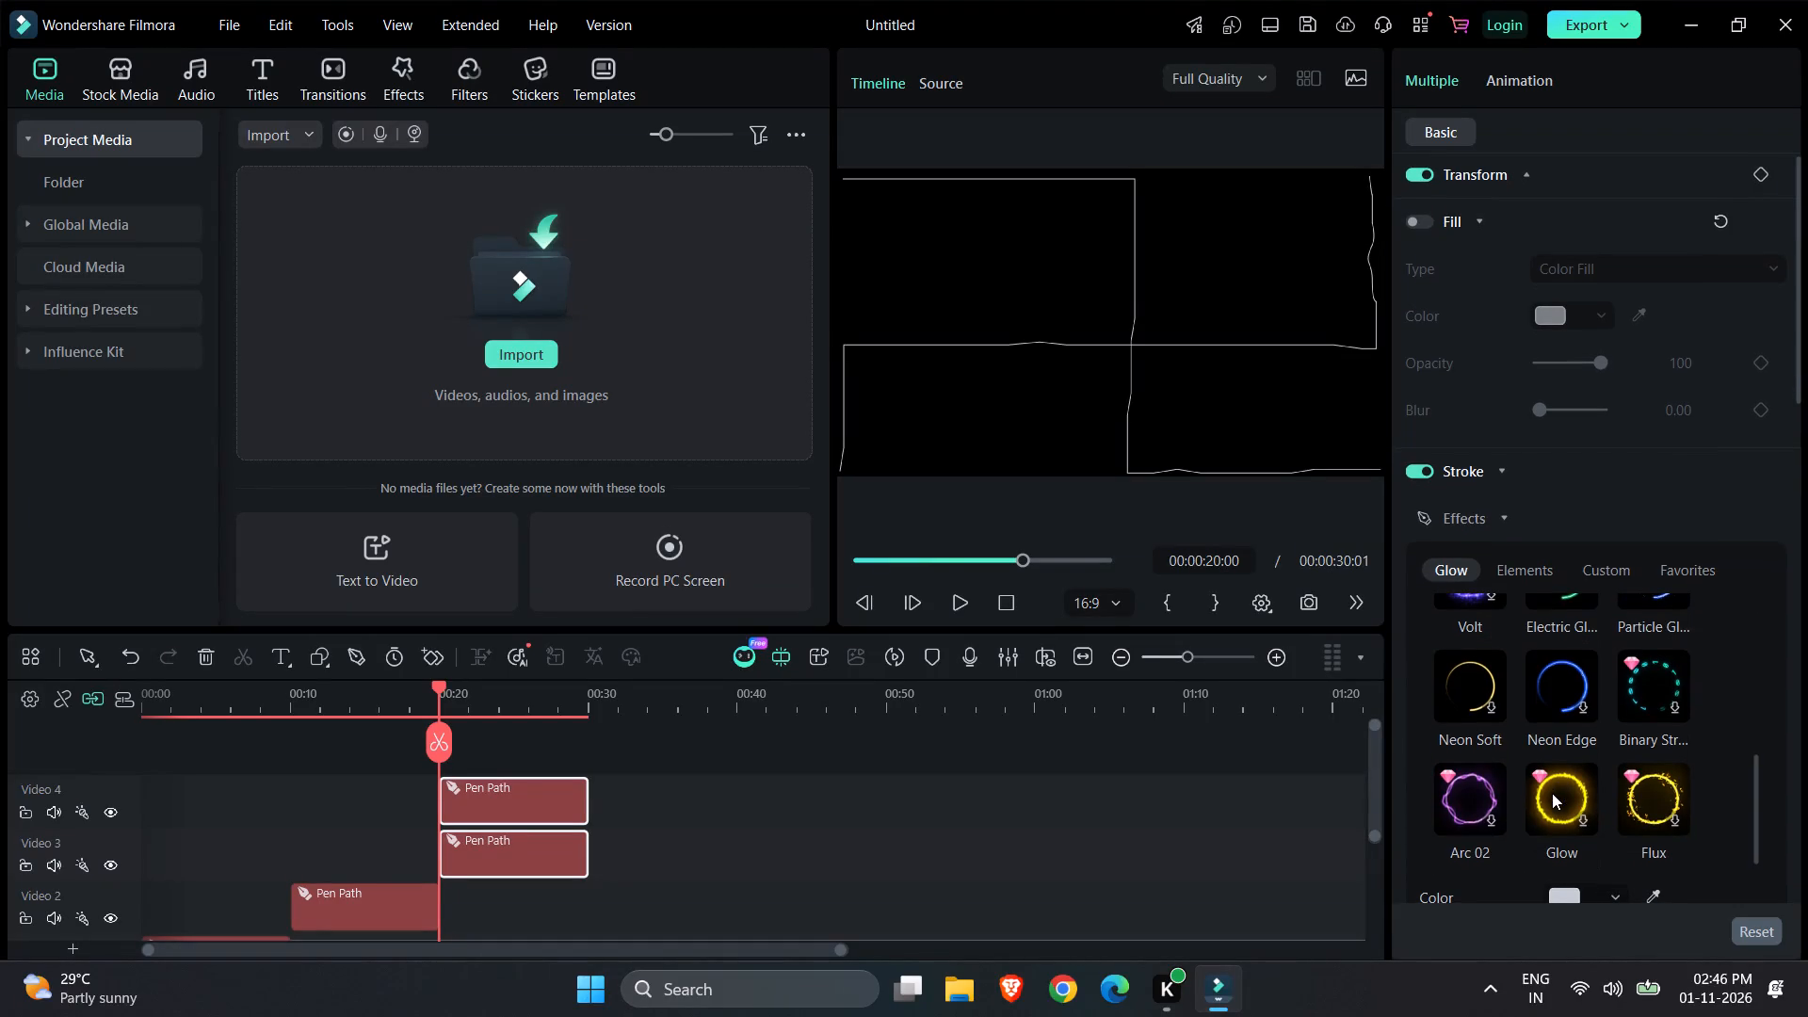
{"action": "scroll", "coordinate": [1510, 769], "scroll_direction": "up", "scroll_amount": 1}
{"action": "left_click", "coordinate": [1477, 727]}
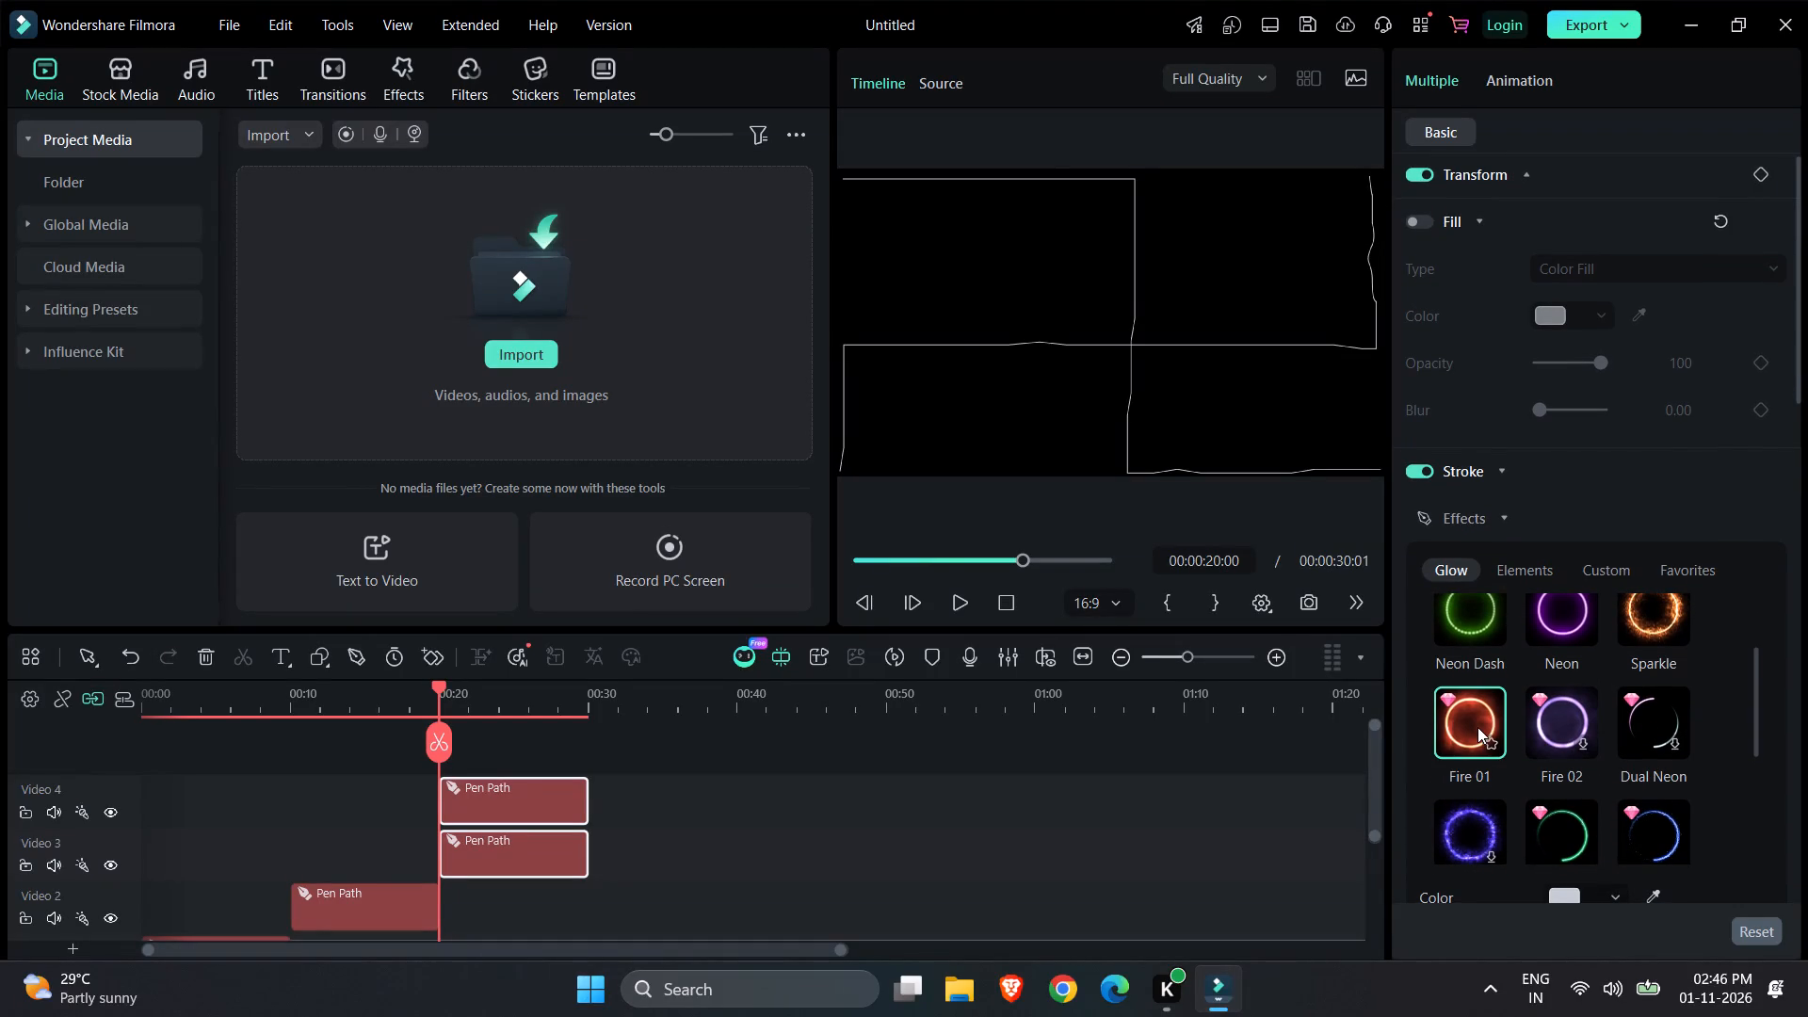
{"action": "left_click", "coordinate": [1045, 812]}
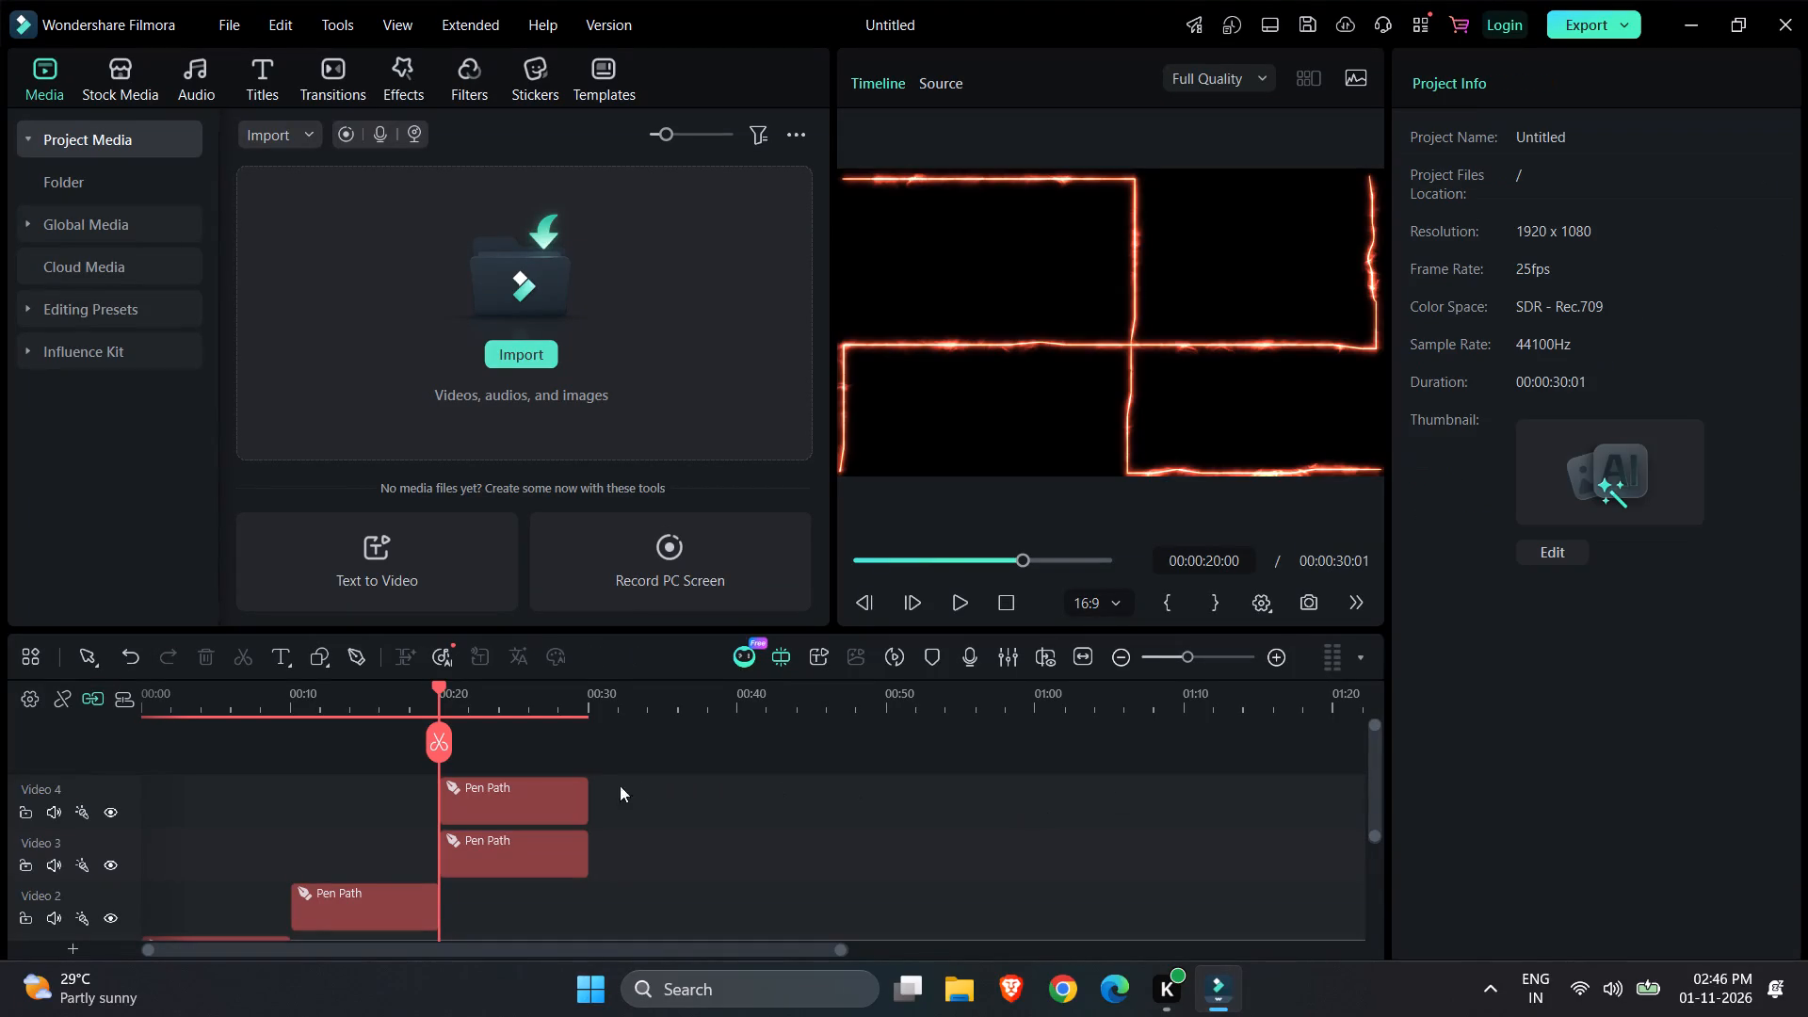
At 00:00:20:00, draw a small closed rectangular pen path inside the upper-left section of the frame.
{"action": "left_click", "coordinate": [356, 650]}
{"action": "left_click", "coordinate": [939, 239]}
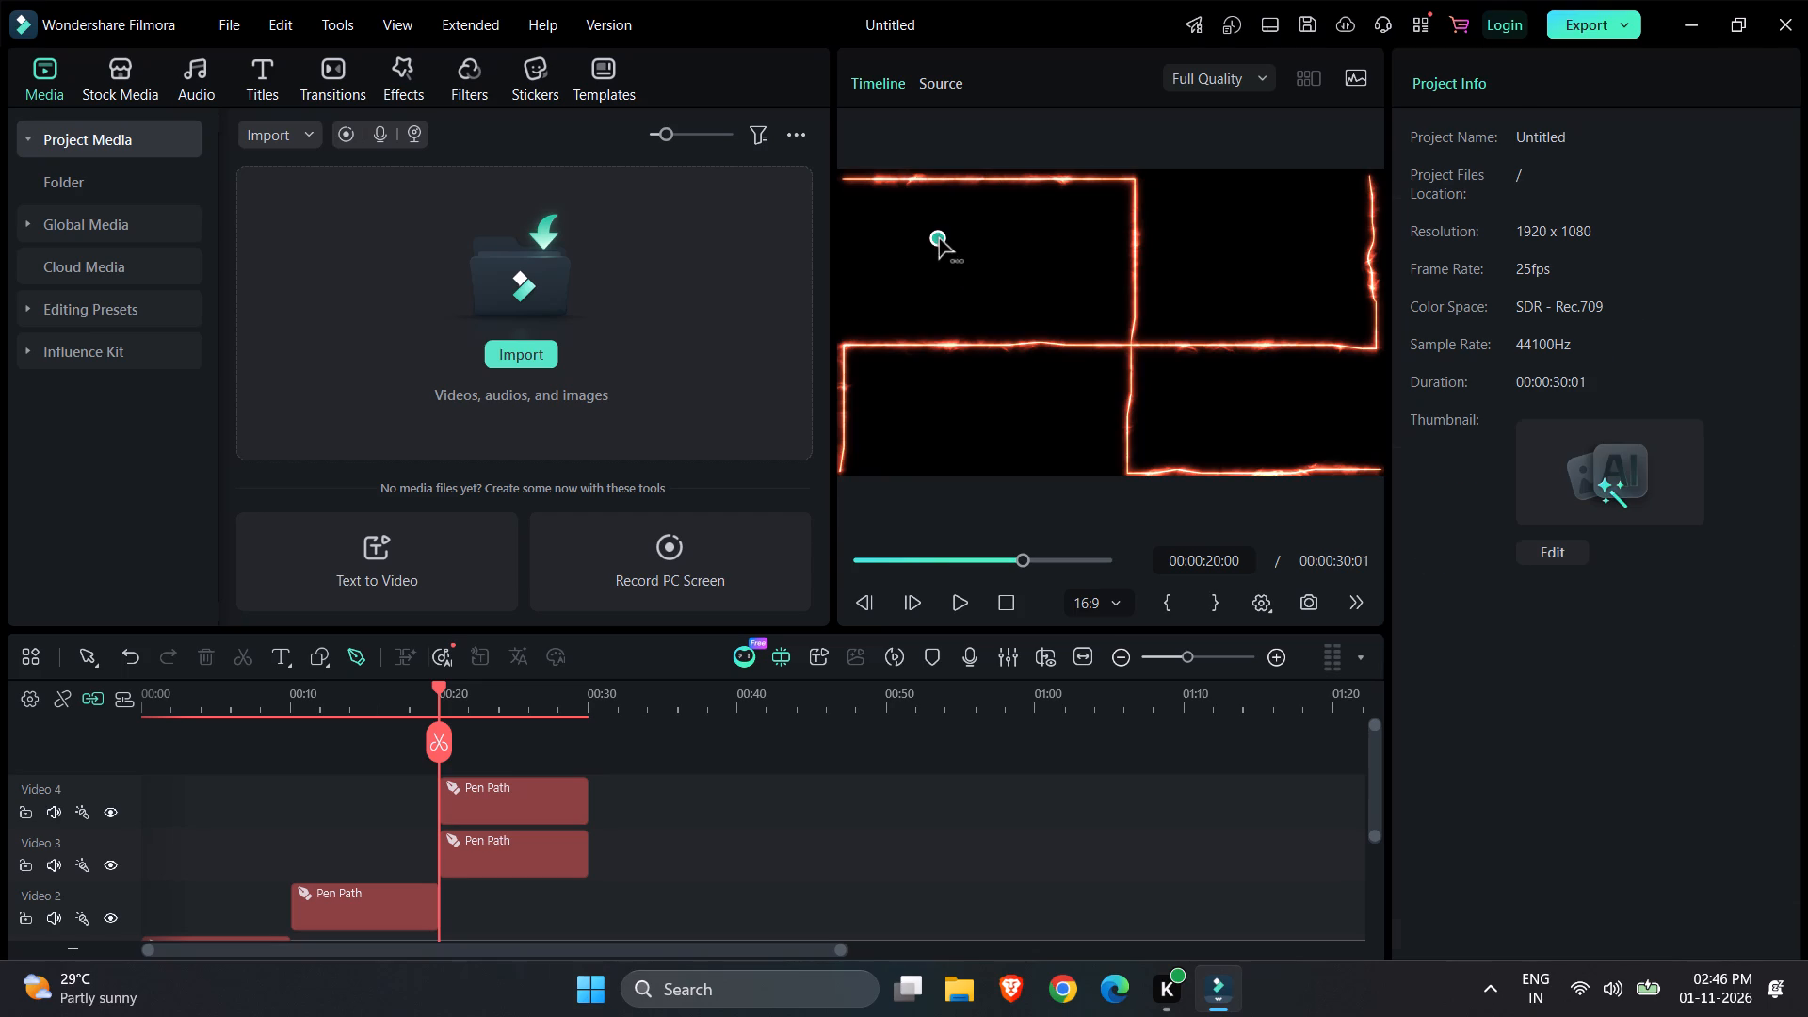
{"action": "left_click", "coordinate": [997, 239]}
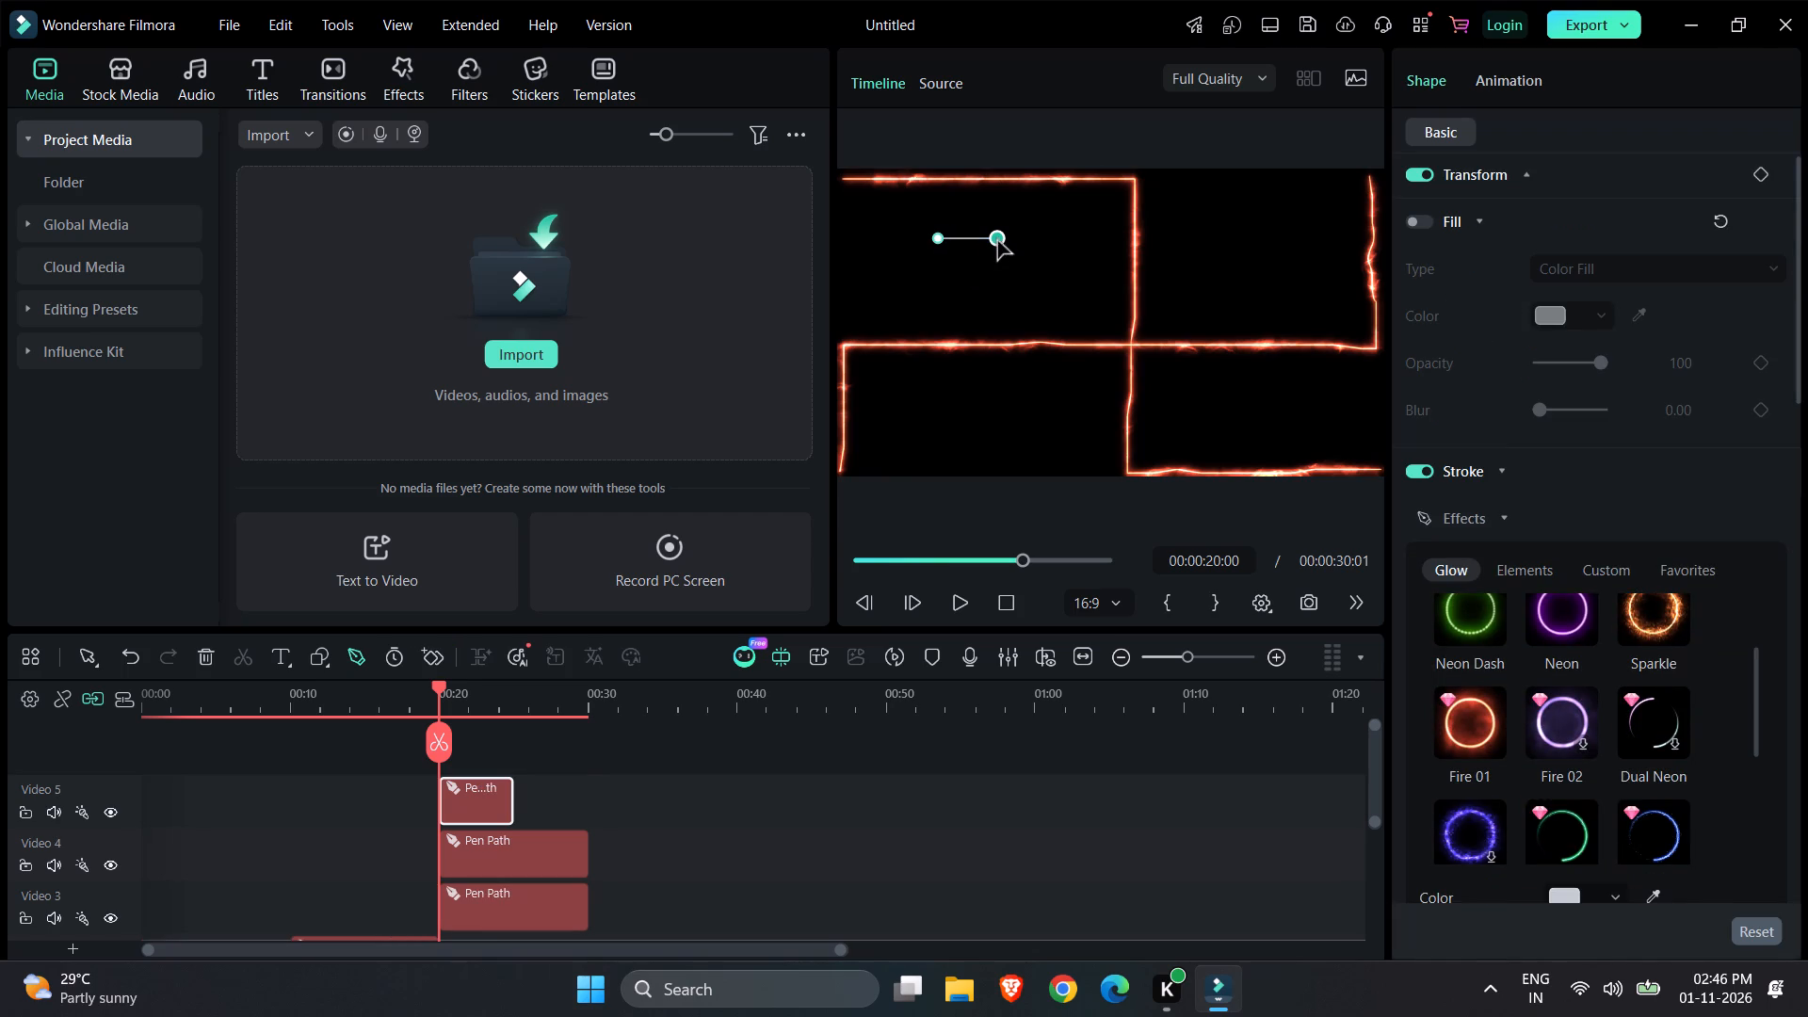
{"action": "left_click", "coordinate": [997, 282]}
{"action": "left_click", "coordinate": [997, 280]}
{"action": "left_click", "coordinate": [939, 280]}
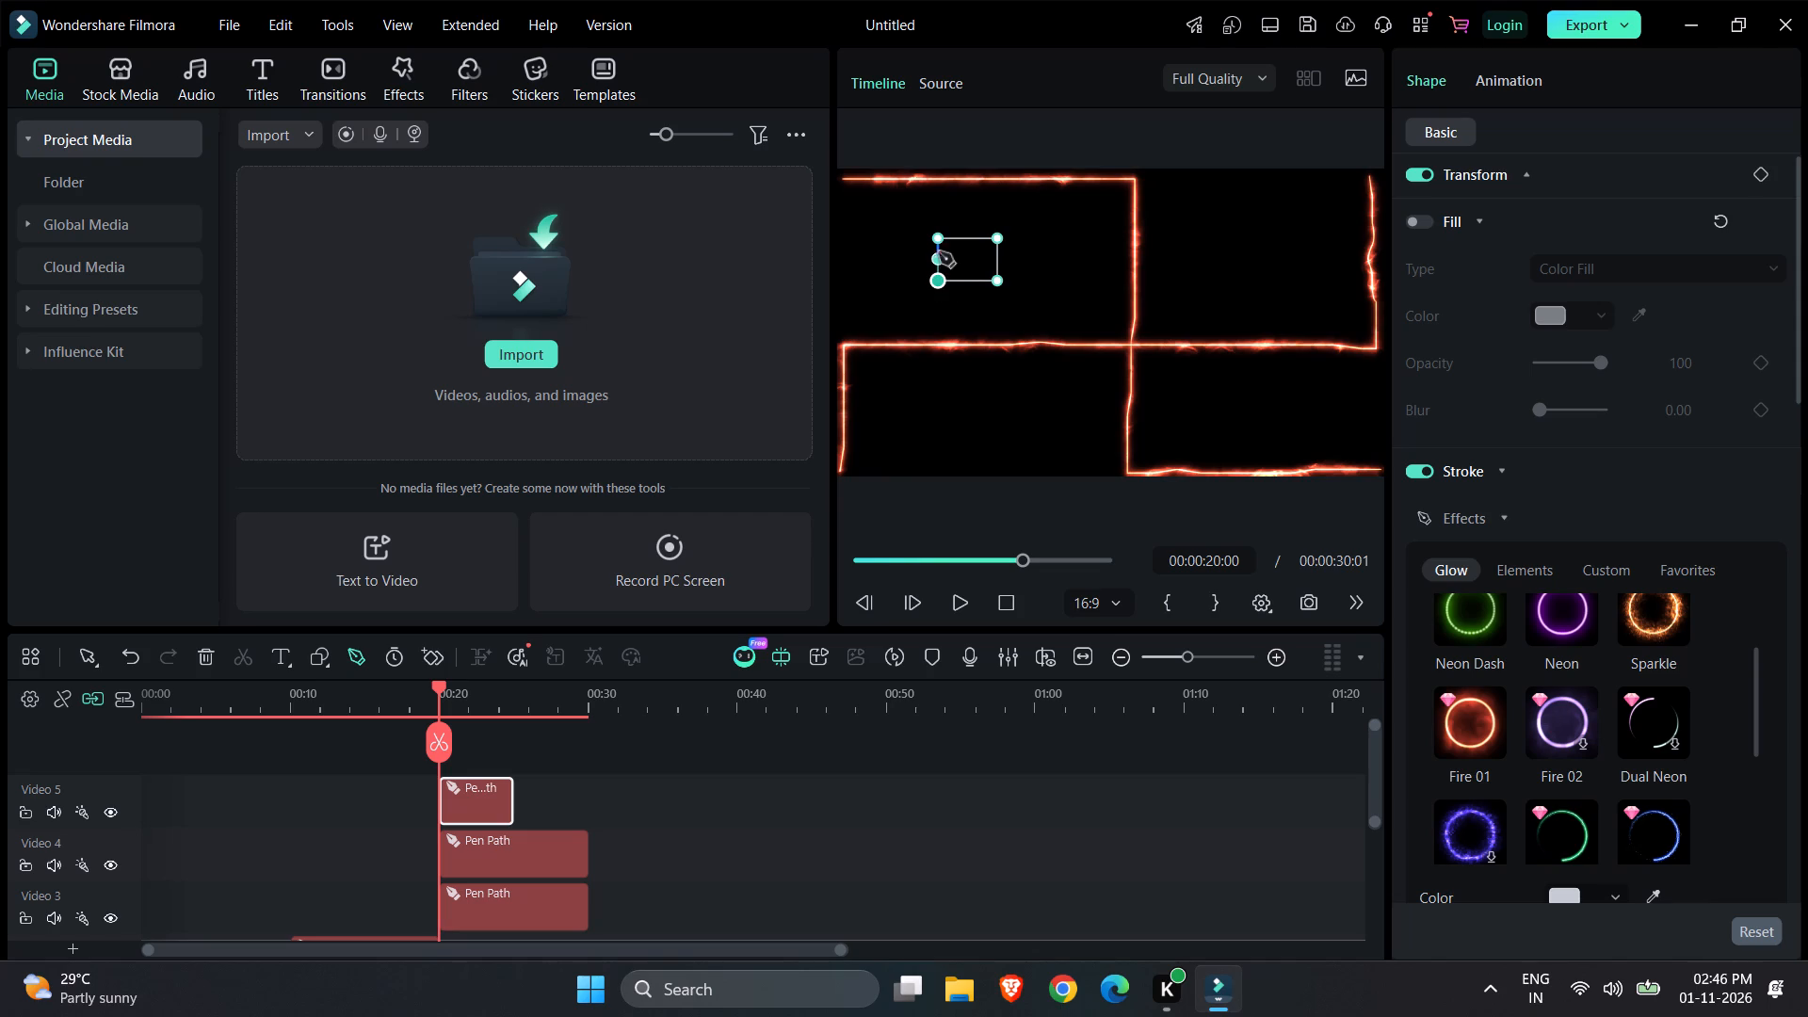
{"action": "left_click", "coordinate": [939, 248]}
{"action": "left_click", "coordinate": [939, 239]}
Extend the small rectangle's pen path clip on Video 5 to end with the clips below it.
{"action": "left_click_drag", "start_coordinate": [511, 790], "coordinate": [577, 790]}
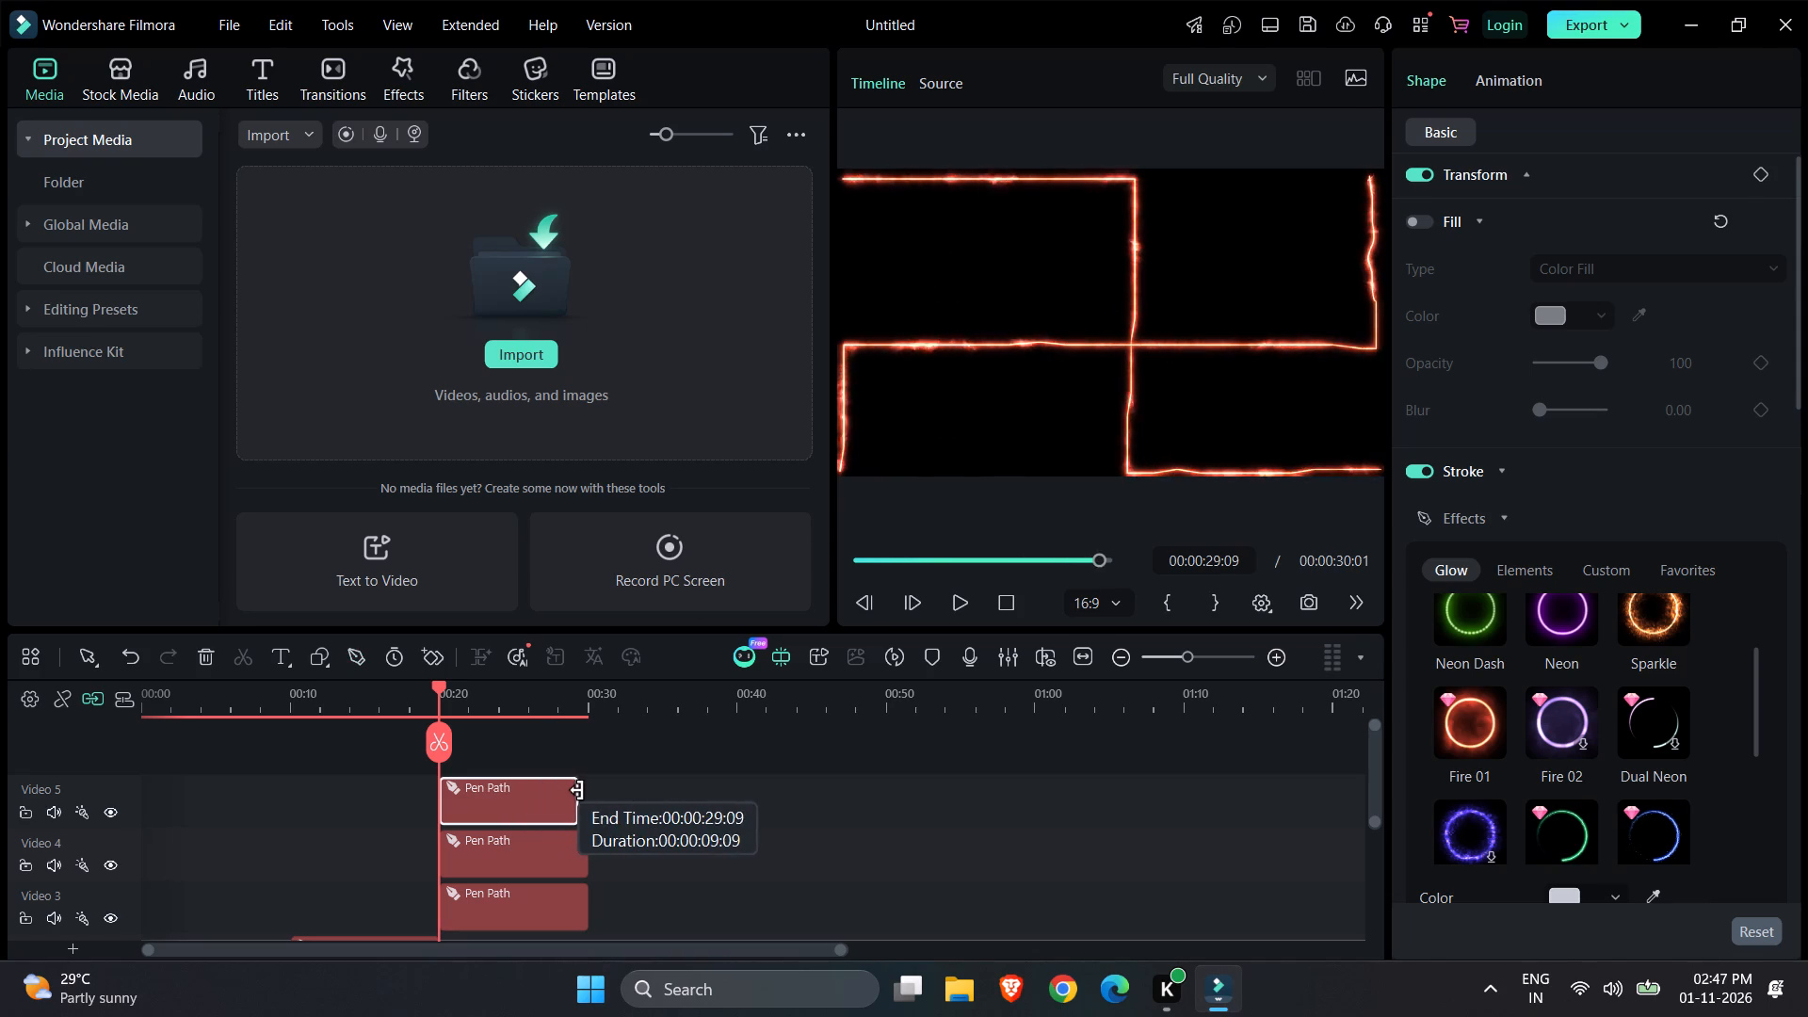
{"action": "left_click_drag", "start_coordinate": [577, 790], "coordinate": [580, 790]}
At 00:00:20:00, draw a small closed rectangular pen path inside the lower-left section of the frame.
{"action": "left_click", "coordinate": [361, 652]}
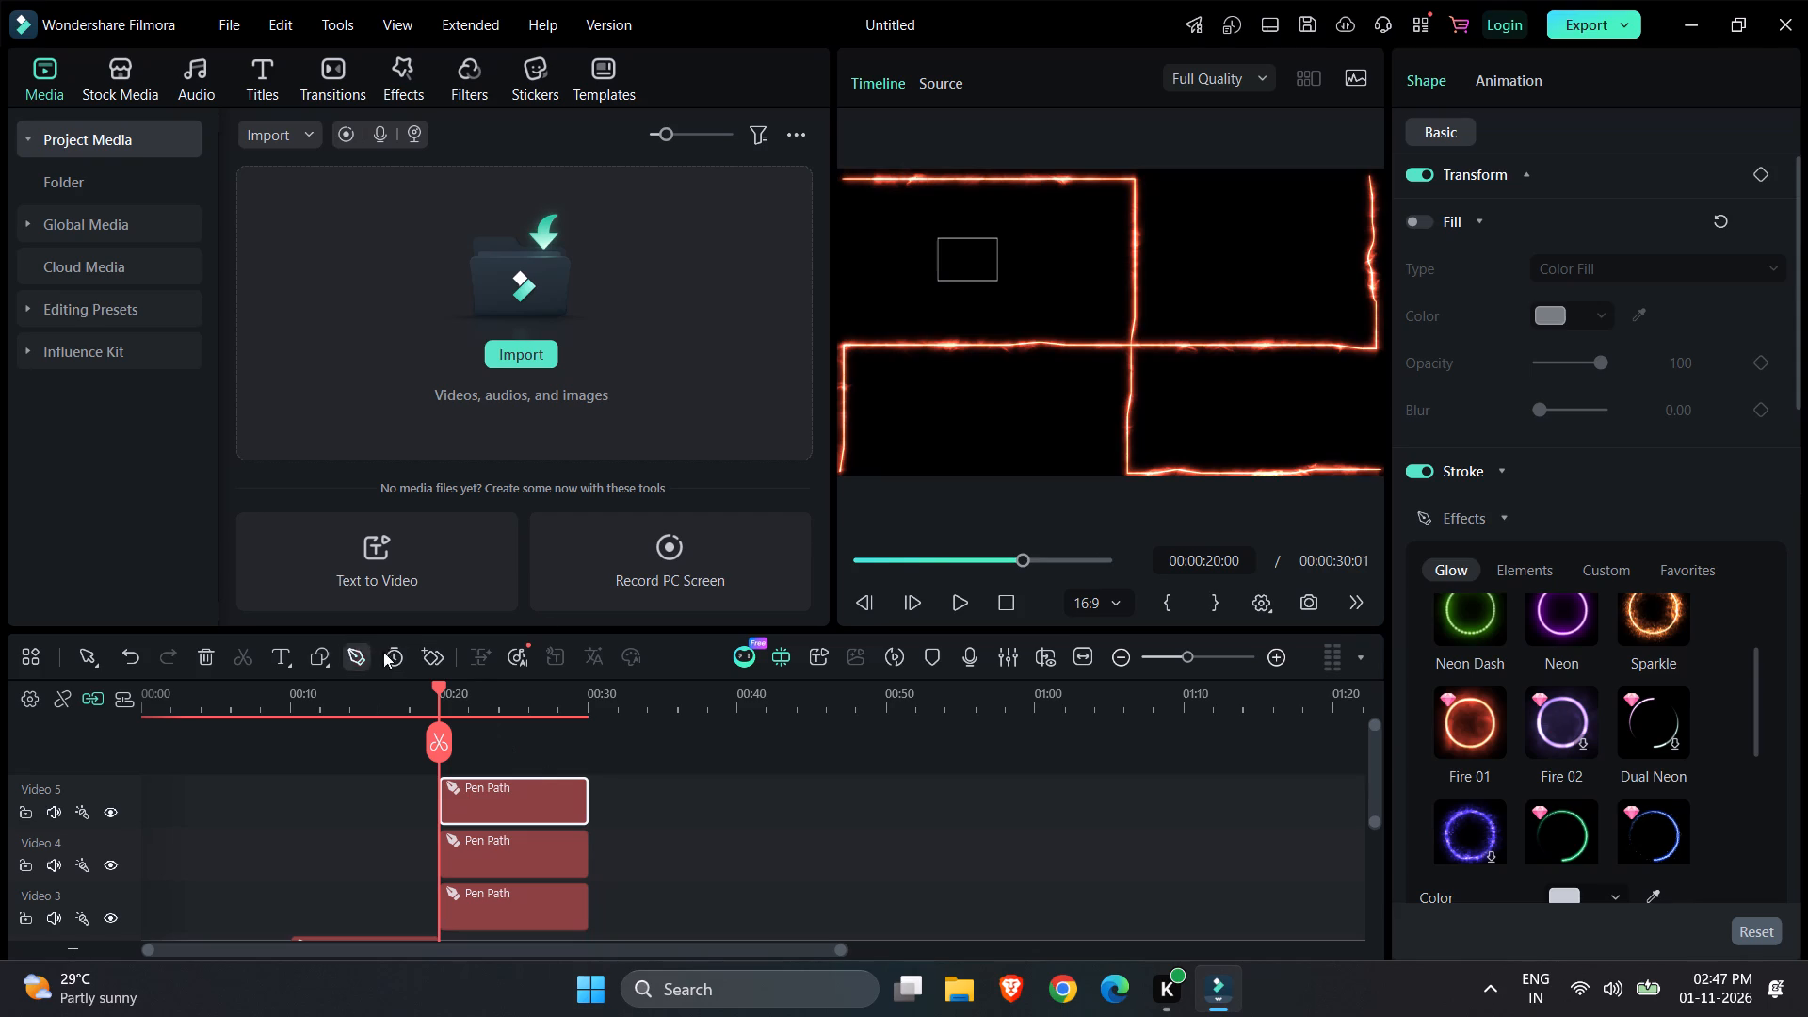
{"action": "left_click", "coordinate": [949, 392]}
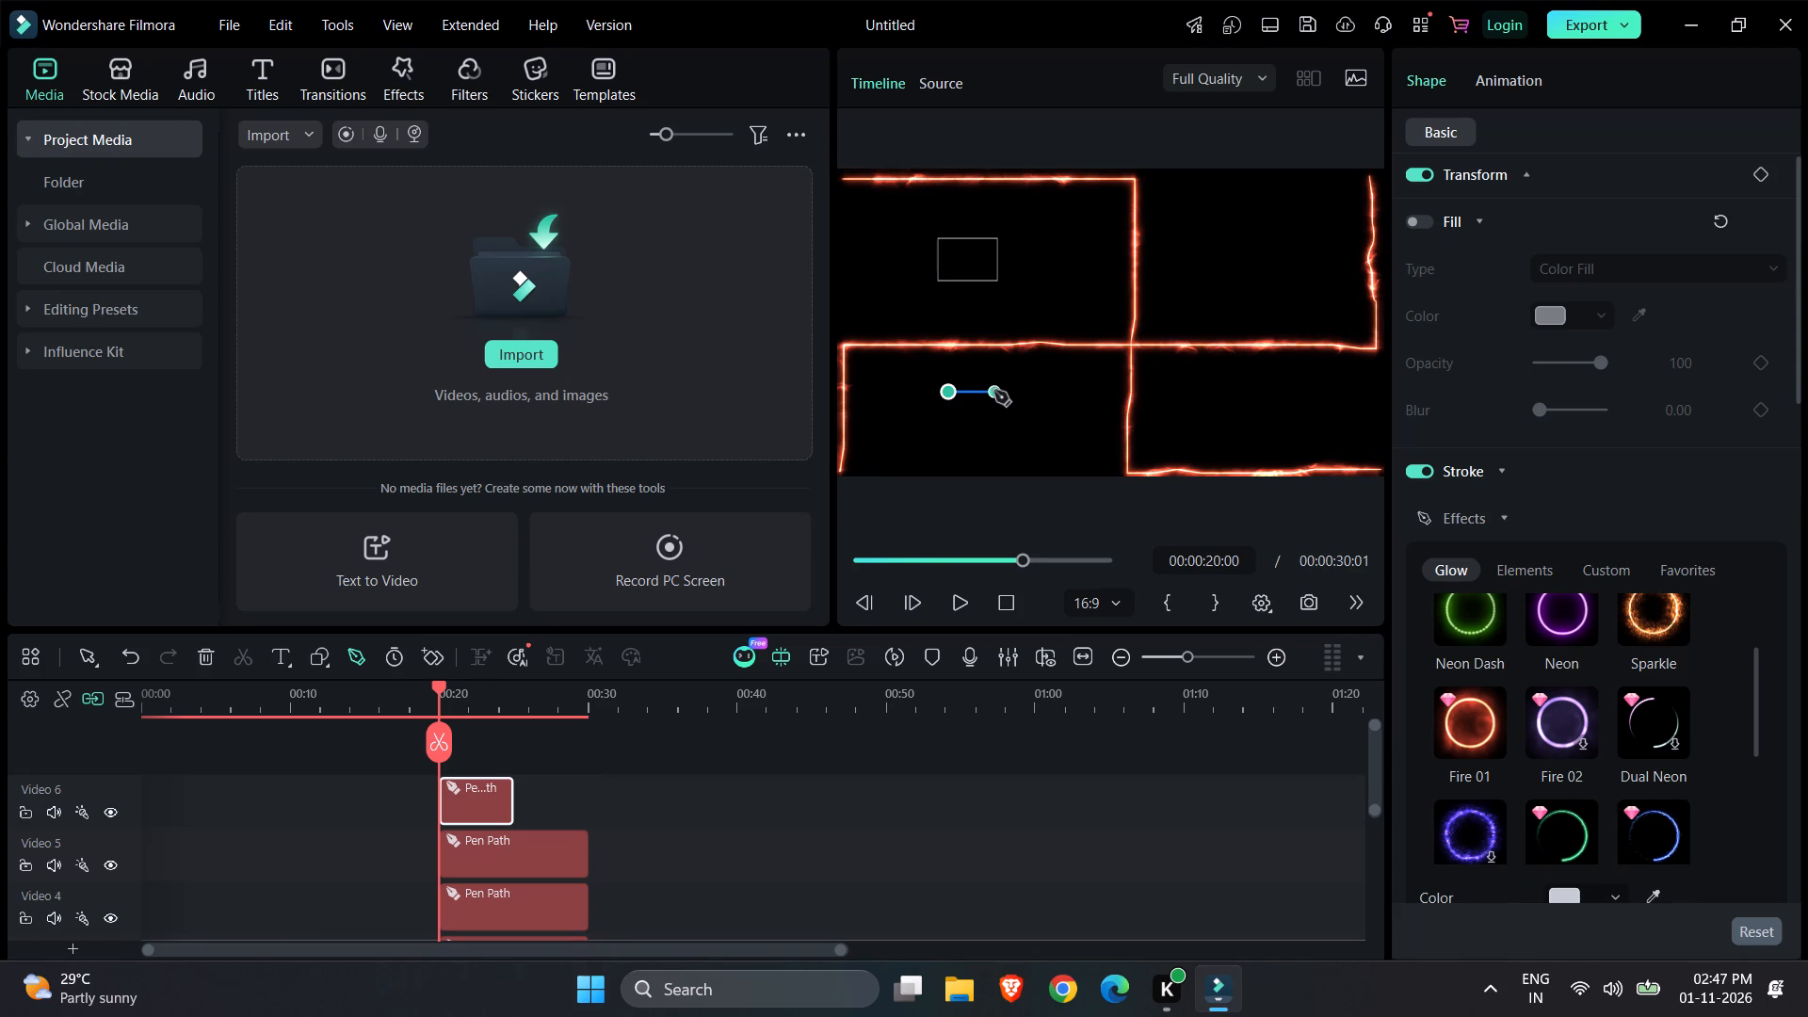
{"action": "left_click", "coordinate": [994, 391]}
{"action": "left_click", "coordinate": [996, 425]}
{"action": "left_click", "coordinate": [953, 425]}
{"action": "left_click", "coordinate": [953, 394]}
{"action": "left_click", "coordinate": [870, 754]}
Extend the lower-left rectangle's pen path clip on Video 6 to end with the clips below it.
{"action": "left_click", "coordinate": [460, 802]}
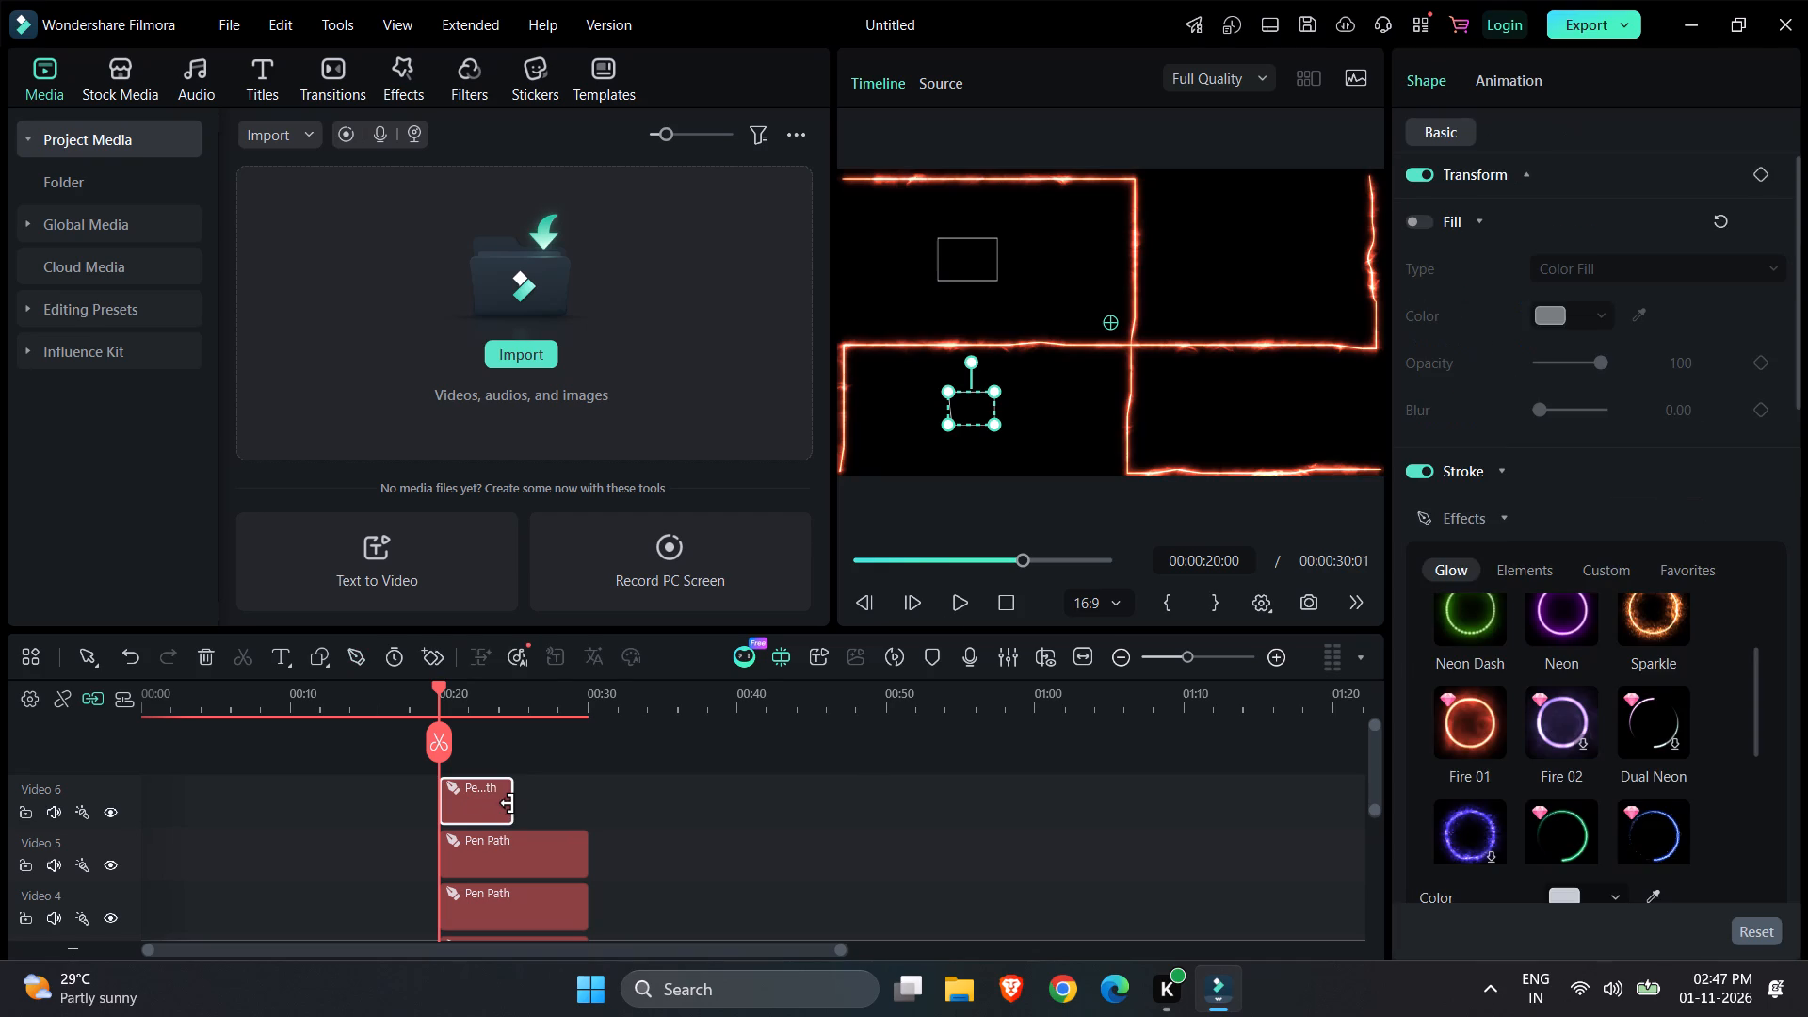
{"action": "left_click_drag", "start_coordinate": [508, 803], "coordinate": [583, 800]}
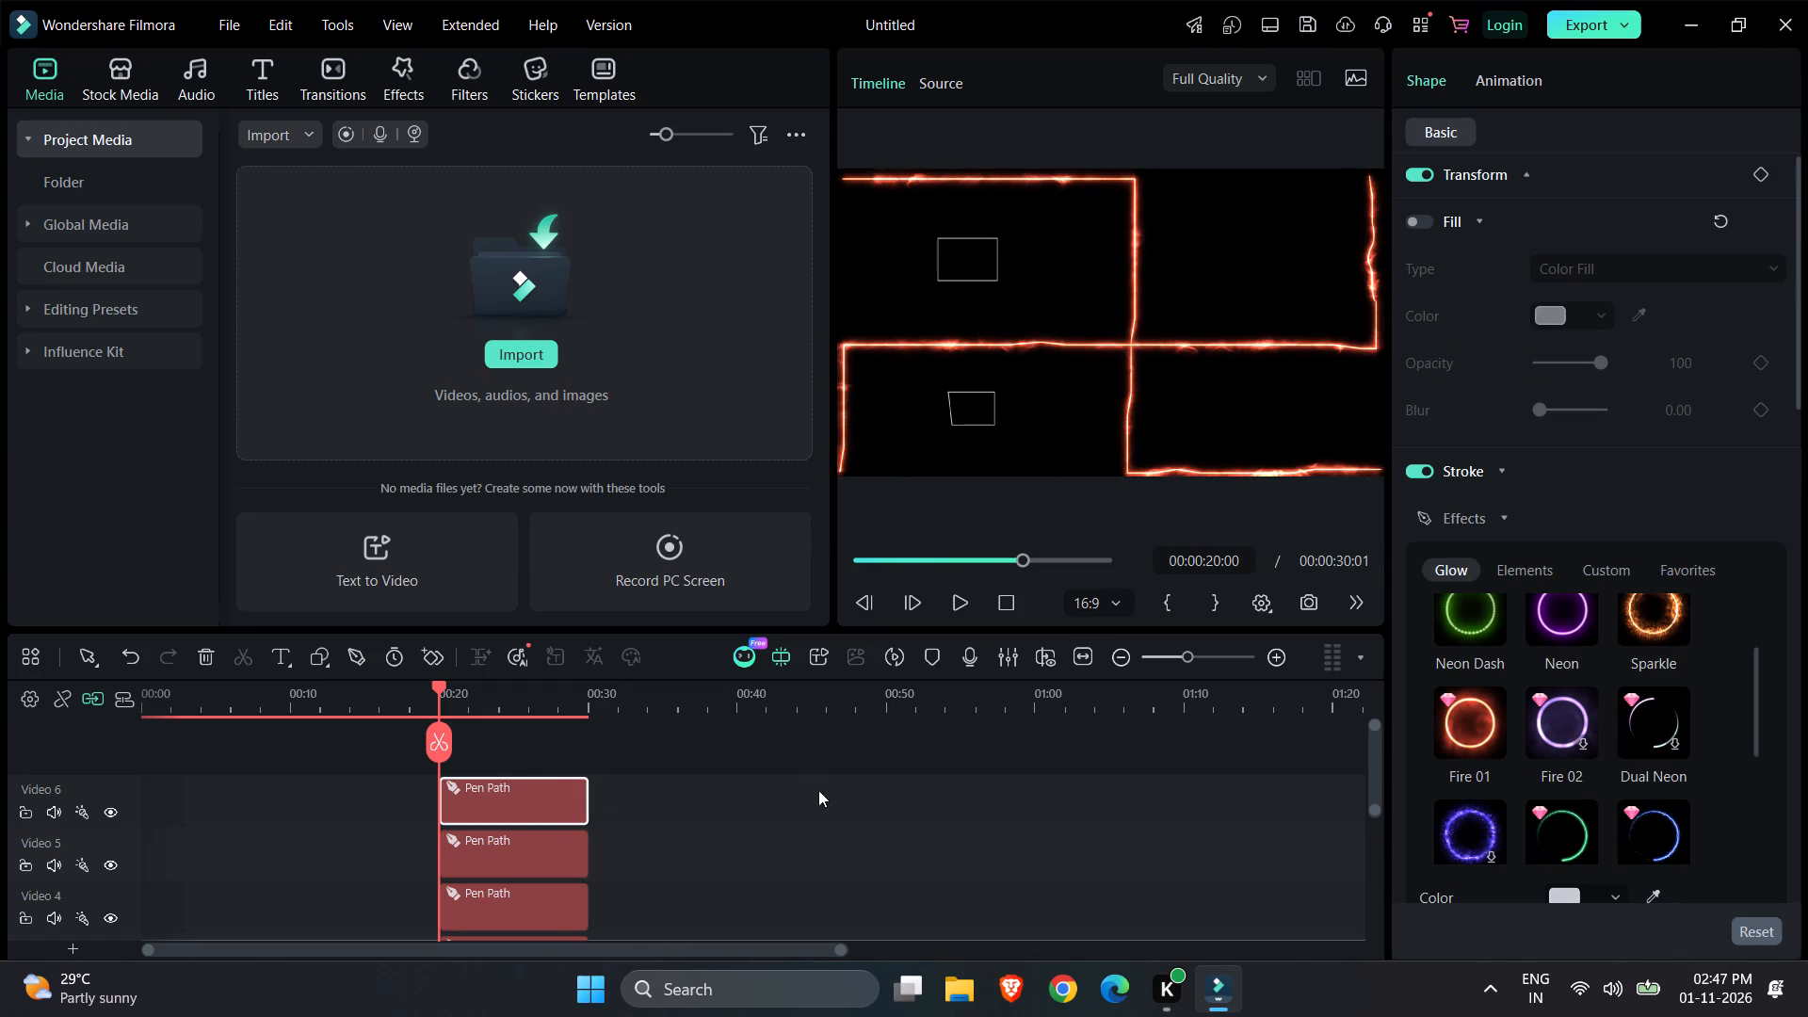
Move the lower-left rectangle slightly left and down so it lines up better beneath the upper-left rectangle.
{"action": "left_click", "coordinate": [965, 414]}
{"action": "left_click_drag", "start_coordinate": [951, 425], "coordinate": [936, 429]}
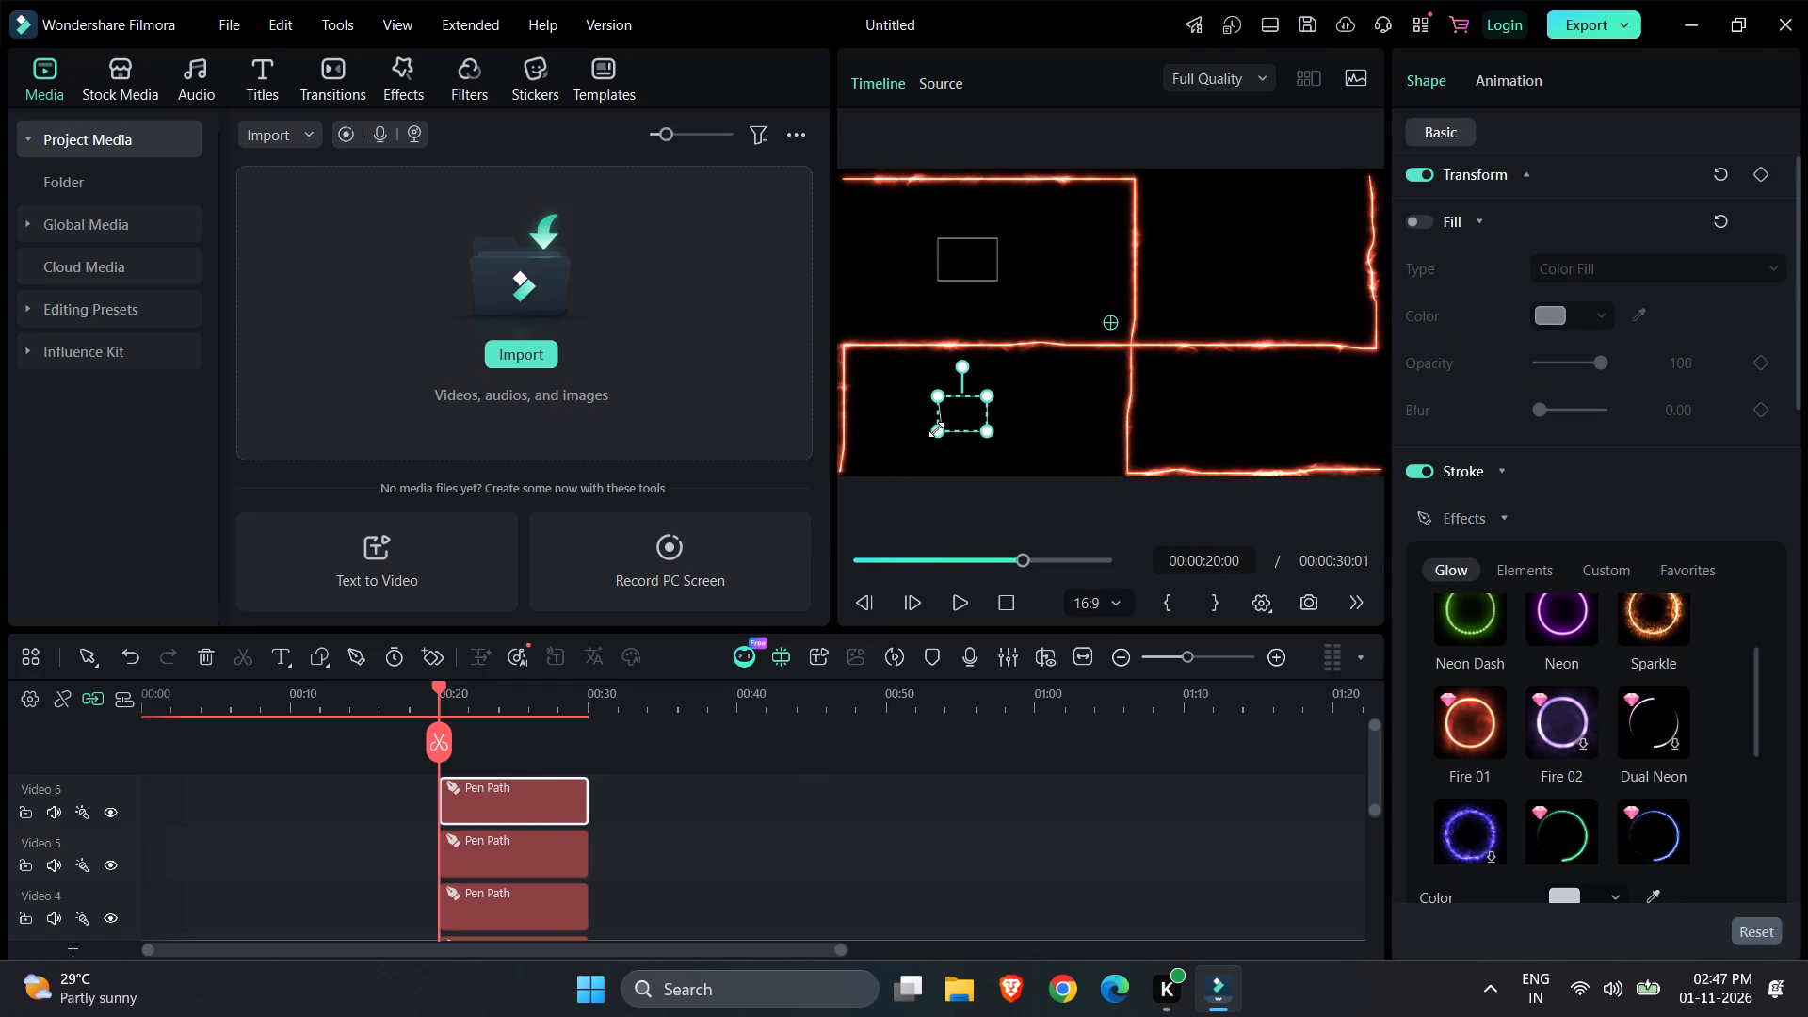
{"action": "left_click", "coordinate": [977, 845]}
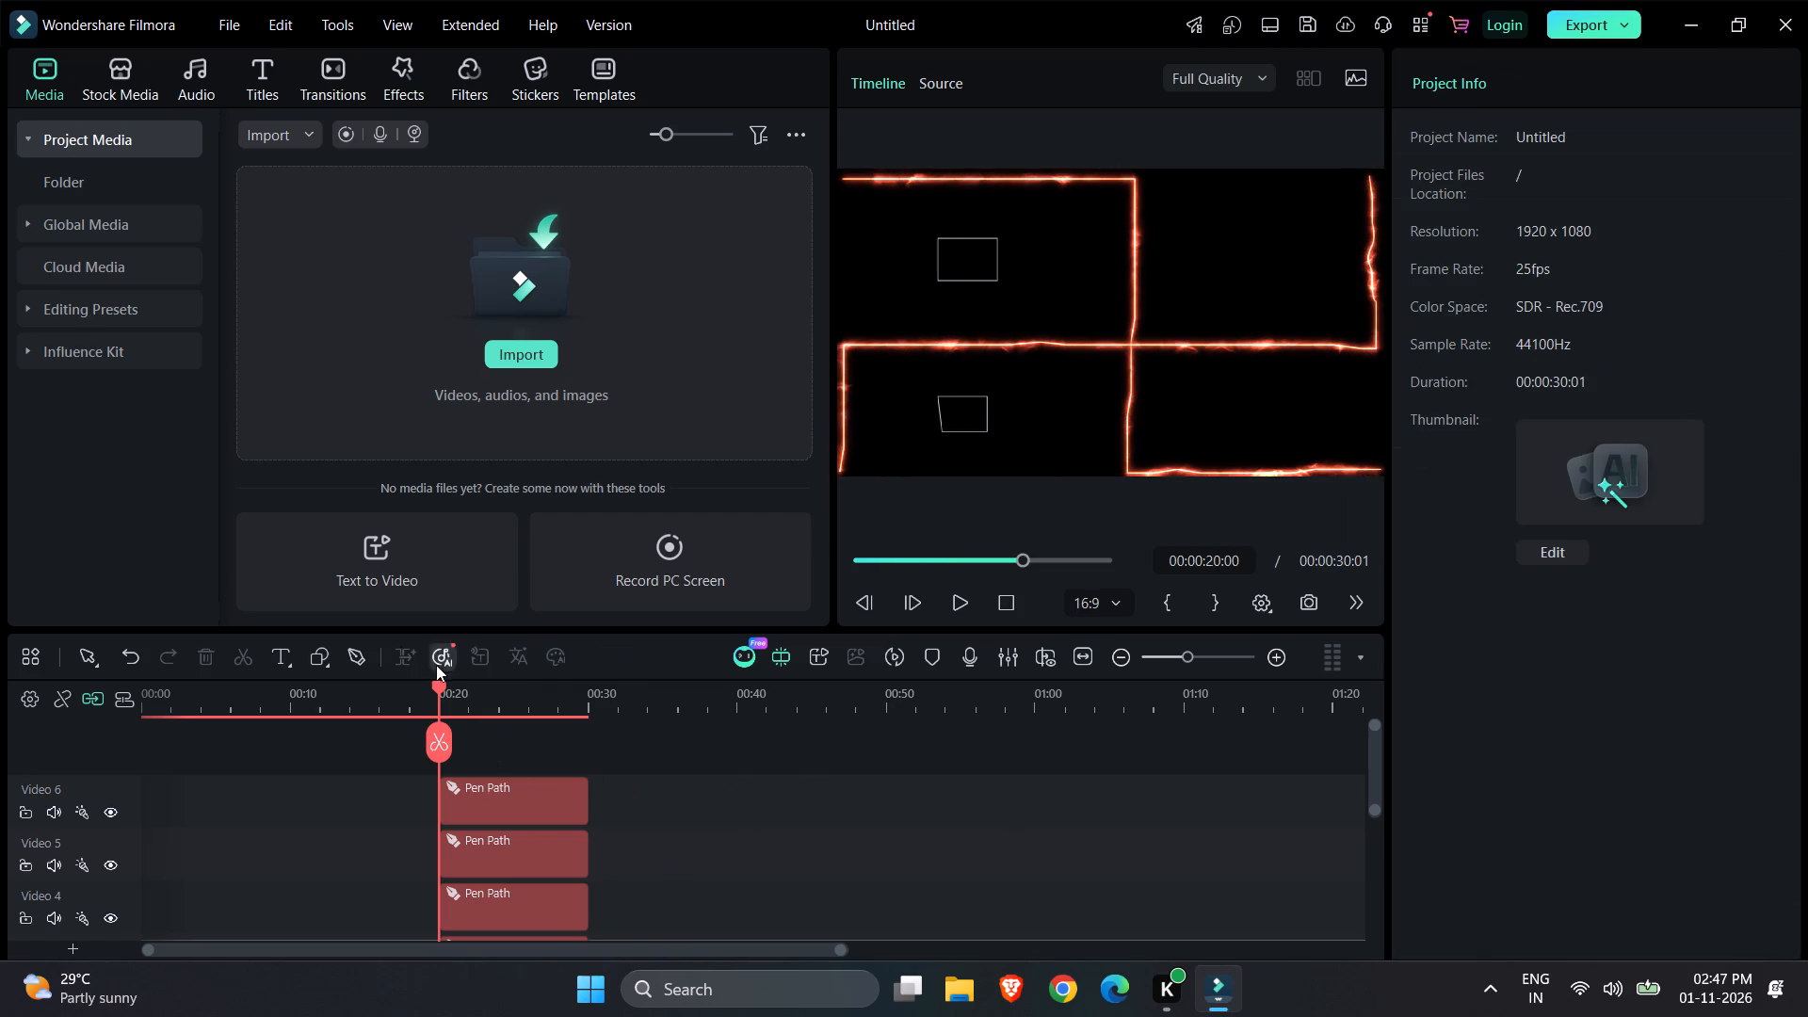
At 00:00:20:00, draw a small closed rectangular pen path with straight corners inside the upper-right section of the frame.
{"action": "left_click", "coordinate": [359, 650]}
{"action": "left_click", "coordinate": [1221, 236]}
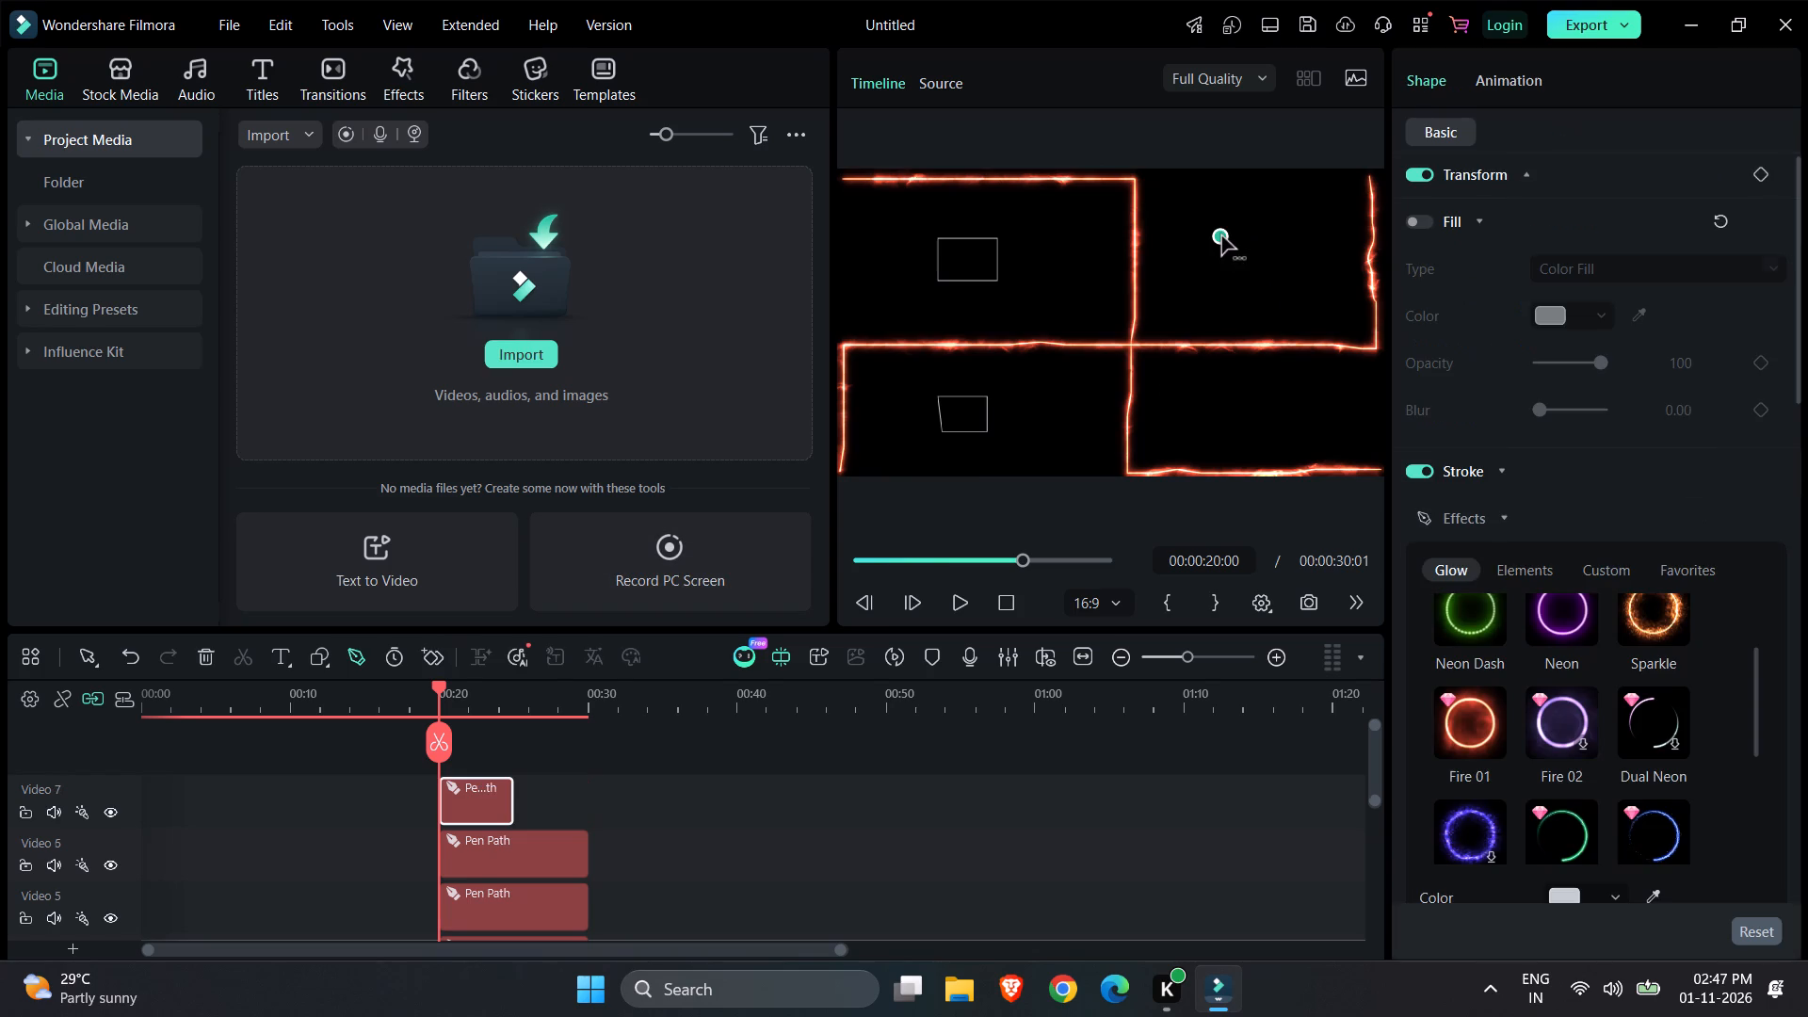
{"action": "left_click", "coordinate": [1267, 236]}
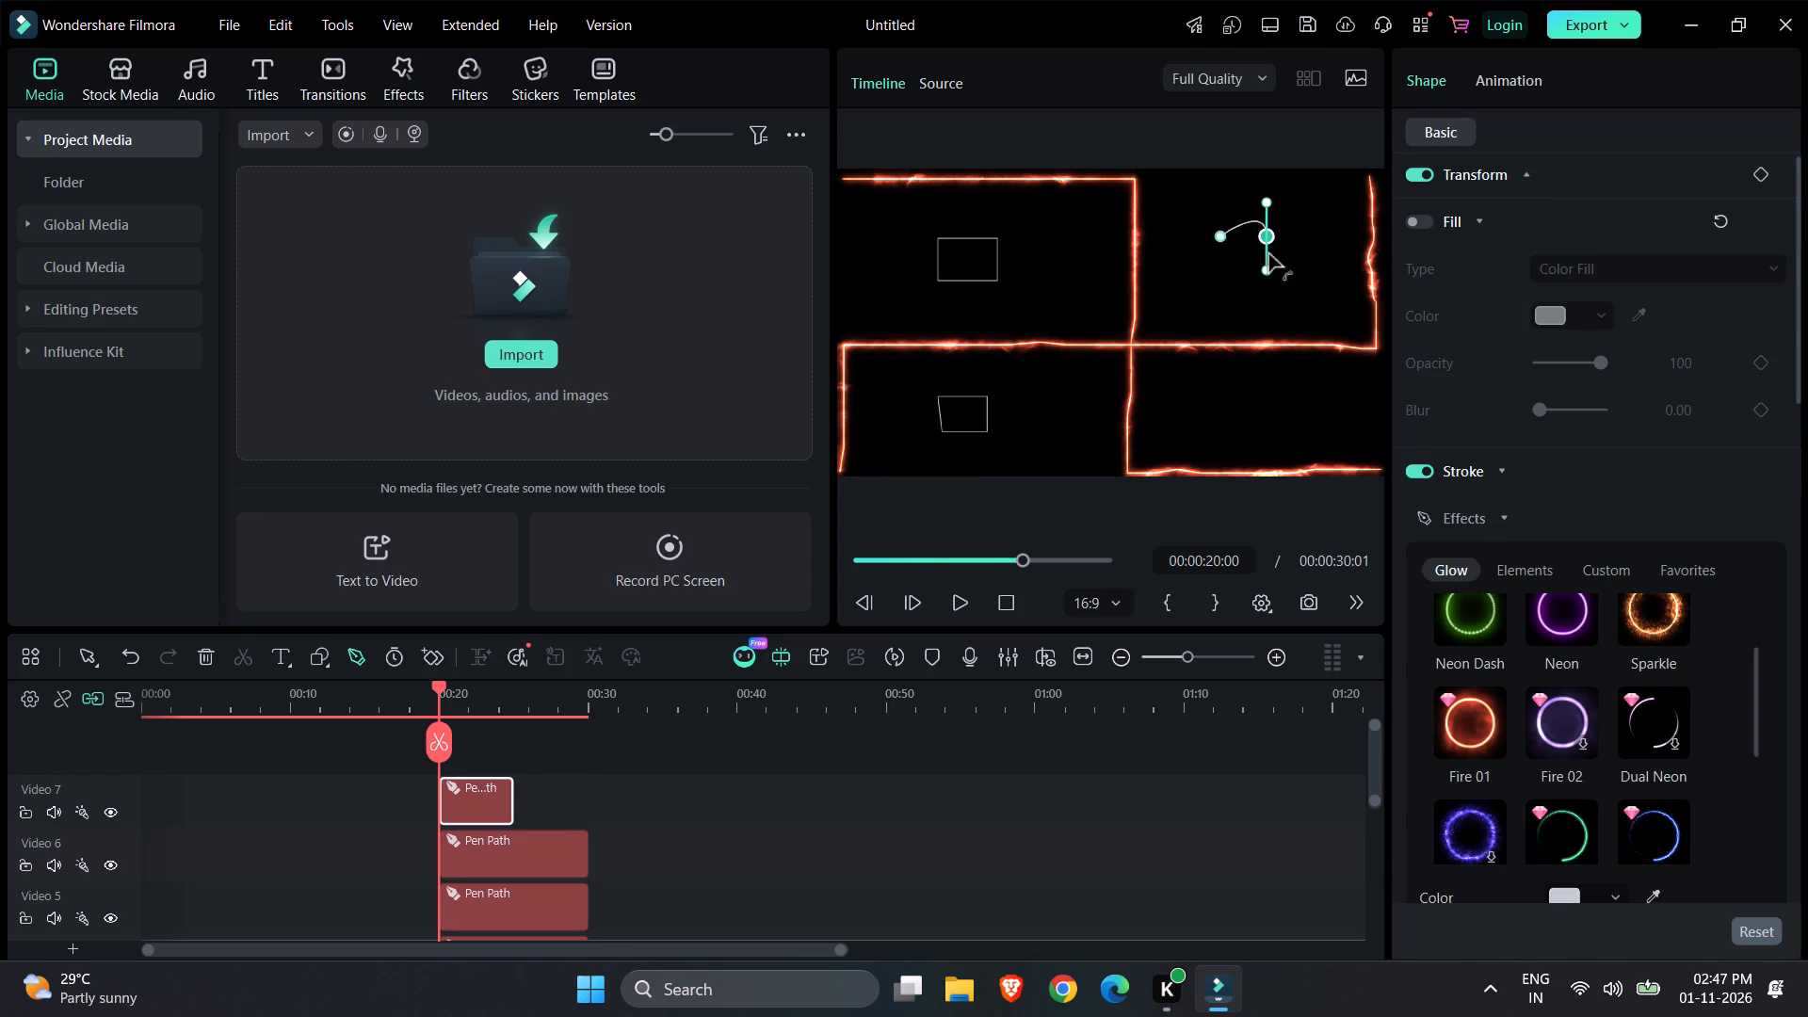
{"action": "left_click", "coordinate": [1270, 239]}
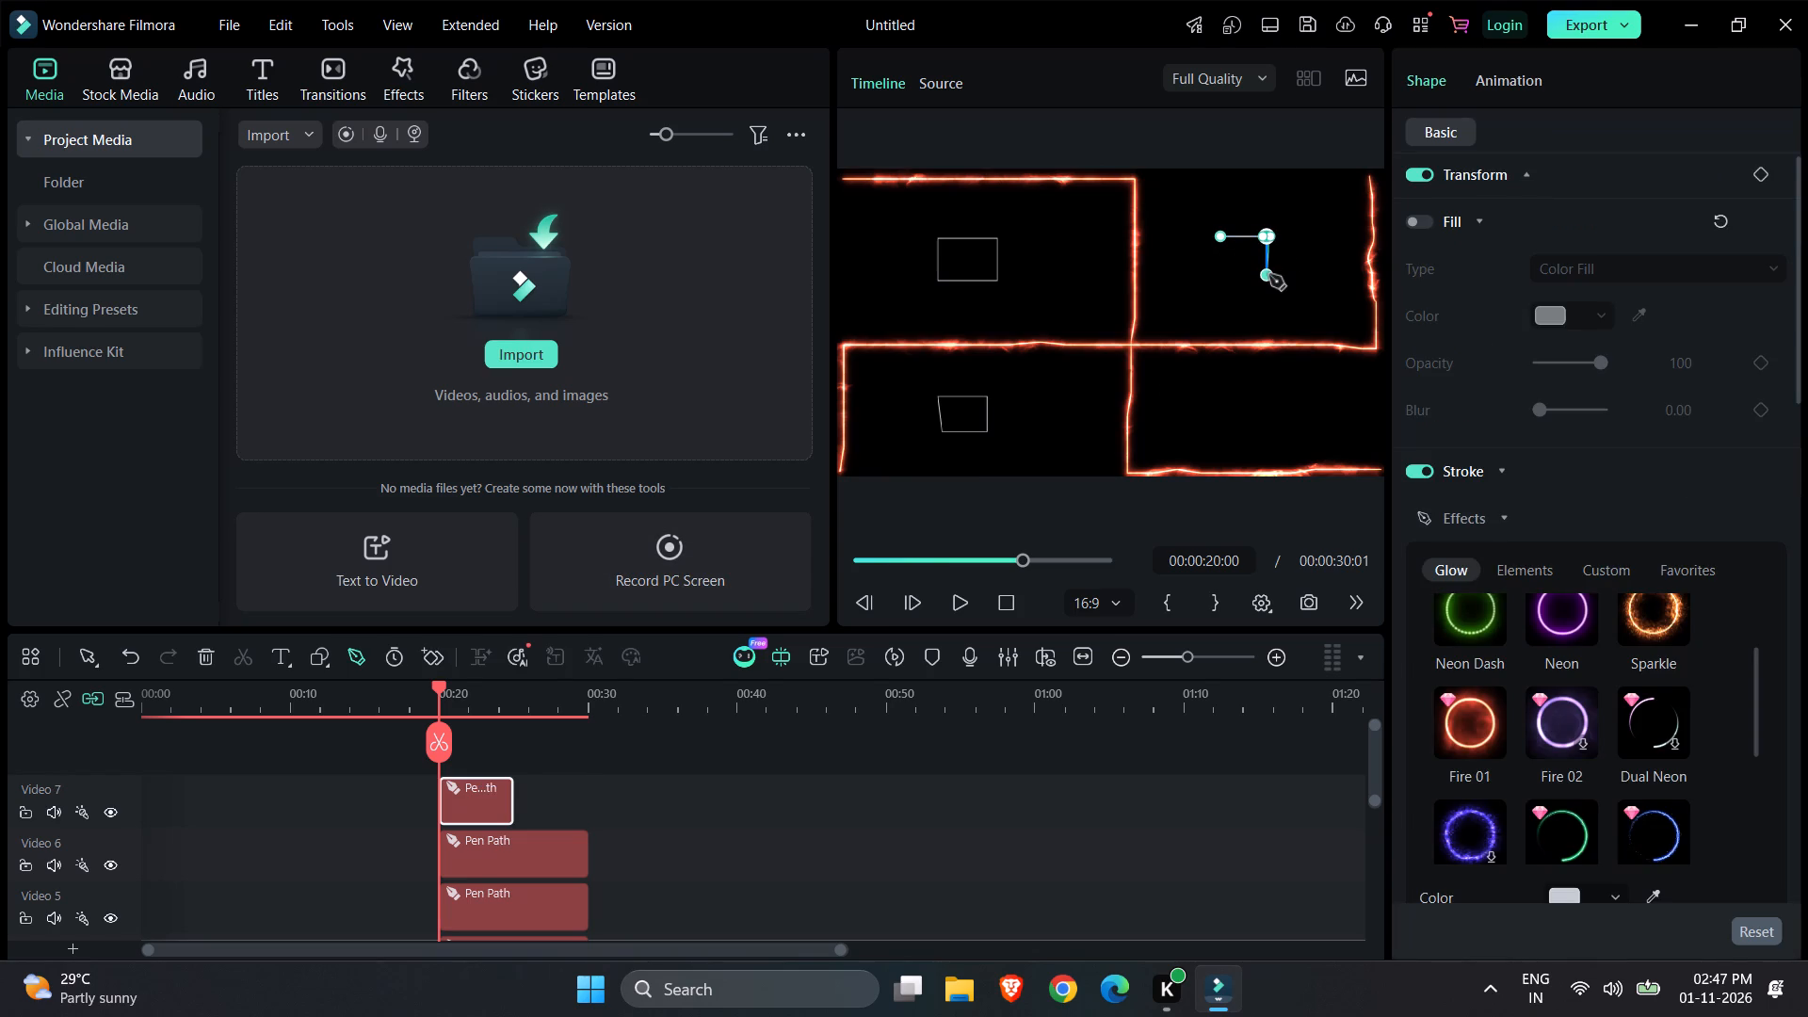
{"action": "left_click", "coordinate": [1269, 276]}
{"action": "left_click", "coordinate": [1271, 275]}
{"action": "left_click", "coordinate": [1224, 274]}
{"action": "left_click", "coordinate": [1223, 238]}
{"action": "left_click", "coordinate": [1239, 379]}
Extend the upper-right rectangle's pen path clip on Video 7 to end with the clips below it.
{"action": "left_click_drag", "start_coordinate": [509, 802], "coordinate": [581, 798]}
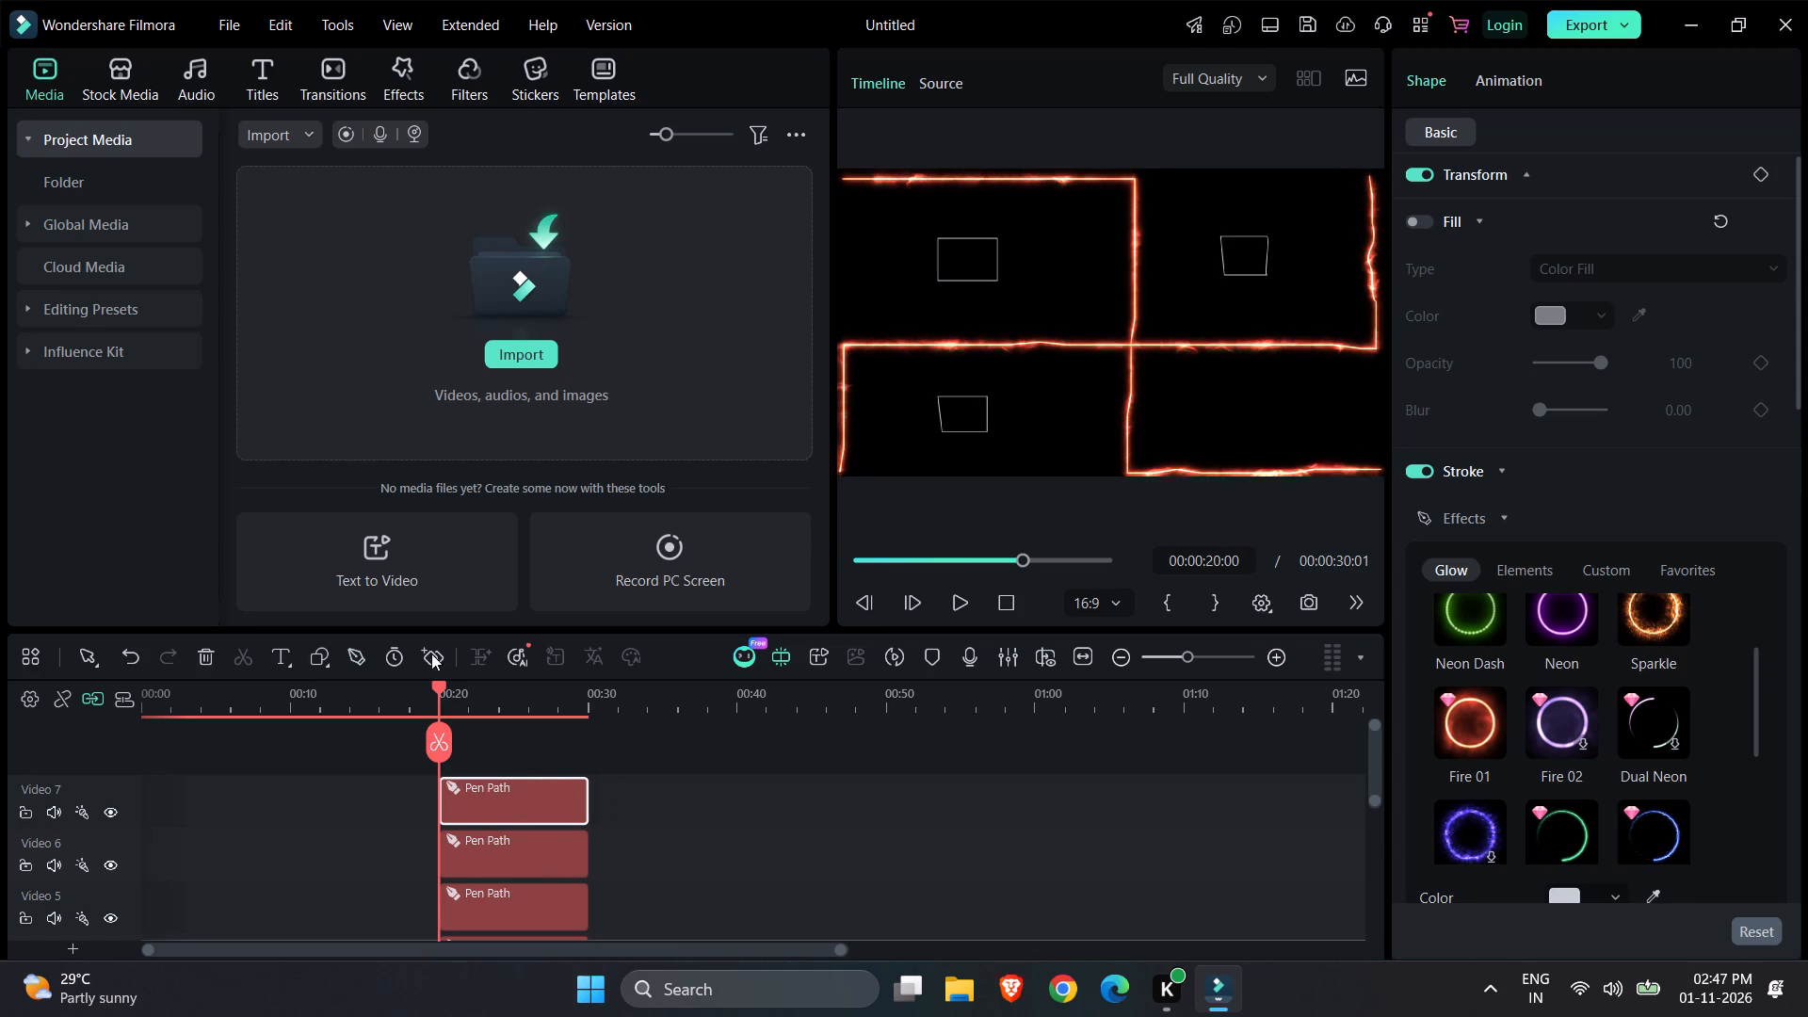
At 00:00:20:00, draw a small closed rectangular pen path inside the lower-right section of the frame.
{"action": "left_click", "coordinate": [373, 655]}
{"action": "left_click", "coordinate": [365, 655]}
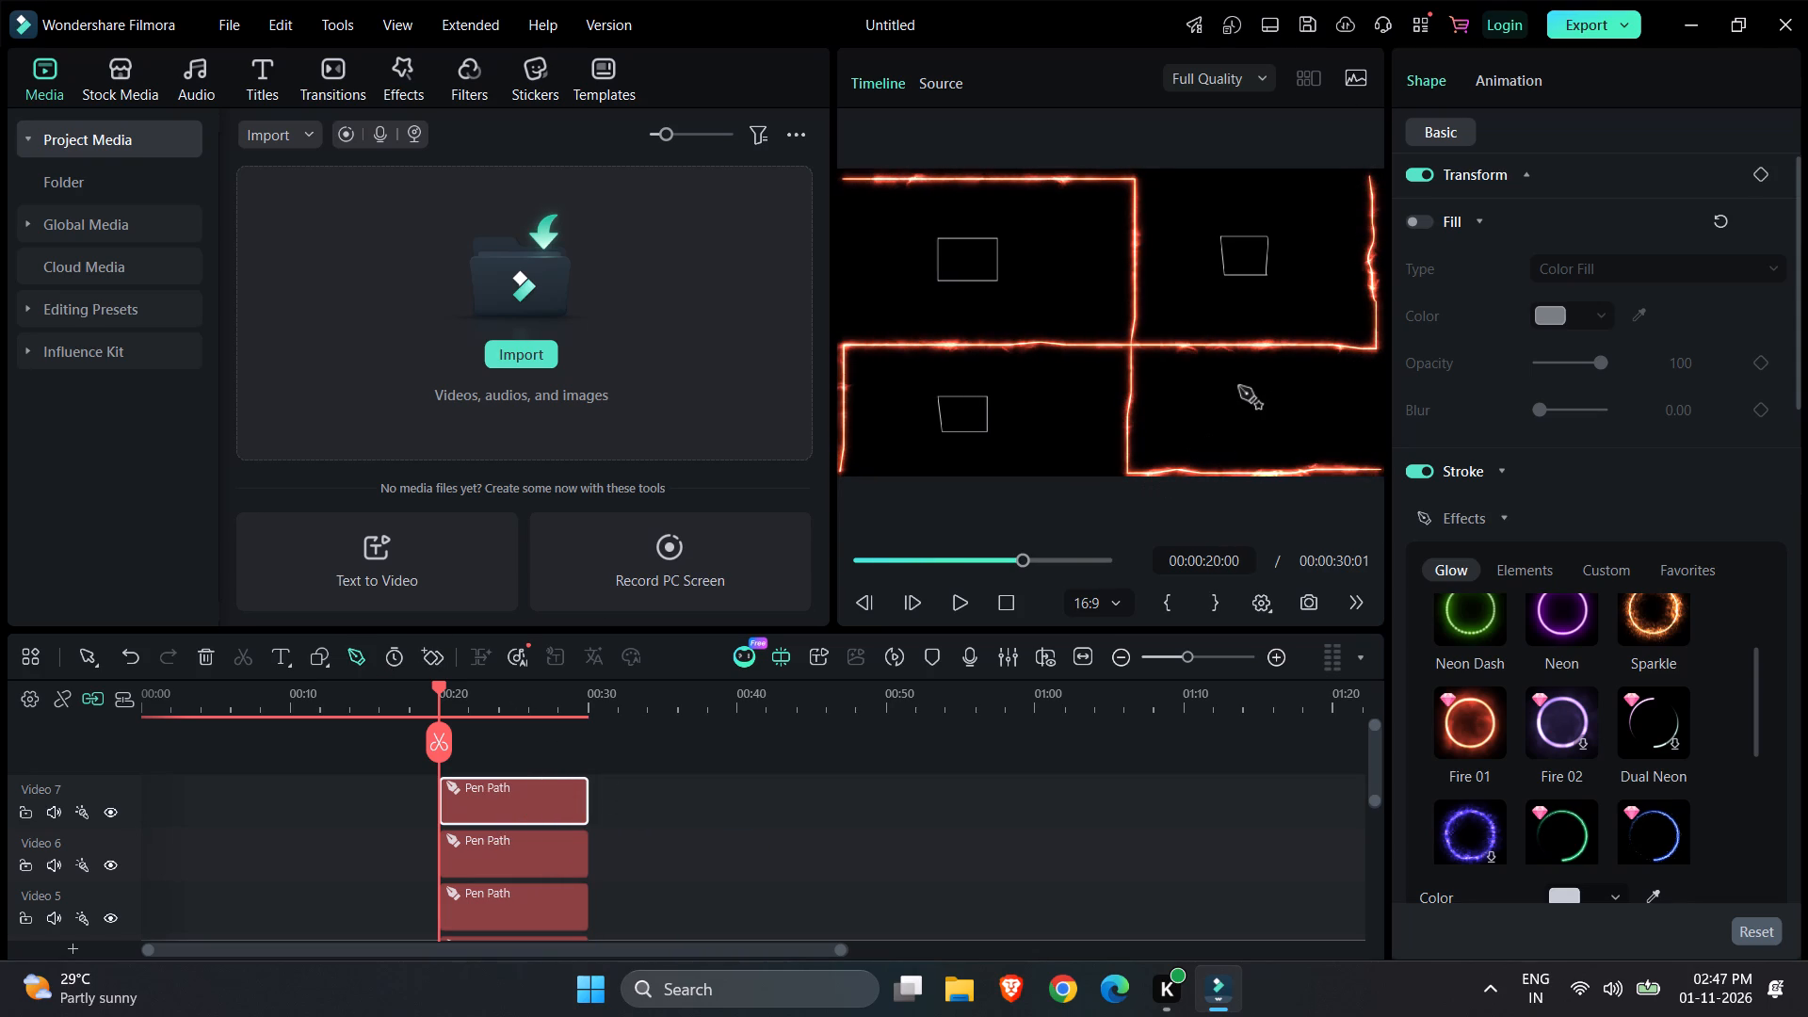
{"action": "left_click", "coordinate": [1237, 393]}
{"action": "left_click", "coordinate": [1279, 391]}
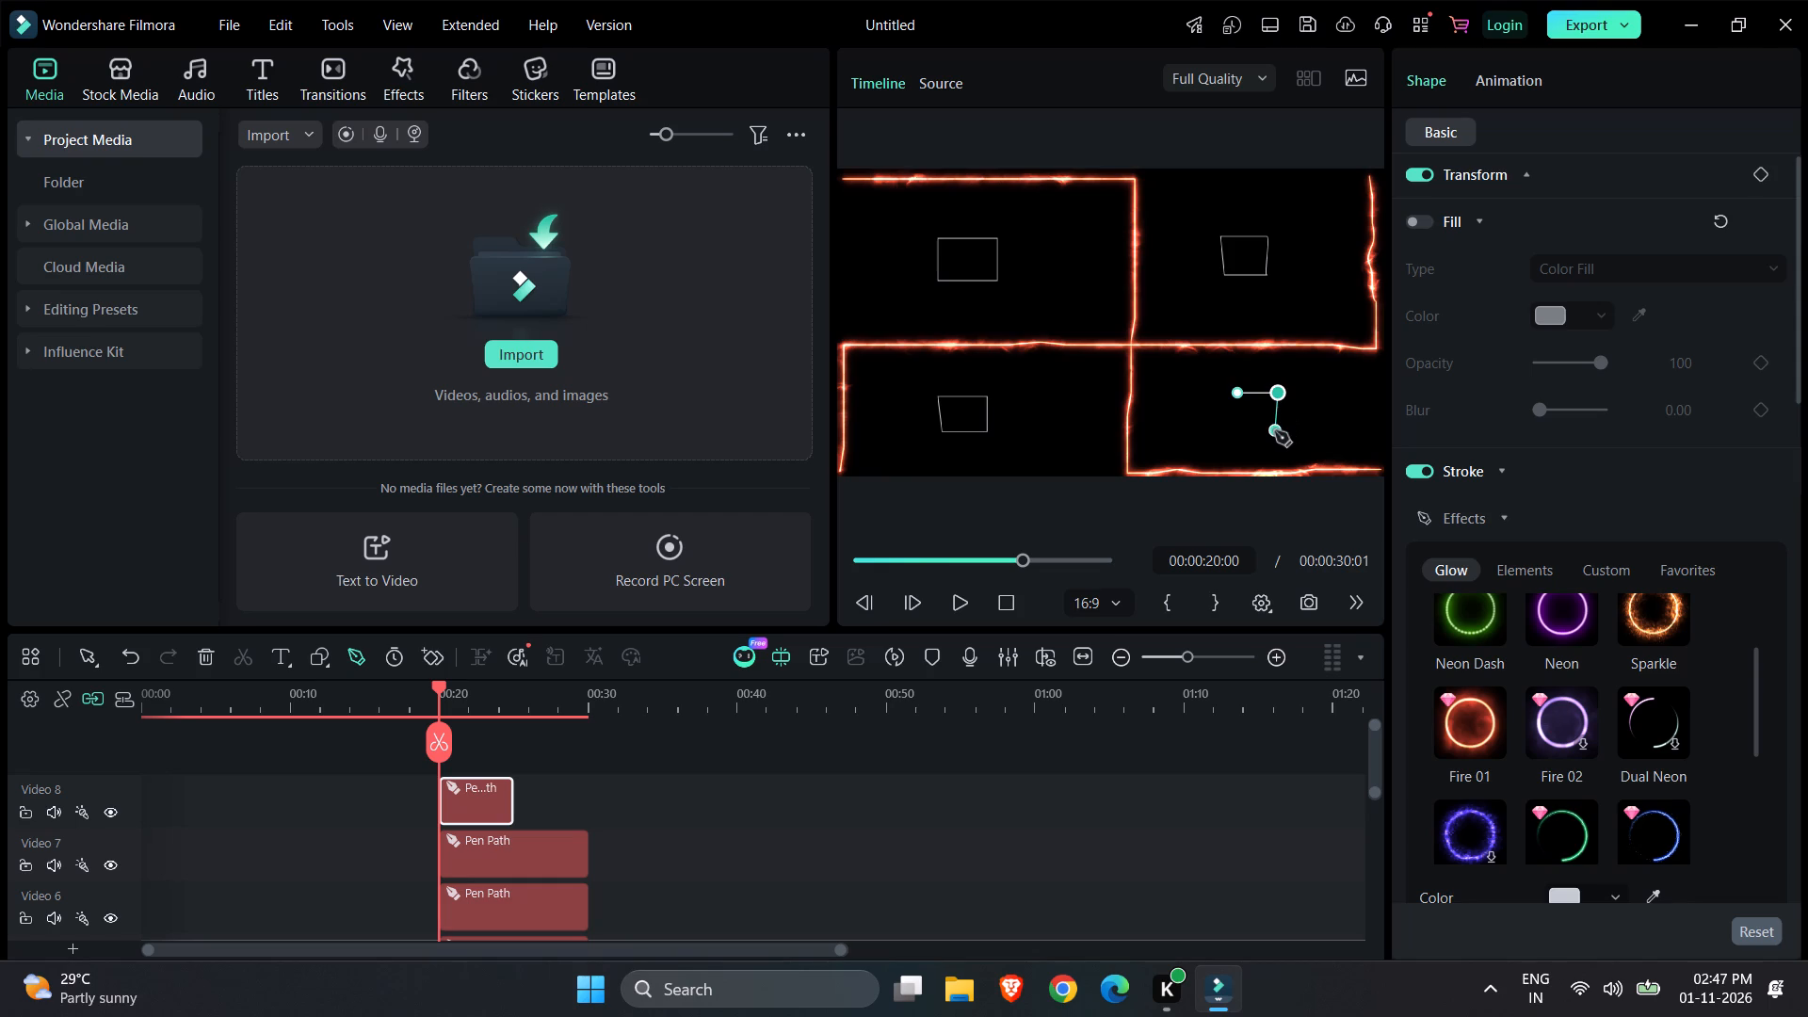
{"action": "left_click", "coordinate": [1278, 431]}
{"action": "left_click", "coordinate": [1241, 431]}
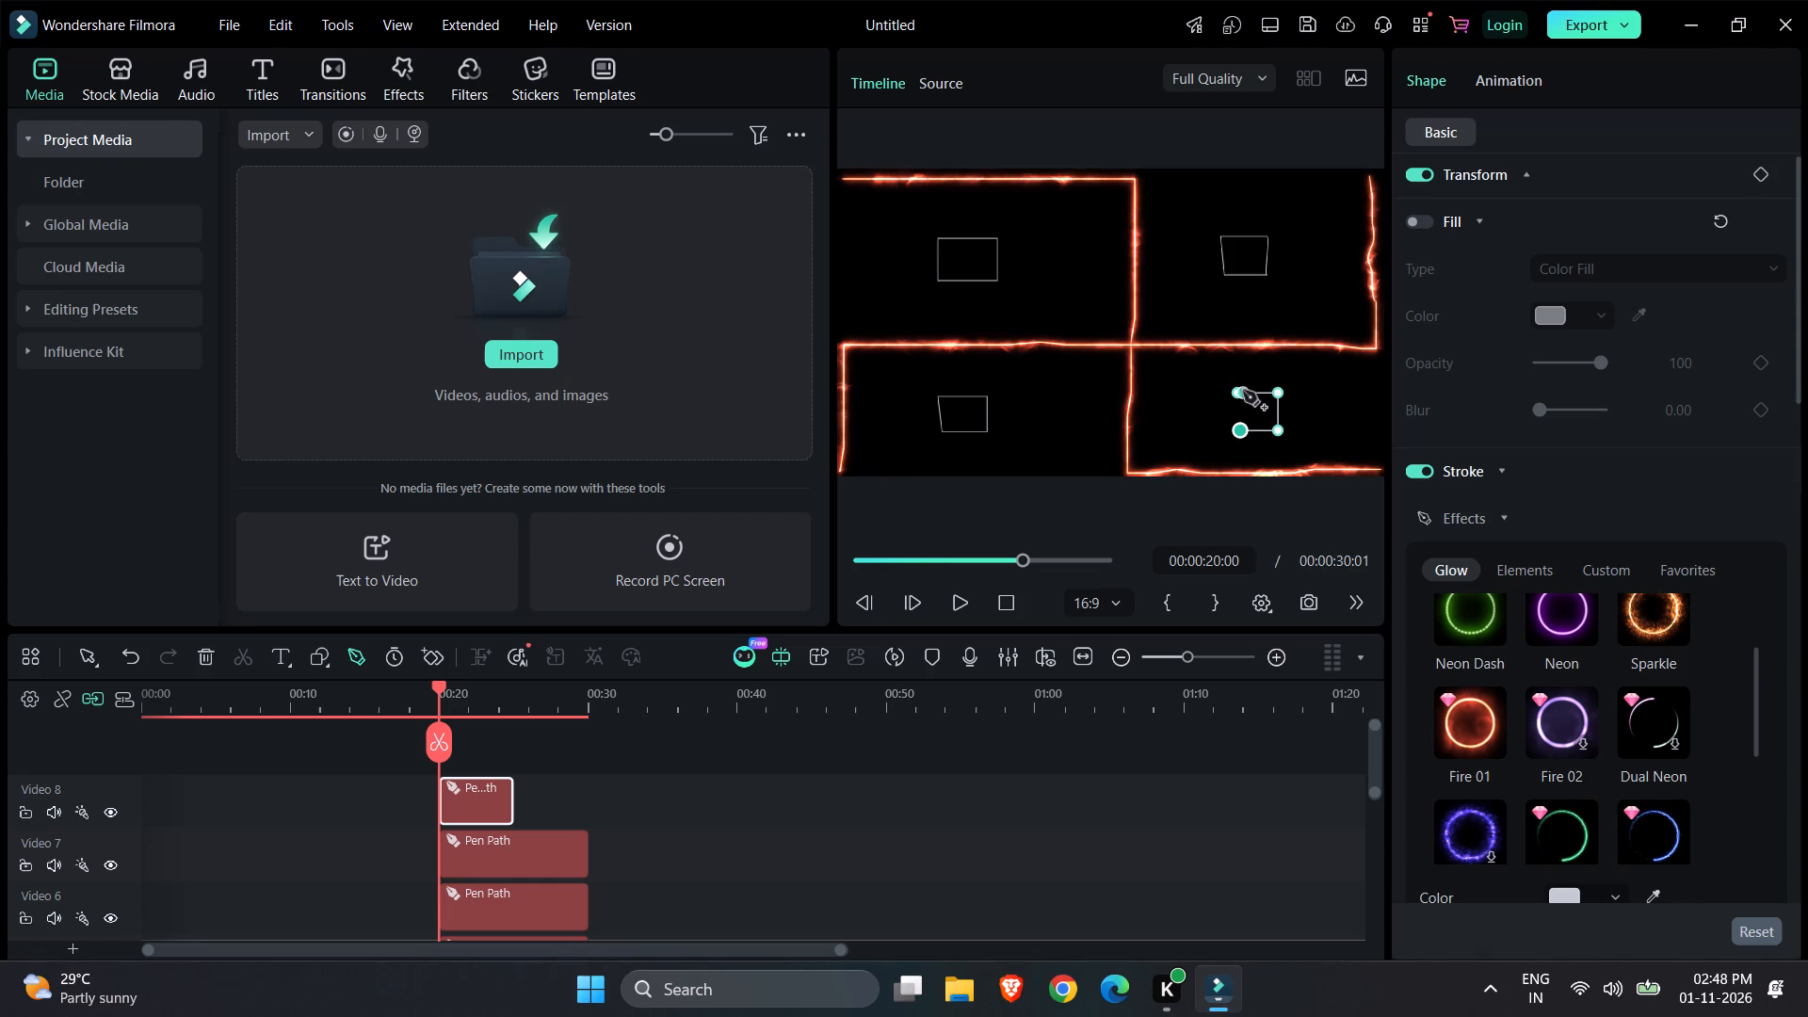
{"action": "left_click", "coordinate": [1240, 395]}
{"action": "left_click", "coordinate": [1041, 869]}
Extend the lower-right rectangle's pen path clip on Video 8 to end with the clips below it.
{"action": "left_click", "coordinate": [490, 799]}
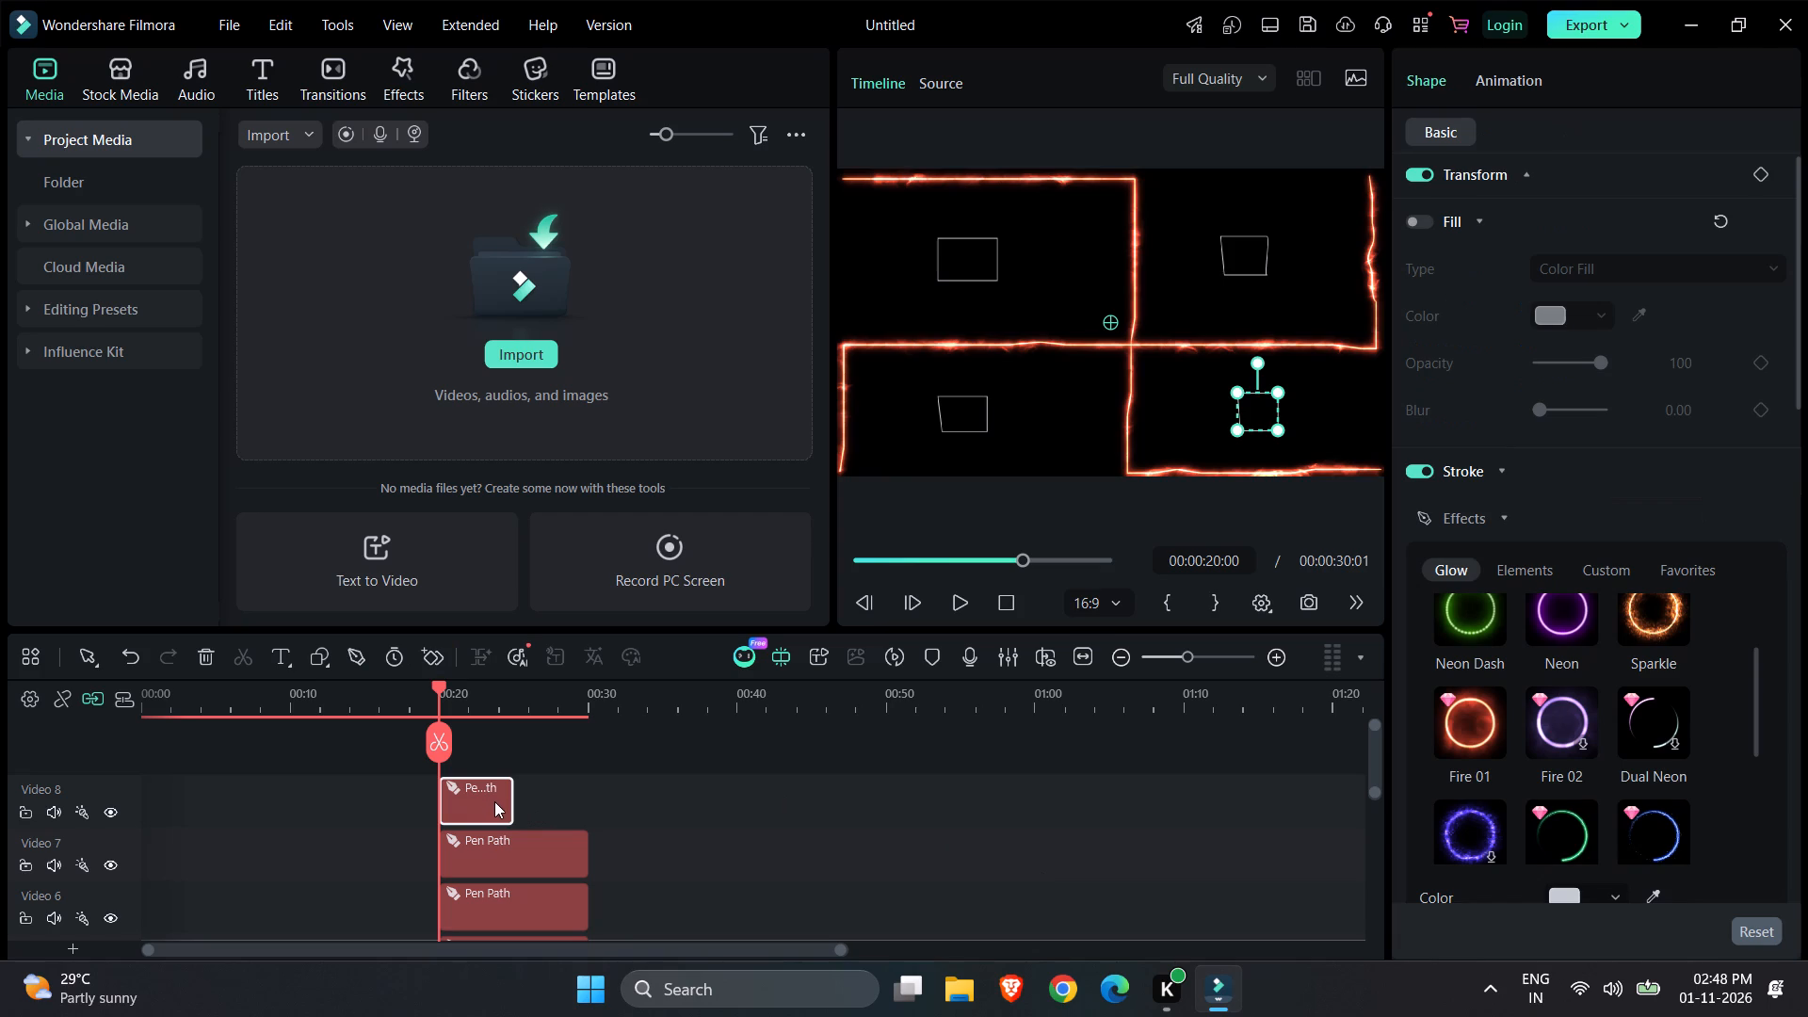
{"action": "left_click_drag", "start_coordinate": [510, 807], "coordinate": [585, 812]}
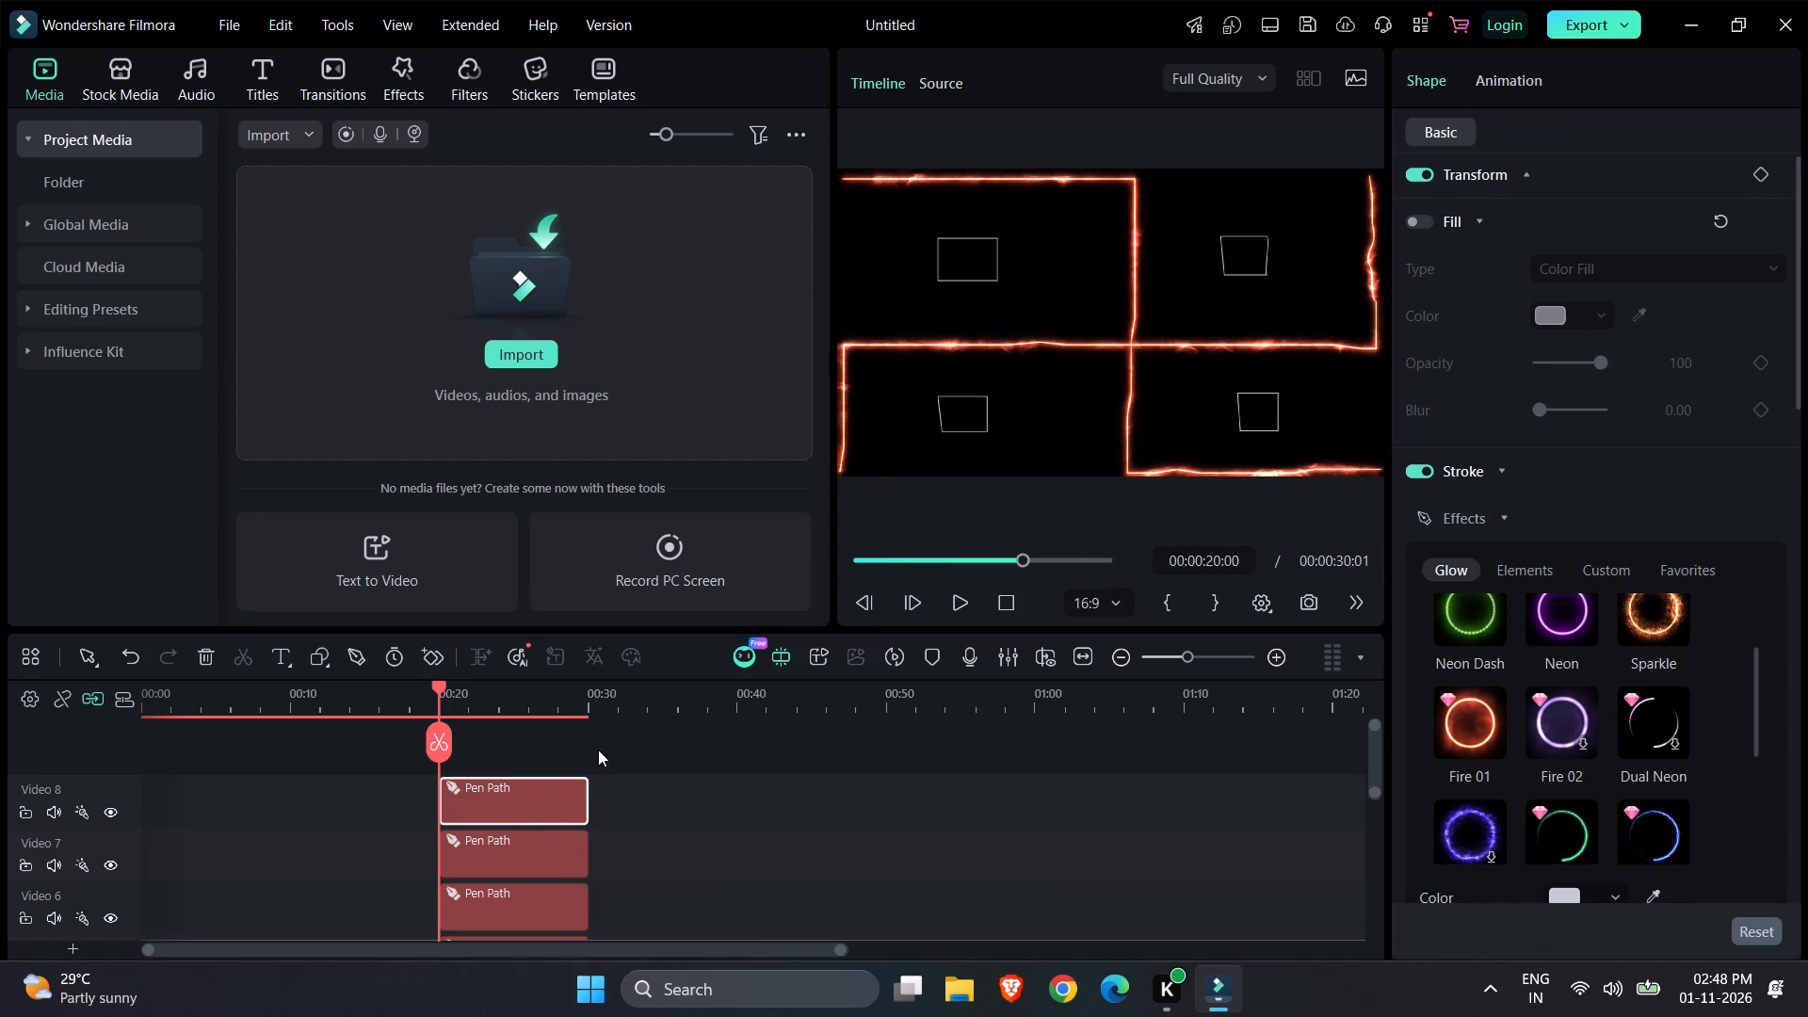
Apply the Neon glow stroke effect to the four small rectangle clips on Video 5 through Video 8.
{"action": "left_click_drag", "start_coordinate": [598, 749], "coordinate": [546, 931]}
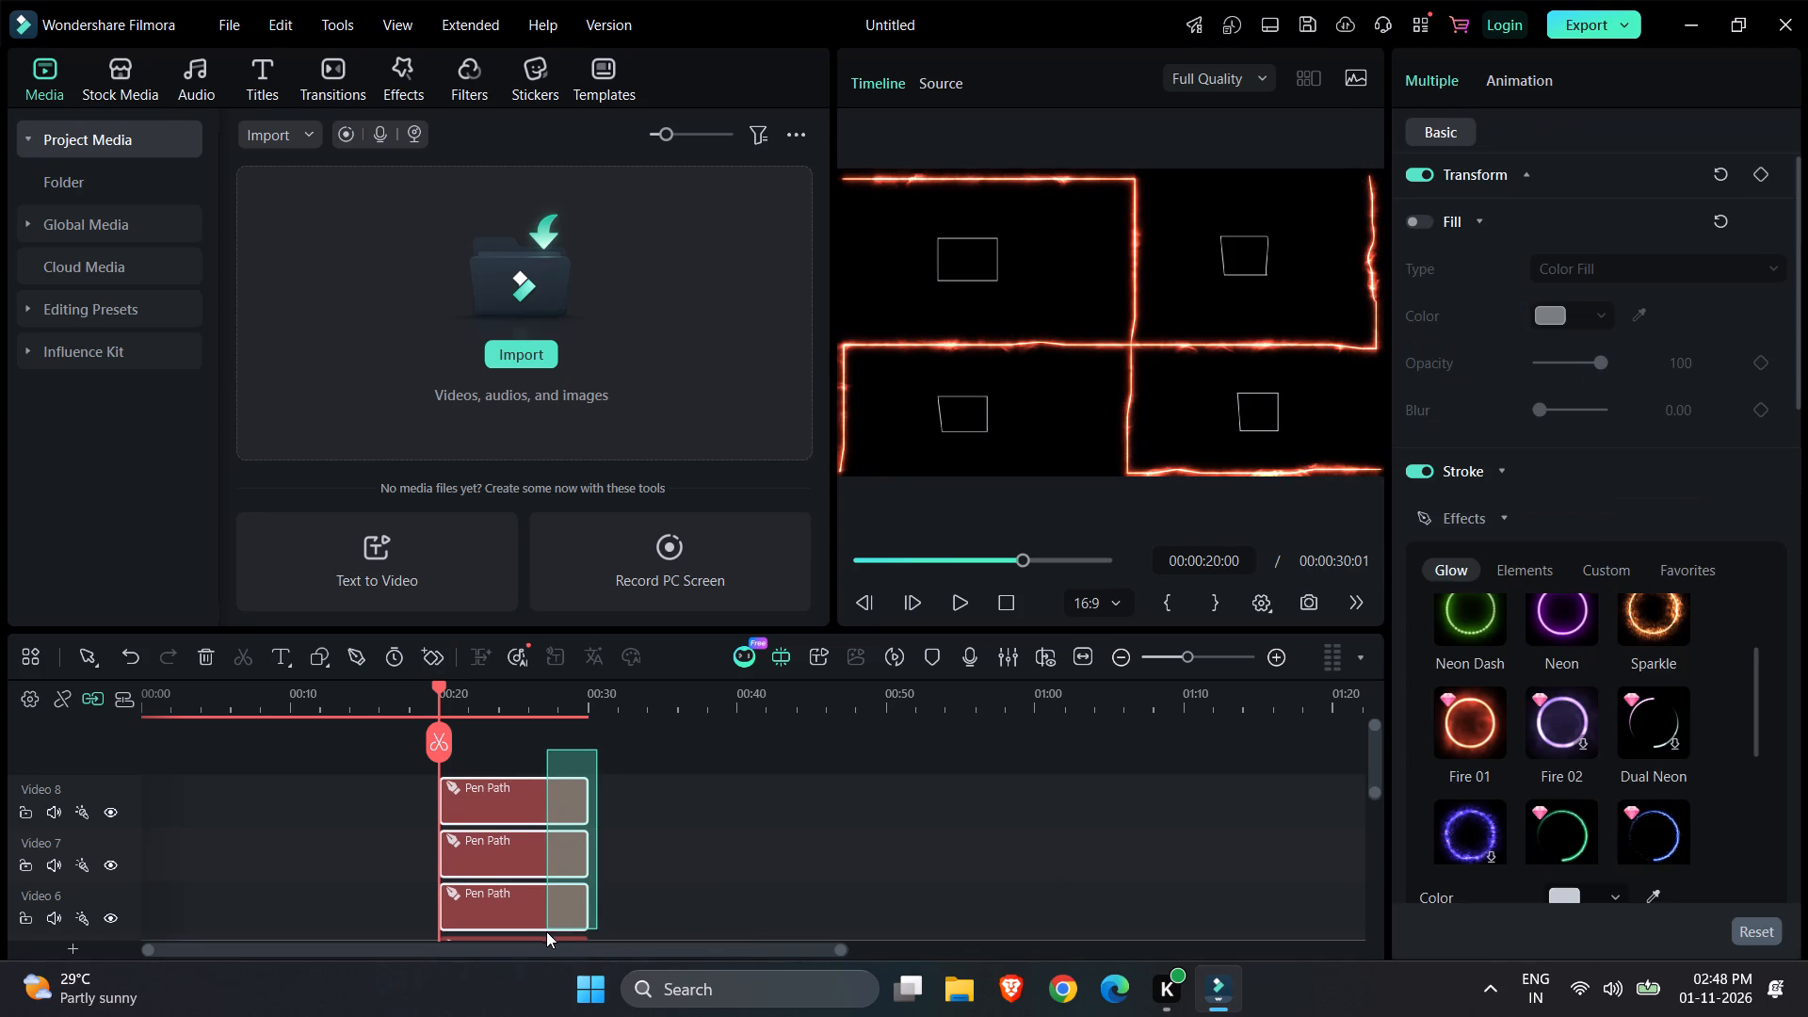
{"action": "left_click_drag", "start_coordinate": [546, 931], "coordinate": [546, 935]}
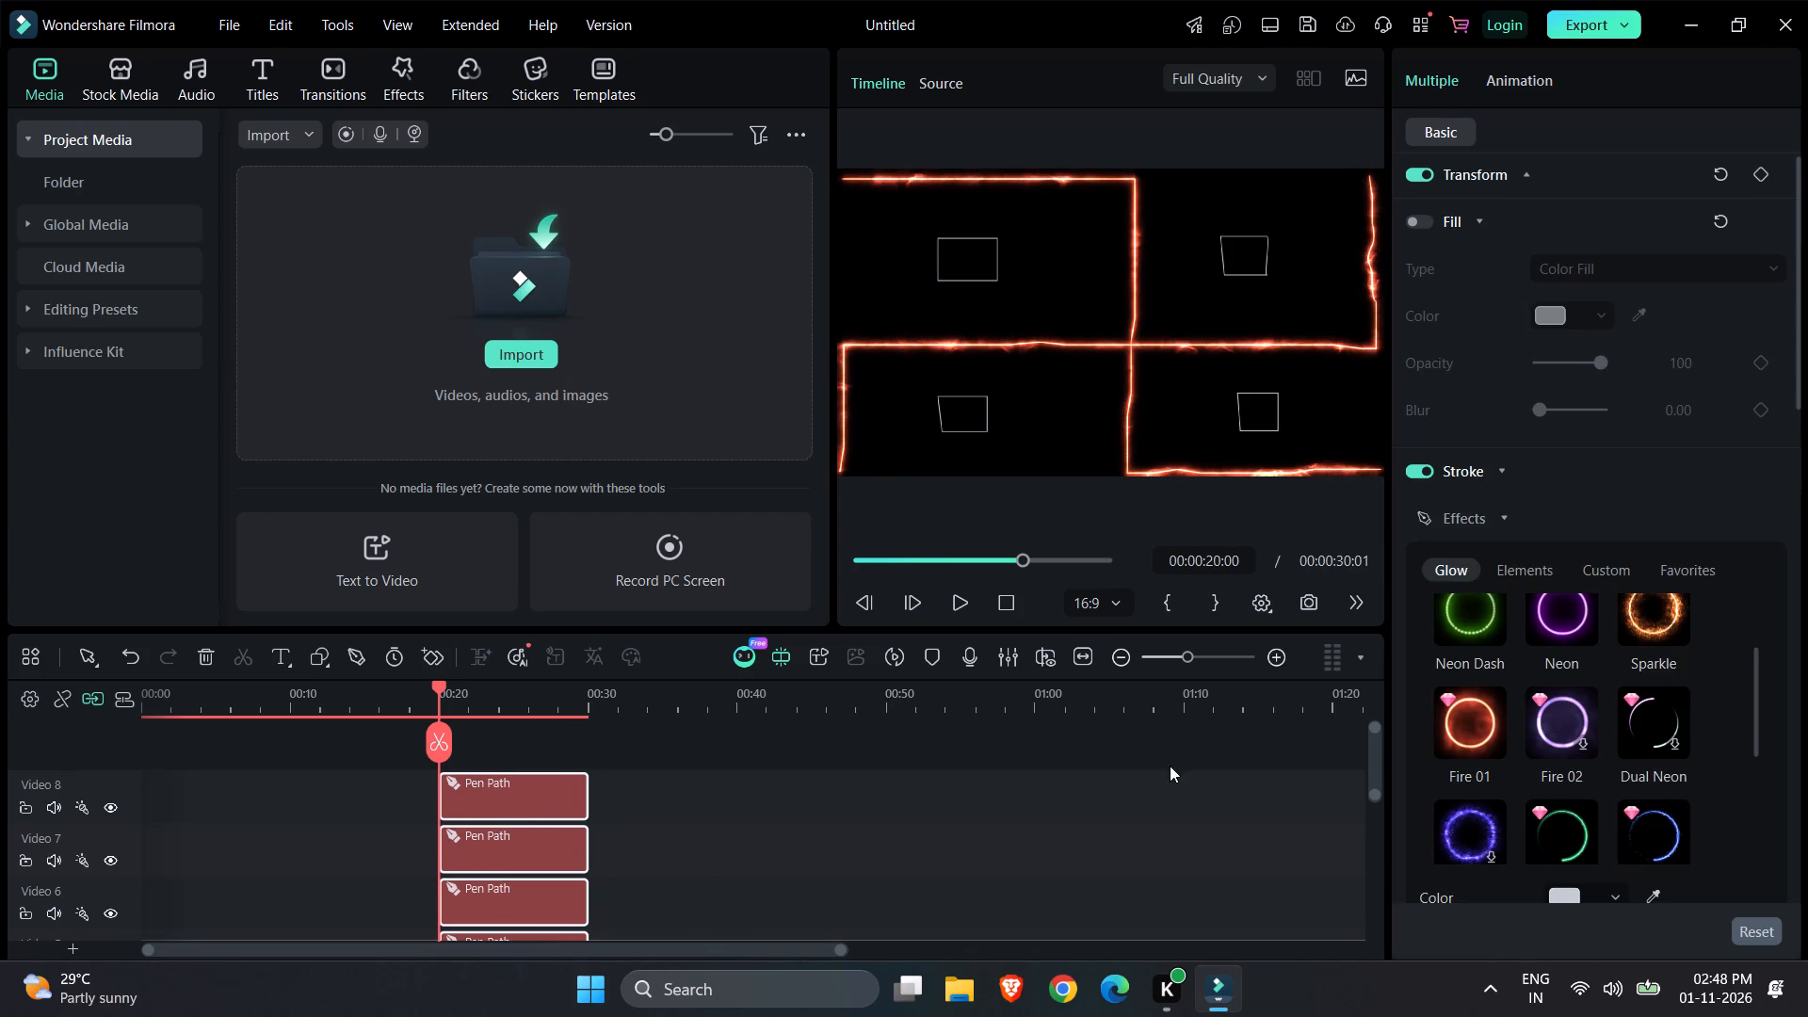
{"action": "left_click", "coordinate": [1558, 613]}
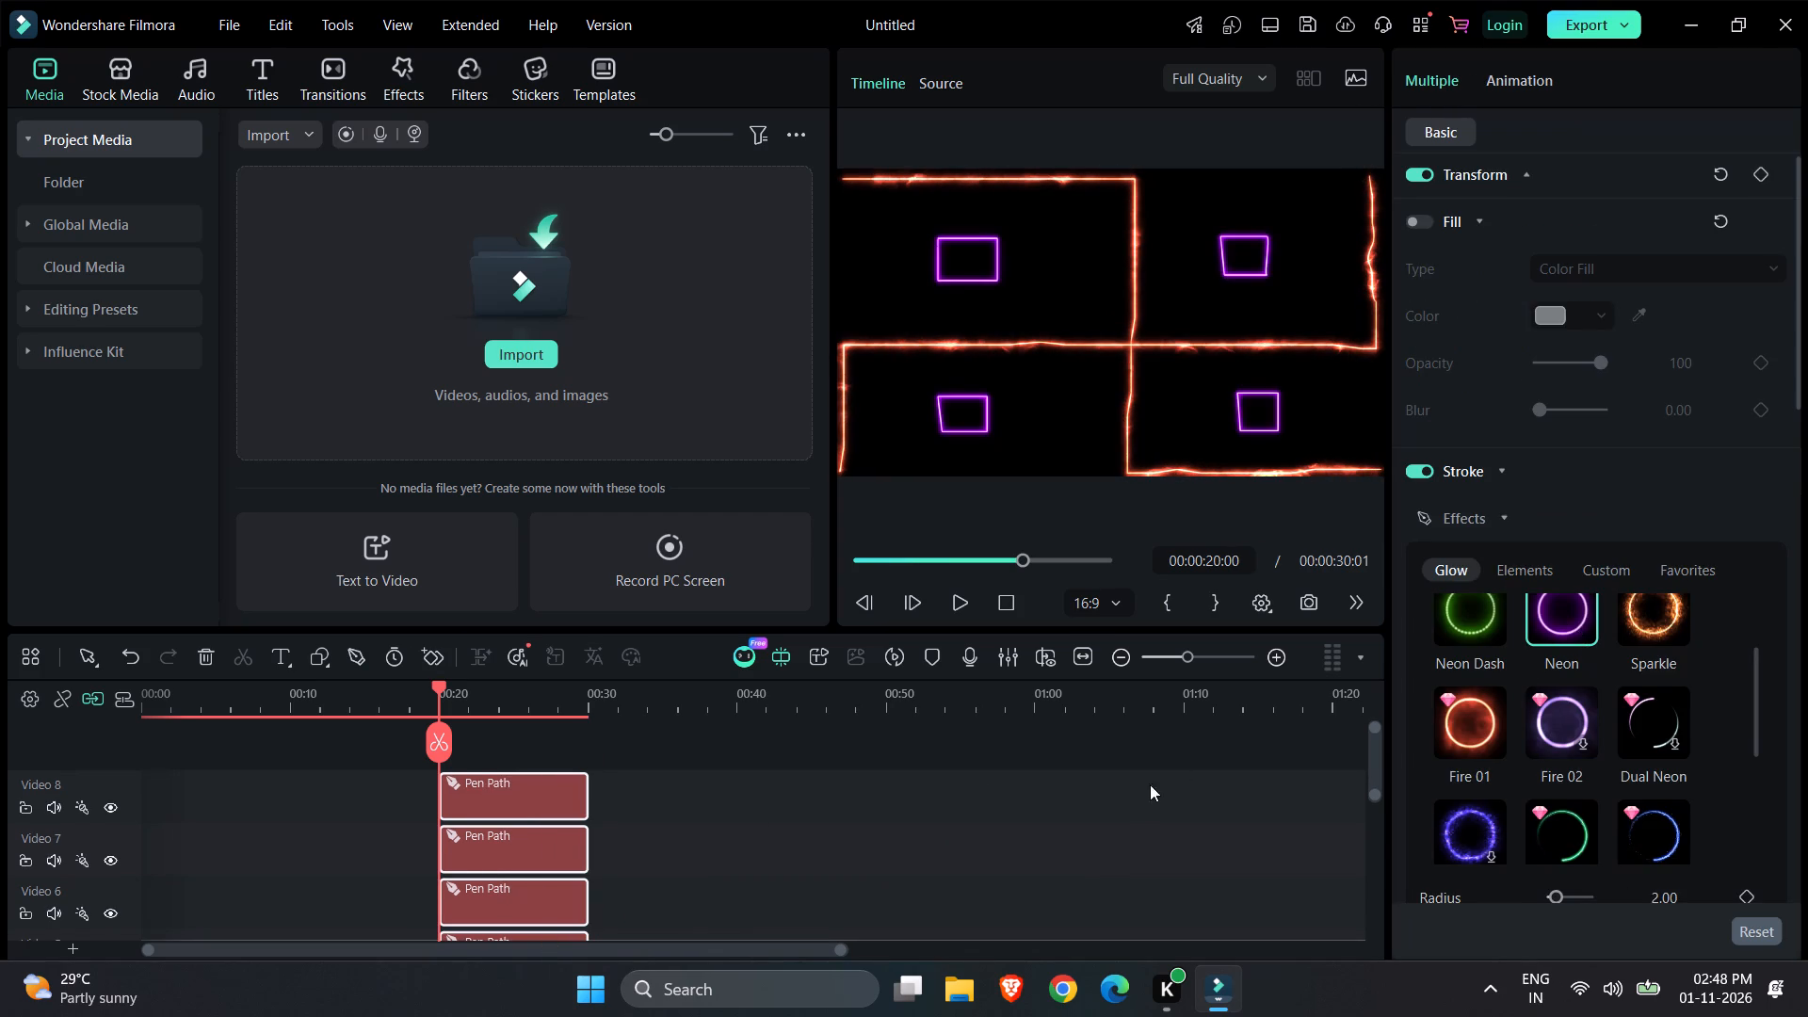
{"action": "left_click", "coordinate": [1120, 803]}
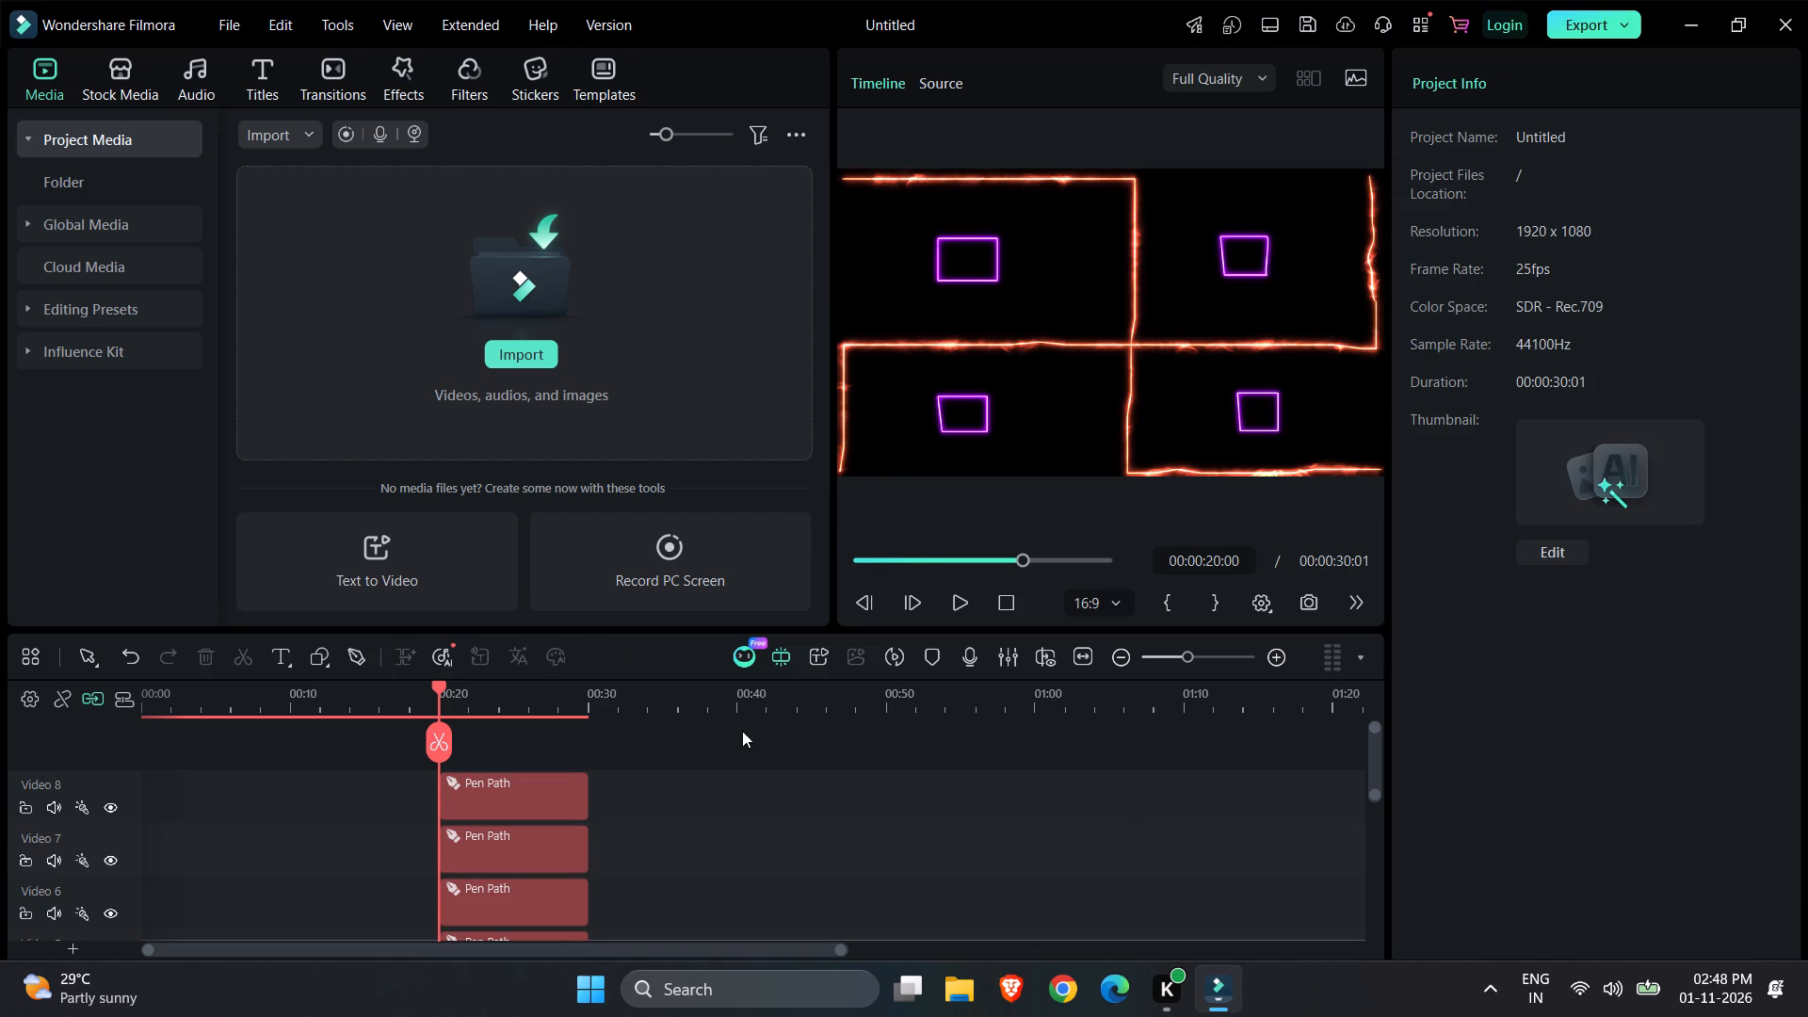
Apply the Neon Dash glow stroke effect to the four small rectangle clips on Video 5 through Video 8.
{"action": "left_click_drag", "start_coordinate": [575, 763], "coordinate": [613, 824]}
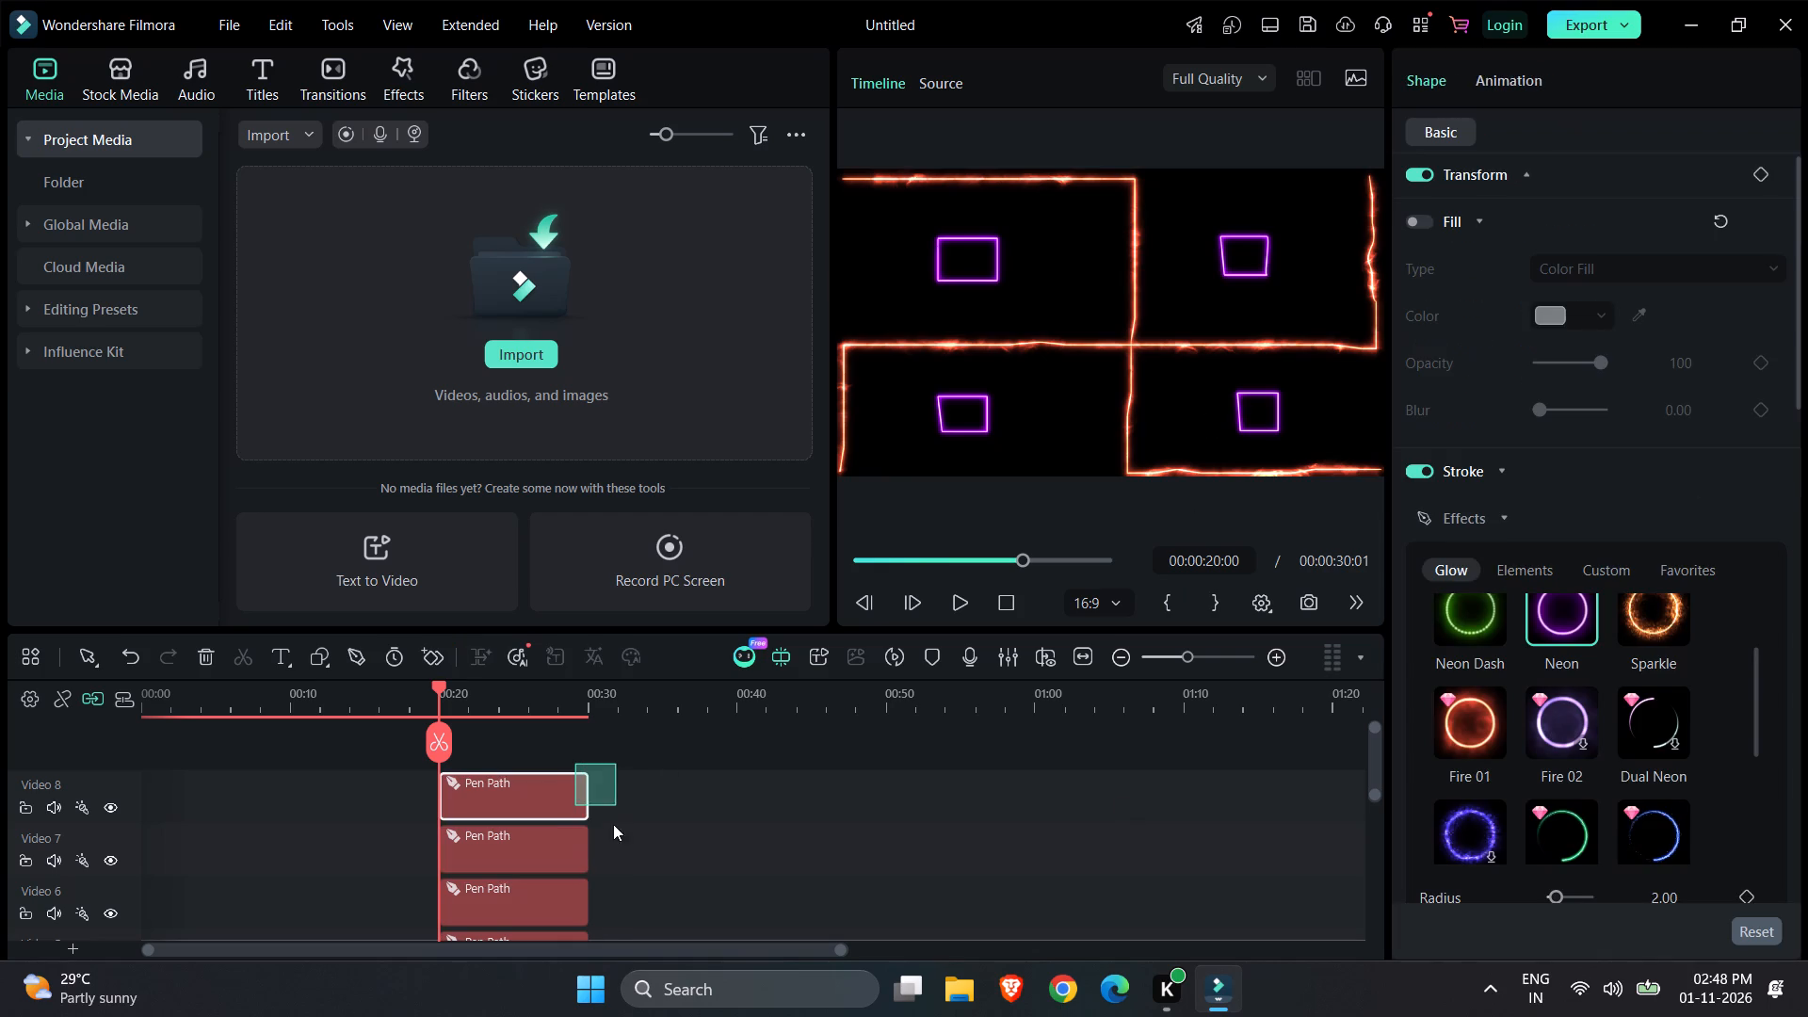
{"action": "left_click_drag", "start_coordinate": [613, 824], "coordinate": [581, 907]}
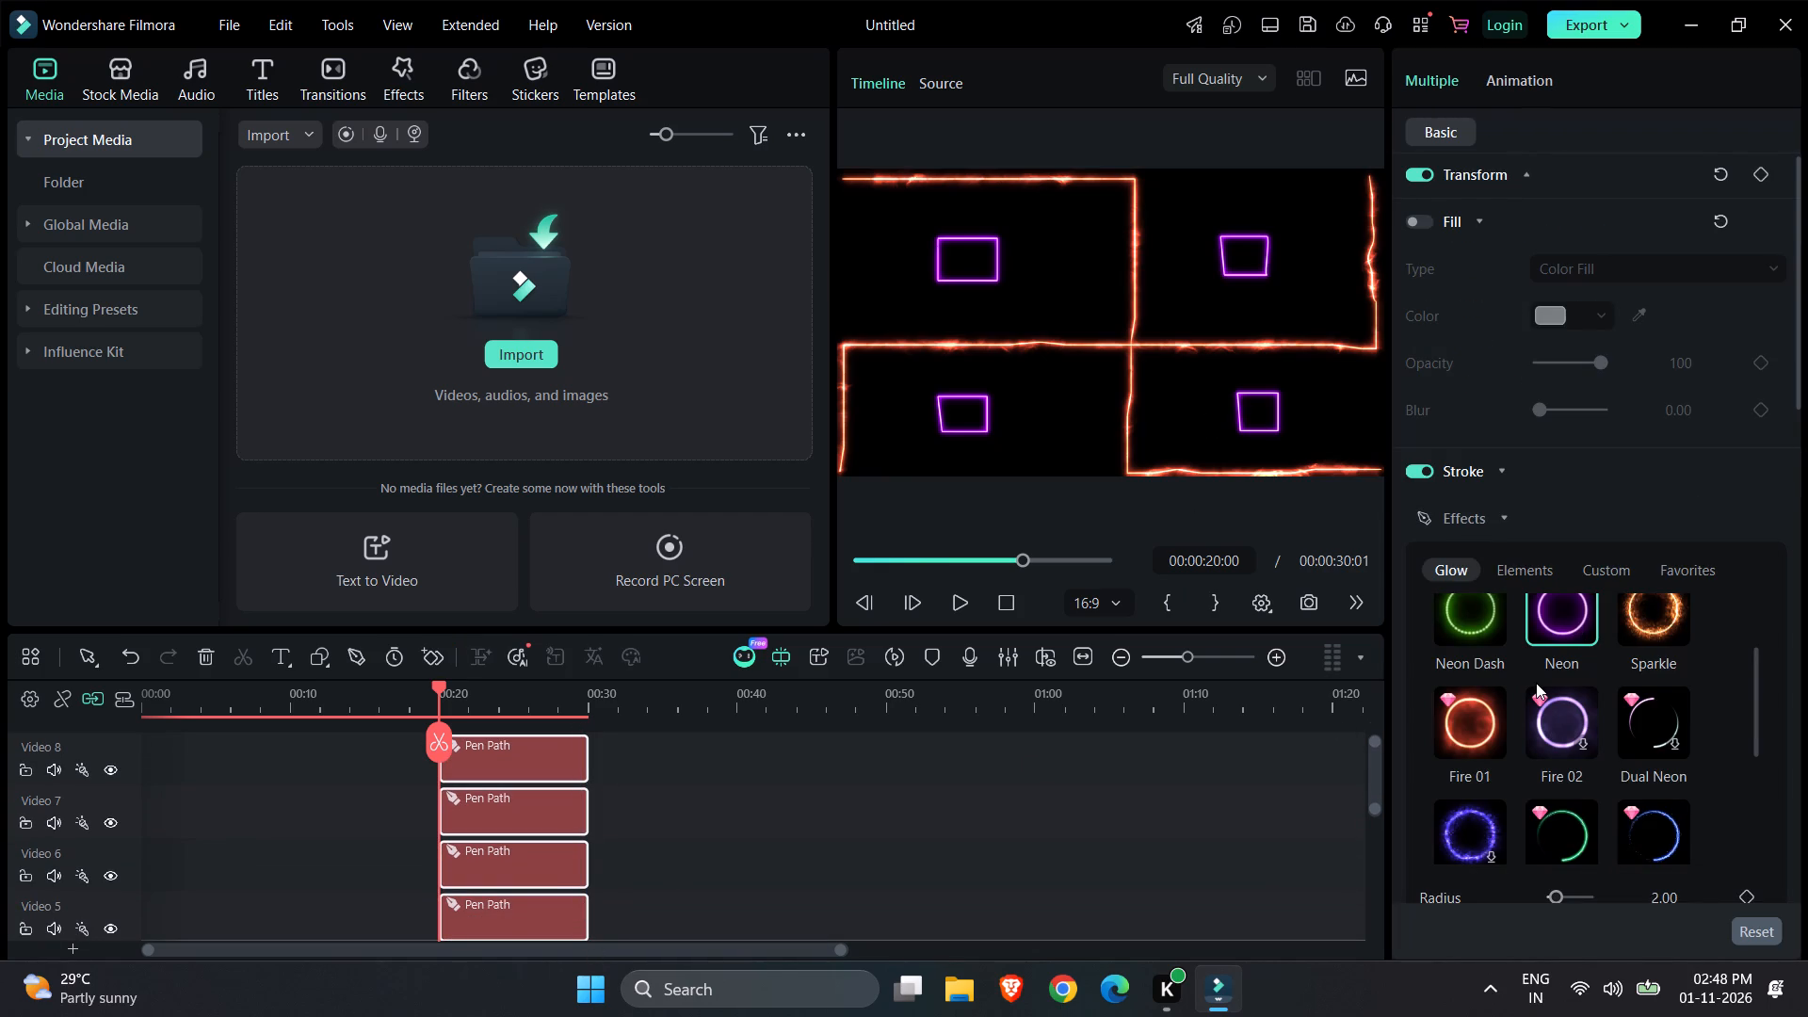
{"action": "scroll", "coordinate": [1536, 683], "scroll_direction": "up", "scroll_amount": 3}
{"action": "left_click", "coordinate": [1466, 734]}
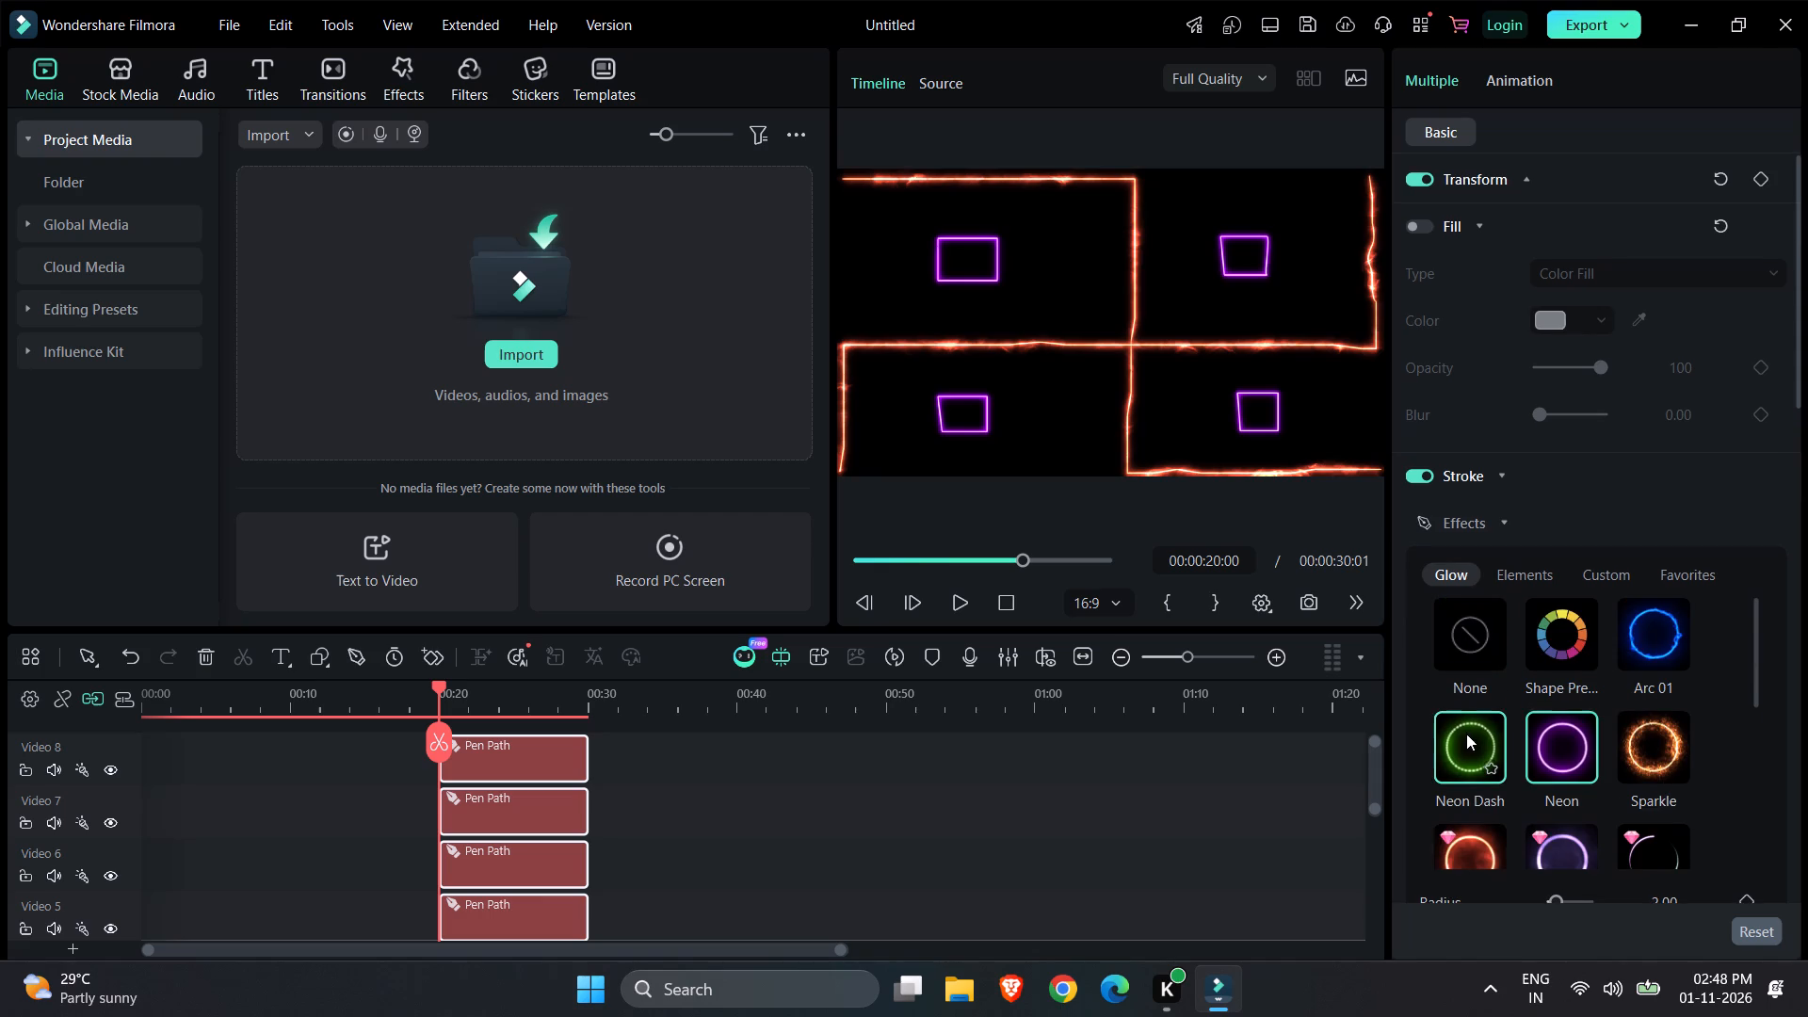
{"action": "left_click", "coordinate": [1053, 832]}
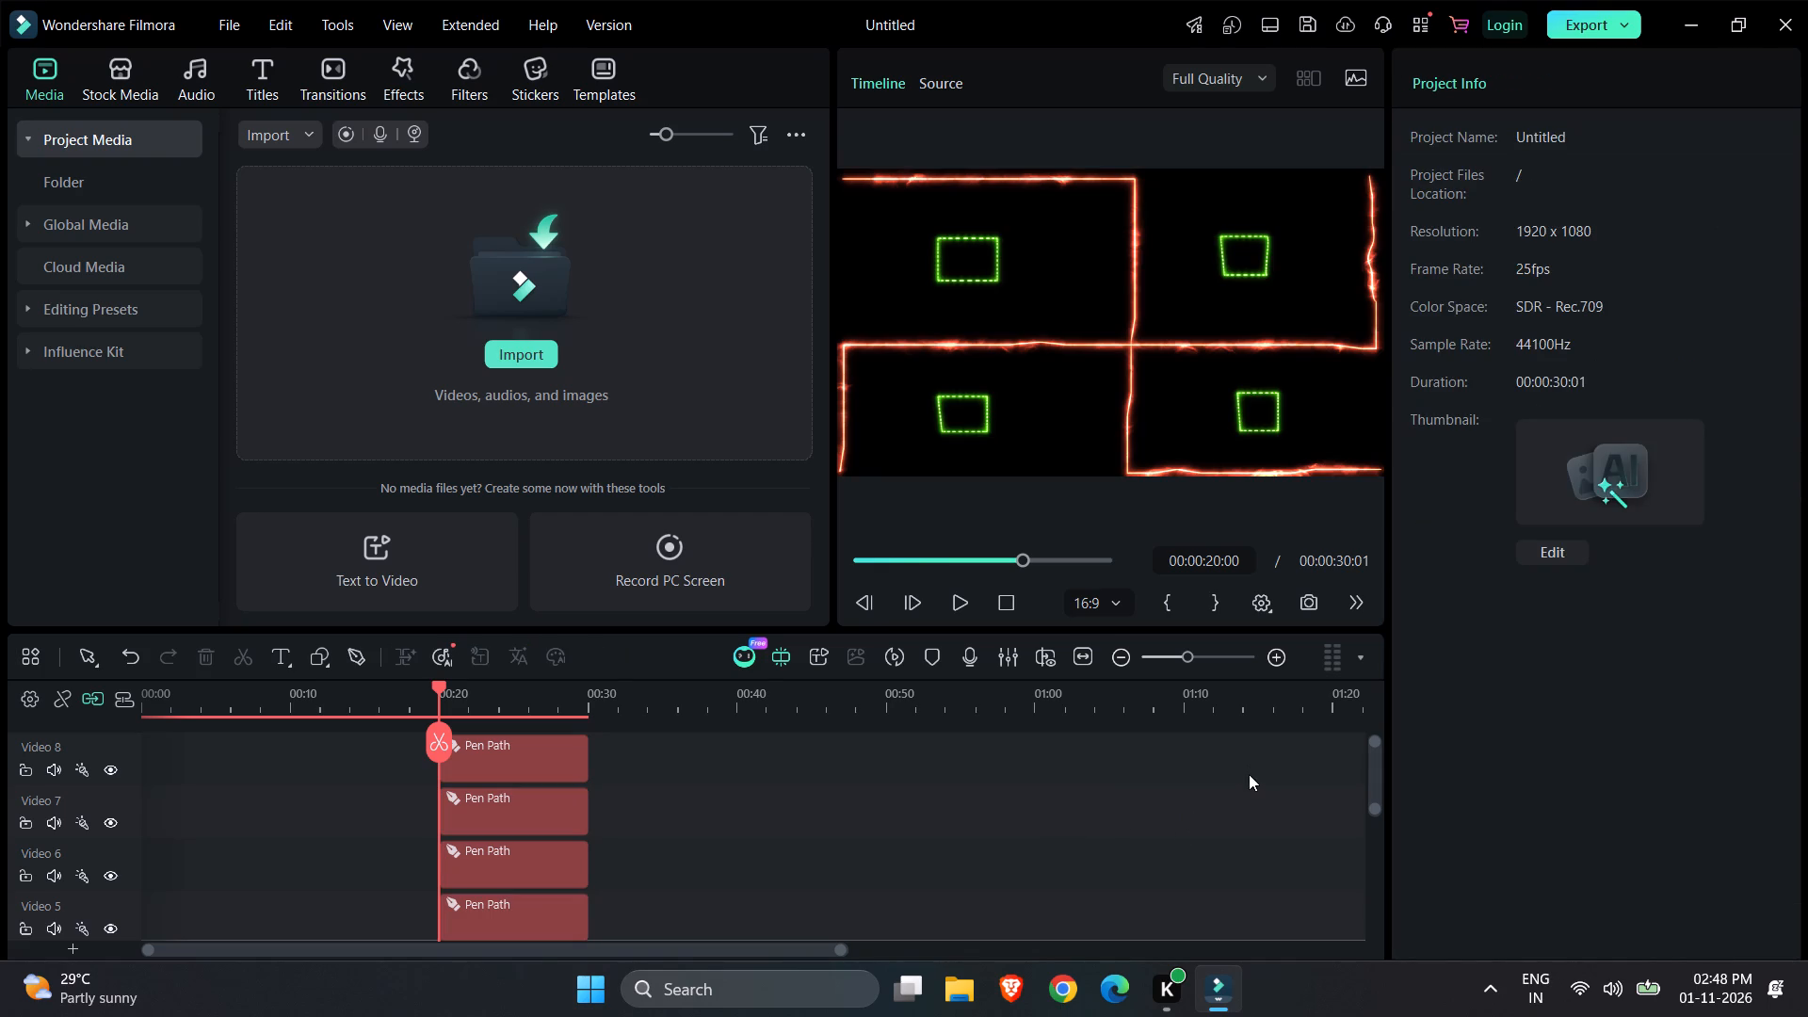
Move the playhead to the end of the pen path clips at 00:00:30:01.
{"action": "left_click_drag", "start_coordinate": [442, 737], "coordinate": [636, 724]}
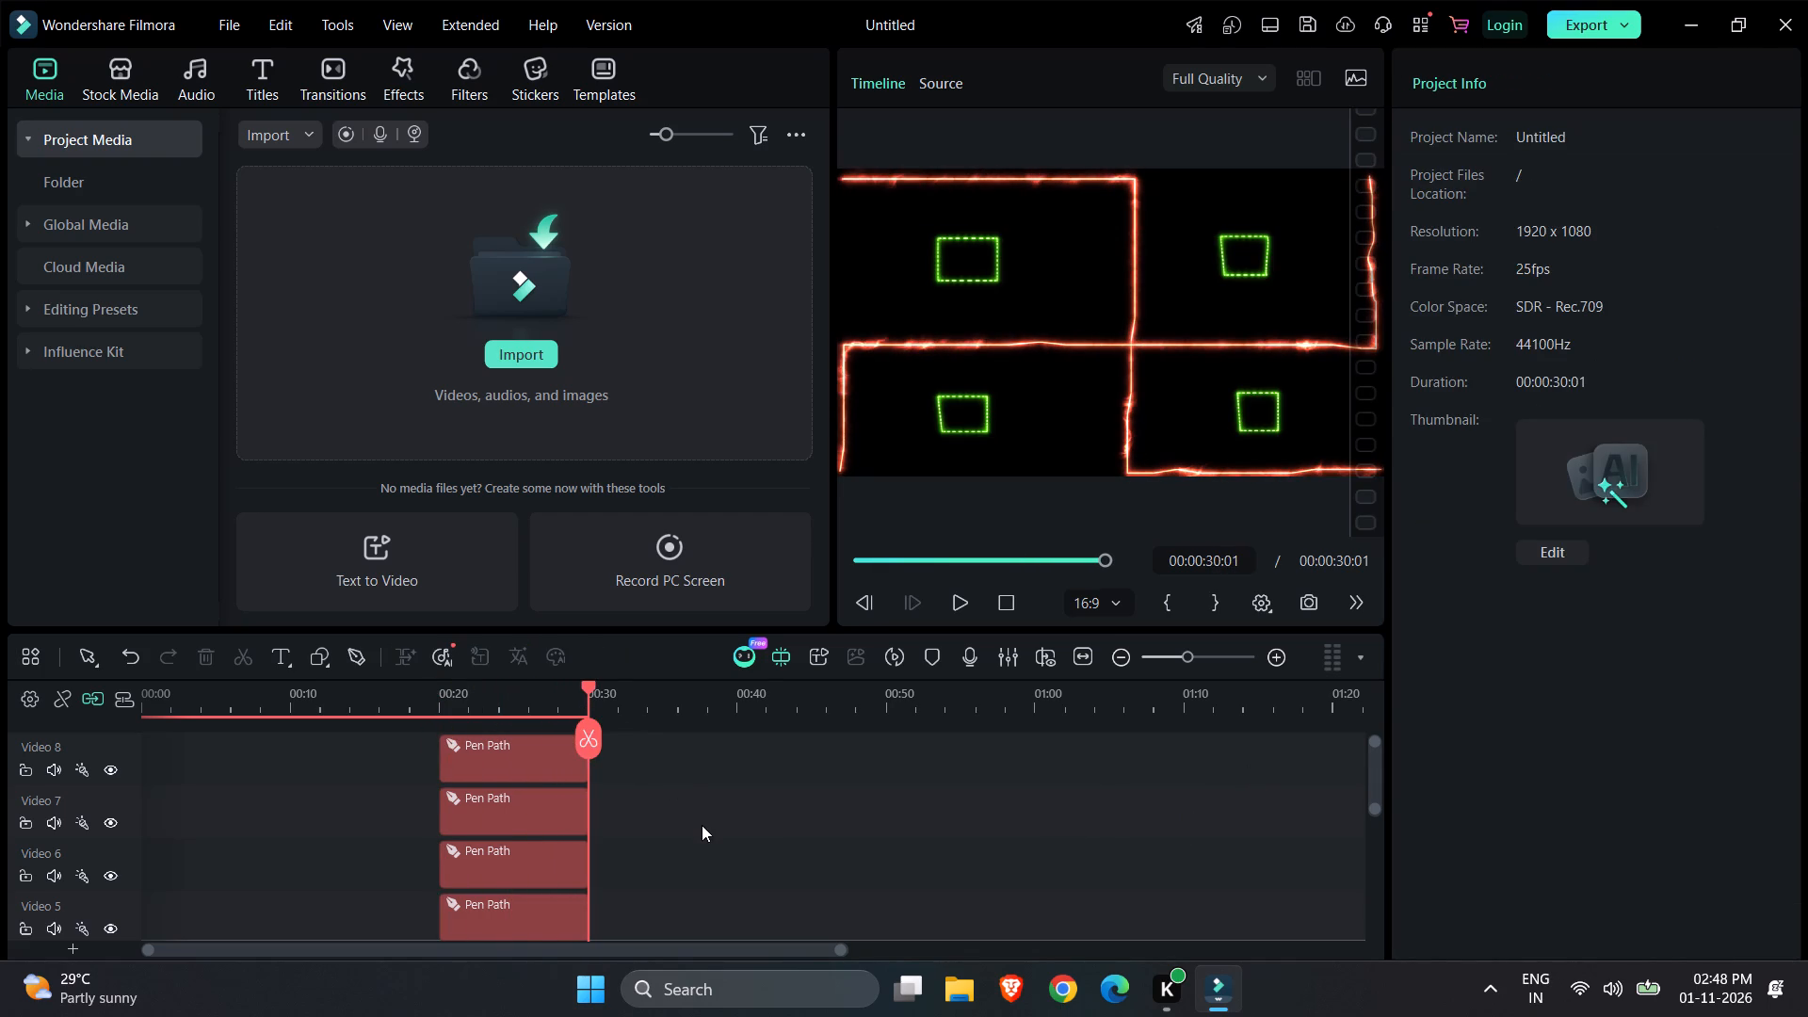
Start a new pen path at 00:00:30:01, drawing a staircase from the frame's upper-left corner down to about mid-height.
{"action": "scroll", "coordinate": [702, 825], "scroll_direction": "up", "scroll_amount": 4}
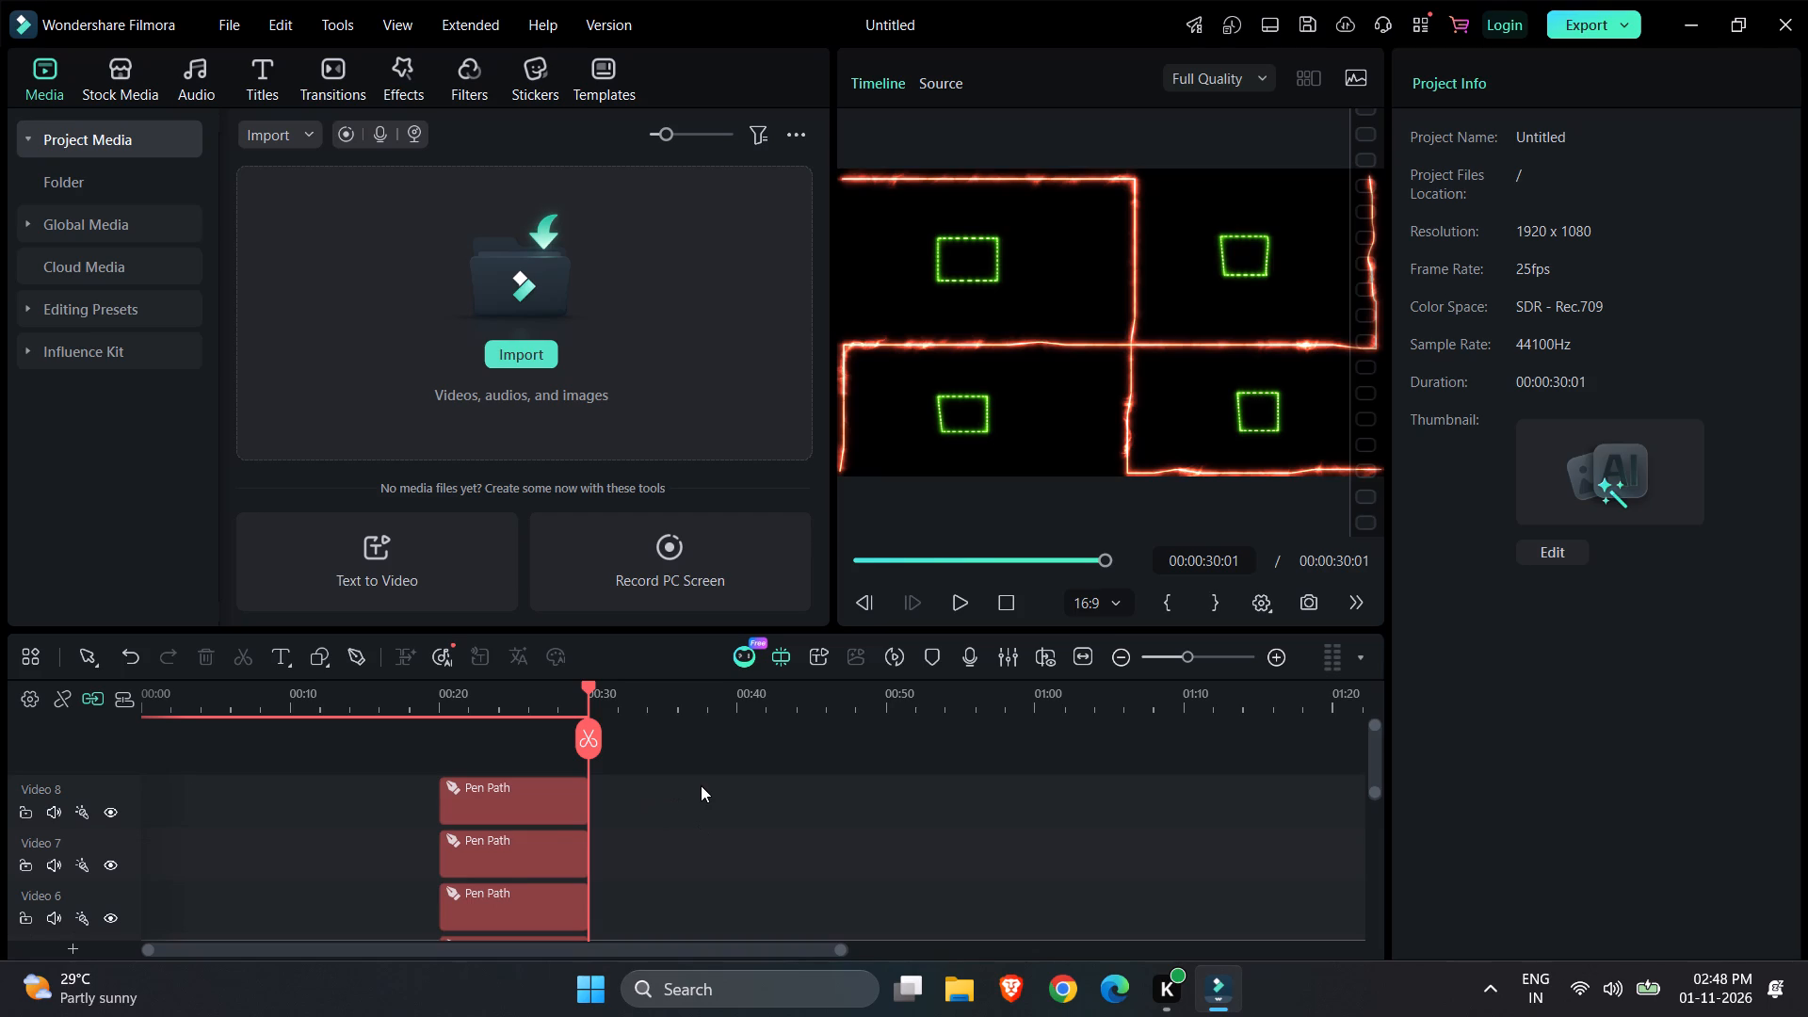
{"action": "left_click", "coordinate": [351, 659]}
{"action": "left_click", "coordinate": [843, 186]}
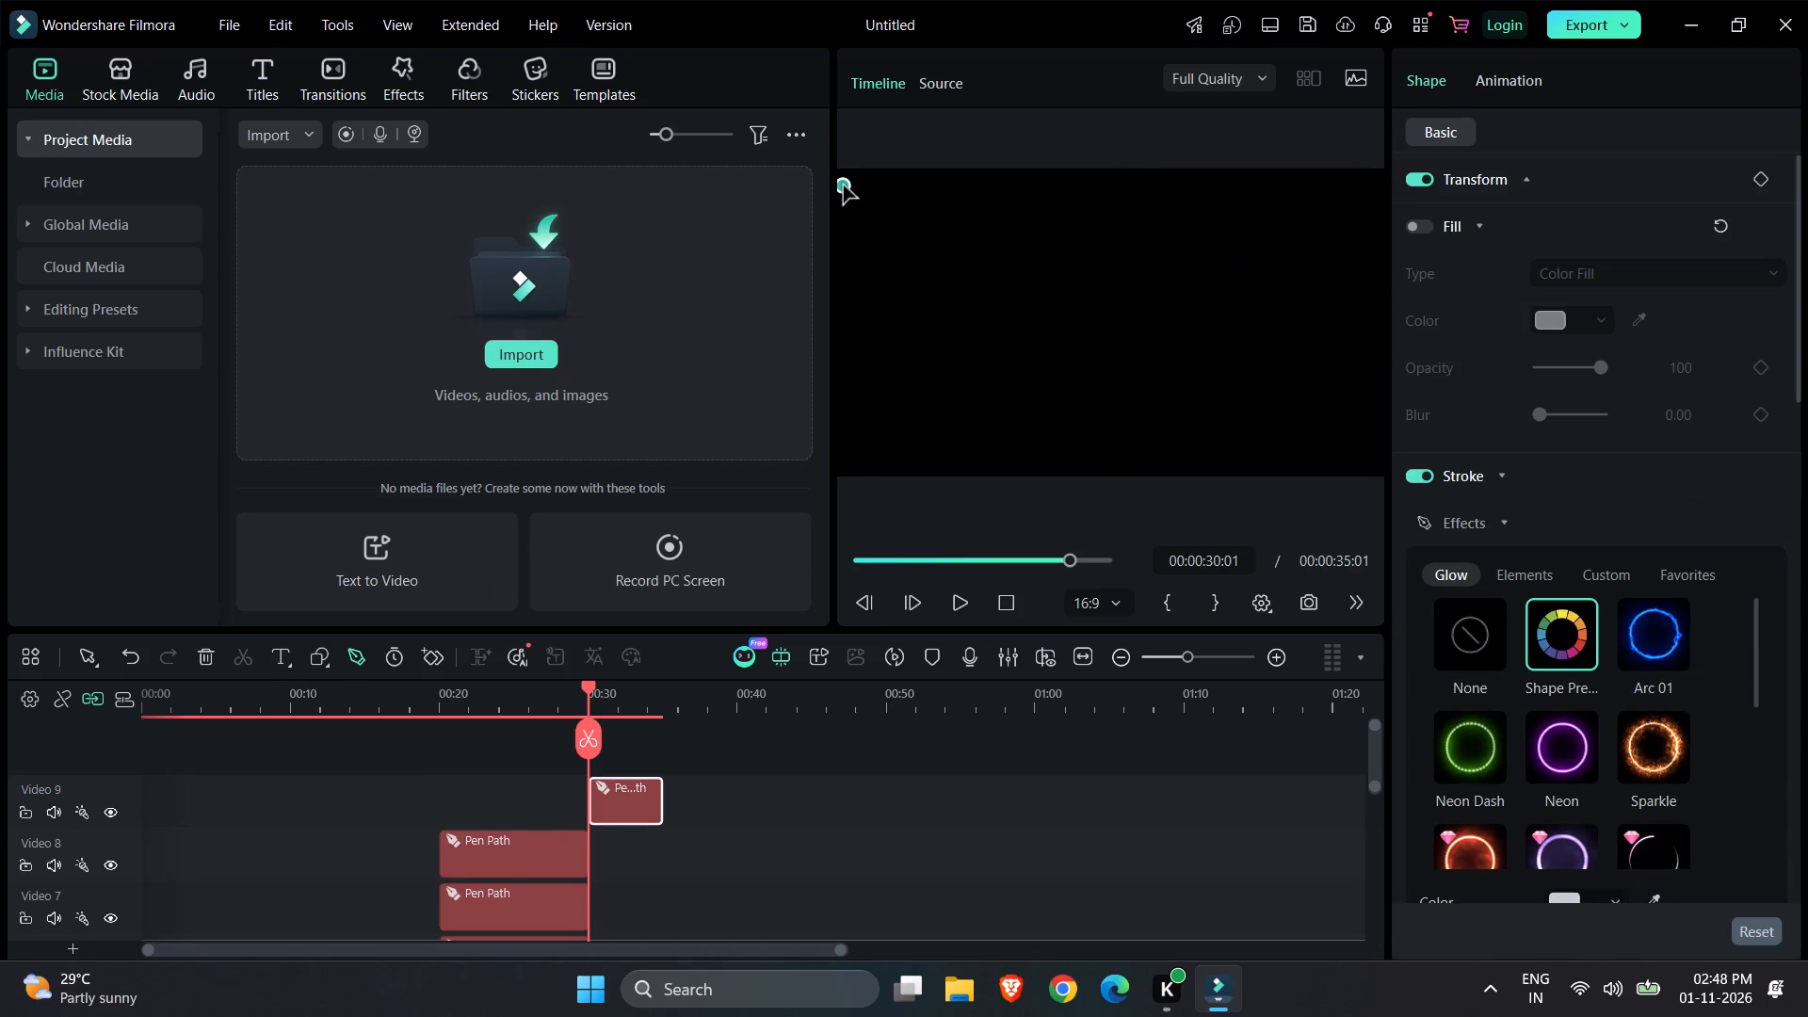
{"action": "left_click", "coordinate": [871, 186]}
{"action": "left_click", "coordinate": [872, 220]}
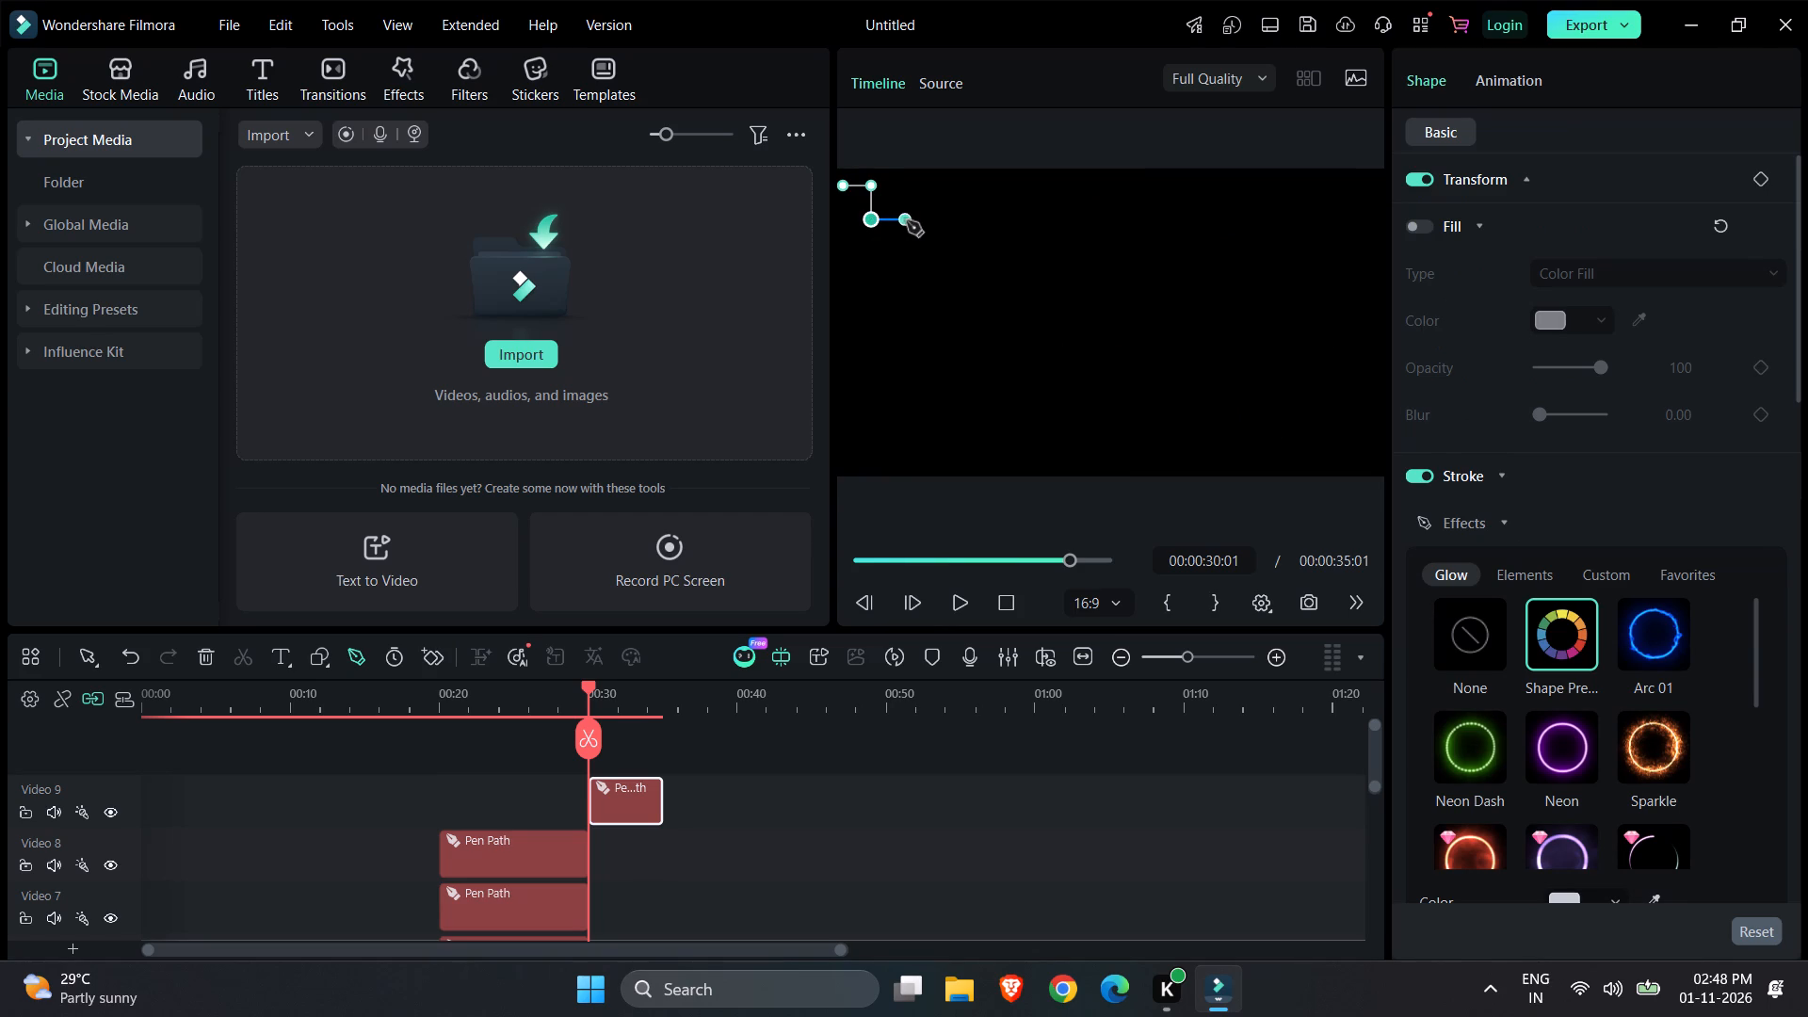
{"action": "left_click", "coordinate": [908, 221]}
{"action": "left_click", "coordinate": [906, 247]}
{"action": "left_click", "coordinate": [940, 250]}
{"action": "left_click", "coordinate": [940, 283]}
{"action": "left_click", "coordinate": [980, 283]}
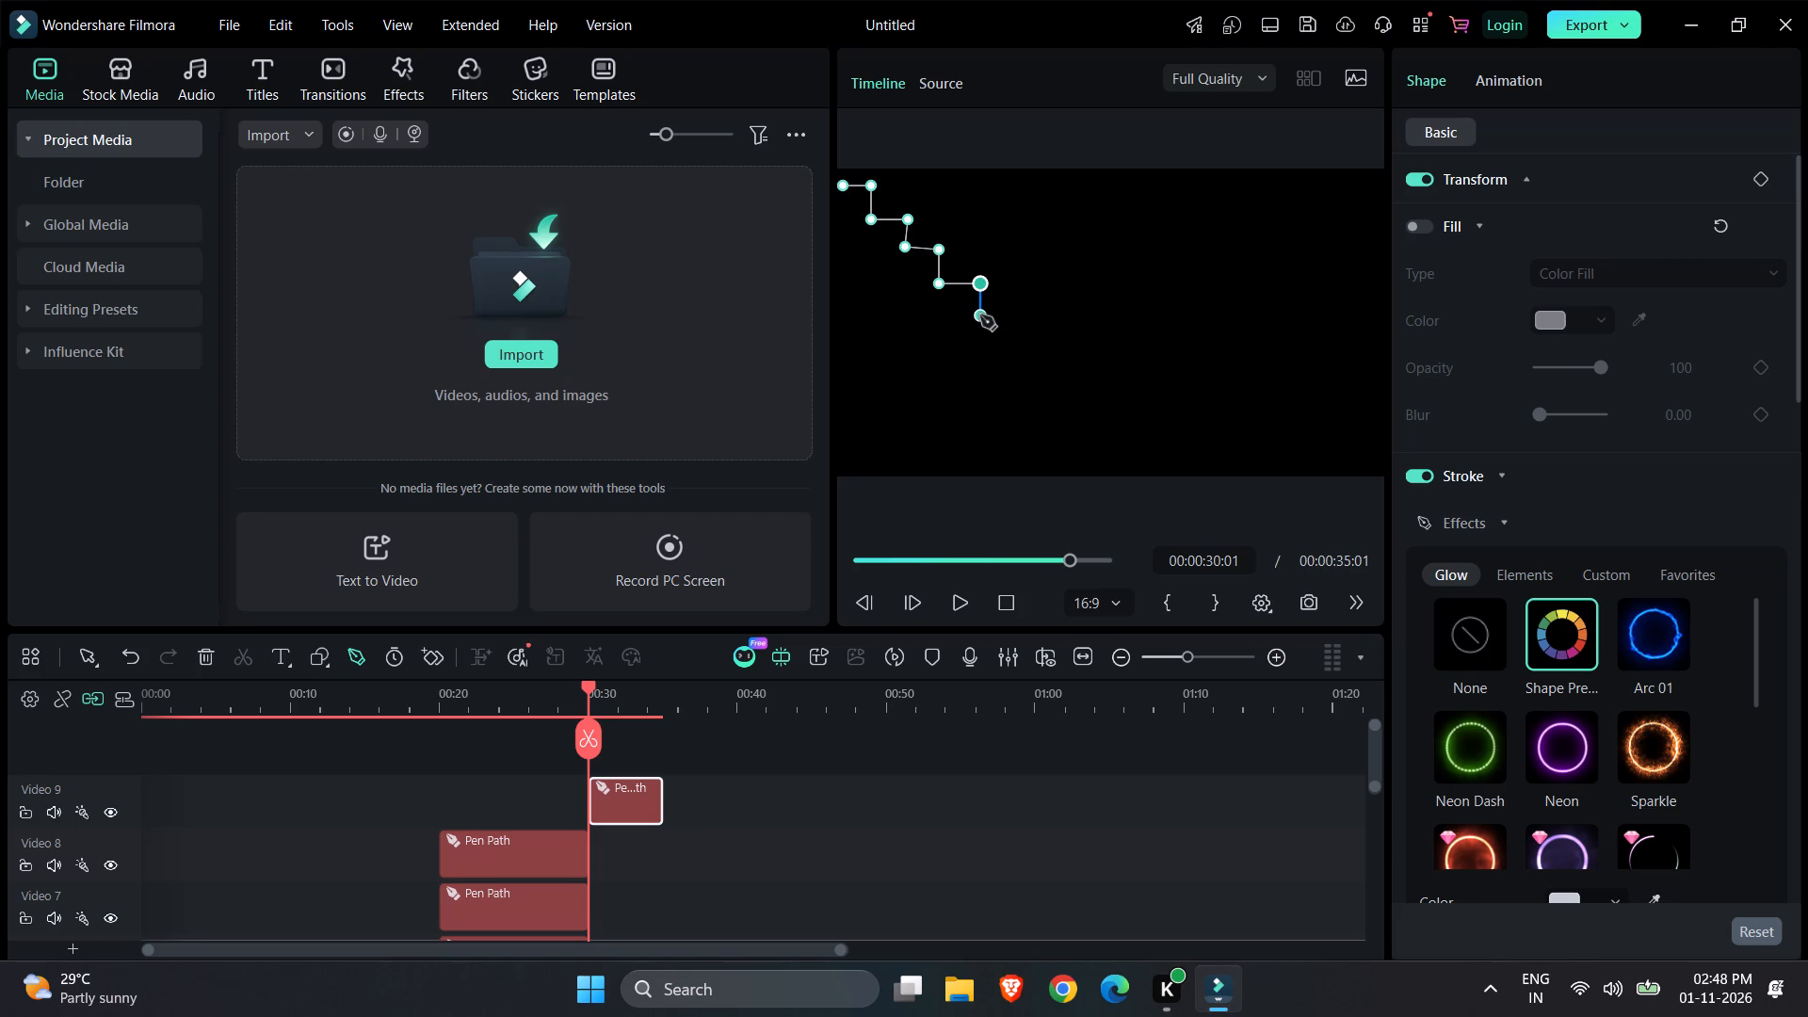
{"action": "left_click", "coordinate": [980, 315]}
{"action": "left_click", "coordinate": [1024, 318]}
Continue the pen path's staircase down and rightward to a short flat segment at the frame's bottom edge, right of centre.
{"action": "left_click", "coordinate": [1024, 345]}
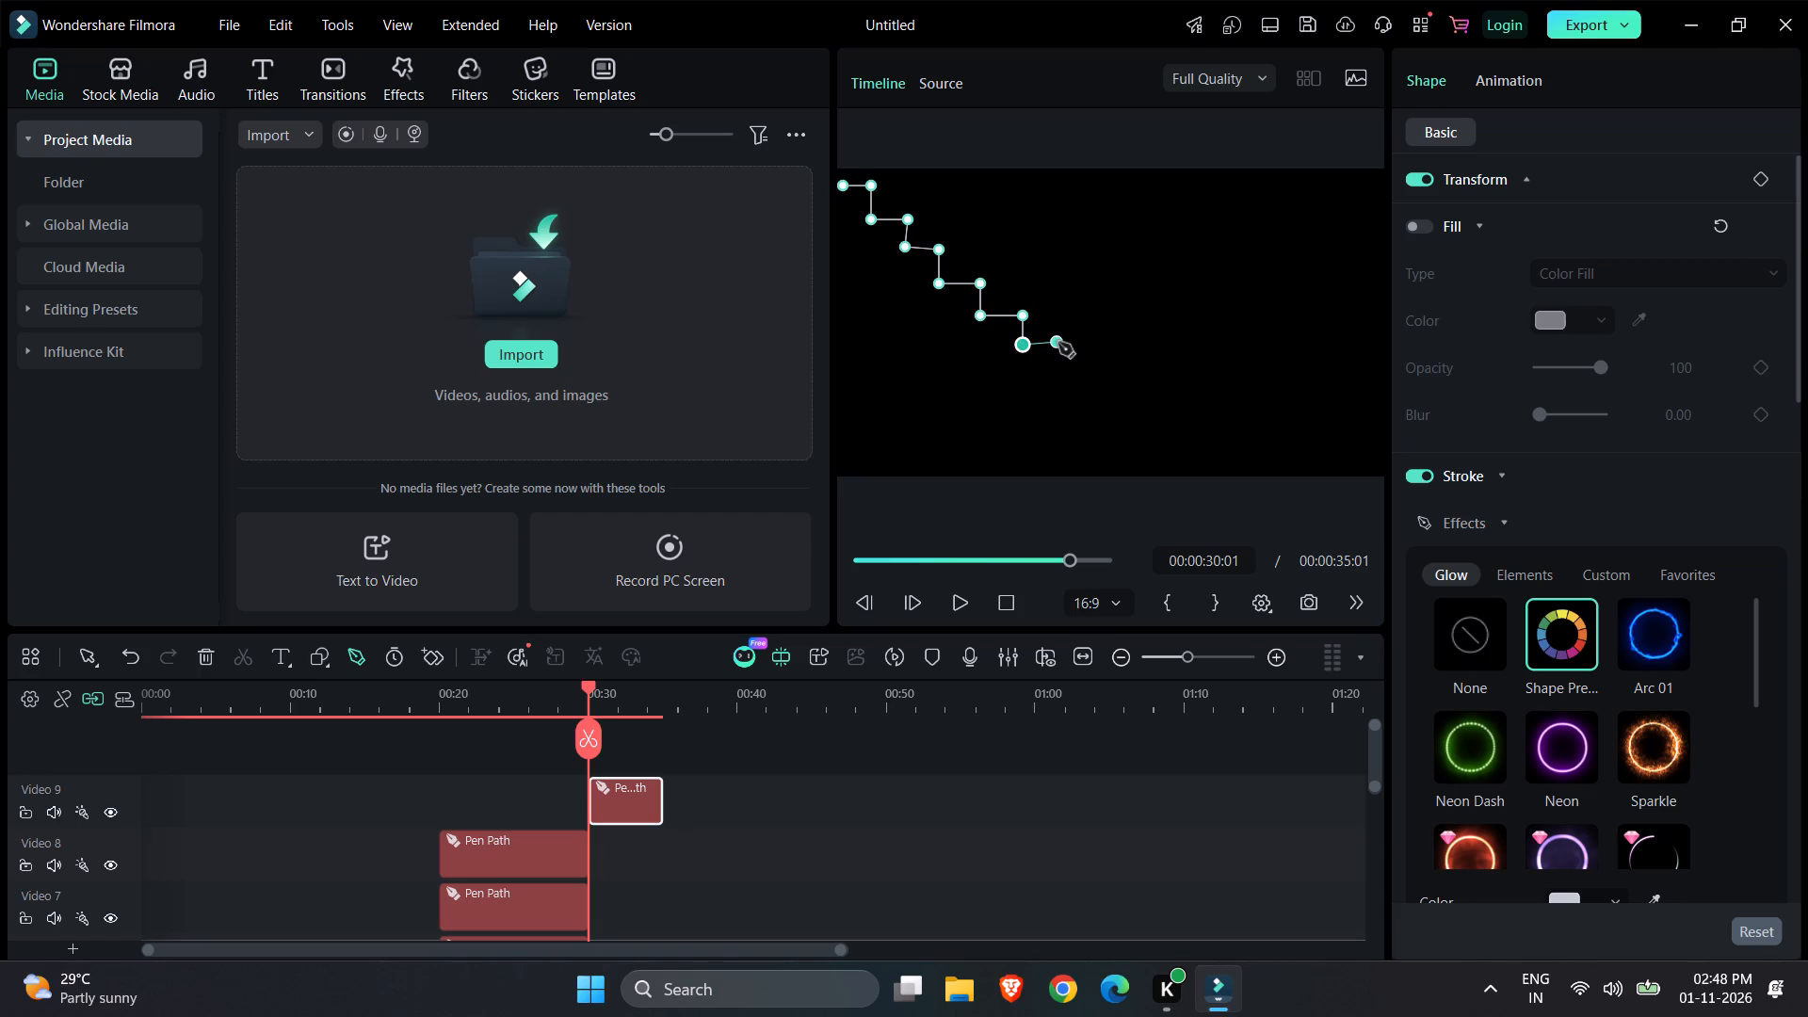
{"action": "left_click", "coordinate": [1059, 347]}
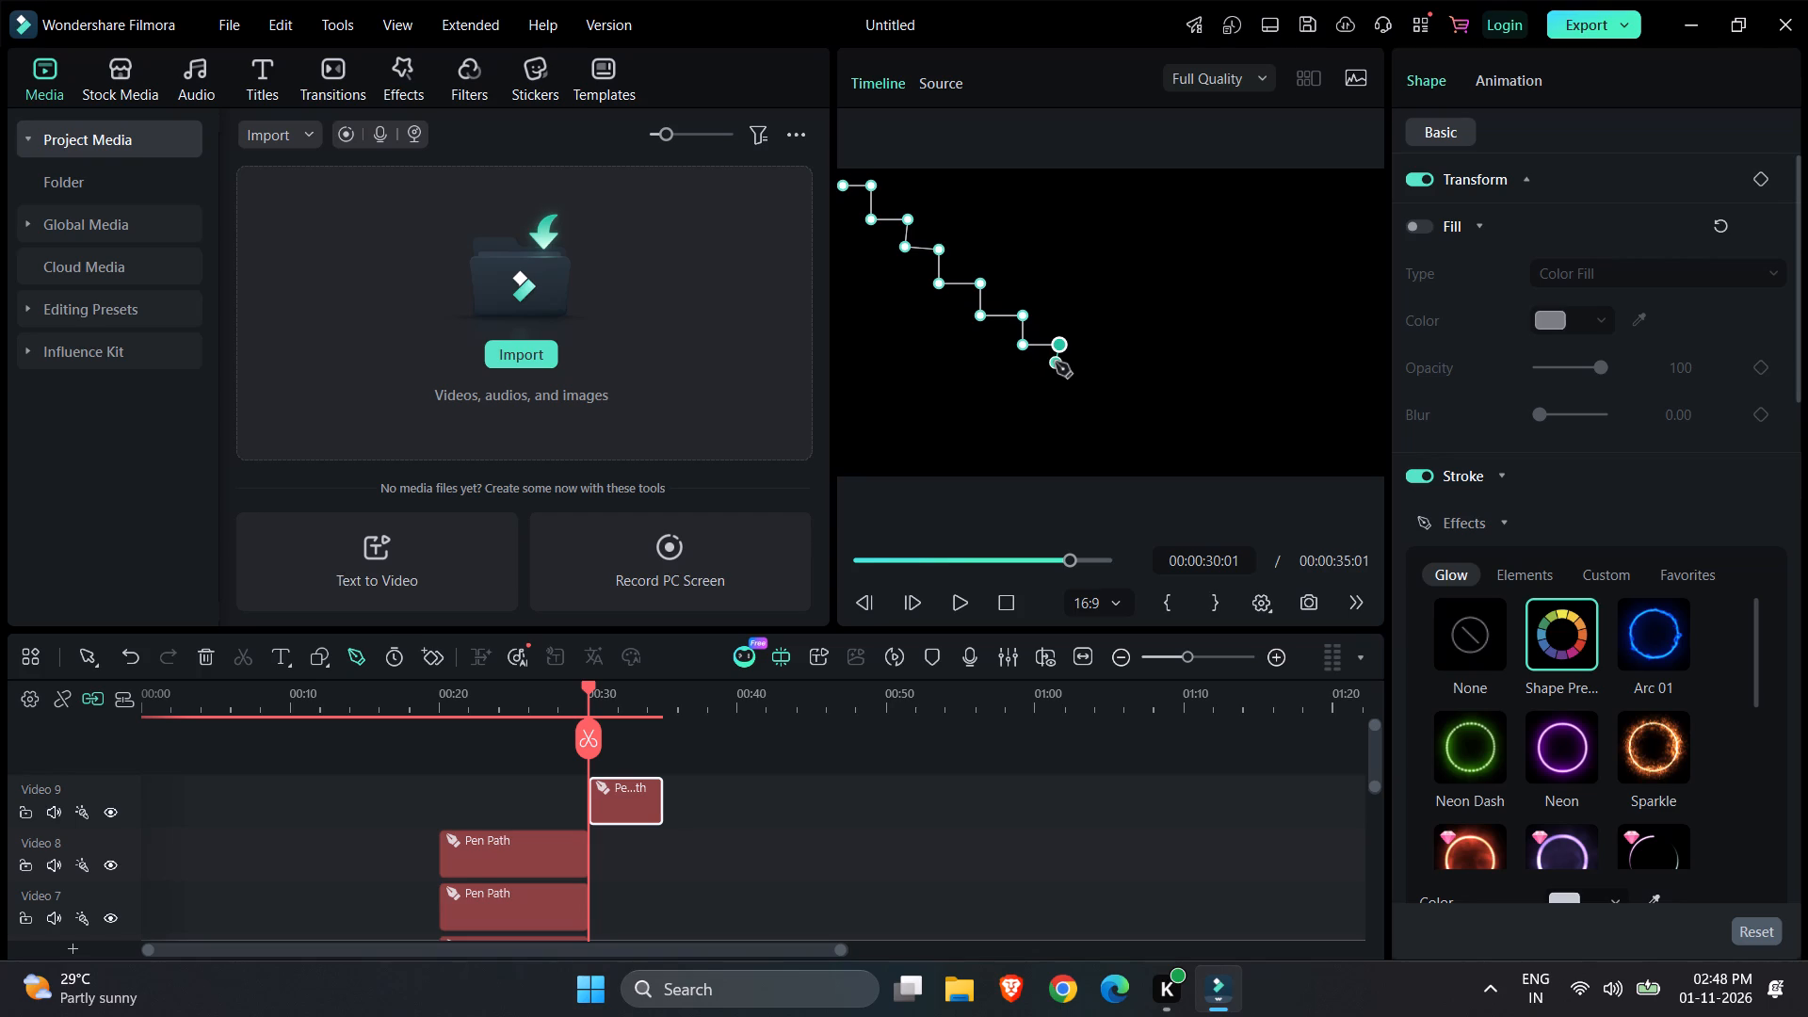
{"action": "left_click", "coordinate": [1060, 376]}
{"action": "left_click", "coordinate": [1096, 378]}
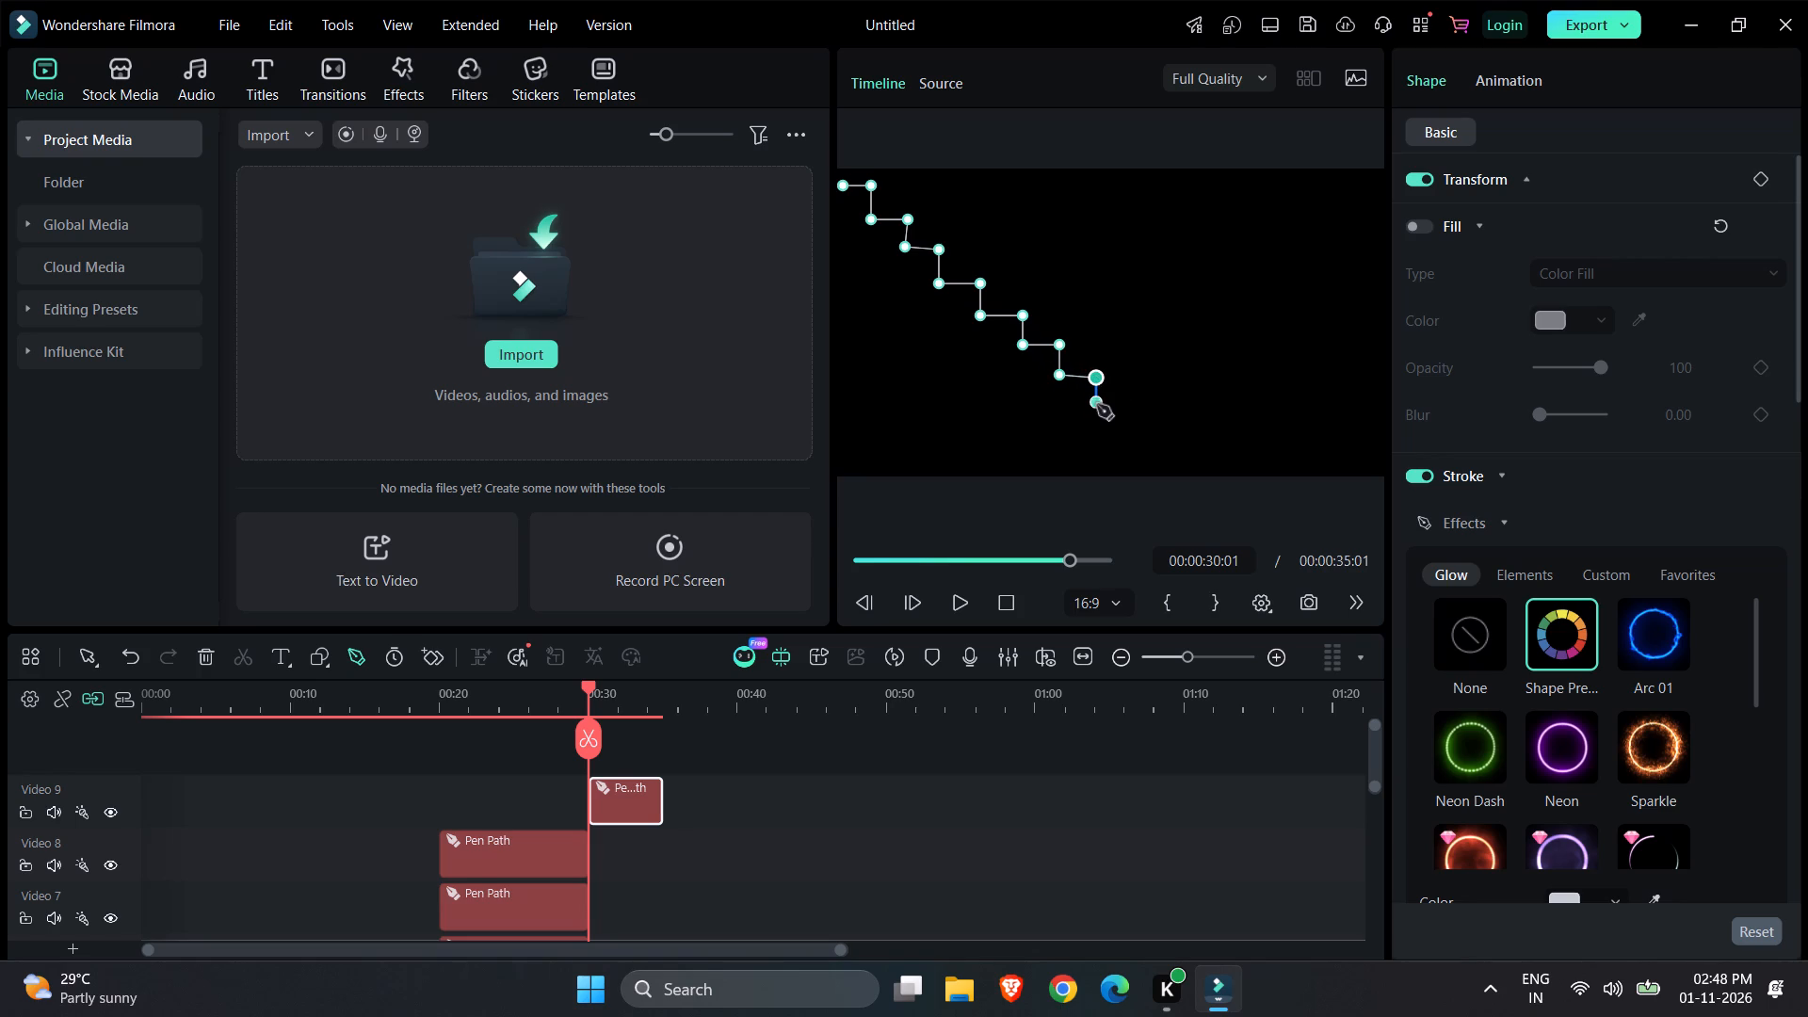
{"action": "left_click", "coordinate": [1098, 409]}
{"action": "left_click", "coordinate": [1131, 409]}
{"action": "left_click", "coordinate": [1131, 439]}
{"action": "left_click", "coordinate": [1164, 441]}
{"action": "left_click", "coordinate": [1166, 470]}
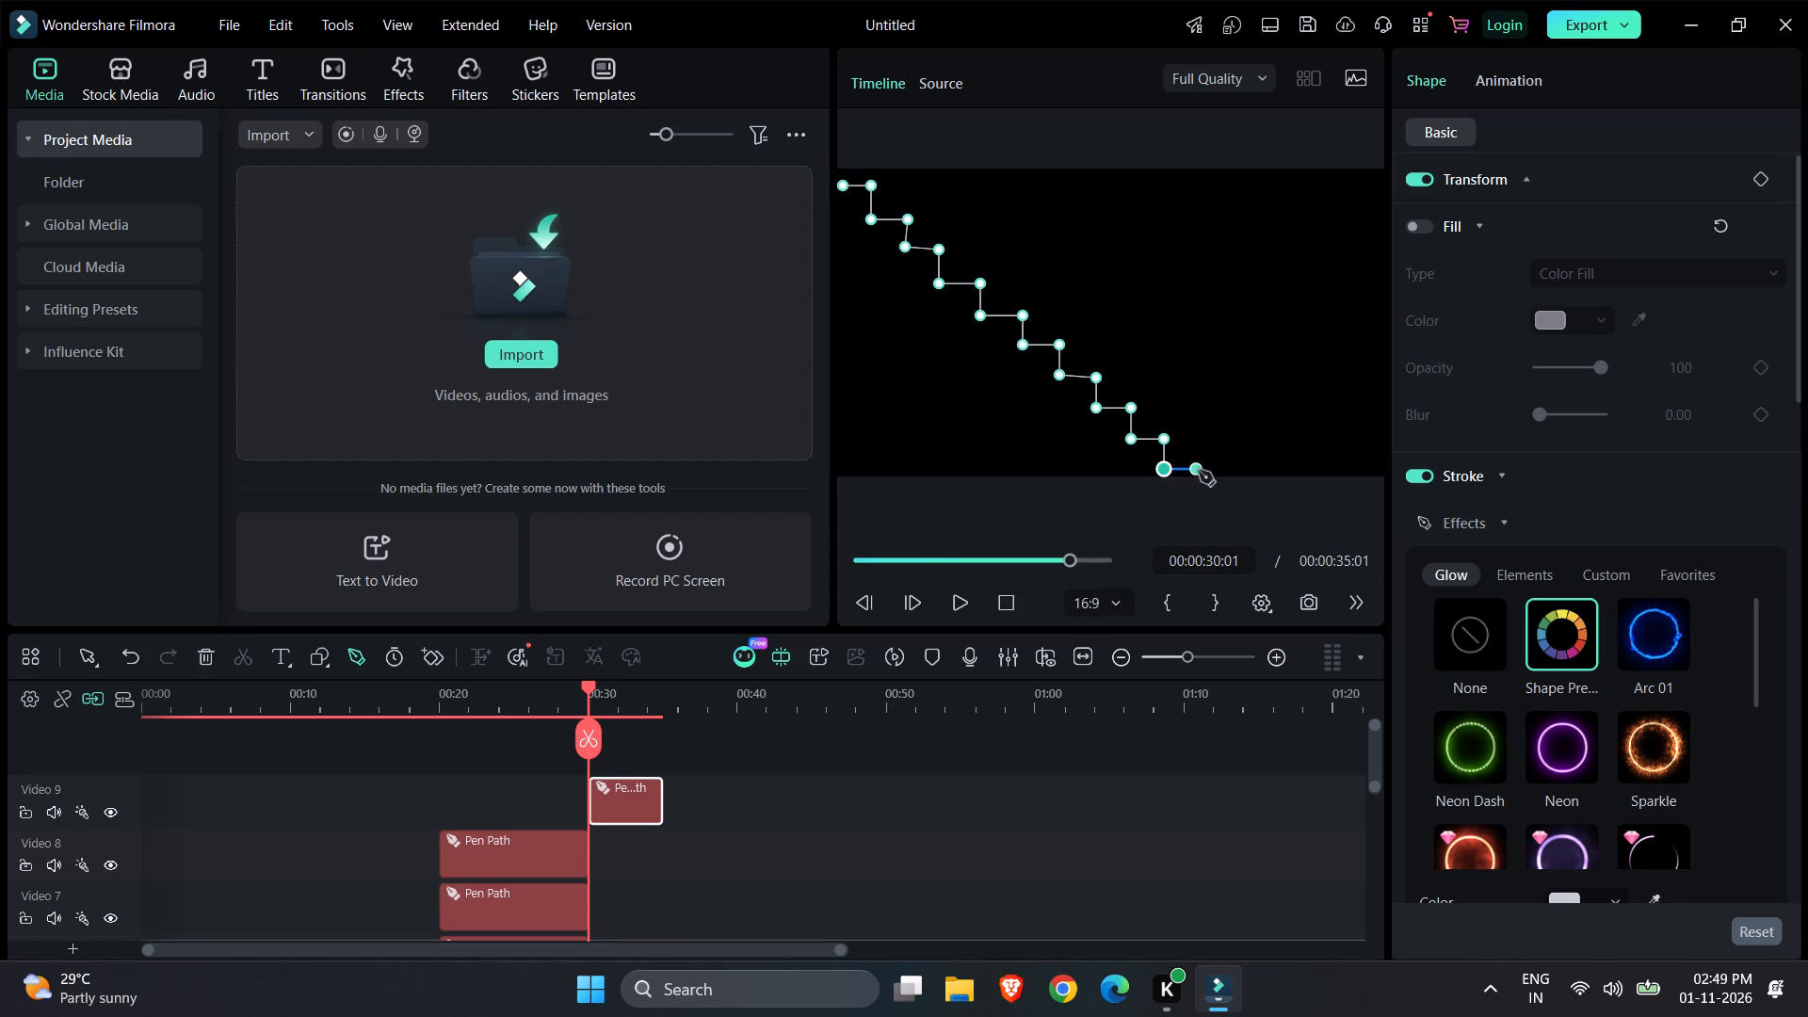
{"action": "left_click", "coordinate": [1203, 471]}
Continue the pen path as a staircase climbing rightward from the bottom segment to the frame's right edge, slightly above mid-height.
{"action": "left_click", "coordinate": [1203, 439]}
{"action": "left_click", "coordinate": [1236, 439]}
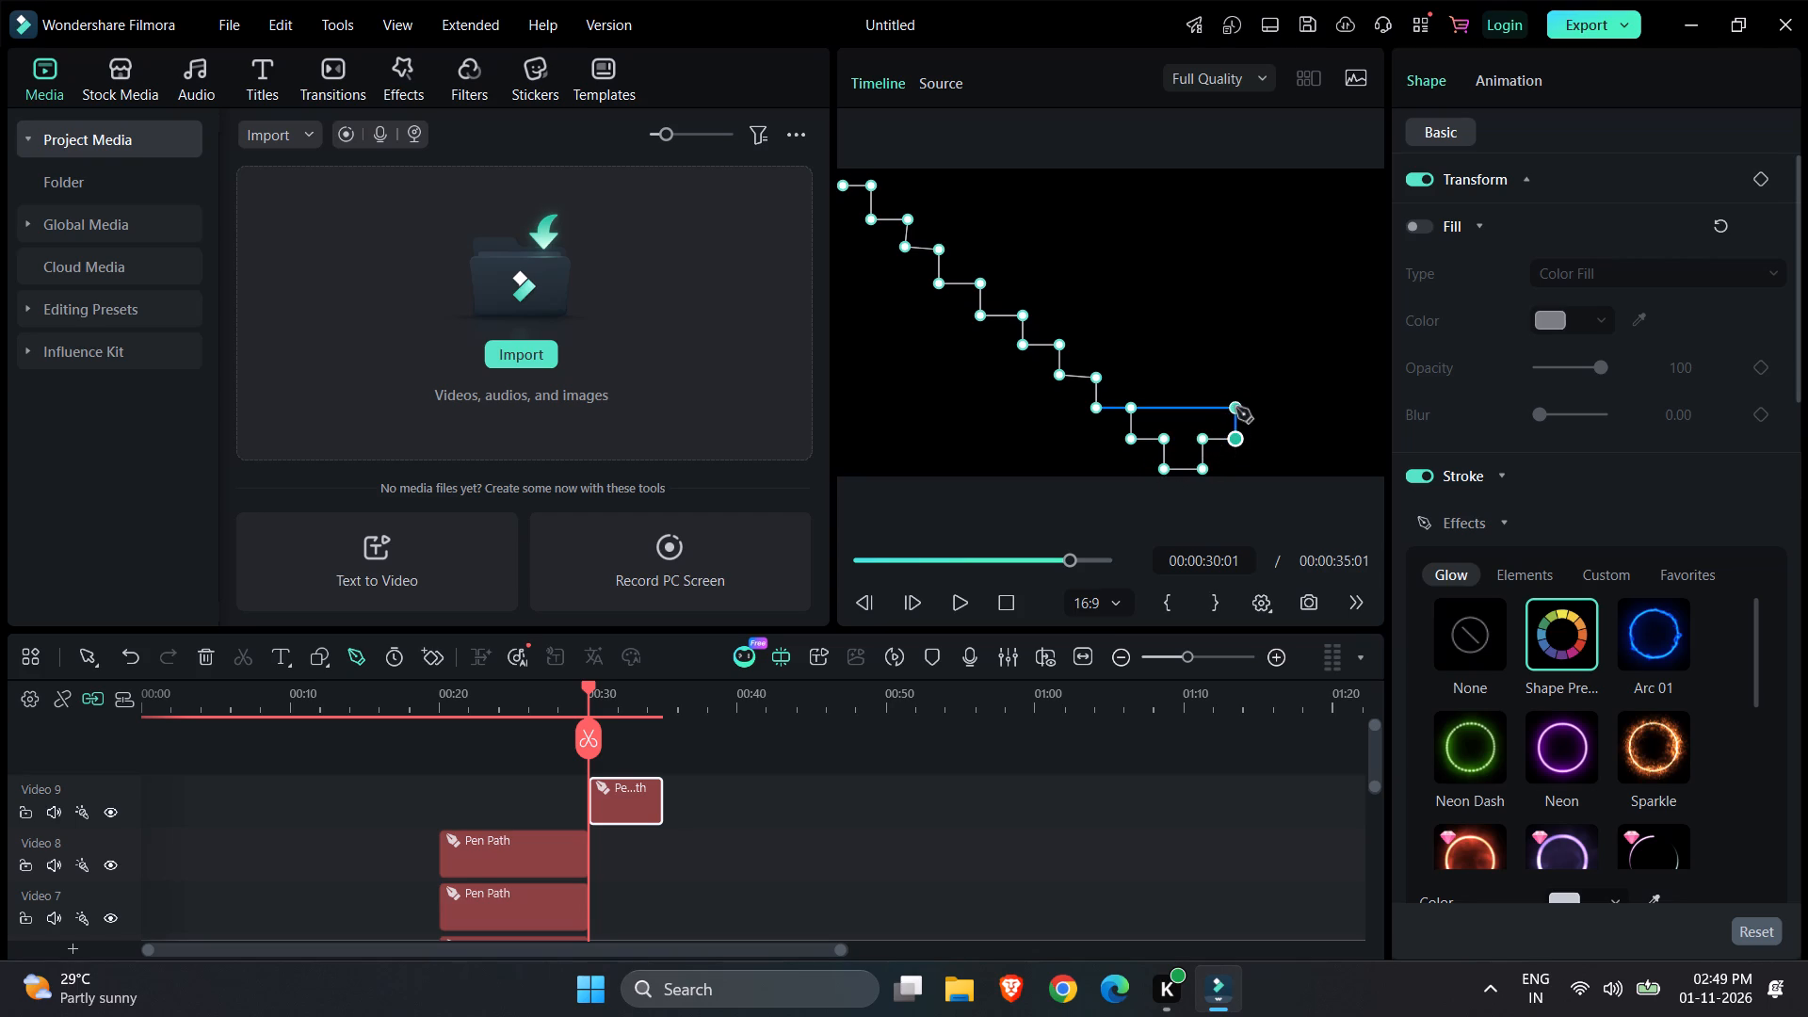
{"action": "left_click", "coordinate": [1236, 408]}
{"action": "left_click", "coordinate": [1273, 405]}
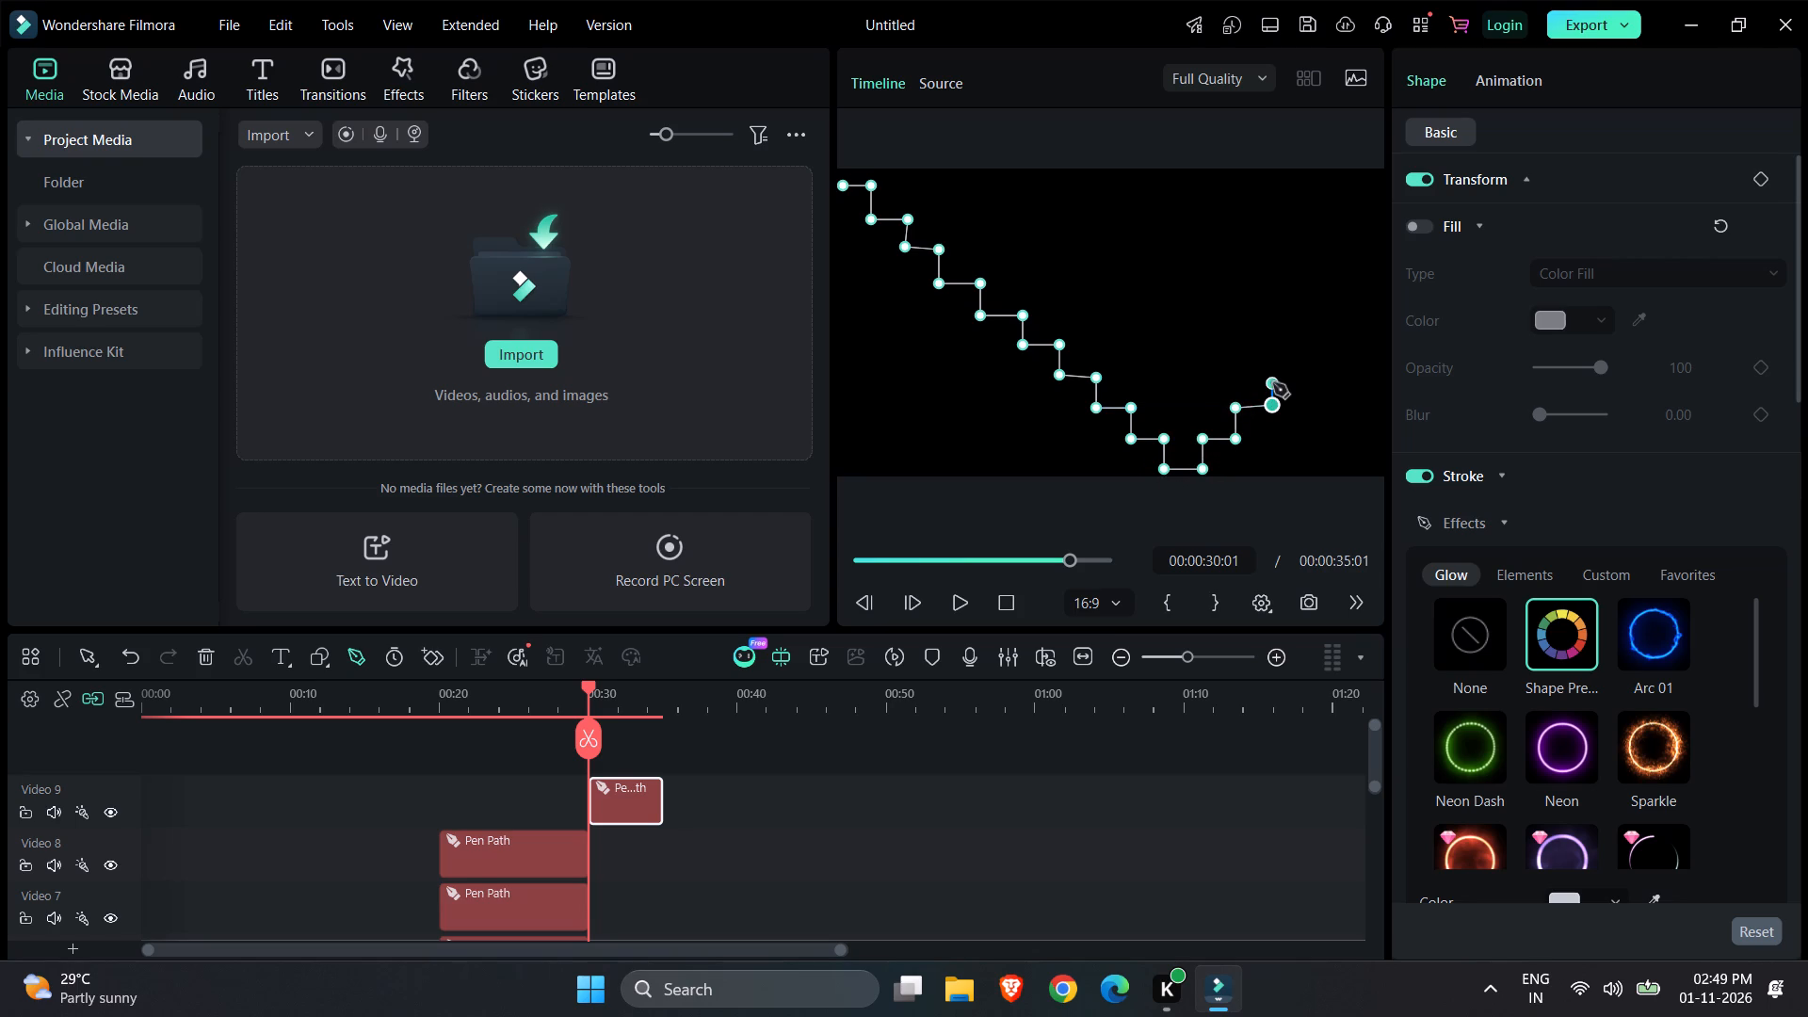
{"action": "left_click", "coordinate": [1273, 377]}
{"action": "left_click", "coordinate": [1315, 375]}
{"action": "left_click", "coordinate": [1316, 342]}
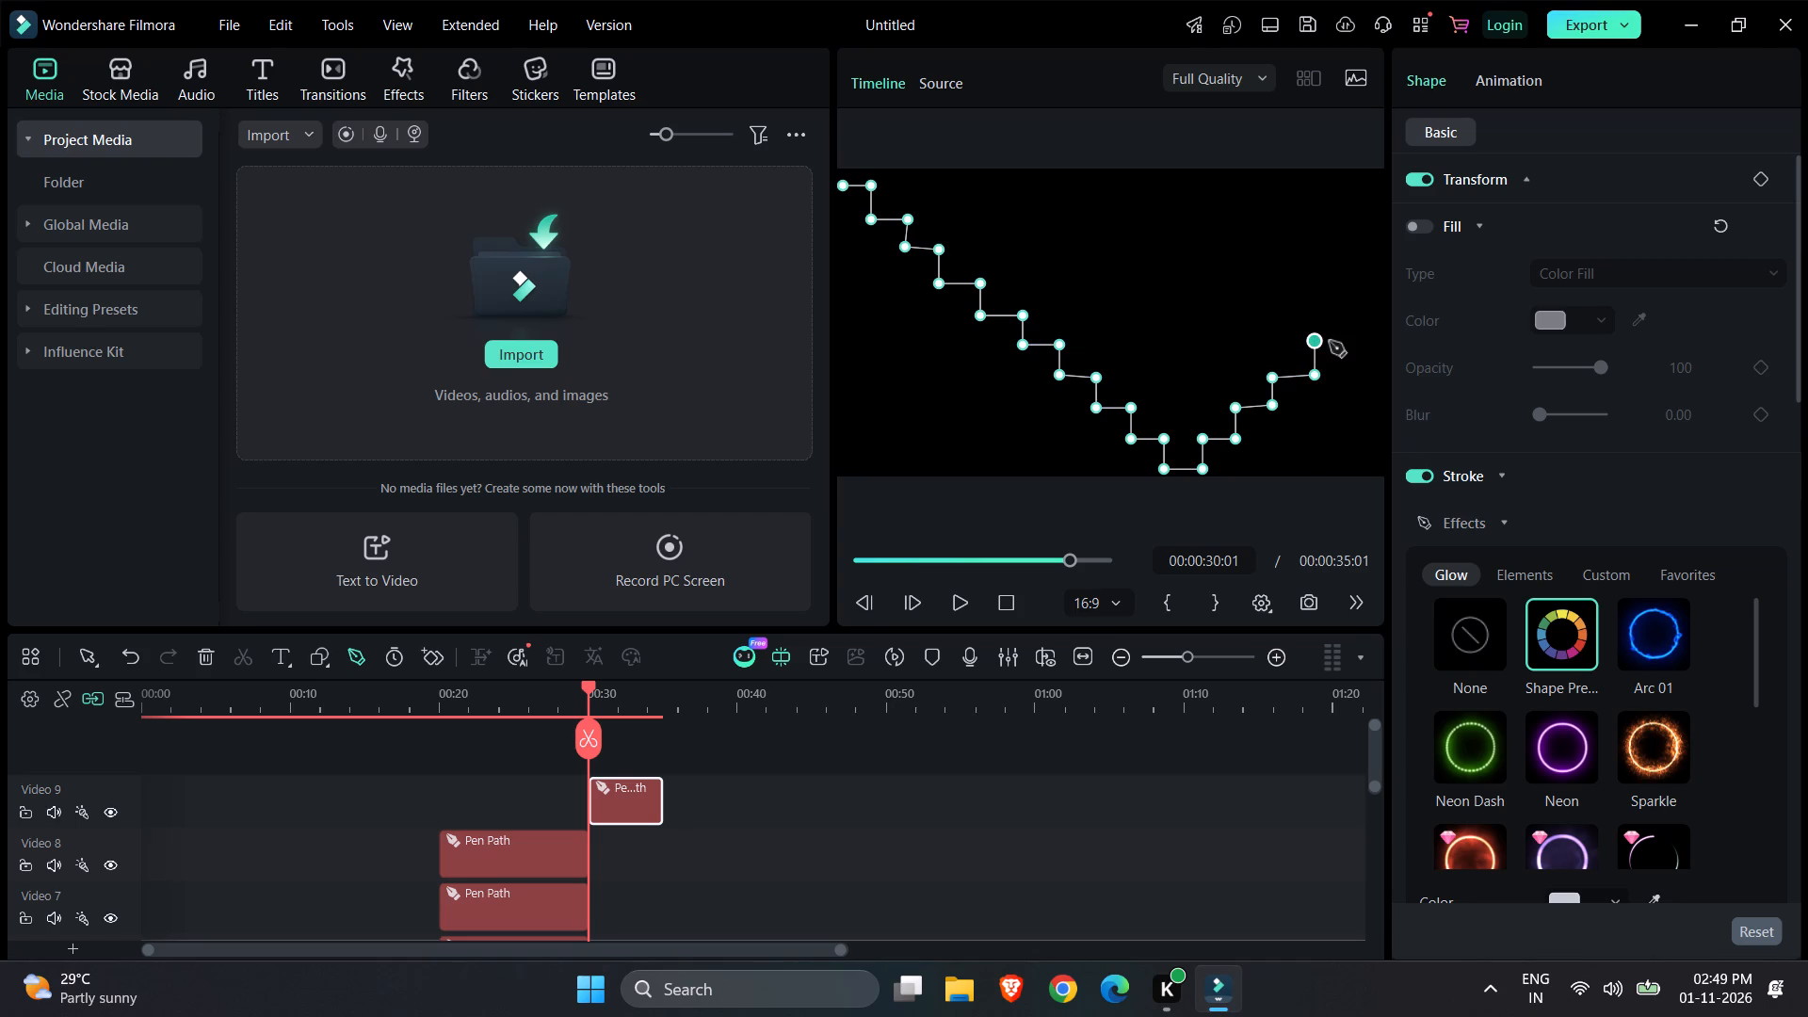
{"action": "left_click", "coordinate": [1348, 341]}
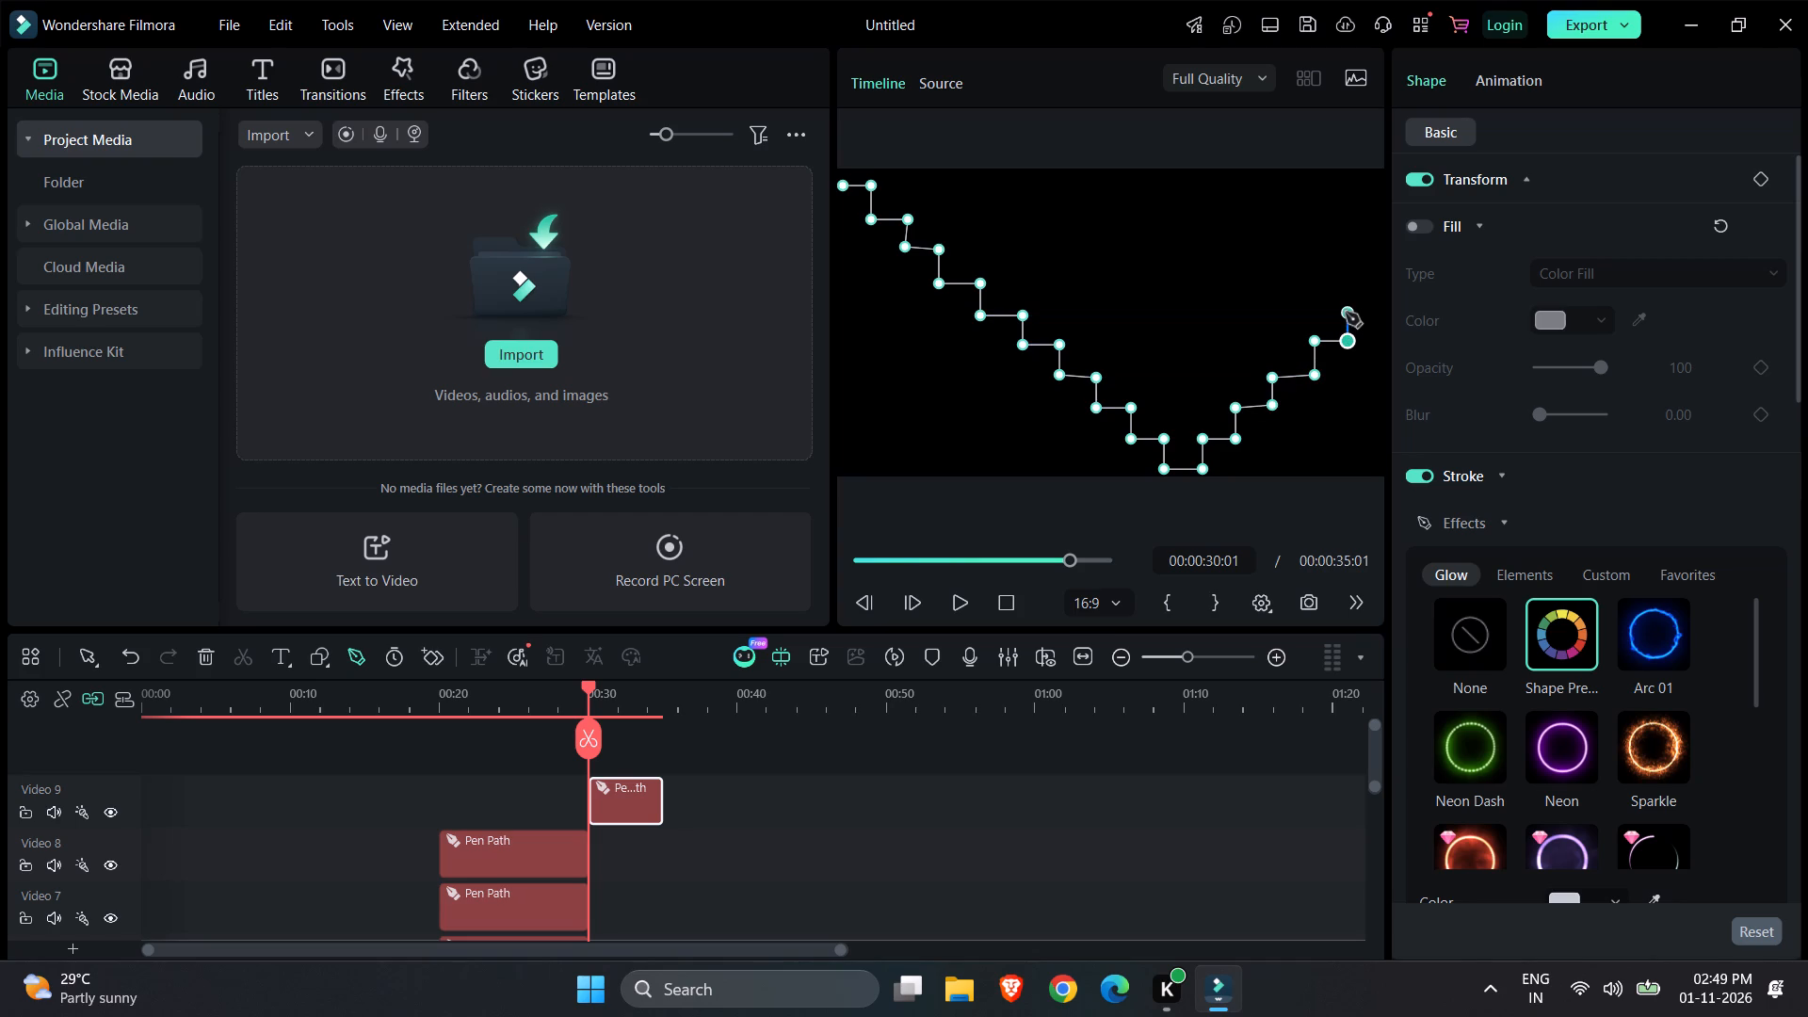
{"action": "left_click", "coordinate": [1345, 315]}
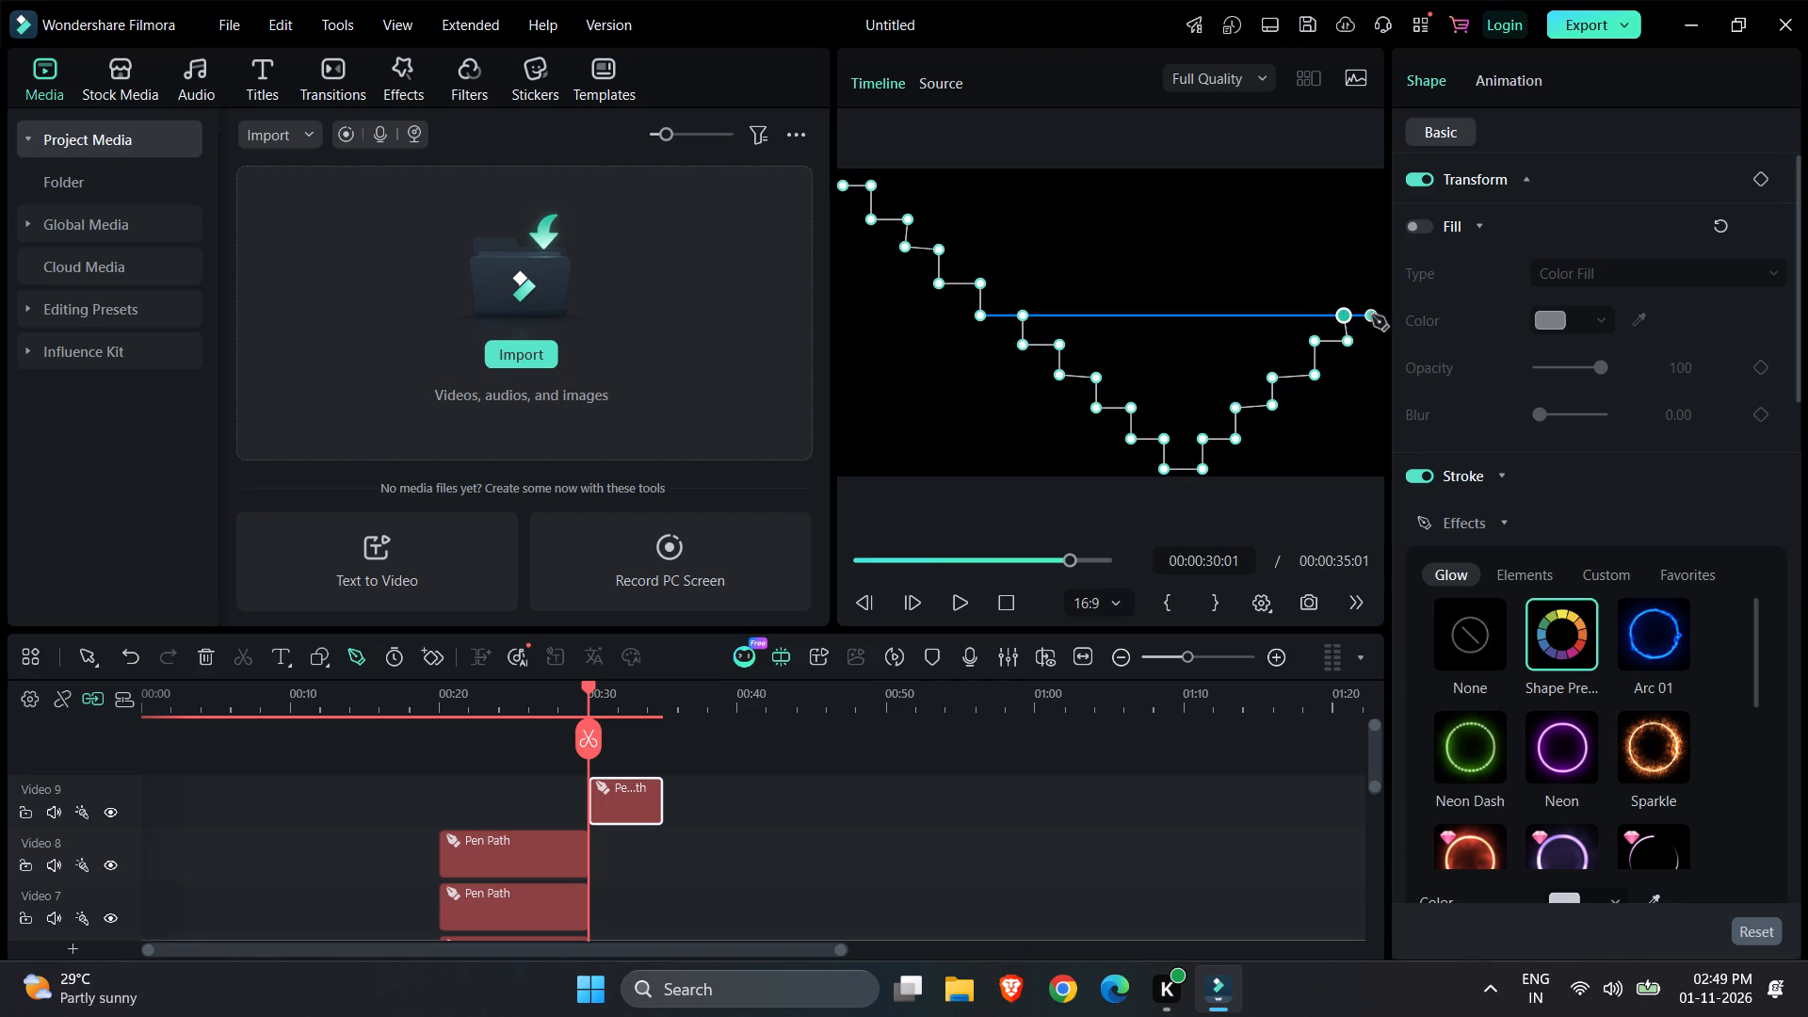
{"action": "left_click", "coordinate": [1372, 315]}
{"action": "left_click", "coordinate": [1373, 285]}
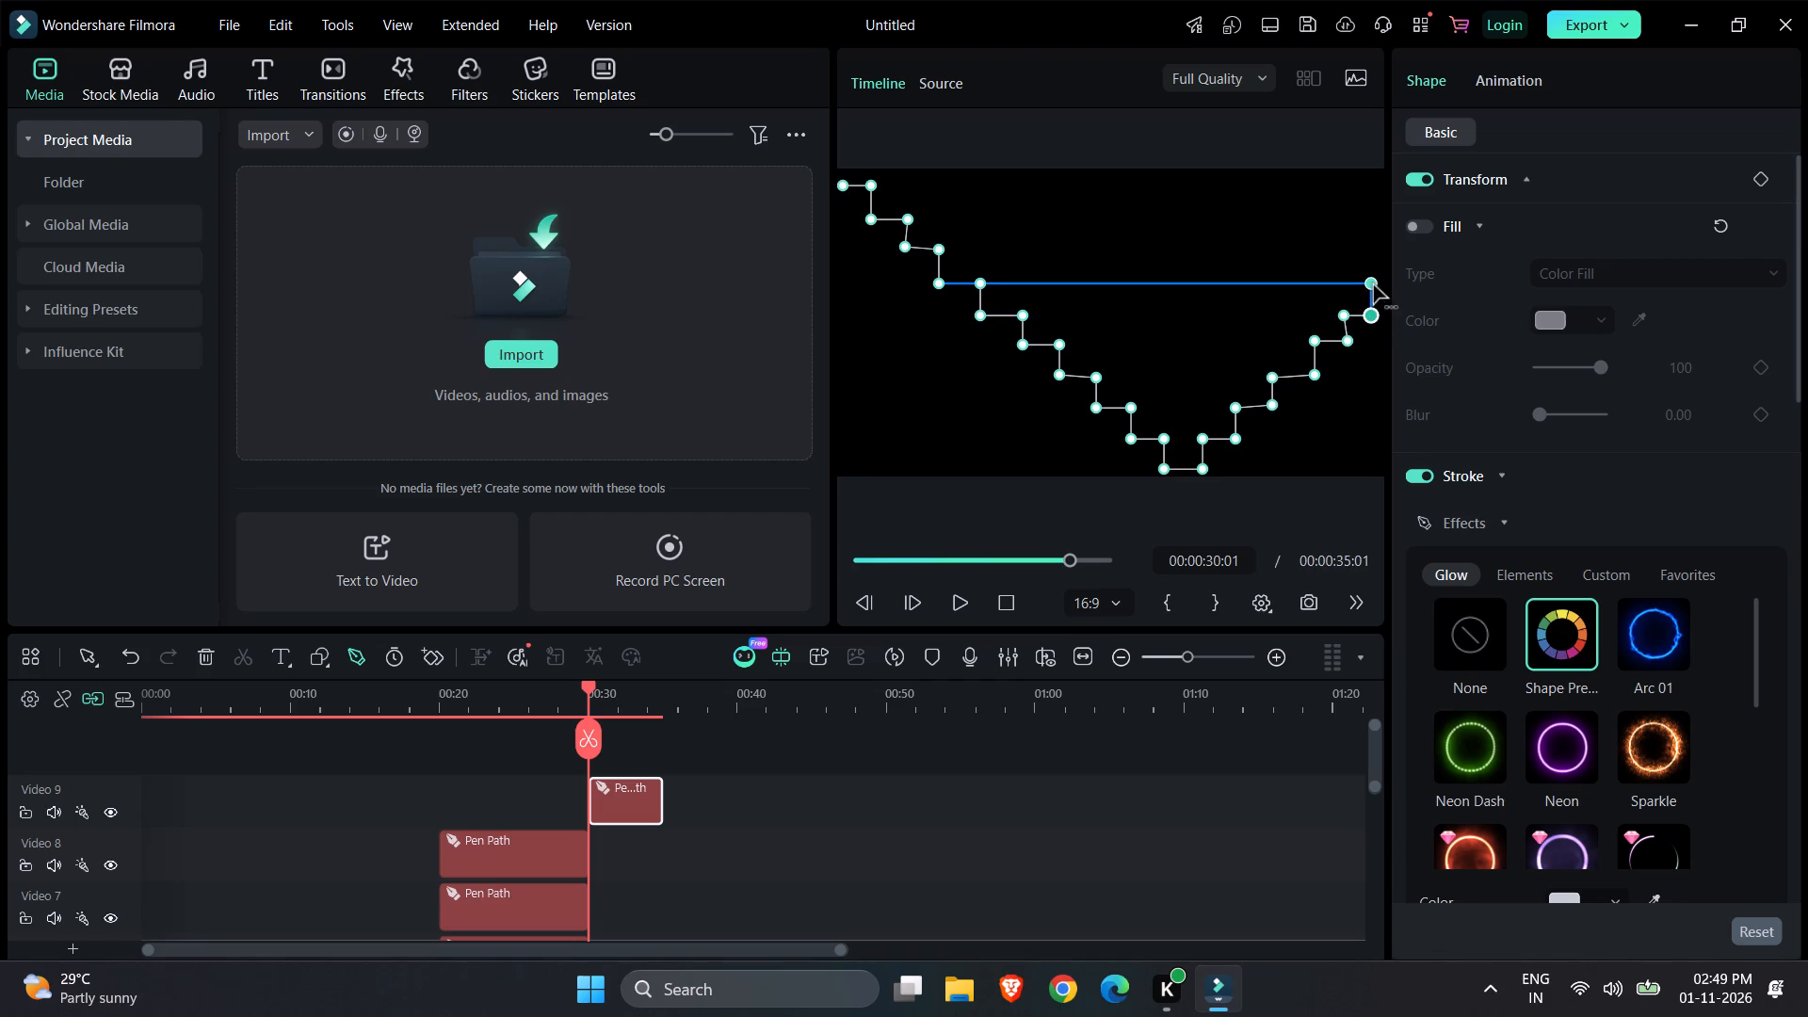
Continue the pen path as a staircase climbing leftward from the right edge to a short flat segment at the frame's top.
{"action": "left_click", "coordinate": [1342, 285]}
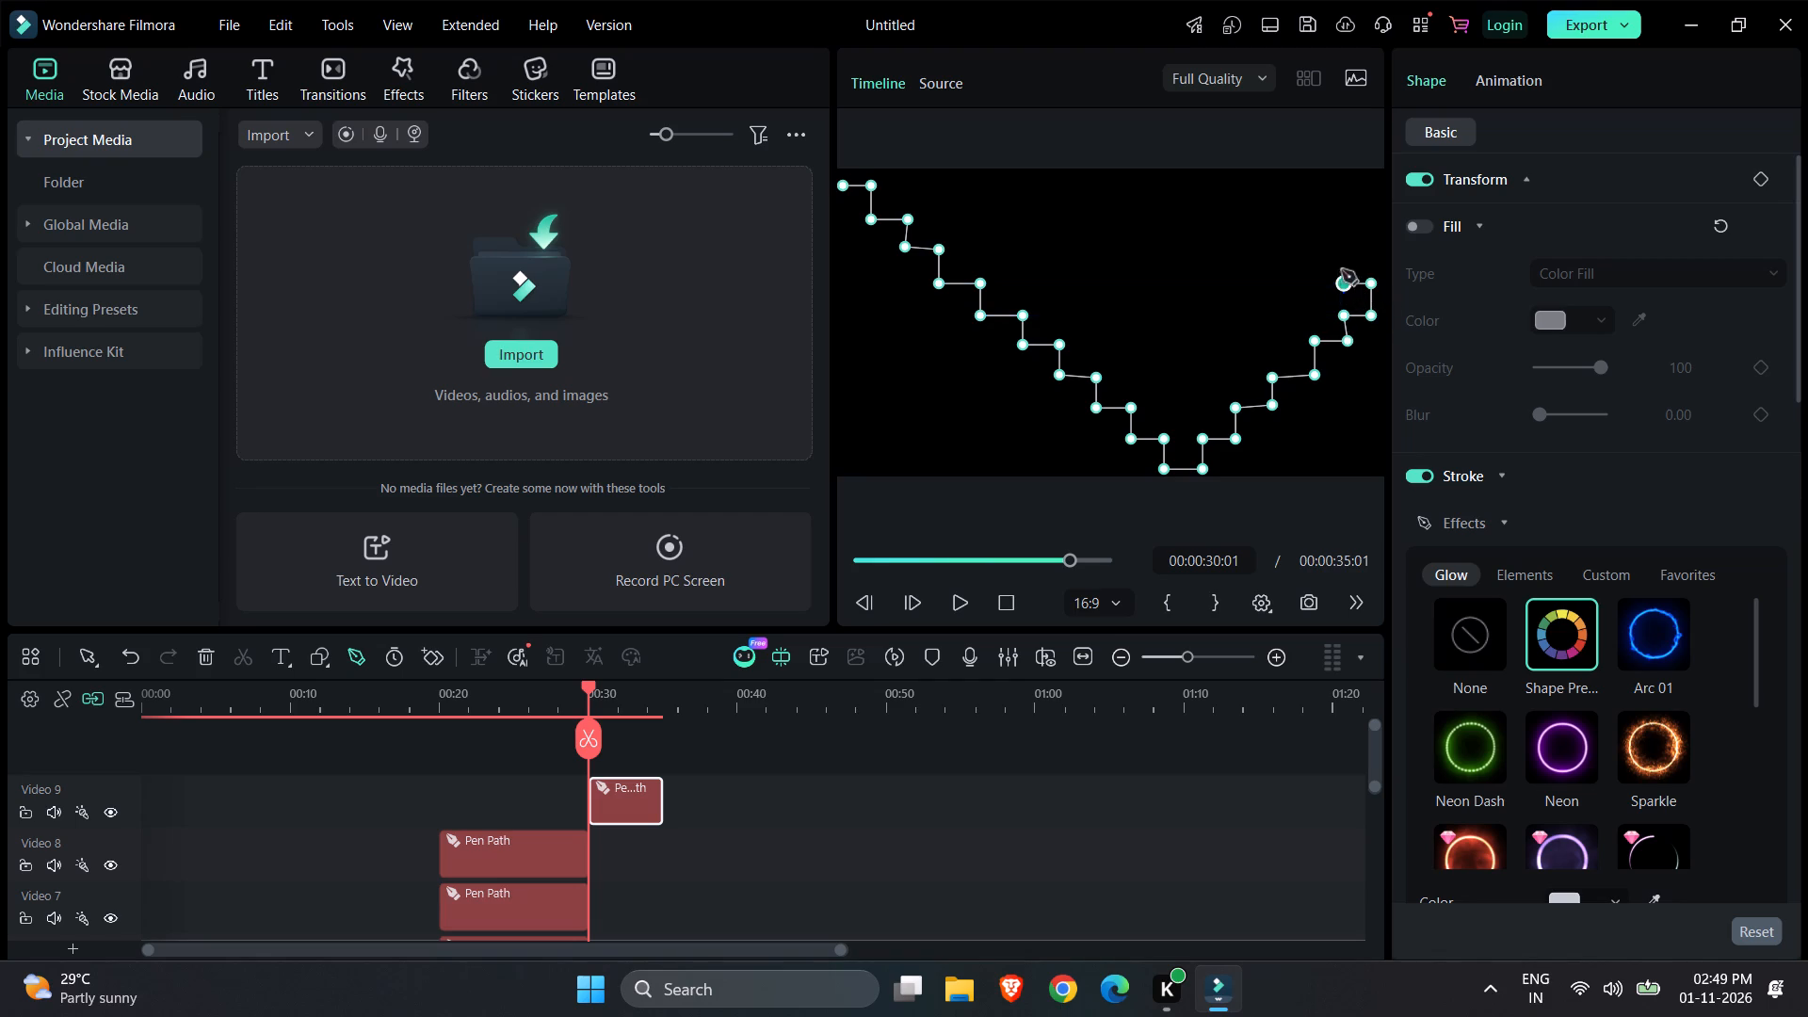
{"action": "left_click", "coordinate": [1341, 252]}
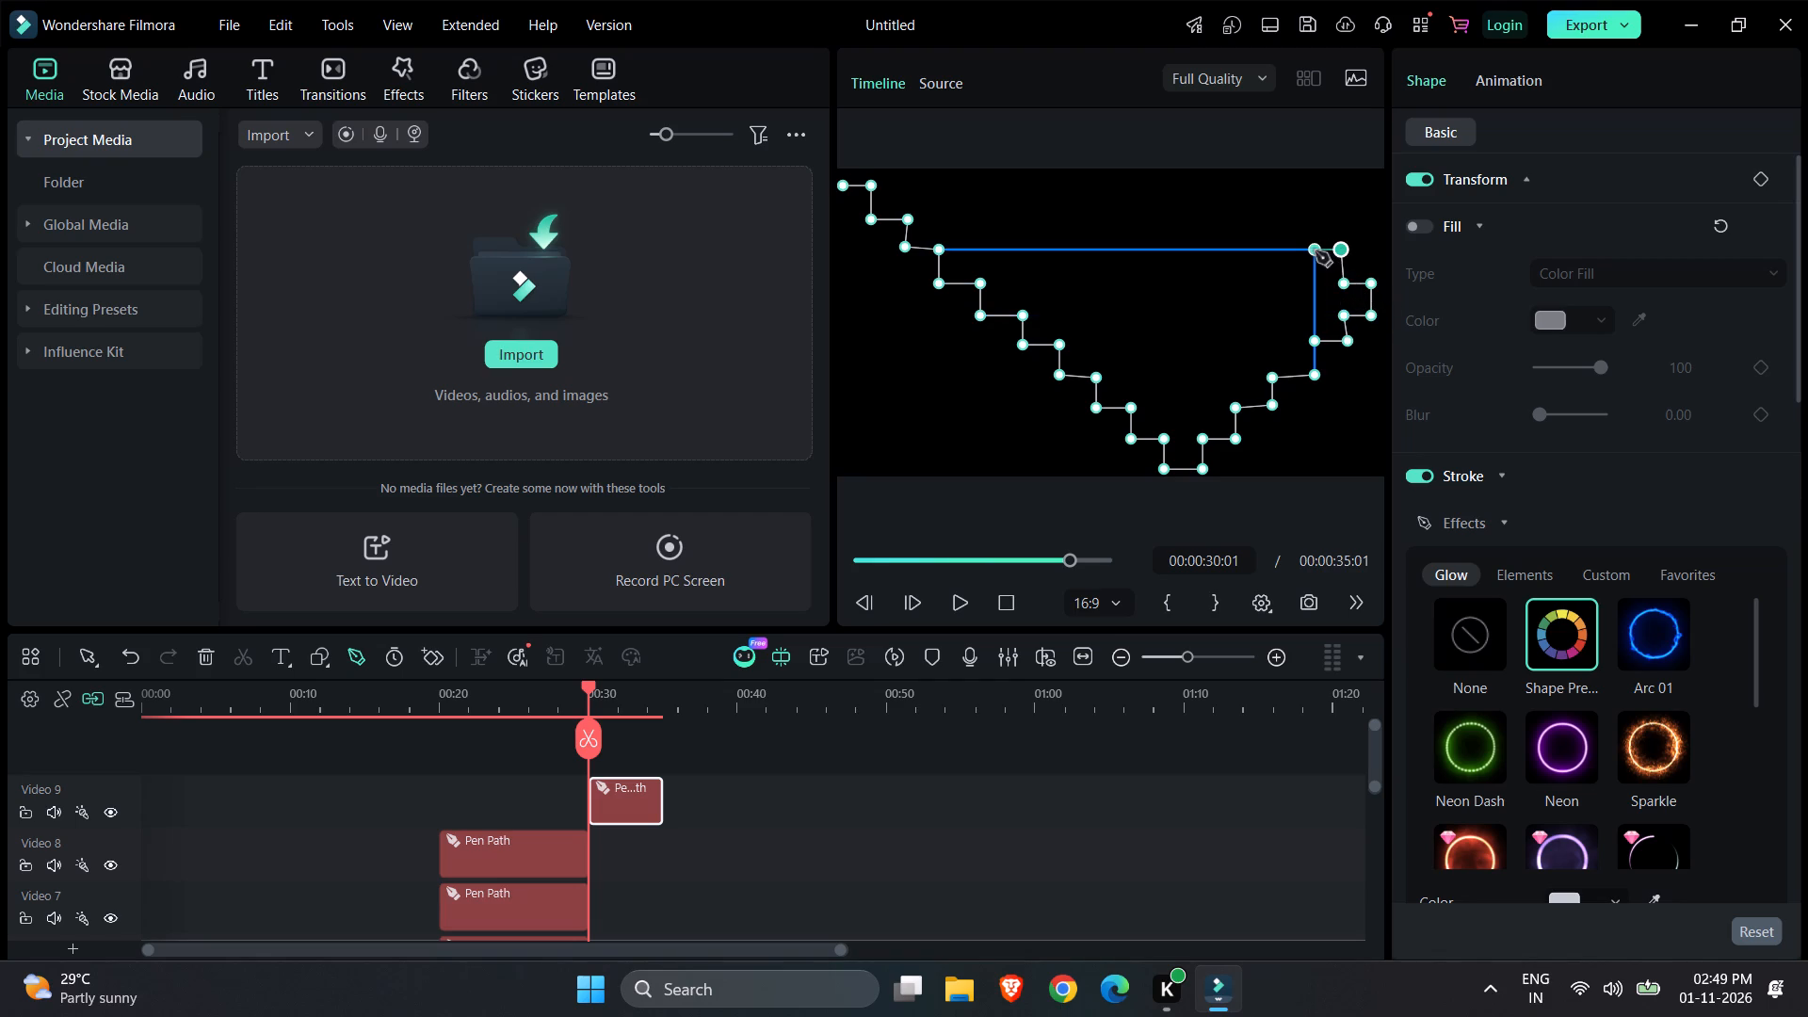
{"action": "left_click", "coordinate": [1315, 251]}
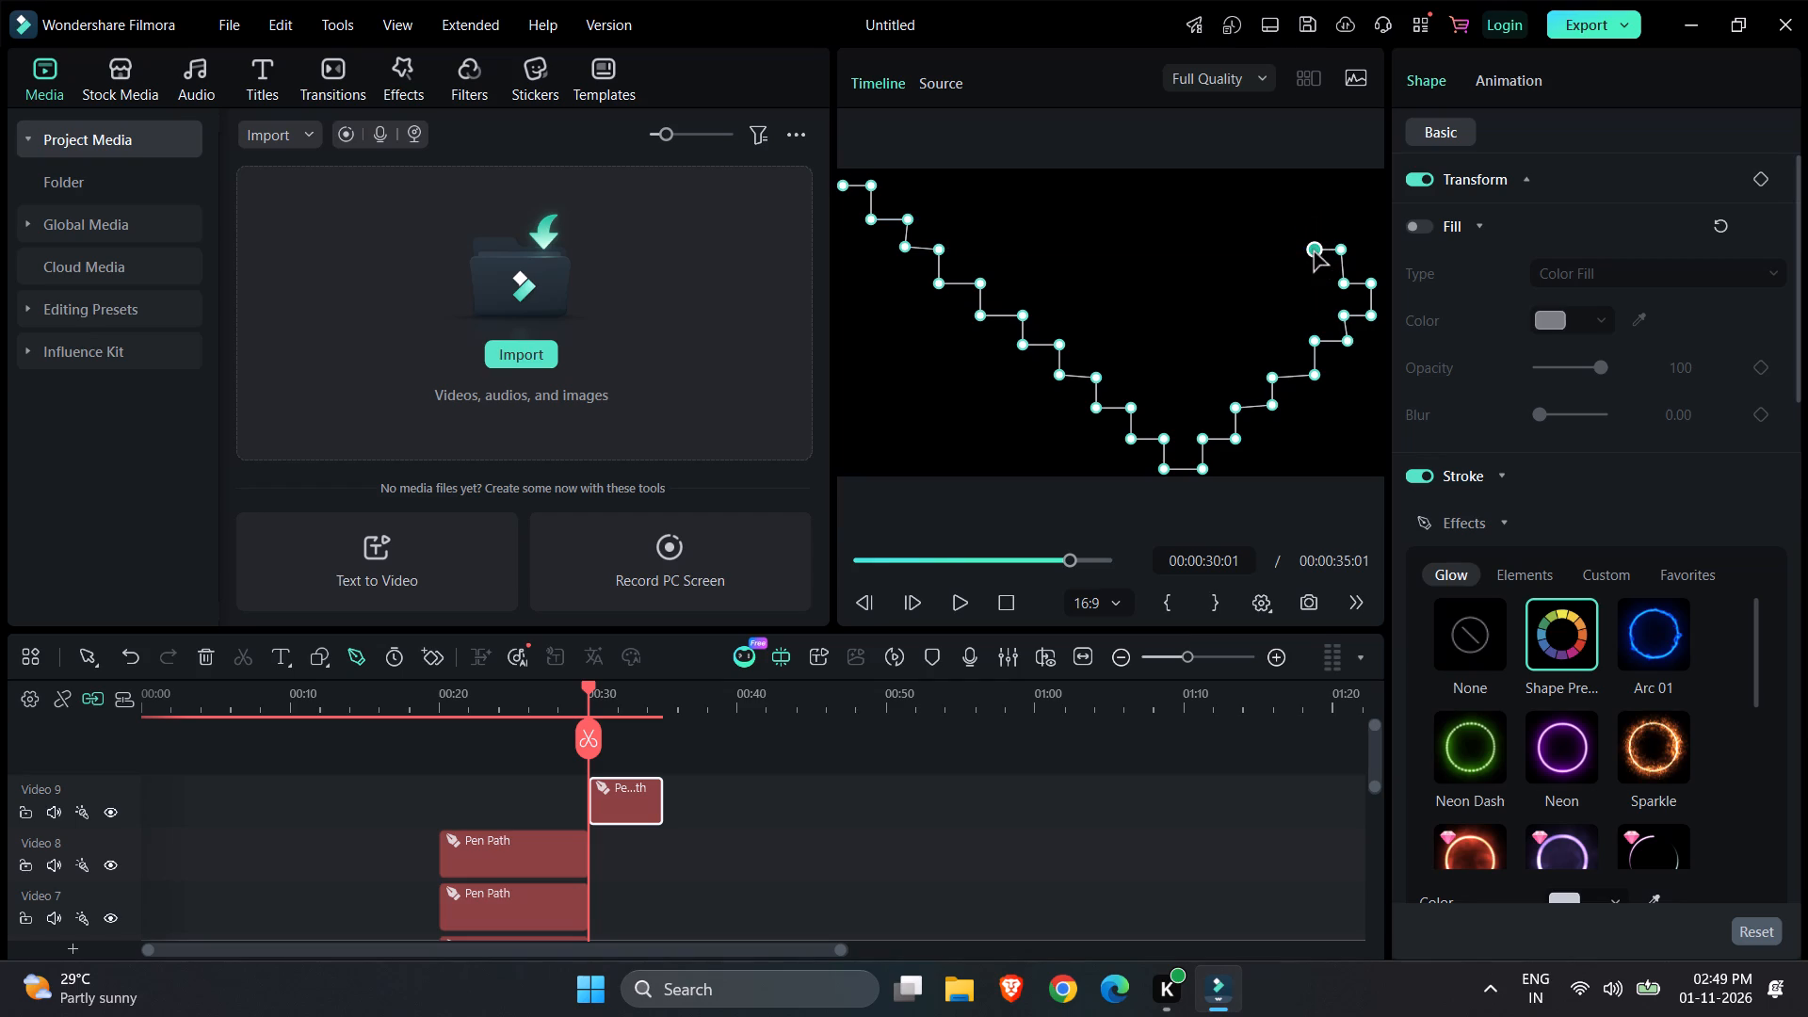
{"action": "left_click", "coordinate": [1314, 252]}
{"action": "left_click", "coordinate": [1314, 220]}
{"action": "left_click", "coordinate": [1284, 219]}
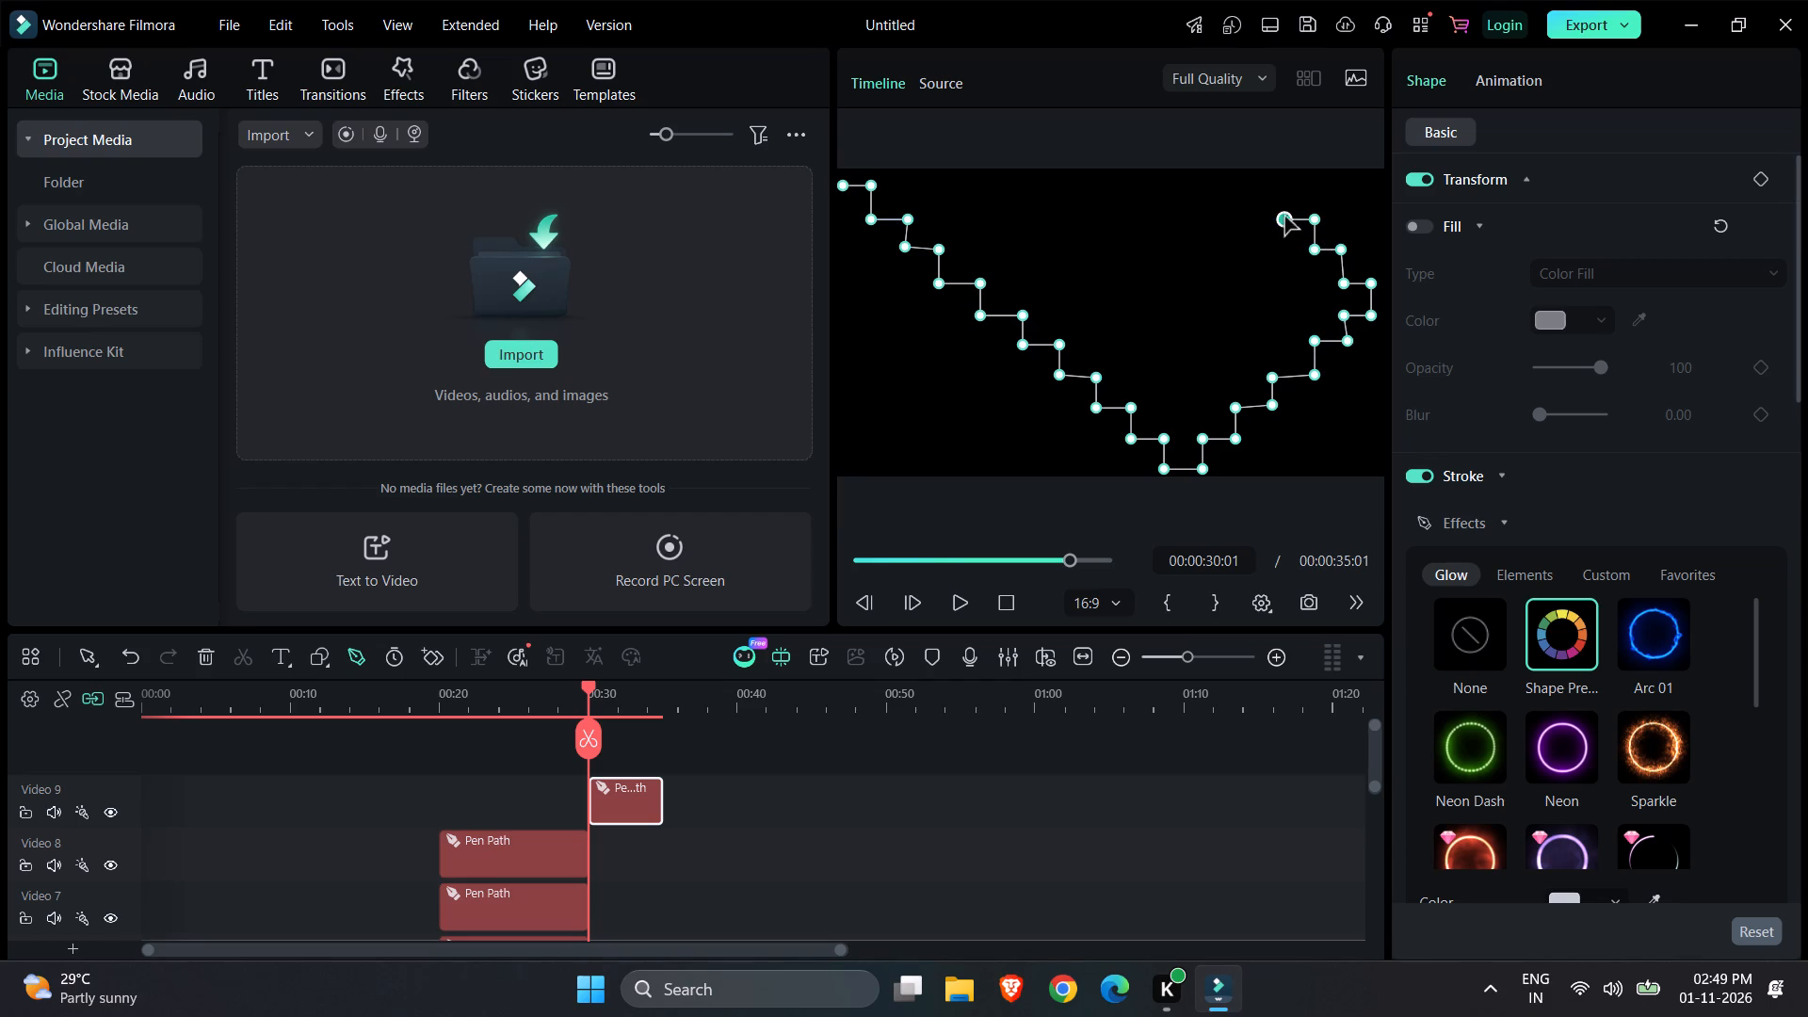
{"action": "left_click", "coordinate": [1284, 198]}
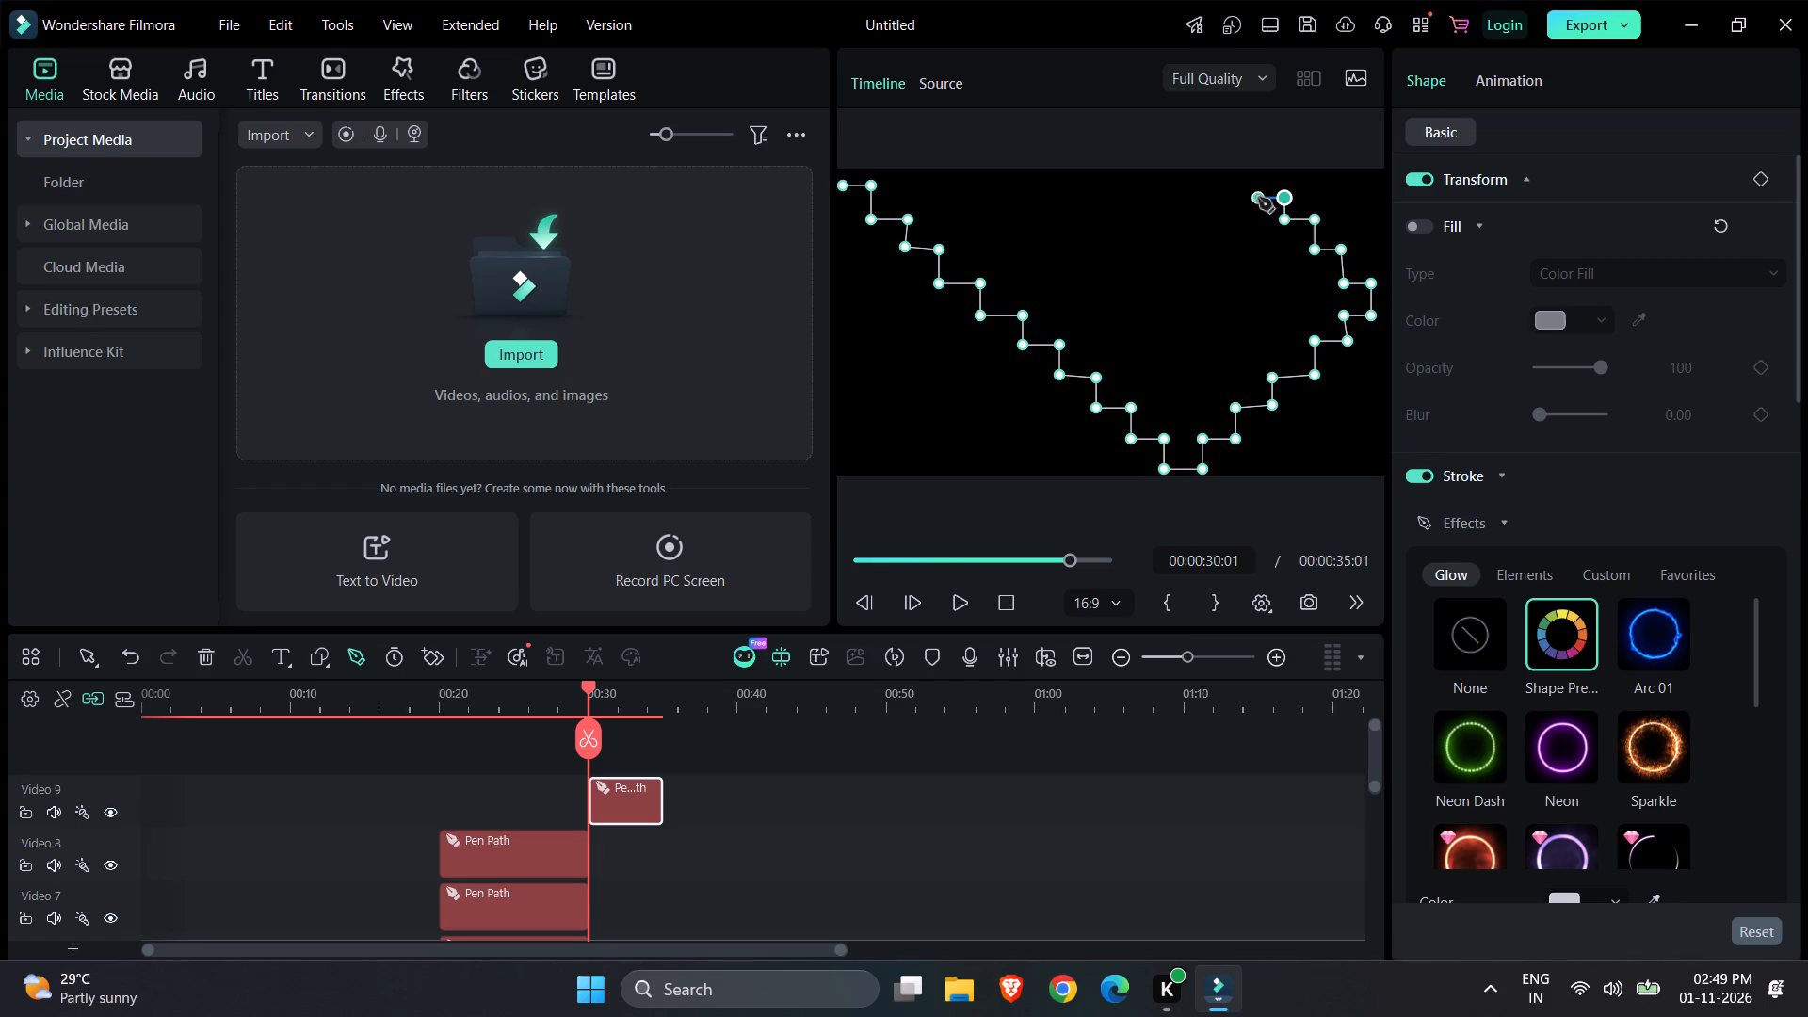
{"action": "left_click", "coordinate": [1258, 198]}
{"action": "left_click", "coordinate": [1258, 176]}
{"action": "left_click", "coordinate": [1226, 174]}
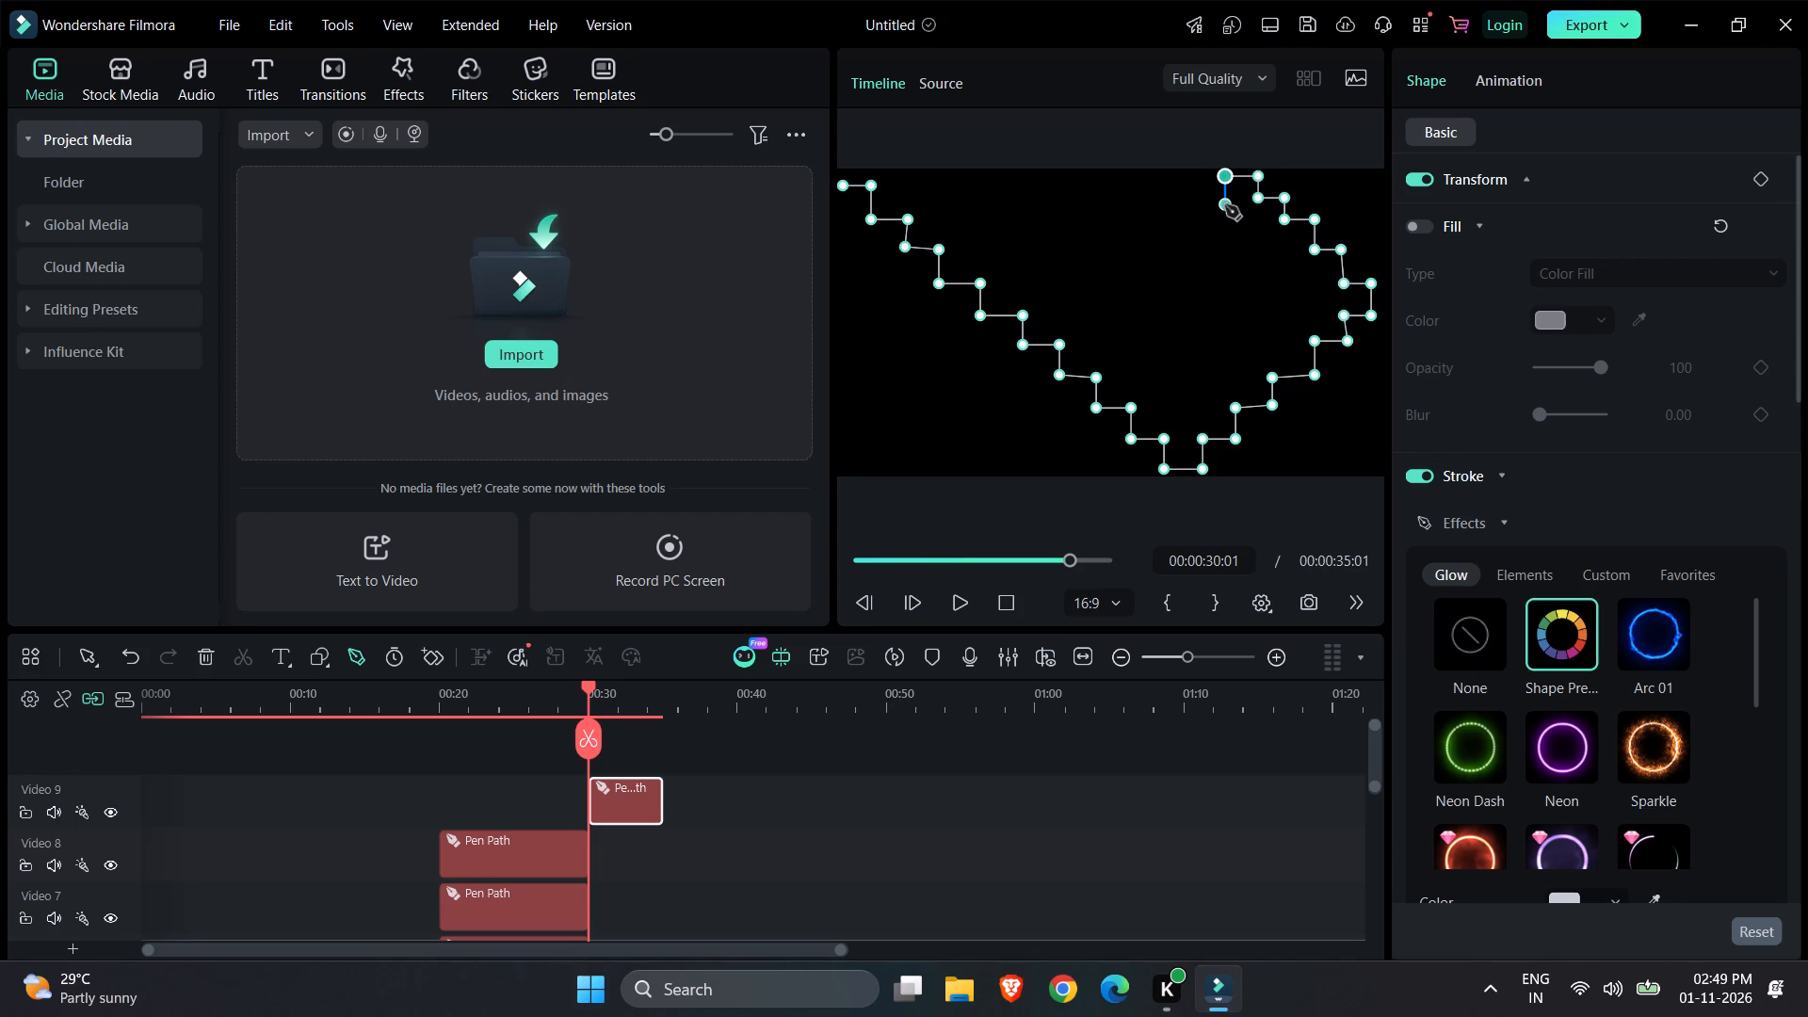
Continue the pen path as a staircase descending leftward from the frame's top to a short flat notch near the centre, slightly above mid-height.
{"action": "left_click", "coordinate": [1225, 201]}
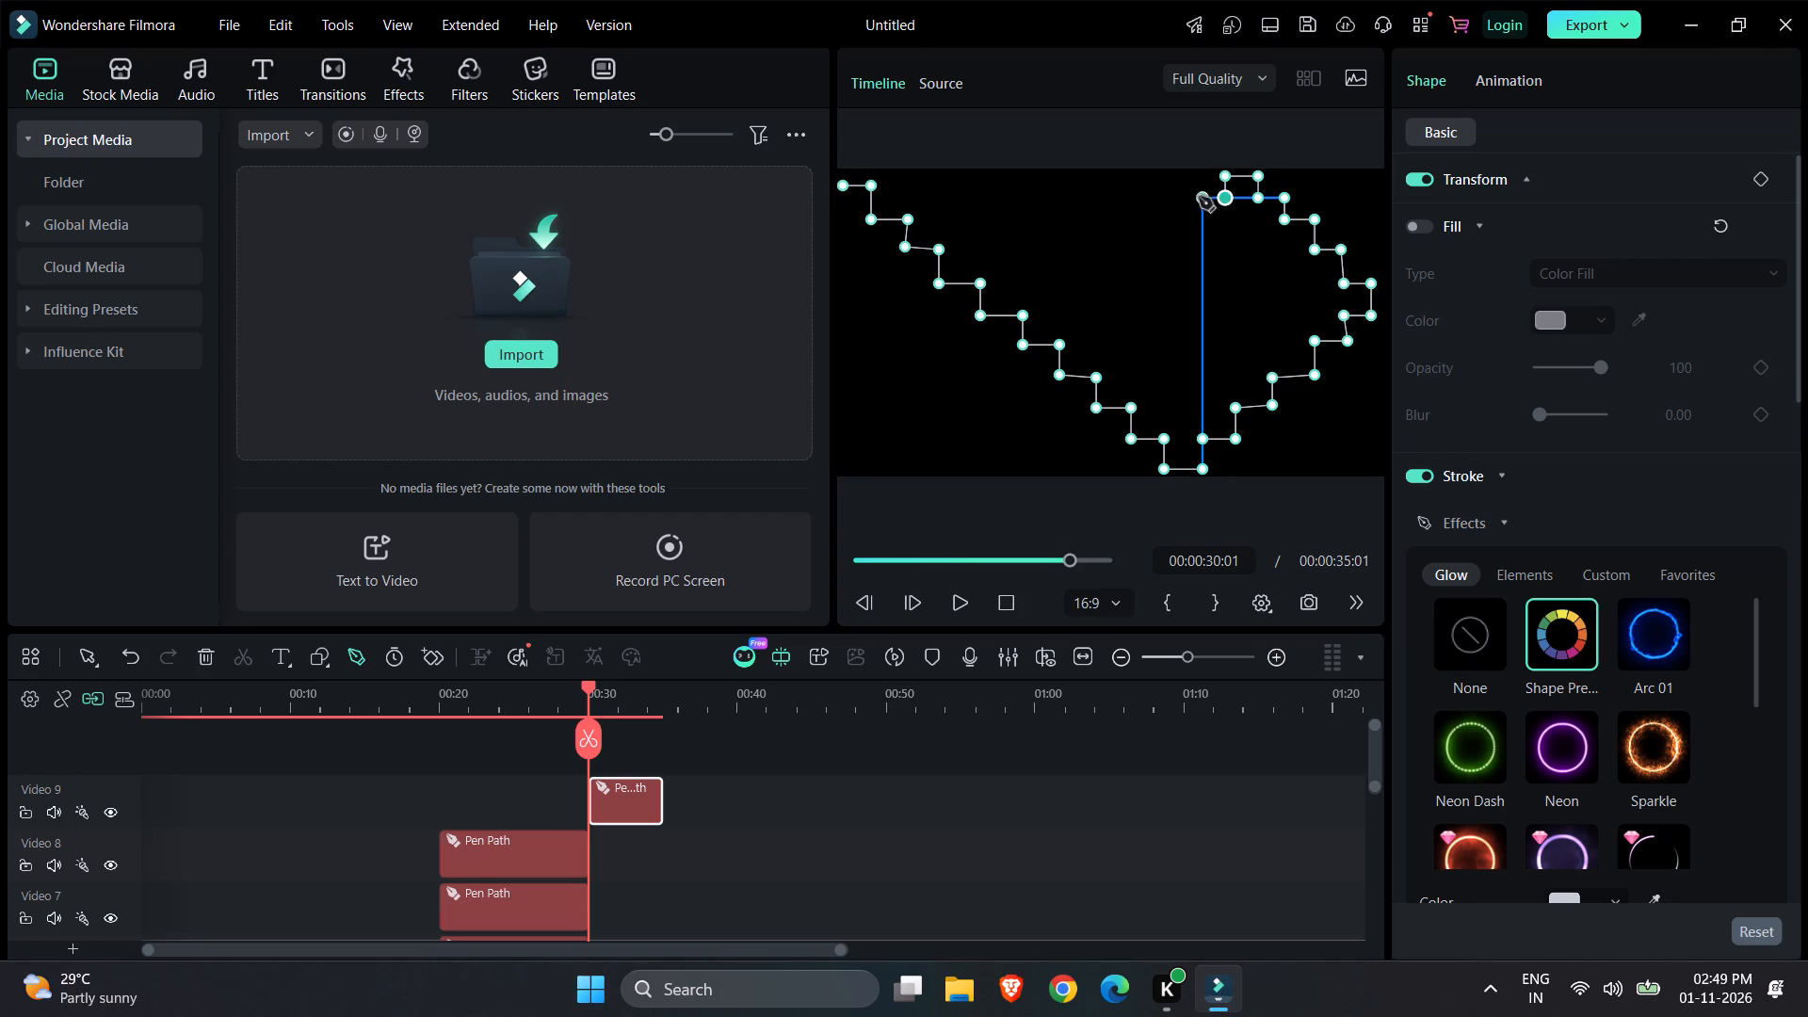
{"action": "left_click", "coordinate": [1194, 195]}
{"action": "left_click", "coordinate": [1190, 219]}
{"action": "left_click", "coordinate": [1158, 219]}
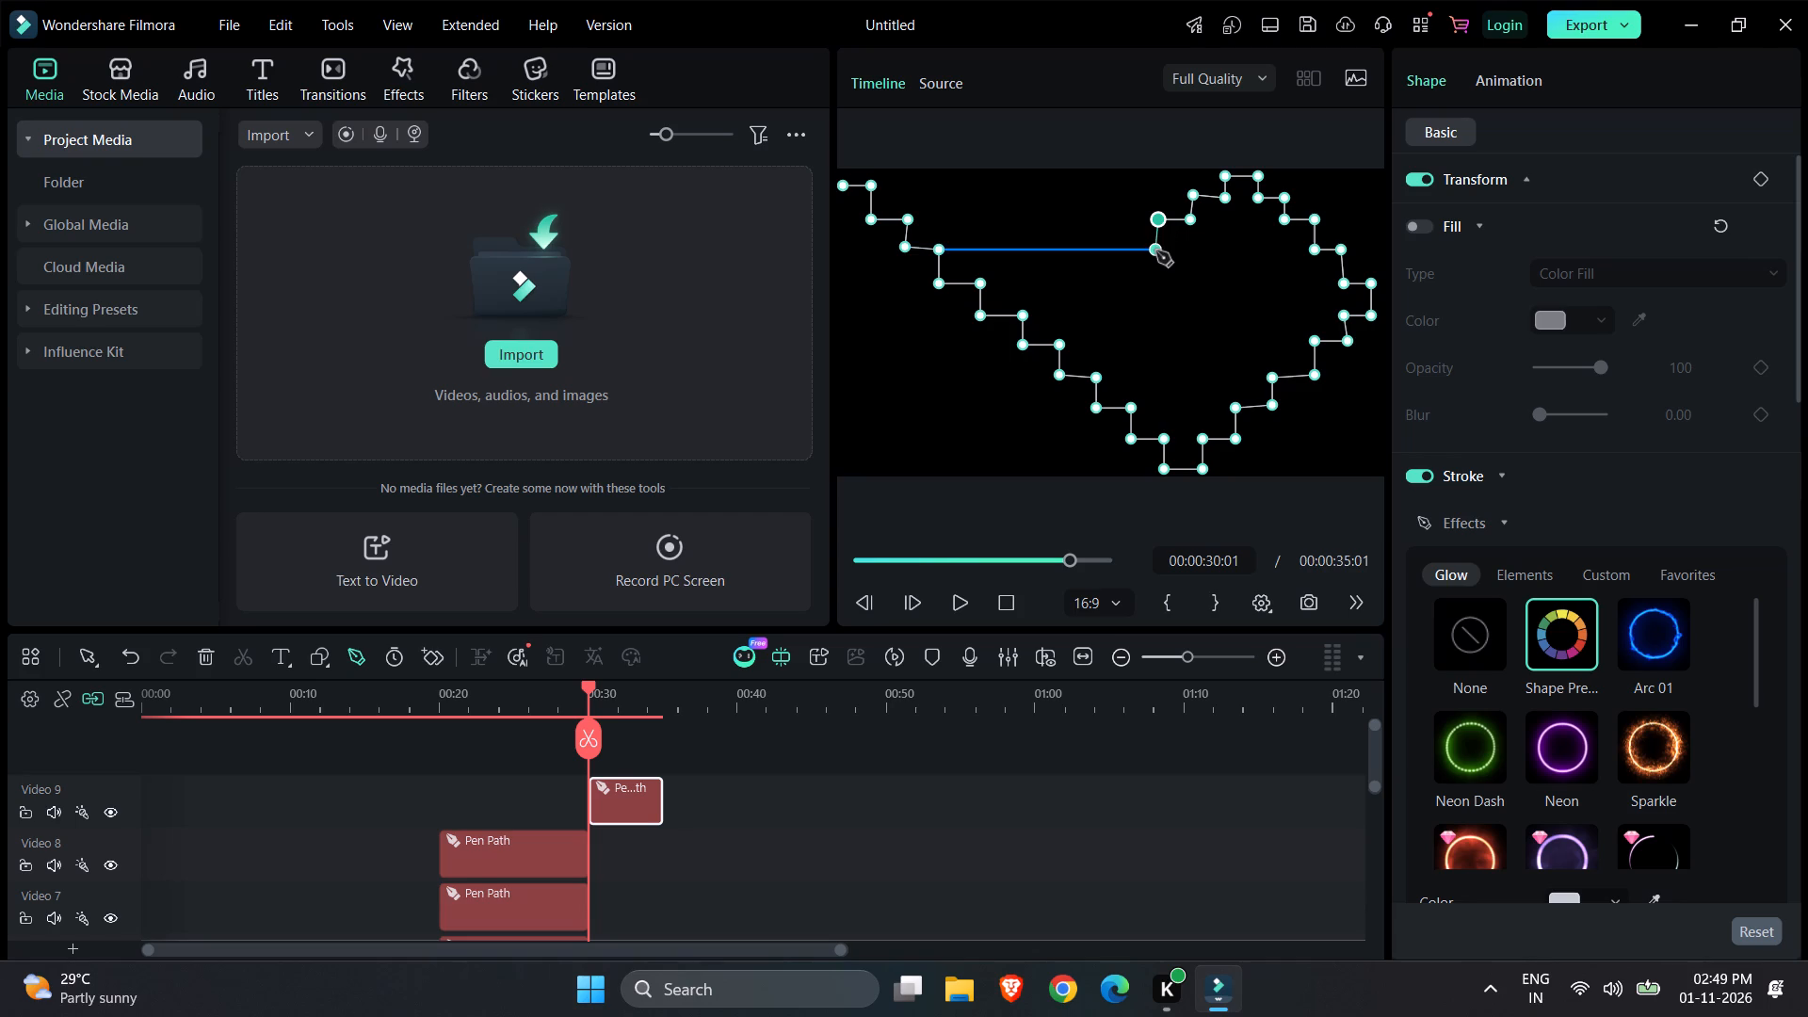
{"action": "left_click", "coordinate": [1156, 251]}
{"action": "left_click", "coordinate": [1128, 251]}
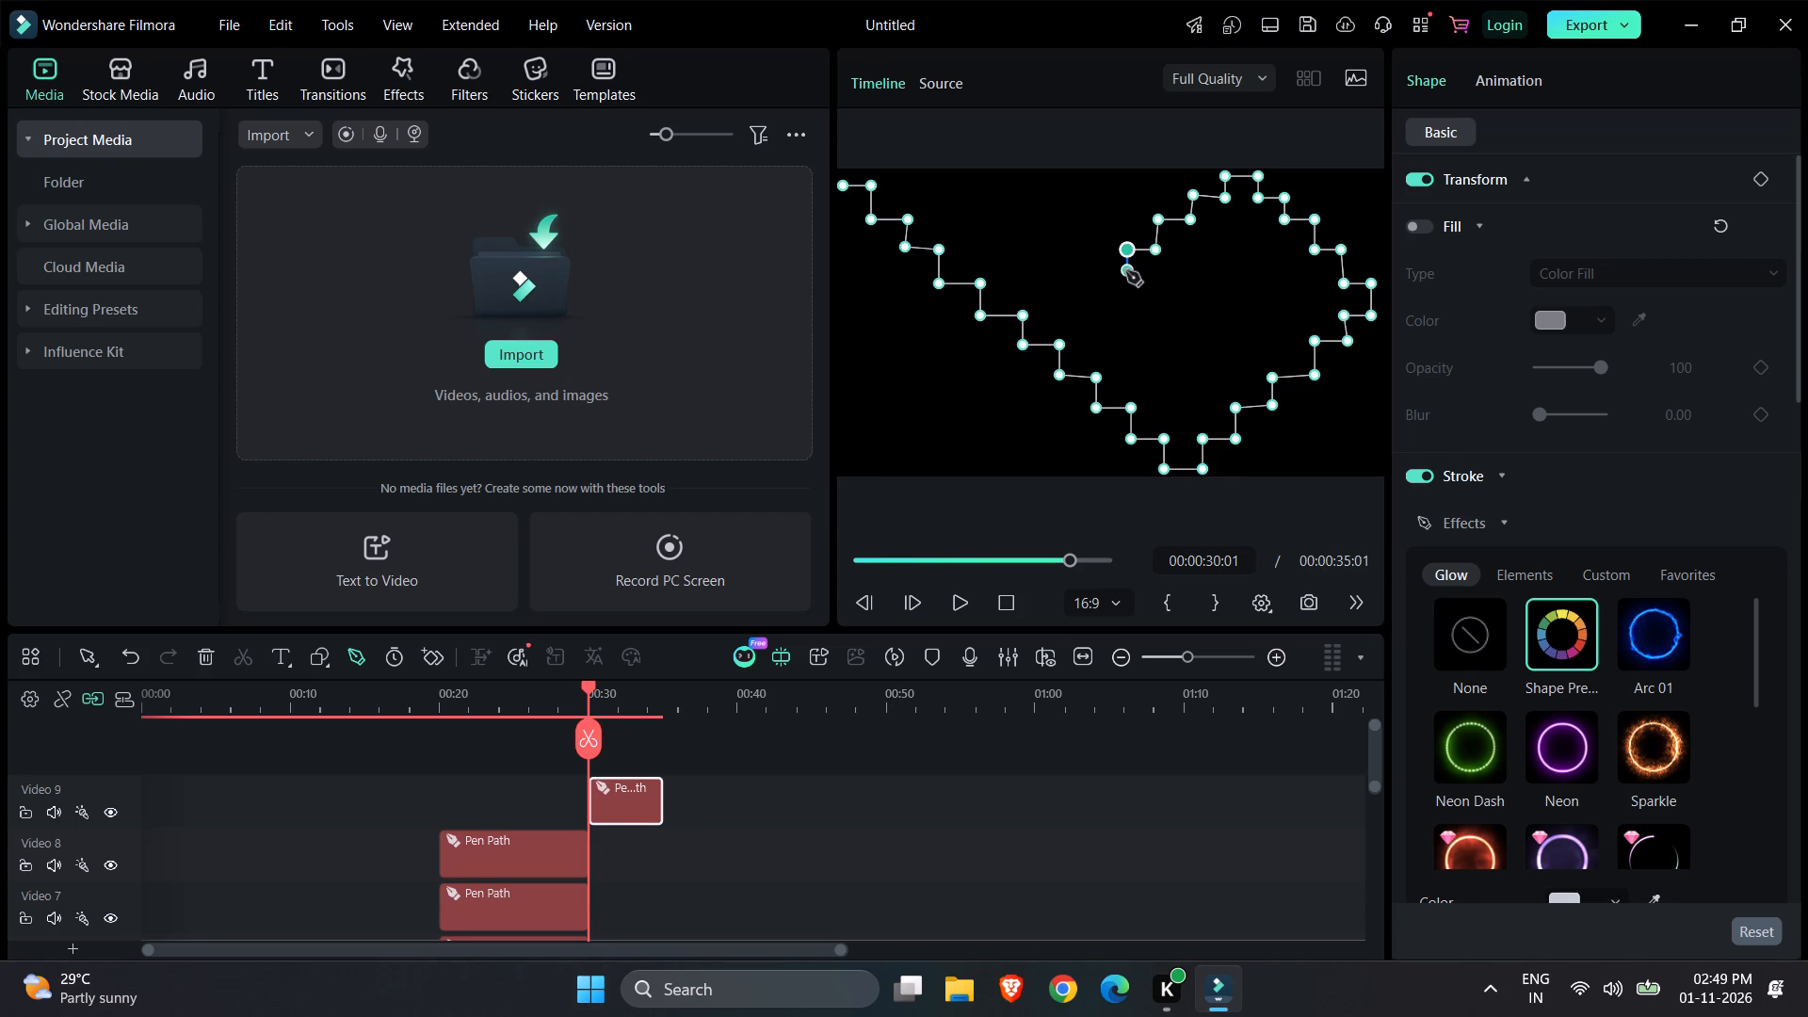
{"action": "left_click", "coordinate": [1123, 281]}
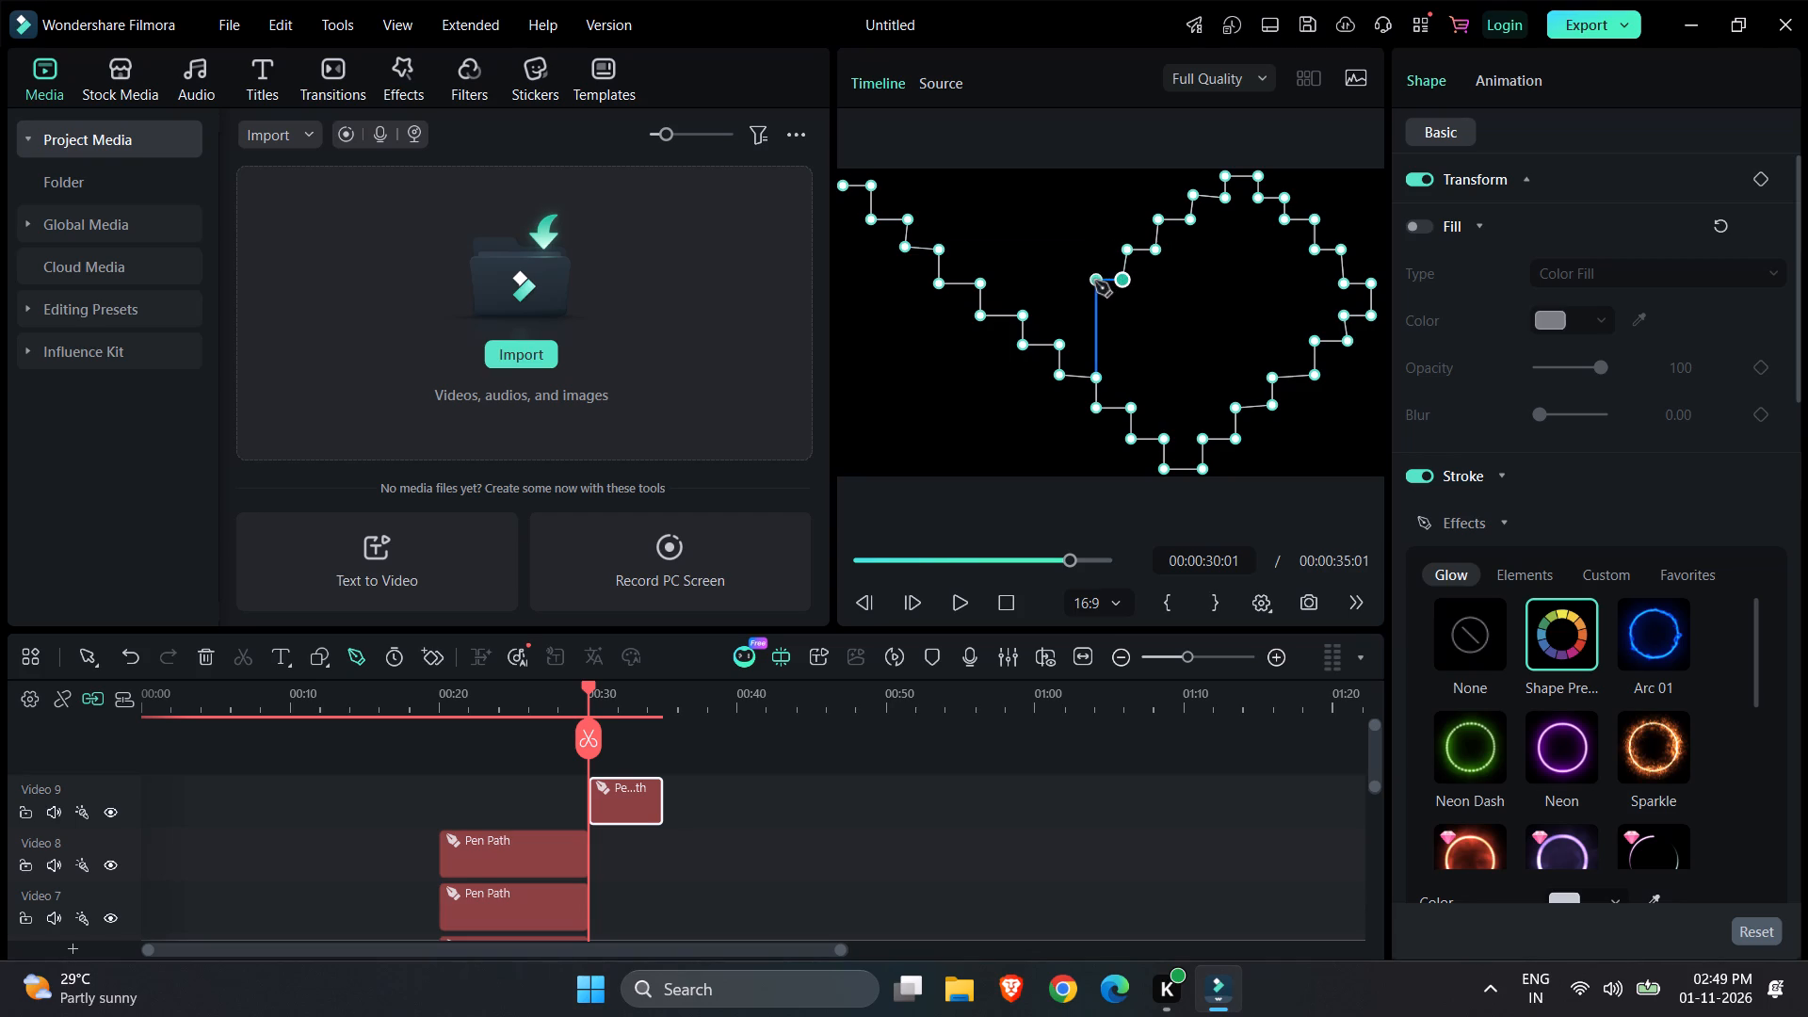
{"action": "left_click", "coordinate": [1093, 282]}
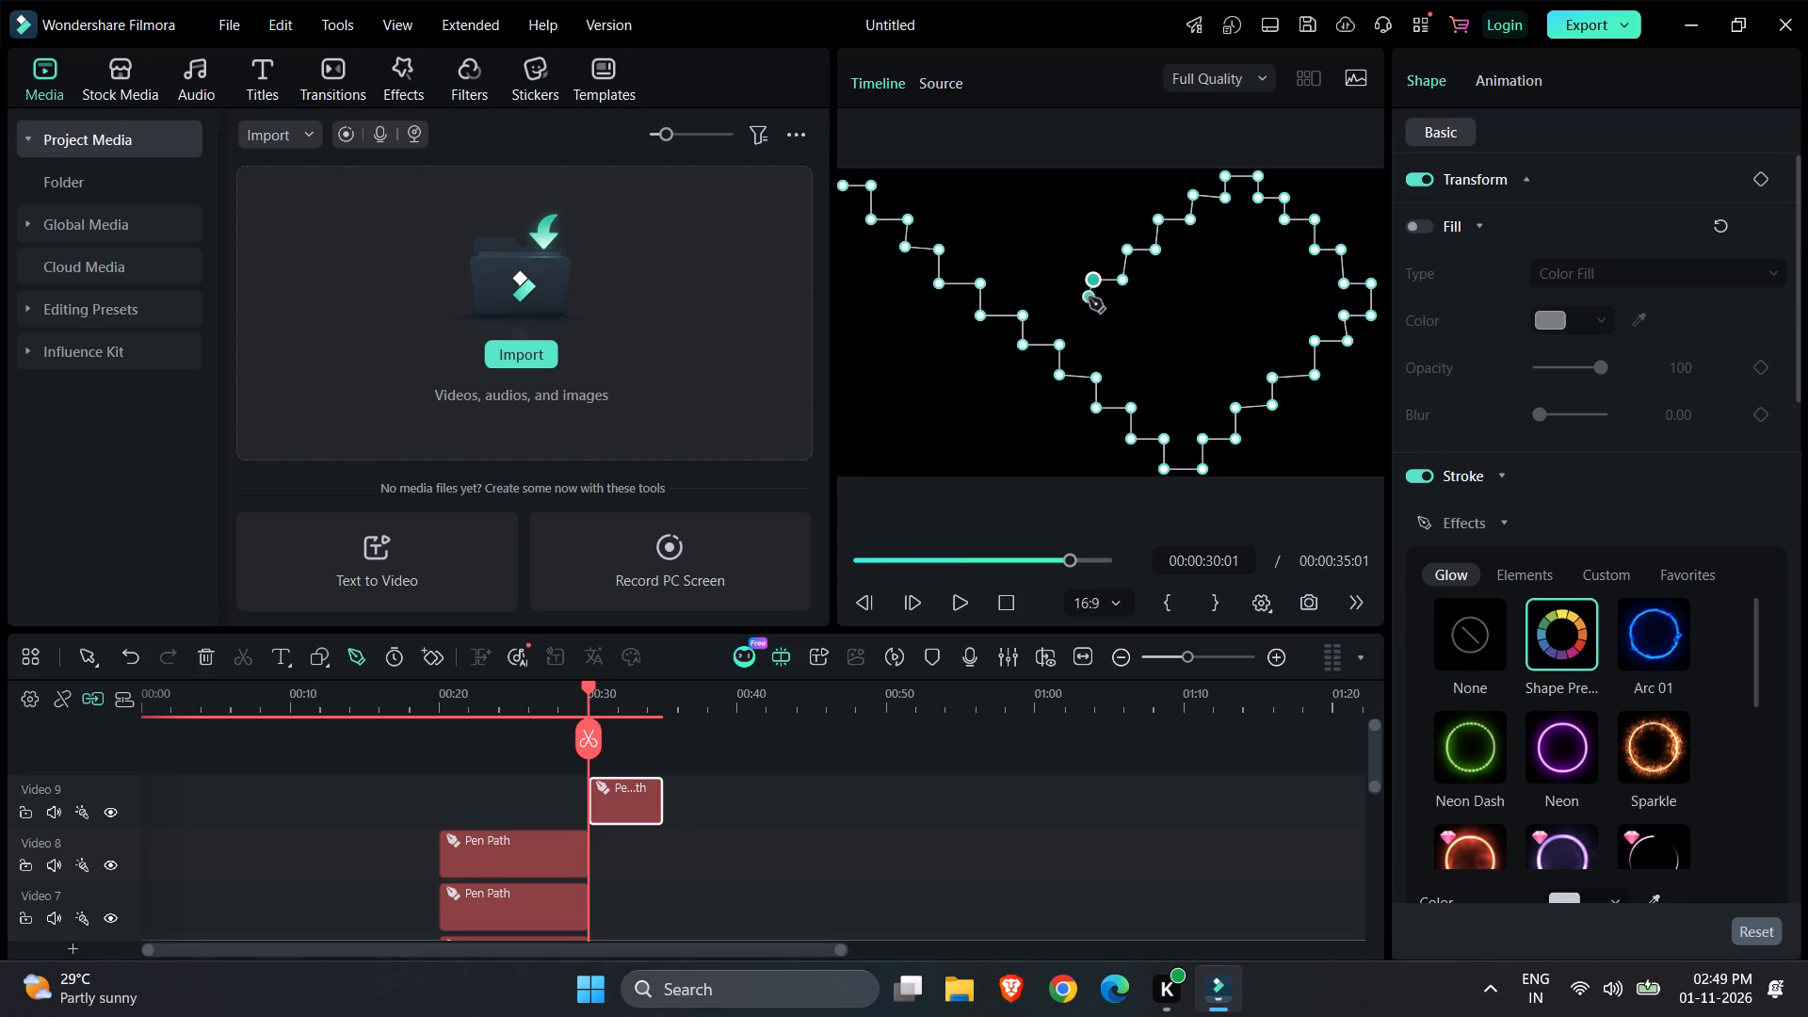
{"action": "left_click", "coordinate": [1092, 311]}
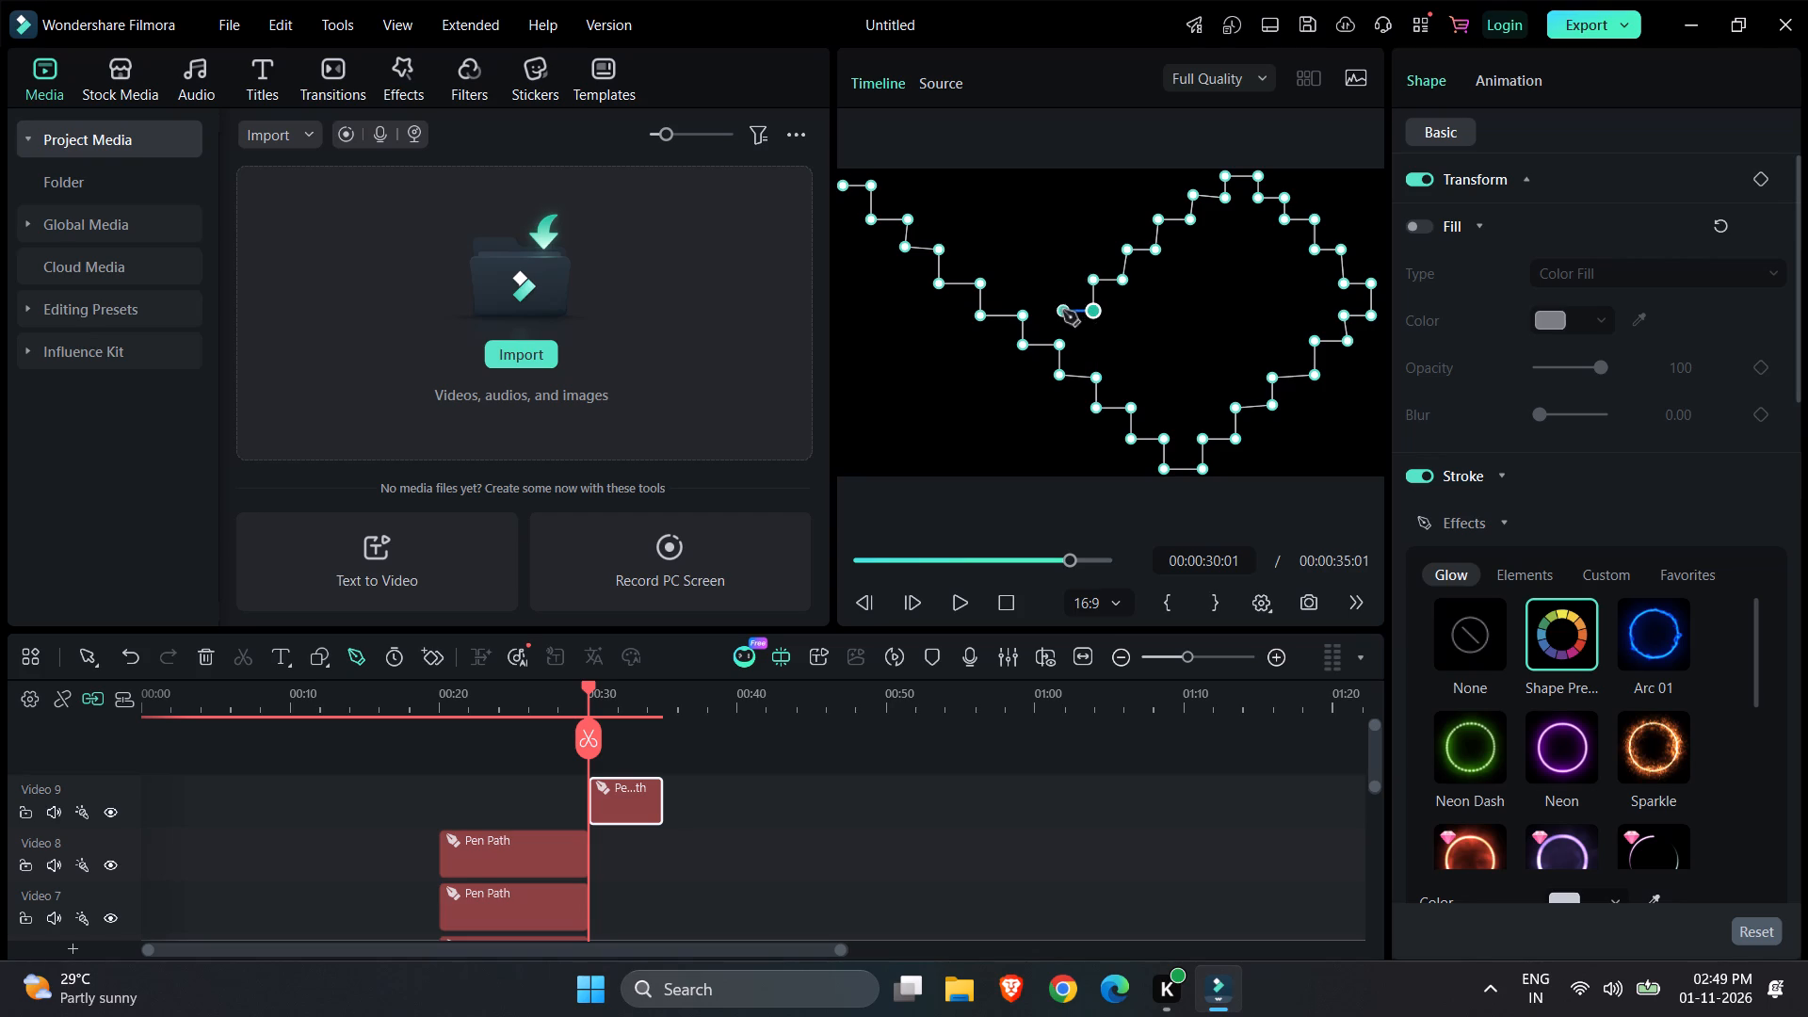
{"action": "left_click", "coordinate": [1063, 311]}
Continue the pen path as a staircase climbing leftward from the centre notch to the frame's top, ending on the first staircase's upper vertical segment.
{"action": "left_click", "coordinate": [1063, 282]}
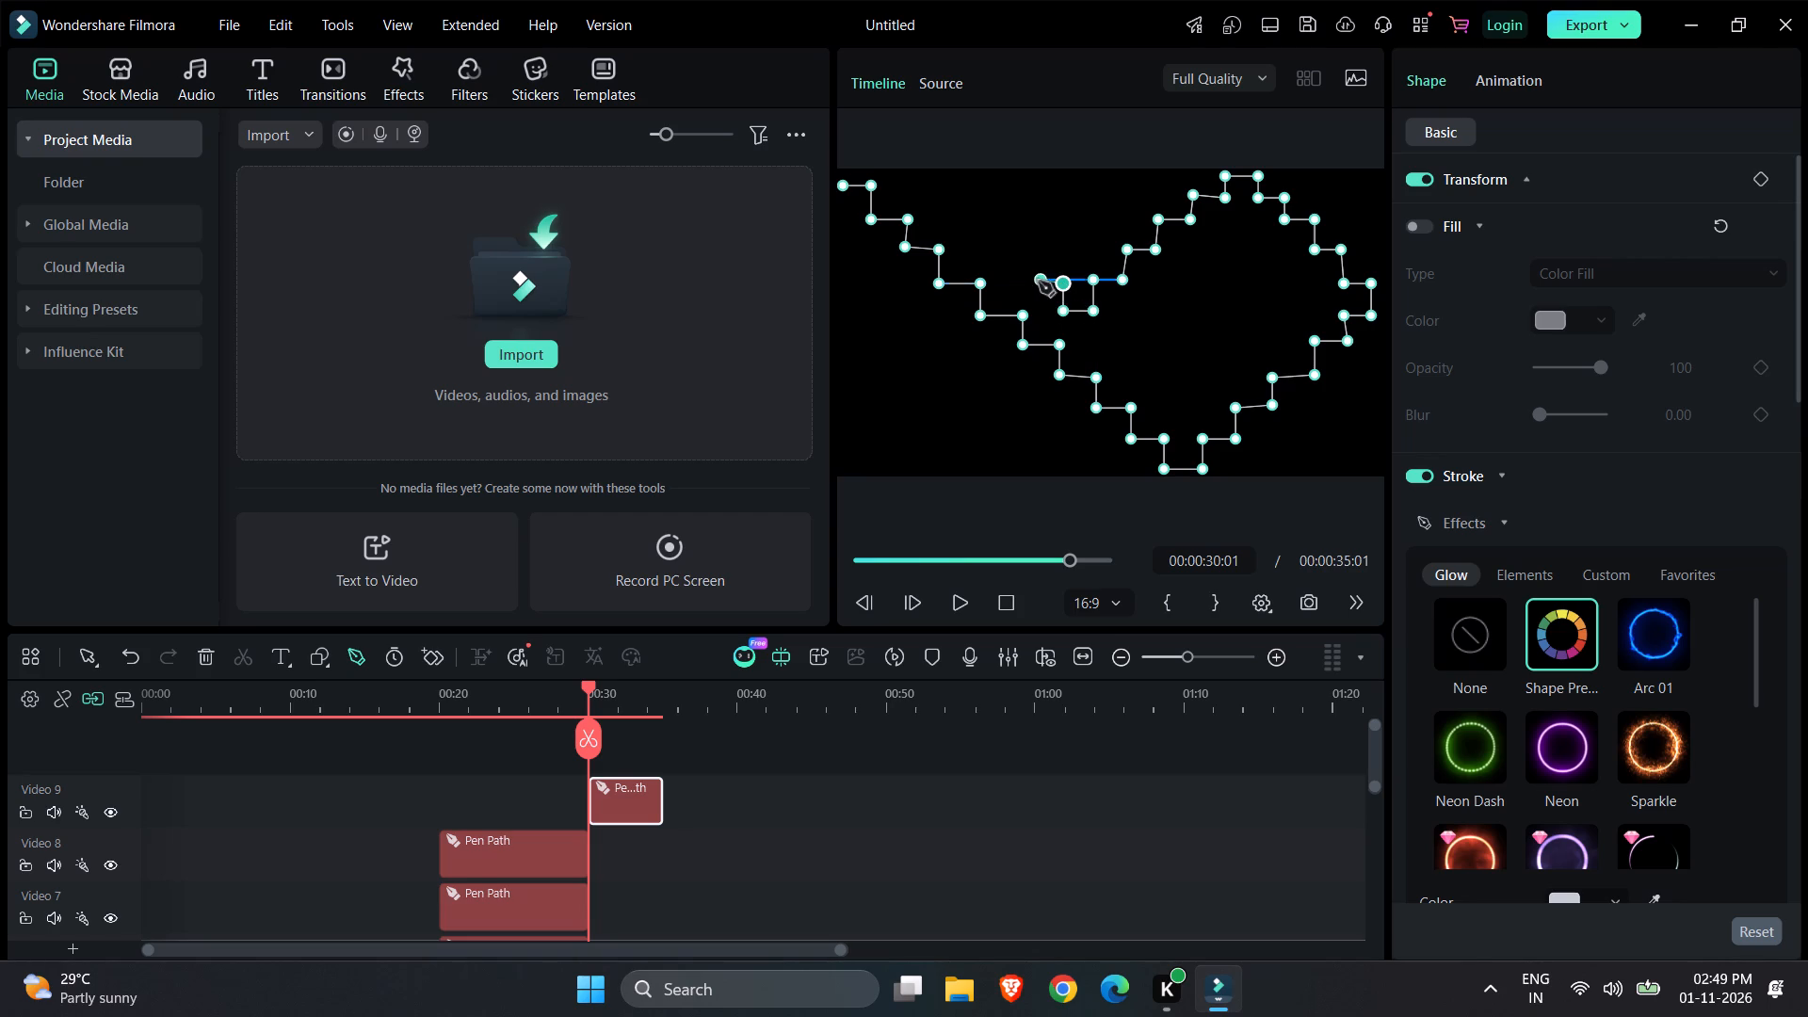
{"action": "left_click", "coordinate": [1034, 284]}
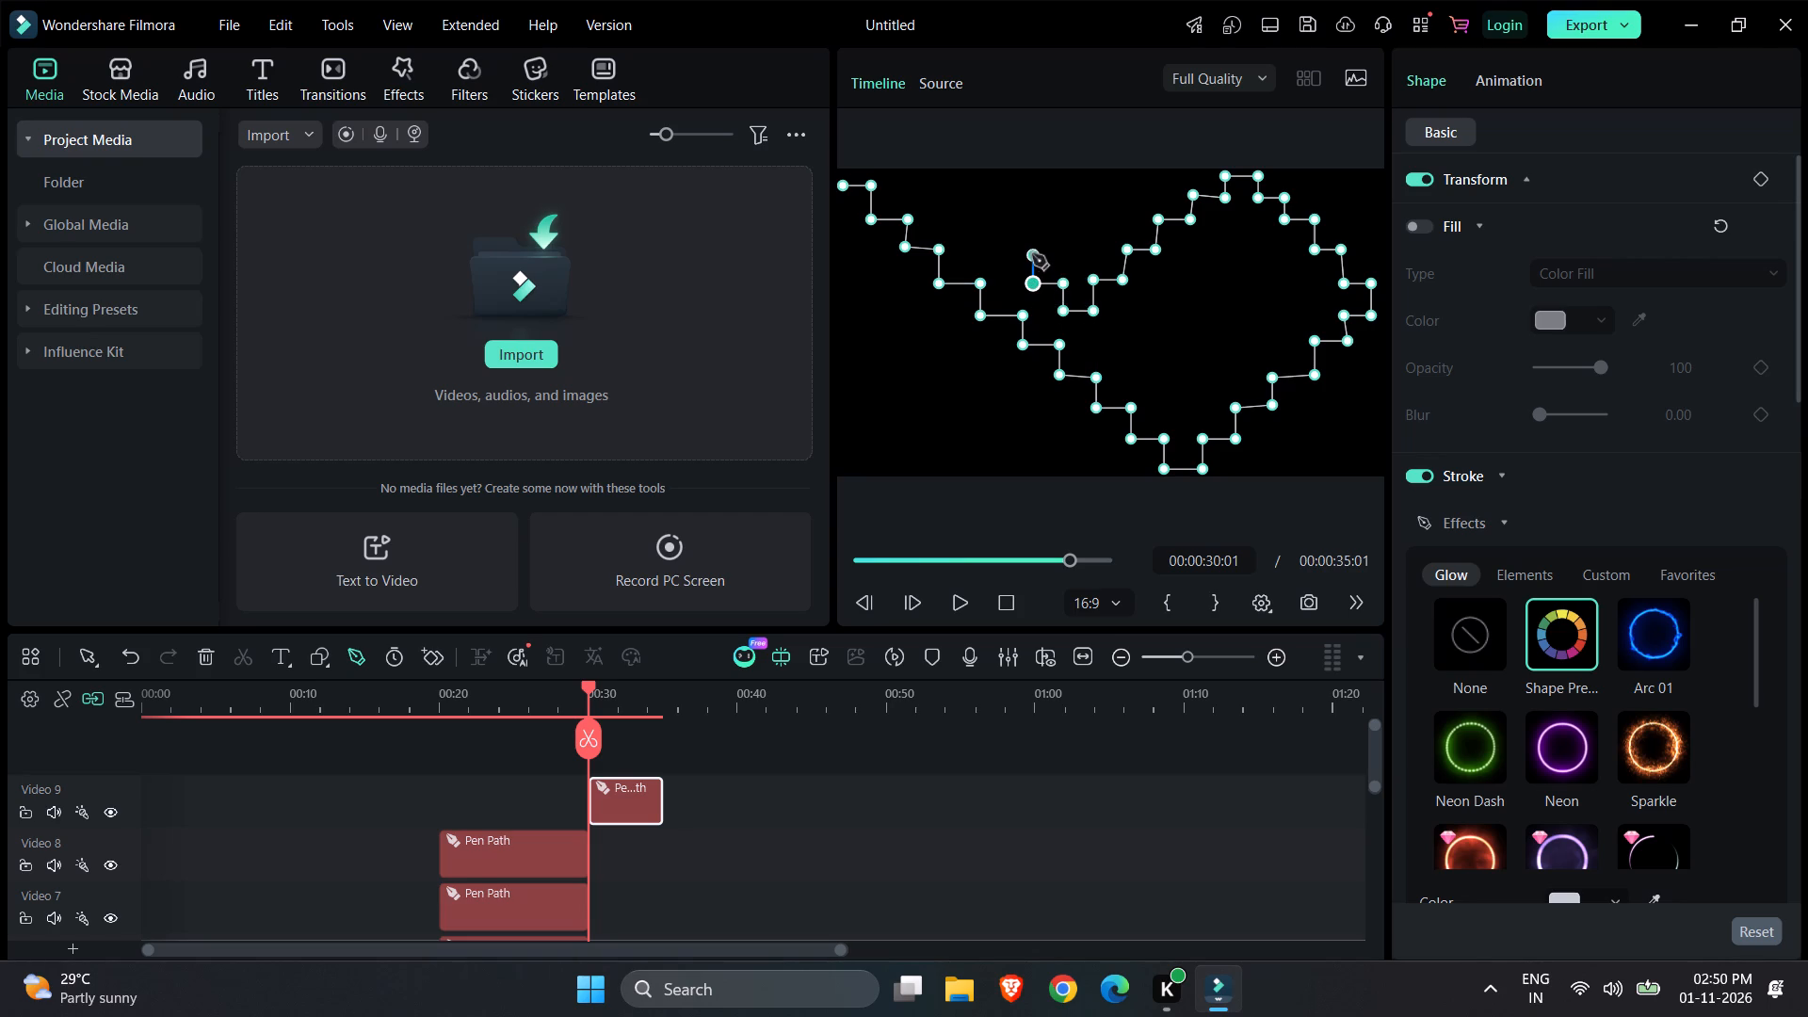
{"action": "left_click", "coordinate": [1032, 252]}
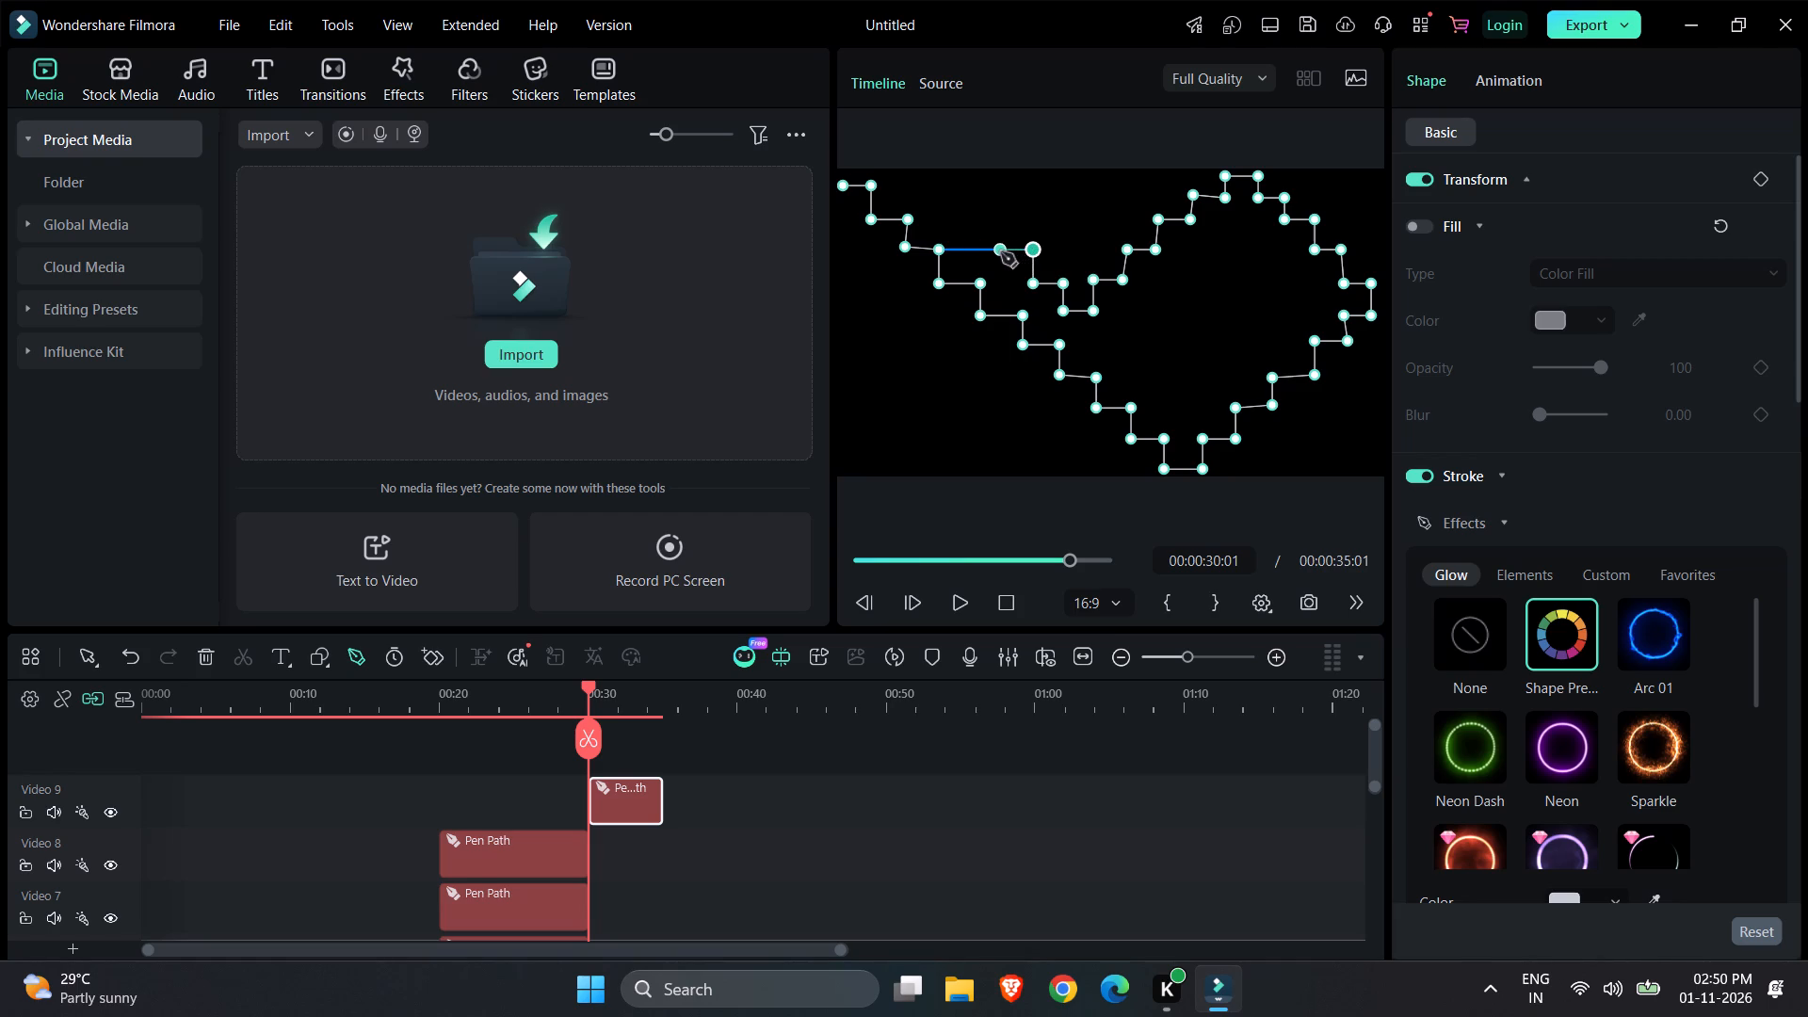
{"action": "left_click", "coordinate": [1001, 252]}
{"action": "left_click", "coordinate": [1001, 218]}
{"action": "left_click", "coordinate": [974, 218]}
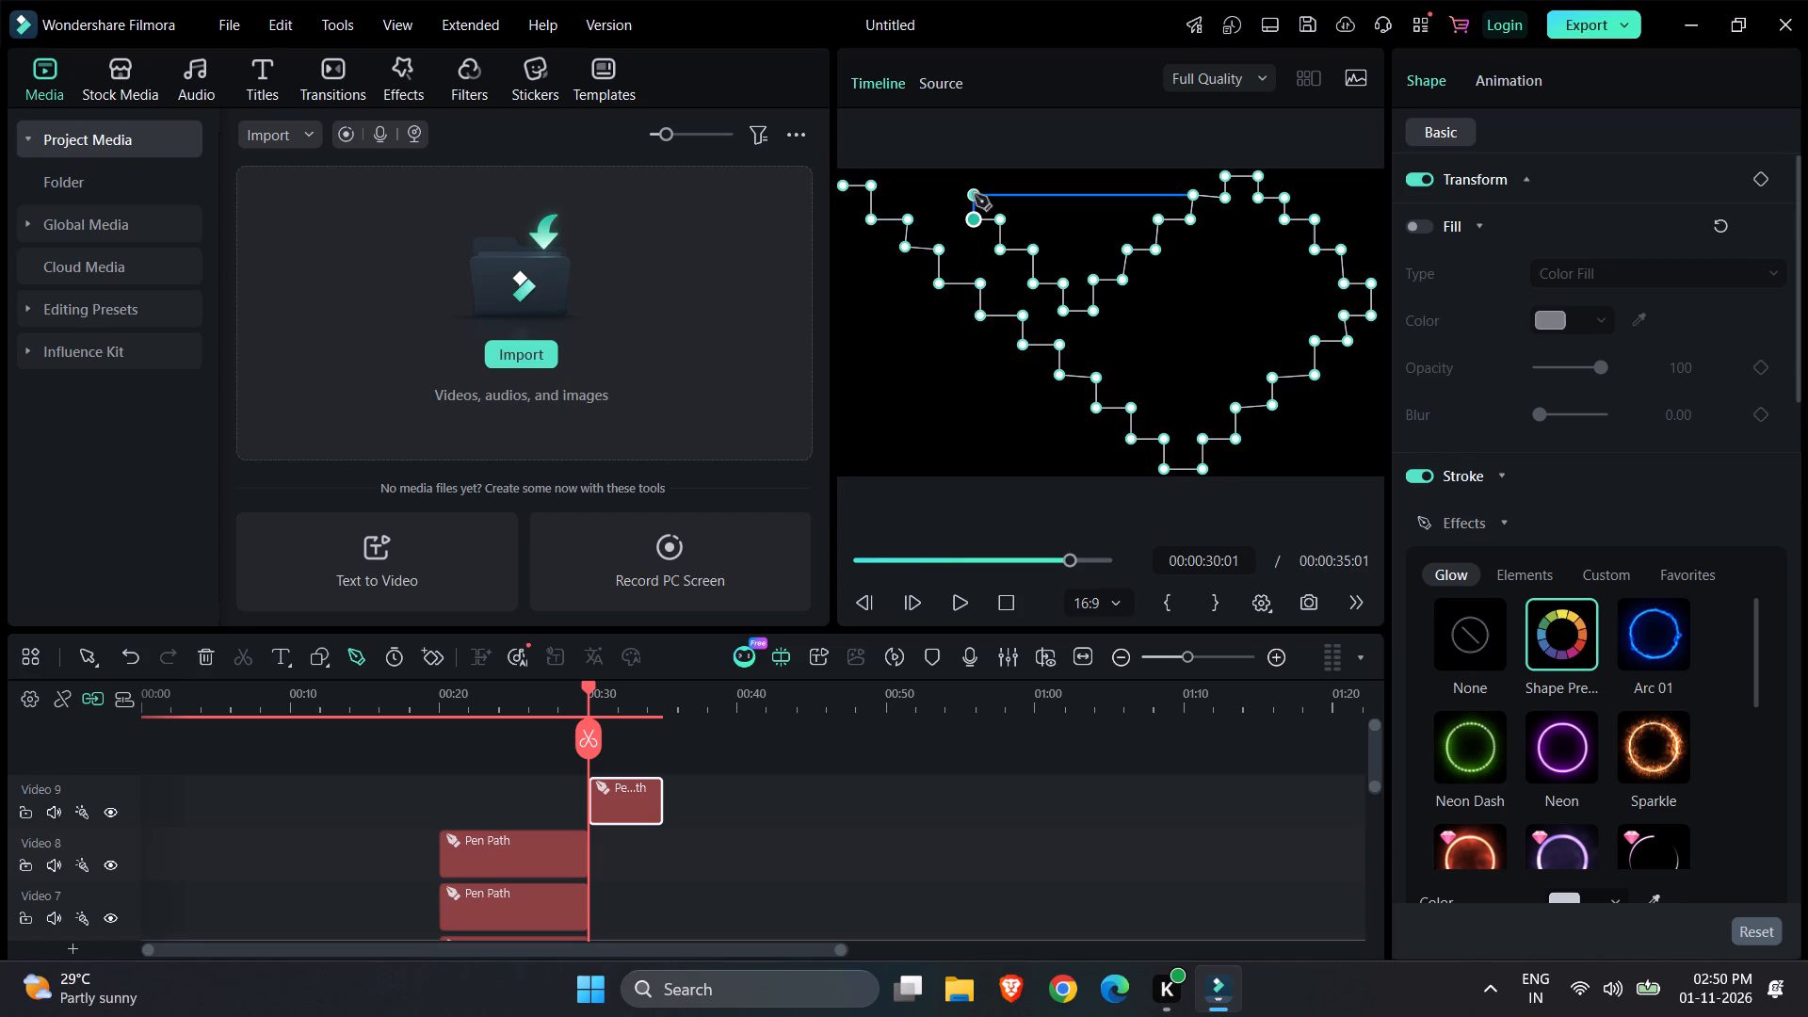
{"action": "left_click", "coordinate": [975, 194]}
{"action": "left_click", "coordinate": [941, 195]}
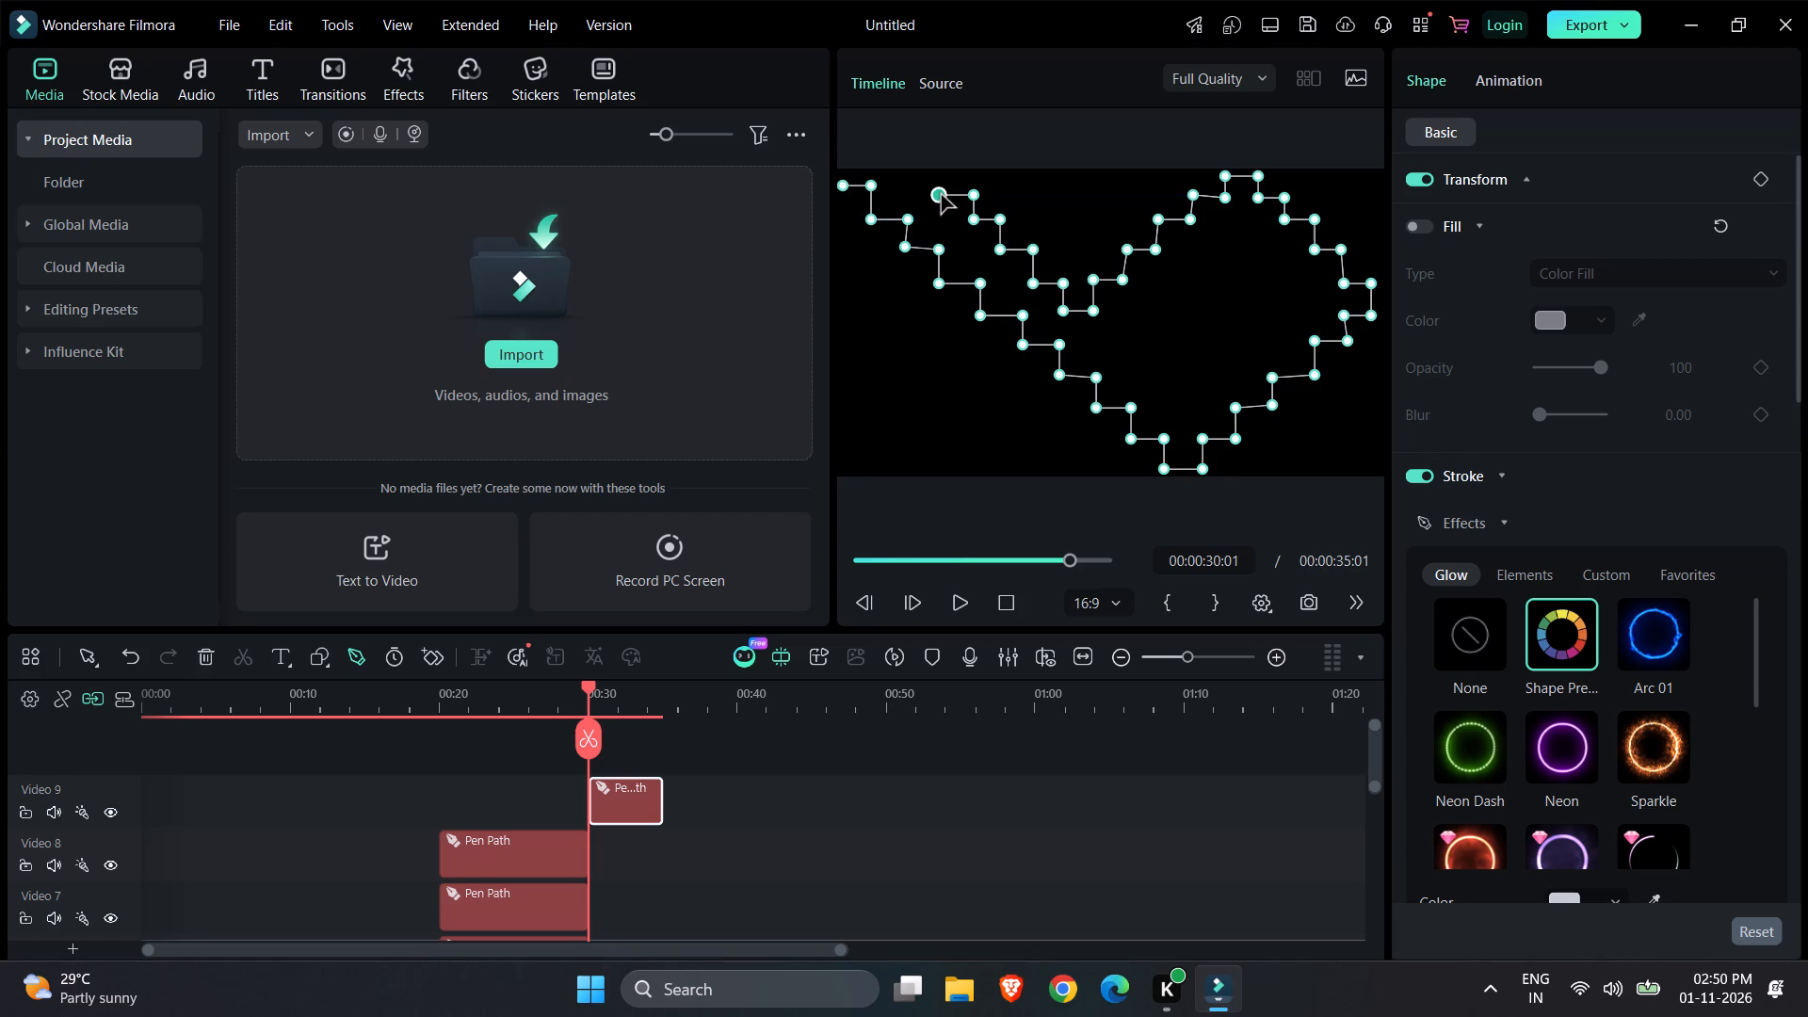
{"action": "left_click", "coordinate": [942, 174]}
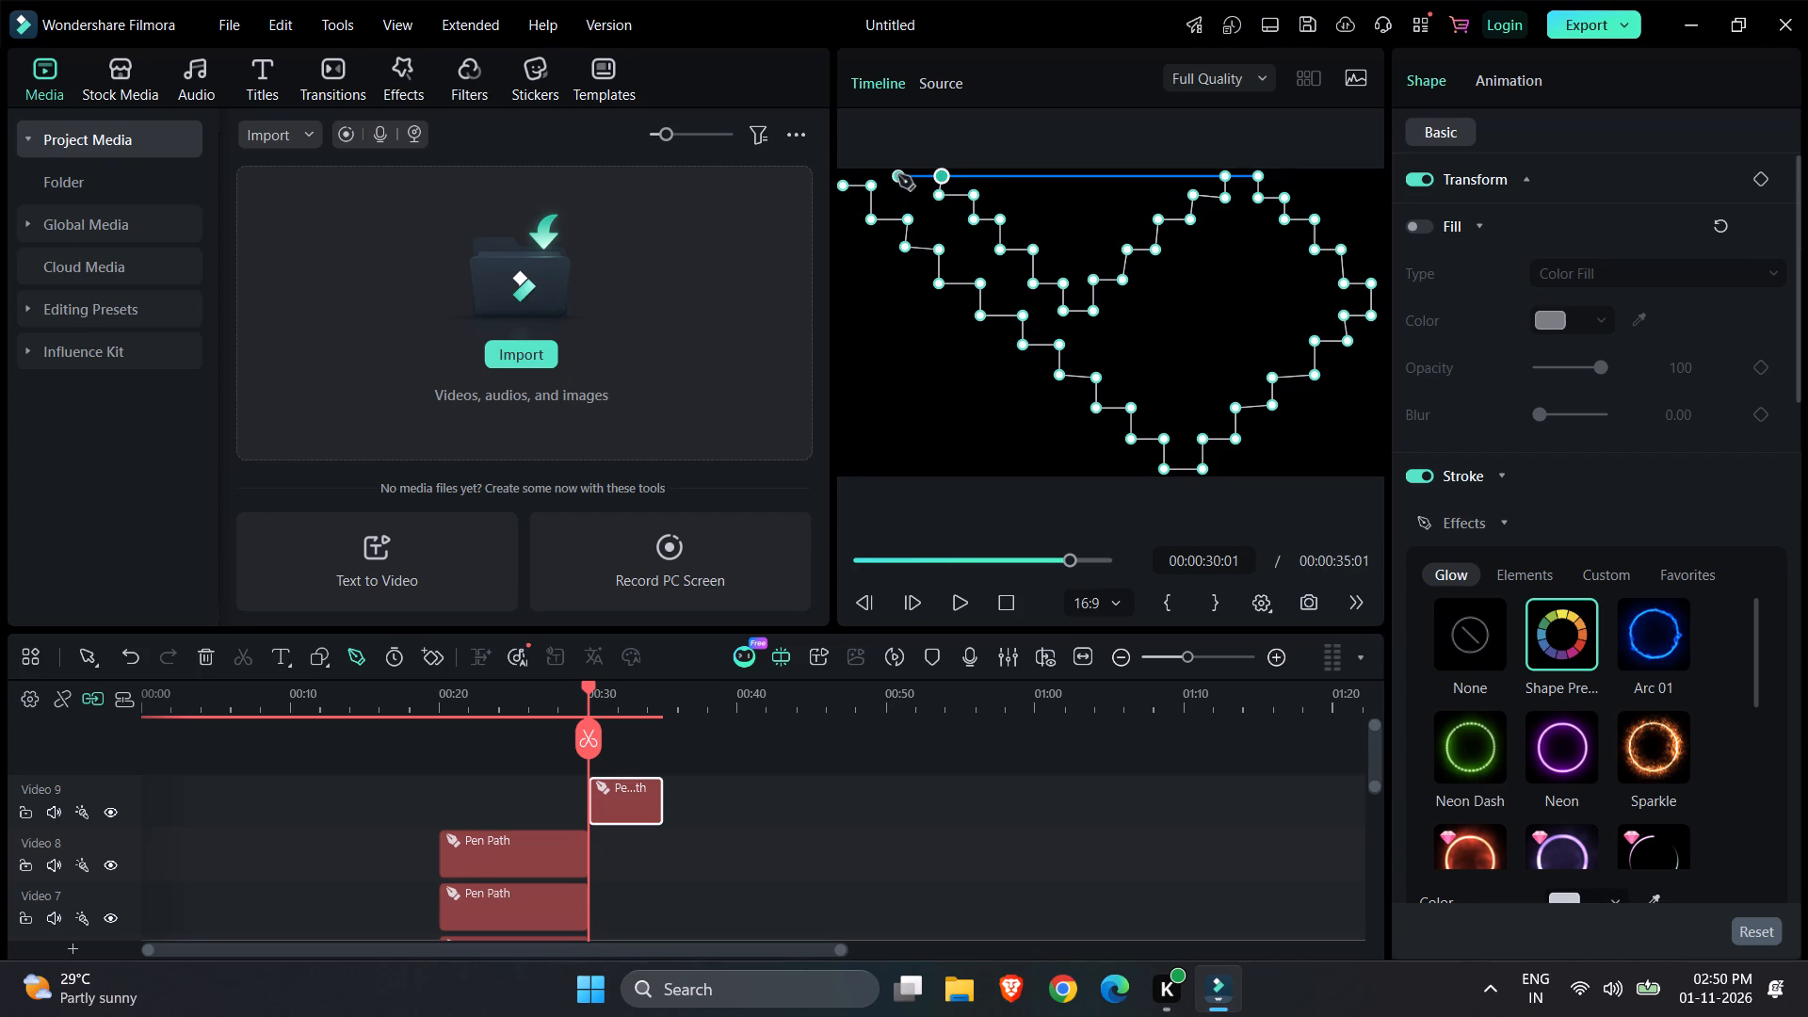
{"action": "left_click", "coordinate": [898, 175]}
{"action": "left_click", "coordinate": [897, 196]}
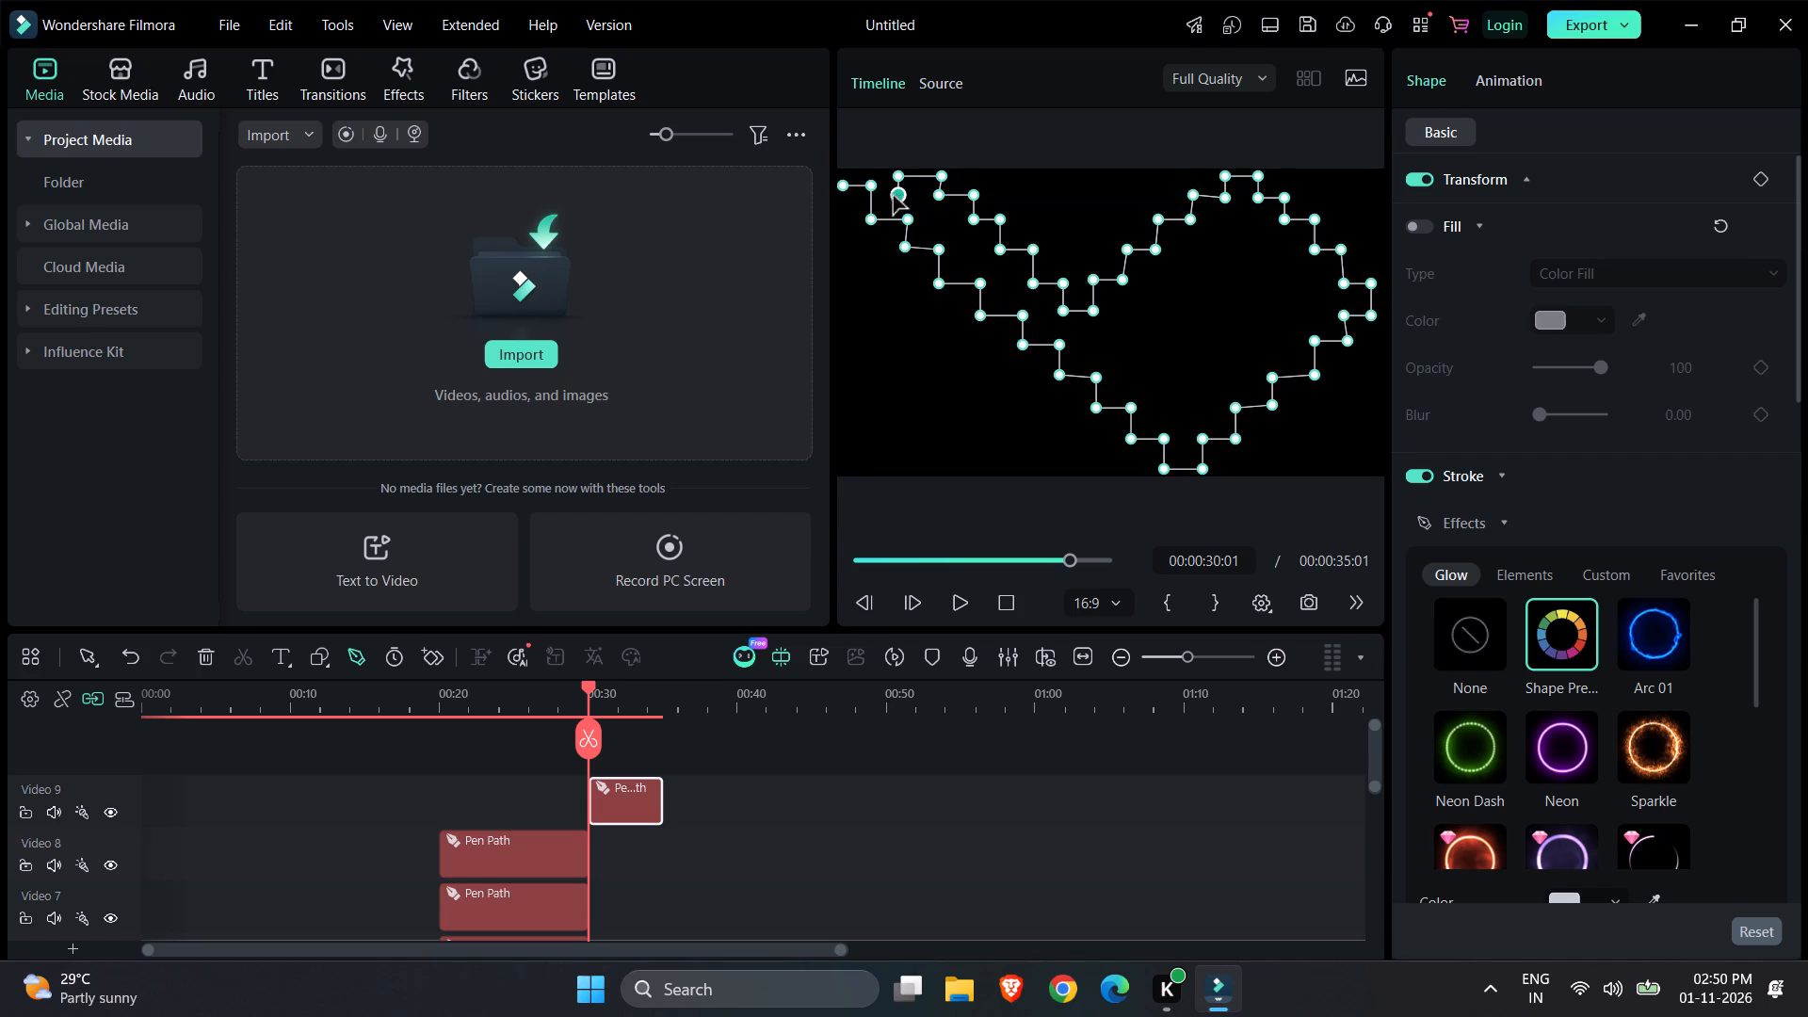
{"action": "left_click", "coordinate": [873, 200]}
{"action": "left_click", "coordinate": [887, 319]}
Resume the pen path from its upper-left starting point, stepping inward and back out down the frame's left edge to about two-thirds height.
{"action": "left_click", "coordinate": [840, 188]}
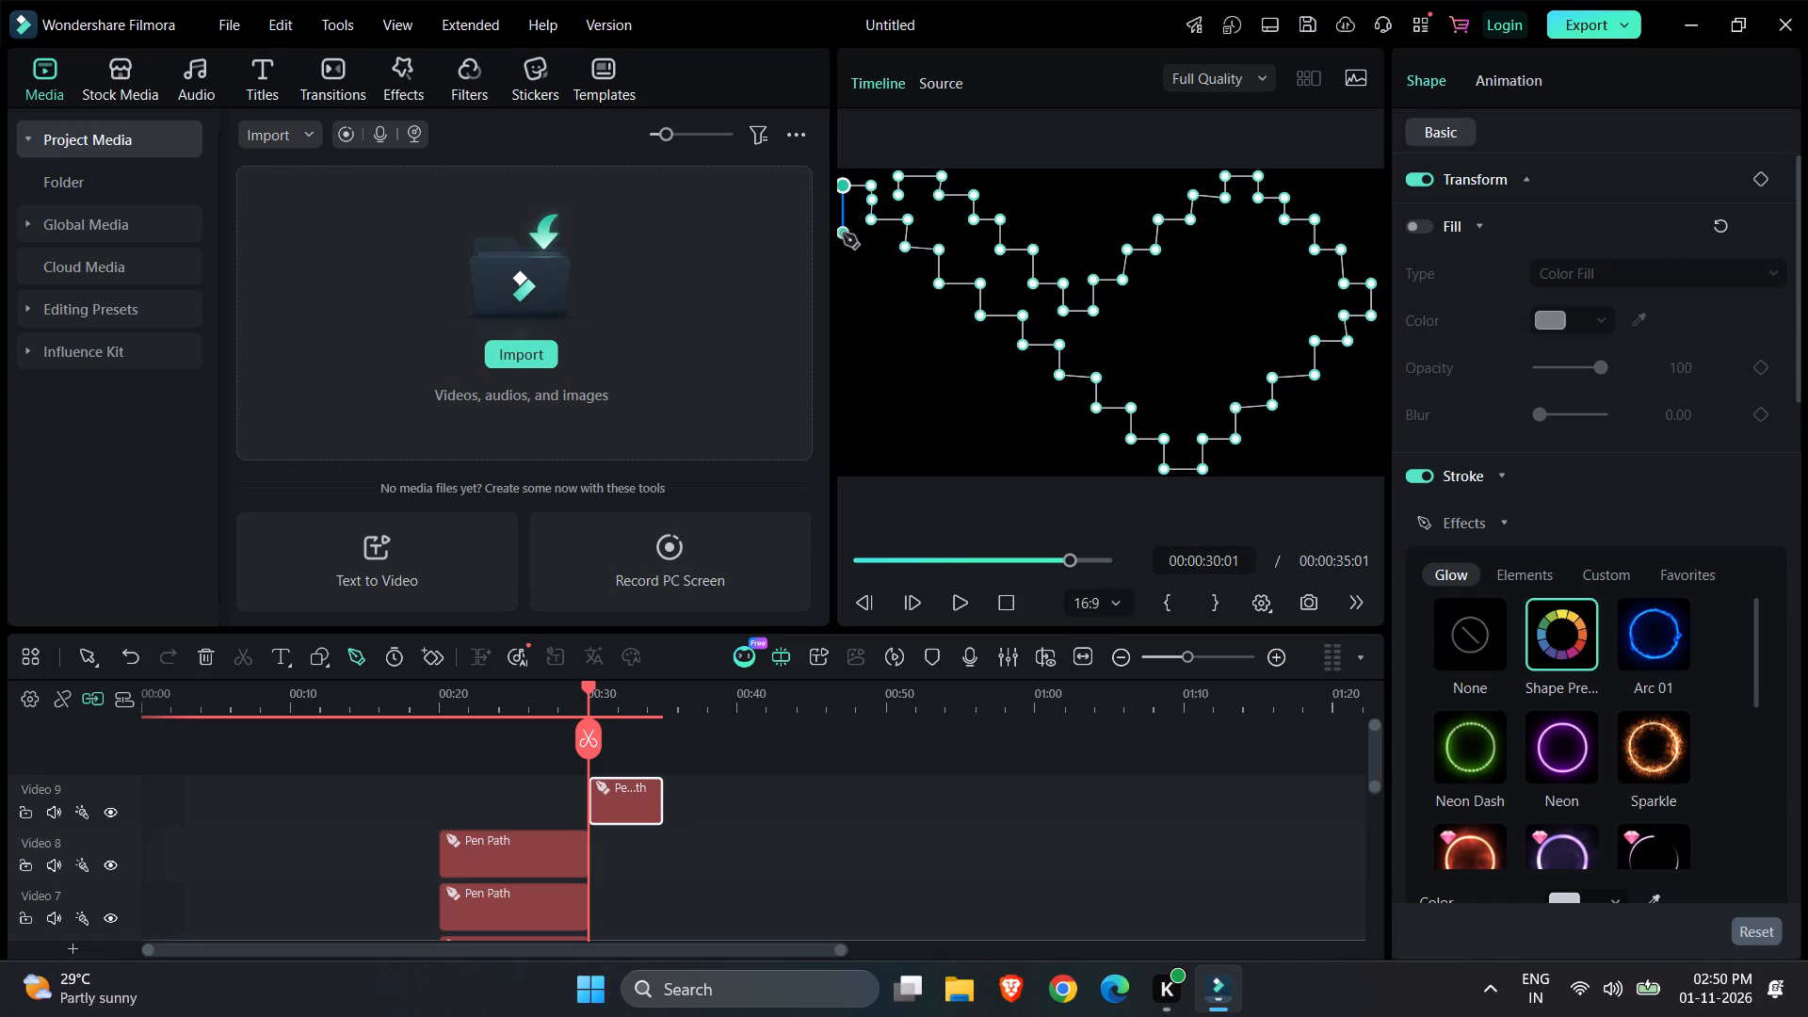
{"action": "left_click", "coordinate": [843, 234]}
{"action": "left_click", "coordinate": [864, 234]}
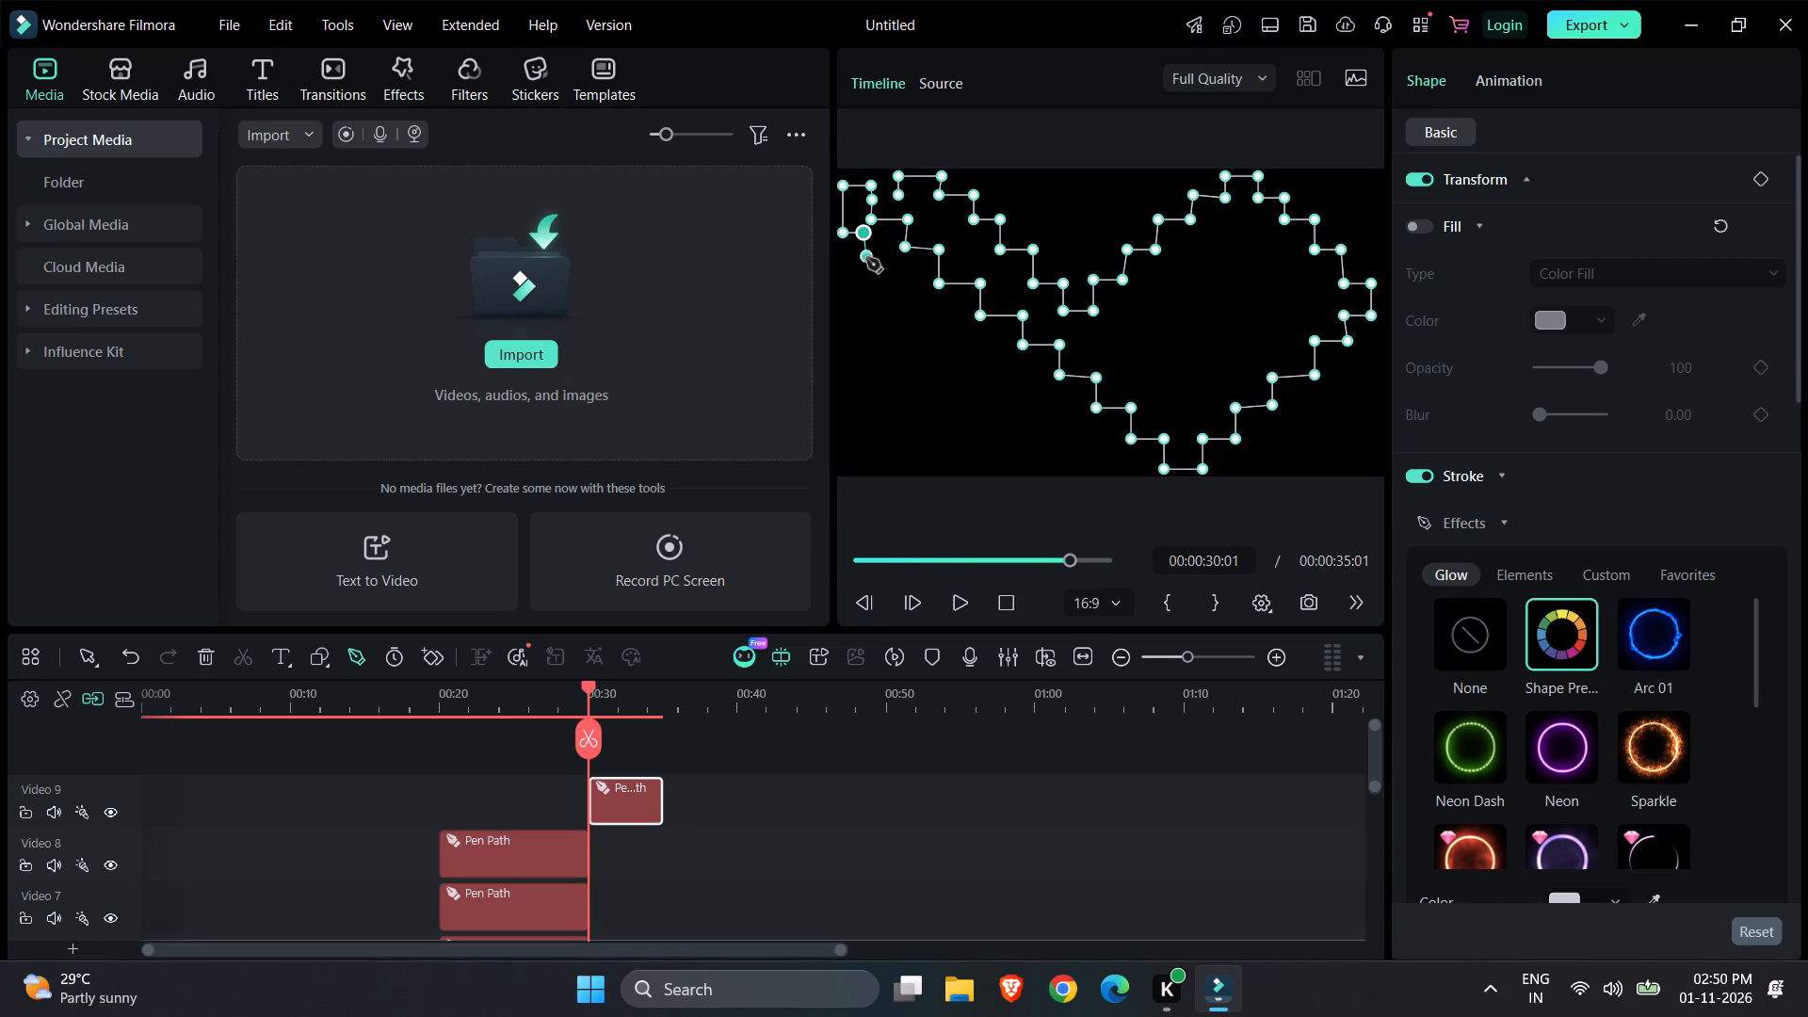
{"action": "left_click", "coordinate": [866, 265]}
{"action": "left_click", "coordinate": [894, 268]}
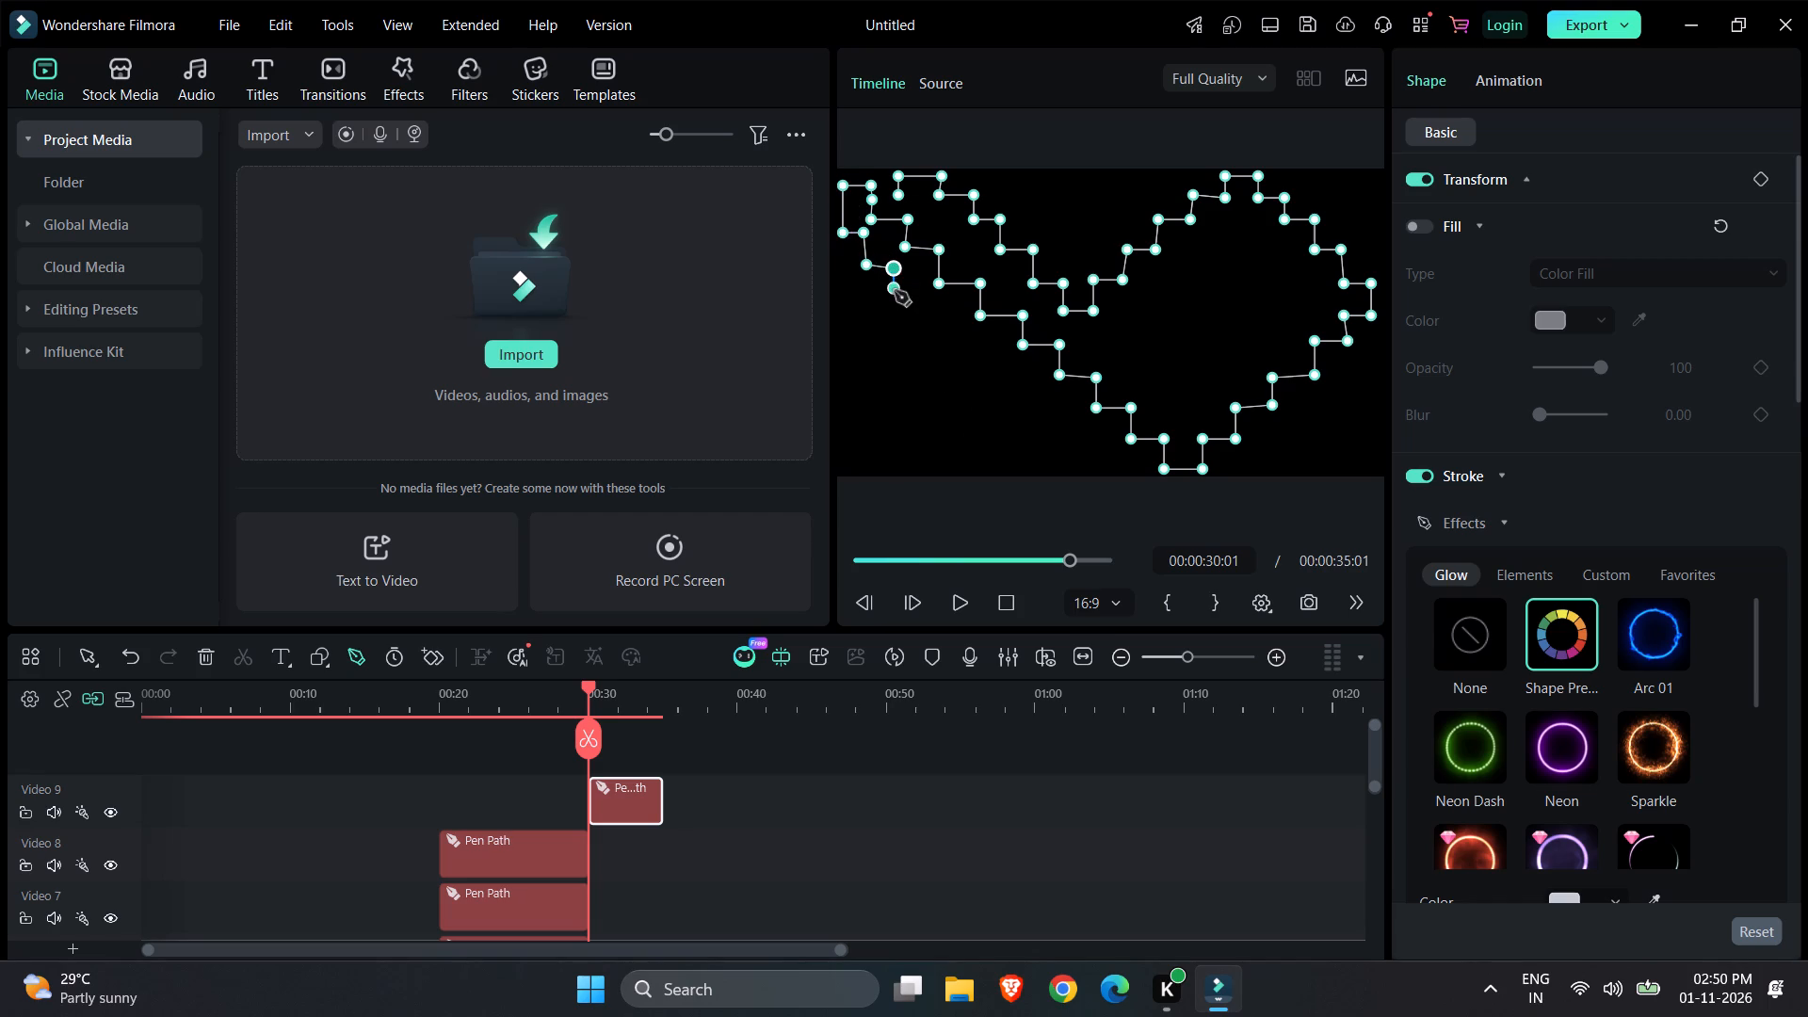
{"action": "left_click", "coordinate": [895, 297]}
{"action": "left_click", "coordinate": [865, 297]}
{"action": "left_click", "coordinate": [871, 331]}
{"action": "left_click", "coordinate": [844, 334]}
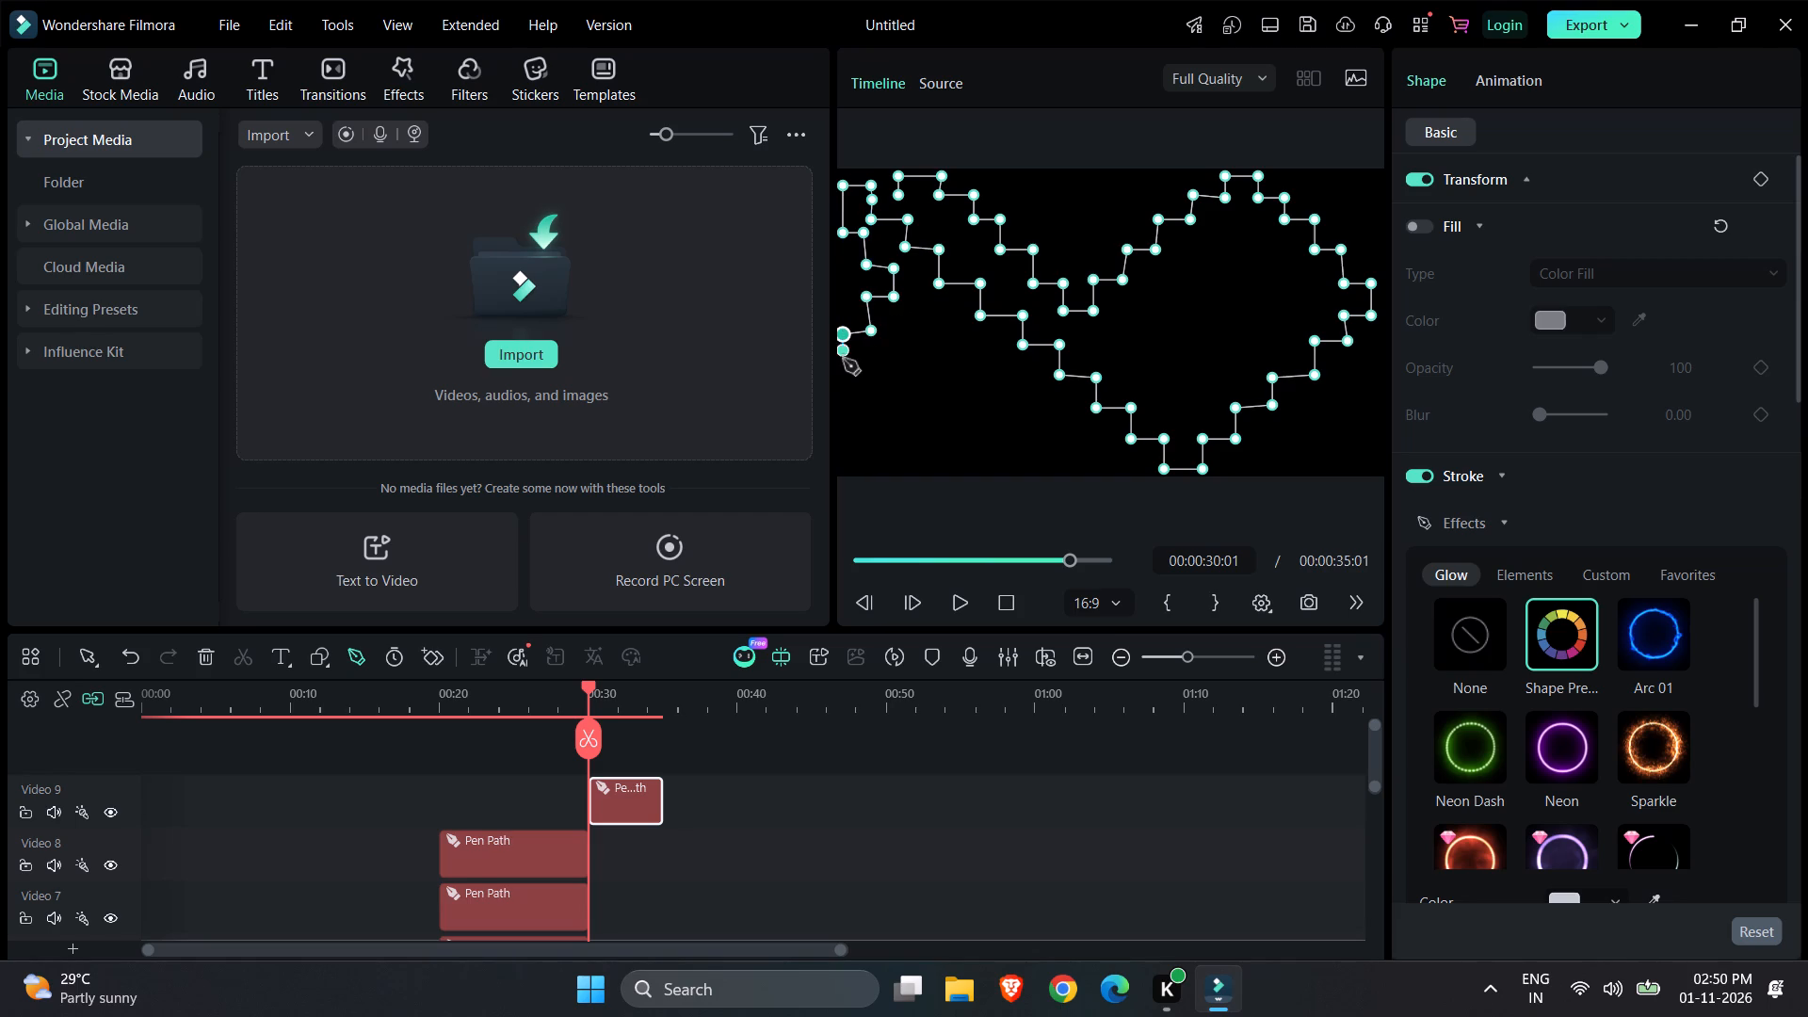
{"action": "left_click", "coordinate": [844, 367]}
{"action": "left_click", "coordinate": [844, 368]}
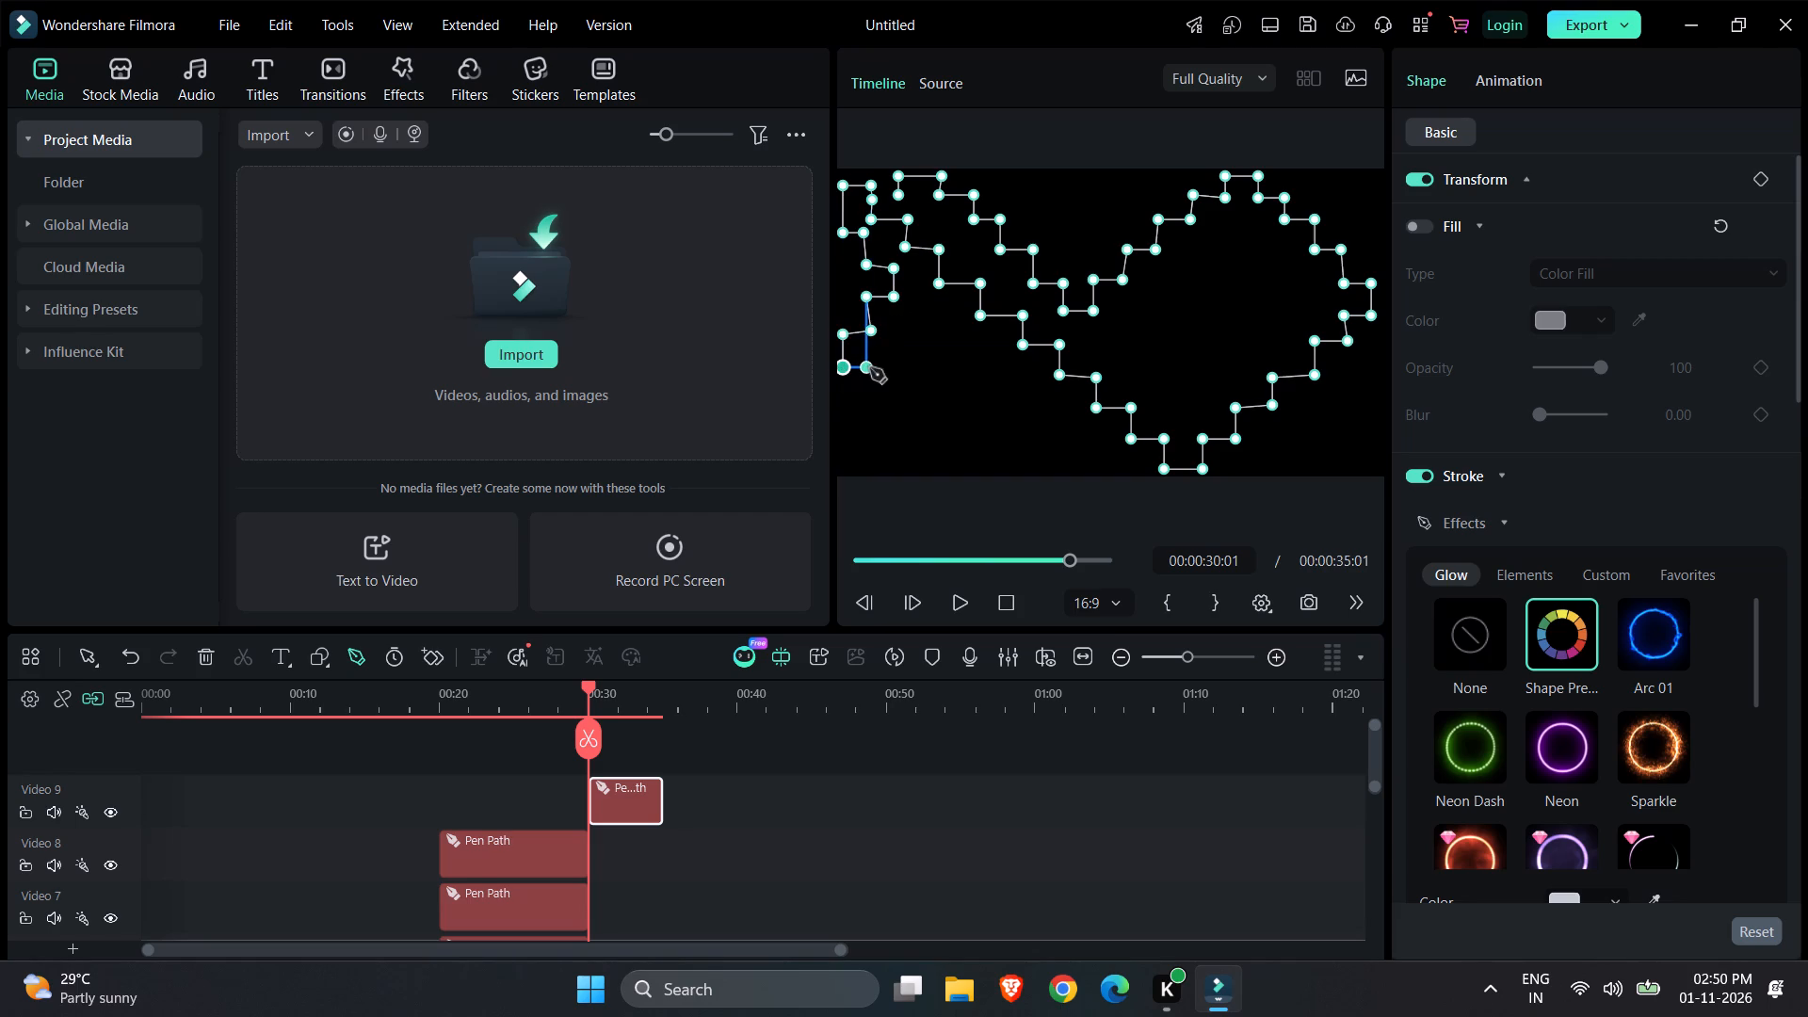
Continue the pen path as a staircase descending rightward from the left edge to a short flat segment at the frame's bottom, left of centre.
{"action": "left_click", "coordinate": [872, 368]}
{"action": "left_click", "coordinate": [896, 368]}
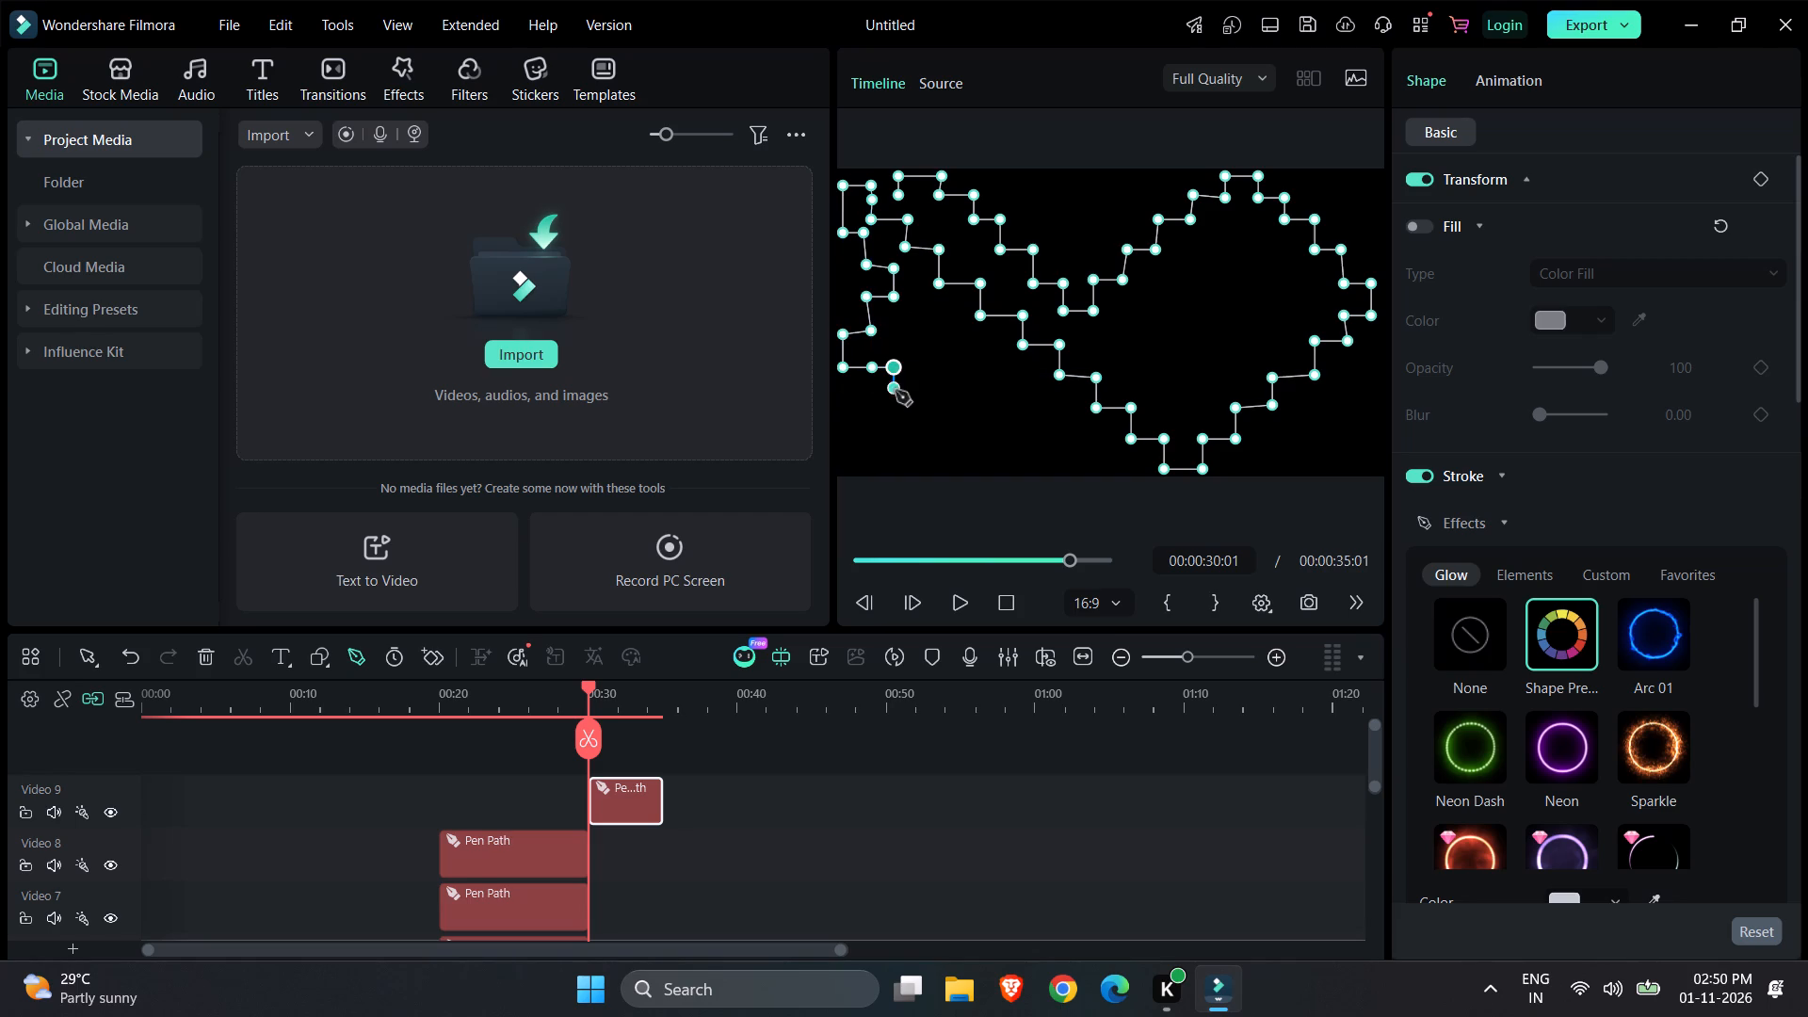
{"action": "left_click_drag", "start_coordinate": [896, 395], "coordinate": [916, 395]}
{"action": "left_click", "coordinate": [916, 395]}
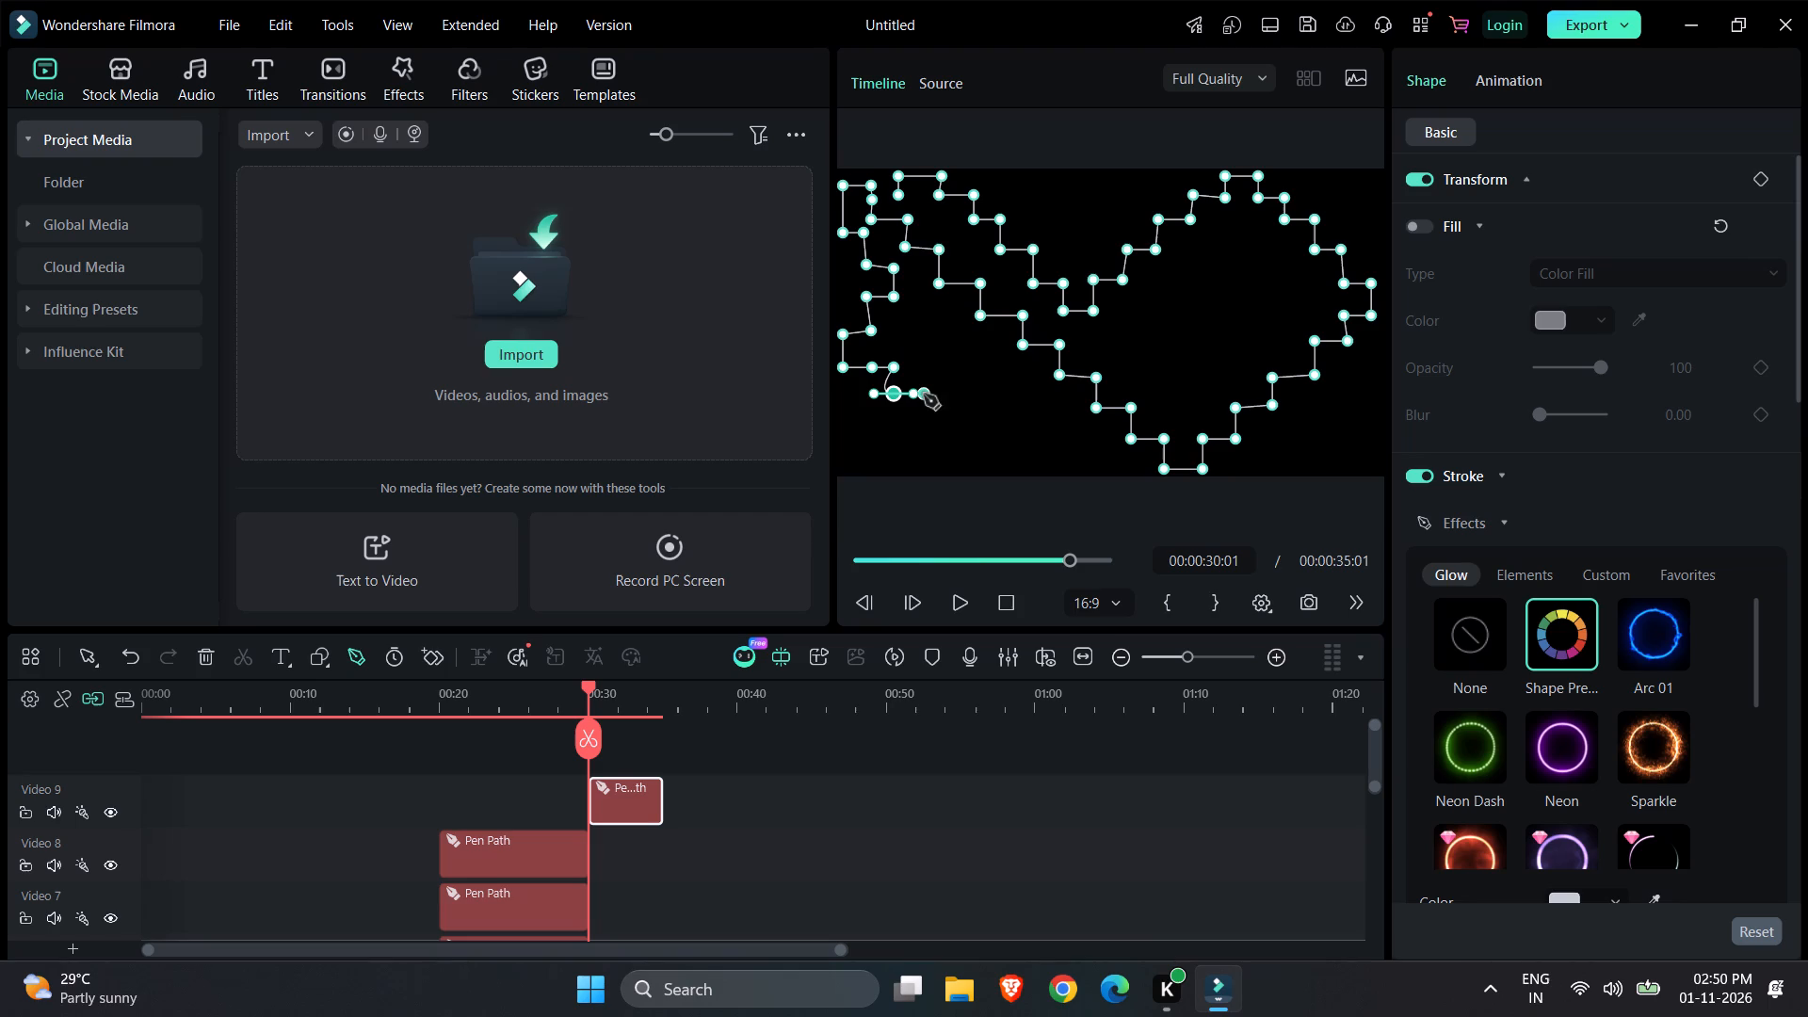
{"action": "left_click", "coordinate": [924, 395]}
{"action": "left_click", "coordinate": [928, 421]}
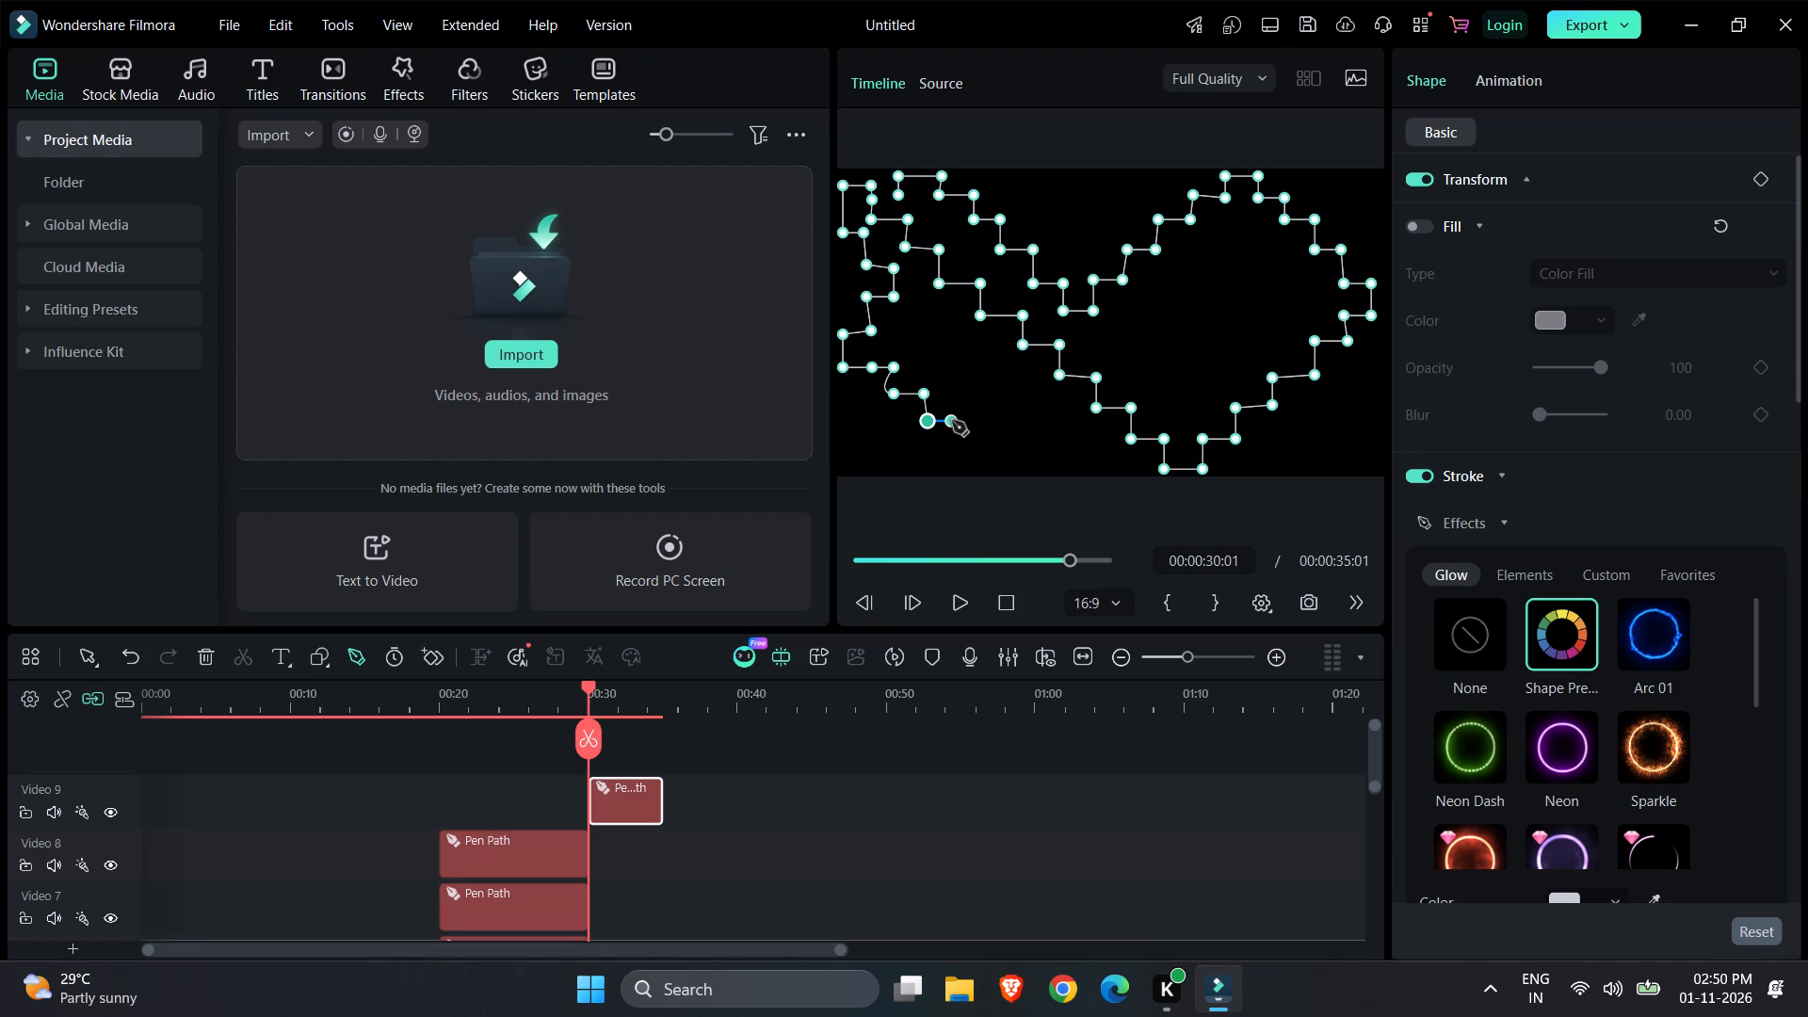
{"action": "left_click", "coordinate": [952, 421]}
{"action": "left_click", "coordinate": [954, 444]}
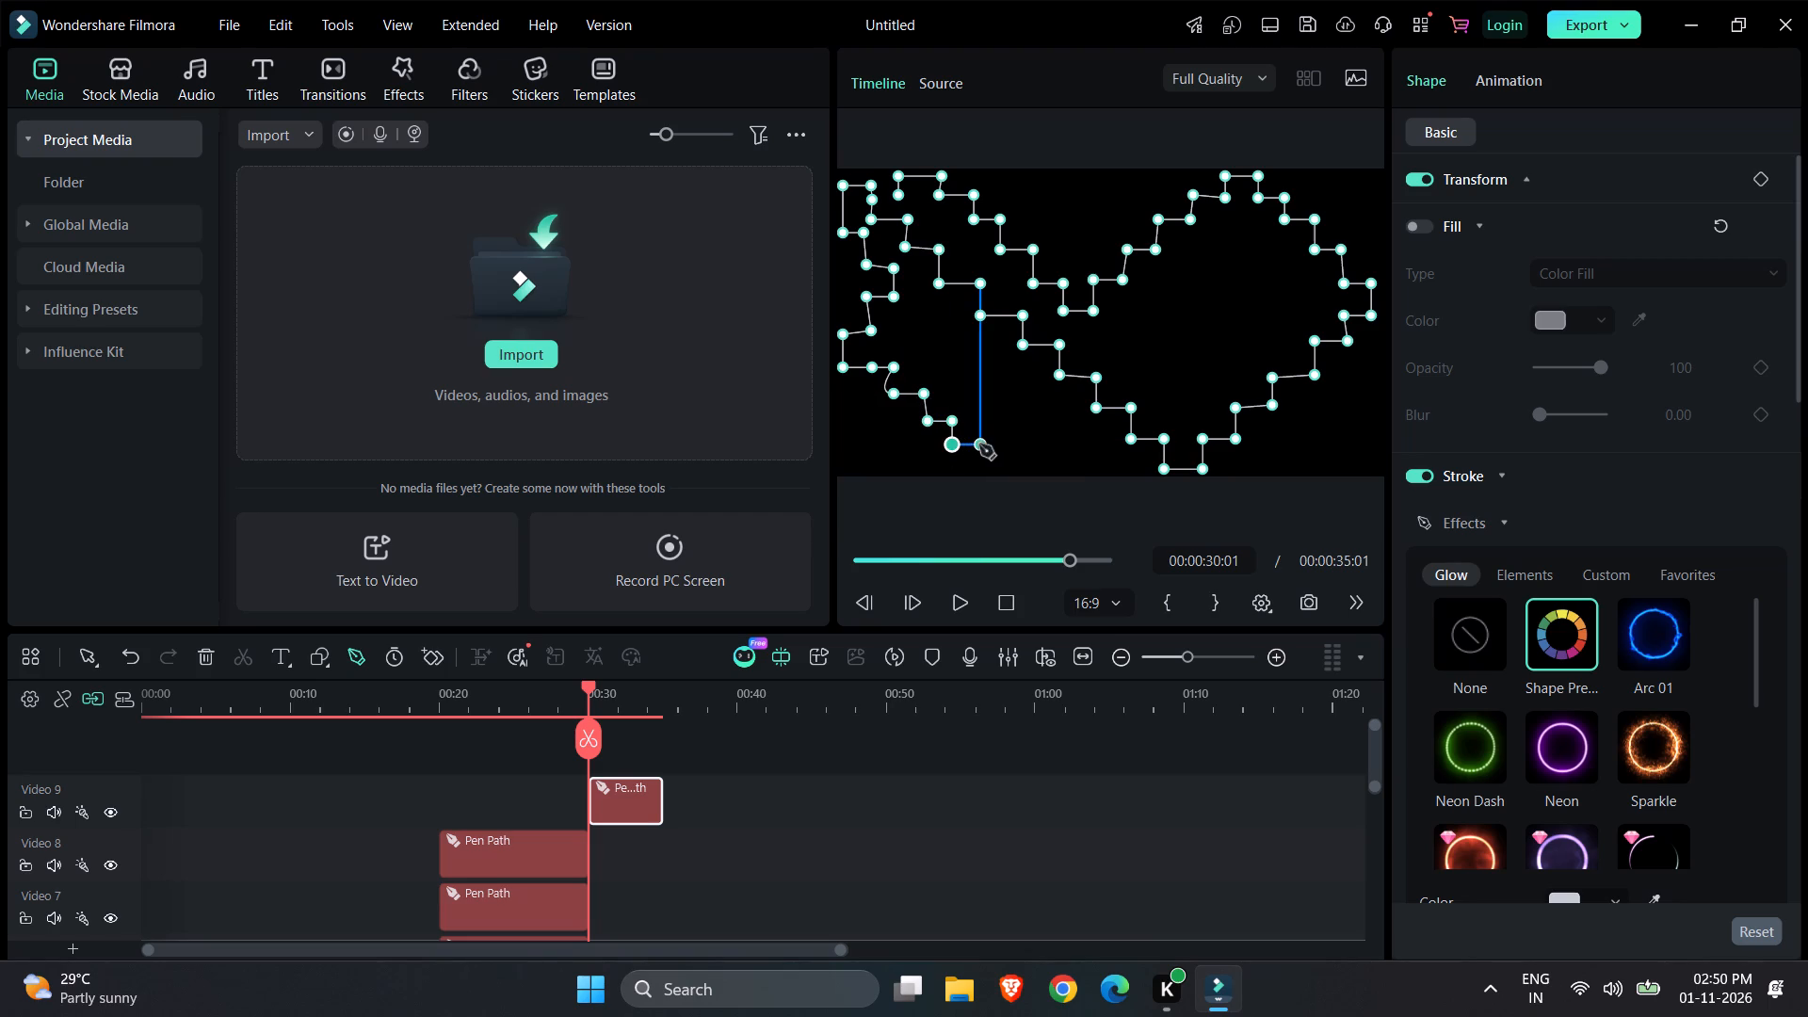
{"action": "left_click", "coordinate": [979, 444]}
{"action": "left_click", "coordinate": [982, 469]}
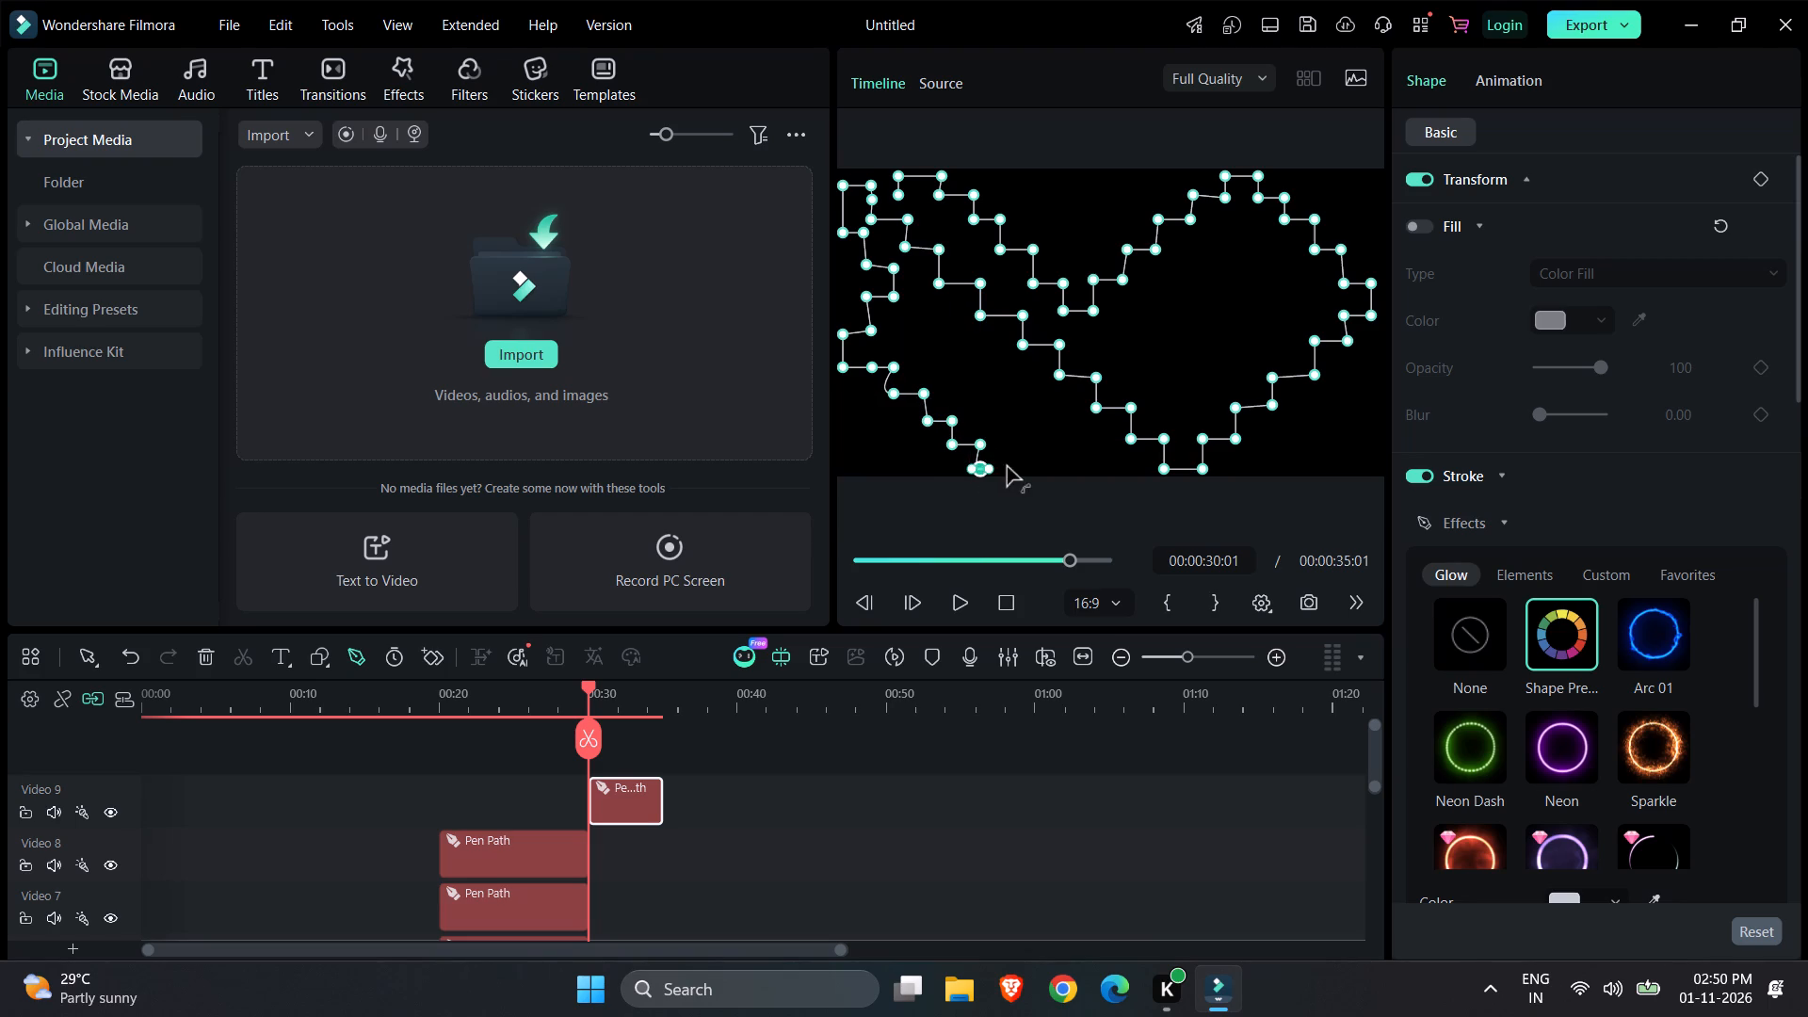
{"action": "left_click", "coordinate": [981, 471]}
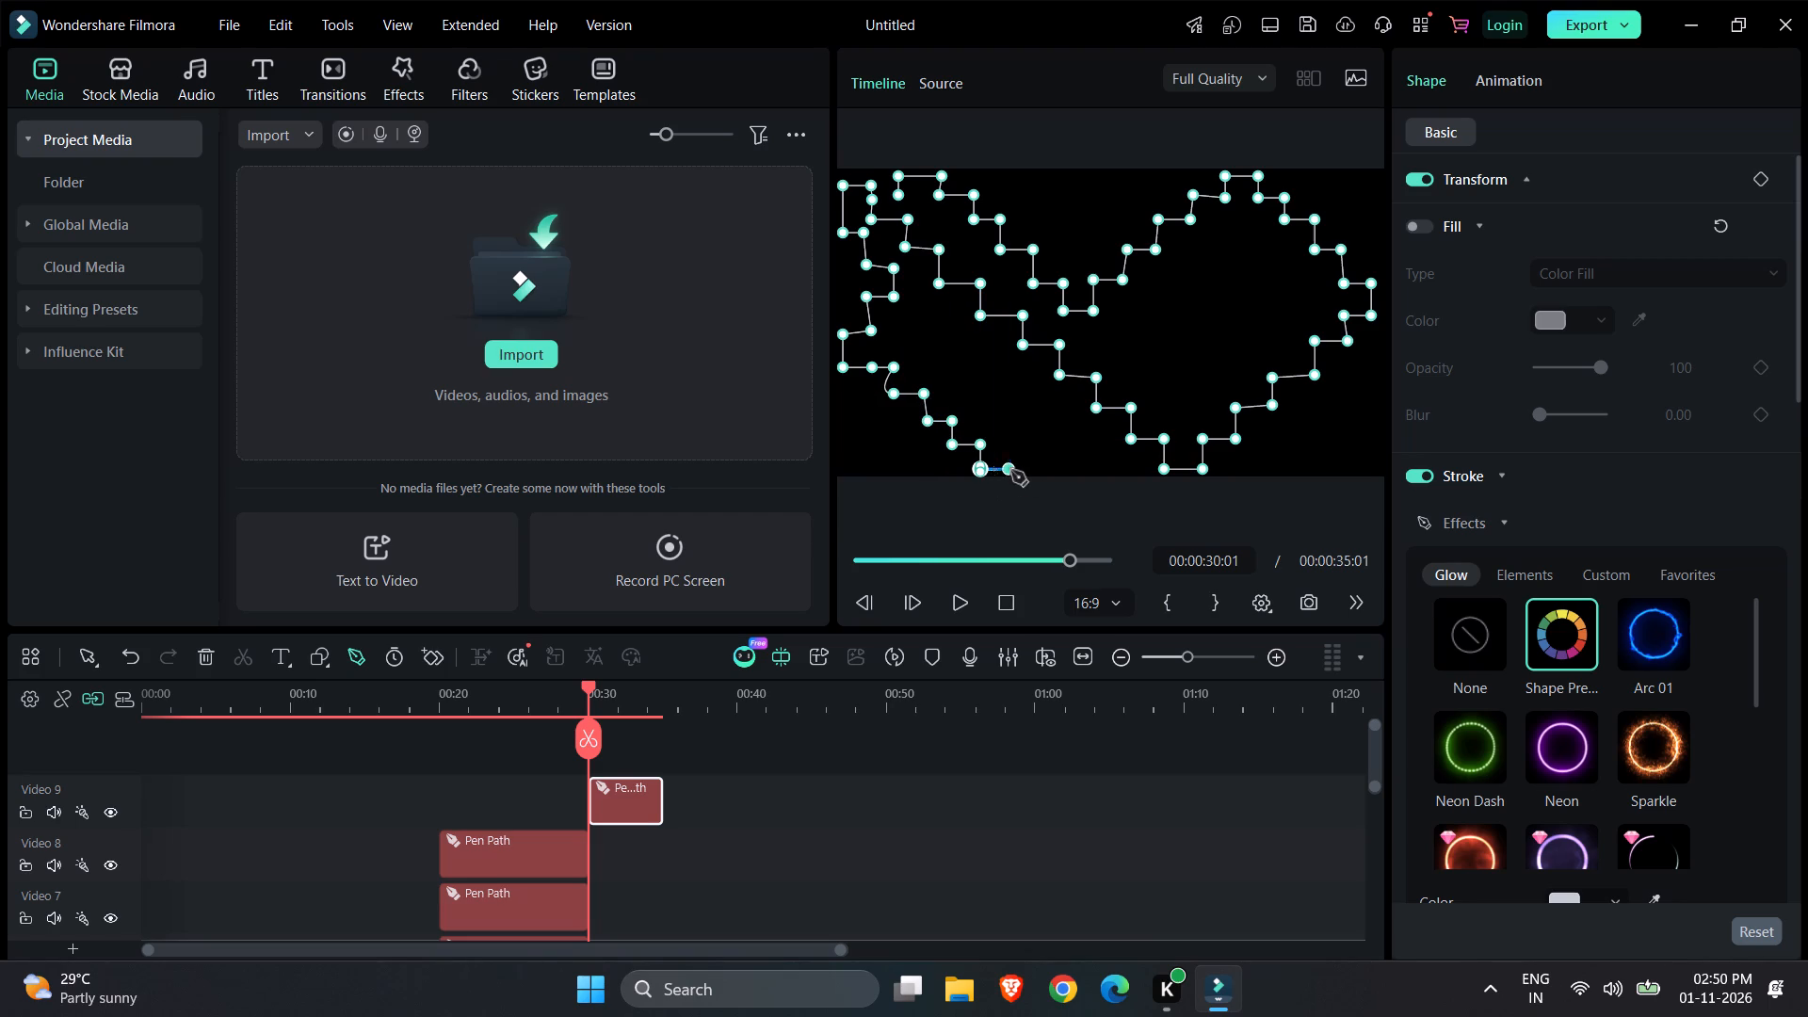
{"action": "left_click", "coordinate": [1015, 471]}
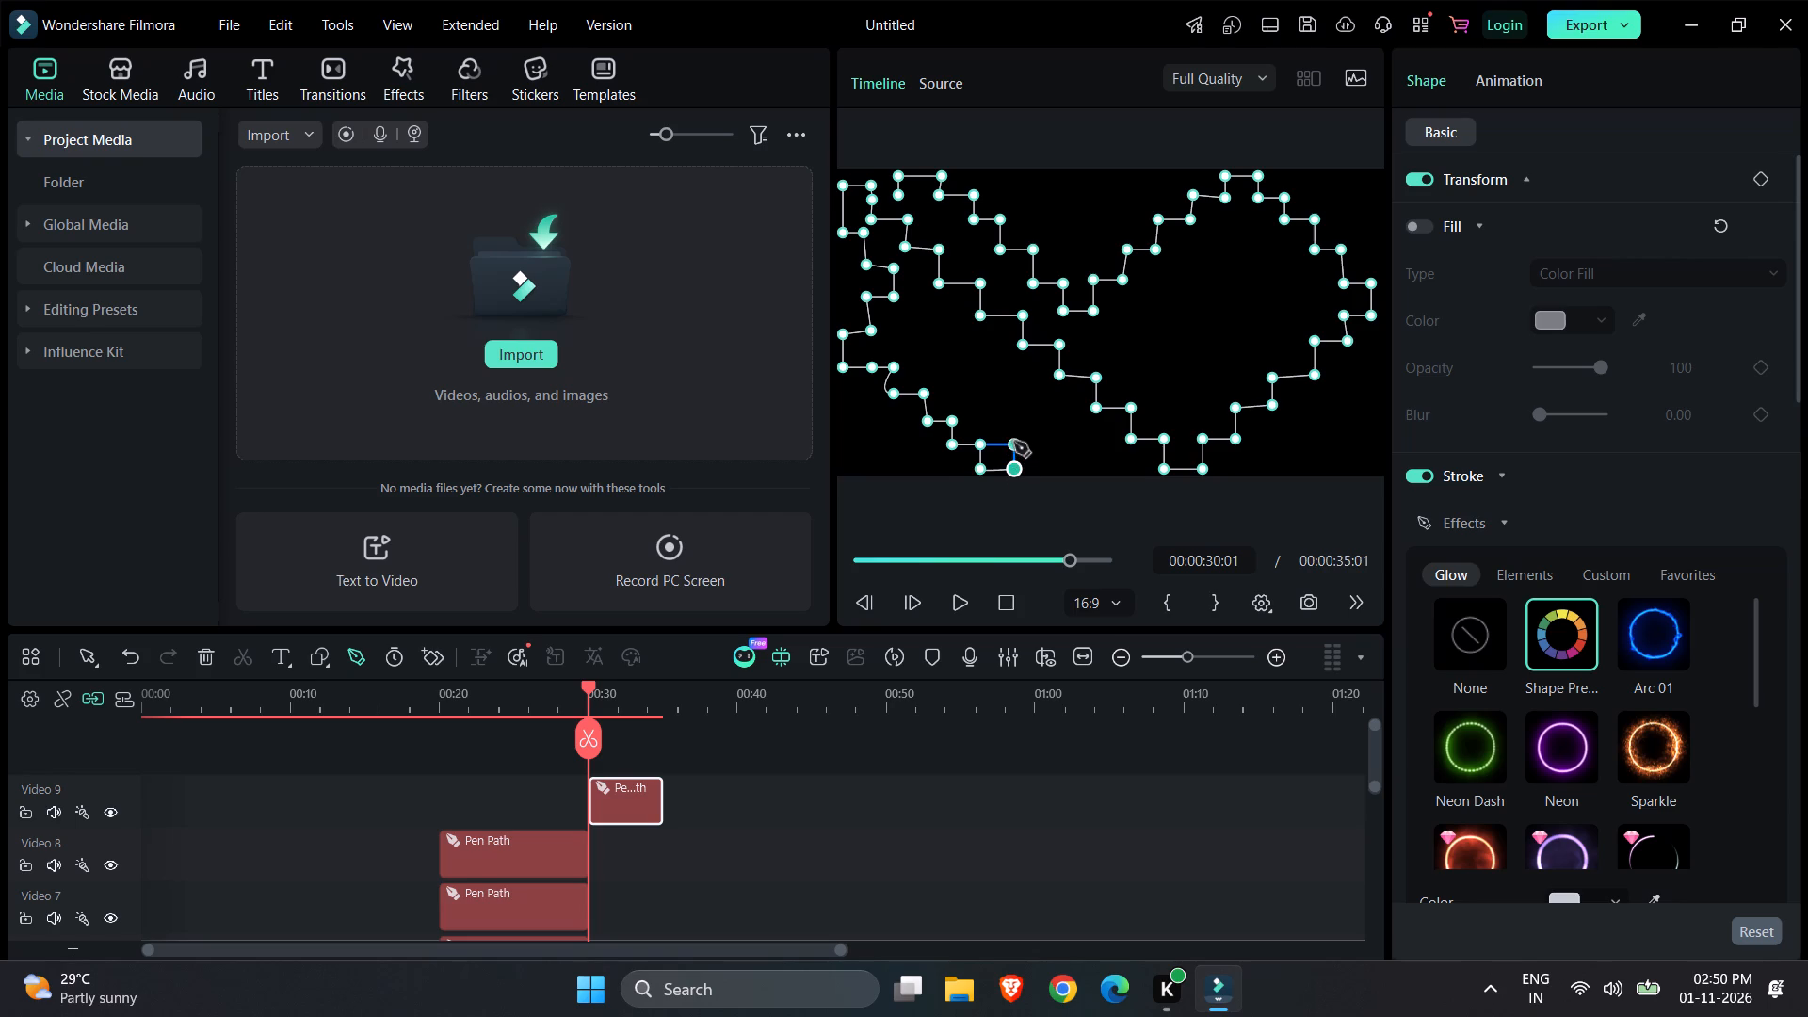
Continue the pen path from the bottom flat segment, stepping up and rightward, then up and back leftward to form a small square corner.
{"action": "left_click", "coordinate": [1014, 442]}
{"action": "left_click", "coordinate": [1047, 440]}
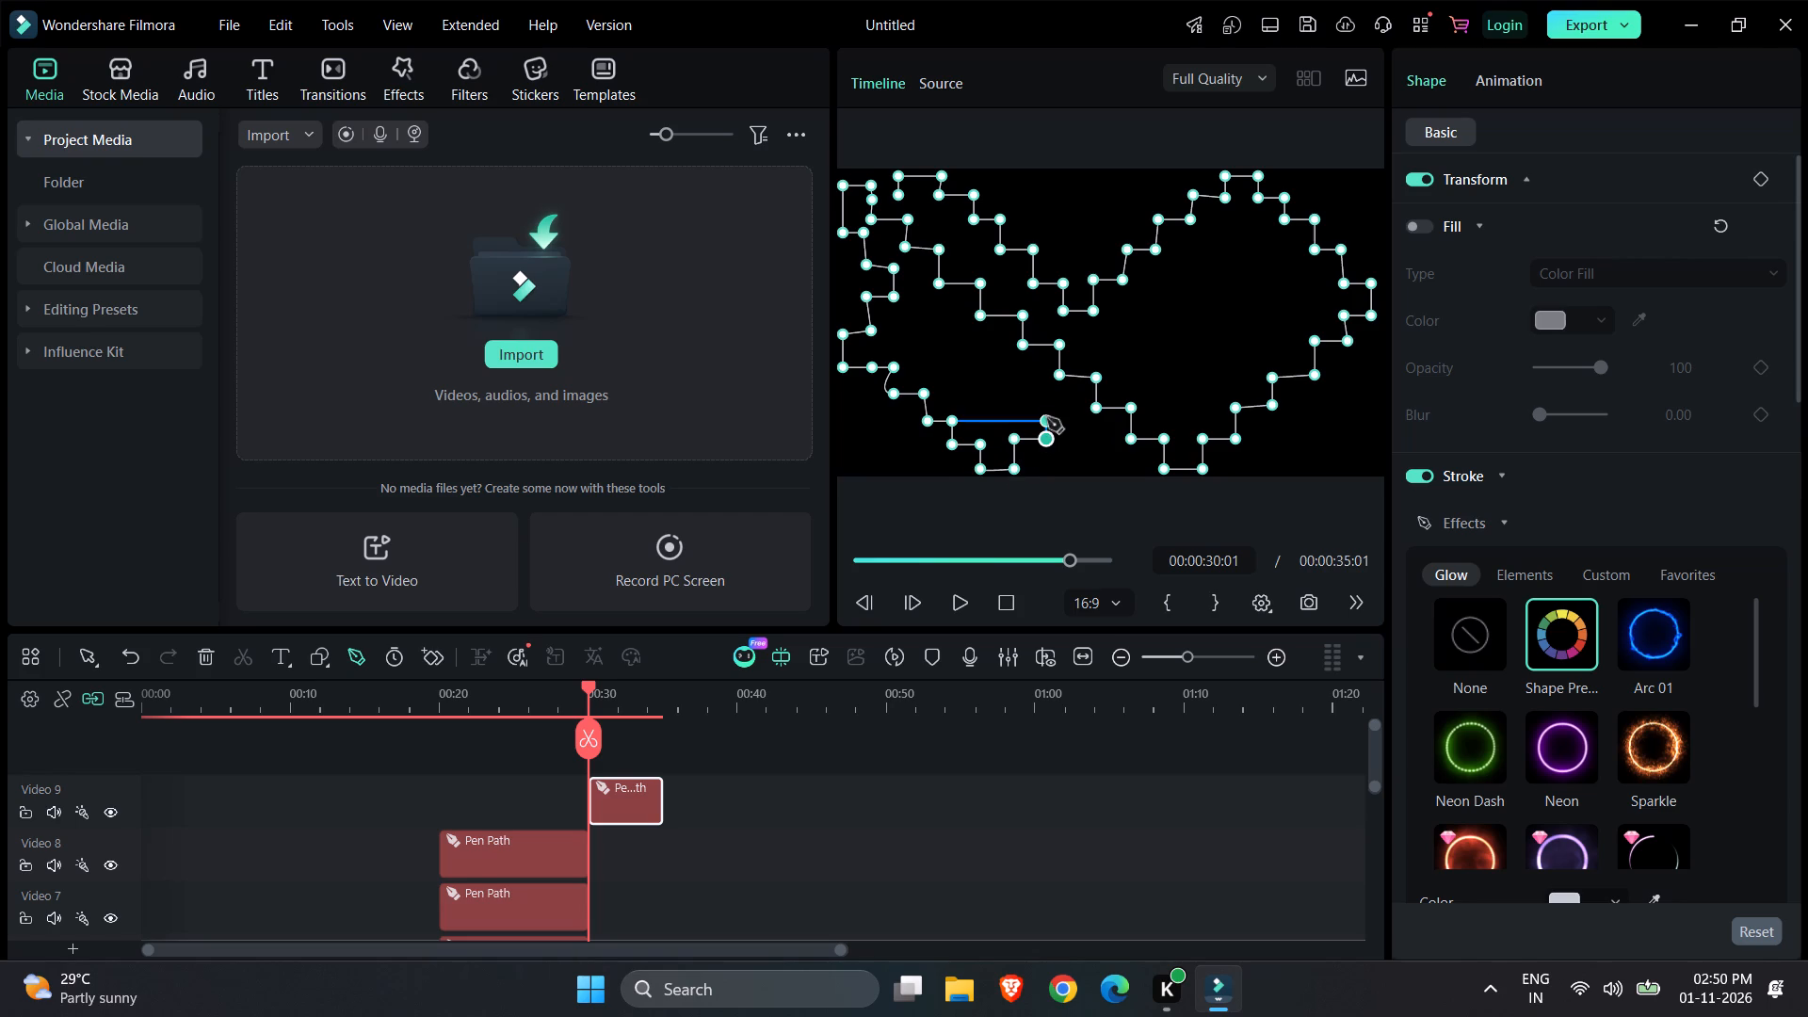
{"action": "left_click", "coordinate": [1047, 413]}
{"action": "left_click", "coordinate": [1016, 416]}
Continue the pen path as a staircase climbing leftward to the left-side outline slightly above mid-height, join it there and finish drawing.
{"action": "left_click", "coordinate": [1015, 385]}
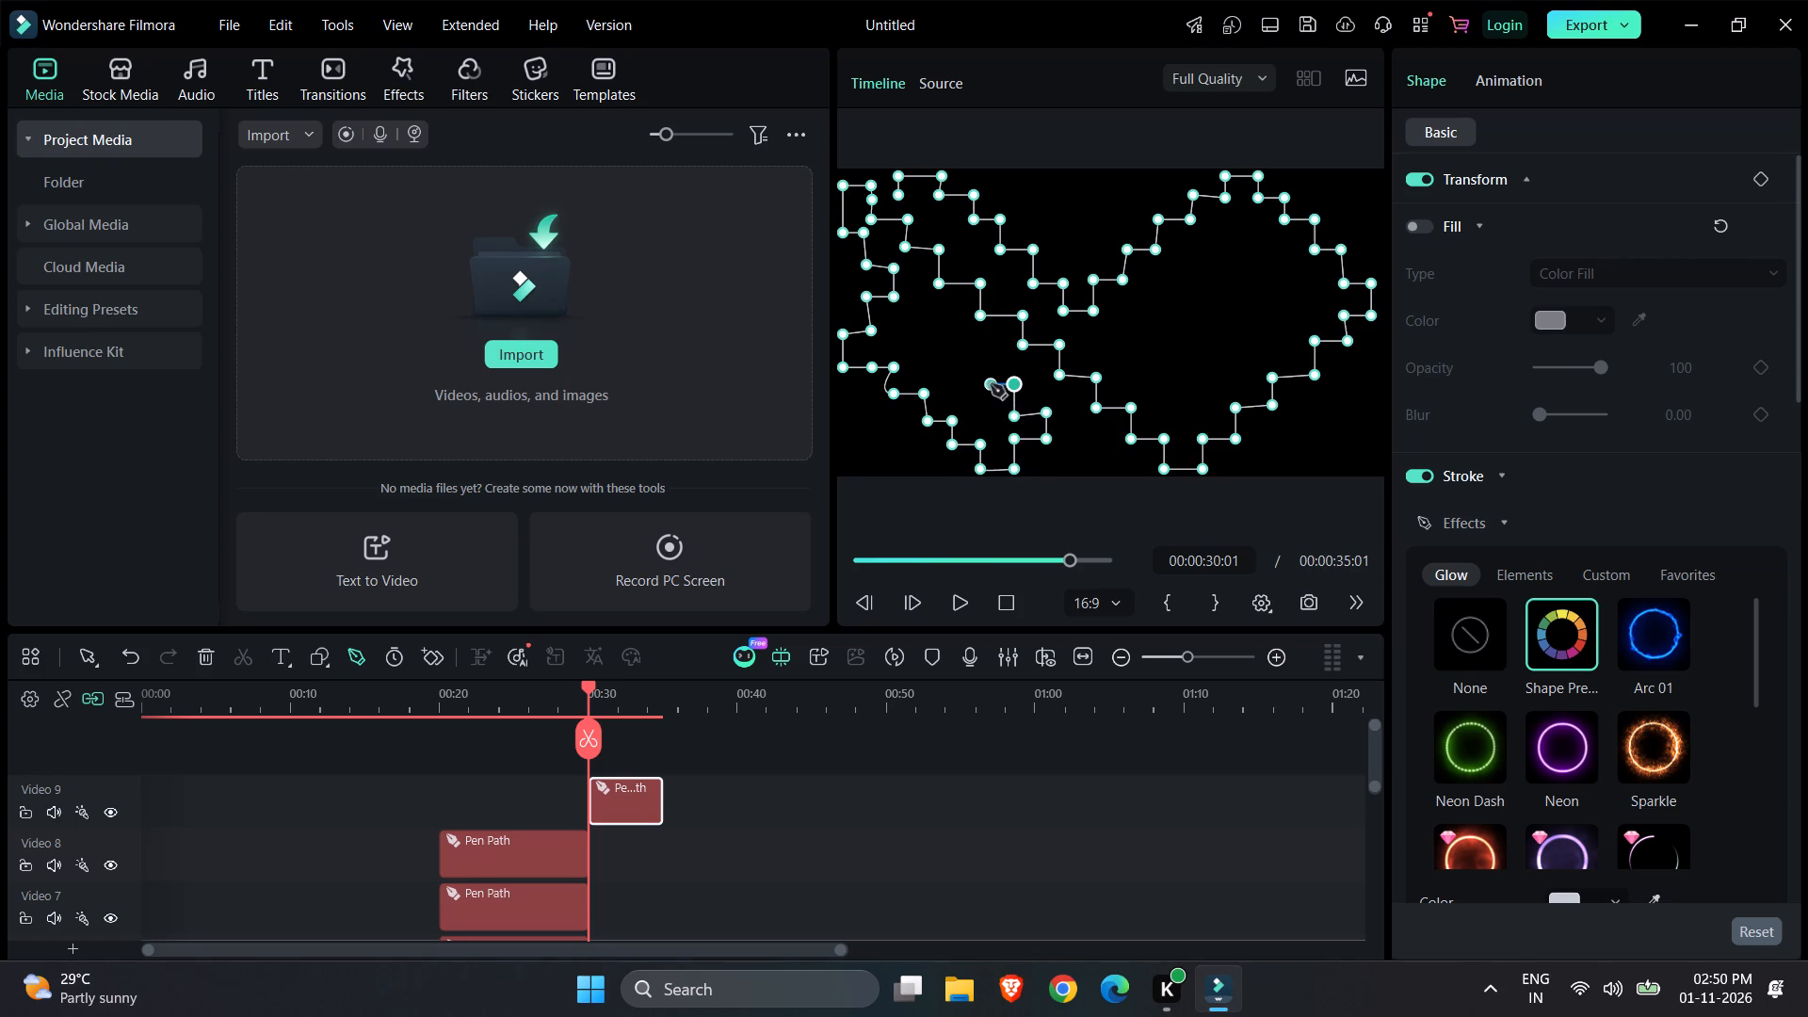
{"action": "left_click", "coordinate": [984, 382]}
{"action": "left_click", "coordinate": [984, 351]}
{"action": "left_click", "coordinate": [956, 351]}
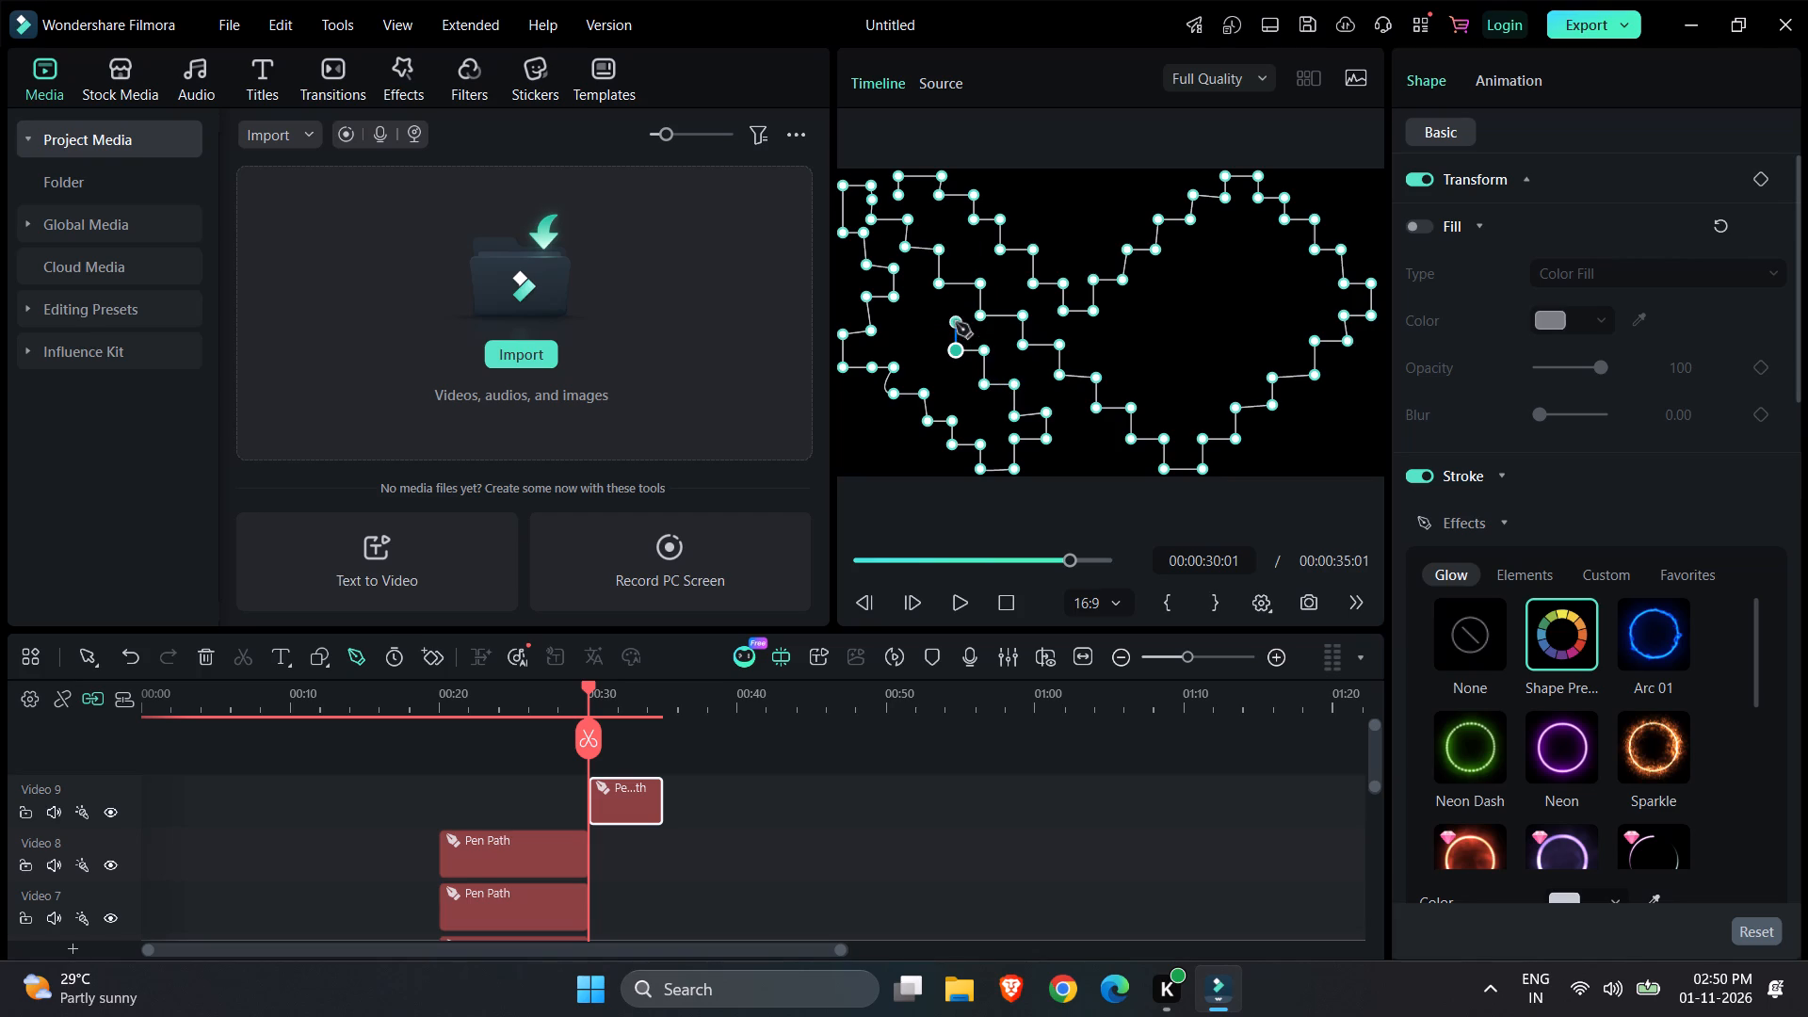
{"action": "left_click", "coordinate": [956, 323]}
{"action": "left_click", "coordinate": [924, 324]}
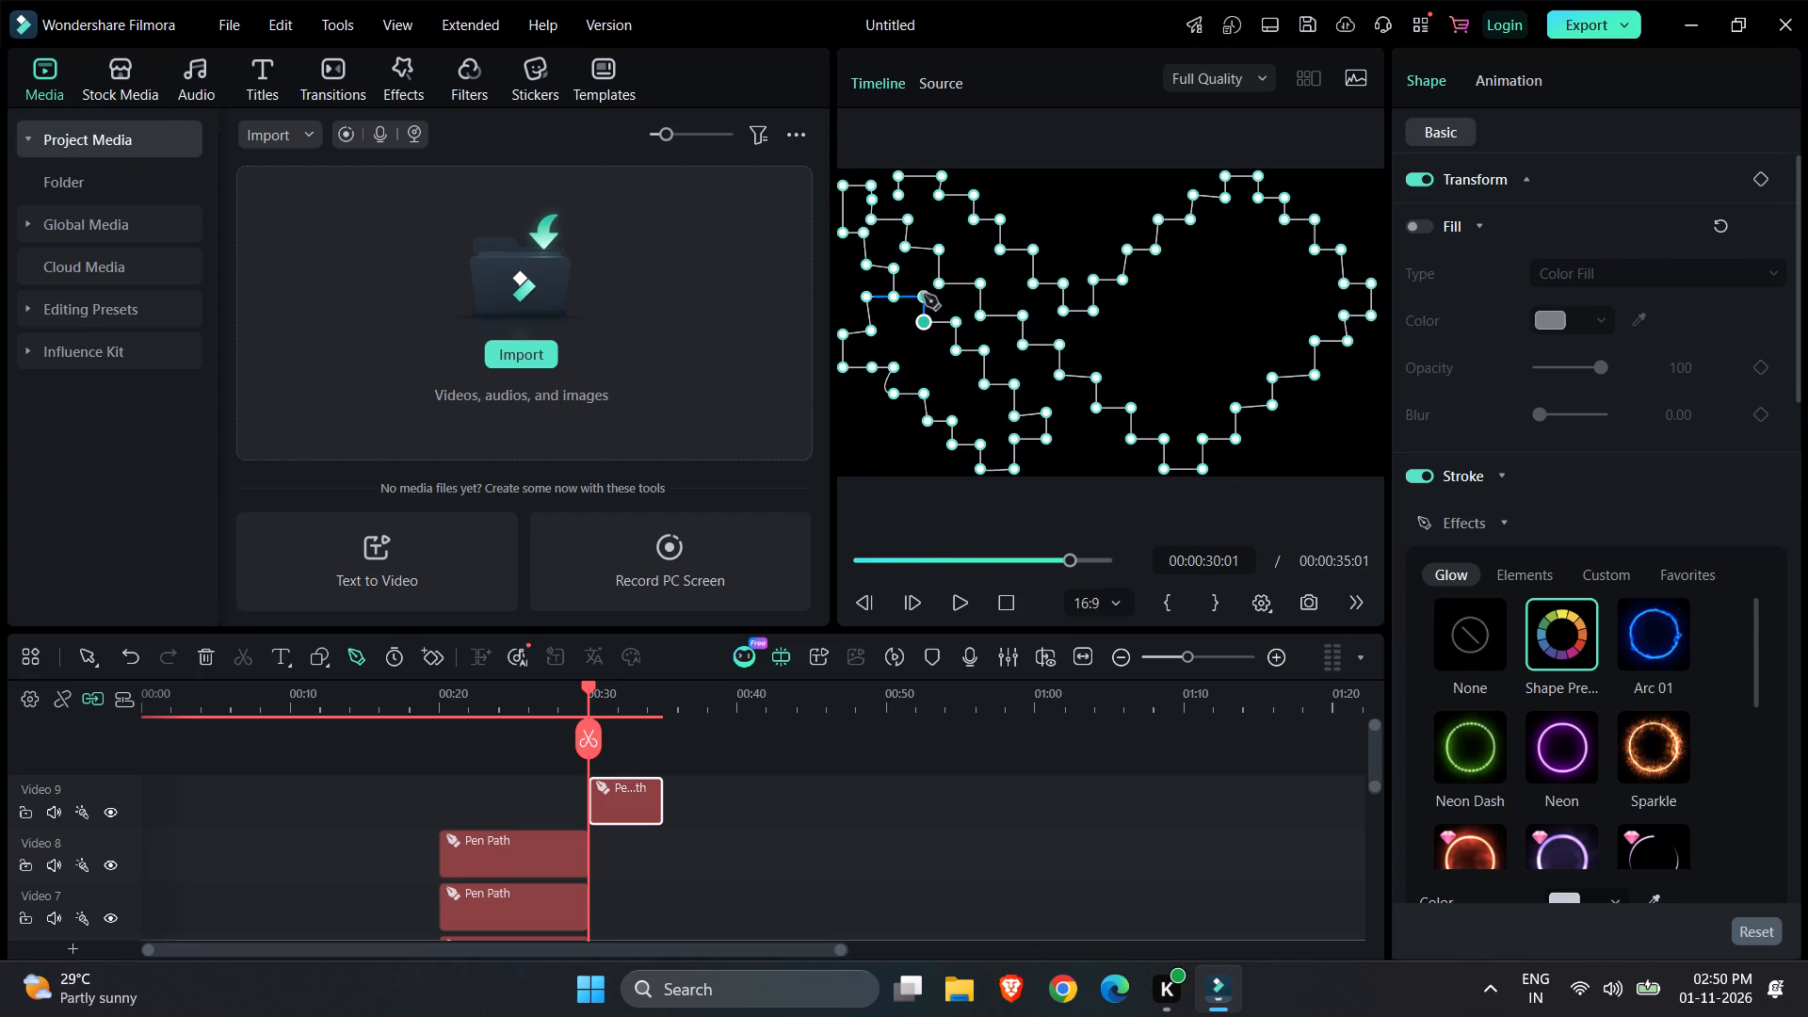
{"action": "left_click", "coordinate": [924, 293]}
{"action": "left_click", "coordinate": [900, 295]}
{"action": "left_click", "coordinate": [899, 293]}
{"action": "left_click", "coordinate": [896, 282]}
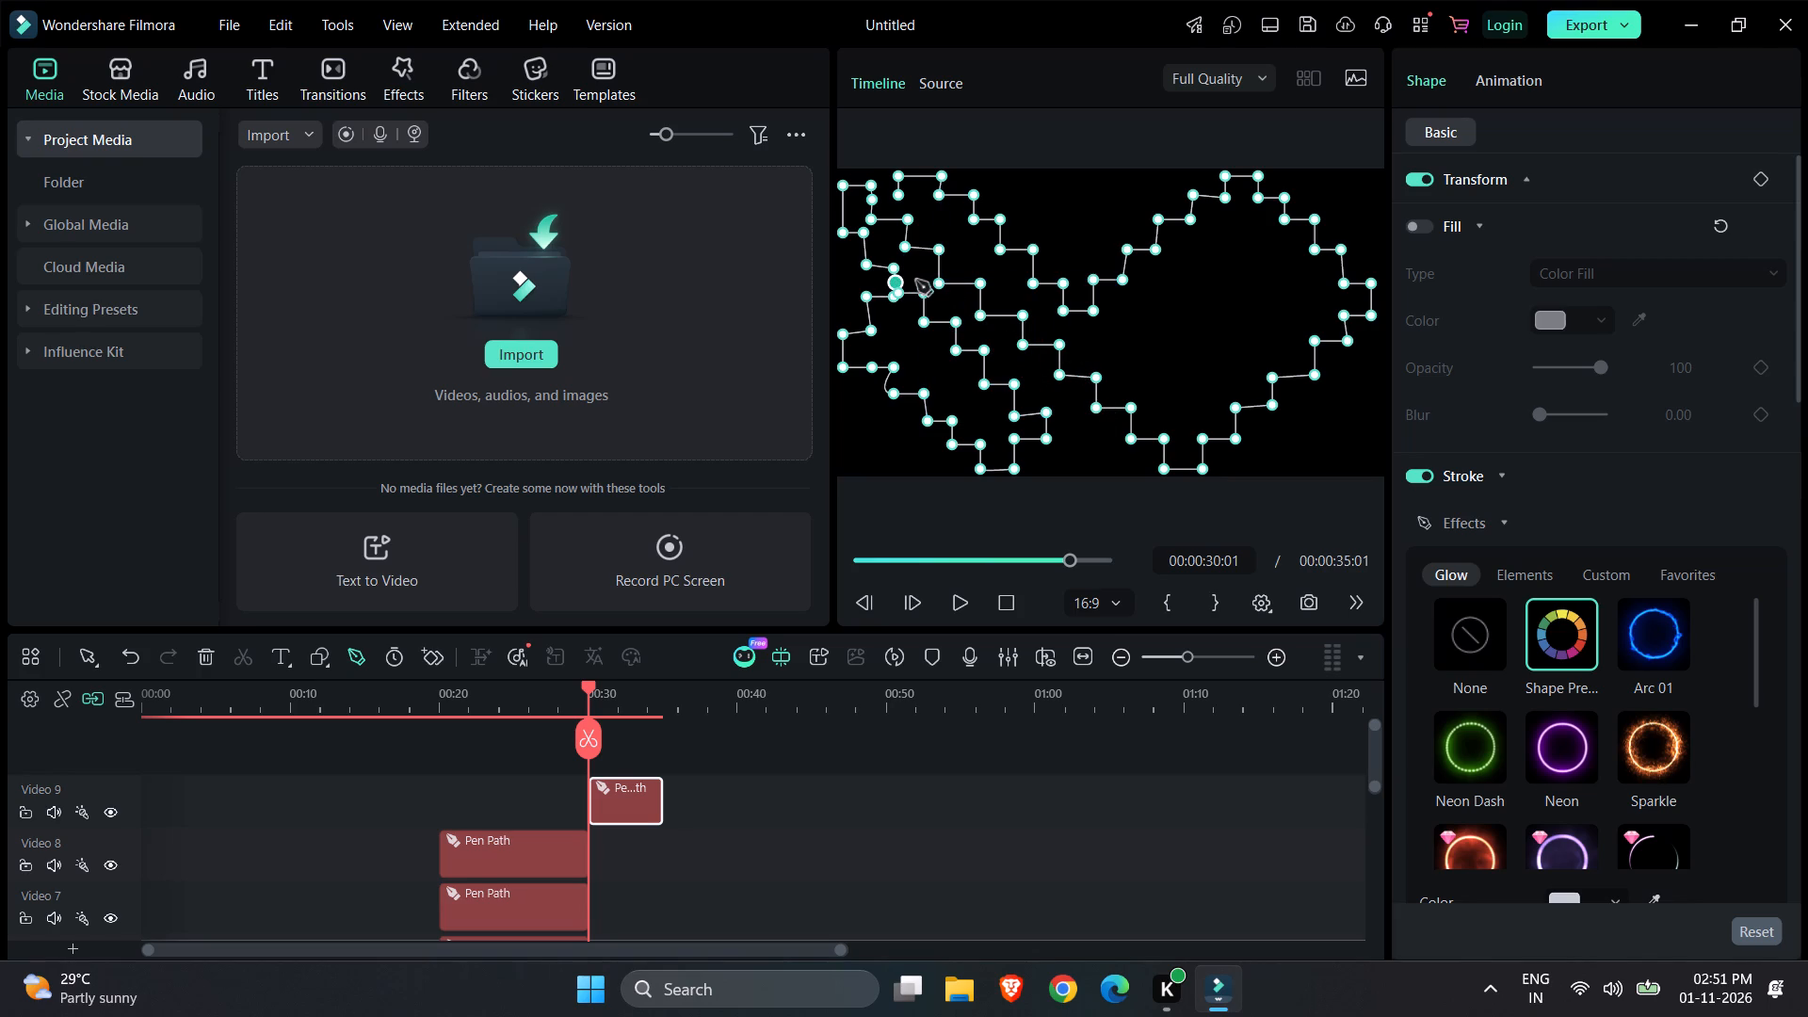
{"action": "left_click", "coordinate": [1102, 457]}
{"action": "left_click", "coordinate": [1051, 743]}
Extend the Video 9 pen path clip's end to 00:00:40:00, for a duration of about 10 seconds.
{"action": "left_click", "coordinate": [627, 812]}
{"action": "left_click_drag", "start_coordinate": [660, 802], "coordinate": [708, 797]}
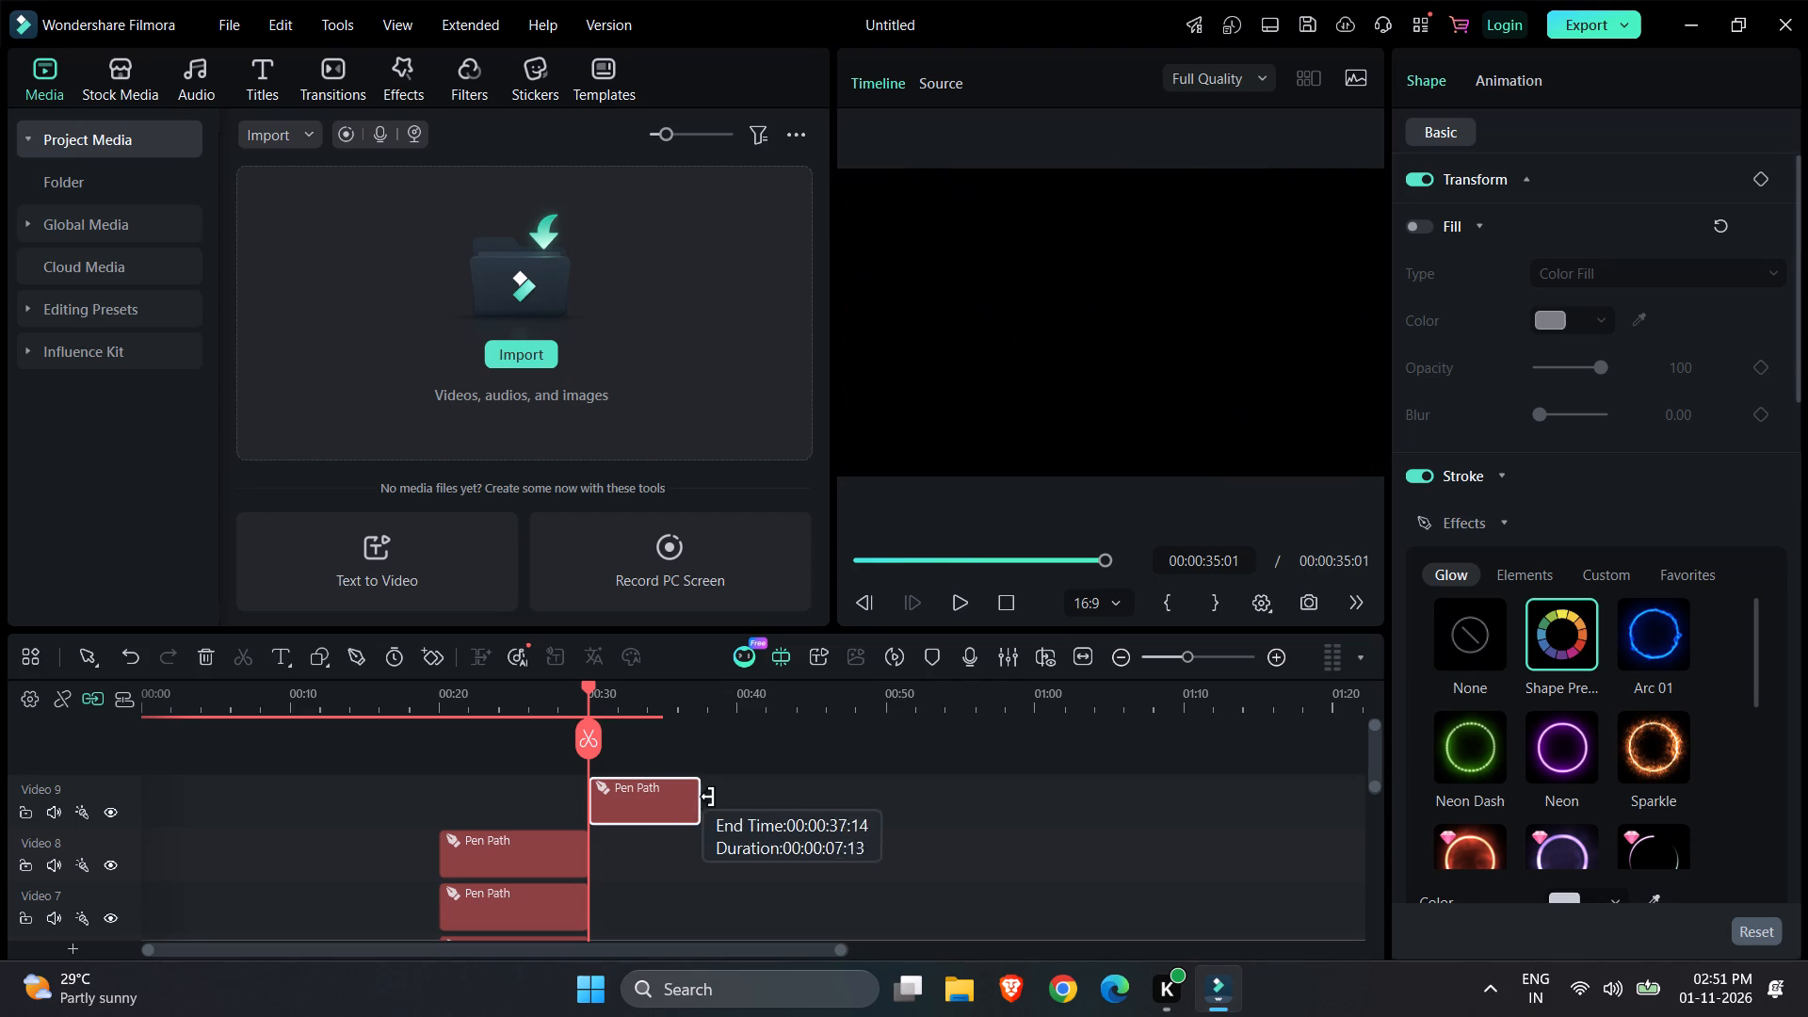
{"action": "left_click_drag", "start_coordinate": [708, 797], "coordinate": [736, 794]}
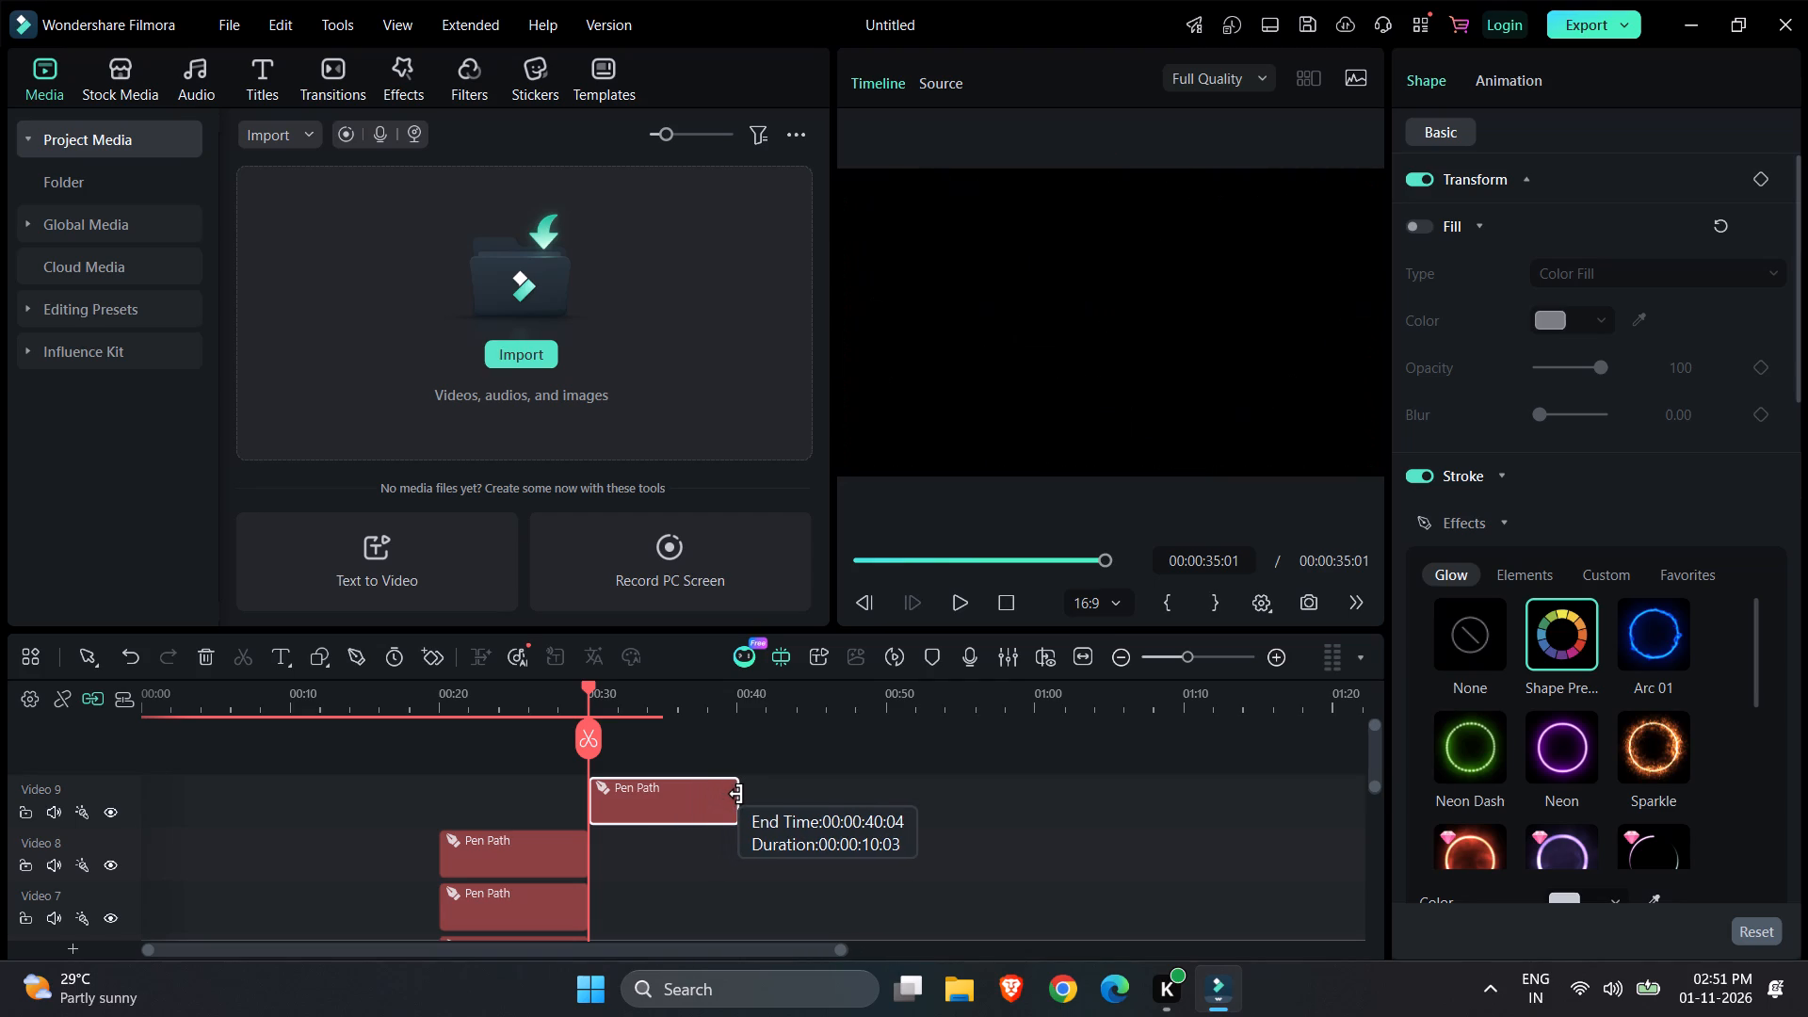
{"action": "left_click_drag", "start_coordinate": [736, 794], "coordinate": [734, 795]}
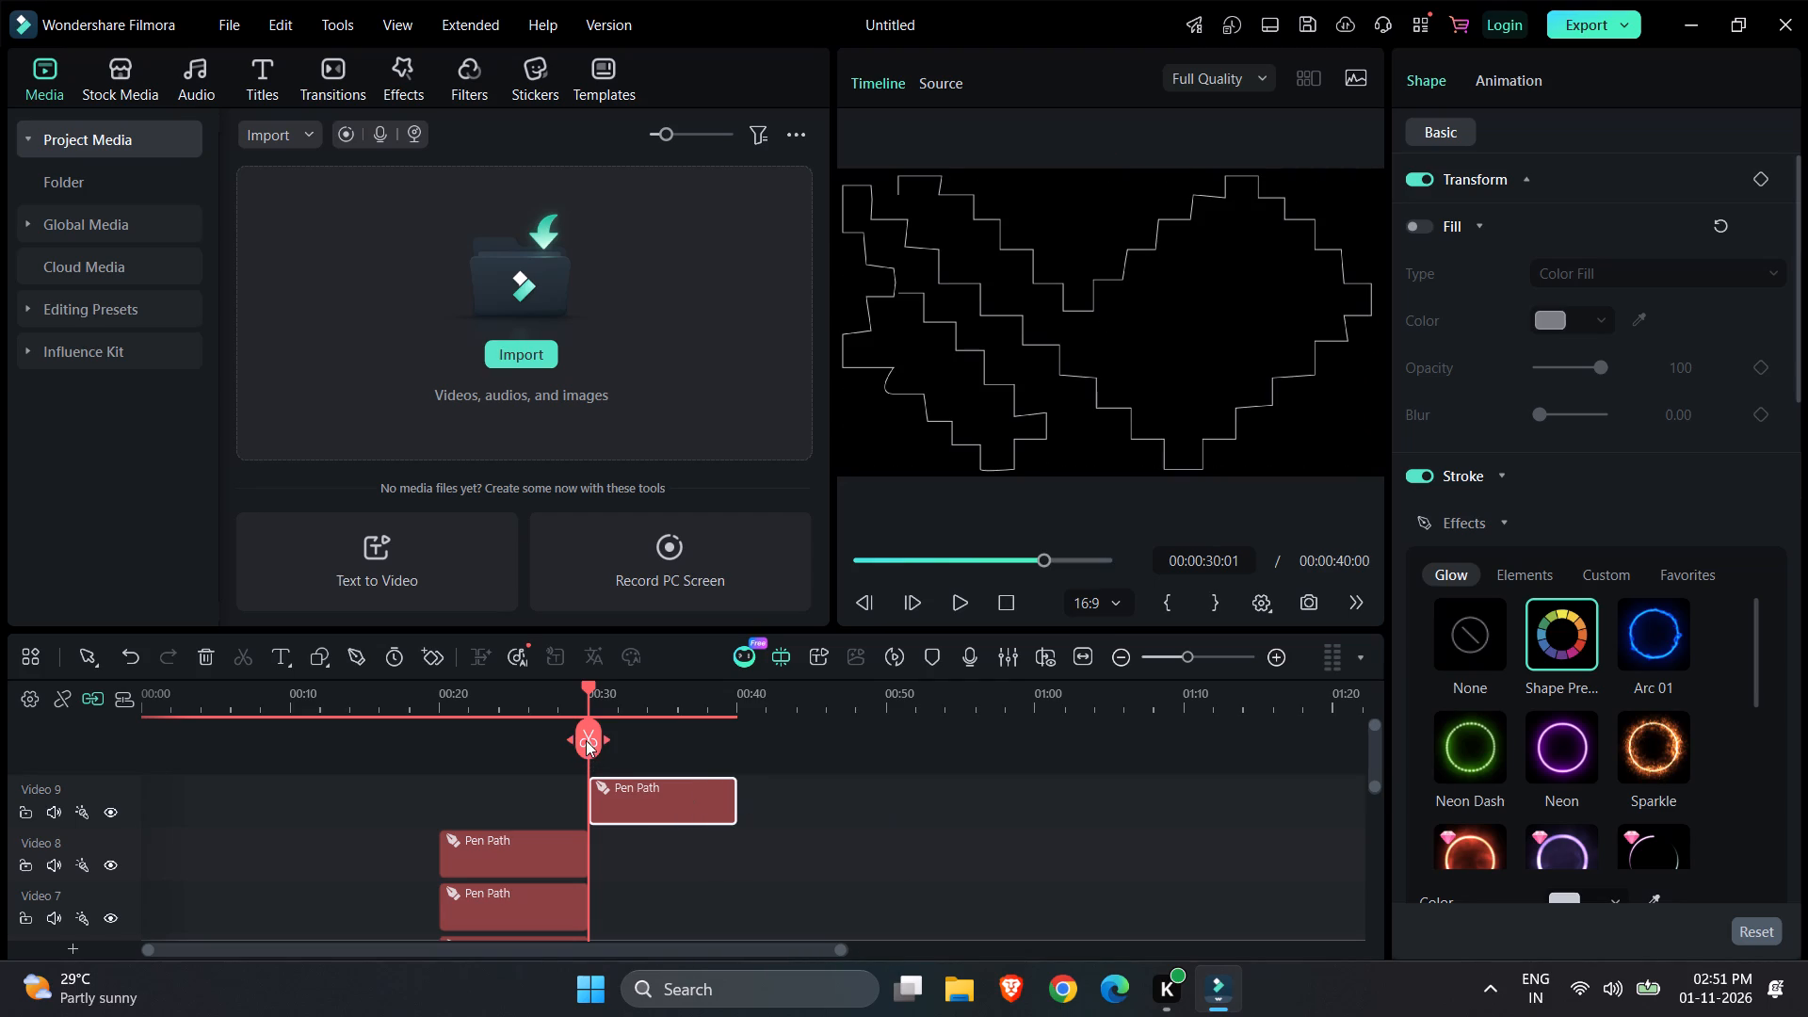
Move the playhead to 00:00:40:00 and apply the Arc 01 glow stroke effect to the Video 9 pen path, leaving it deselected.
{"action": "left_click_drag", "start_coordinate": [586, 740], "coordinate": [764, 749]}
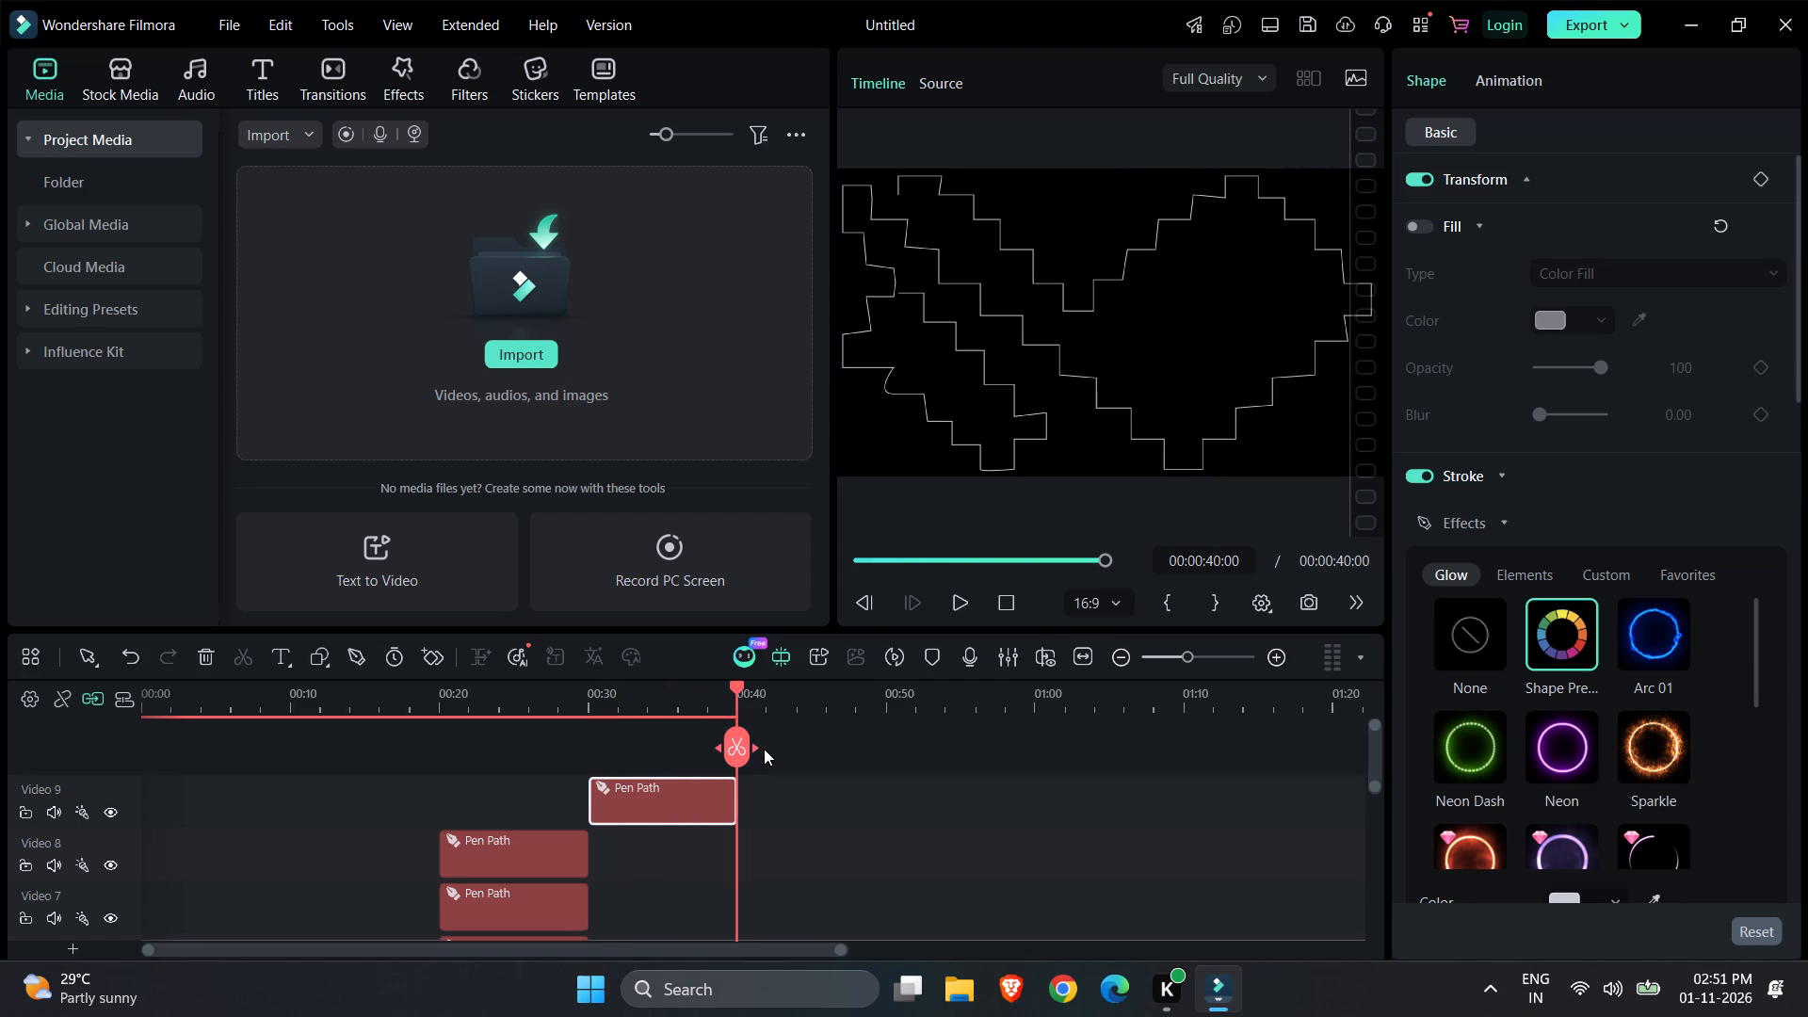
{"action": "left_click", "coordinate": [1017, 329]}
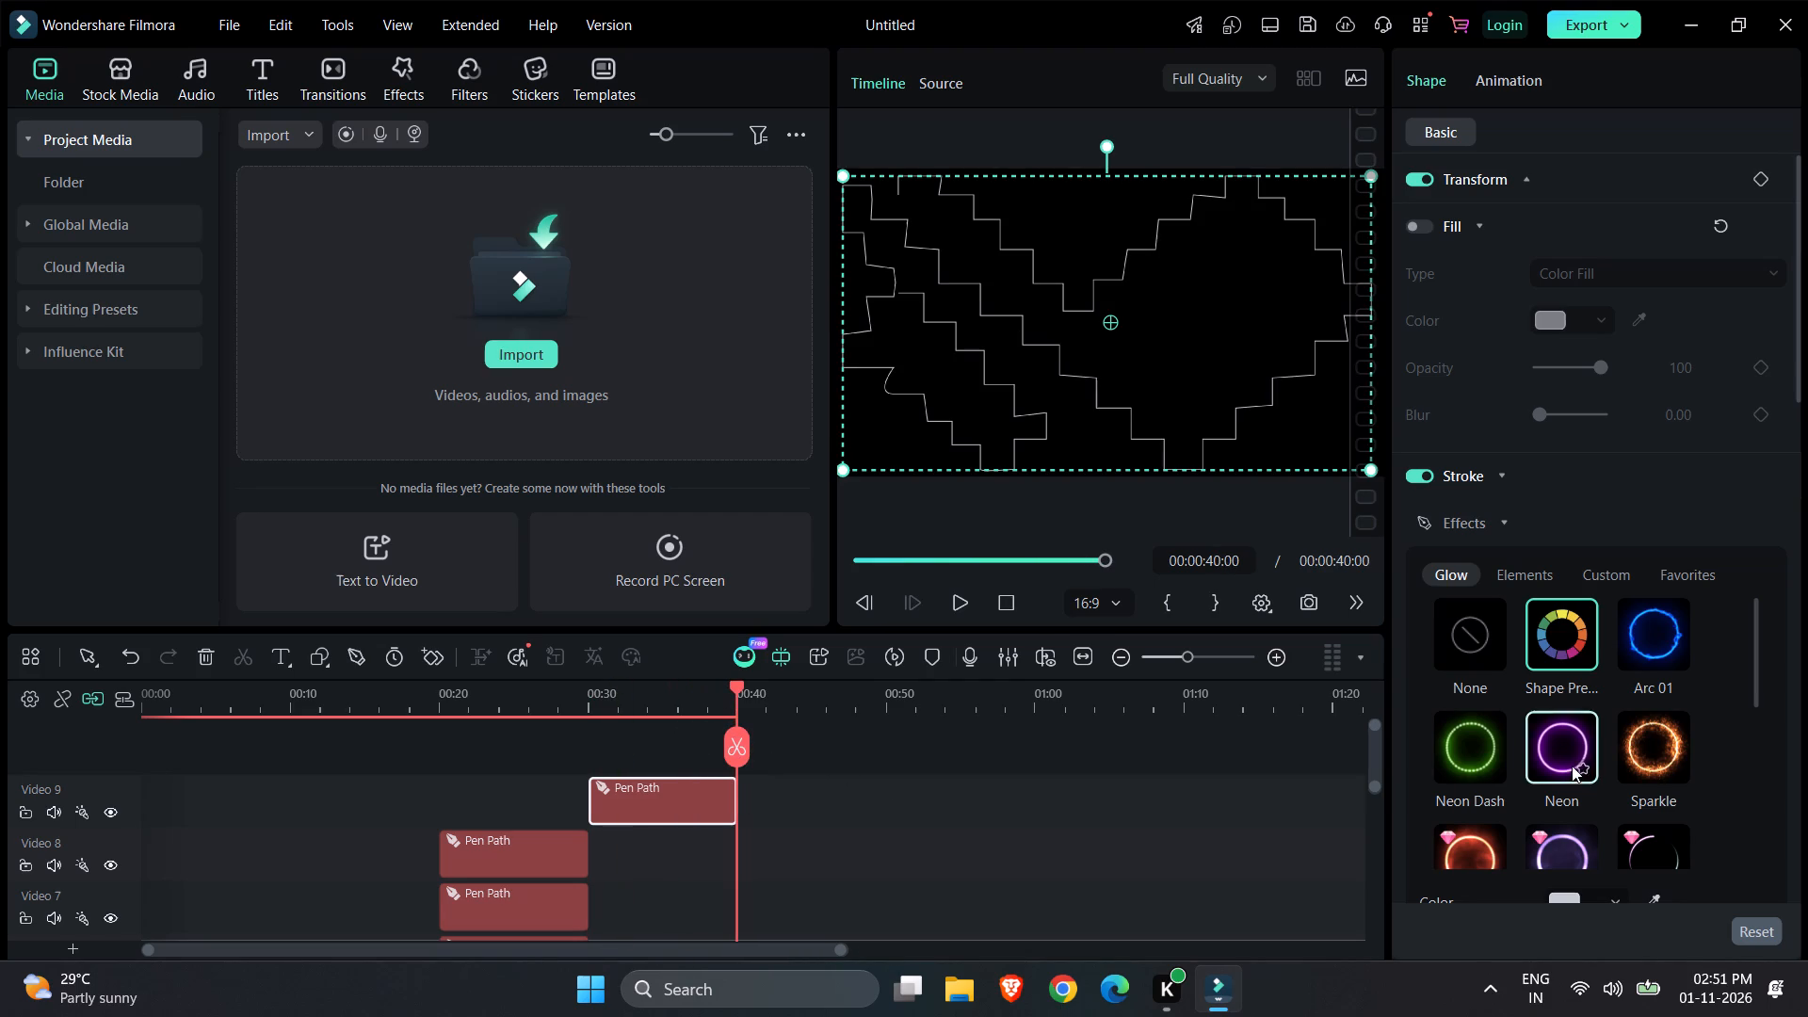
{"action": "left_click", "coordinate": [1639, 646]}
{"action": "left_click", "coordinate": [1259, 800]}
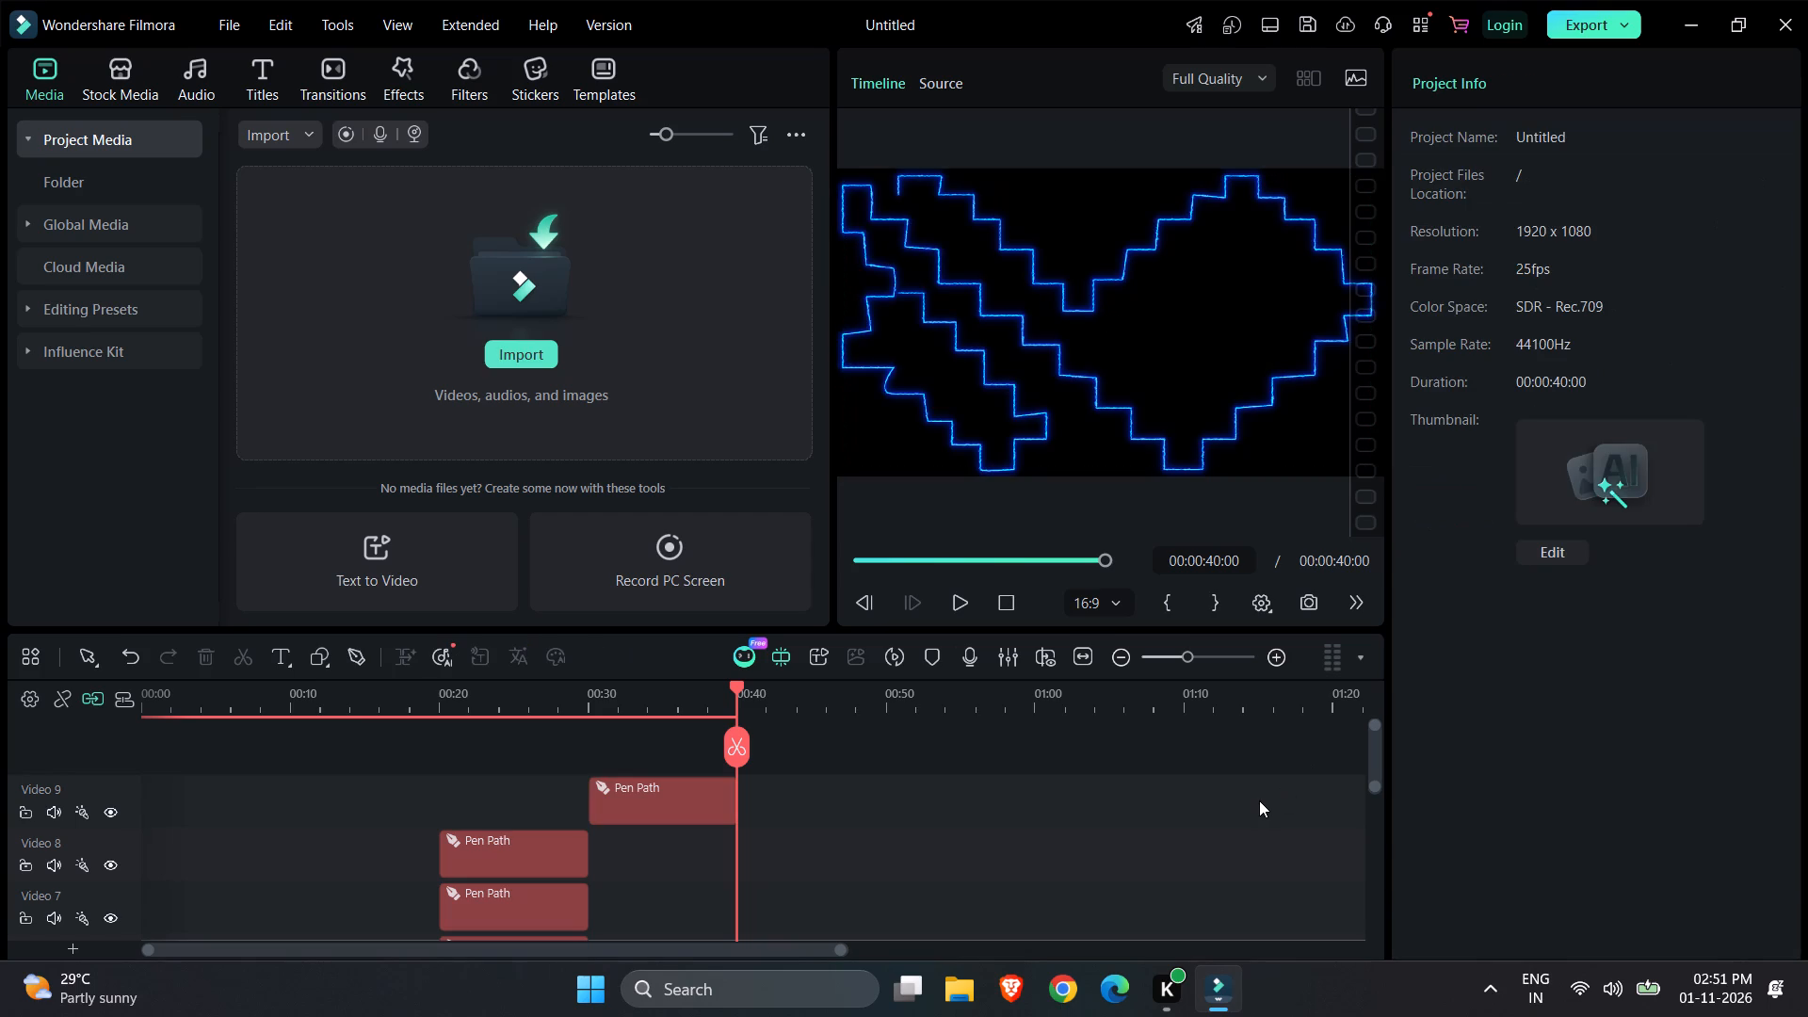
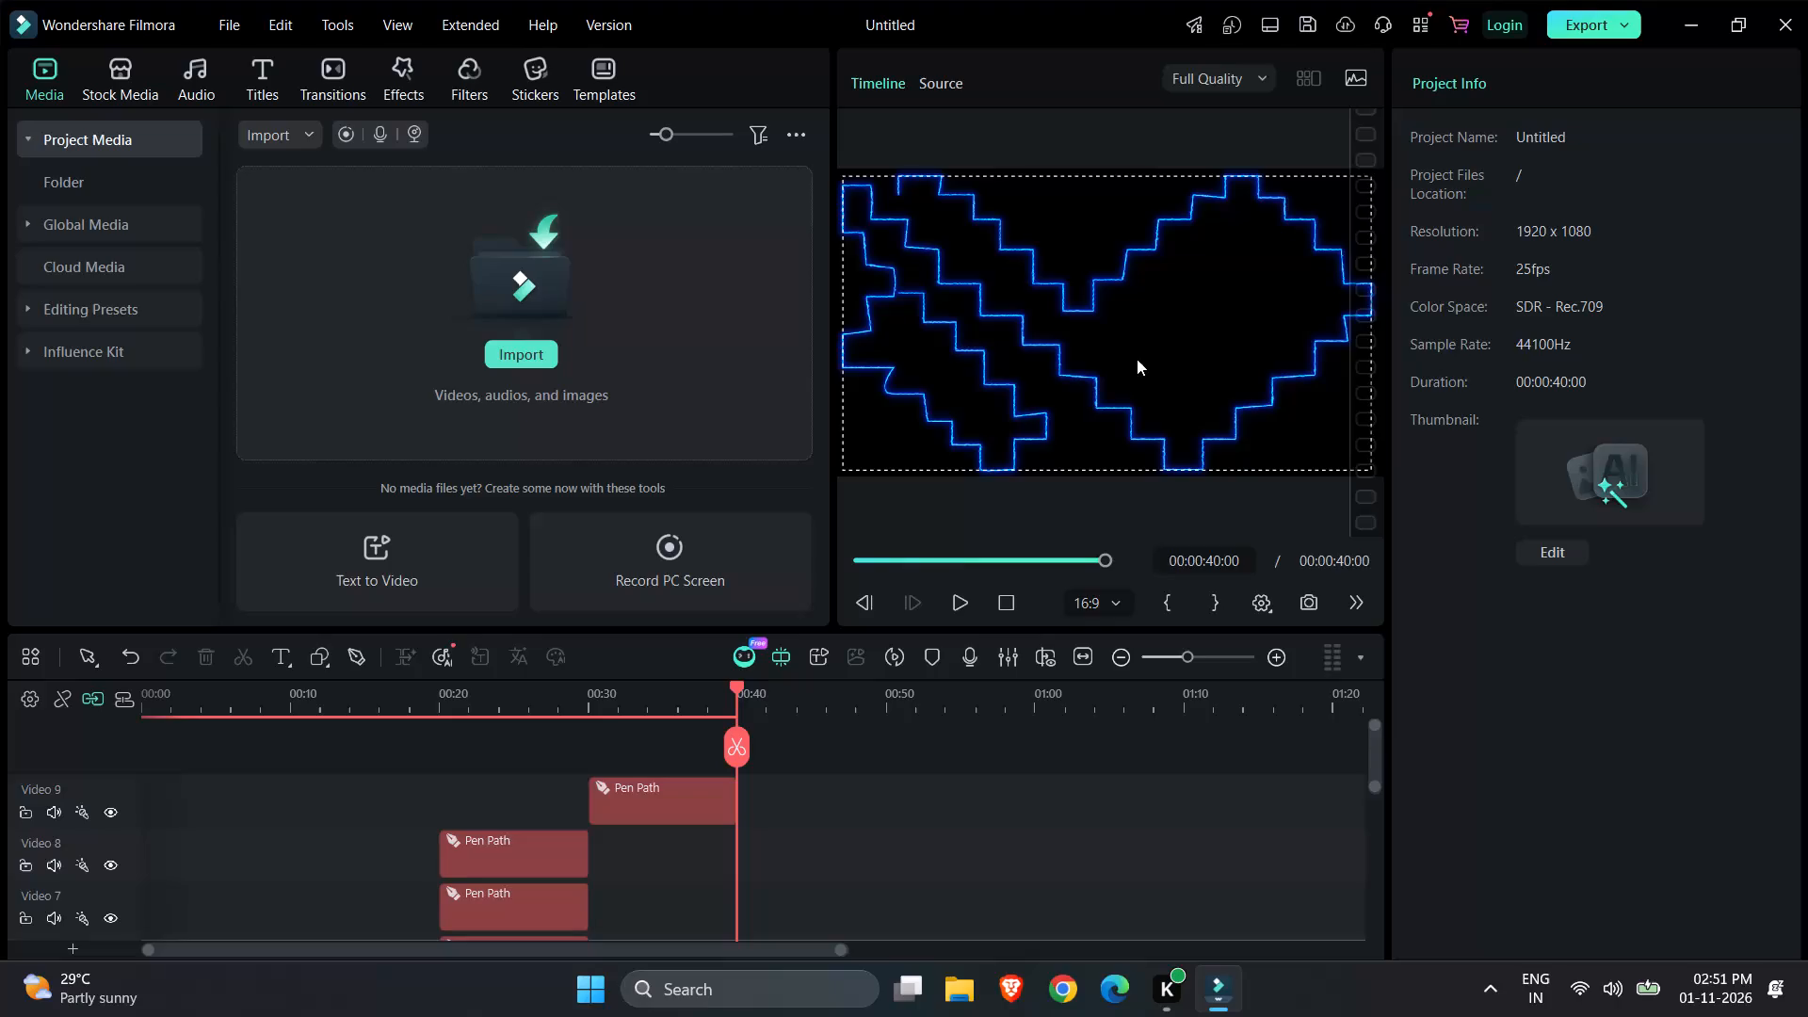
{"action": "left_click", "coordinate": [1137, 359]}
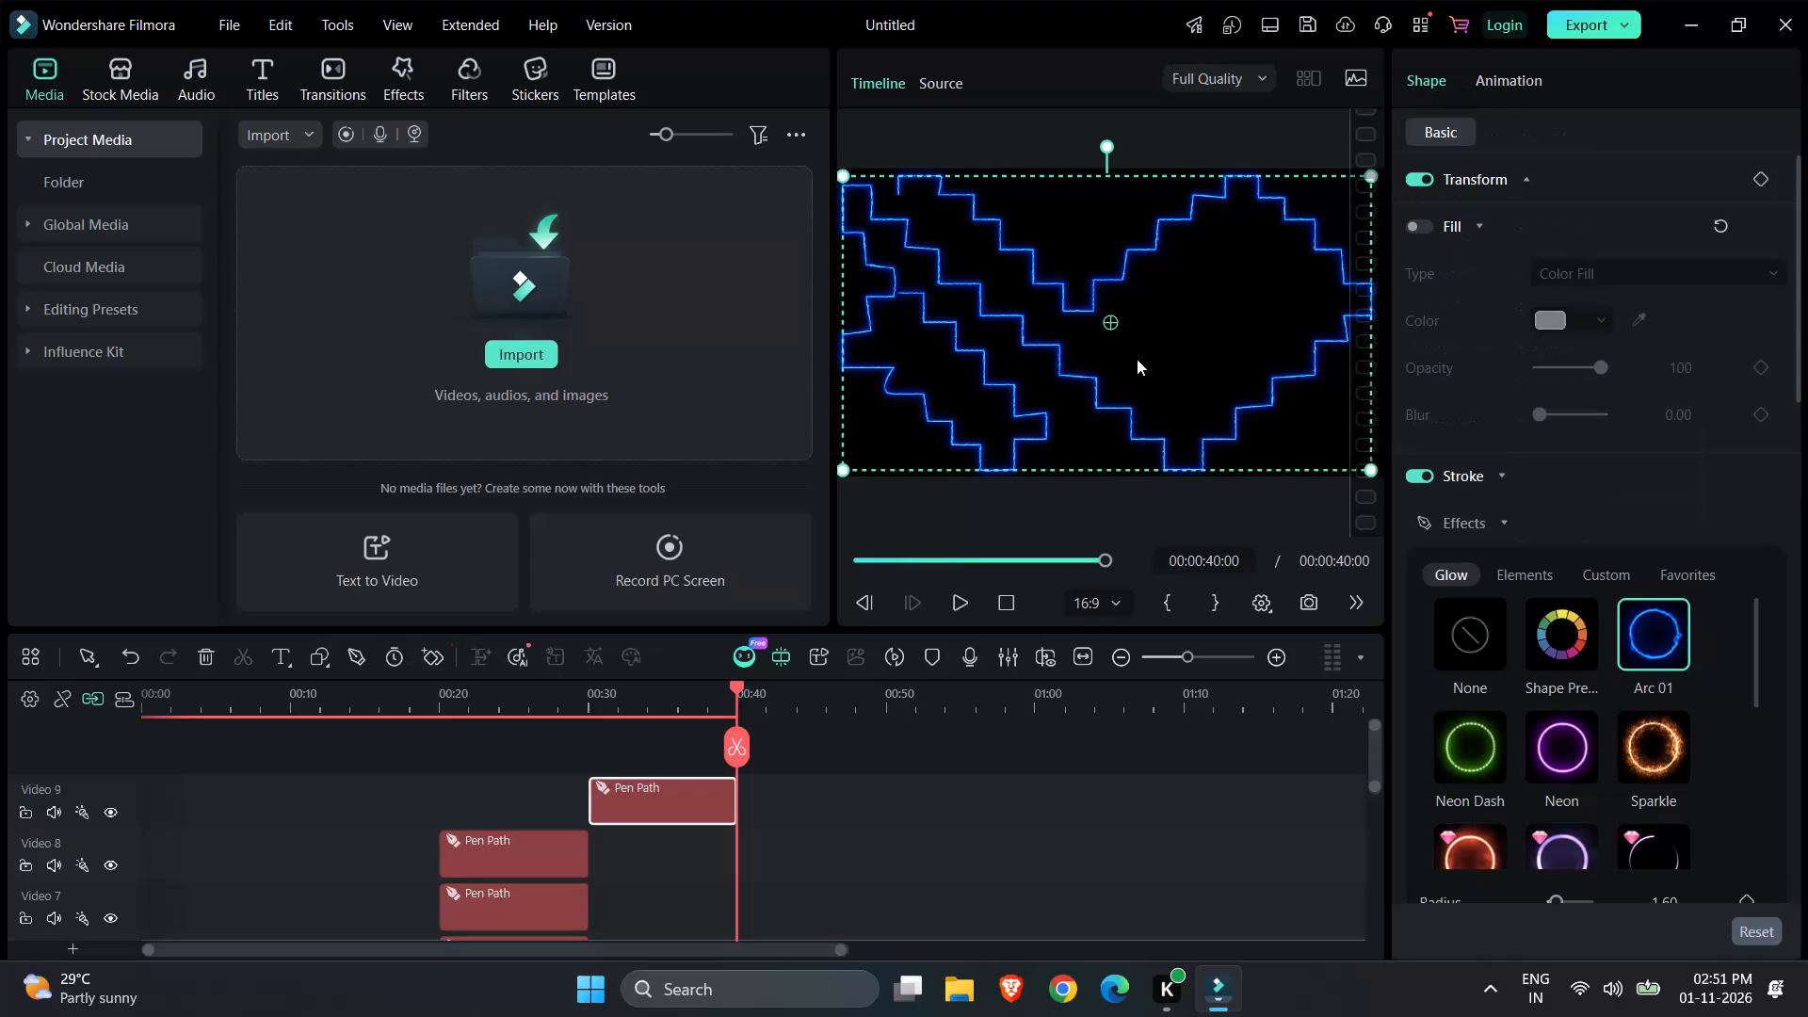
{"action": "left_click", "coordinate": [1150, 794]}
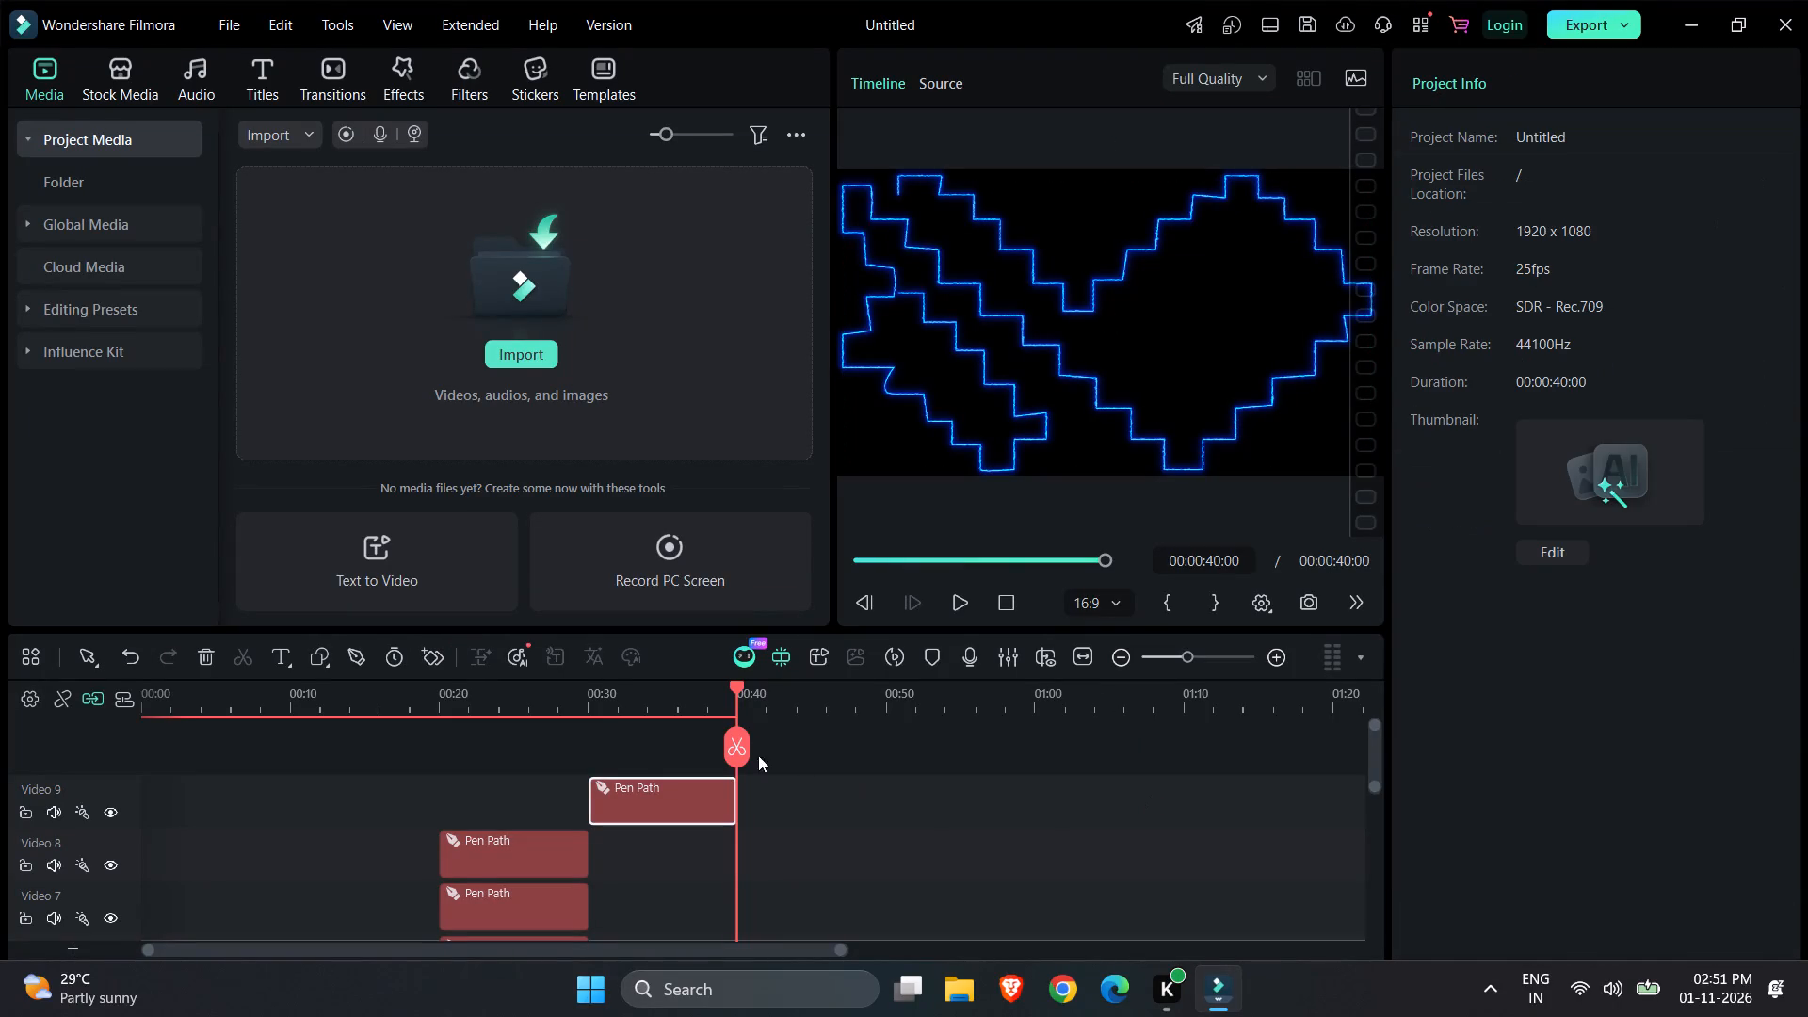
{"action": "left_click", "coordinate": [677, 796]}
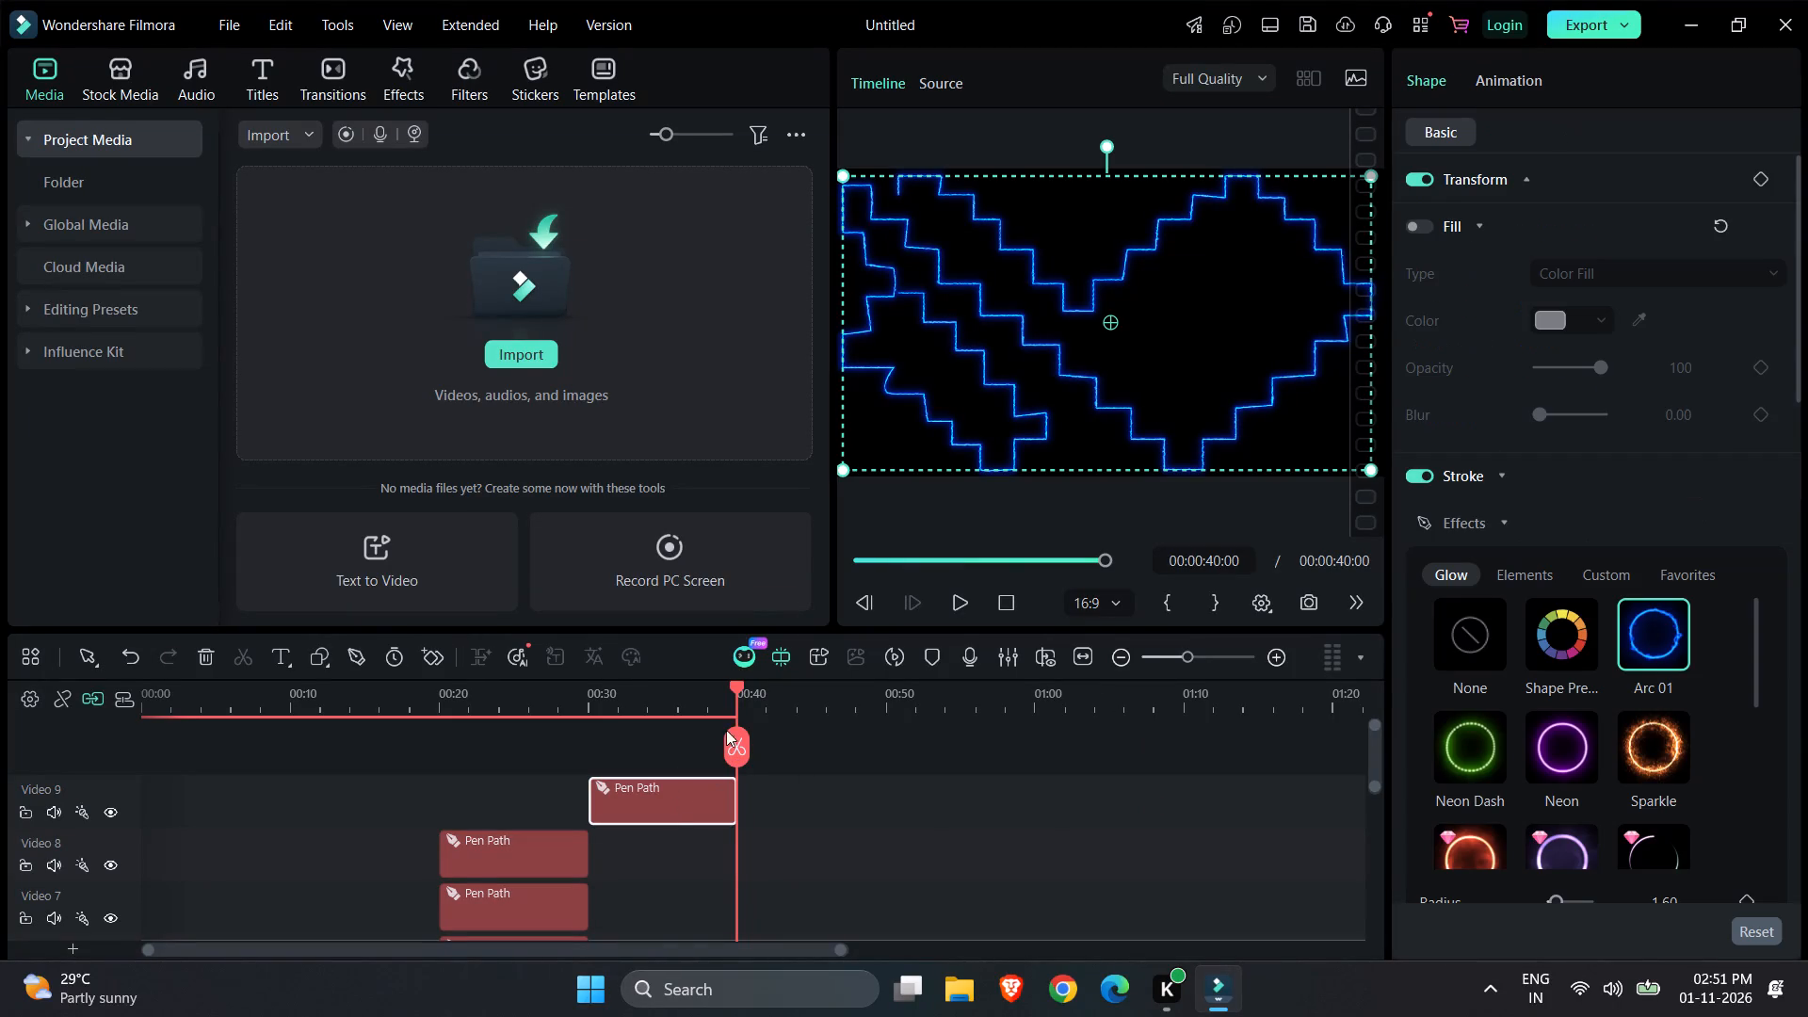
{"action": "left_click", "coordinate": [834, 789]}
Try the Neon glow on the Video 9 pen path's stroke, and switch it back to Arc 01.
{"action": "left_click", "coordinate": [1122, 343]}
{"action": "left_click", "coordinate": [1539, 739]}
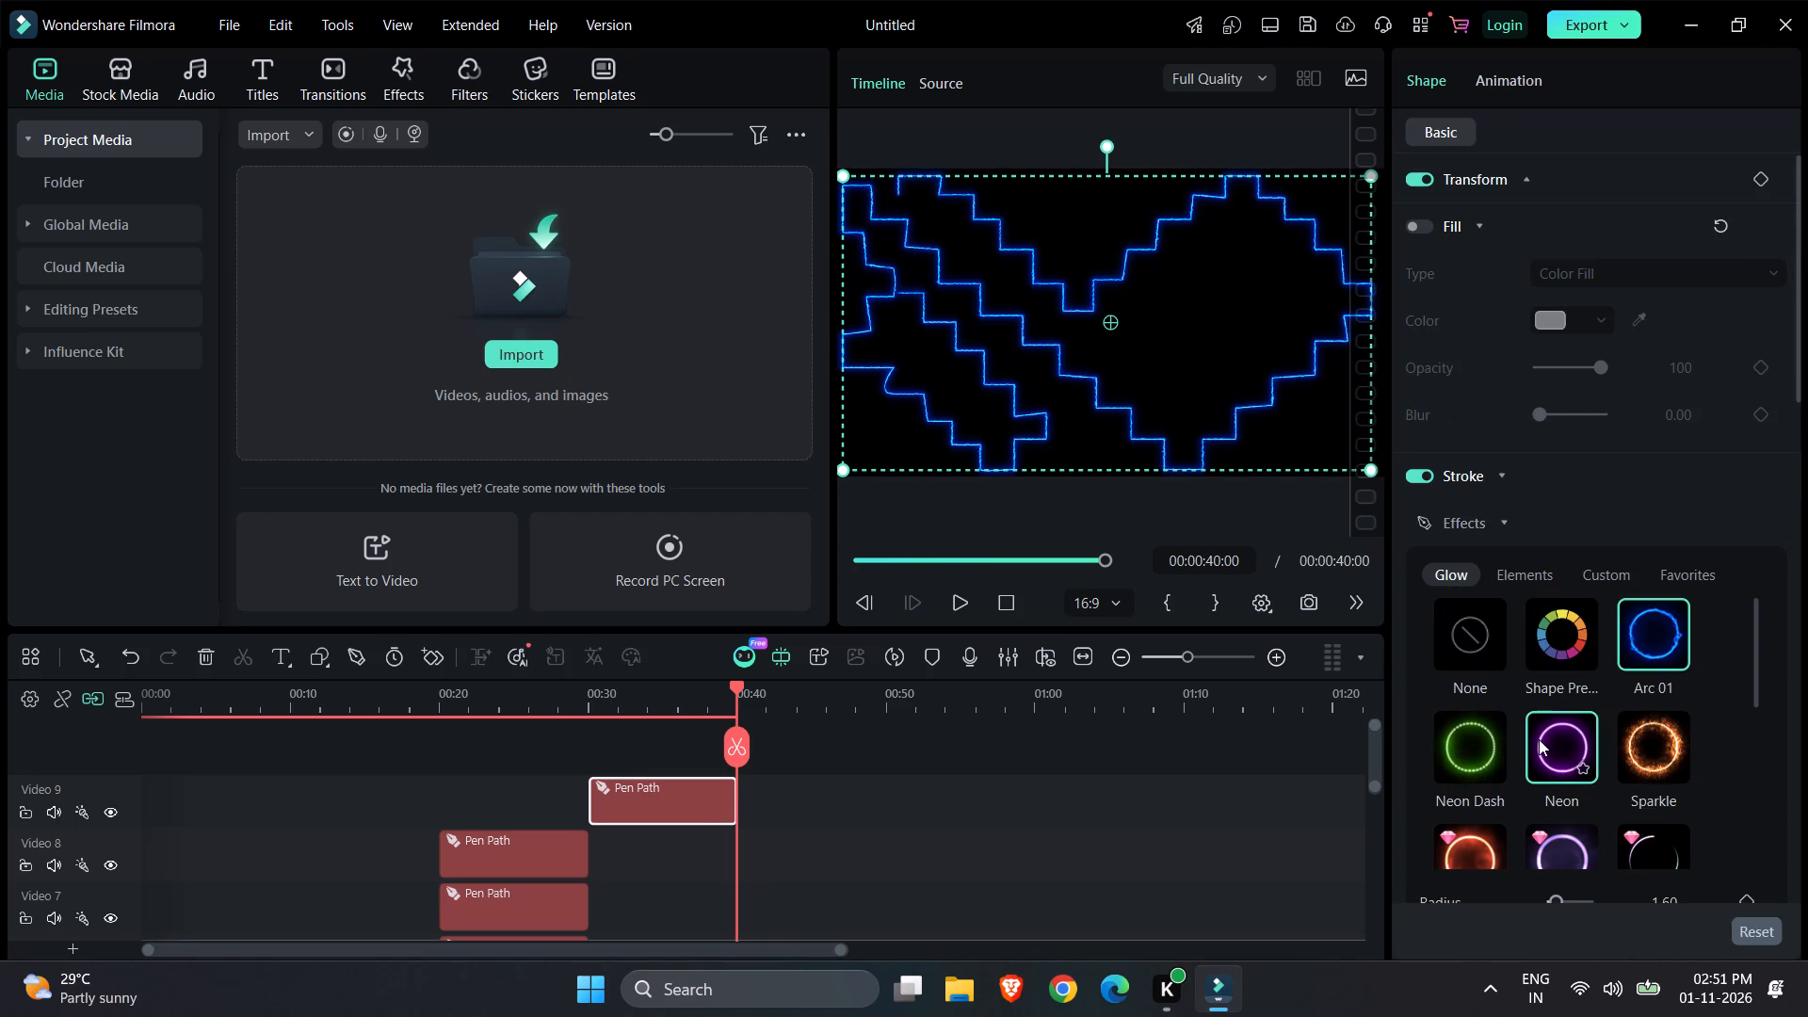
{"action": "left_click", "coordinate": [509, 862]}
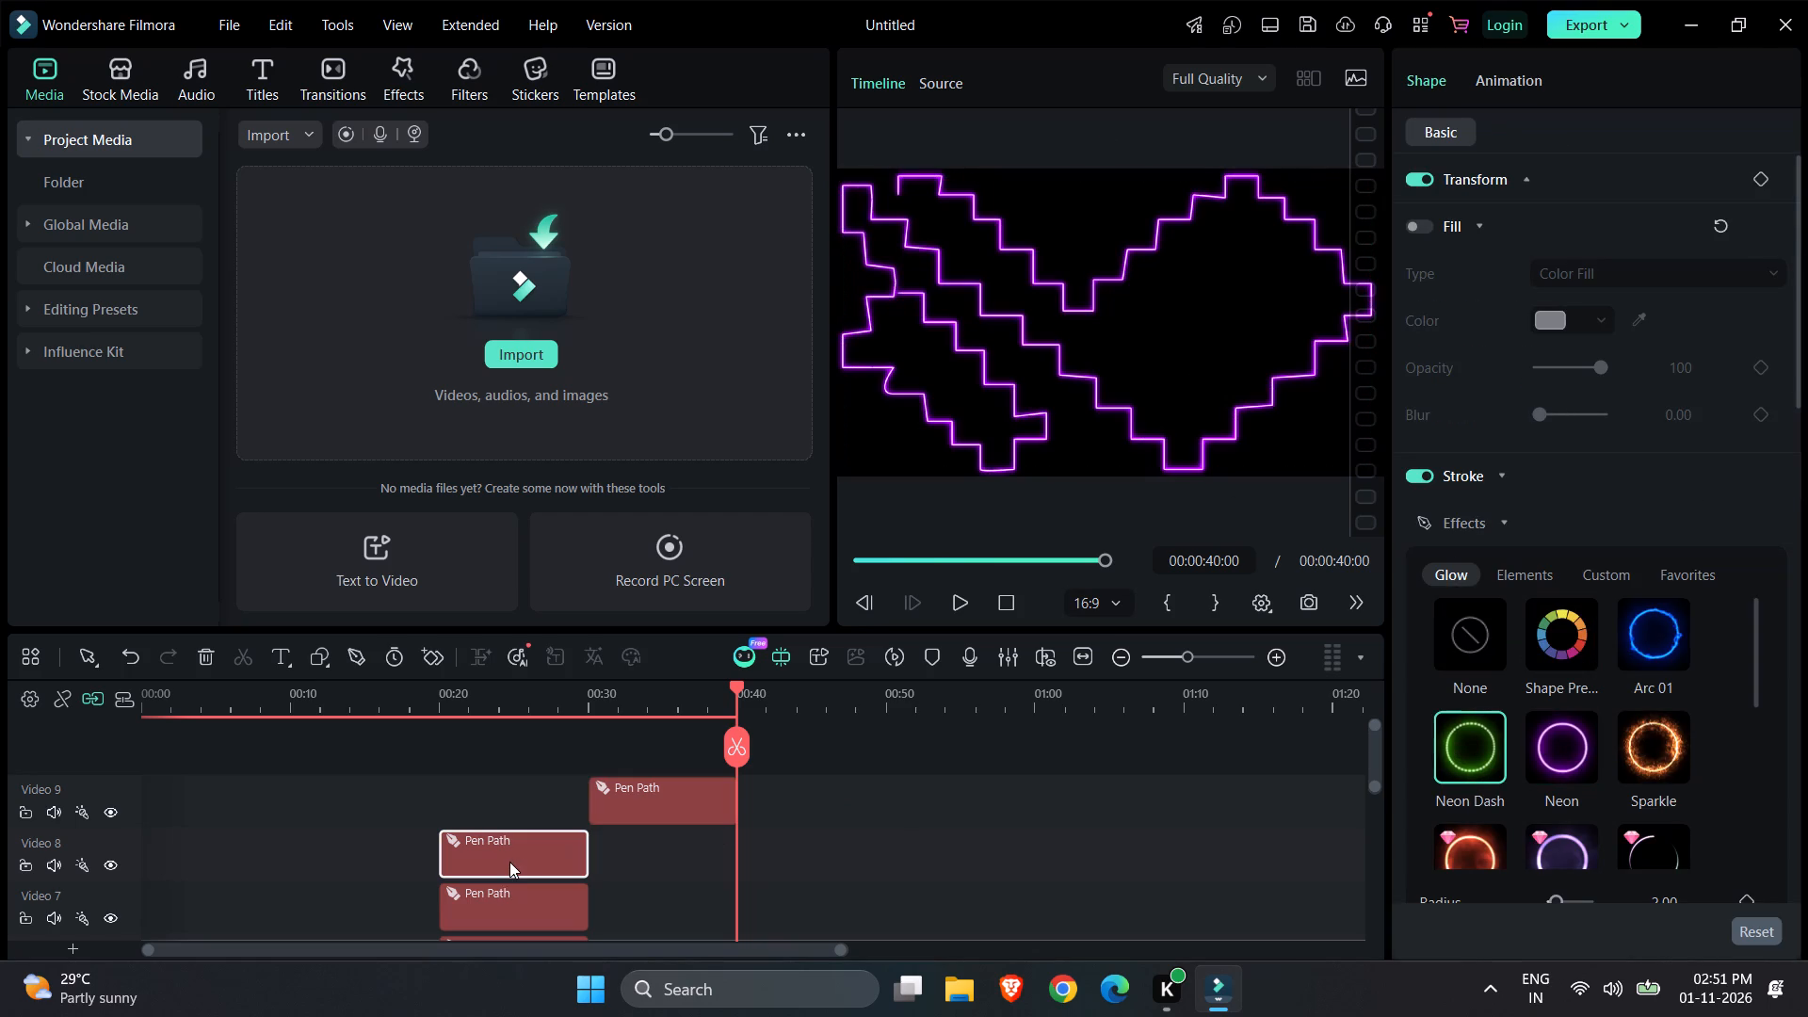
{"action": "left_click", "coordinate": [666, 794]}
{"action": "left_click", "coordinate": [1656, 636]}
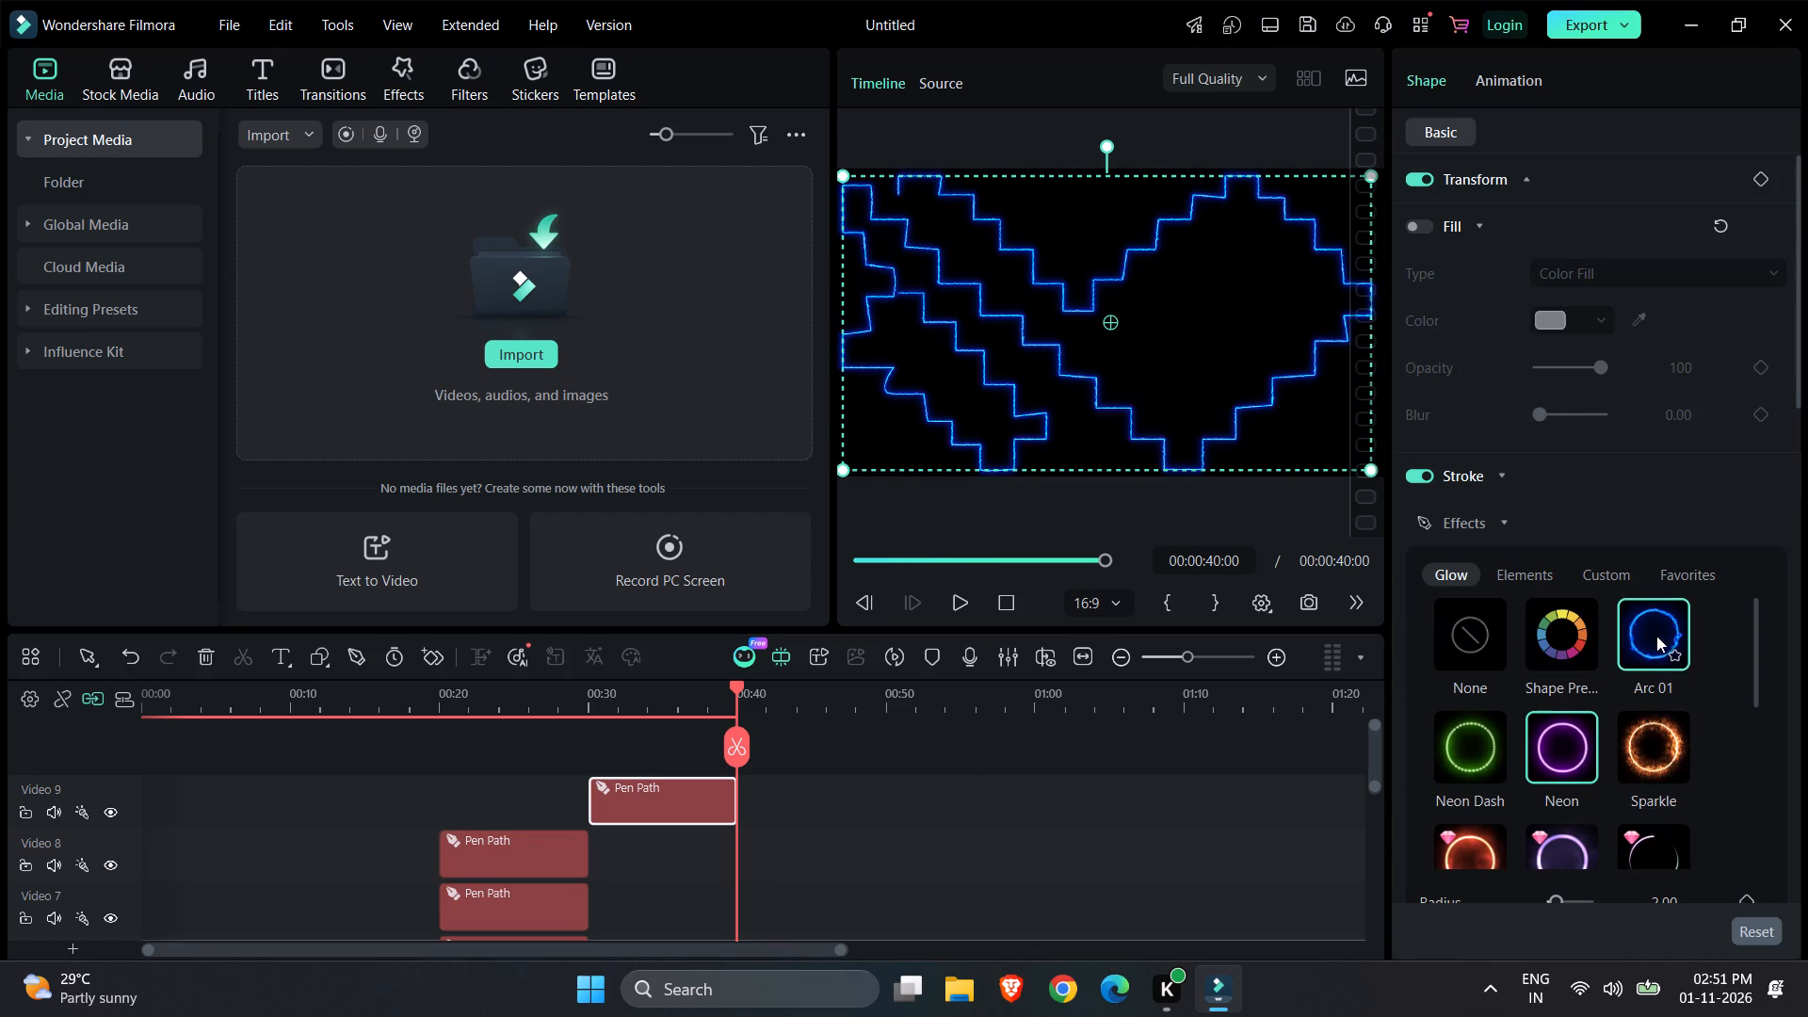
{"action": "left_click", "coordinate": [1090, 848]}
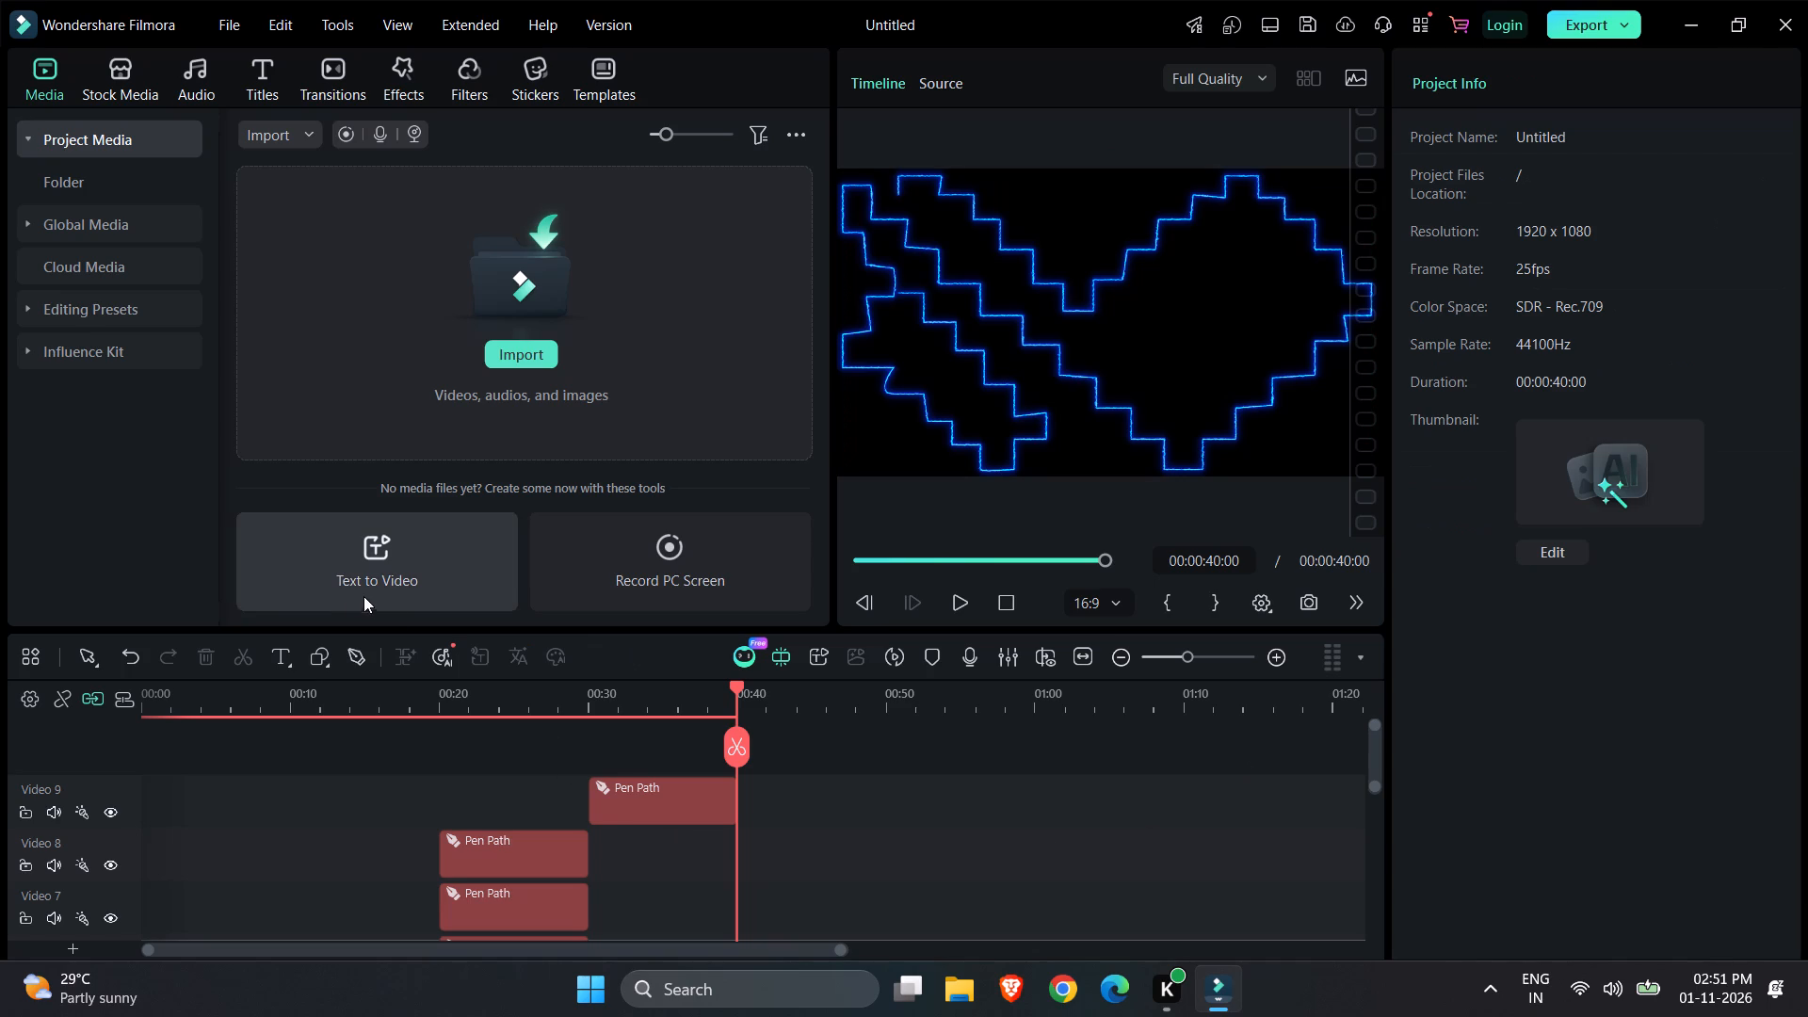
Start a new pen path at 00:00:40:00 with a short right-angled stair running up to the frame's upper-left corner.
{"action": "left_click", "coordinate": [357, 669]}
{"action": "left_click", "coordinate": [898, 220]}
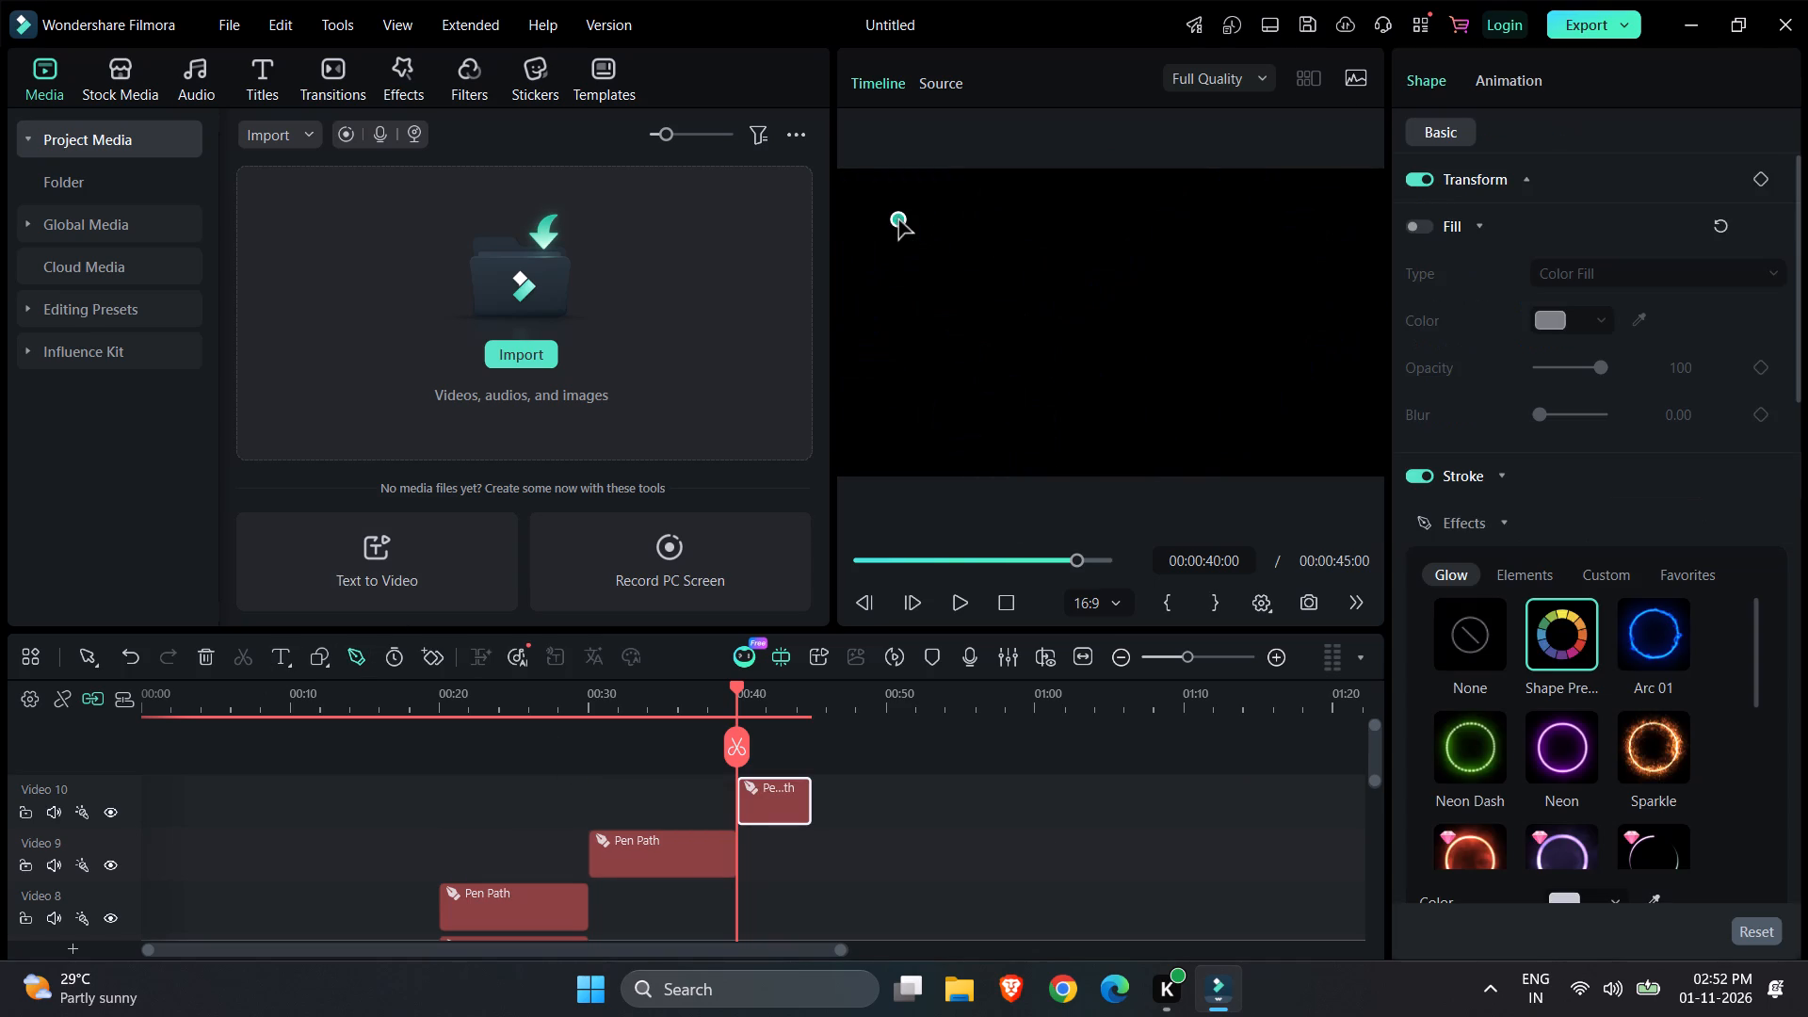
{"action": "left_click", "coordinate": [868, 221]}
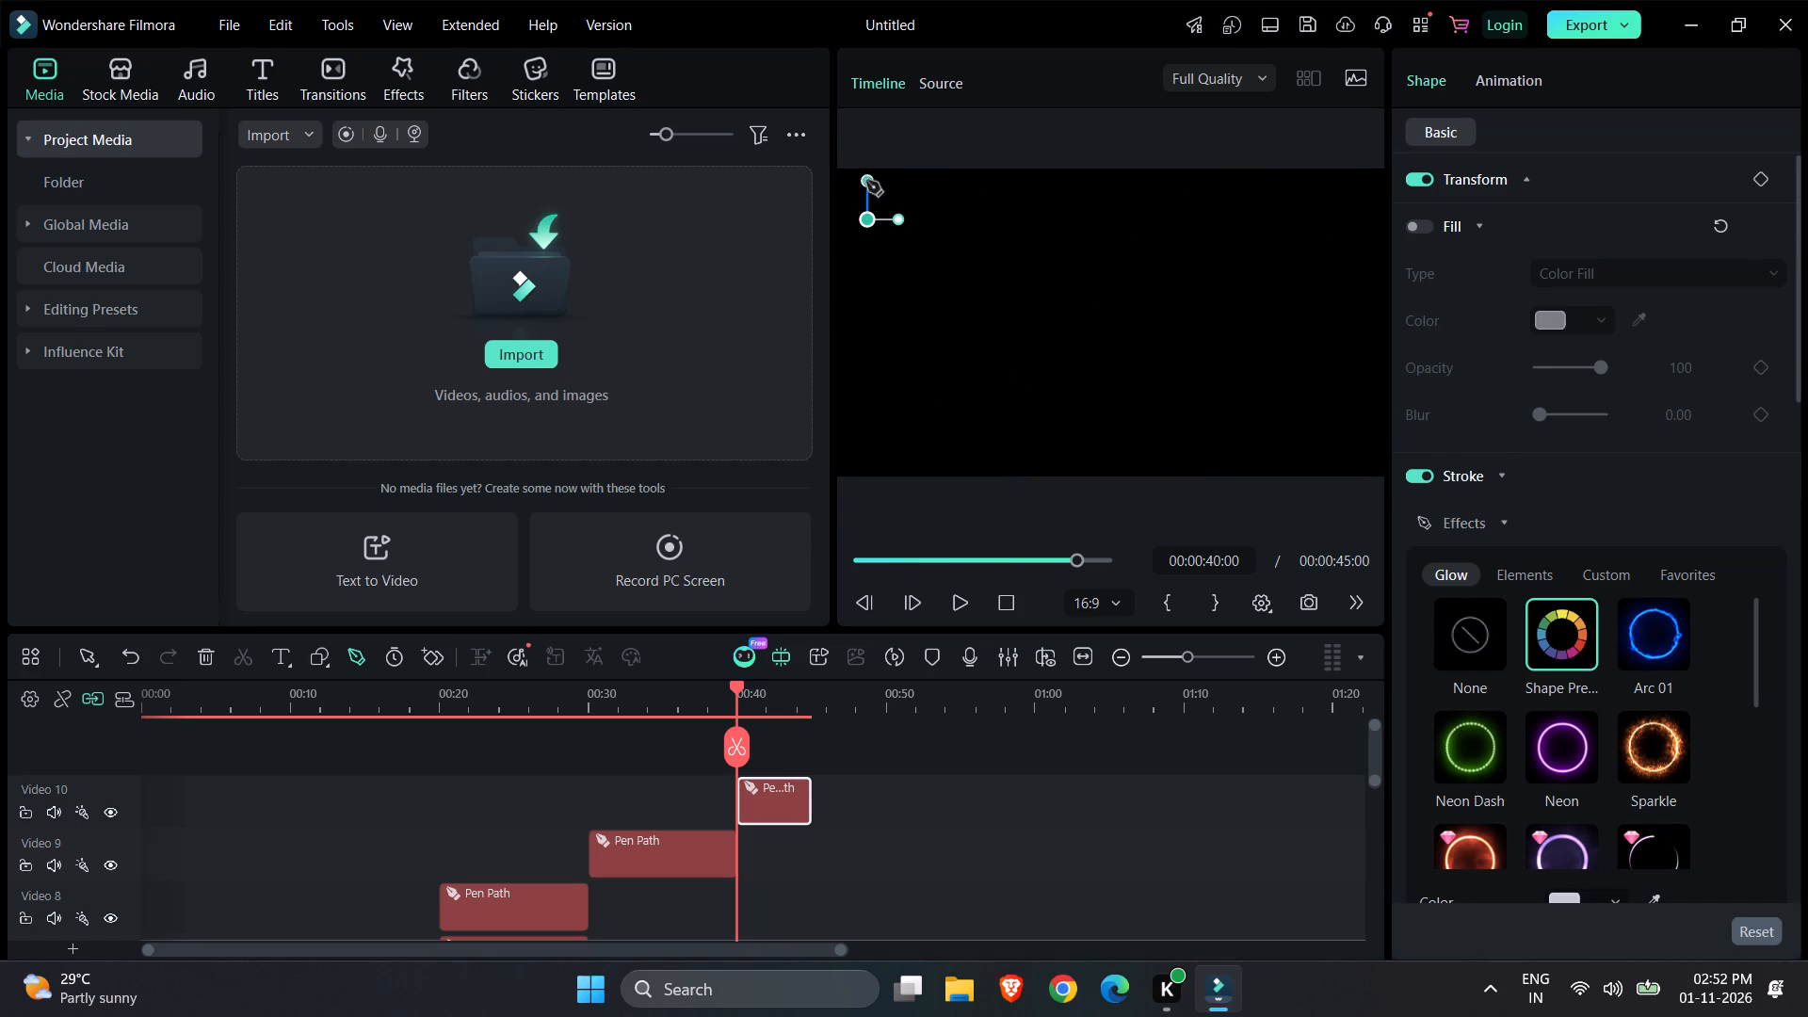
{"action": "left_click", "coordinate": [866, 181]}
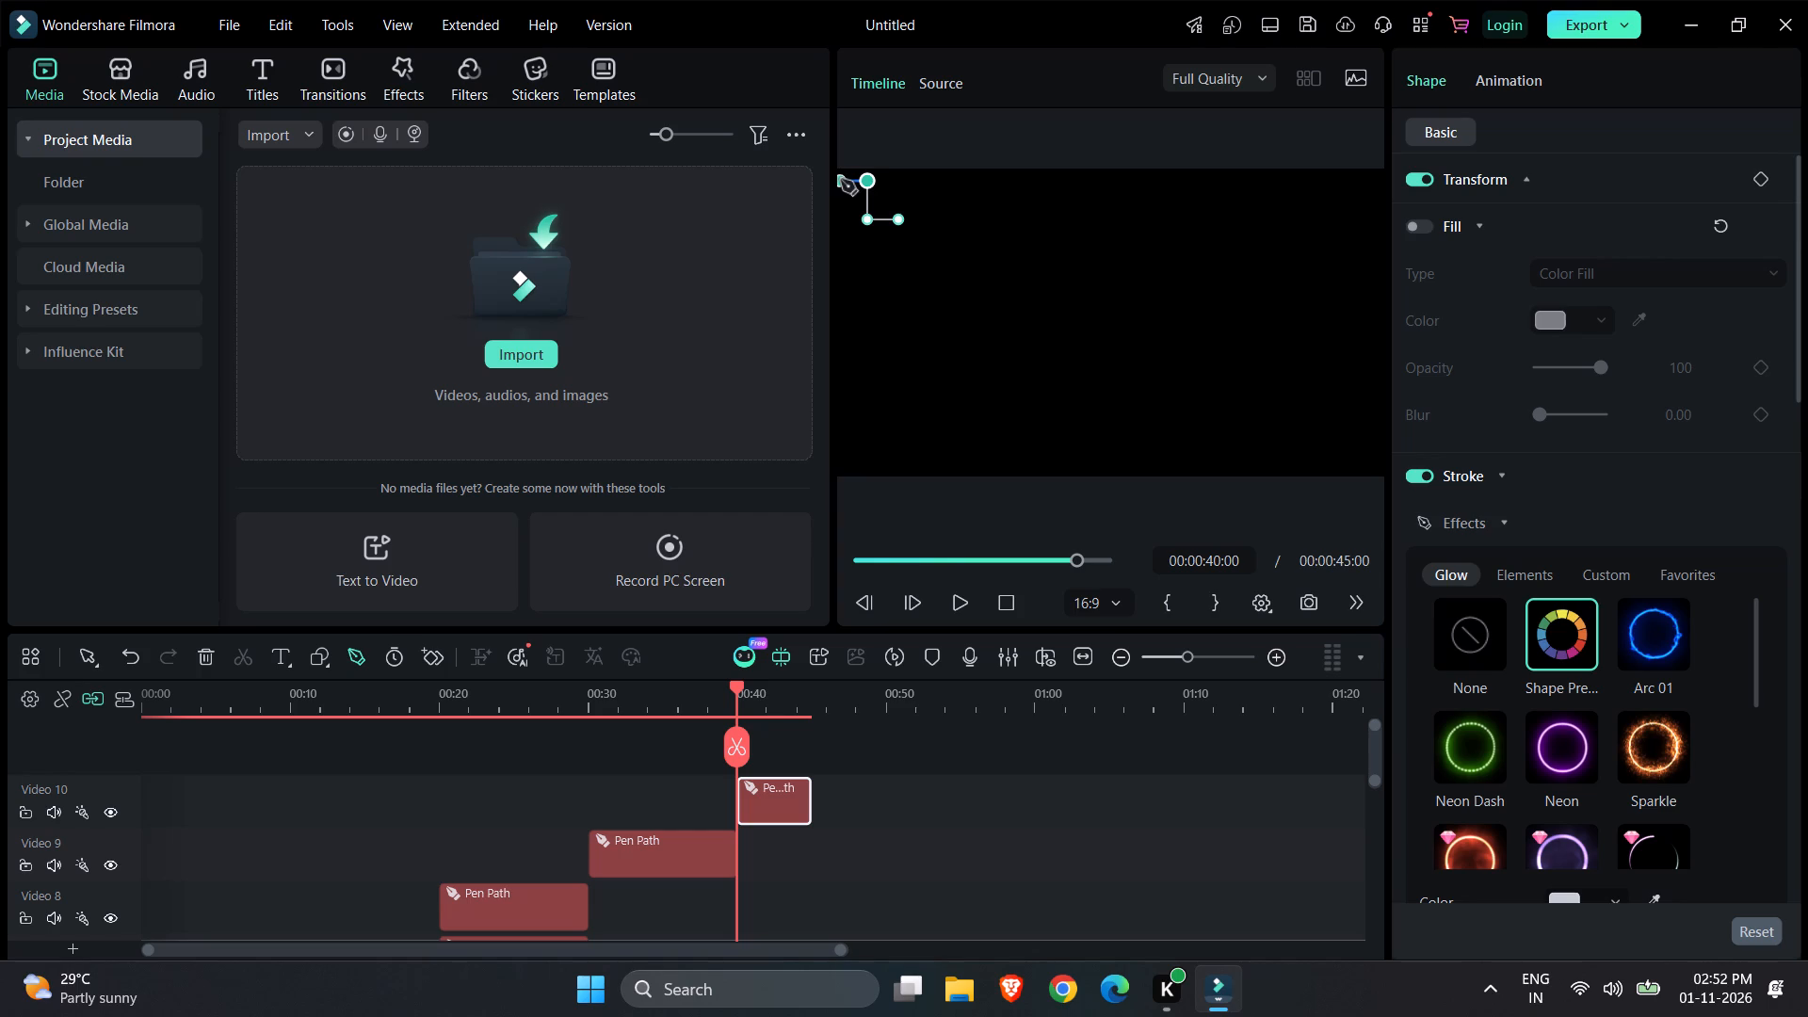
{"action": "left_click", "coordinate": [841, 180]}
{"action": "left_click", "coordinate": [843, 181]}
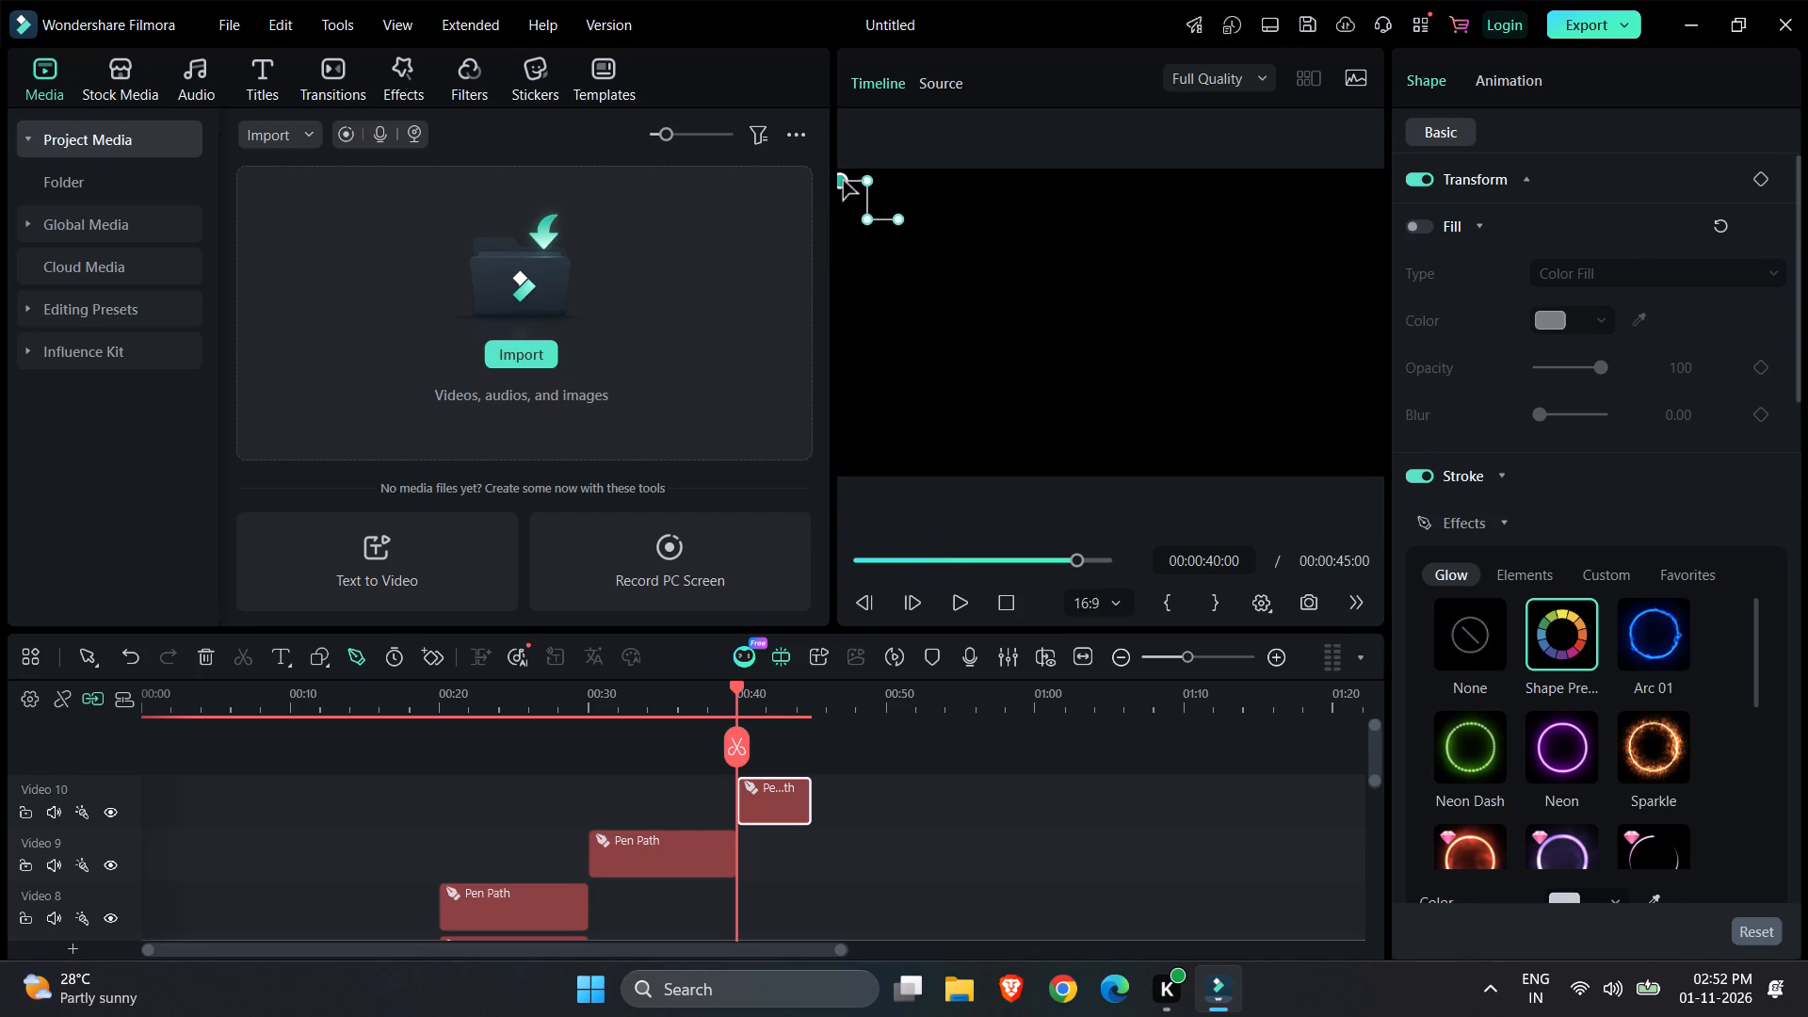
{"action": "left_click", "coordinate": [855, 179]}
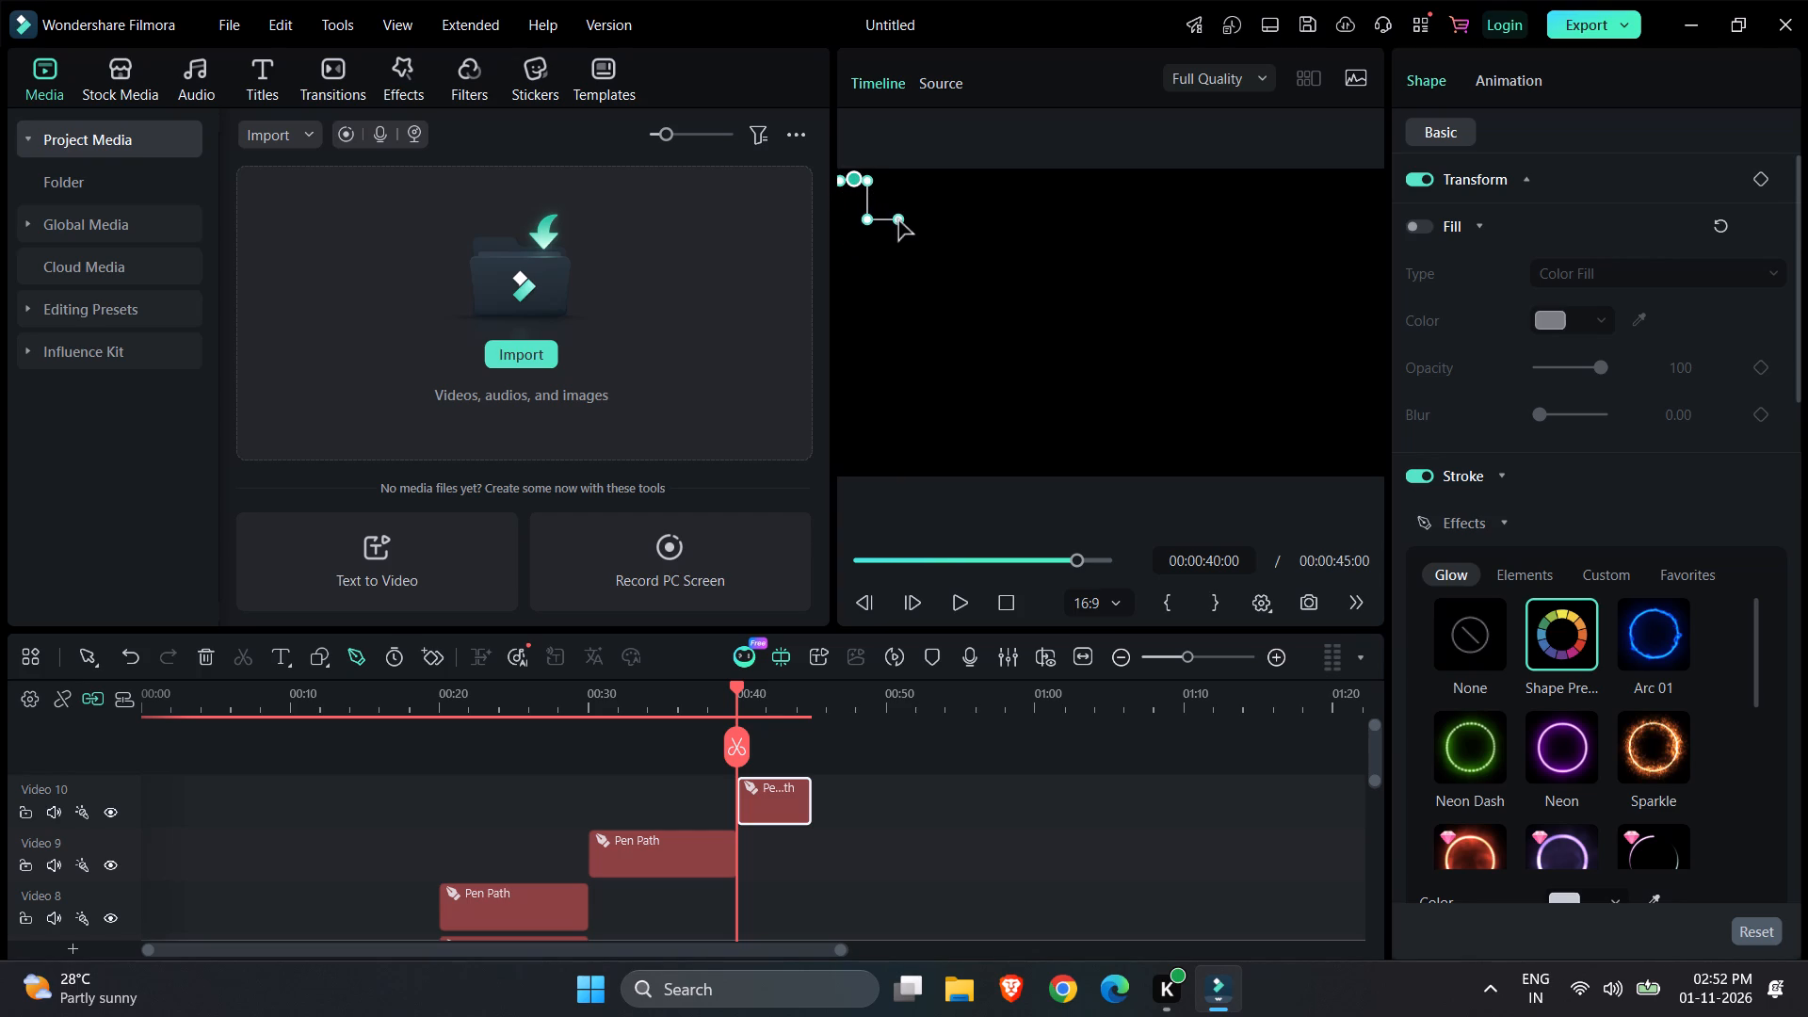
Extend the pen path from its first point with four right-angled stair steps descending diagonally to just below the frame's mid-height.
{"action": "left_click", "coordinate": [898, 220]}
{"action": "left_click", "coordinate": [898, 250]}
{"action": "left_click", "coordinate": [928, 250]}
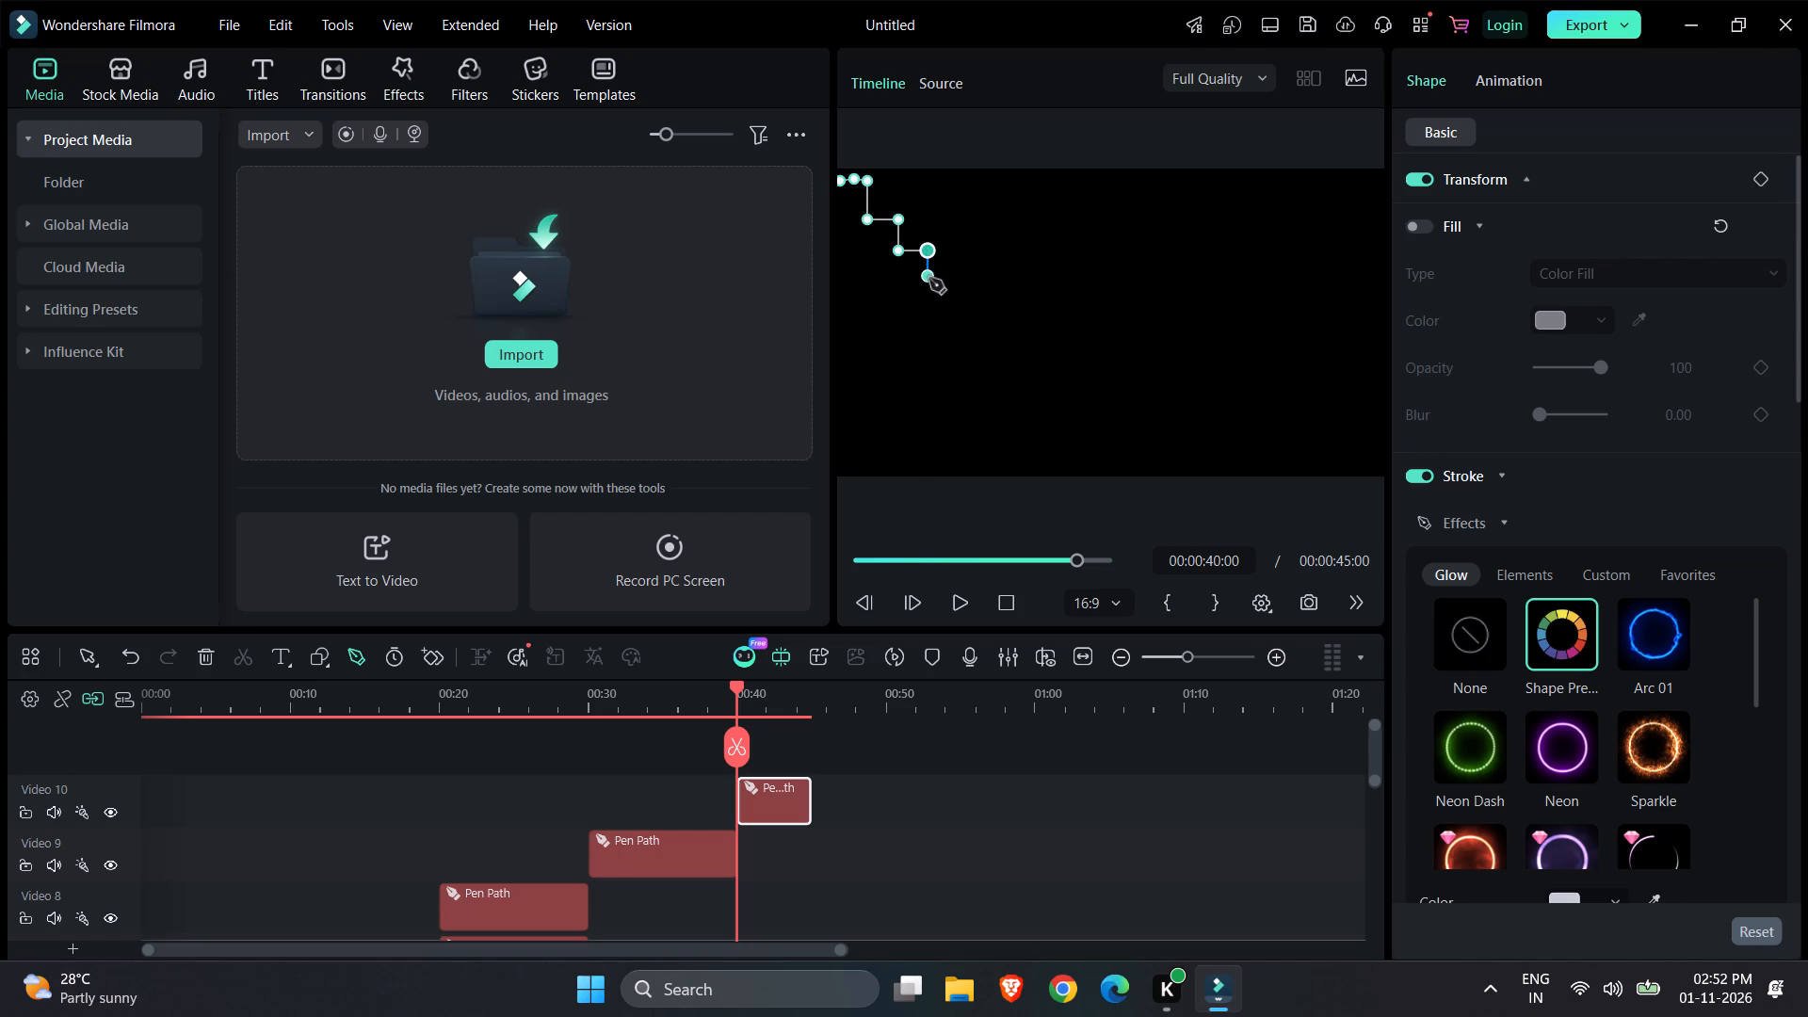
{"action": "left_click", "coordinate": [929, 282]}
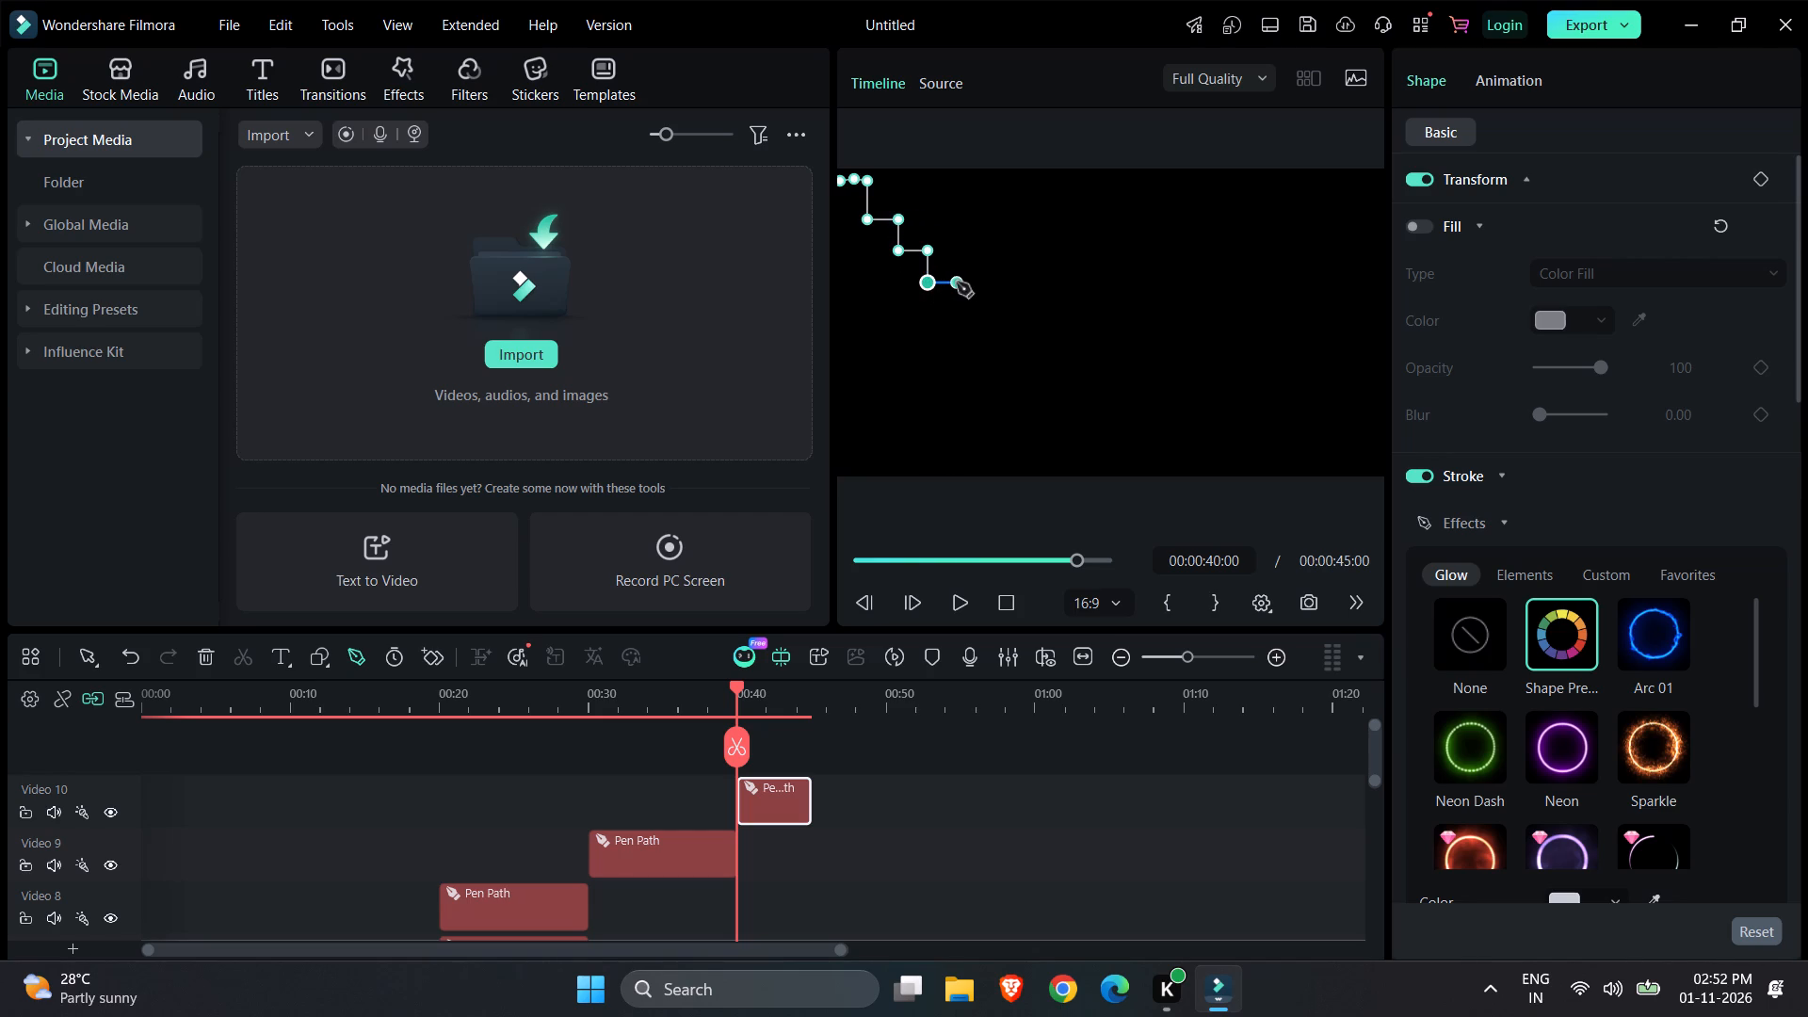
{"action": "left_click", "coordinate": [957, 282]}
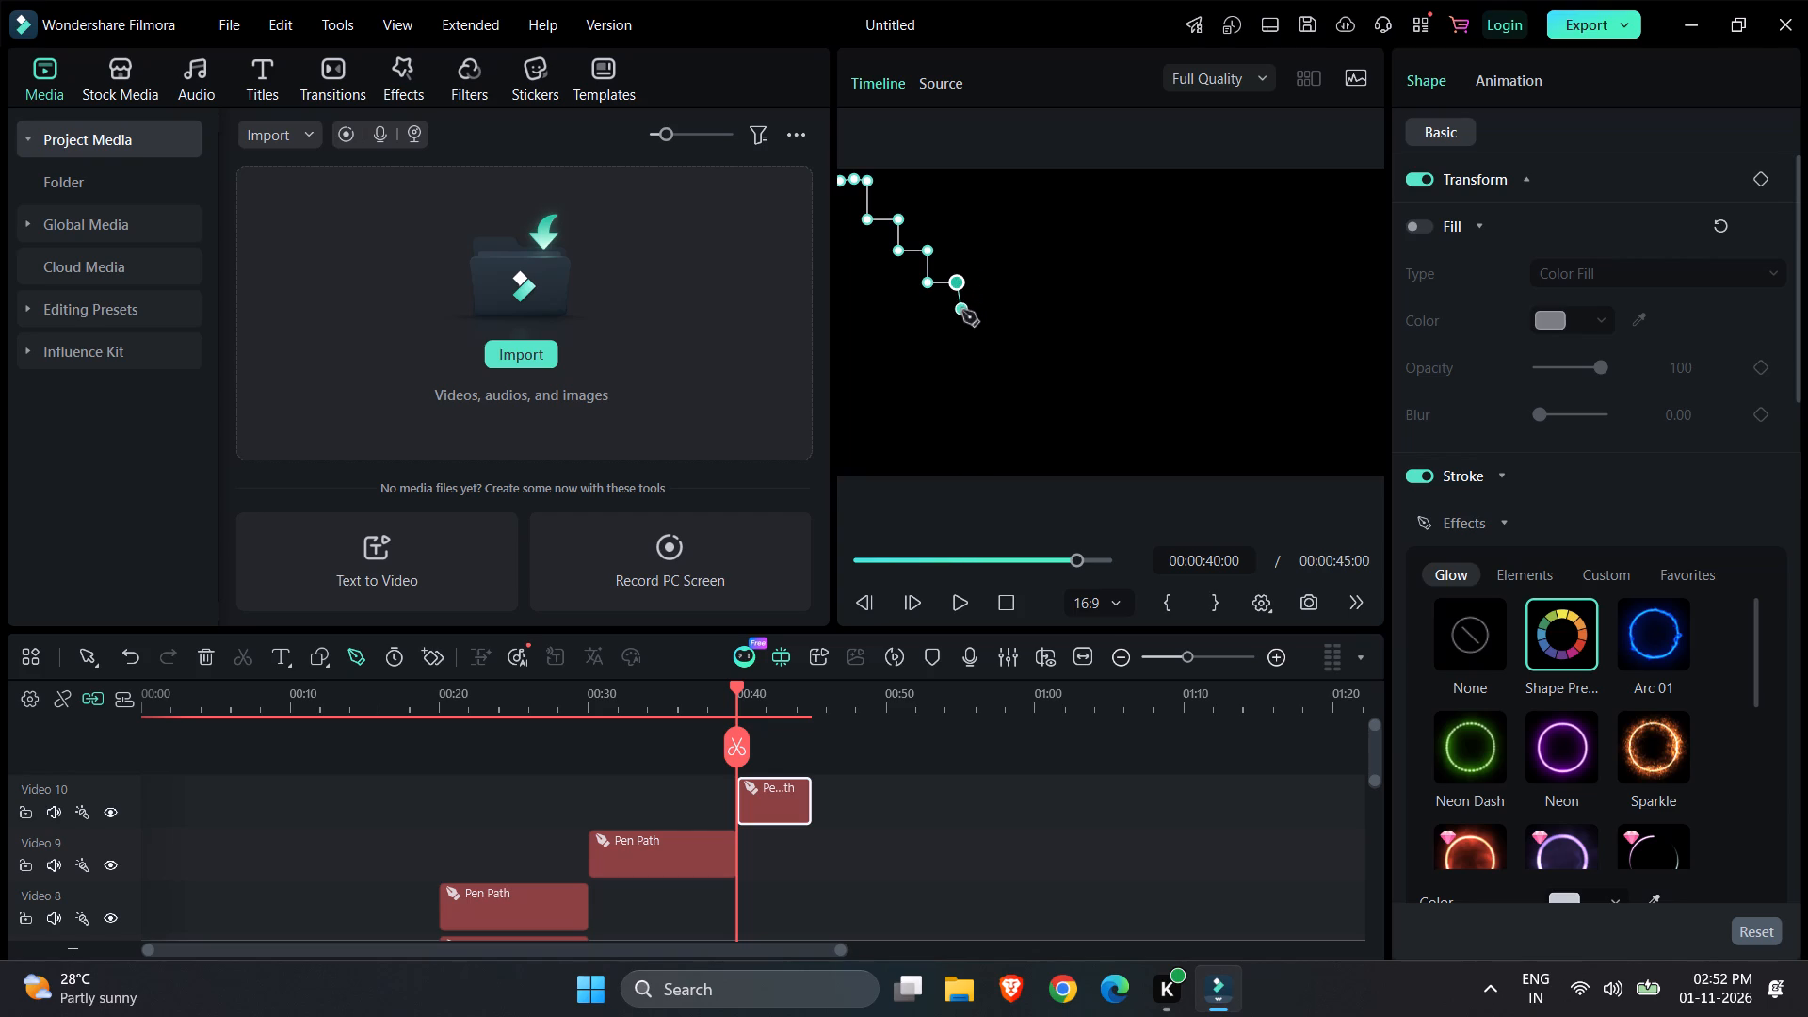
{"action": "left_click", "coordinate": [959, 314]}
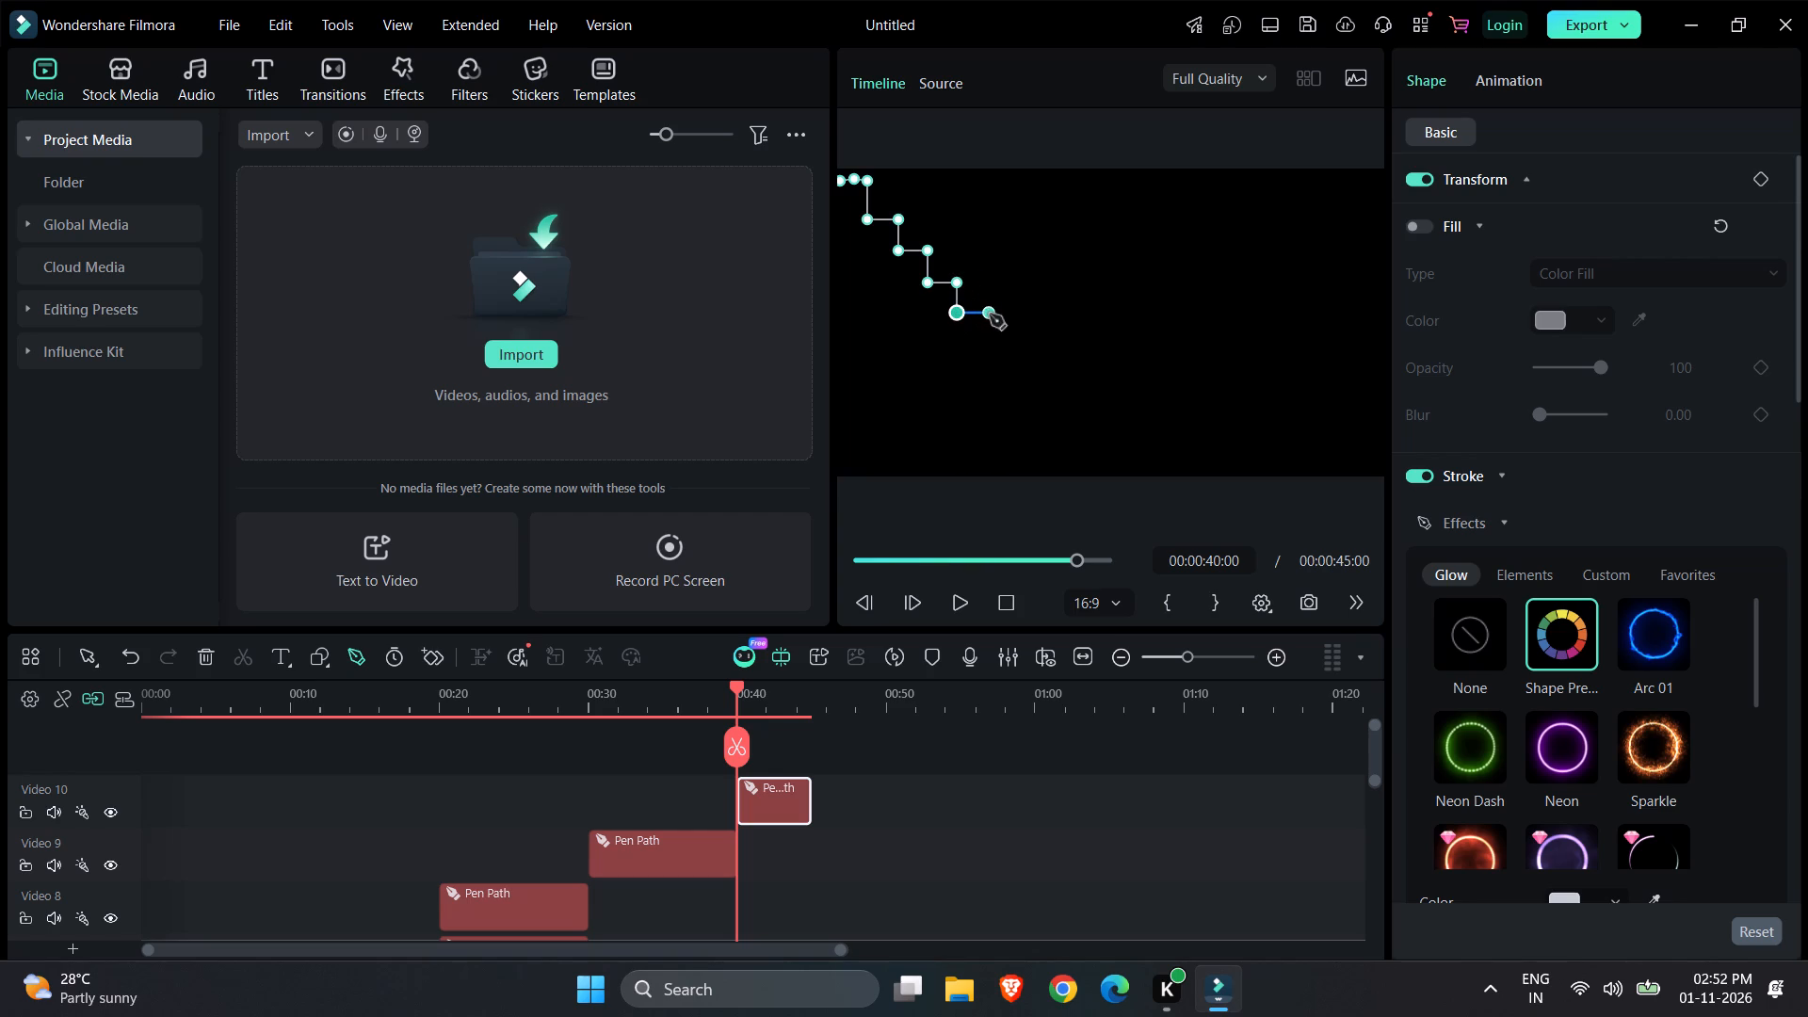
{"action": "left_click", "coordinate": [990, 315]}
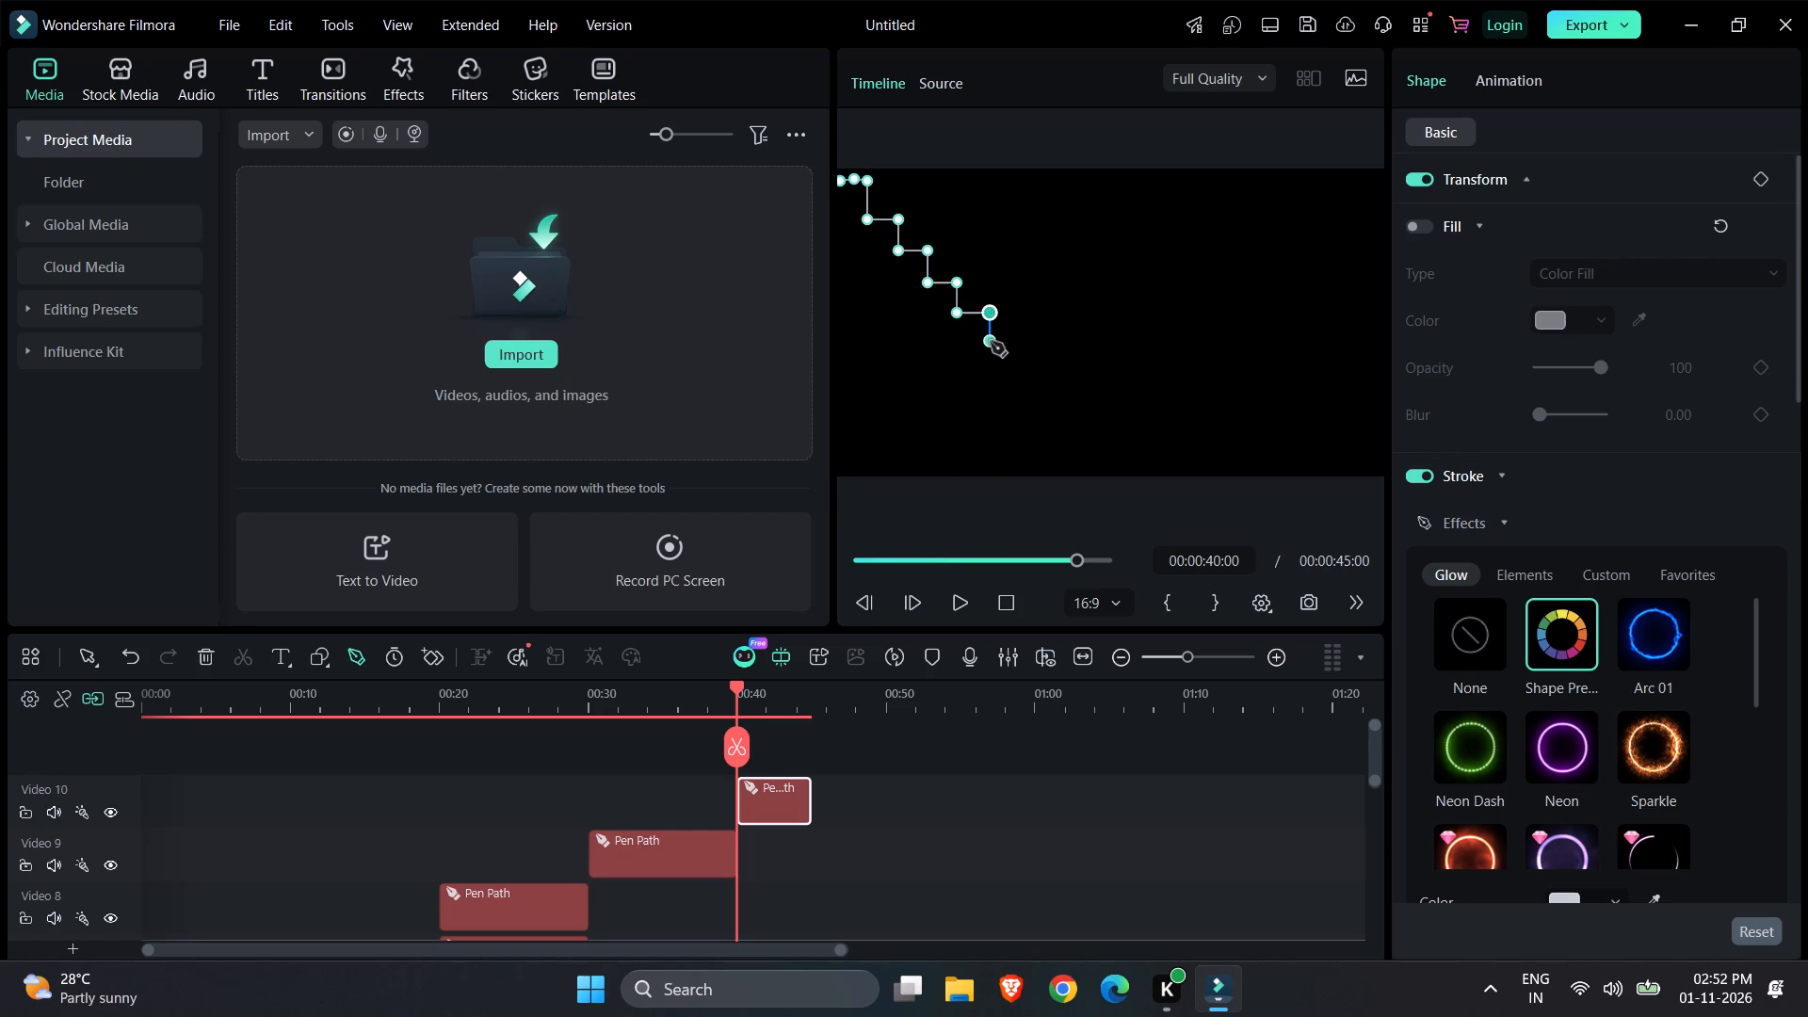
{"action": "left_click", "coordinate": [991, 342]}
{"action": "left_click", "coordinate": [1018, 341]}
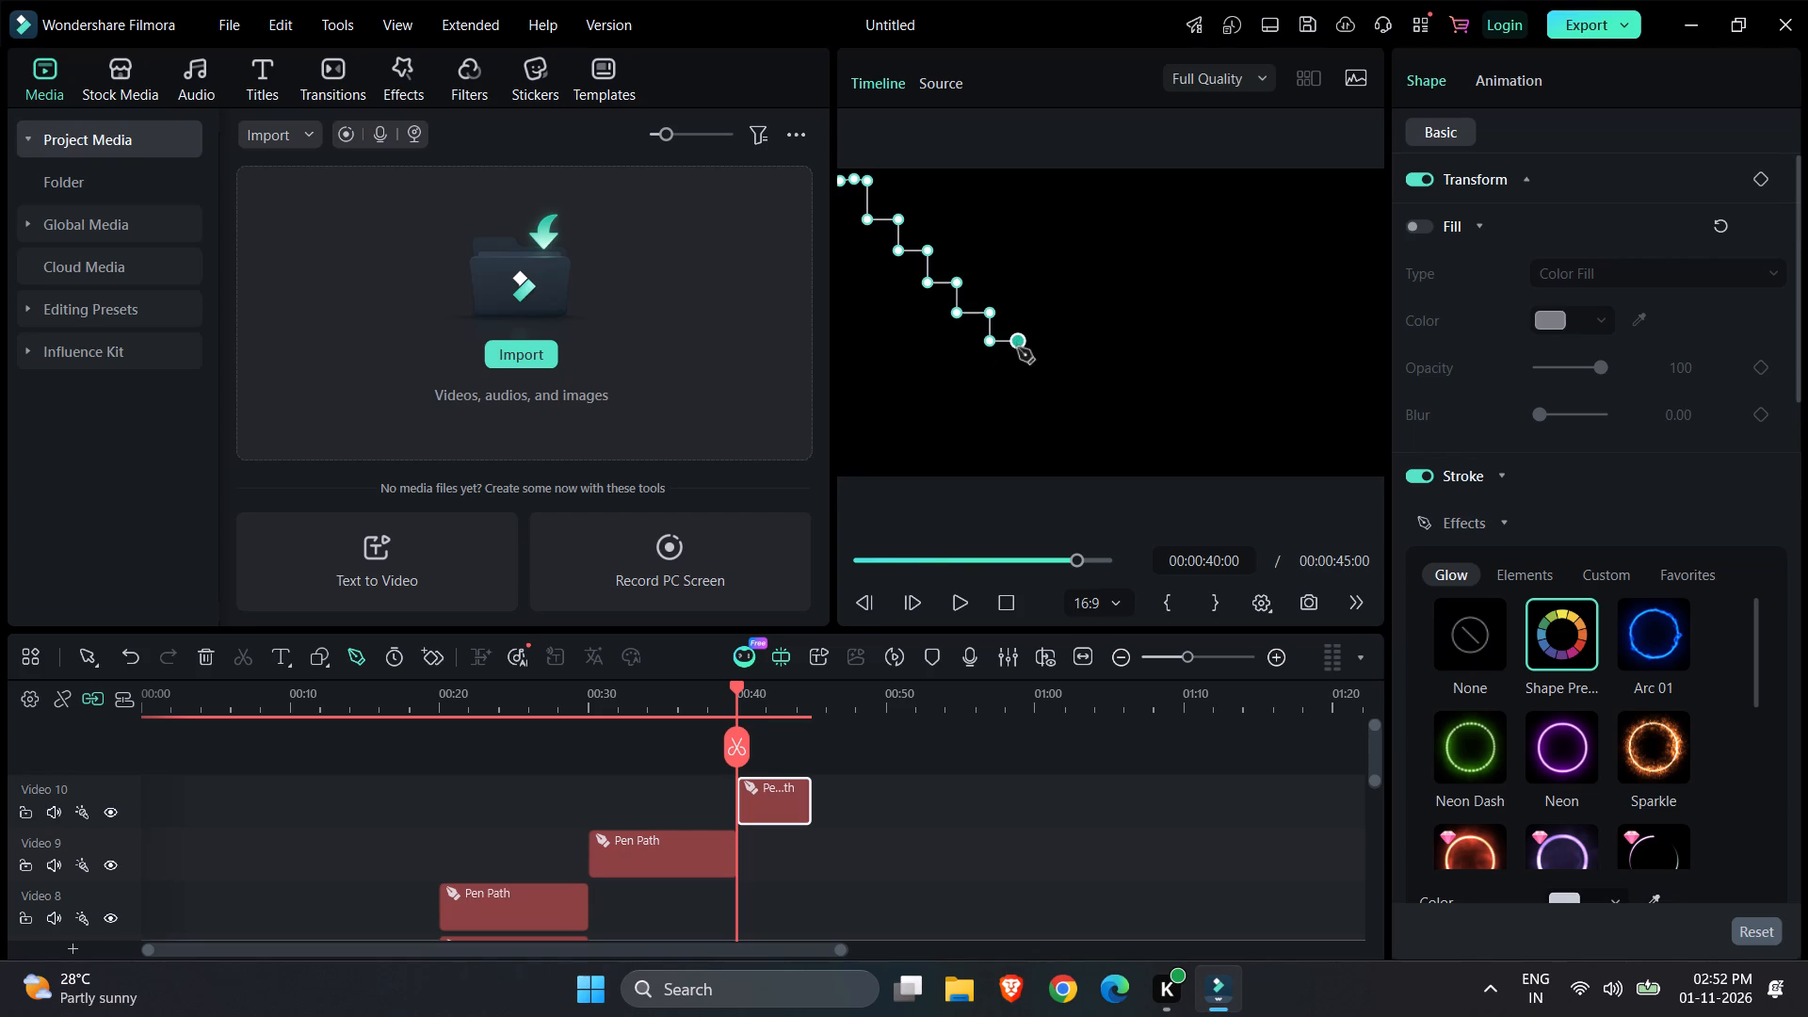
Continue the descending staircase with five more right-angled steps, ending in a short flat segment near the frame's bottom edge.
{"action": "left_click", "coordinate": [1021, 363]}
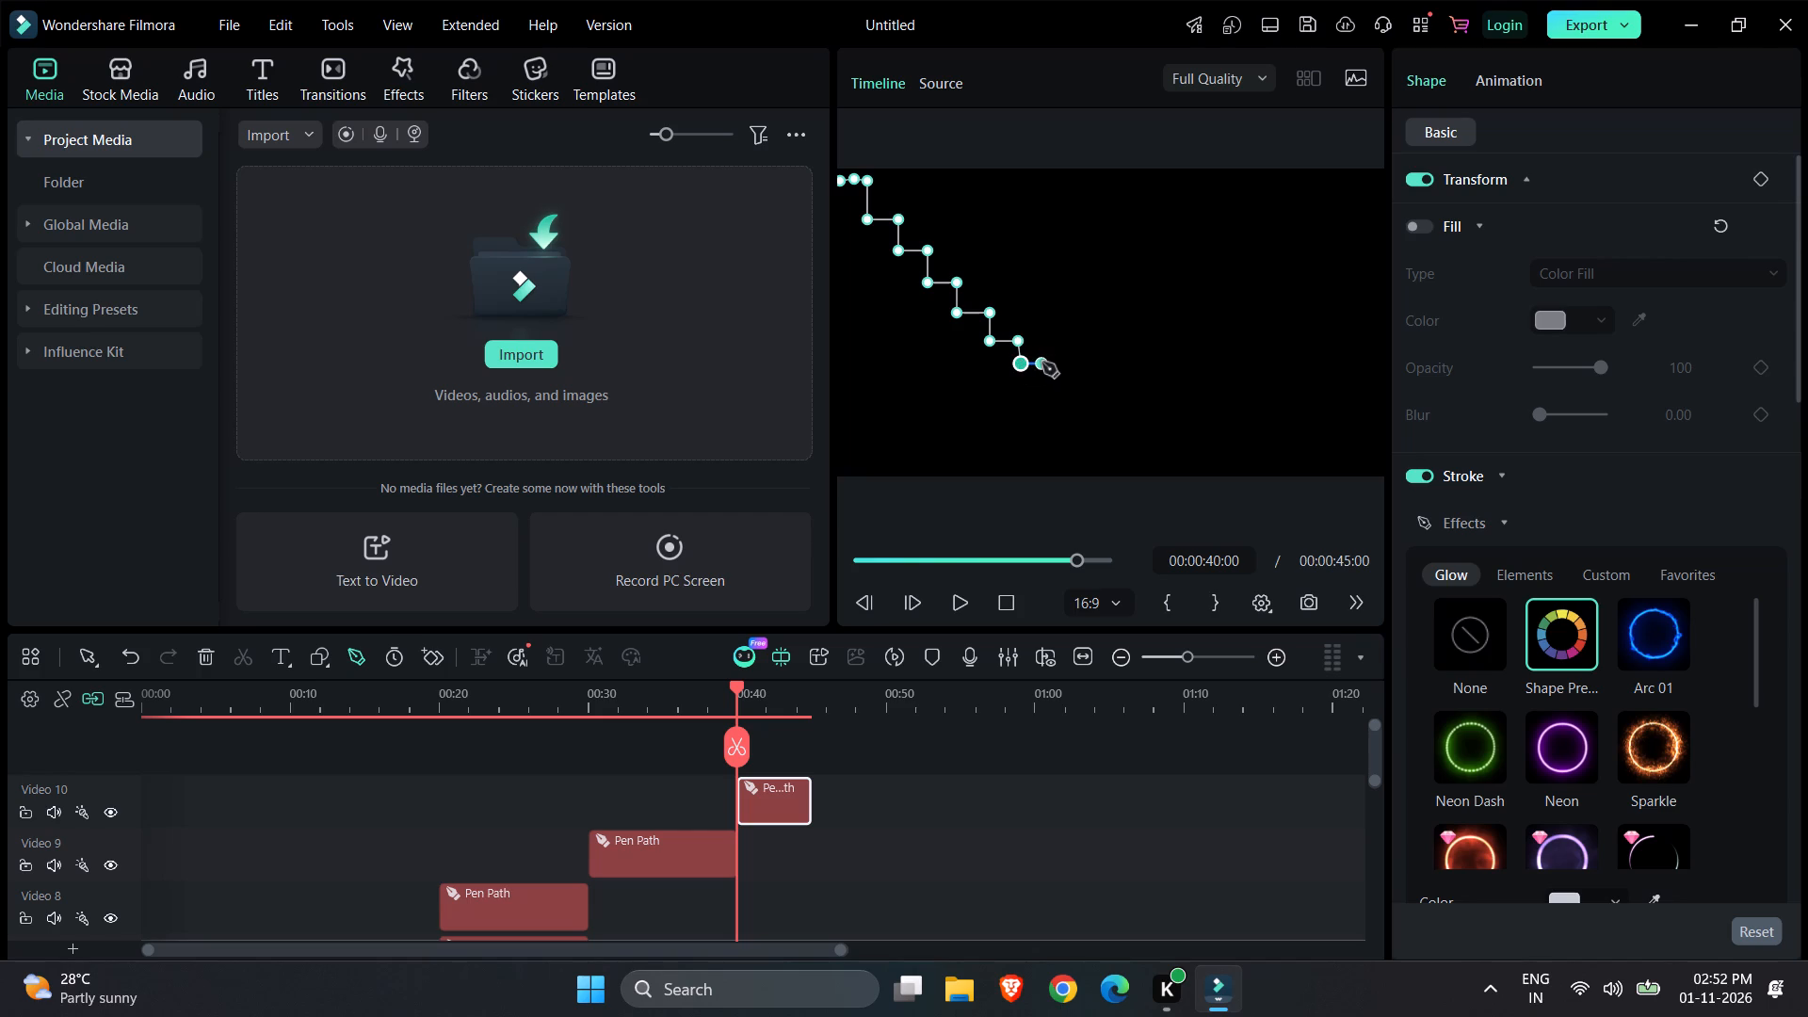
{"action": "left_click", "coordinate": [1042, 363]}
{"action": "left_click", "coordinate": [1044, 387]}
{"action": "left_click", "coordinate": [1073, 387]}
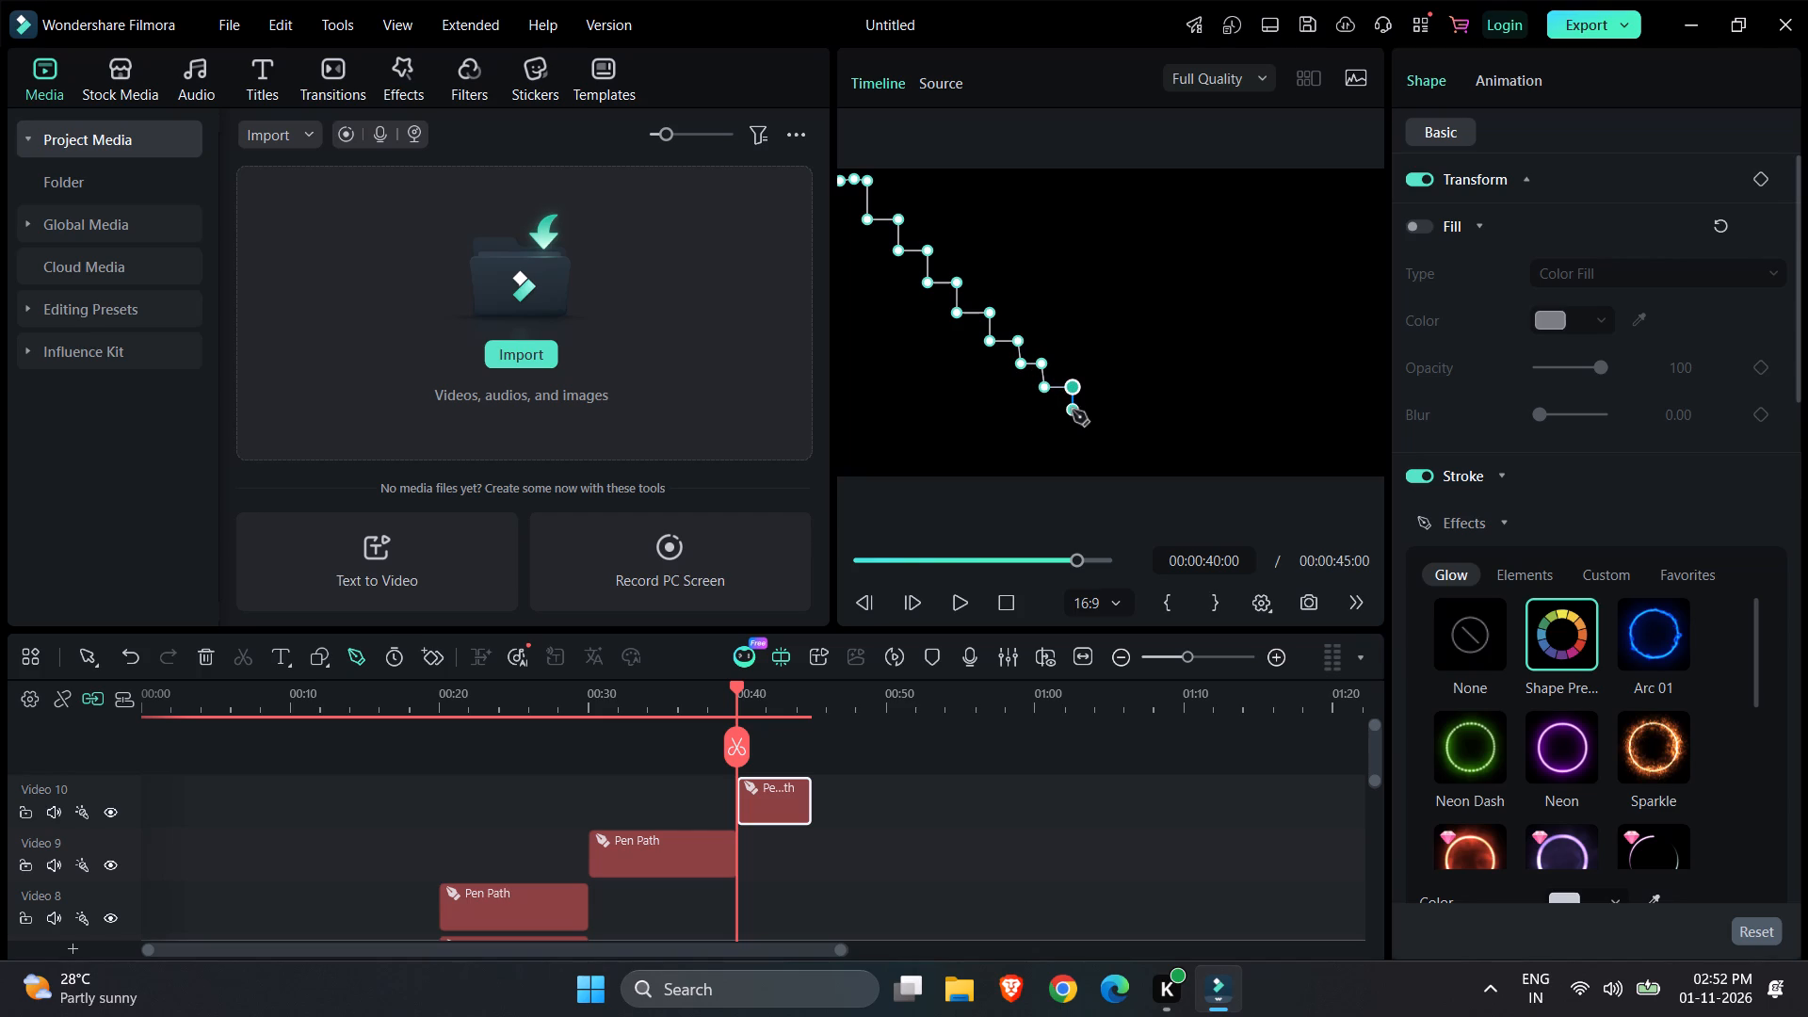
{"action": "left_click", "coordinate": [1073, 411]}
{"action": "left_click", "coordinate": [1101, 412]}
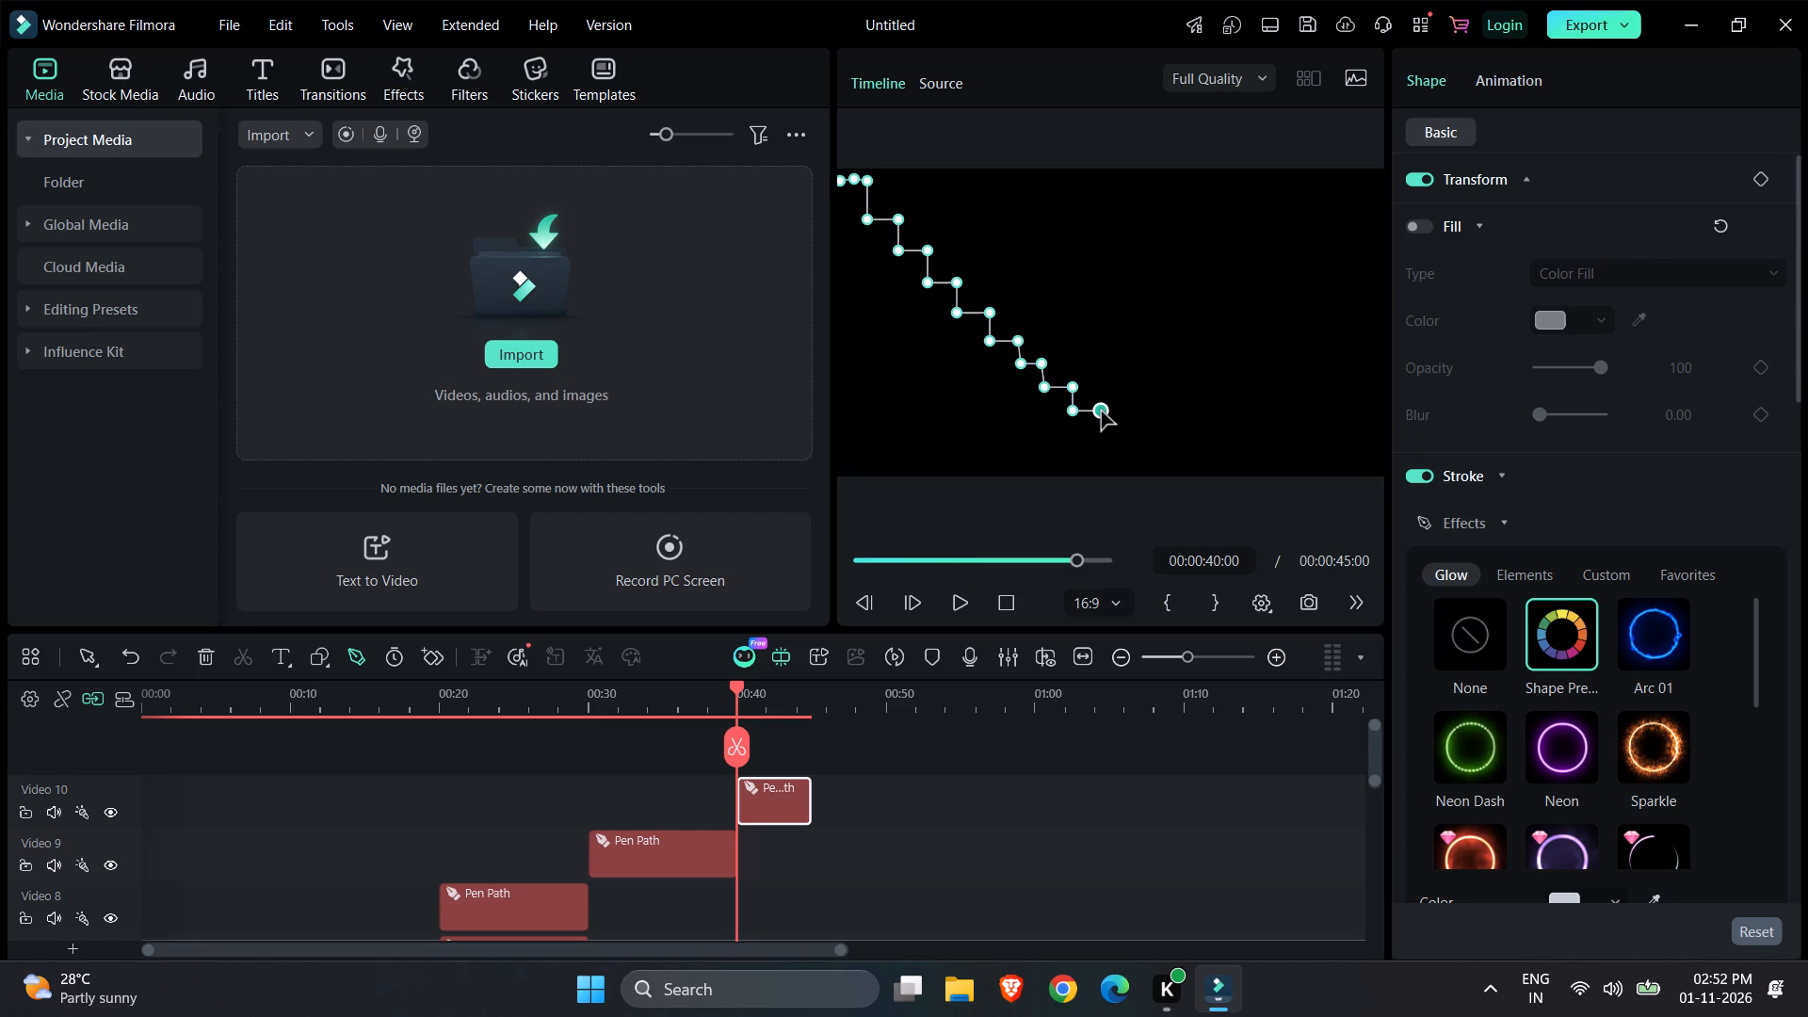
{"action": "left_click", "coordinate": [1101, 434]}
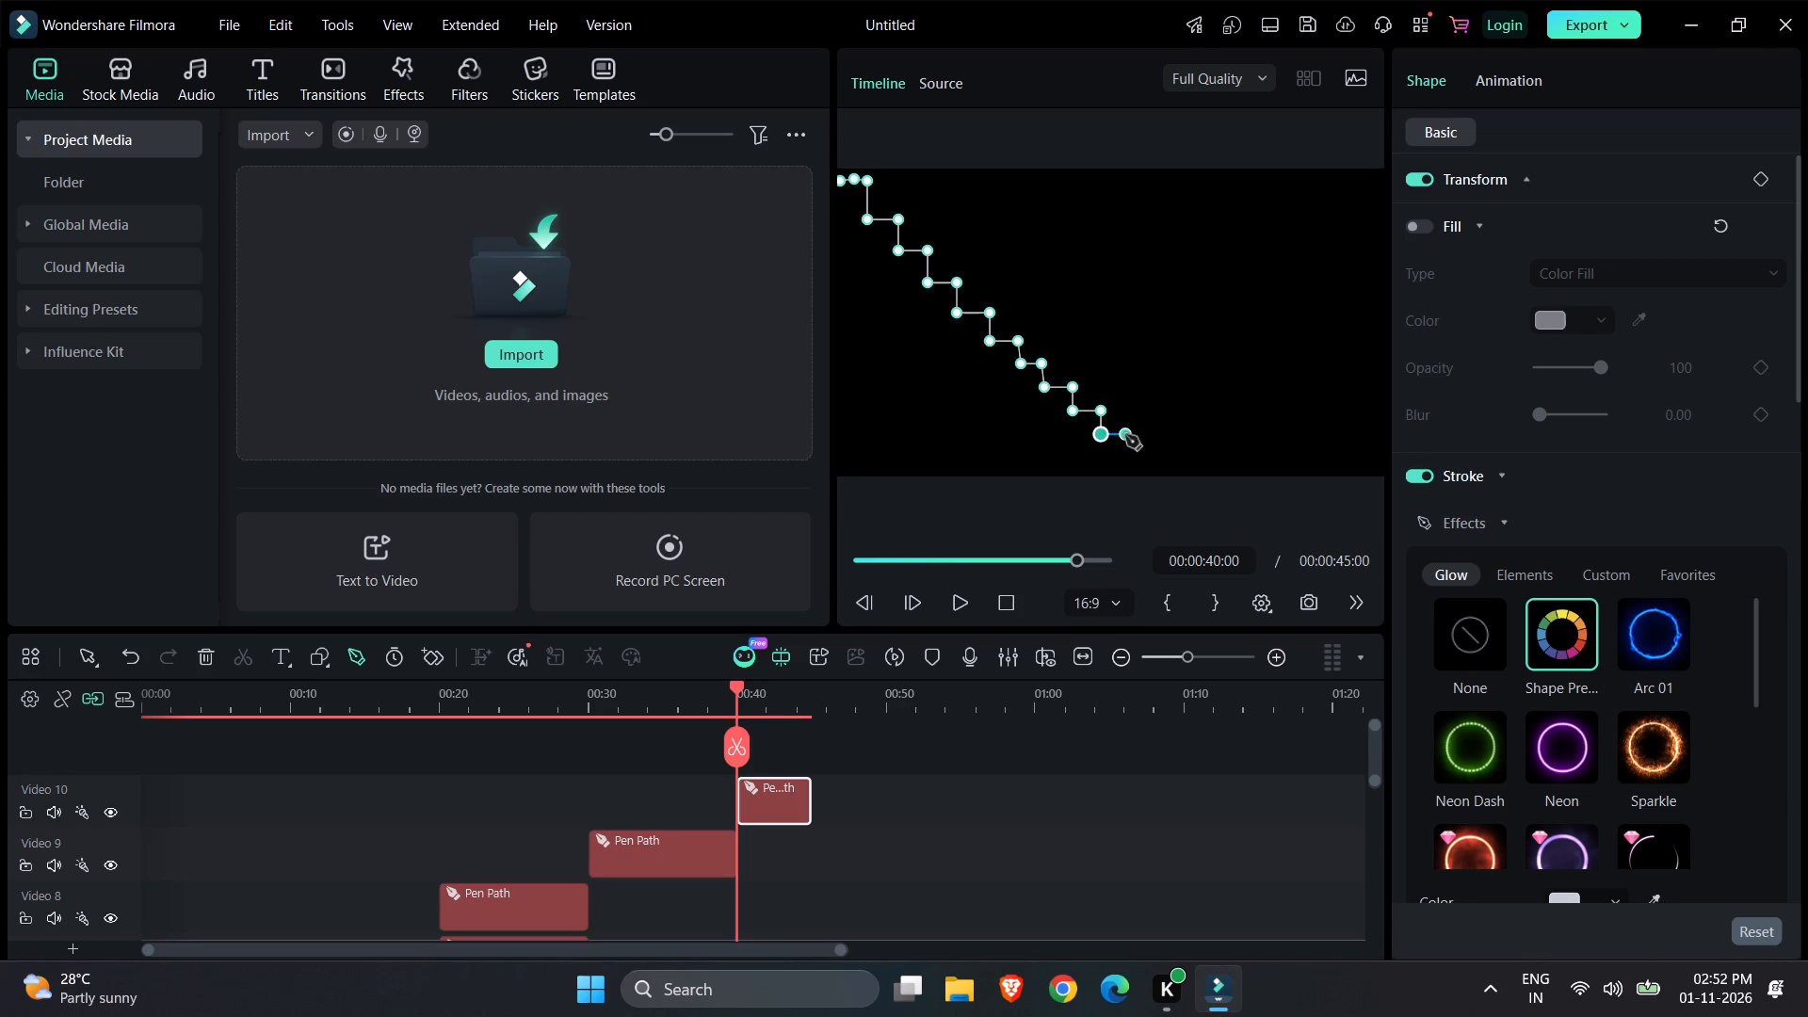
{"action": "left_click", "coordinate": [1125, 435]}
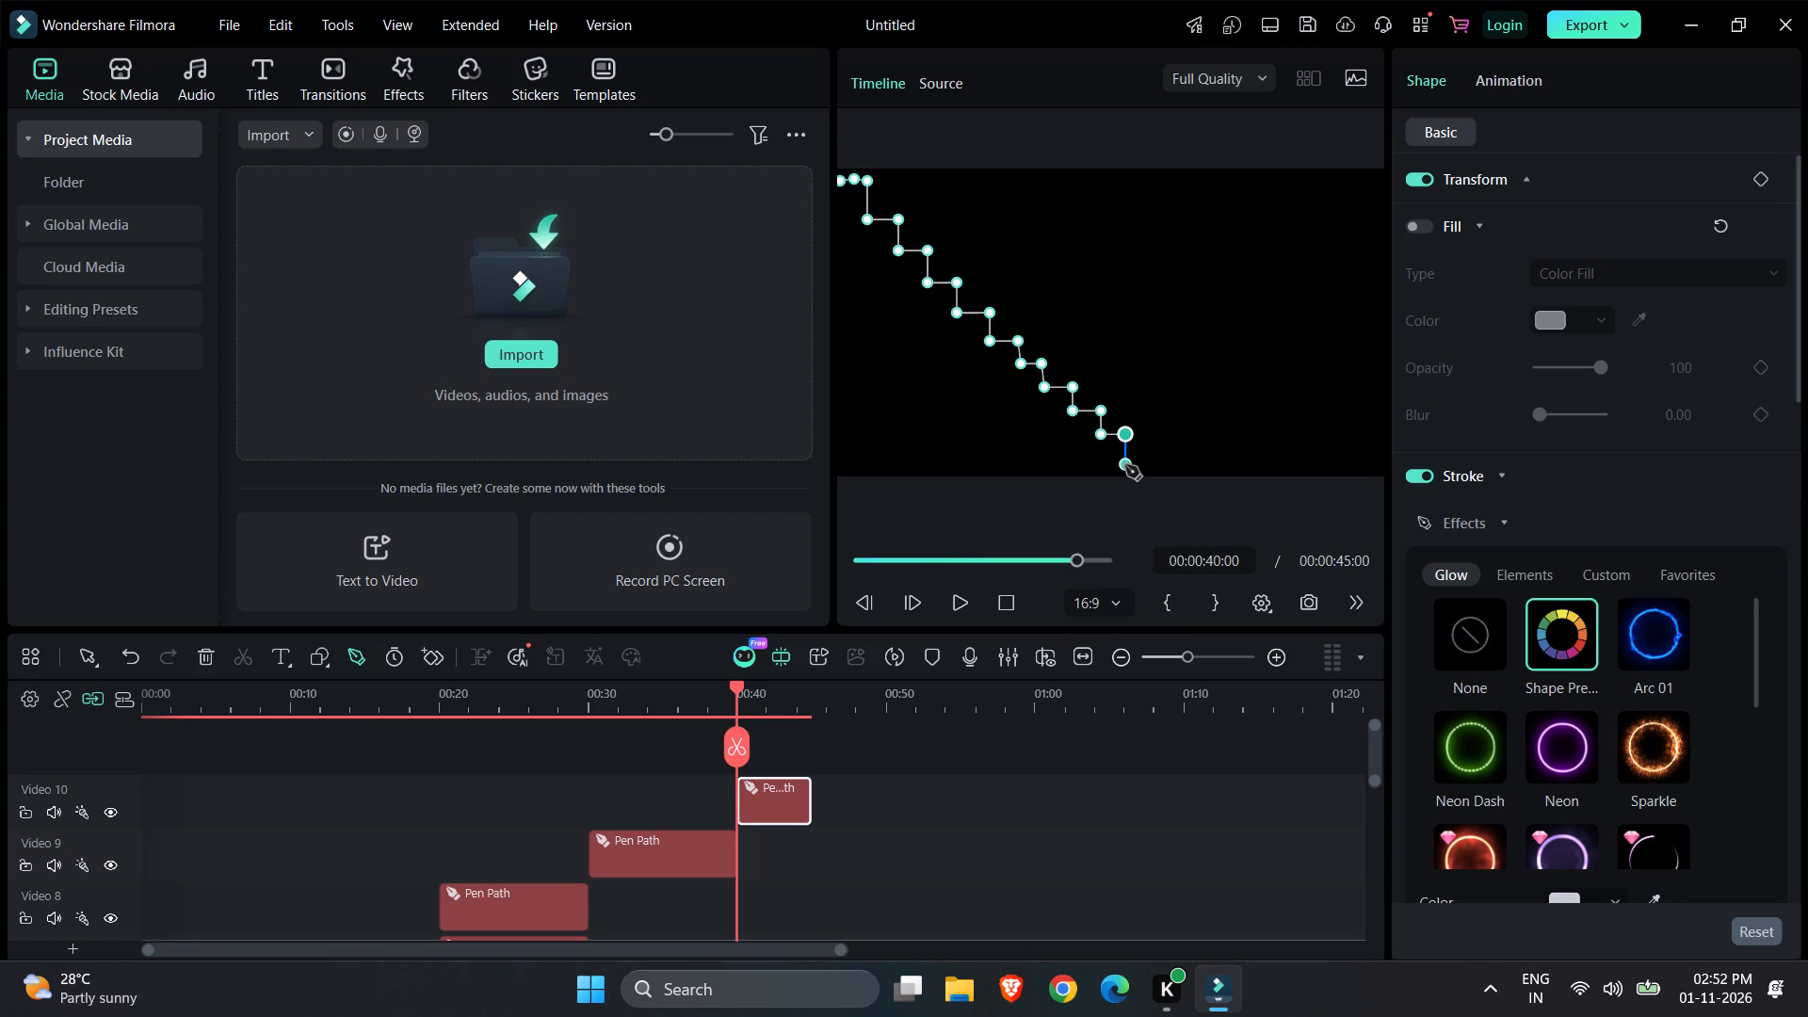
{"action": "left_click", "coordinate": [1125, 465]}
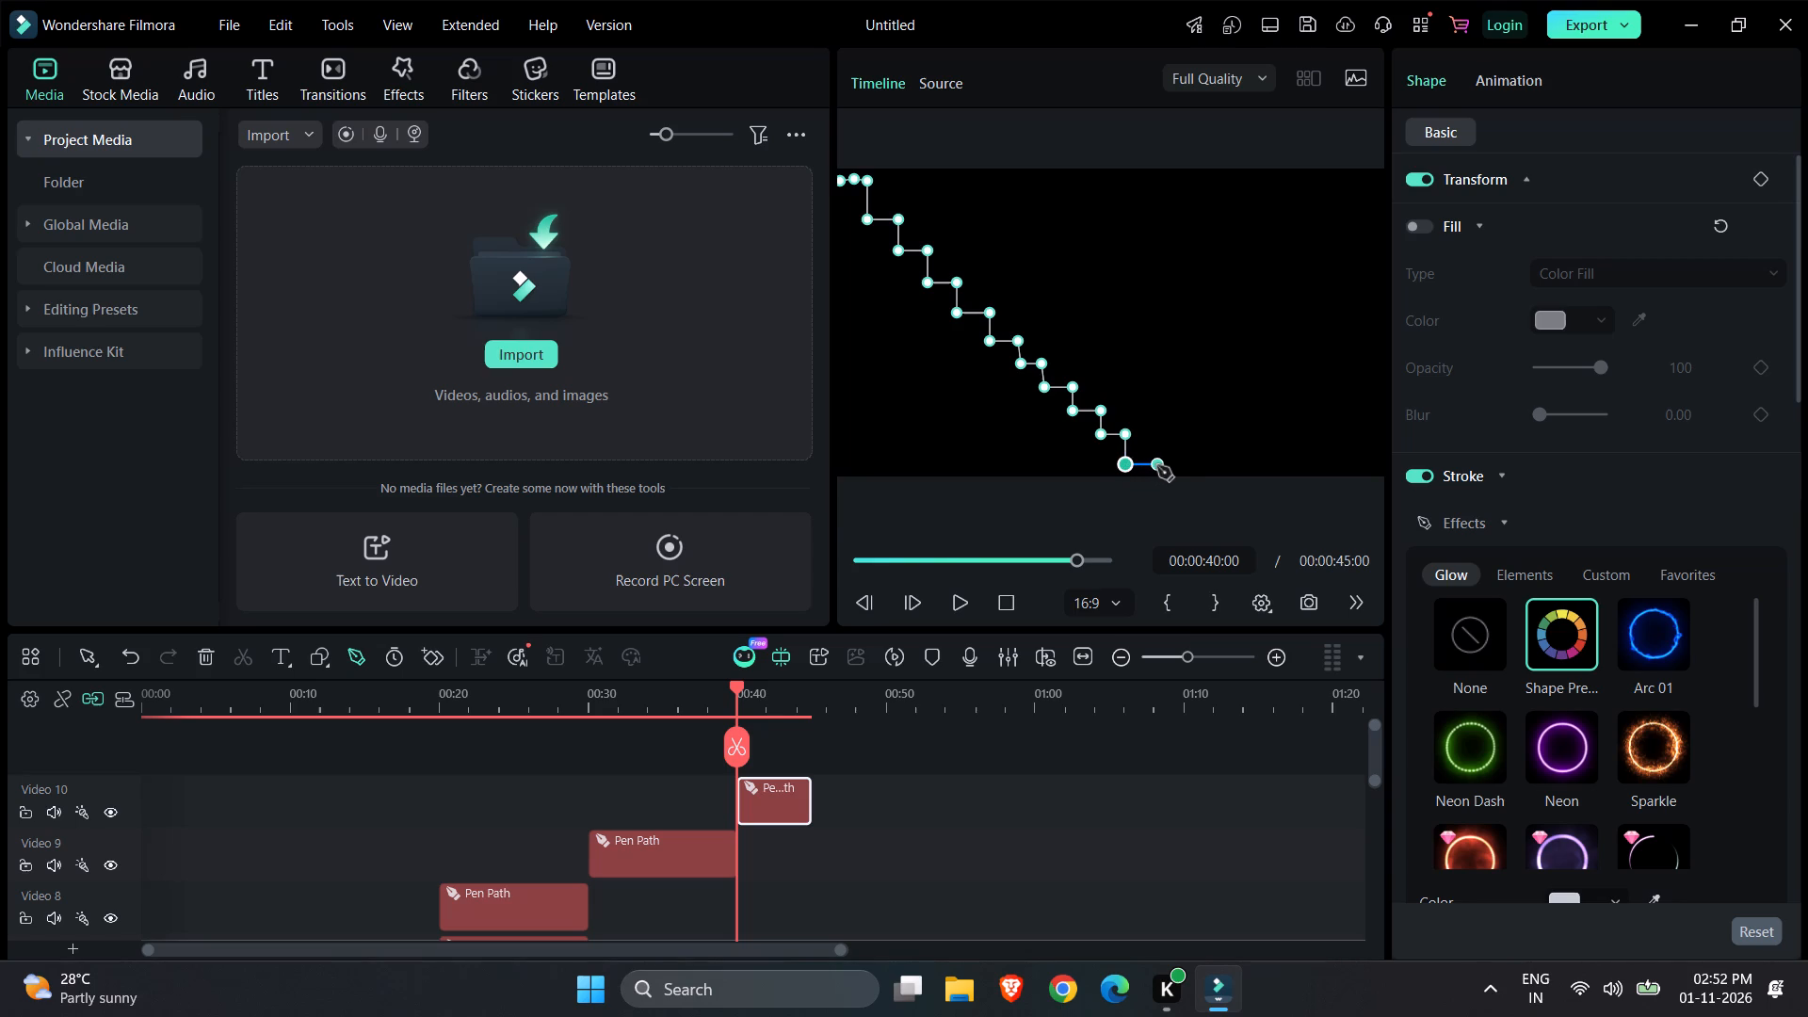
{"action": "left_click", "coordinate": [1157, 466]}
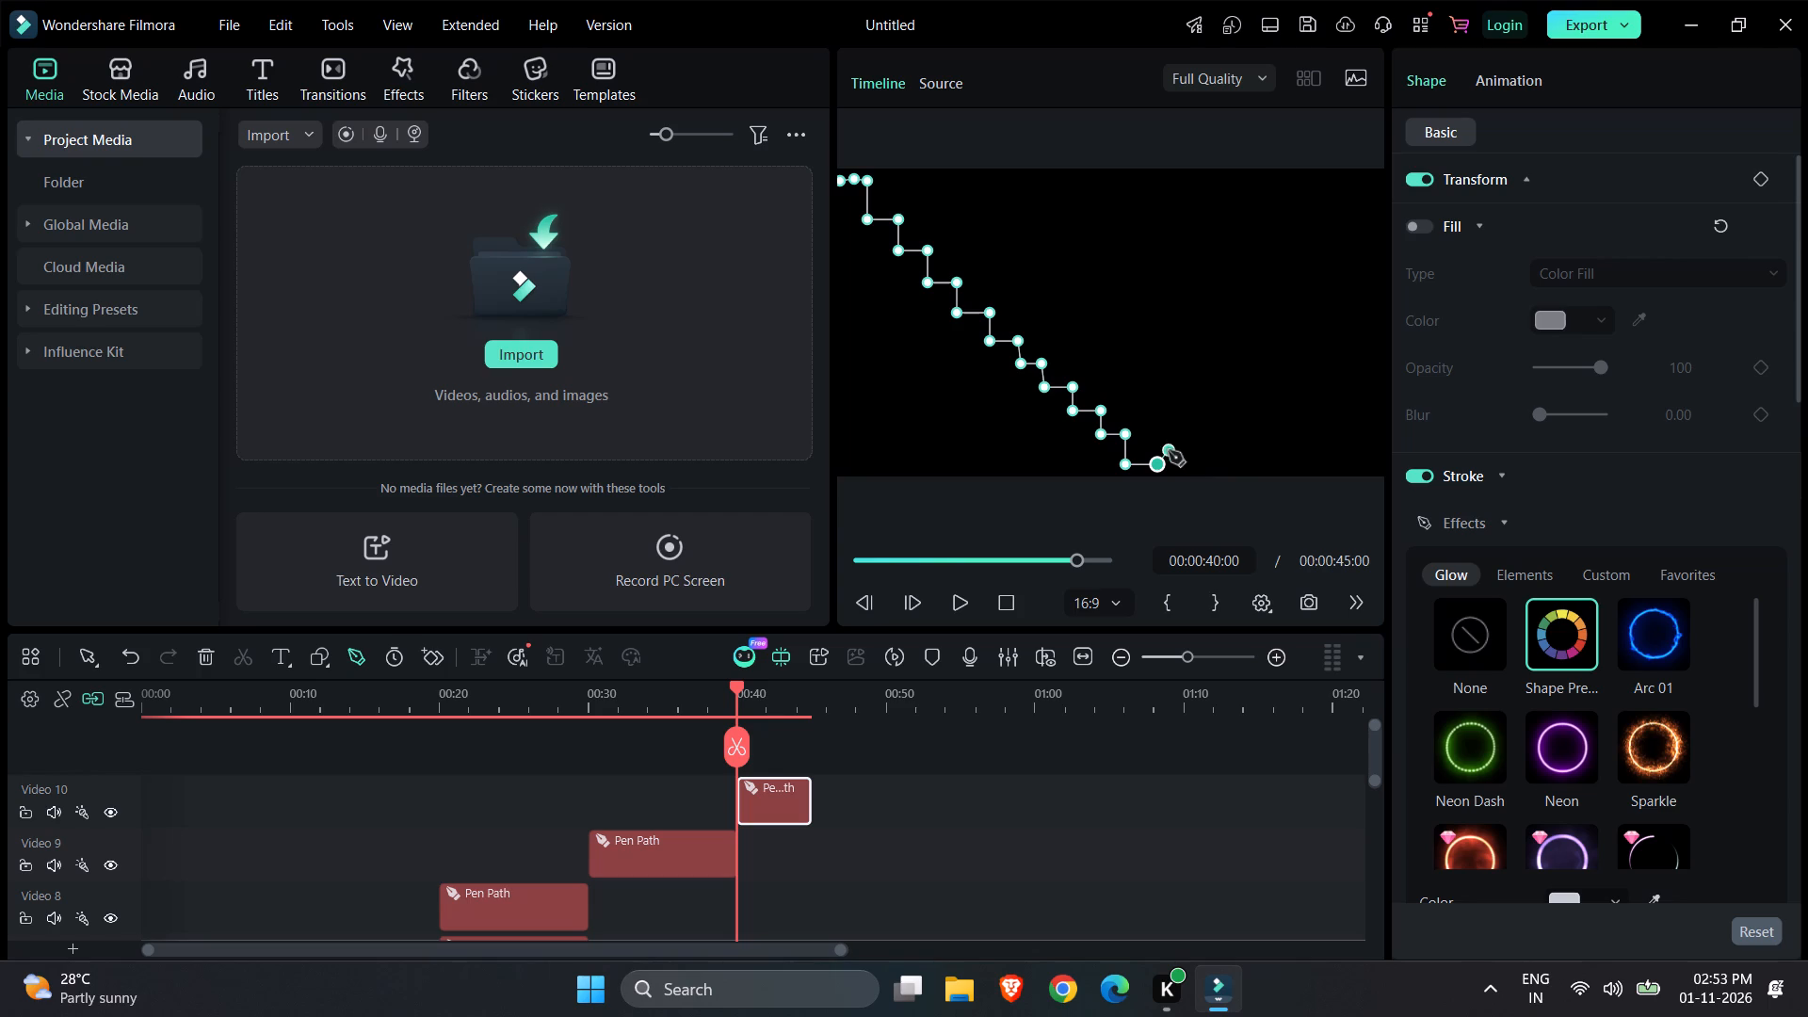
Turn the pen path upward from the bottom segment with five right-angled stair steps ascending rightward to about the frame's mid-height.
{"action": "left_click", "coordinate": [1158, 435]}
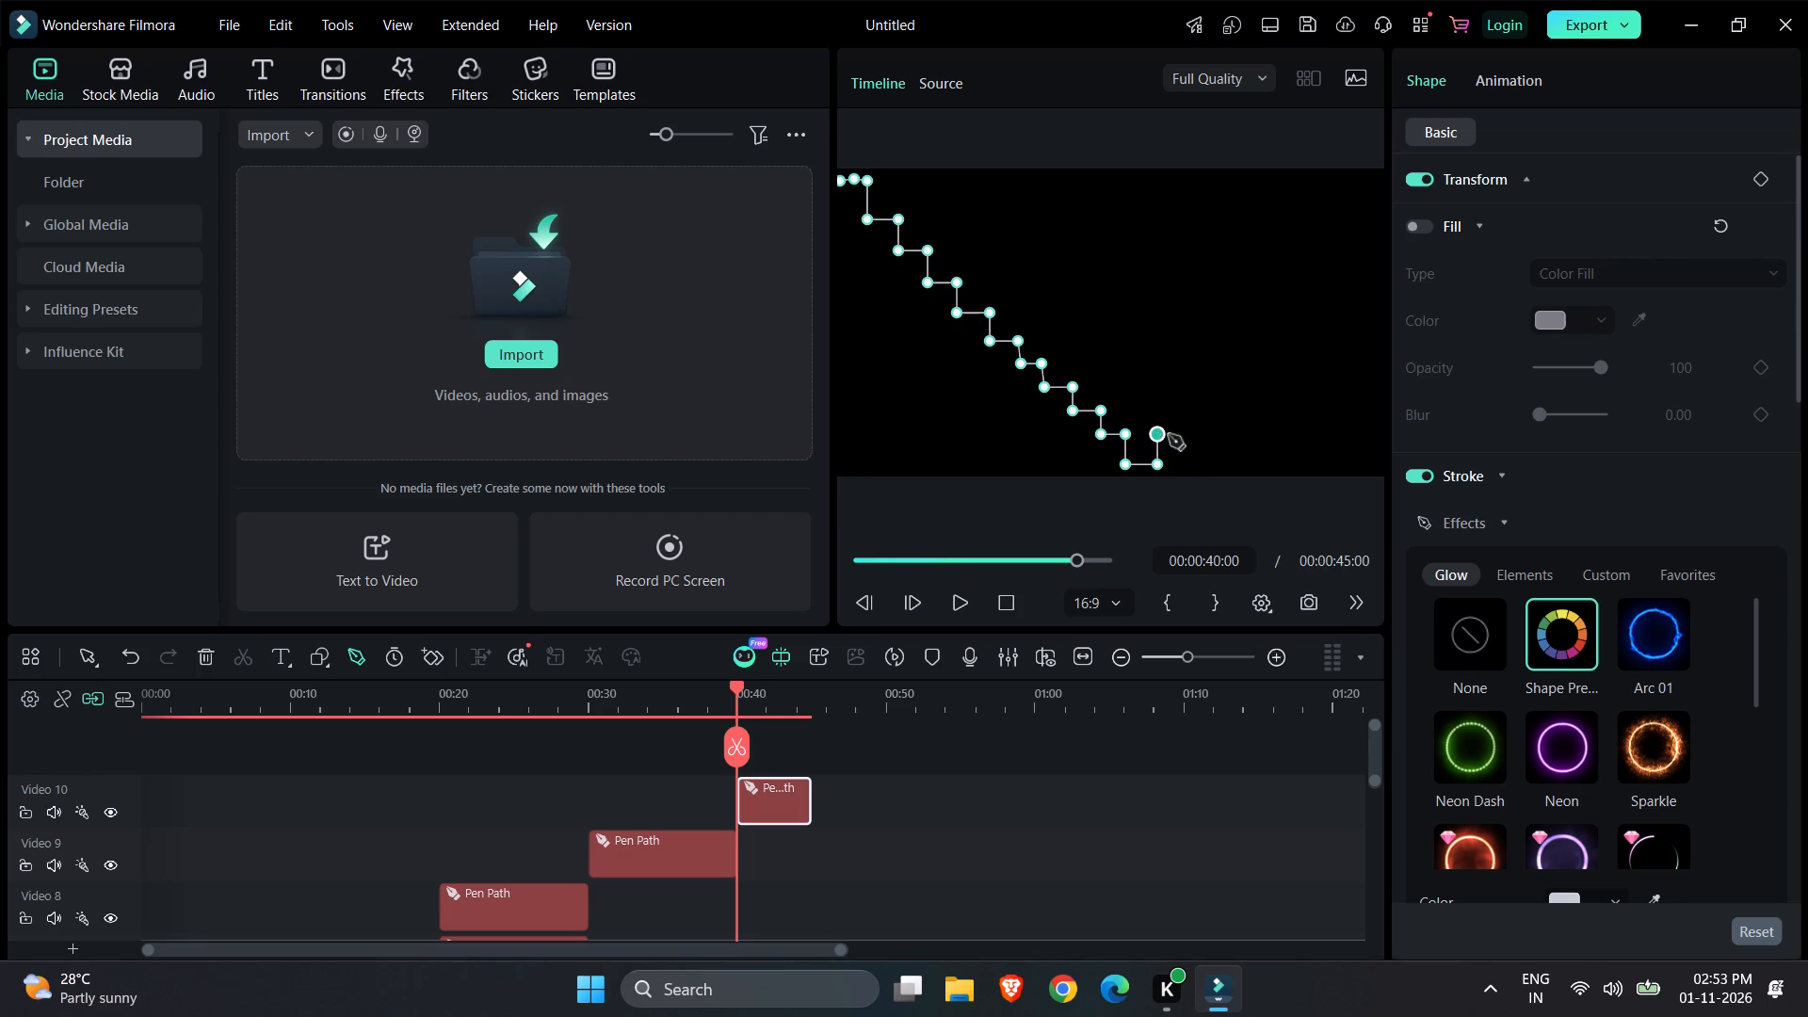
{"action": "left_click", "coordinate": [1185, 435]}
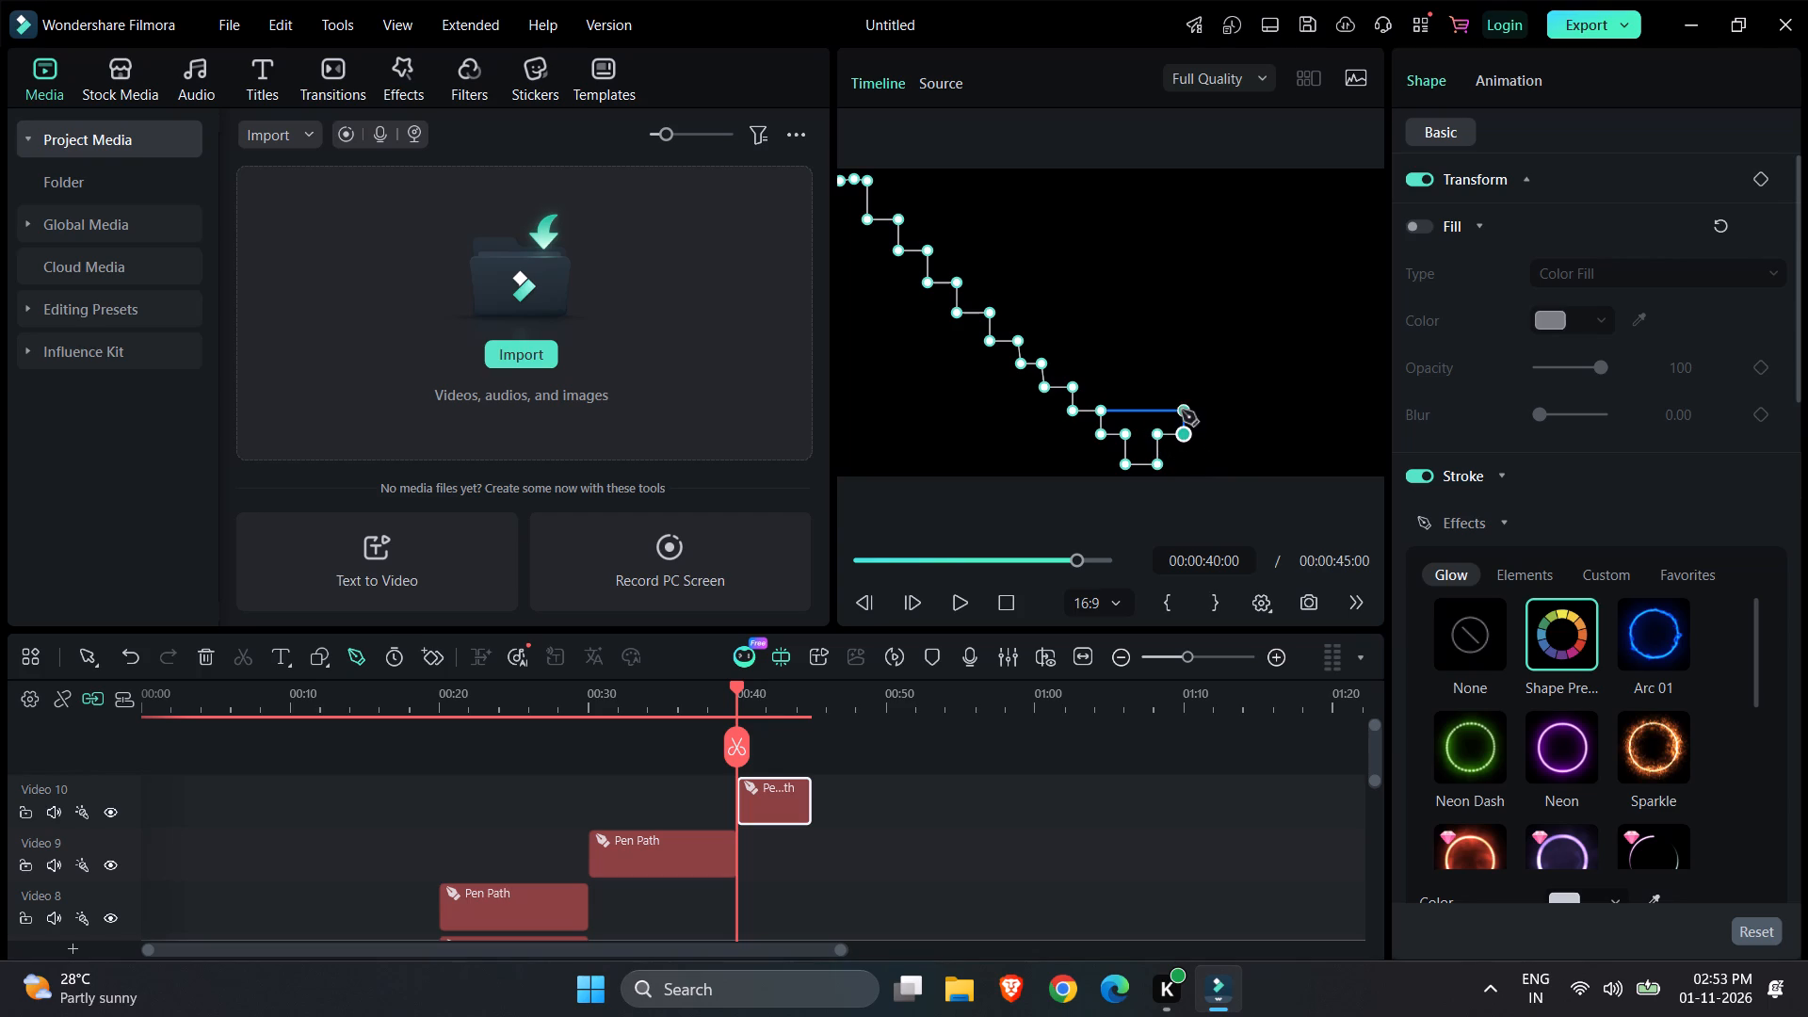
{"action": "left_click", "coordinate": [1182, 409]}
{"action": "left_click", "coordinate": [1214, 407]}
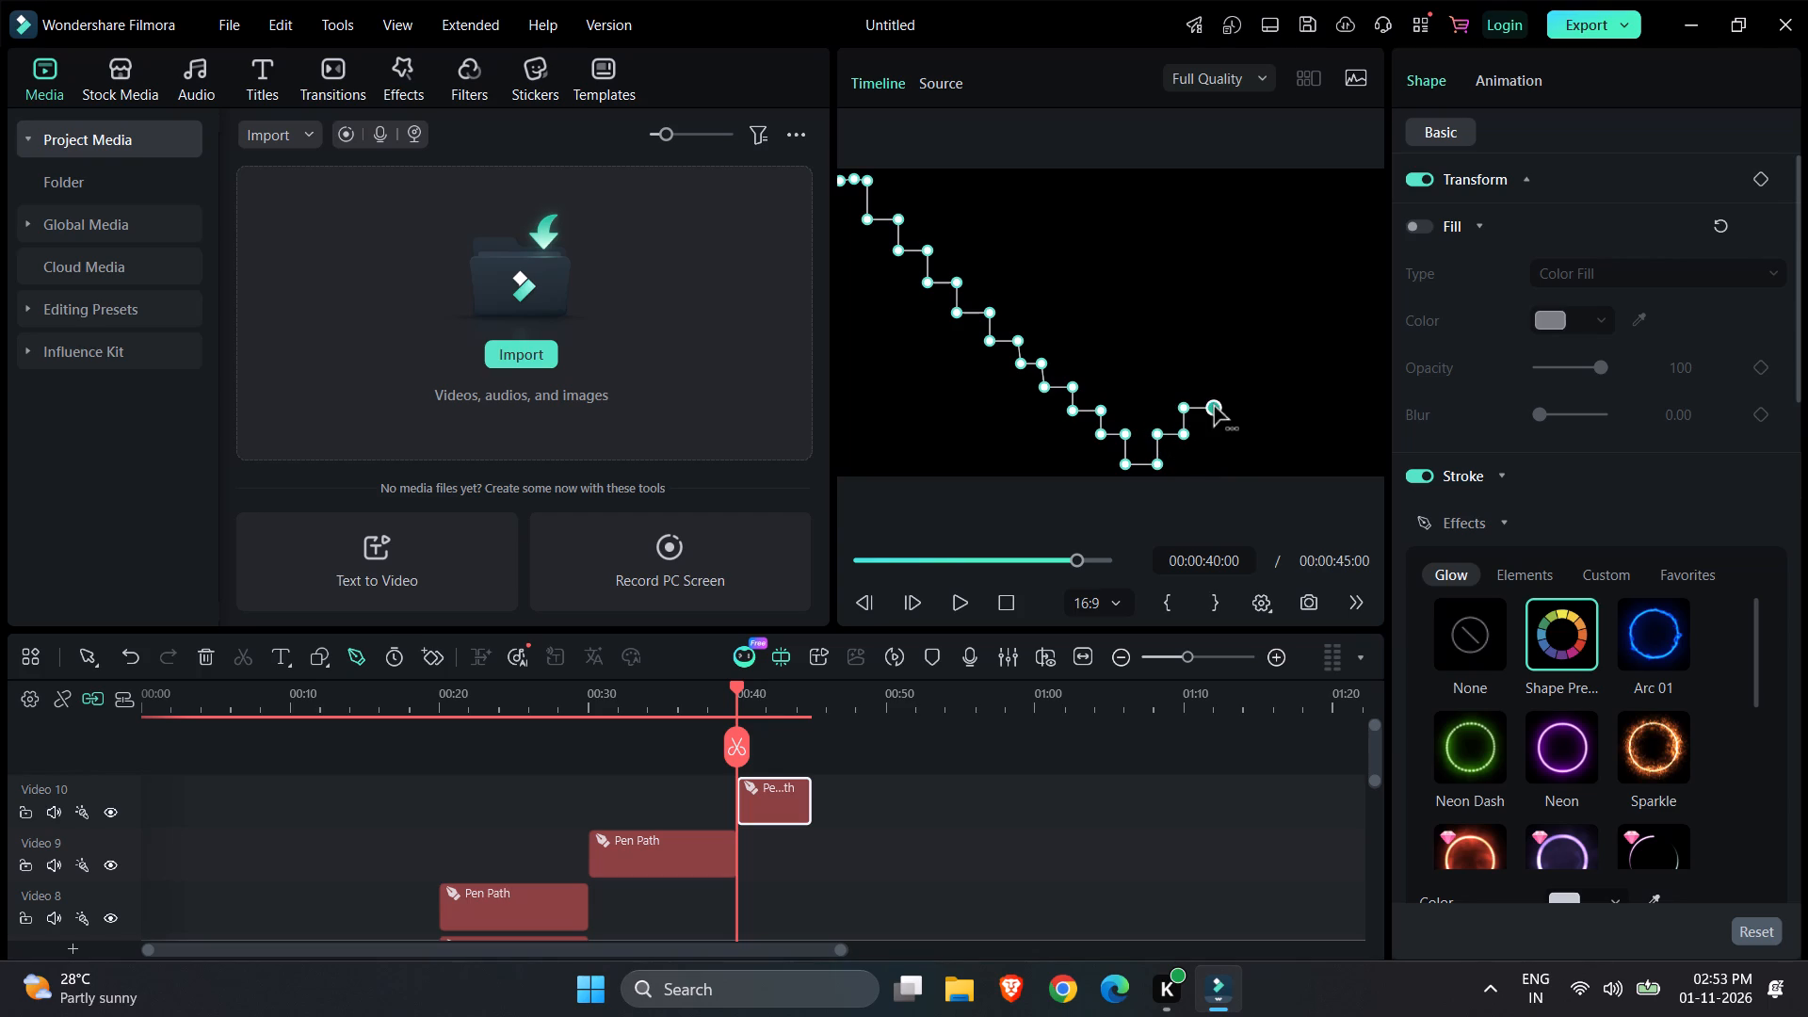
{"action": "left_click", "coordinate": [1216, 407]}
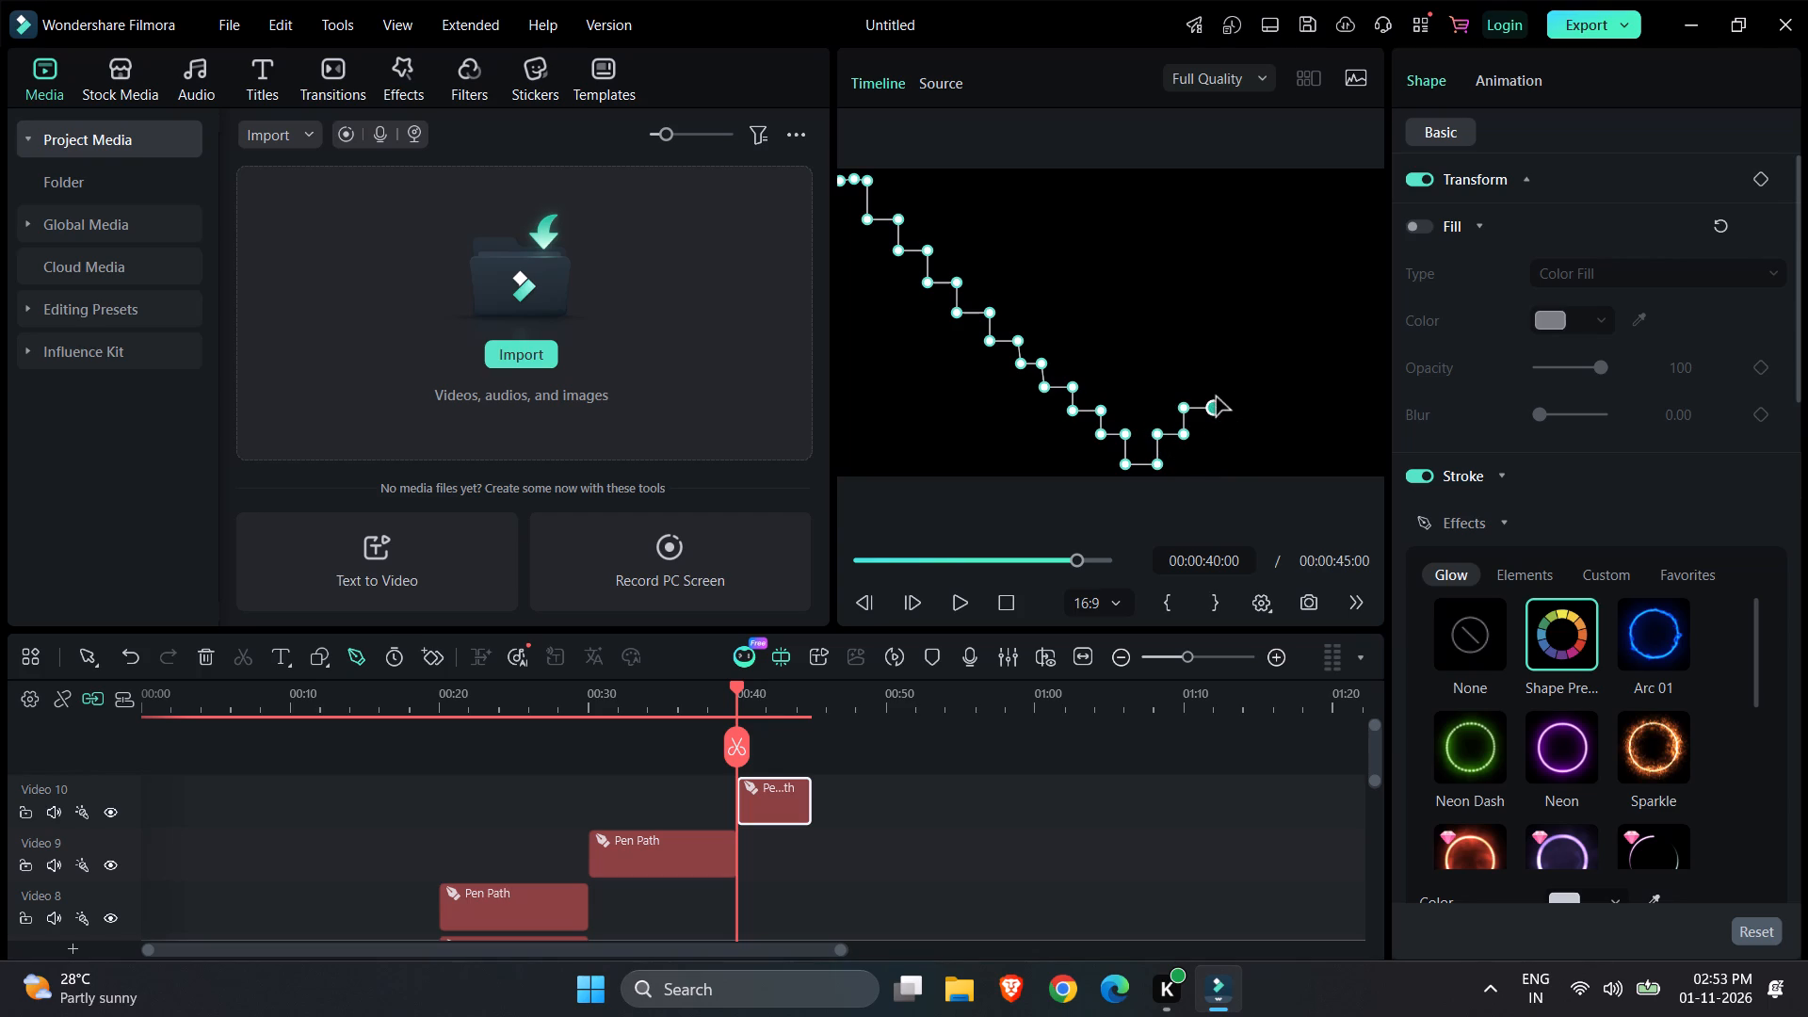
{"action": "left_click", "coordinate": [1216, 390]}
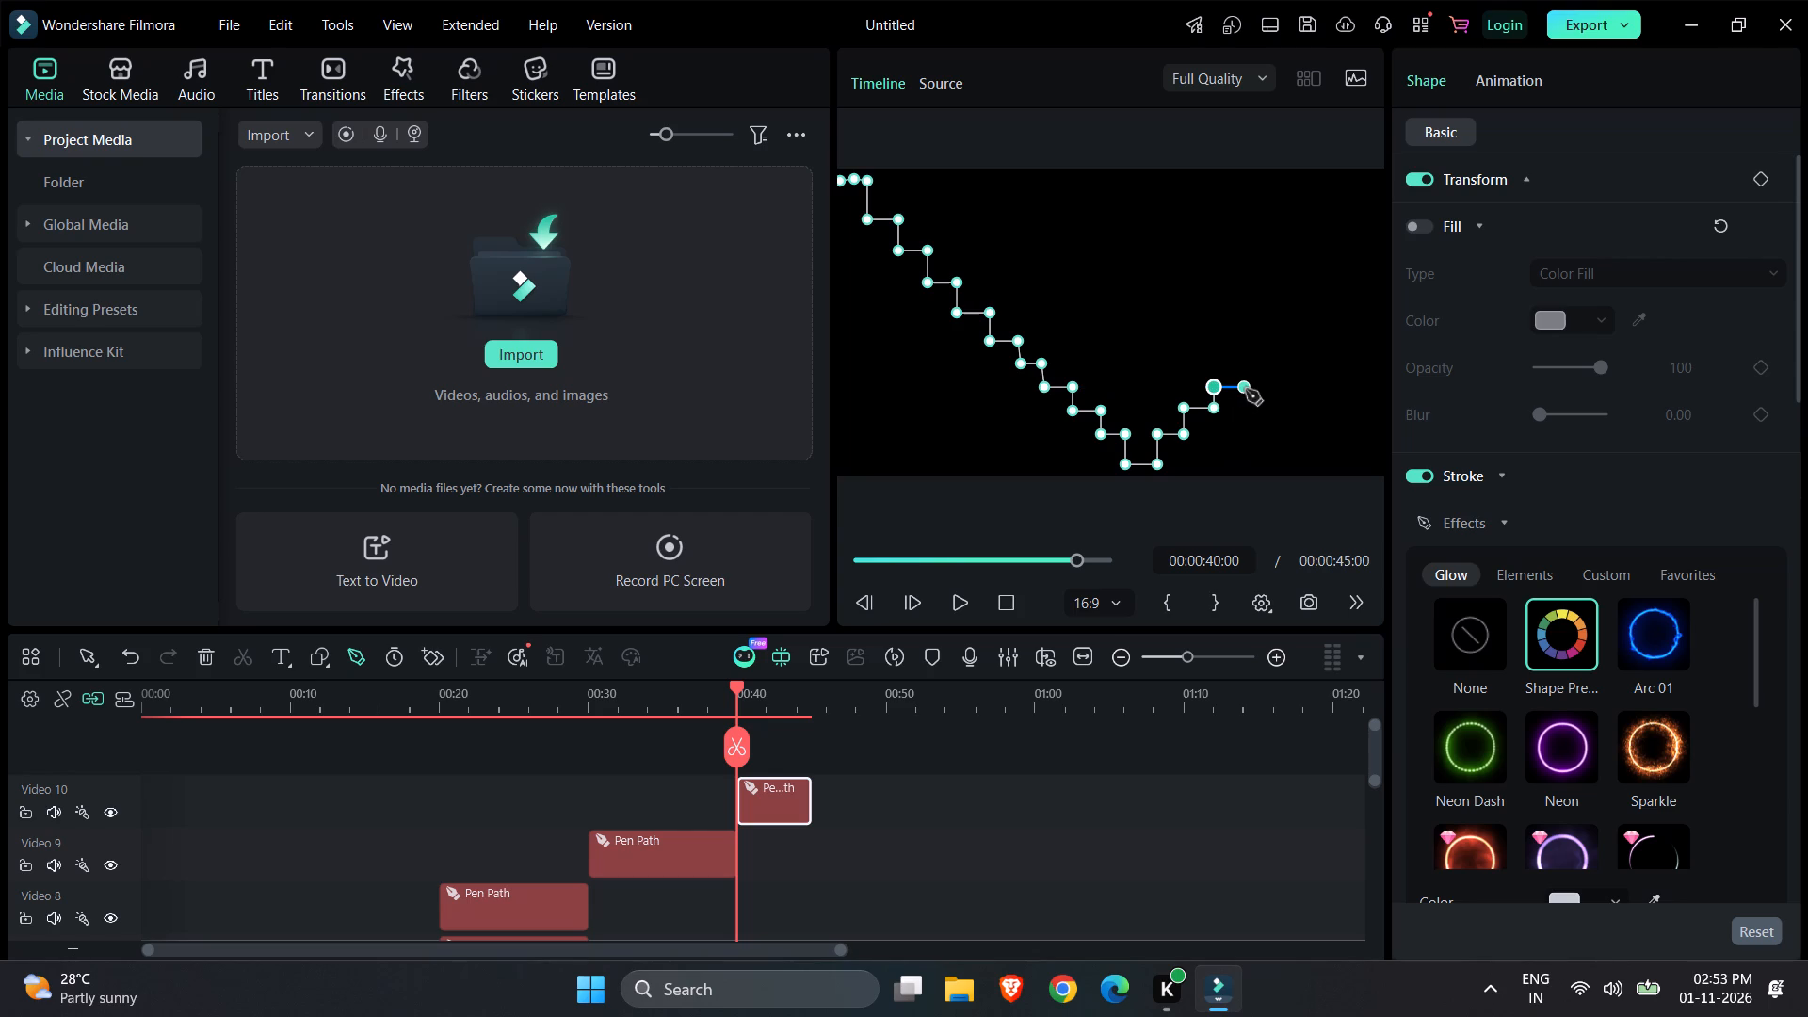
{"action": "left_click", "coordinate": [1246, 390]}
{"action": "left_click", "coordinate": [1243, 360]}
{"action": "left_click", "coordinate": [1269, 359]}
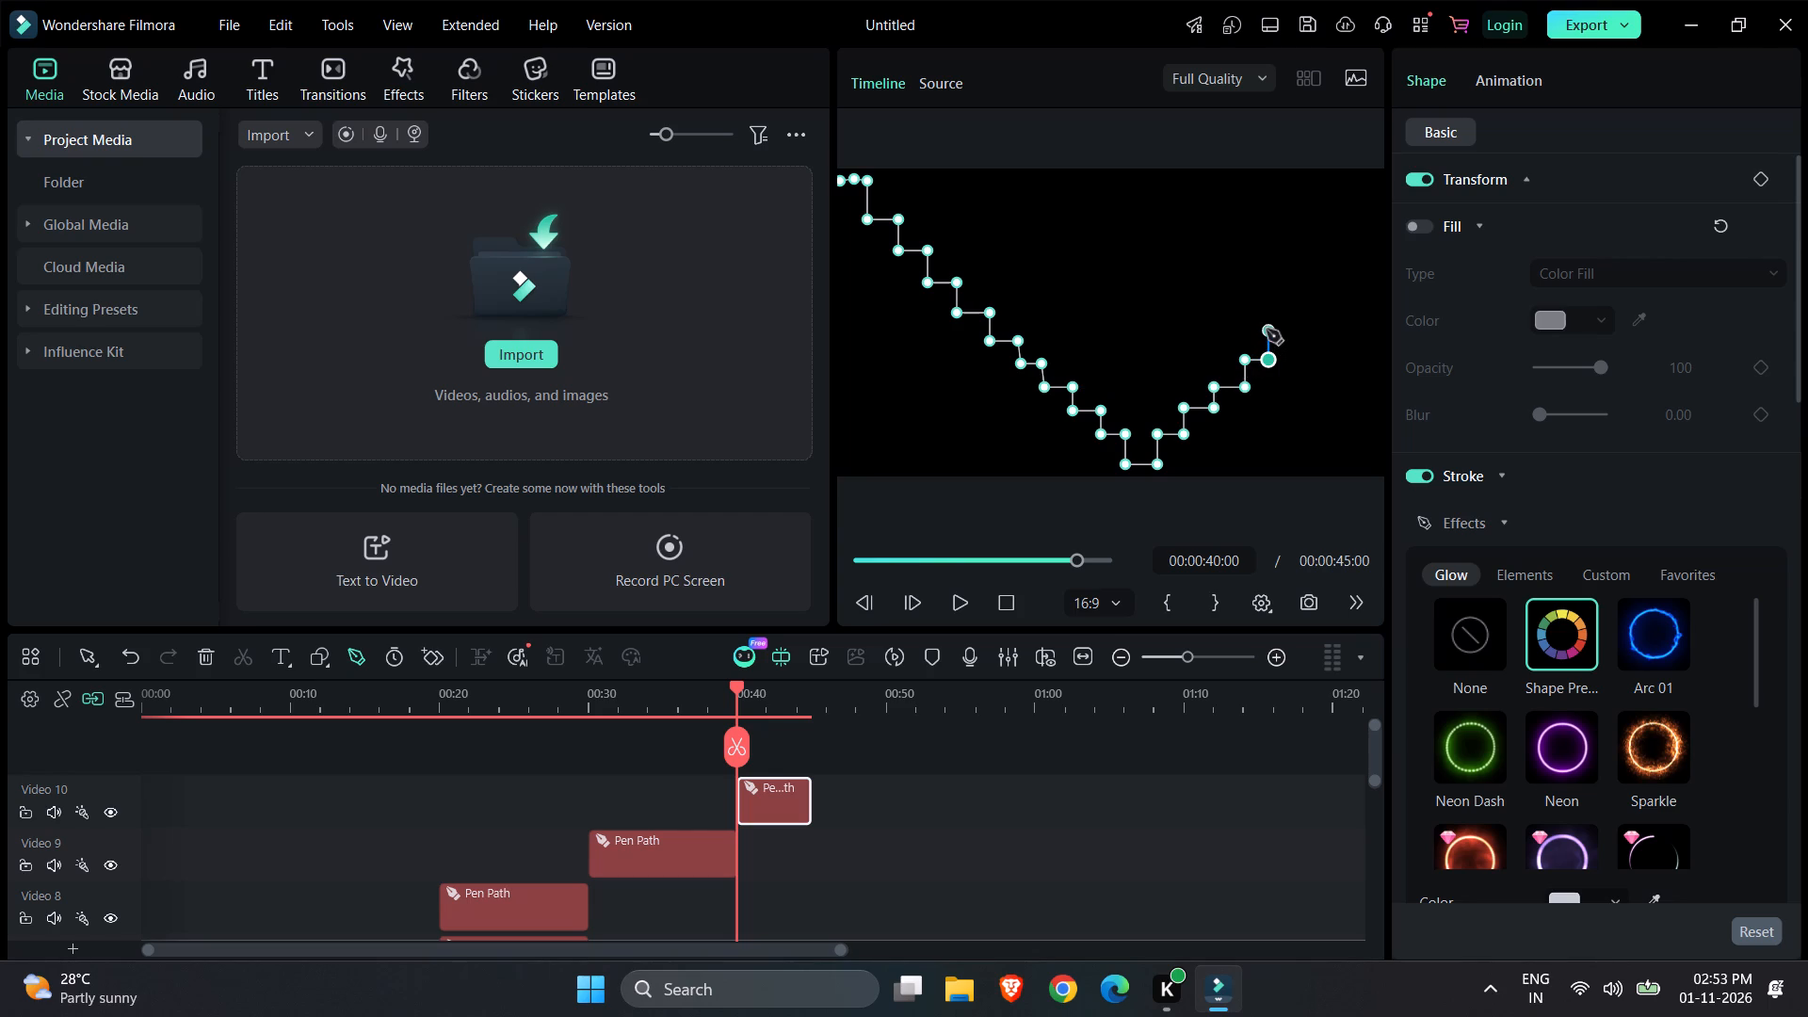
{"action": "left_click", "coordinate": [1267, 329]}
{"action": "left_click", "coordinate": [1295, 326]}
Continue the ascending staircase with four more right-angled steps and a final riser reaching the frame's upper-right corner.
{"action": "left_click", "coordinate": [1292, 294]}
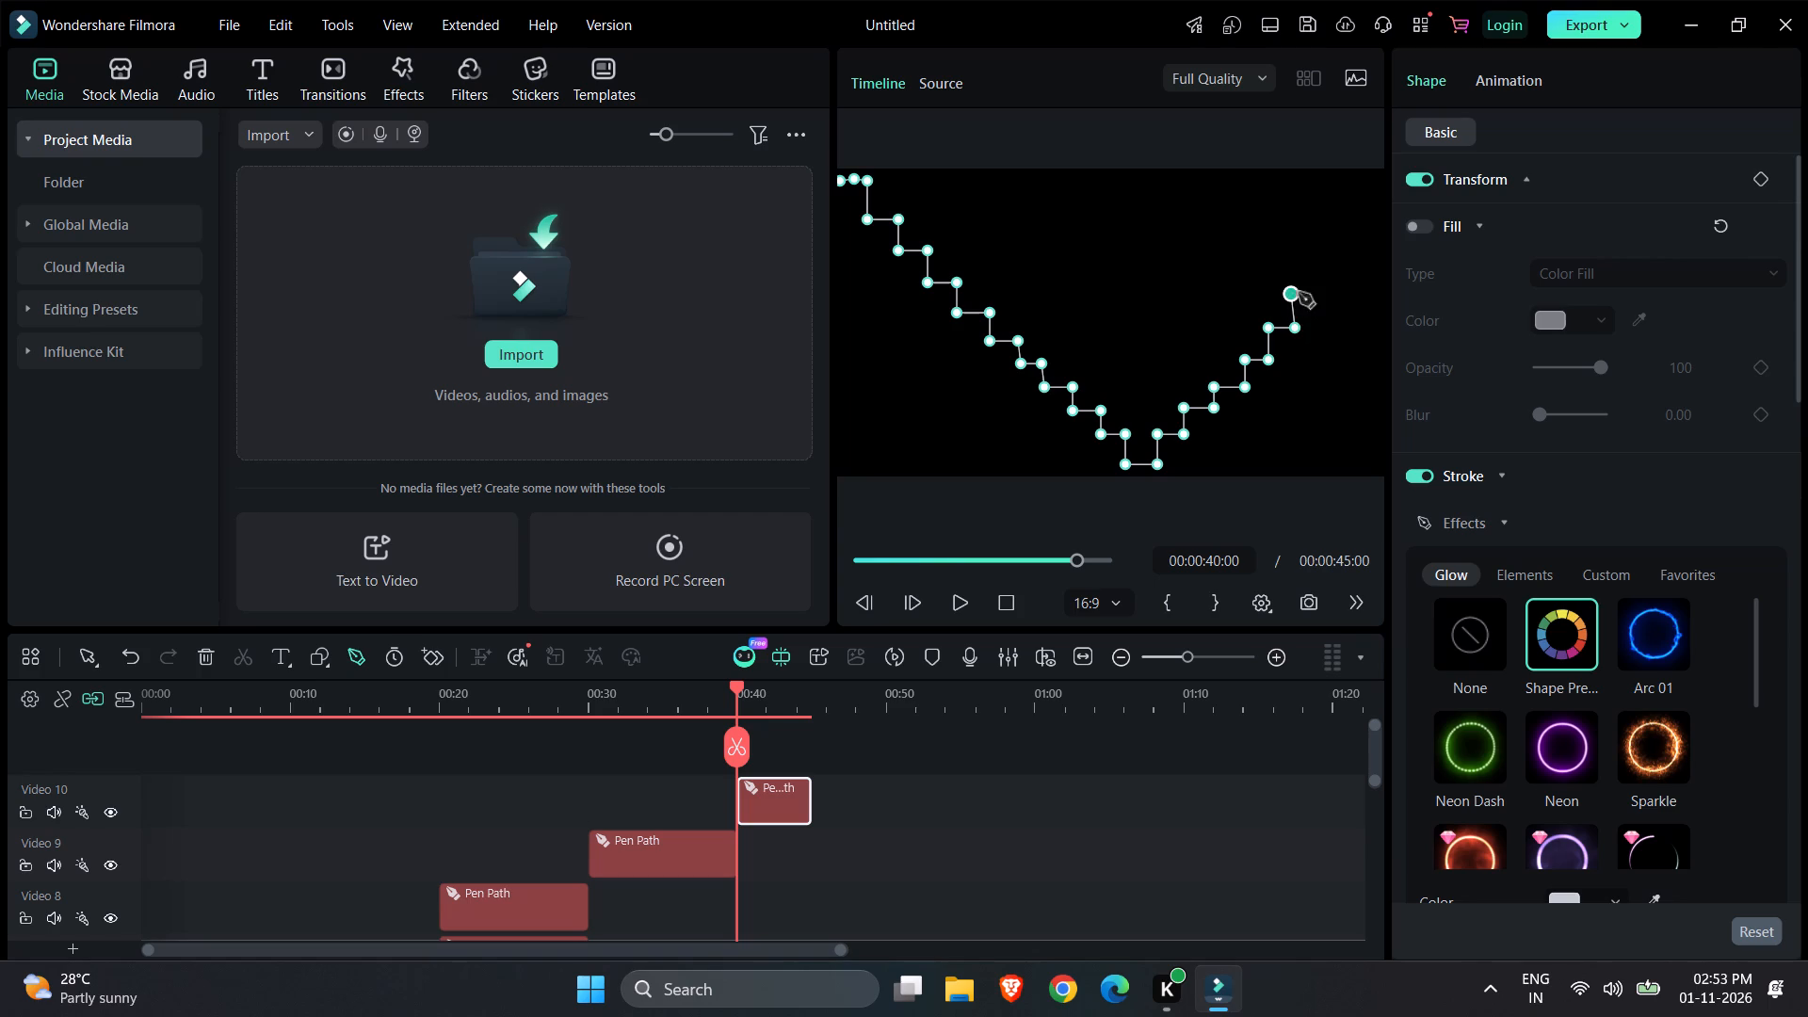
{"action": "left_click", "coordinate": [1318, 291]}
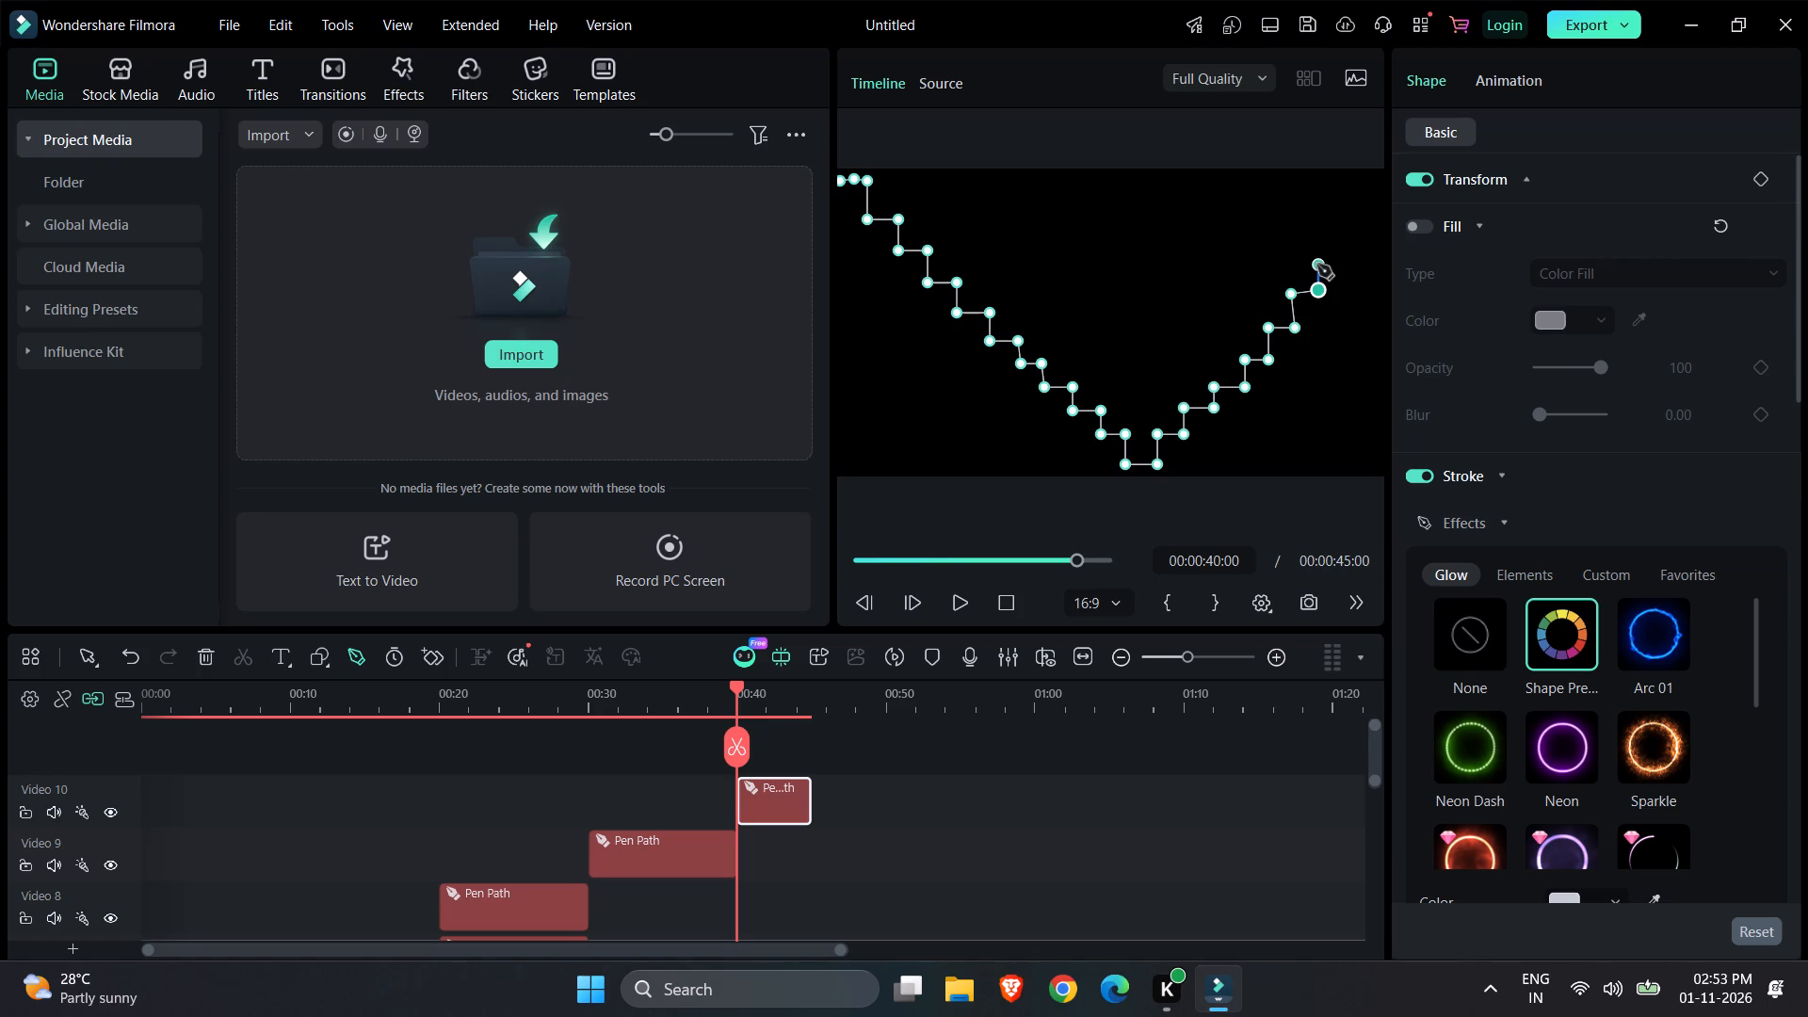
{"action": "left_click", "coordinate": [1317, 264]}
{"action": "left_click", "coordinate": [1343, 263]}
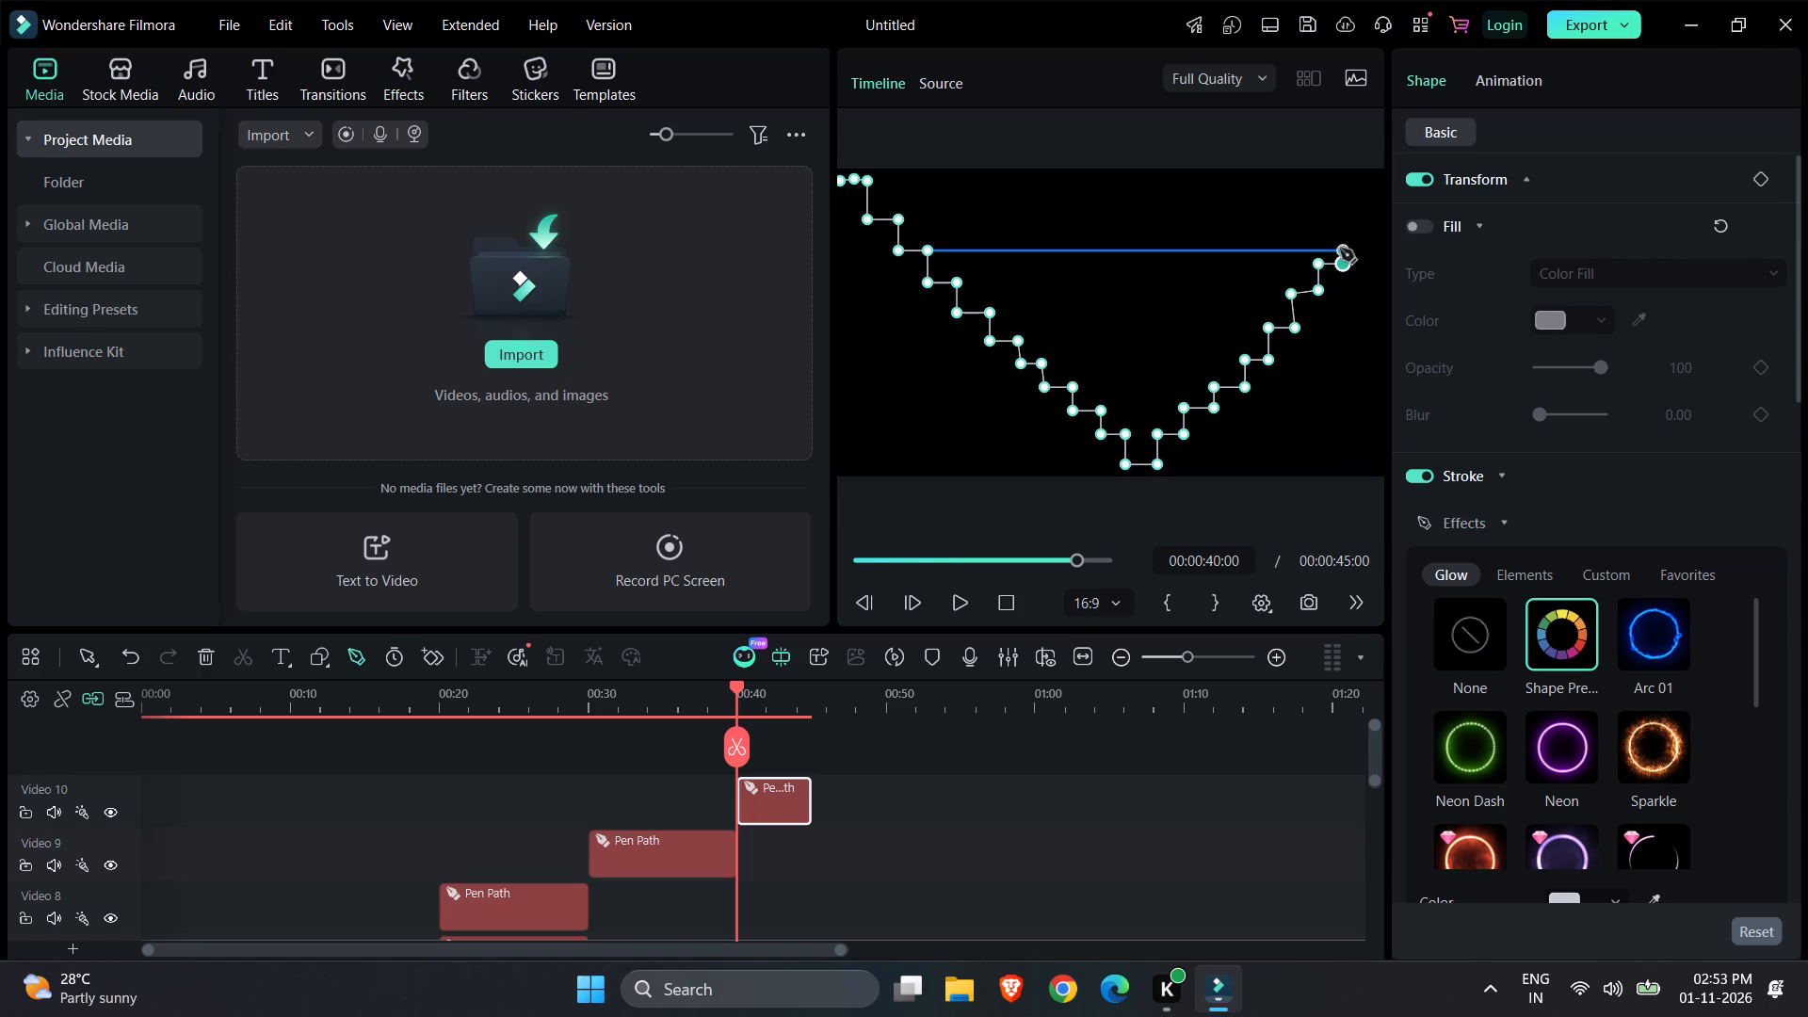
{"action": "left_click", "coordinate": [1341, 235]}
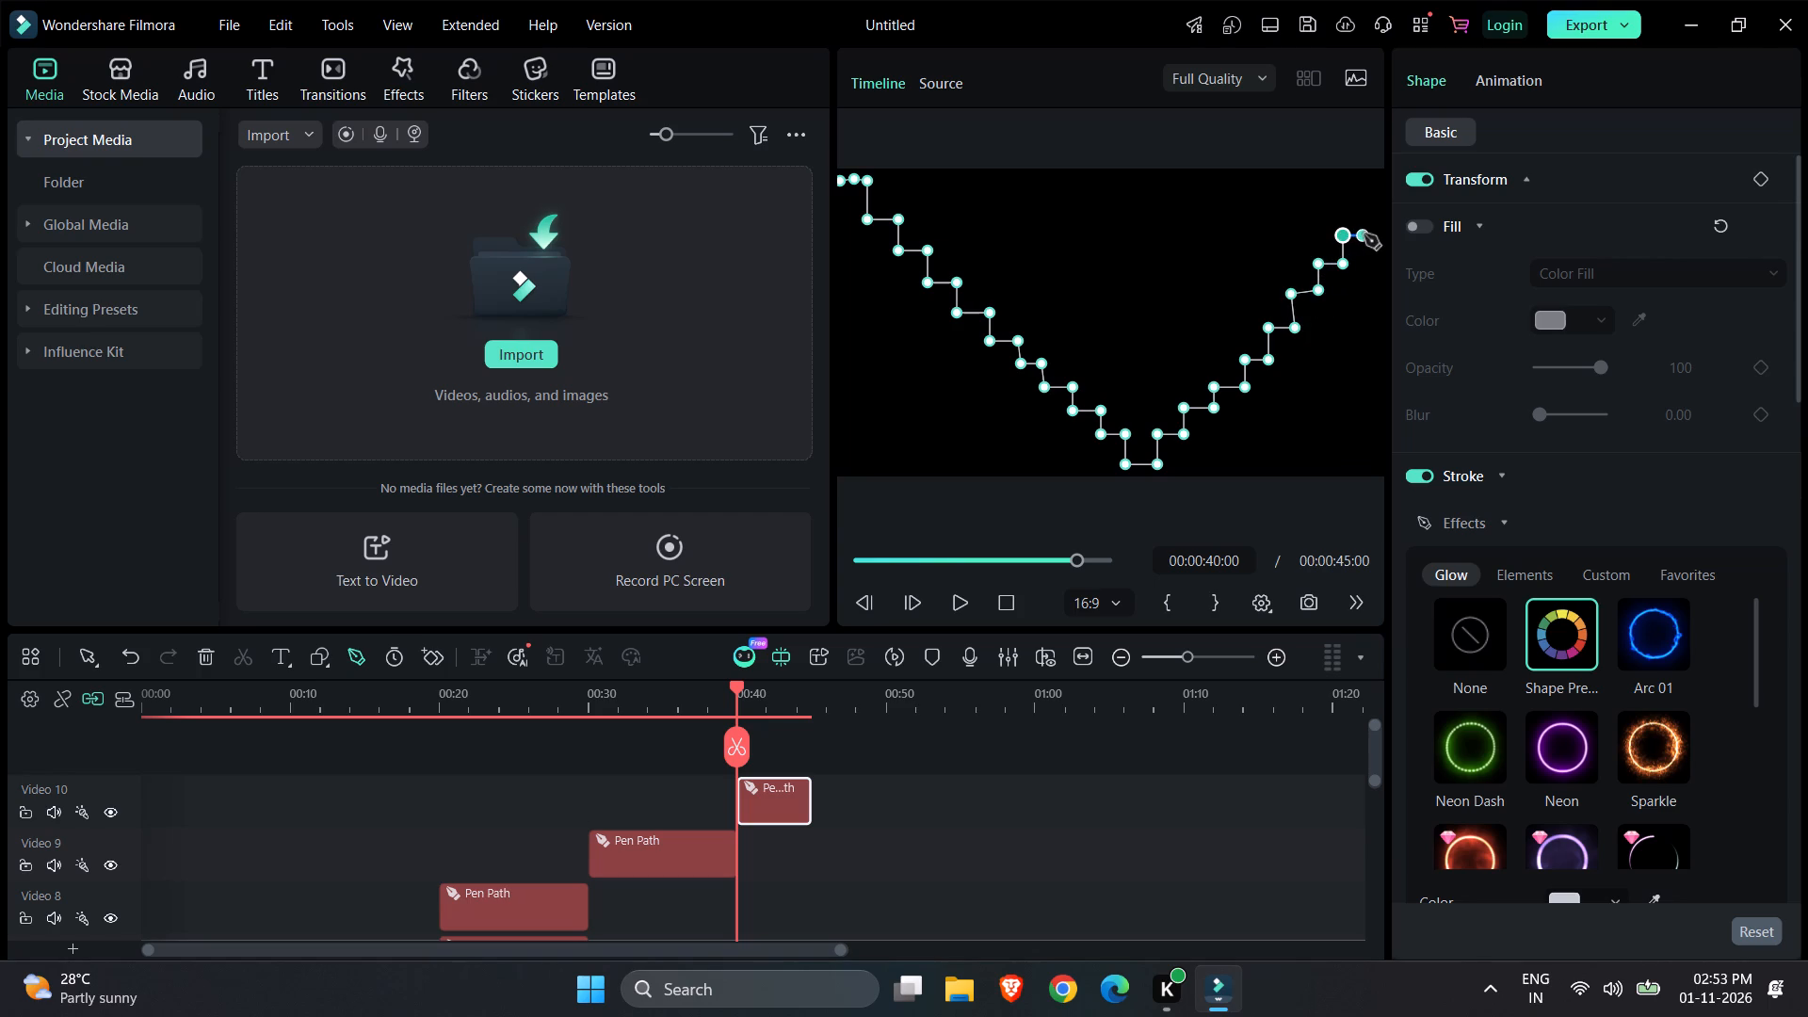
{"action": "left_click", "coordinate": [1367, 234]}
{"action": "left_click", "coordinate": [1364, 204]}
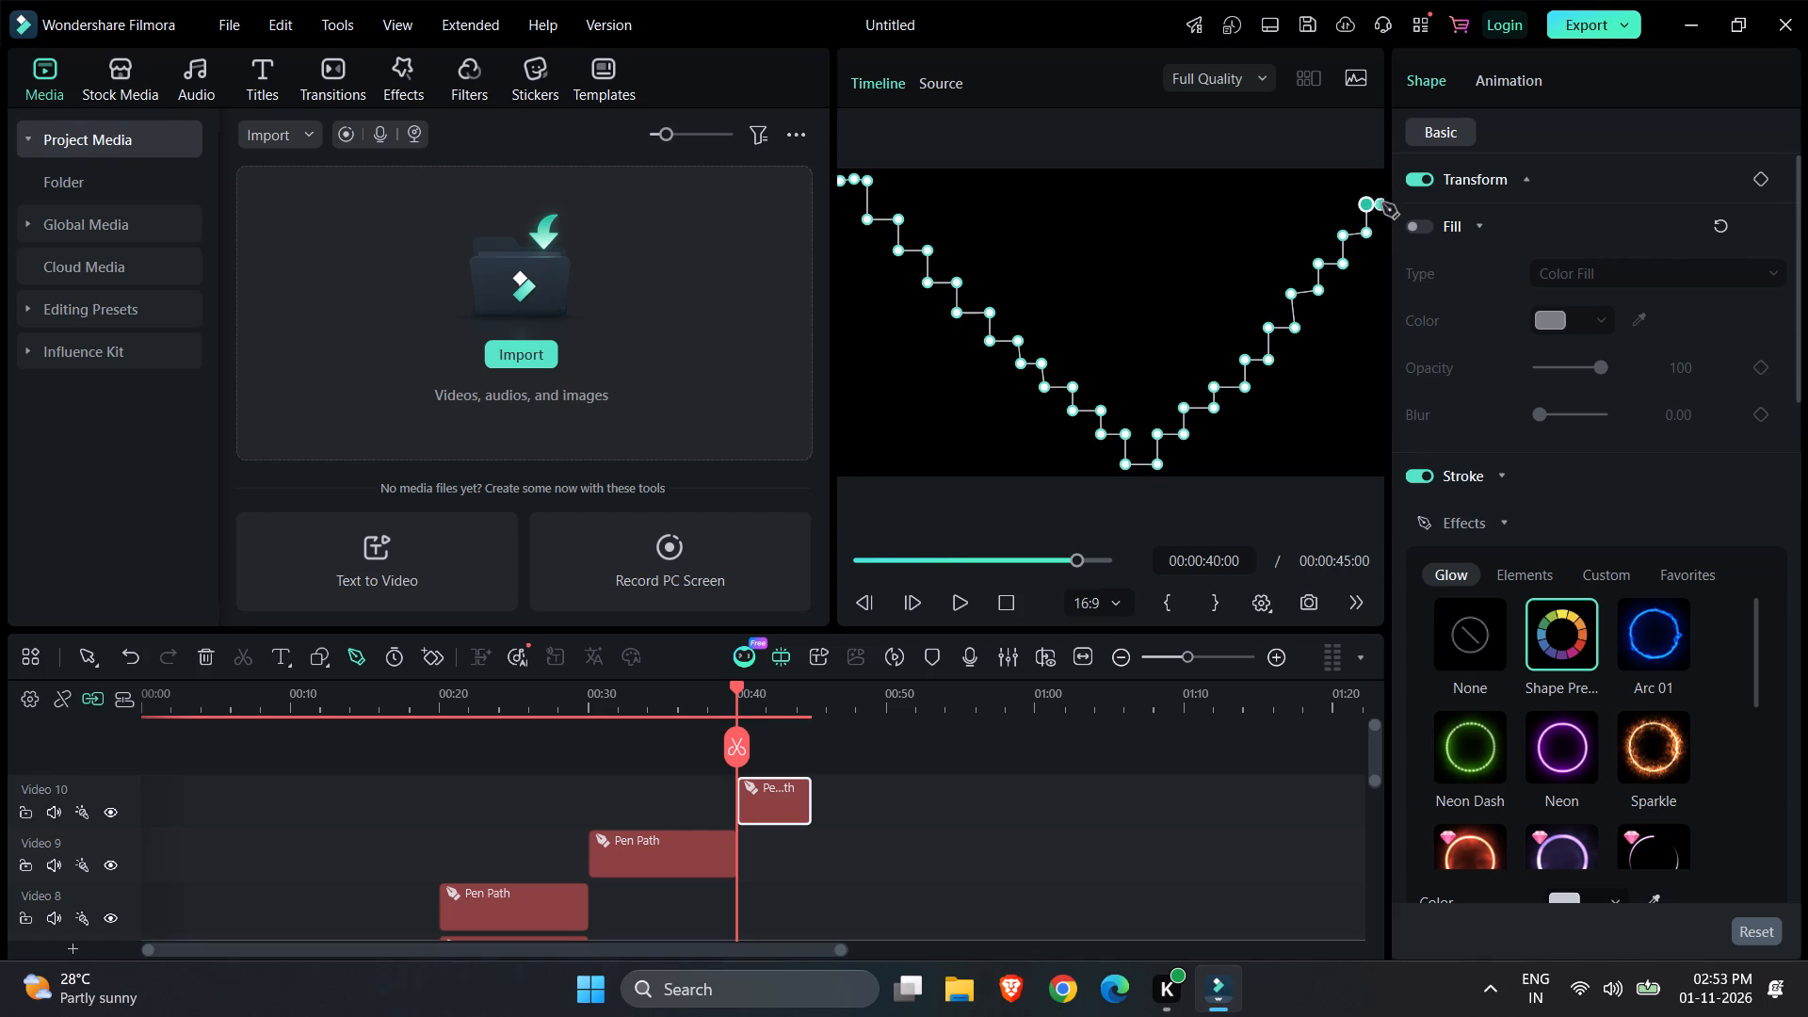
{"action": "left_click", "coordinate": [1382, 204]}
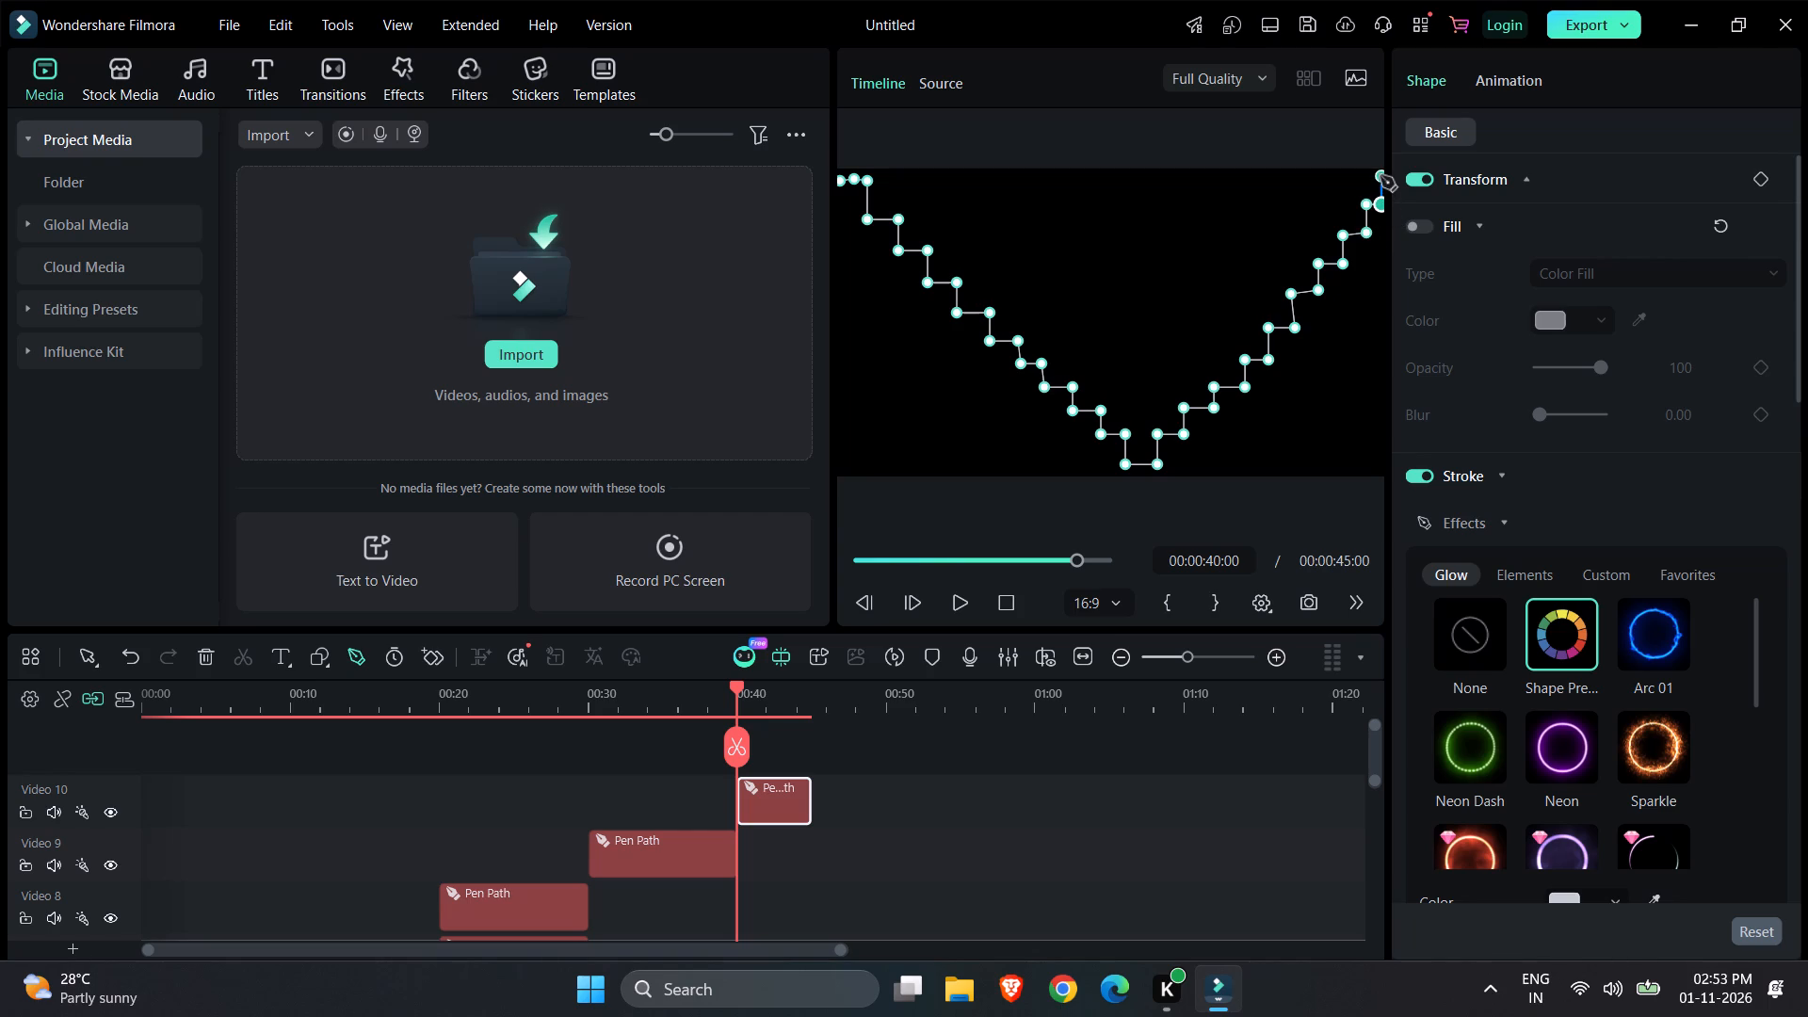
{"action": "left_click", "coordinate": [1379, 180]}
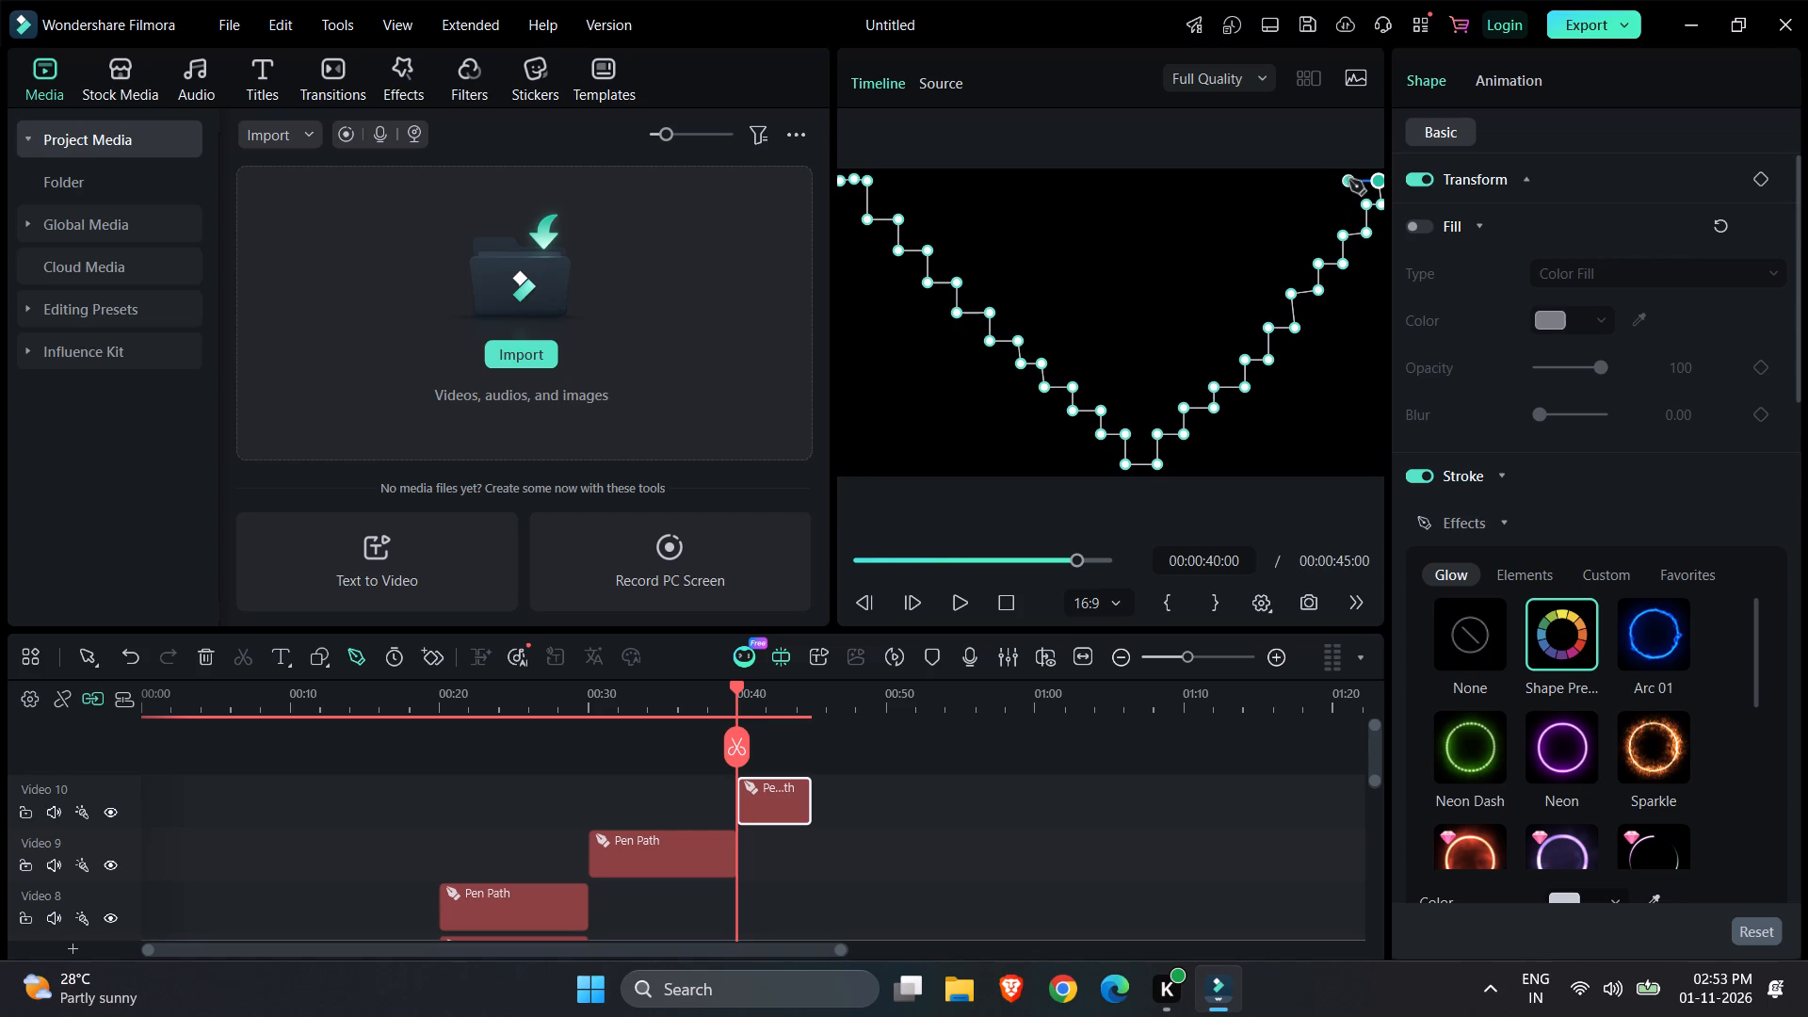
Turn the path back leftward along the top edge and add four right-angled steps descending inside the right staircase to just above mid-height.
{"action": "left_click", "coordinate": [1349, 180]}
{"action": "left_click", "coordinate": [1349, 202]}
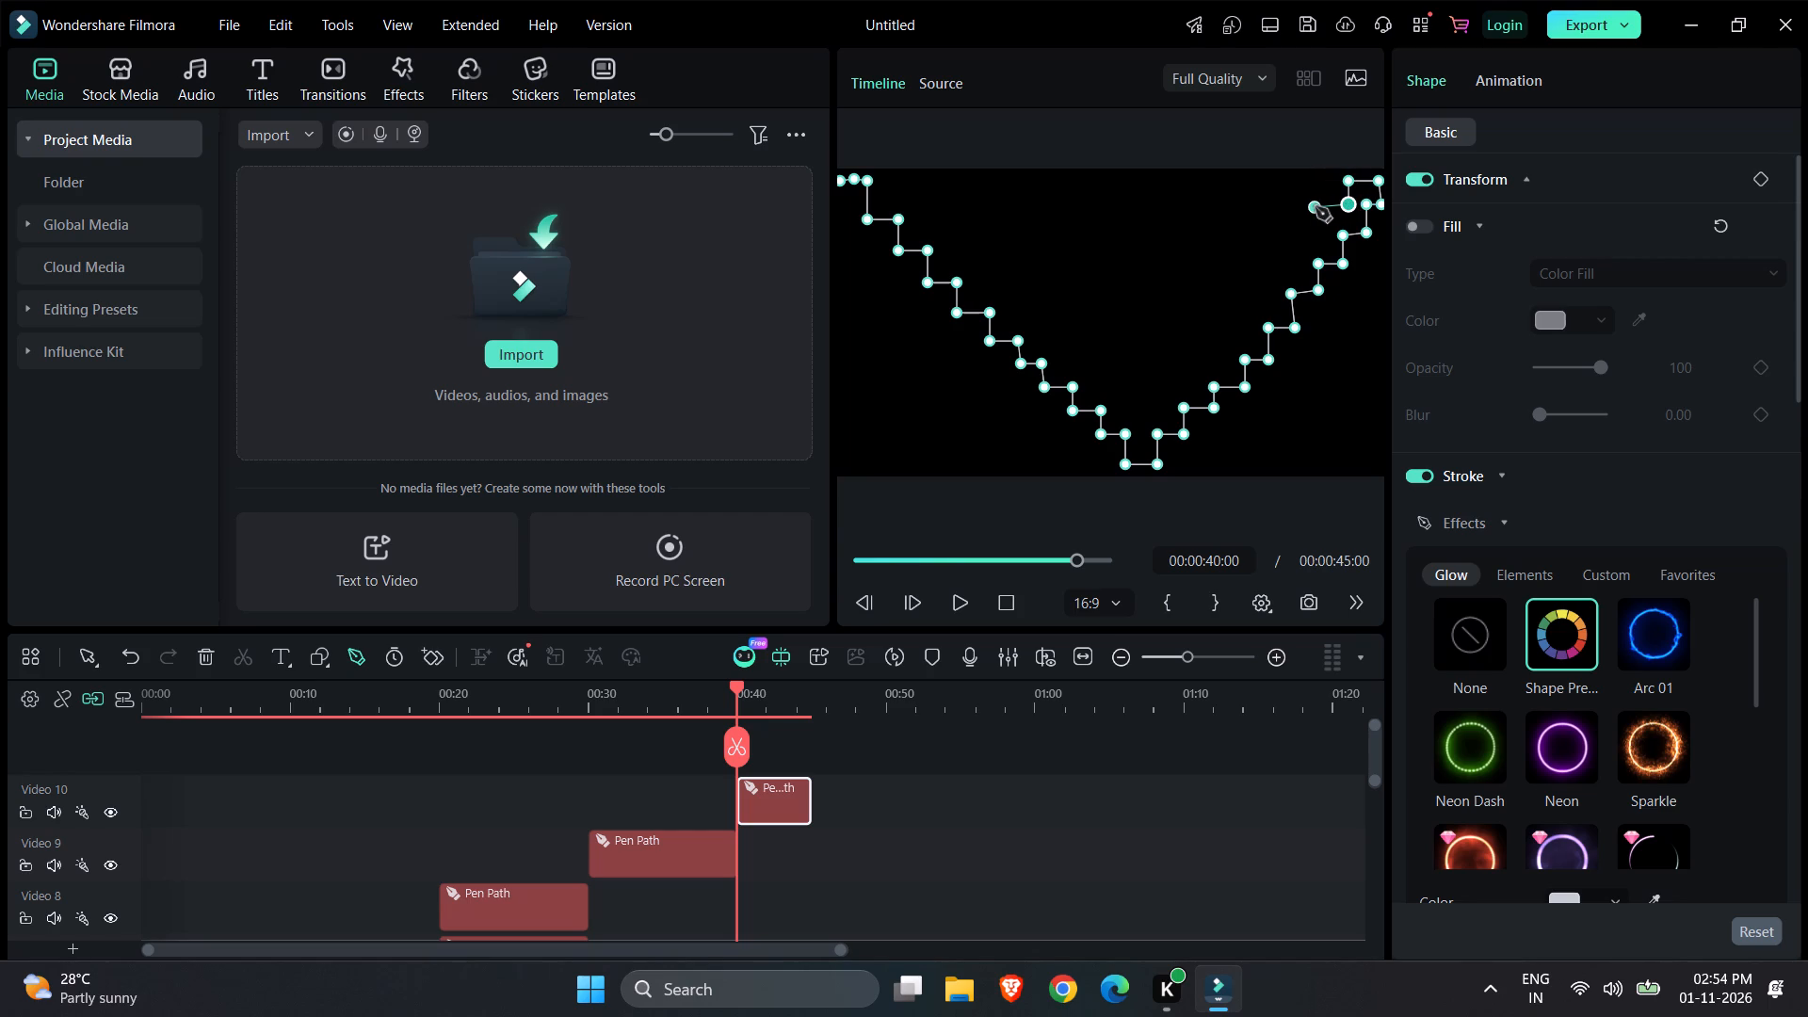
{"action": "left_click", "coordinate": [1318, 204]}
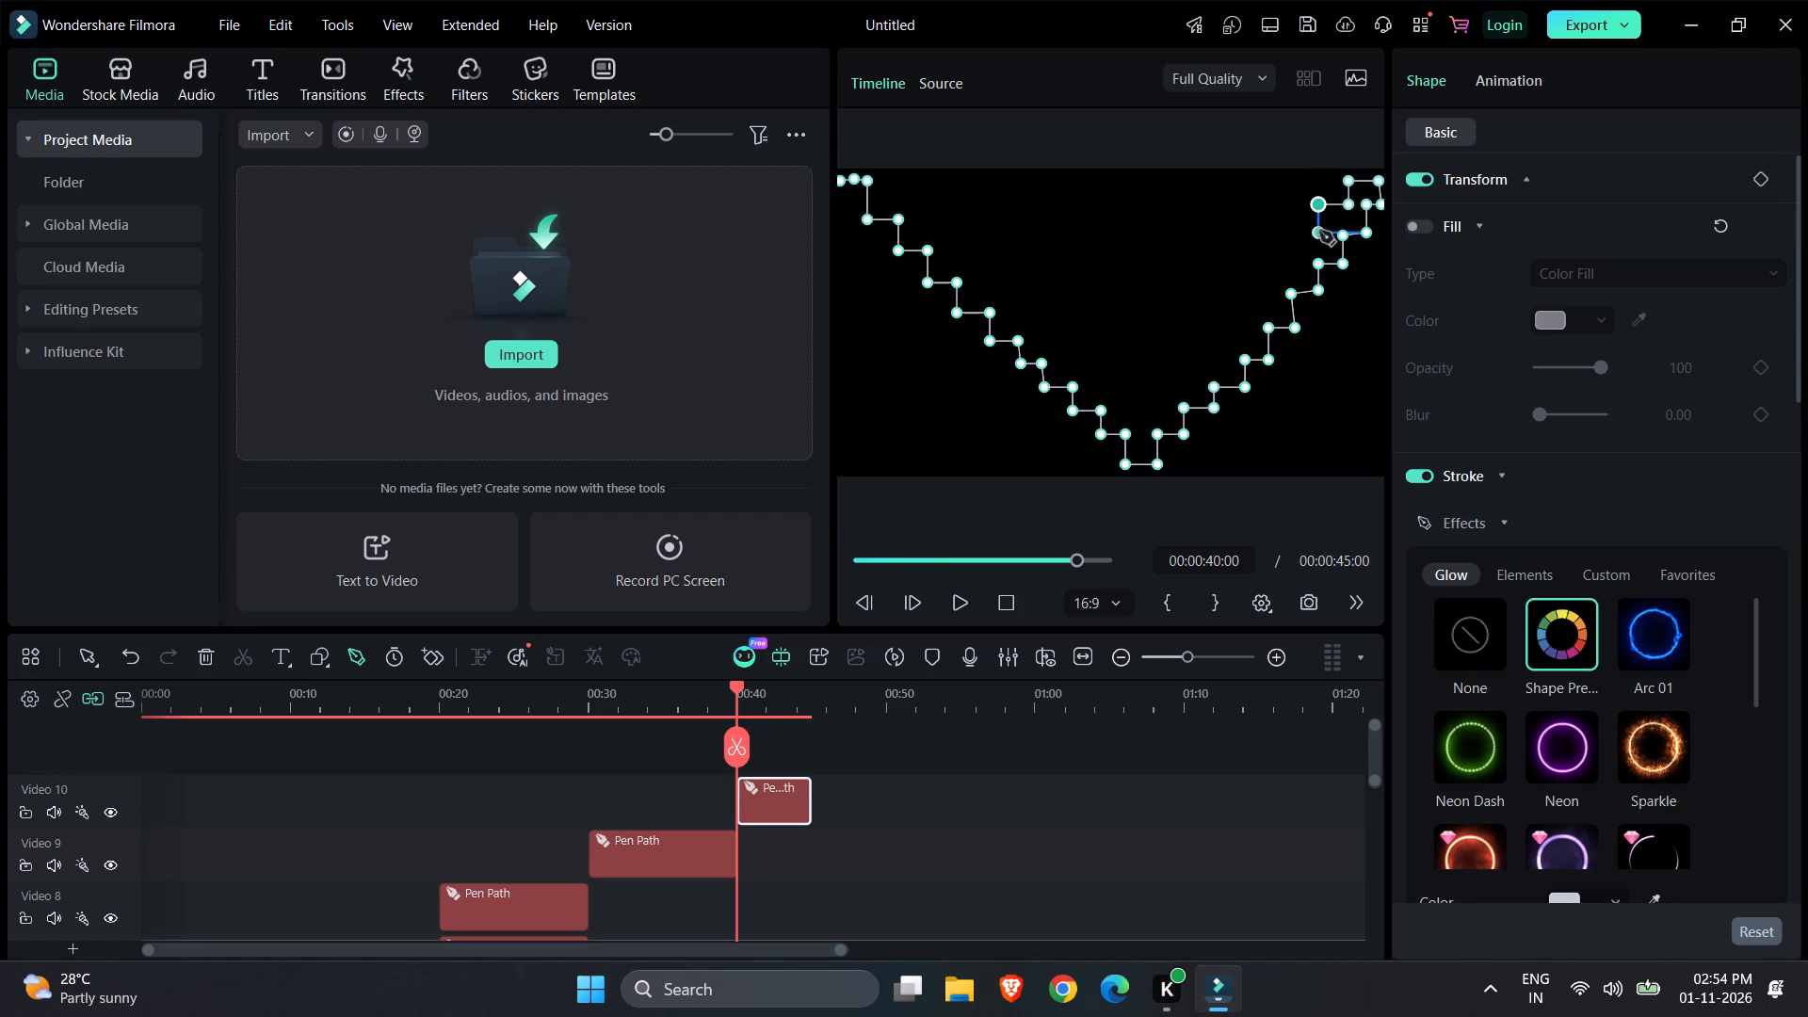
{"action": "left_click", "coordinate": [1319, 231]}
{"action": "left_click", "coordinate": [1286, 234]}
{"action": "left_click", "coordinate": [1288, 262]}
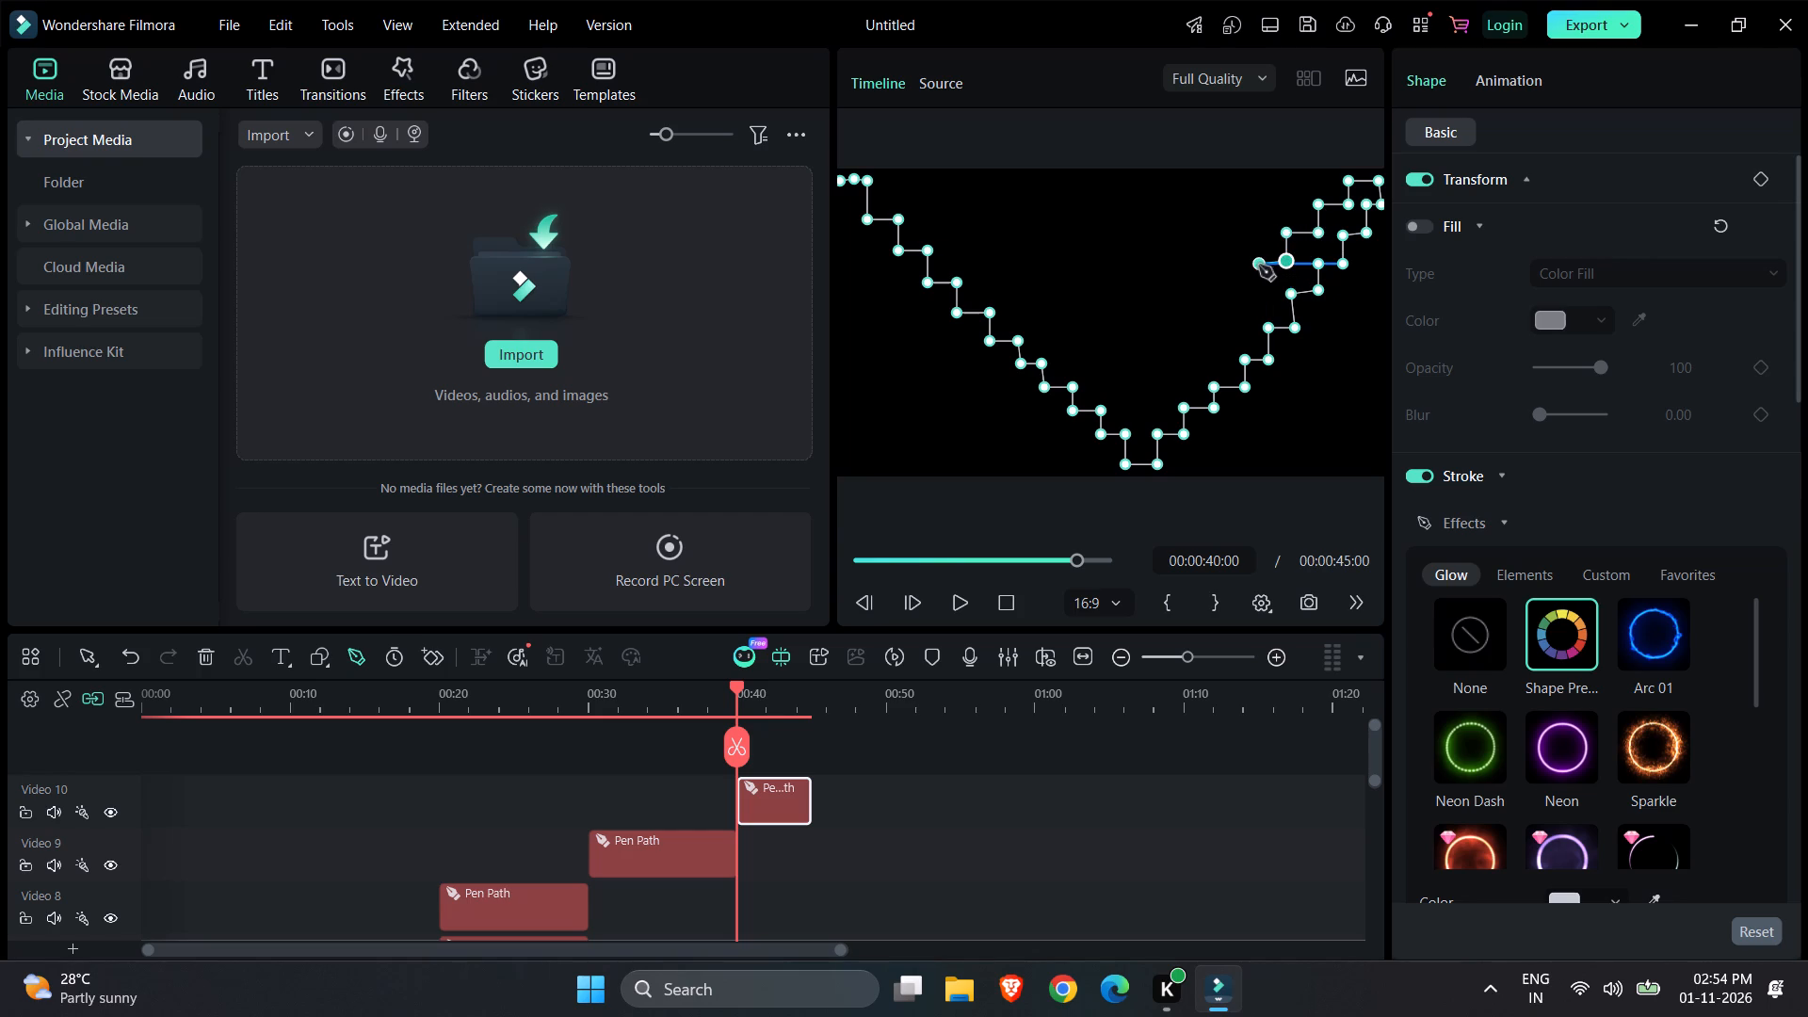
{"action": "left_click", "coordinate": [1259, 266]}
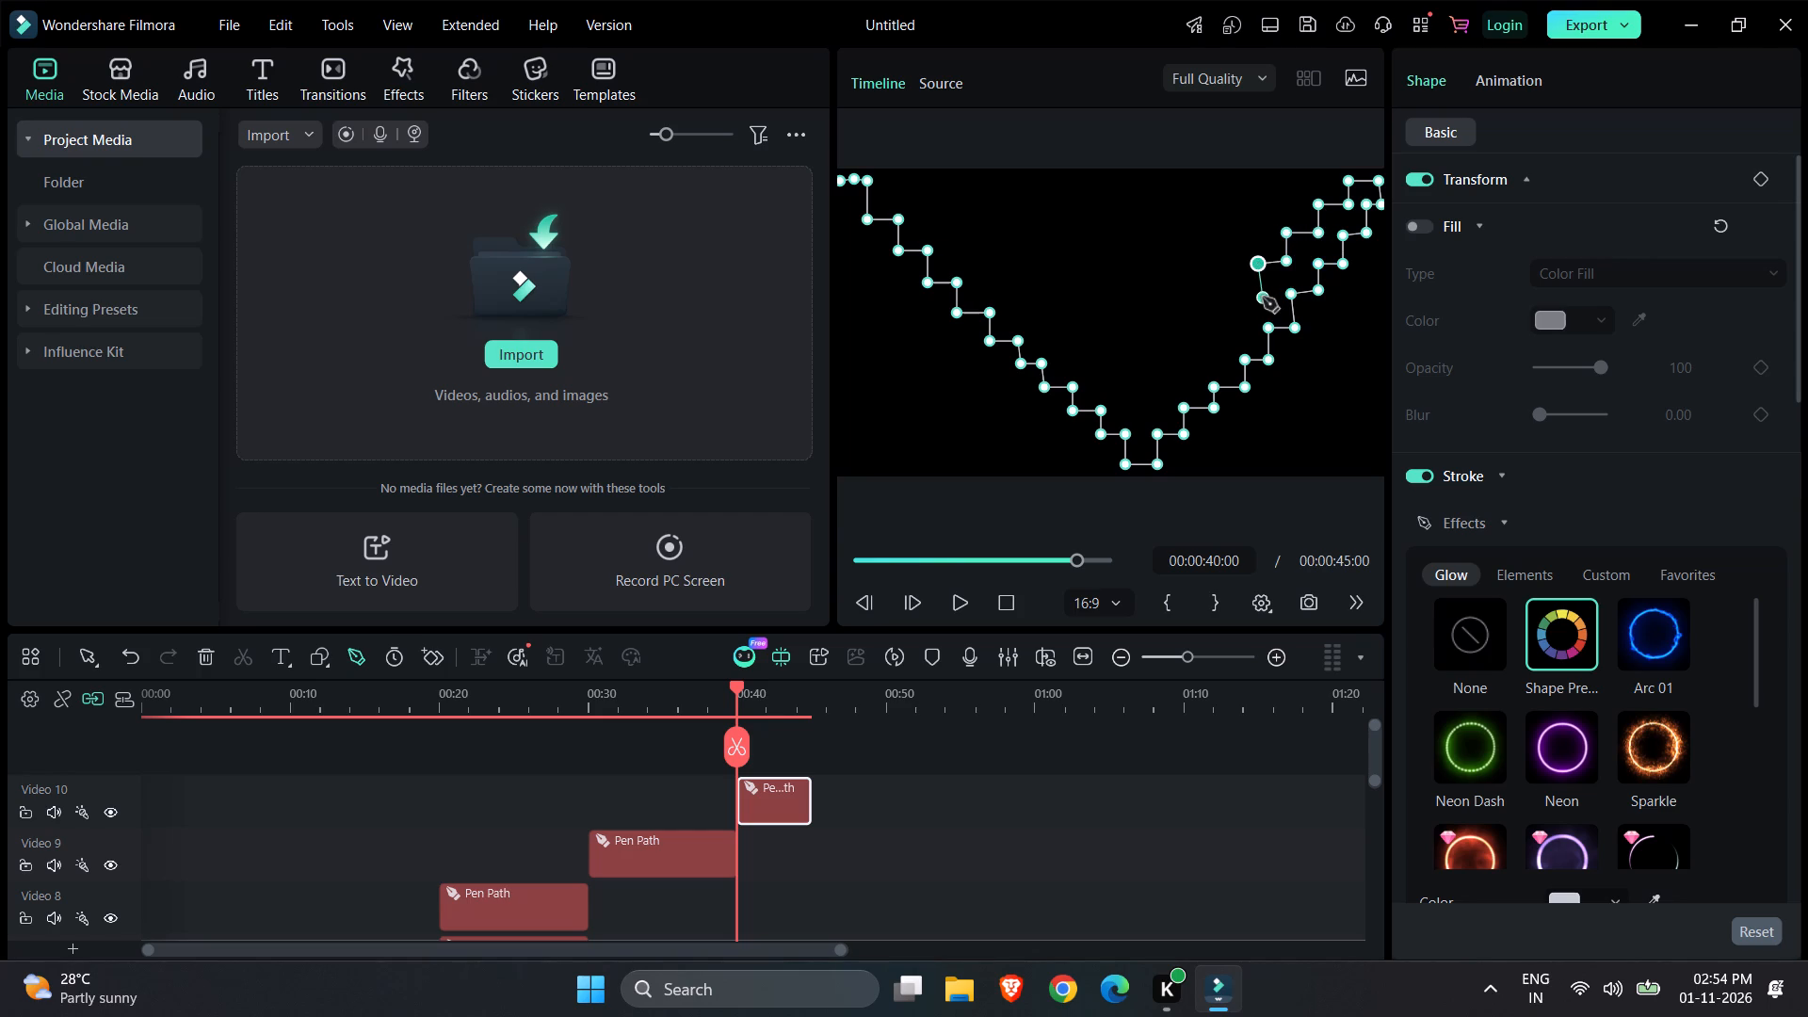
{"action": "left_click", "coordinate": [1260, 298]}
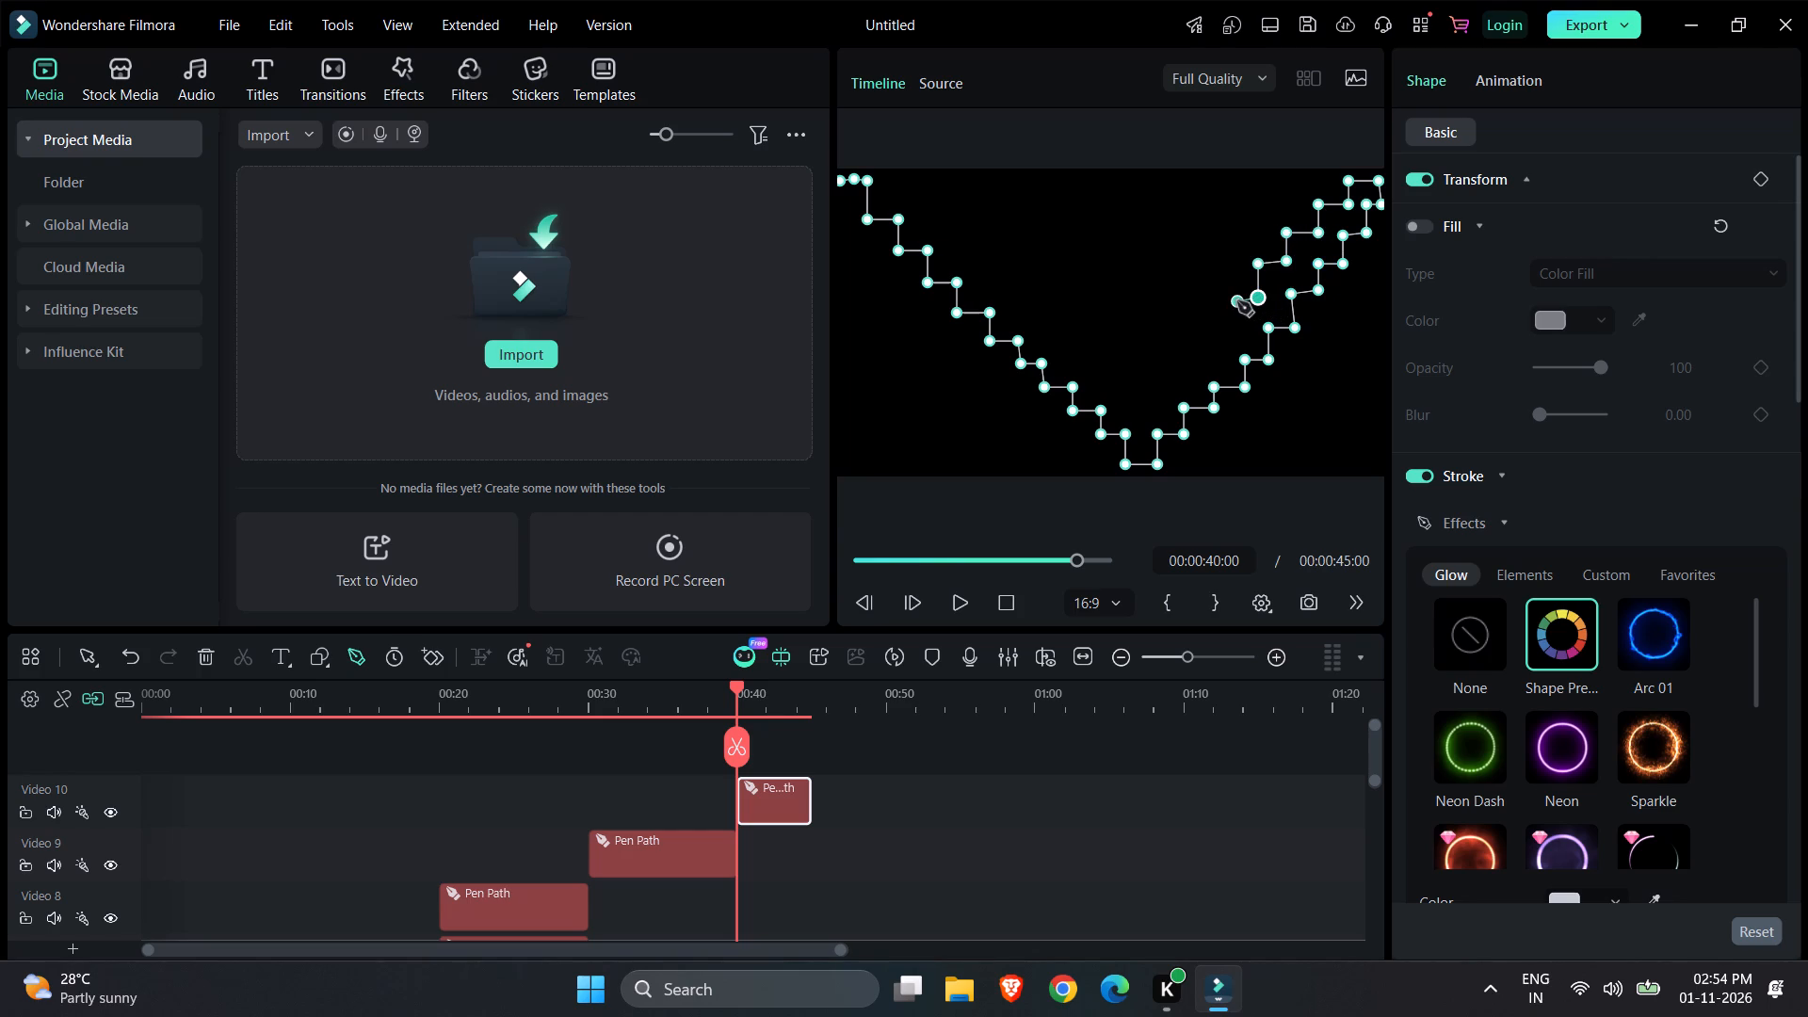
{"action": "left_click", "coordinate": [1237, 299]}
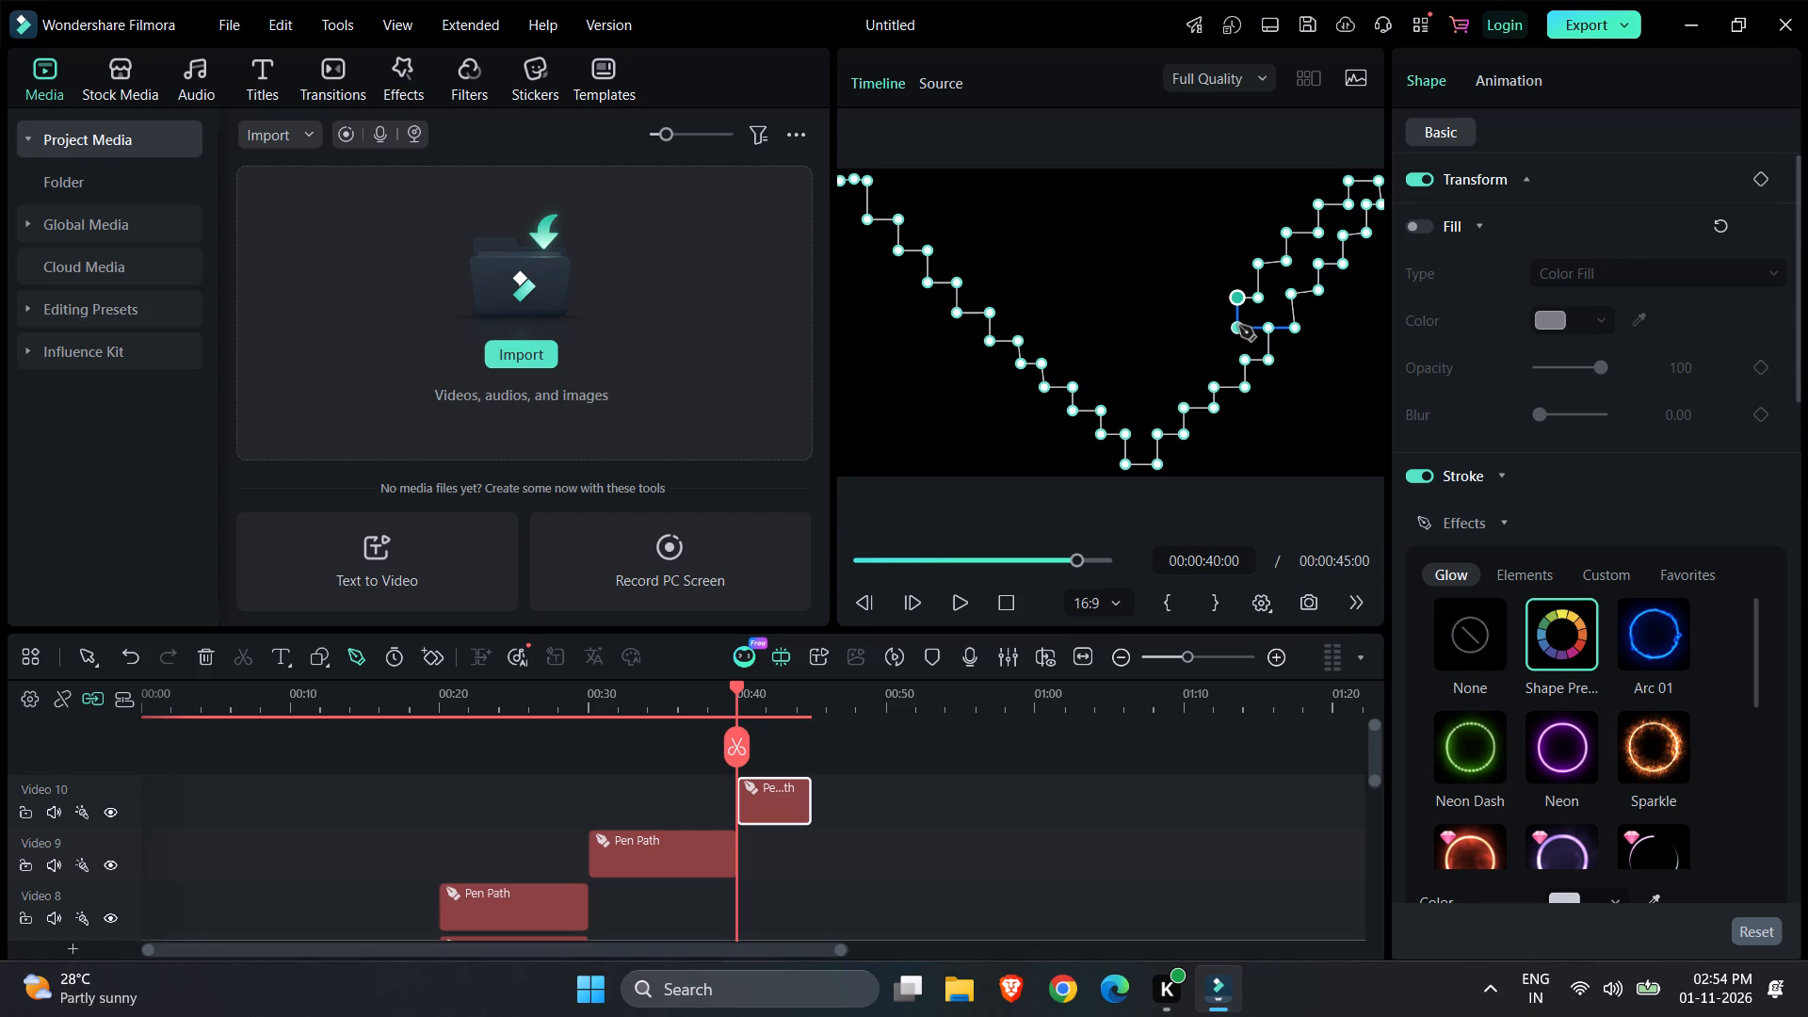
Extend the inner staircase with four more right-angled steps down to a short flat segment just above the V's lowest point.
{"action": "left_click", "coordinate": [1239, 326]}
{"action": "left_click", "coordinate": [1213, 330]}
{"action": "left_click", "coordinate": [1214, 353]}
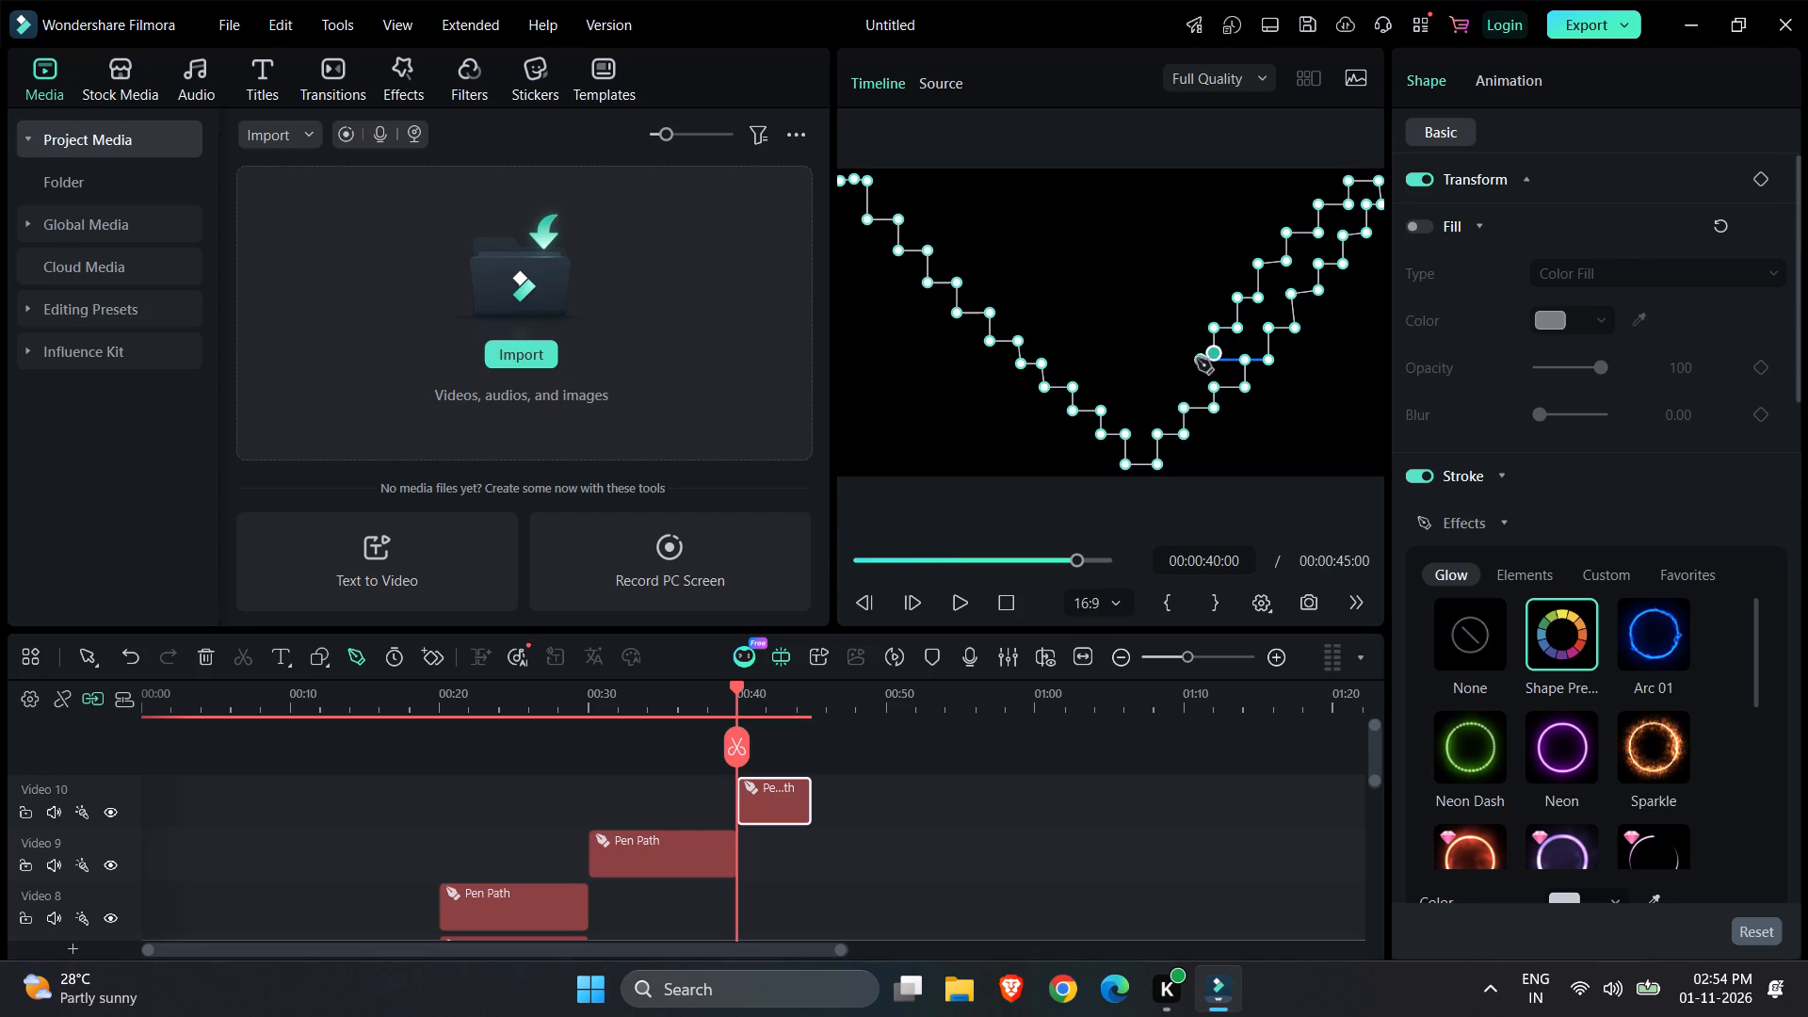
{"action": "left_click", "coordinate": [1184, 353]}
{"action": "left_click", "coordinate": [1184, 380]}
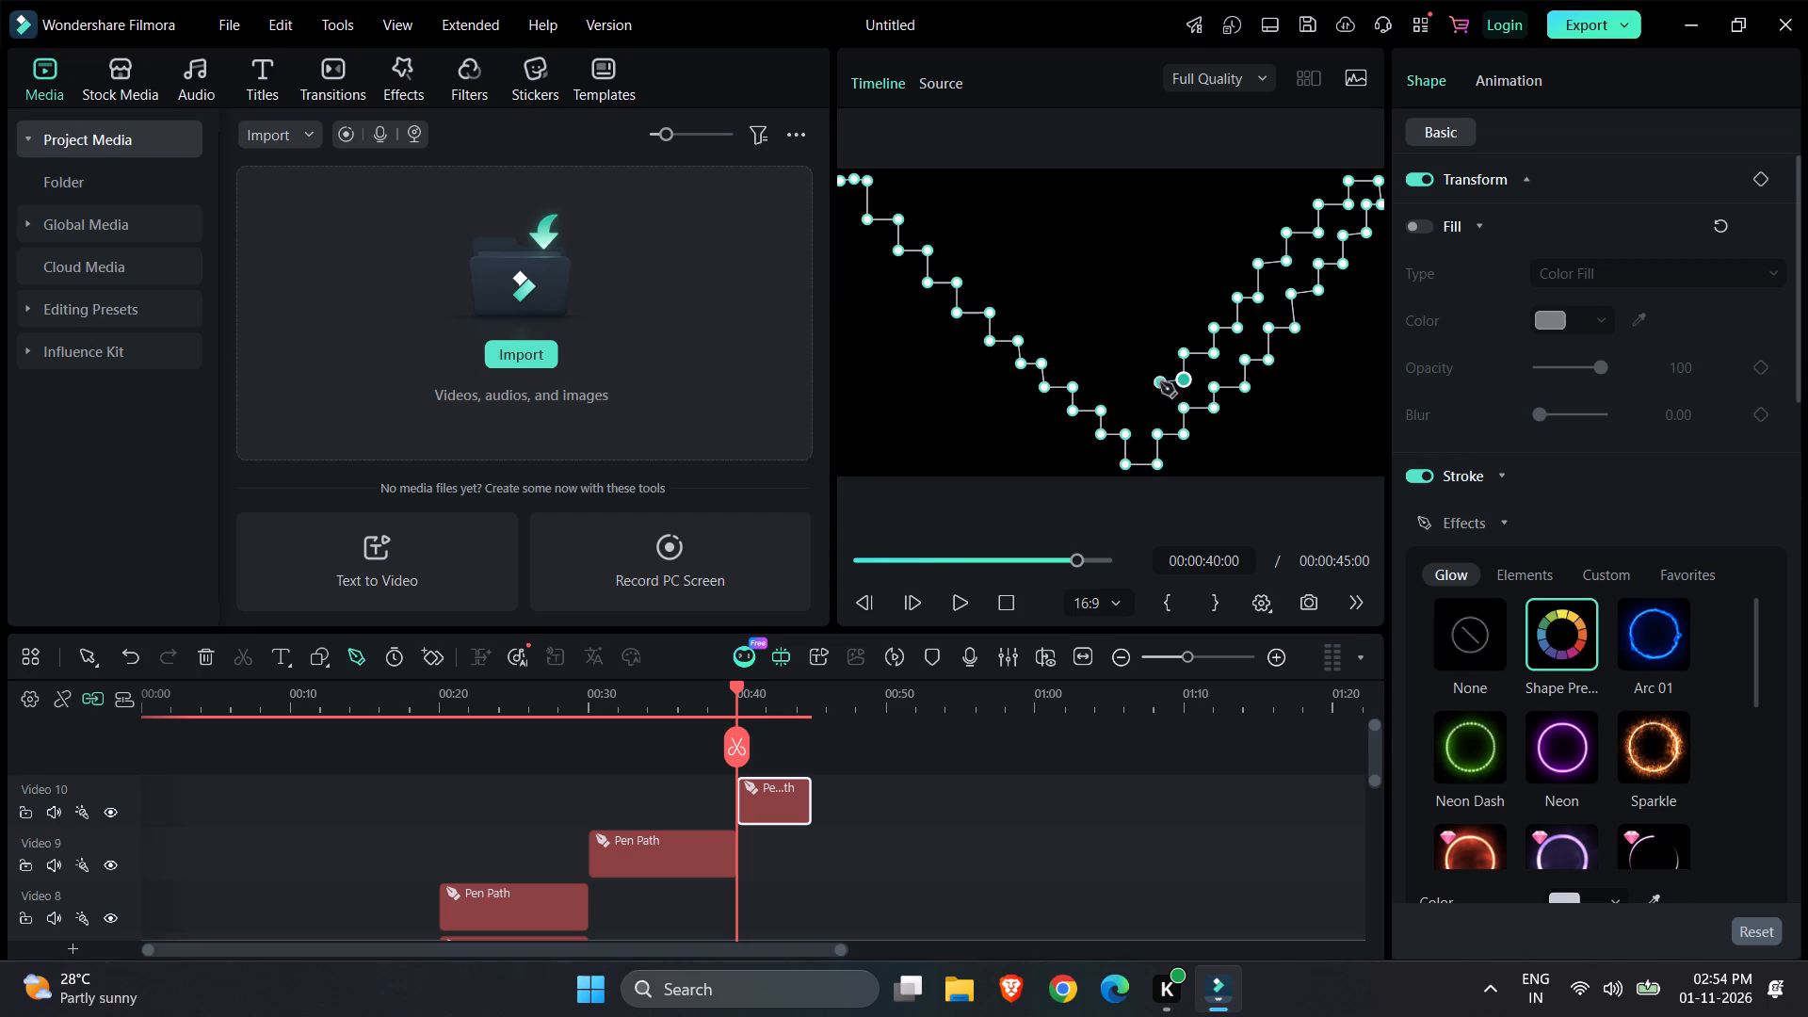
{"action": "left_click", "coordinate": [1160, 379]}
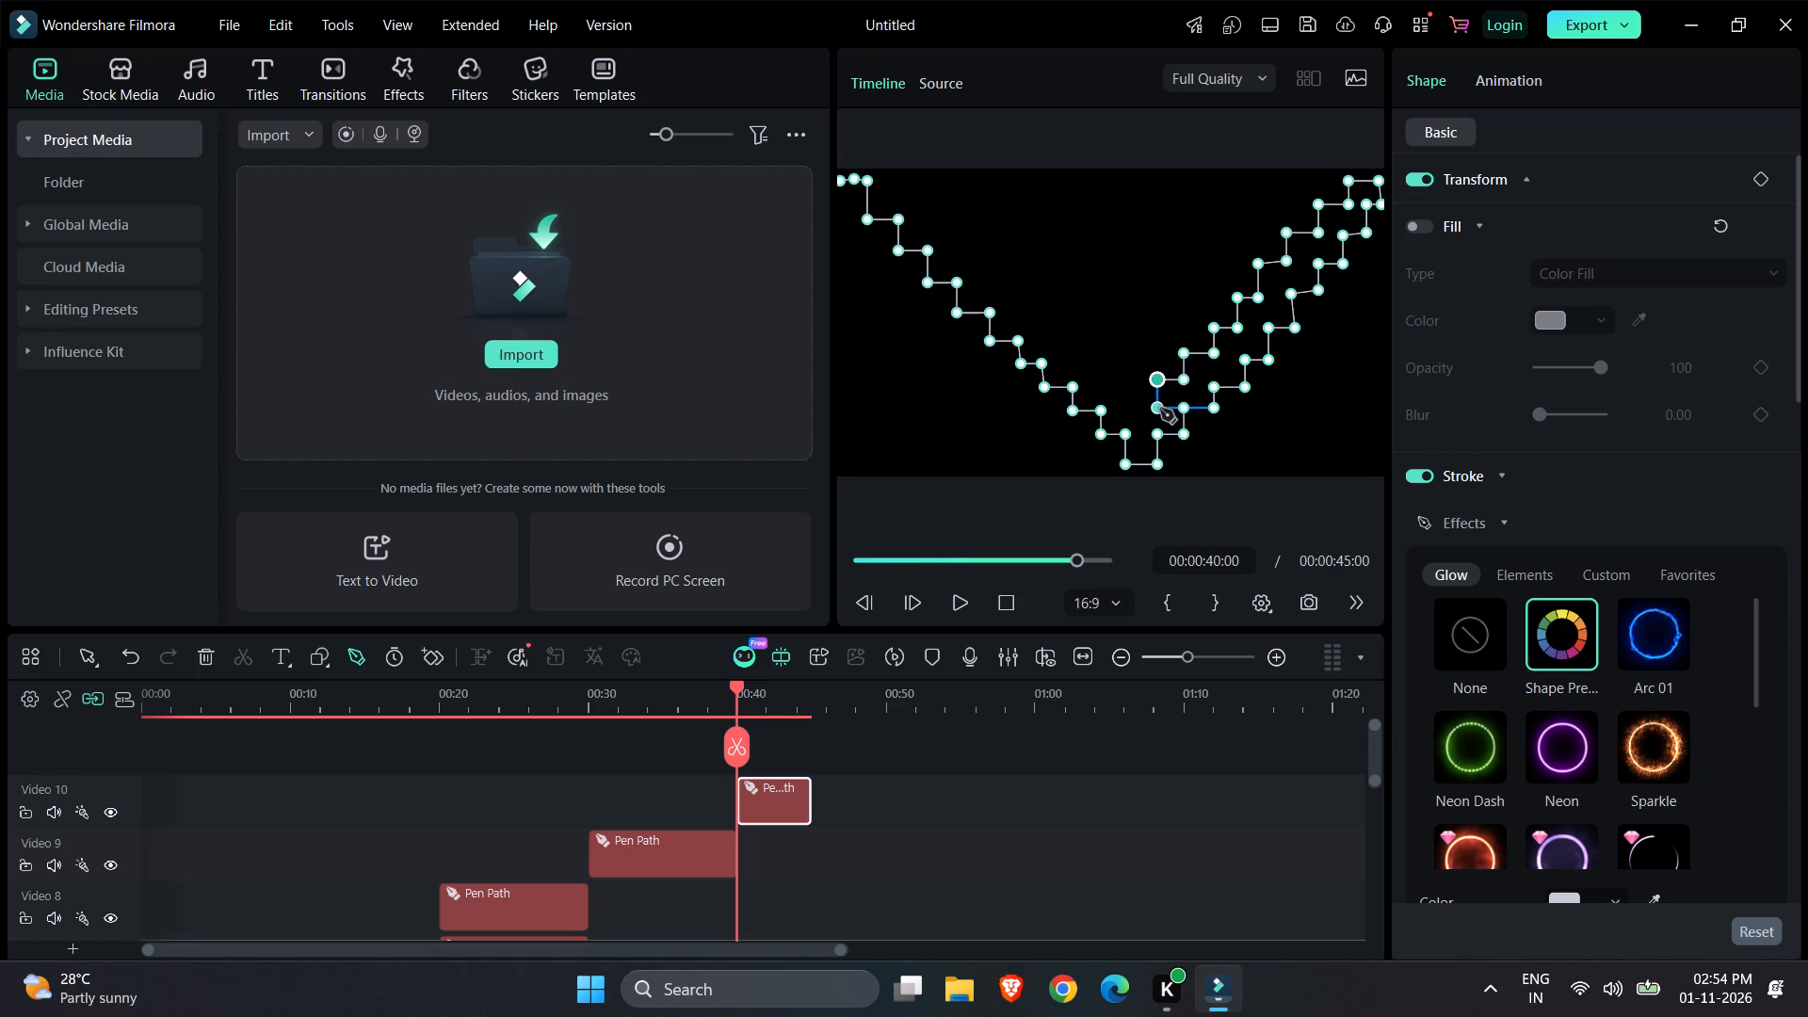
{"action": "left_click", "coordinate": [1160, 409]}
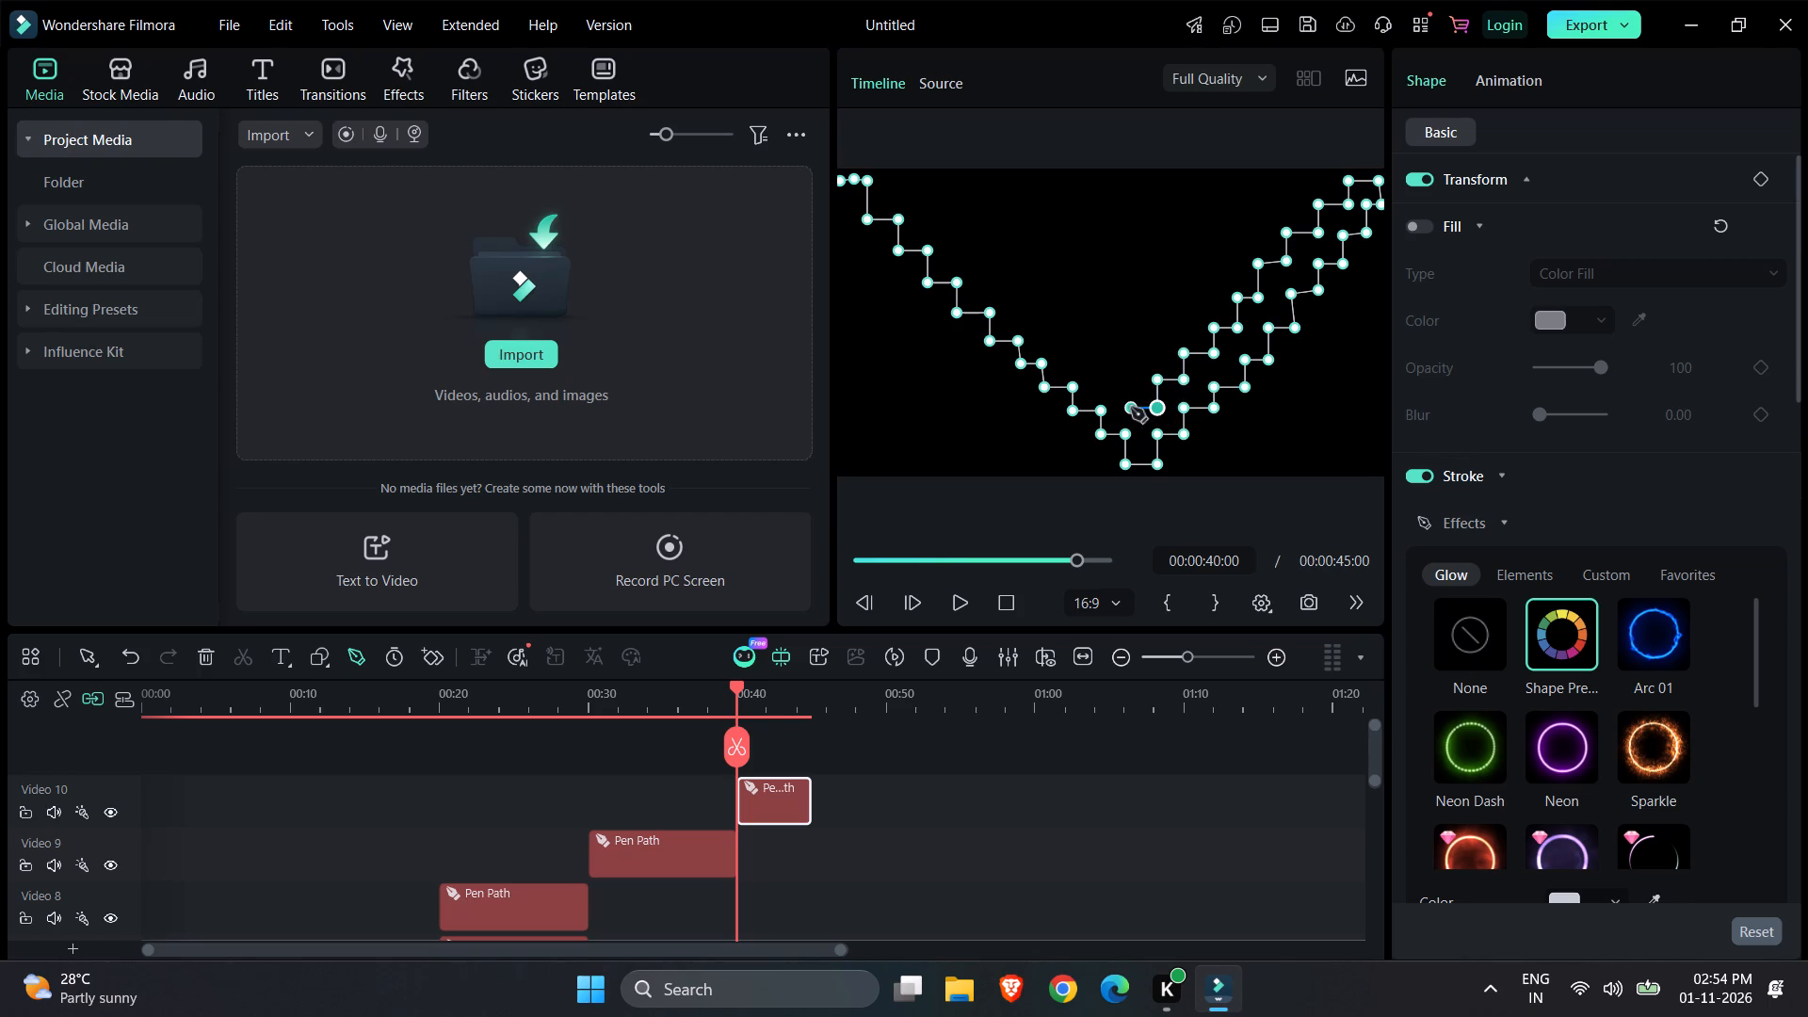
{"action": "left_click", "coordinate": [1131, 408]}
Continue the pen path from the V's inner bottom with four right-angled stair steps ascending leftward, parallel to the outer left staircase.
{"action": "left_click", "coordinate": [1130, 380]}
{"action": "left_click", "coordinate": [1100, 380]}
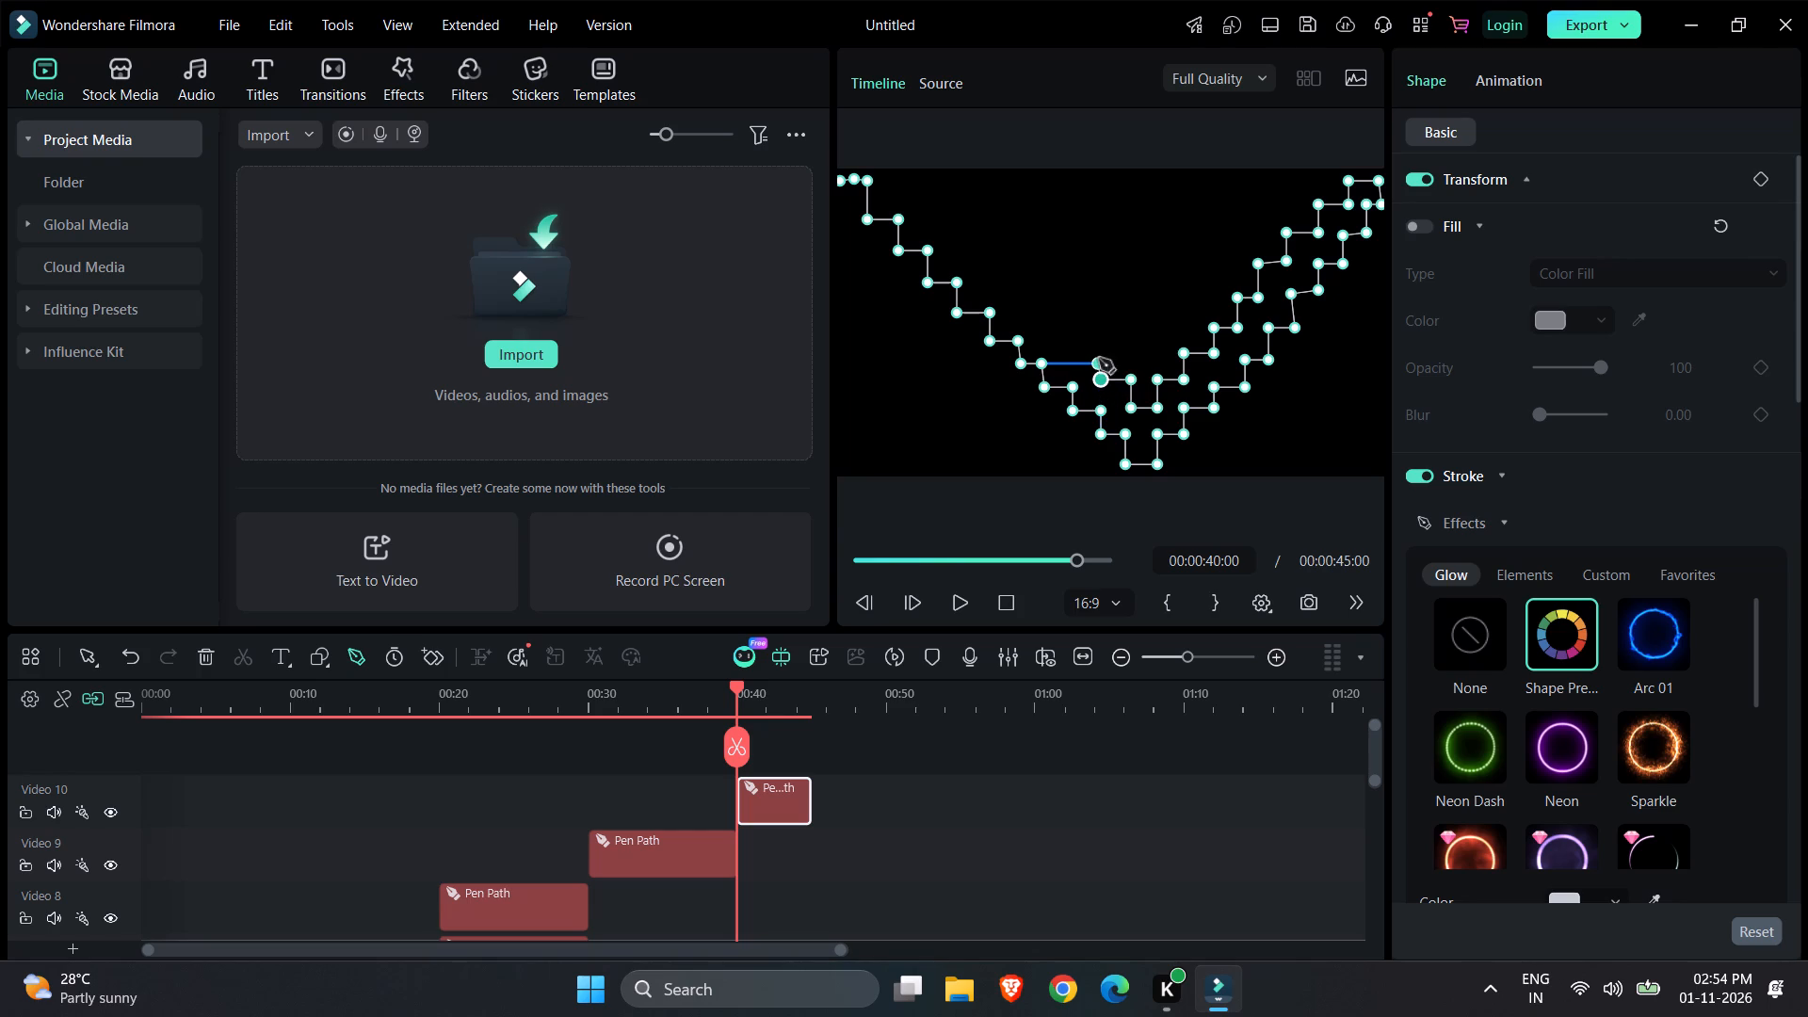
{"action": "left_click", "coordinate": [1099, 353]}
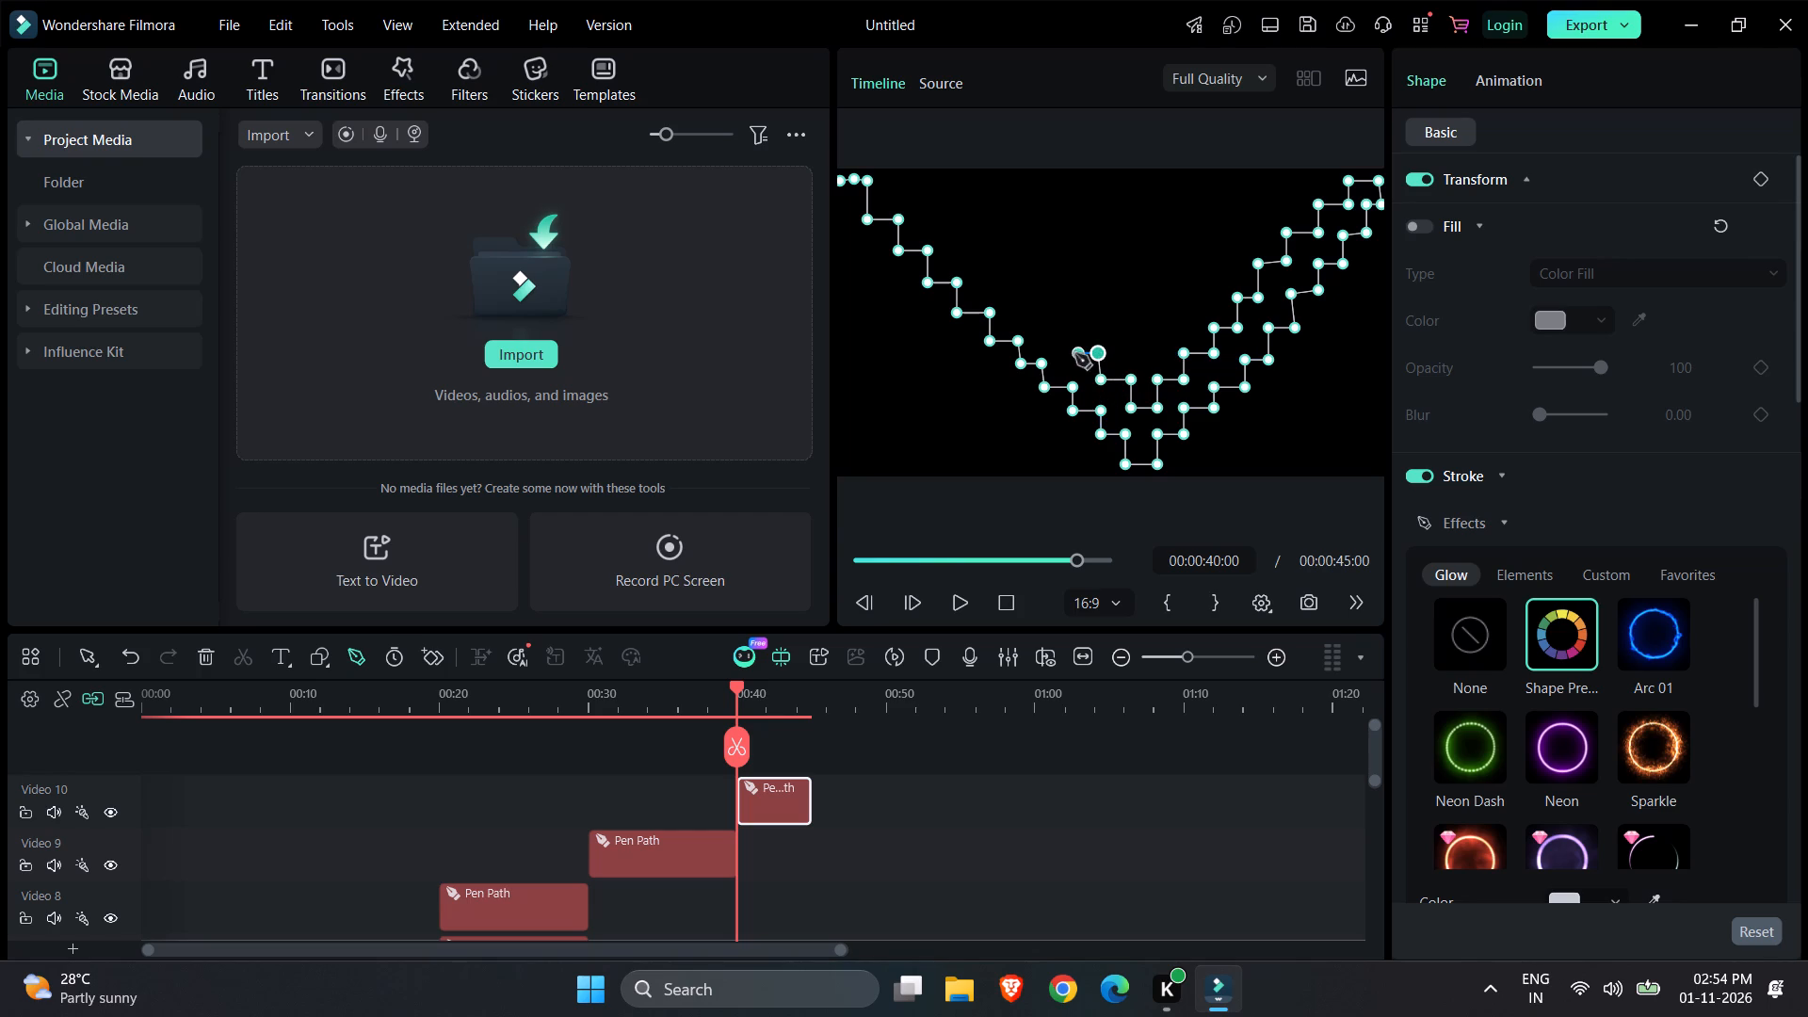
{"action": "left_click", "coordinate": [1067, 354]}
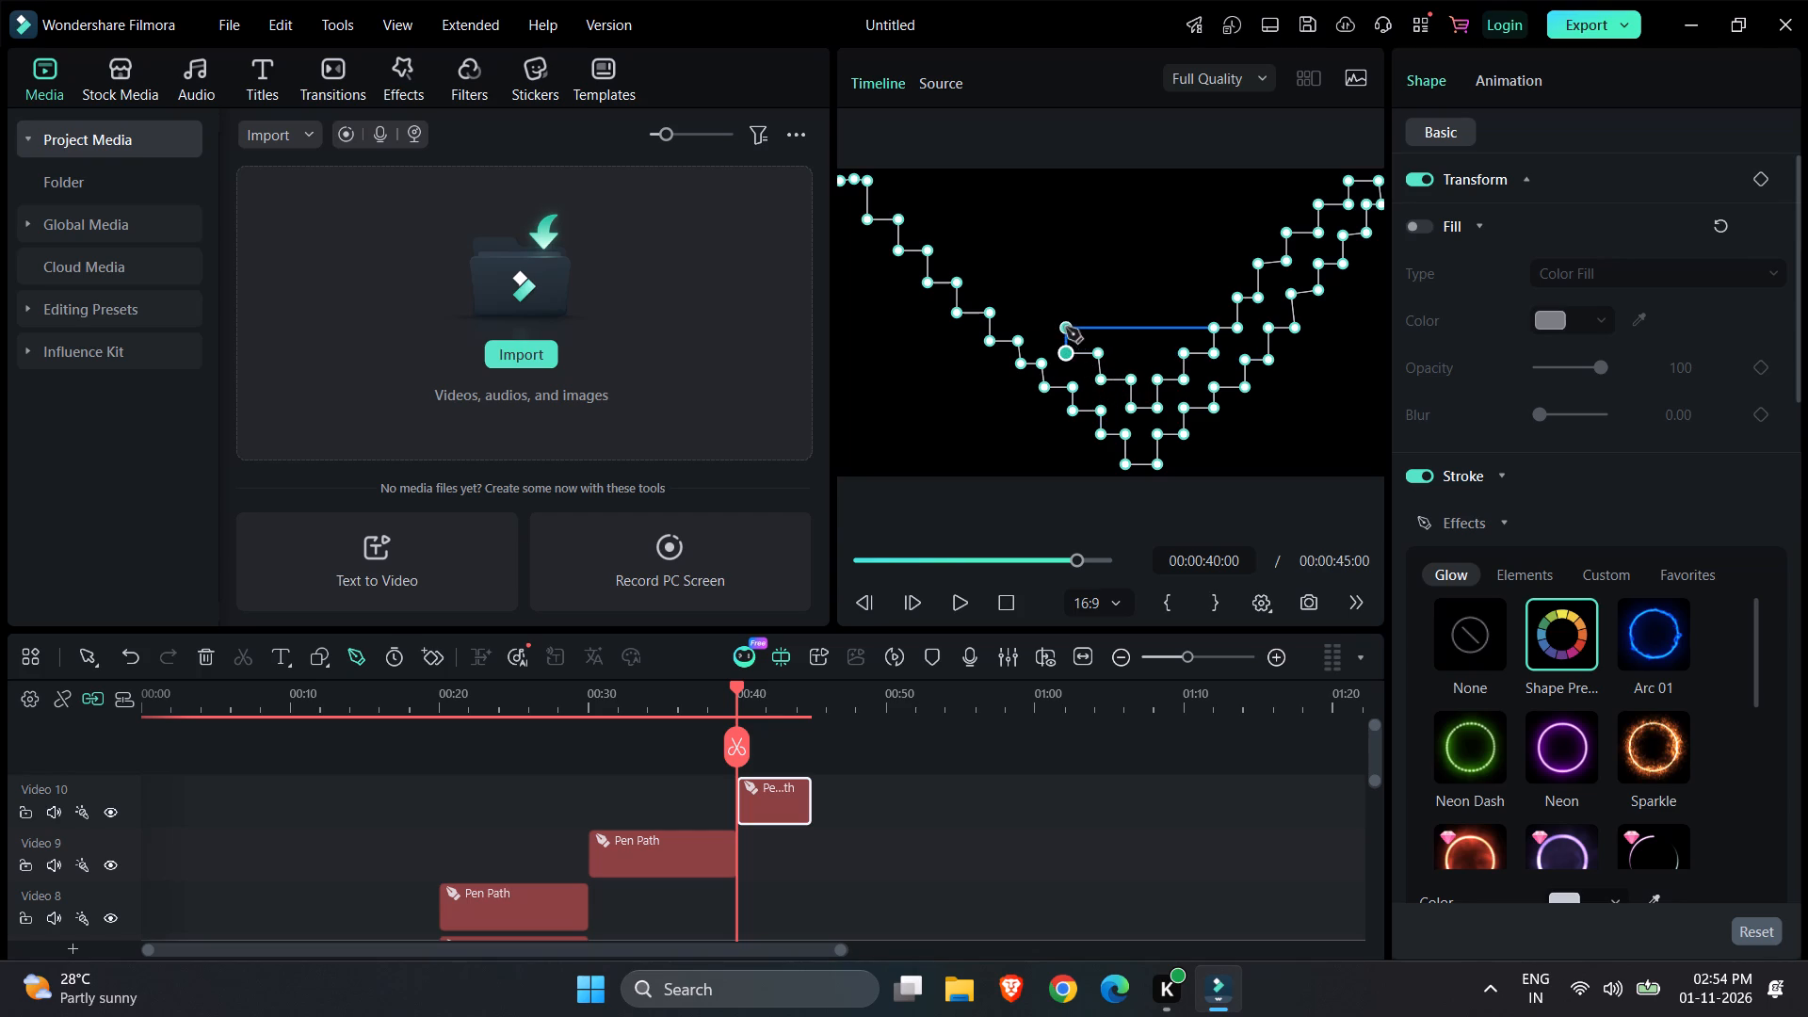
{"action": "left_click", "coordinate": [1066, 328]}
{"action": "left_click", "coordinate": [1041, 329]}
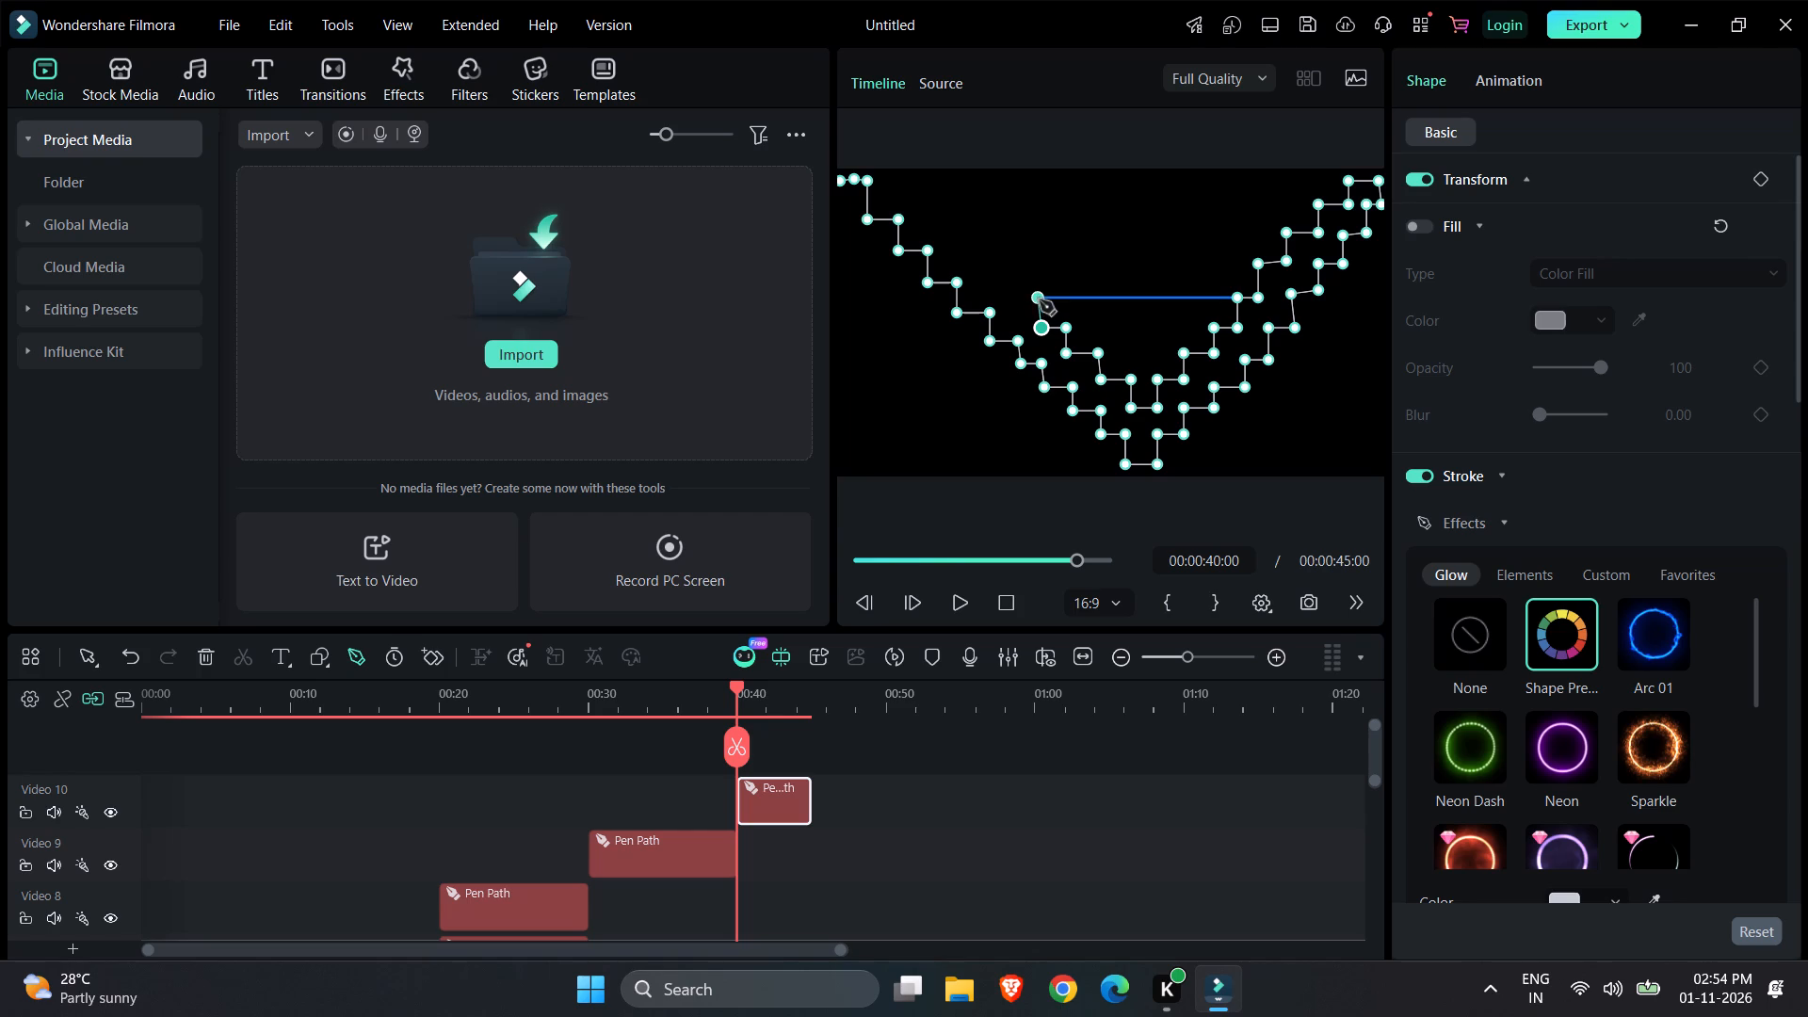
{"action": "left_click", "coordinate": [1041, 299]}
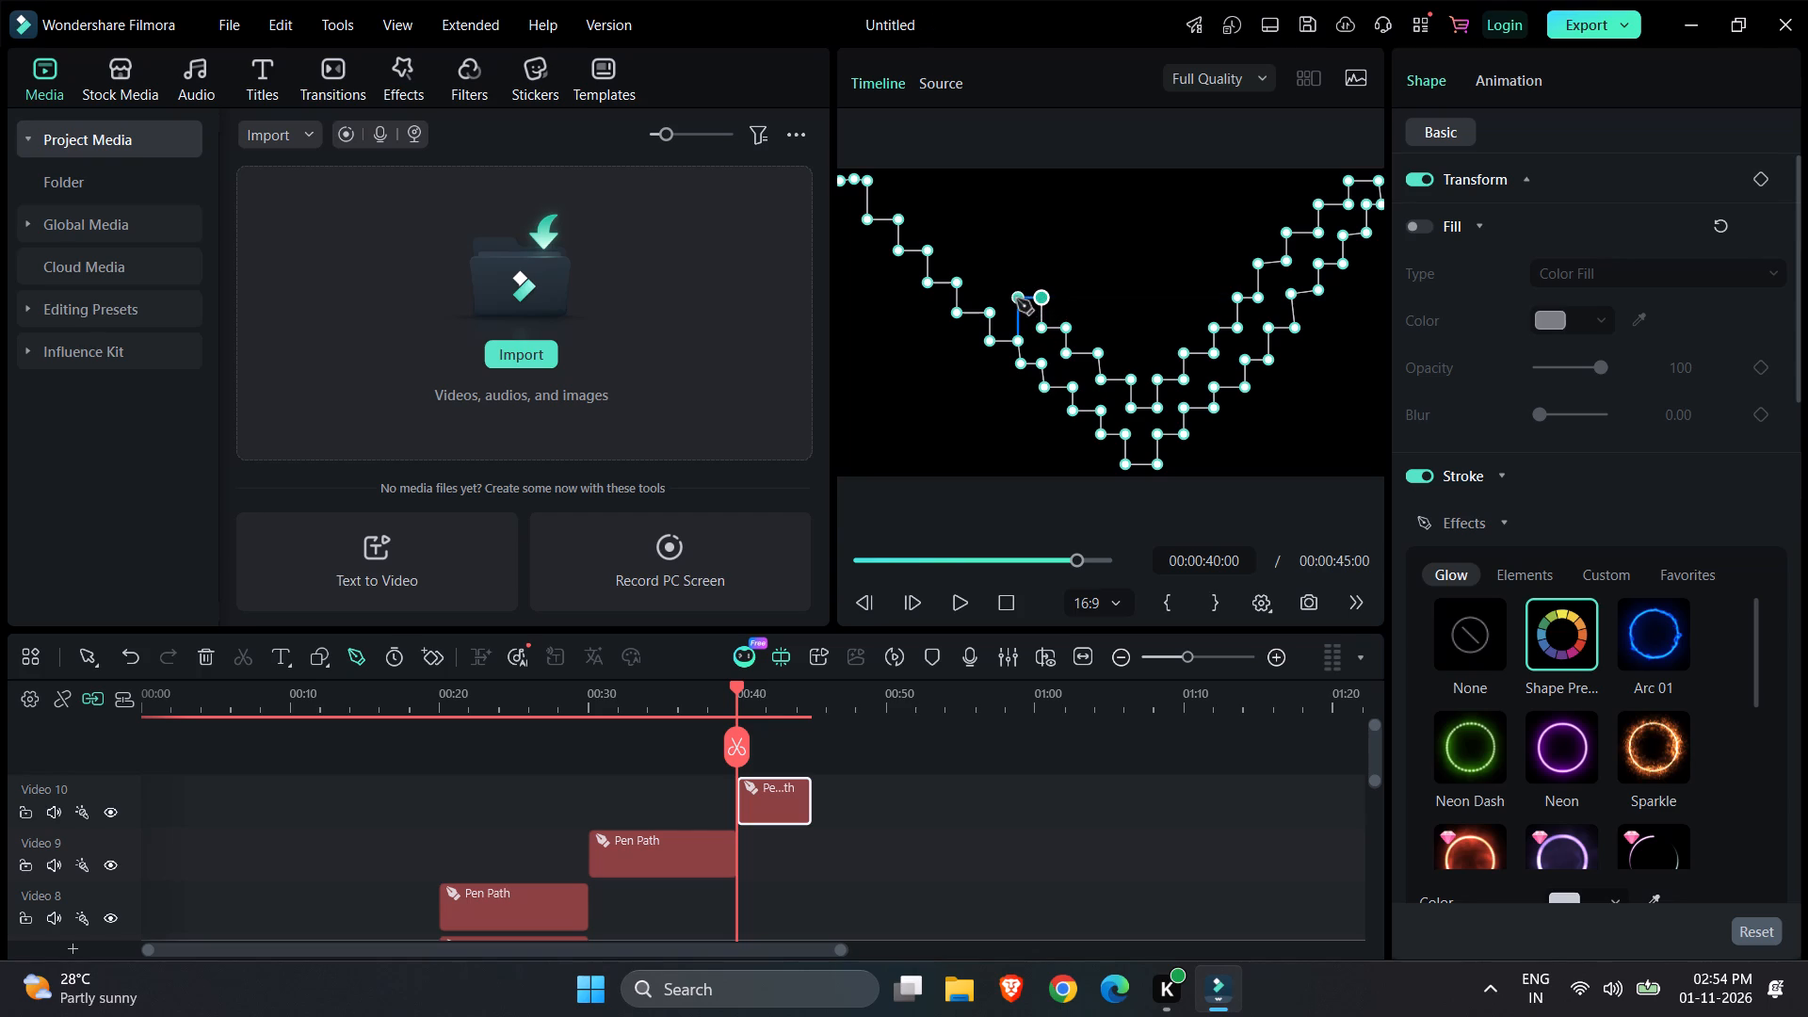
{"action": "left_click", "coordinate": [1017, 299]}
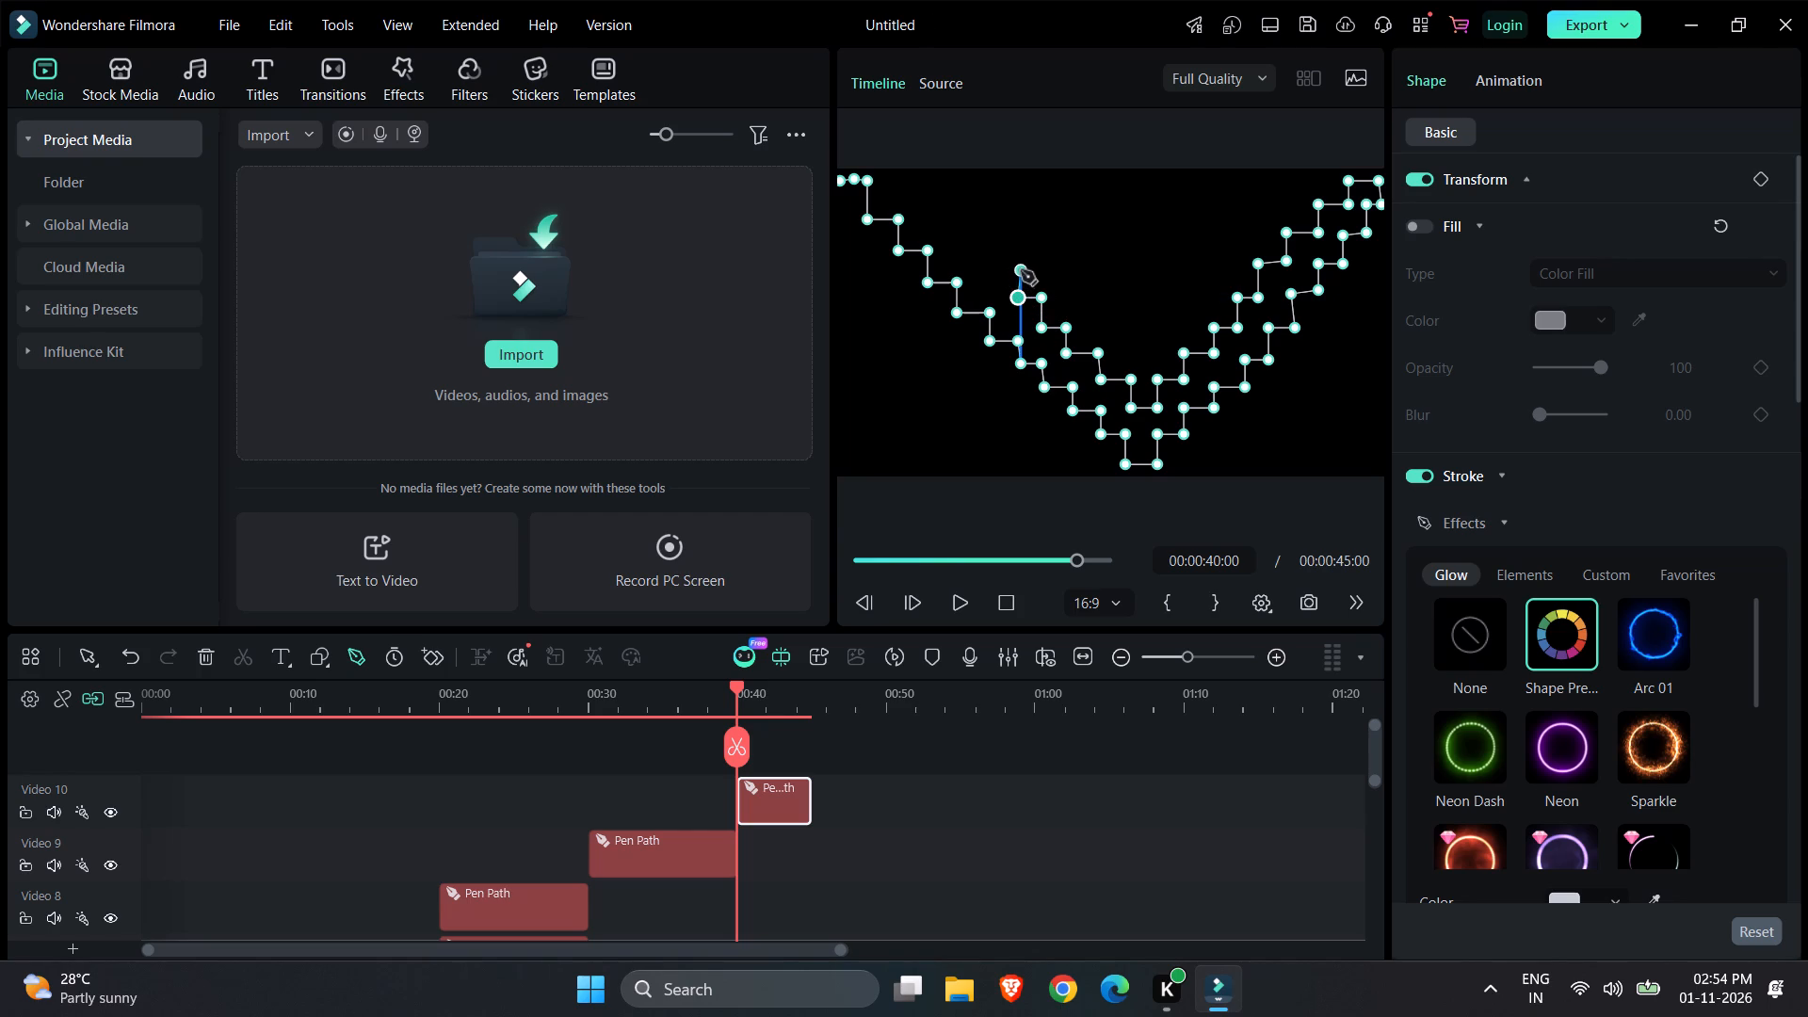
Add three more stair steps up to the frame's top edge and join the path leftward to the outer staircase, finishing the V outline.
{"action": "left_click", "coordinate": [1019, 263]}
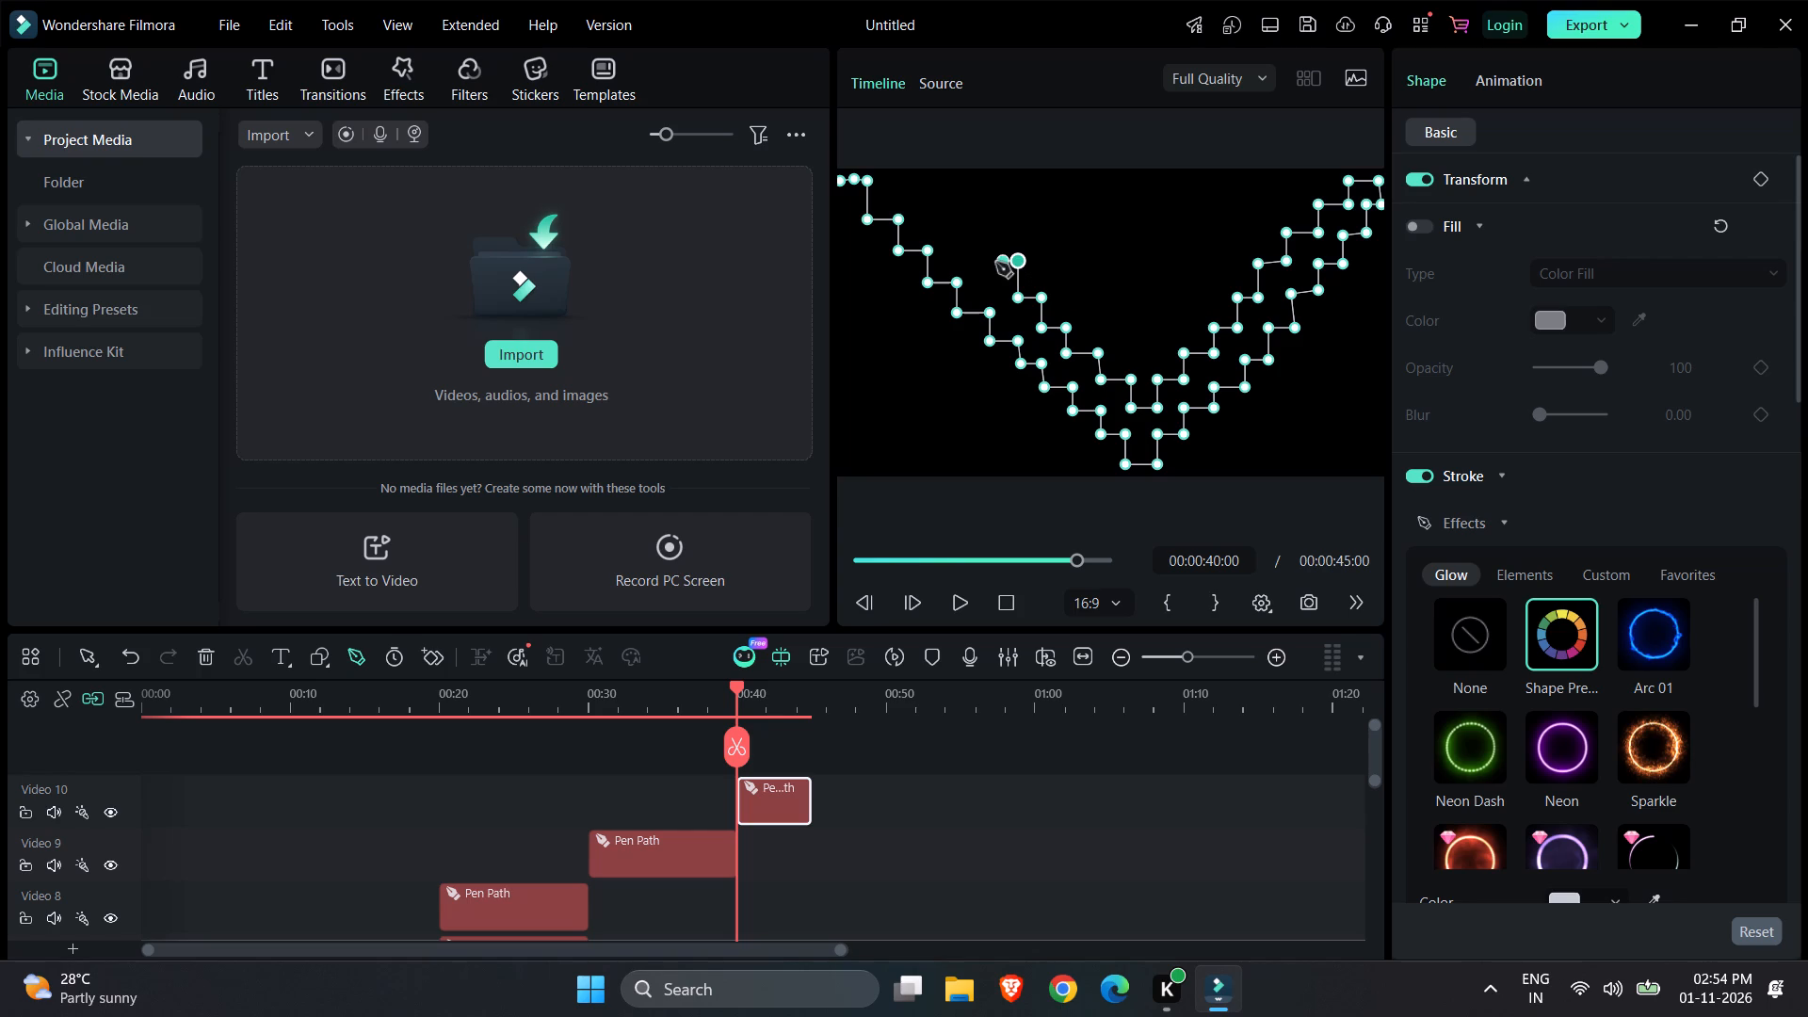
{"action": "left_click", "coordinate": [992, 264]}
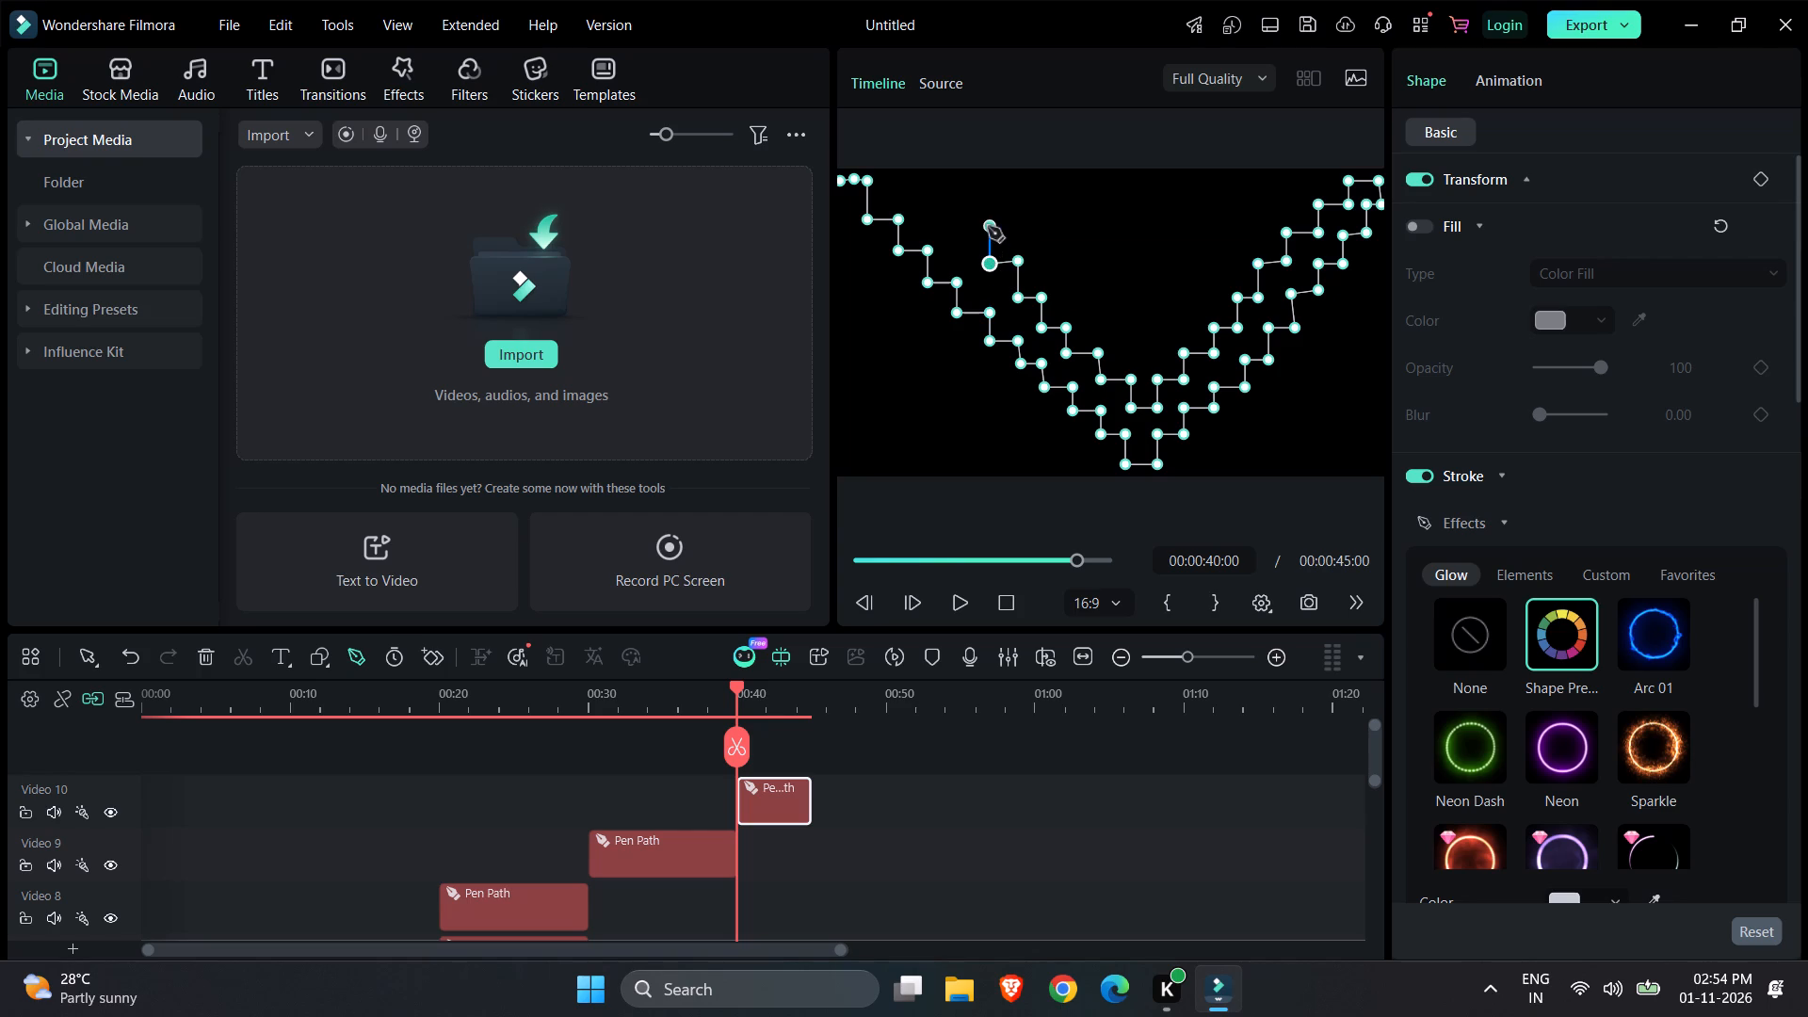
{"action": "left_click", "coordinate": [987, 232]}
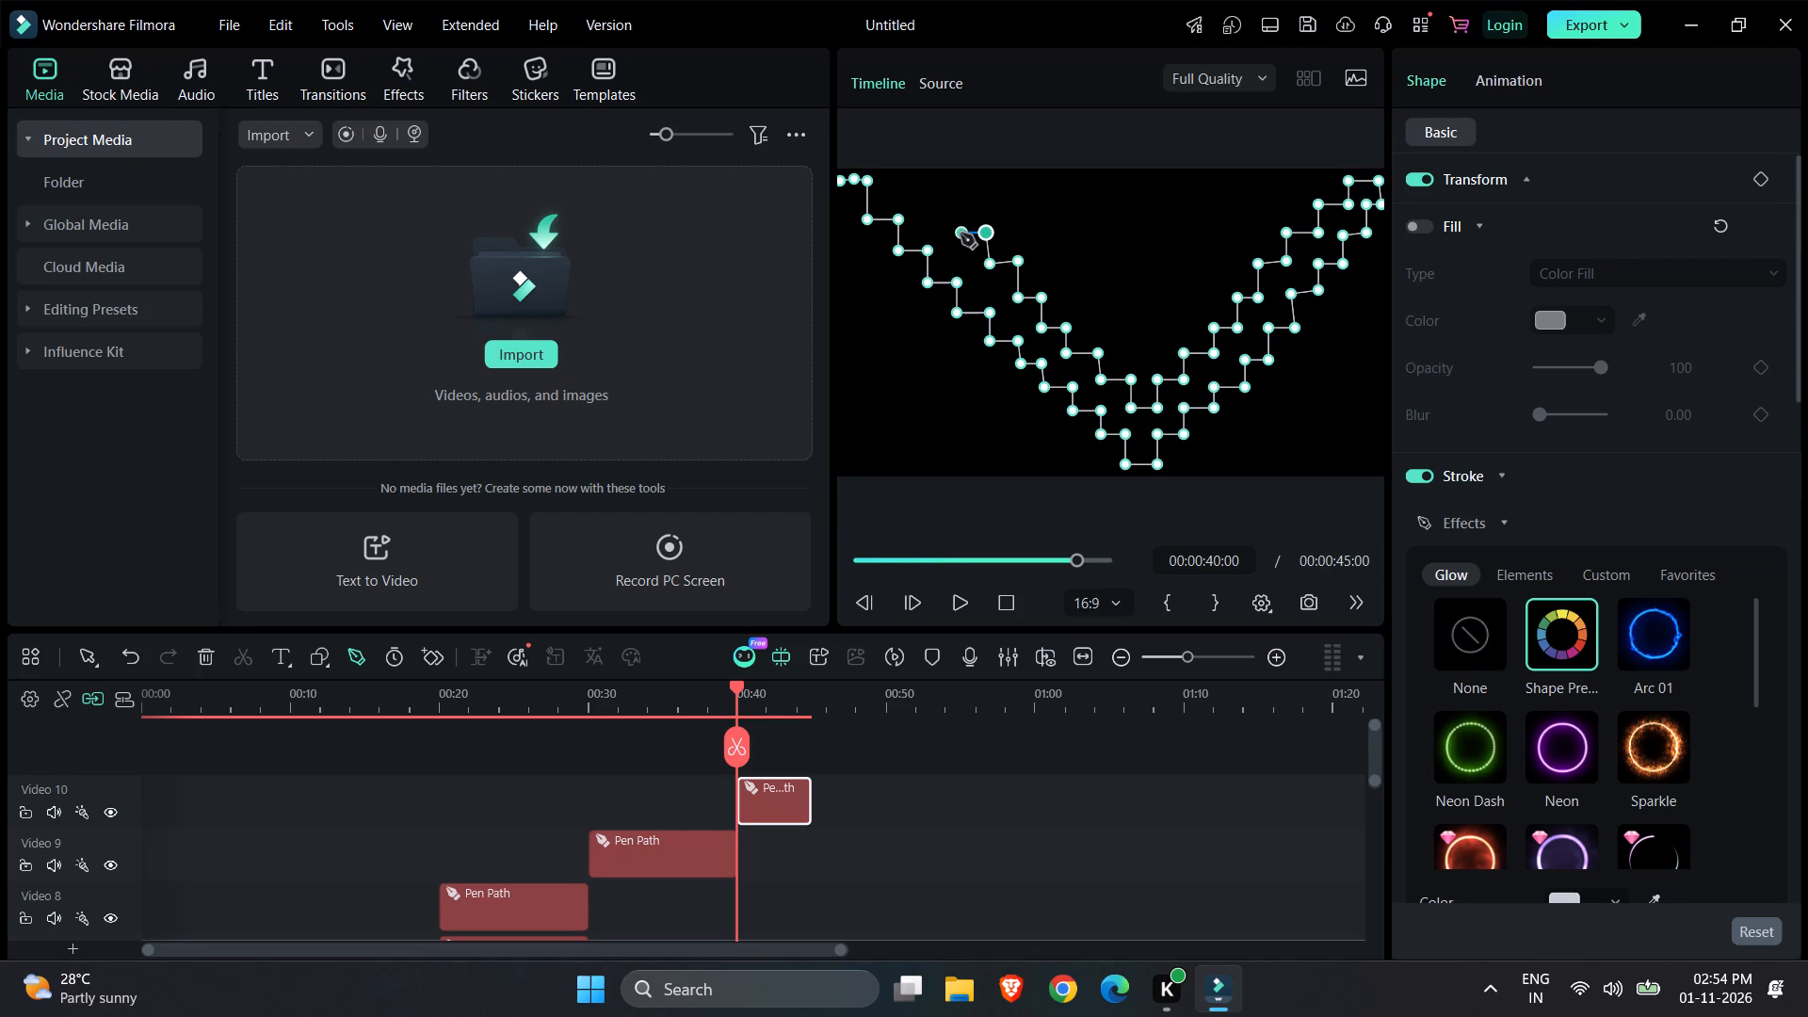
{"action": "left_click", "coordinate": [959, 235]}
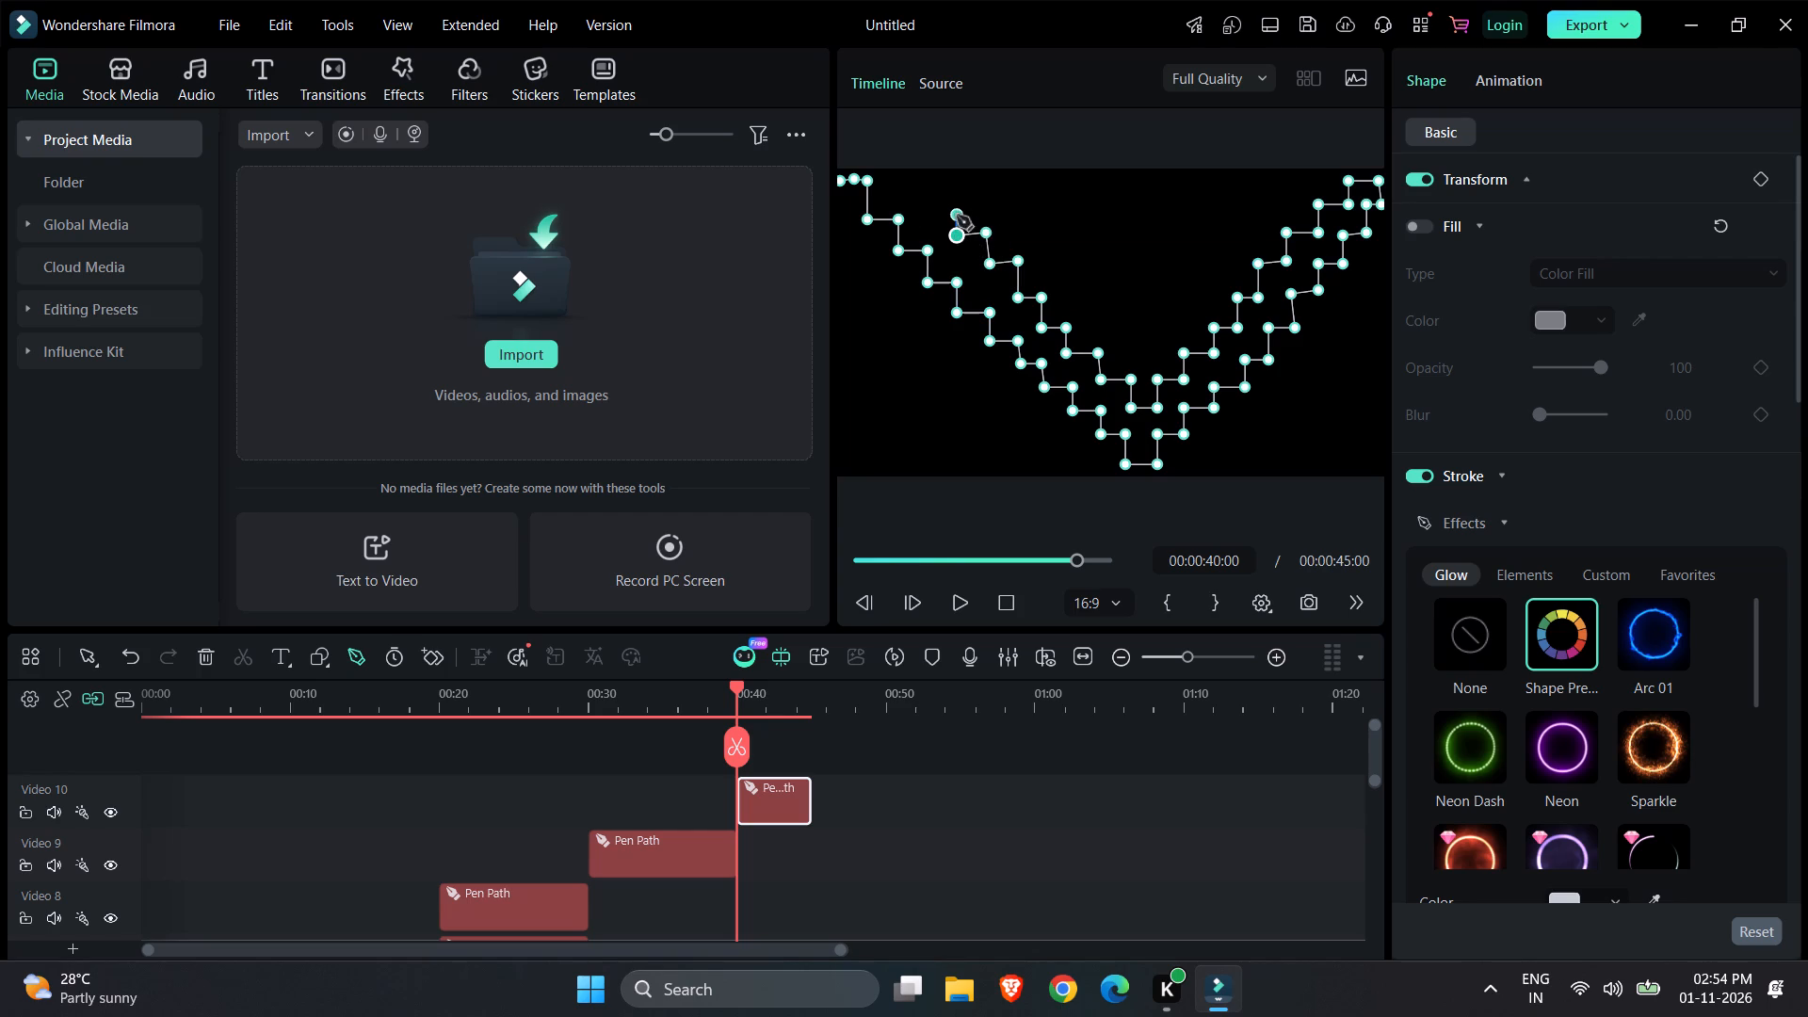
{"action": "left_click", "coordinate": [956, 203]}
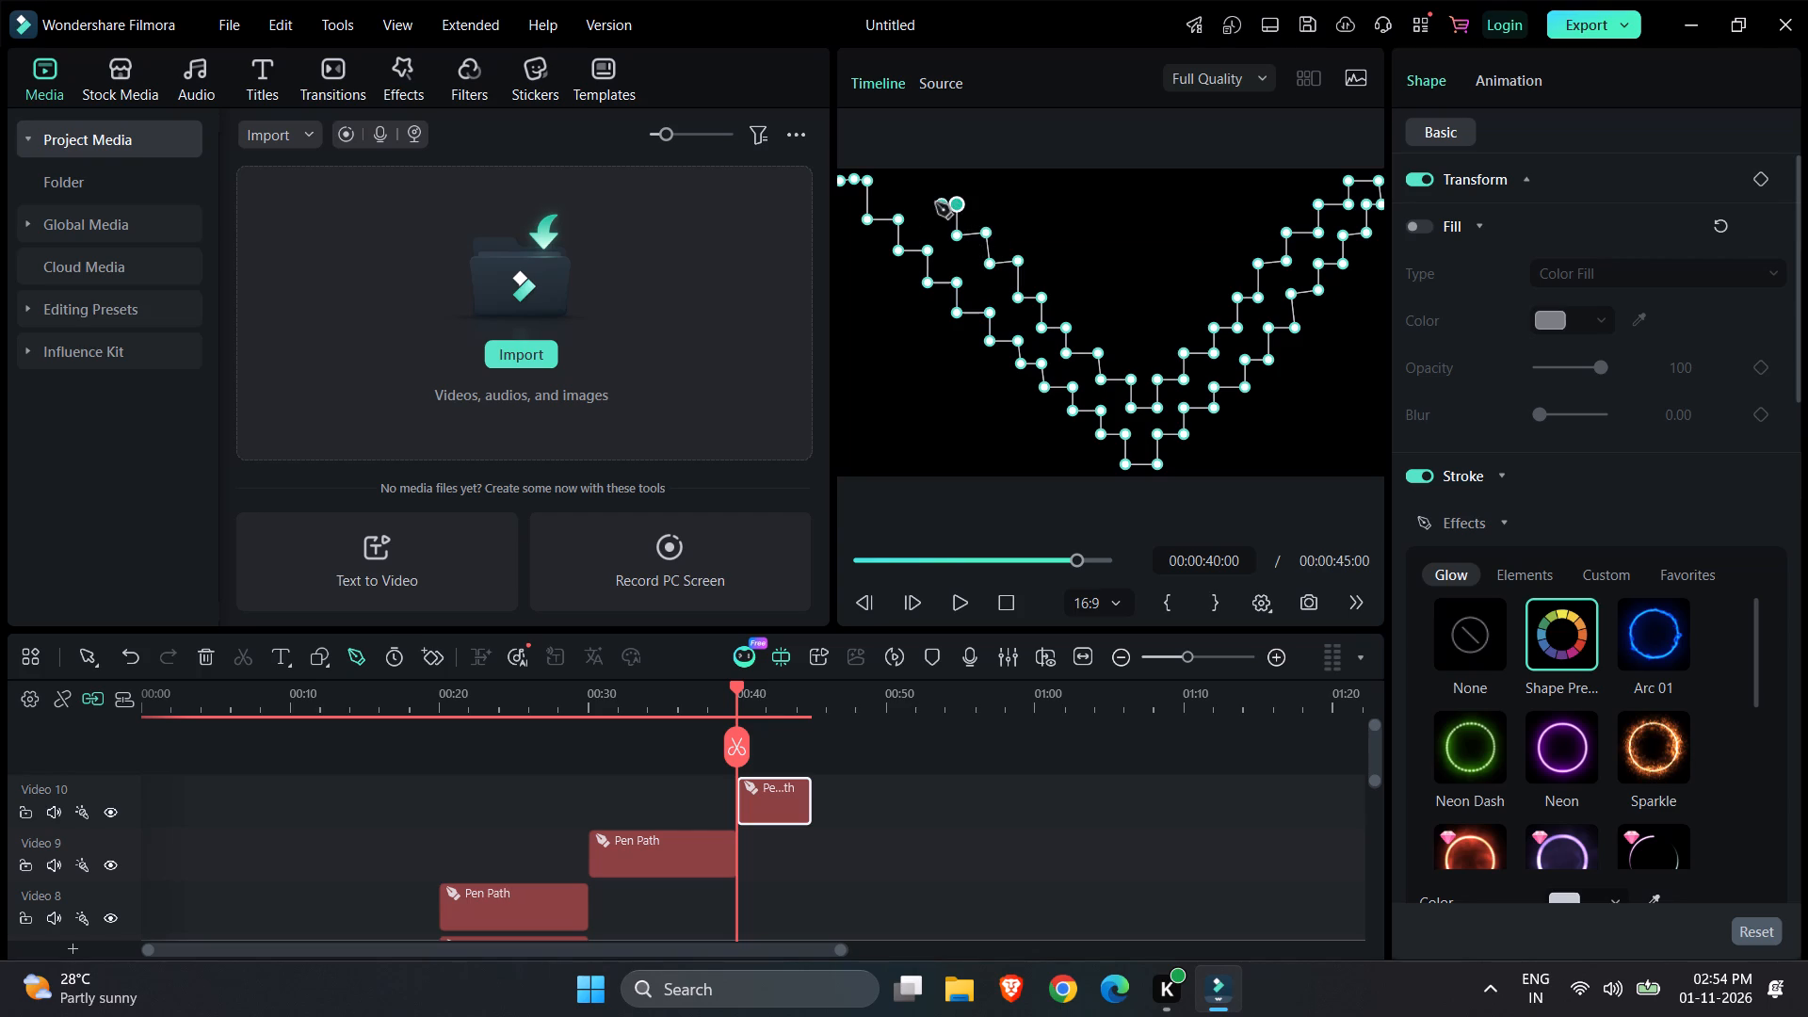
{"action": "left_click", "coordinate": [927, 203]}
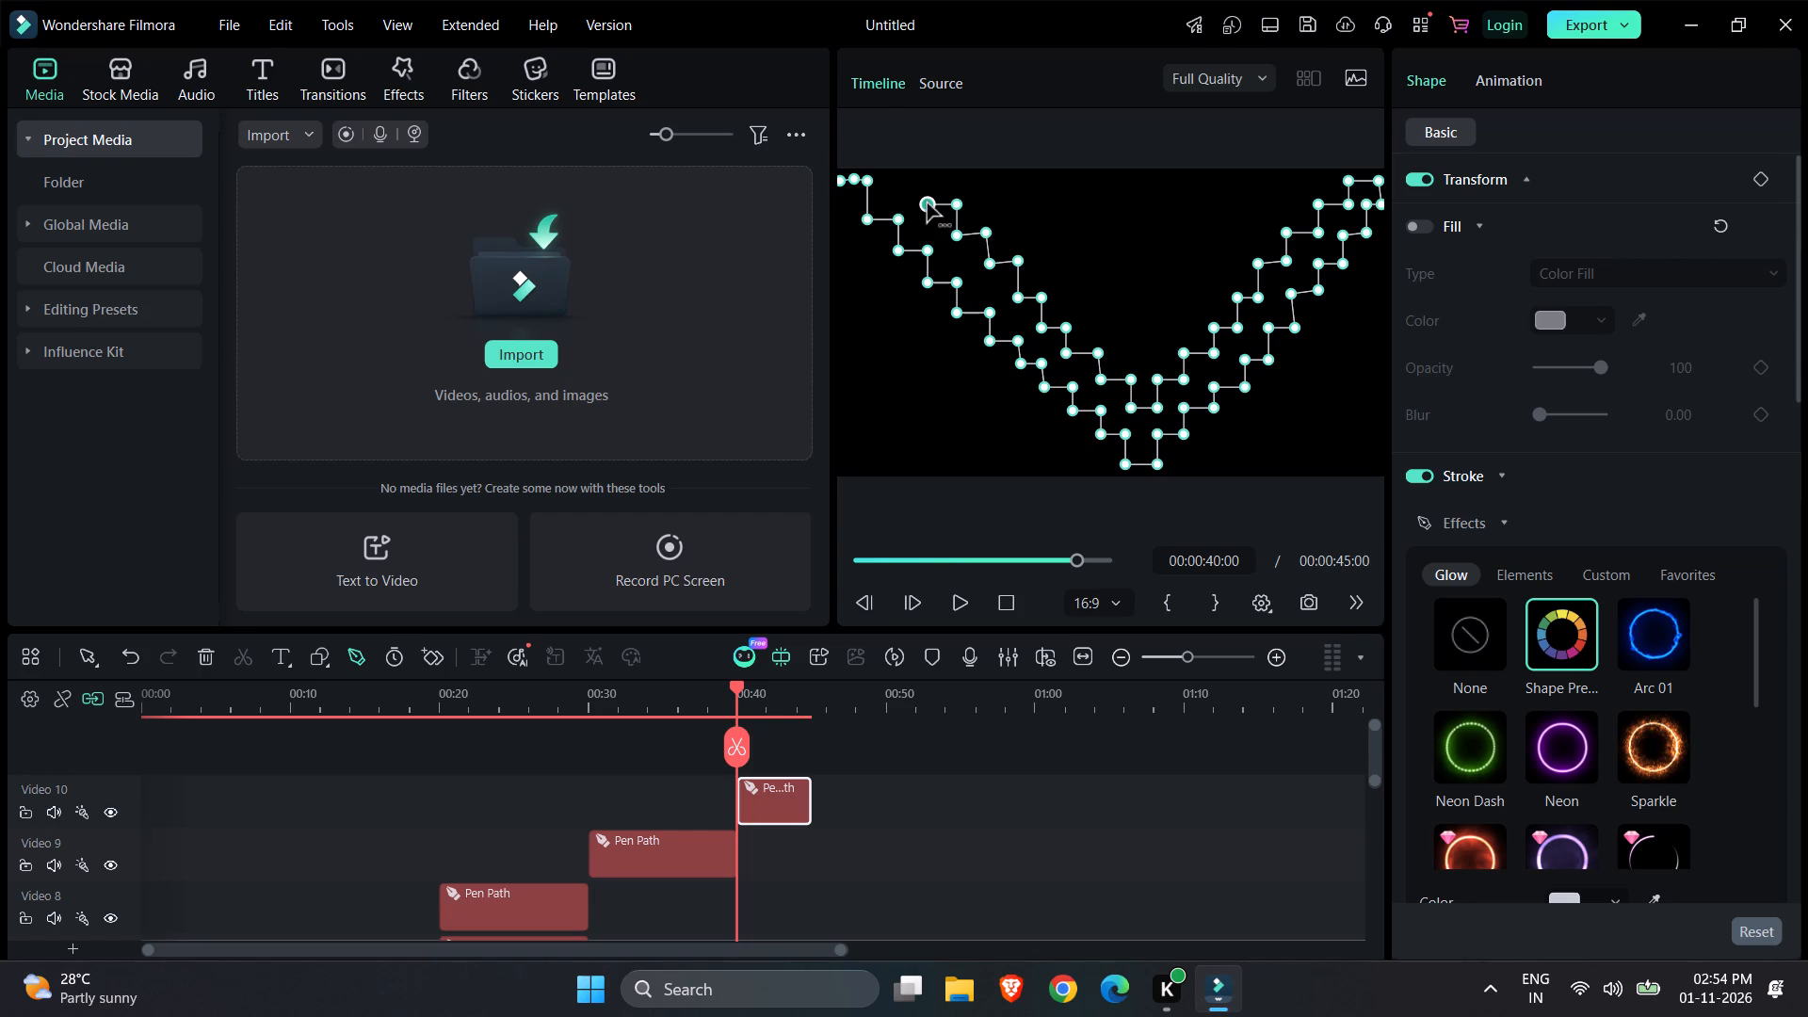
{"action": "left_click", "coordinate": [927, 180]}
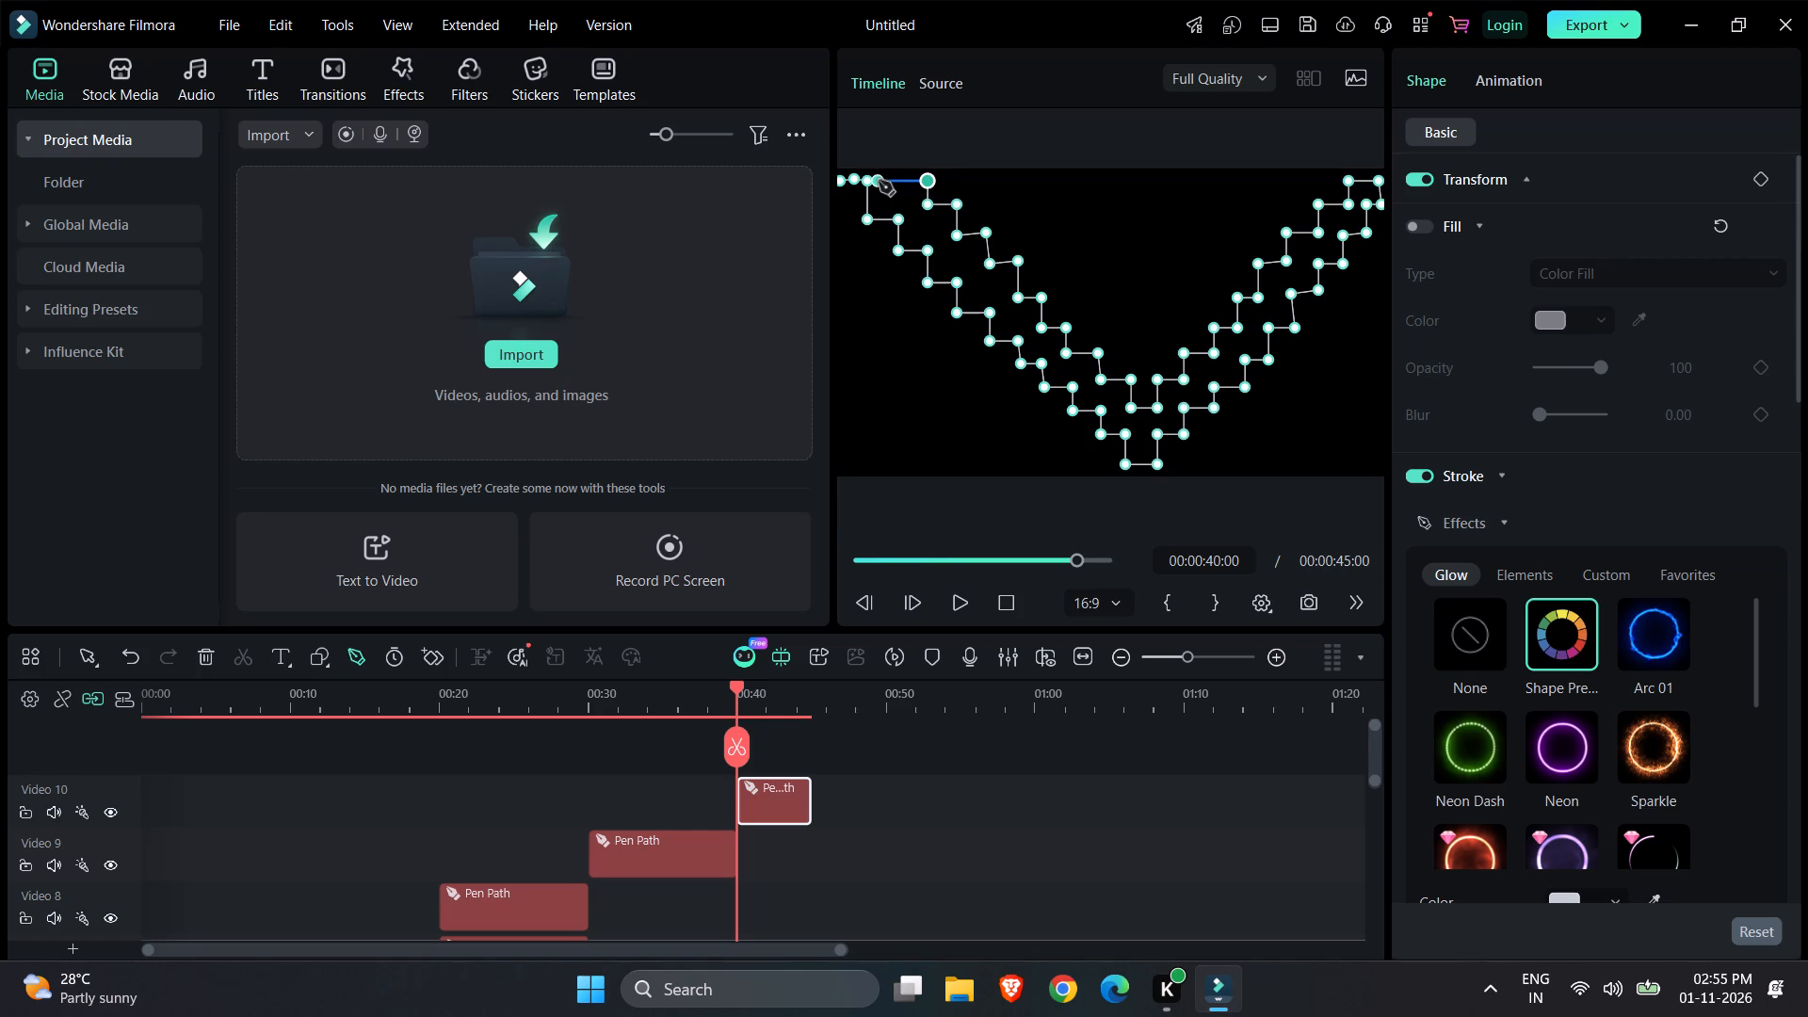
{"action": "left_click", "coordinate": [878, 181]}
{"action": "left_click", "coordinate": [868, 180]}
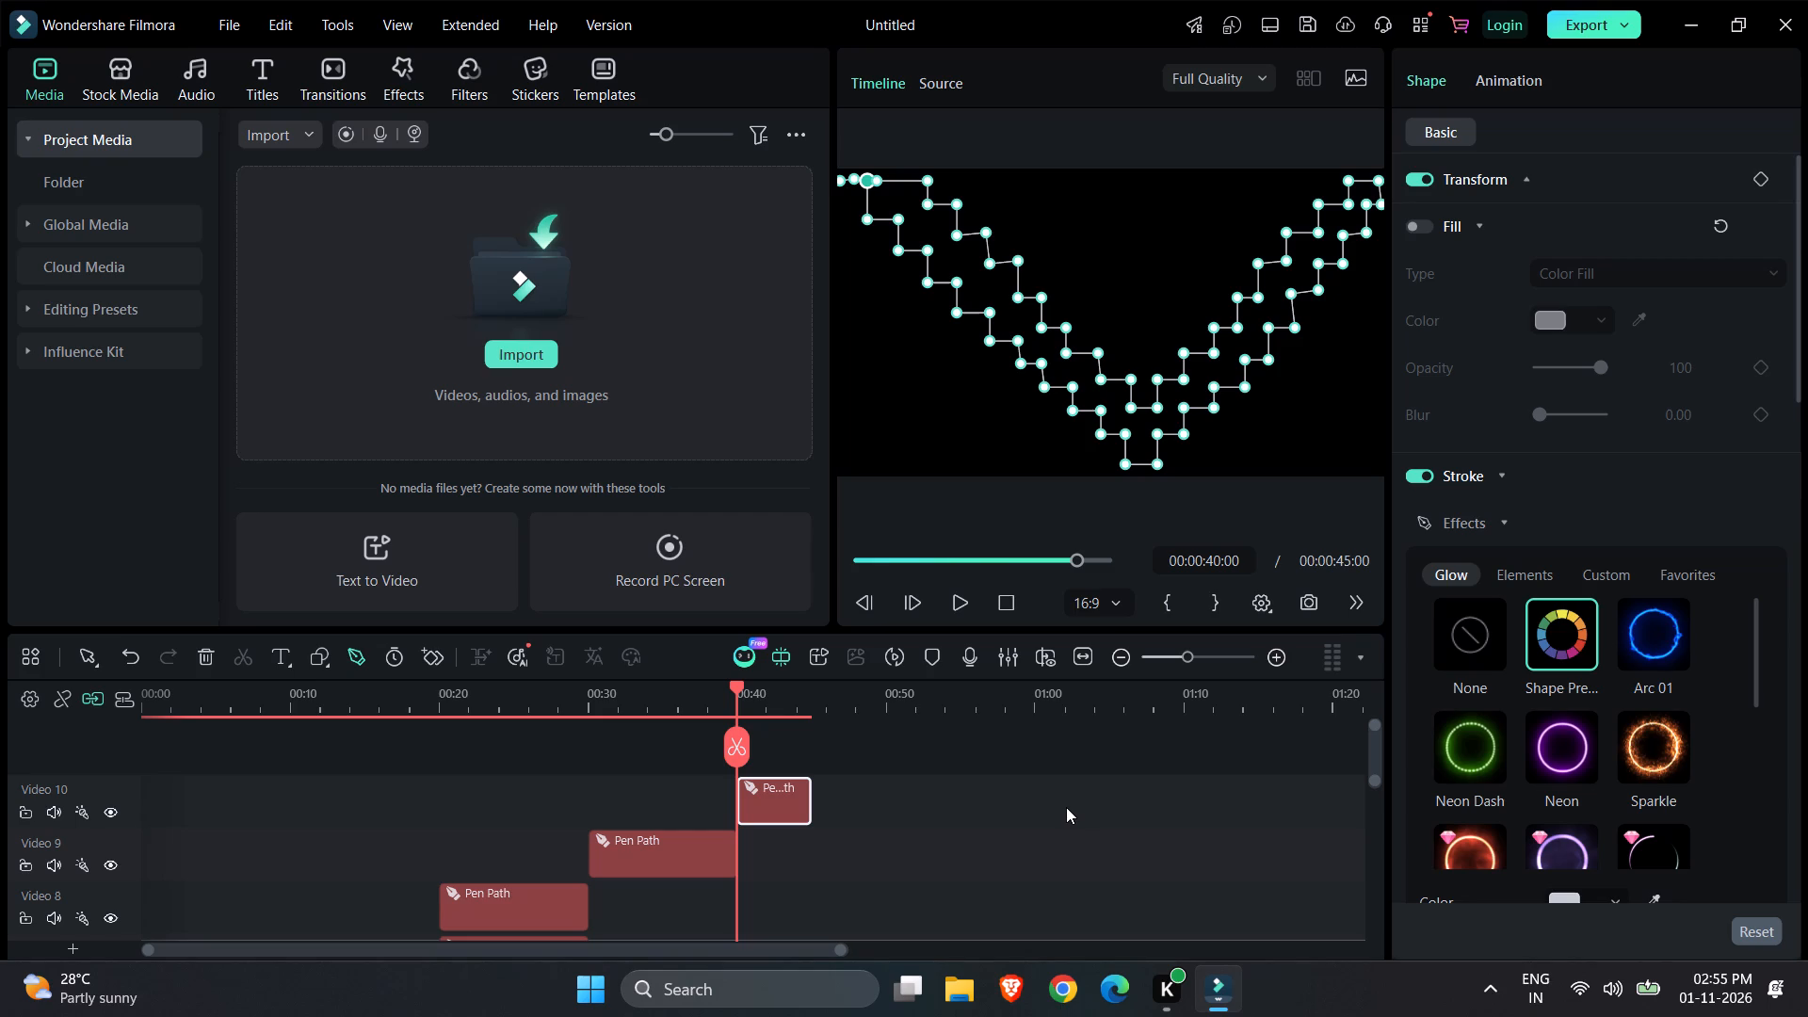
{"action": "left_click", "coordinate": [1067, 836]}
Extend the V-shaped pen path clip on Video 10 to end at 00:00:50:01.
{"action": "left_click", "coordinate": [770, 796]}
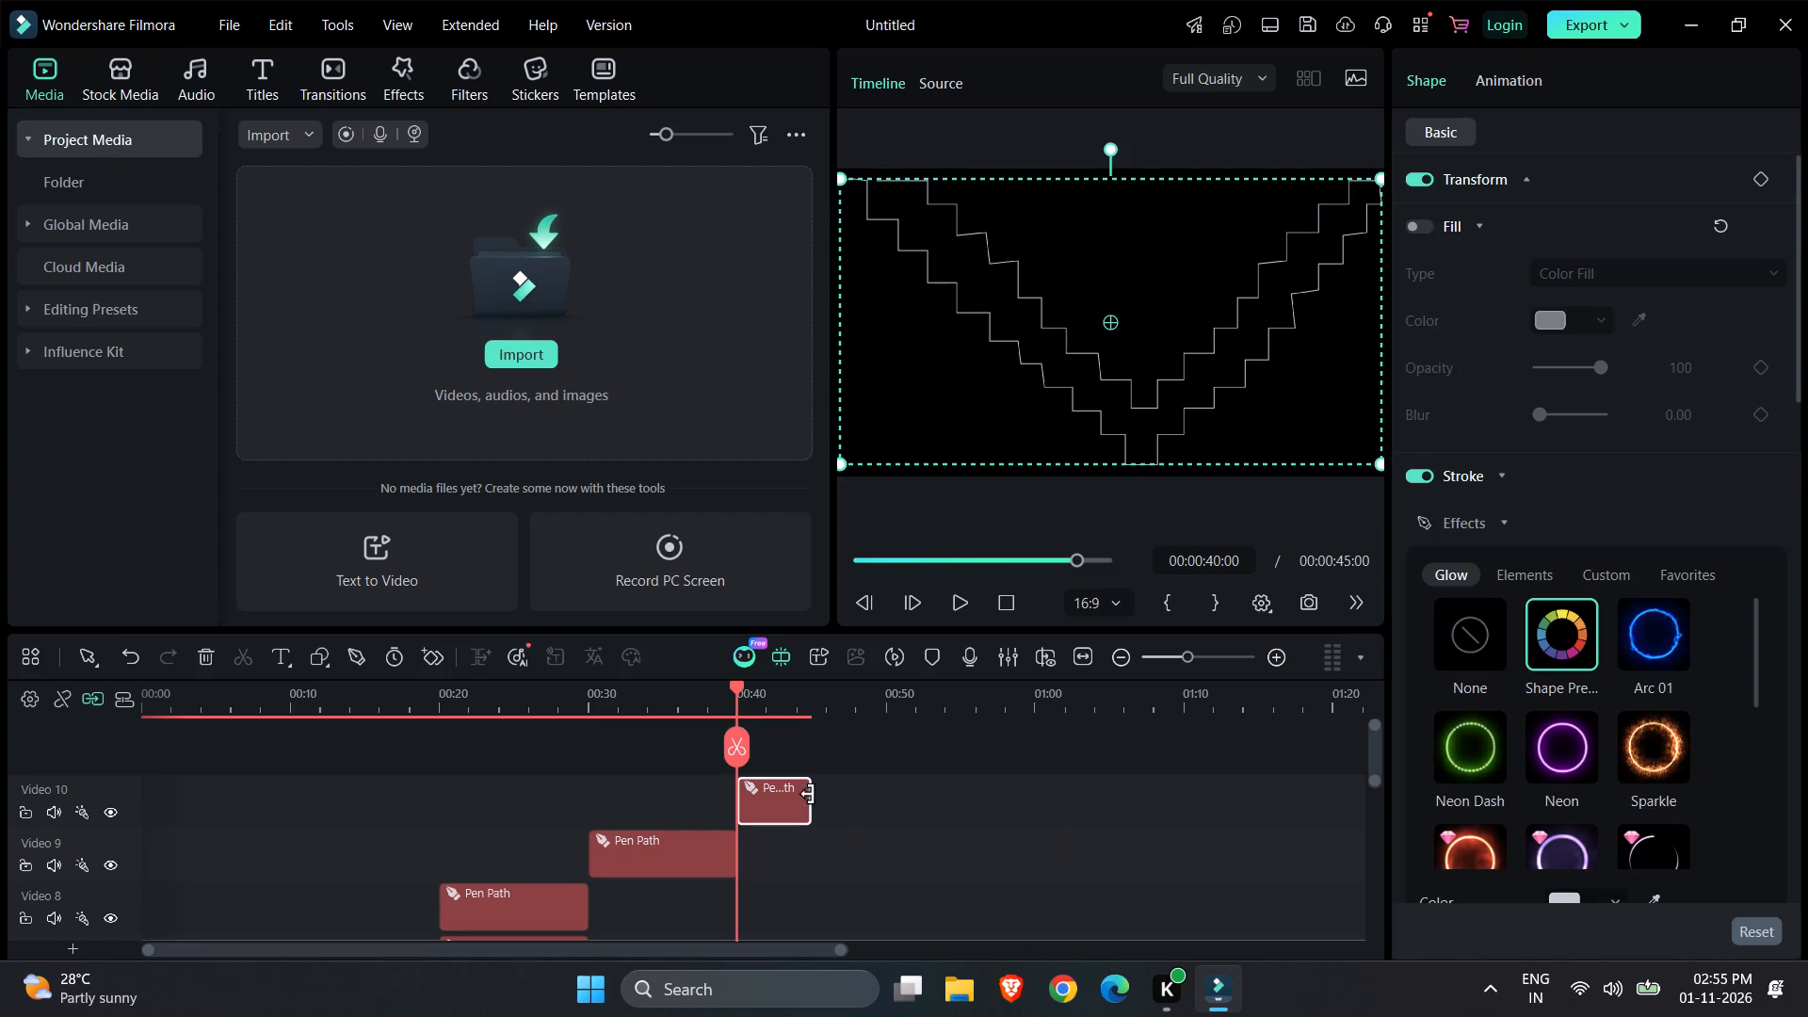
{"action": "left_click_drag", "start_coordinate": [806, 793], "coordinate": [879, 789]}
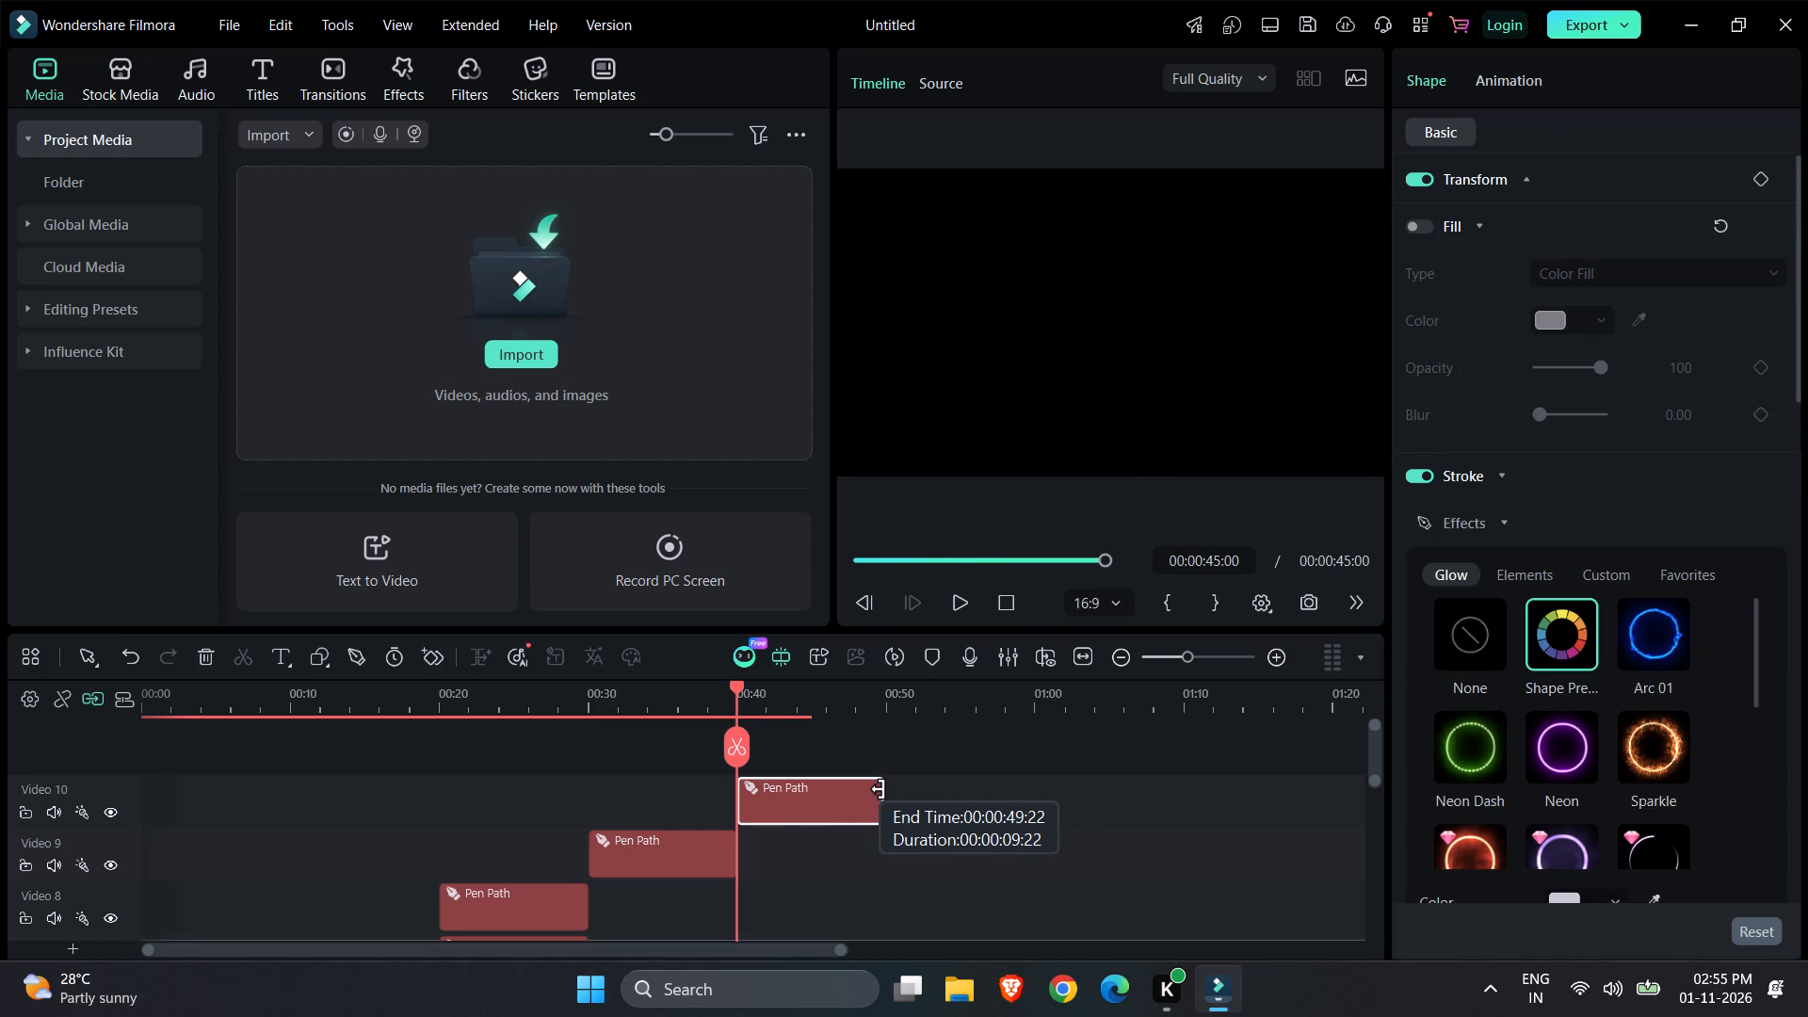
{"action": "left_click_drag", "start_coordinate": [879, 789], "coordinate": [883, 791]}
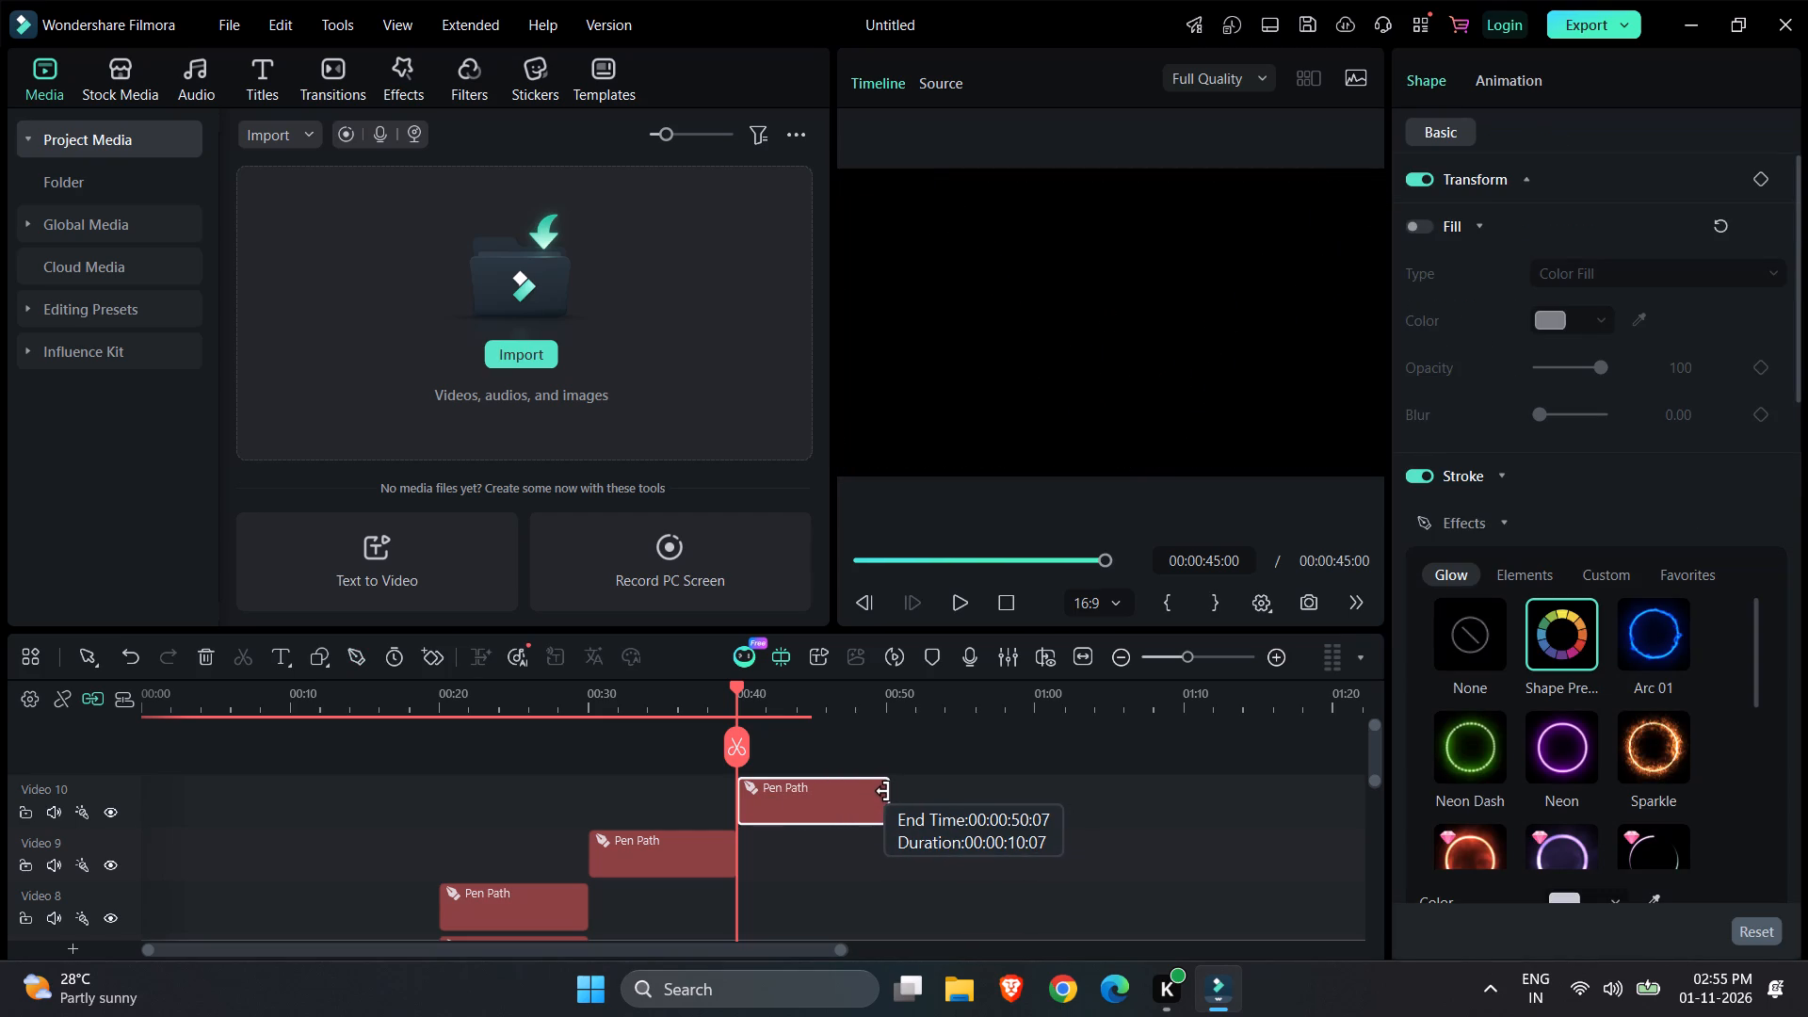
{"action": "left_click_drag", "start_coordinate": [883, 791], "coordinate": [881, 791]}
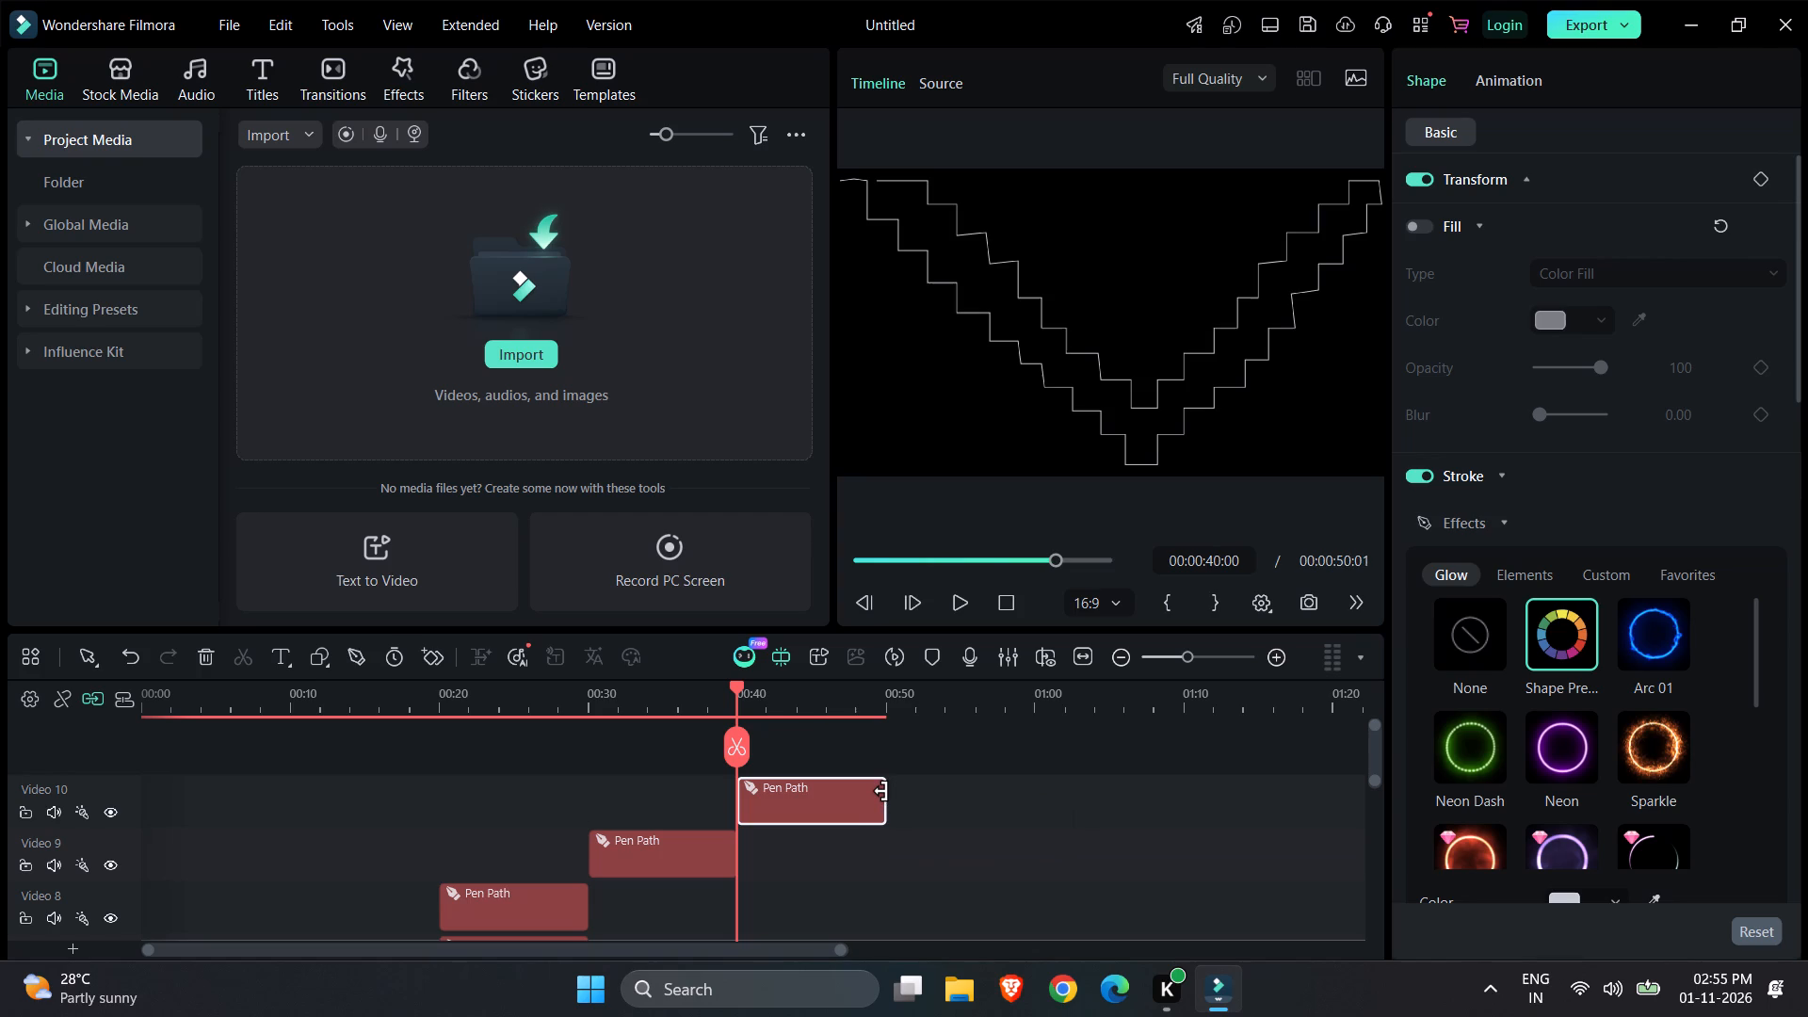
Move the playhead to the clip's end at 00:00:50:01 and apply the Neon glow stroke effect to the V-shaped path.
{"action": "left_click_drag", "start_coordinate": [736, 741], "coordinate": [908, 737]}
{"action": "left_click", "coordinate": [1561, 734]}
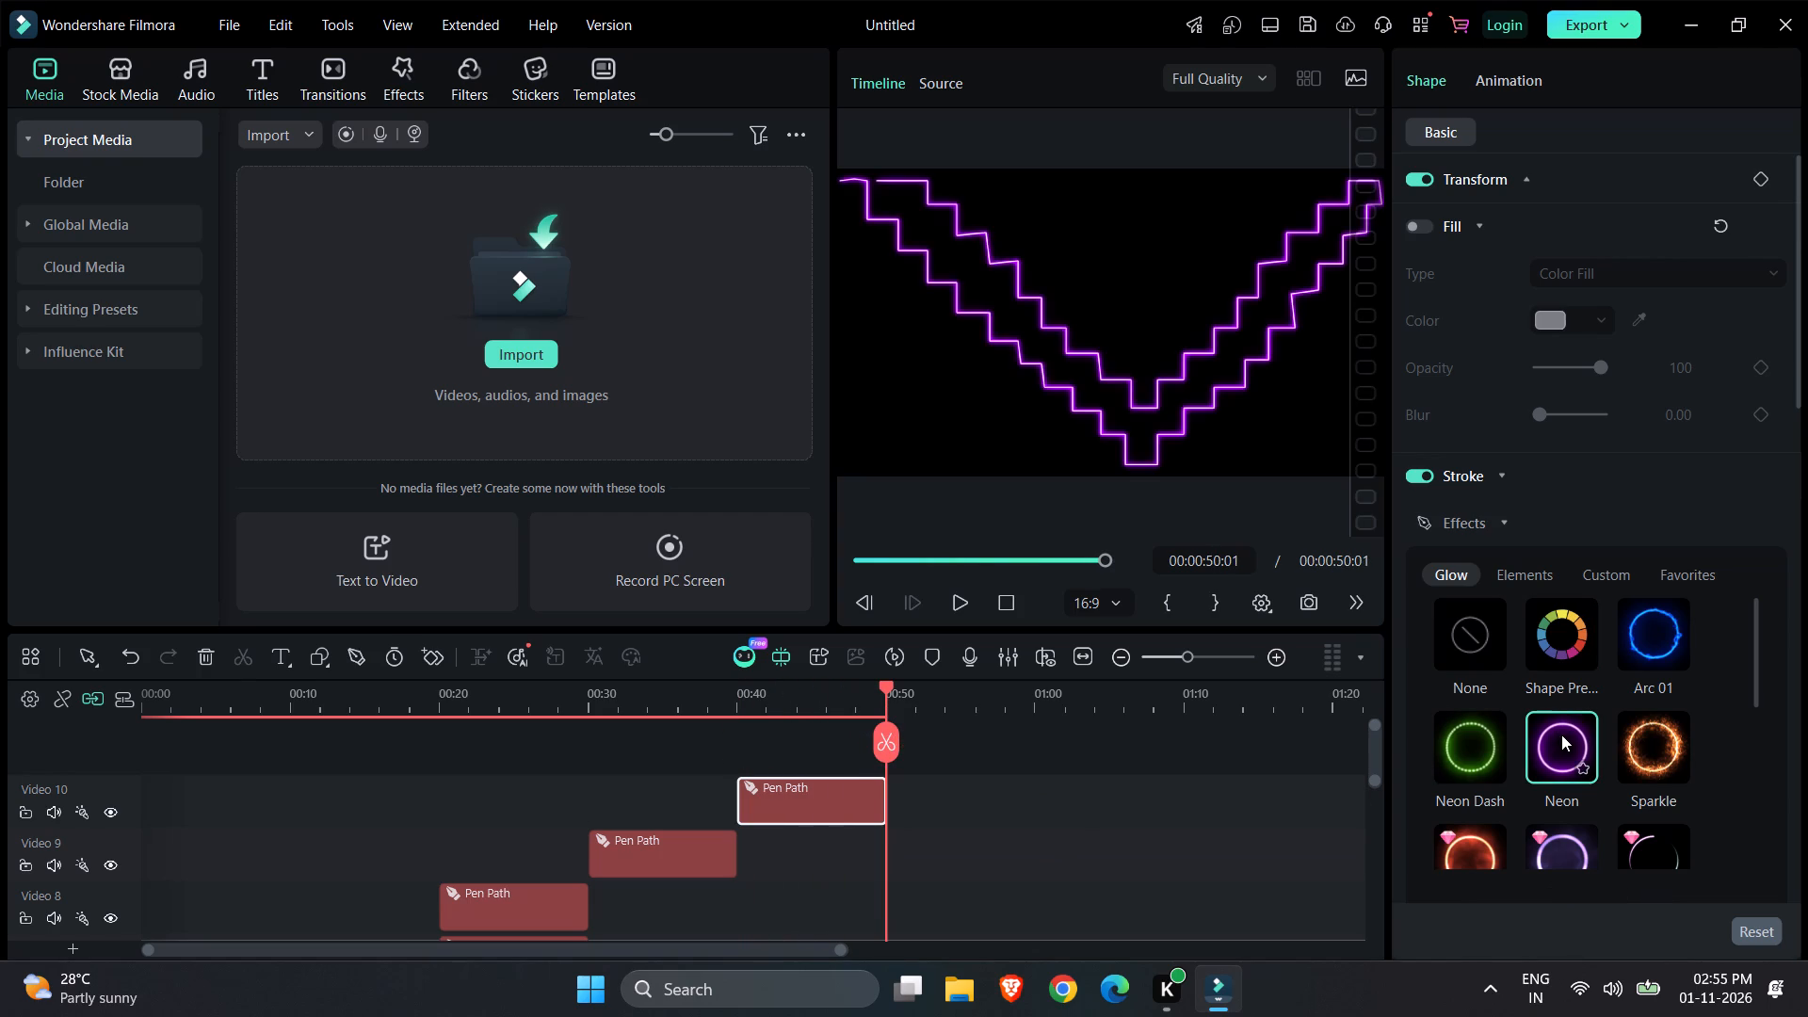
{"action": "left_click", "coordinate": [1167, 336]}
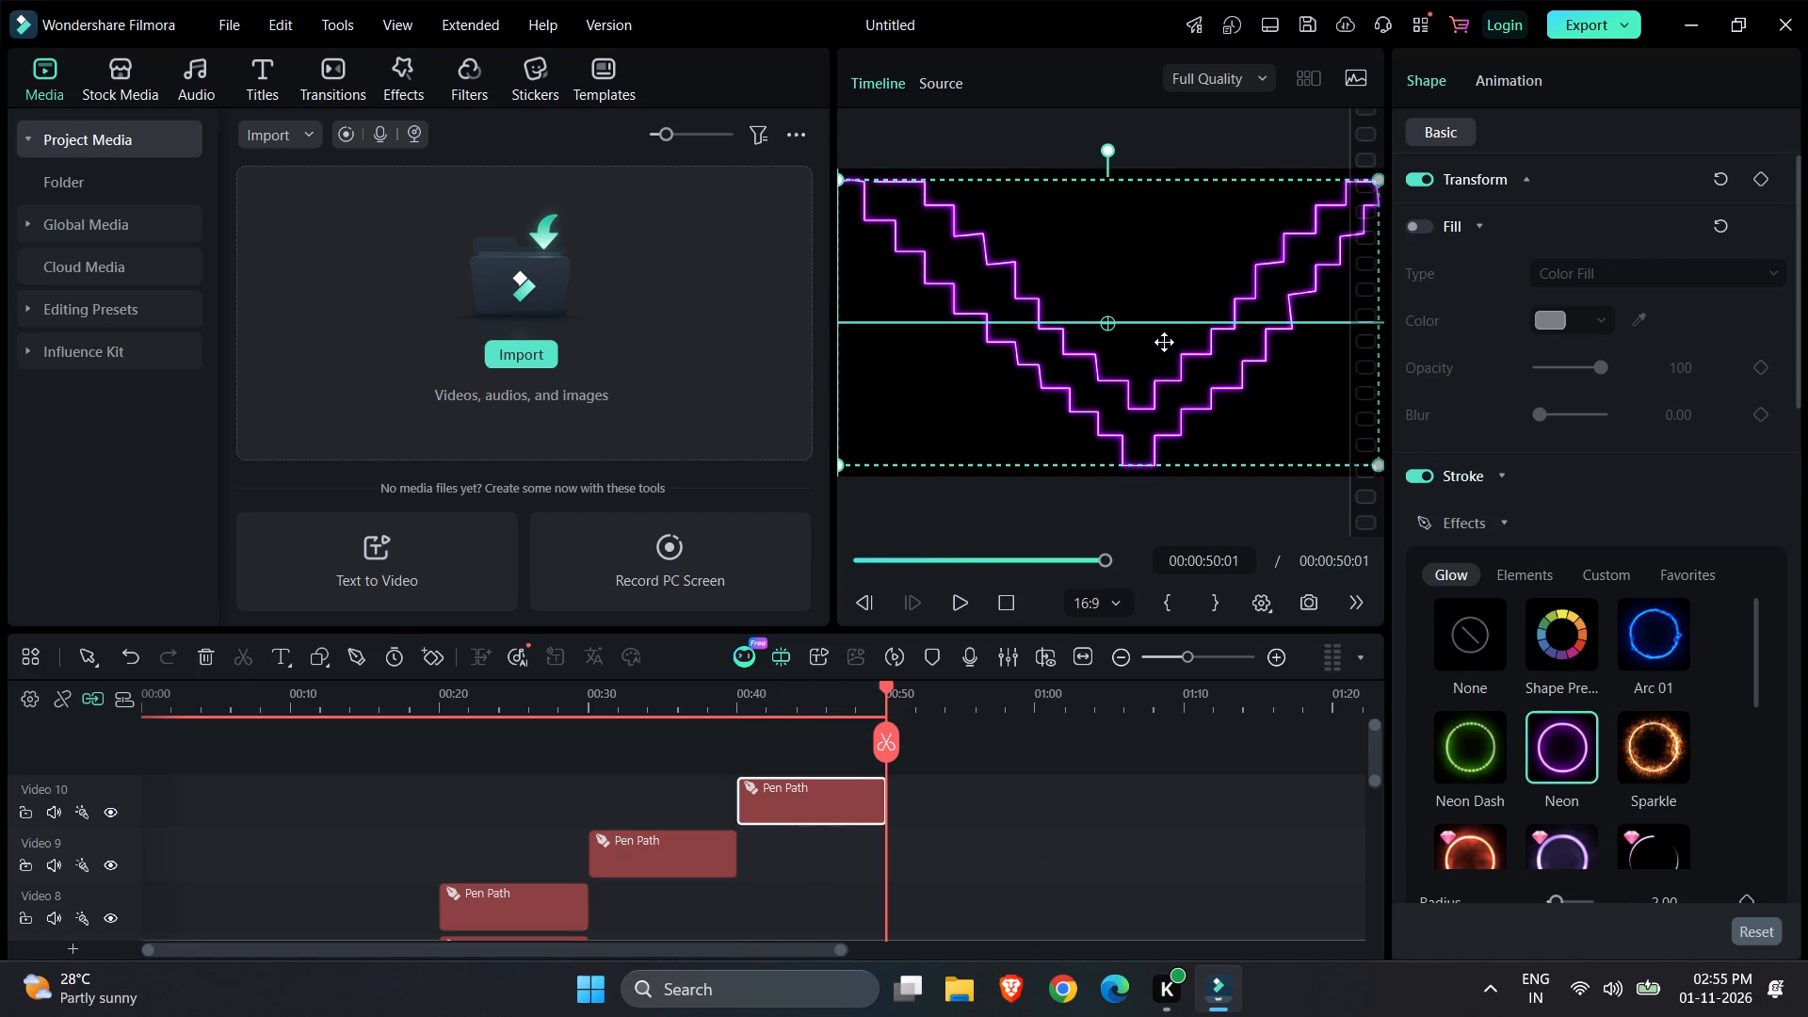
{"action": "left_click", "coordinate": [1228, 850]}
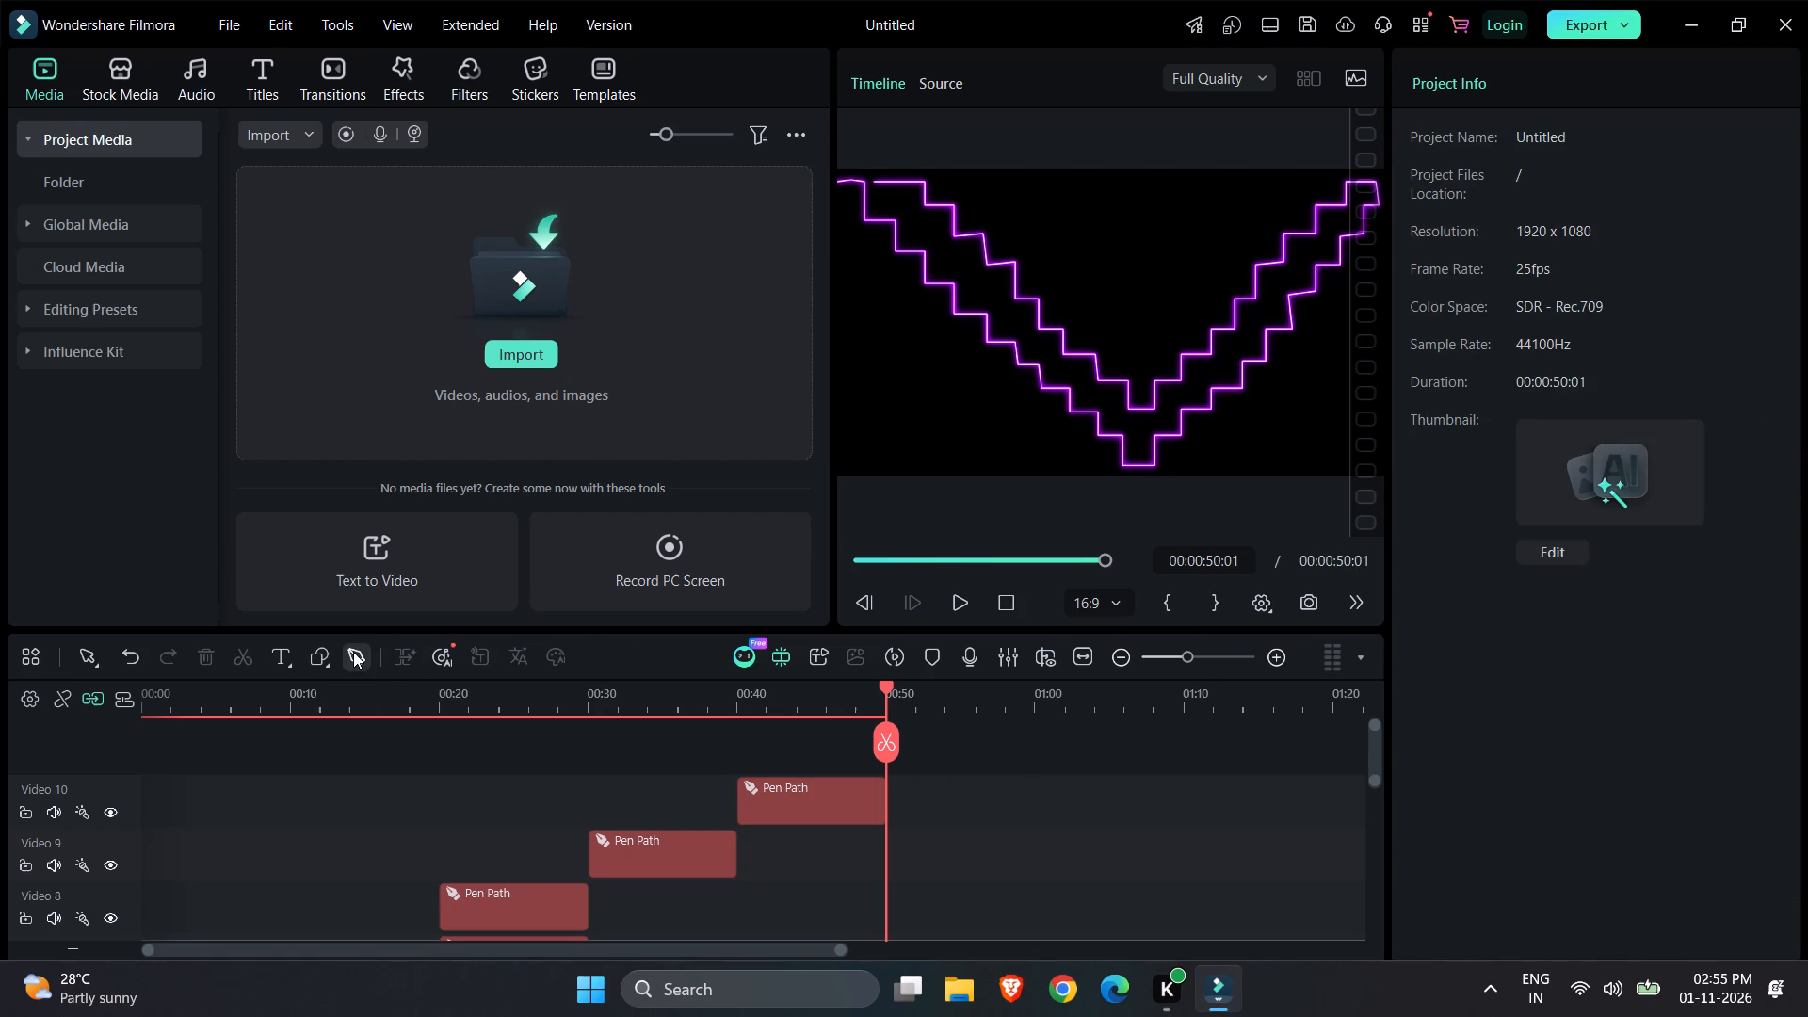
Browse the trending video effects, previewing Square Blur, and look through the sticker and template libraries before returning to the project media.
{"action": "left_click", "coordinate": [395, 95]}
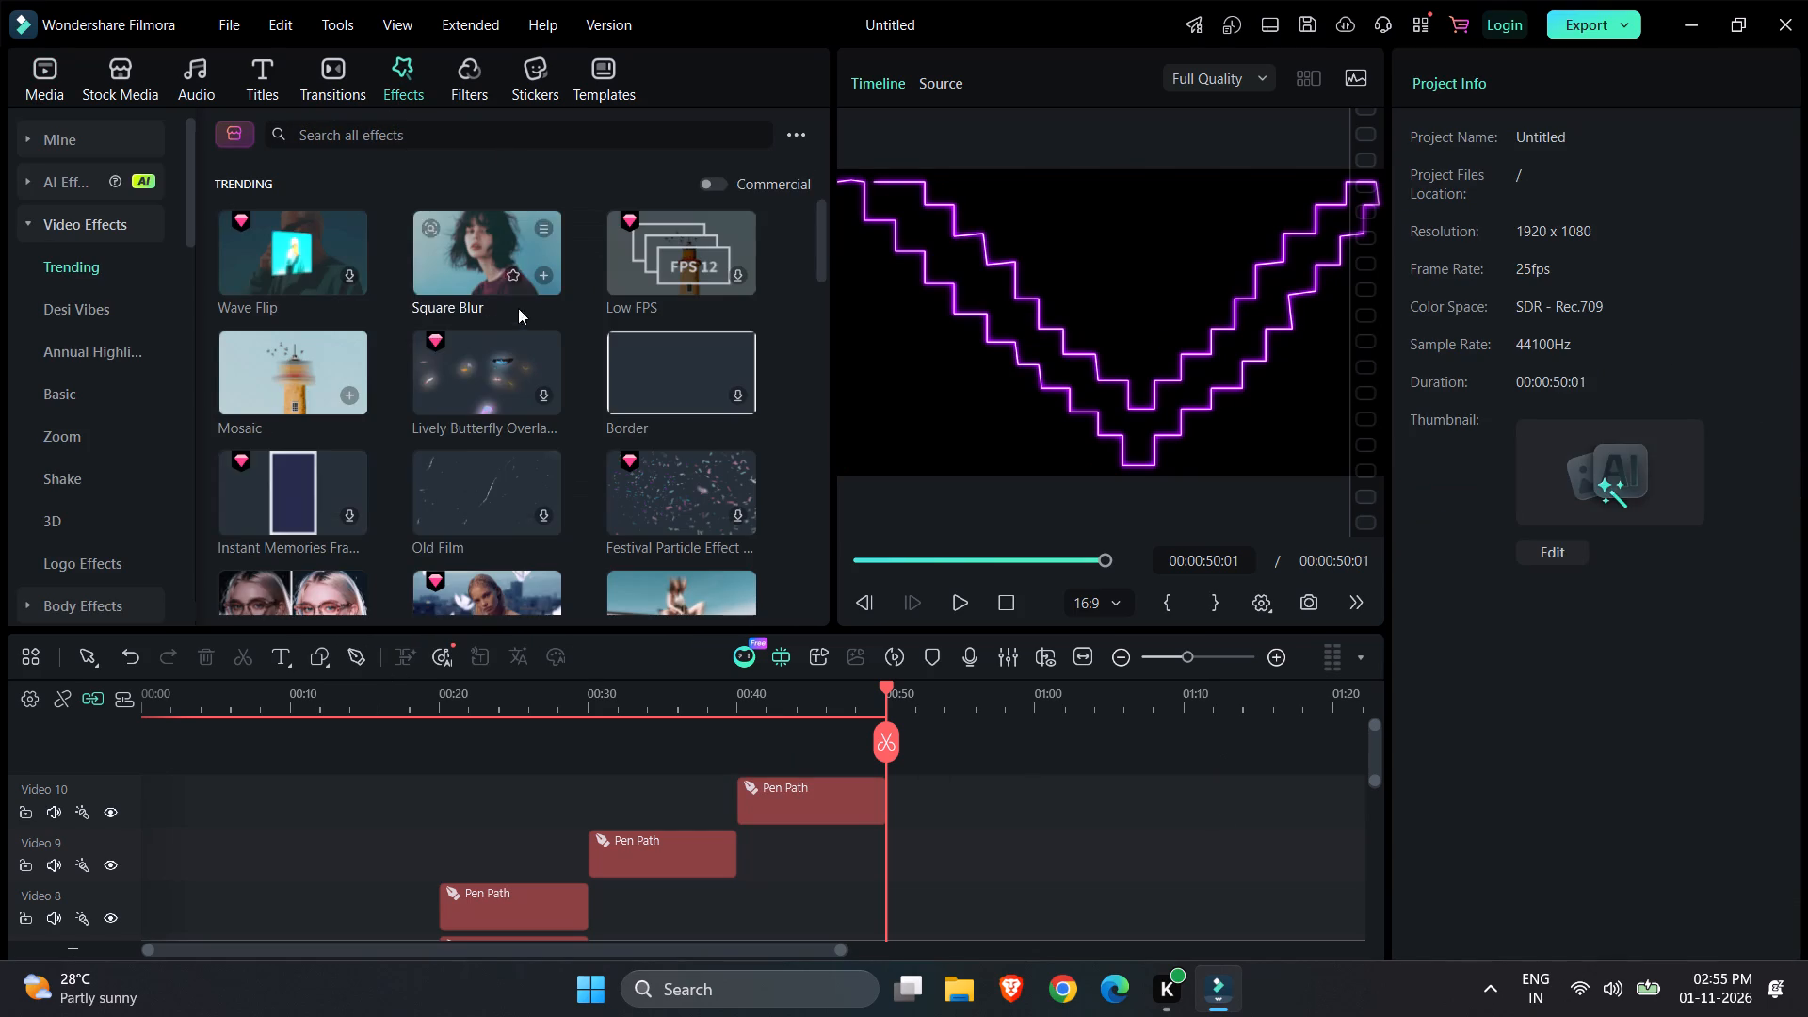
{"action": "left_click", "coordinate": [465, 252]}
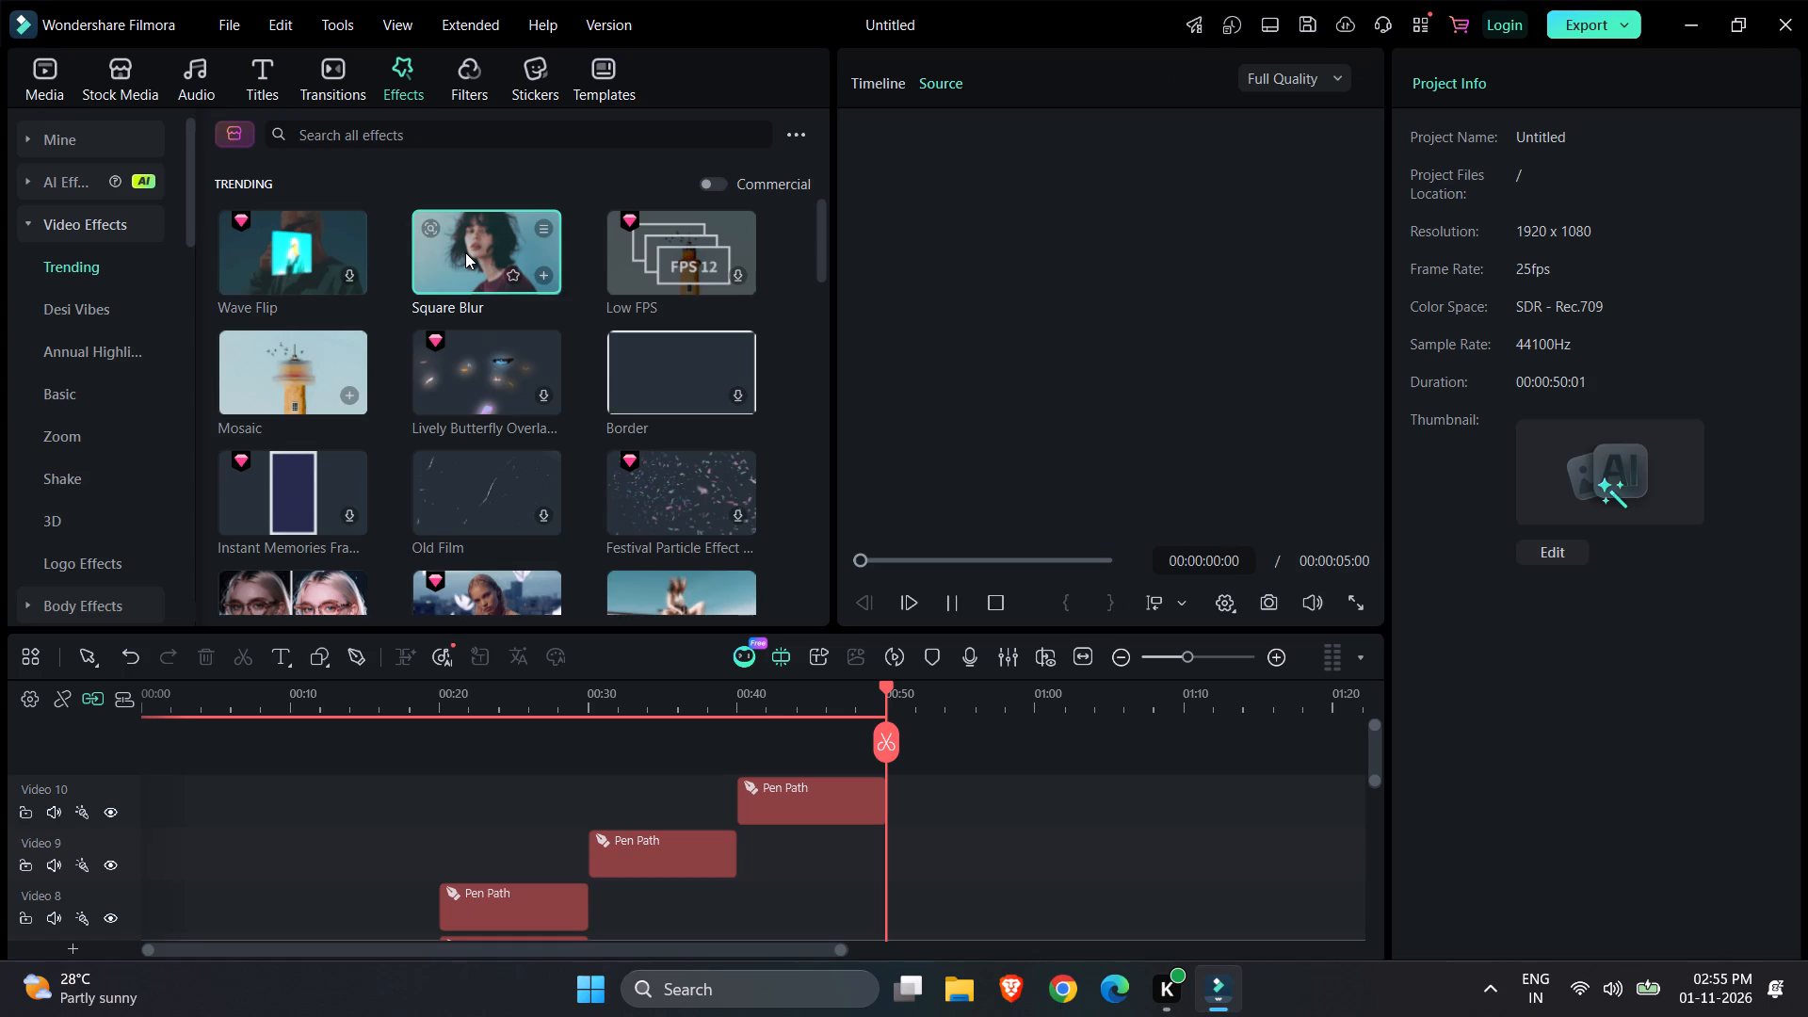
{"action": "scroll", "coordinate": [481, 321], "scroll_direction": "down", "scroll_amount": 1}
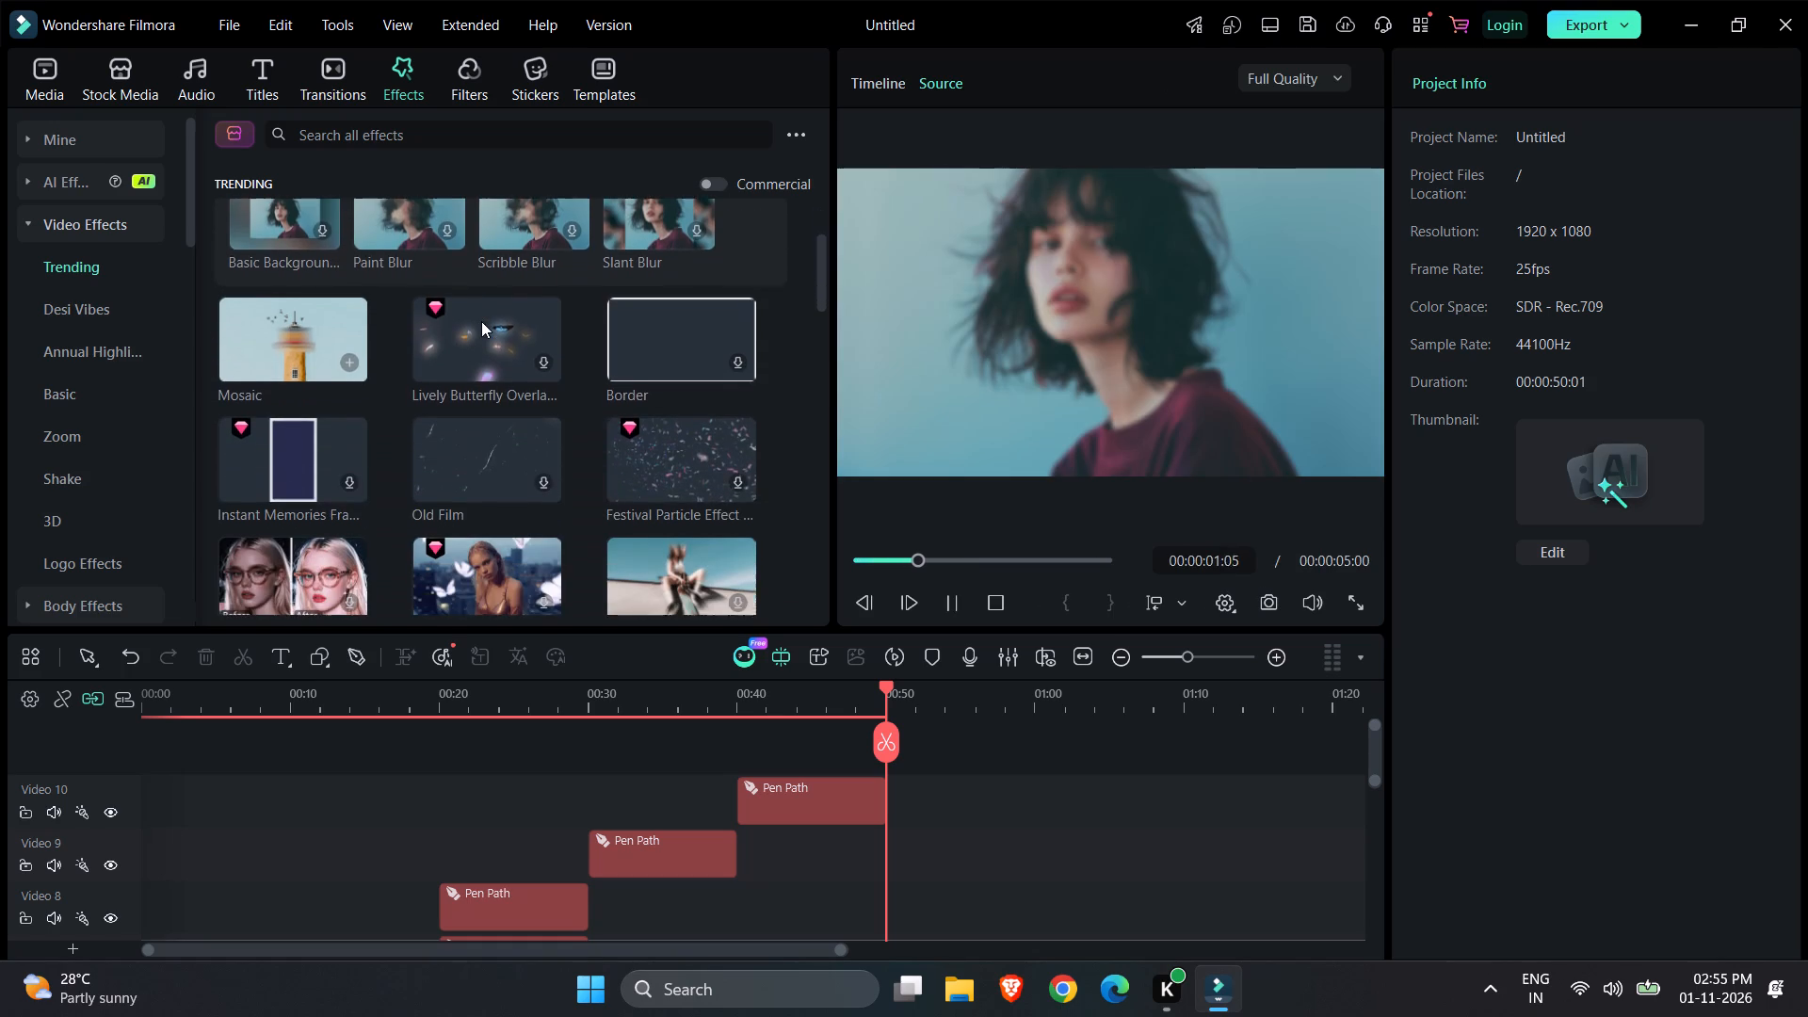
{"action": "scroll", "coordinate": [481, 321], "scroll_direction": "down", "scroll_amount": 2}
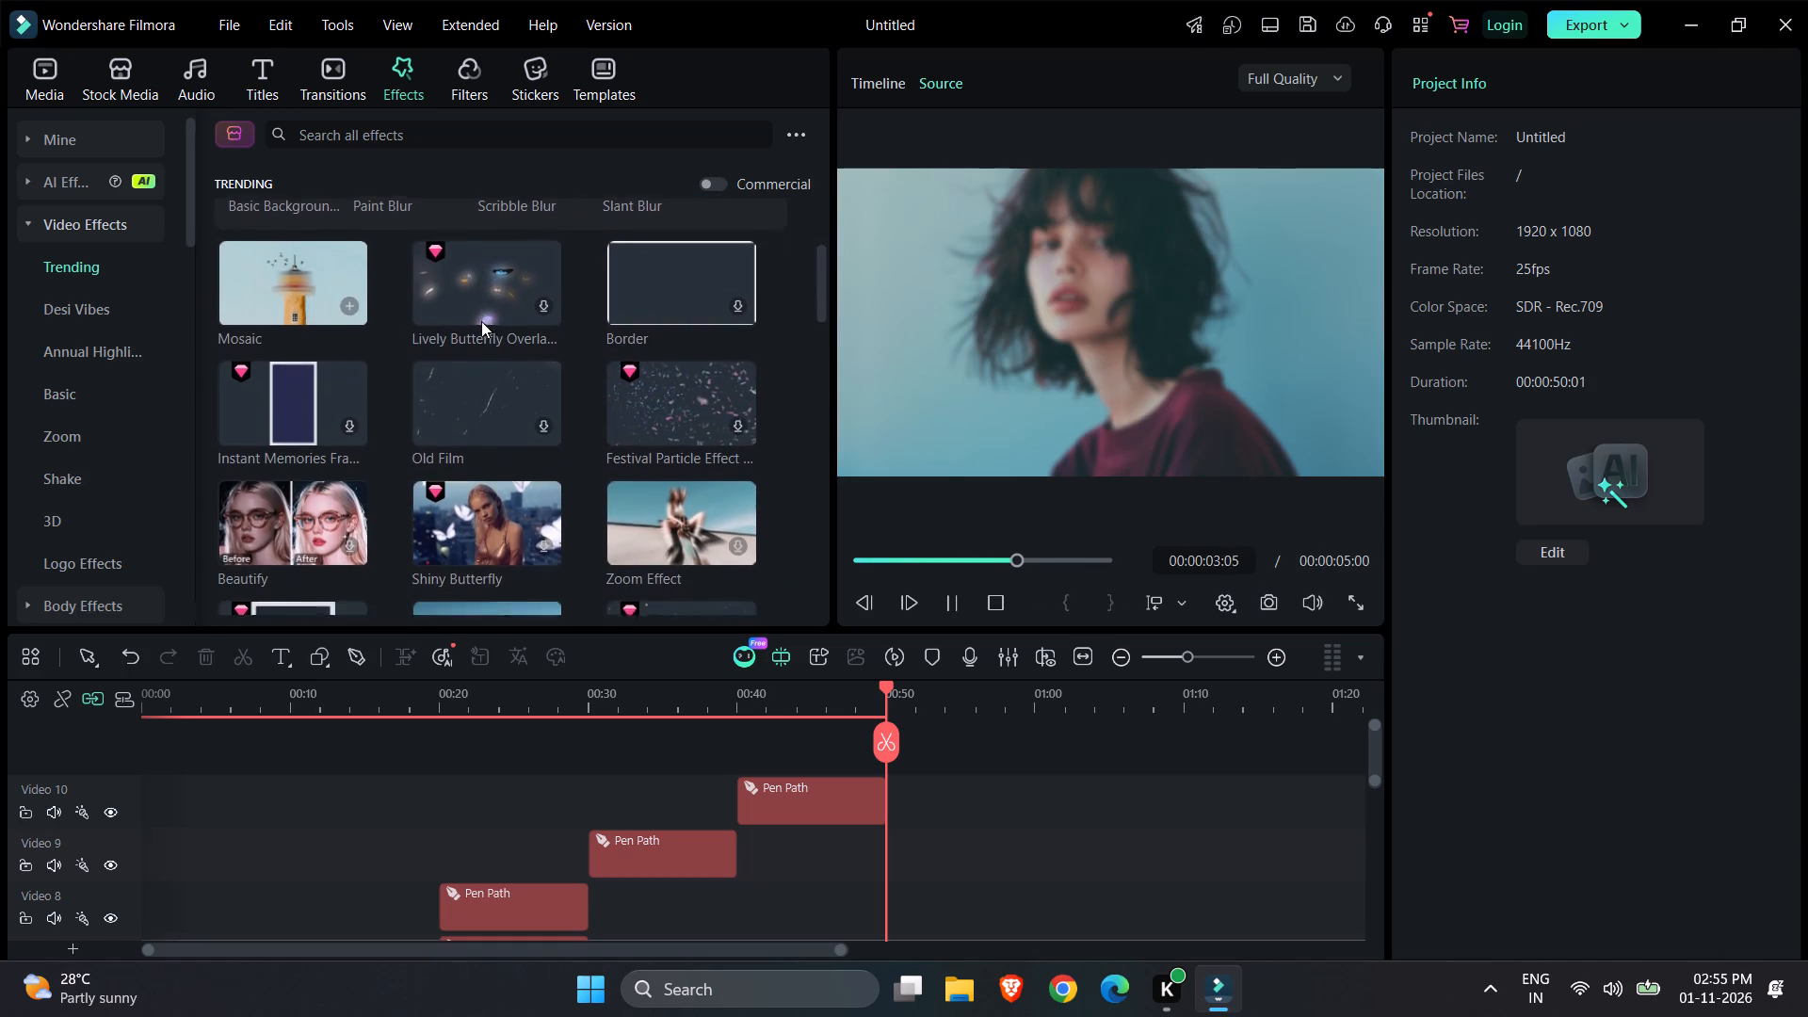
{"action": "scroll", "coordinate": [481, 321], "scroll_direction": "down", "scroll_amount": 2}
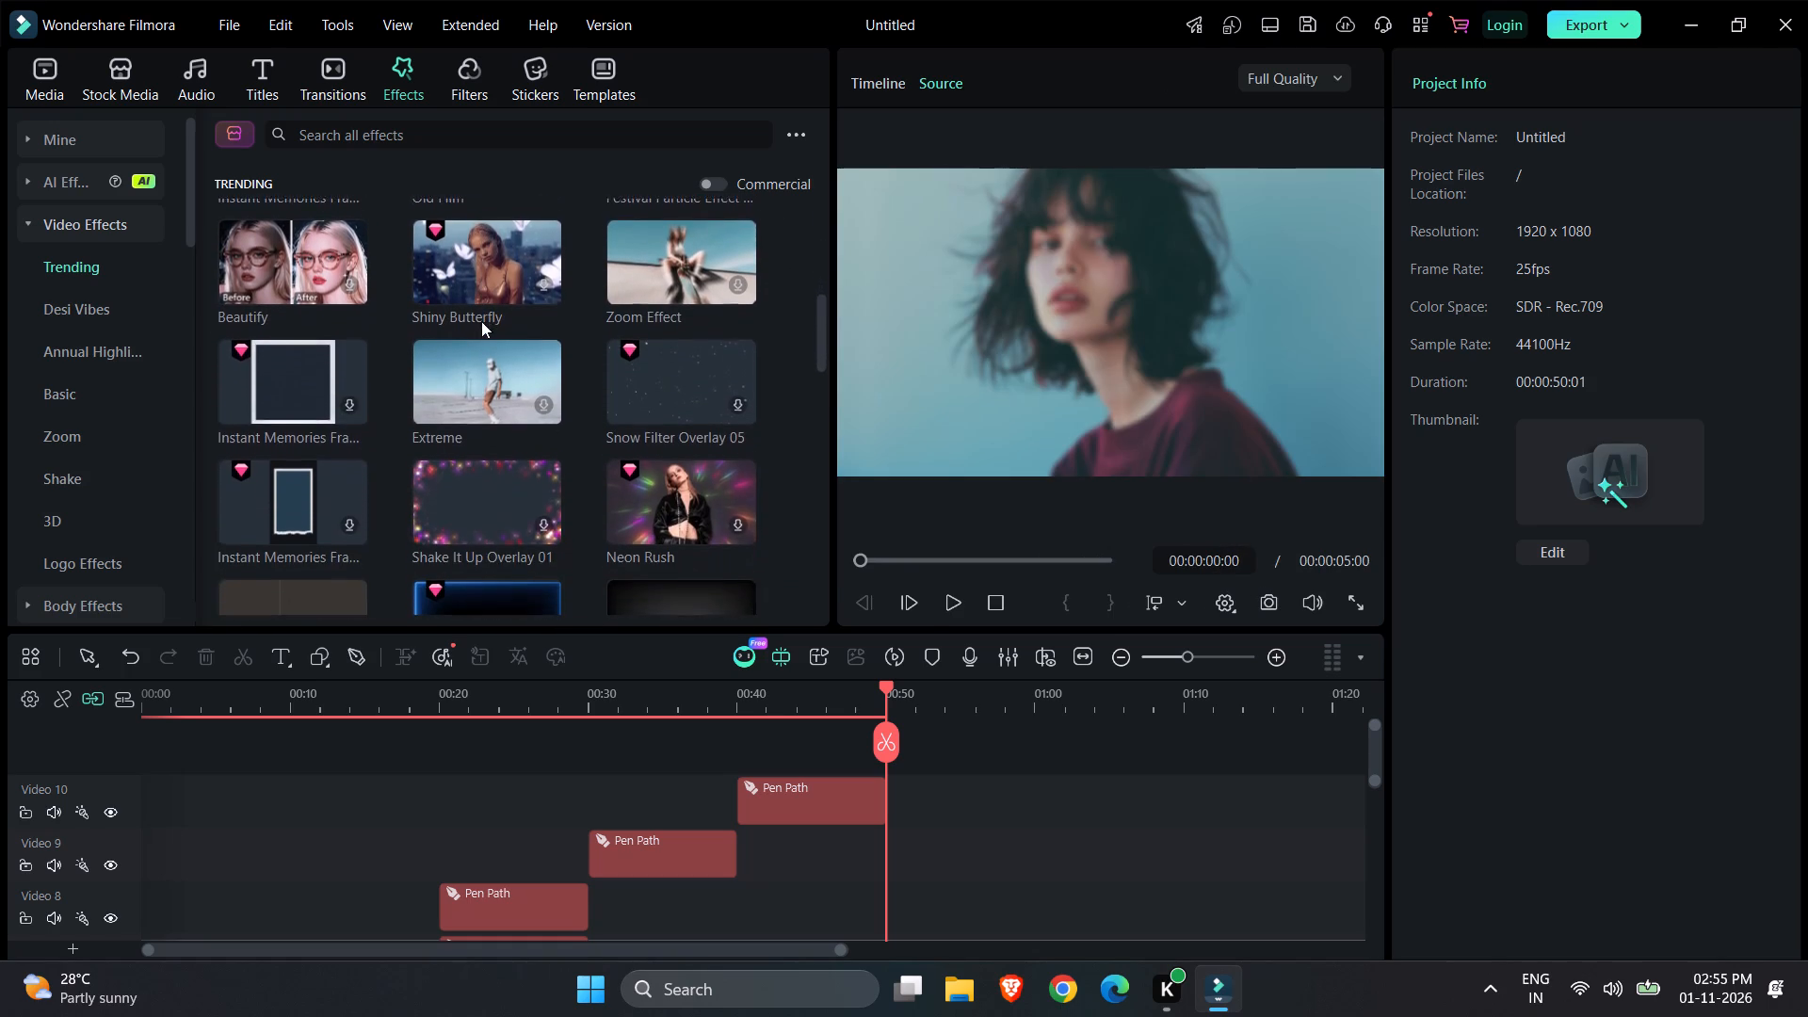
{"action": "scroll", "coordinate": [481, 321], "scroll_direction": "up", "scroll_amount": 8}
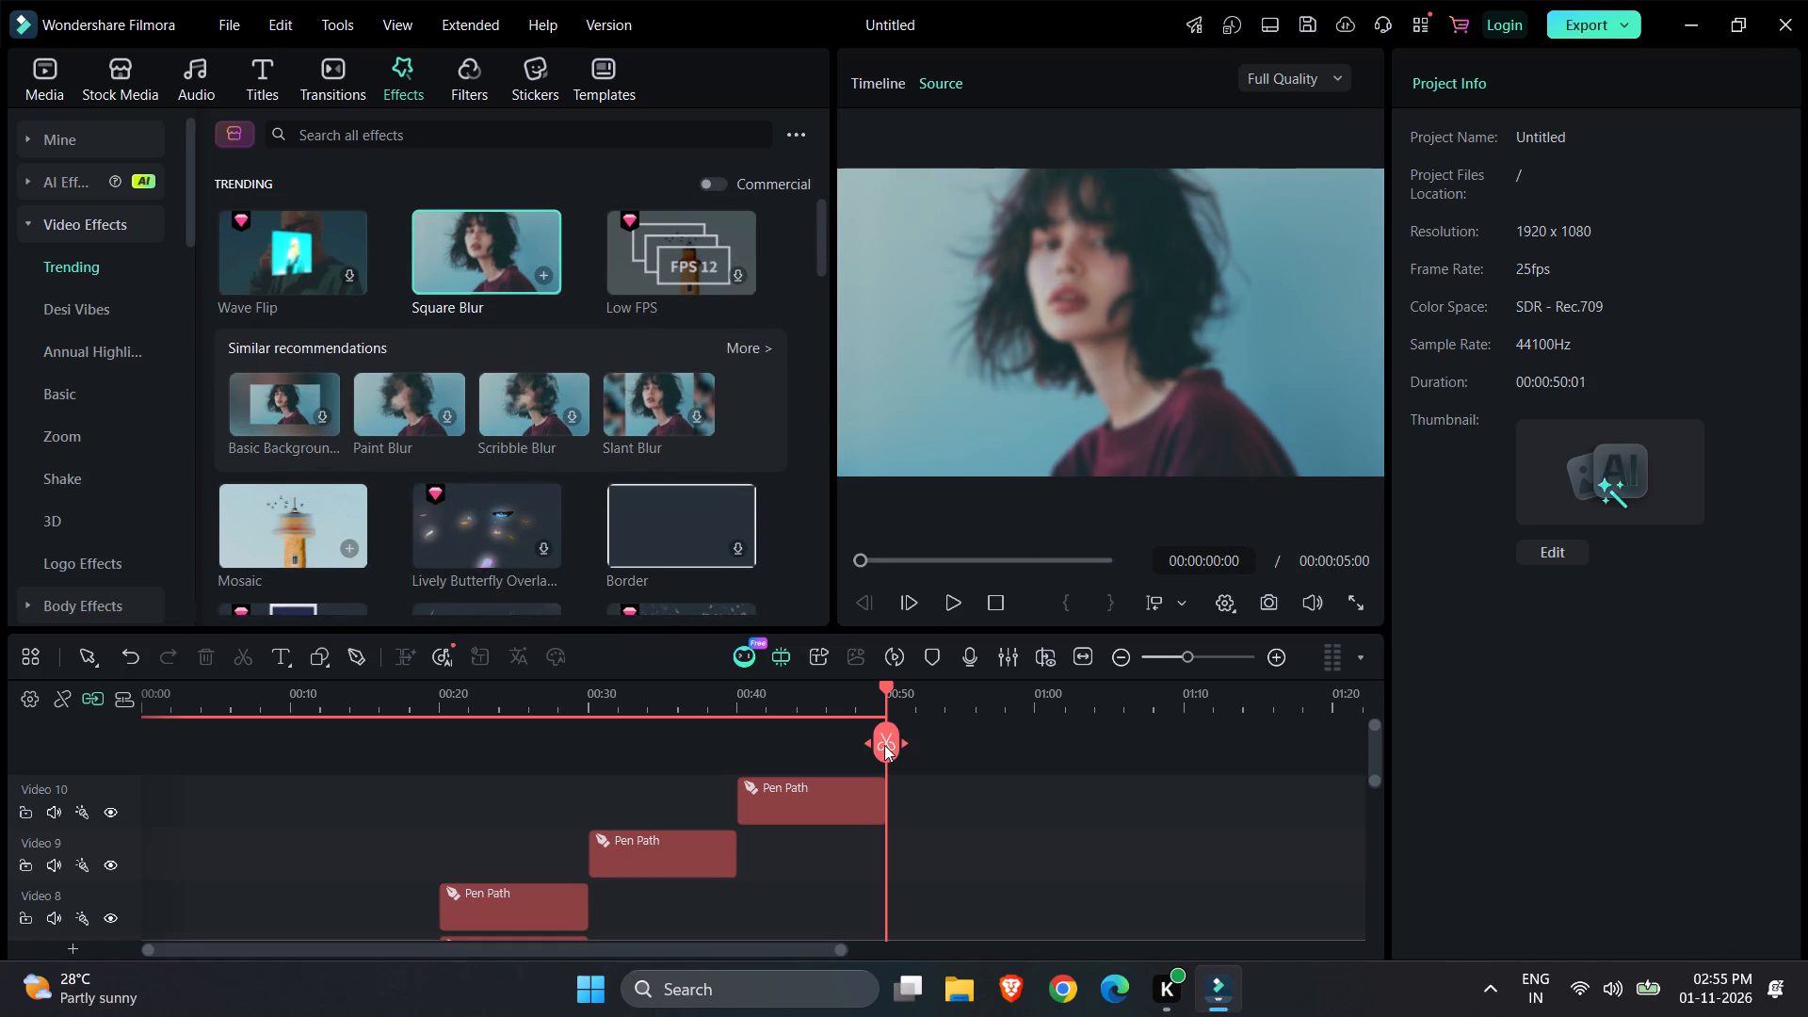
{"action": "left_click", "coordinate": [884, 745]}
{"action": "left_click", "coordinate": [1070, 842]}
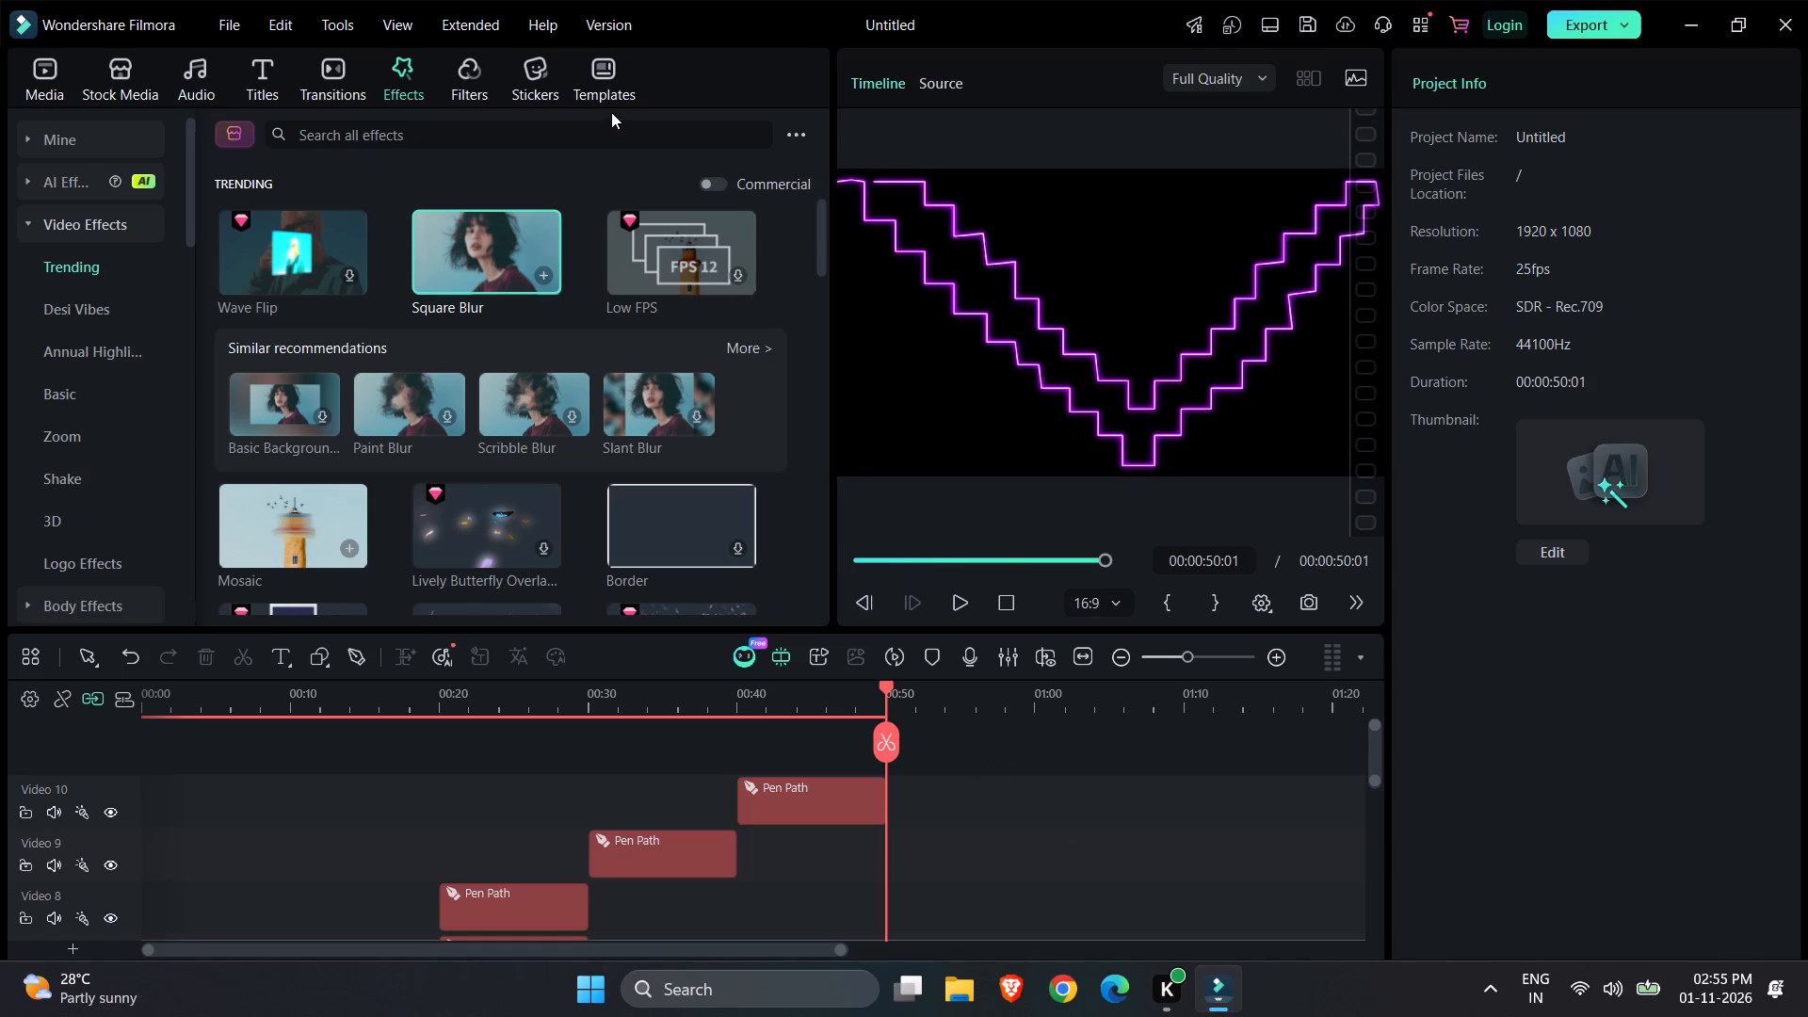
{"action": "left_click", "coordinate": [528, 73]}
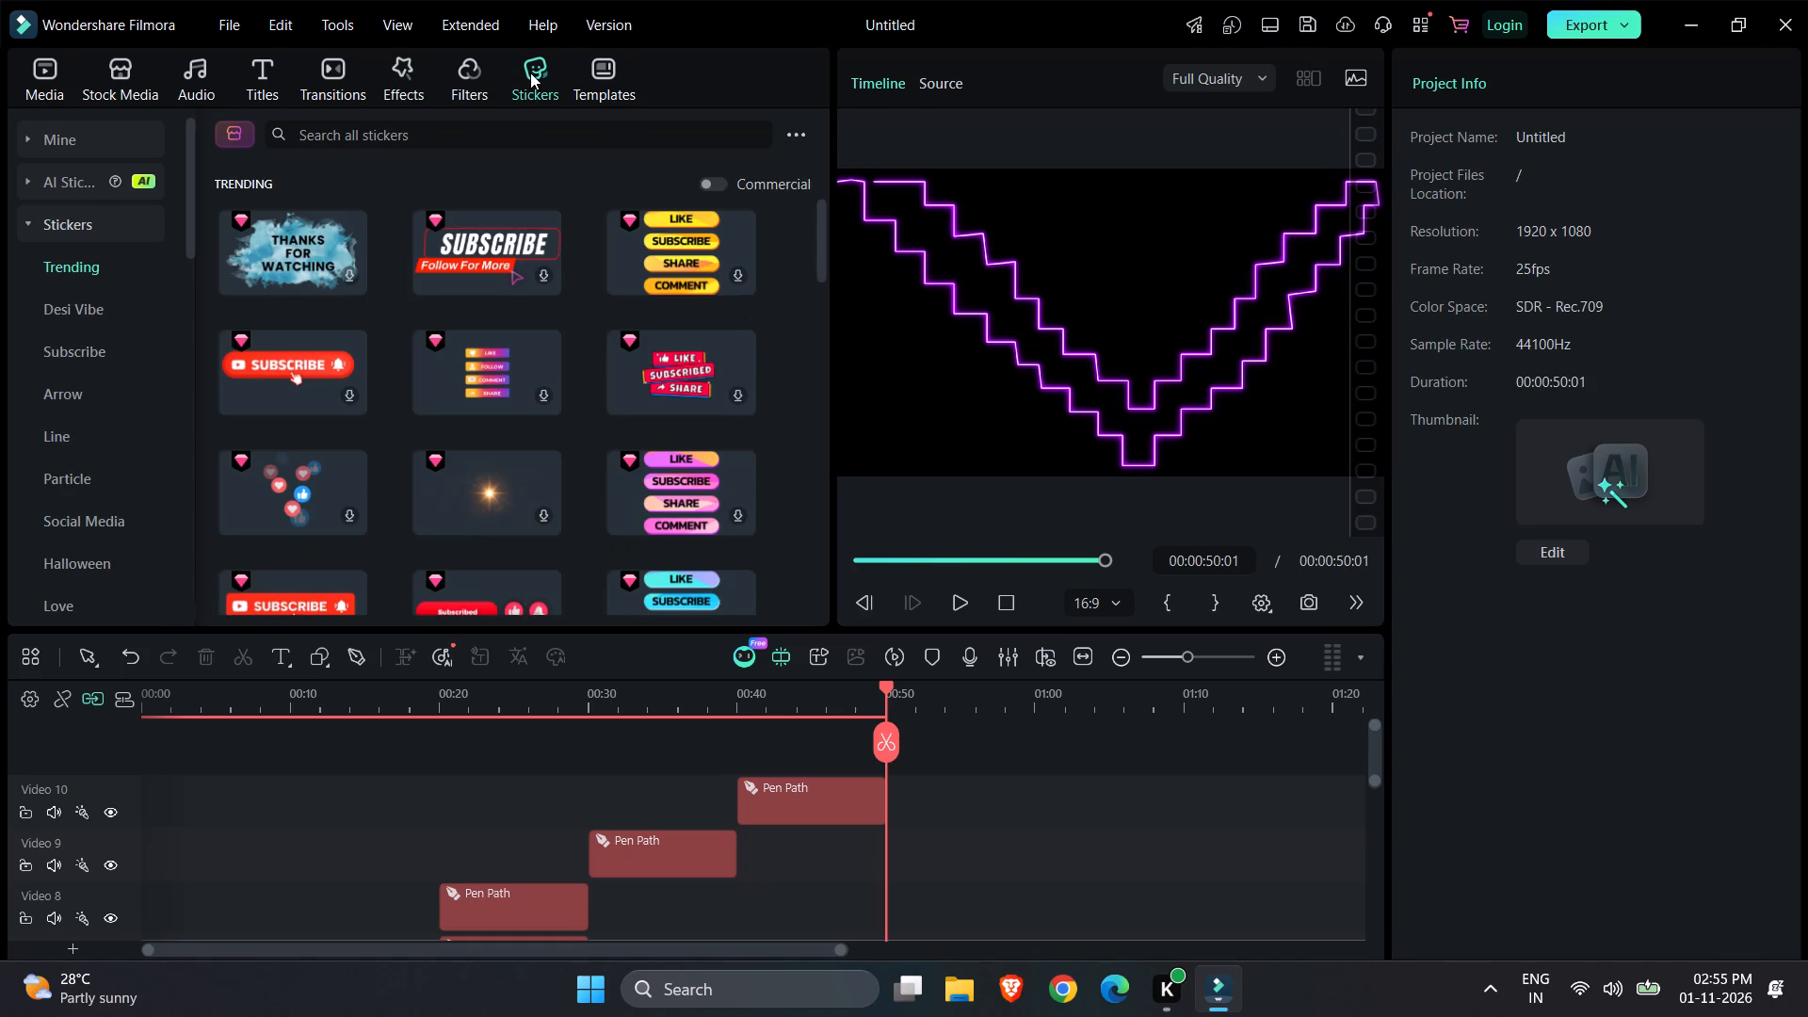
{"action": "left_click", "coordinate": [613, 69]}
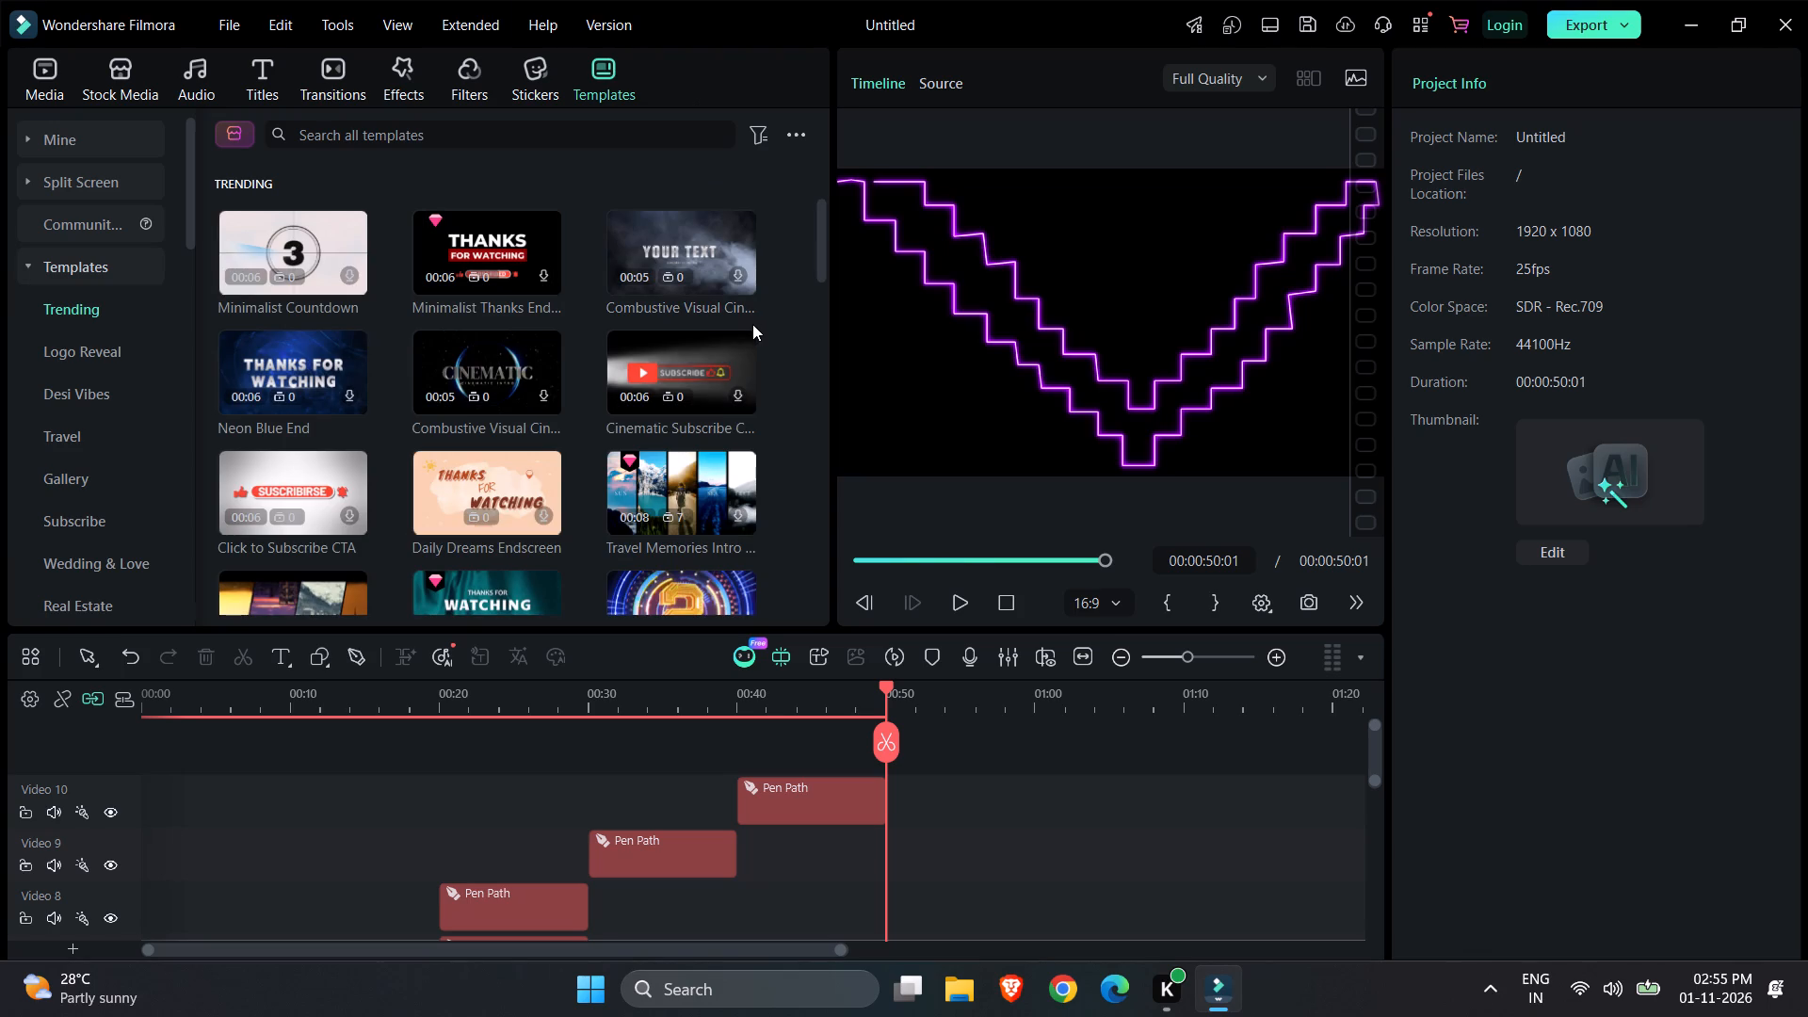
{"action": "left_click", "coordinate": [960, 796]}
{"action": "left_click", "coordinate": [56, 84]}
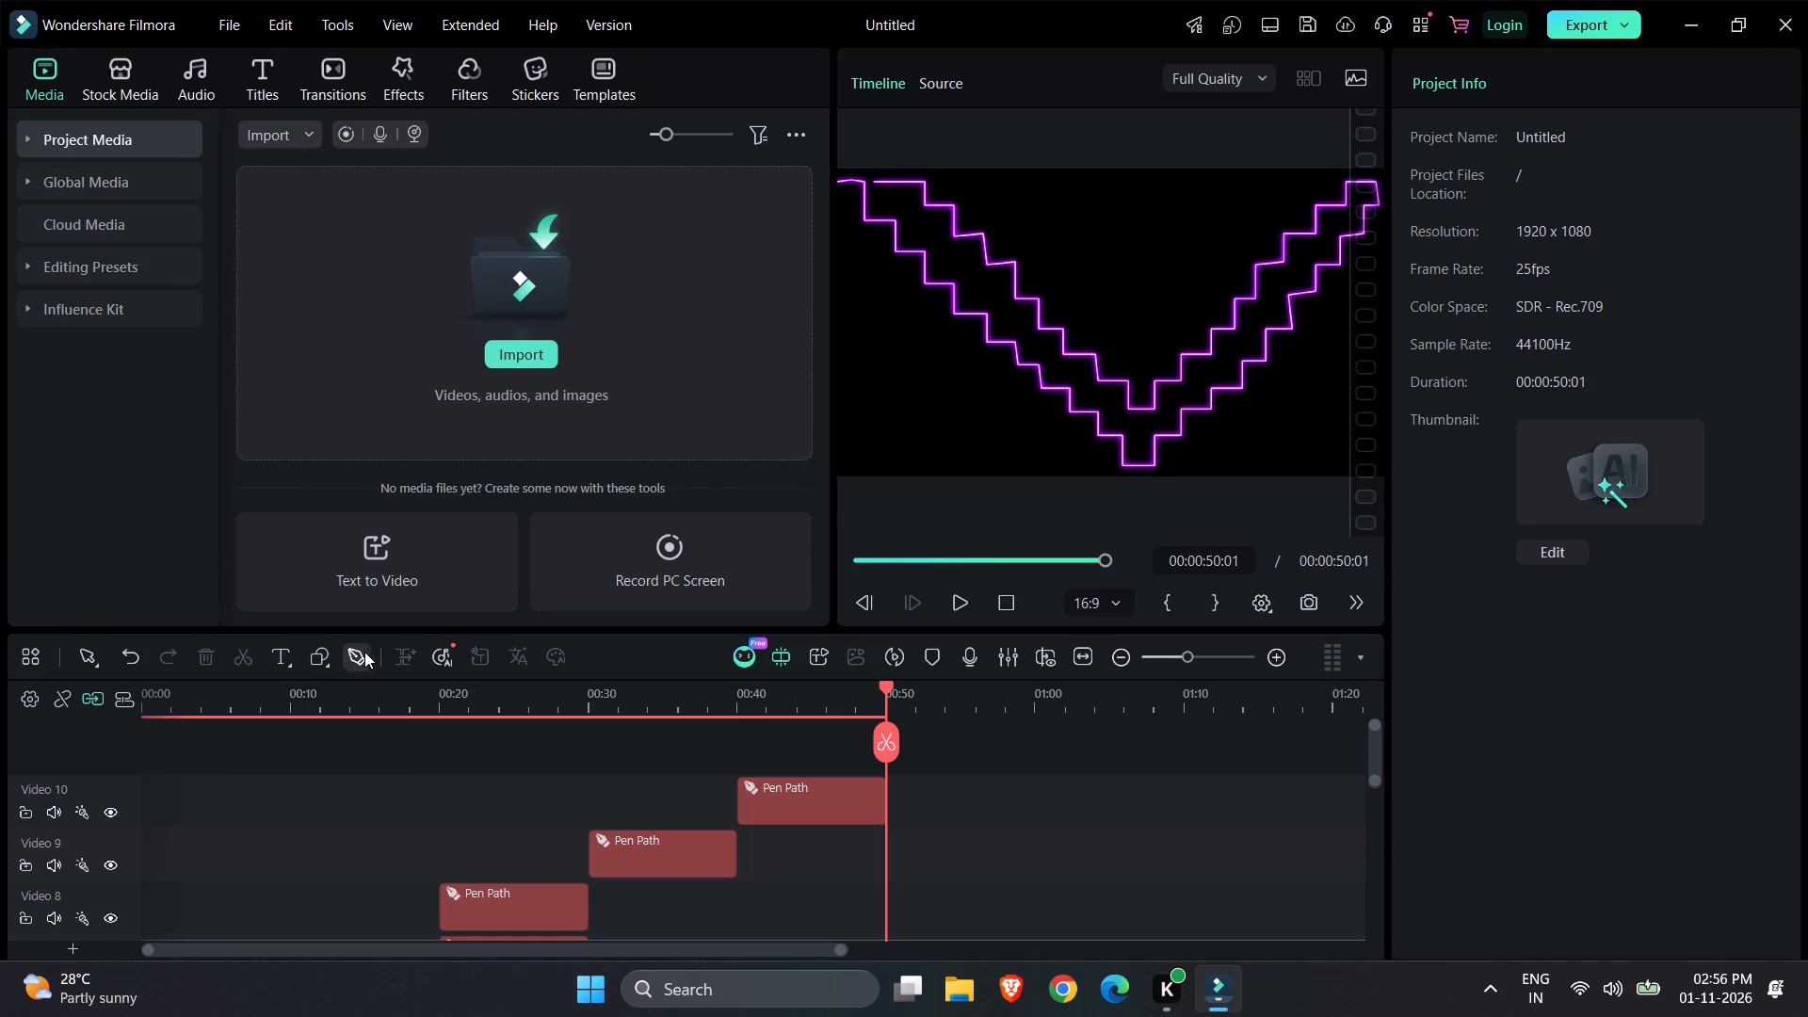
Start a new pen path at the frame's bottom-left corner, running along the bottom edge and up the first tall stair riser.
{"action": "left_click", "coordinate": [360, 657]}
{"action": "left_click", "coordinate": [847, 471]}
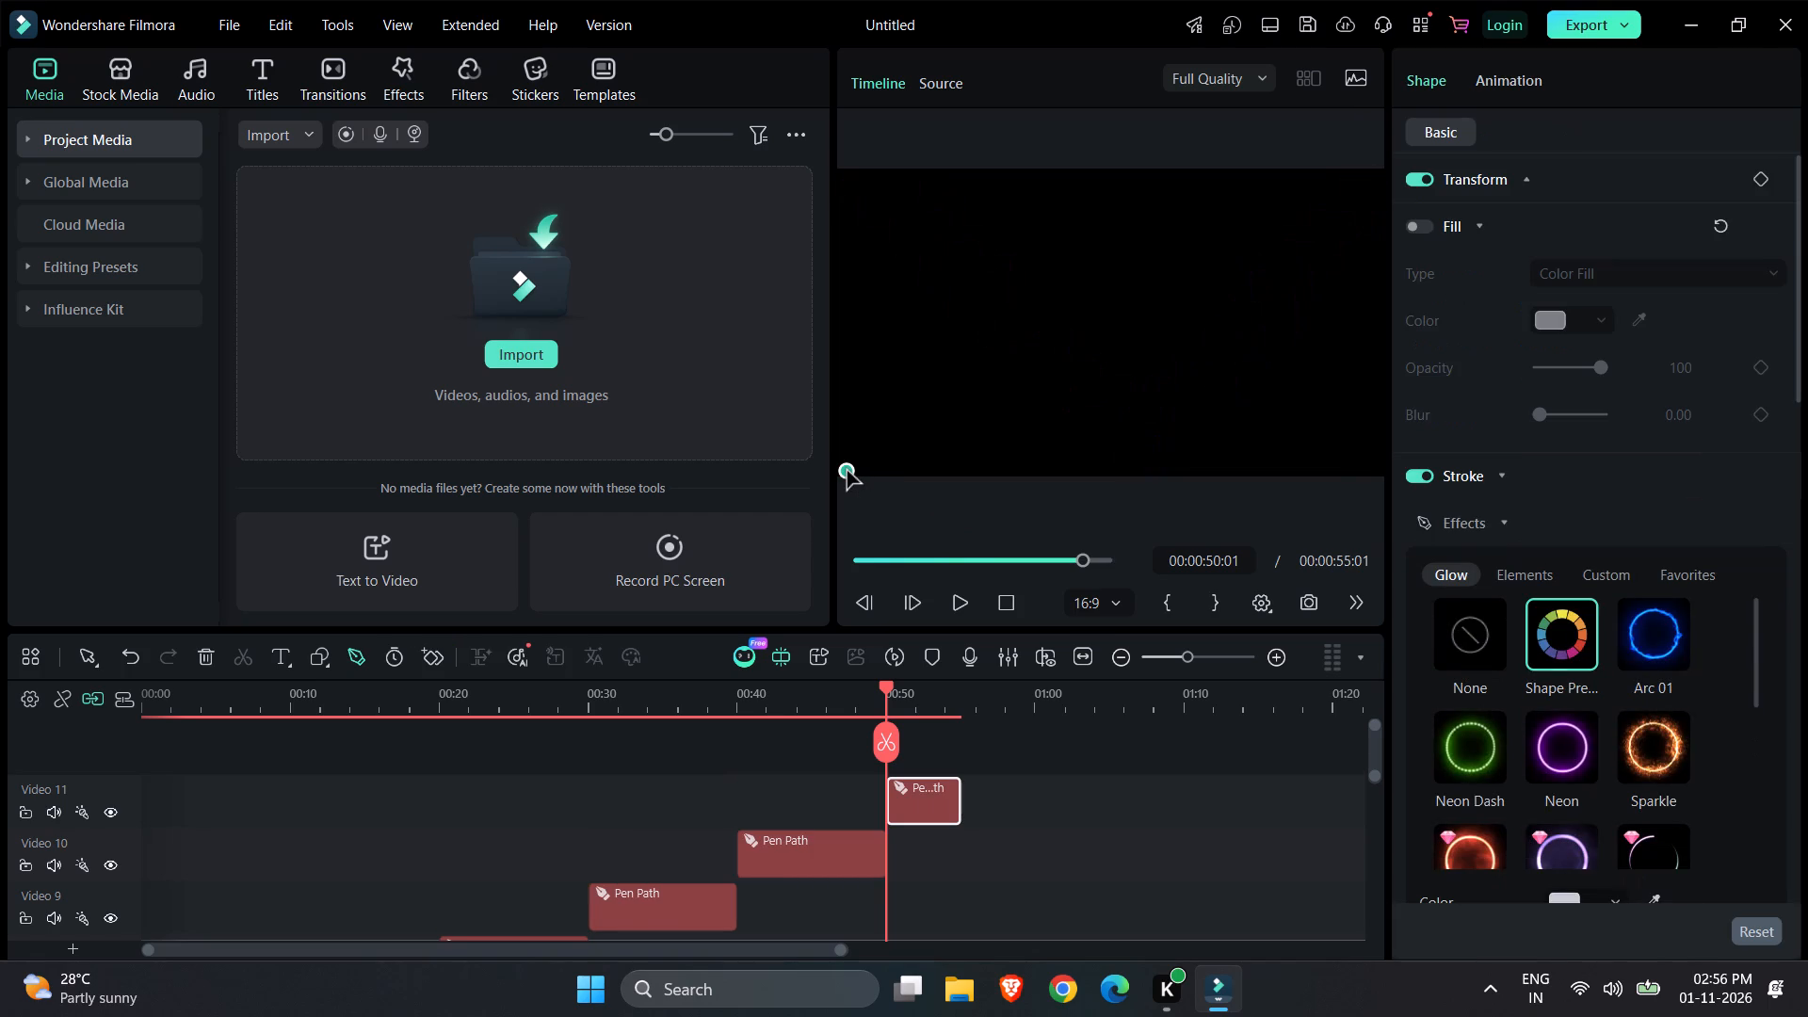
{"action": "left_click", "coordinate": [874, 470]}
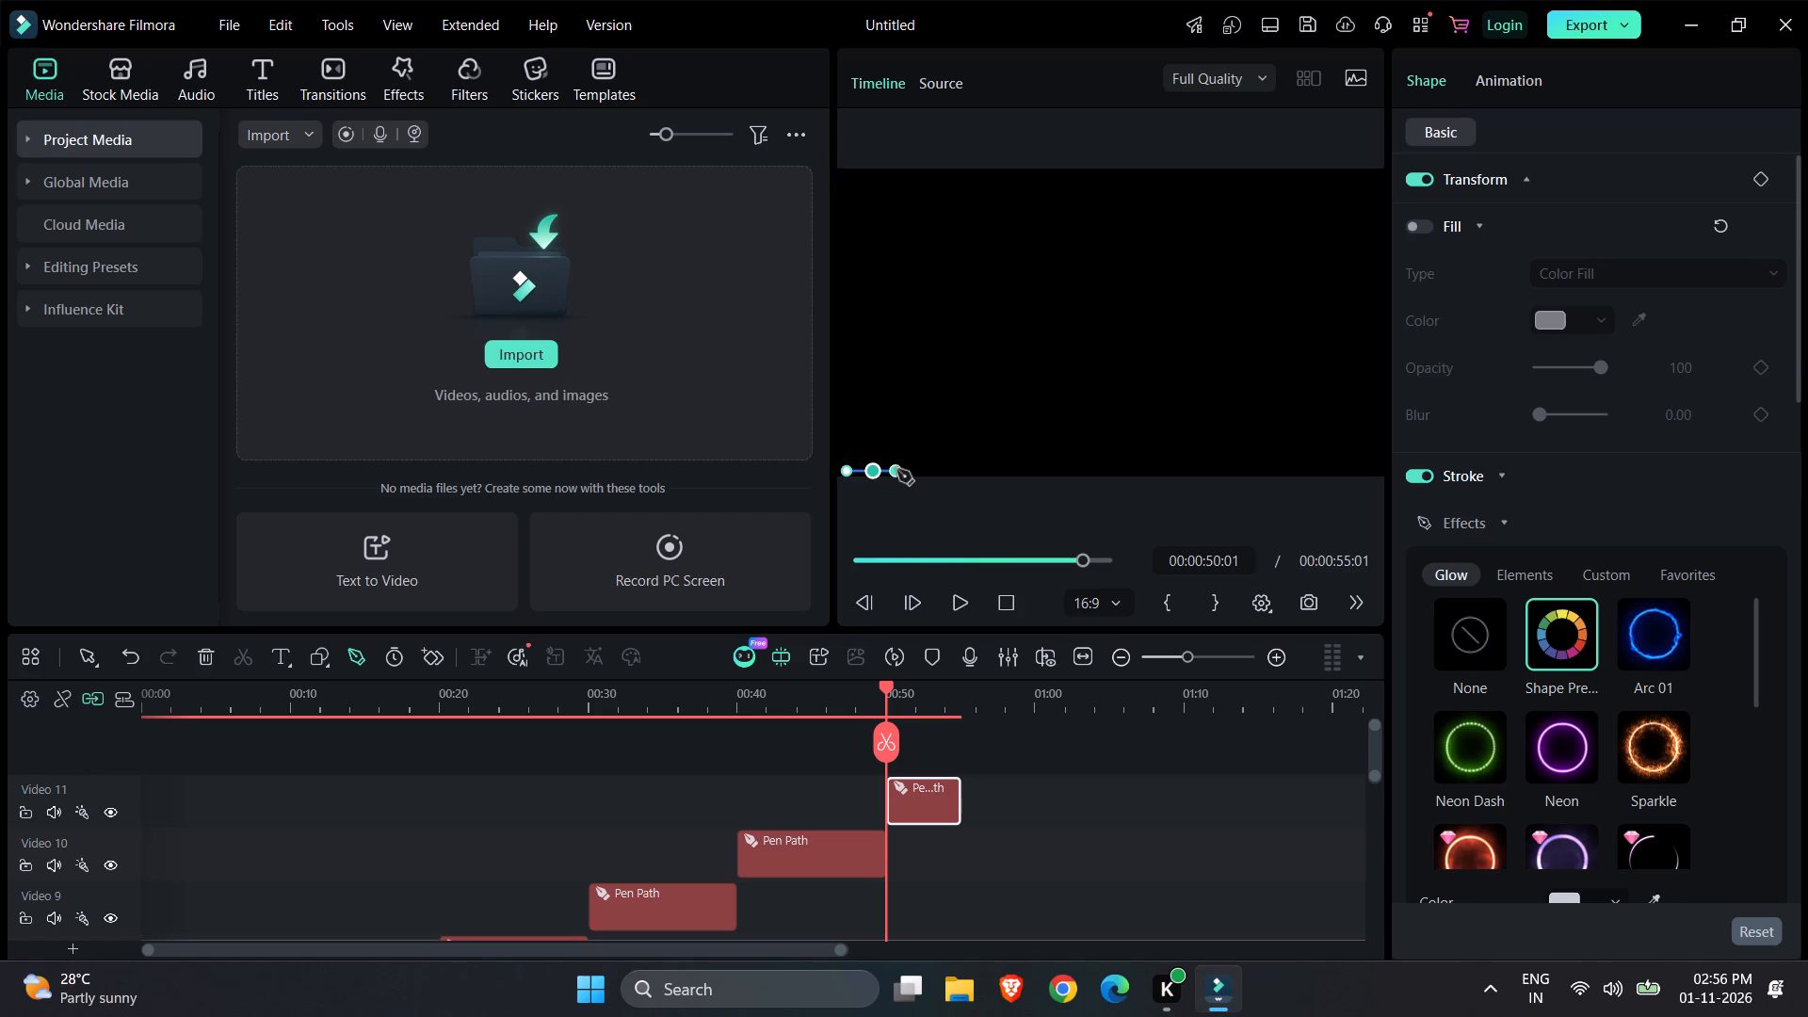
{"action": "left_click", "coordinate": [899, 470]}
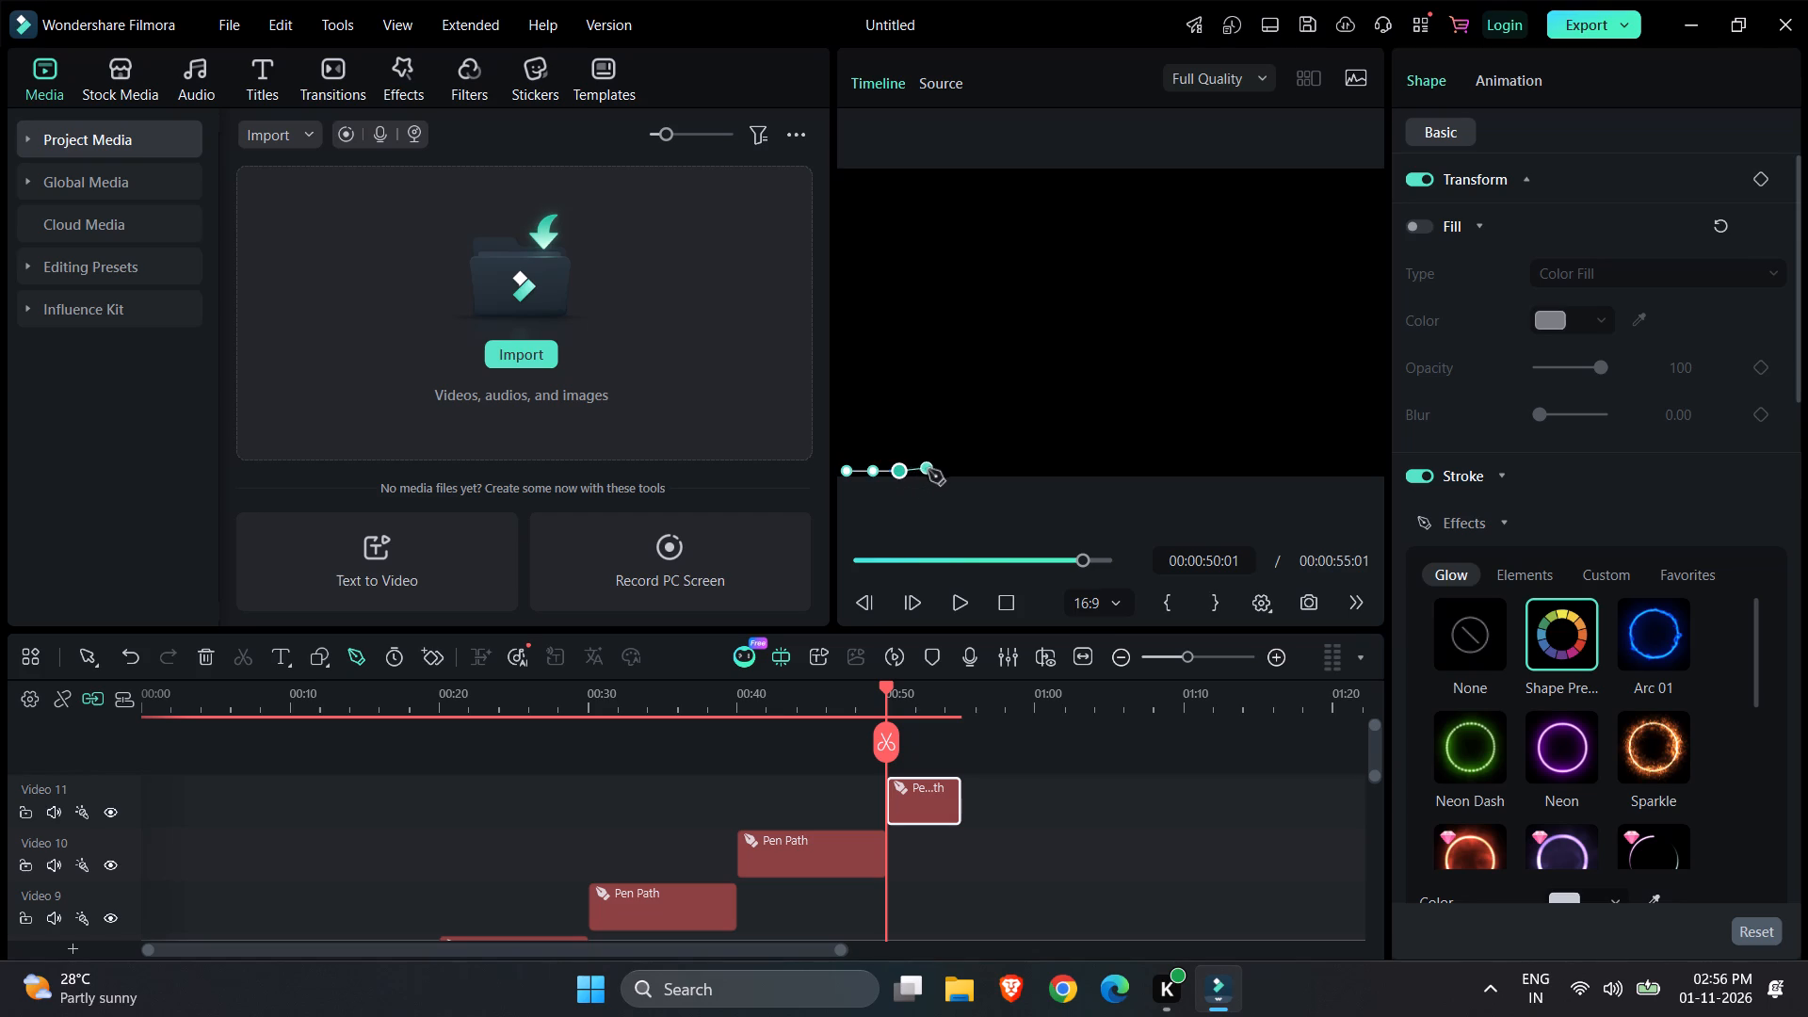
{"action": "left_click", "coordinate": [930, 471]}
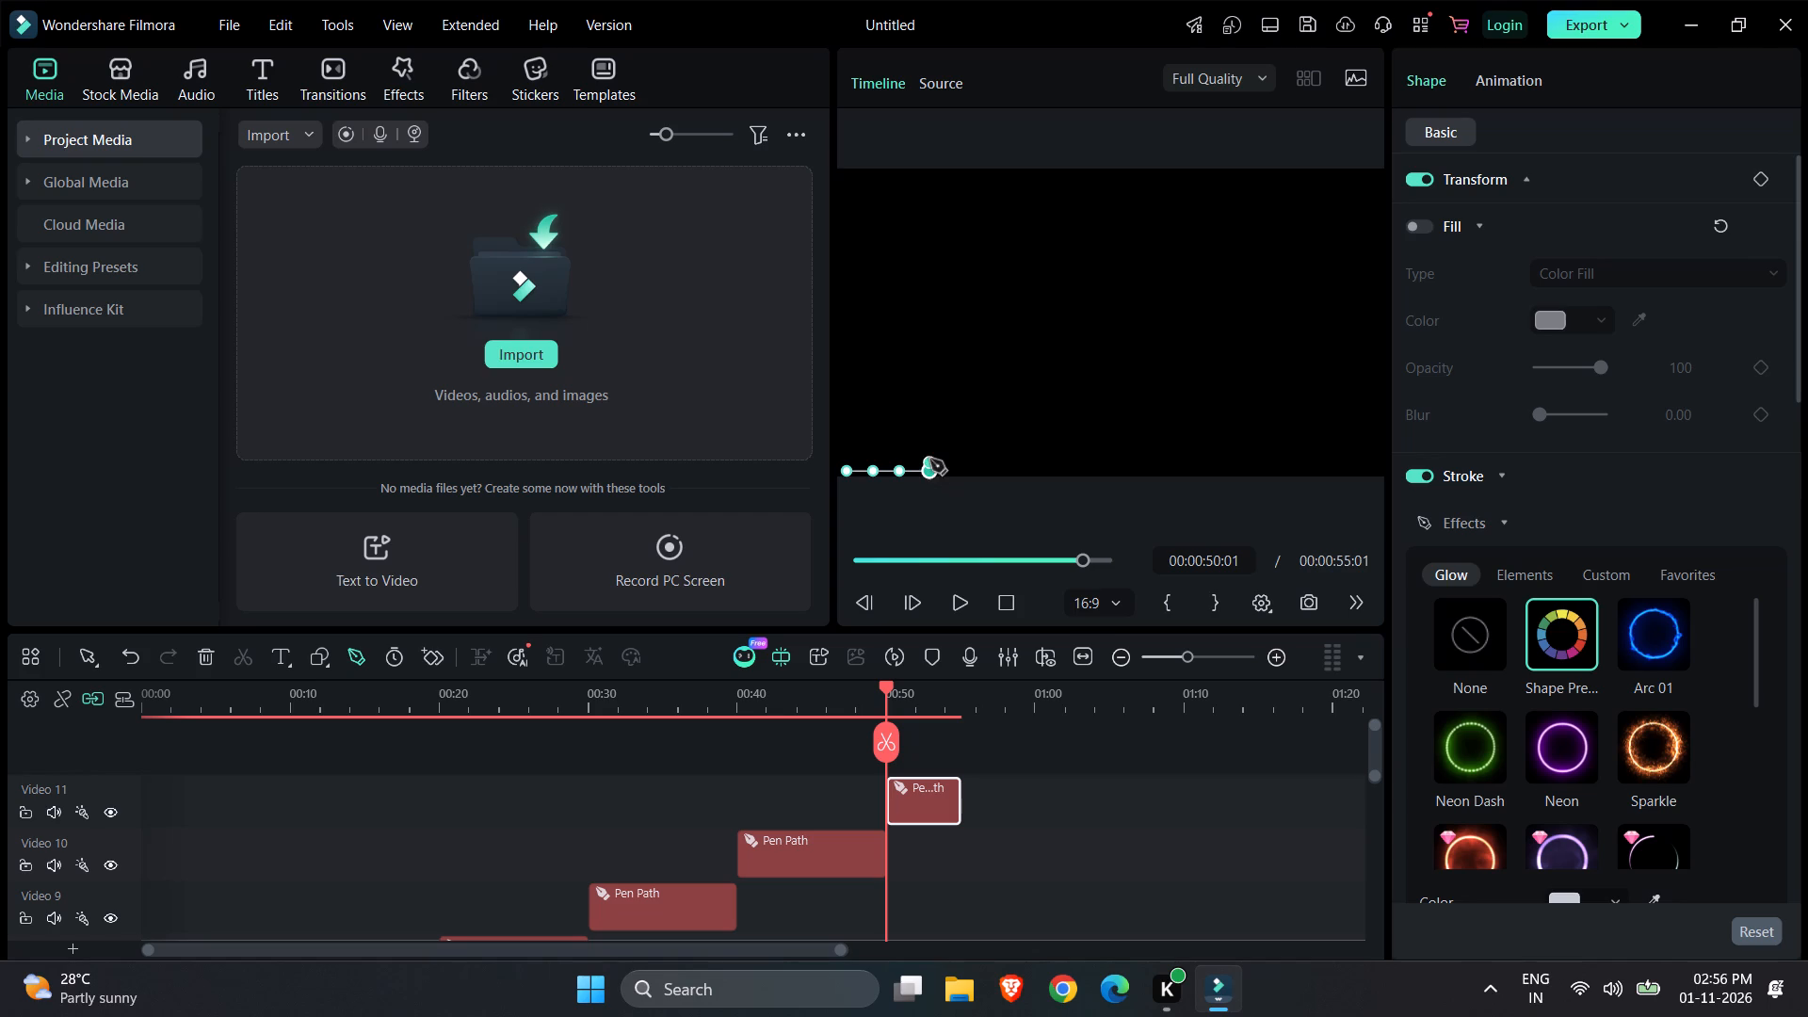
{"action": "left_click", "coordinate": [928, 446]}
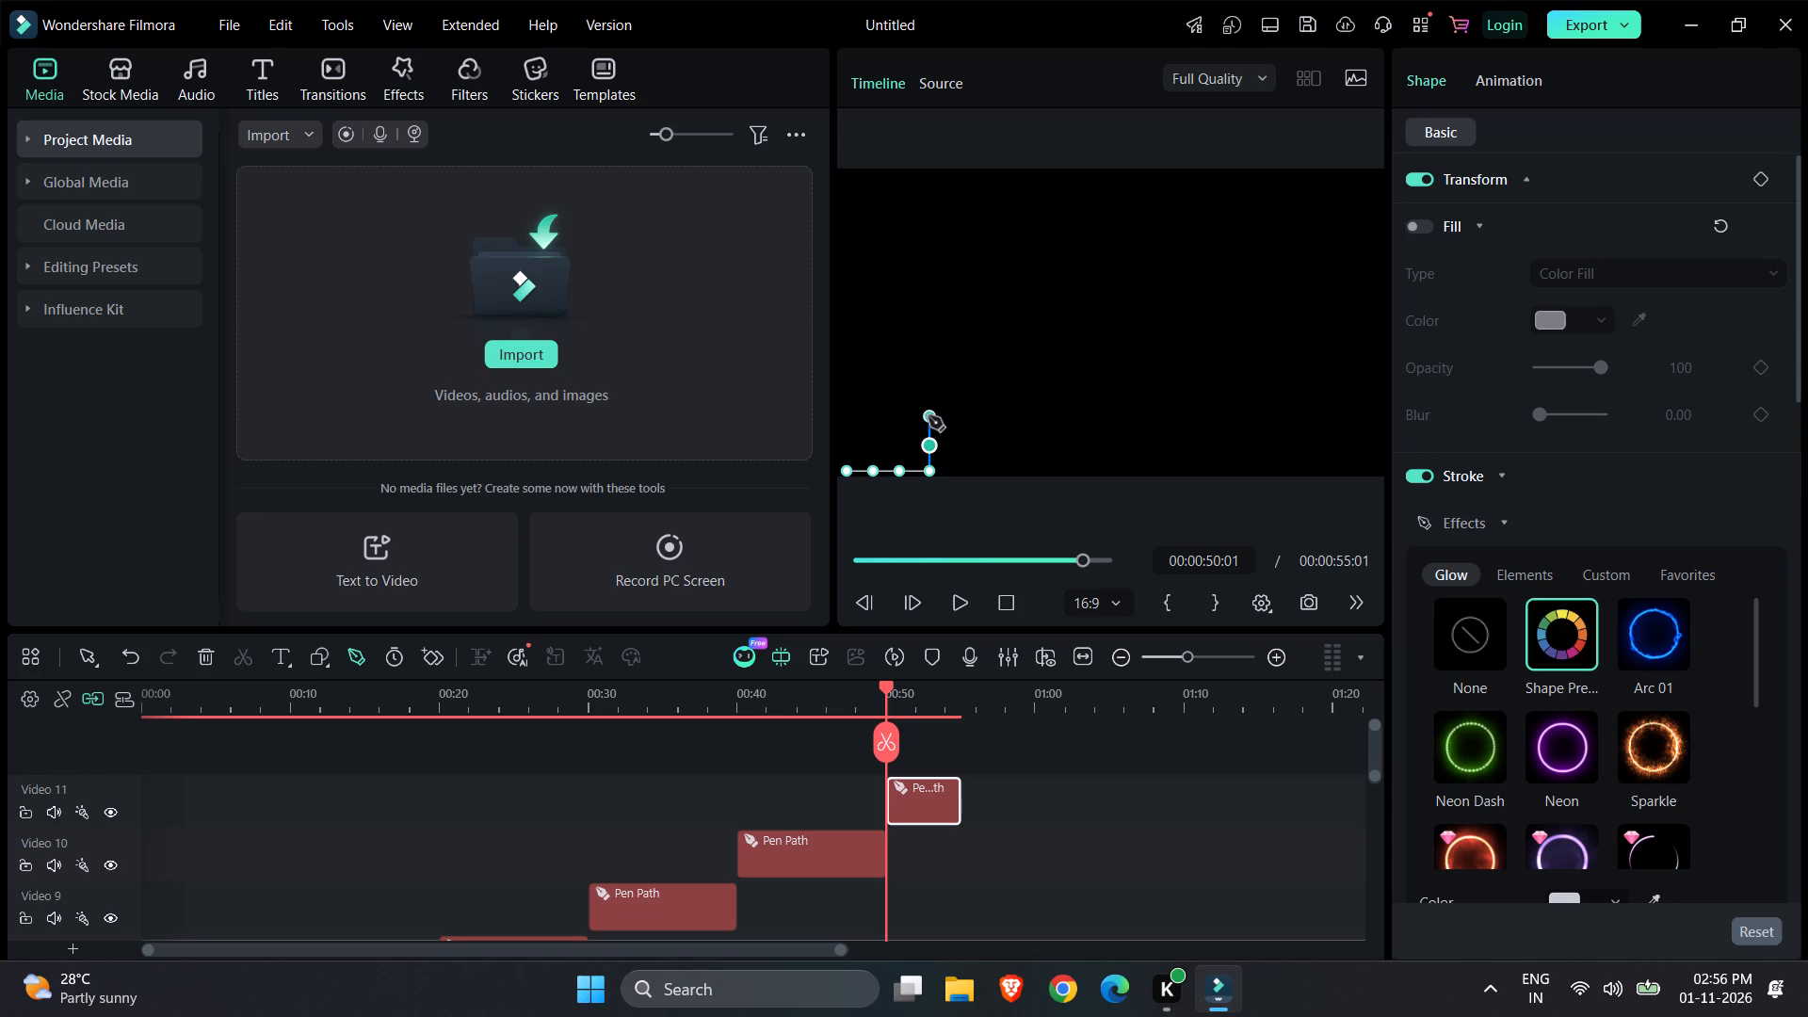
{"action": "left_click", "coordinate": [928, 416]}
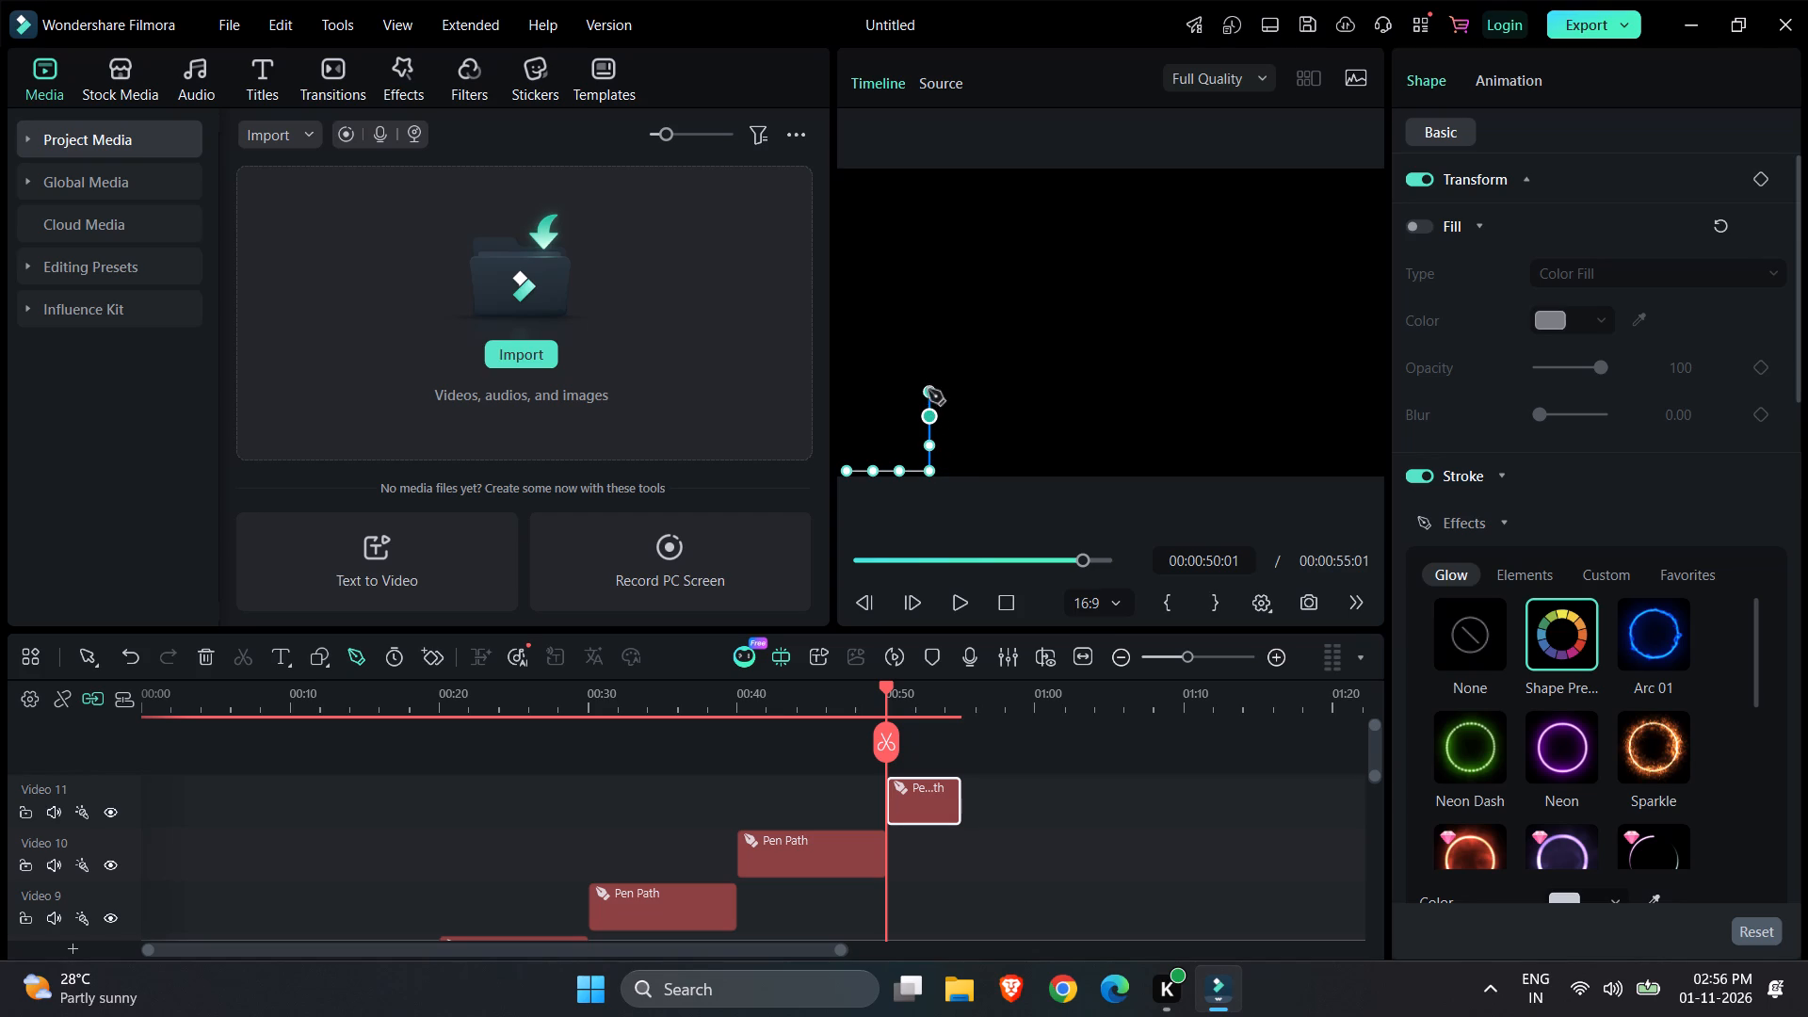
{"action": "left_click", "coordinate": [928, 389]}
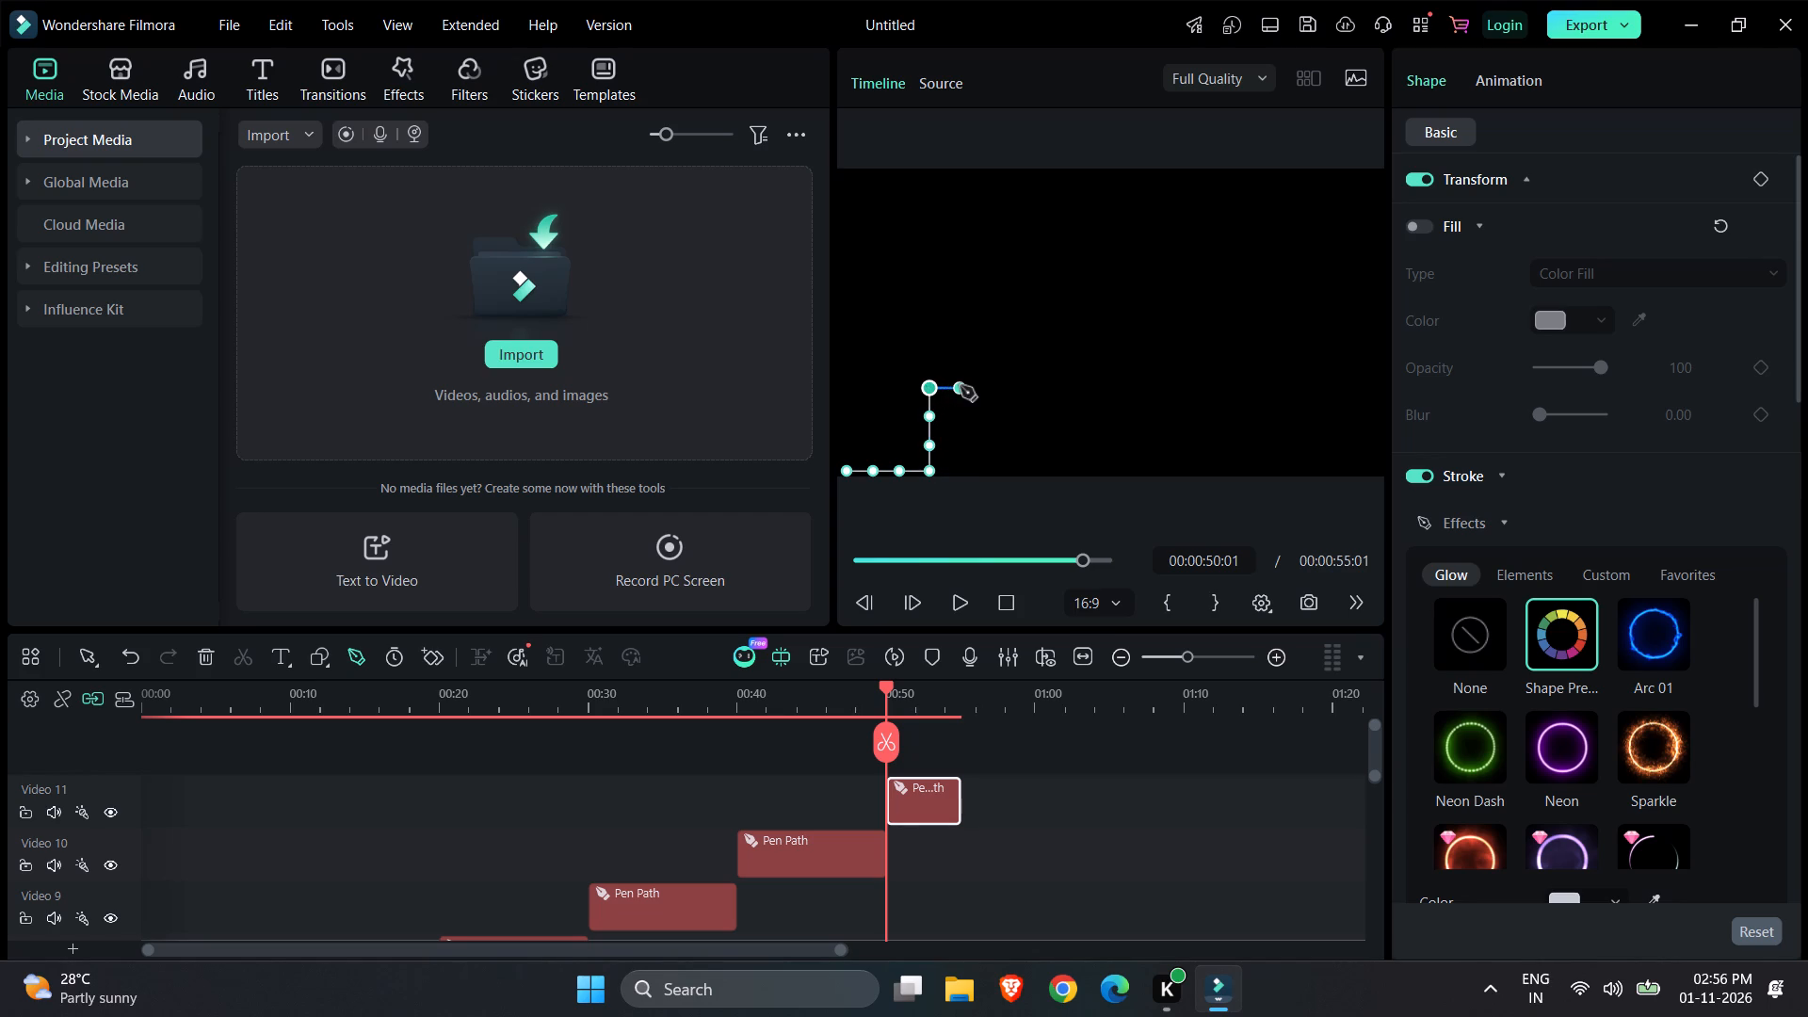
Continue the pen path up and rightward with two more large stair steps, each with a tread and a riser of similar length.
{"action": "left_click", "coordinate": [960, 386]}
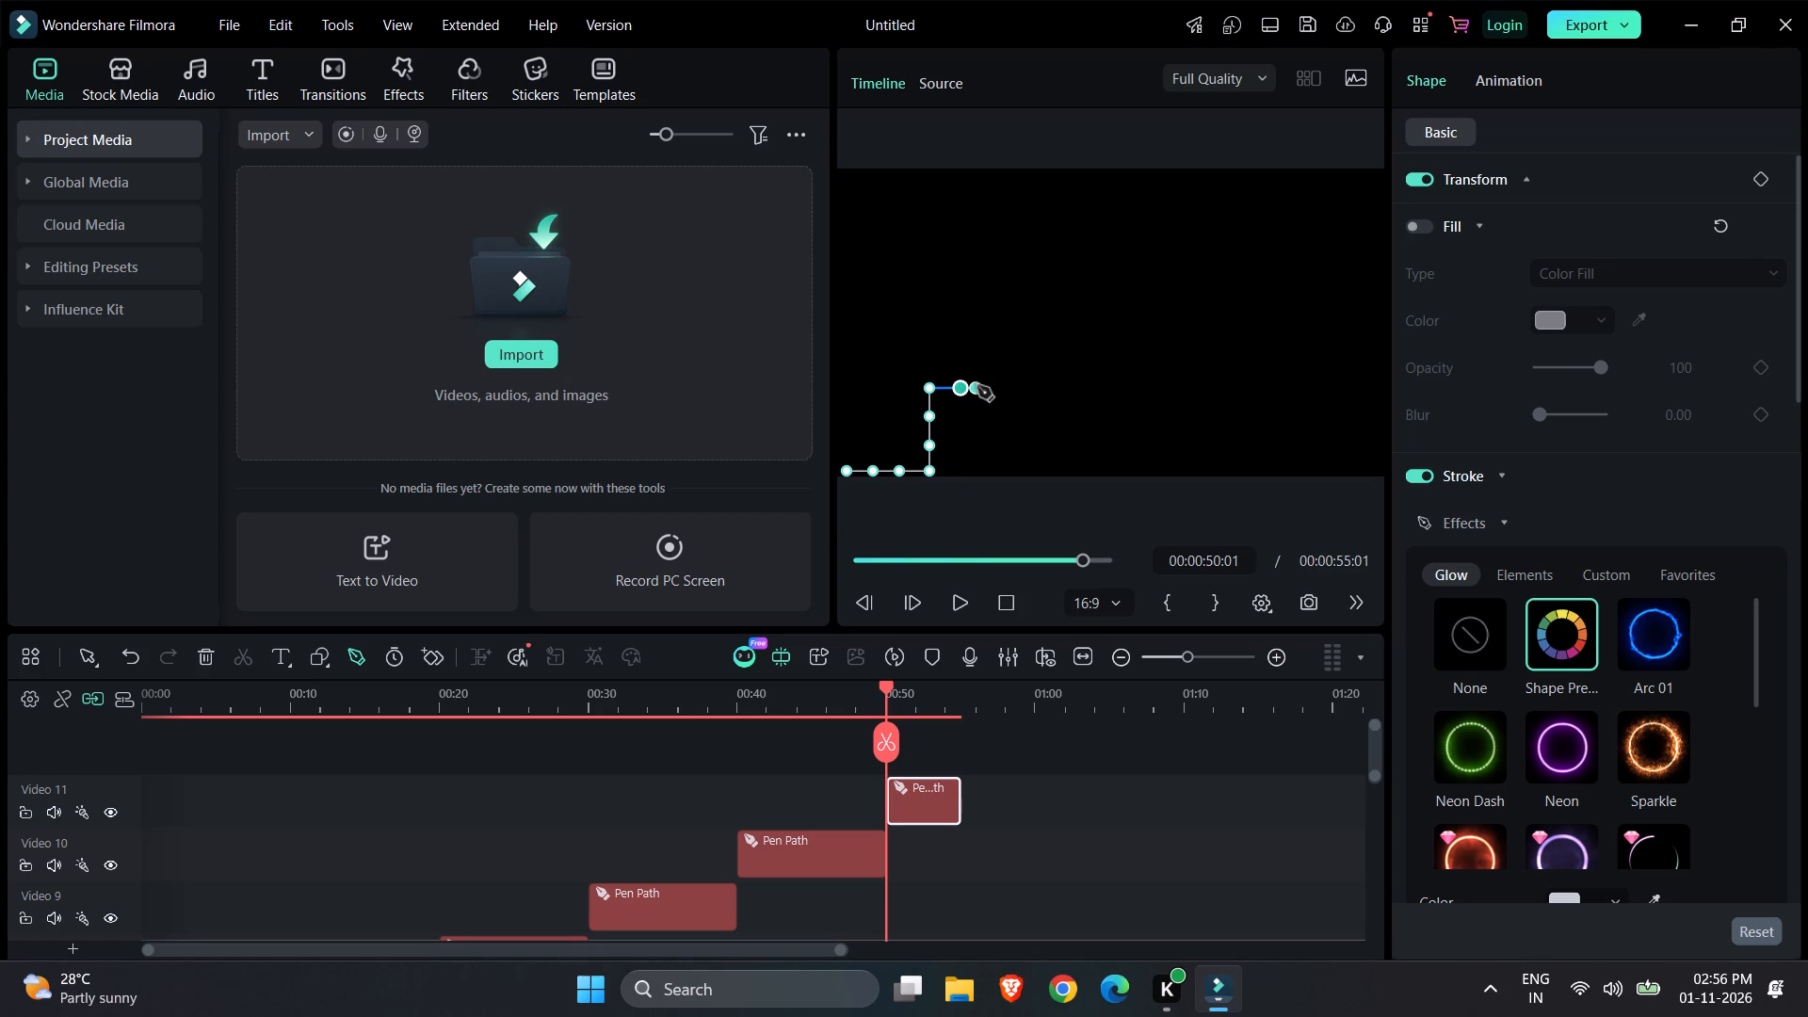
{"action": "left_click", "coordinate": [983, 386]}
{"action": "left_click", "coordinate": [1011, 390]}
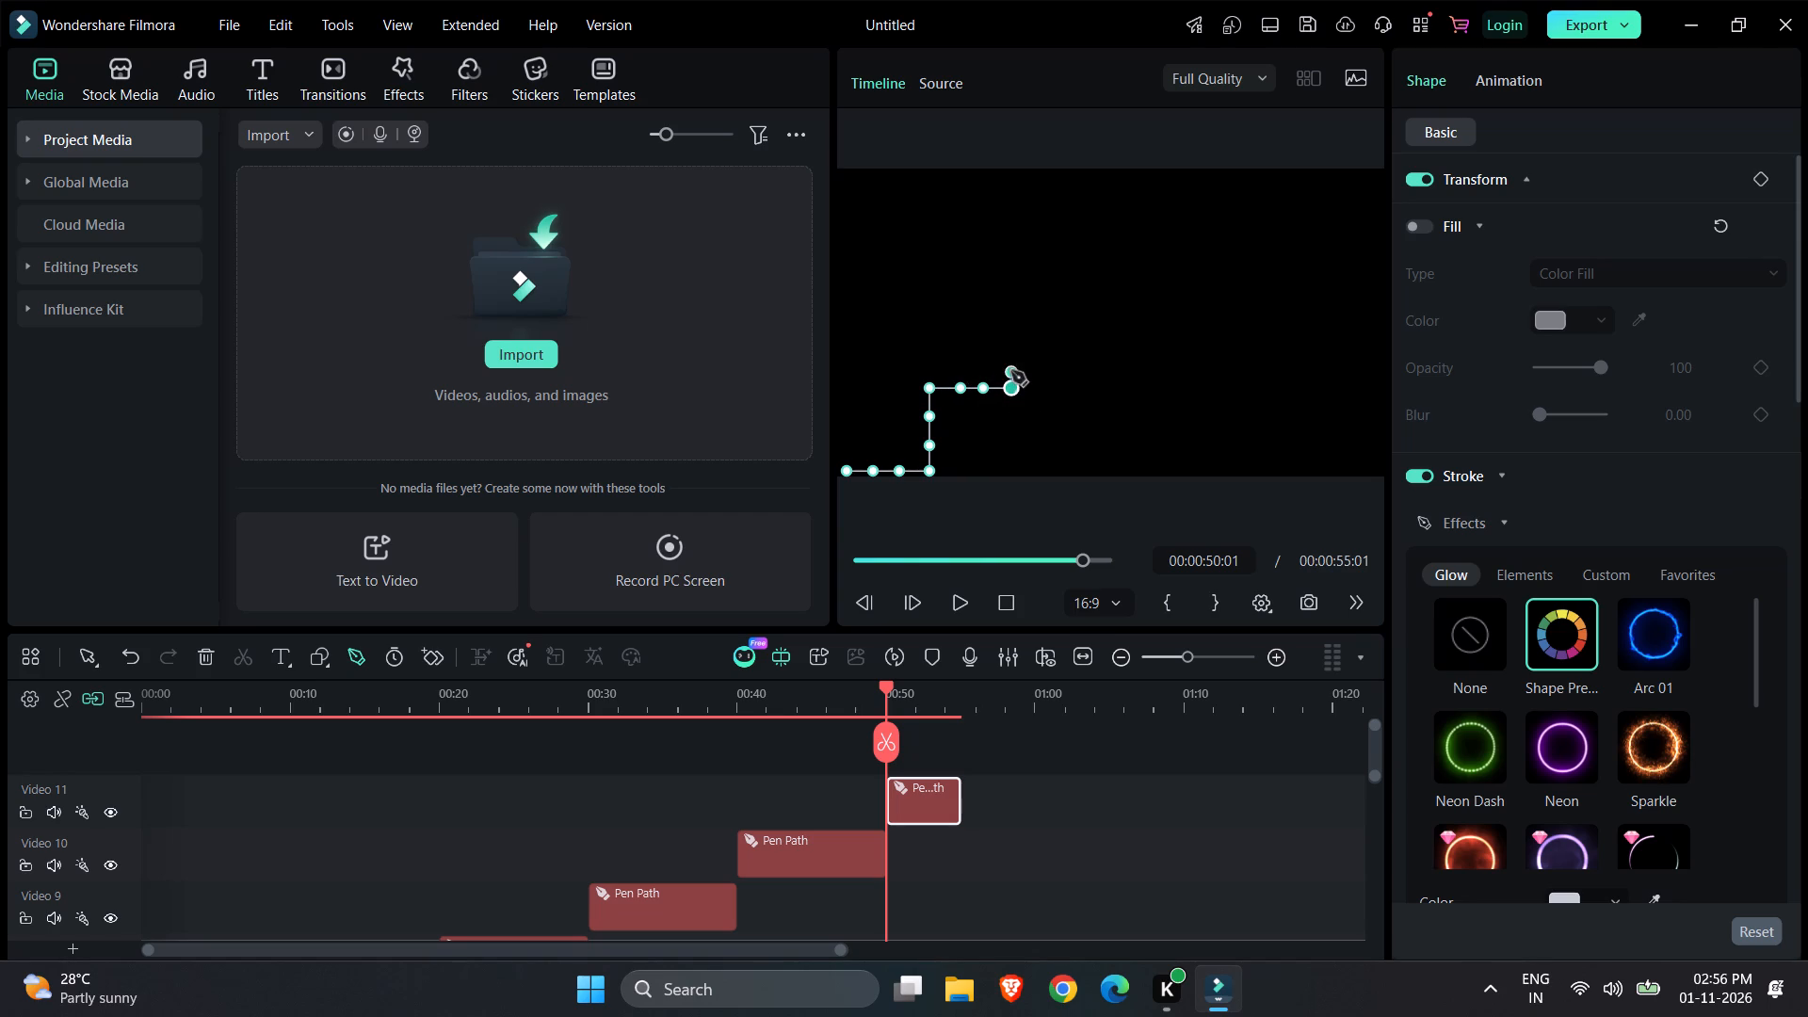
{"action": "left_click", "coordinate": [1010, 366]}
{"action": "left_click", "coordinate": [1010, 337]}
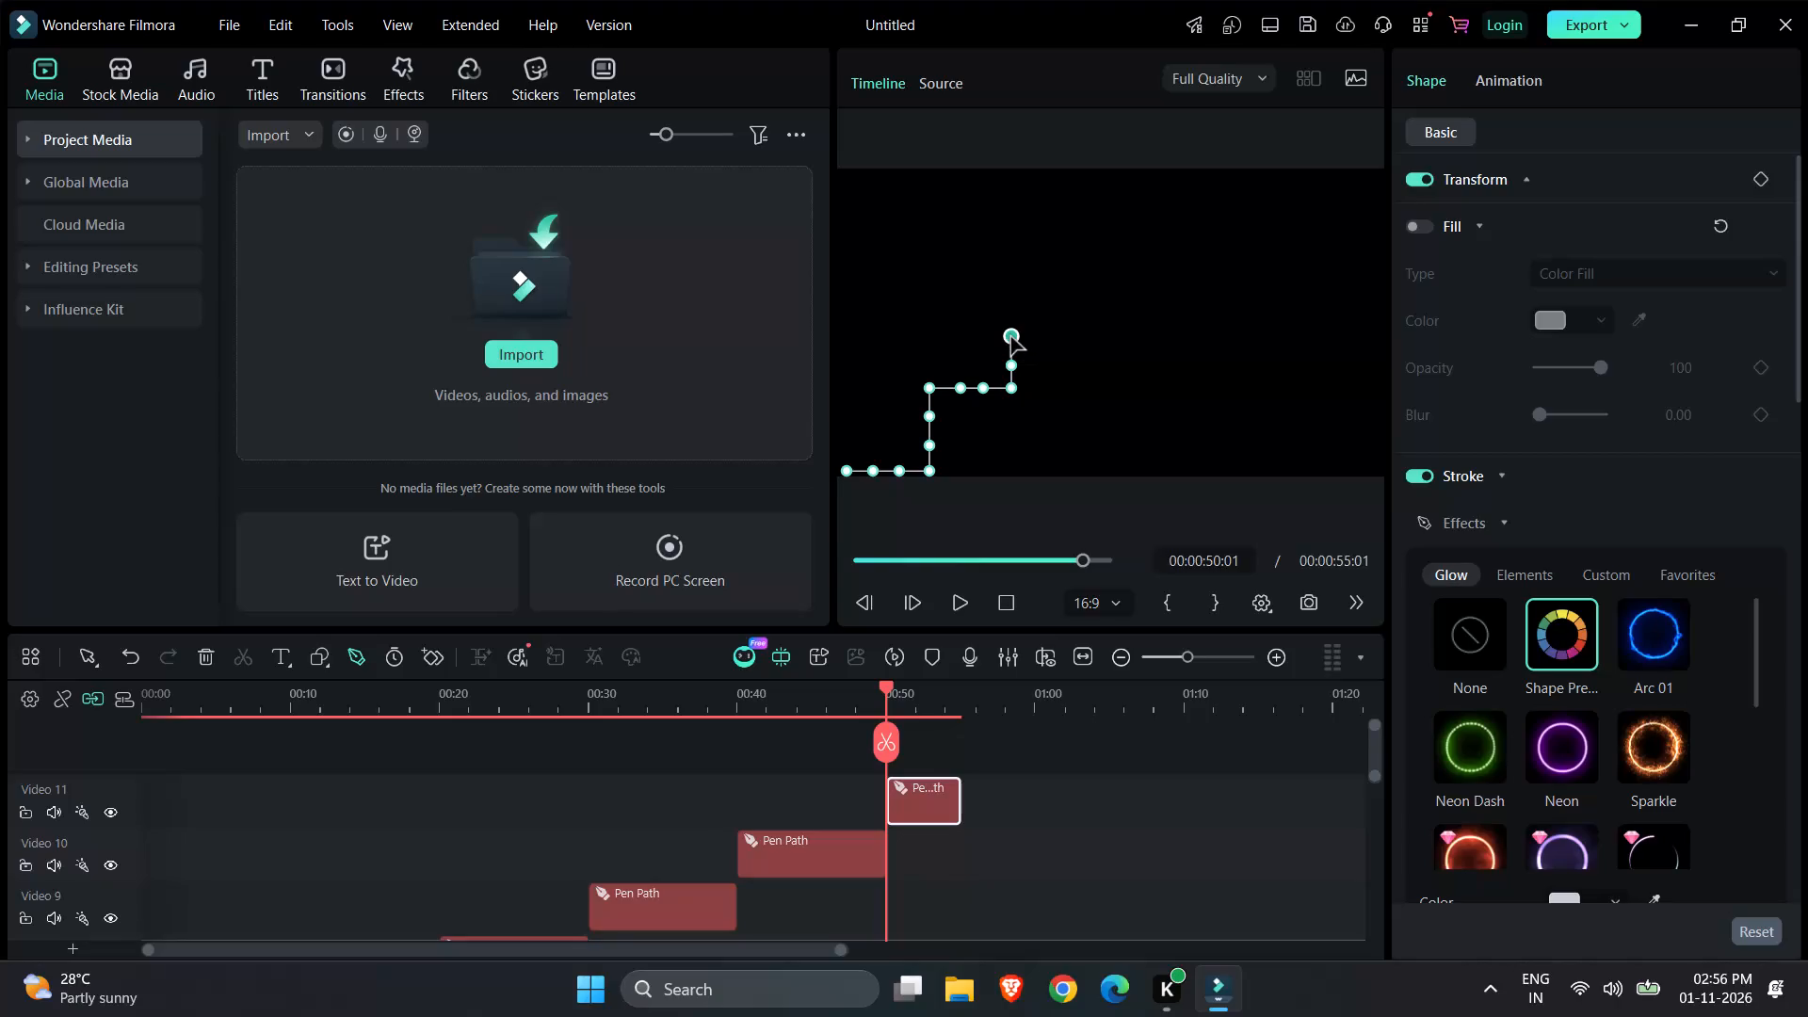
{"action": "left_click", "coordinate": [1009, 312]}
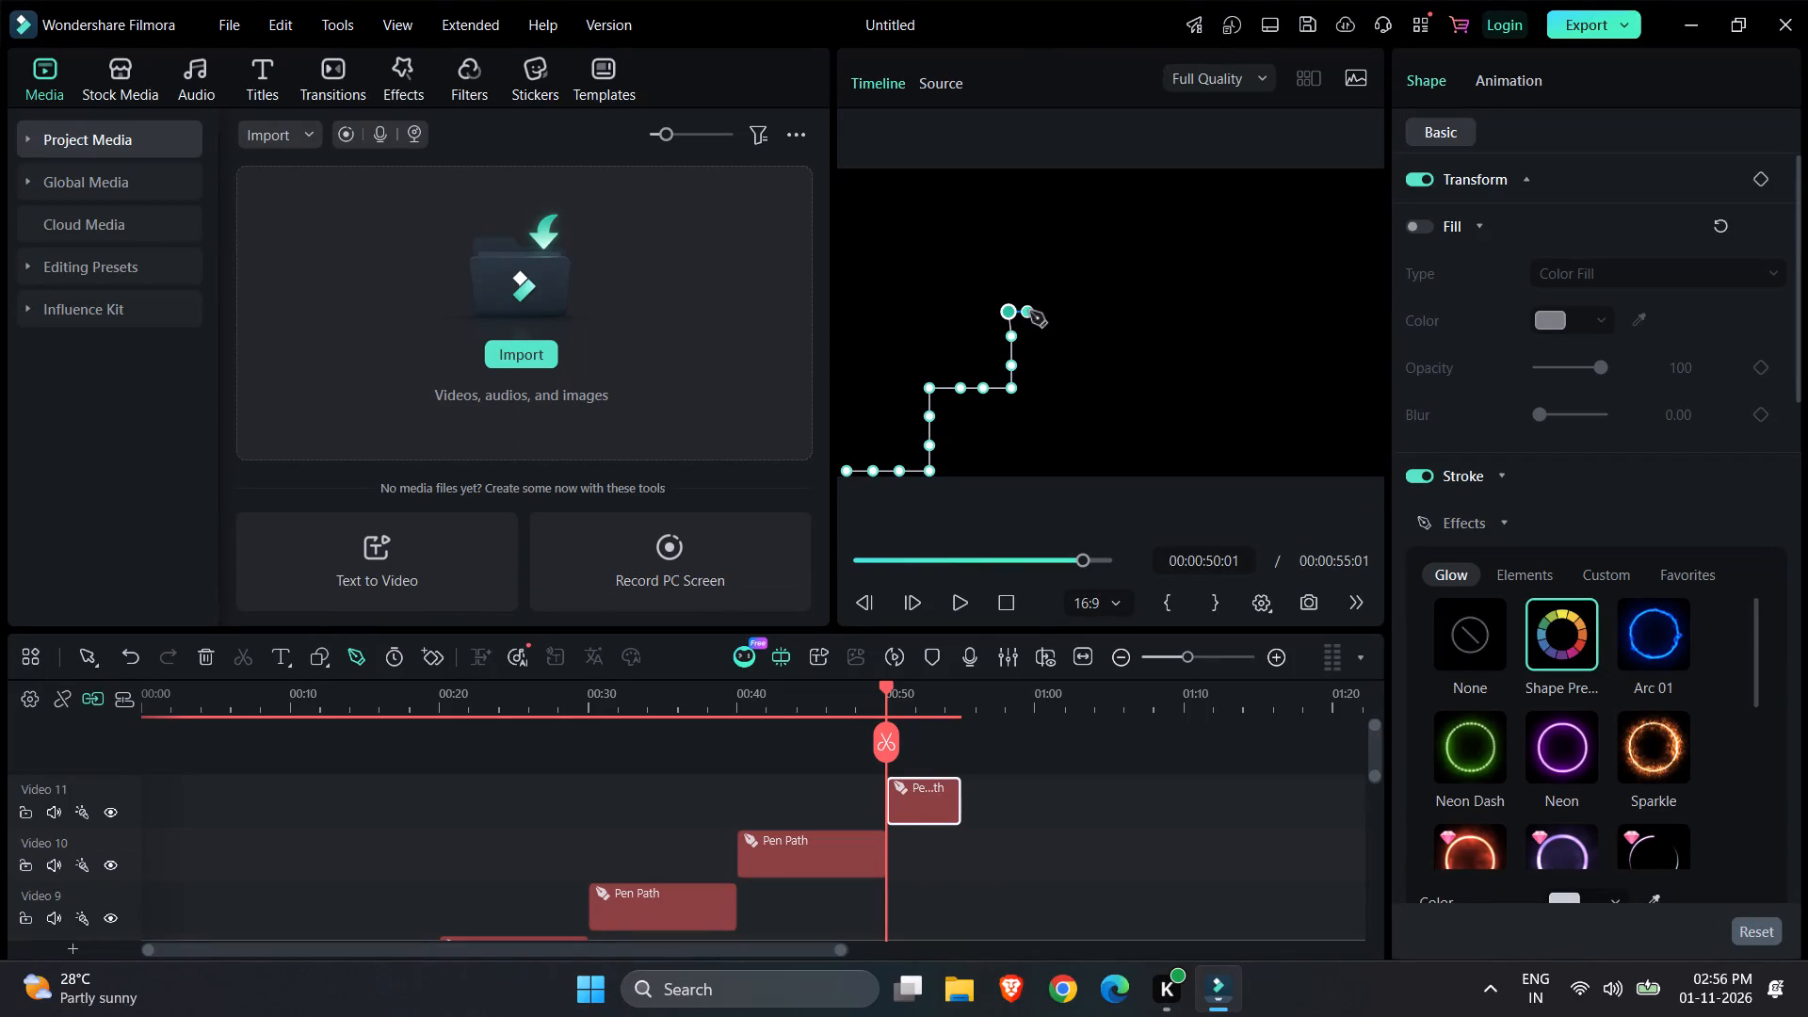
{"action": "left_click", "coordinate": [1035, 312]}
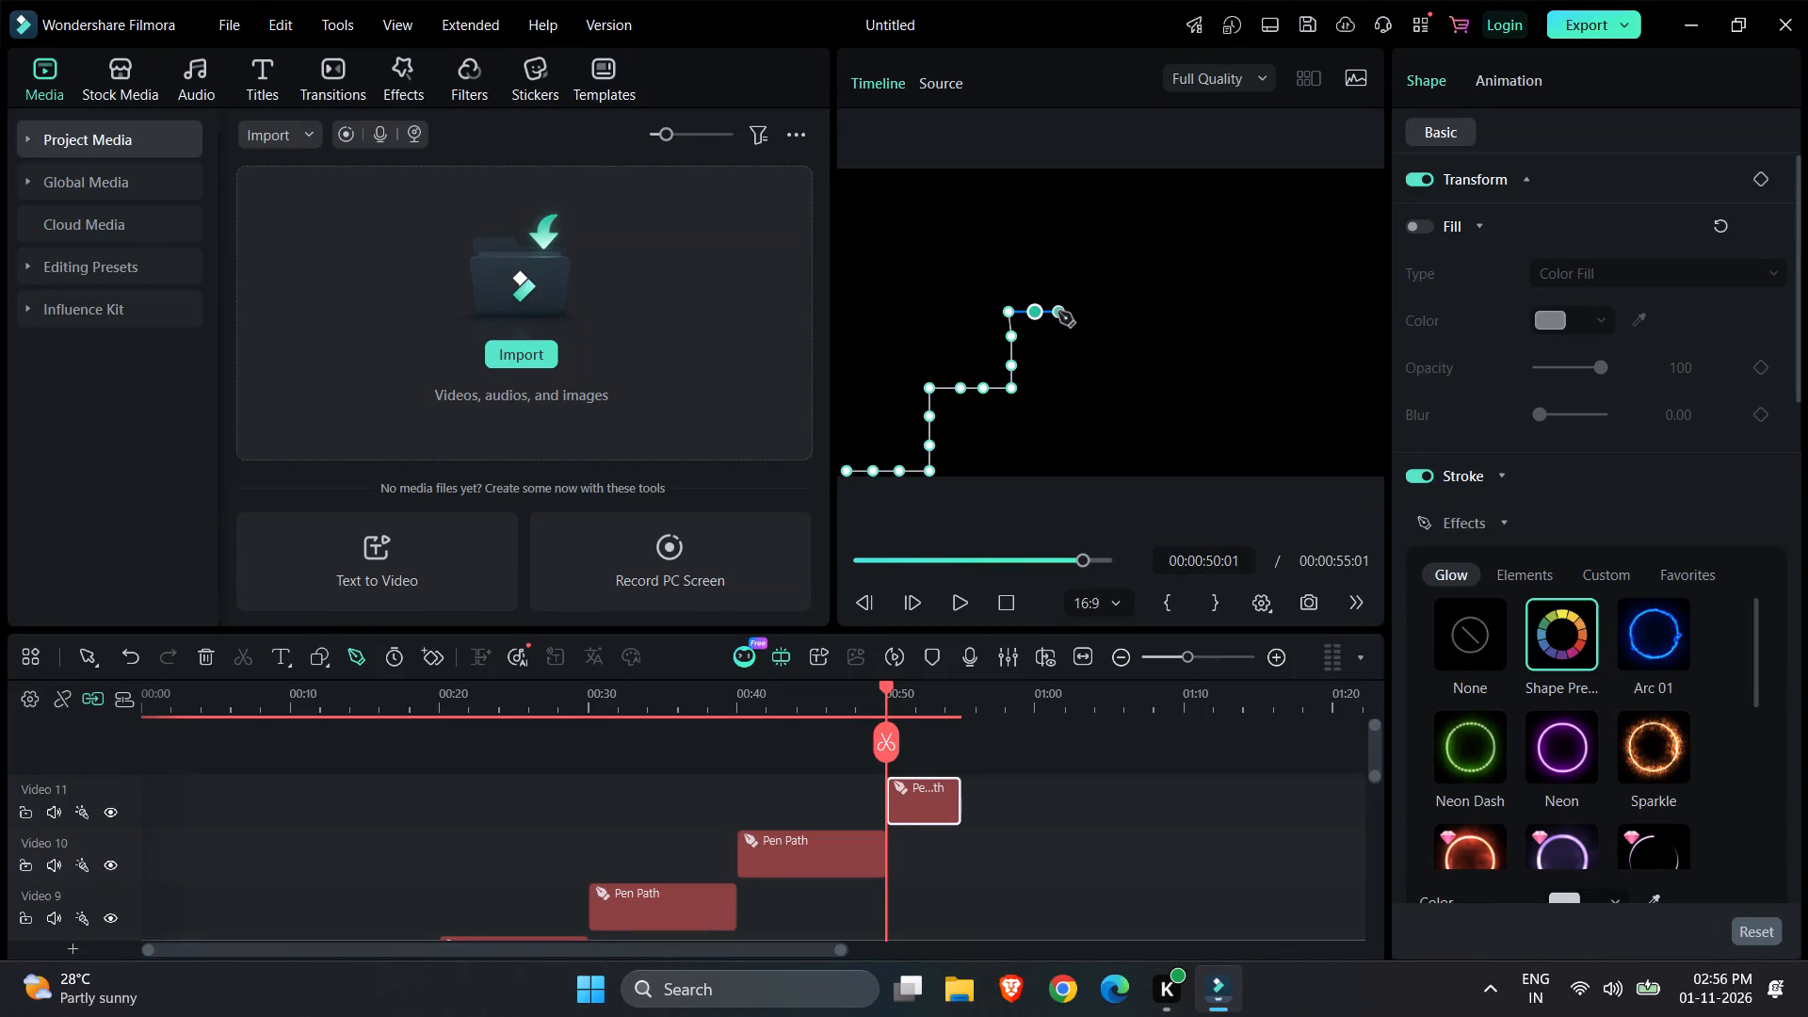
{"action": "left_click", "coordinate": [1058, 312]}
{"action": "left_click", "coordinate": [1083, 311]}
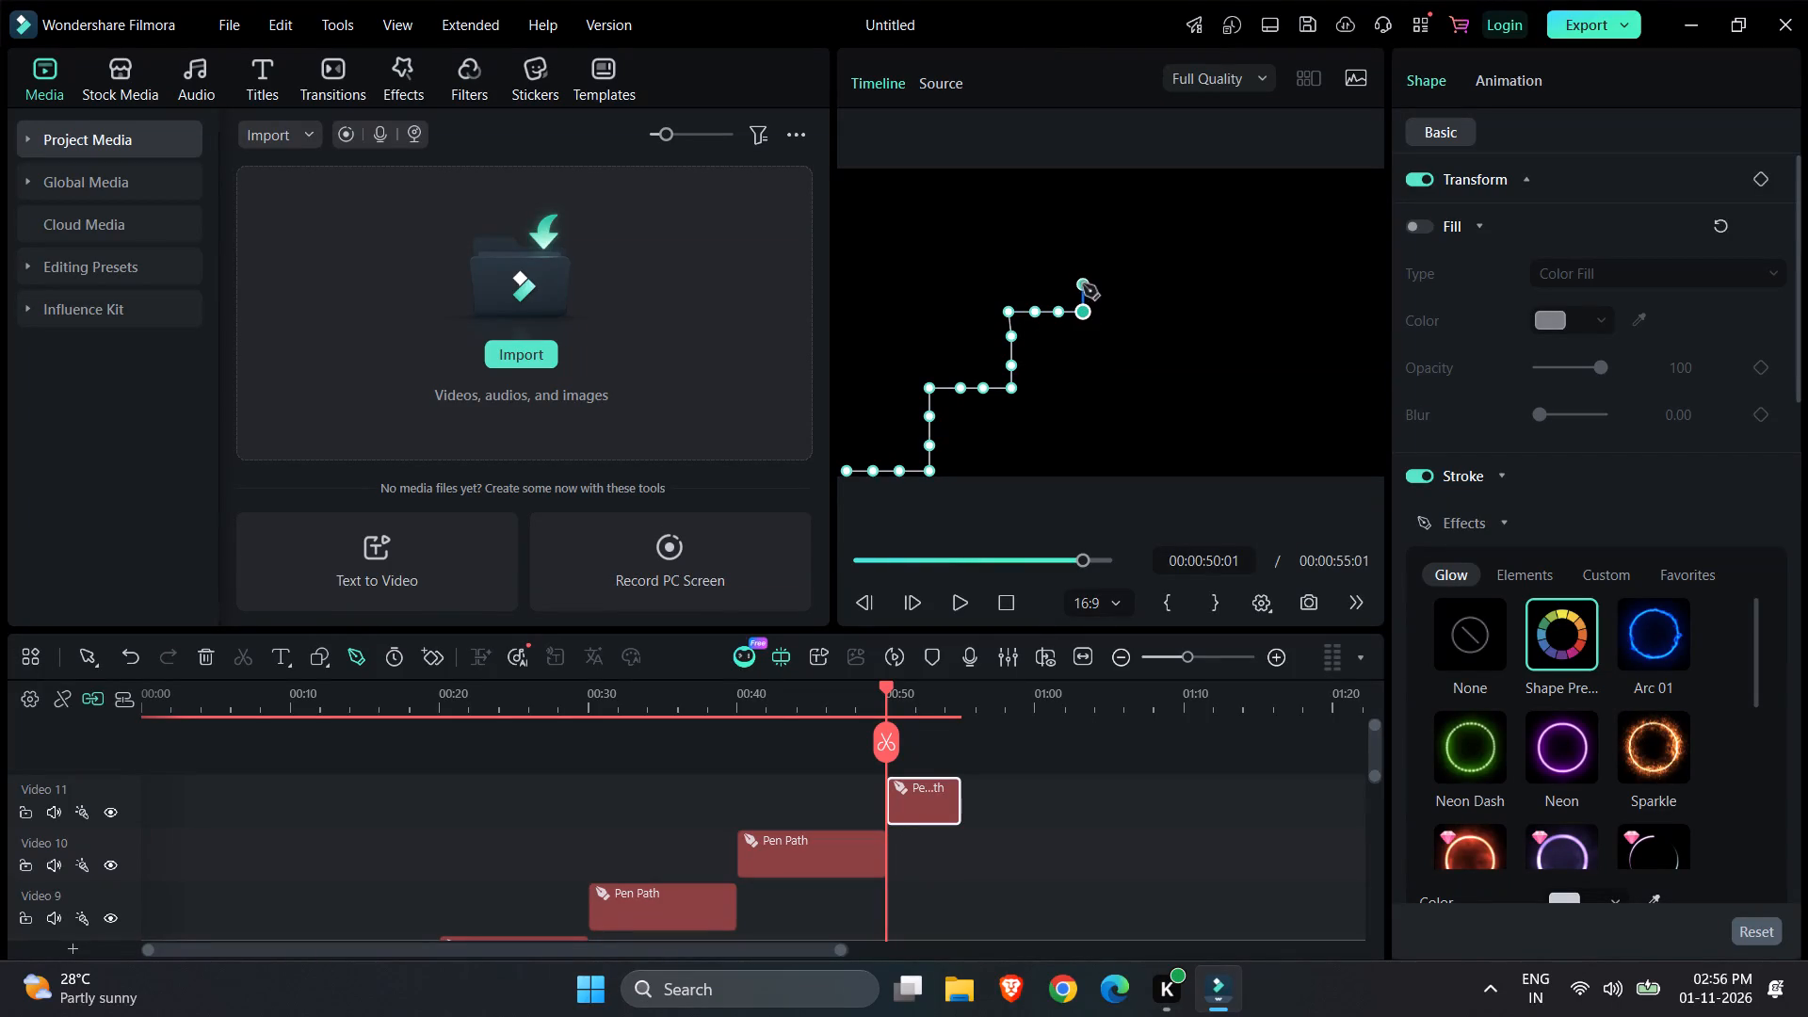
{"action": "left_click", "coordinate": [1083, 284]}
{"action": "left_click", "coordinate": [1082, 262]}
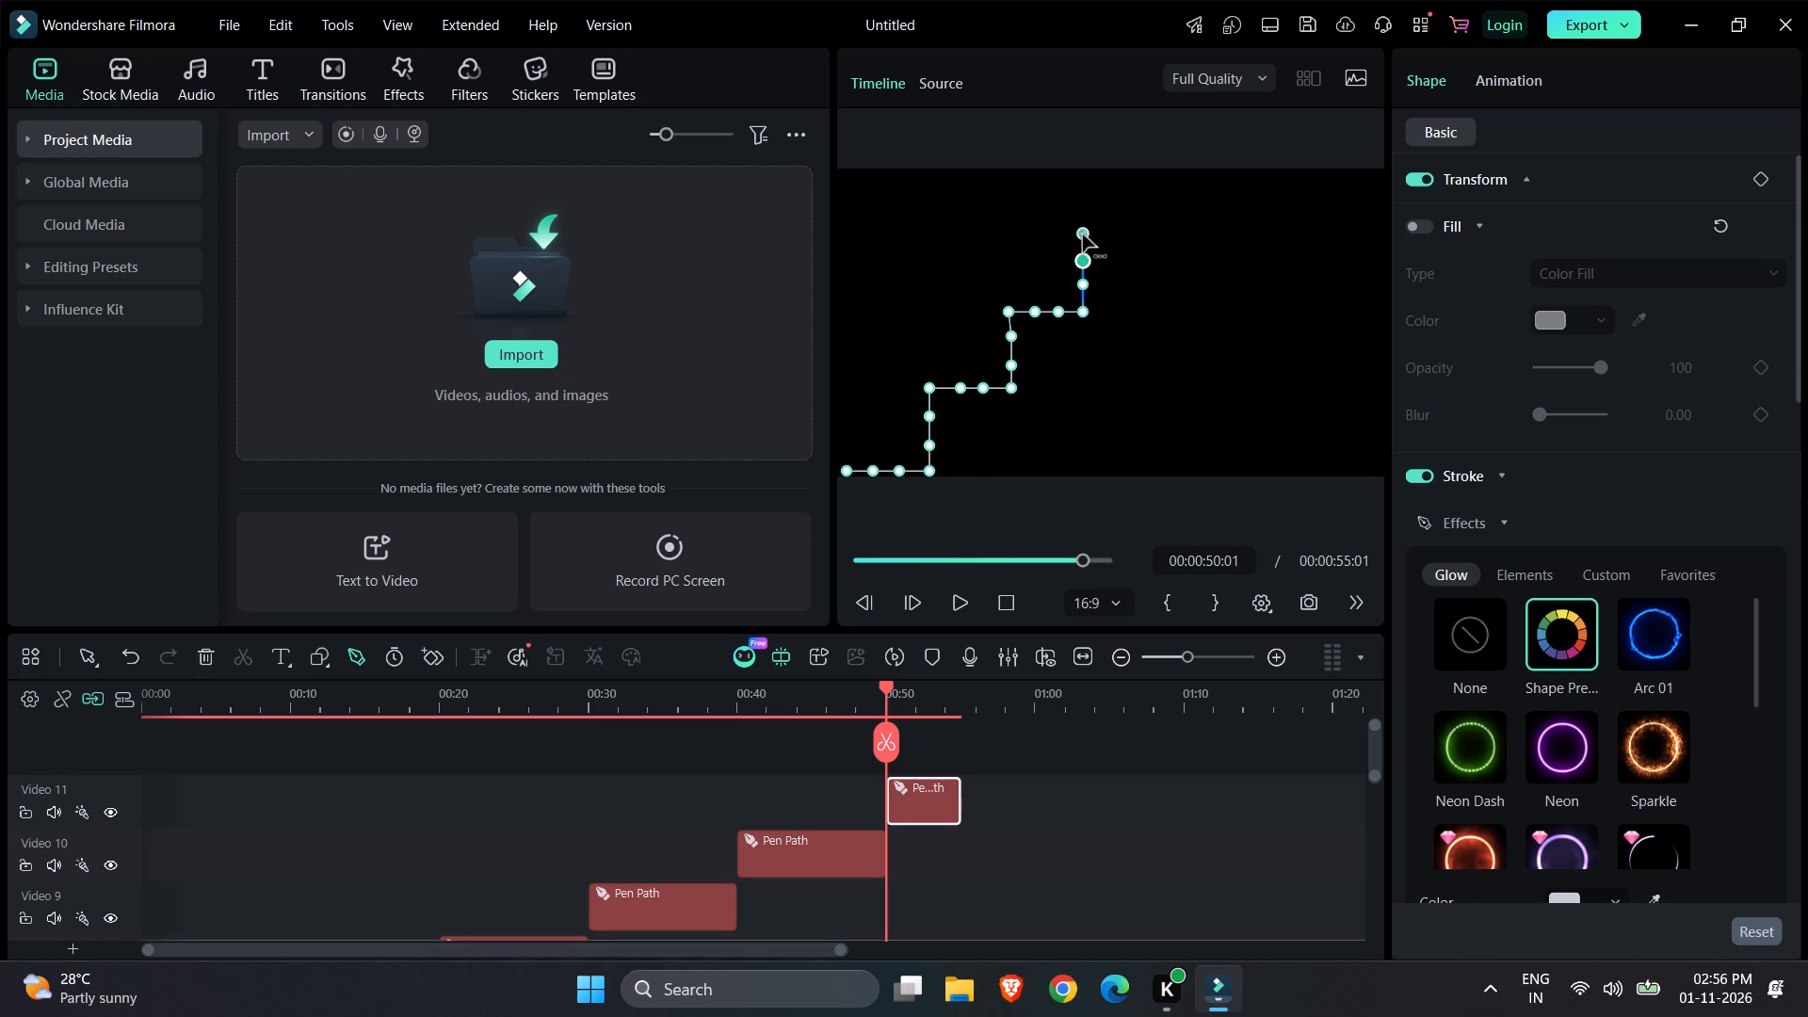
{"action": "left_click", "coordinate": [1082, 234]}
Add another tread and riser up to near the frame's top edge, and draw the flat top ledge rightward.
{"action": "left_click", "coordinate": [1107, 235]}
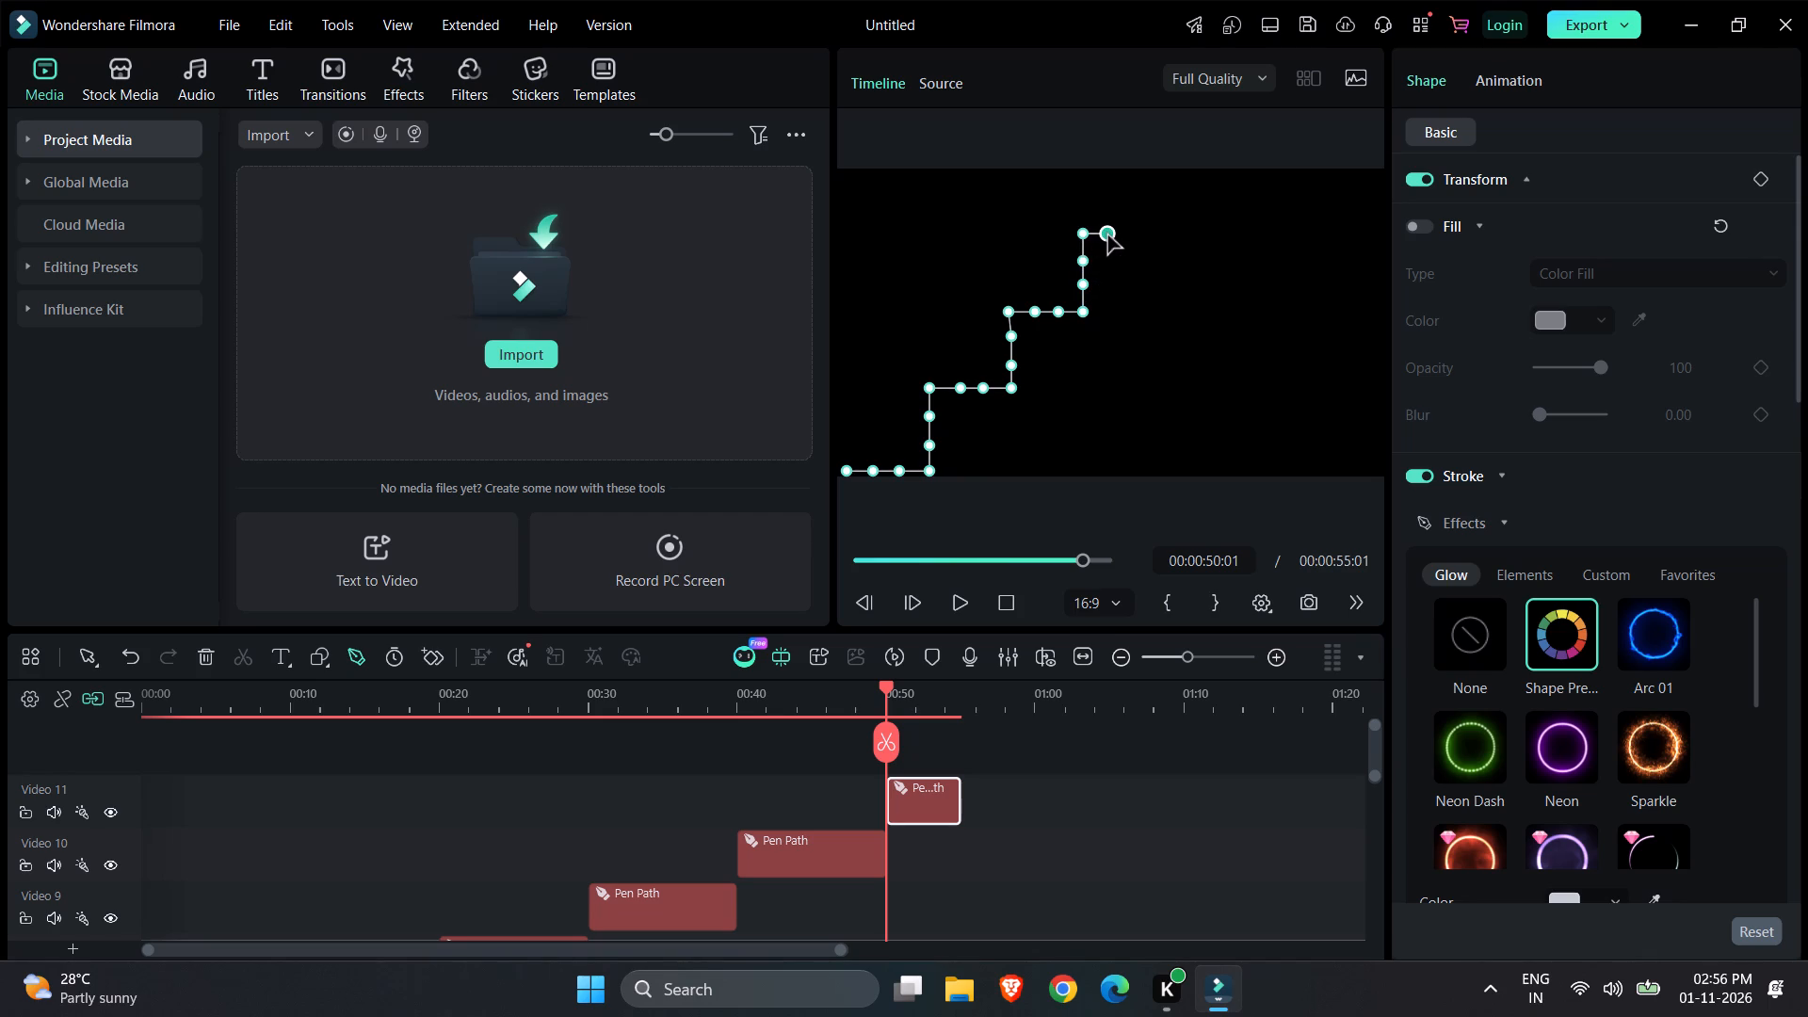
{"action": "left_click", "coordinate": [1130, 236]}
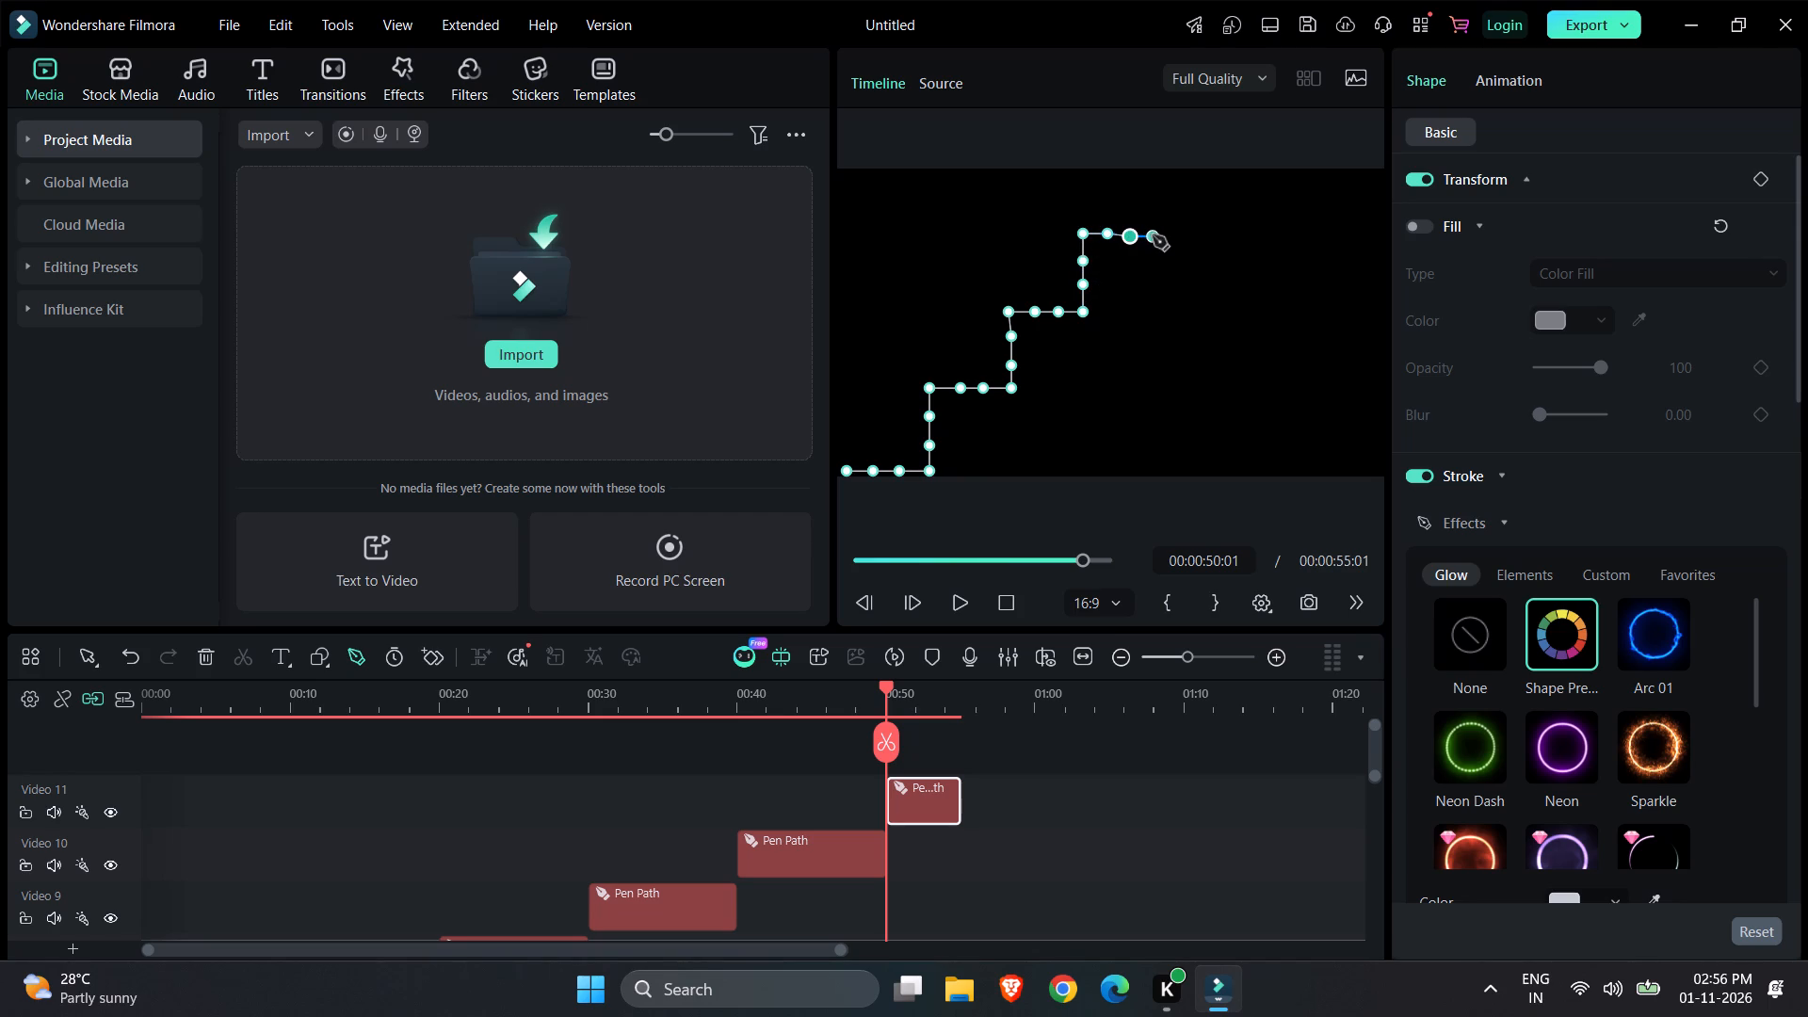
{"action": "left_click", "coordinate": [1153, 235]}
{"action": "left_click", "coordinate": [1153, 214]}
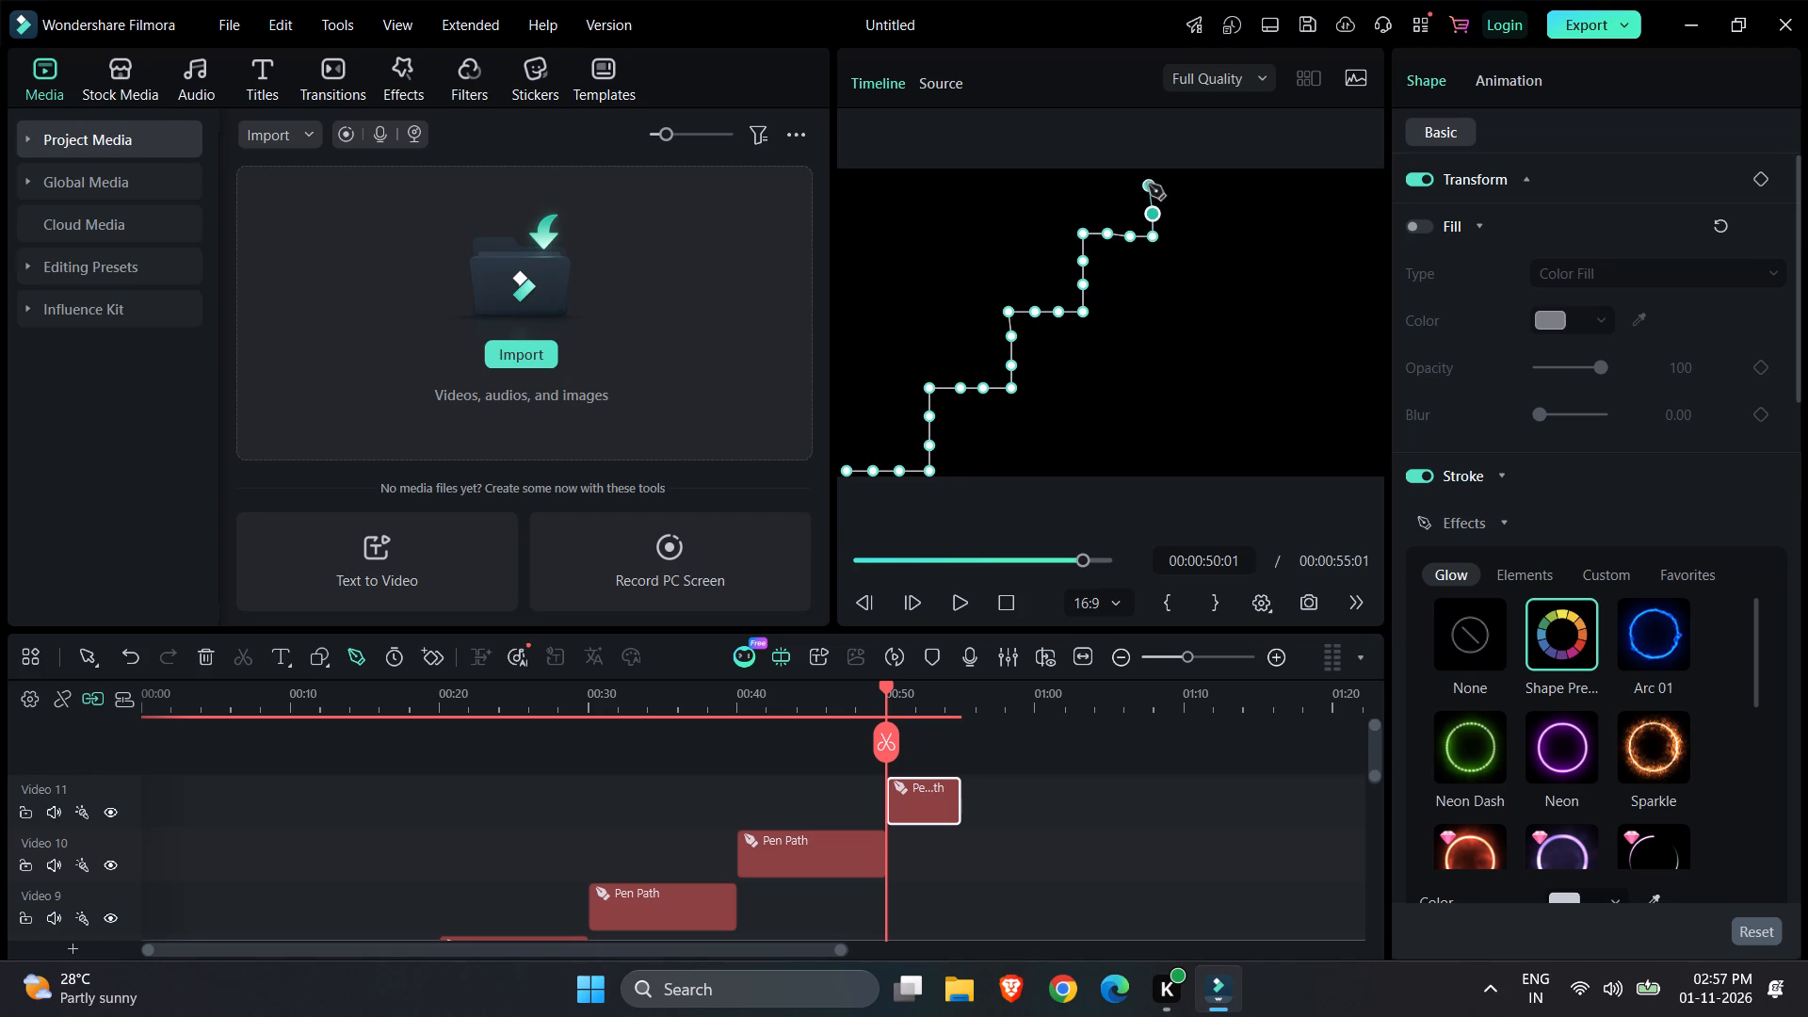
{"action": "left_click", "coordinate": [1153, 181]}
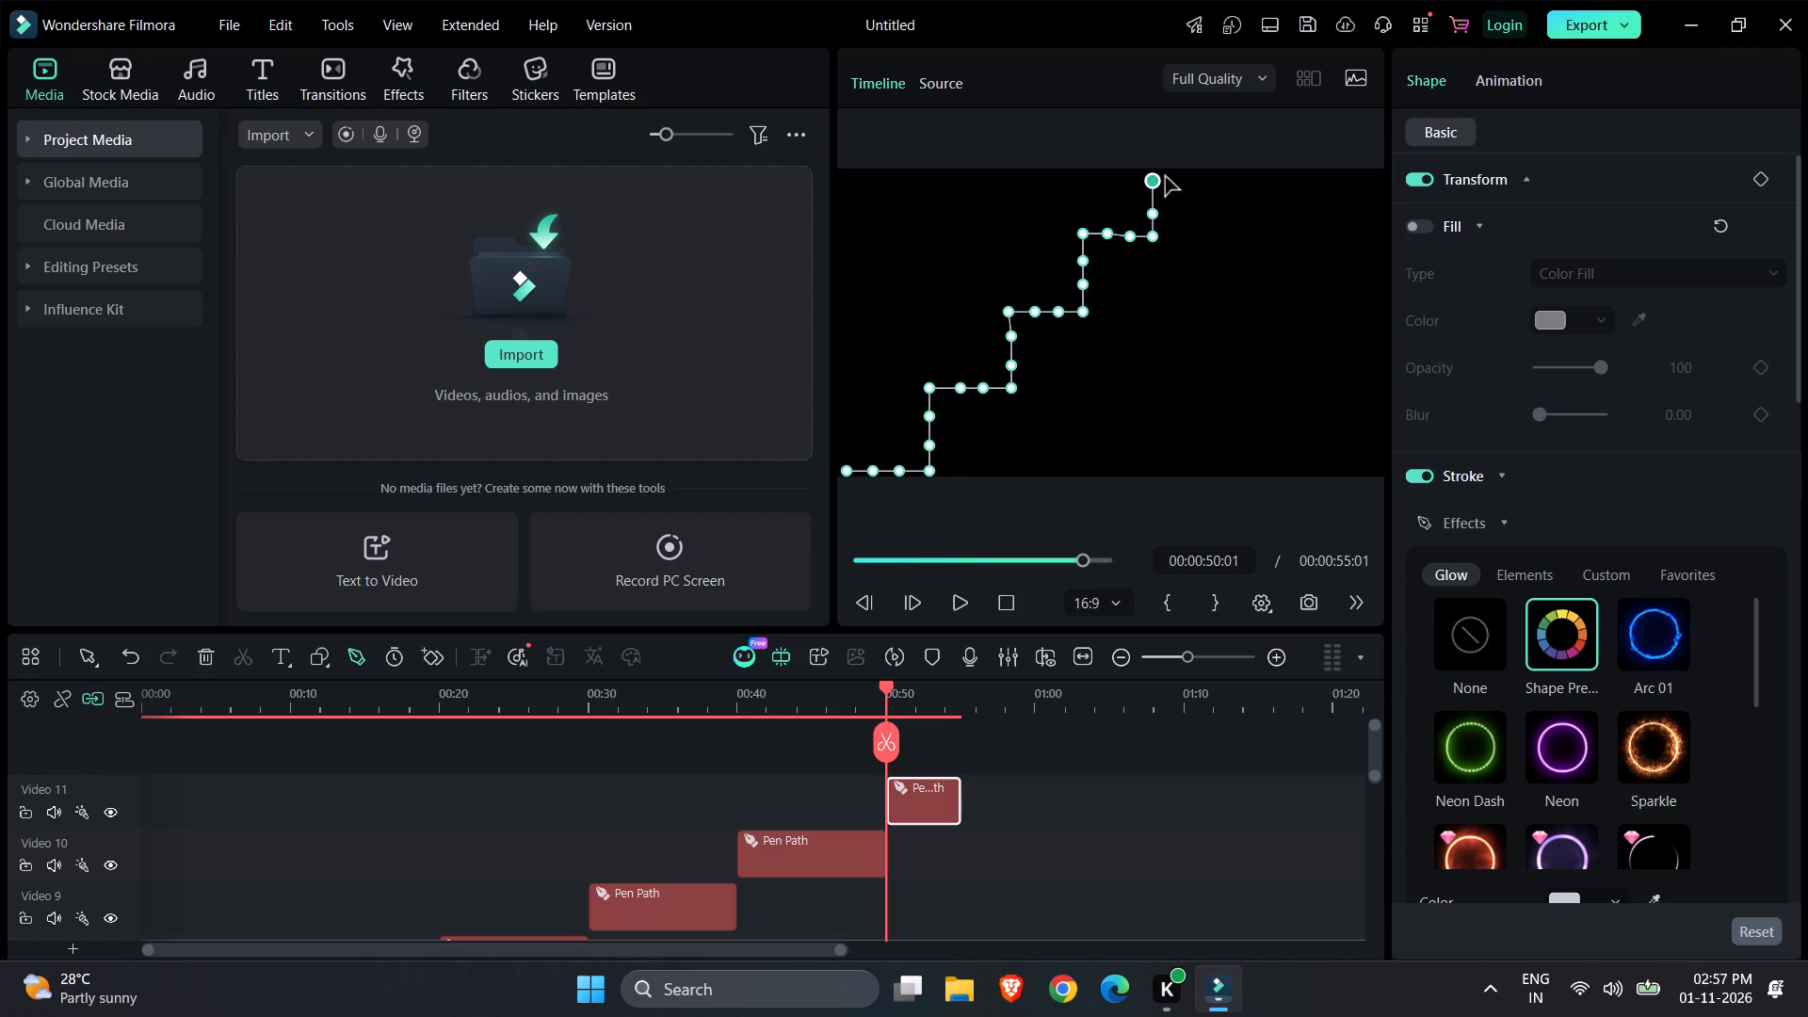
{"action": "left_click", "coordinate": [1181, 181]}
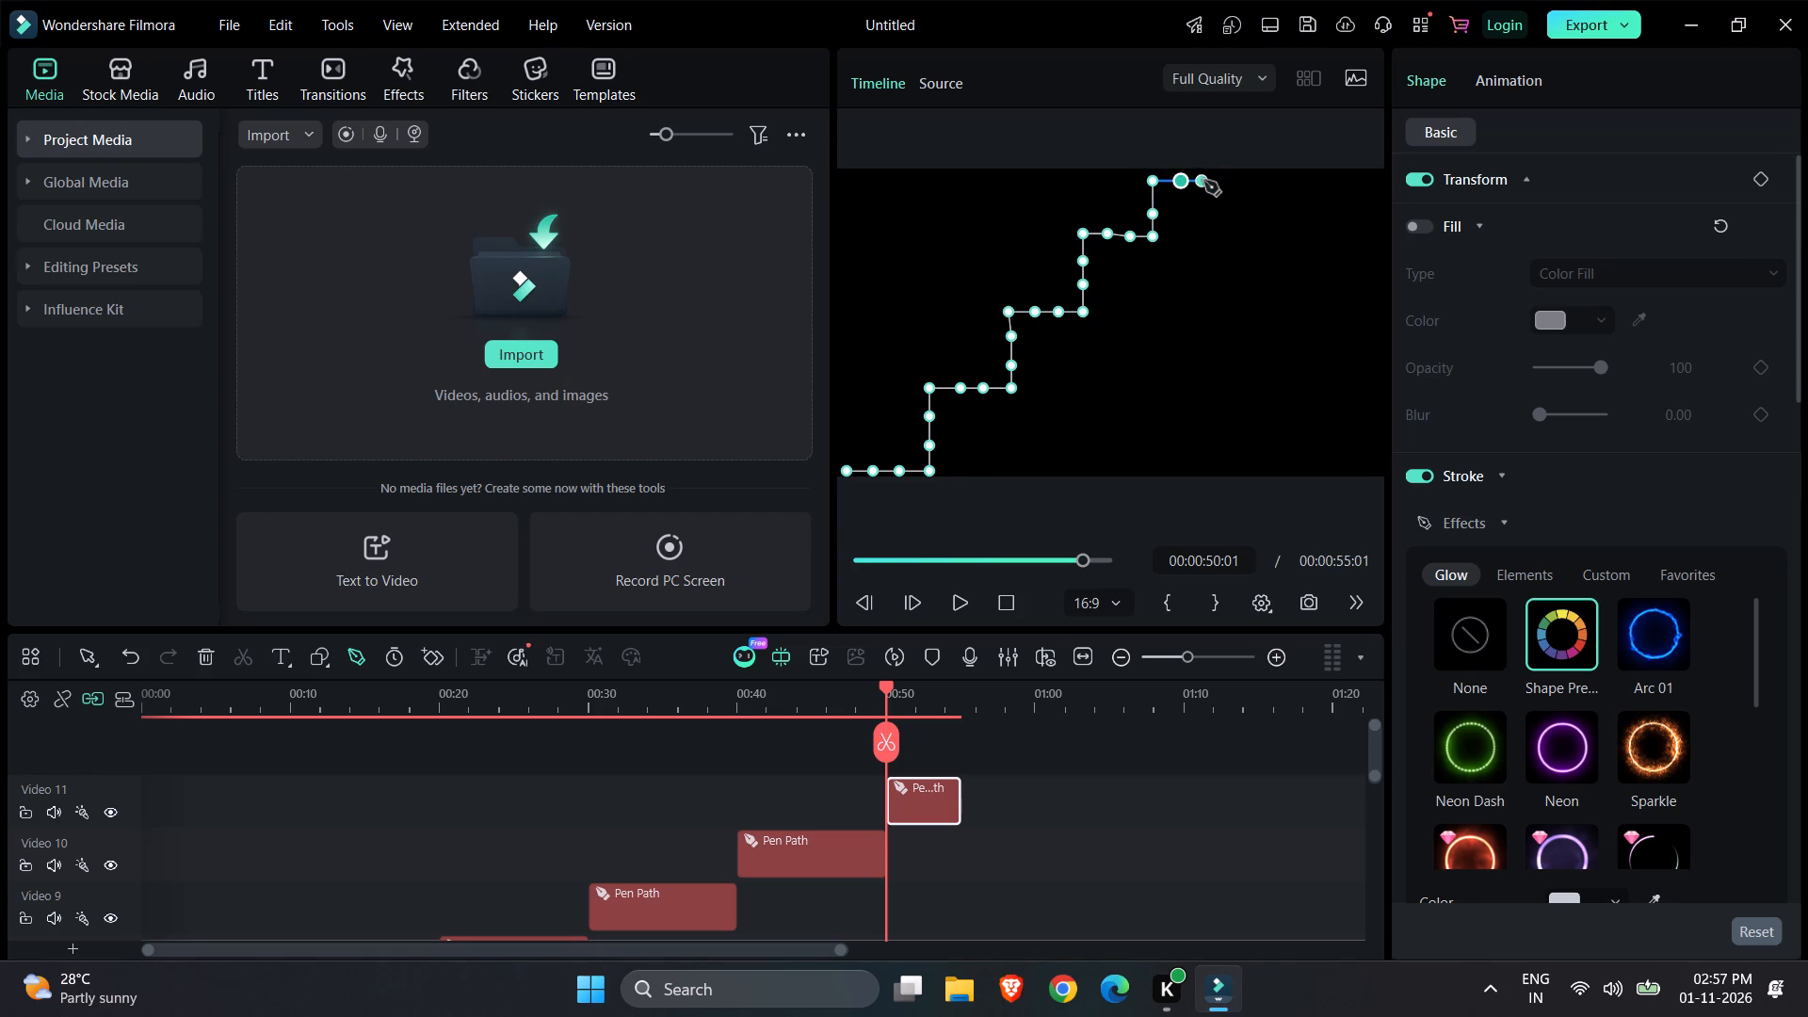
{"action": "left_click", "coordinate": [1204, 182]}
{"action": "left_click", "coordinate": [1232, 180]}
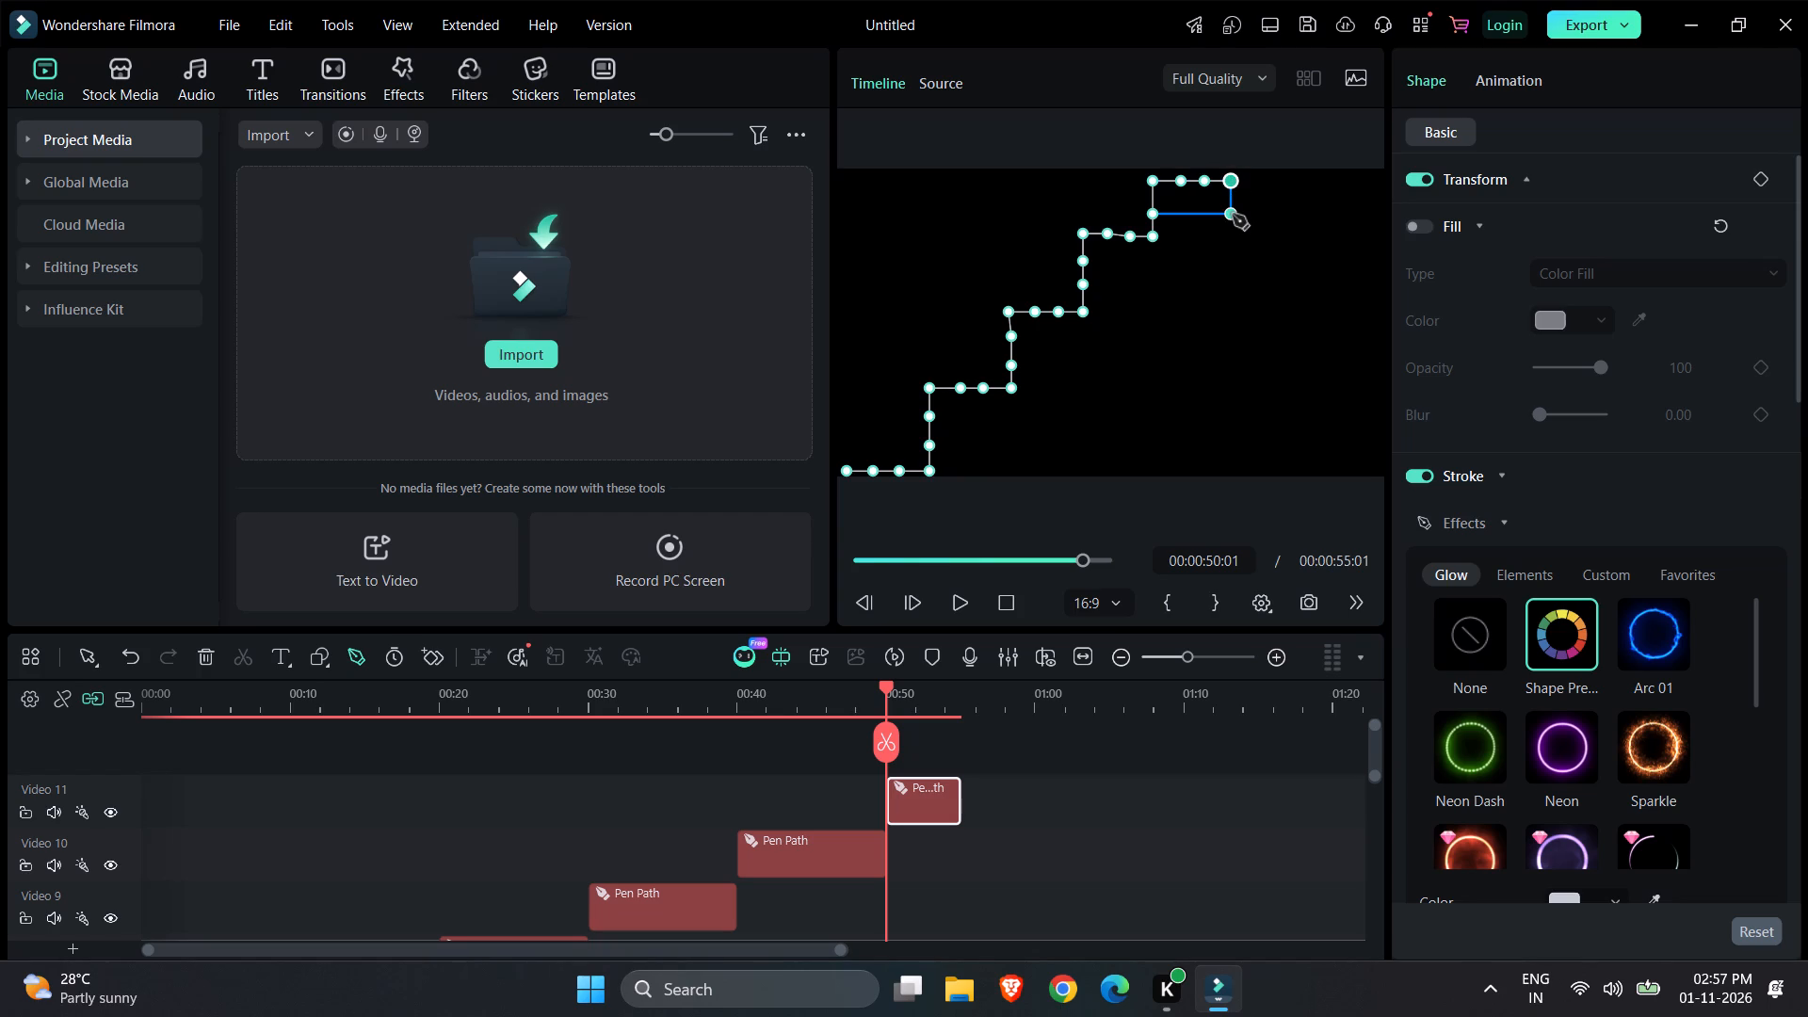
Draw the staircase's tall right side from the top ledge's end almost straight down to the frame's bottom edge.
{"action": "left_click", "coordinate": [1233, 215]}
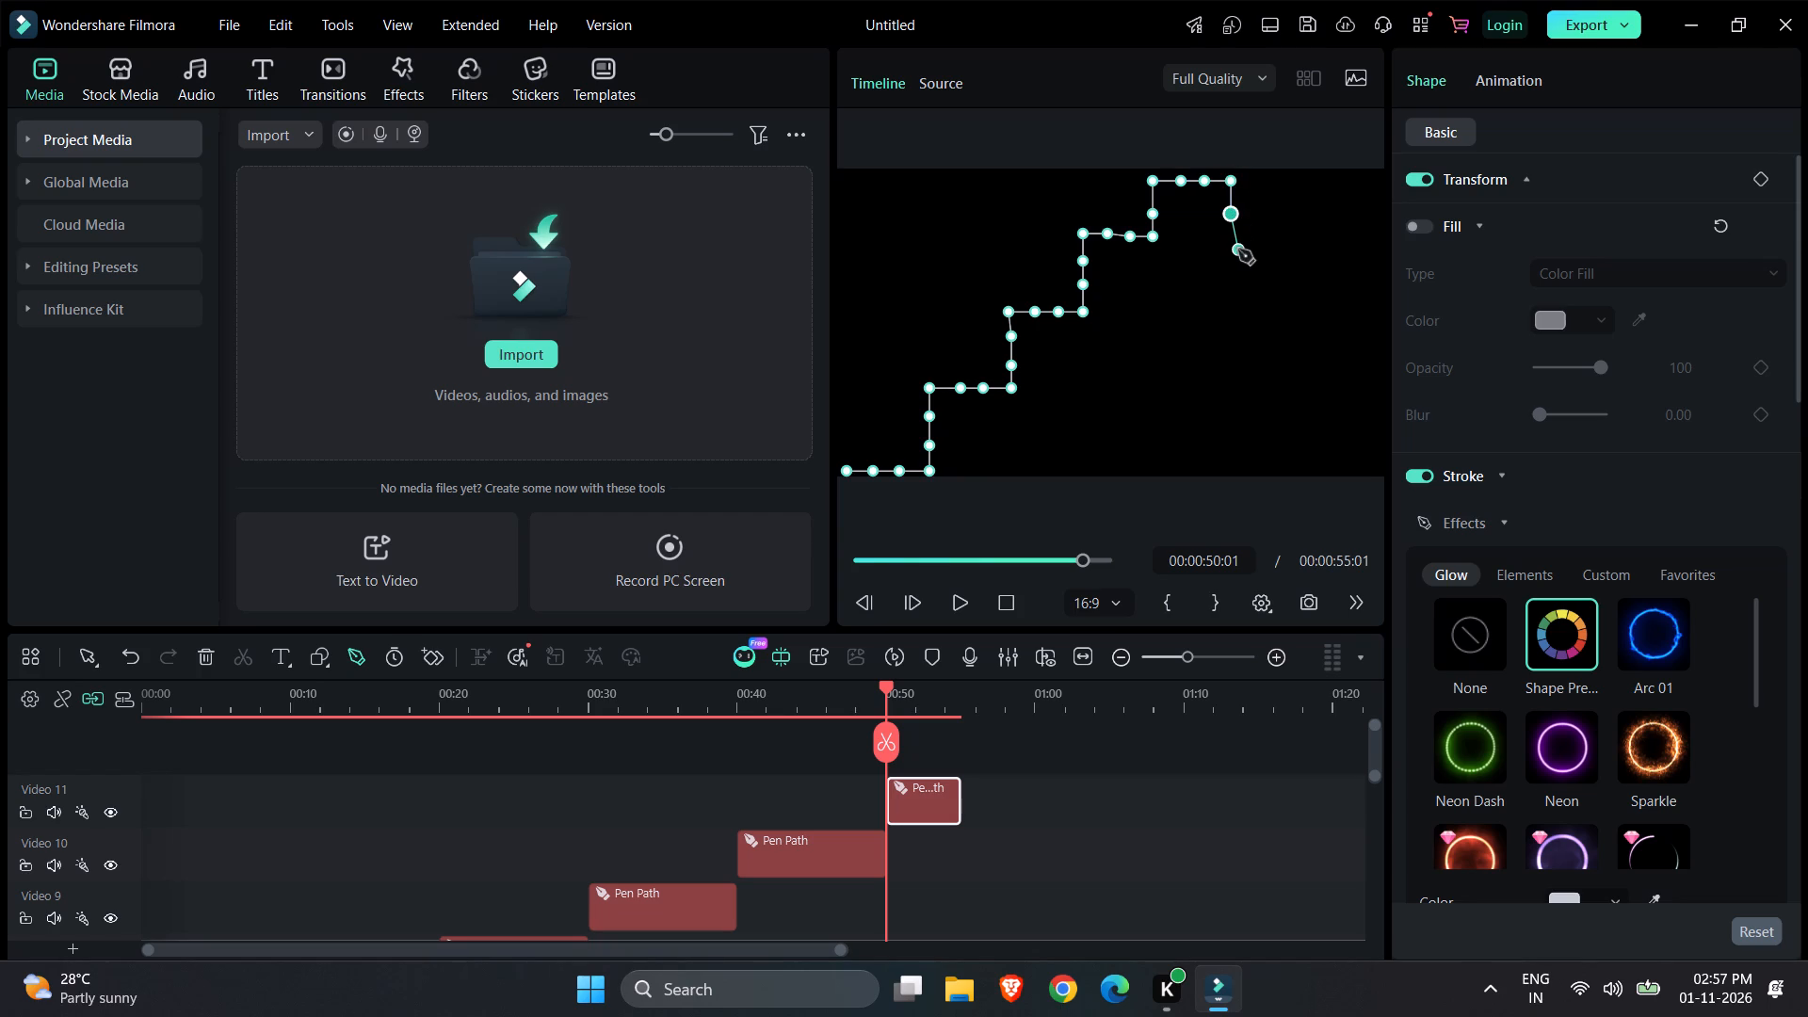
{"action": "left_click", "coordinate": [1238, 250]}
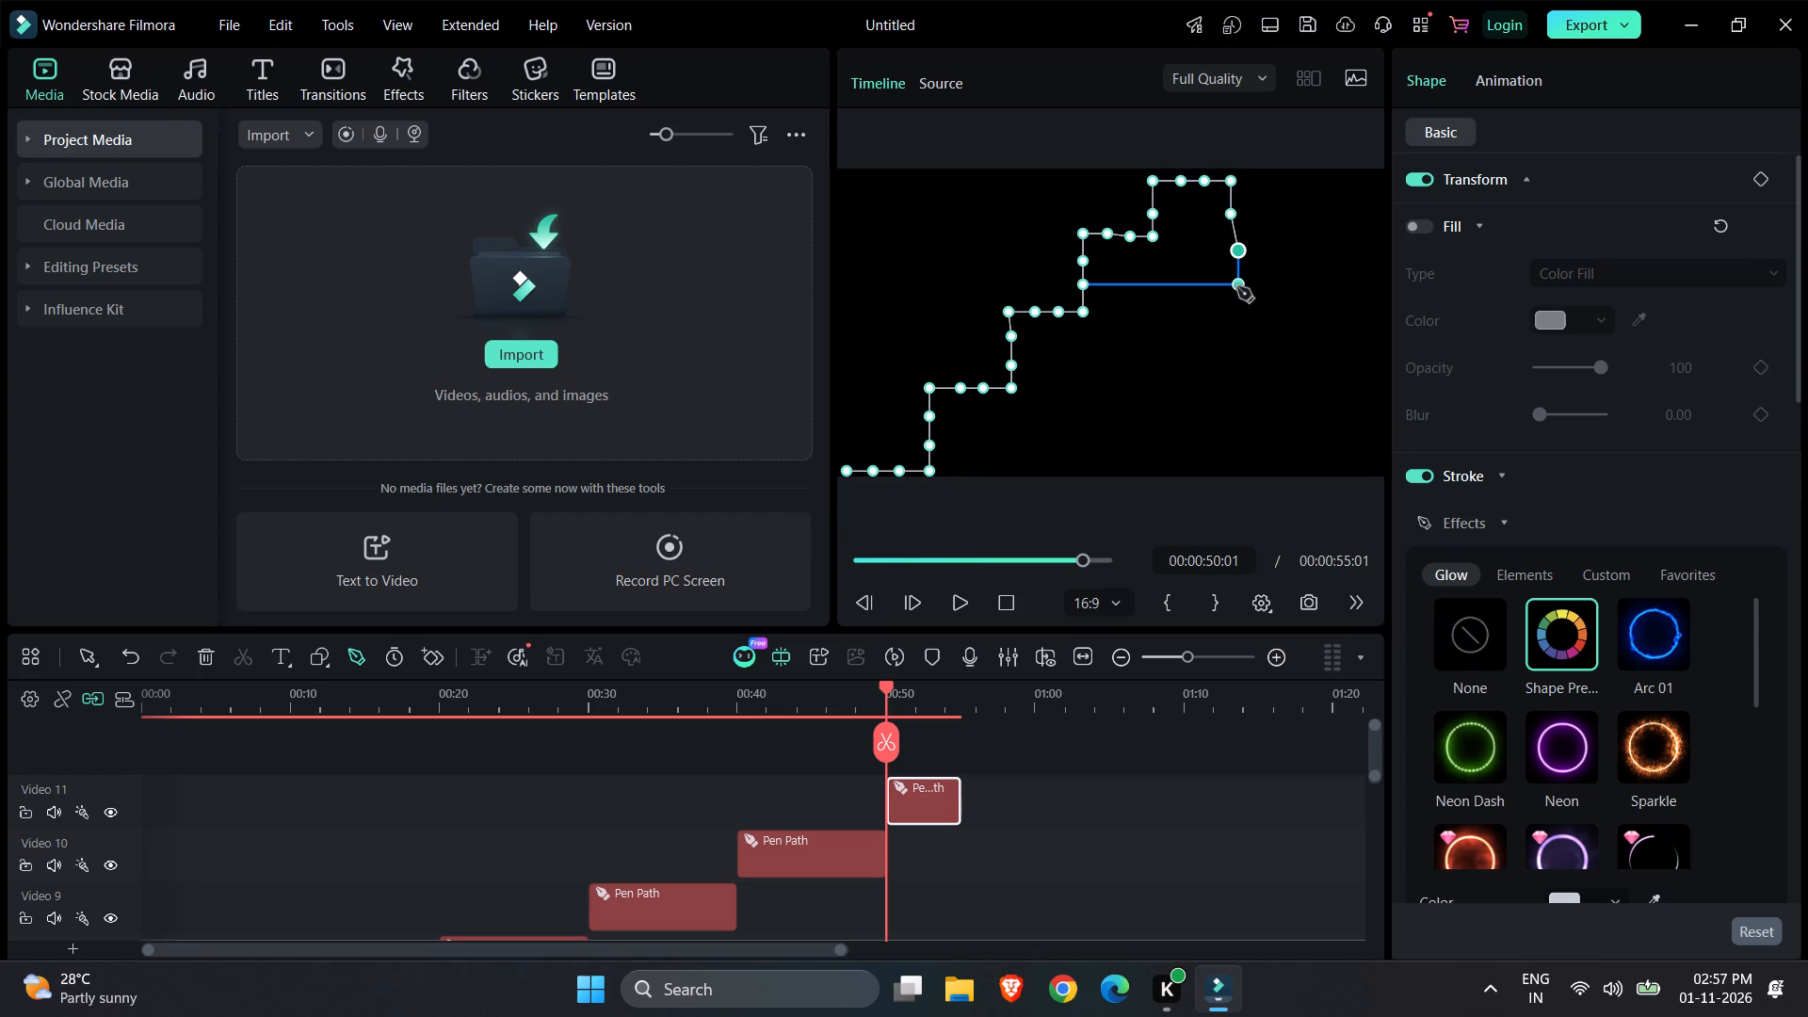
{"action": "left_click", "coordinate": [1237, 287]}
{"action": "left_click", "coordinate": [1237, 323]}
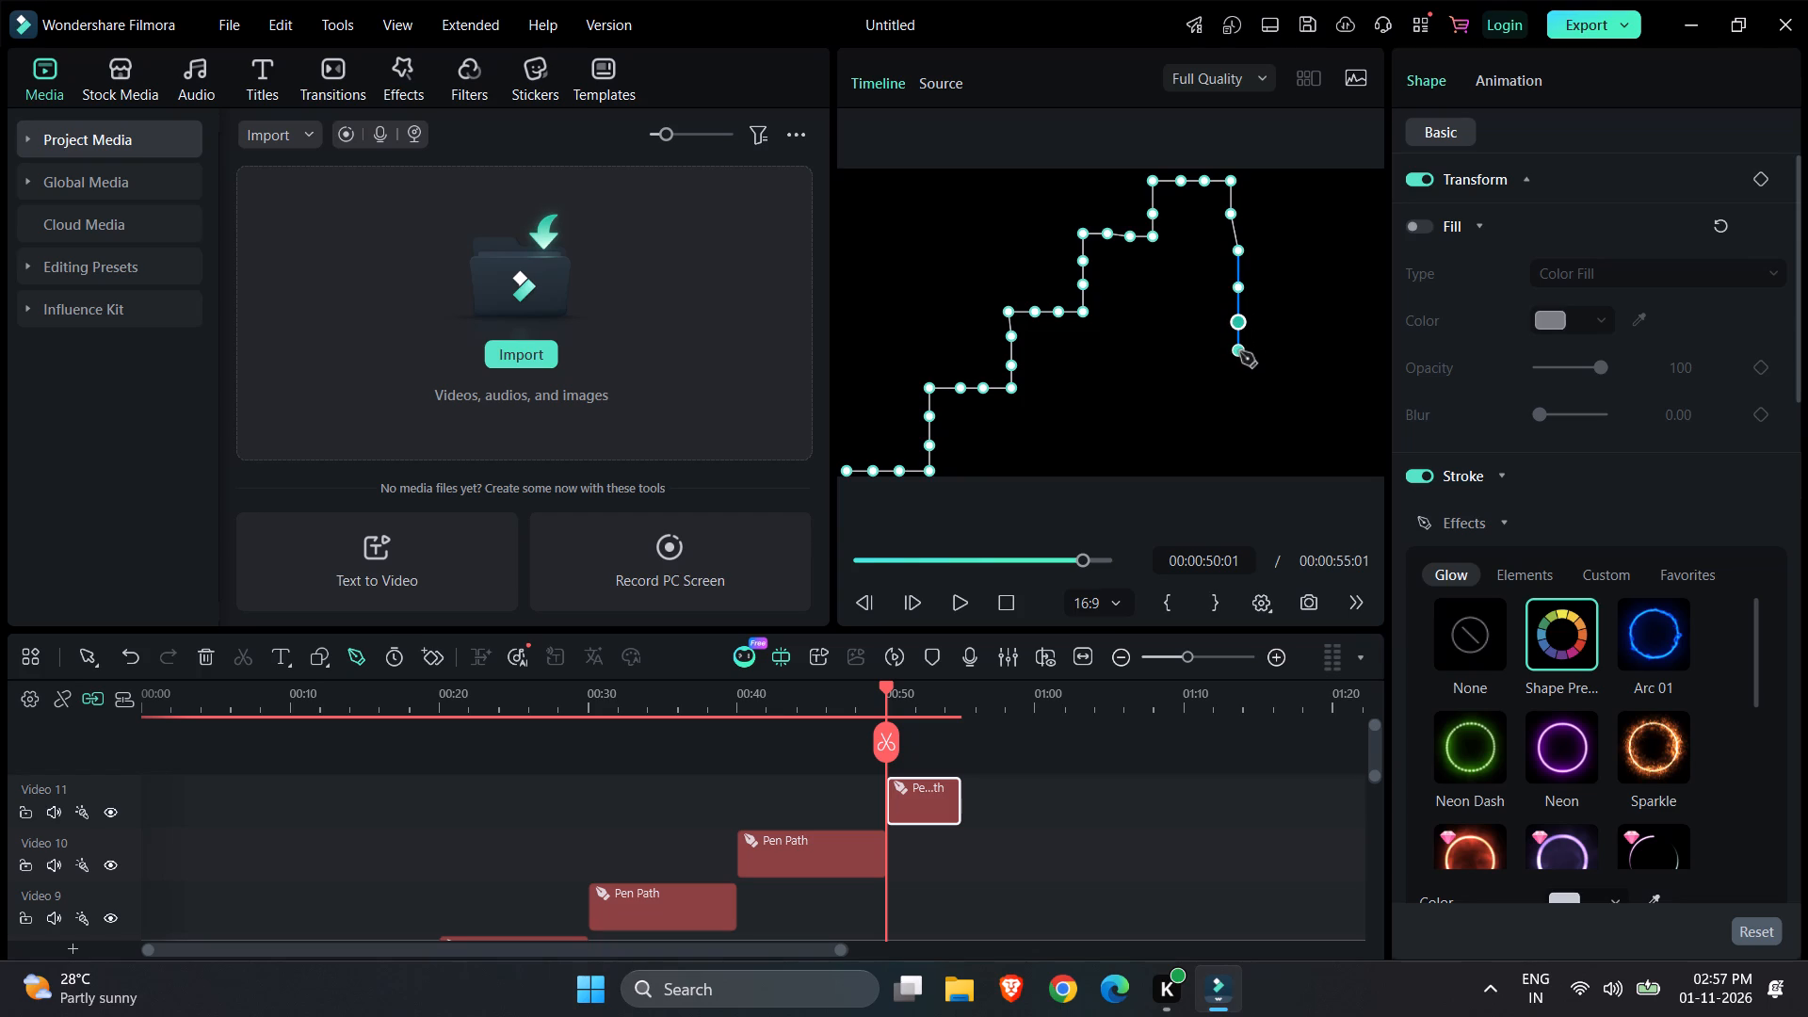
{"action": "left_click", "coordinate": [1240, 352]}
{"action": "left_click", "coordinate": [1241, 393]}
{"action": "left_click", "coordinate": [1244, 422]}
{"action": "left_click", "coordinate": [1247, 454]}
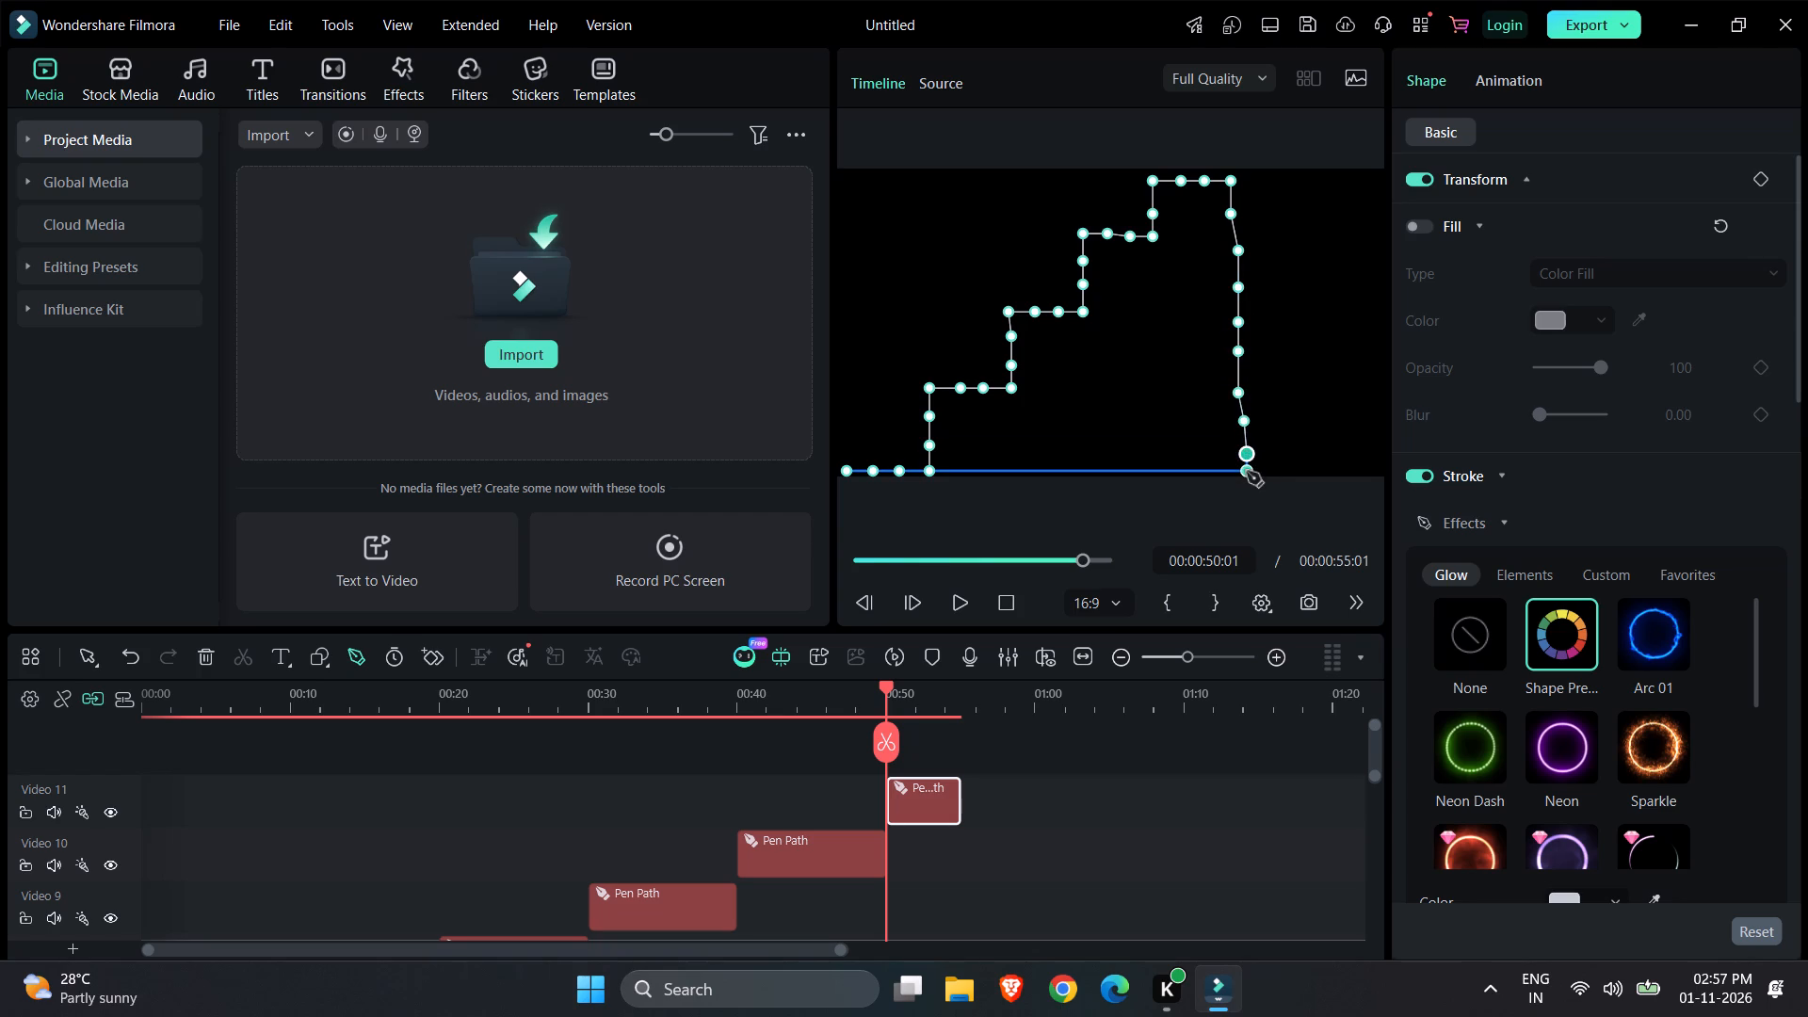
{"action": "left_click", "coordinate": [1247, 472]}
Run the path leftward along the frame's bottom edge with evenly spaced points to the foot of the first riser.
{"action": "left_click", "coordinate": [1219, 472]}
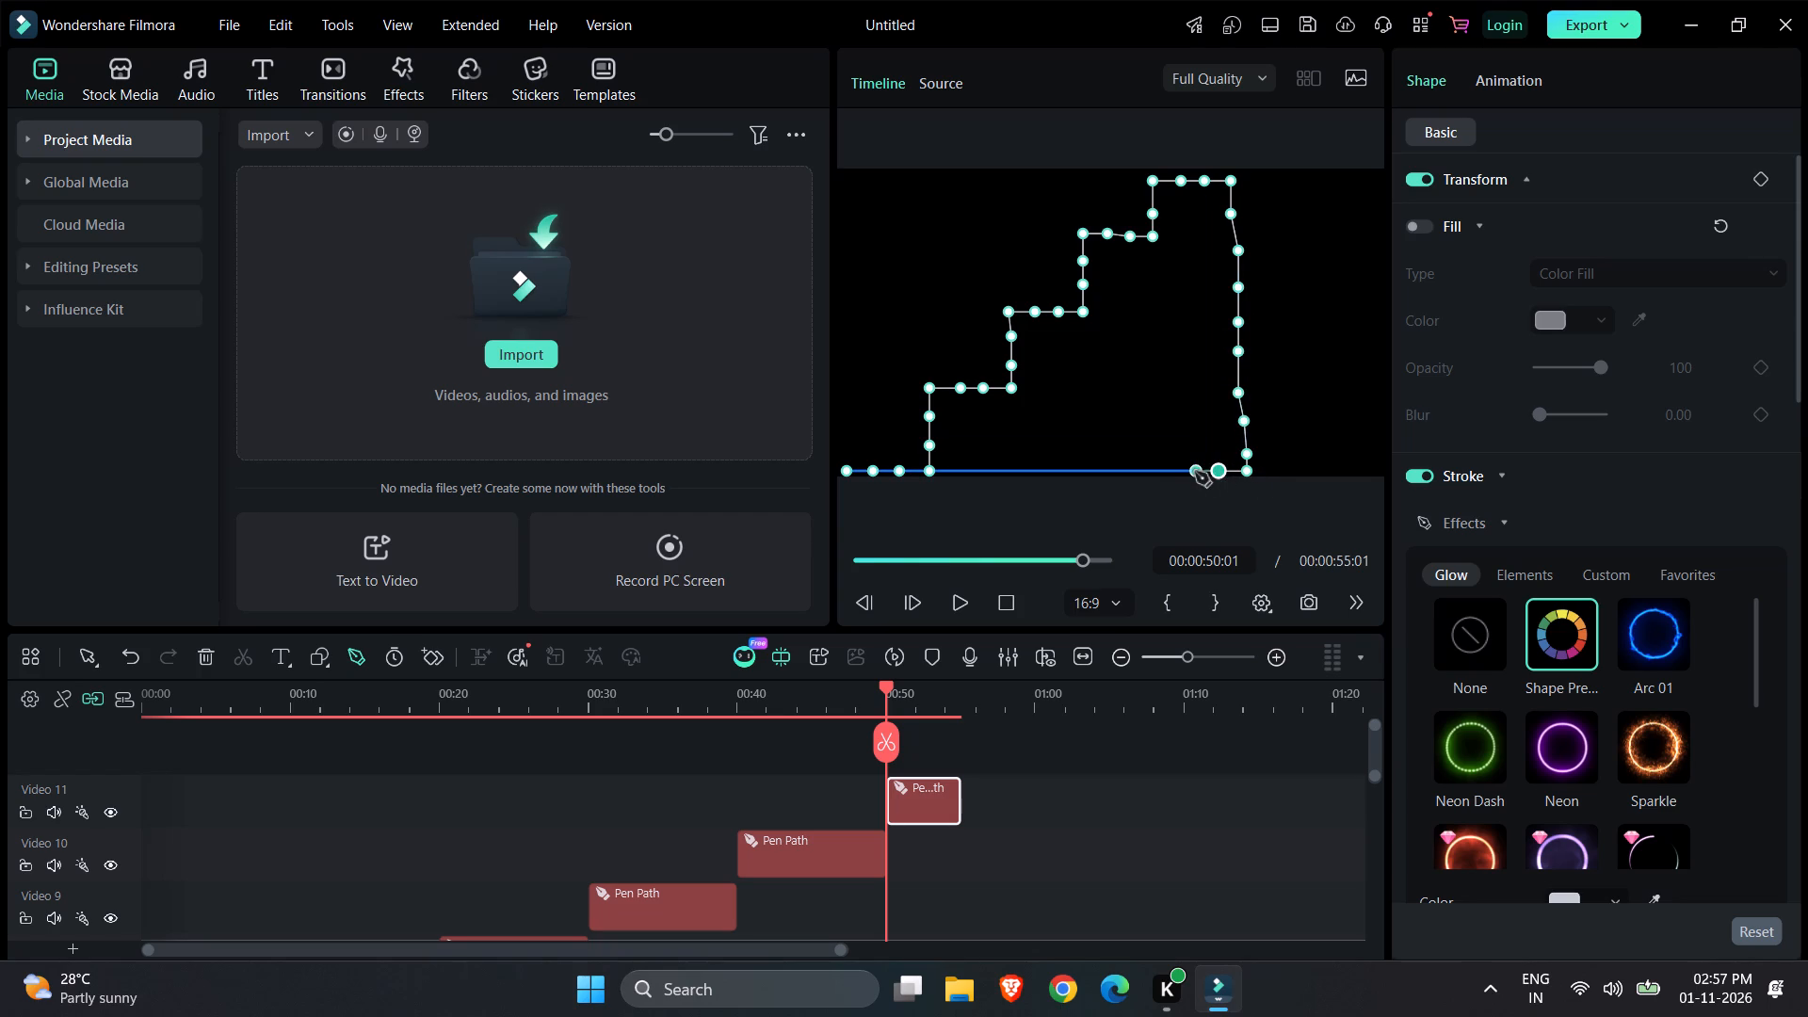
{"action": "left_click", "coordinate": [1193, 472]}
{"action": "left_click", "coordinate": [1163, 473]}
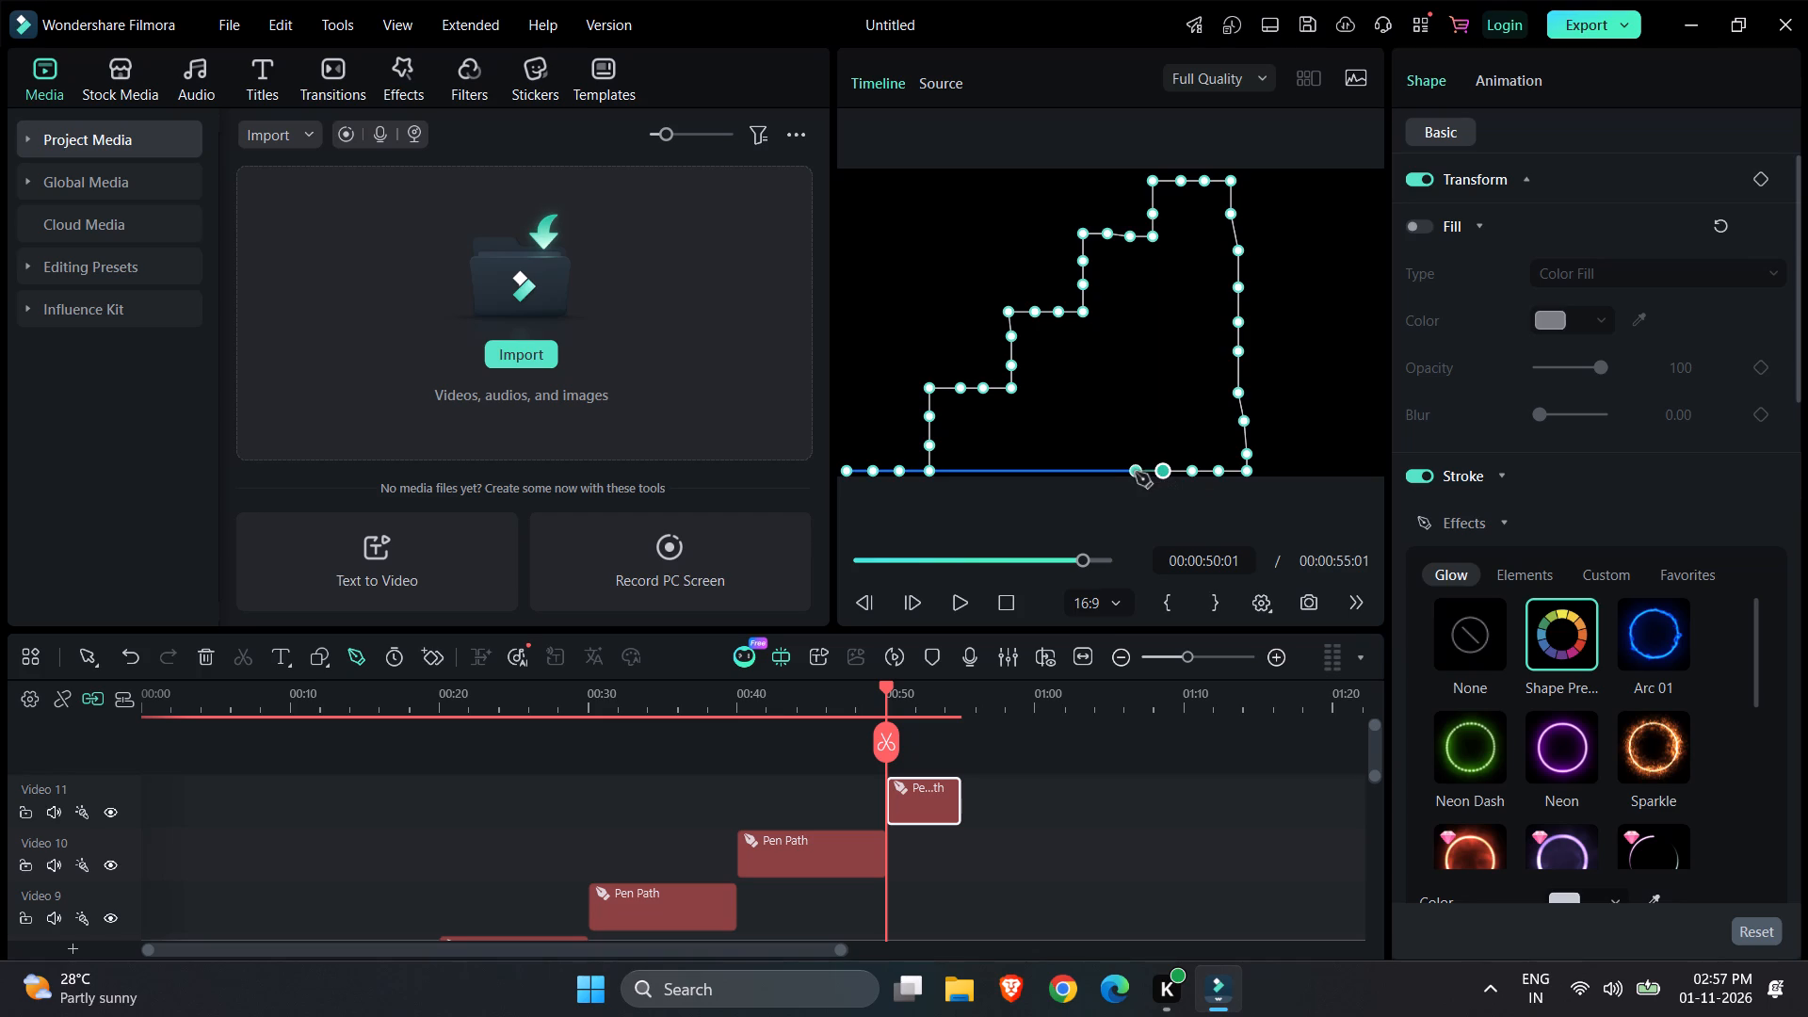
{"action": "left_click", "coordinate": [1136, 473]}
{"action": "left_click", "coordinate": [1108, 474]}
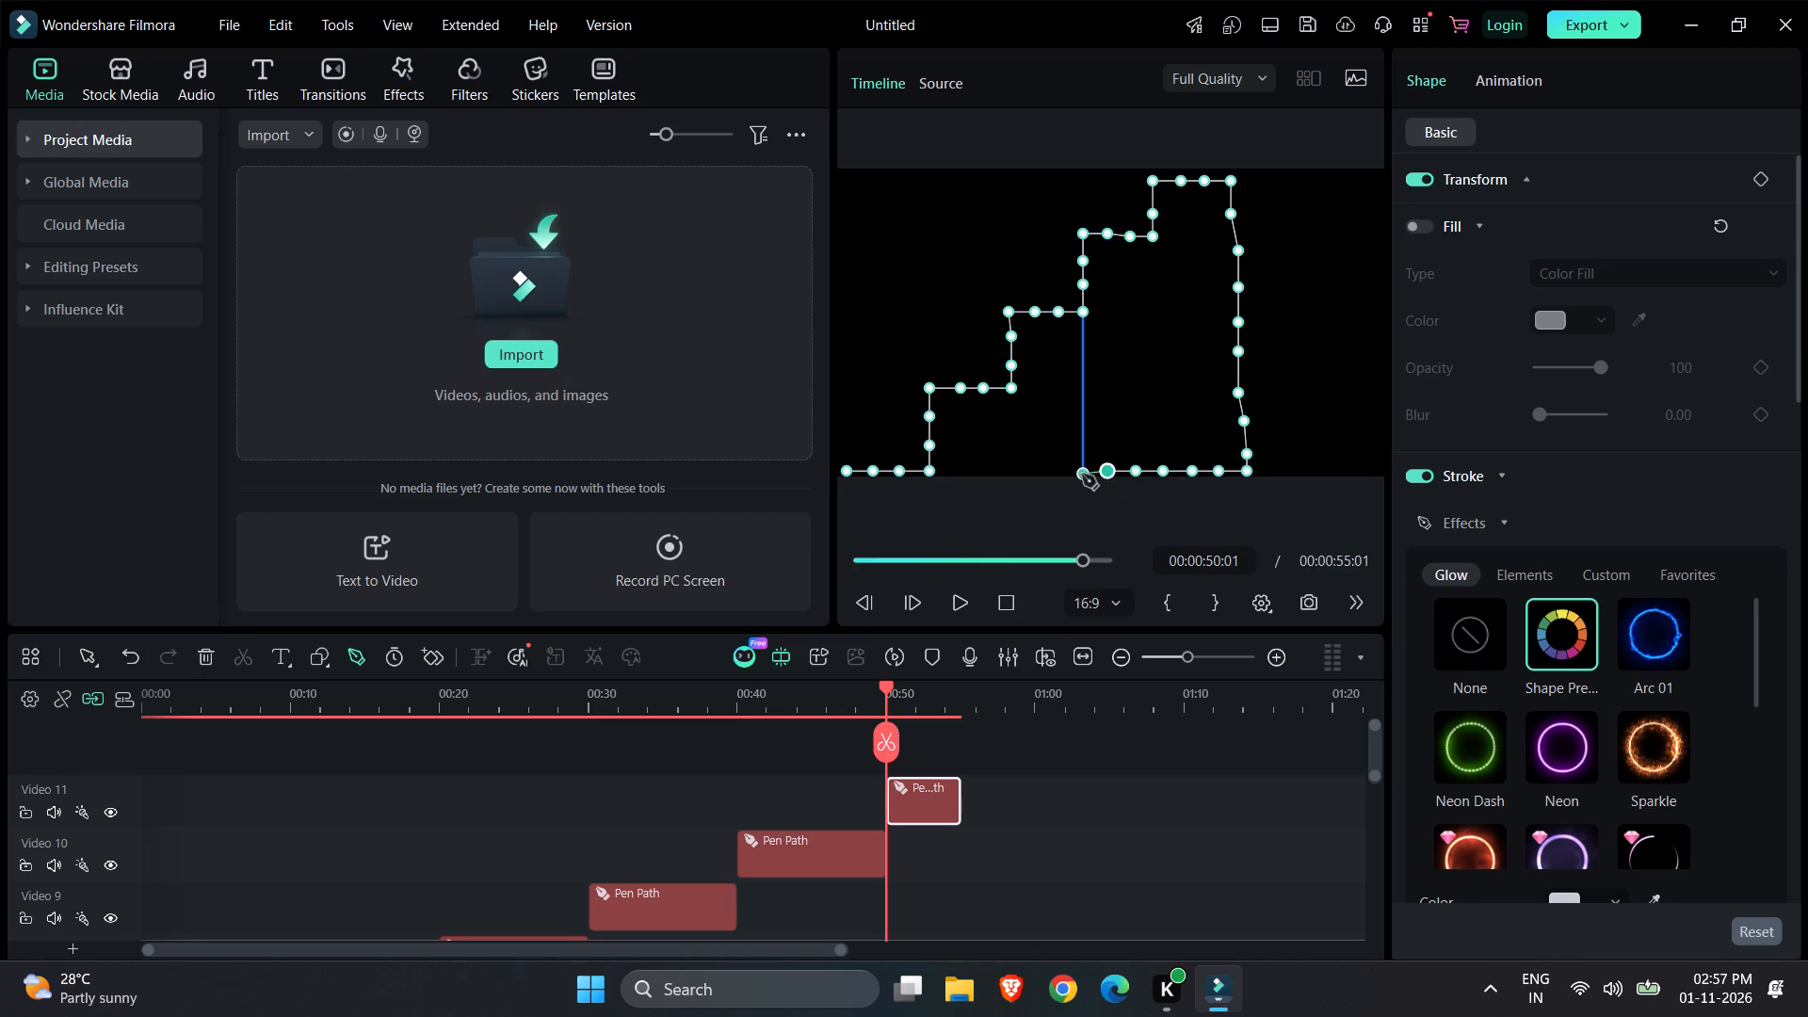
{"action": "left_click", "coordinate": [1080, 473]}
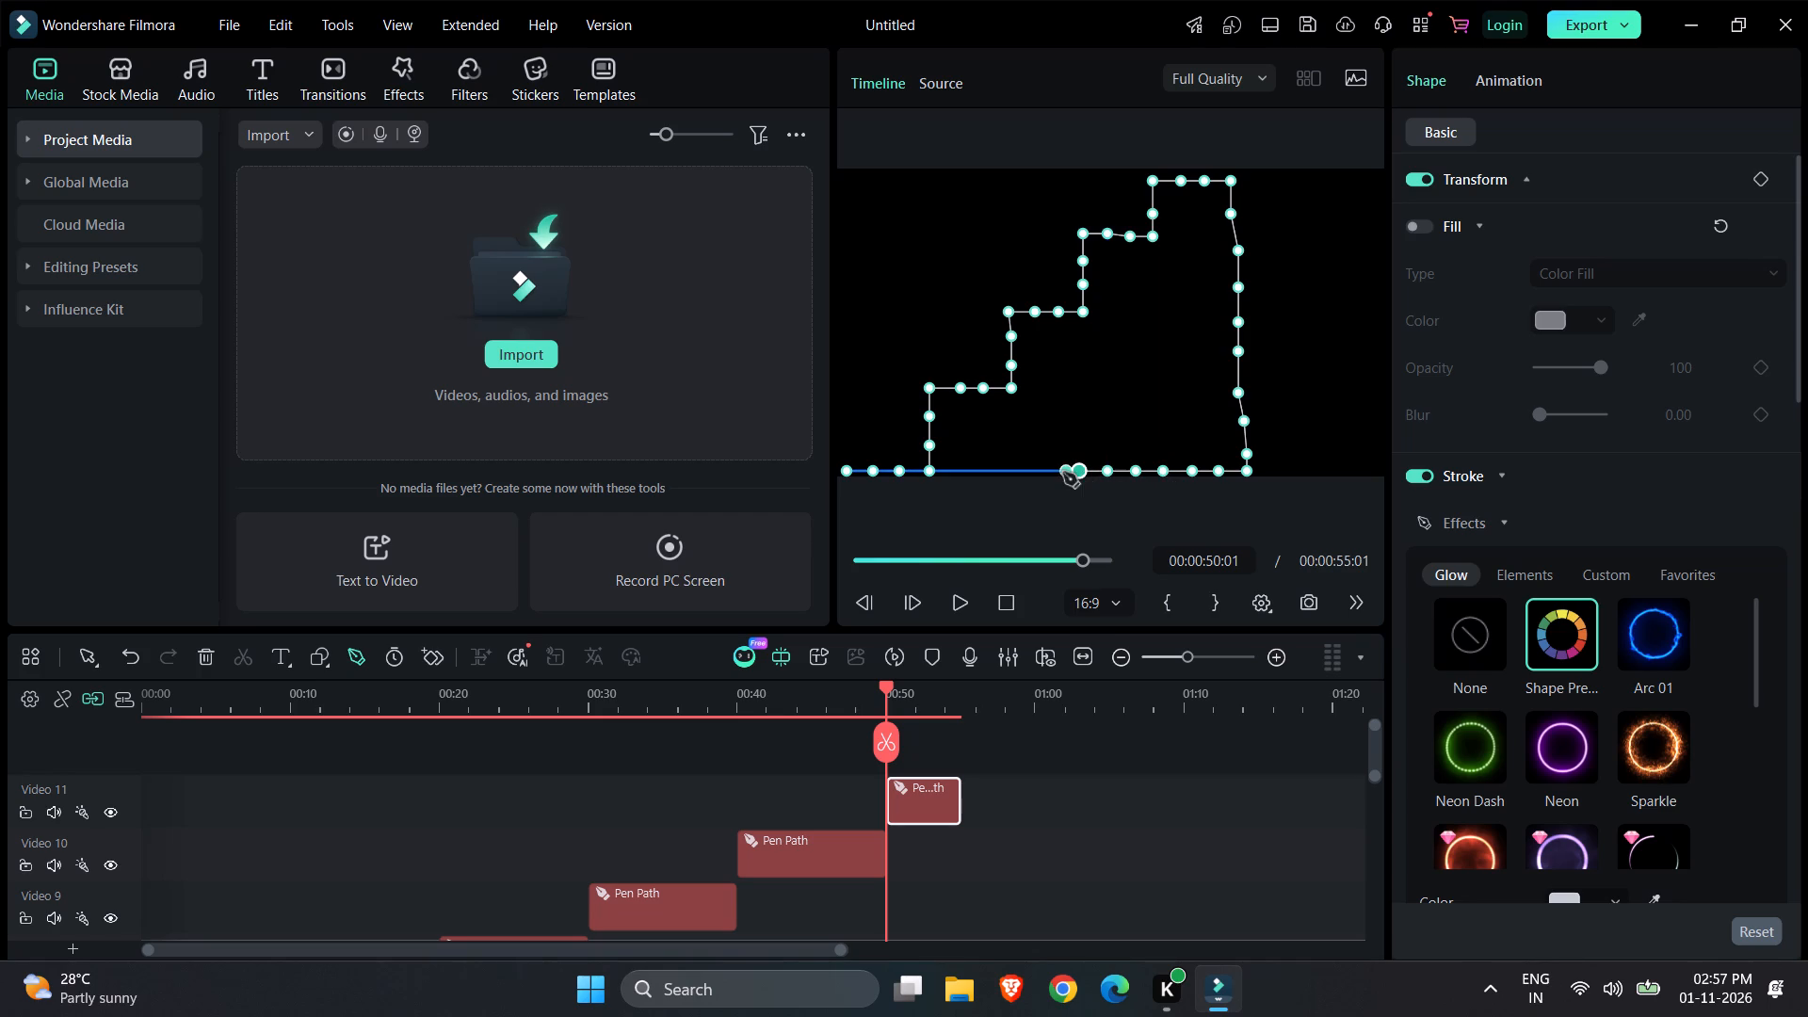
{"action": "left_click", "coordinate": [1058, 473]}
{"action": "left_click", "coordinate": [1032, 472]}
{"action": "left_click", "coordinate": [1008, 472]}
{"action": "left_click", "coordinate": [981, 471]}
{"action": "left_click", "coordinate": [954, 471]}
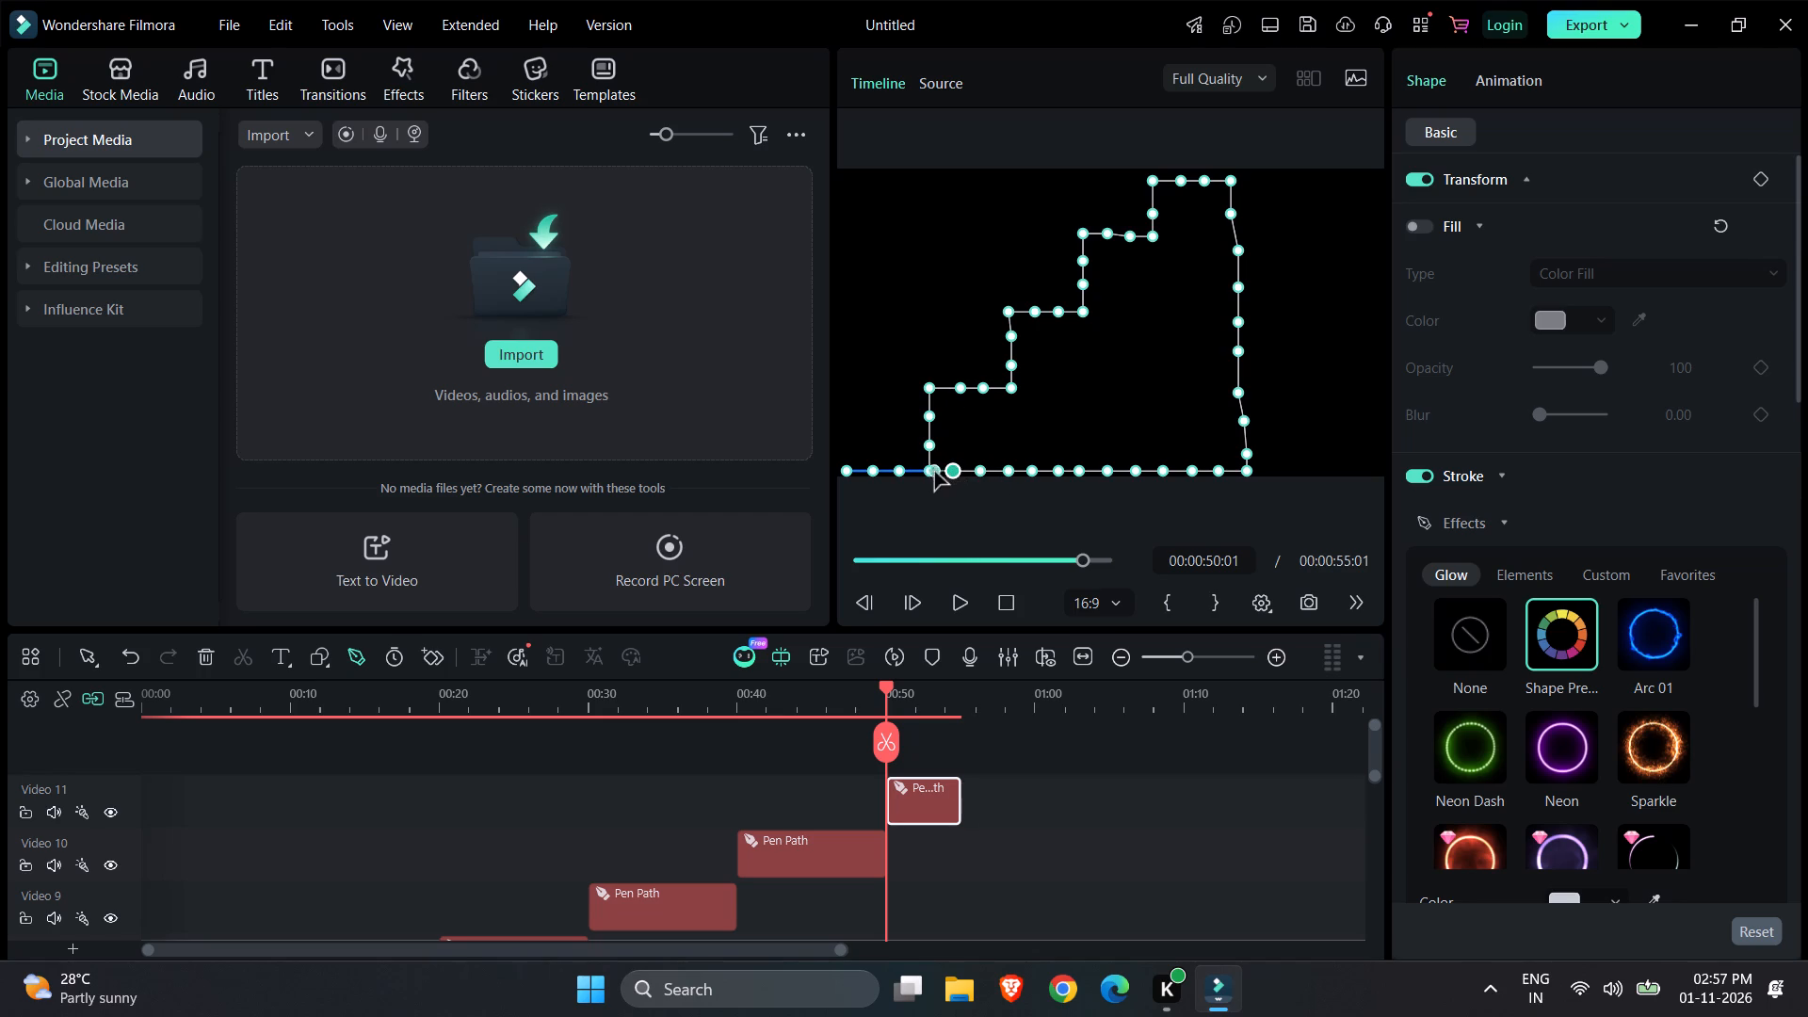
{"action": "left_click", "coordinate": [937, 471]}
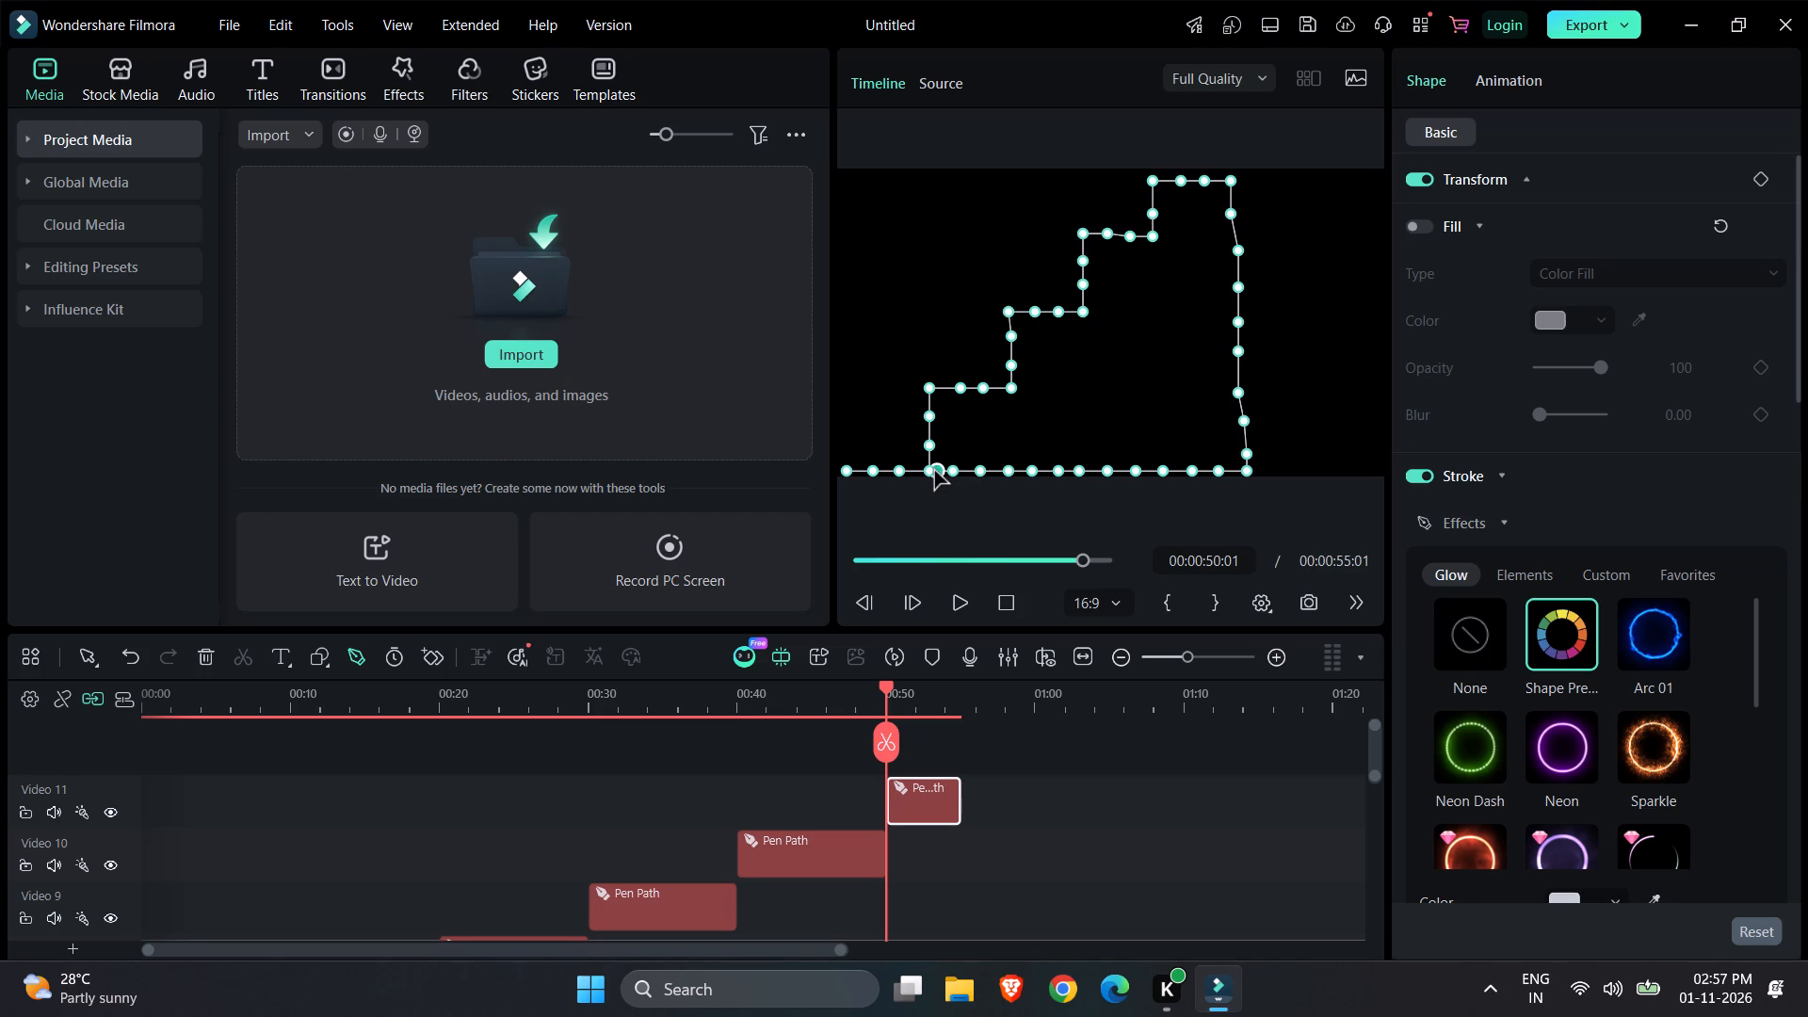
Resume the path from the leftmost point on the frame's bottom edge and draw an outer riser straight up, taller than the inner first riser.
{"action": "left_click", "coordinate": [927, 471]}
{"action": "left_click", "coordinate": [1313, 422]}
{"action": "left_click", "coordinate": [847, 473]}
{"action": "left_click", "coordinate": [846, 443]}
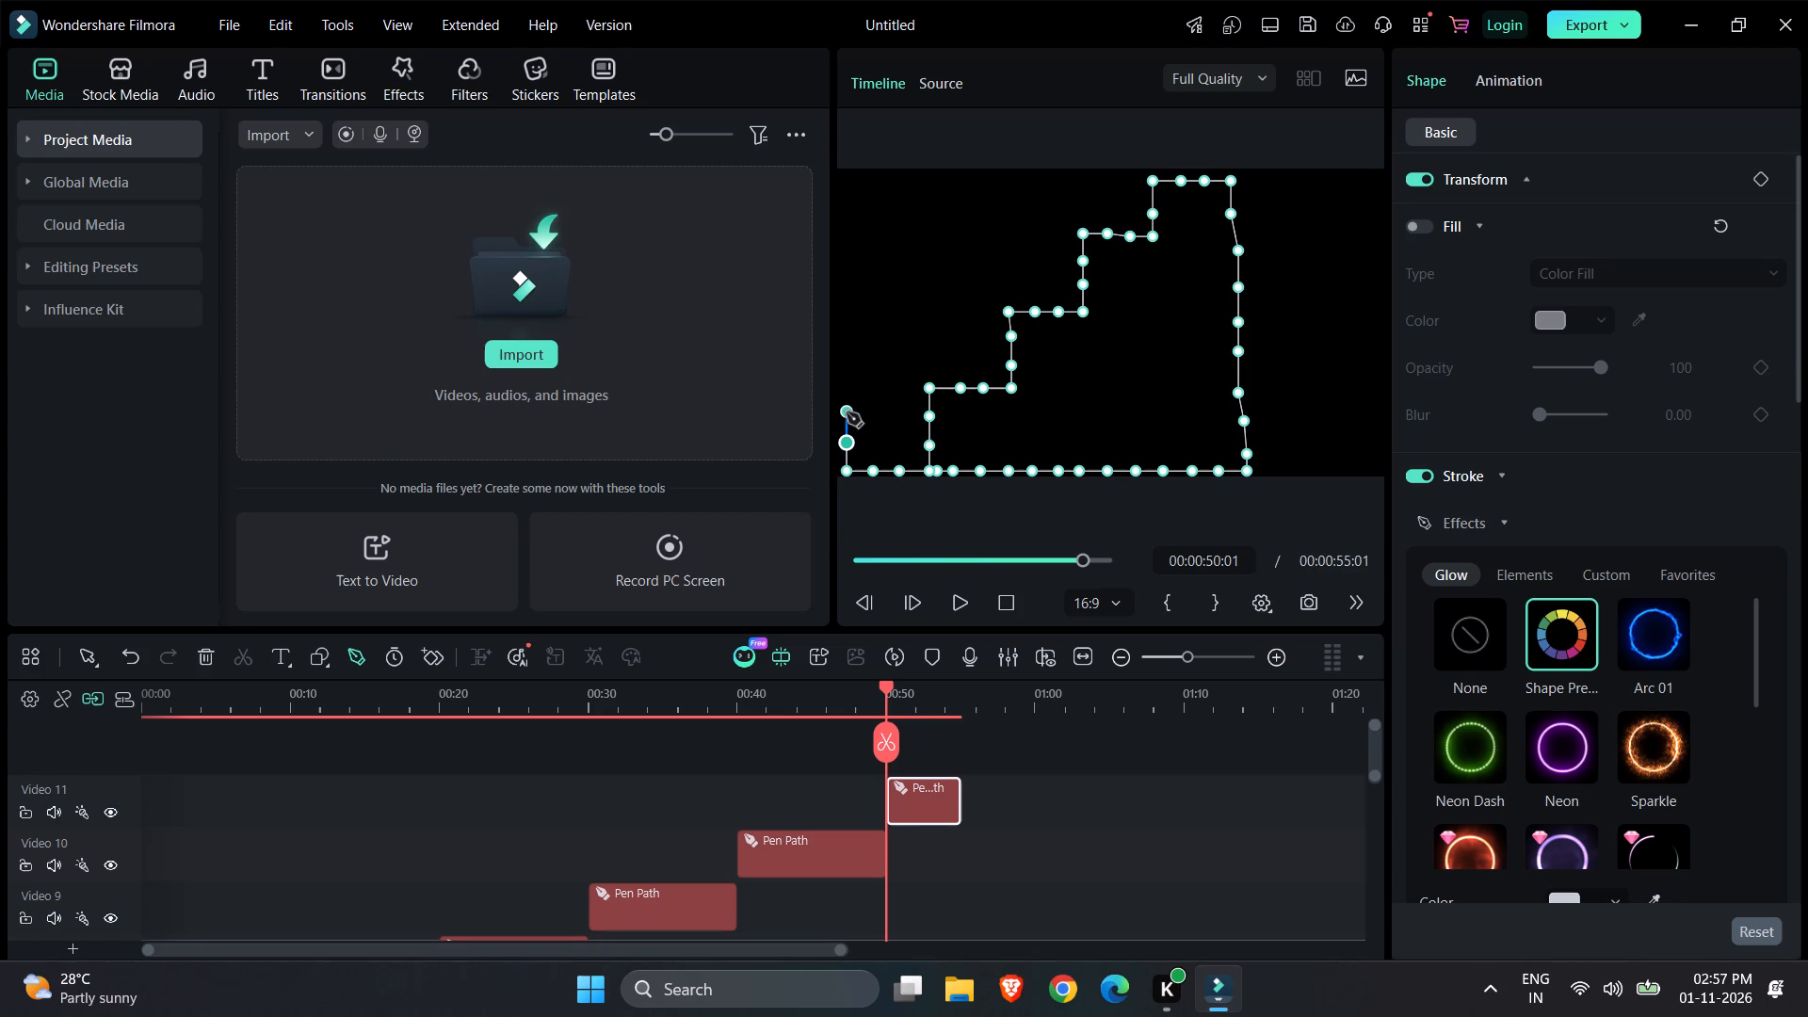
{"action": "left_click", "coordinate": [847, 412]}
{"action": "left_click", "coordinate": [846, 388]}
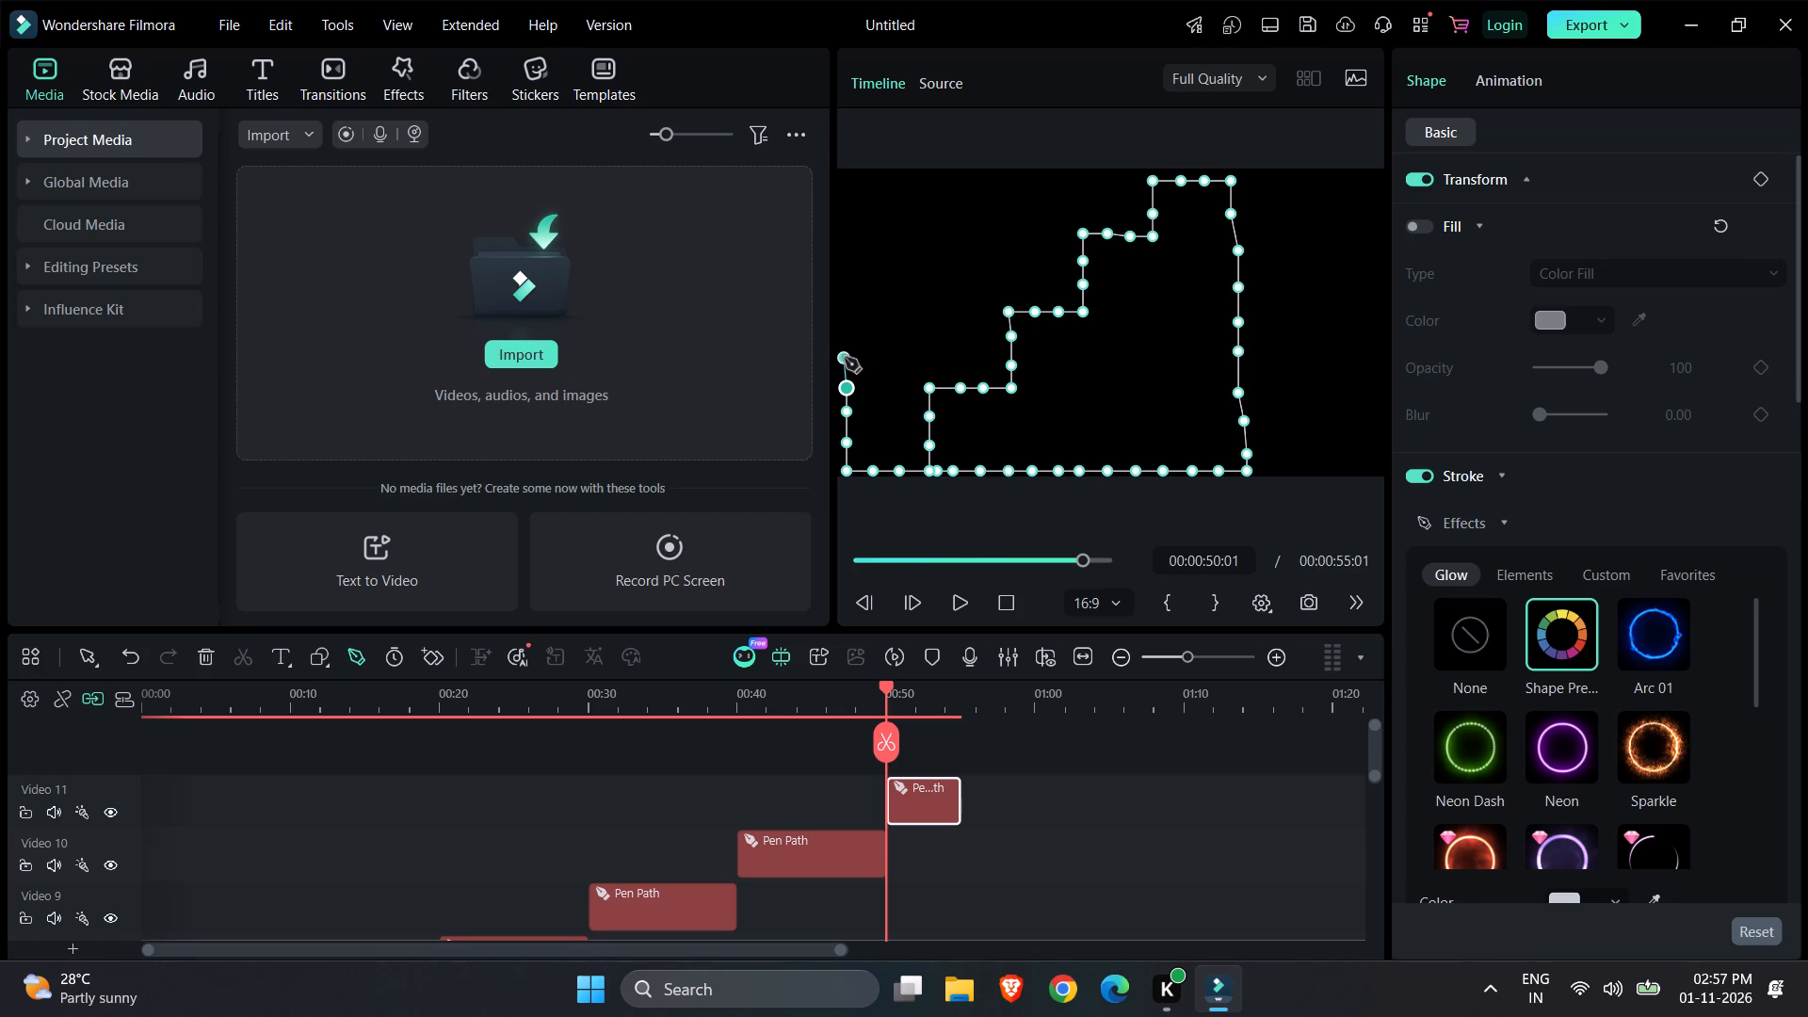
{"action": "left_click", "coordinate": [846, 351]}
Draw the outer staircase's first tread rightward and the next riser up, with evenly spaced points, above and left of the inner steps.
{"action": "left_click", "coordinate": [878, 349]}
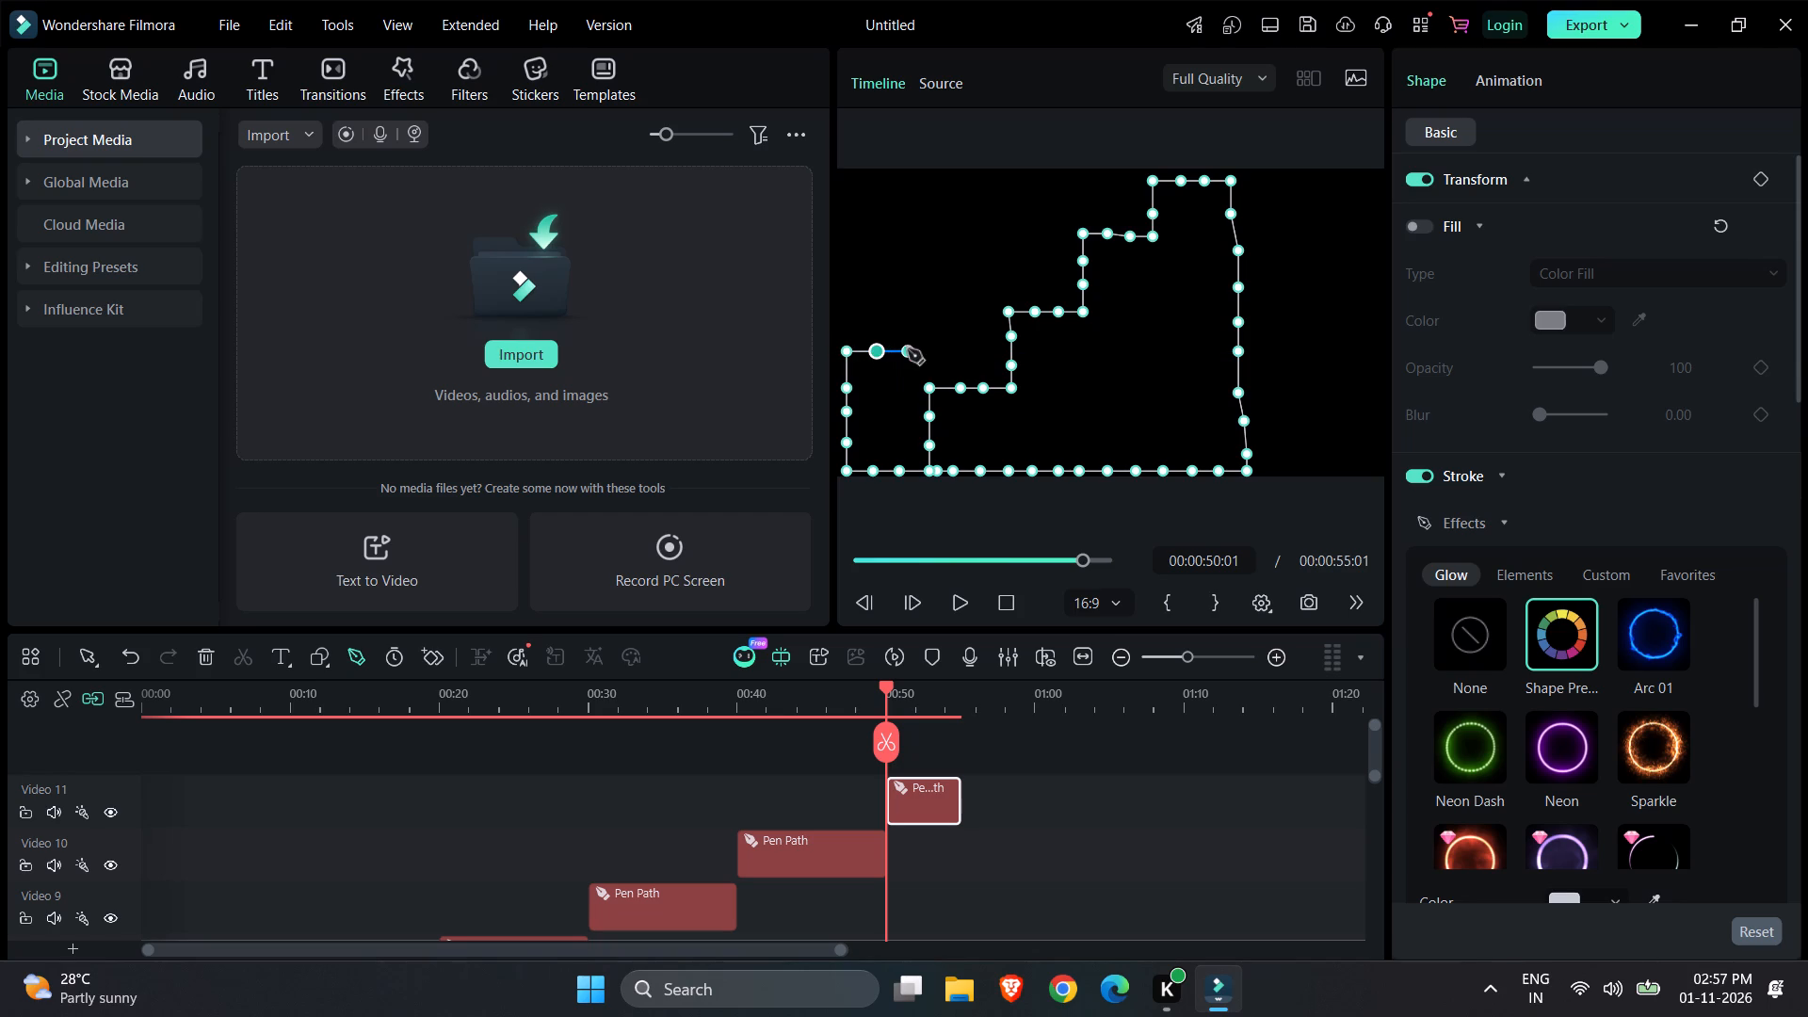
{"action": "left_click", "coordinate": [908, 349]}
{"action": "left_click_drag", "start_coordinate": [923, 347], "coordinate": [934, 348]}
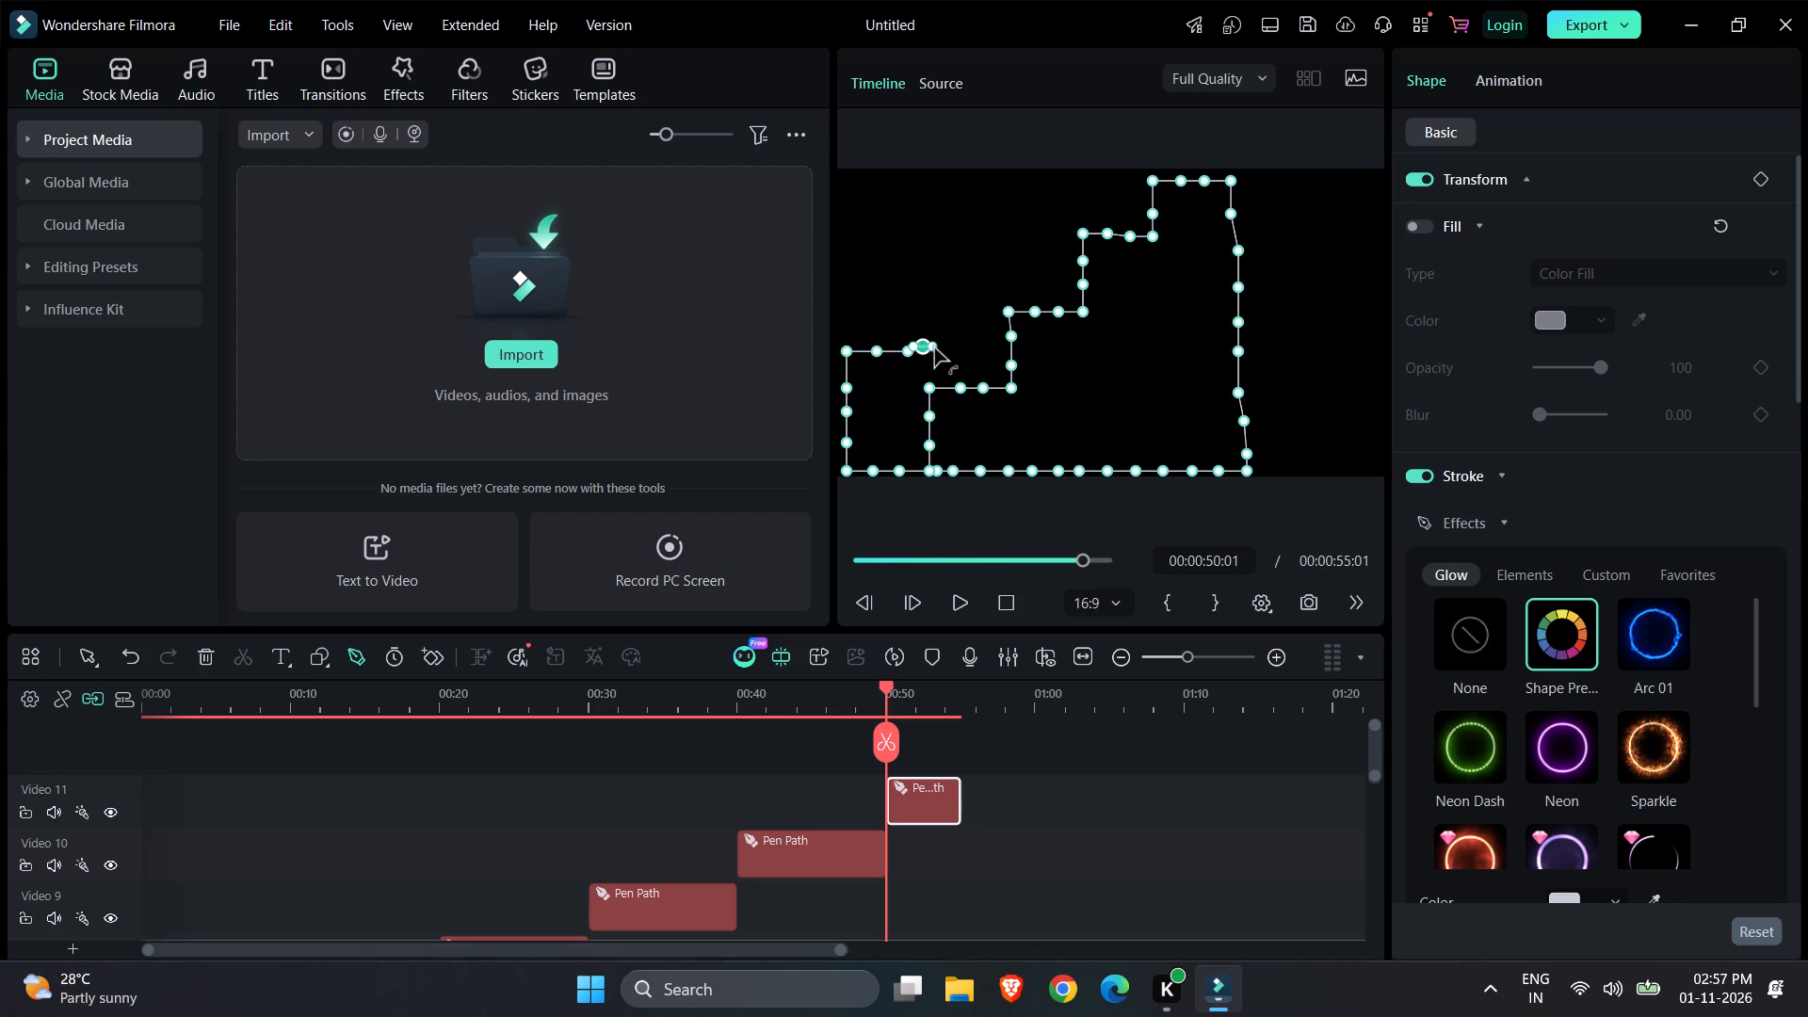
{"action": "left_click_drag", "start_coordinate": [934, 348], "coordinate": [935, 353]}
{"action": "left_click", "coordinate": [935, 353]}
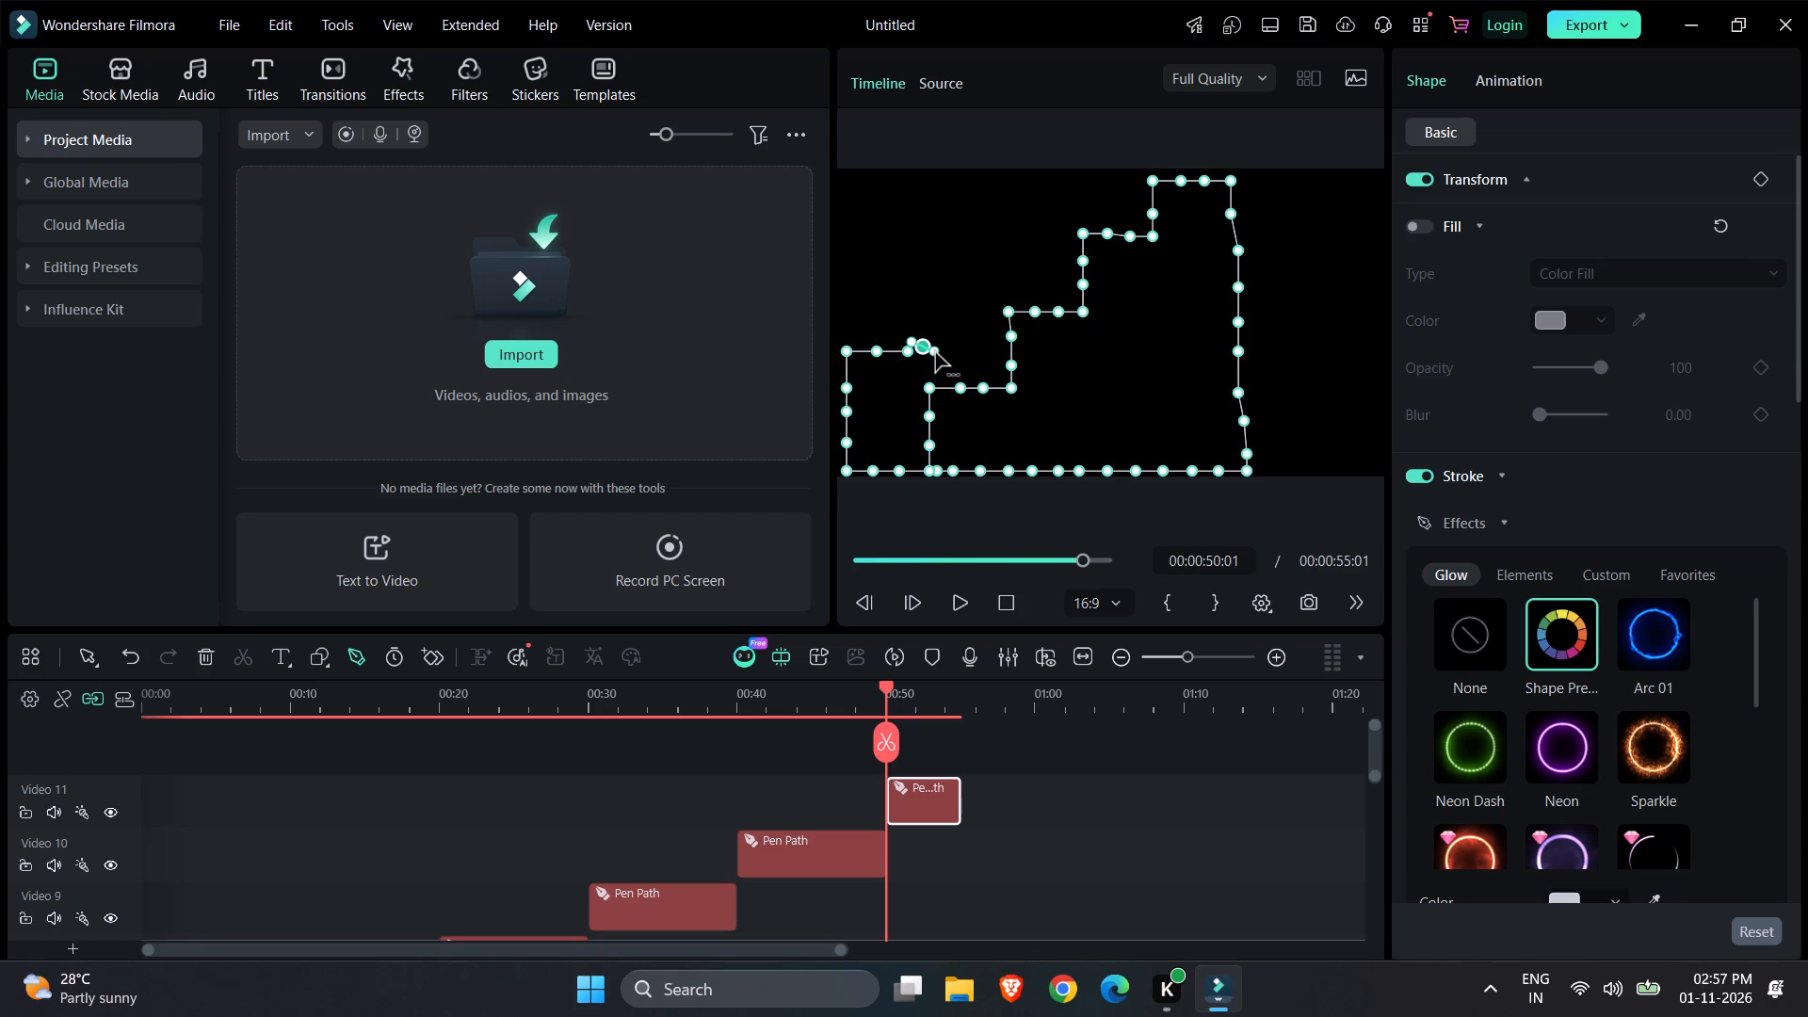
{"action": "left_click", "coordinate": [948, 352]}
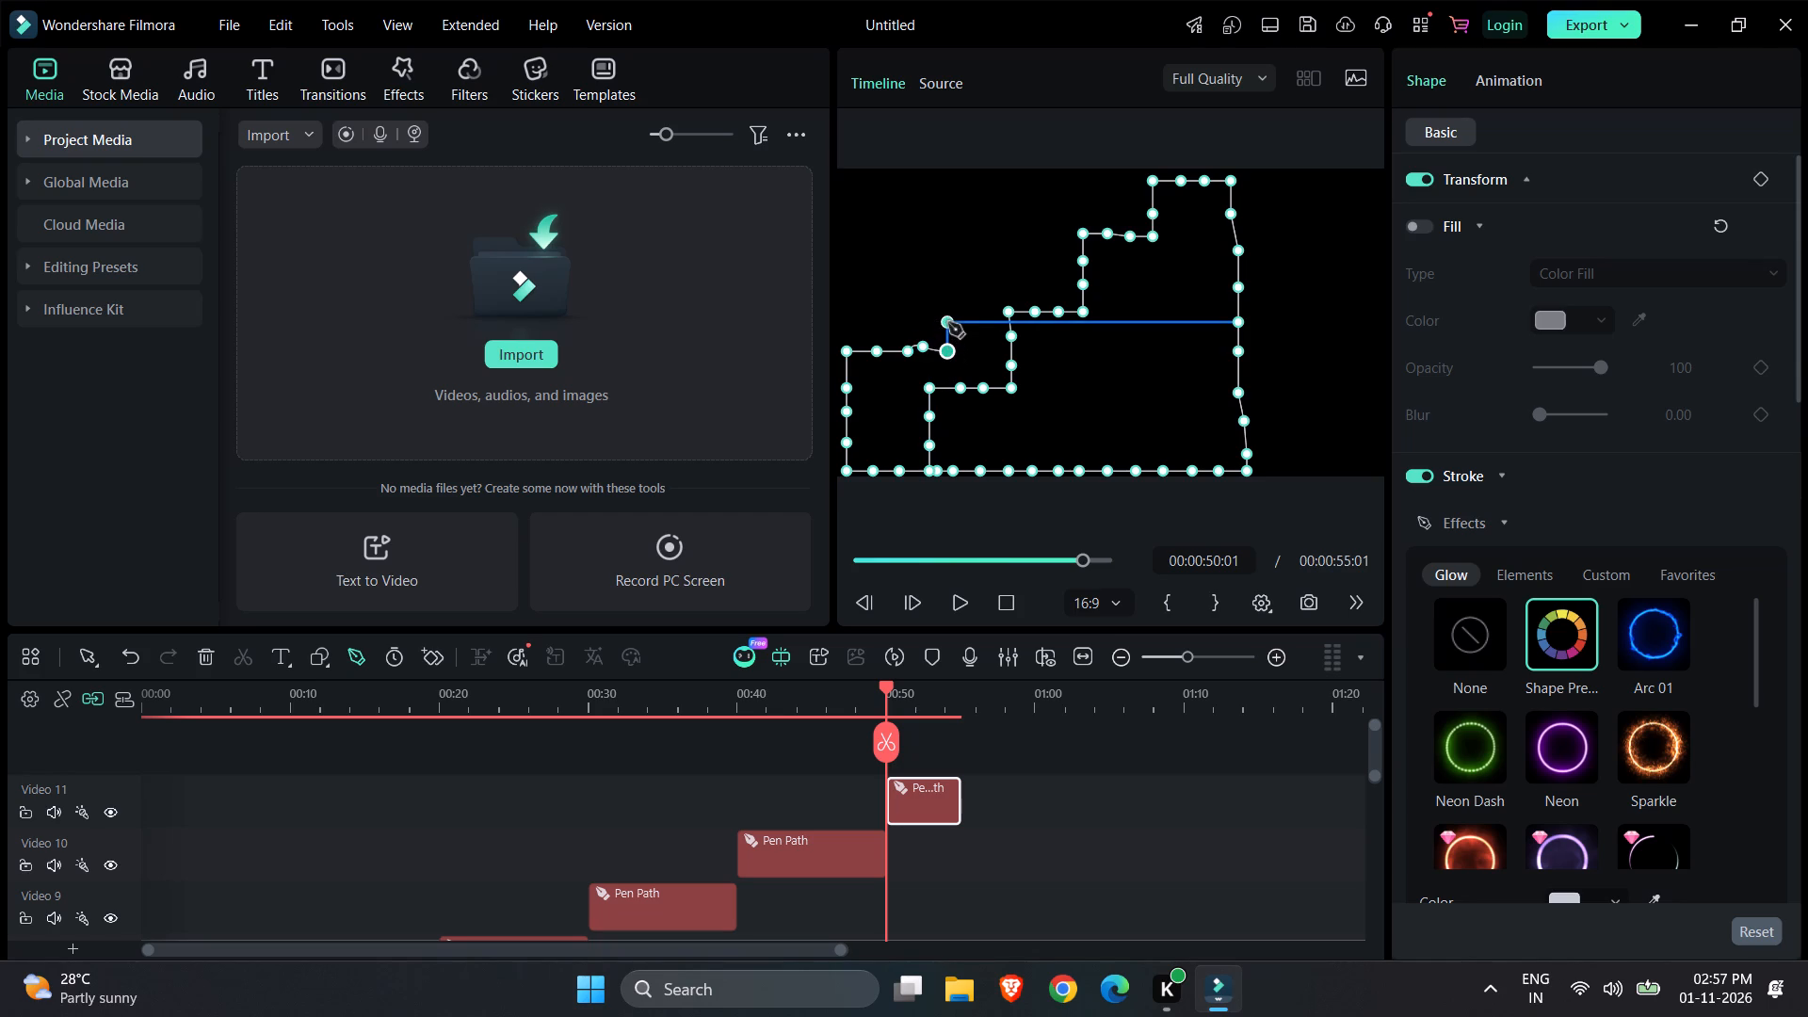
{"action": "left_click", "coordinate": [948, 323]}
{"action": "left_click", "coordinate": [946, 297]}
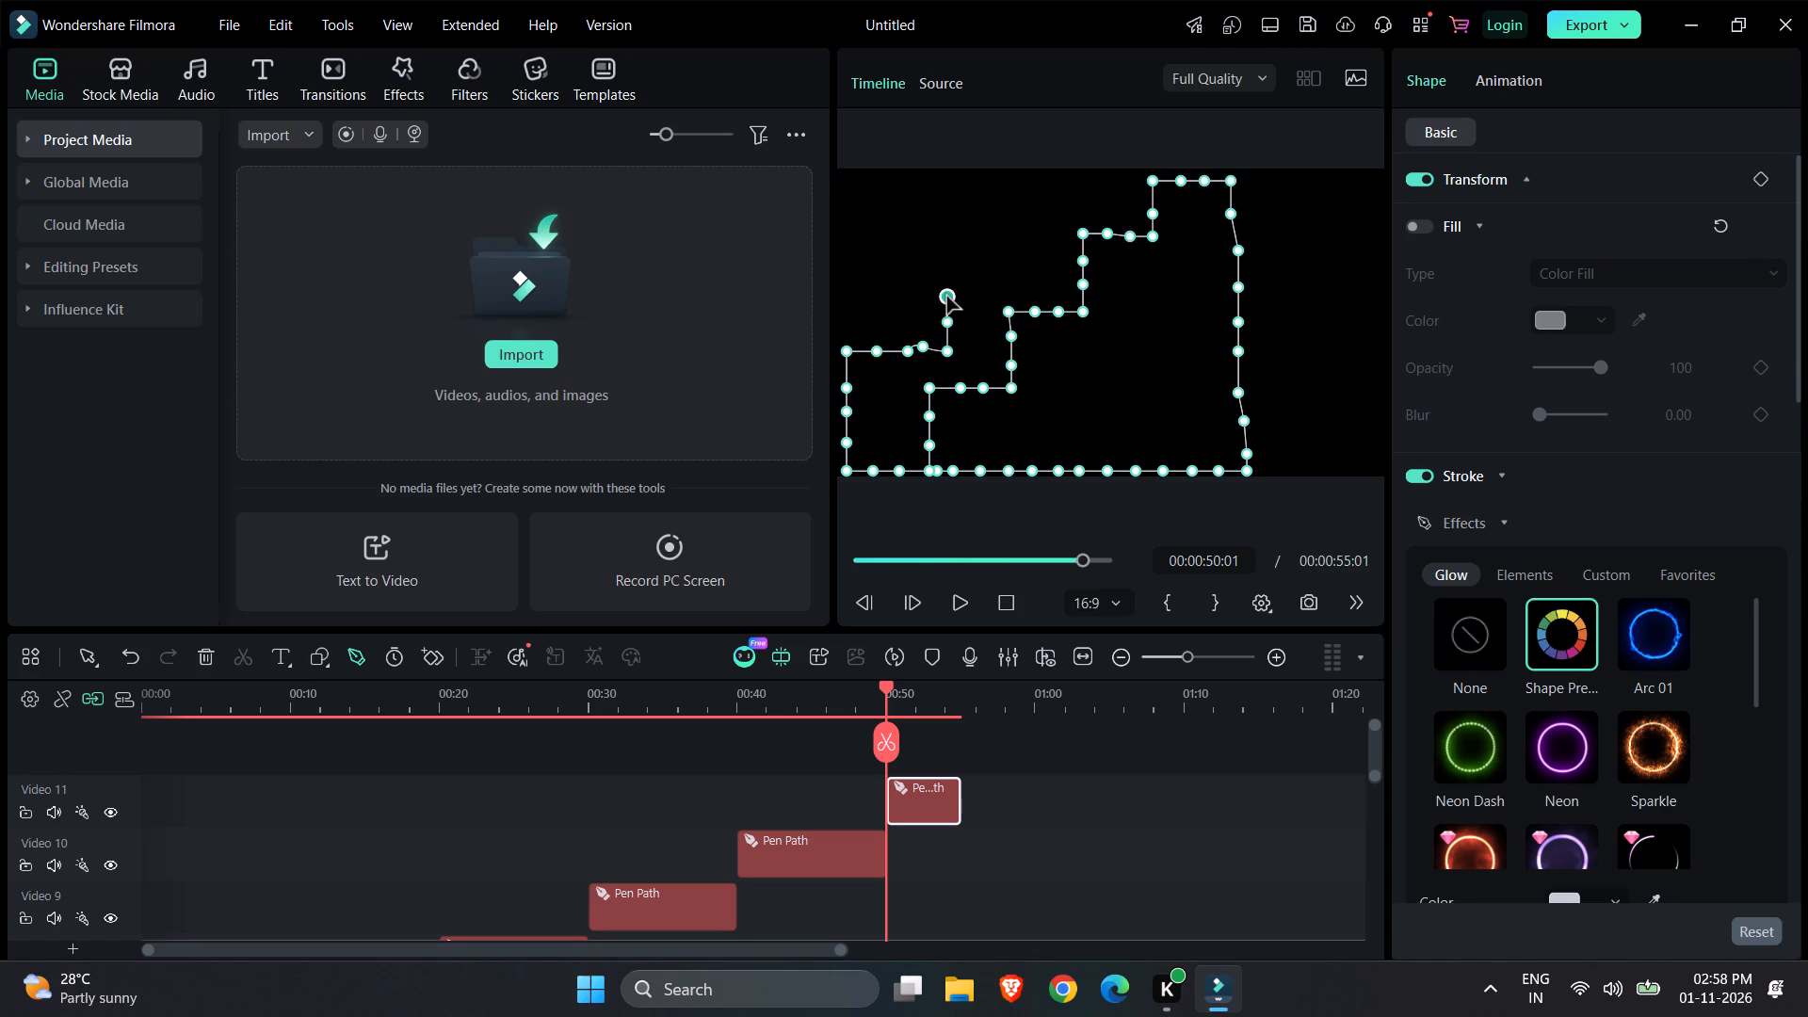
{"action": "left_click", "coordinate": [944, 276]}
Add a second outer tread rightward above the inner tread, and a riser of three points straight up from its end.
{"action": "left_click", "coordinate": [968, 276]}
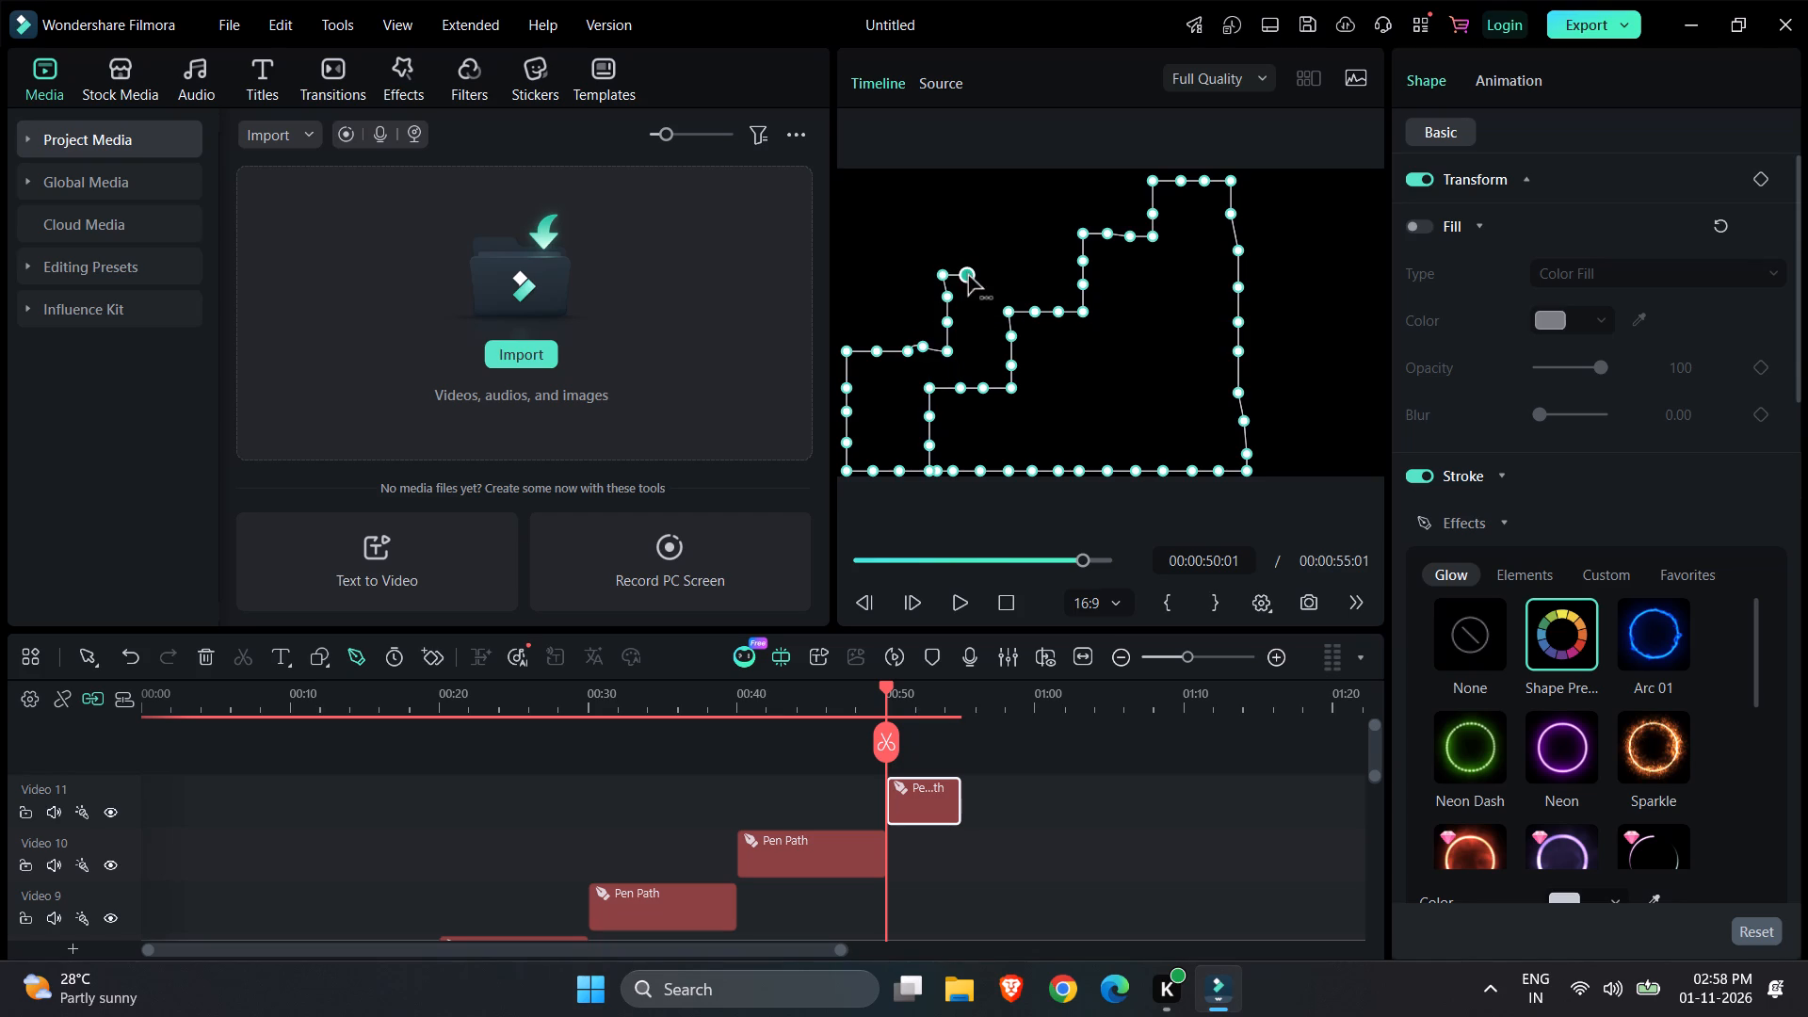
{"action": "left_click", "coordinate": [987, 274]}
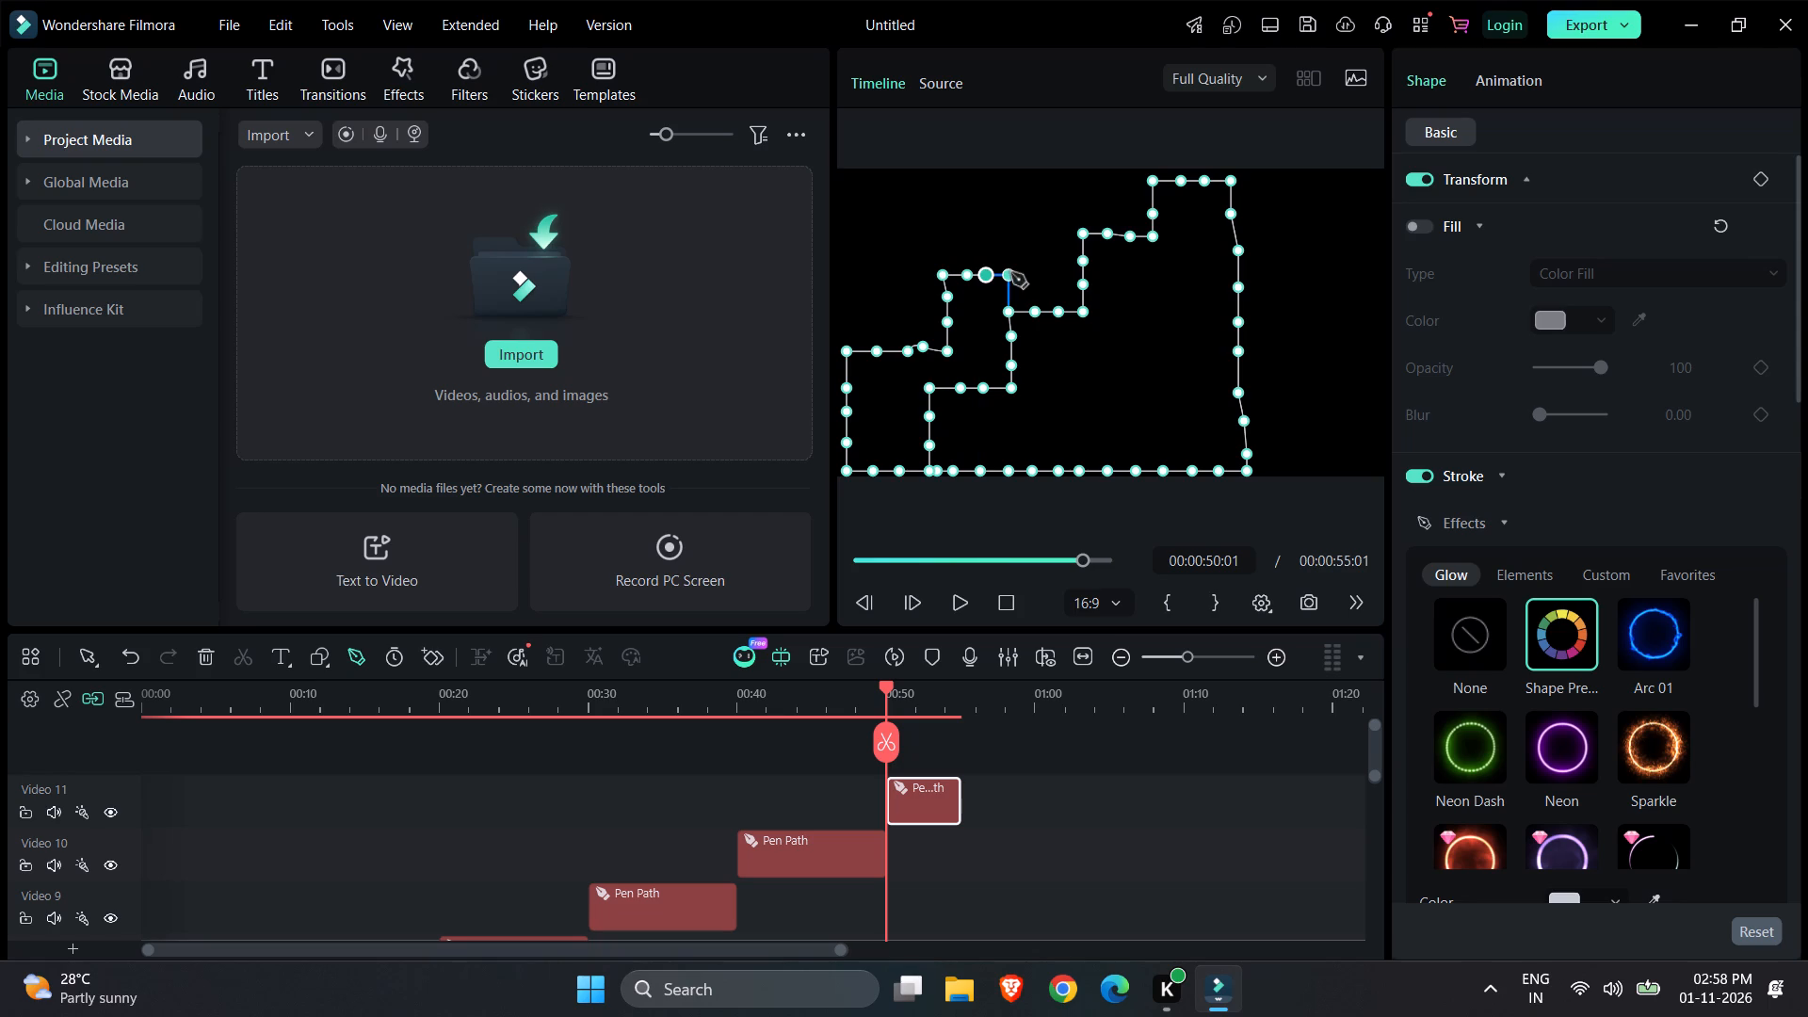
{"action": "left_click", "coordinate": [1011, 273]}
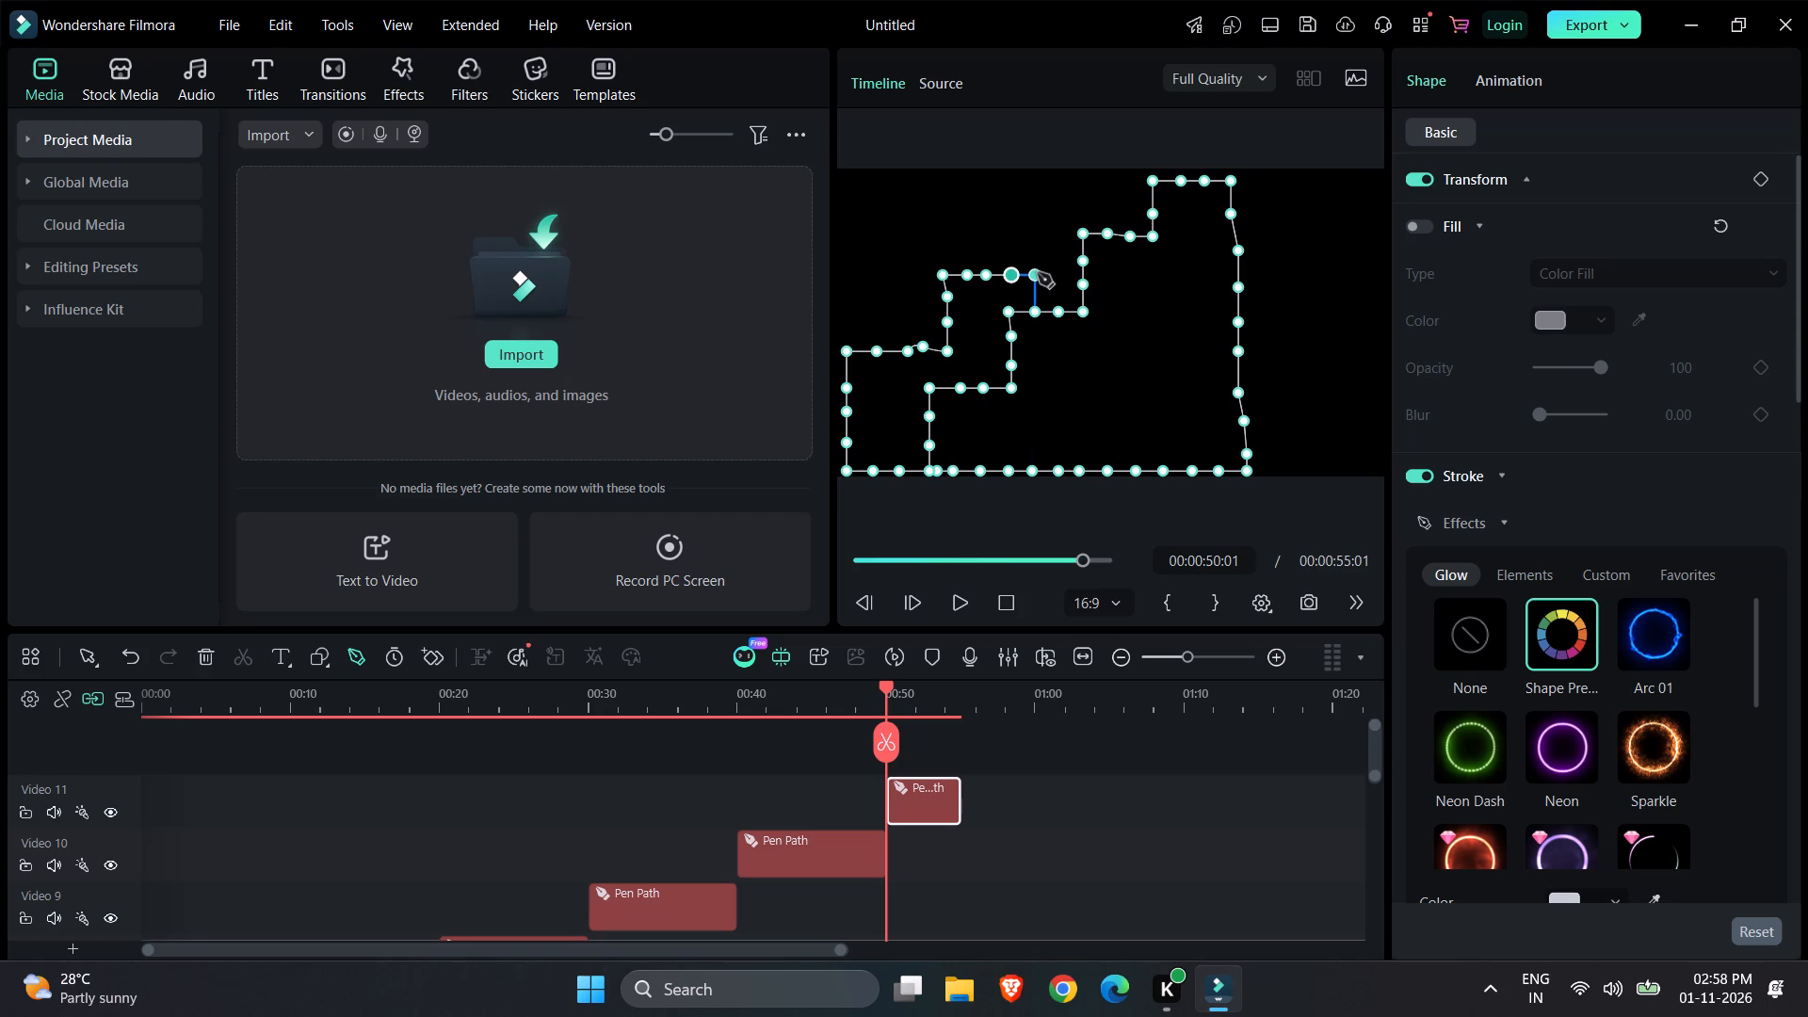
{"action": "left_click", "coordinate": [1038, 274]}
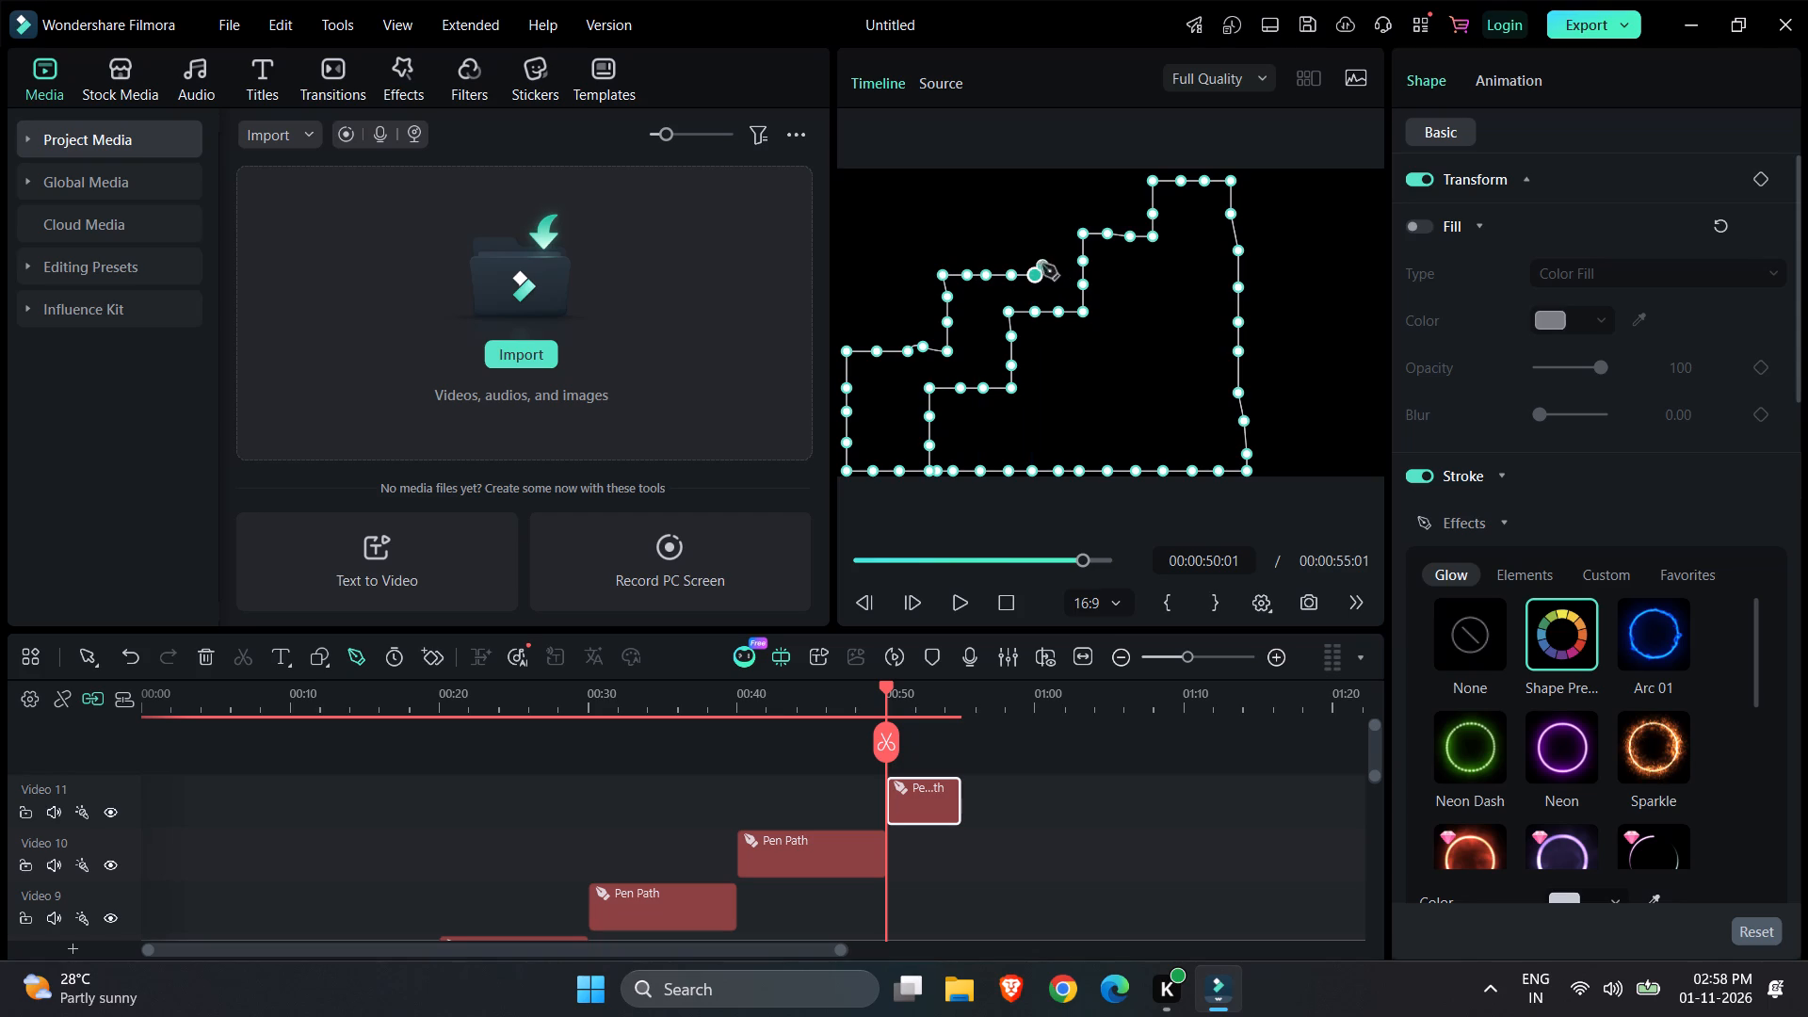
{"action": "left_click", "coordinate": [1037, 252]}
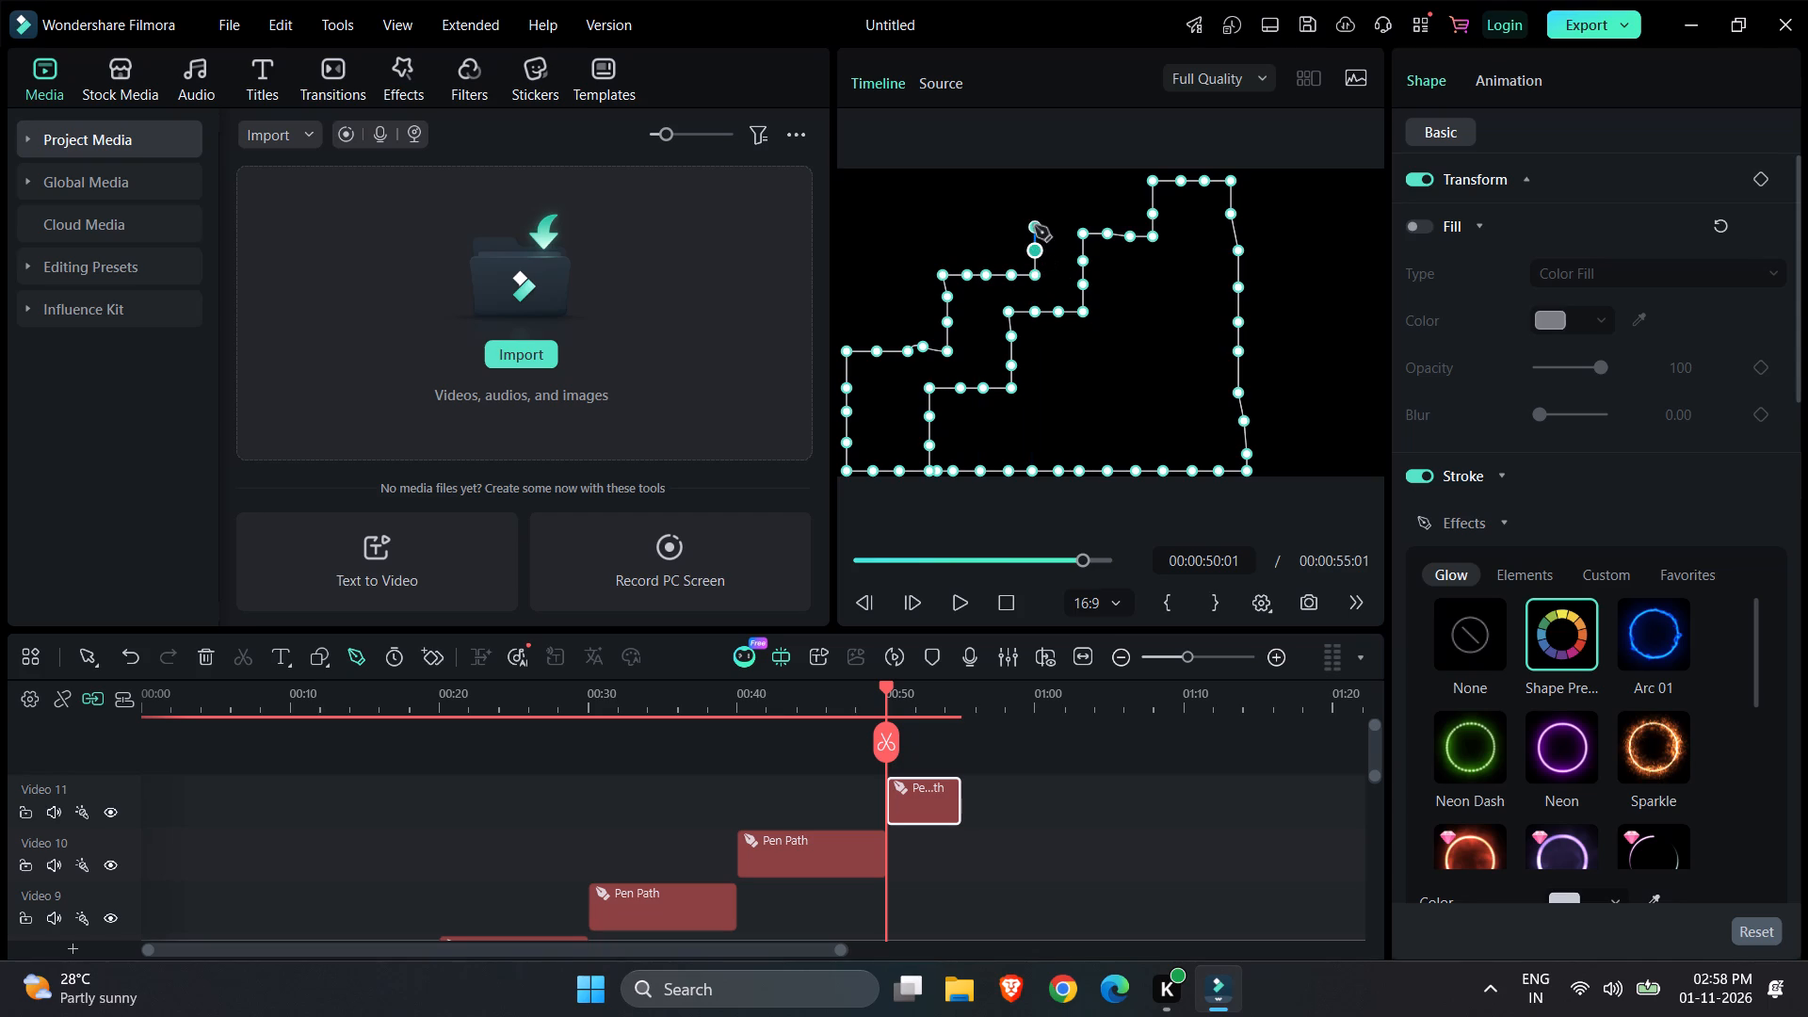
{"action": "left_click", "coordinate": [1035, 226]}
{"action": "left_click", "coordinate": [1035, 208]}
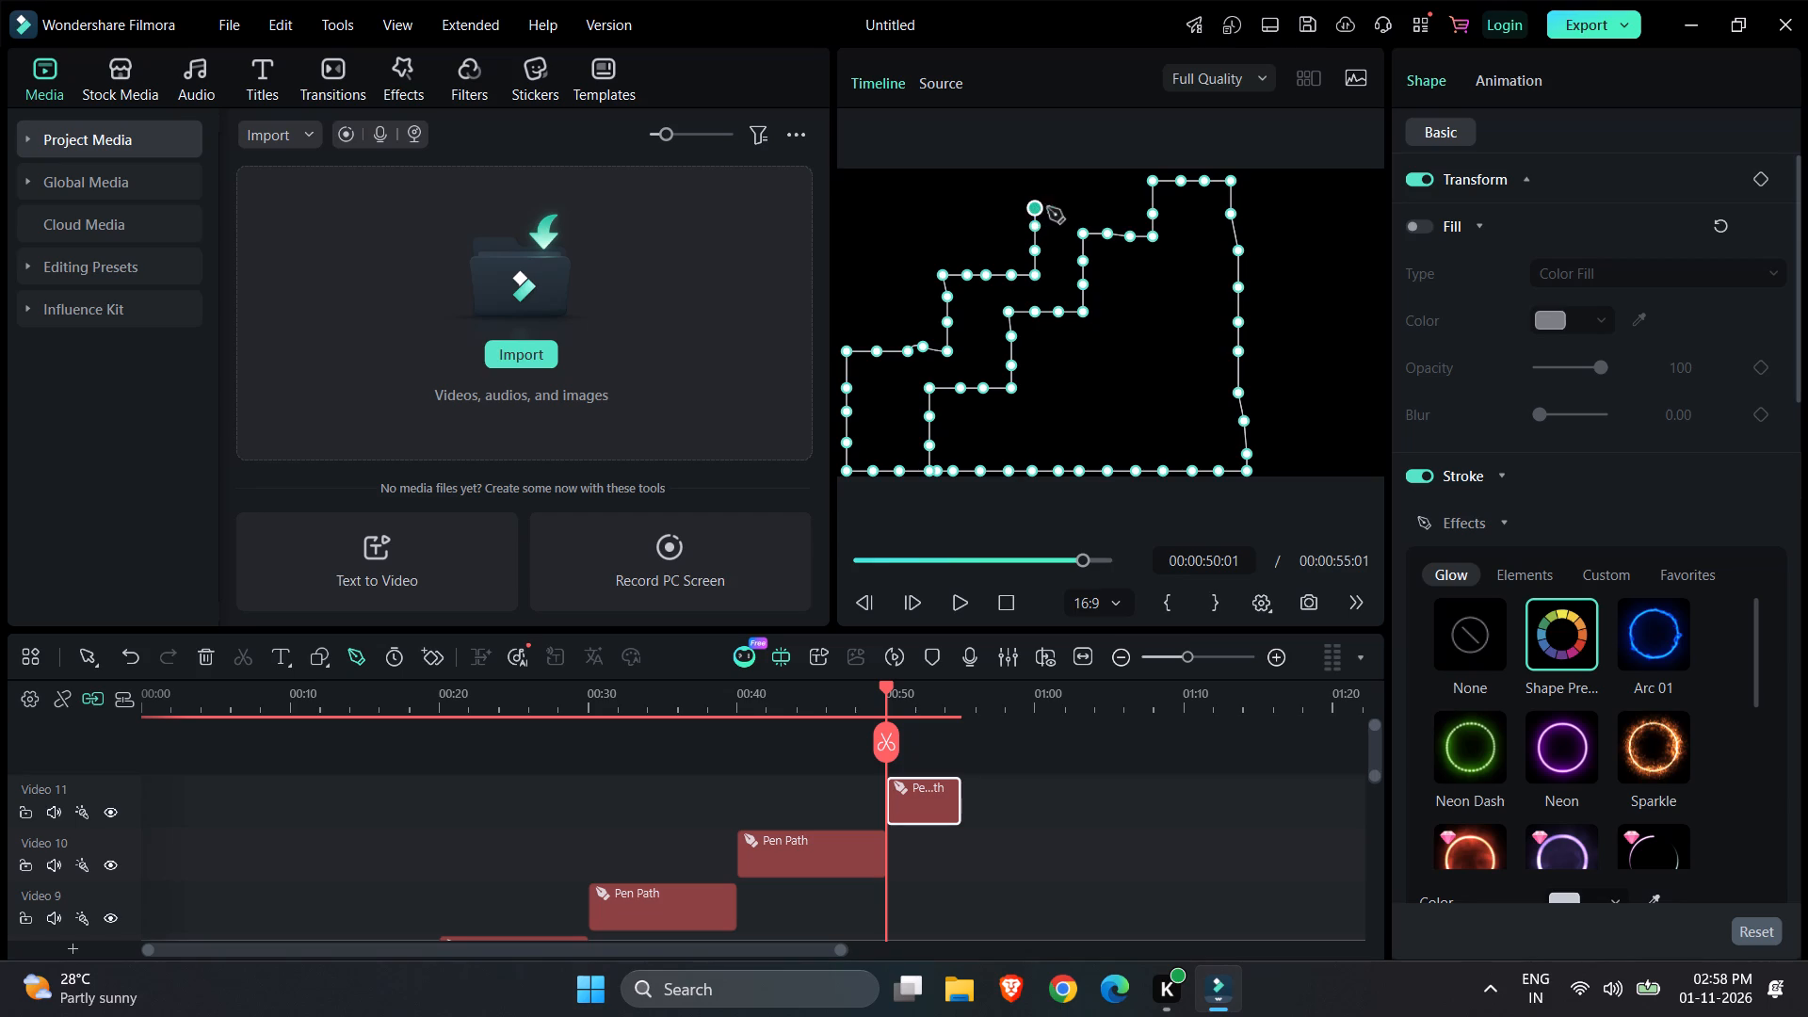
Add the third outer tread, a short riser to the top ledge's height, and points running rightward to meet the inner staircase's top ledge.
{"action": "left_click", "coordinate": [1058, 208]}
{"action": "left_click", "coordinate": [1075, 208]}
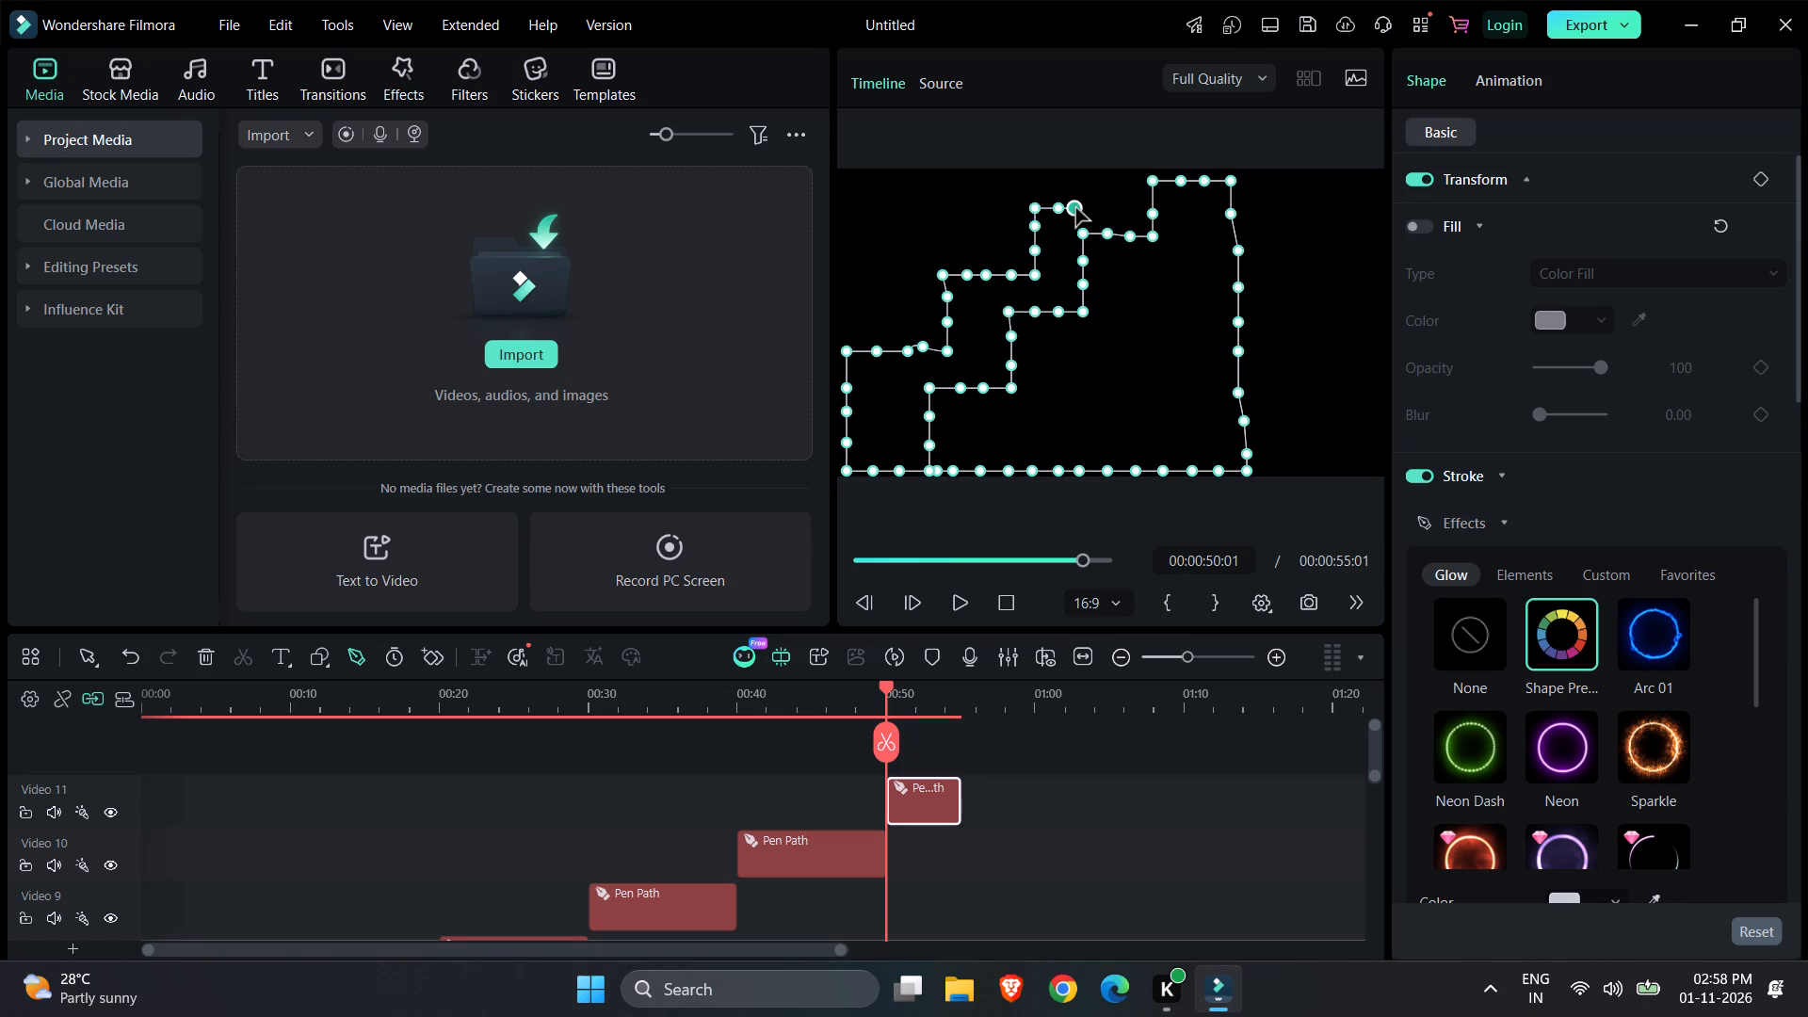
{"action": "left_click", "coordinate": [1092, 208]}
{"action": "left_click", "coordinate": [1111, 208]}
{"action": "left_click", "coordinate": [1110, 183]}
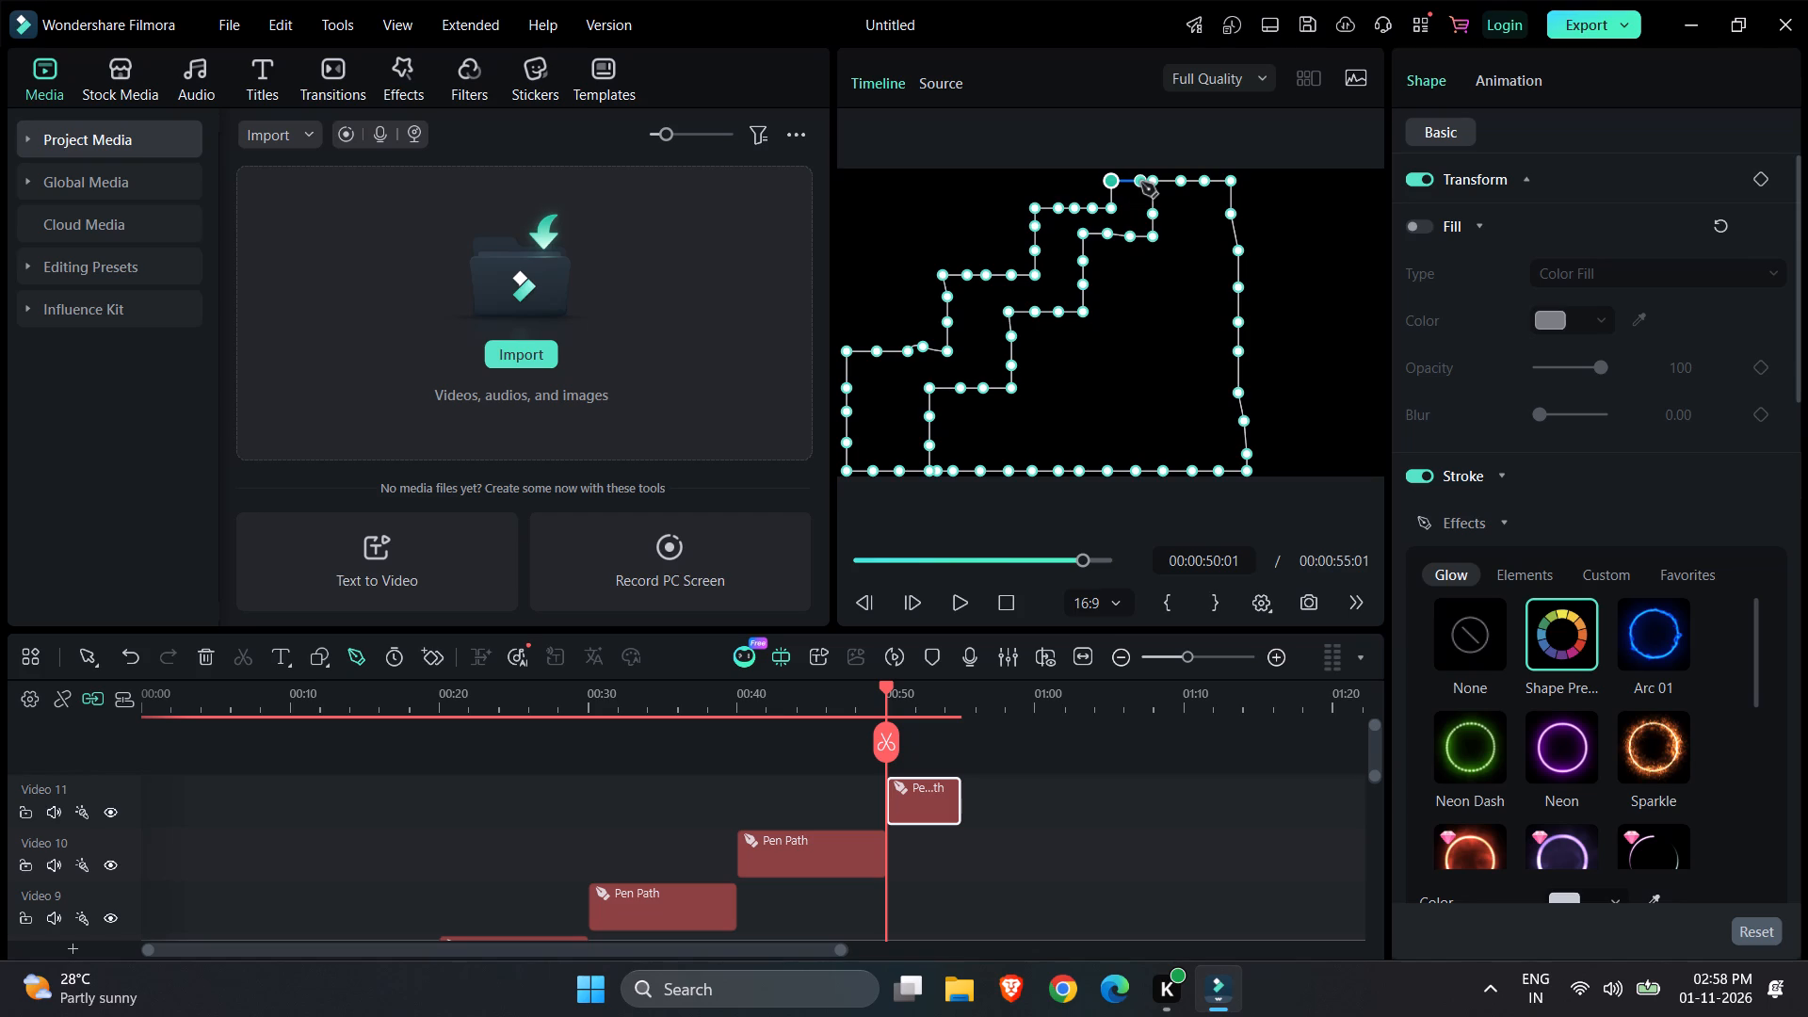
{"action": "left_click", "coordinate": [1141, 183]}
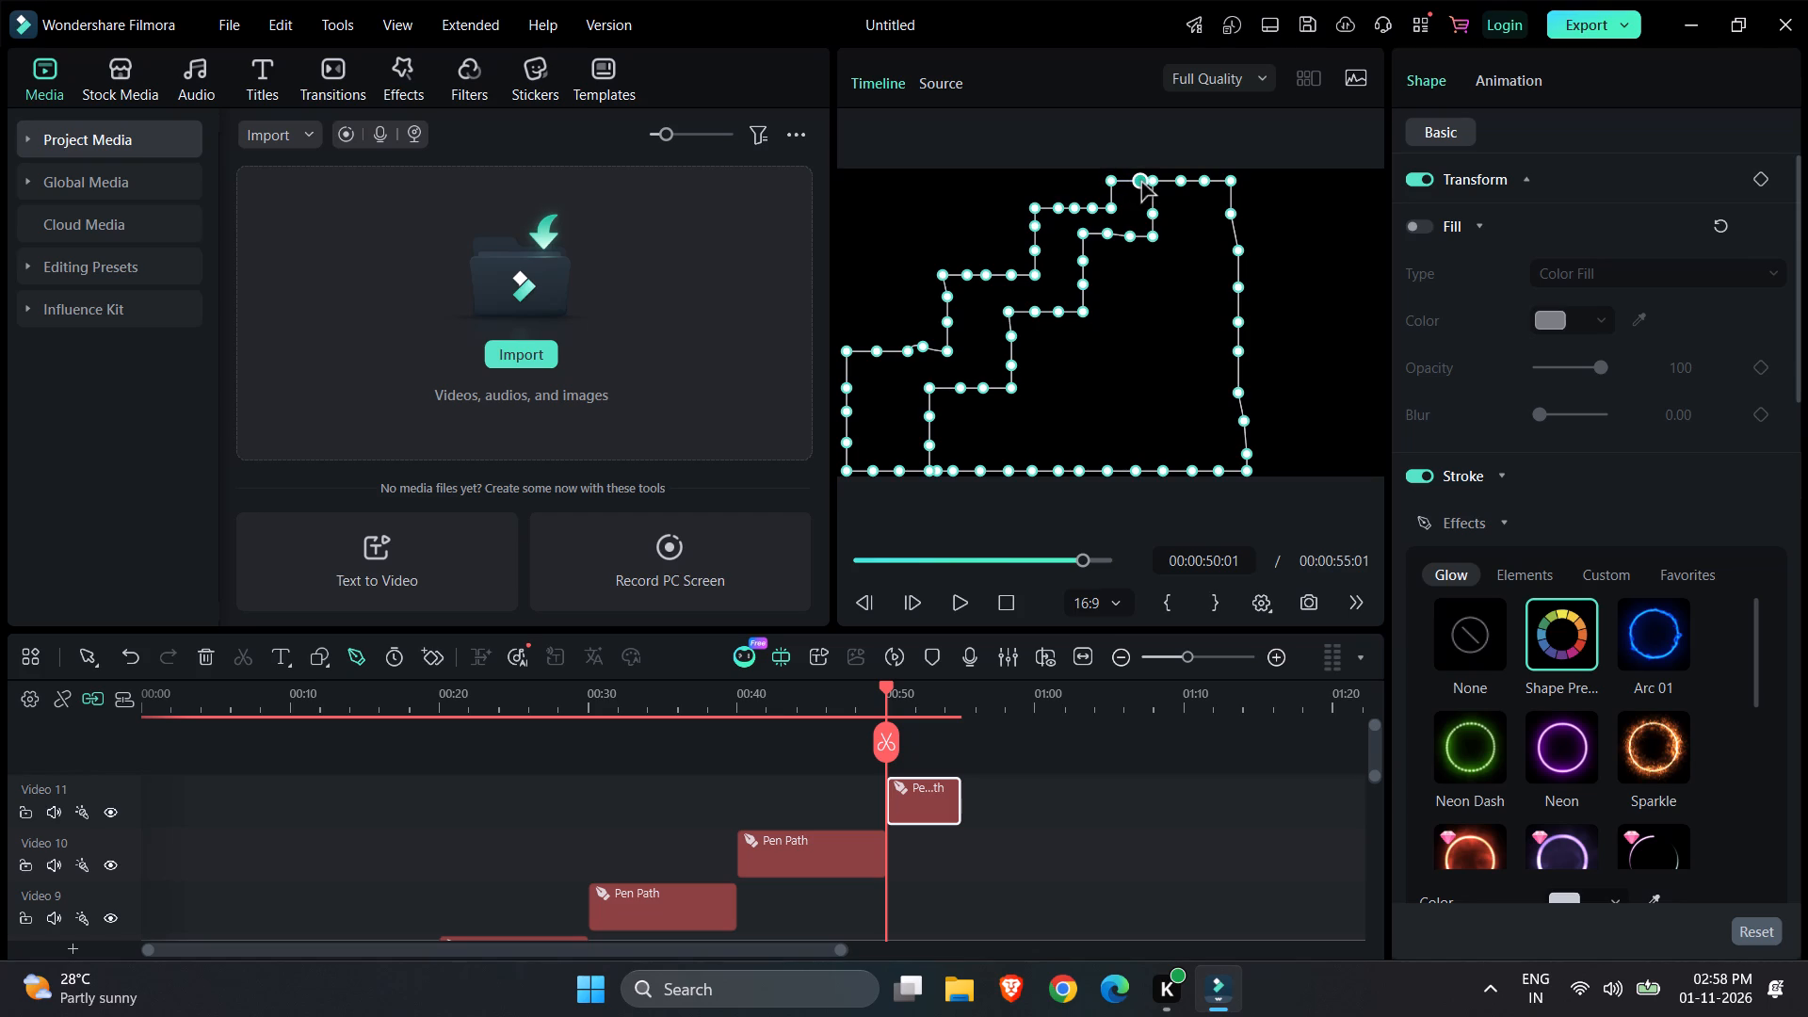
{"action": "left_click", "coordinate": [1148, 183]}
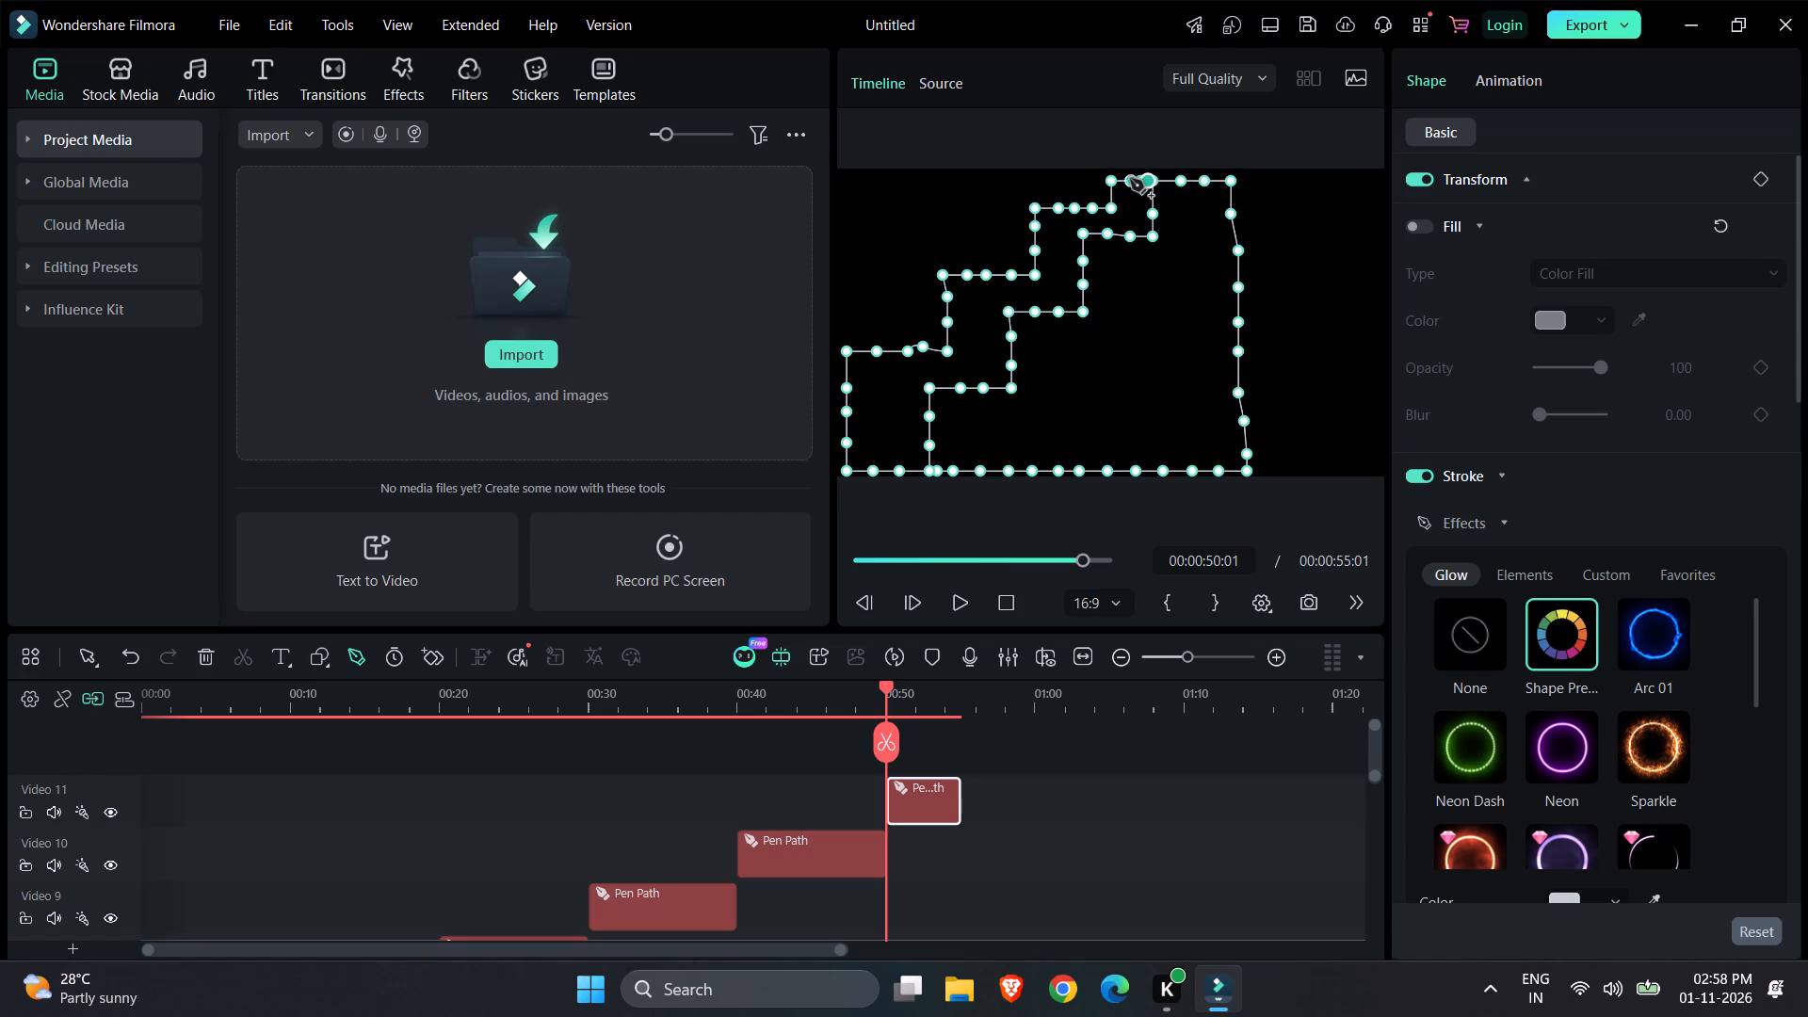
{"action": "left_click", "coordinate": [1130, 180]}
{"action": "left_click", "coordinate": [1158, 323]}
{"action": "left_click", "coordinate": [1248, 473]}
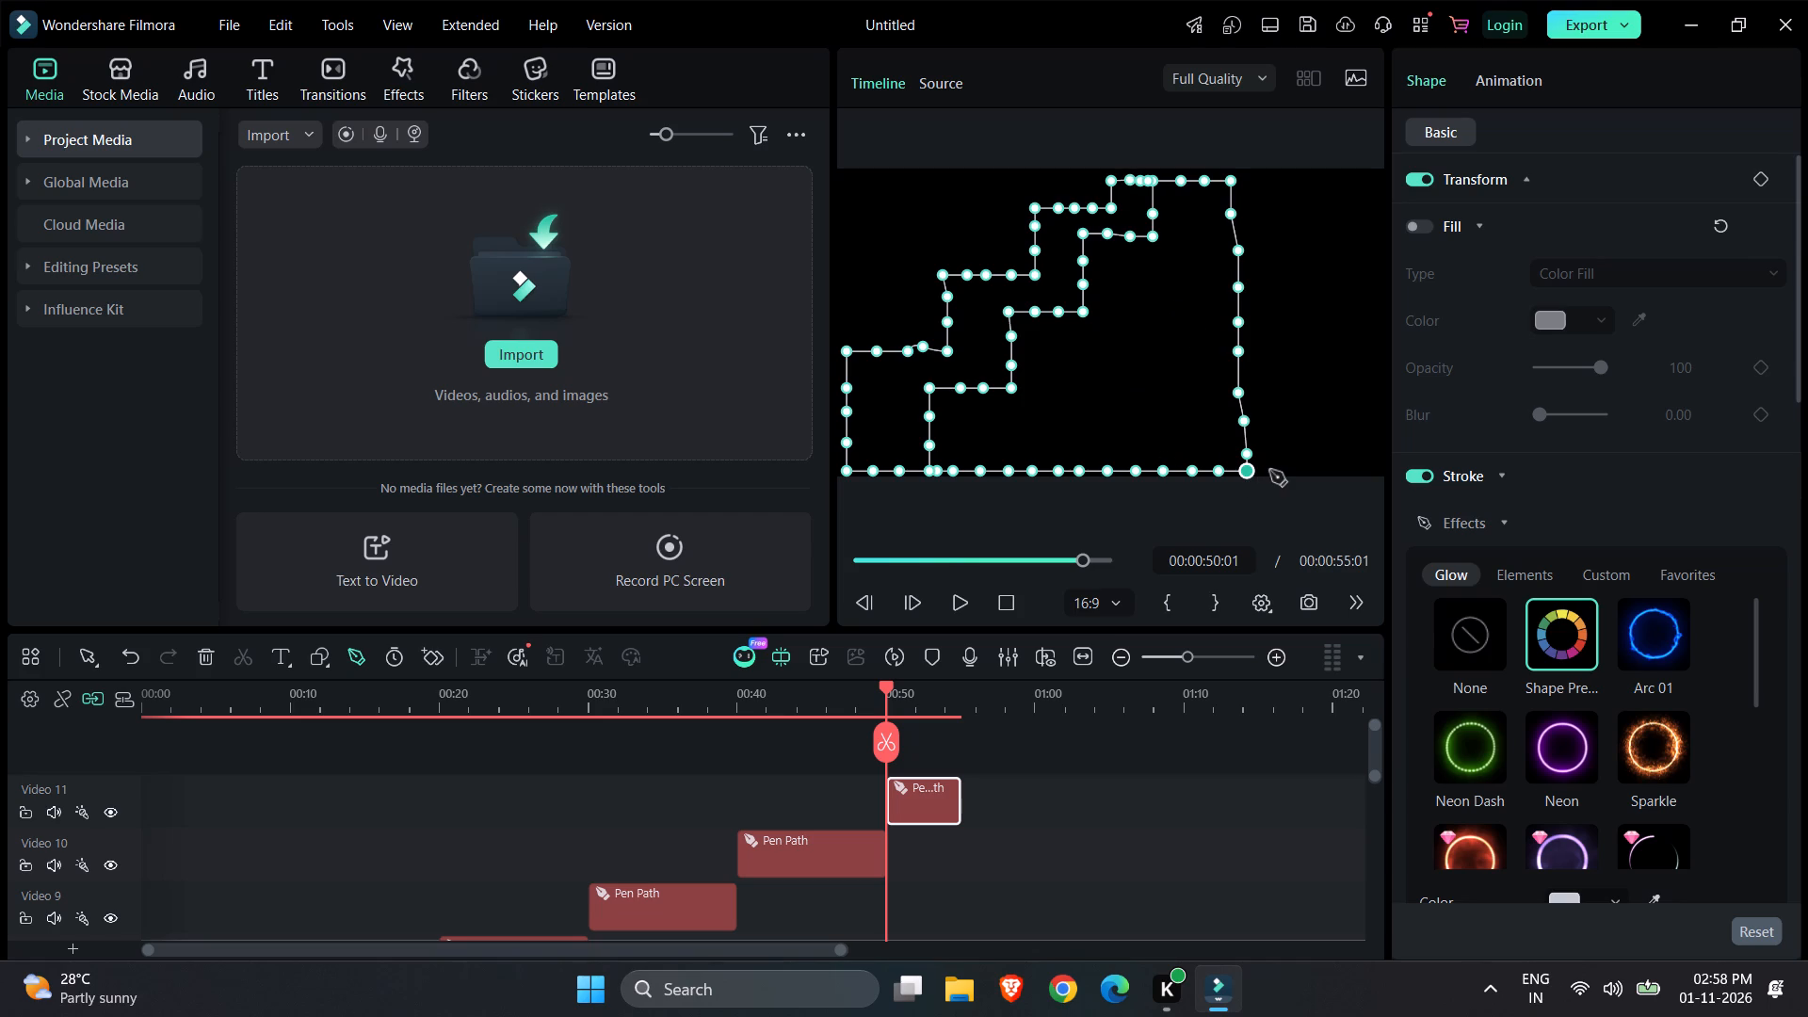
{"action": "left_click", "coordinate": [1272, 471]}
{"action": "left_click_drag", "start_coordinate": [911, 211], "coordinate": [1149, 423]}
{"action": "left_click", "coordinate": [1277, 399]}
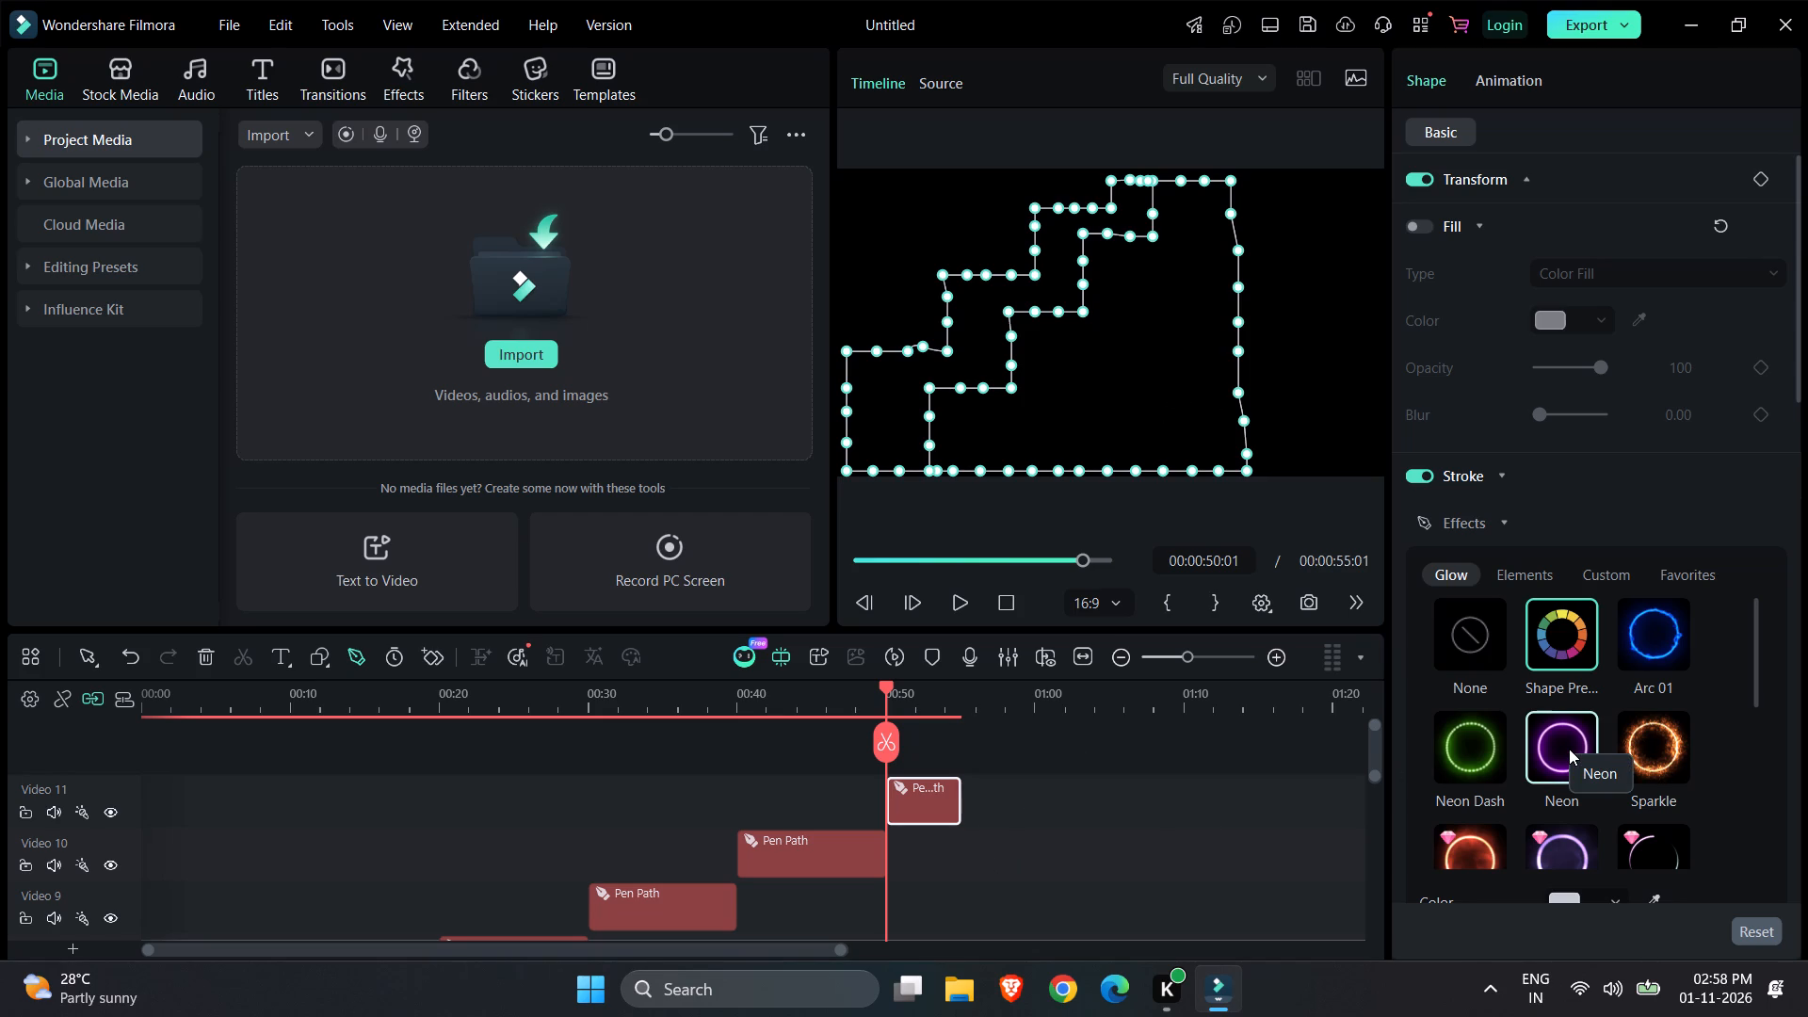
Apply the Sparkle glow effect to the double staircase outline's stroke.
{"action": "left_click", "coordinate": [1569, 749]}
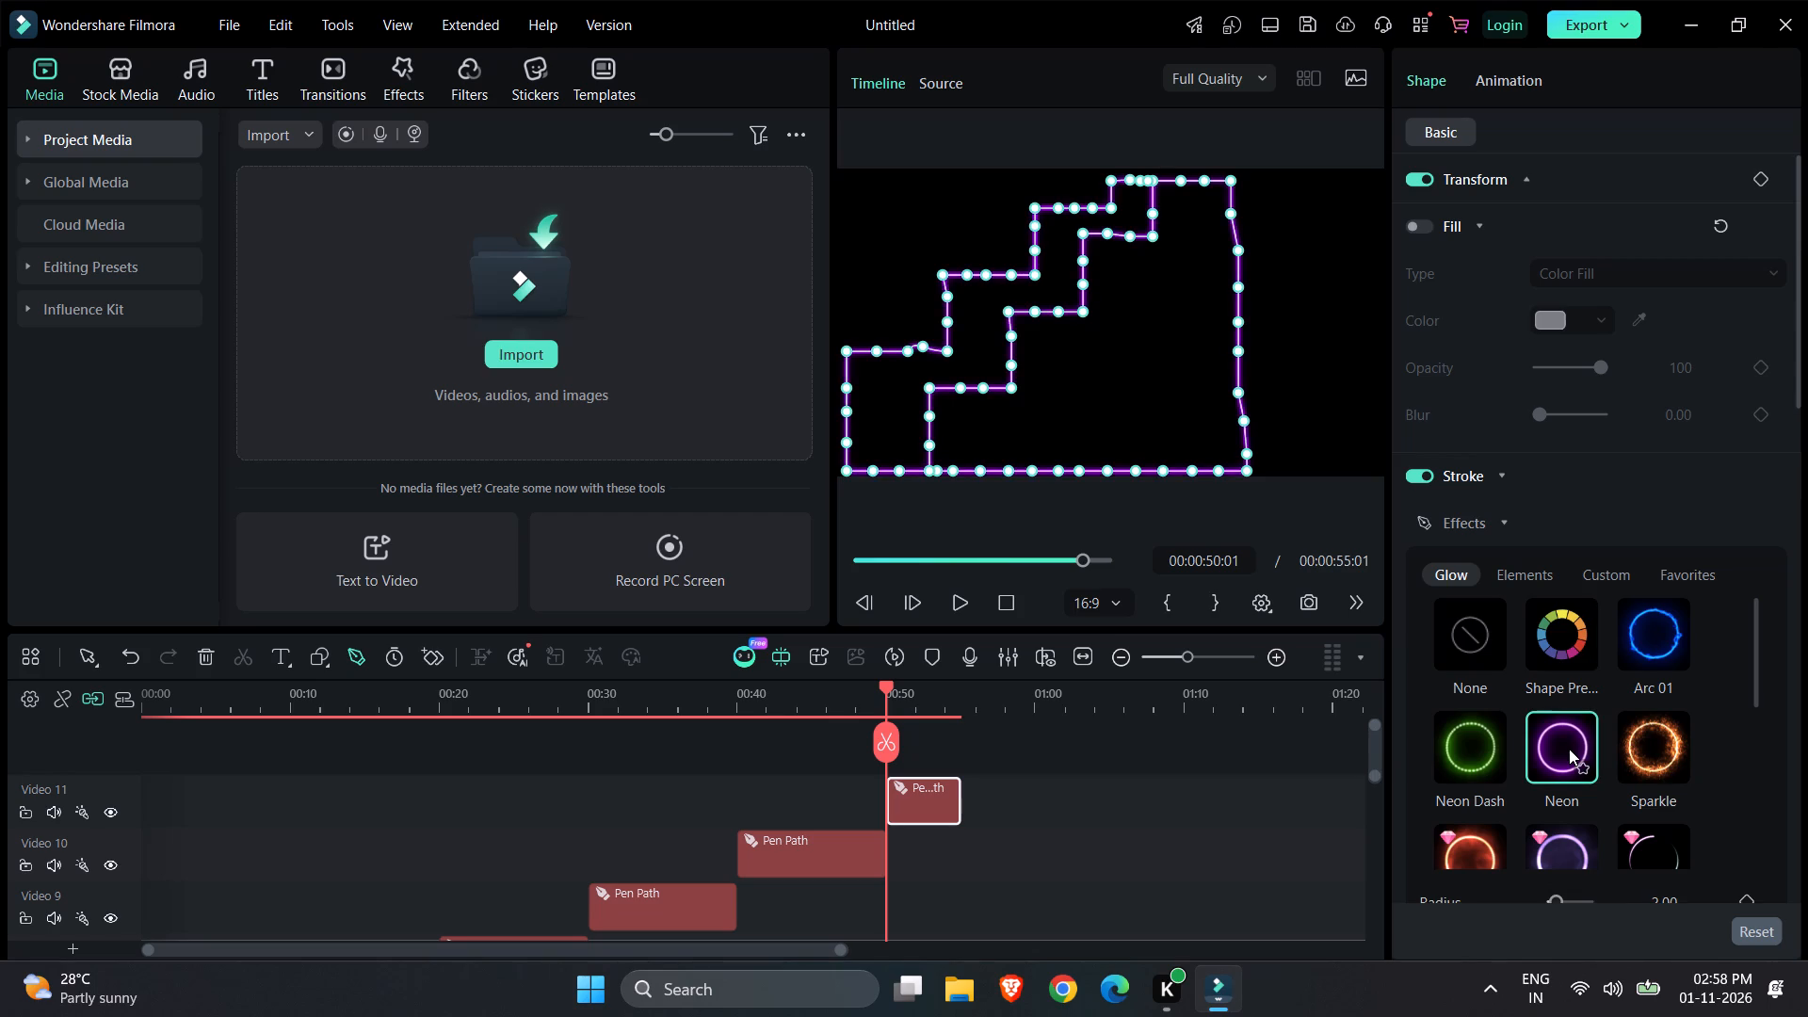
{"action": "left_click", "coordinate": [1648, 736]}
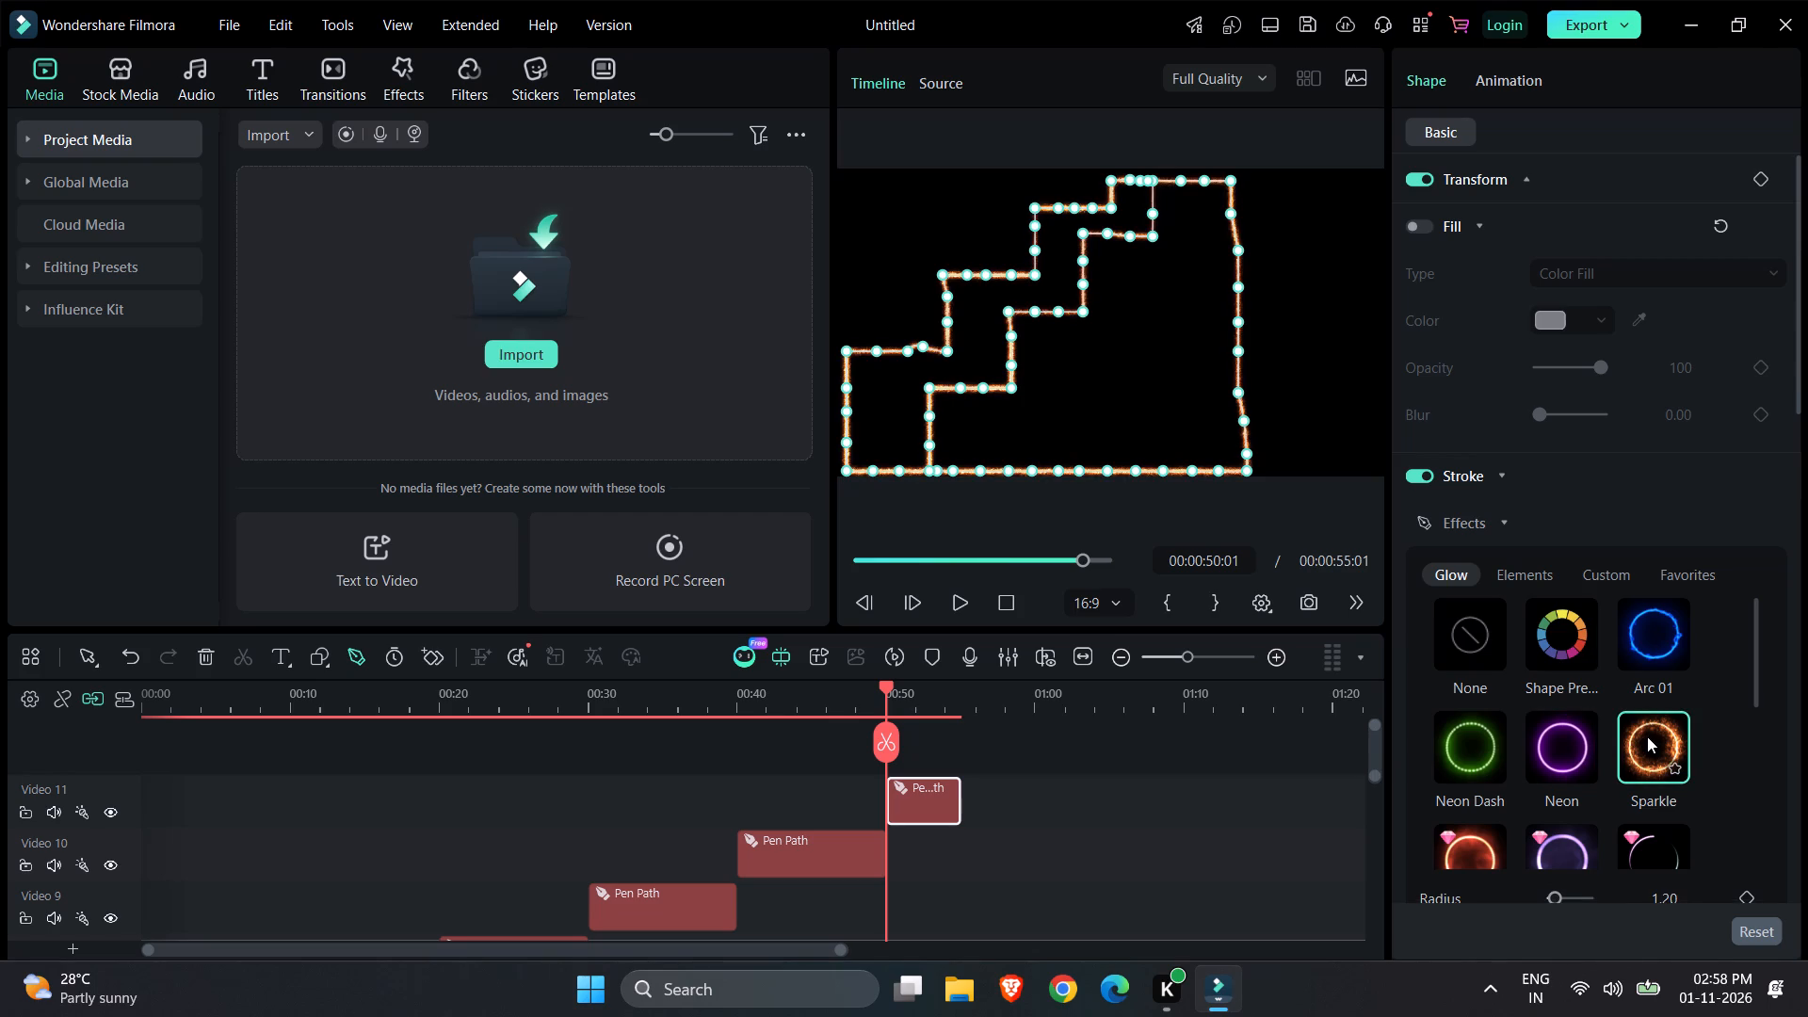
{"action": "left_click", "coordinate": [1197, 798]}
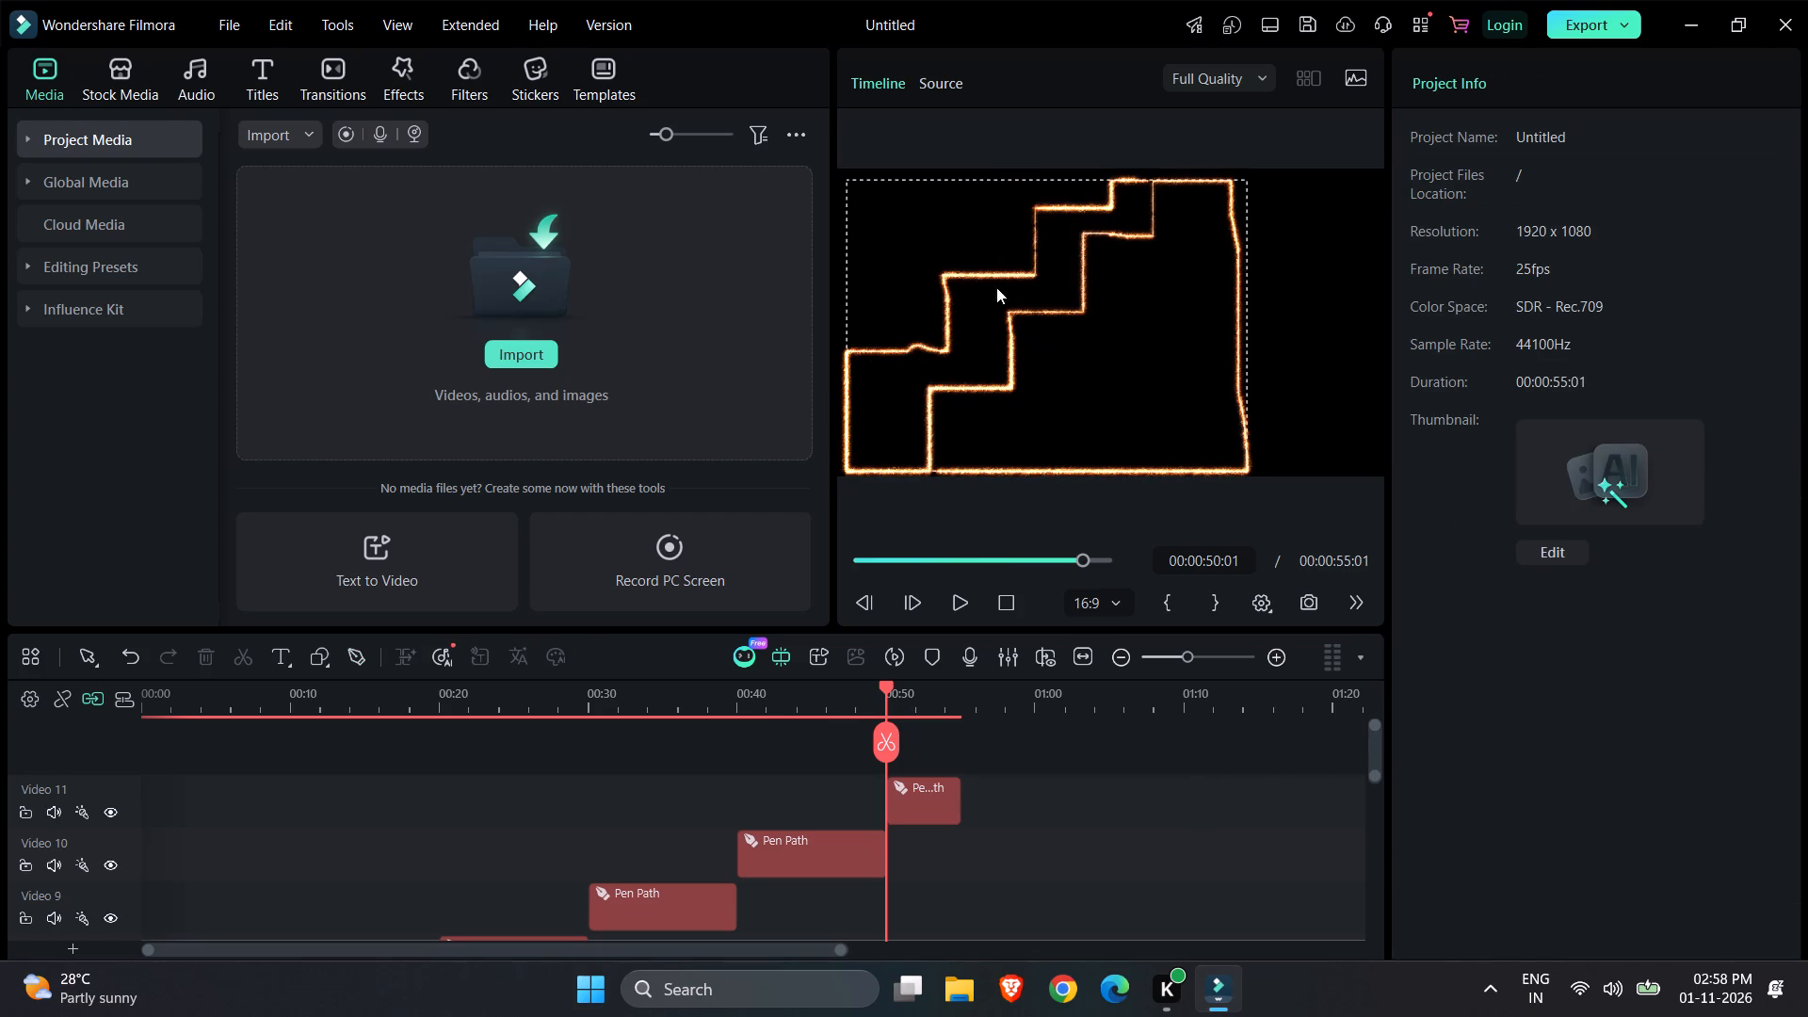
Move the staircase outline rightward to centre it horizontally in the frame, keeping its base just above the bottom edge.
{"action": "left_click_drag", "start_coordinate": [966, 248], "coordinate": [1029, 250]}
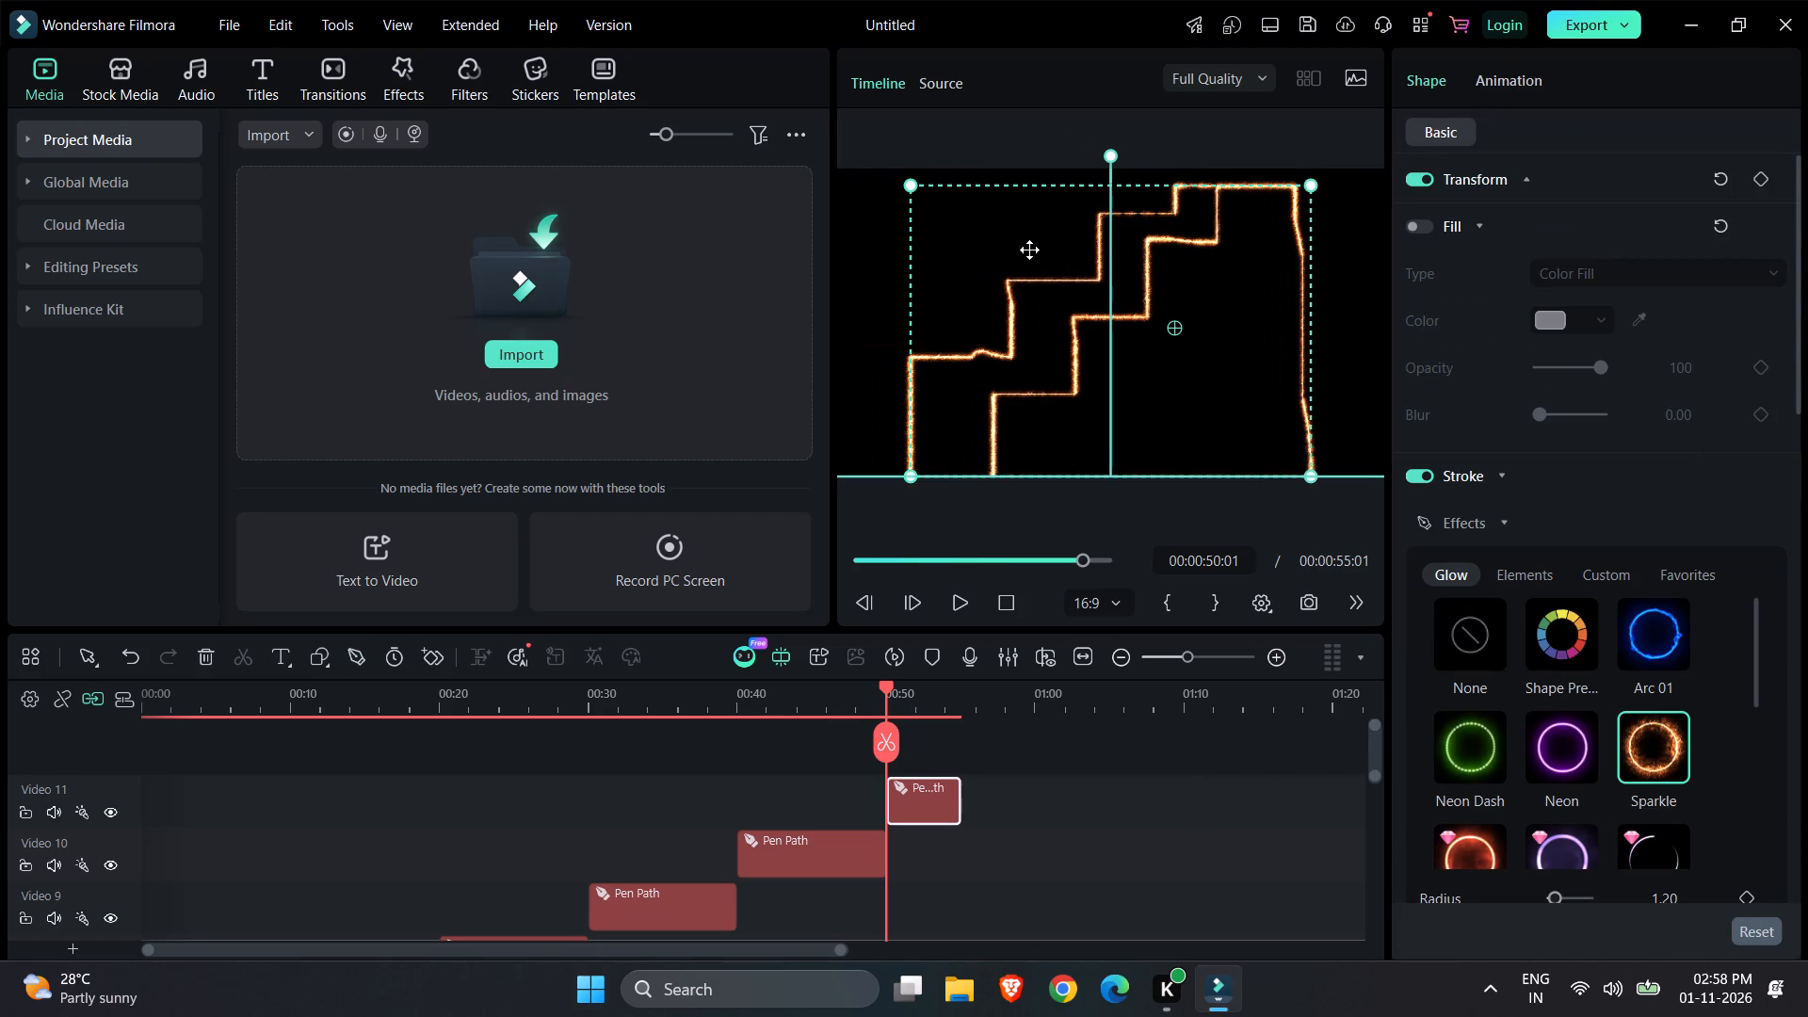
{"action": "left_click_drag", "start_coordinate": [1029, 250], "coordinate": [1029, 249]}
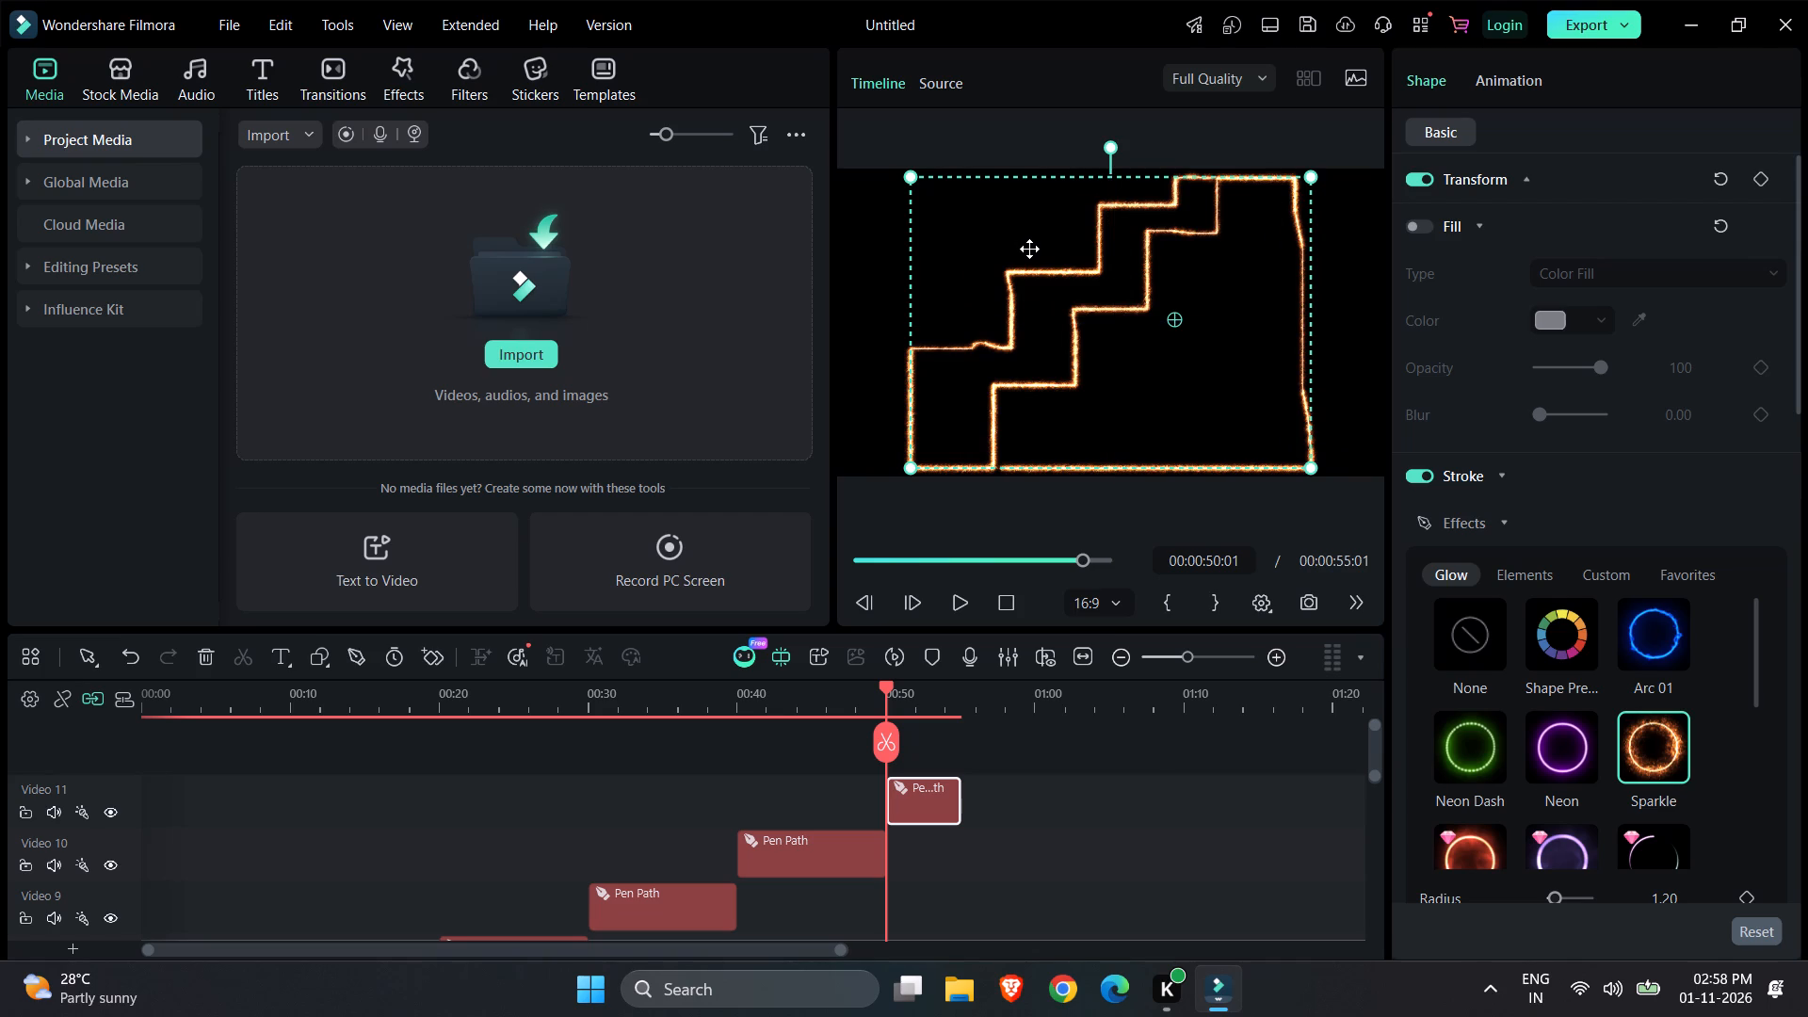
{"action": "left_click", "coordinate": [1148, 786]}
Extend the Video 11 pen path clip's end to 00:01:00:00.
{"action": "left_click", "coordinate": [951, 795]}
{"action": "left_click_drag", "start_coordinate": [957, 795], "coordinate": [1032, 794]}
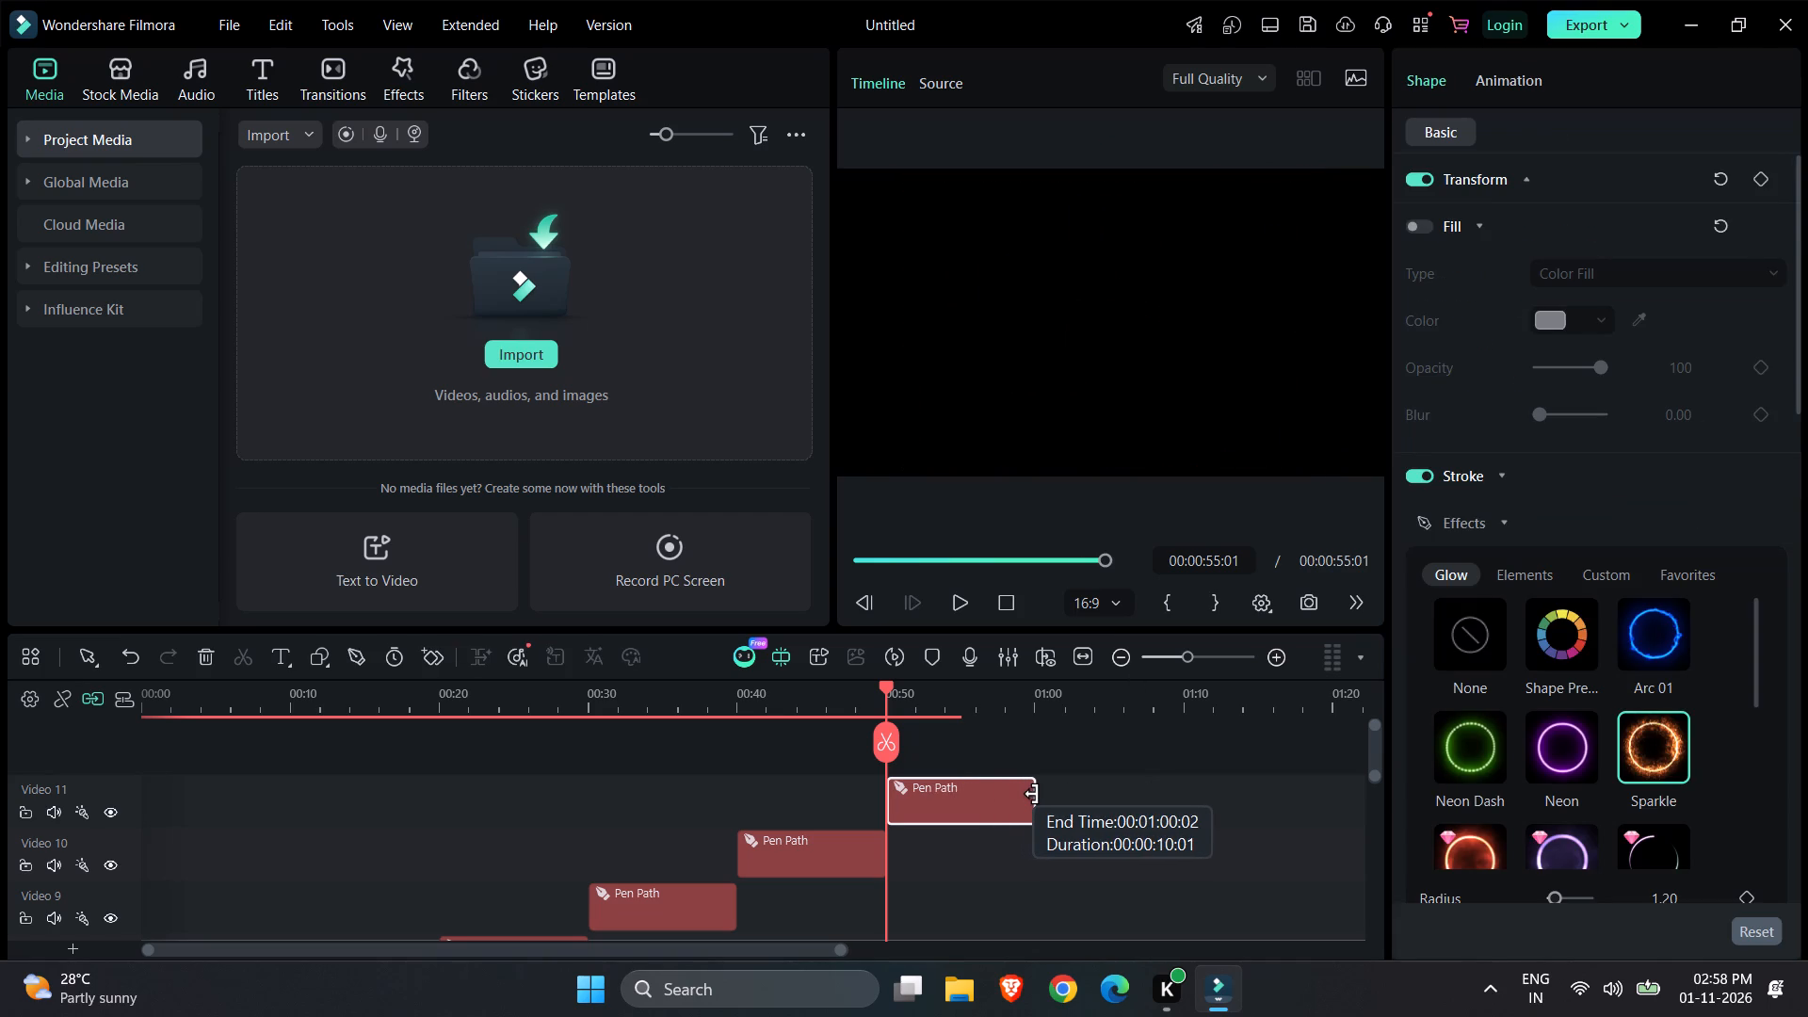
{"action": "left_click_drag", "start_coordinate": [1032, 794], "coordinate": [1030, 793]}
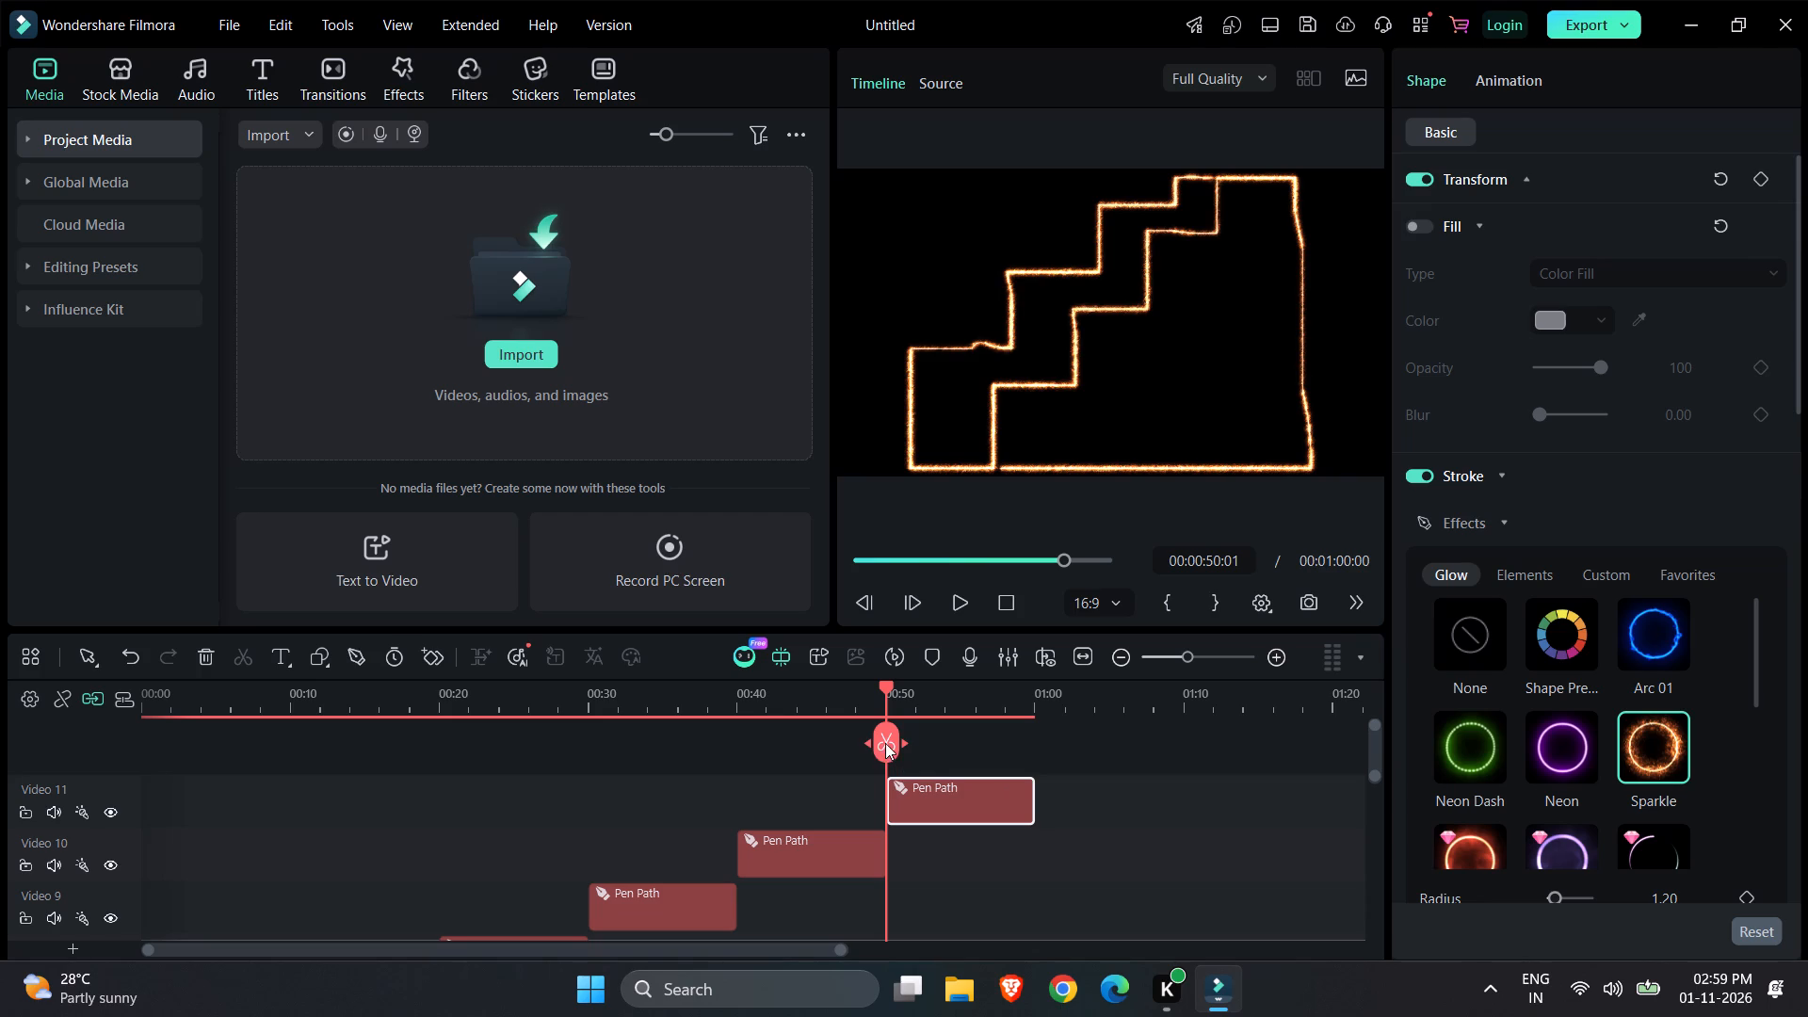
Start a new pen path at 00:01:00:00, placing its first point at the horizontal centre just above the frame's bottom edge.
{"action": "left_click_drag", "start_coordinate": [885, 743], "coordinate": [1047, 753]}
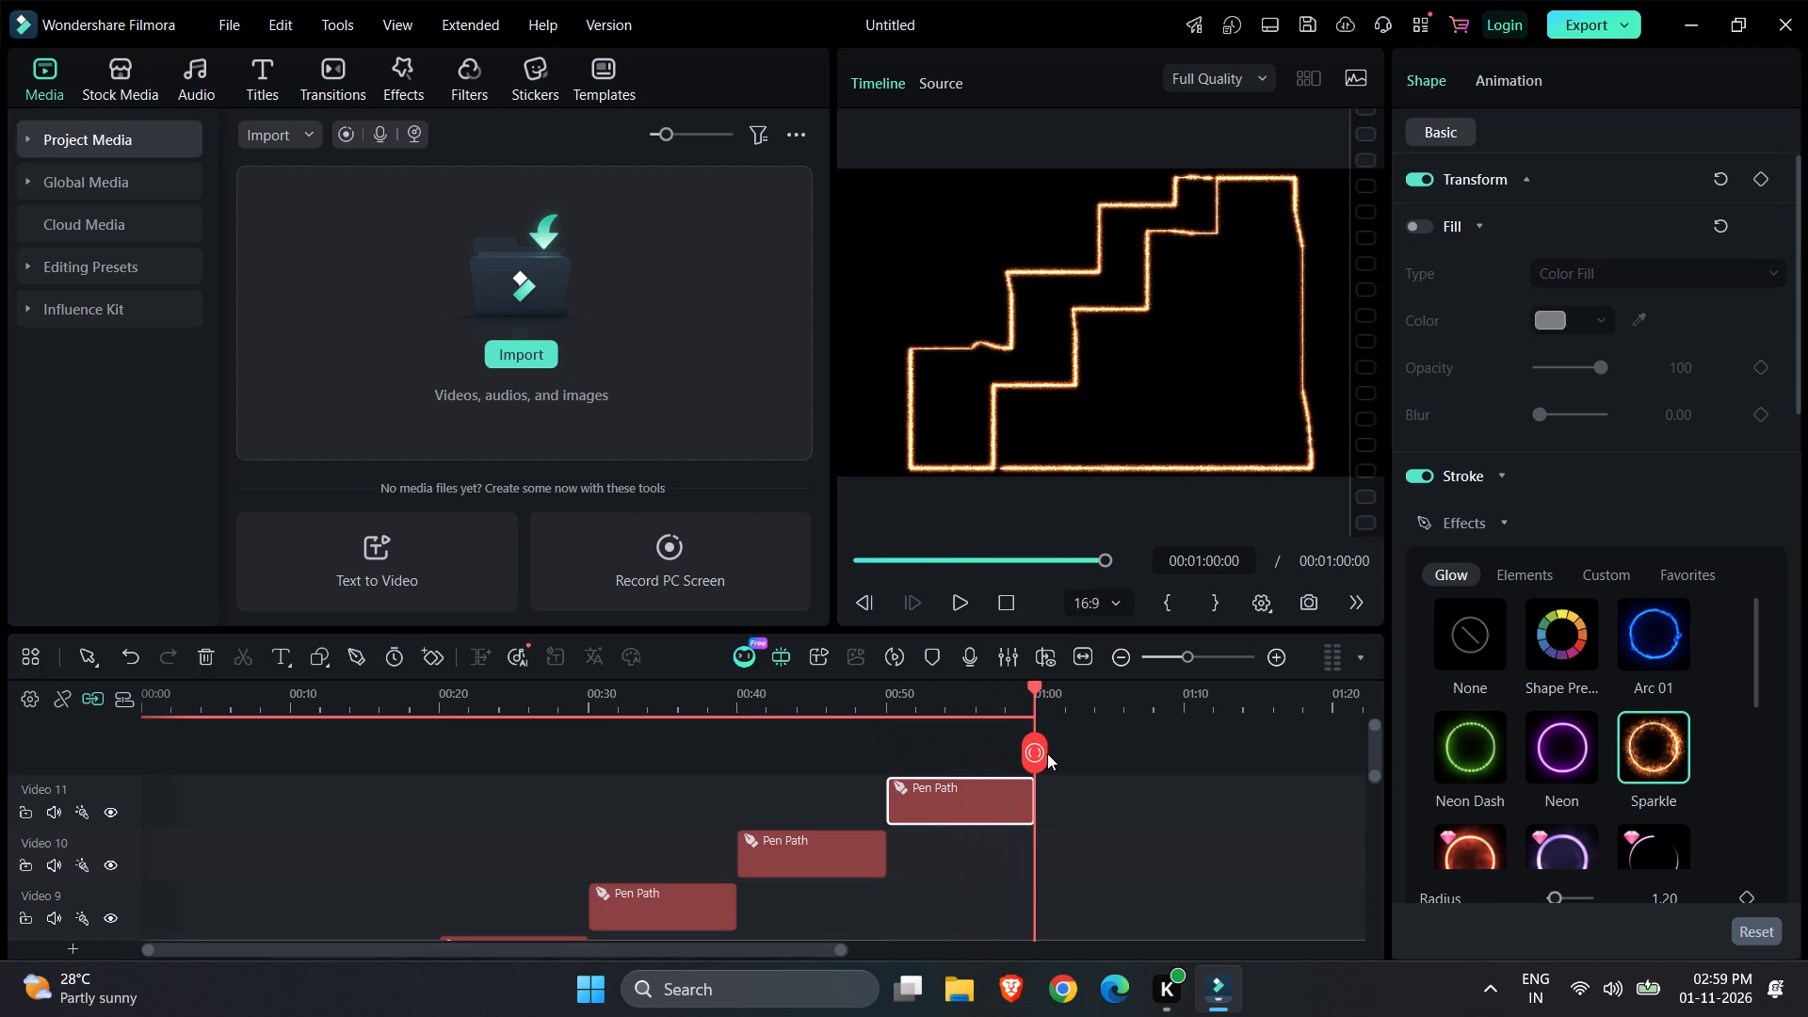
{"action": "left_click_drag", "start_coordinate": [1047, 753], "coordinate": [1051, 749]}
{"action": "left_click", "coordinate": [1147, 763]}
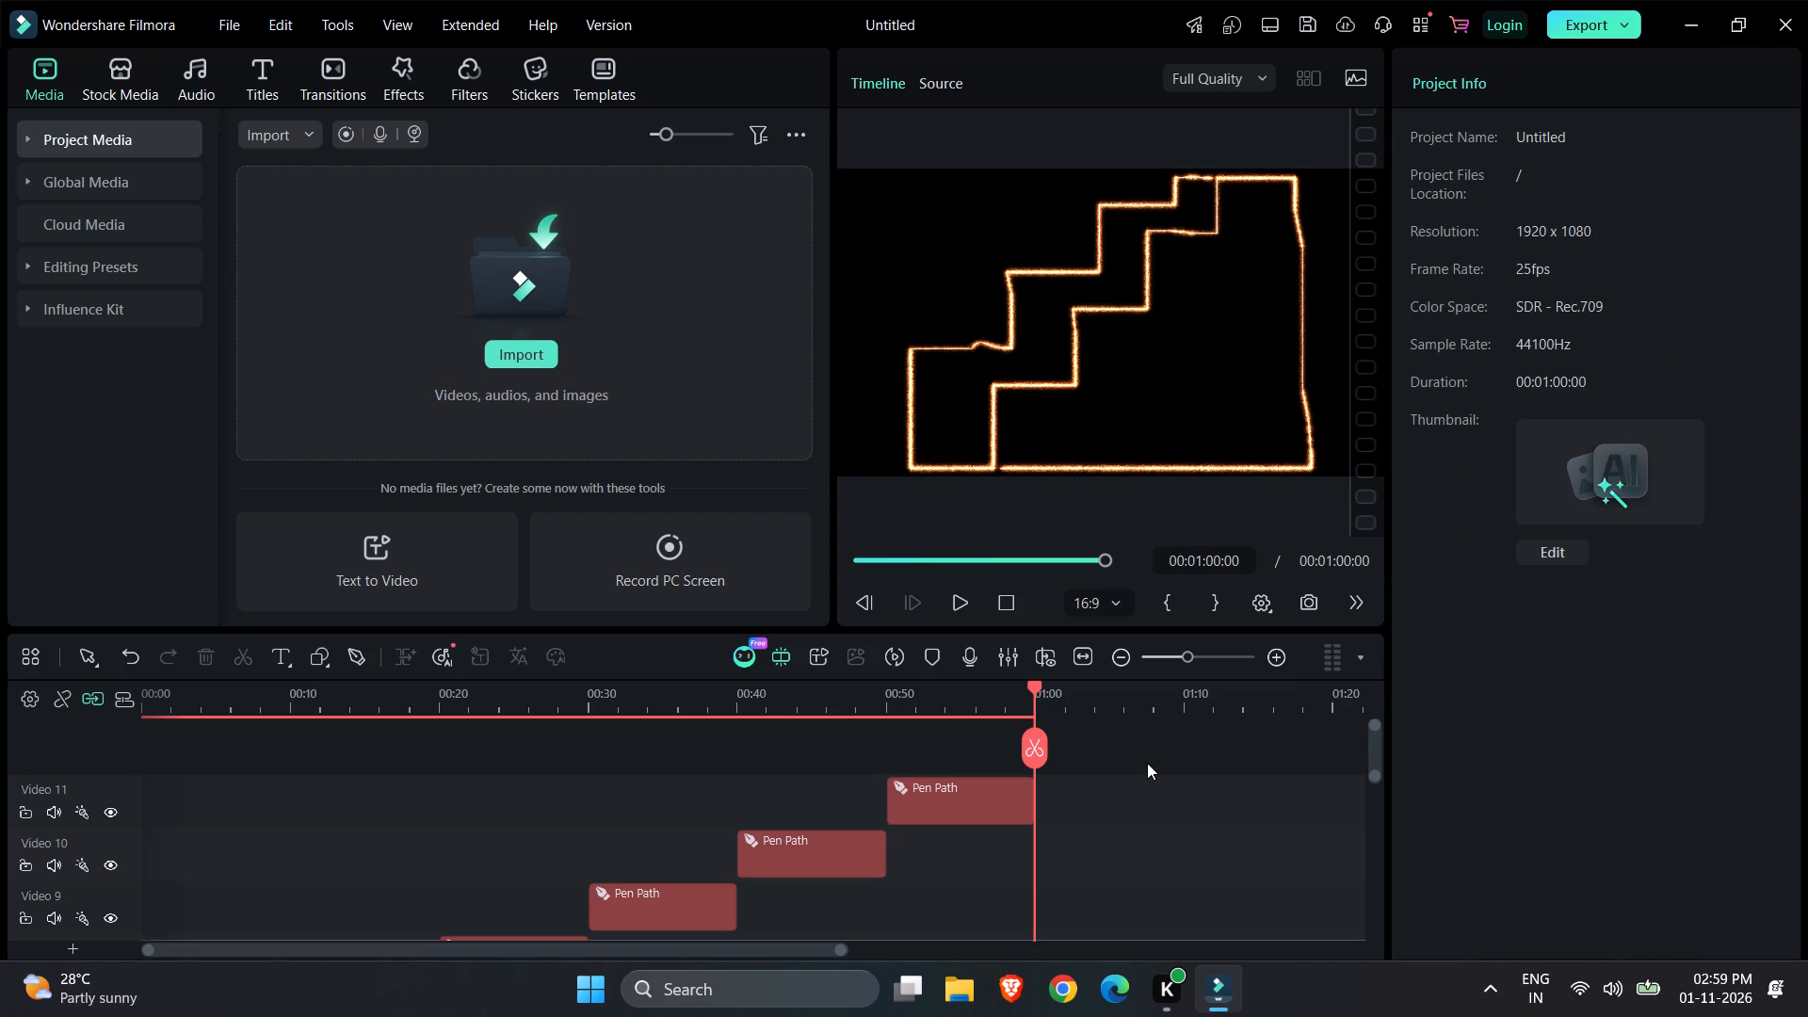
{"action": "left_click", "coordinate": [363, 648]}
{"action": "left_click", "coordinate": [1103, 469]}
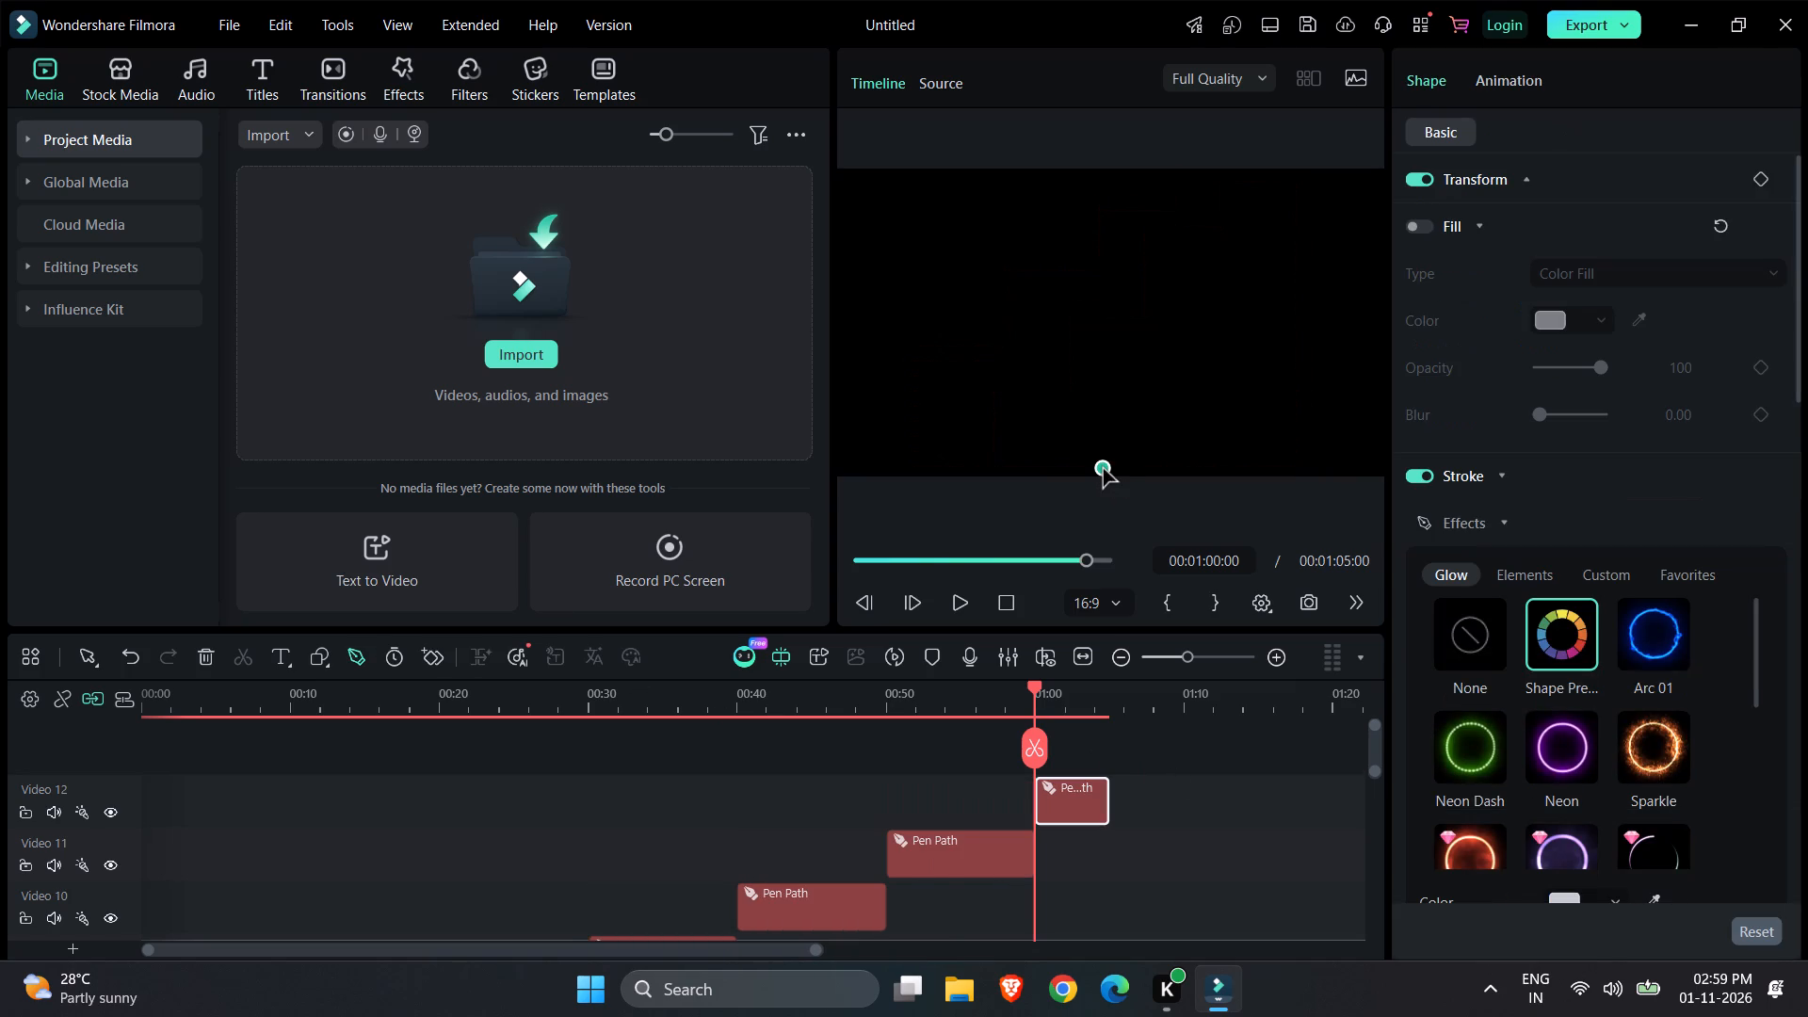
Add closely spaced points straight up from the start point to just below the frame's top edge, forming a tall vertical side.
{"action": "left_click", "coordinate": [1101, 444]}
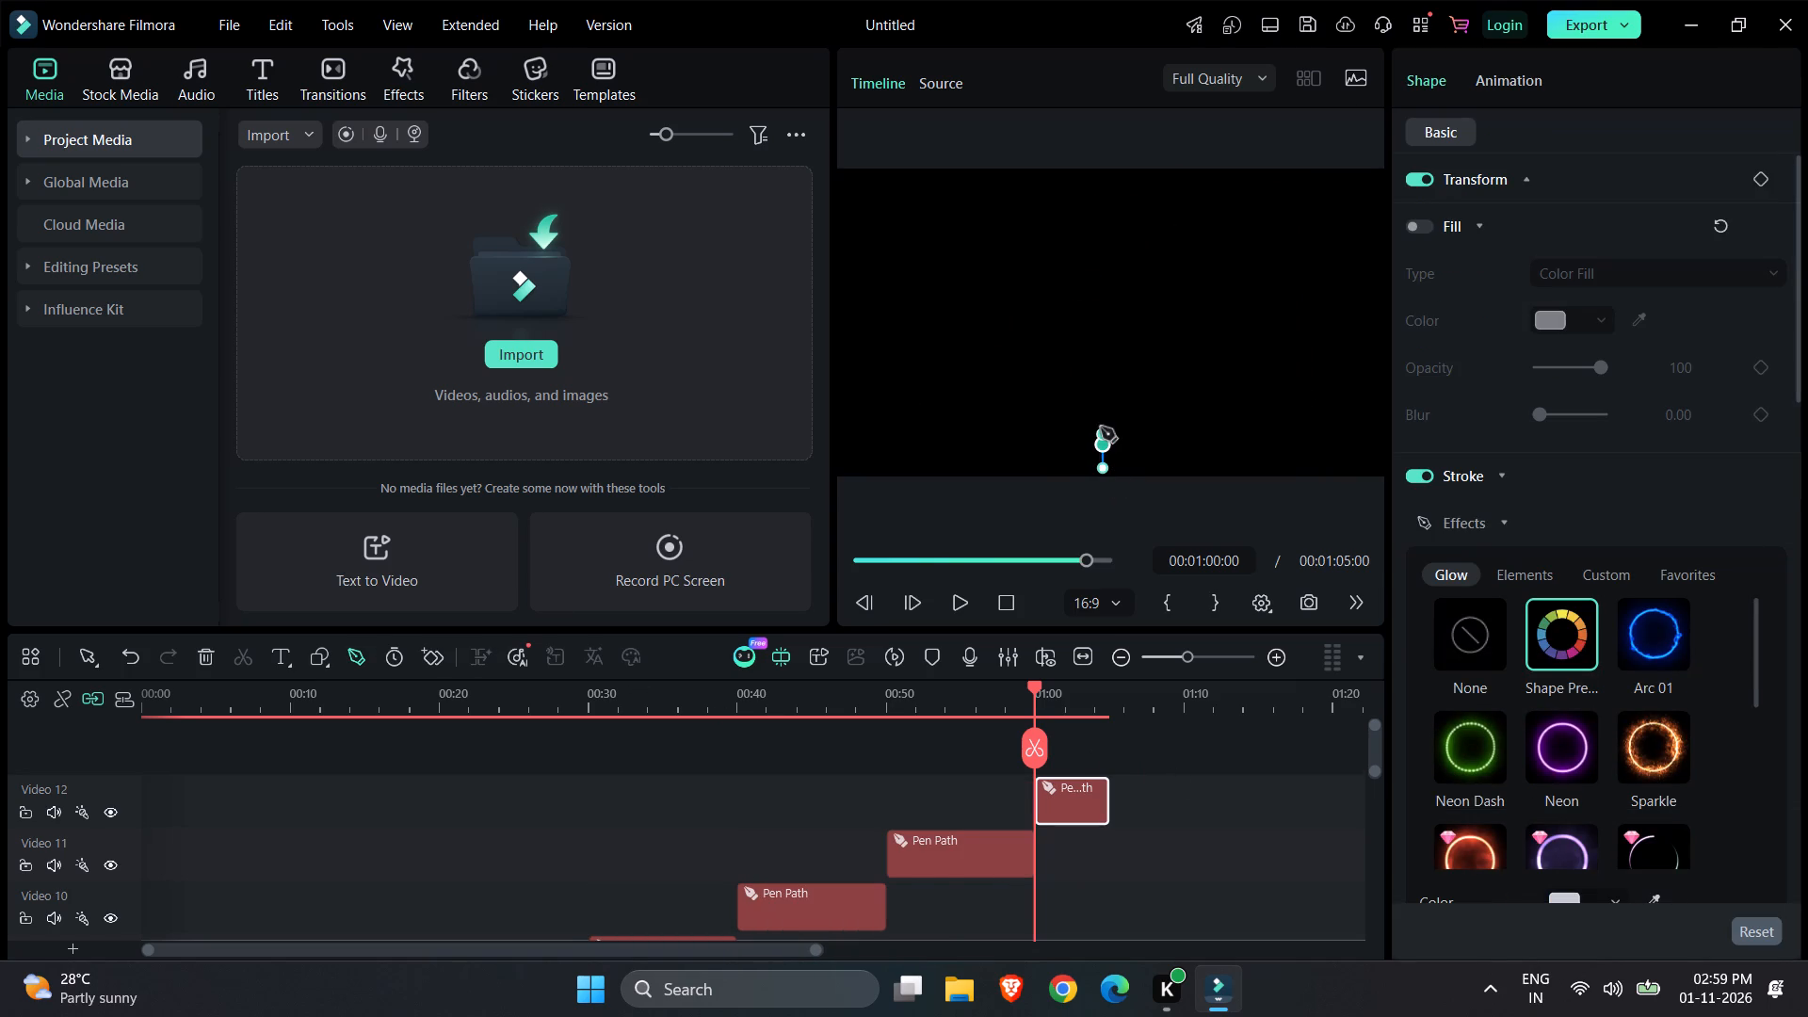
{"action": "left_click", "coordinate": [1101, 419]}
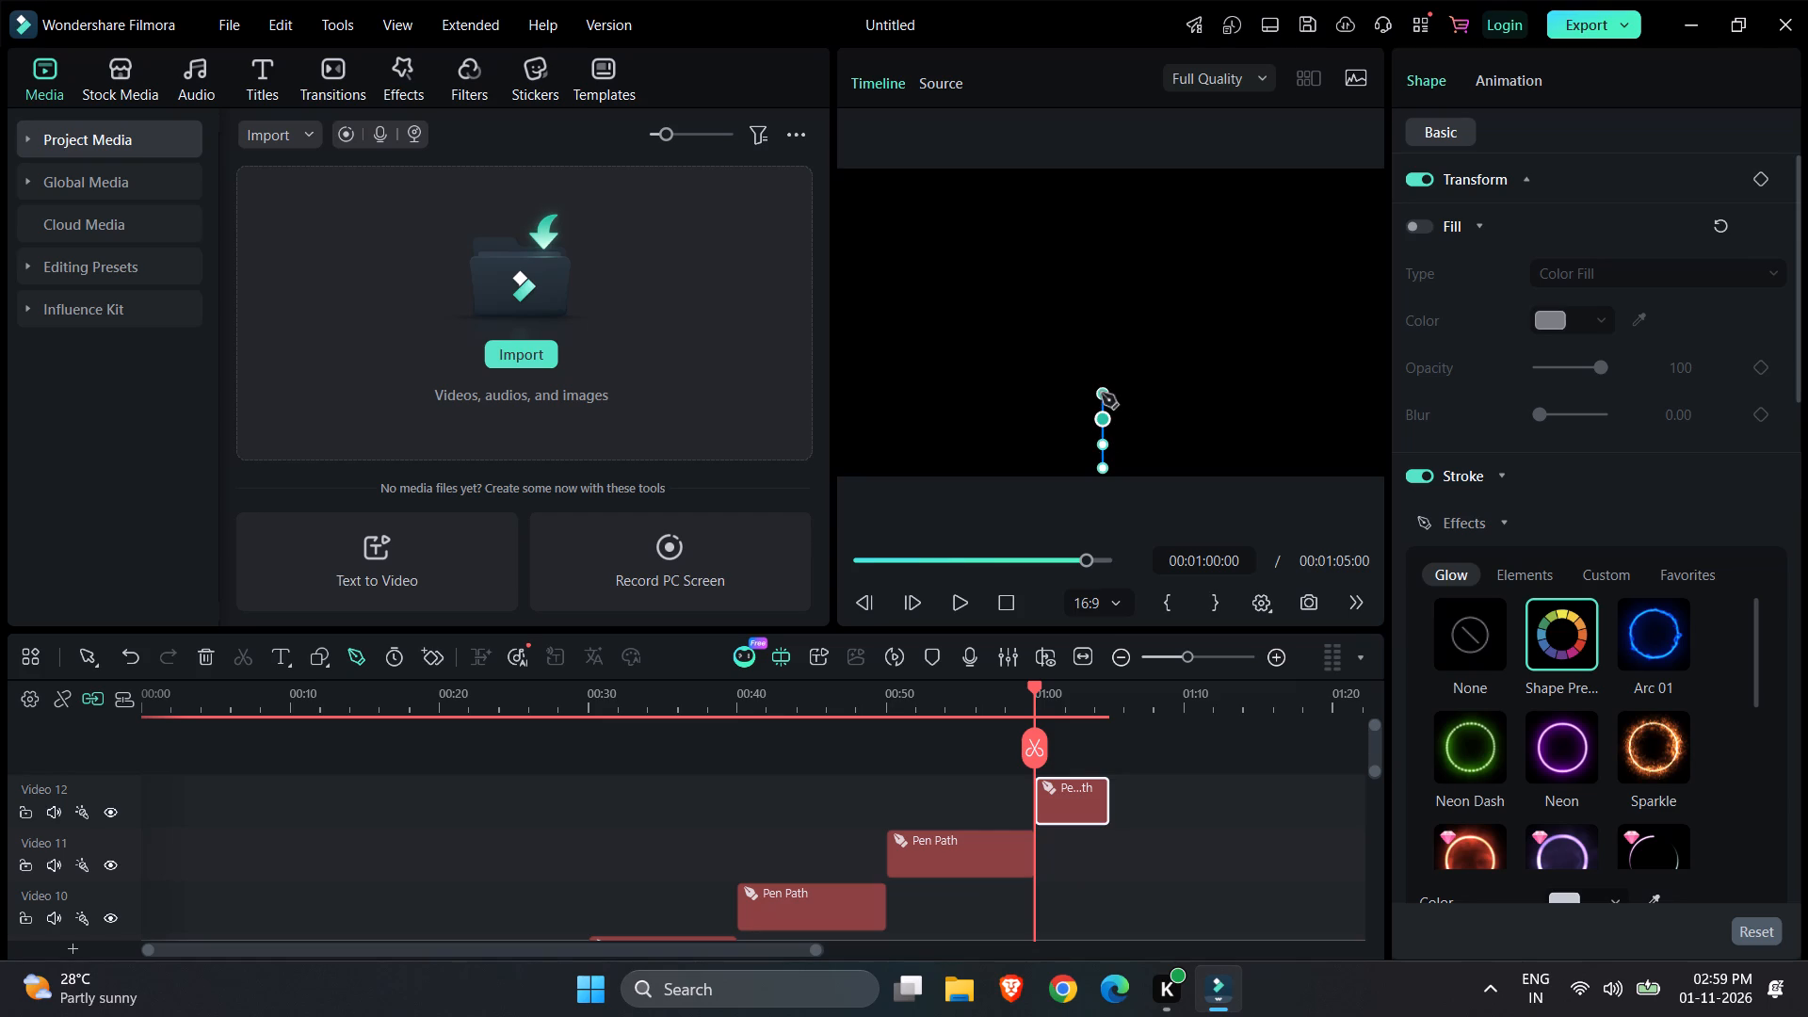
{"action": "left_click", "coordinate": [1102, 394]}
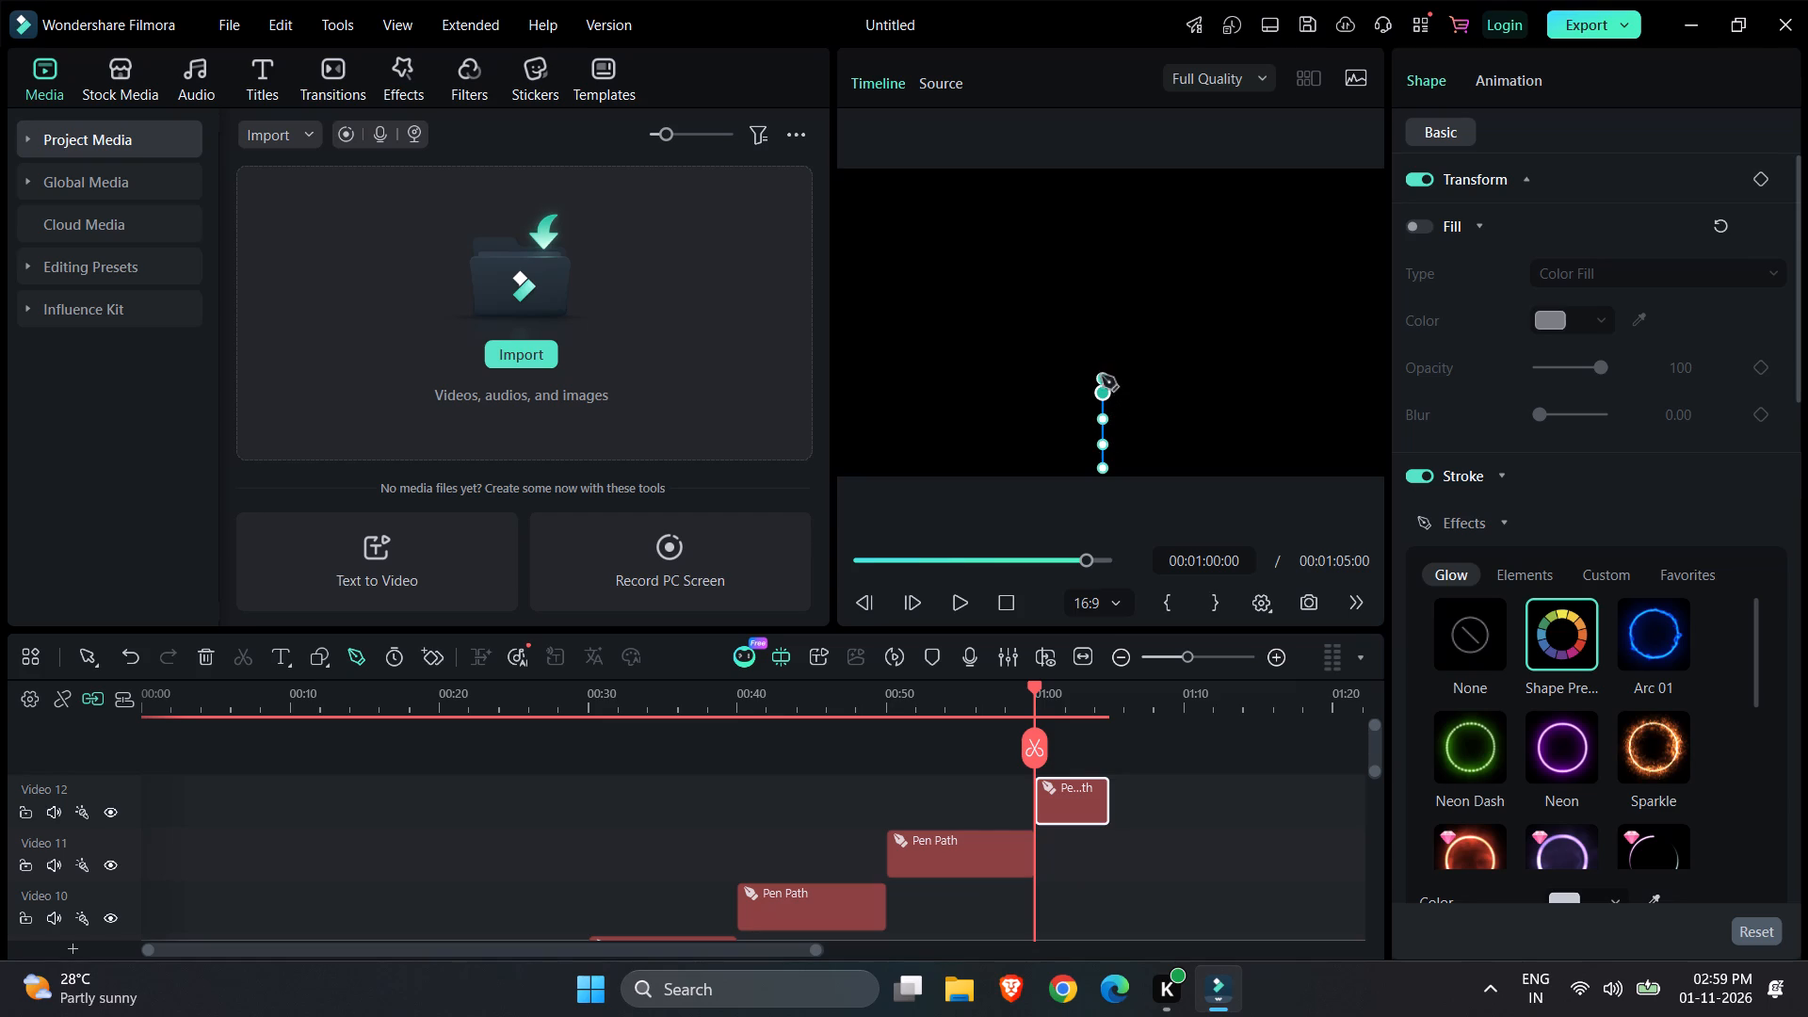
{"action": "left_click", "coordinate": [1101, 366]}
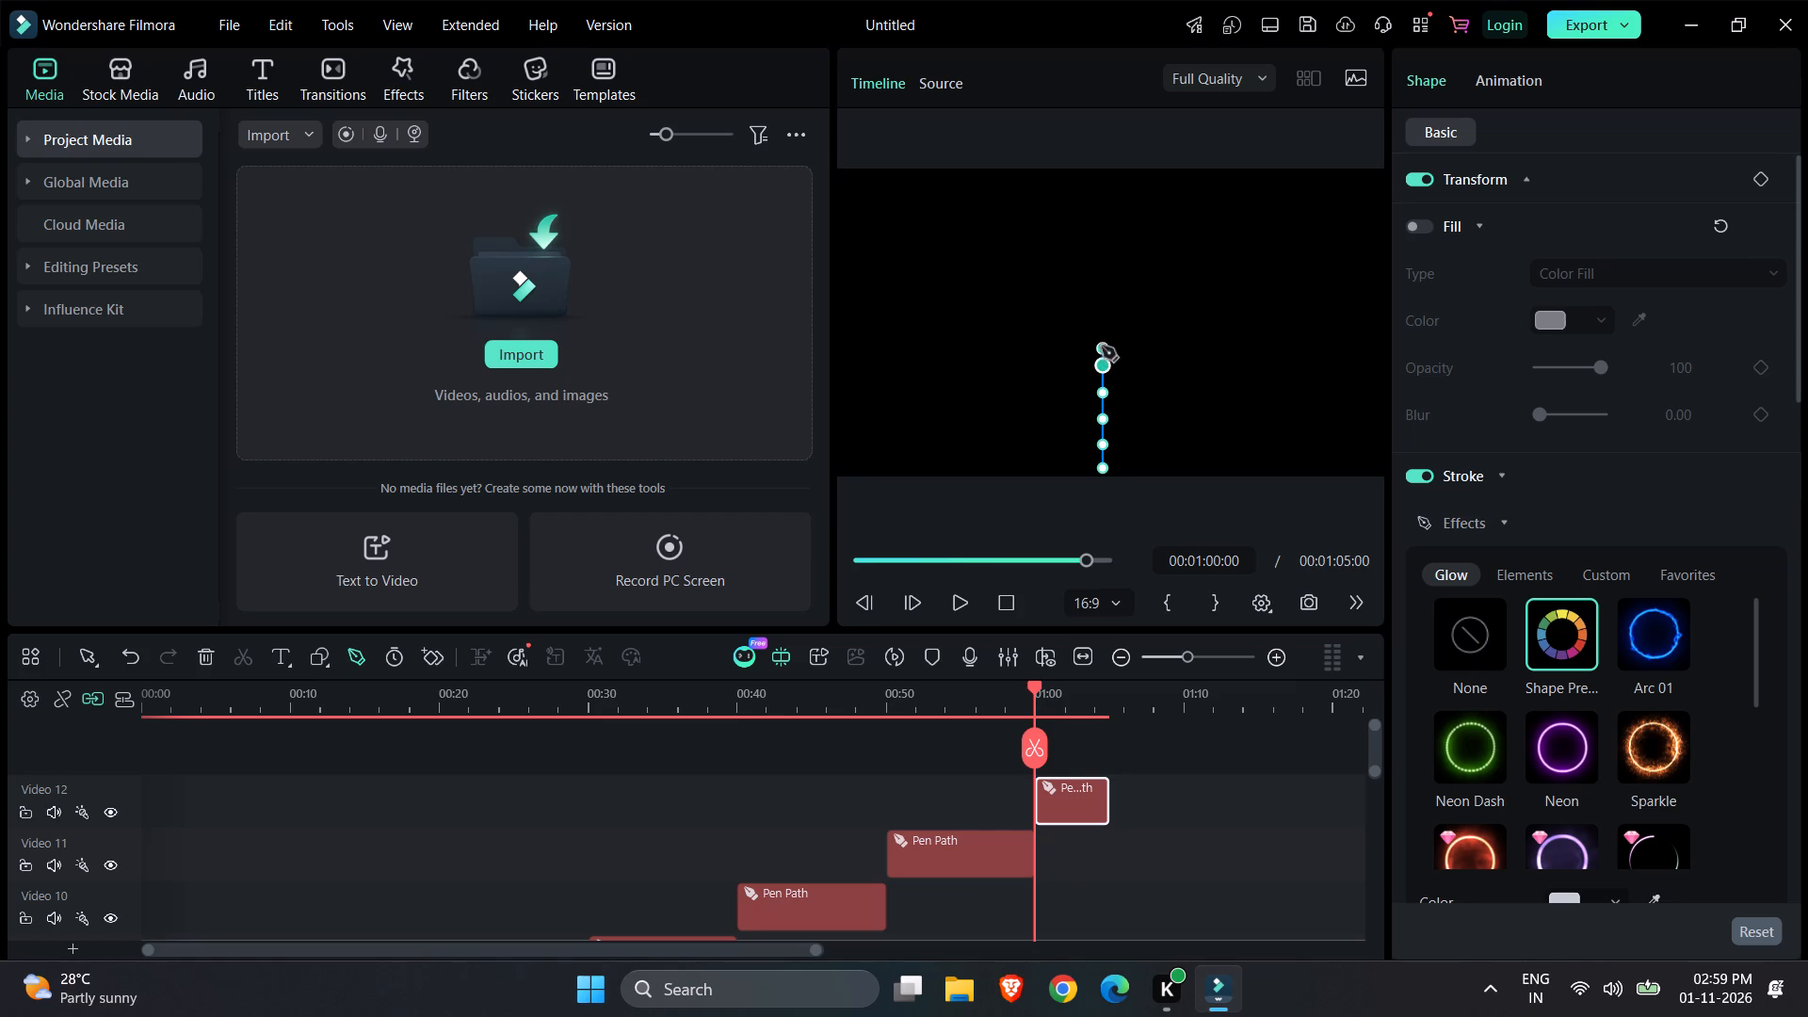
{"action": "left_click", "coordinate": [1102, 344]}
{"action": "left_click", "coordinate": [1102, 324]}
{"action": "left_click", "coordinate": [1101, 299]}
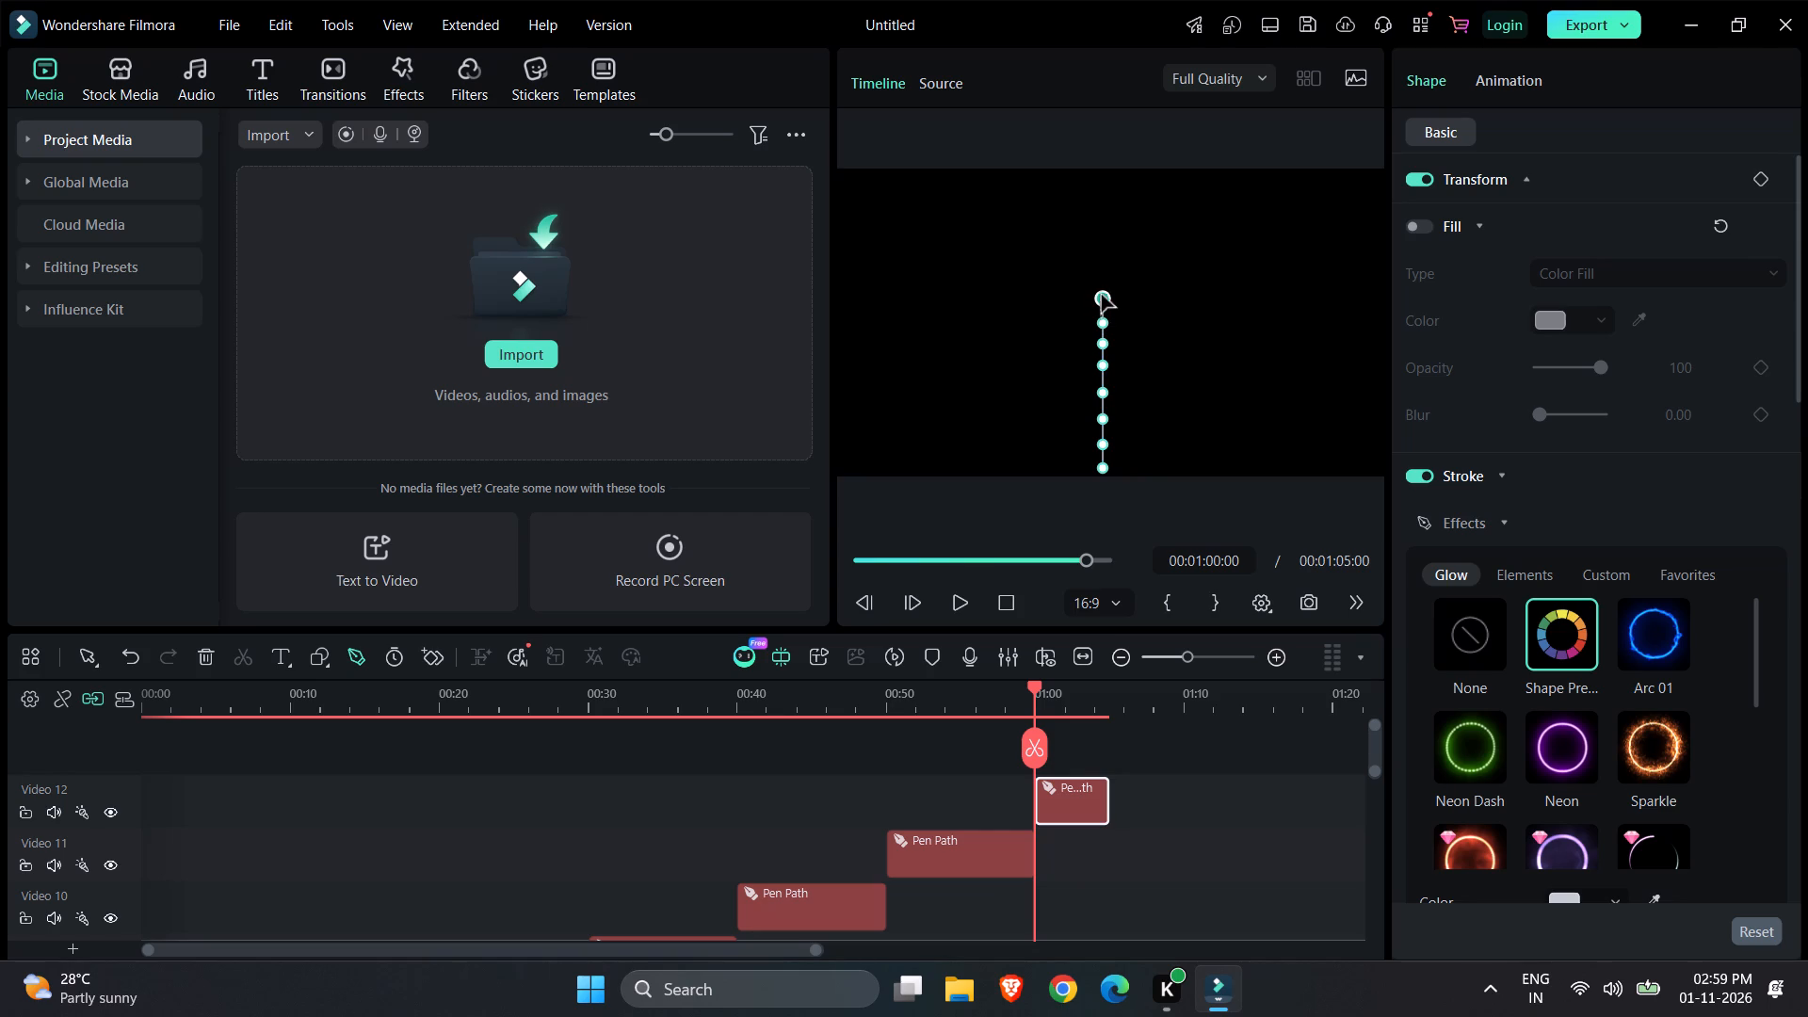
{"action": "left_click", "coordinate": [1101, 275]}
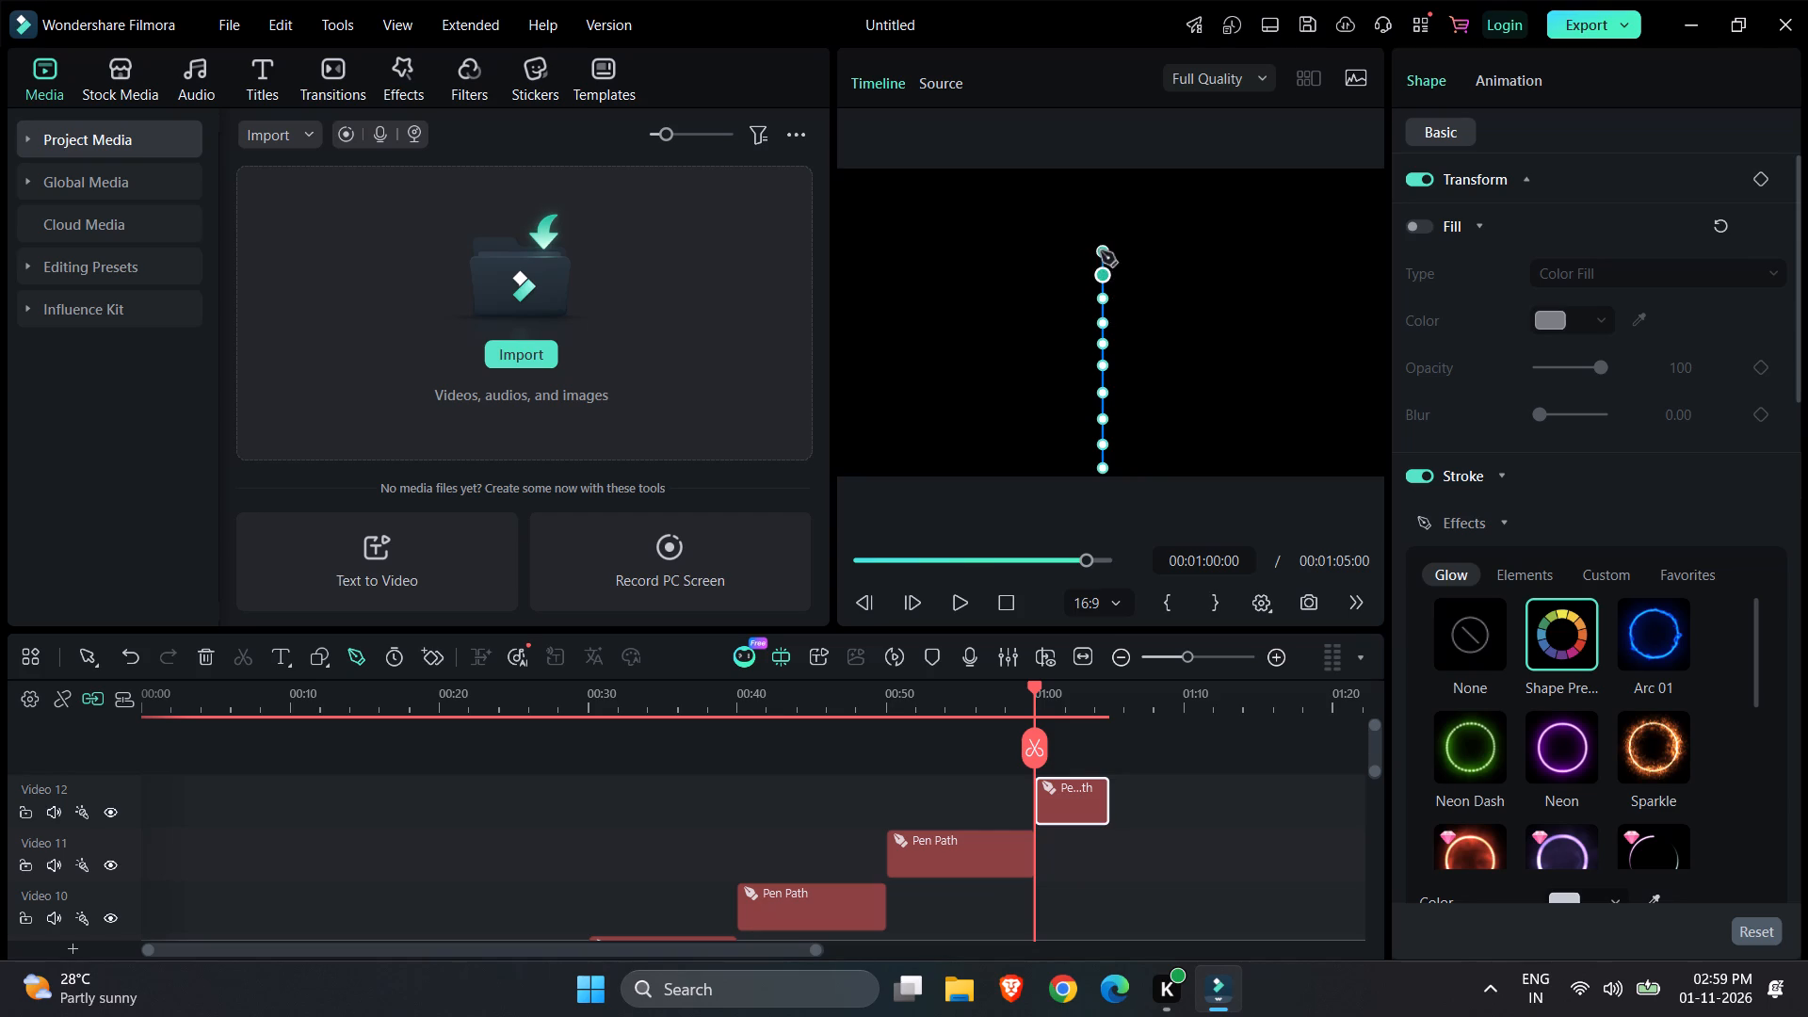
{"action": "left_click", "coordinate": [1101, 251]}
{"action": "left_click", "coordinate": [1103, 228]}
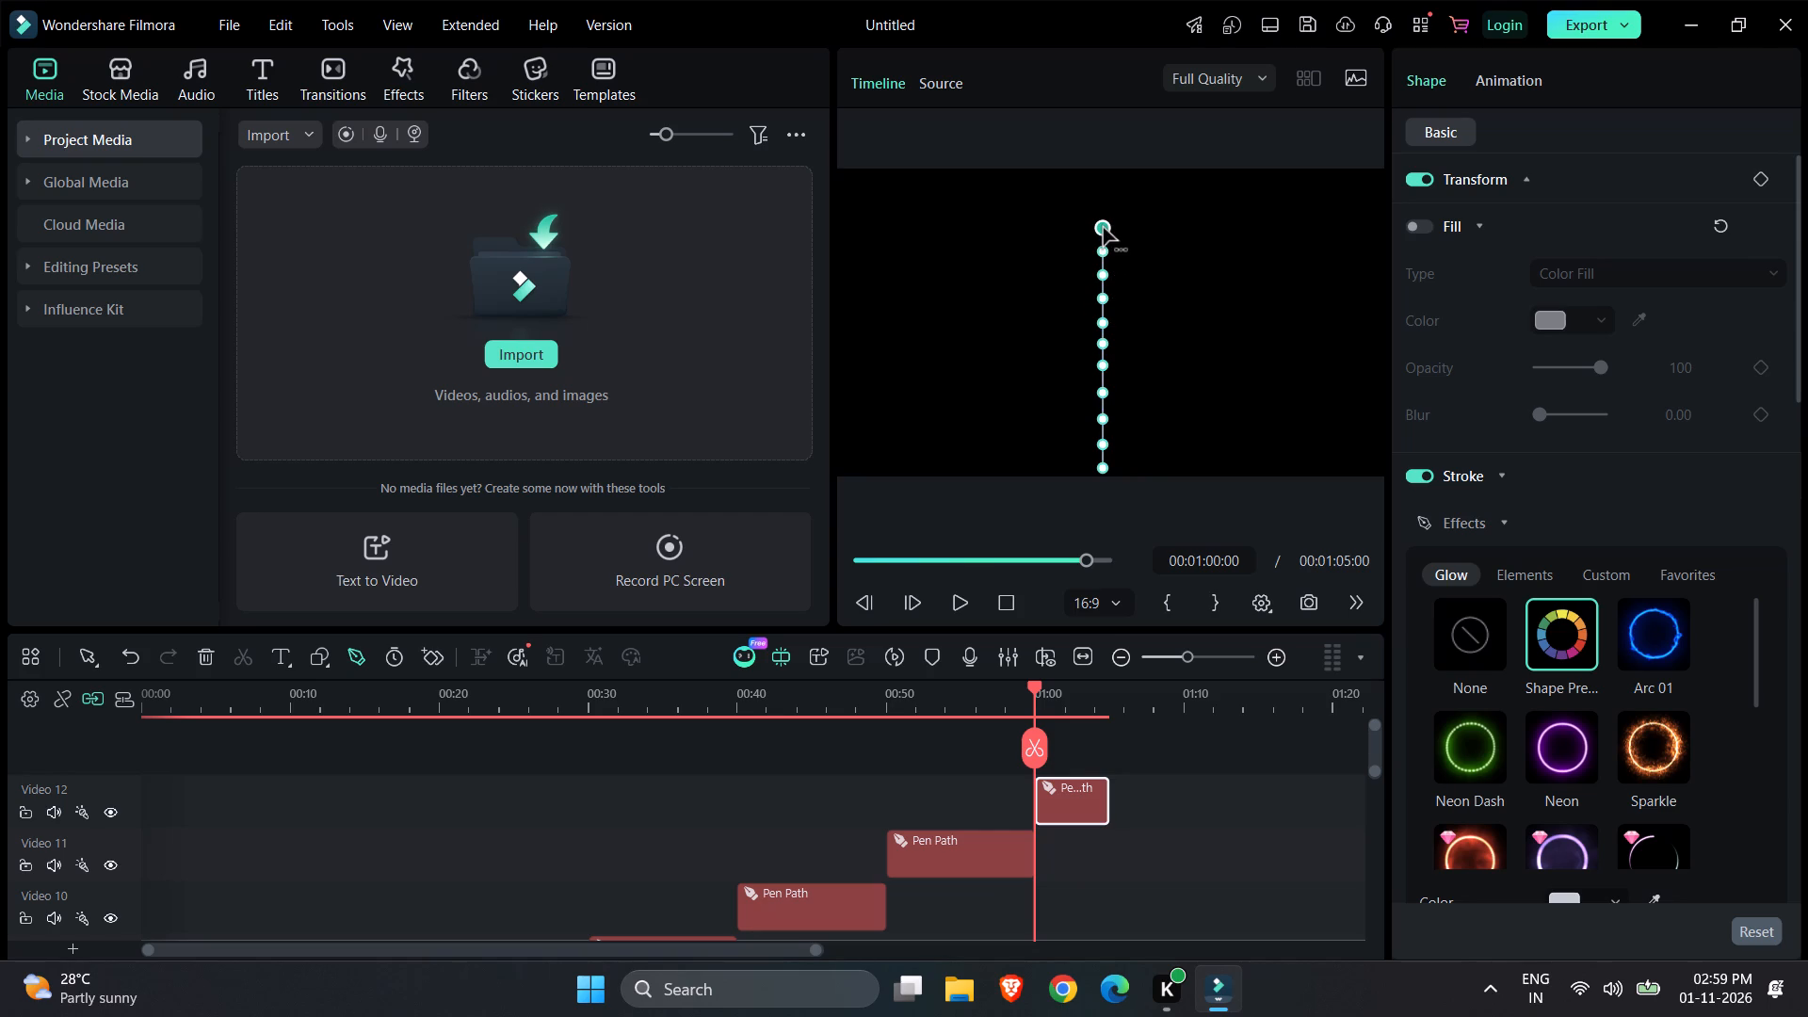
{"action": "left_click", "coordinate": [1103, 204]}
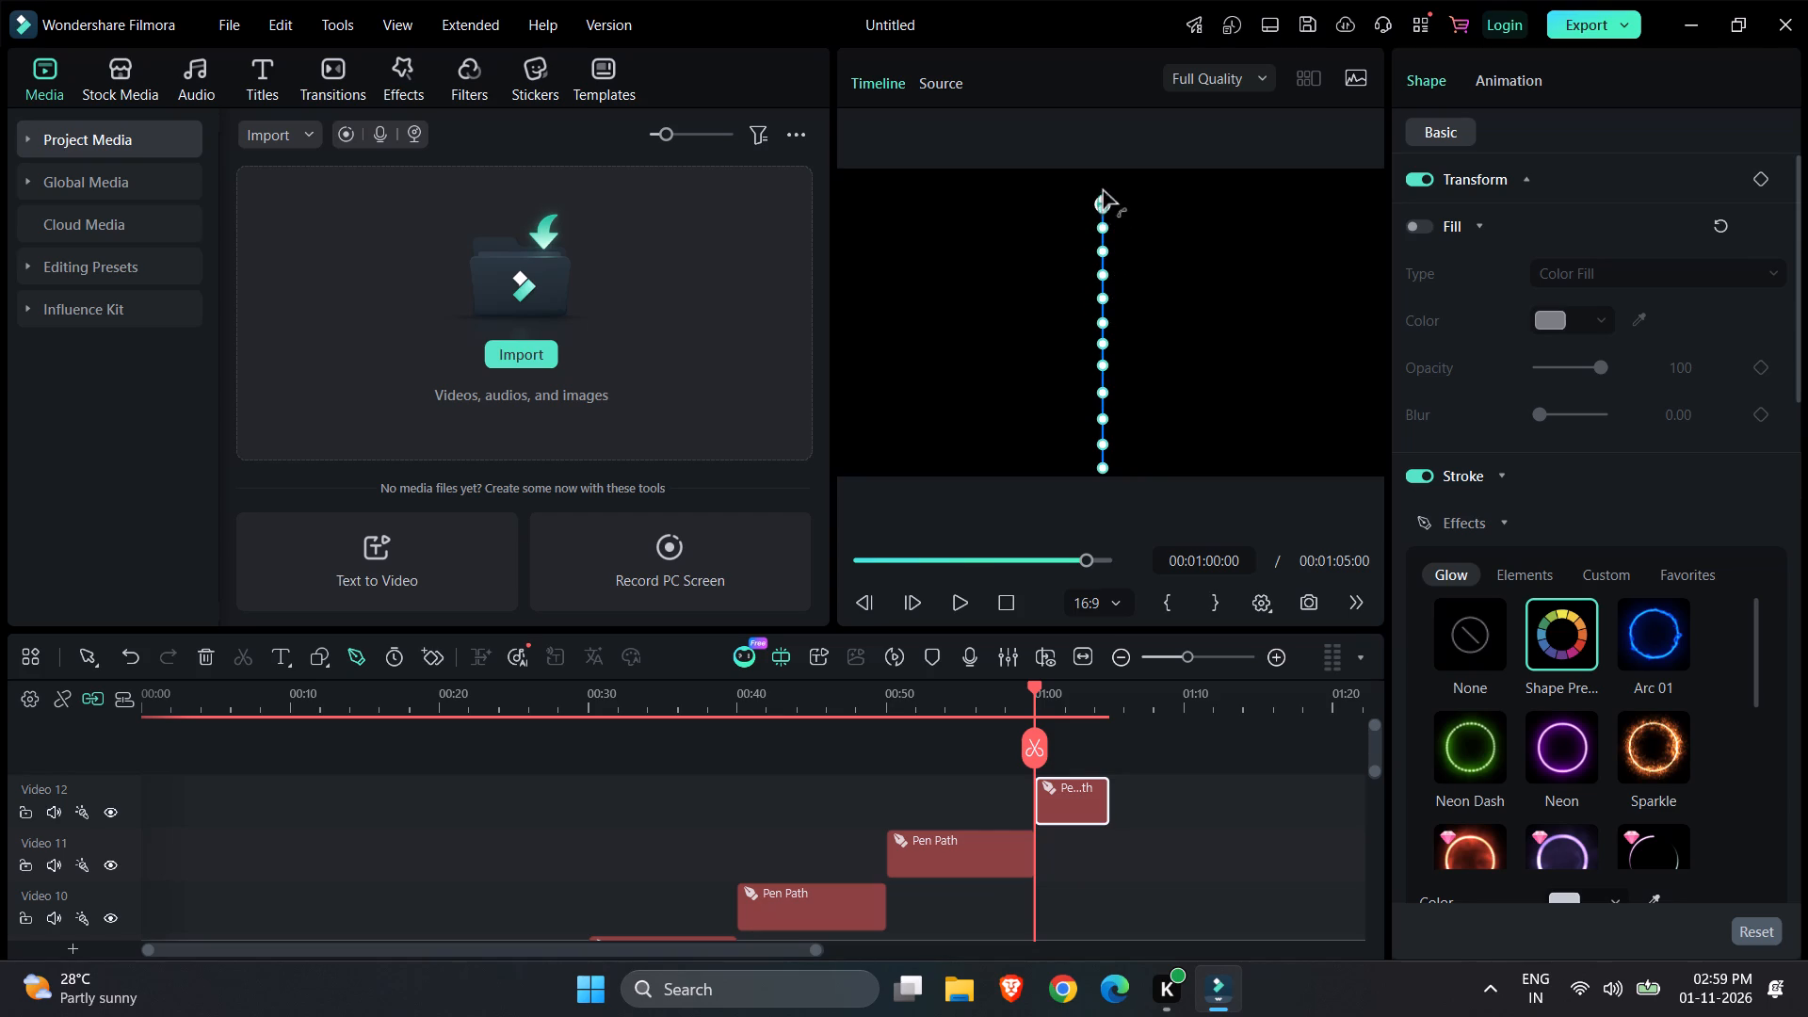
{"action": "left_click", "coordinate": [1104, 202]}
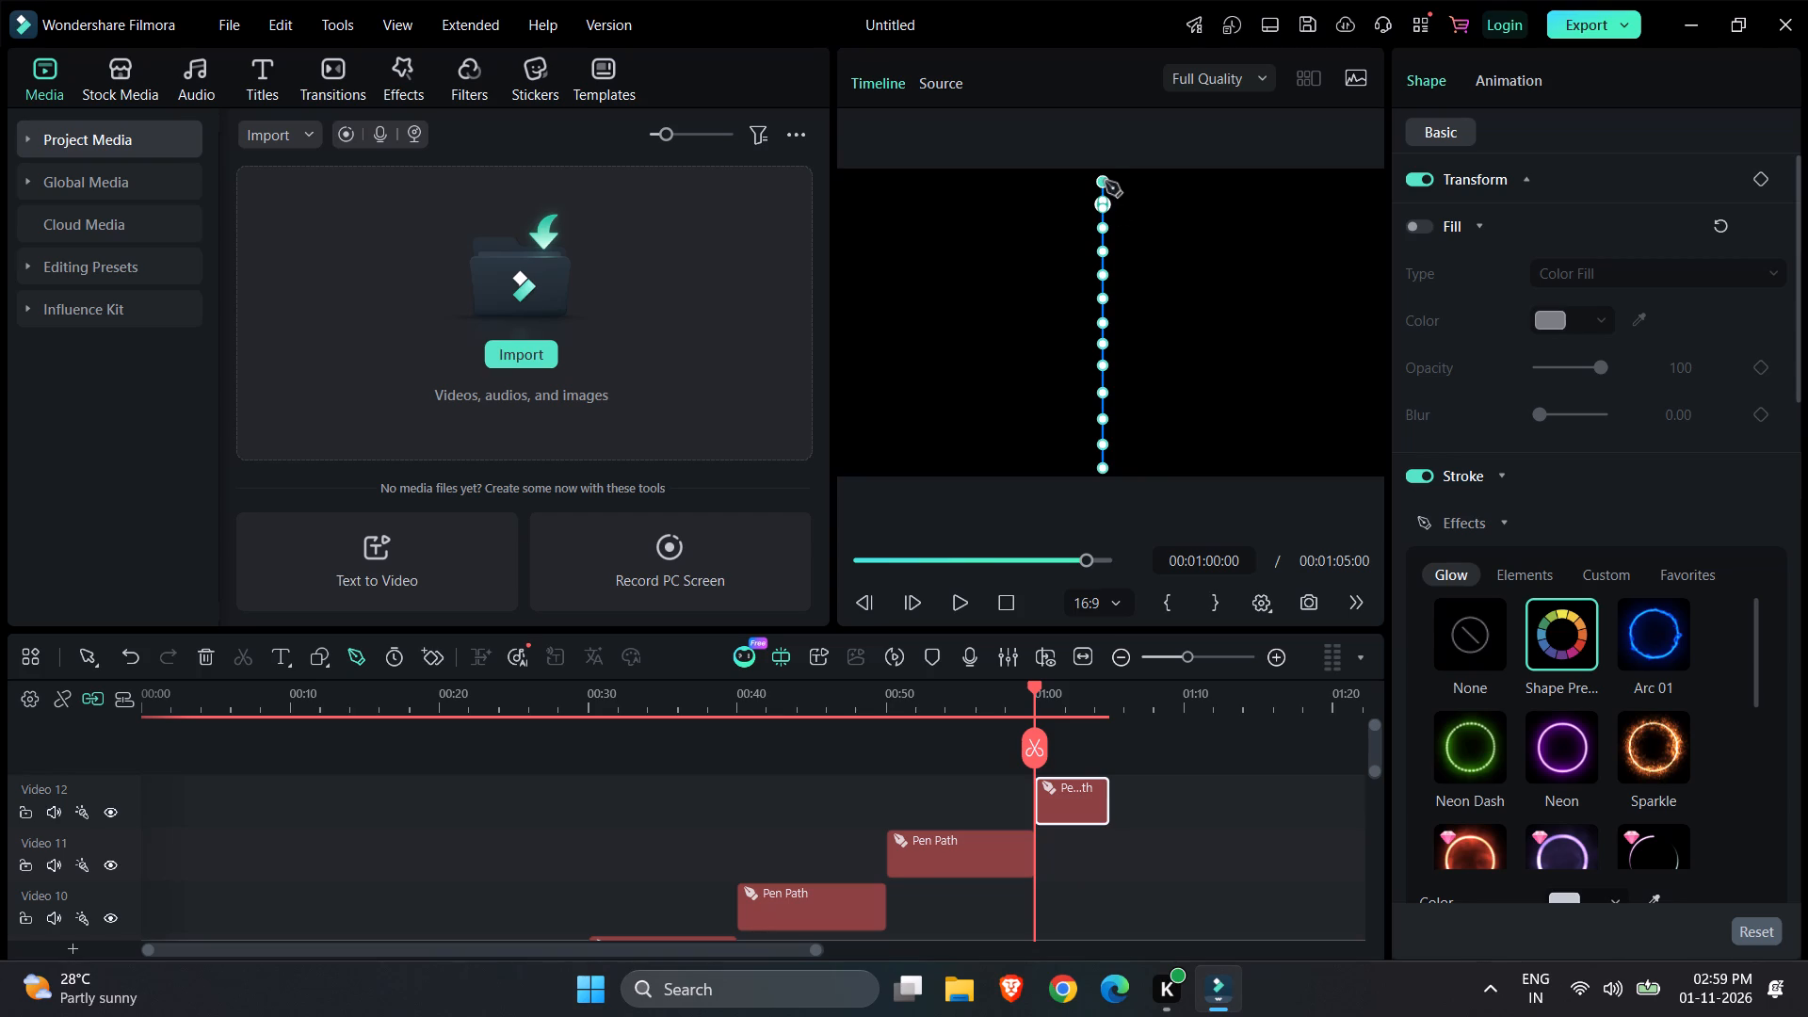
{"action": "left_click", "coordinate": [1104, 177]}
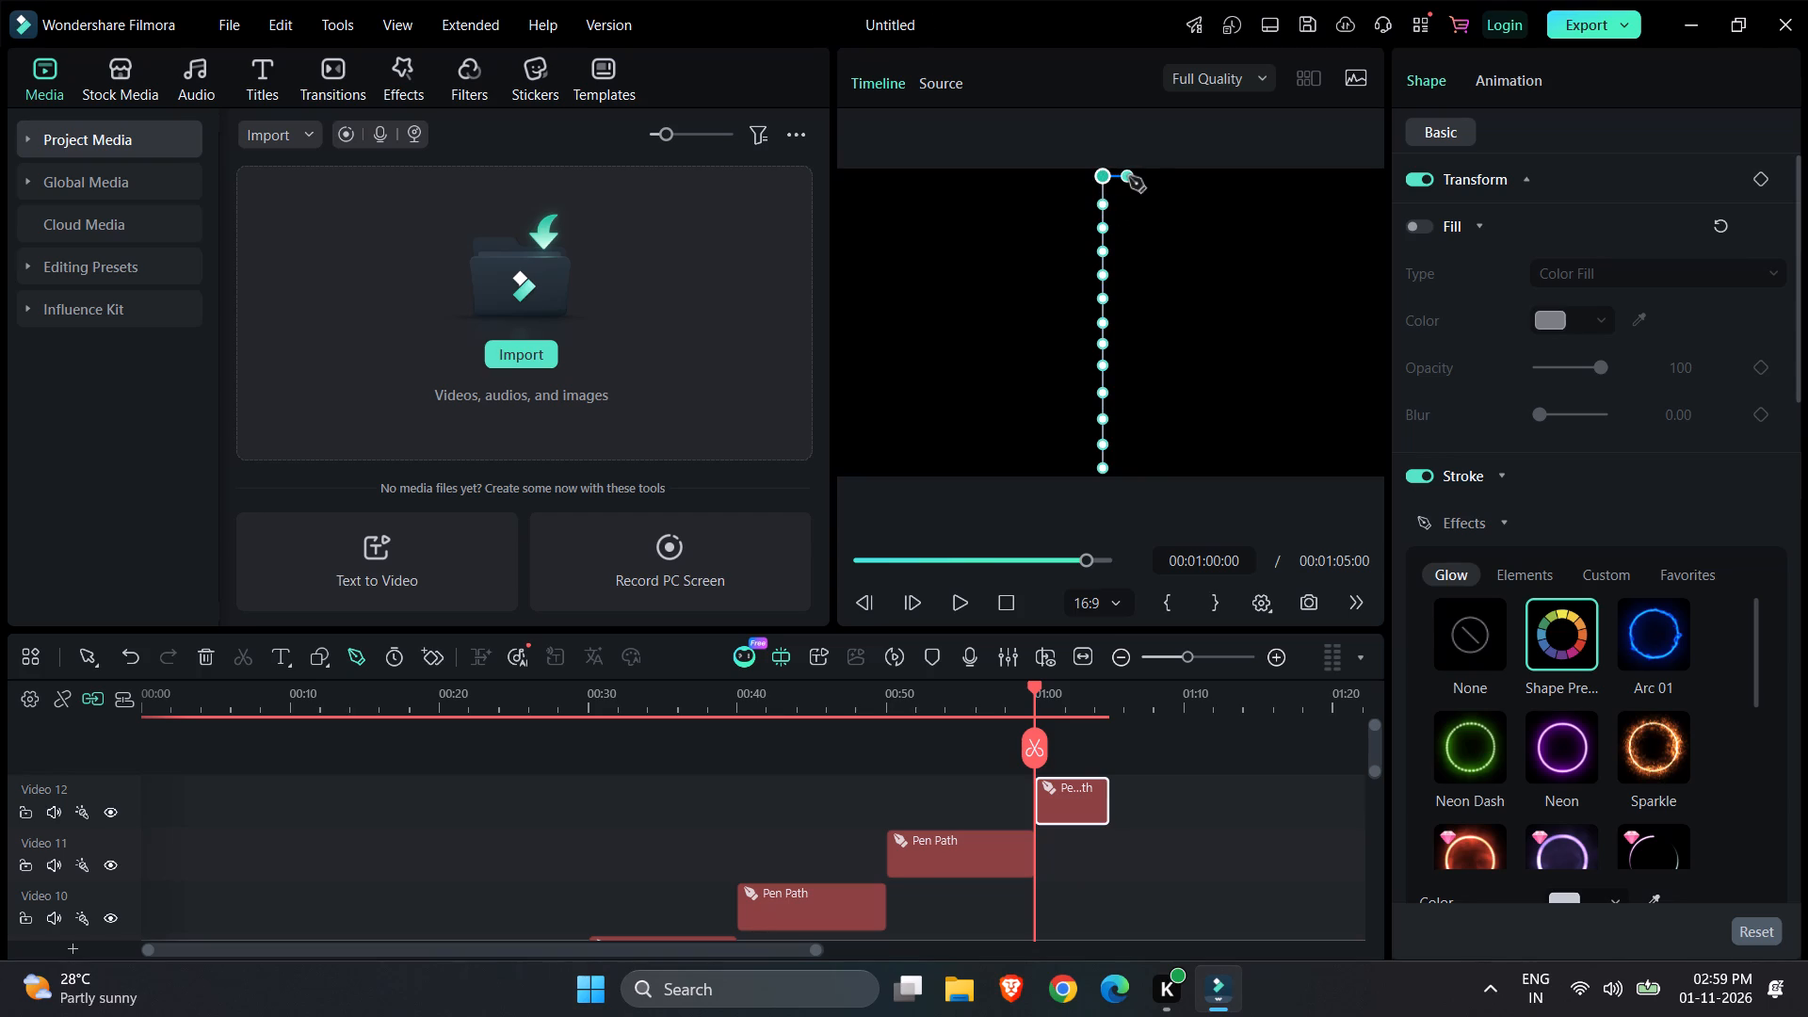
Extend the path horizontally rightward with three points to form the column's short top edge.
{"action": "left_click", "coordinate": [1129, 177]}
{"action": "left_click", "coordinate": [1158, 175]}
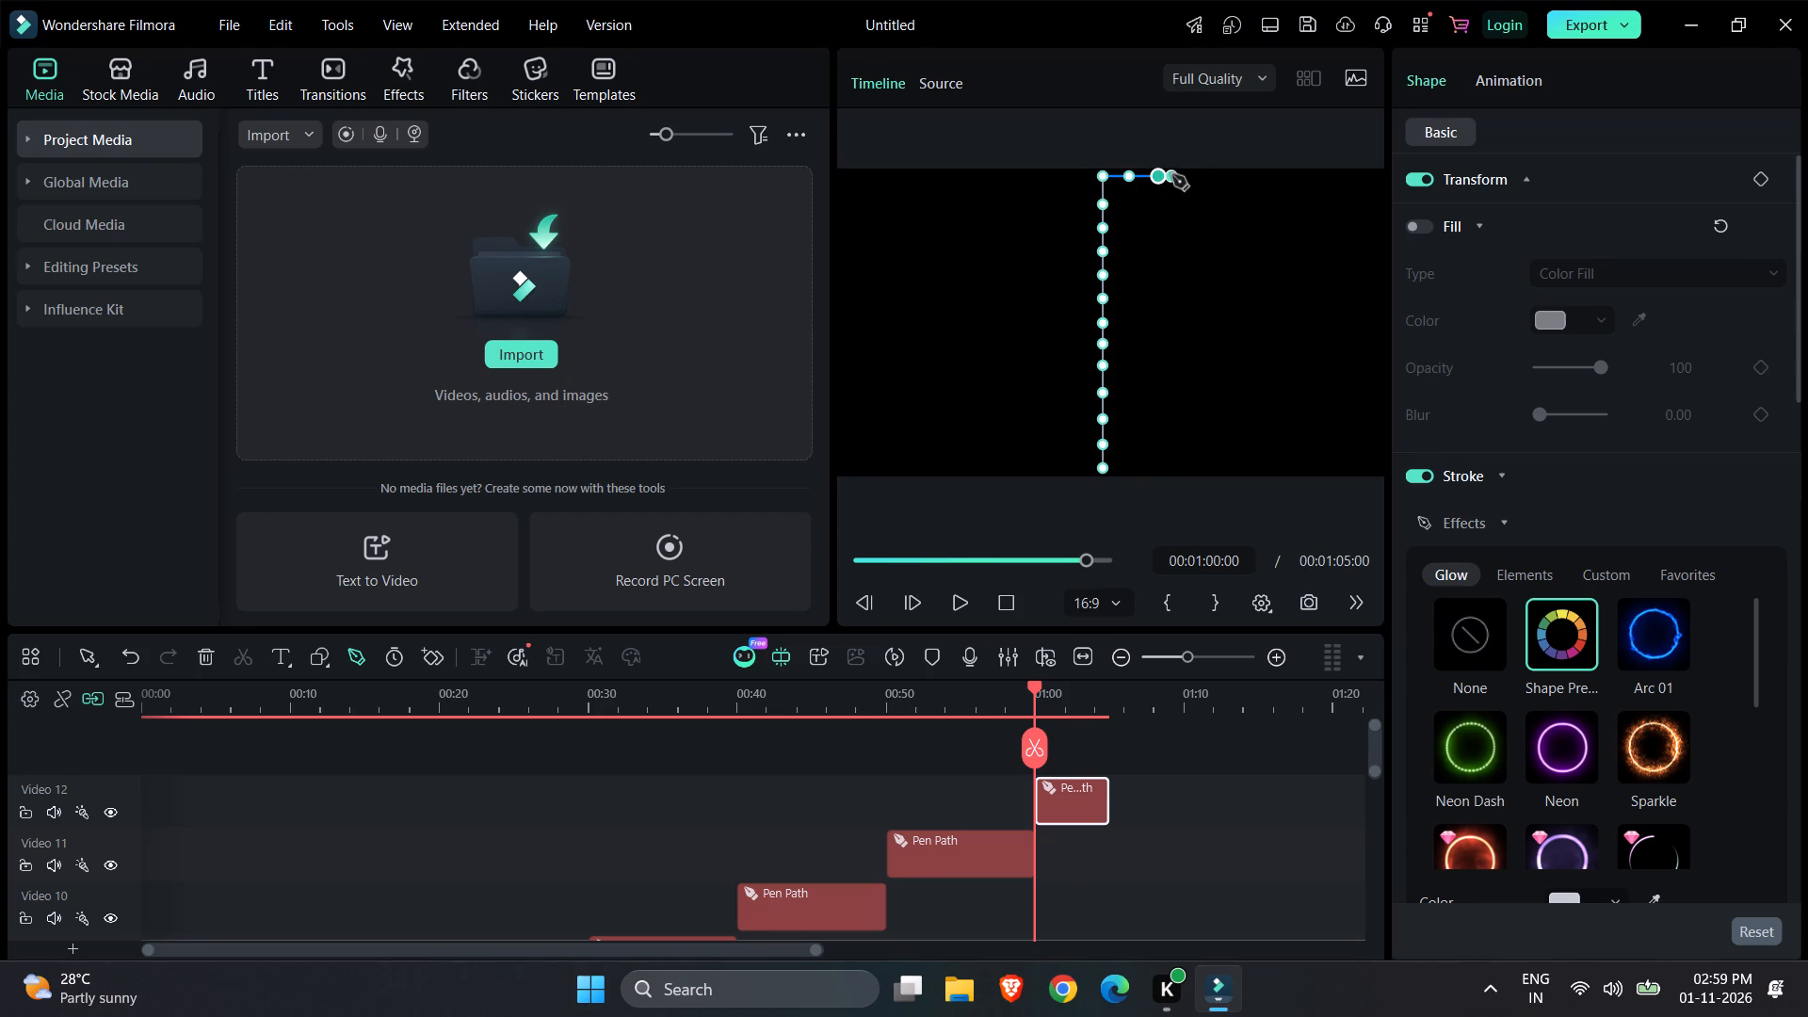
{"action": "left_click", "coordinate": [1185, 175]}
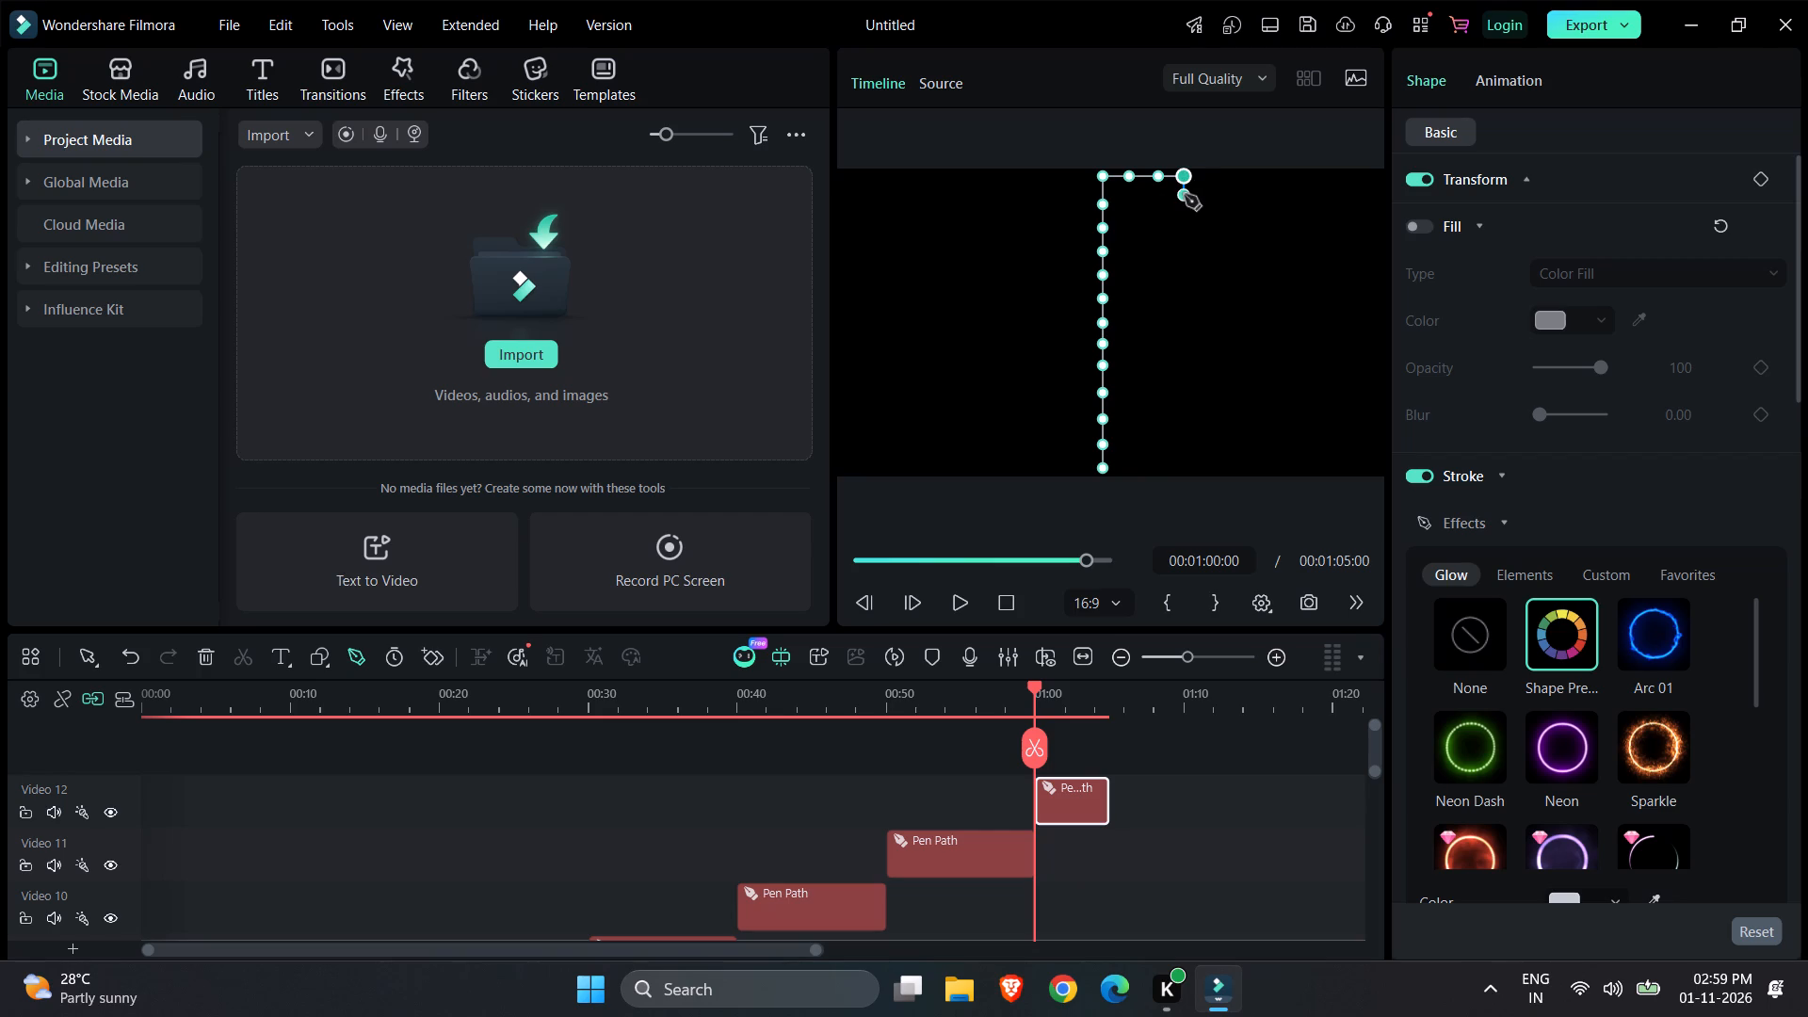
Add closely spaced points straight down from the top edge's right end to the start point's height, parallel to the first side.
{"action": "left_click", "coordinate": [1185, 195]}
{"action": "left_click", "coordinate": [1186, 214]}
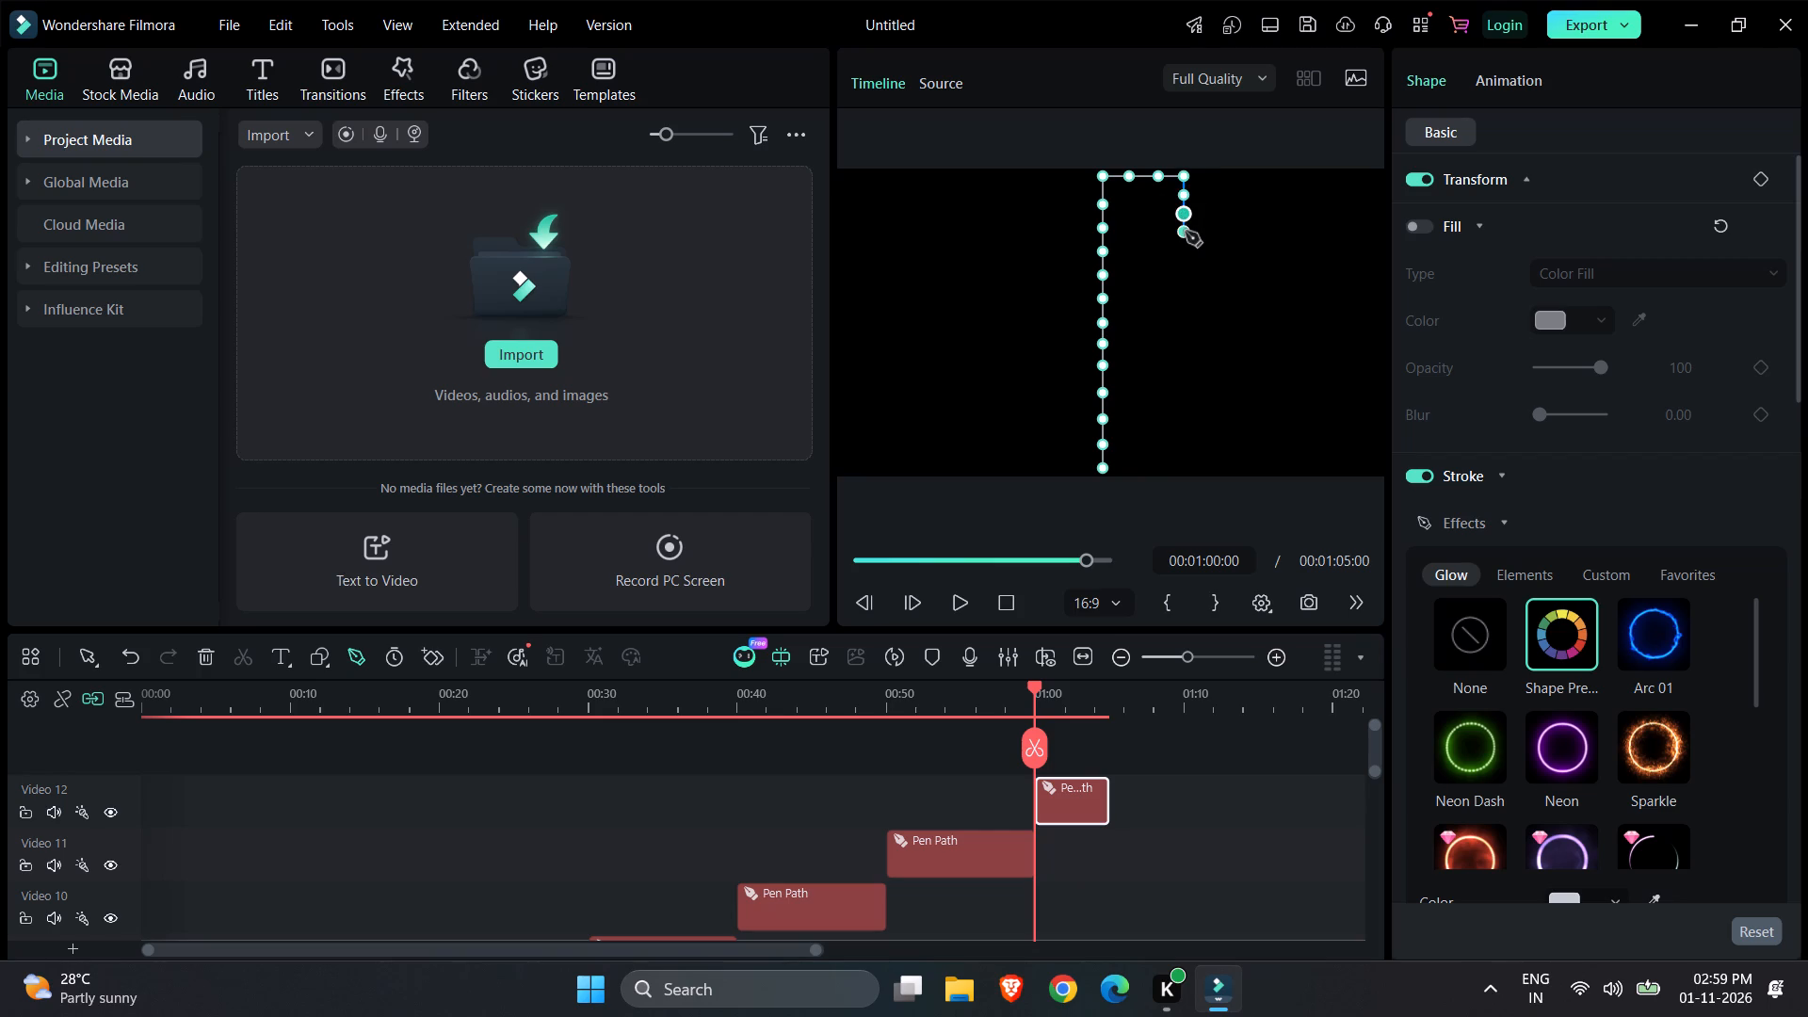
{"action": "left_click", "coordinate": [1186, 233]}
{"action": "left_click", "coordinate": [1186, 251]}
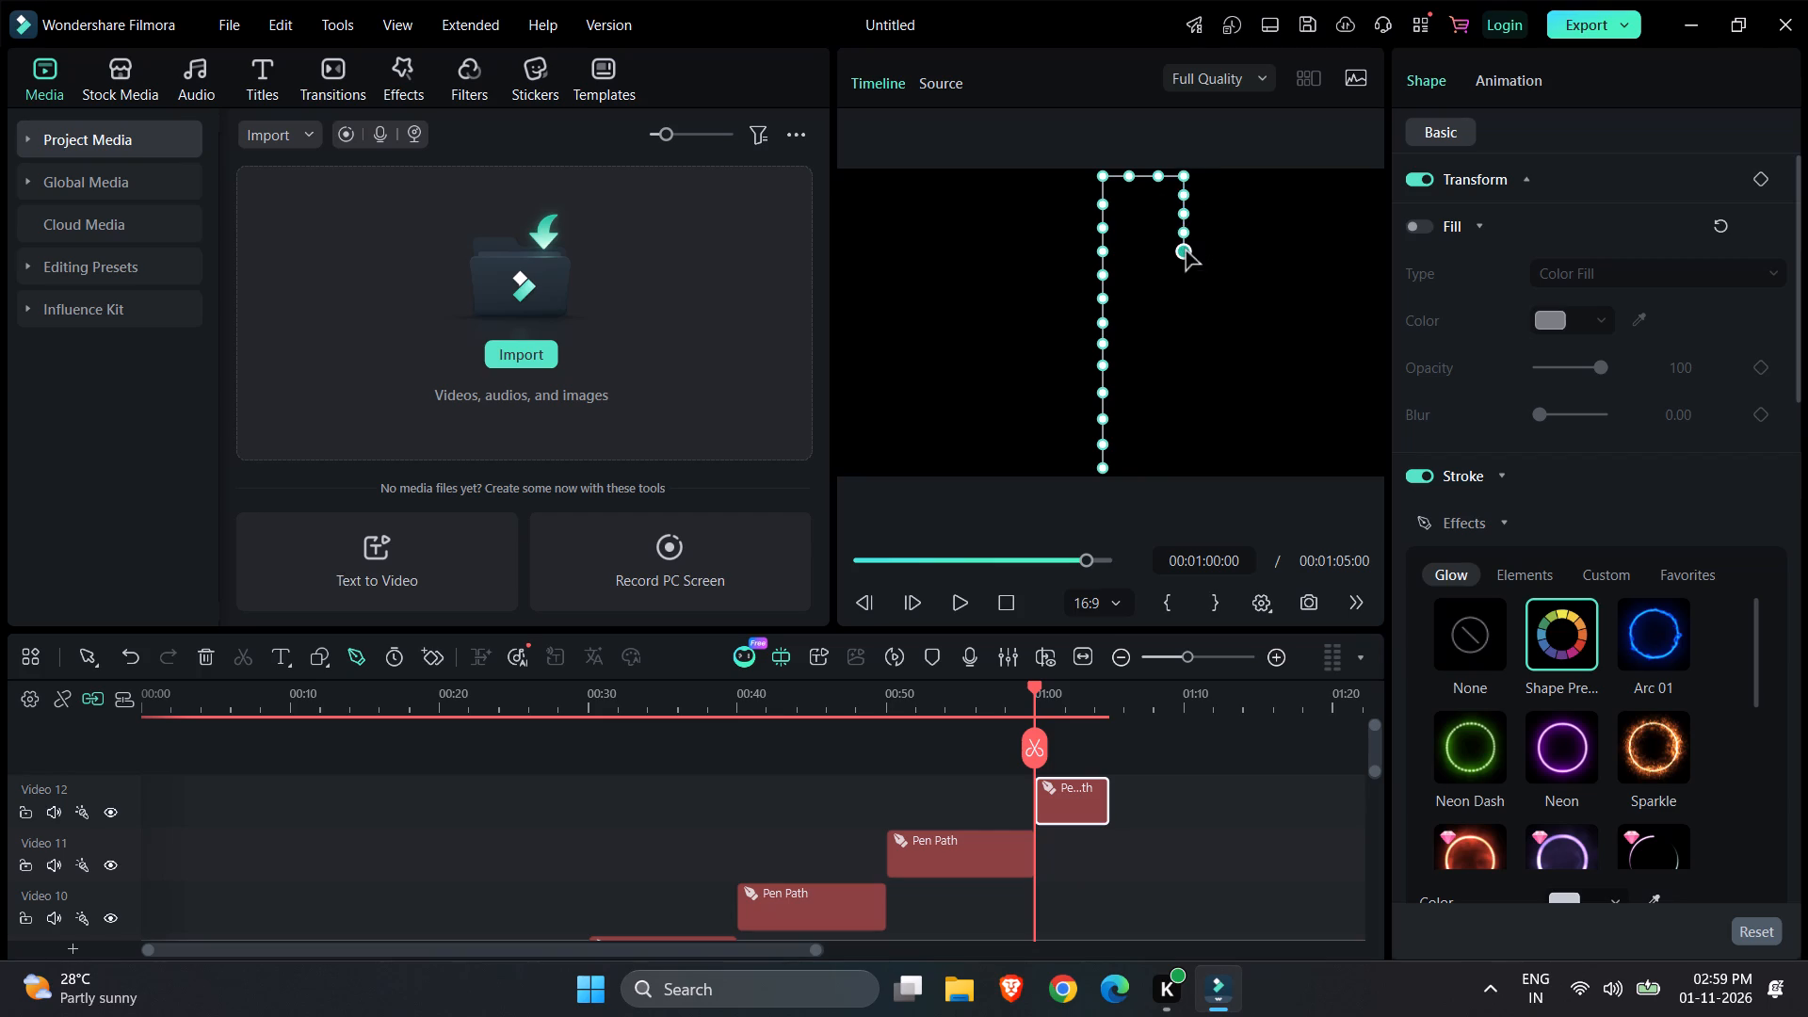
{"action": "left_click", "coordinate": [1186, 271]}
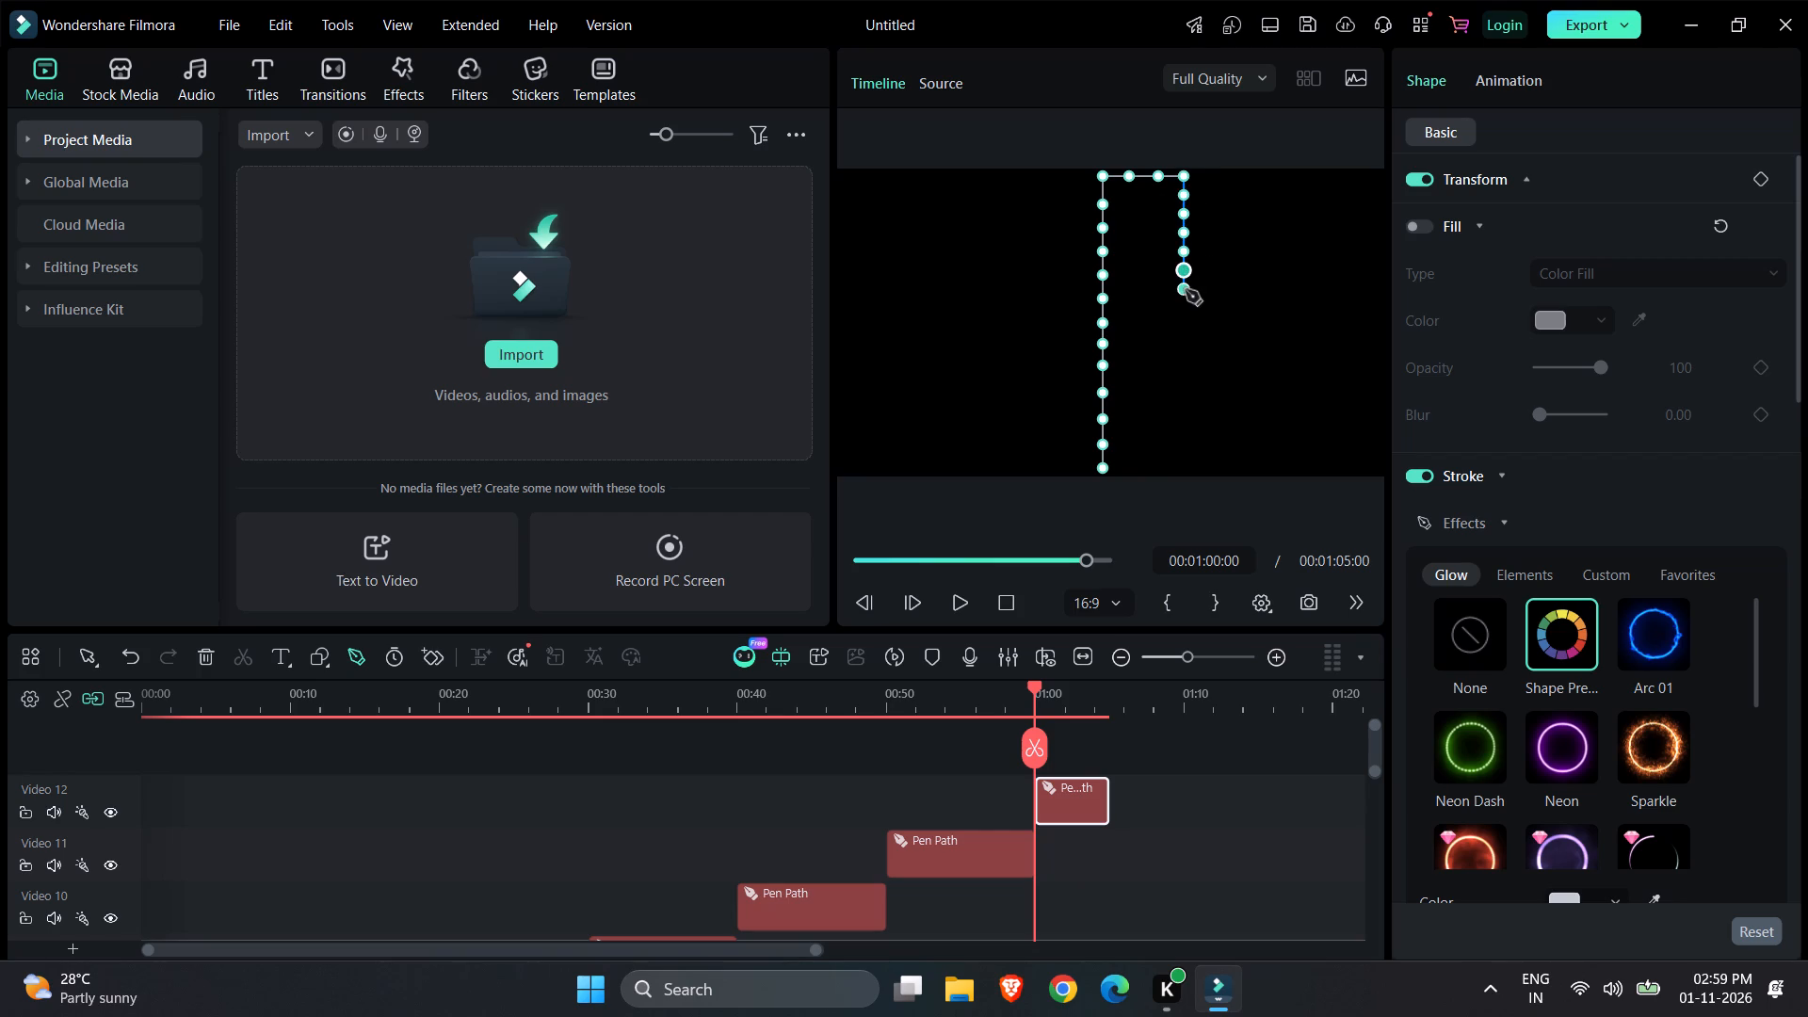
{"action": "left_click", "coordinate": [1186, 291]}
{"action": "left_click", "coordinate": [1184, 316]}
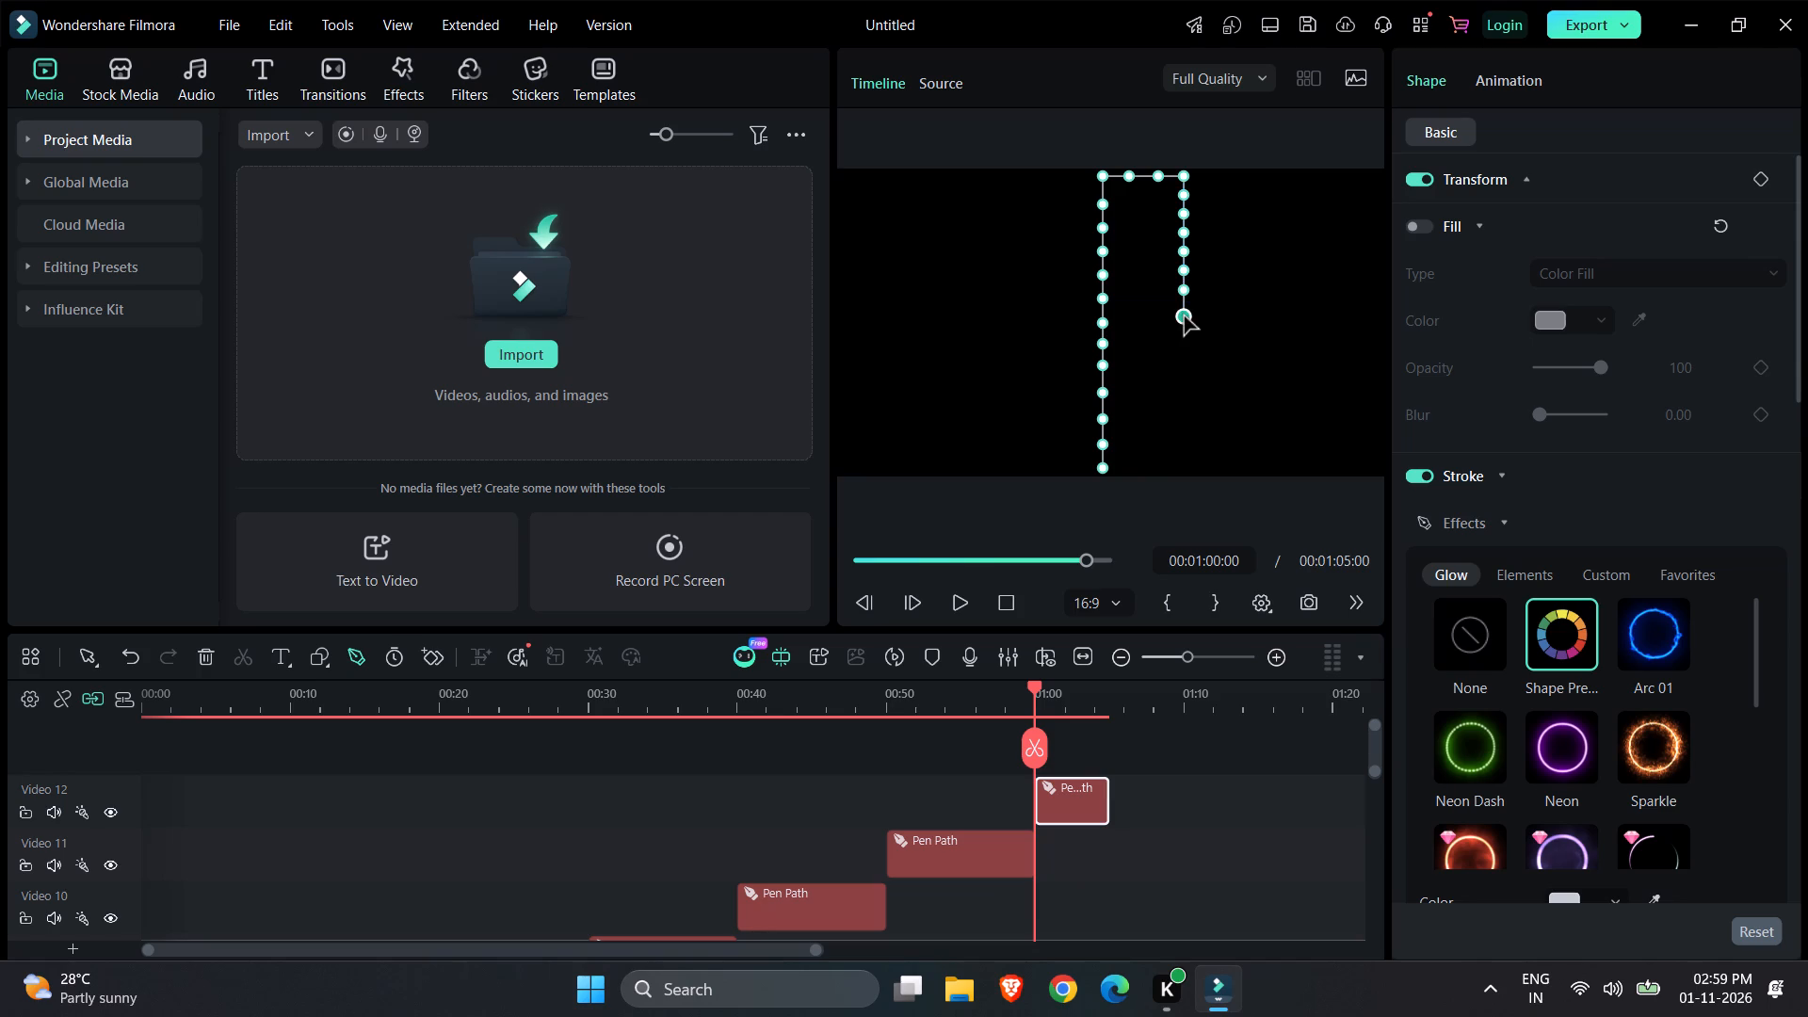
{"action": "left_click", "coordinate": [1184, 335]}
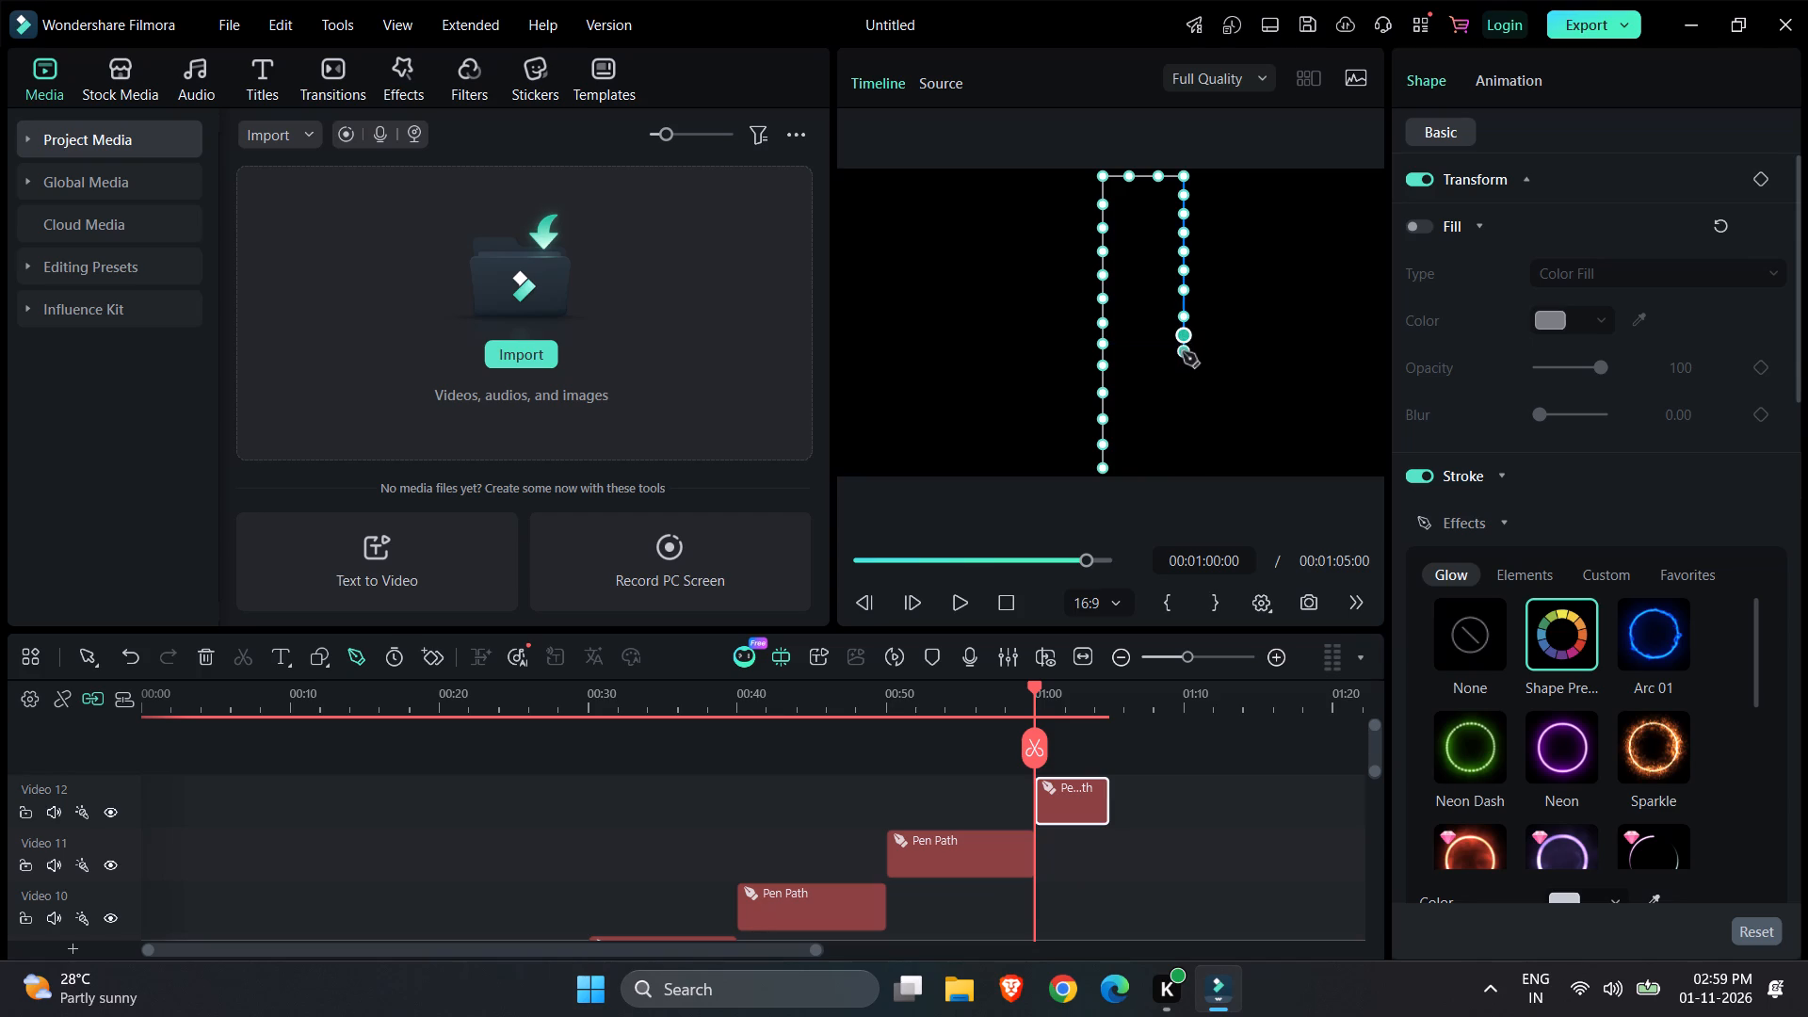
{"action": "left_click", "coordinate": [1183, 352]}
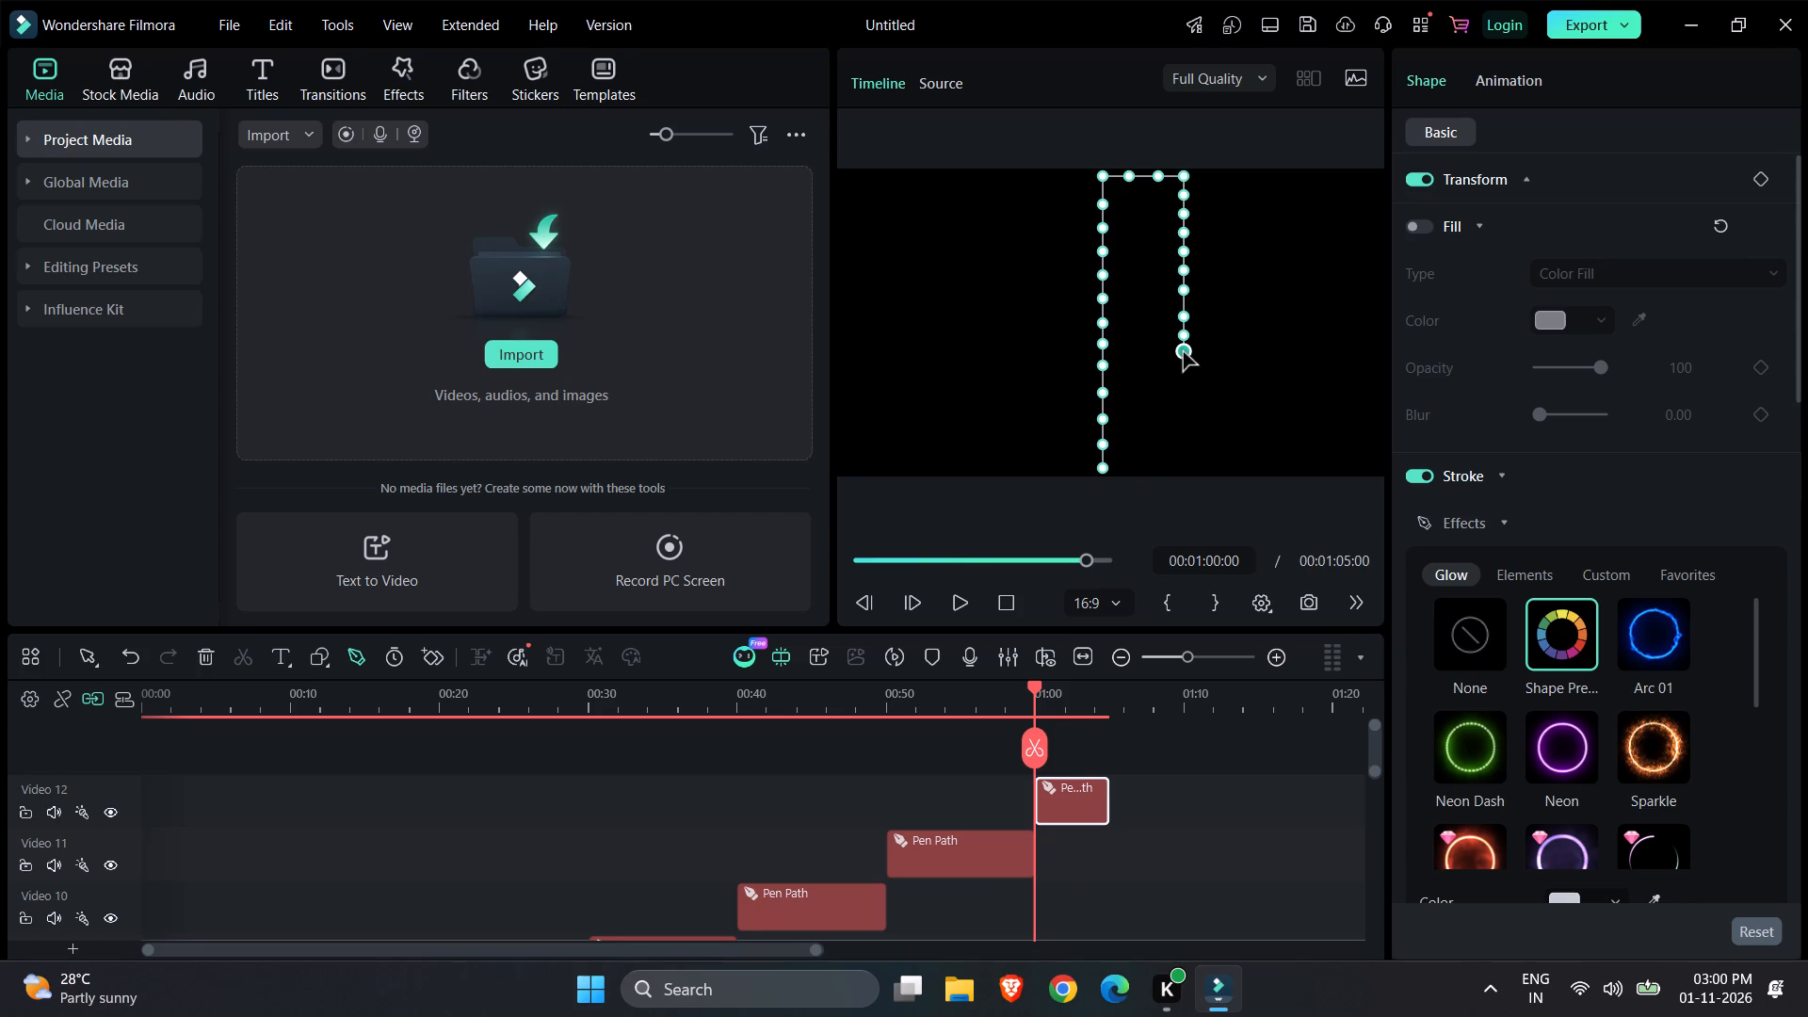
{"action": "left_click", "coordinate": [1182, 372]}
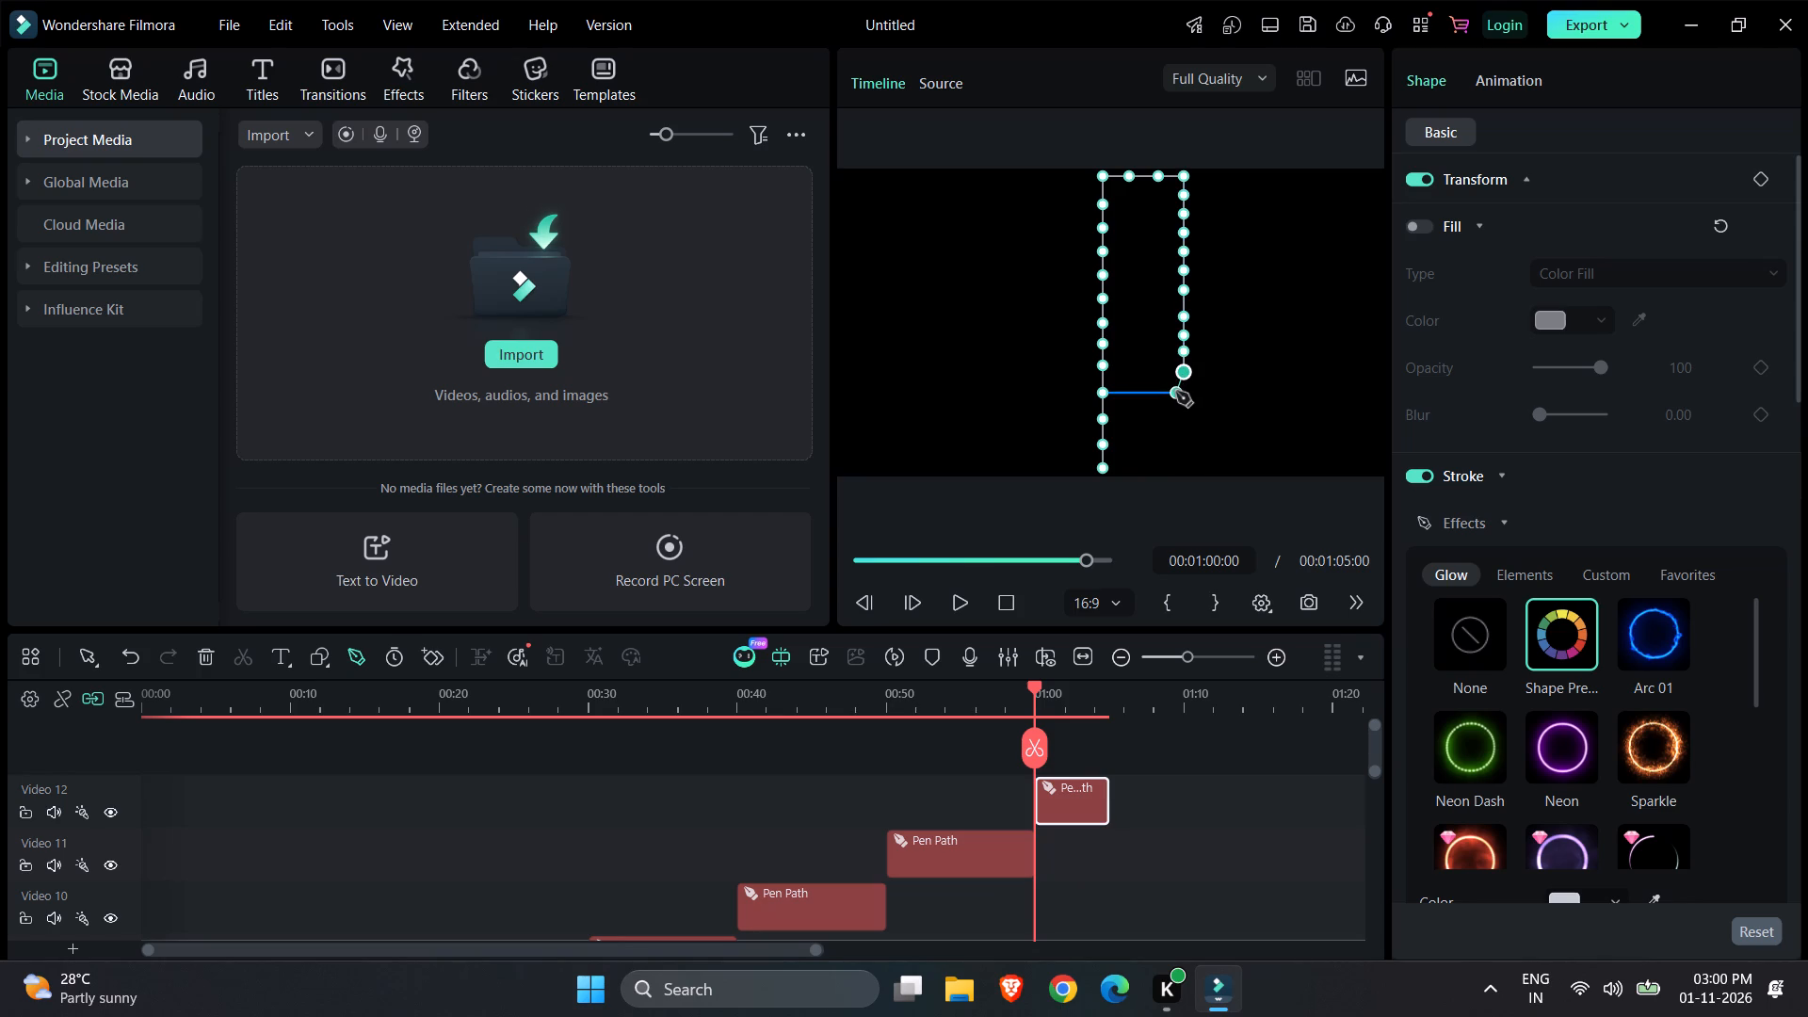
{"action": "left_click", "coordinate": [1182, 398]}
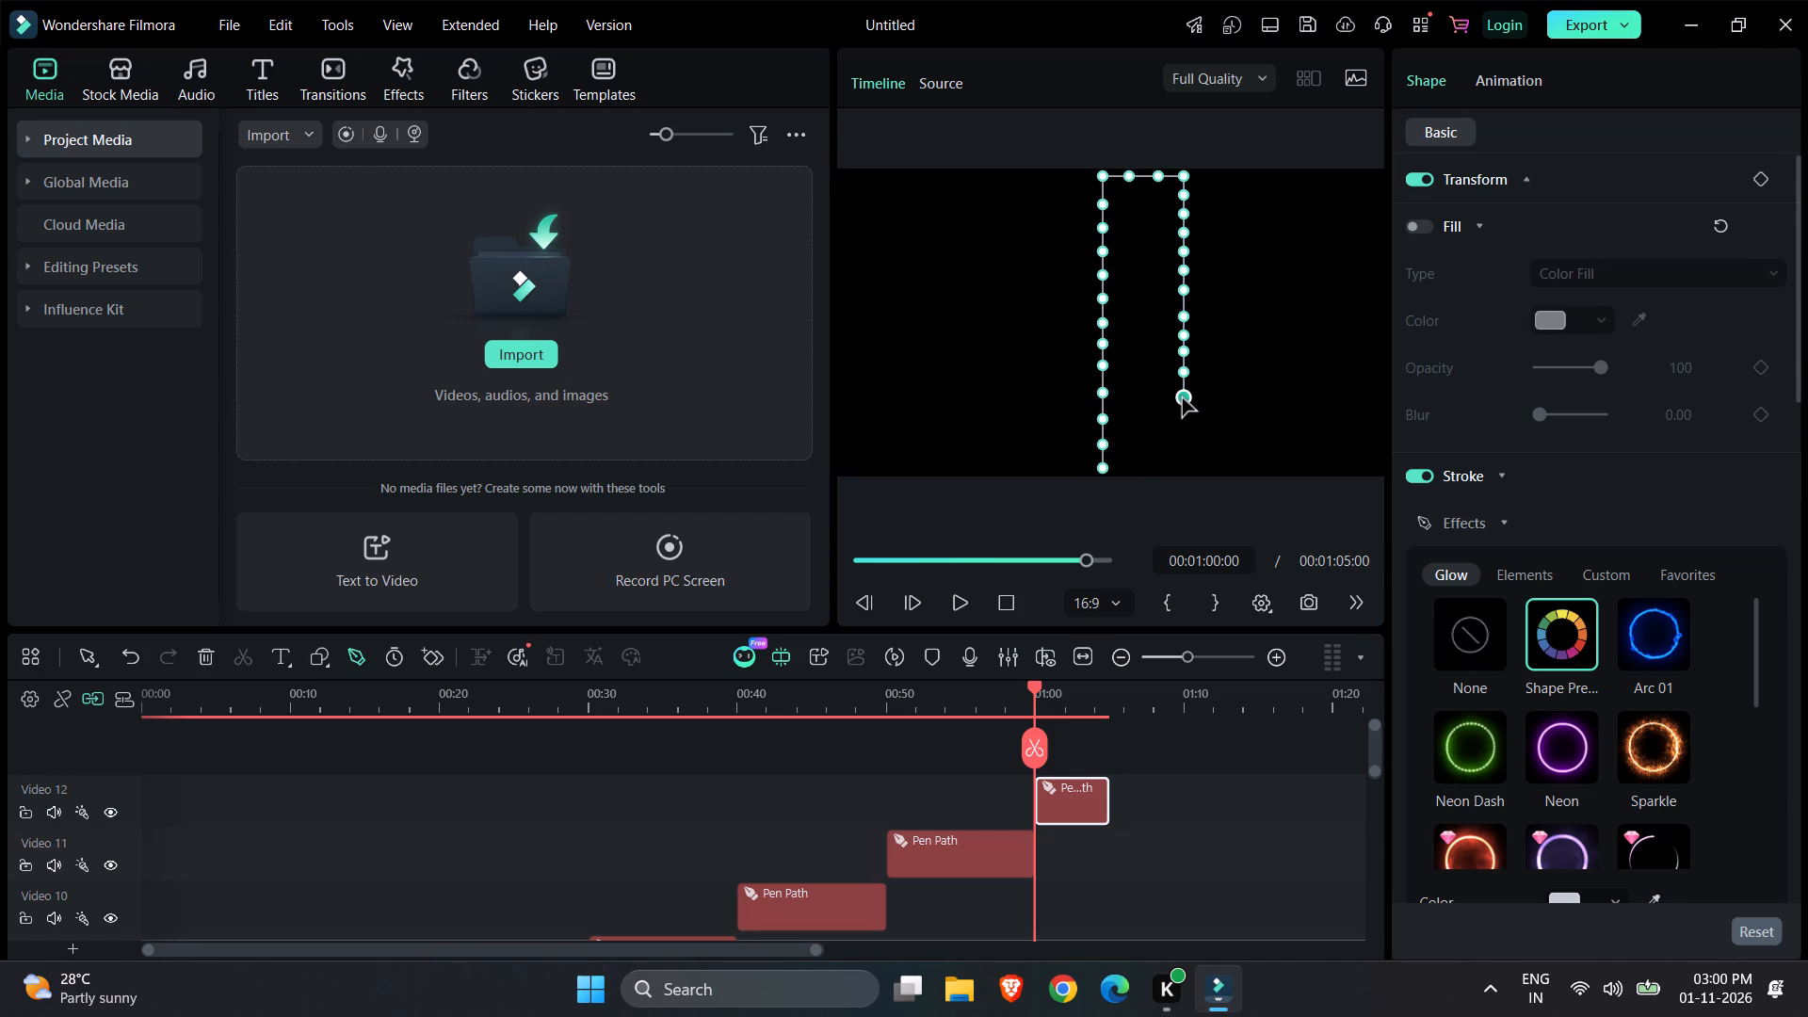
{"action": "left_click", "coordinate": [1181, 420]}
{"action": "left_click", "coordinate": [1185, 446]}
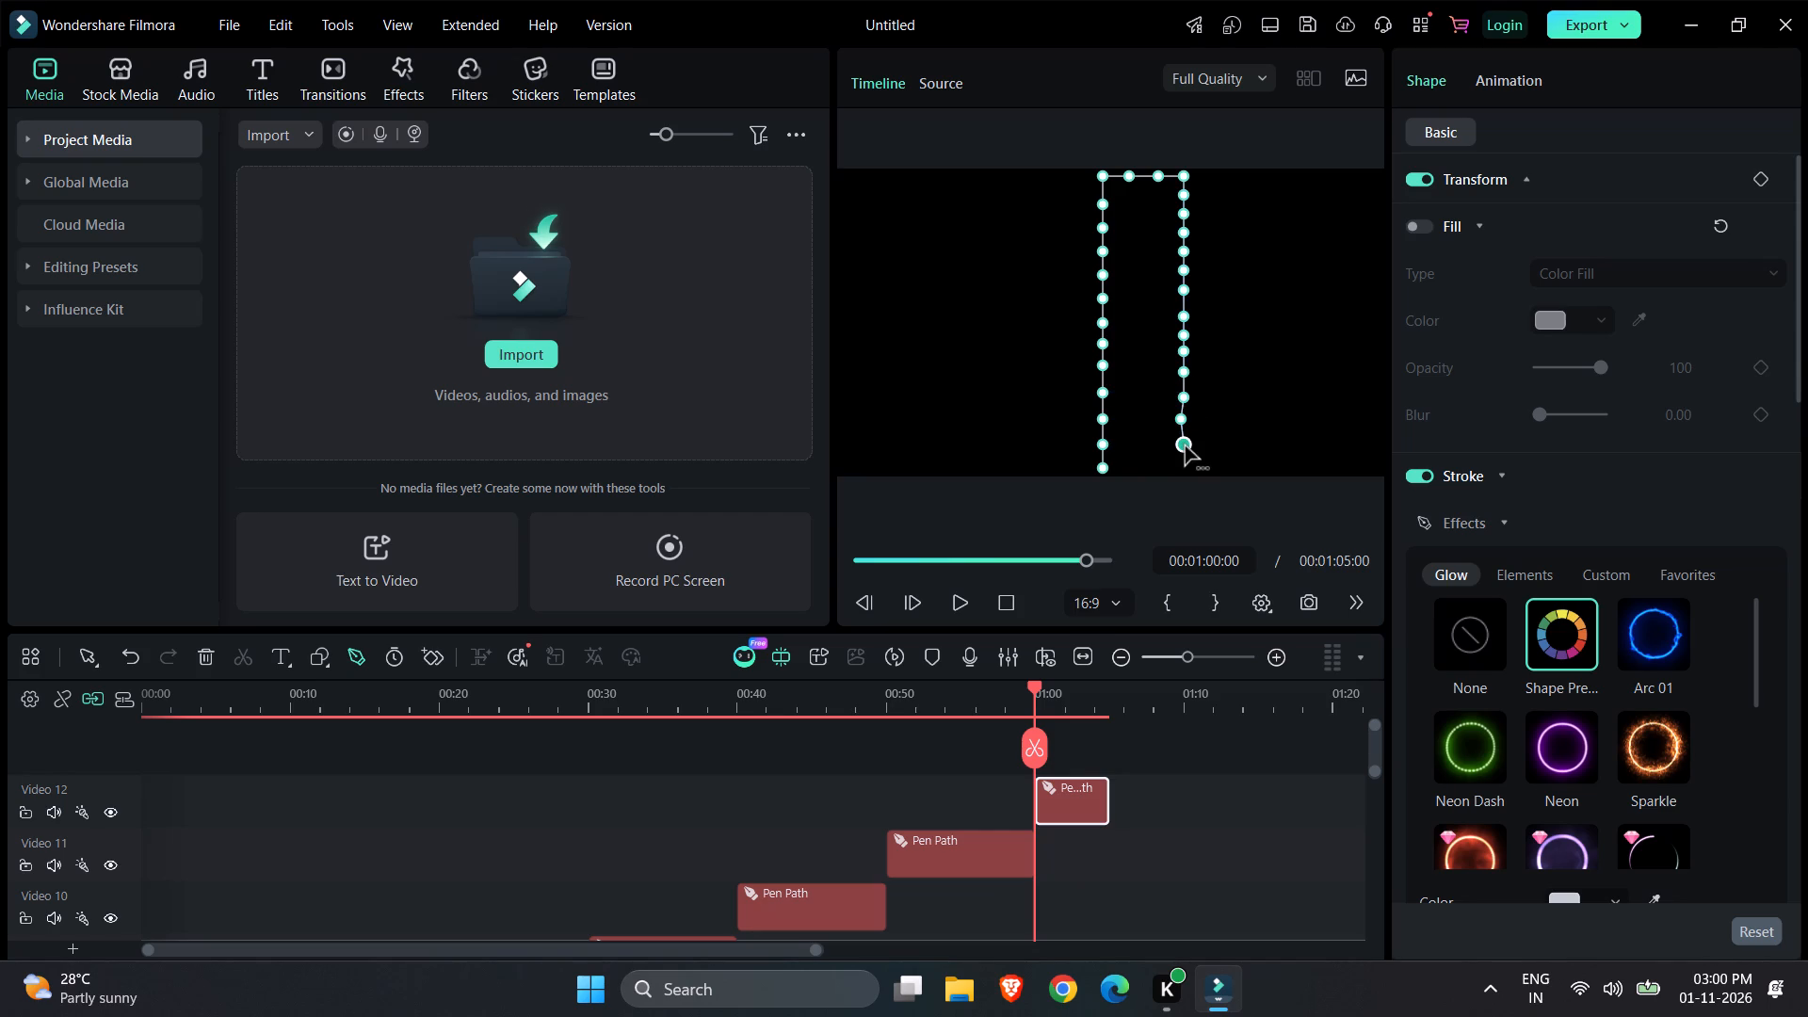
{"action": "left_click", "coordinate": [1186, 468]}
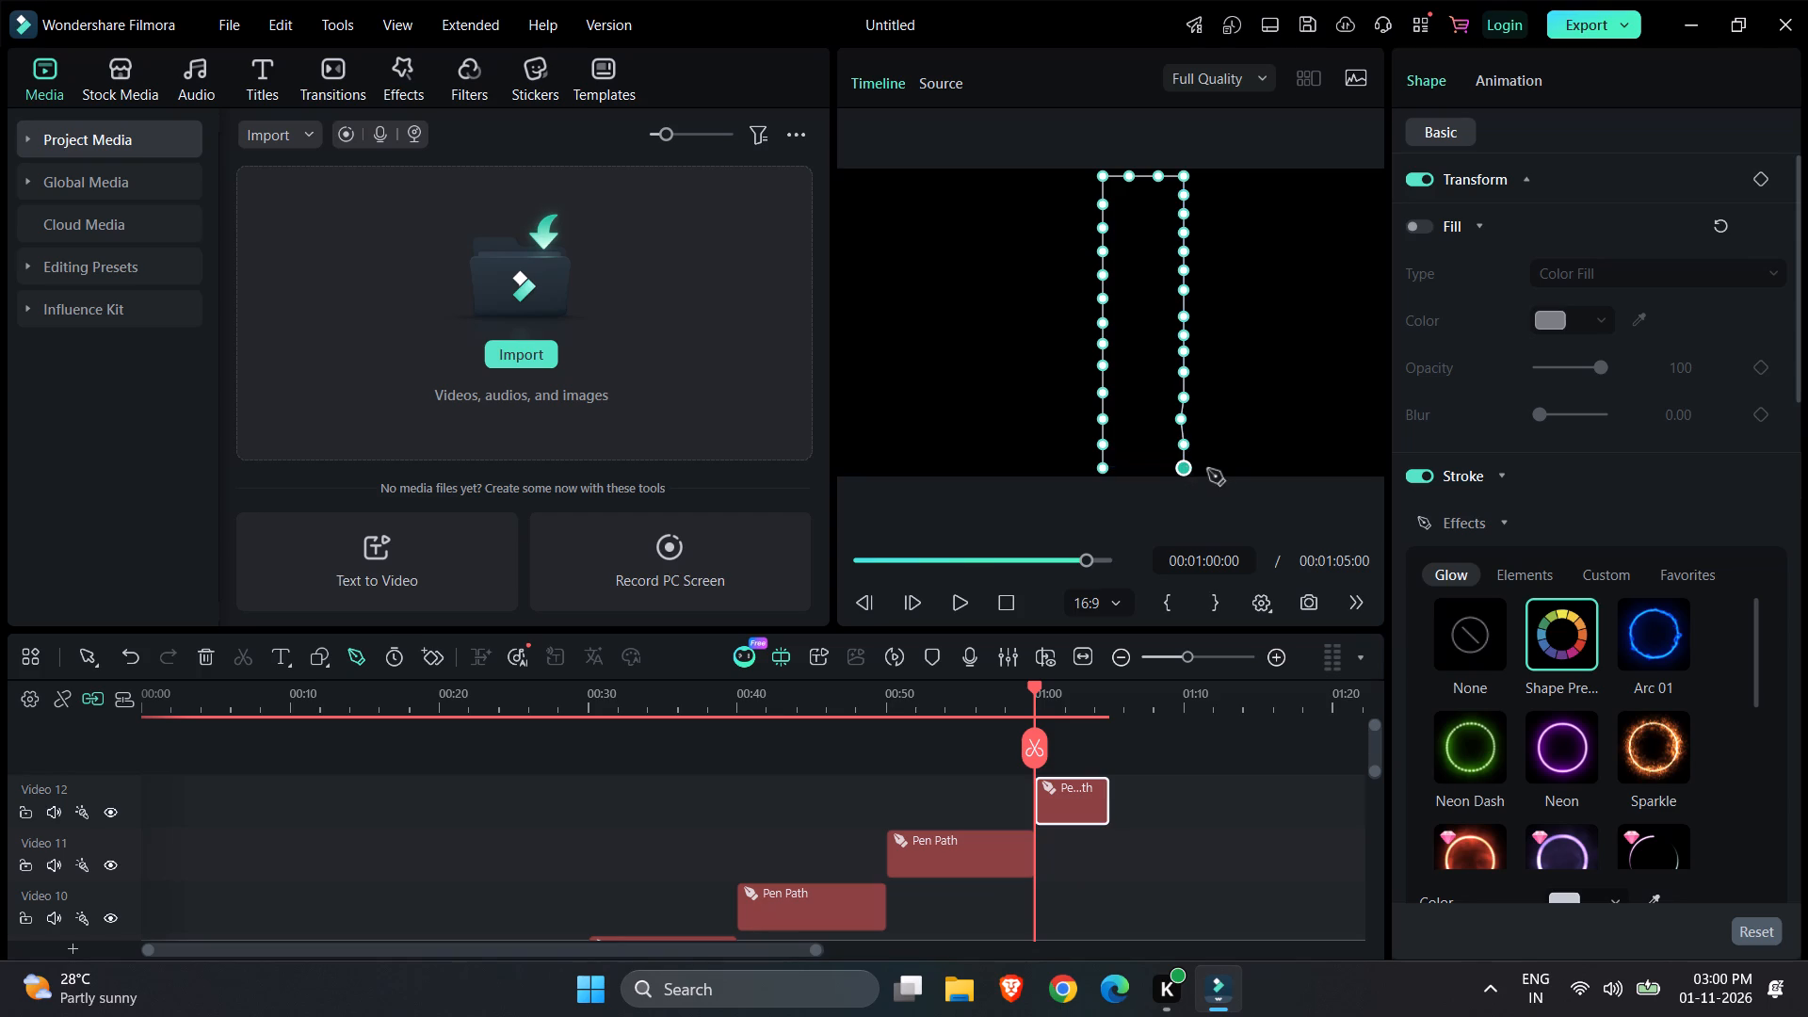
Continue the path rightward along the base for about the column's width, and add a short riser at its end.
{"action": "left_click", "coordinate": [1219, 470]}
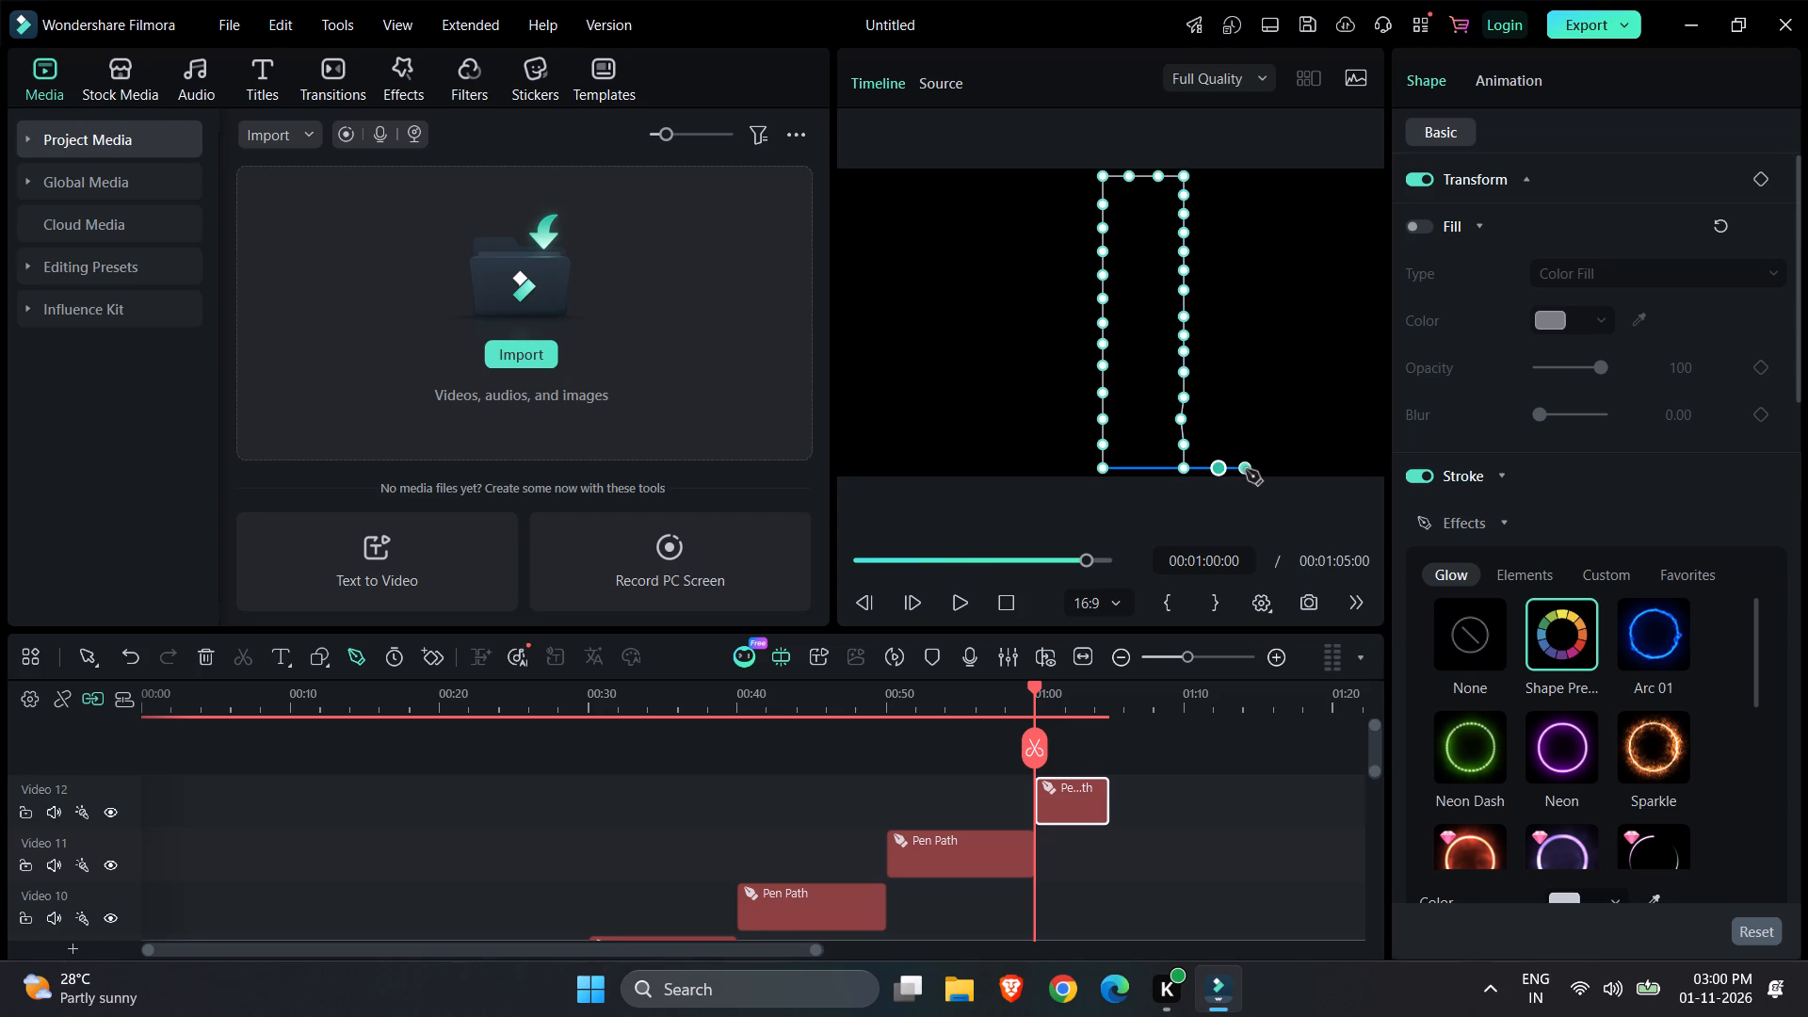
{"action": "left_click", "coordinate": [1261, 470]}
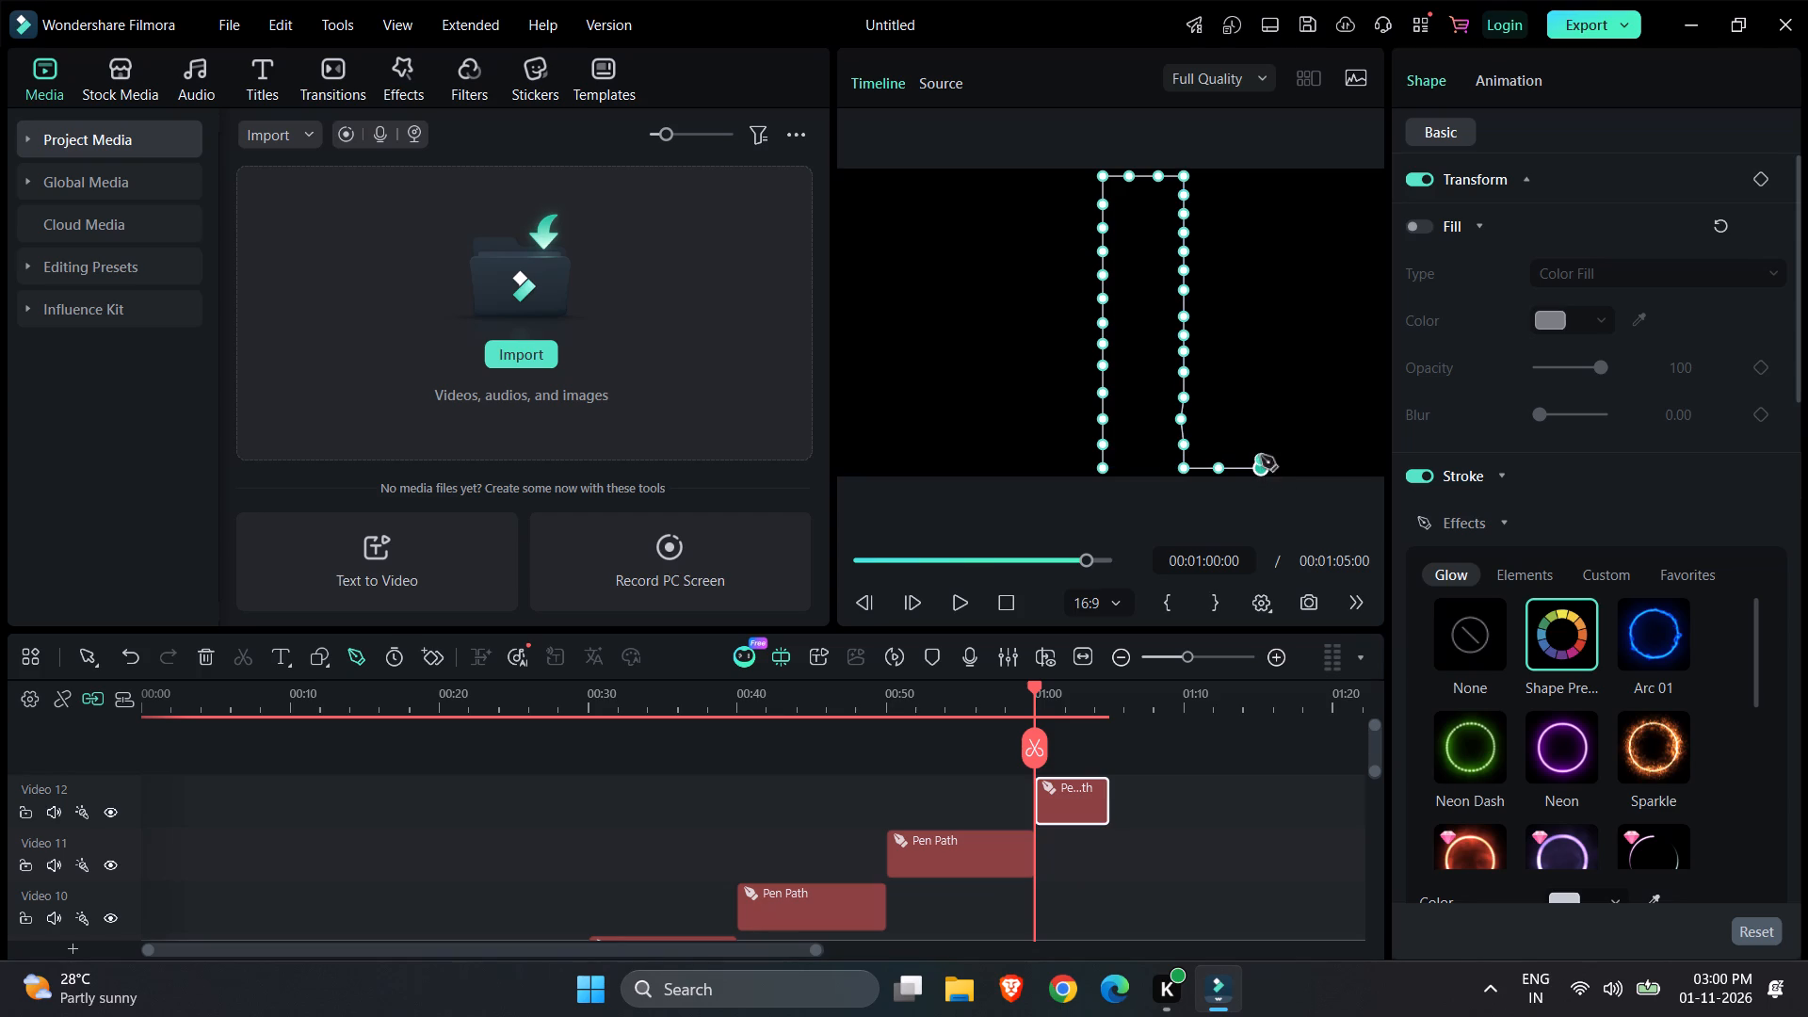
{"action": "left_click", "coordinate": [1261, 449]}
{"action": "left_click", "coordinate": [1260, 428]}
Extend the path horizontally rightward from the short riser with five points, ending just inside the frame's right edge.
{"action": "left_click", "coordinate": [1288, 428]}
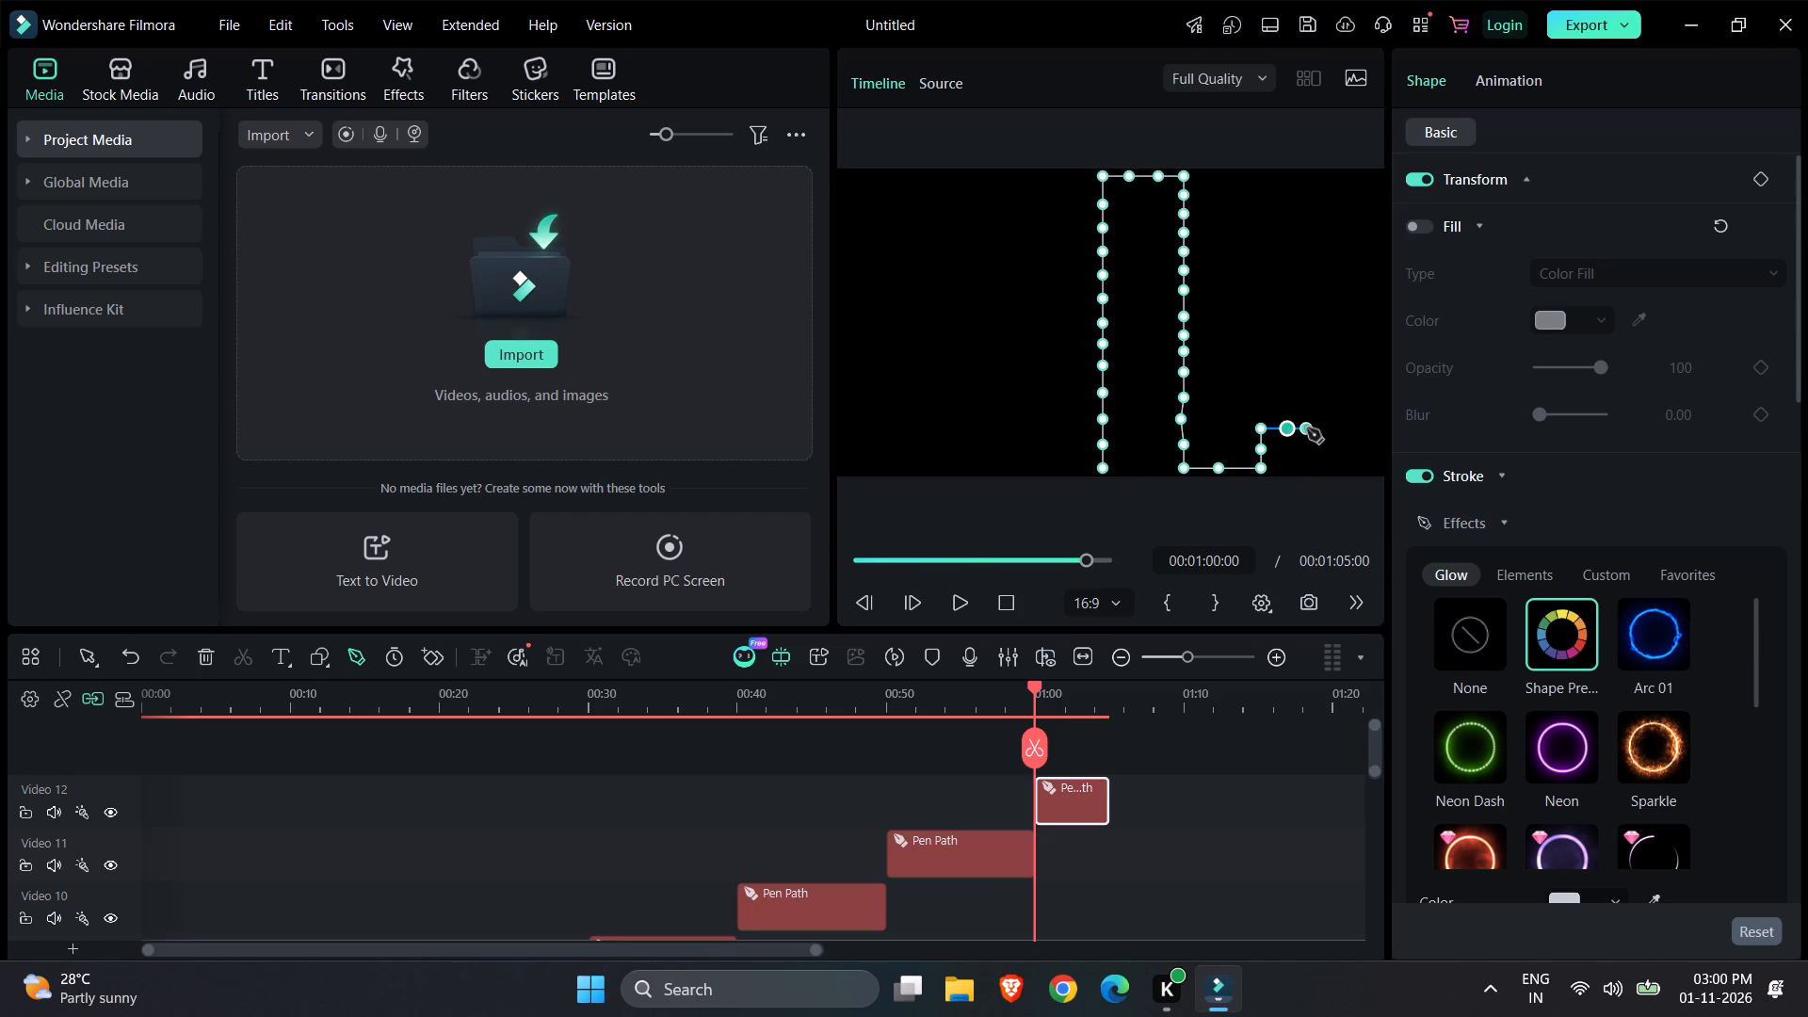
{"action": "left_click", "coordinate": [1307, 428]}
{"action": "left_click", "coordinate": [1326, 428]}
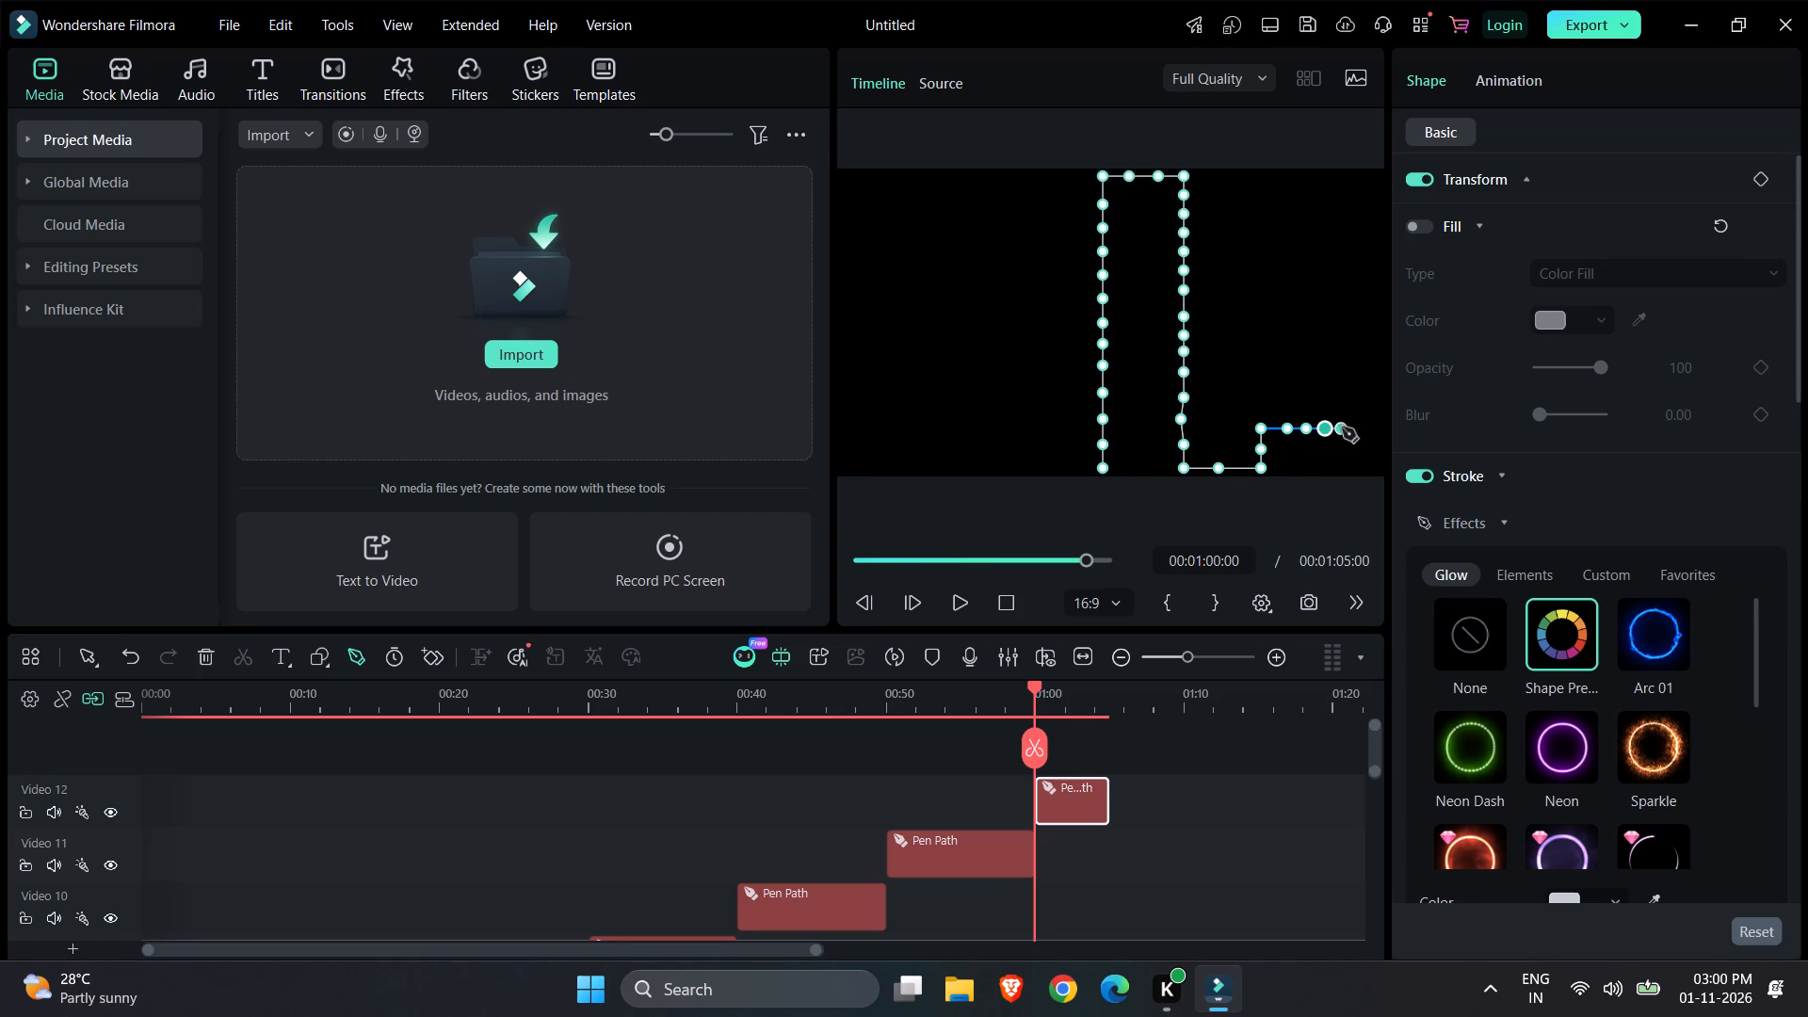
{"action": "left_click", "coordinate": [1343, 428]}
{"action": "left_click", "coordinate": [1366, 429]}
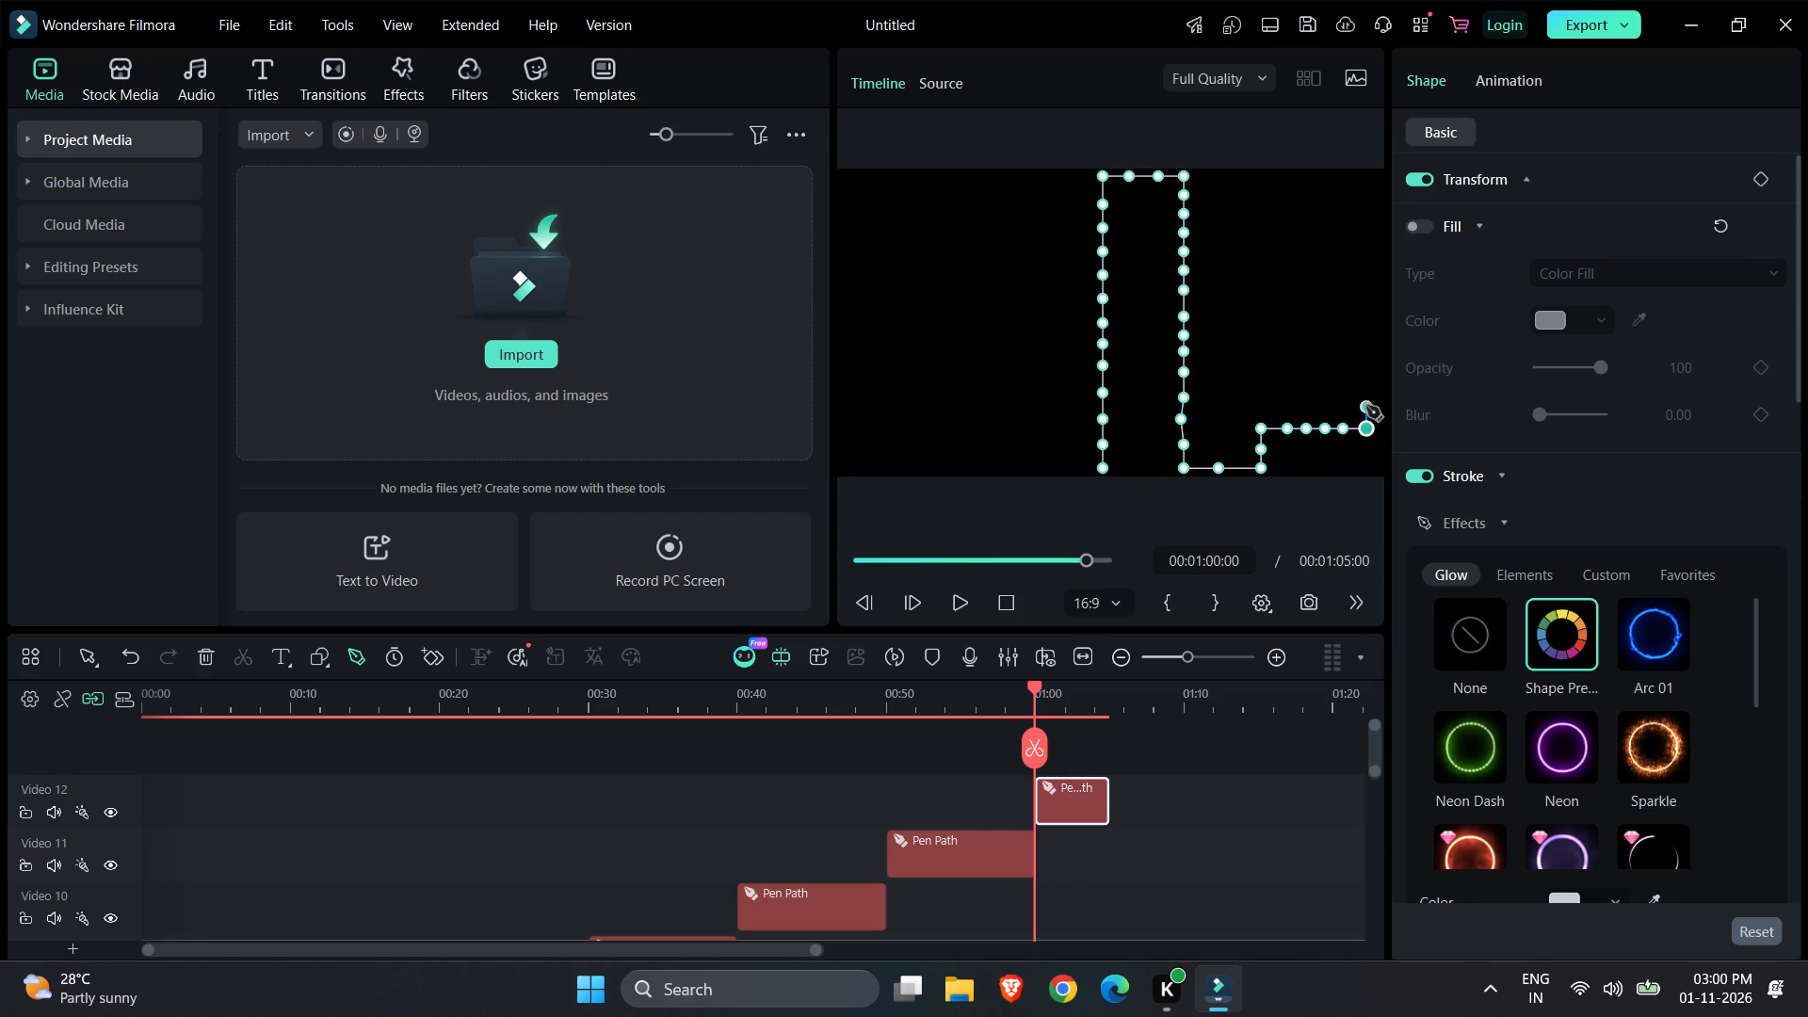
Add closely spaced points straight up along the frame's right edge to just below its top edge.
{"action": "left_click", "coordinate": [1366, 406]}
{"action": "left_click", "coordinate": [1366, 384]}
{"action": "left_click", "coordinate": [1366, 360]}
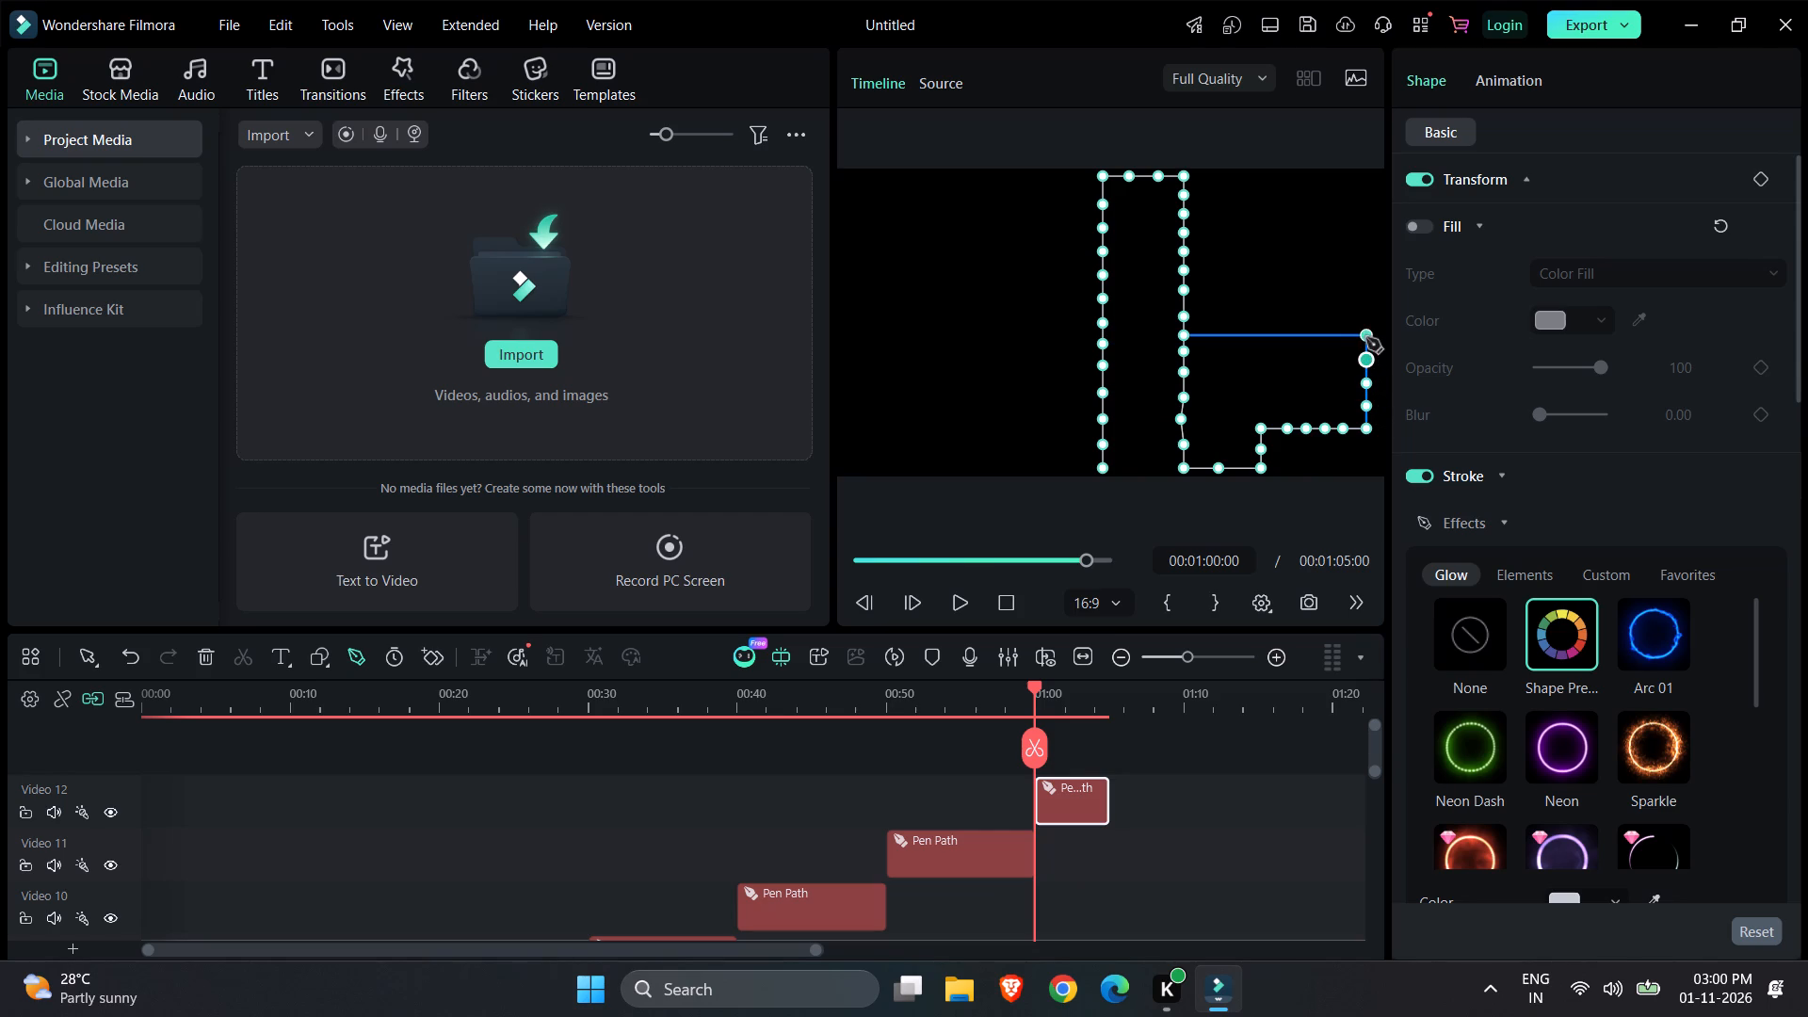
{"action": "left_click", "coordinate": [1366, 338]}
{"action": "left_click", "coordinate": [1365, 314]}
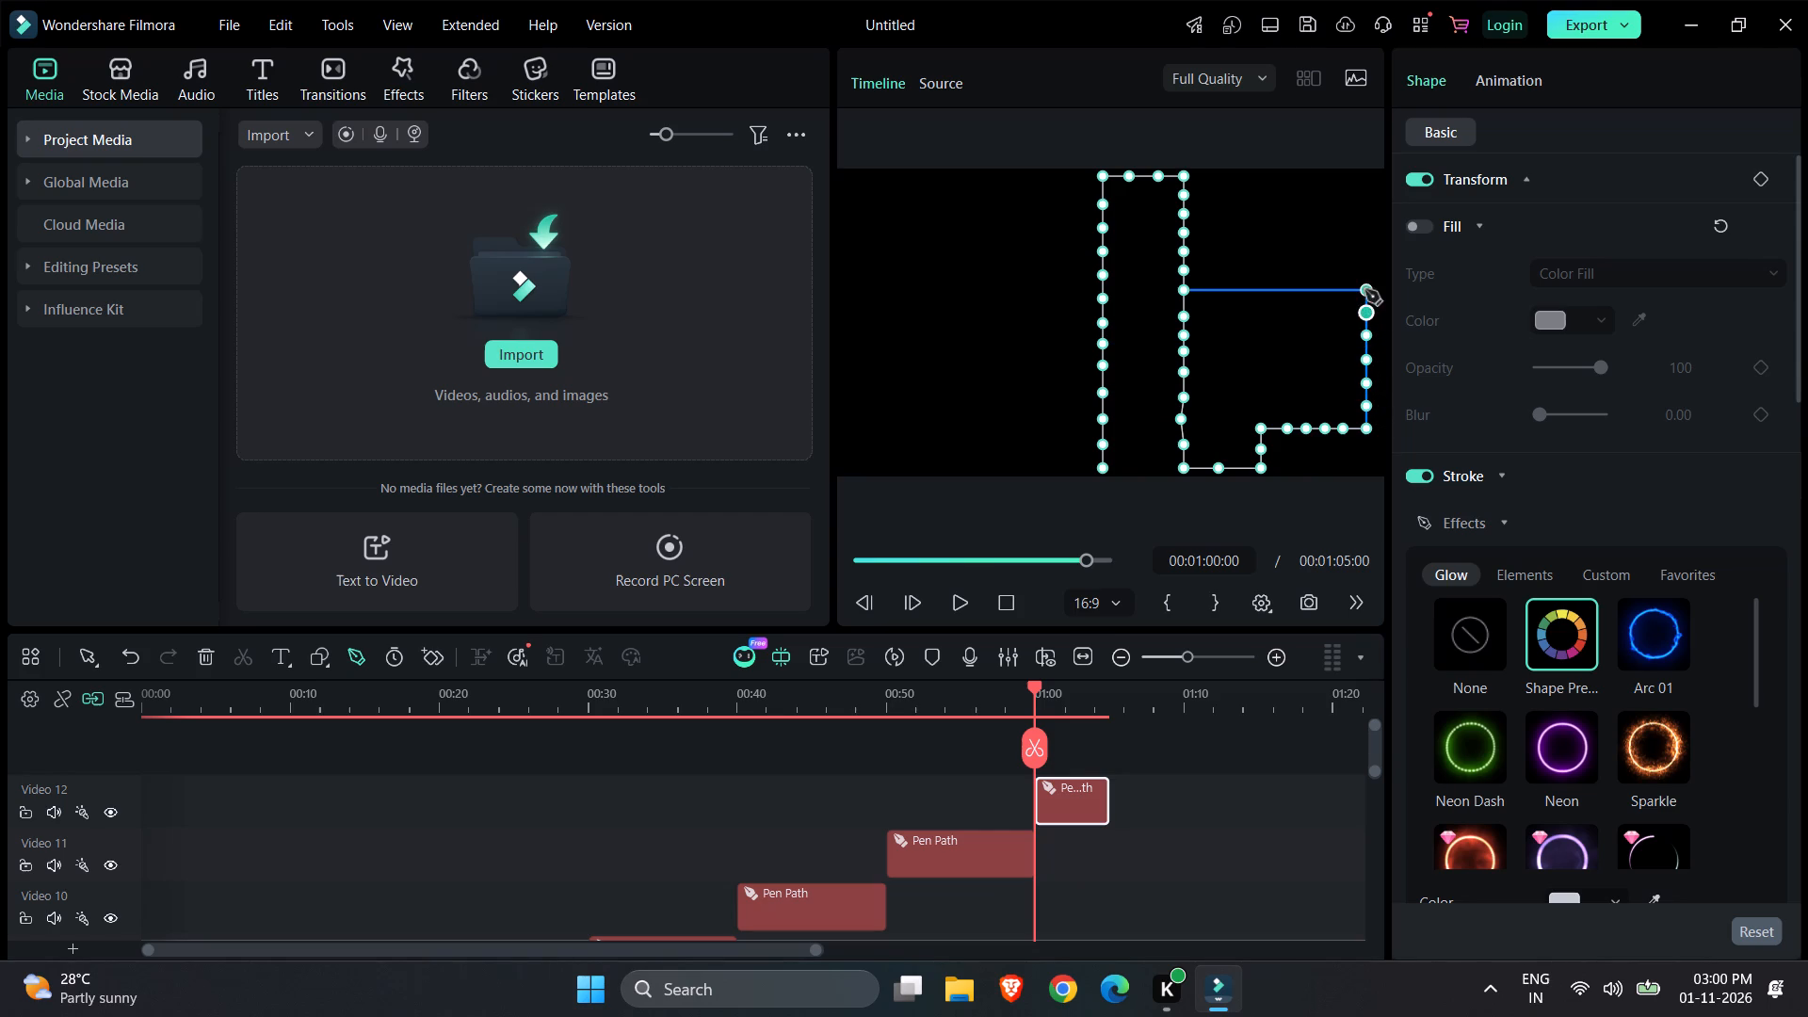
{"action": "left_click", "coordinate": [1364, 289]}
{"action": "left_click", "coordinate": [1364, 266]}
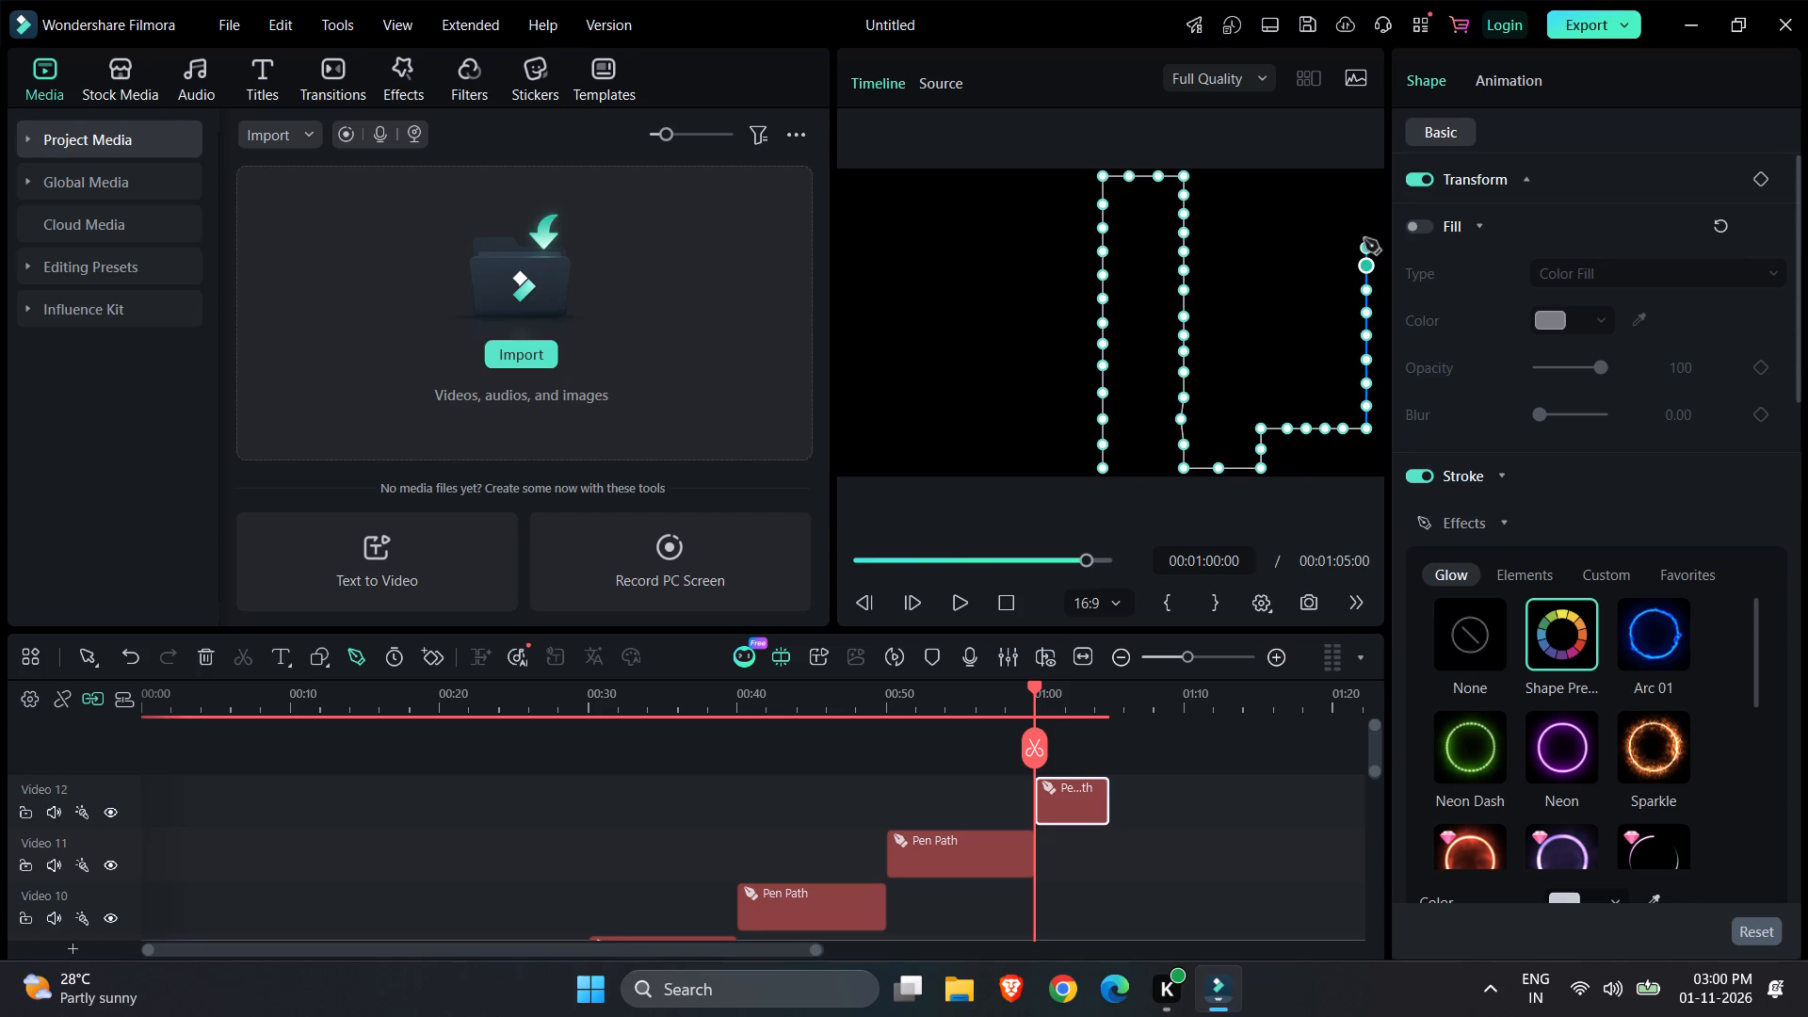
{"action": "left_click", "coordinate": [1364, 236]}
{"action": "left_click", "coordinate": [1364, 204]}
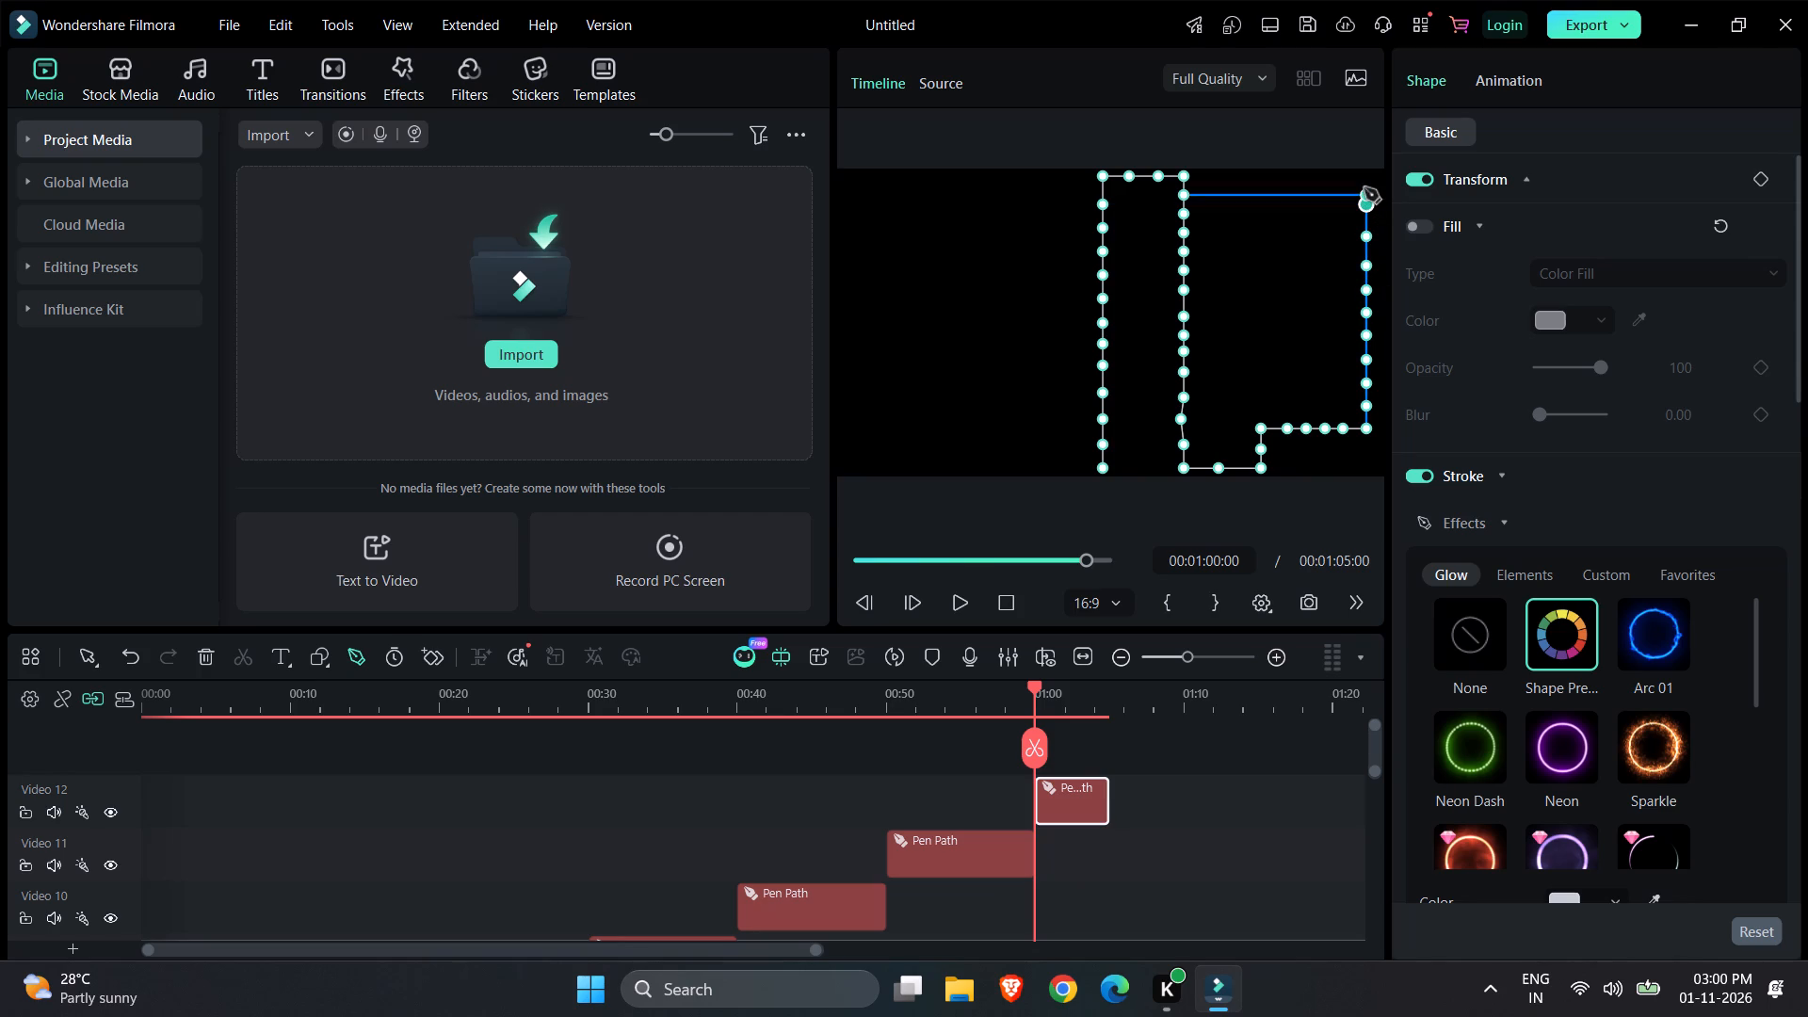
{"action": "left_click", "coordinate": [1363, 180]}
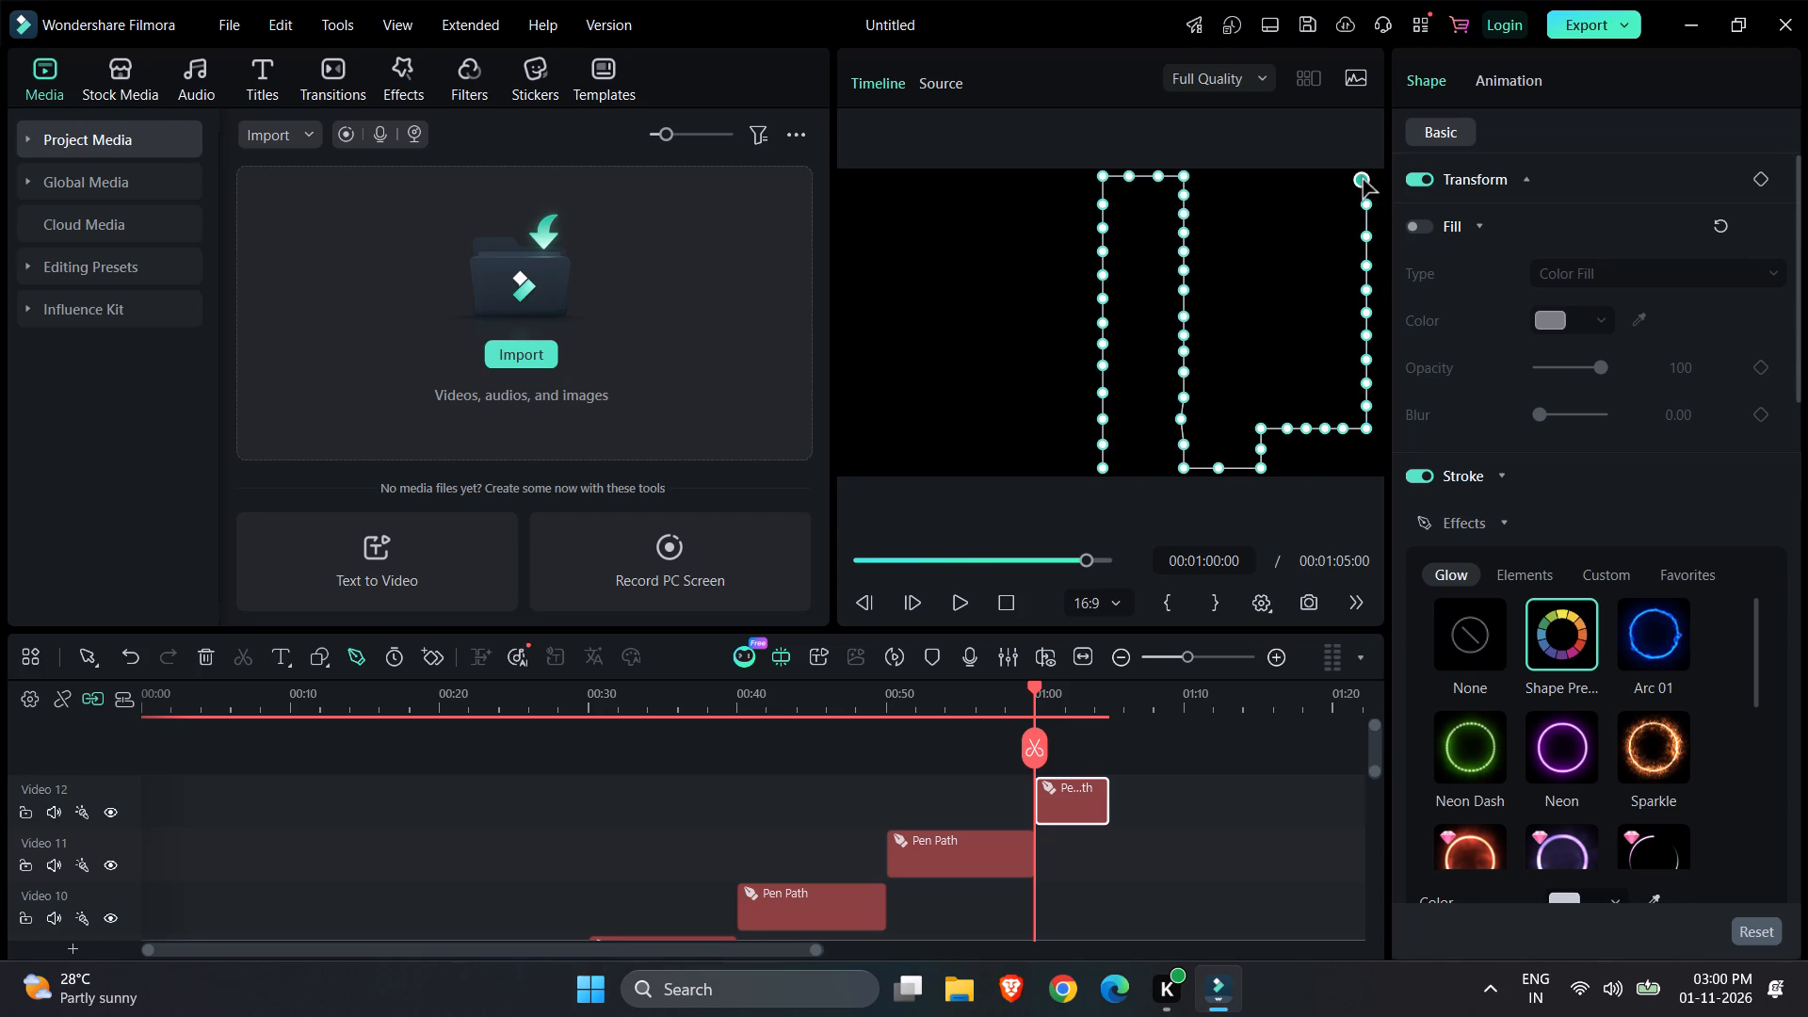
Continue the path leftward along the frame's top with five points until it is directly above the short riser.
{"action": "left_click", "coordinate": [1344, 177]}
{"action": "left_click", "coordinate": [1322, 183]}
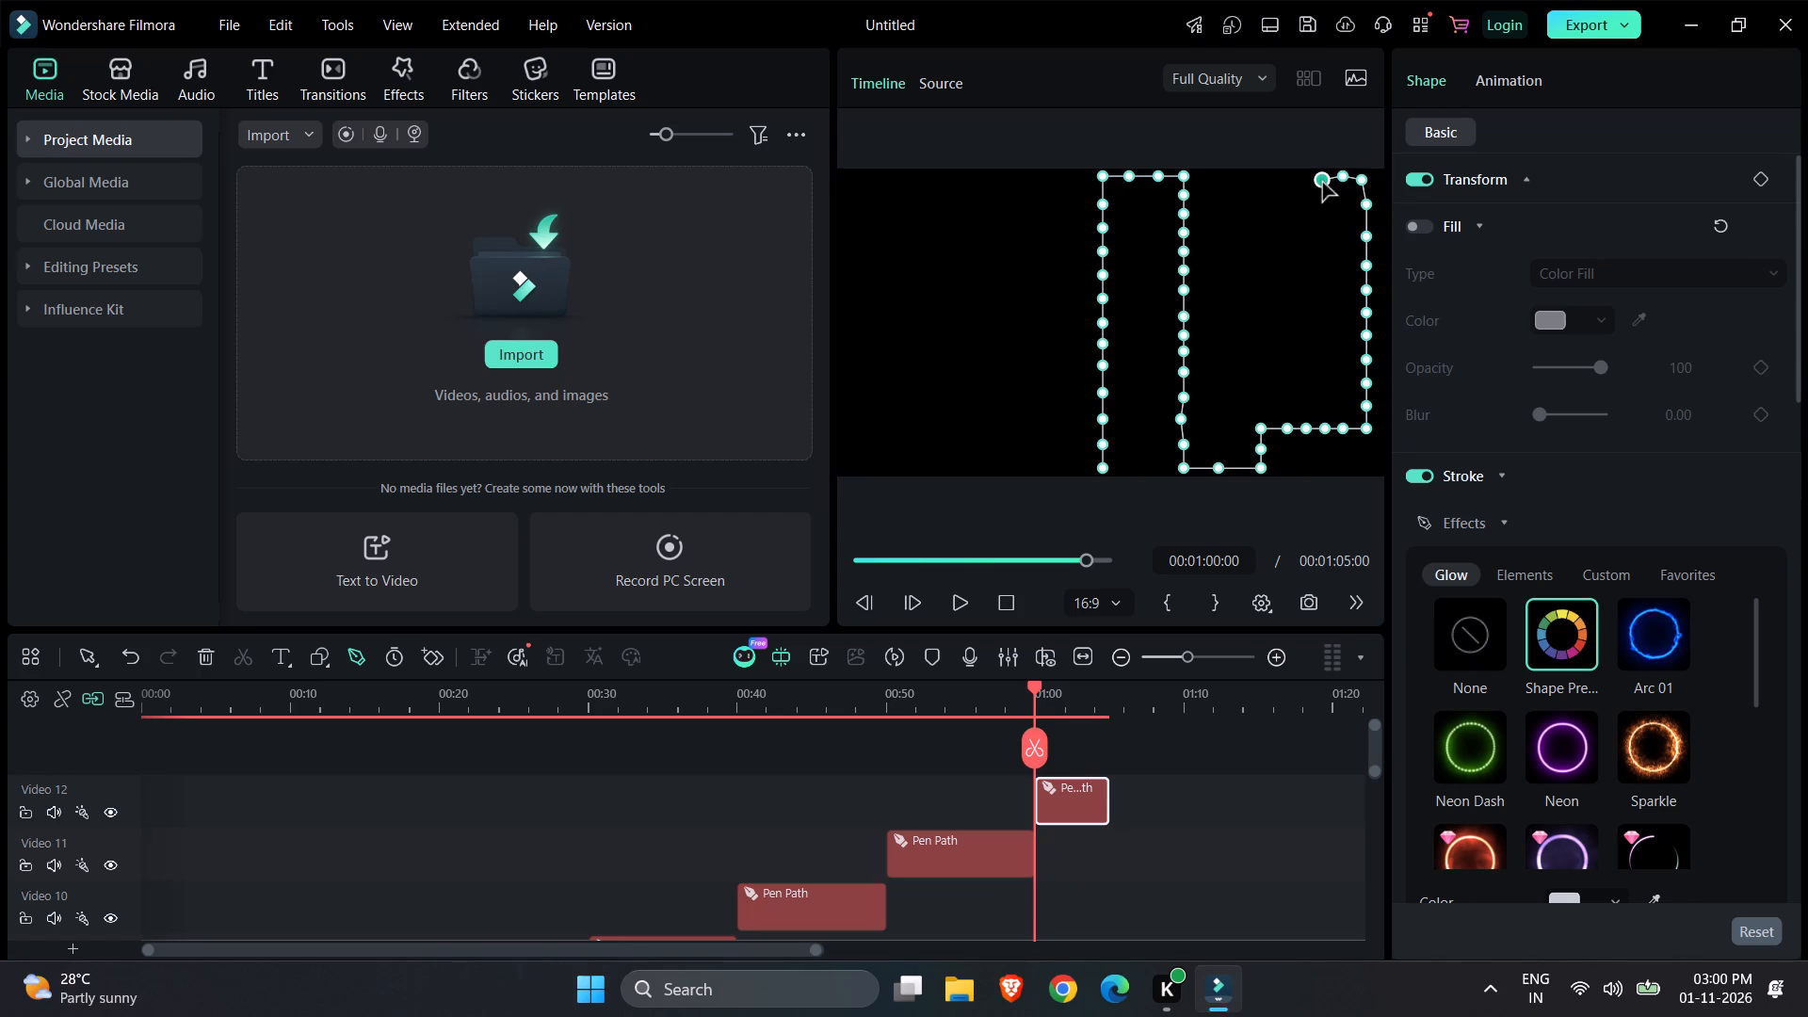
{"action": "left_click", "coordinate": [1301, 181]}
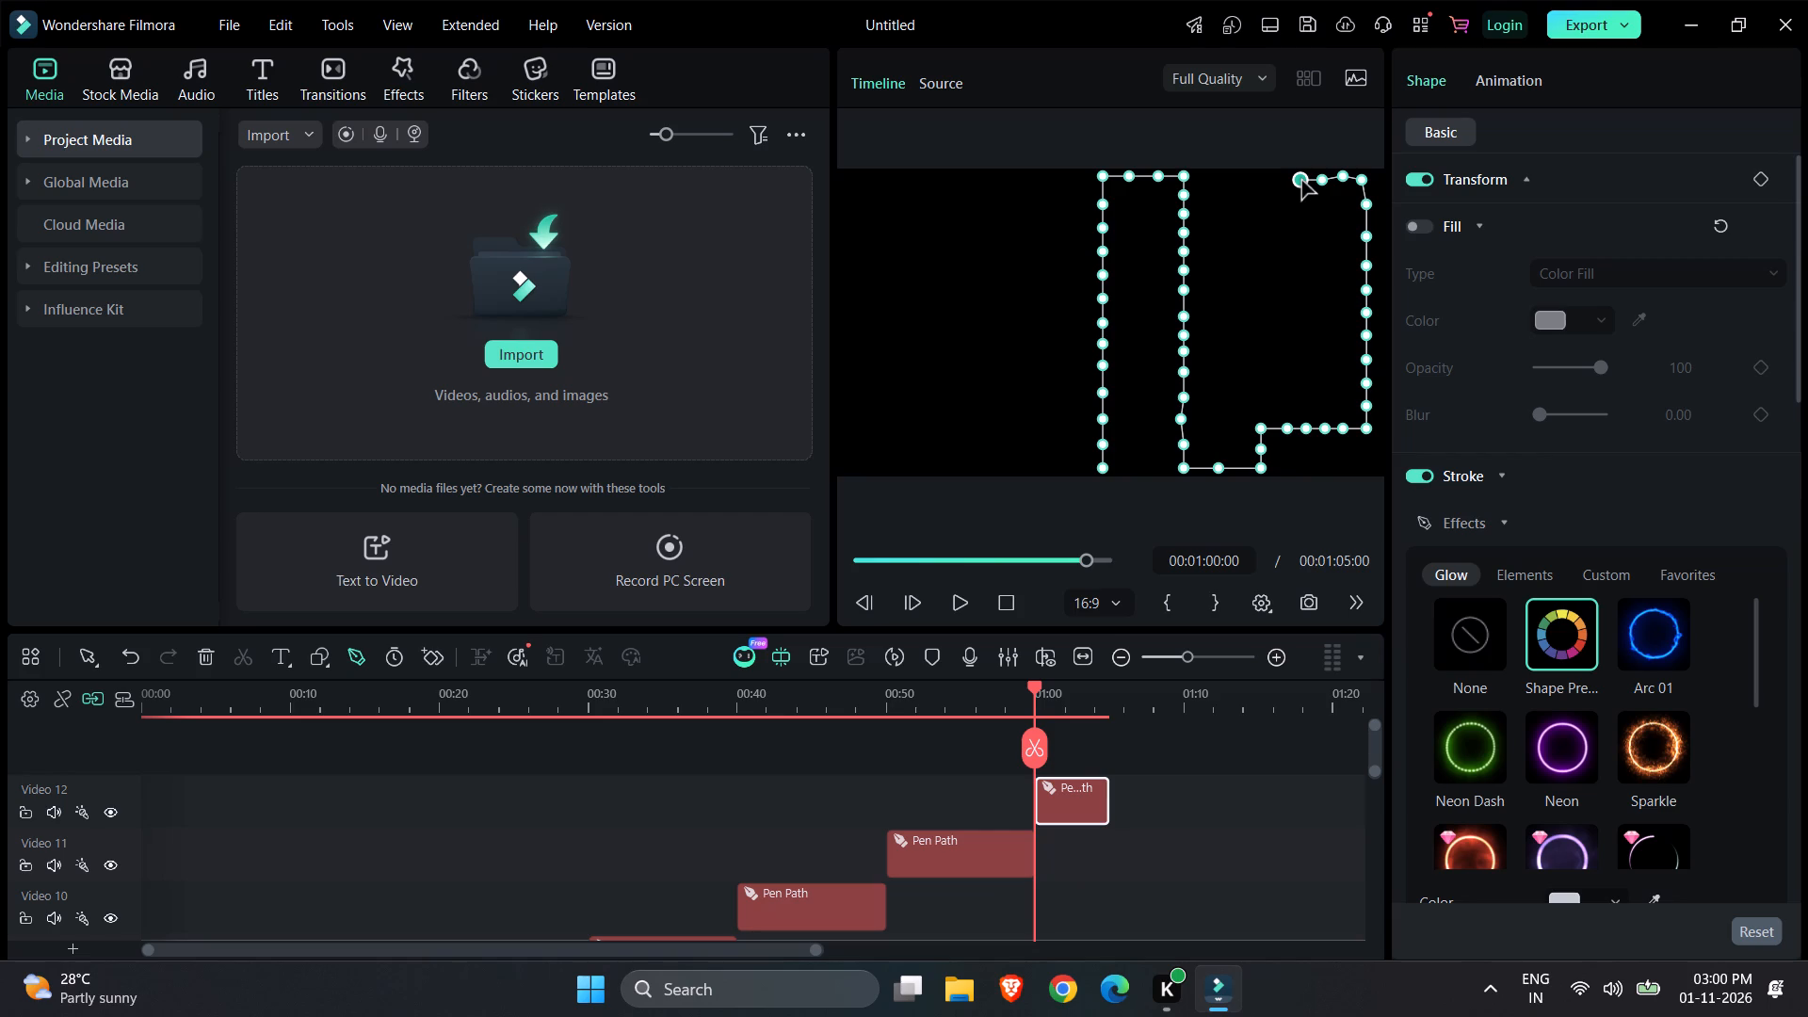
{"action": "left_click", "coordinate": [1279, 181]}
{"action": "left_click", "coordinate": [1262, 182]}
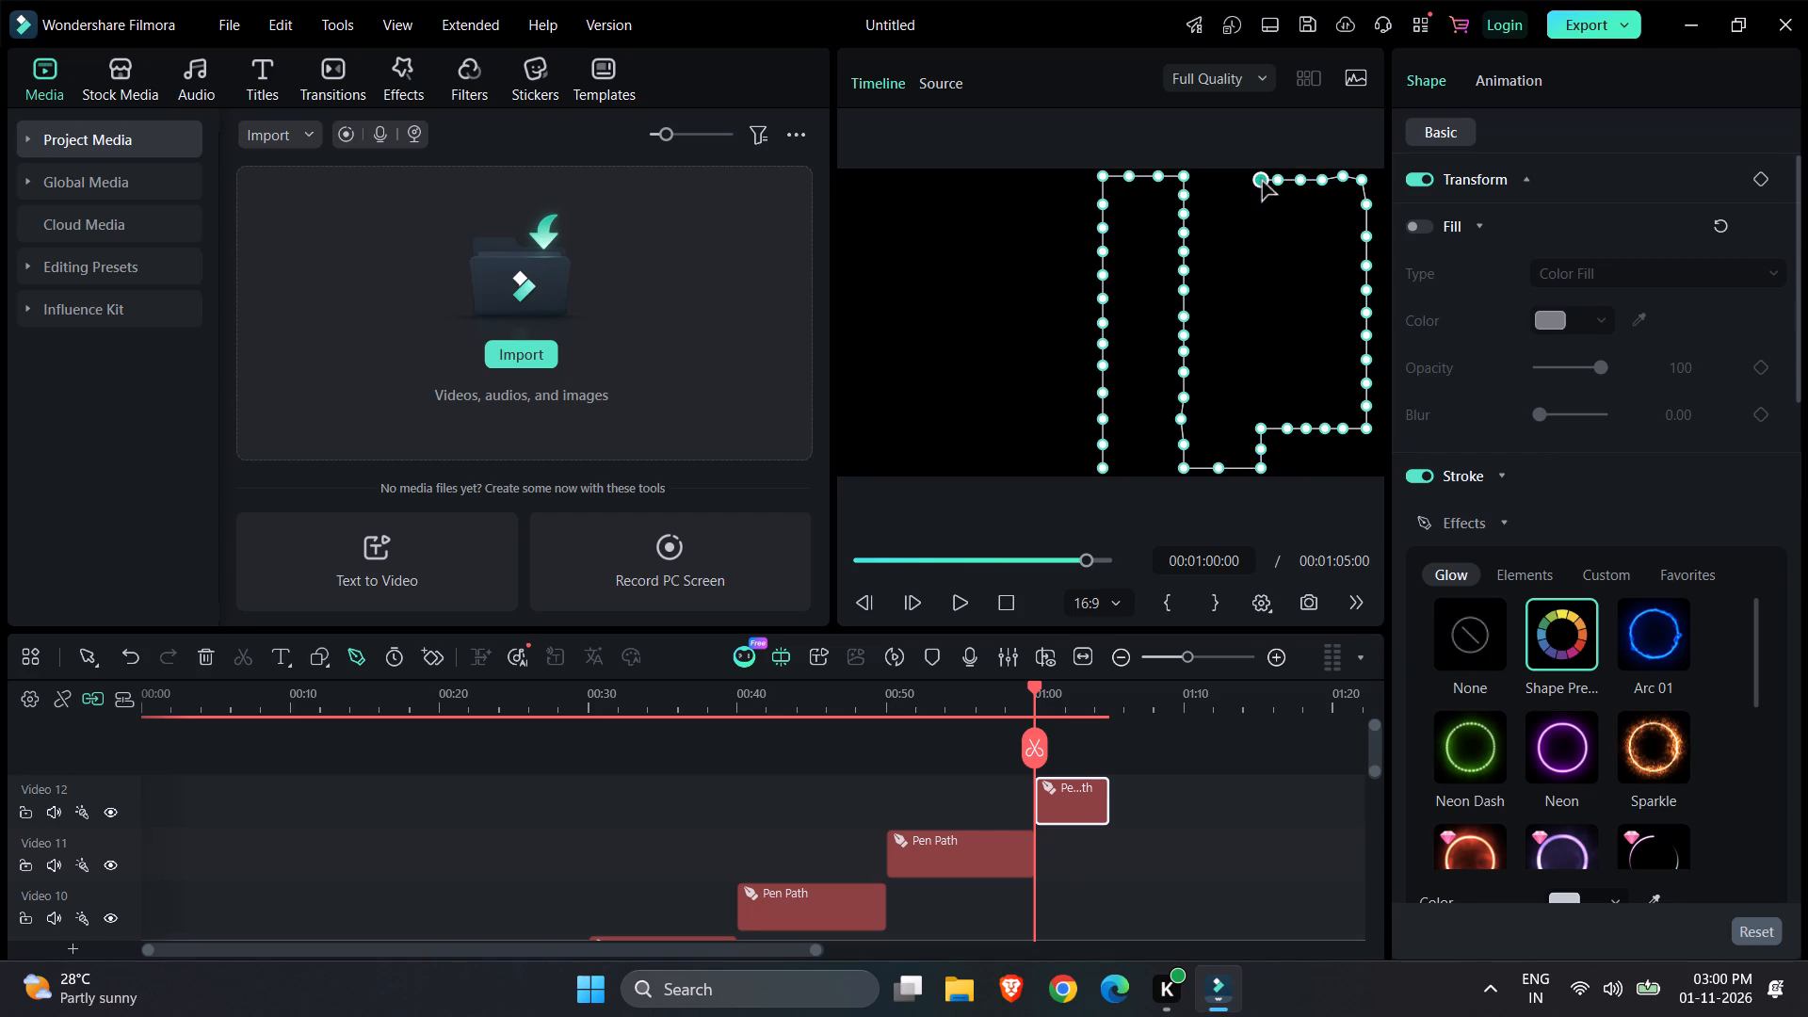
Add closely spaced points straight down from the second block's top-left corner to just above its lower ledge.
{"action": "left_click", "coordinate": [1262, 201]}
{"action": "left_click", "coordinate": [1263, 221]}
{"action": "left_click", "coordinate": [1263, 246]}
{"action": "left_click", "coordinate": [1264, 267]}
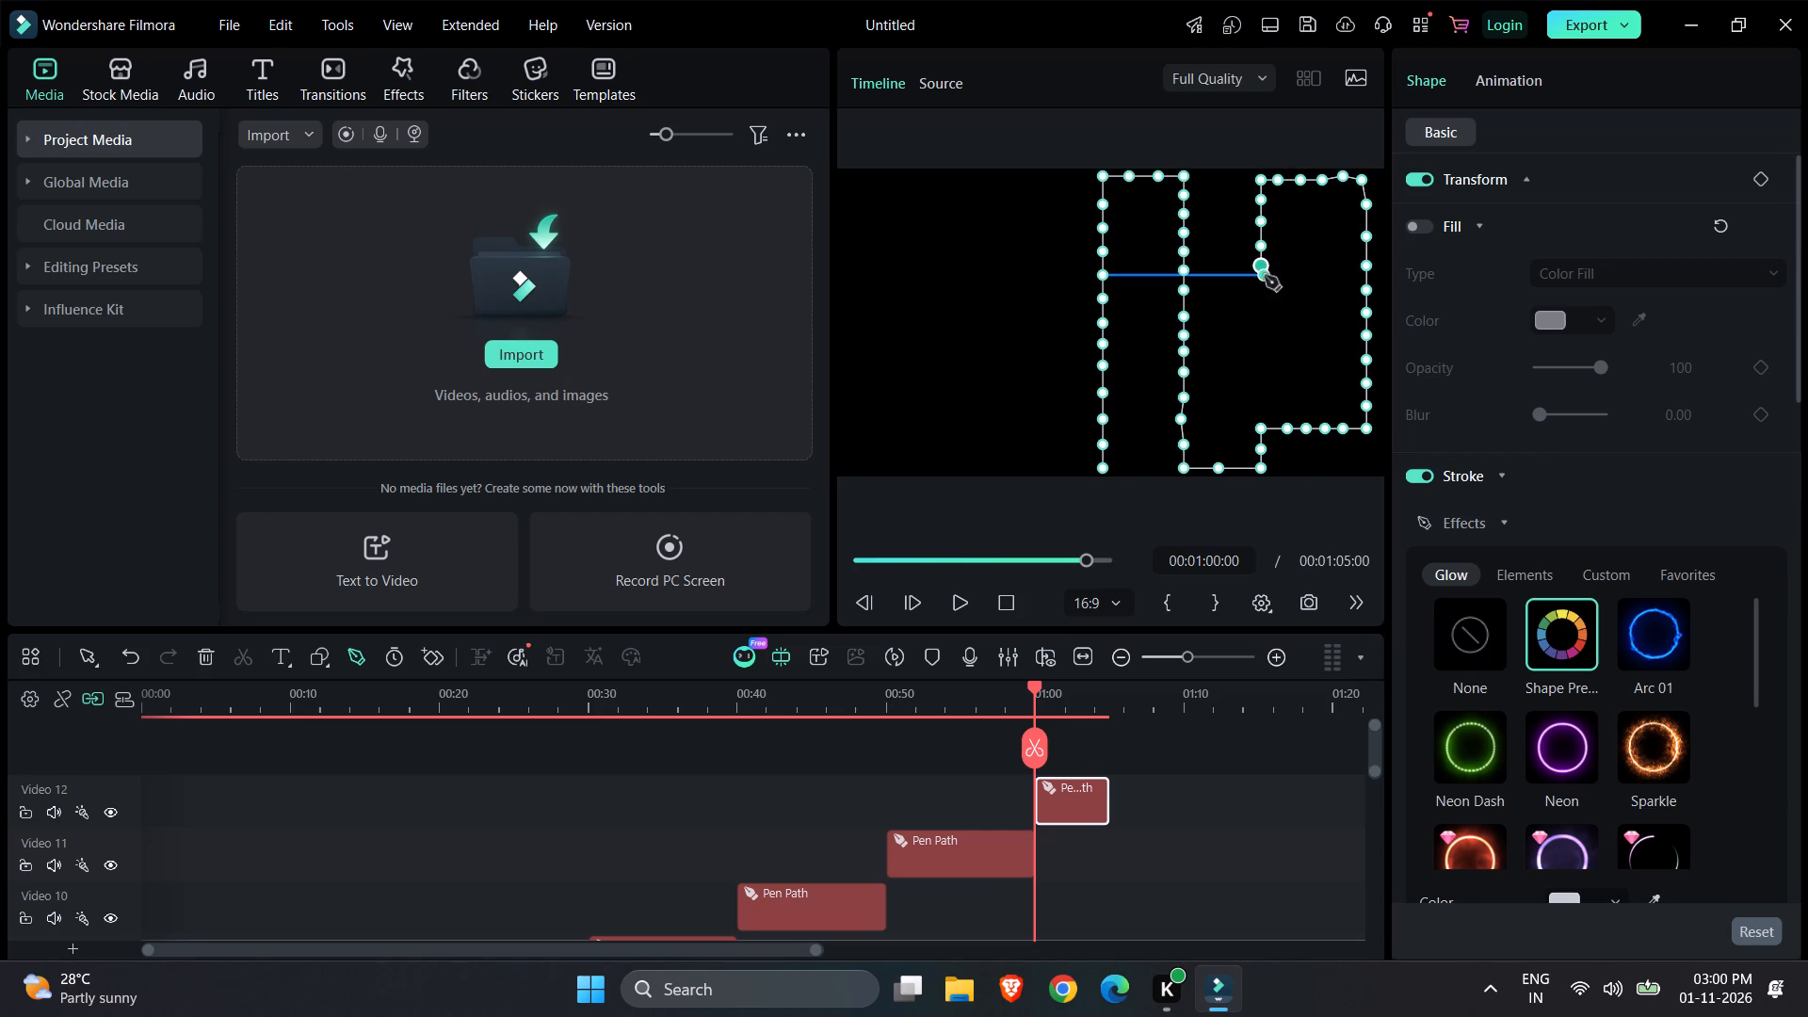
{"action": "left_click", "coordinate": [1266, 293]}
{"action": "left_click", "coordinate": [1265, 315]}
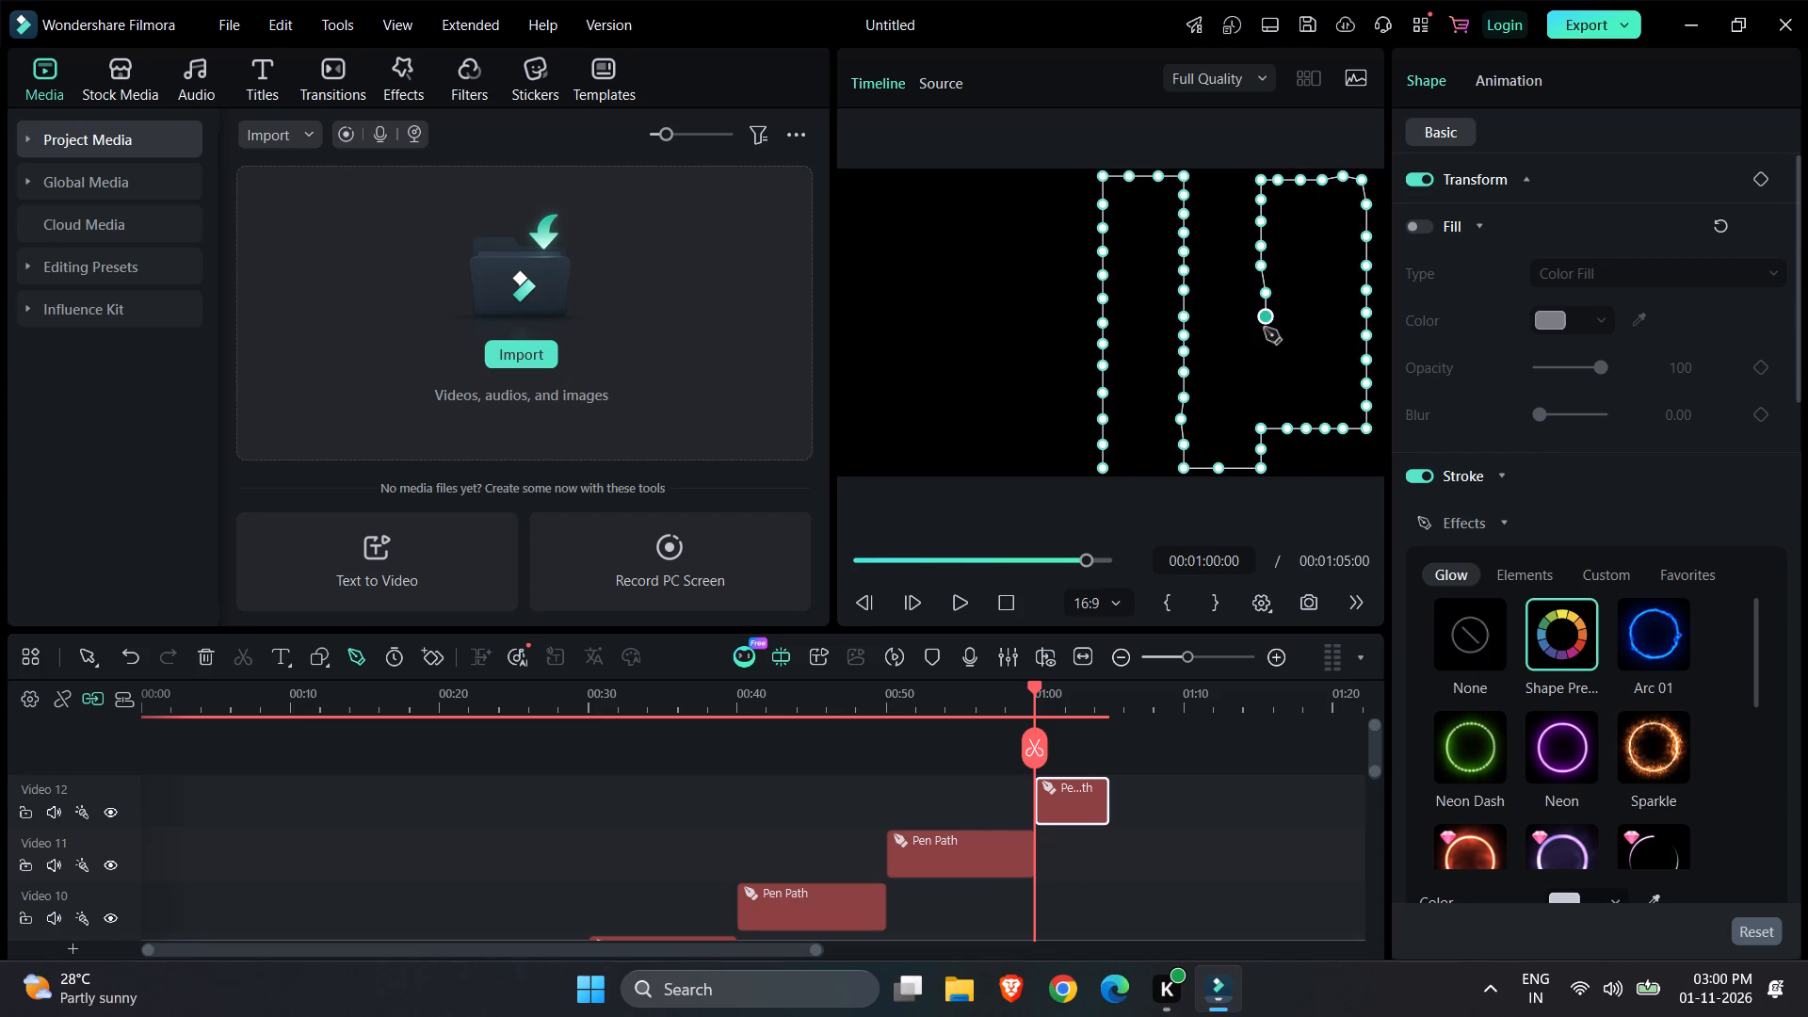
{"action": "left_click", "coordinate": [1264, 339]}
{"action": "left_click", "coordinate": [1264, 358]}
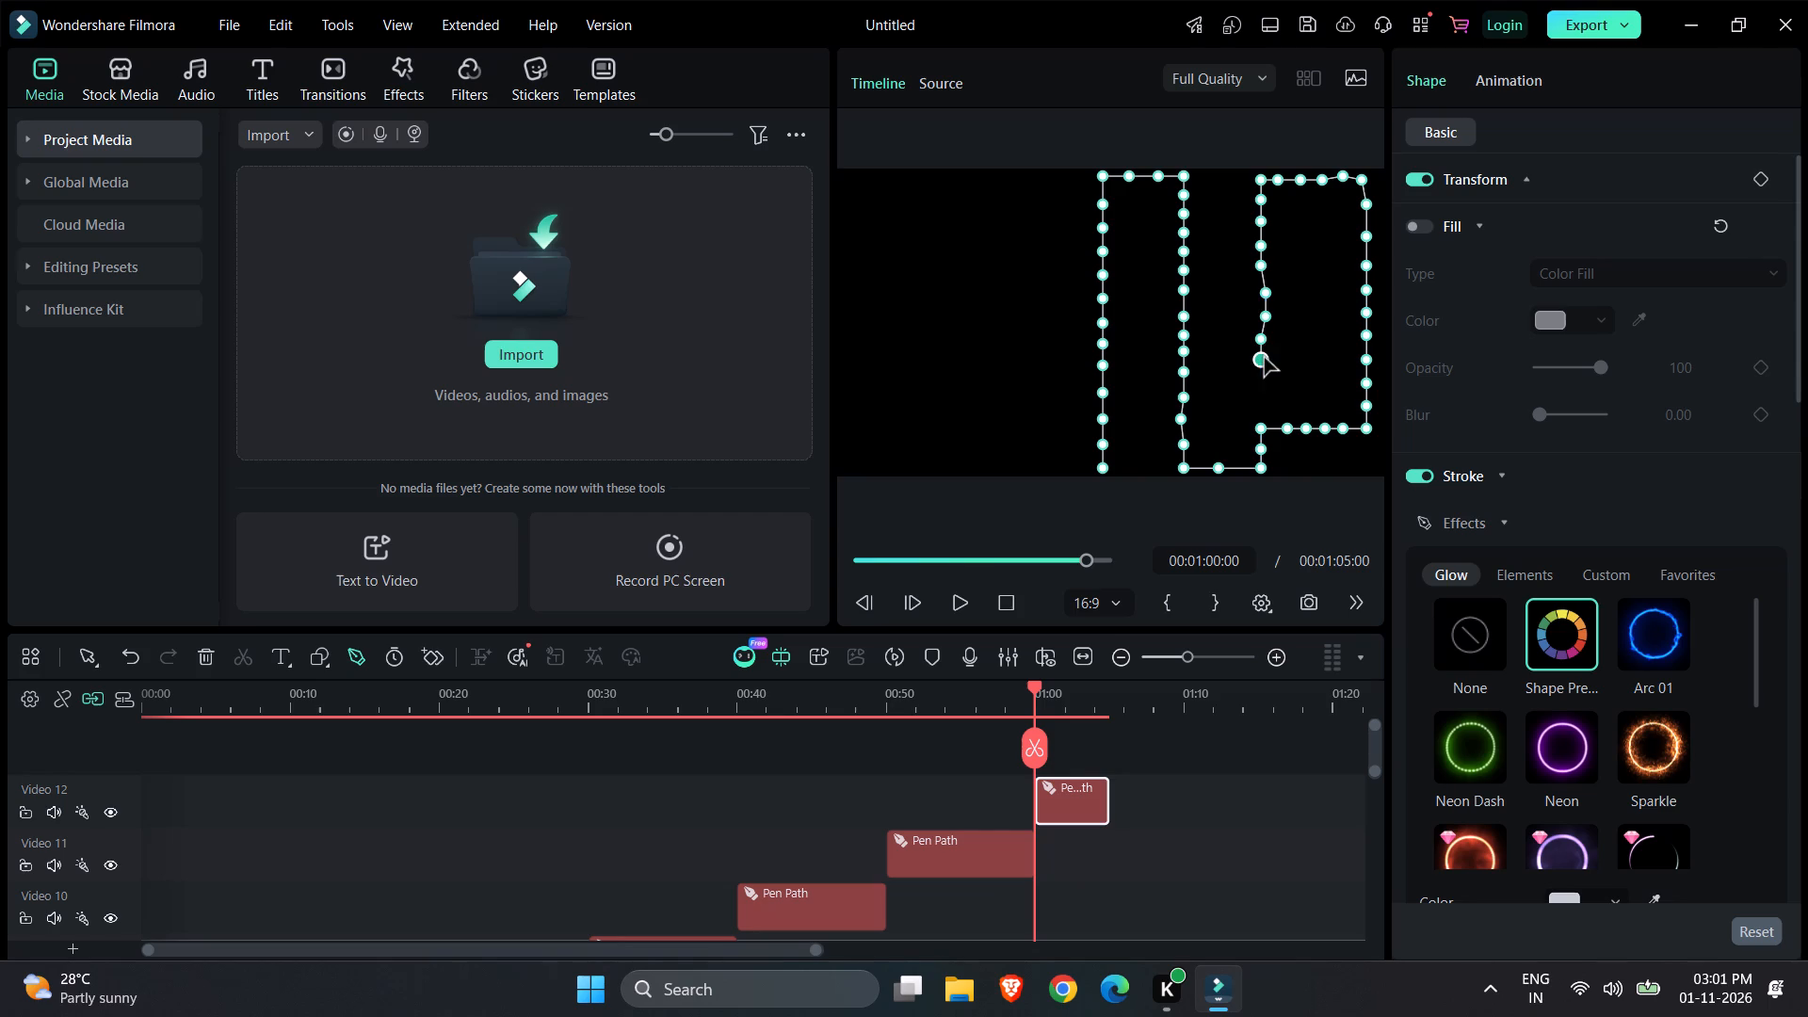
{"action": "left_click", "coordinate": [1263, 379]}
{"action": "left_click", "coordinate": [1262, 397]}
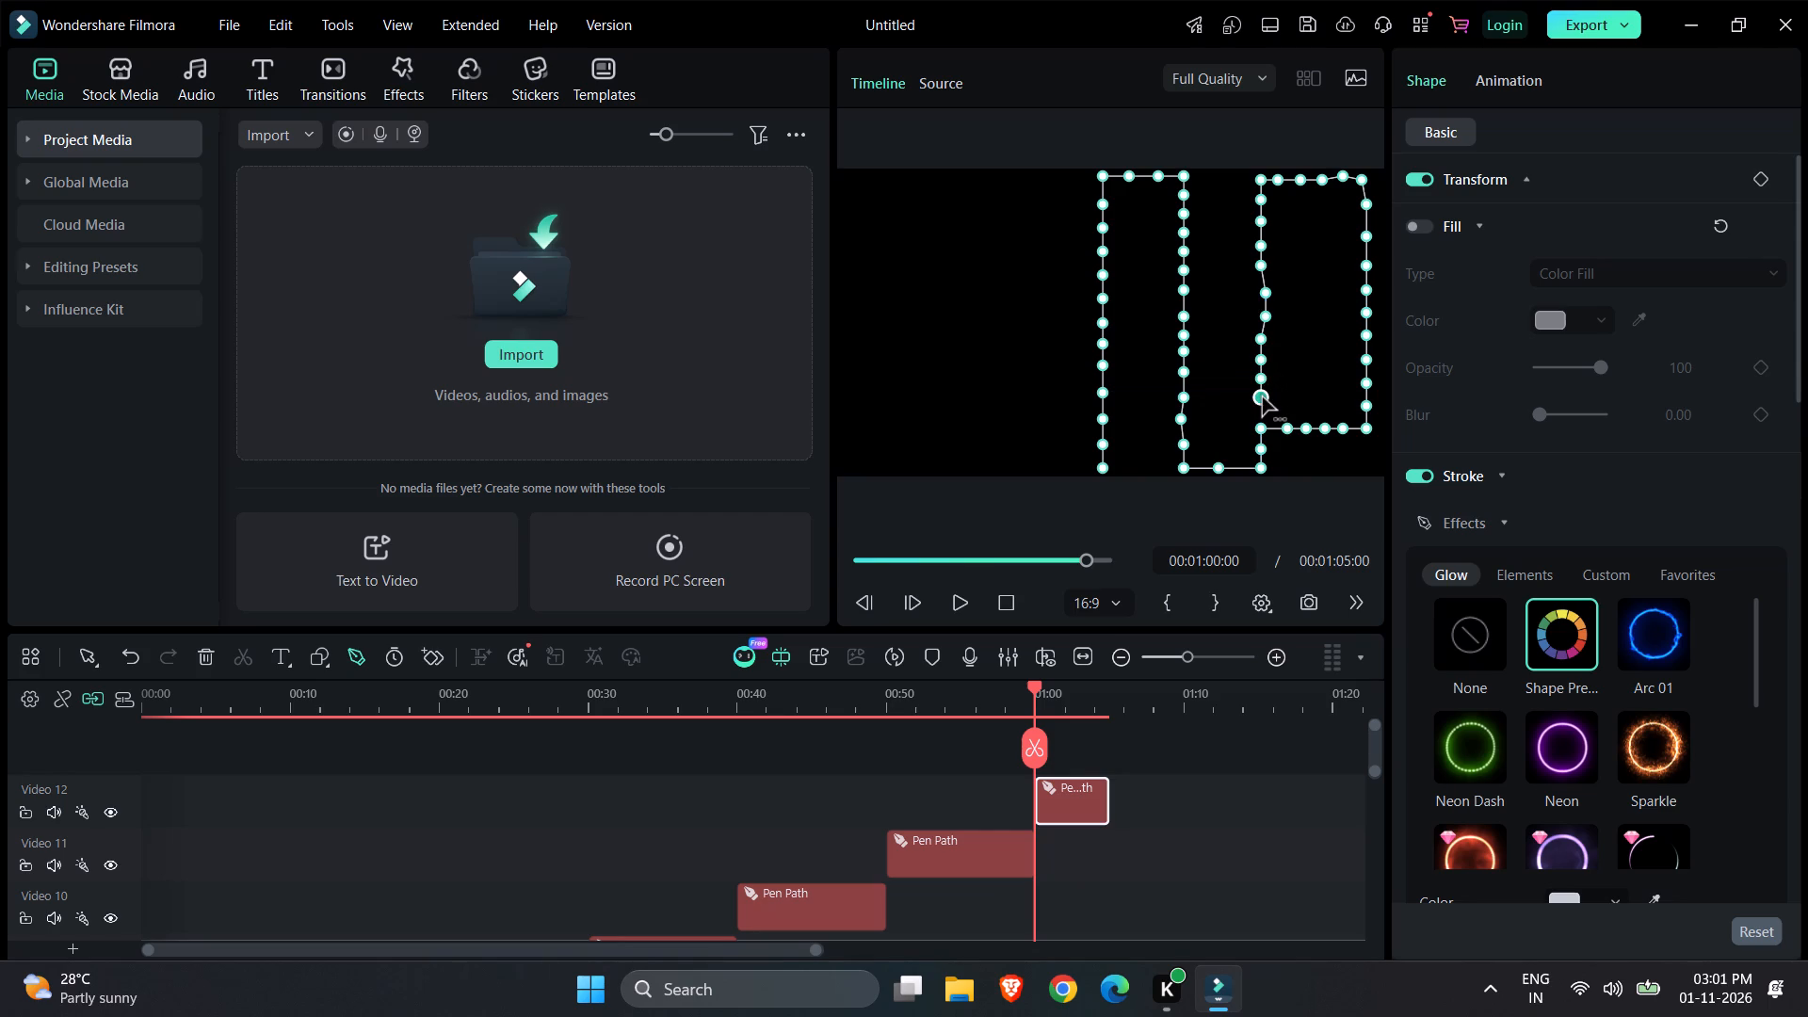
{"action": "left_click", "coordinate": [1262, 419]}
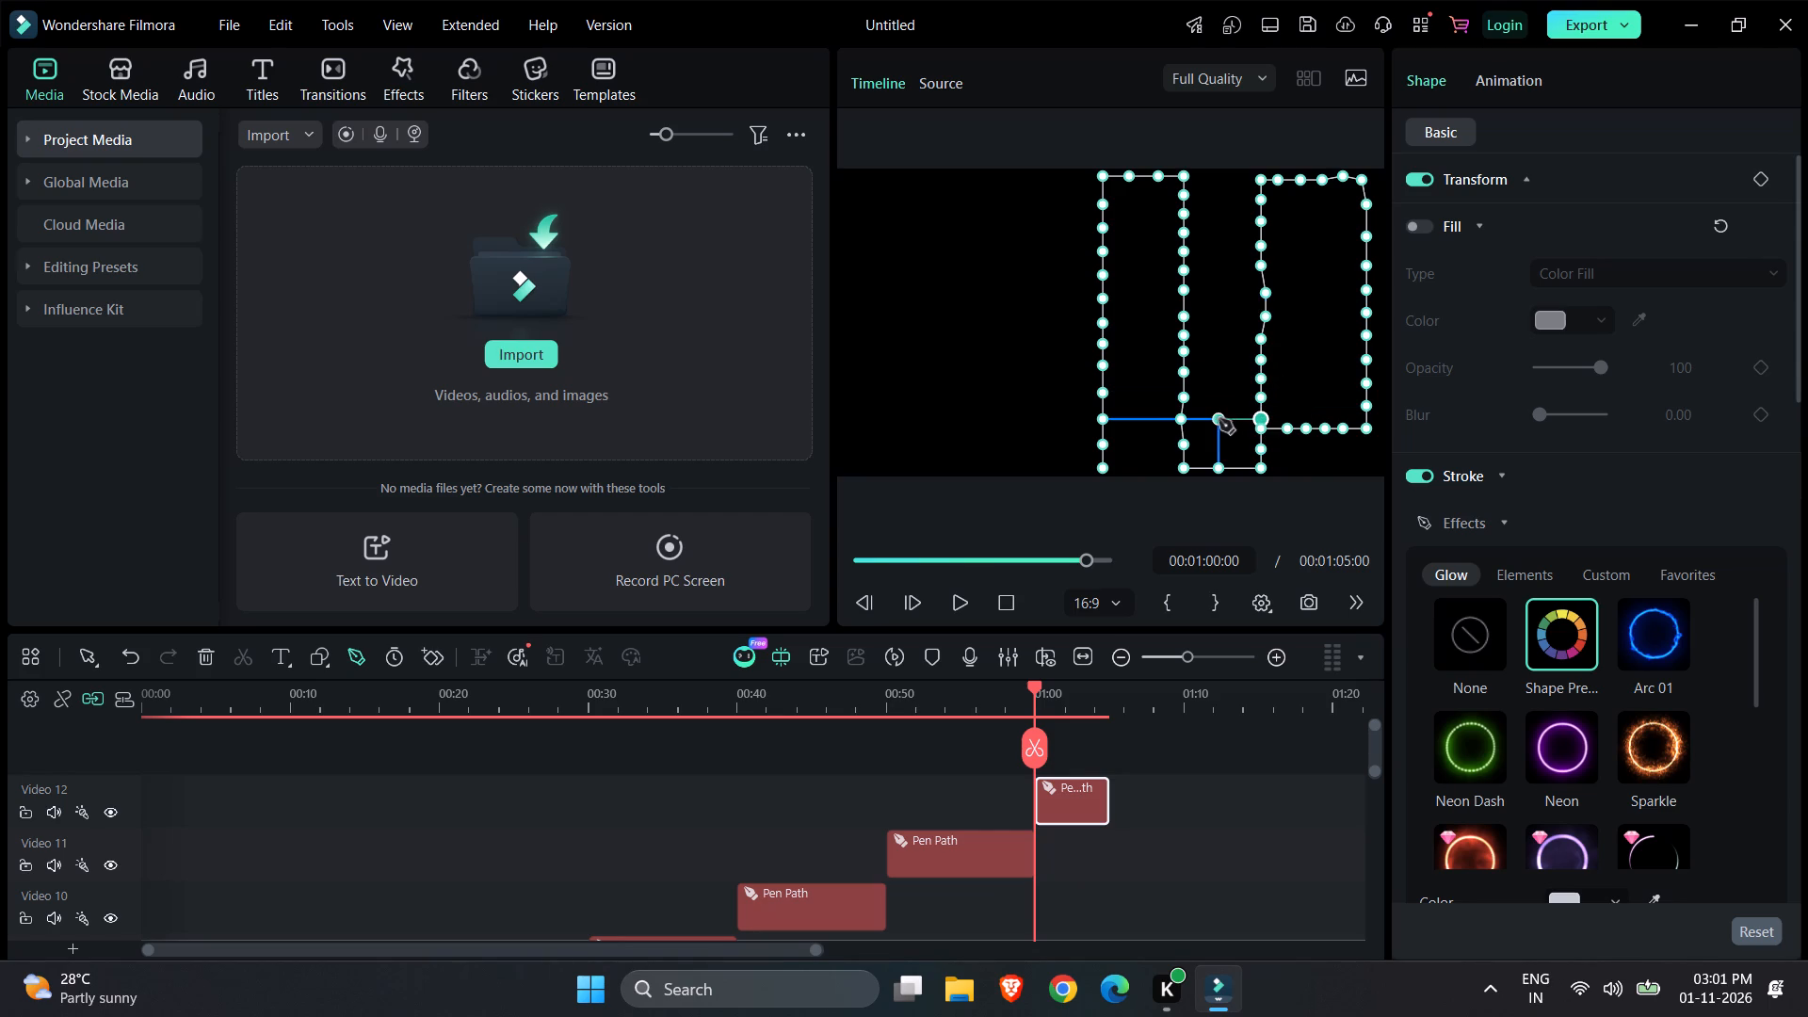
Run the path horizontally leftward across the lower part of the first column to a short distance beyond its left side.
{"action": "left_click", "coordinate": [1219, 419]}
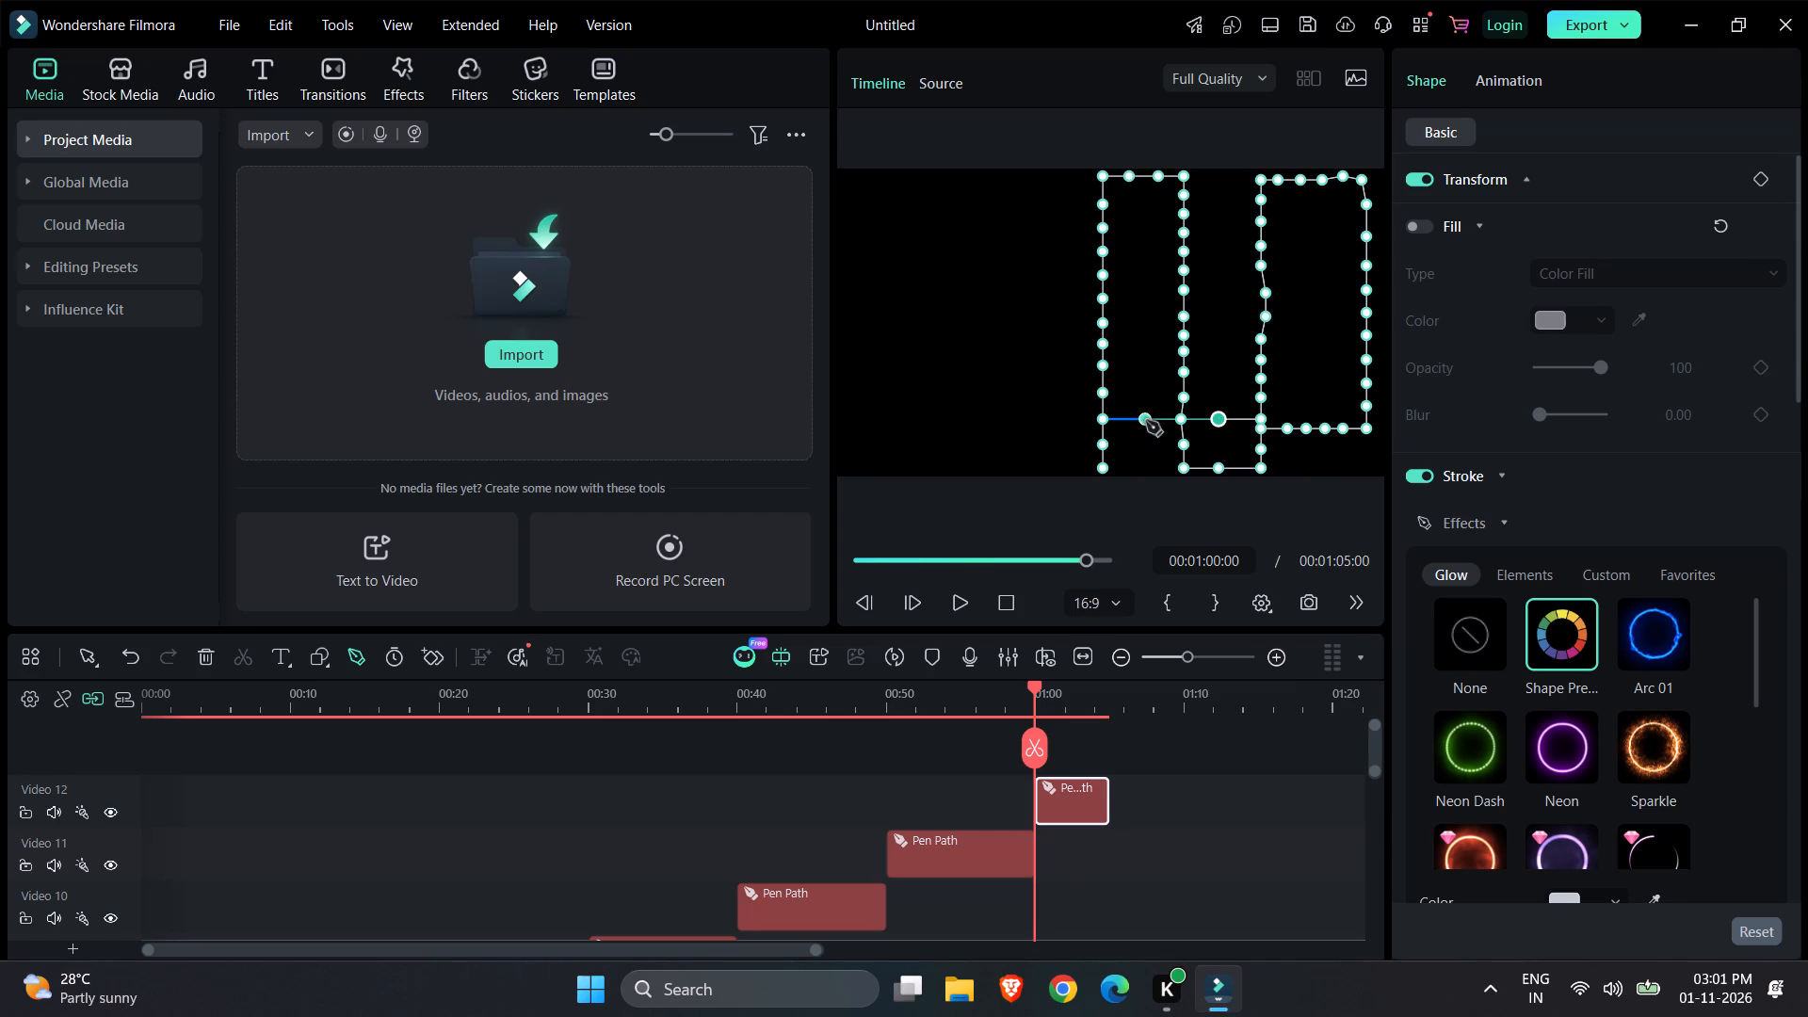
{"action": "left_click", "coordinate": [1145, 421]}
{"action": "left_click", "coordinate": [1088, 421]}
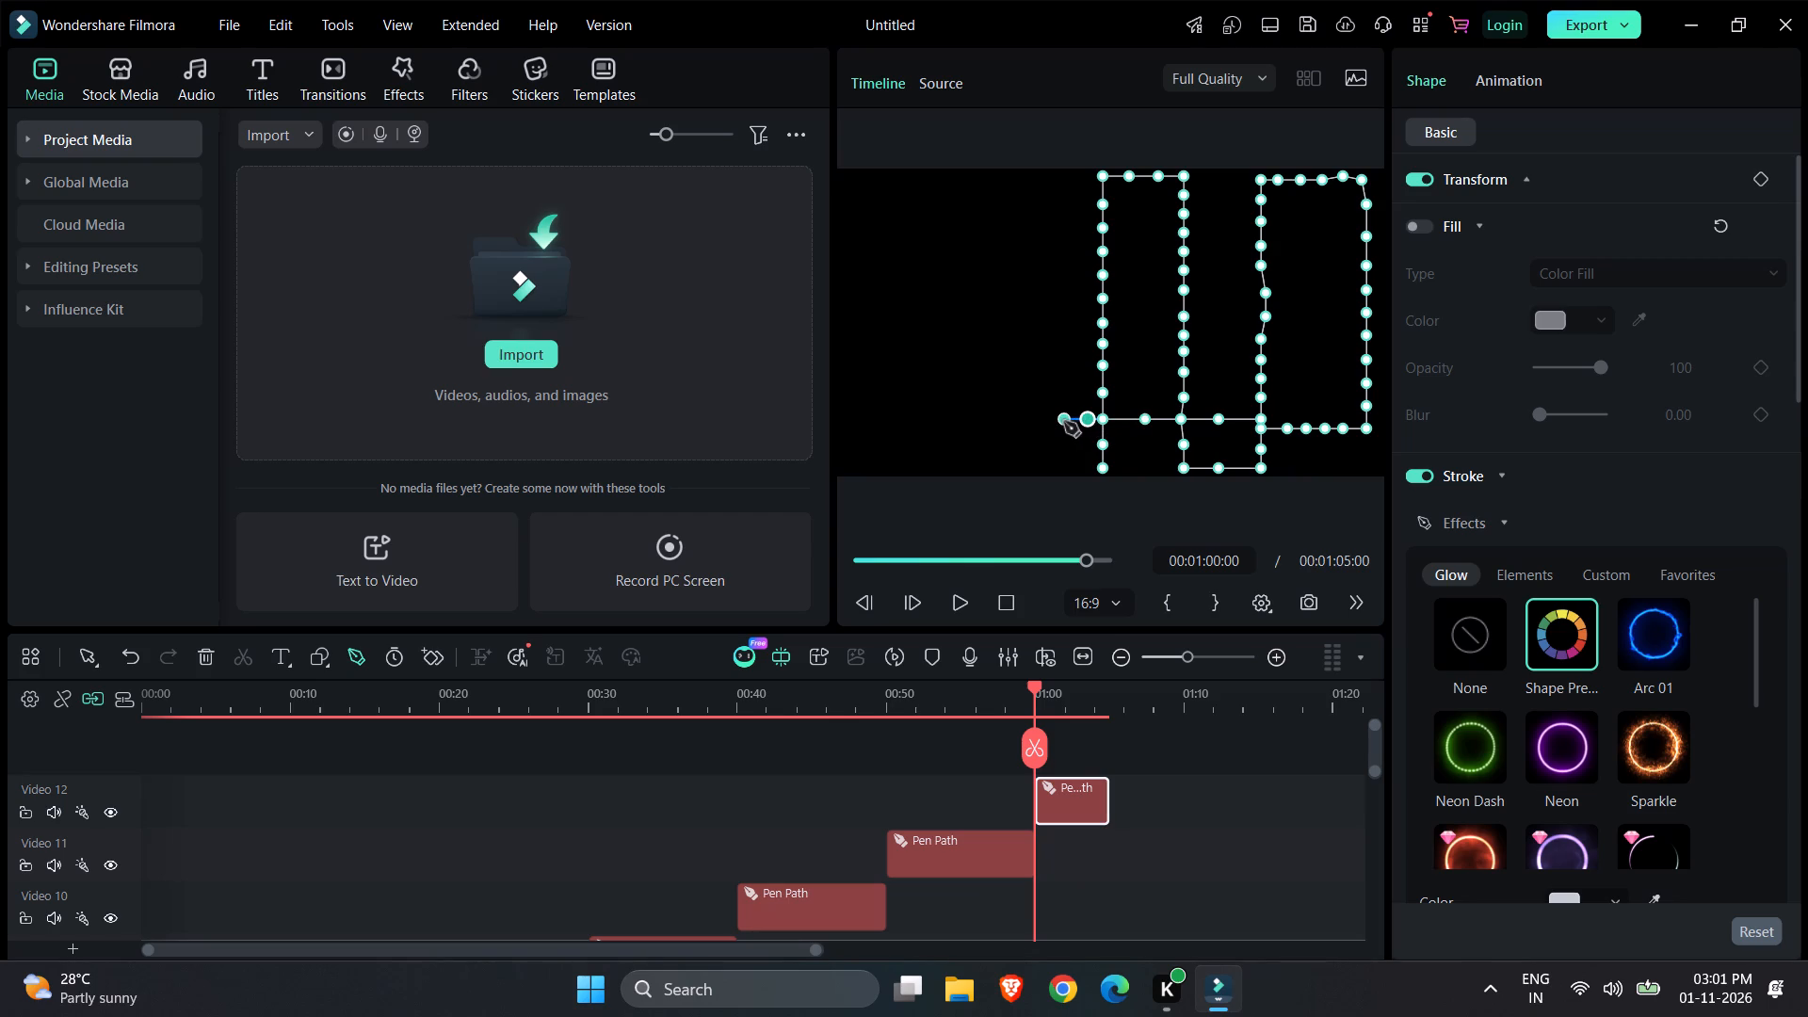
{"action": "left_click", "coordinate": [1063, 422]}
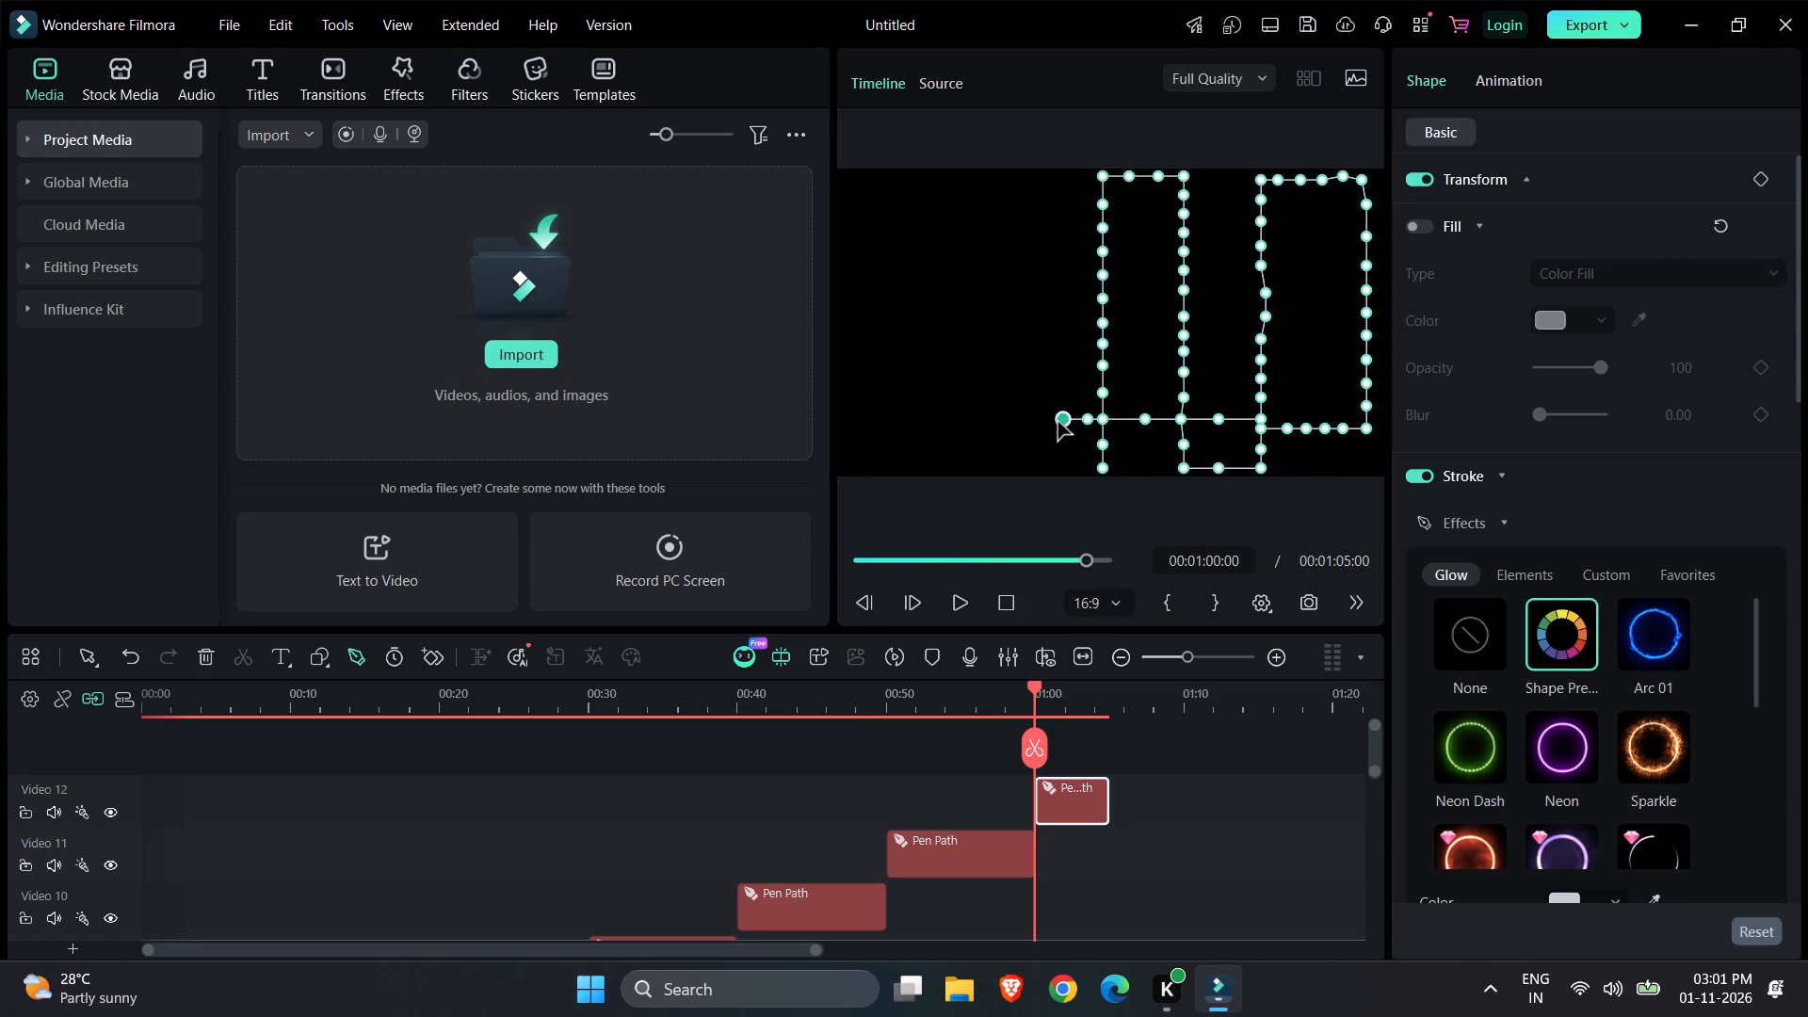
{"action": "left_click", "coordinate": [1041, 422]}
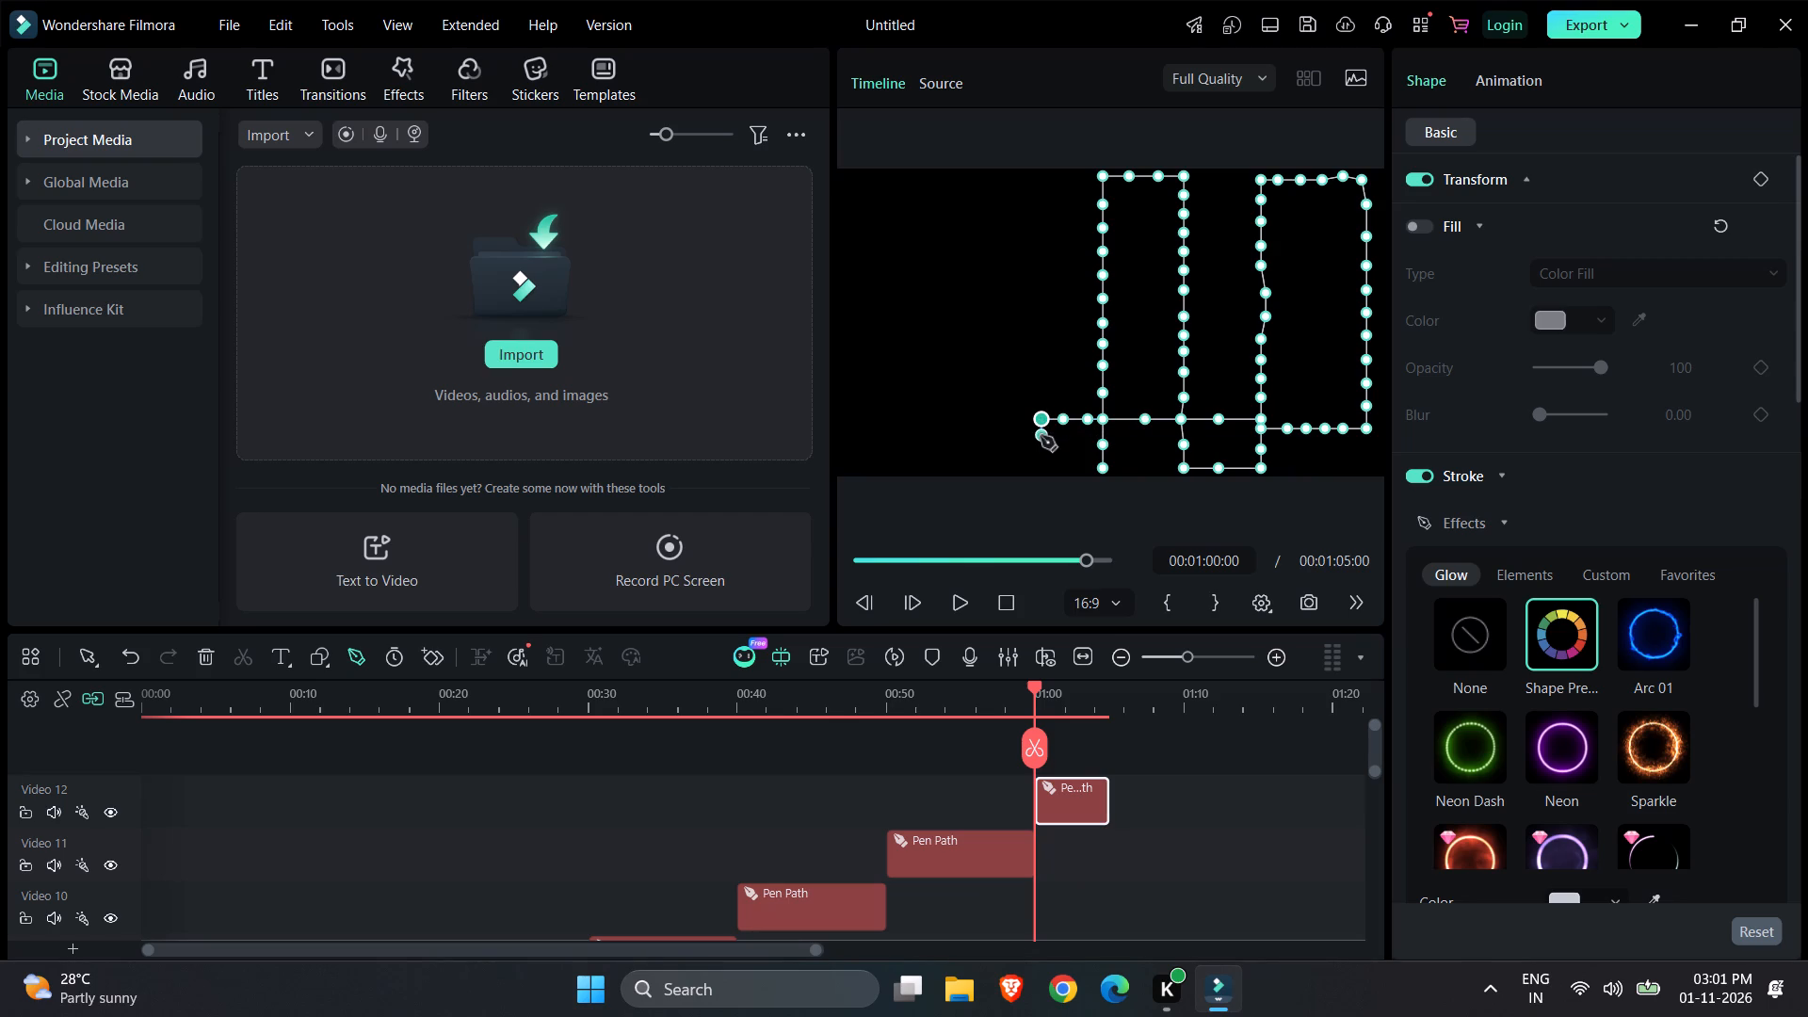
Draw a narrow notch left of the column: down near the frame's bottom edge, a short way left, and back up.
{"action": "left_click", "coordinate": [1041, 436]}
{"action": "left_click", "coordinate": [1040, 446]}
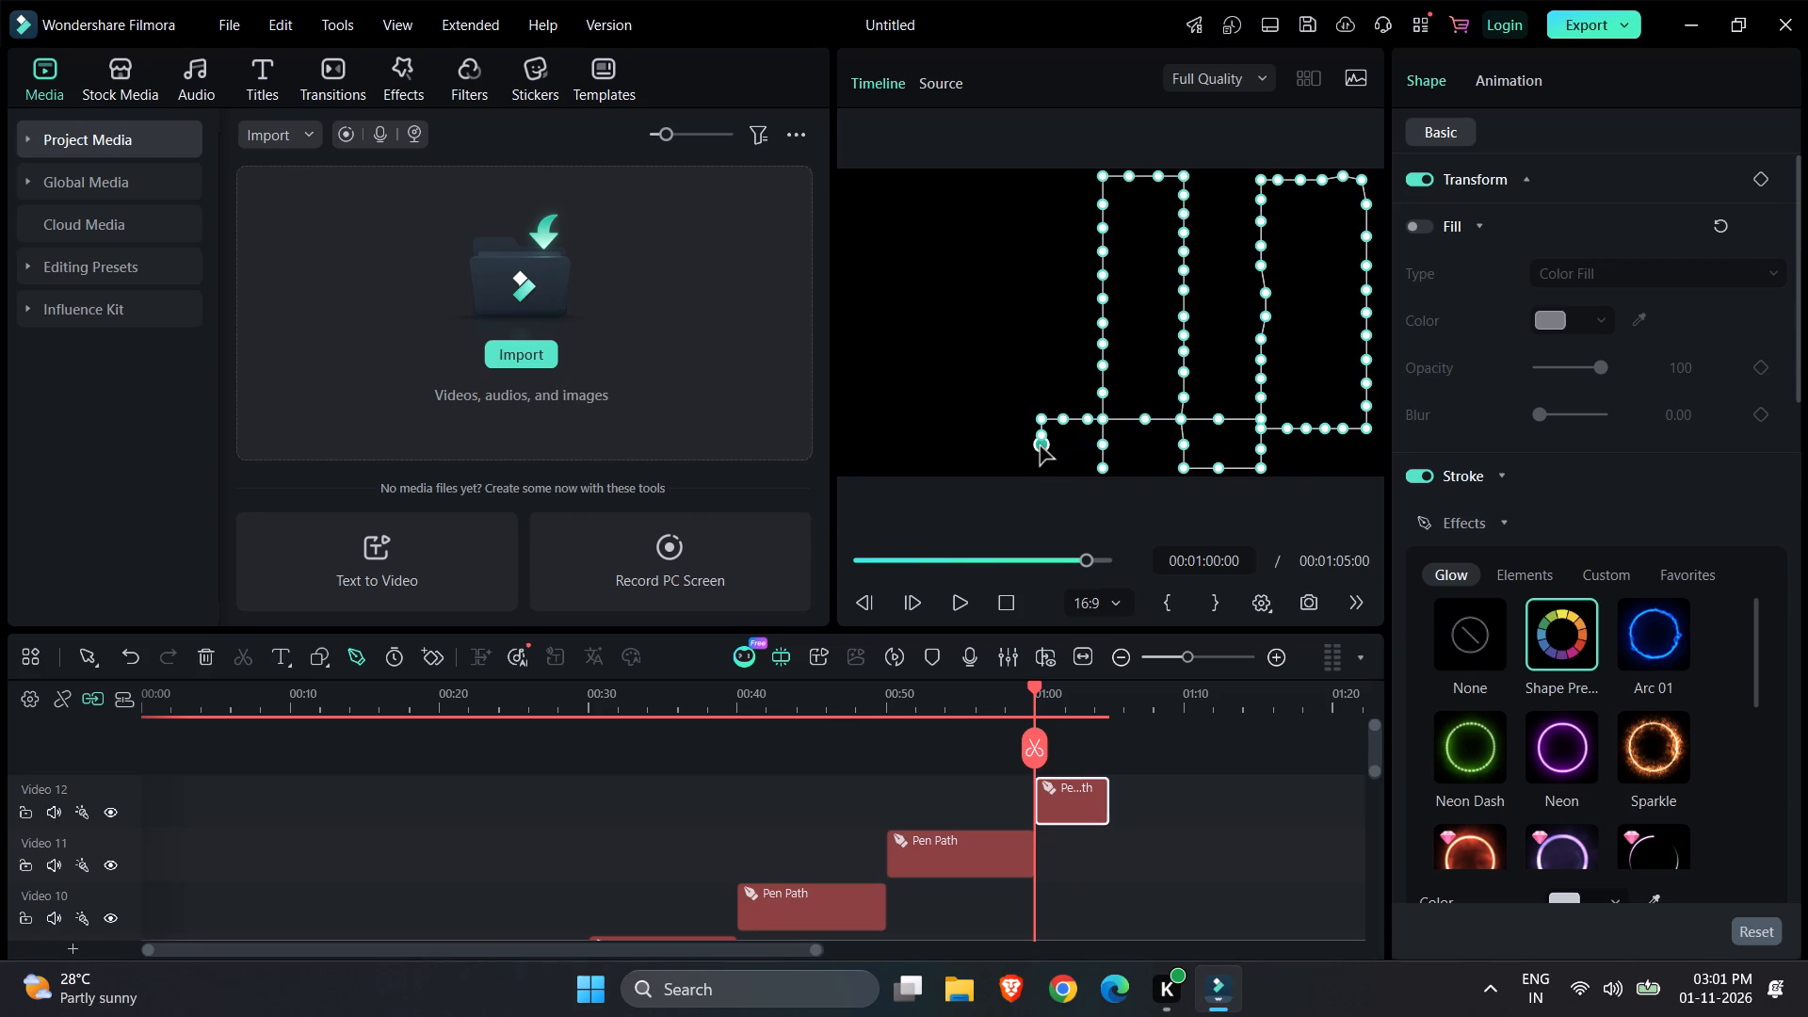
{"action": "left_click", "coordinate": [1040, 463]}
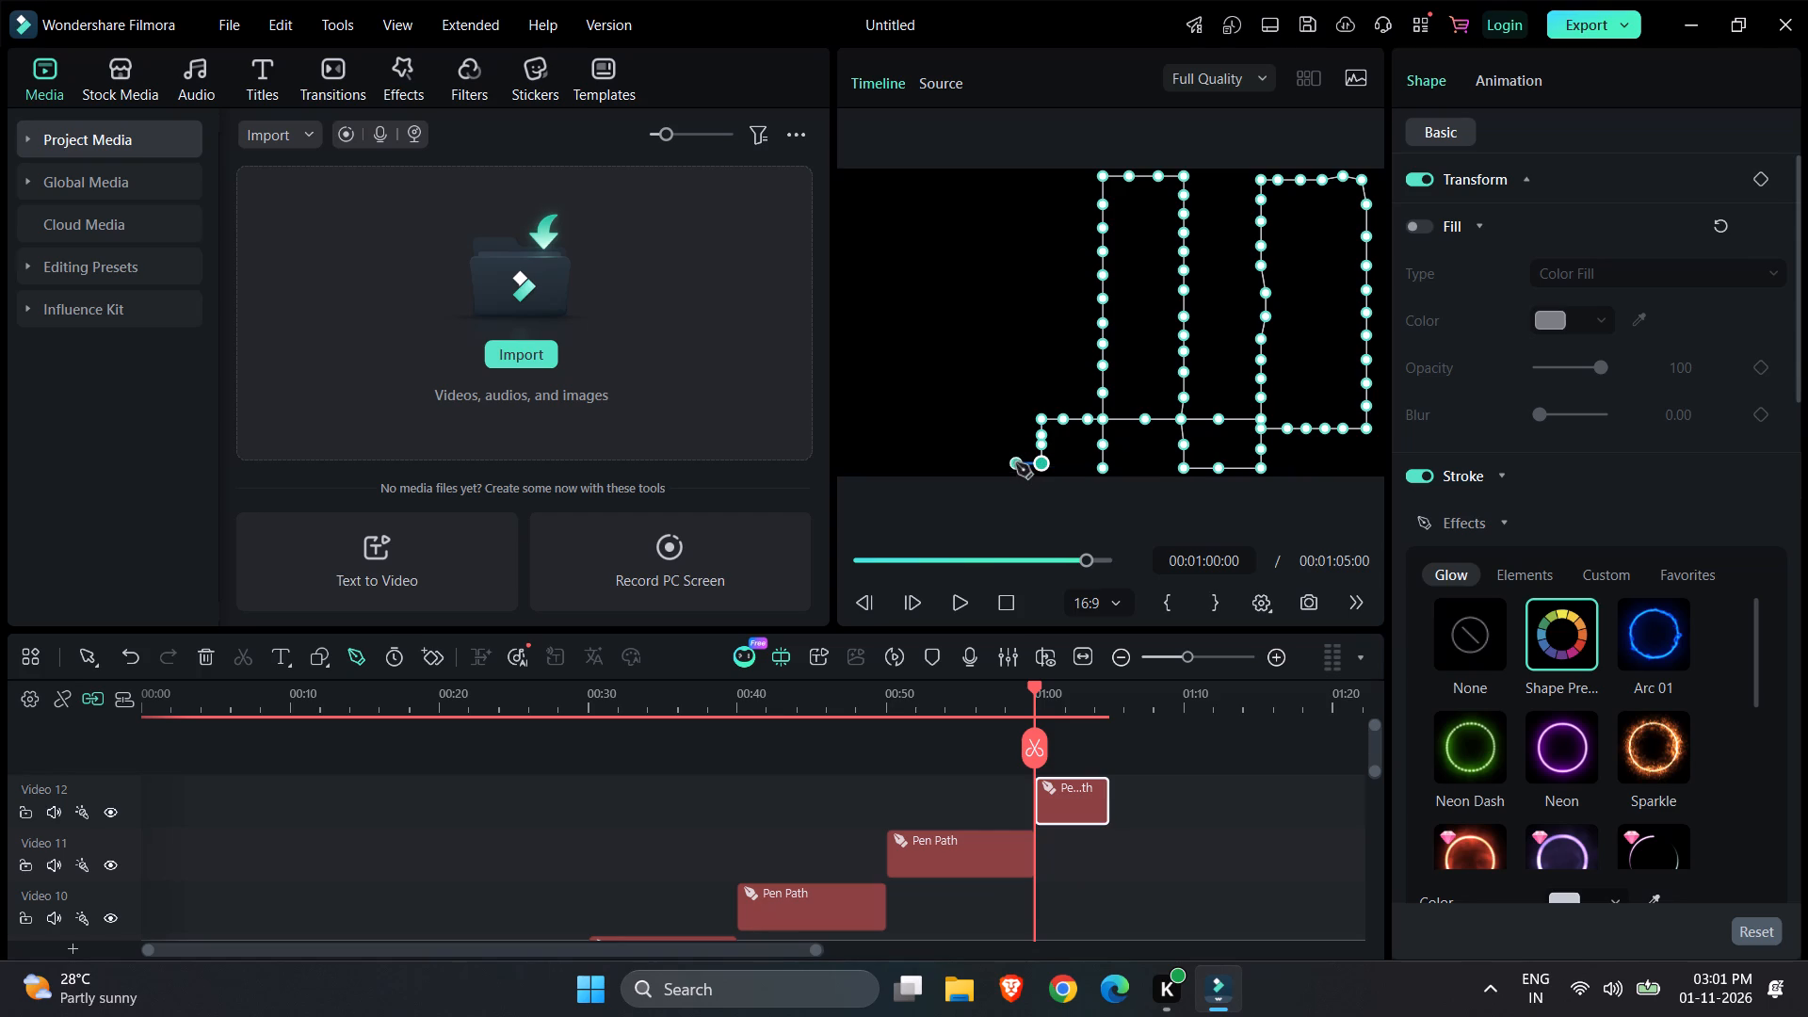
{"action": "left_click", "coordinate": [1016, 463]}
{"action": "left_click", "coordinate": [1016, 448]}
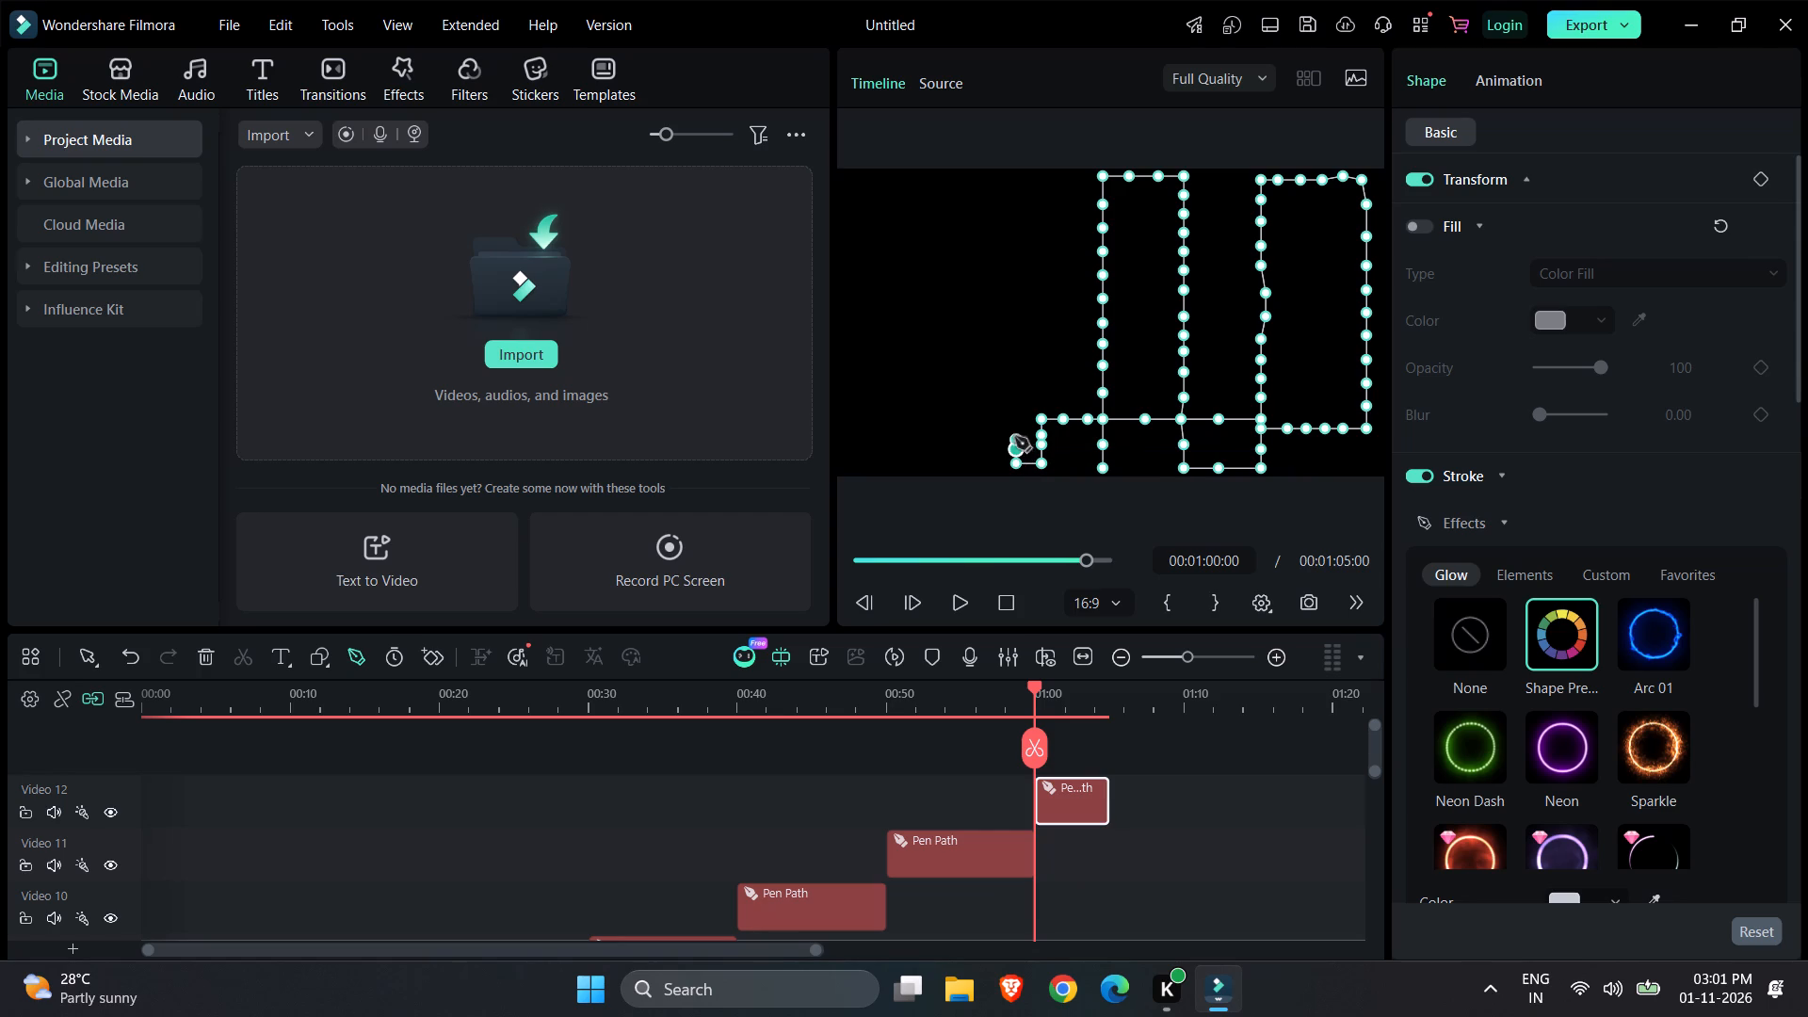
{"action": "left_click", "coordinate": [1015, 432]}
{"action": "left_click", "coordinate": [1015, 420]}
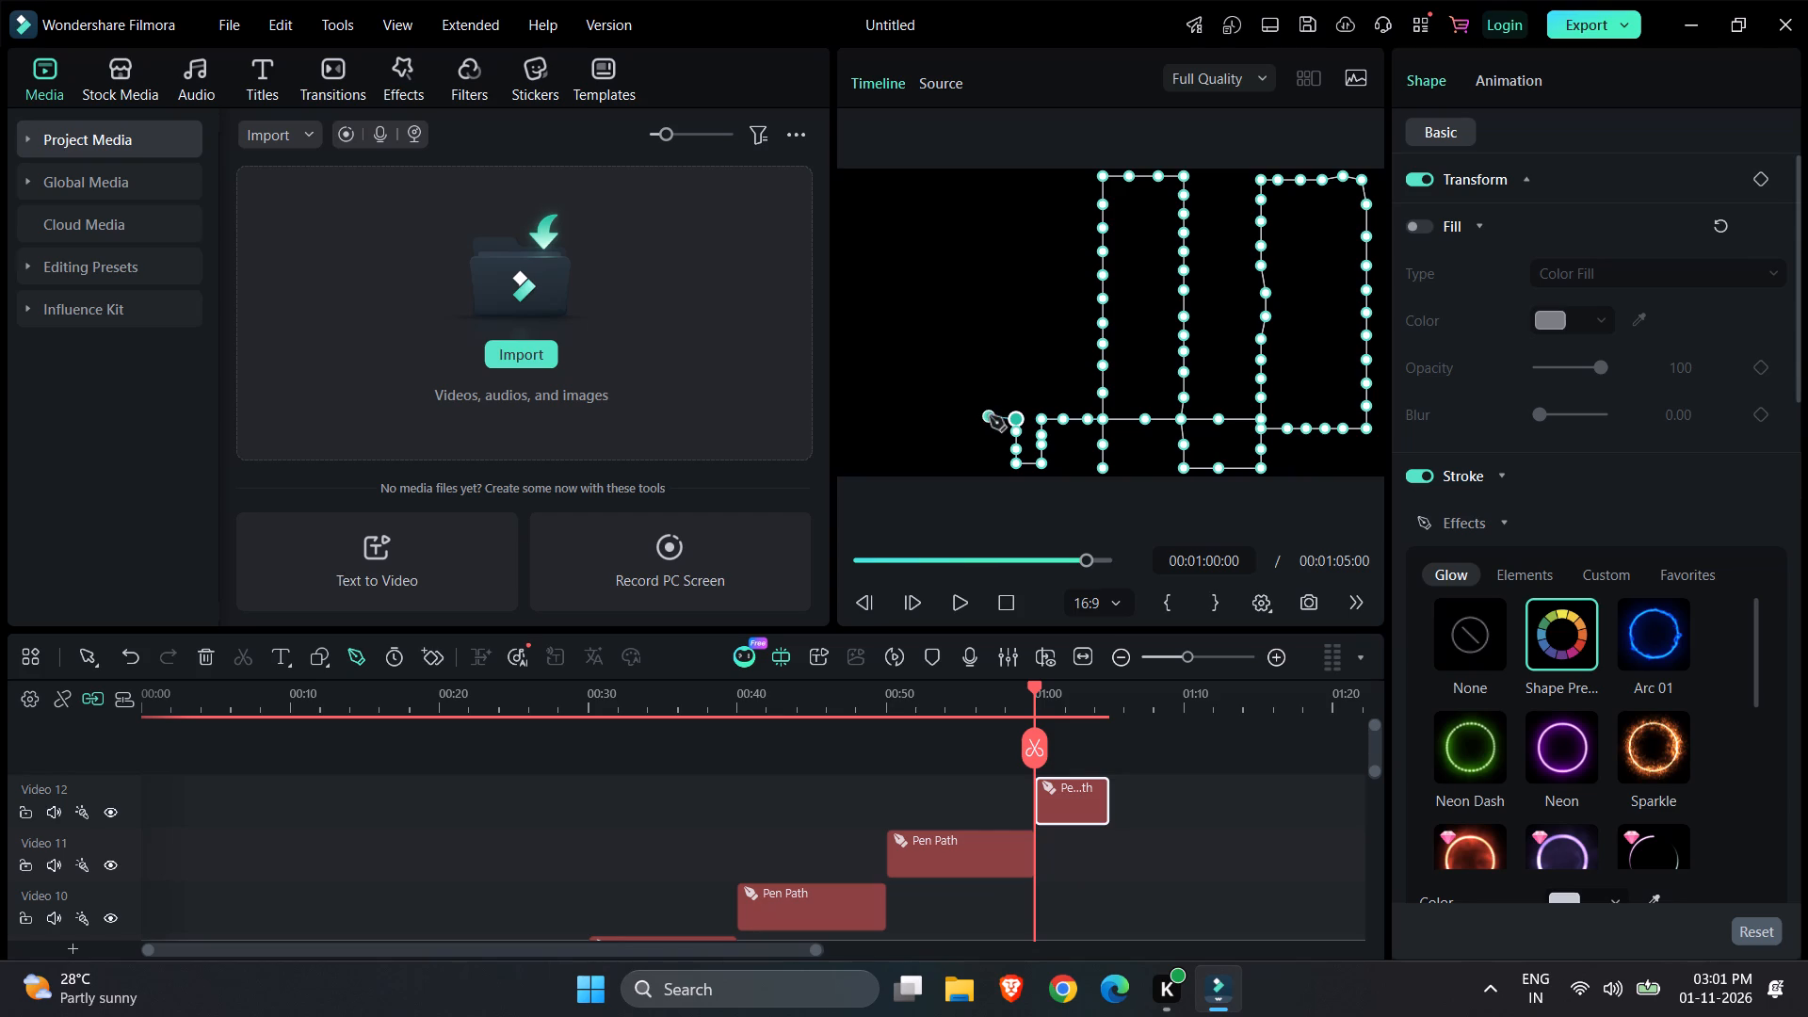
Continue the path leftward in square battlements, two notches reaching near the frame's bottom, ending on the raised level beside its left edge.
{"action": "left_click", "coordinate": [972, 419]}
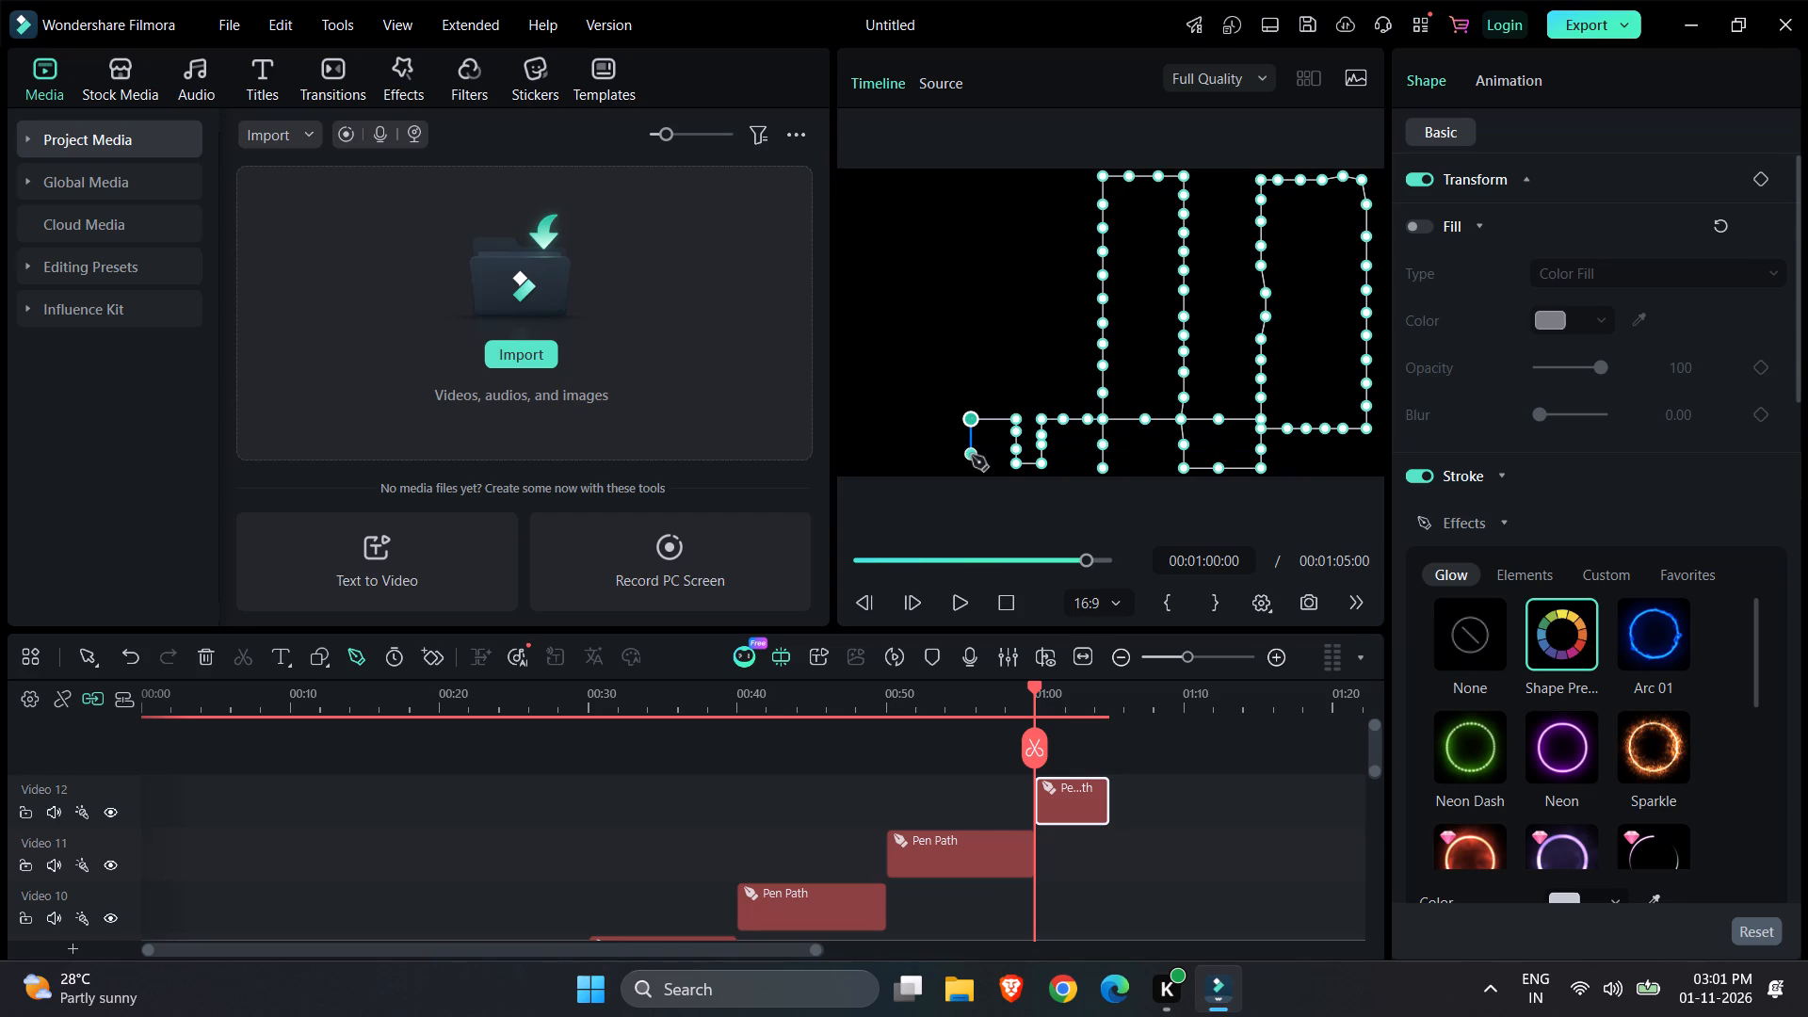
{"action": "left_click", "coordinate": [974, 462]}
{"action": "left_click", "coordinate": [933, 462]}
{"action": "left_click", "coordinate": [933, 422]}
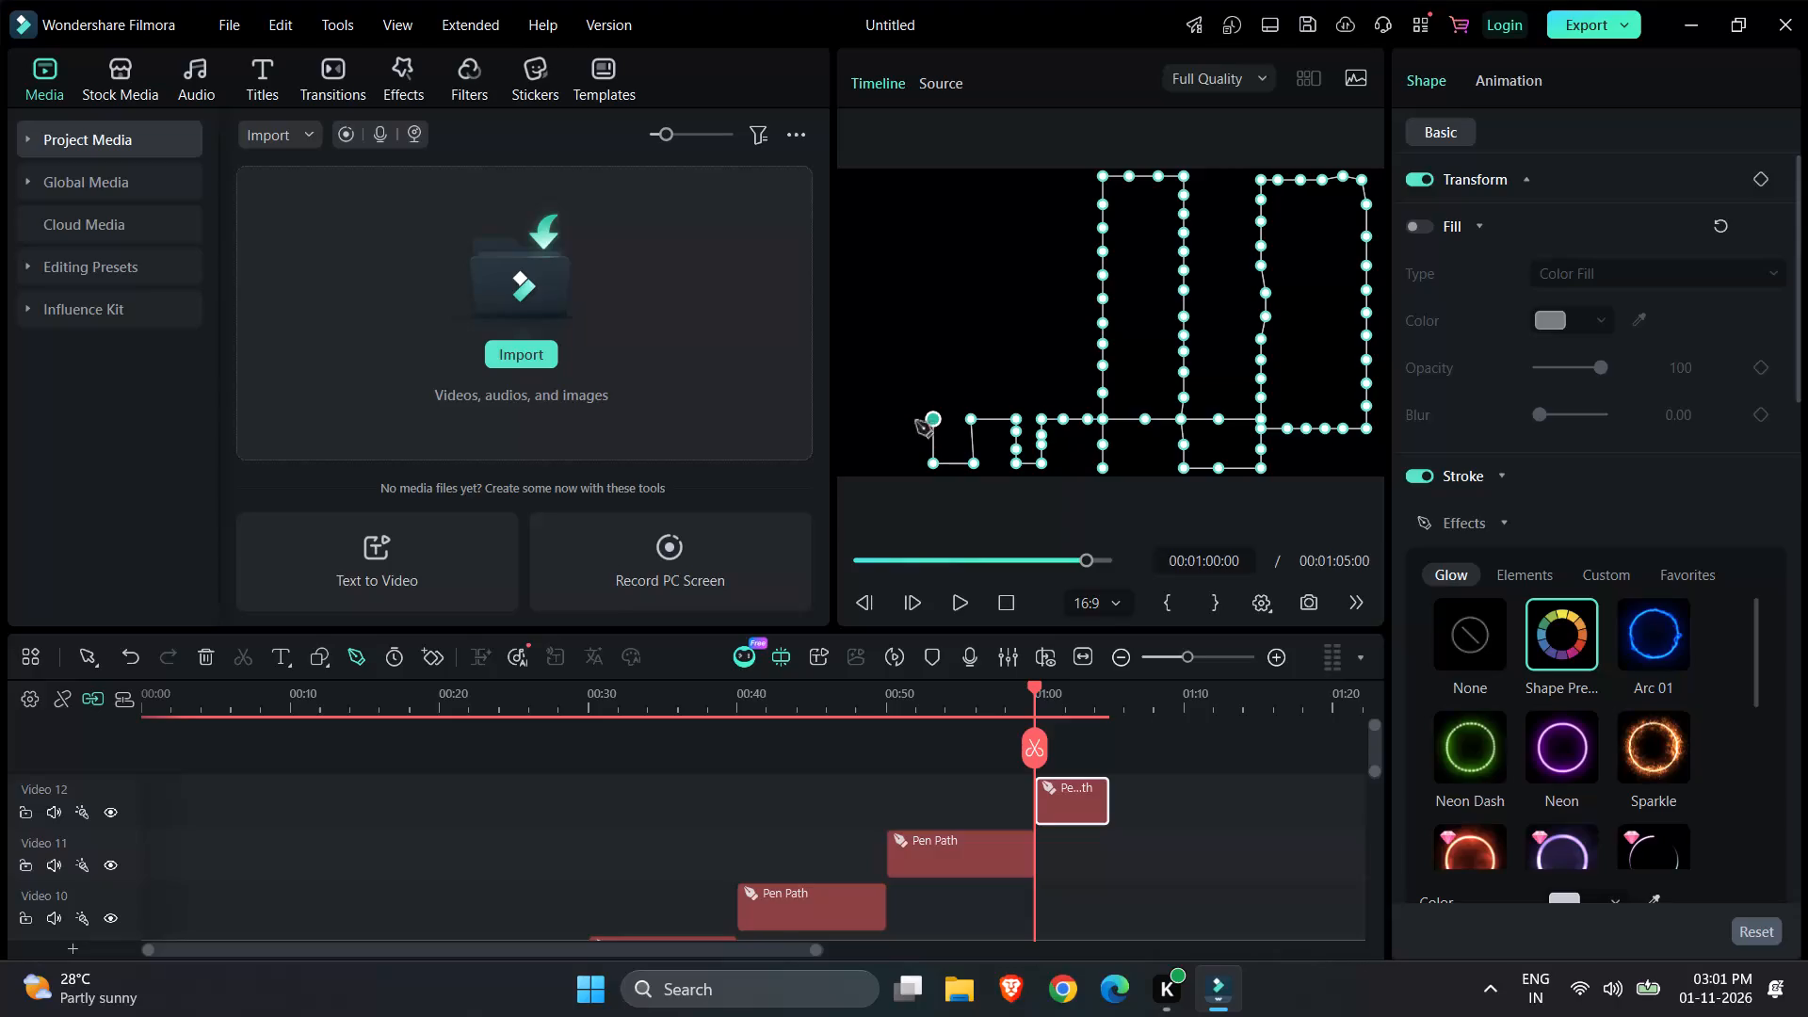
{"action": "left_click", "coordinate": [901, 422]}
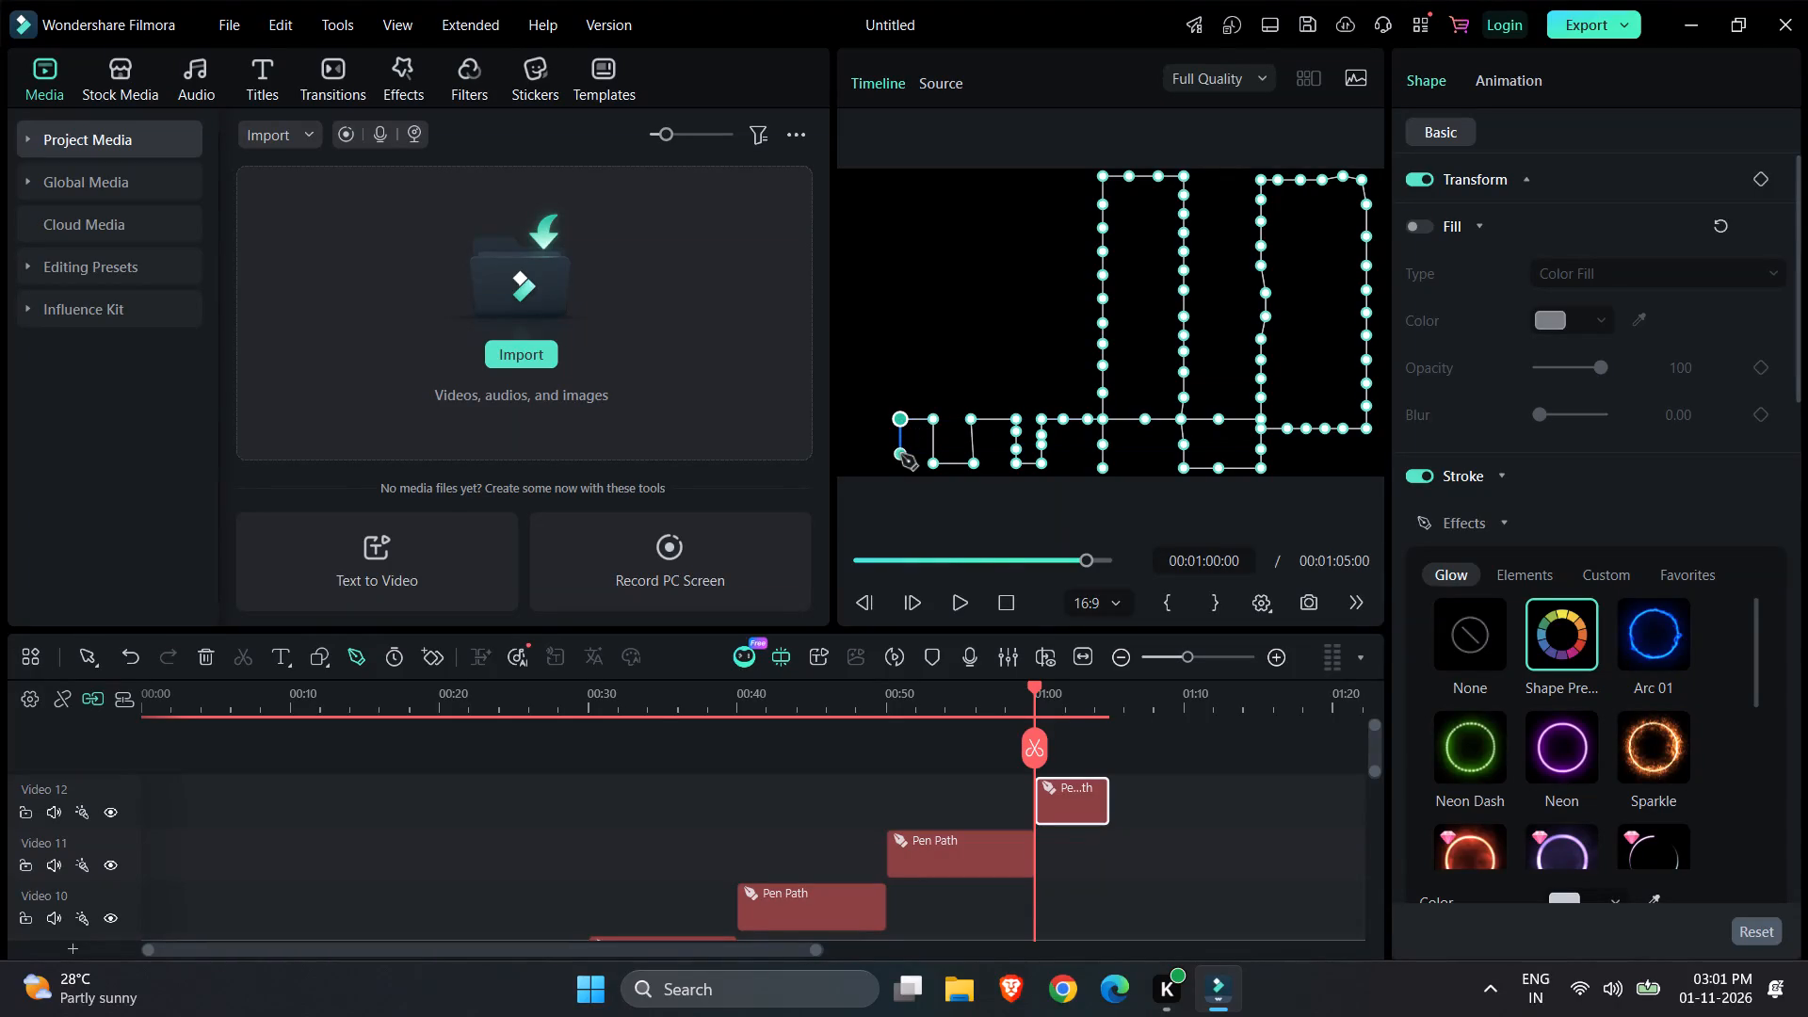
{"action": "left_click", "coordinate": [901, 462]}
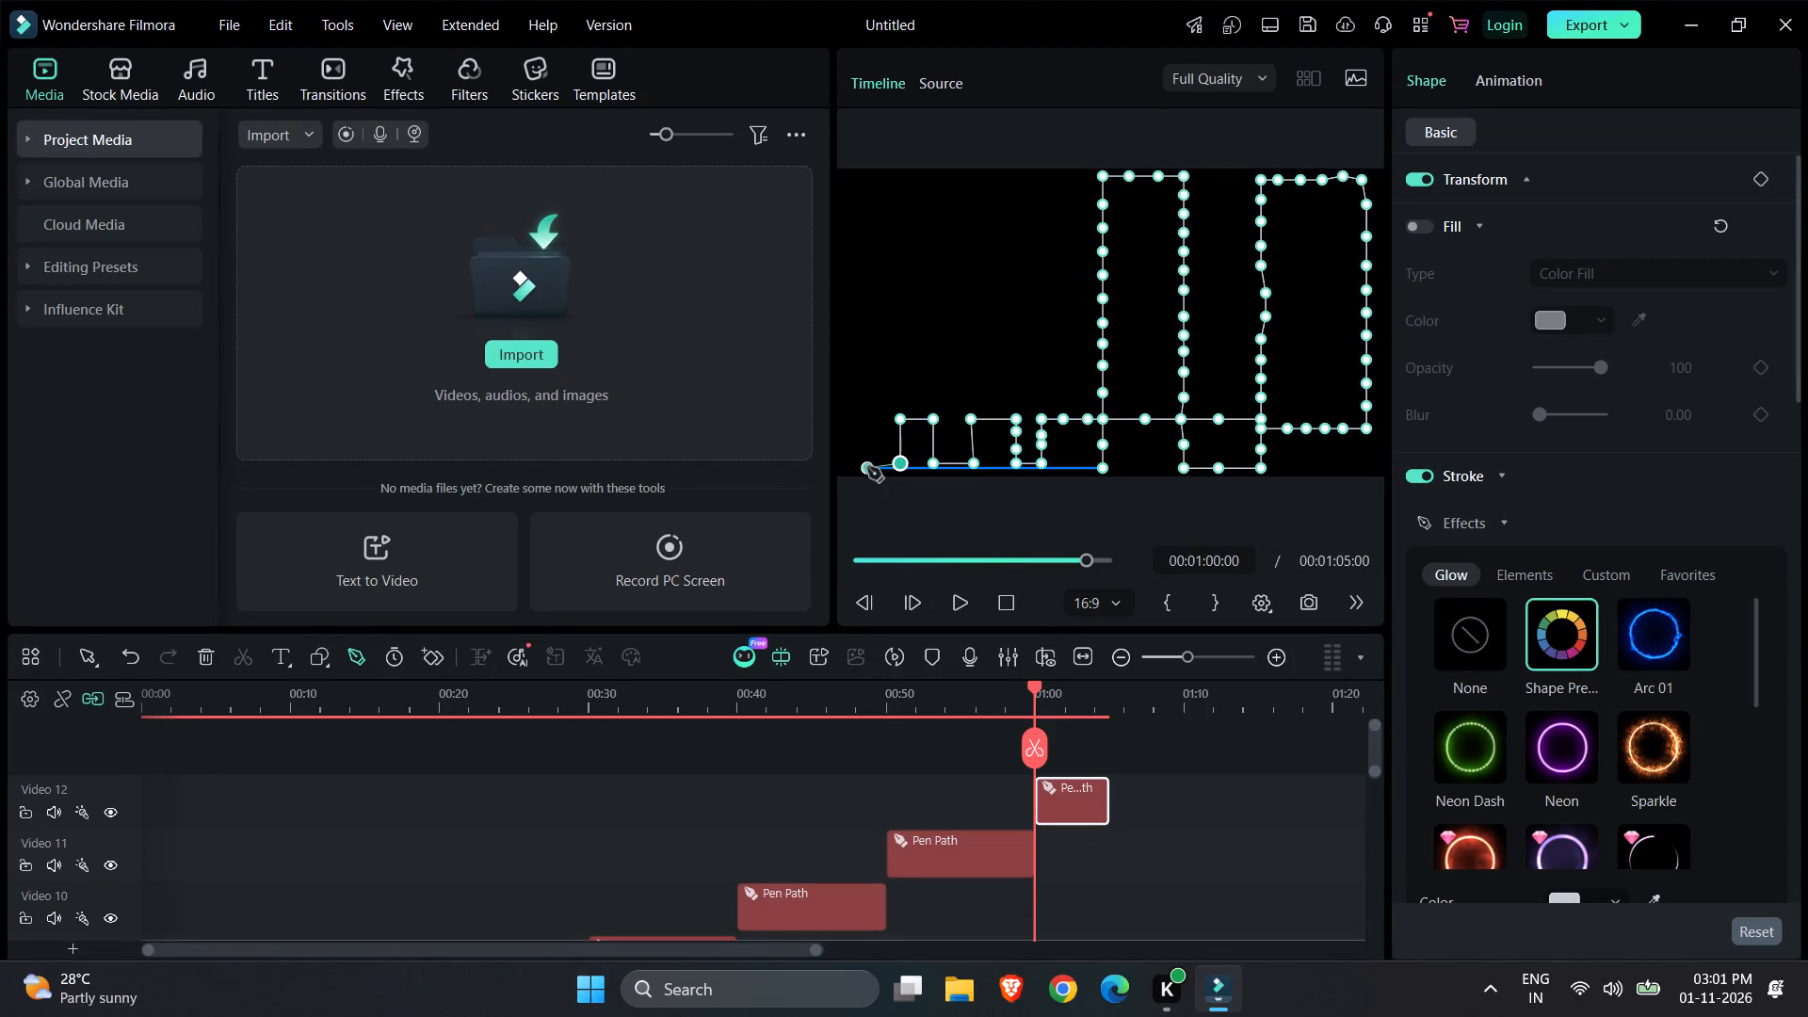
{"action": "left_click", "coordinate": [864, 463]}
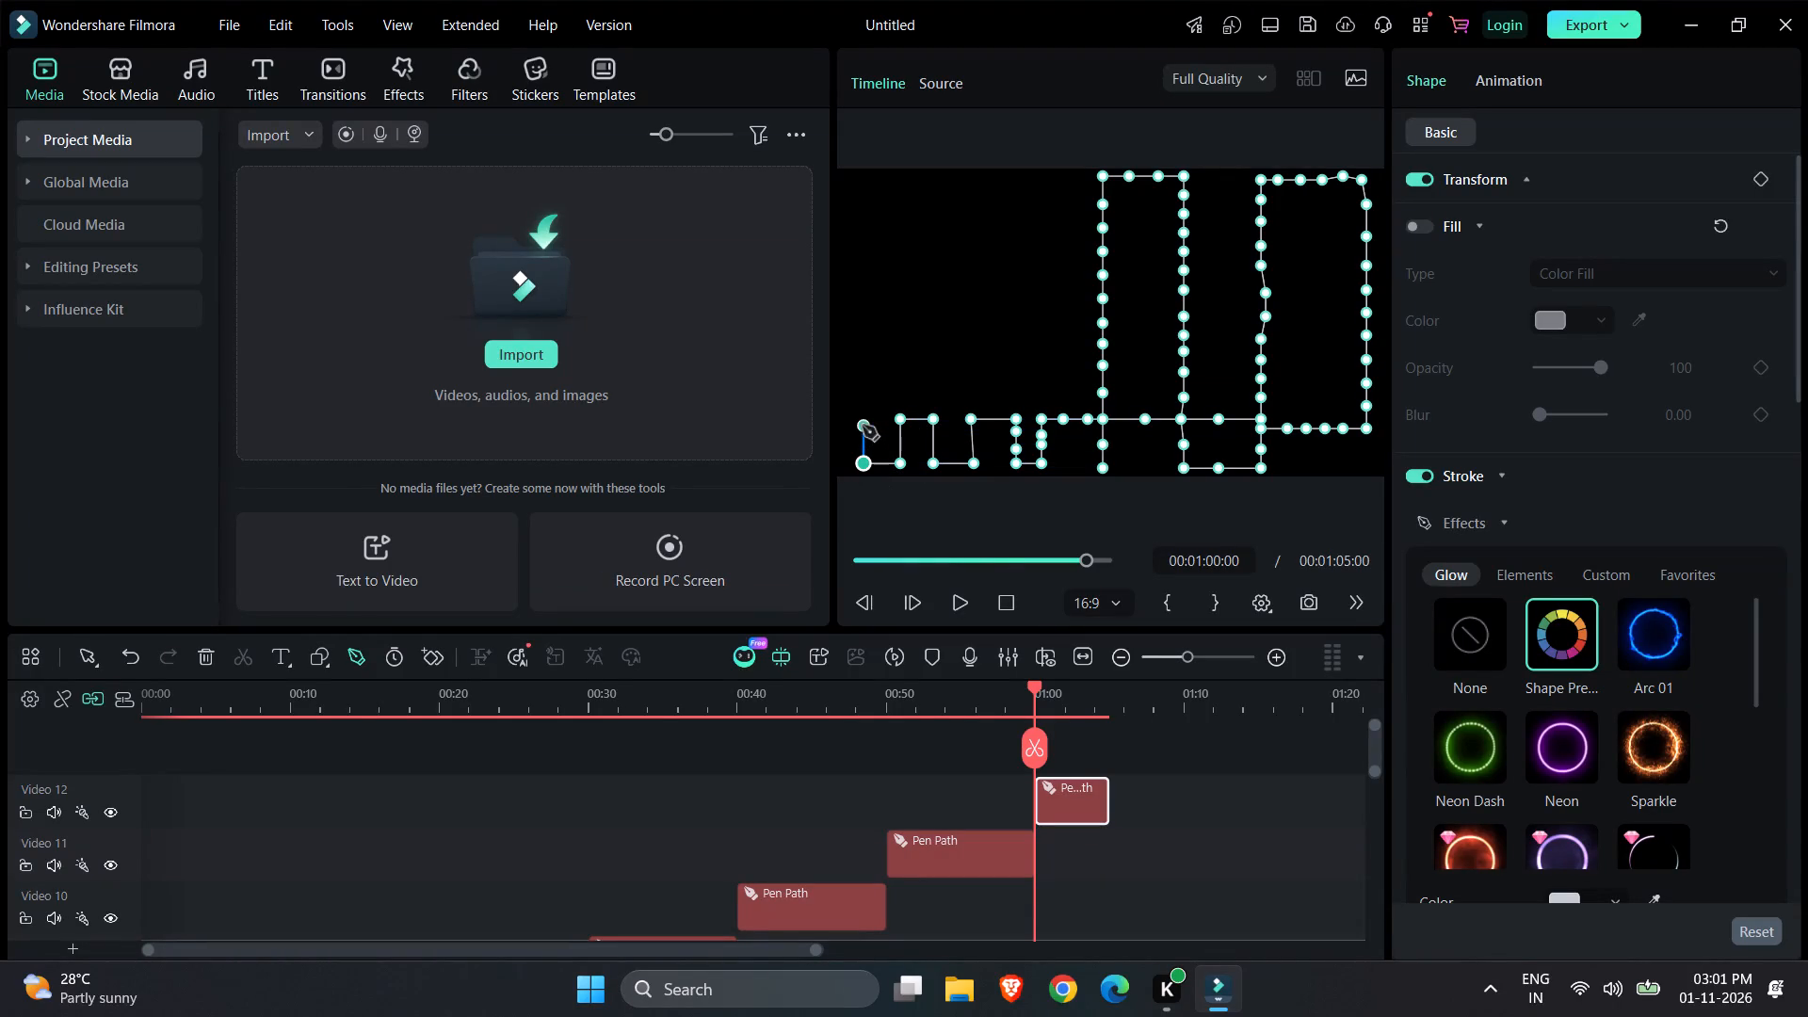
{"action": "left_click", "coordinate": [860, 419]}
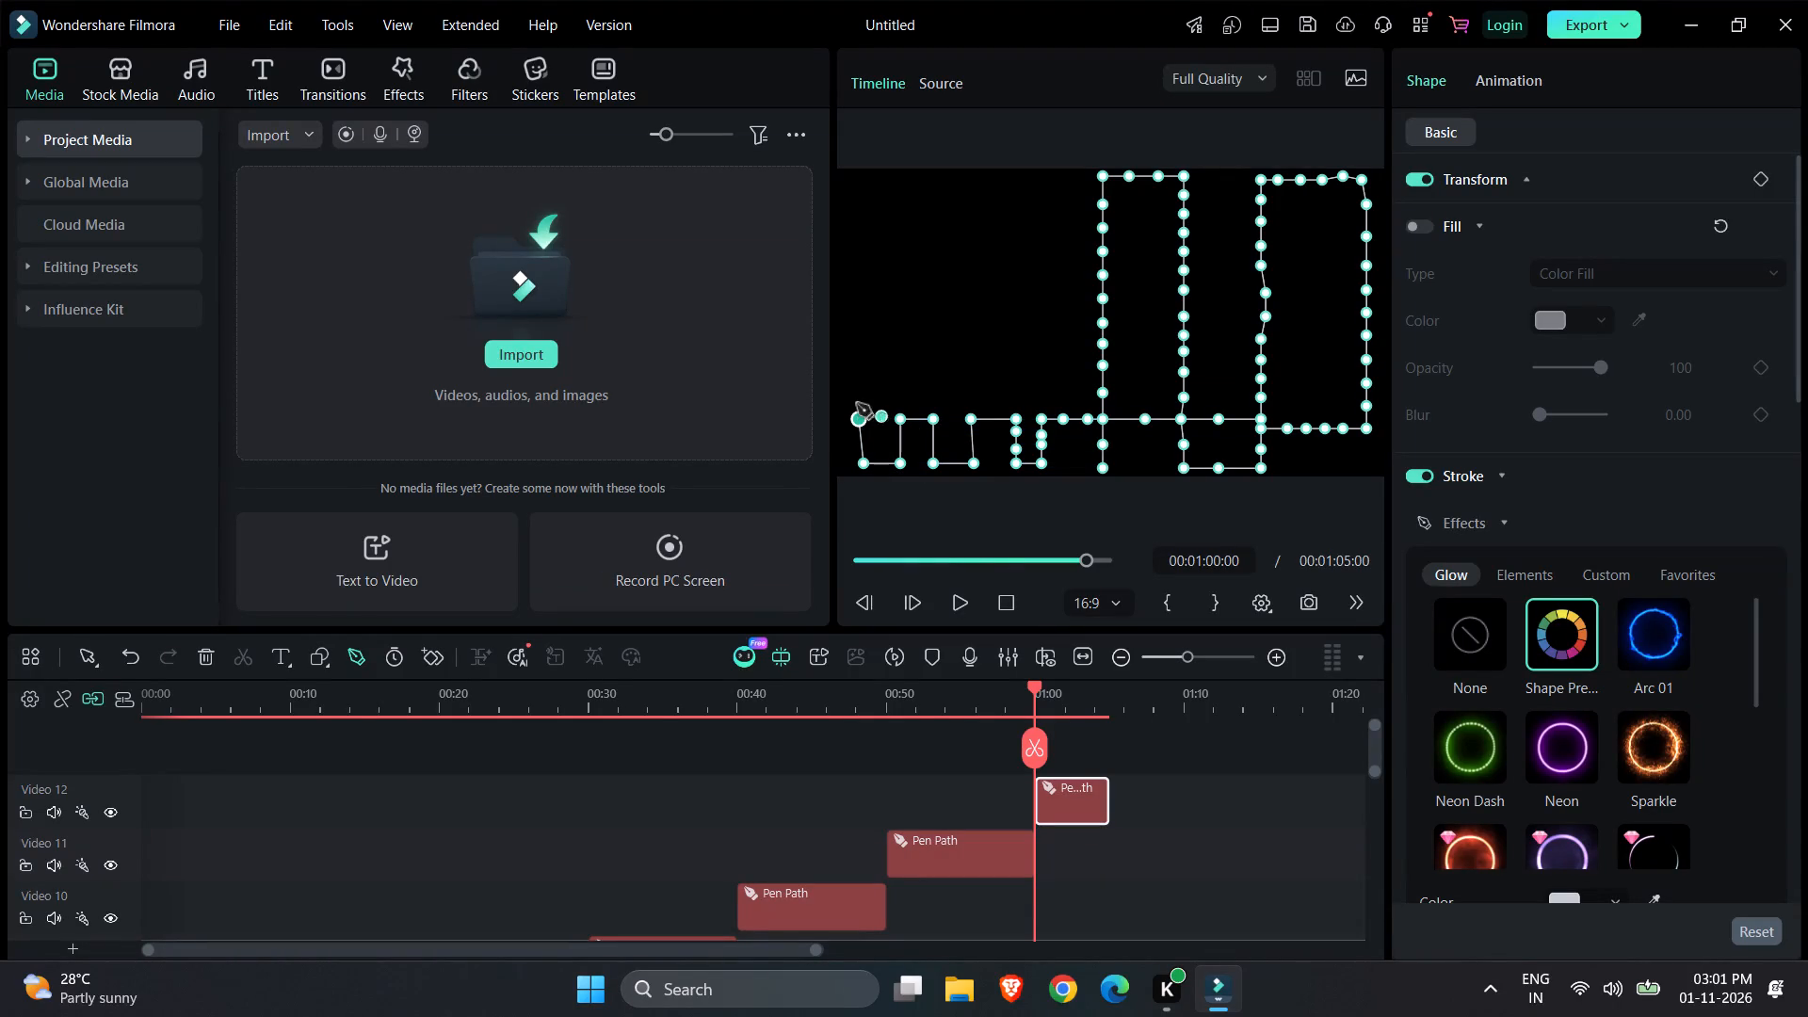
Run the path straight up along the frame's left edge with nine evenly spaced points to near the top.
{"action": "left_click", "coordinate": [860, 394]}
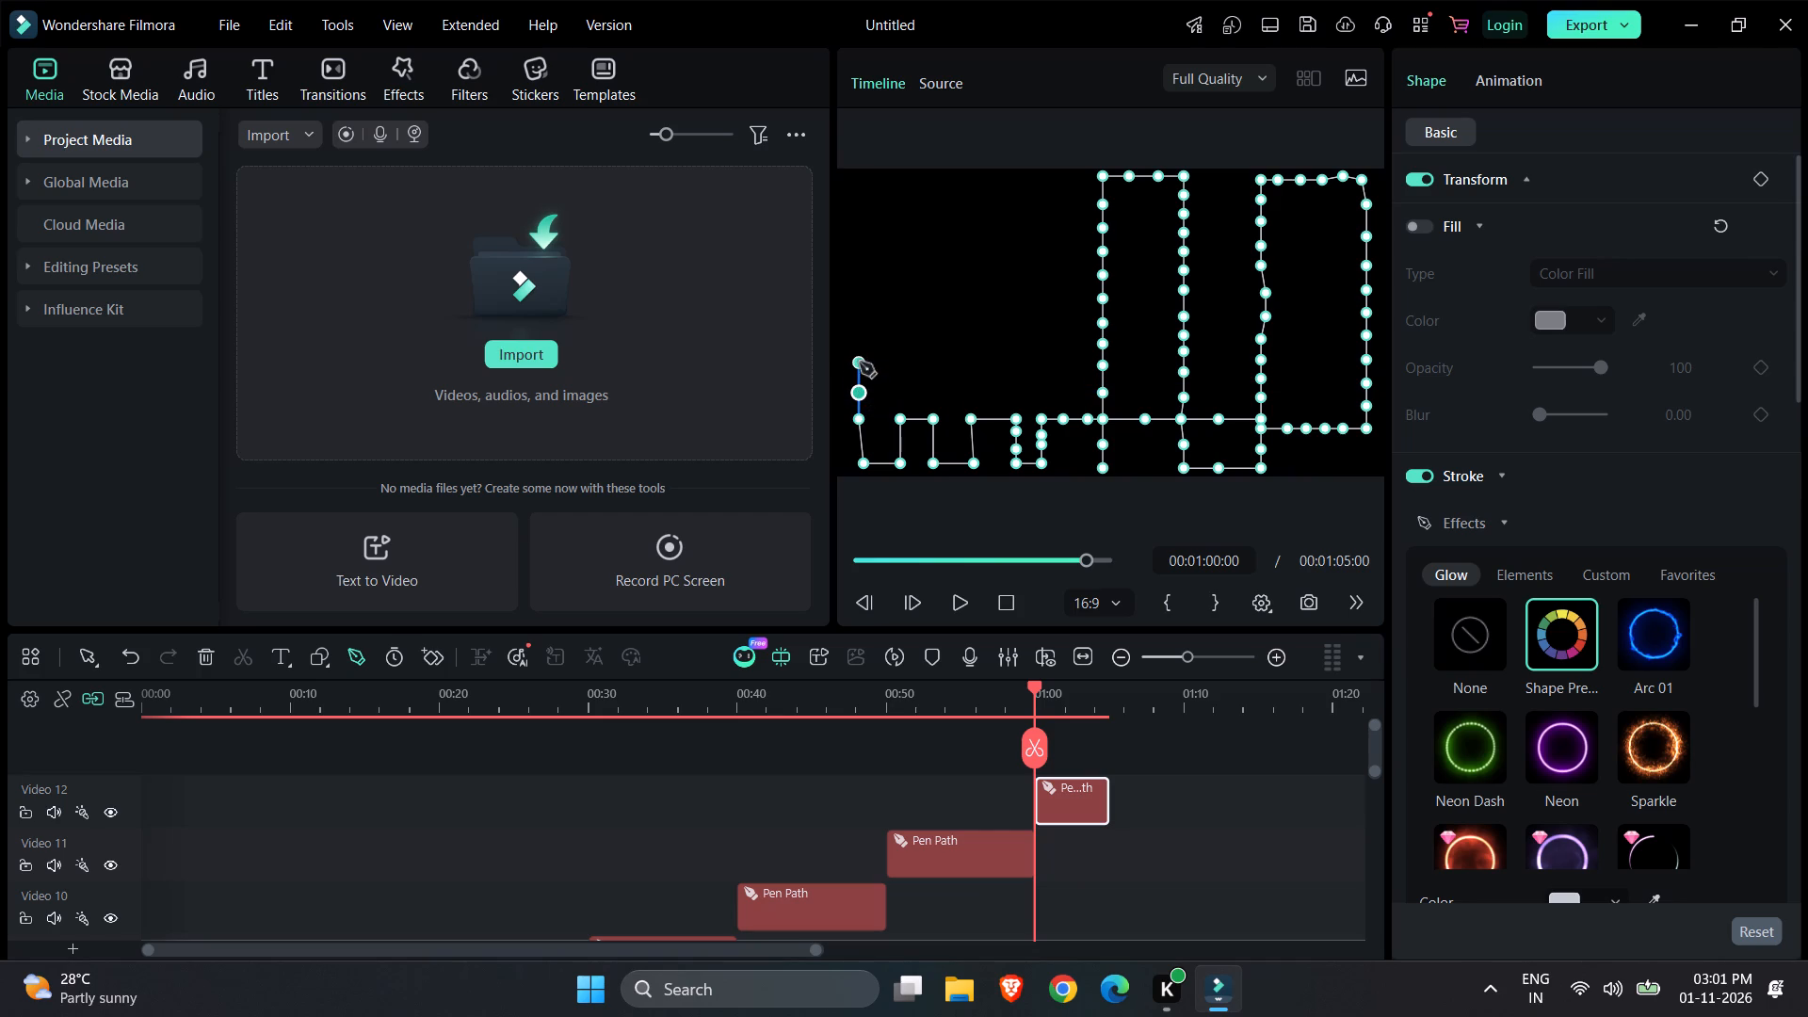
{"action": "left_click", "coordinate": [860, 363]}
{"action": "left_click", "coordinate": [858, 342]}
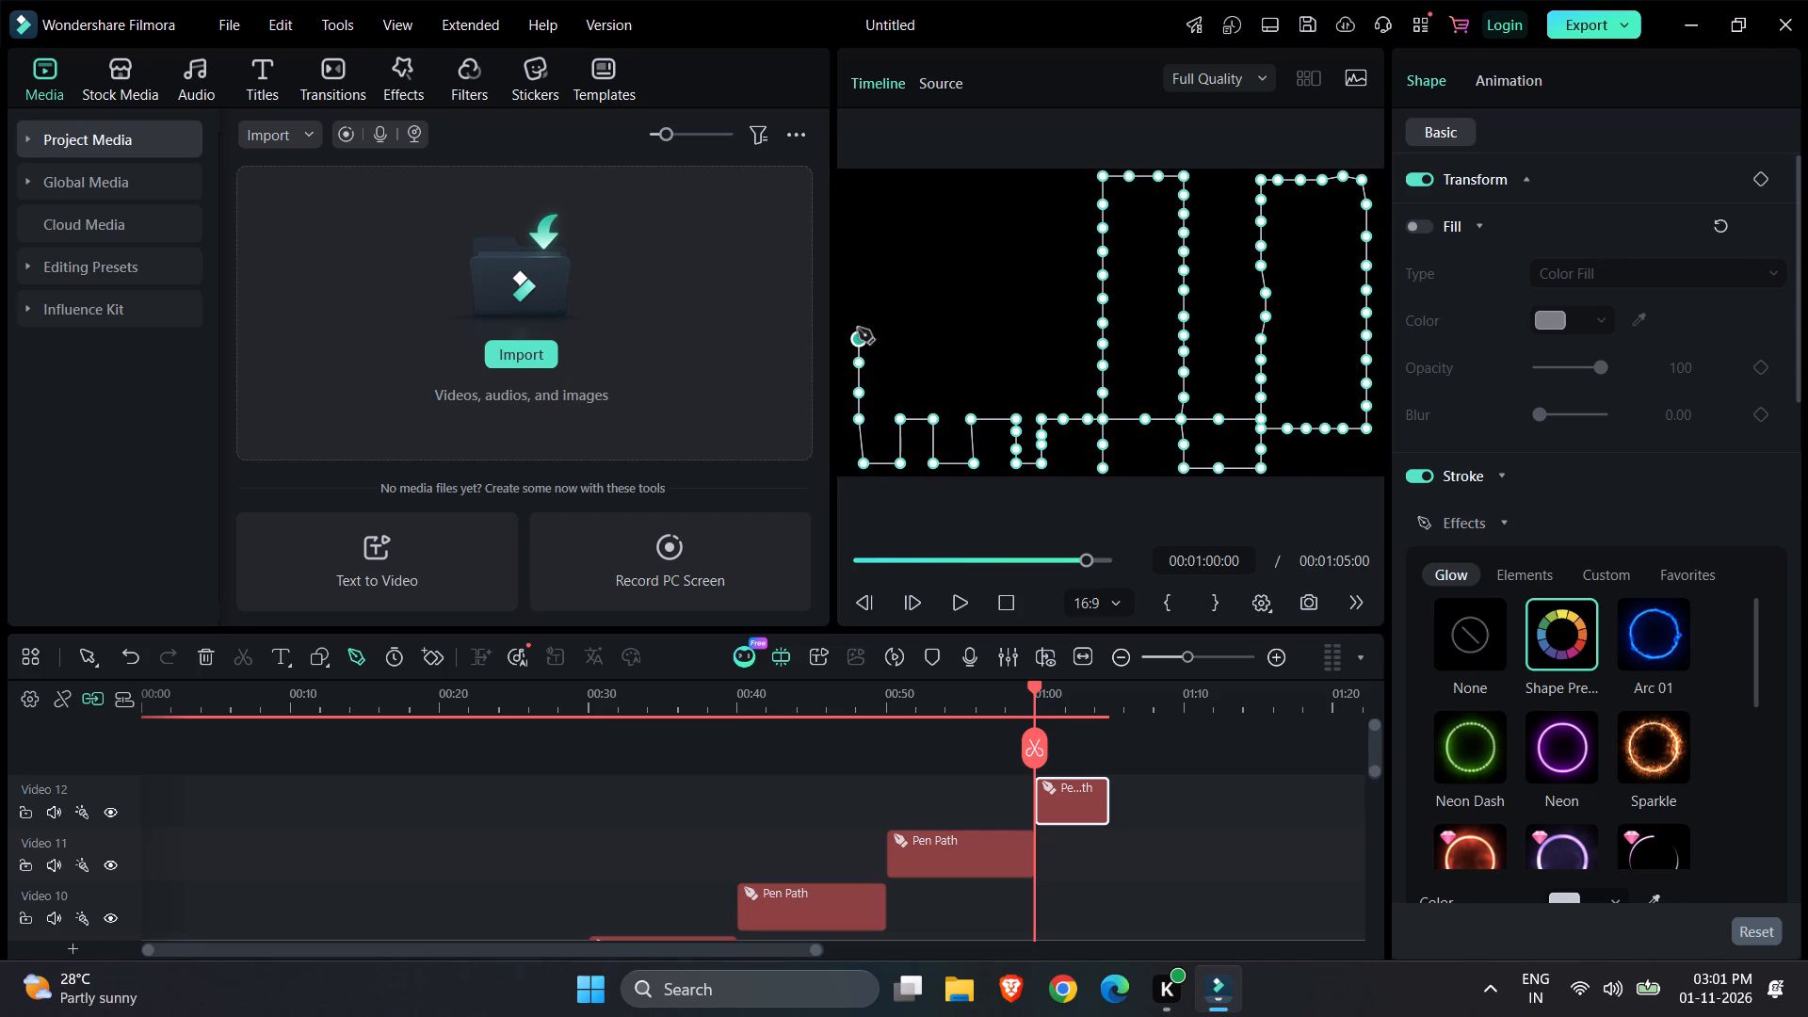
{"action": "left_click", "coordinate": [859, 312]}
{"action": "left_click", "coordinate": [858, 287]}
{"action": "left_click", "coordinate": [858, 263]}
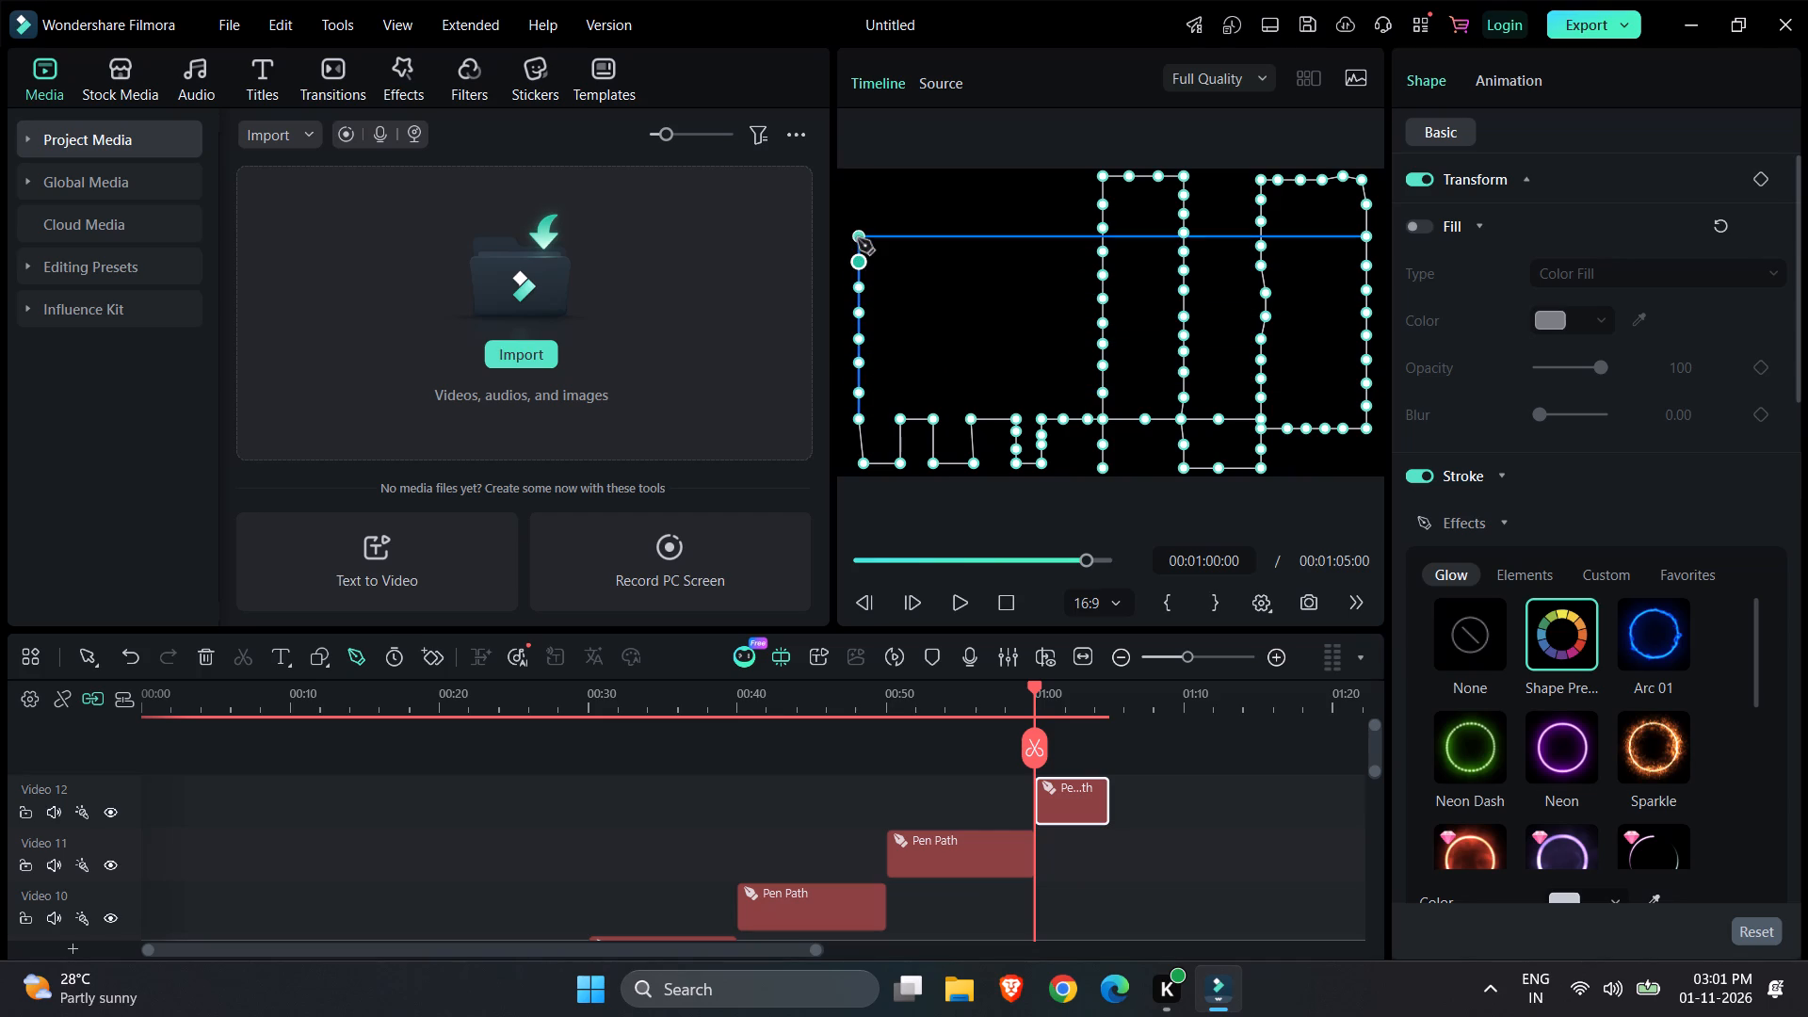
{"action": "left_click", "coordinate": [858, 239]}
{"action": "left_click", "coordinate": [857, 209]}
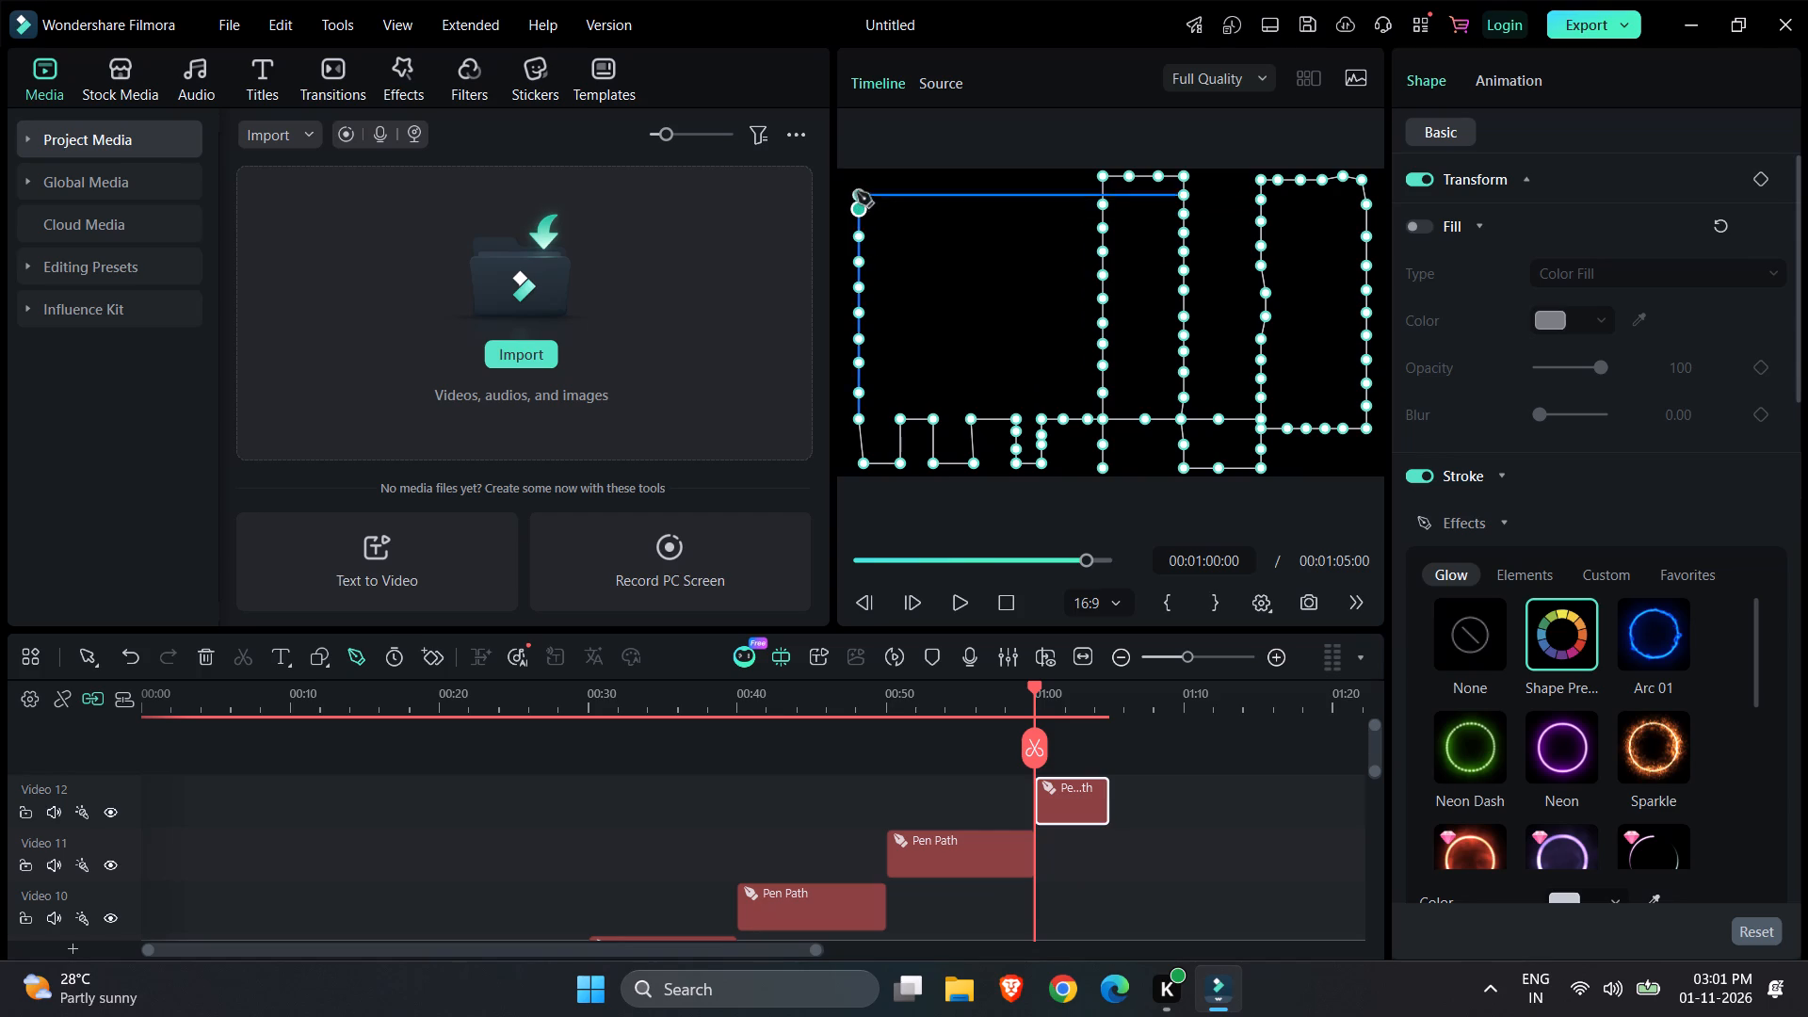
{"action": "left_click", "coordinate": [857, 181]}
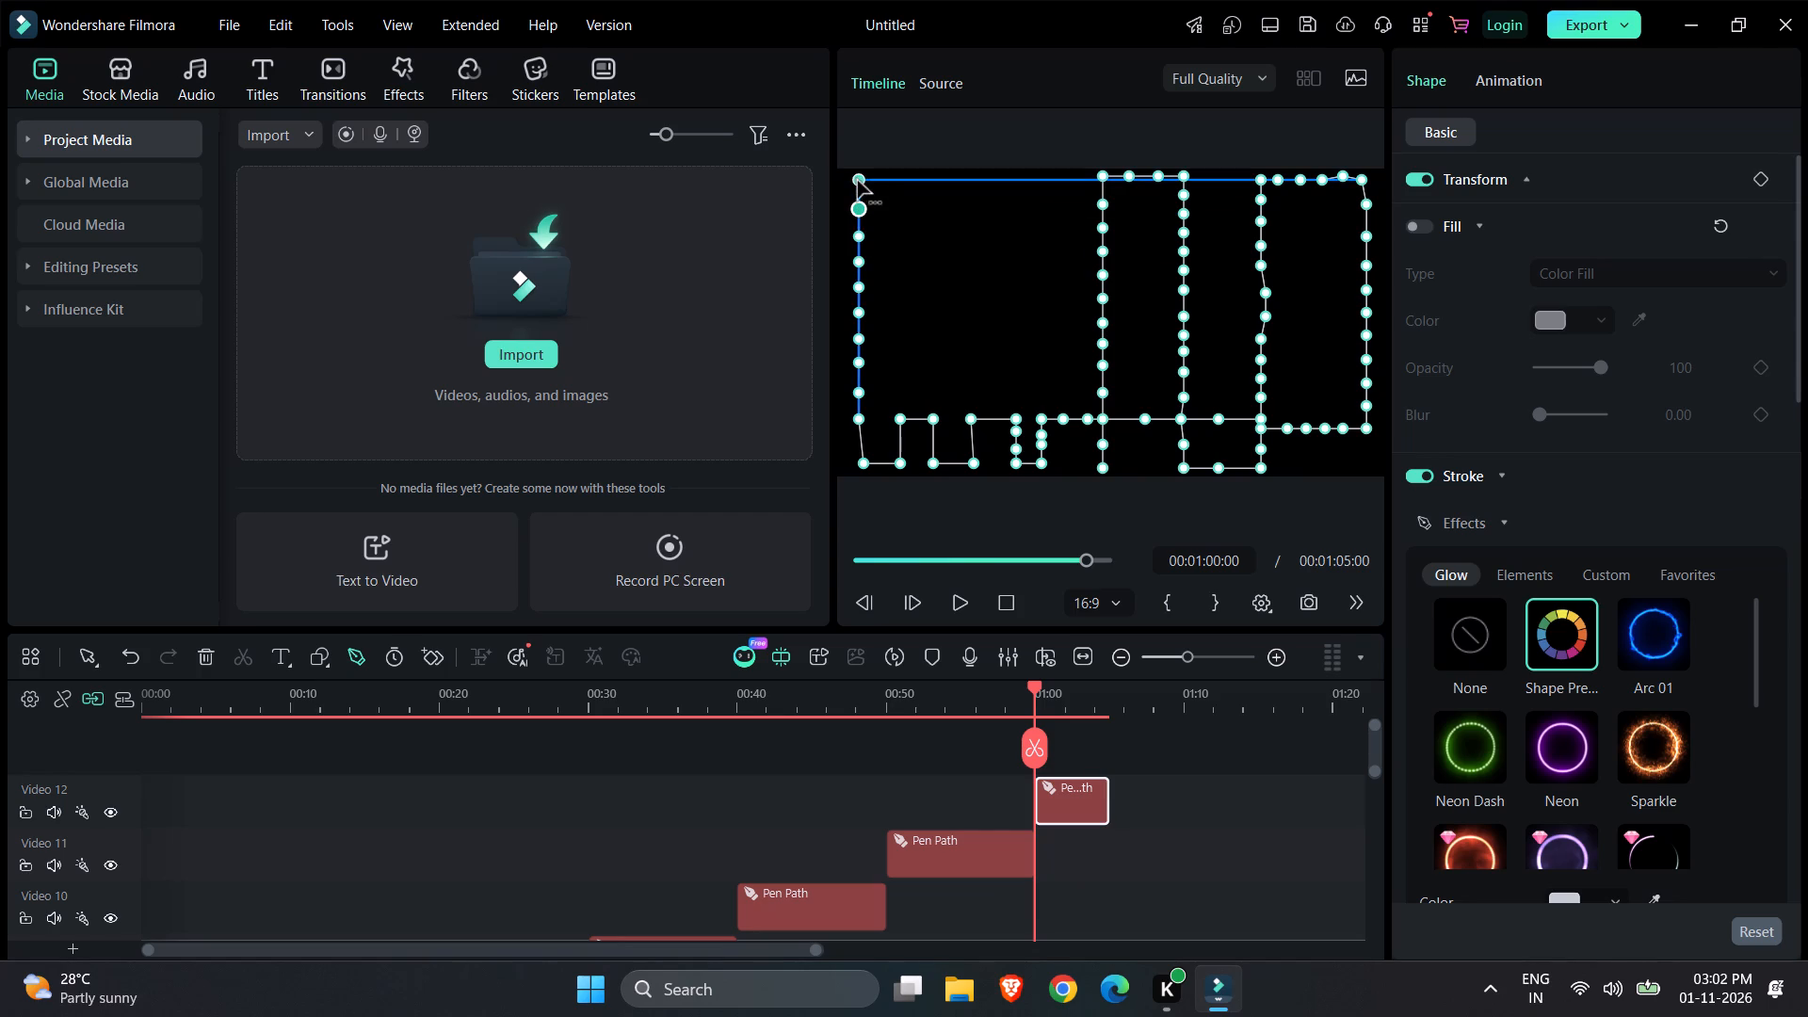
Extend the path rightward along the frame's top with nine points, stopping a short gap before the tall first column.
{"action": "left_click", "coordinate": [883, 179]}
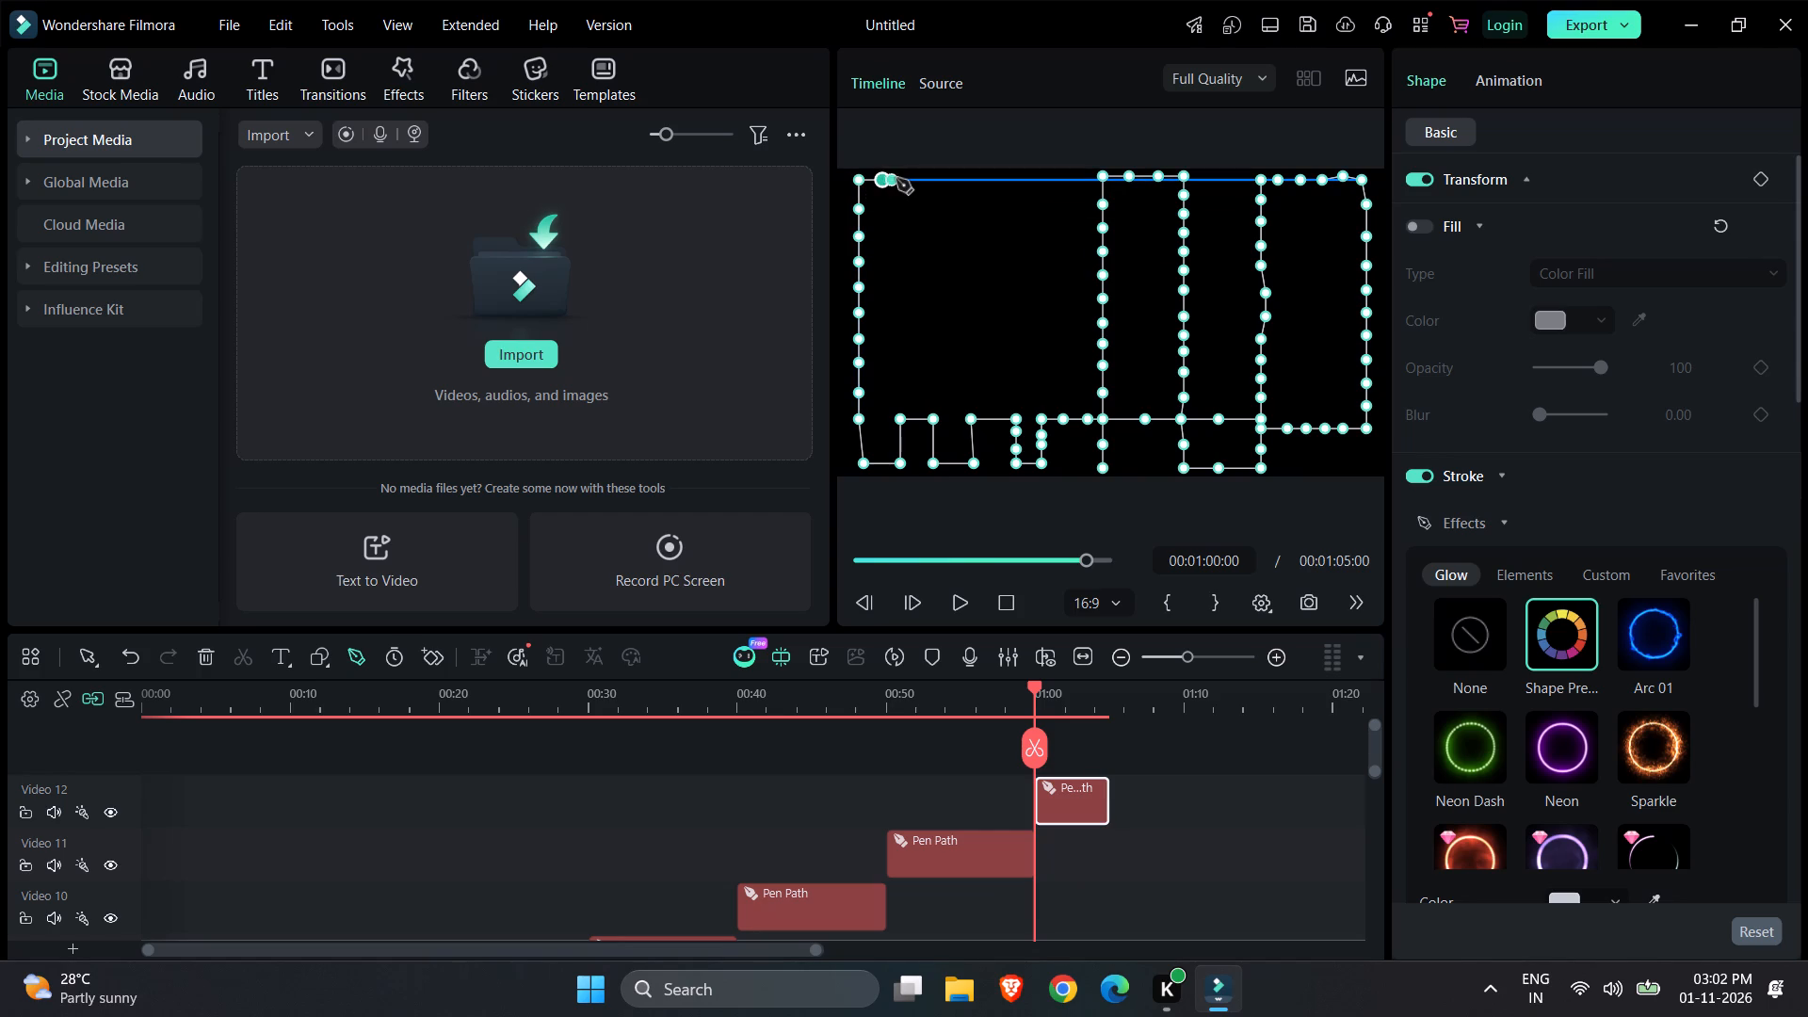
{"action": "left_click", "coordinate": [904, 179]}
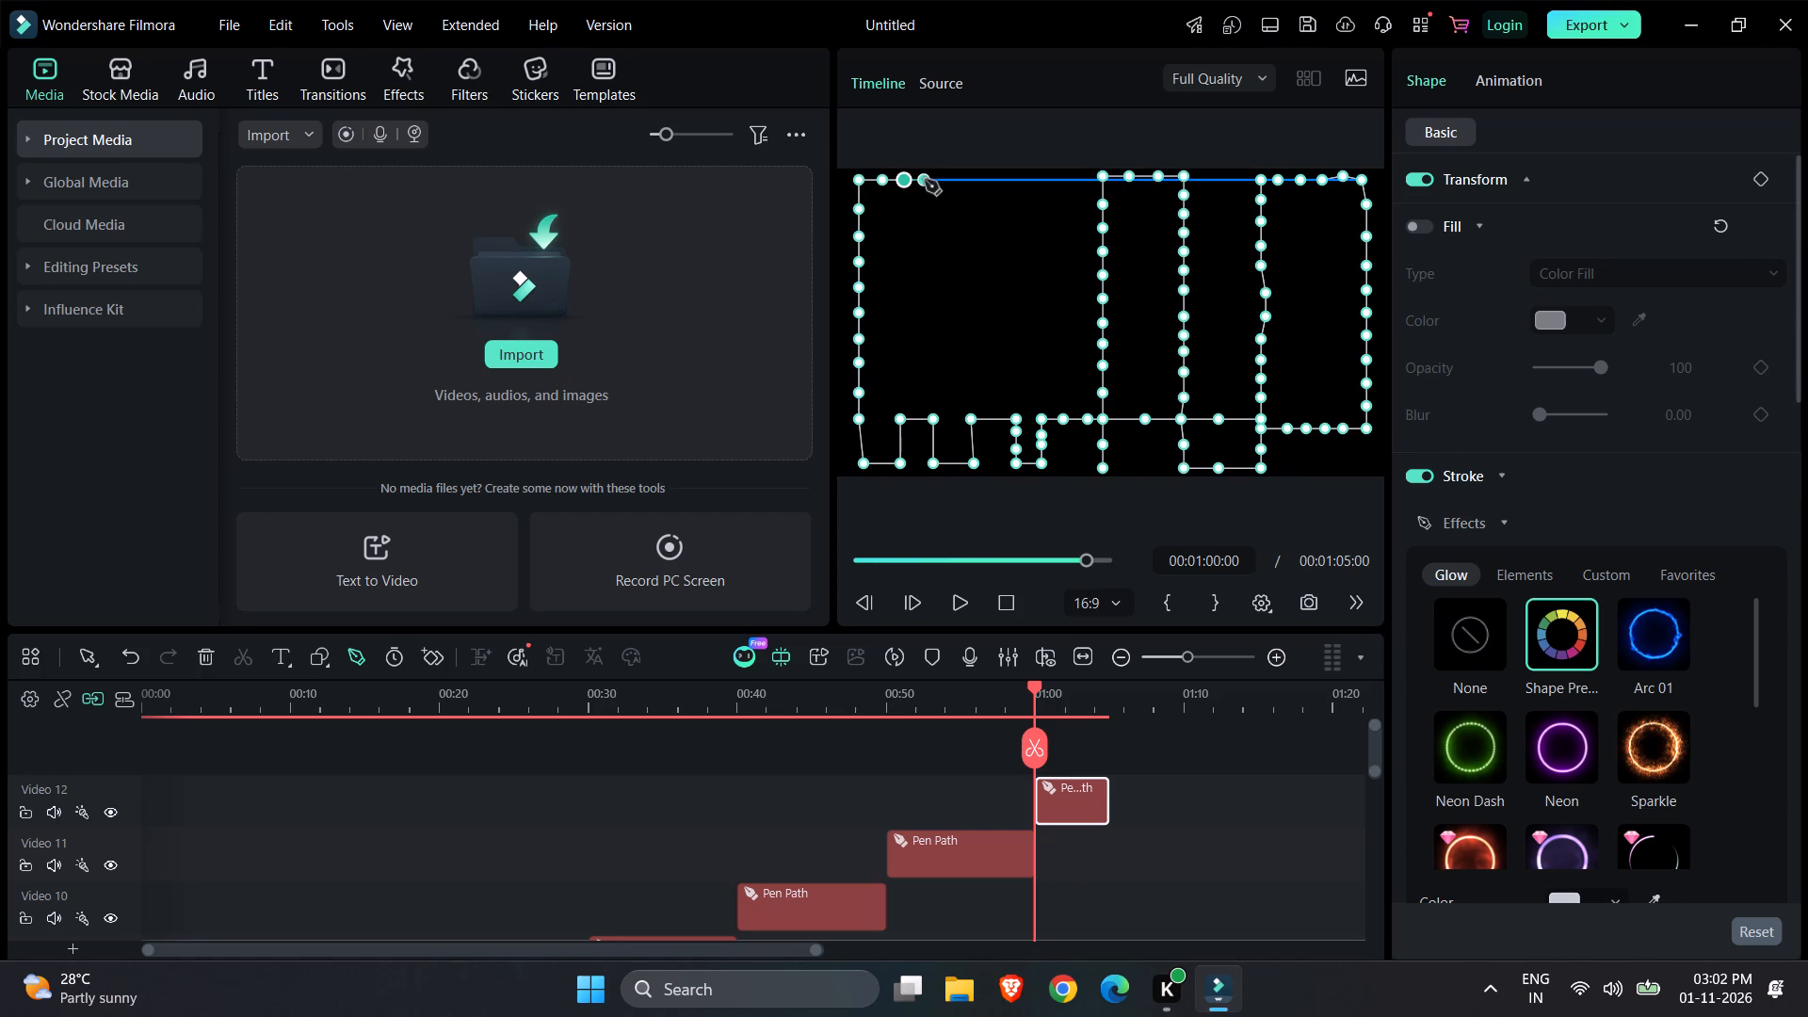
{"action": "left_click", "coordinate": [925, 180]}
{"action": "left_click", "coordinate": [947, 180]}
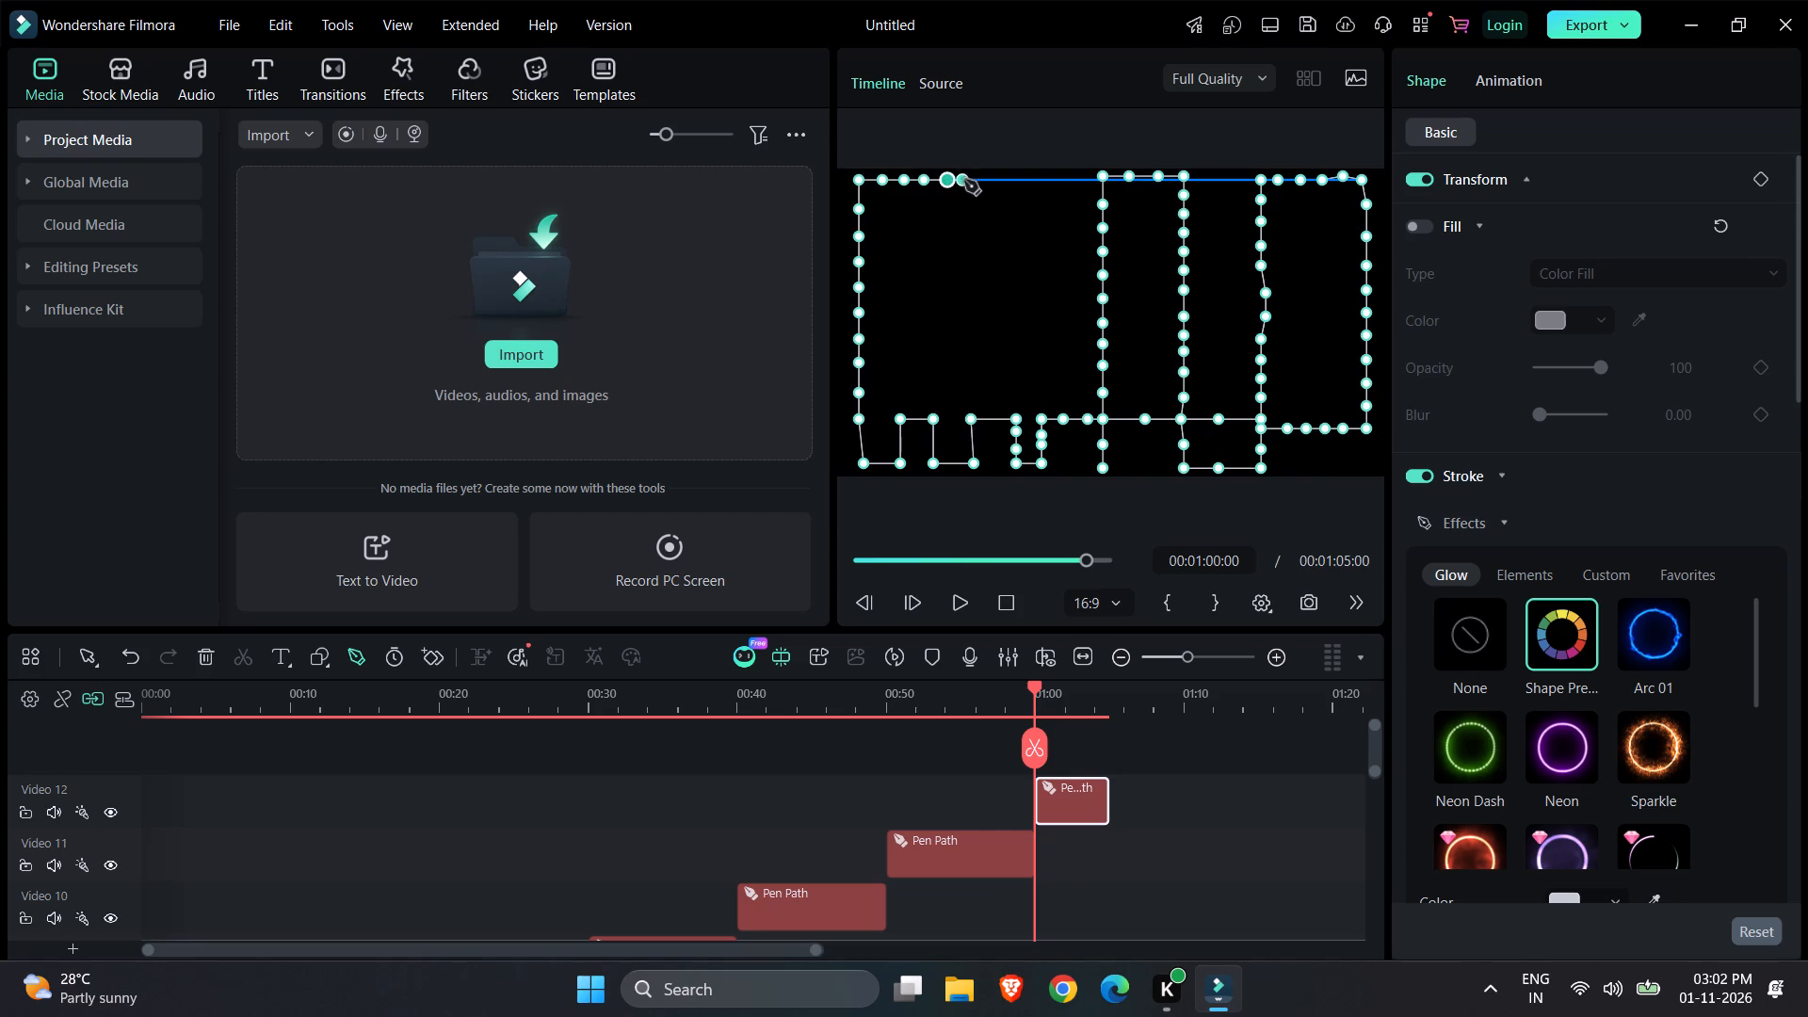
{"action": "left_click", "coordinate": [967, 180]}
{"action": "left_click", "coordinate": [987, 180]}
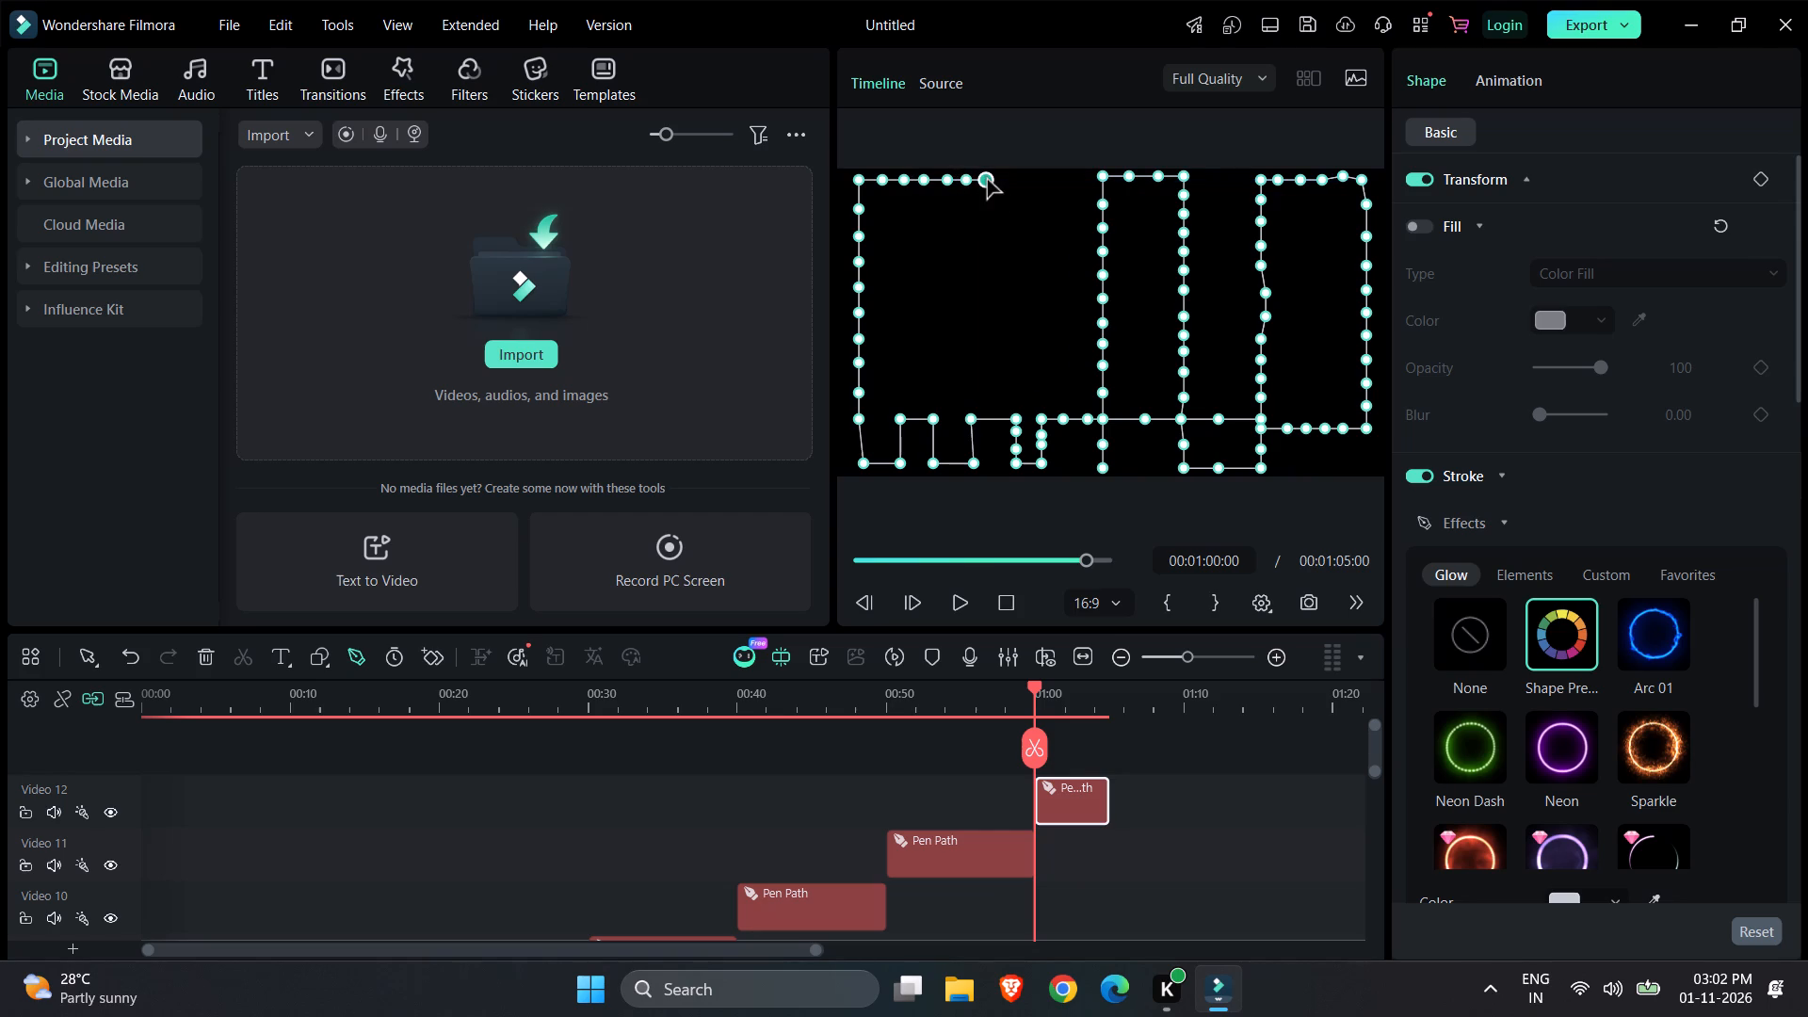
{"action": "left_click", "coordinate": [1009, 180]}
{"action": "left_click", "coordinate": [1032, 180]}
{"action": "left_click", "coordinate": [1065, 180]}
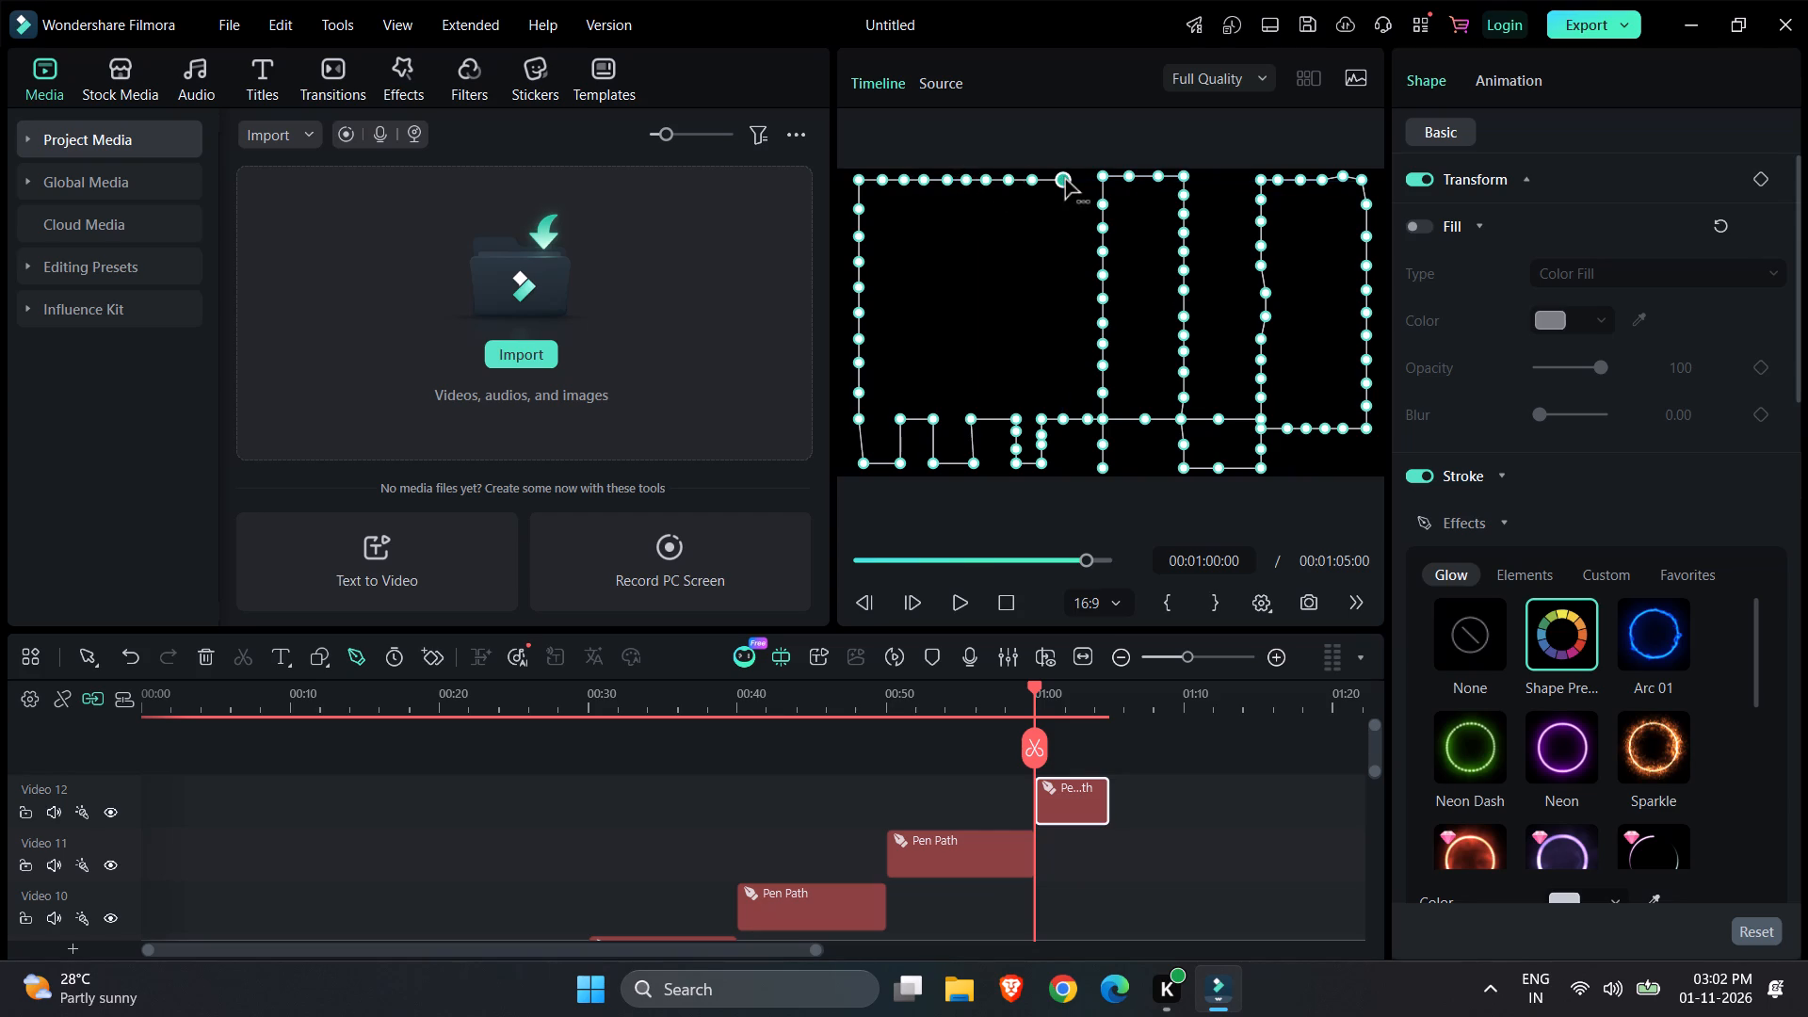
Add nine points down from that top corner, parallel to the first column, to just above the lower horizontal line.
{"action": "left_click", "coordinate": [1065, 203]}
{"action": "left_click", "coordinate": [1065, 239]}
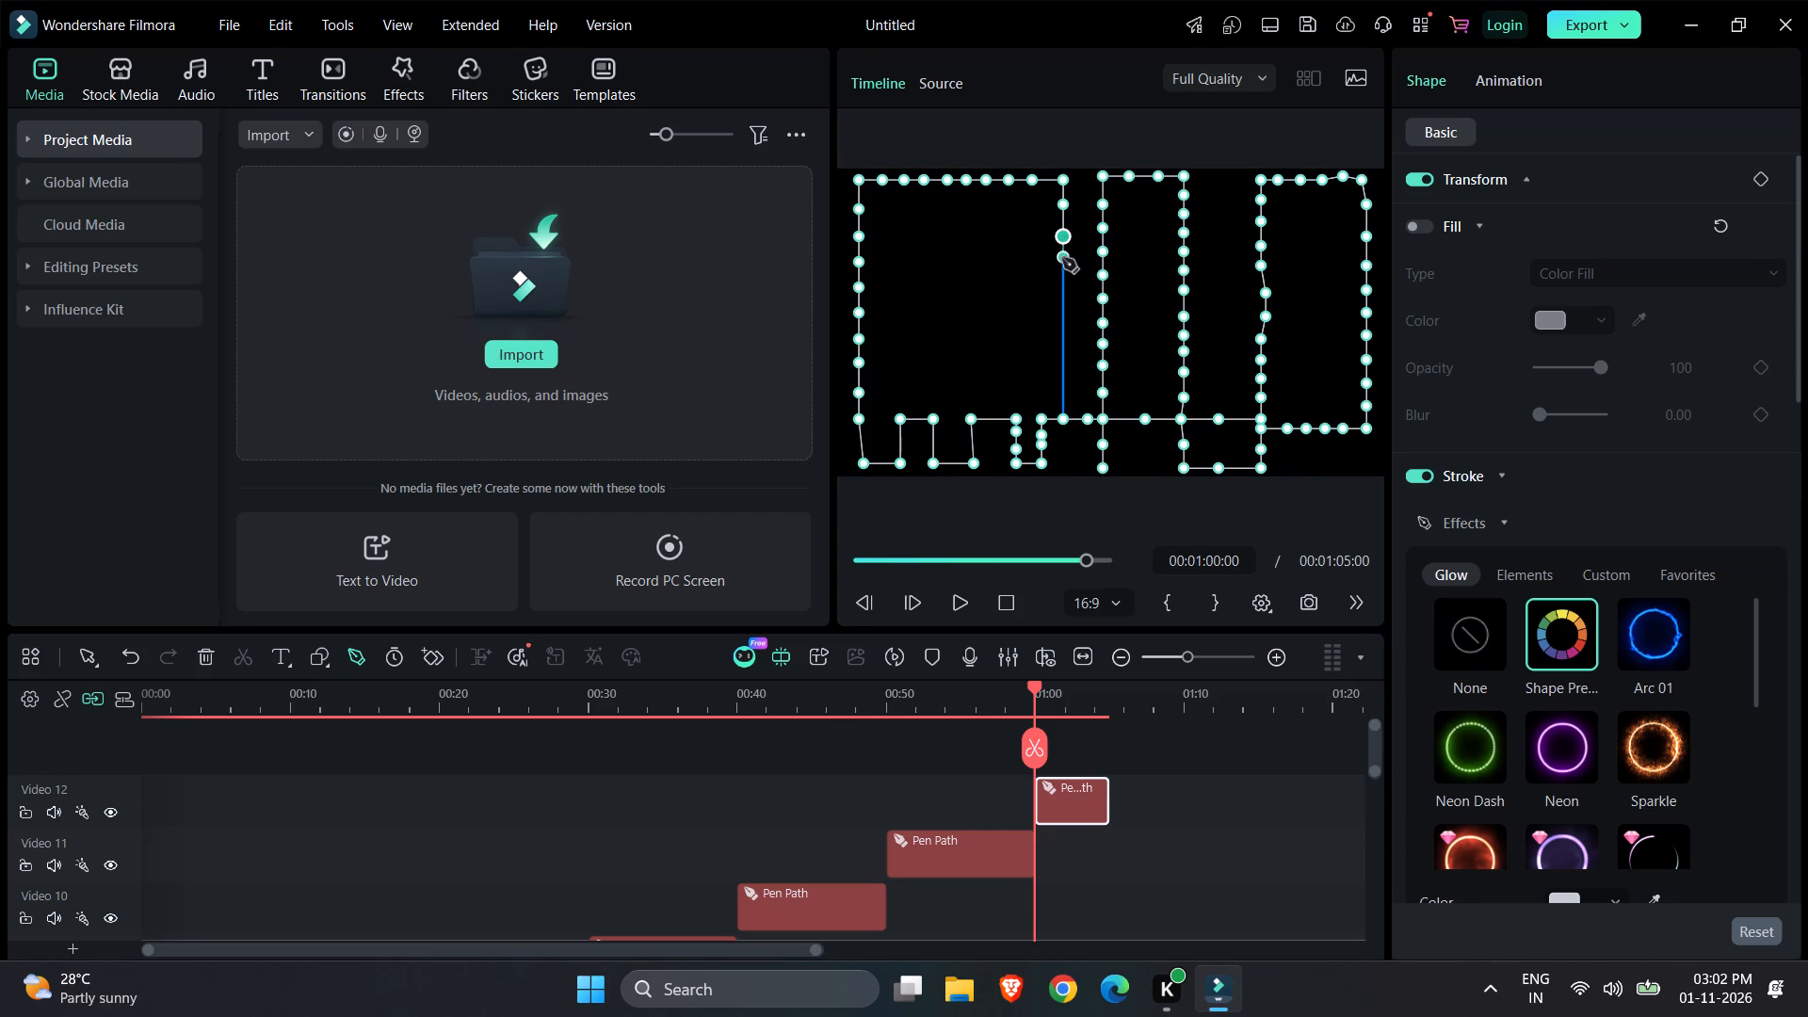
{"action": "left_click", "coordinate": [1061, 259]}
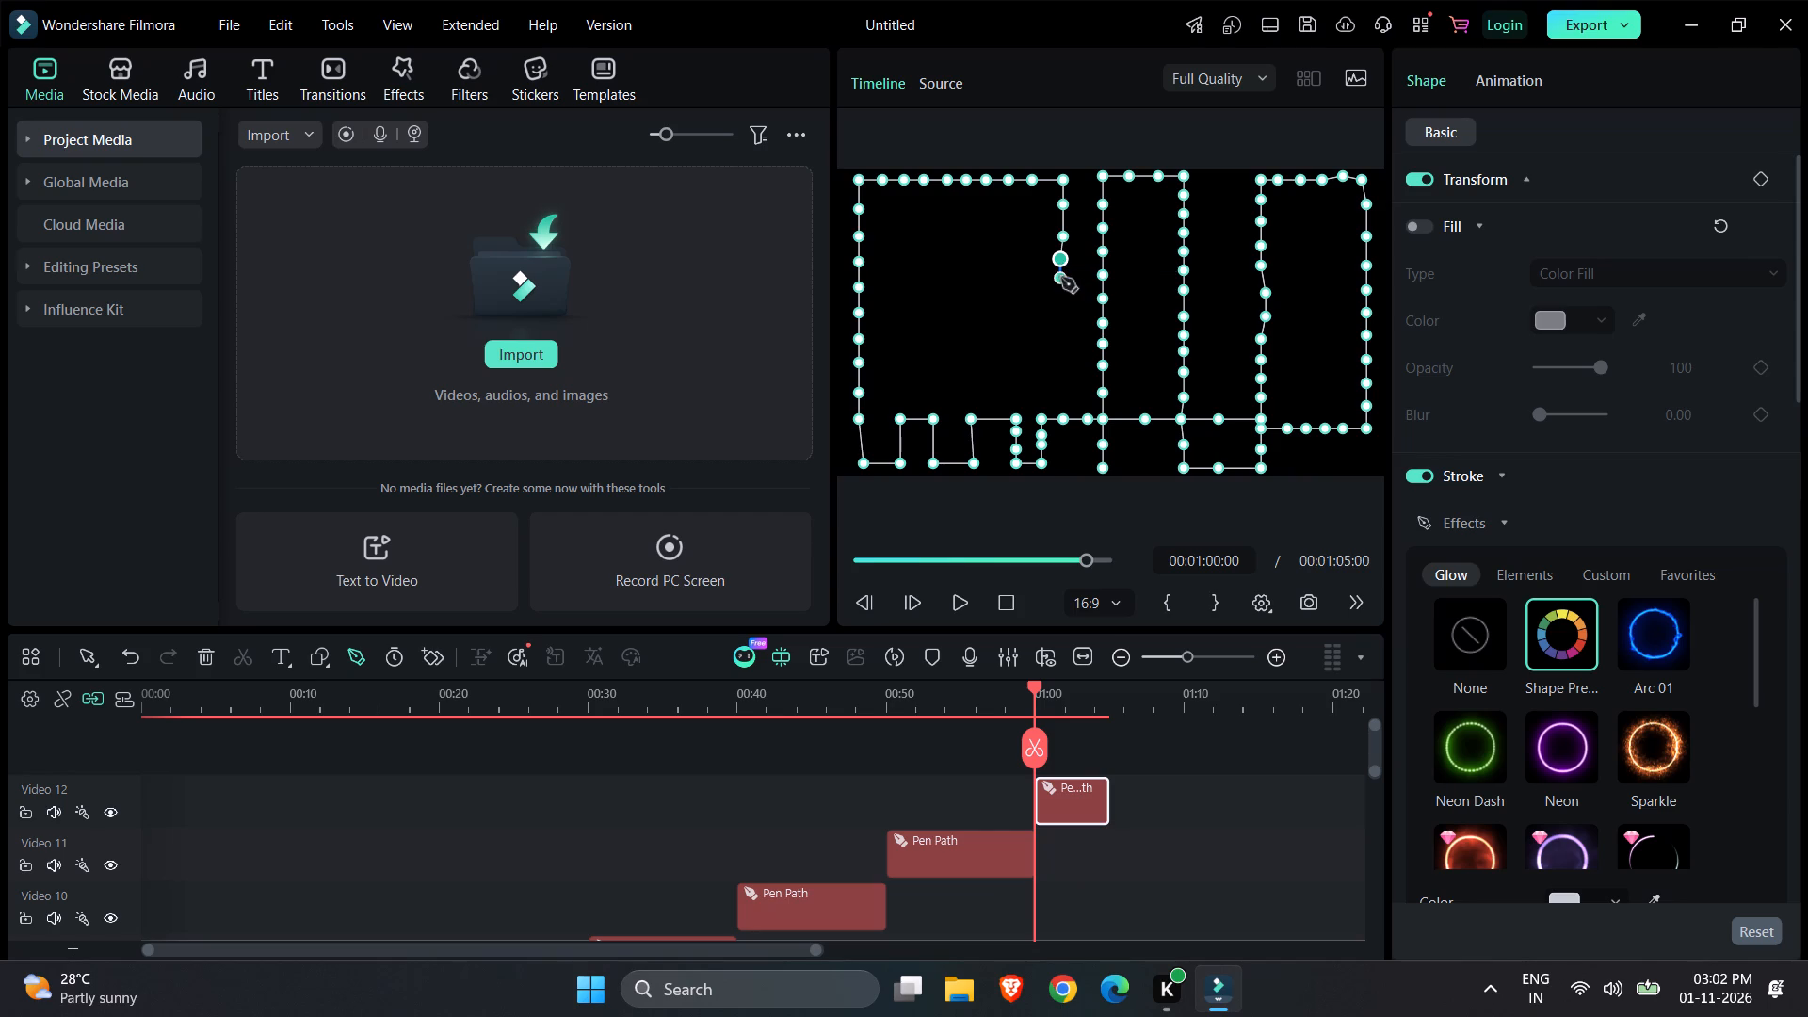
{"action": "left_click", "coordinate": [1061, 285]}
{"action": "left_click", "coordinate": [1061, 308]}
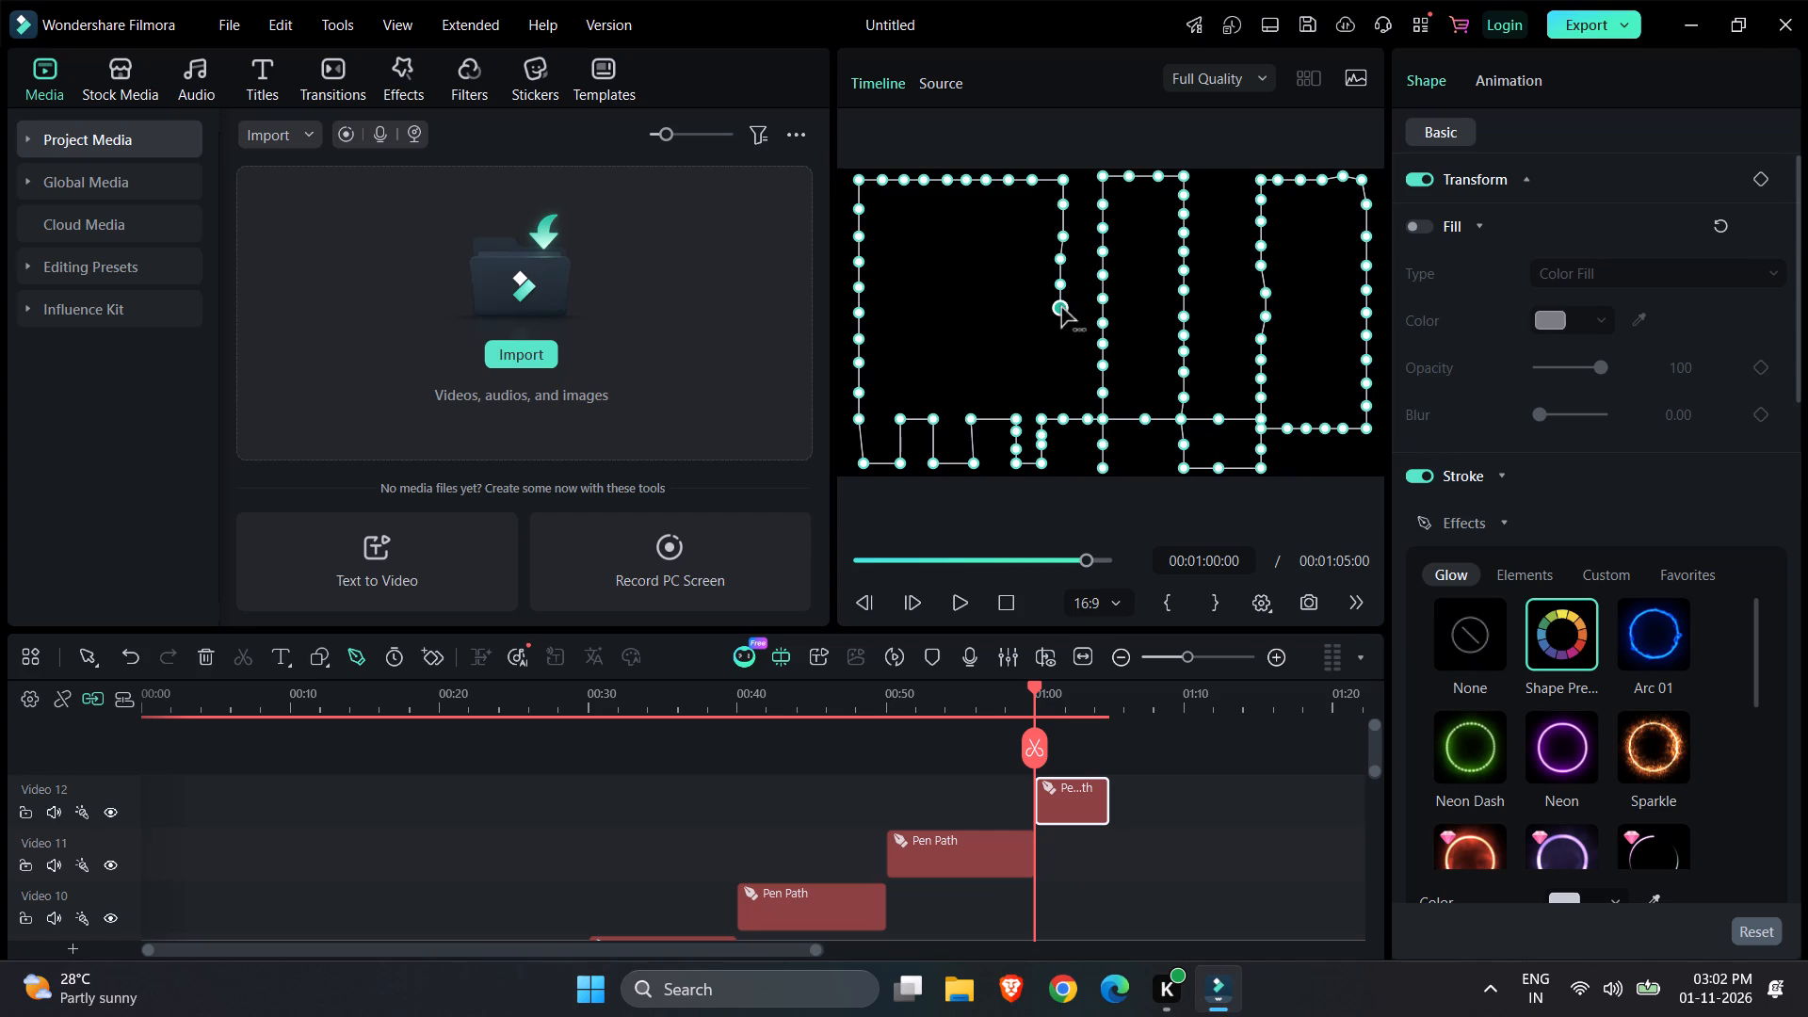
{"action": "left_click", "coordinate": [1061, 329]}
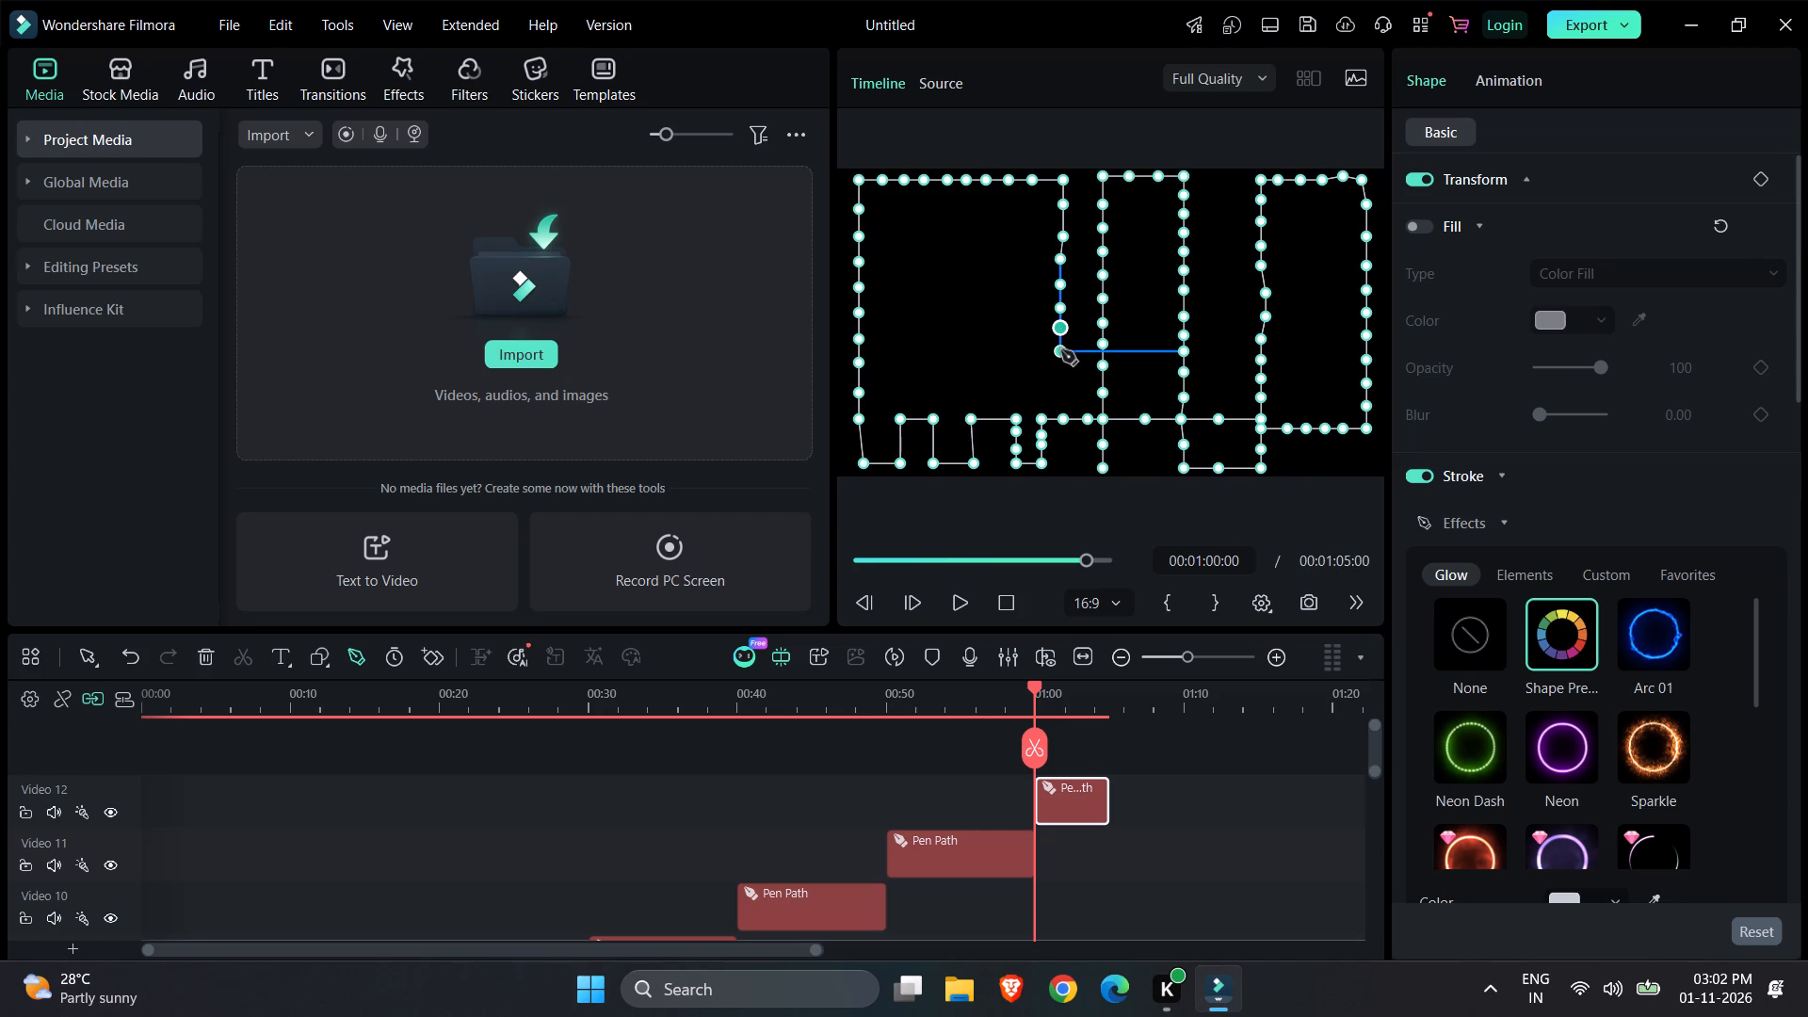
{"action": "left_click", "coordinate": [1061, 352]}
{"action": "left_click", "coordinate": [1060, 373]}
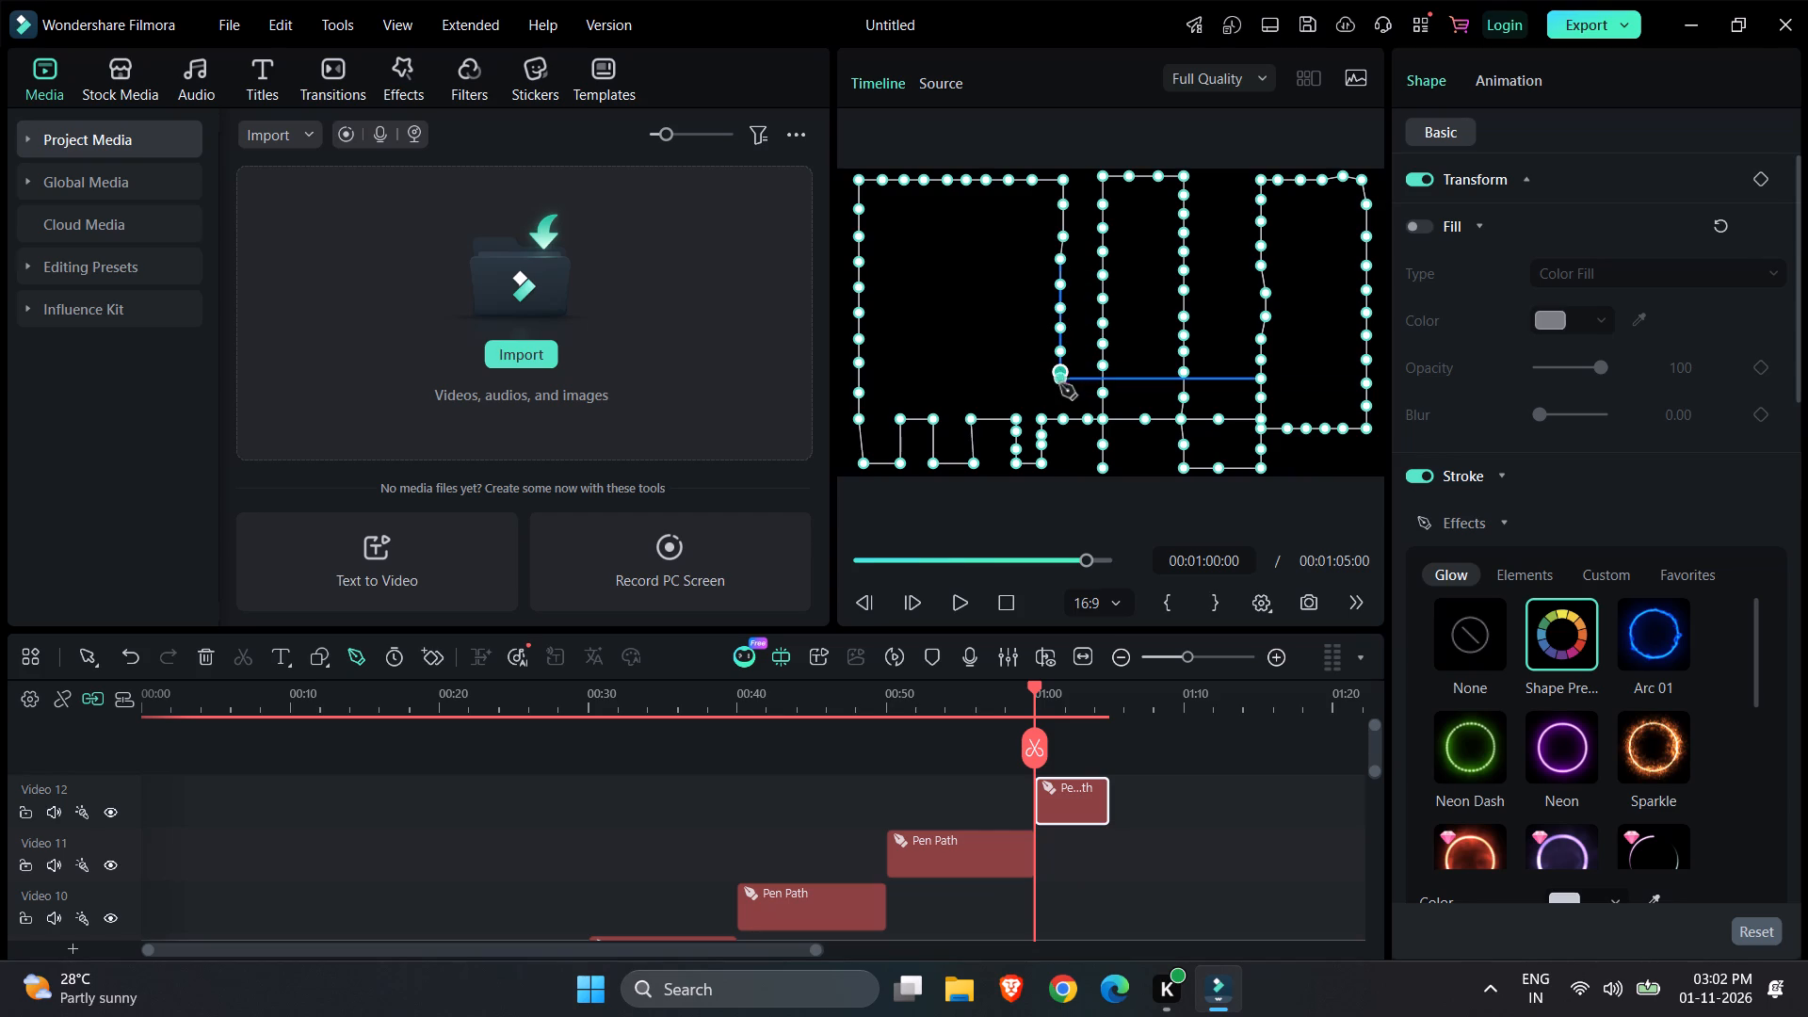
{"action": "left_click", "coordinate": [1060, 397]}
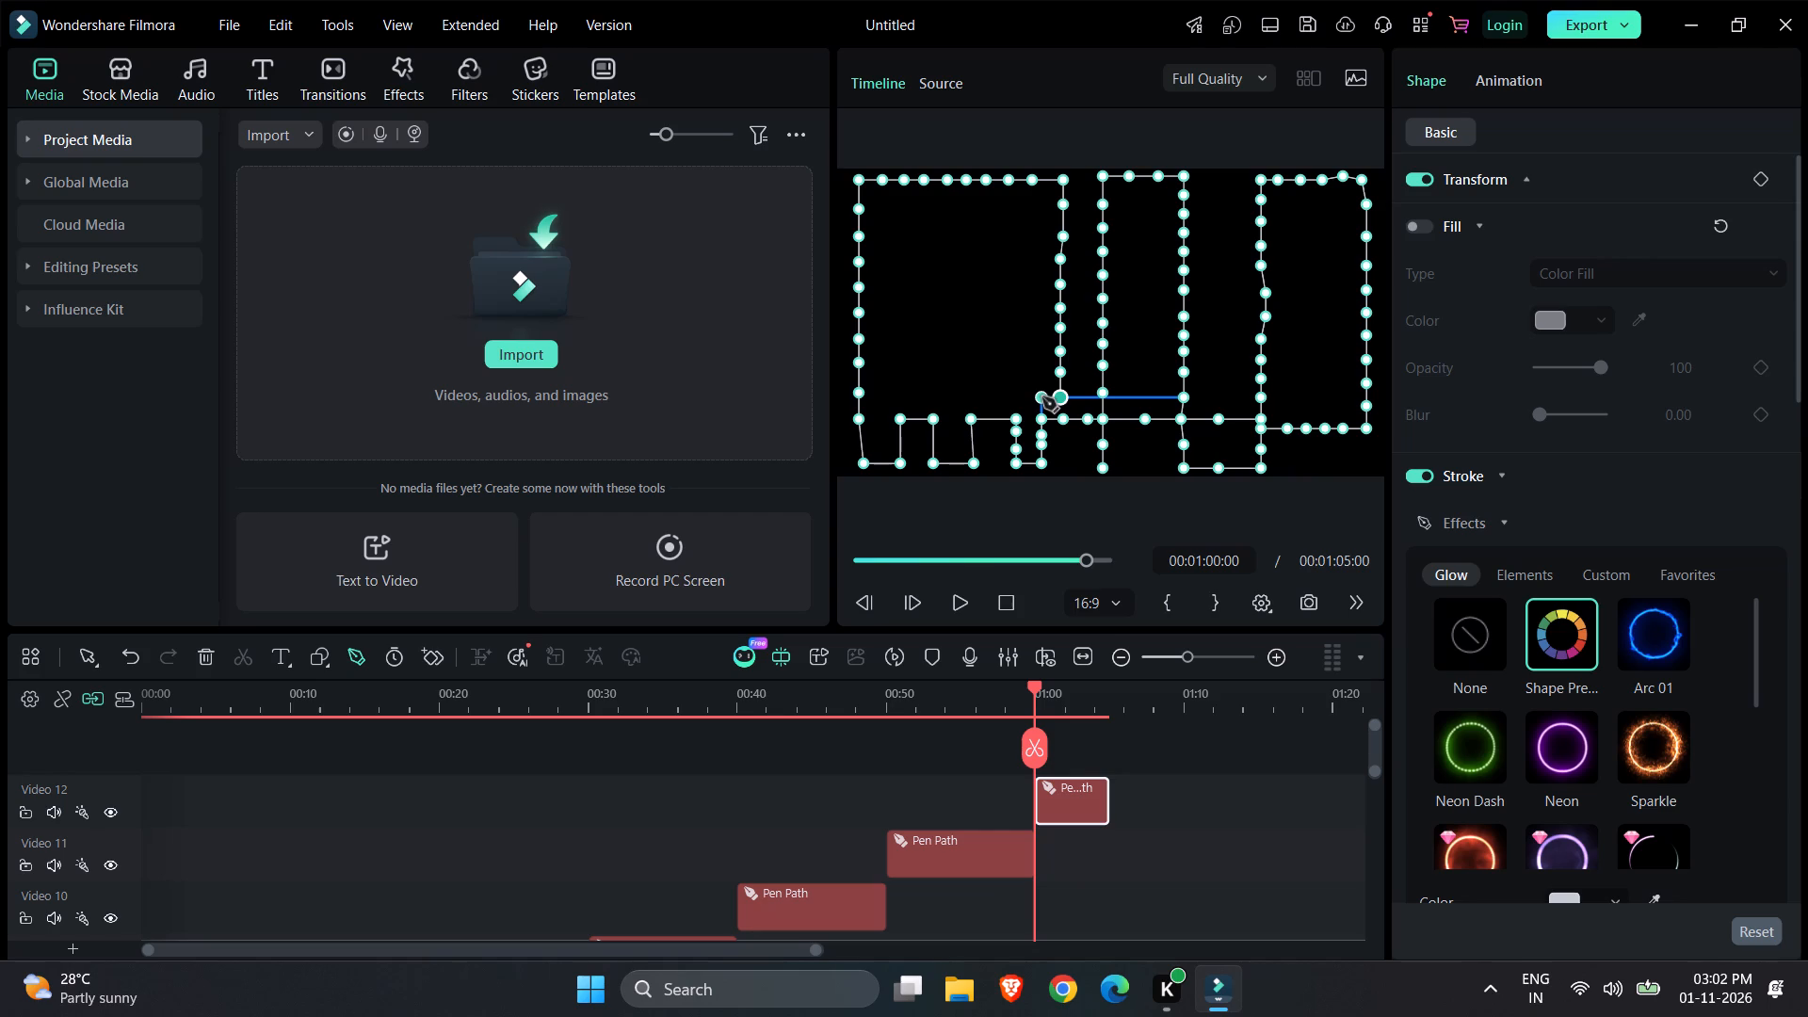
Step the path back inside the large block with a small stair: a short way left, up, and left again.
{"action": "left_click", "coordinate": [1041, 397]}
{"action": "left_click", "coordinate": [1041, 379]}
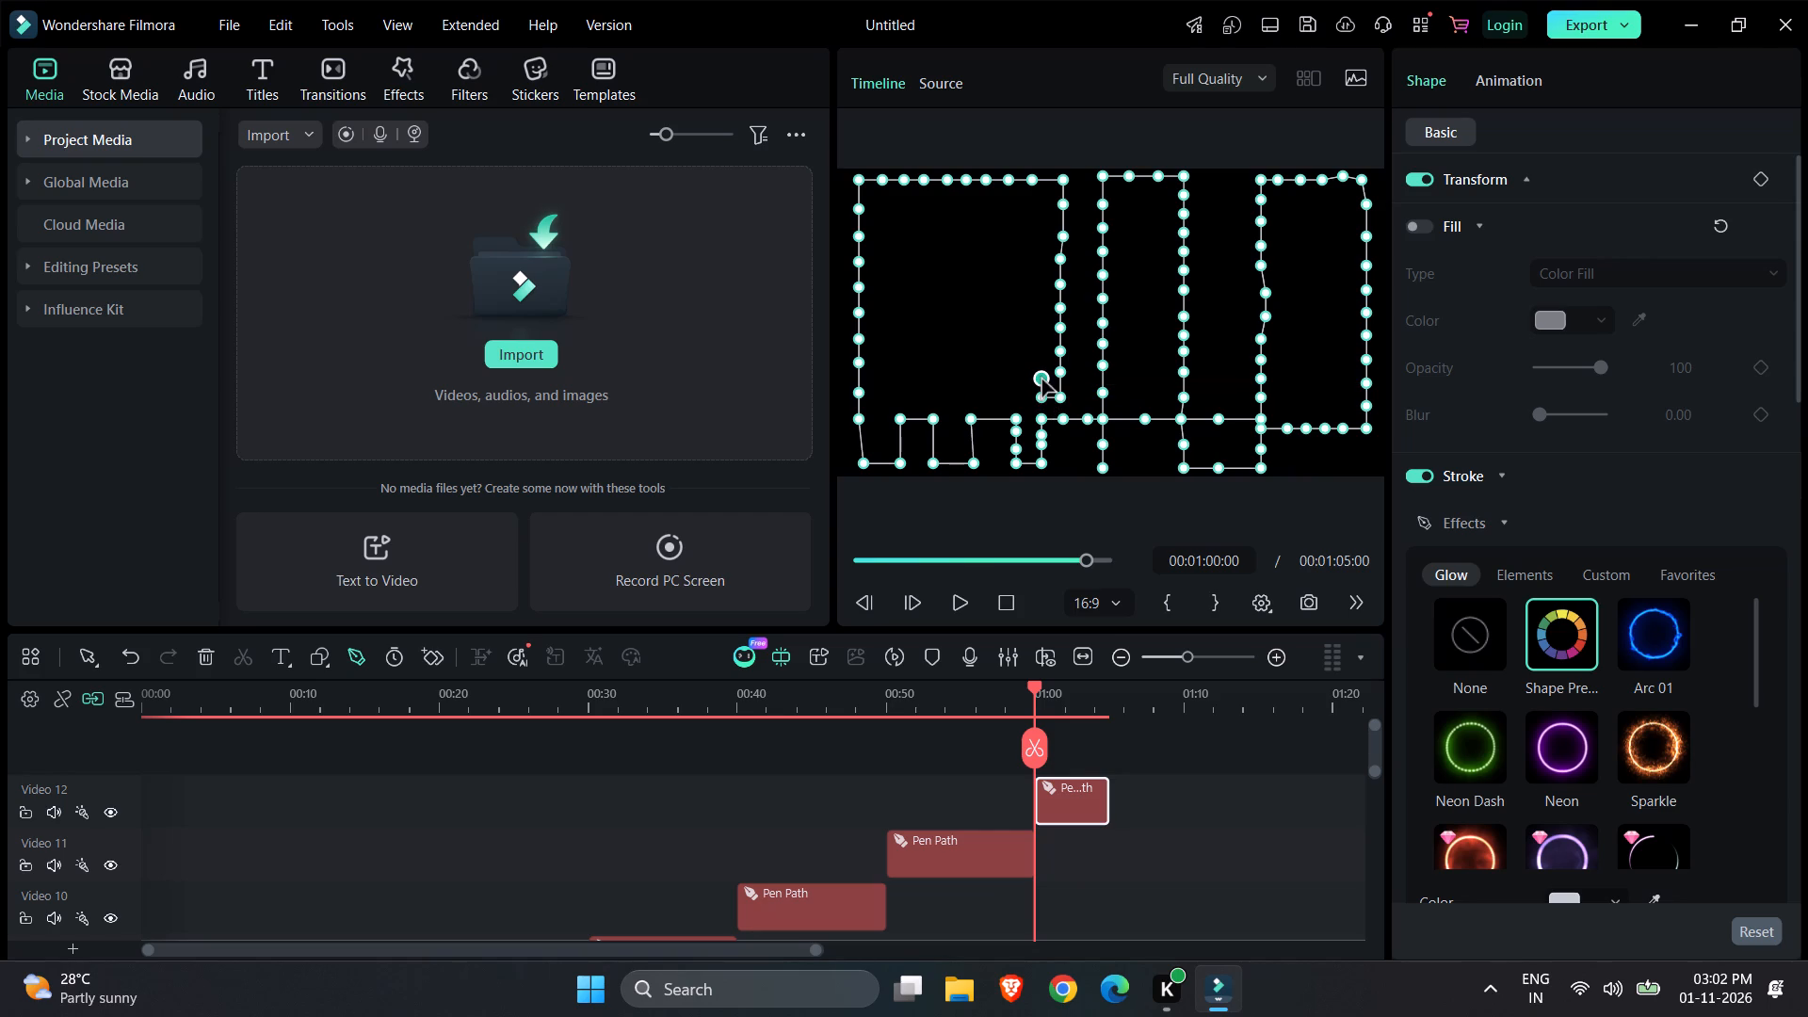
{"action": "left_click", "coordinate": [1026, 379]}
Run the path up inside the block's right side with eight evenly spaced points to just below its top edge.
{"action": "left_click", "coordinate": [1023, 356]}
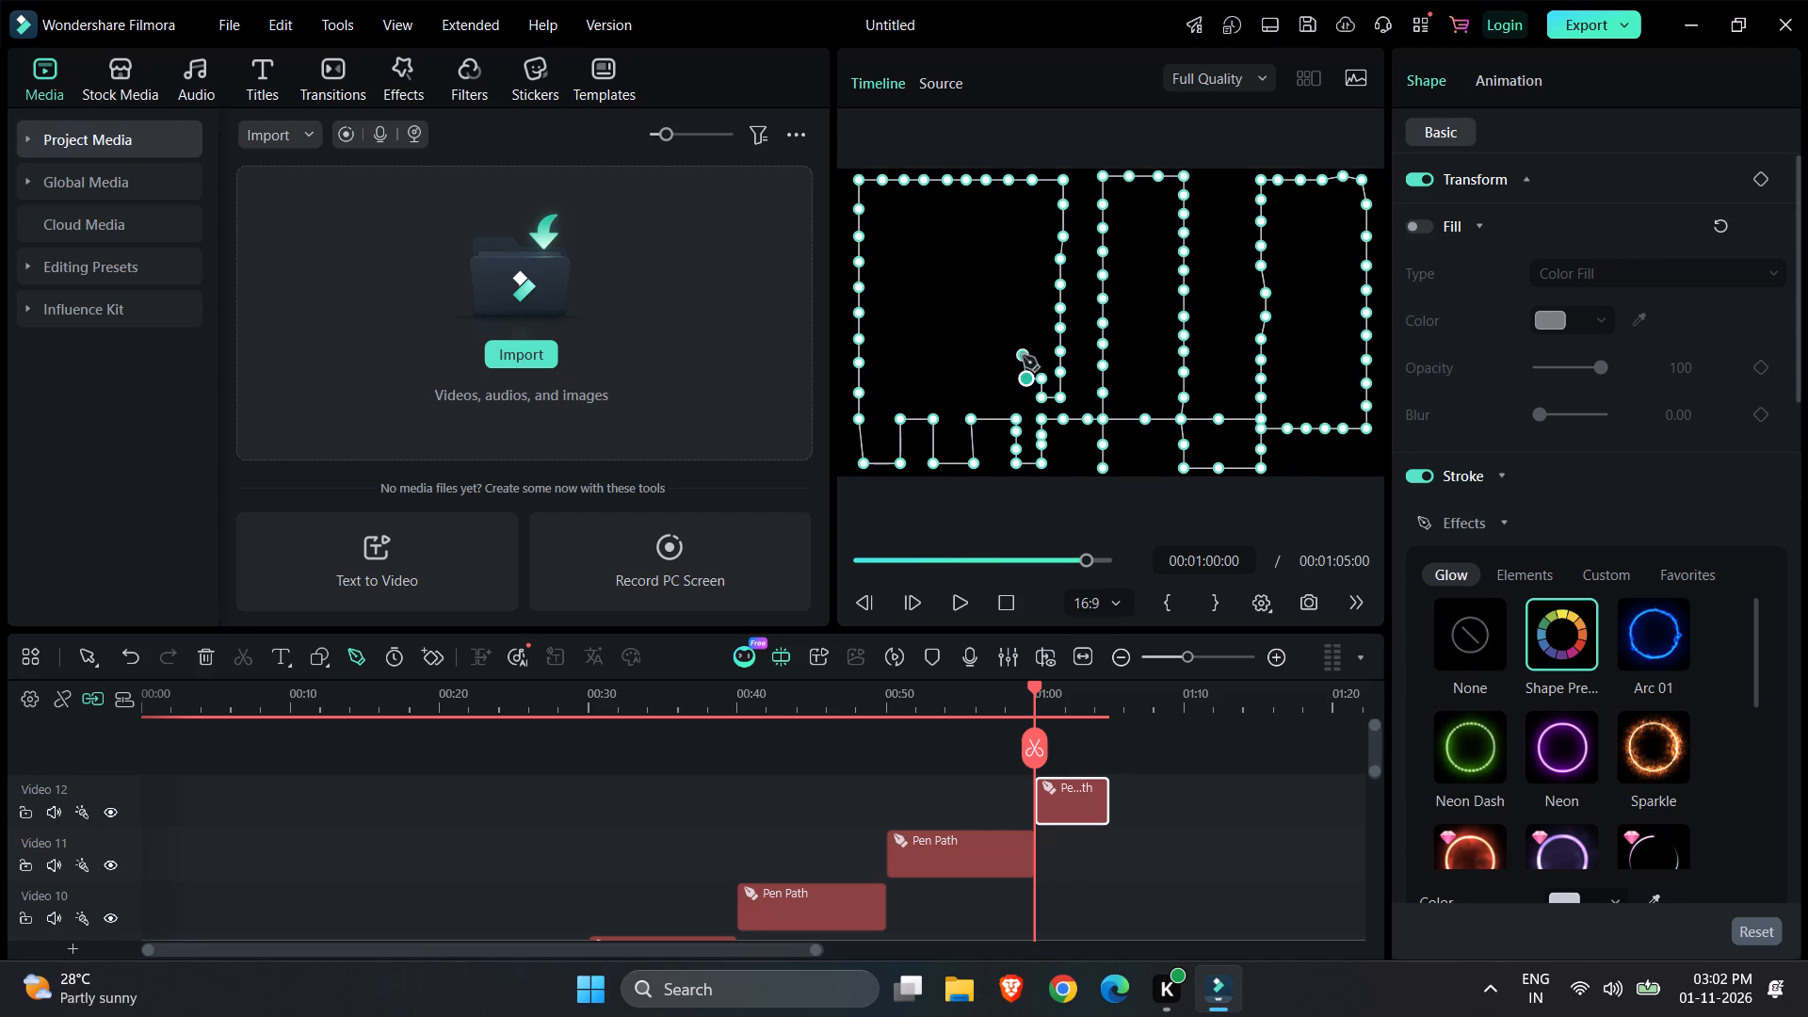
{"action": "left_click", "coordinate": [1024, 333]}
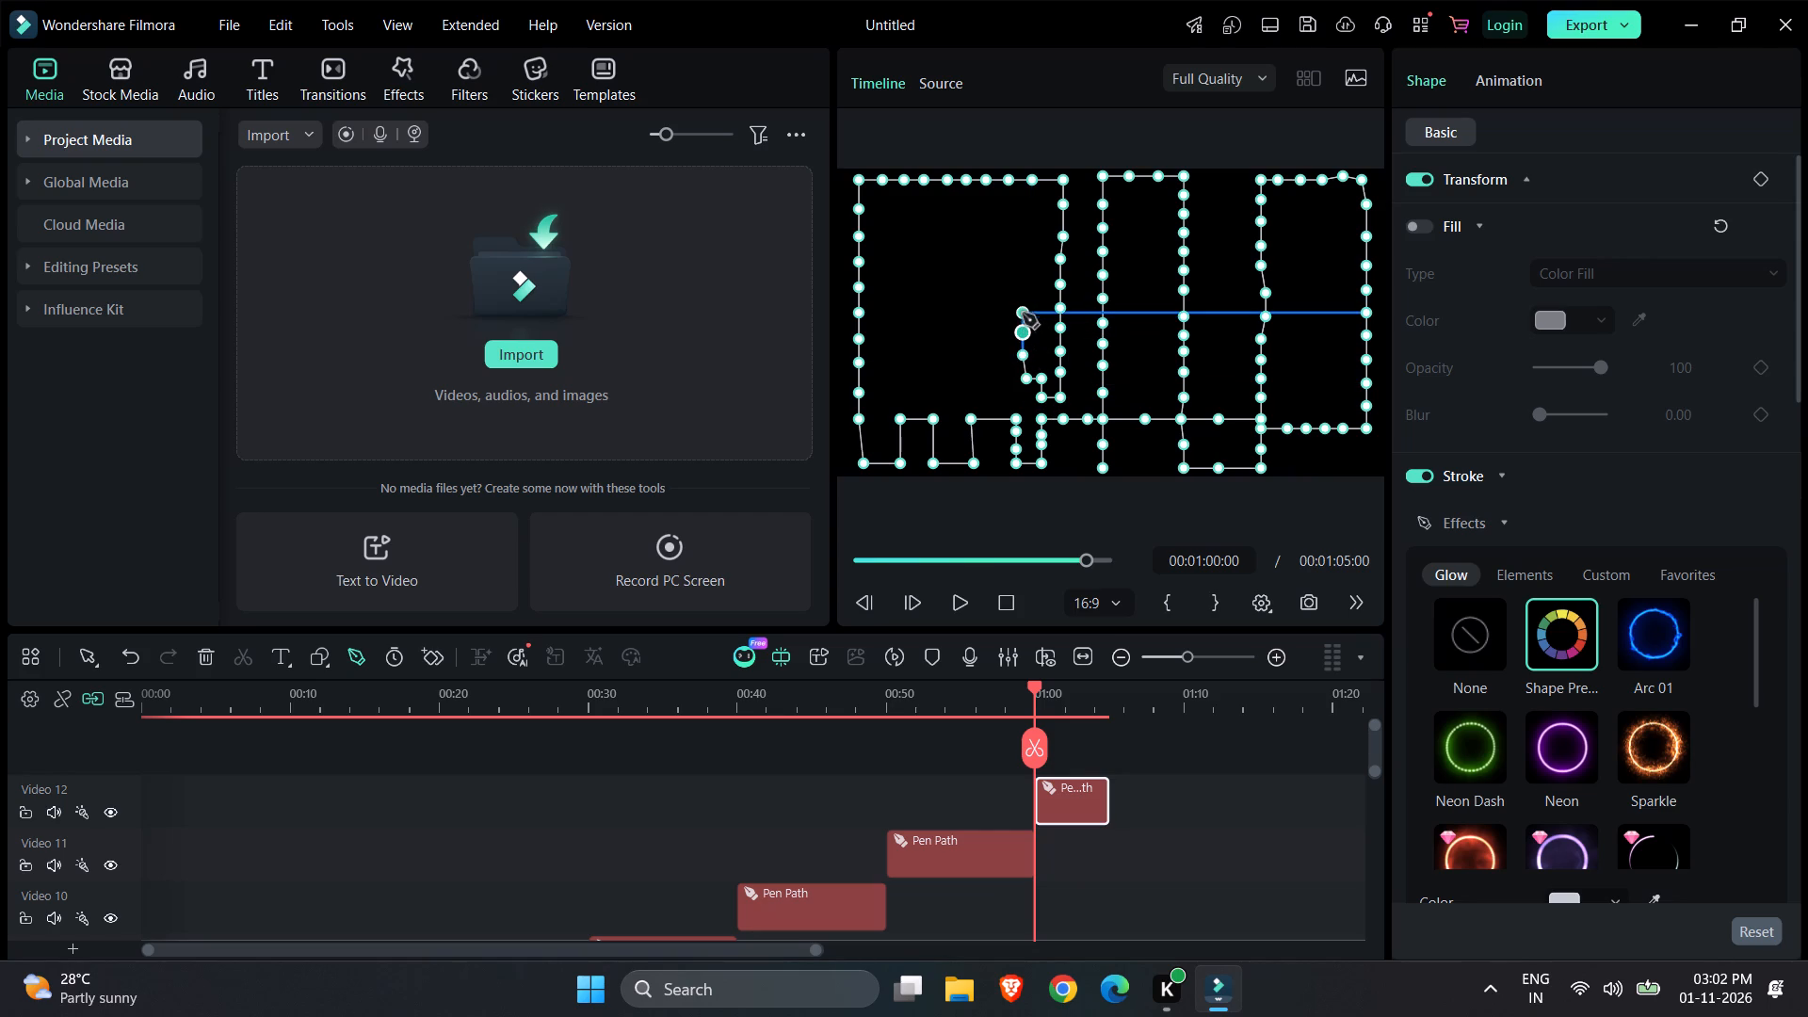
{"action": "left_click", "coordinate": [1023, 314]}
{"action": "left_click", "coordinate": [1022, 292]}
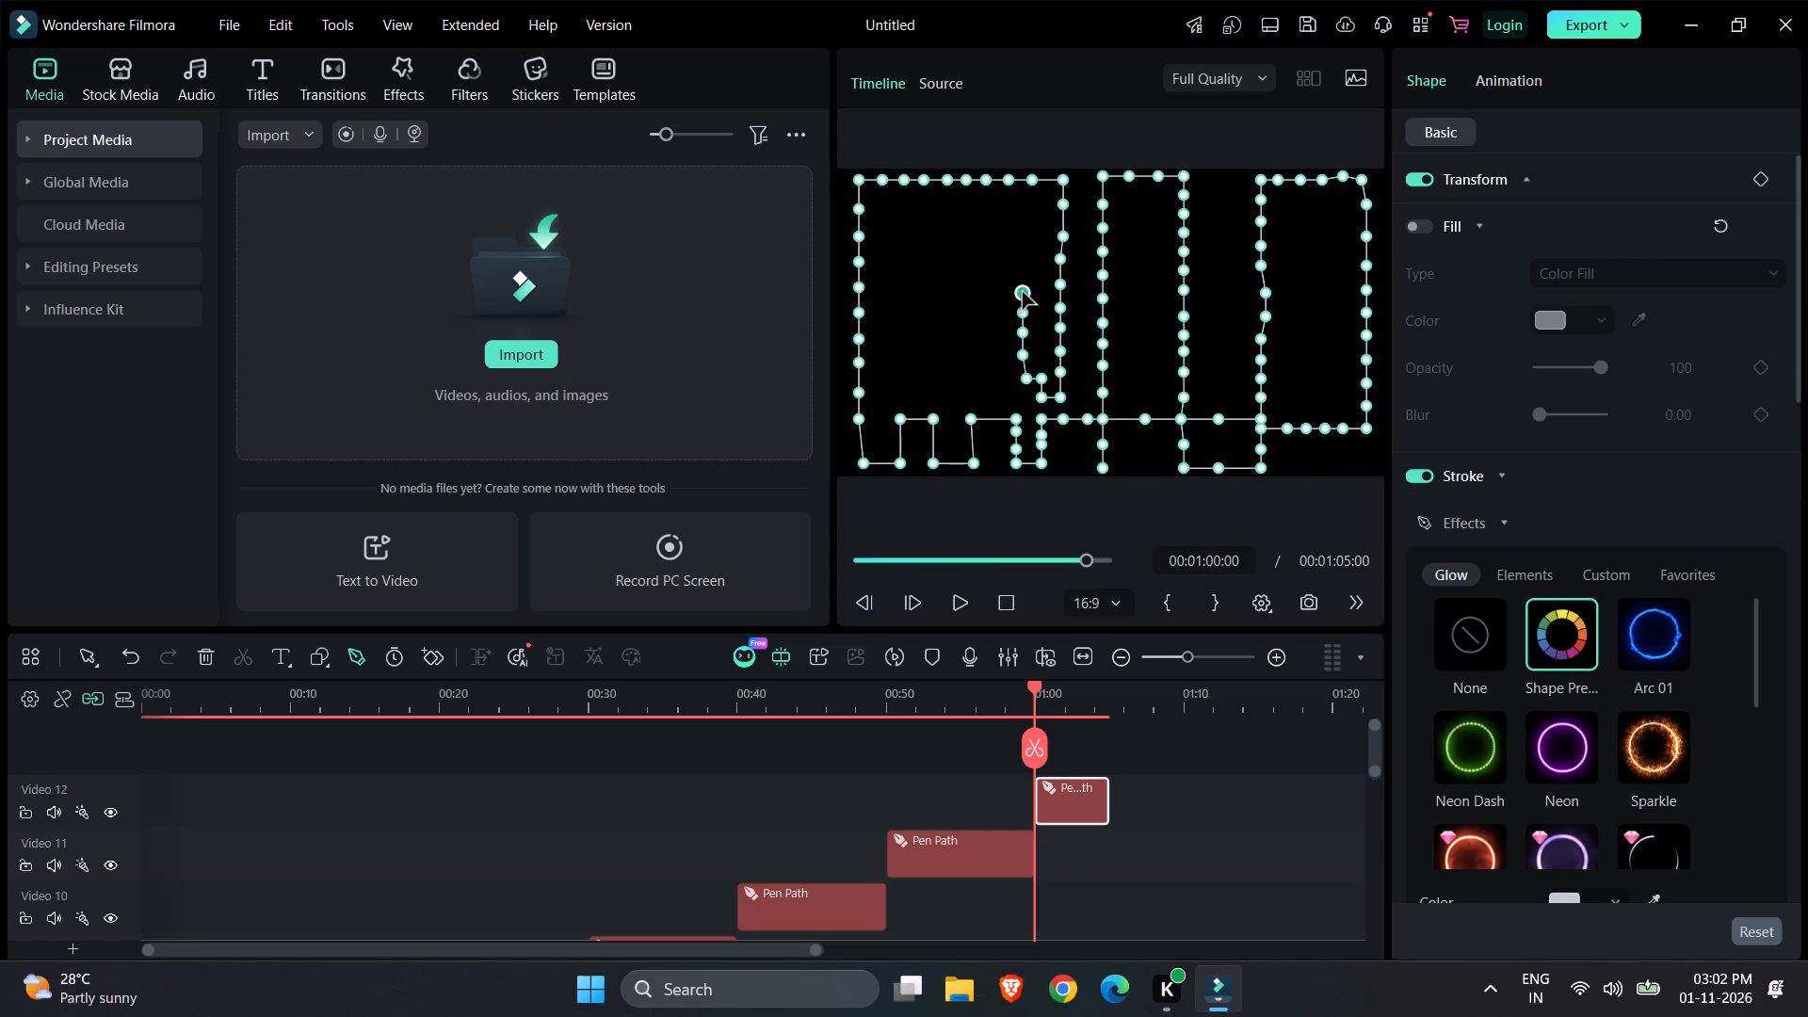
{"action": "left_click", "coordinate": [1022, 271]}
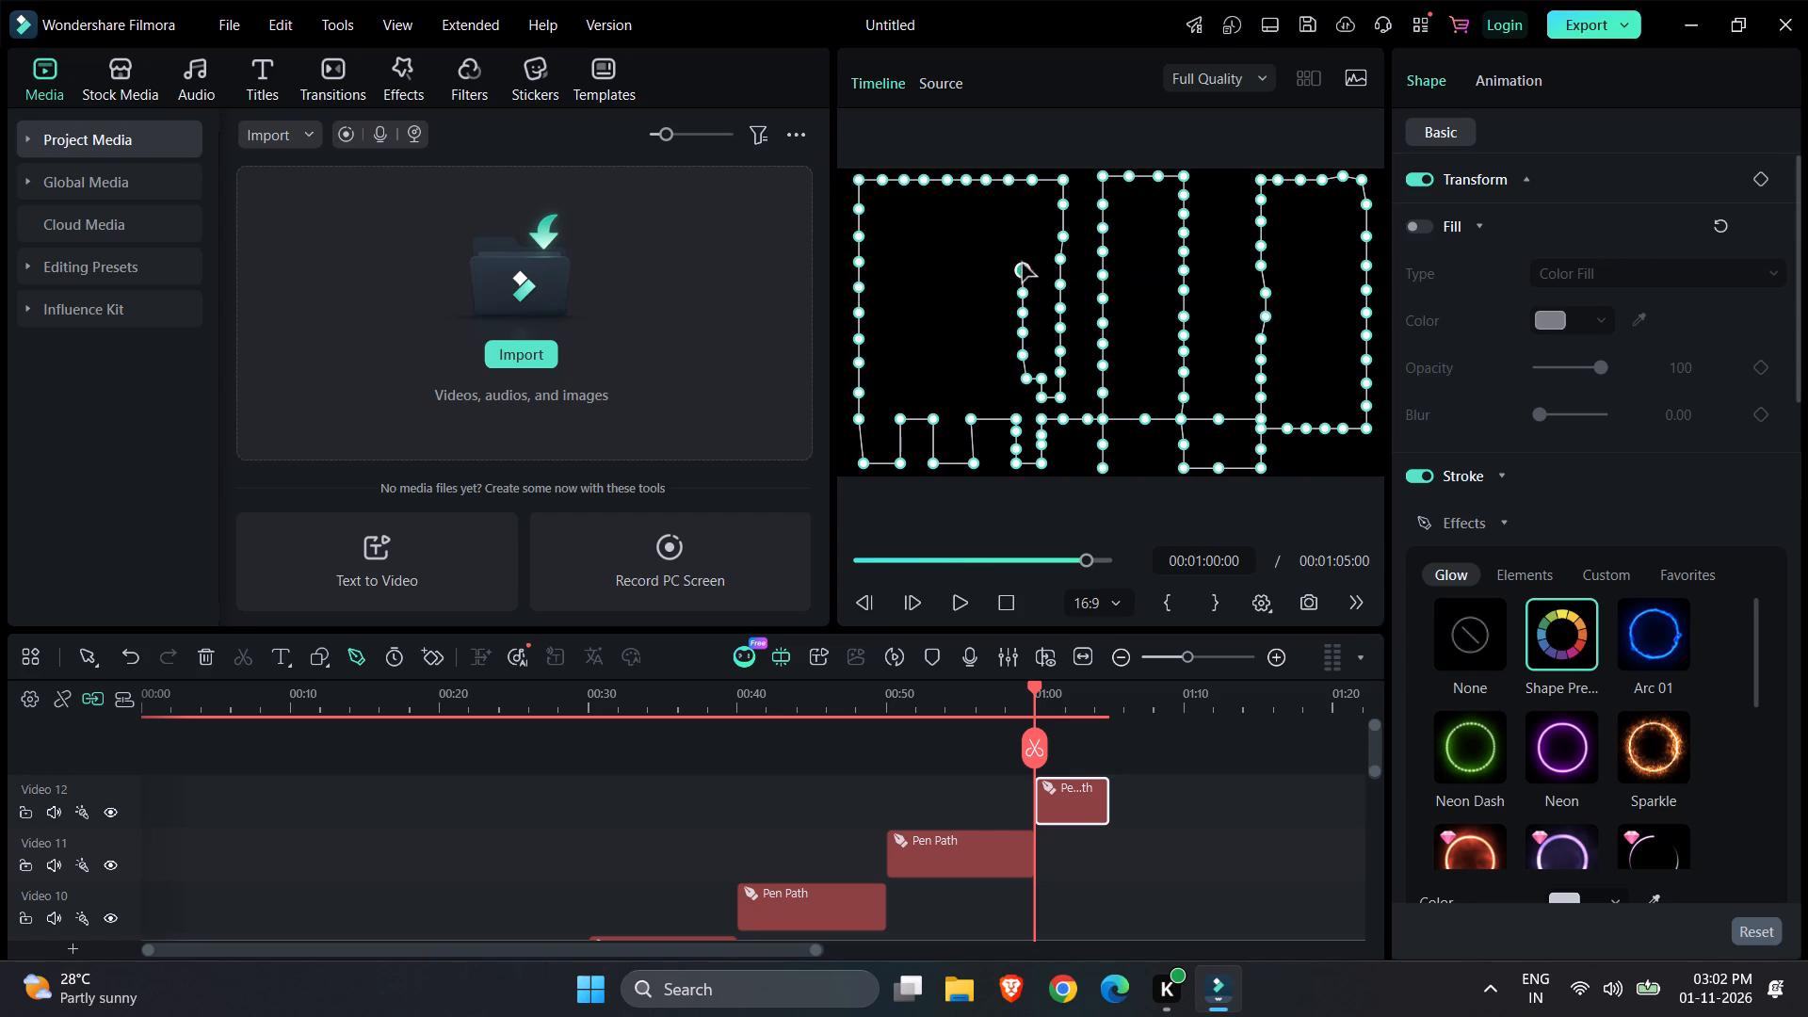
{"action": "left_click", "coordinate": [1022, 251]}
{"action": "left_click", "coordinate": [1022, 230]}
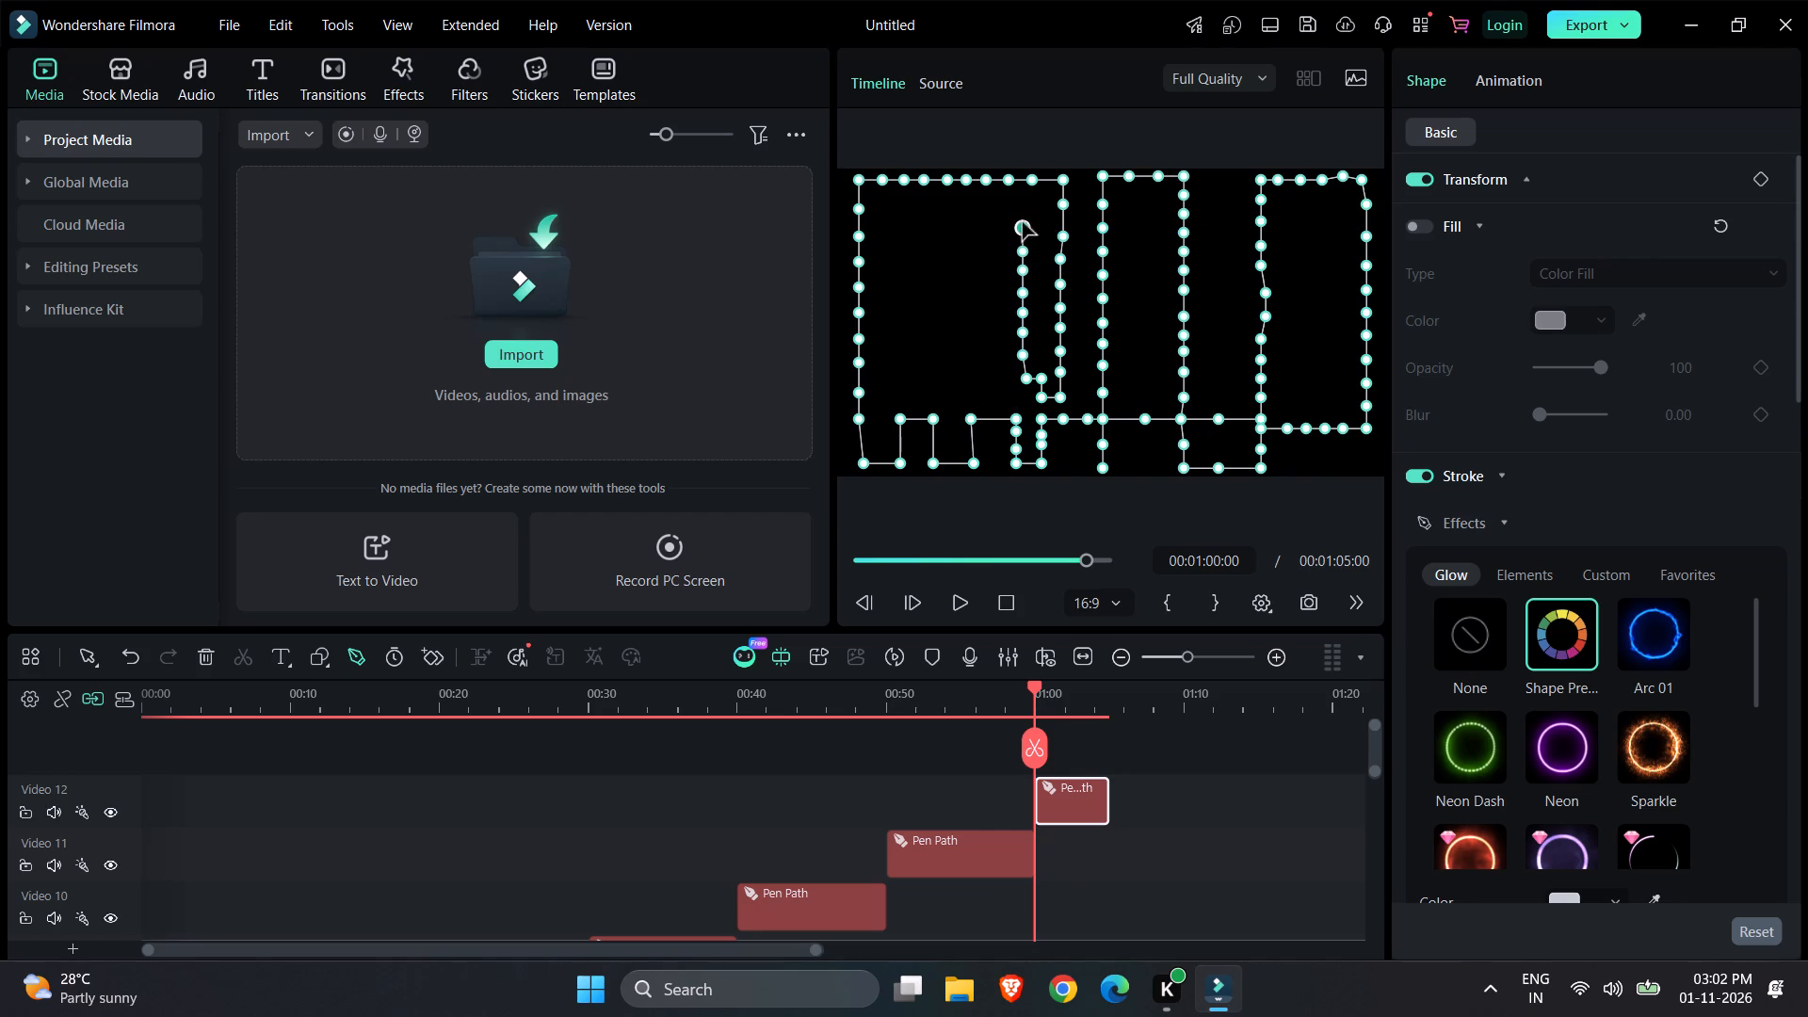
{"action": "left_click", "coordinate": [1022, 208]}
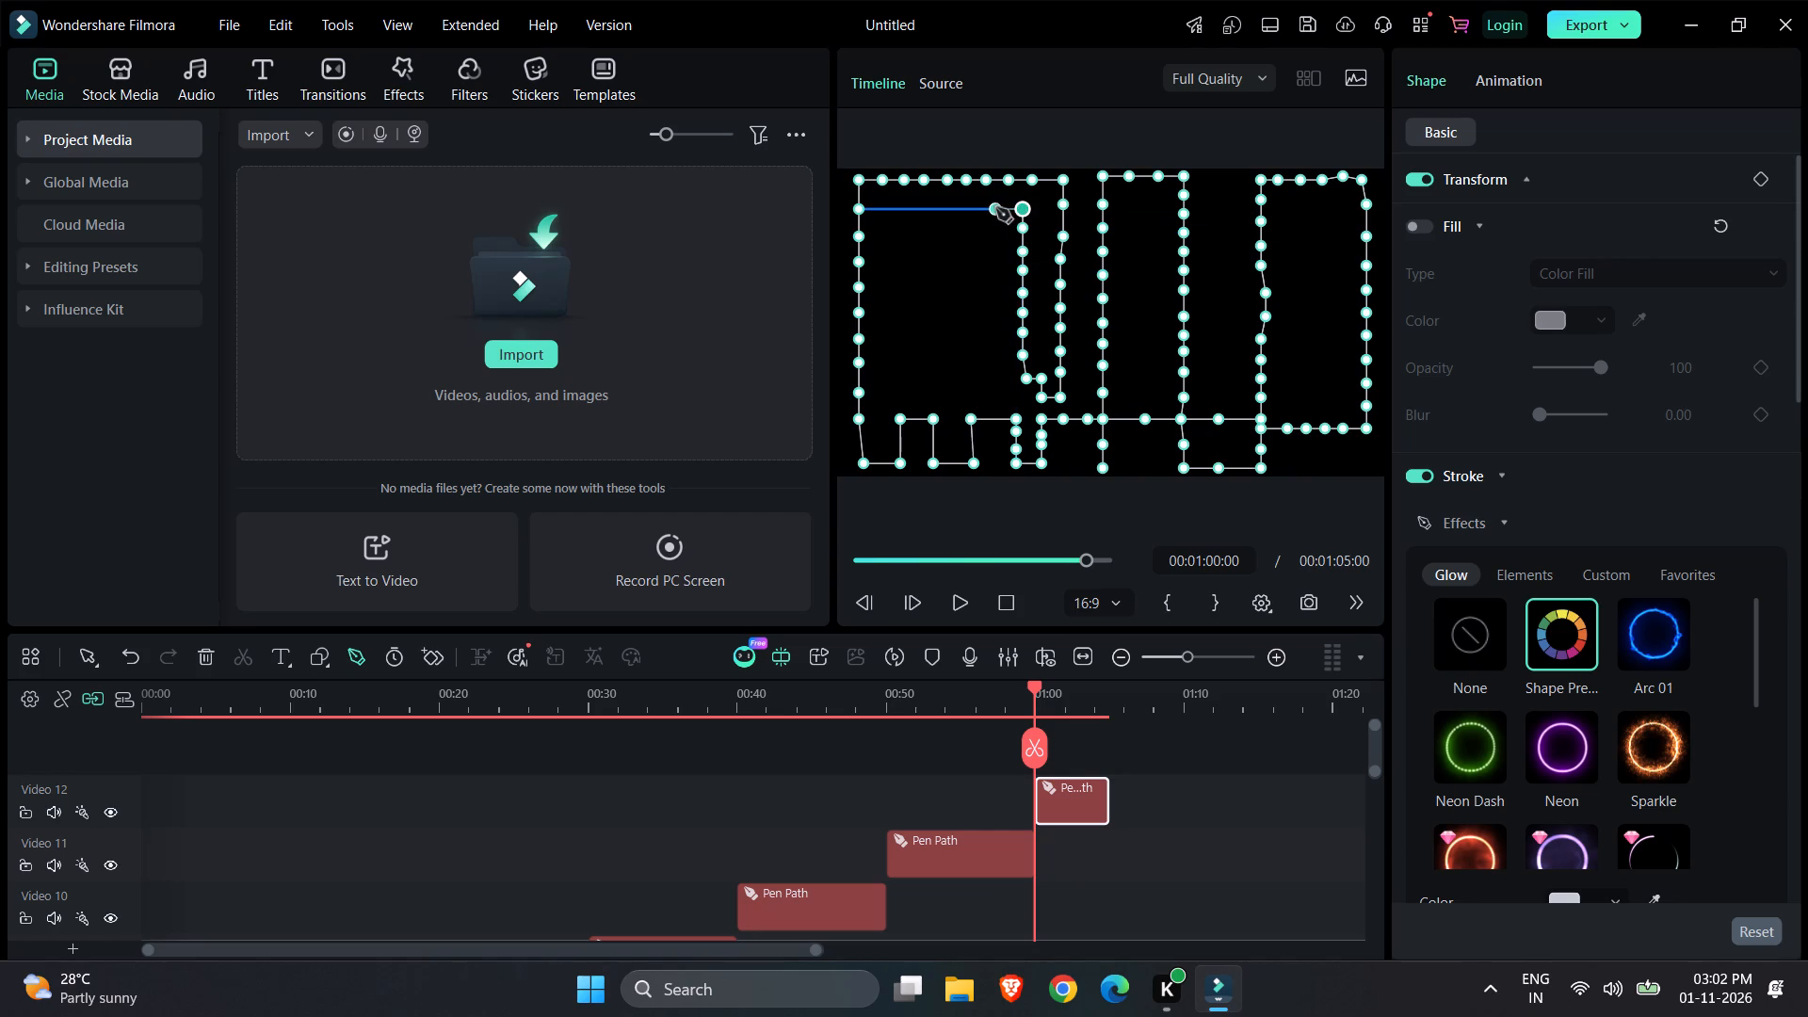
Continue the inner contour two points left along the block's top, then eight points down to just above the lower horizontal line.
{"action": "left_click", "coordinate": [995, 209]}
{"action": "left_click", "coordinate": [977, 209]}
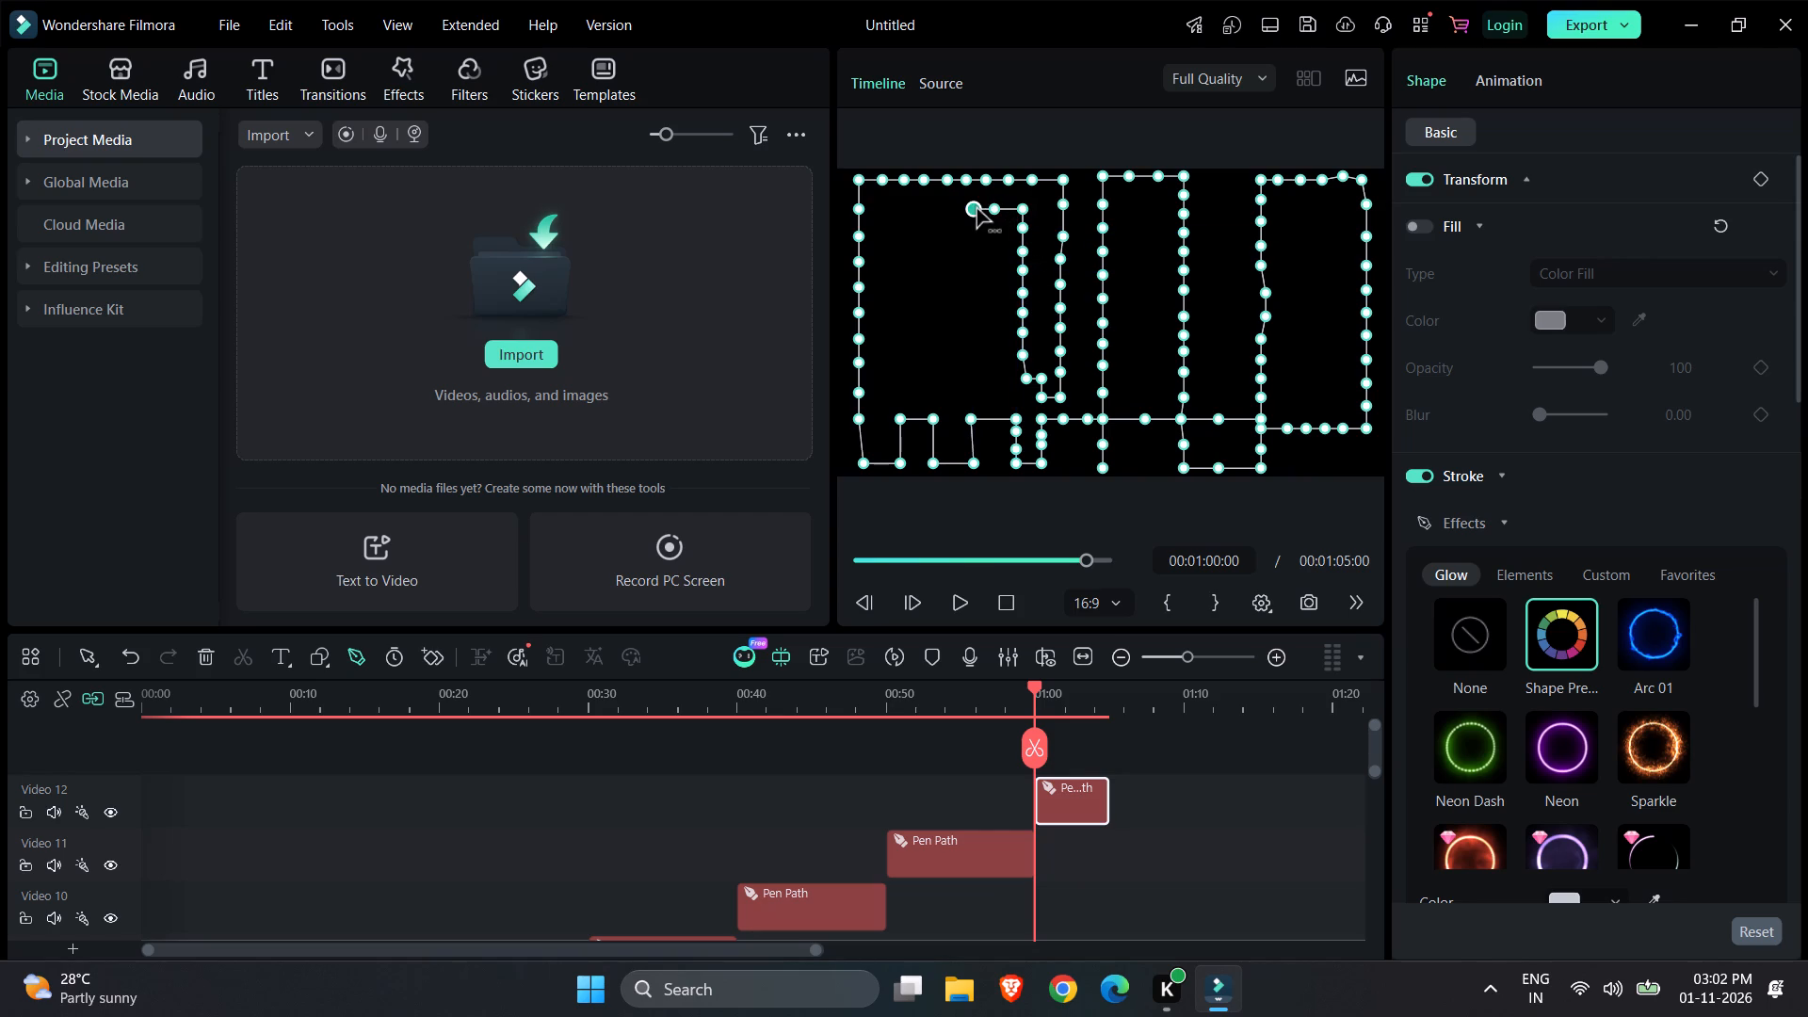
{"action": "left_click", "coordinate": [975, 231]}
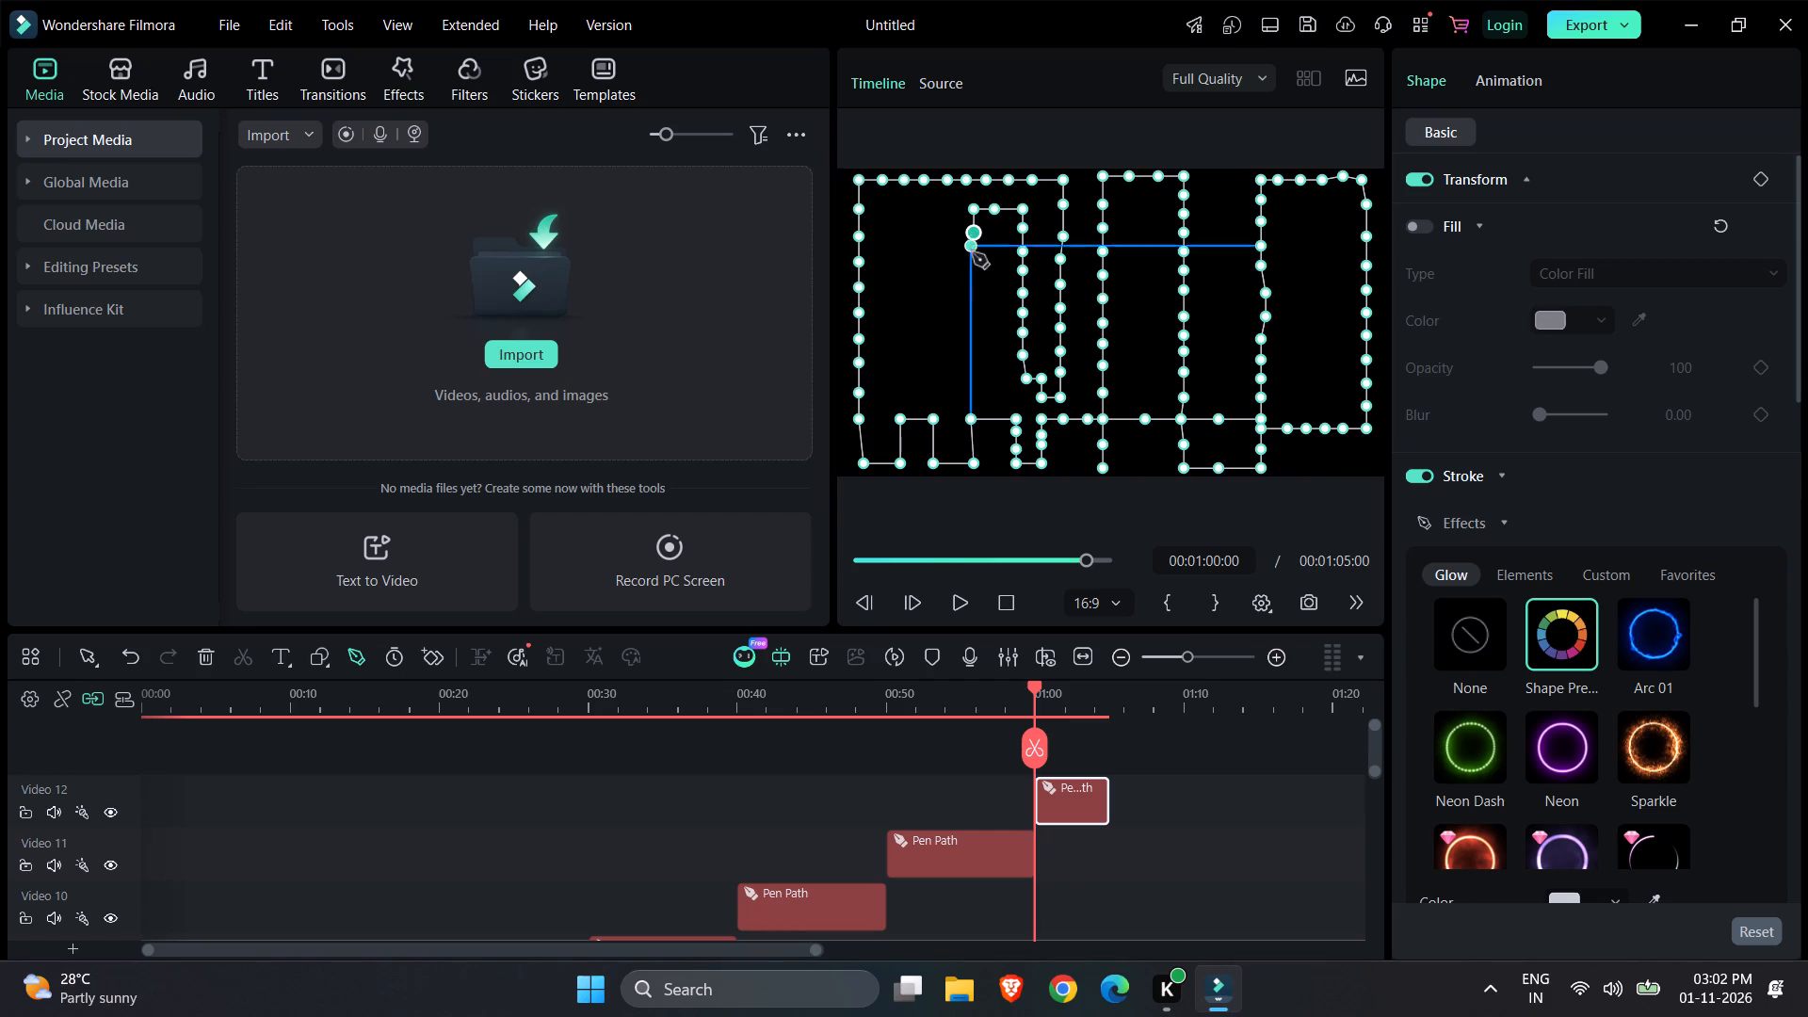
{"action": "left_click", "coordinate": [975, 257]}
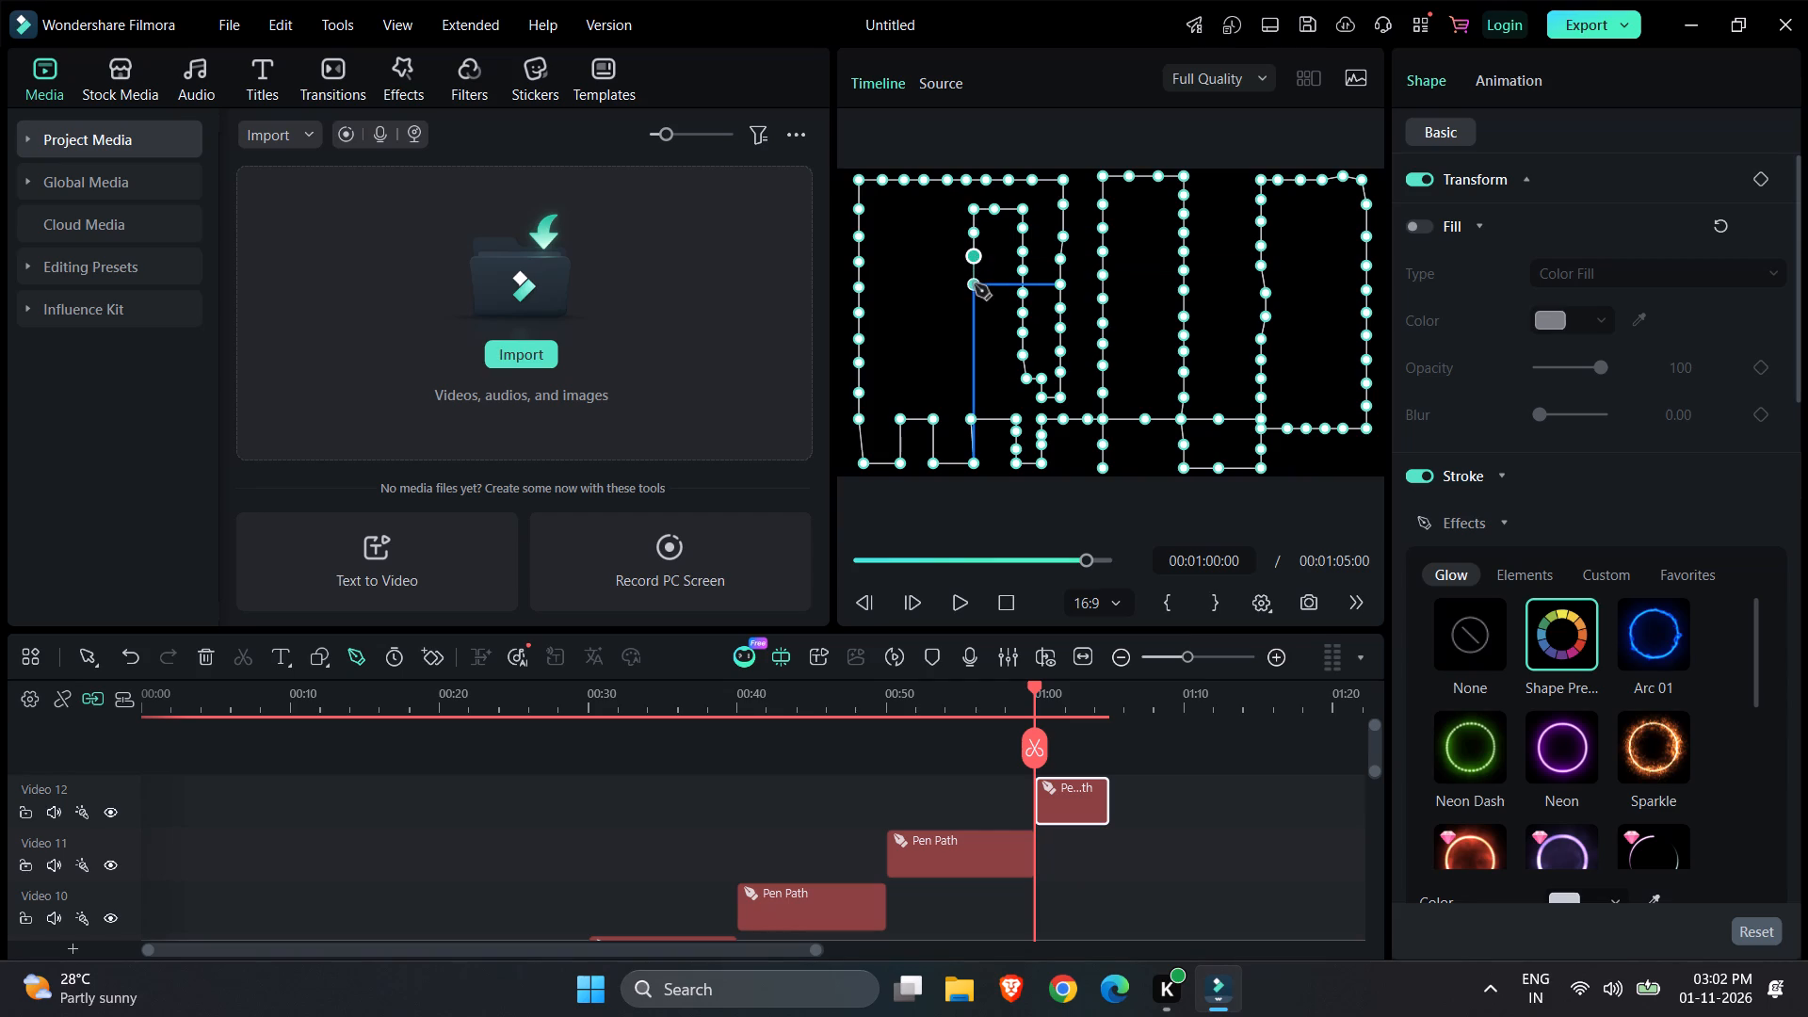
{"action": "left_click", "coordinate": [975, 284]}
{"action": "left_click", "coordinate": [974, 312]}
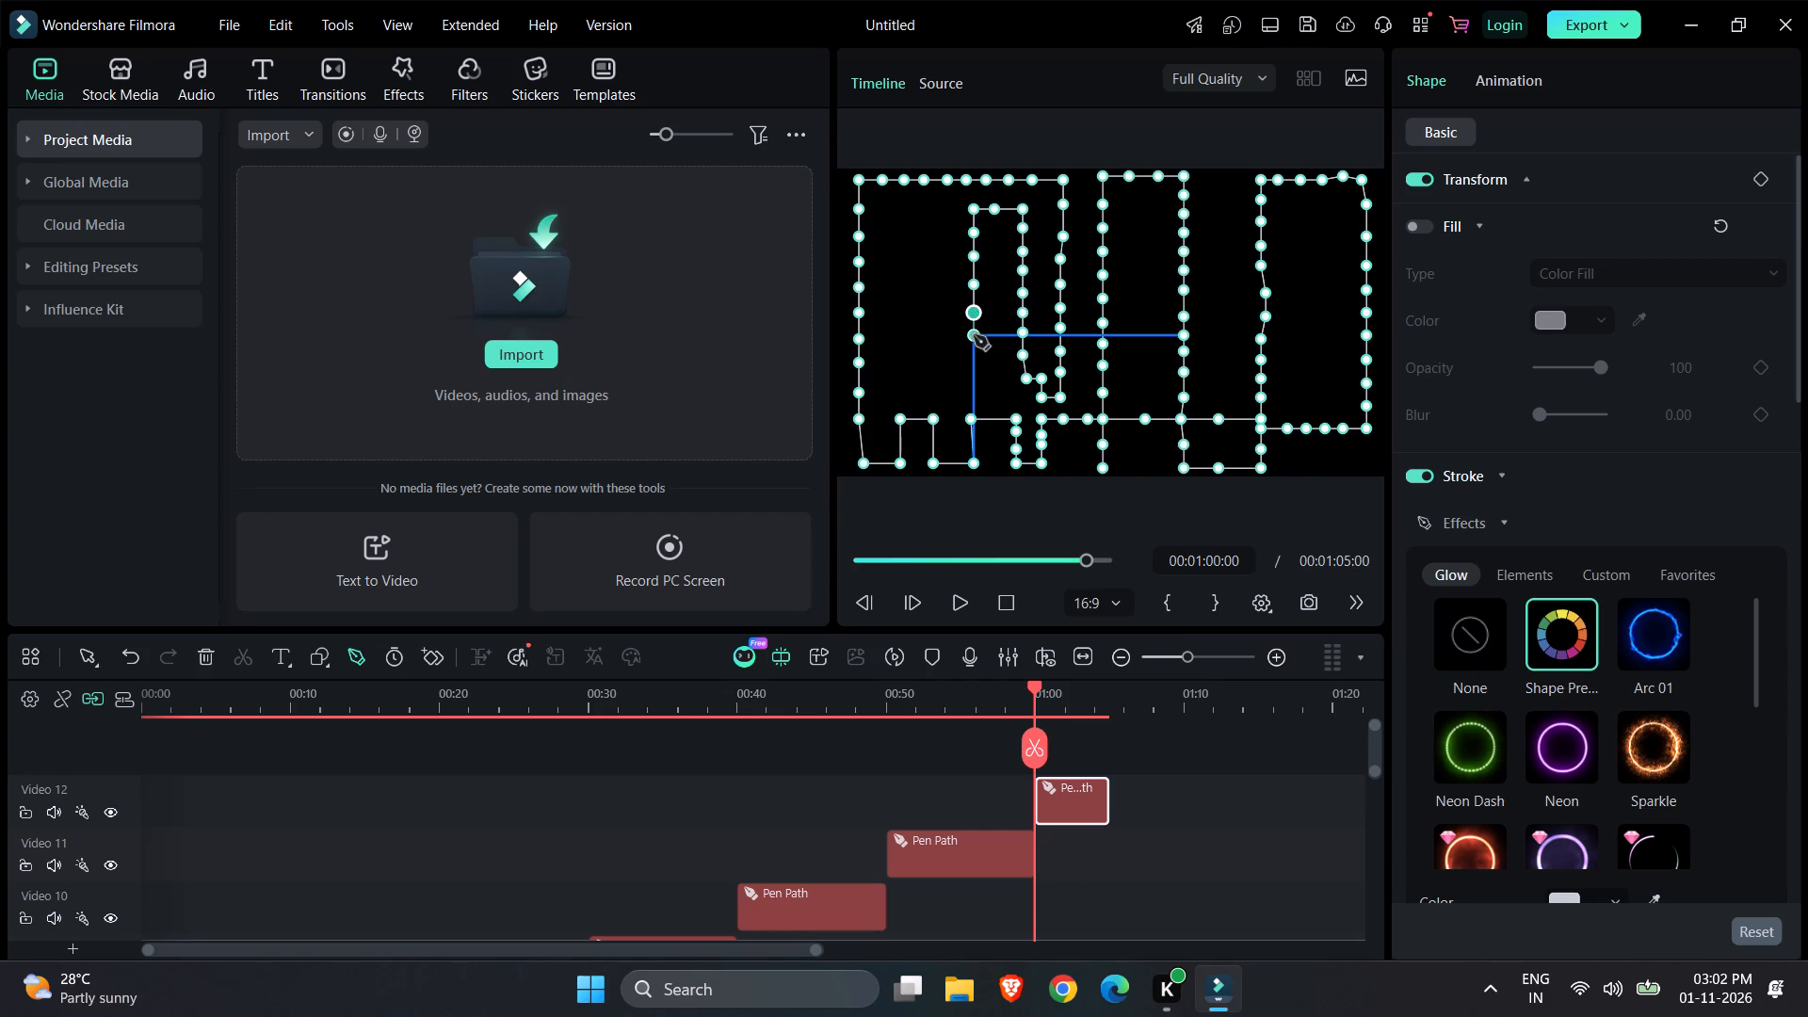
{"action": "left_click", "coordinate": [974, 335]}
{"action": "left_click", "coordinate": [973, 363]}
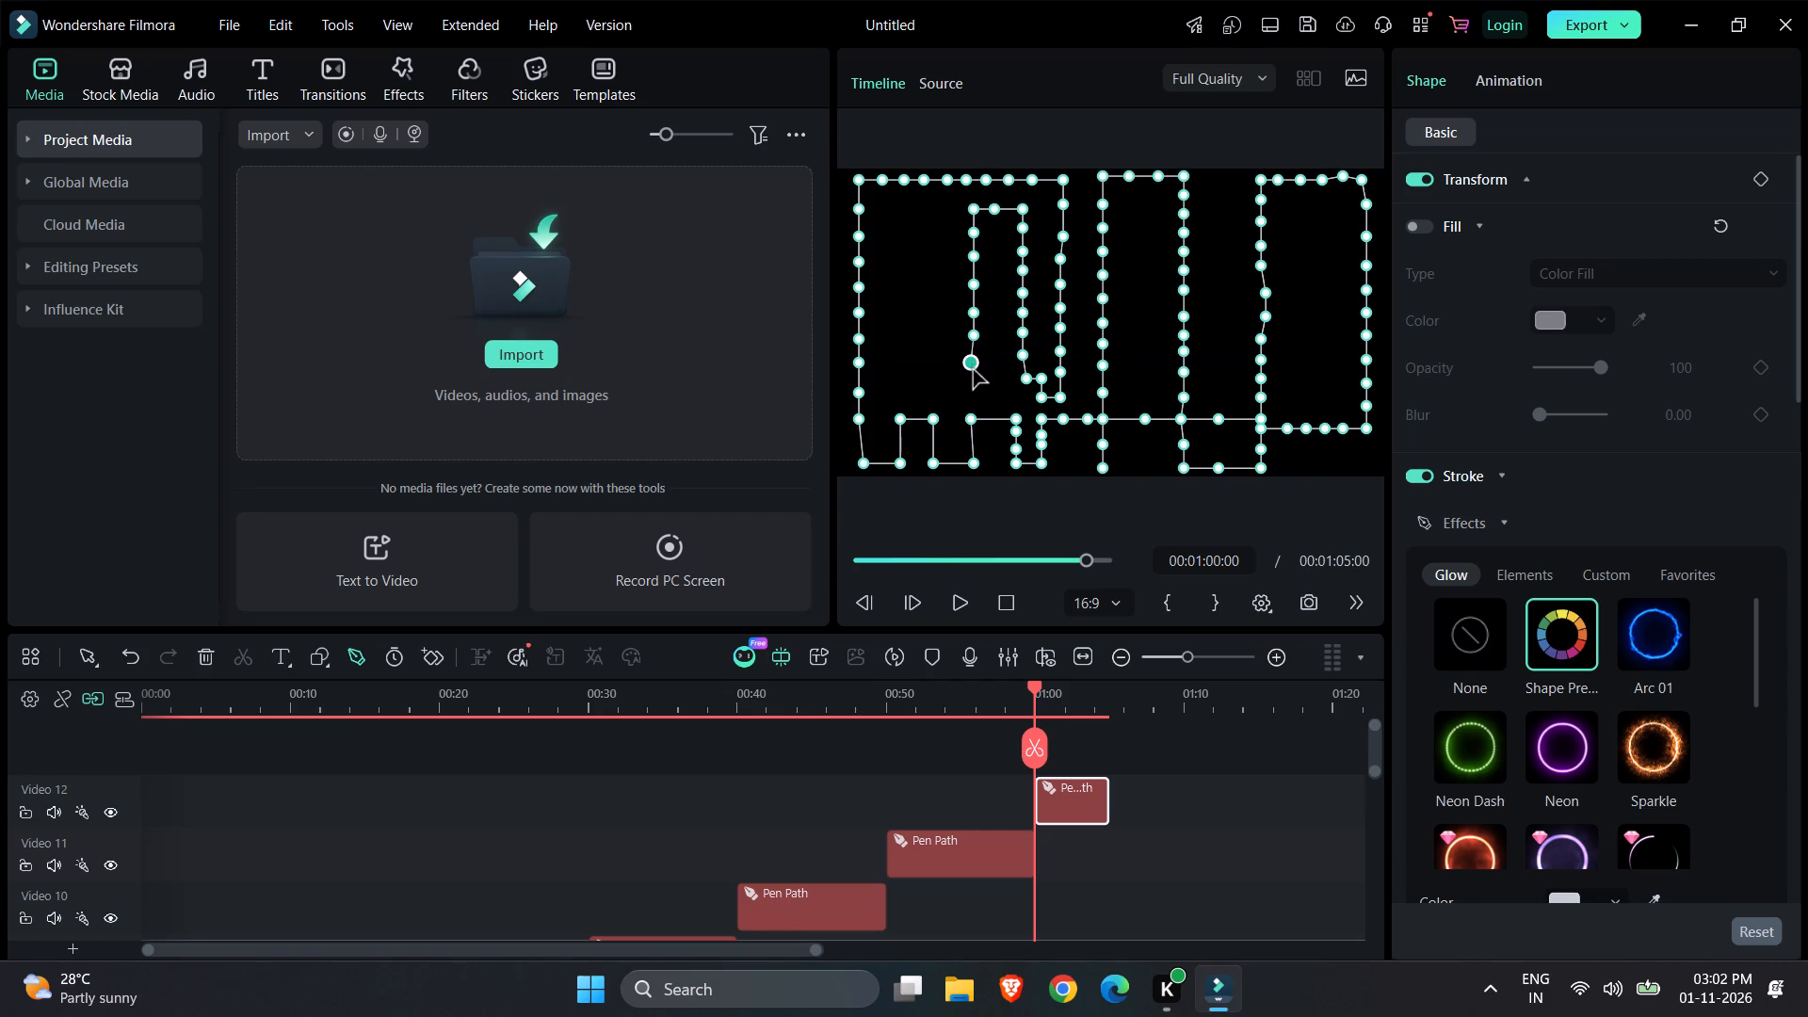
{"action": "left_click", "coordinate": [973, 380]}
{"action": "left_click", "coordinate": [973, 396]}
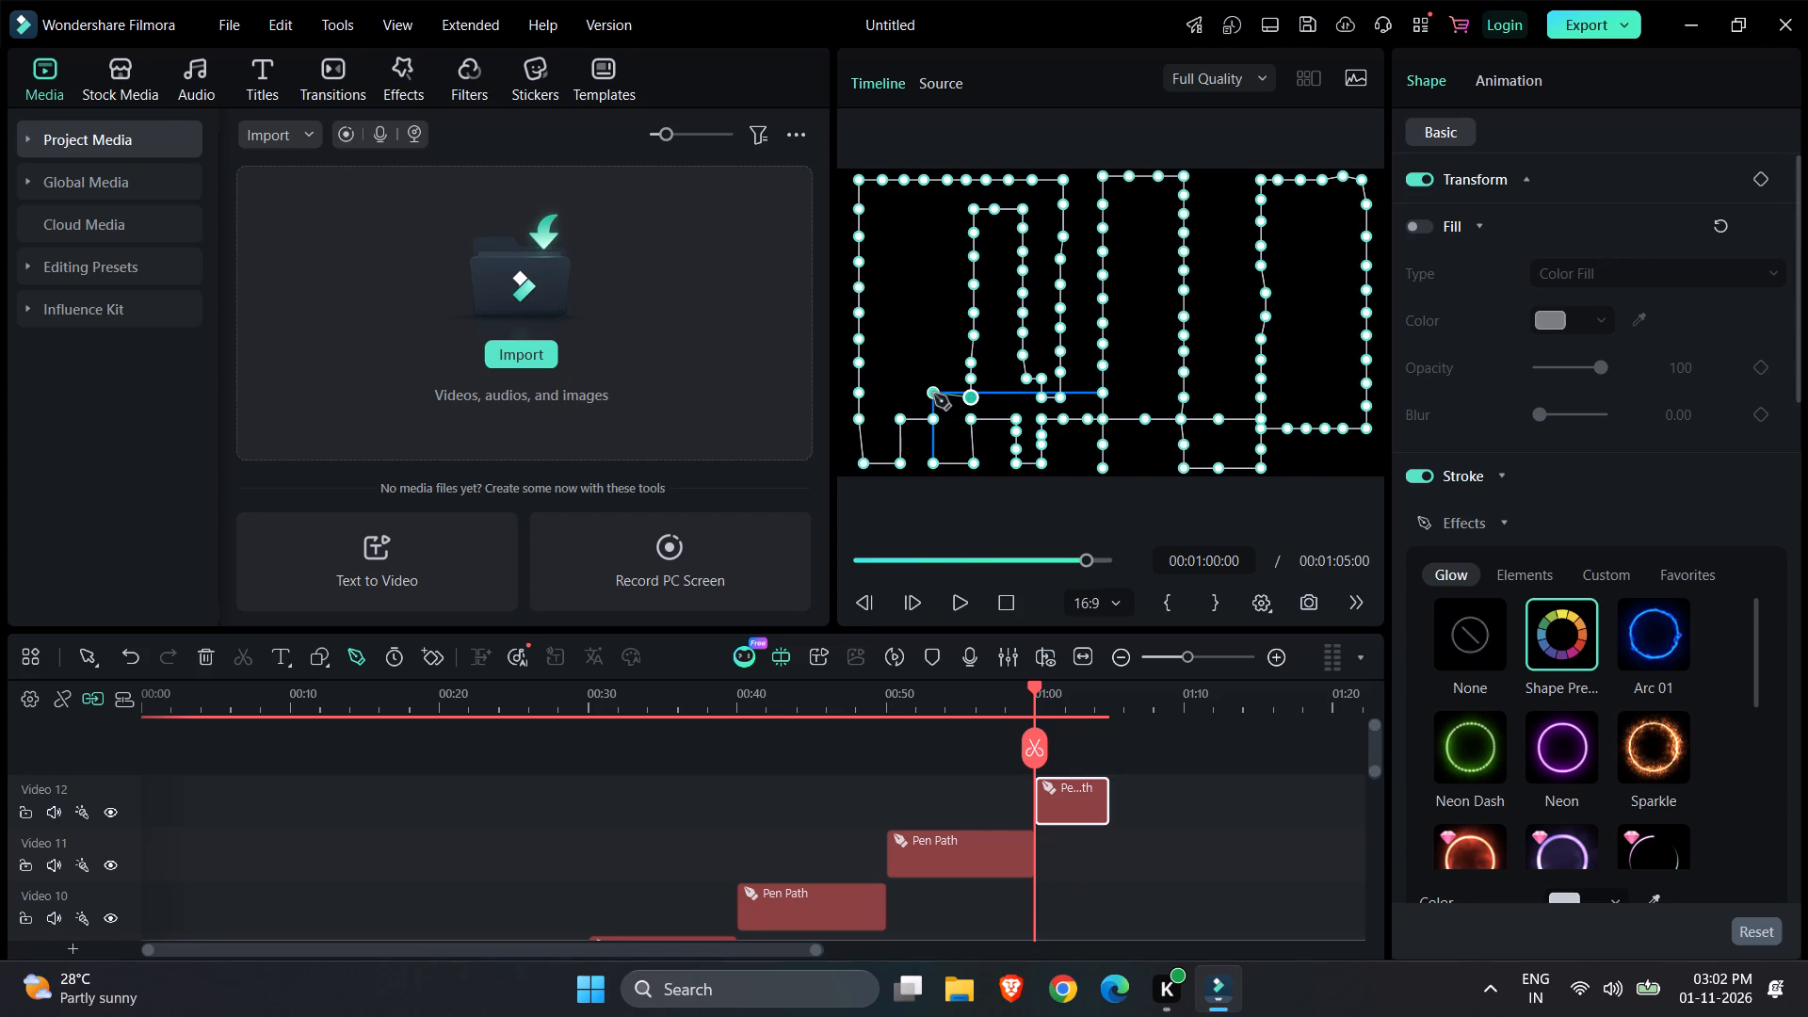
Step the path a short way left along the inner bottom, then run it up with nine points to near the block's top edge.
{"action": "left_click", "coordinate": [933, 397]}
{"action": "left_click", "coordinate": [933, 379]}
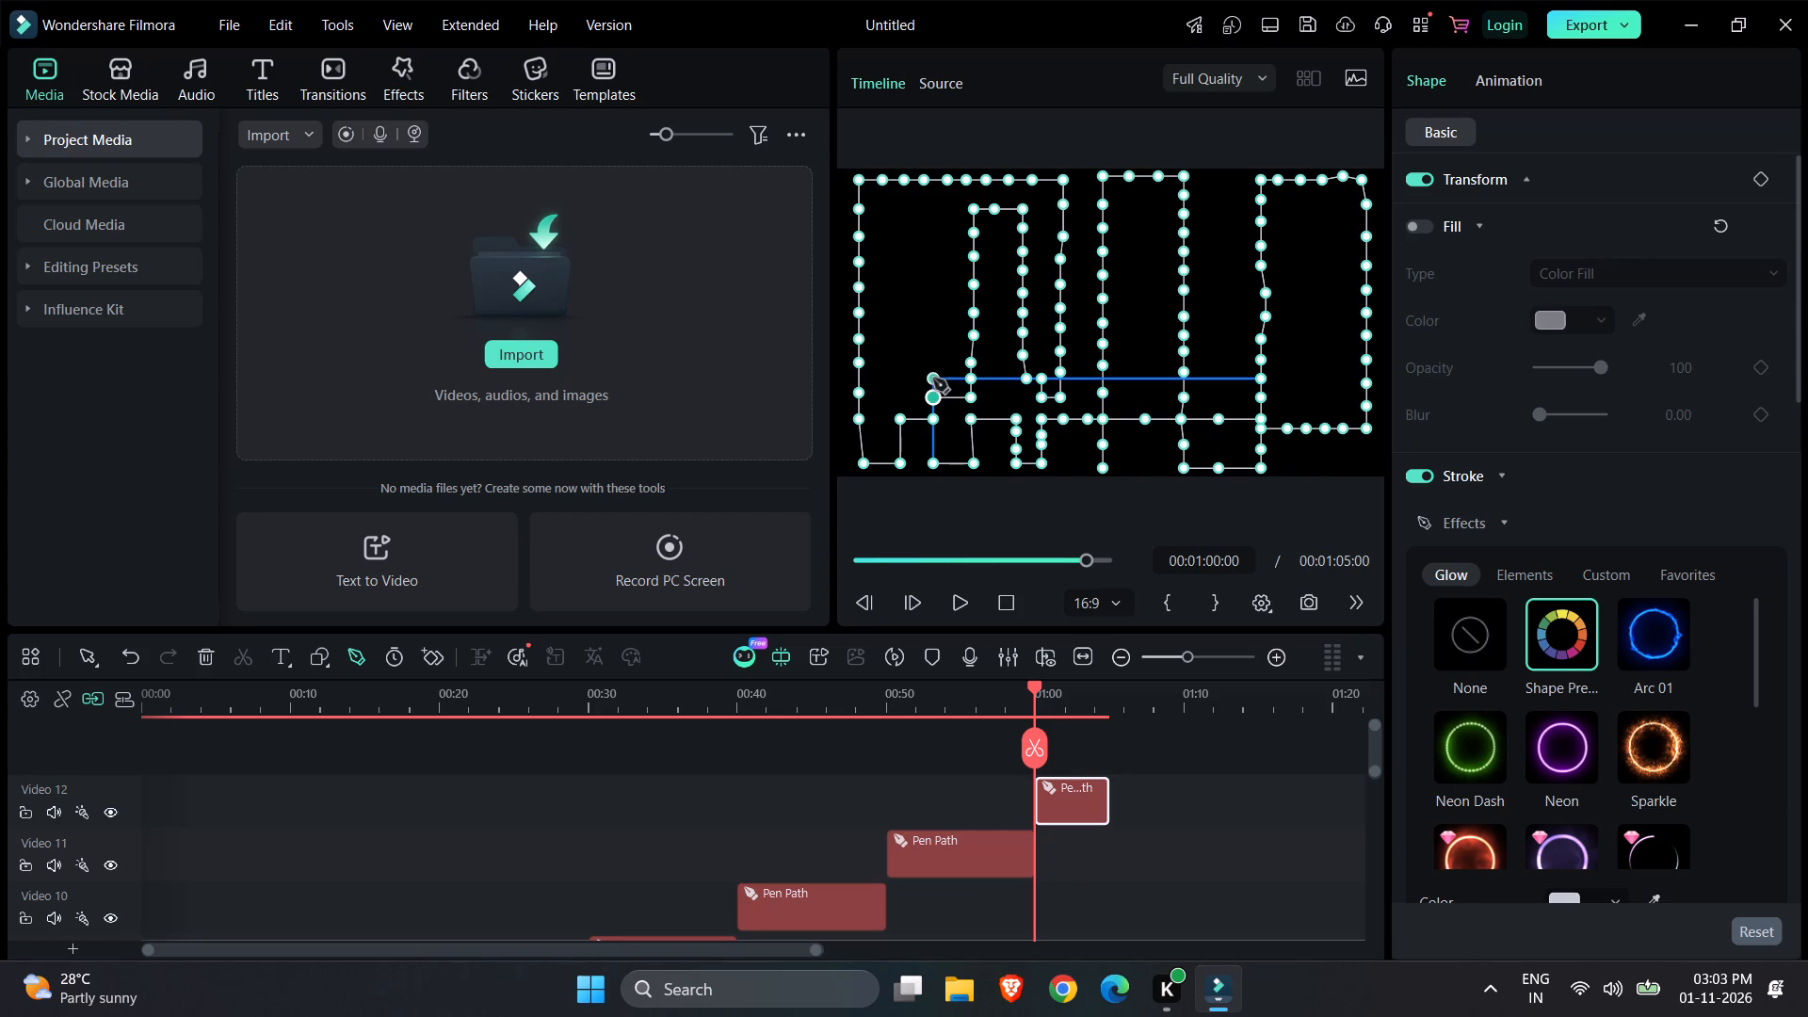
{"action": "left_click", "coordinate": [933, 359]}
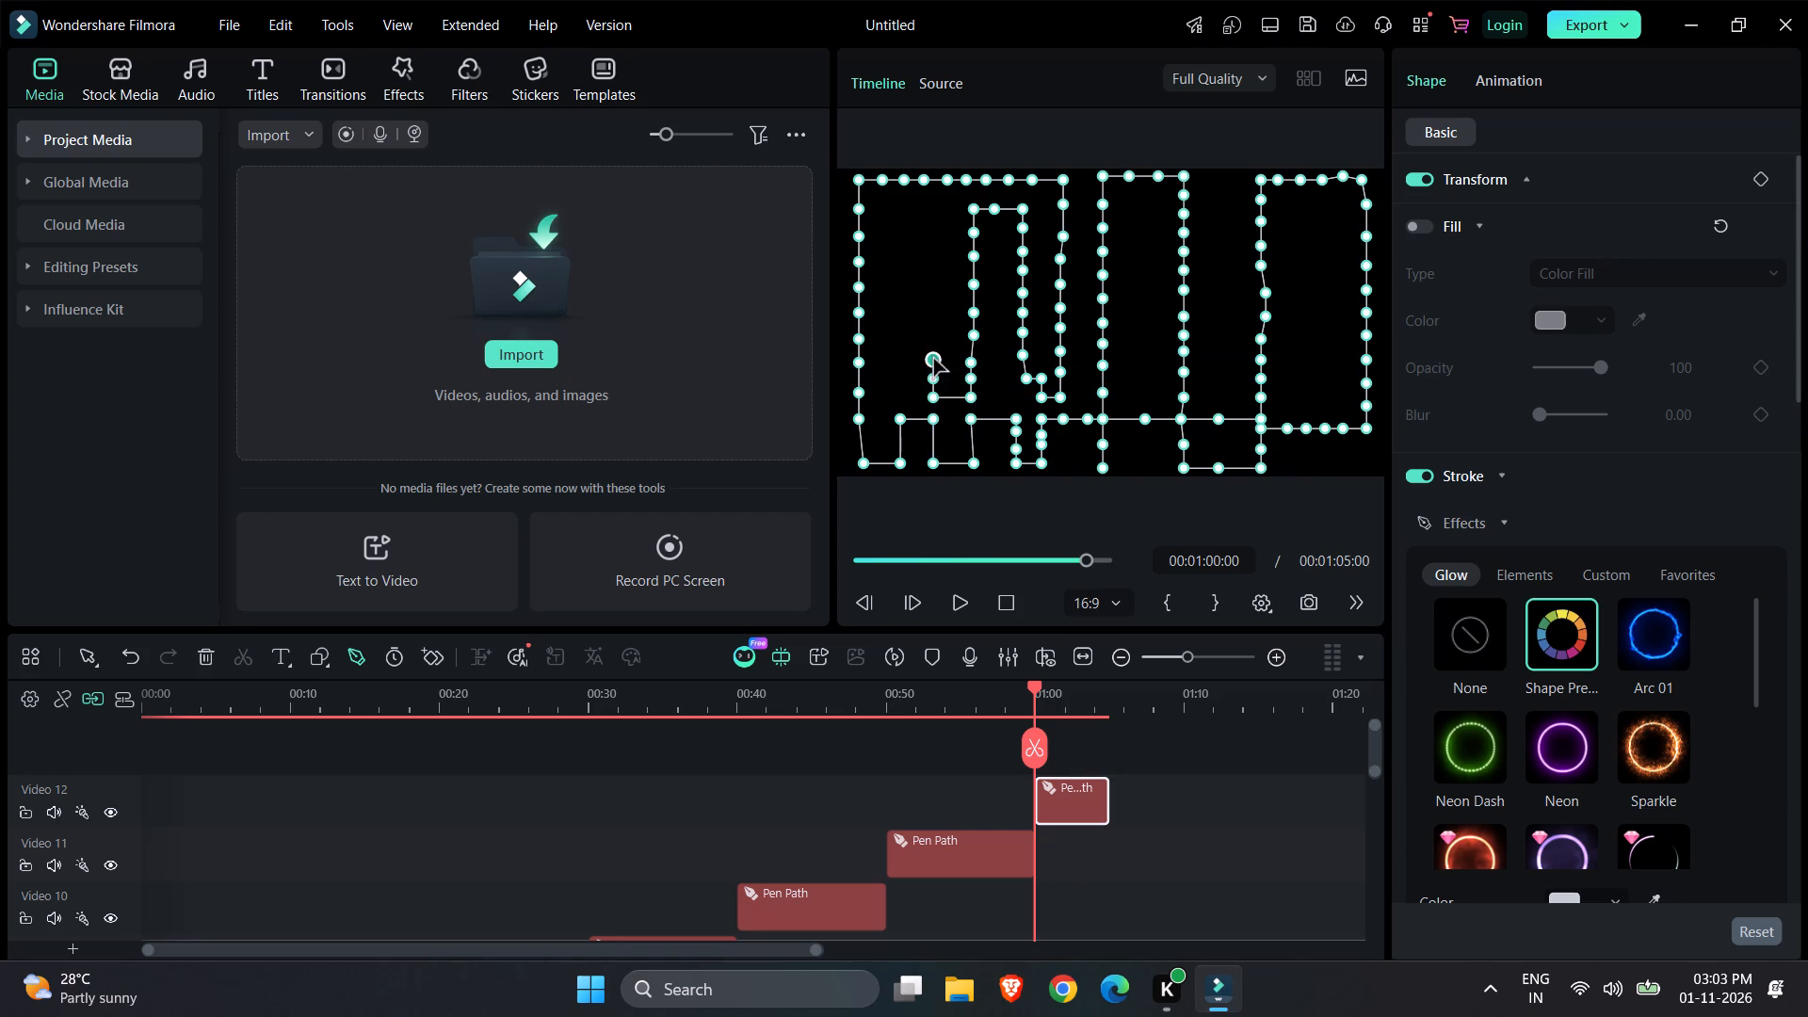
{"action": "left_click", "coordinate": [932, 338]}
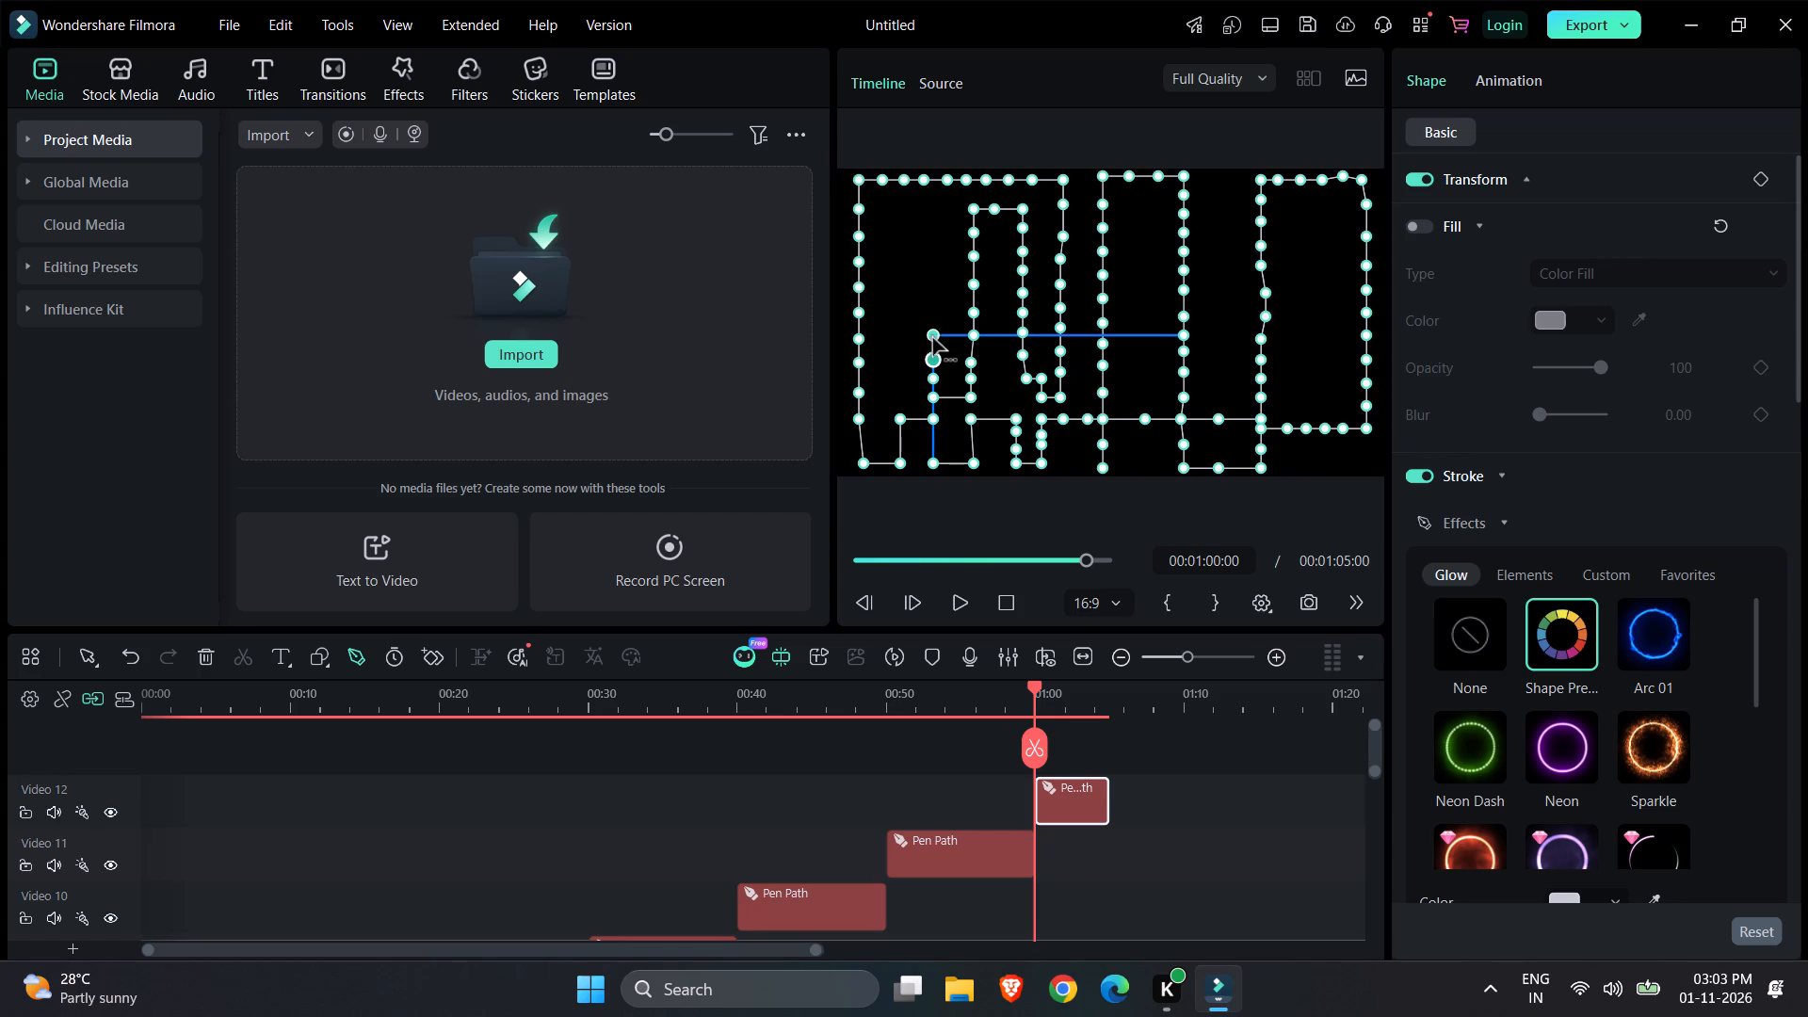
{"action": "left_click", "coordinate": [929, 330]}
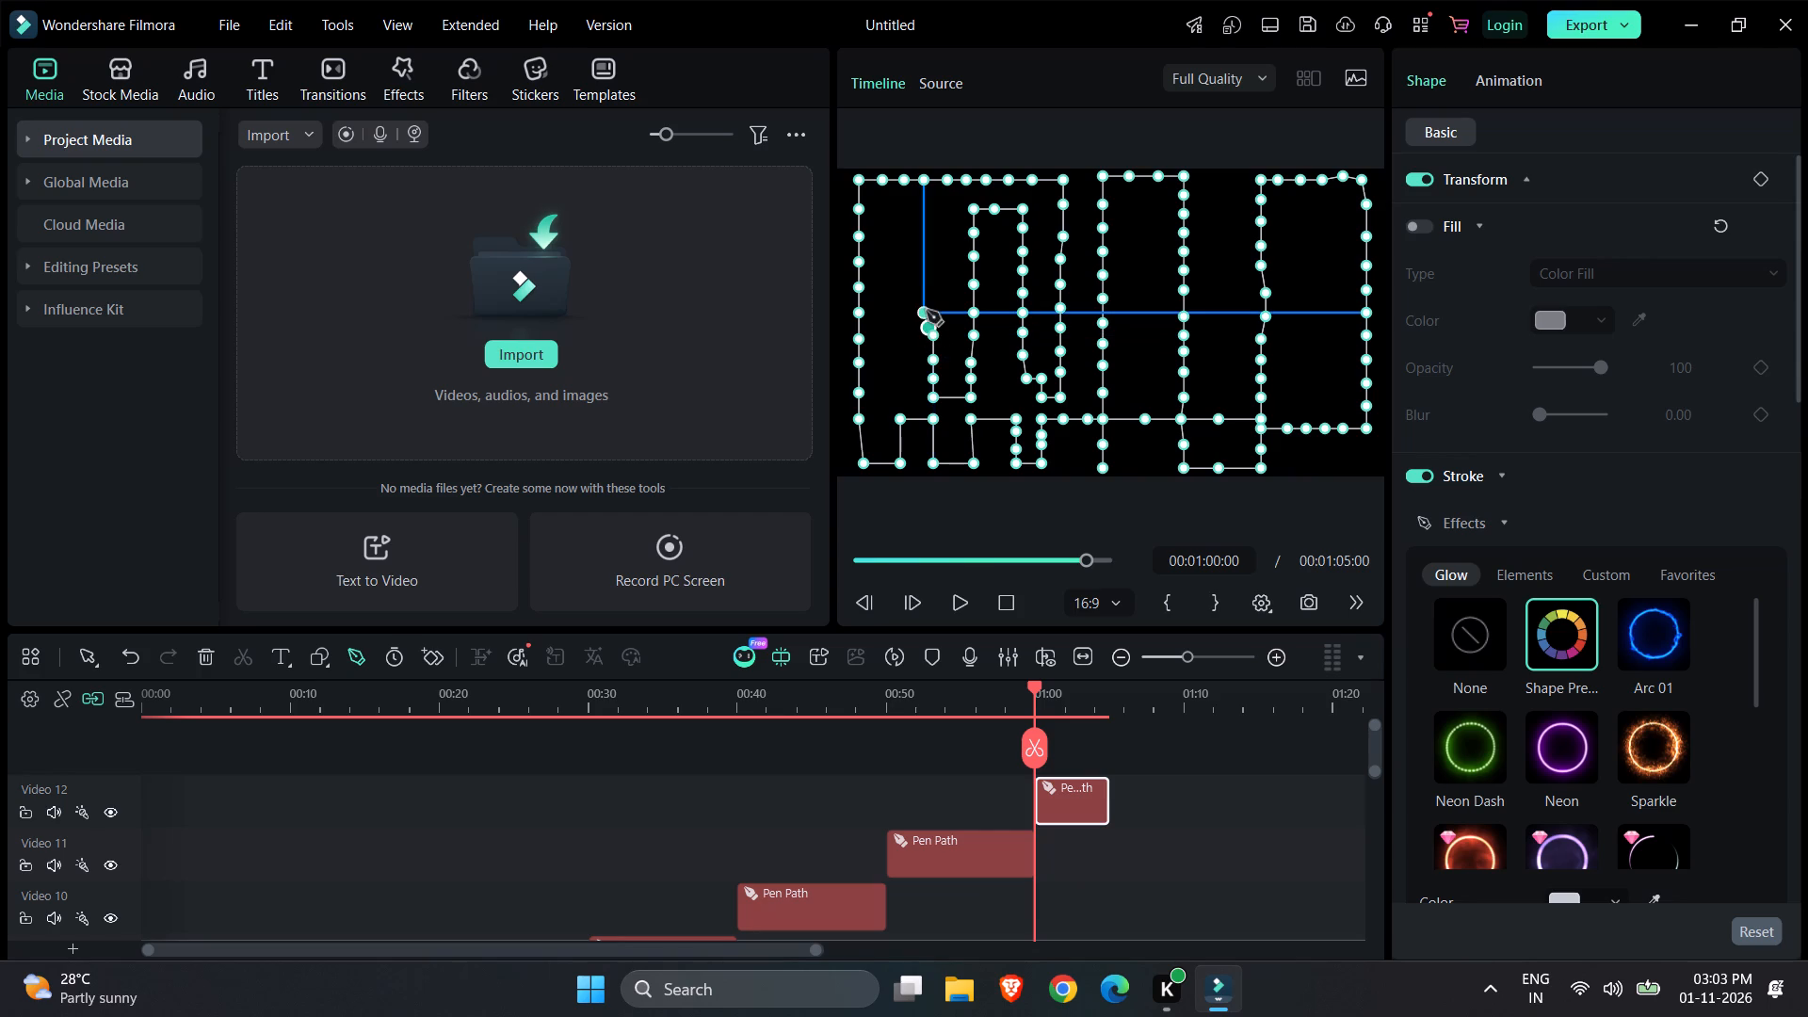
{"action": "left_click", "coordinate": [929, 309]}
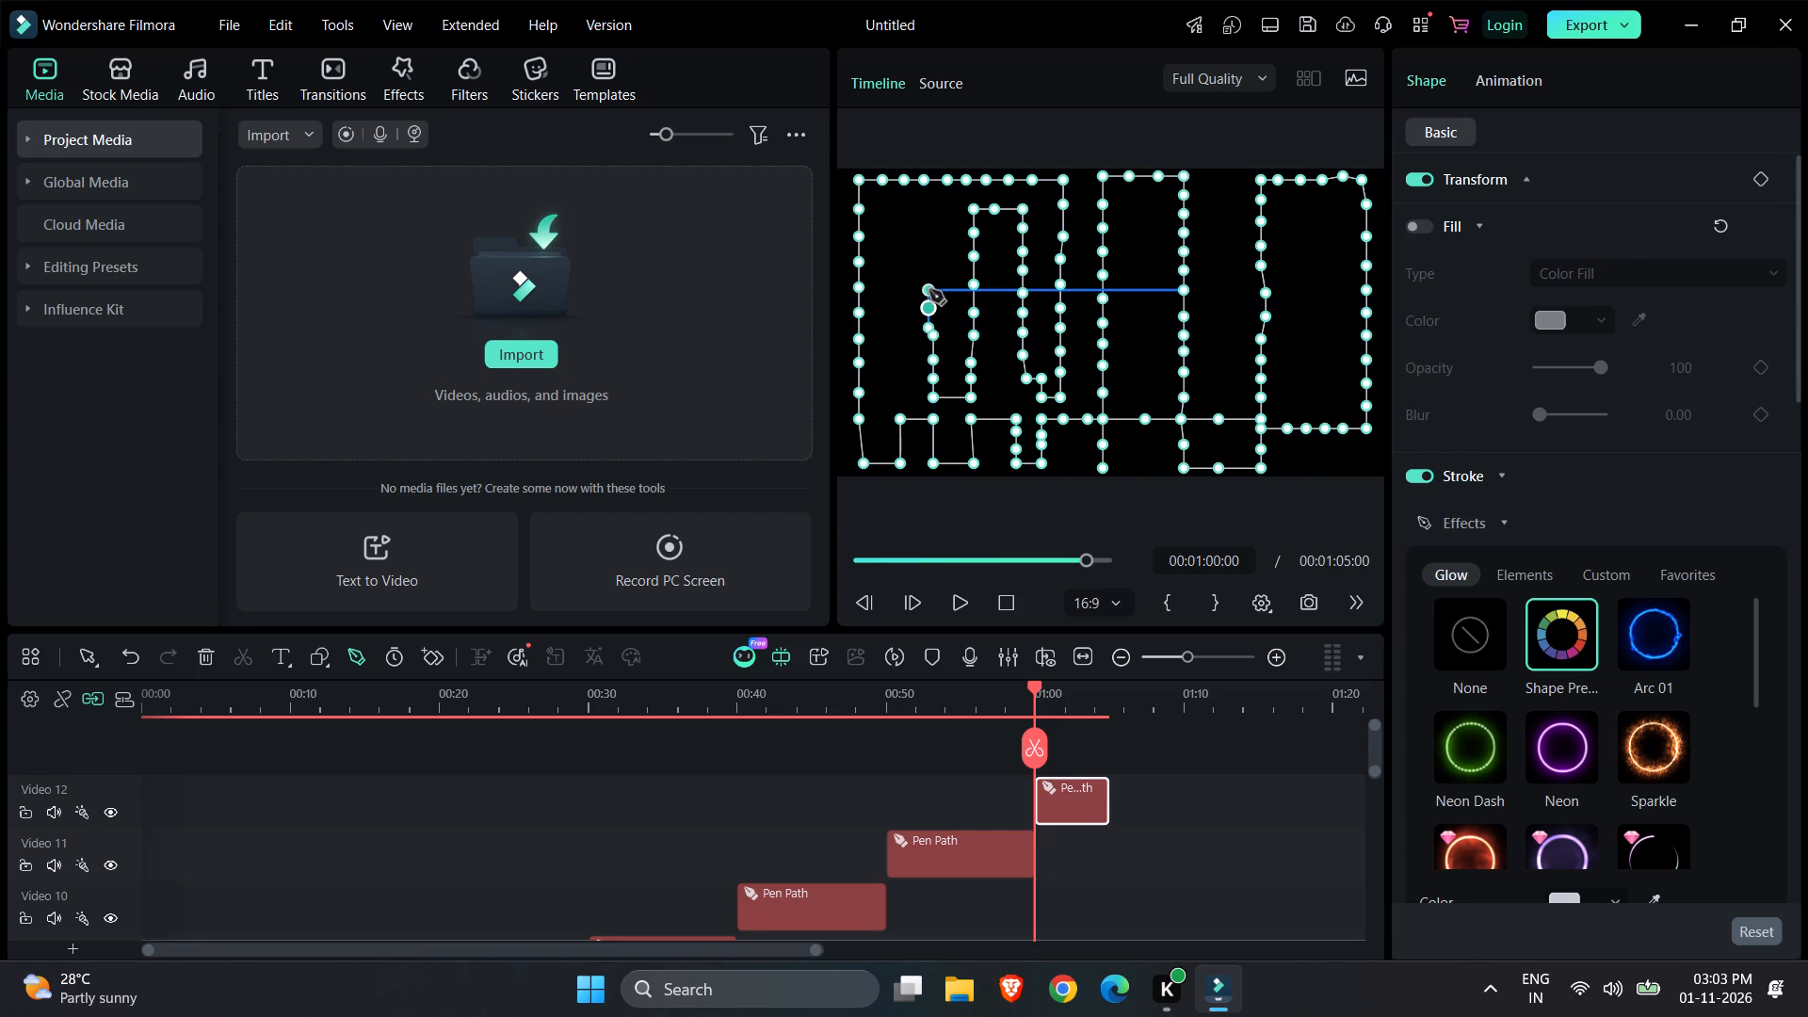
{"action": "left_click", "coordinate": [929, 290]}
{"action": "left_click", "coordinate": [928, 263]}
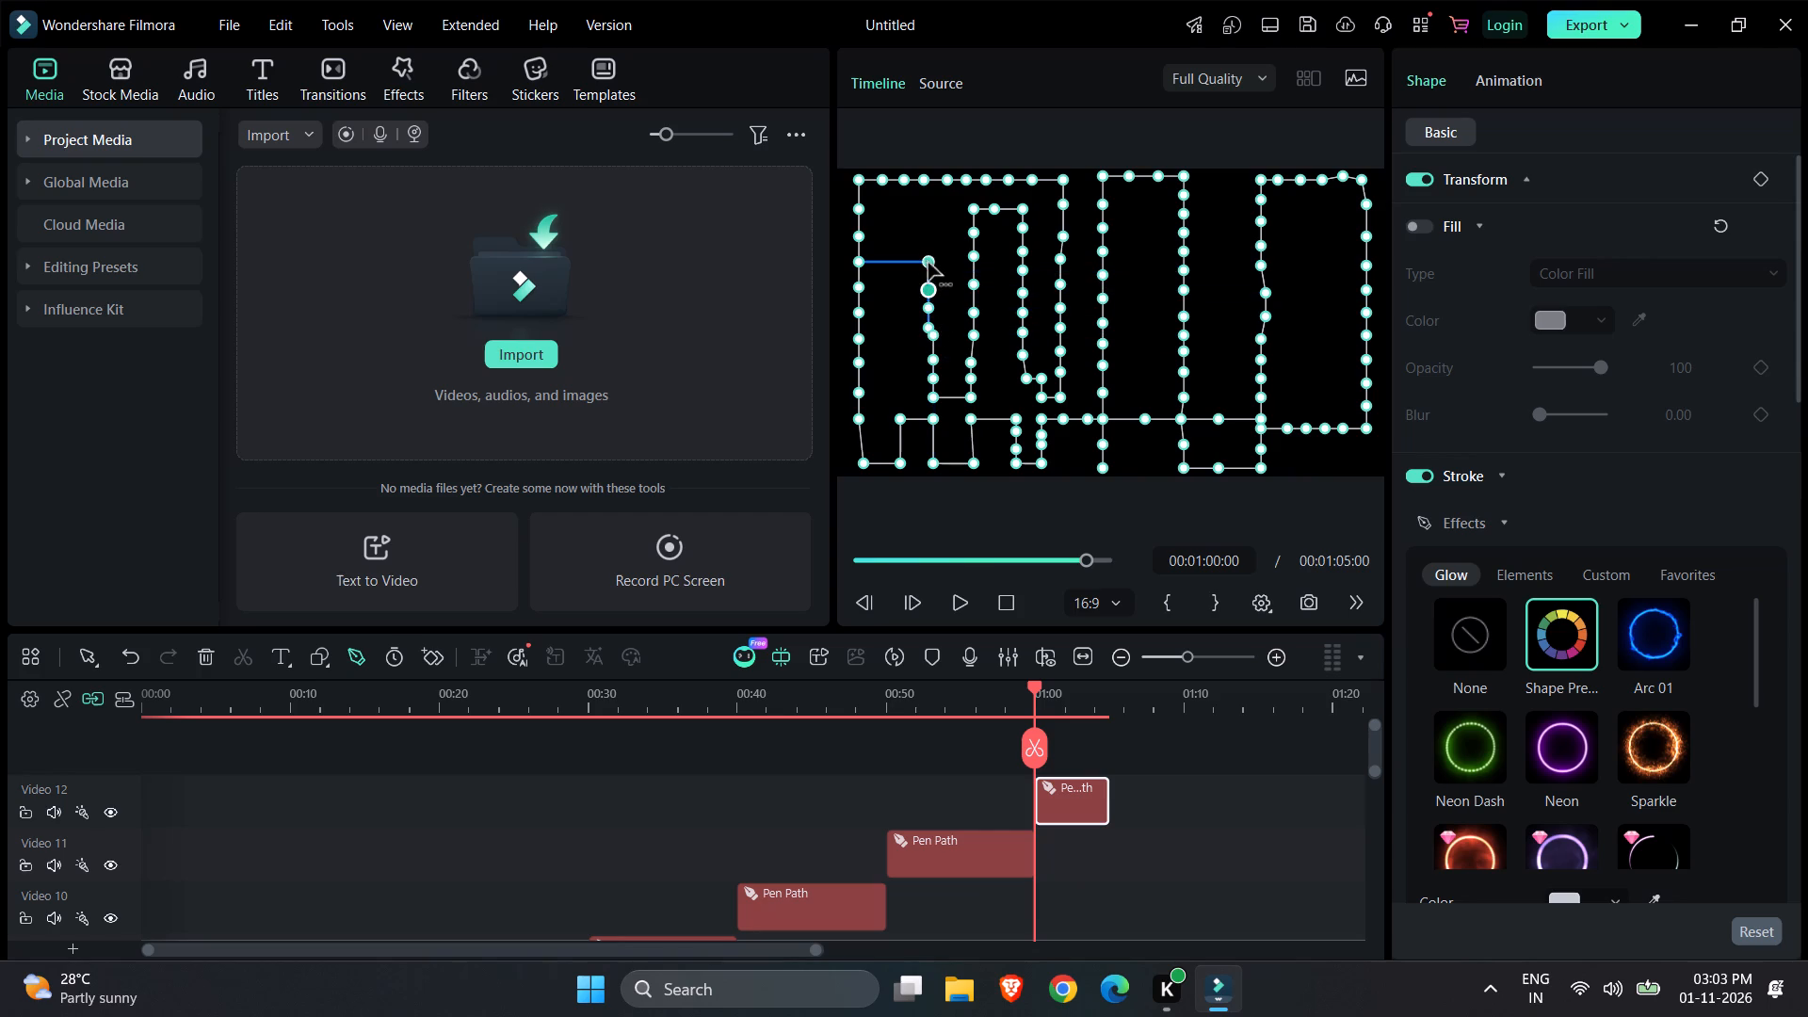
{"action": "left_click", "coordinate": [928, 245]}
{"action": "left_click", "coordinate": [928, 214]}
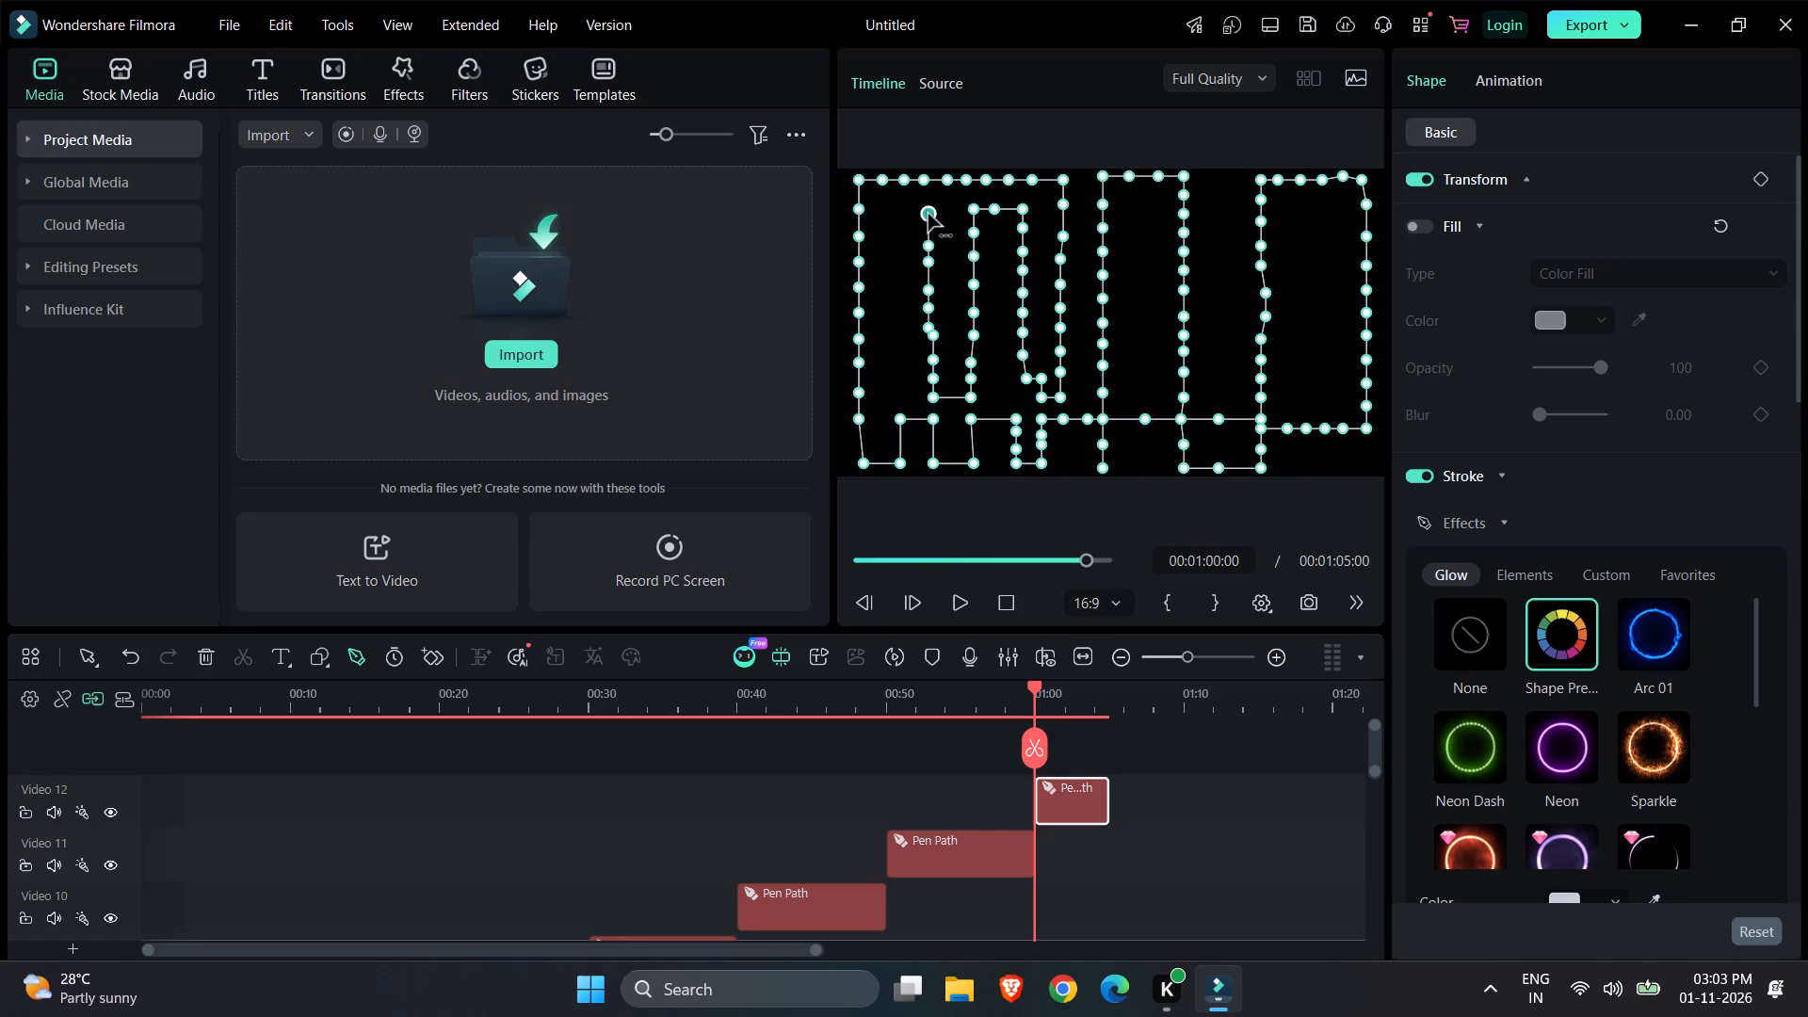
Extend the path two points left, then nine points down beside the block's left edge to the inner bottom level.
{"action": "left_click", "coordinate": [907, 215]}
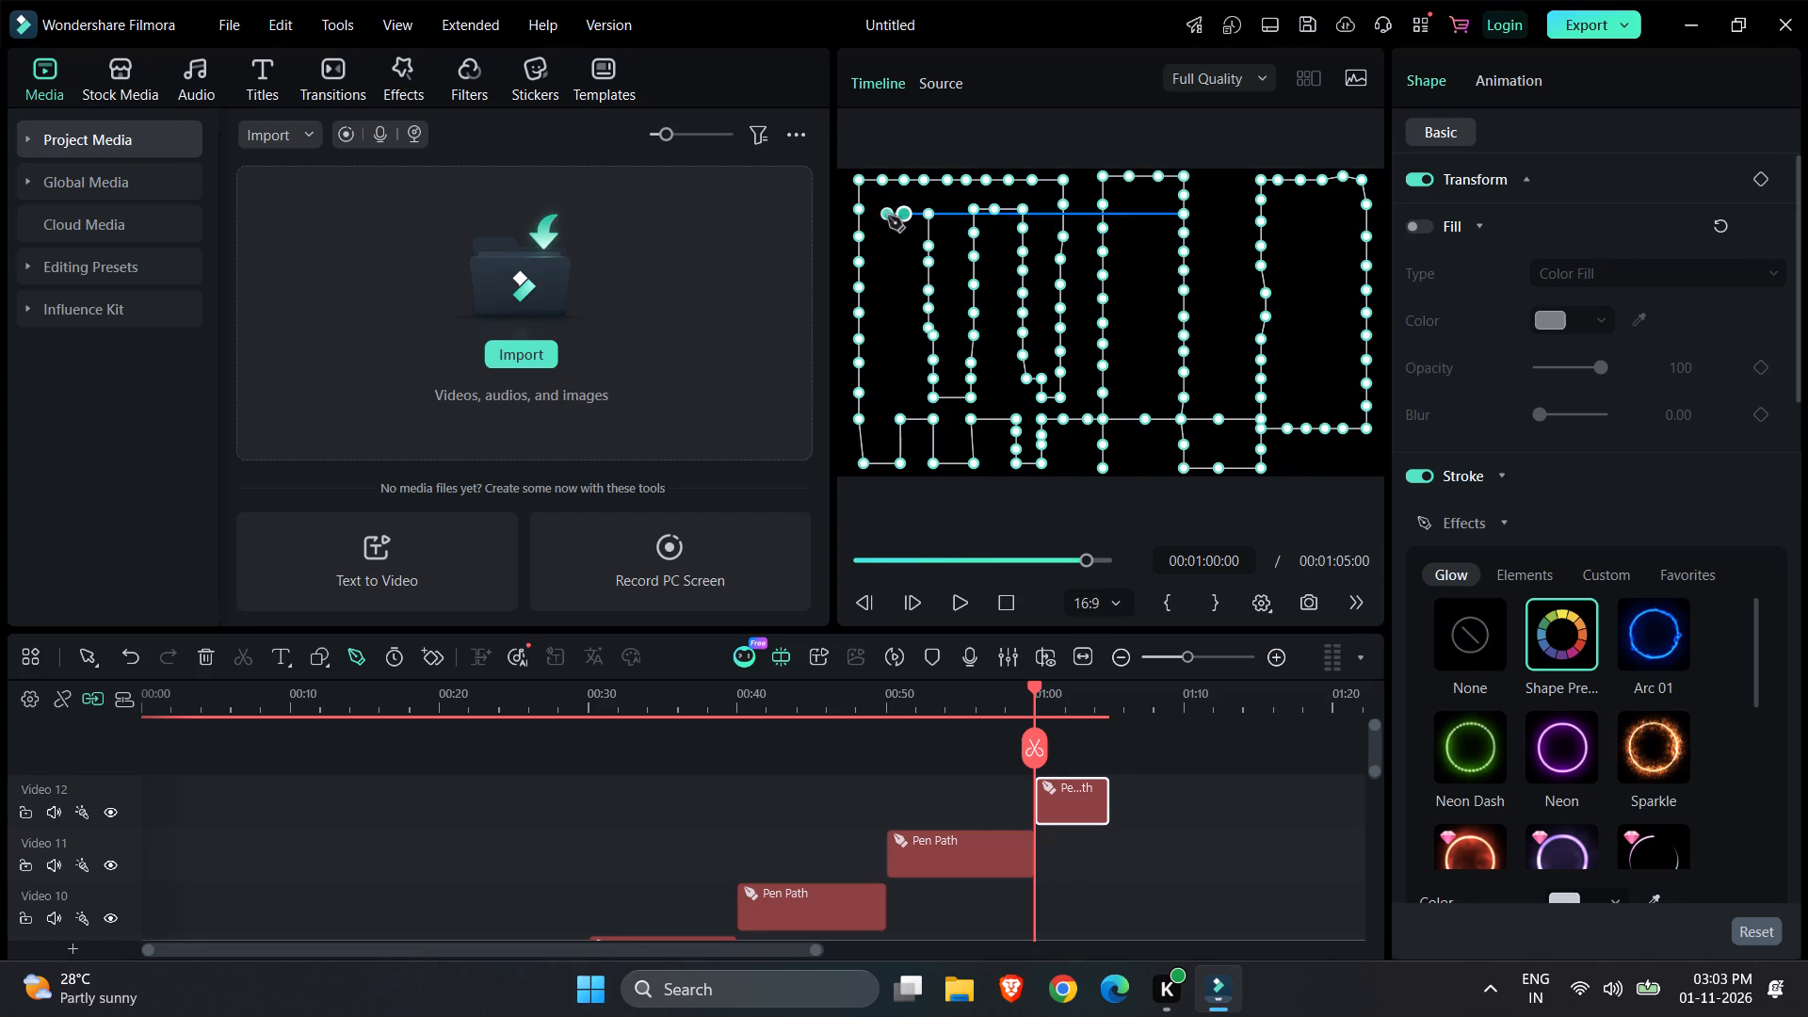
{"action": "left_click", "coordinate": [887, 217]}
{"action": "left_click", "coordinate": [887, 239]}
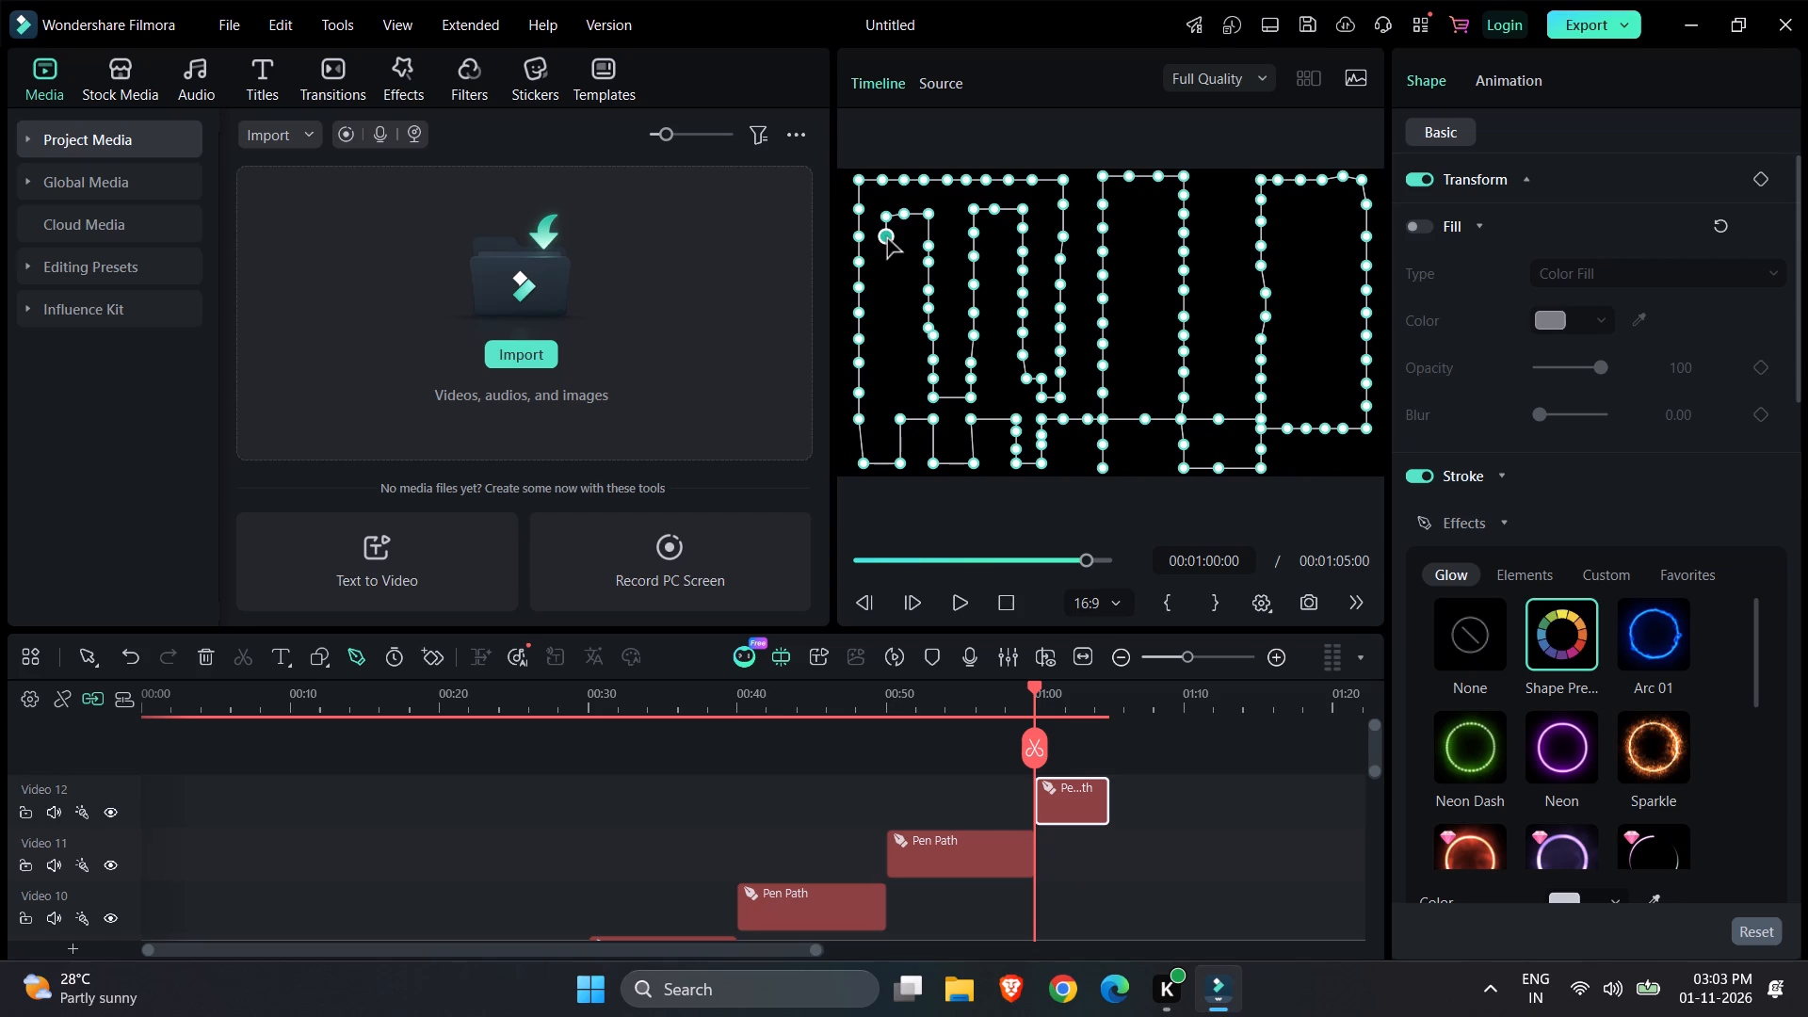
{"action": "left_click", "coordinate": [887, 254]}
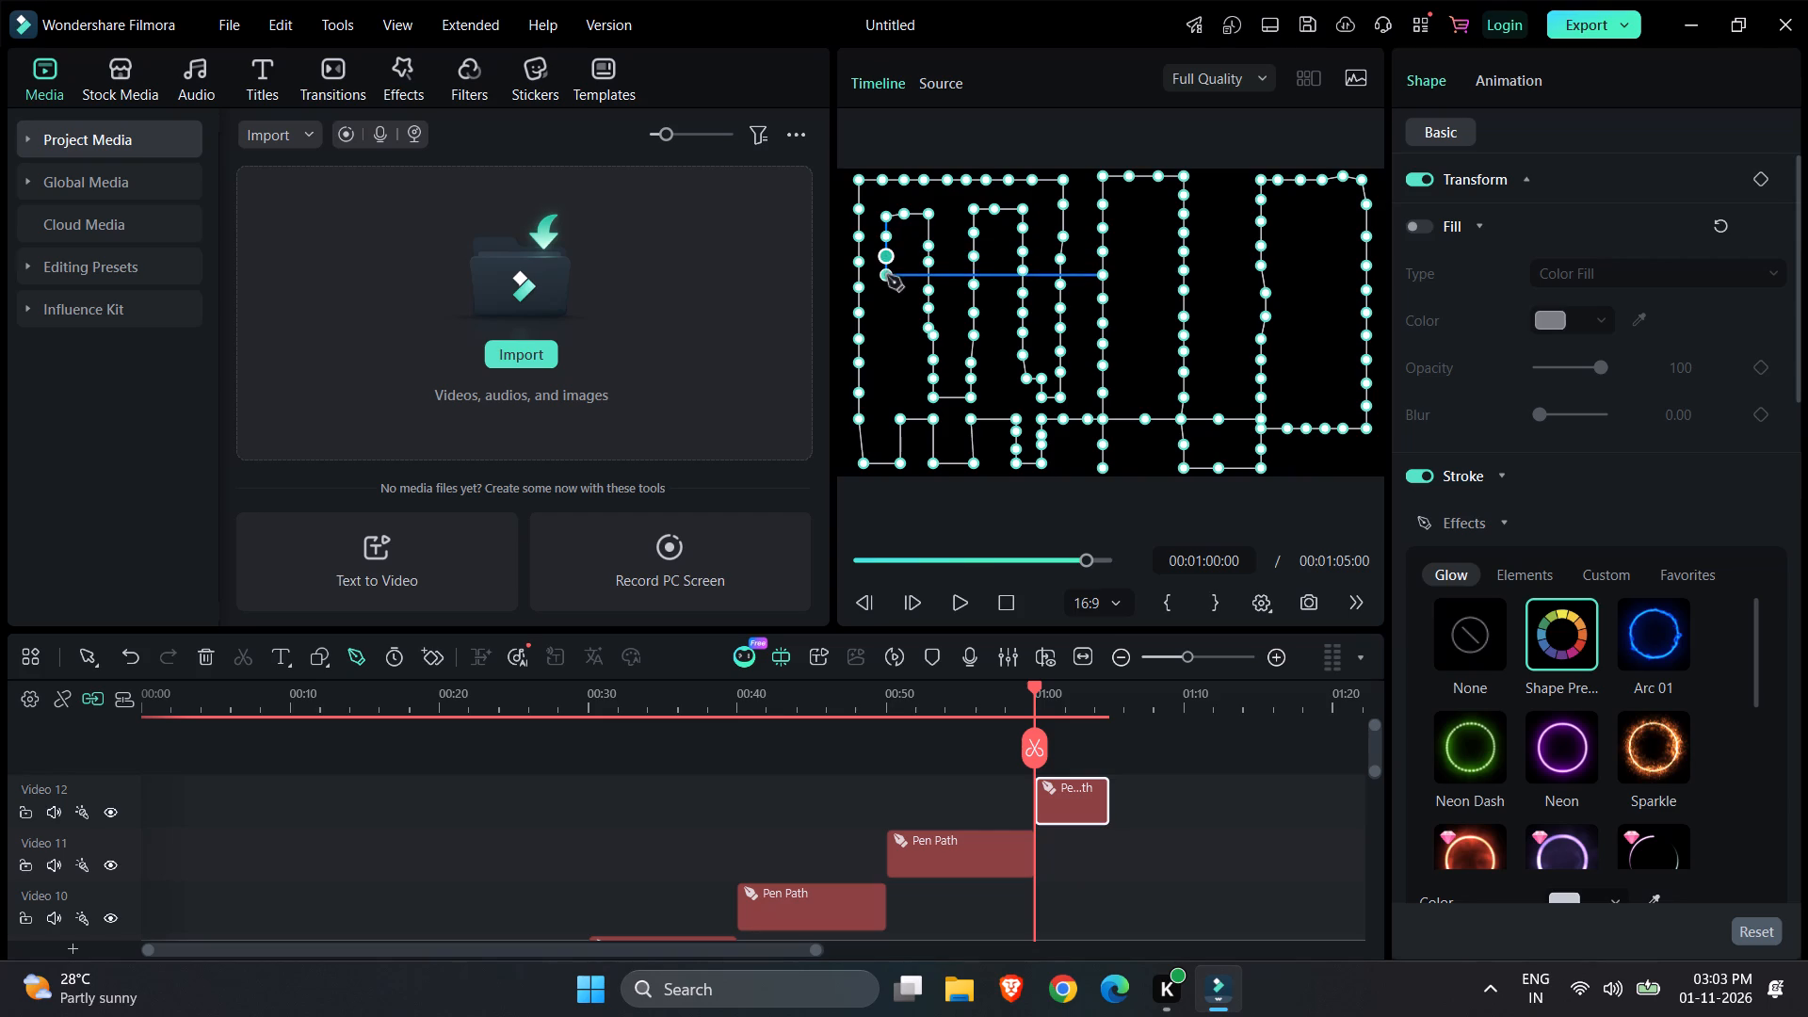
{"action": "left_click", "coordinate": [887, 276]}
{"action": "left_click", "coordinate": [887, 304]}
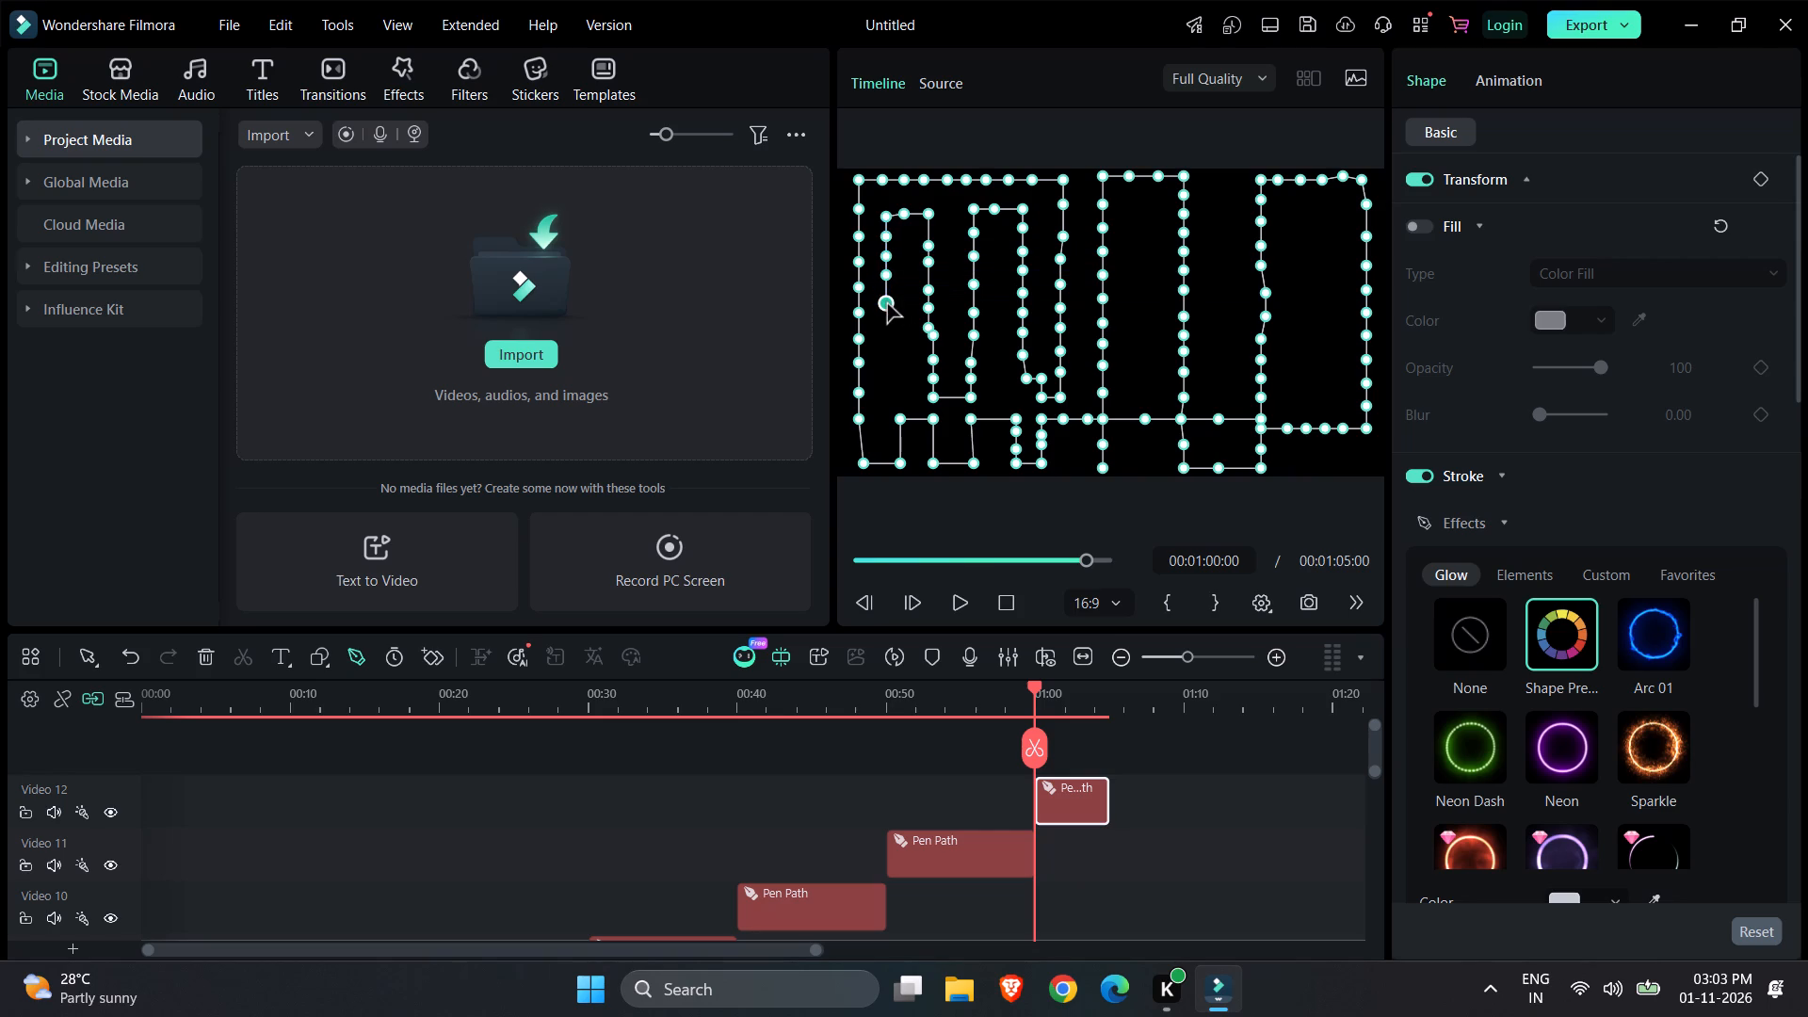
{"action": "left_click", "coordinate": [887, 319]}
{"action": "left_click", "coordinate": [887, 340]}
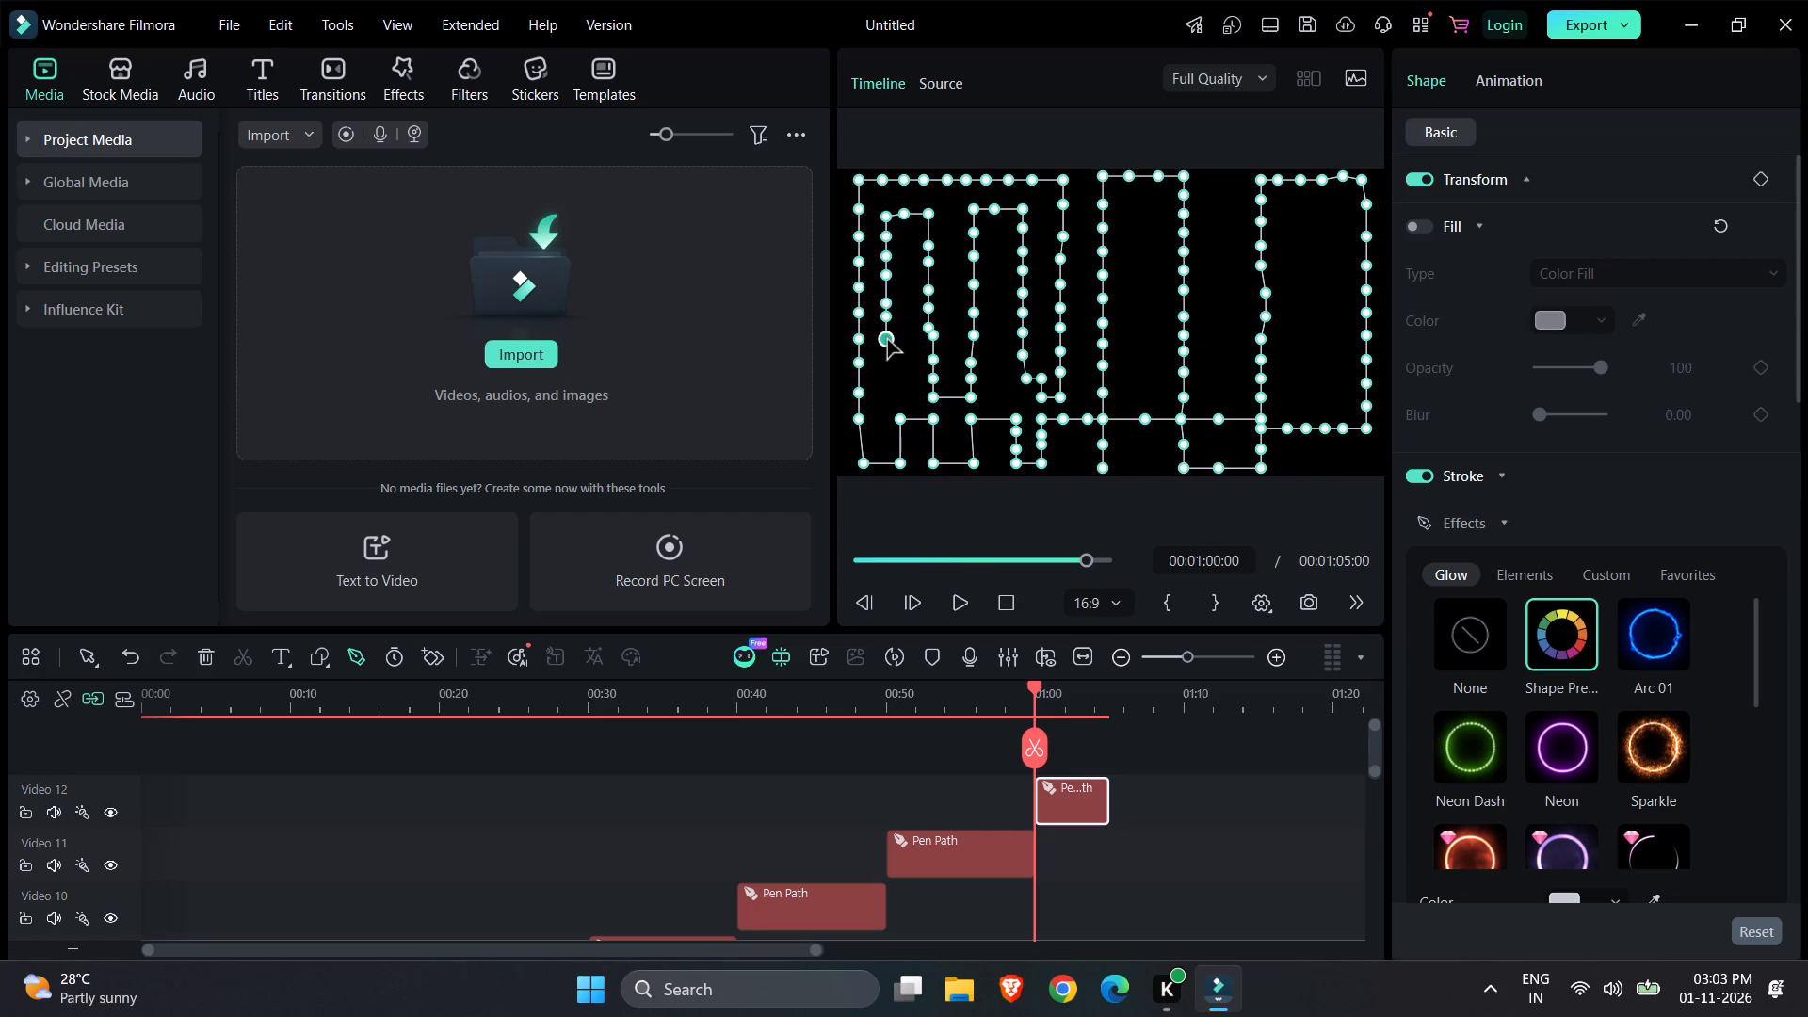
{"action": "left_click", "coordinate": [887, 359]}
{"action": "left_click", "coordinate": [887, 379]}
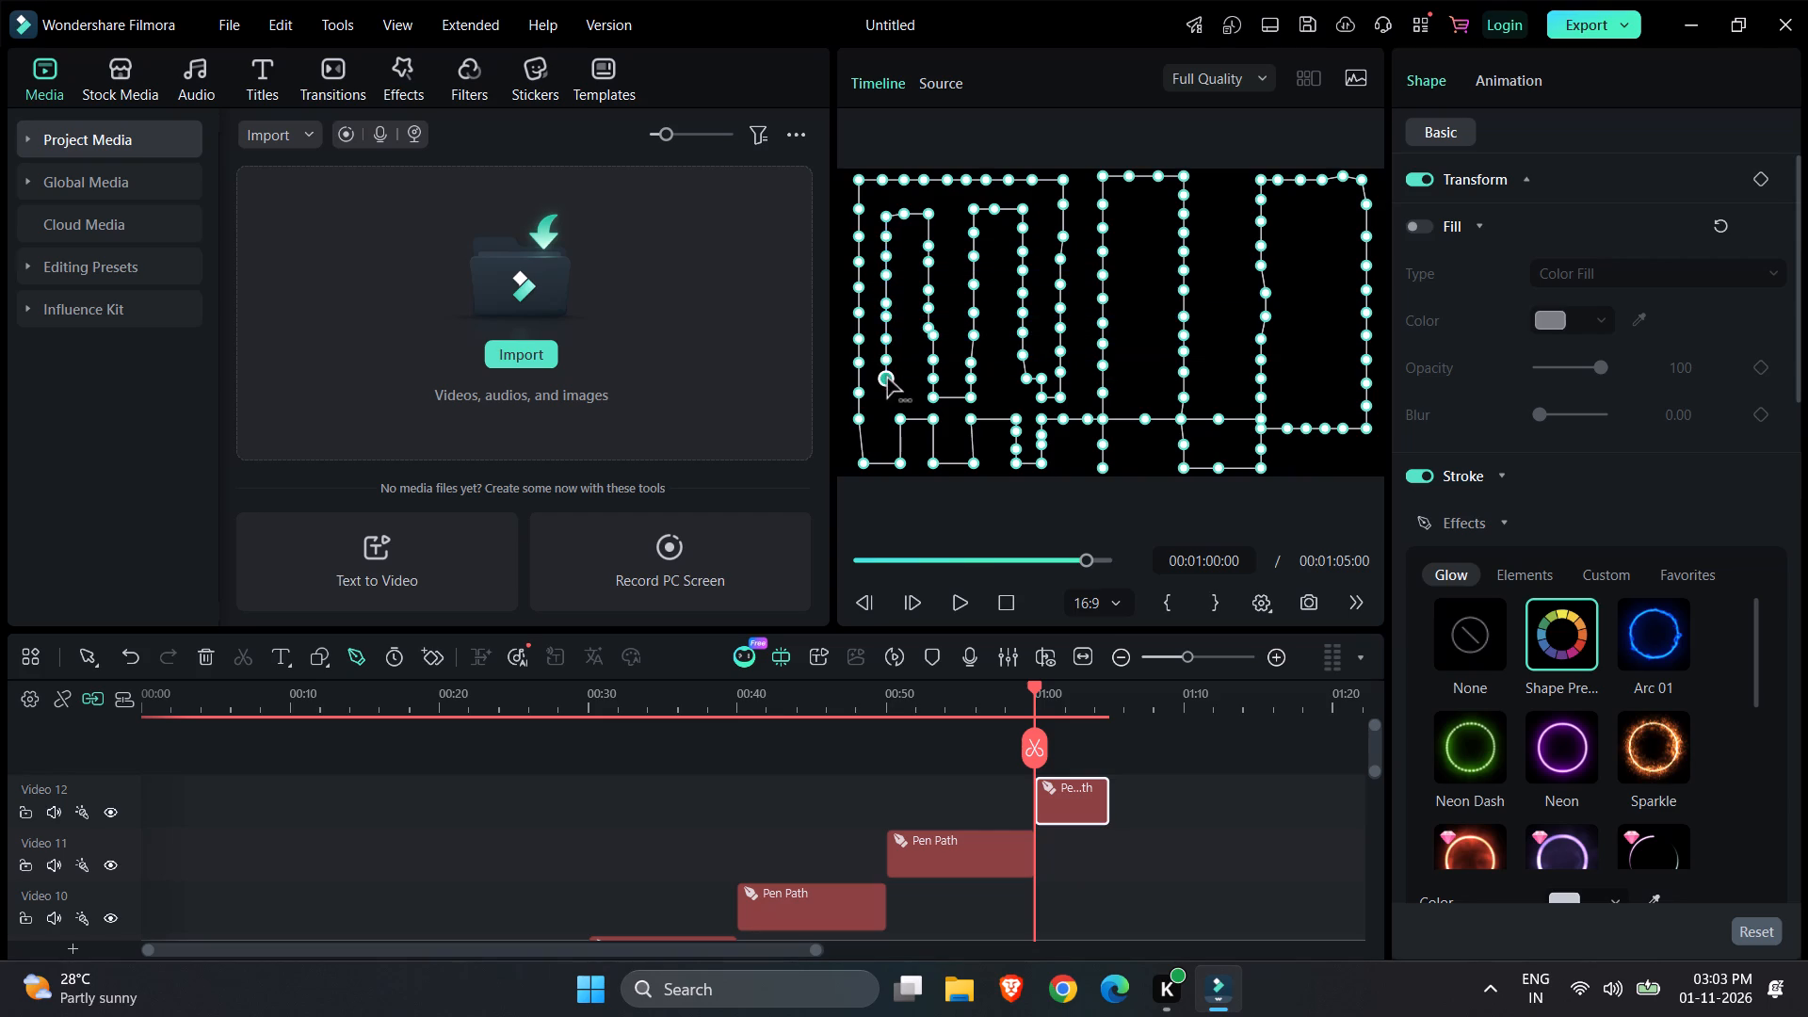
{"action": "left_click", "coordinate": [887, 399]}
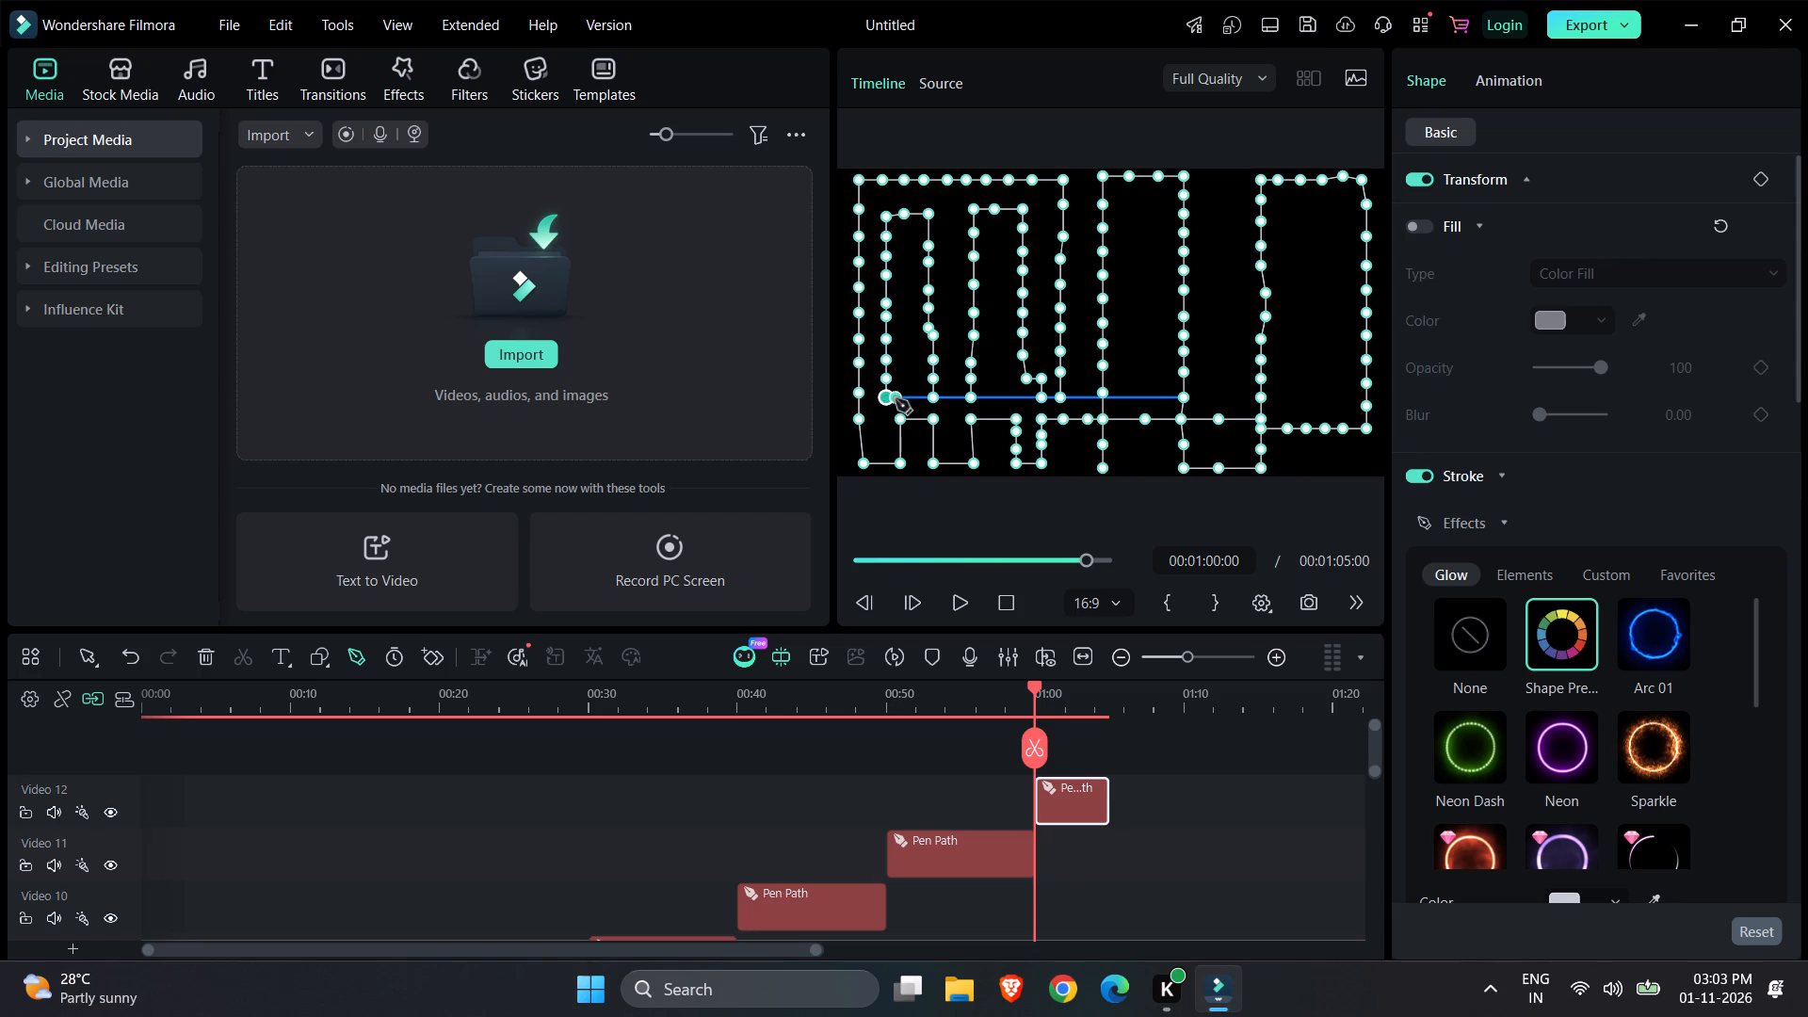
Run the path right across the inner bottom into the gap before the right block, then up with eleven points to the frame's top.
{"action": "left_click", "coordinate": [910, 399]}
{"action": "left_click", "coordinate": [1221, 395]}
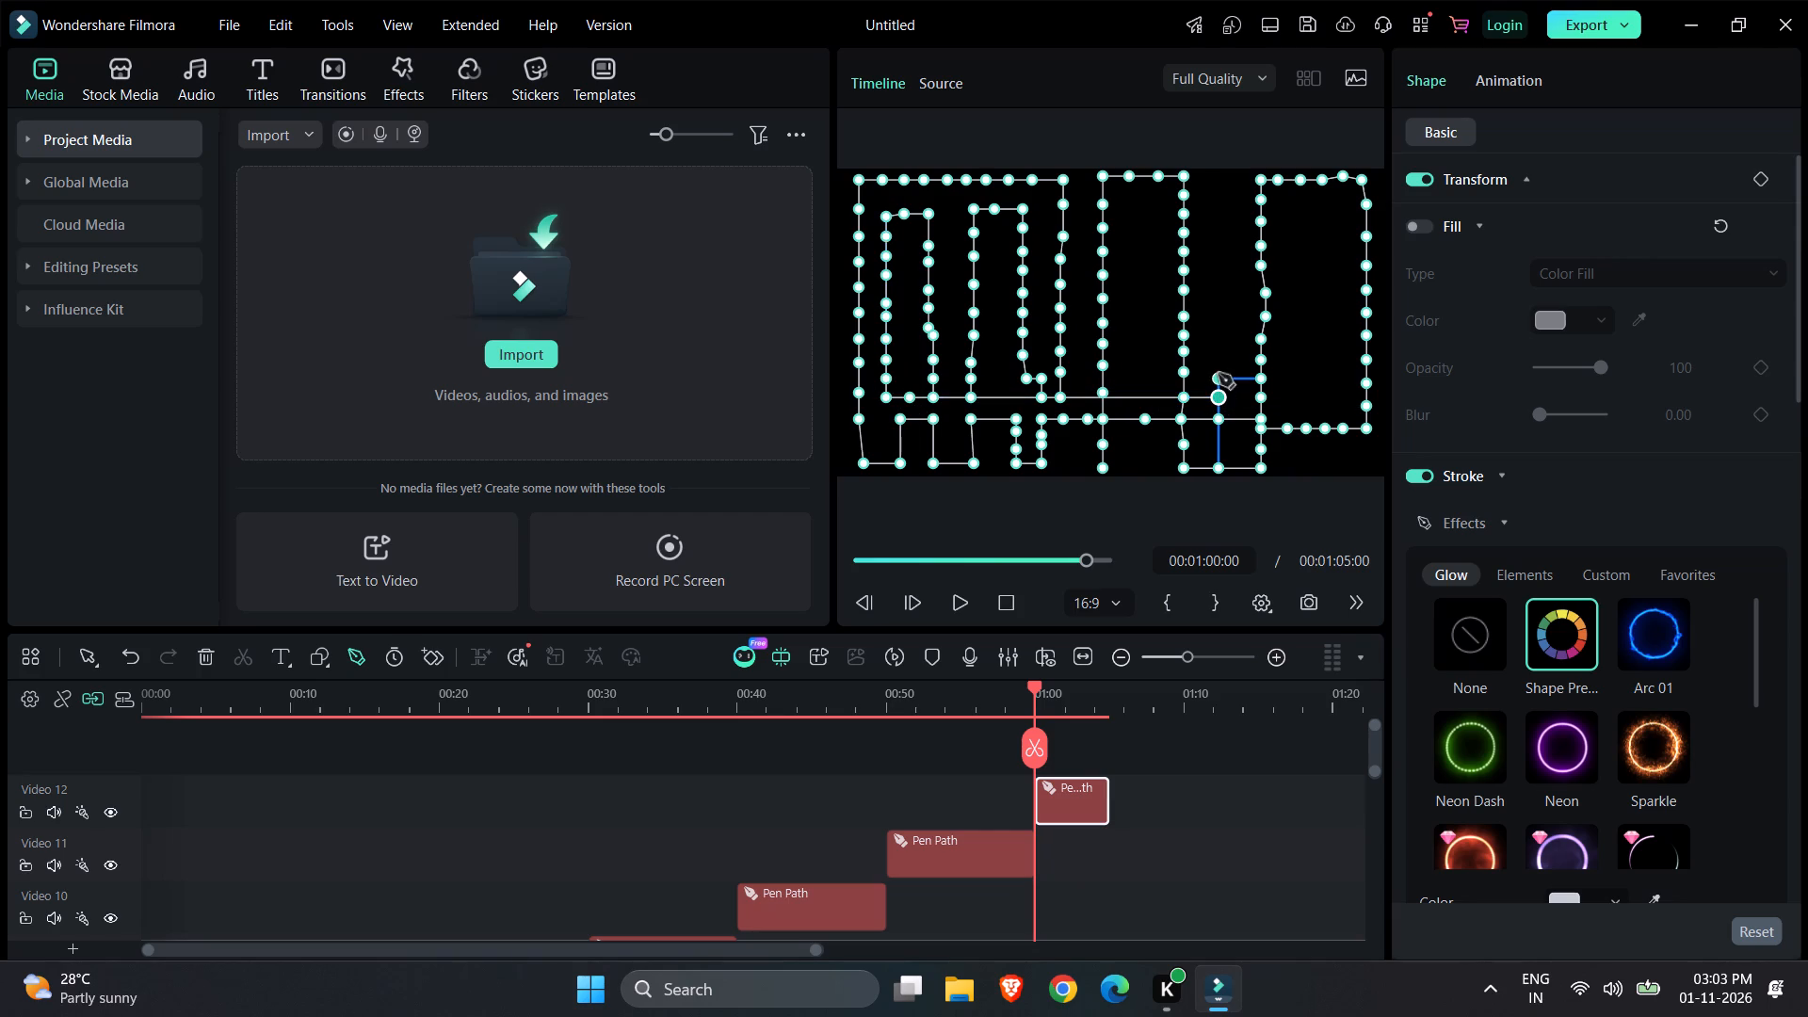
{"action": "left_click", "coordinate": [1219, 373]}
{"action": "left_click", "coordinate": [1220, 354]}
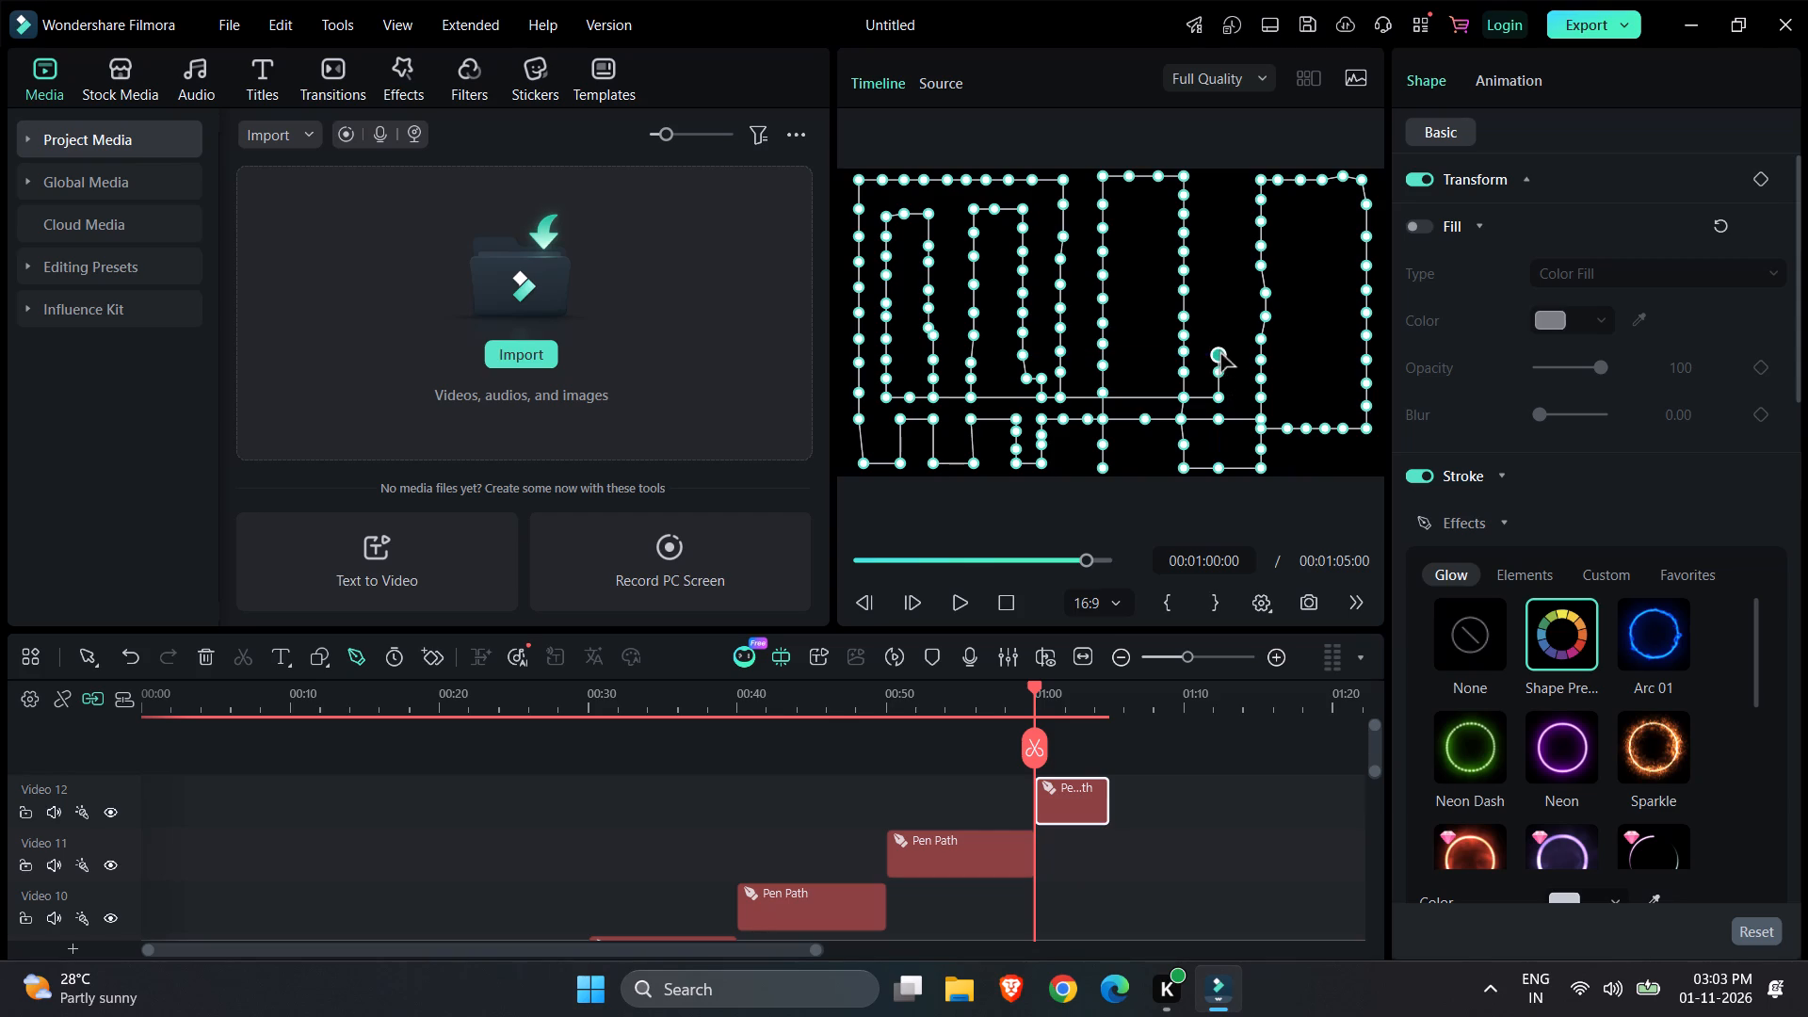
{"action": "left_click", "coordinate": [1221, 334]}
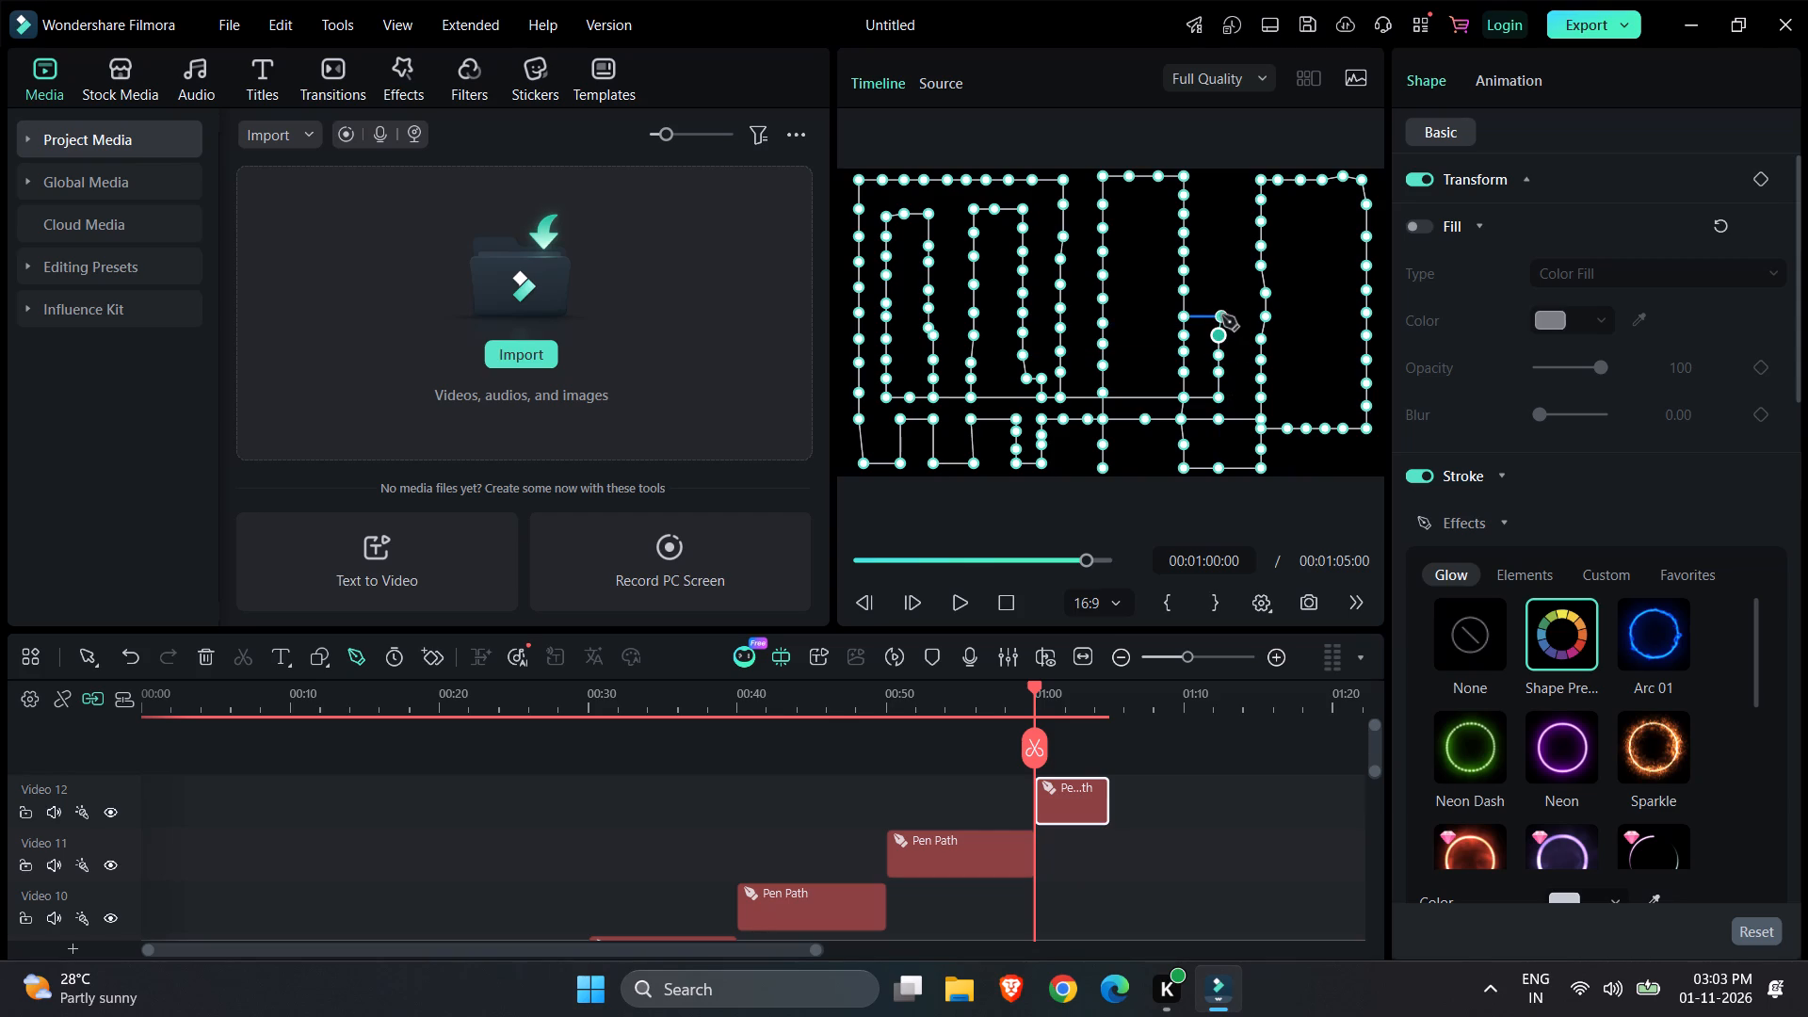
{"action": "left_click", "coordinate": [1222, 315]}
{"action": "left_click", "coordinate": [1222, 294]}
{"action": "left_click", "coordinate": [1222, 274]}
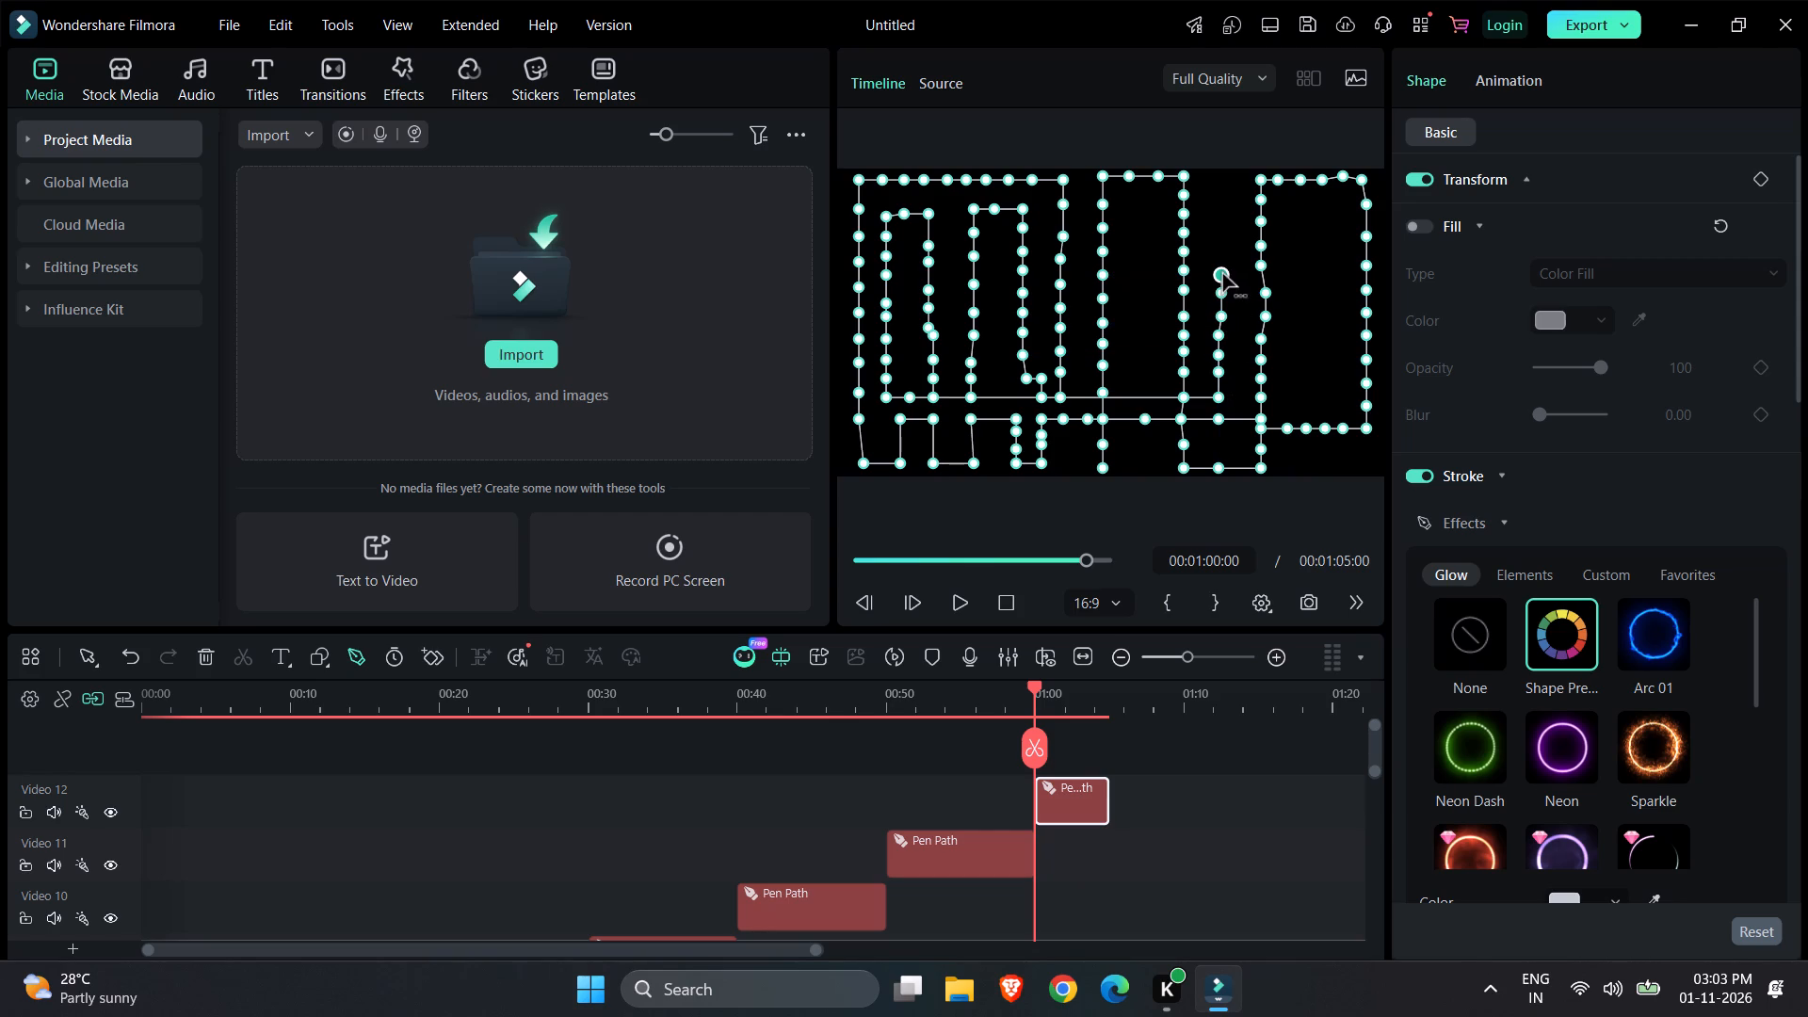
{"action": "left_click", "coordinate": [1222, 256]}
{"action": "left_click", "coordinate": [1222, 233]}
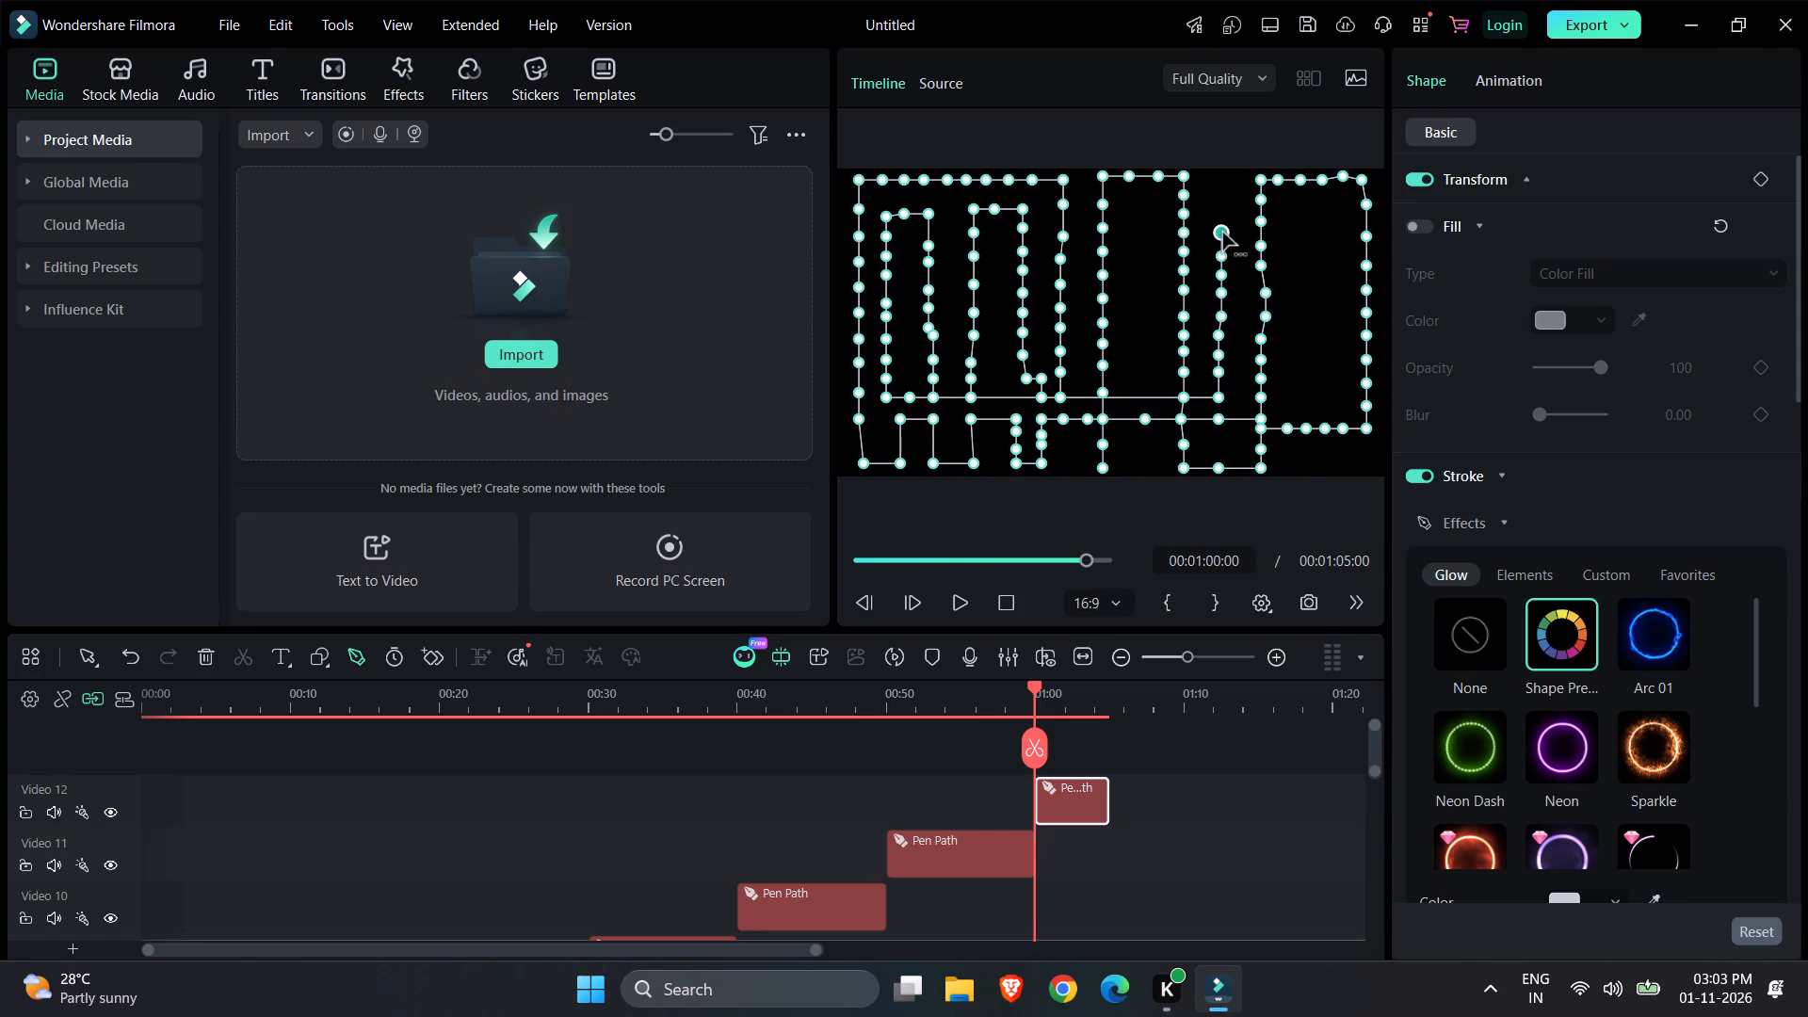
{"action": "left_click", "coordinate": [1222, 212]}
{"action": "left_click", "coordinate": [1222, 196]}
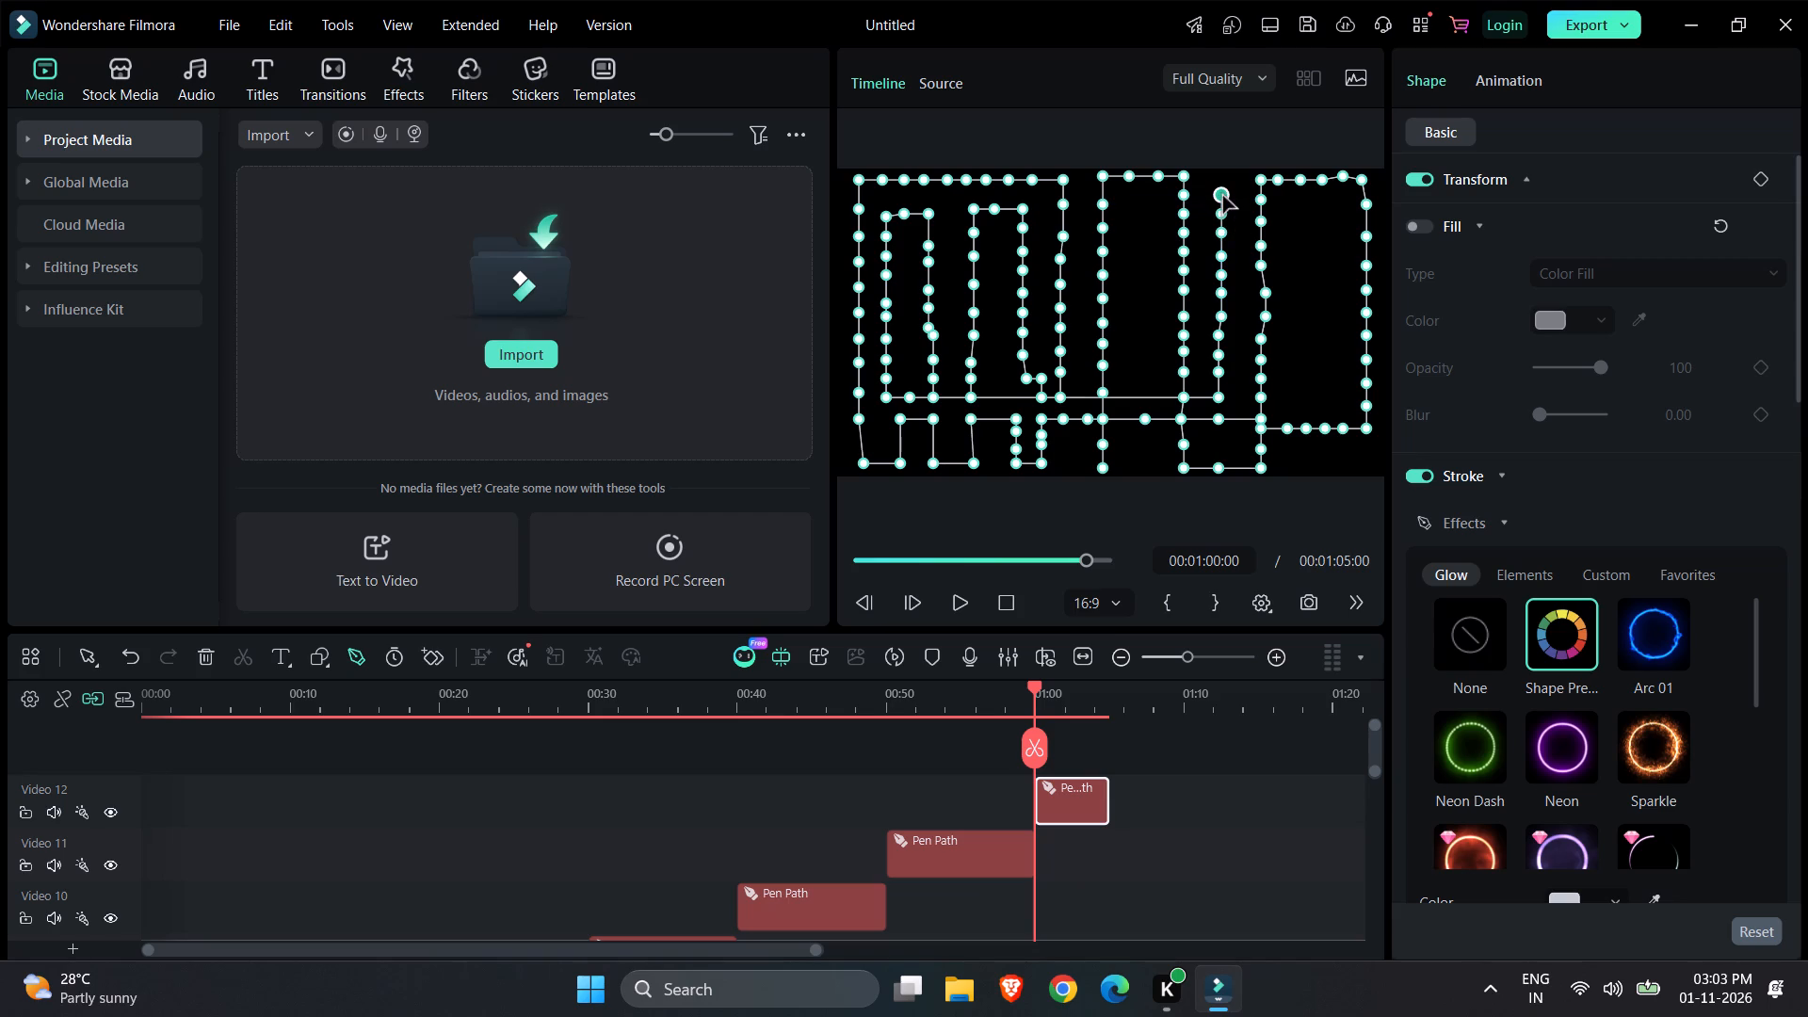
{"action": "left_click", "coordinate": [1222, 175]}
Add a point midway along the right block's top edge and end the path drawing.
{"action": "left_click", "coordinate": [1315, 181]}
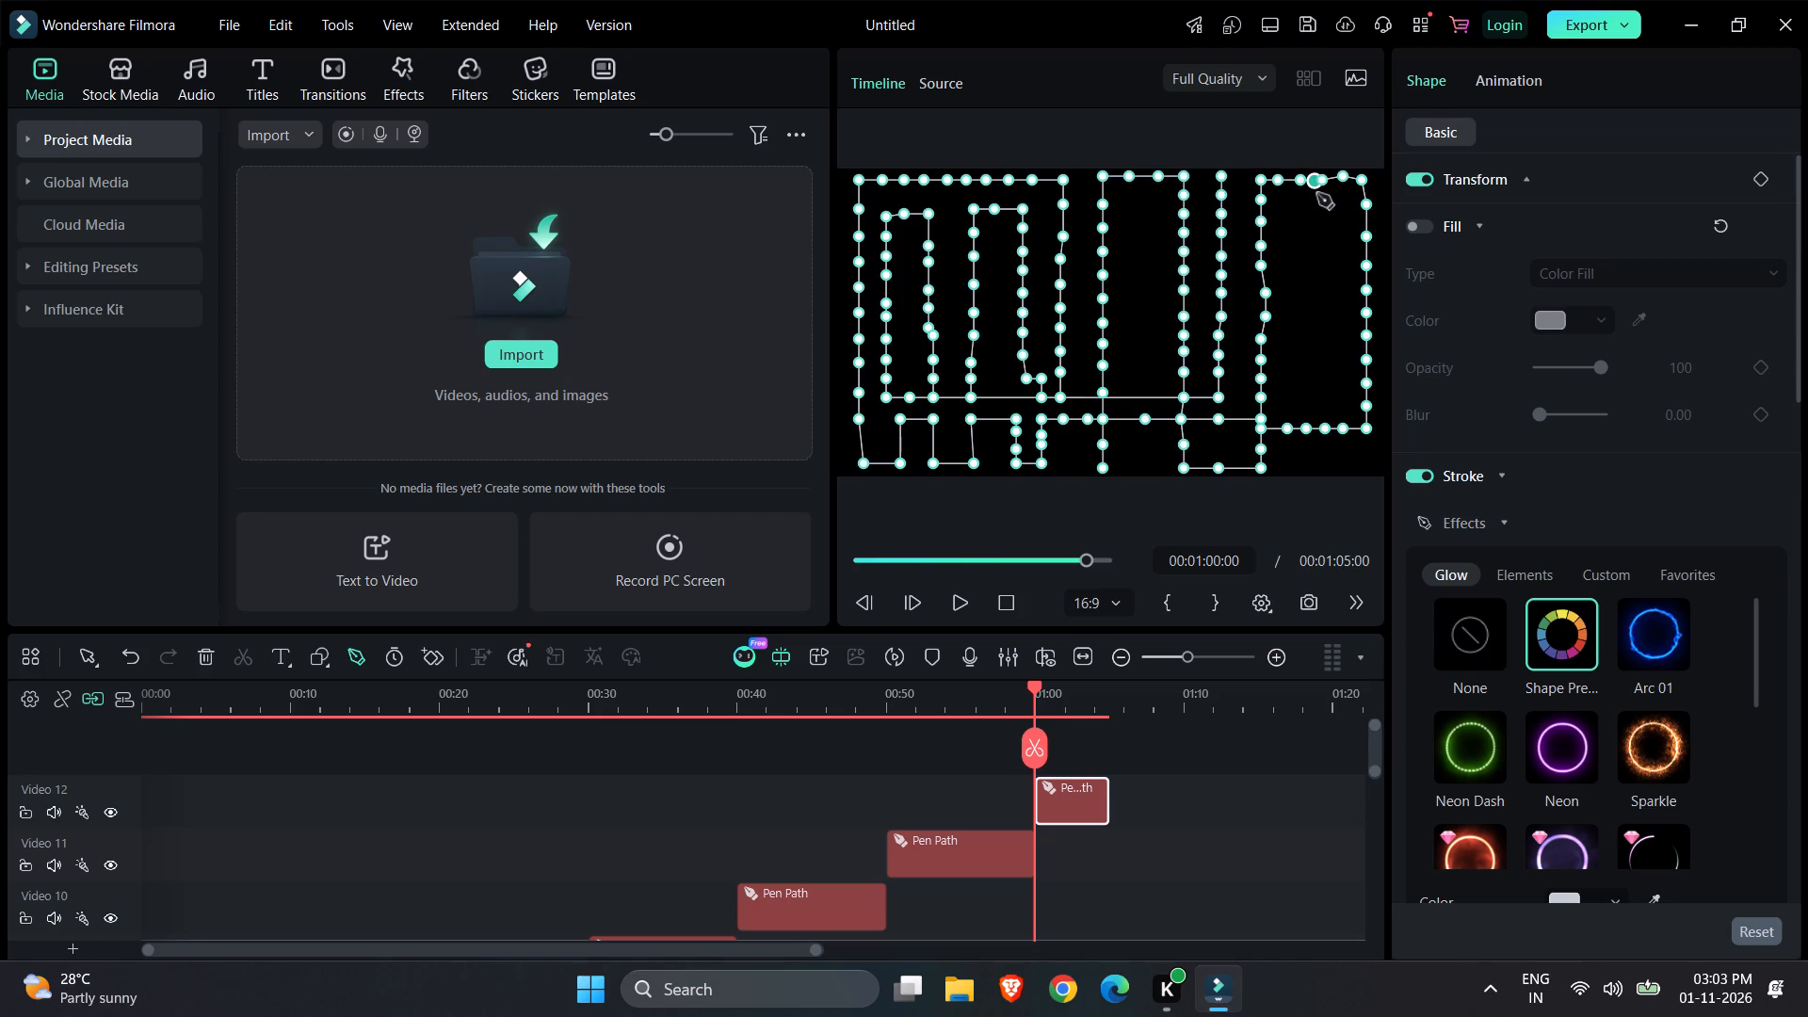
{"action": "left_click", "coordinate": [1315, 207]}
Extend the Video 12 pen path clip to end at 00:01:10:01, for a duration of 00:00:10:01.
{"action": "left_click_drag", "start_coordinate": [1105, 797], "coordinate": [1186, 789]}
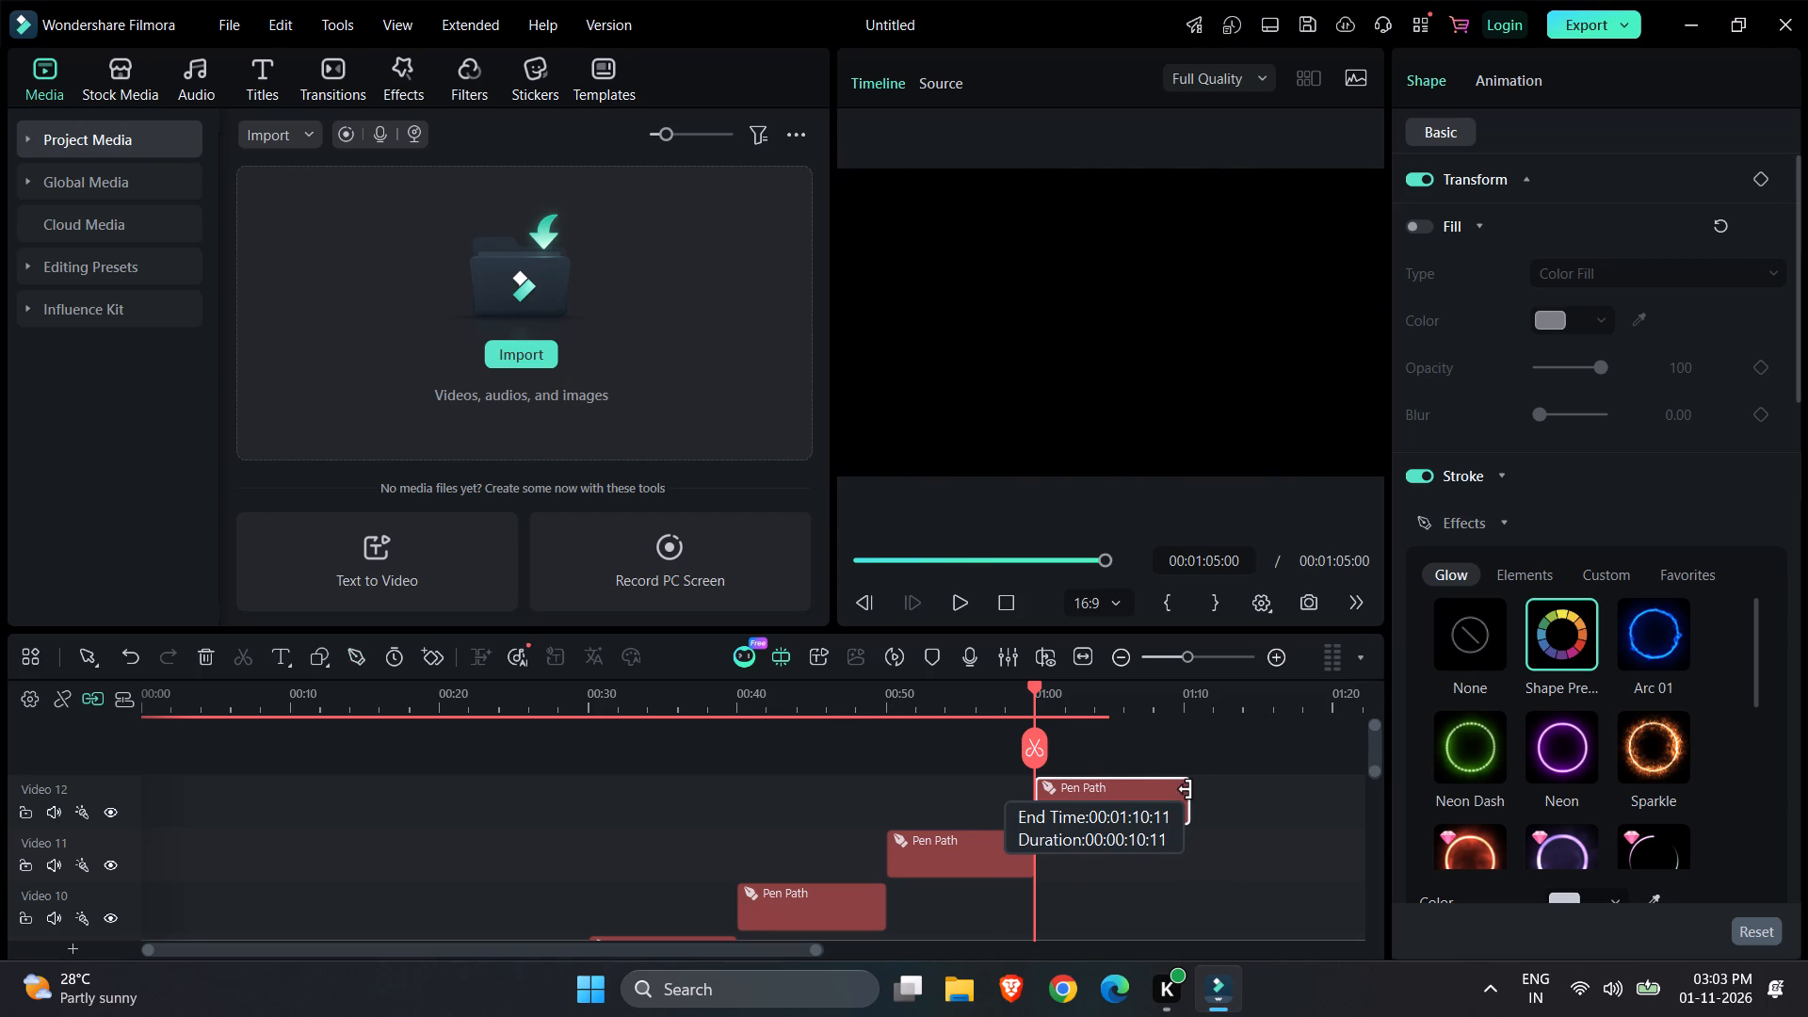
{"action": "left_click_drag", "start_coordinate": [1186, 789], "coordinate": [1182, 788]}
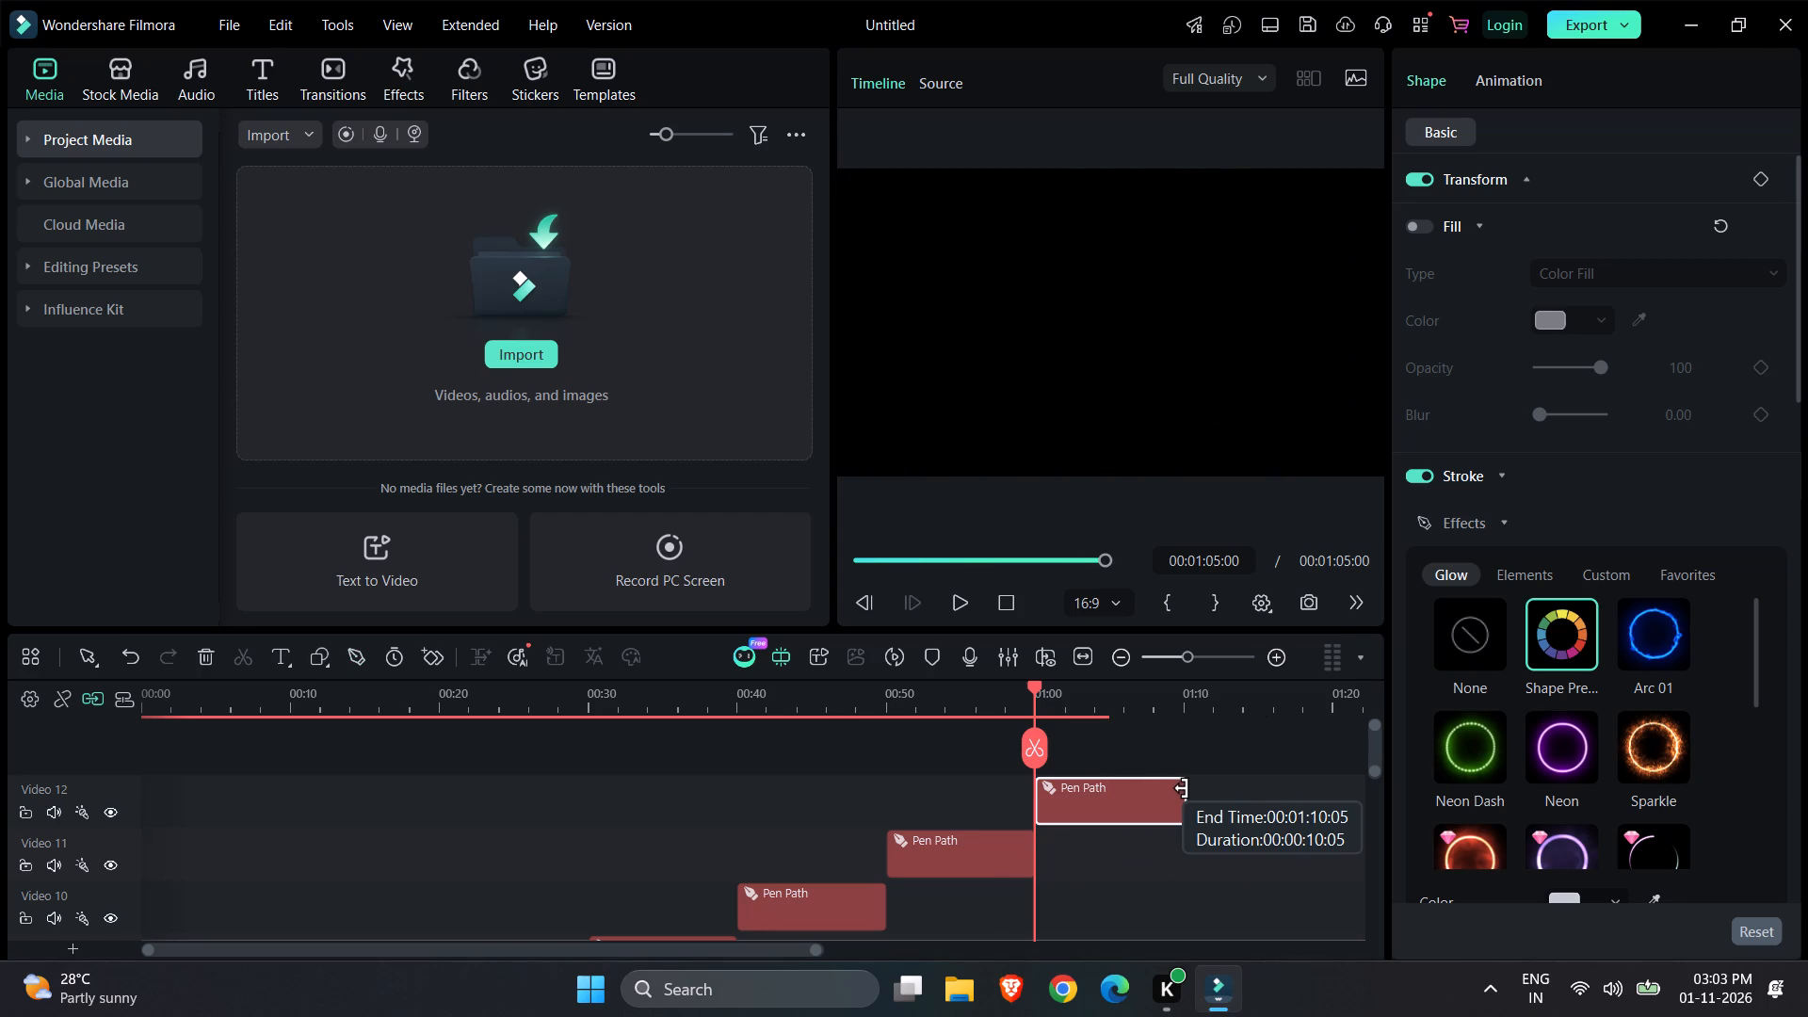
{"action": "left_click_drag", "start_coordinate": [1182, 788], "coordinate": [1180, 789]}
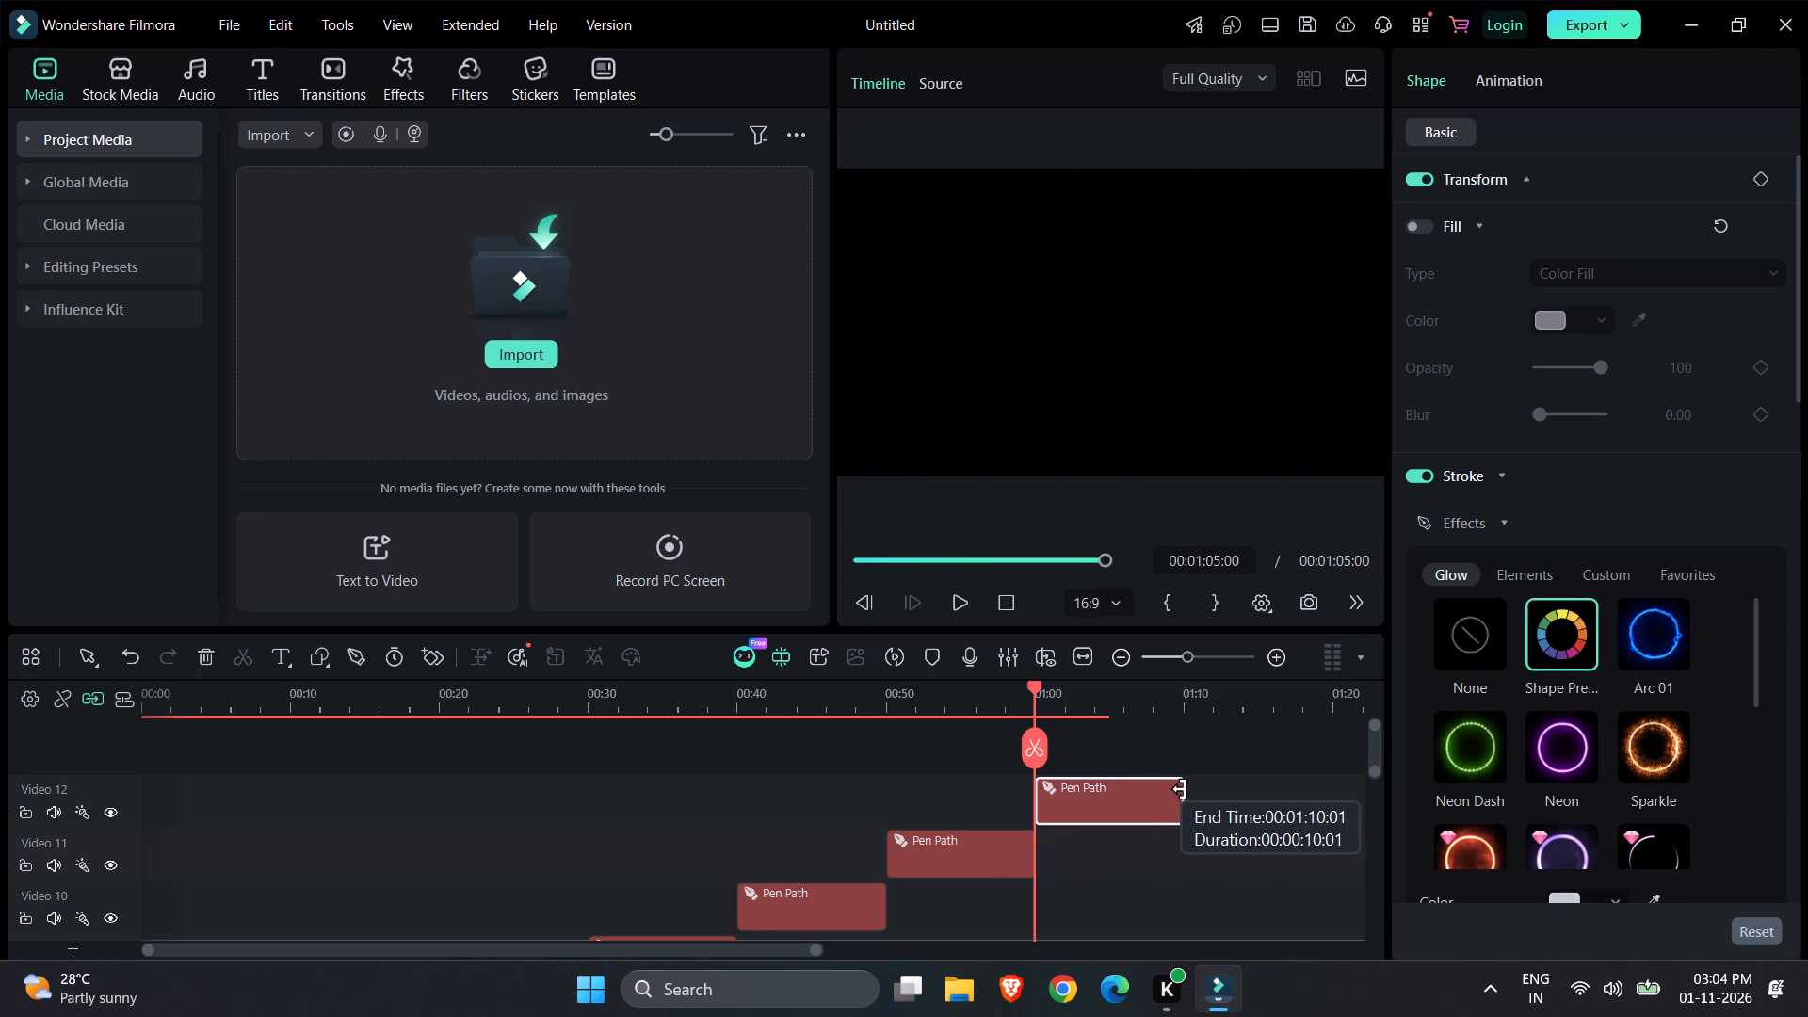
{"action": "left_click_drag", "start_coordinate": [1180, 789], "coordinate": [1180, 788]}
Move the playhead to the end of the Video 12 pen path clip at 00:01:10:01.
{"action": "left_click_drag", "start_coordinate": [1035, 748], "coordinate": [1170, 753]}
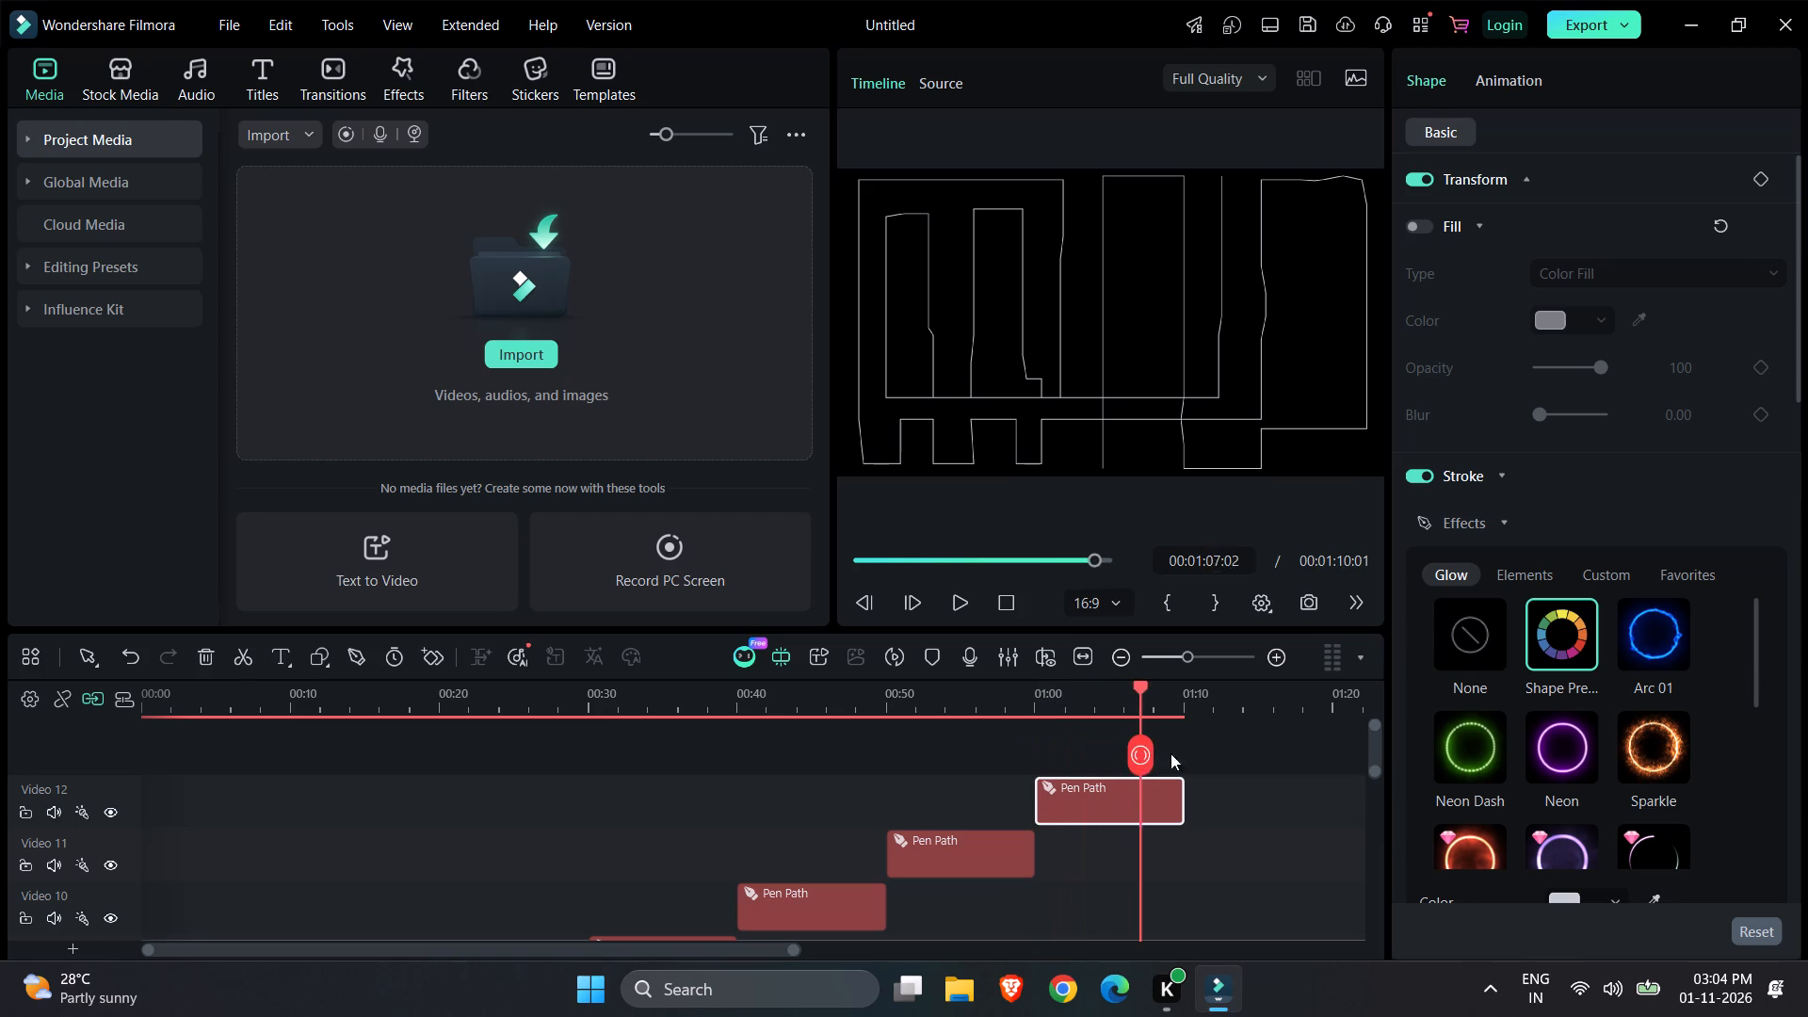
{"action": "left_click_drag", "start_coordinate": [1170, 753], "coordinate": [1325, 746]}
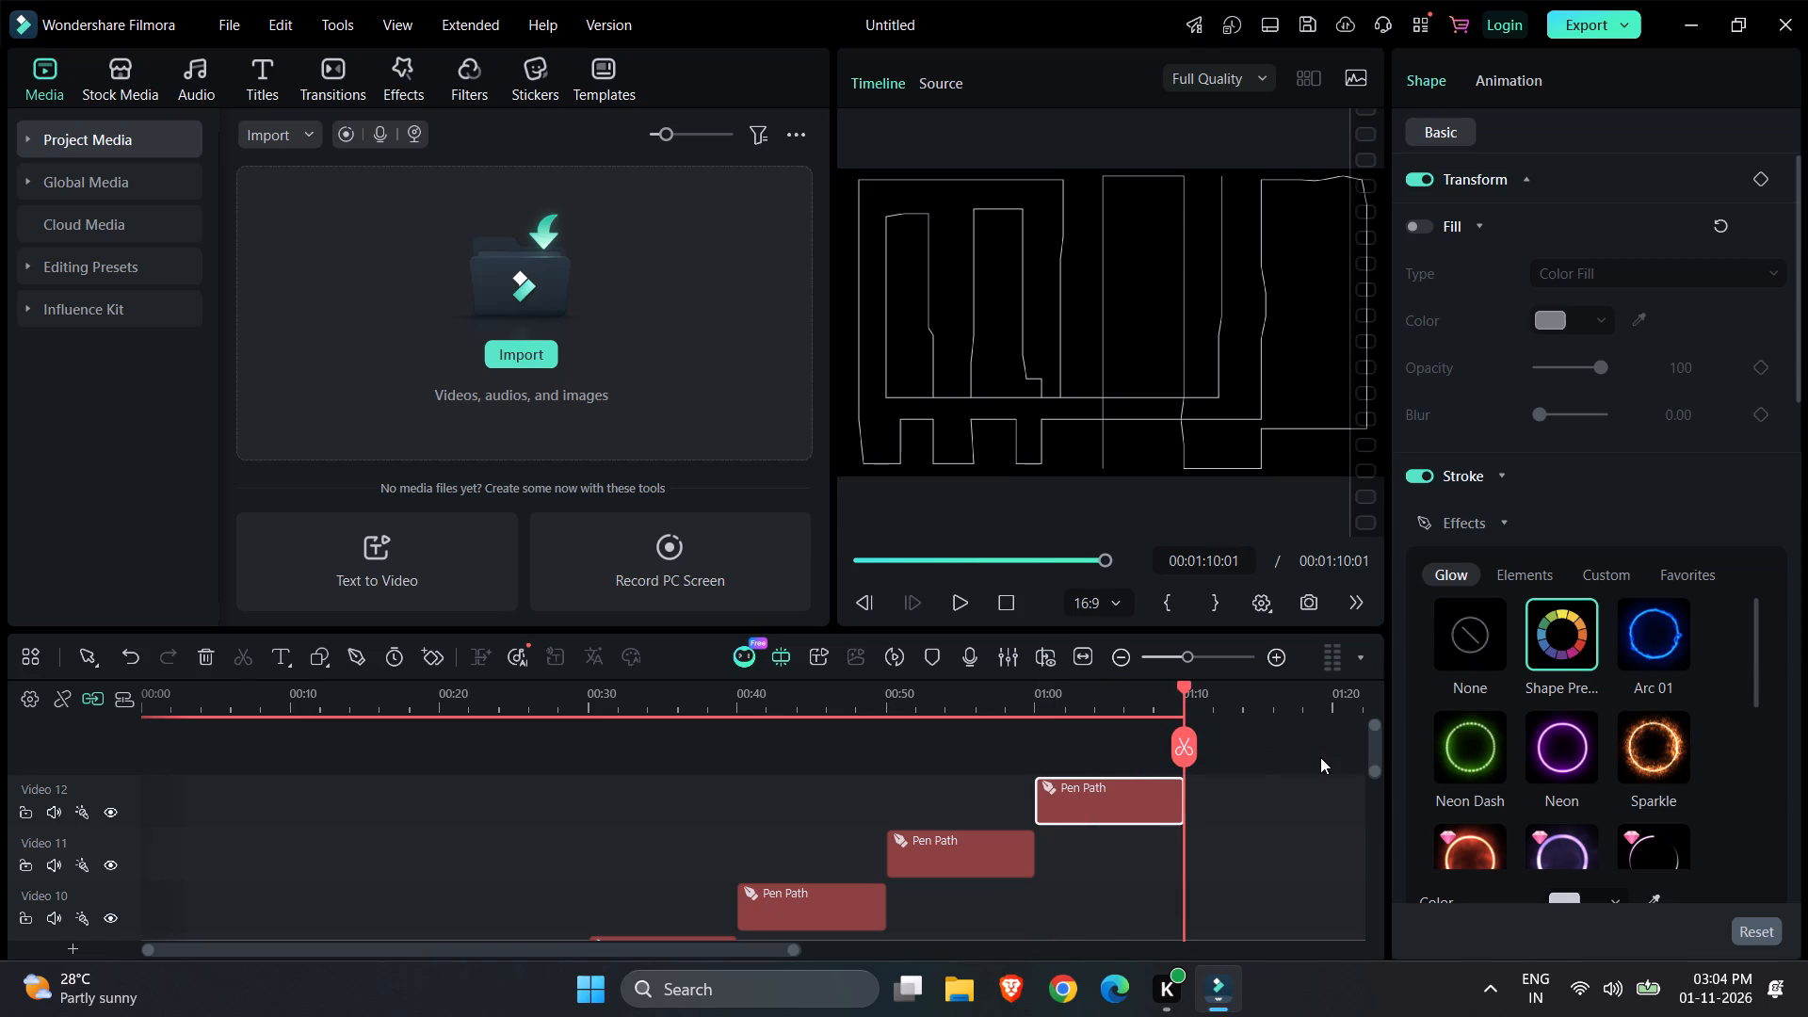
{"action": "left_click", "coordinate": [1269, 803]}
{"action": "scroll", "coordinate": [1269, 803], "scroll_direction": "left", "scroll_amount": 1}
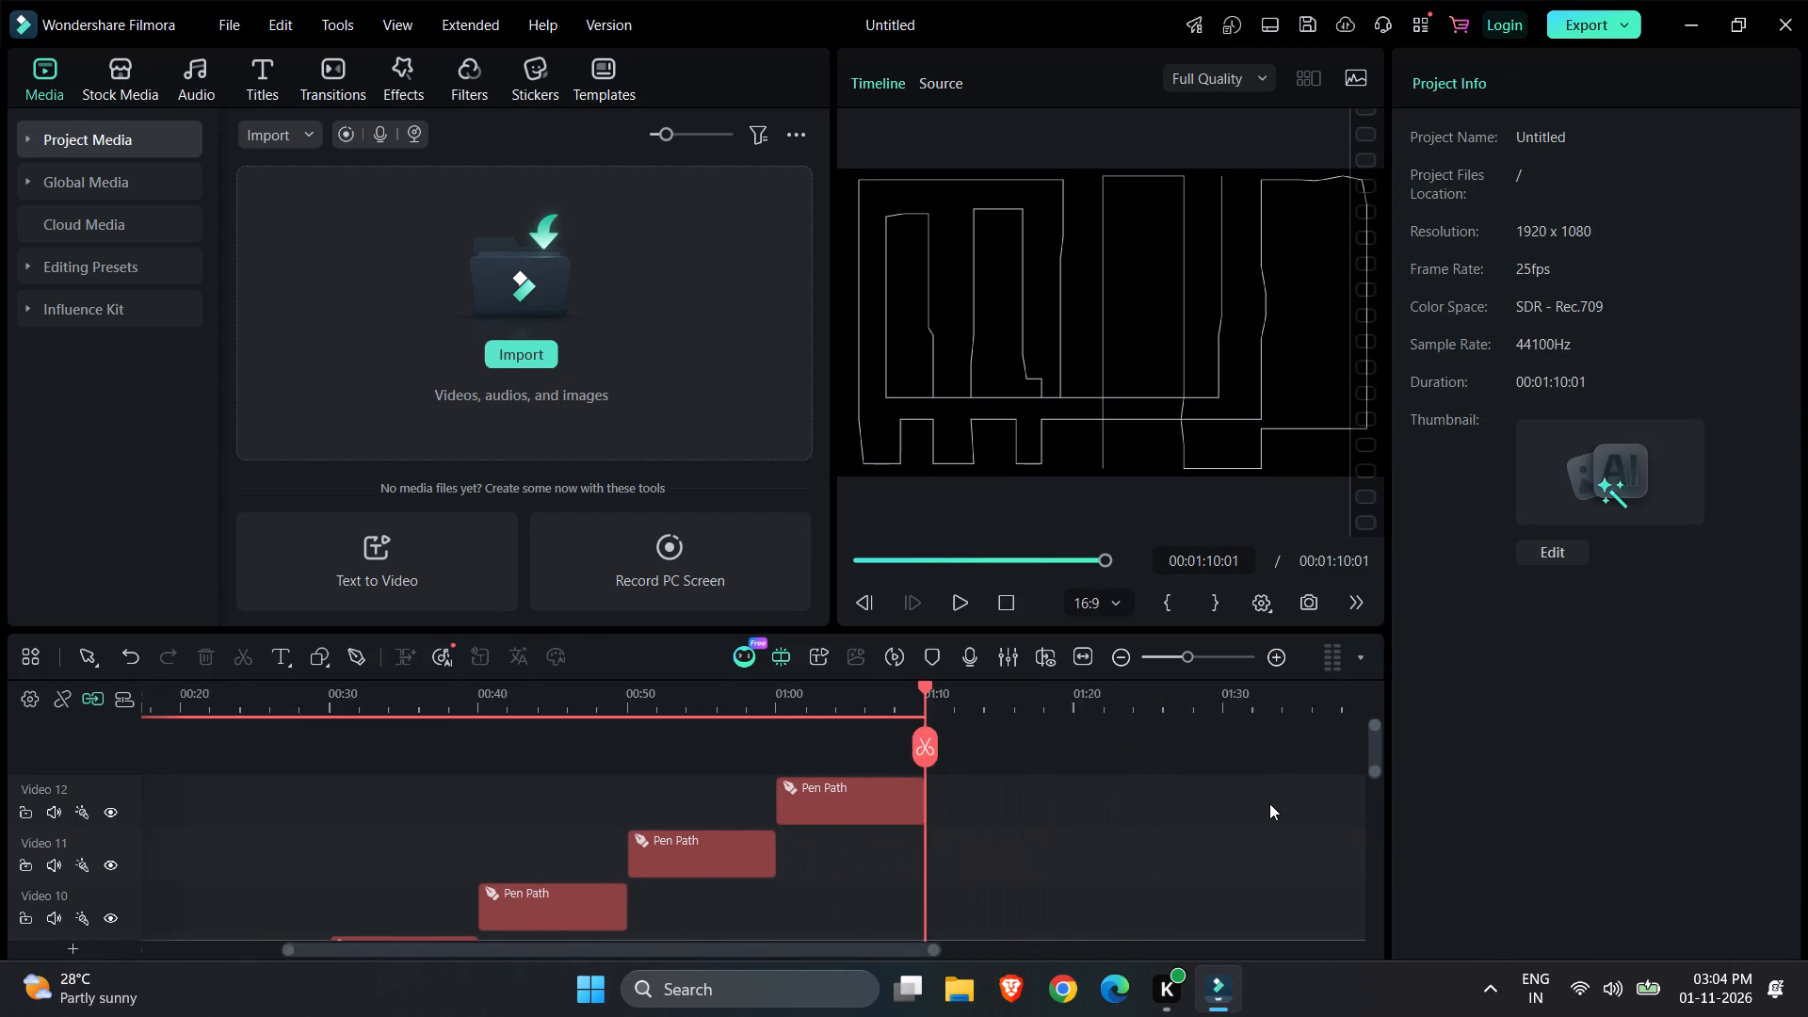
{"action": "scroll", "coordinate": [1269, 803], "scroll_direction": "left", "scroll_amount": 3}
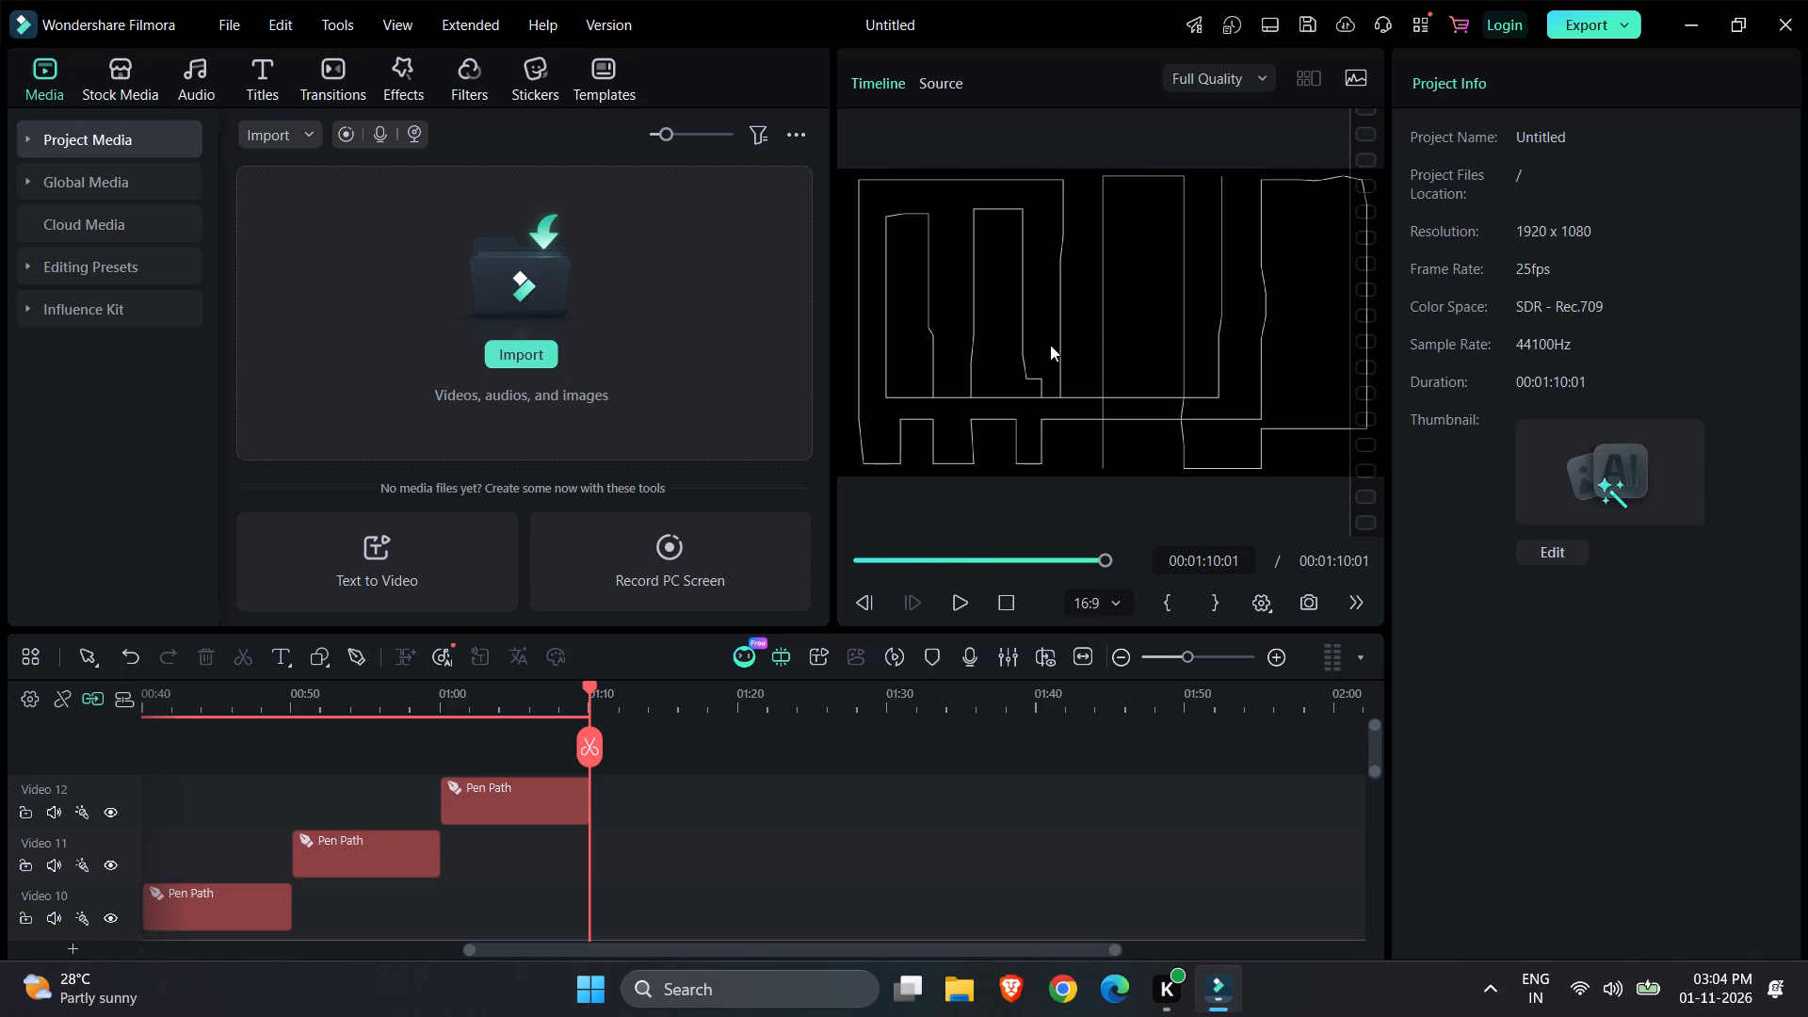
Try the Neon Dash and Neon glows on the Video 12 outline's stroke, settling on Arc 01, and deselect it.
{"action": "left_click", "coordinate": [1050, 339]}
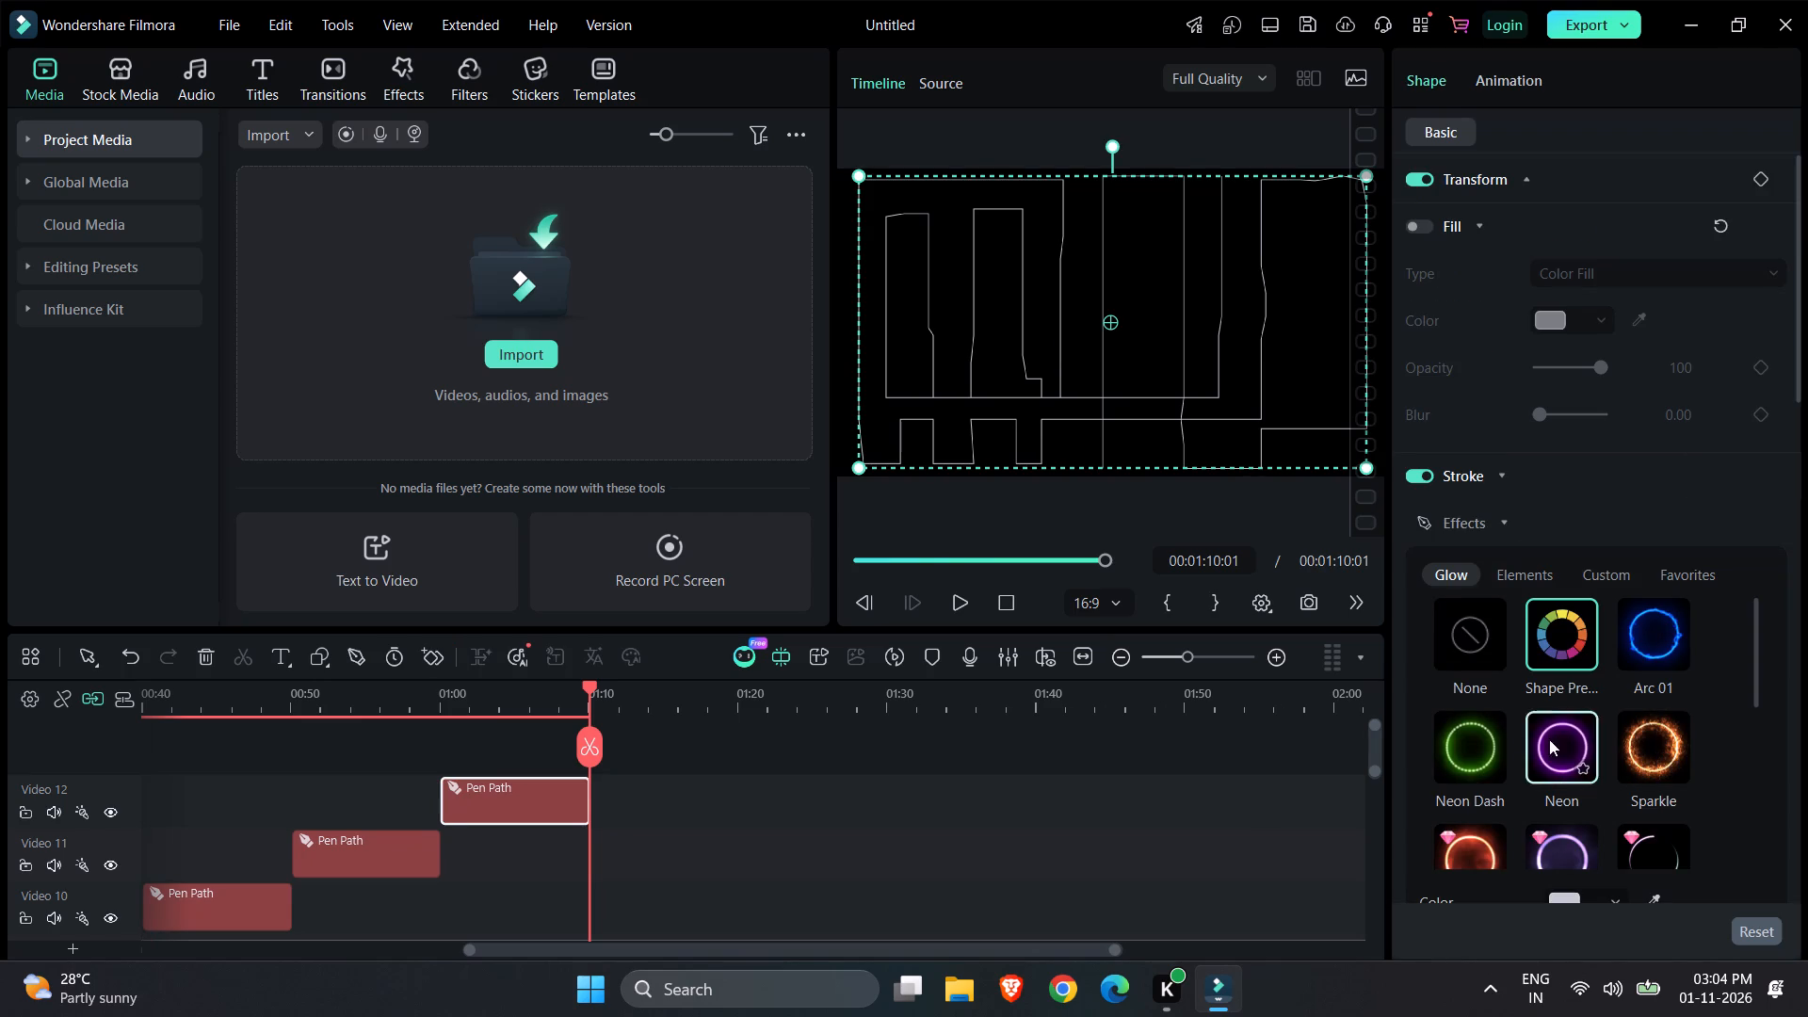
{"action": "left_click", "coordinate": [1490, 746]}
{"action": "left_click", "coordinate": [1557, 742]}
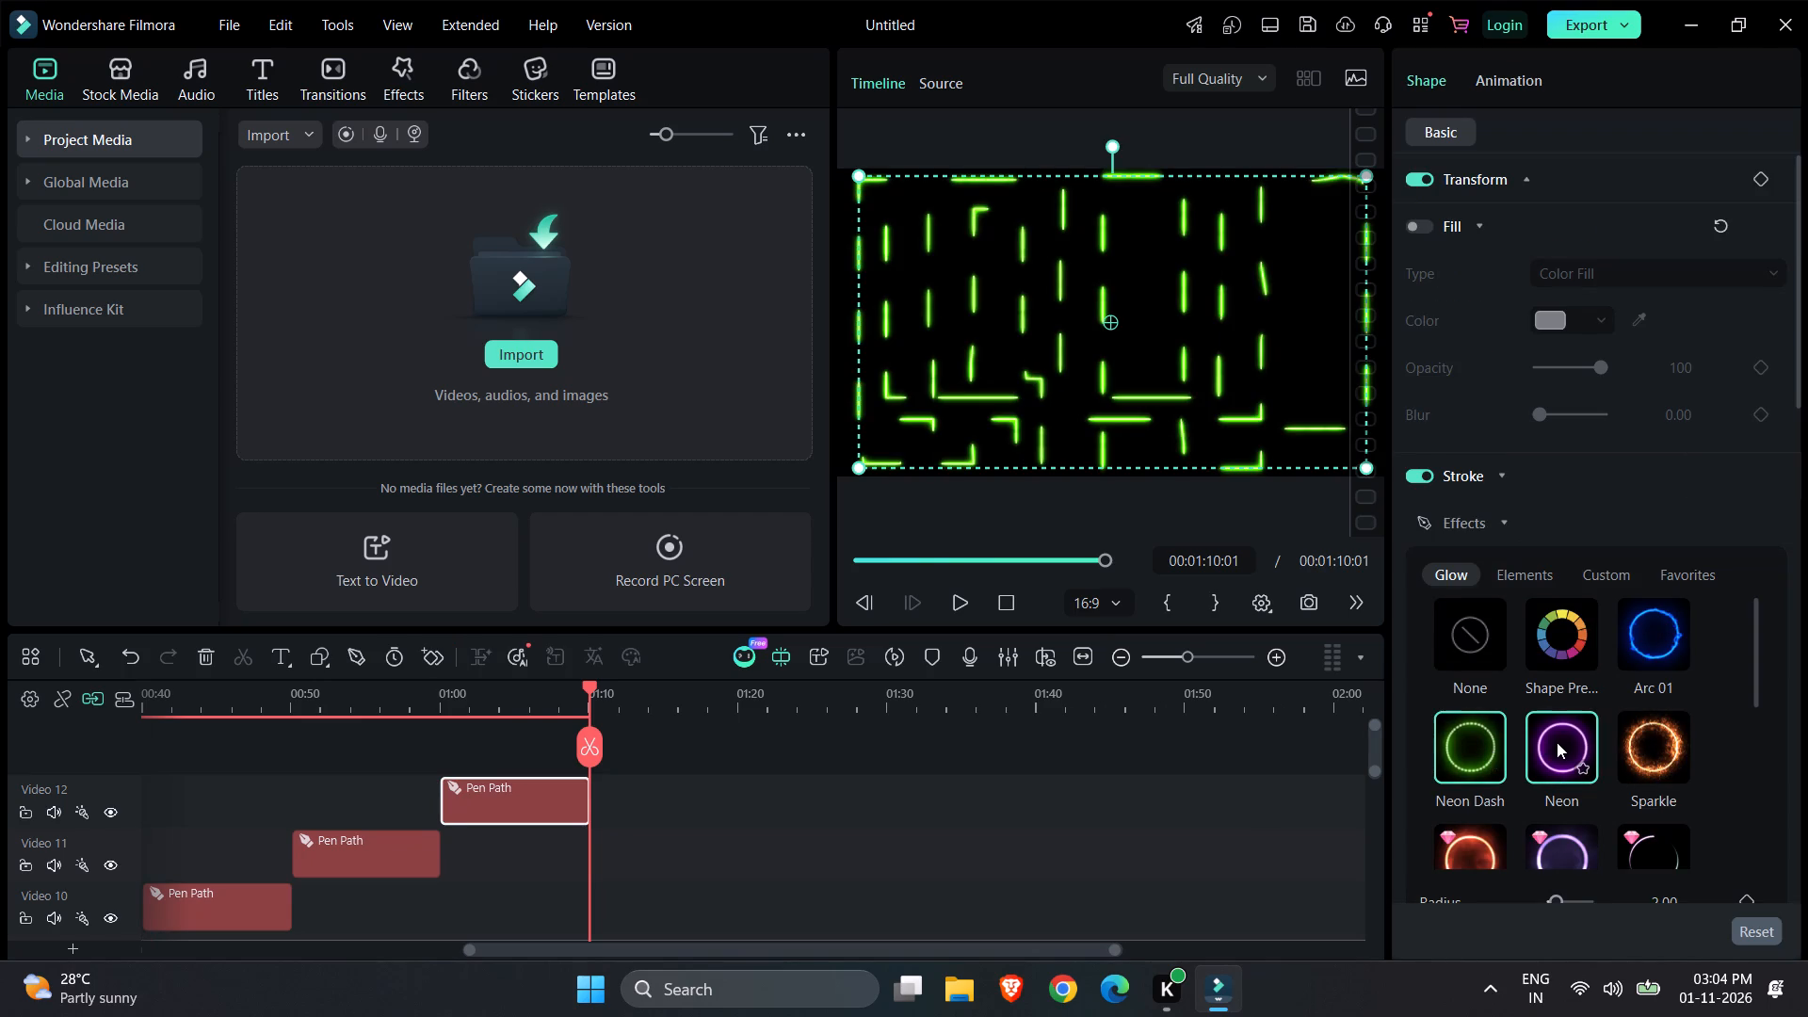
{"action": "left_click", "coordinate": [1646, 634]}
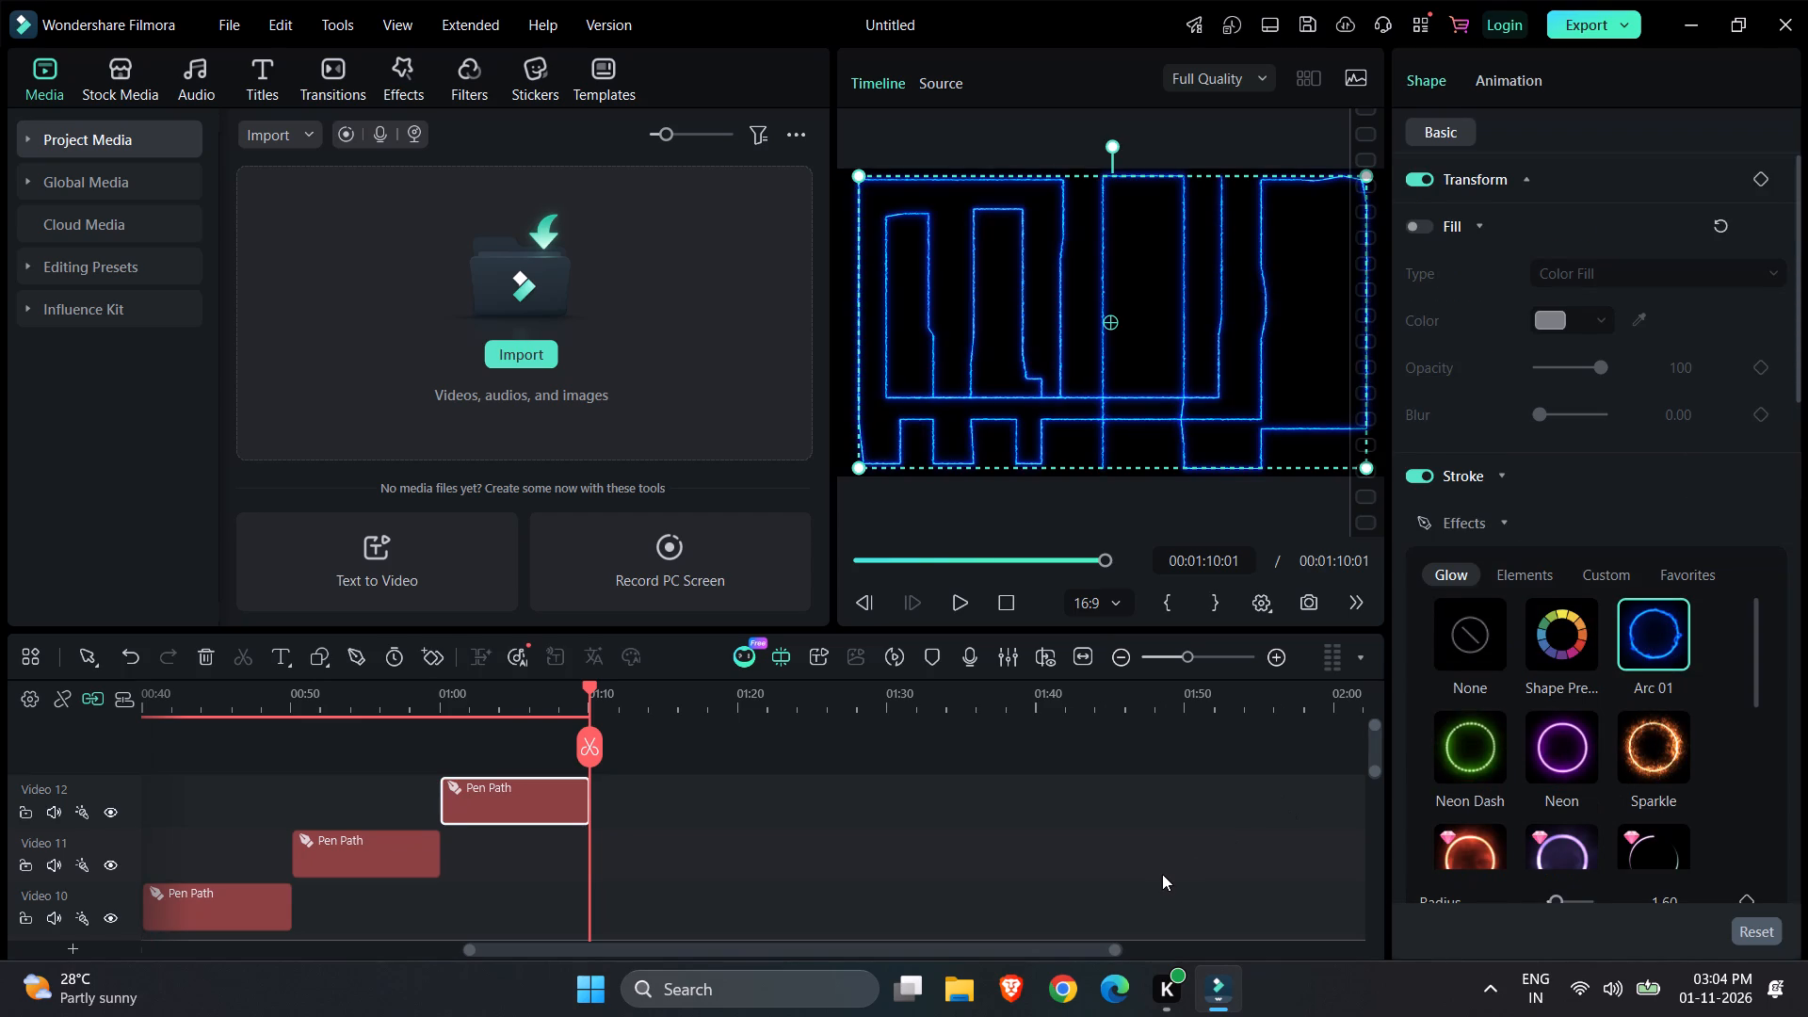
{"action": "left_click", "coordinate": [1162, 874]}
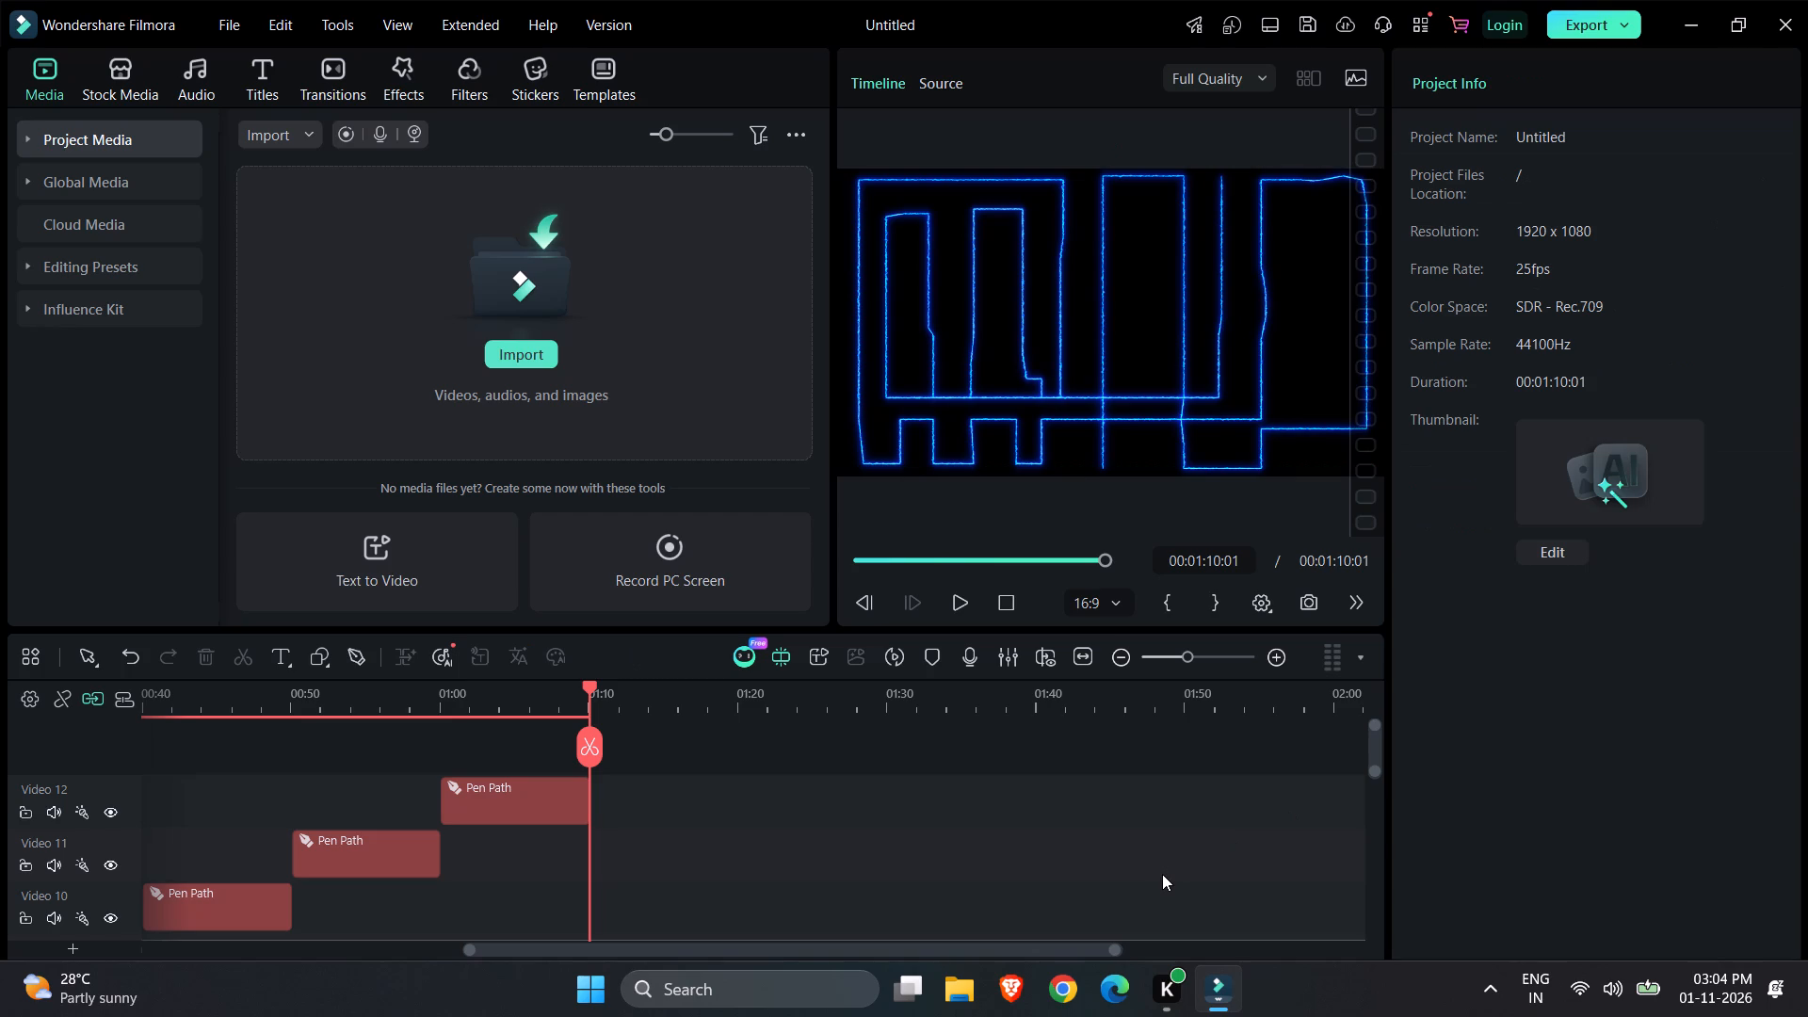
{"action": "left_click", "coordinate": [977, 851]}
{"action": "left_click", "coordinate": [589, 745]}
{"action": "left_click", "coordinate": [738, 784]}
Start a new pen path at 00:01:10:01 with sixteen points running along the frame's top edge from its left to its right corner.
{"action": "left_click", "coordinate": [359, 648]}
{"action": "left_click", "coordinate": [851, 182]}
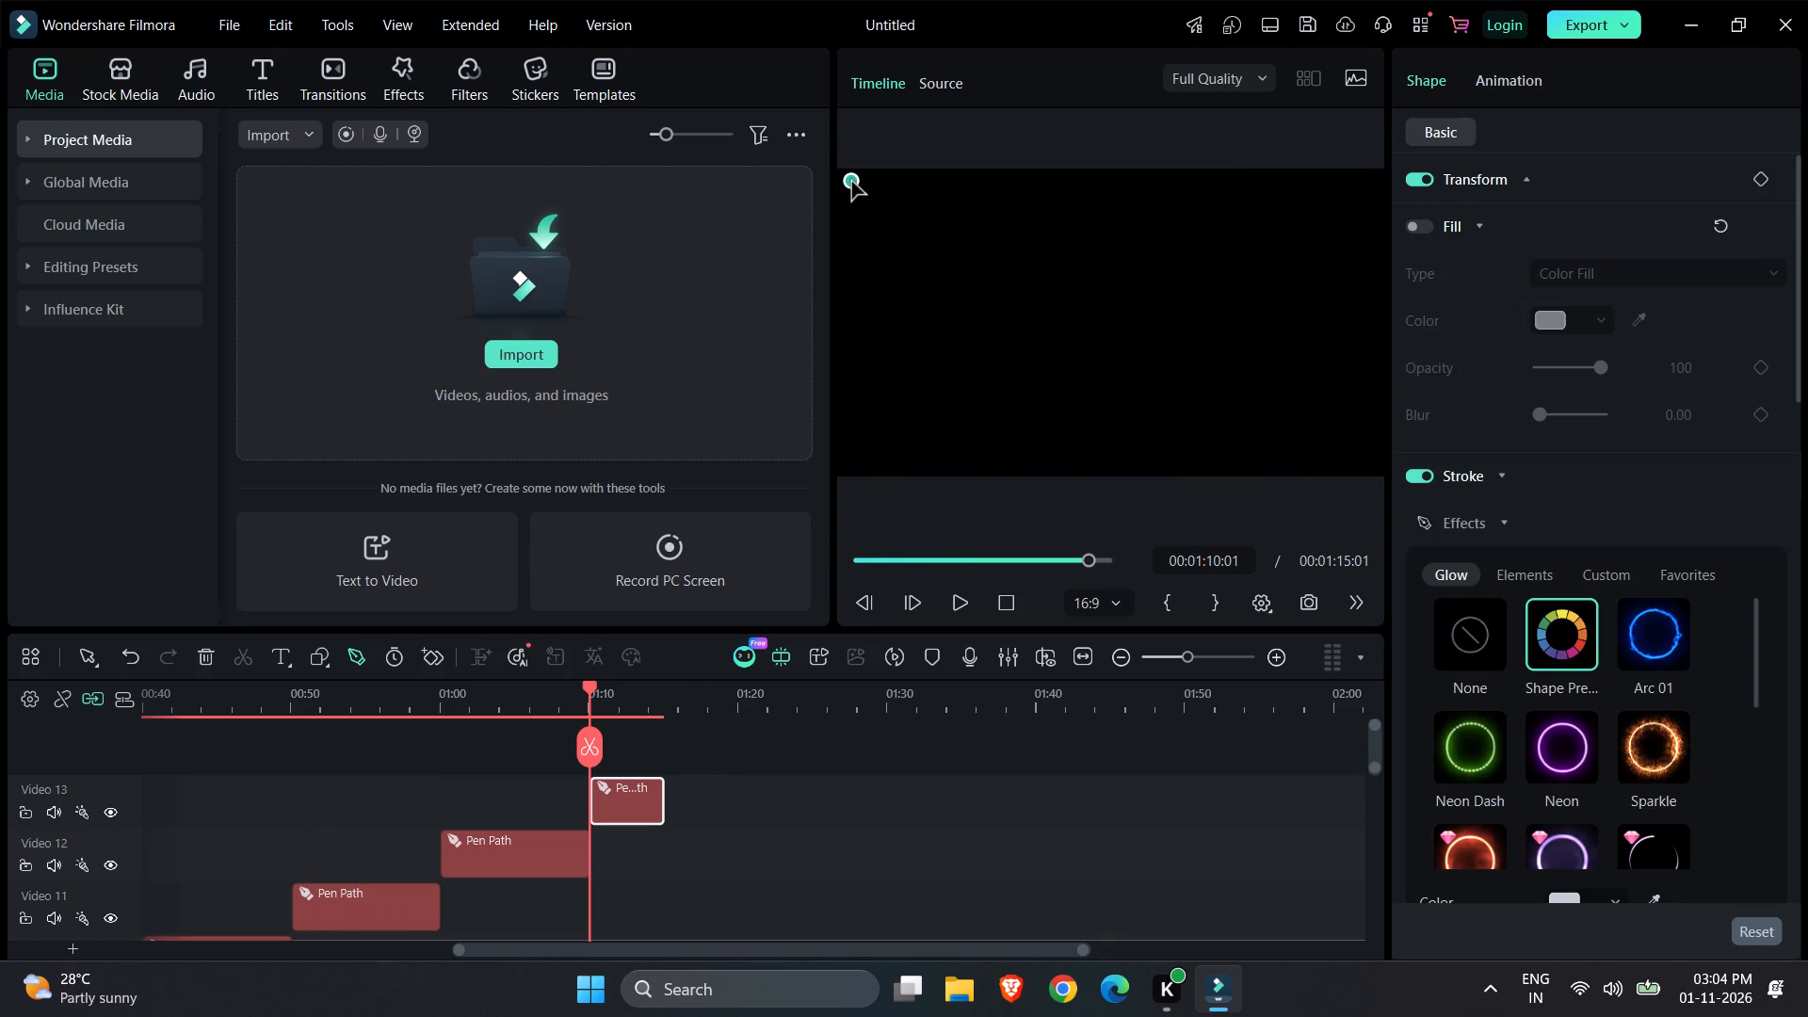
{"action": "left_click", "coordinate": [887, 182]}
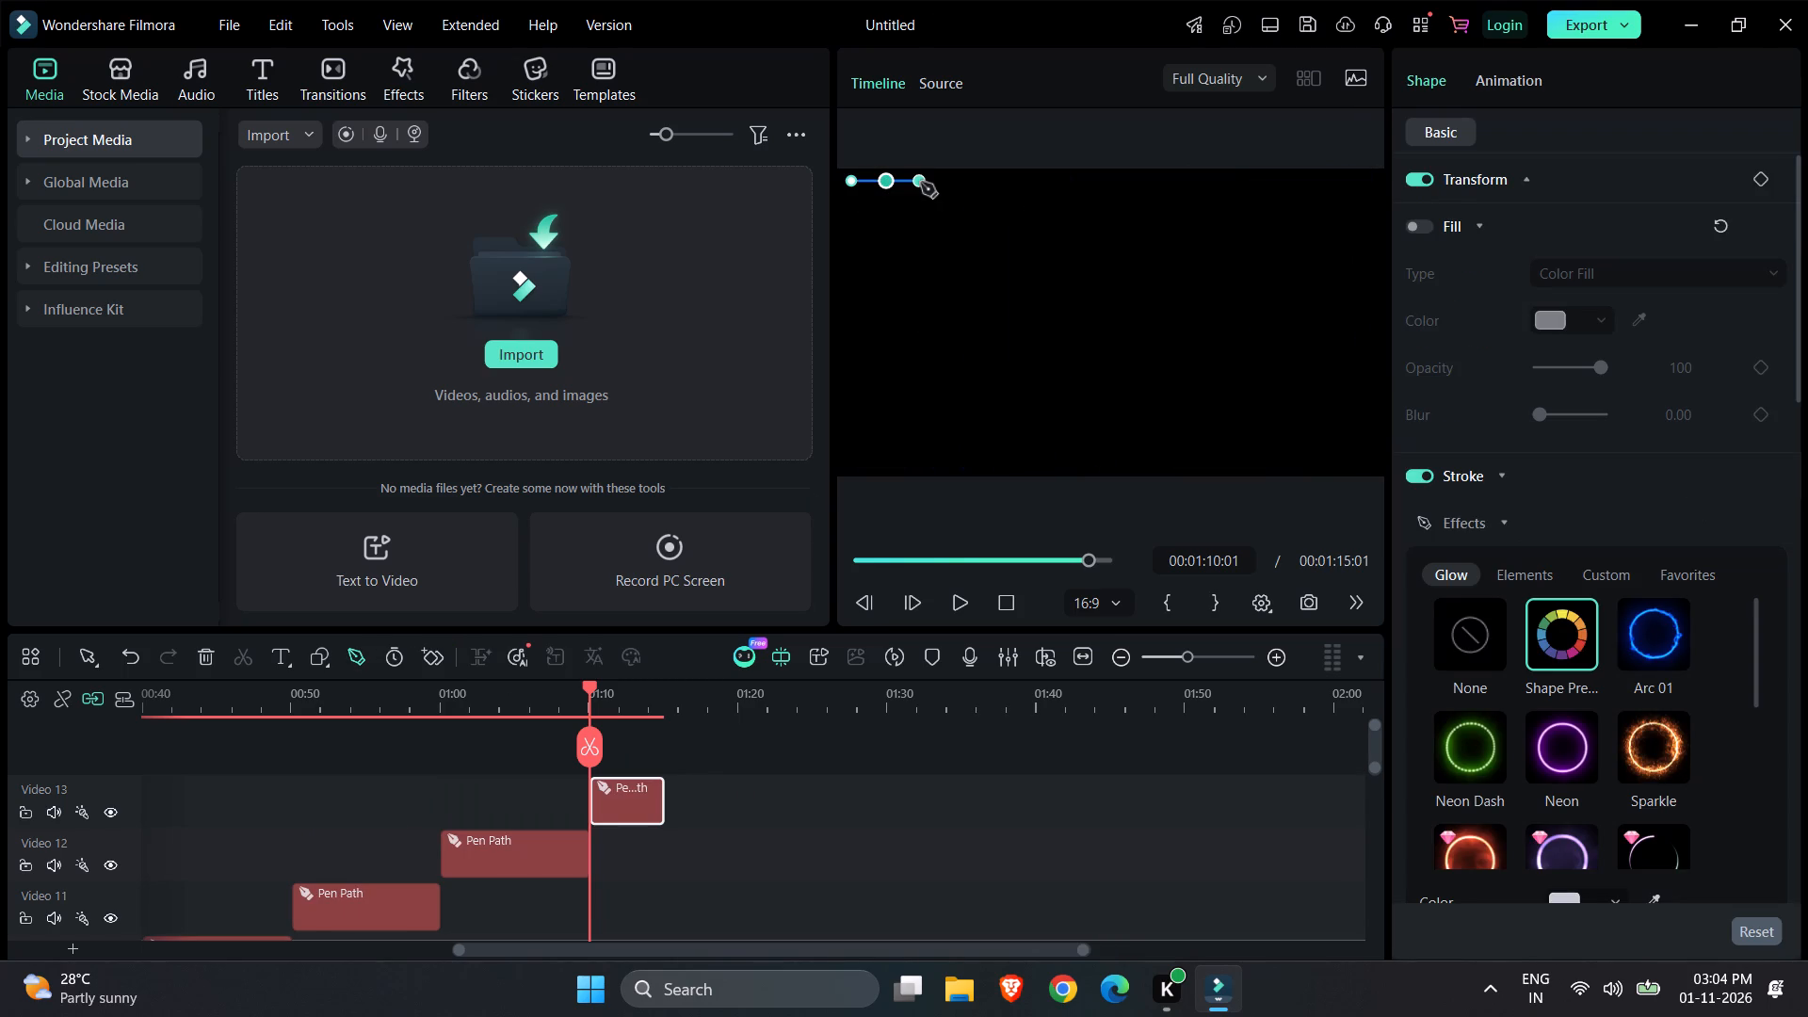
{"action": "left_click", "coordinate": [923, 183]}
{"action": "left_click", "coordinate": [960, 184]}
{"action": "left_click", "coordinate": [999, 182]}
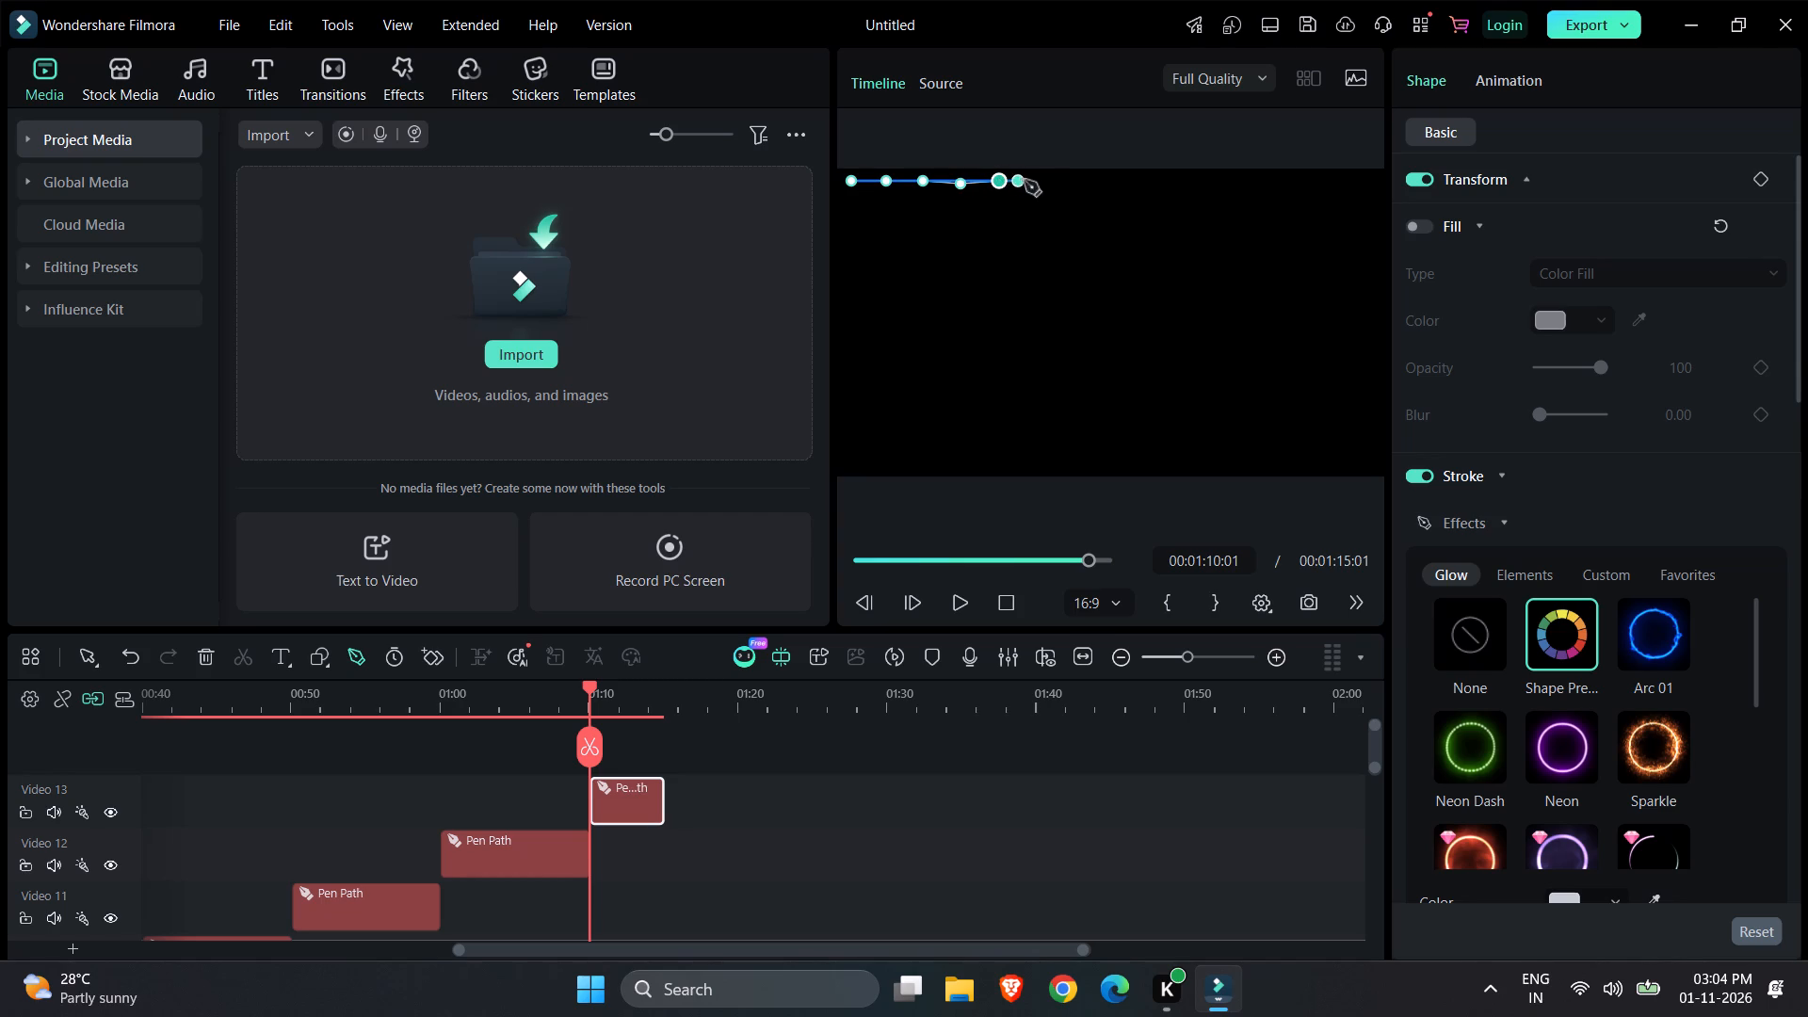
{"action": "left_click", "coordinate": [1030, 182]}
{"action": "left_click", "coordinate": [1066, 180]}
{"action": "left_click", "coordinate": [1103, 179]}
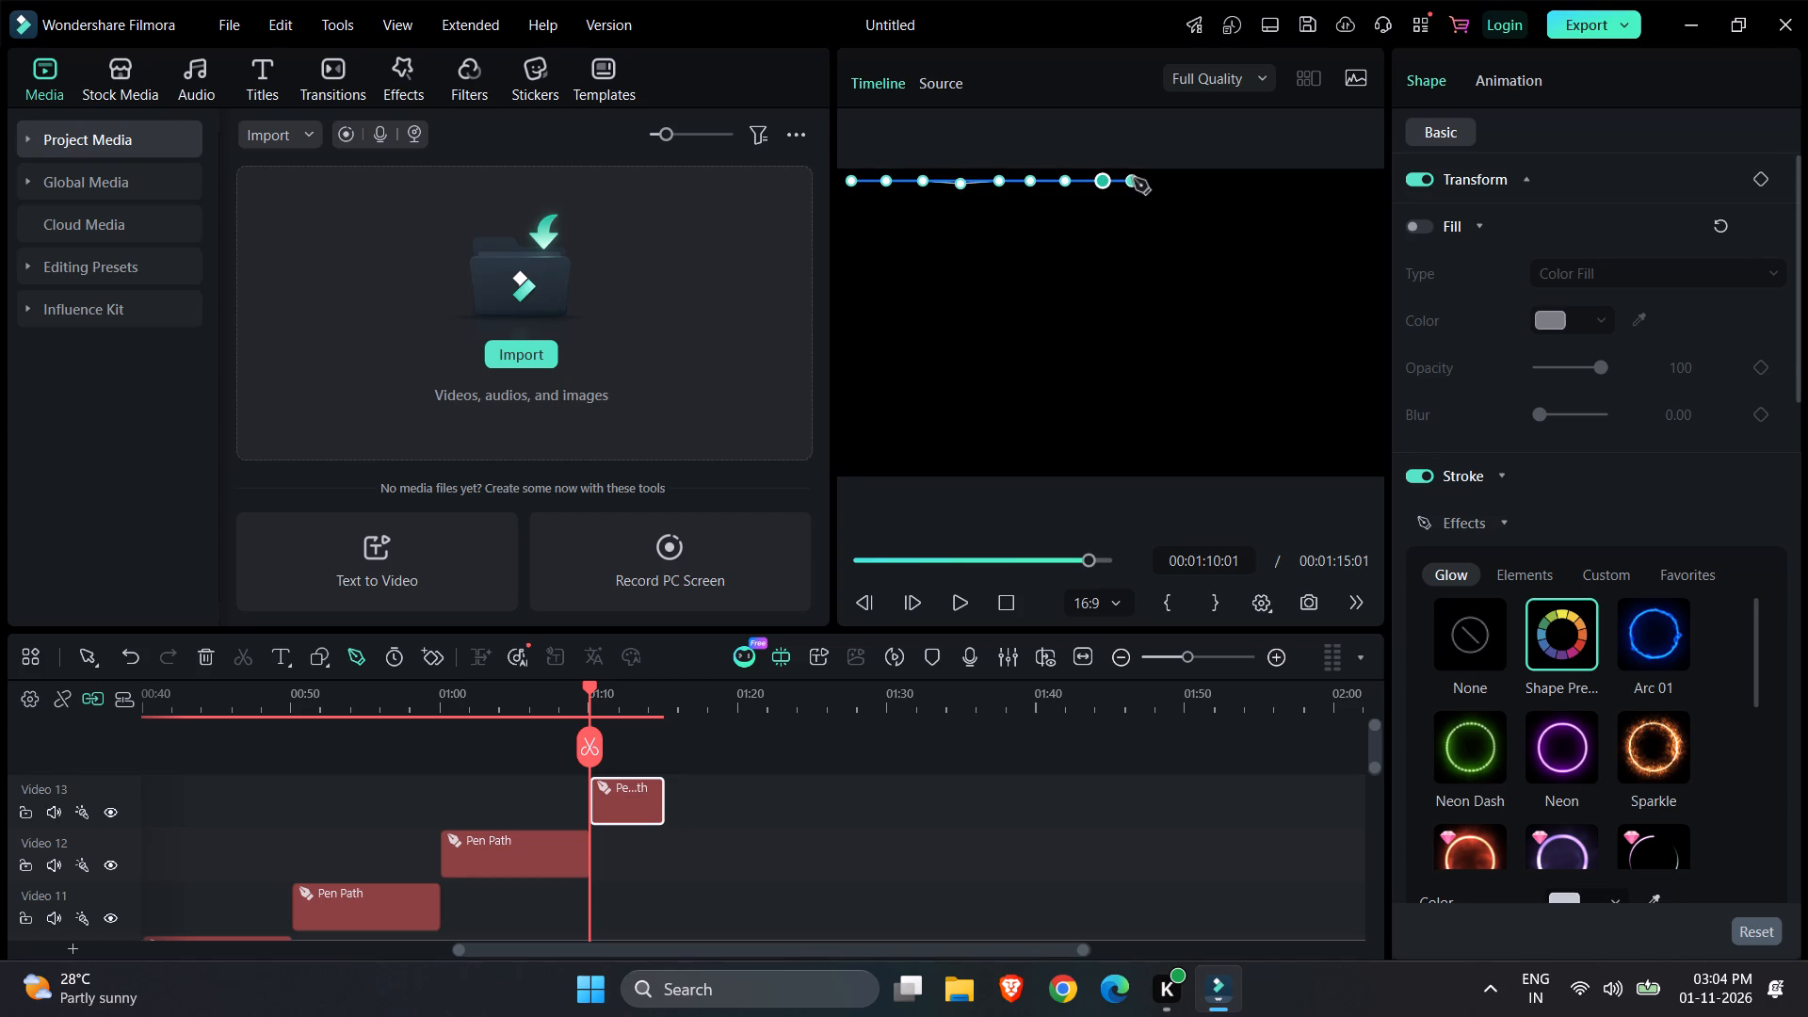
{"action": "left_click", "coordinate": [1135, 179]}
{"action": "left_click", "coordinate": [1168, 180]}
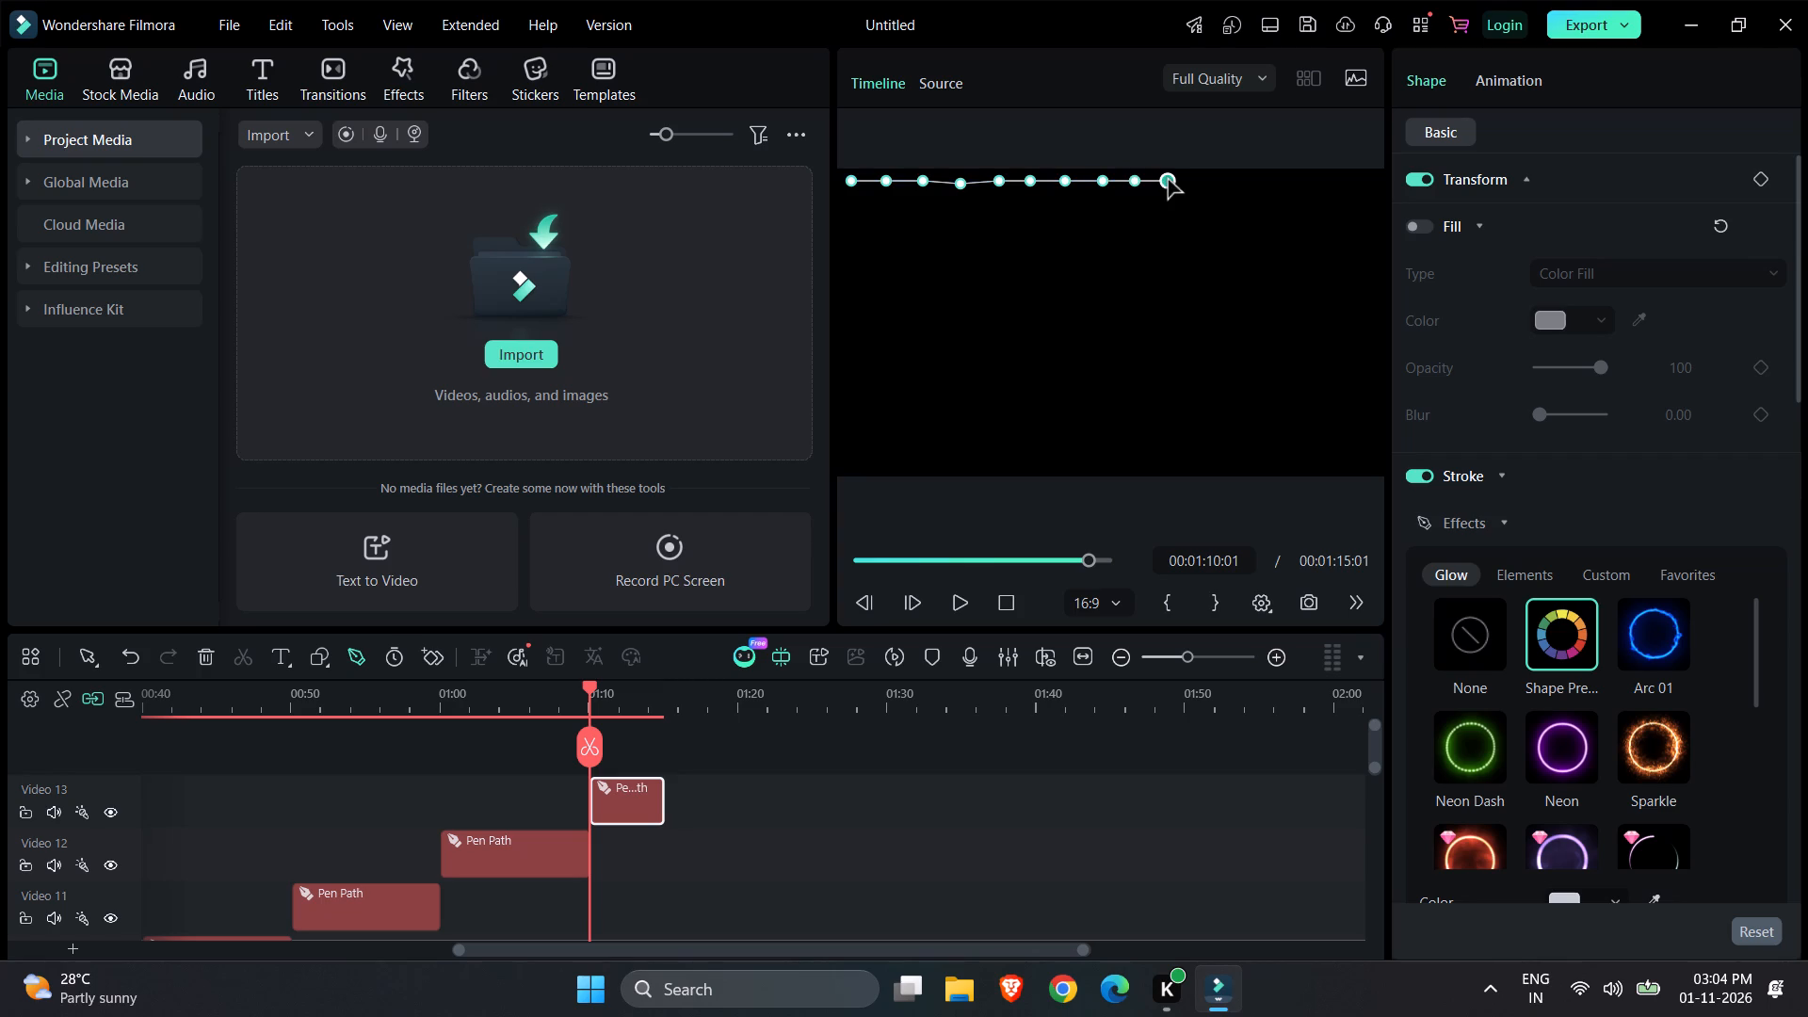
{"action": "left_click", "coordinate": [1197, 182]}
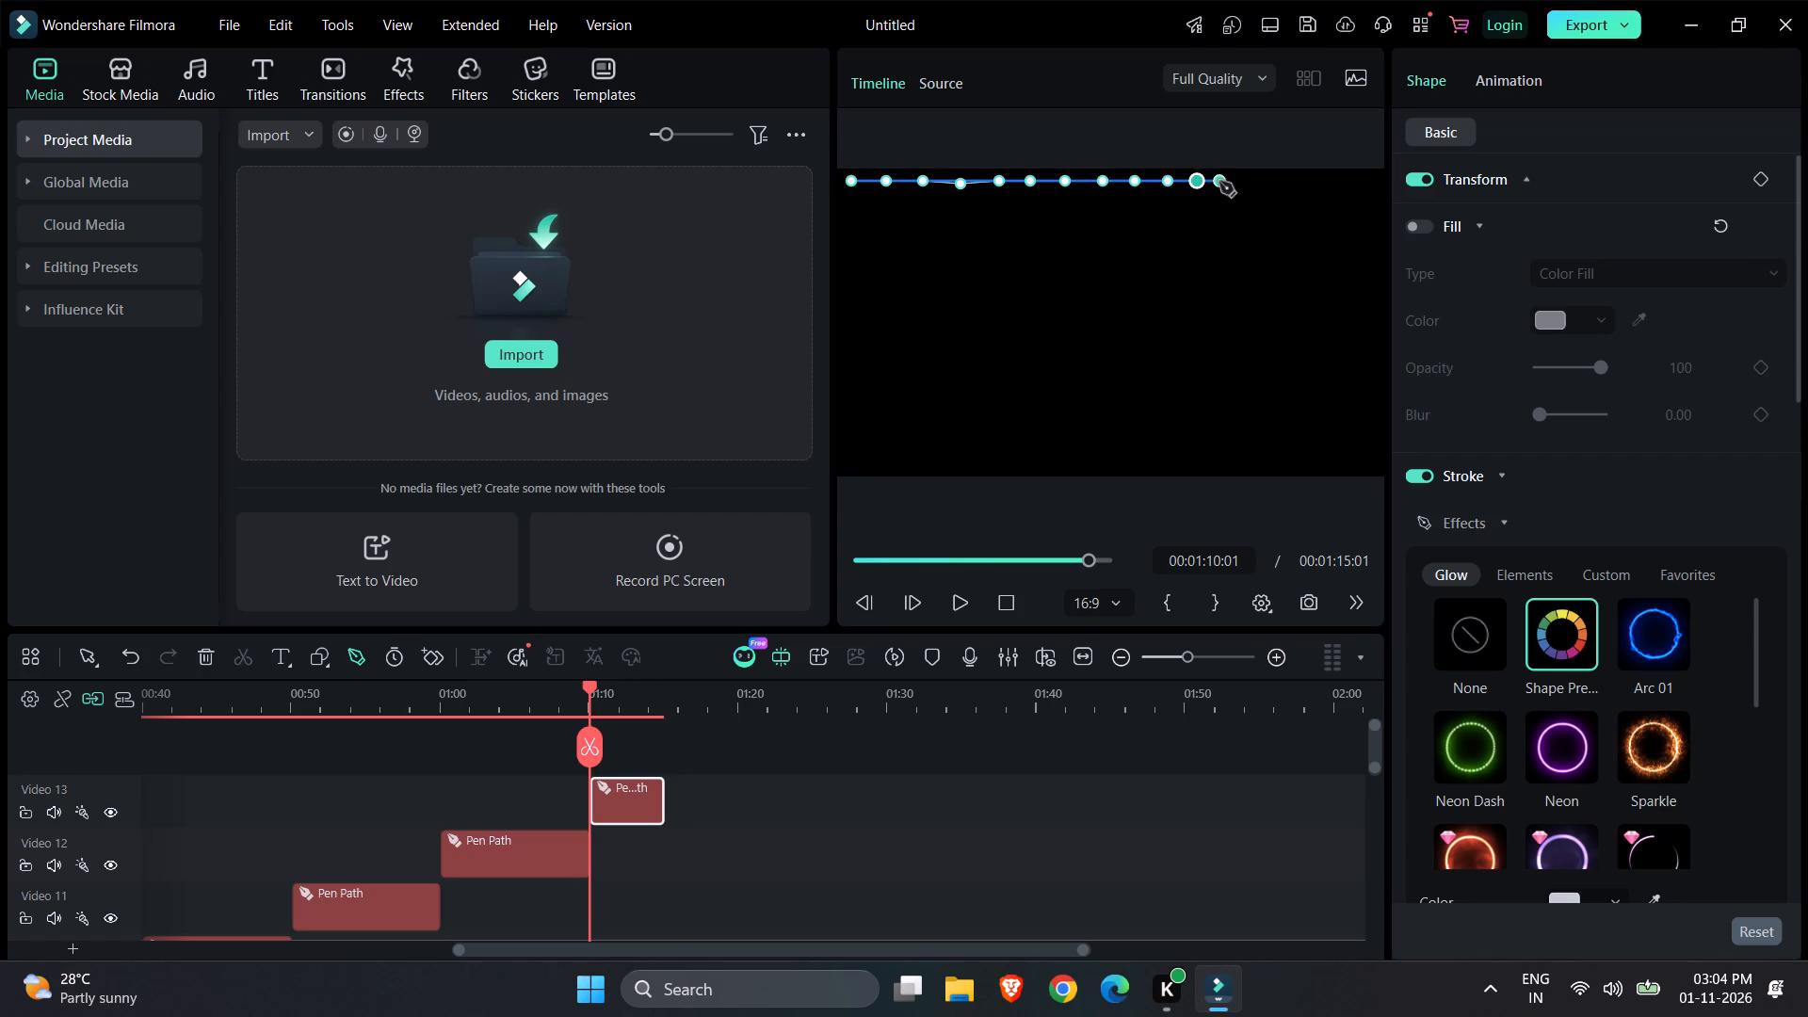
{"action": "left_click", "coordinate": [1231, 182]}
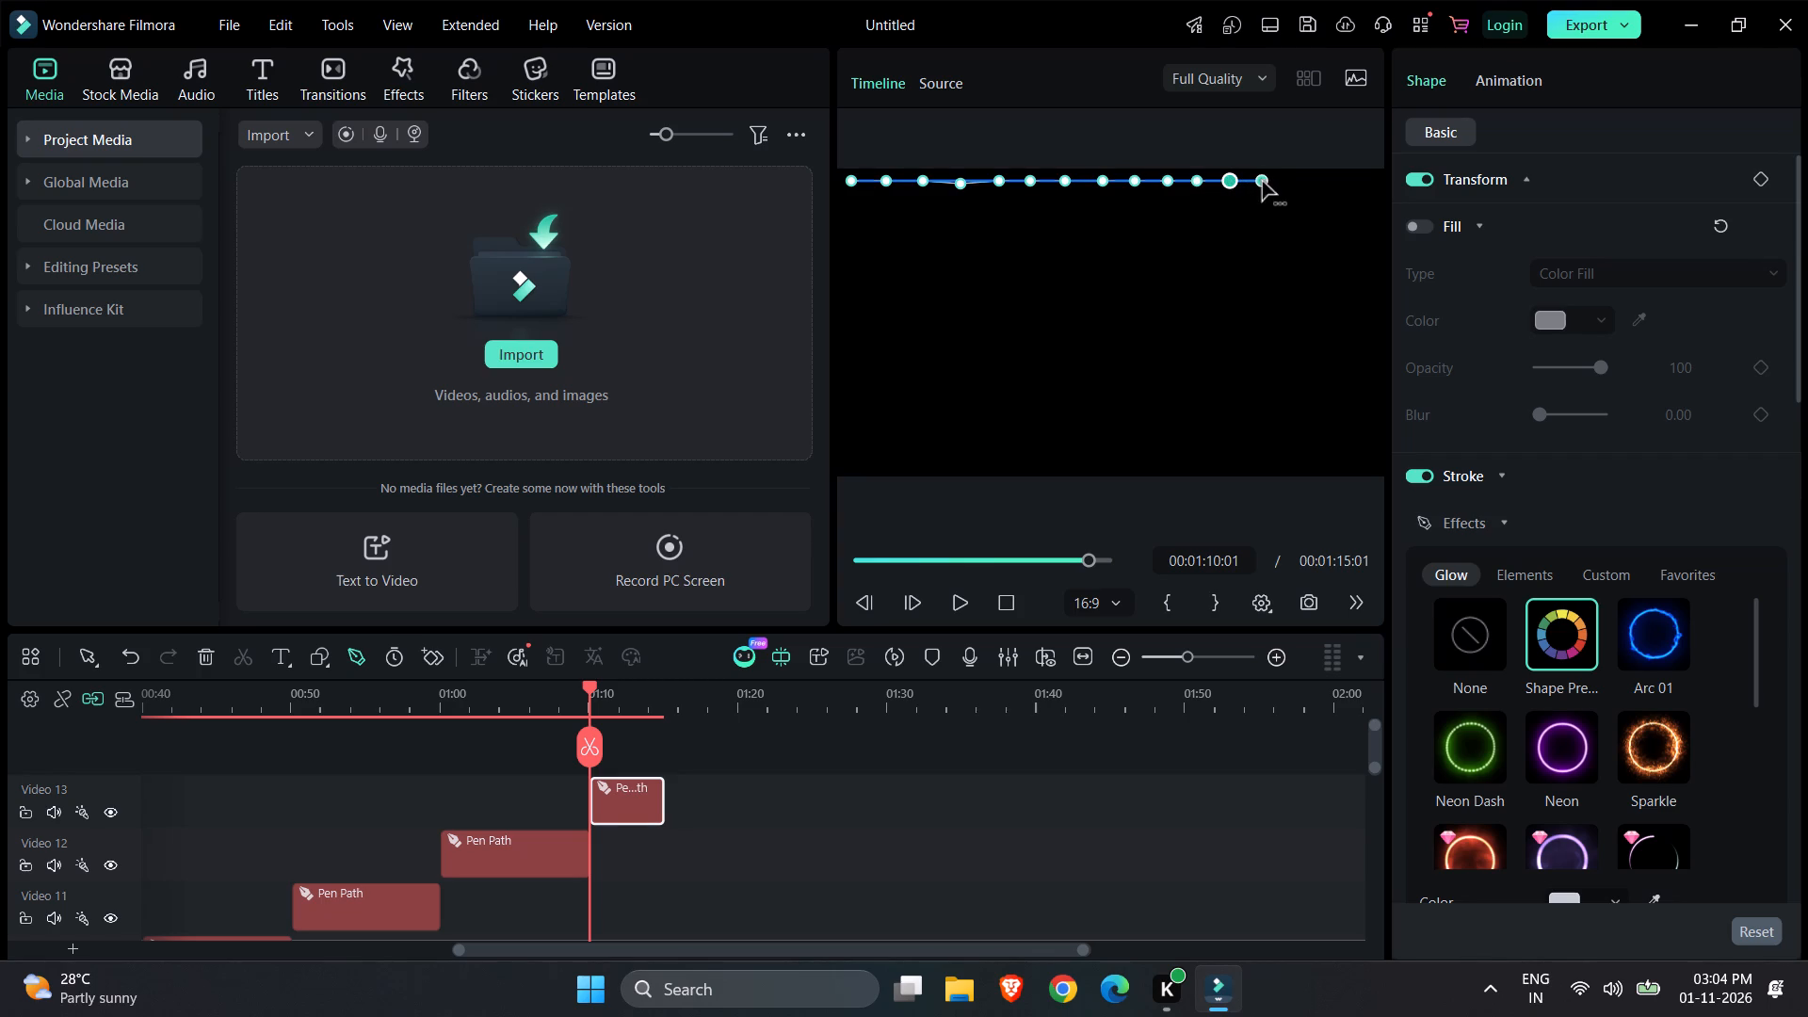
{"action": "left_click", "coordinate": [1262, 182]}
{"action": "left_click", "coordinate": [1295, 182]}
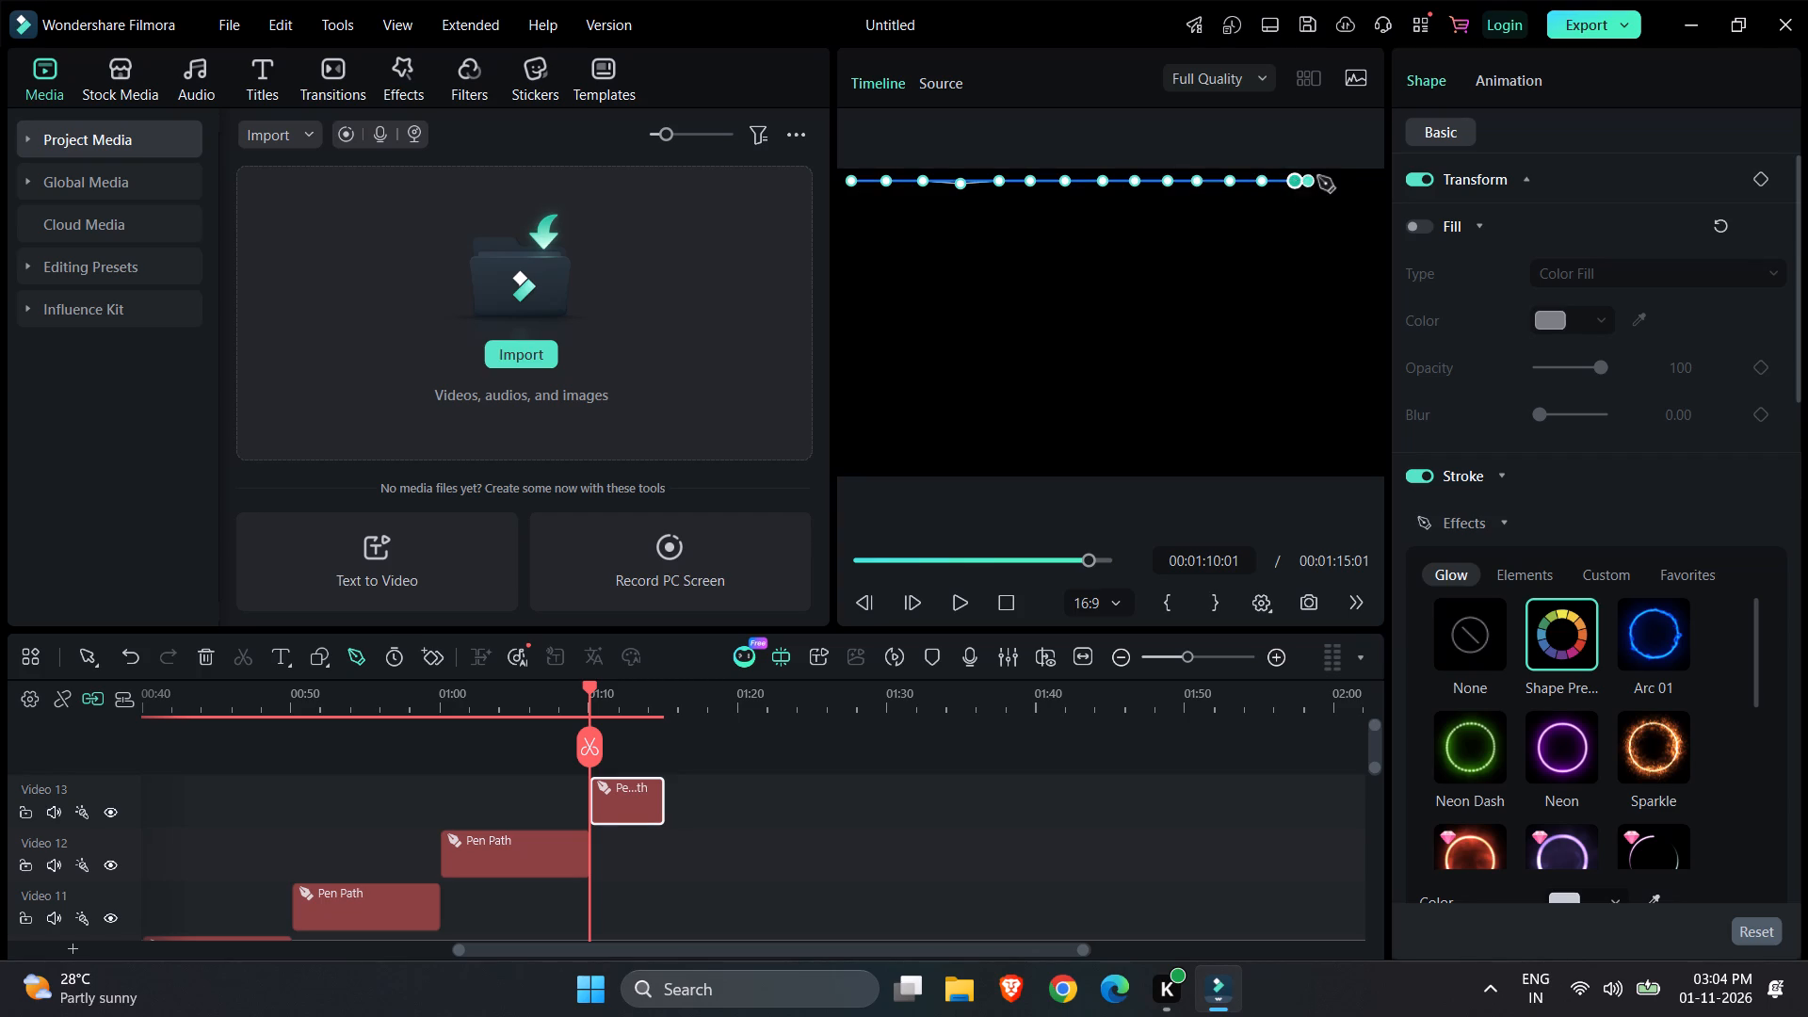
{"action": "left_click", "coordinate": [1331, 181]}
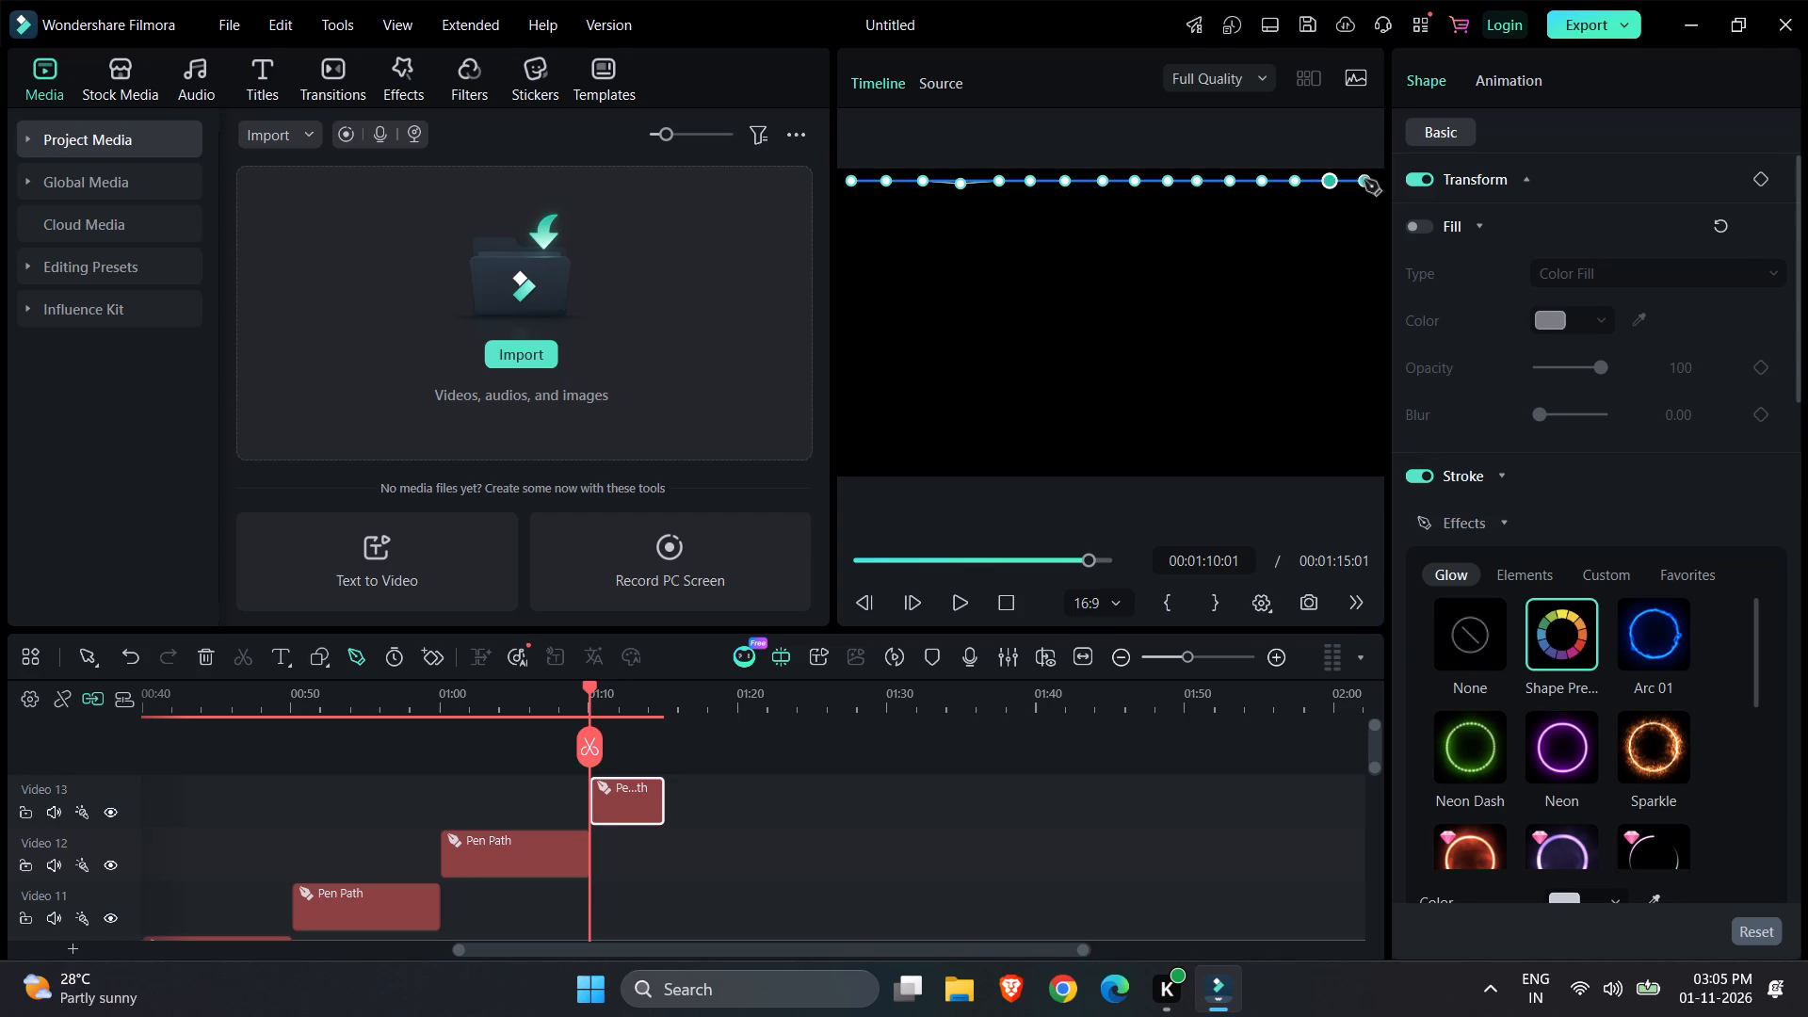
{"action": "left_click", "coordinate": [1368, 180]}
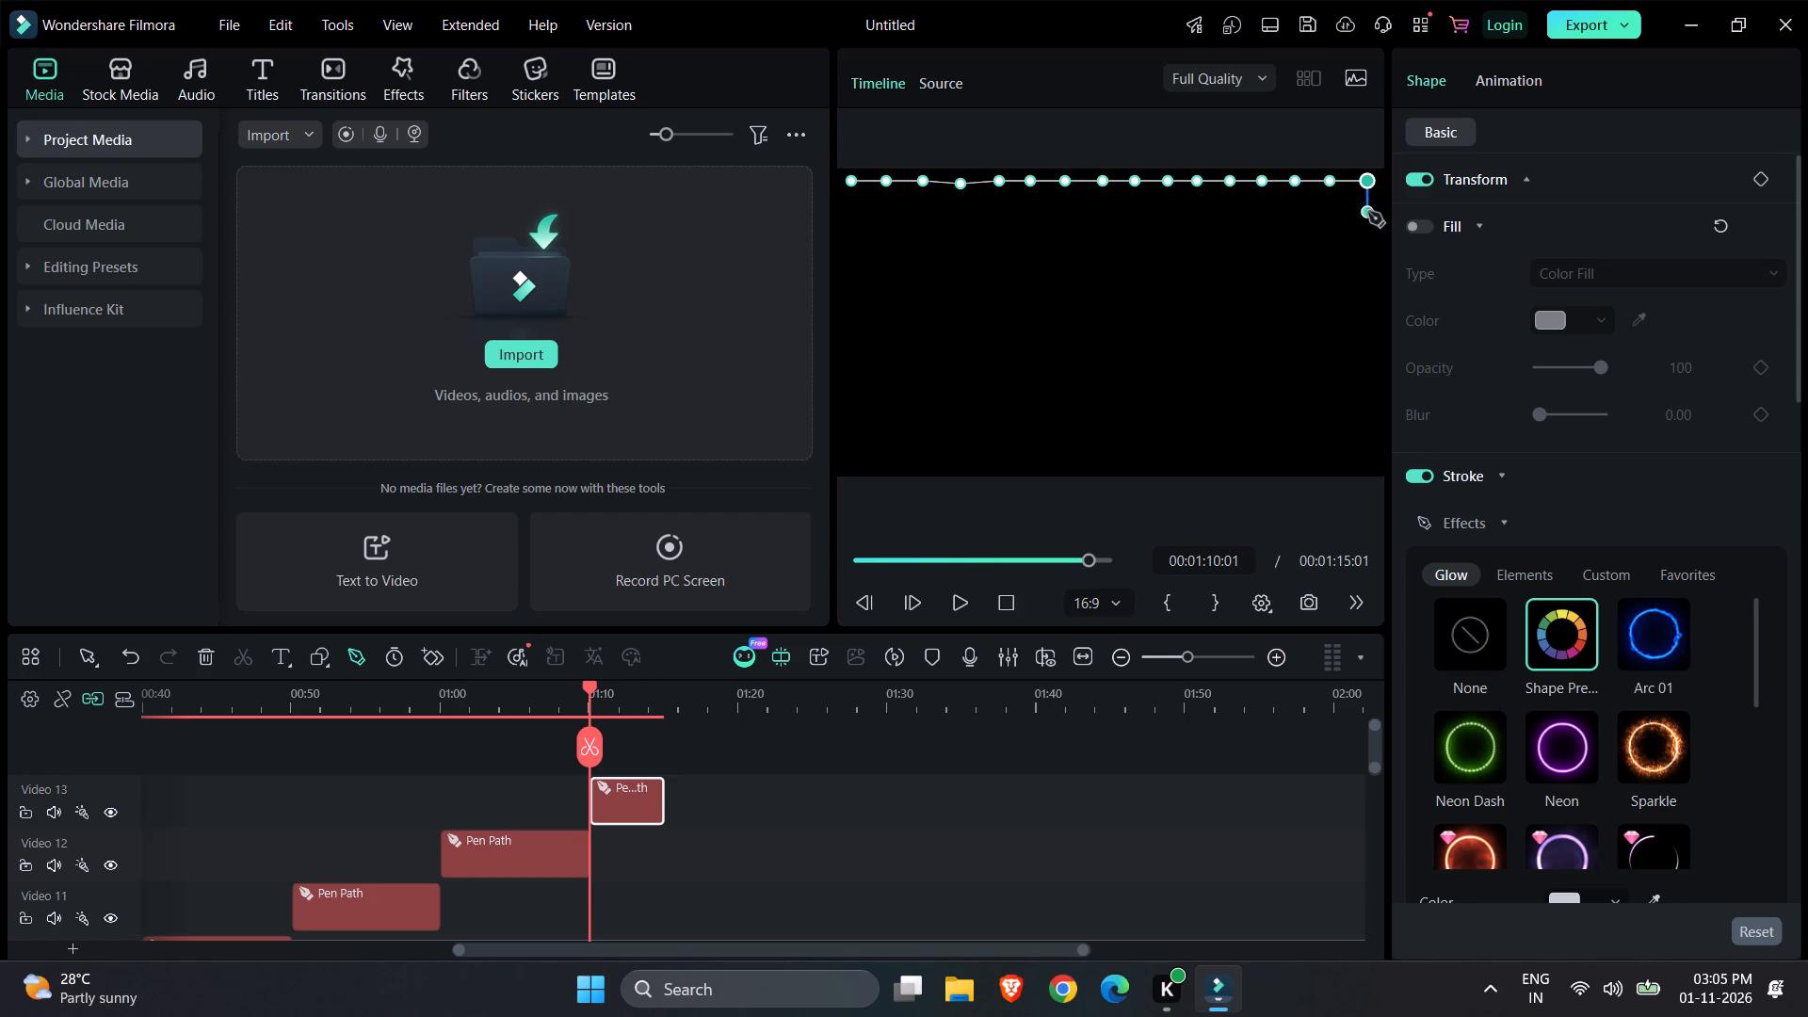
Continue the Video 13 pen path with twenty points, dropping slightly from the frame's top-right corner and running back to its left edge as a second row.
{"action": "left_click", "coordinate": [1368, 212]}
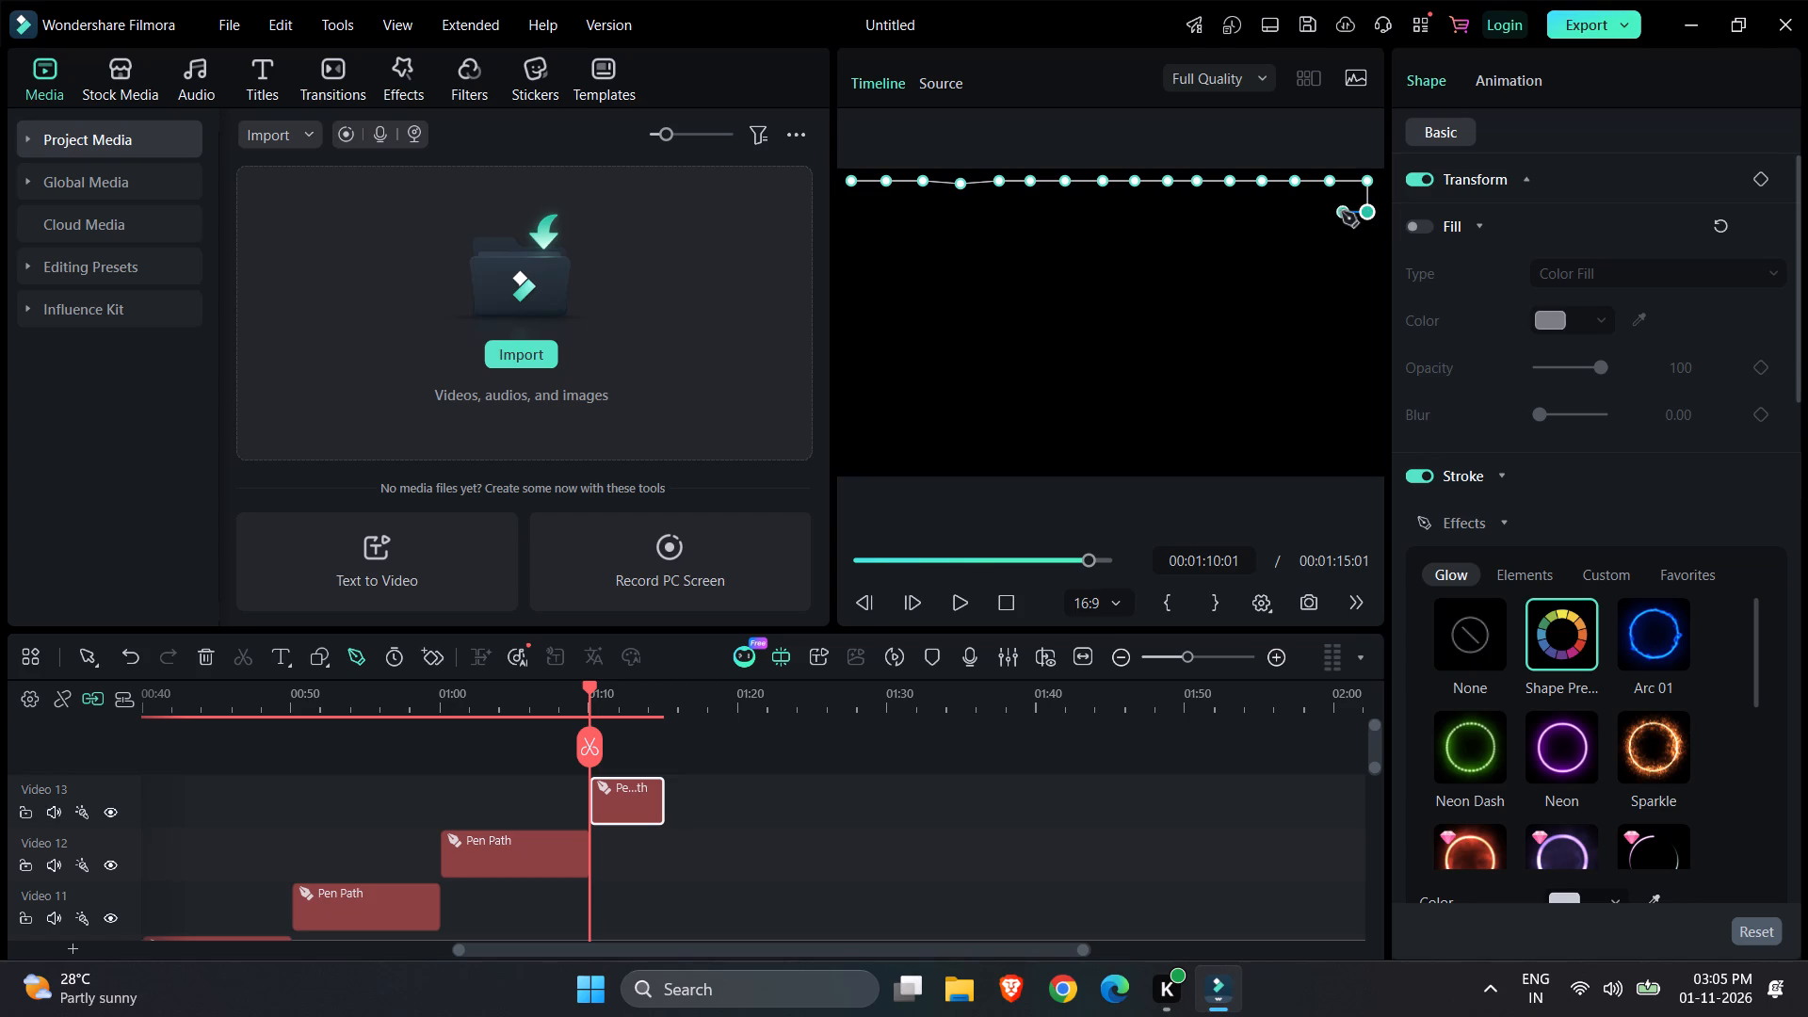
{"action": "left_click", "coordinate": [1335, 210]}
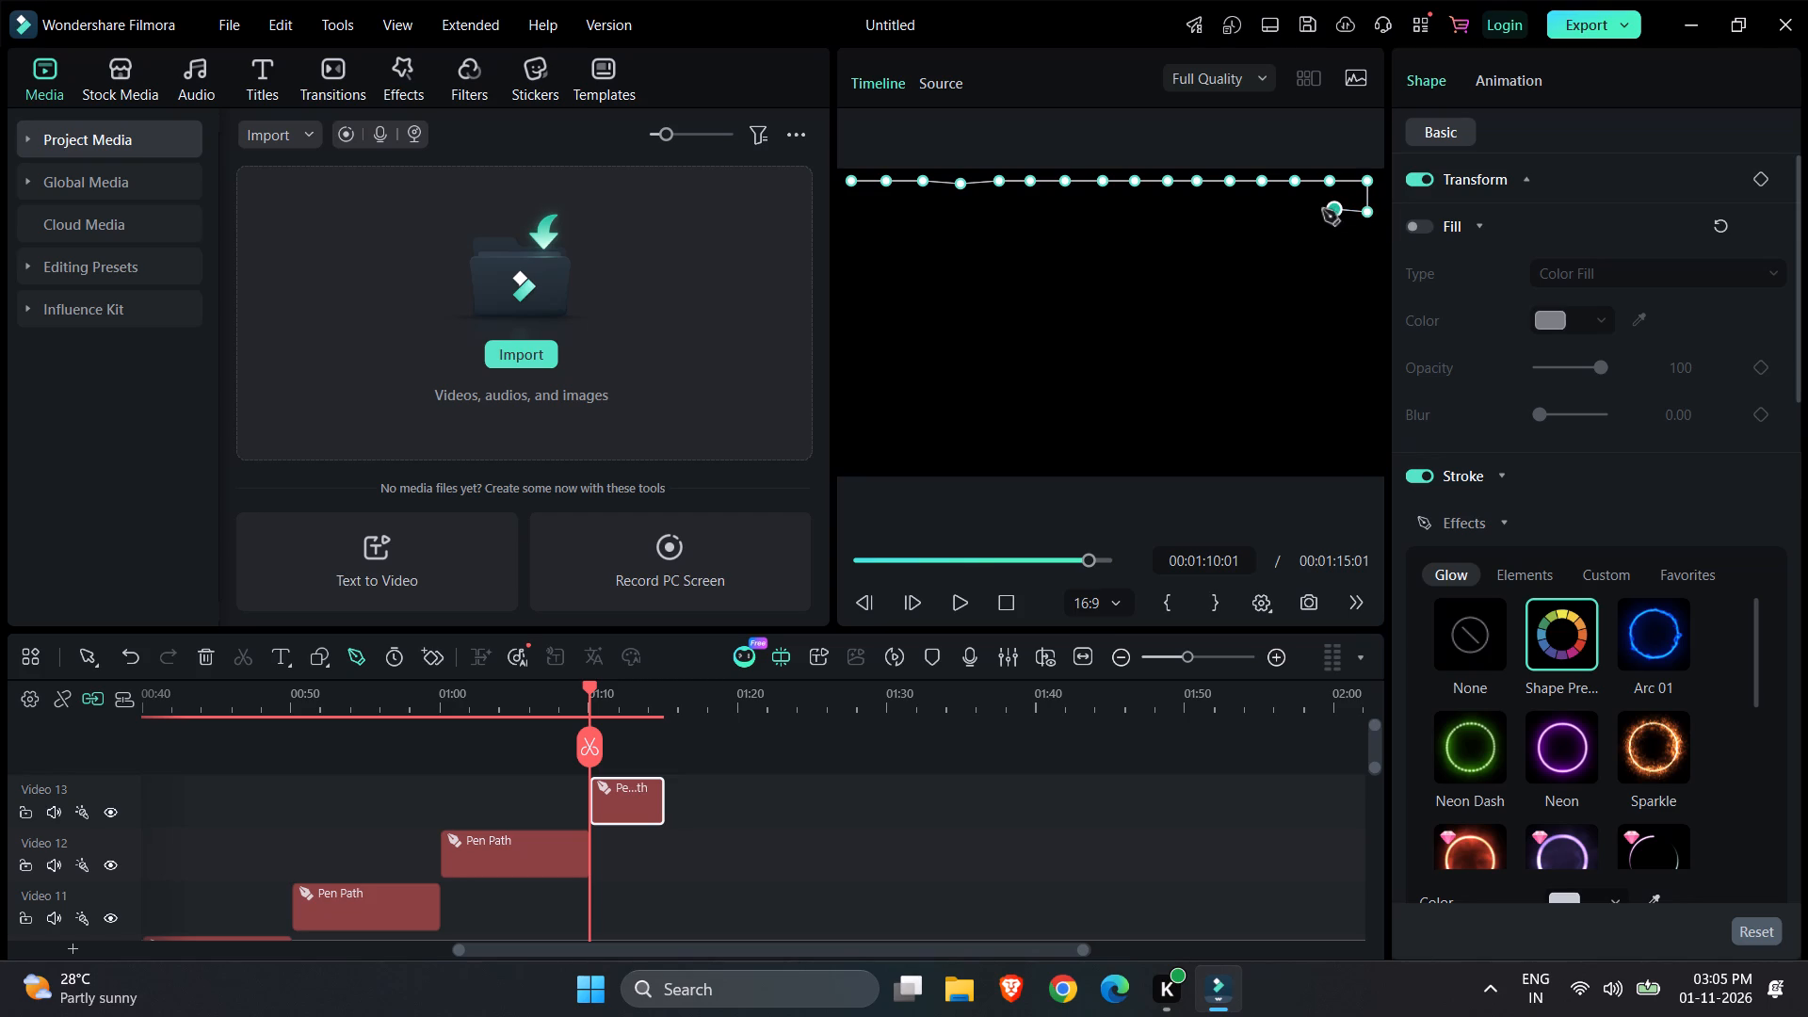
{"action": "left_click", "coordinate": [1310, 210]}
{"action": "left_click", "coordinate": [1284, 211]}
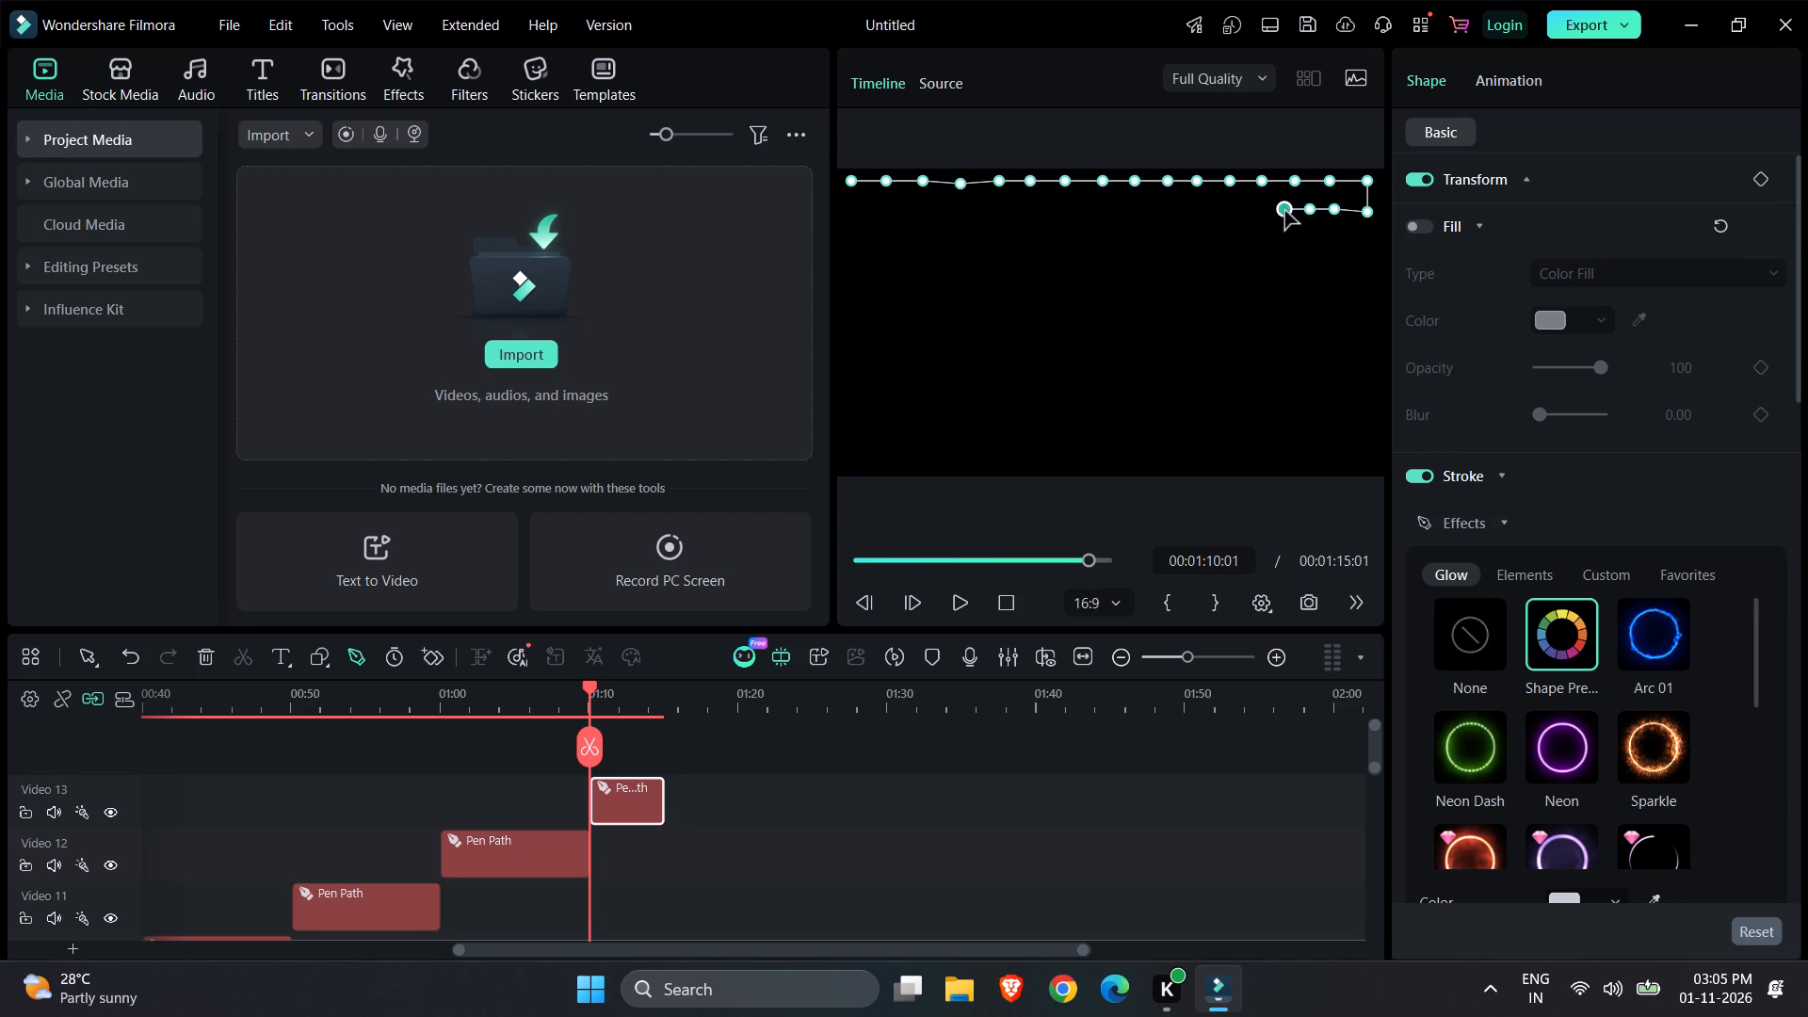
{"action": "left_click", "coordinate": [1275, 211]}
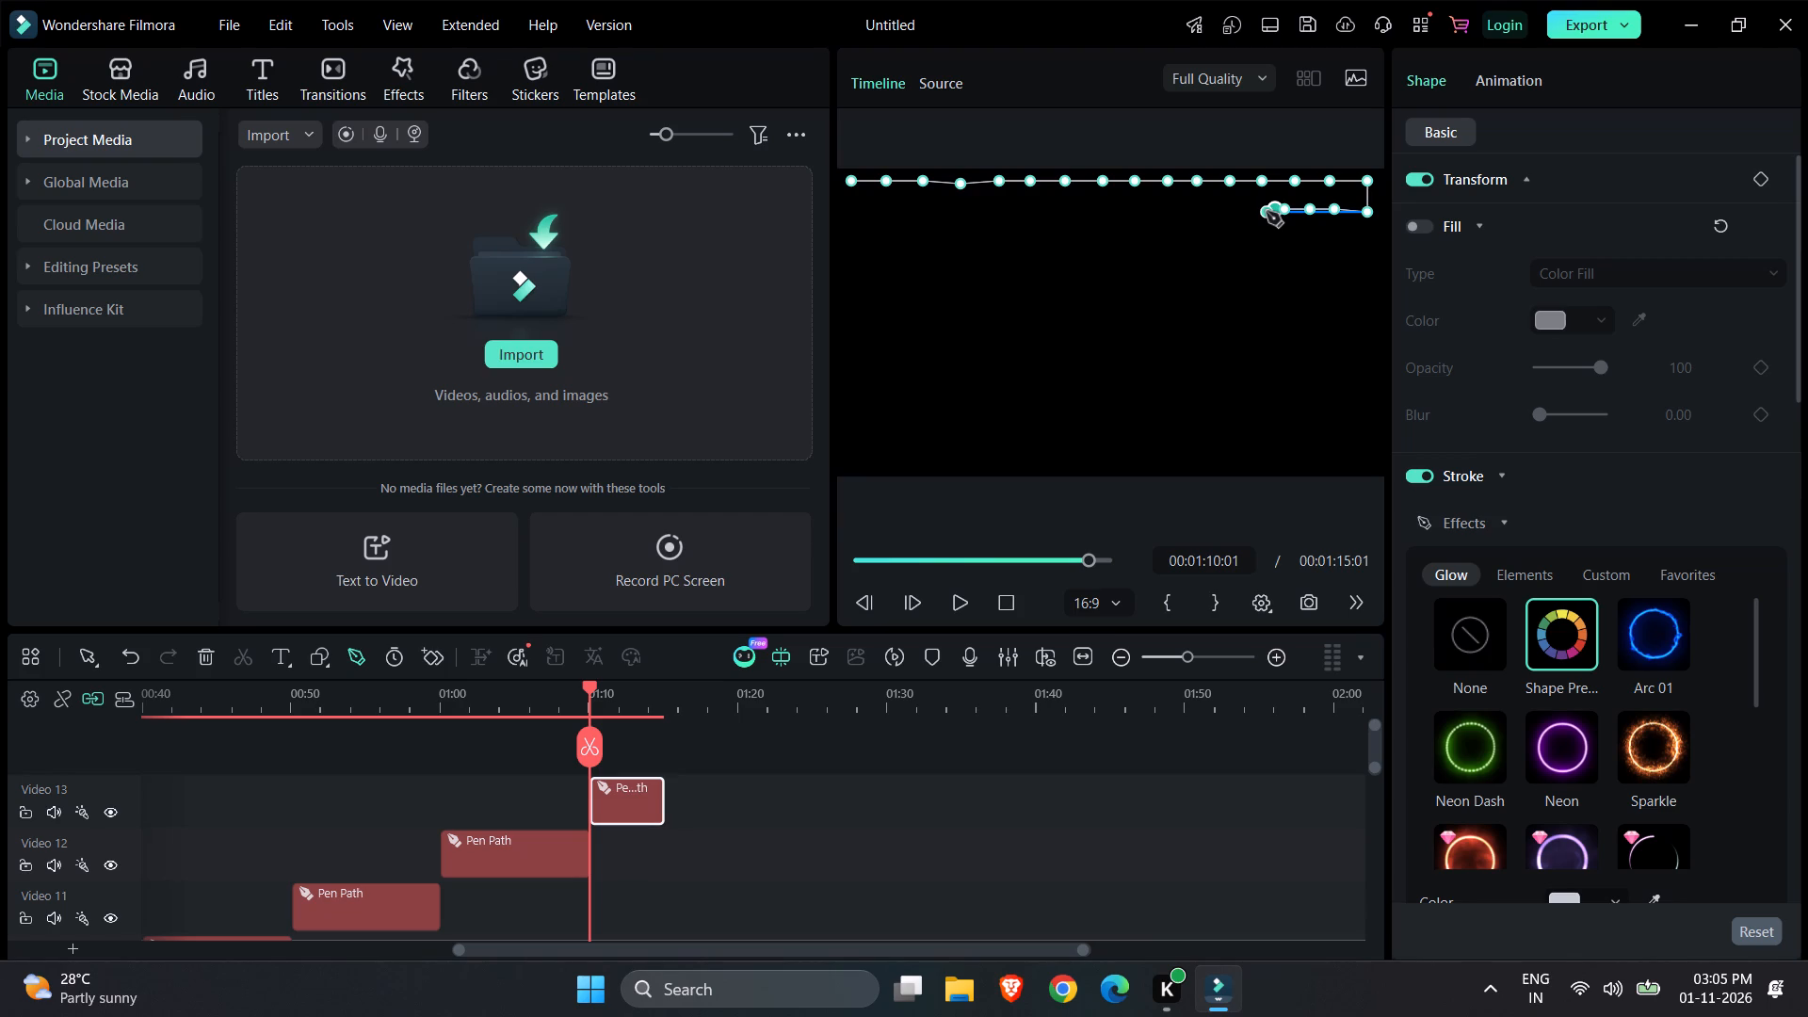
{"action": "left_click", "coordinate": [1251, 210]}
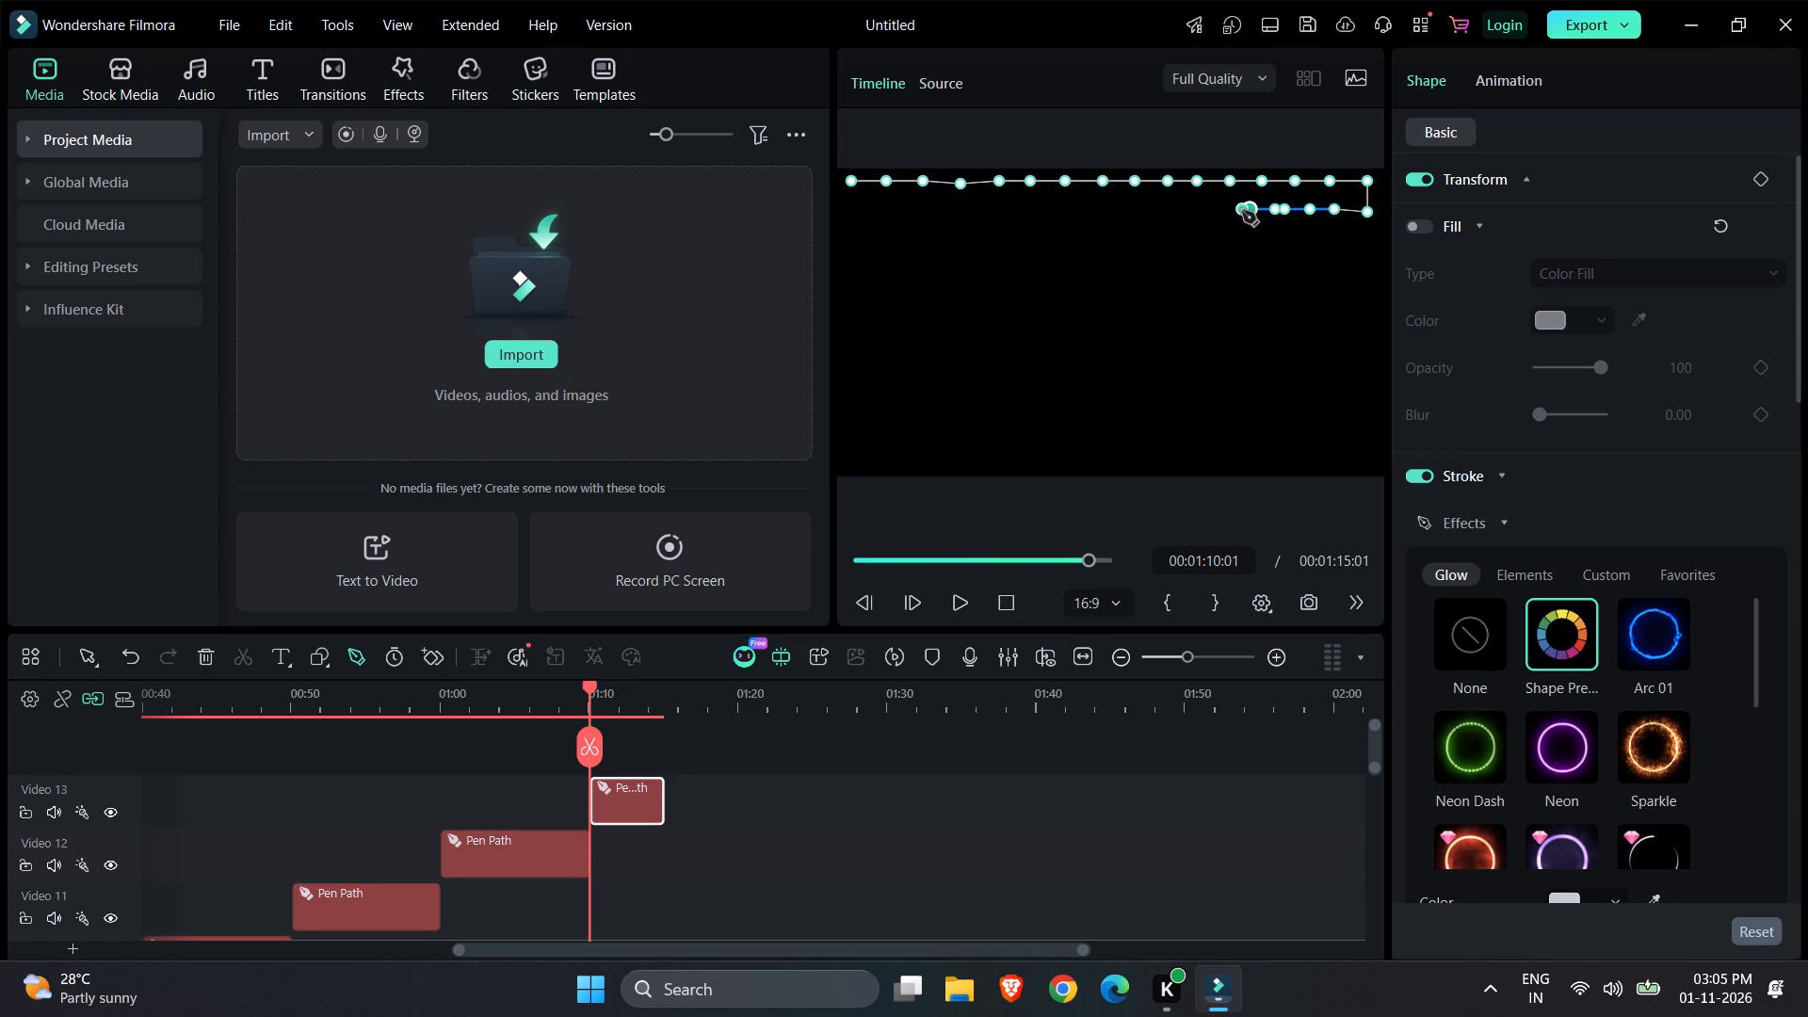
{"action": "left_click", "coordinate": [1225, 210]}
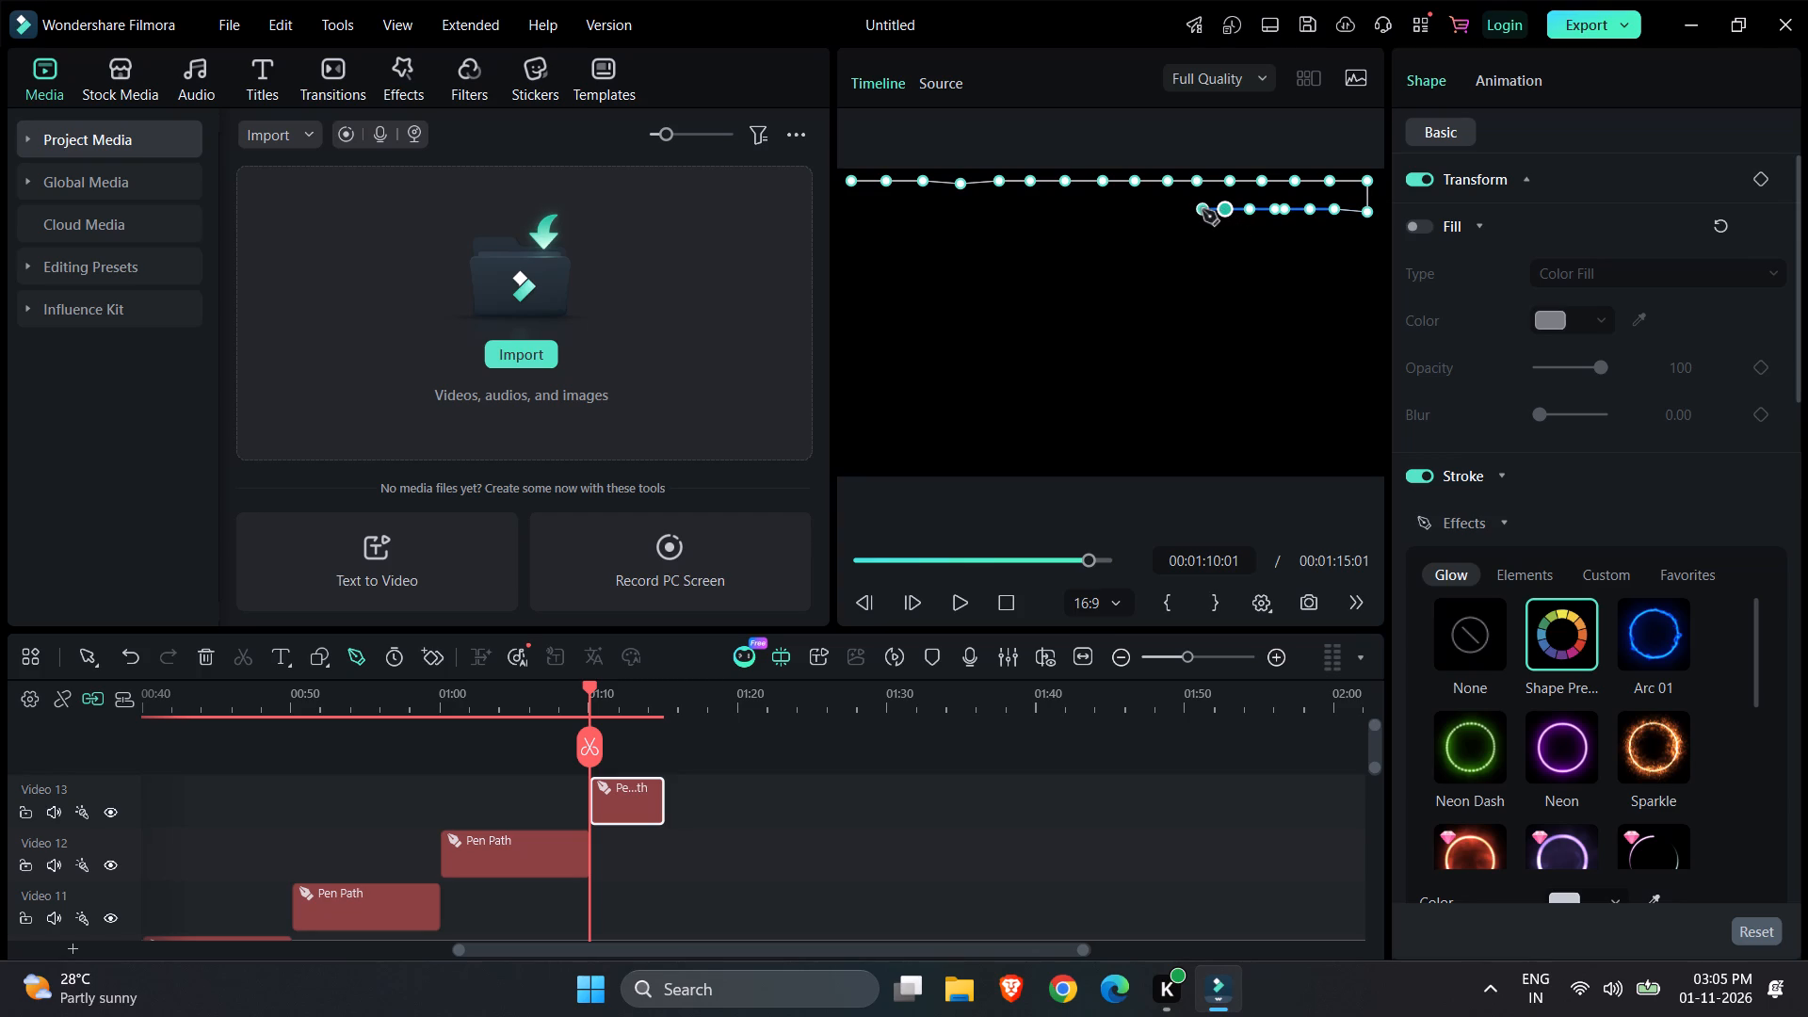
{"action": "left_click", "coordinate": [1202, 210]}
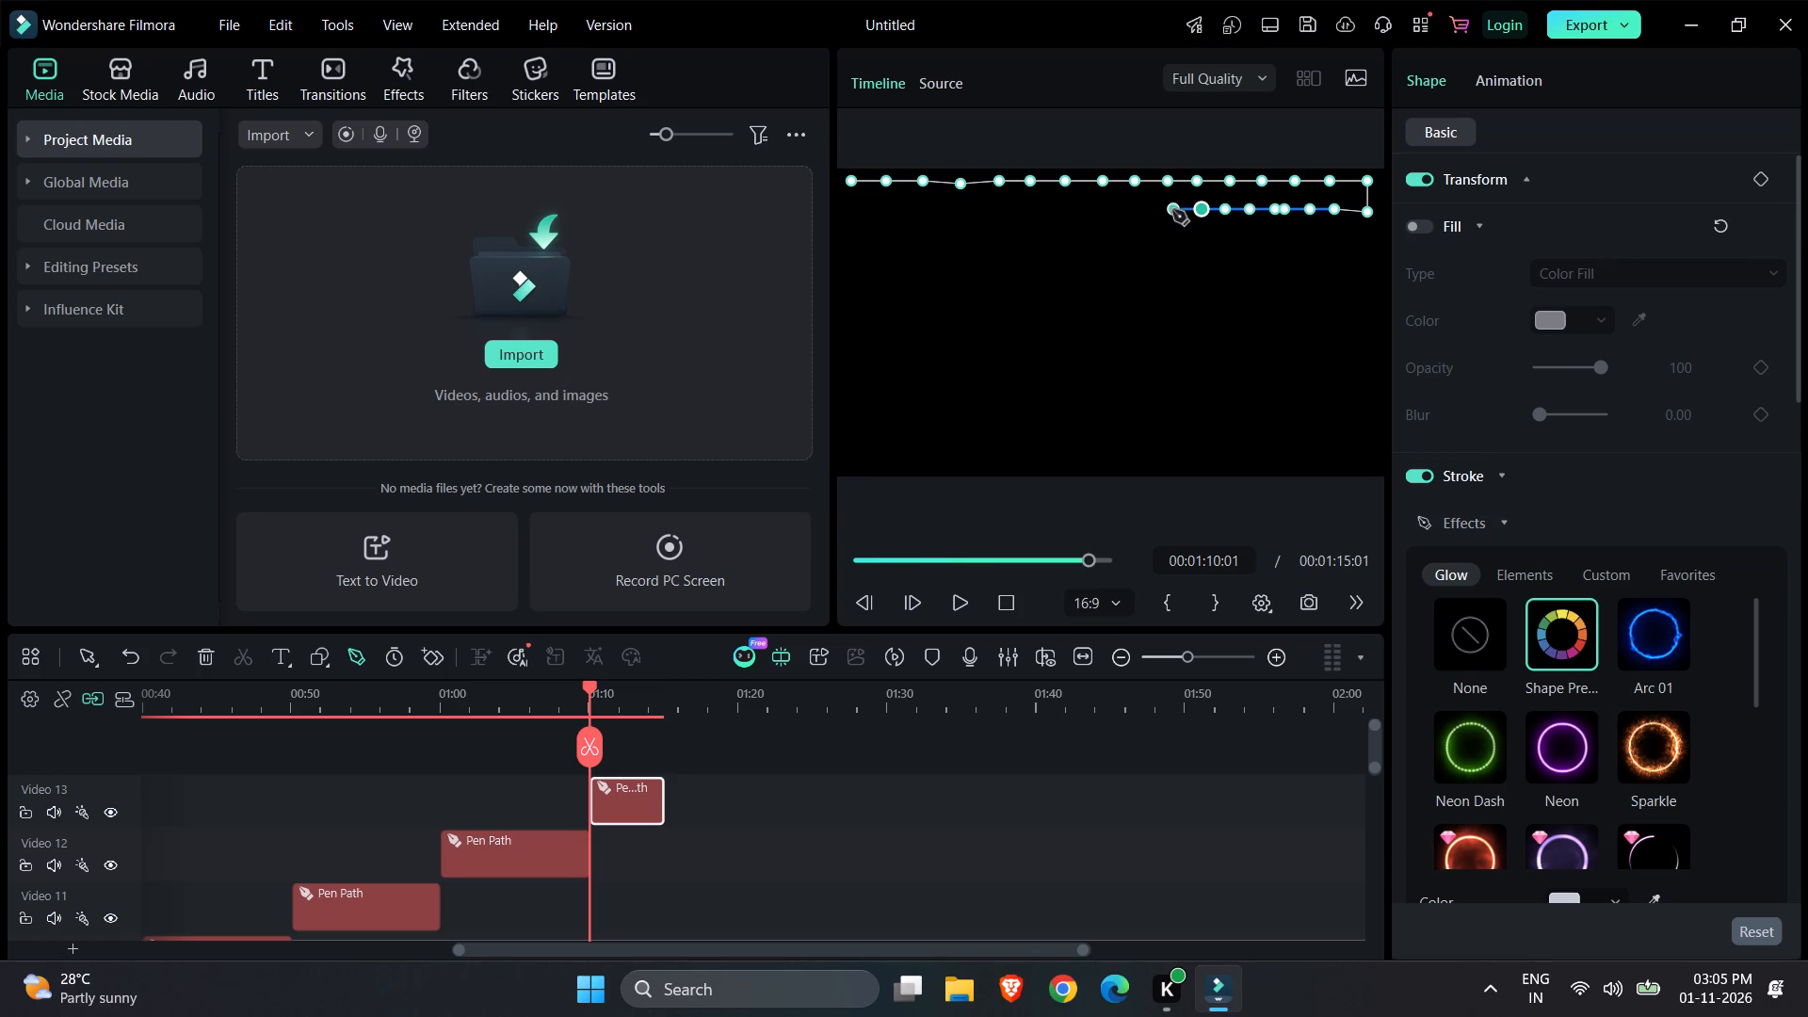
{"action": "left_click", "coordinate": [1171, 210]}
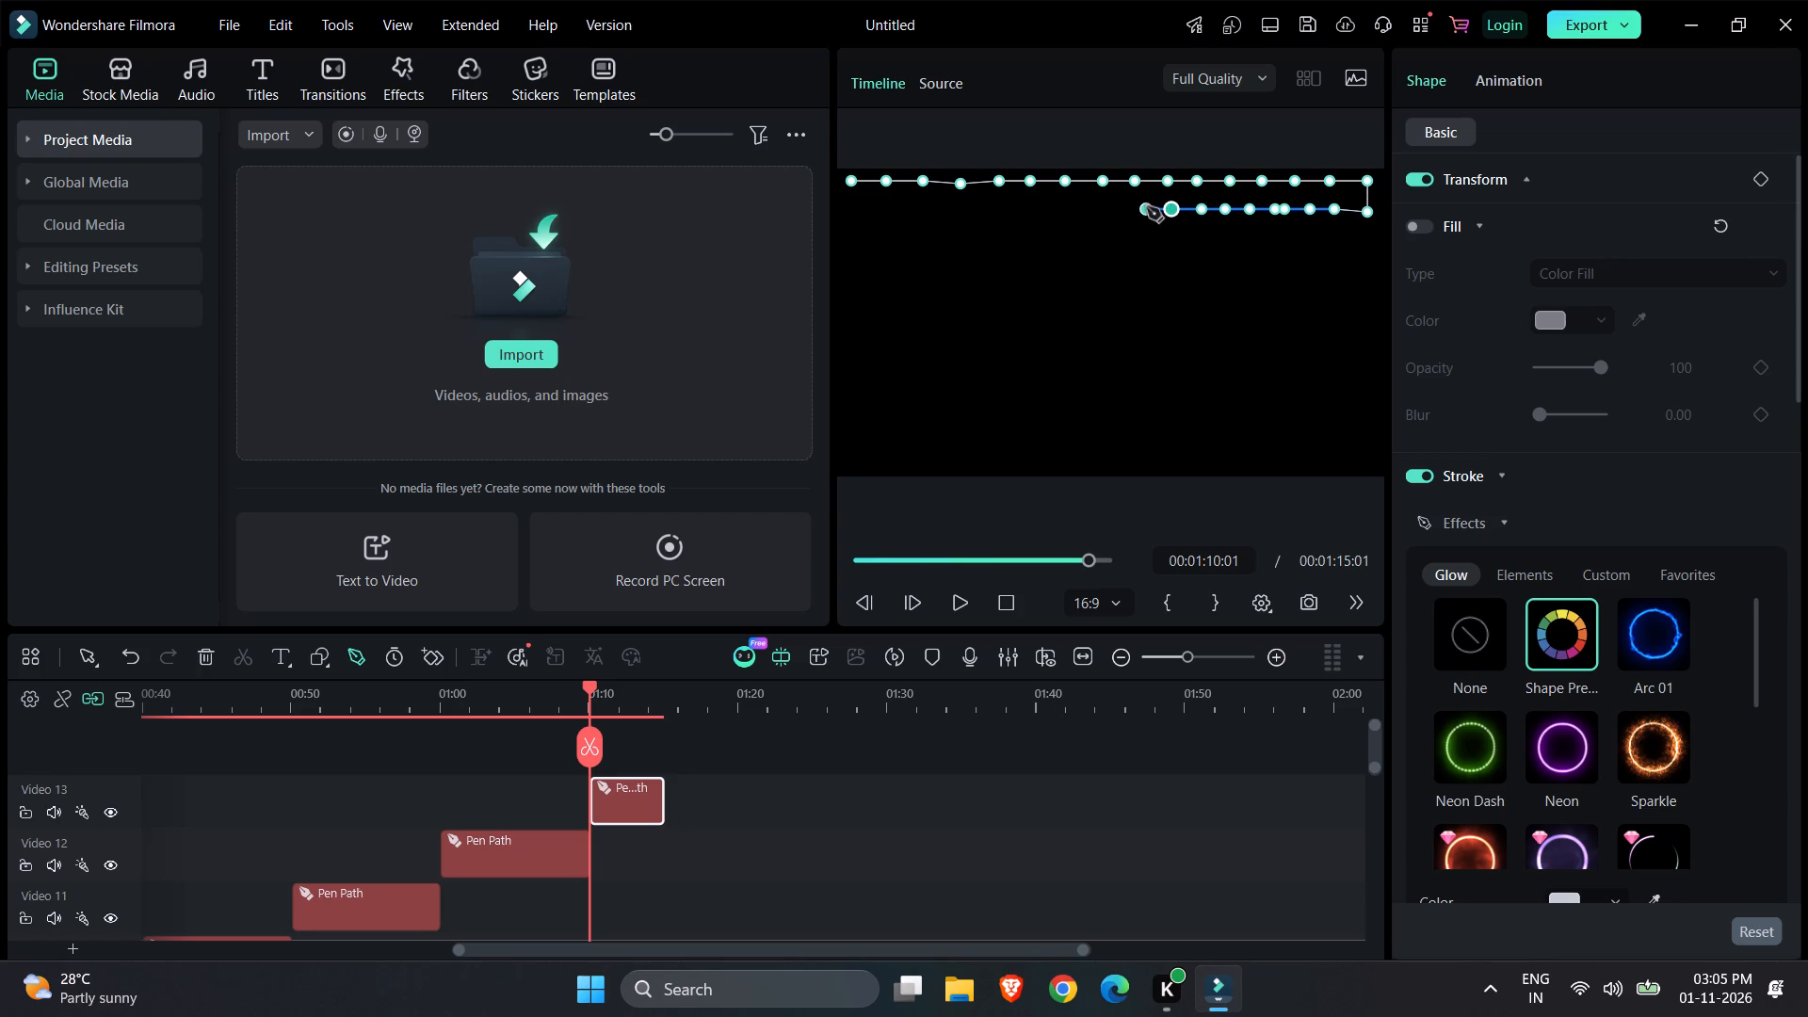
{"action": "left_click", "coordinate": [1148, 207]}
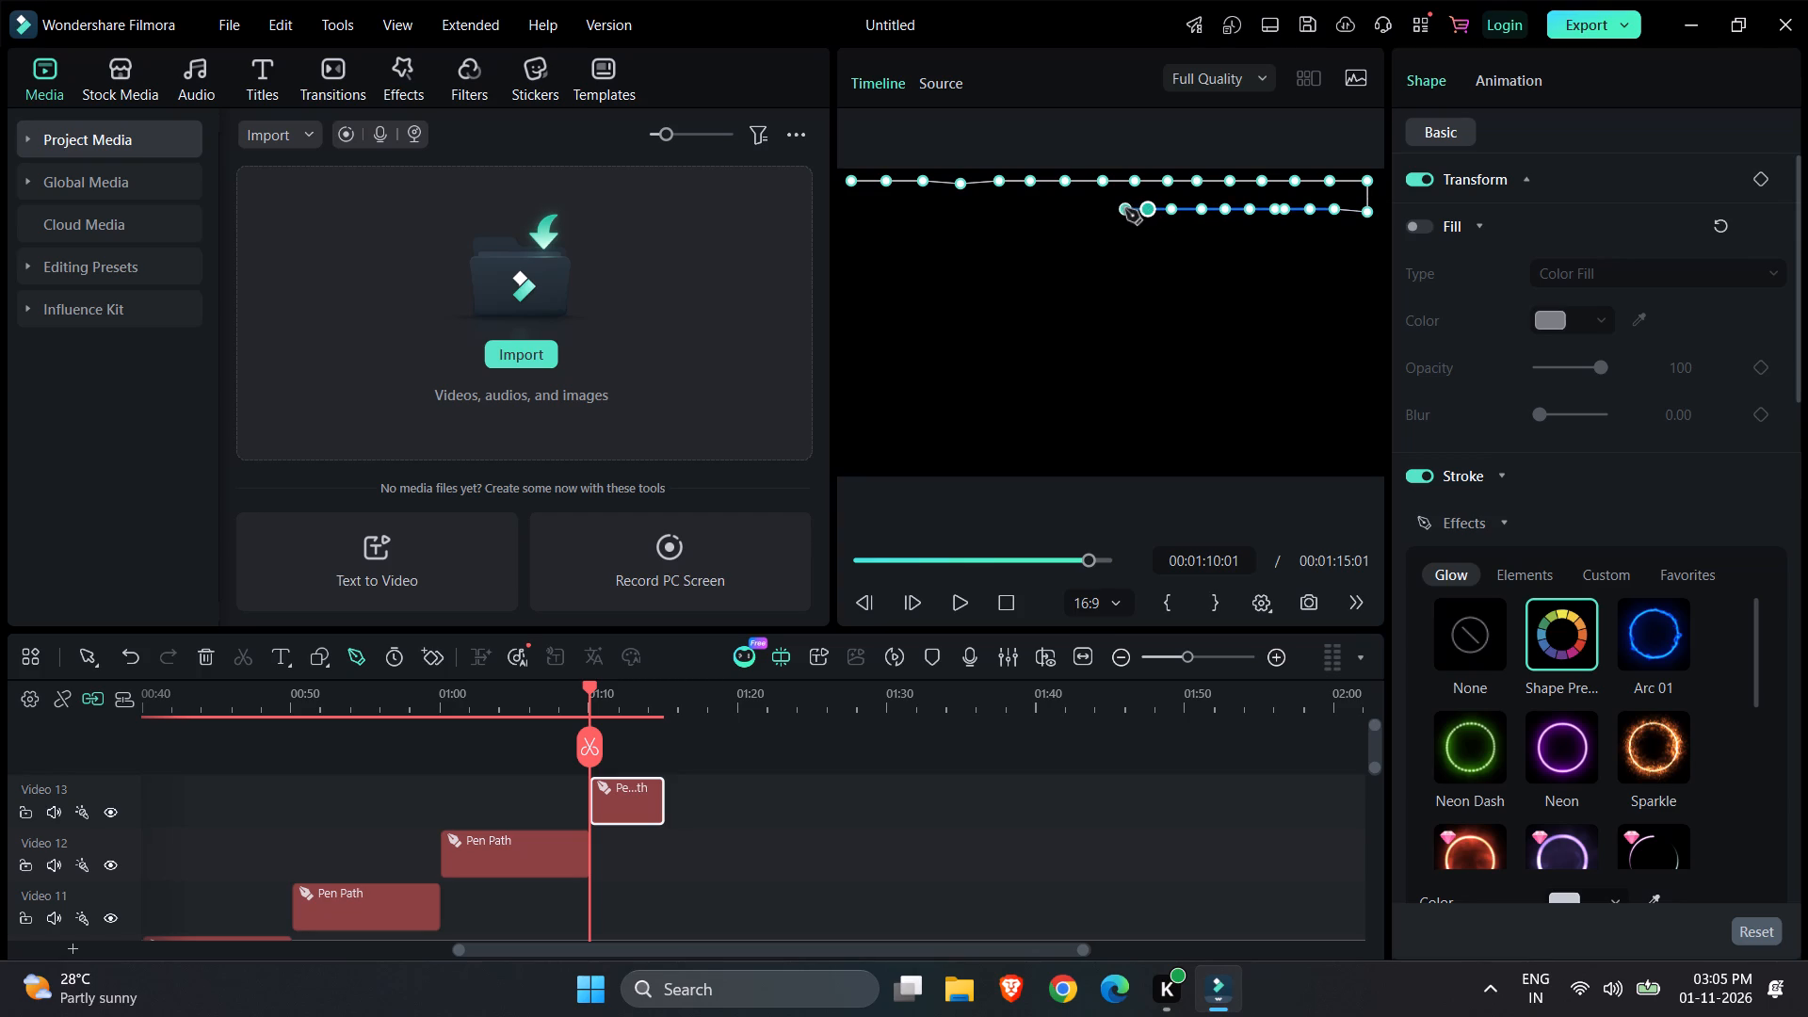
{"action": "left_click", "coordinate": [1125, 209]}
{"action": "left_click", "coordinate": [1098, 209]}
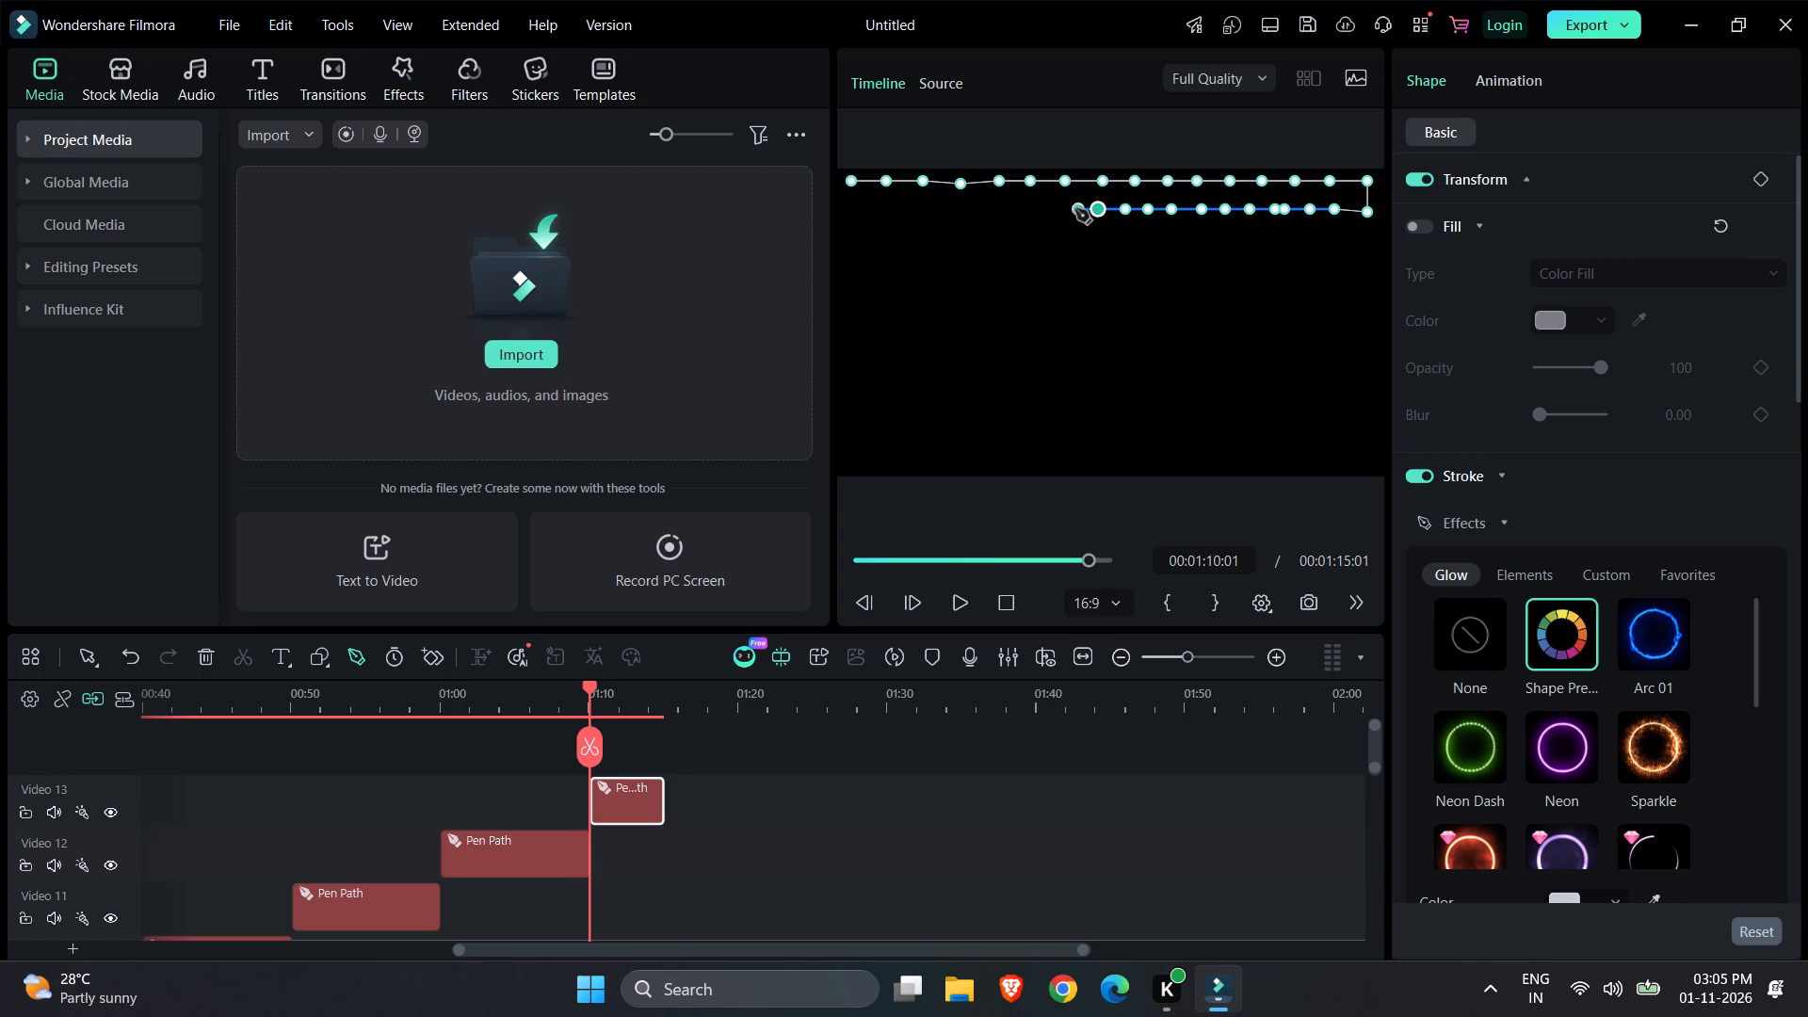
{"action": "left_click", "coordinate": [1073, 209]}
{"action": "left_click", "coordinate": [1048, 209]}
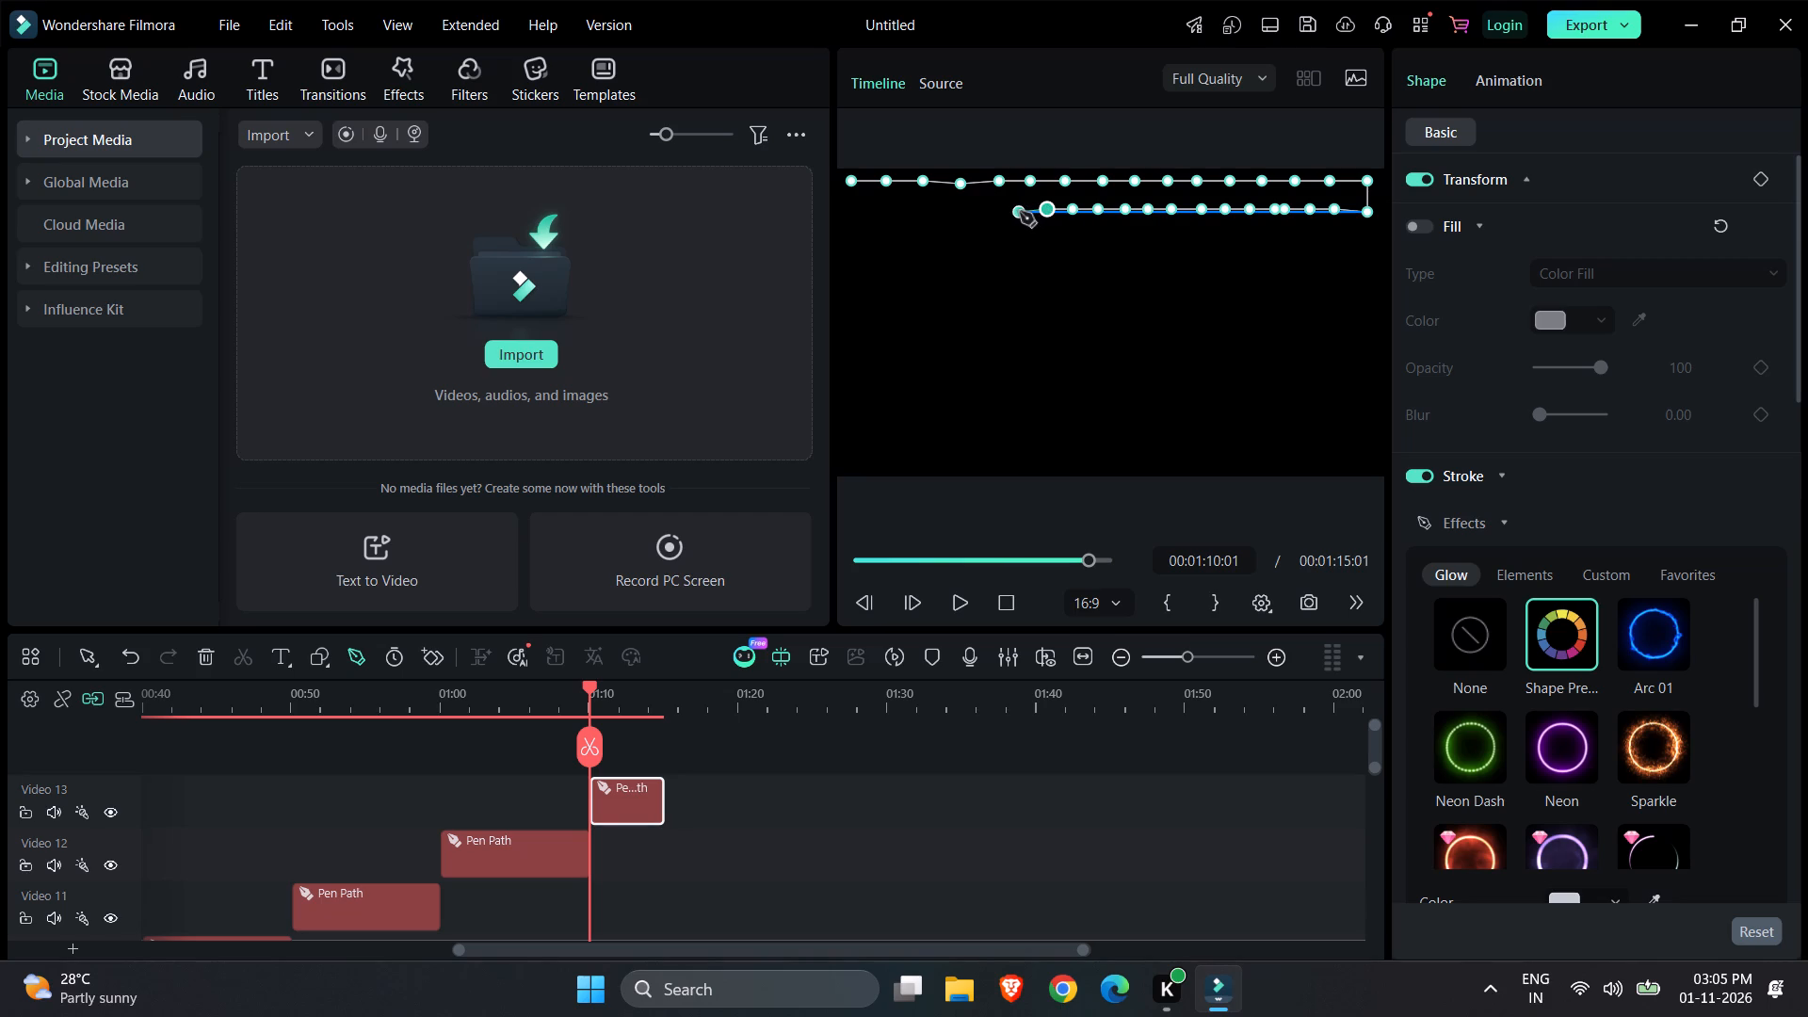
{"action": "left_click", "coordinate": [1020, 212]}
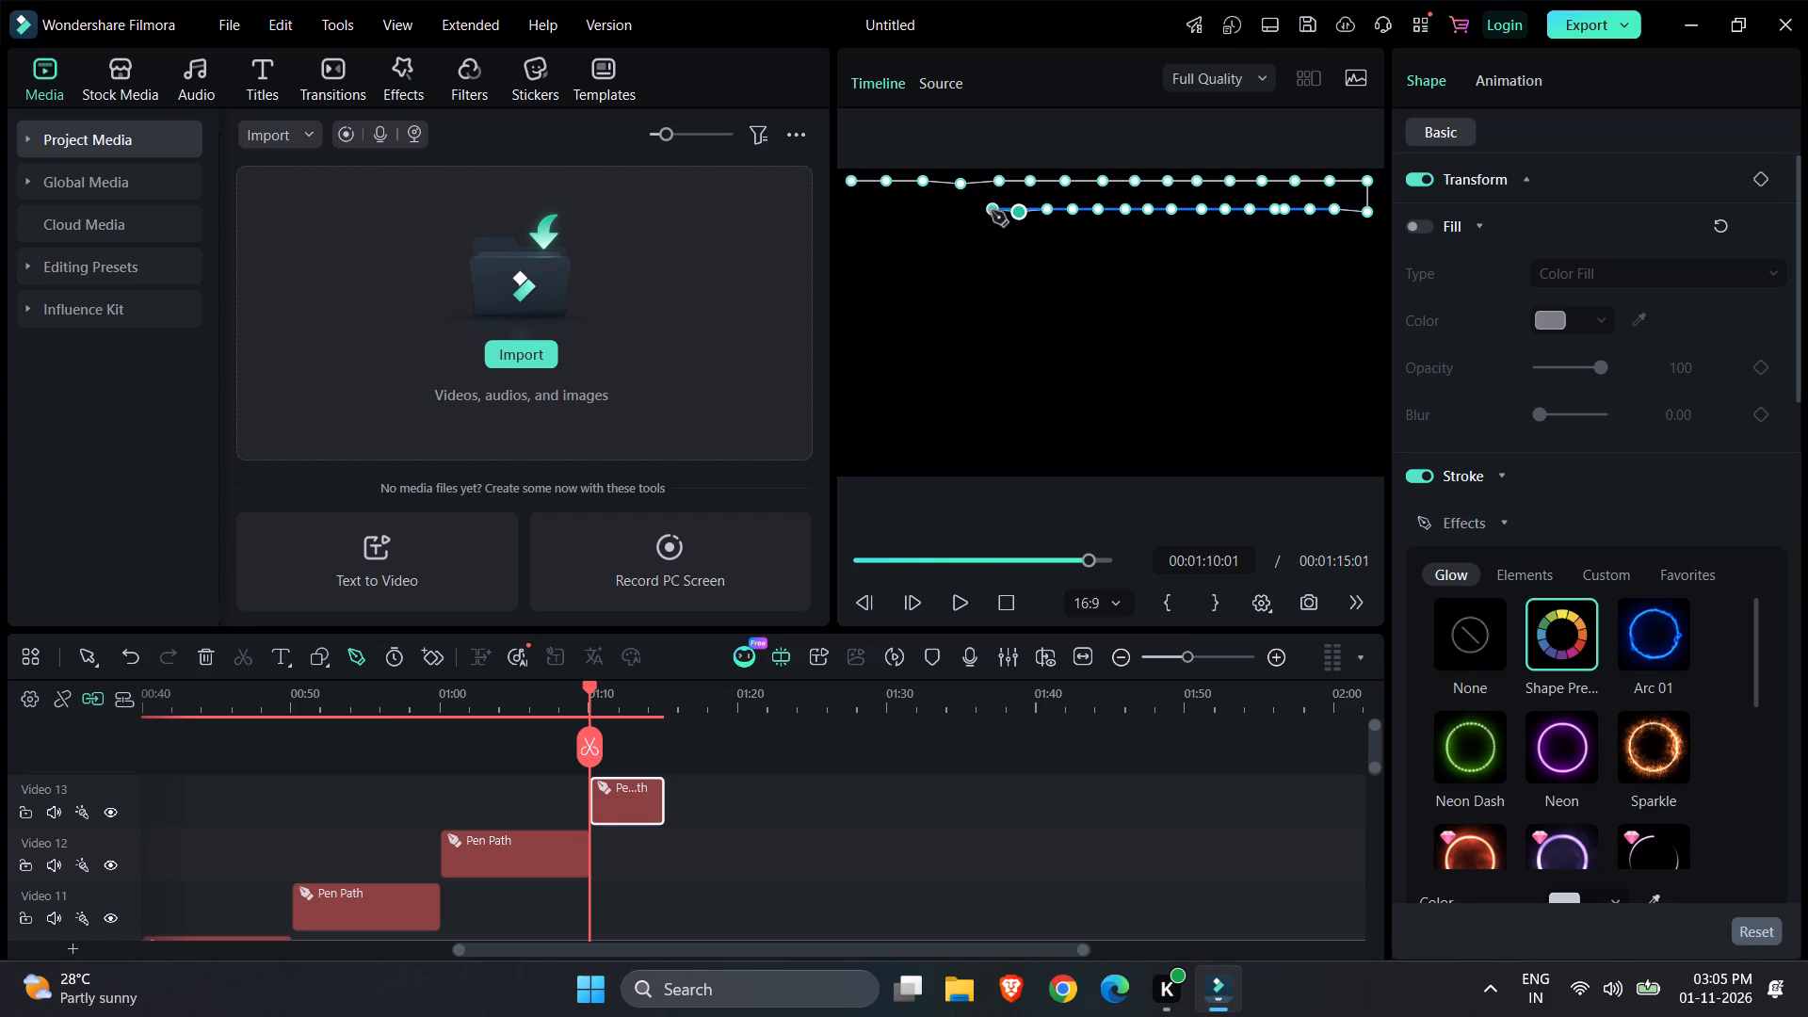
{"action": "left_click", "coordinate": [991, 209]}
{"action": "left_click", "coordinate": [962, 209]}
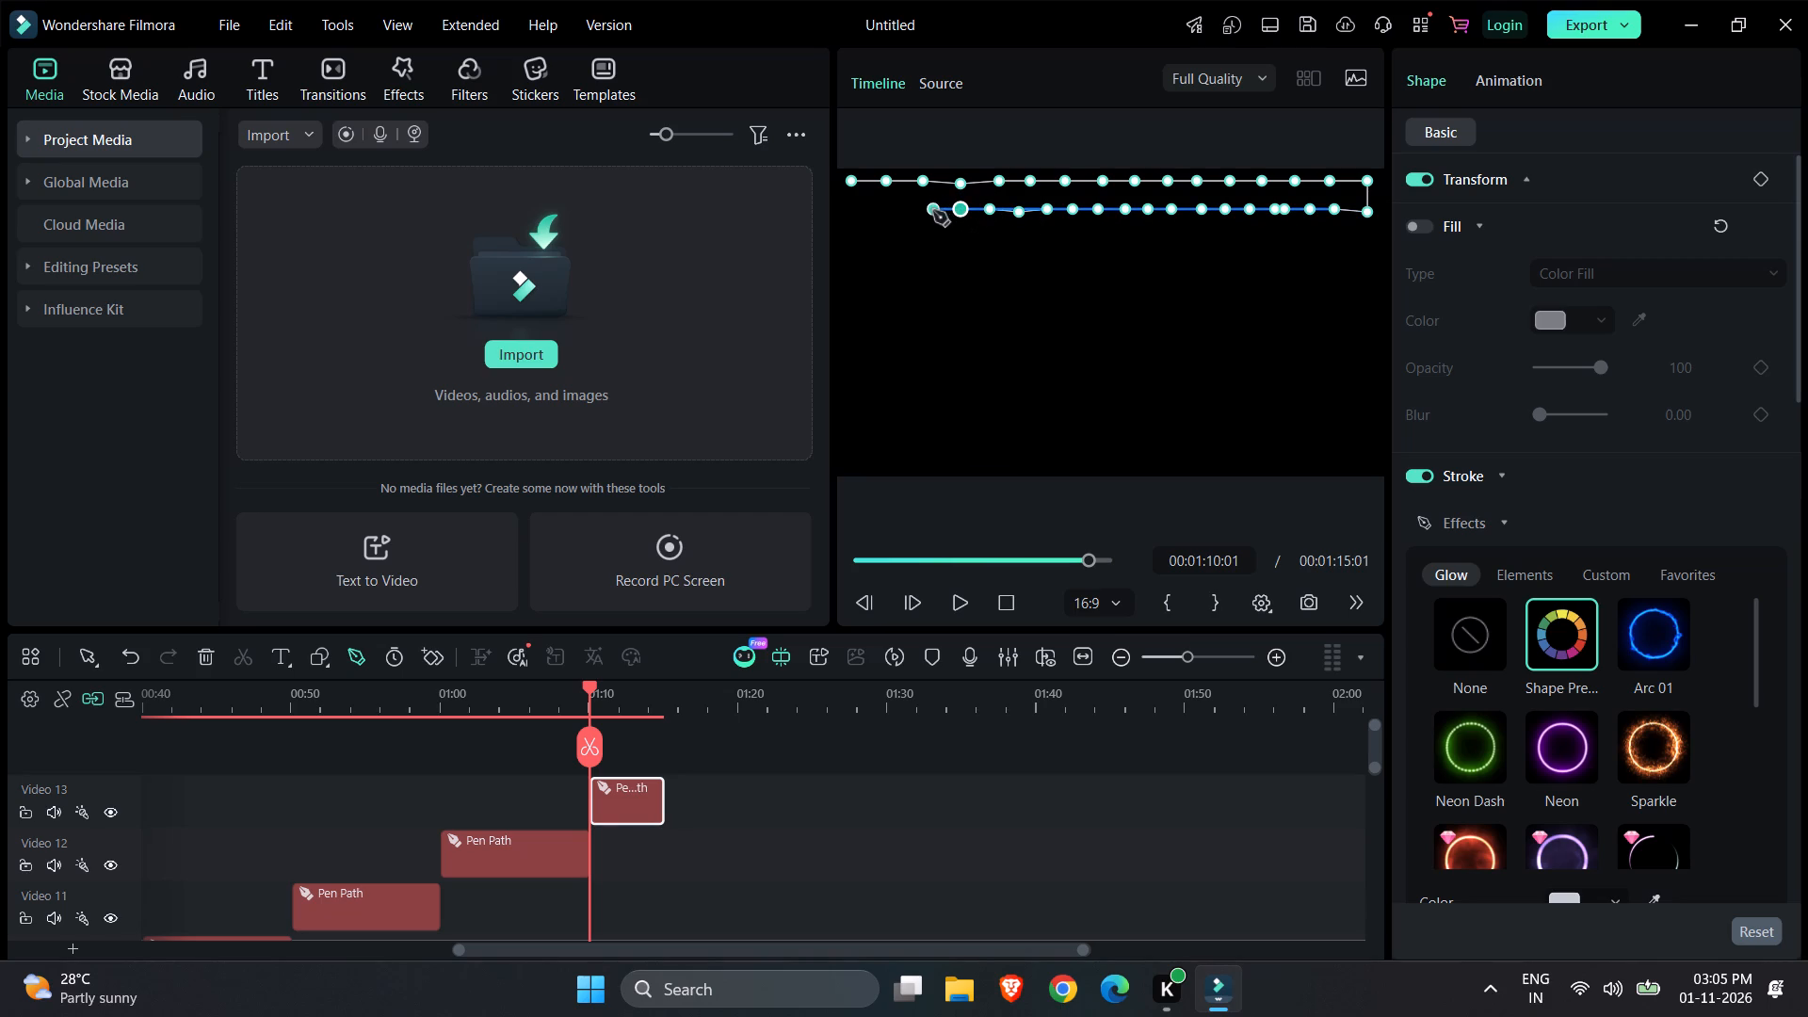
{"action": "left_click", "coordinate": [933, 211]}
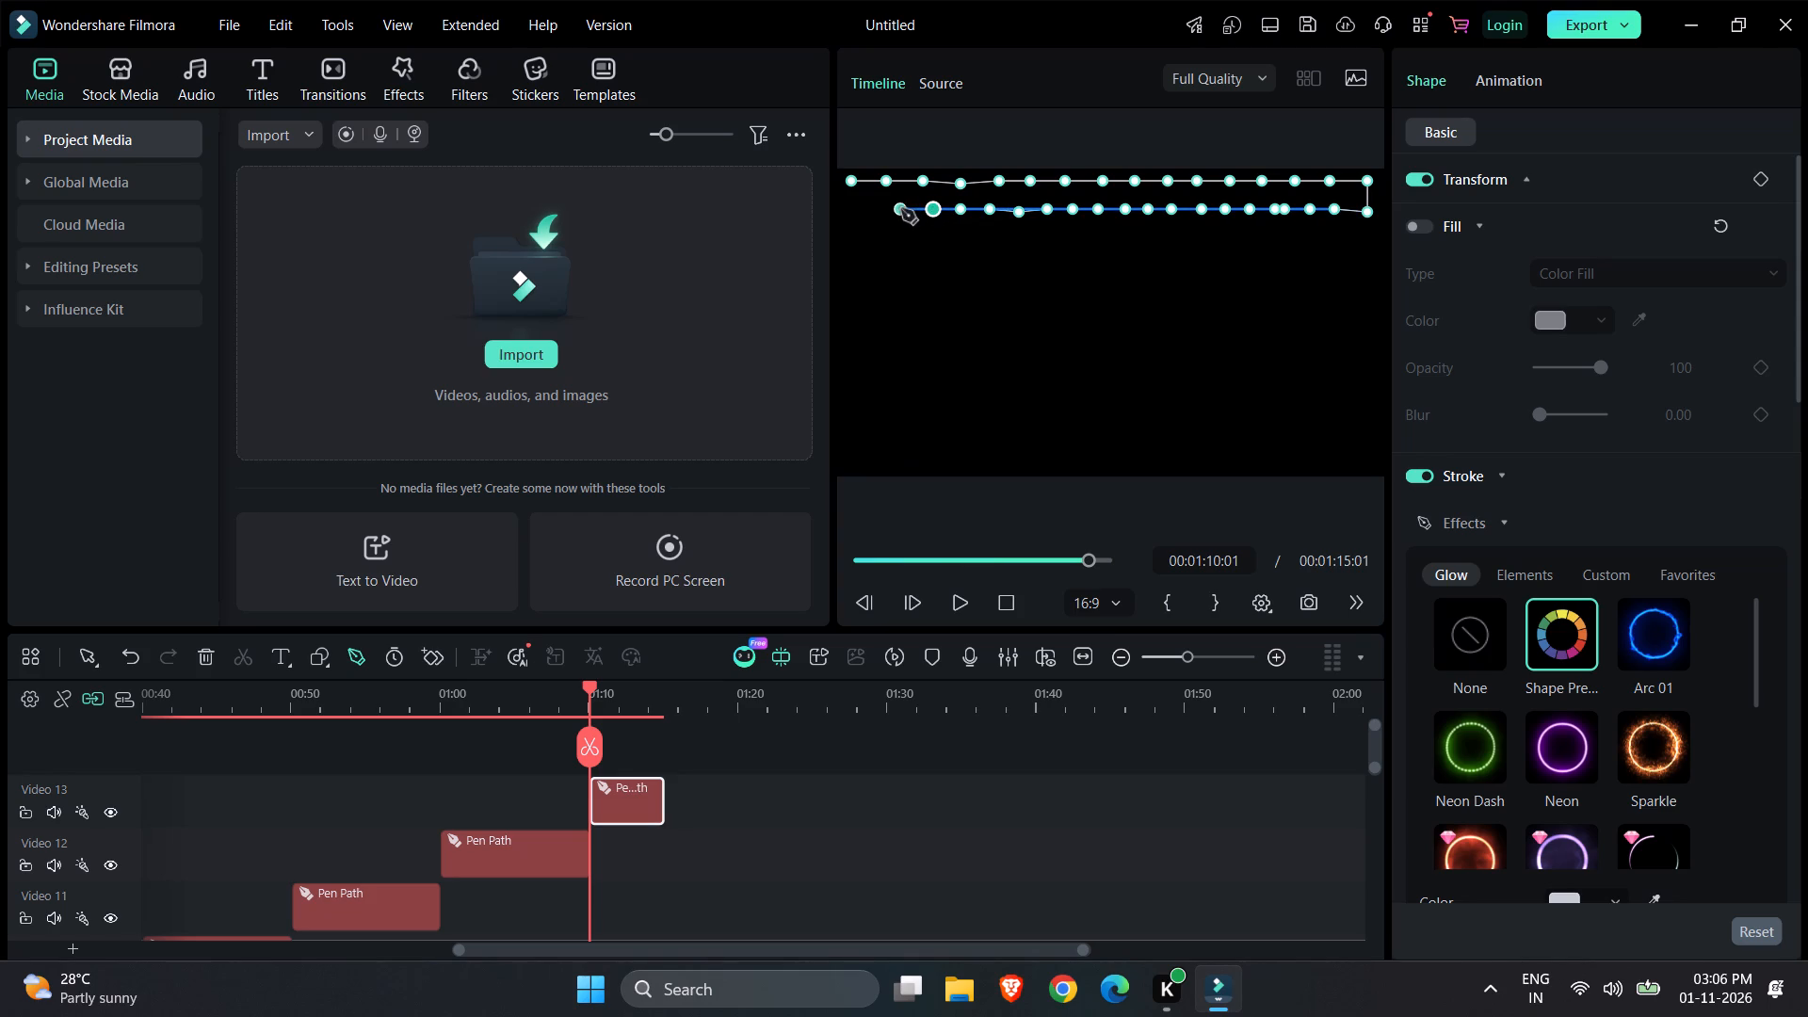
{"action": "left_click", "coordinate": [901, 209]}
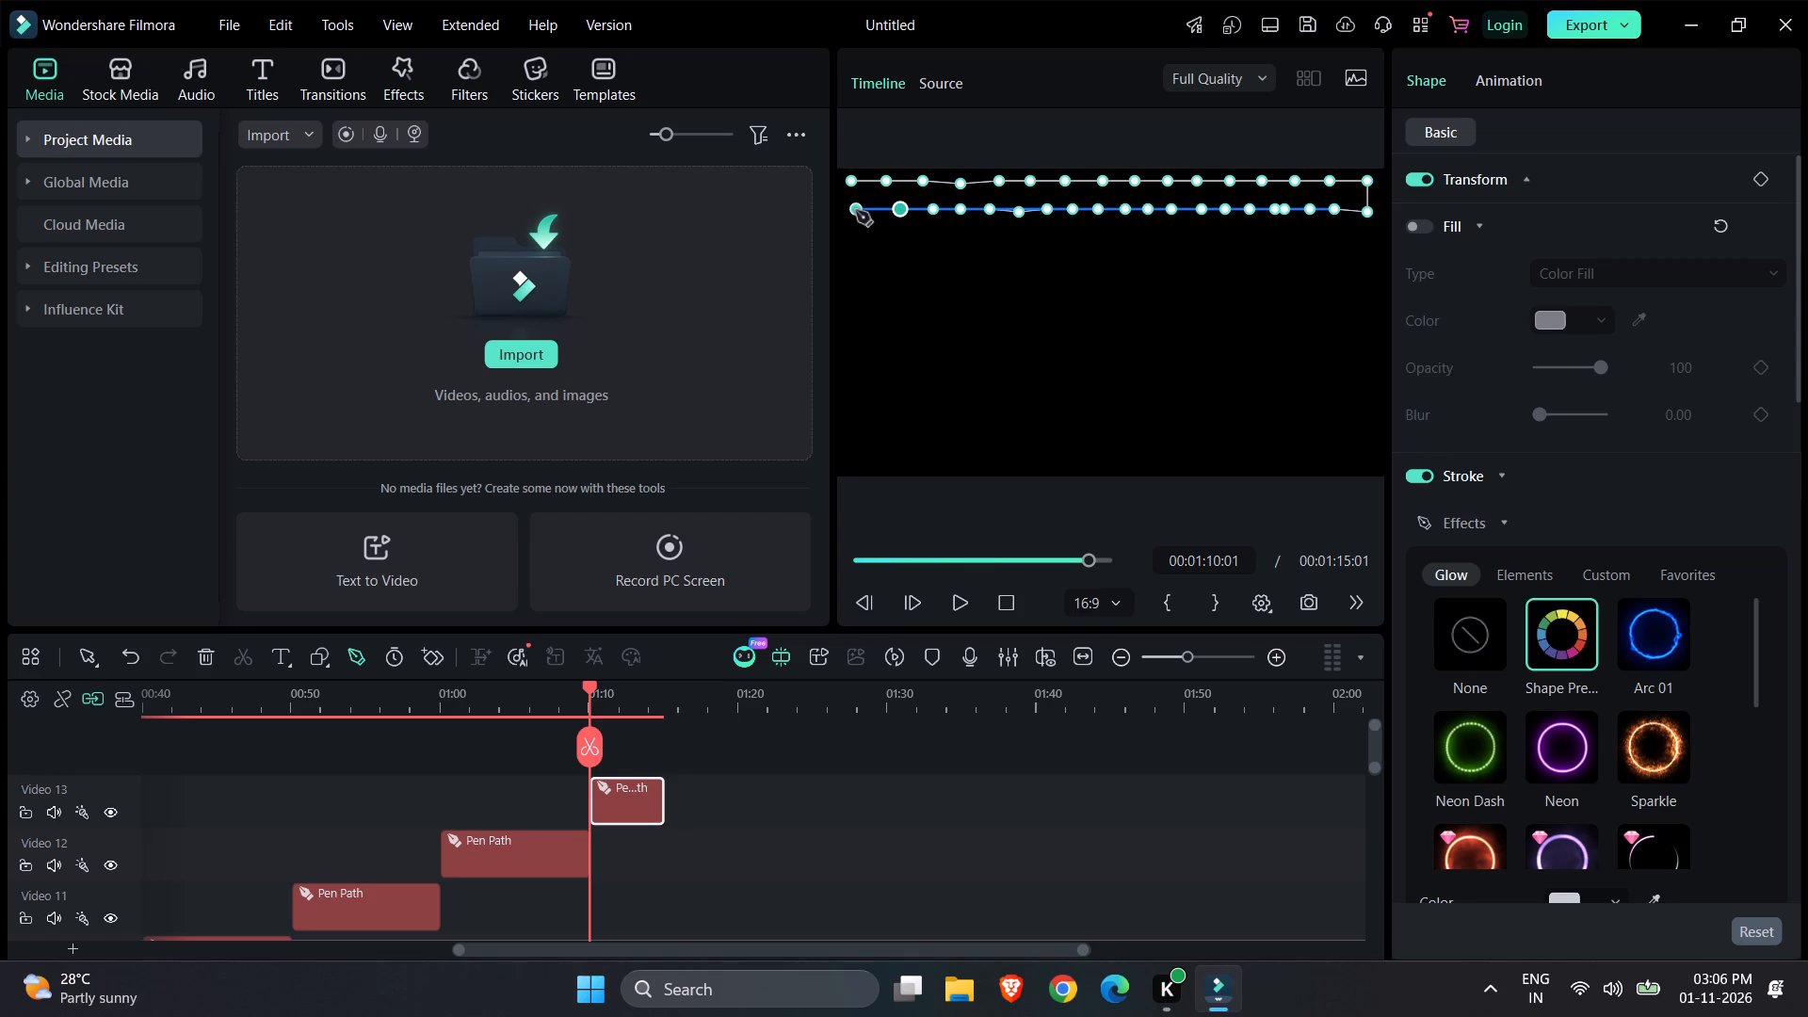
{"action": "left_click", "coordinate": [851, 211]}
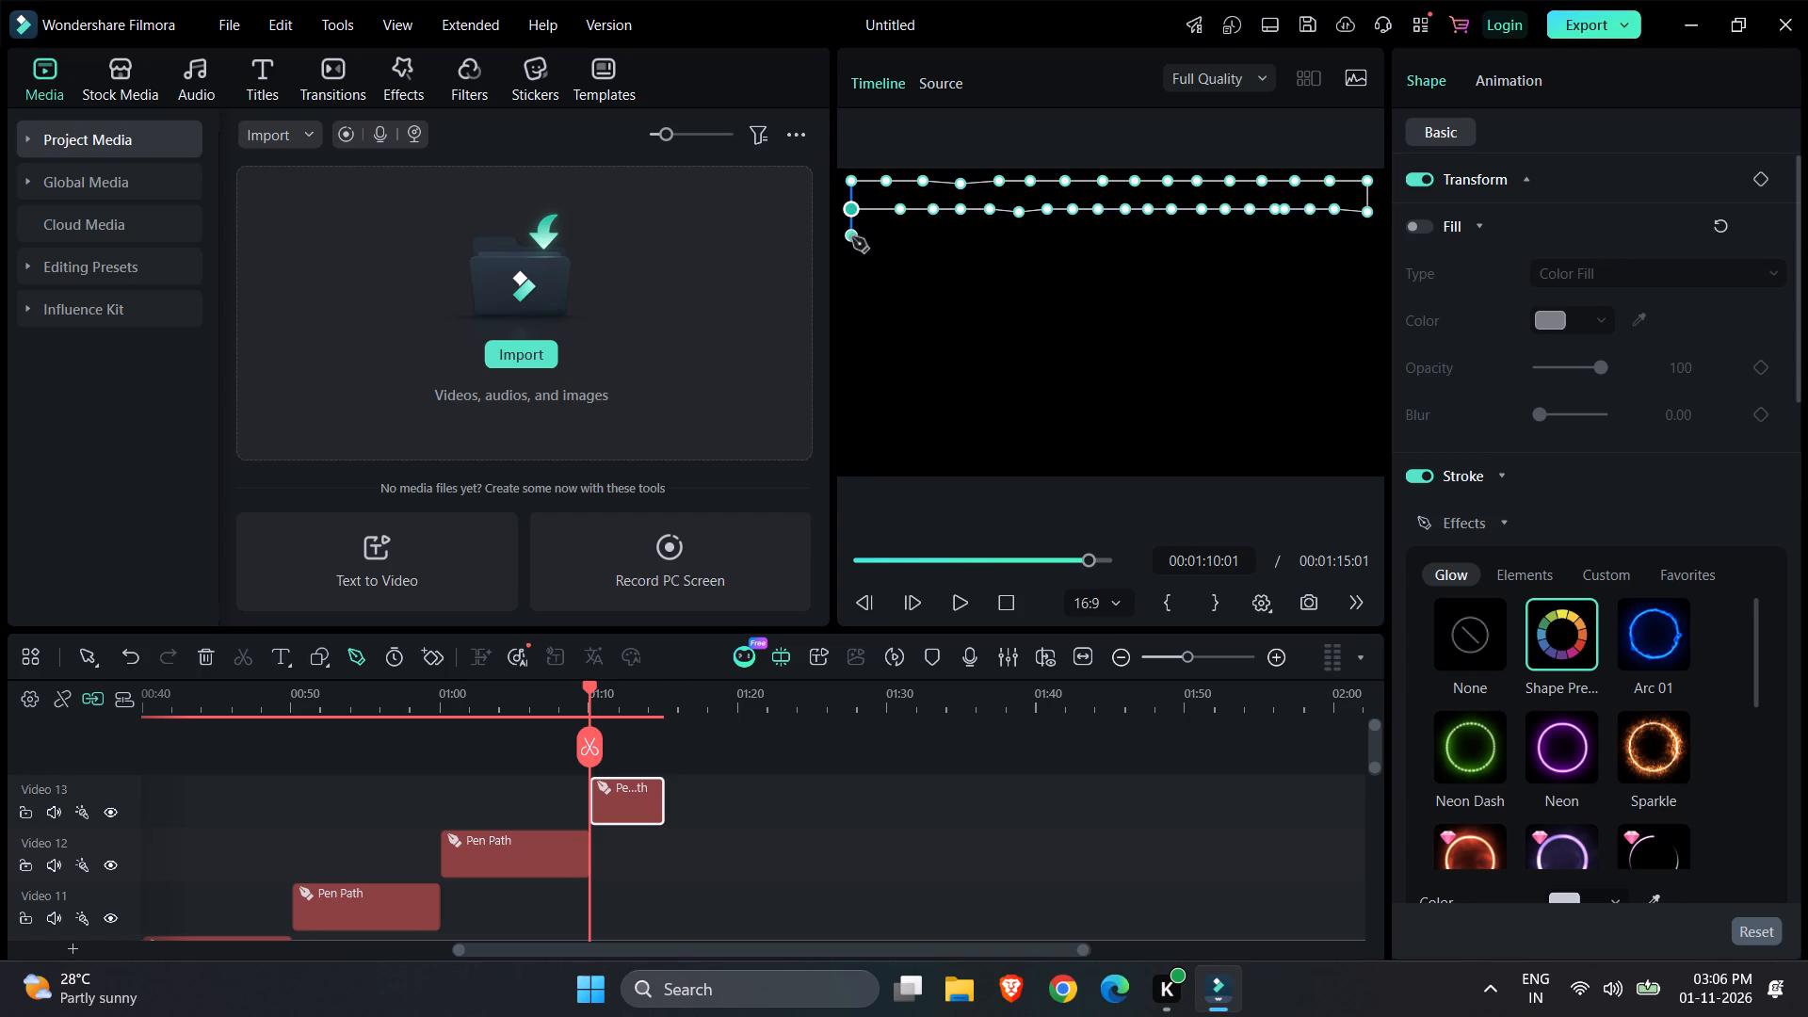
Add a third row of twenty points to the pen path, dropping down the frame's left edge and running across to its right edge.
{"action": "left_click", "coordinate": [852, 250]}
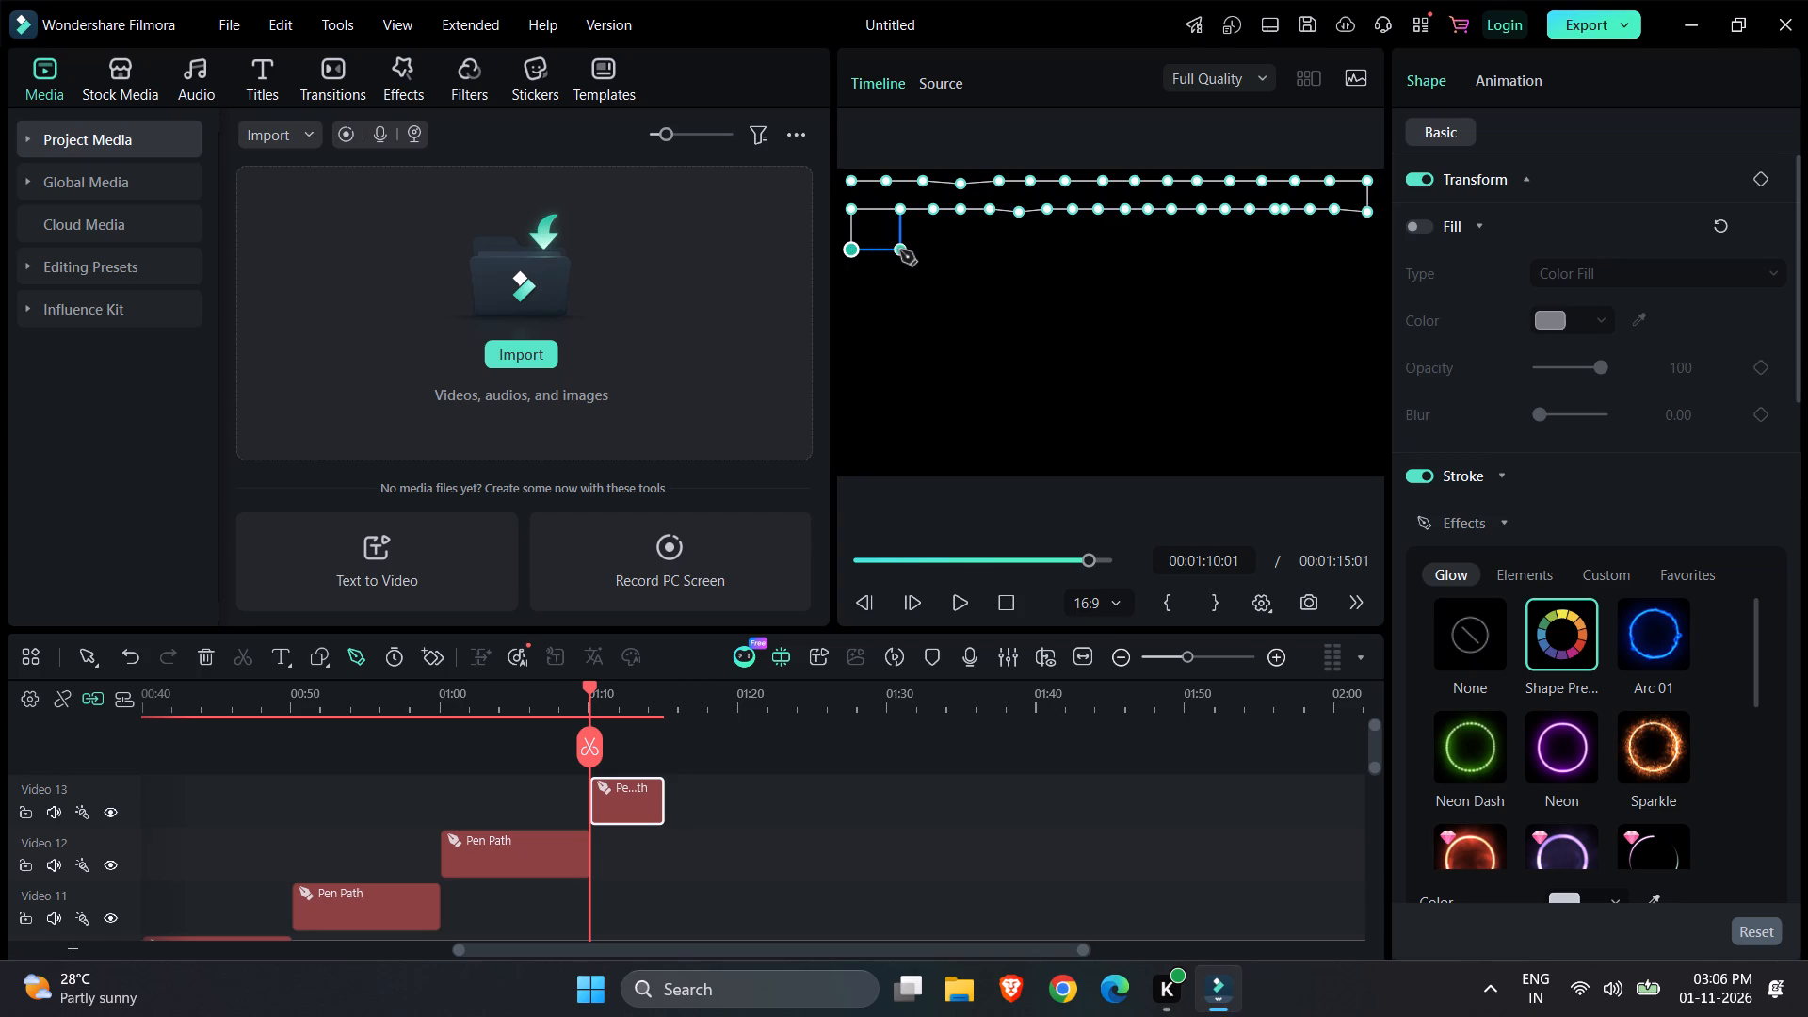
{"action": "left_click", "coordinate": [900, 250]}
{"action": "left_click", "coordinate": [933, 250]}
{"action": "left_click", "coordinate": [963, 250]}
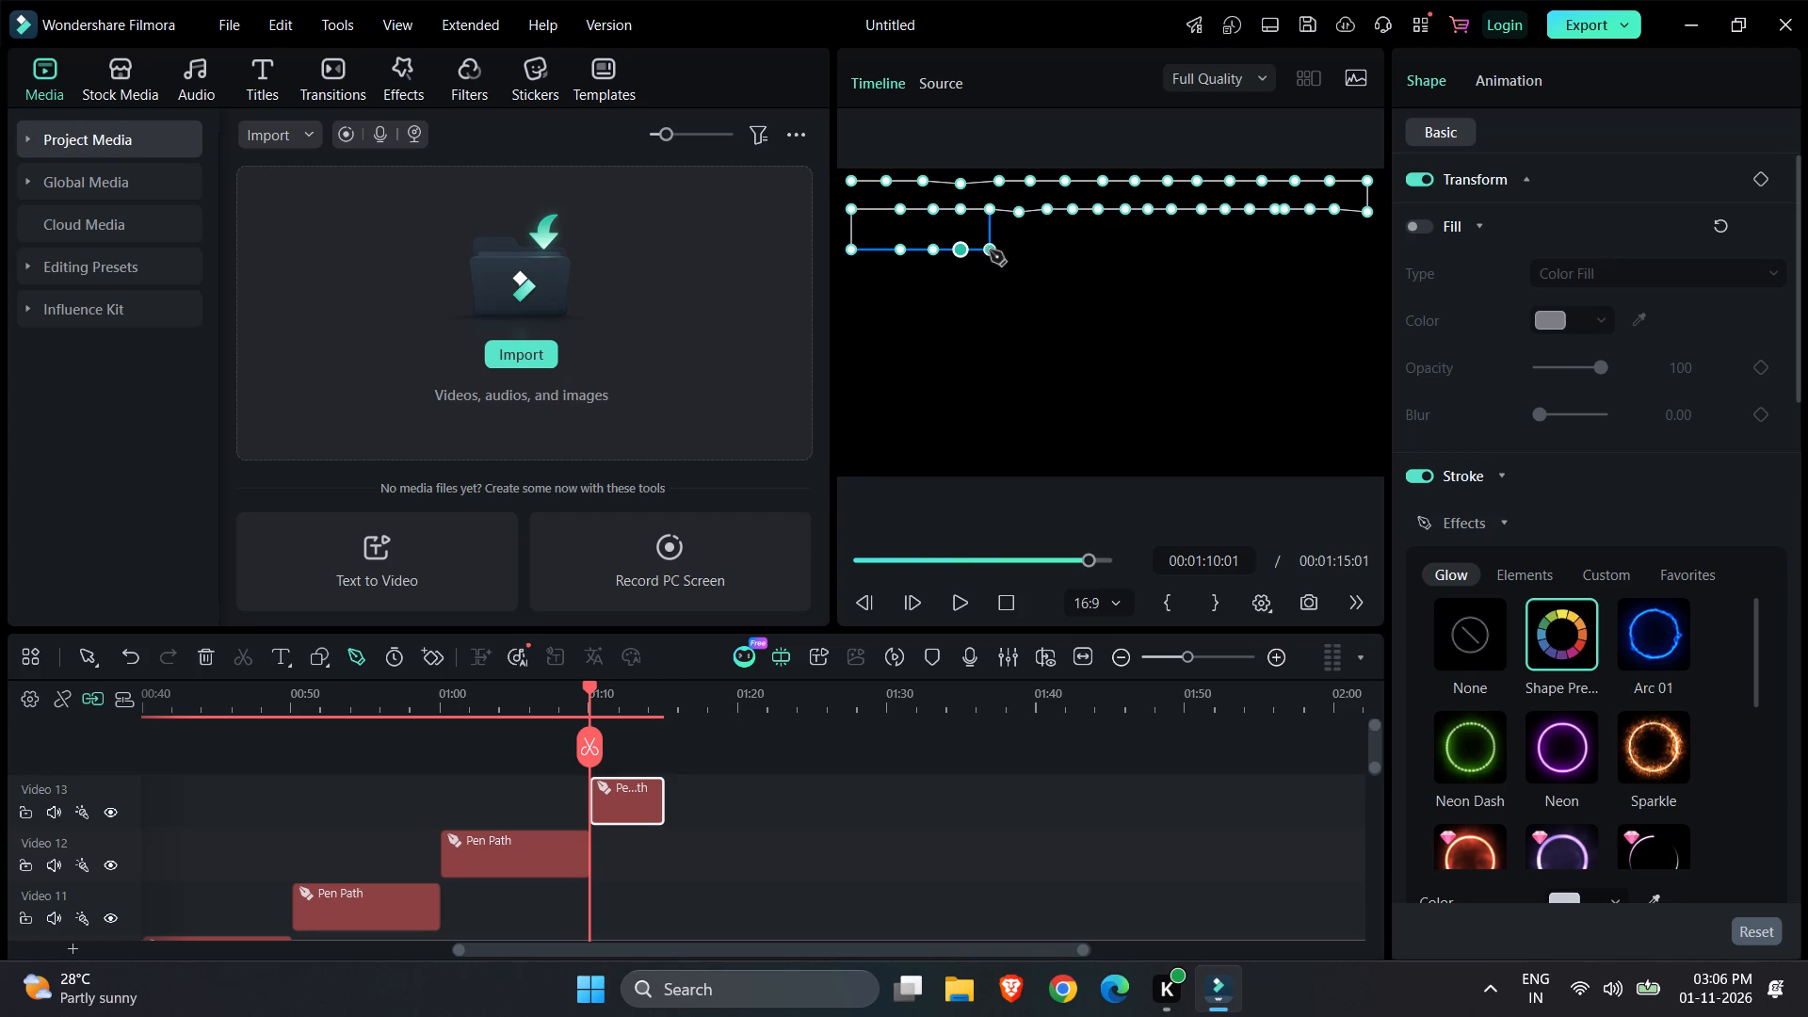
{"action": "left_click", "coordinate": [990, 250]}
{"action": "left_click", "coordinate": [1019, 250]}
{"action": "left_click", "coordinate": [1051, 250]}
{"action": "left_click", "coordinate": [1080, 250]}
{"action": "left_click", "coordinate": [1105, 249]}
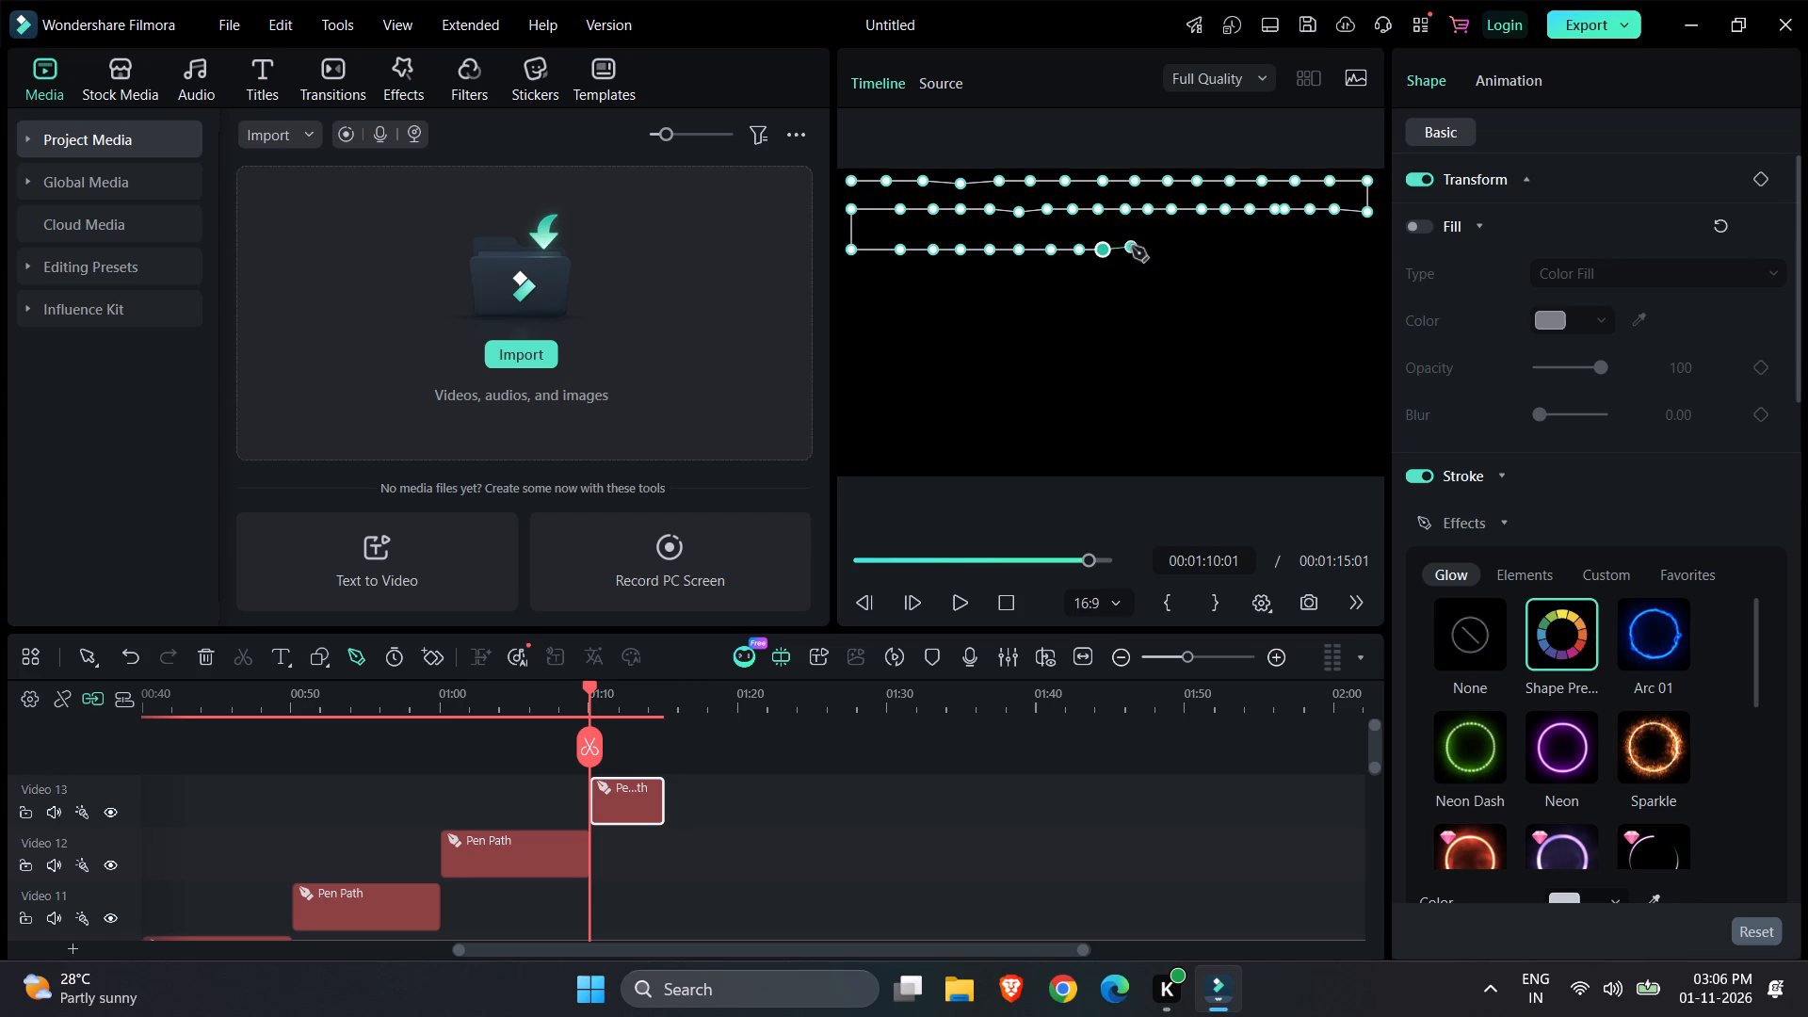
{"action": "left_click", "coordinate": [1132, 247]}
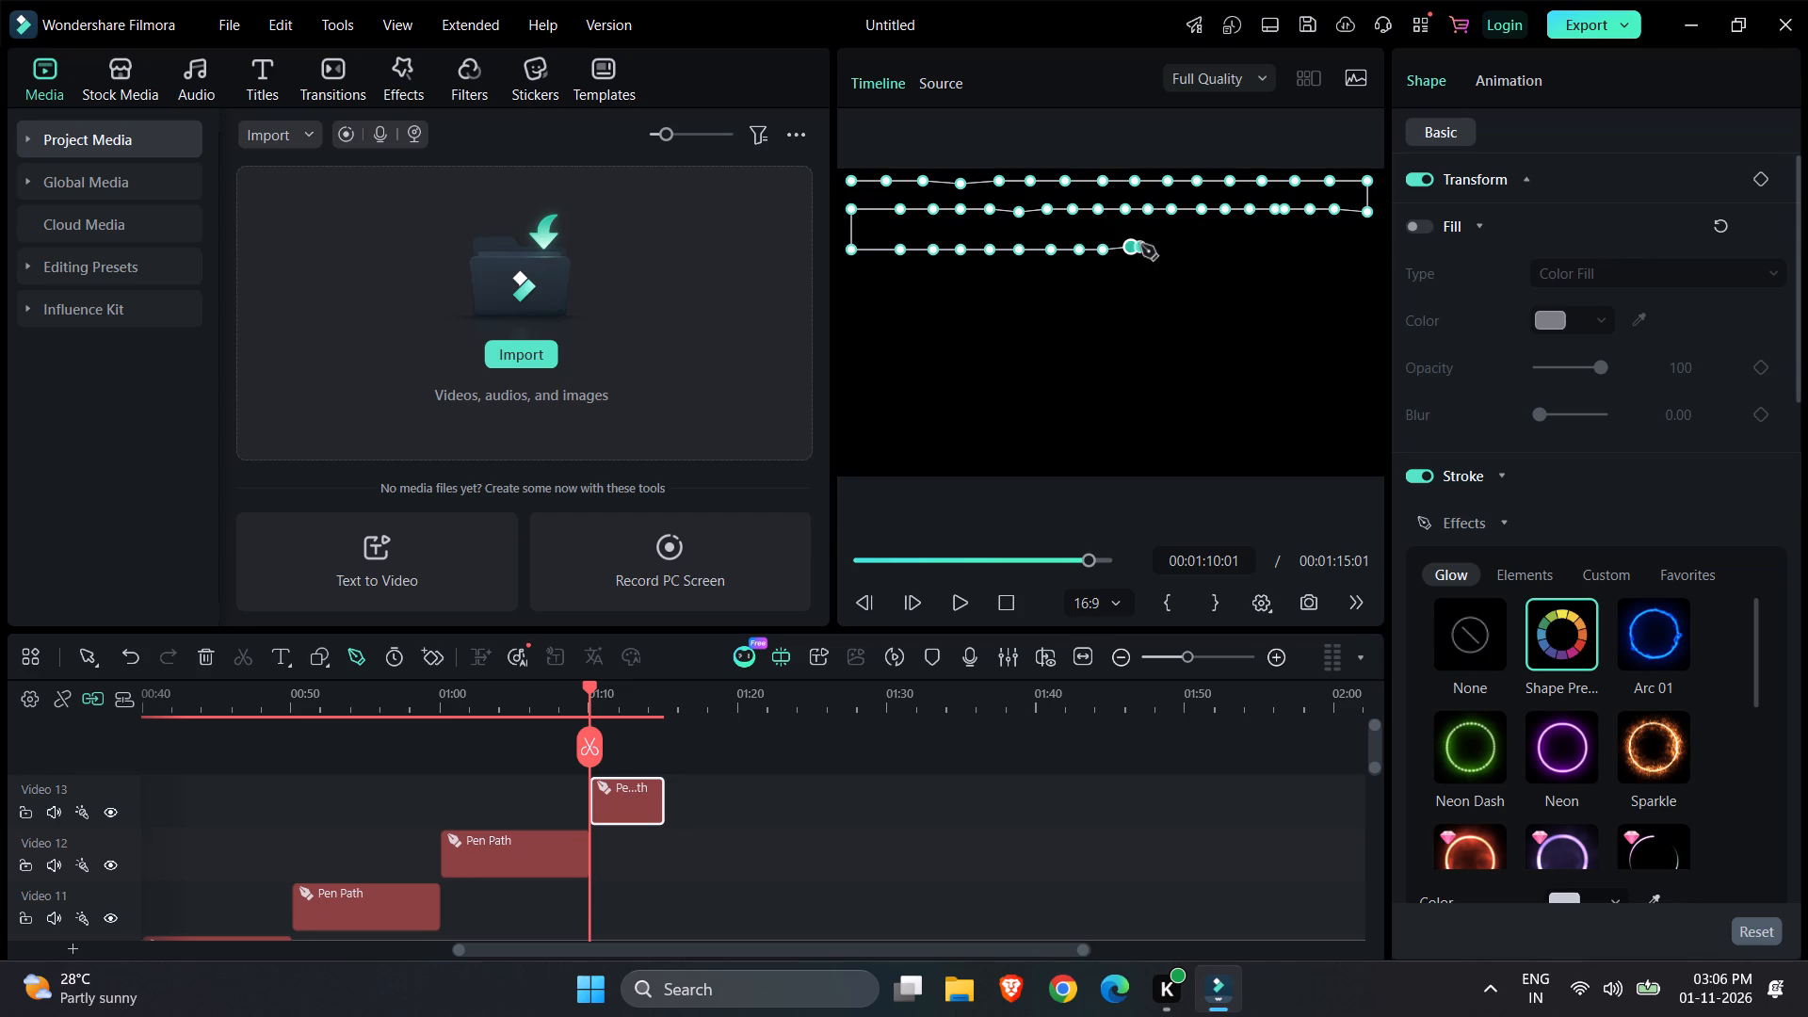
{"action": "left_click", "coordinate": [1156, 248]}
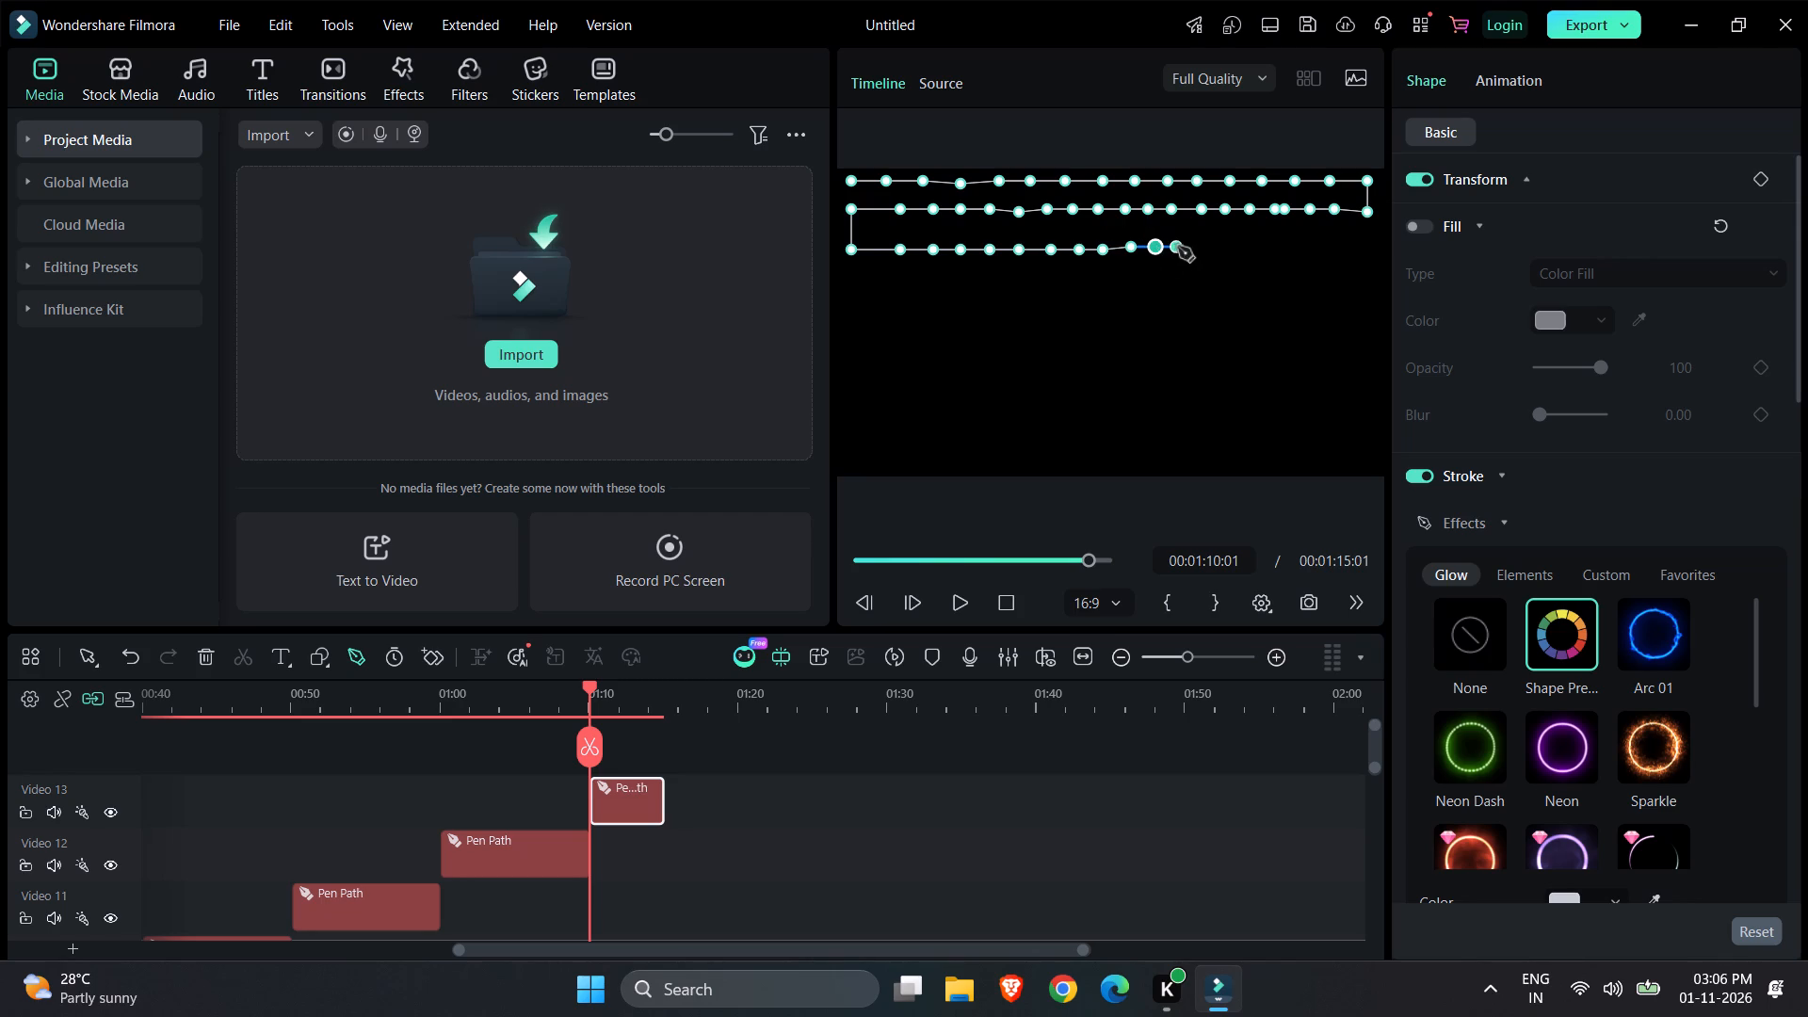
{"action": "left_click", "coordinate": [1183, 246]}
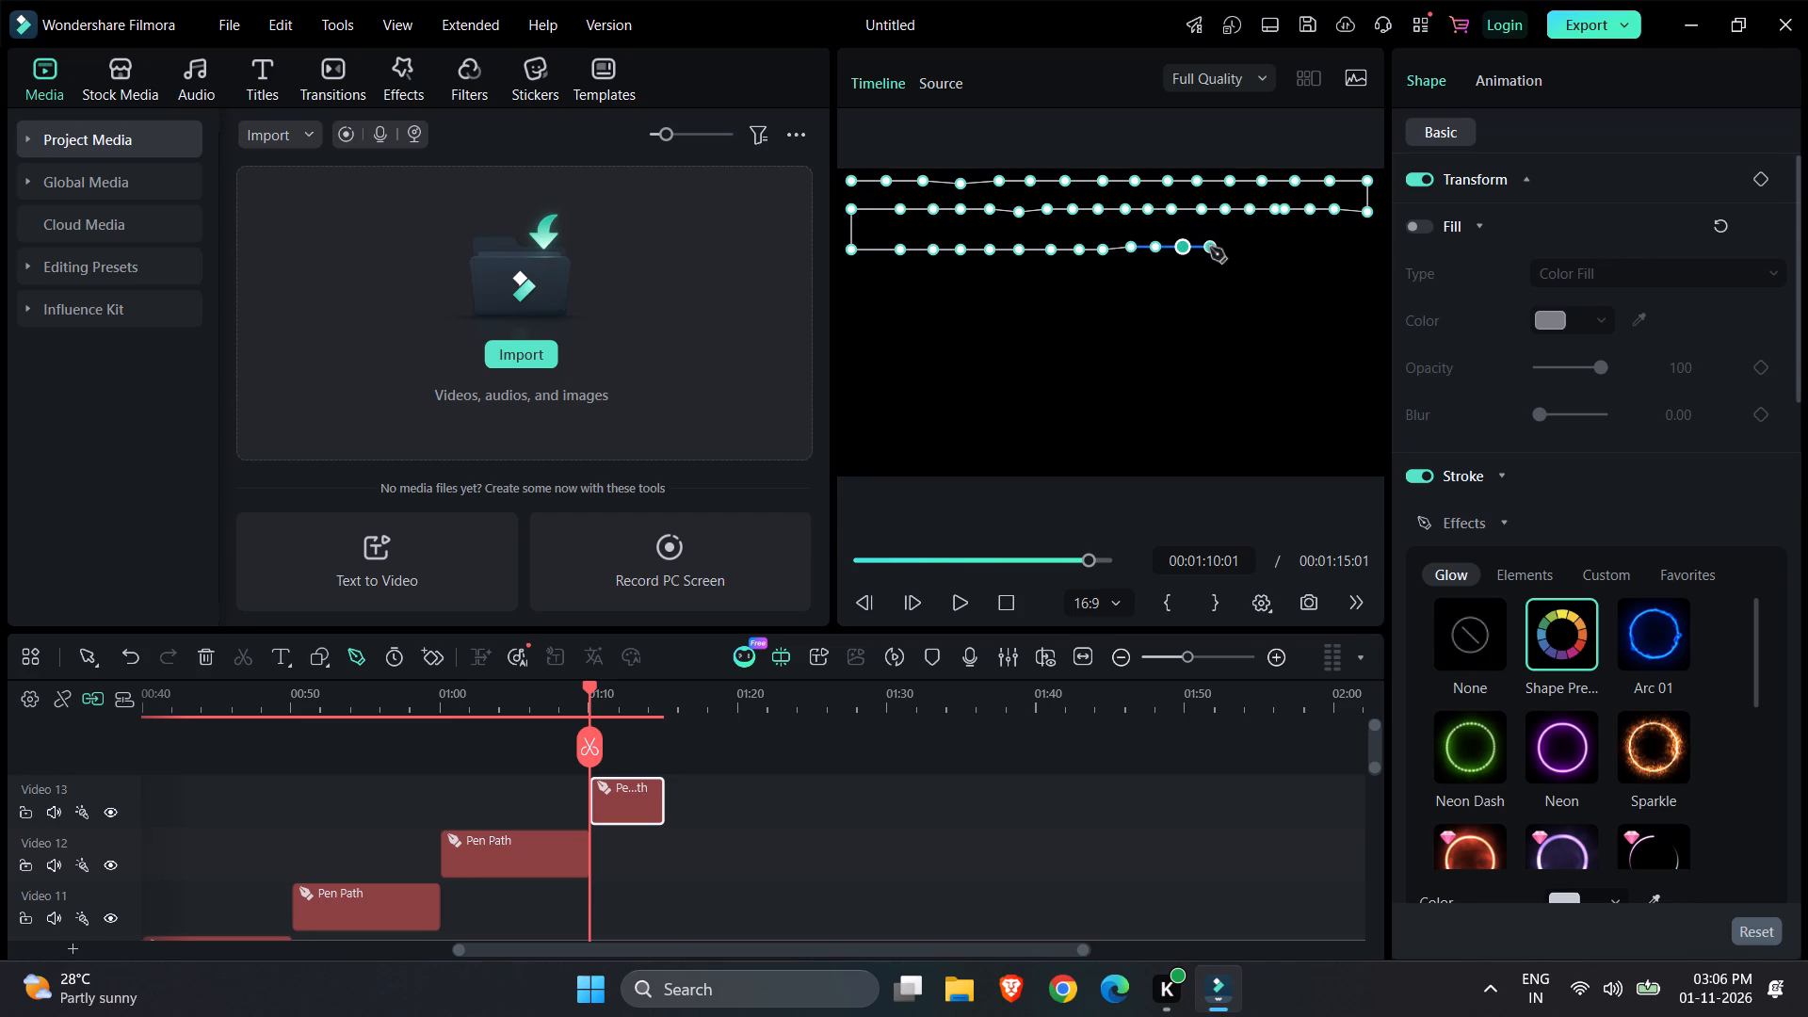
{"action": "left_click", "coordinate": [1210, 248]}
{"action": "left_click", "coordinate": [1238, 247]}
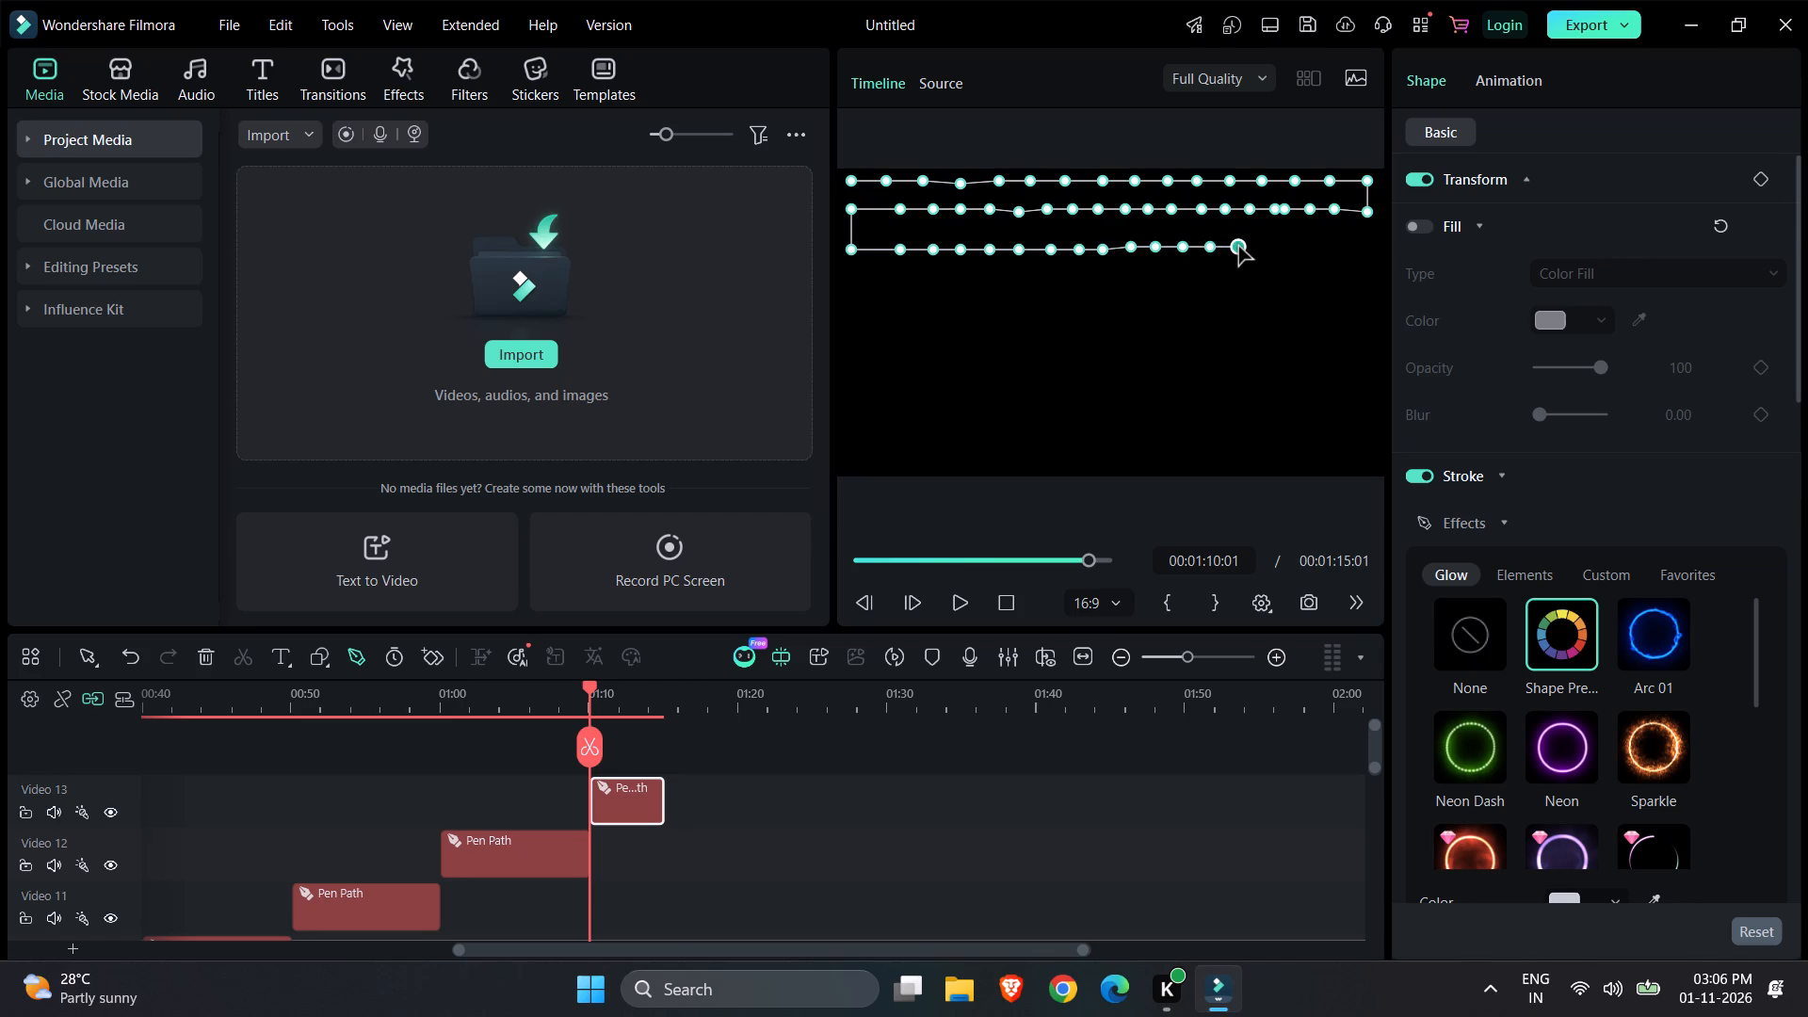
{"action": "left_click", "coordinate": [1261, 247]}
{"action": "left_click", "coordinate": [1283, 246]}
{"action": "left_click", "coordinate": [1313, 250]}
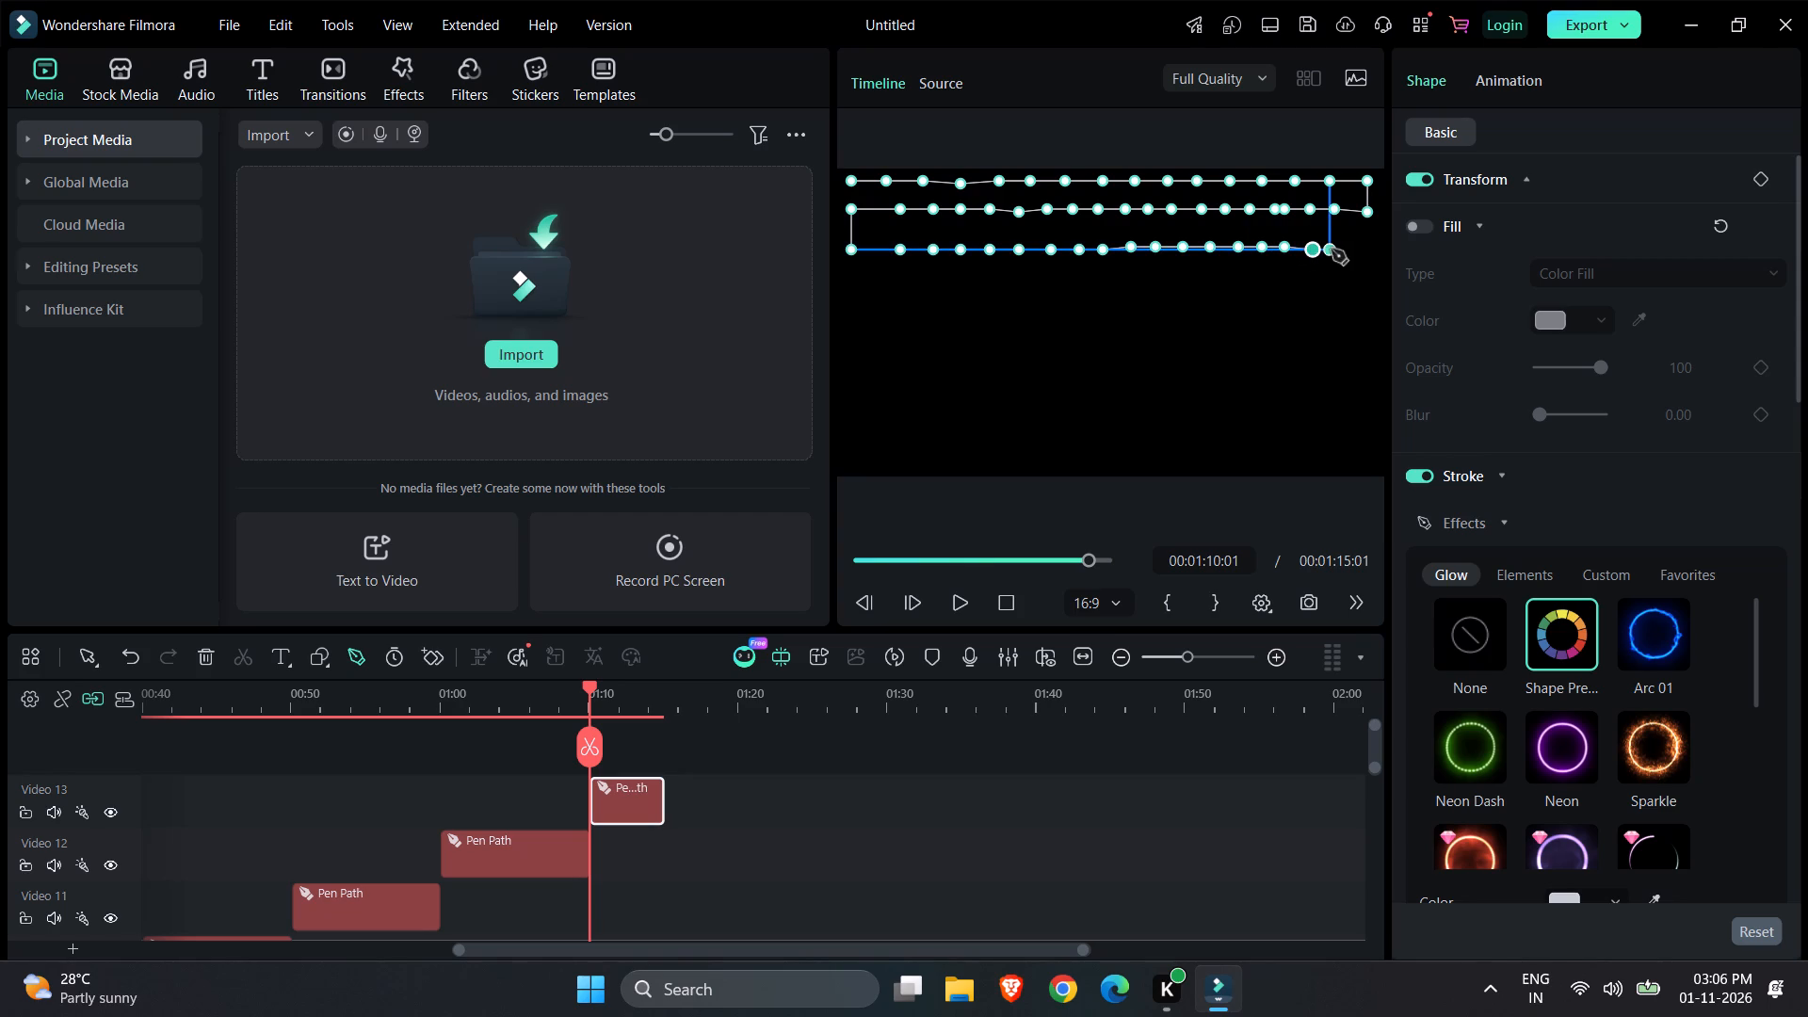
{"action": "left_click", "coordinate": [1338, 251]}
{"action": "left_click", "coordinate": [1350, 251]}
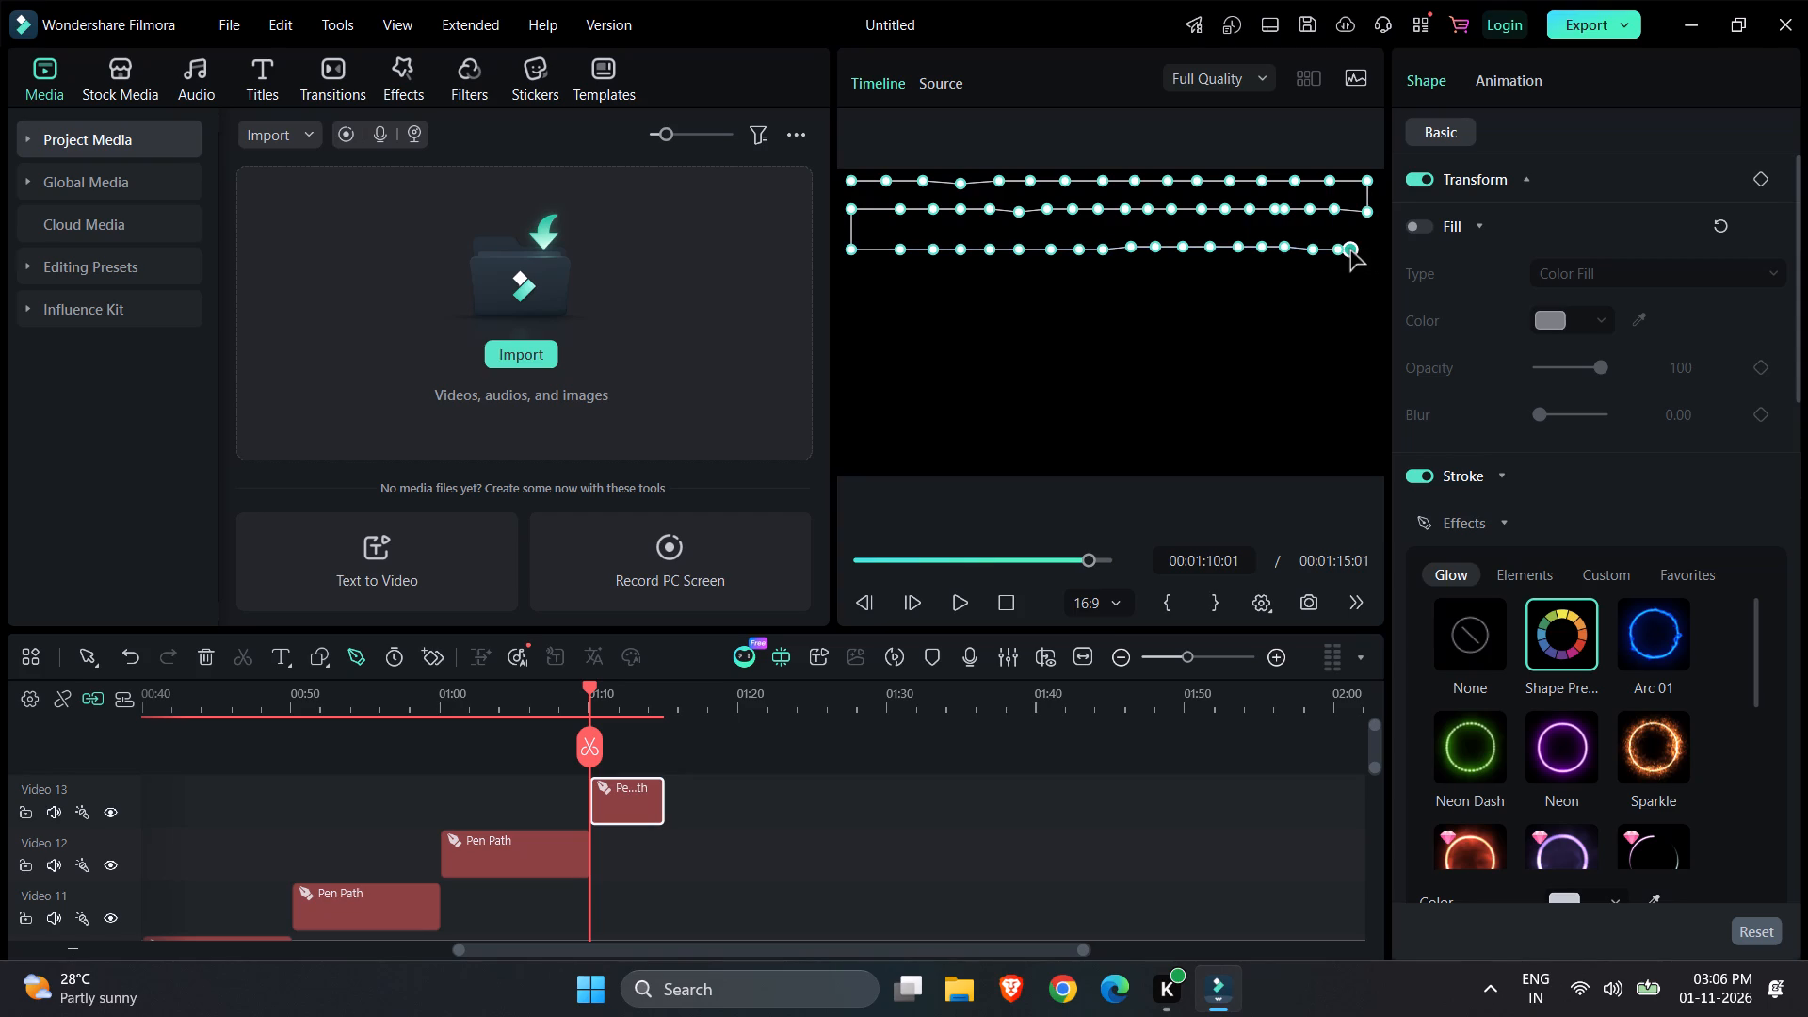
{"action": "left_click", "coordinate": [1369, 251]}
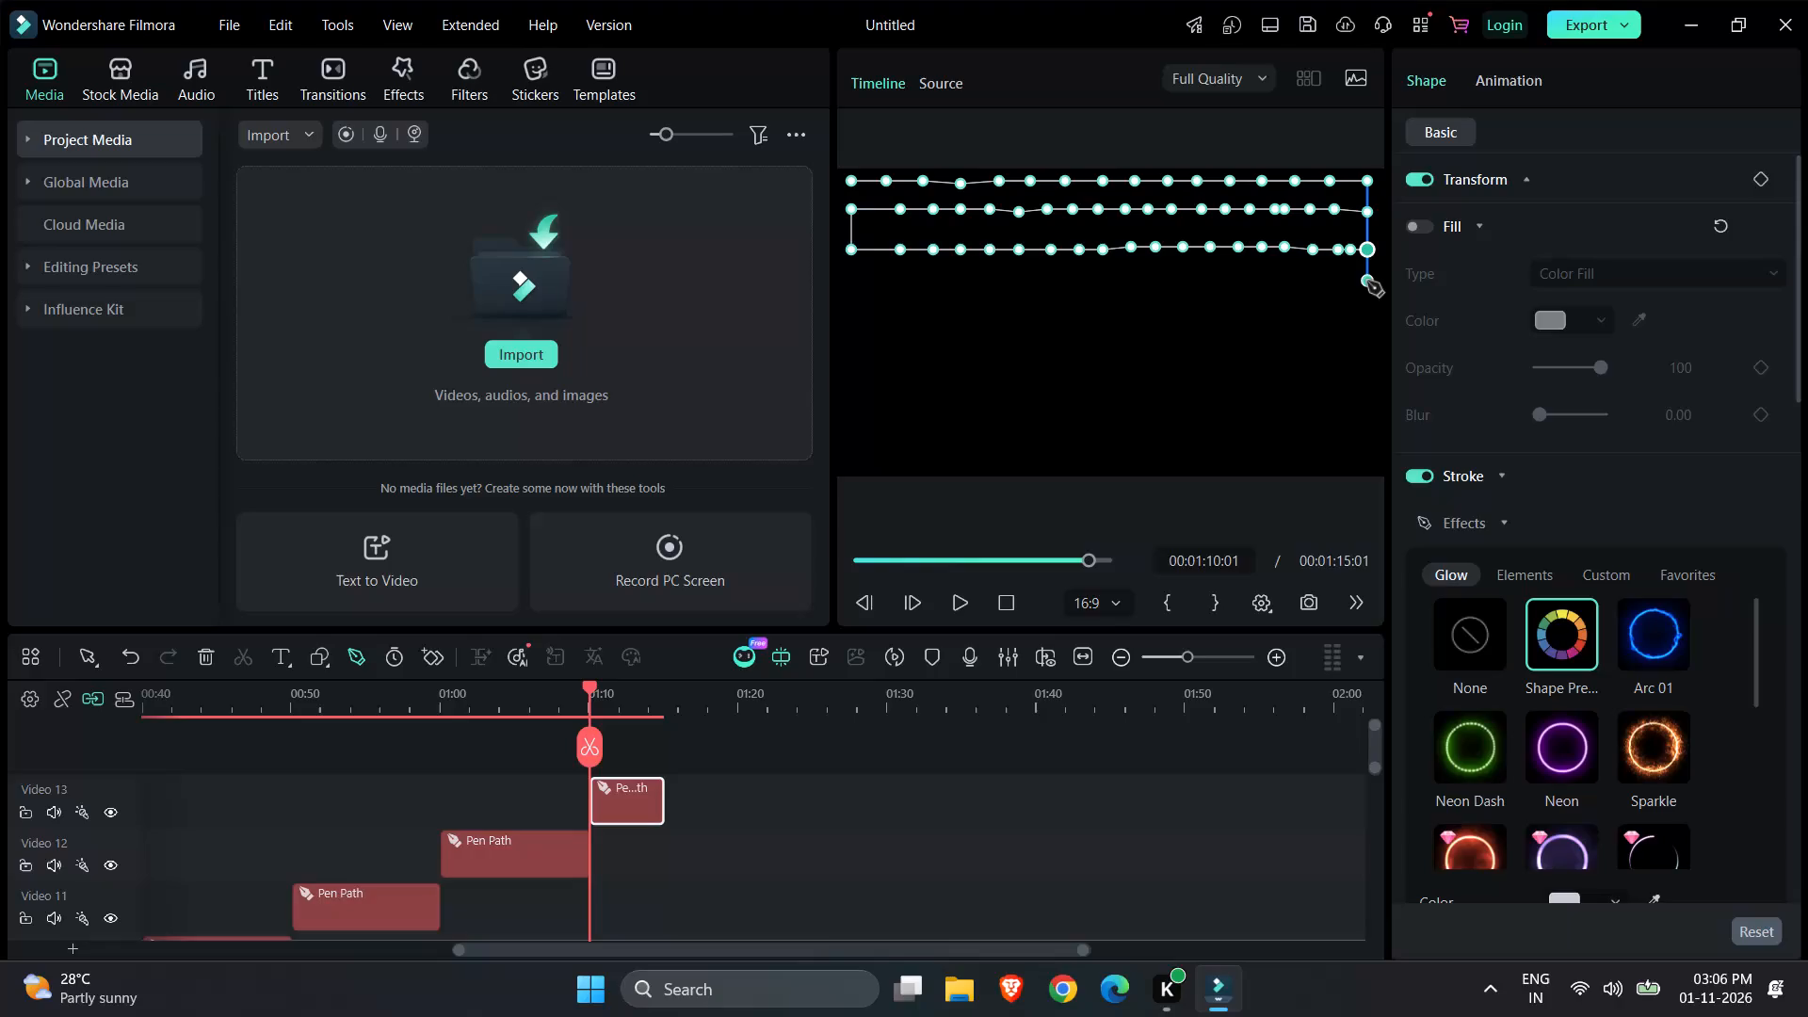
Add a fourth row of twenty points to the pen path, dropping down the frame's right edge and running back to its left edge.
{"action": "left_click", "coordinate": [1366, 284]}
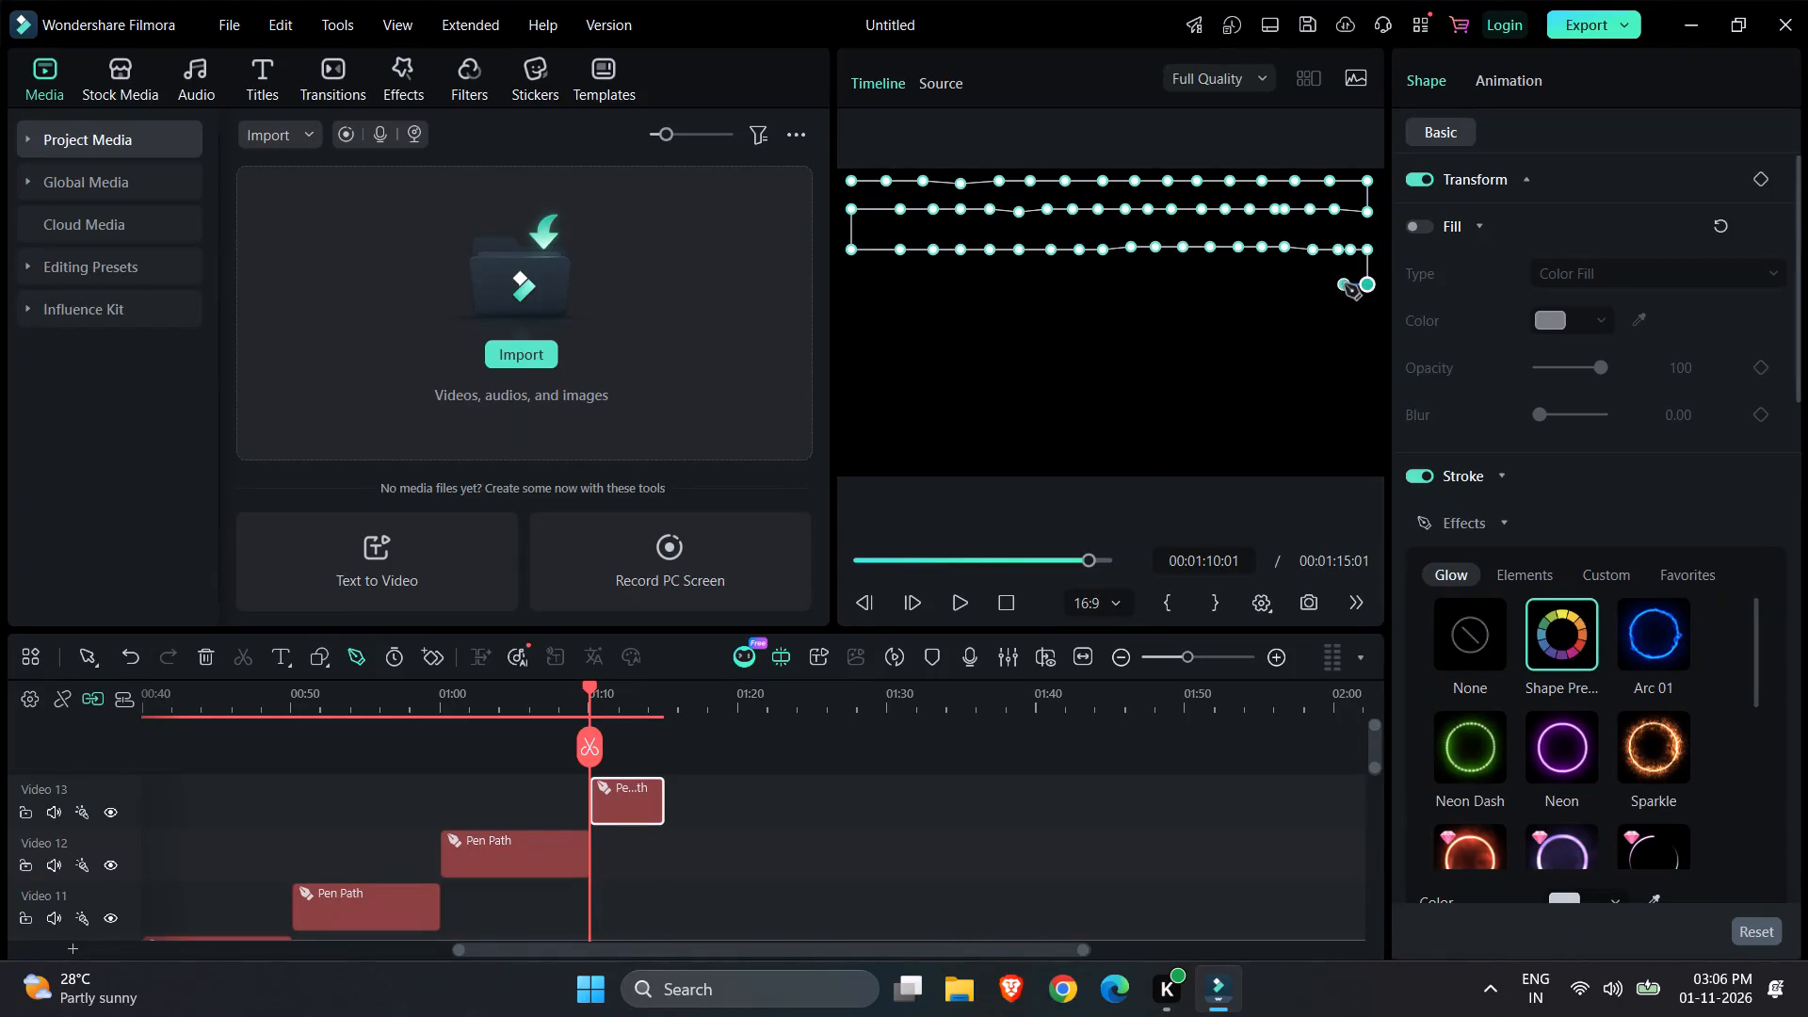
{"action": "left_click", "coordinate": [1345, 284]}
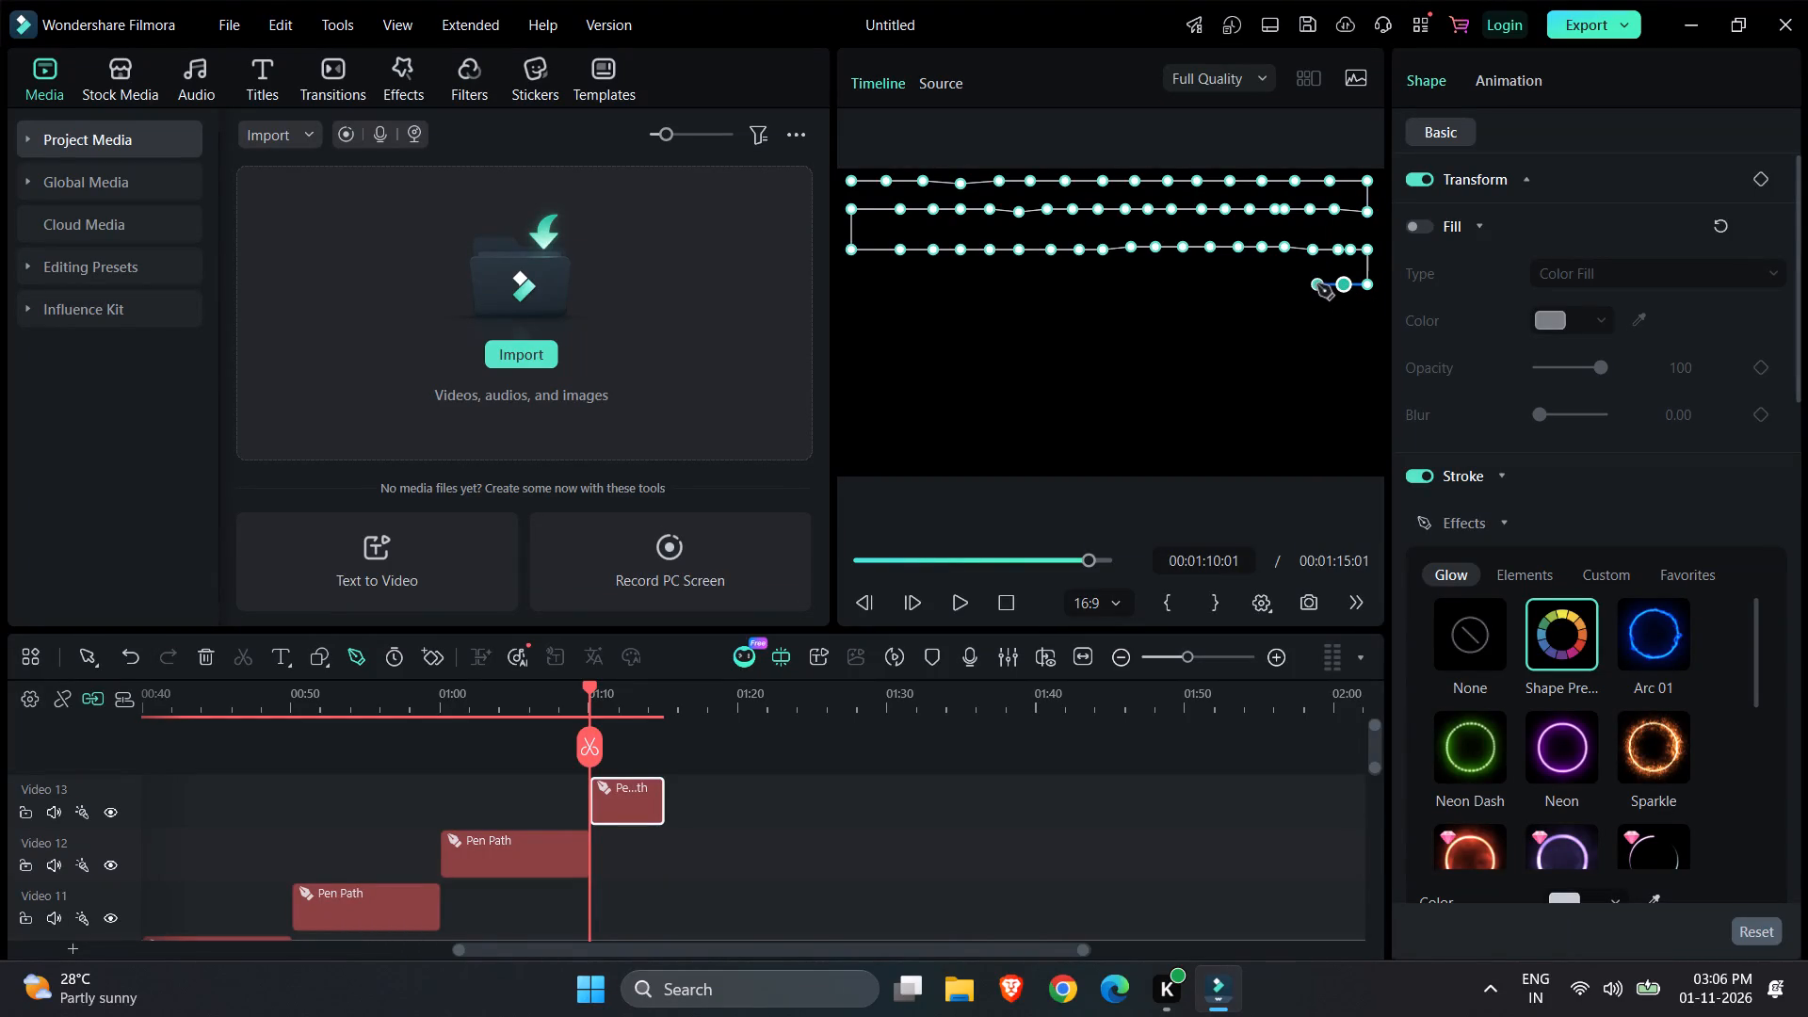
{"action": "left_click", "coordinate": [1314, 282]}
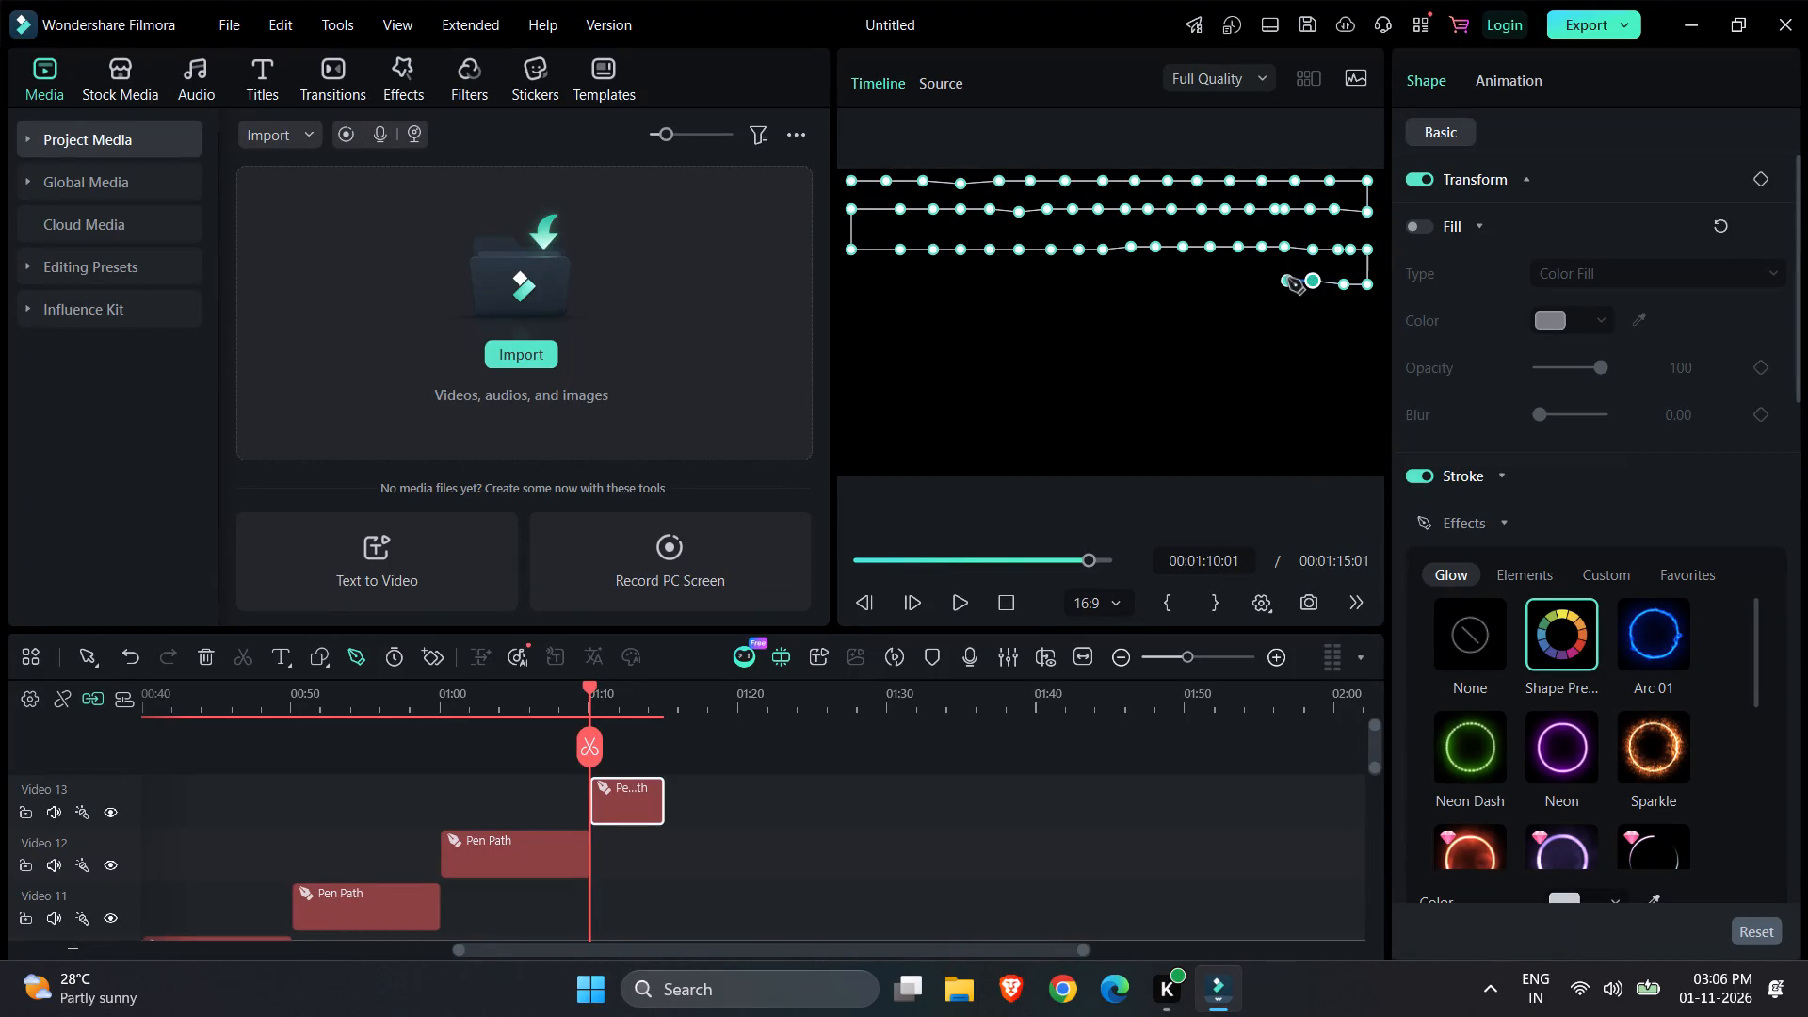
{"action": "left_click", "coordinate": [1288, 282]}
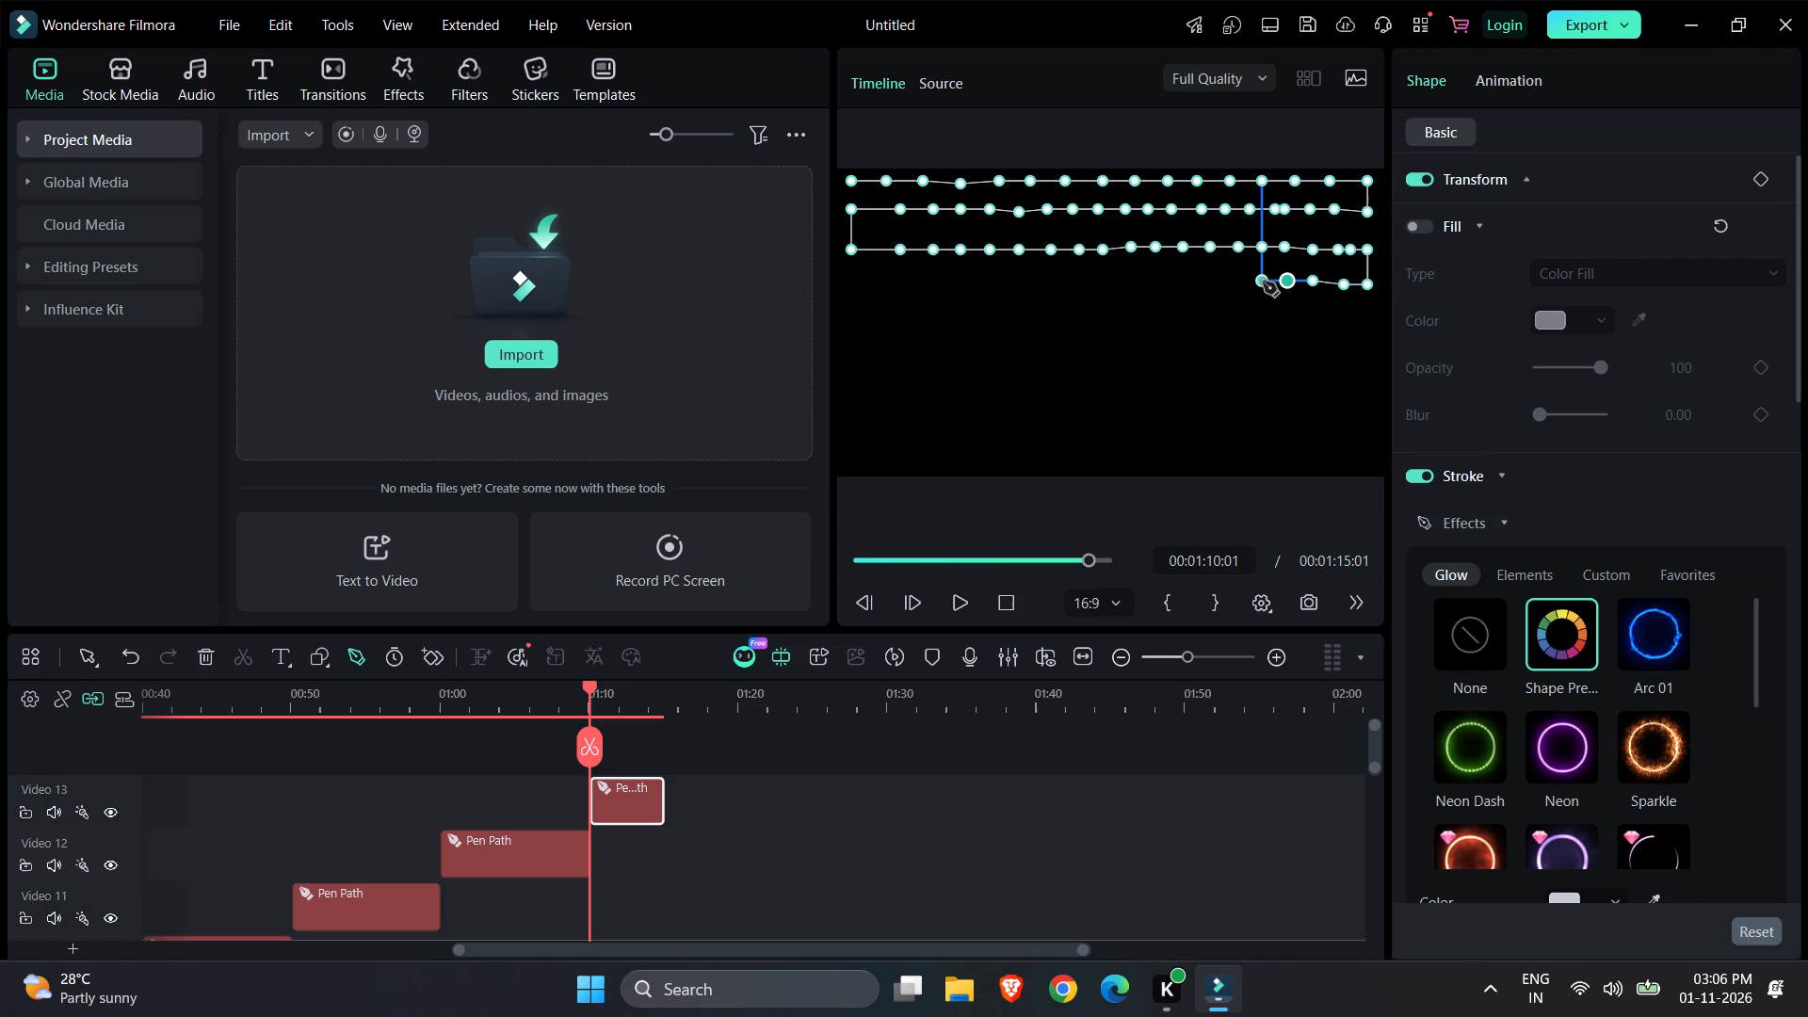
{"action": "left_click", "coordinate": [1262, 280]}
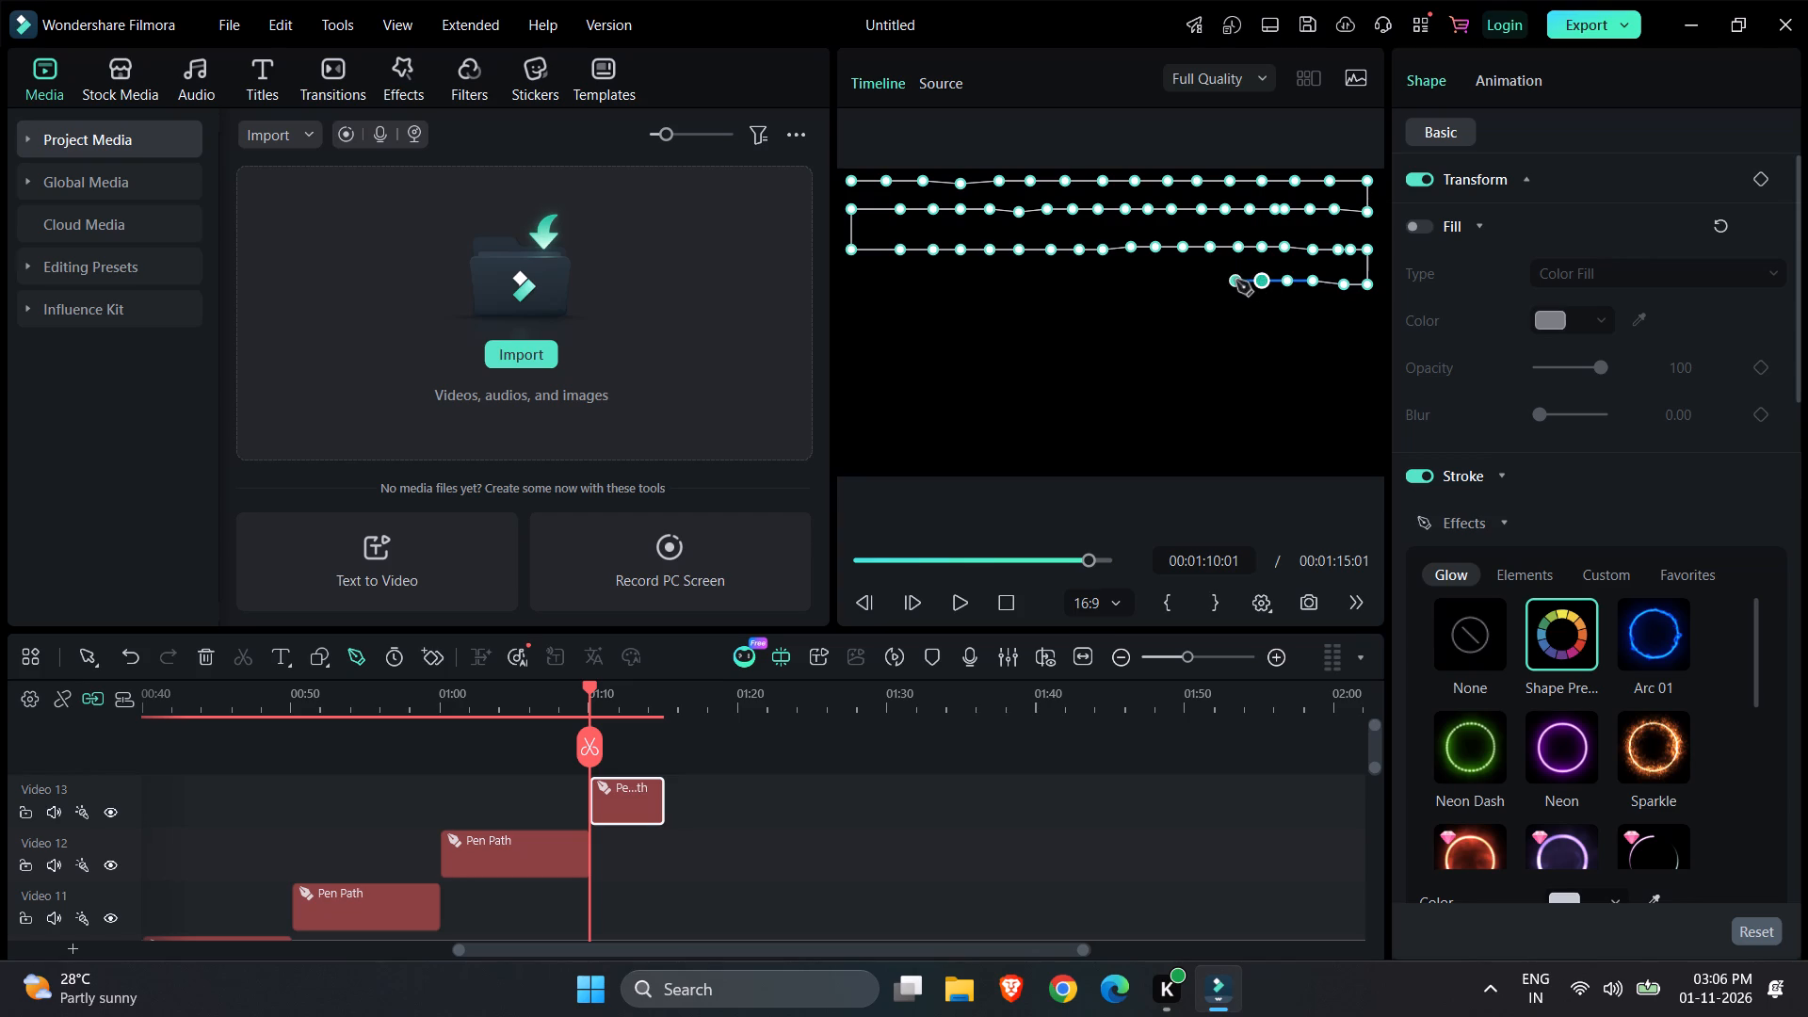
{"action": "left_click", "coordinate": [1236, 281]}
{"action": "left_click", "coordinate": [1211, 282]}
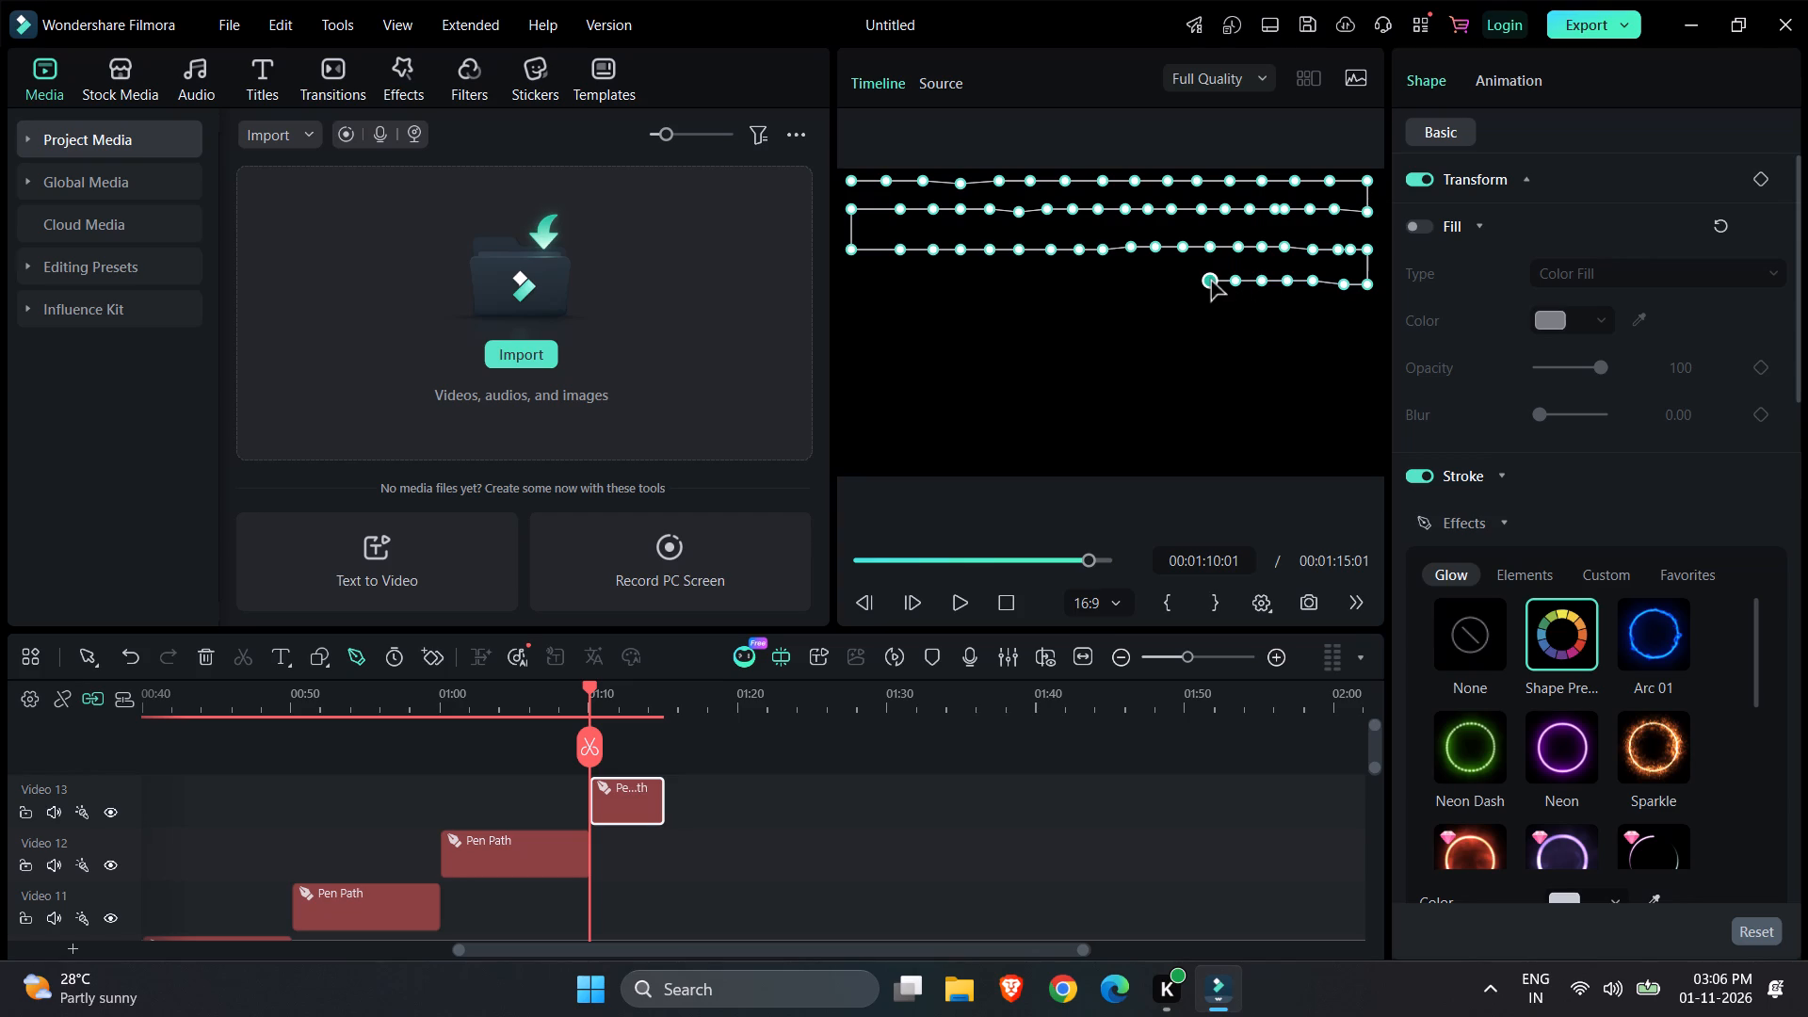
{"action": "left_click", "coordinate": [1200, 282]}
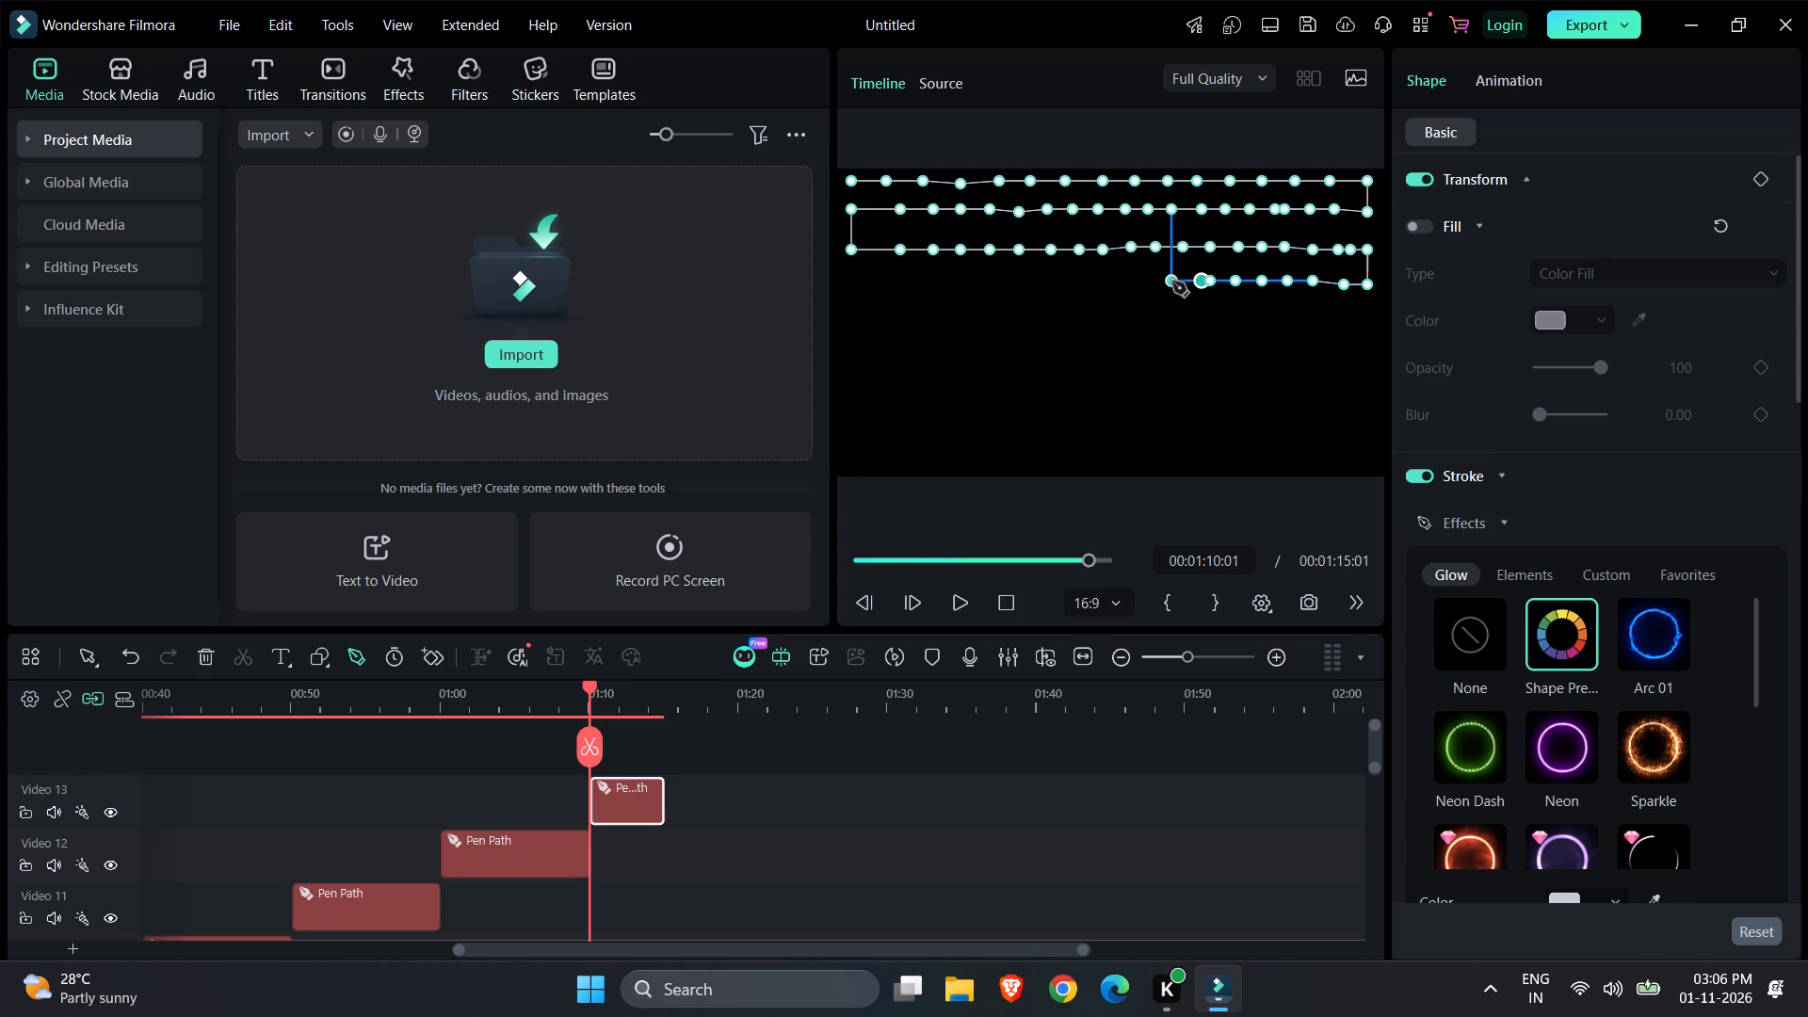
{"action": "left_click", "coordinate": [1172, 281]}
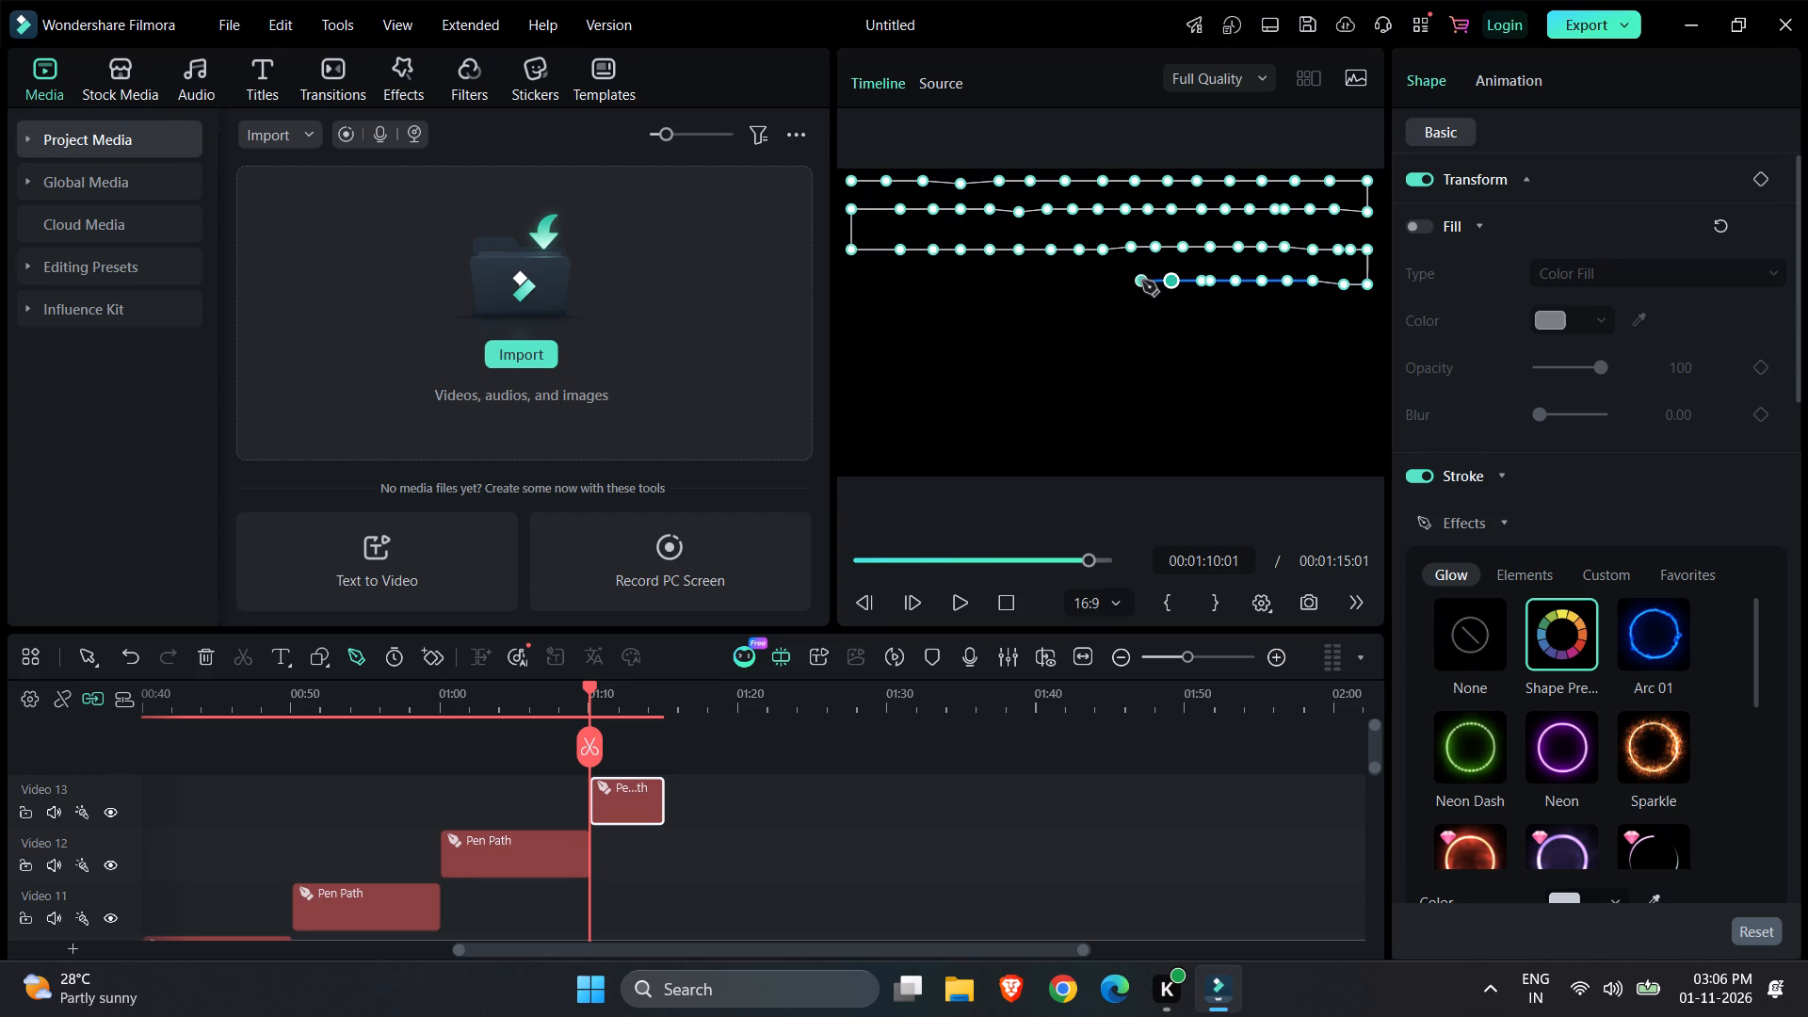
{"action": "left_click", "coordinate": [1142, 281]}
{"action": "left_click", "coordinate": [1118, 281]}
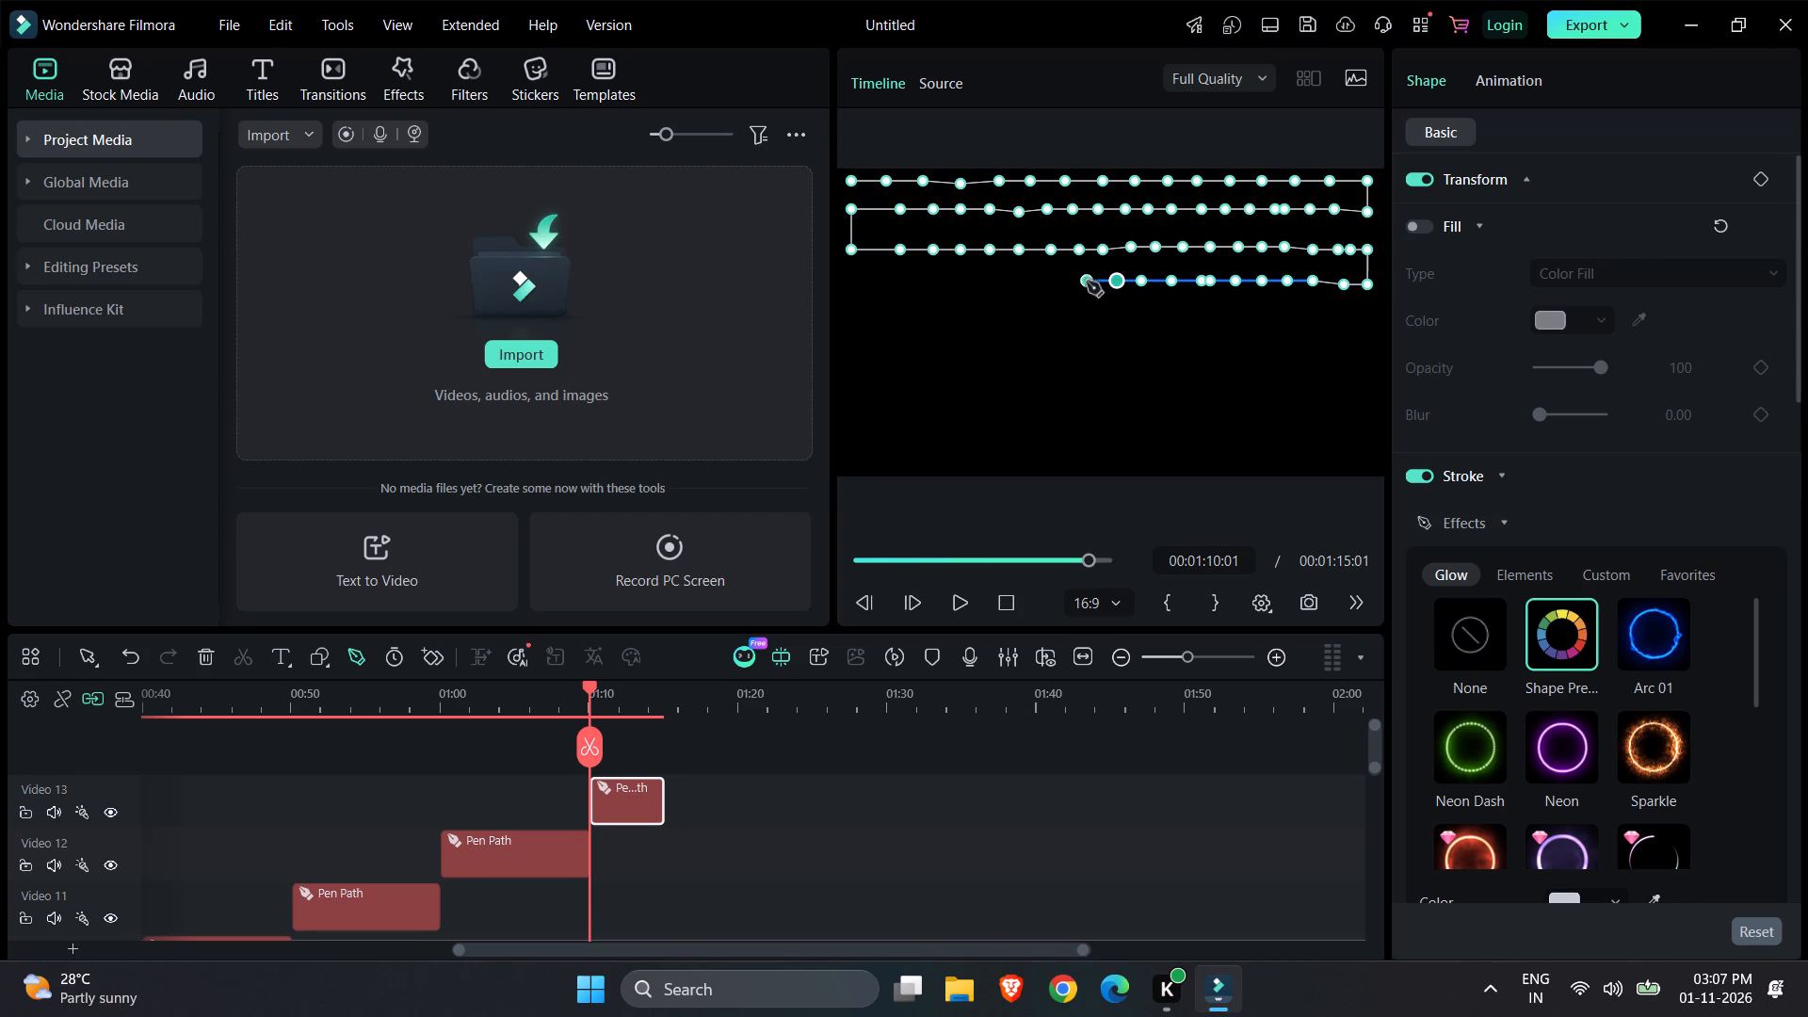
{"action": "left_click", "coordinate": [1086, 281]}
{"action": "left_click", "coordinate": [1055, 277]}
{"action": "left_click", "coordinate": [1027, 280]}
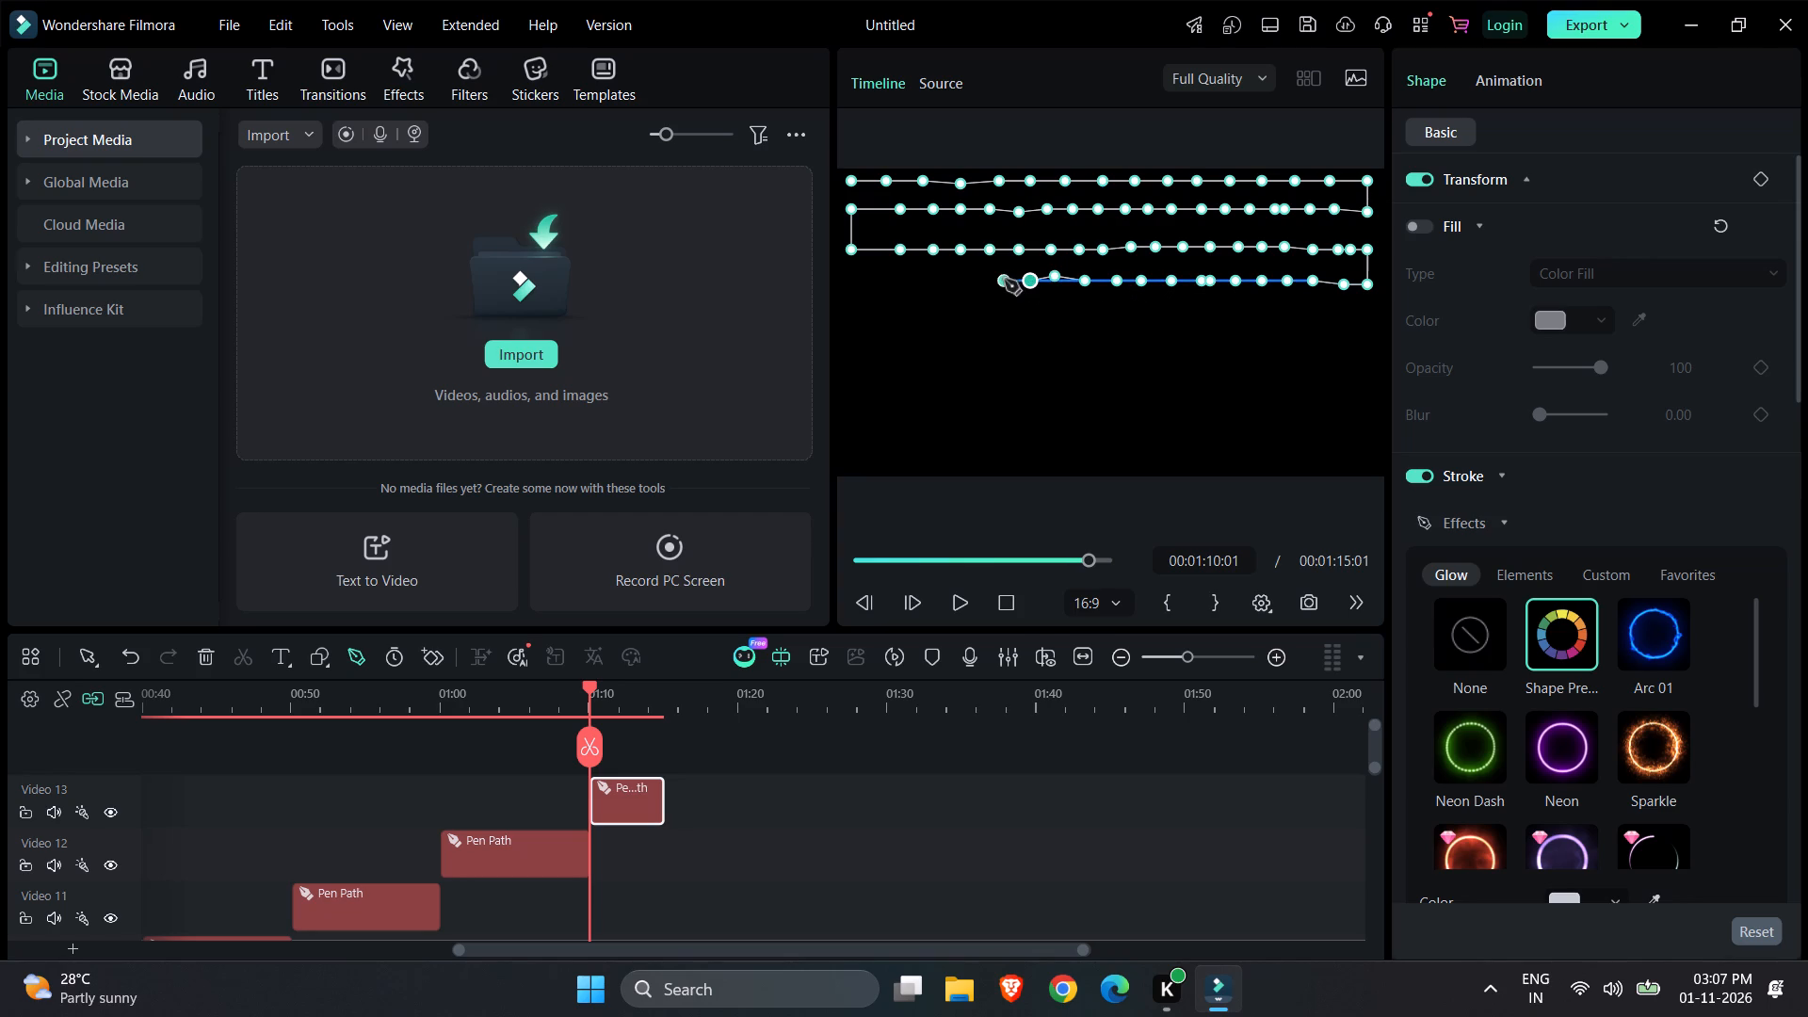
{"action": "left_click", "coordinate": [1001, 278]}
{"action": "left_click", "coordinate": [974, 279]}
{"action": "left_click", "coordinate": [946, 278]}
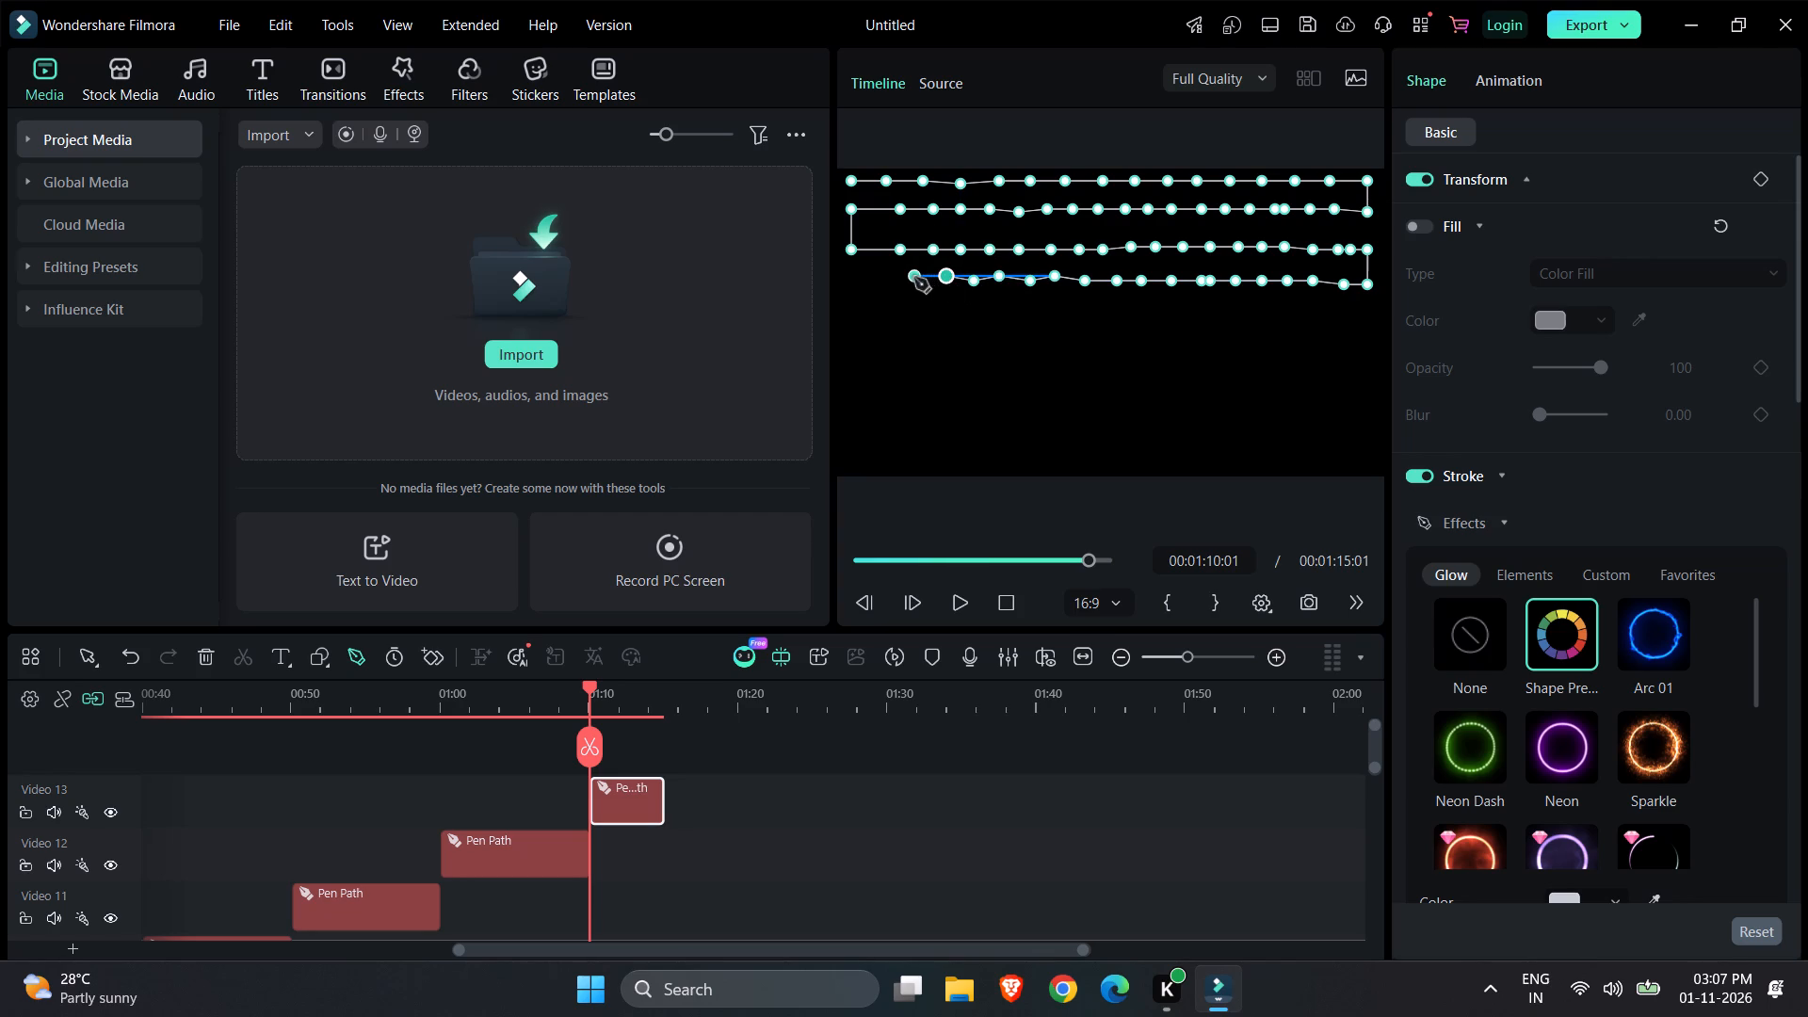
{"action": "left_click", "coordinate": [914, 280]}
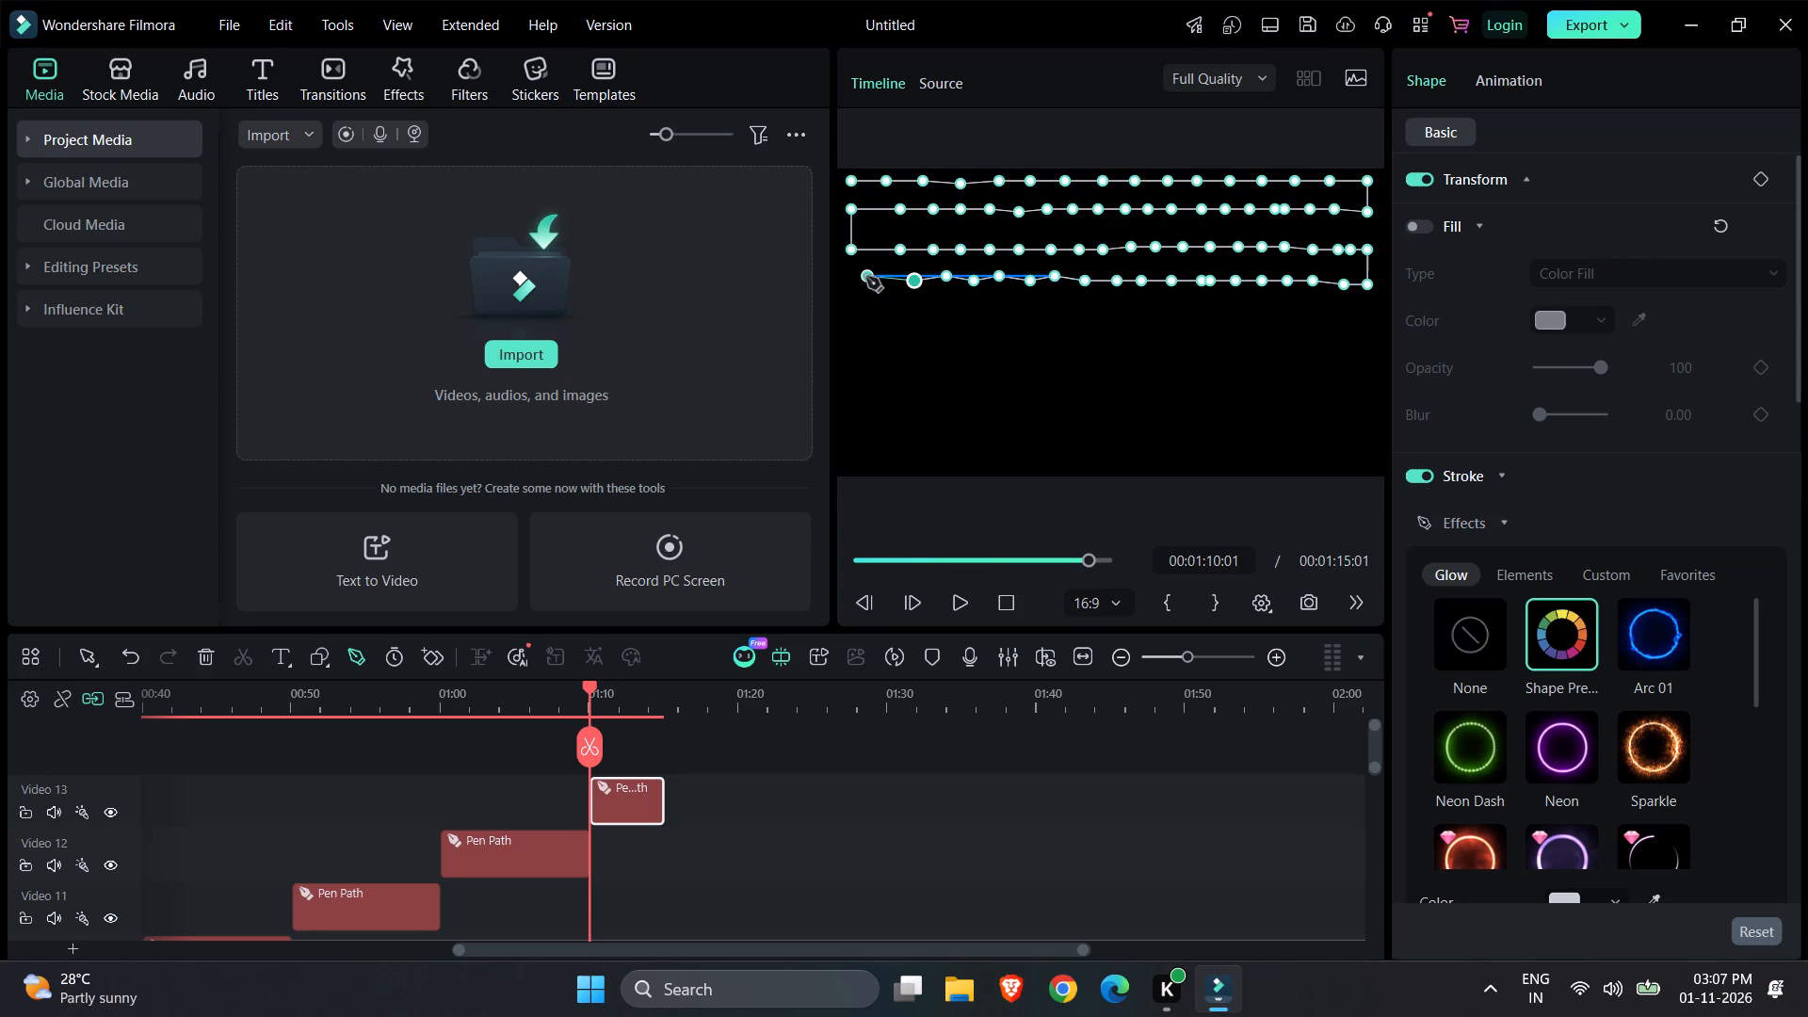
{"action": "left_click", "coordinate": [878, 280]}
{"action": "left_click", "coordinate": [851, 282]}
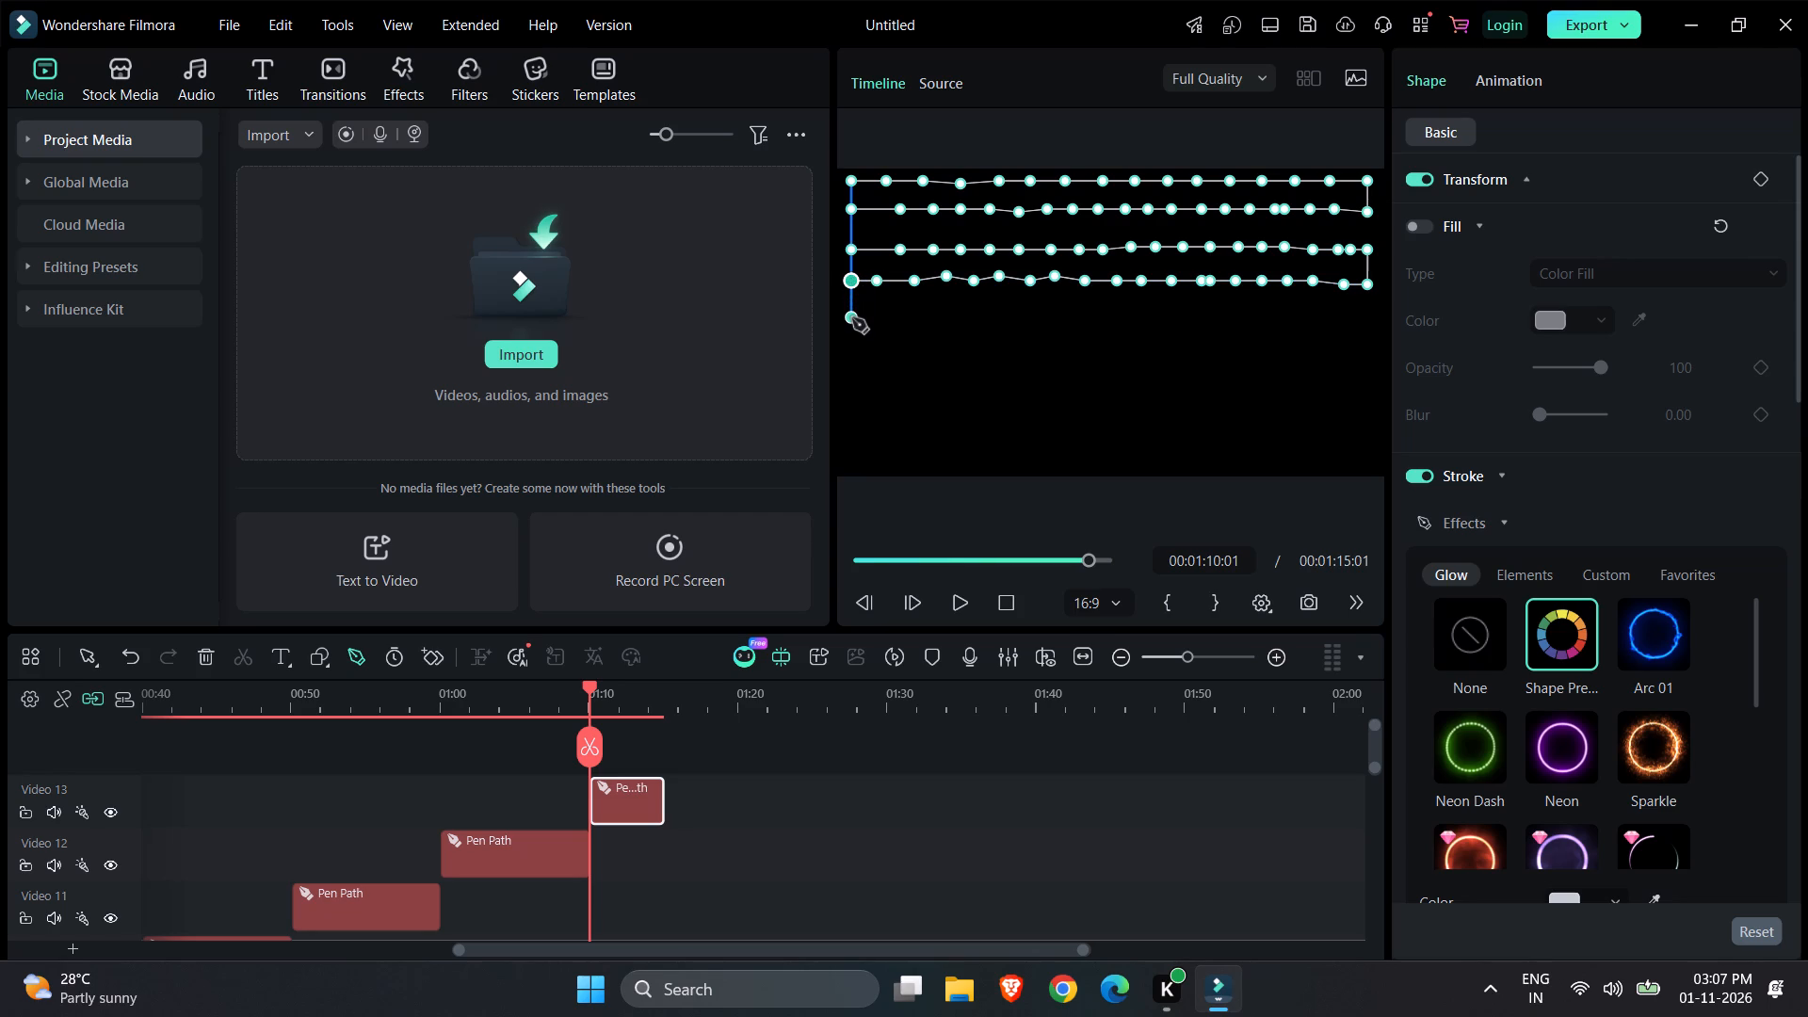
Add a fifth row of nineteen points to the pen path, dropping down the frame's left edge and running across to its right edge.
{"action": "left_click", "coordinate": [852, 318]}
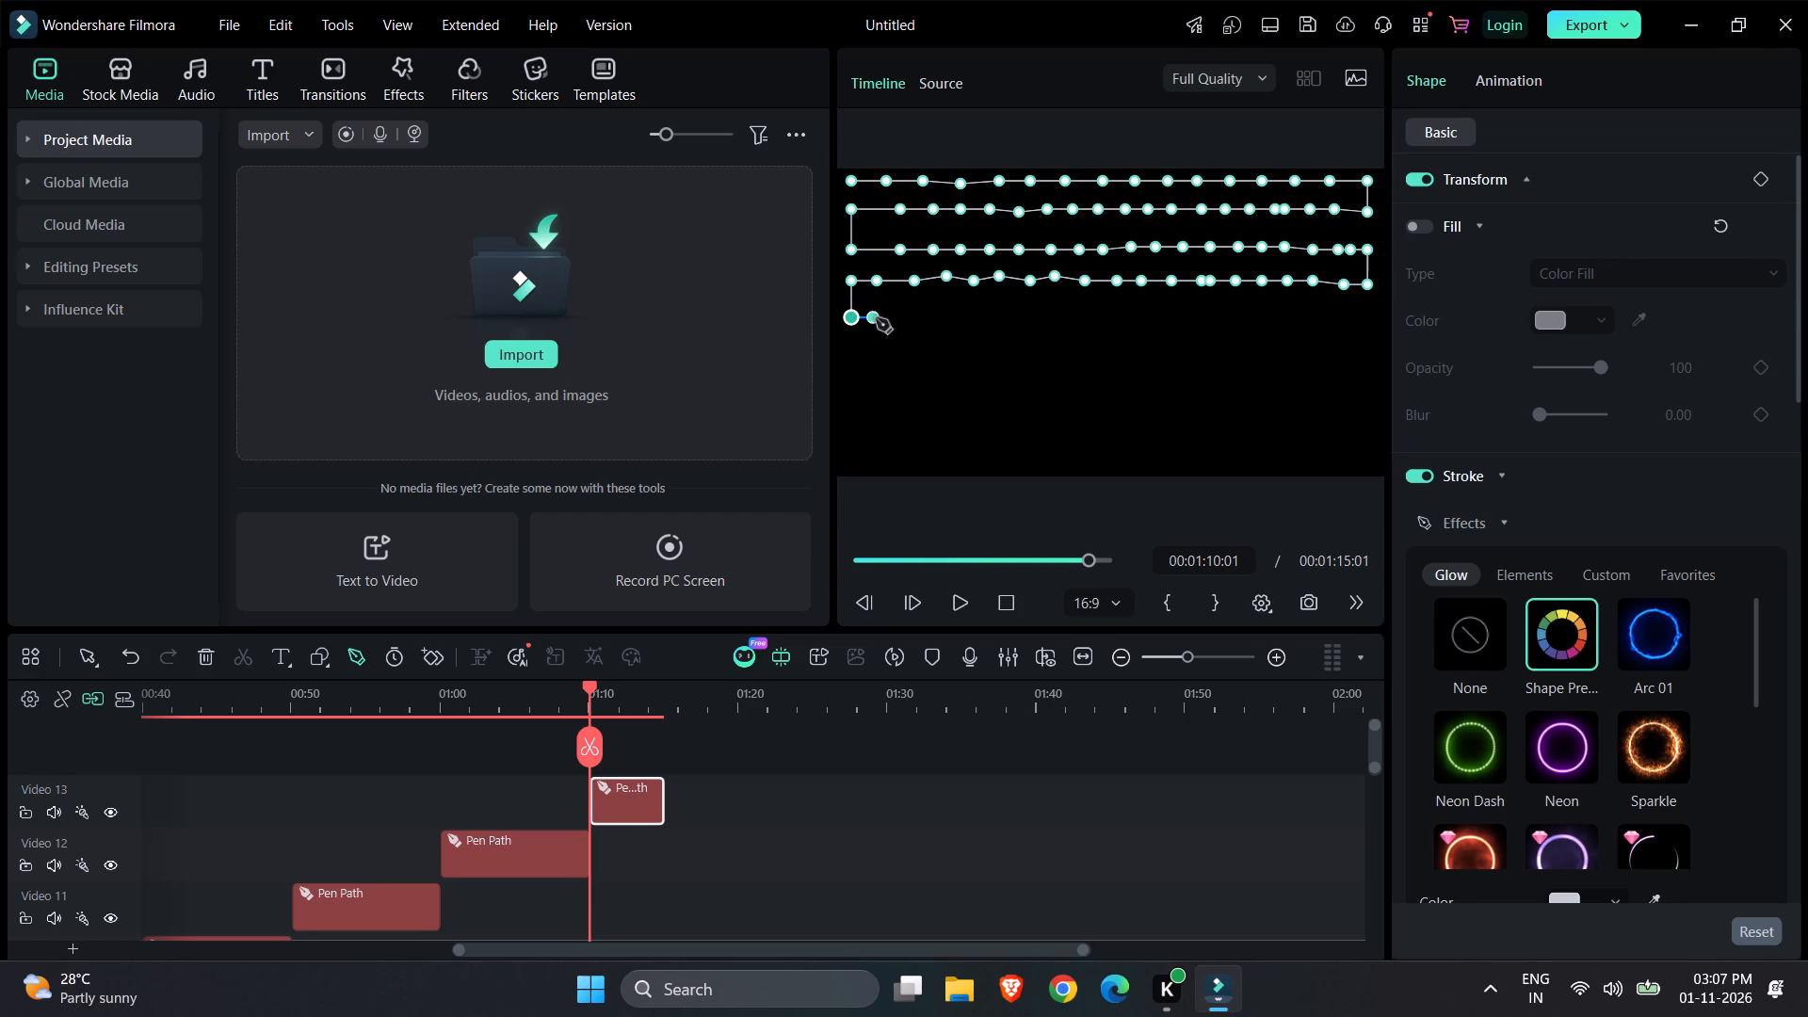
{"action": "left_click", "coordinate": [876, 319]}
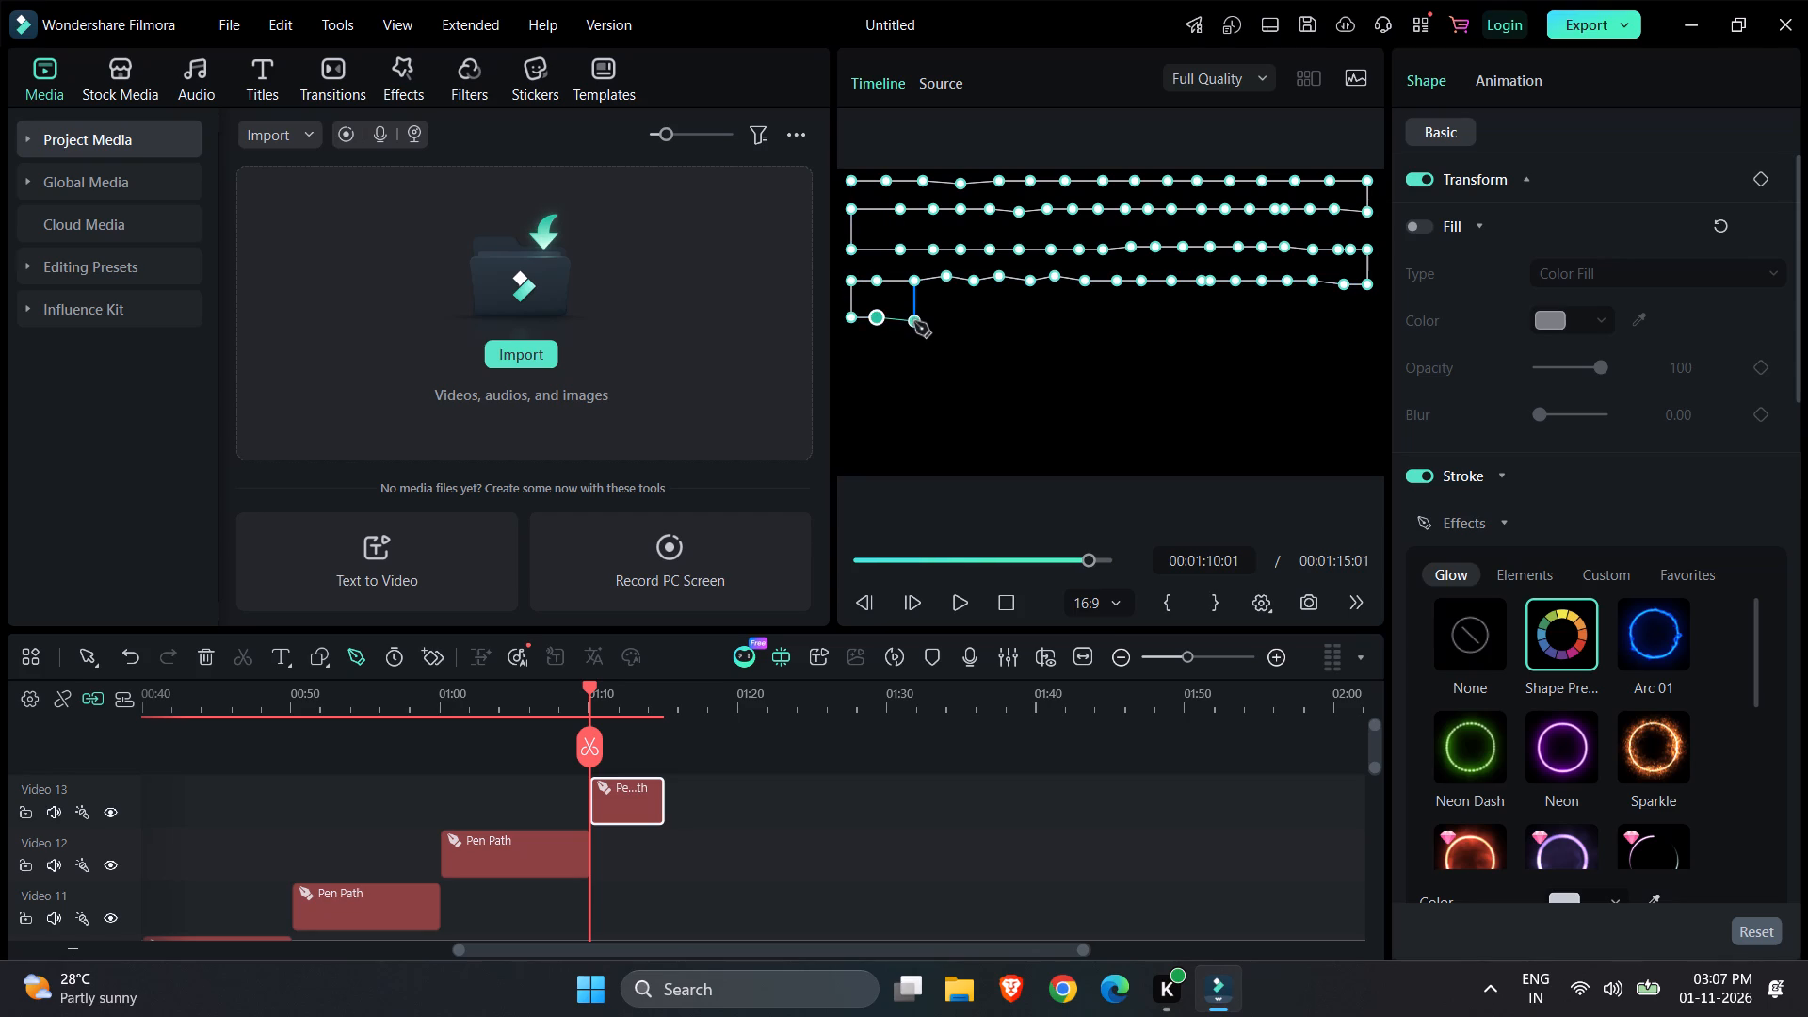
{"action": "left_click", "coordinate": [914, 322]}
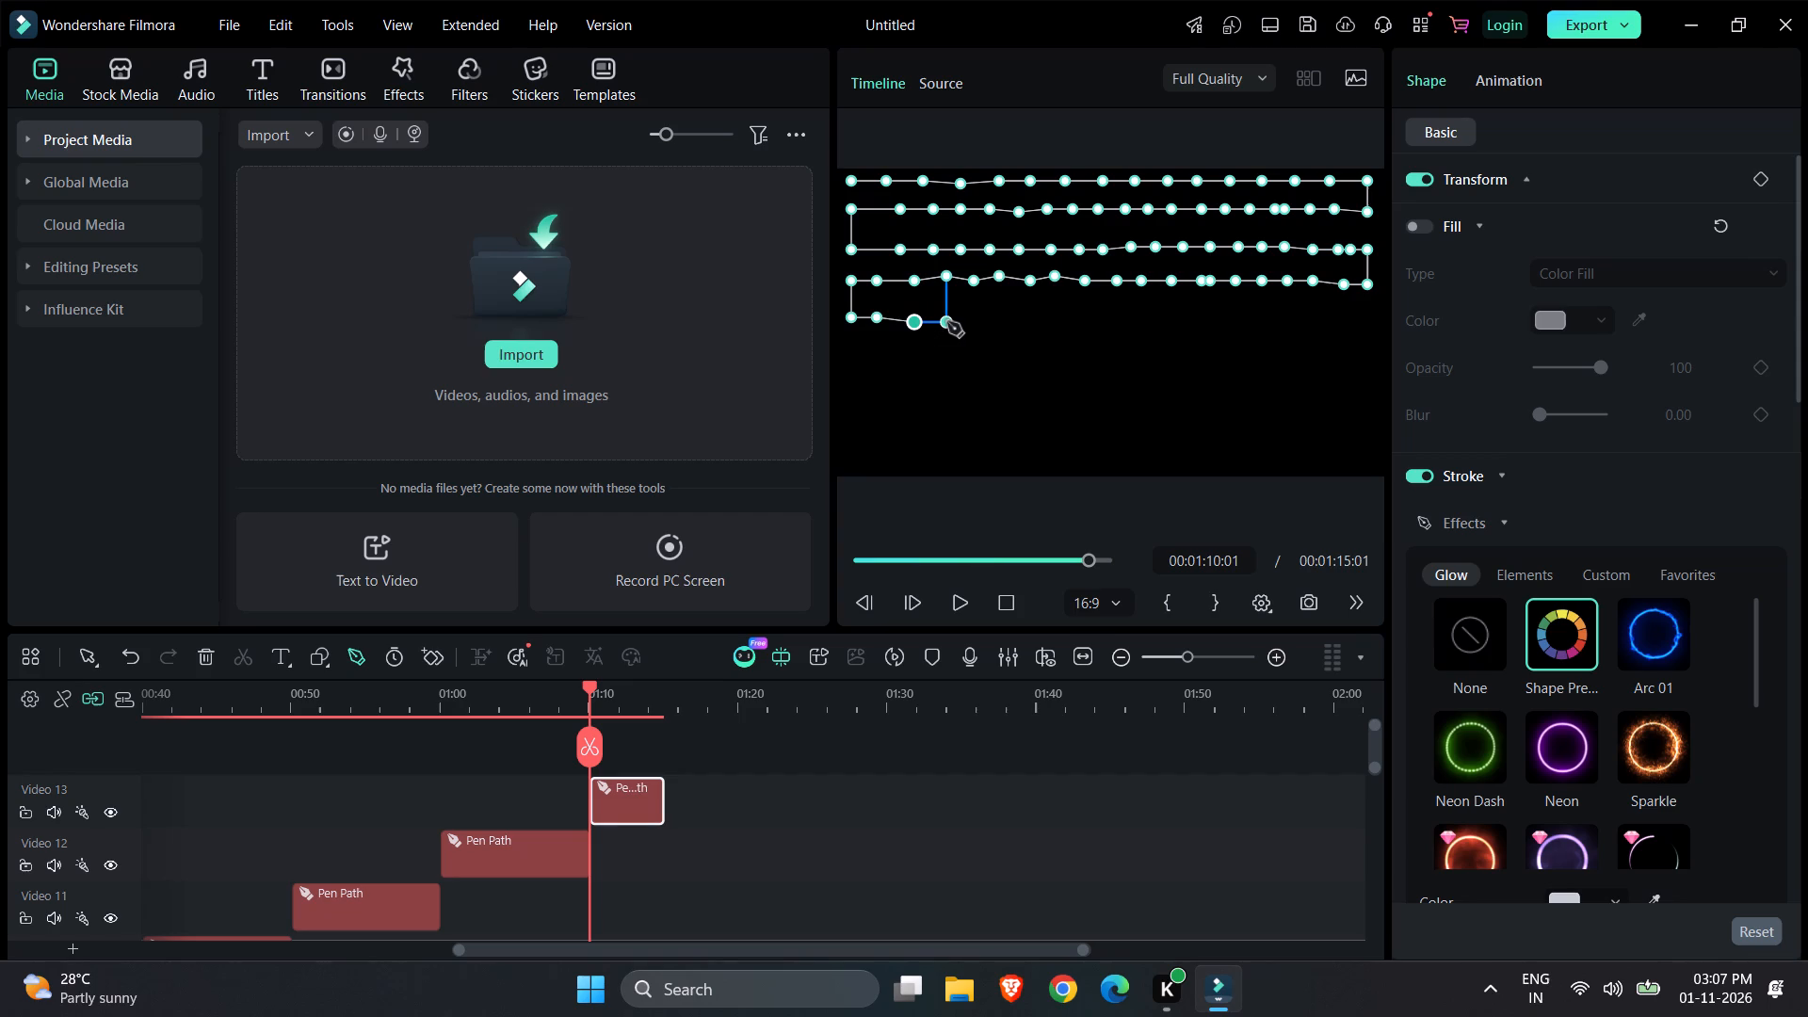
{"action": "left_click", "coordinate": [947, 322]}
{"action": "left_click", "coordinate": [977, 322]}
{"action": "left_click", "coordinate": [1006, 320]}
{"action": "left_click", "coordinate": [1044, 316]}
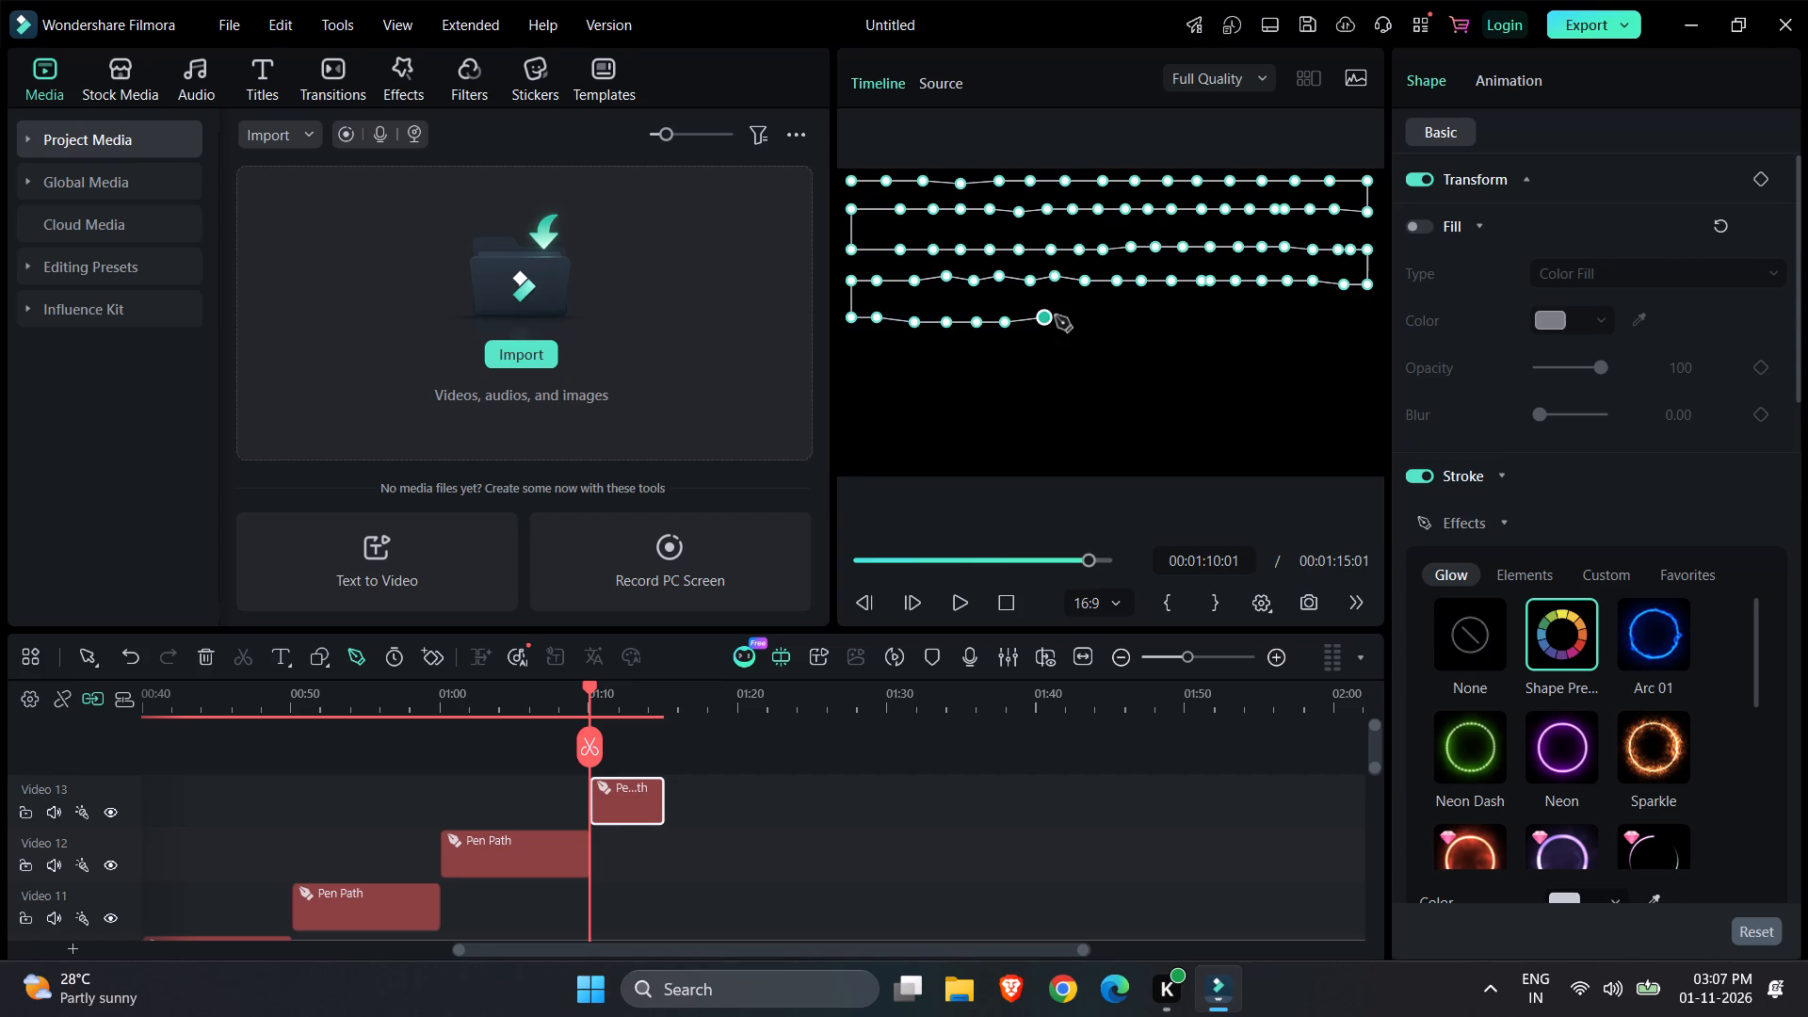
{"action": "left_click", "coordinate": [1073, 319]}
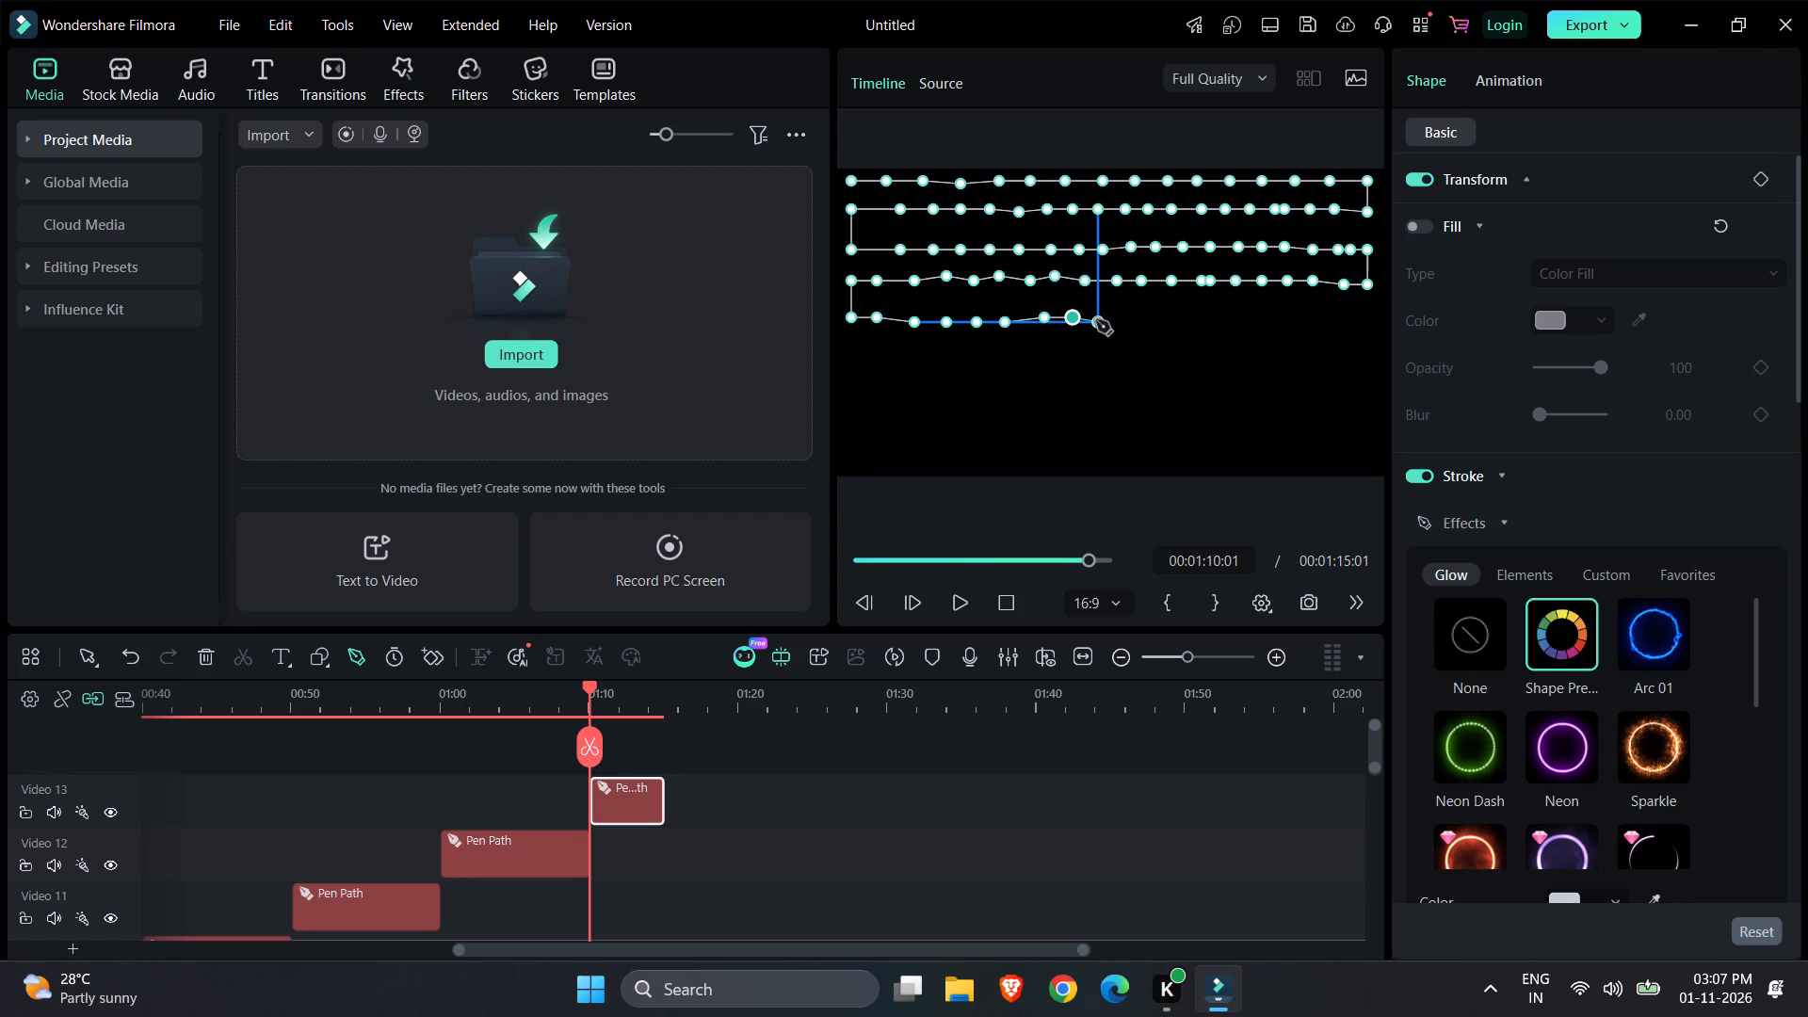
{"action": "left_click", "coordinate": [1096, 320]}
{"action": "left_click", "coordinate": [1129, 319]}
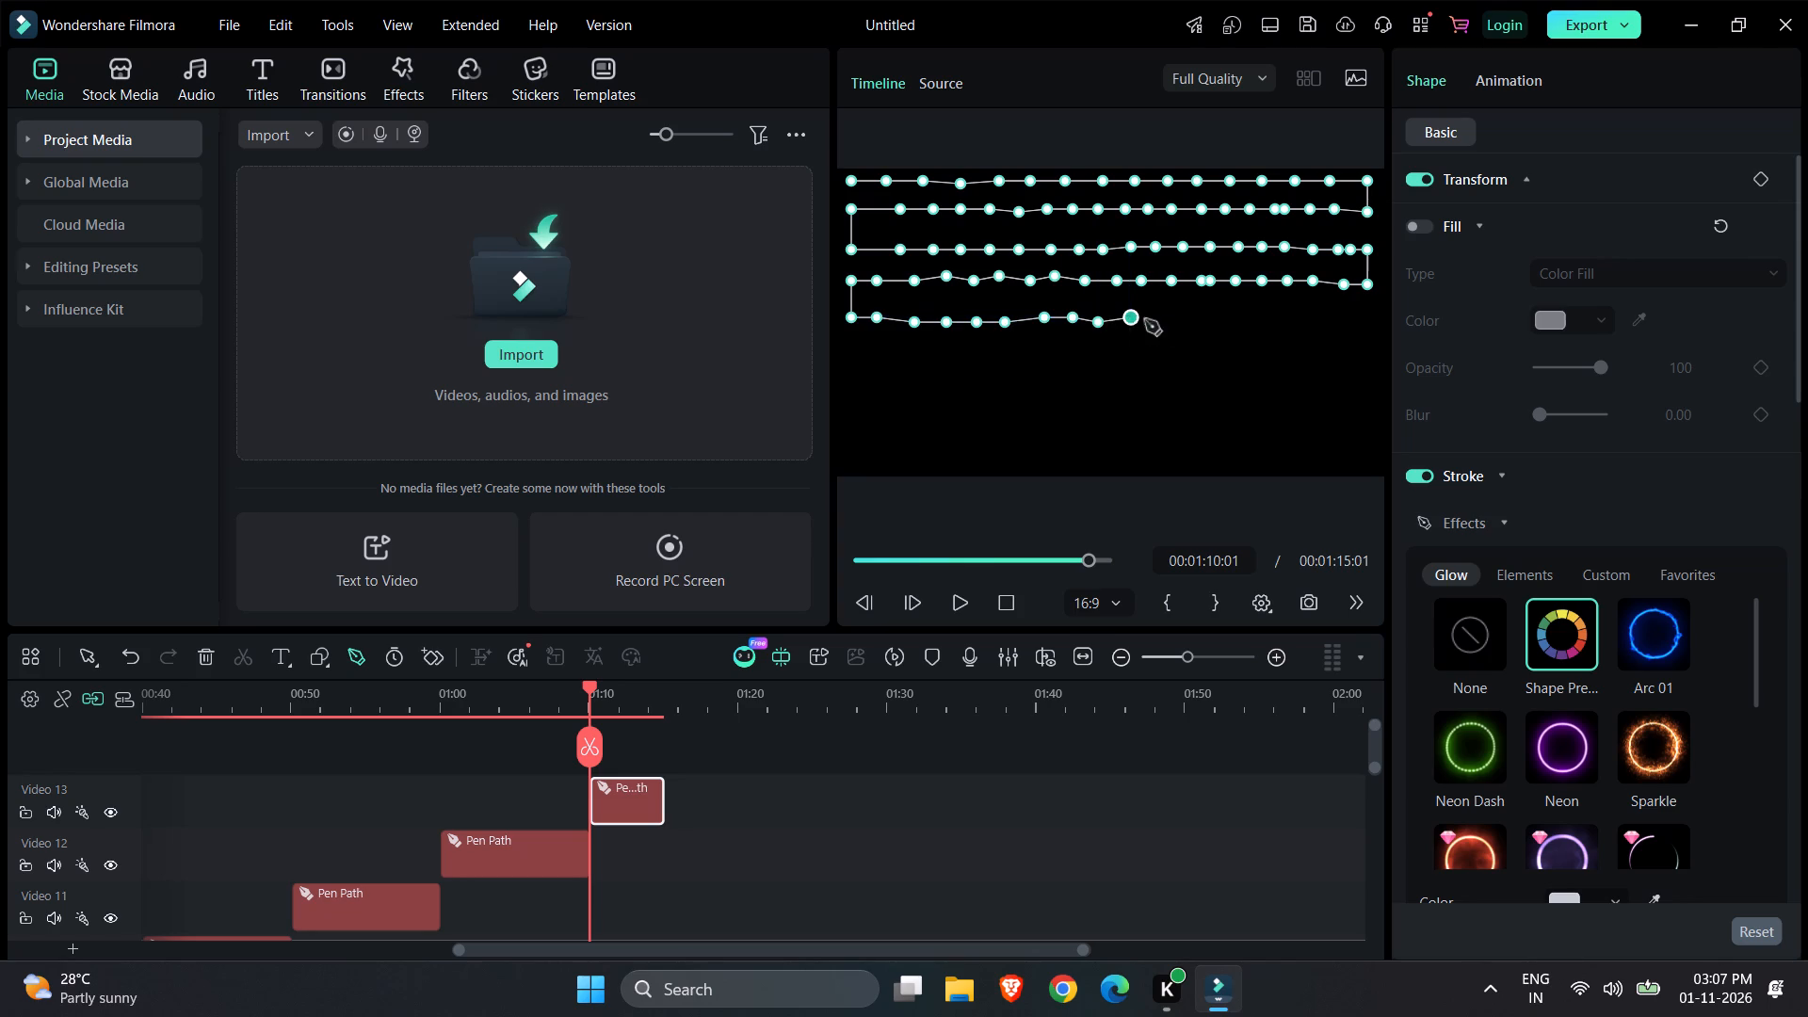
{"action": "left_click", "coordinate": [1158, 323]}
{"action": "left_click", "coordinate": [1181, 323]}
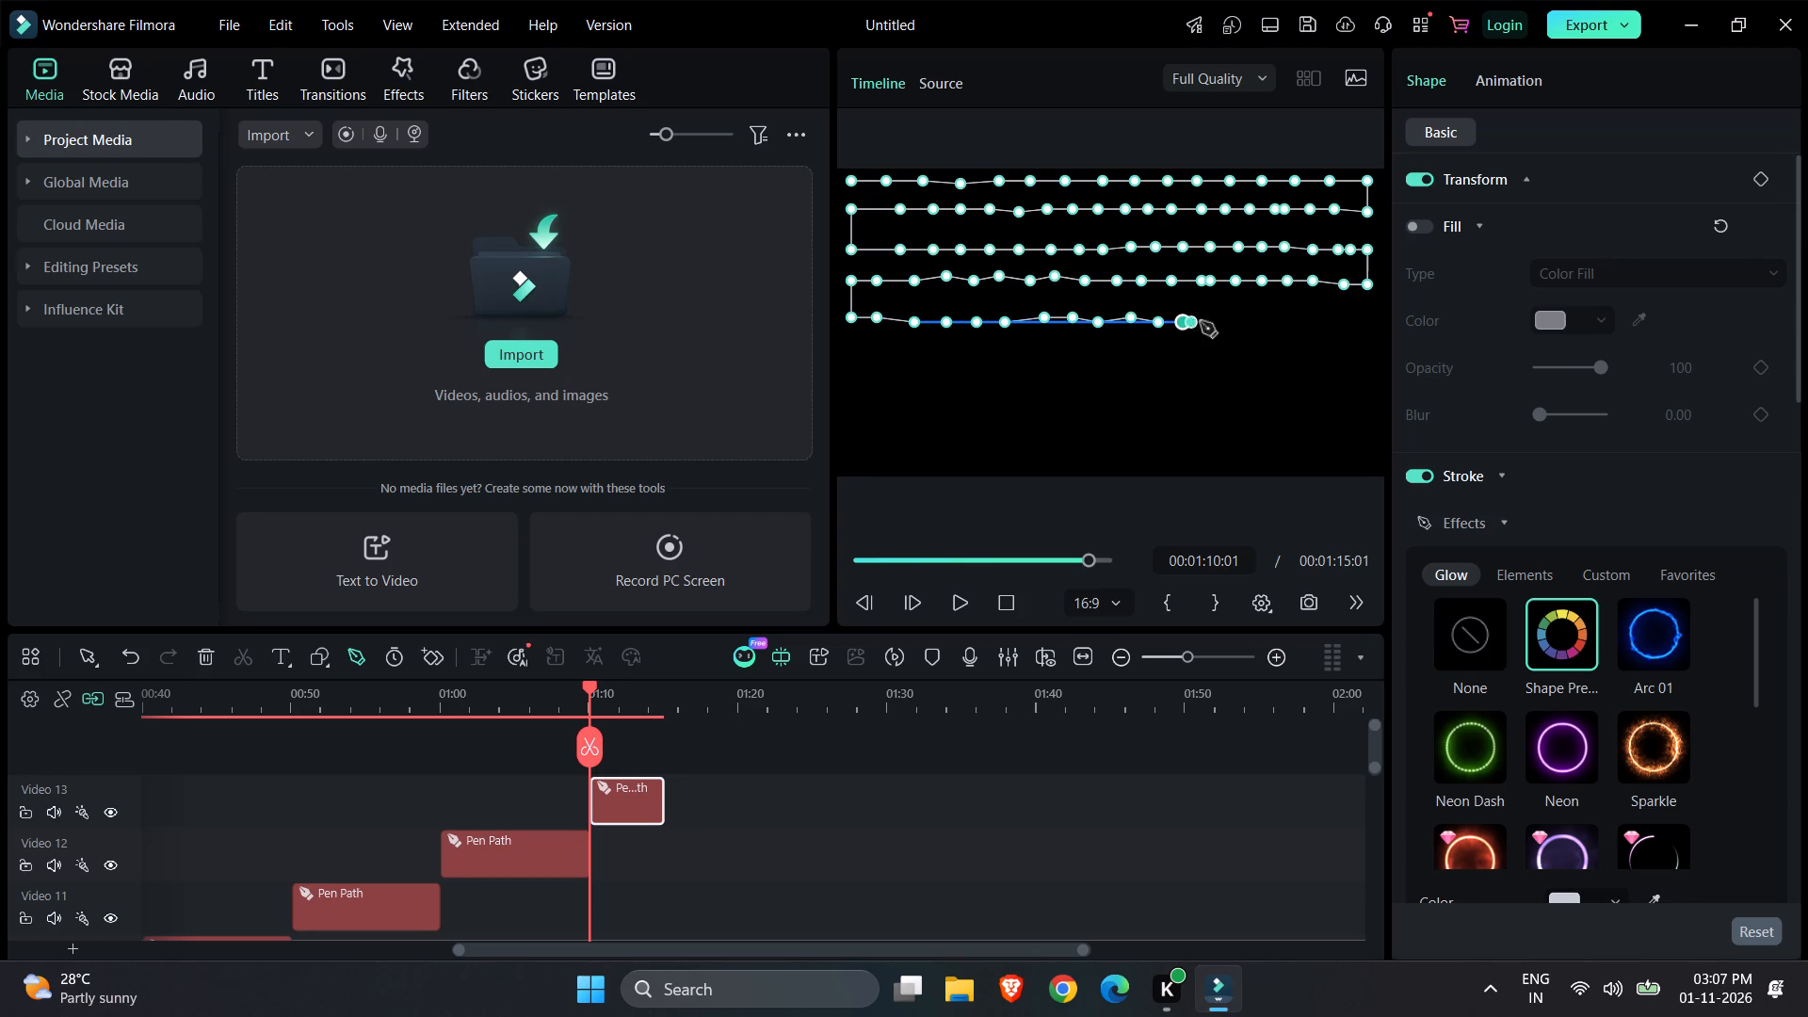
{"action": "left_click", "coordinate": [1211, 321]}
{"action": "left_click", "coordinate": [1241, 321]}
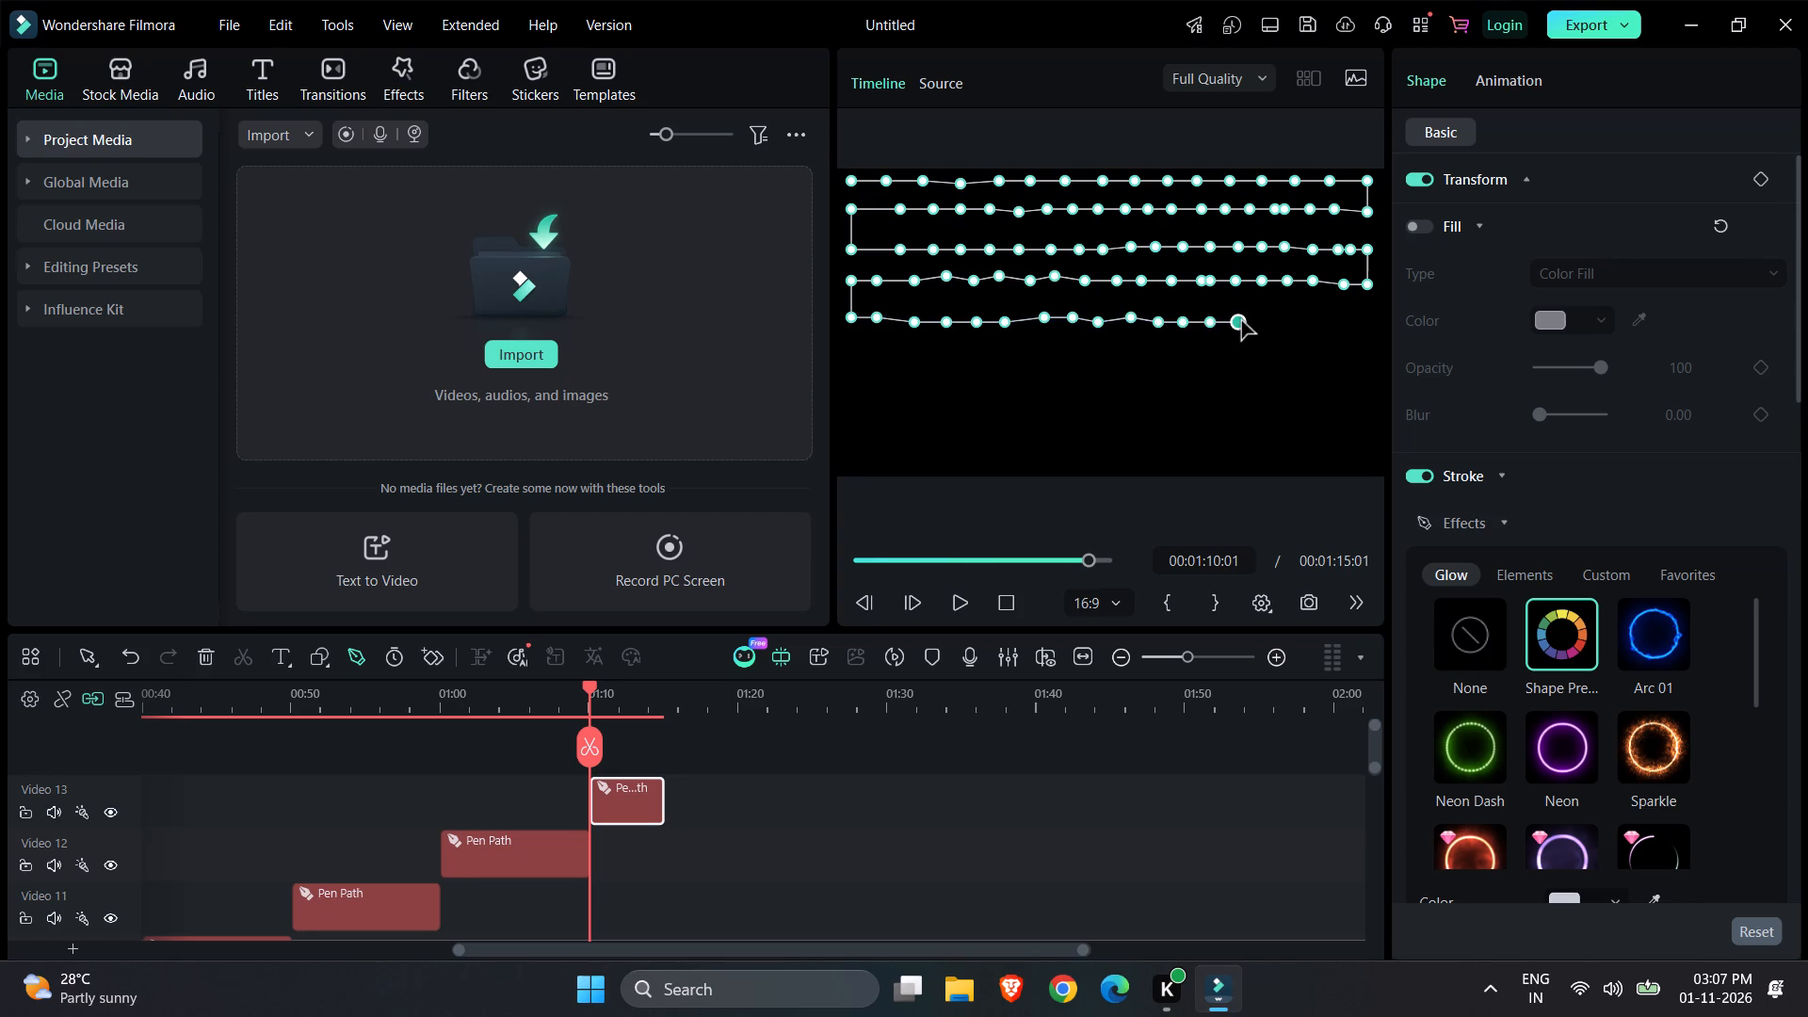
{"action": "left_click", "coordinate": [1259, 321]}
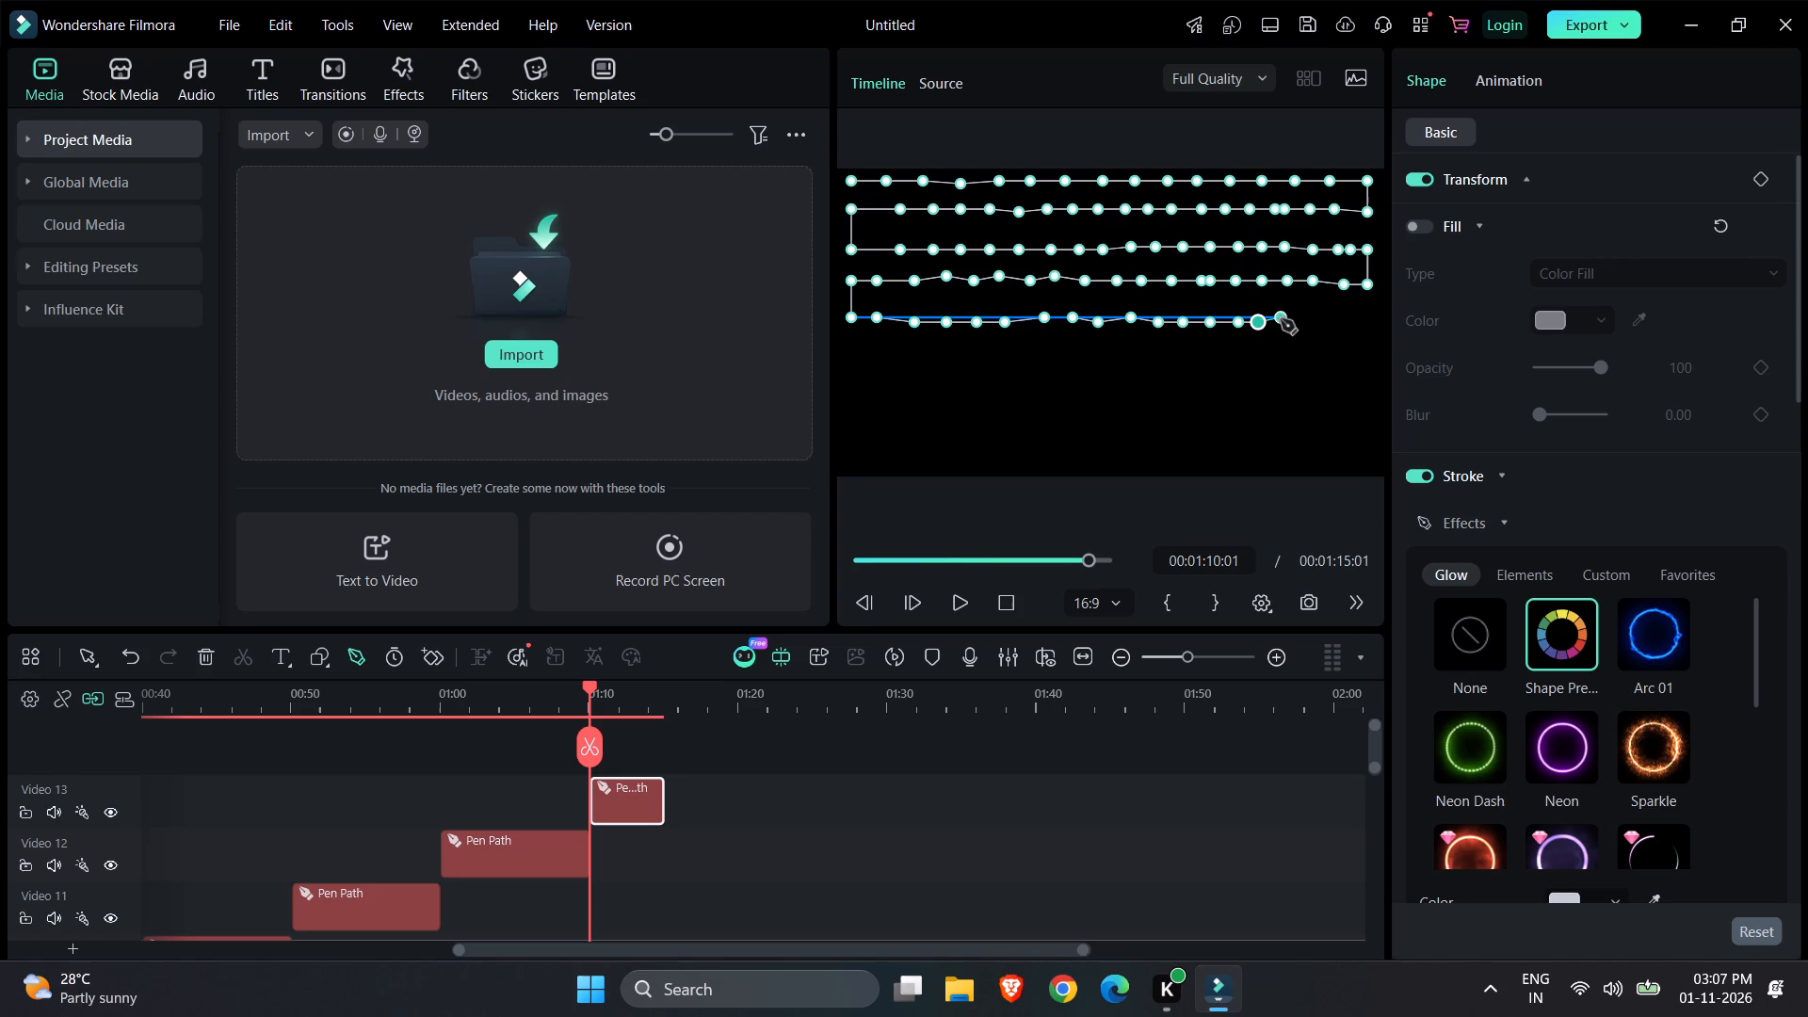
{"action": "left_click", "coordinate": [1284, 320]}
{"action": "left_click", "coordinate": [1310, 320]}
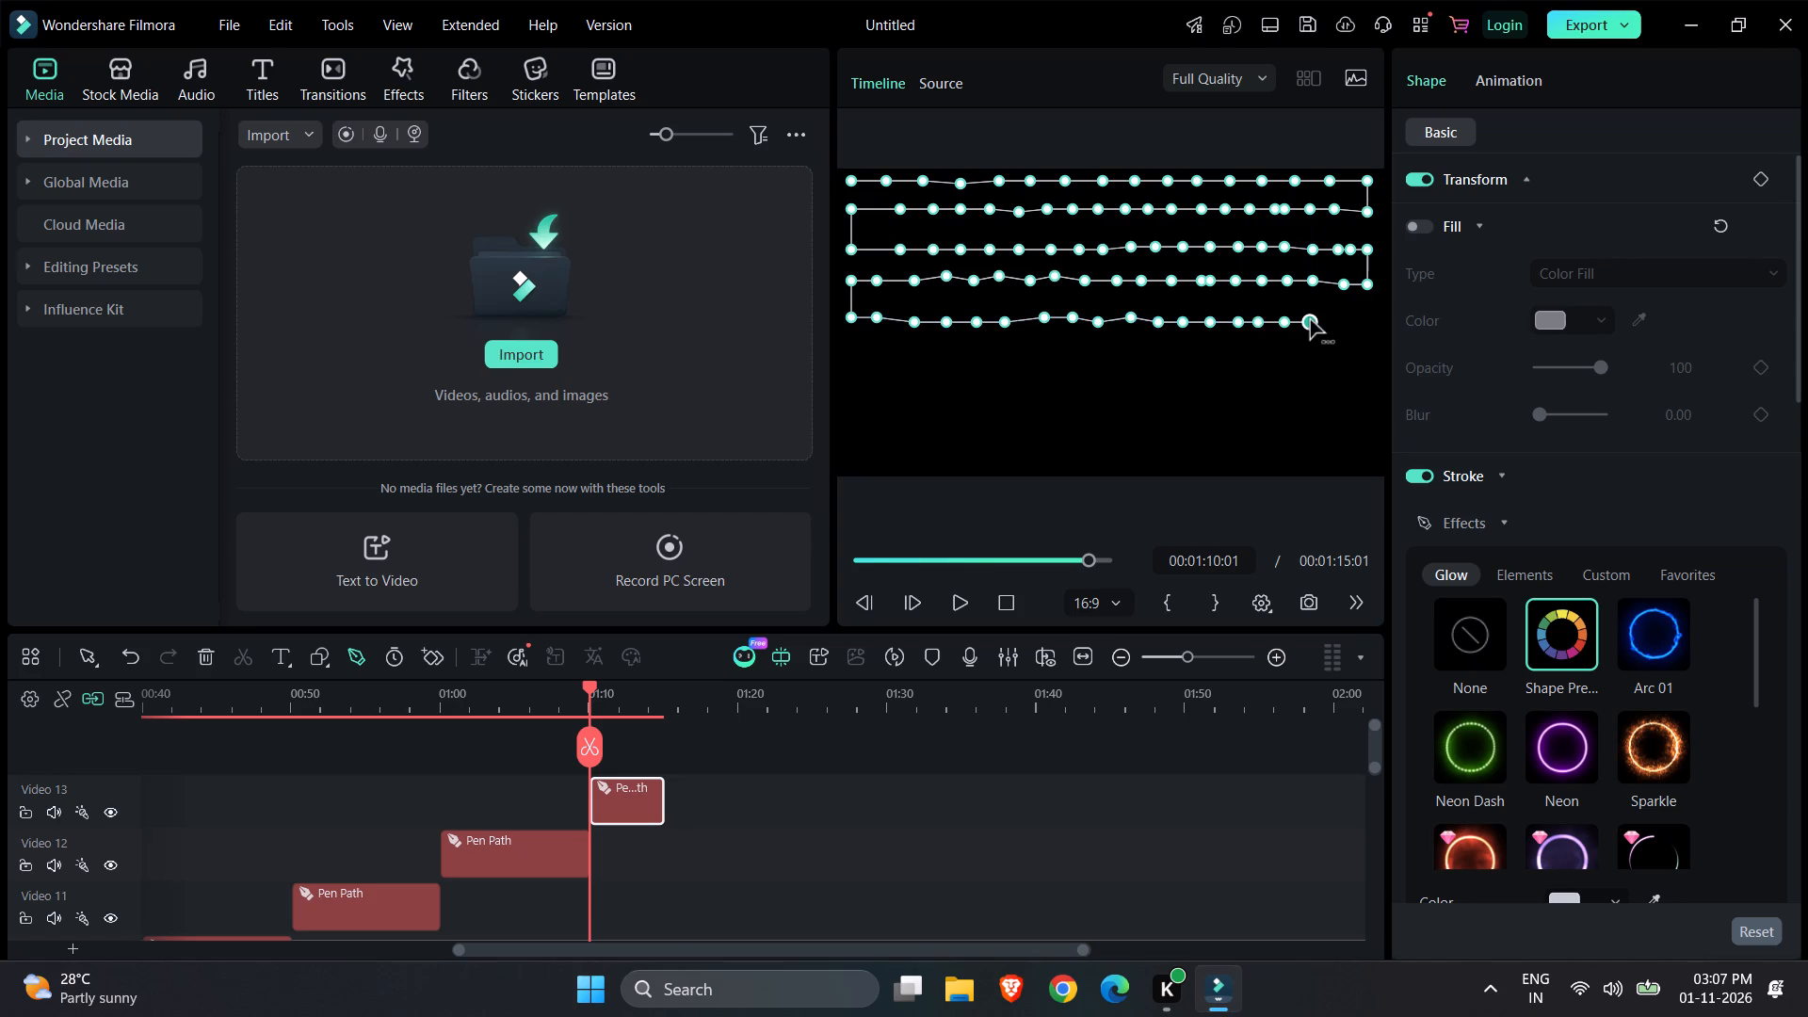
{"action": "left_click", "coordinate": [1340, 320]}
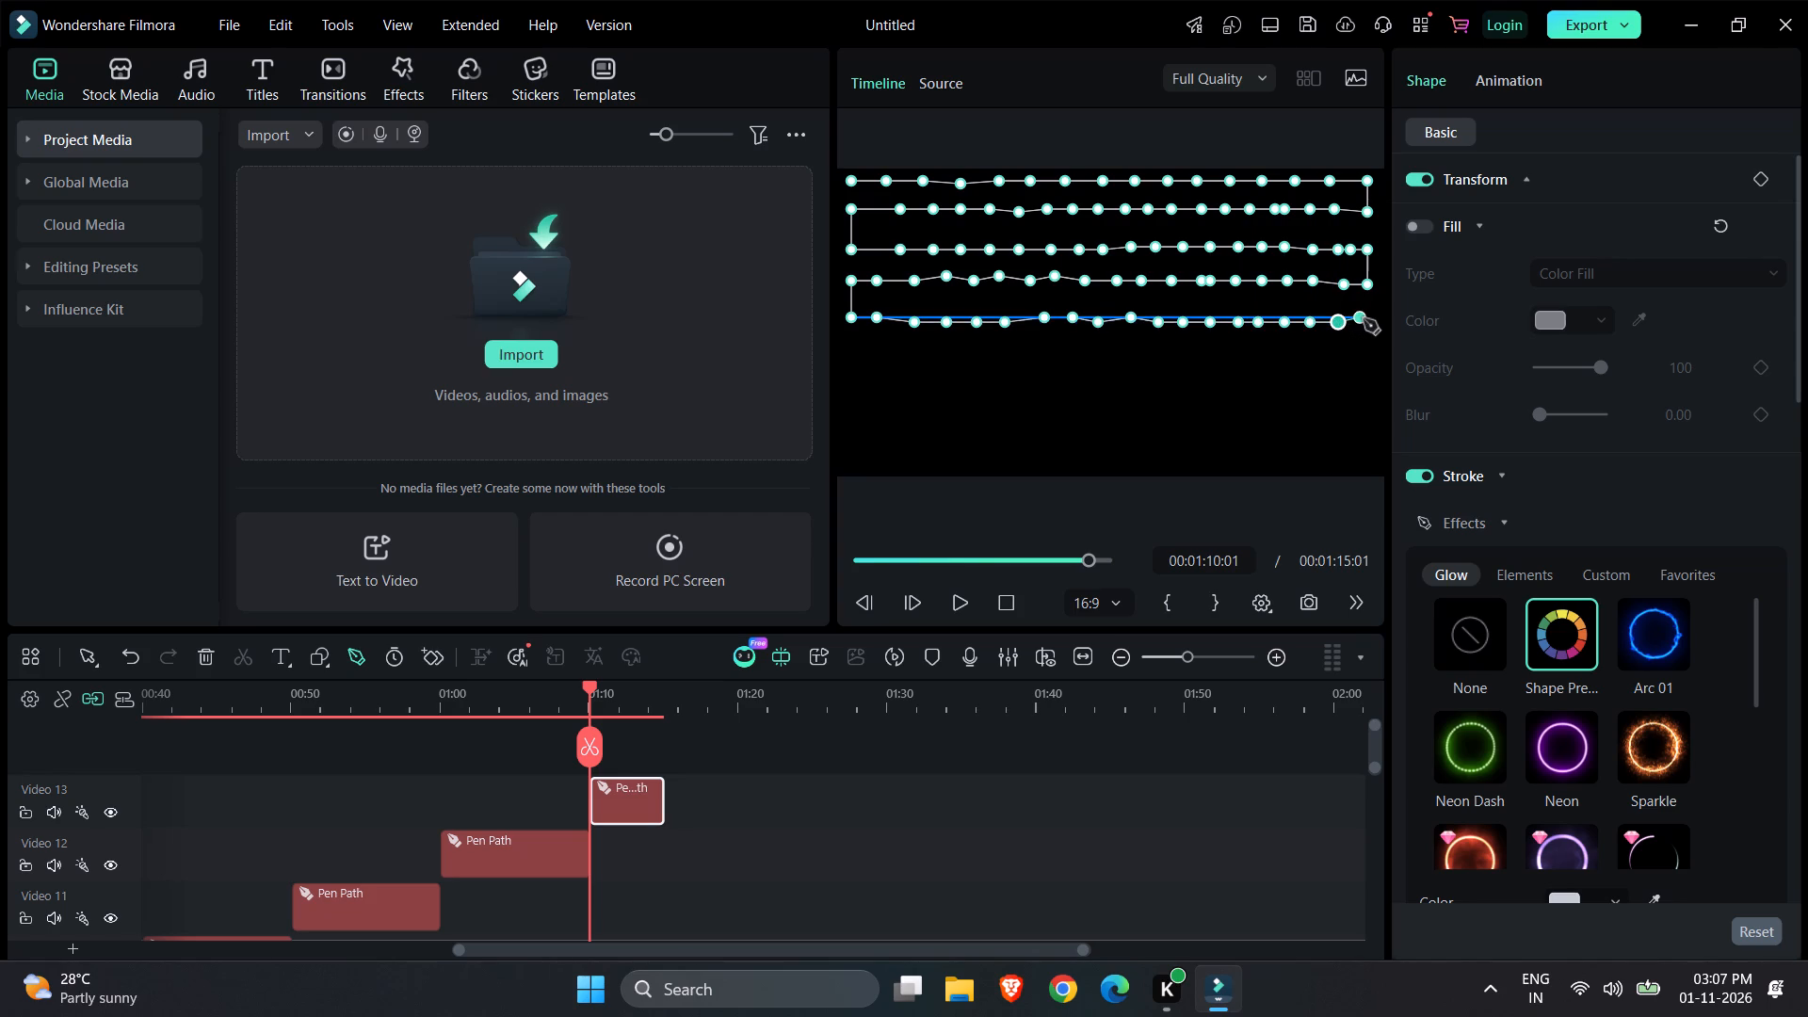
{"action": "left_click", "coordinate": [1371, 320]}
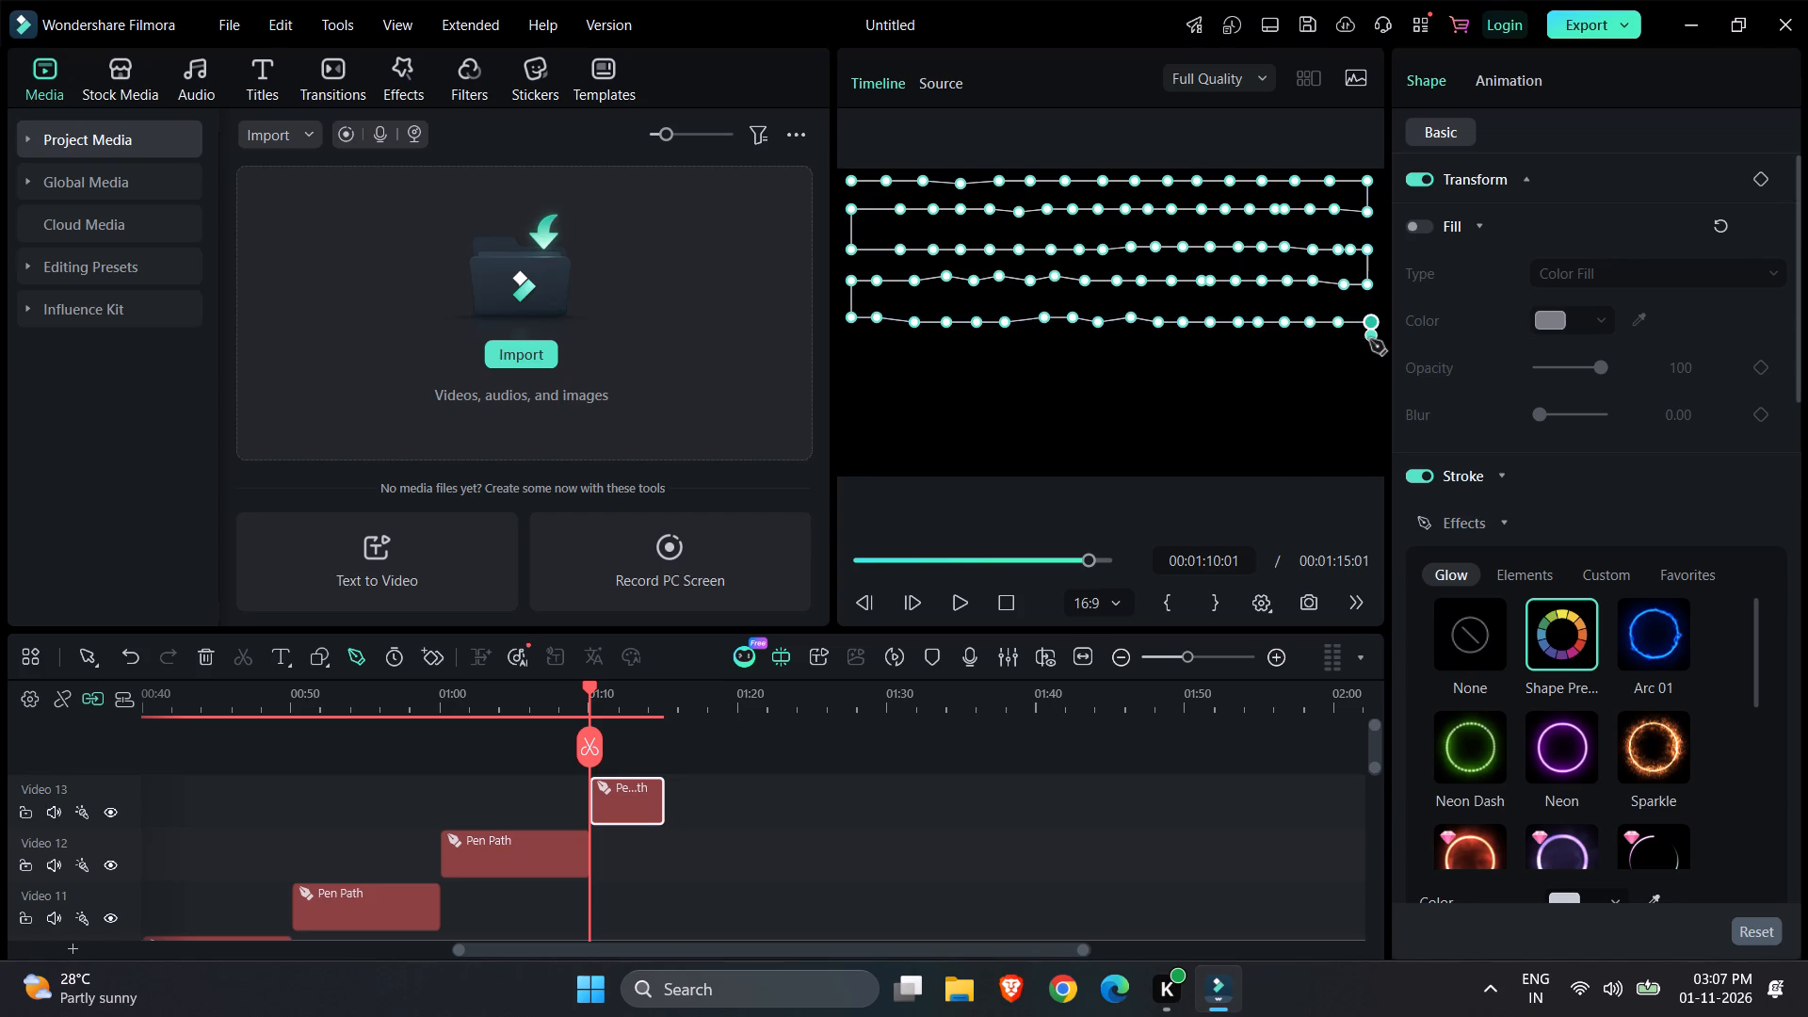
Add a sixth row of nineteen points to the pen path, dropping down the frame's right edge and running back to its left edge.
{"action": "left_click", "coordinate": [1371, 359]}
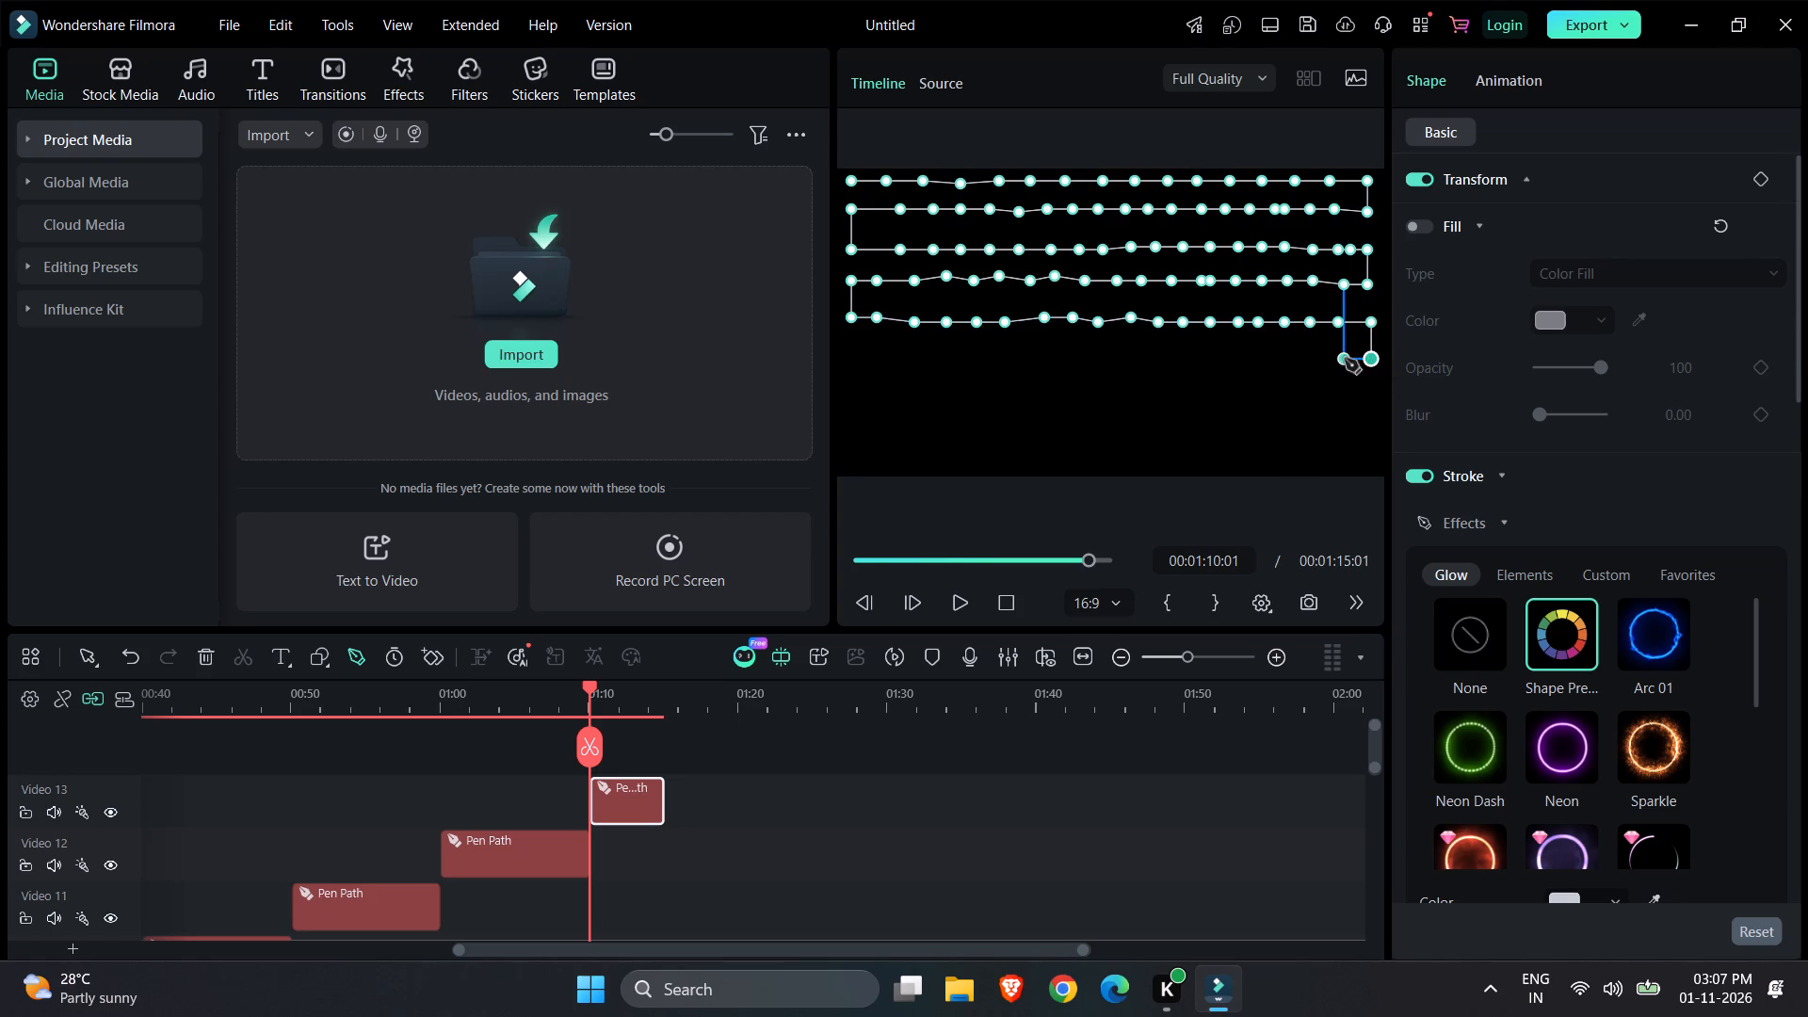
{"action": "left_click", "coordinate": [1345, 359]}
{"action": "left_click", "coordinate": [1315, 362]}
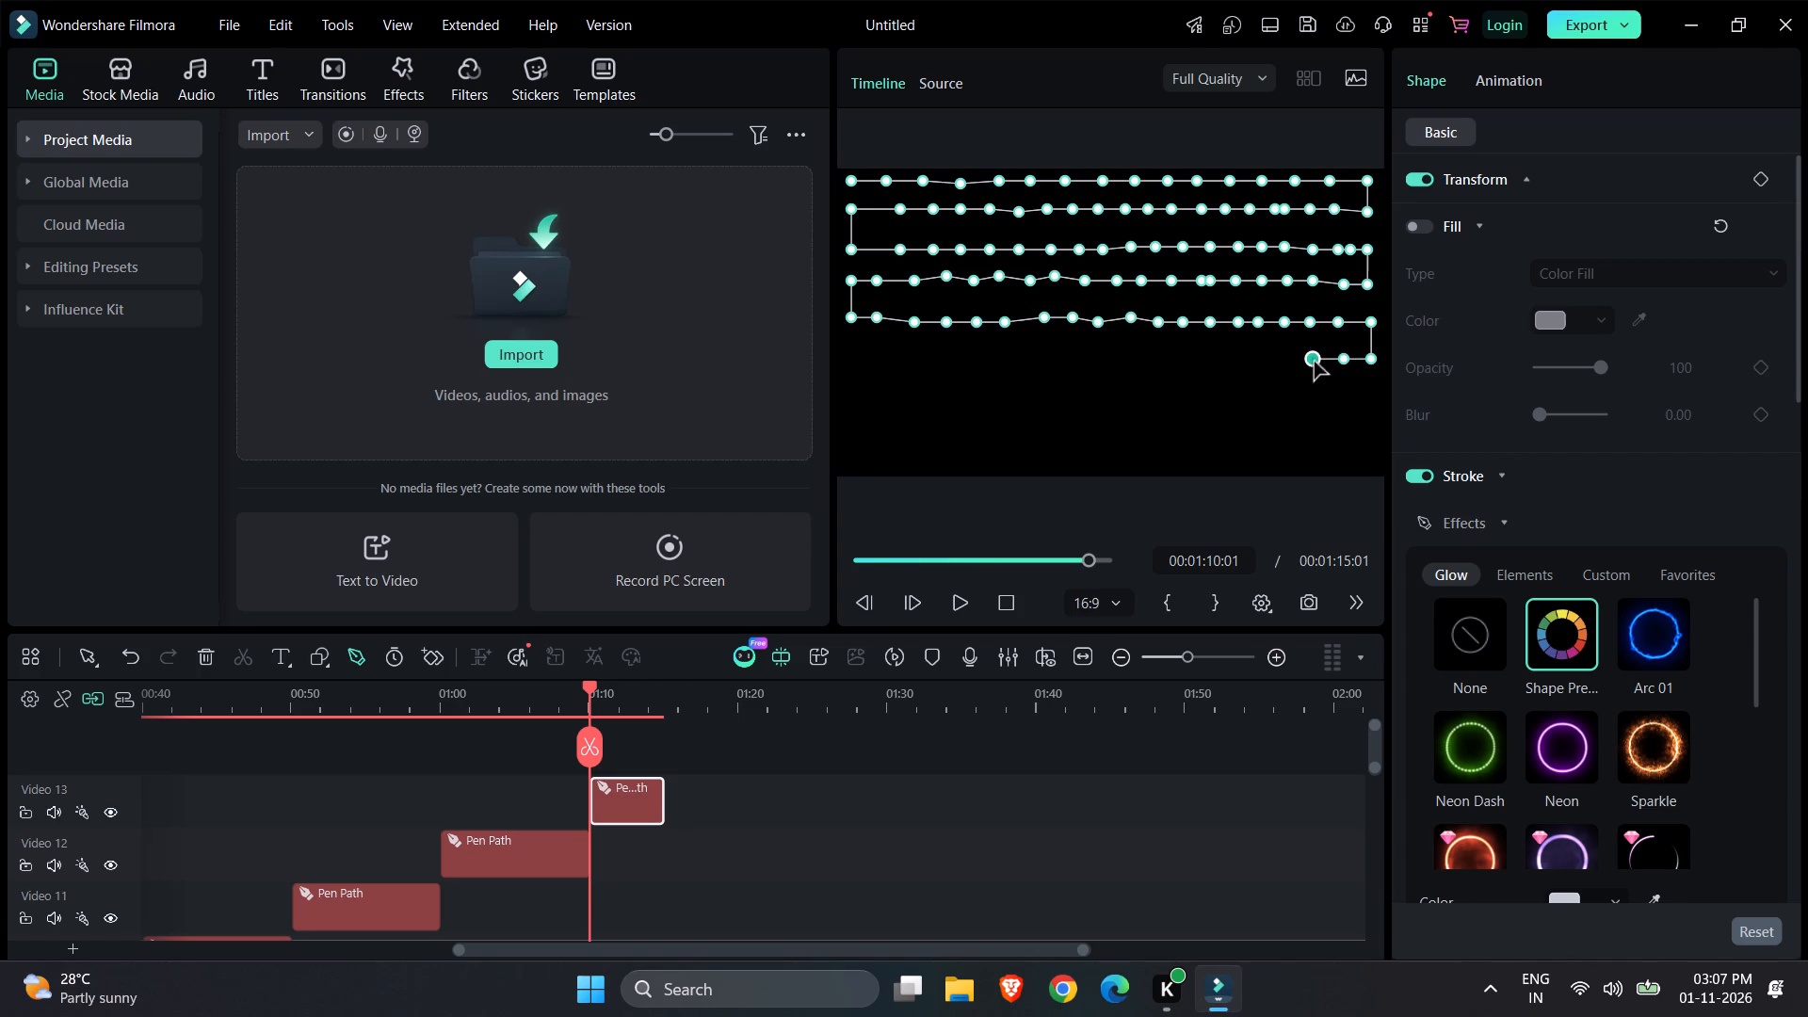
{"action": "left_click", "coordinate": [1291, 364]}
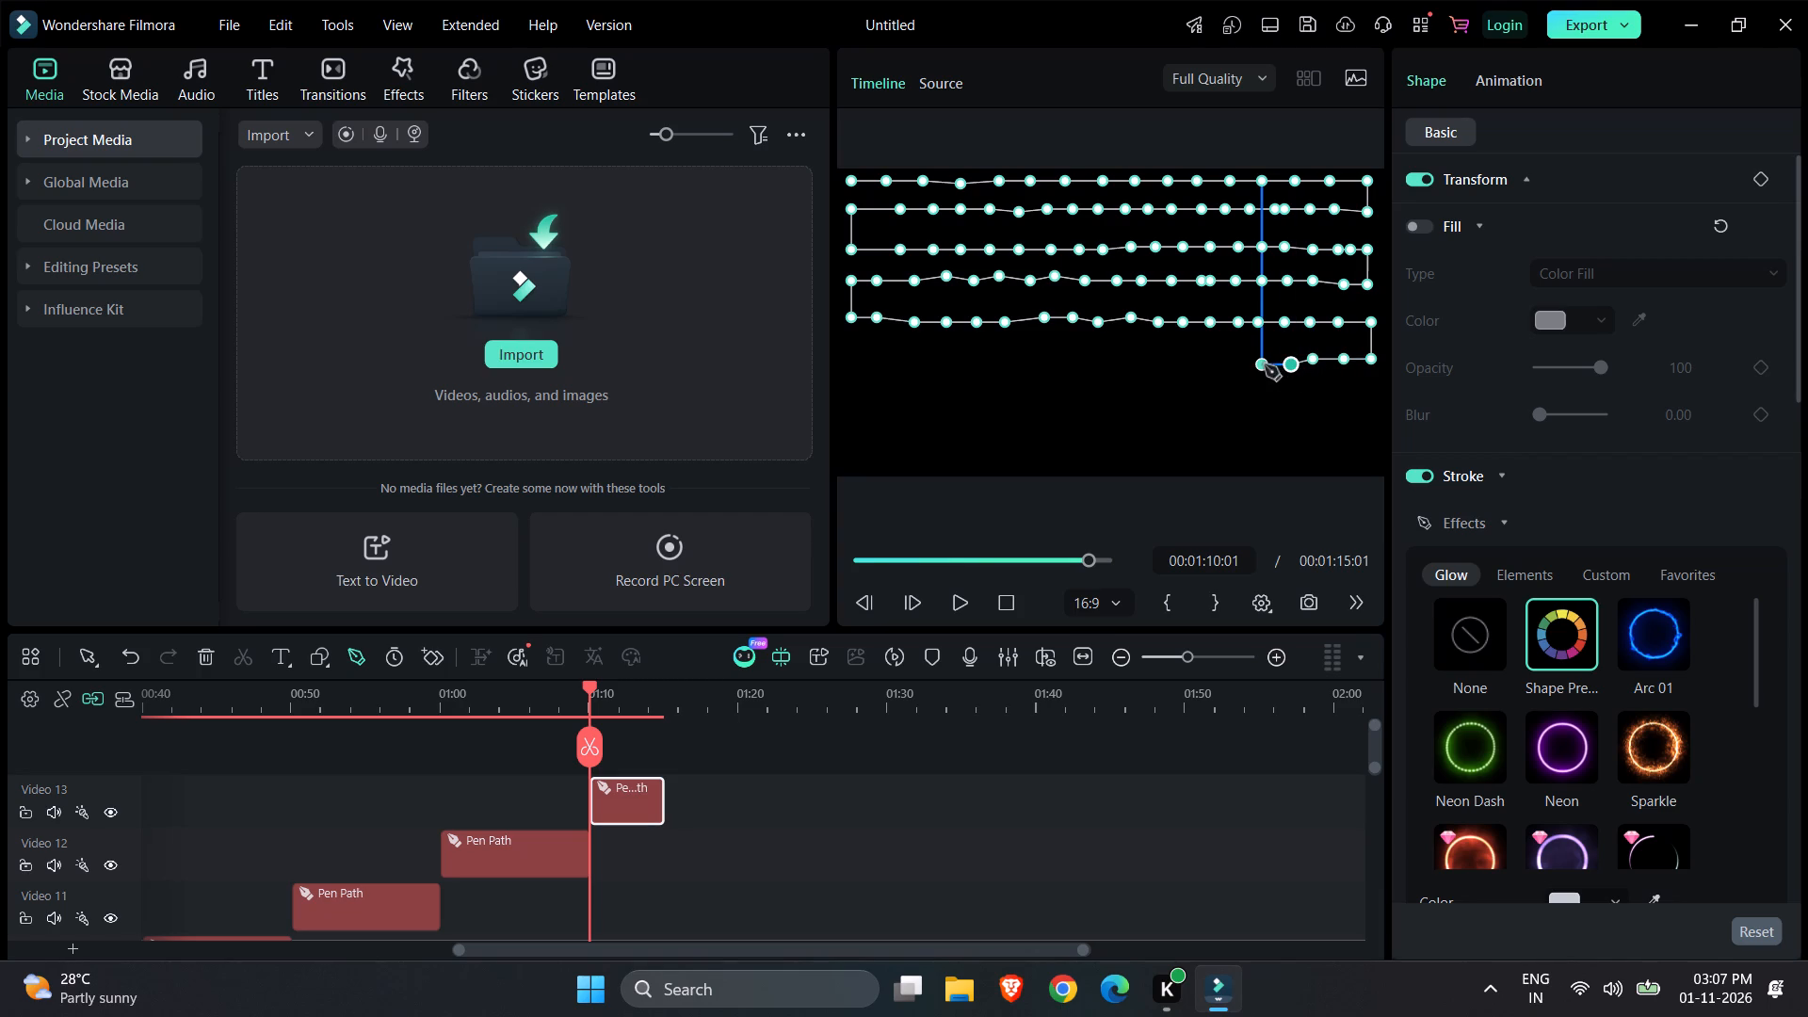
{"action": "left_click", "coordinate": [1265, 365]}
{"action": "left_click", "coordinate": [1238, 366]}
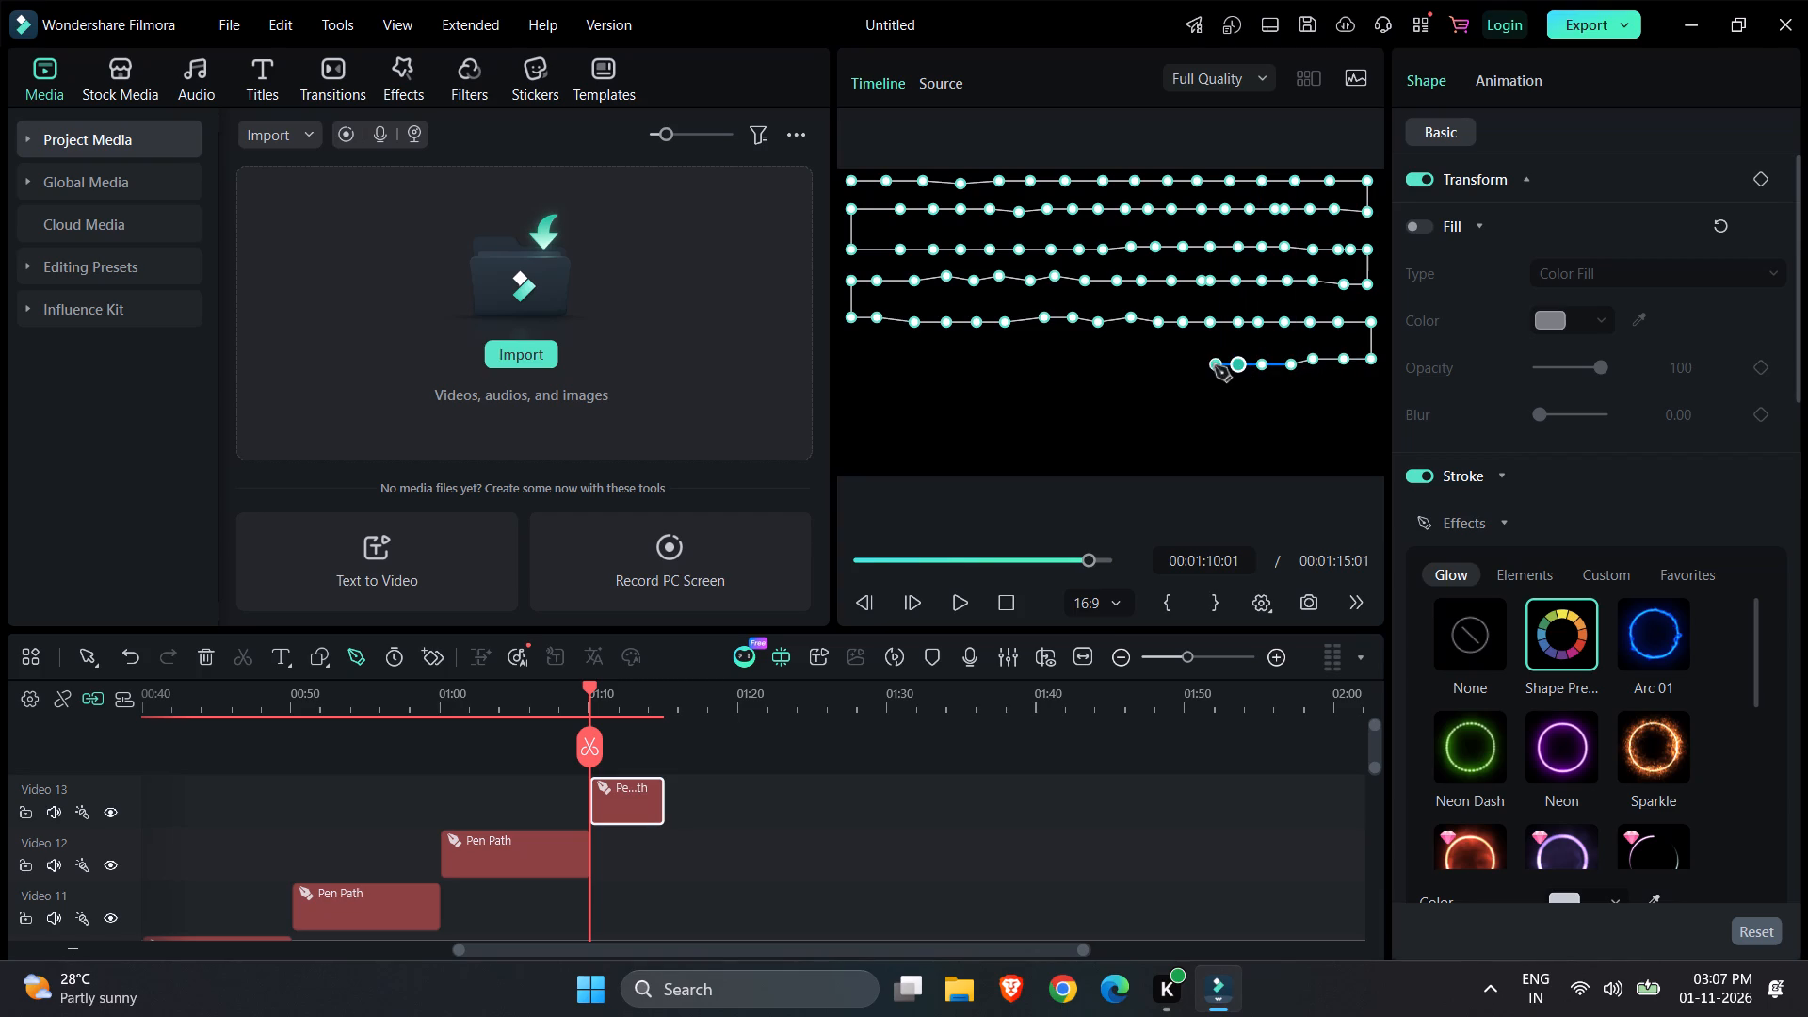
{"action": "left_click", "coordinate": [1213, 366]}
{"action": "left_click", "coordinate": [1188, 366]}
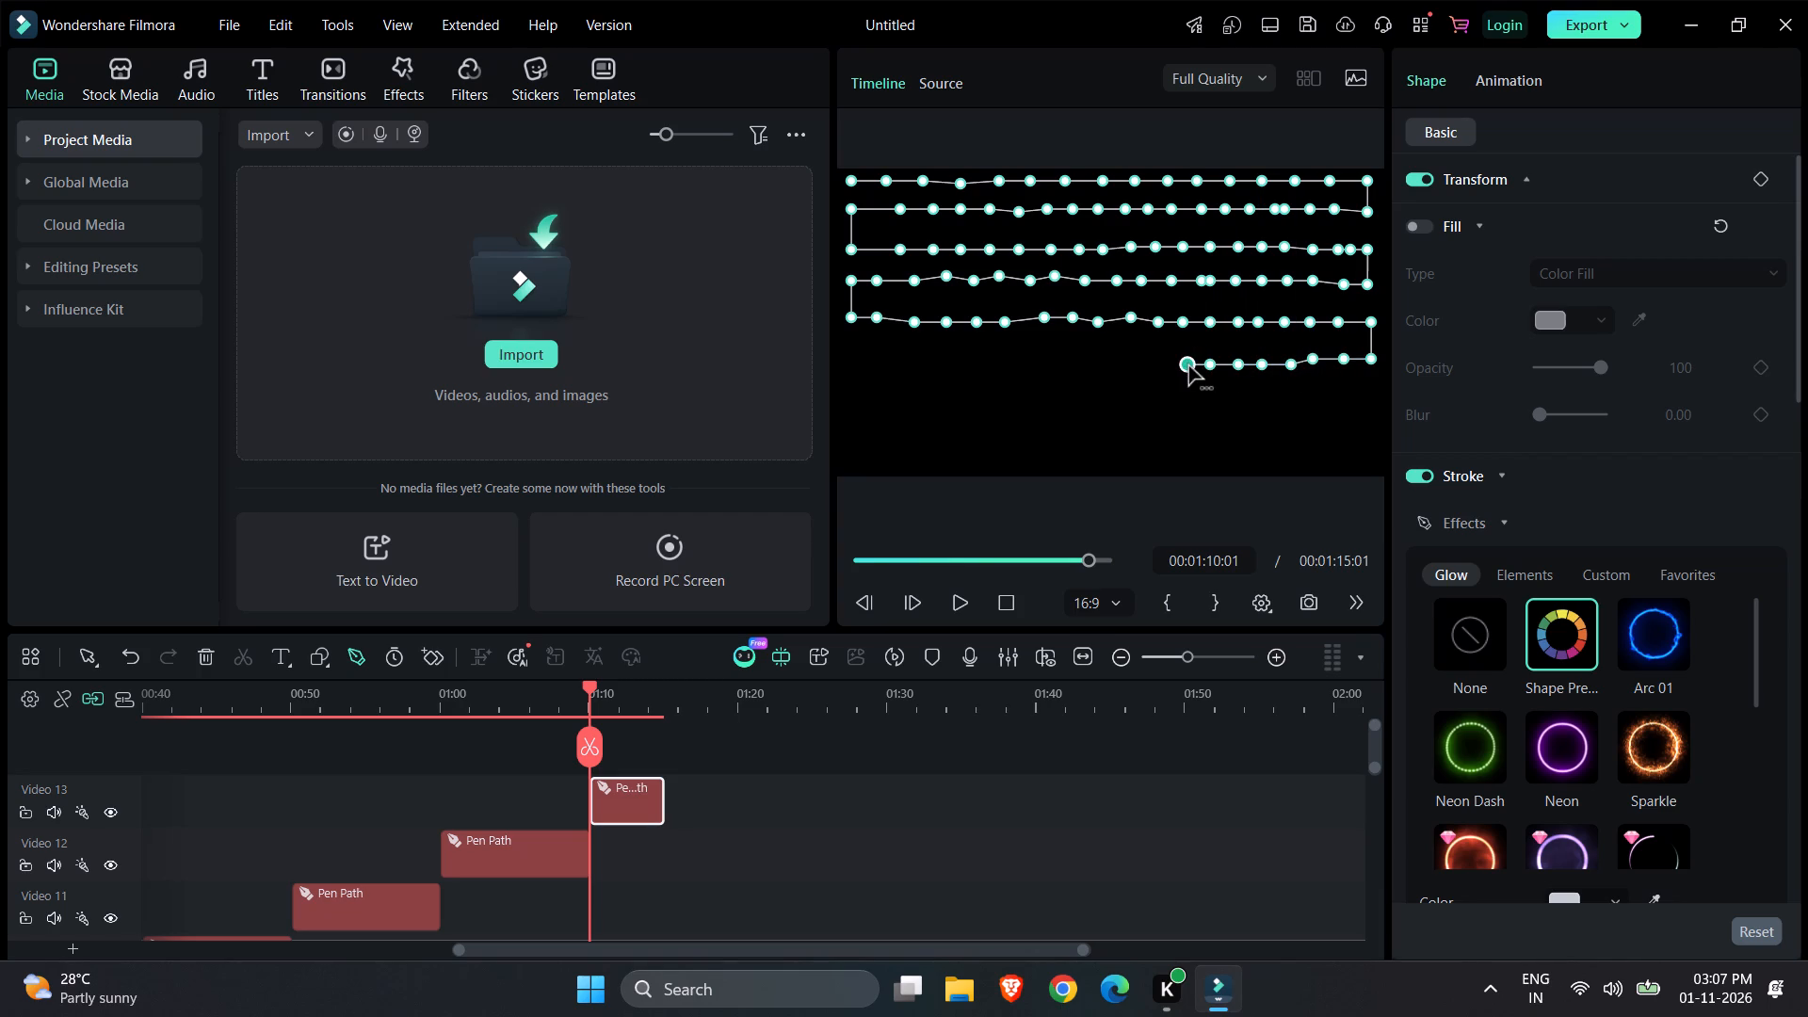
{"action": "left_click", "coordinate": [1165, 366]}
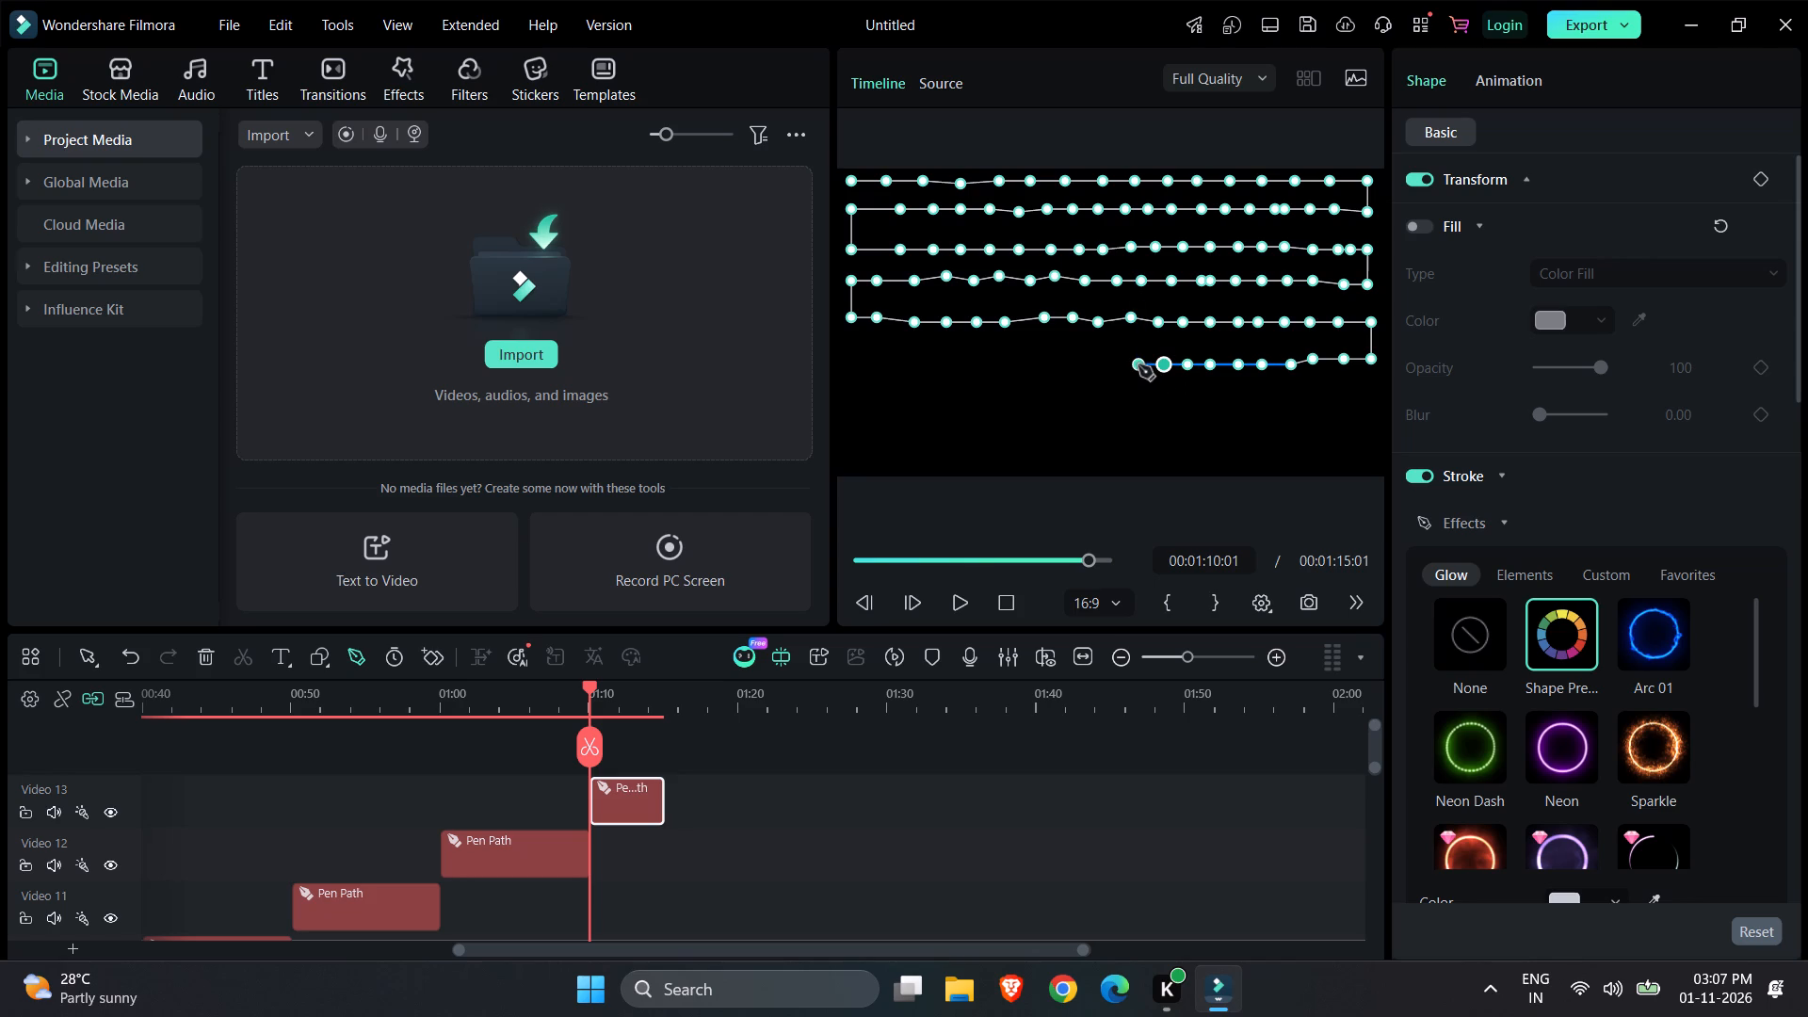
{"action": "left_click", "coordinate": [1138, 365]}
{"action": "left_click", "coordinate": [1109, 363]}
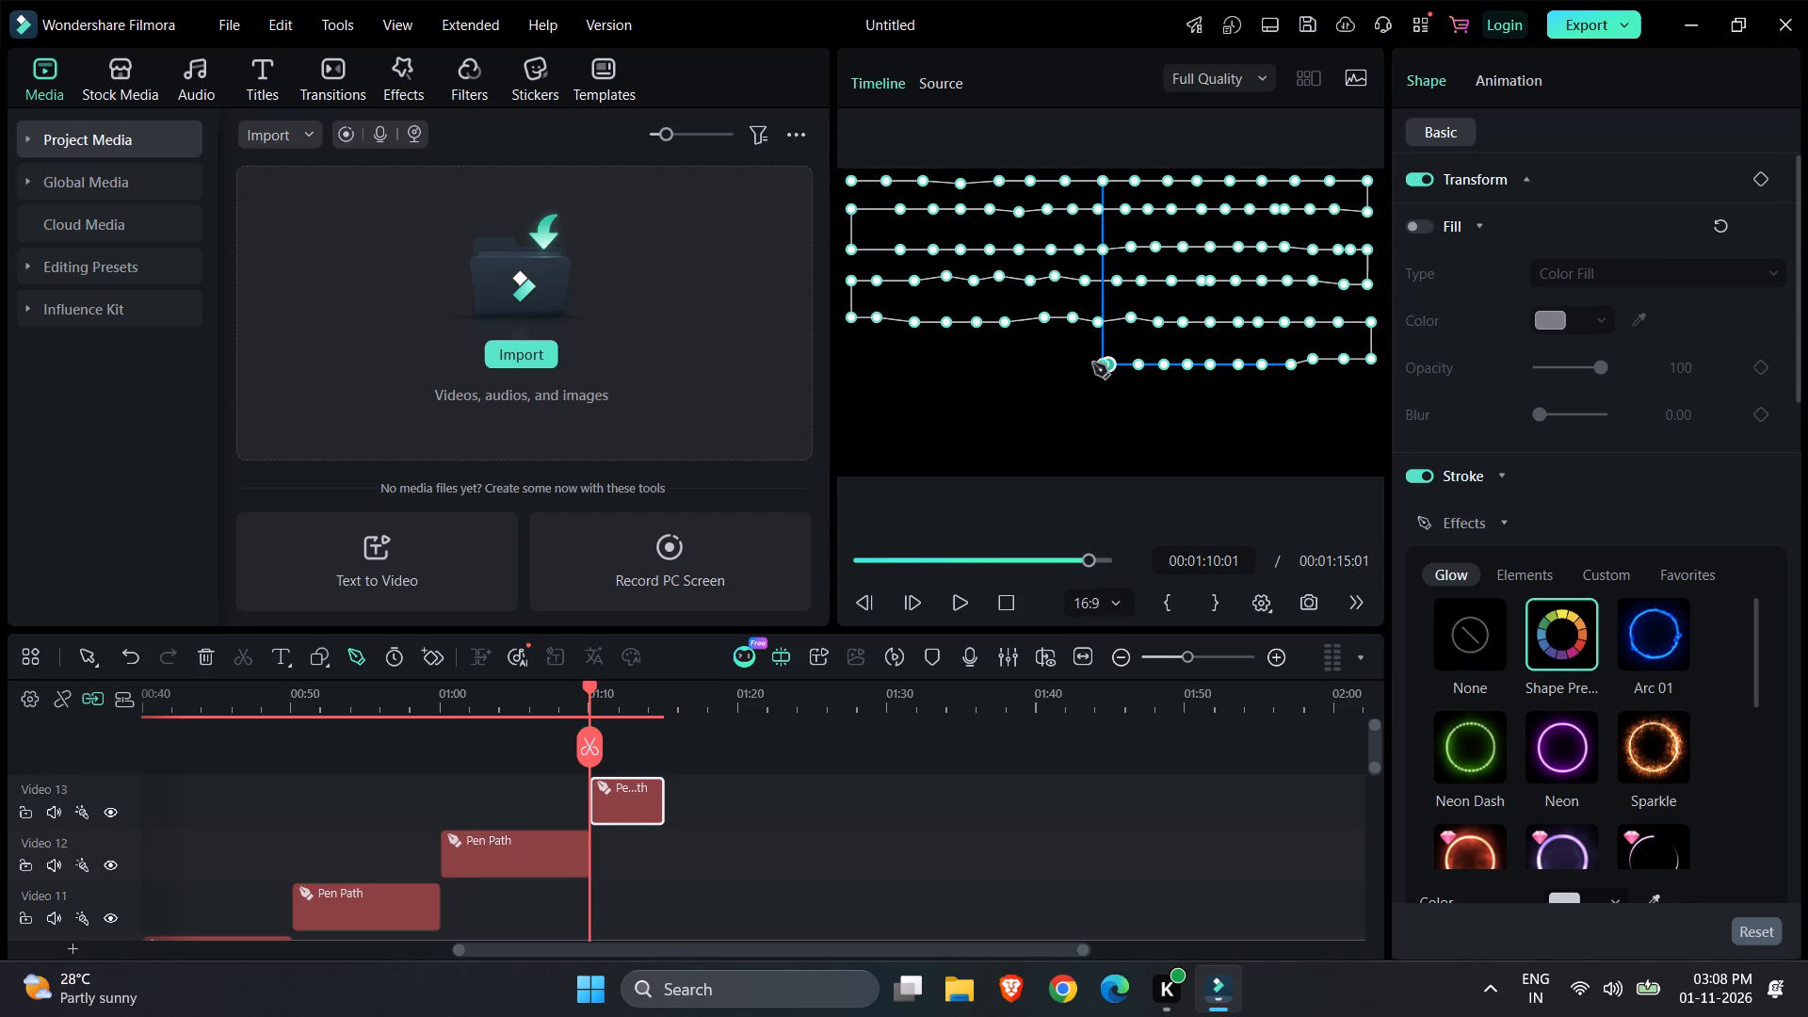
{"action": "left_click", "coordinate": [1075, 362]}
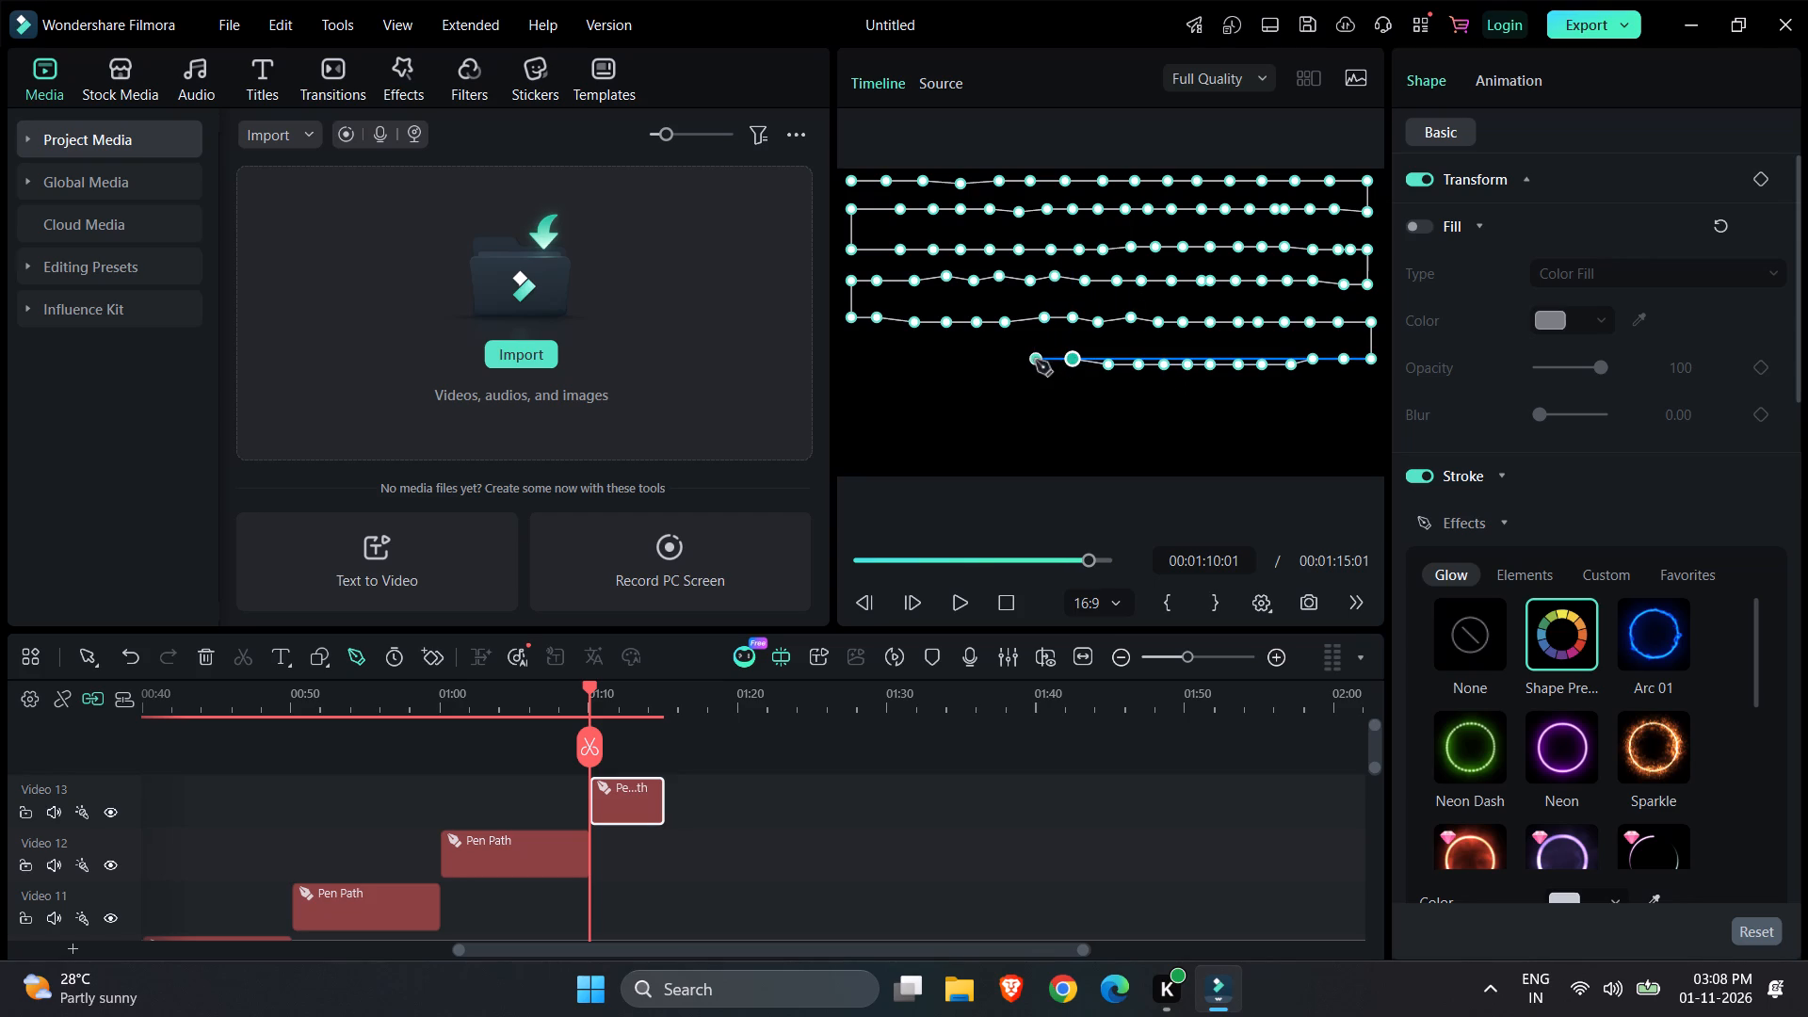
{"action": "left_click", "coordinate": [1036, 361]}
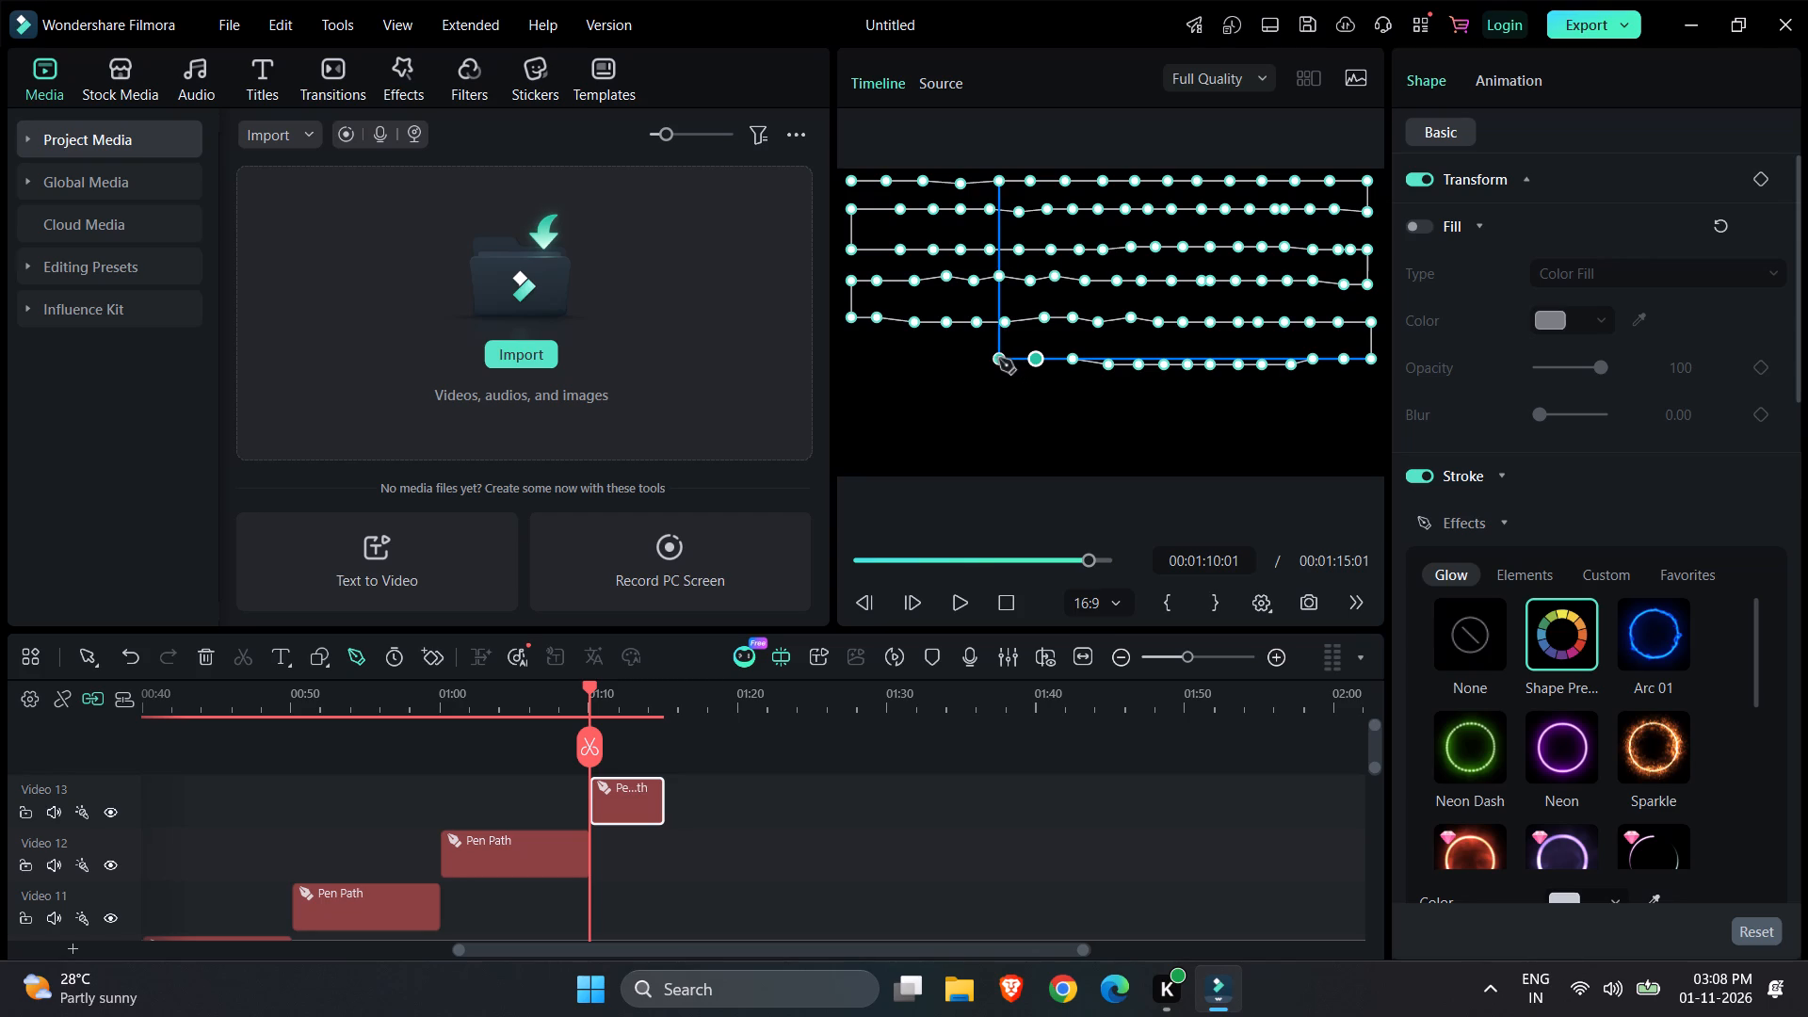
{"action": "left_click", "coordinate": [1001, 363]}
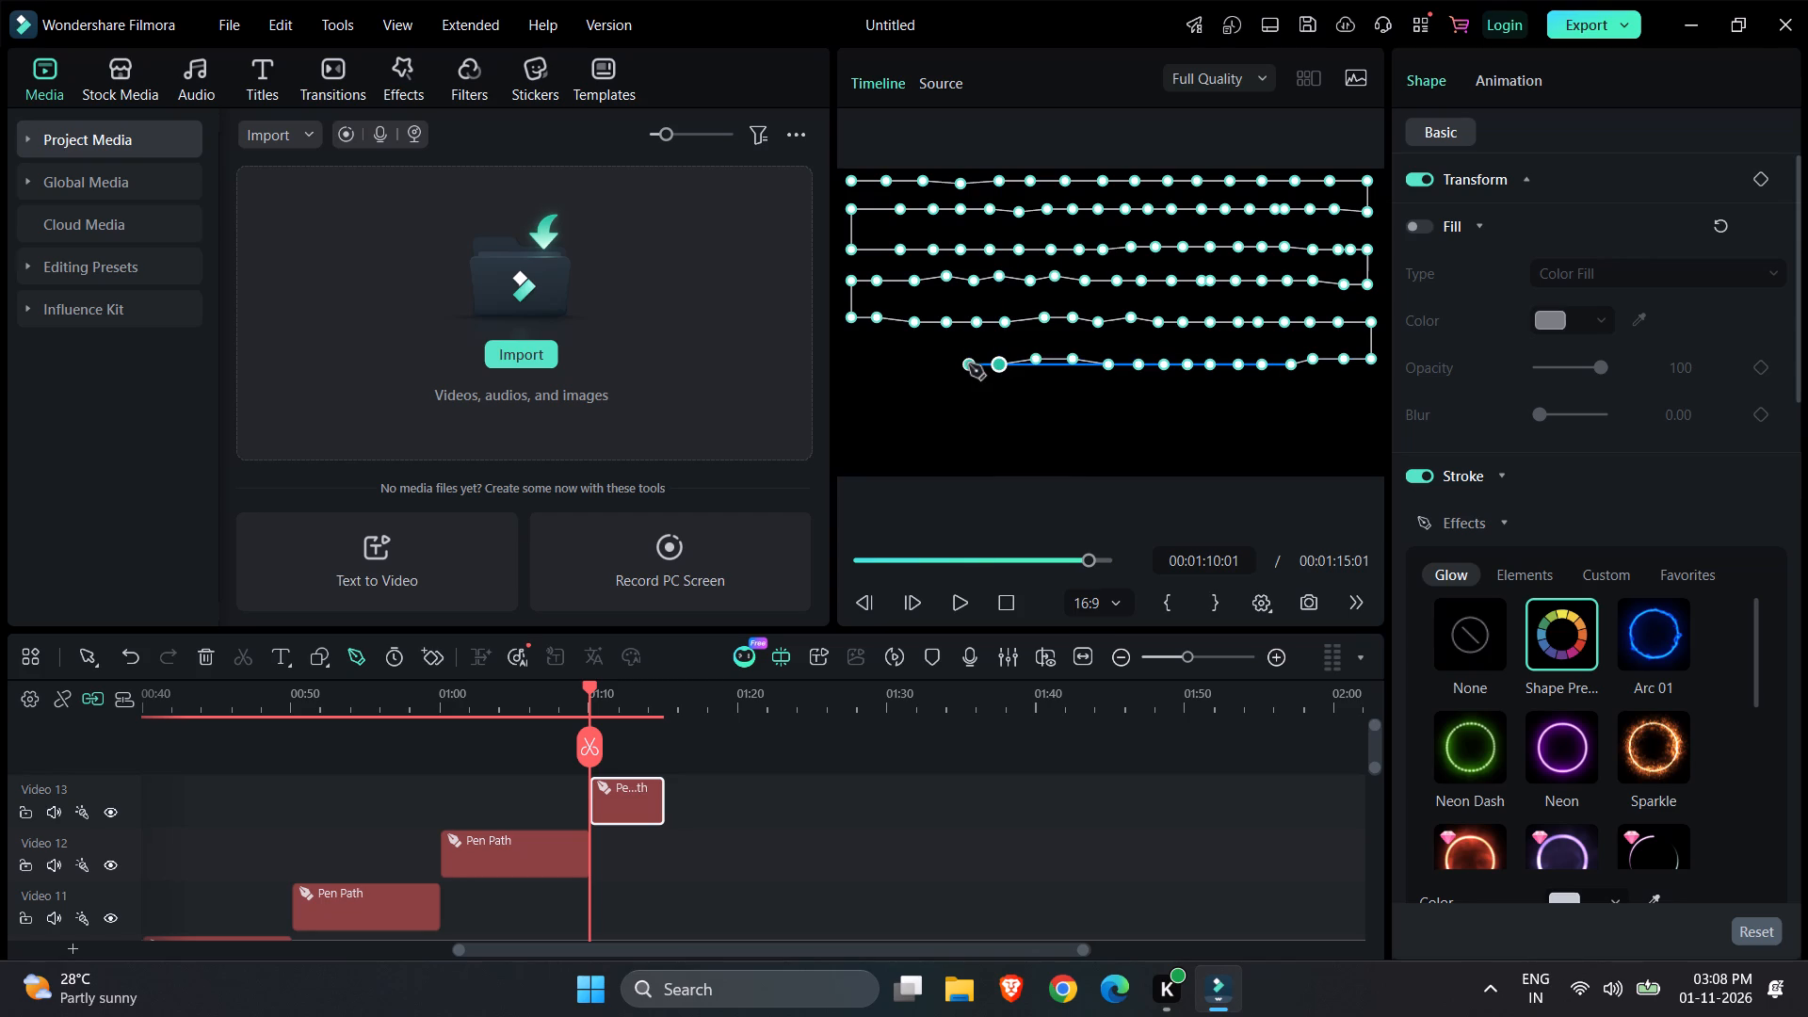
{"action": "left_click", "coordinate": [969, 364]}
{"action": "left_click", "coordinate": [937, 363]}
{"action": "left_click", "coordinate": [910, 363]}
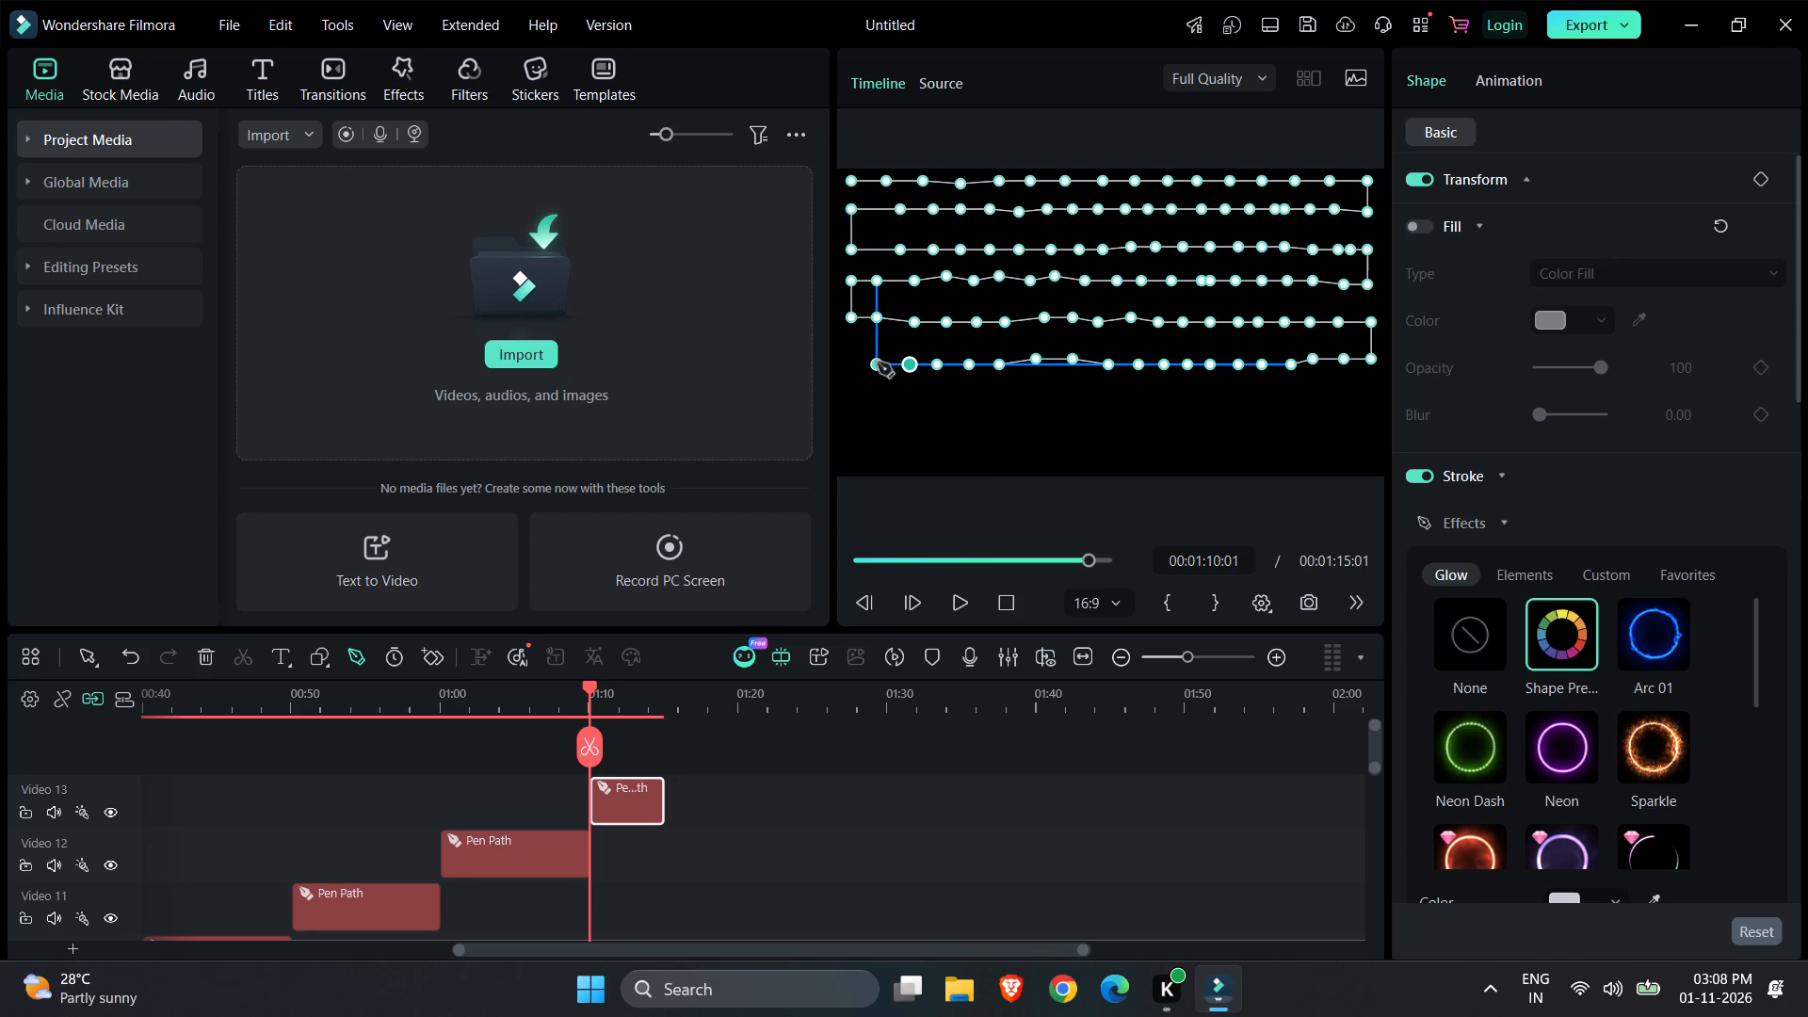
{"action": "left_click", "coordinate": [877, 363]}
{"action": "left_click", "coordinate": [852, 363]}
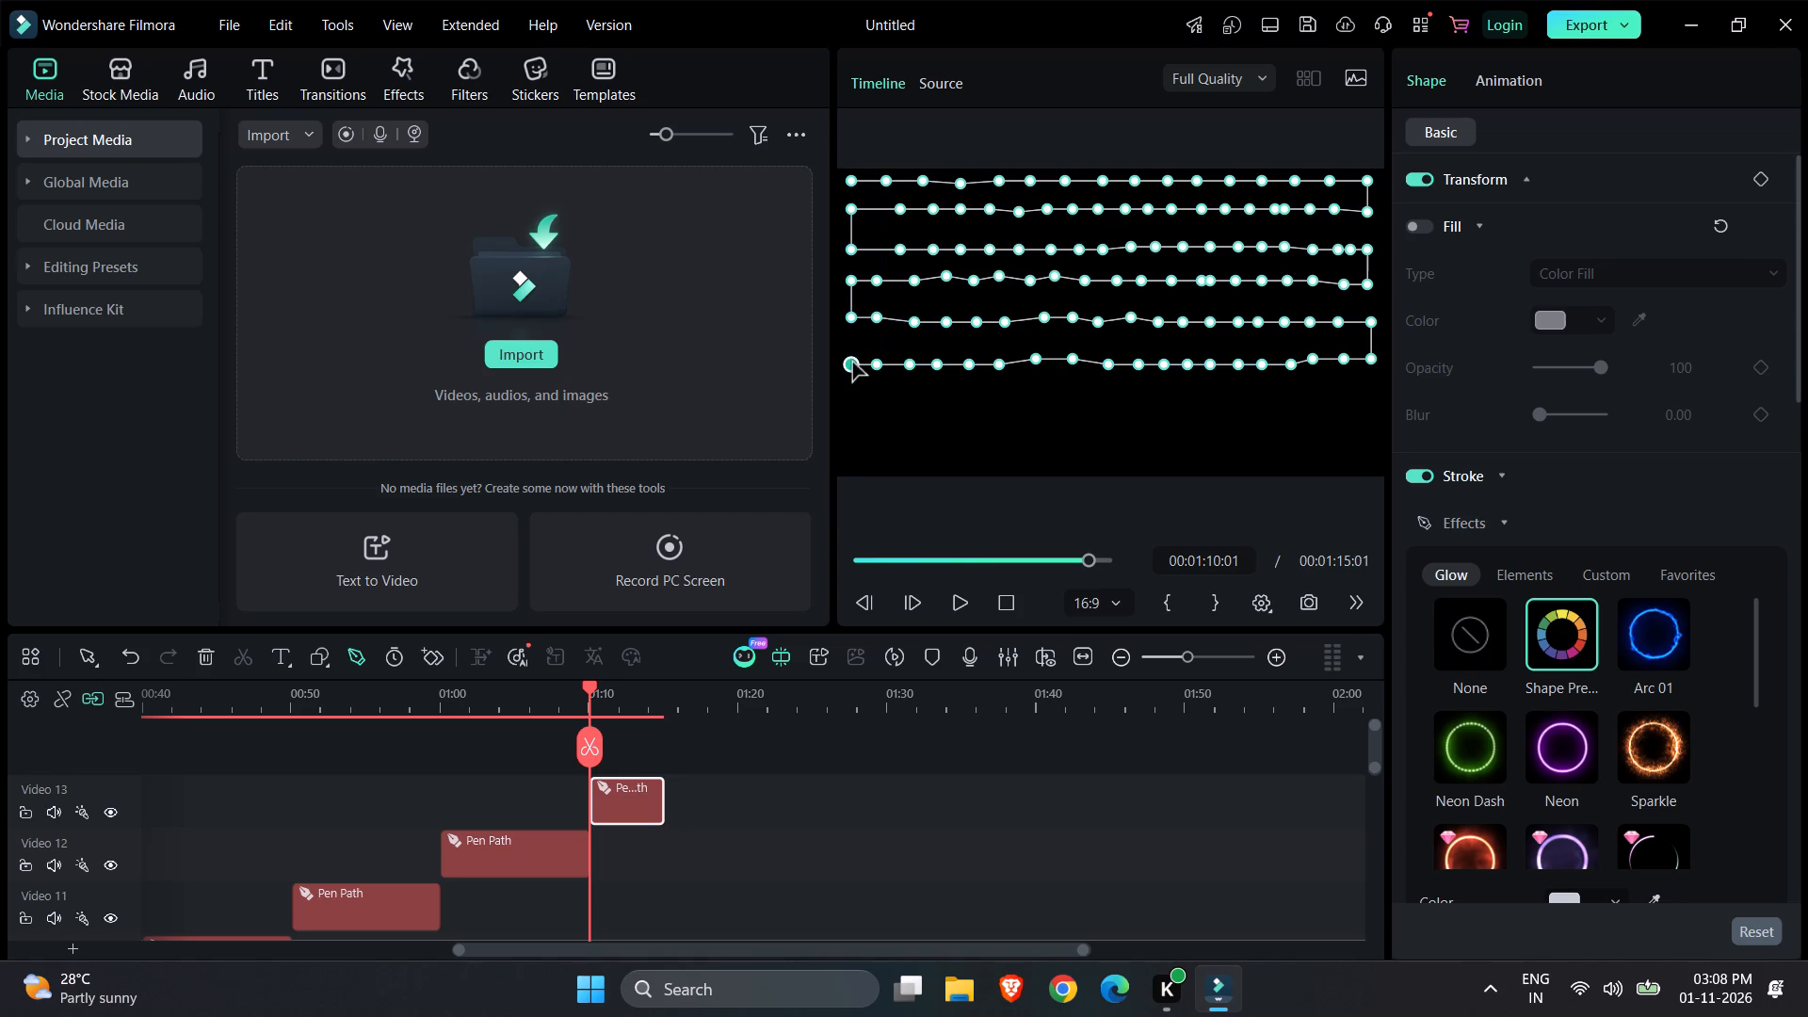
Add a seventh row of twenty-two points to the pen path, dropping down the frame's left edge and running across to its right edge.
{"action": "left_click", "coordinate": [854, 398]}
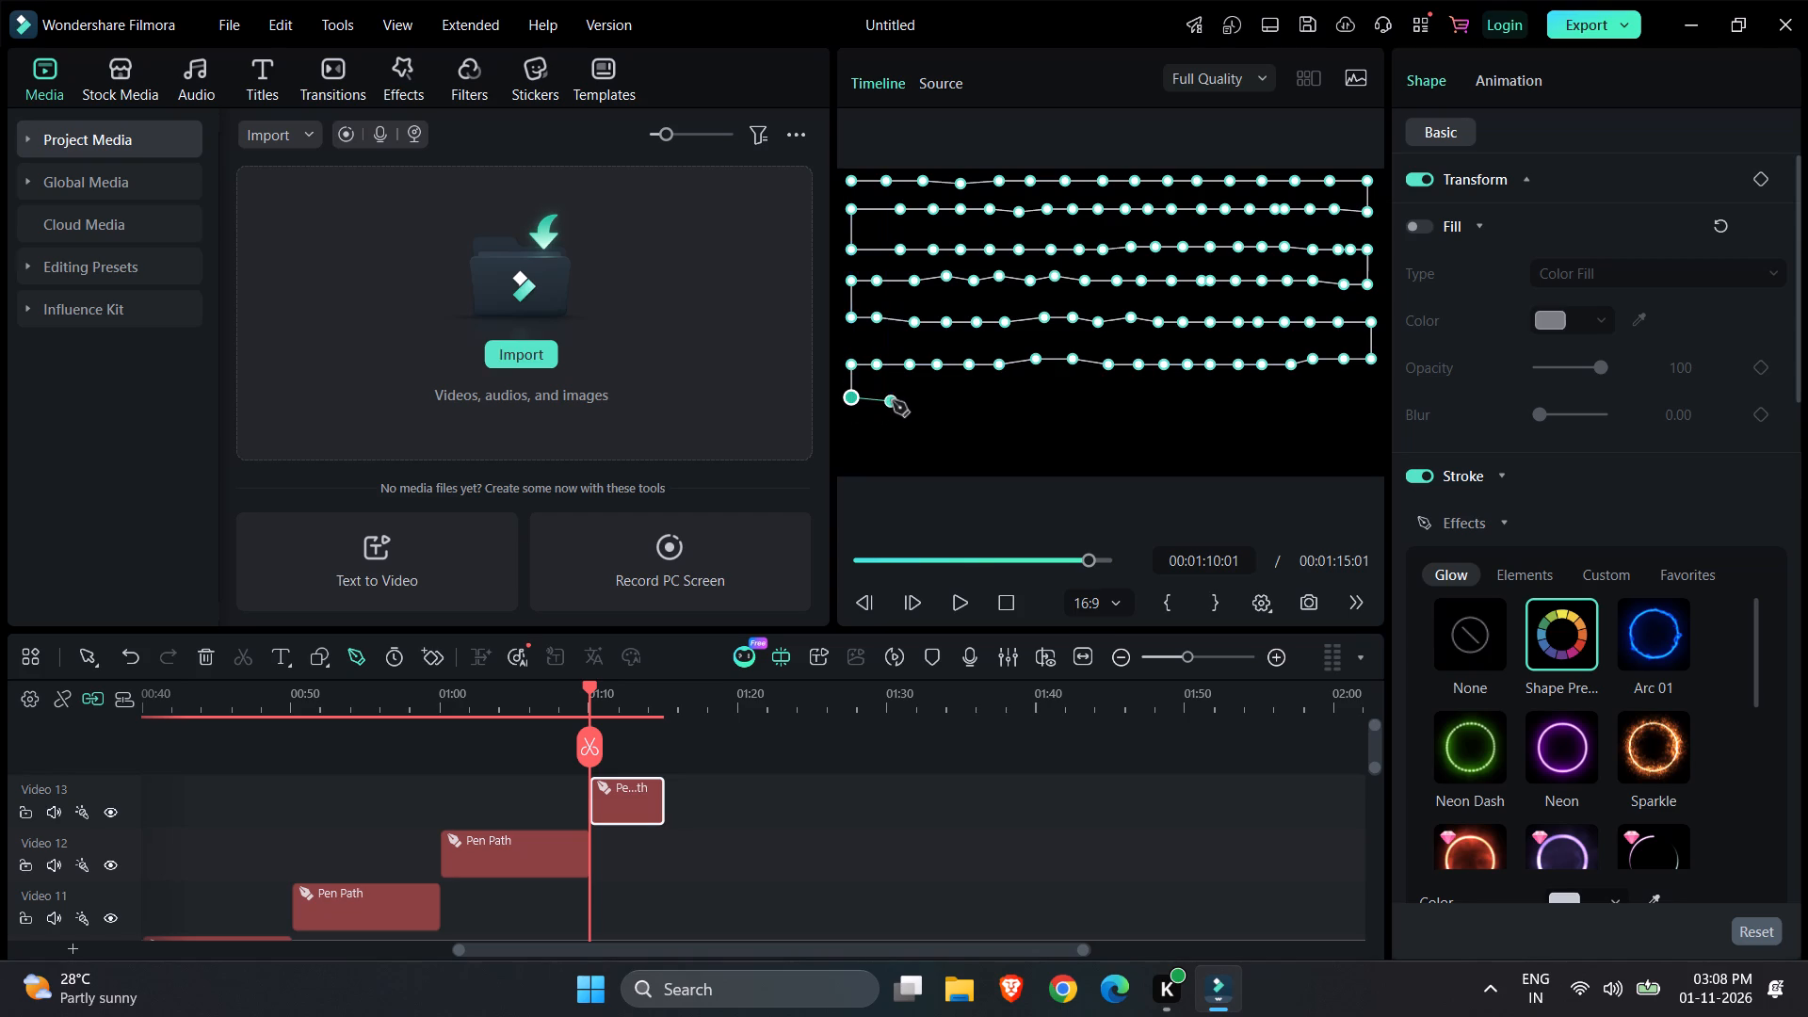
{"action": "left_click", "coordinate": [889, 400]}
{"action": "left_click", "coordinate": [914, 399]}
{"action": "left_click", "coordinate": [944, 399]}
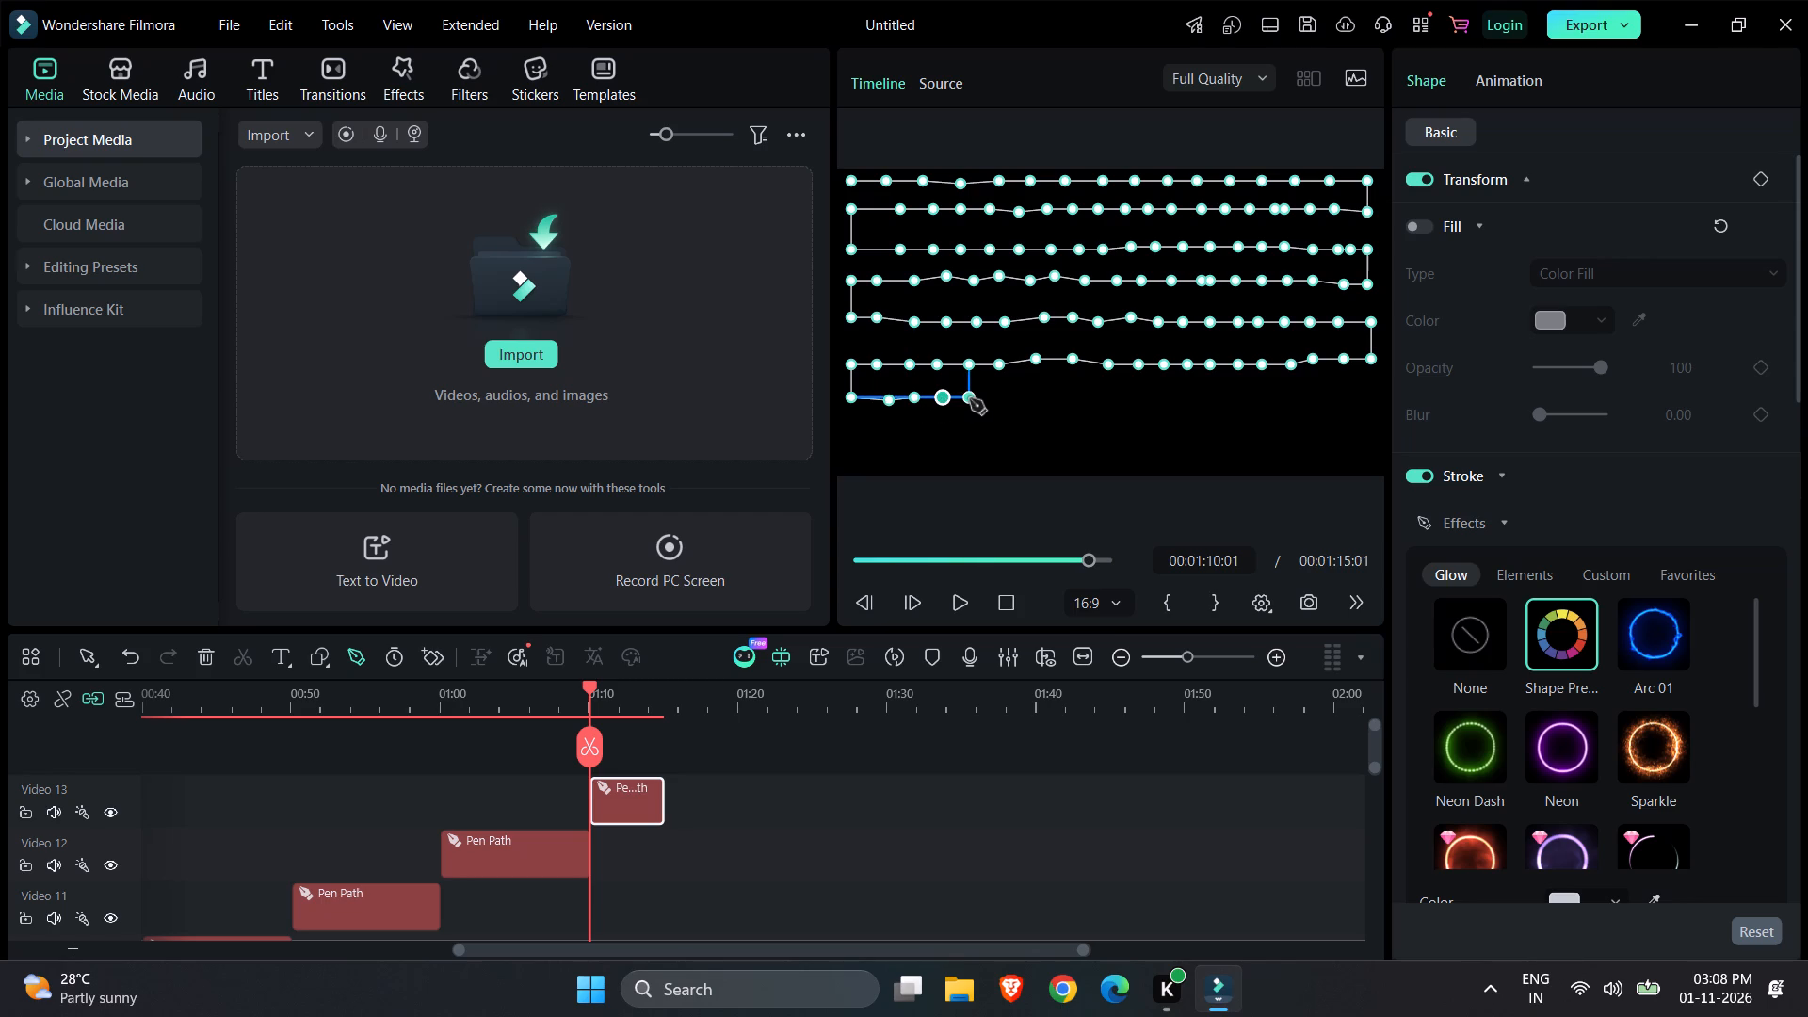
{"action": "left_click", "coordinate": [977, 399]}
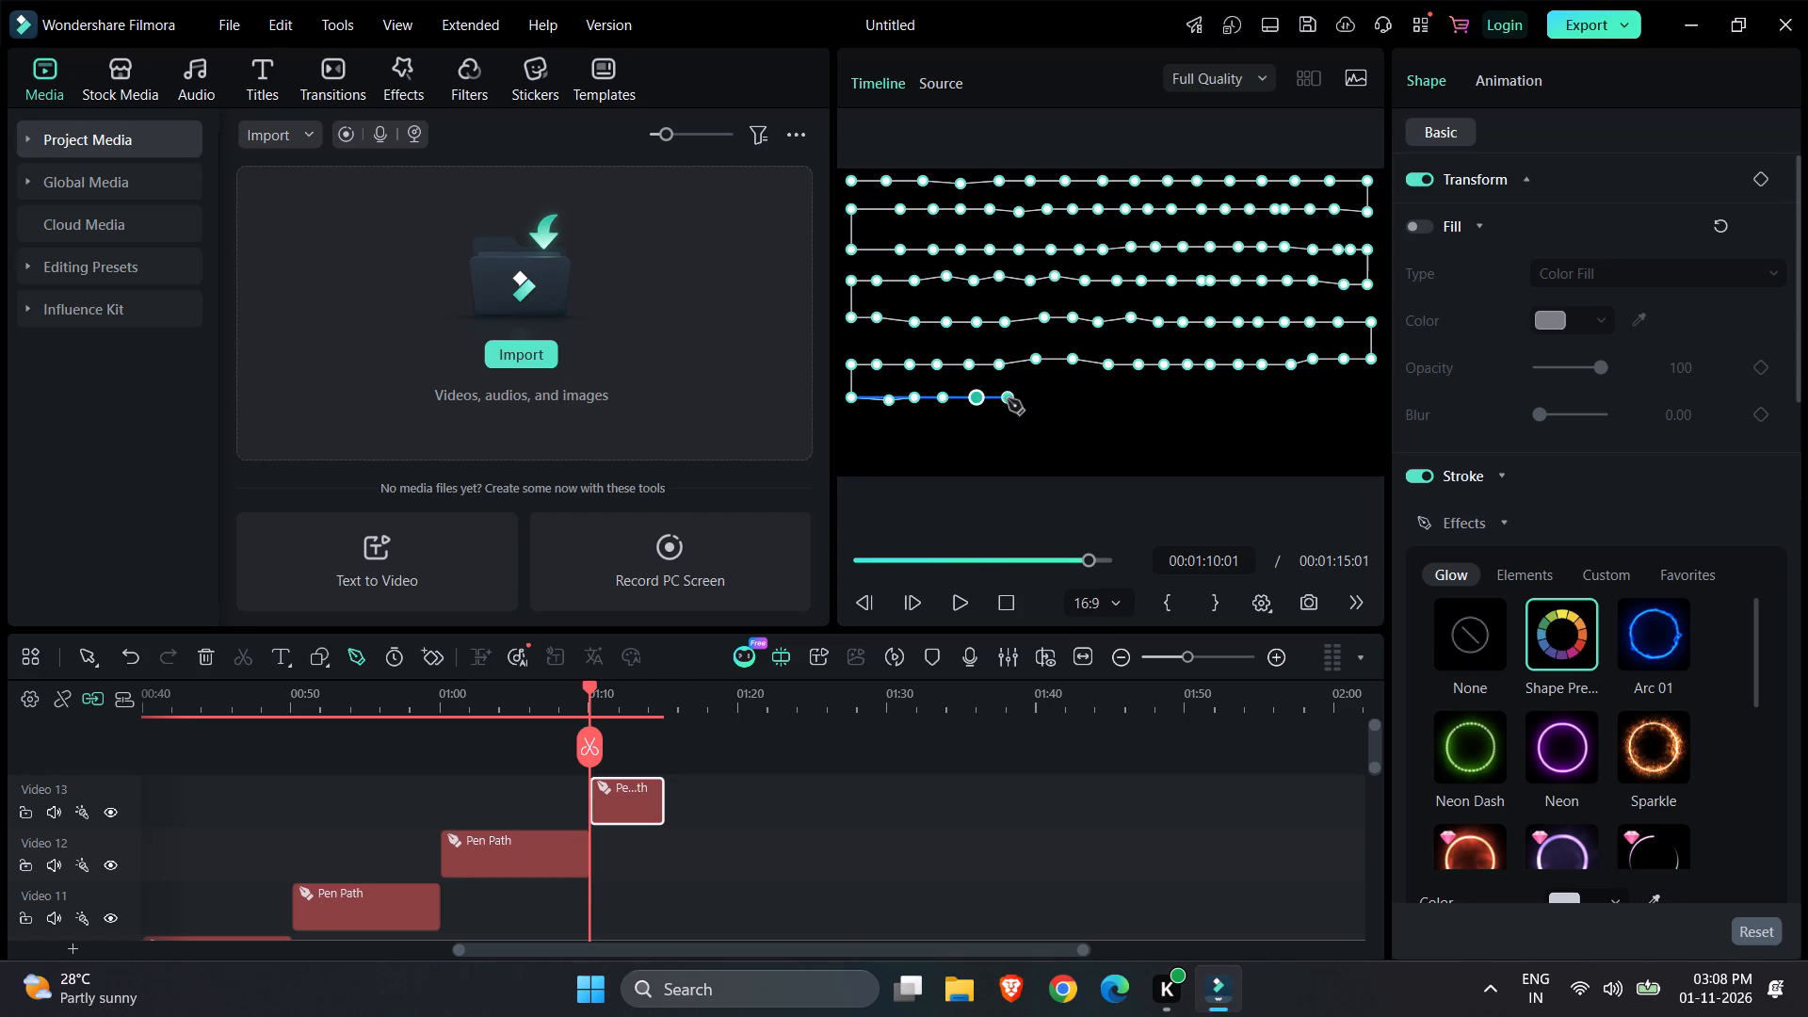
{"action": "left_click", "coordinate": [1009, 399]}
{"action": "left_click", "coordinate": [1032, 397]}
{"action": "left_click", "coordinate": [1058, 398]}
{"action": "left_click", "coordinate": [1084, 398]}
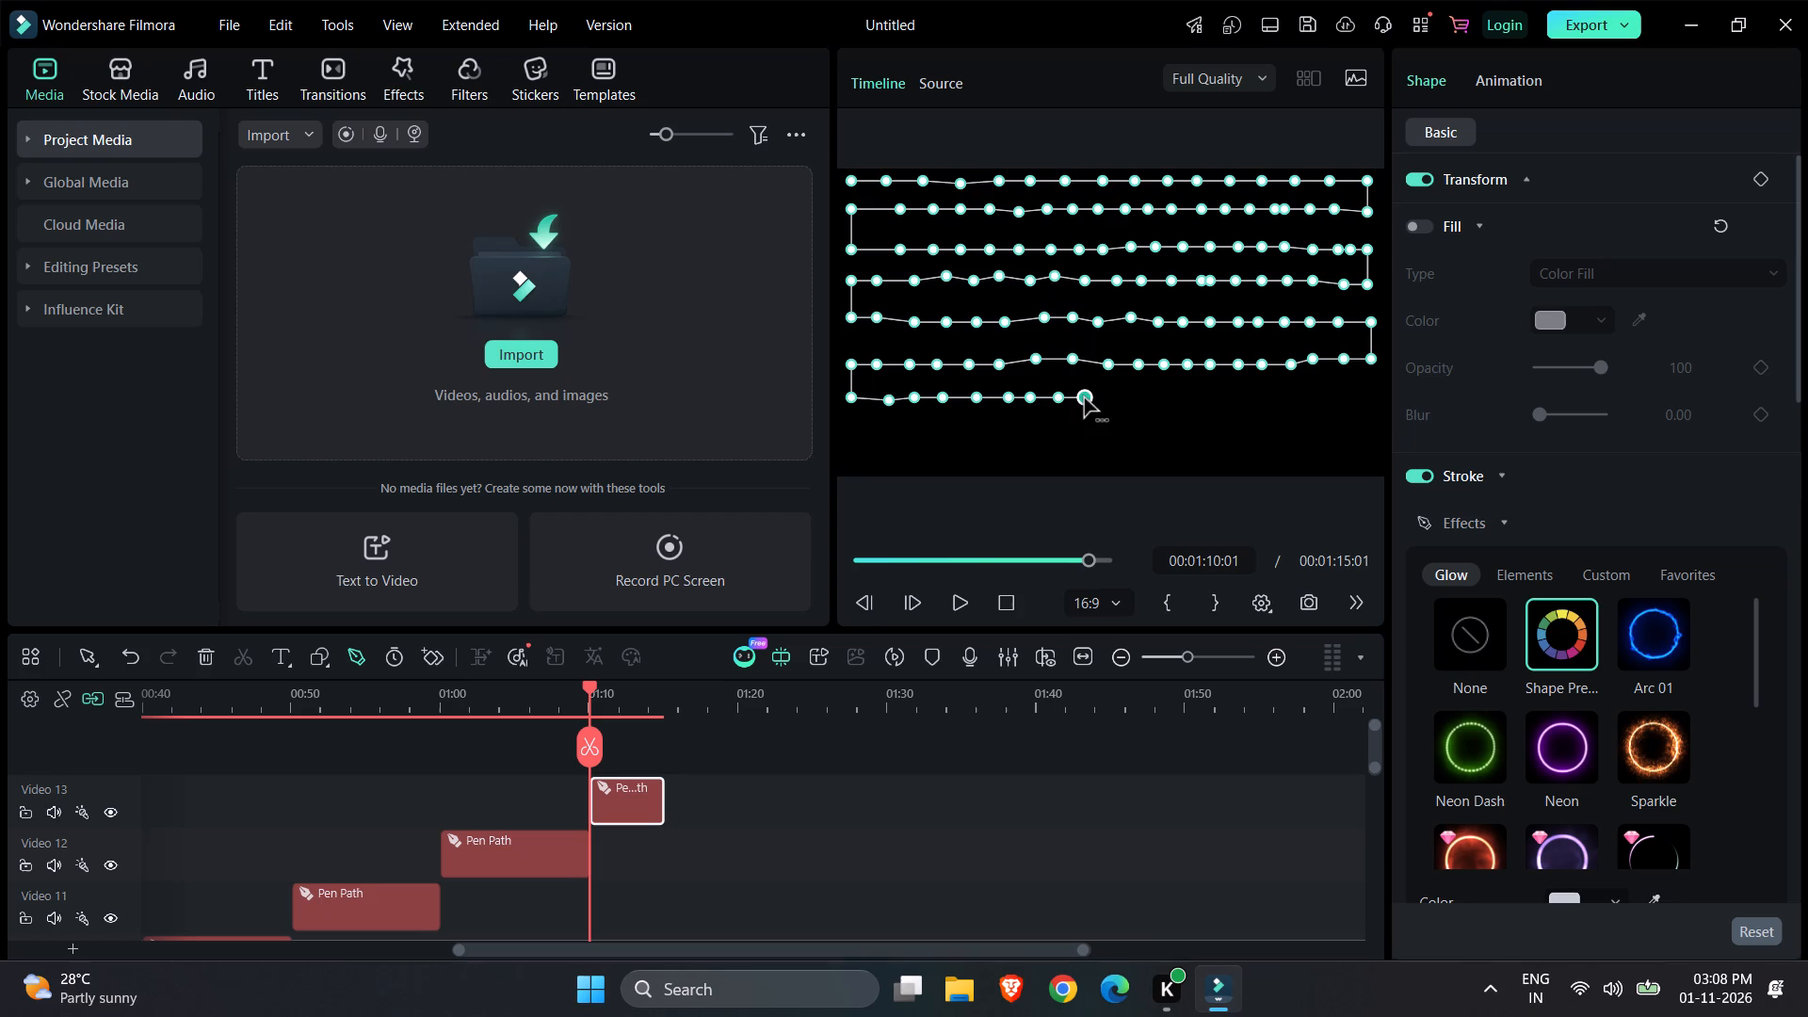
{"action": "left_click", "coordinate": [1101, 398]}
{"action": "left_click", "coordinate": [1126, 396]}
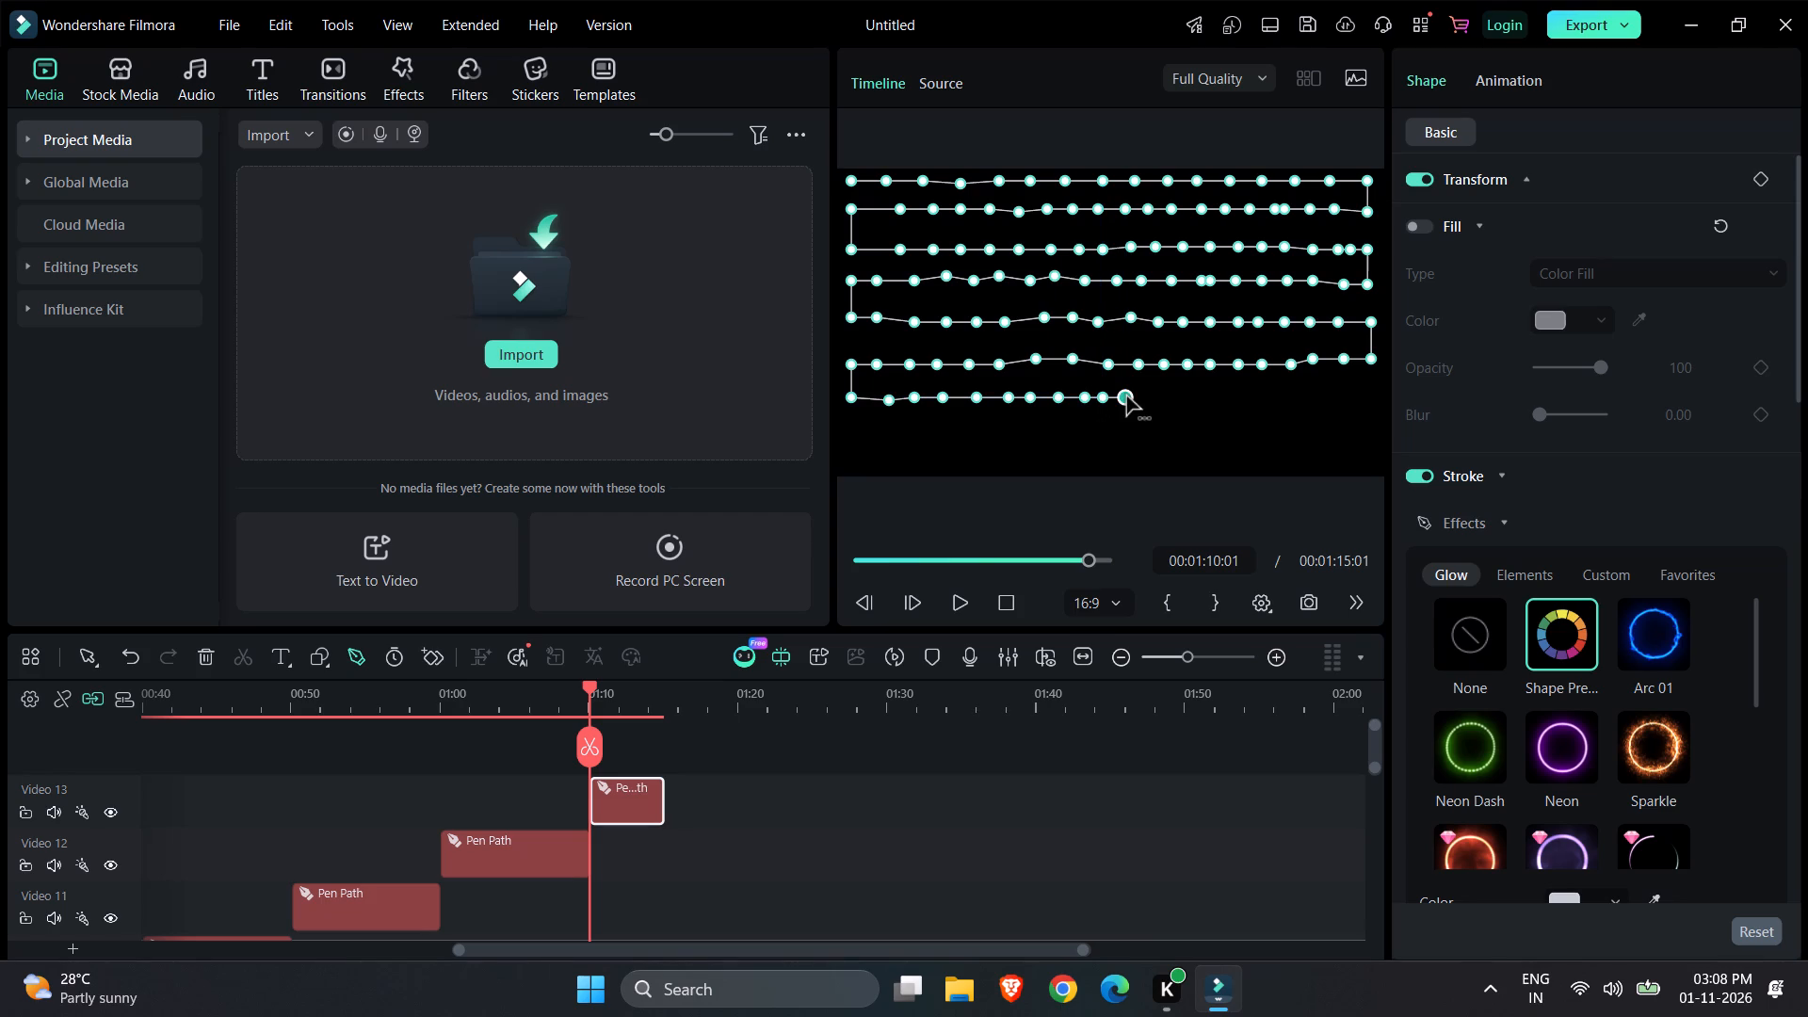
{"action": "left_click", "coordinate": [1146, 399]}
{"action": "left_click", "coordinate": [1157, 405]}
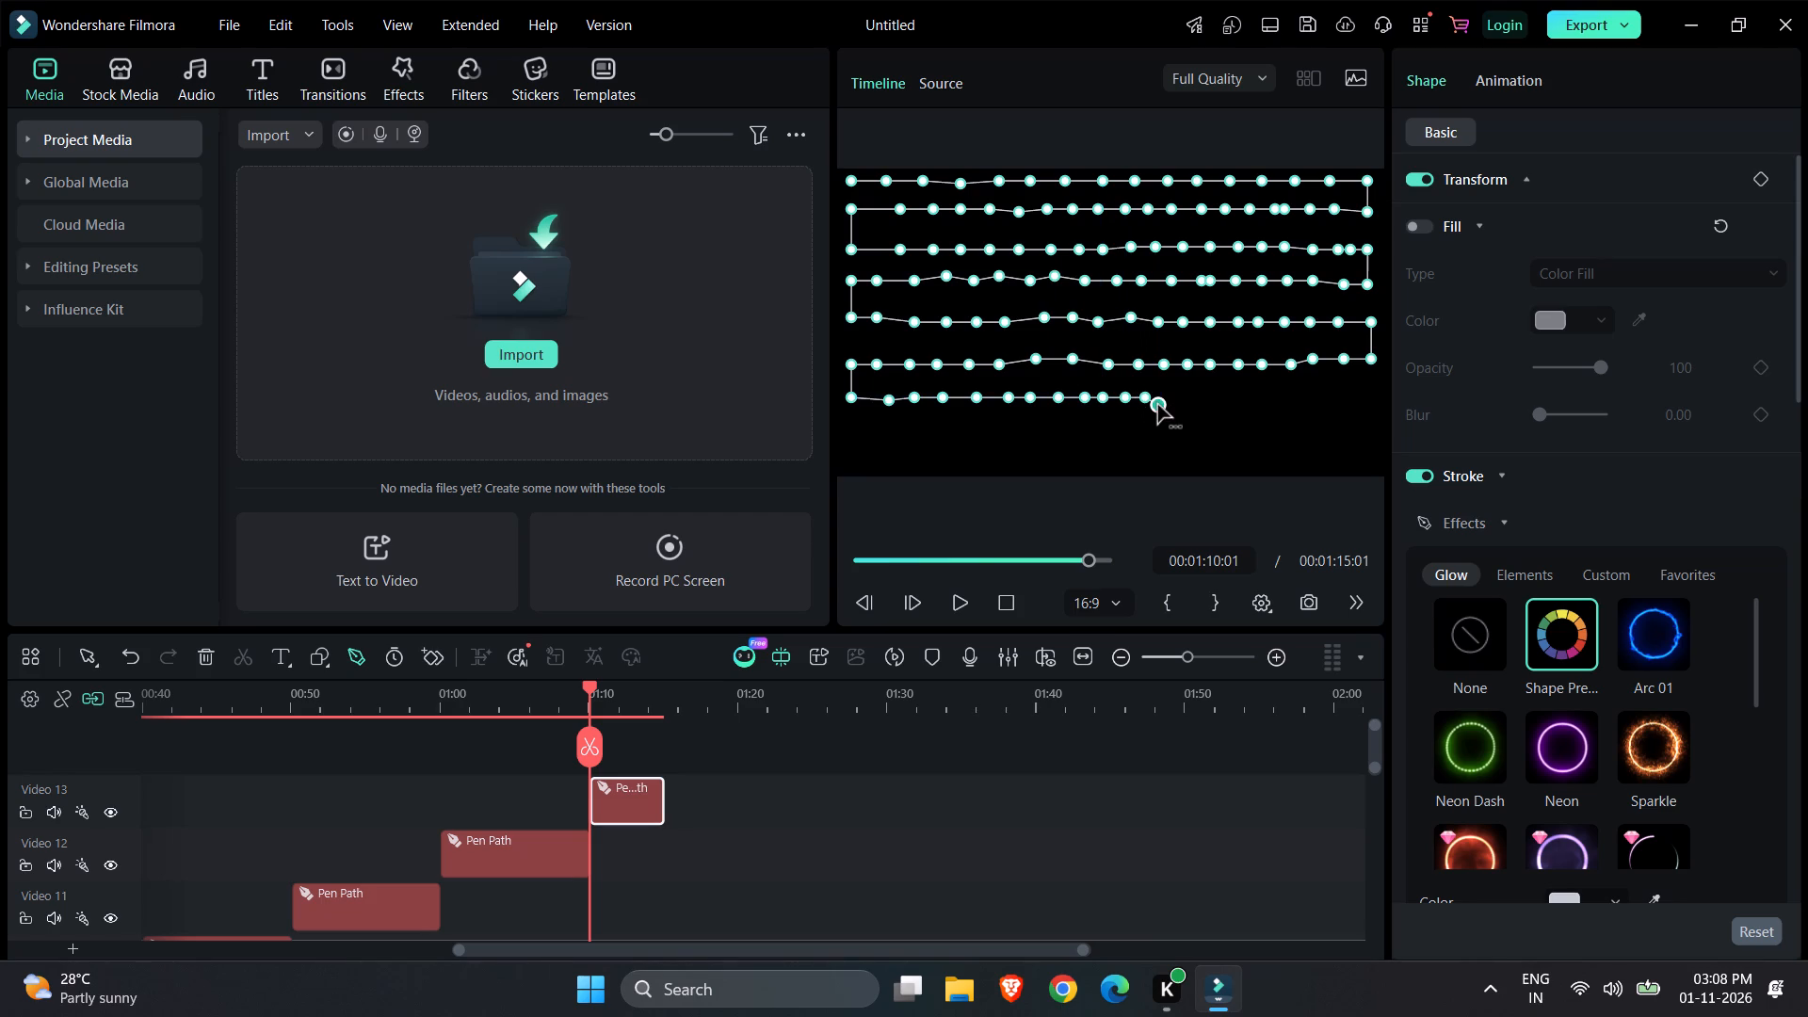
{"action": "left_click", "coordinate": [1179, 402]}
{"action": "left_click", "coordinate": [1200, 401]}
{"action": "left_click", "coordinate": [1225, 400]}
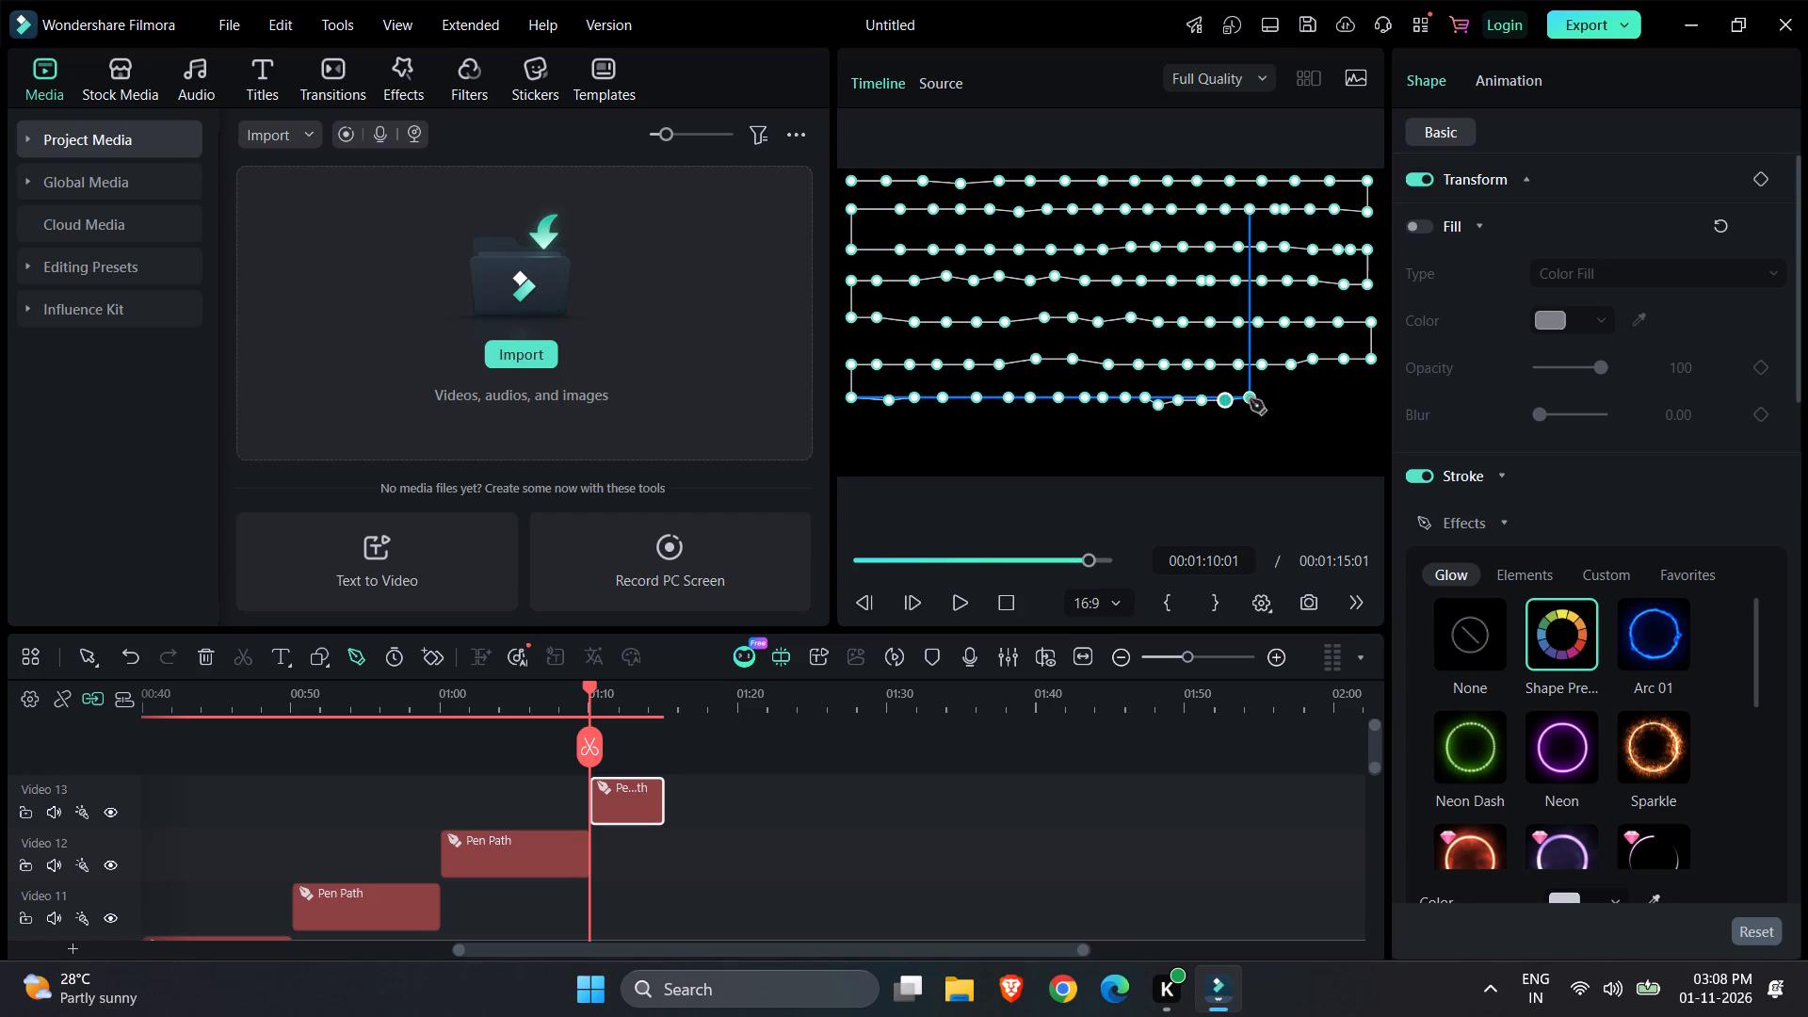
{"action": "left_click", "coordinate": [1250, 399]}
{"action": "left_click", "coordinate": [1271, 398]}
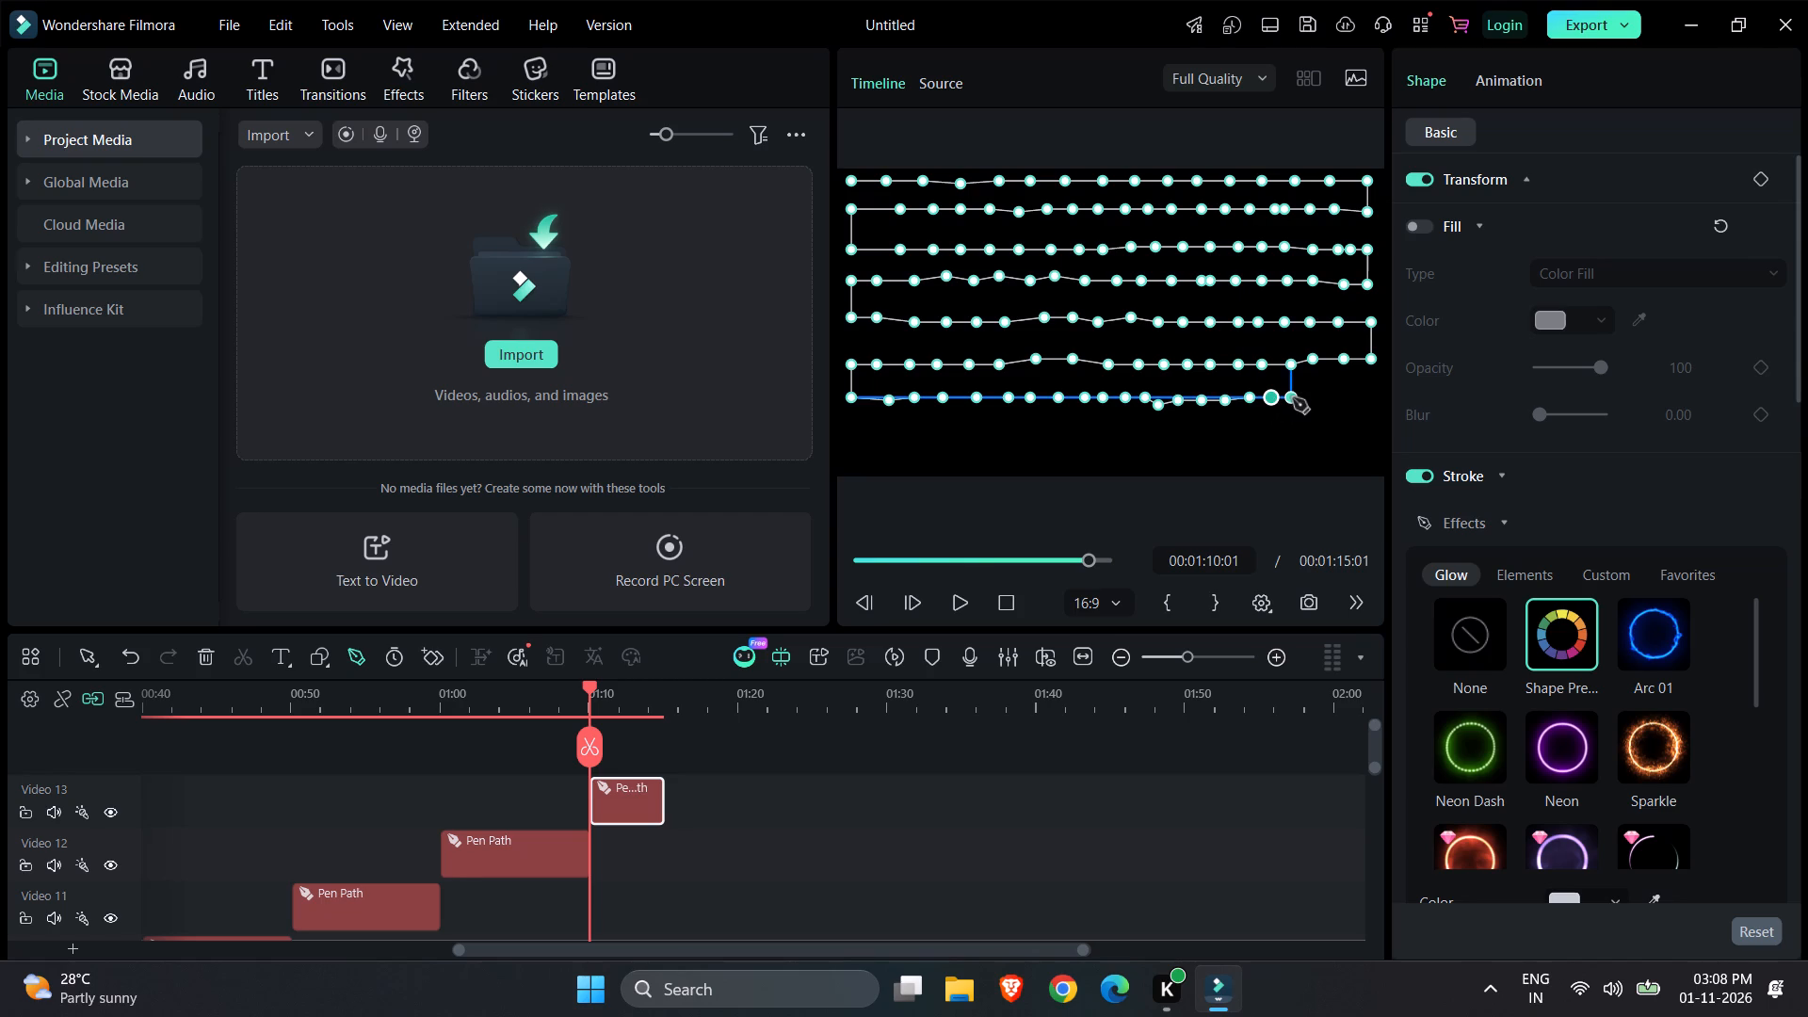
{"action": "left_click", "coordinate": [1293, 398]}
{"action": "left_click", "coordinate": [1312, 397]}
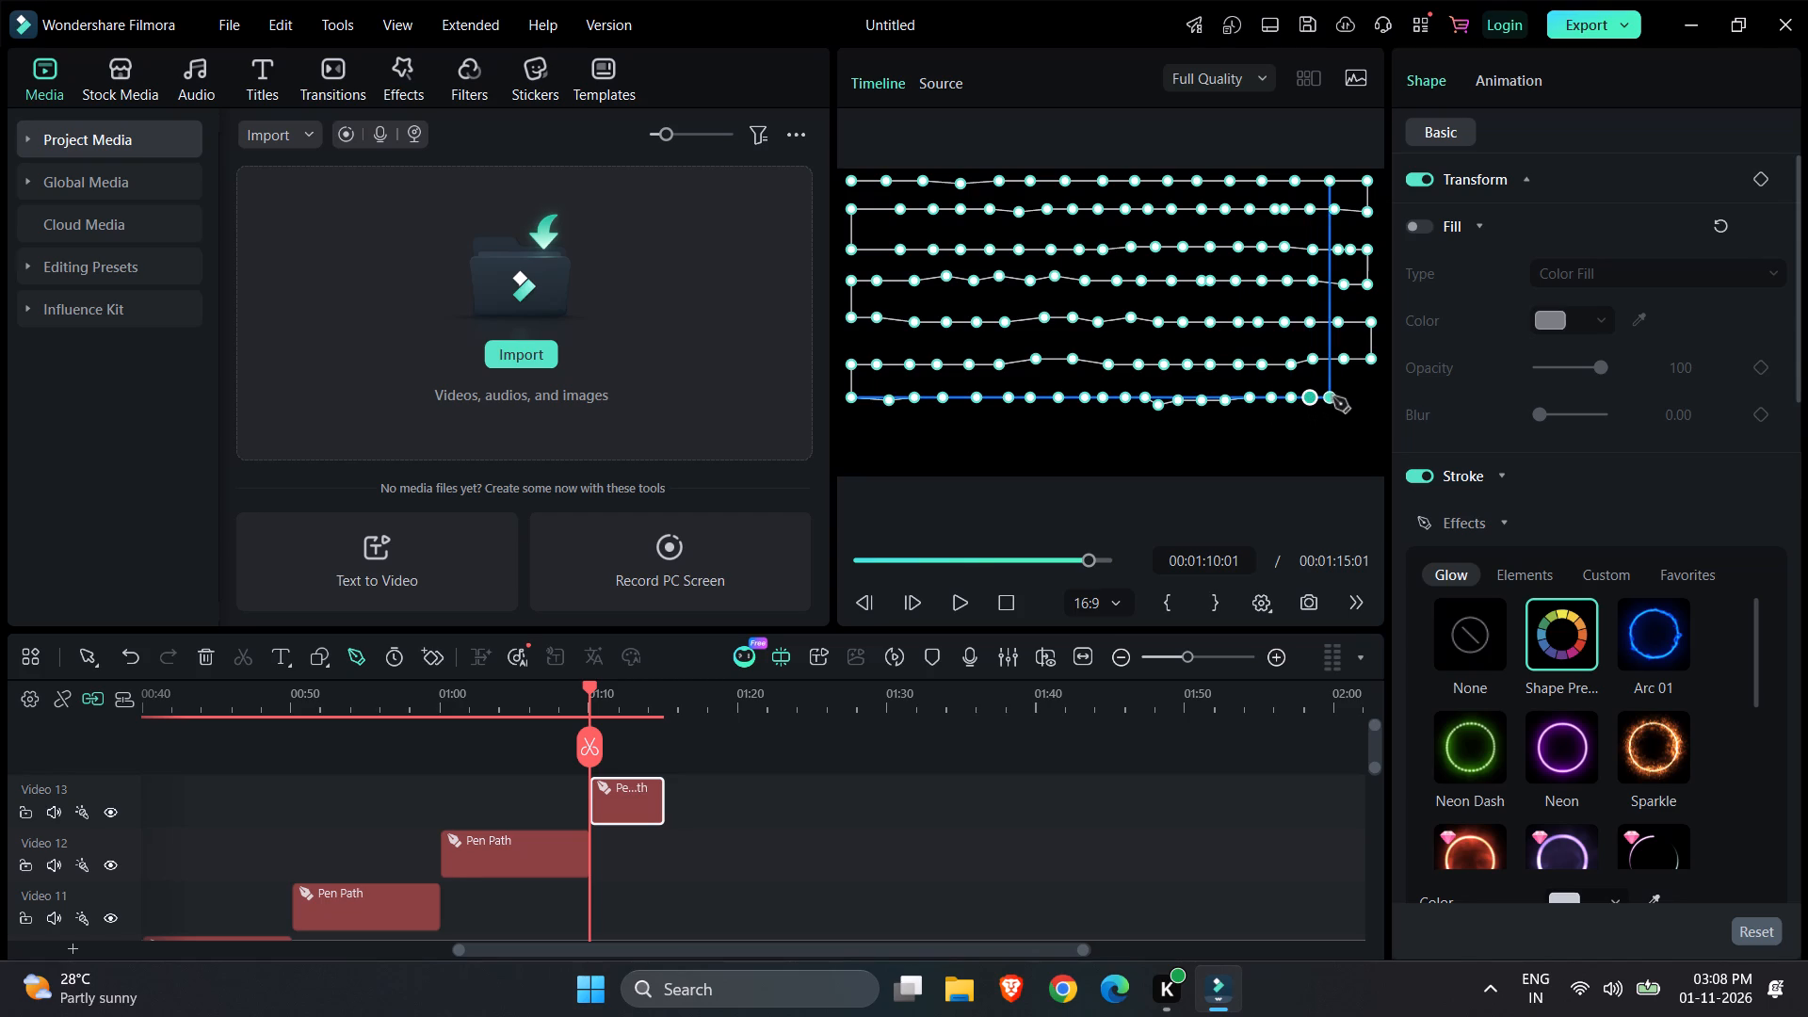
{"action": "left_click", "coordinate": [1339, 397]}
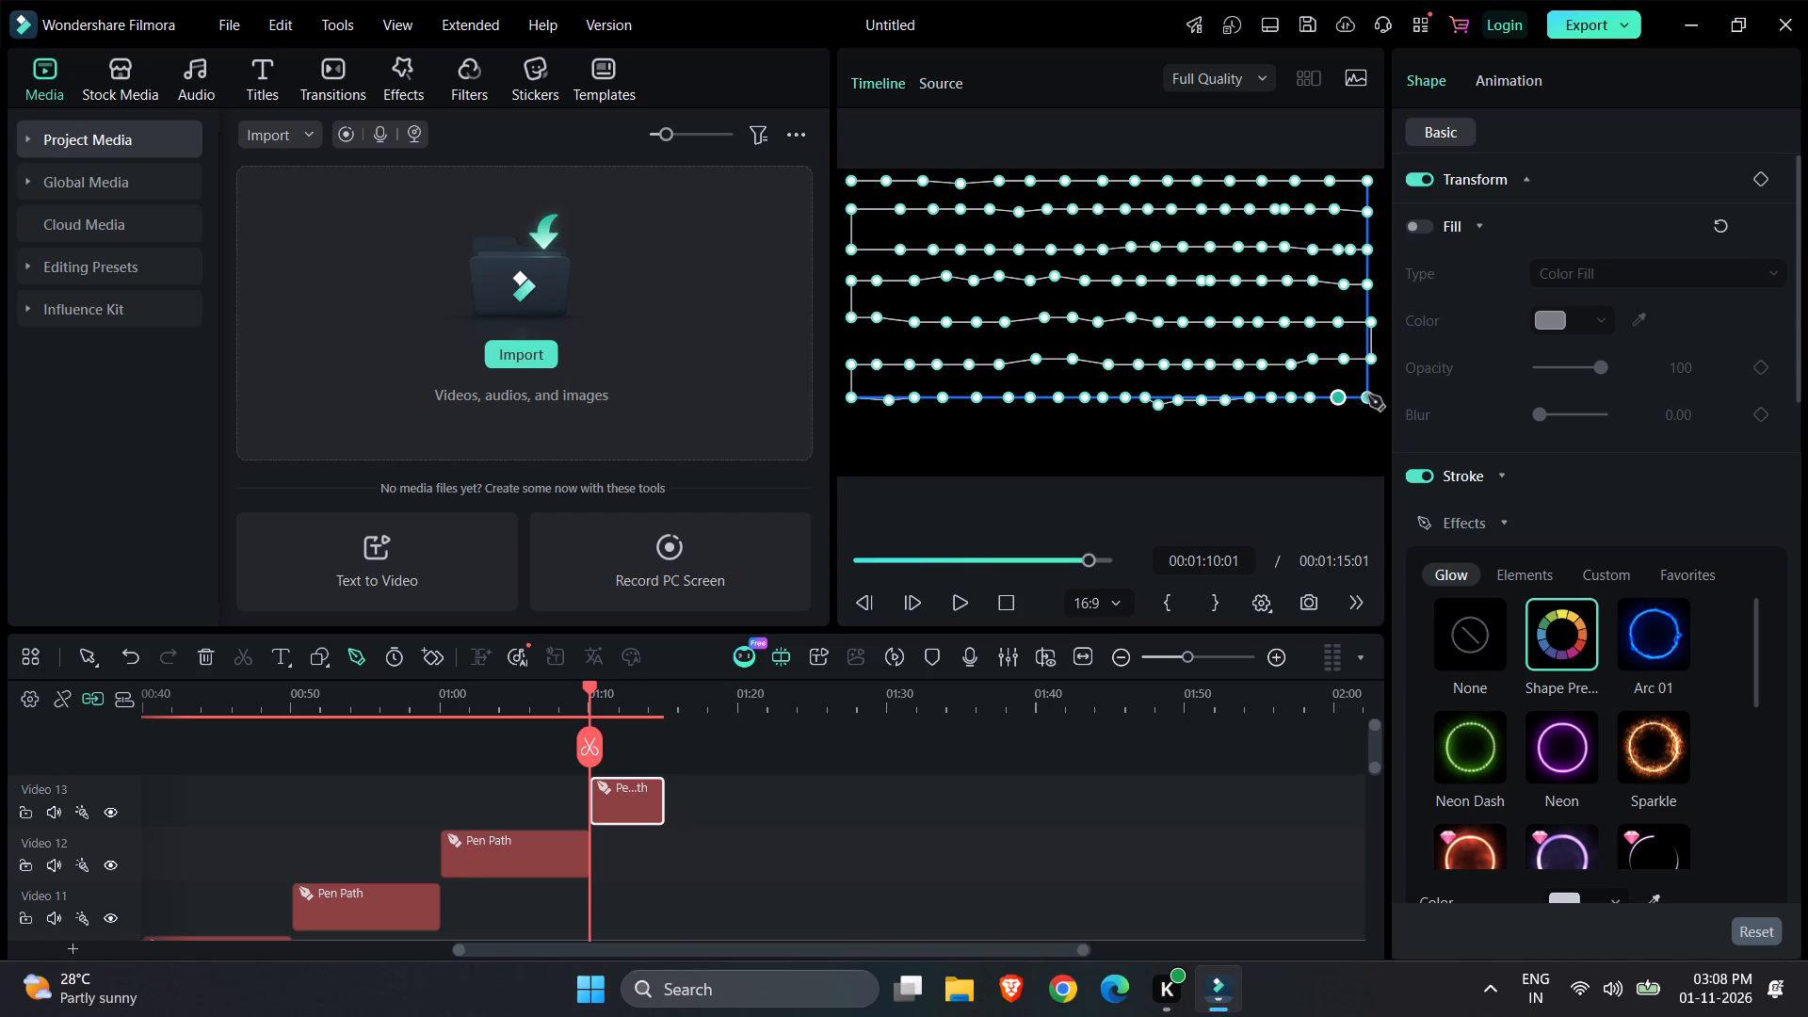
{"action": "left_click", "coordinate": [1368, 395]}
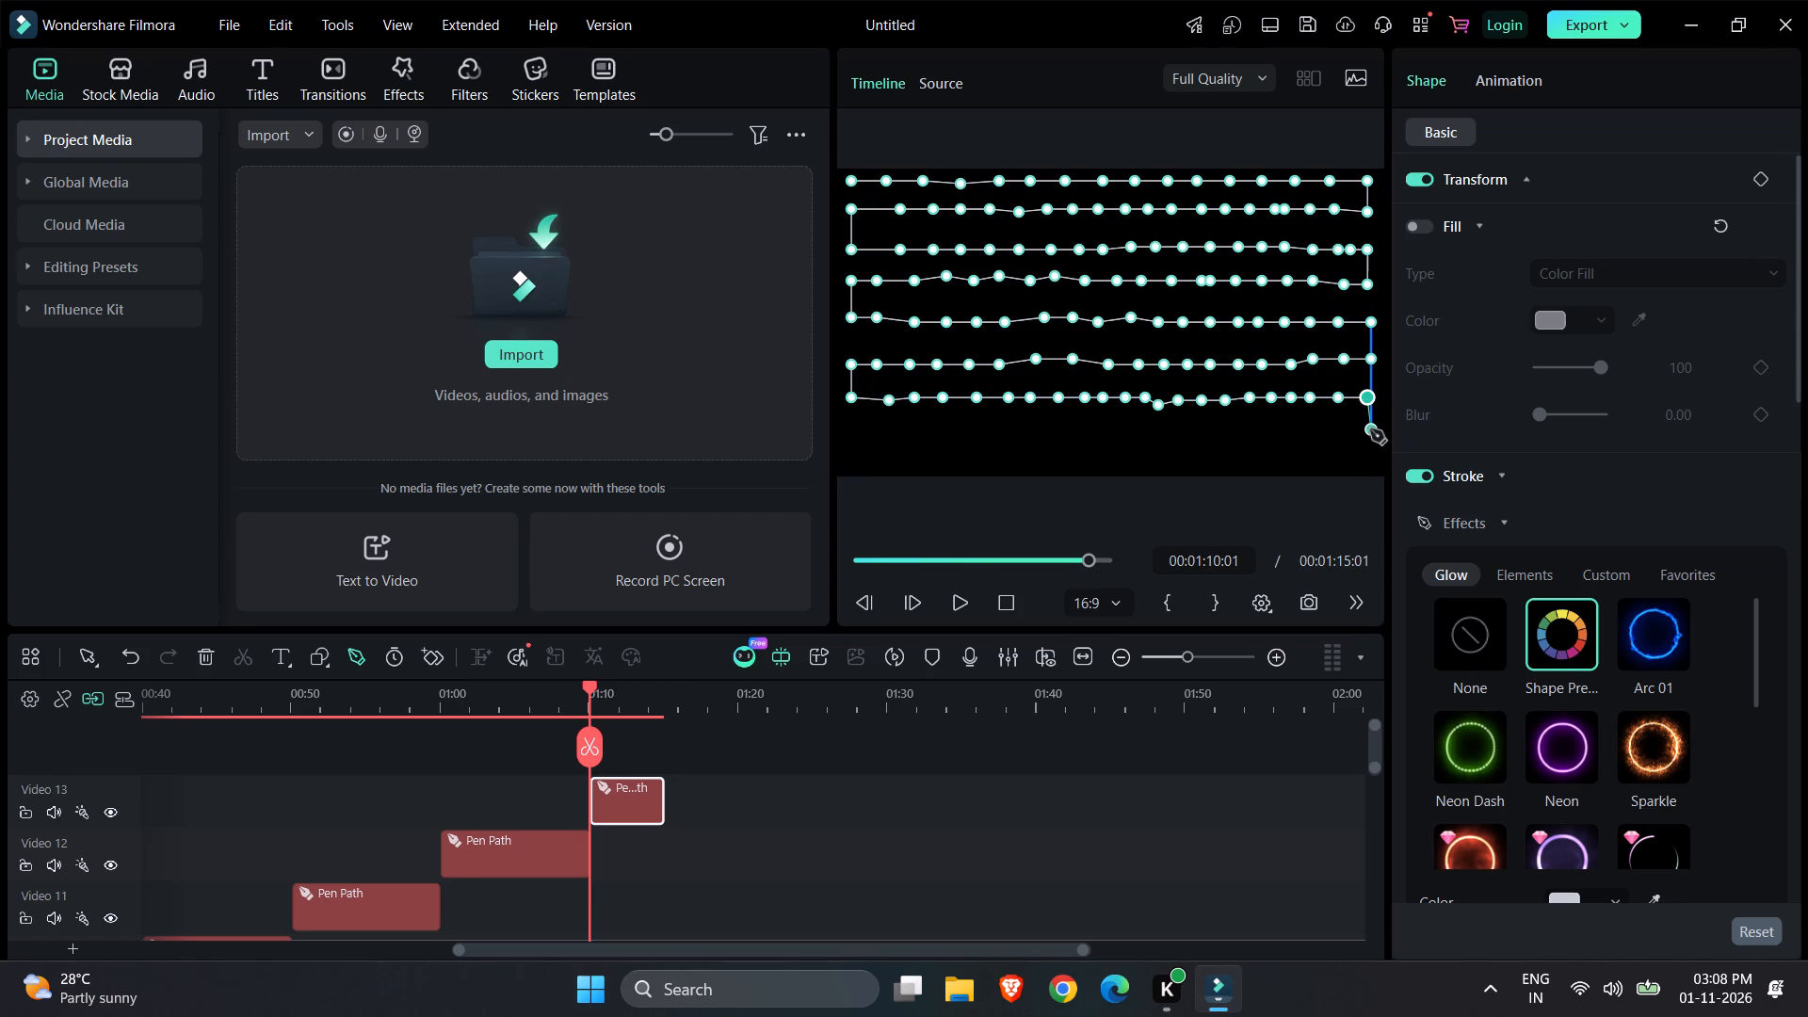
Add an eighth row of twenty points to the pen path, dropping down the frame's right edge and running back to its left edge.
{"action": "left_click", "coordinate": [1370, 429]}
{"action": "left_click", "coordinate": [1342, 431]}
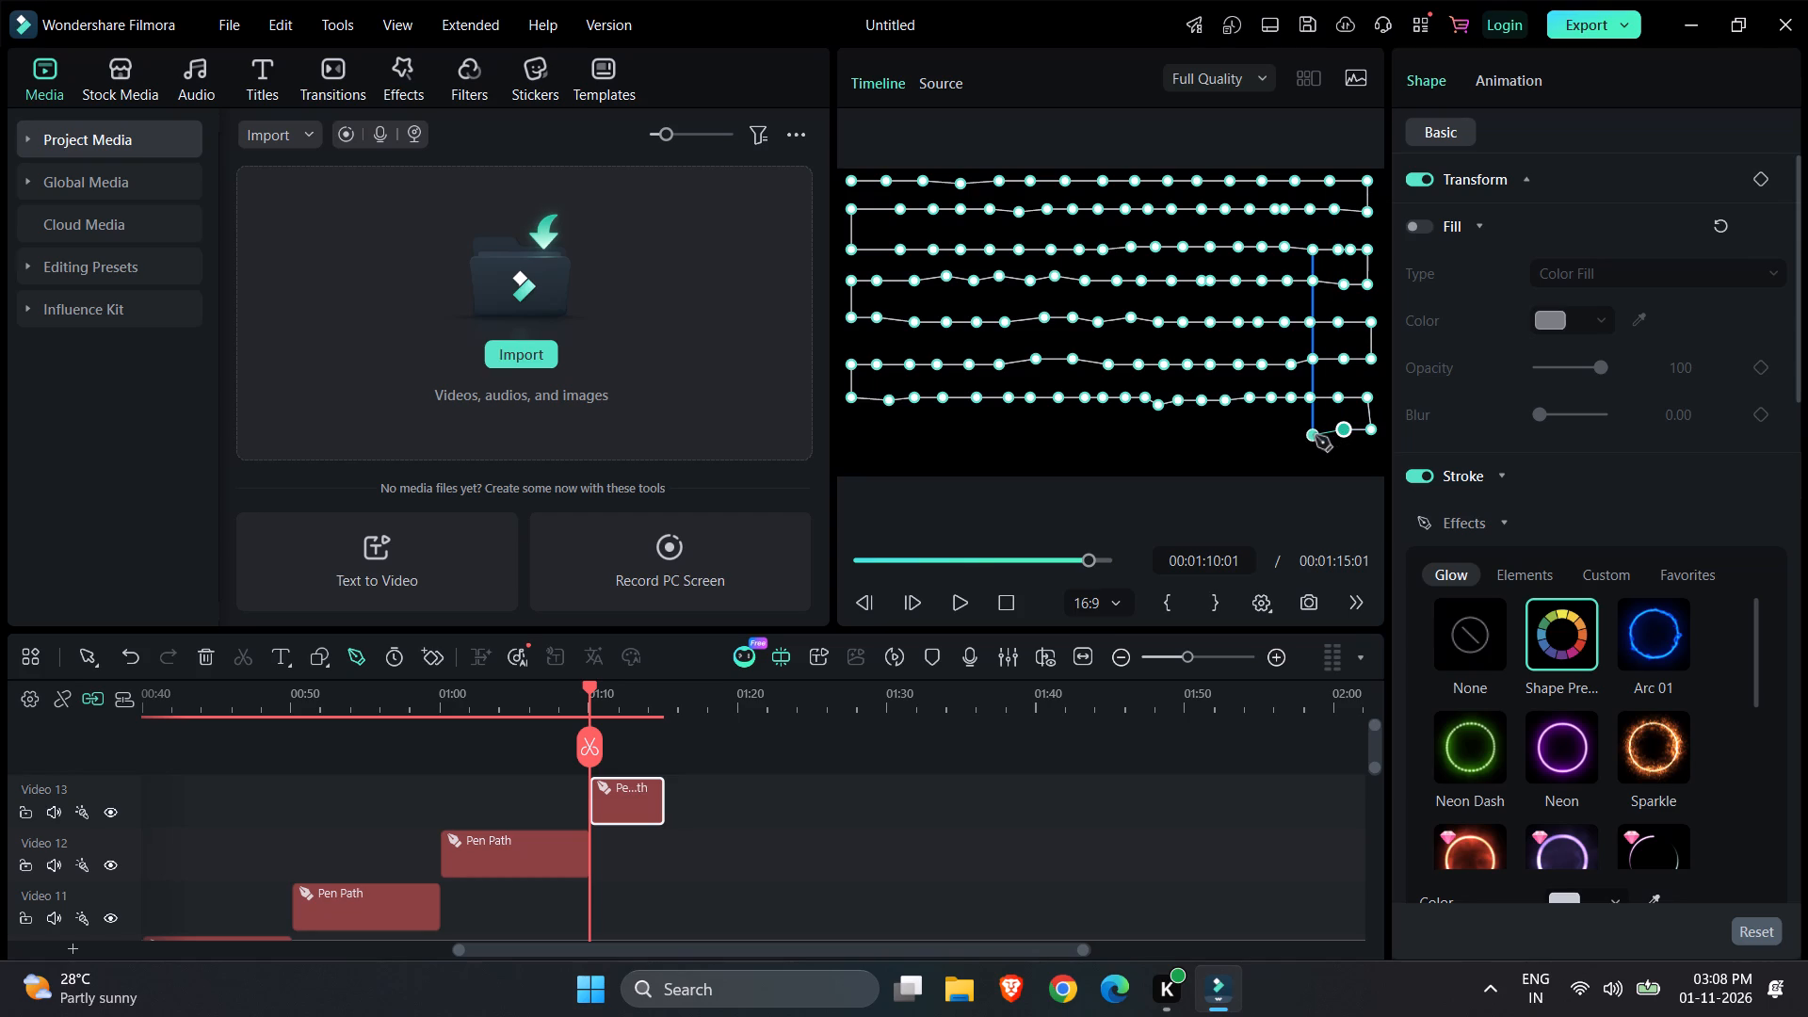
{"action": "left_click", "coordinate": [1316, 436]}
{"action": "left_click", "coordinate": [1289, 436]}
{"action": "left_click", "coordinate": [1262, 437]}
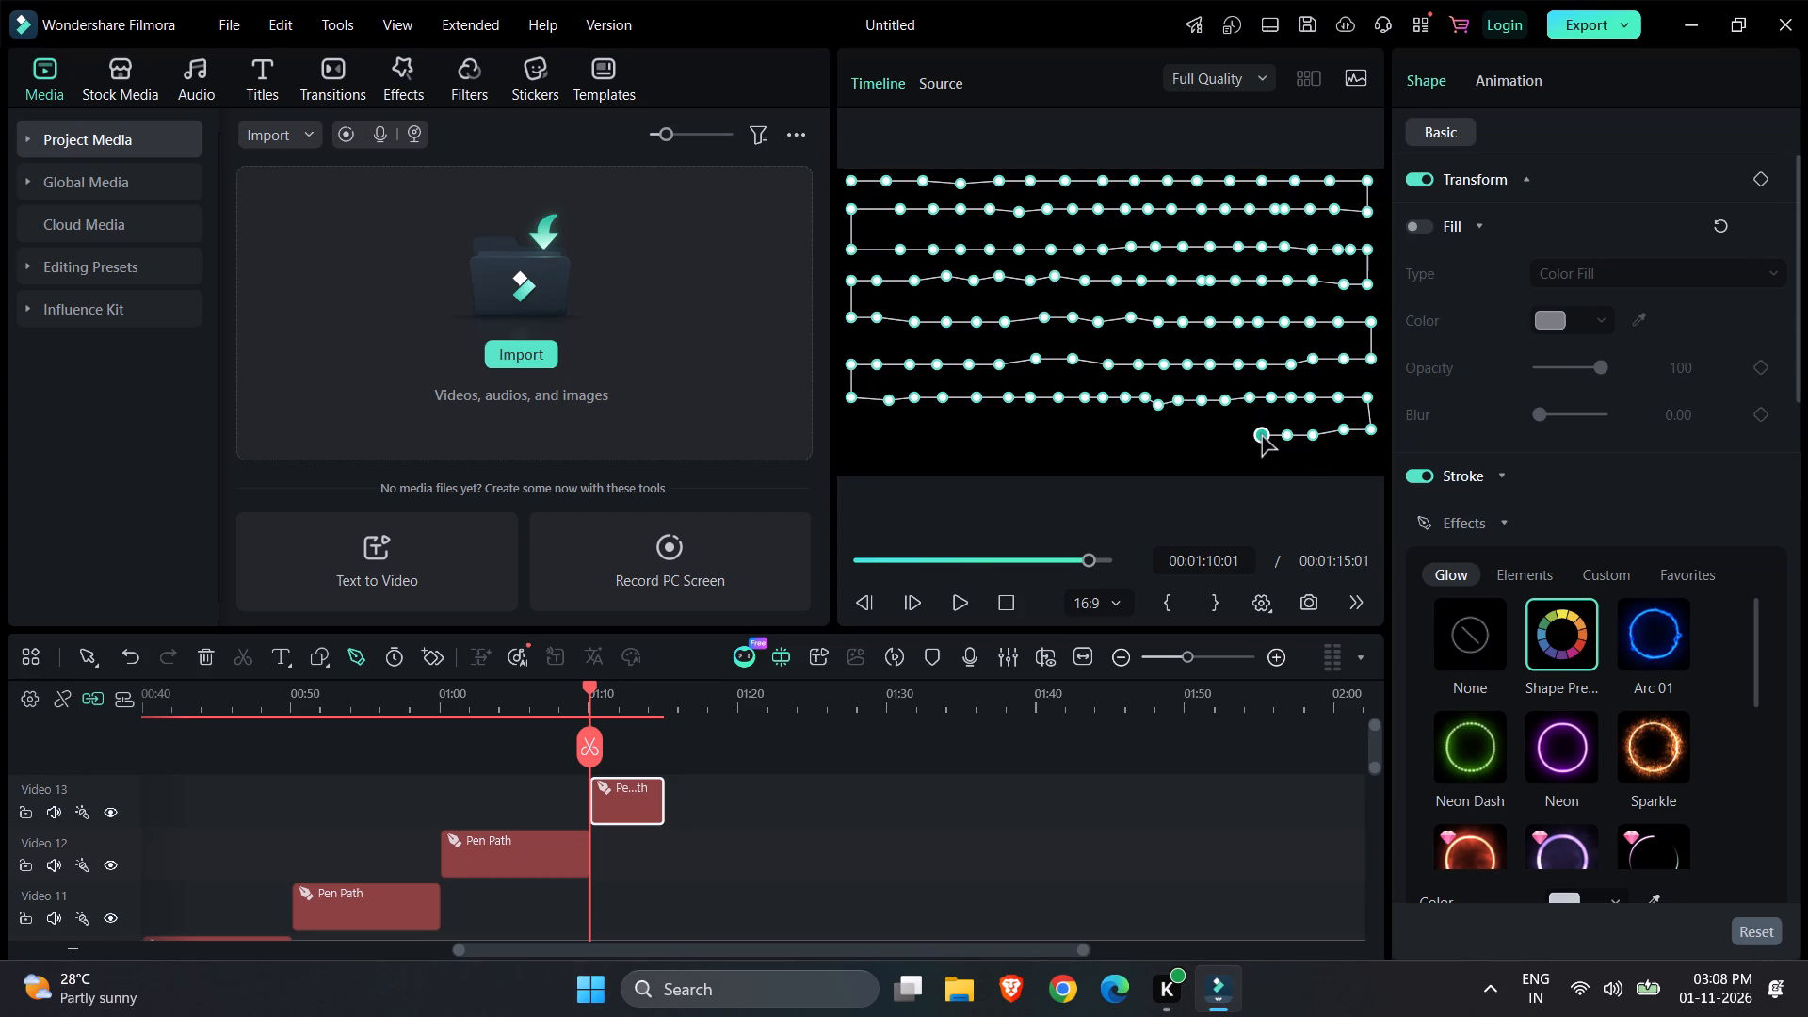
{"action": "left_click", "coordinate": [1239, 436]}
{"action": "left_click", "coordinate": [1209, 436]}
{"action": "left_click", "coordinate": [1185, 436]}
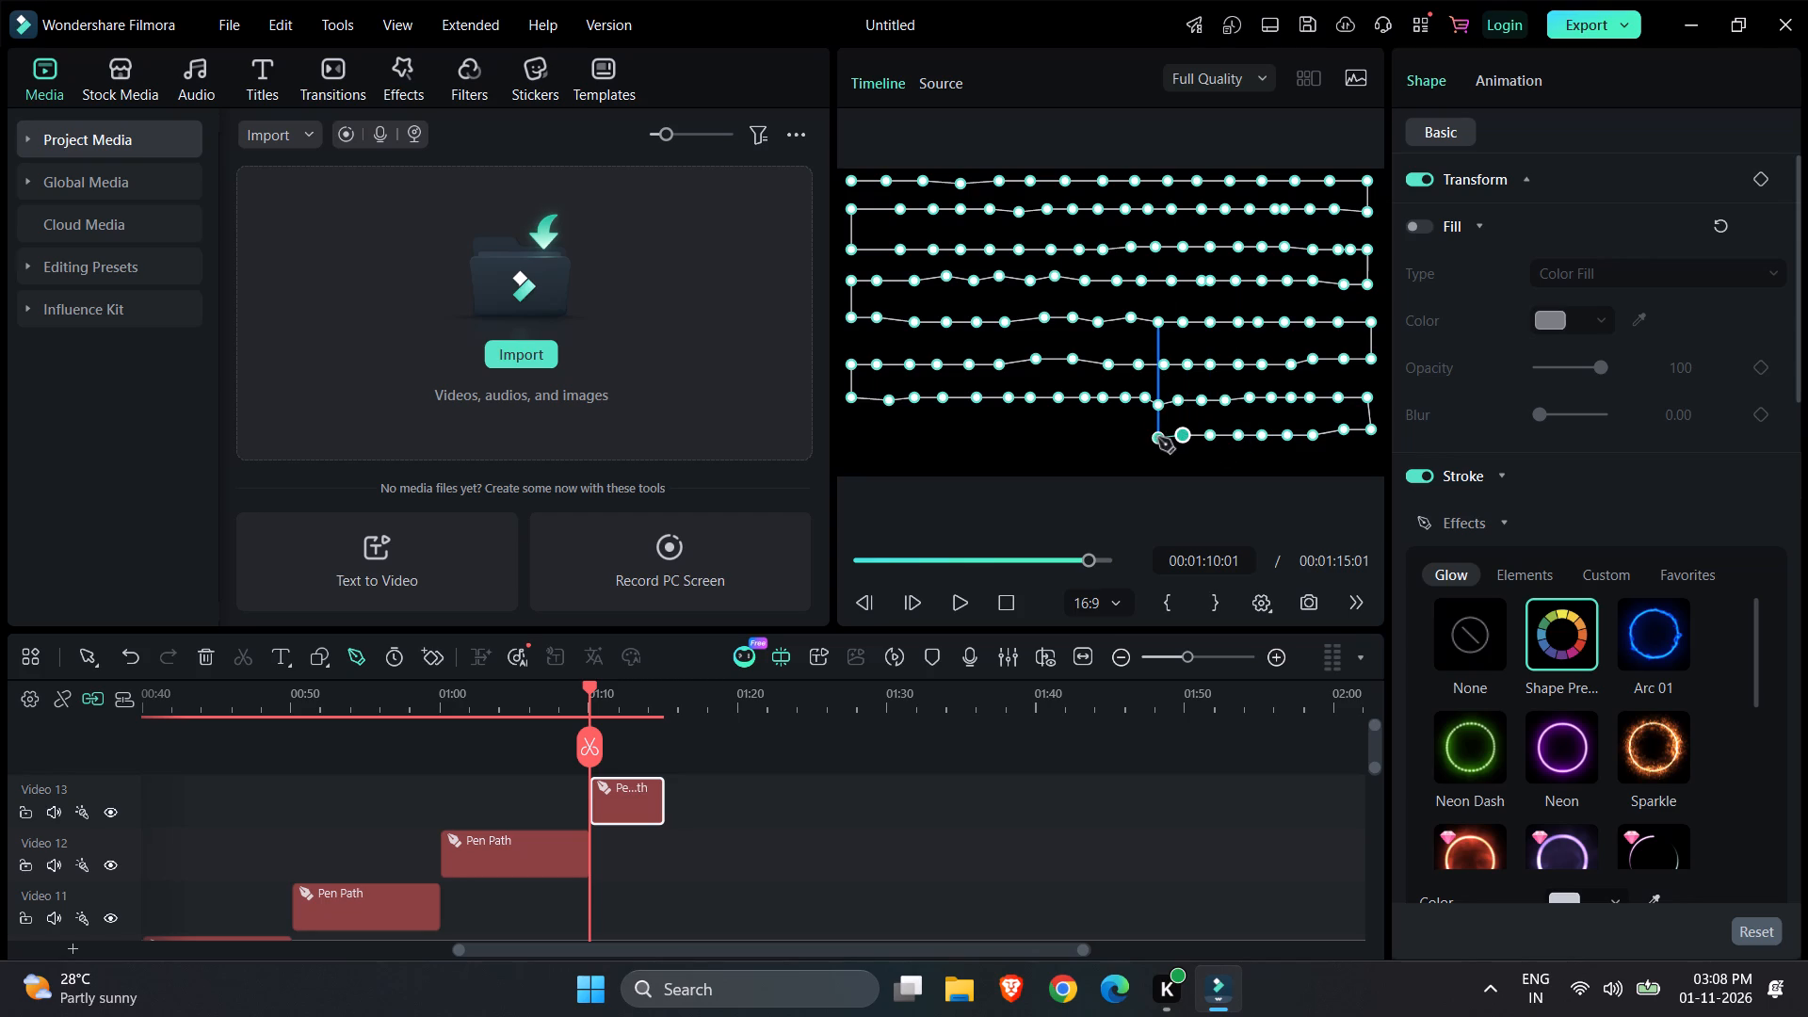
{"action": "left_click", "coordinate": [1154, 435]}
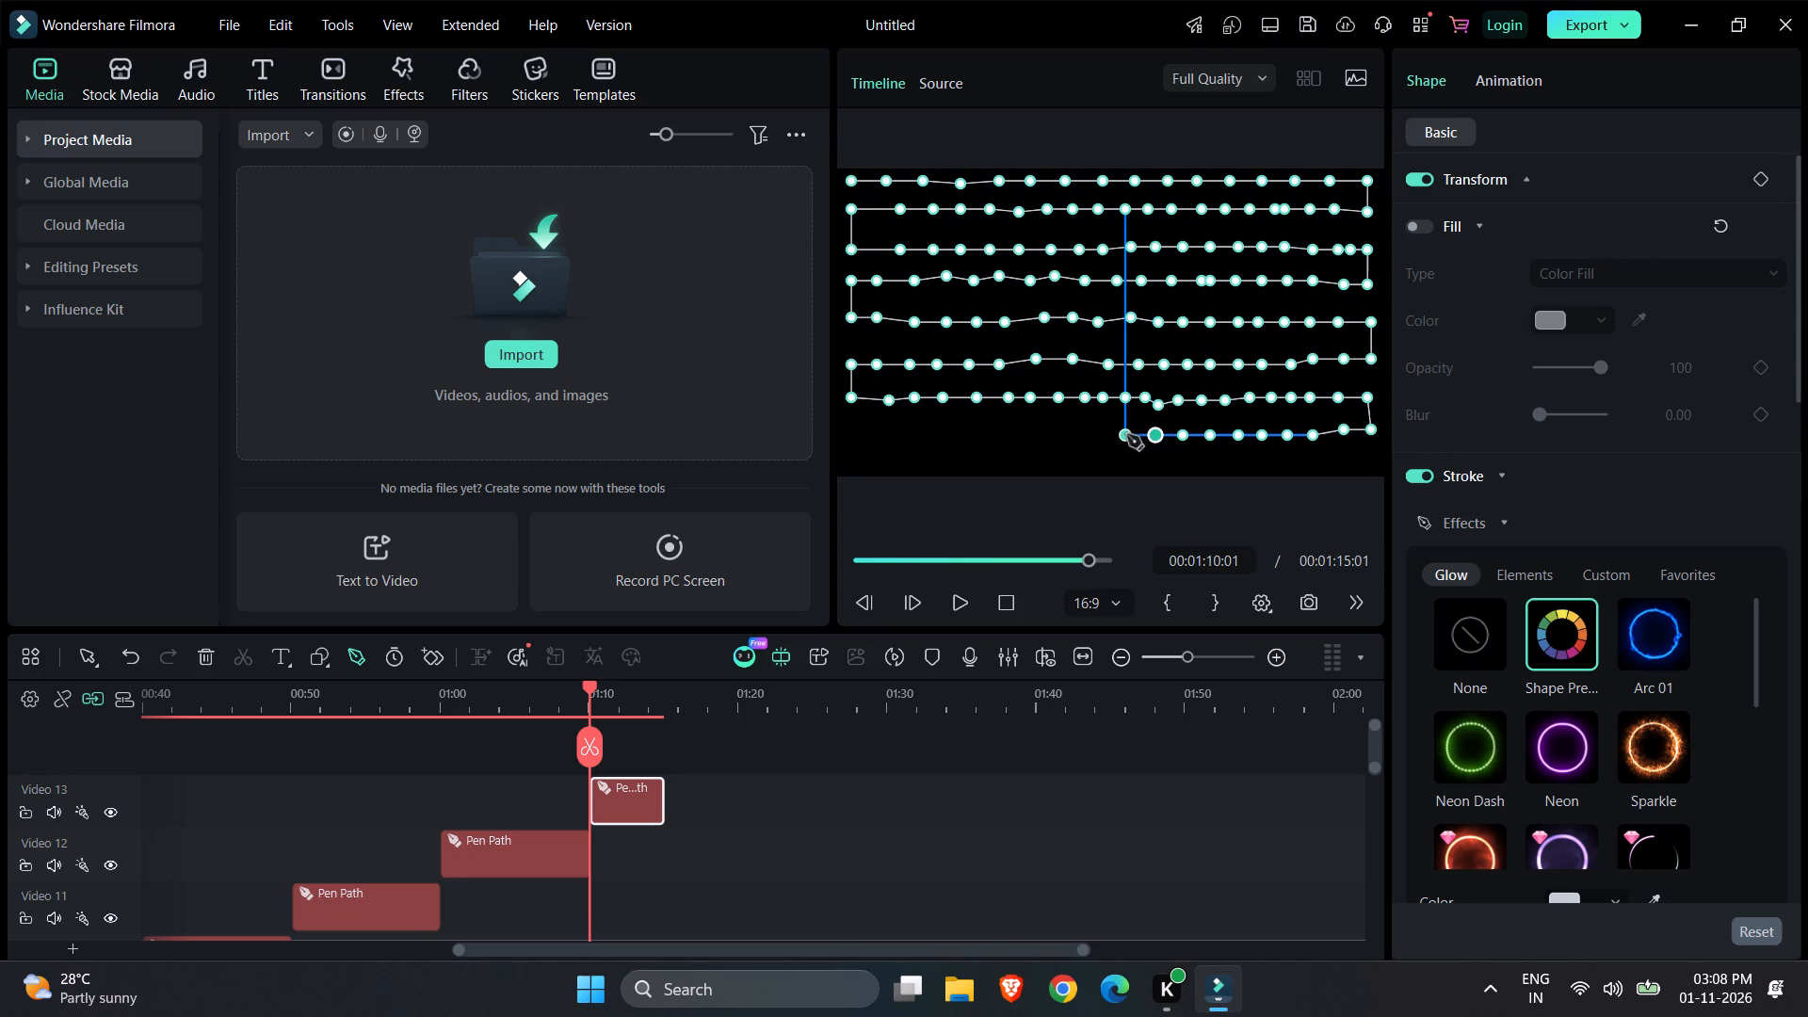
{"action": "left_click", "coordinate": [1127, 435]}
{"action": "left_click", "coordinate": [1096, 435]}
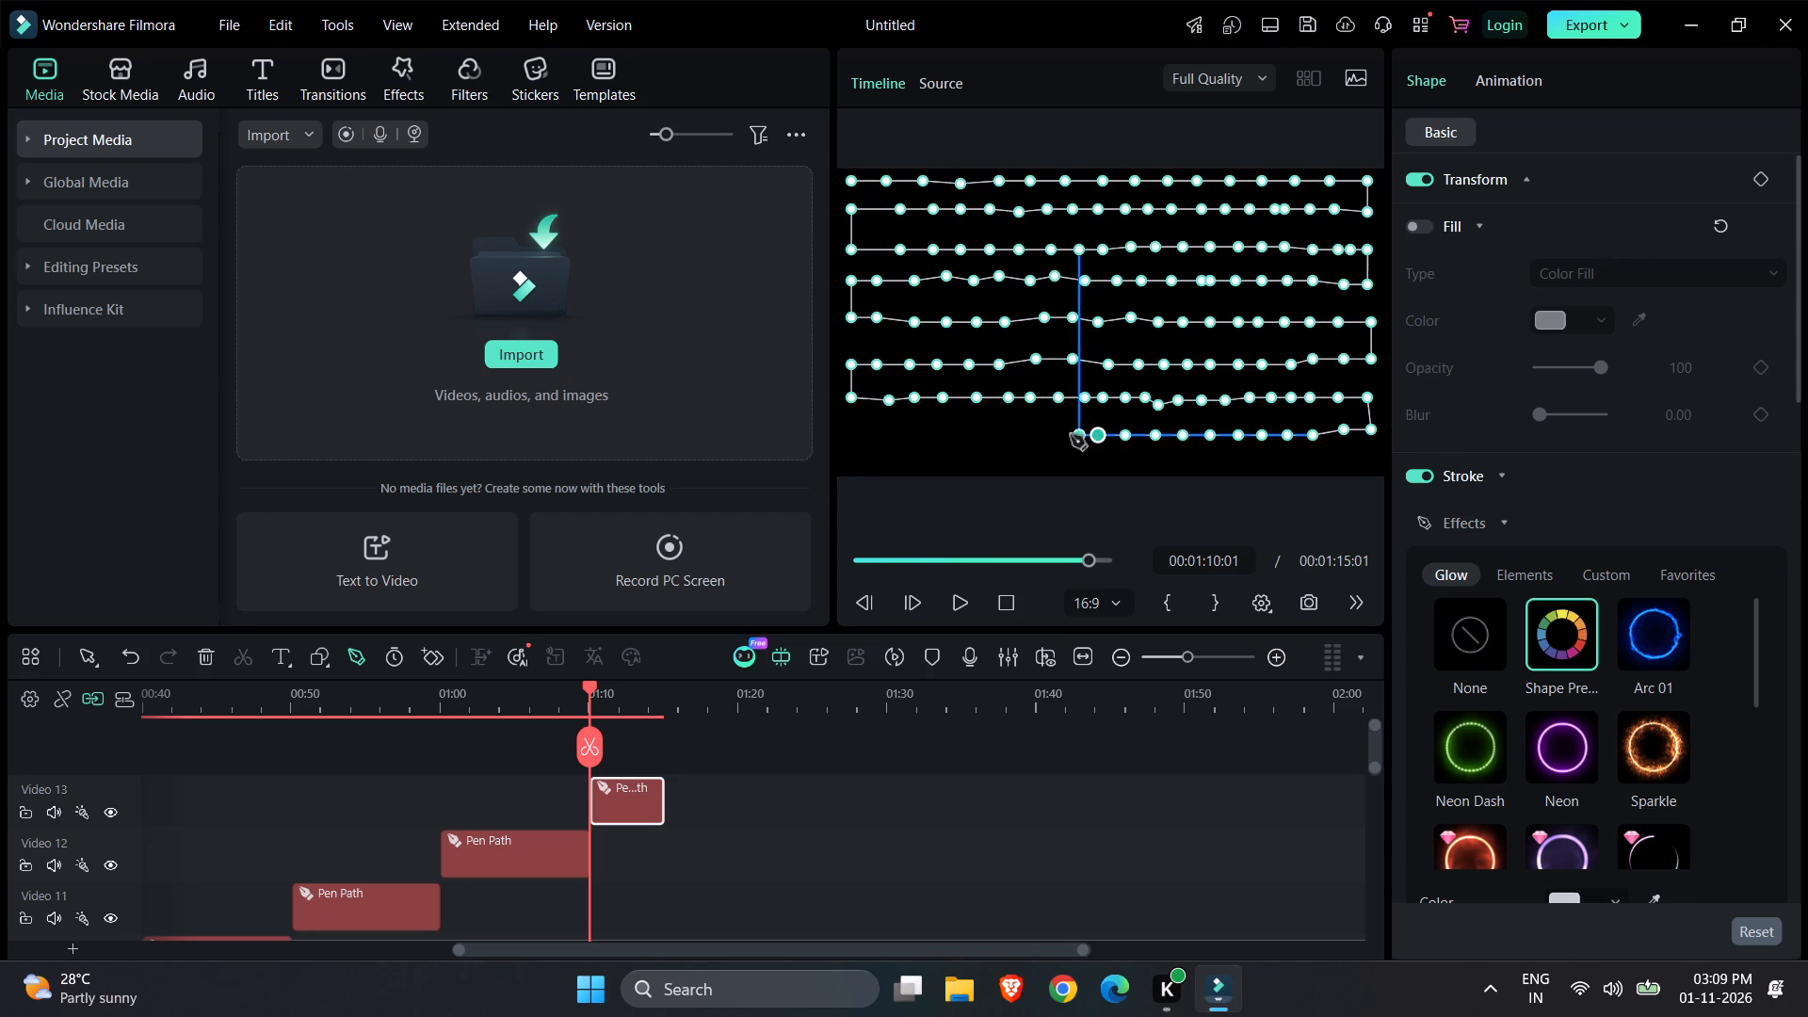
{"action": "left_click", "coordinate": [1064, 434]}
{"action": "left_click", "coordinate": [1035, 437]}
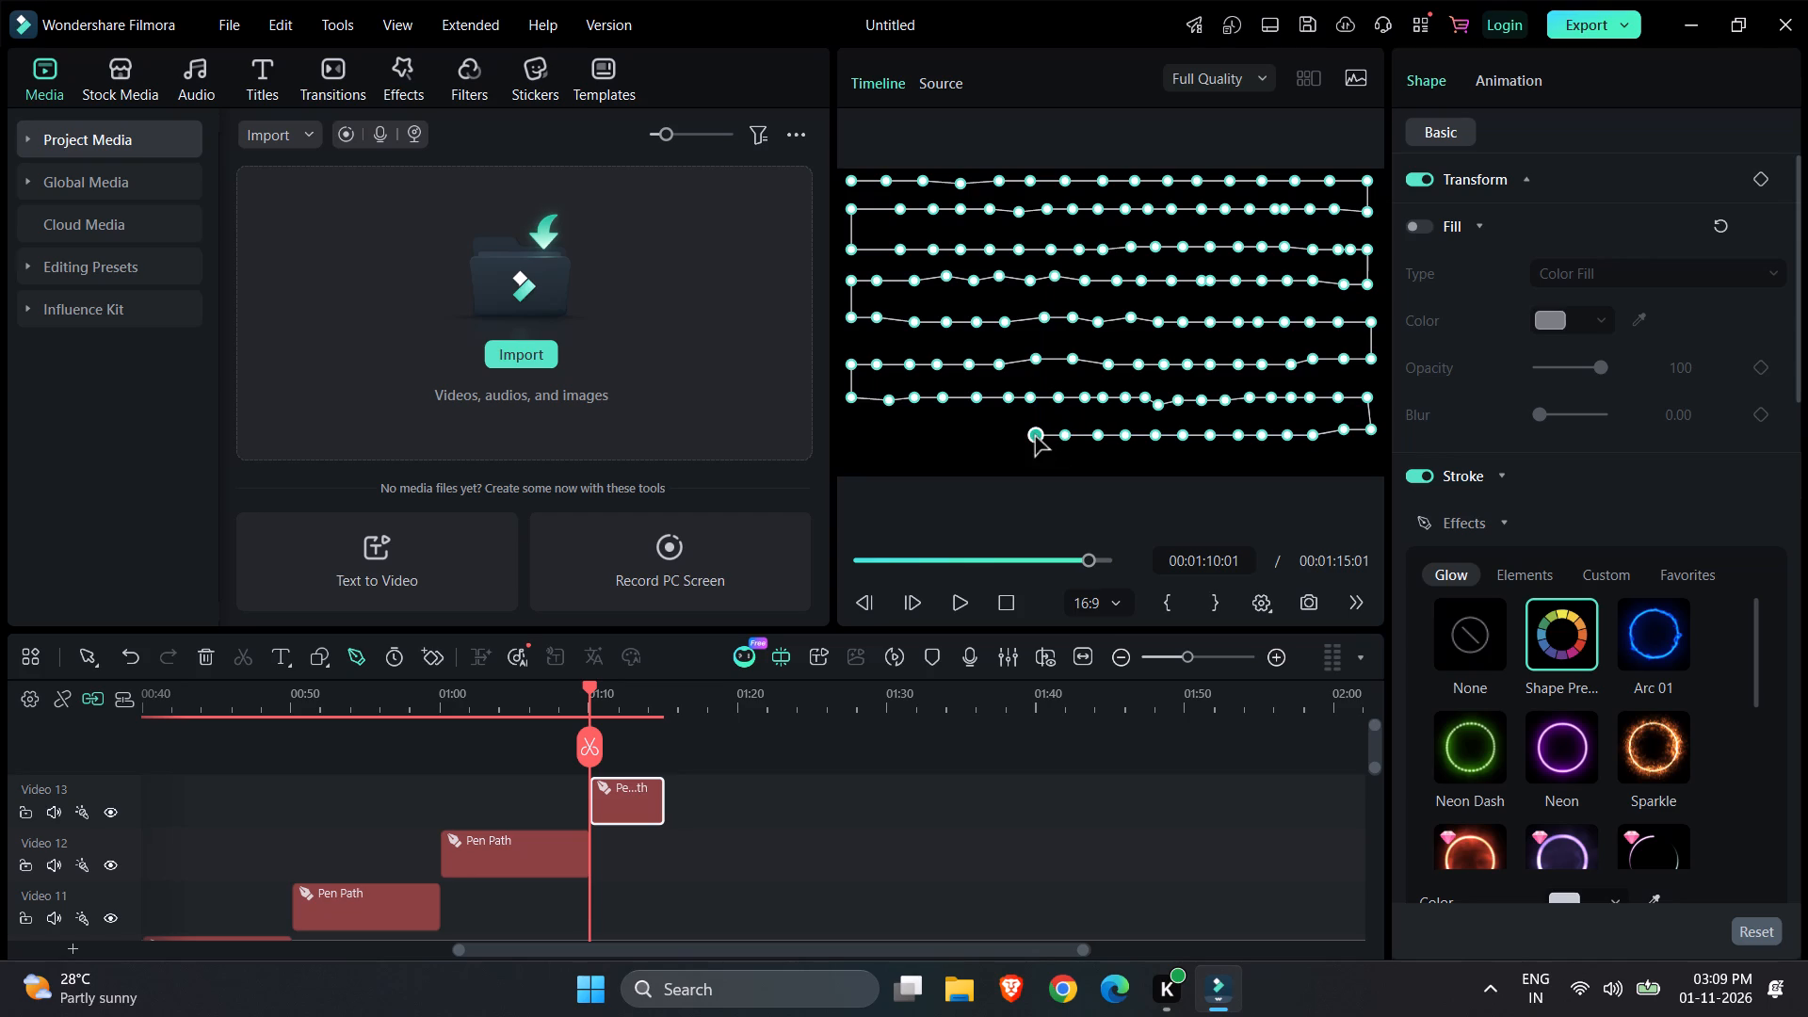
{"action": "left_click", "coordinate": [1012, 437]}
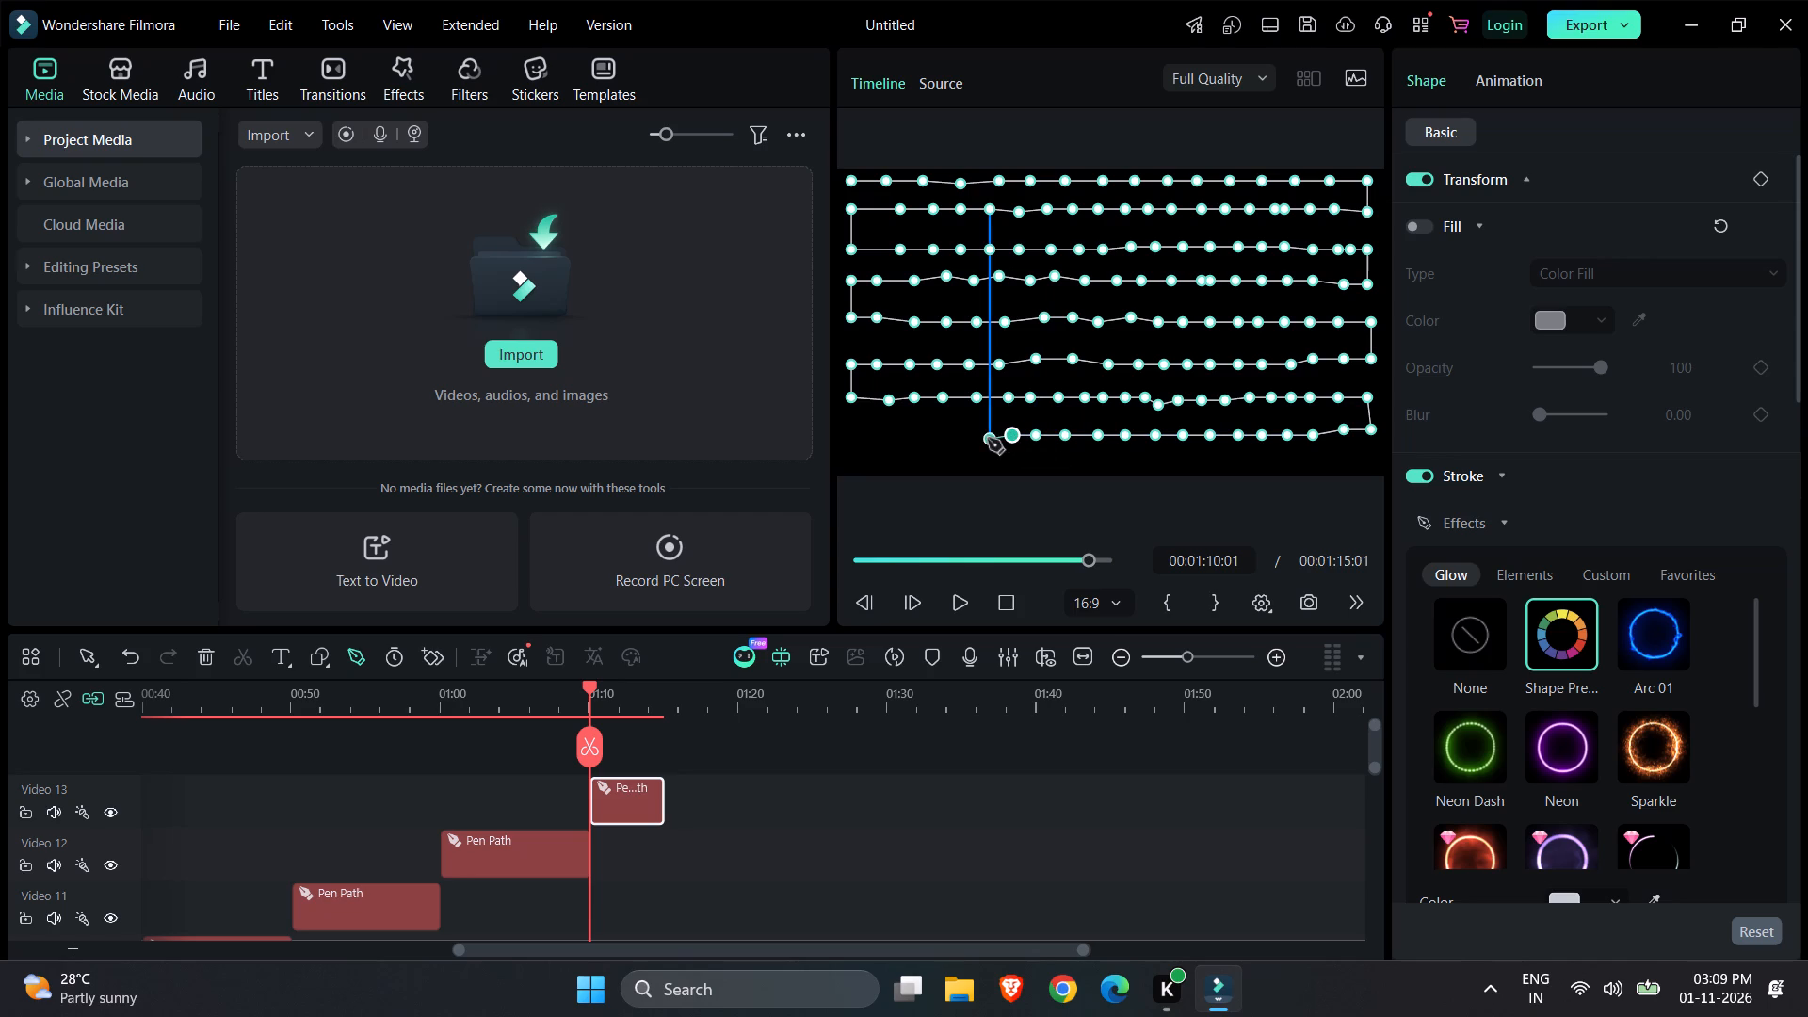
{"action": "left_click", "coordinate": [984, 436]}
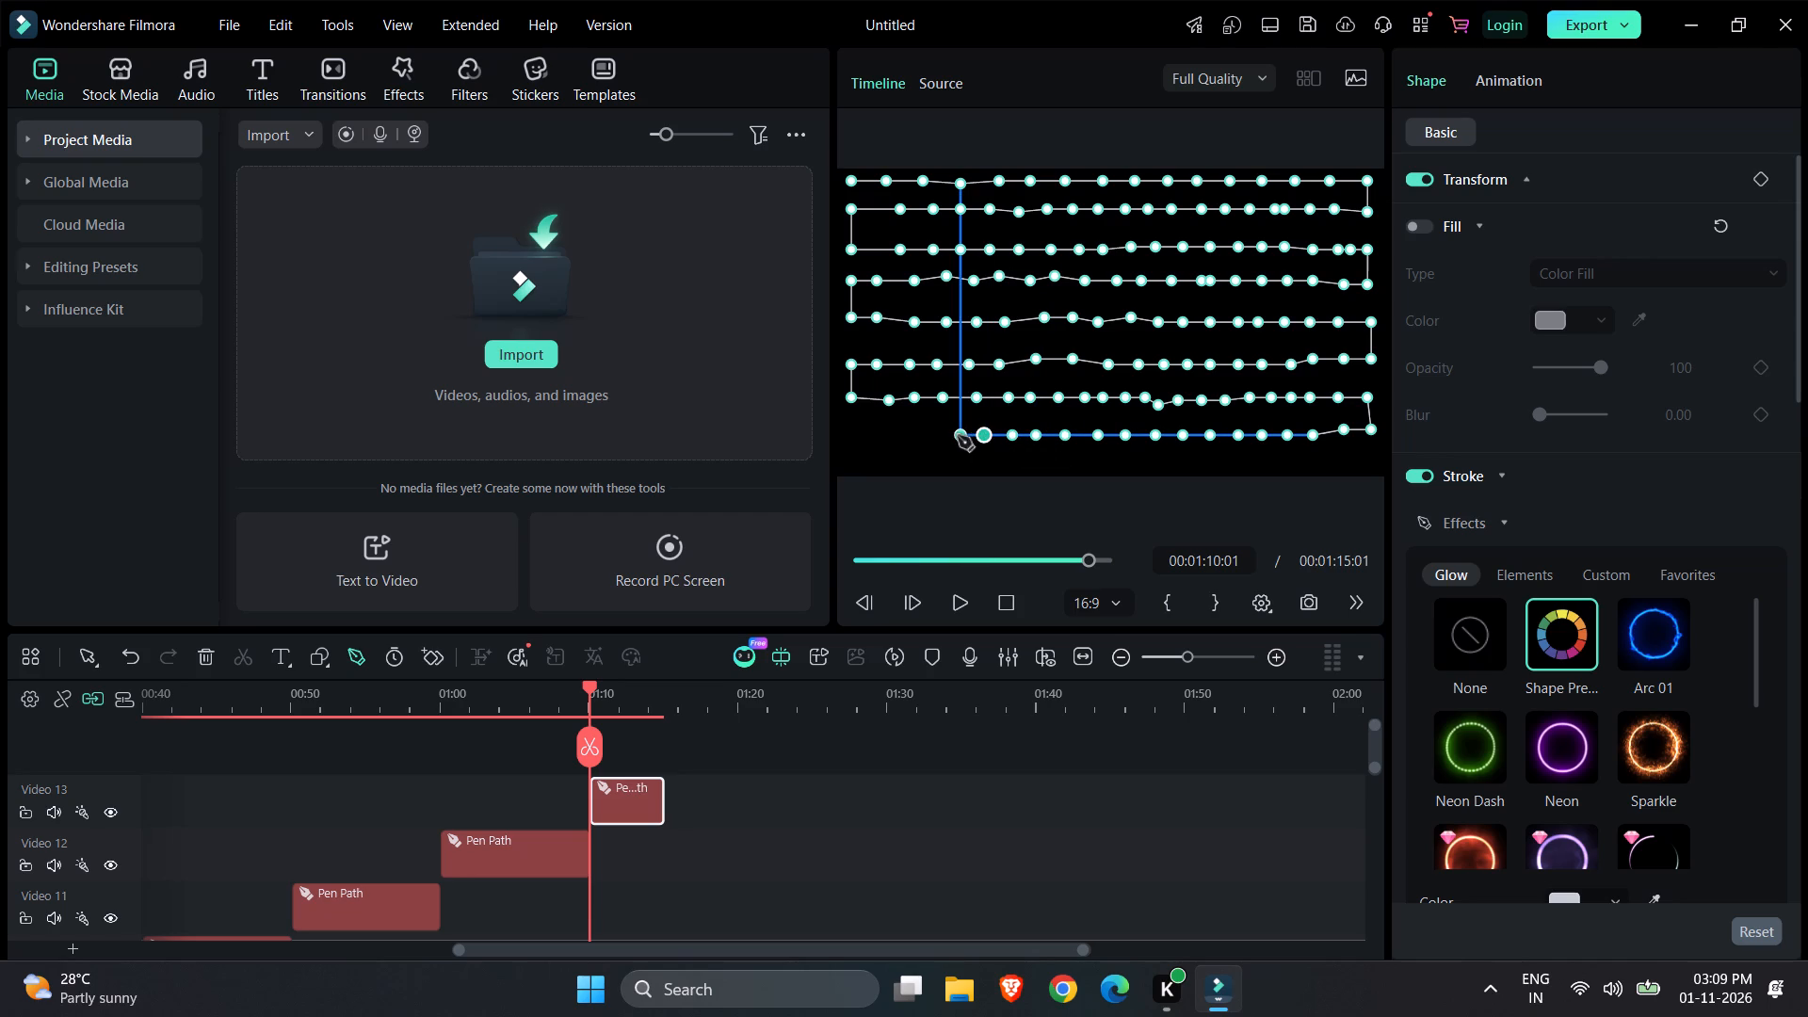
{"action": "left_click", "coordinate": [955, 436]}
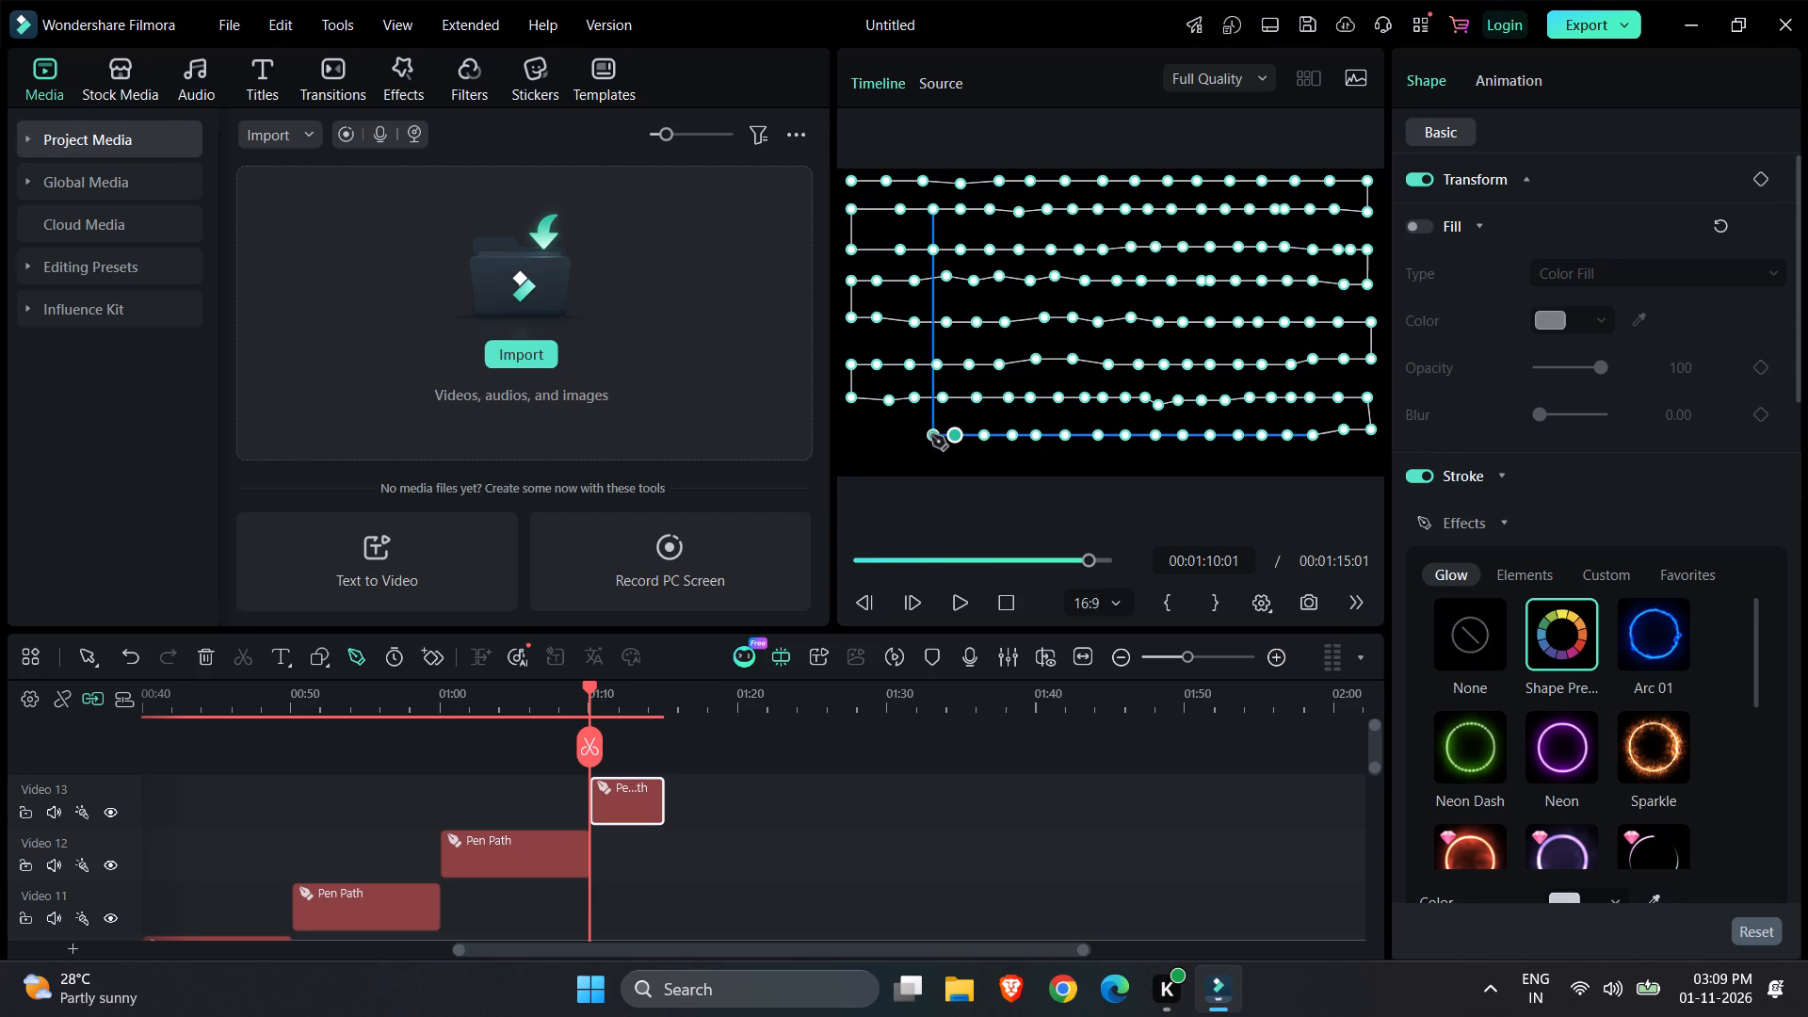
{"action": "left_click", "coordinate": [931, 435]}
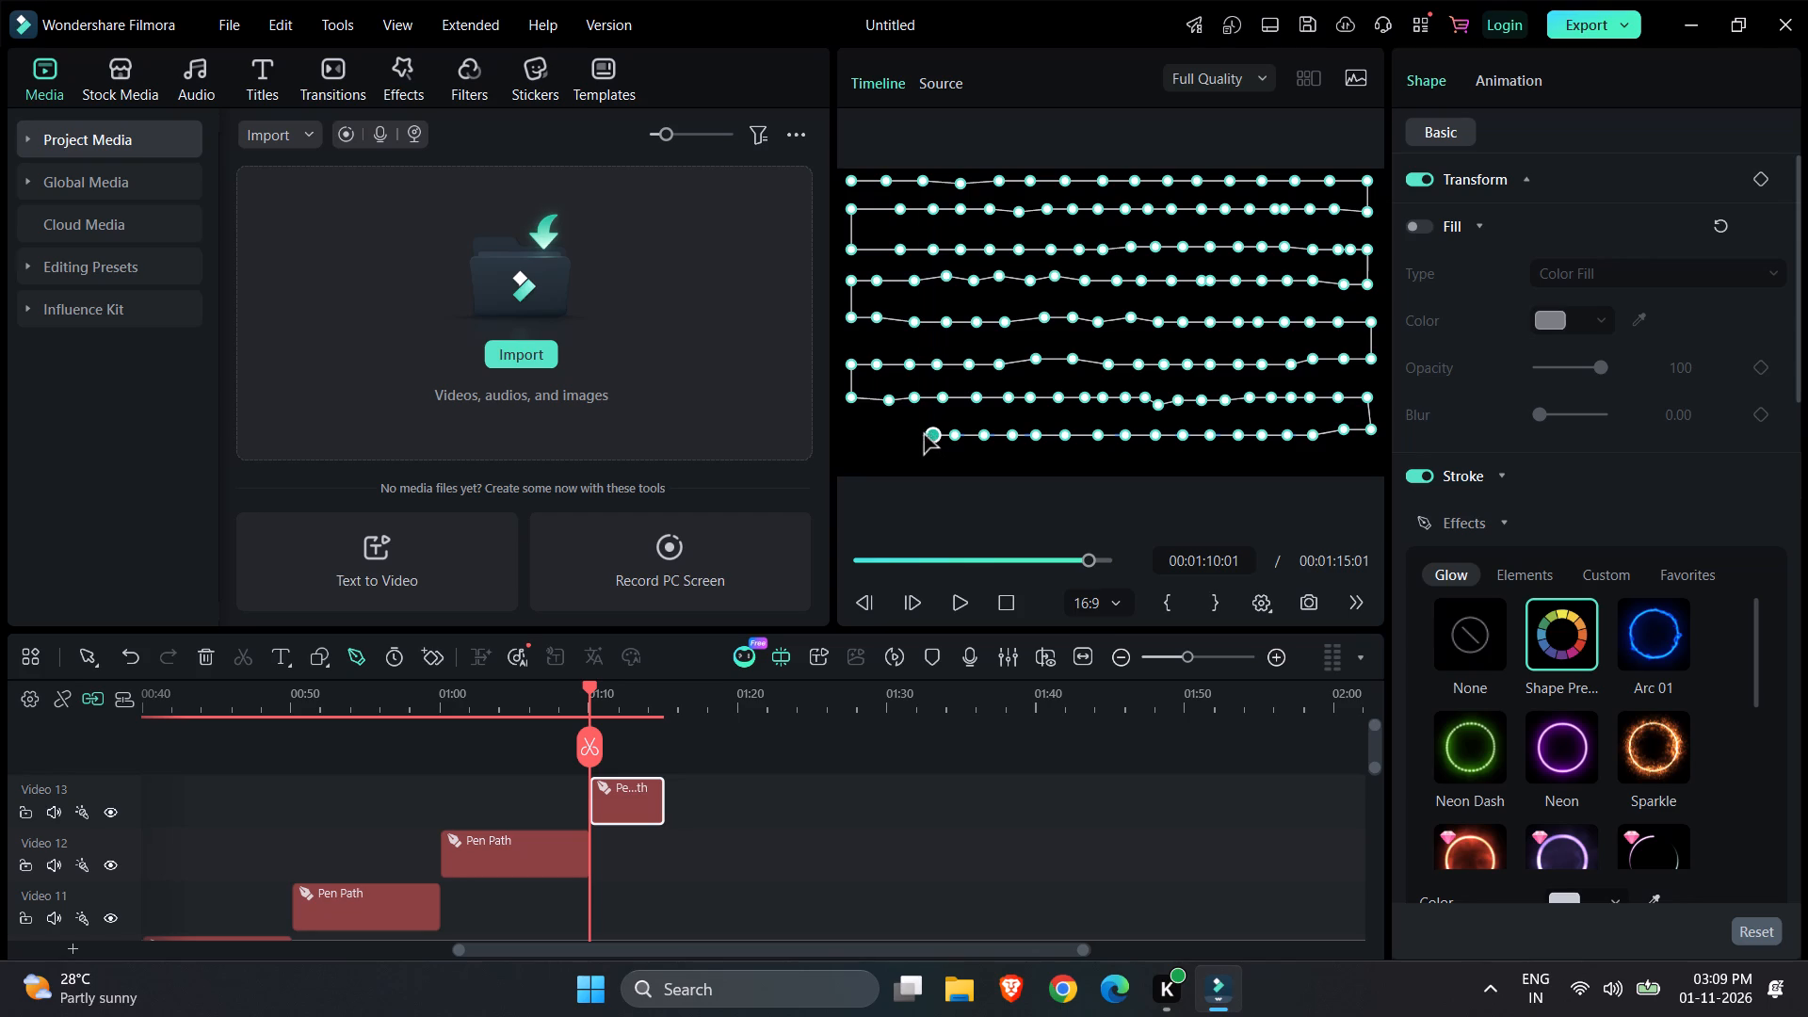
{"action": "left_click", "coordinate": [908, 434]}
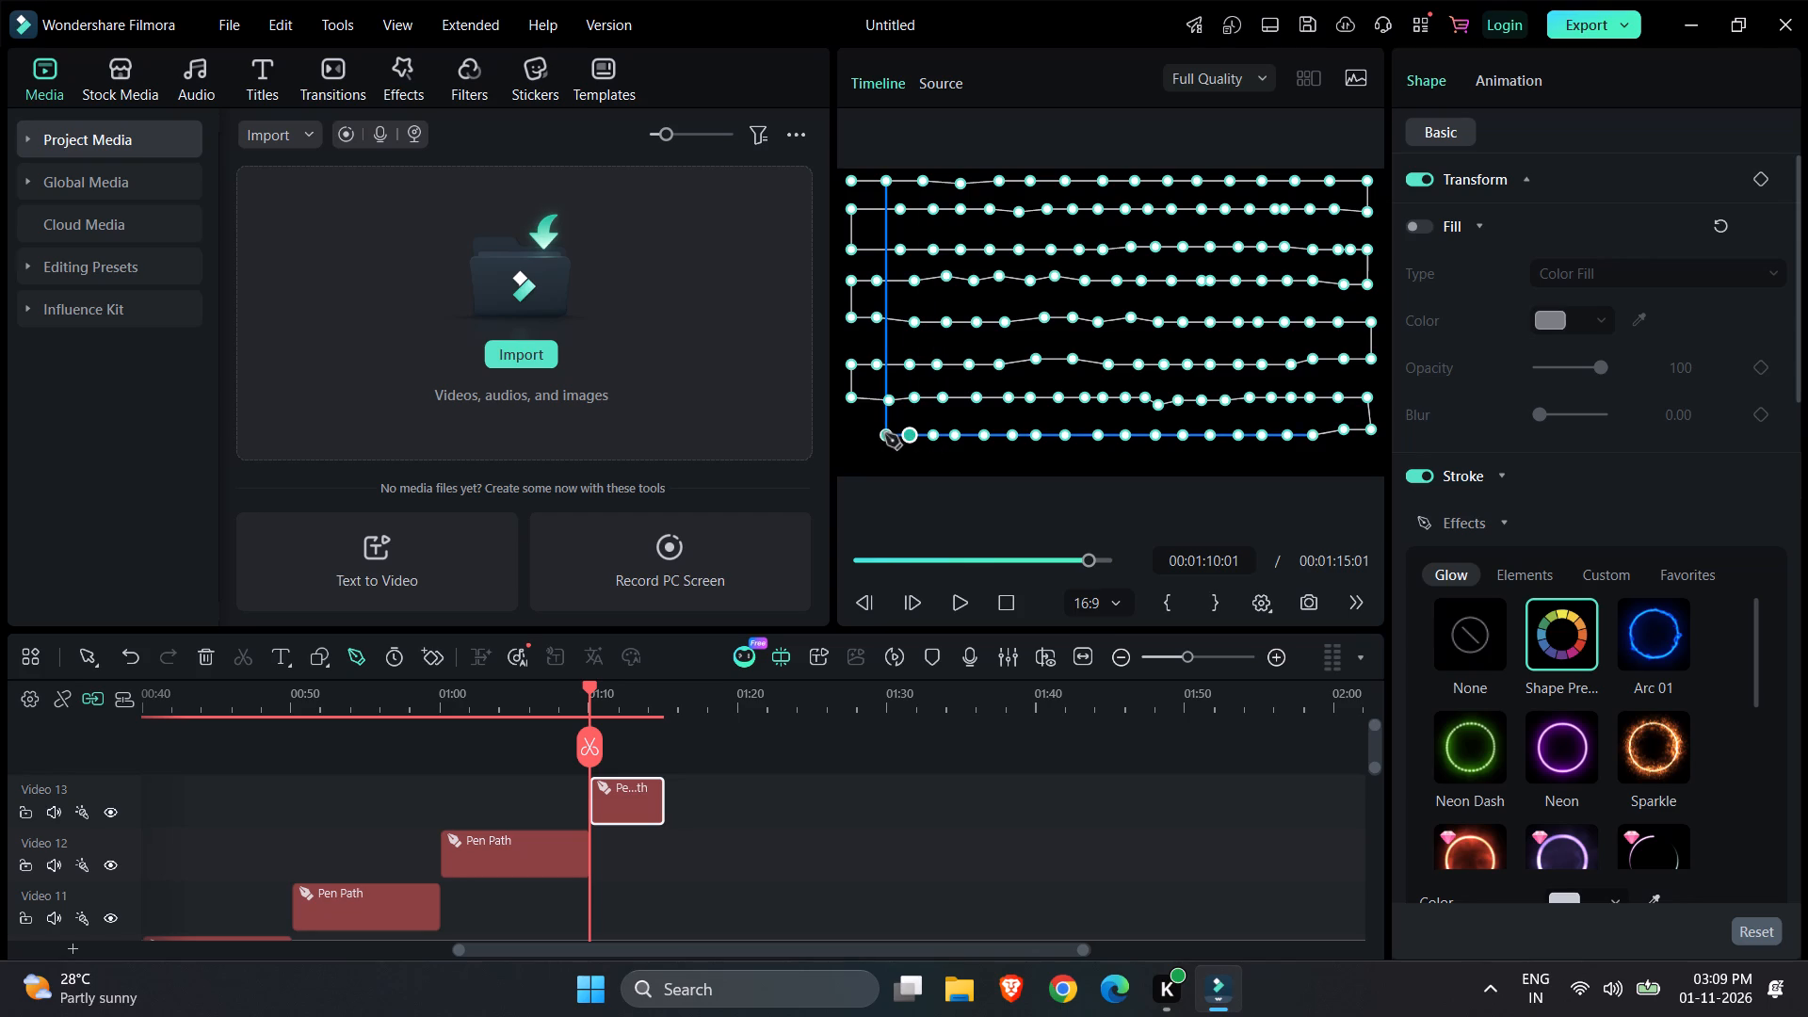
{"action": "left_click", "coordinate": [885, 434]}
{"action": "left_click", "coordinate": [856, 434]}
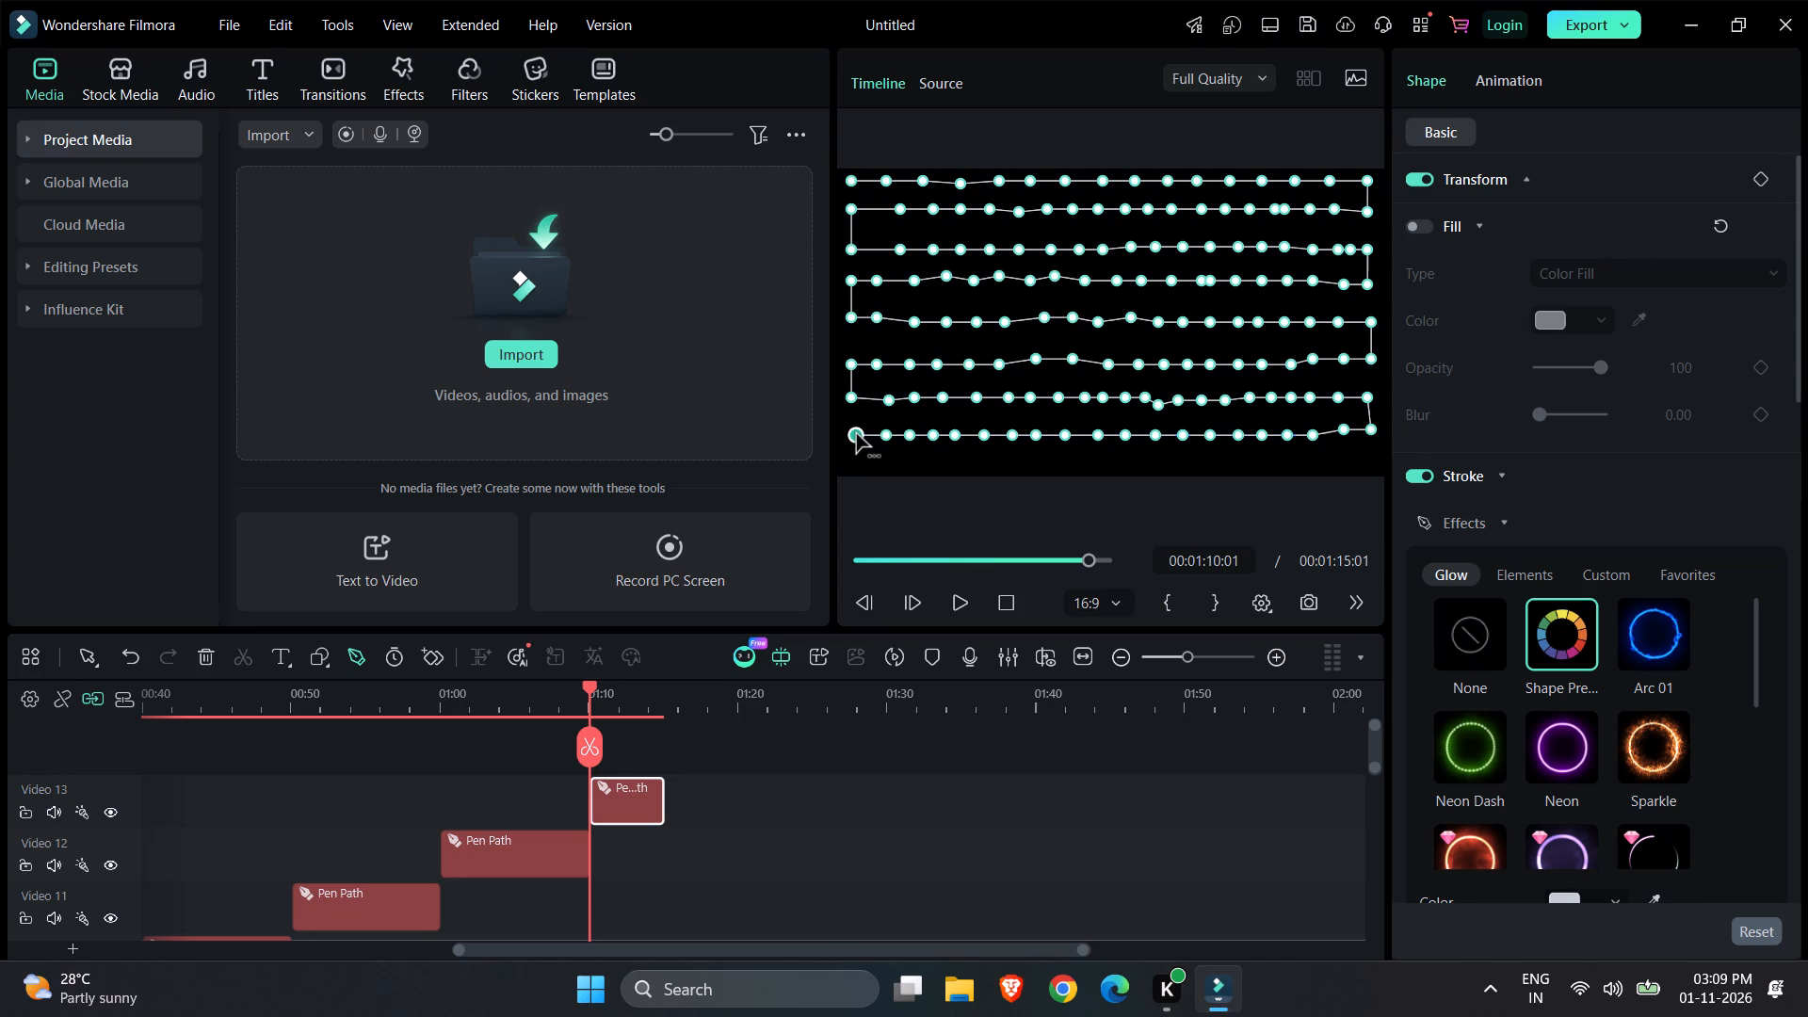
Add a ninth row of eighteen points along the frame's bottom, running from its left edge to its right edge, and finish the pen path.
{"action": "left_click", "coordinate": [857, 464]}
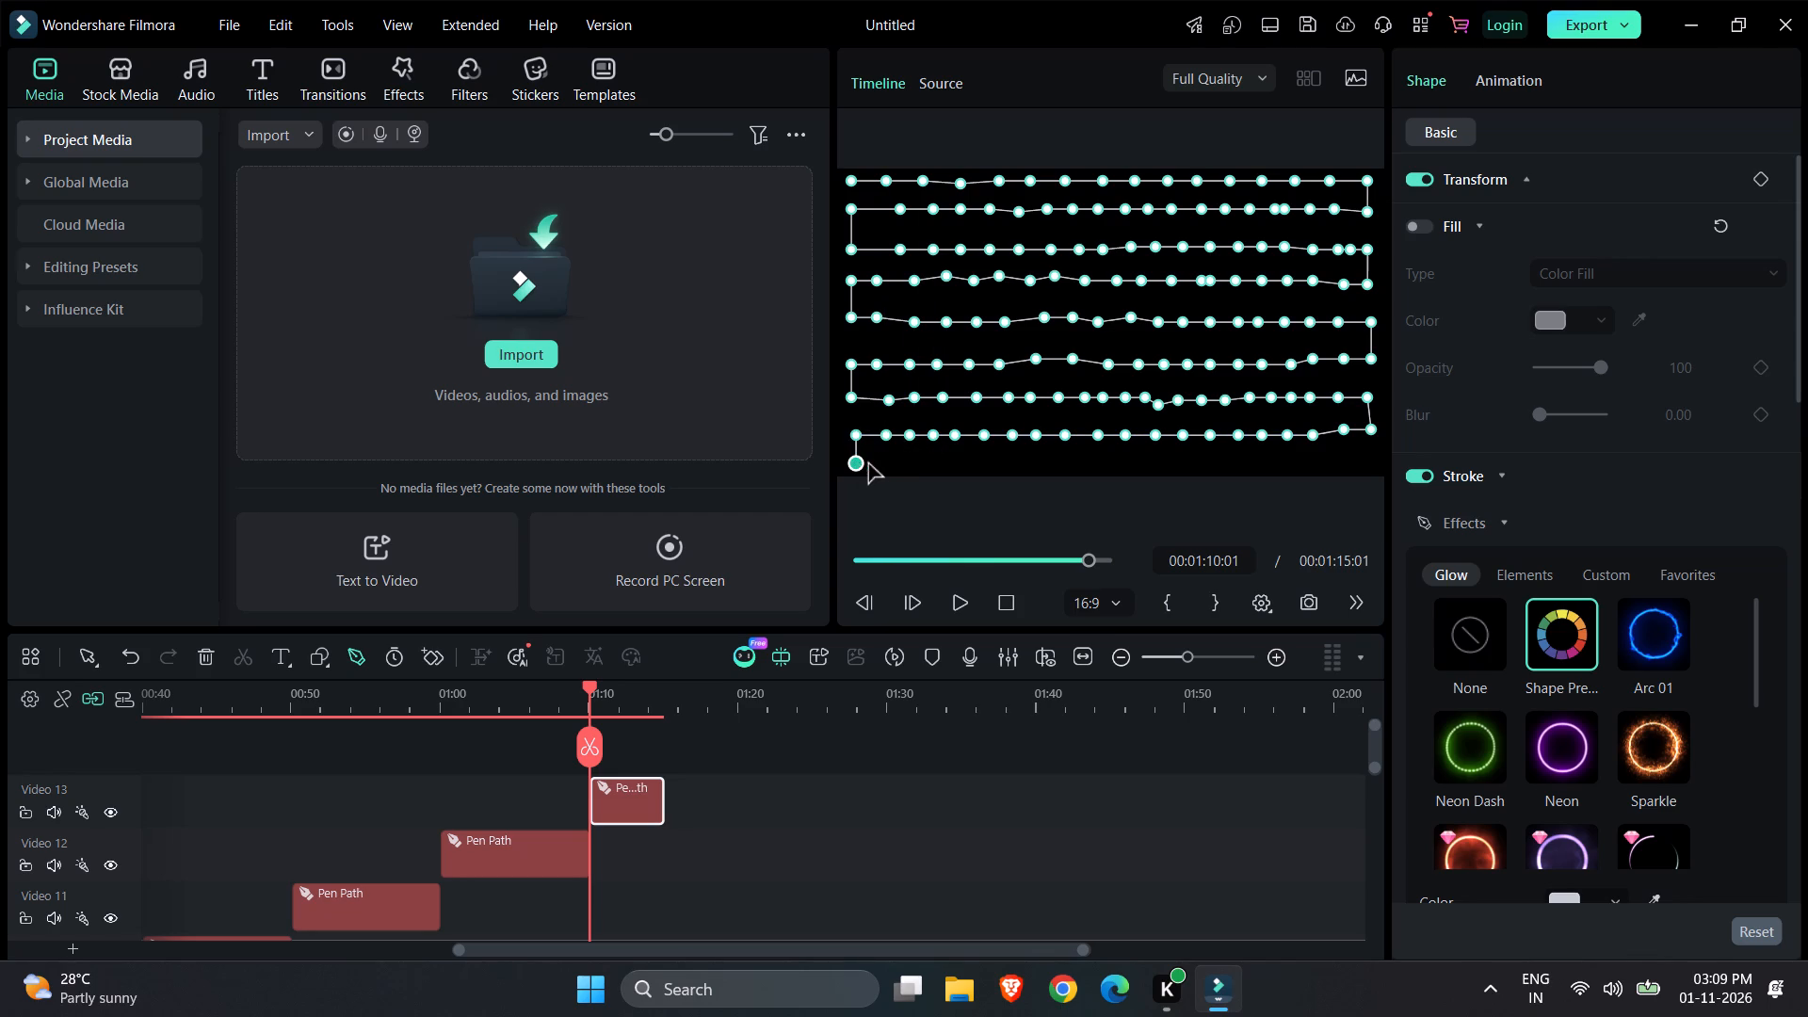
{"action": "left_click", "coordinate": [887, 465]}
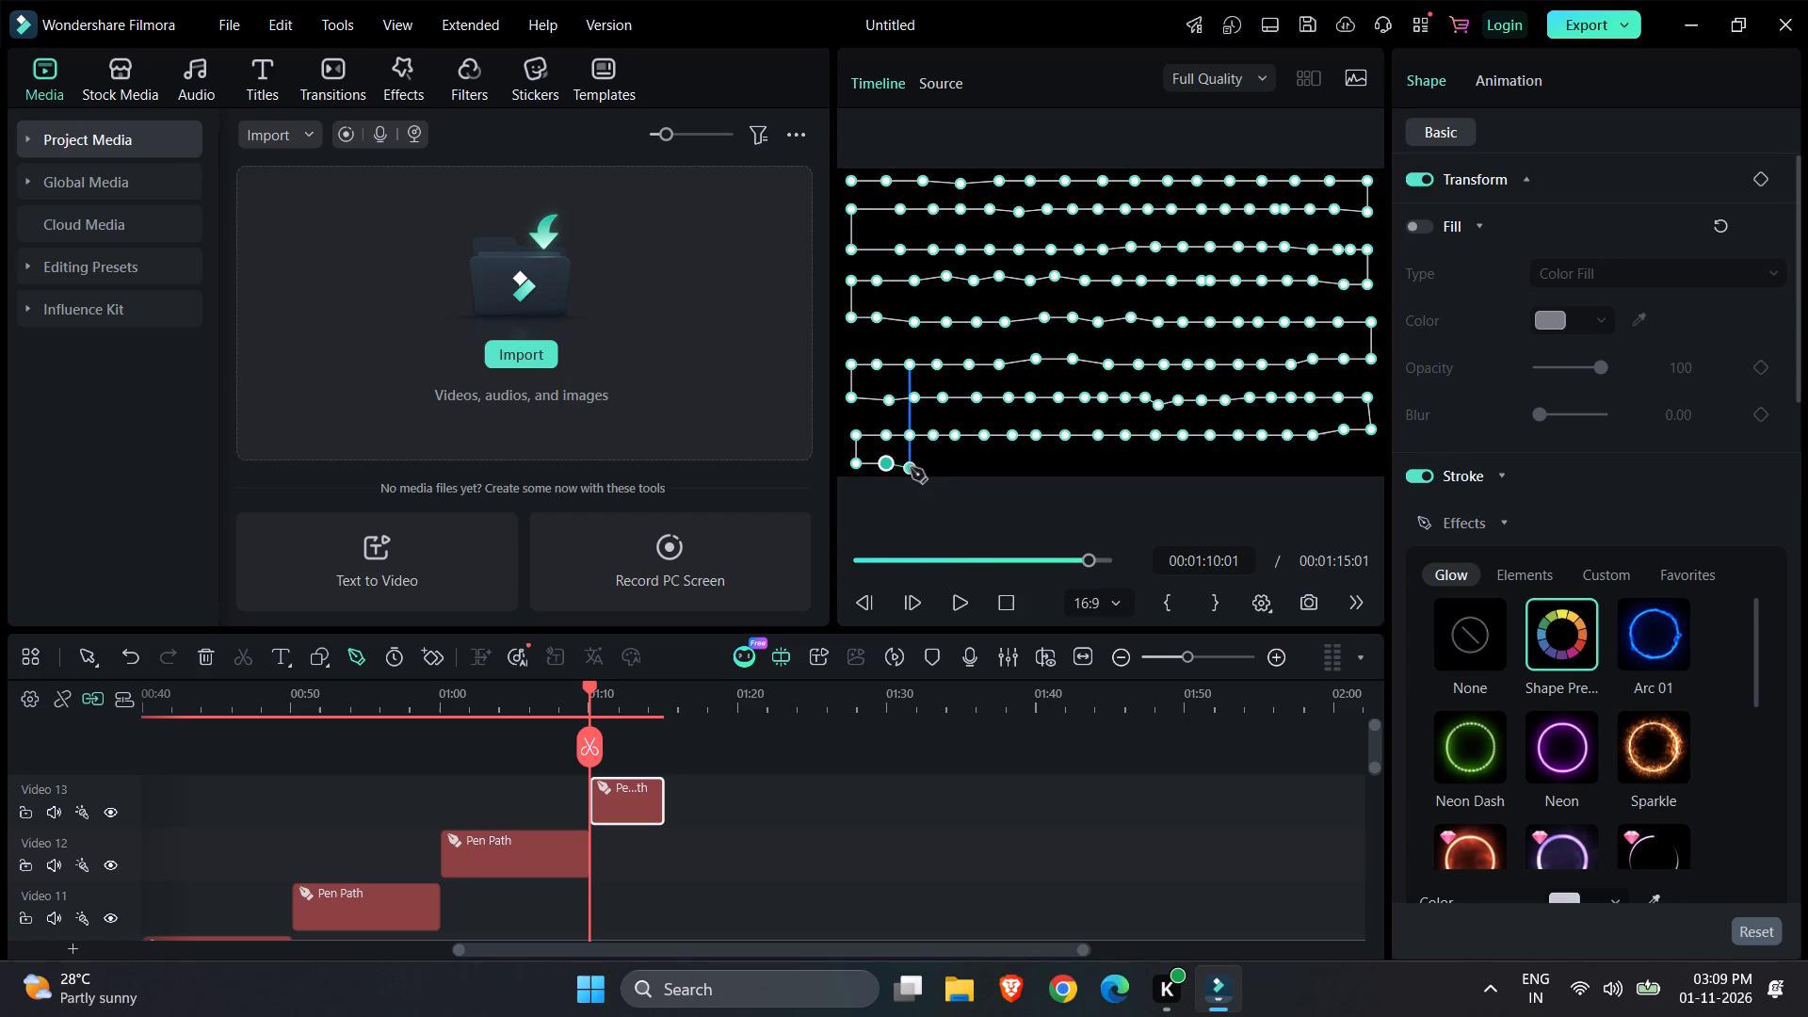
{"action": "left_click", "coordinate": [912, 465]}
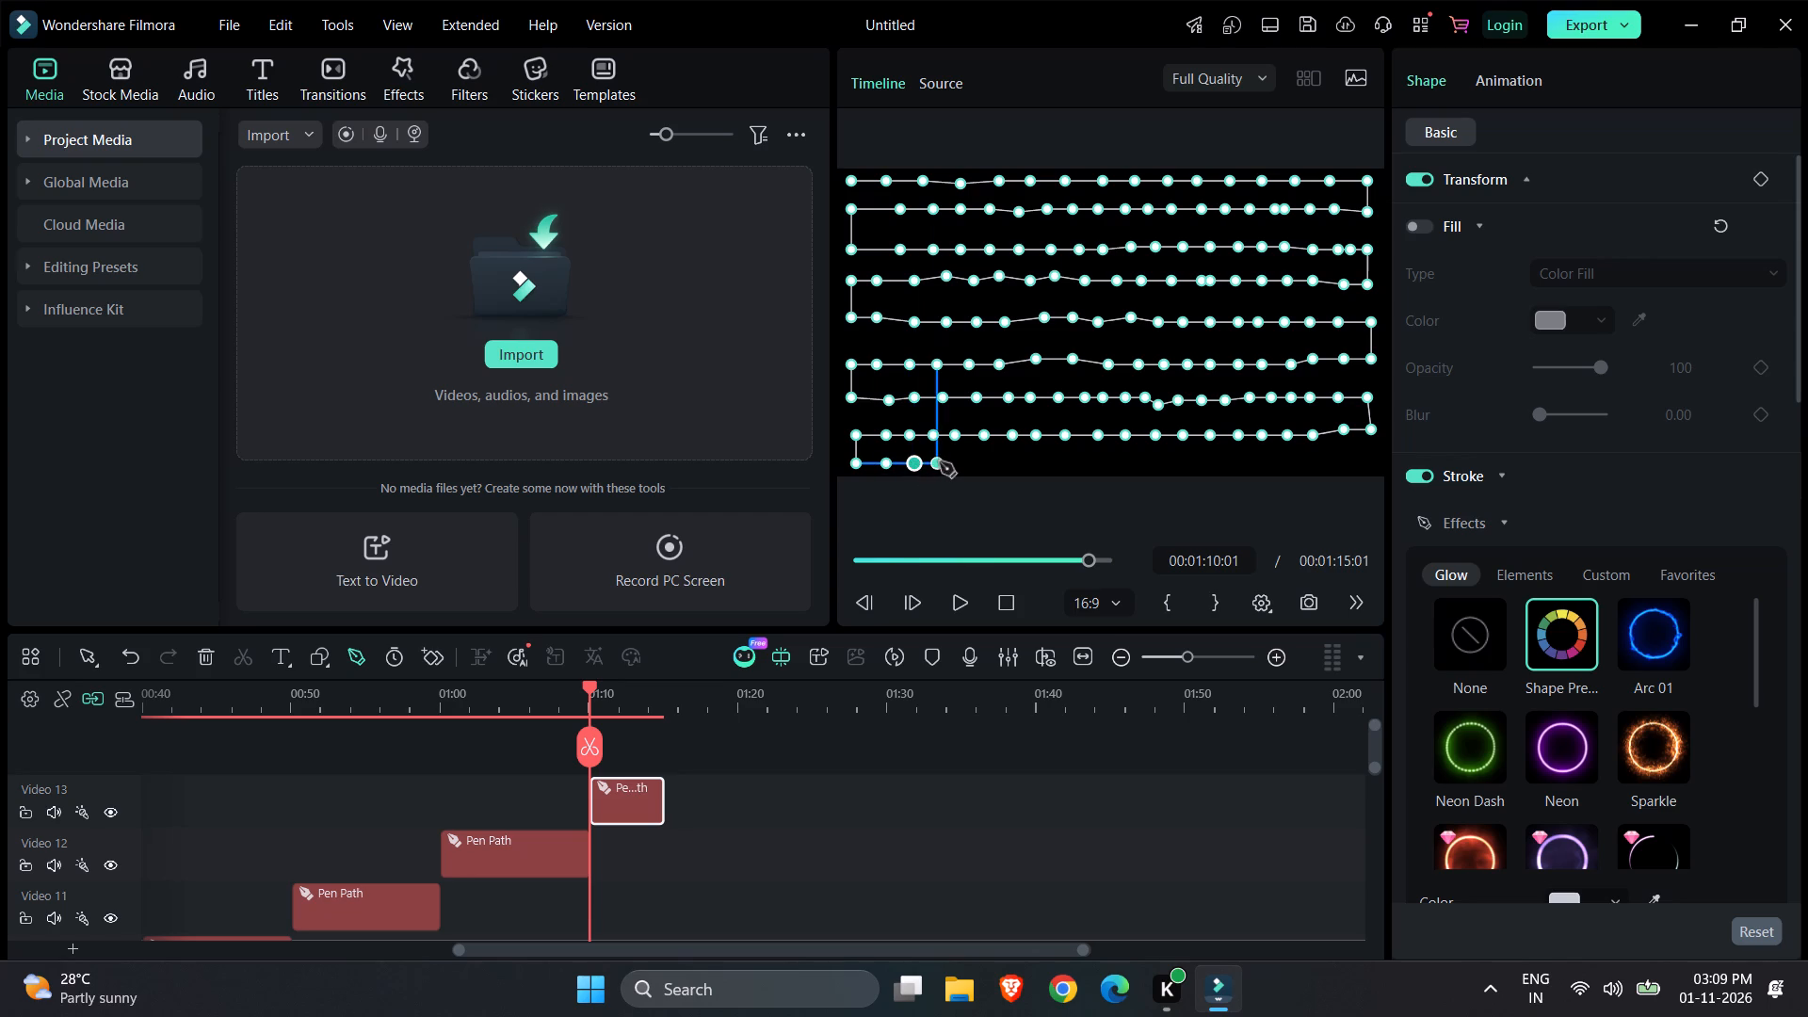
{"action": "left_click", "coordinate": [944, 462]}
{"action": "left_click", "coordinate": [970, 462]}
{"action": "left_click", "coordinate": [998, 463]}
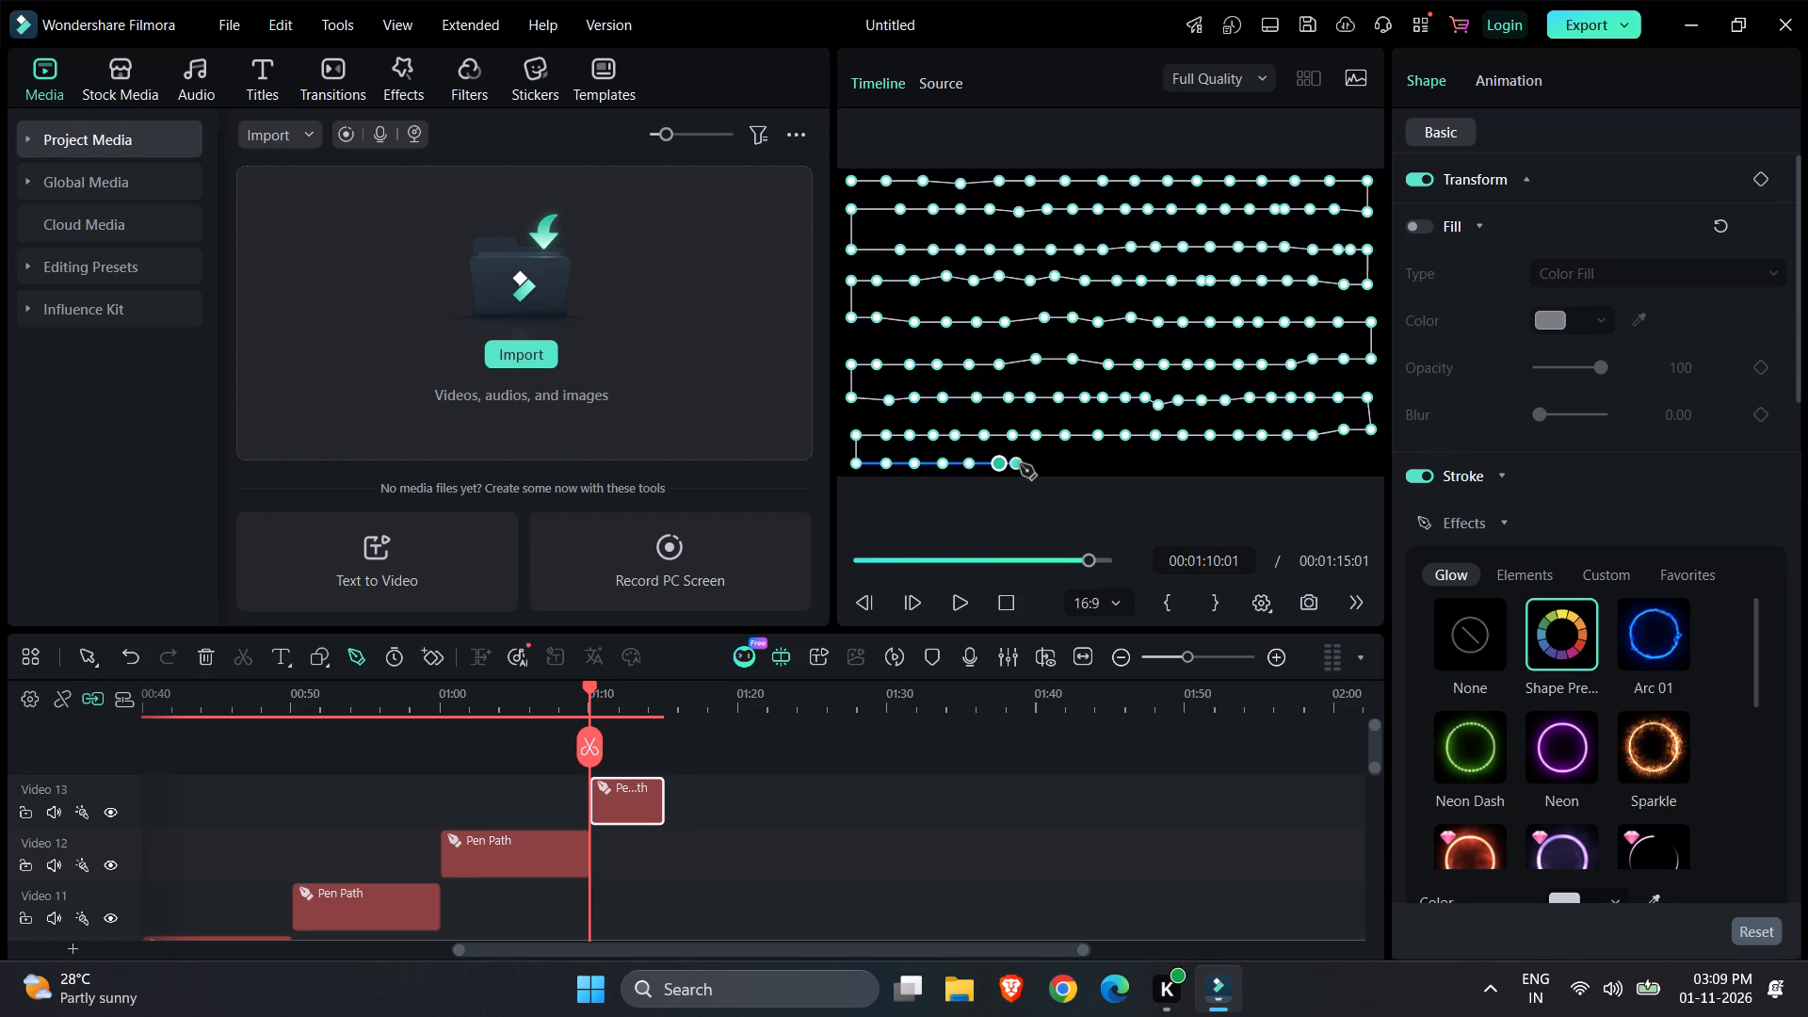
{"action": "left_click", "coordinate": [1030, 464]}
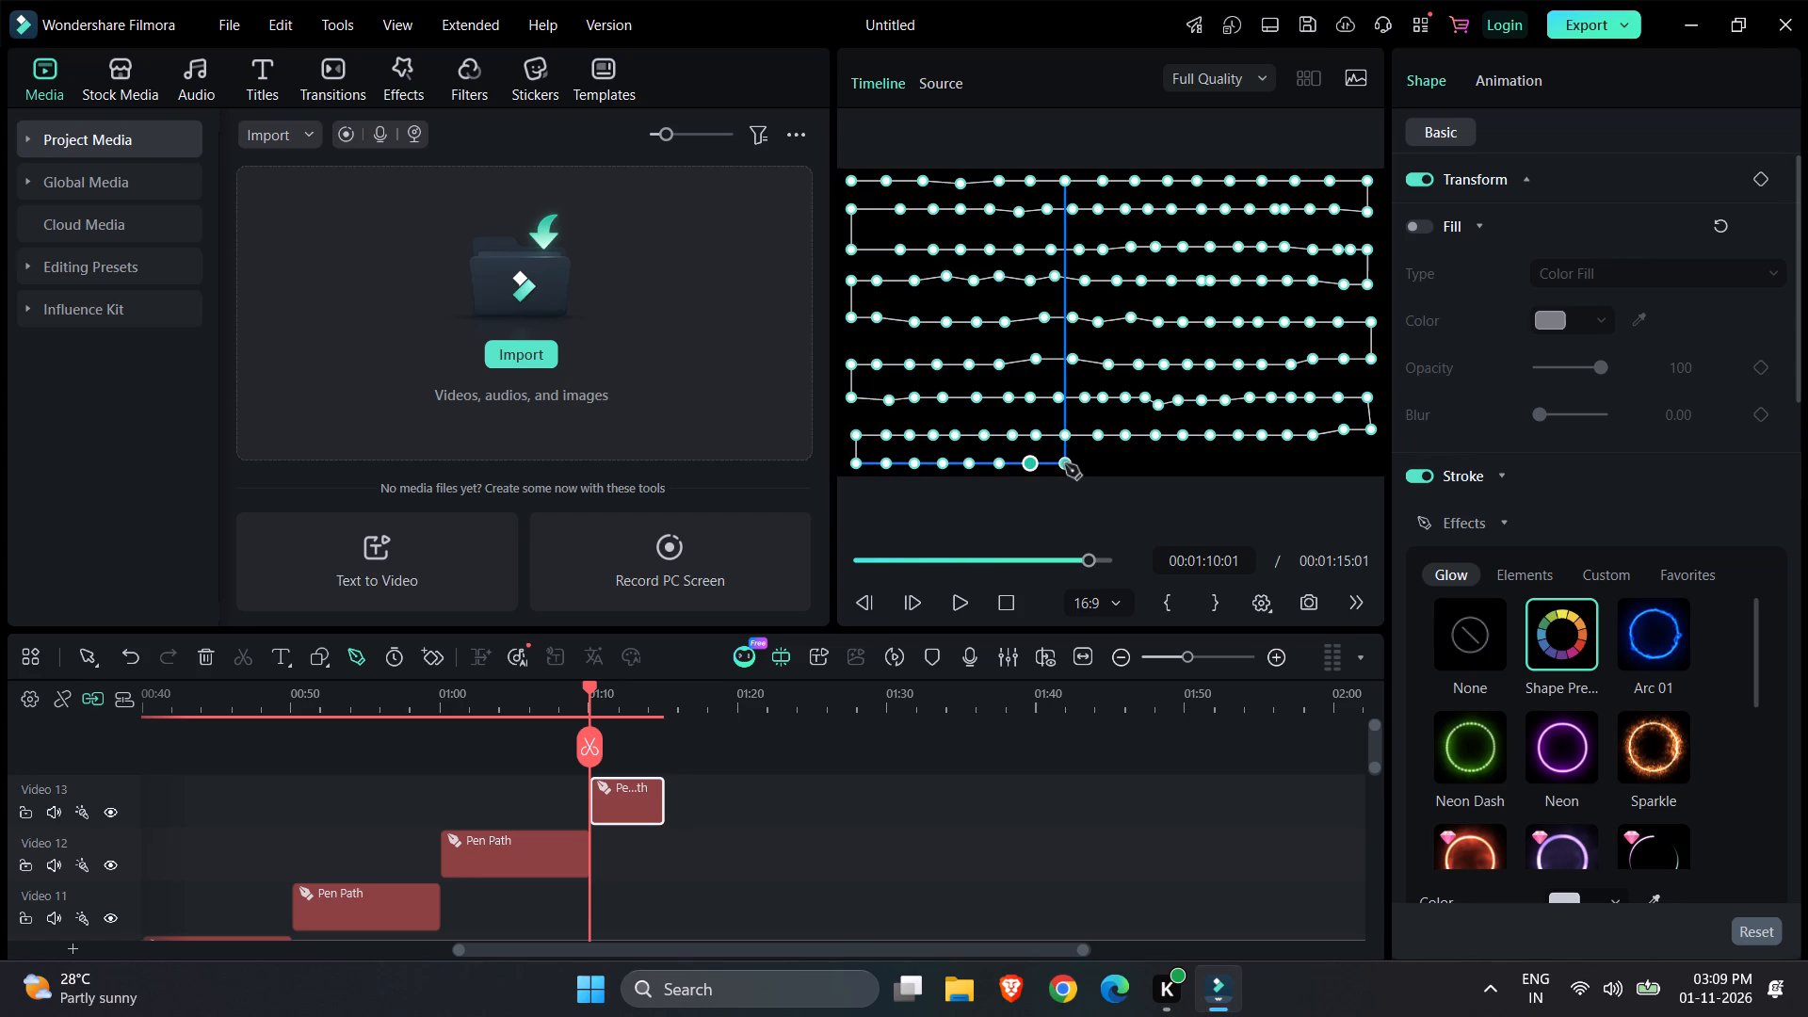
{"action": "left_click", "coordinate": [1065, 464]}
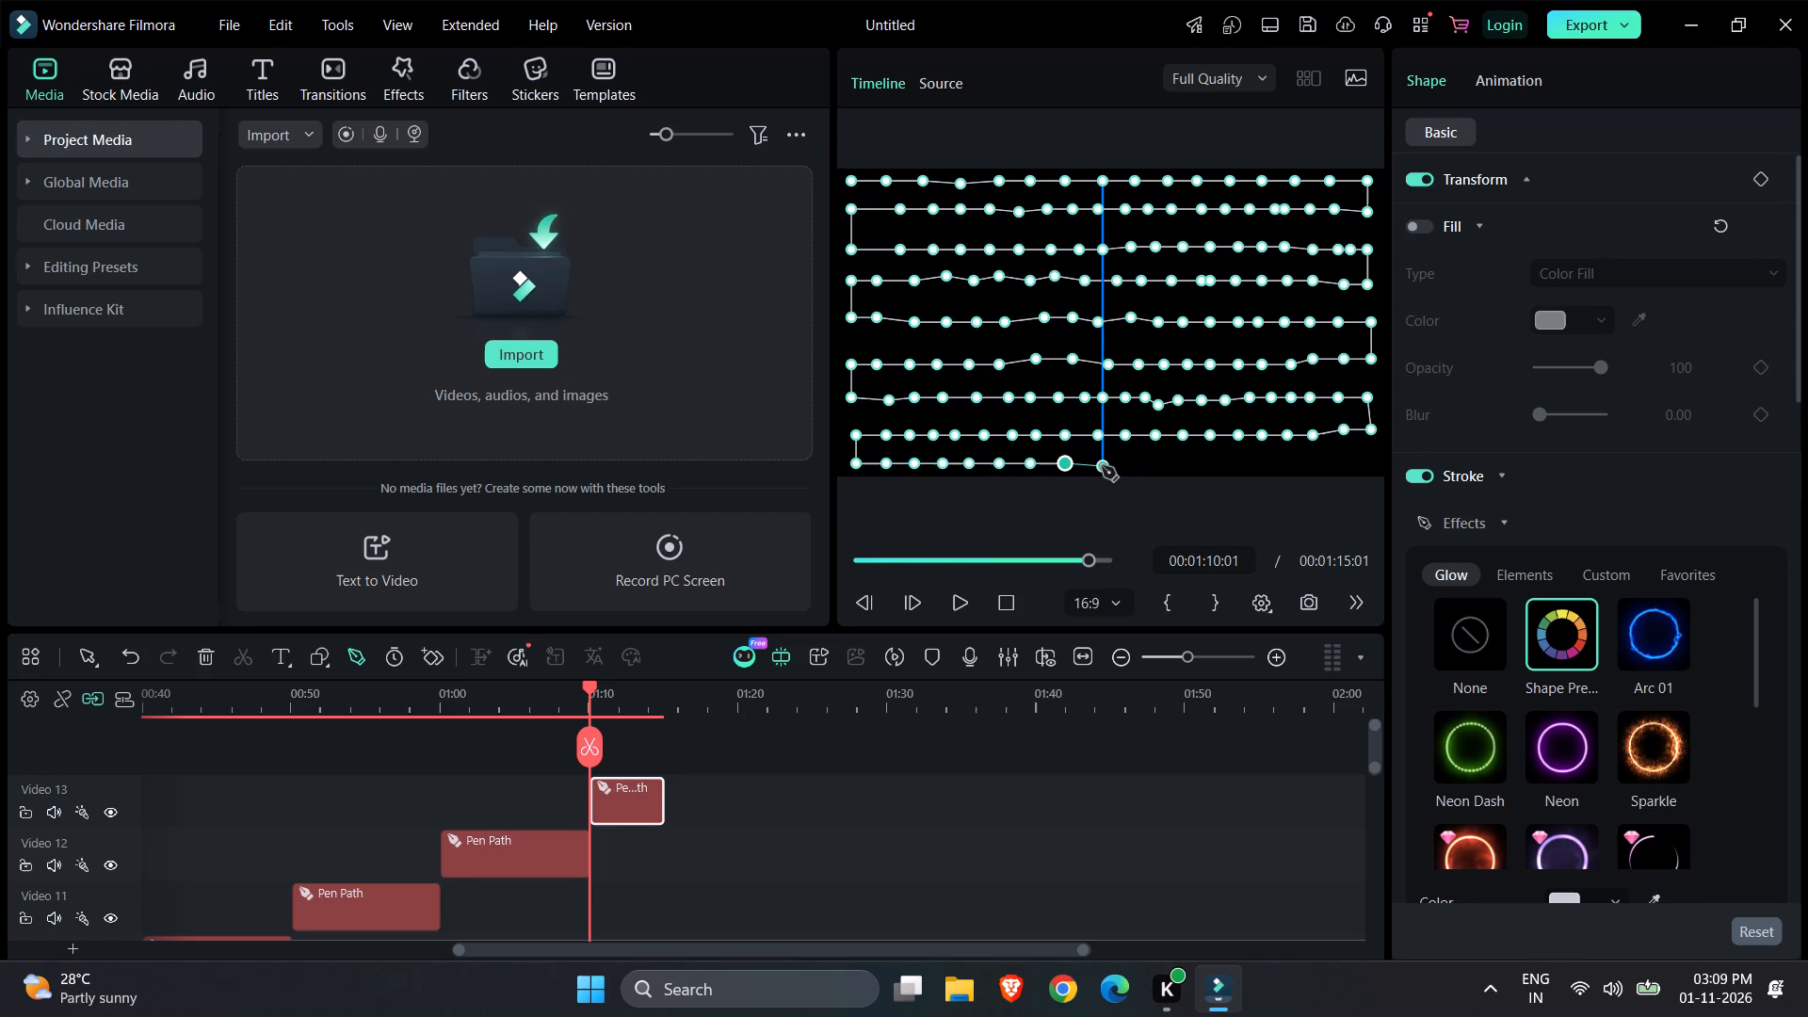
{"action": "left_click", "coordinate": [1102, 466]}
{"action": "left_click", "coordinate": [1135, 466]}
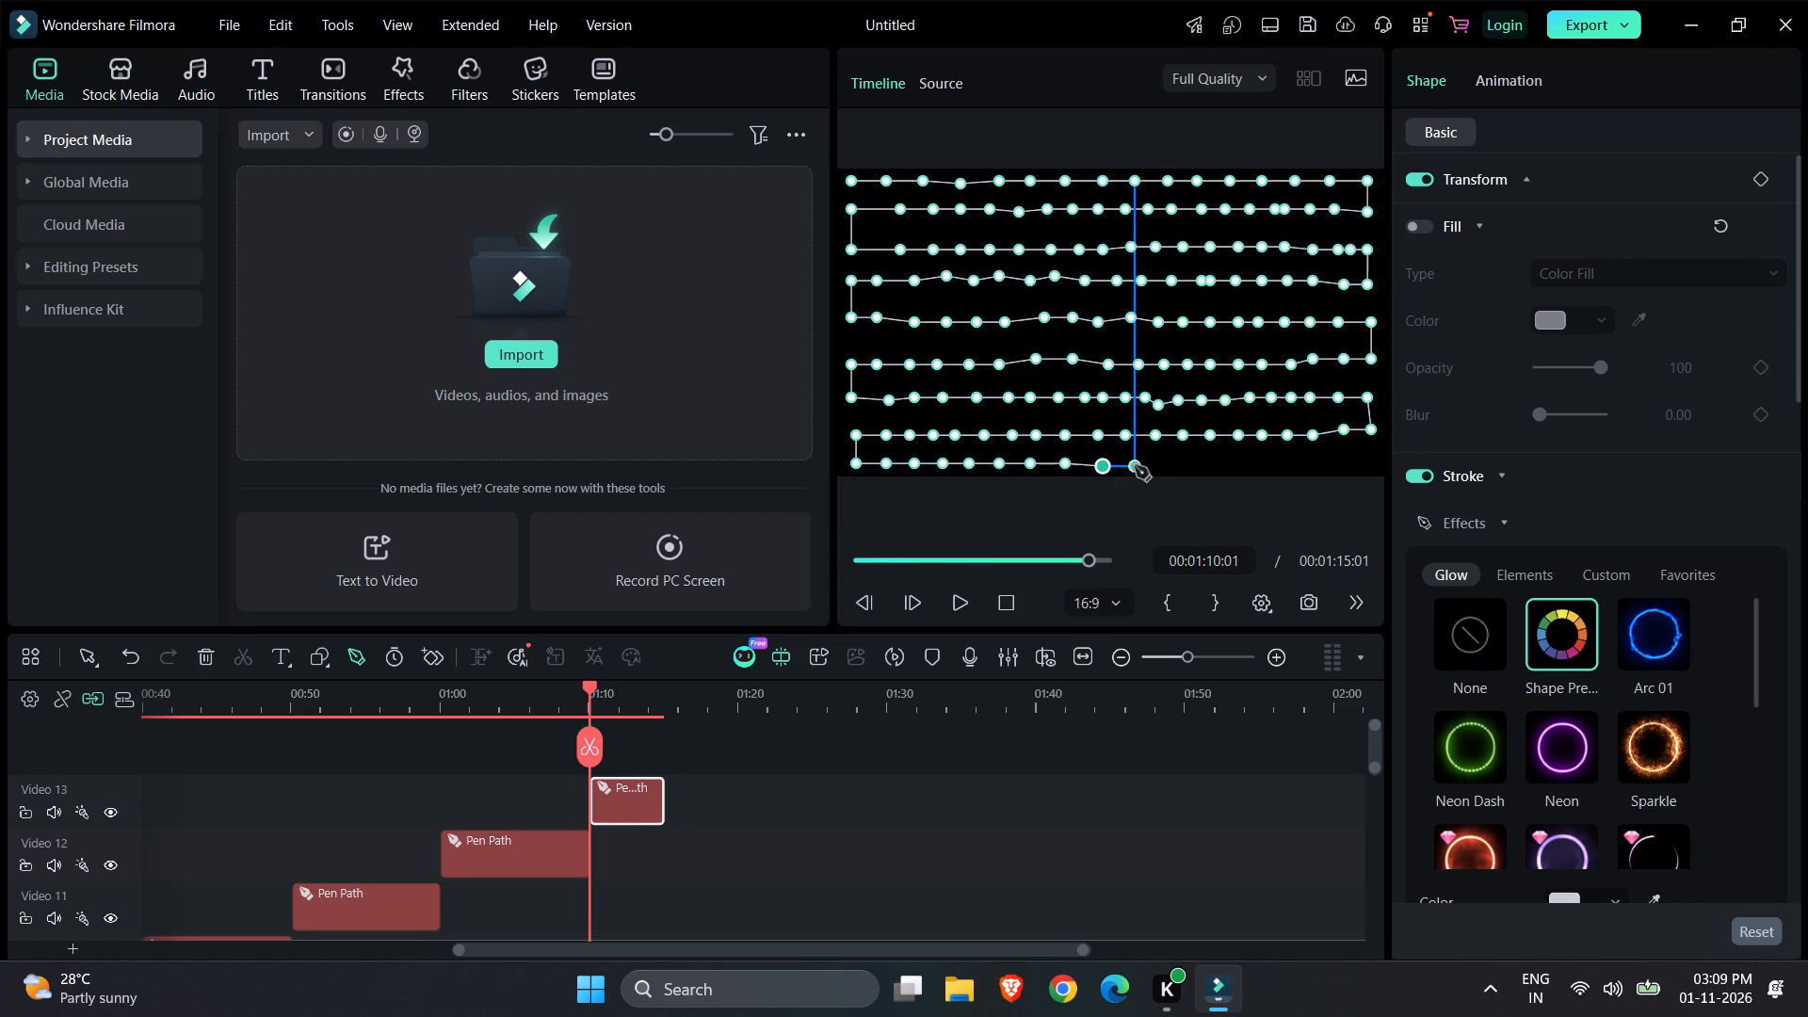
{"action": "left_click", "coordinate": [1161, 466]}
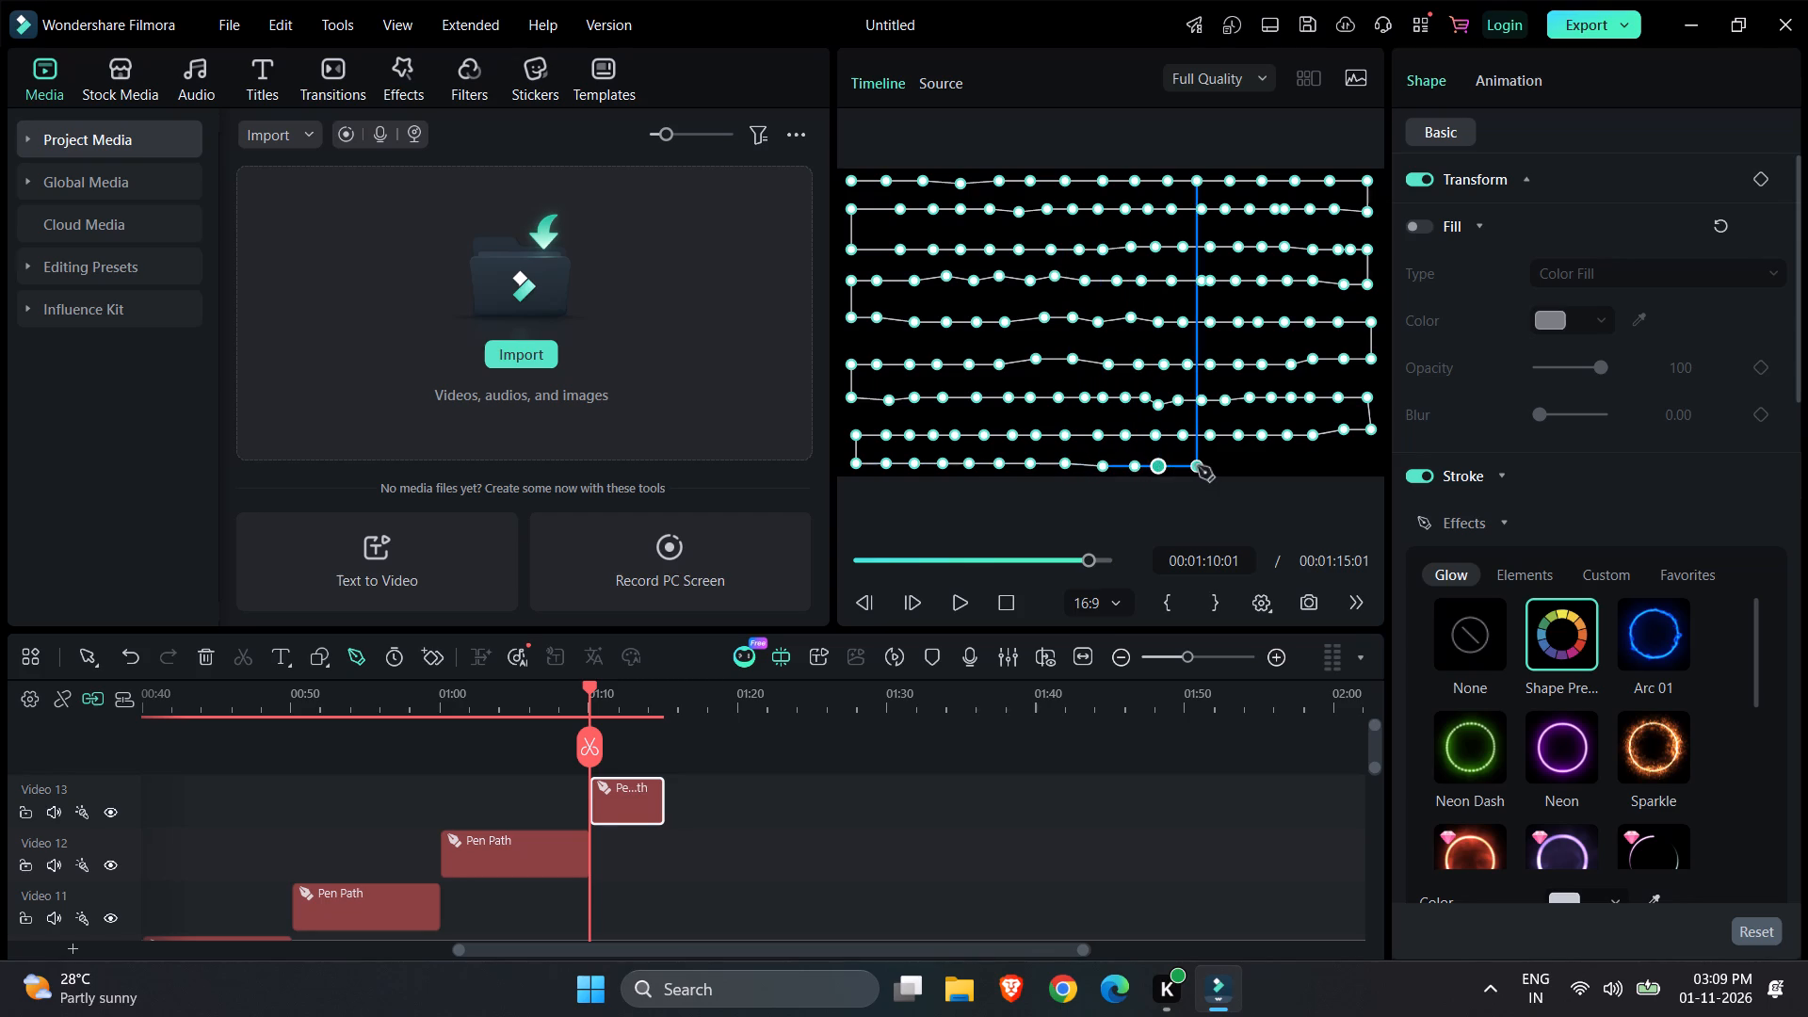
{"action": "left_click", "coordinate": [1198, 466]}
{"action": "left_click", "coordinate": [1230, 470]}
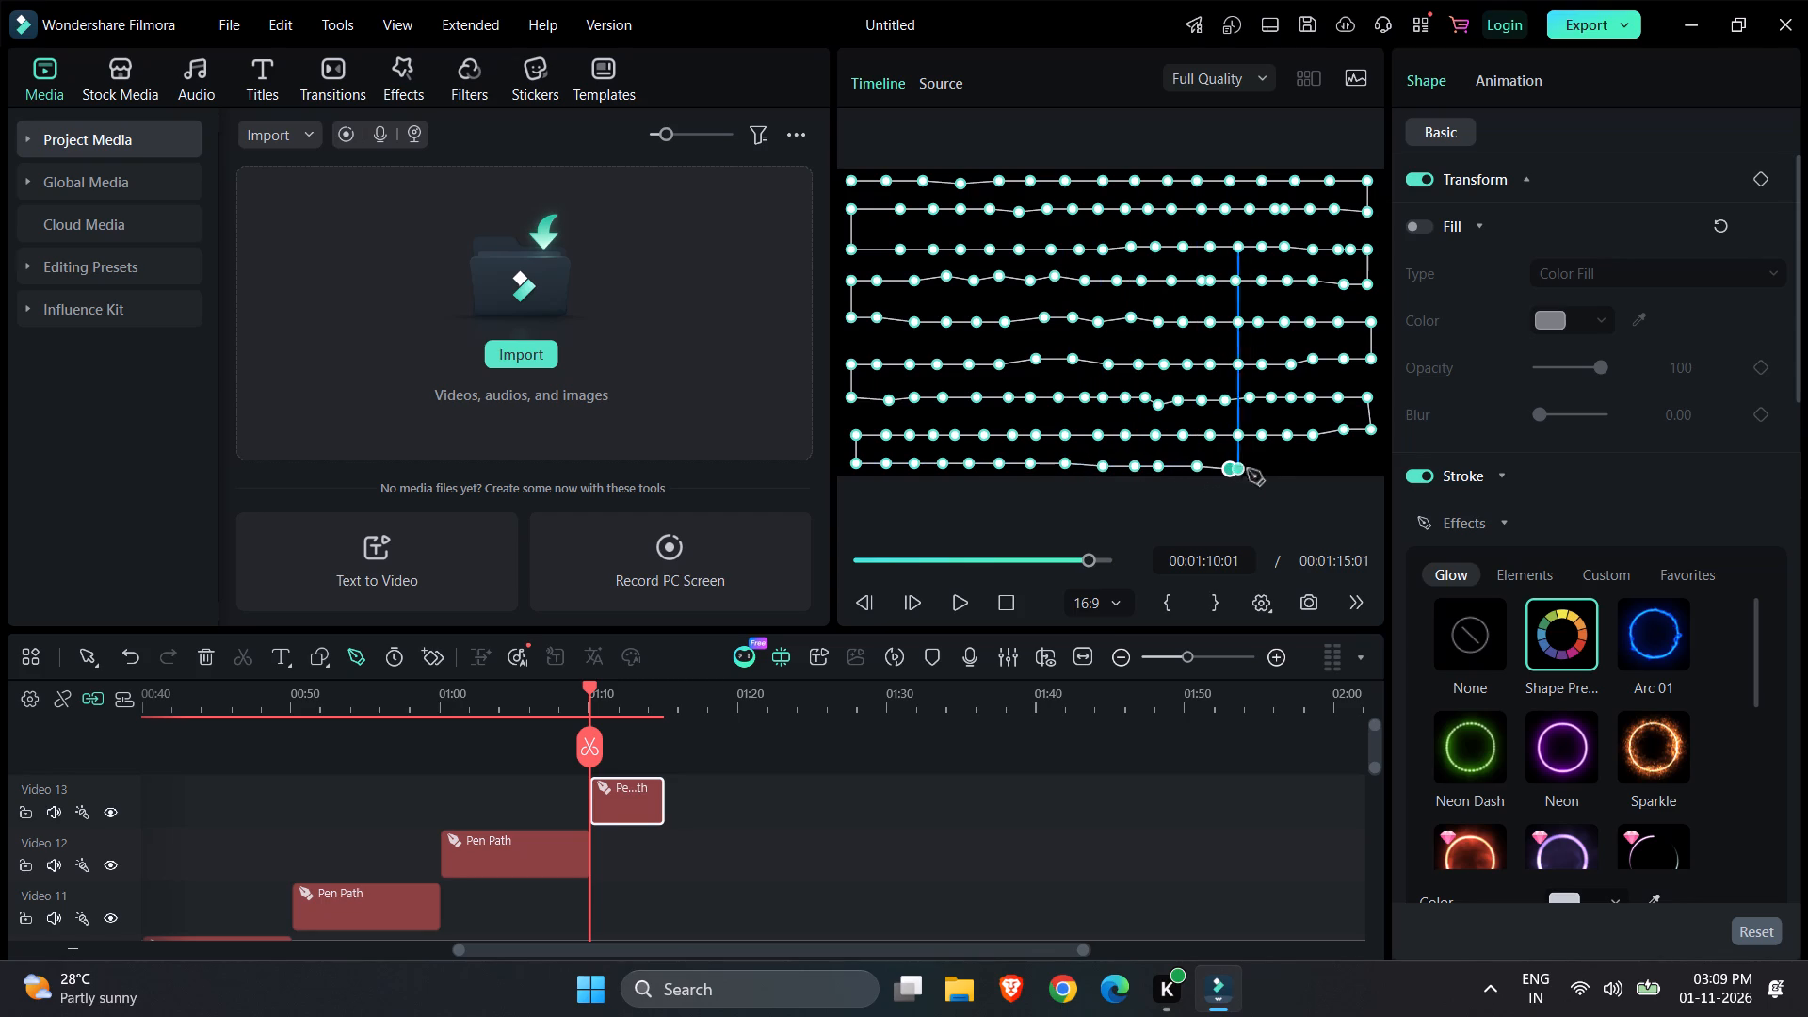
{"action": "left_click", "coordinate": [1263, 470]}
{"action": "left_click", "coordinate": [1293, 472]}
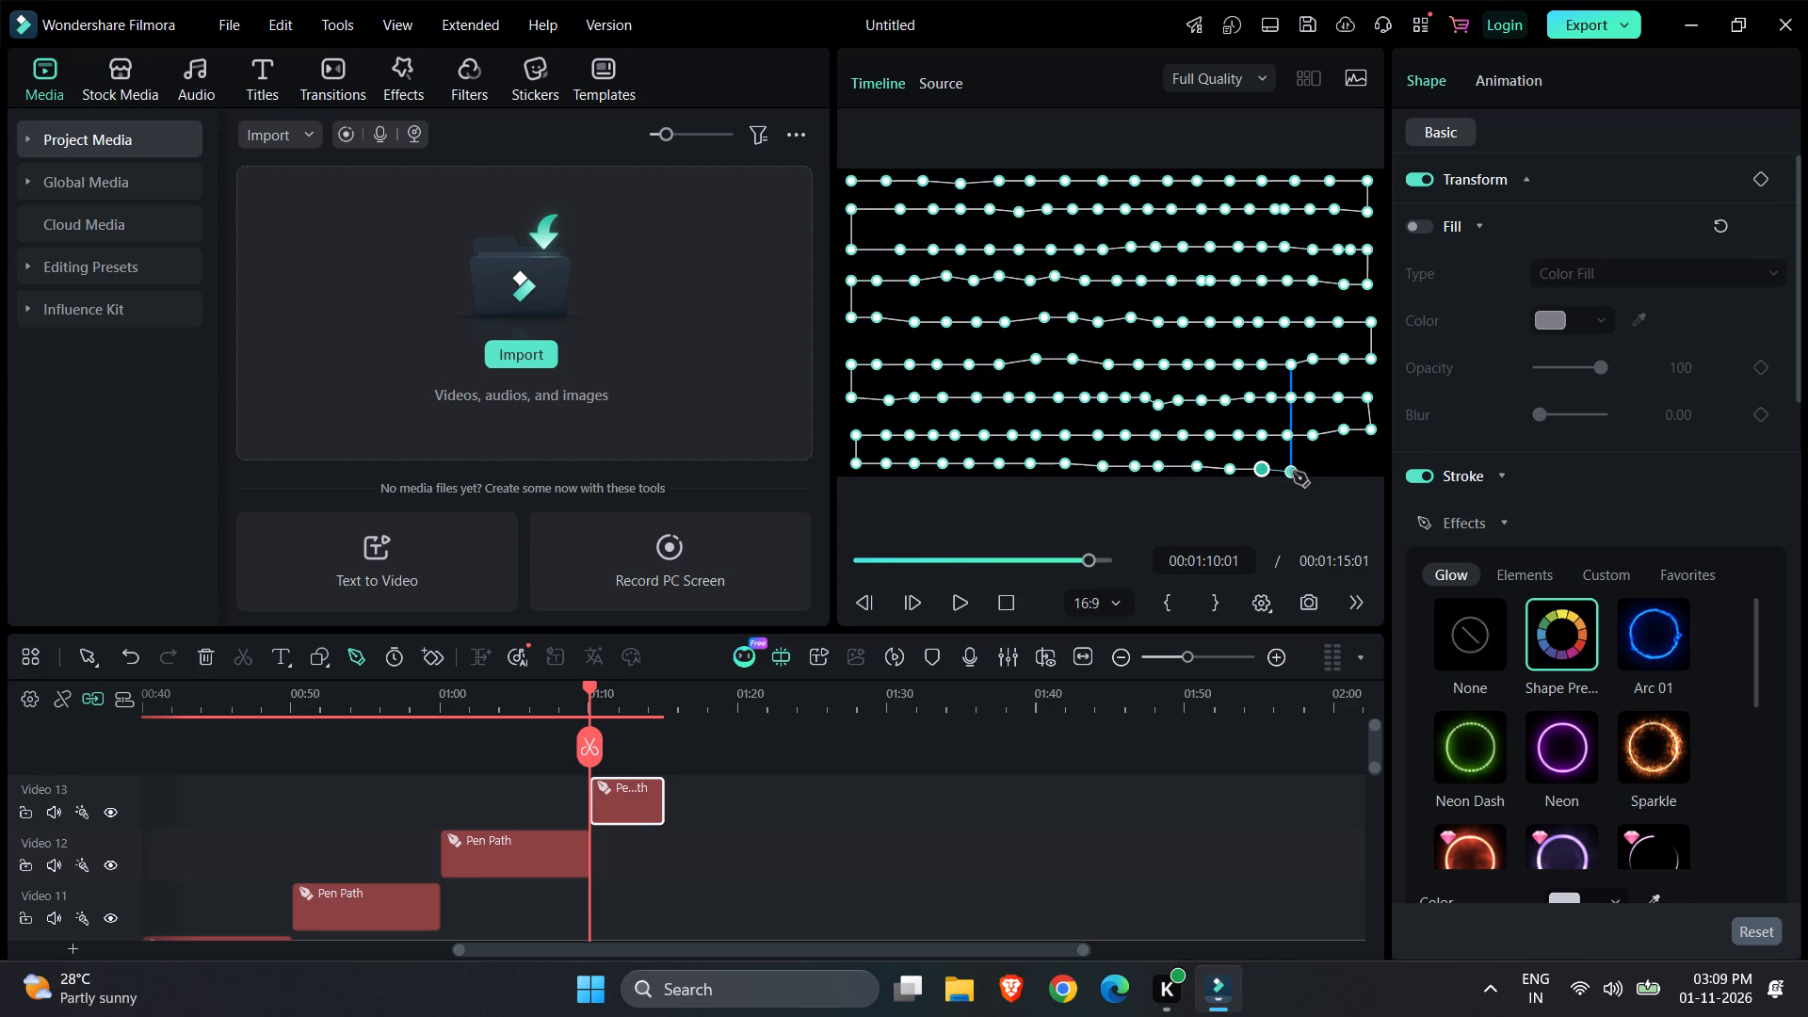
{"action": "left_click", "coordinate": [1316, 472]}
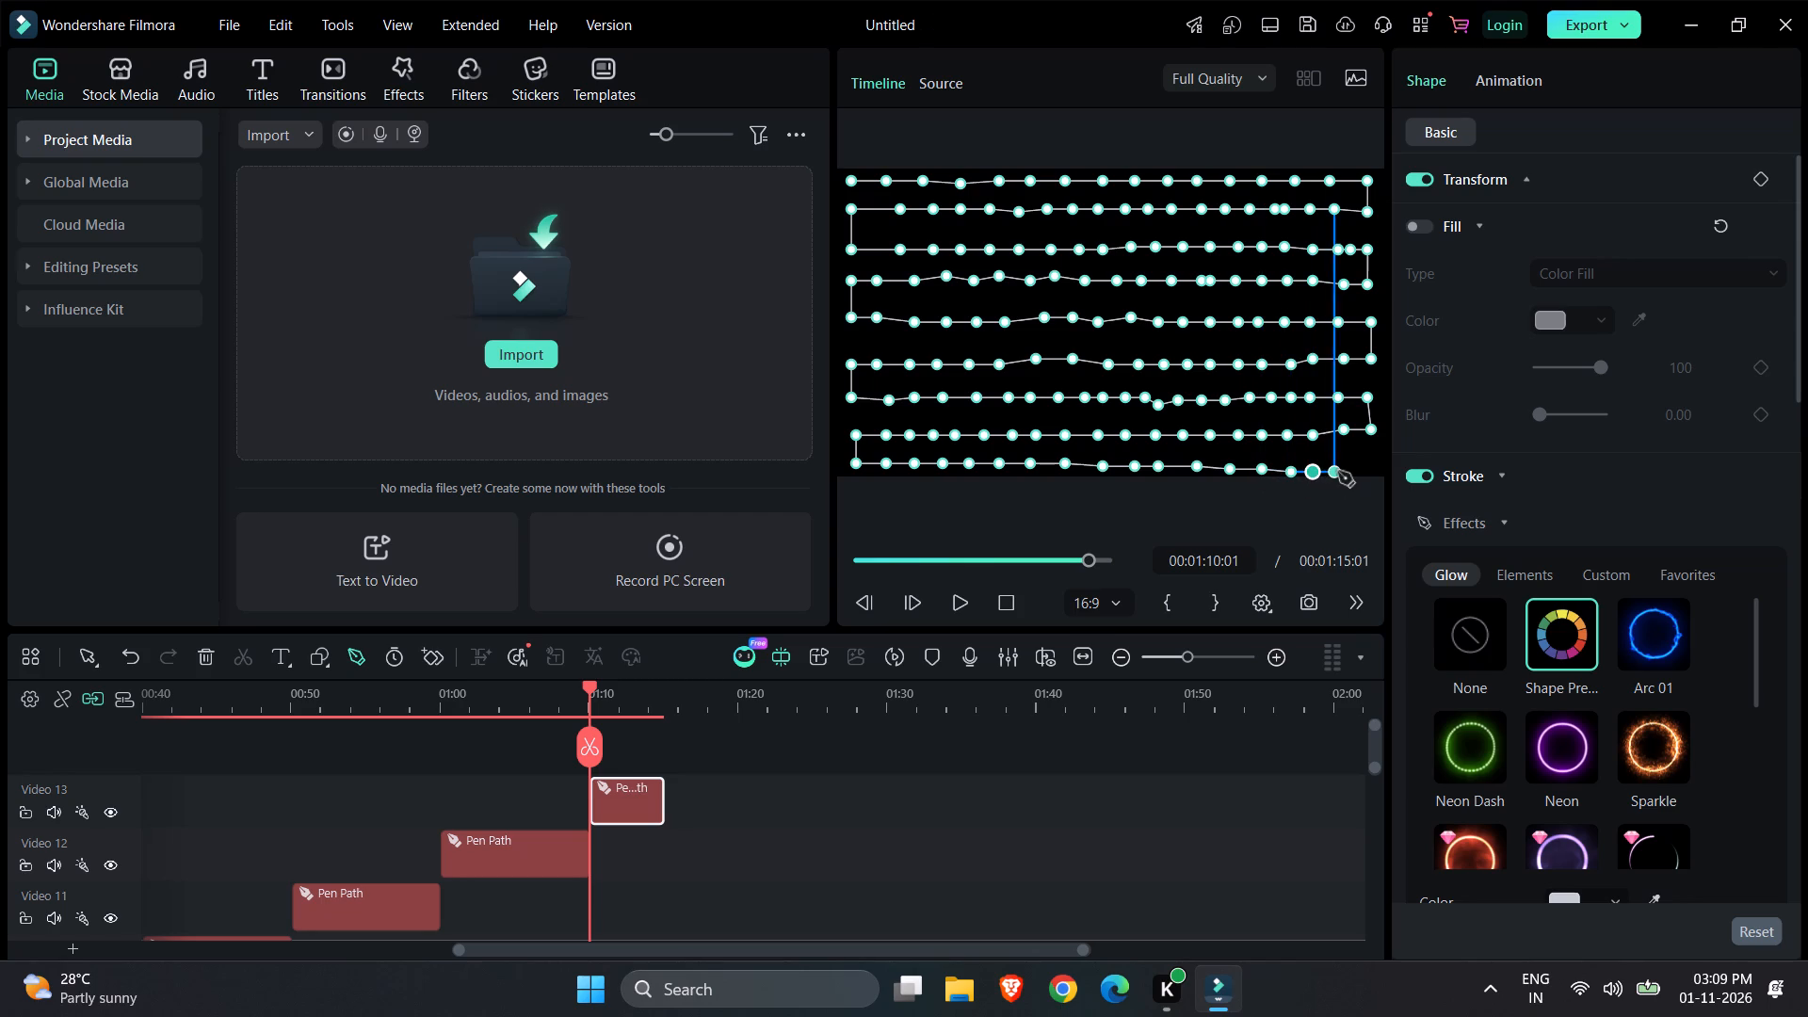
{"action": "left_click", "coordinate": [1348, 472]}
{"action": "left_click", "coordinate": [1373, 472]}
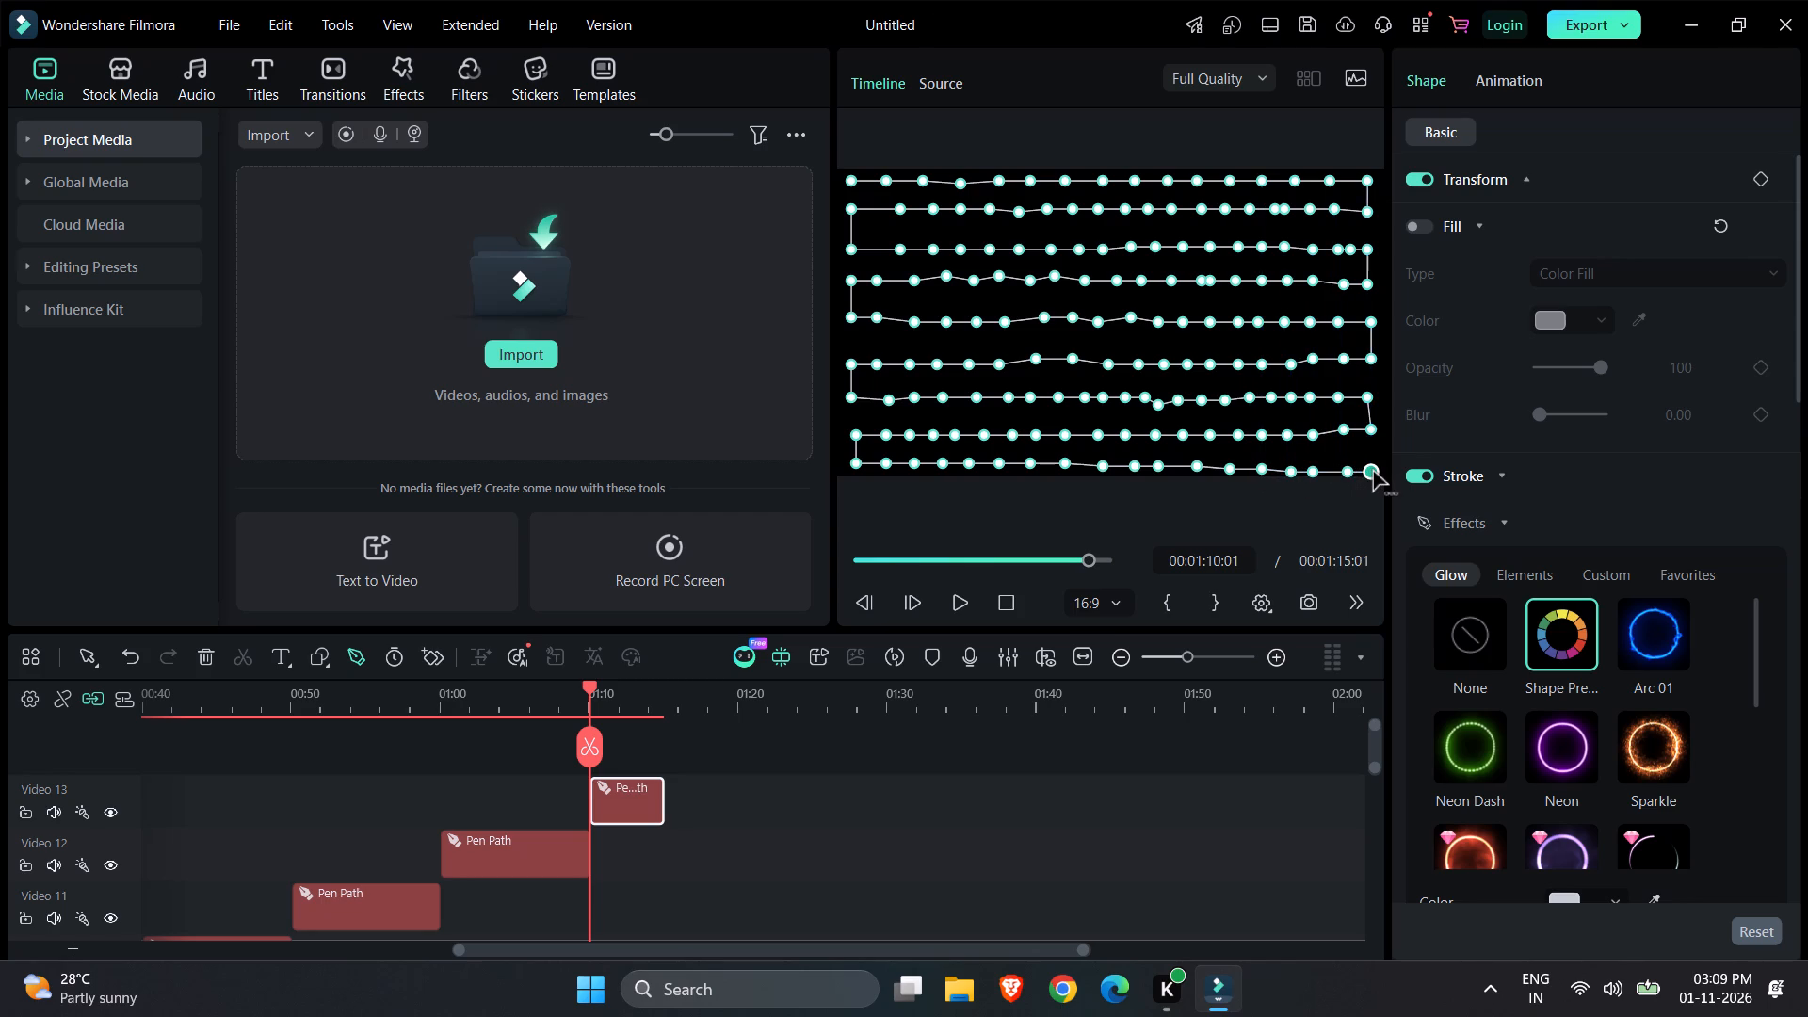
{"action": "left_click", "coordinate": [1305, 858]}
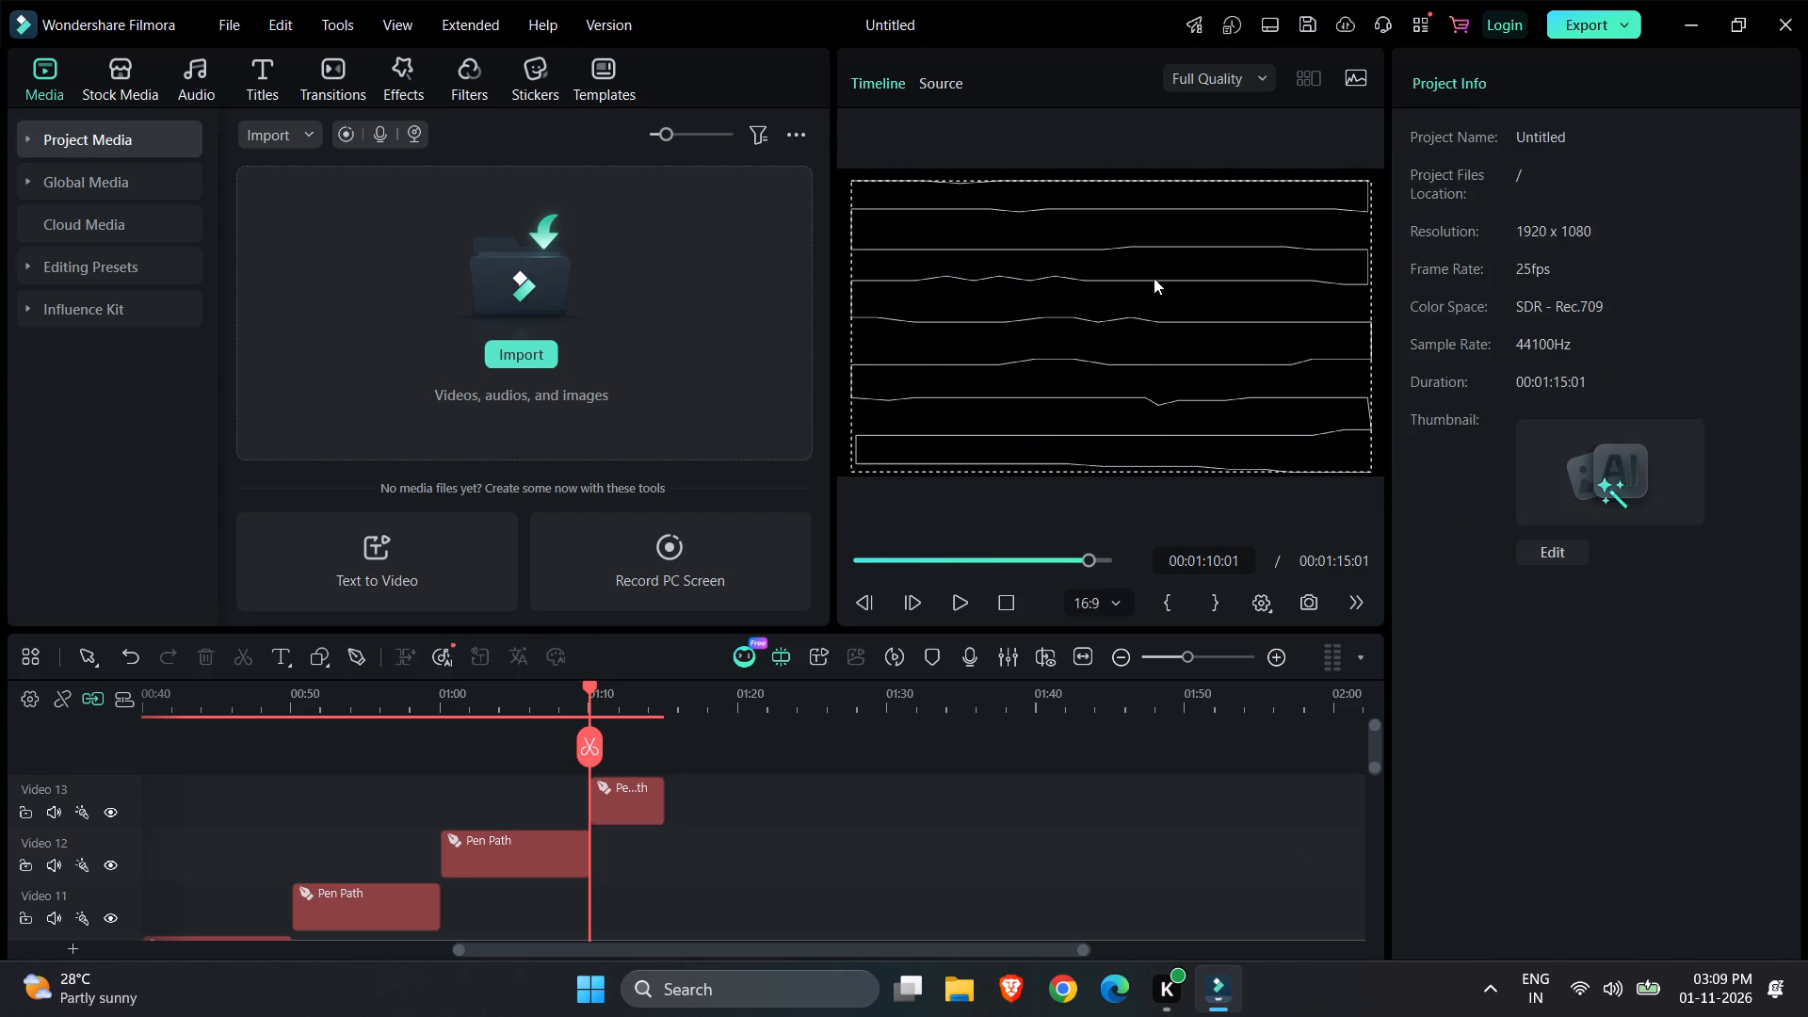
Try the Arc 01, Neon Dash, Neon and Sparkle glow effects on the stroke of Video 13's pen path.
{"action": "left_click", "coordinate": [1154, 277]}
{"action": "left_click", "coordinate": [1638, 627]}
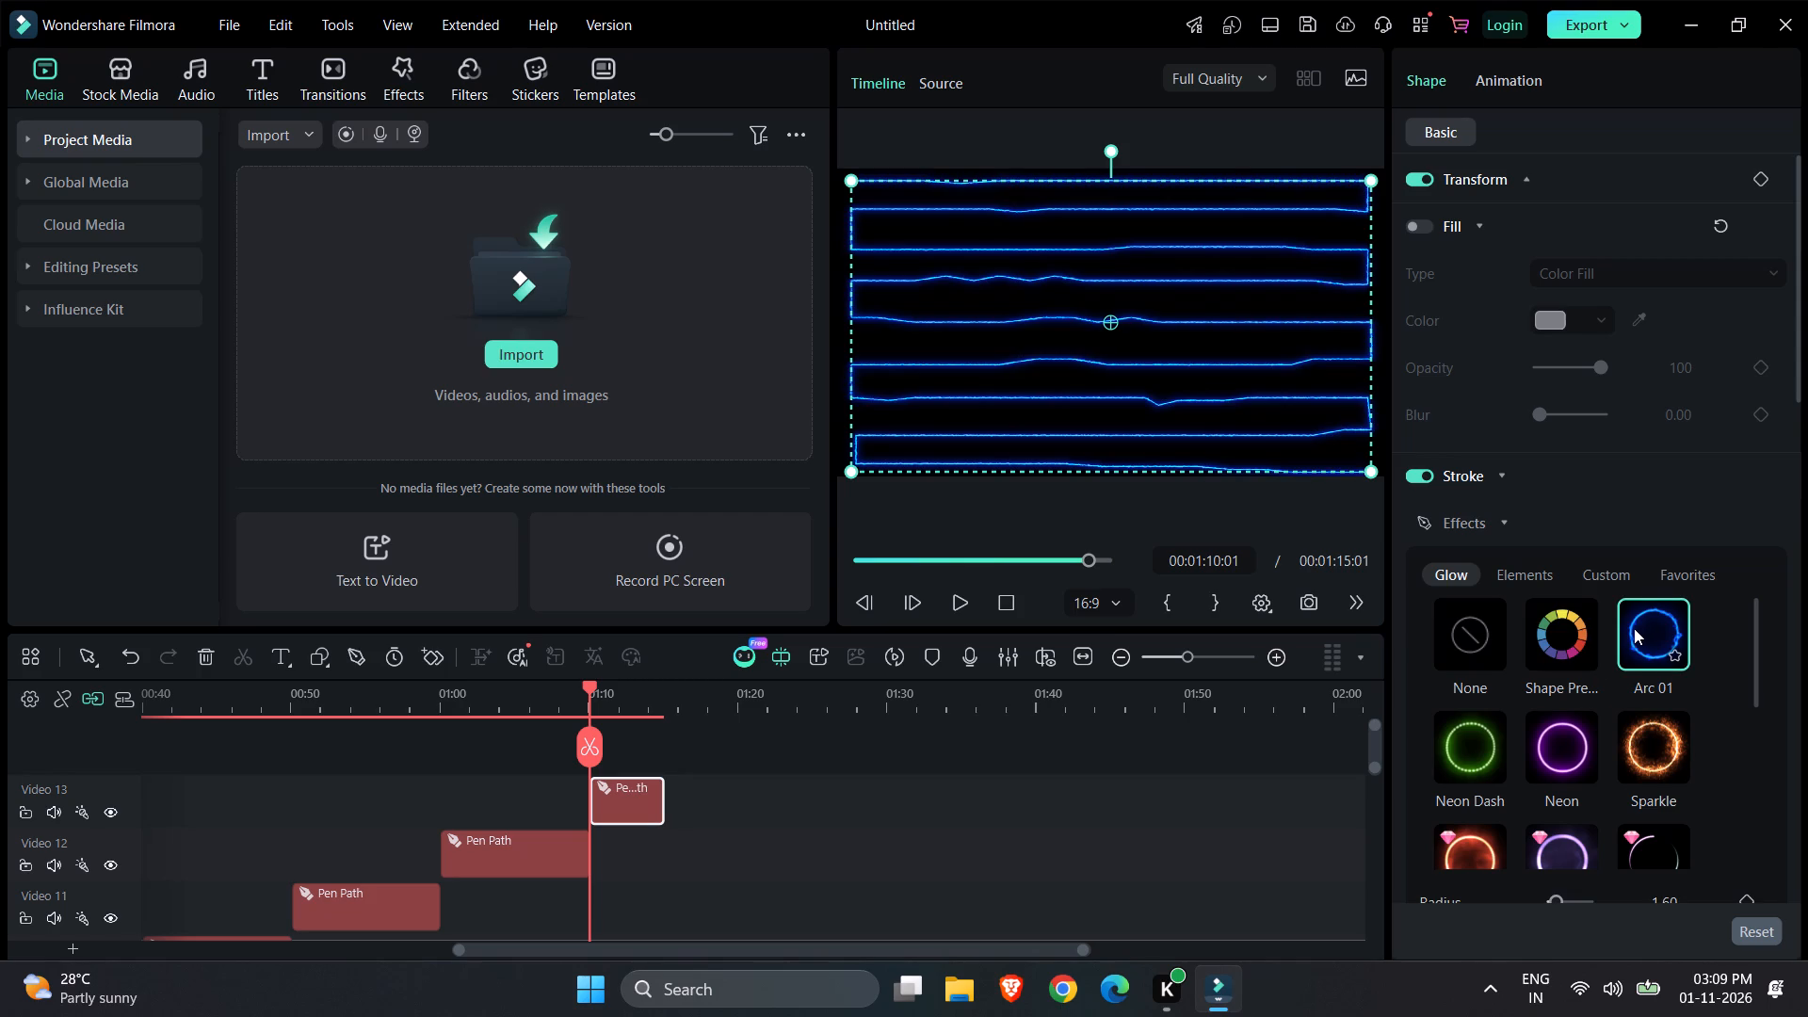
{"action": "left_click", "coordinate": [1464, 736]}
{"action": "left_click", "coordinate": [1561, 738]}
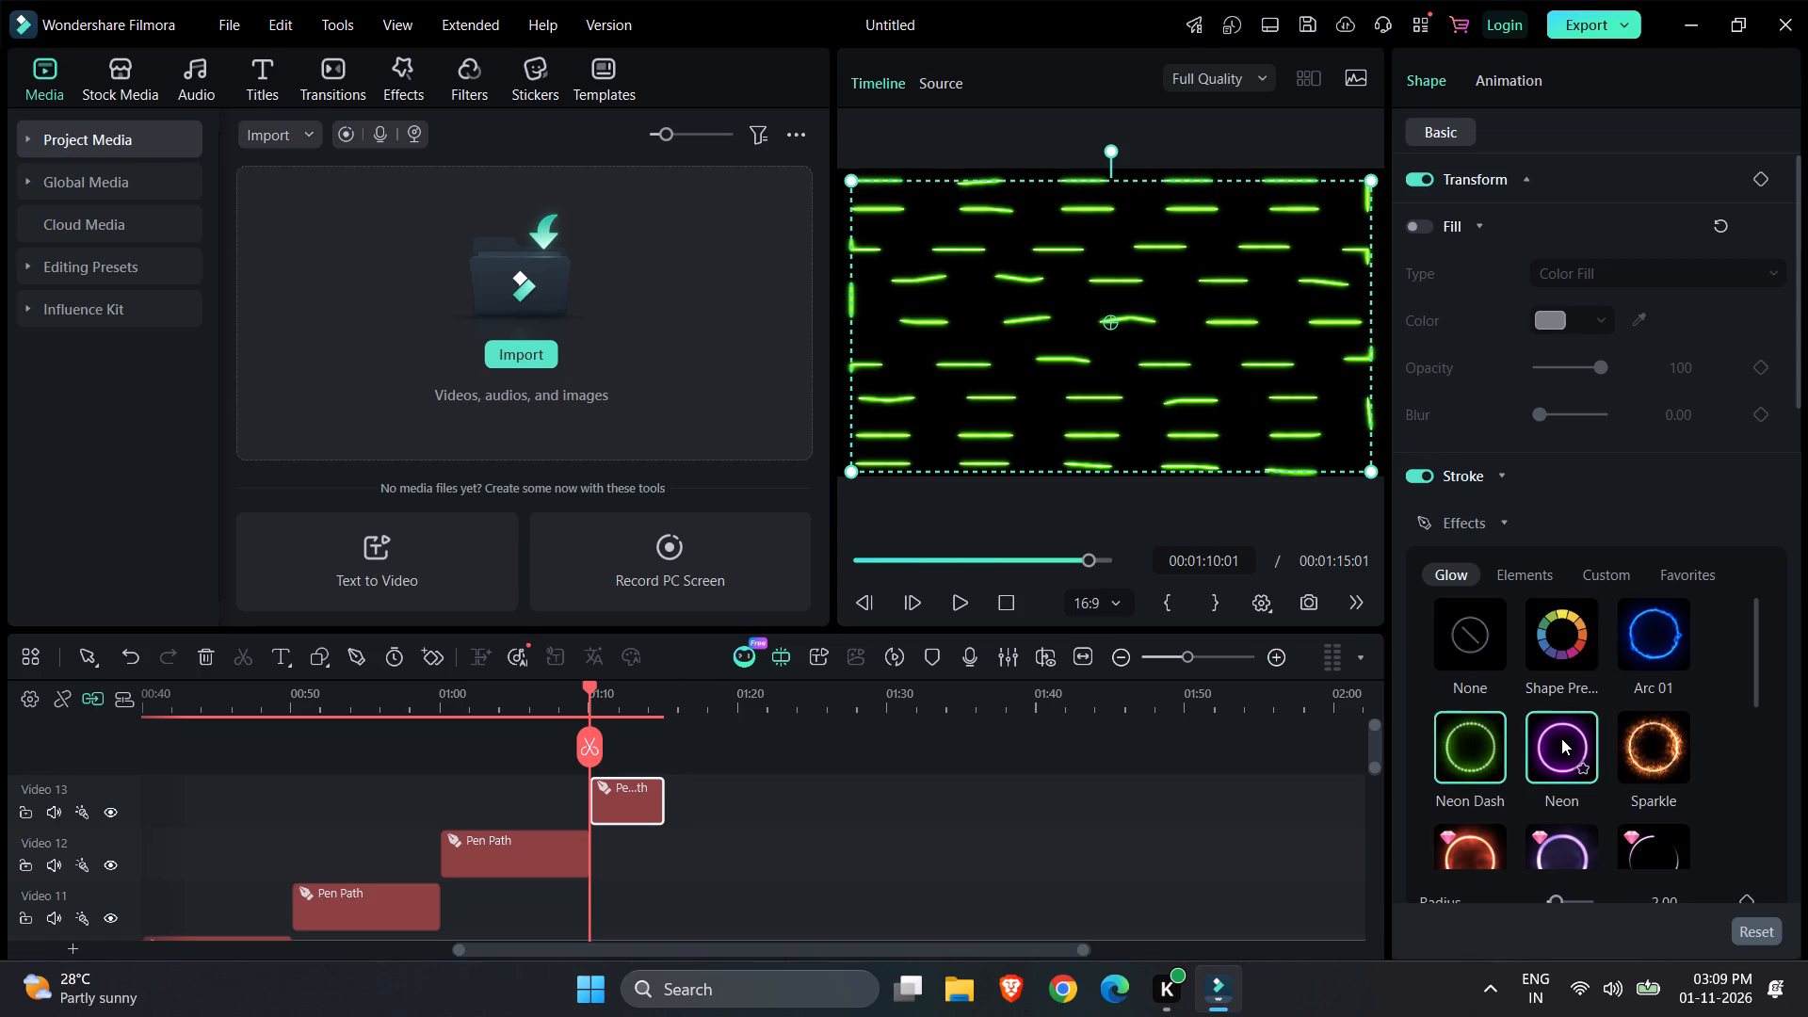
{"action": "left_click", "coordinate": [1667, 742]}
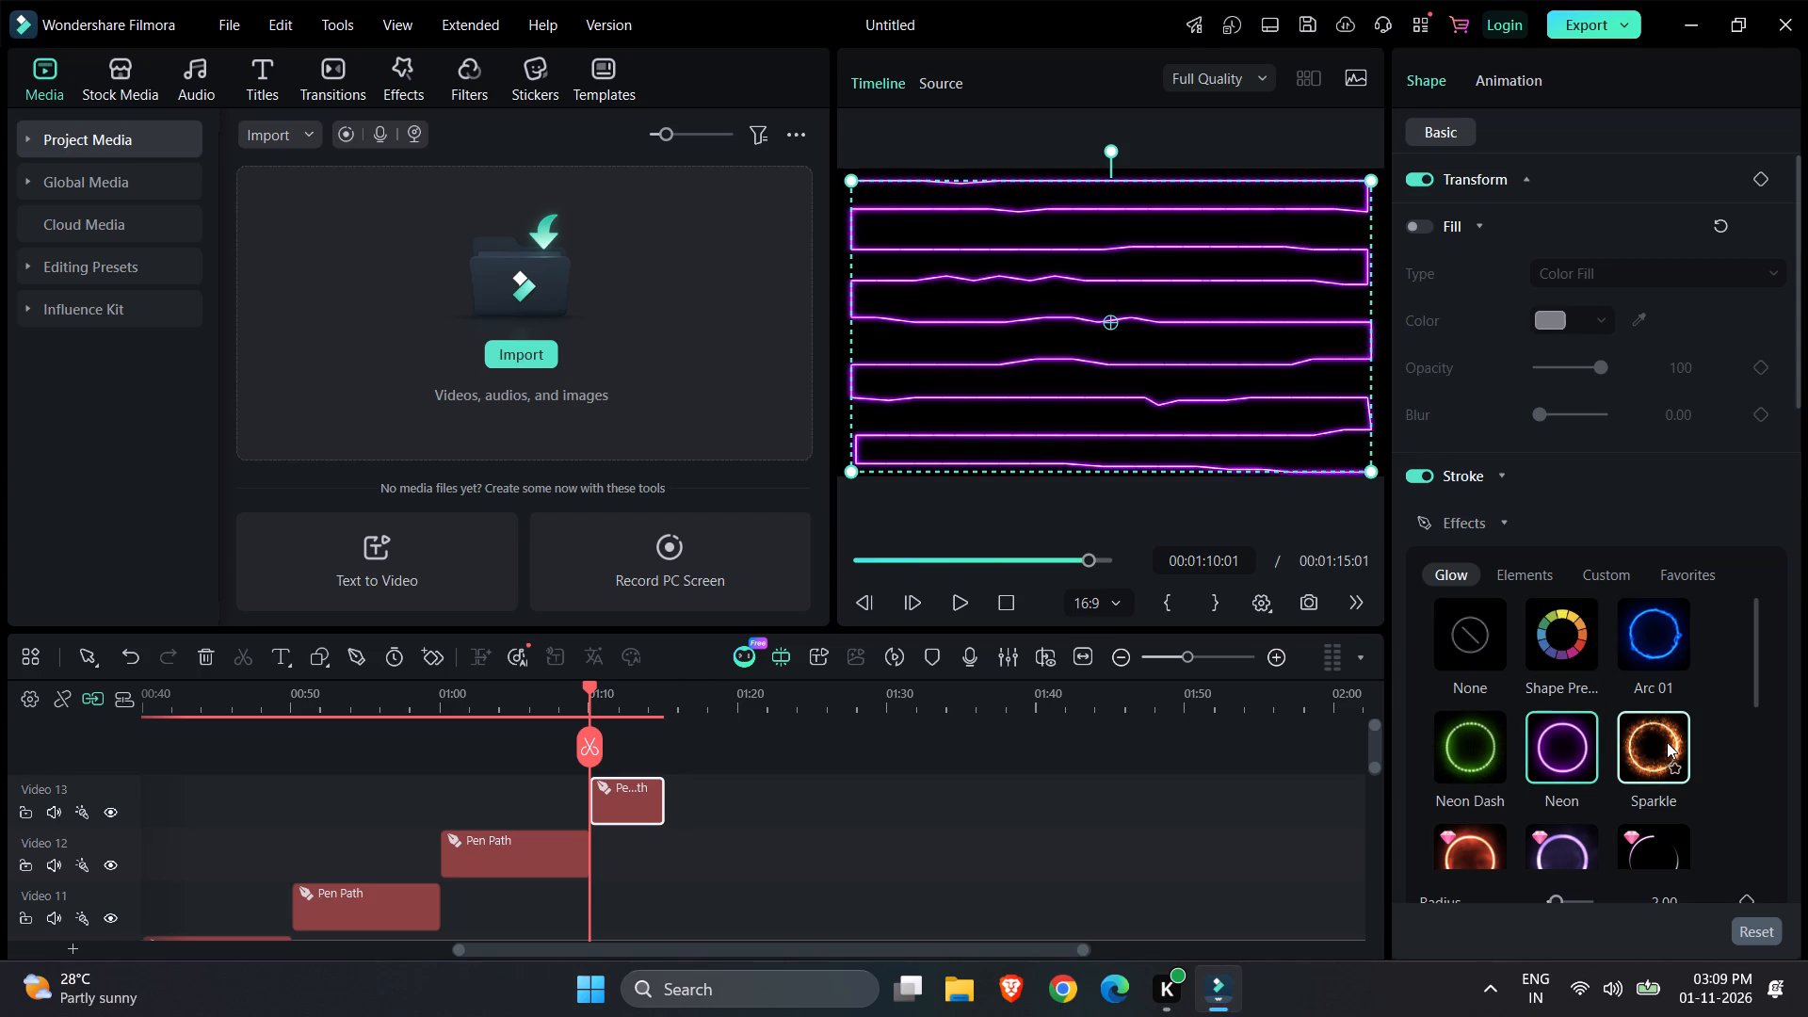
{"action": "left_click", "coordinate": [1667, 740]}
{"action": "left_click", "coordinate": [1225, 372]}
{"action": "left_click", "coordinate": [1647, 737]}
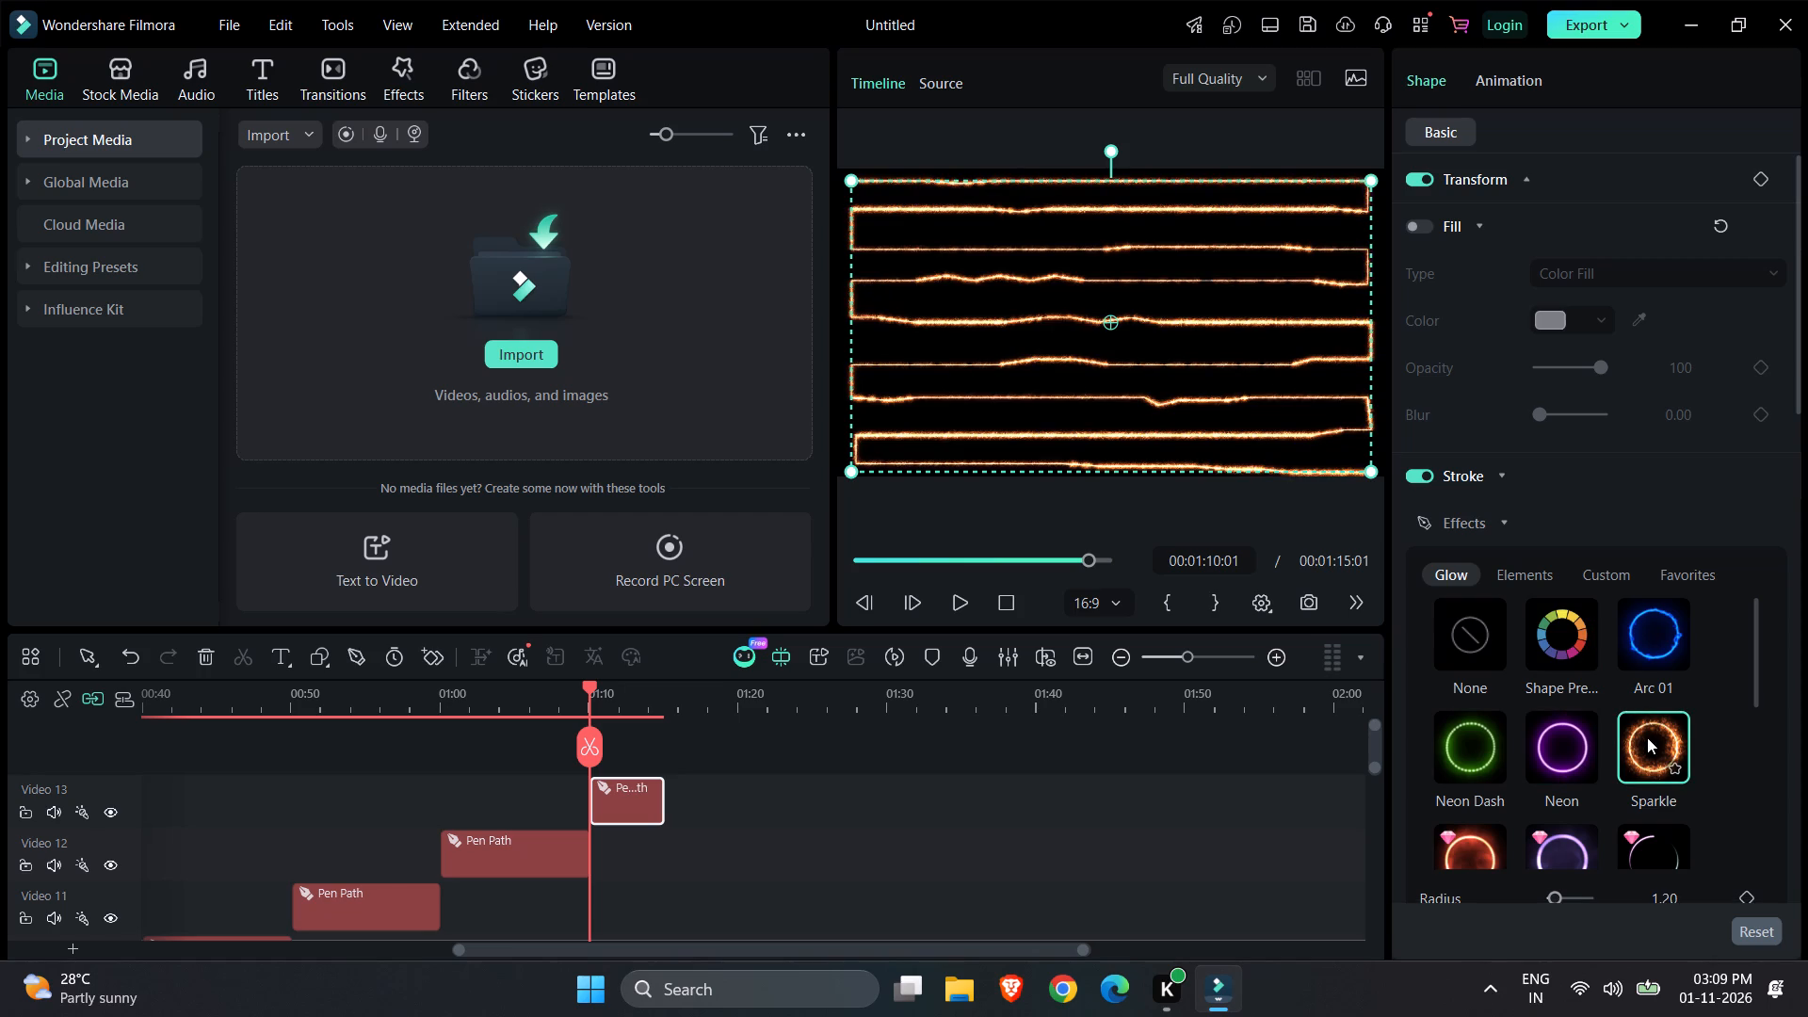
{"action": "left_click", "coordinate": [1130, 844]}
Apply the Neon glow effect to the stroke of Video 13's pen path and deselect the path.
{"action": "left_click", "coordinate": [1208, 362]}
{"action": "left_click", "coordinate": [1561, 750]}
{"action": "left_click", "coordinate": [1102, 722]}
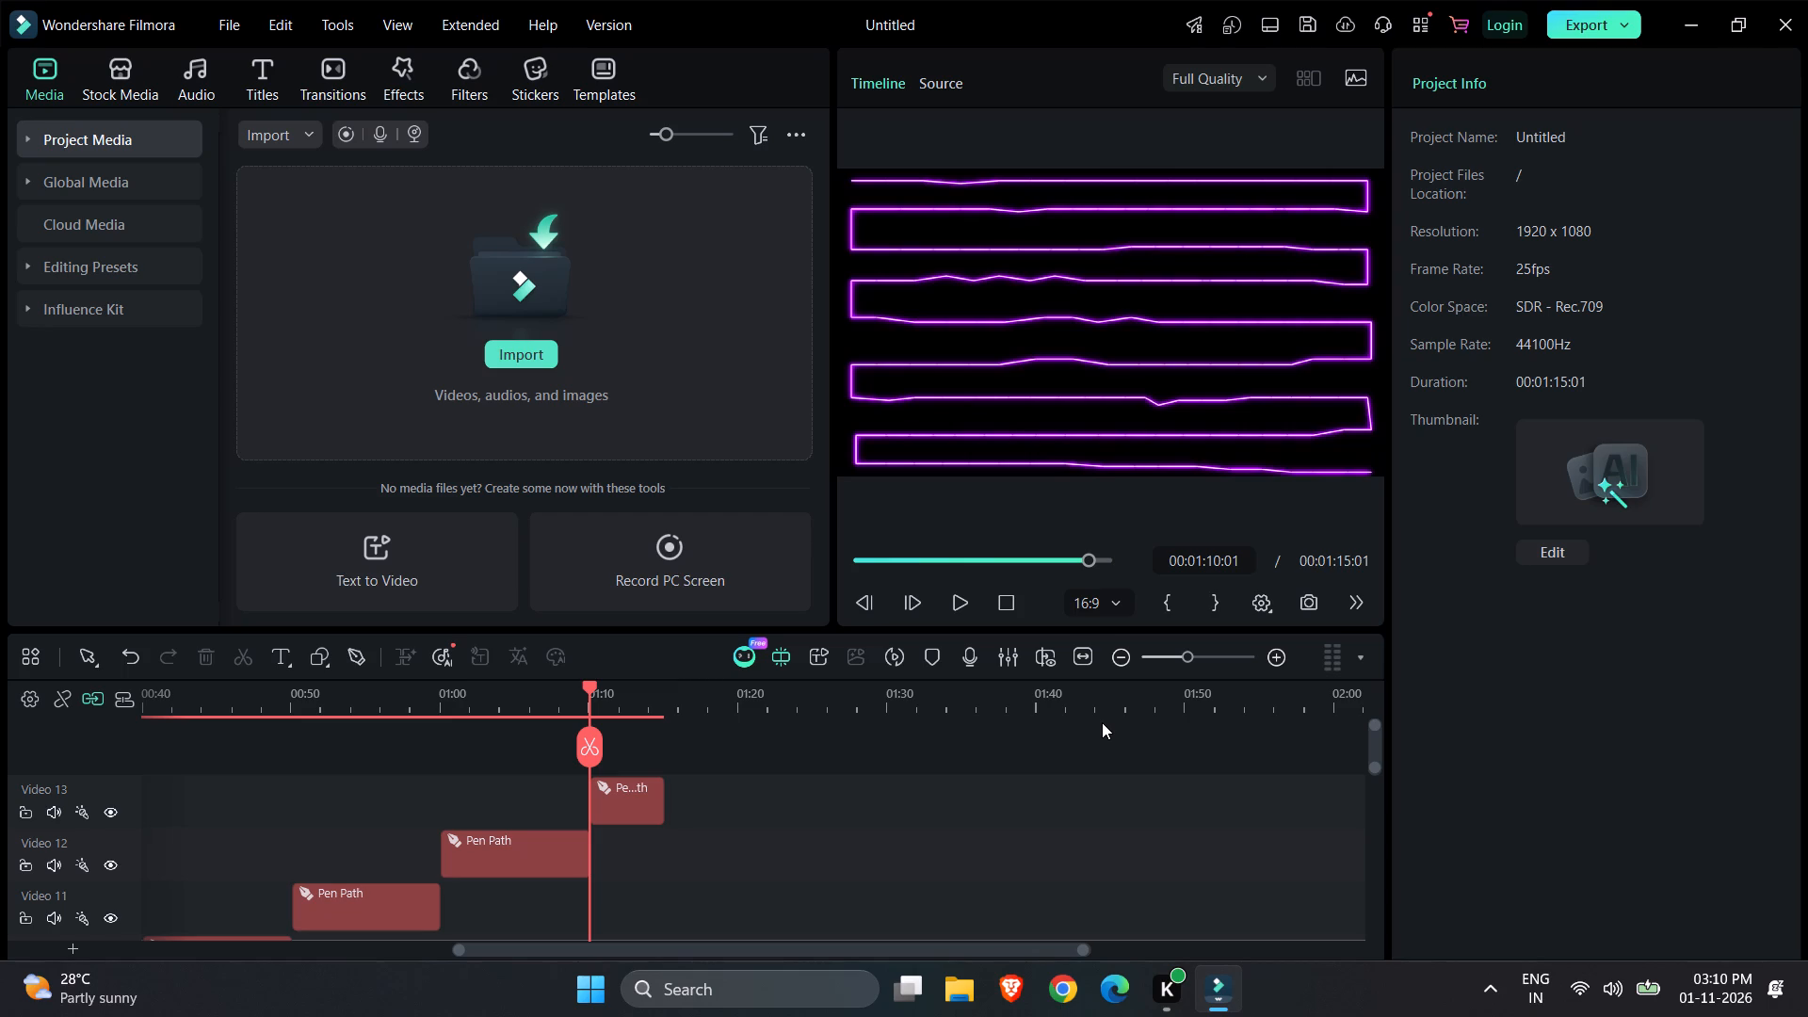
Extend Video 13's pen path clip on the timeline so that it ends at 00:01:20:00.
{"action": "left_click", "coordinate": [631, 799]}
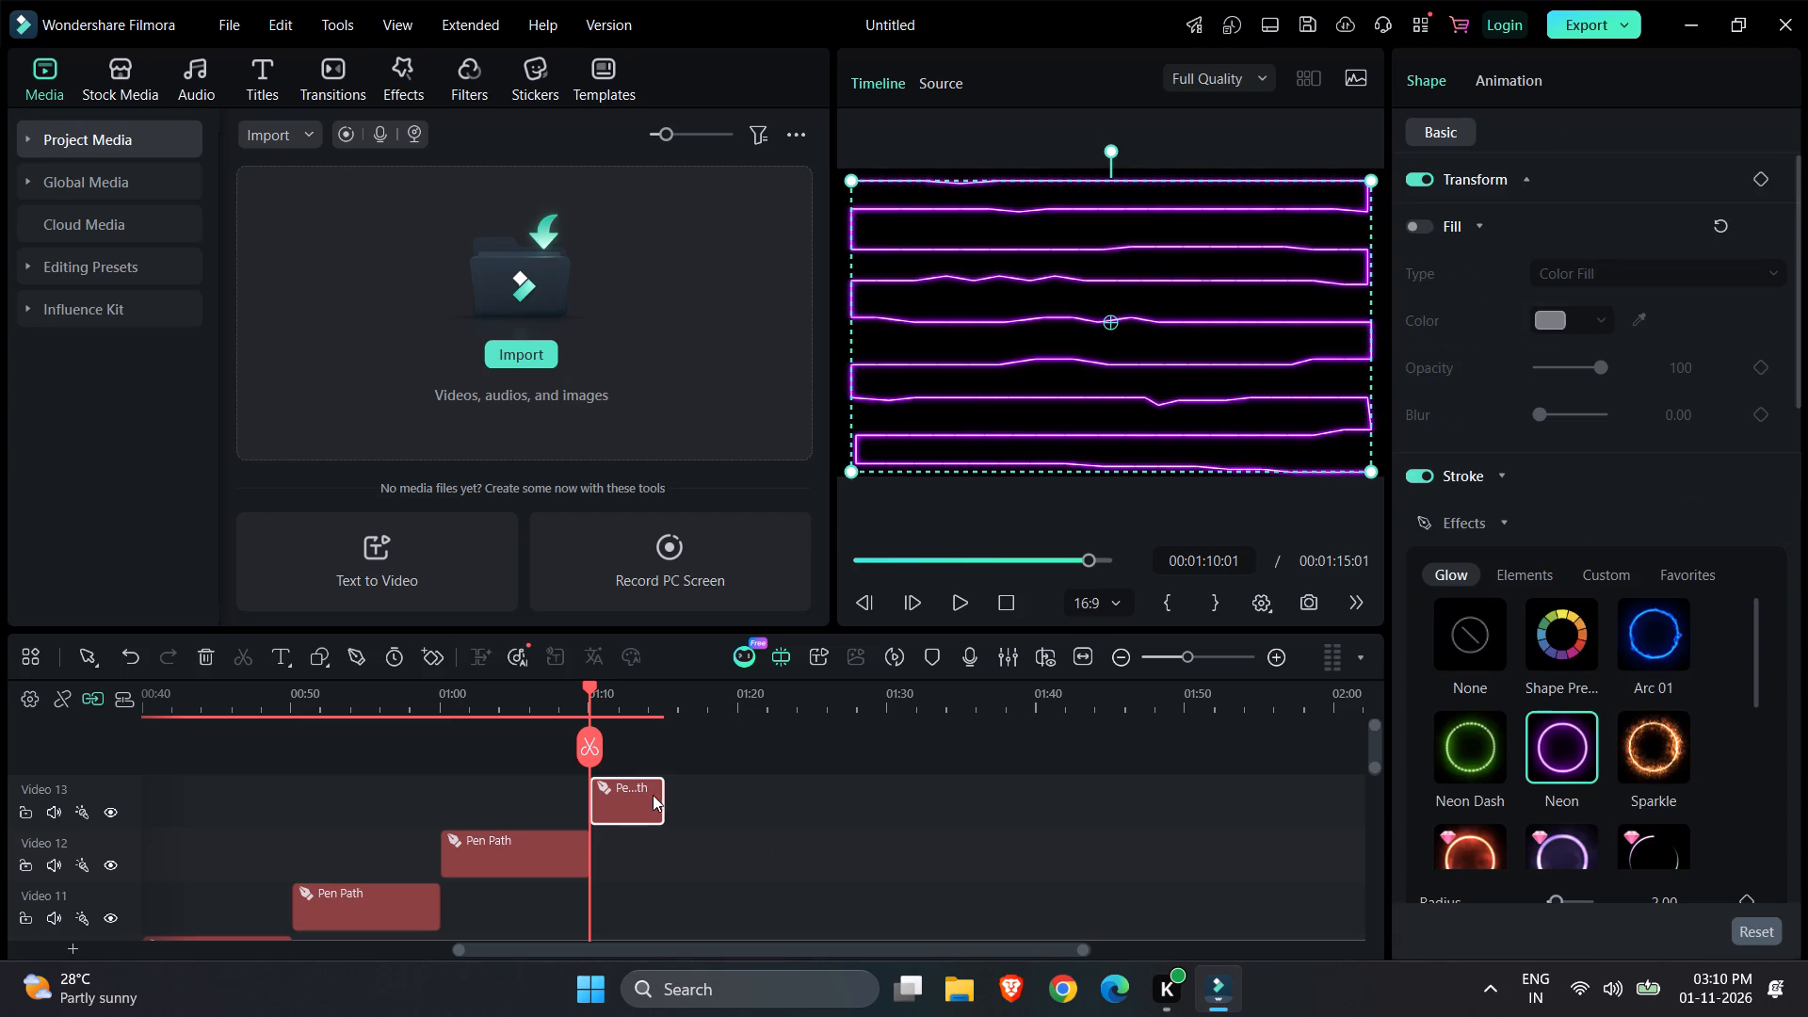
{"action": "left_click_drag", "start_coordinate": [657, 795], "coordinate": [725, 797]}
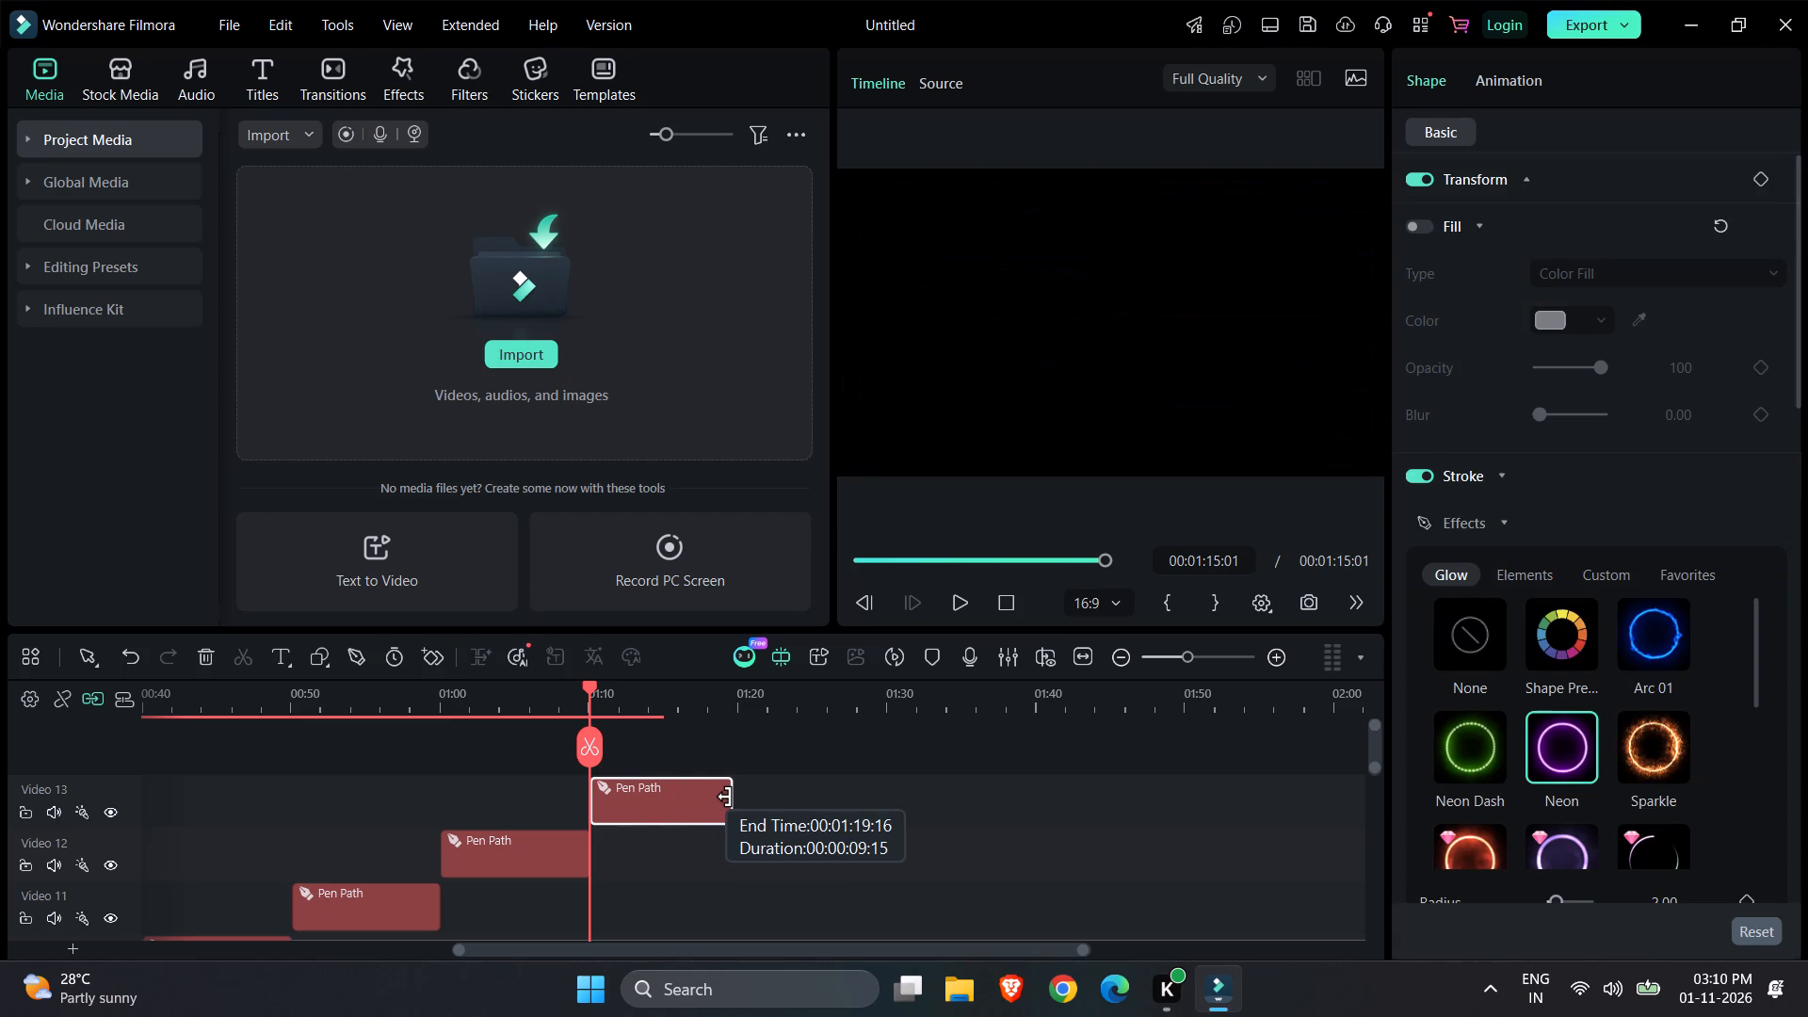
{"action": "left_click_drag", "start_coordinate": [725, 797], "coordinate": [736, 797]}
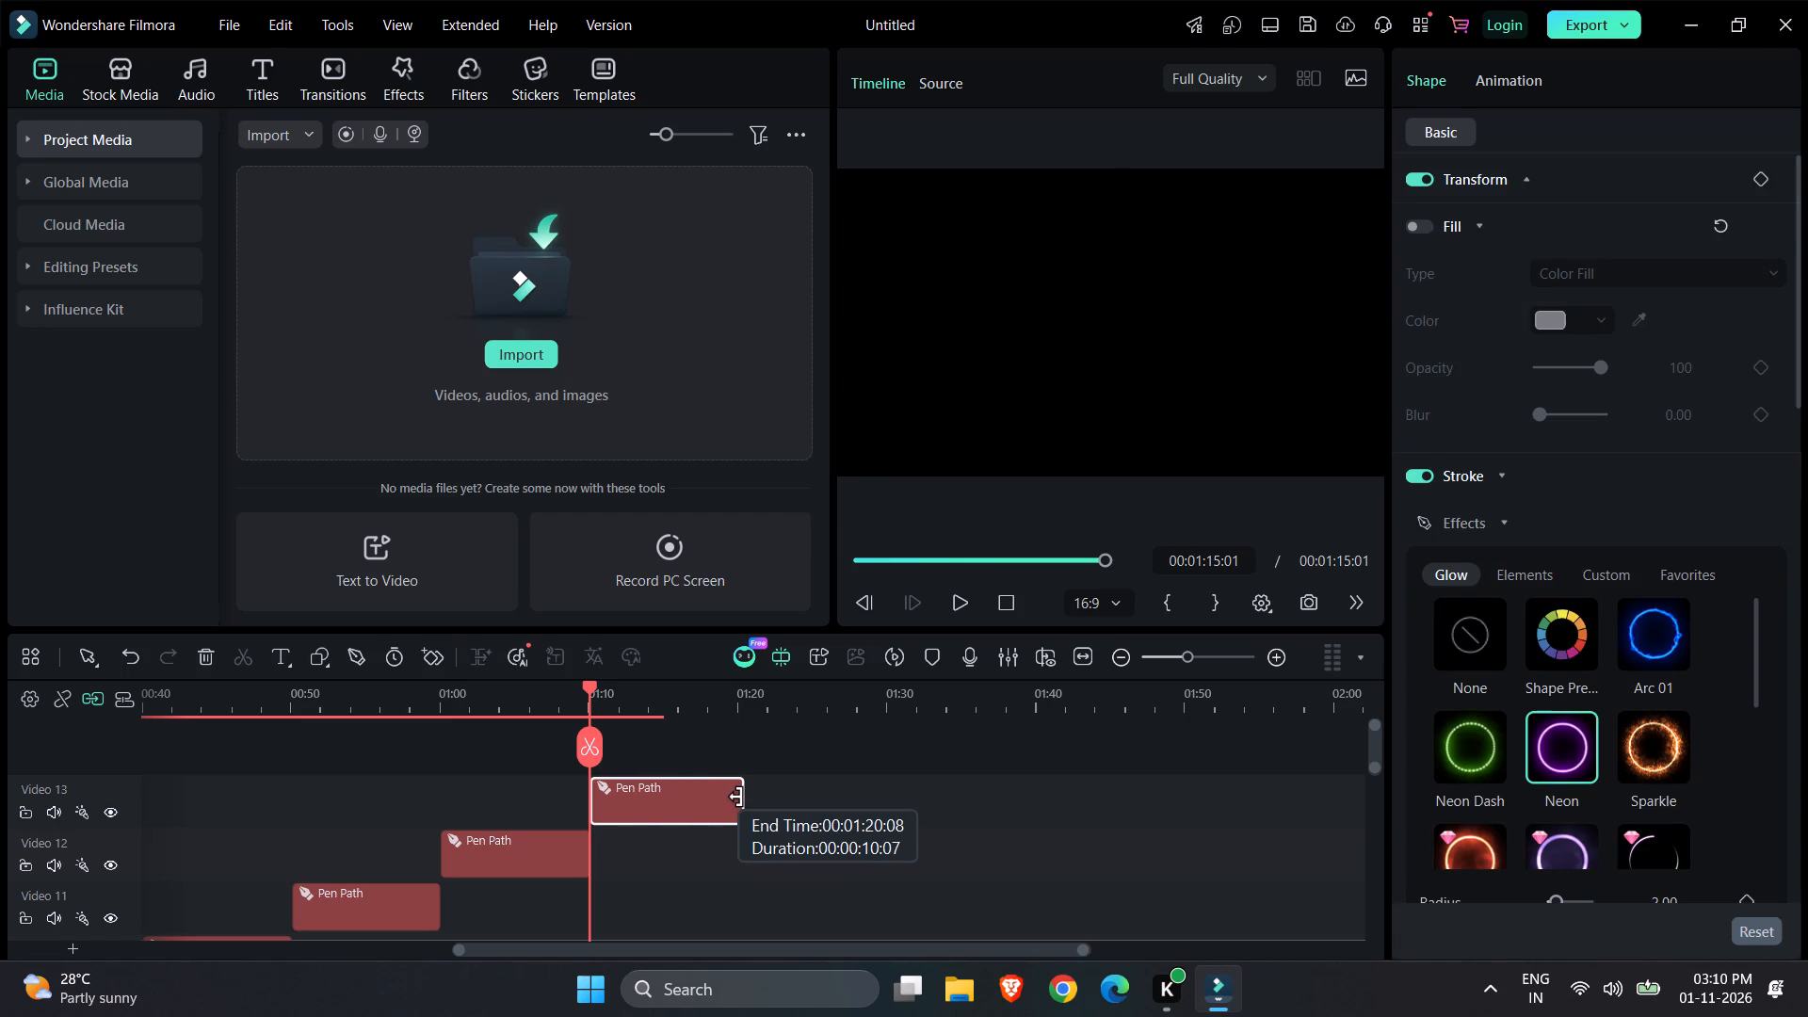
{"action": "left_click_drag", "start_coordinate": [736, 797], "coordinate": [733, 797]}
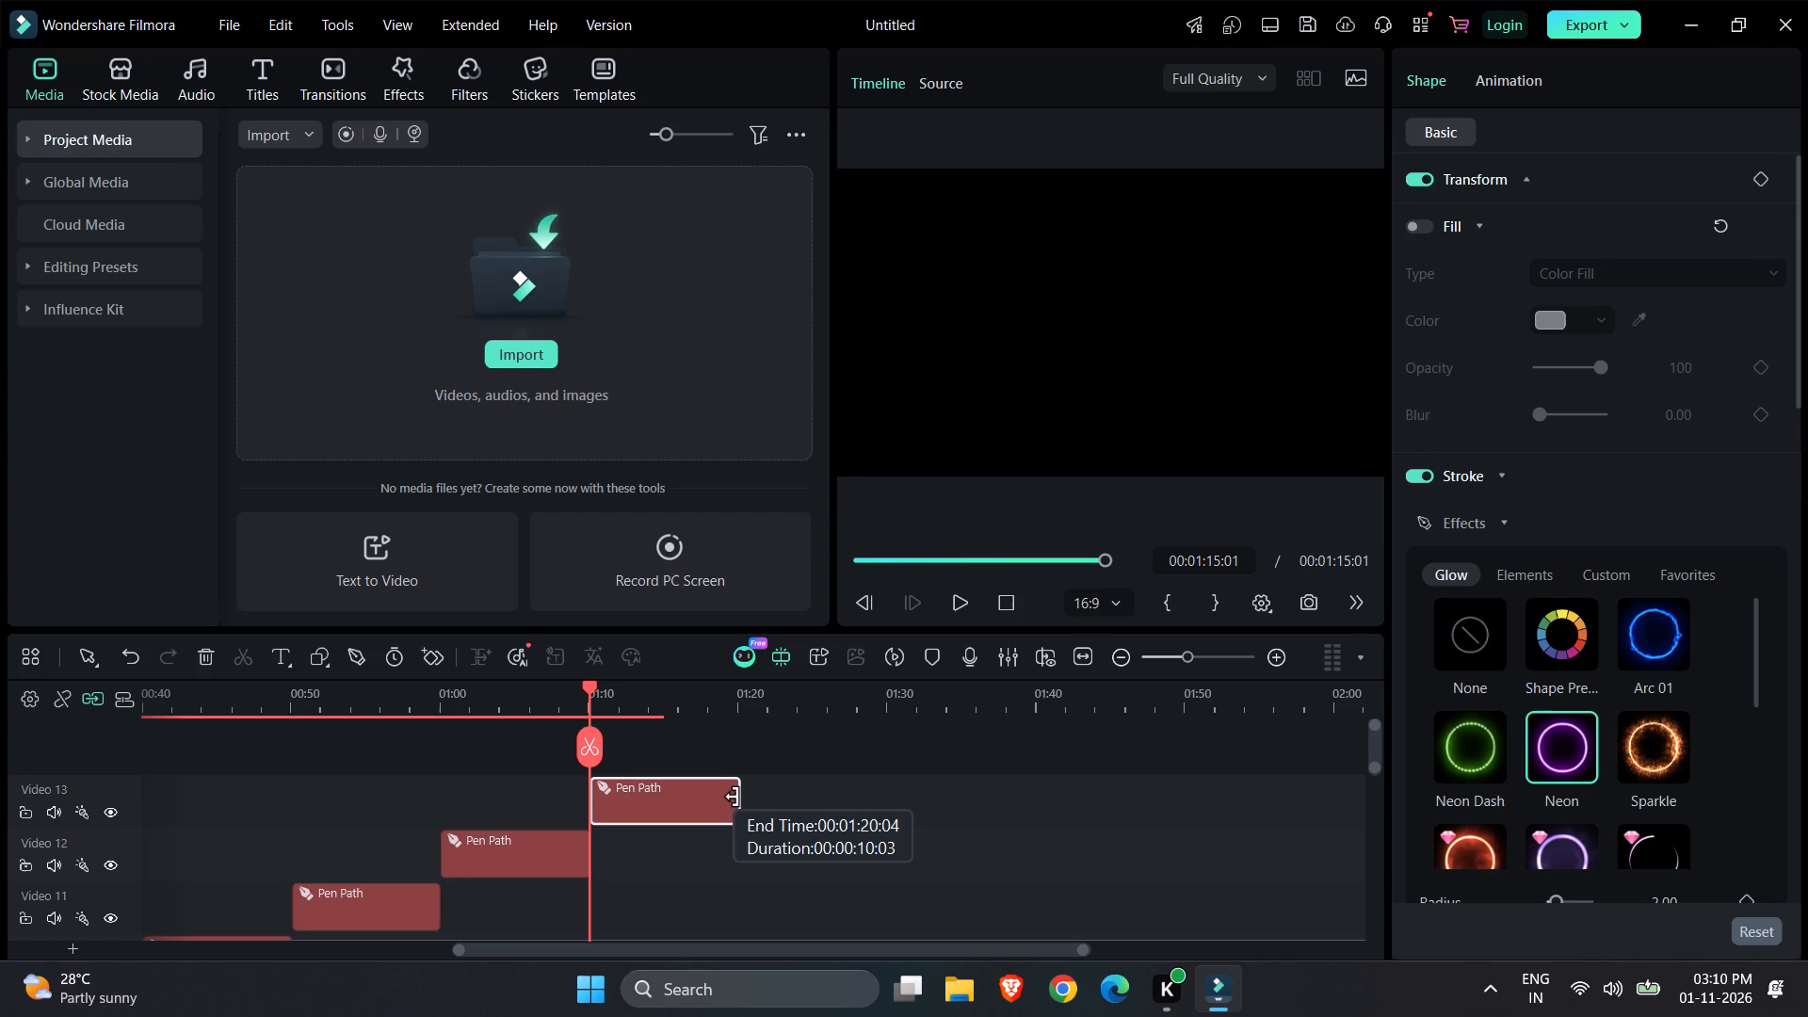
{"action": "left_click_drag", "start_coordinate": [733, 797], "coordinate": [732, 798]}
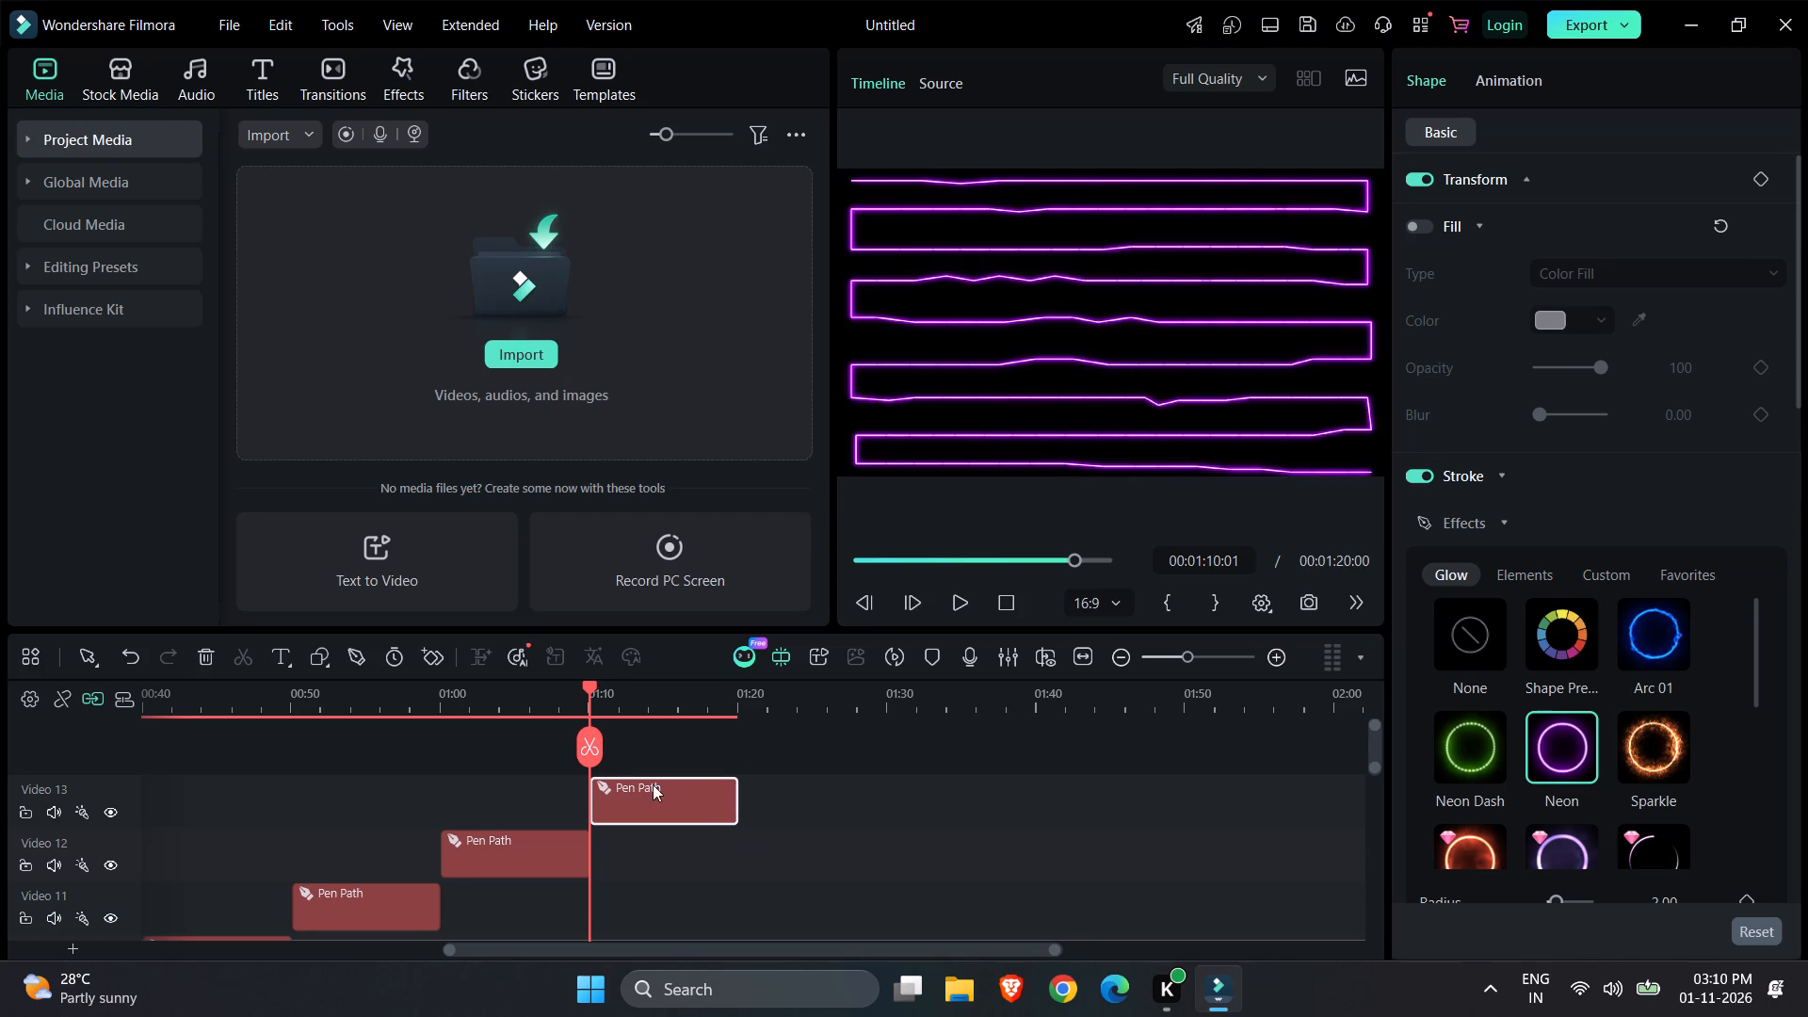
Move the playhead to the end of Video 13's clip at 00:01:20:00 and deselect the clip.
{"action": "left_click_drag", "start_coordinate": [585, 746], "coordinate": [753, 749]}
{"action": "left_click", "coordinate": [878, 789]}
{"action": "left_click", "coordinate": [706, 809]}
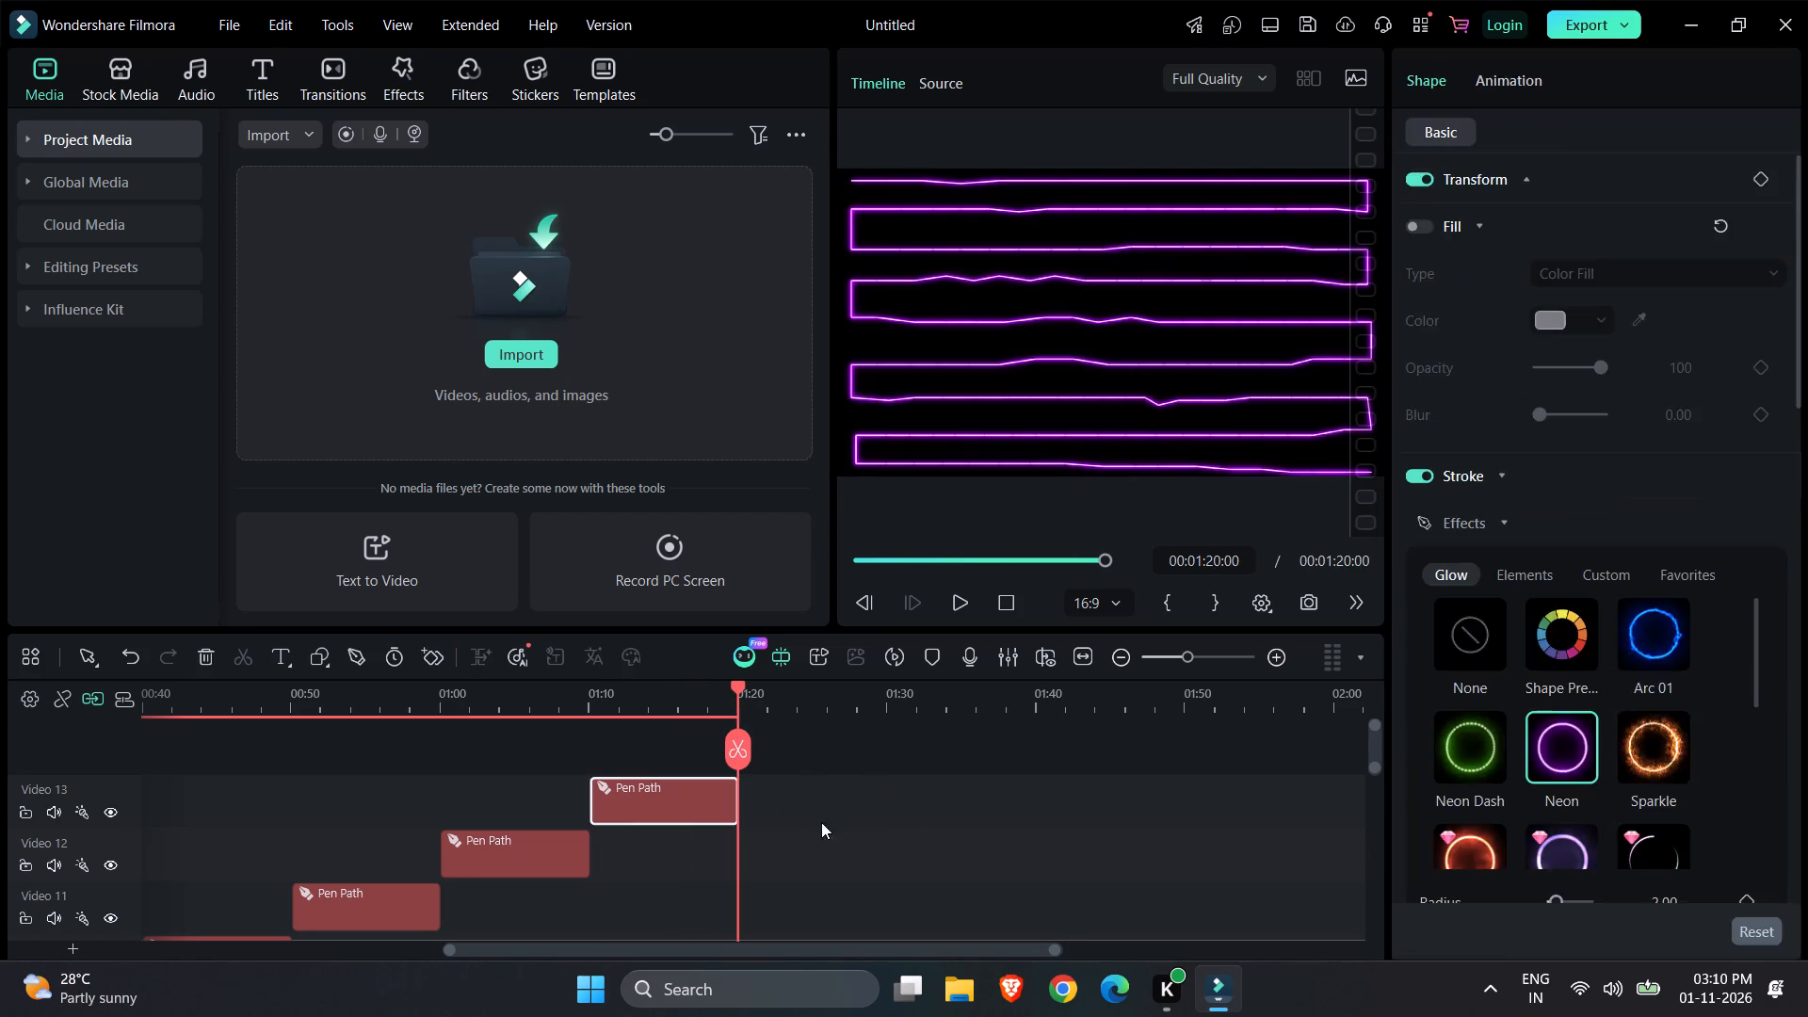
{"action": "left_click", "coordinate": [837, 826]}
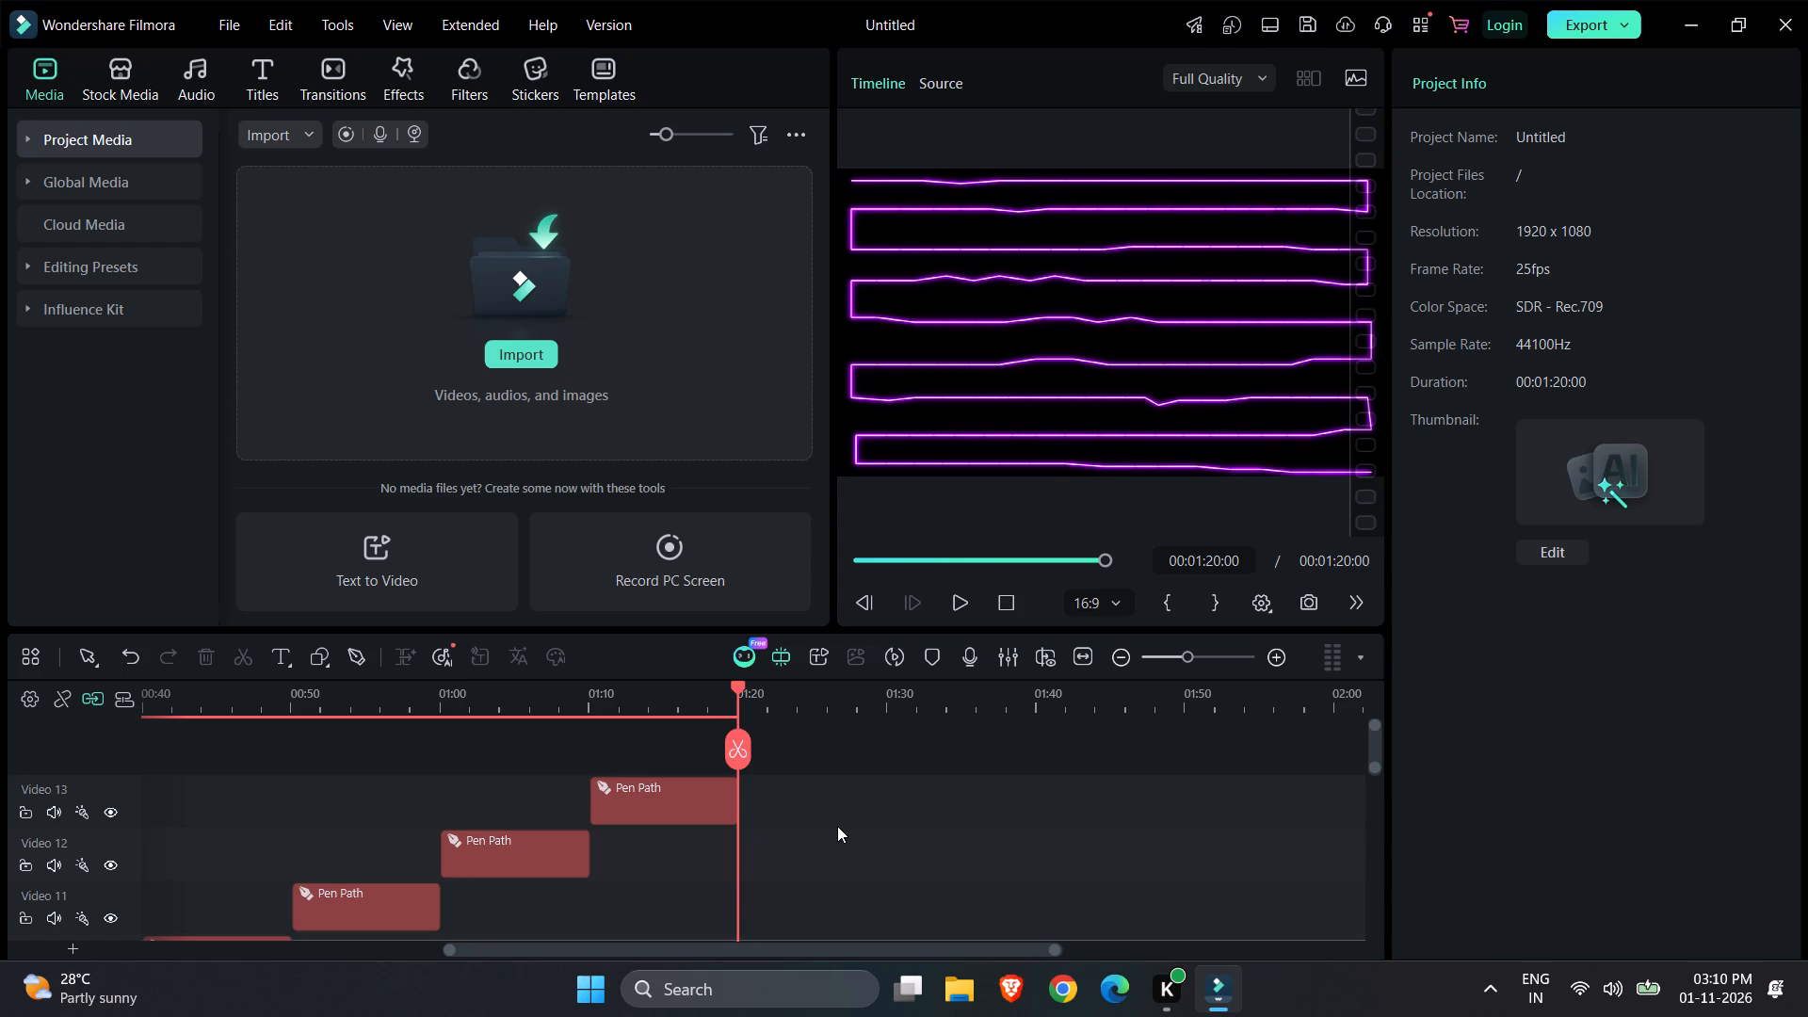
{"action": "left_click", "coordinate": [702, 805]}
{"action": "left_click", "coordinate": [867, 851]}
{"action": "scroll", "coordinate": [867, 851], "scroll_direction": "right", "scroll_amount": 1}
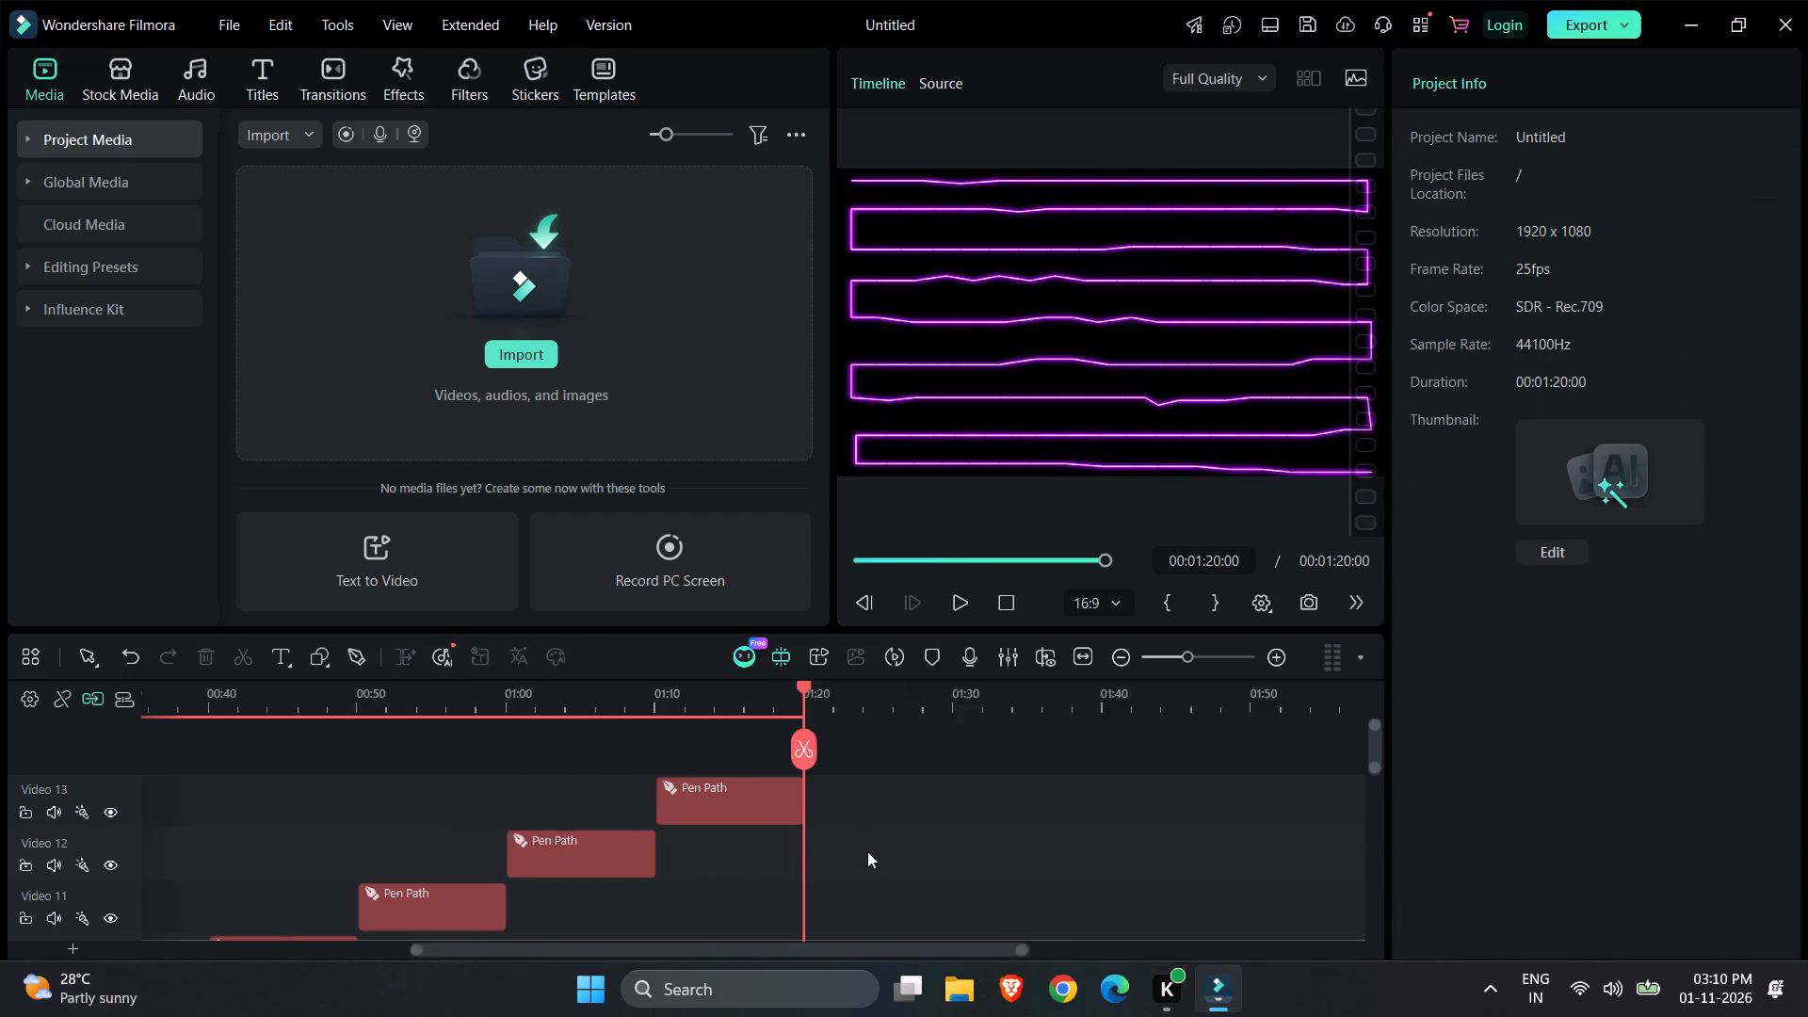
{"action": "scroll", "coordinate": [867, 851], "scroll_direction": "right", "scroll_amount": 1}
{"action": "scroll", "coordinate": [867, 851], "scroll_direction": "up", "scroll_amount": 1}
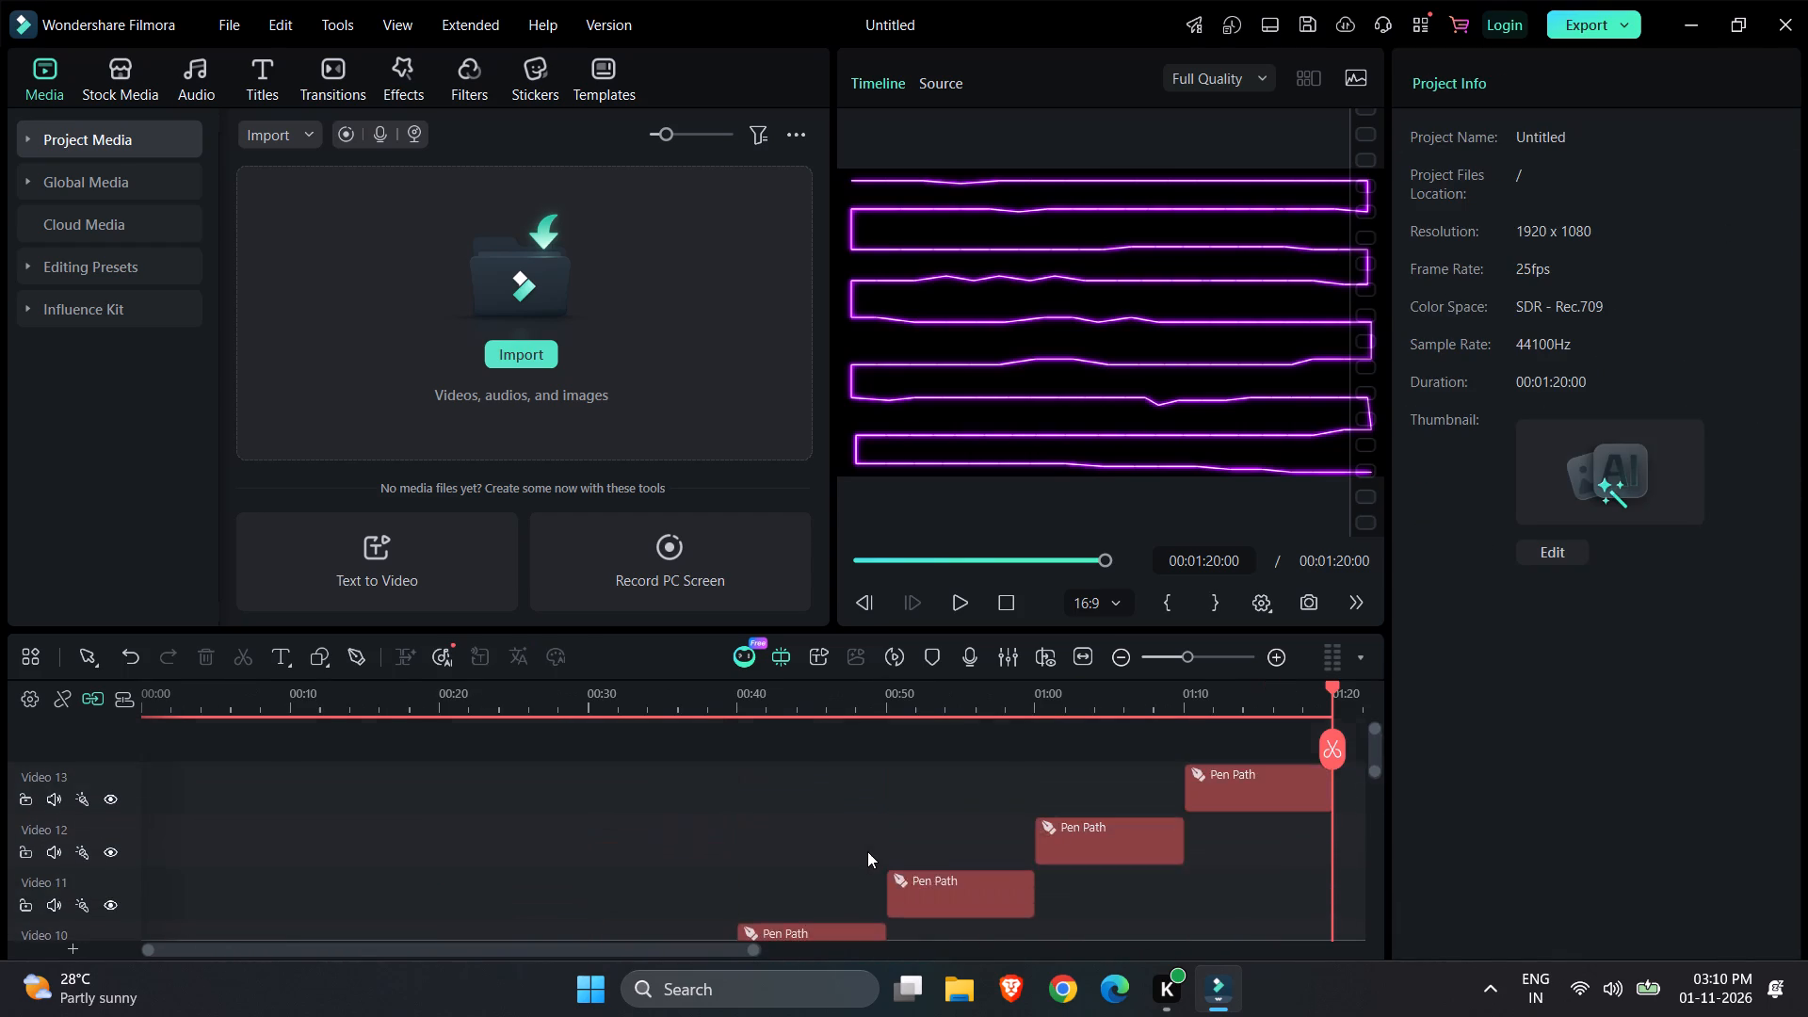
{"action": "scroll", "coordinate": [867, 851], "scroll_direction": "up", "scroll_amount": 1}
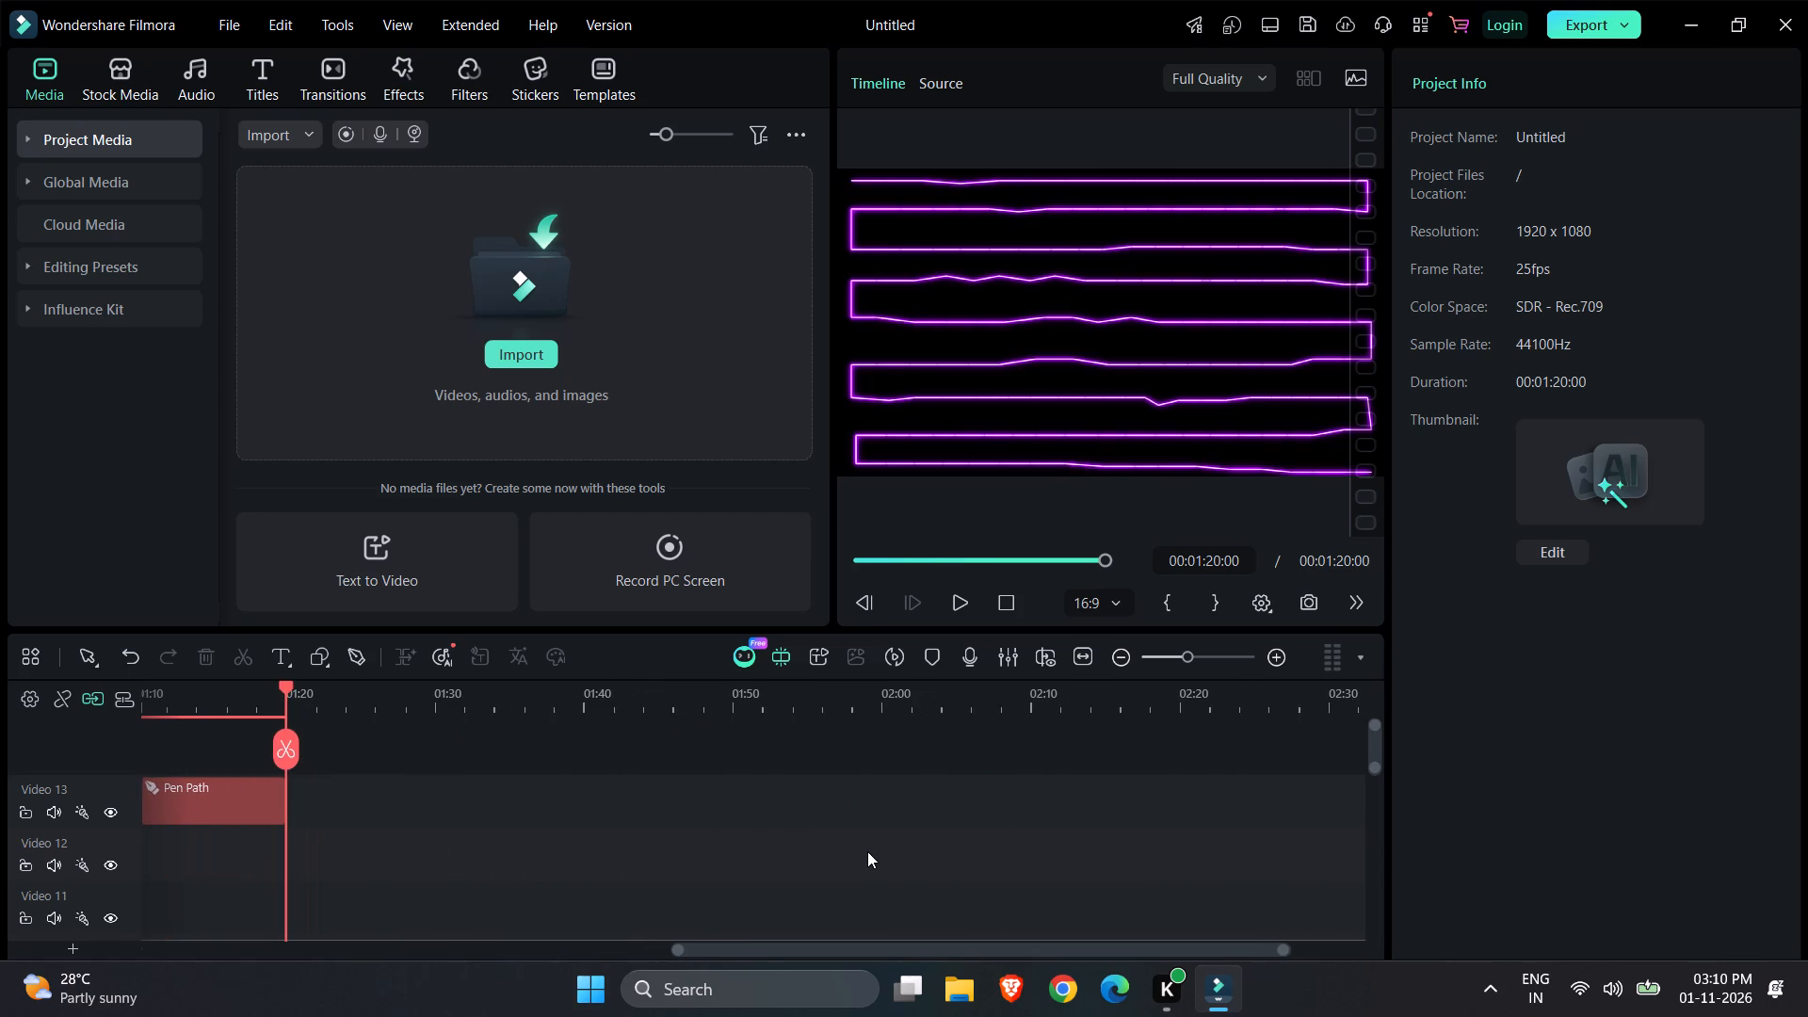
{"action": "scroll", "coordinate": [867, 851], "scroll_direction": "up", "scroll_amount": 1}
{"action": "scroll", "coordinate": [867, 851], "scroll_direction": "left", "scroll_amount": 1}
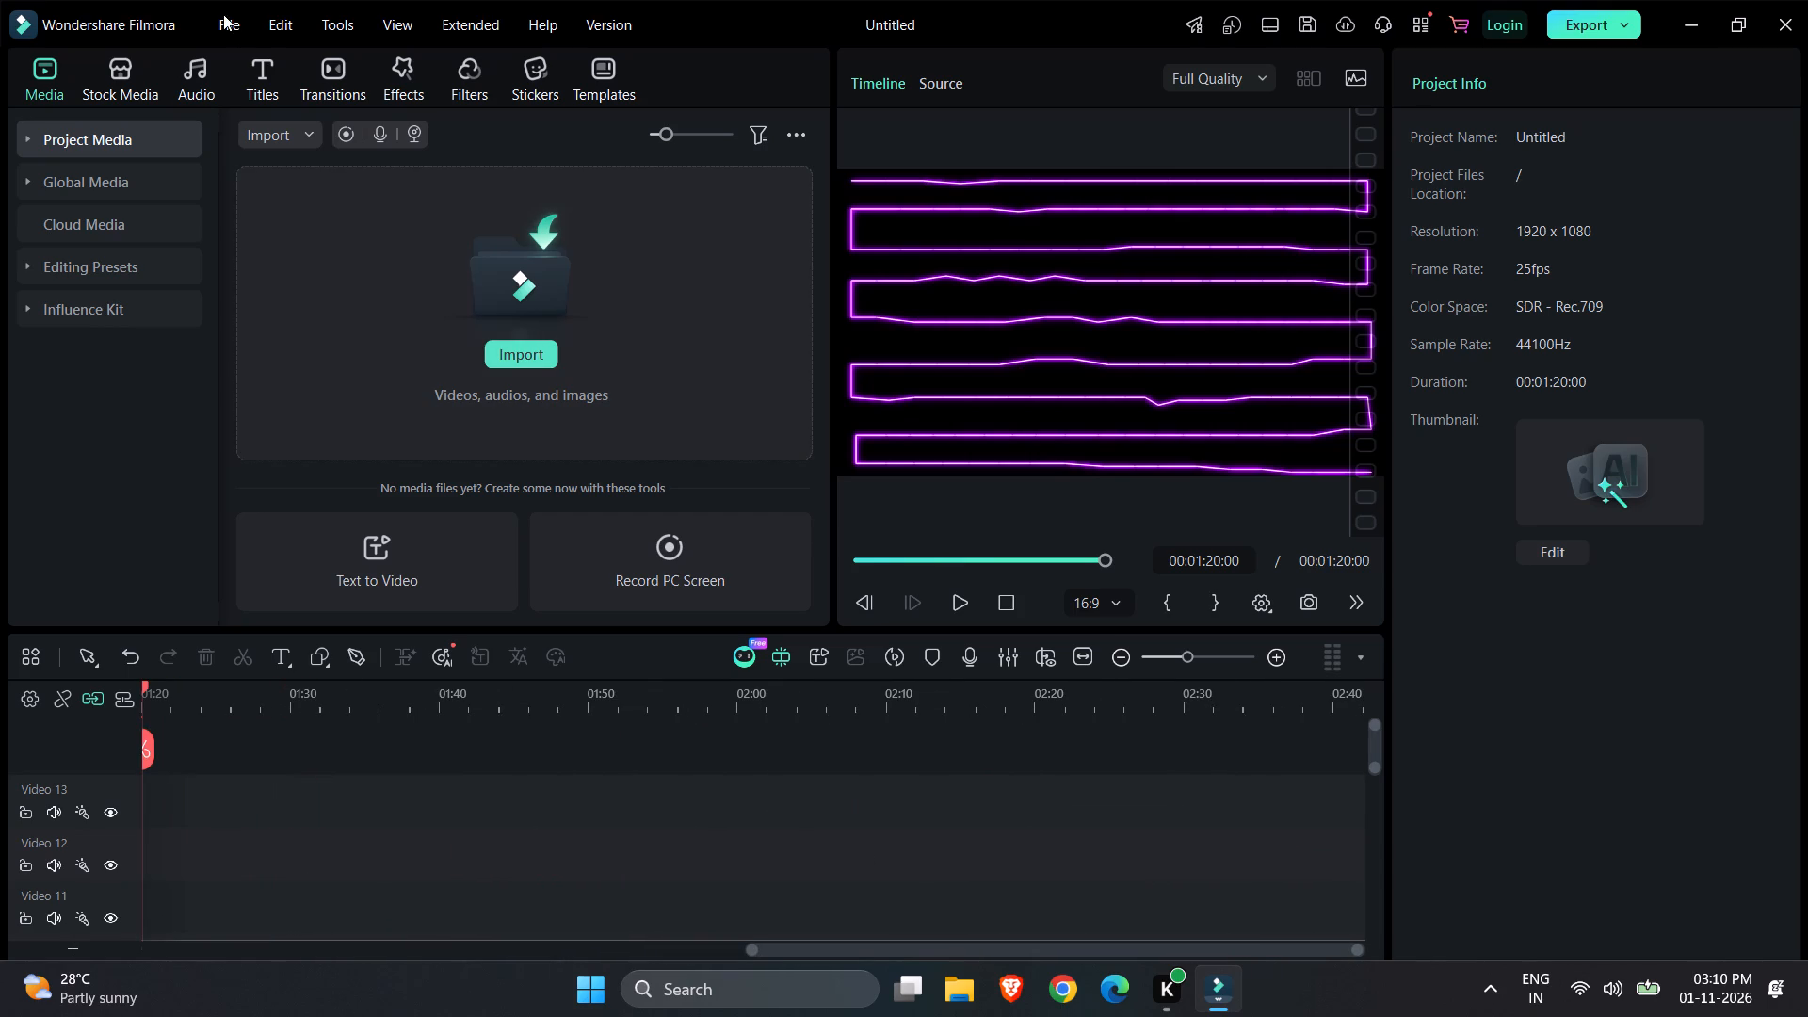
Save the project in the Downloads folder as film, overwriting the existing project file of that name.
{"action": "key", "text": "ctrl+s"}
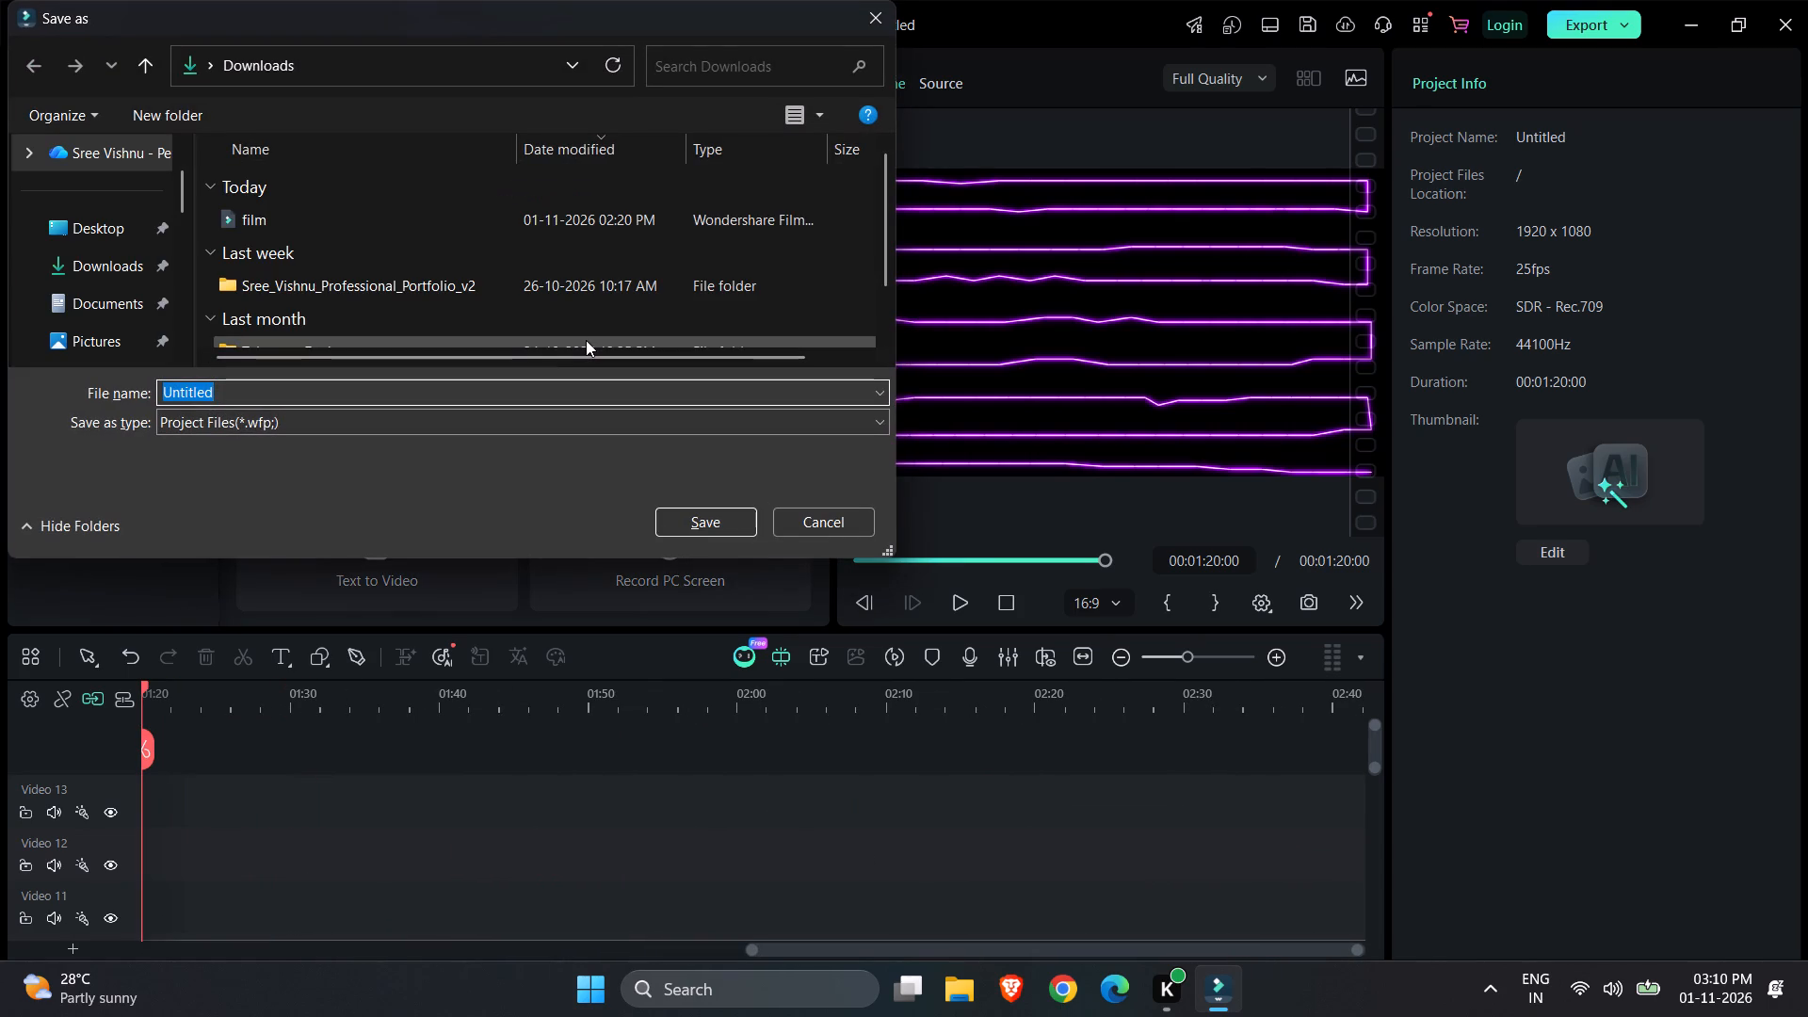
{"action": "left_click", "coordinate": [351, 222]}
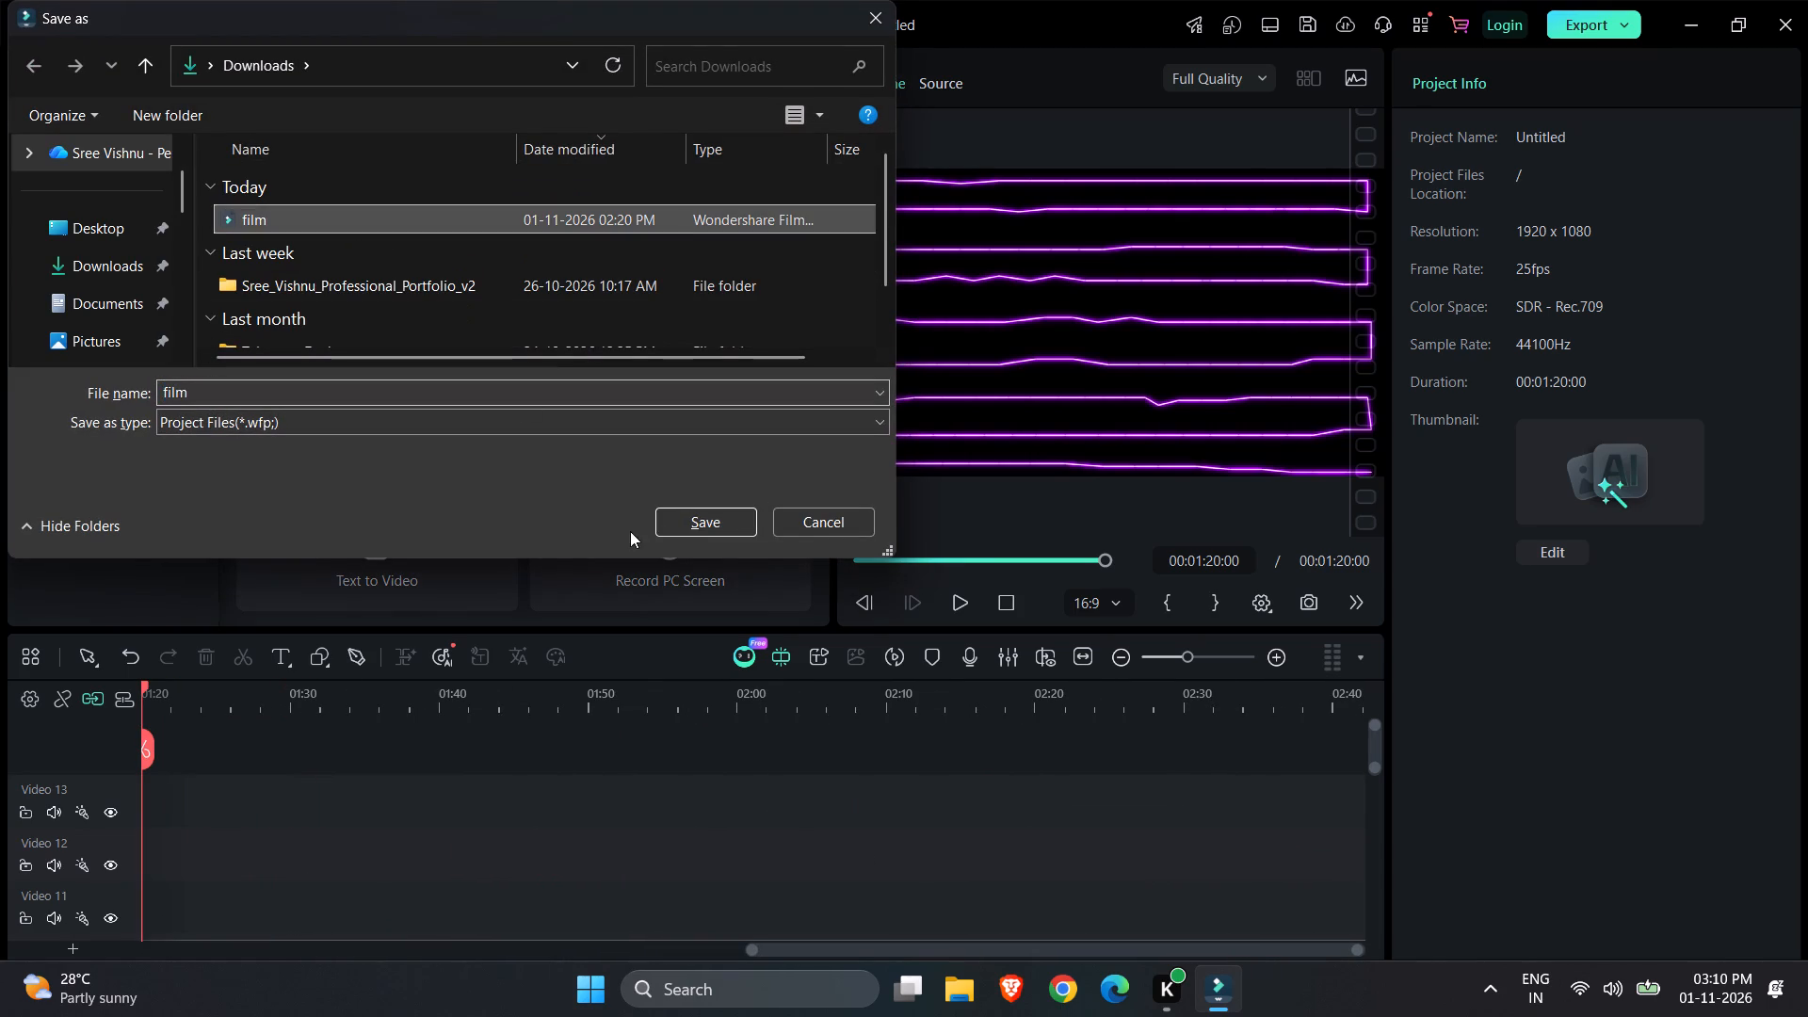
{"action": "left_click", "coordinate": [686, 517]}
{"action": "left_click", "coordinate": [976, 497]}
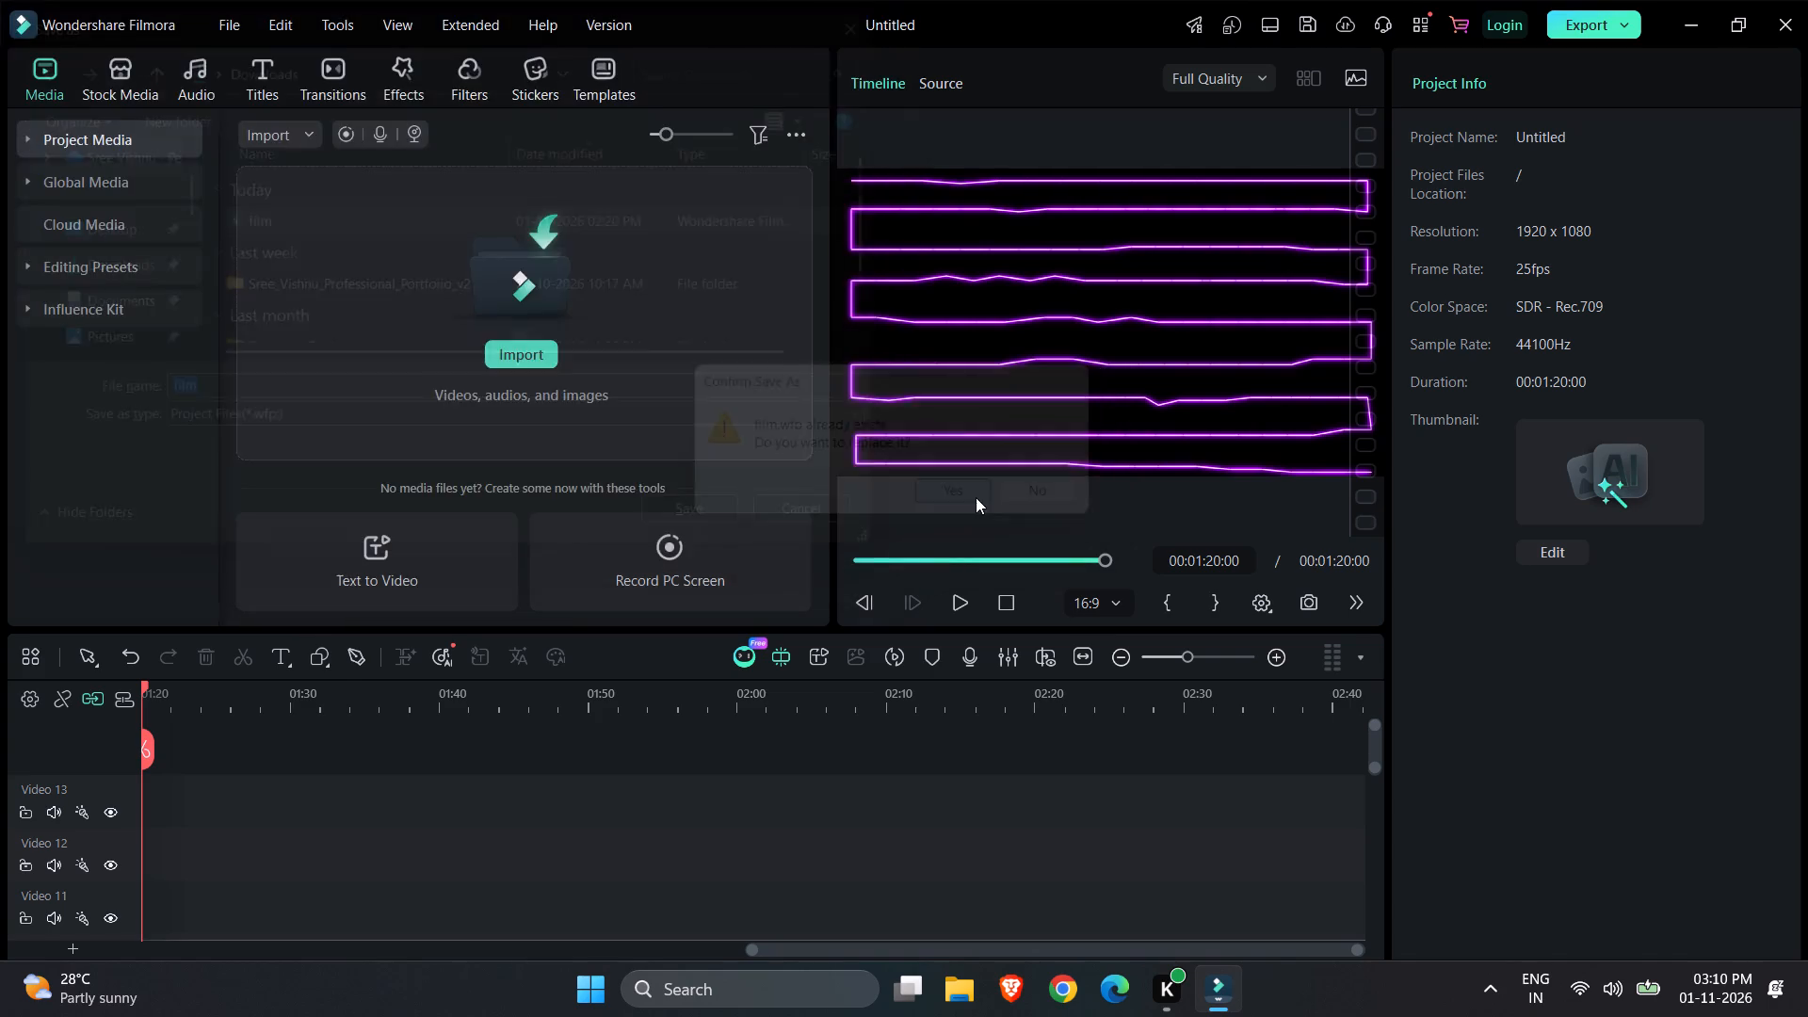
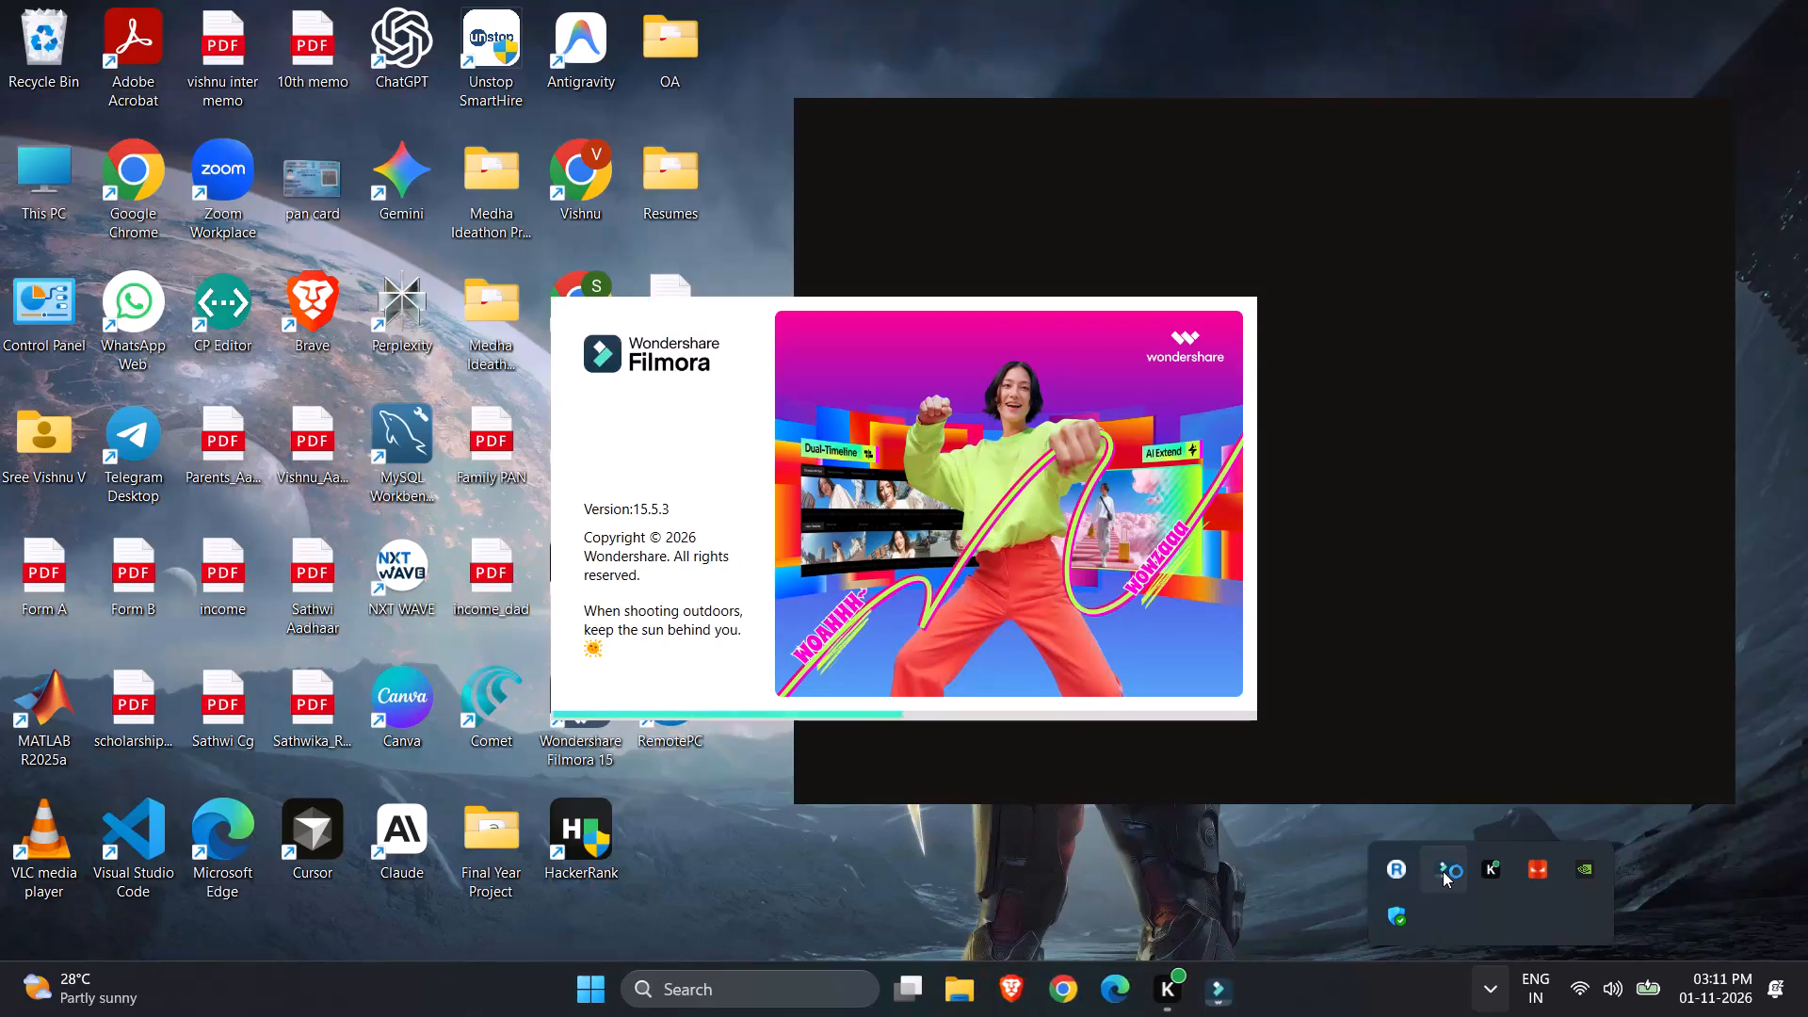
Create a new 16:9 project in the relaunched Filmora.
{"action": "left_click", "coordinate": [834, 183]}
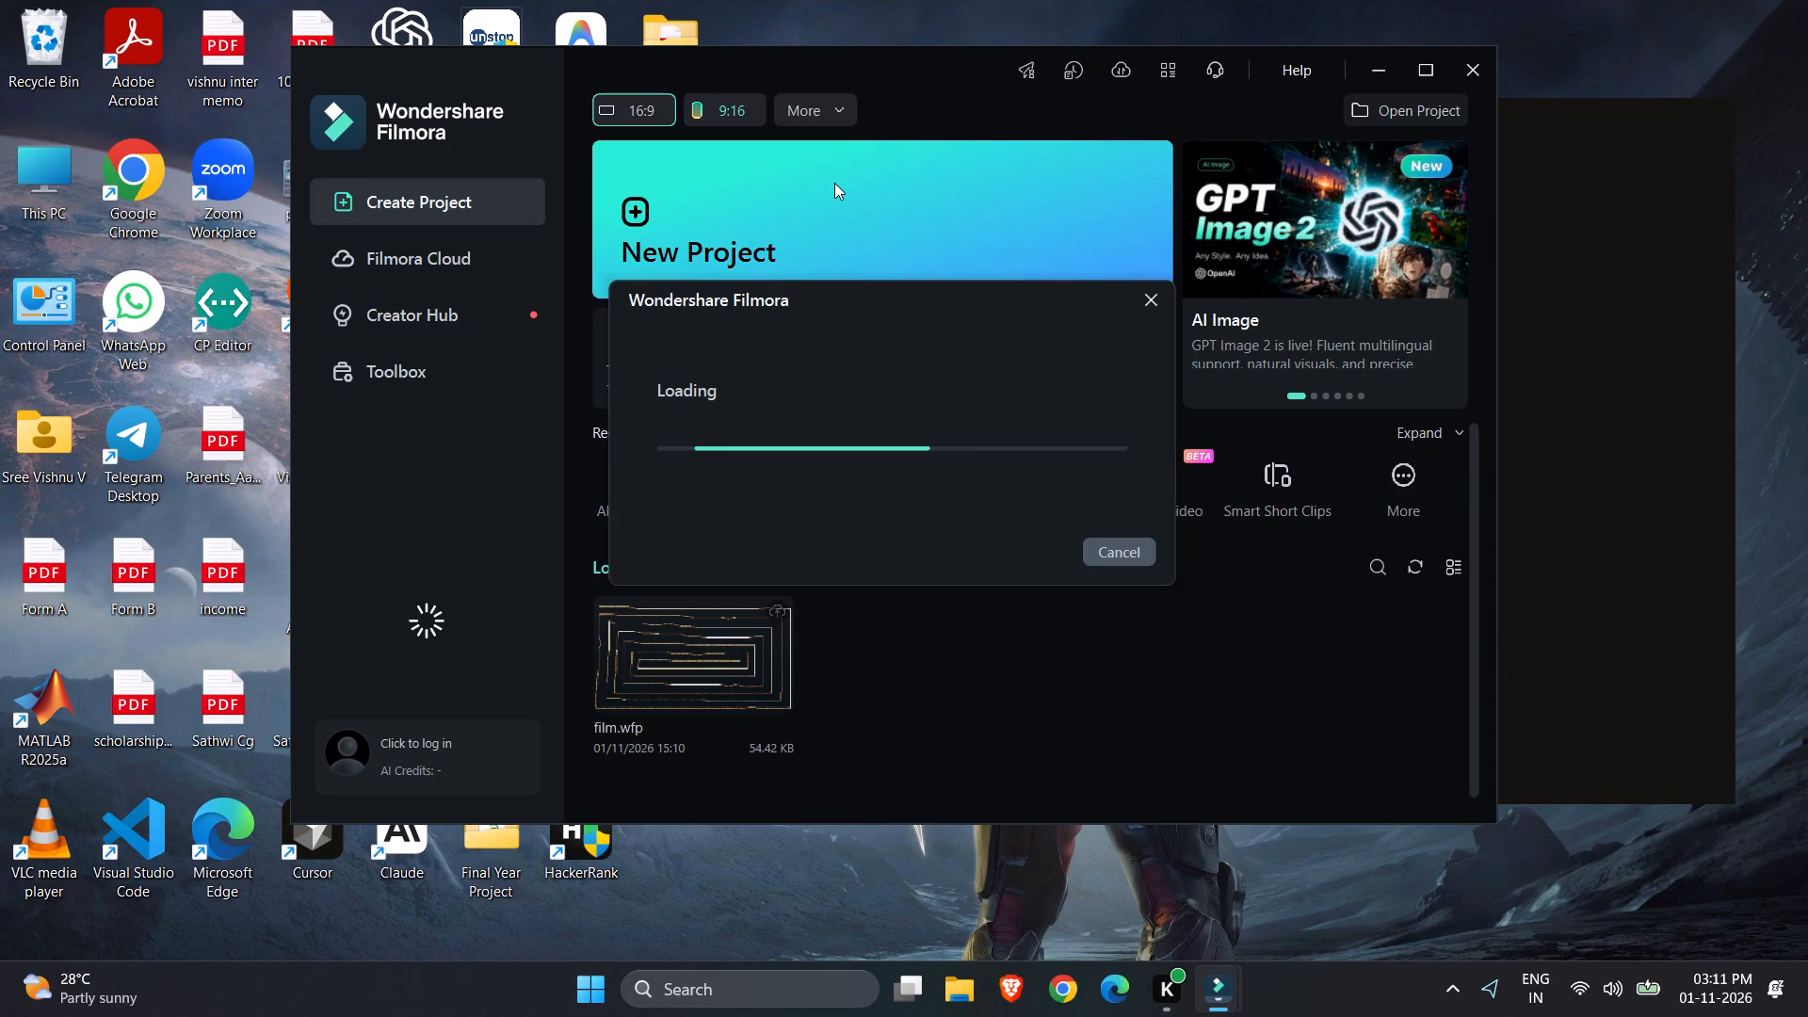
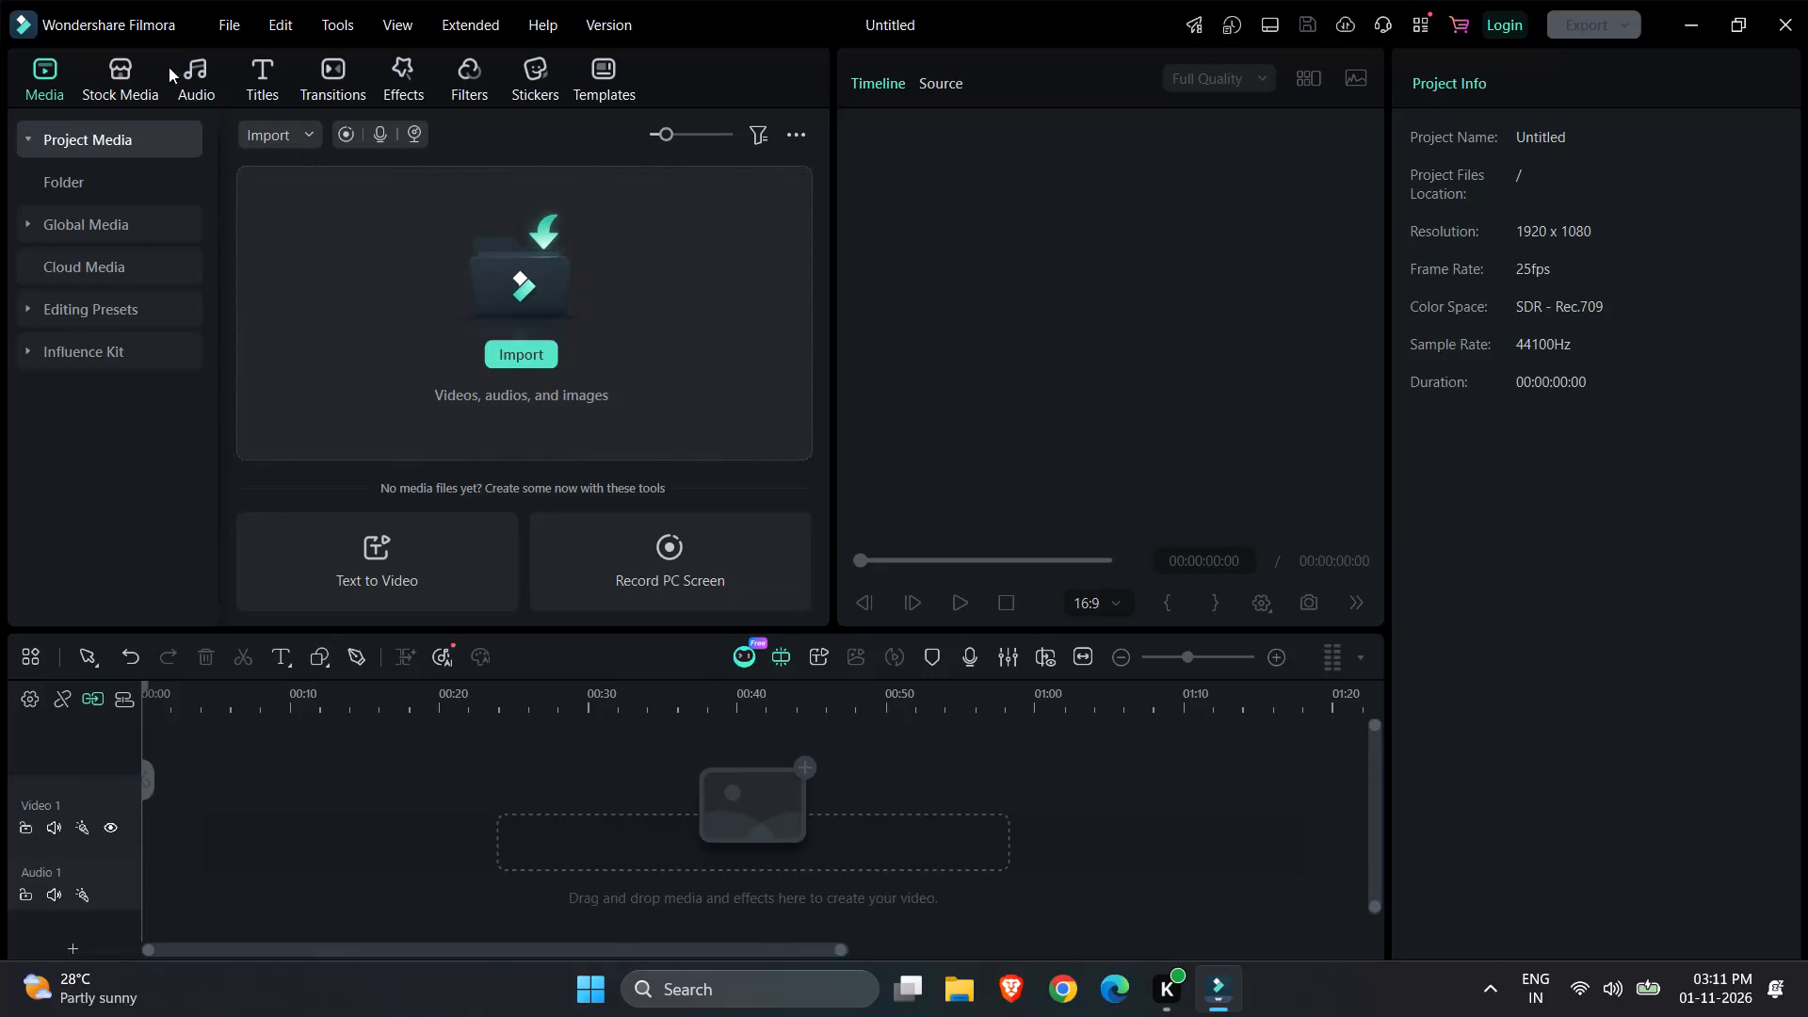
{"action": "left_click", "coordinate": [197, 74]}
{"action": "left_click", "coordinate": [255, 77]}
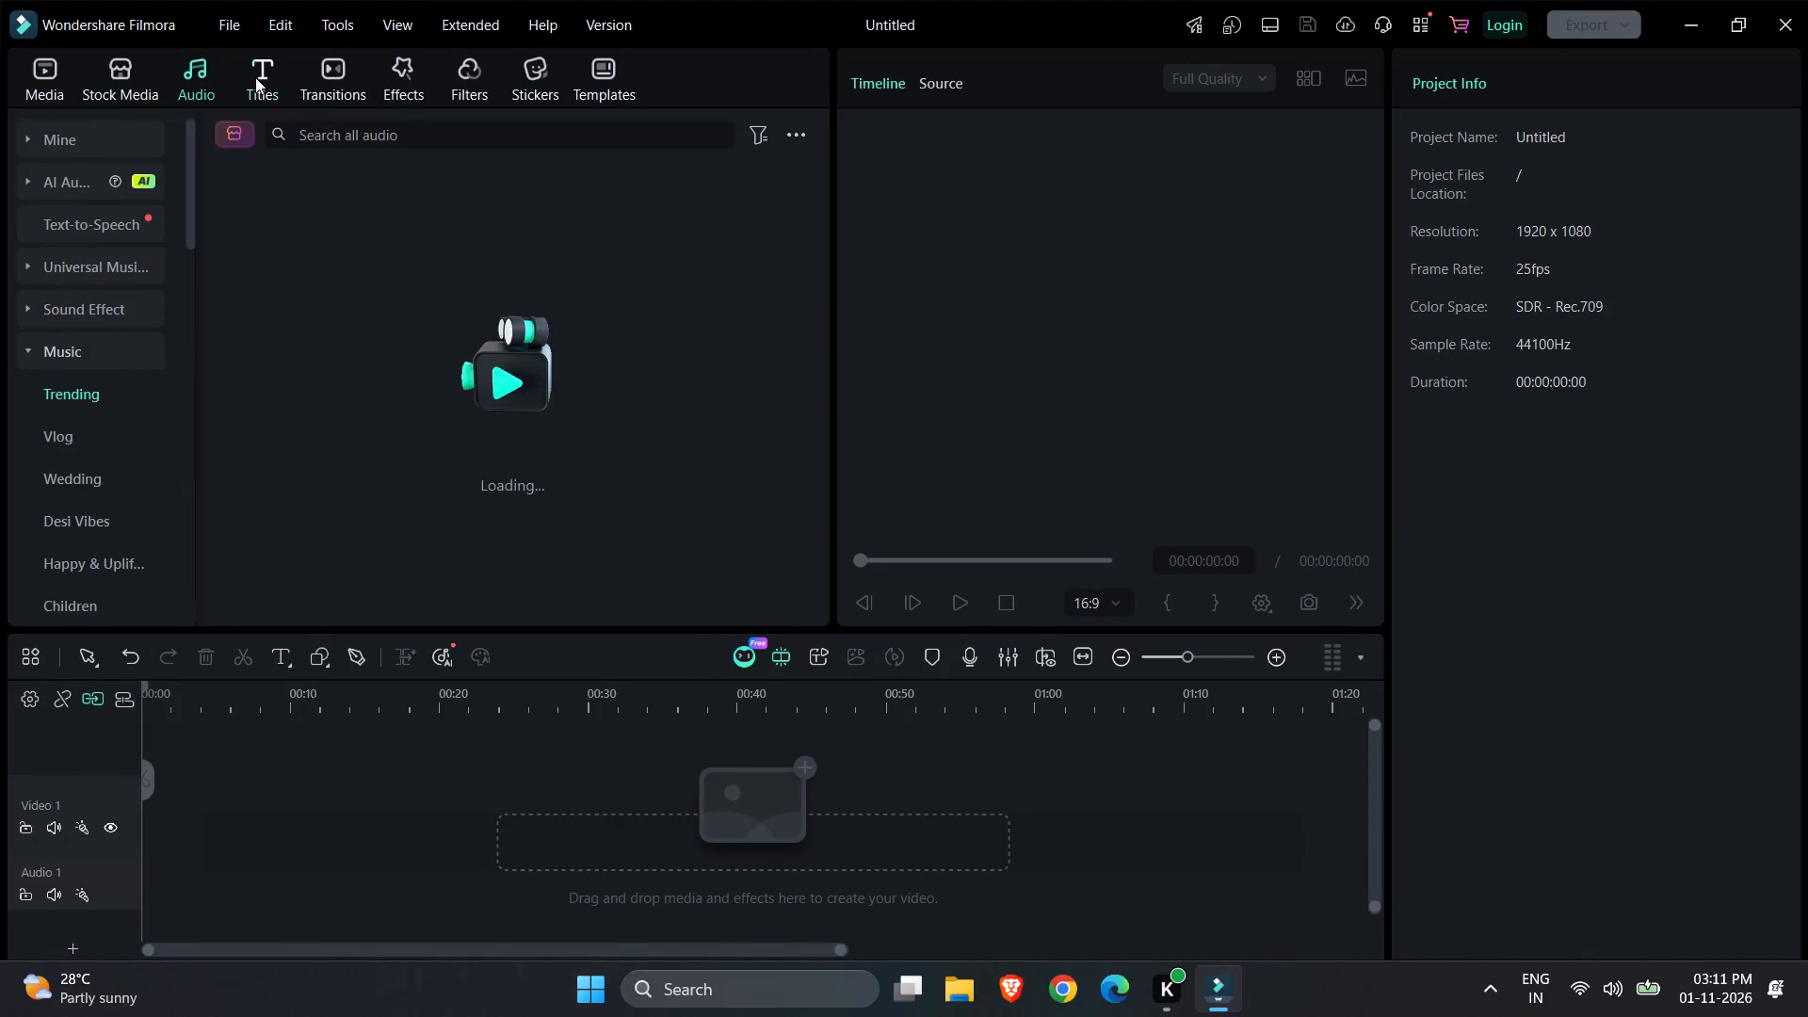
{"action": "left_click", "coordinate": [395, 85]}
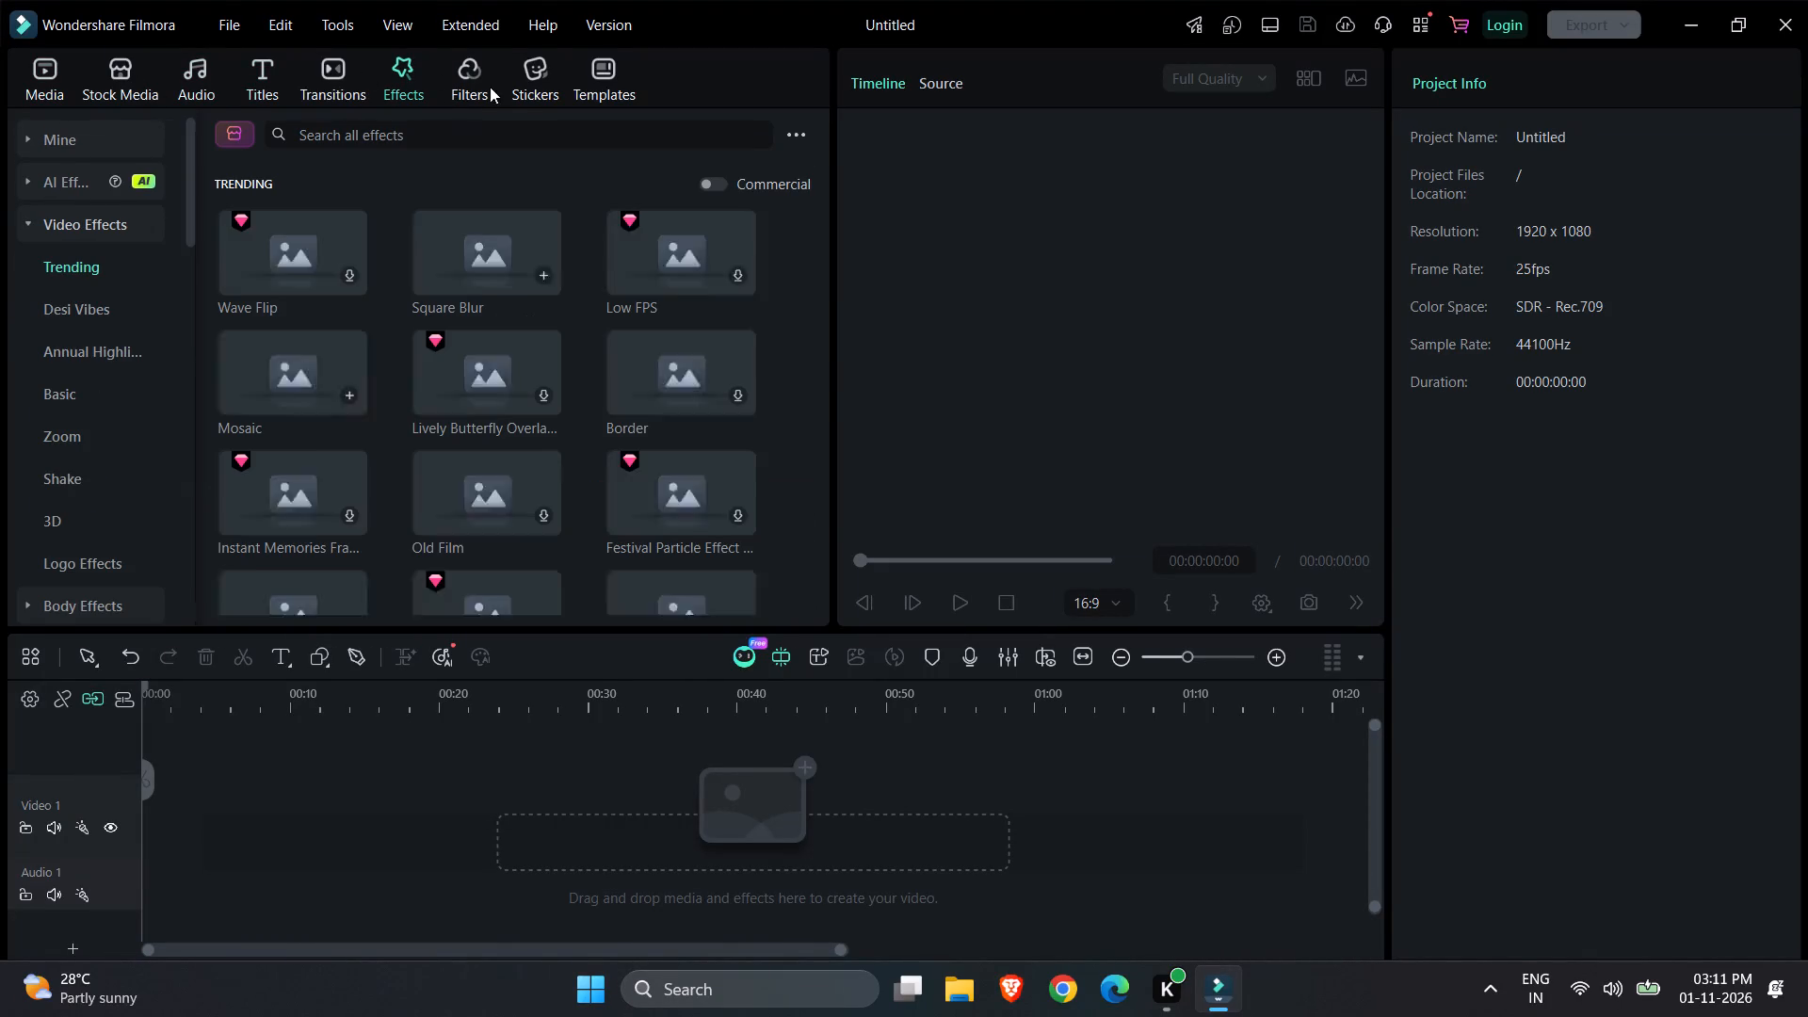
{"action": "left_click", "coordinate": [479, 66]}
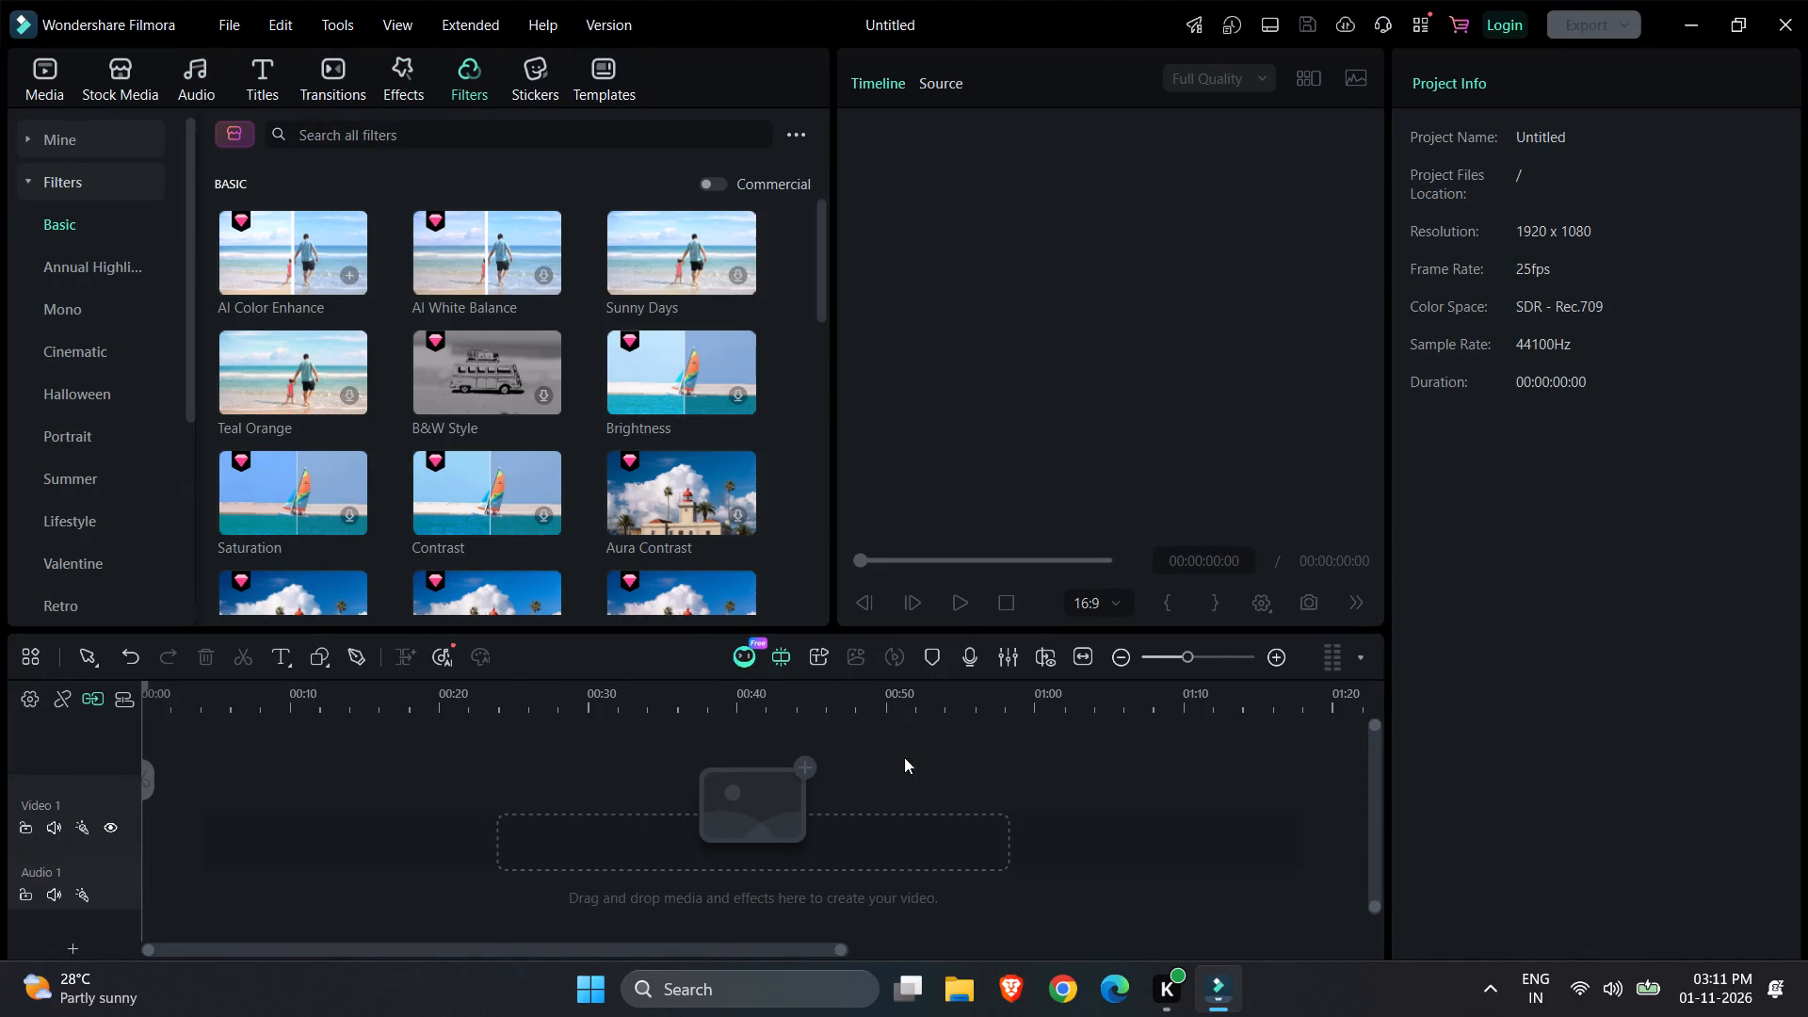
Start a Pen tool path at the video frame's top-left corner with closely spaced points along its top edge to the middle.
{"action": "left_click", "coordinate": [355, 653]}
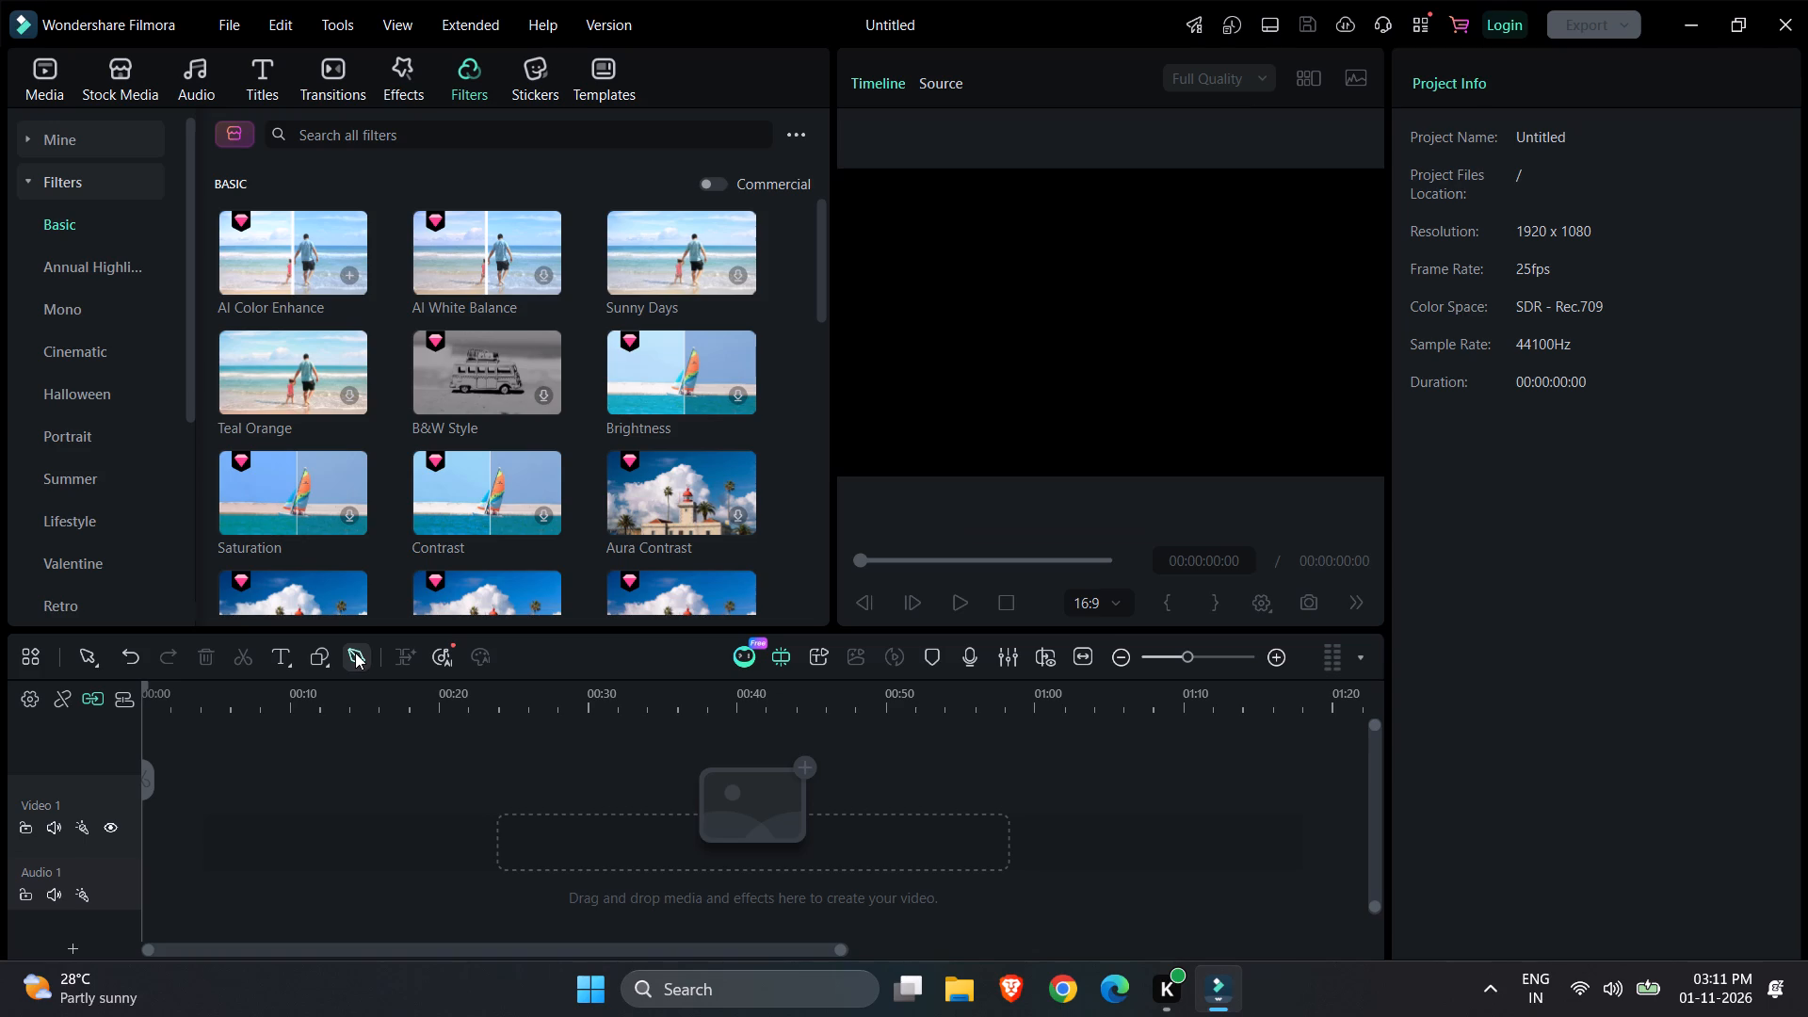
{"action": "left_click", "coordinate": [848, 184]}
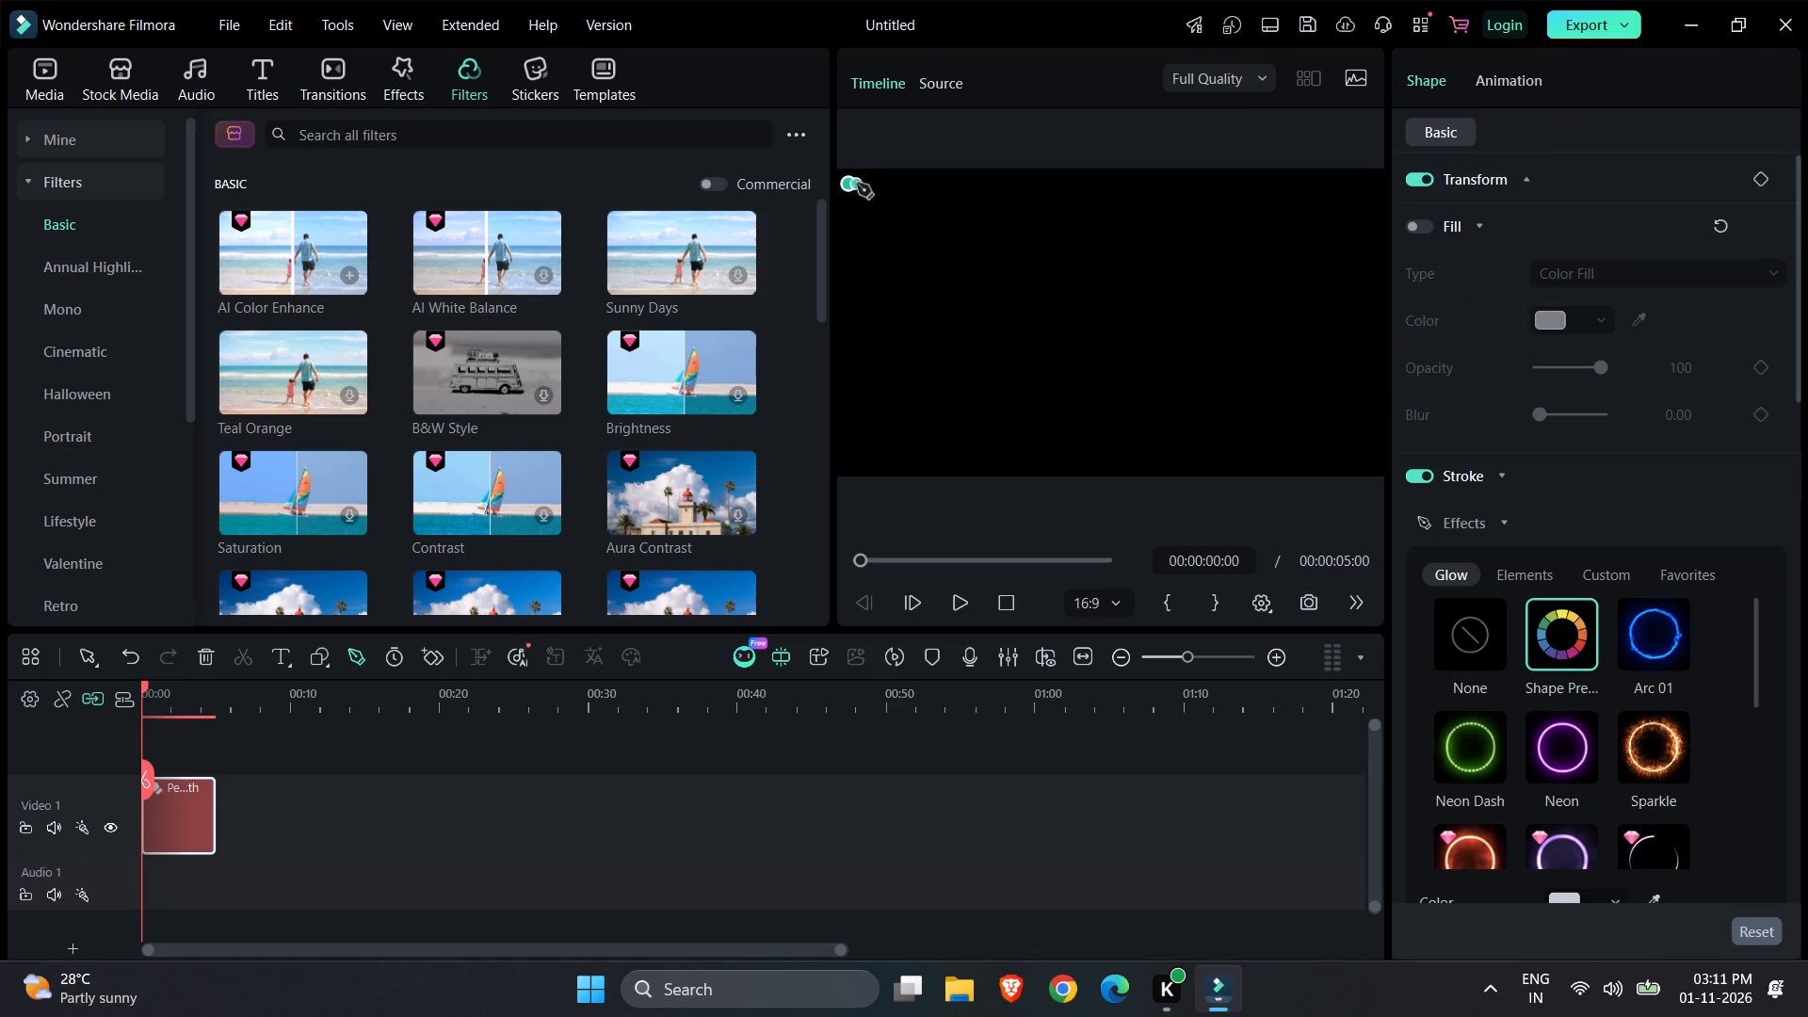
{"action": "left_click", "coordinate": [876, 186]}
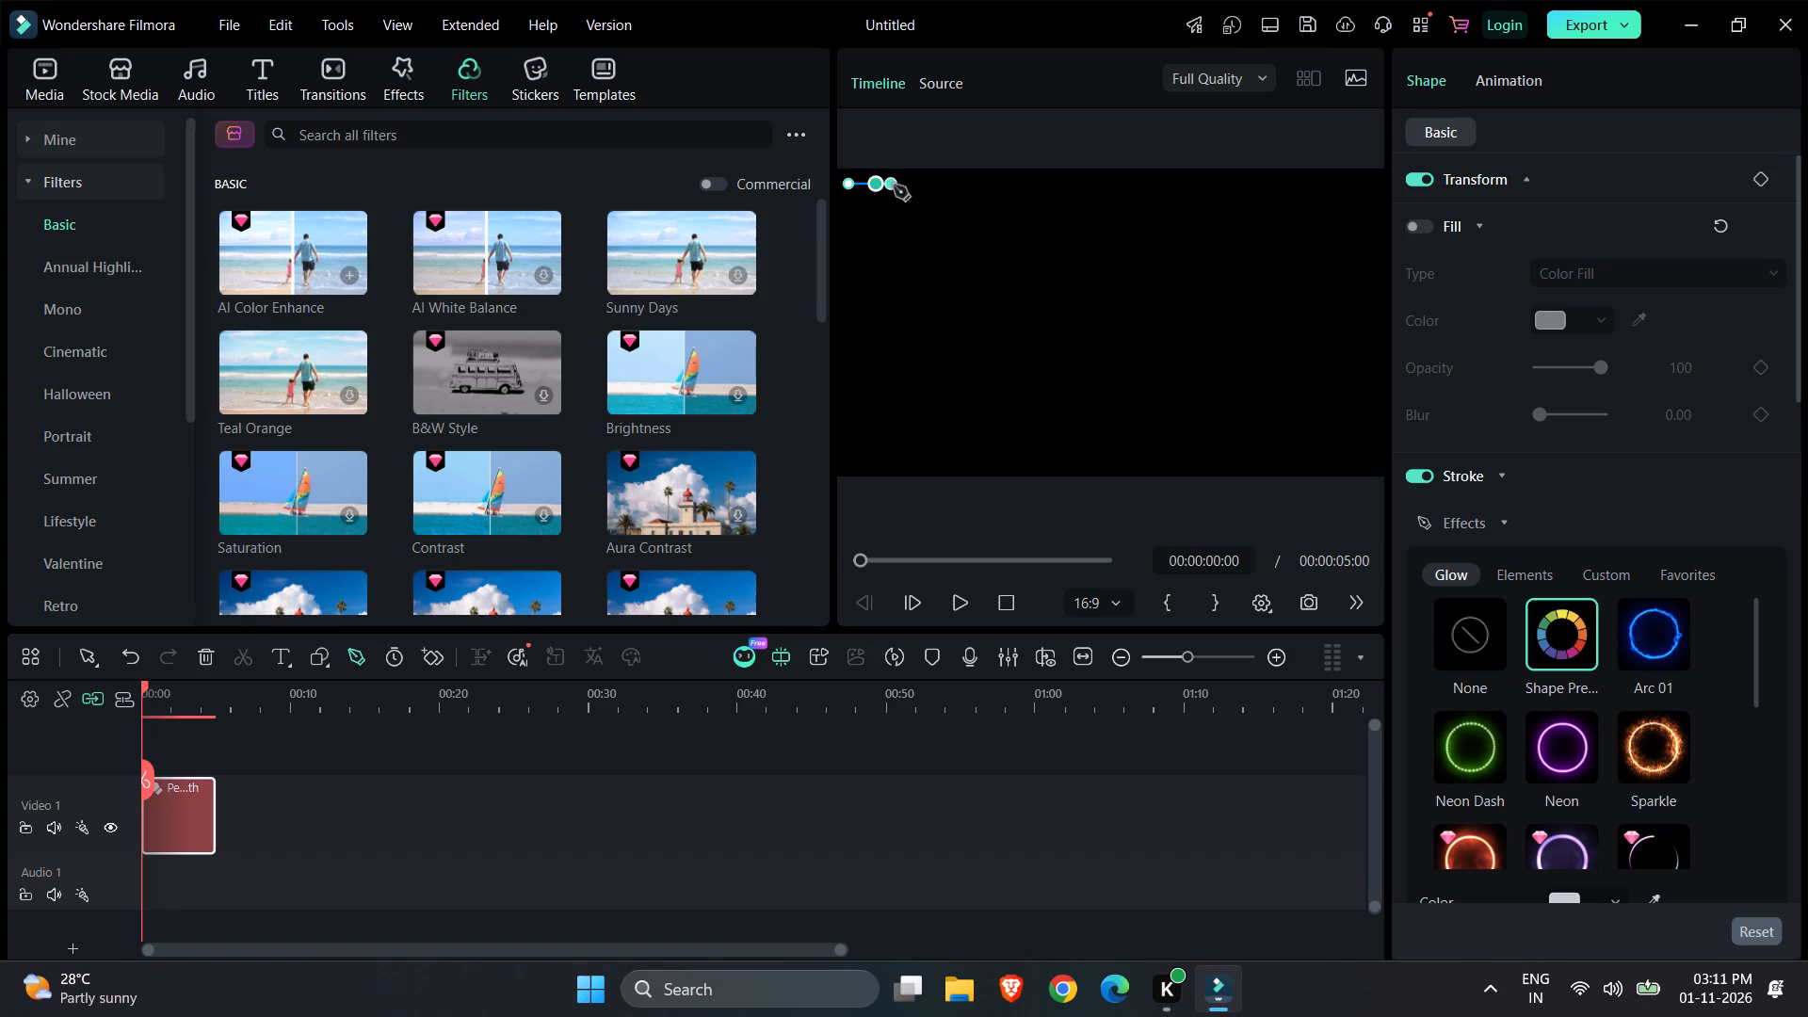
{"action": "left_click", "coordinate": [900, 186]}
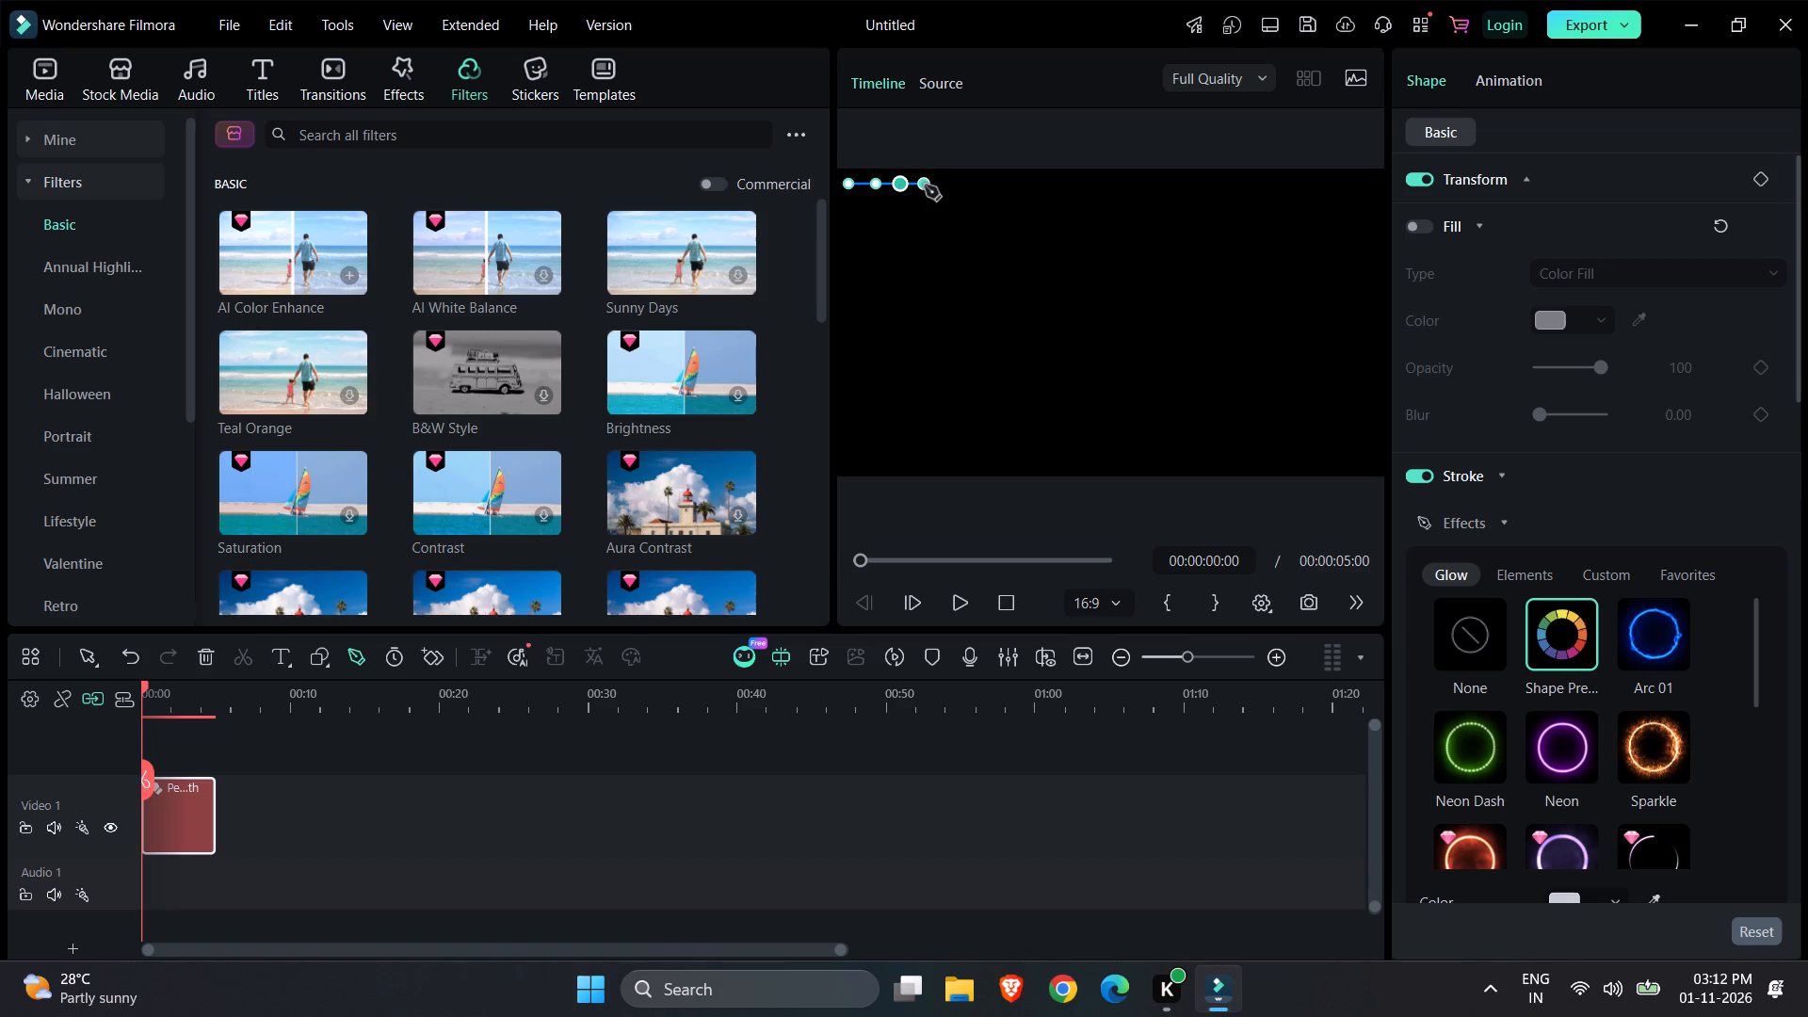
{"action": "left_click", "coordinate": [926, 186]}
{"action": "left_click", "coordinate": [950, 184]}
{"action": "left_click", "coordinate": [978, 186]}
{"action": "left_click", "coordinate": [1003, 184]}
{"action": "left_click", "coordinate": [1030, 185]}
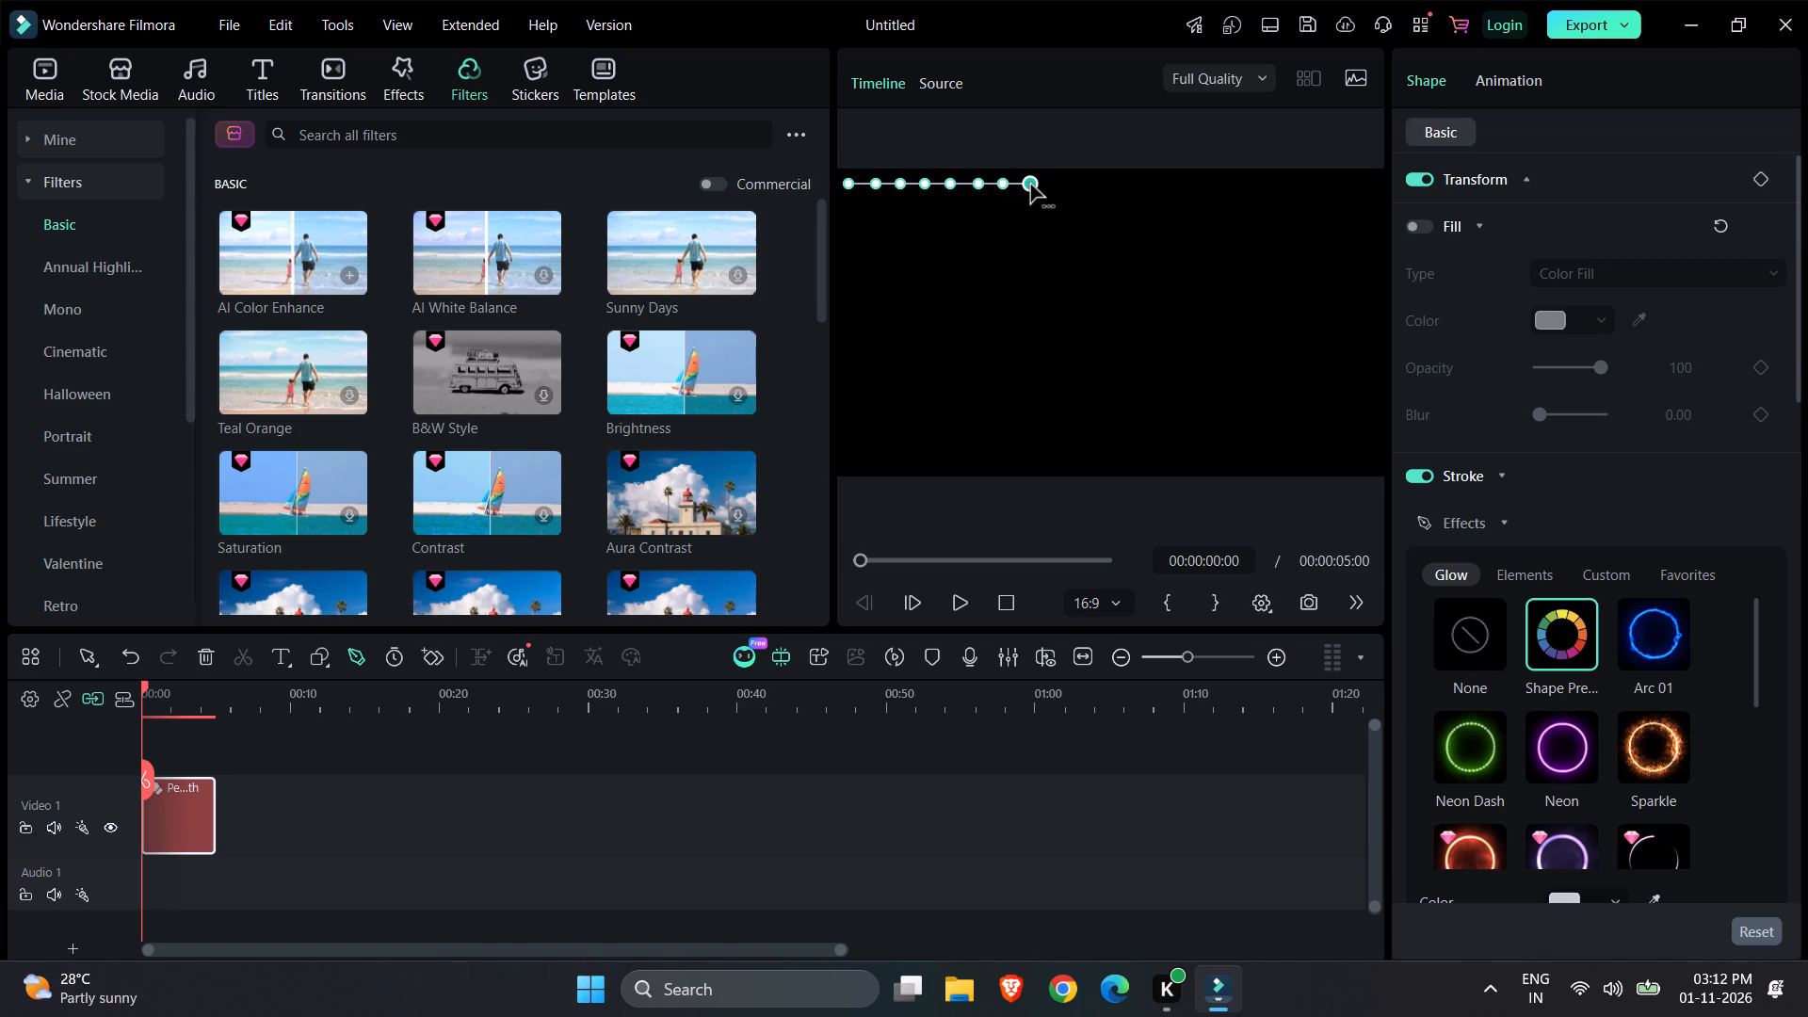
{"action": "left_click", "coordinate": [1053, 183]}
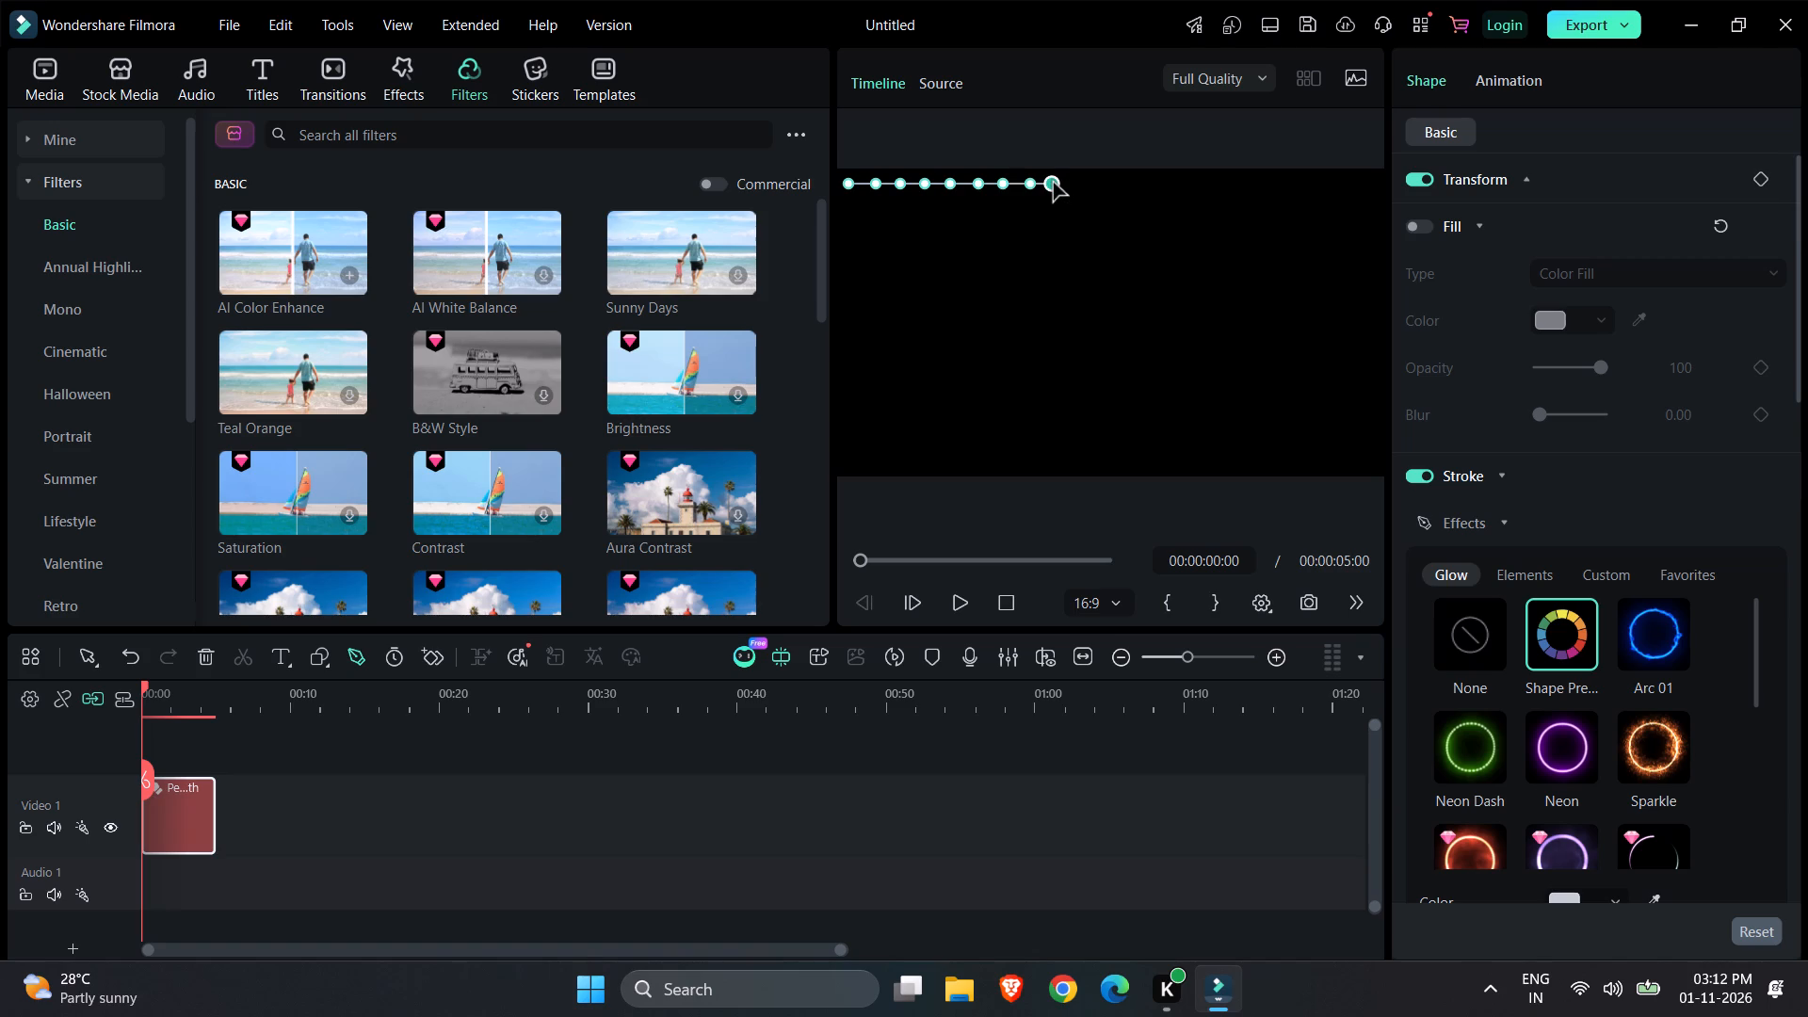
{"action": "left_click", "coordinate": [1074, 182]}
{"action": "left_click", "coordinate": [1107, 182]}
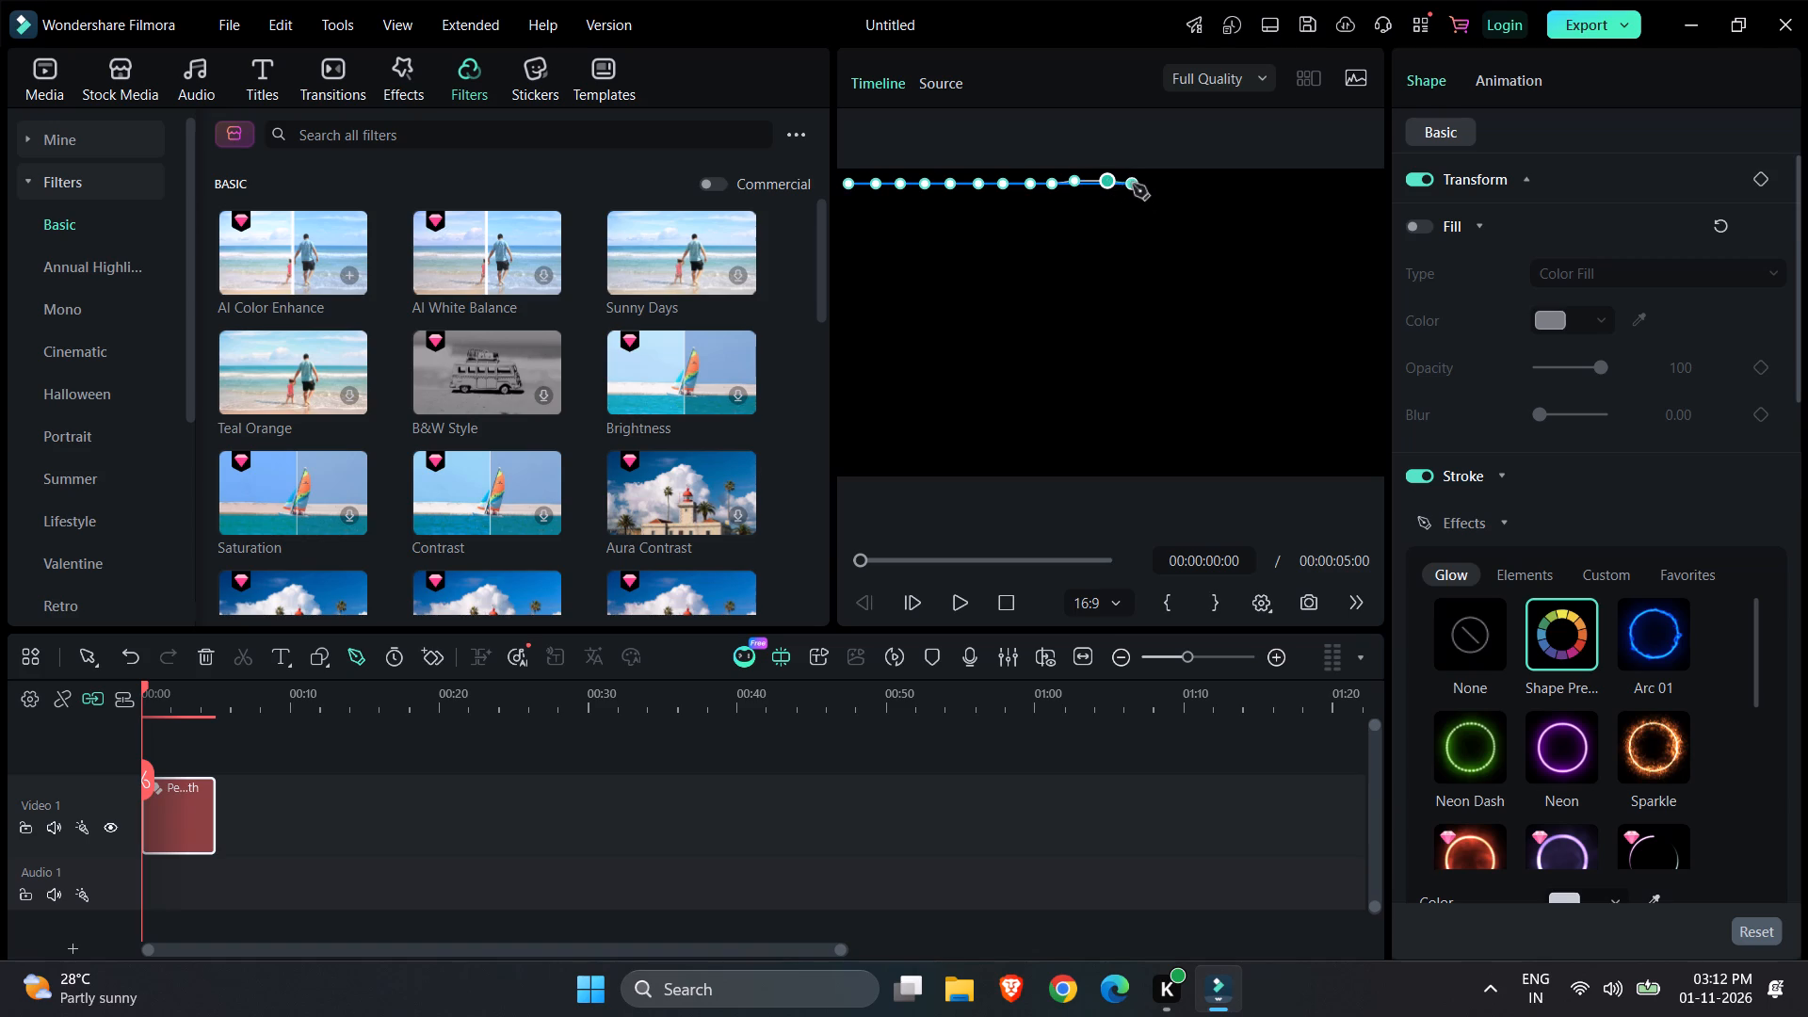
Continue the pen path with closely spaced points along the frame's top edge from the middle to the top-right corner.
{"action": "left_click", "coordinate": [1134, 185]}
{"action": "left_click", "coordinate": [1158, 185]}
{"action": "left_click", "coordinate": [1183, 185]}
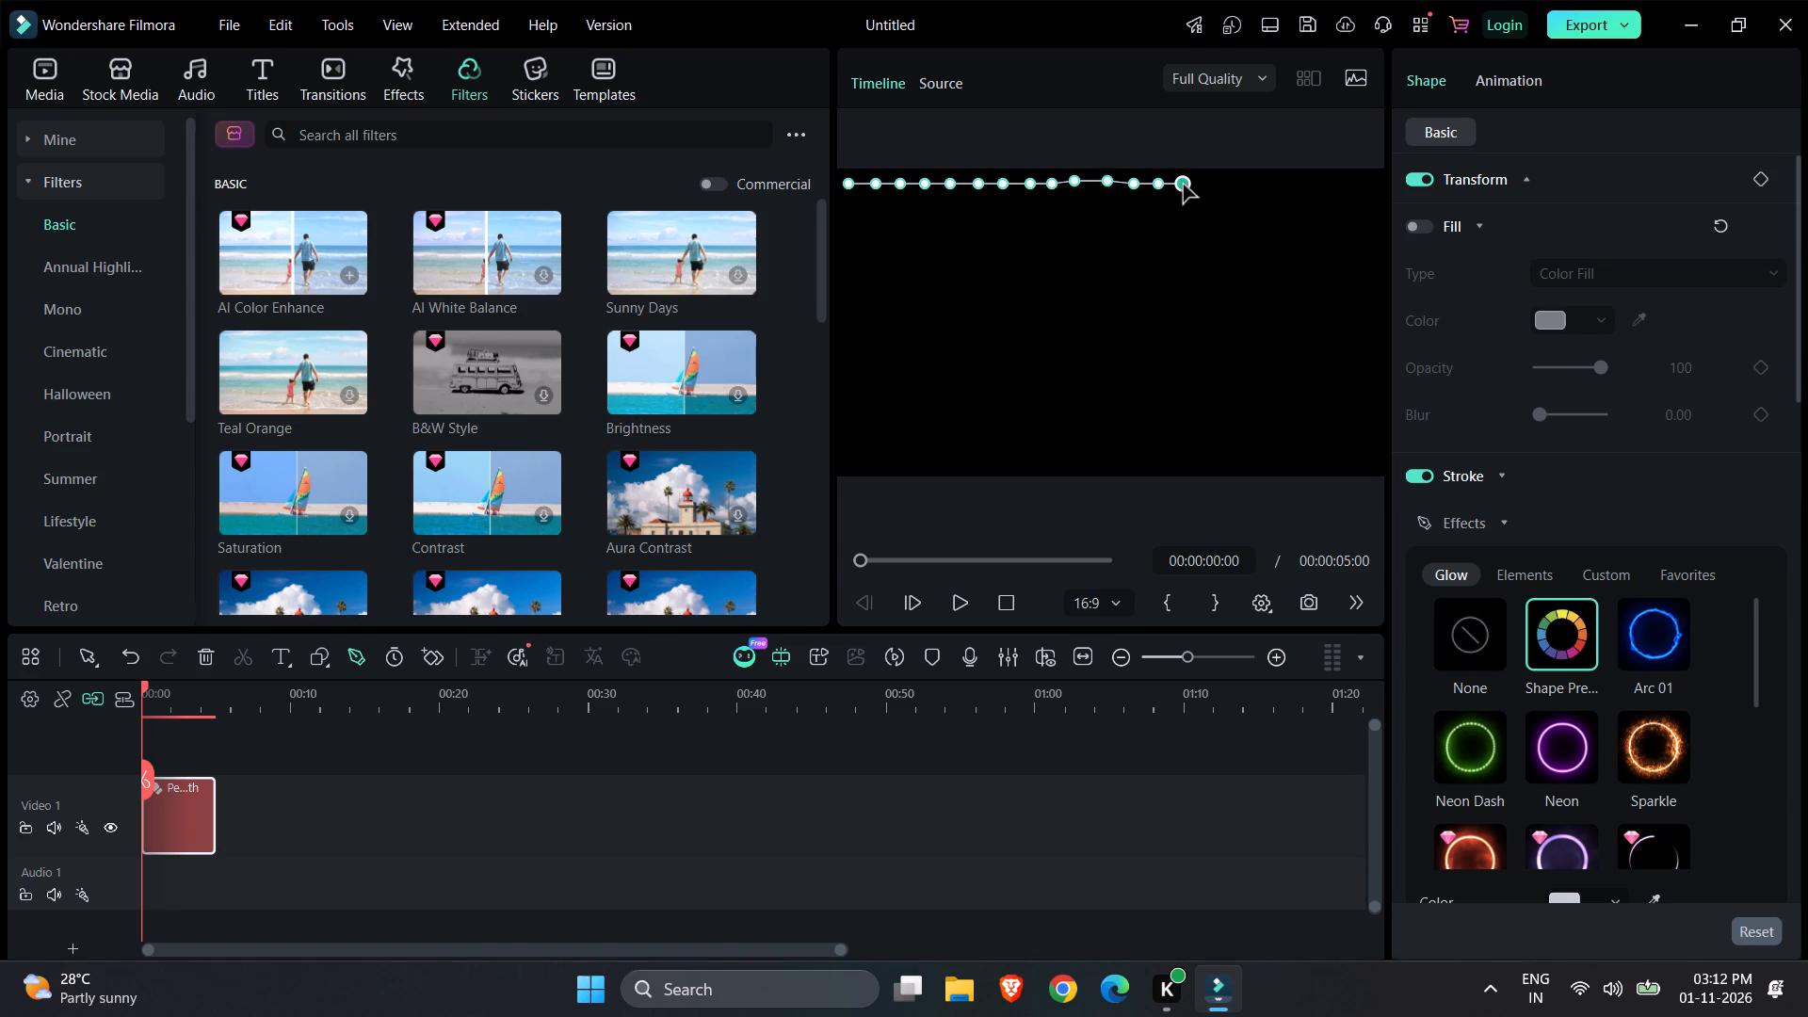
{"action": "left_click", "coordinate": [1210, 185]}
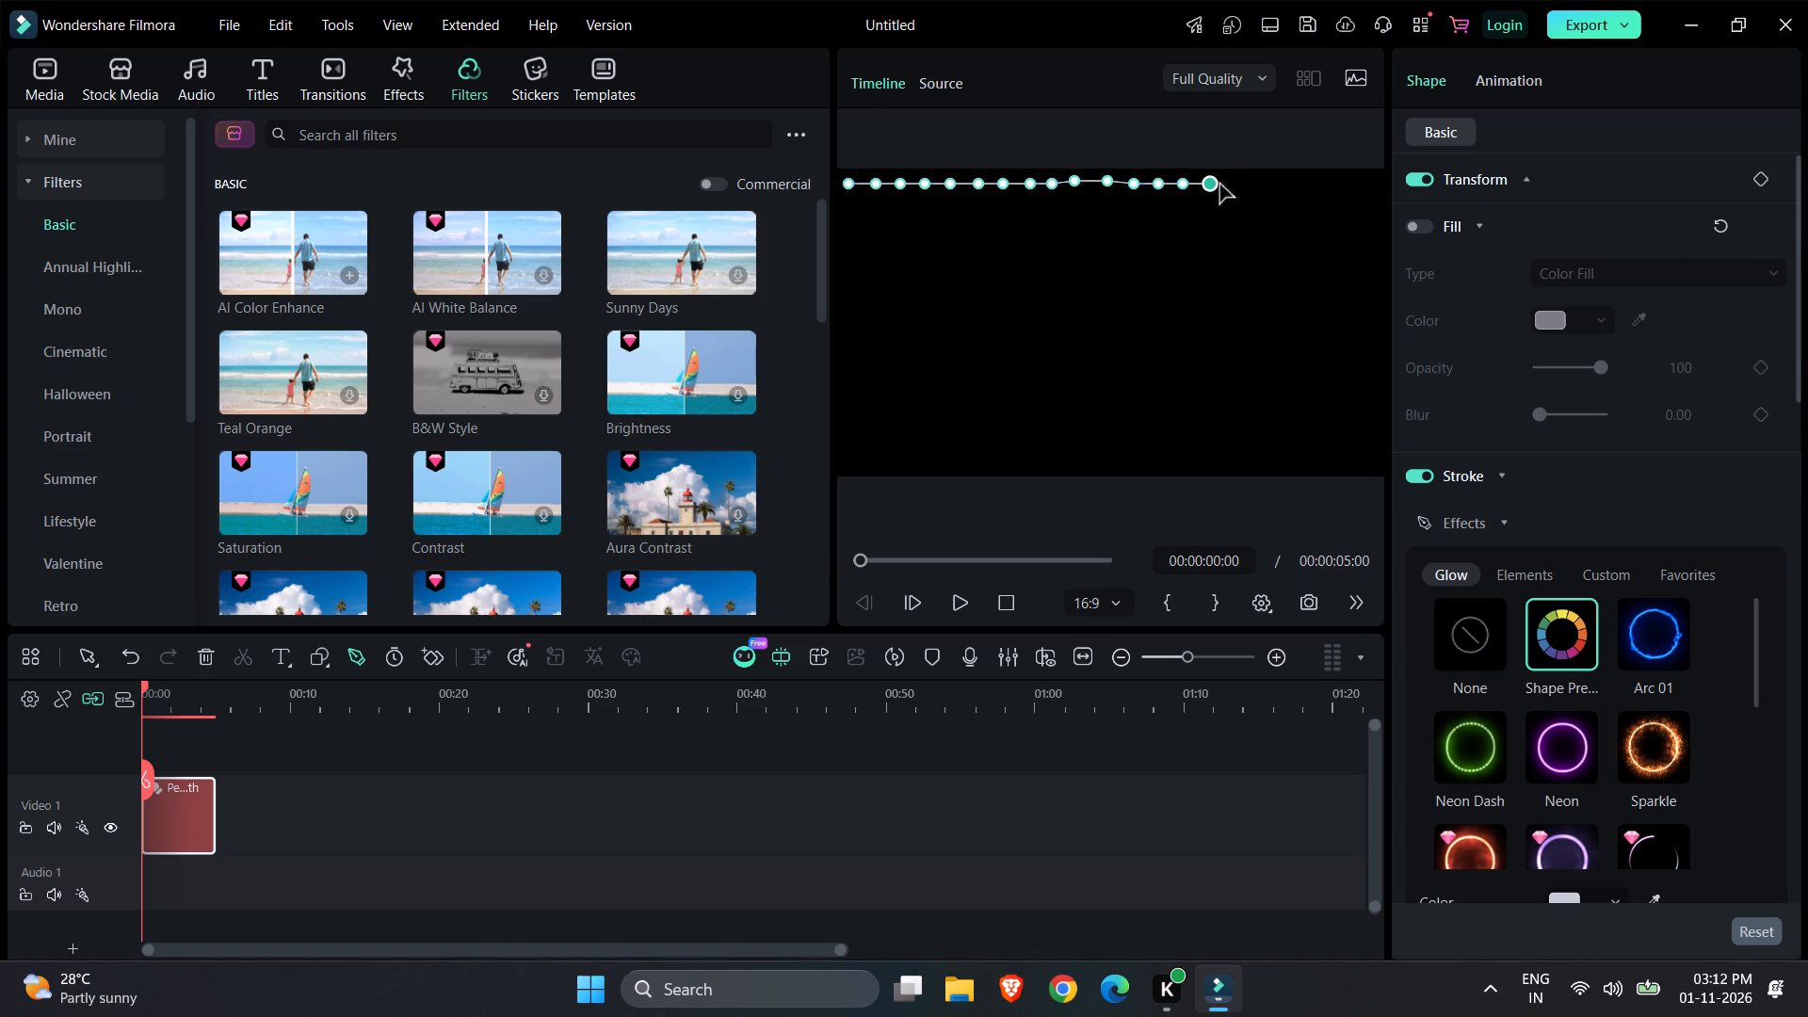
{"action": "left_click", "coordinate": [1241, 185]}
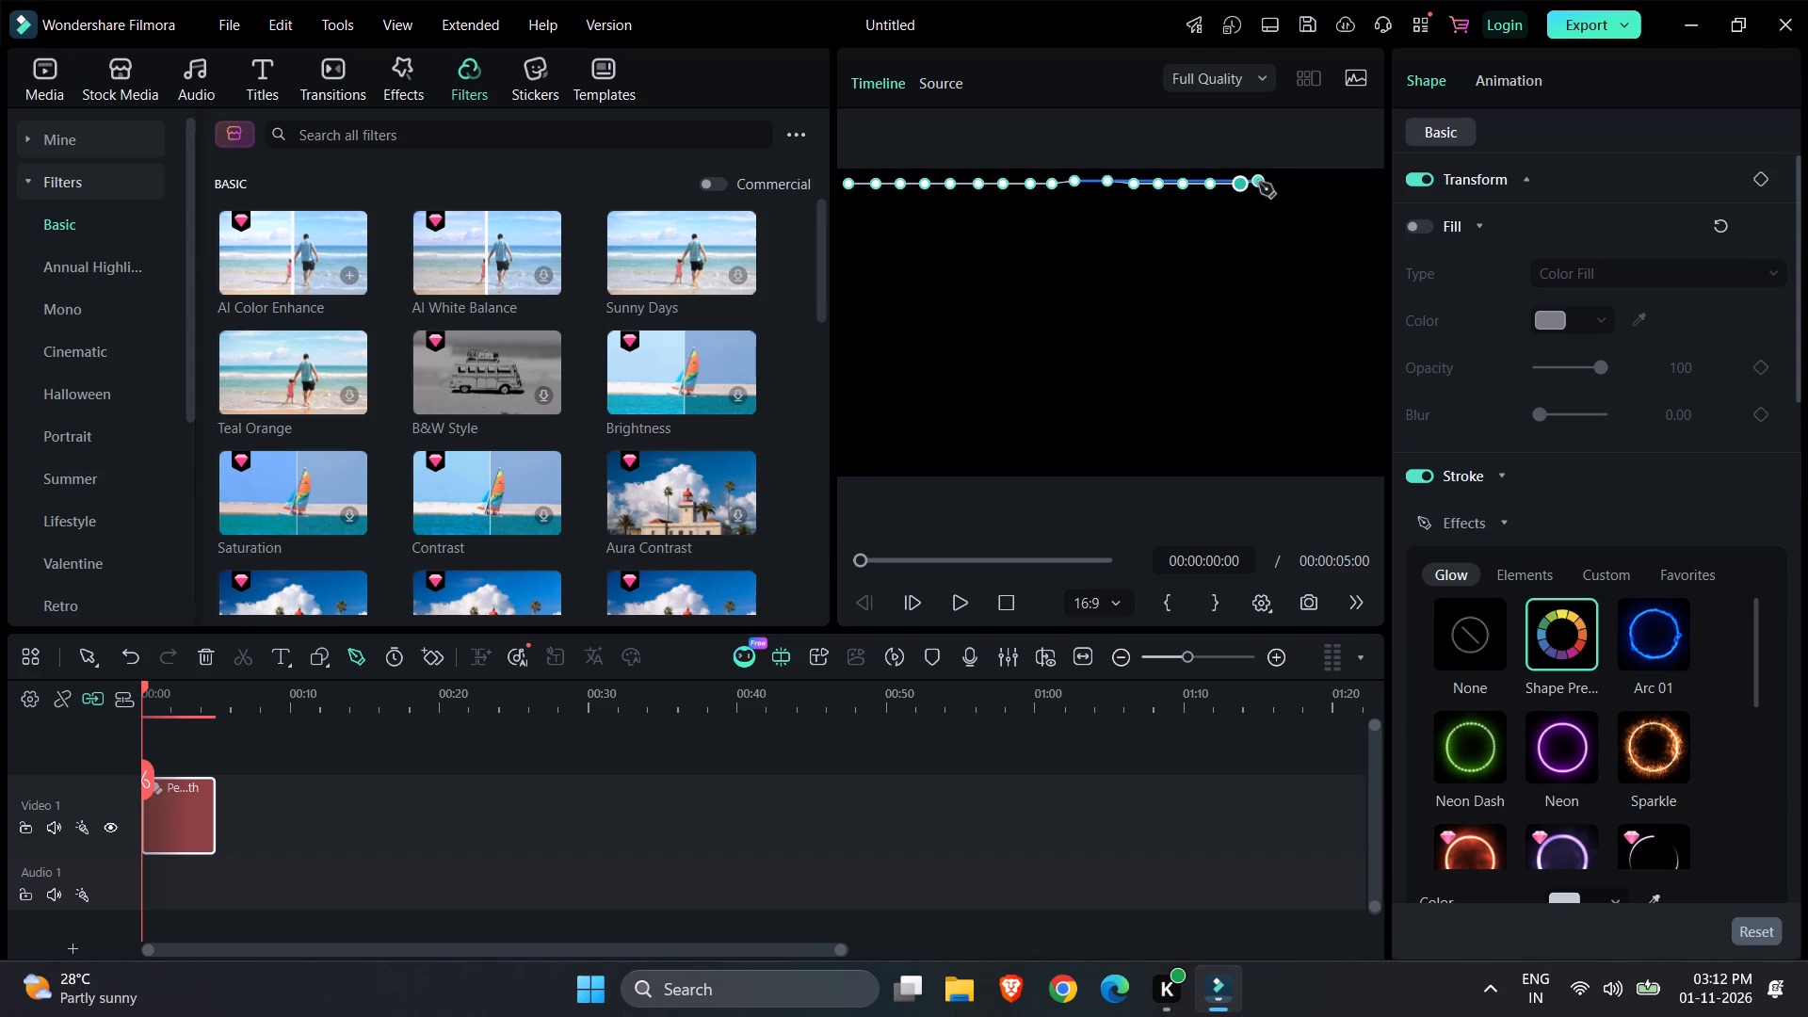
{"action": "left_click", "coordinate": [1270, 186]}
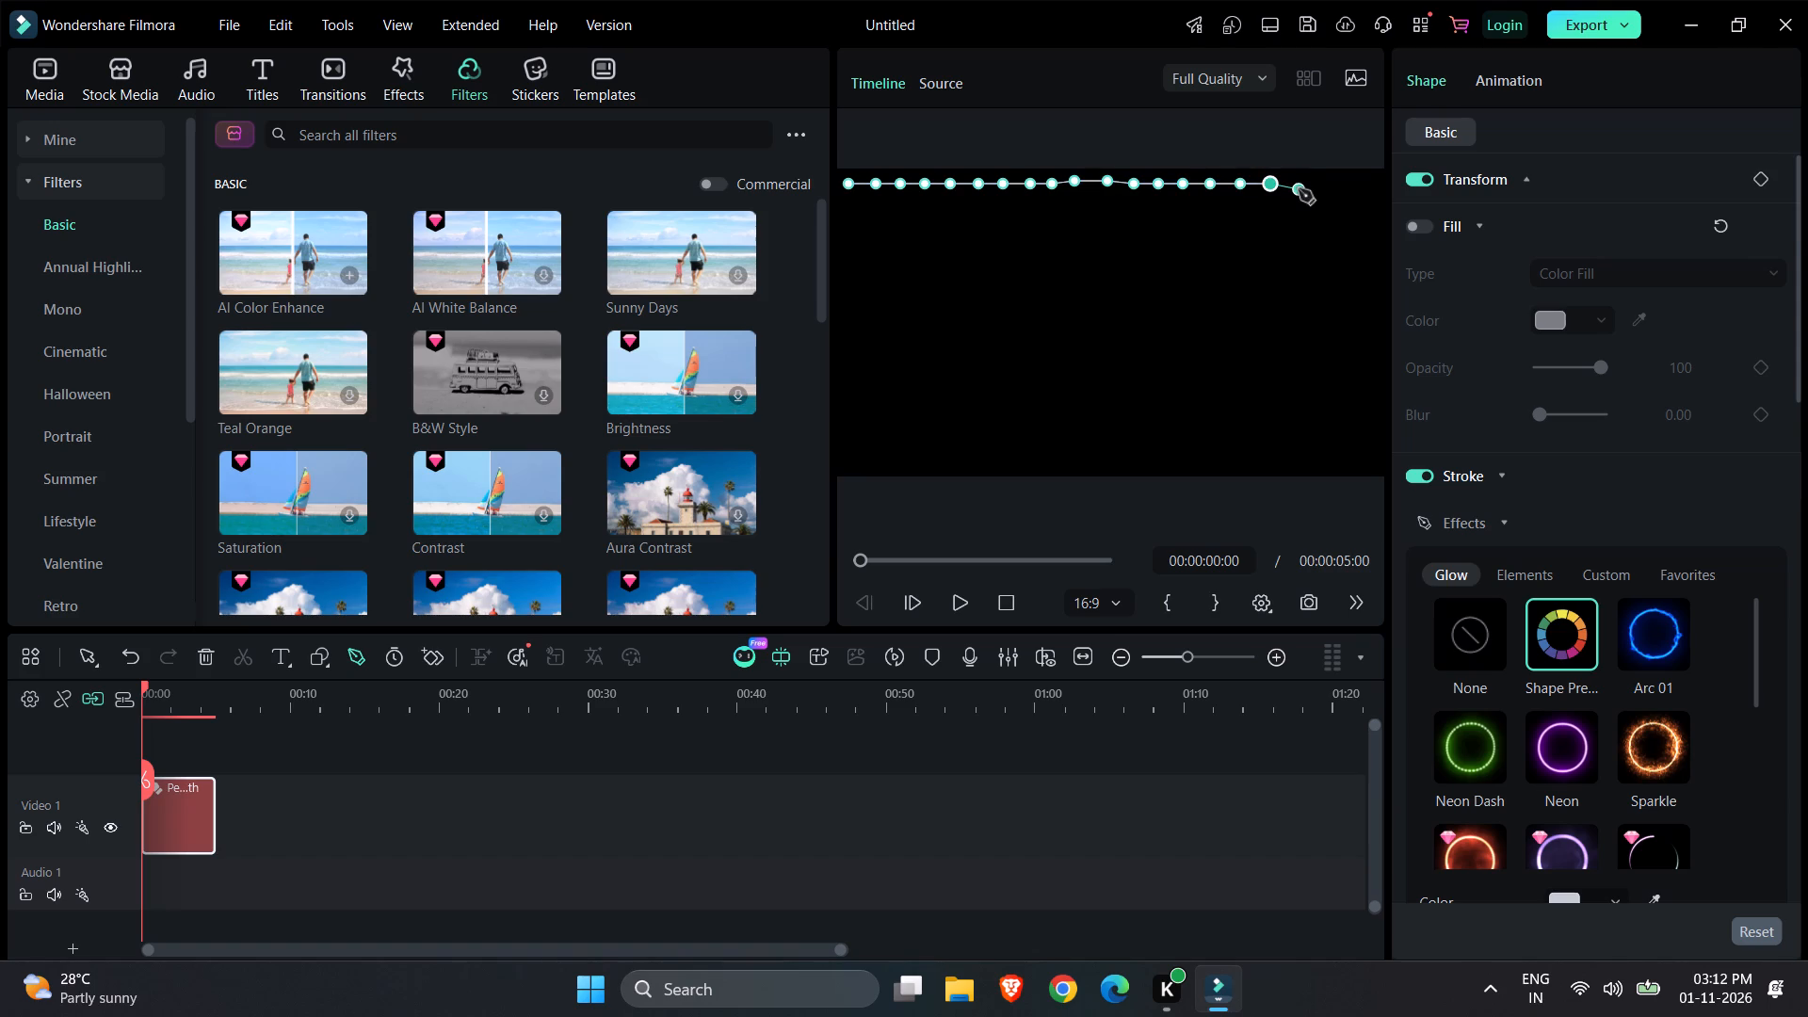
{"action": "left_click", "coordinate": [1299, 186]}
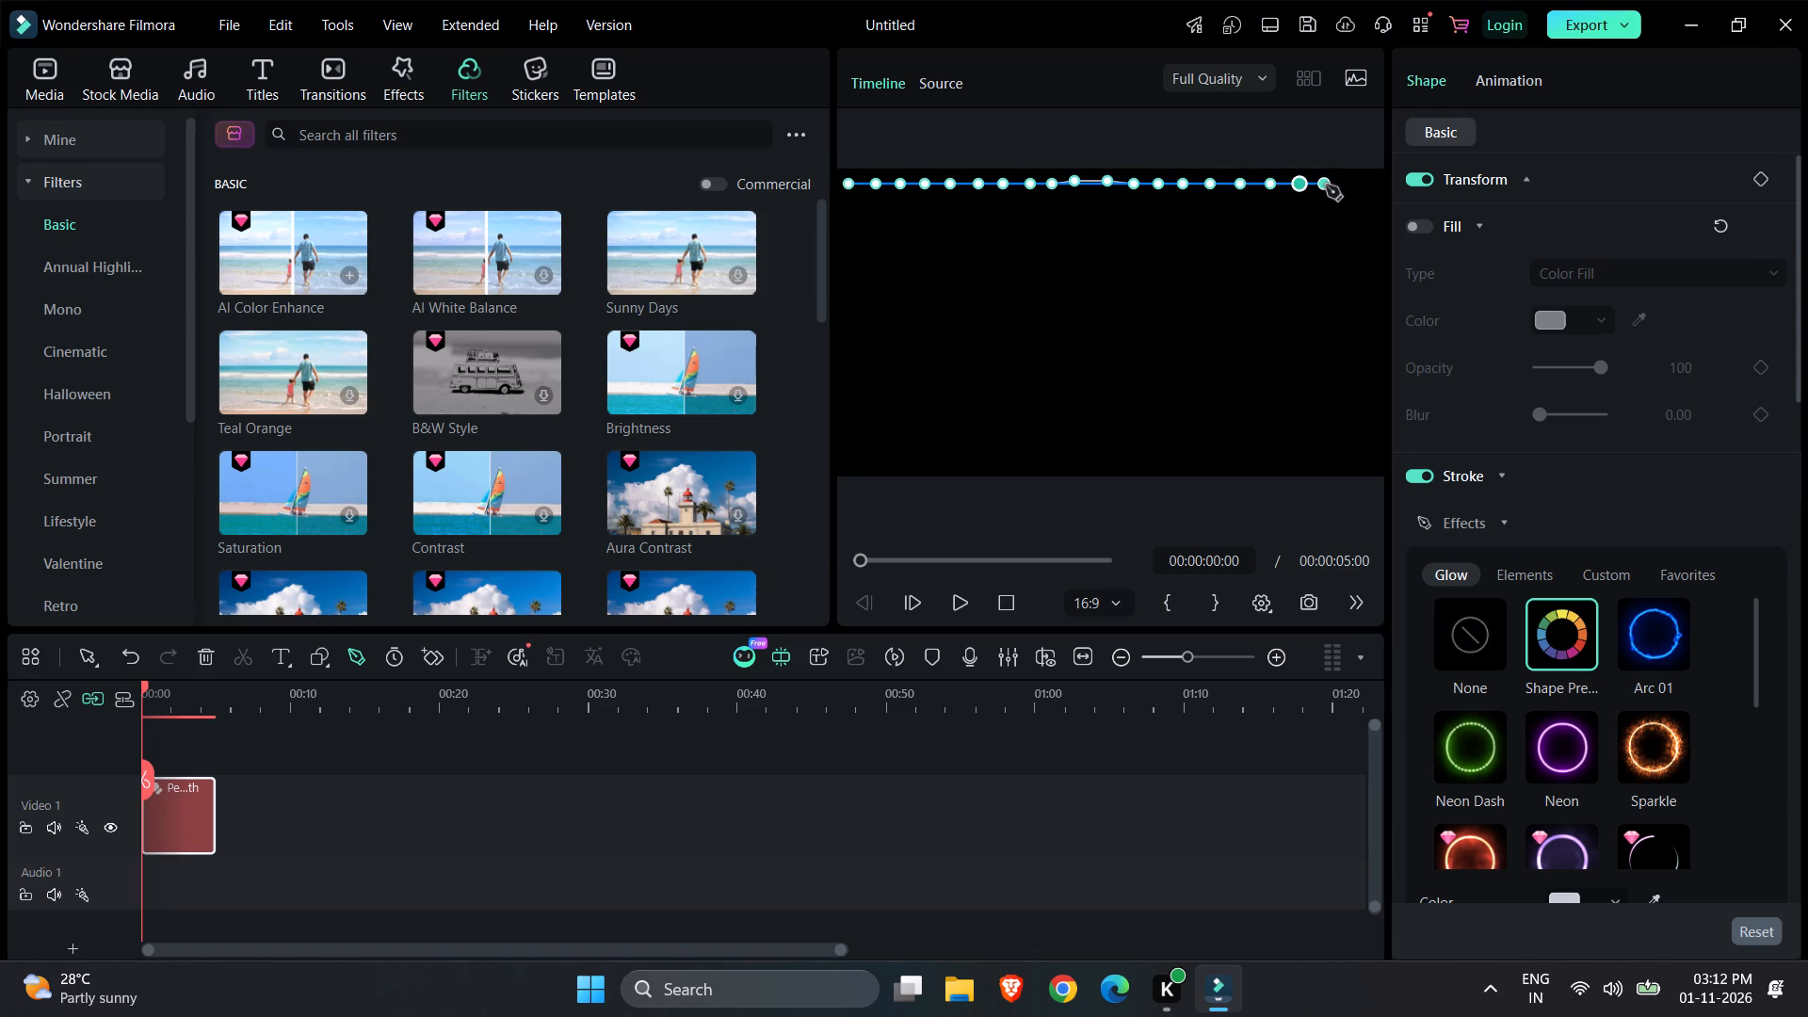
{"action": "left_click", "coordinate": [1326, 186]}
{"action": "left_click", "coordinate": [1325, 186]}
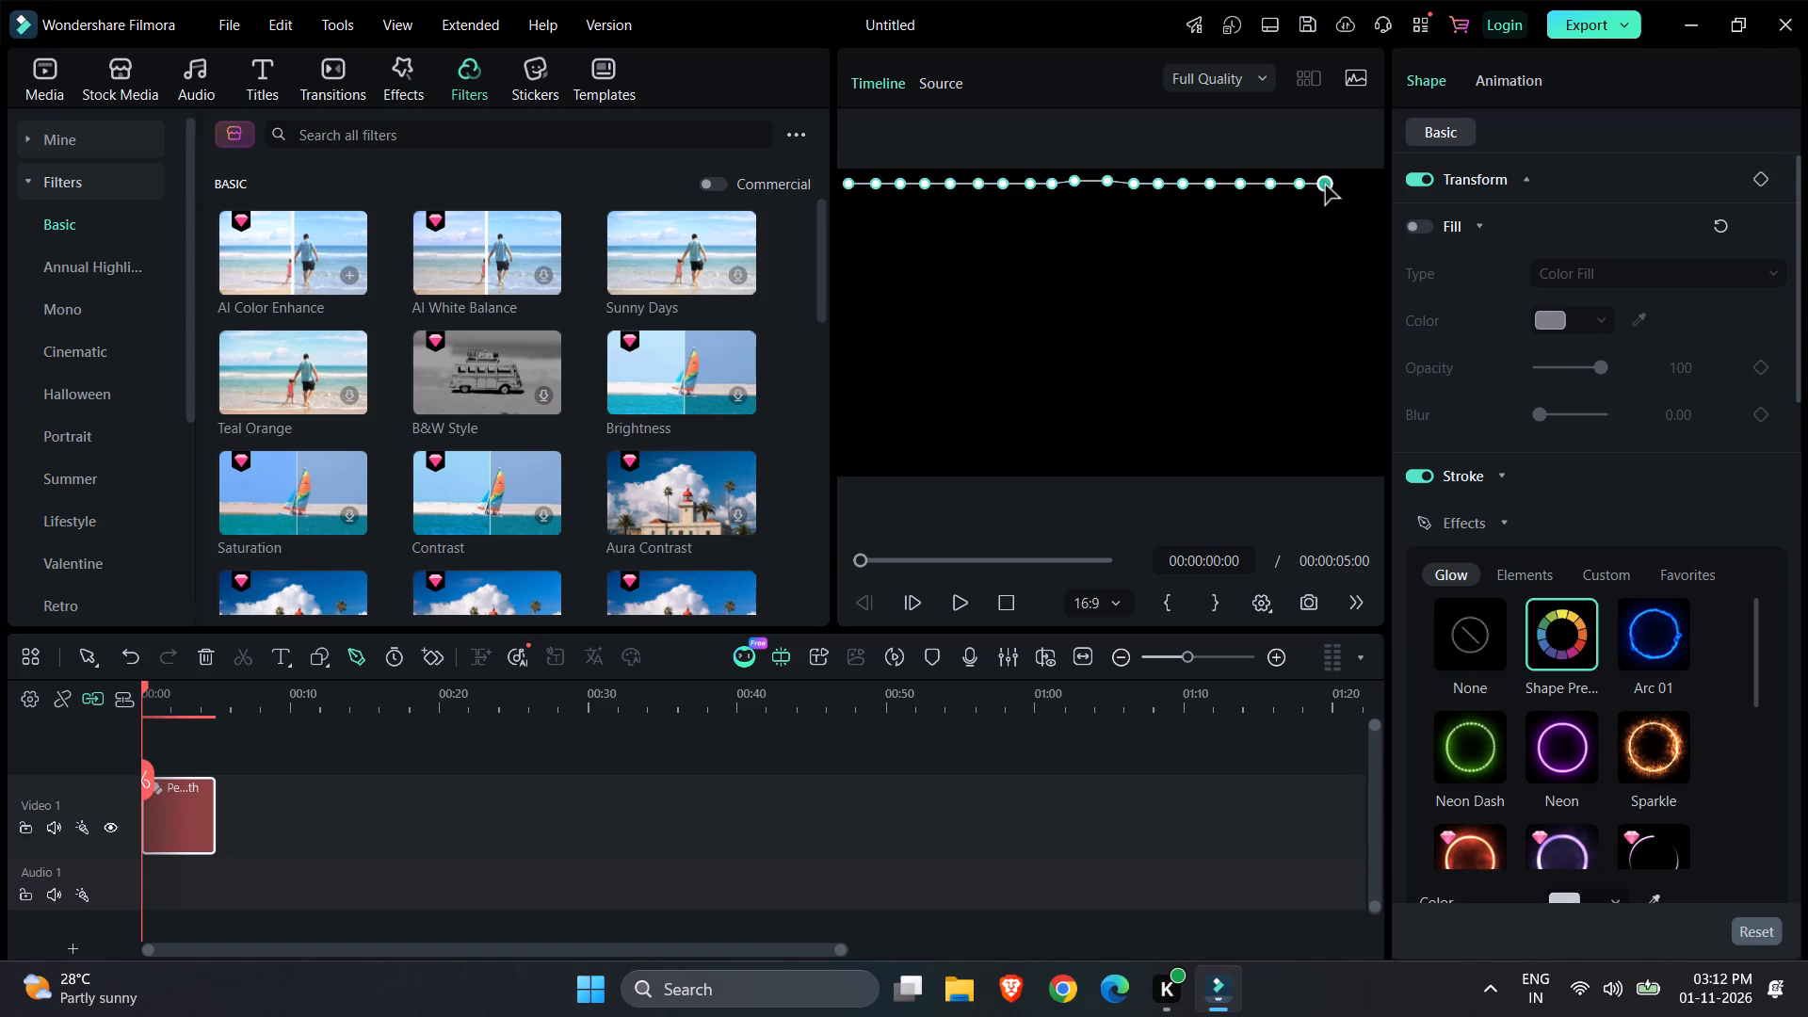
{"action": "left_click", "coordinate": [1364, 186]}
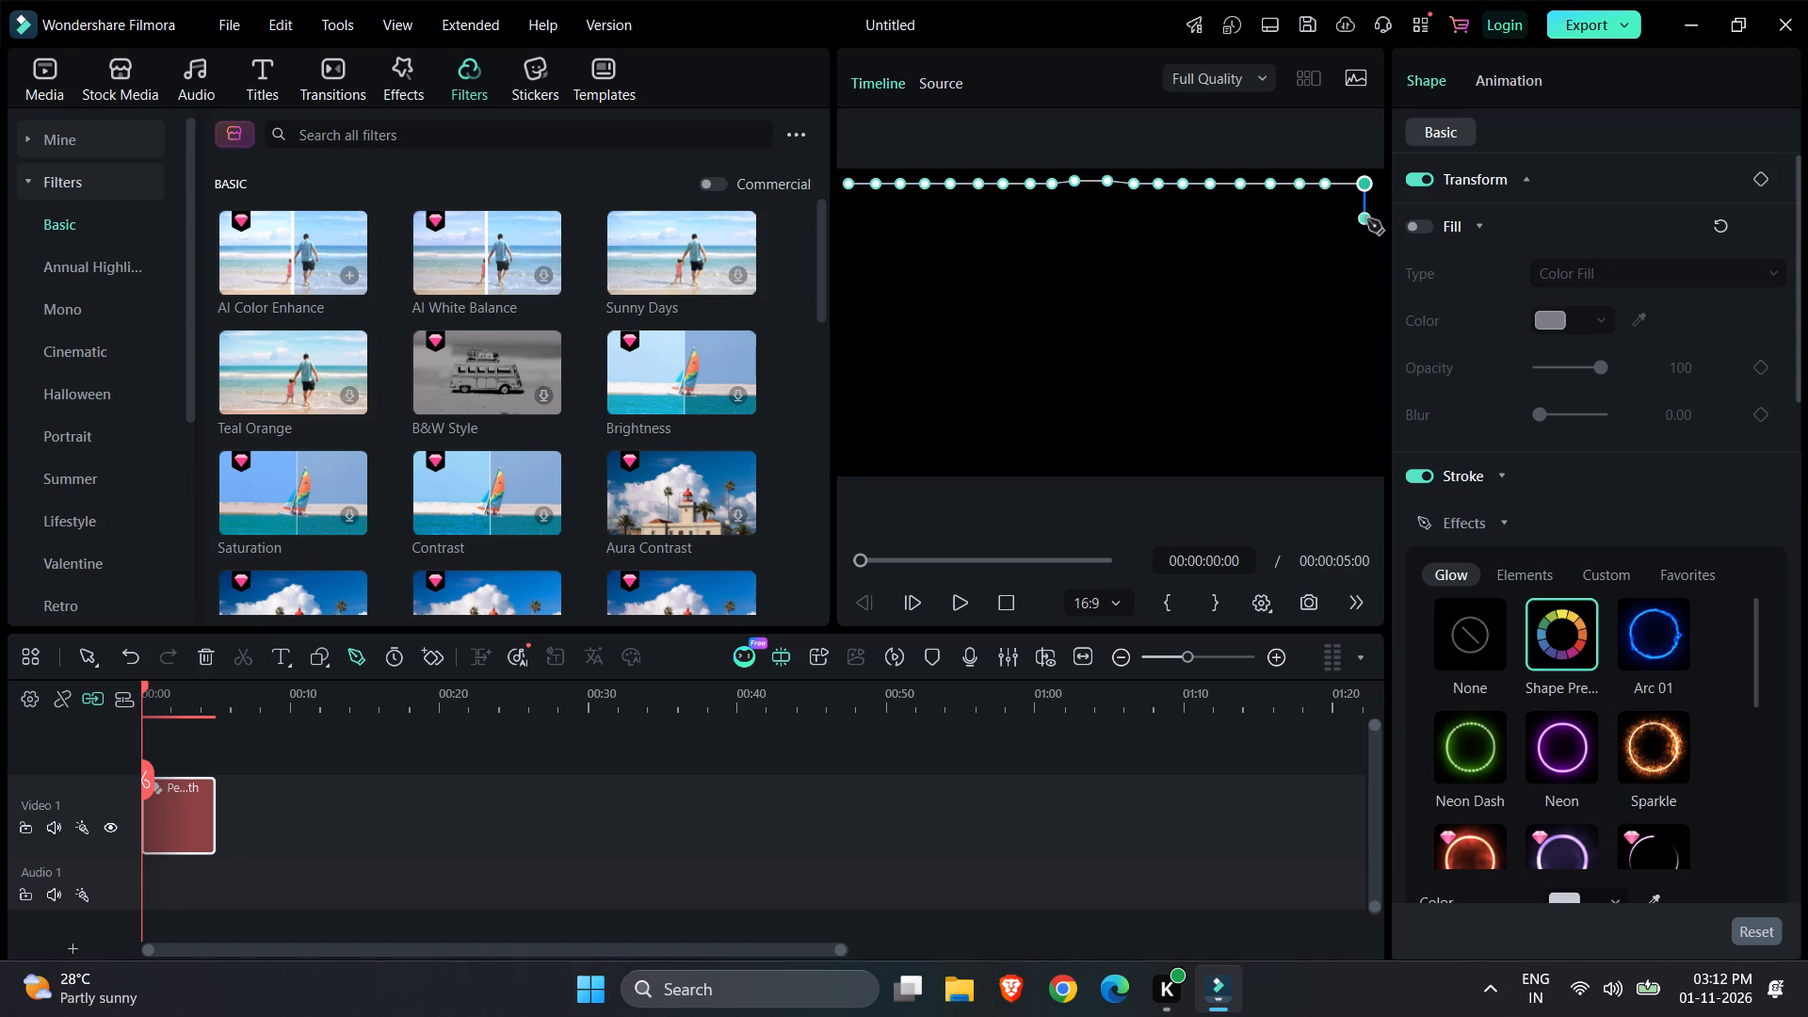
Continue the pen path down the frame's right edge with nine spaced points, ending at the bottom-right corner.
{"action": "left_click", "coordinate": [1367, 219]}
{"action": "left_click", "coordinate": [1367, 245]}
{"action": "left_click", "coordinate": [1367, 278]}
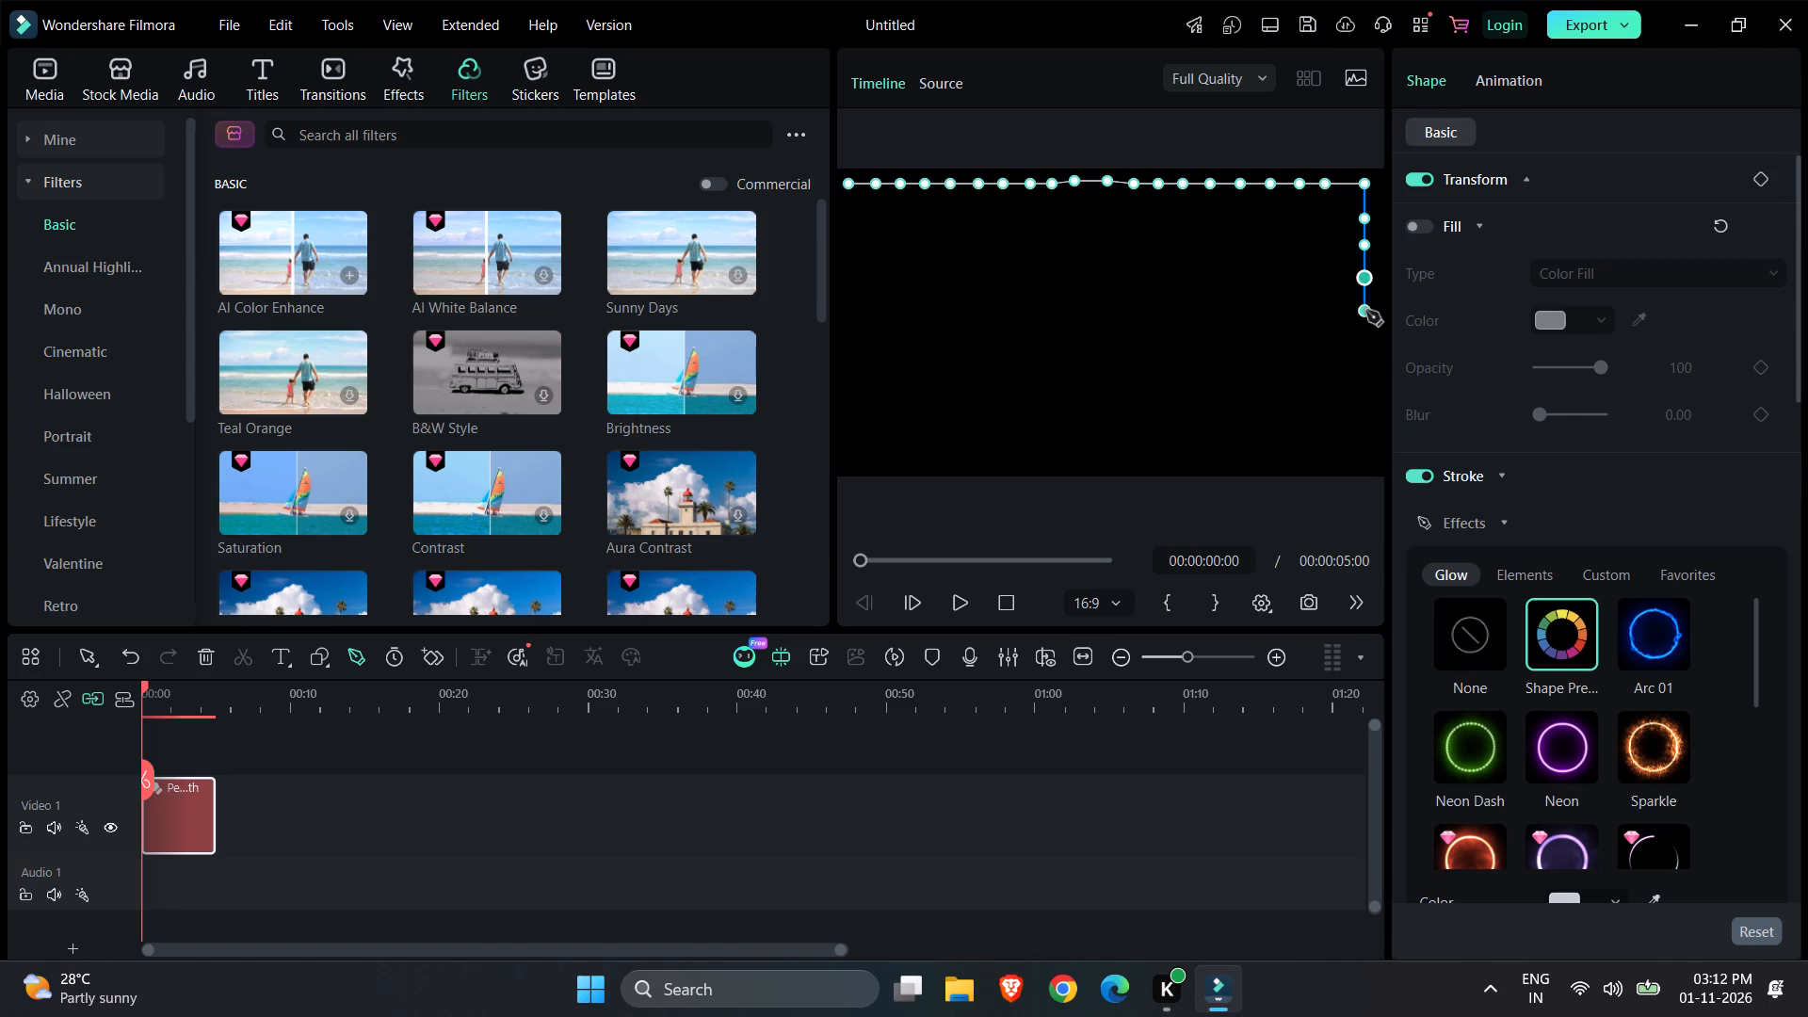
{"action": "left_click", "coordinate": [1366, 312]}
{"action": "left_click", "coordinate": [1366, 349]}
{"action": "left_click", "coordinate": [1366, 377]}
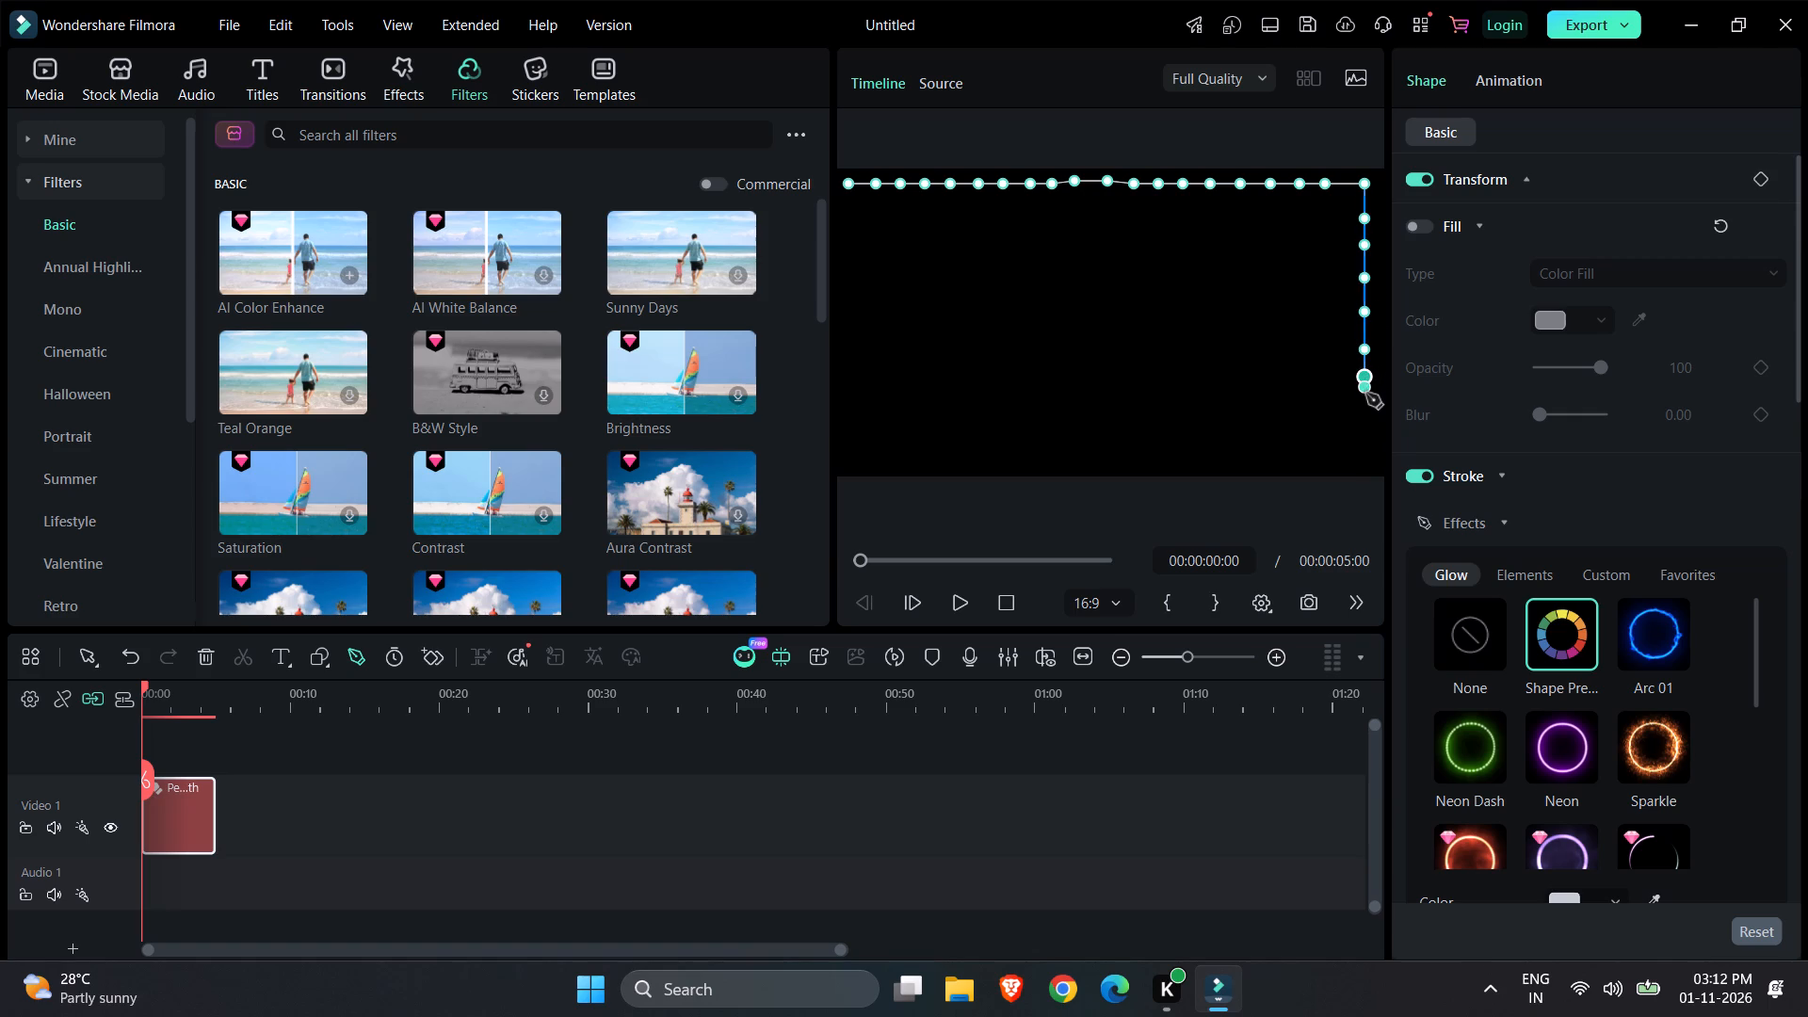
{"action": "left_click", "coordinate": [1366, 407]}
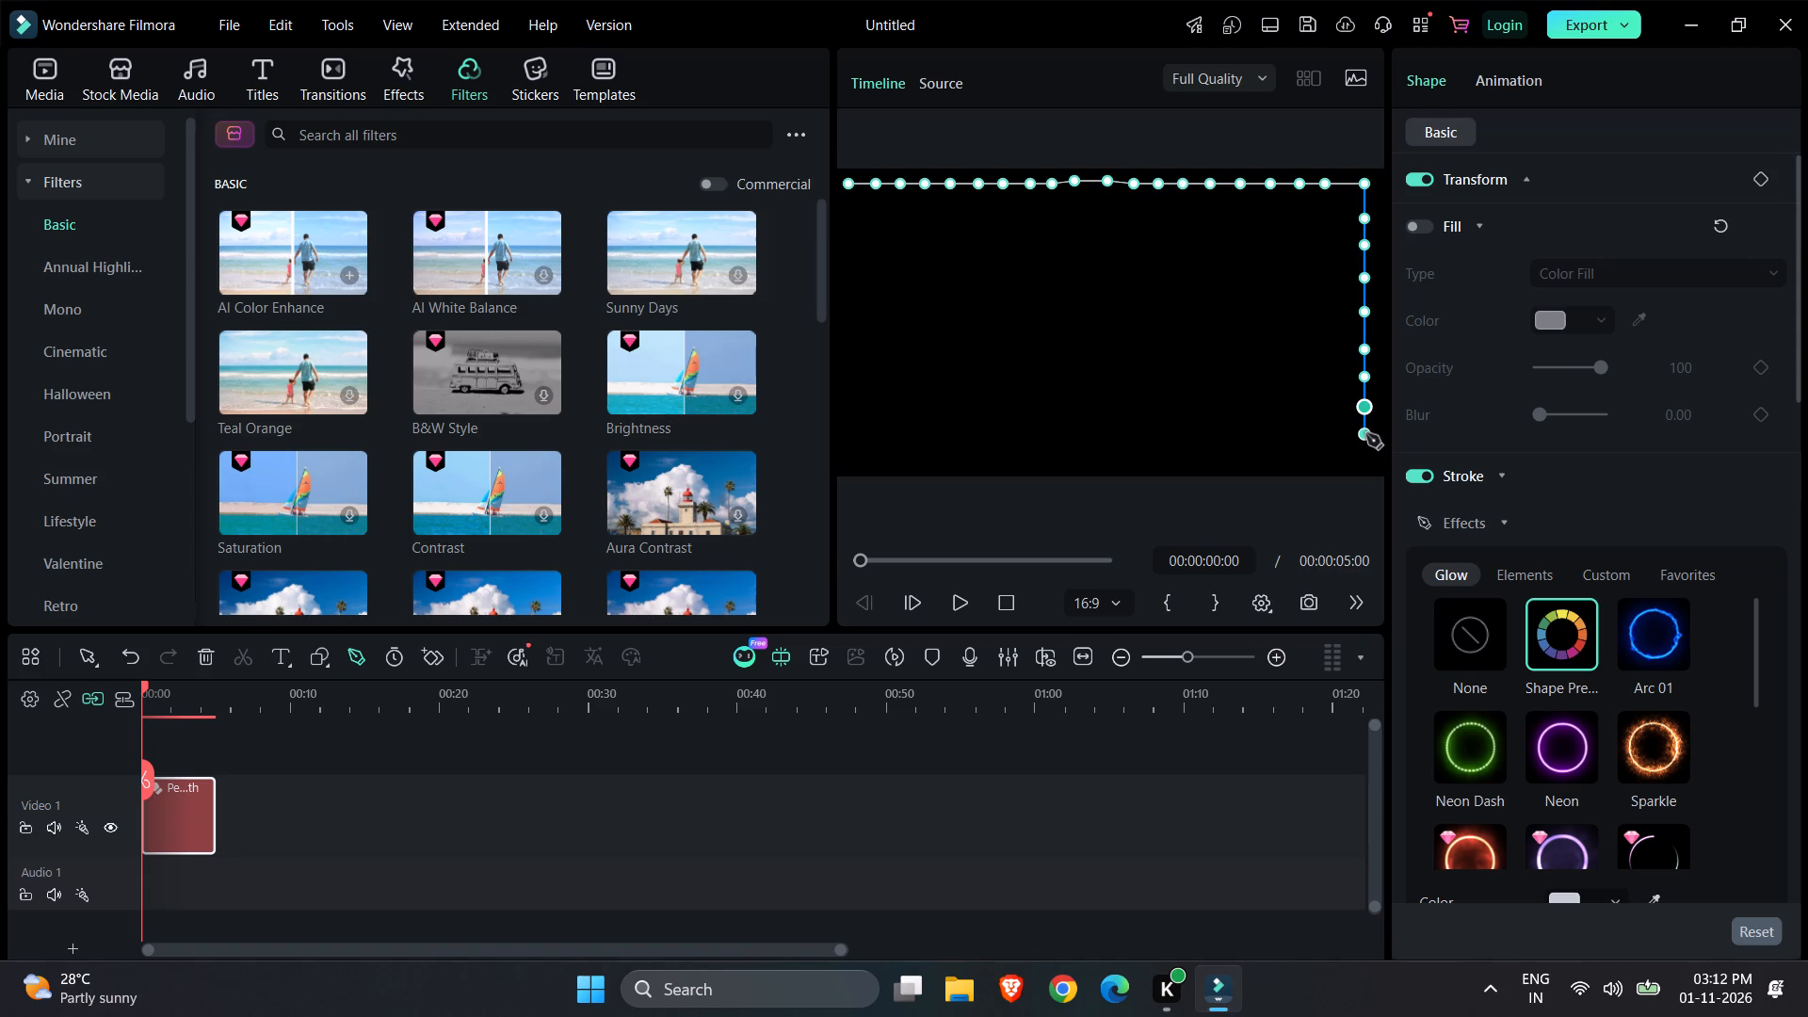
{"action": "left_click", "coordinate": [1366, 434]}
{"action": "left_click", "coordinate": [1366, 464]}
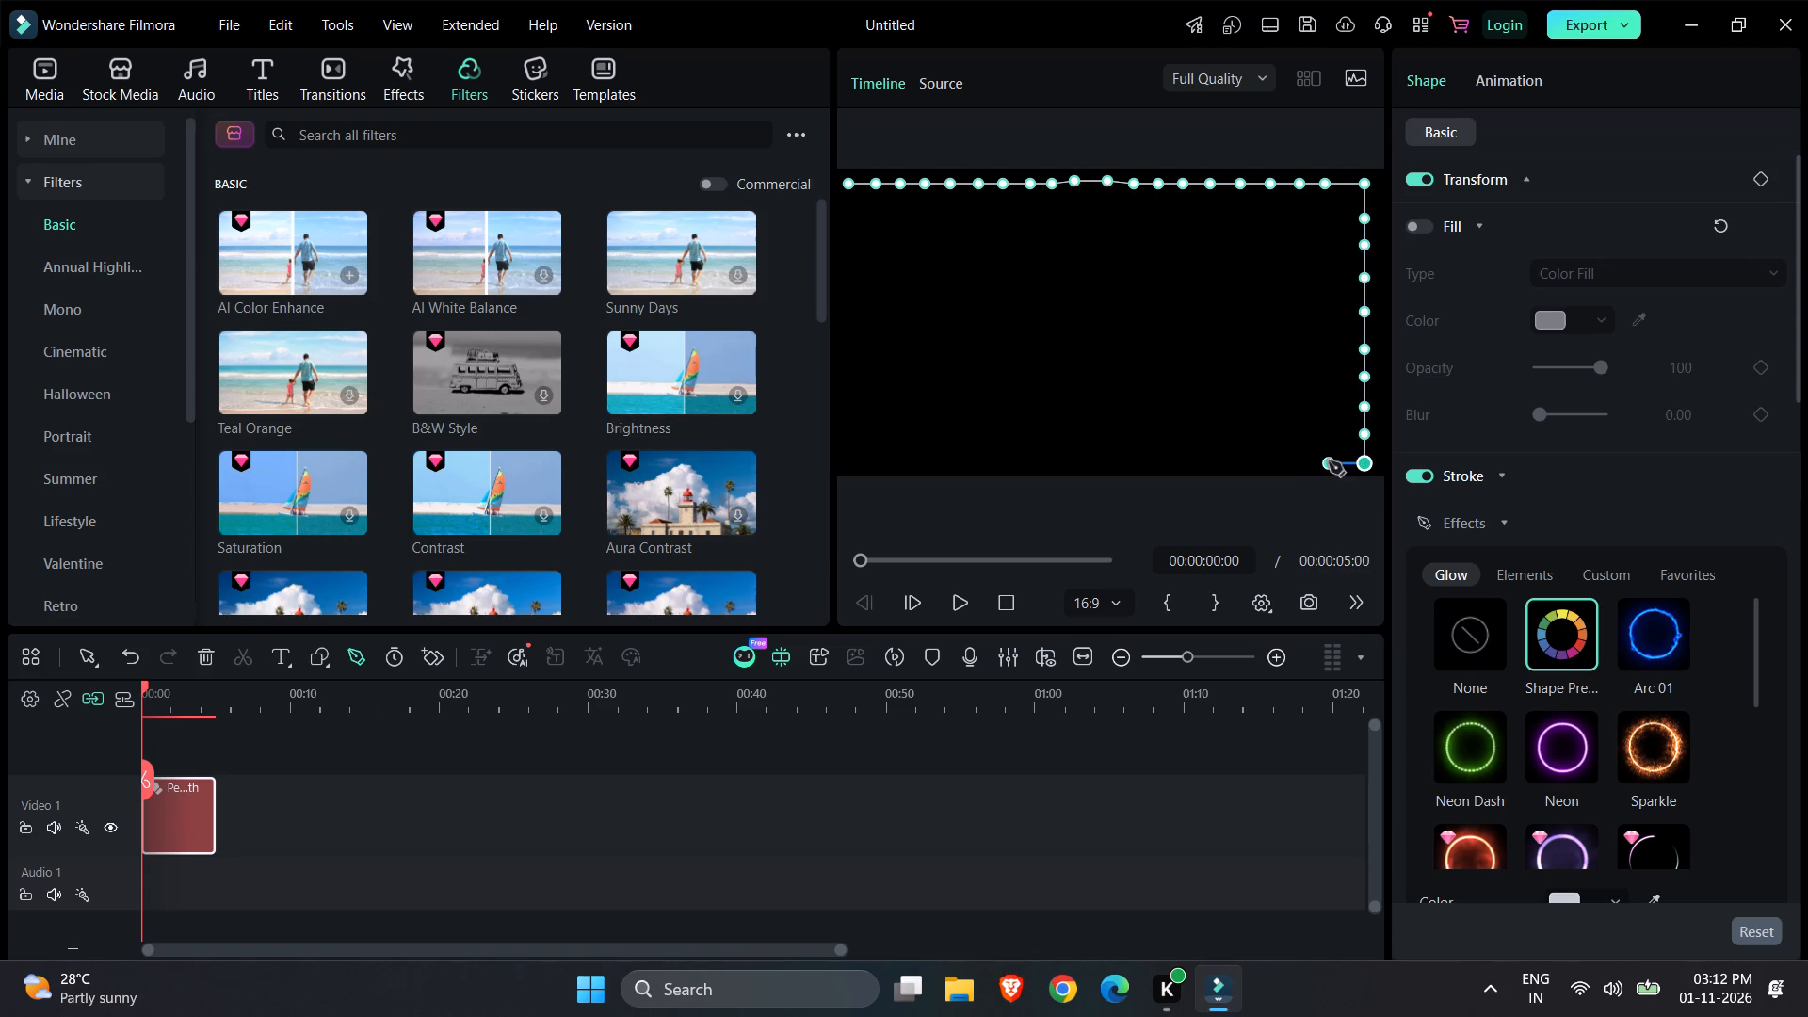
Continue the pen path inward along the frame's bottom edge with two points, then zigzag upward to about mid-height beside the right edge.
{"action": "left_click", "coordinate": [1329, 461]}
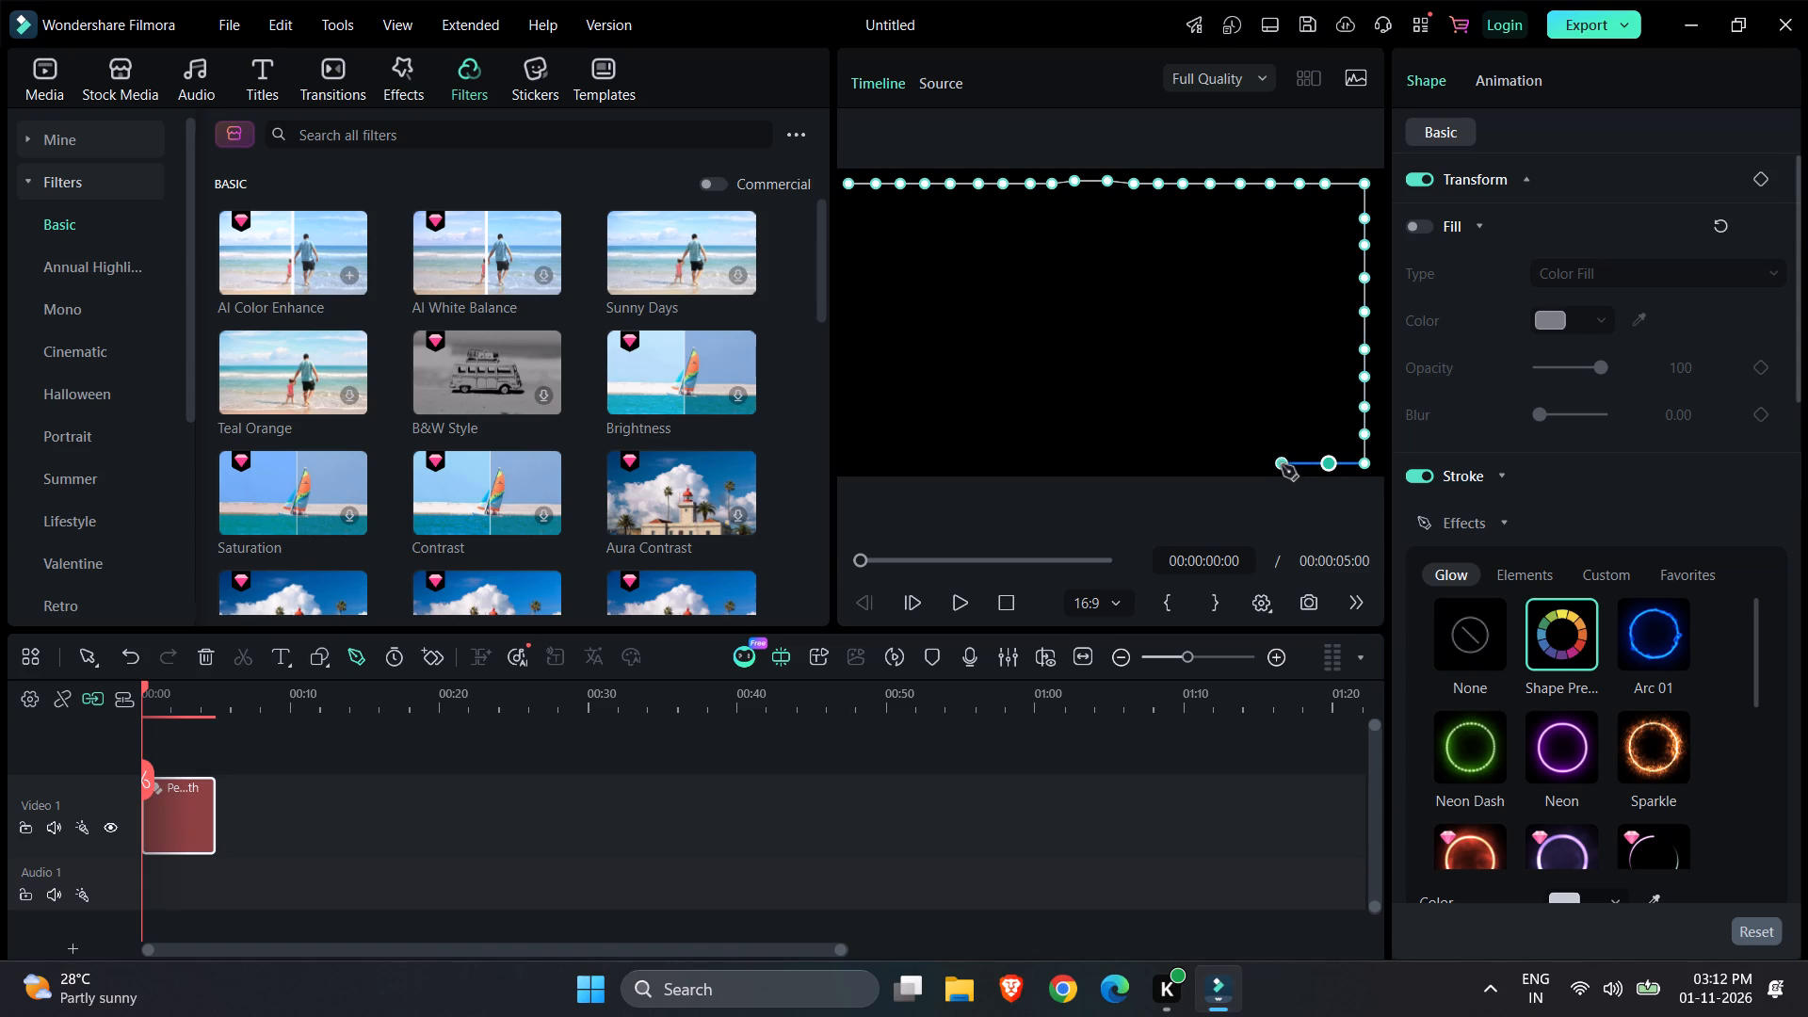
{"action": "left_click", "coordinate": [1282, 465]}
{"action": "left_click", "coordinate": [1325, 429]}
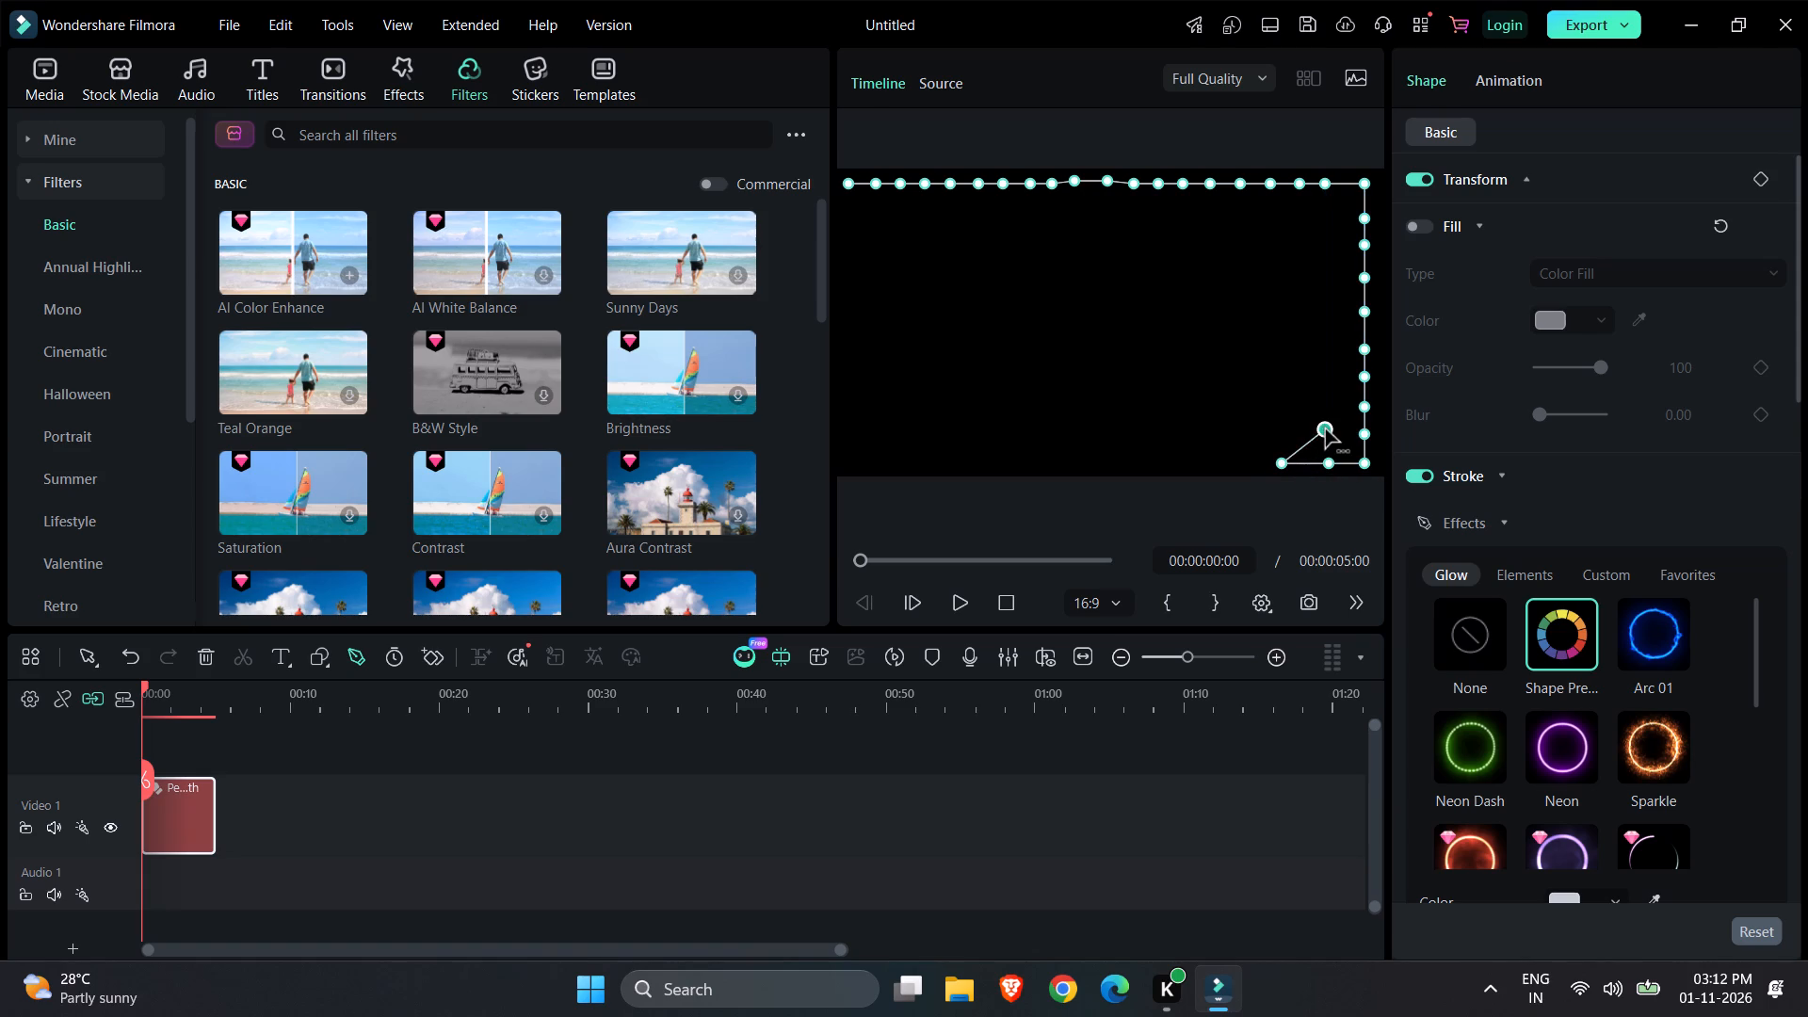
{"action": "left_click", "coordinate": [1326, 429]}
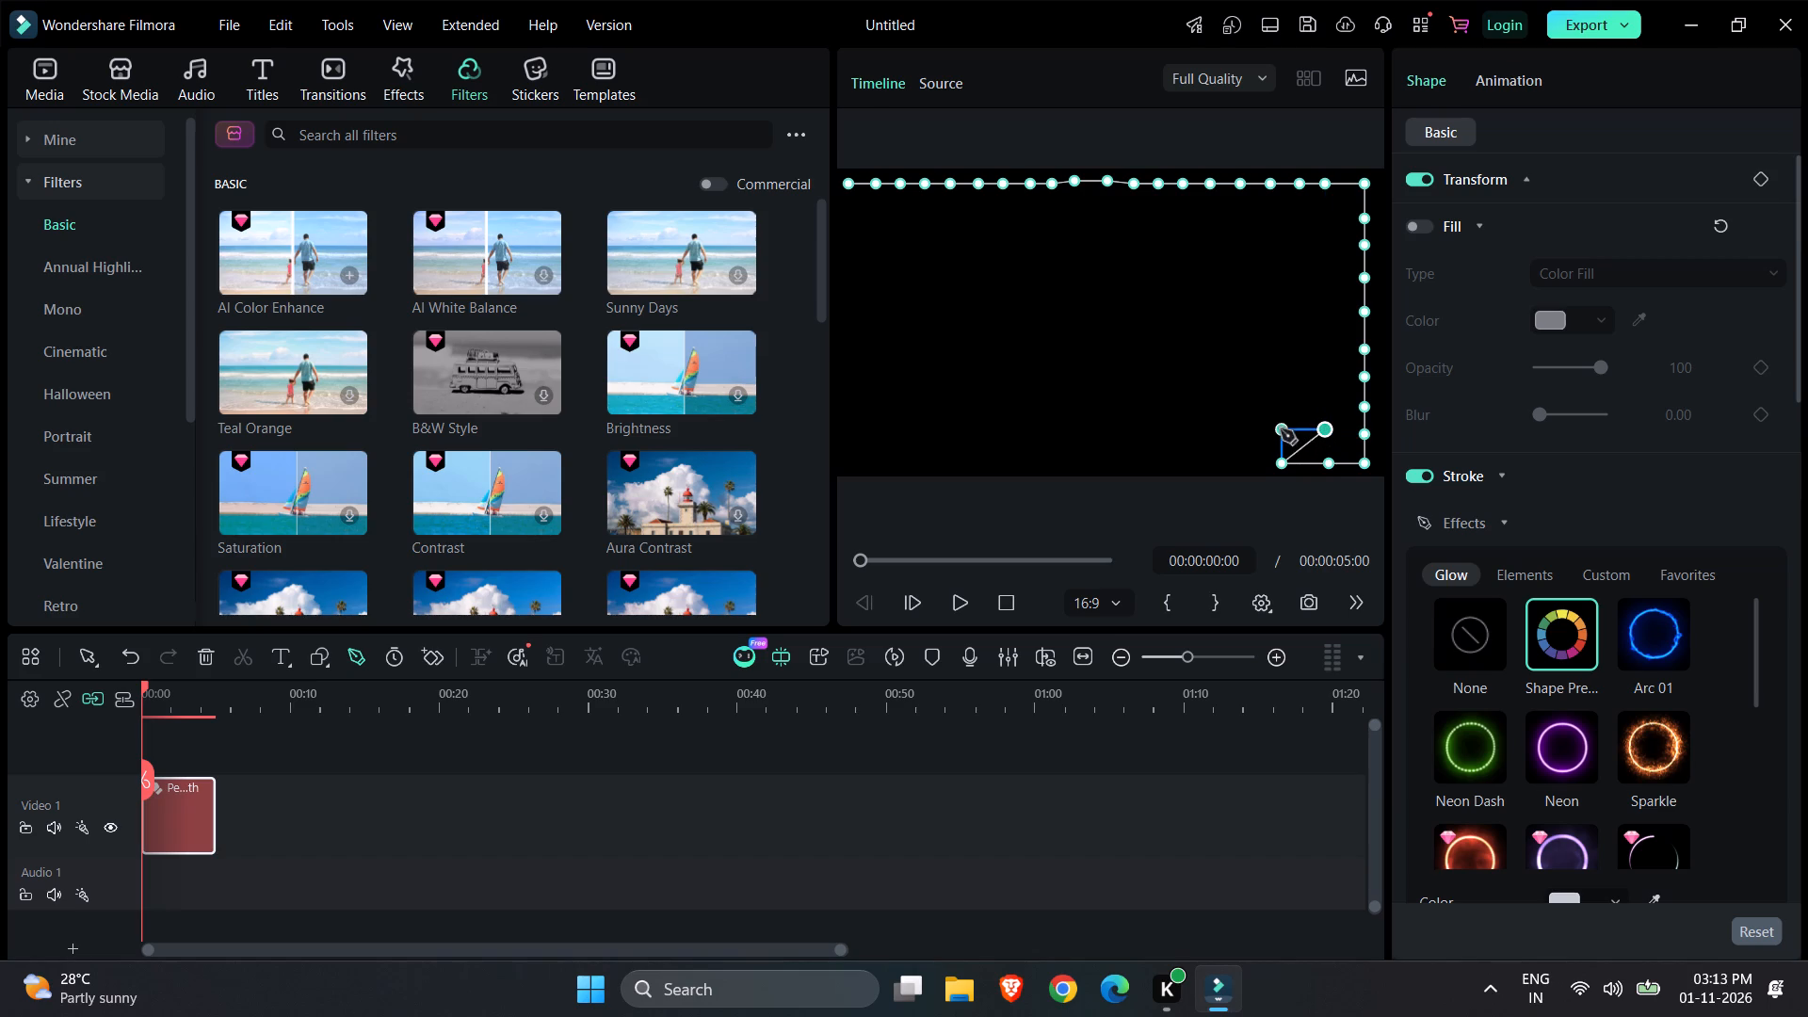
{"action": "left_click", "coordinate": [1281, 429]}
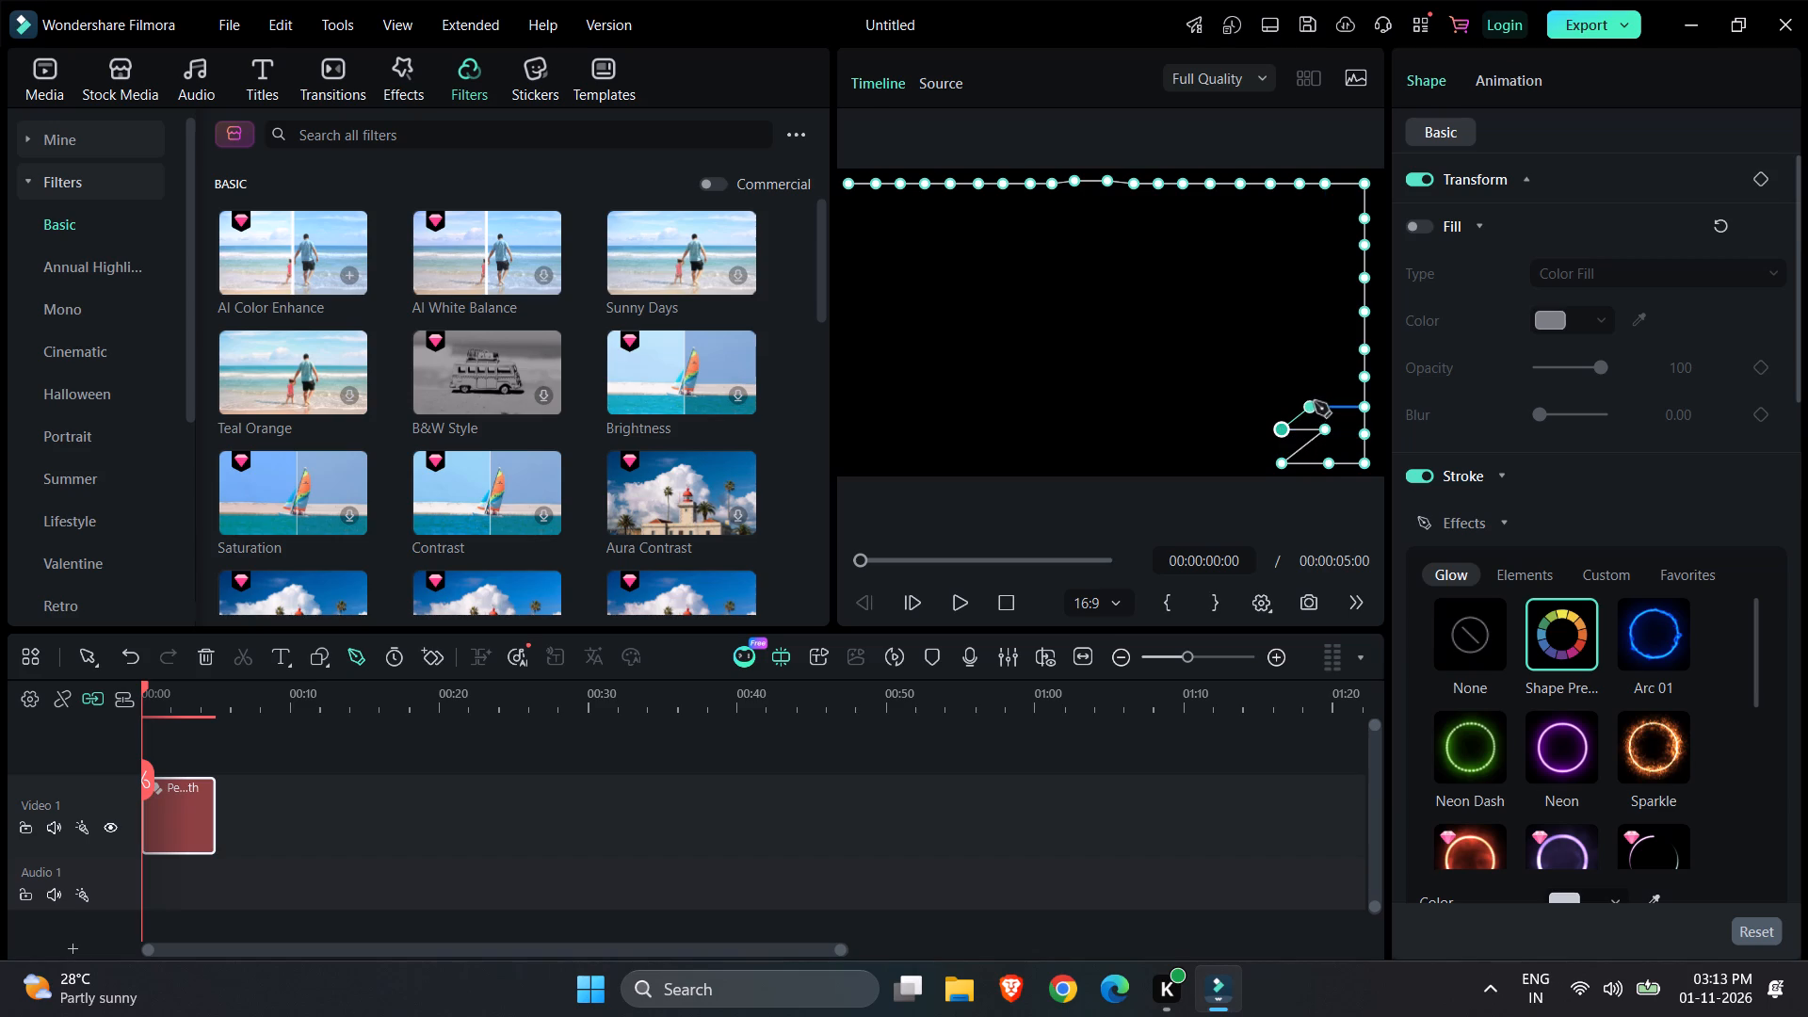
{"action": "left_click", "coordinate": [1323, 396]}
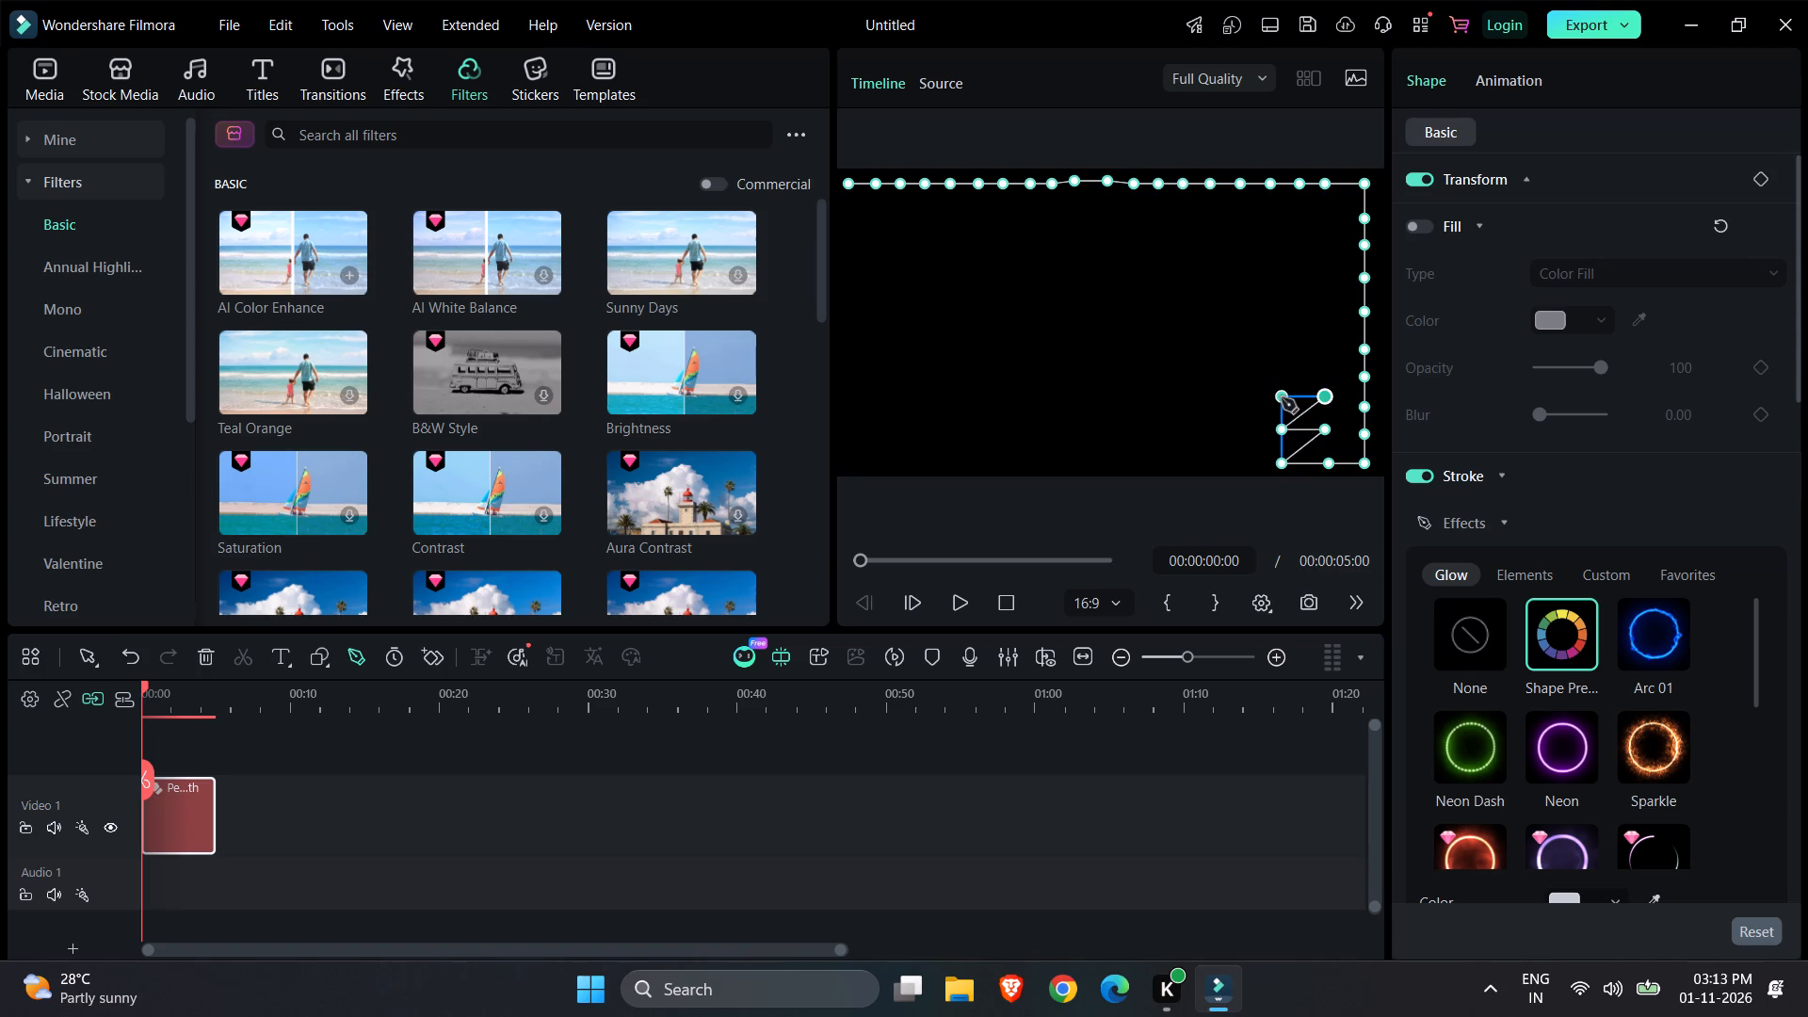
{"action": "left_click", "coordinate": [1282, 398]}
{"action": "left_click", "coordinate": [1323, 363]}
{"action": "left_click", "coordinate": [1283, 366]}
{"action": "left_click", "coordinate": [1283, 365]}
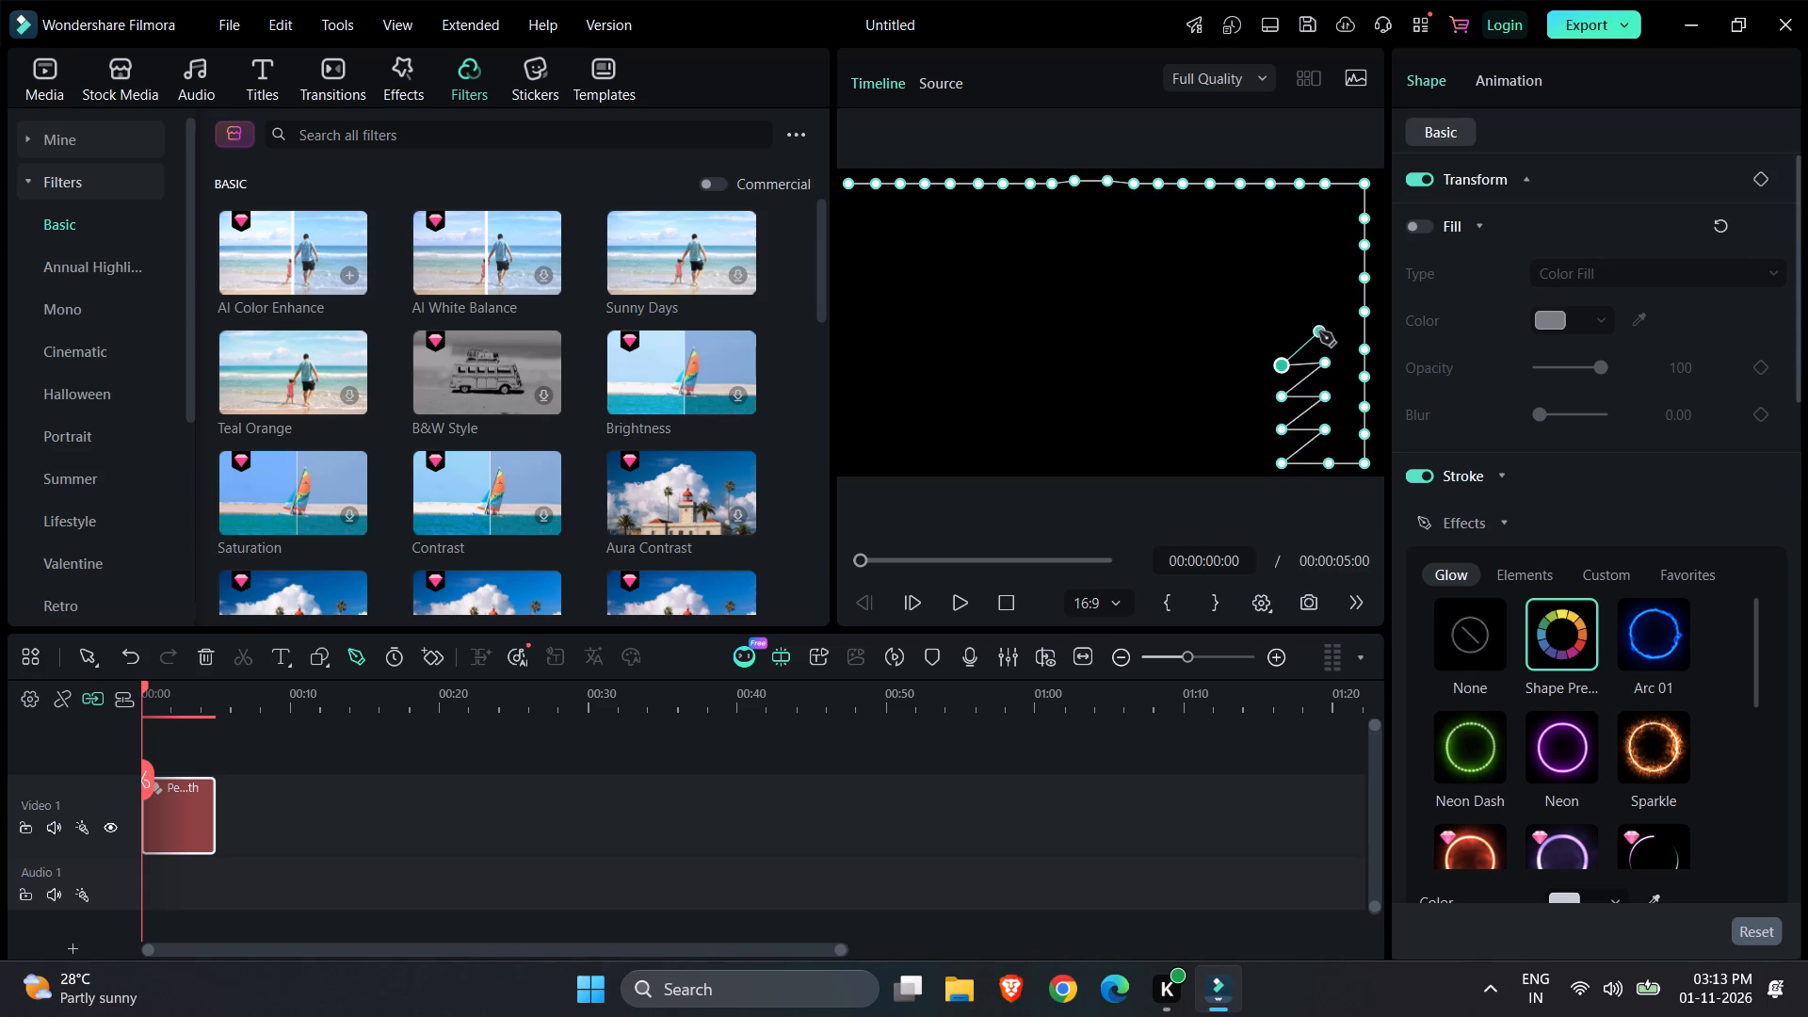
{"action": "left_click", "coordinate": [1325, 330]}
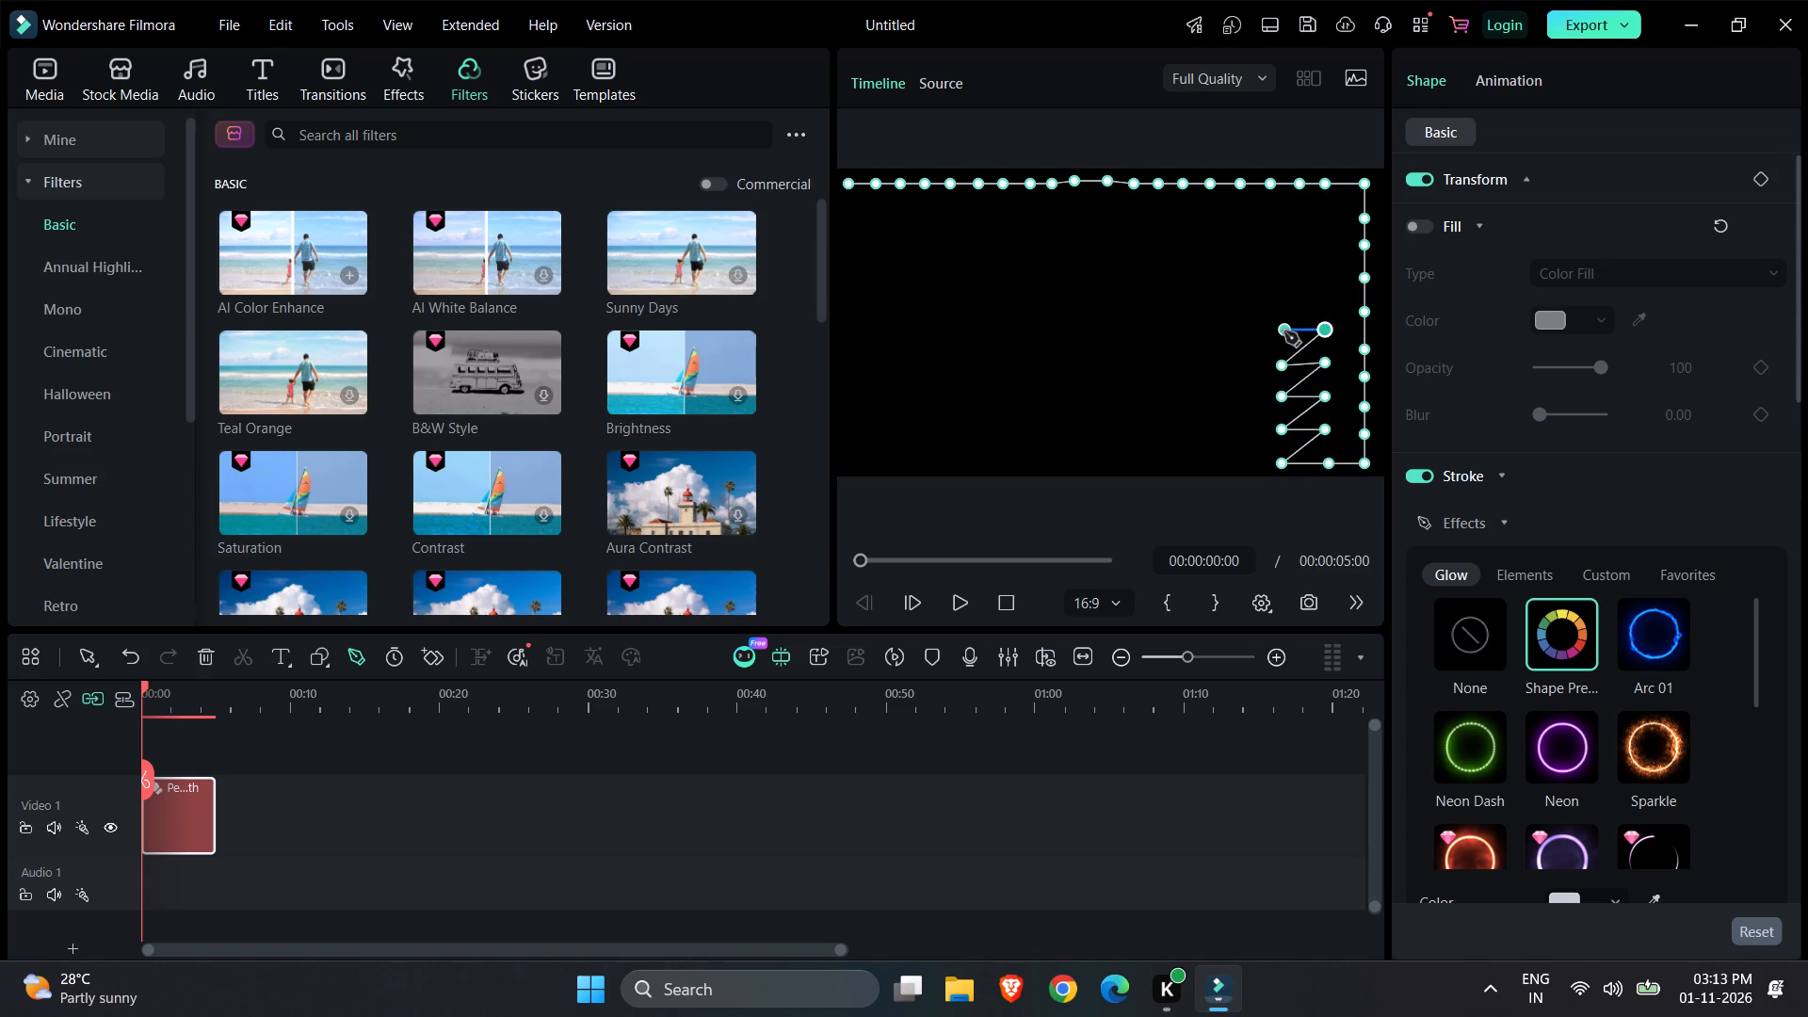
{"action": "left_click", "coordinate": [1283, 331]}
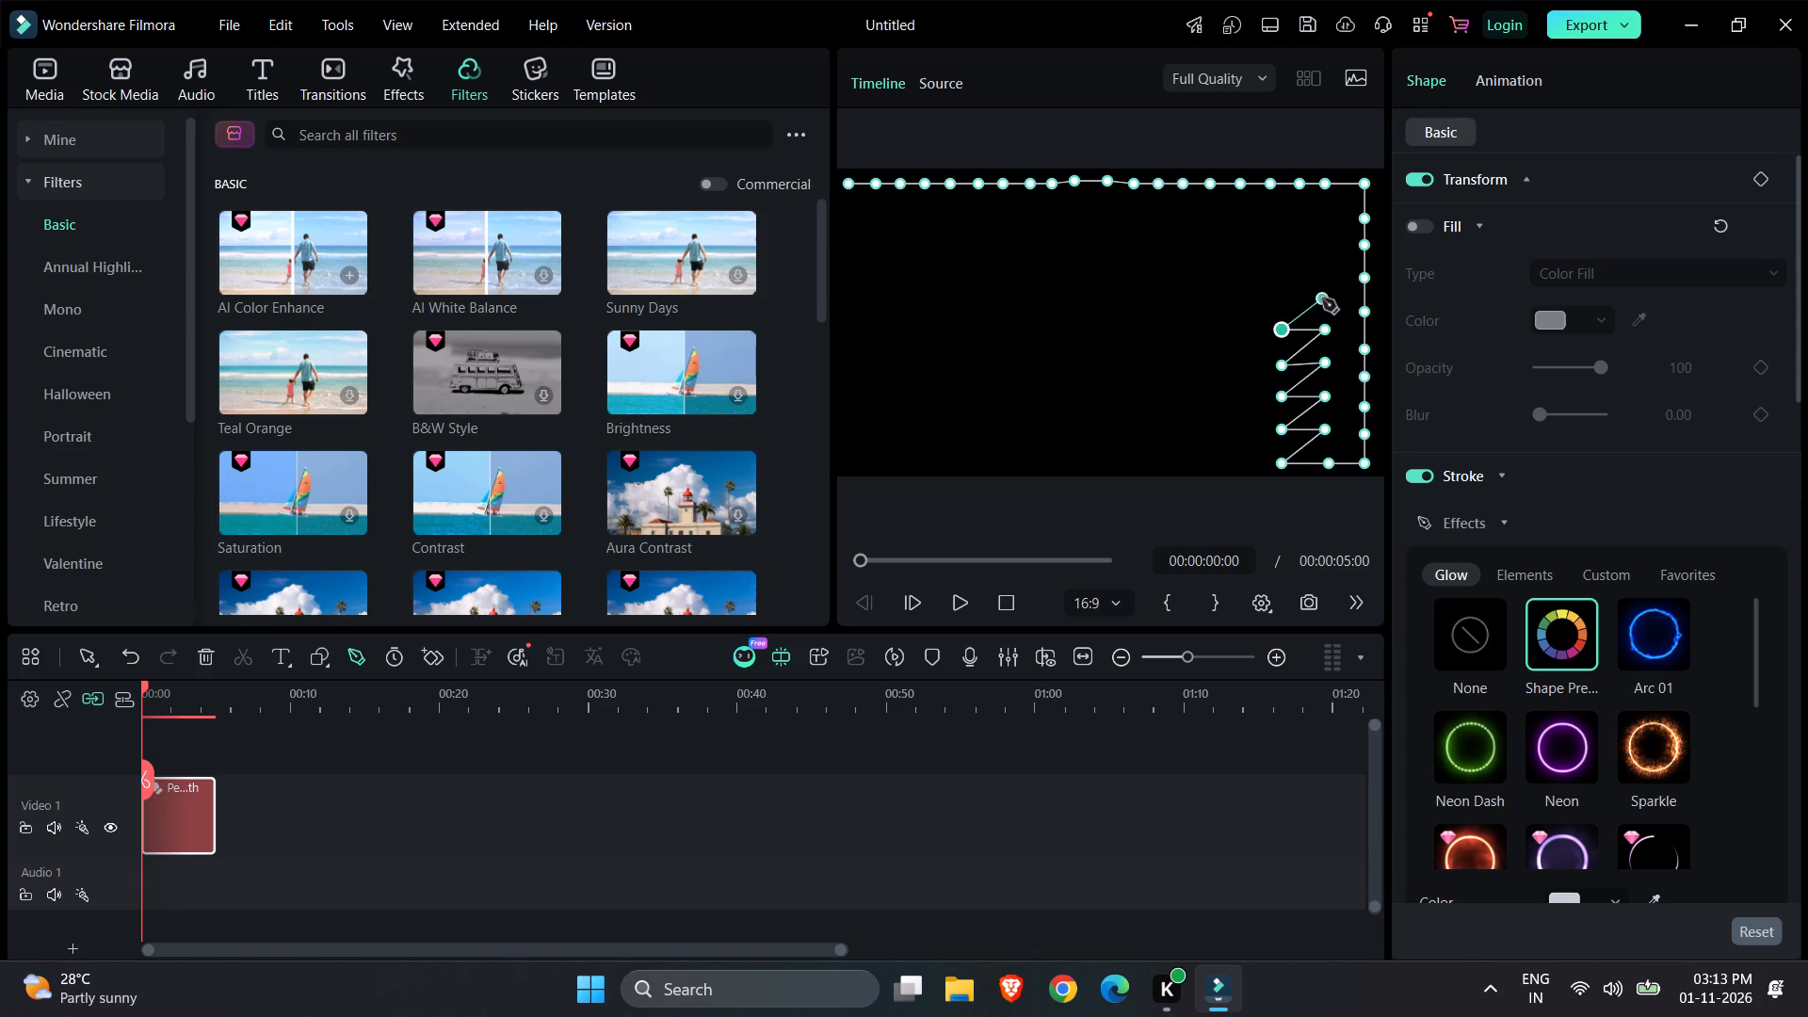
Continue the same narrow diagonal zigzag up from mid-height to just below the frame's top edge.
{"action": "left_click", "coordinate": [1325, 298]}
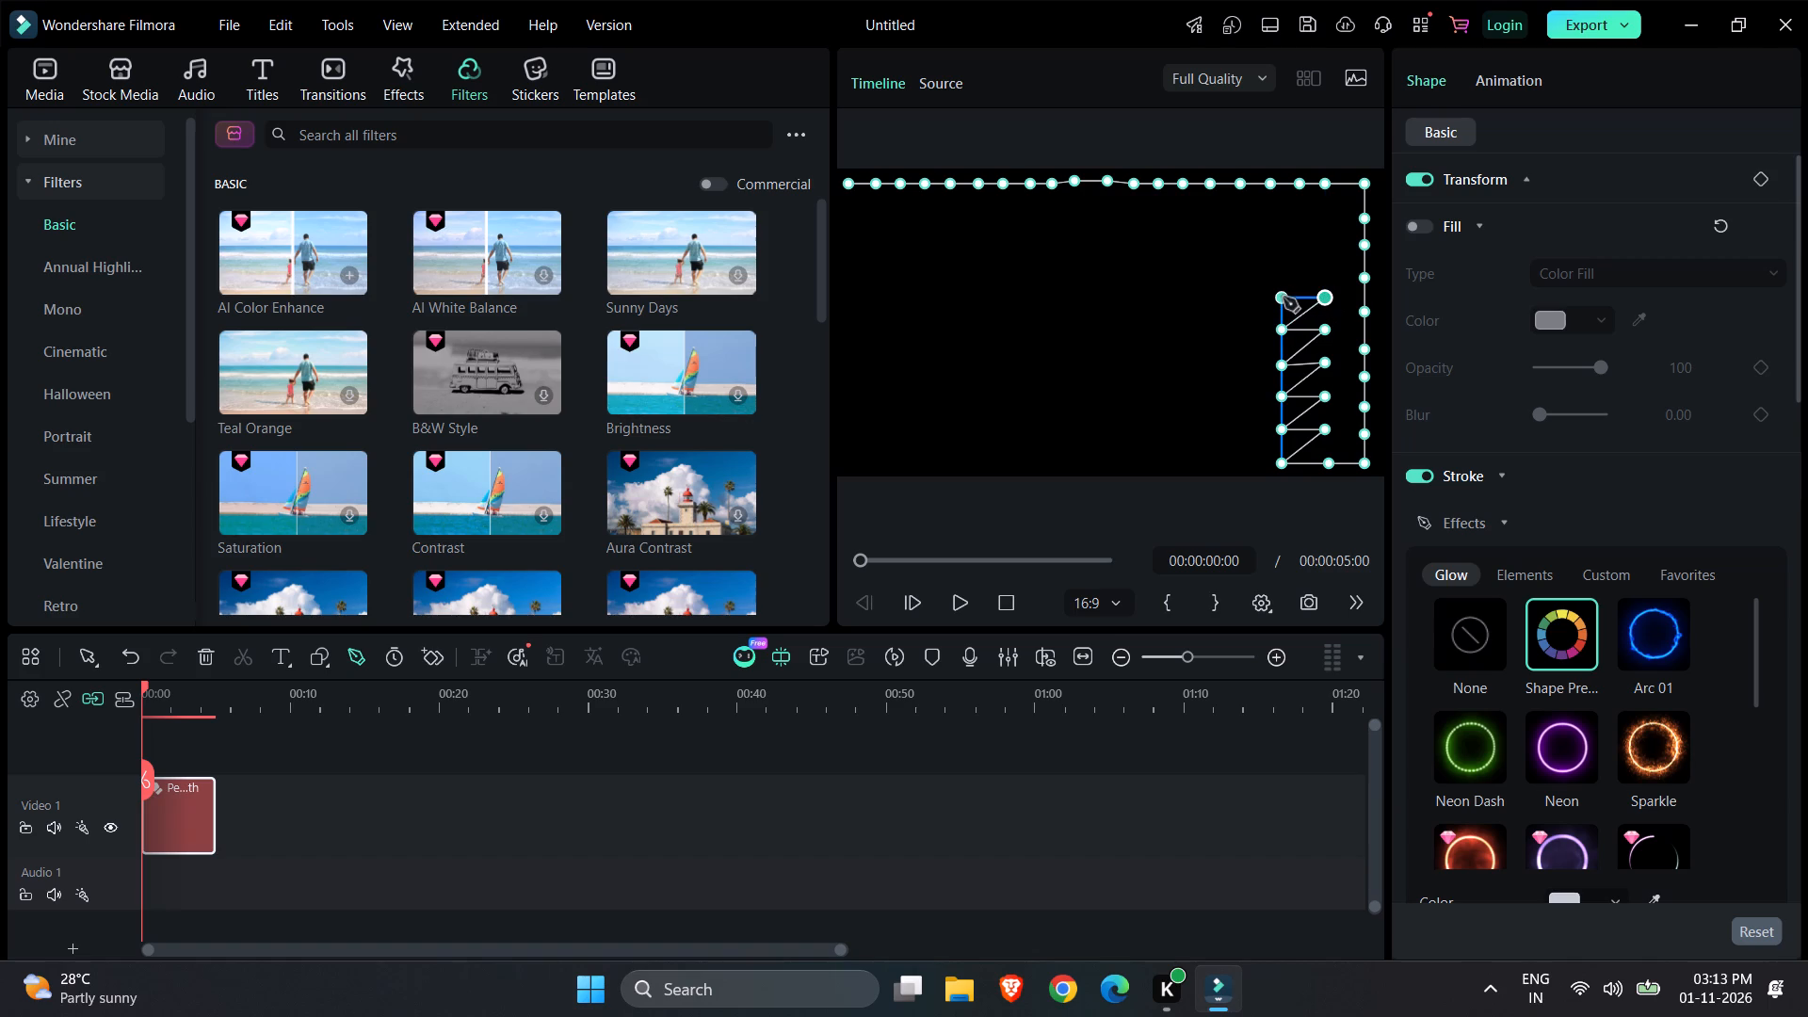
{"action": "left_click", "coordinate": [1283, 299]}
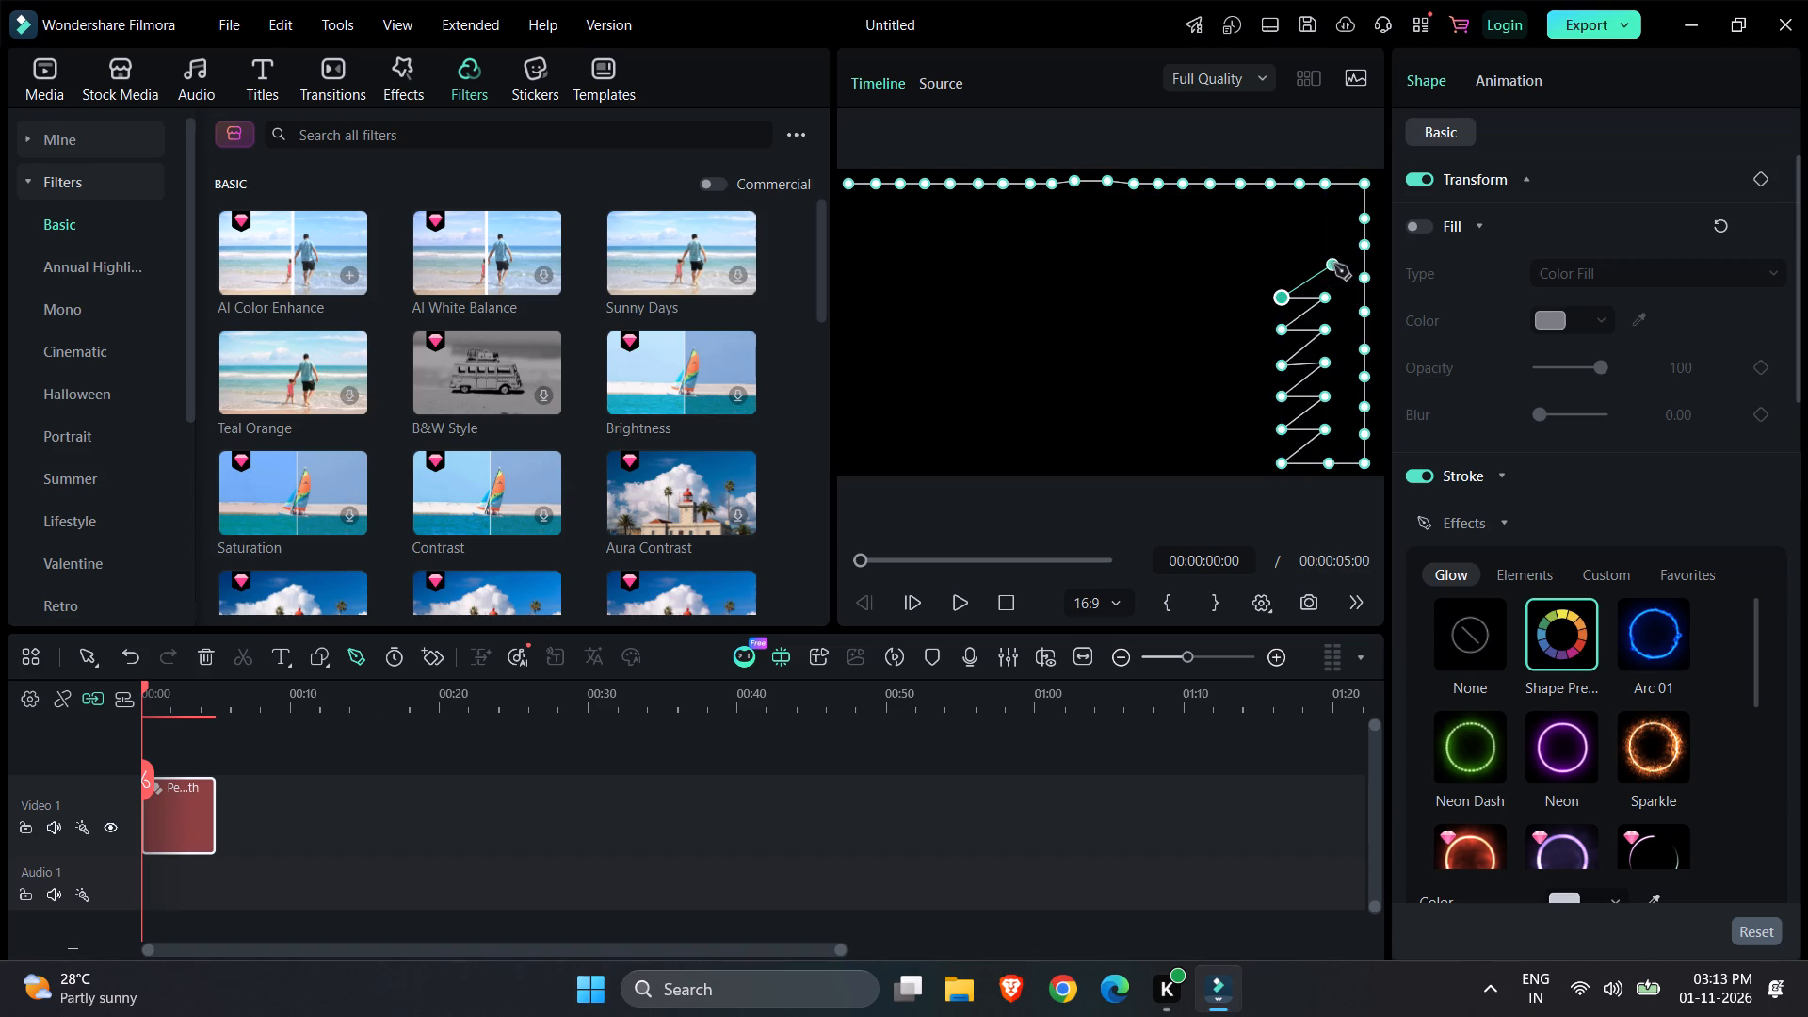
{"action": "left_click", "coordinate": [1327, 267]}
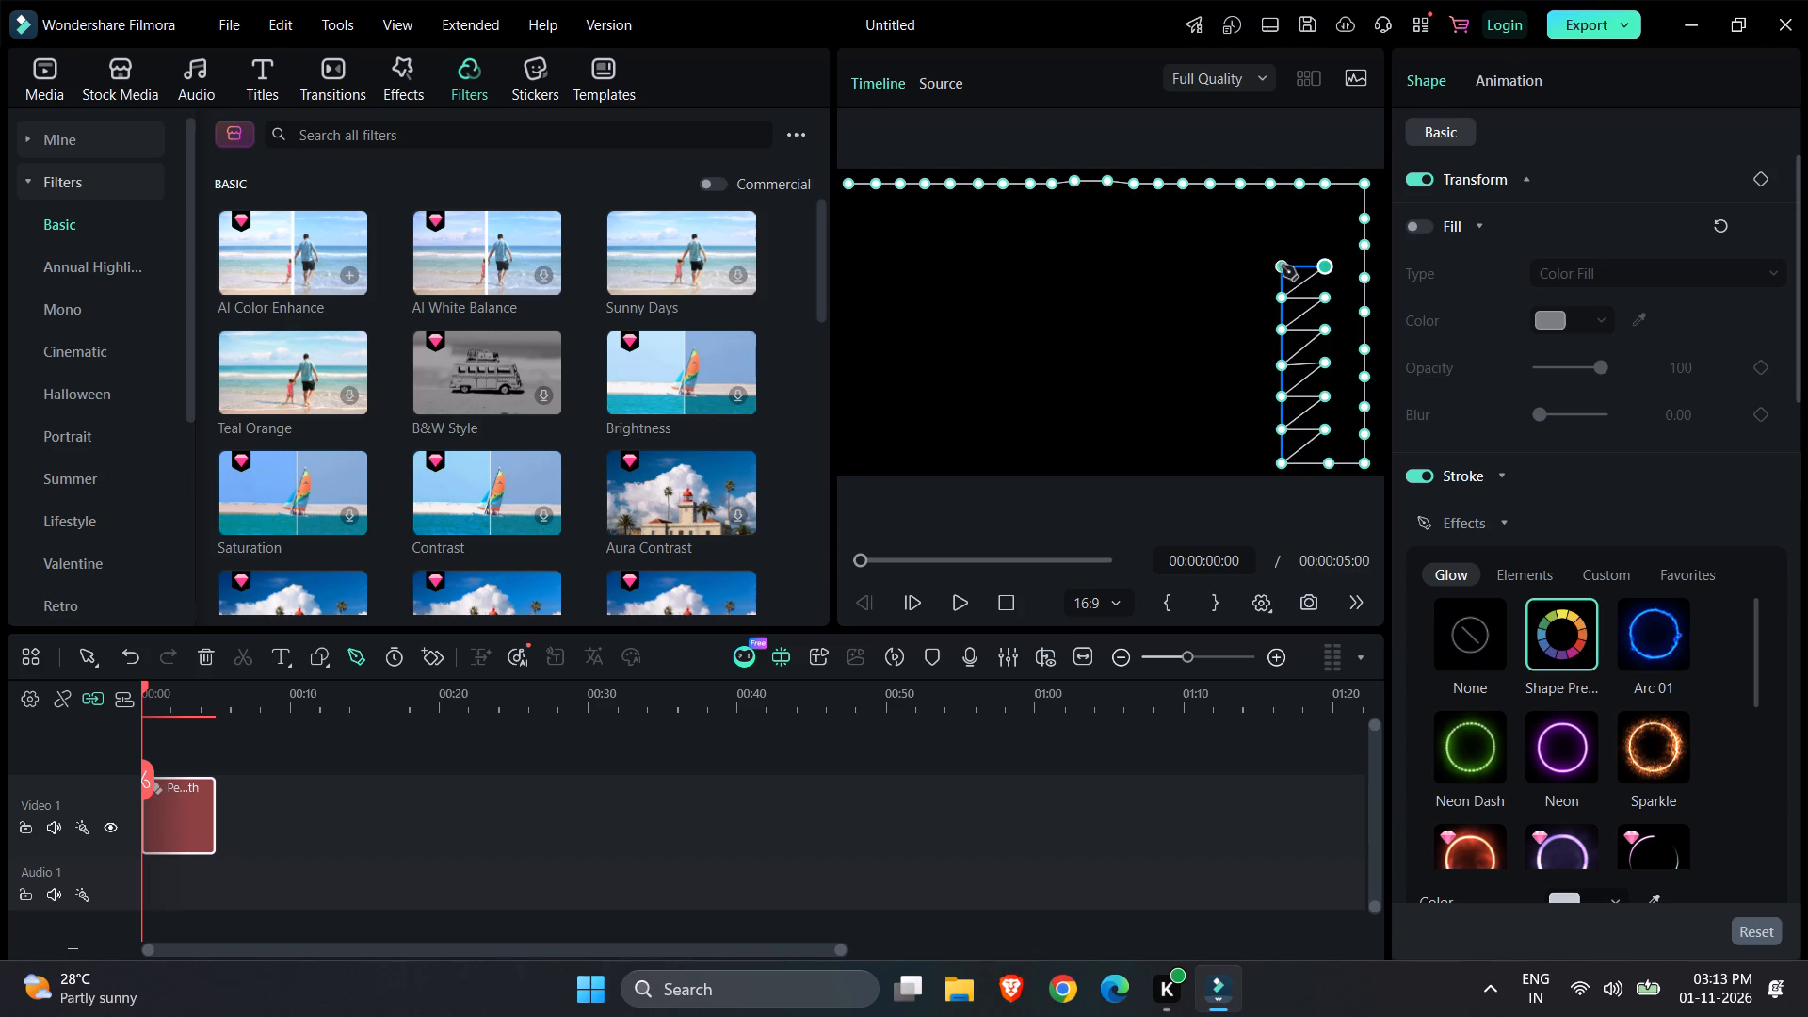
{"action": "left_click", "coordinate": [1282, 266]}
{"action": "left_click", "coordinate": [1323, 233]}
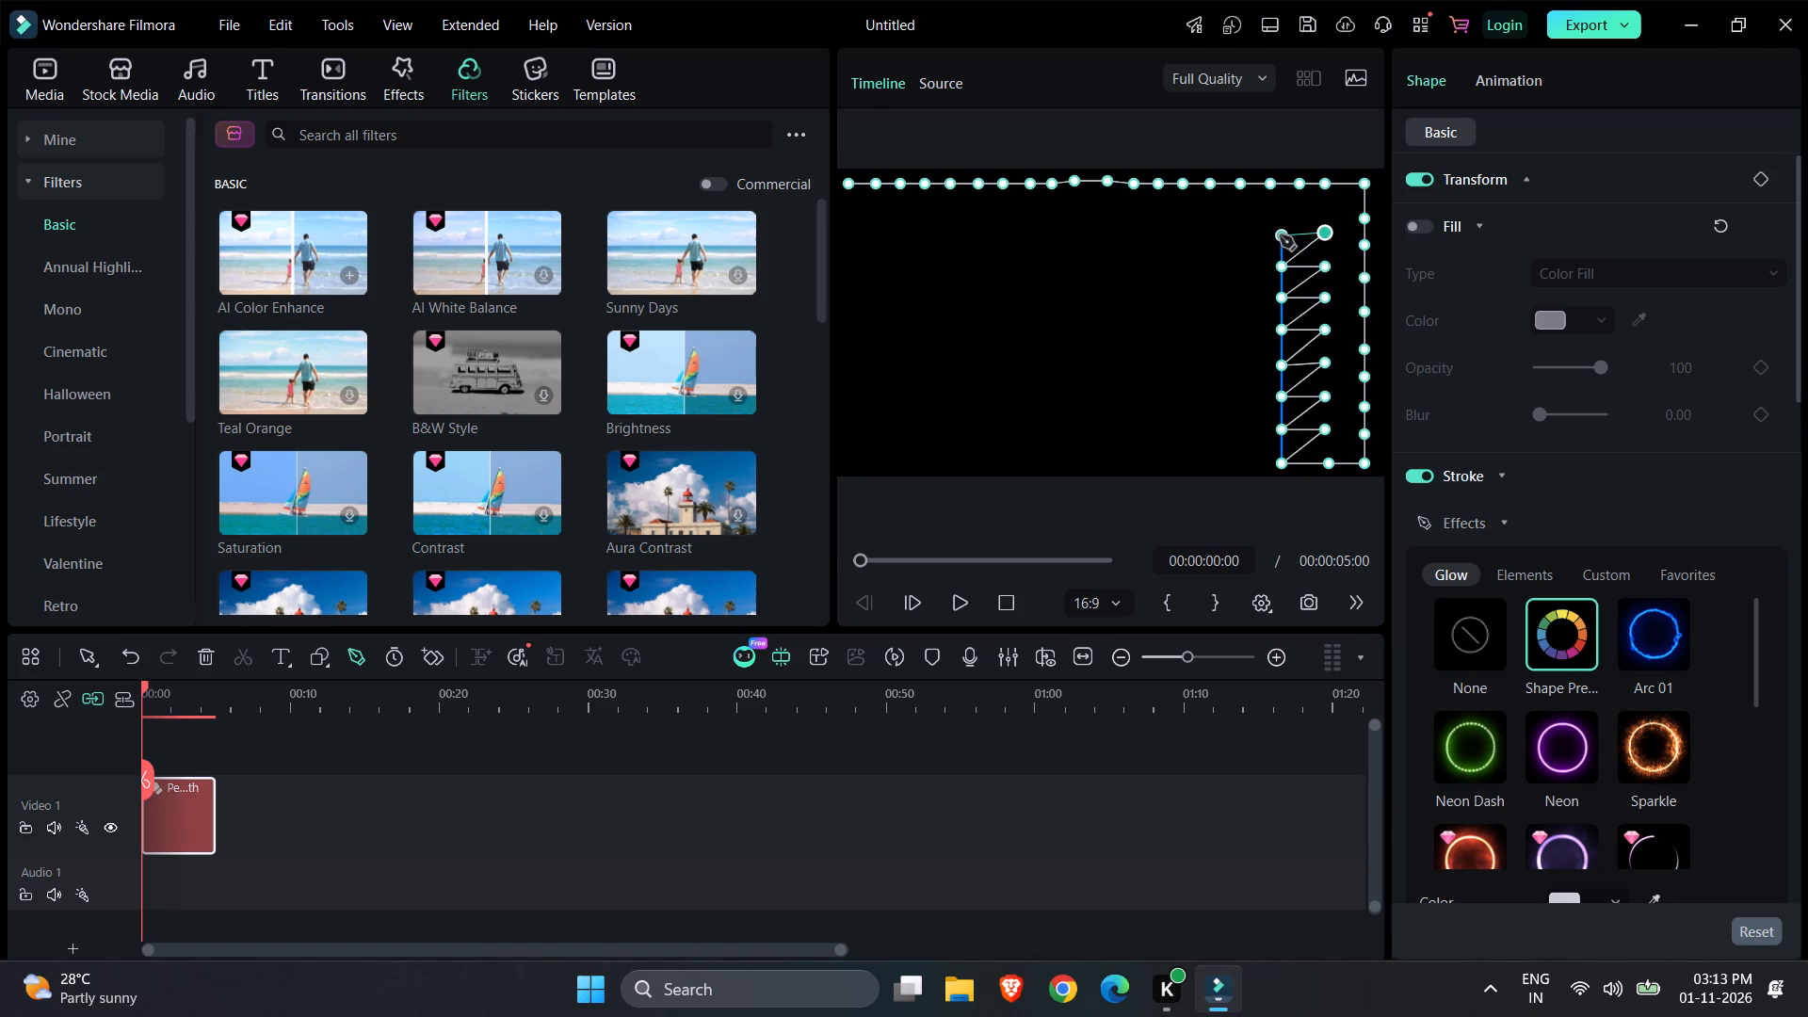
{"action": "left_click", "coordinate": [1282, 235]}
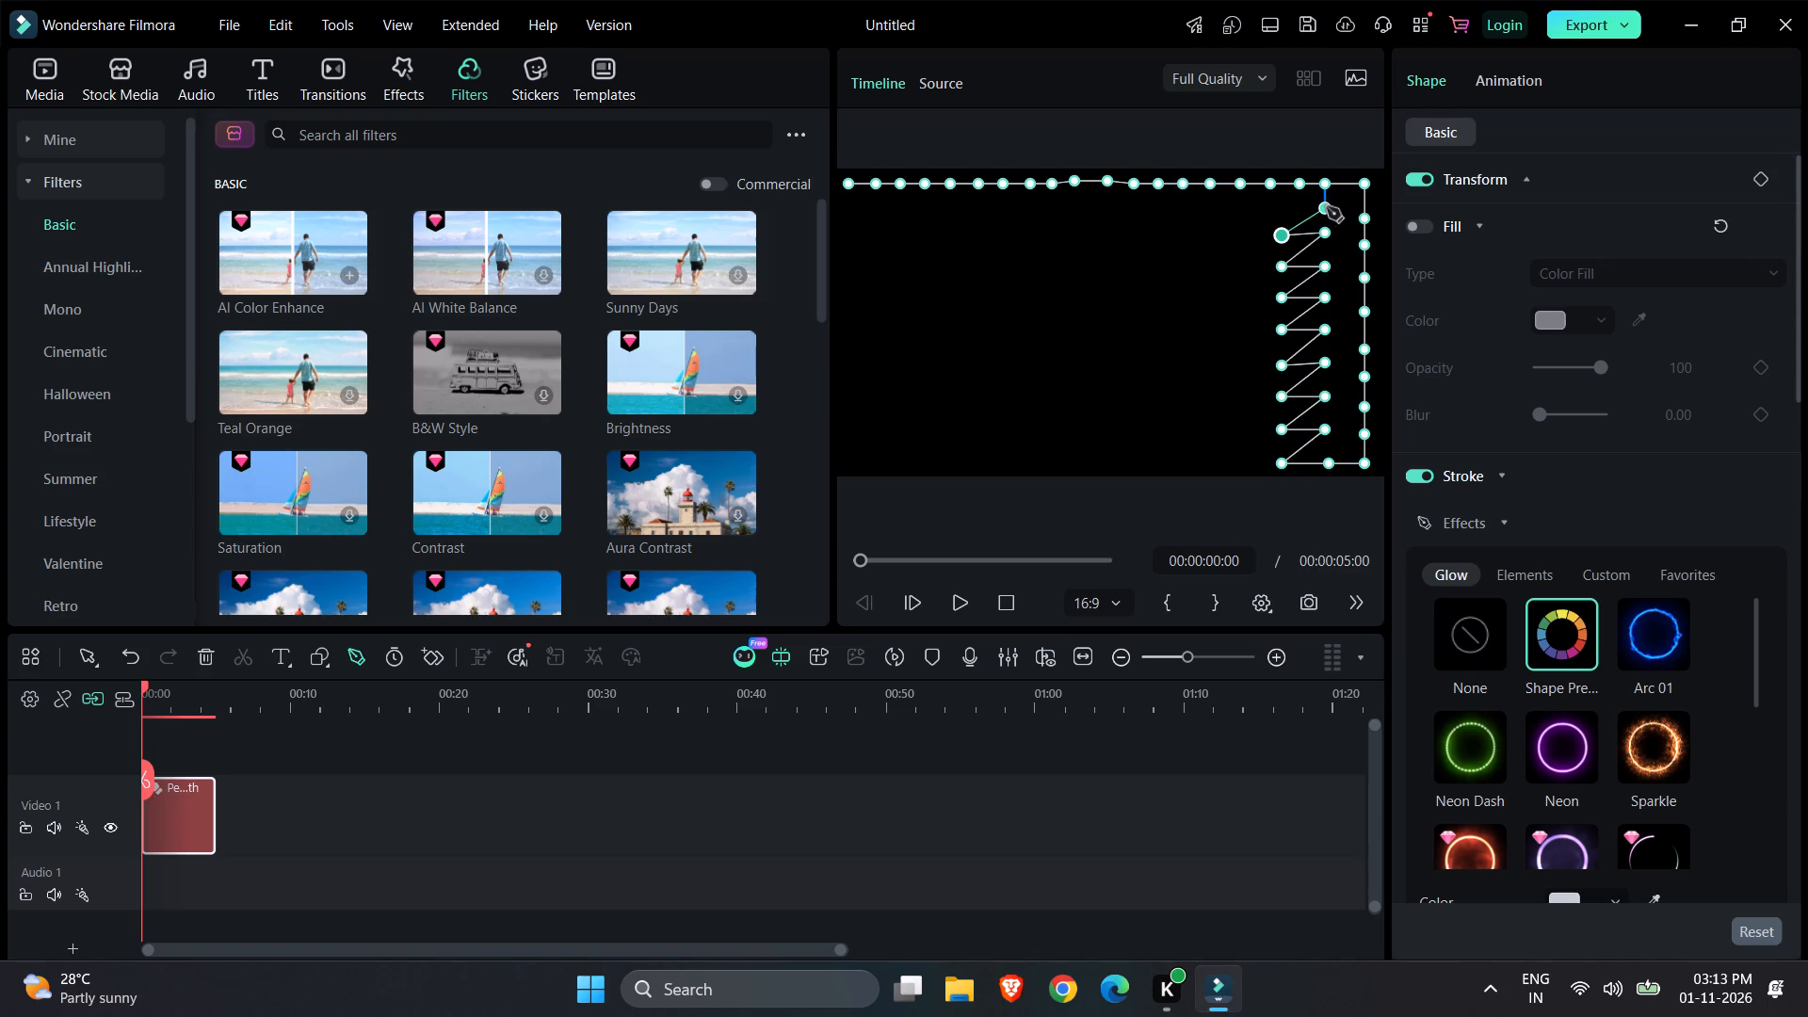
{"action": "left_click", "coordinate": [1327, 207]}
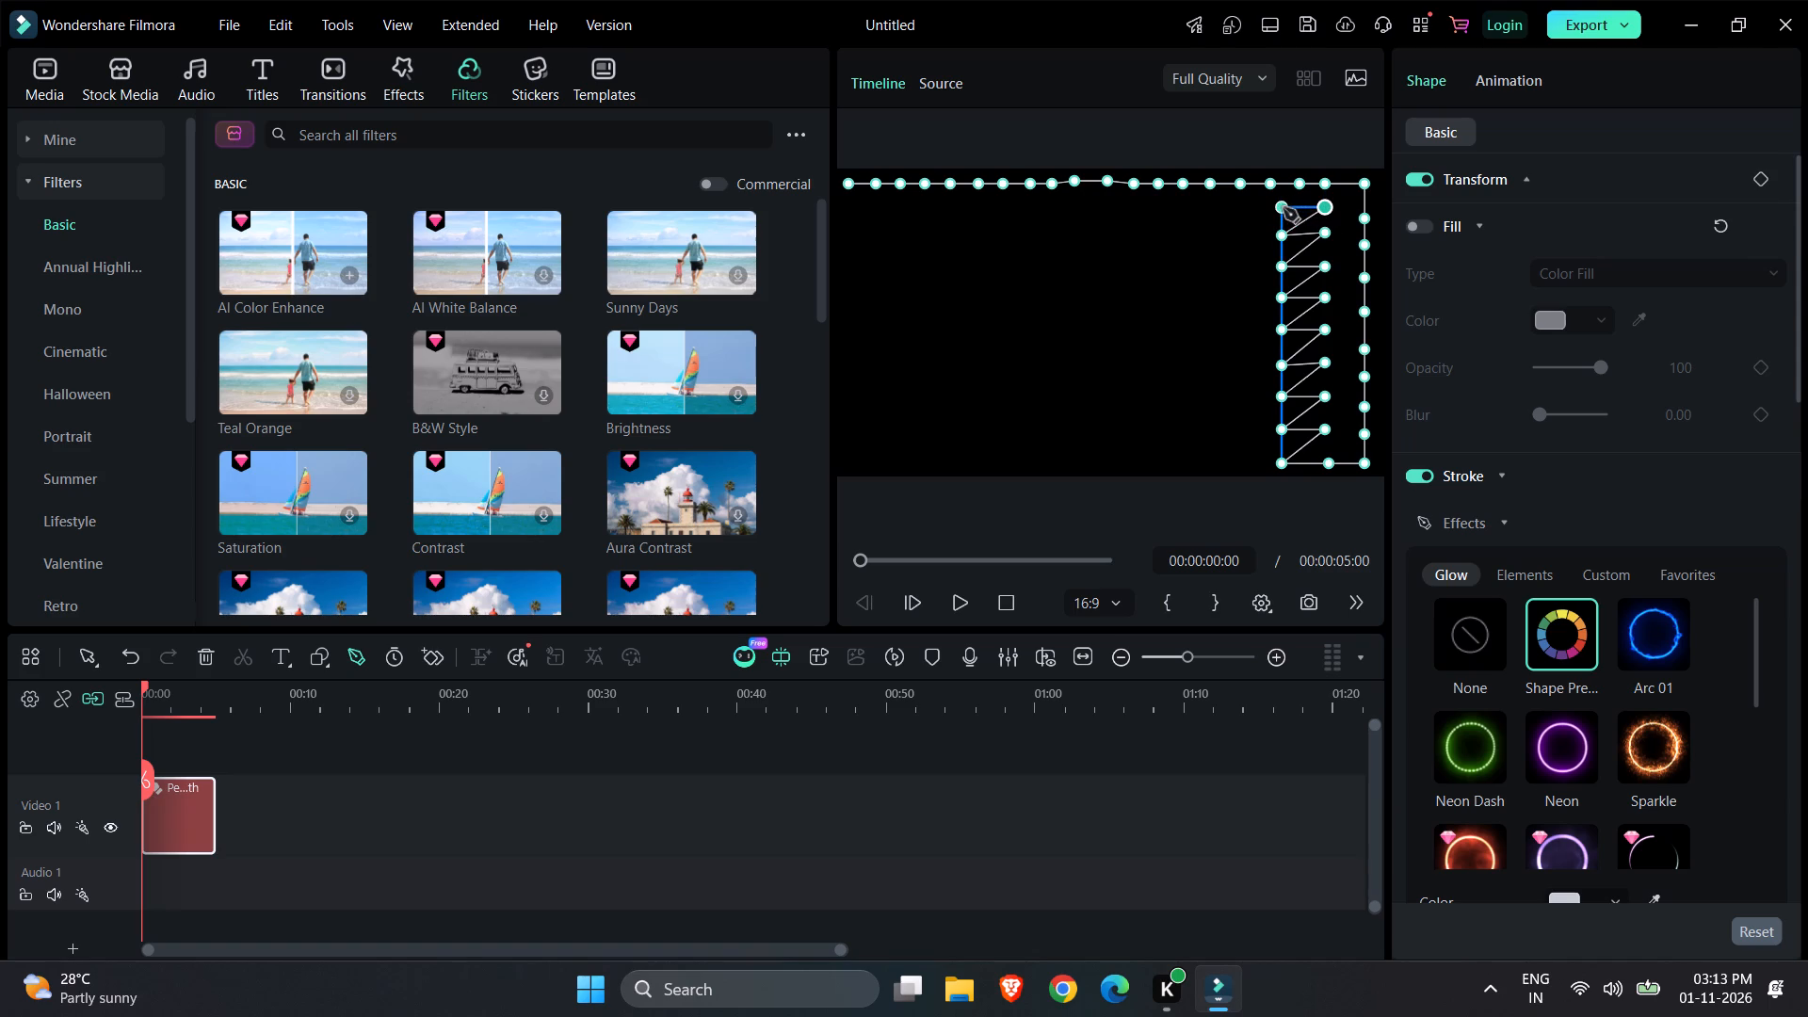
{"action": "left_click", "coordinate": [1283, 208]}
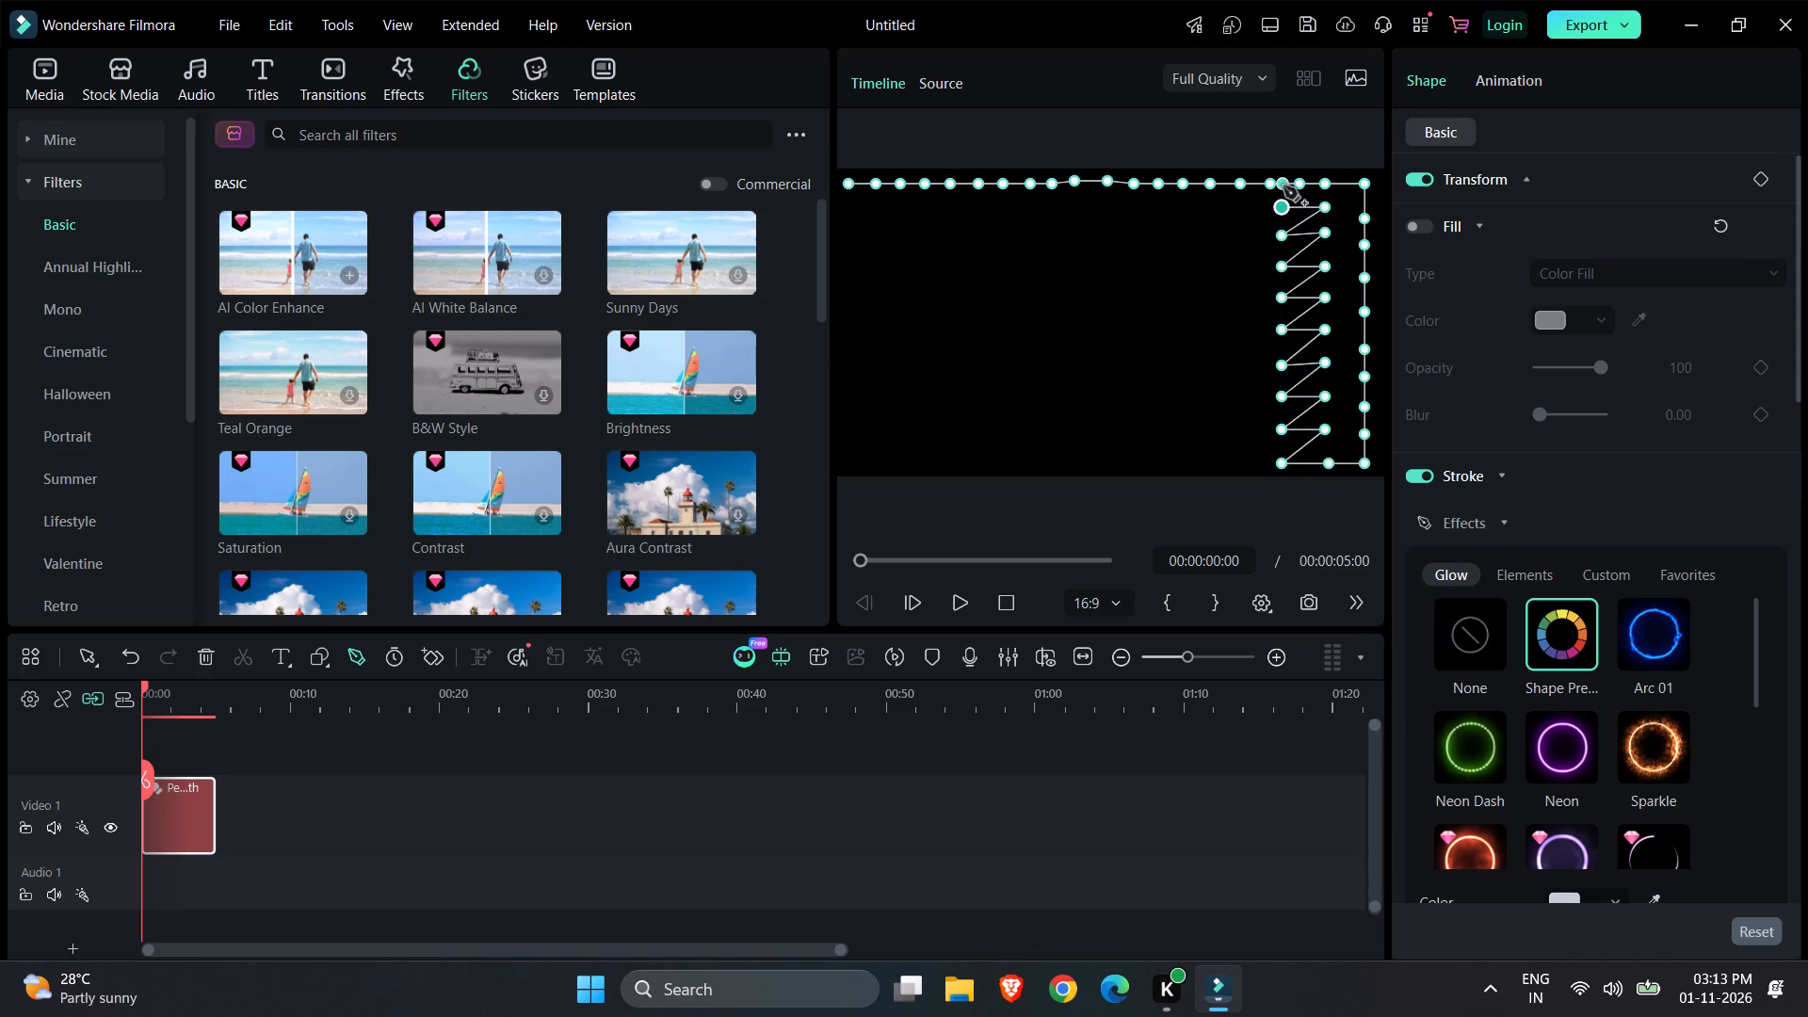
{"action": "left_click", "coordinate": [1283, 185]}
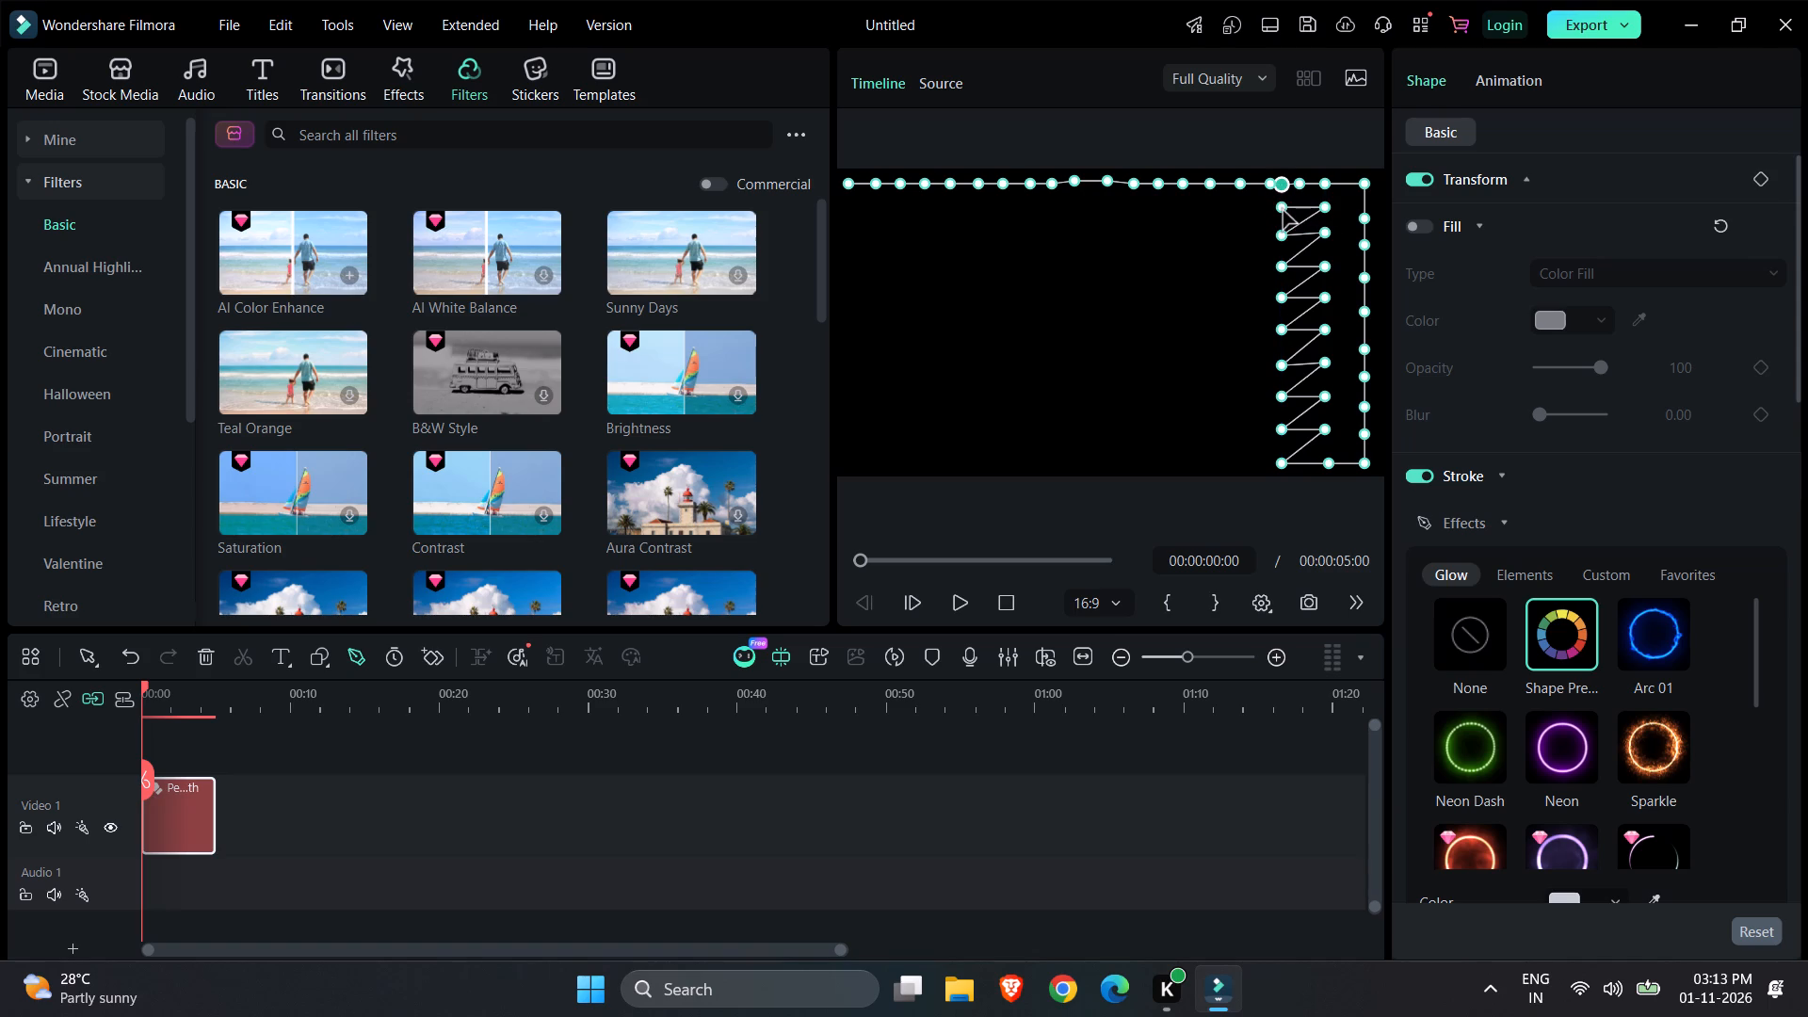
{"action": "left_click", "coordinate": [1283, 211]}
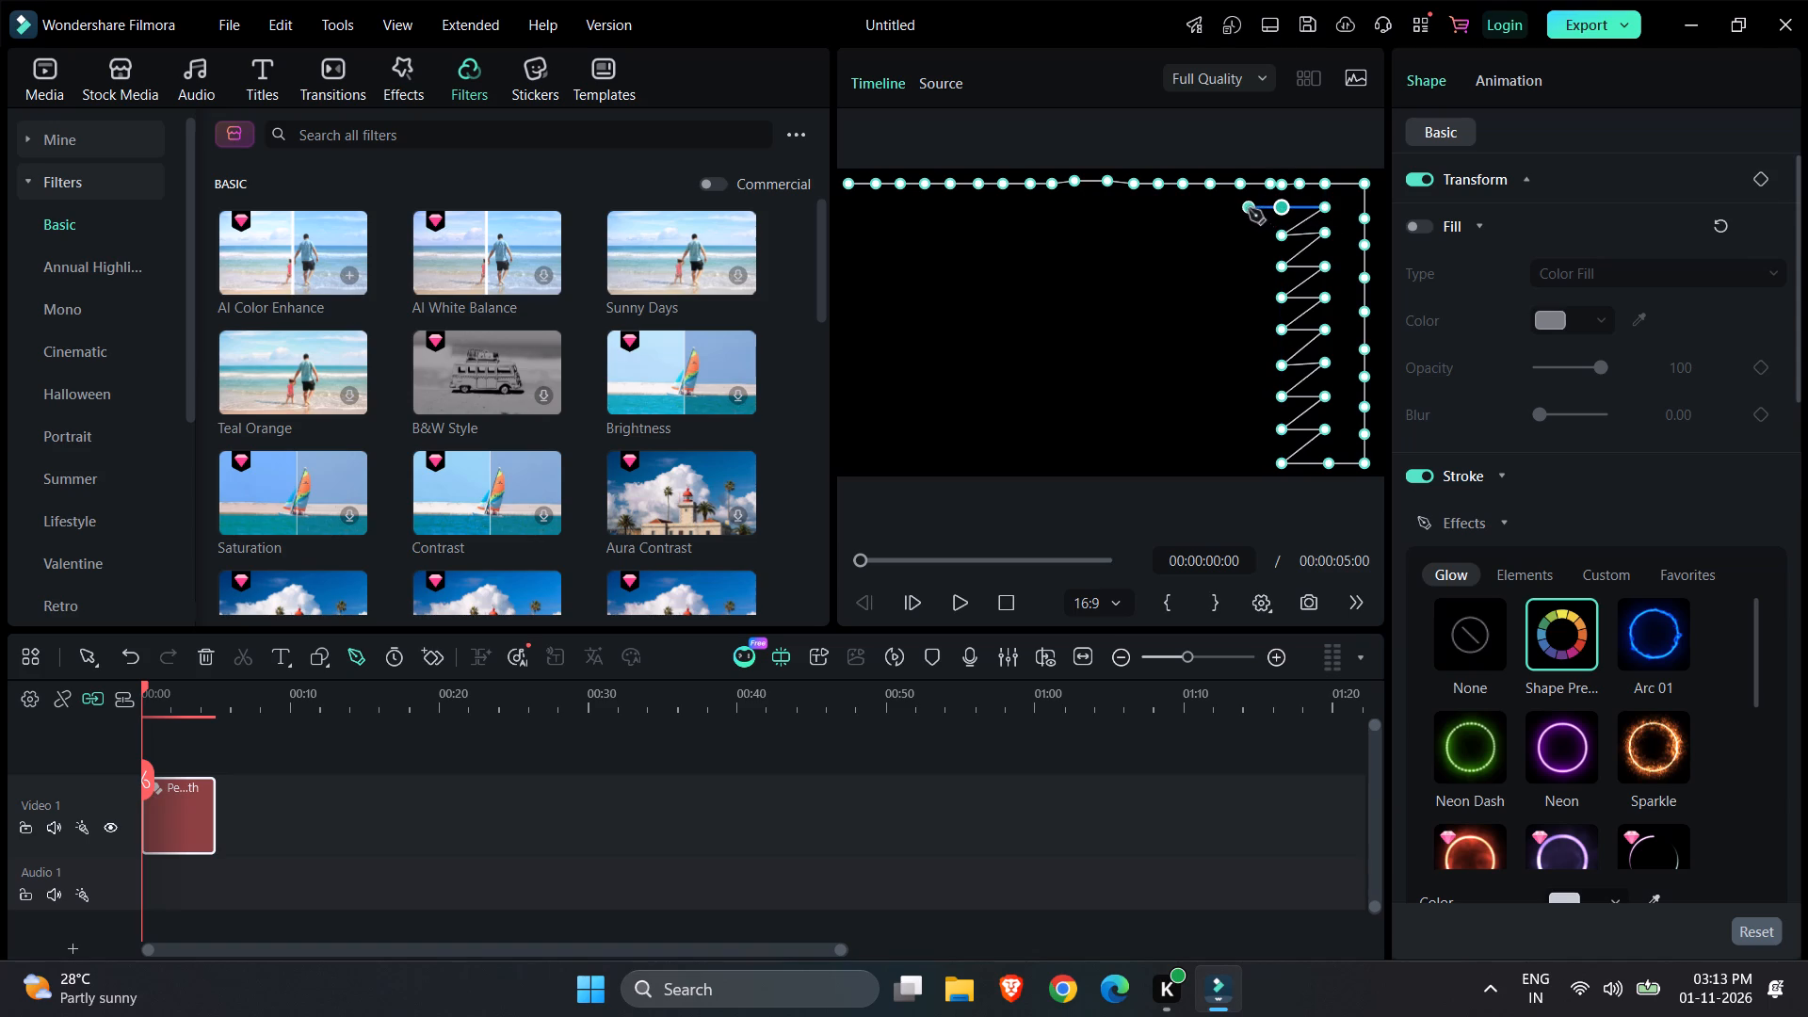
Extend the pen path left below the top edge, then step it down in right-angled square-wave turns to about mid-height.
{"action": "left_click", "coordinate": [1243, 208]}
{"action": "left_click", "coordinate": [1202, 208]}
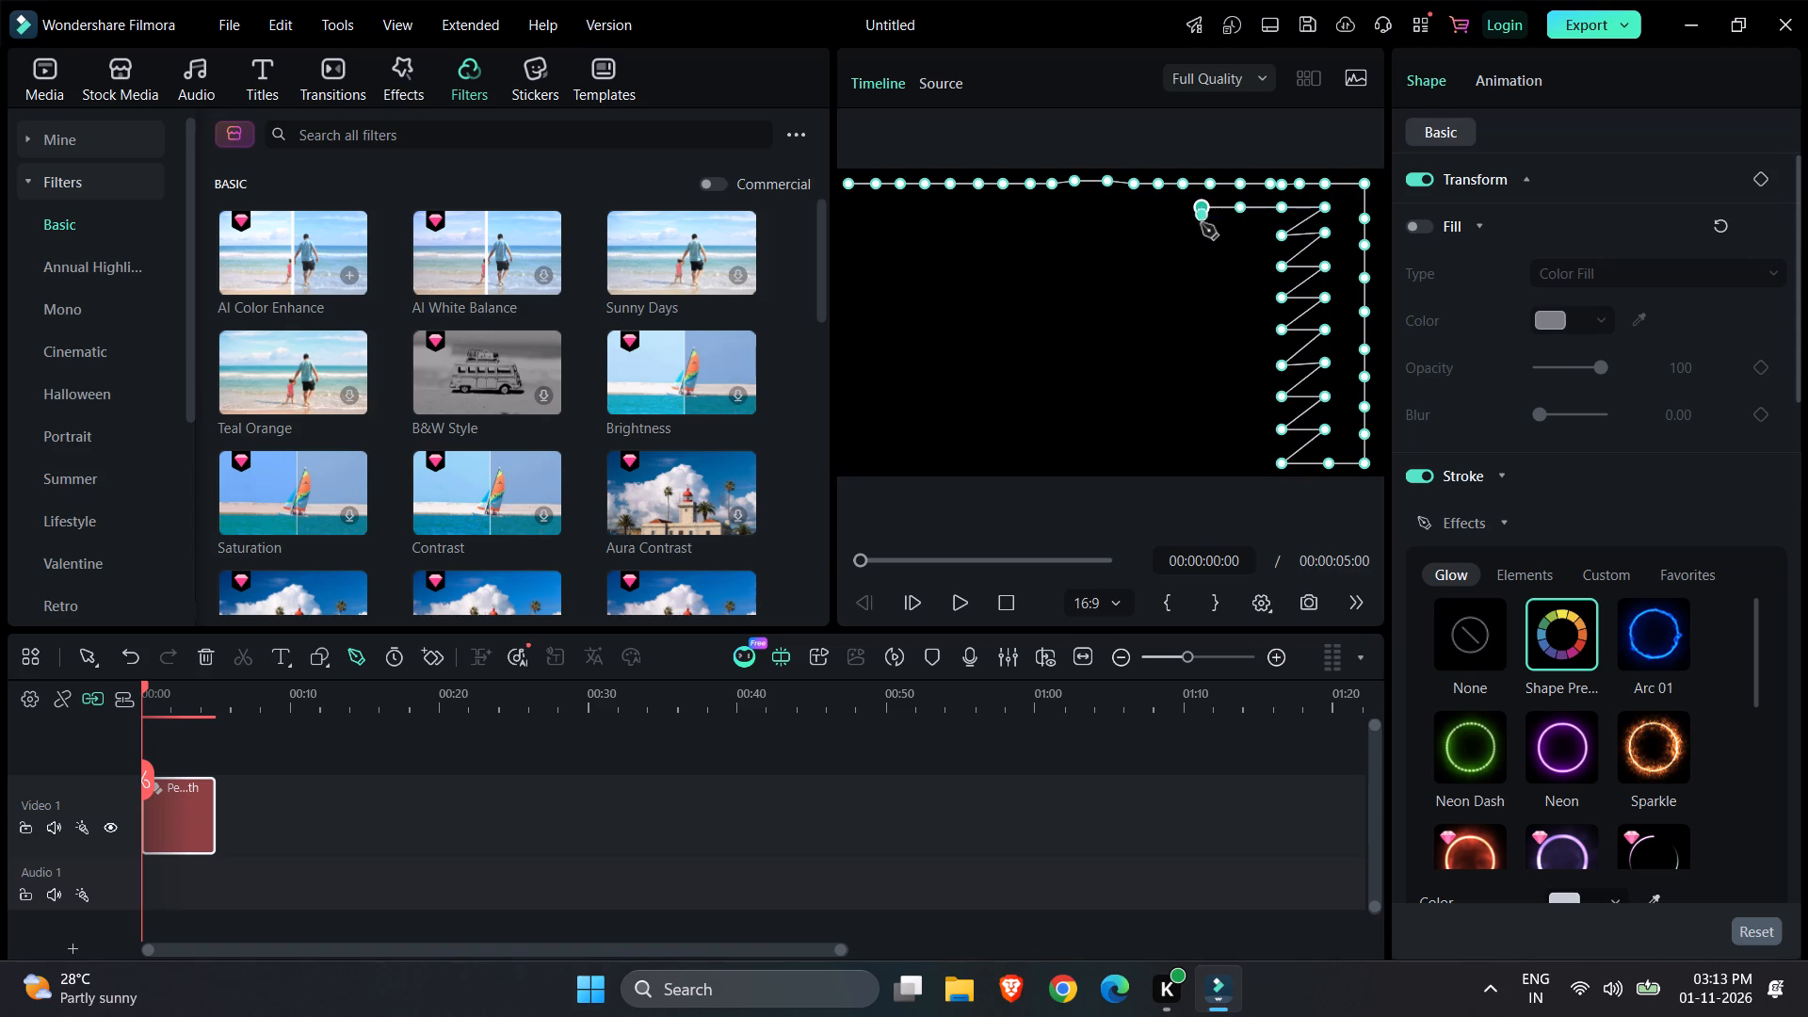
{"action": "left_click", "coordinate": [1203, 236]}
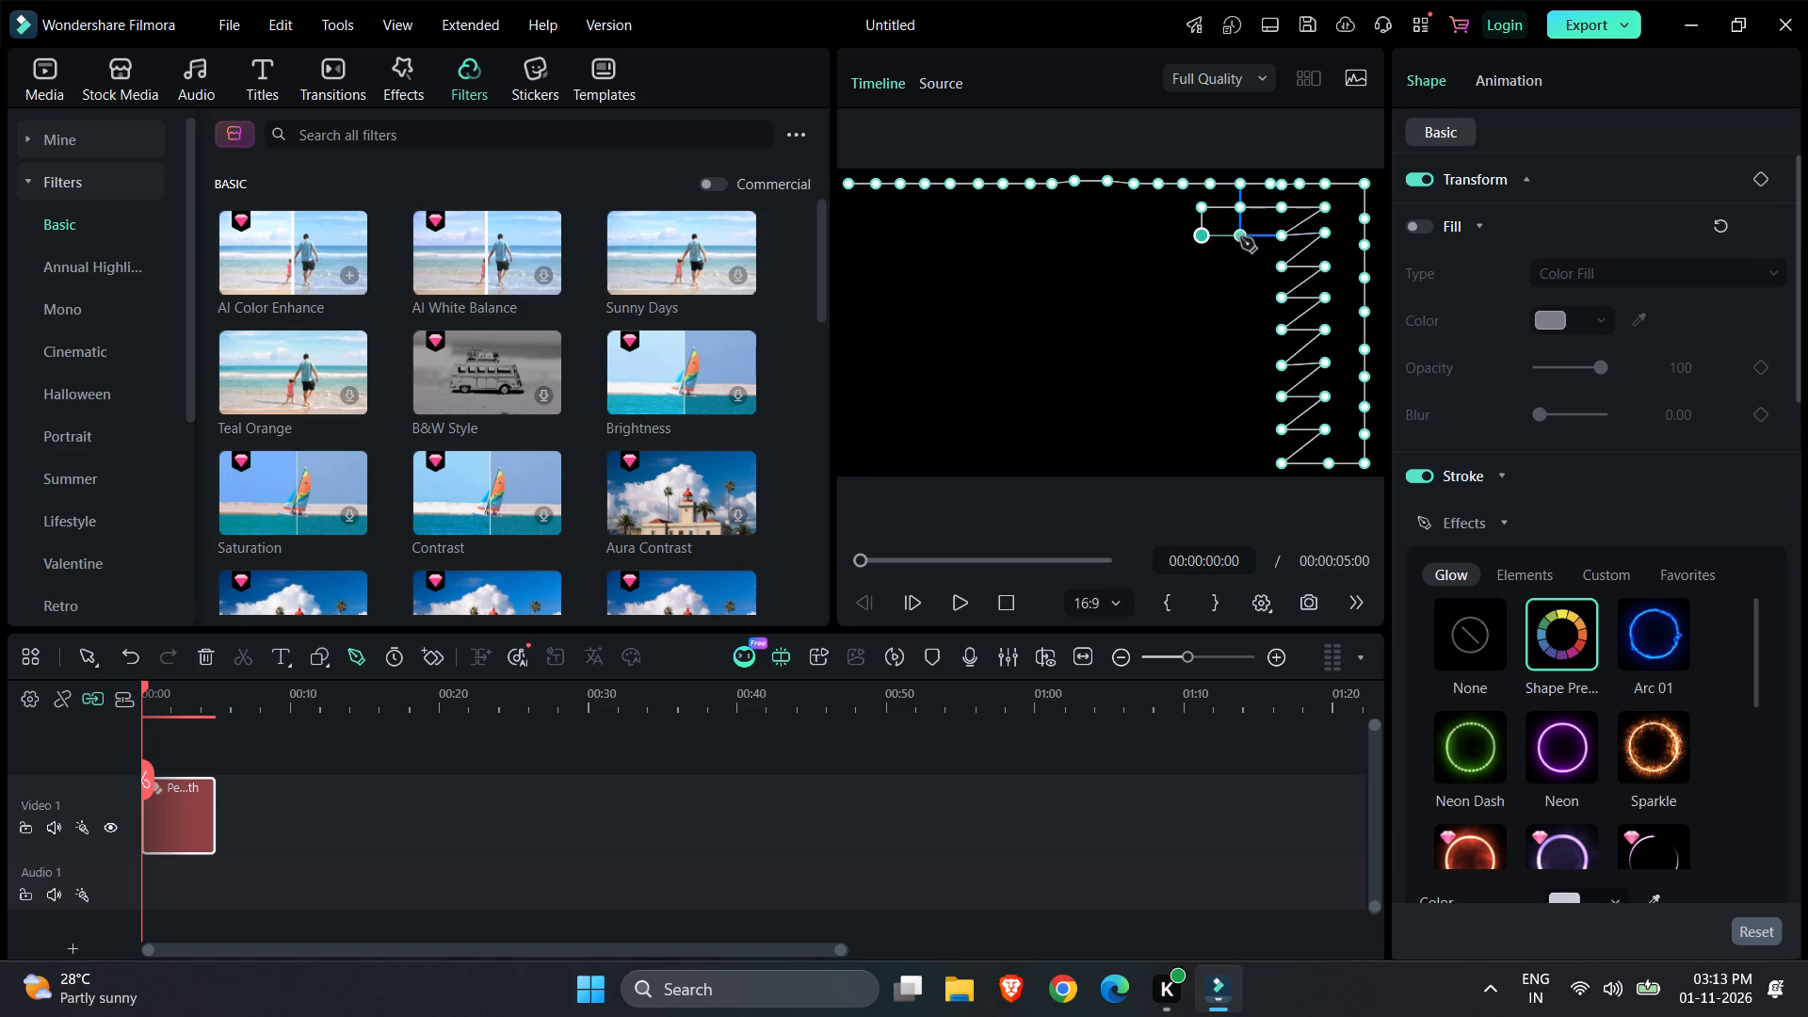
{"action": "left_click", "coordinate": [1240, 238]}
{"action": "left_click", "coordinate": [1241, 266]}
{"action": "left_click", "coordinate": [1212, 269]}
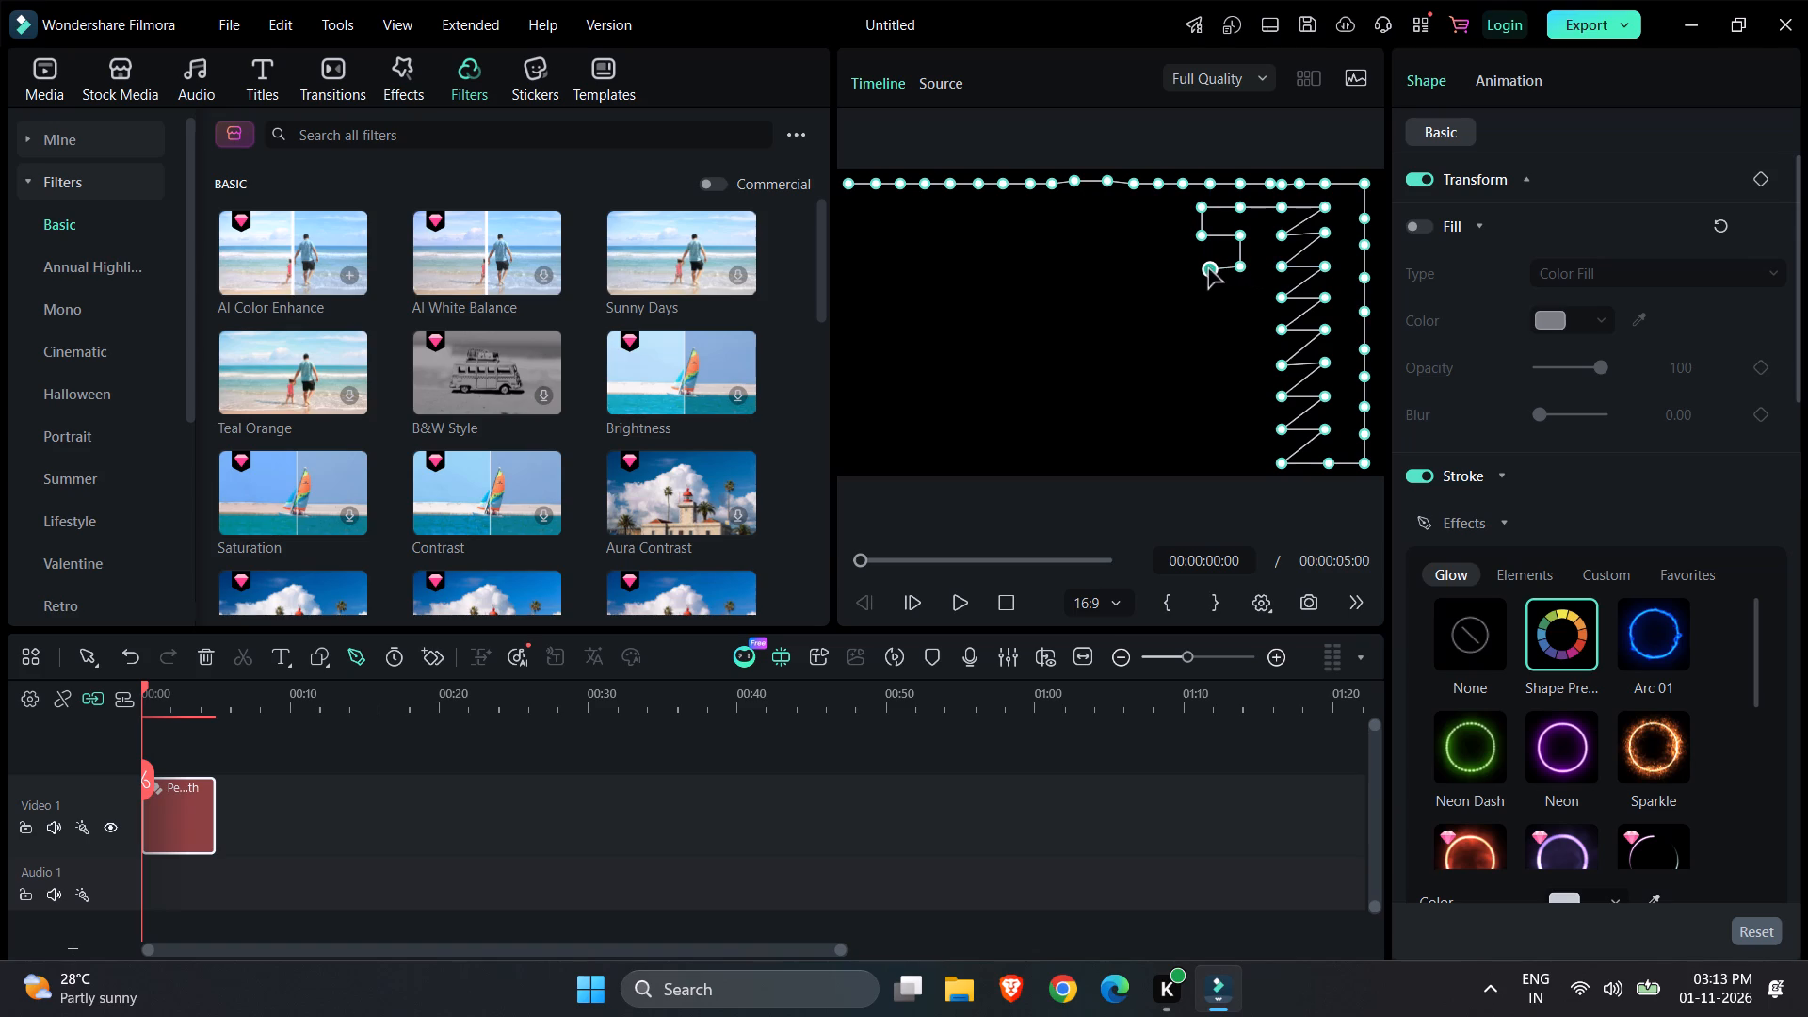
{"action": "left_click", "coordinate": [1205, 269]}
{"action": "double_click", "coordinate": [1205, 269]}
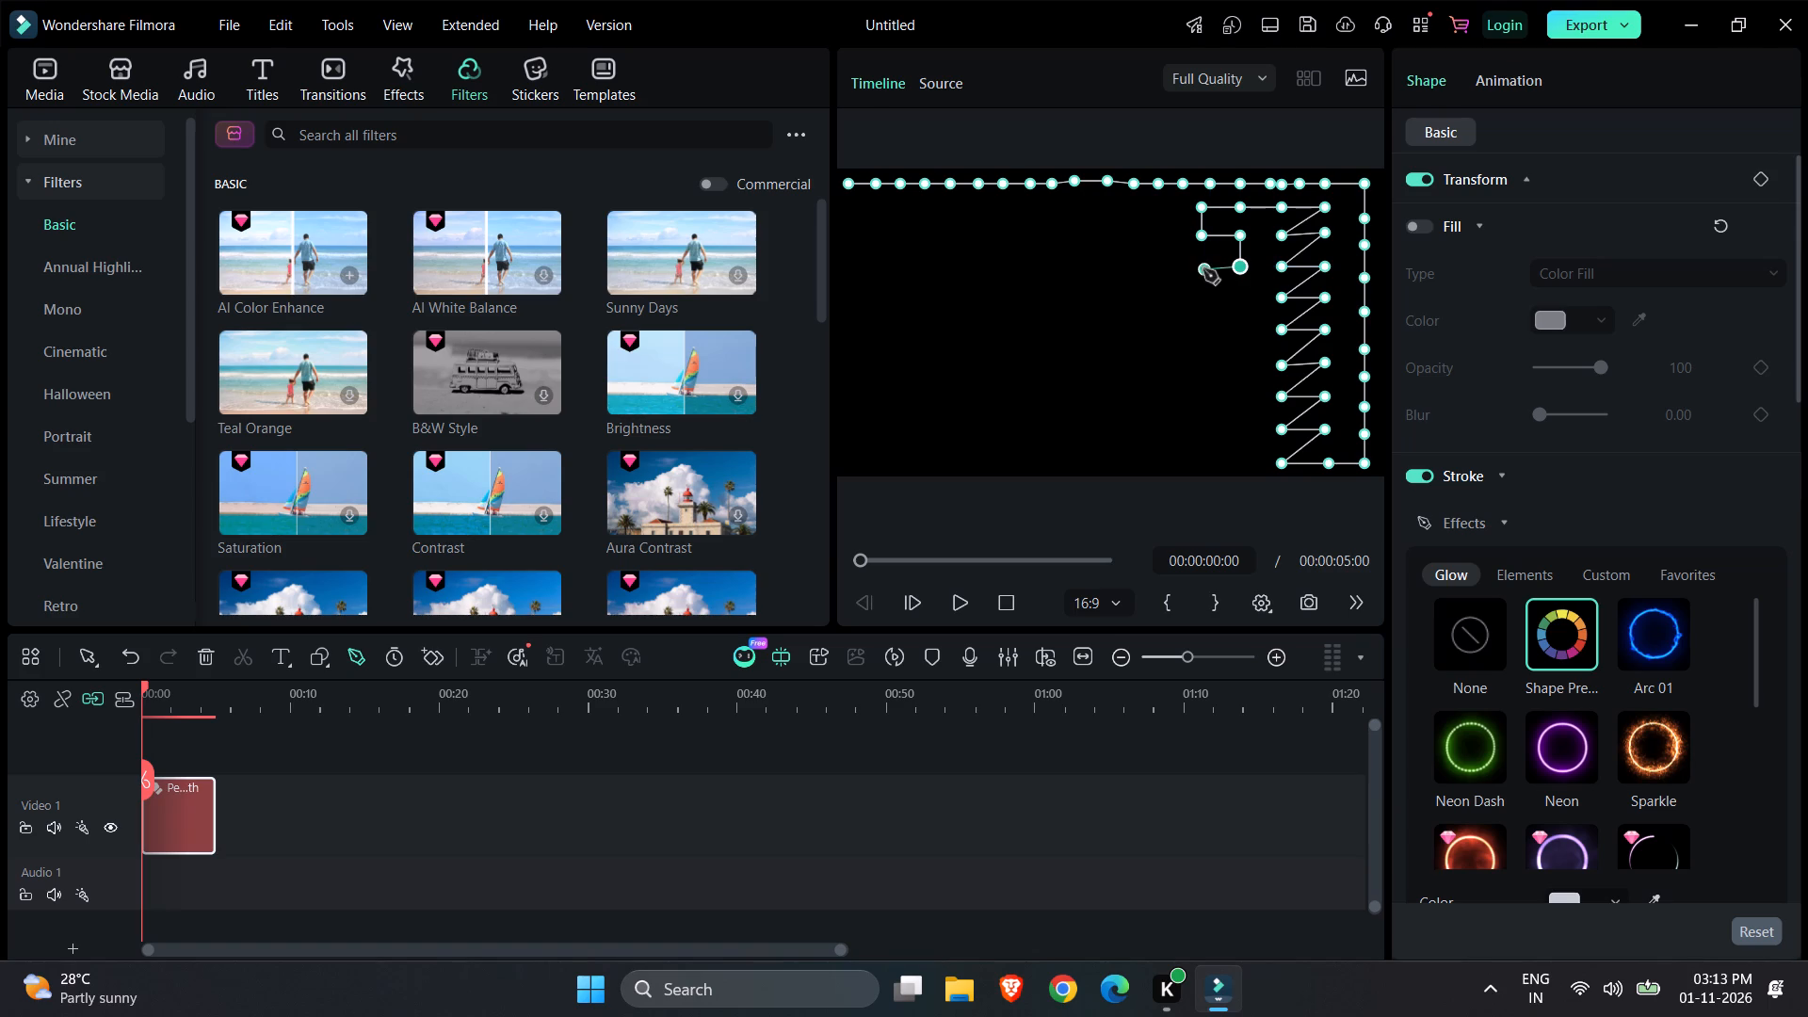
{"action": "left_click", "coordinate": [1203, 266]}
{"action": "left_click", "coordinate": [1203, 297]}
{"action": "left_click", "coordinate": [1240, 298]}
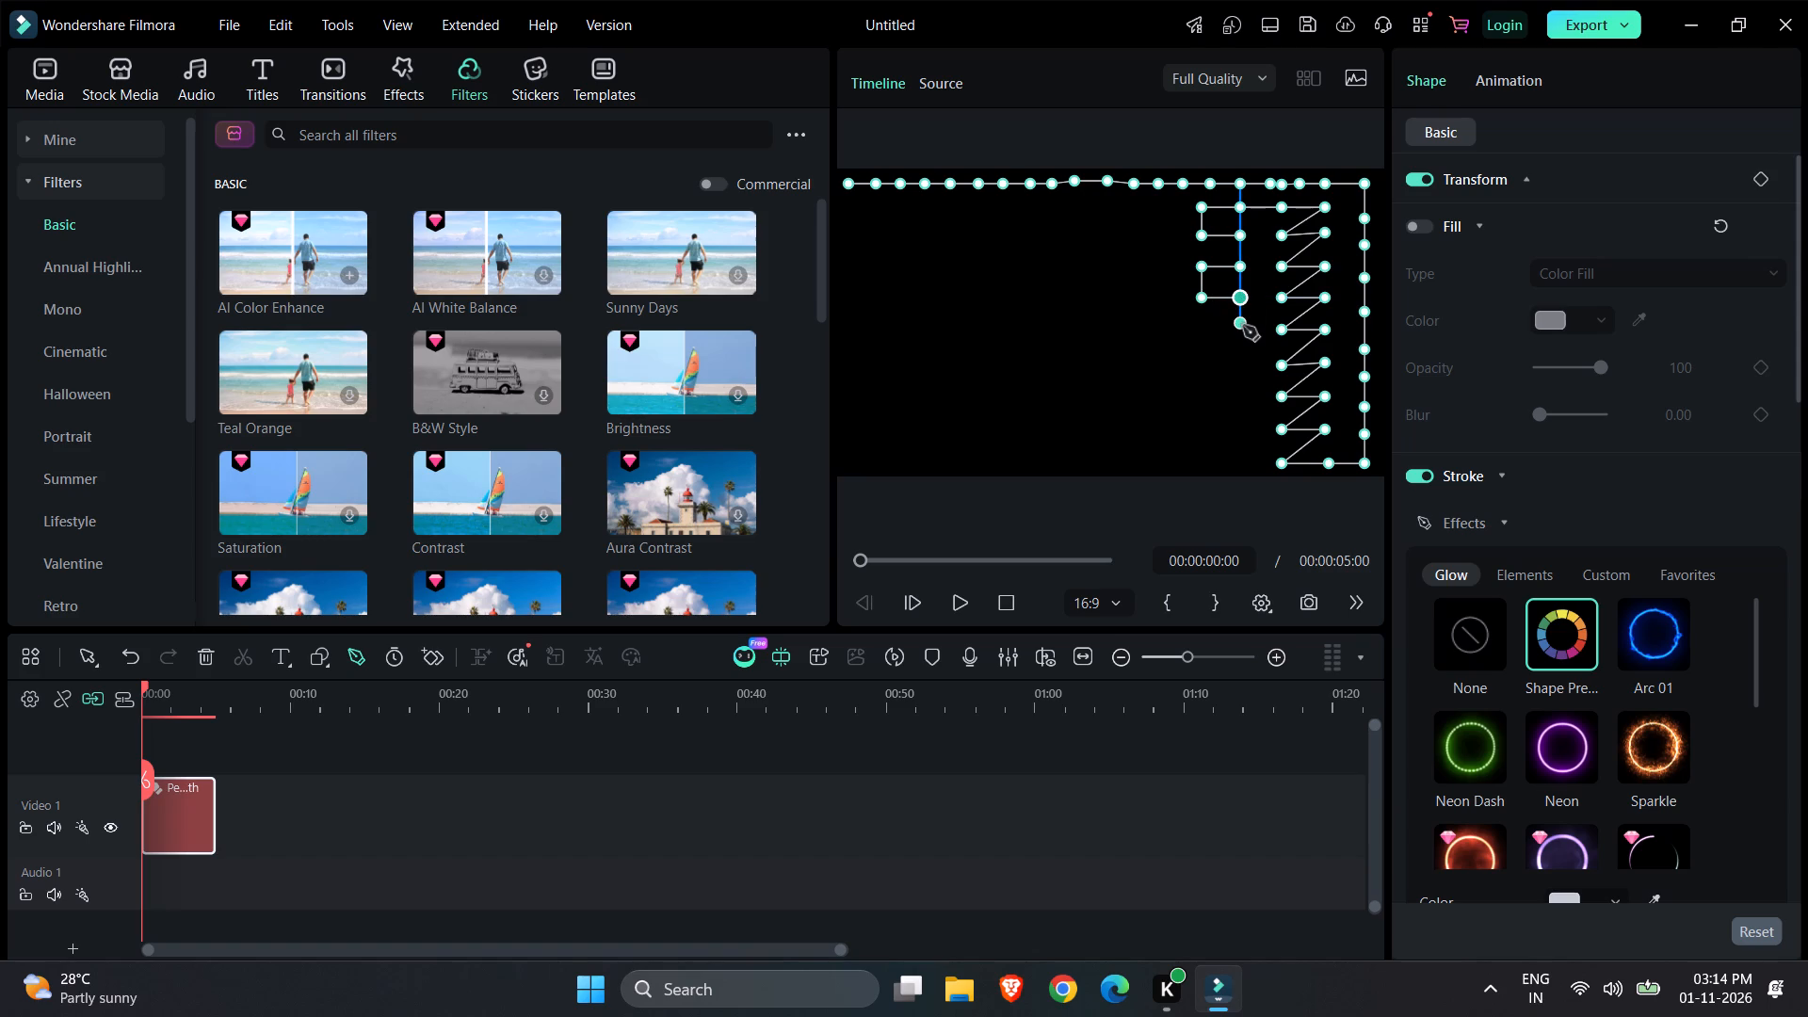
{"action": "left_click", "coordinate": [1242, 333]}
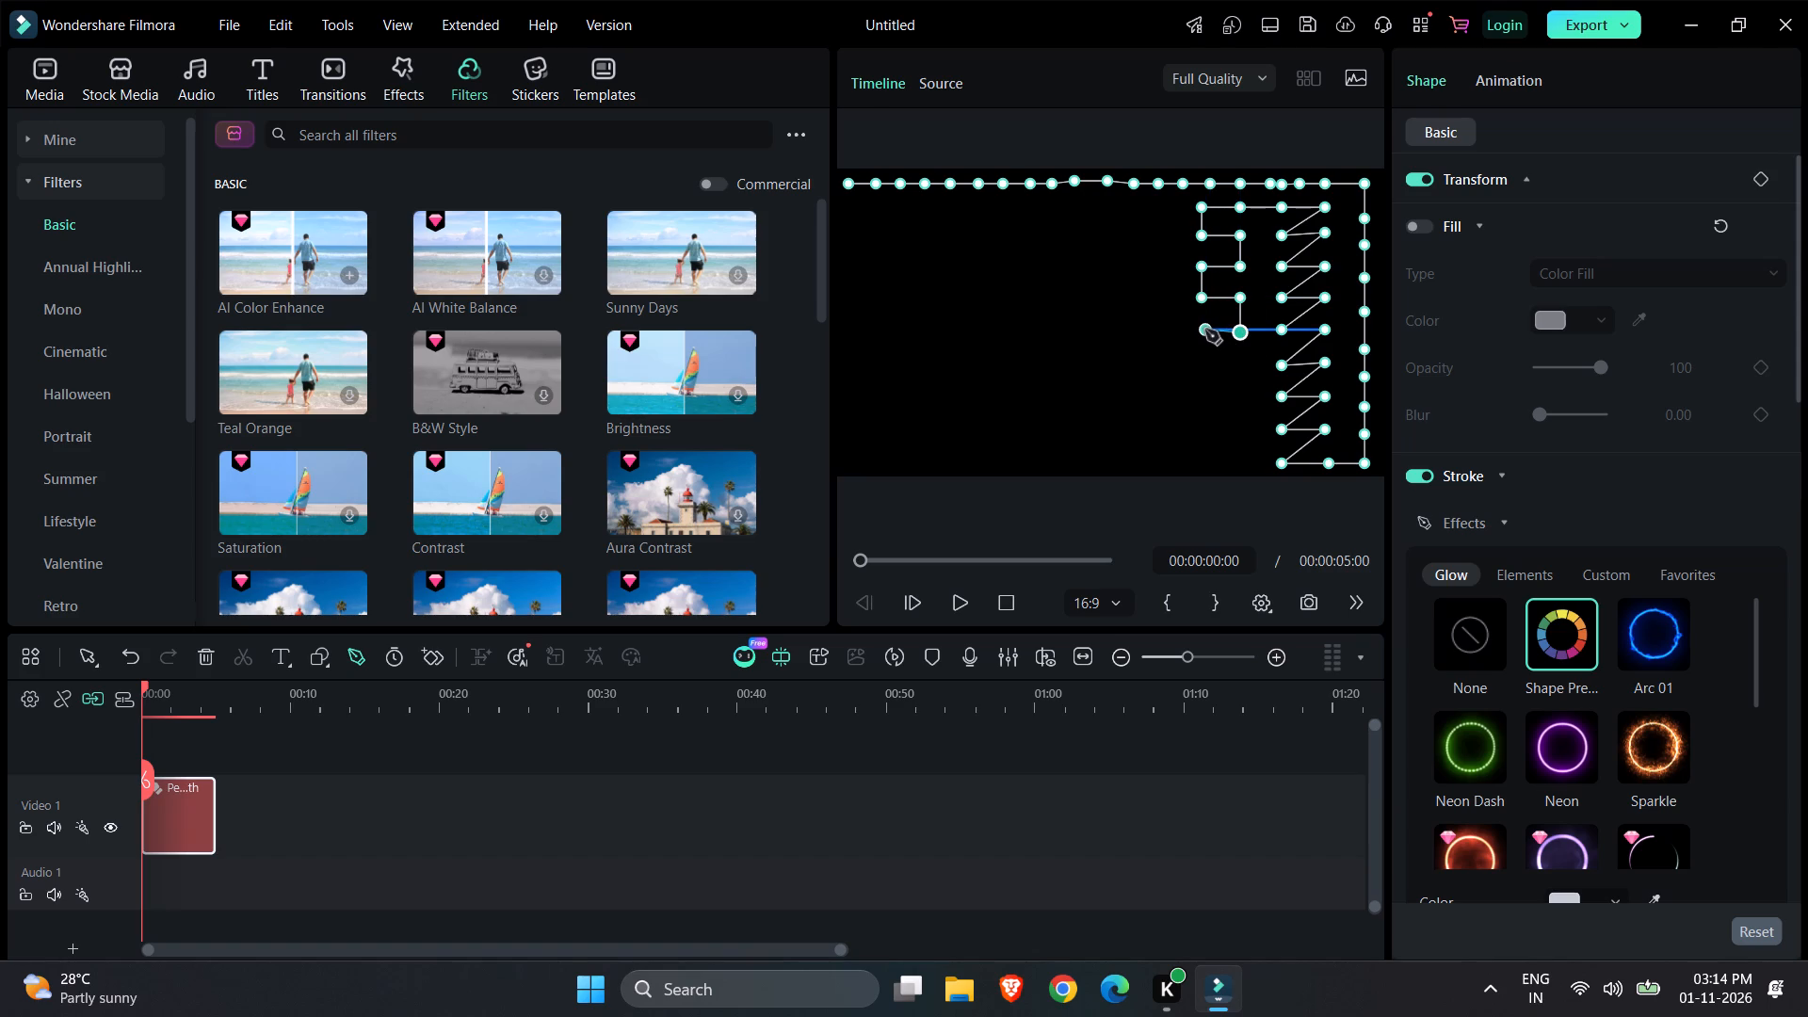
{"action": "left_click", "coordinate": [1207, 333]}
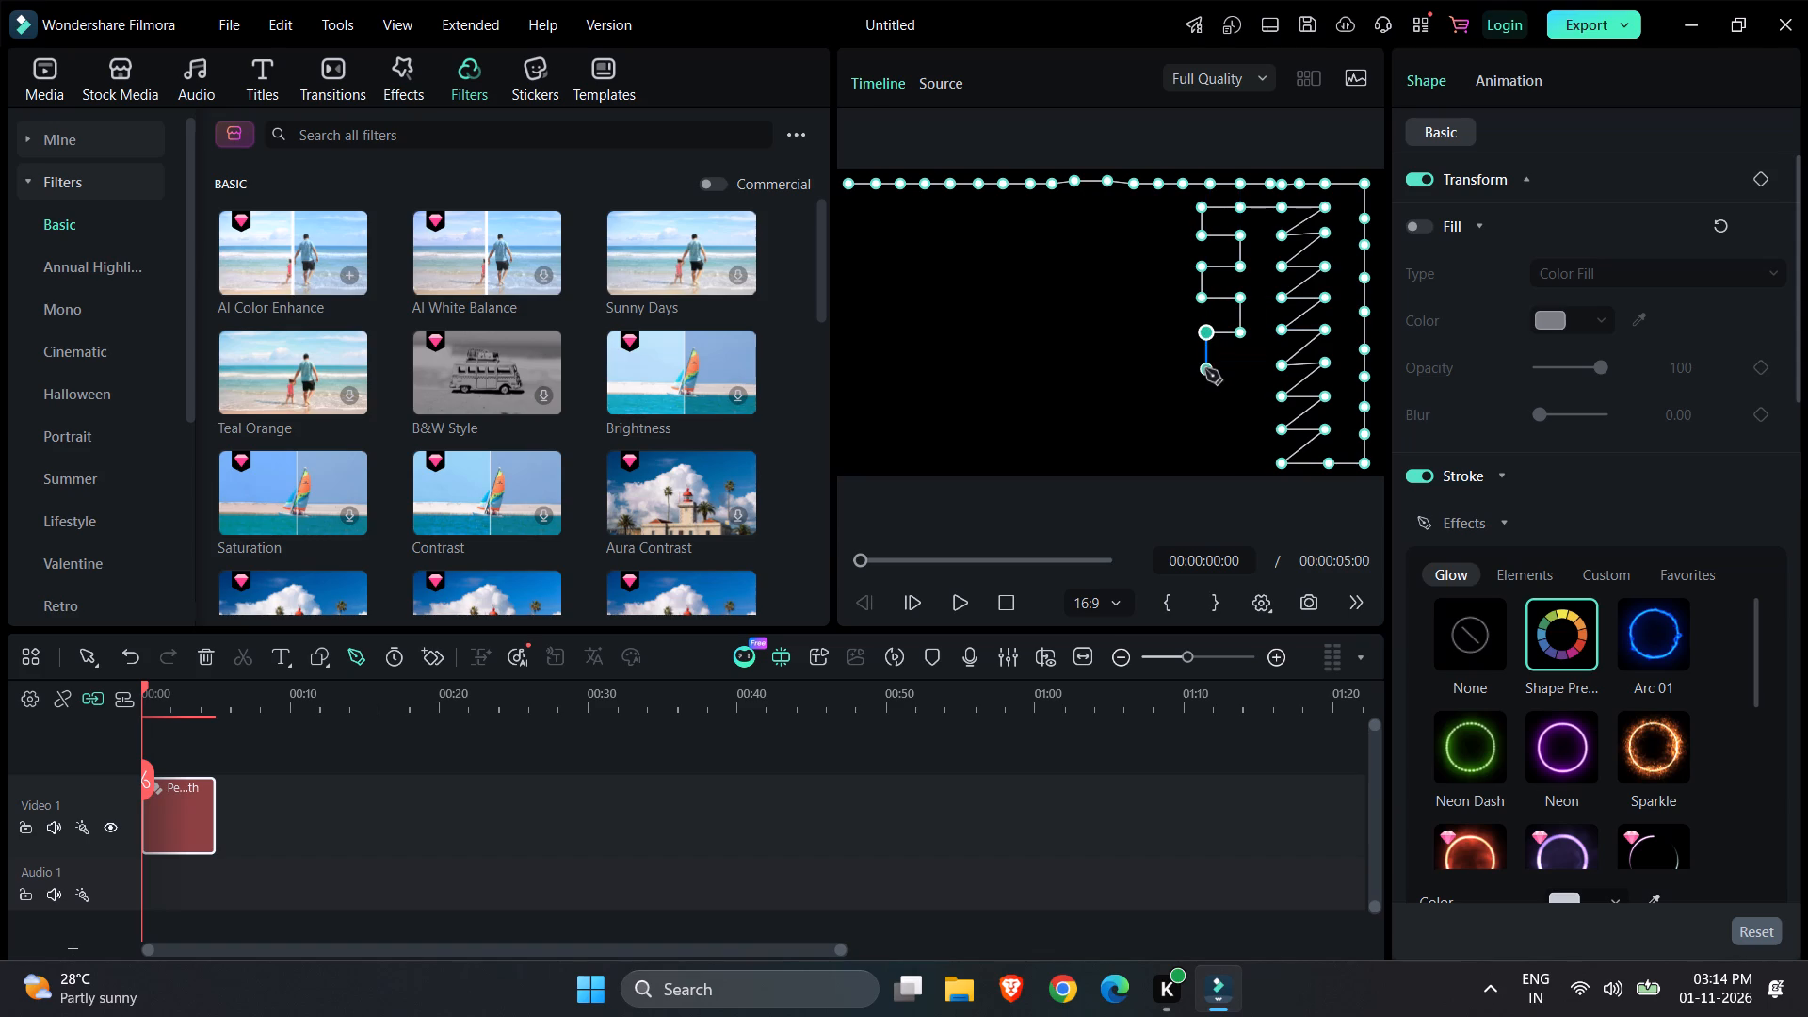
Continue the right-angled square-wave column of the pen path down from mid-height to the frame's bottom edge.
{"action": "left_click", "coordinate": [1205, 367]}
{"action": "left_click", "coordinate": [1242, 367]}
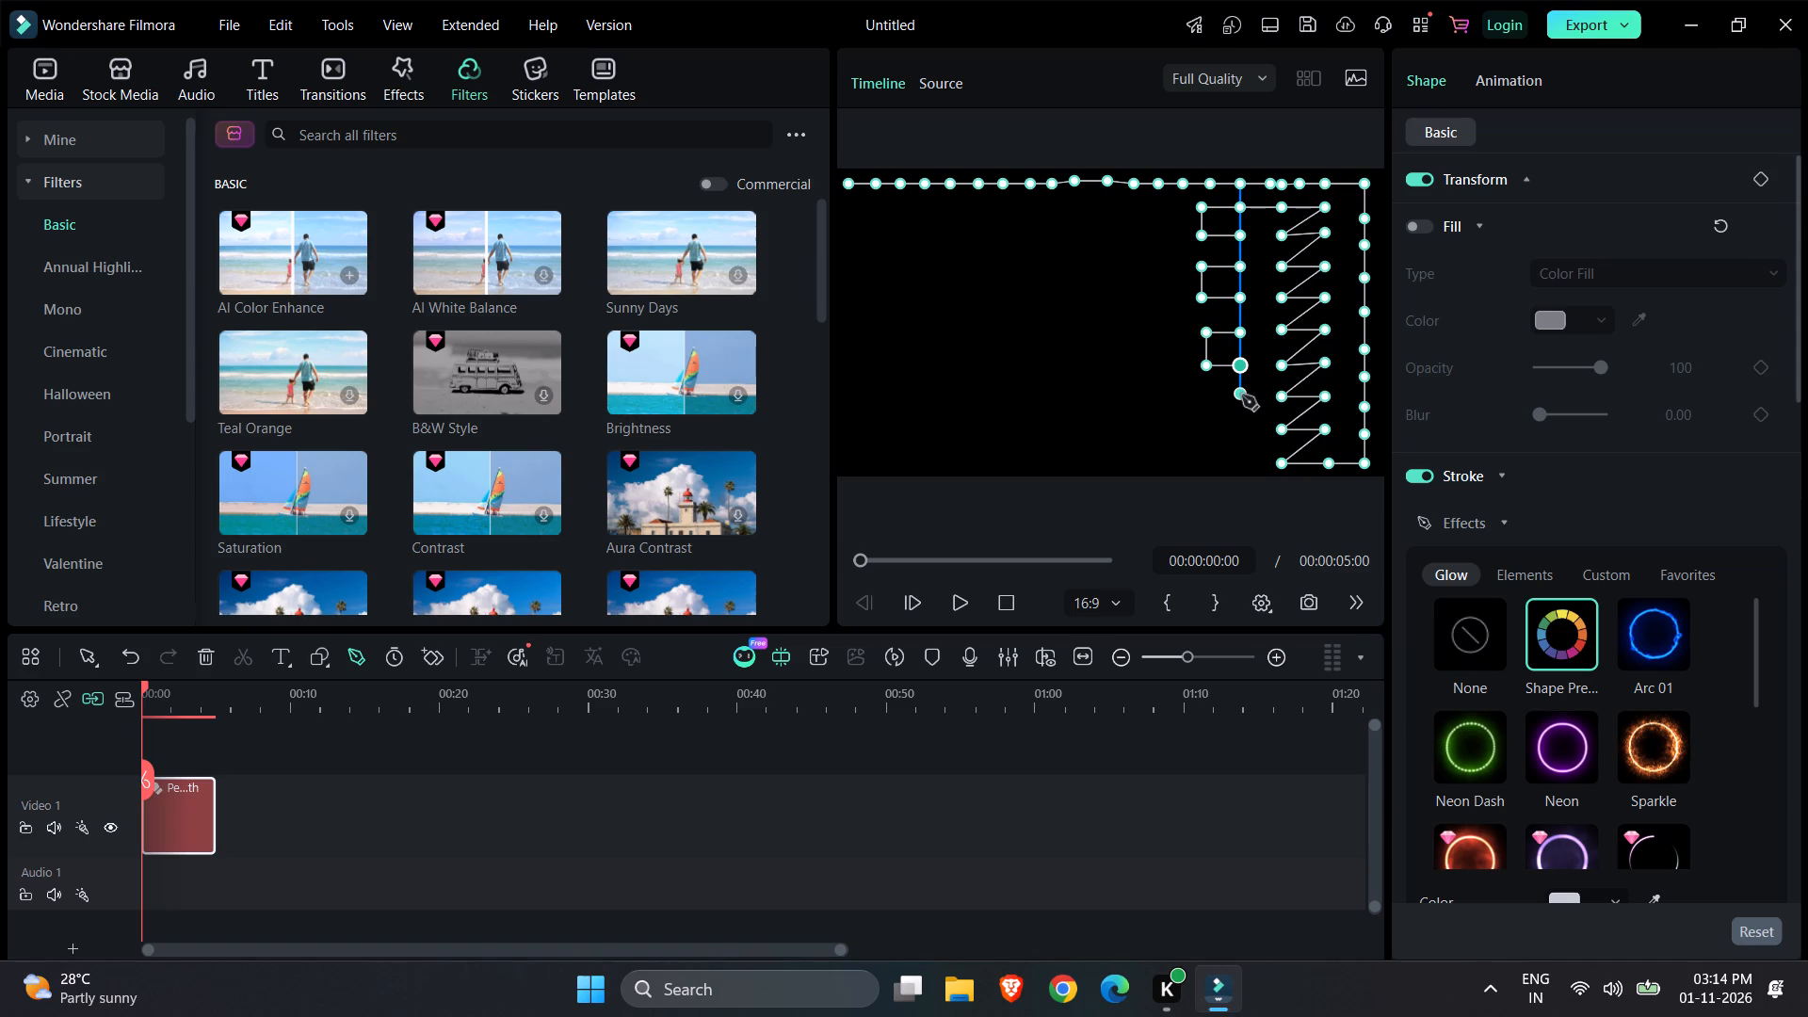
{"action": "left_click", "coordinate": [1242, 396]}
{"action": "left_click", "coordinate": [1205, 396]}
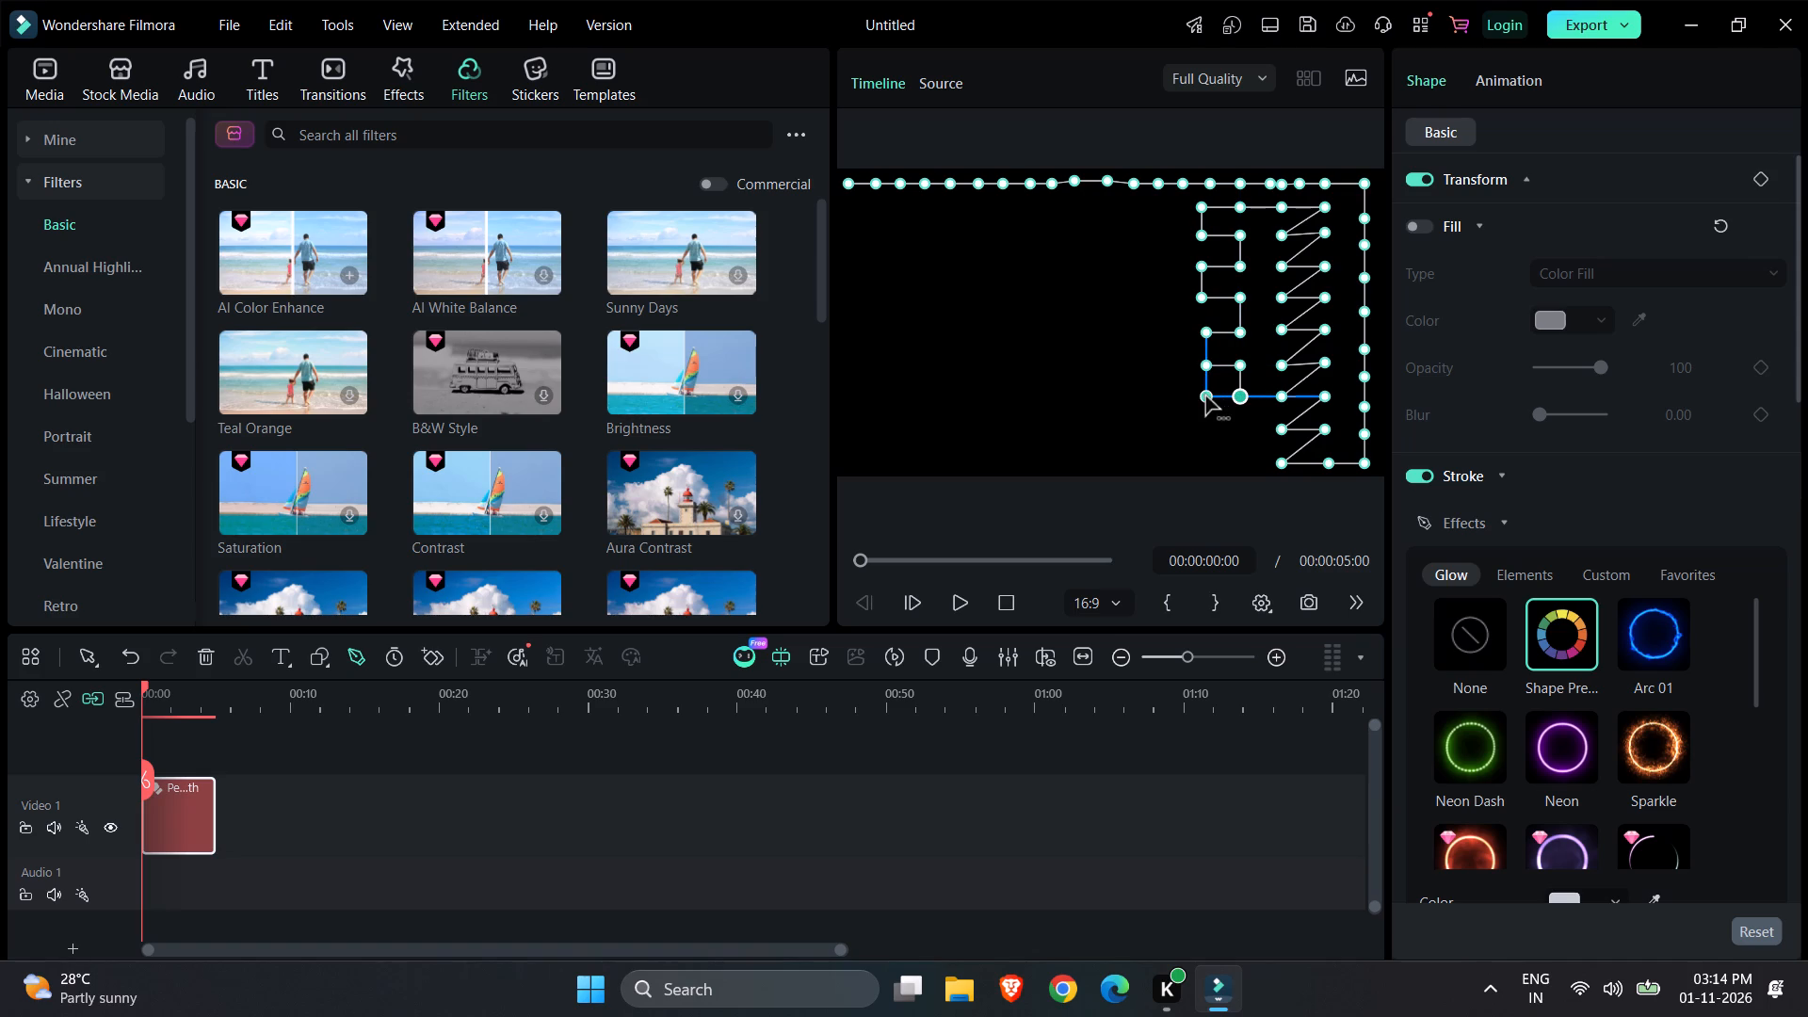
{"action": "left_click", "coordinate": [1206, 428]}
{"action": "left_click", "coordinate": [1242, 427]}
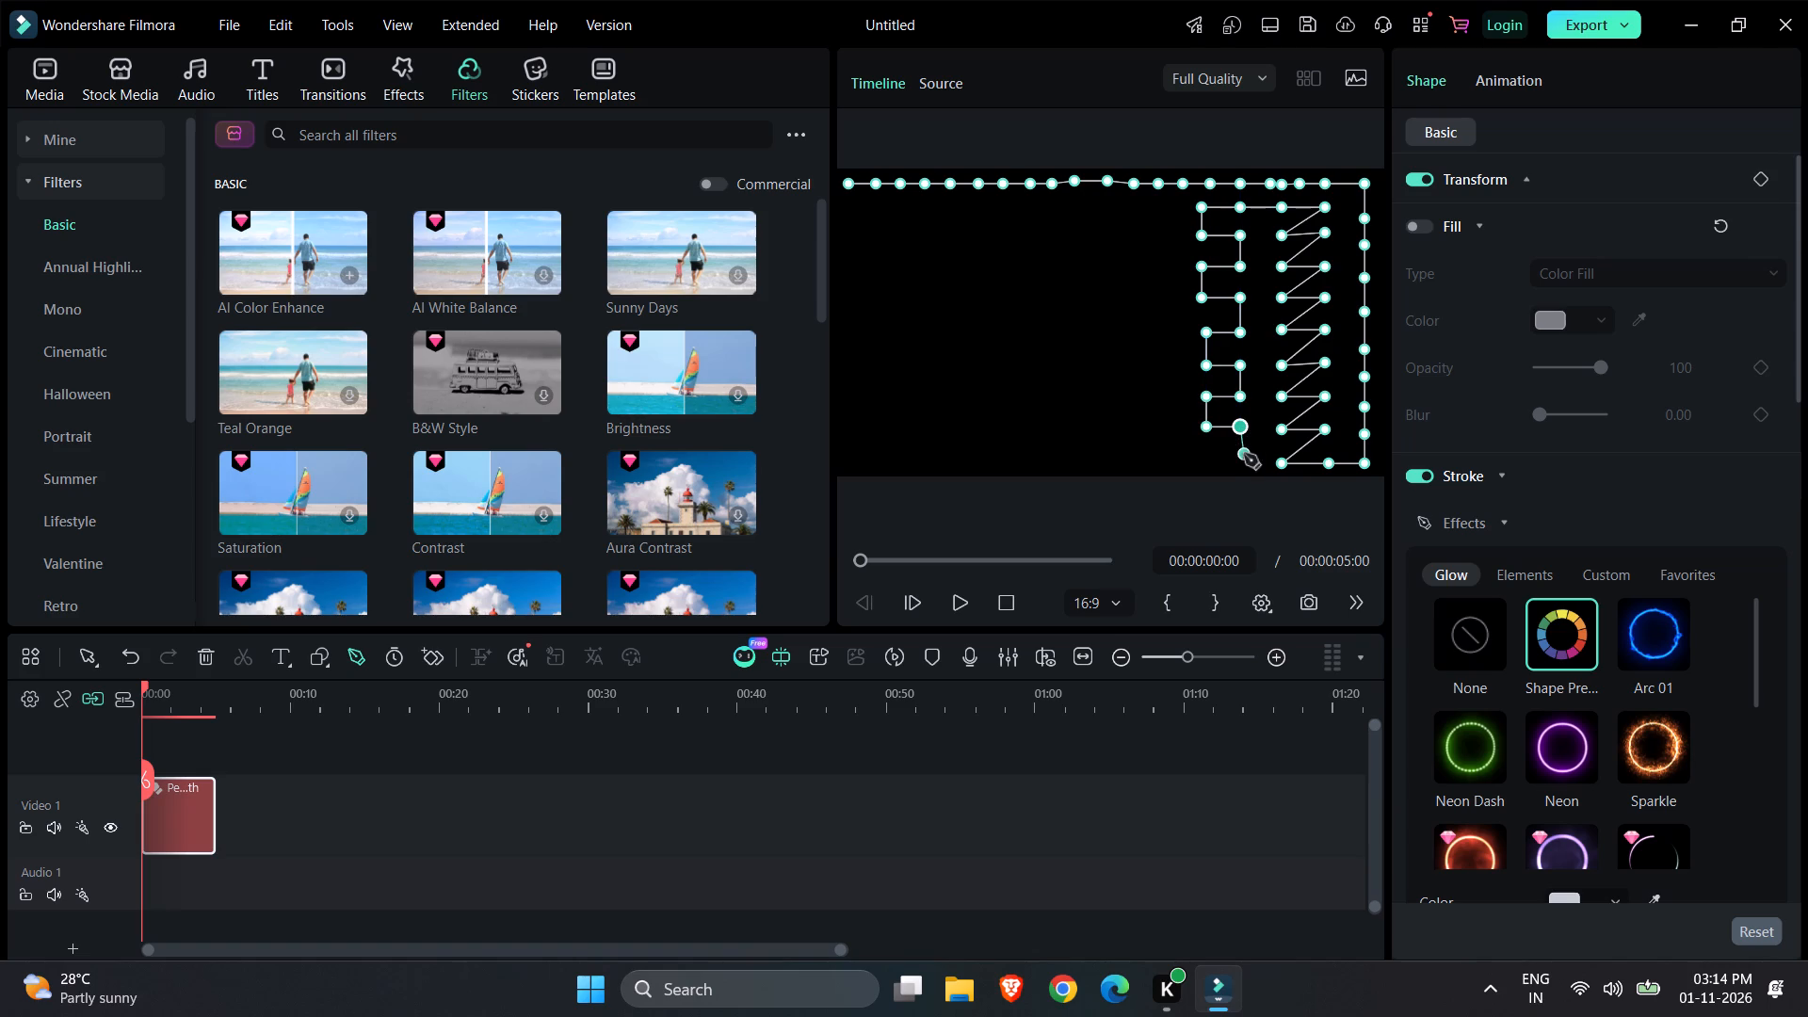
{"action": "left_click", "coordinate": [1241, 462]}
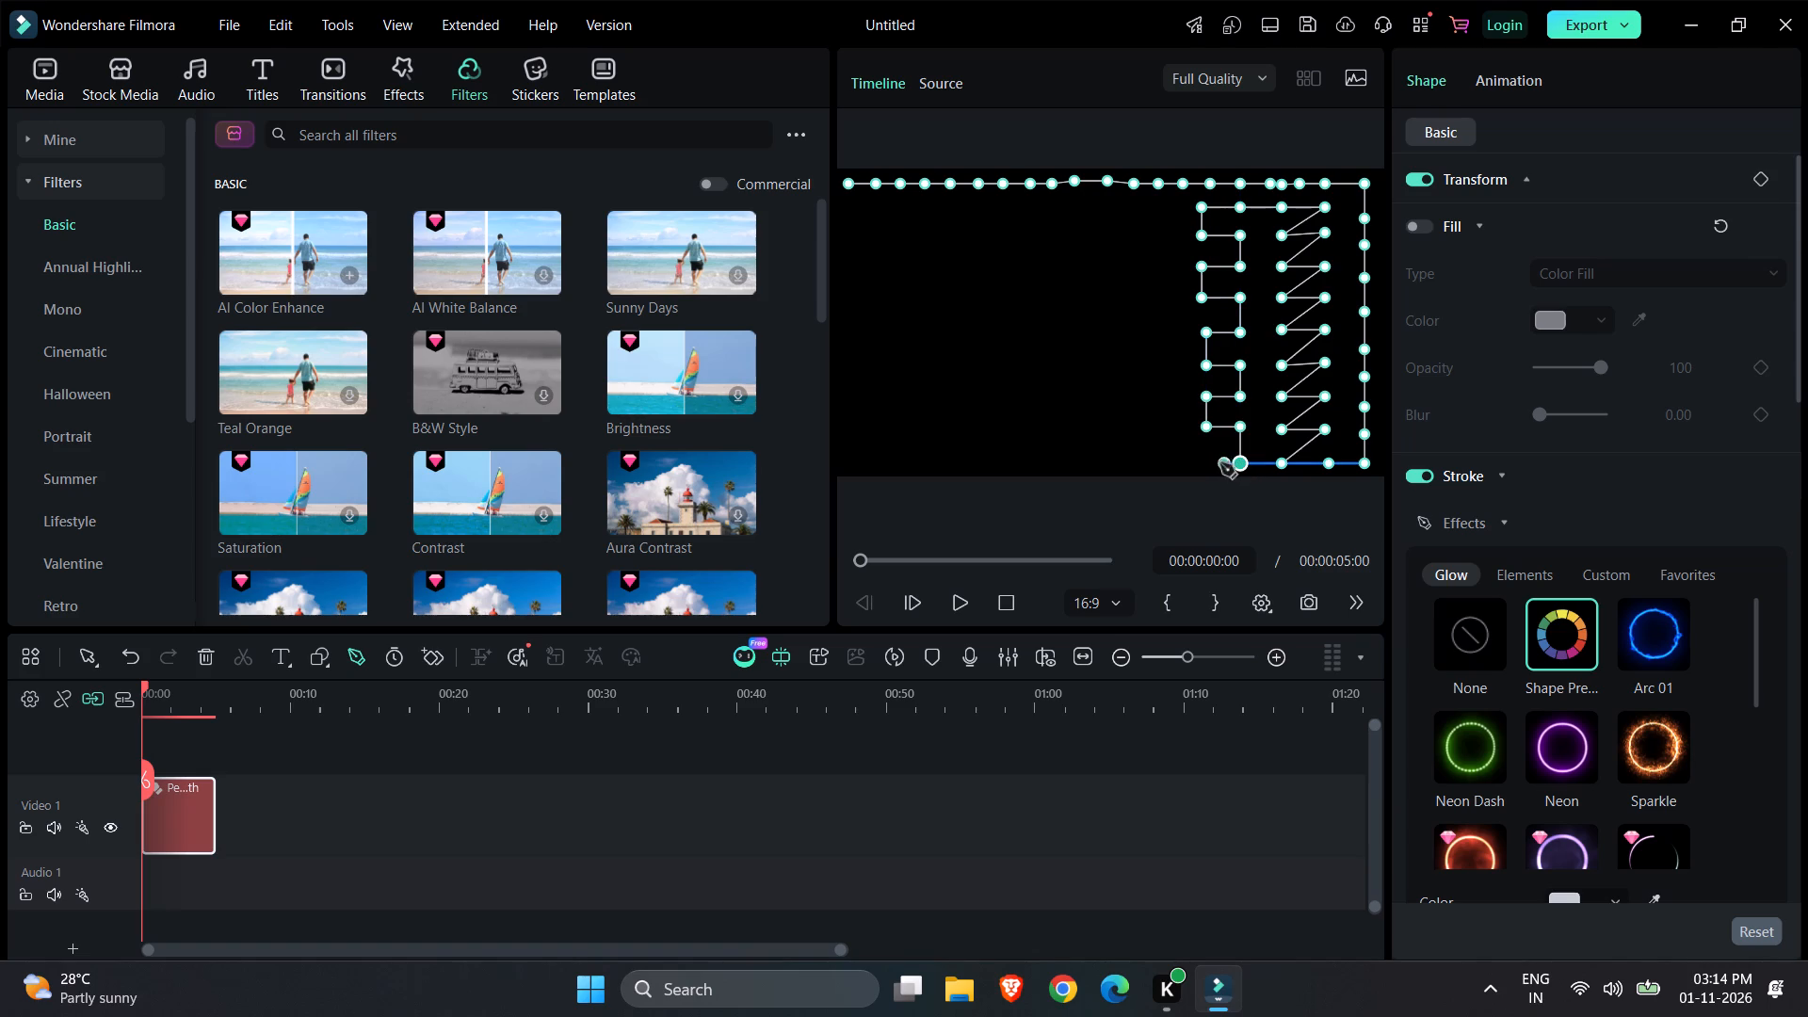
Extend the pen path left along the frame's bottom edge with three points, then zigzag it up to just below the top edge.
{"action": "left_click", "coordinate": [1210, 464]}
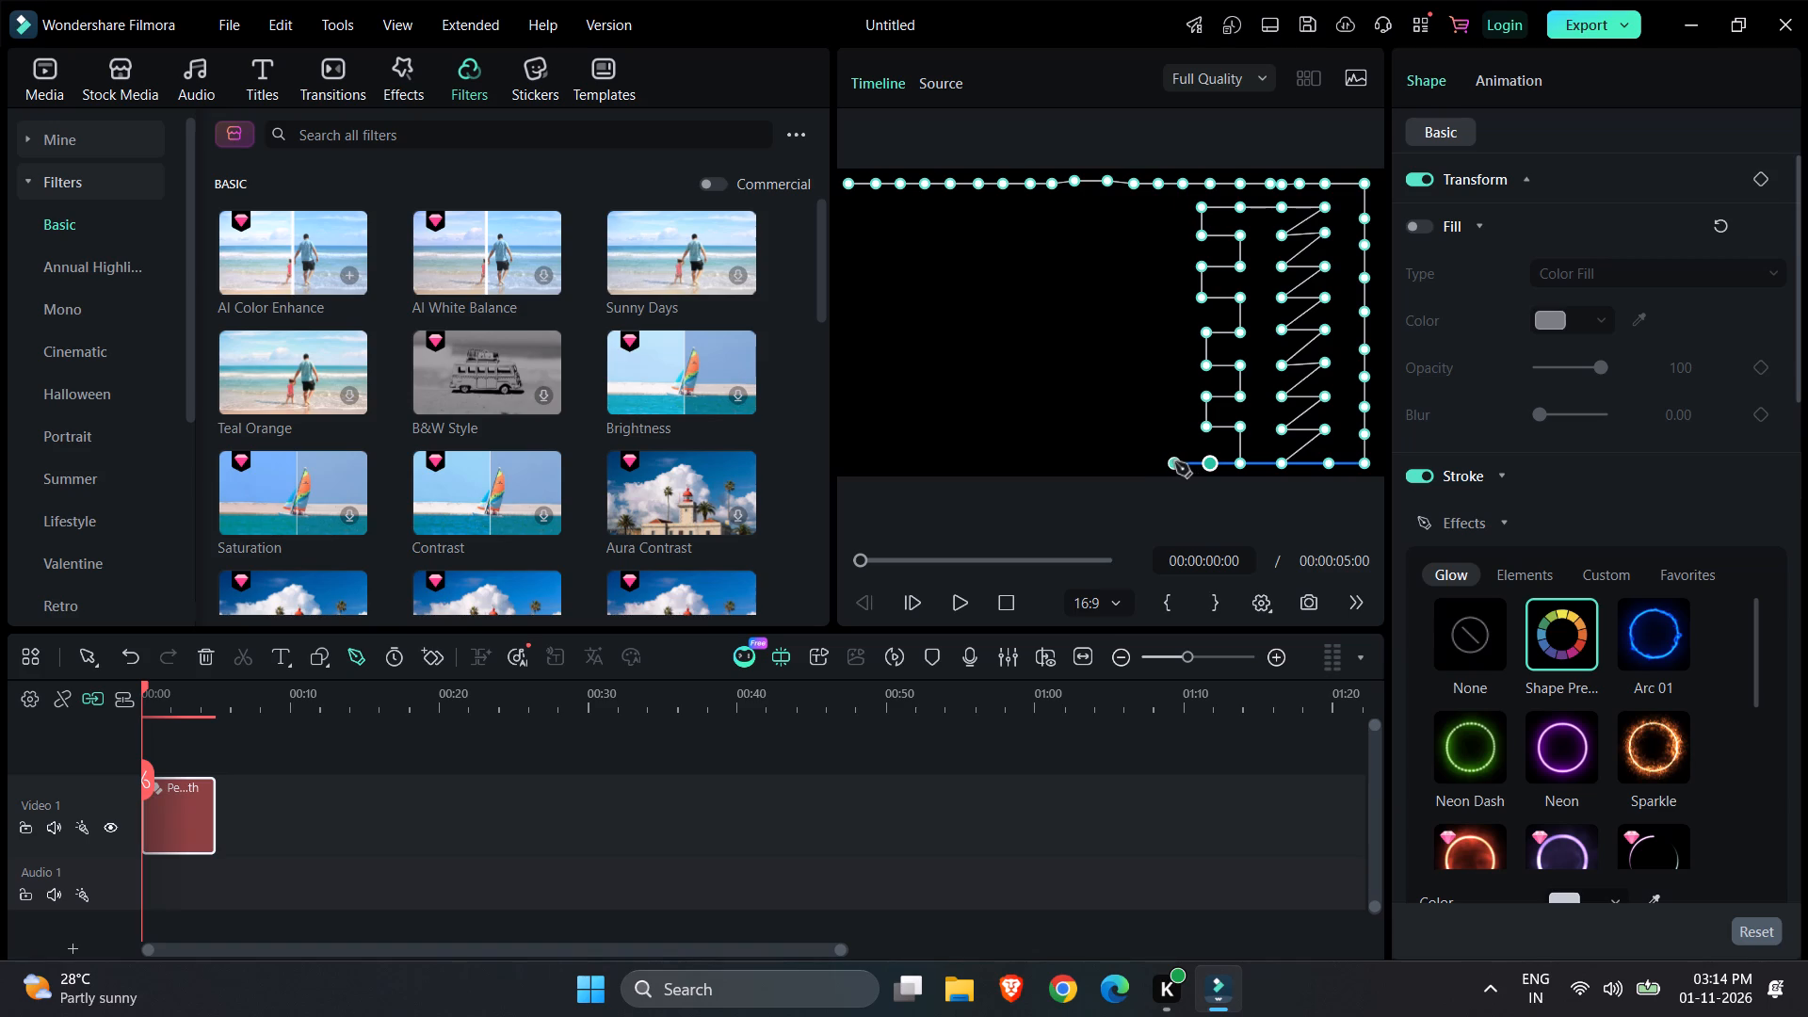
{"action": "left_click", "coordinate": [1190, 465]}
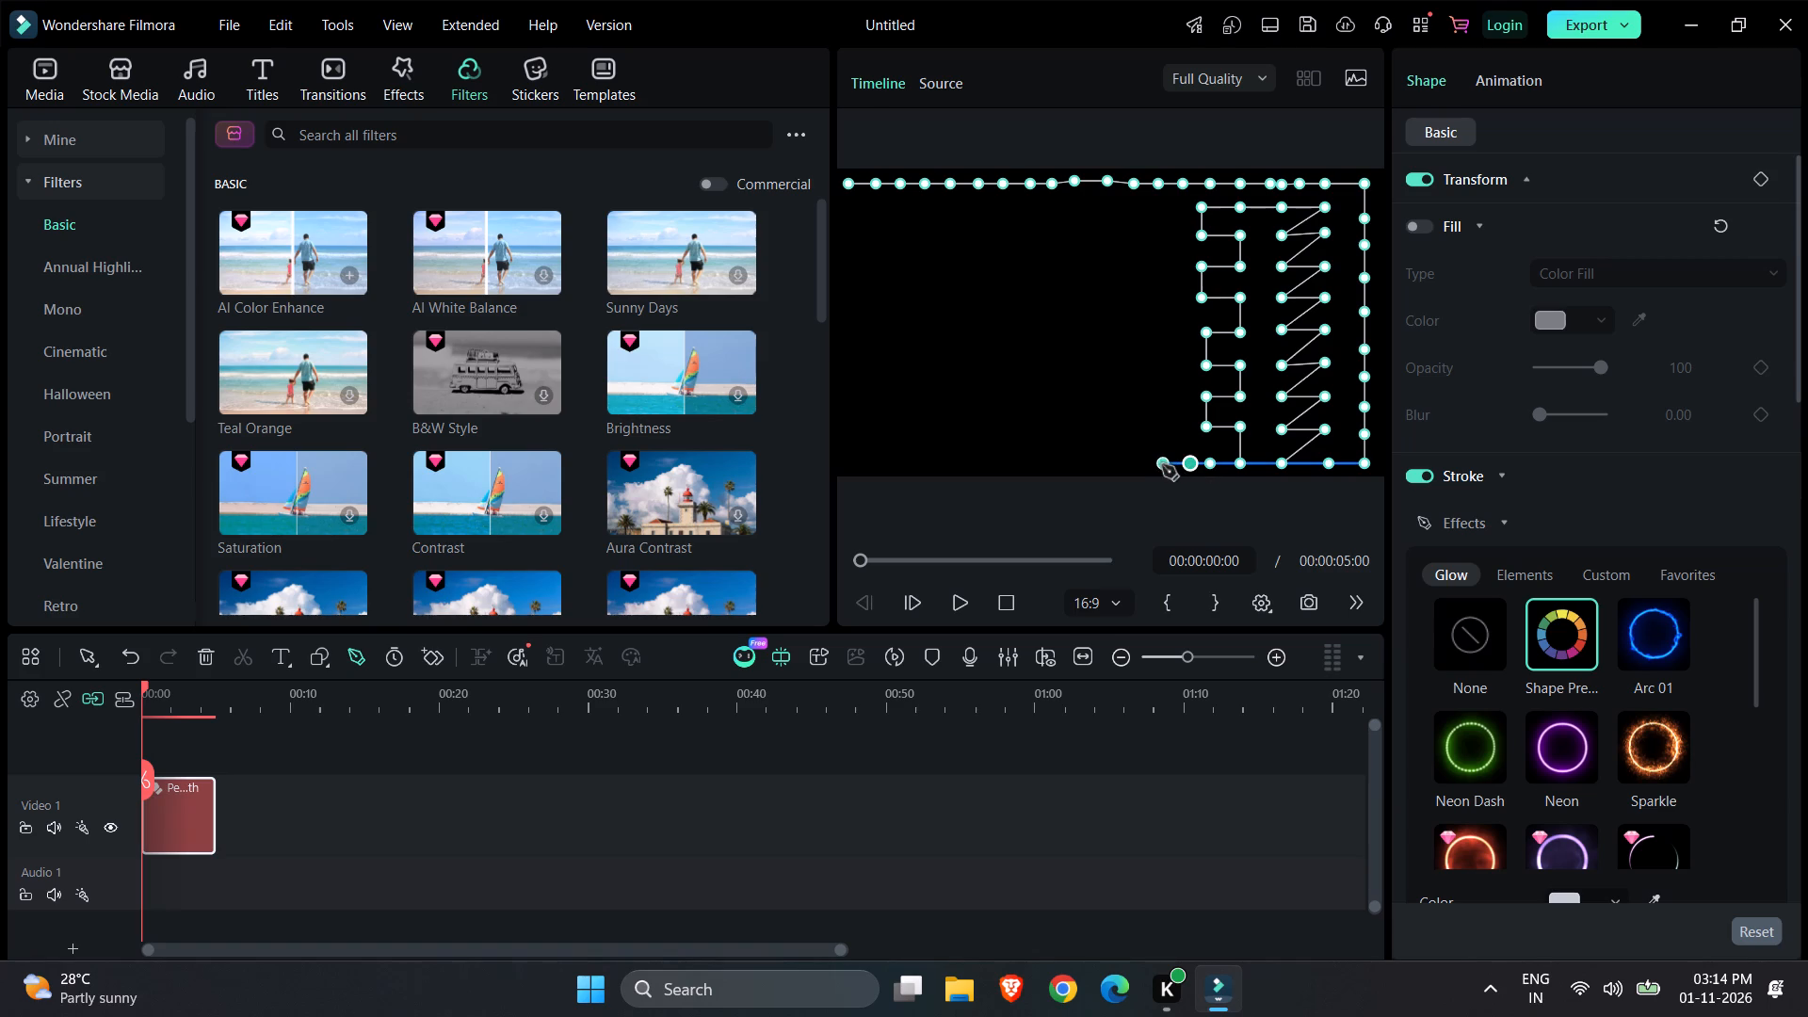
{"action": "left_click", "coordinate": [1153, 463]}
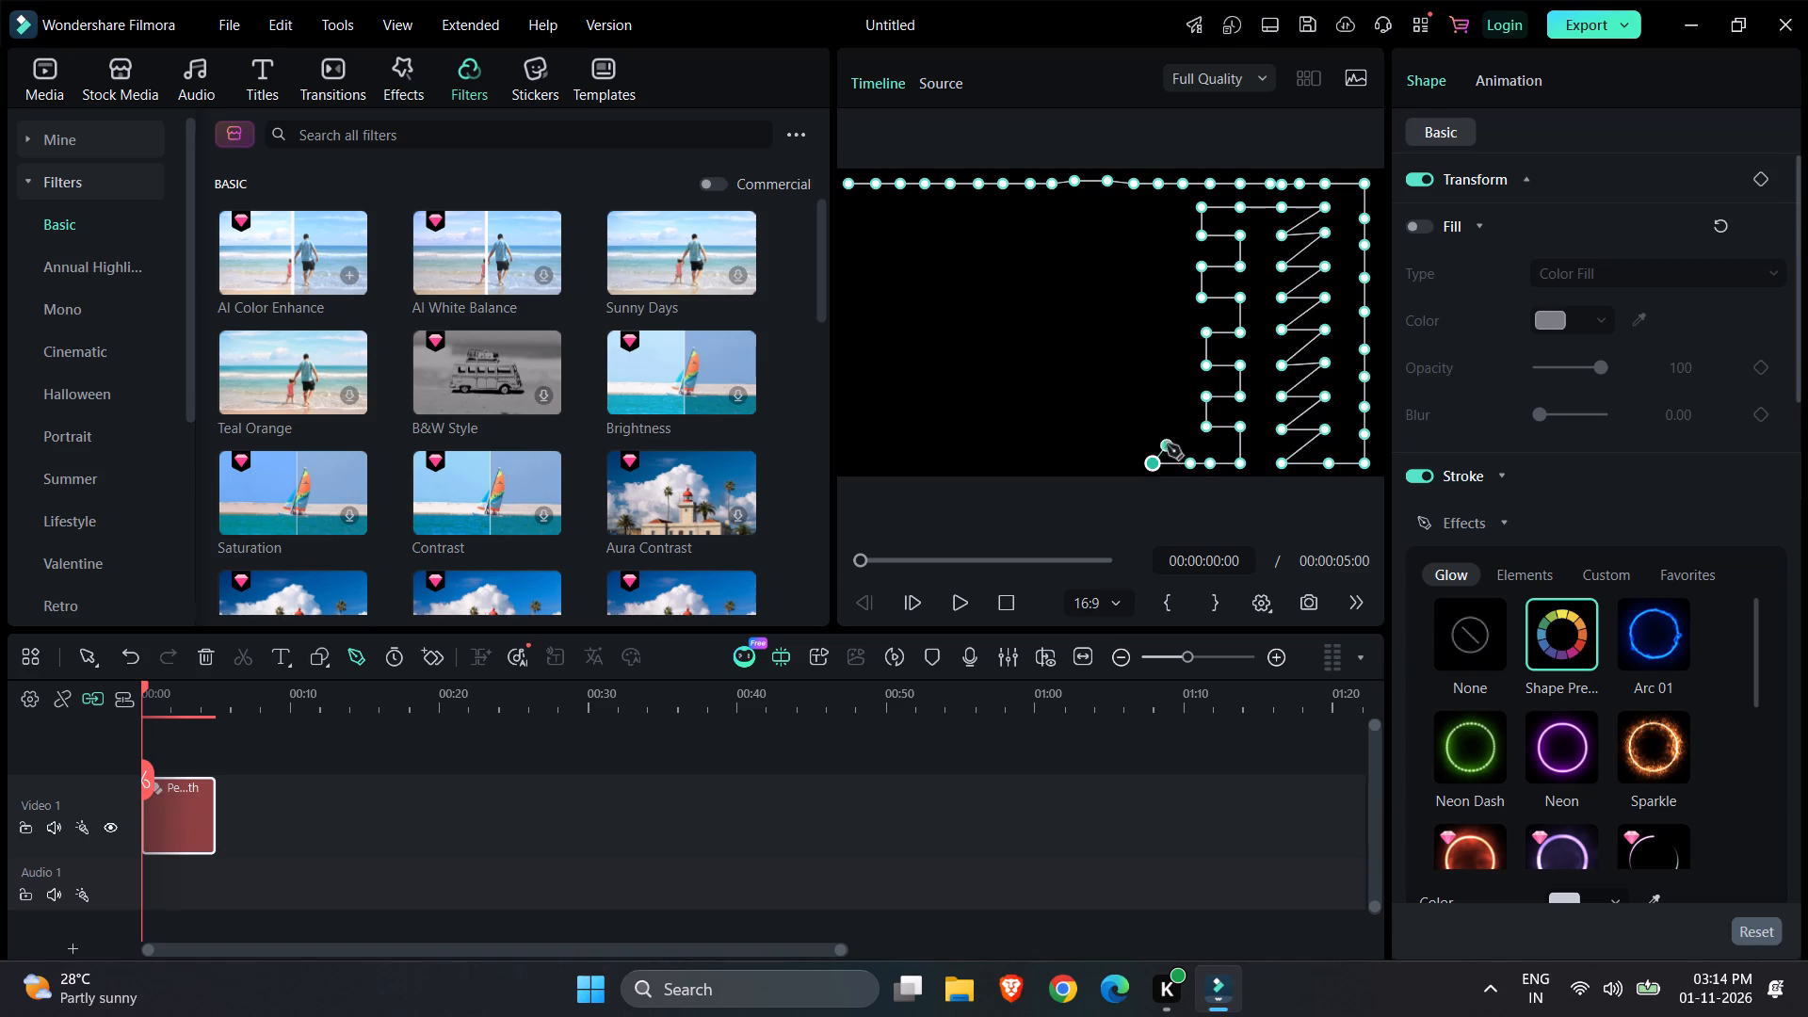
{"action": "left_click", "coordinate": [1184, 436]}
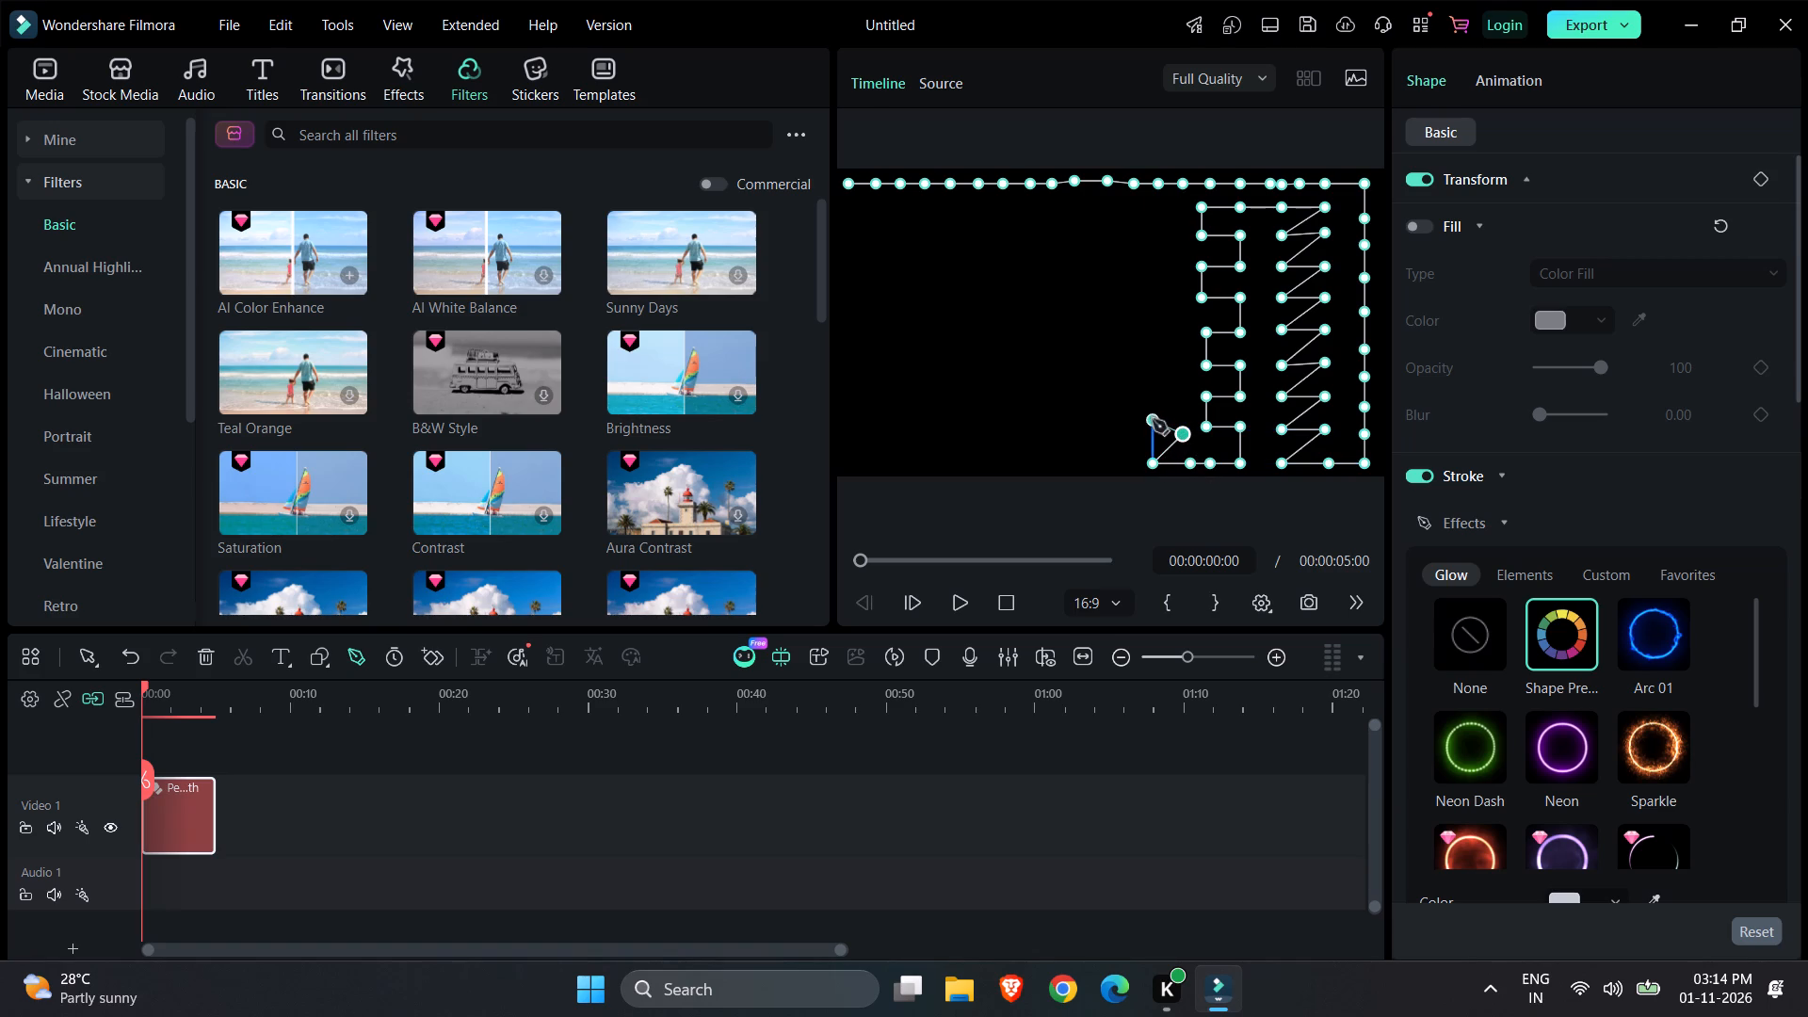
{"action": "left_click", "coordinate": [1151, 416]}
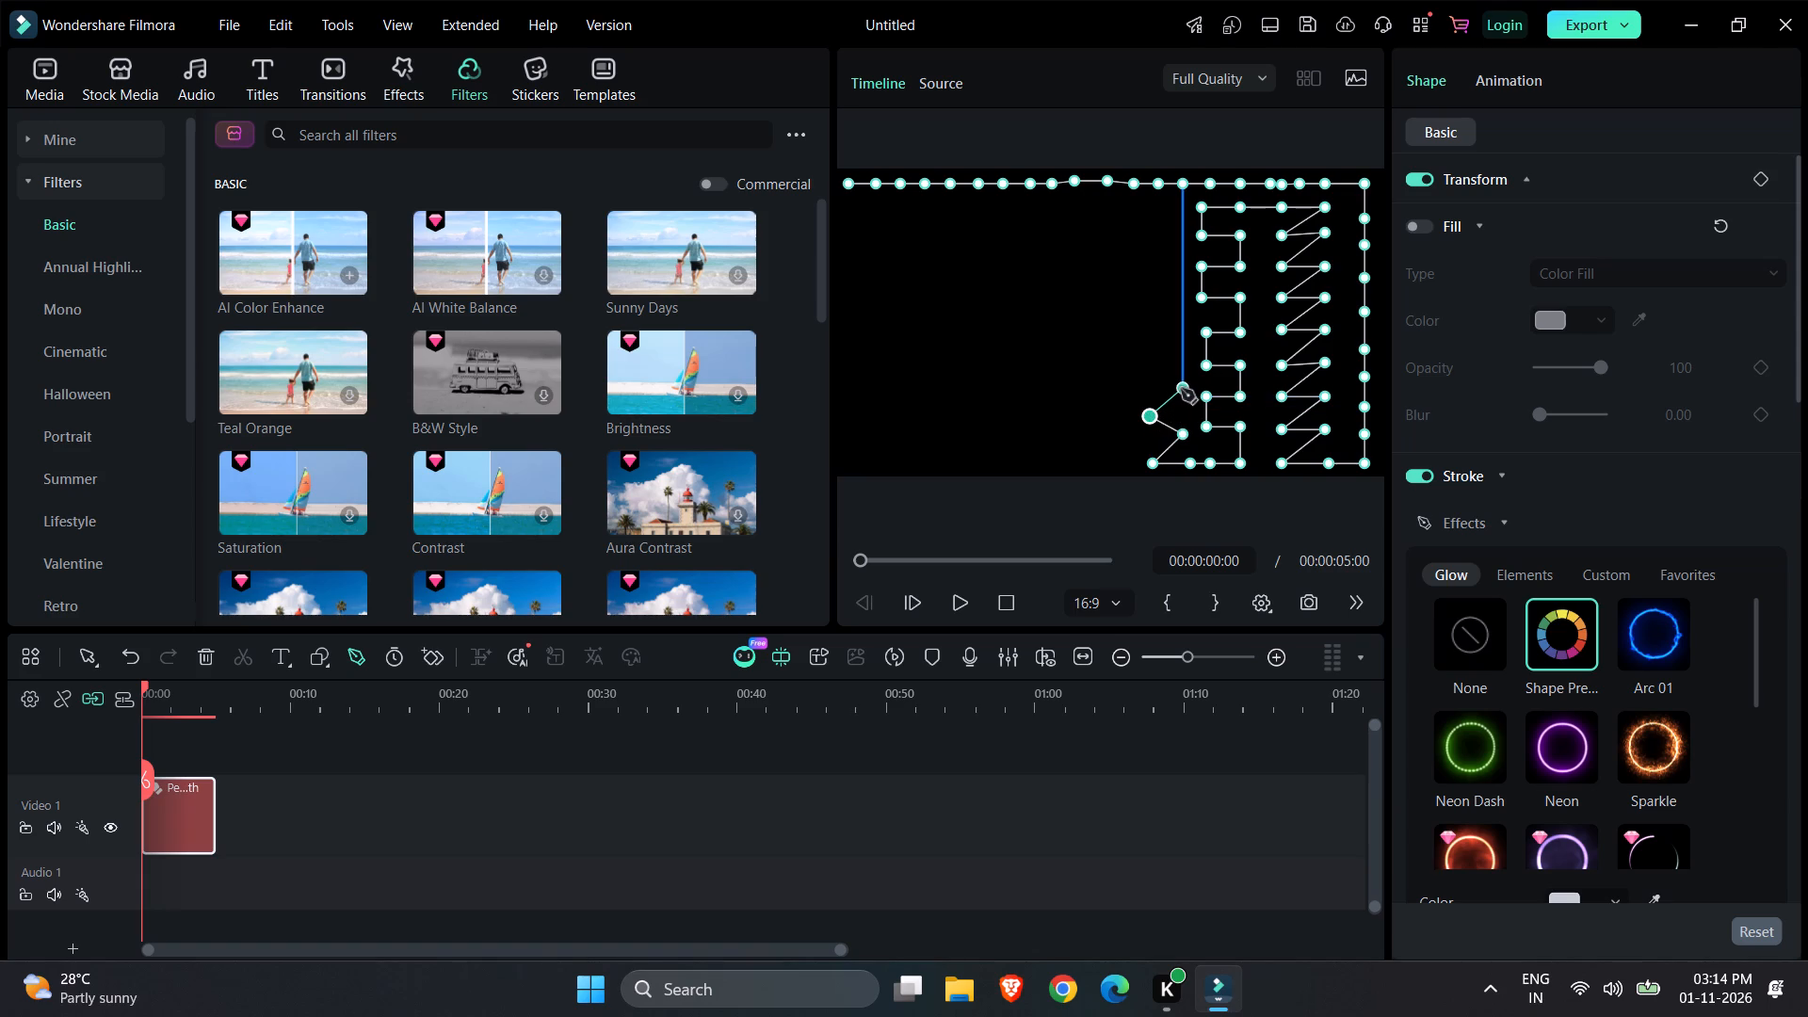
{"action": "left_click", "coordinate": [1181, 389]}
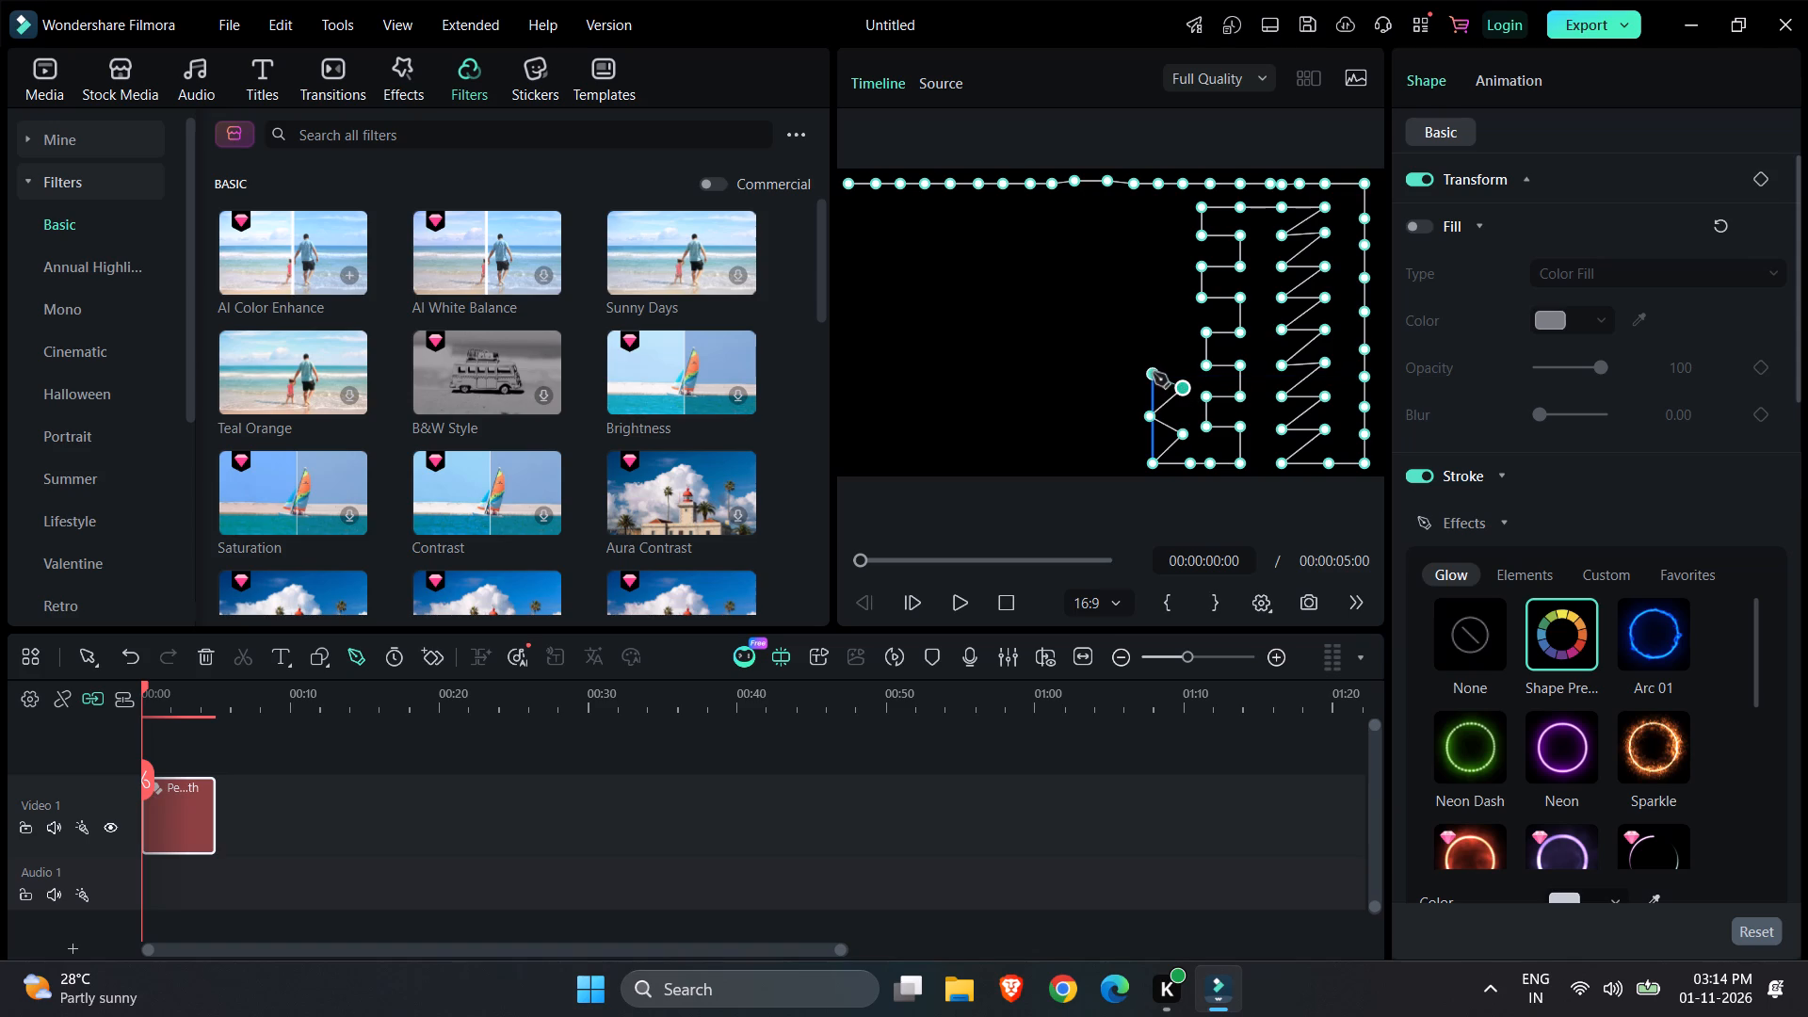
{"action": "left_click", "coordinate": [1153, 371]}
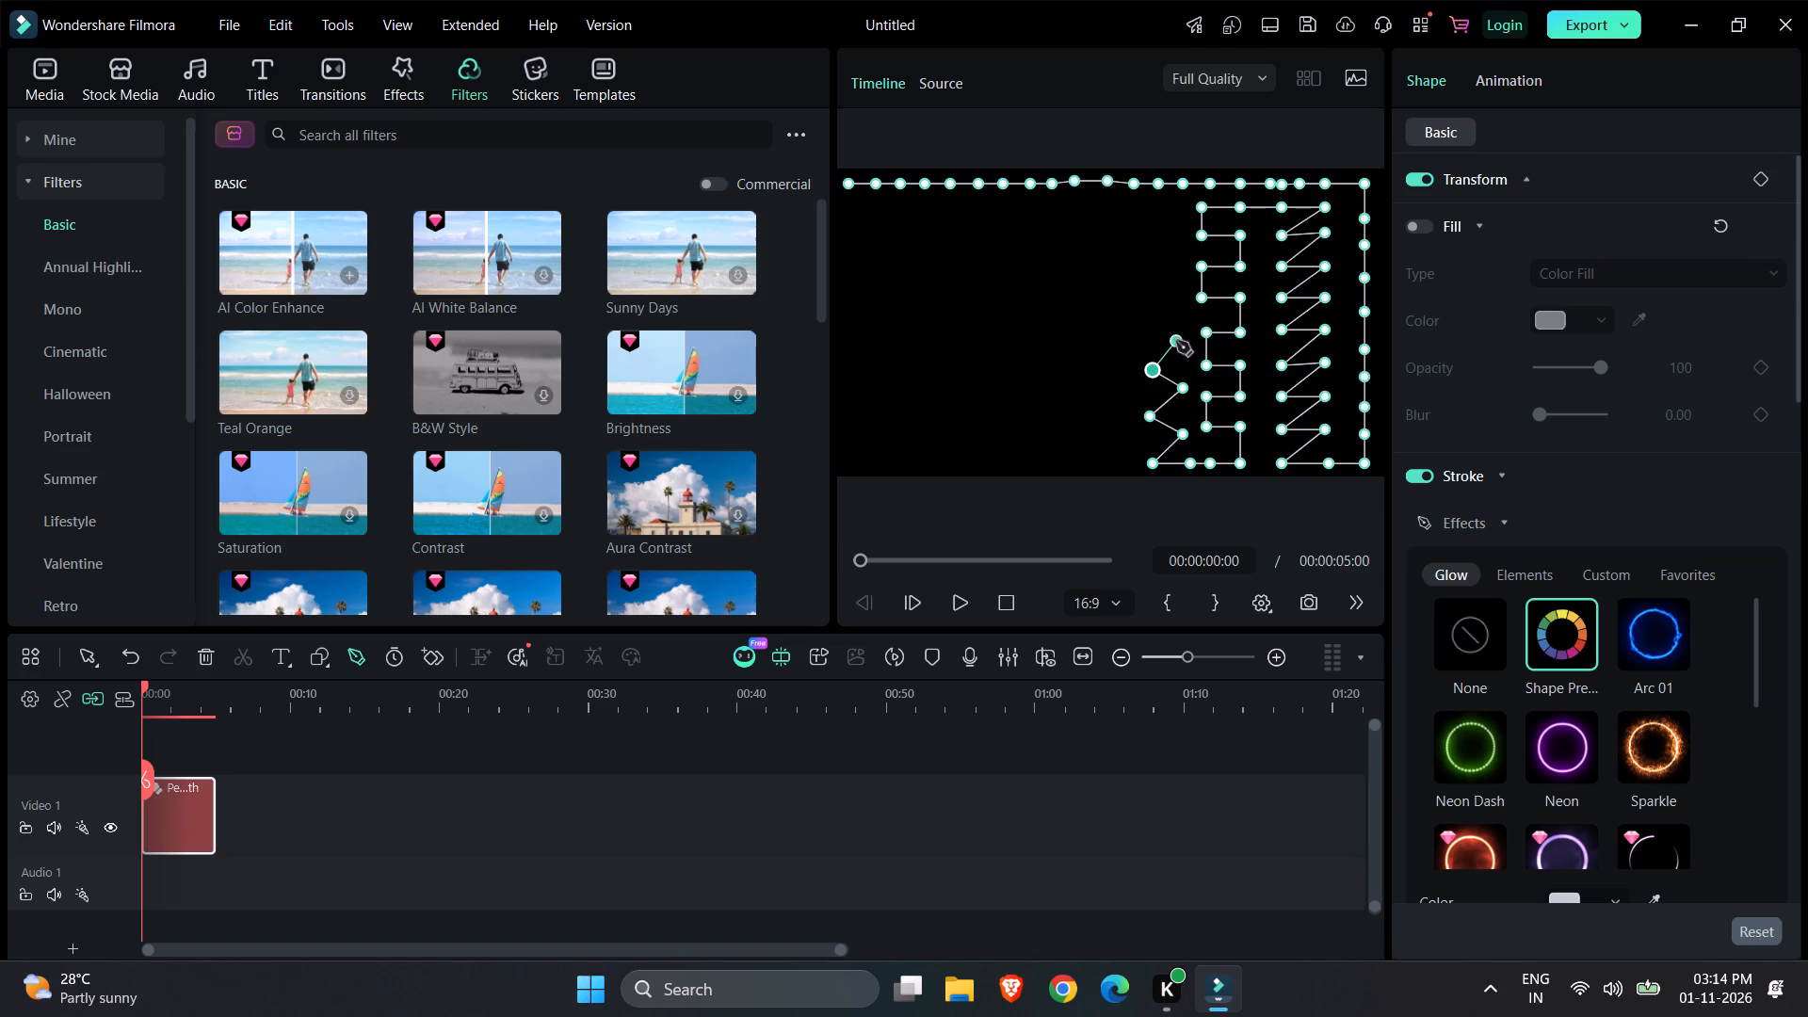
{"action": "left_click", "coordinate": [1180, 337]}
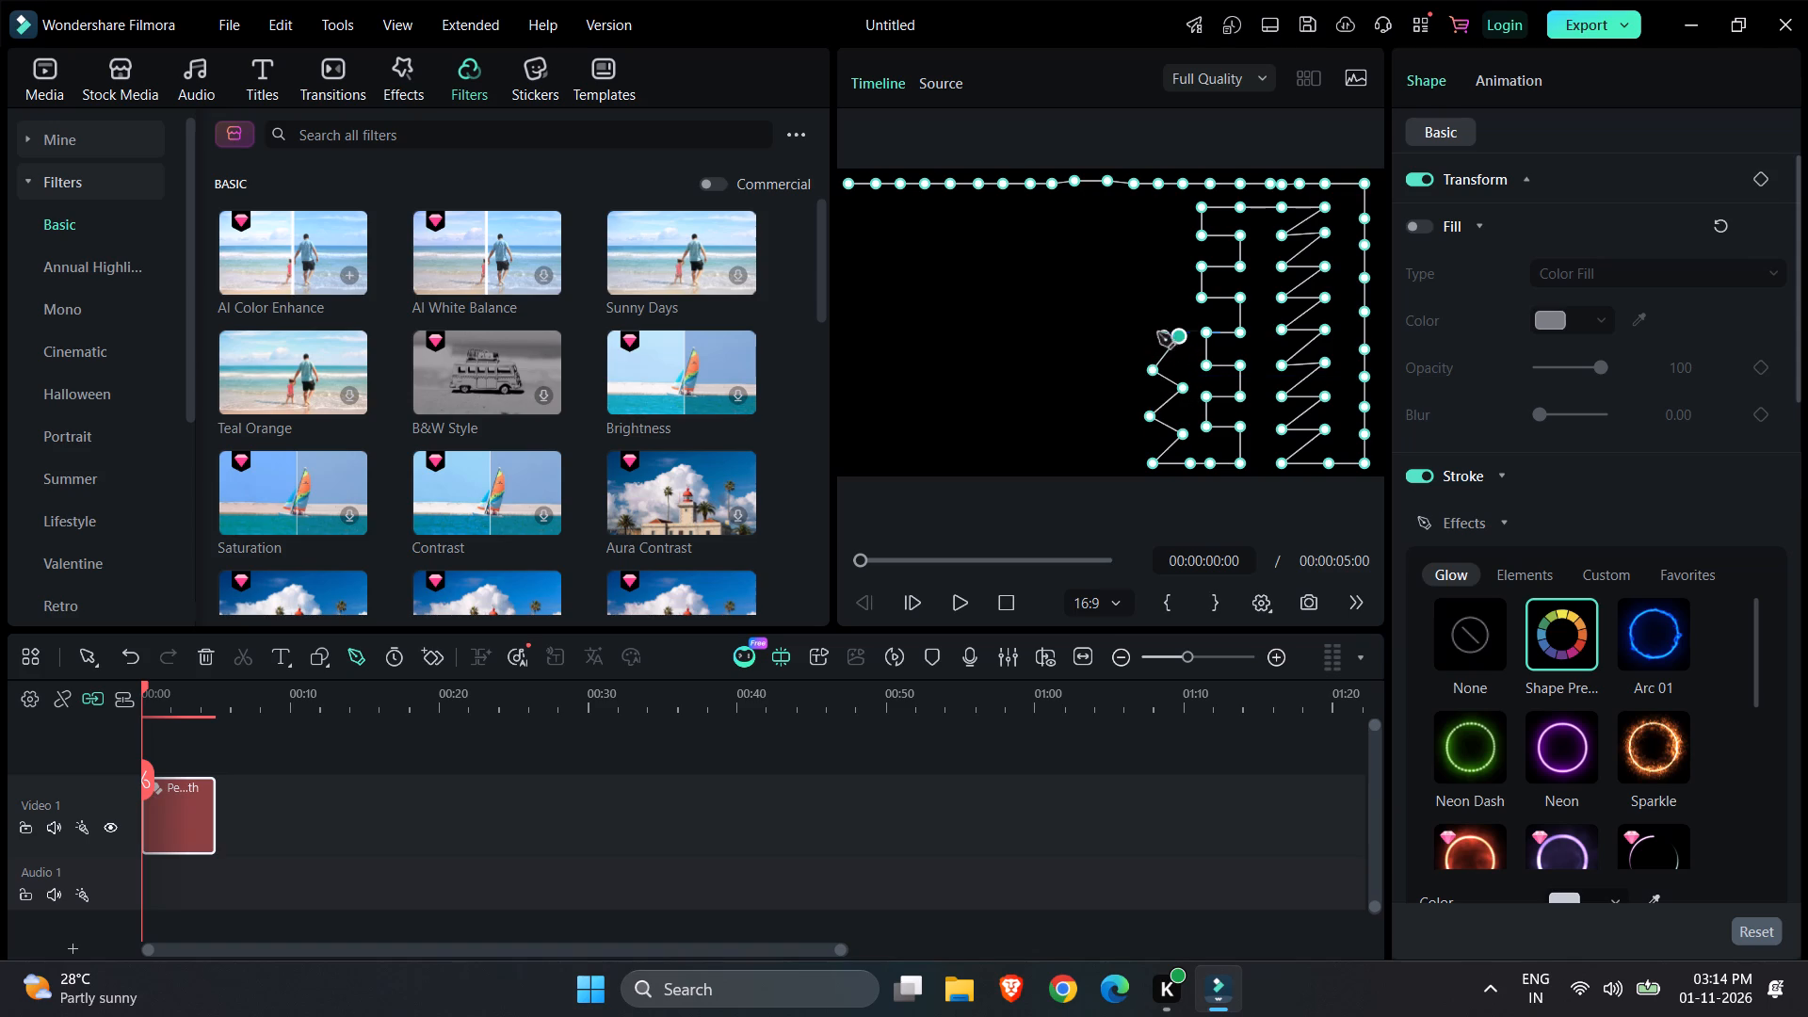
{"action": "left_click", "coordinate": [1149, 315]}
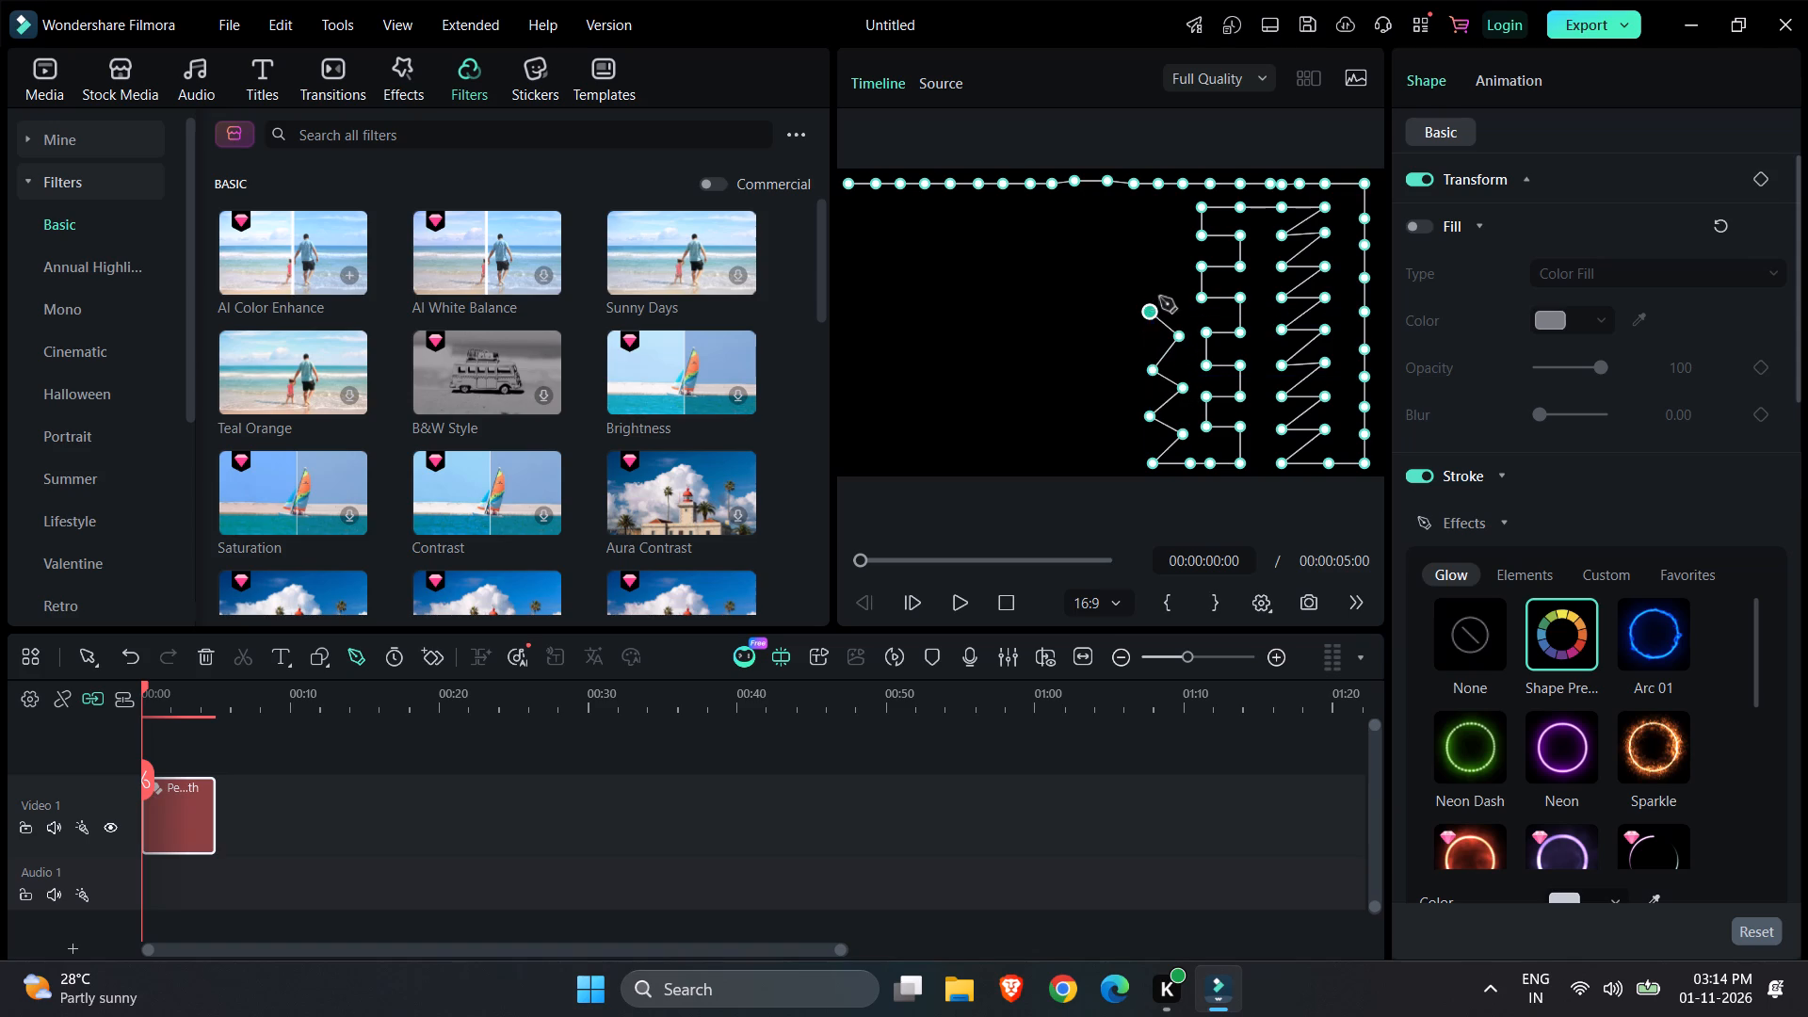
{"action": "left_click", "coordinate": [1175, 283]}
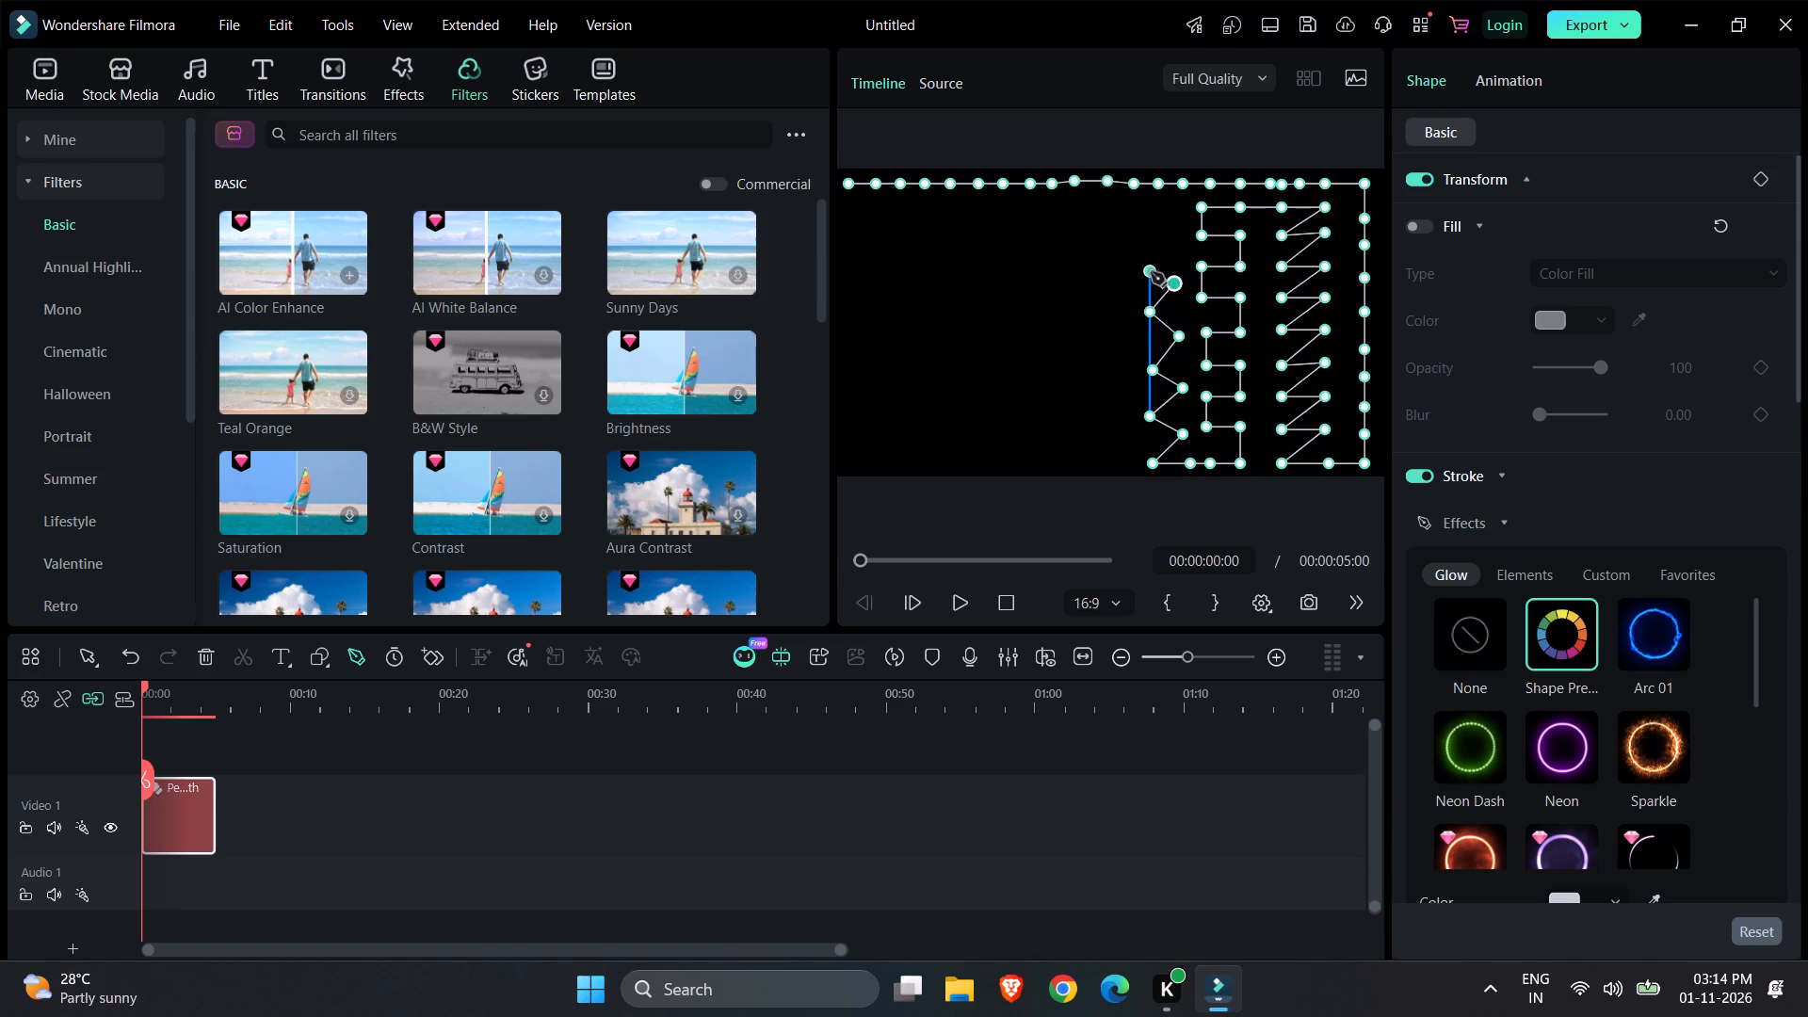
{"action": "left_click", "coordinate": [1151, 272]}
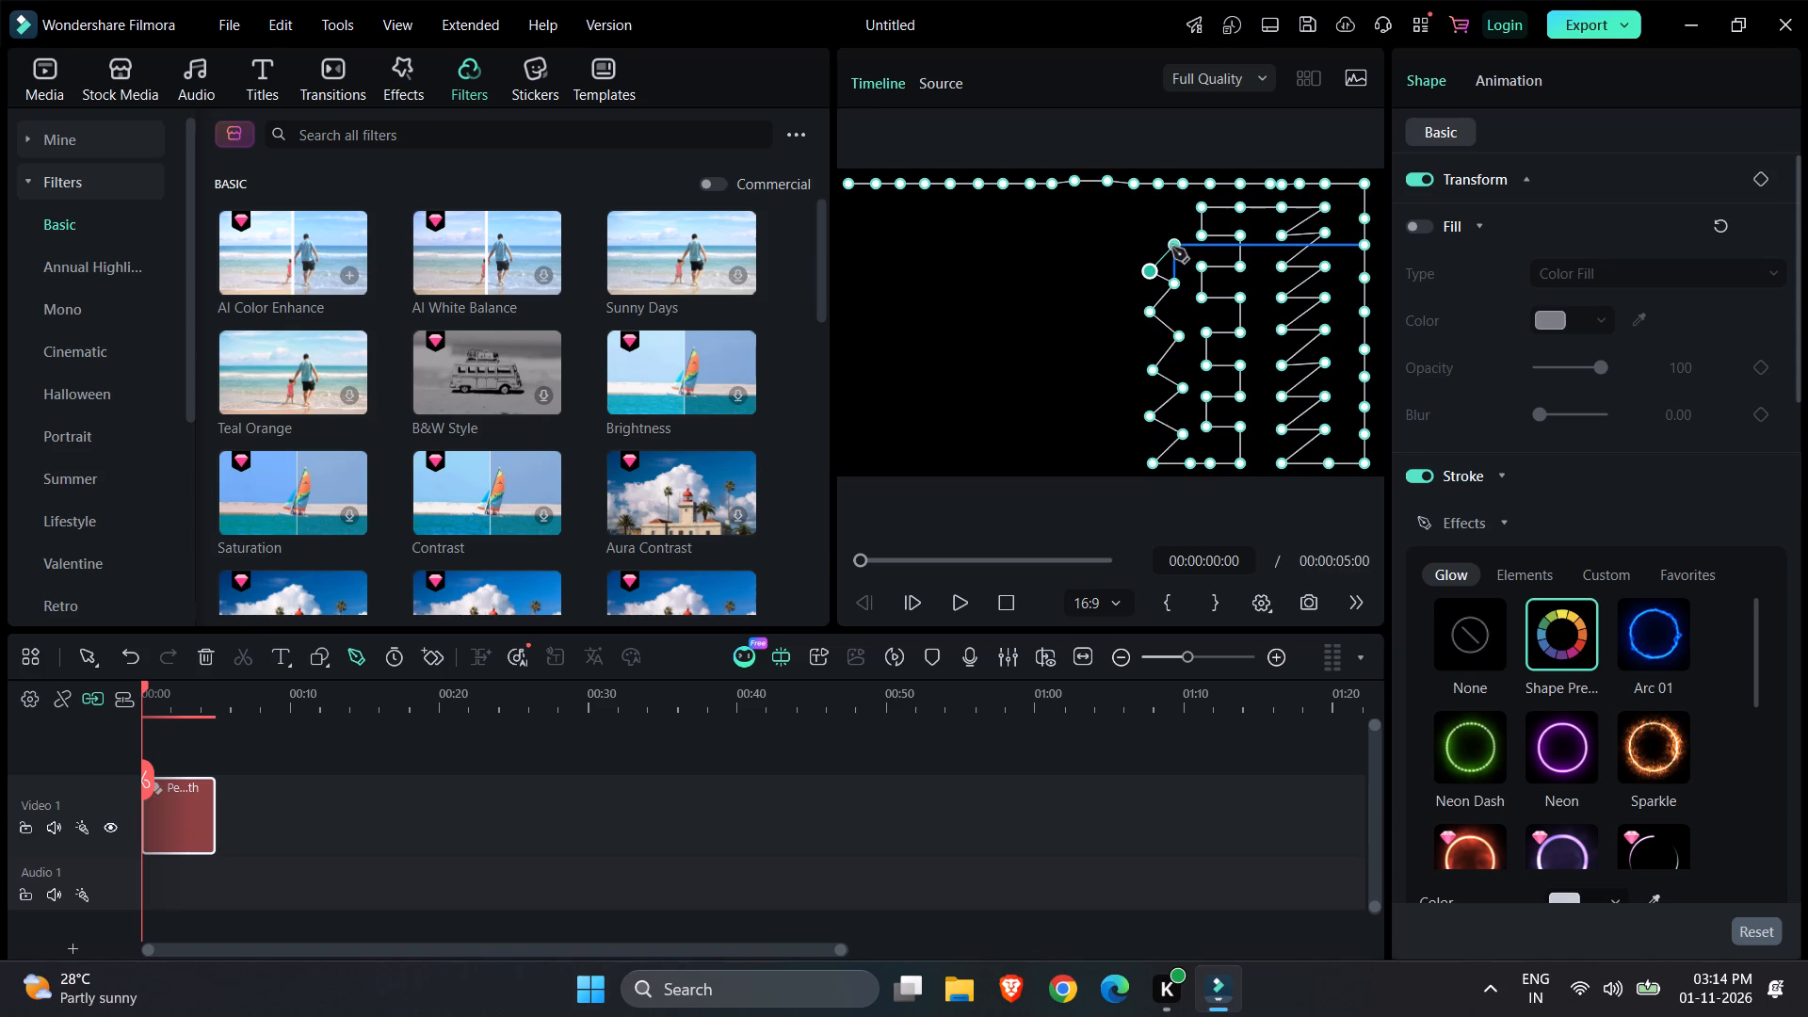
{"action": "left_click", "coordinate": [1172, 248]}
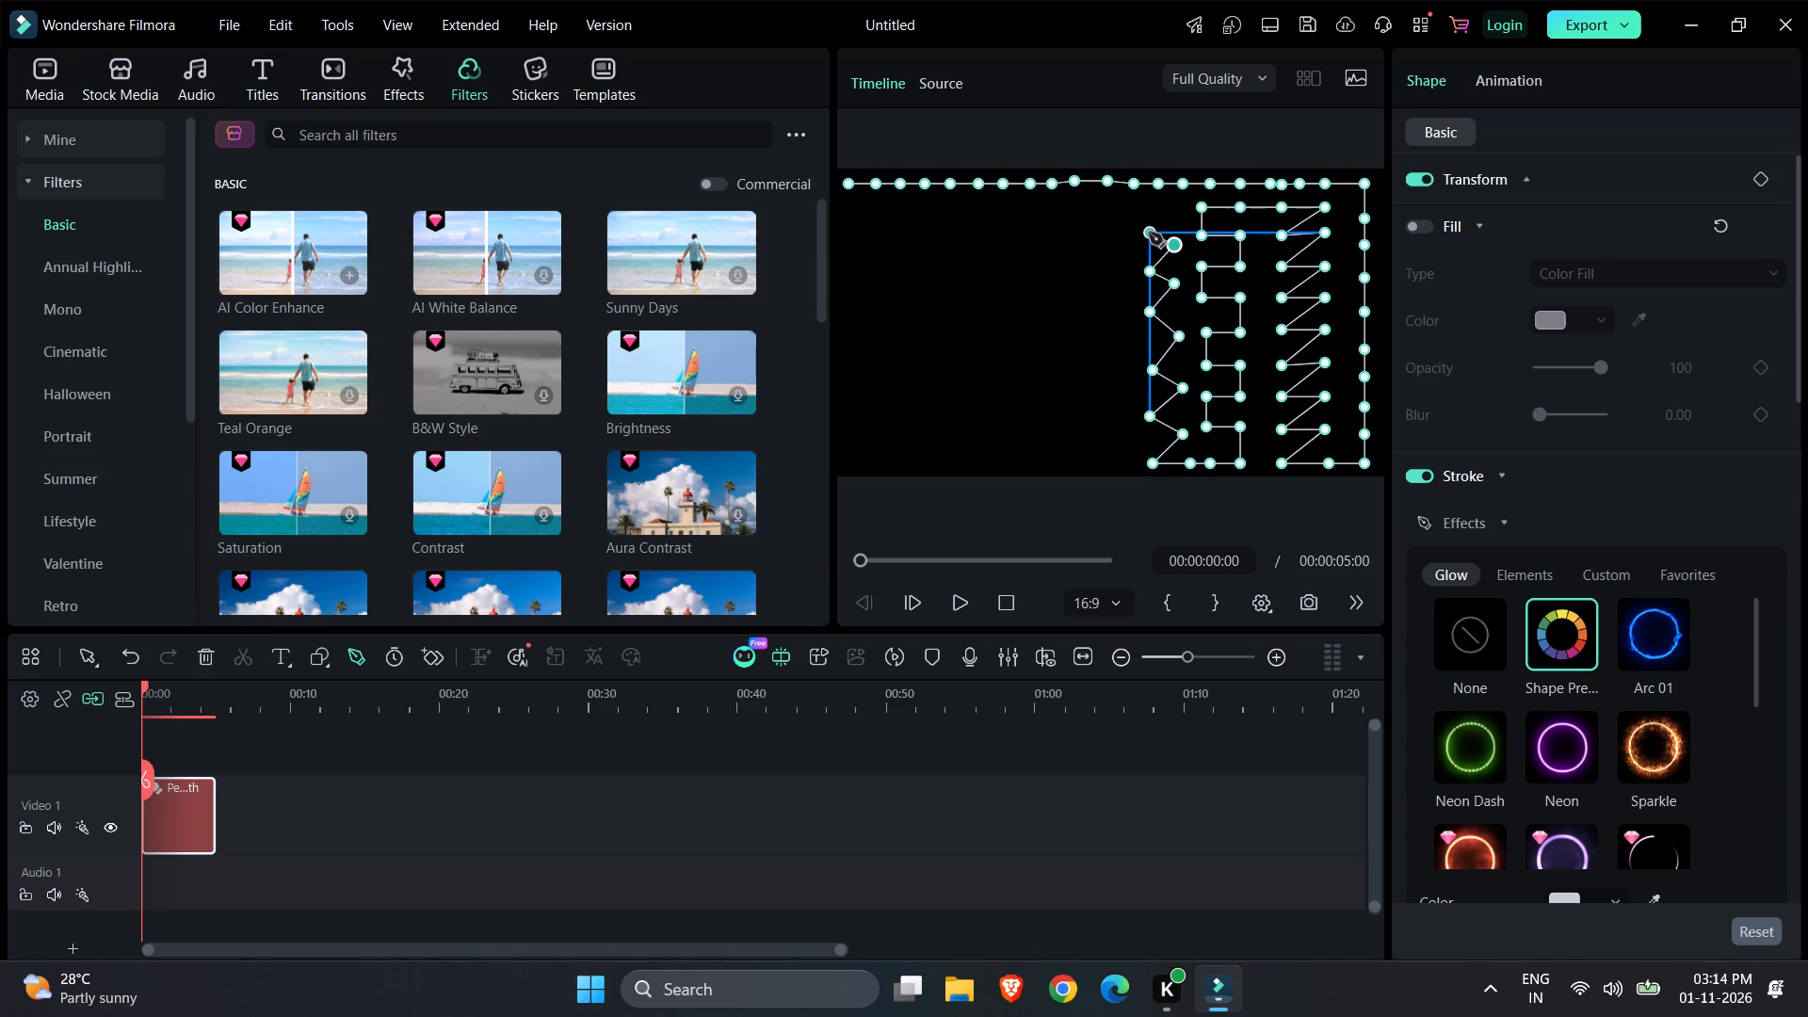
{"action": "left_click", "coordinate": [1145, 227]}
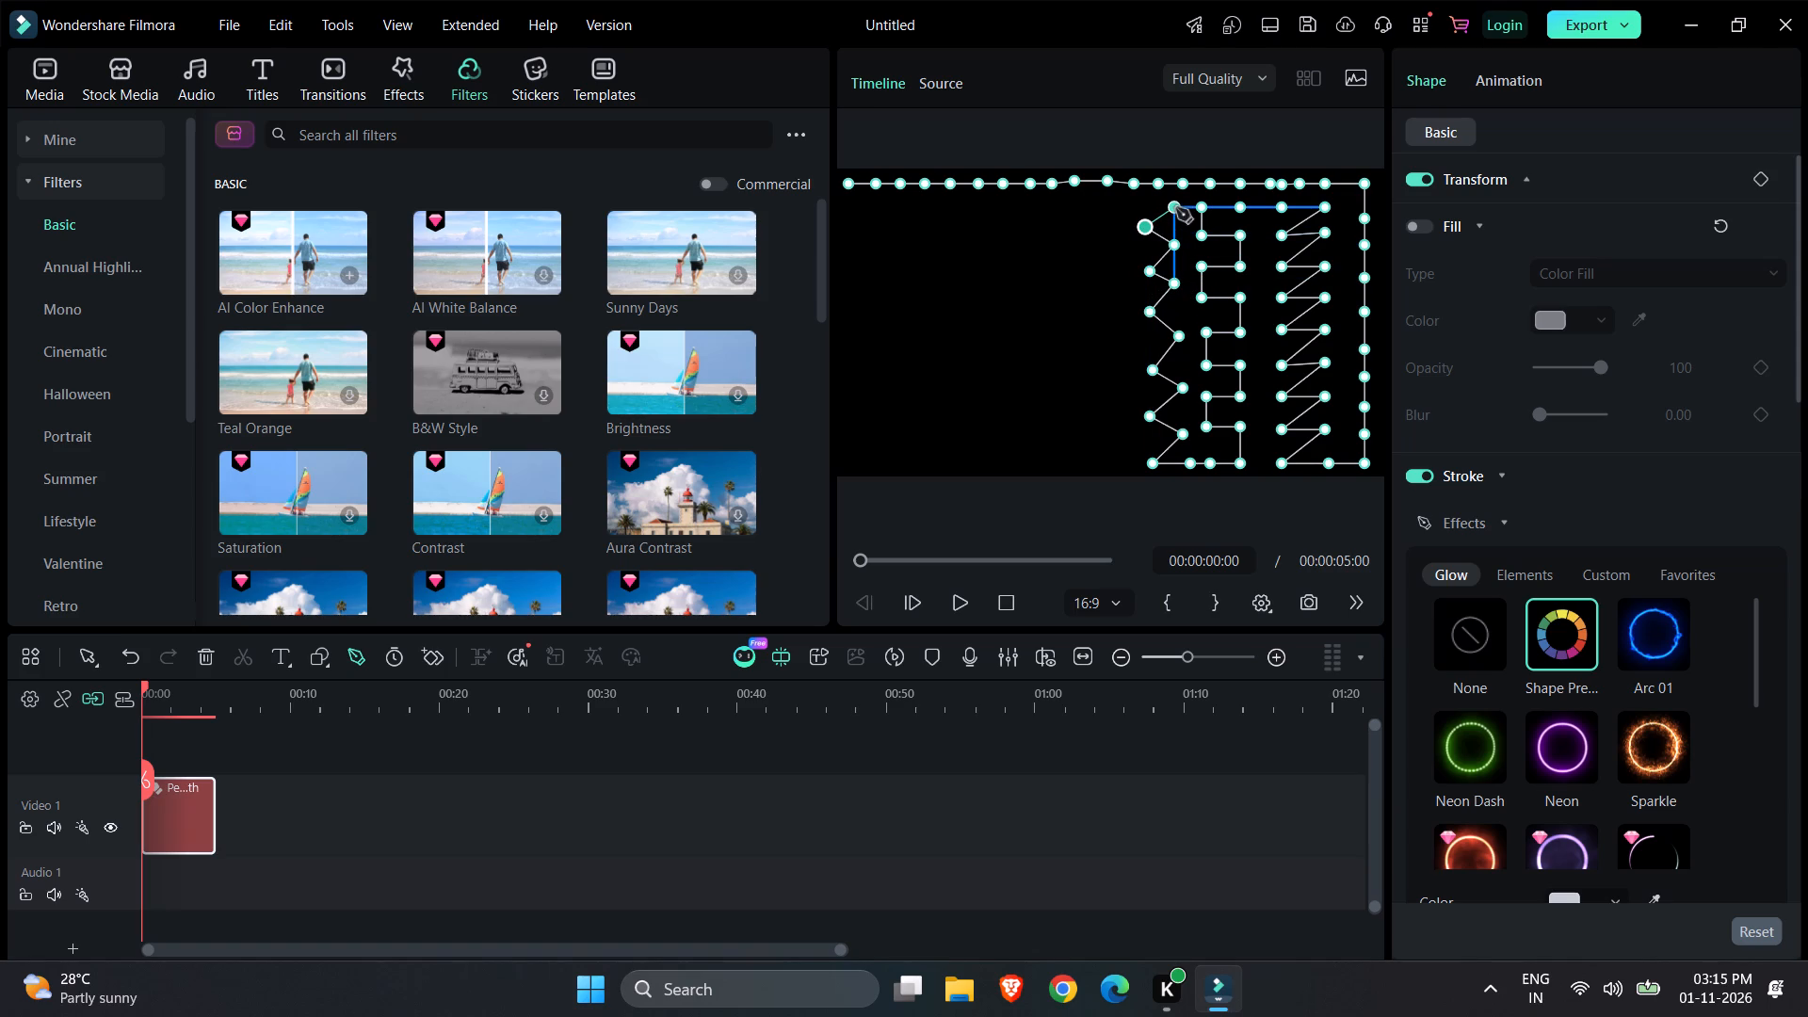
{"action": "left_click", "coordinate": [1172, 207]}
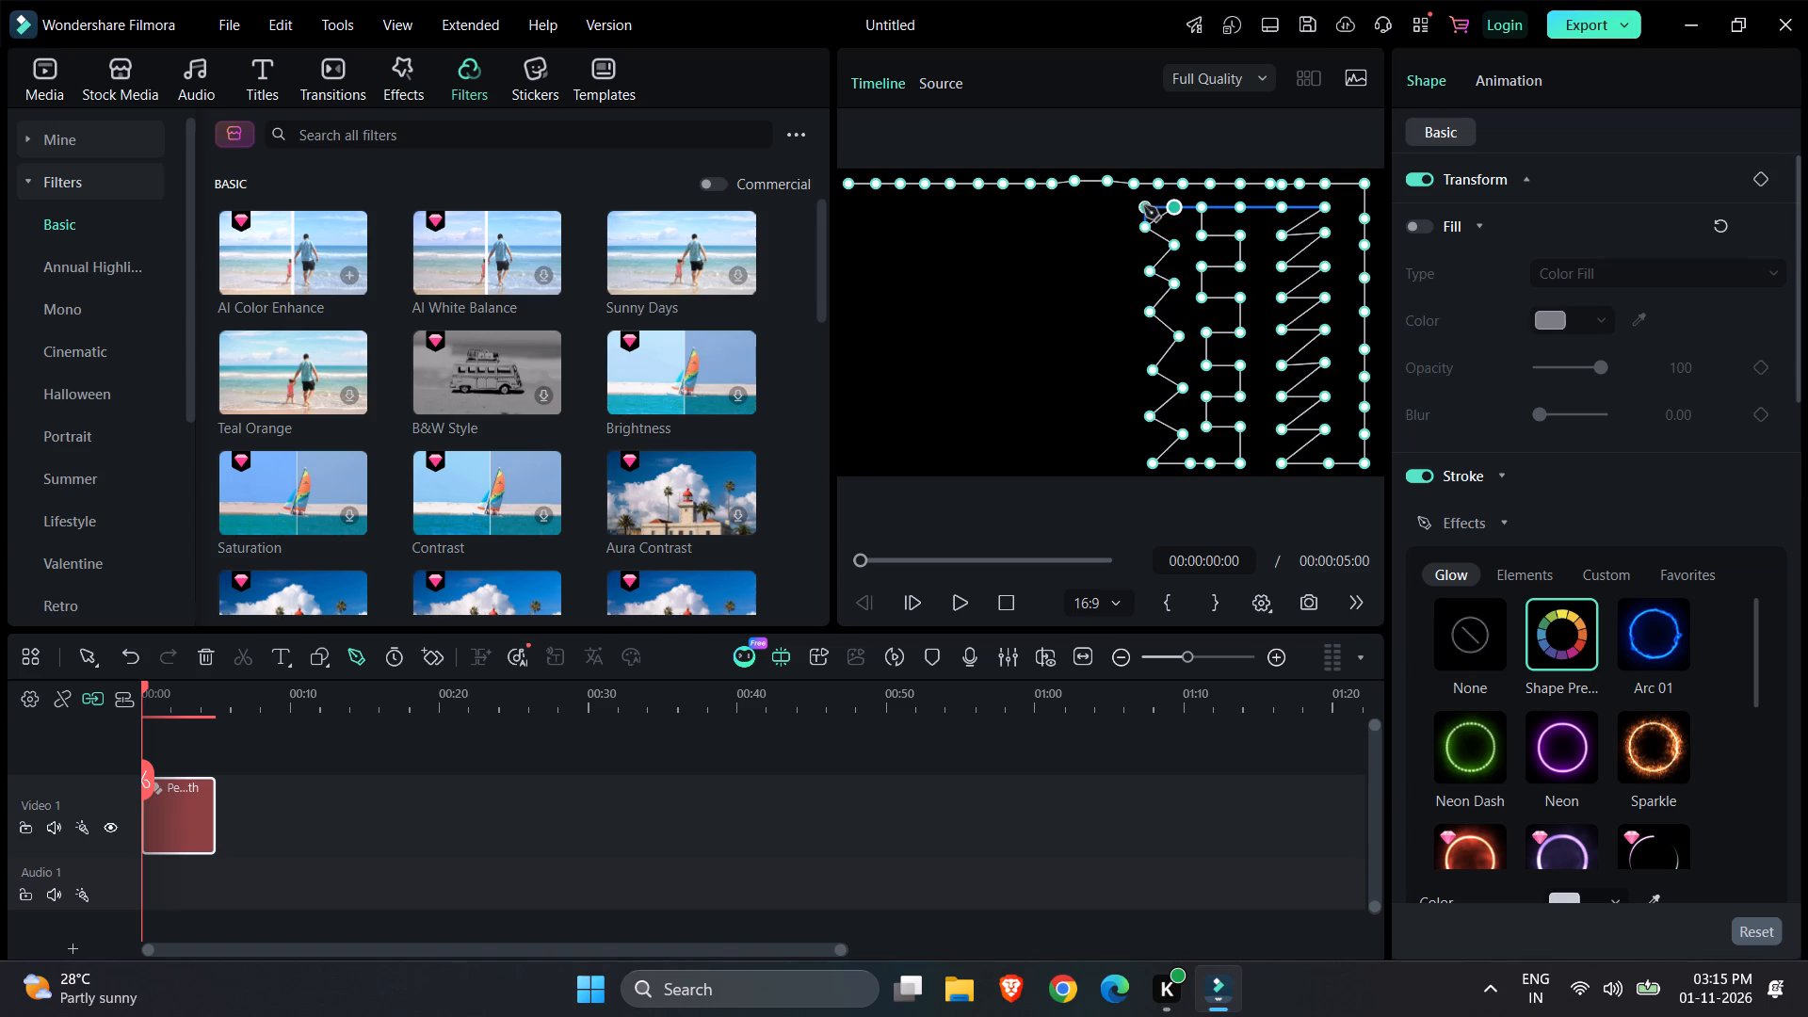
Extend the pen path left below the top edge with two points, then zigzag it down in a narrow column to the bottom edge.
{"action": "left_click", "coordinate": [1144, 206]}
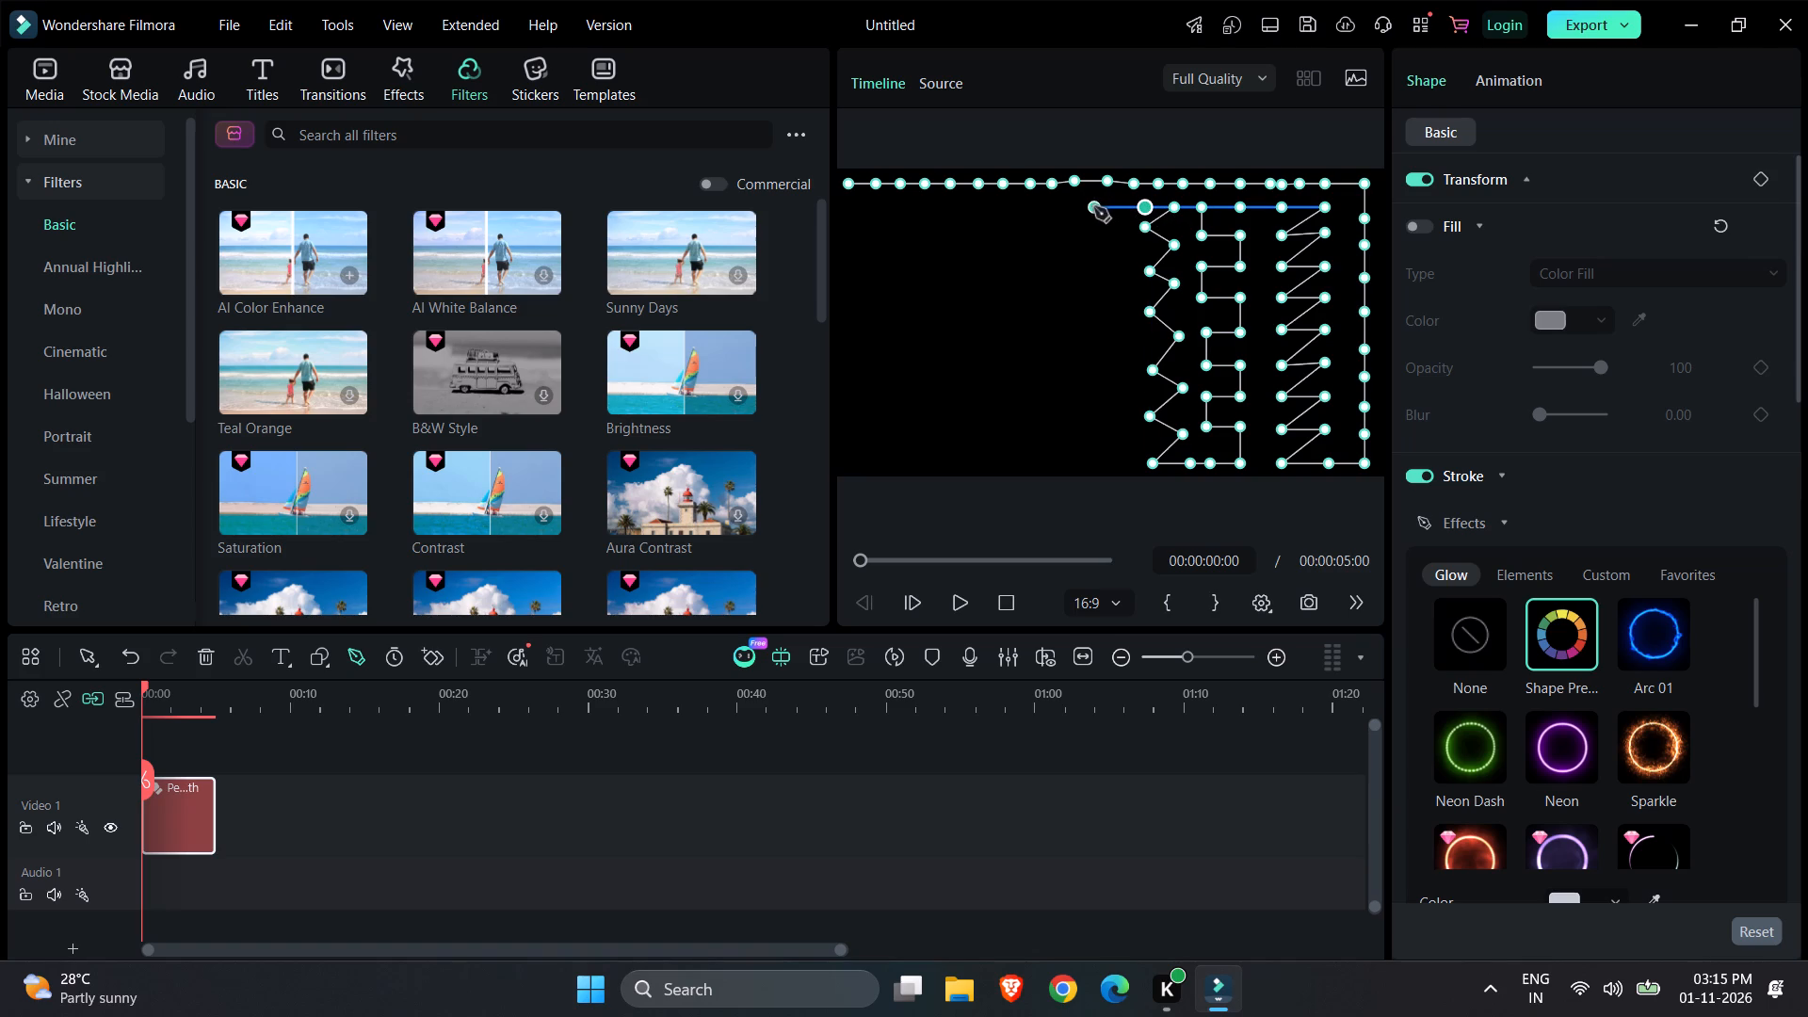
{"action": "left_click", "coordinate": [1094, 207]}
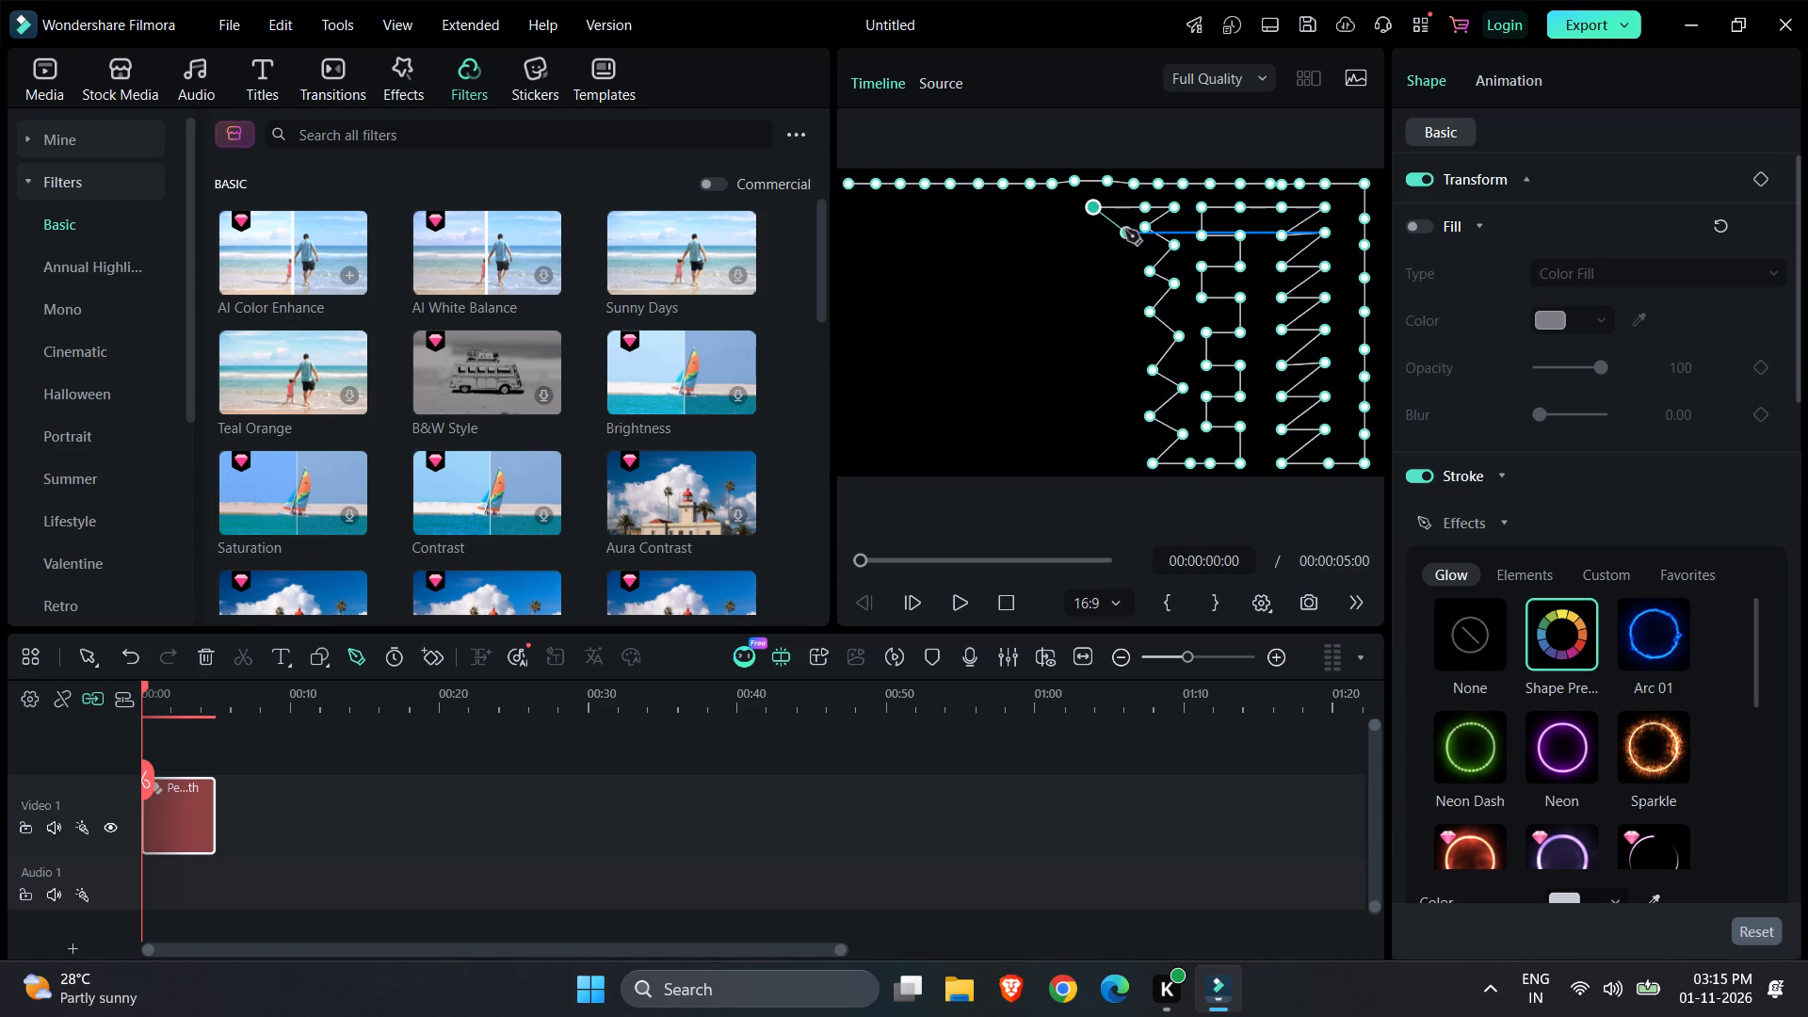
{"action": "left_click", "coordinate": [1122, 228]}
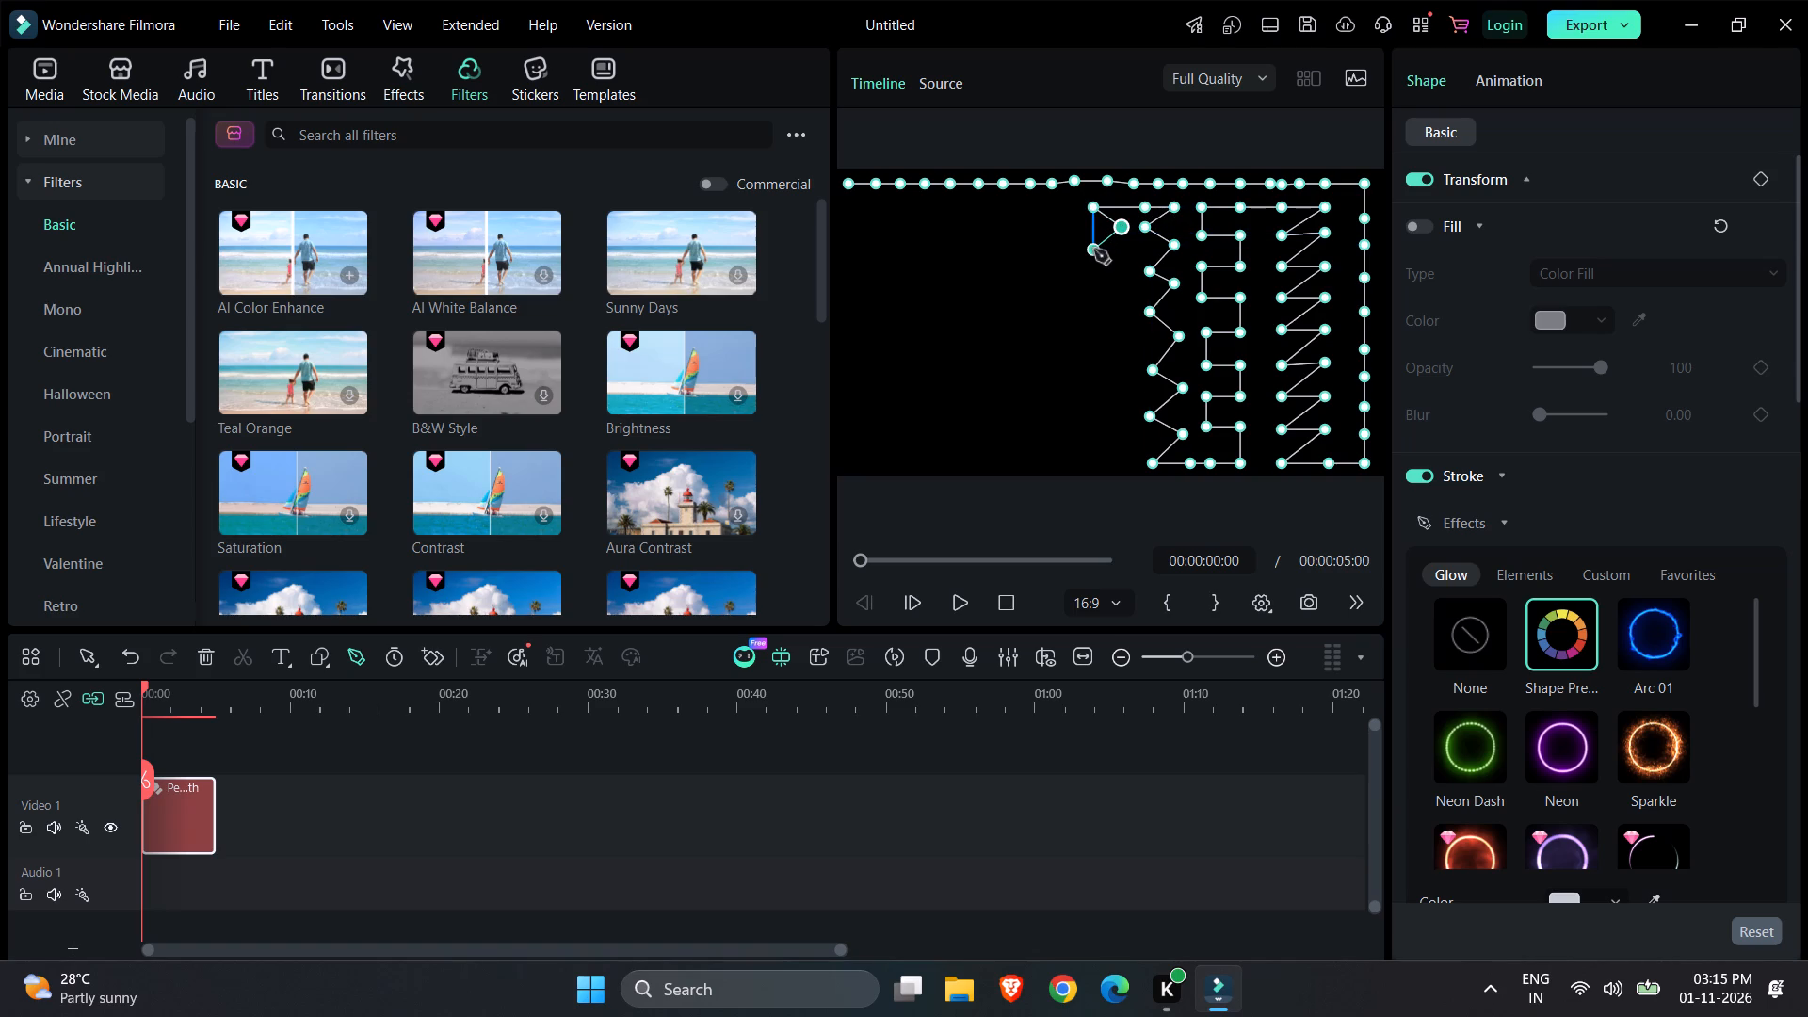
{"action": "left_click", "coordinate": [1094, 250]}
{"action": "left_click", "coordinate": [1125, 270]}
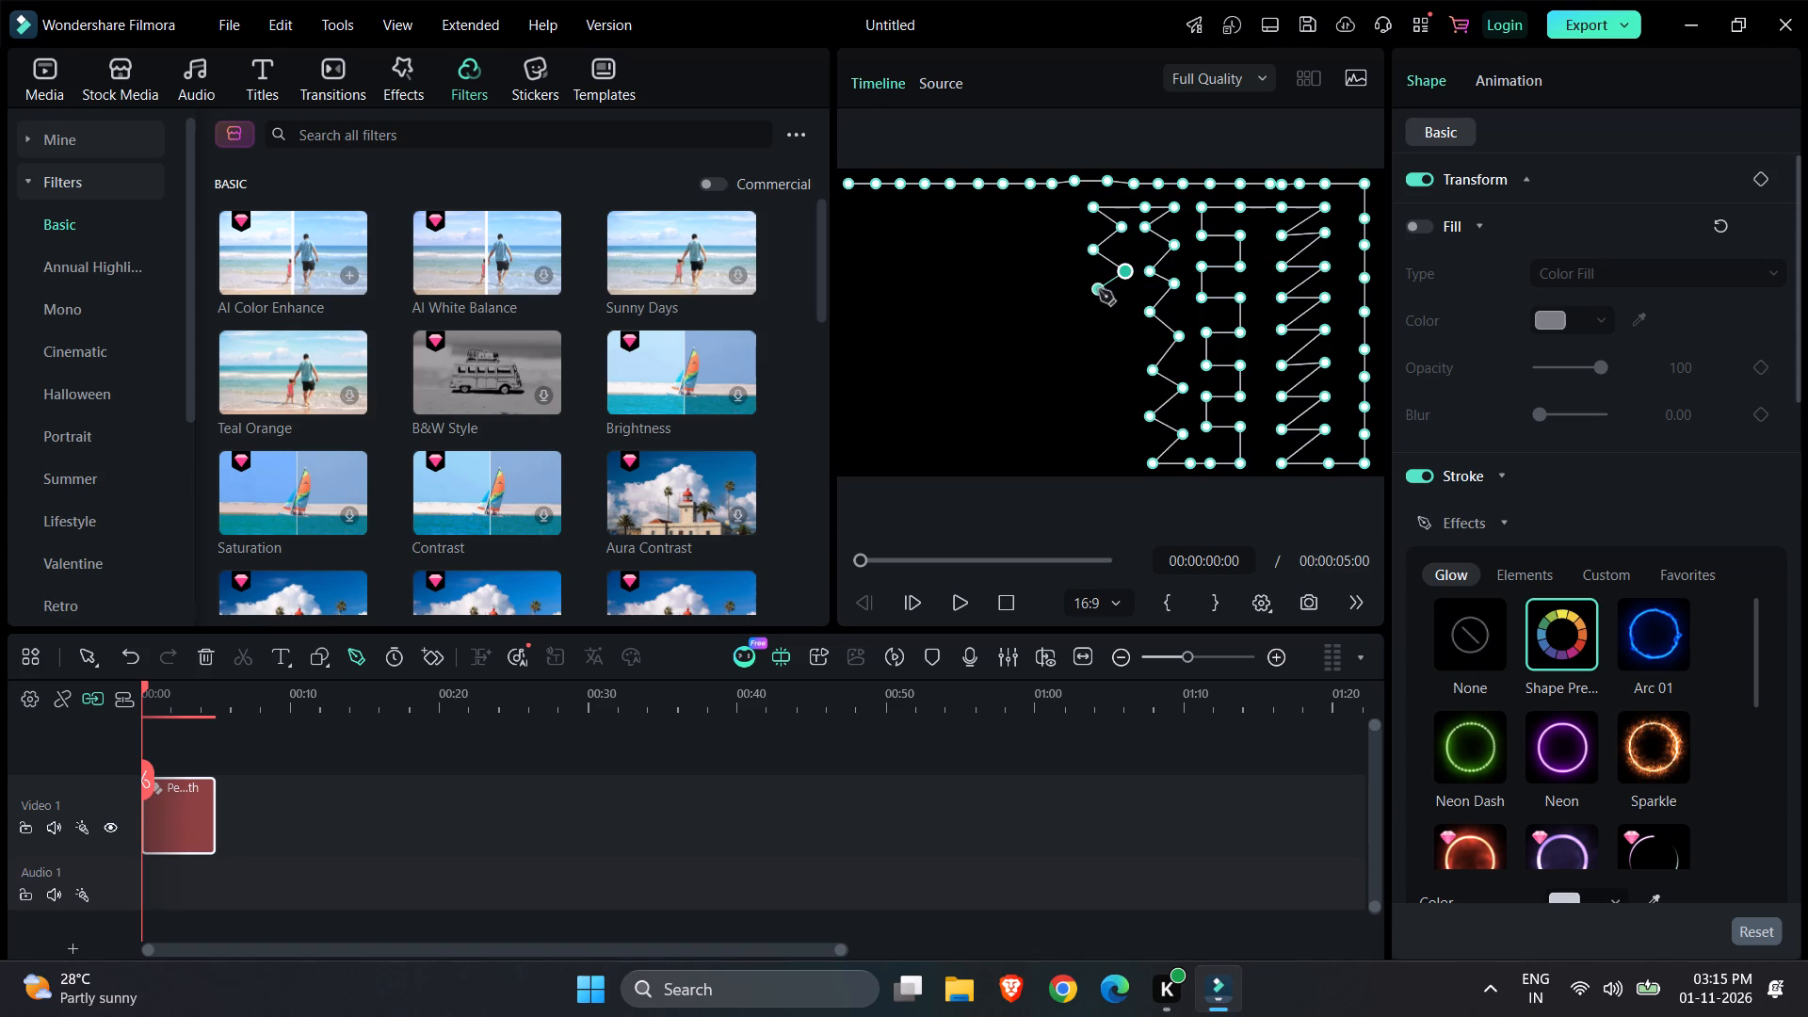
{"action": "left_click", "coordinate": [1098, 287]}
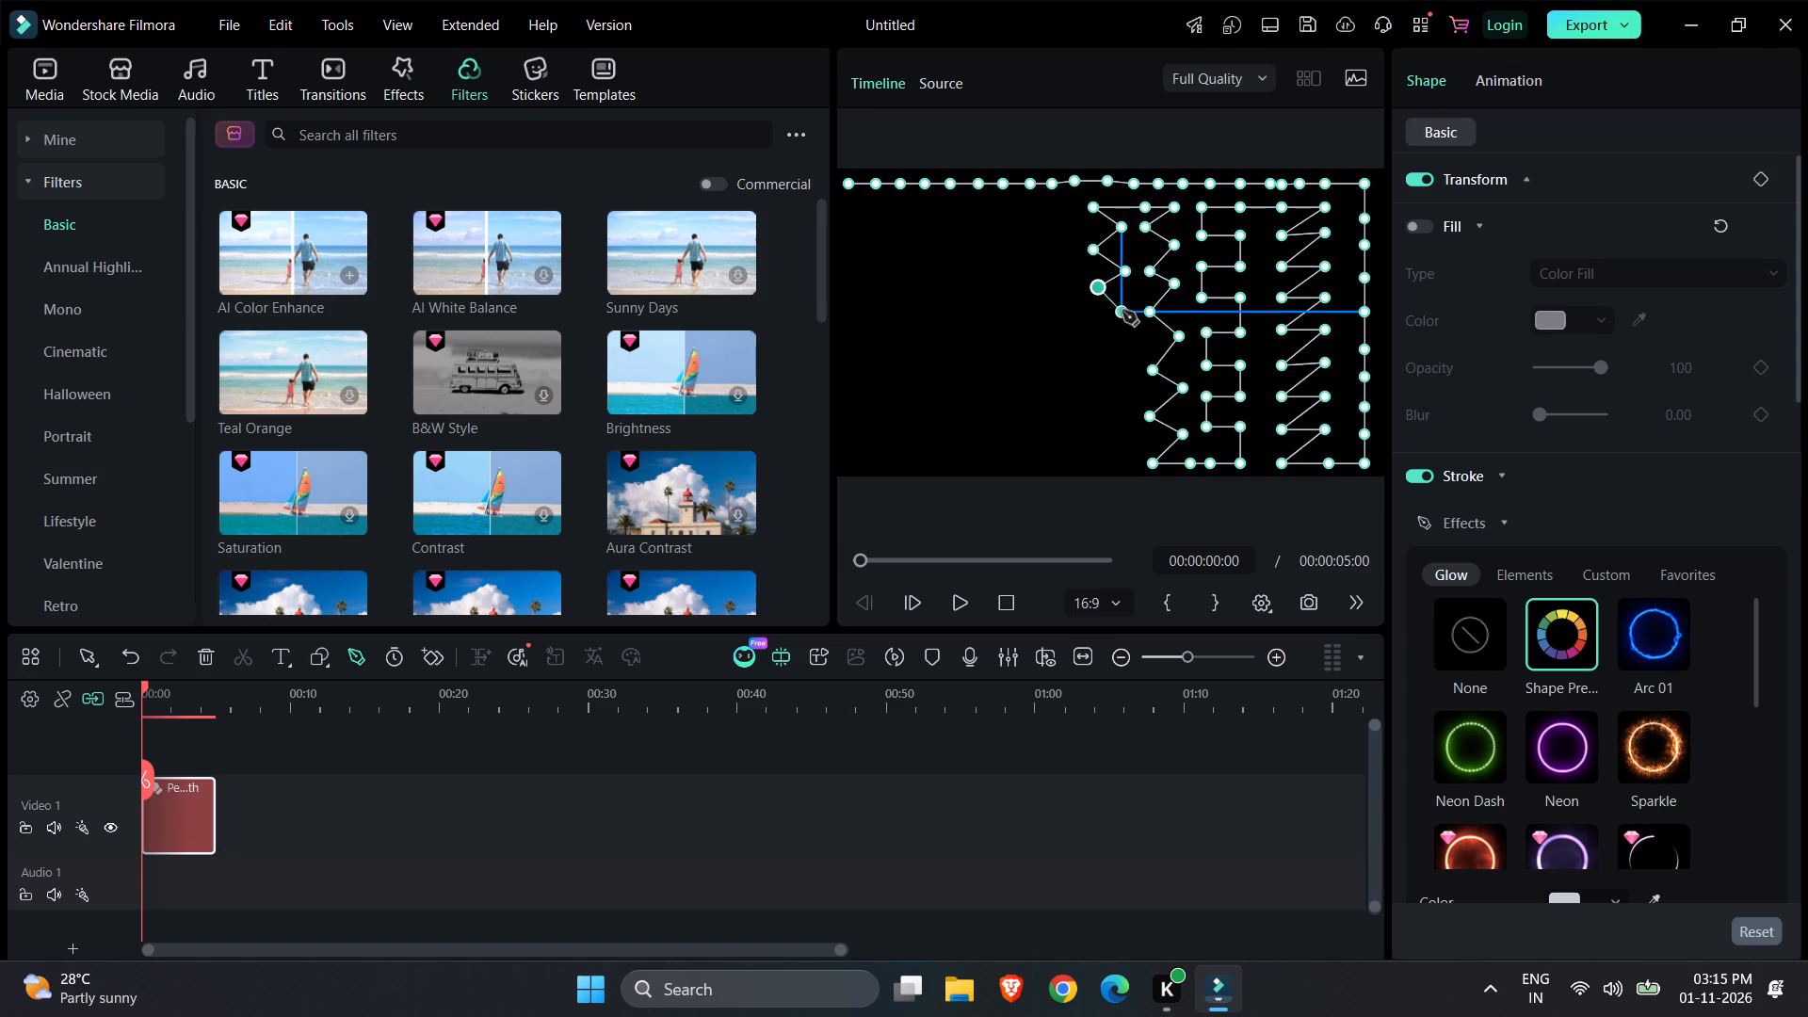
{"action": "left_click", "coordinate": [1122, 311]}
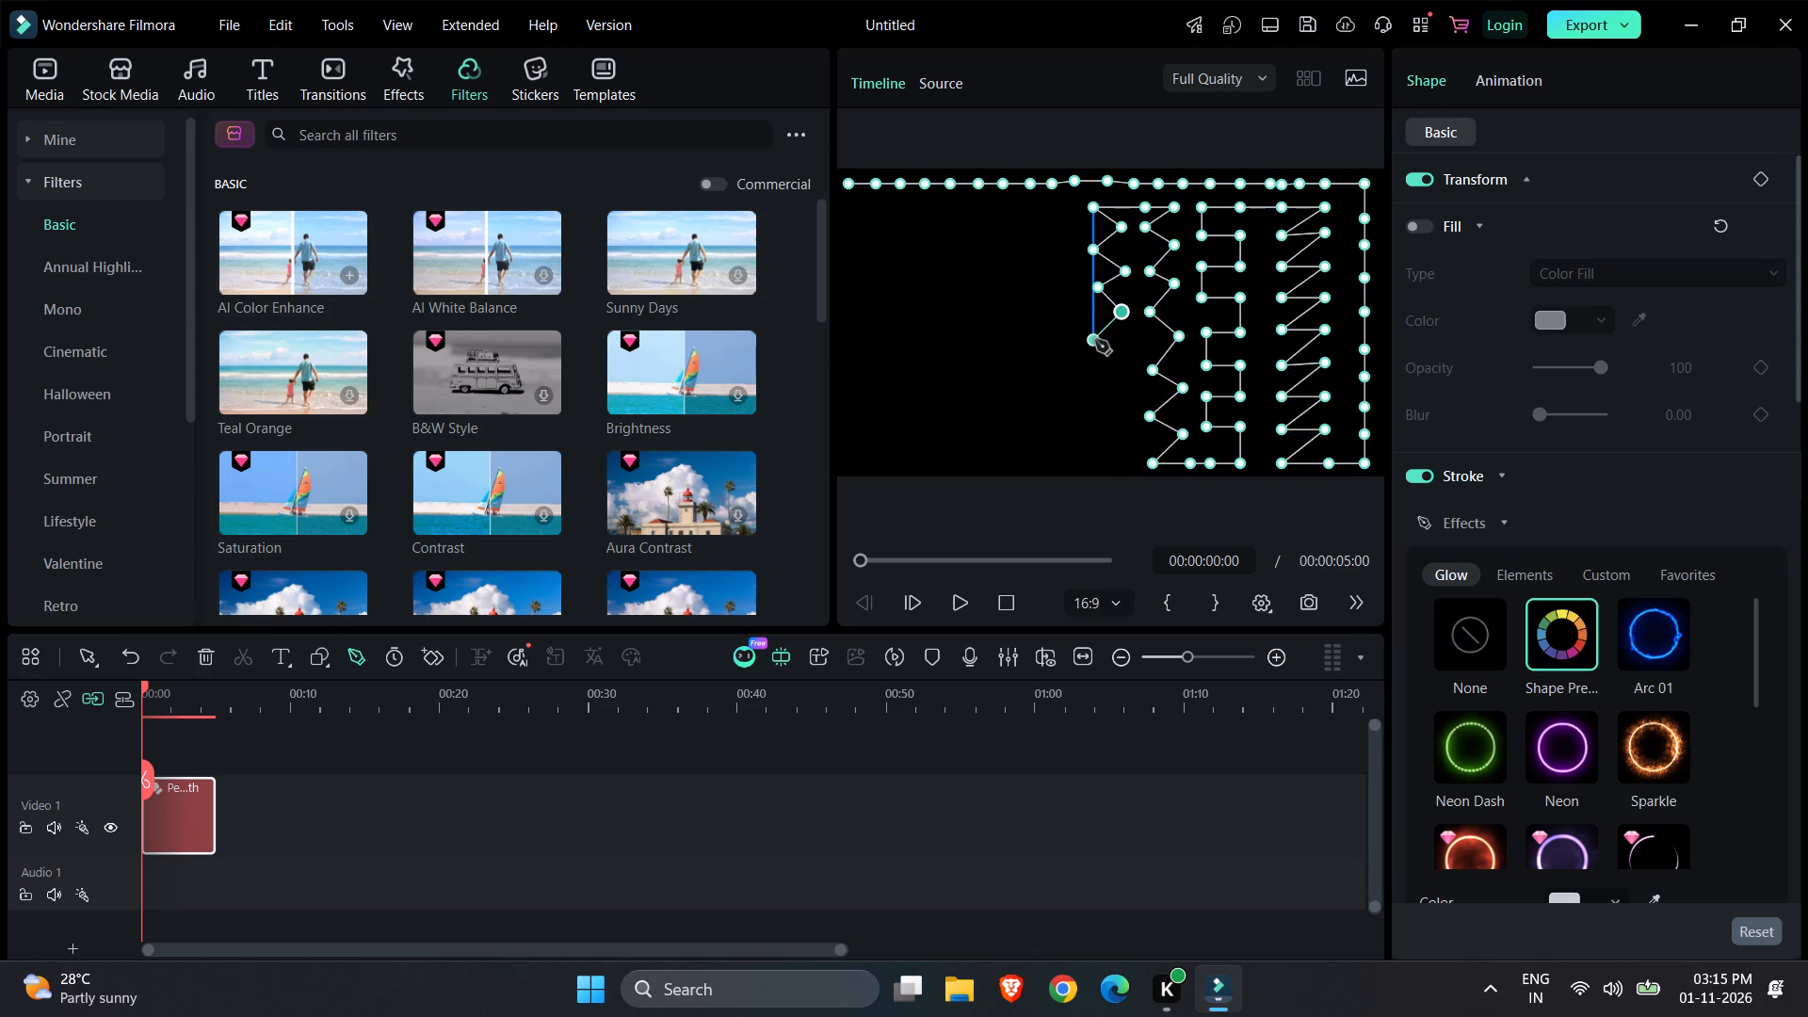
{"action": "left_click", "coordinate": [1095, 335]}
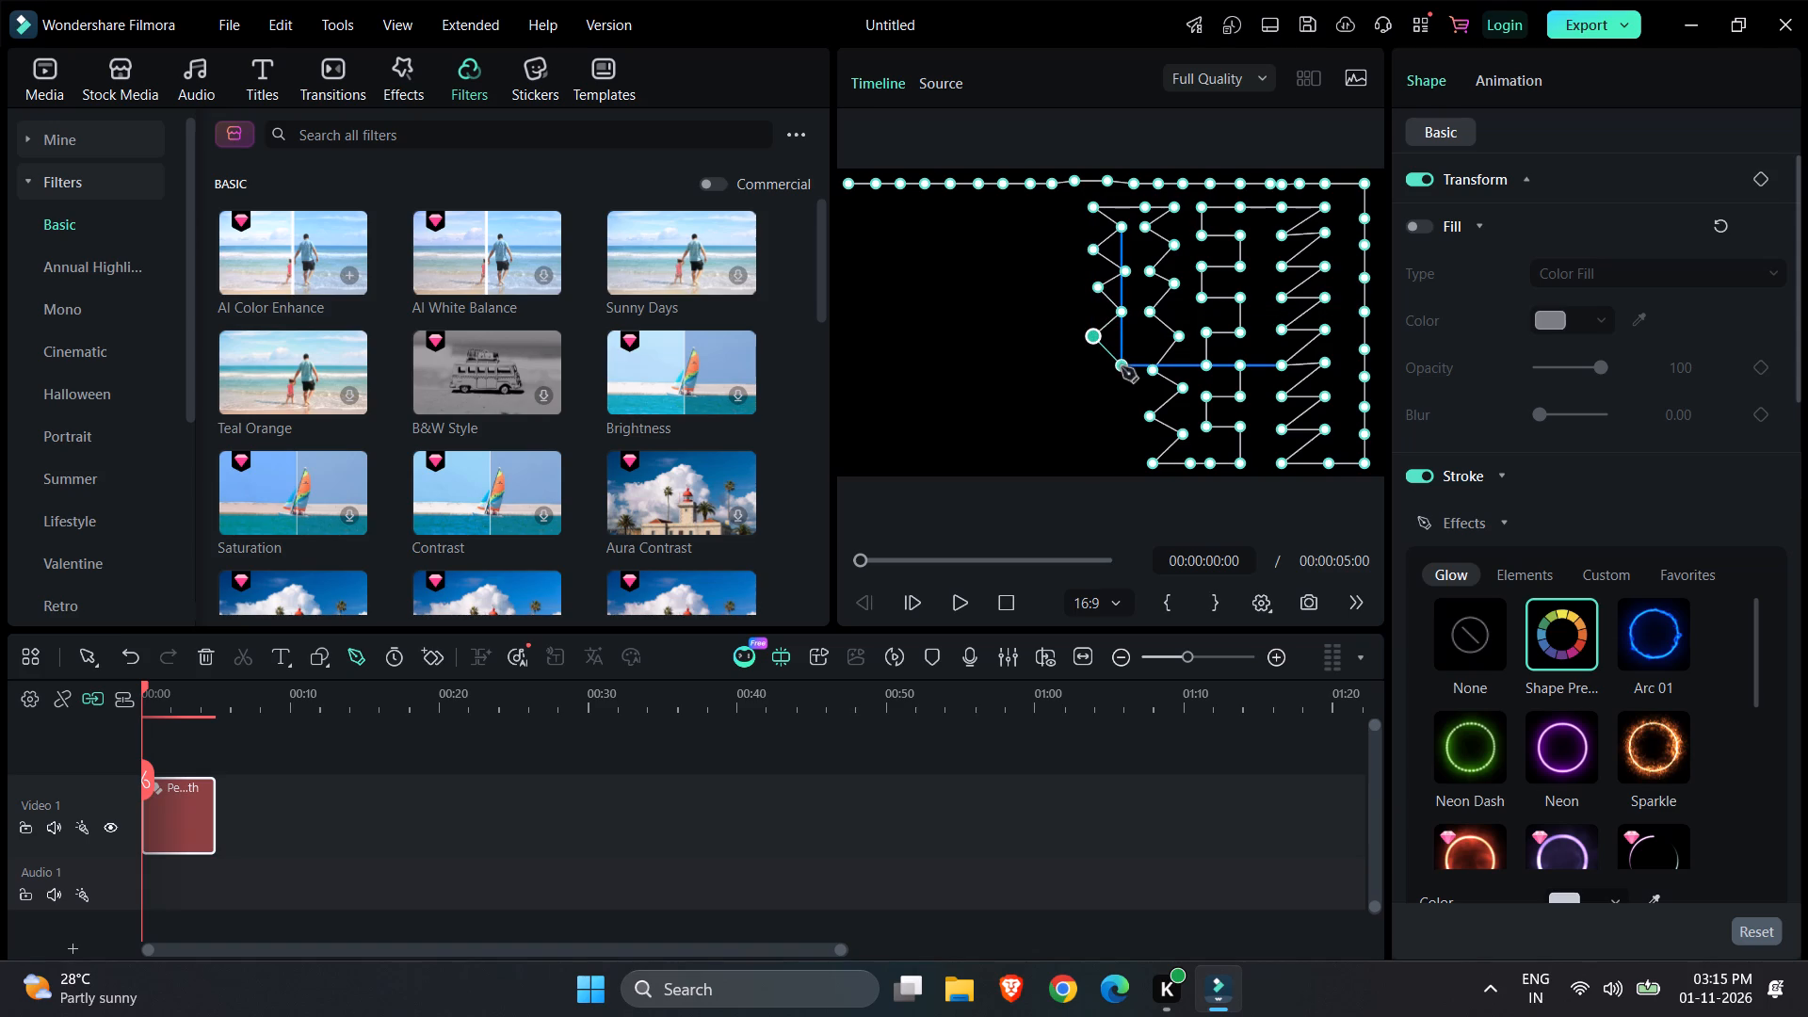
{"action": "left_click", "coordinate": [1121, 369]}
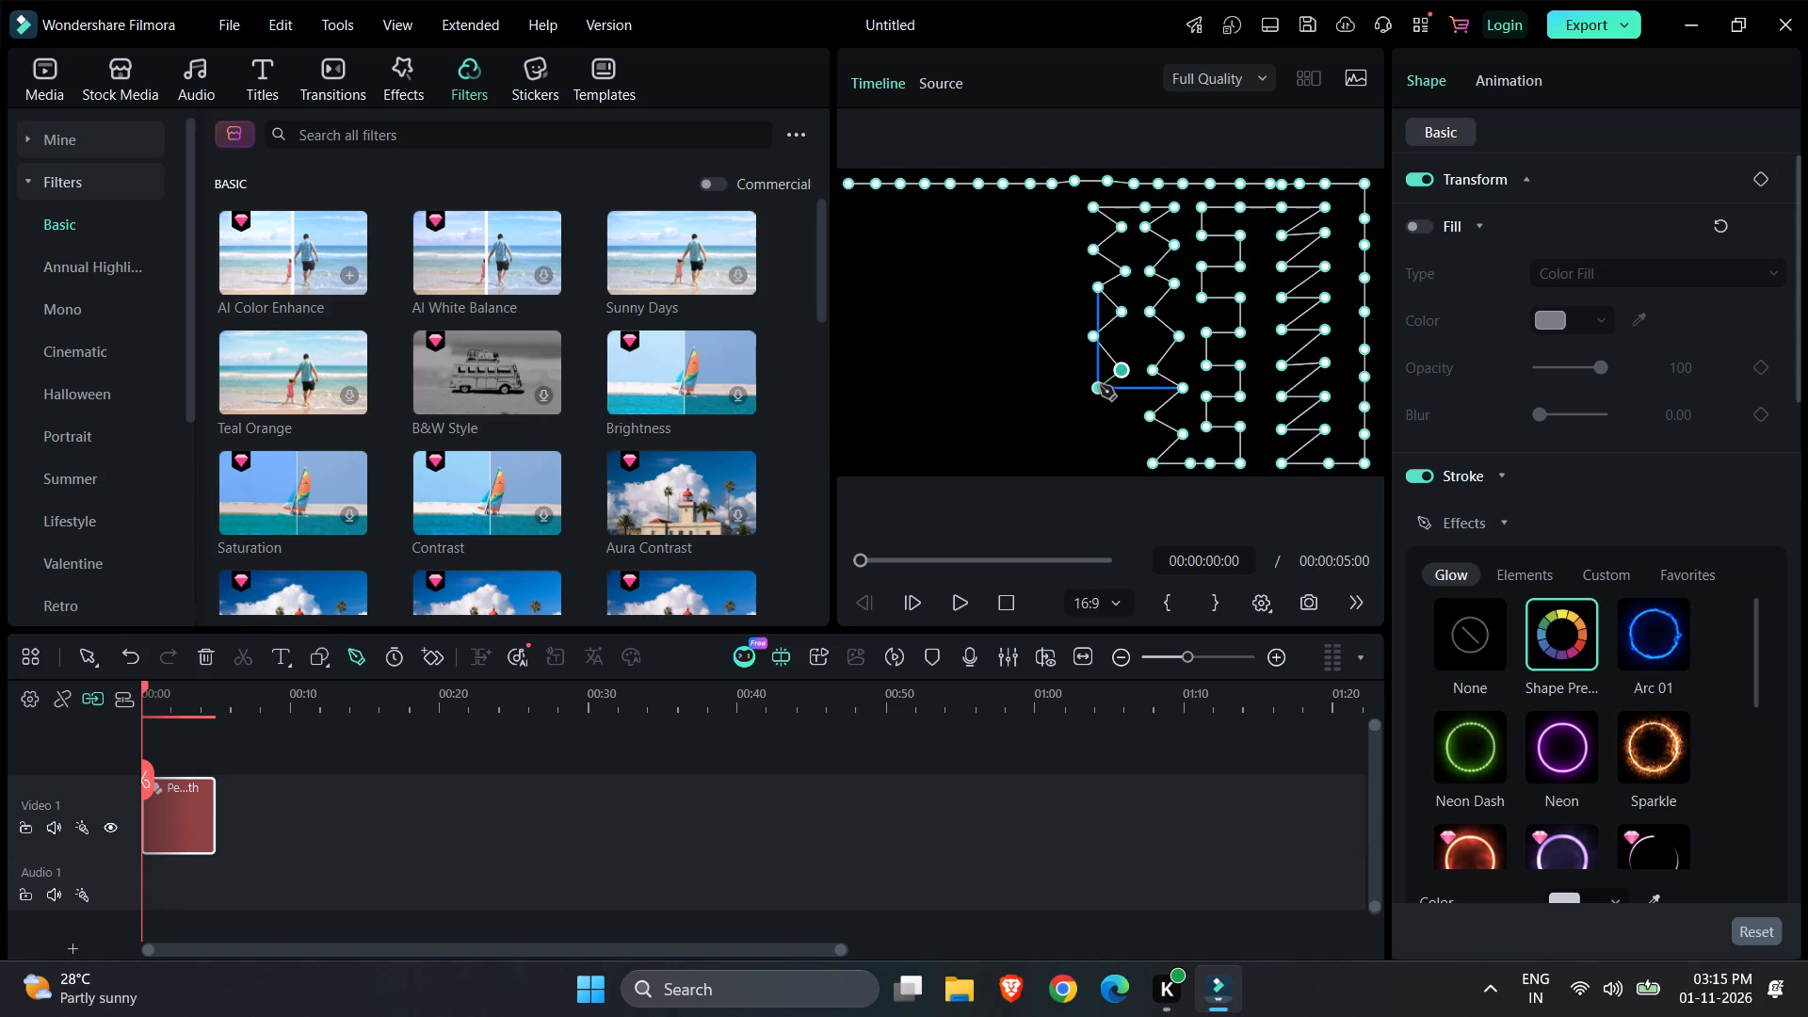
{"action": "left_click", "coordinate": [1098, 387]}
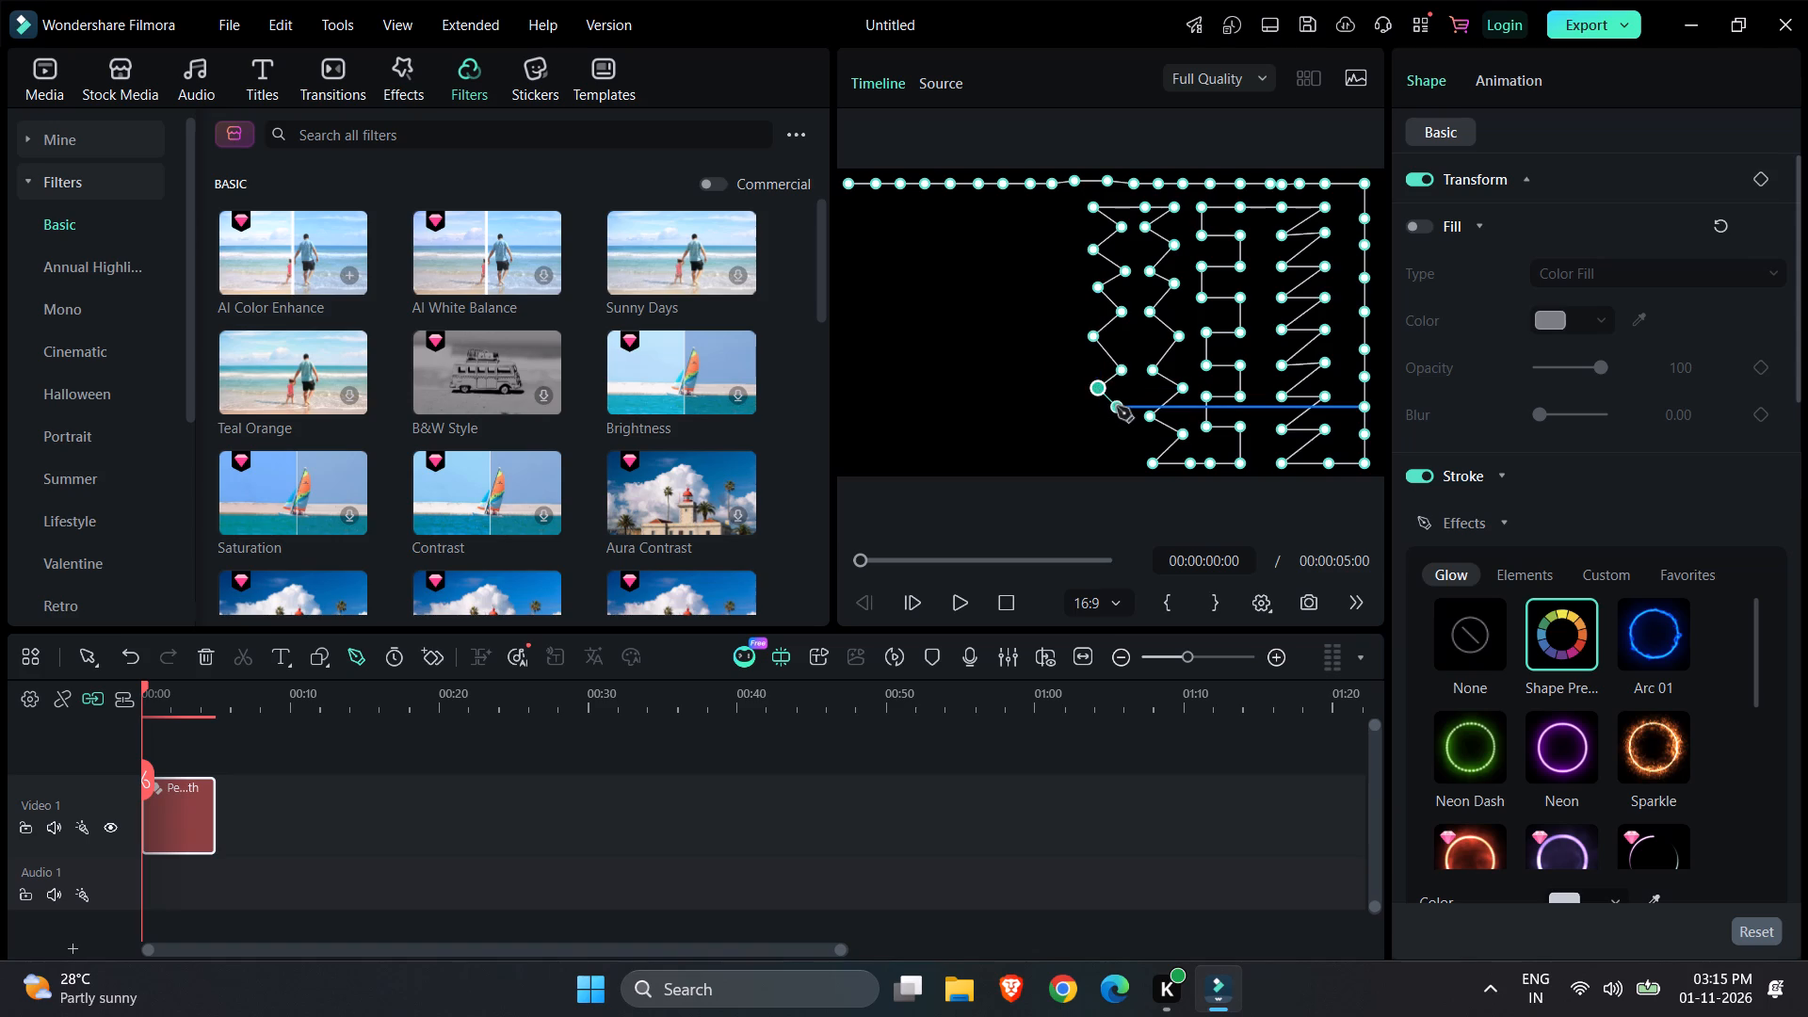
{"action": "left_click", "coordinate": [1120, 416]}
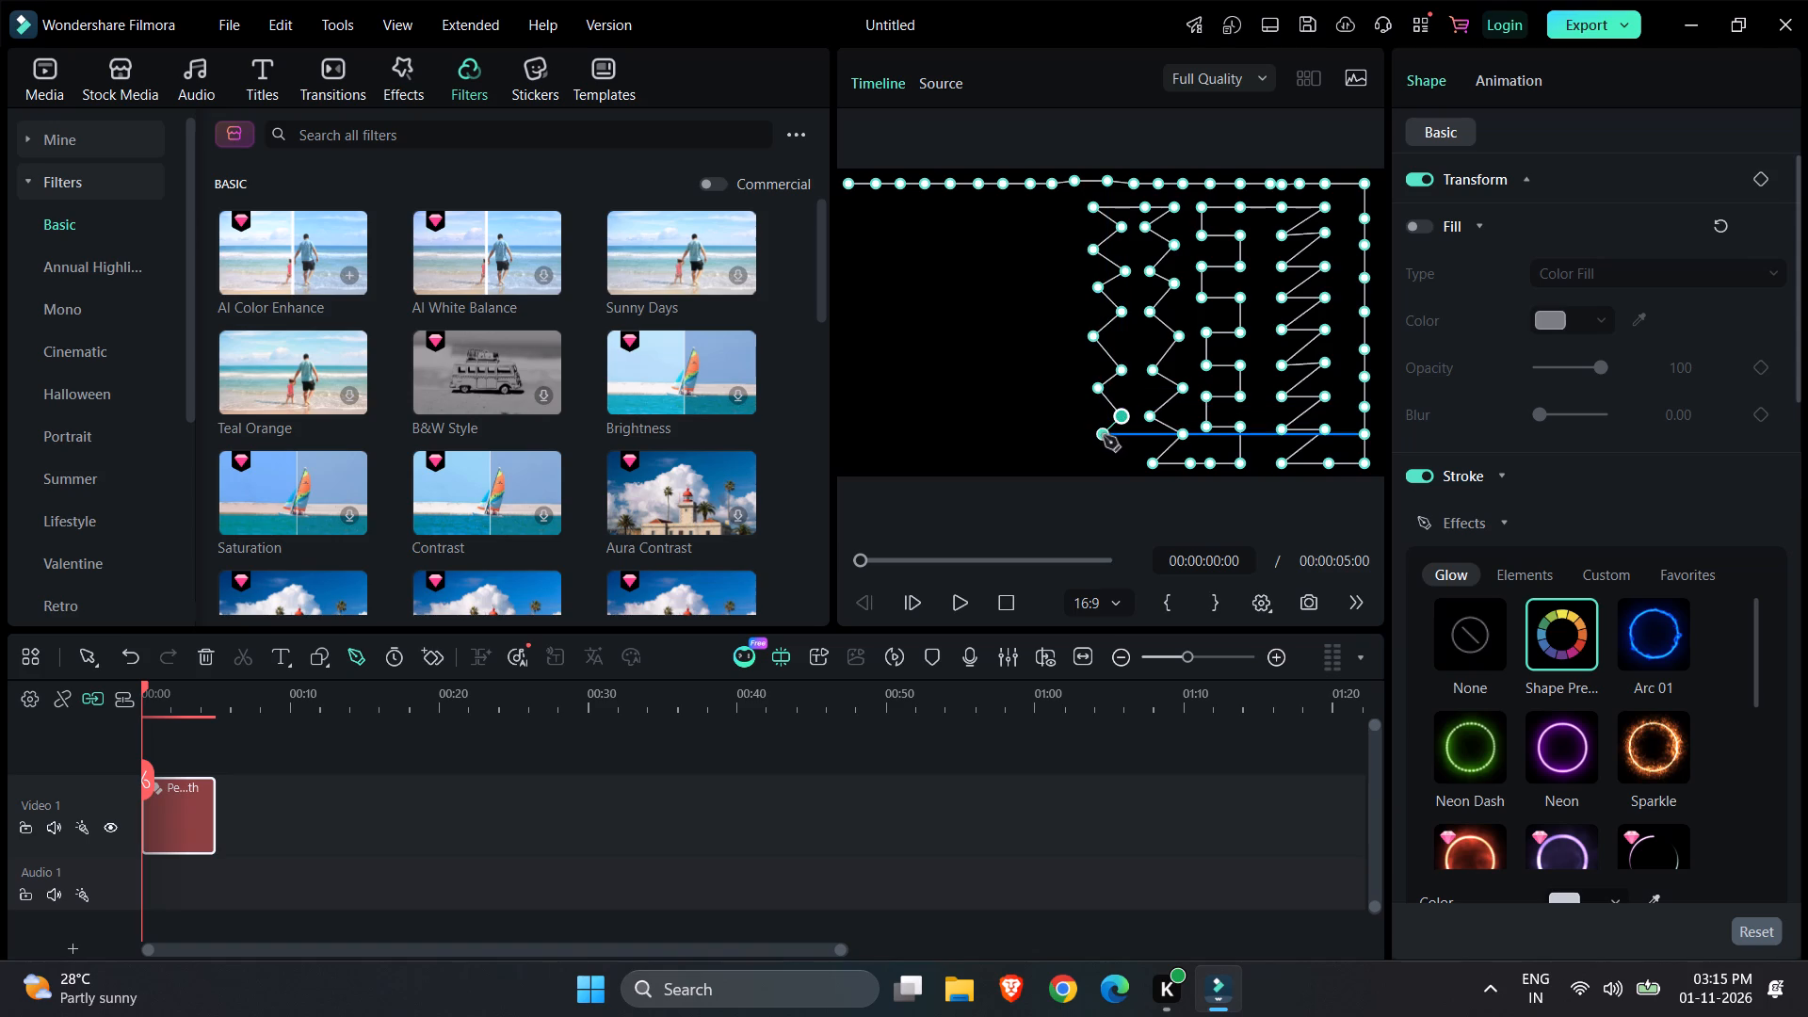
{"action": "left_click", "coordinate": [1104, 436]}
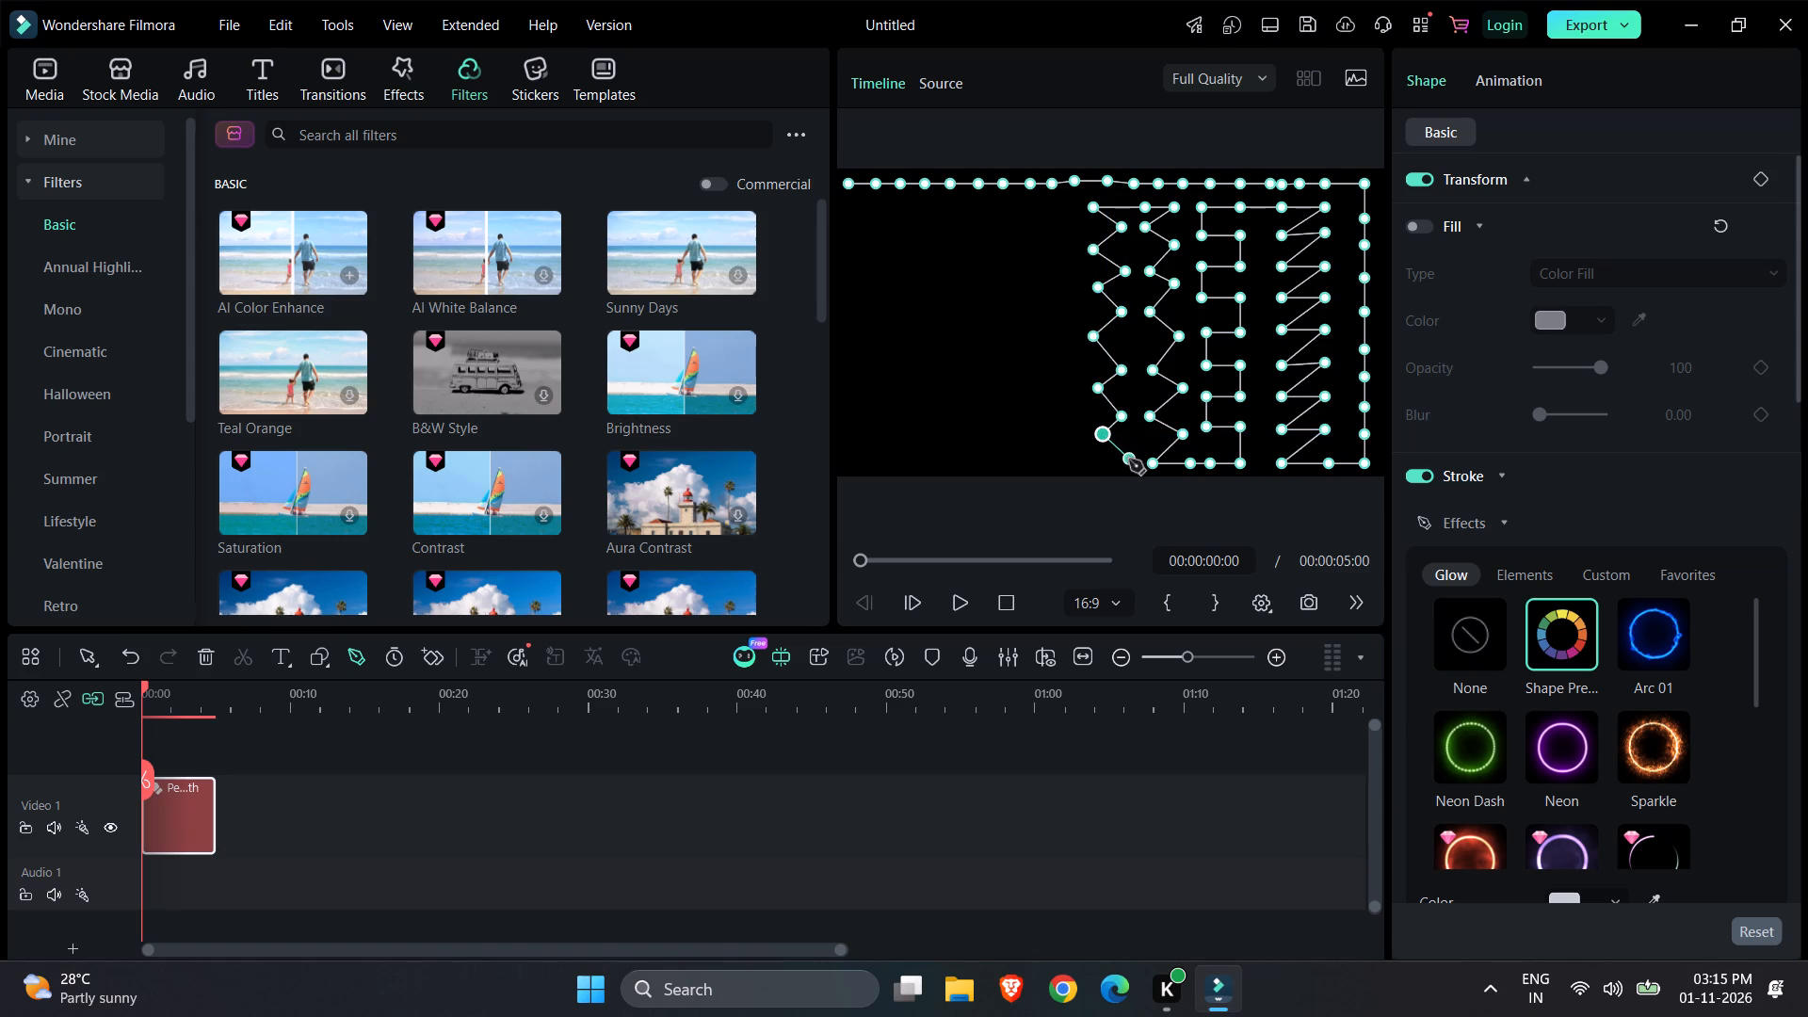
{"action": "left_click", "coordinate": [1127, 460]}
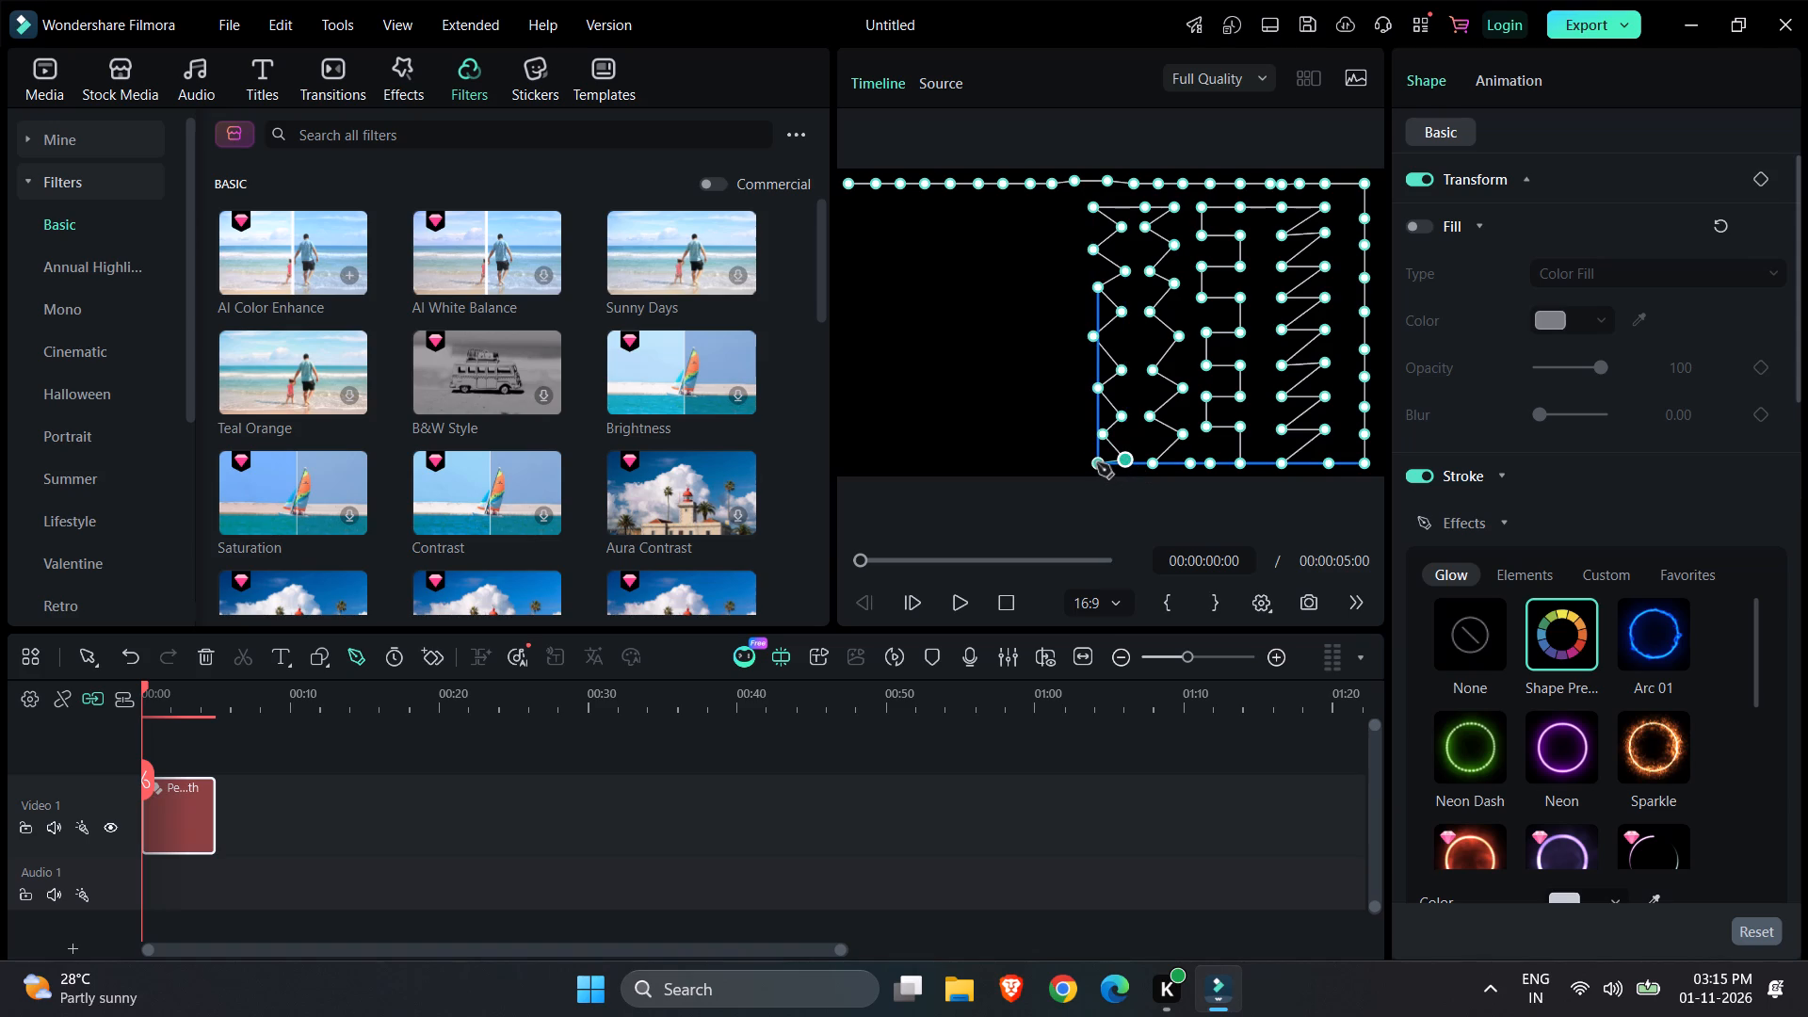
Extend the pen path left along the frame's bottom edge with two points, then run it straight up in closely spaced points to just below the top edge.
{"action": "left_click", "coordinate": [1092, 461]}
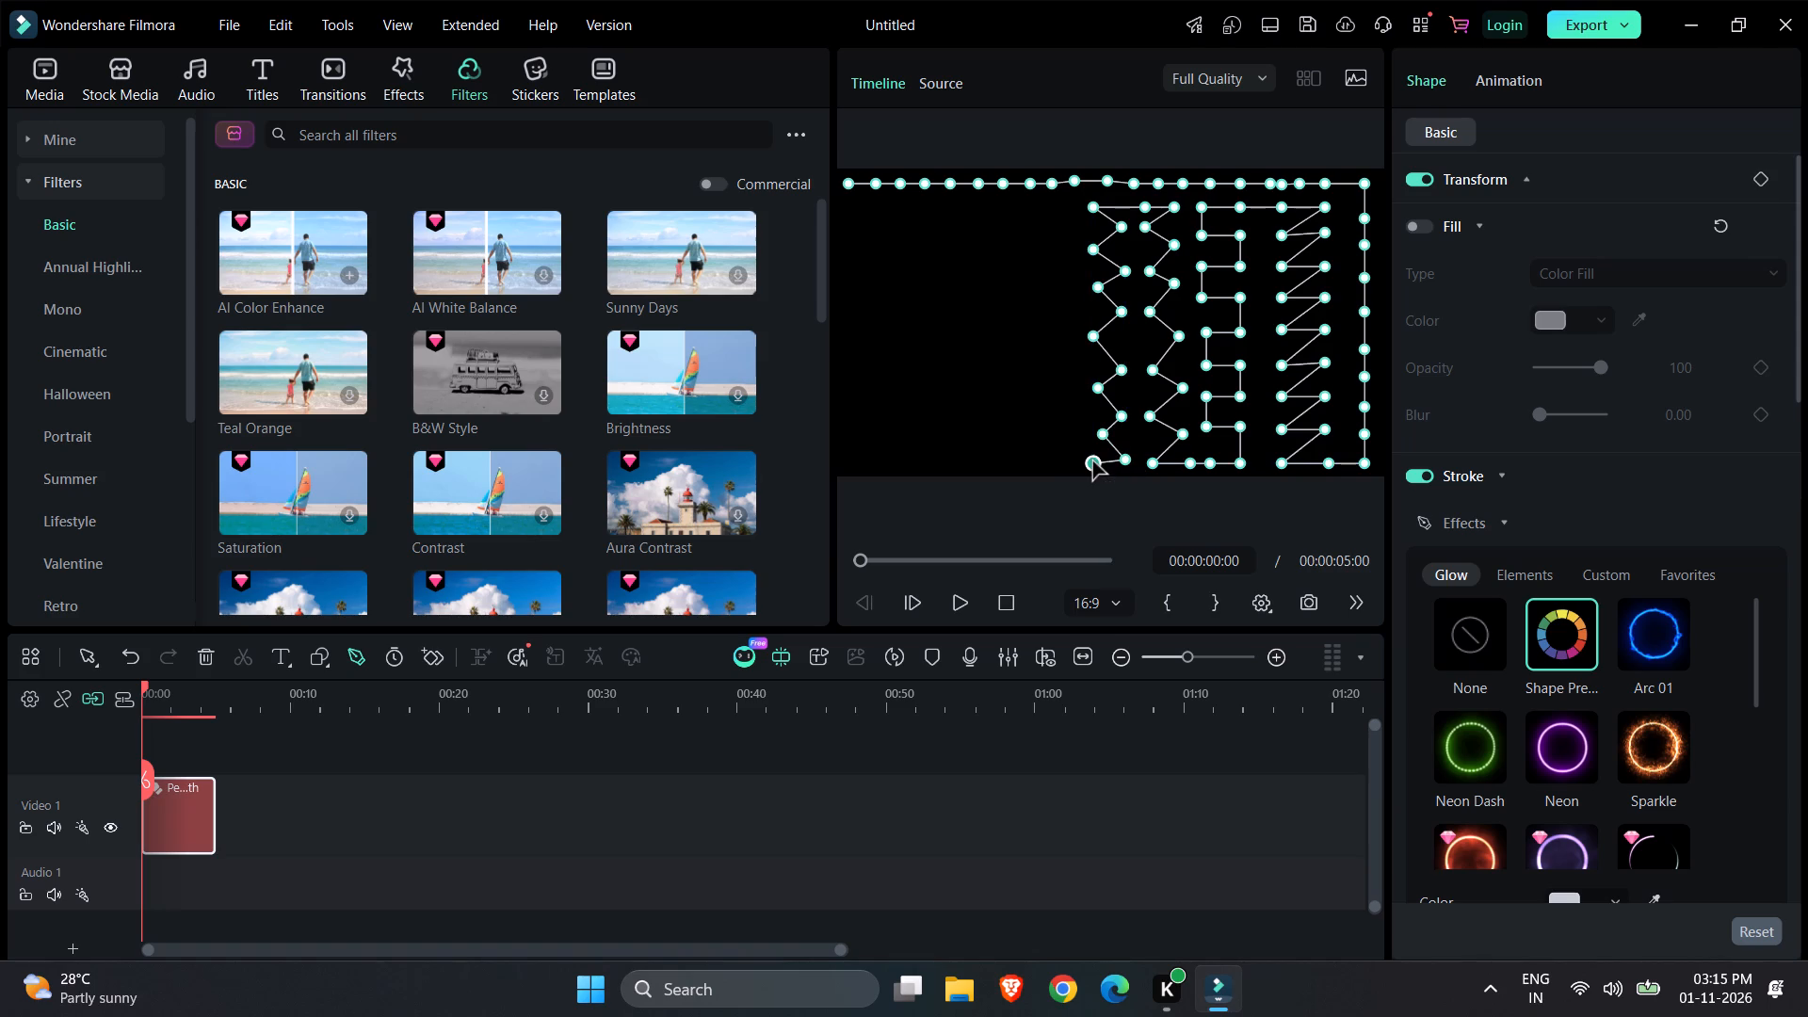
{"action": "left_click", "coordinate": [1063, 461]}
{"action": "left_click", "coordinate": [1059, 437]}
{"action": "left_click", "coordinate": [1057, 400]}
{"action": "left_click", "coordinate": [1057, 373]}
{"action": "left_click", "coordinate": [1057, 345]}
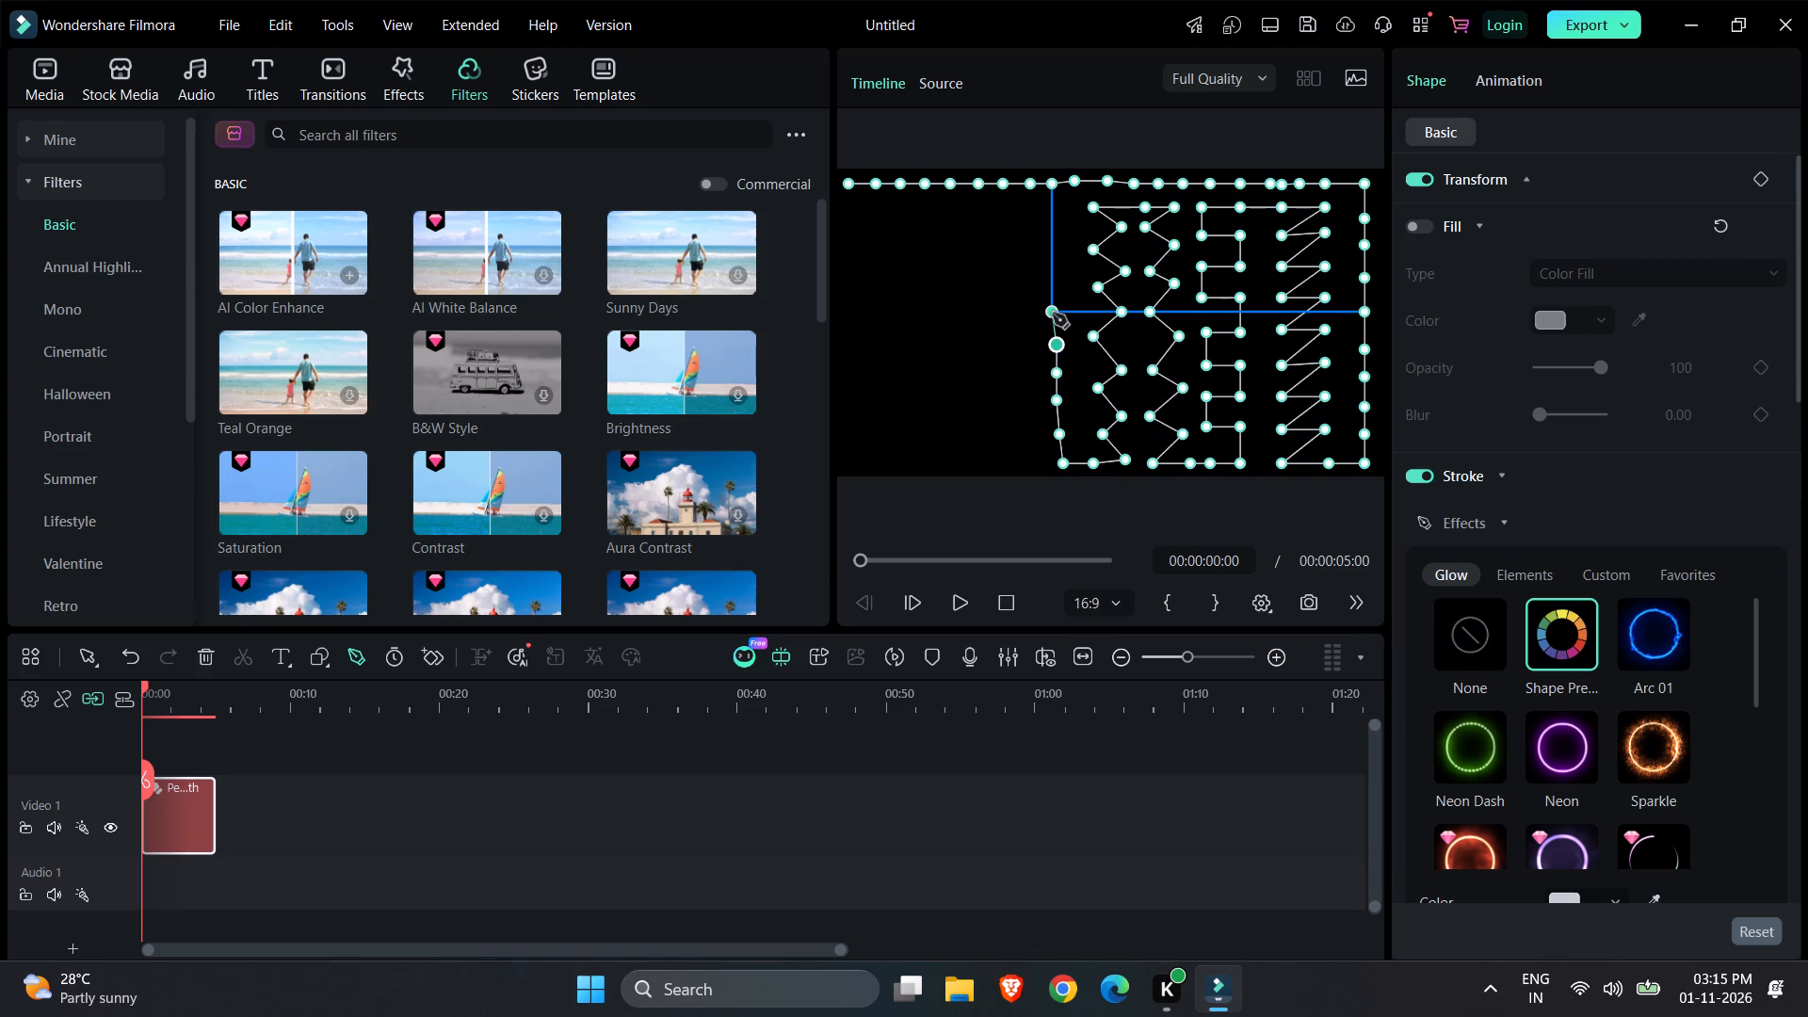
{"action": "left_click", "coordinate": [1056, 315]}
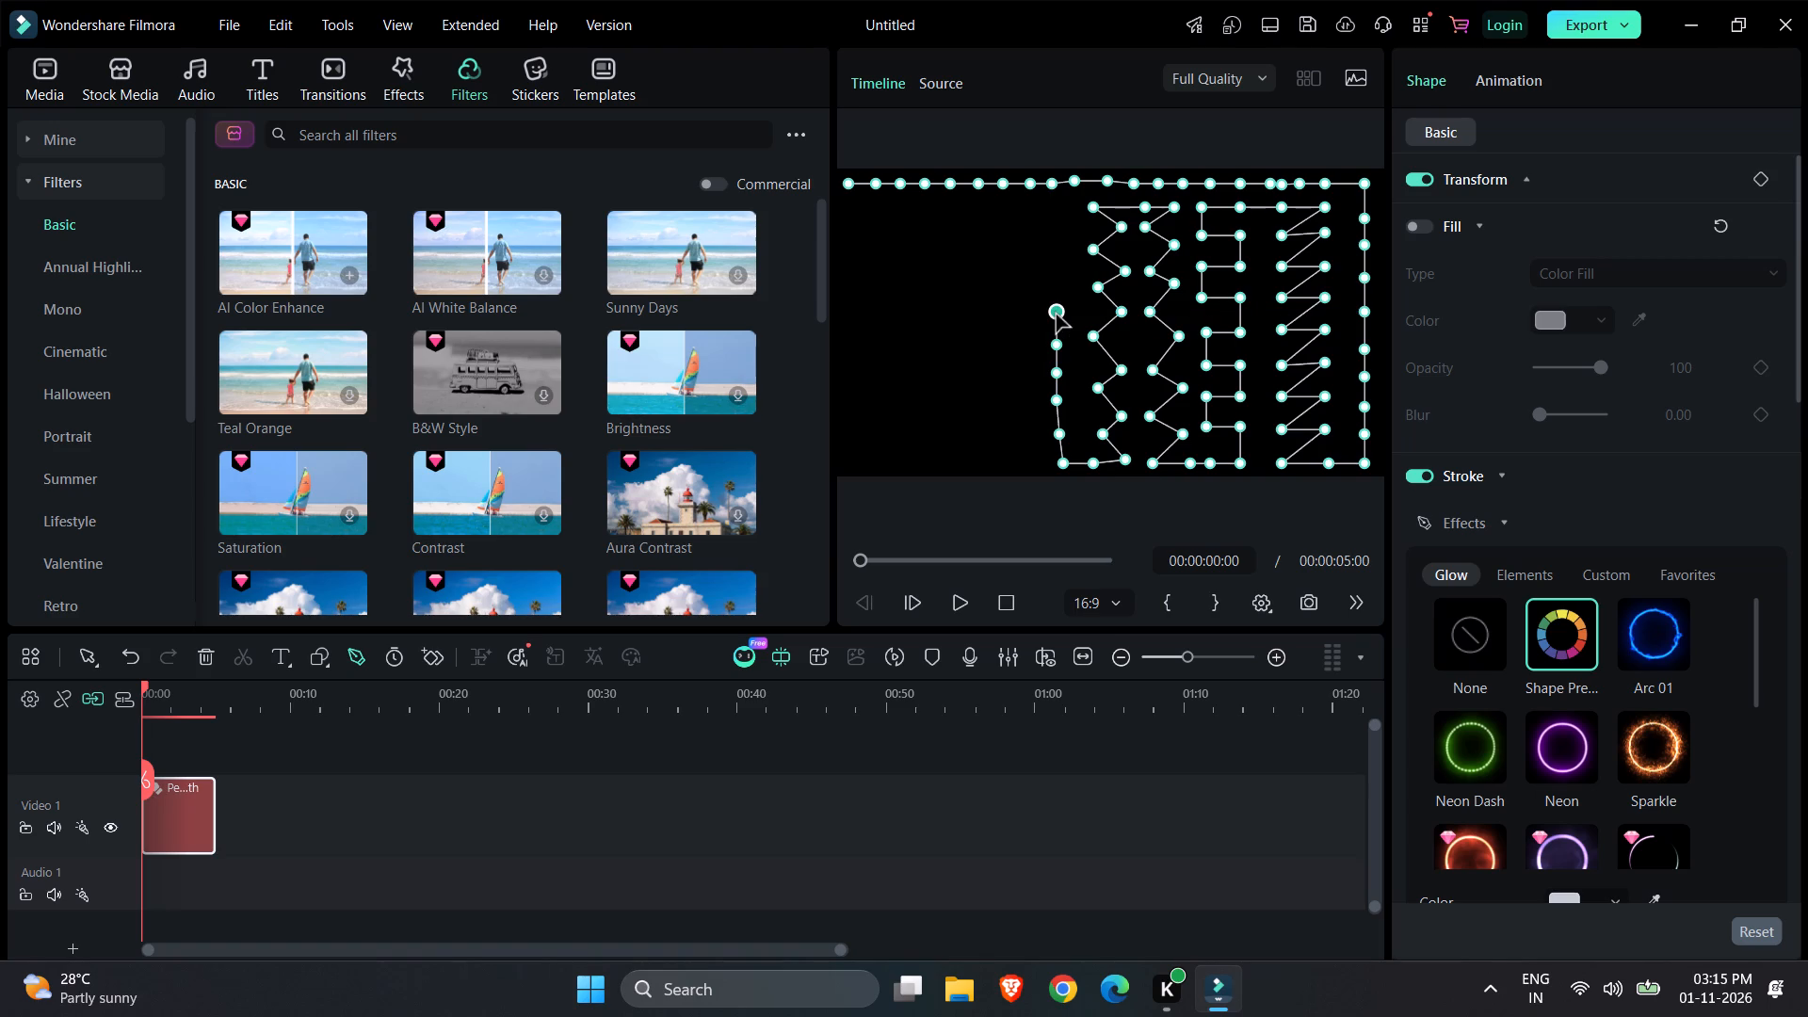
{"action": "left_click", "coordinate": [1055, 283]}
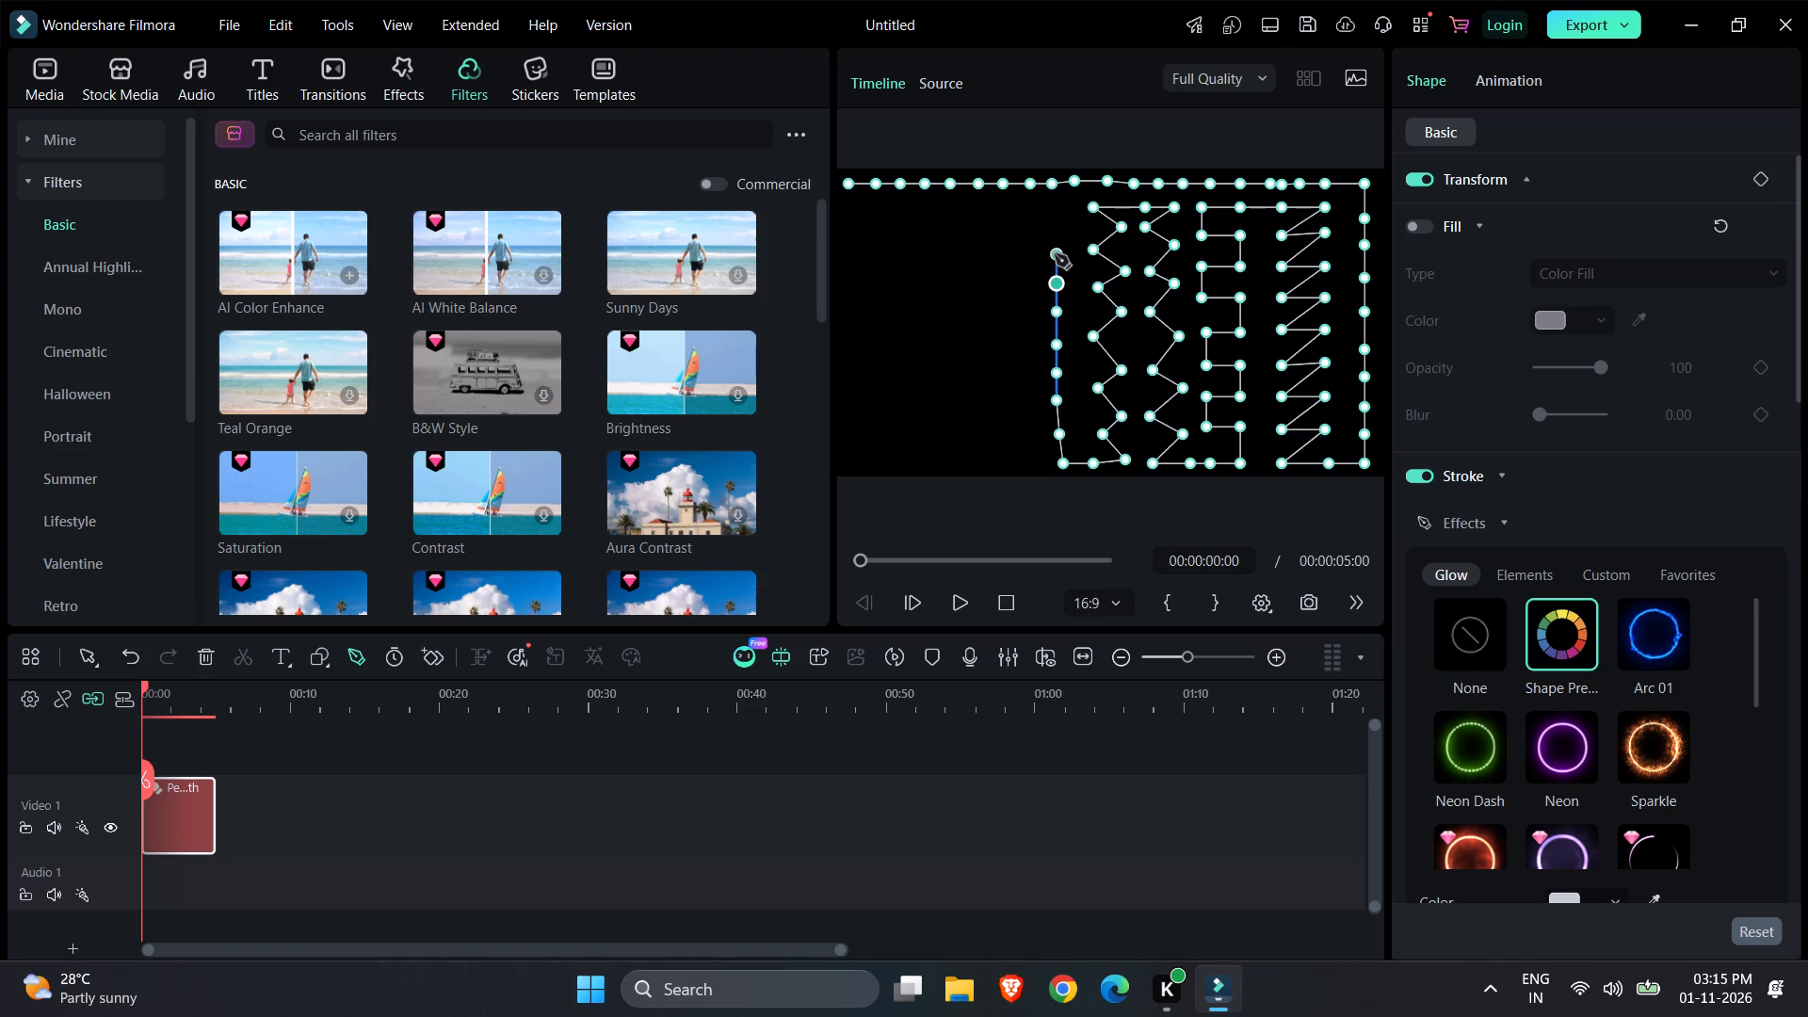
{"action": "left_click", "coordinate": [1055, 254]}
{"action": "left_click", "coordinate": [1055, 232]}
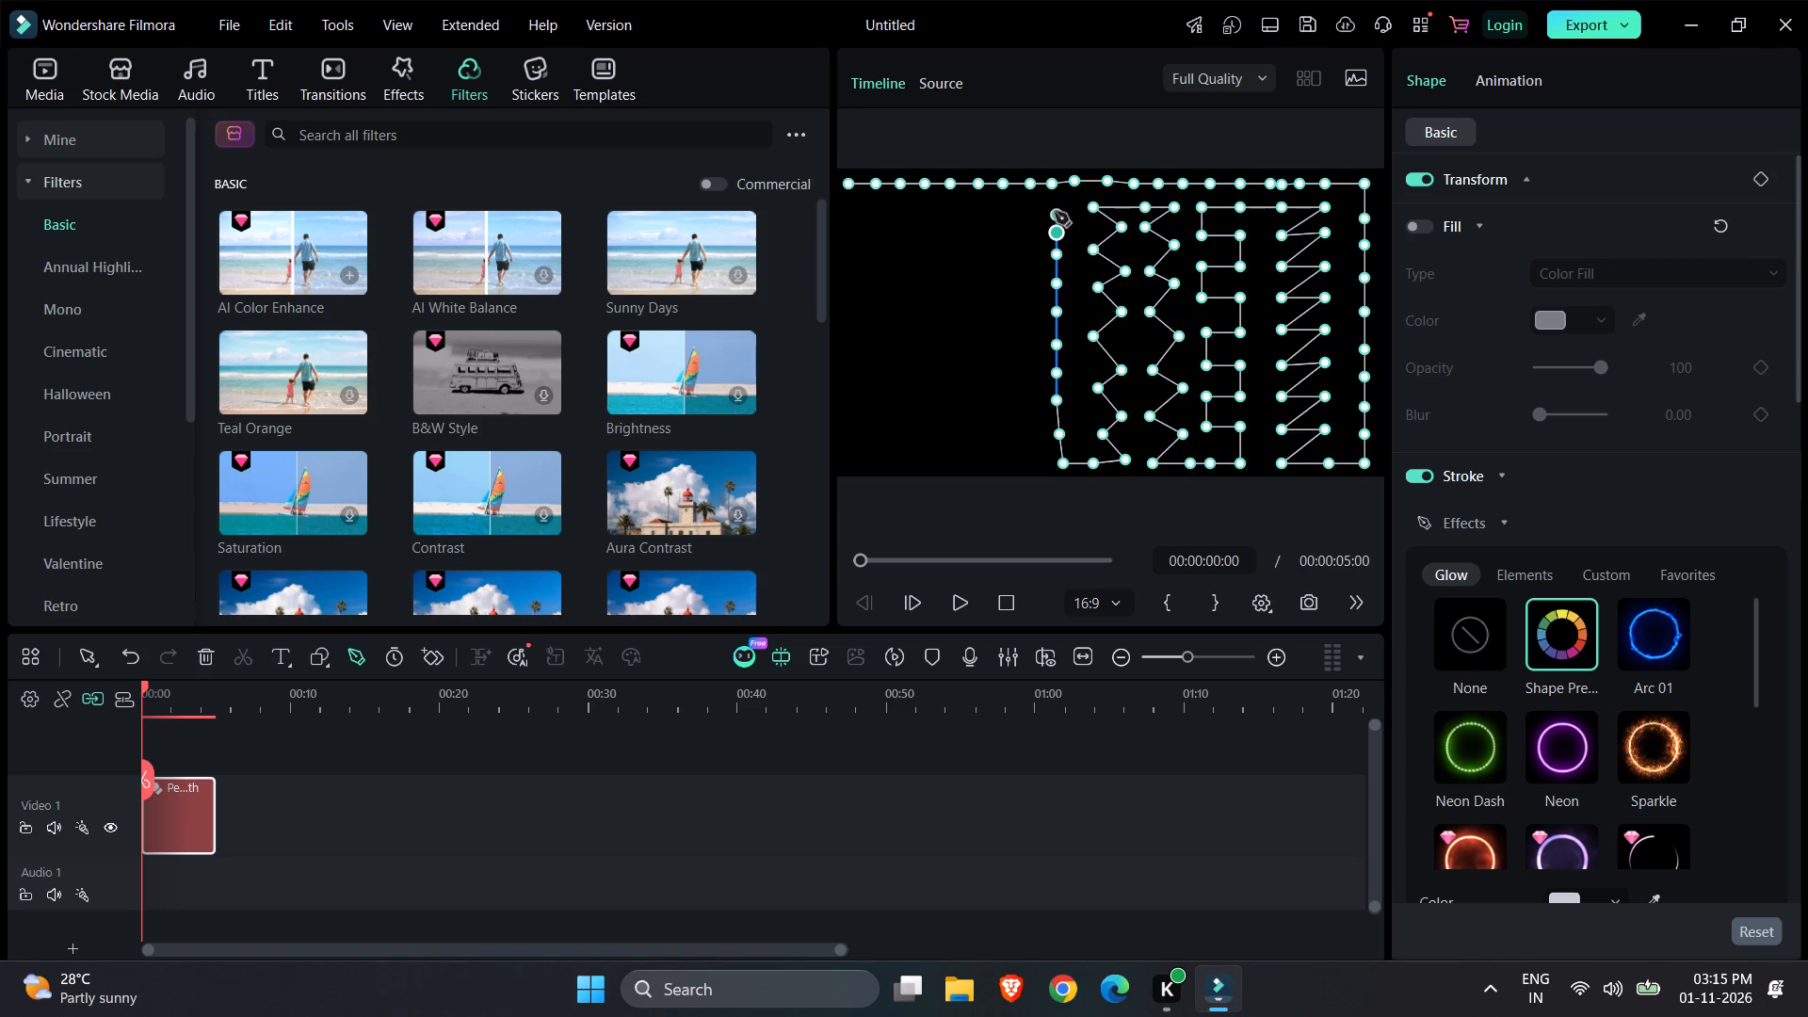
{"action": "left_click", "coordinate": [1055, 206]}
Extend the pen path left below the top edge with two points, then step it down in narrow right-angled square-wave turns to about mid-height.
{"action": "left_click", "coordinate": [1029, 206]}
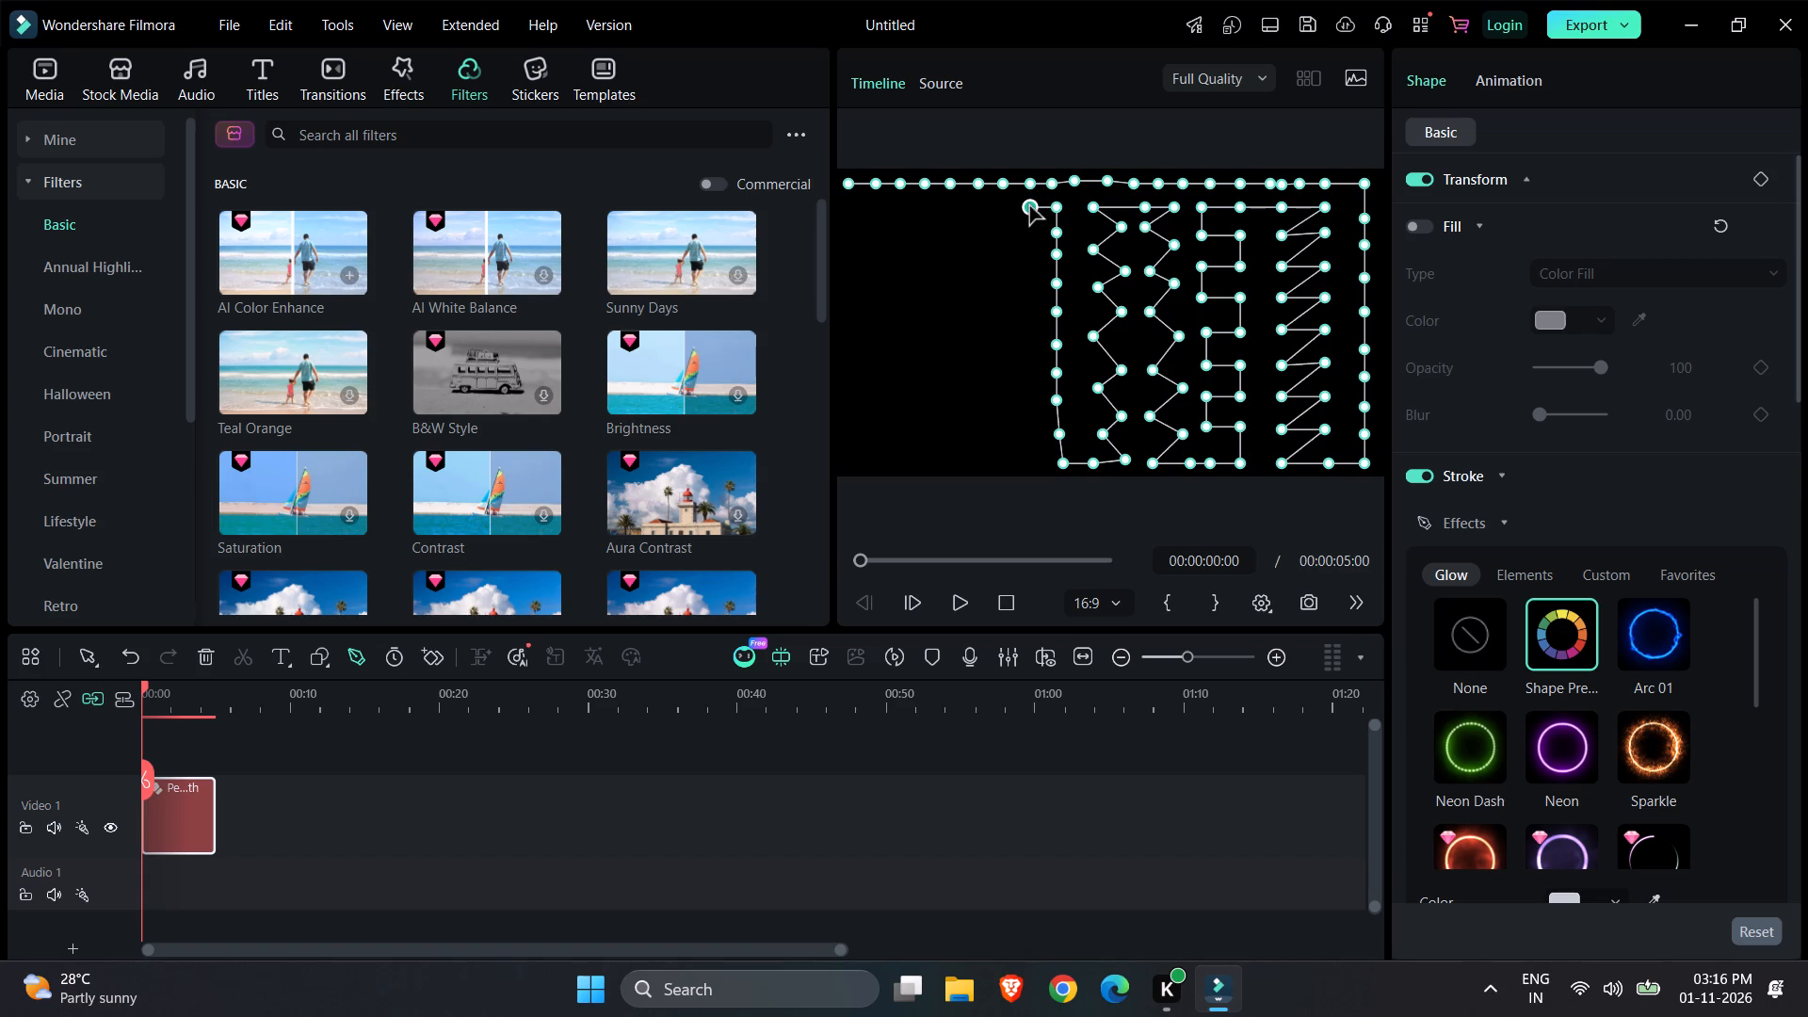
{"action": "left_click", "coordinate": [1008, 207]}
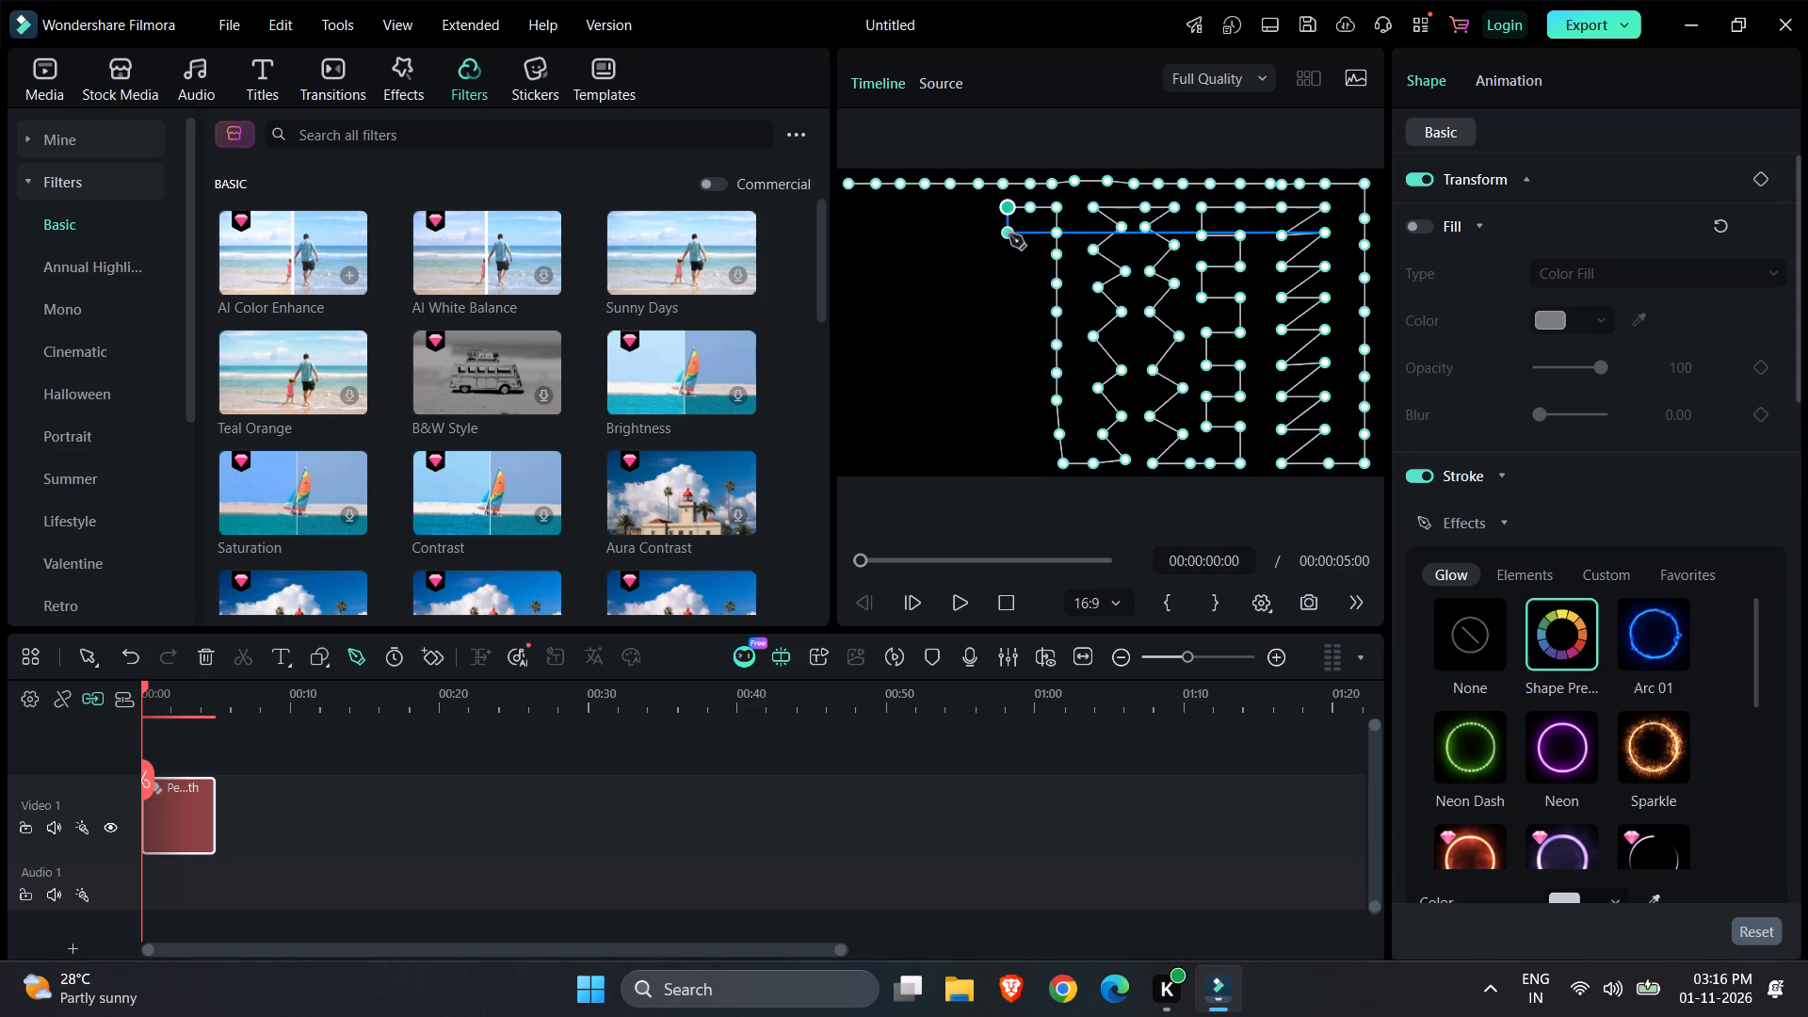
{"action": "left_click", "coordinate": [1009, 234]}
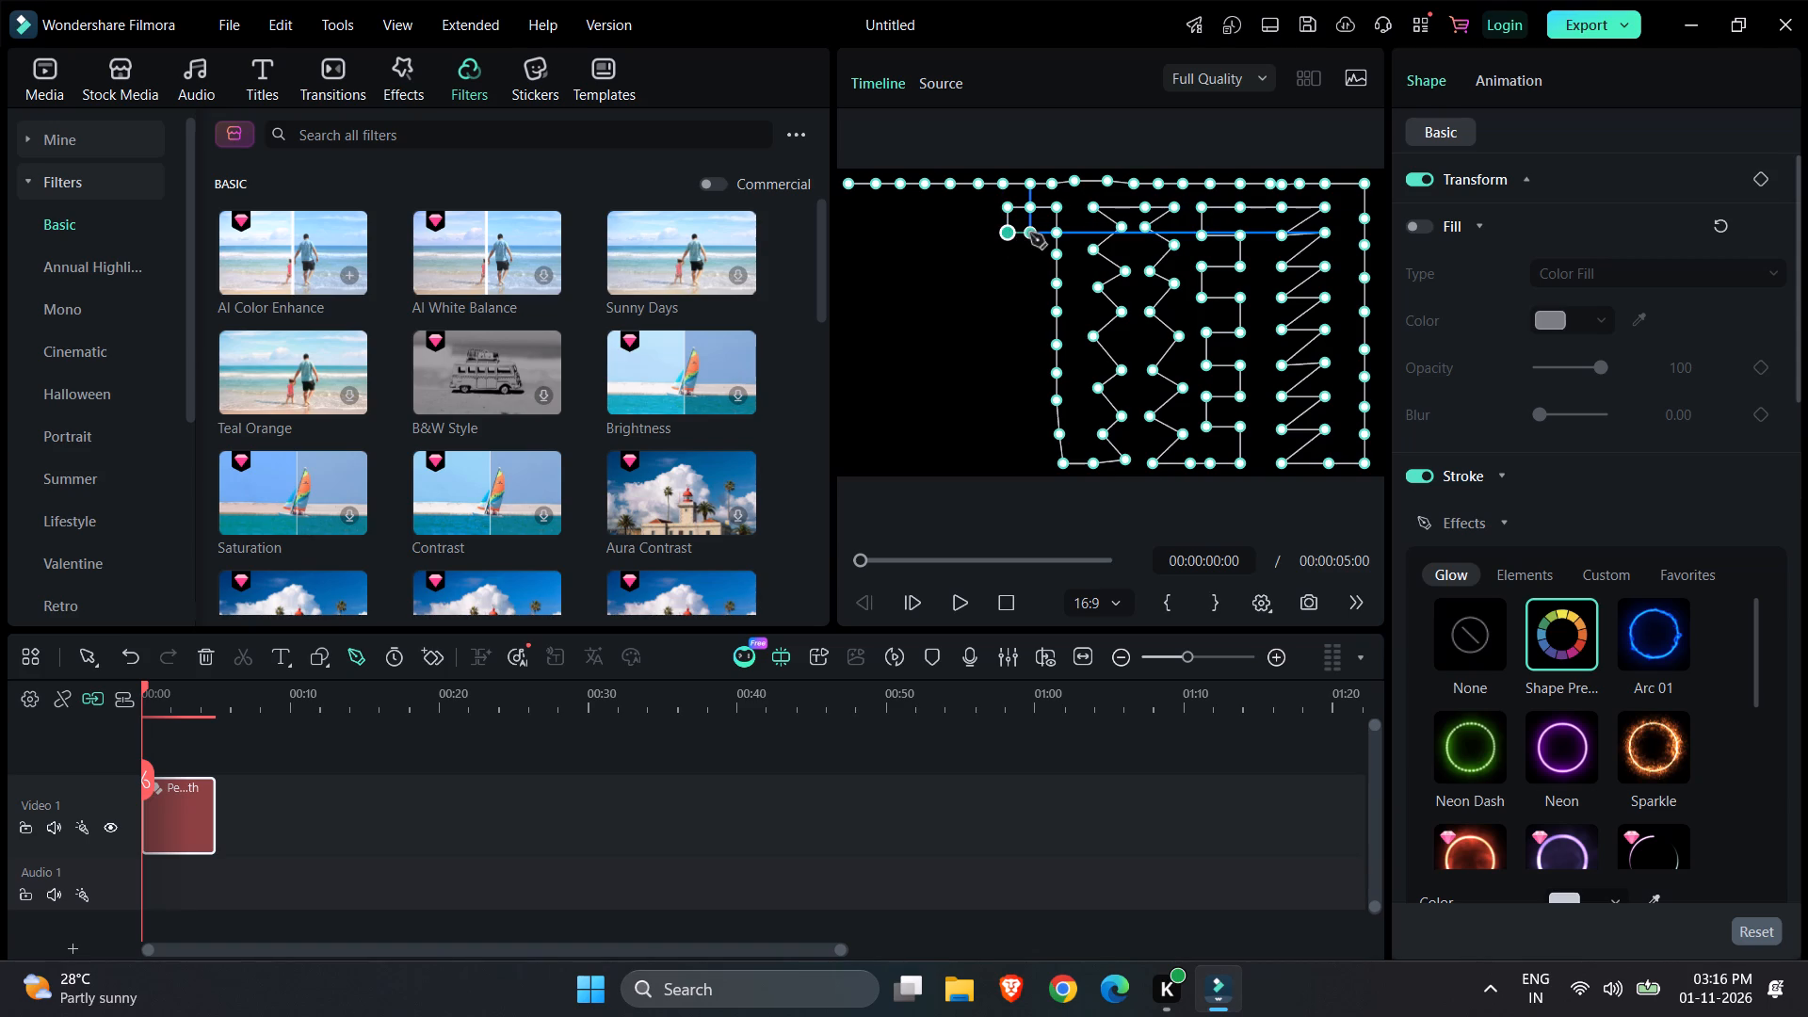
{"action": "left_click", "coordinate": [1030, 234]}
{"action": "left_click", "coordinate": [1032, 259]}
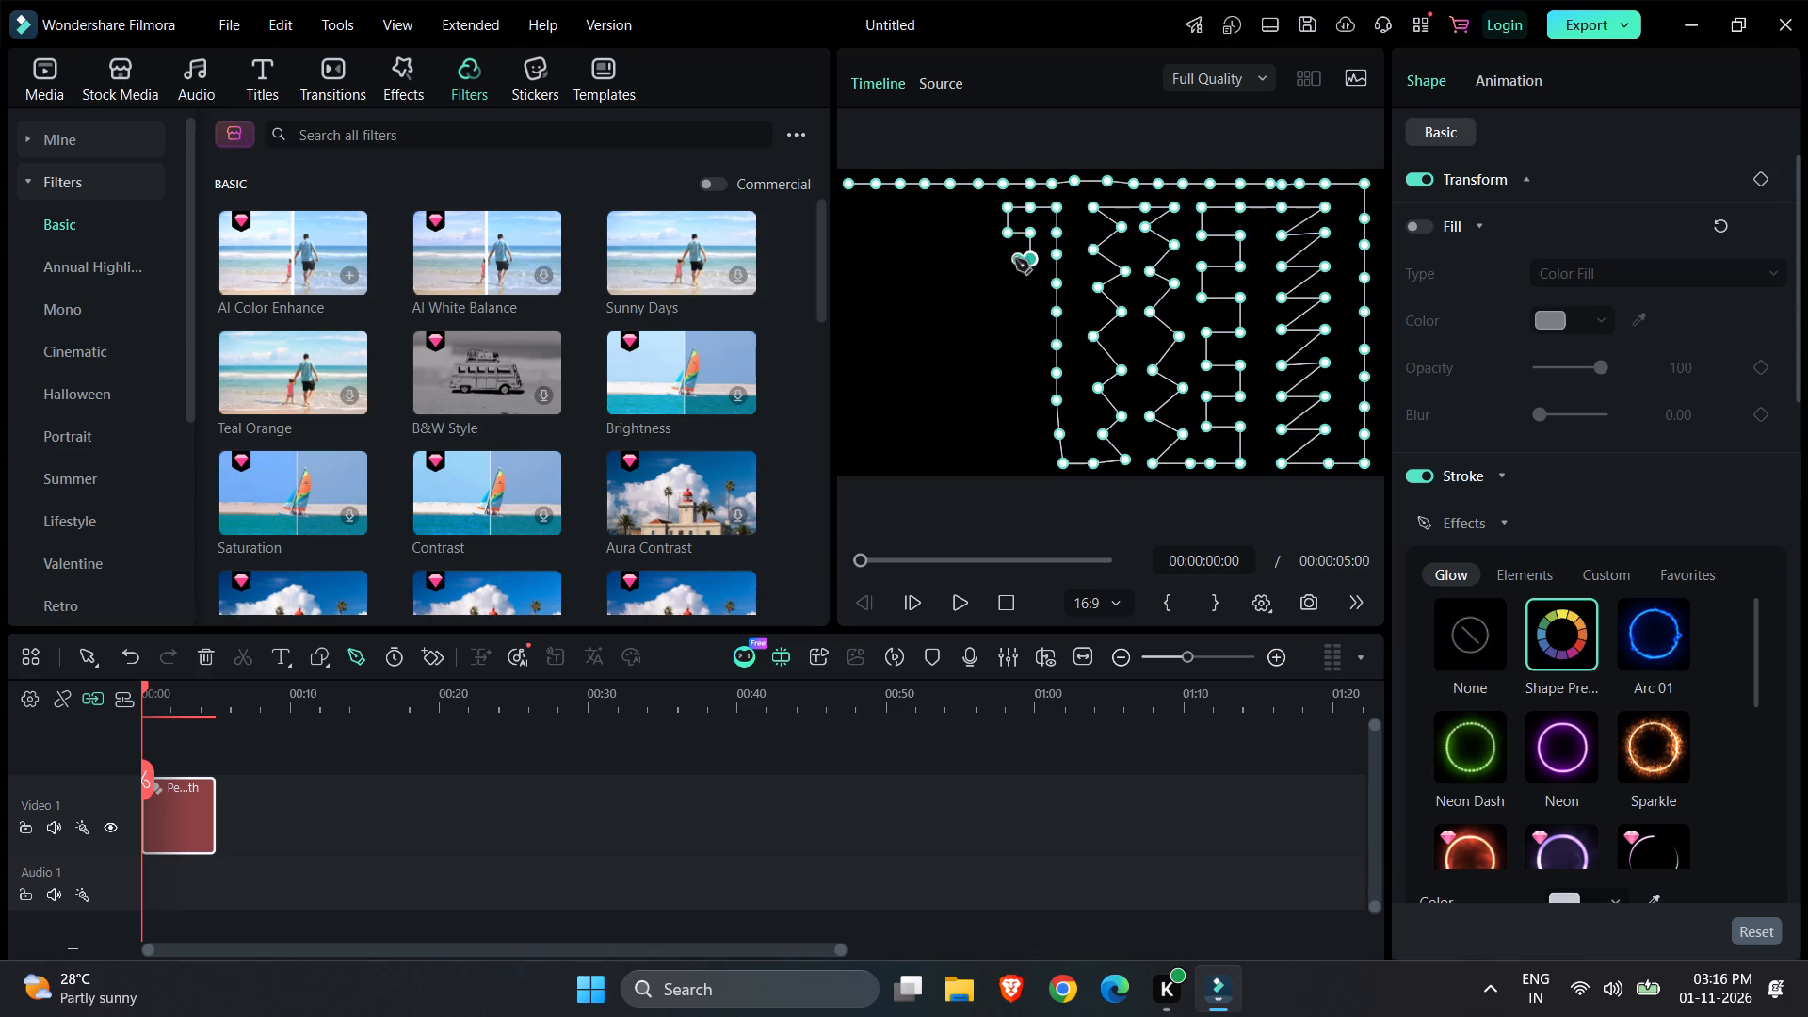
{"action": "left_click", "coordinate": [1009, 259]}
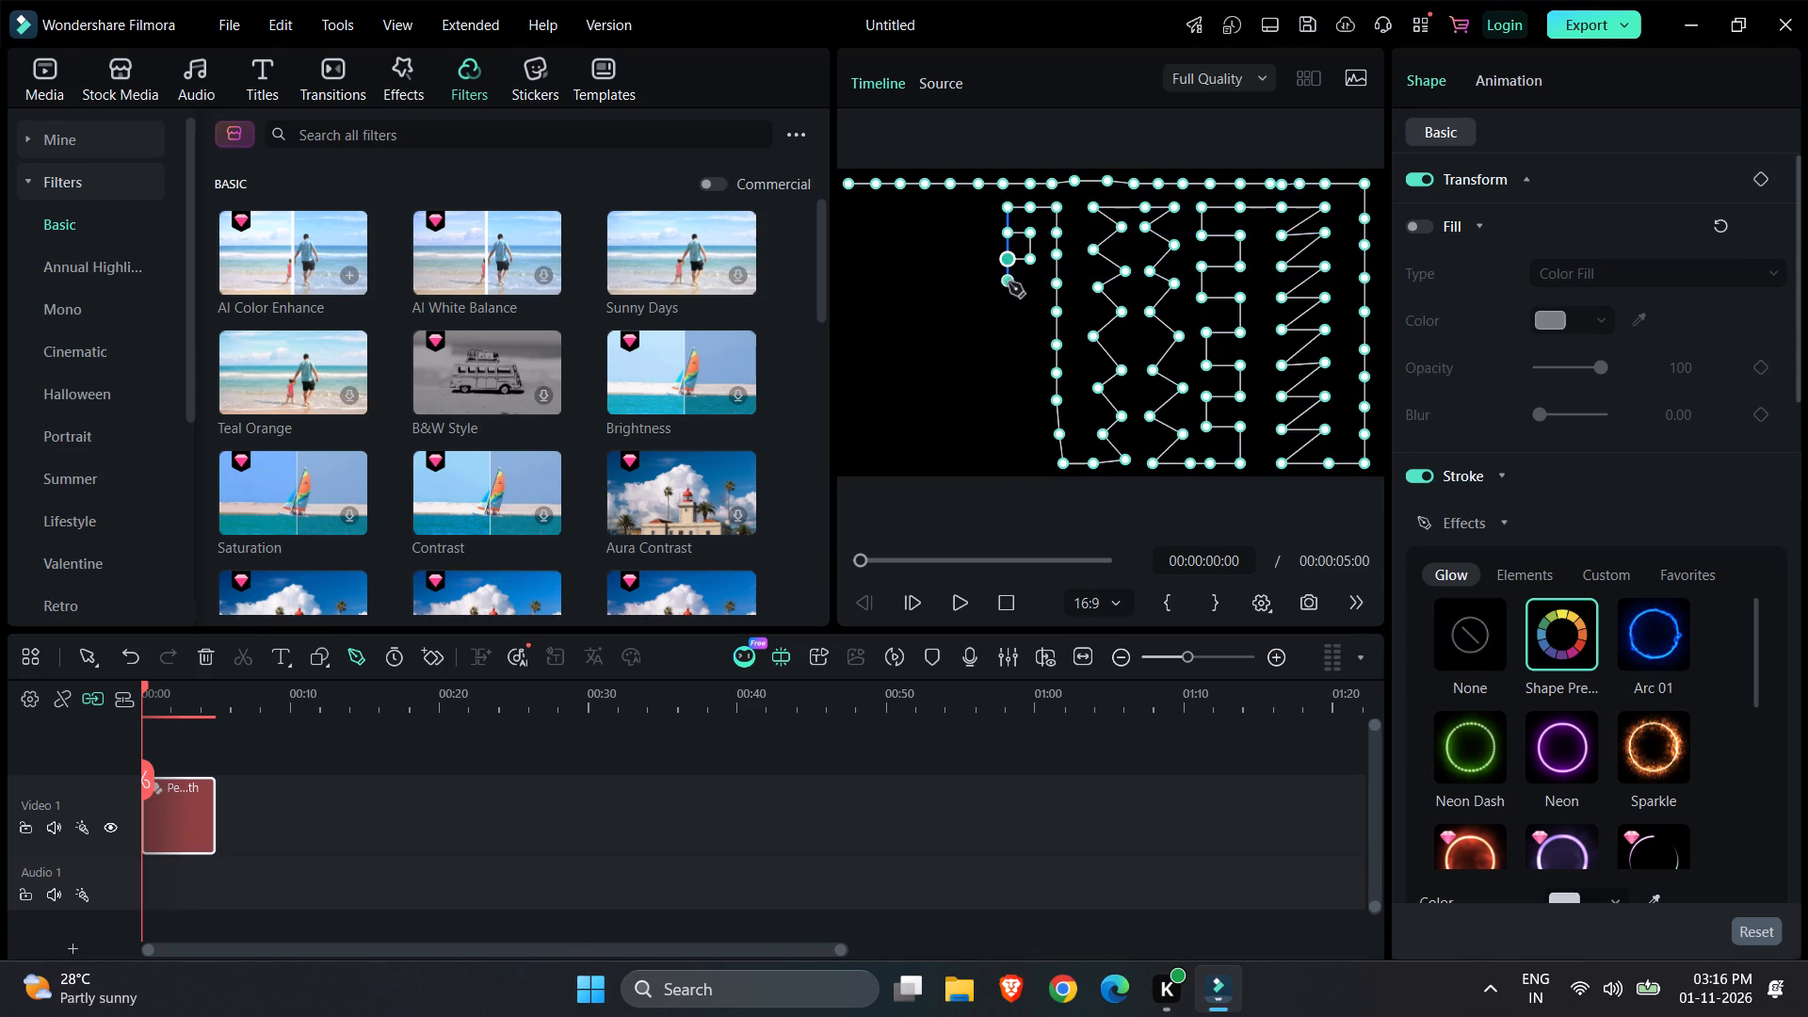
{"action": "left_click", "coordinate": [1010, 285]}
{"action": "left_click", "coordinate": [1030, 285]}
{"action": "left_click", "coordinate": [1031, 313]}
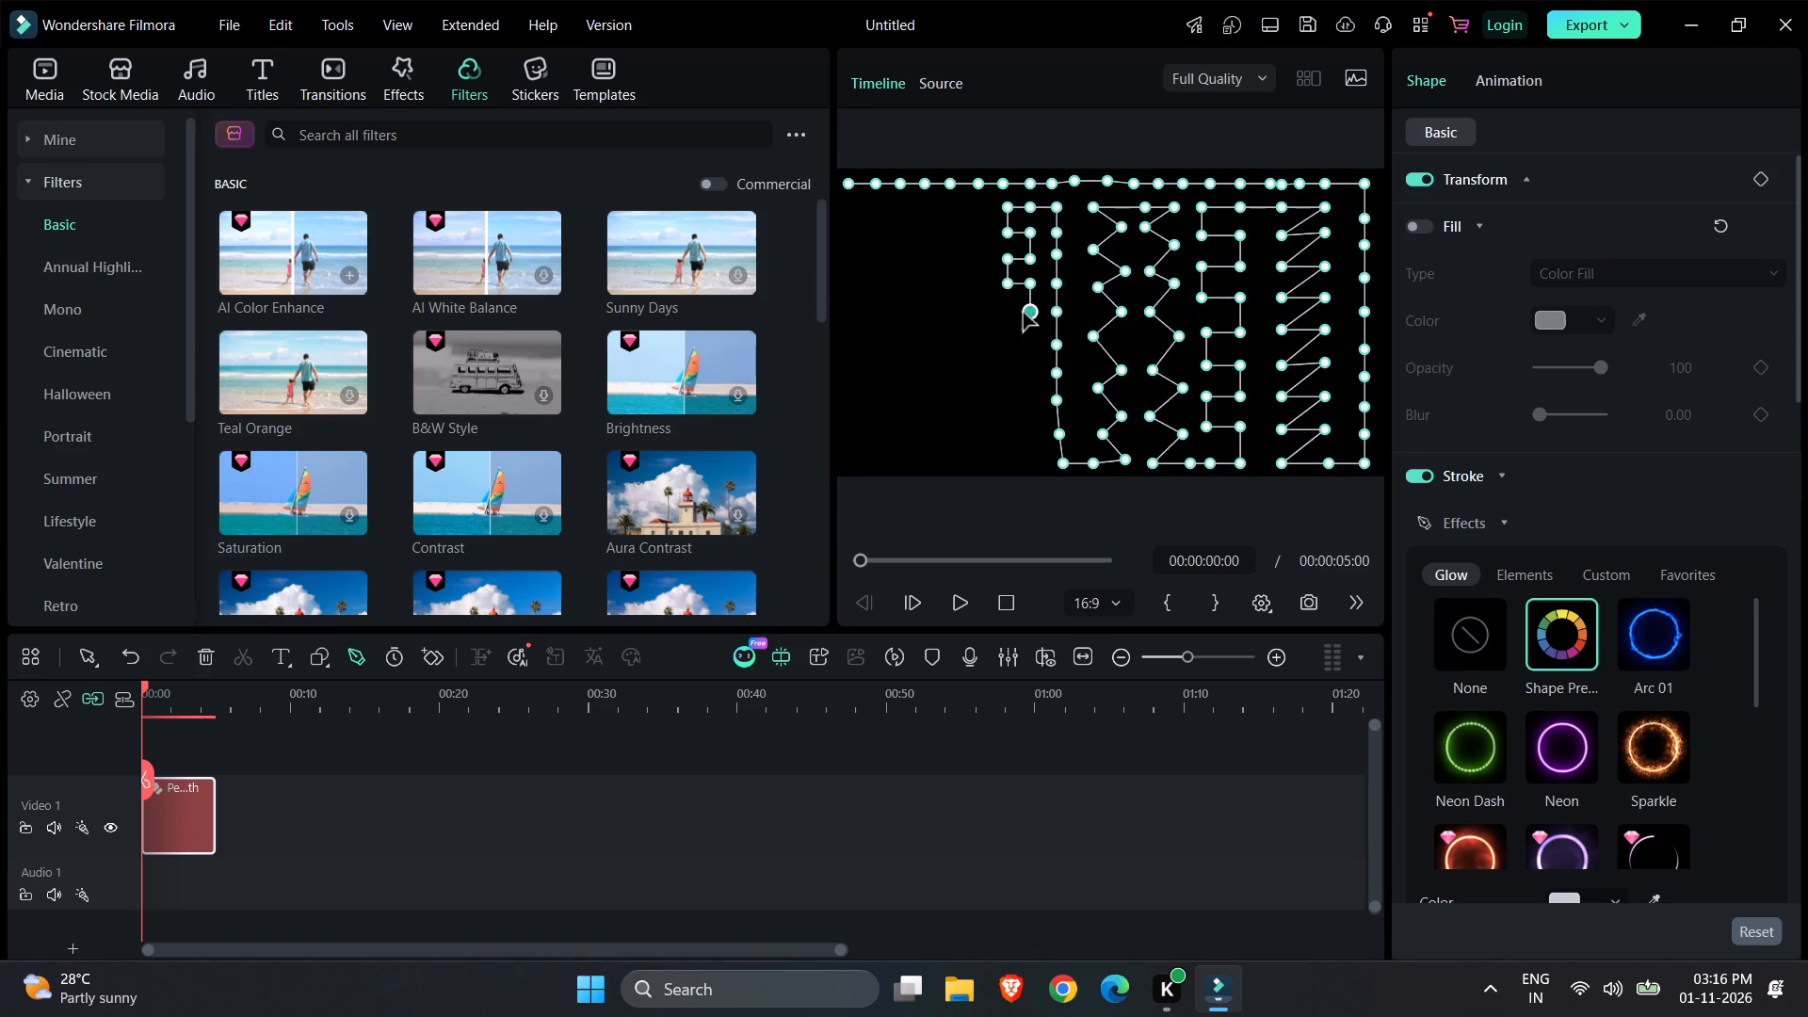
{"action": "left_click", "coordinate": [1008, 315]}
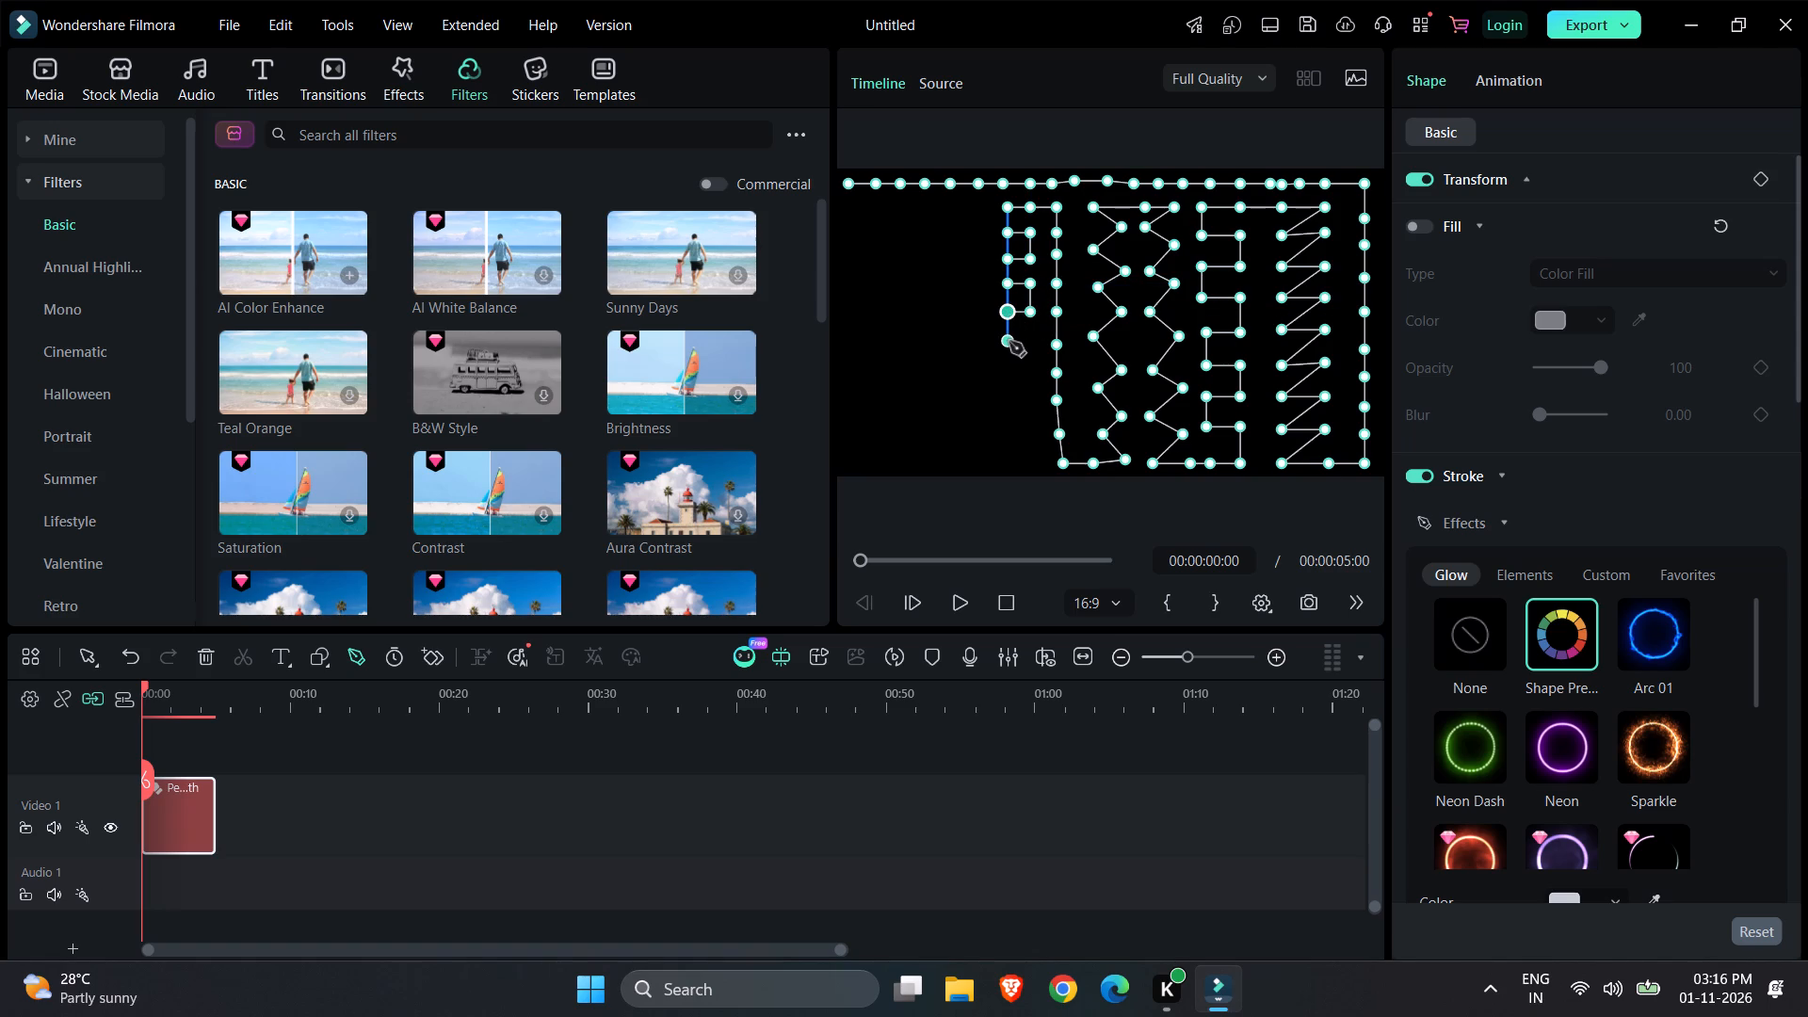
Continue the narrow square-wave column of the pen path down from mid-height to the frame's bottom edge.
{"action": "left_click", "coordinate": [1009, 342]}
{"action": "left_click", "coordinate": [1033, 342]}
{"action": "left_click", "coordinate": [1033, 371]}
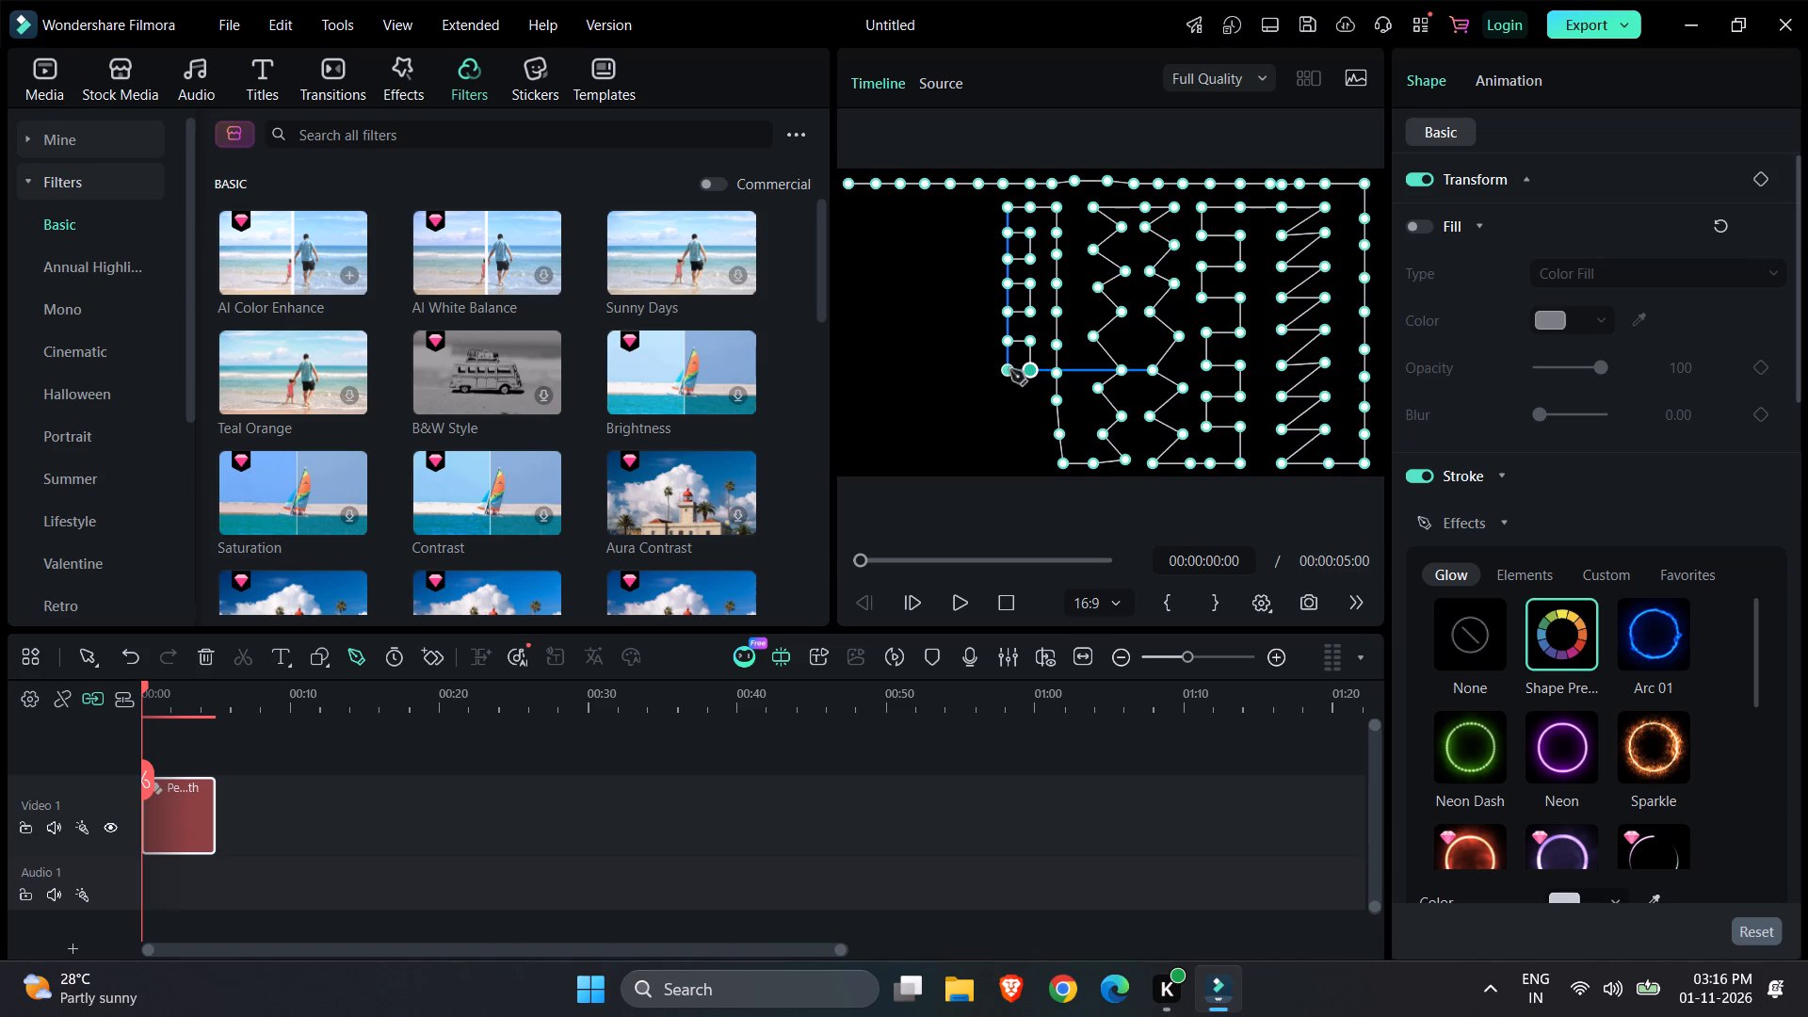
{"action": "left_click", "coordinate": [1010, 369]}
{"action": "left_click", "coordinate": [1010, 398]}
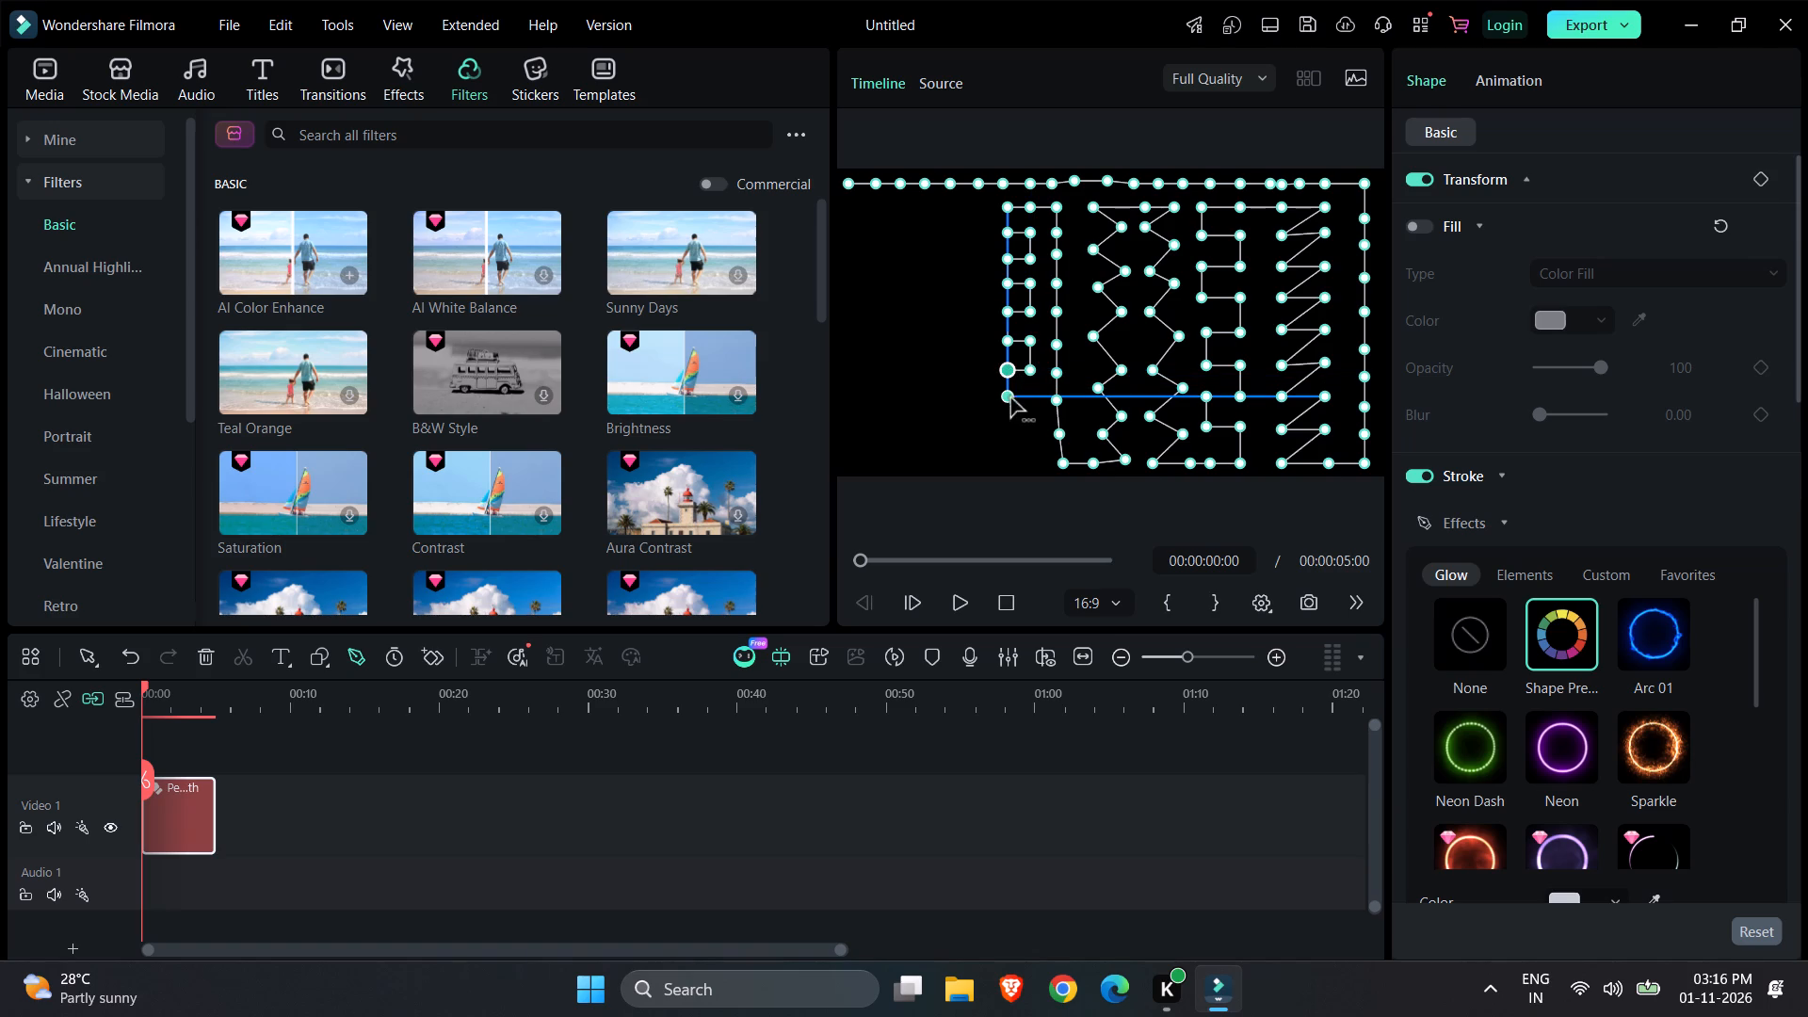
{"action": "left_click", "coordinate": [1029, 398]}
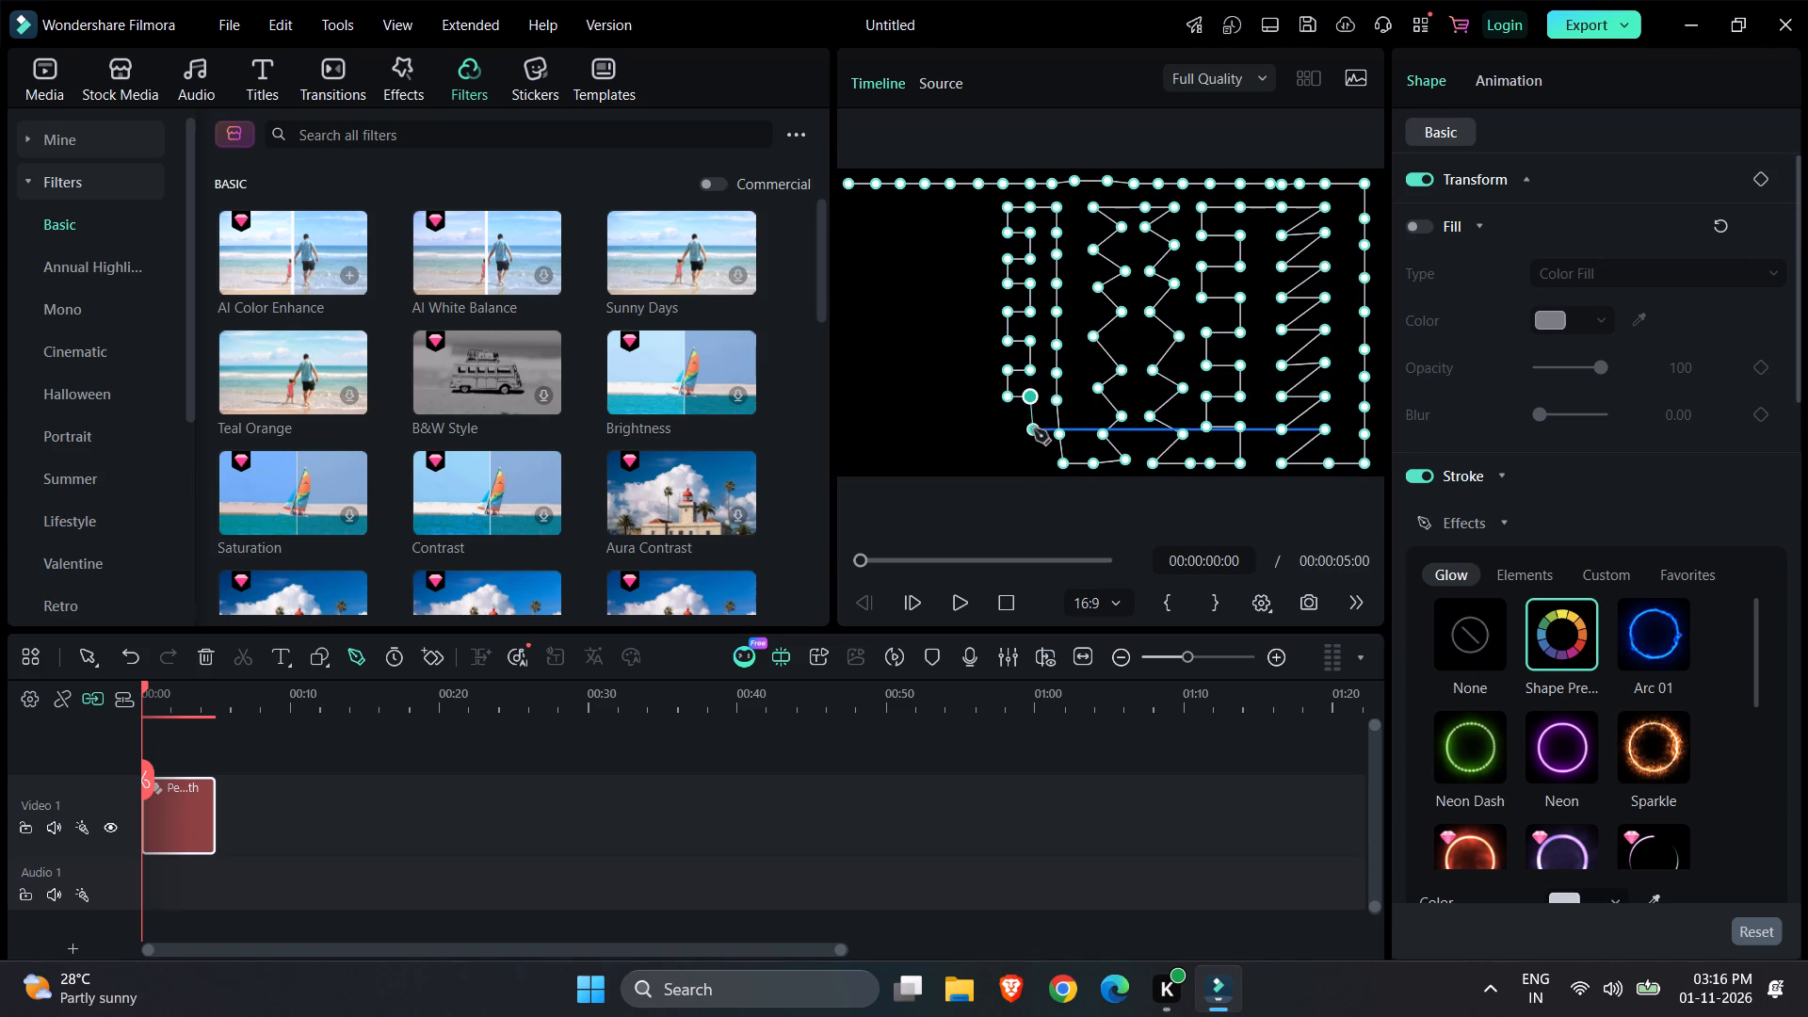
{"action": "left_click", "coordinate": [1034, 429]}
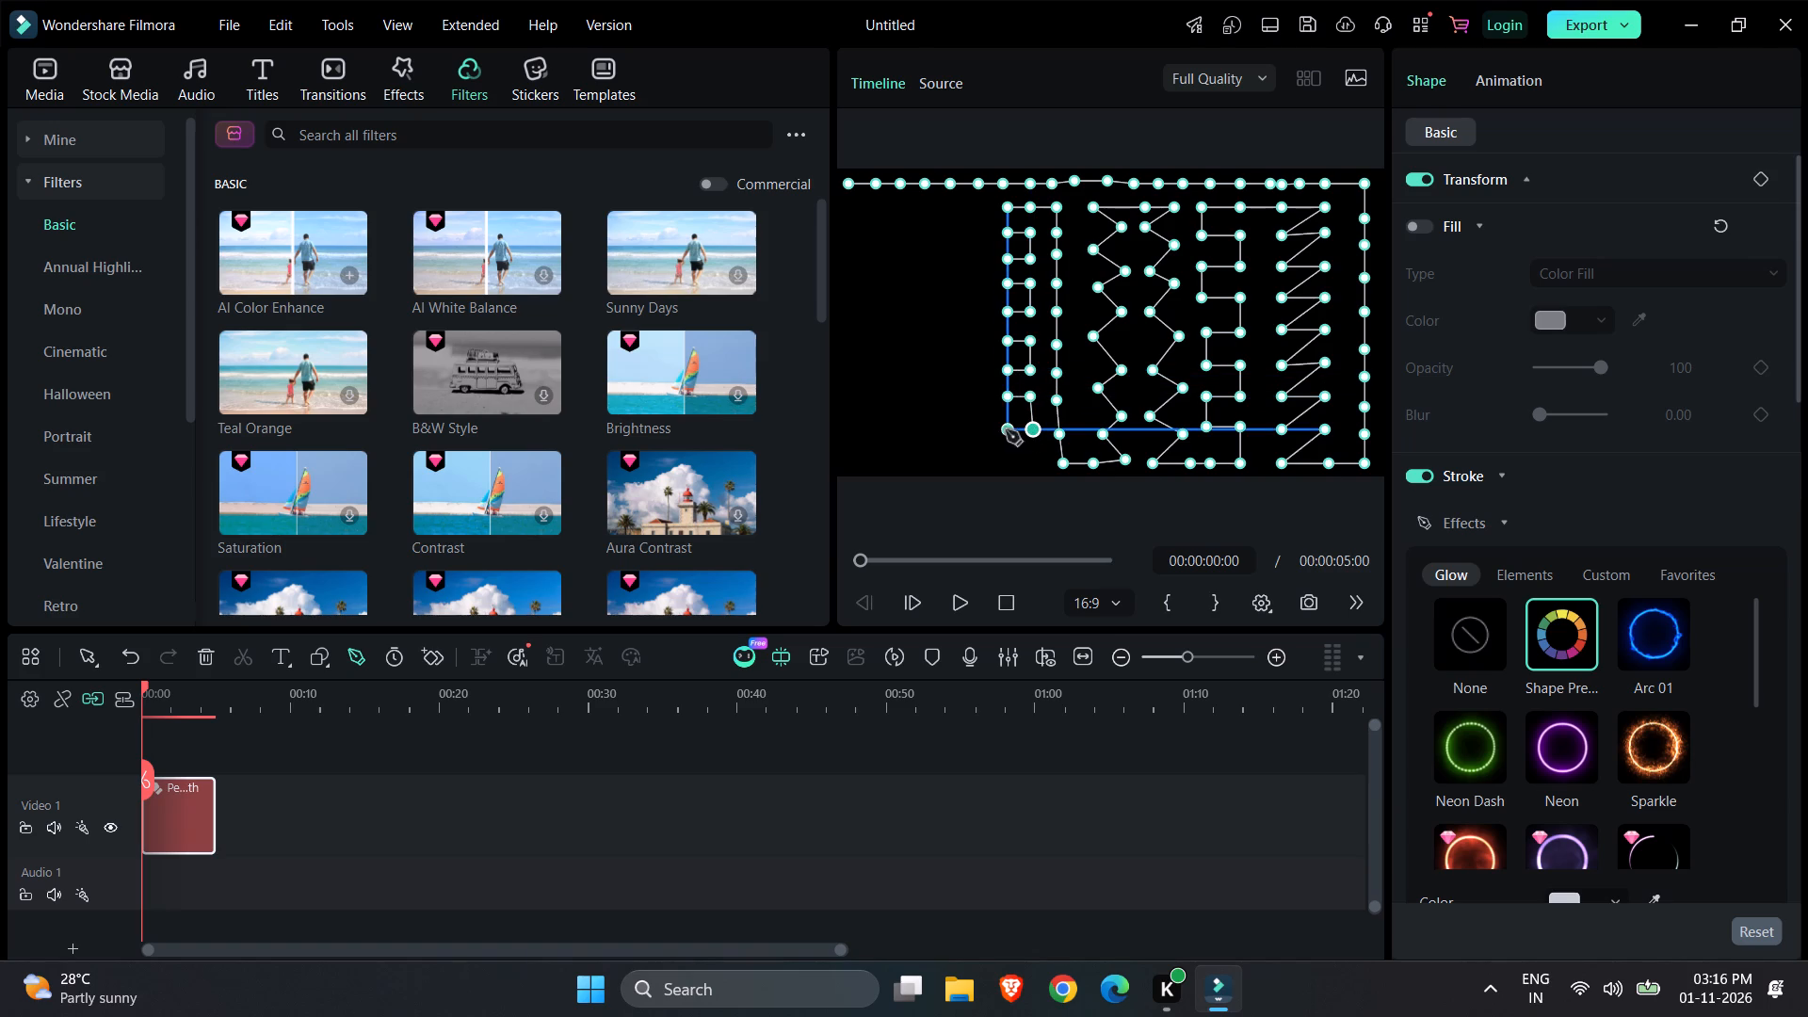
{"action": "left_click", "coordinate": [1009, 431]}
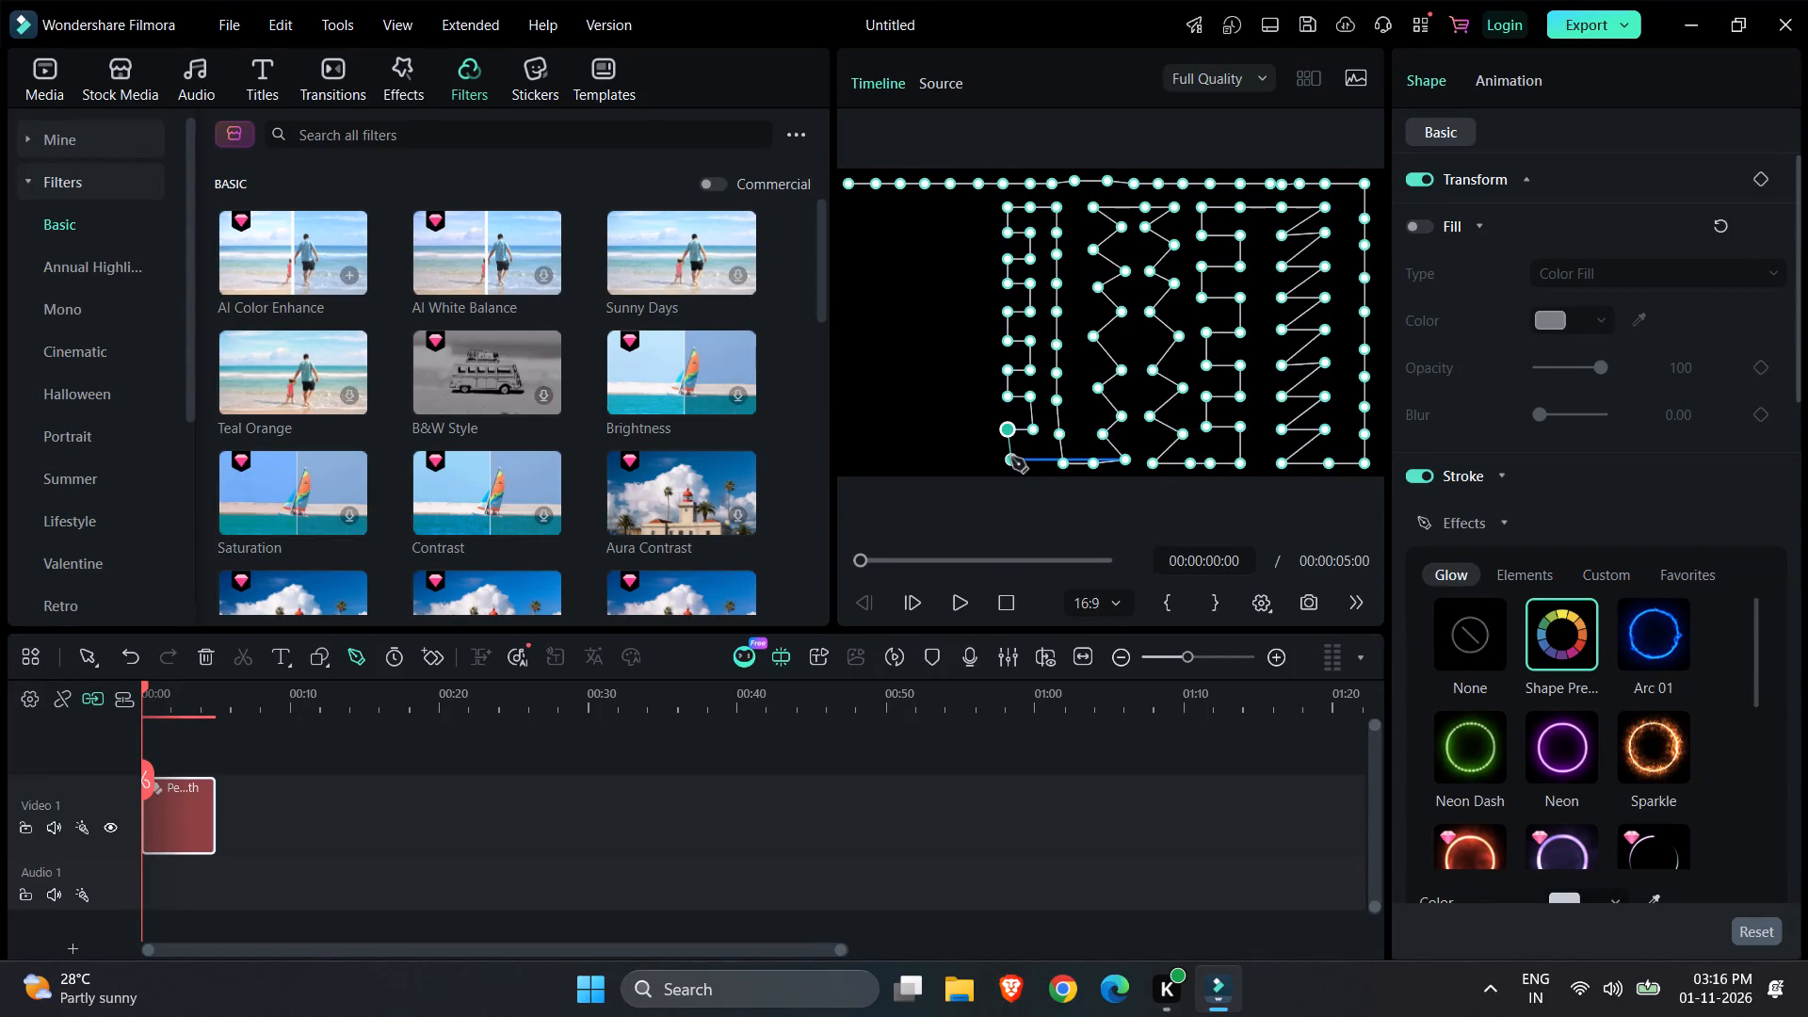
{"action": "left_click", "coordinate": [1010, 459]}
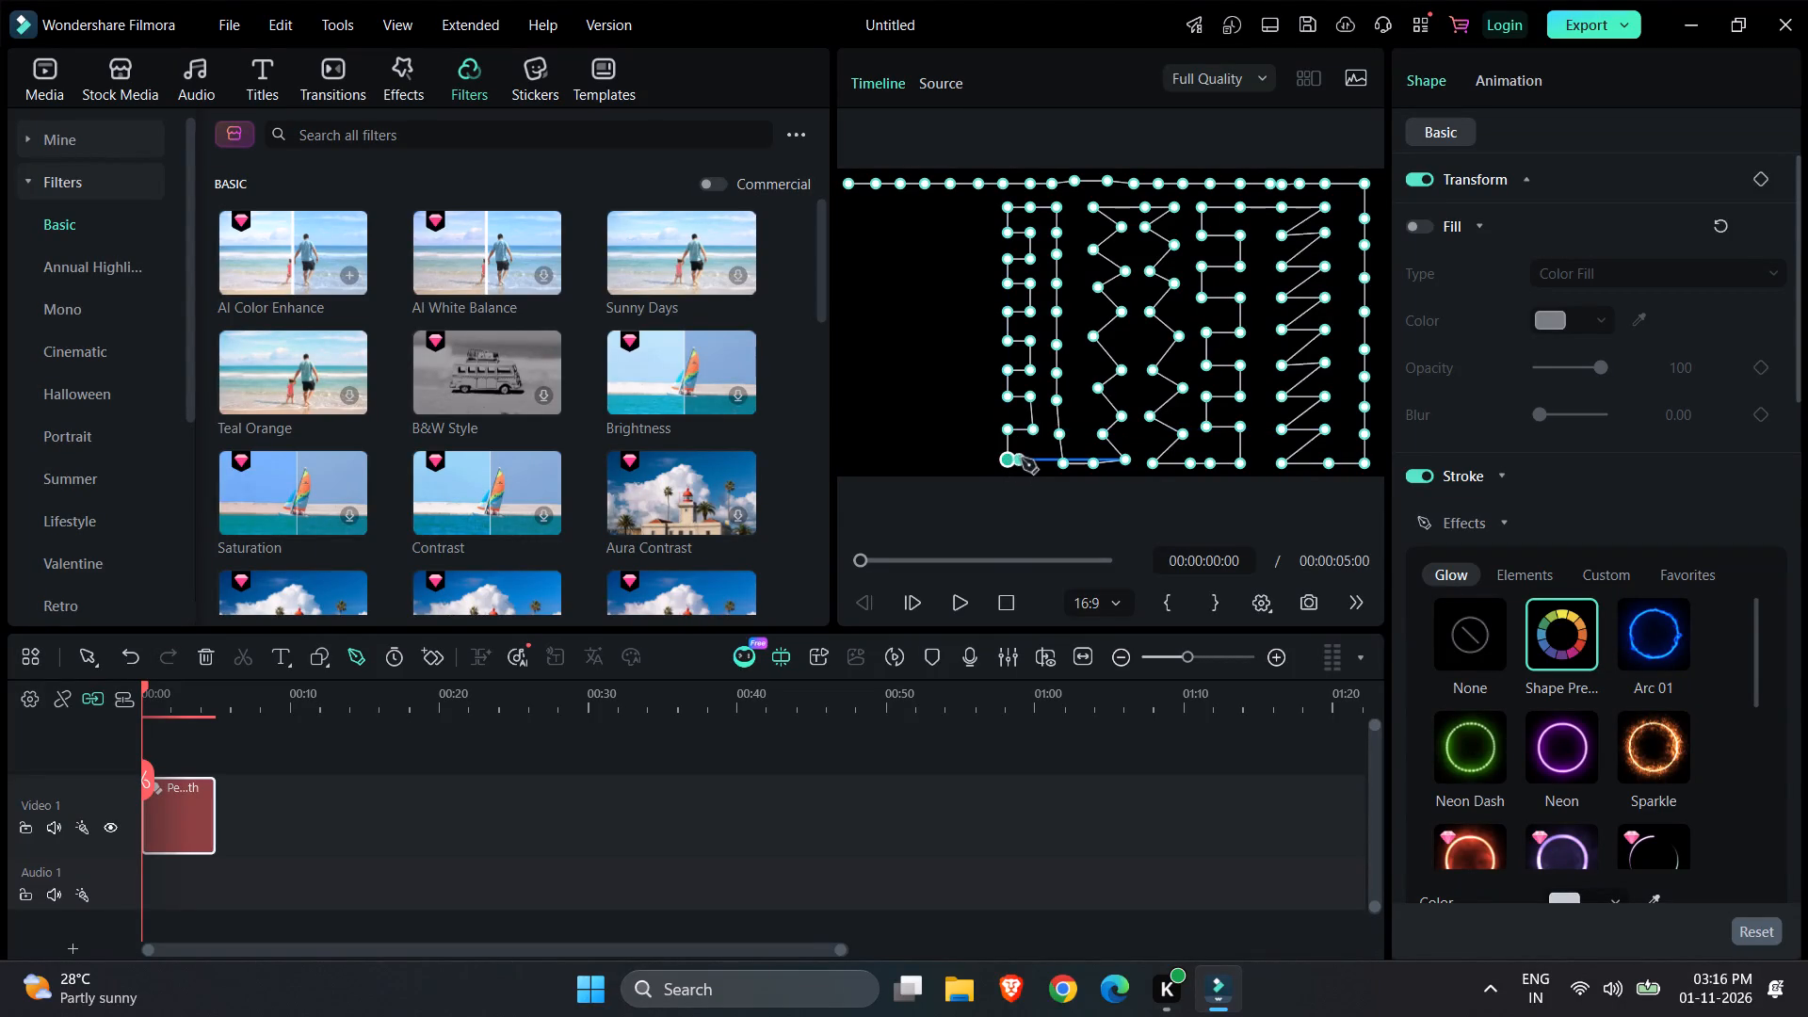
{"action": "left_click", "coordinate": [1031, 462]}
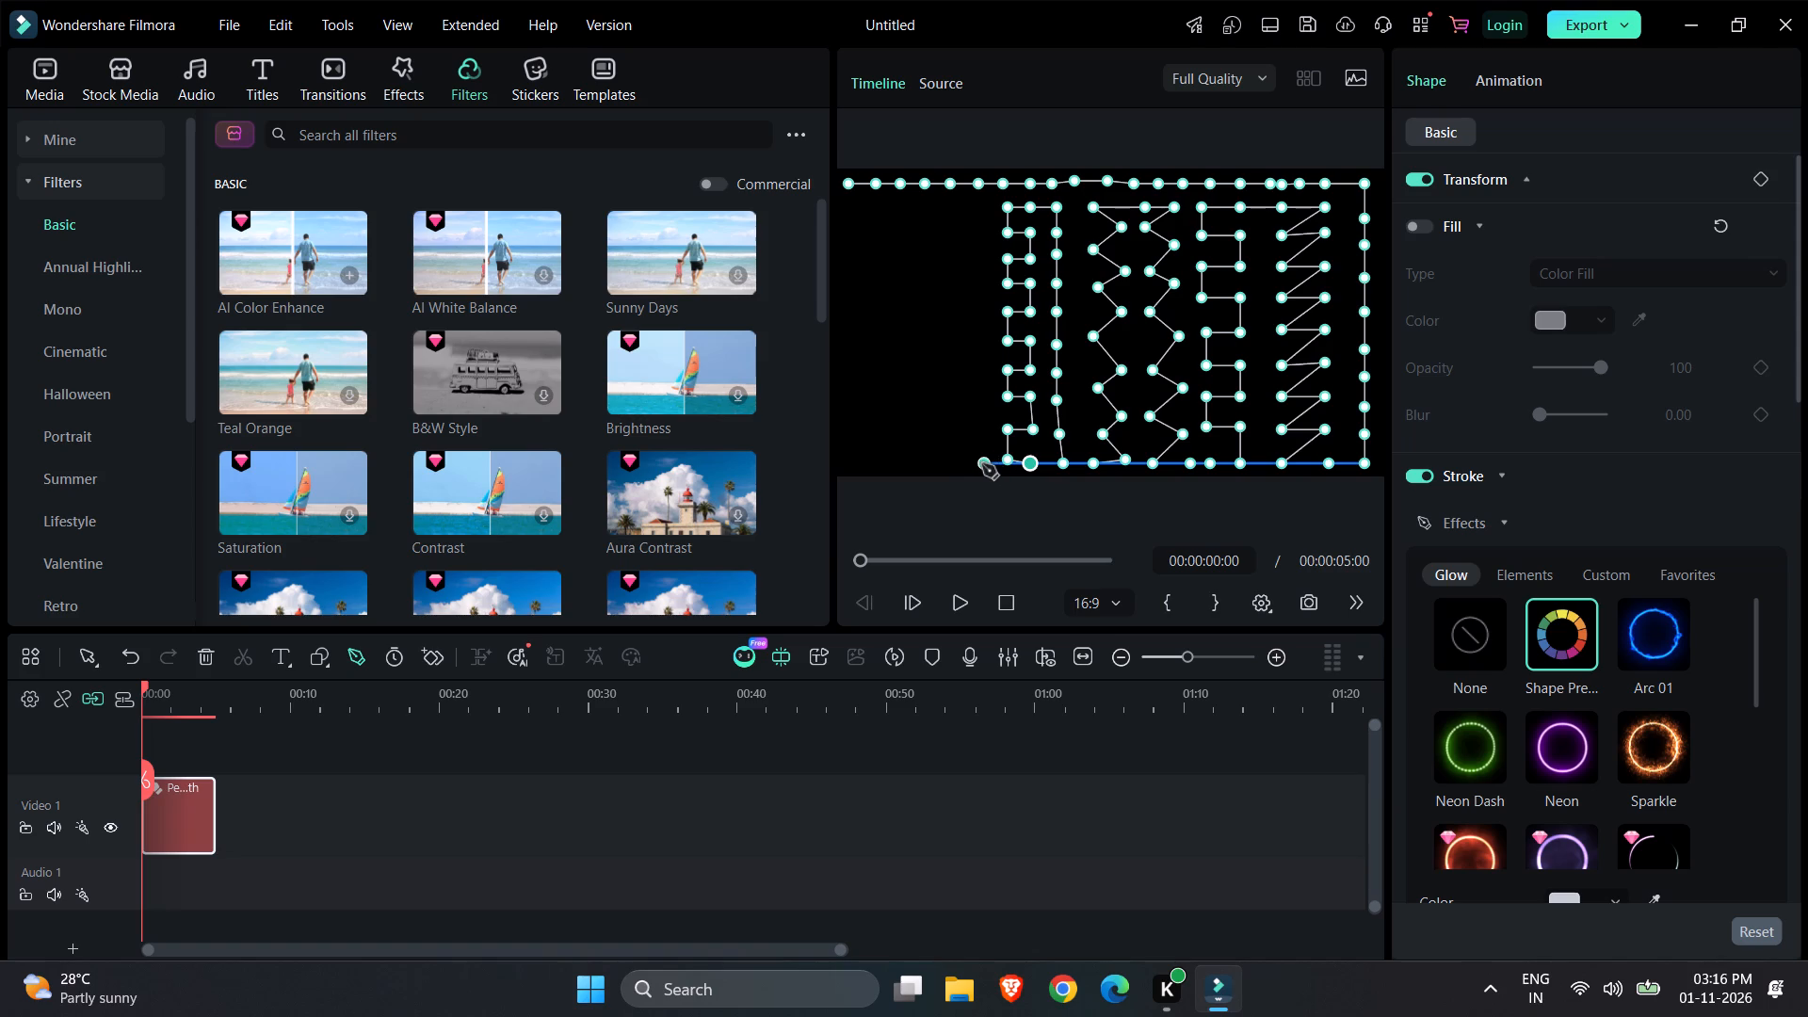
Extend the pen path left along the bottom edge with two points, then wind it up in alternating vertical and slanted segments to just below the top edge.
{"action": "left_click", "coordinate": [976, 464]}
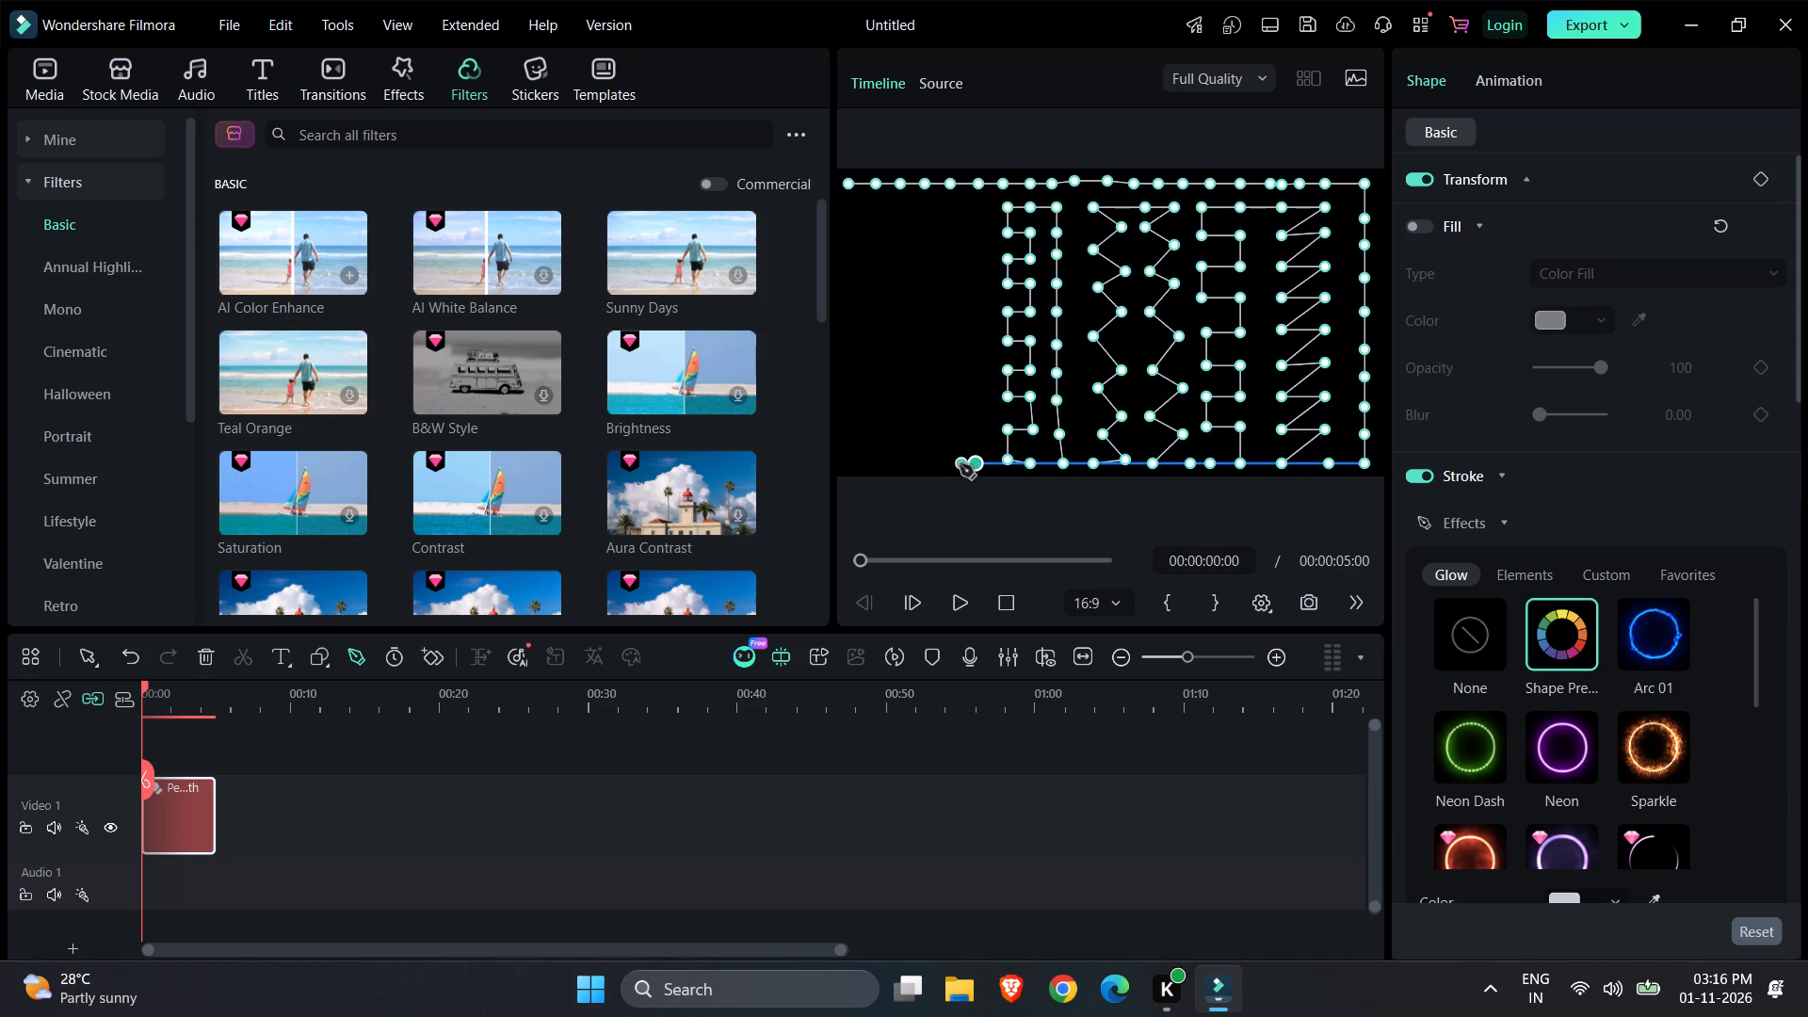
{"action": "left_click", "coordinate": [941, 464]}
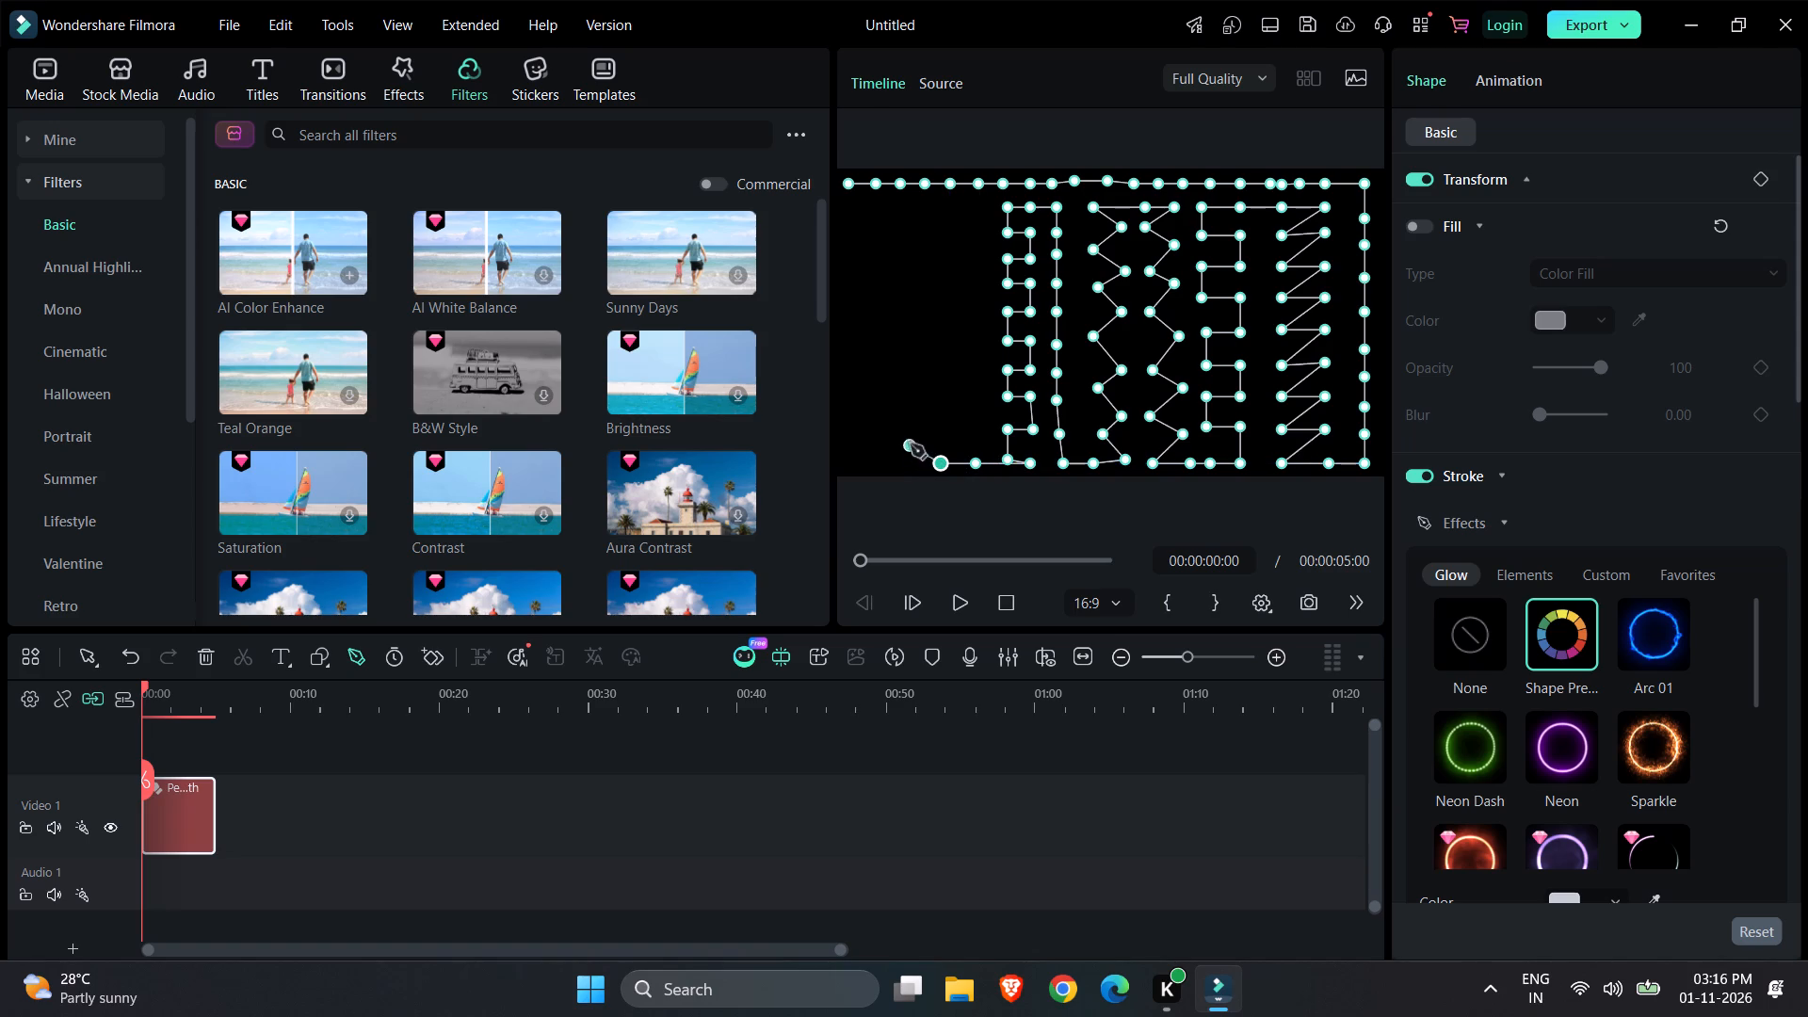
{"action": "left_click", "coordinate": [974, 437]}
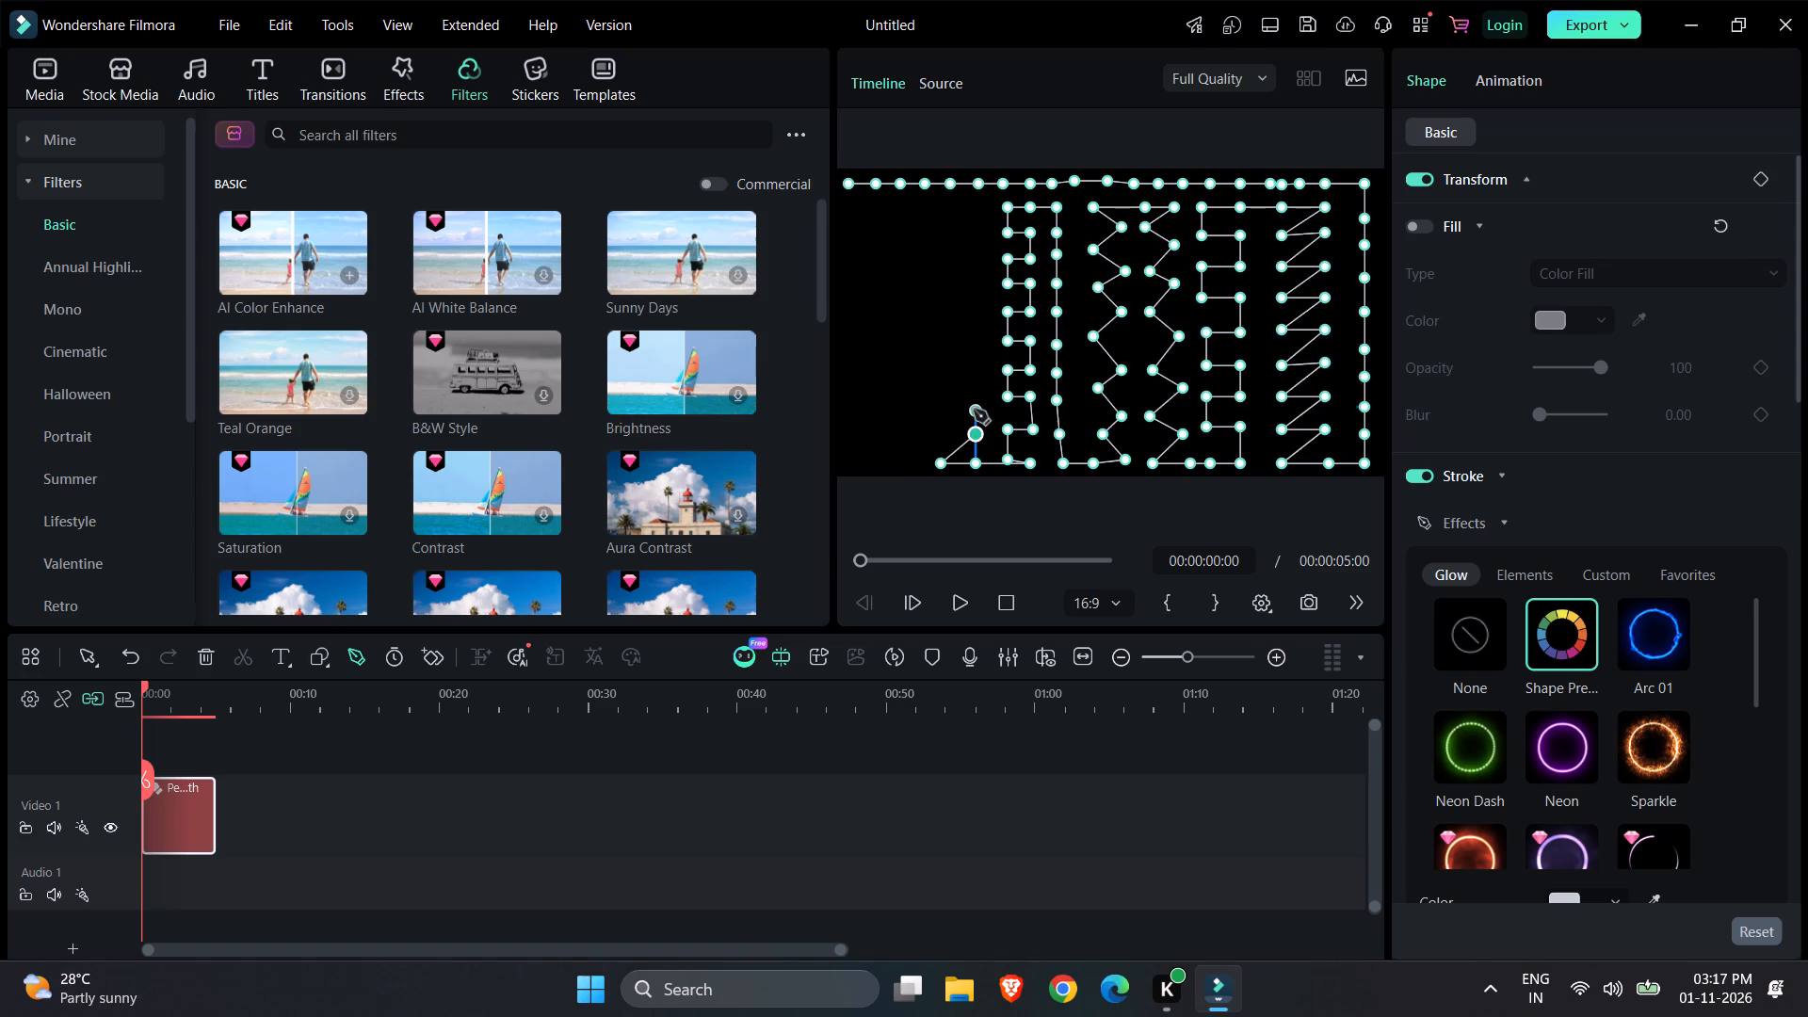
{"action": "left_click", "coordinate": [974, 397]}
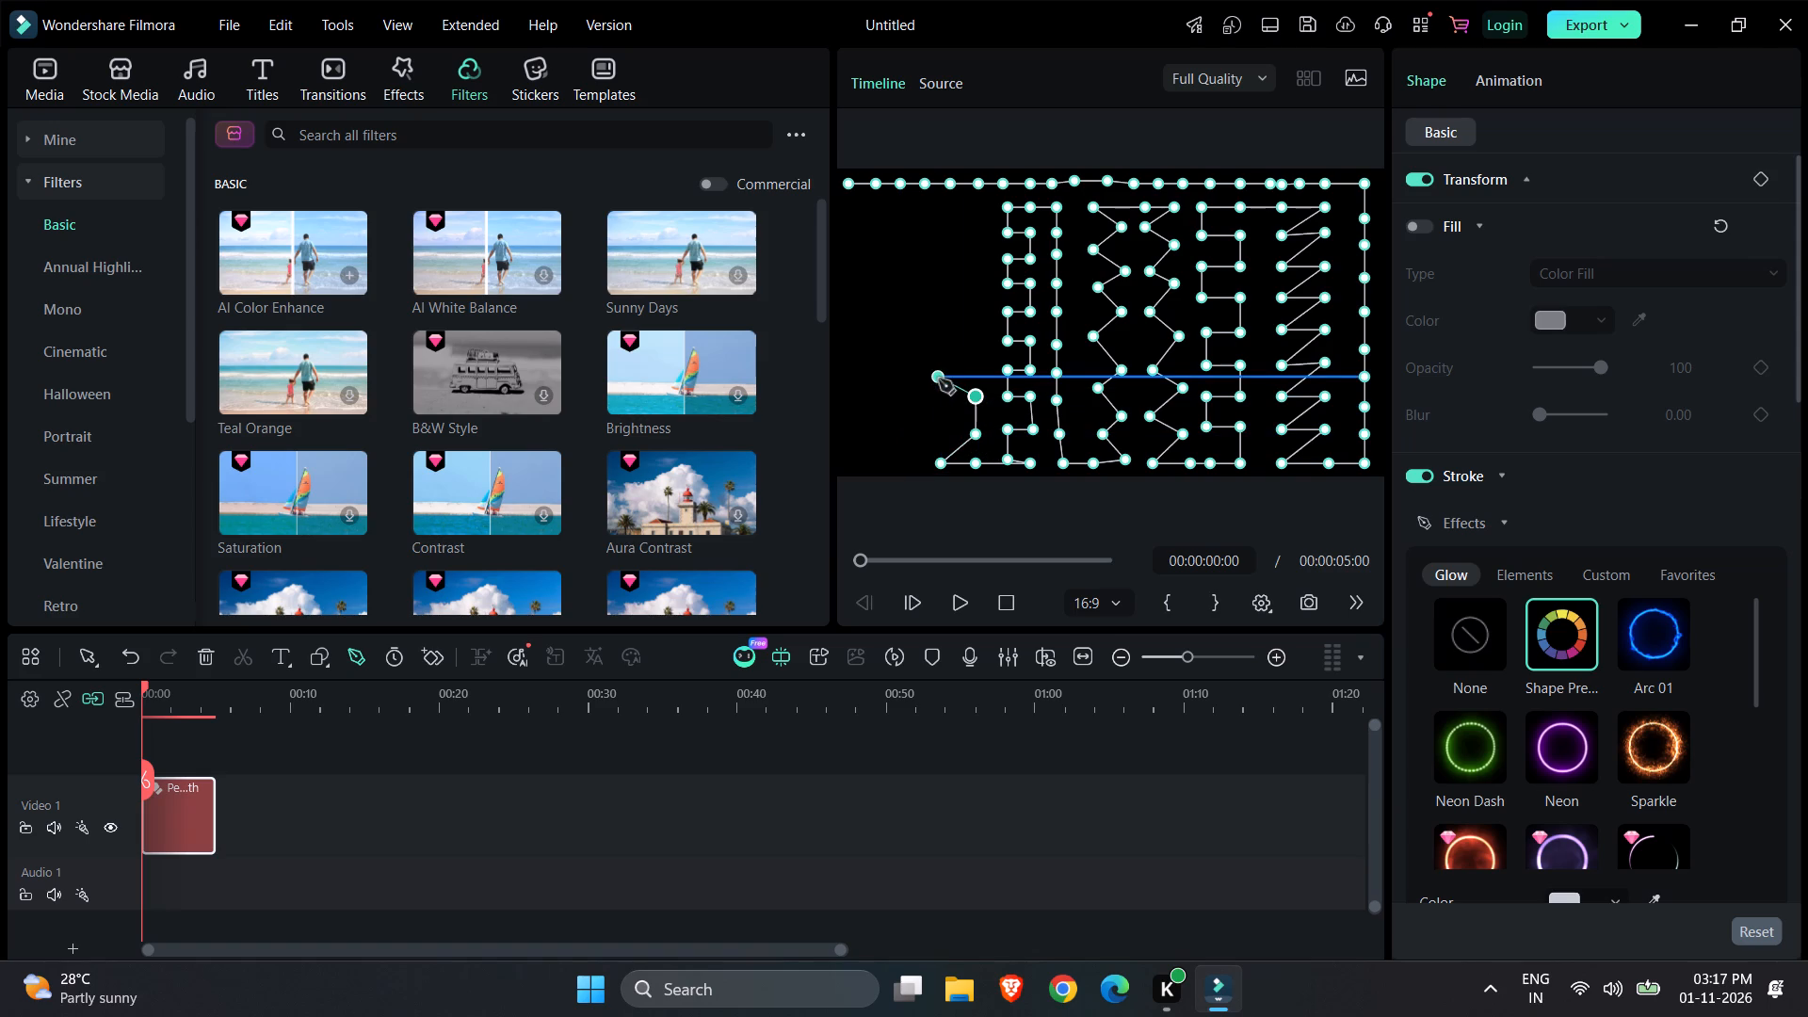
{"action": "left_click", "coordinate": [939, 379]}
{"action": "left_click", "coordinate": [938, 343]}
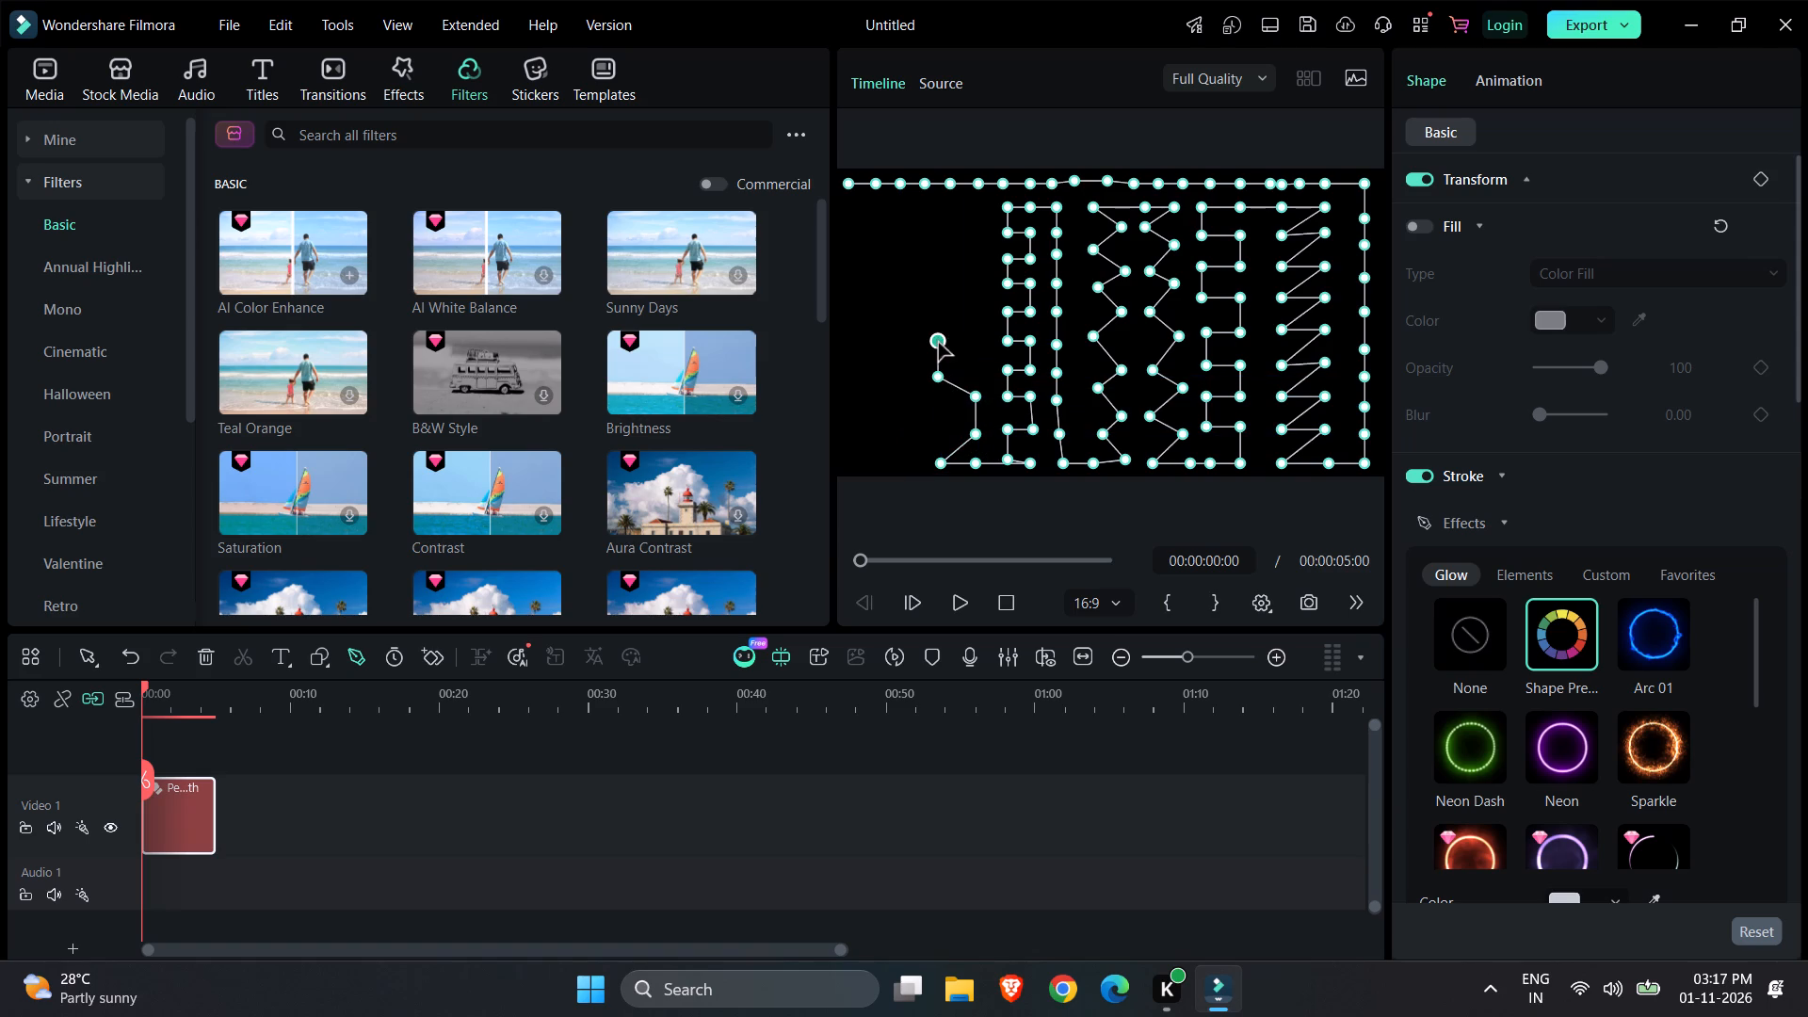
{"action": "left_click", "coordinate": [971, 320]}
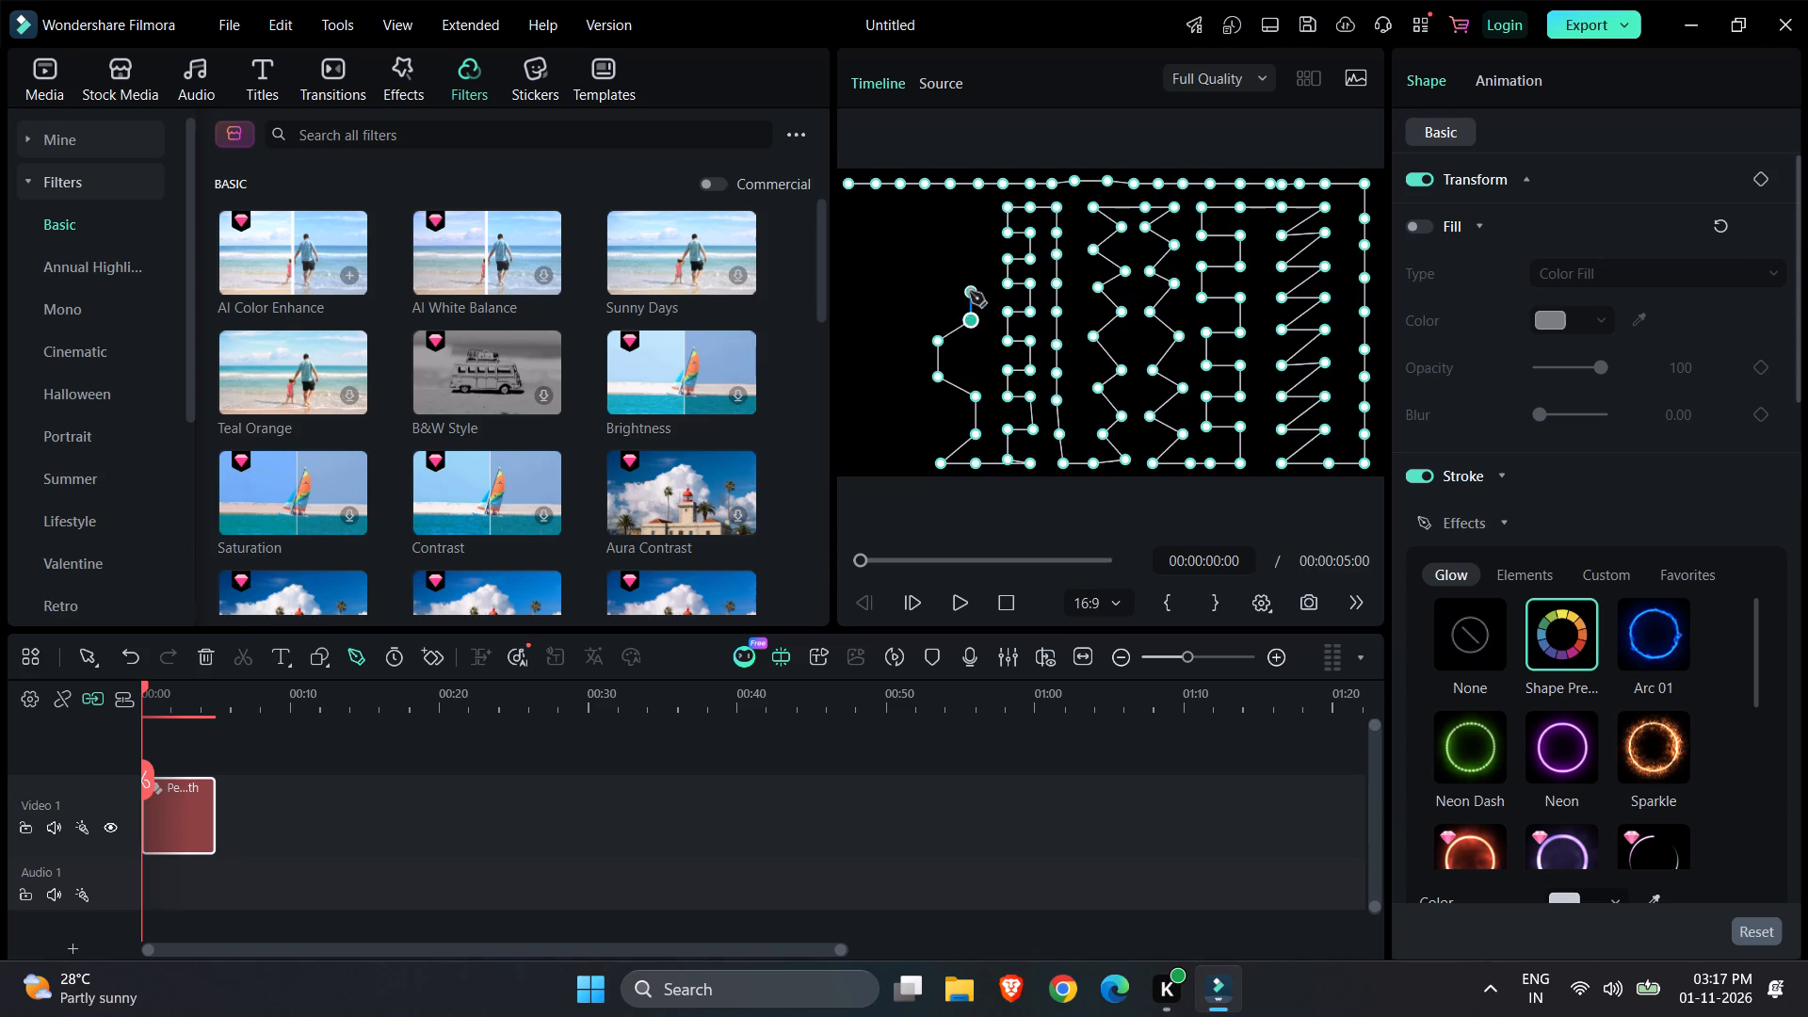
{"action": "left_click", "coordinate": [970, 292]}
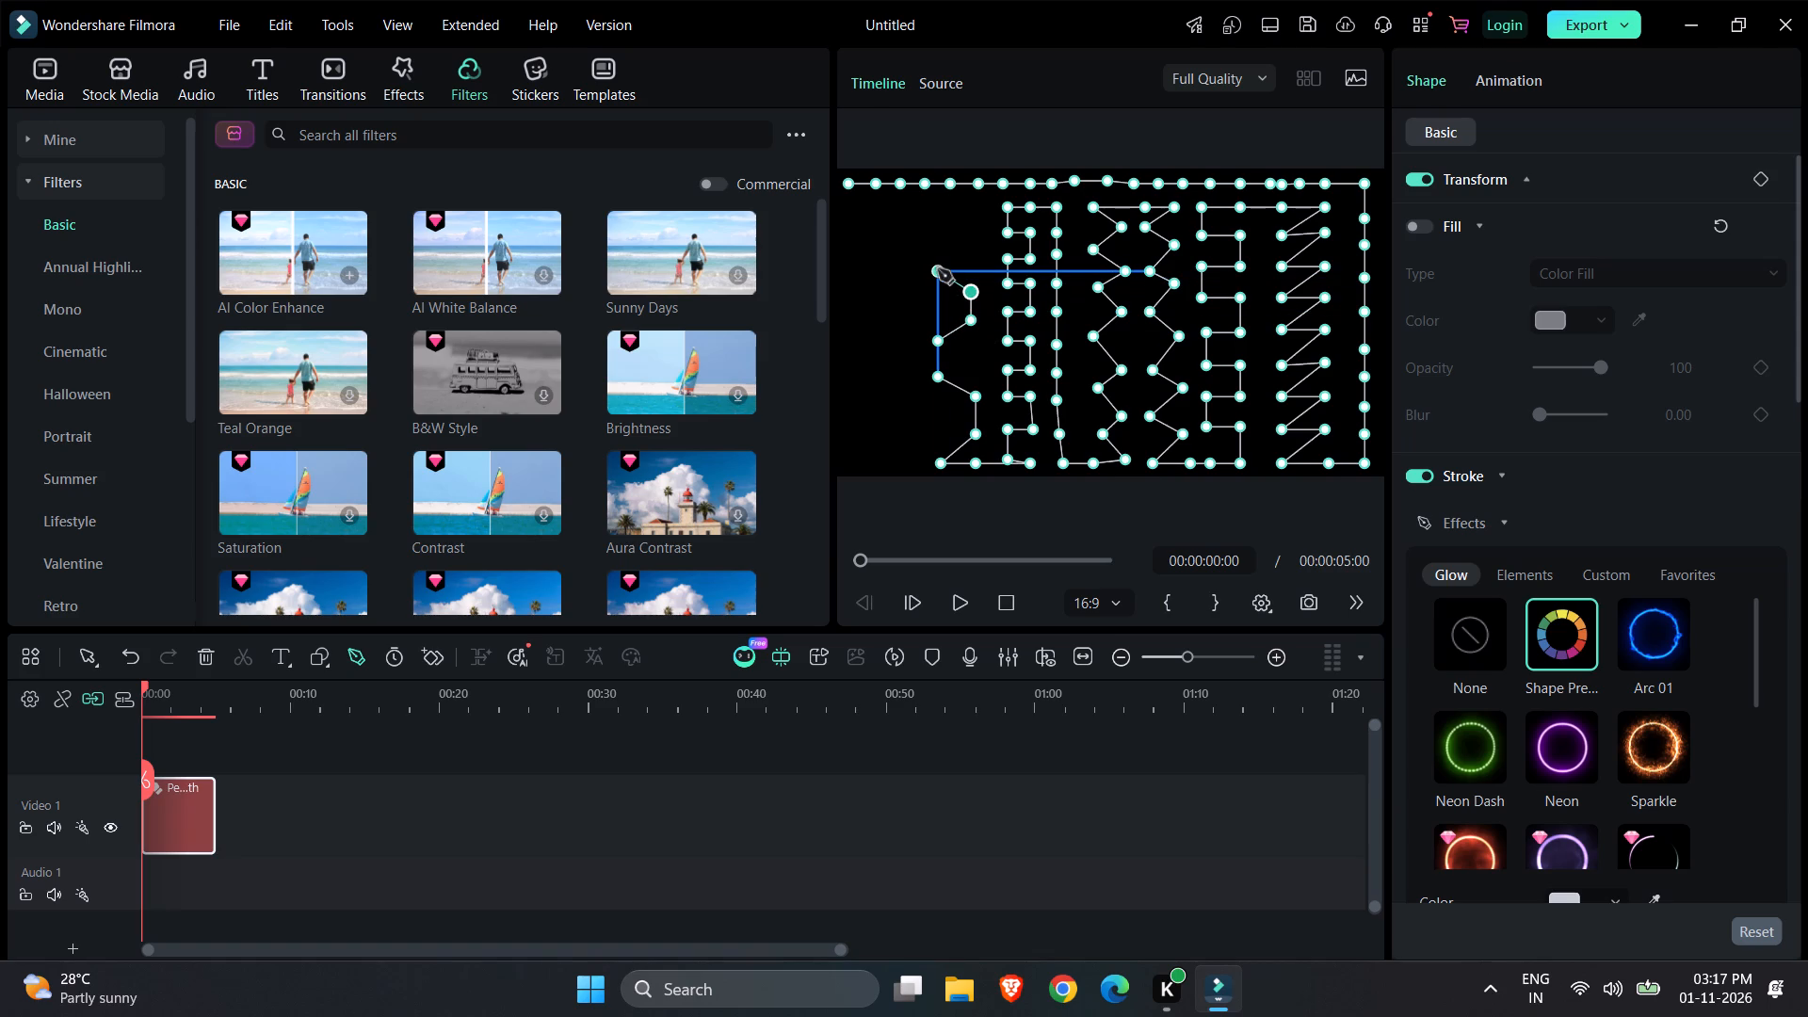
{"action": "left_click", "coordinate": [938, 269]}
{"action": "left_click", "coordinate": [937, 239]}
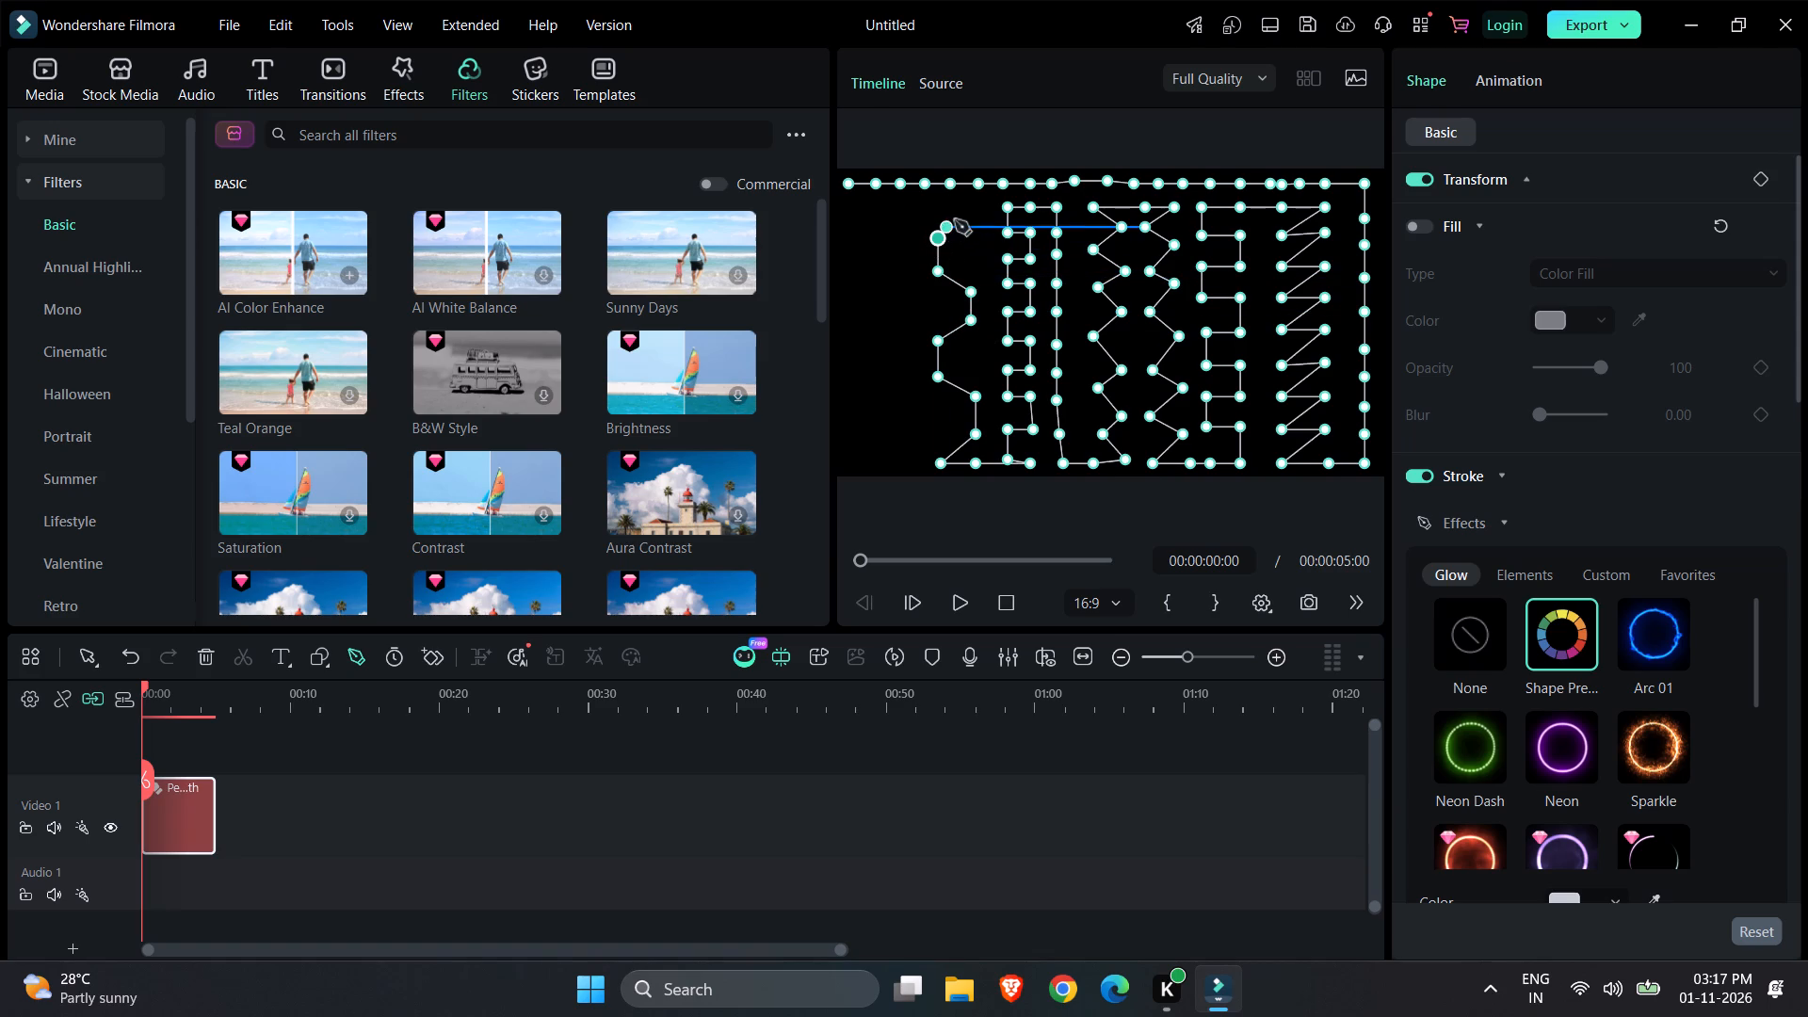
{"action": "left_click", "coordinate": [965, 207]}
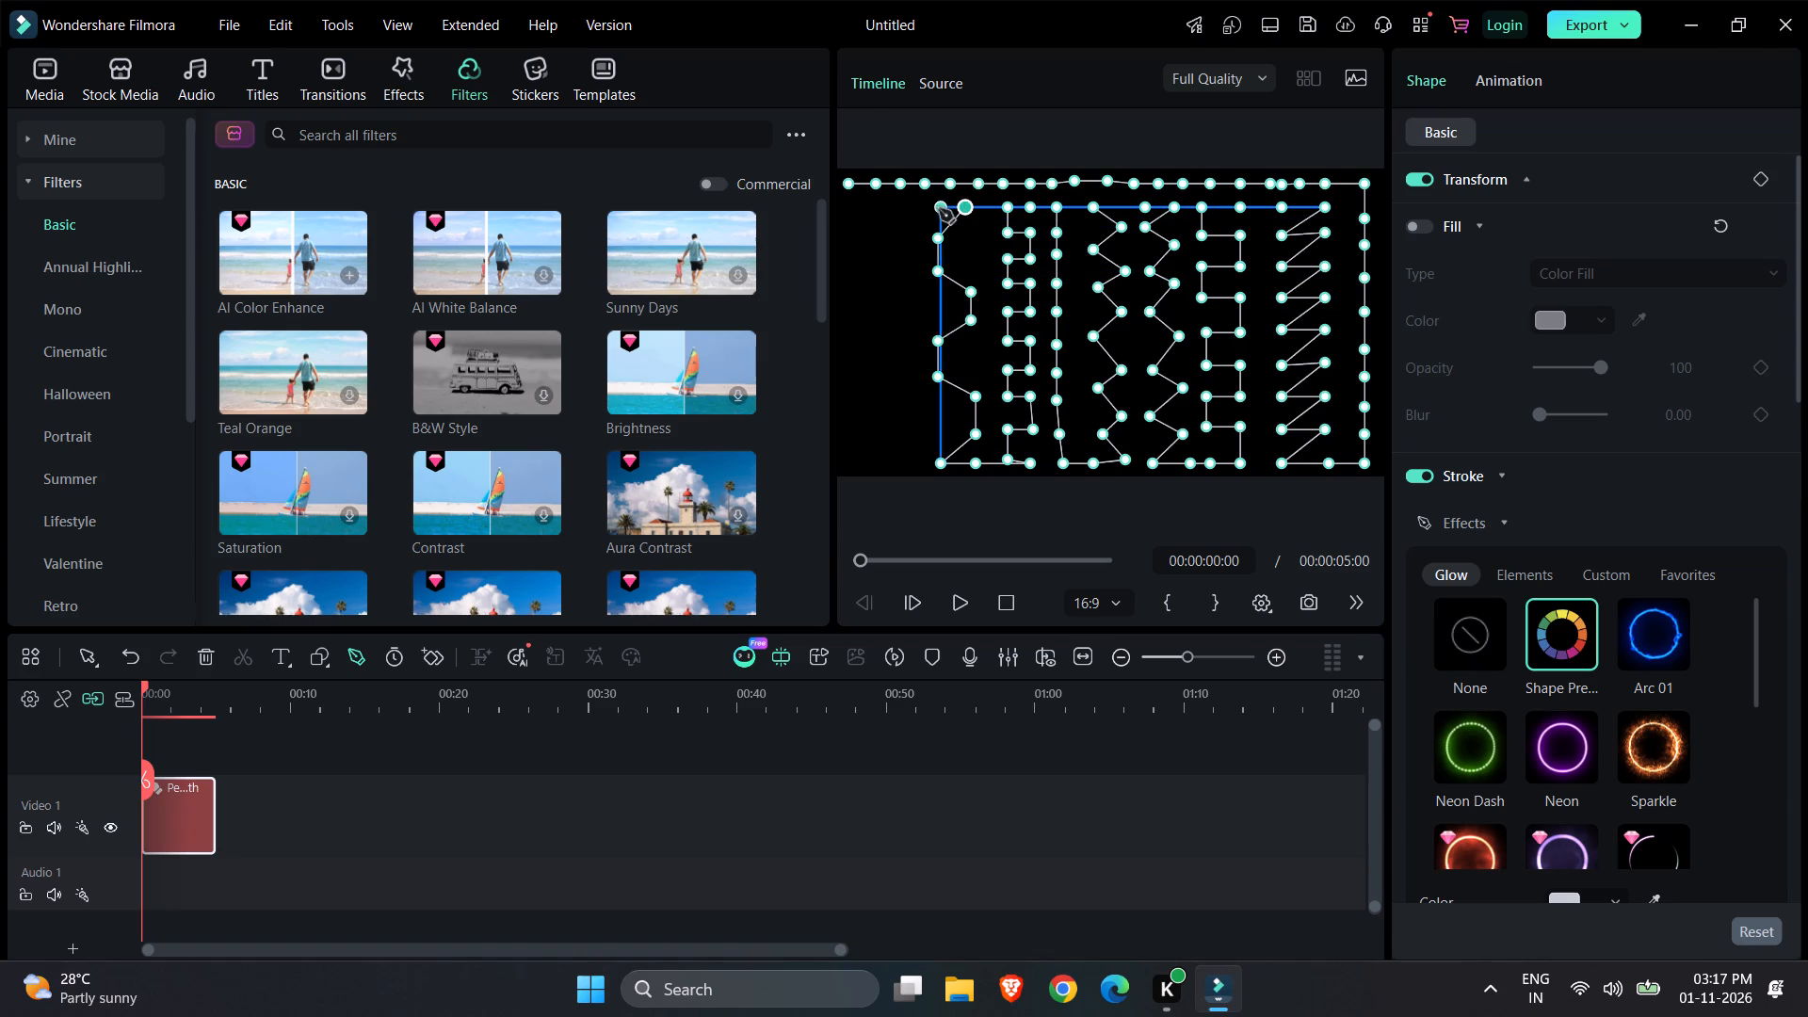
Extend the pen path left below the frame's top edge with two points, then step it down in narrow square and slanted turns to about mid-height.
{"action": "left_click", "coordinate": [938, 209]}
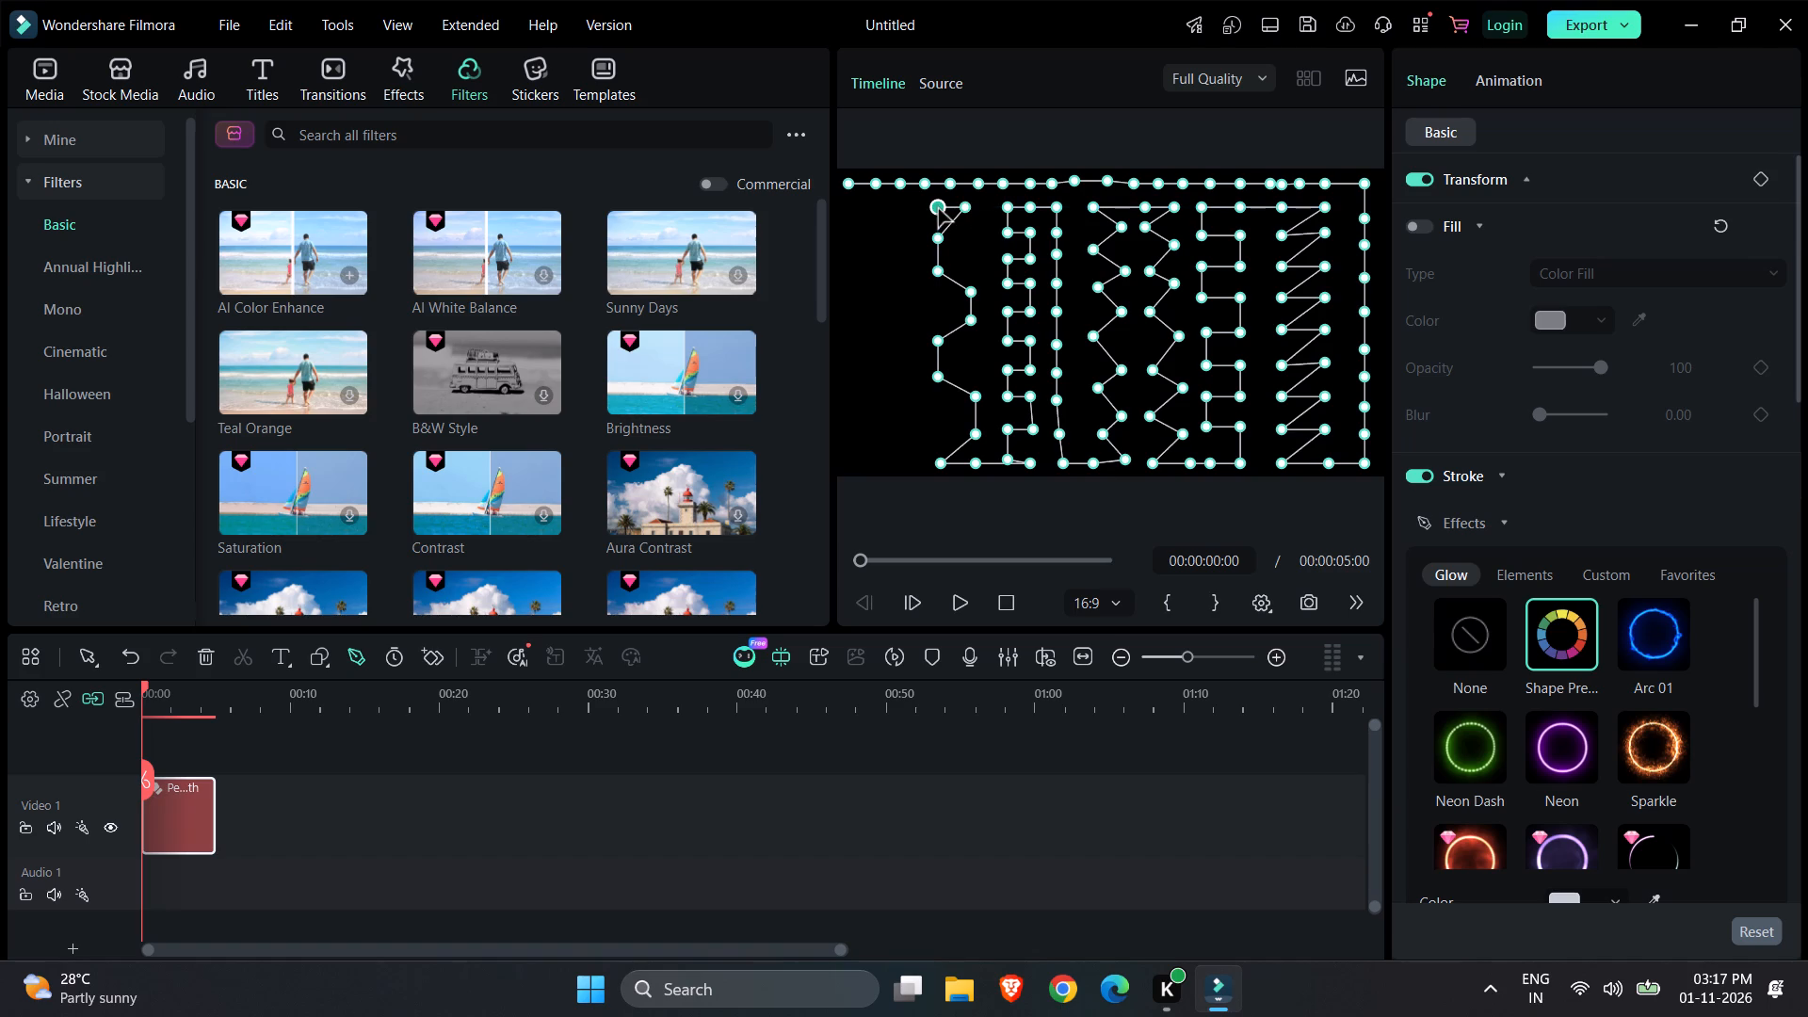
{"action": "left_click", "coordinate": [874, 209]}
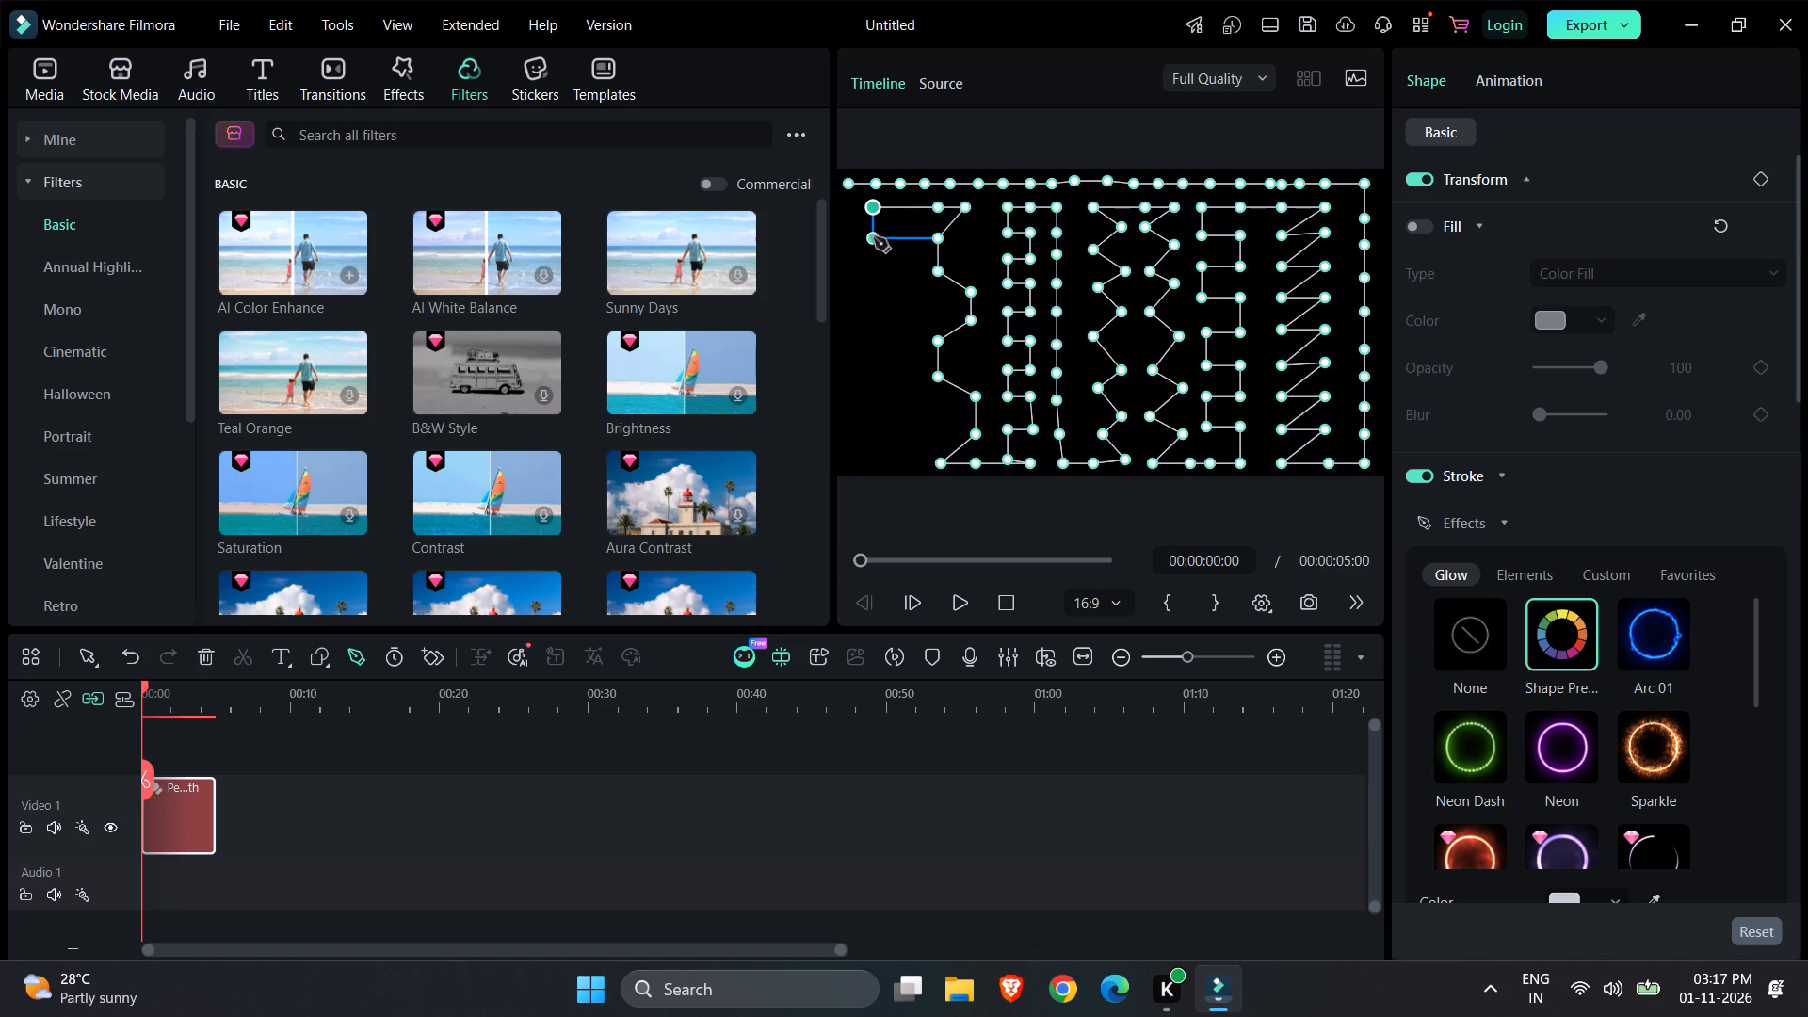
{"action": "left_click", "coordinate": [874, 237]}
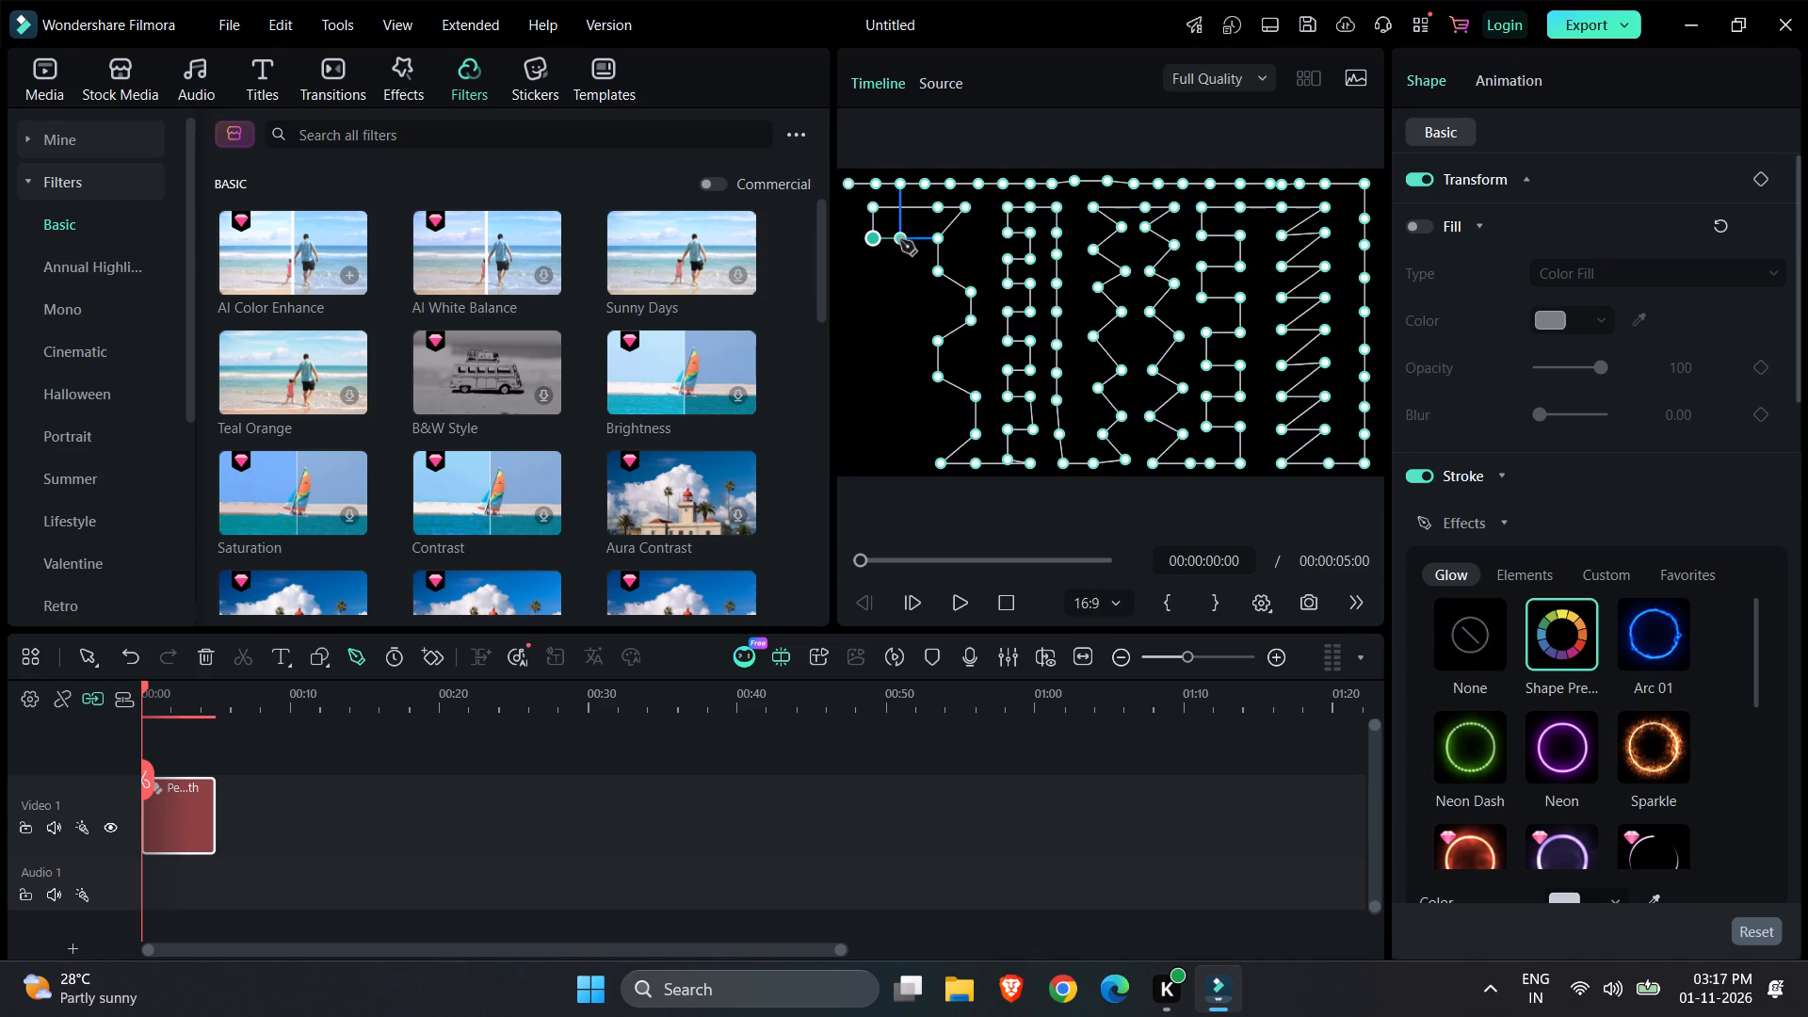
{"action": "left_click", "coordinate": [897, 242]}
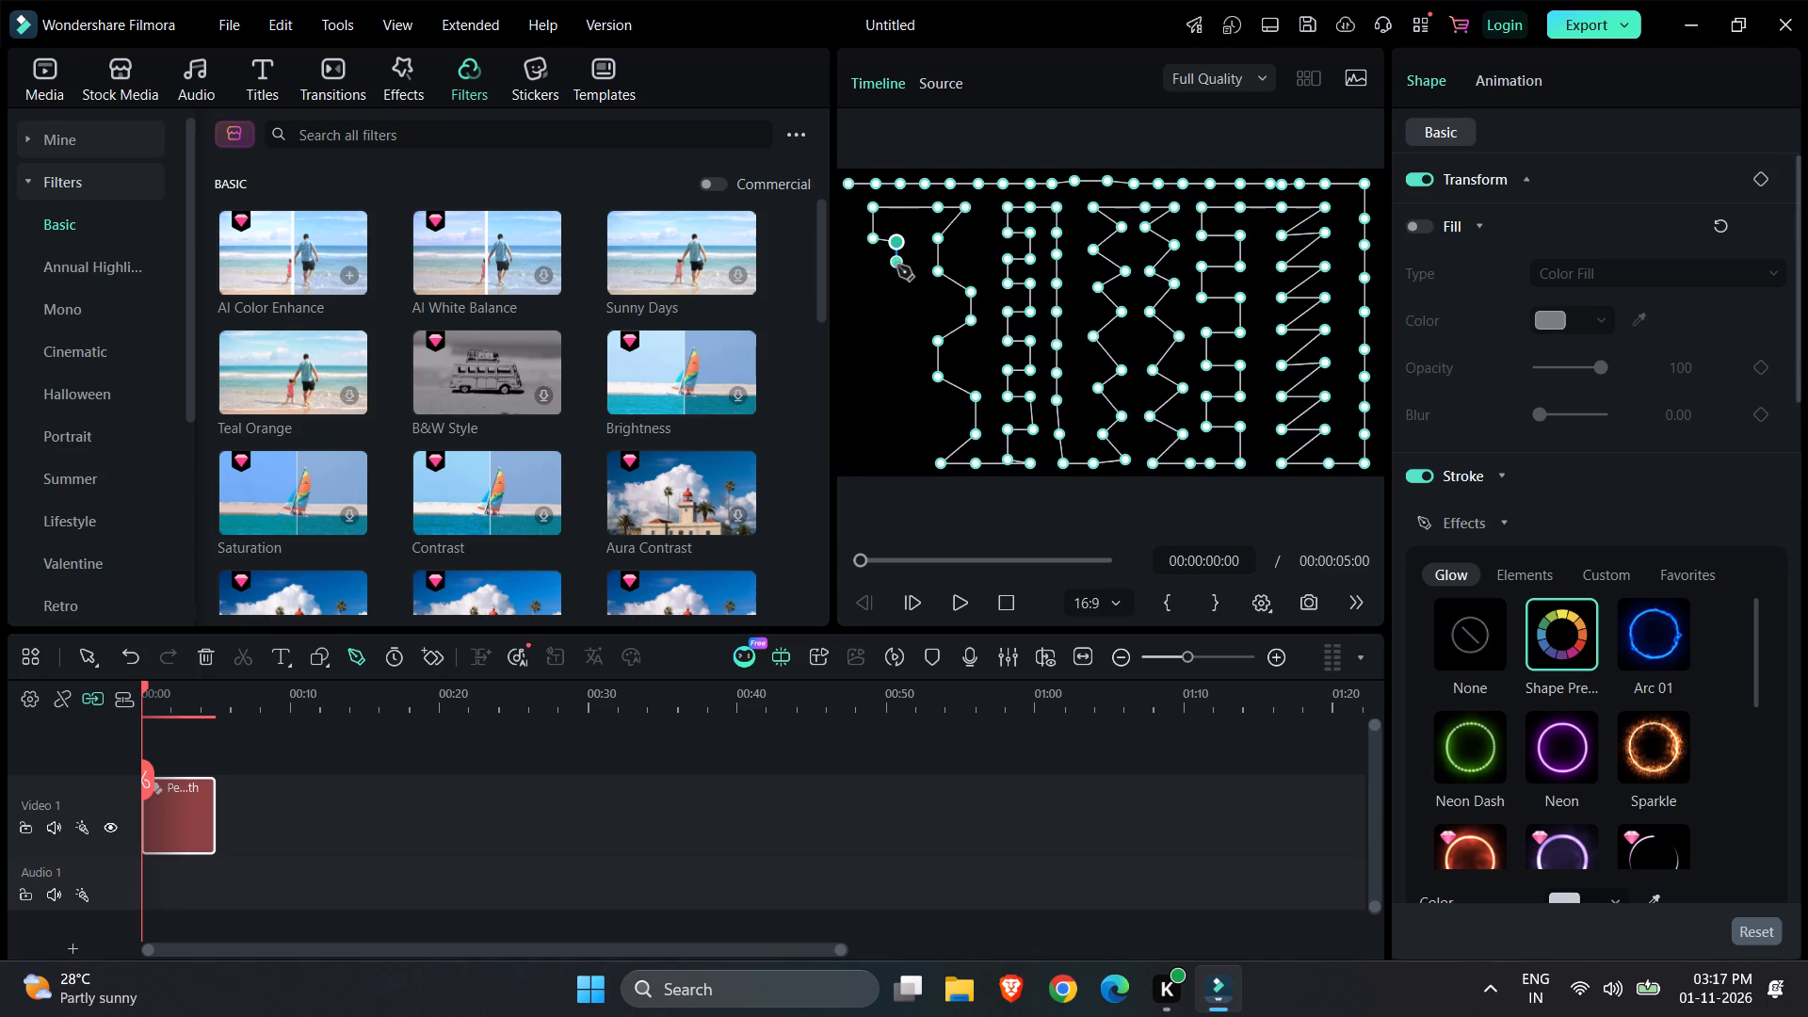
{"action": "left_click", "coordinate": [897, 270]}
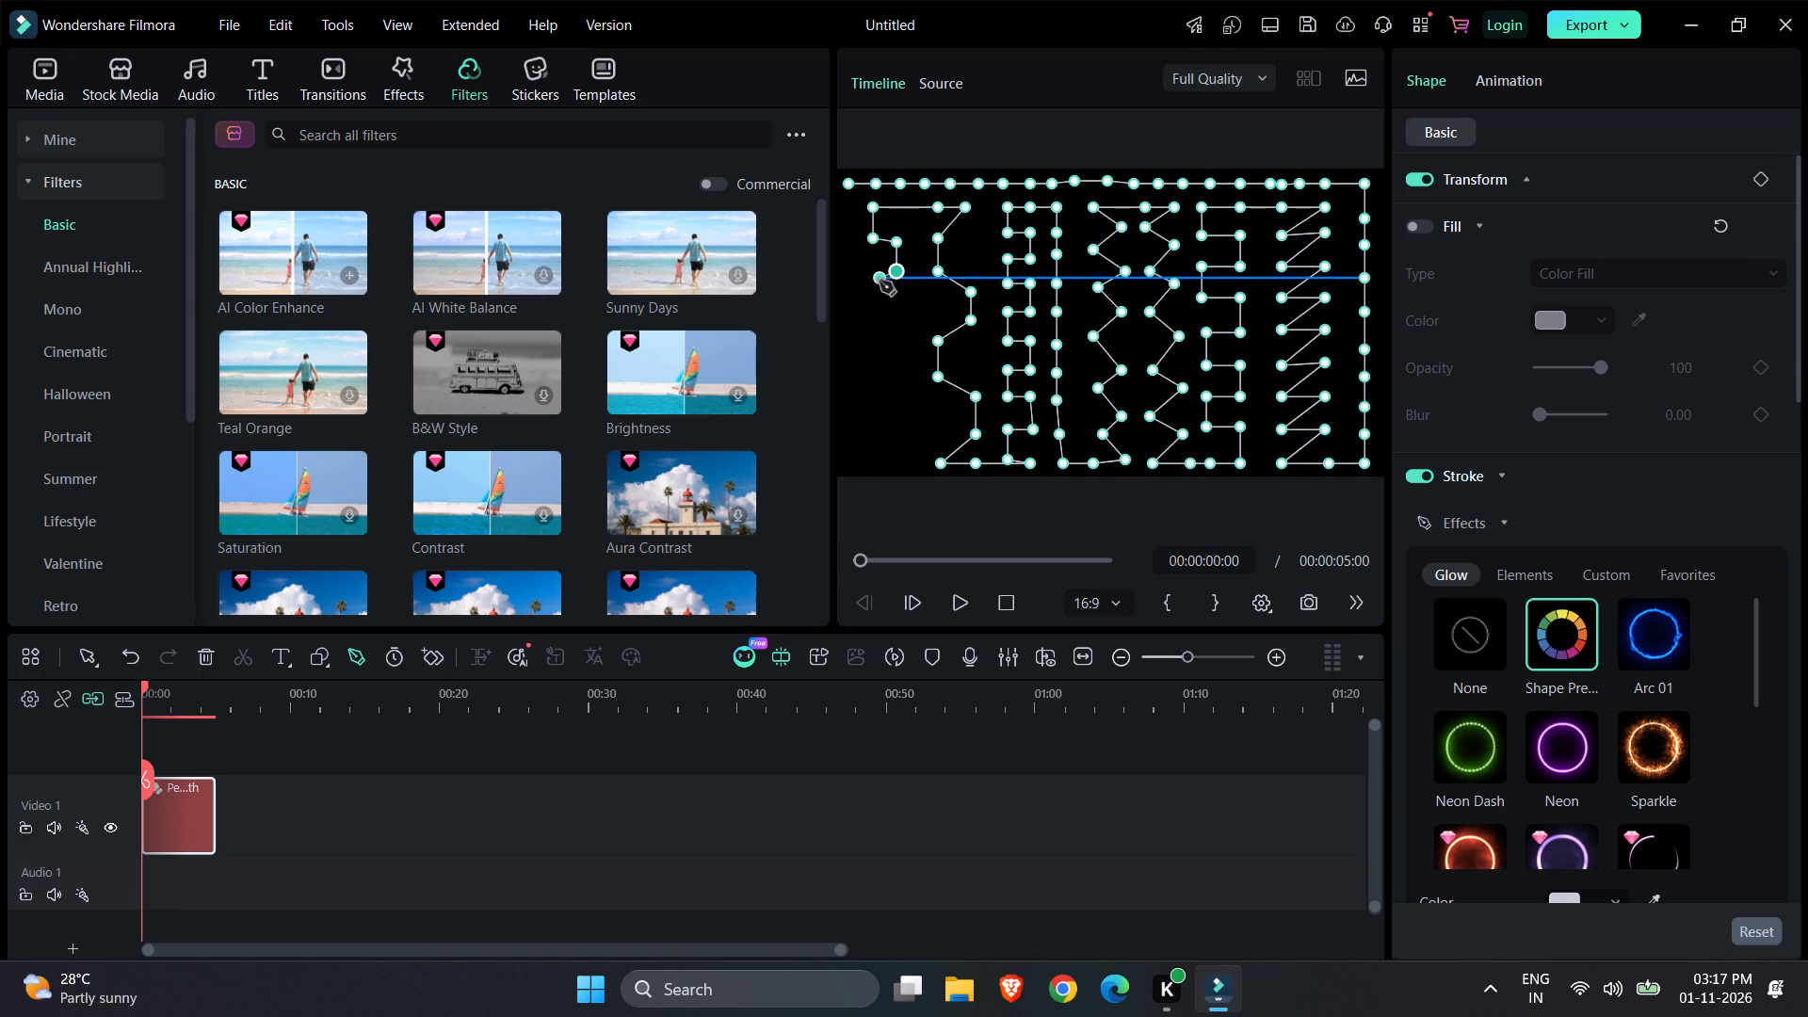
{"action": "left_click", "coordinate": [880, 281]}
{"action": "left_click", "coordinate": [880, 303]}
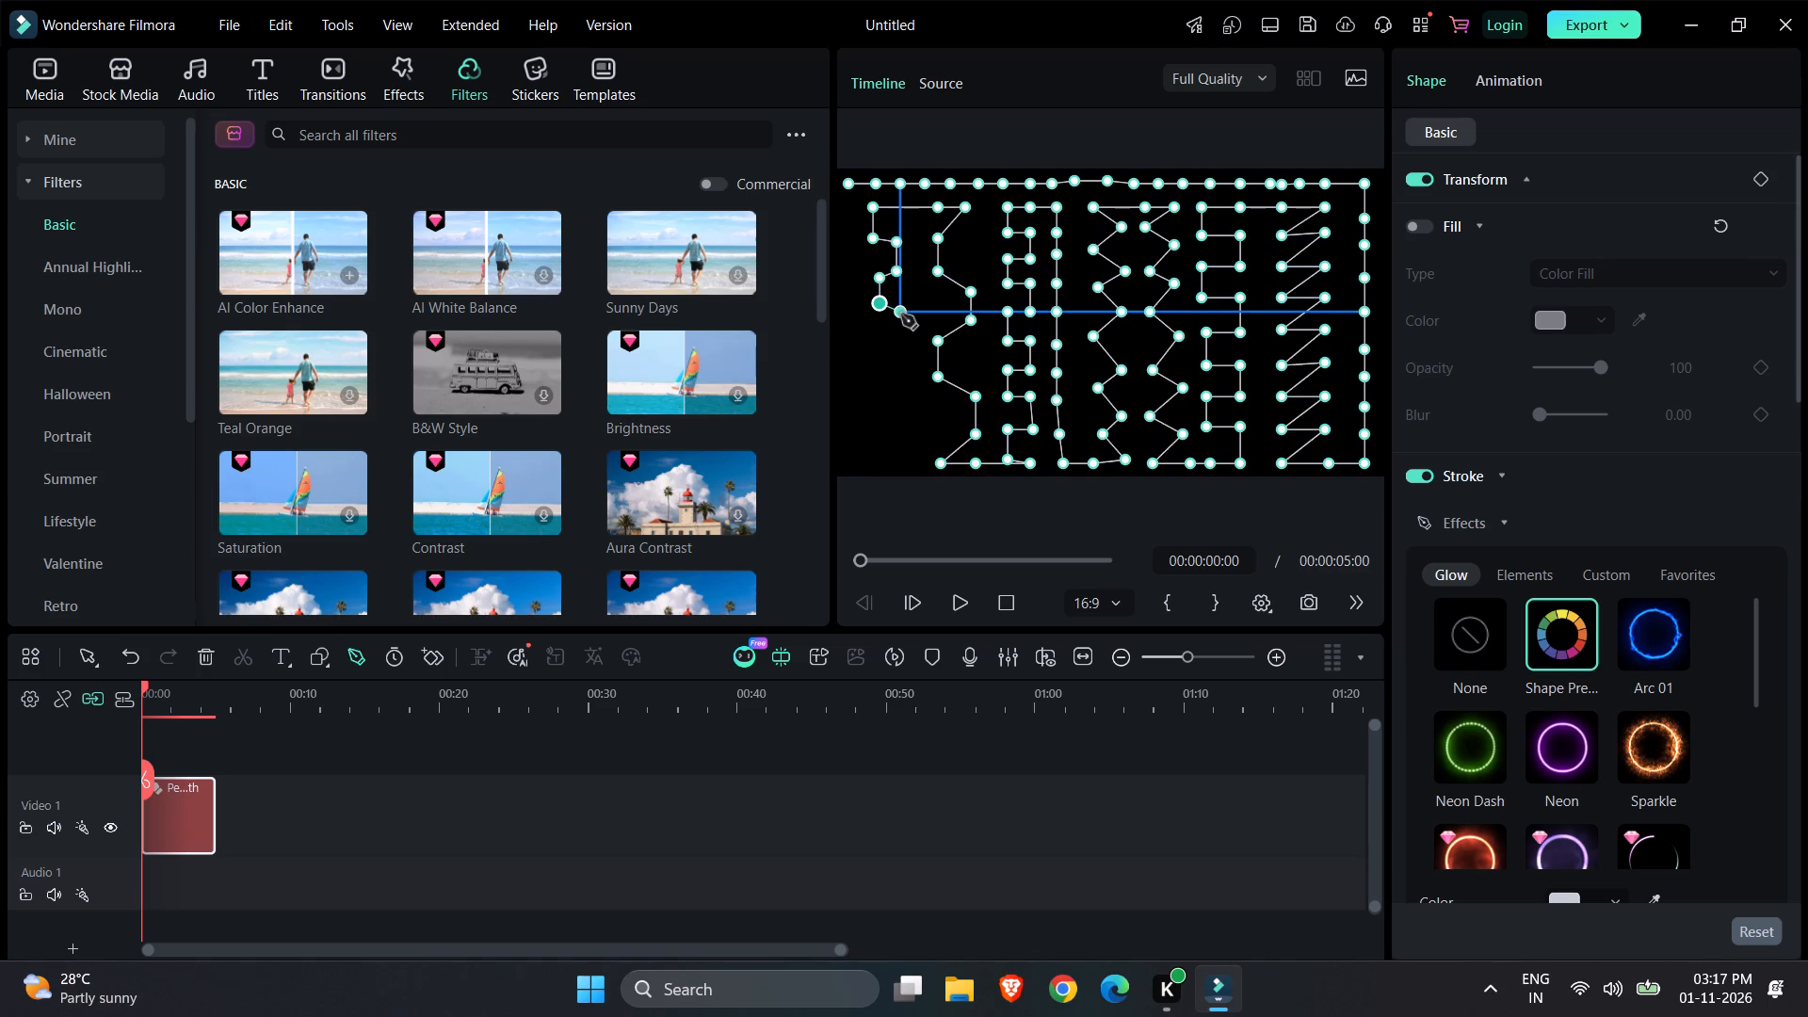
{"action": "left_click", "coordinate": [901, 315]}
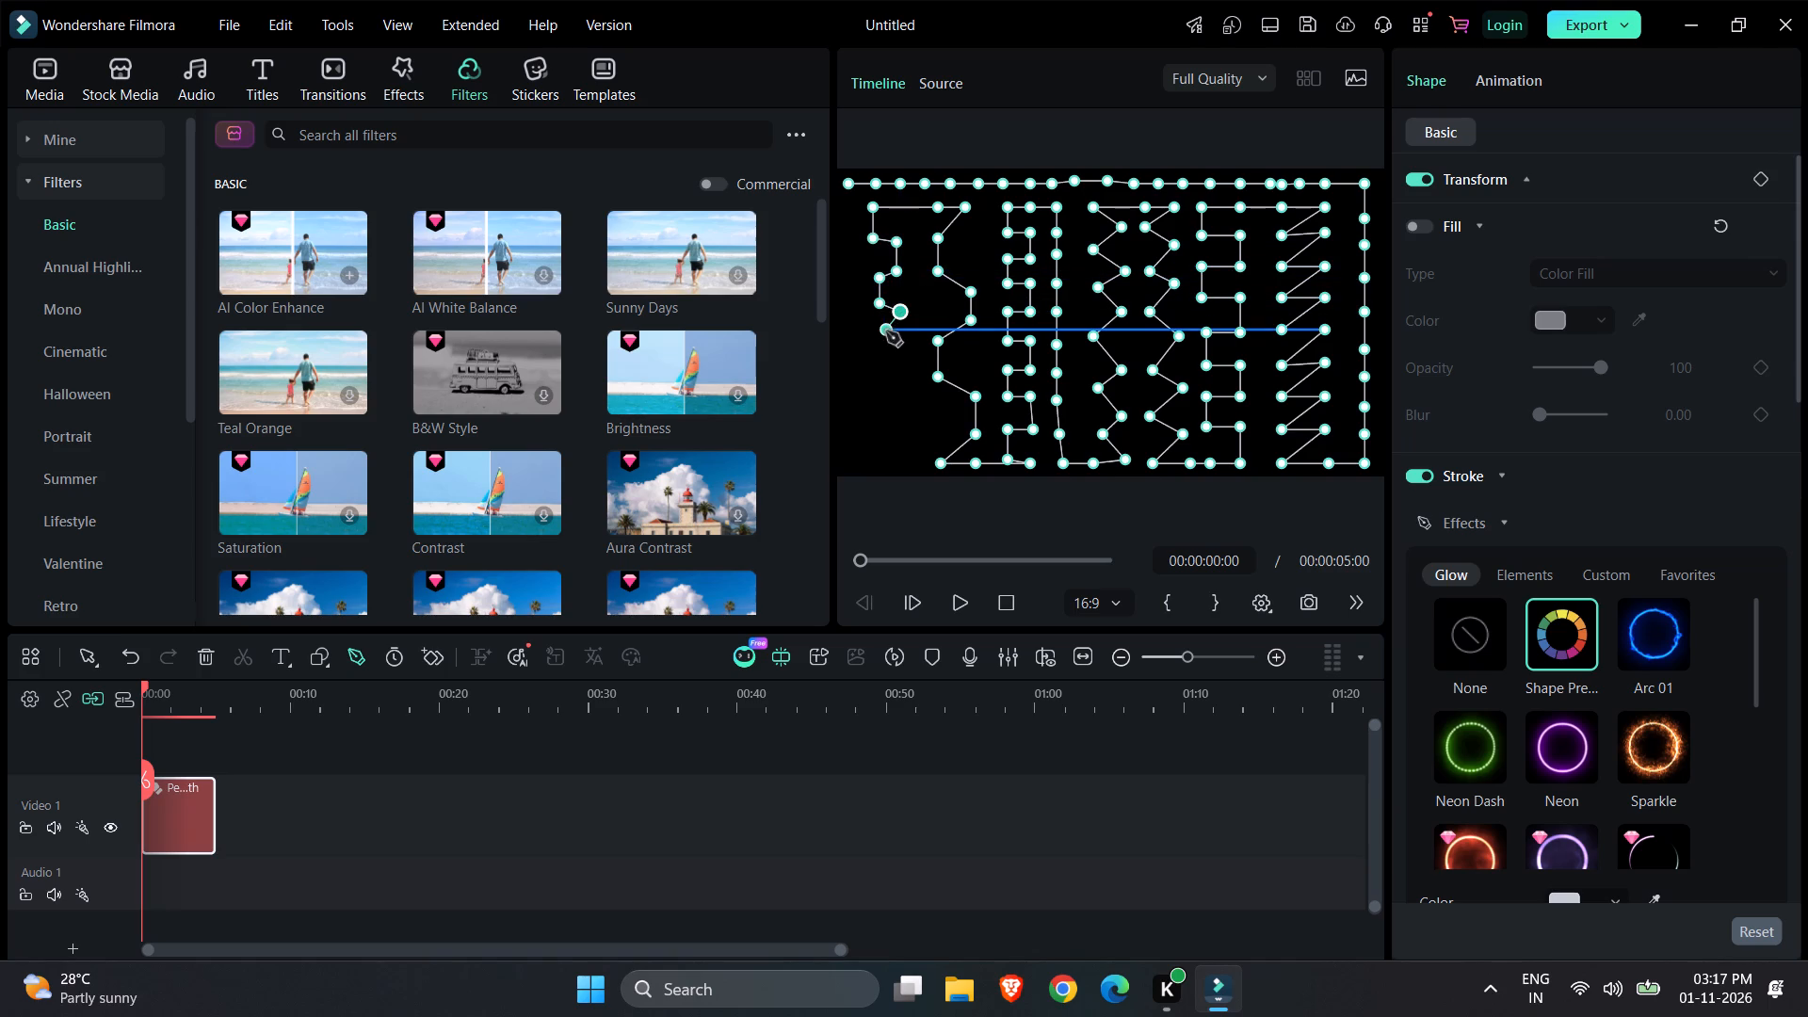
{"action": "left_click", "coordinate": [881, 342]}
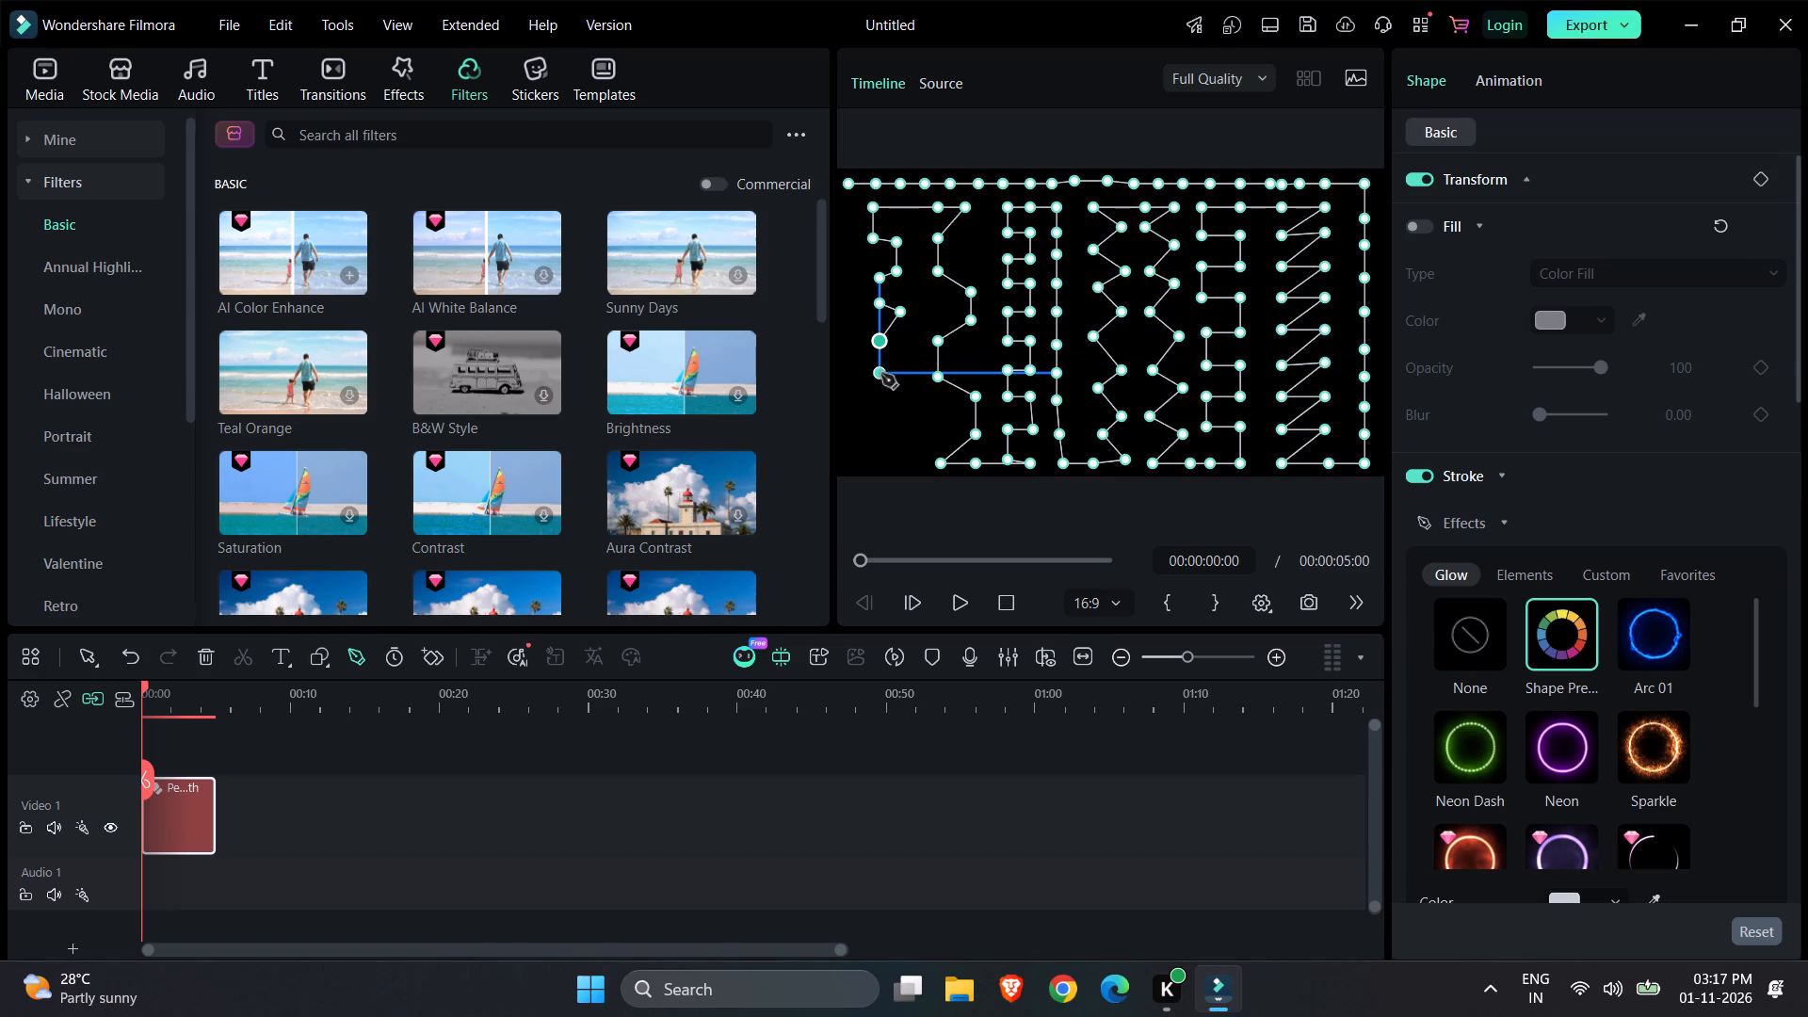
Continue the narrow column of the pen path down from mid-height in square turns and a slanted zigzag to the frame's bottom edge.
{"action": "left_click", "coordinate": [881, 376]}
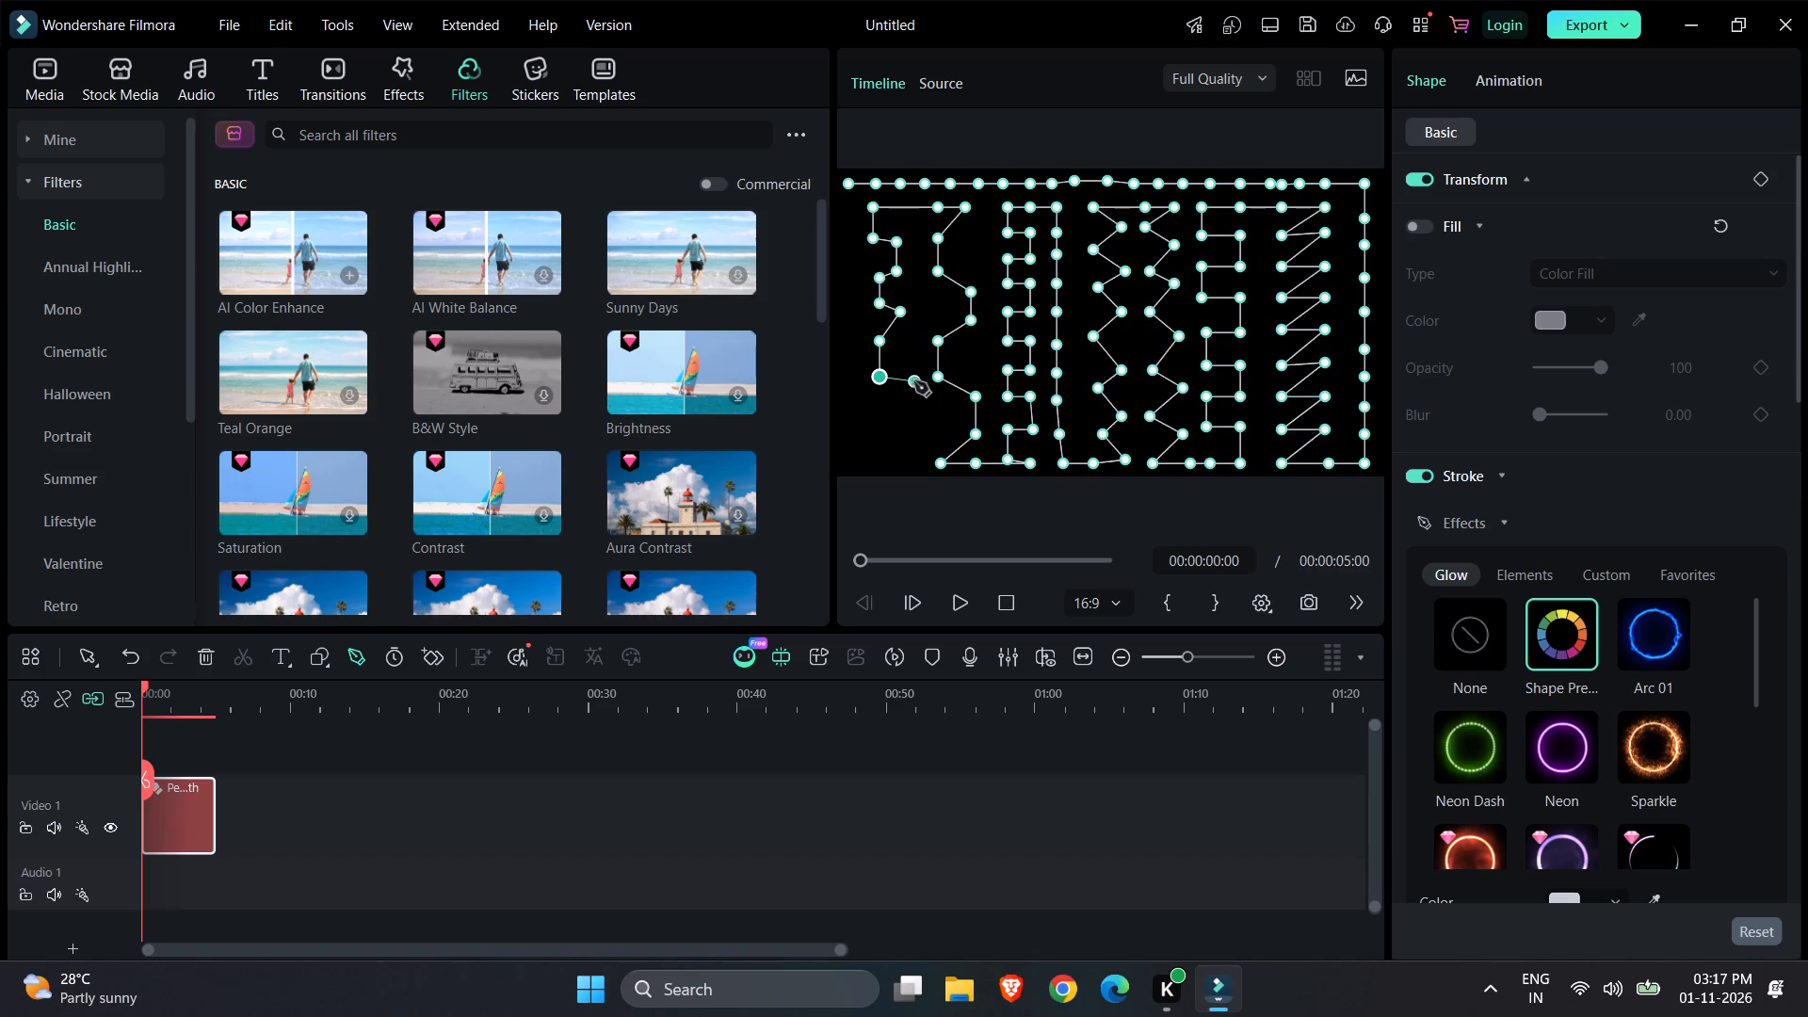
{"action": "left_click", "coordinate": [911, 378]}
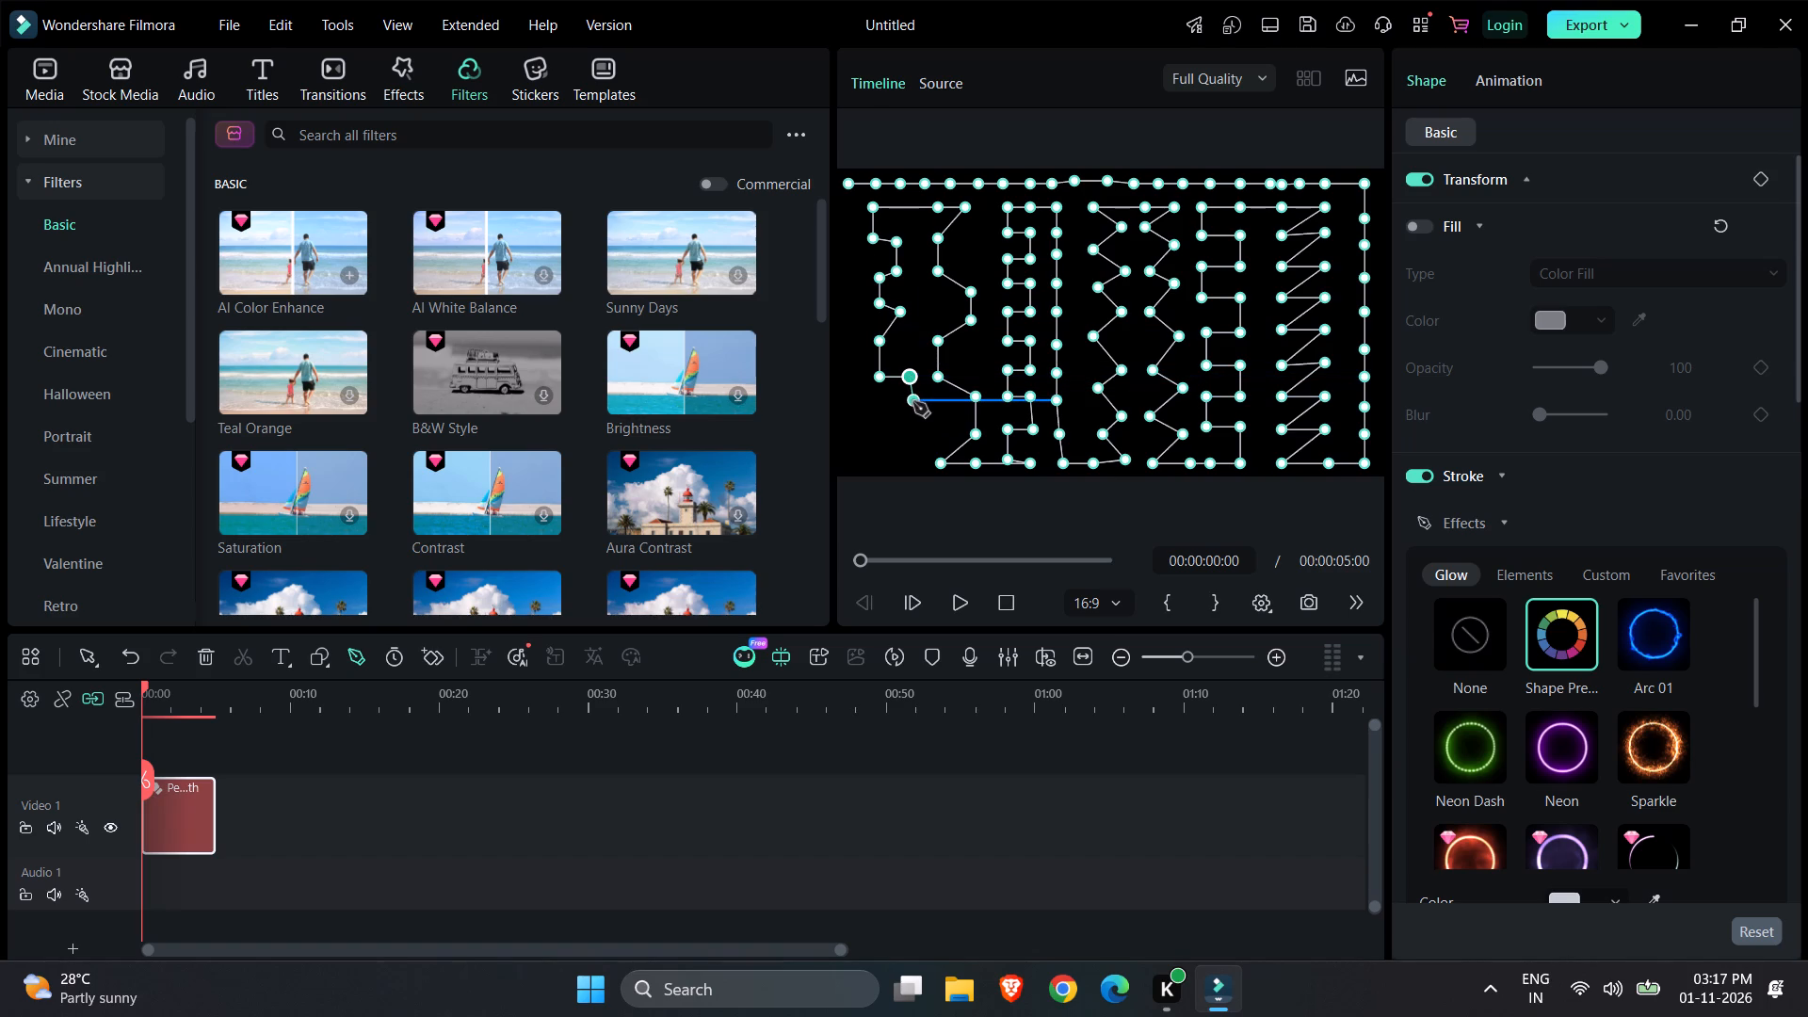
{"action": "left_click", "coordinate": [913, 406]}
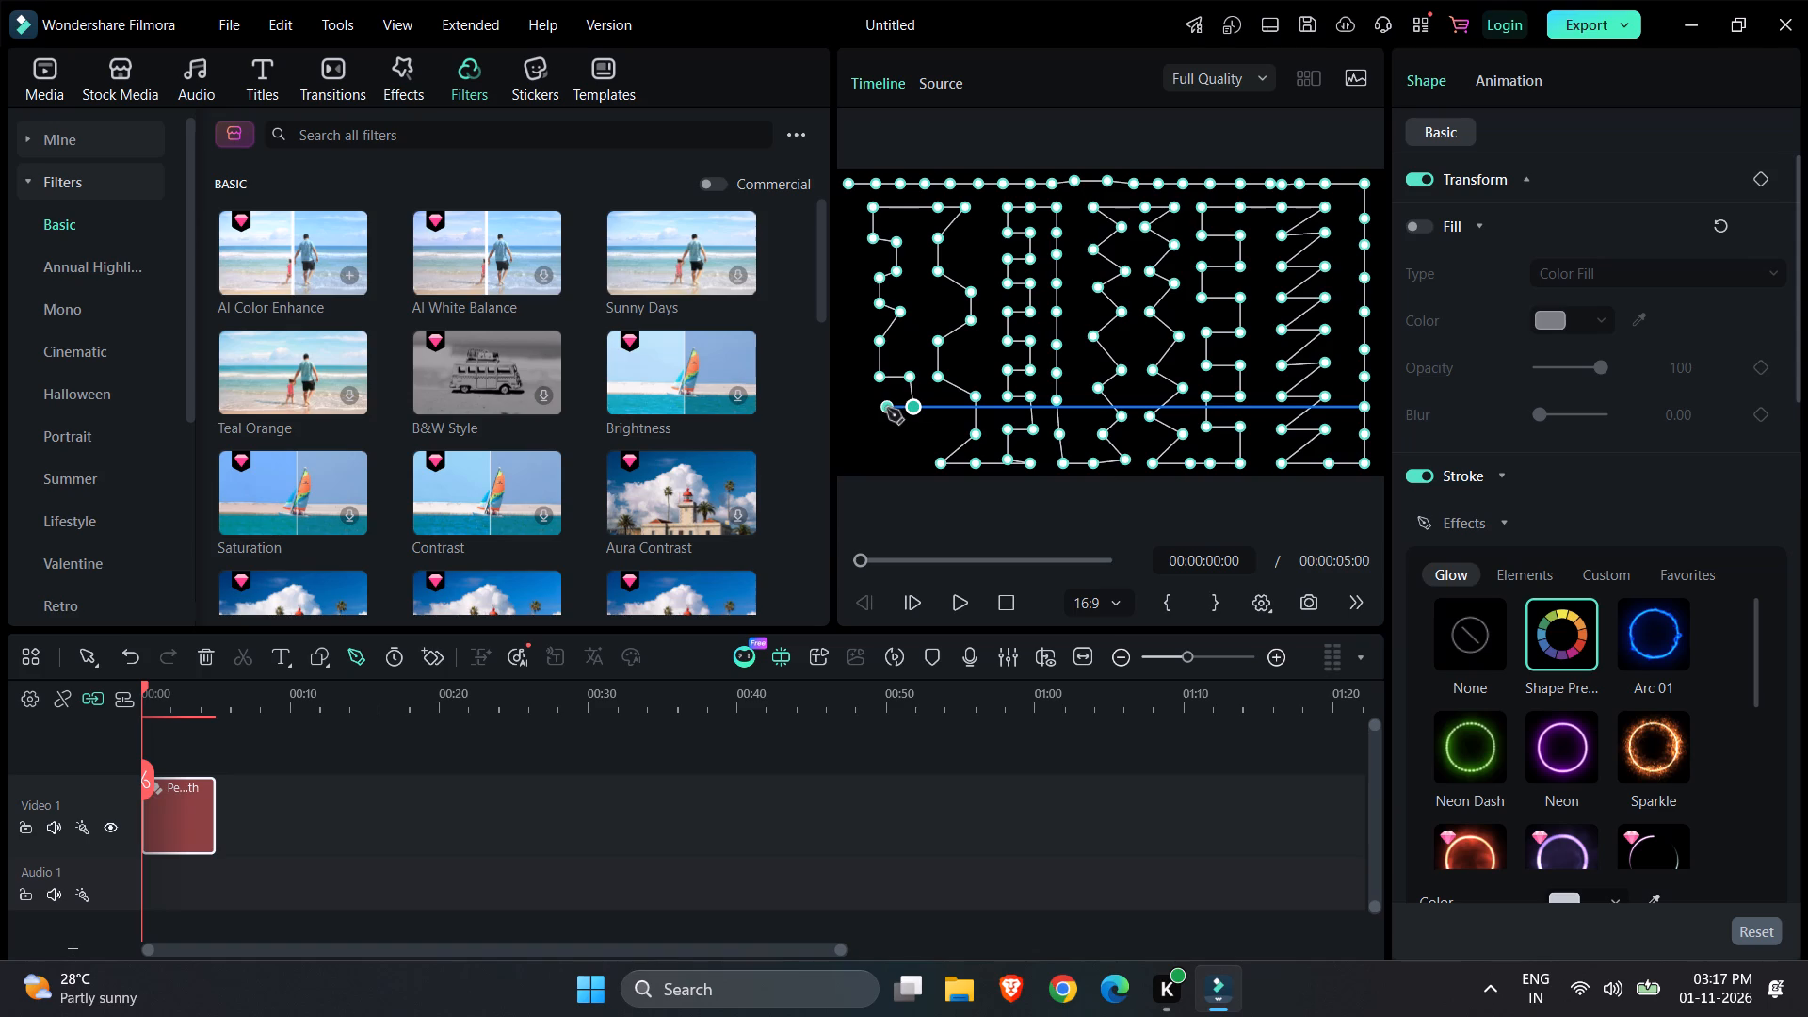
{"action": "left_click", "coordinate": [882, 408]}
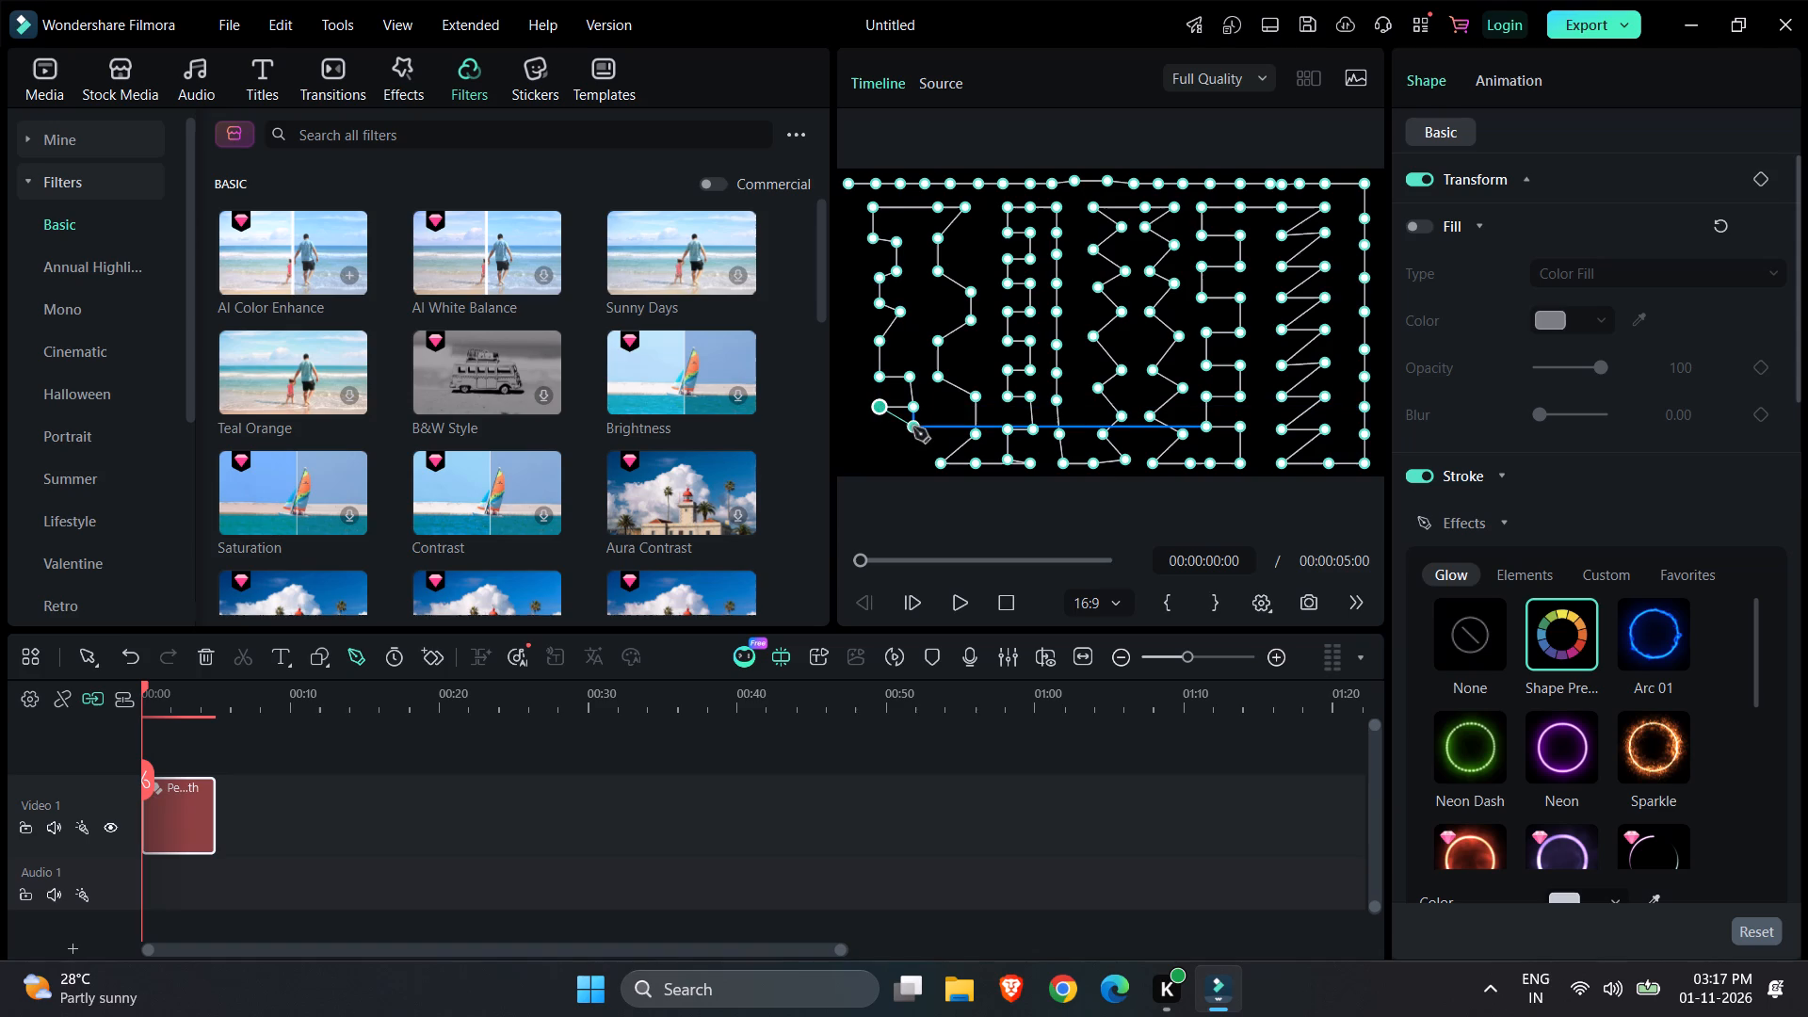
{"action": "left_click", "coordinate": [916, 432]}
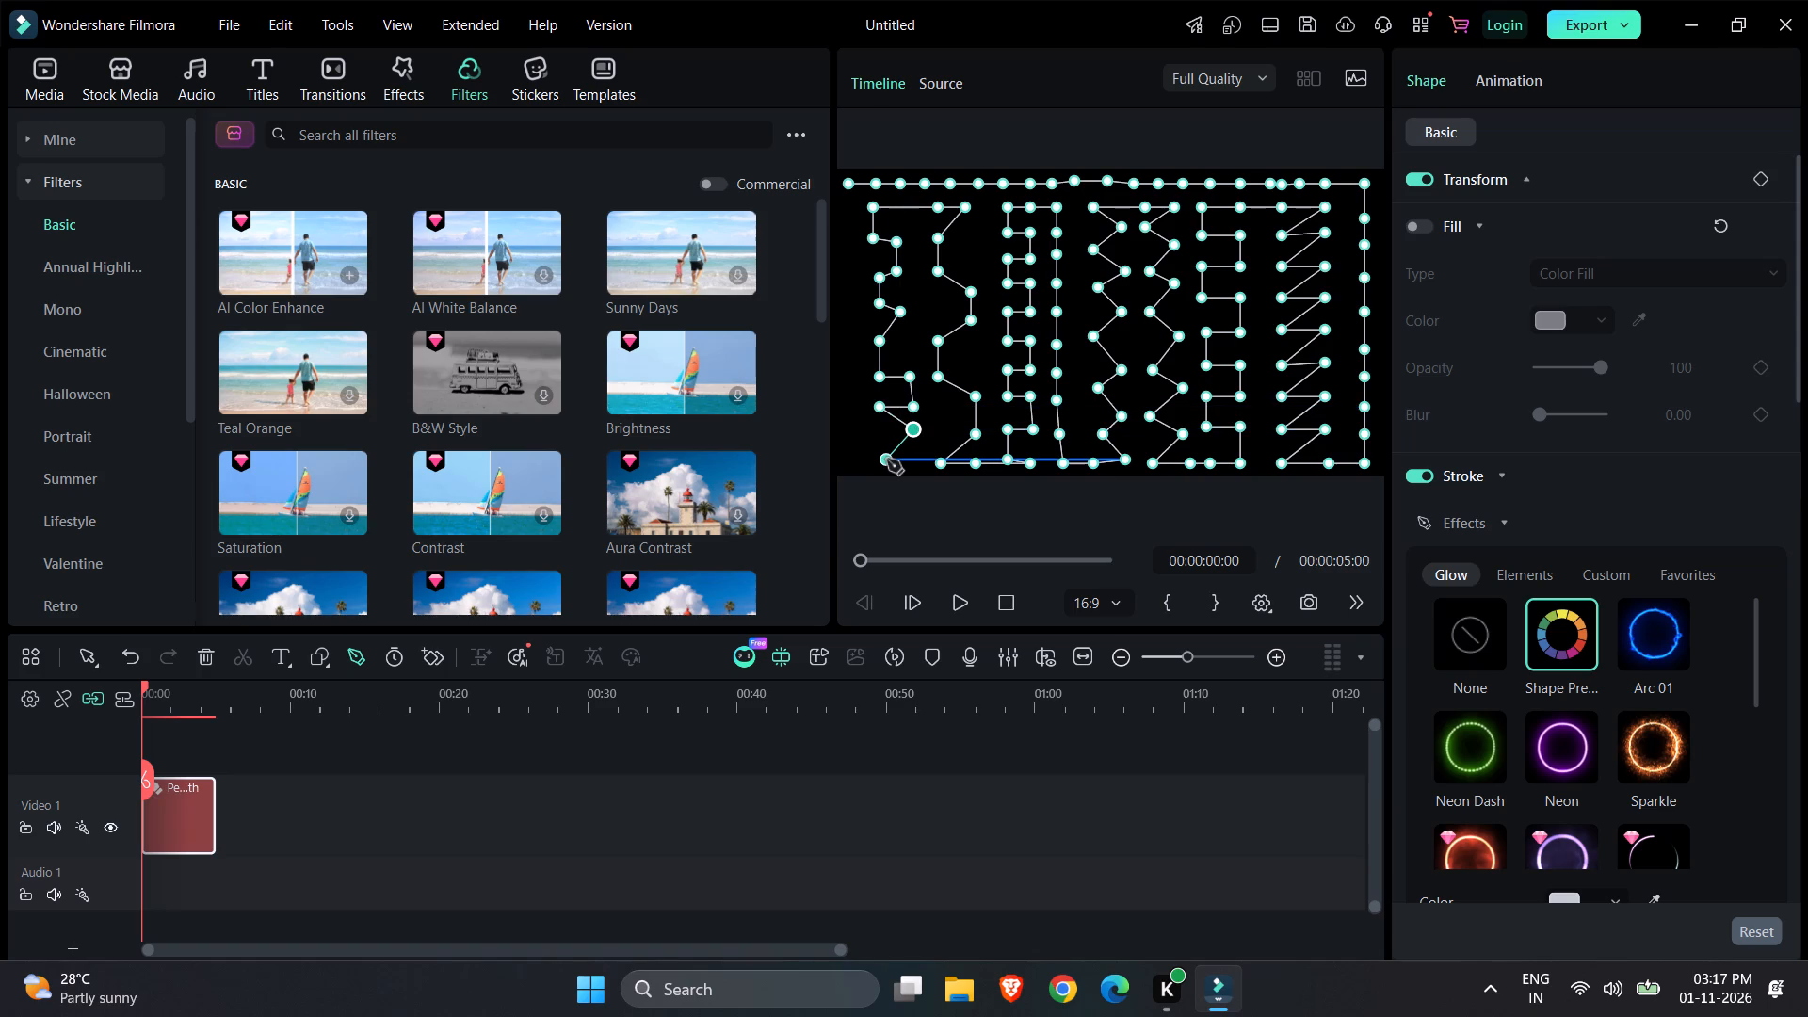
{"action": "left_click", "coordinate": [889, 461]}
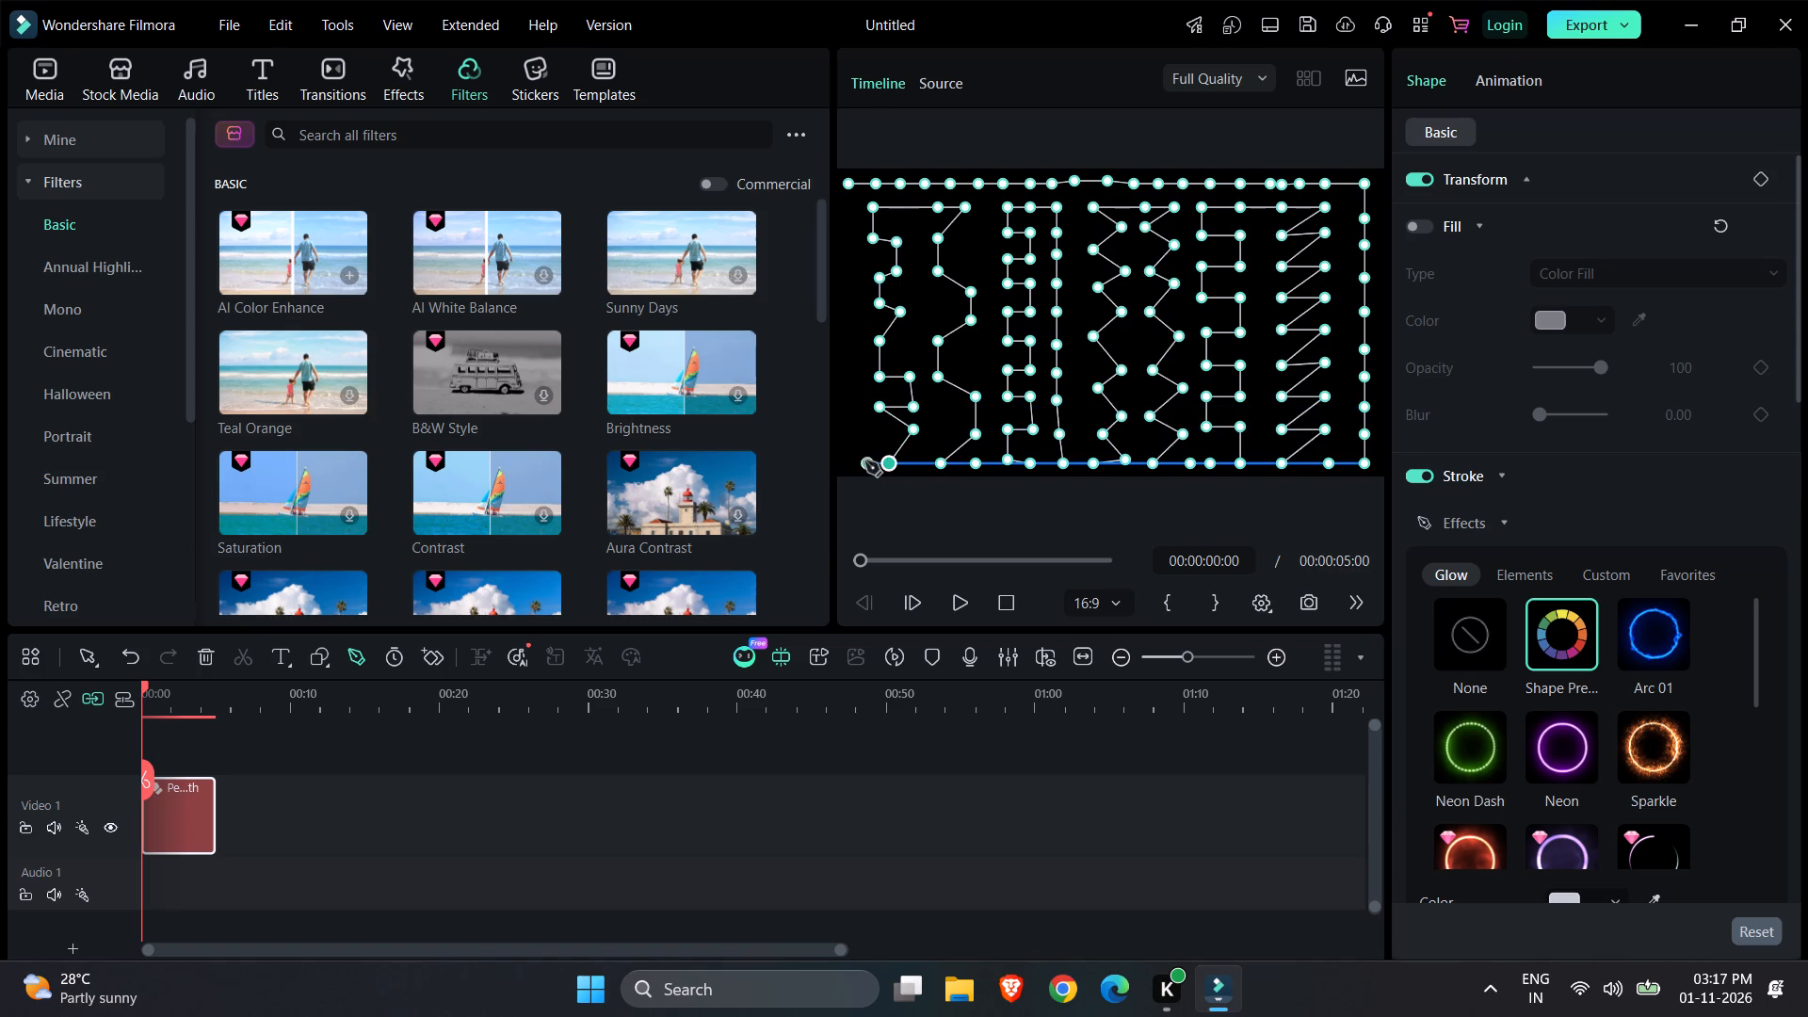
Extend the pen path to the frame's bottom-left corner, run it straight up in closely spaced points, and close it at the top-left starting point.
{"action": "left_click", "coordinate": [853, 460]}
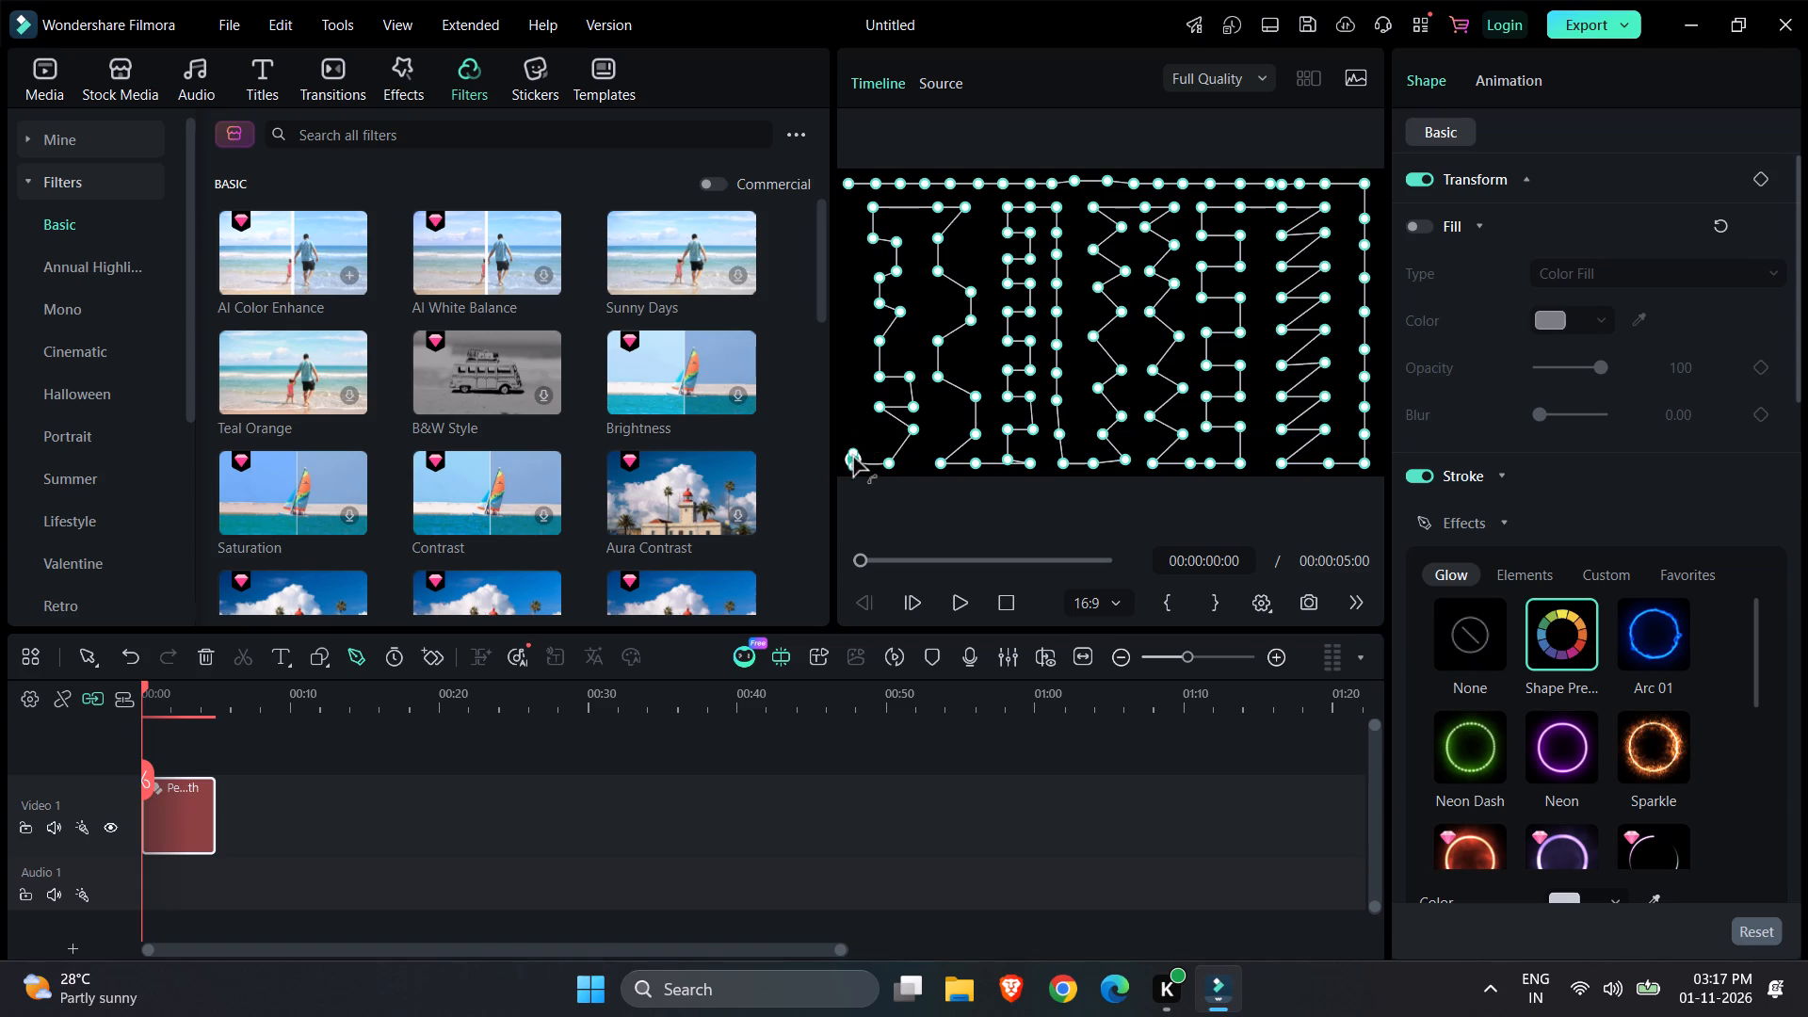
{"action": "left_click", "coordinate": [853, 460]}
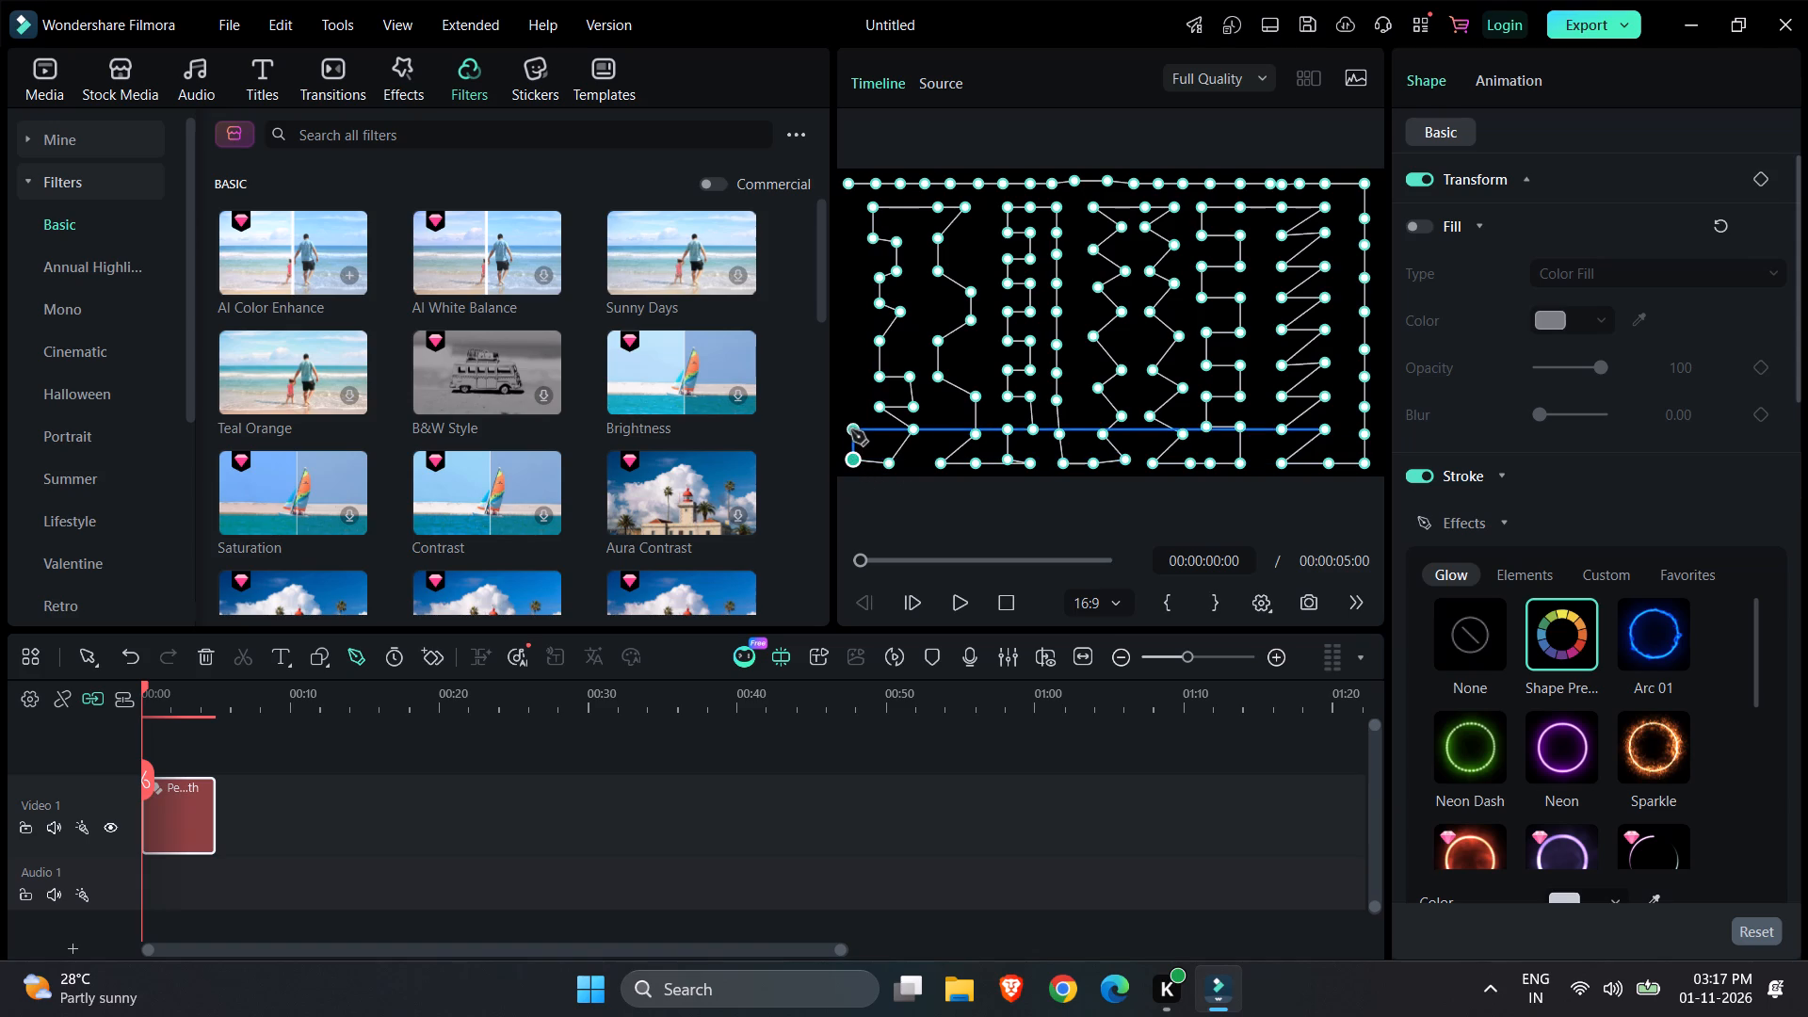
{"action": "left_click", "coordinate": [851, 430]}
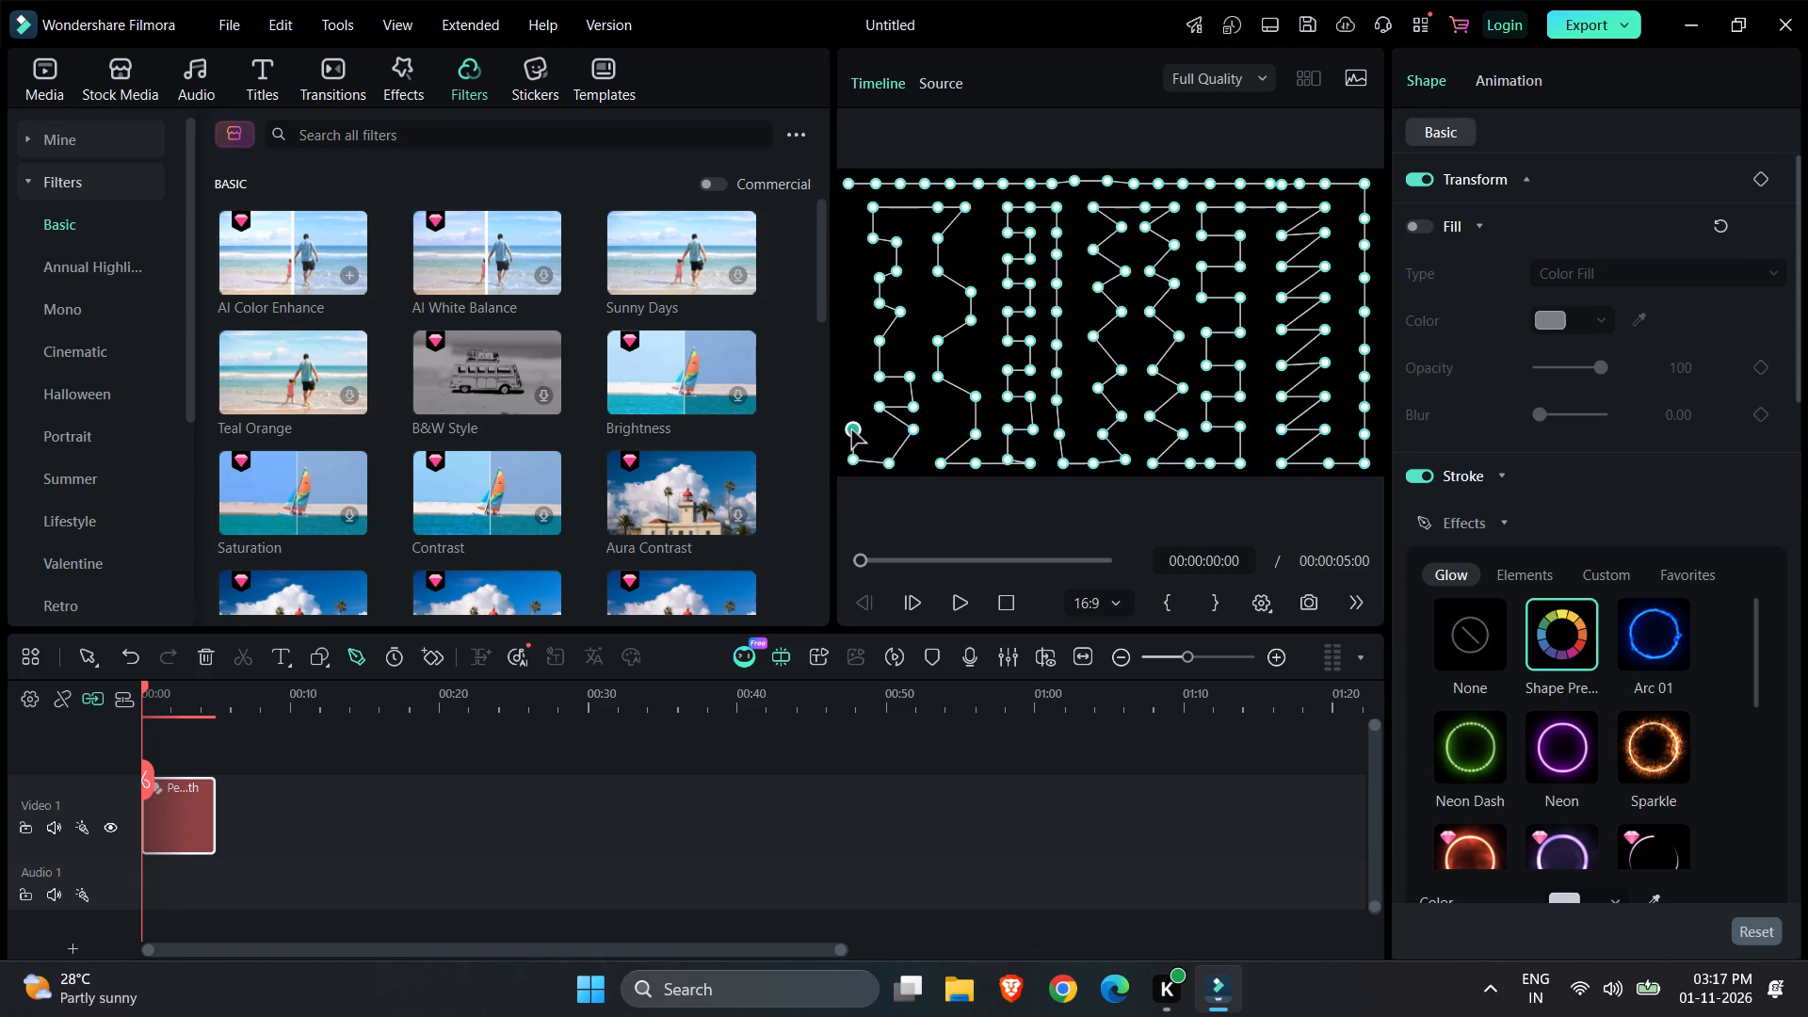
{"action": "left_click", "coordinate": [855, 402]}
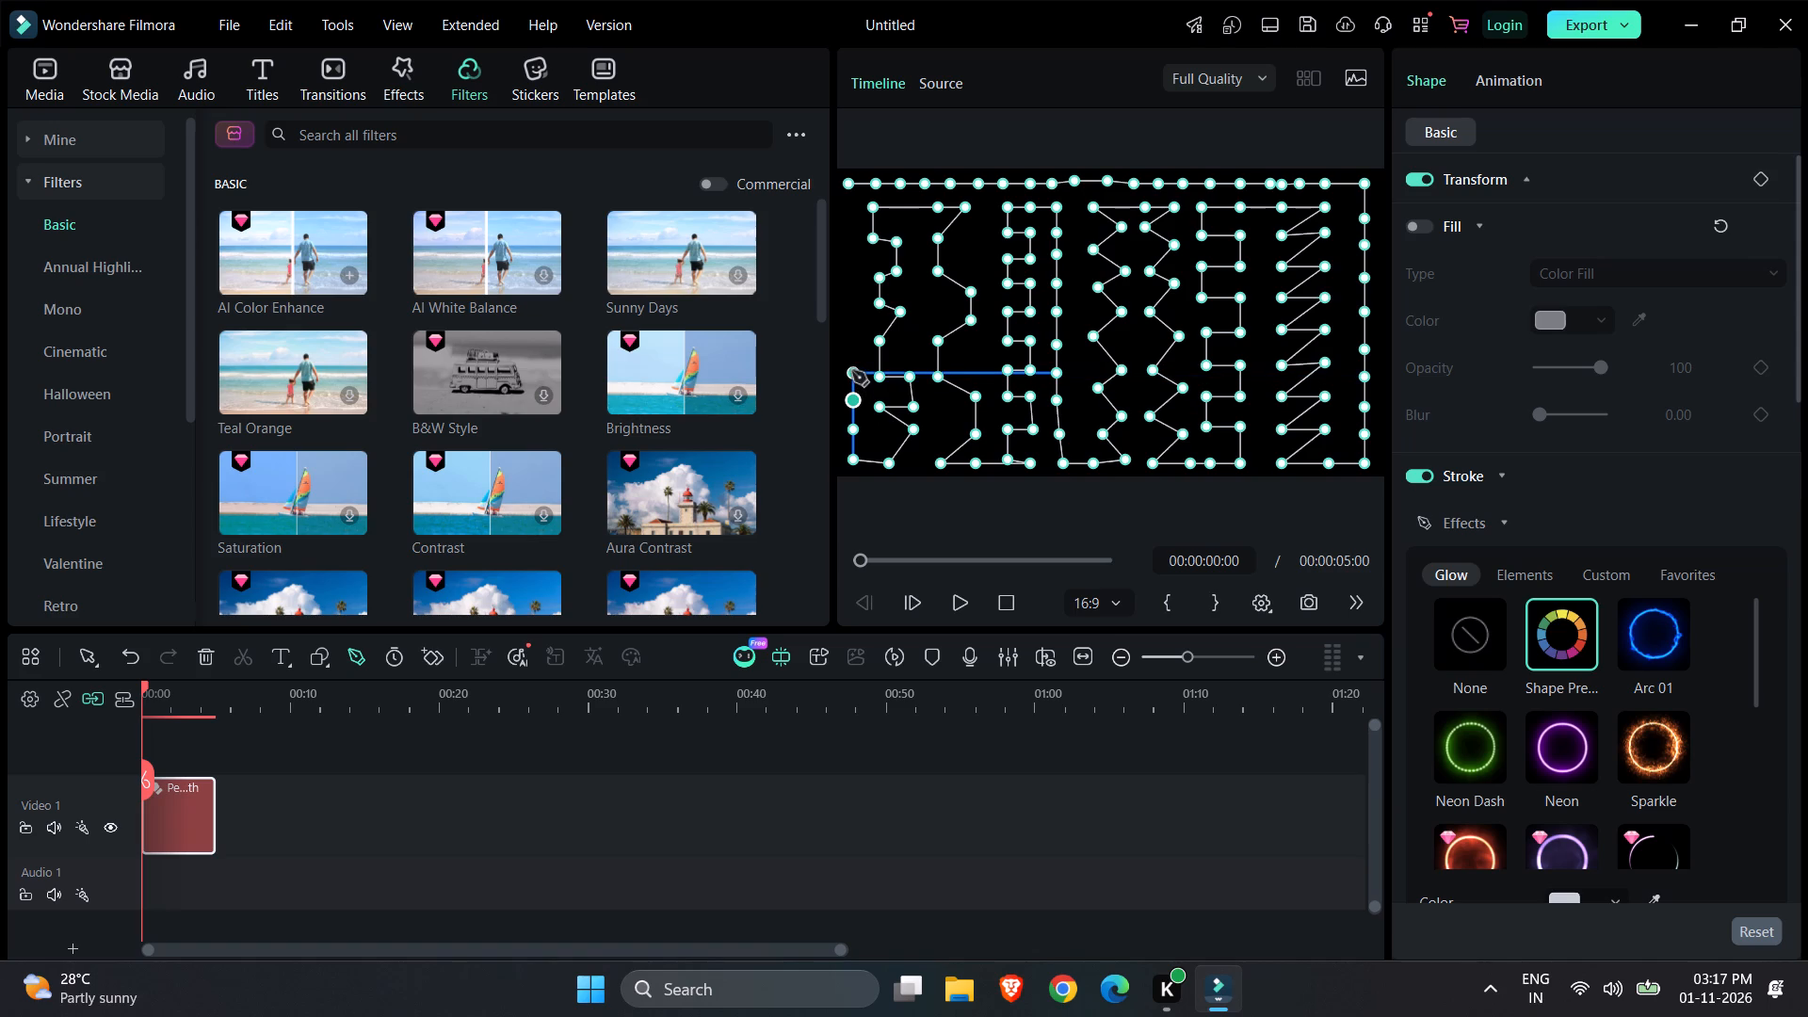
{"action": "left_click", "coordinate": [853, 371]}
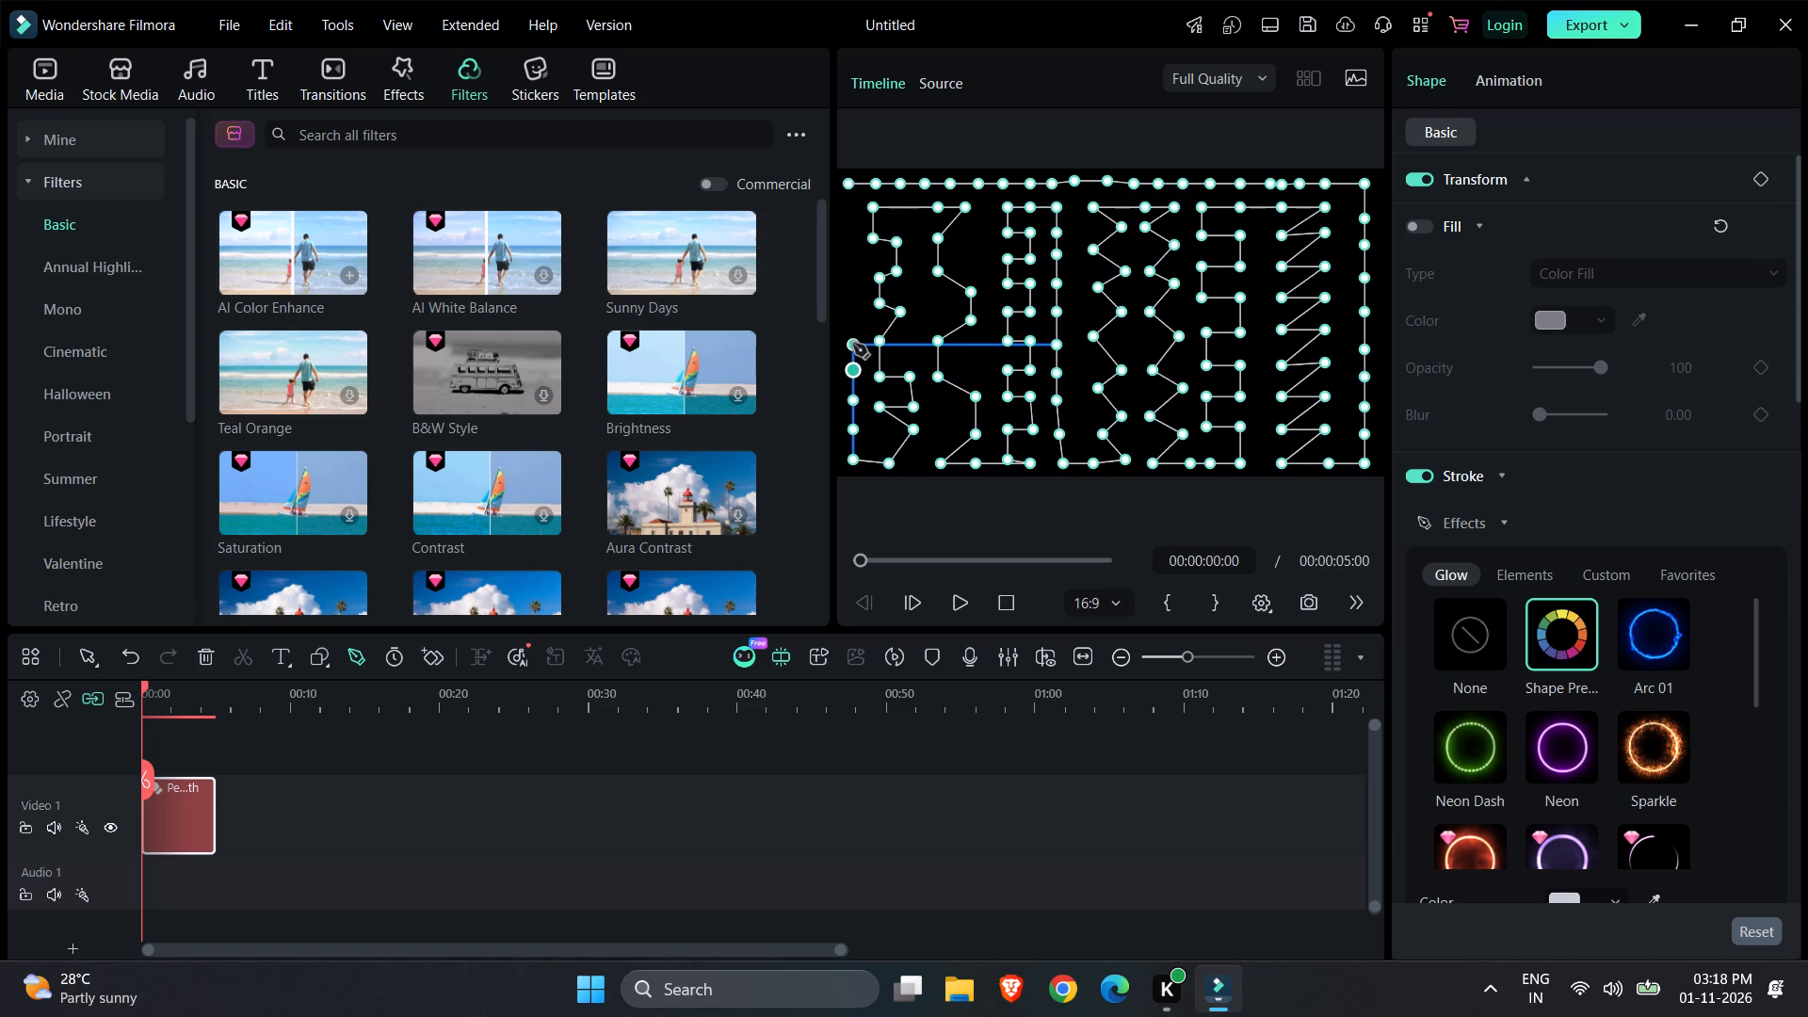
{"action": "left_click", "coordinate": [853, 344]}
{"action": "left_click", "coordinate": [852, 320]}
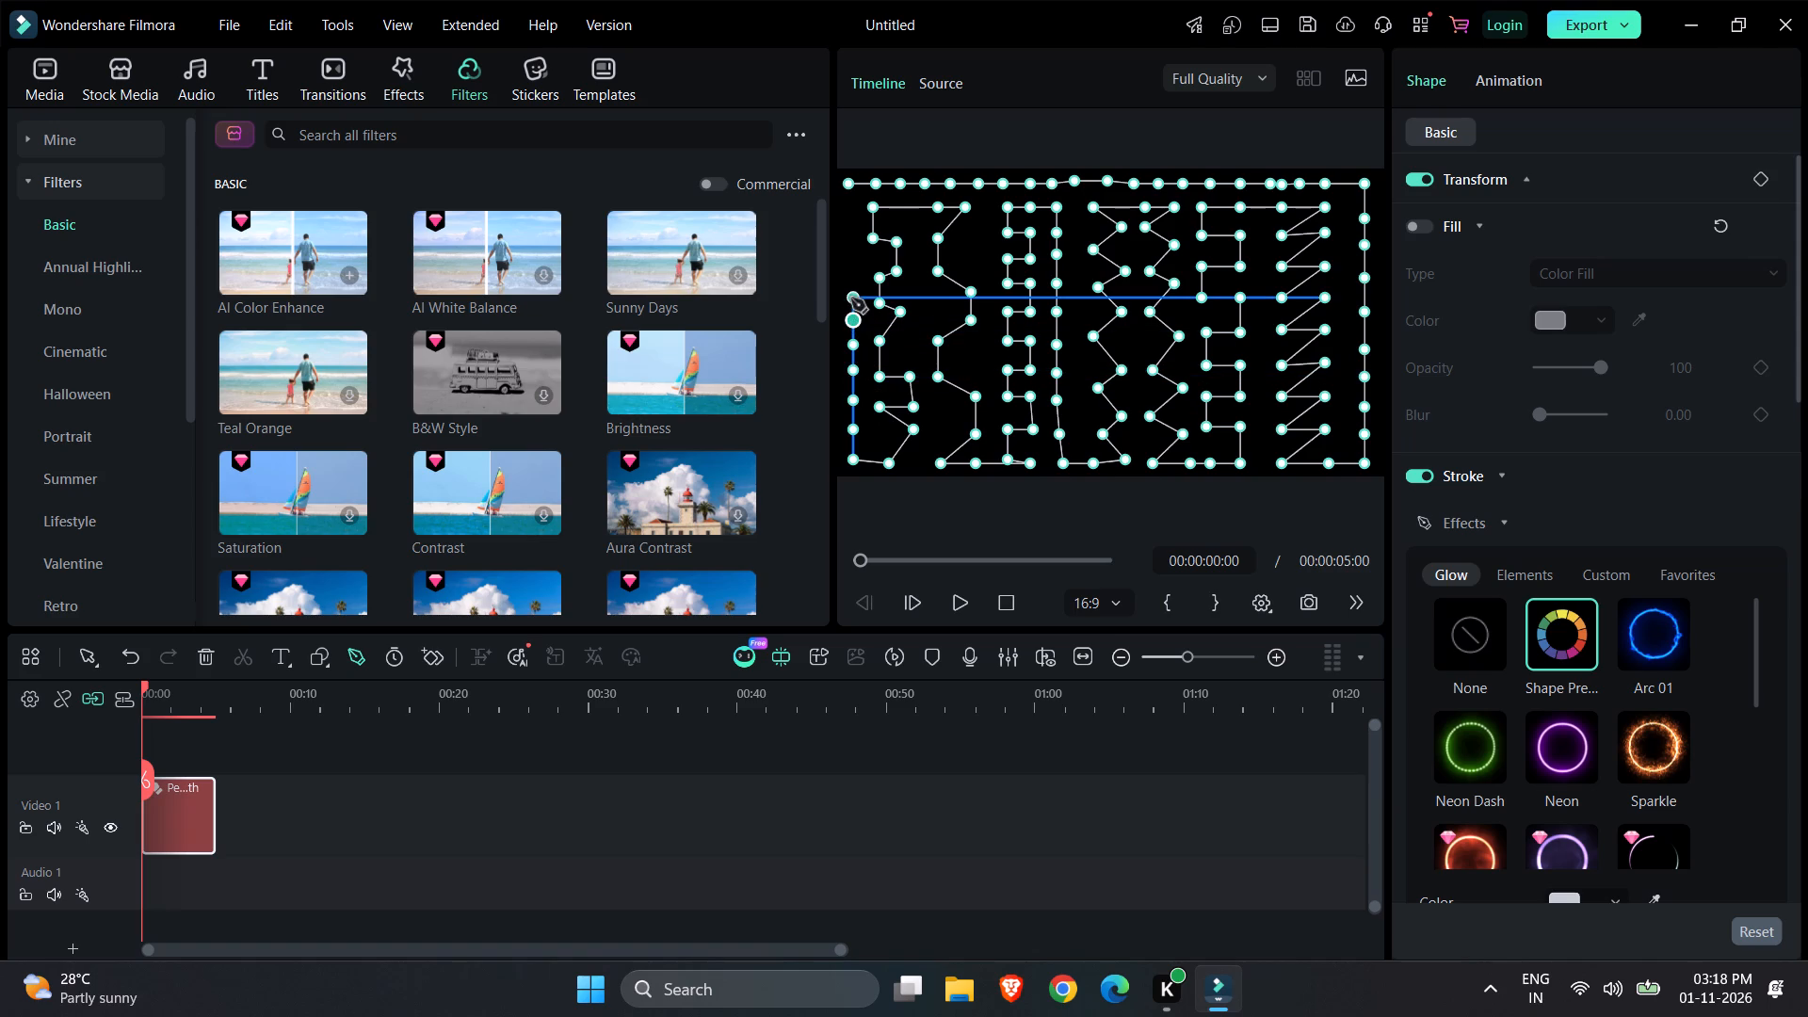
{"action": "left_click", "coordinate": [851, 298]}
{"action": "left_click", "coordinate": [851, 266]}
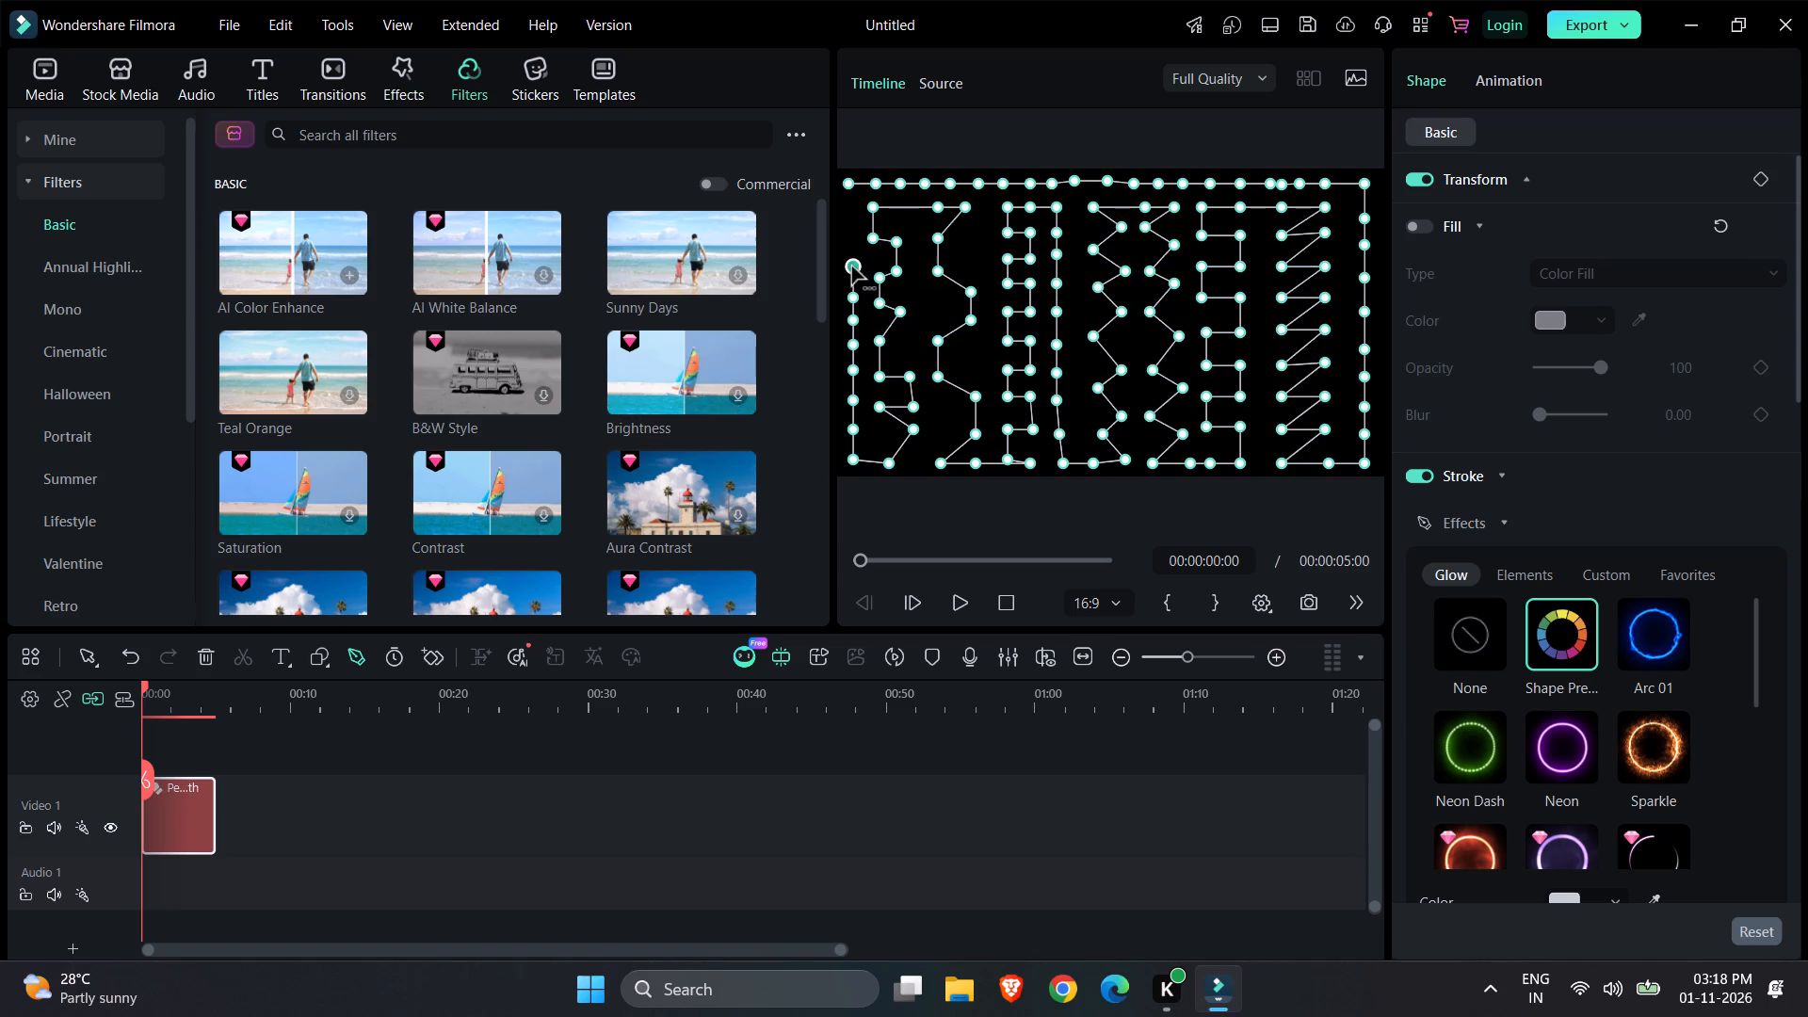
{"action": "left_click", "coordinate": [849, 240]}
{"action": "left_click", "coordinate": [847, 216]}
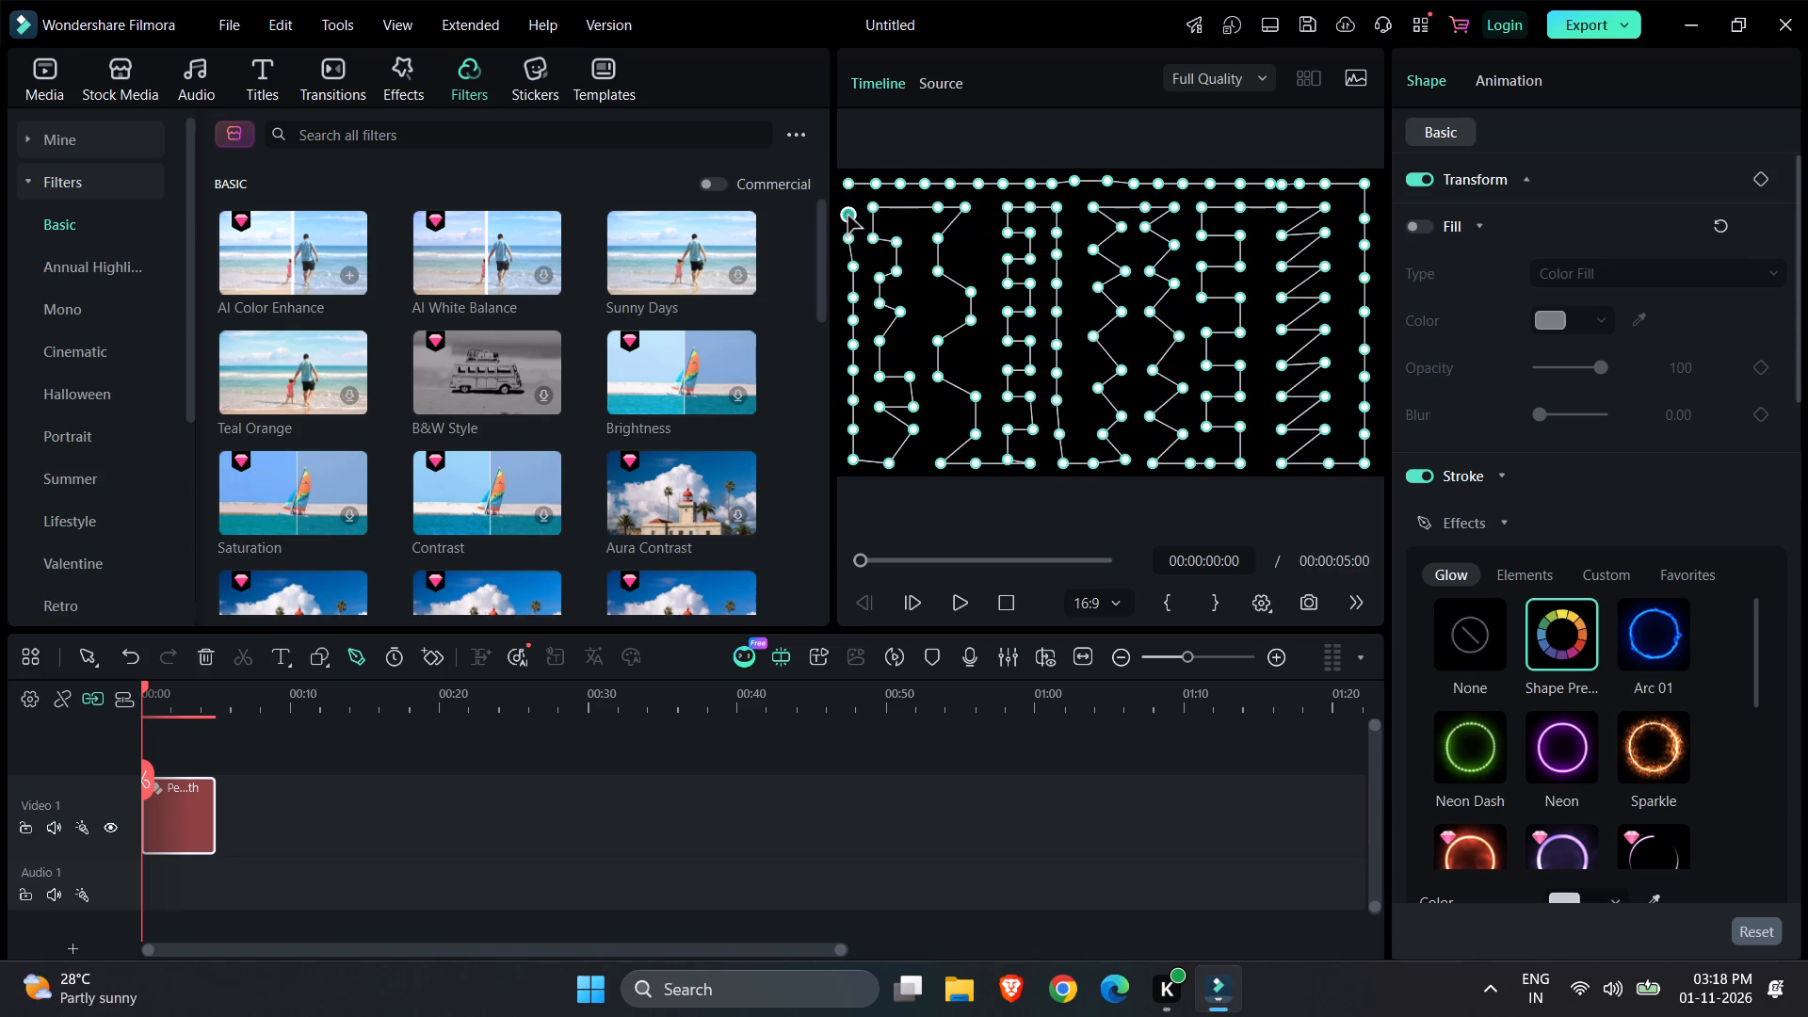
{"action": "left_click", "coordinate": [847, 195]}
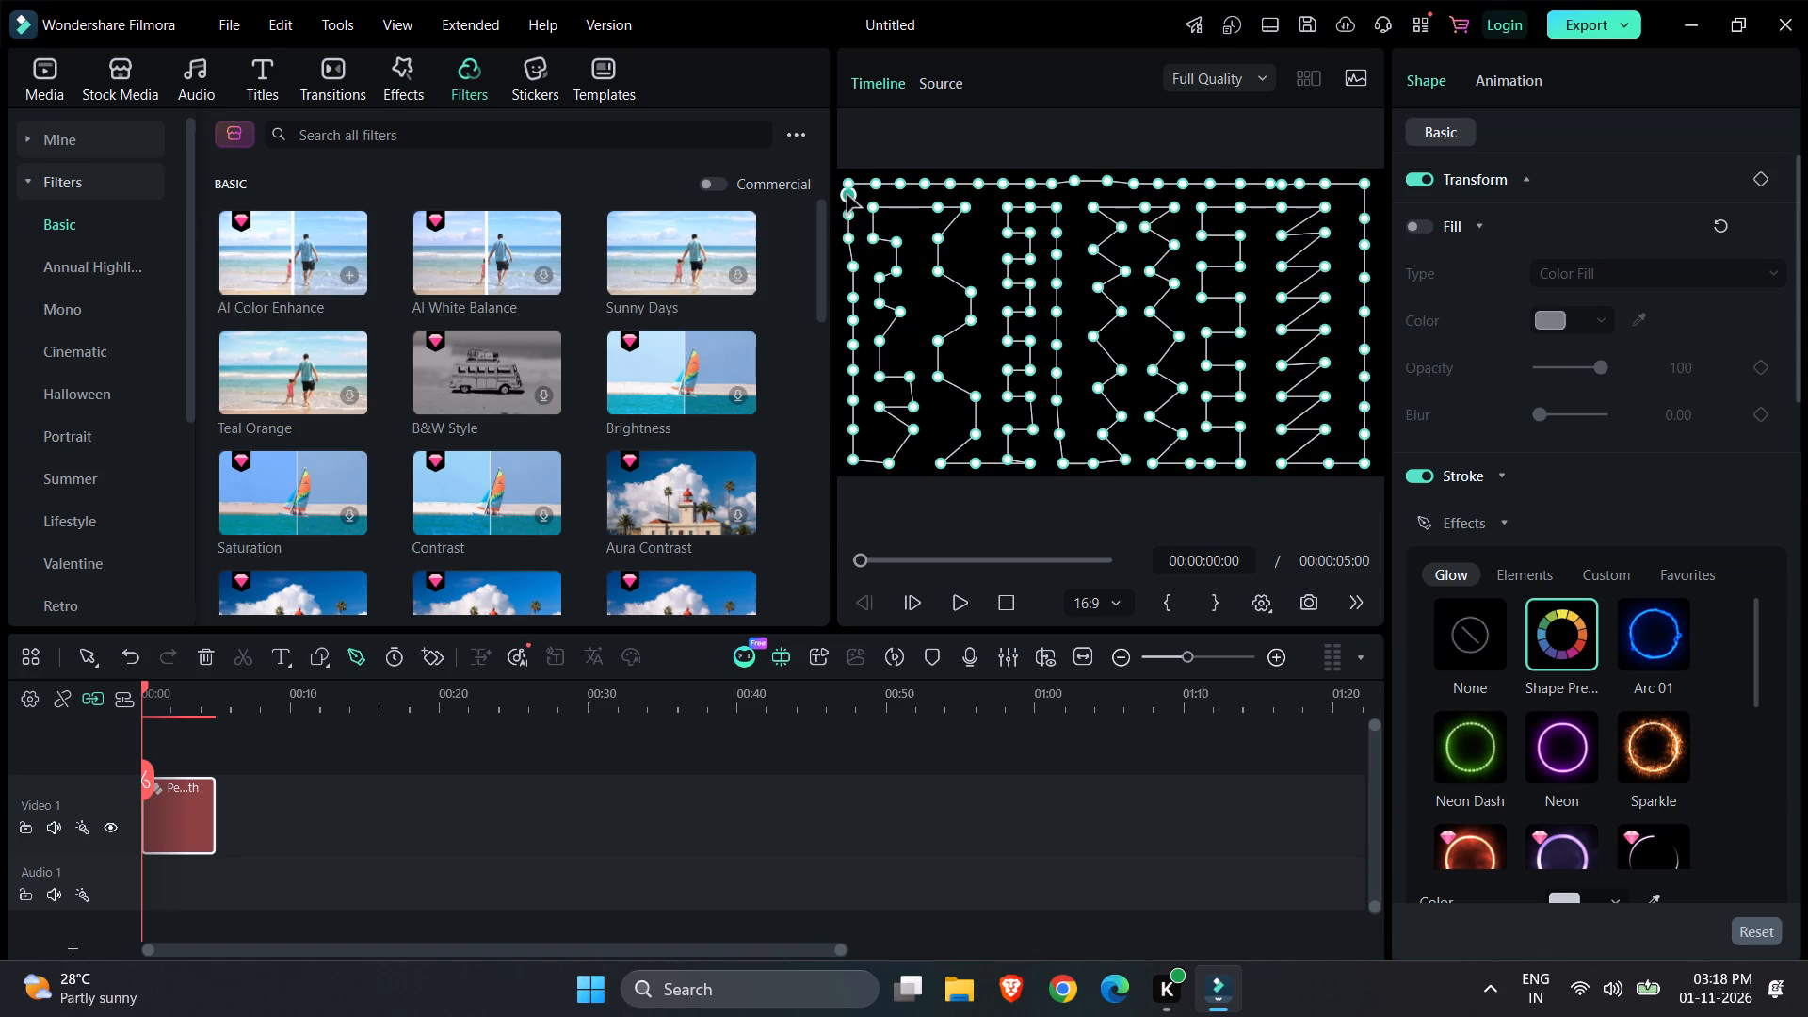
{"action": "left_click", "coordinate": [850, 183]}
{"action": "left_click", "coordinate": [977, 790]}
{"action": "left_click", "coordinate": [1081, 369]}
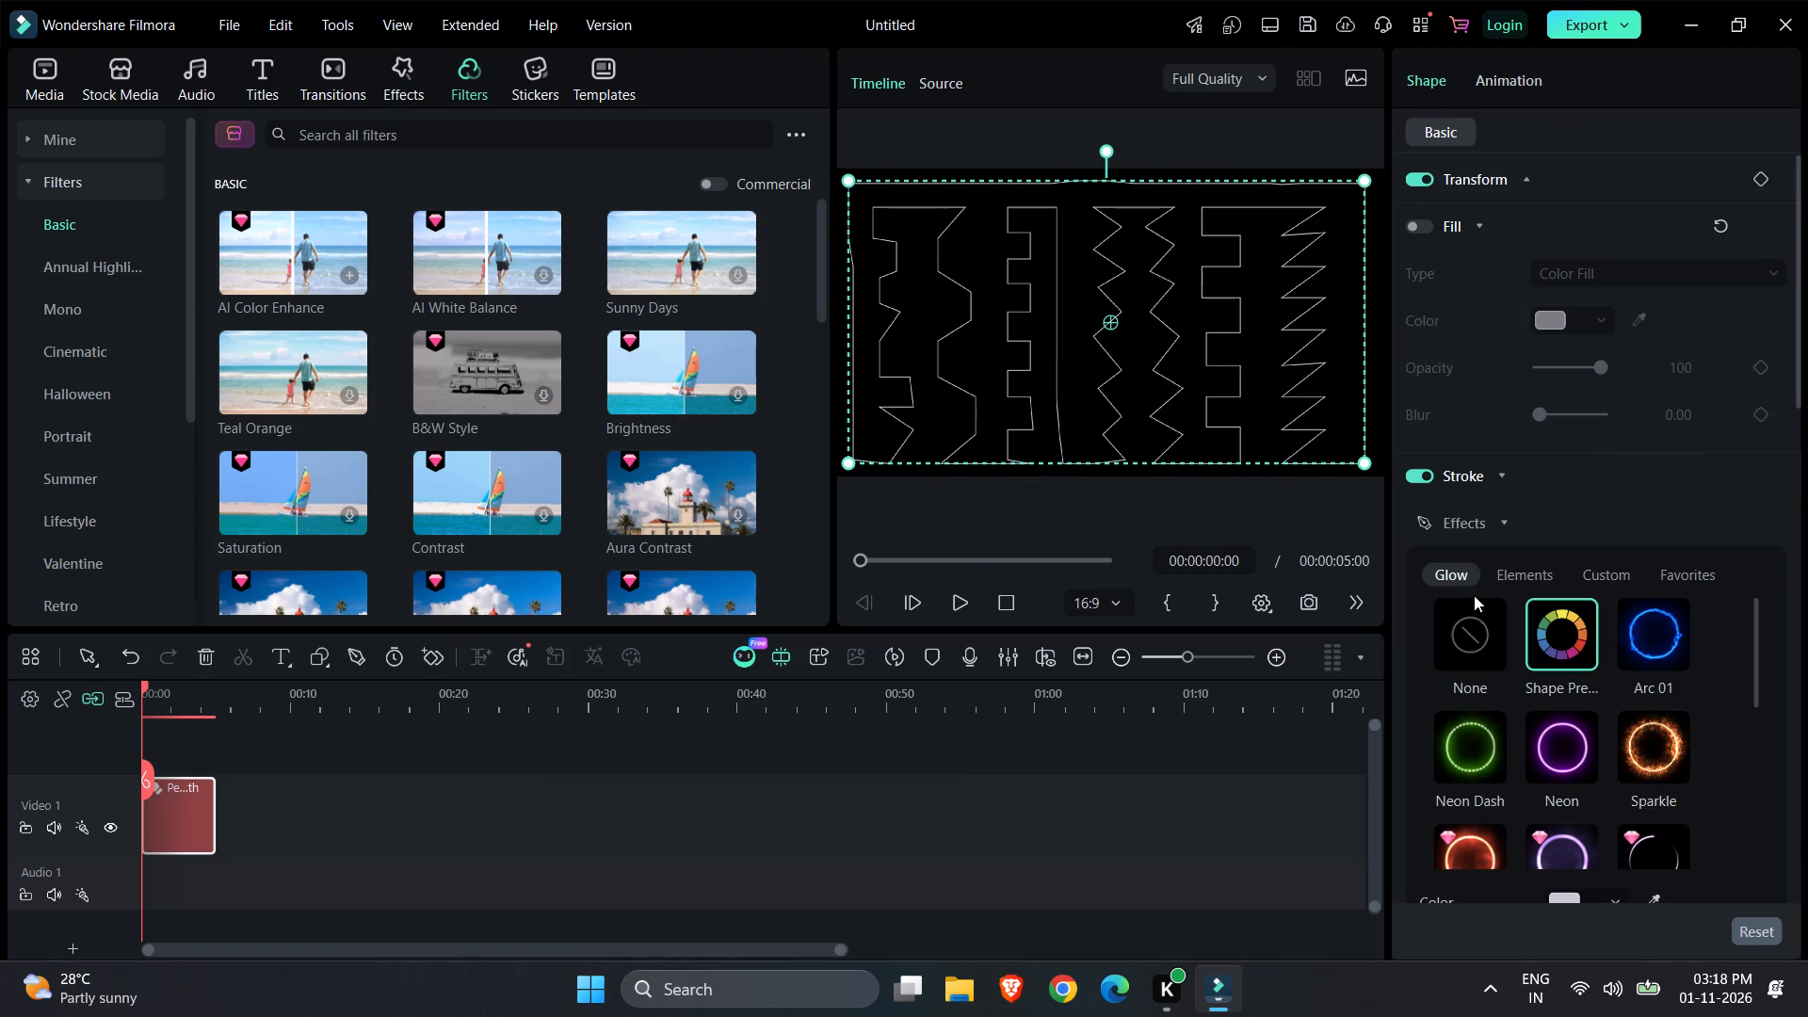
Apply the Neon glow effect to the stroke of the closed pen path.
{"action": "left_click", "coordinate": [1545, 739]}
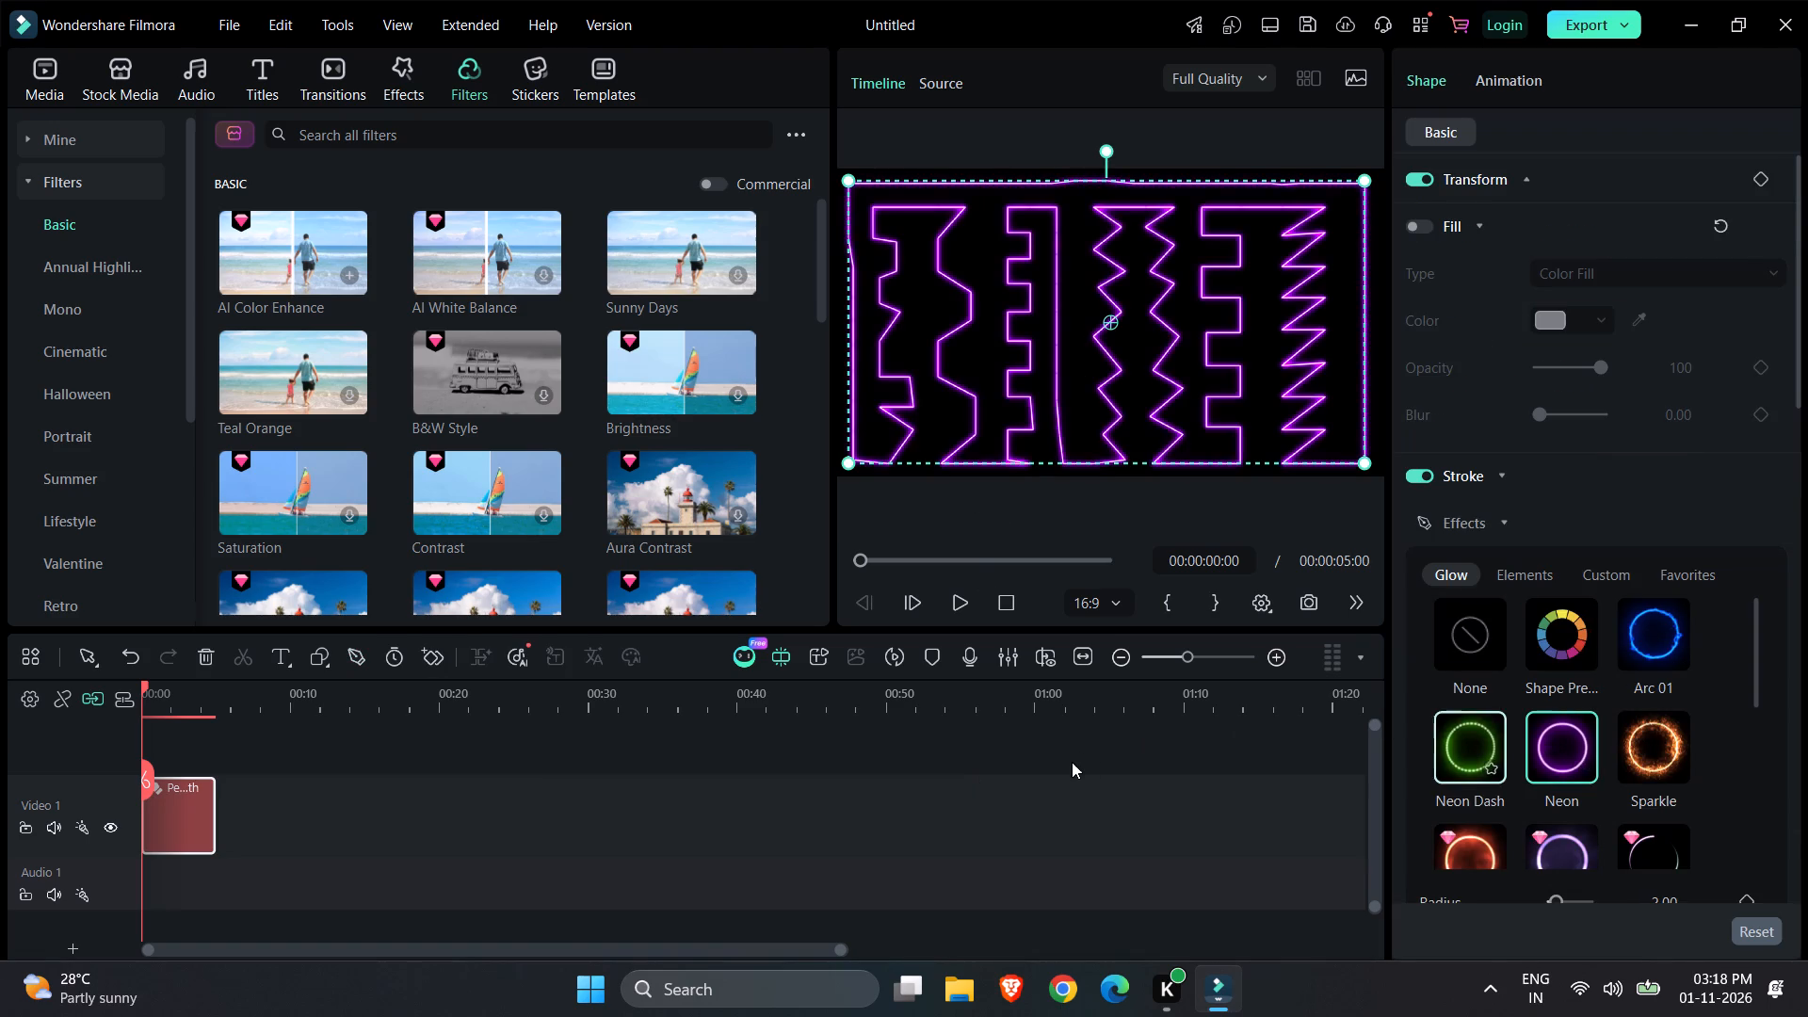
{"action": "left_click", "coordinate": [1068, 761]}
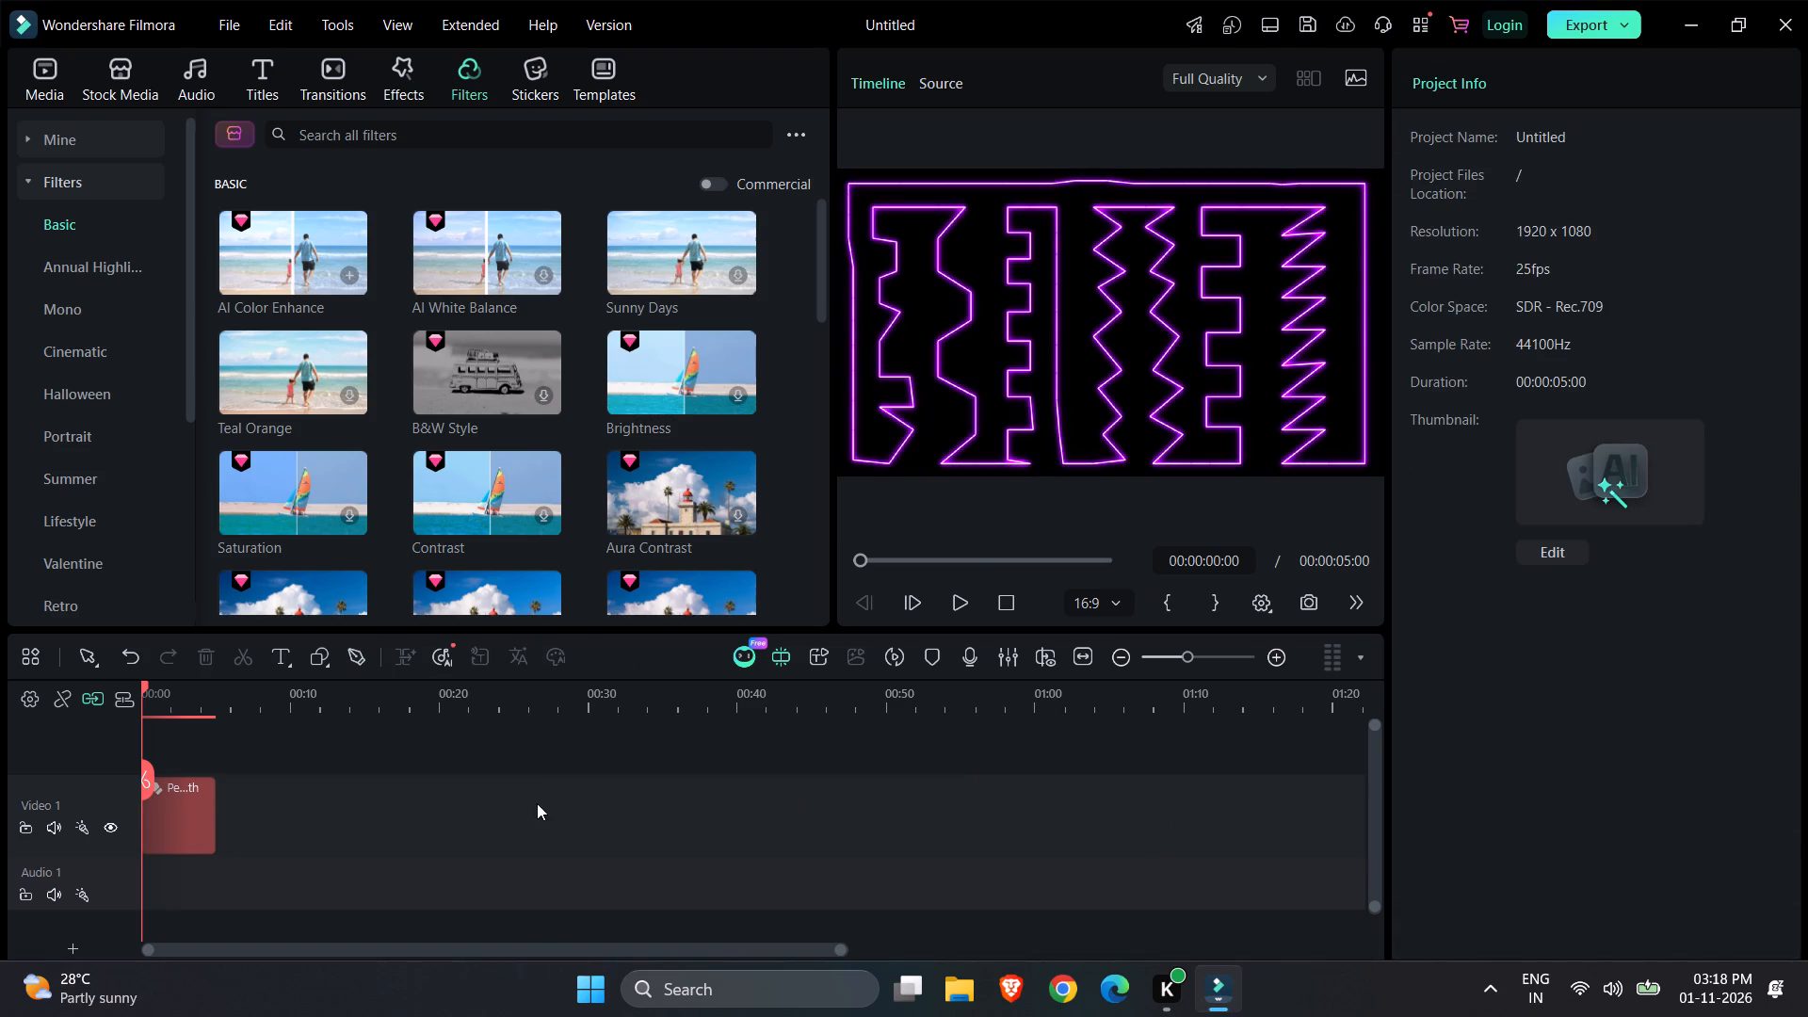
Lengthen the Pen Path clip on Video 1 to 00:00:10:01 and move the playhead to its end.
{"action": "left_click", "coordinate": [194, 819]}
{"action": "left_click_drag", "start_coordinate": [214, 815], "coordinate": [217, 815]}
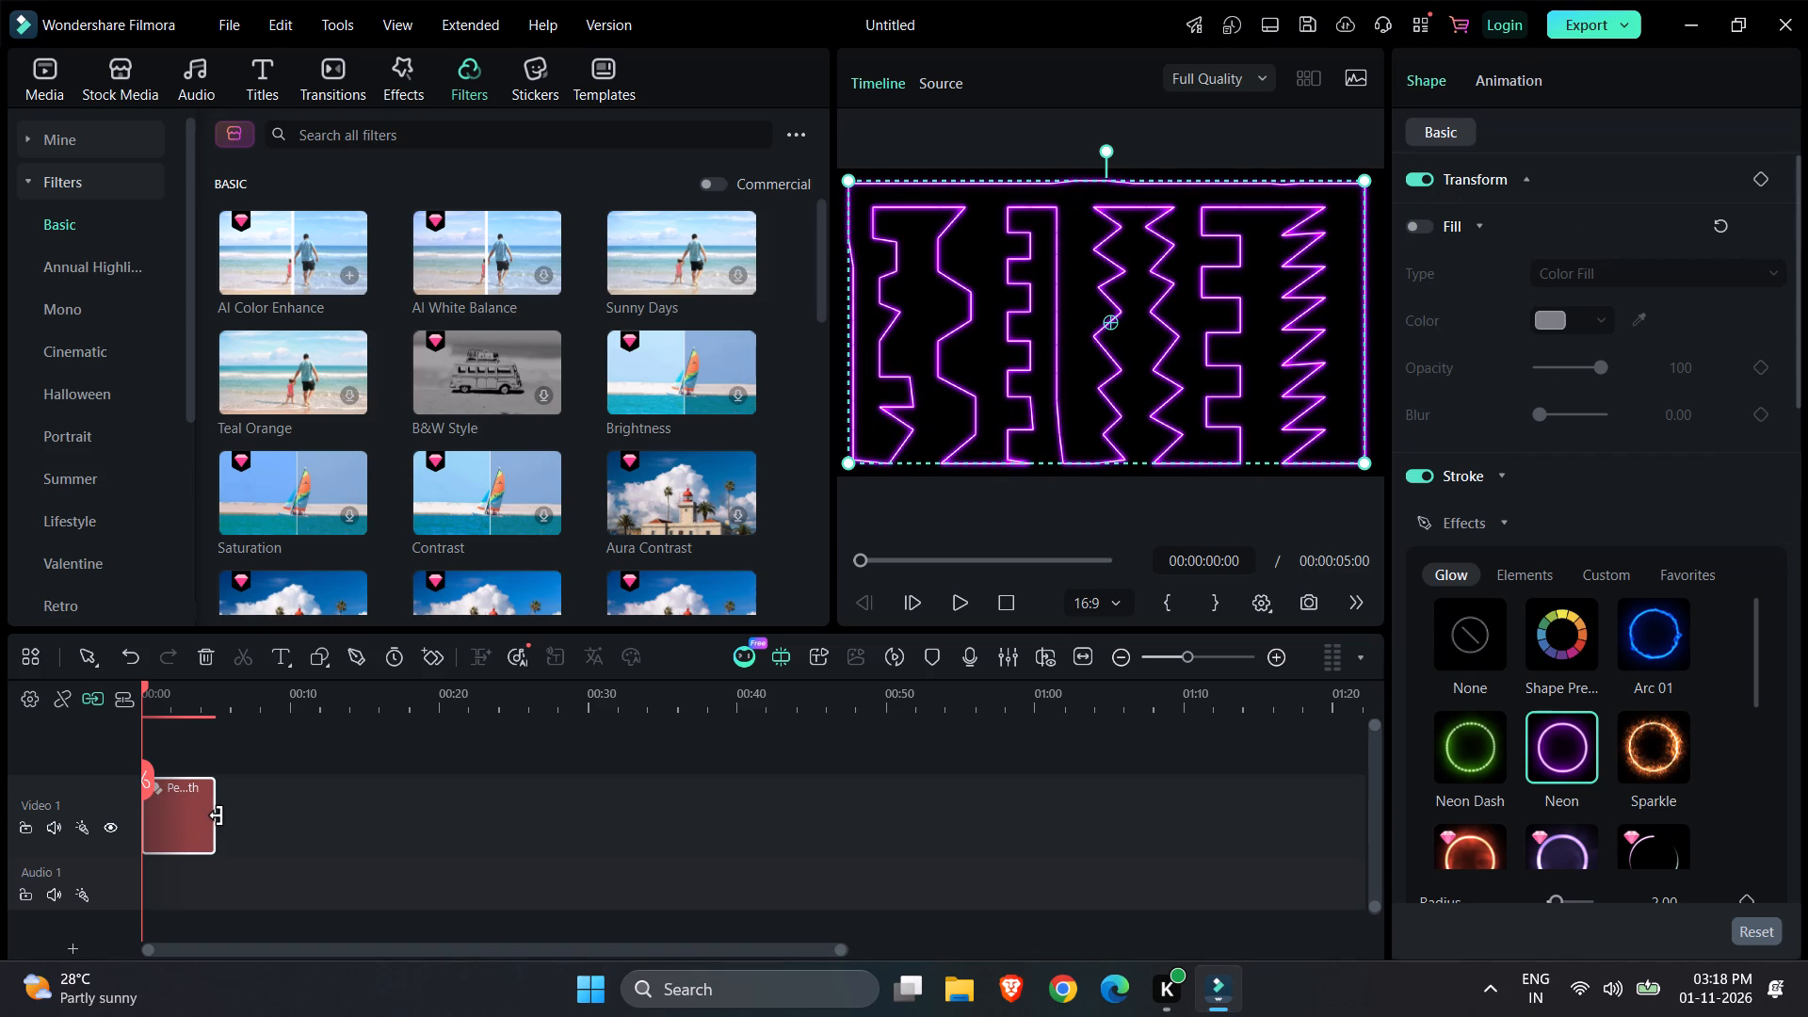
{"action": "left_click_drag", "start_coordinate": [217, 815], "coordinate": [284, 811]}
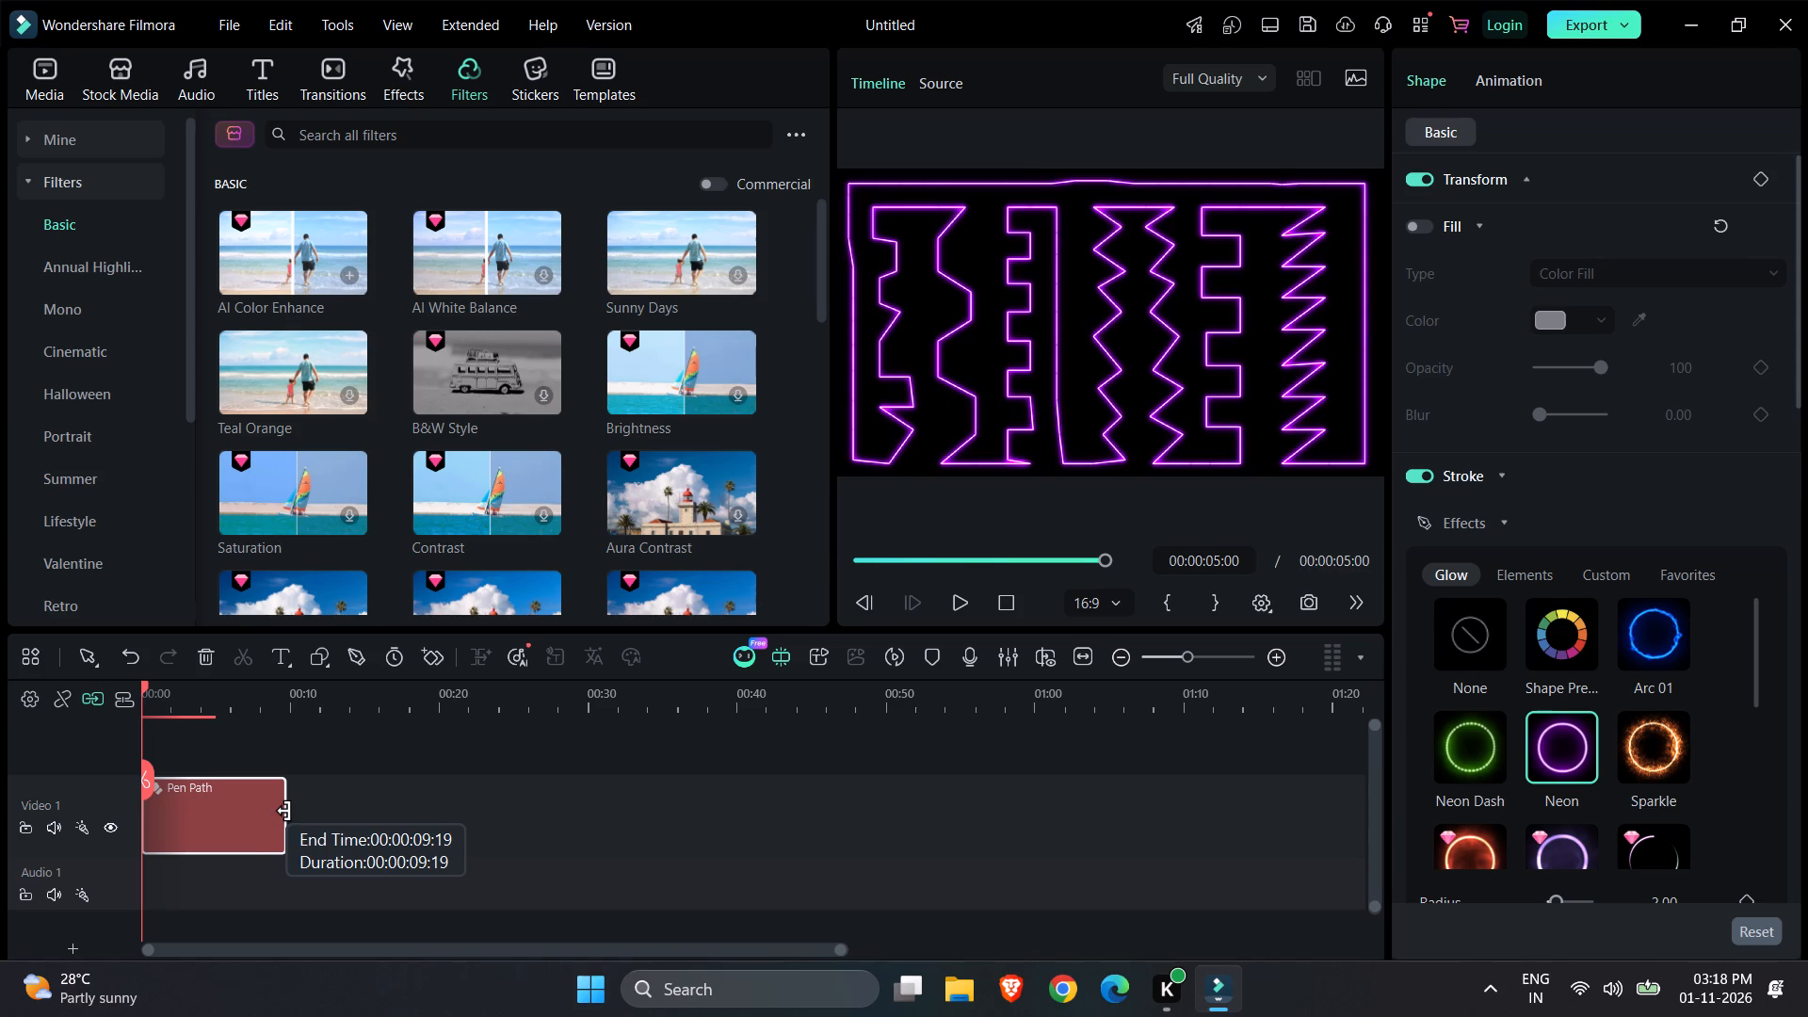
{"action": "left_click_drag", "start_coordinate": [284, 811], "coordinate": [288, 811]}
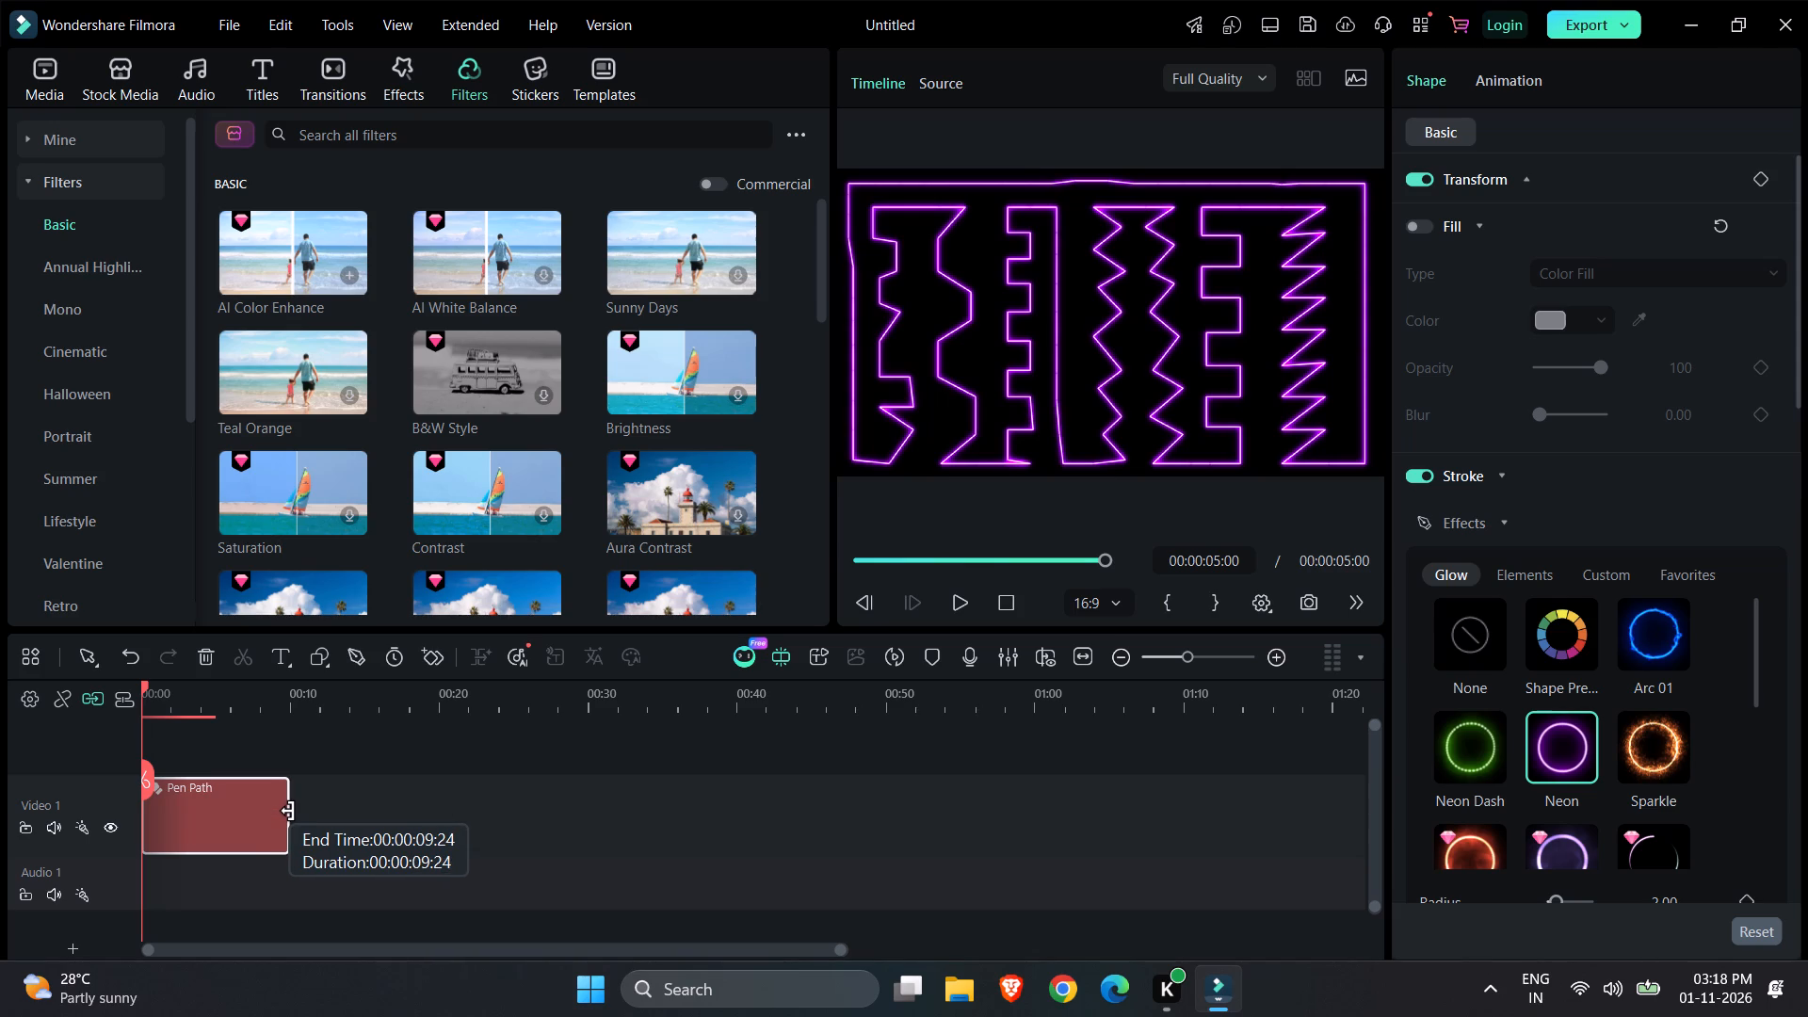
{"action": "left_click_drag", "start_coordinate": [288, 811], "coordinate": [289, 812]}
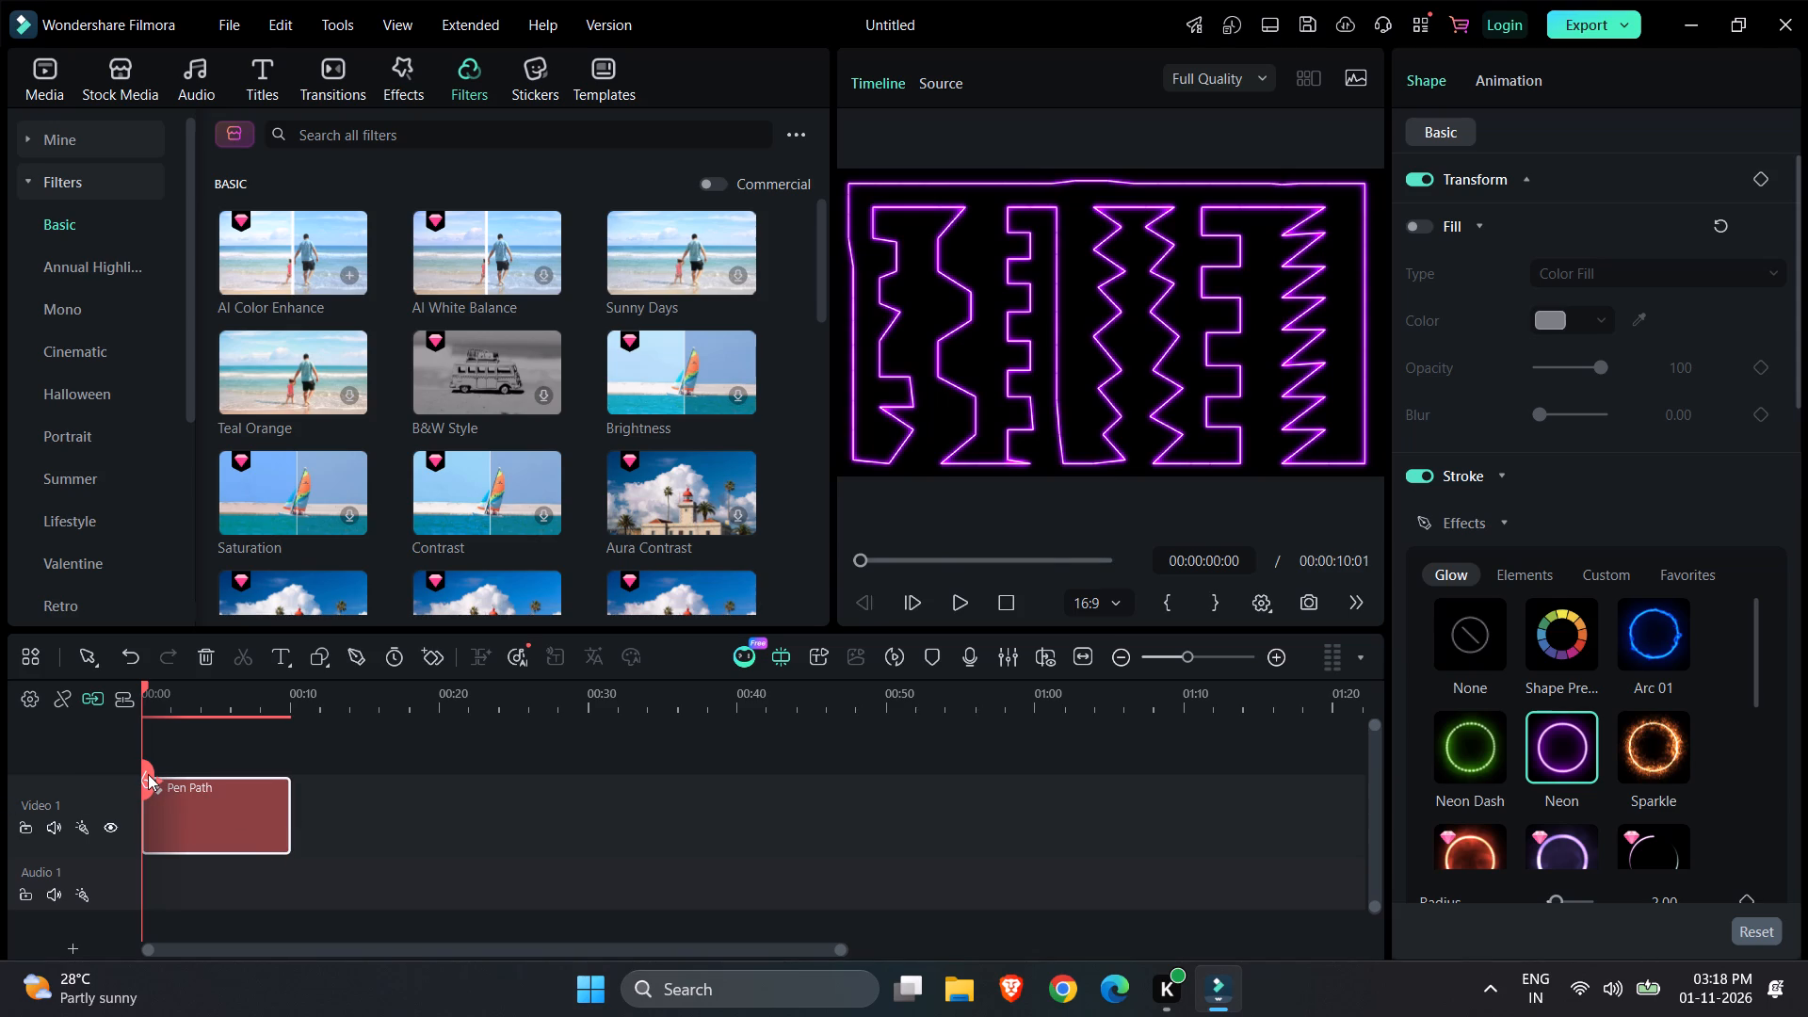
{"action": "left_click_drag", "start_coordinate": [148, 774], "coordinate": [321, 739]}
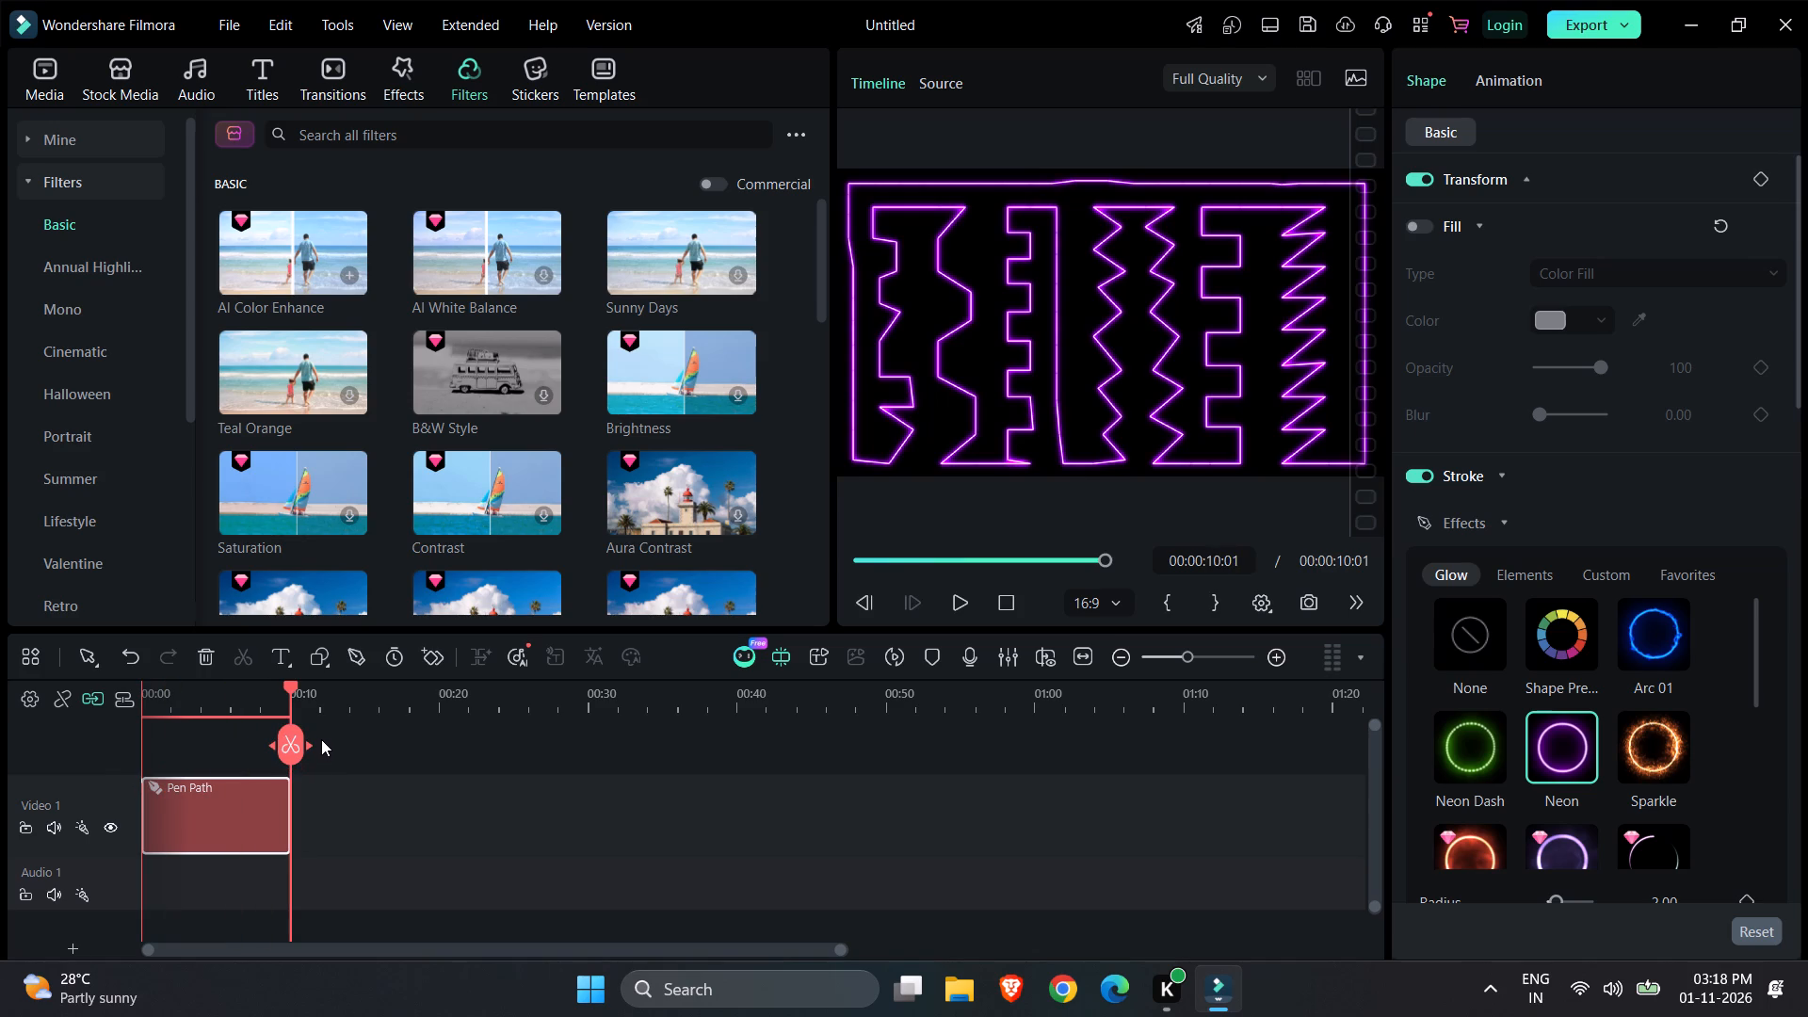
Apply the Sparkle glow effect to the pen path's stroke and keep the clip selected.
{"action": "left_click", "coordinate": [1643, 741]}
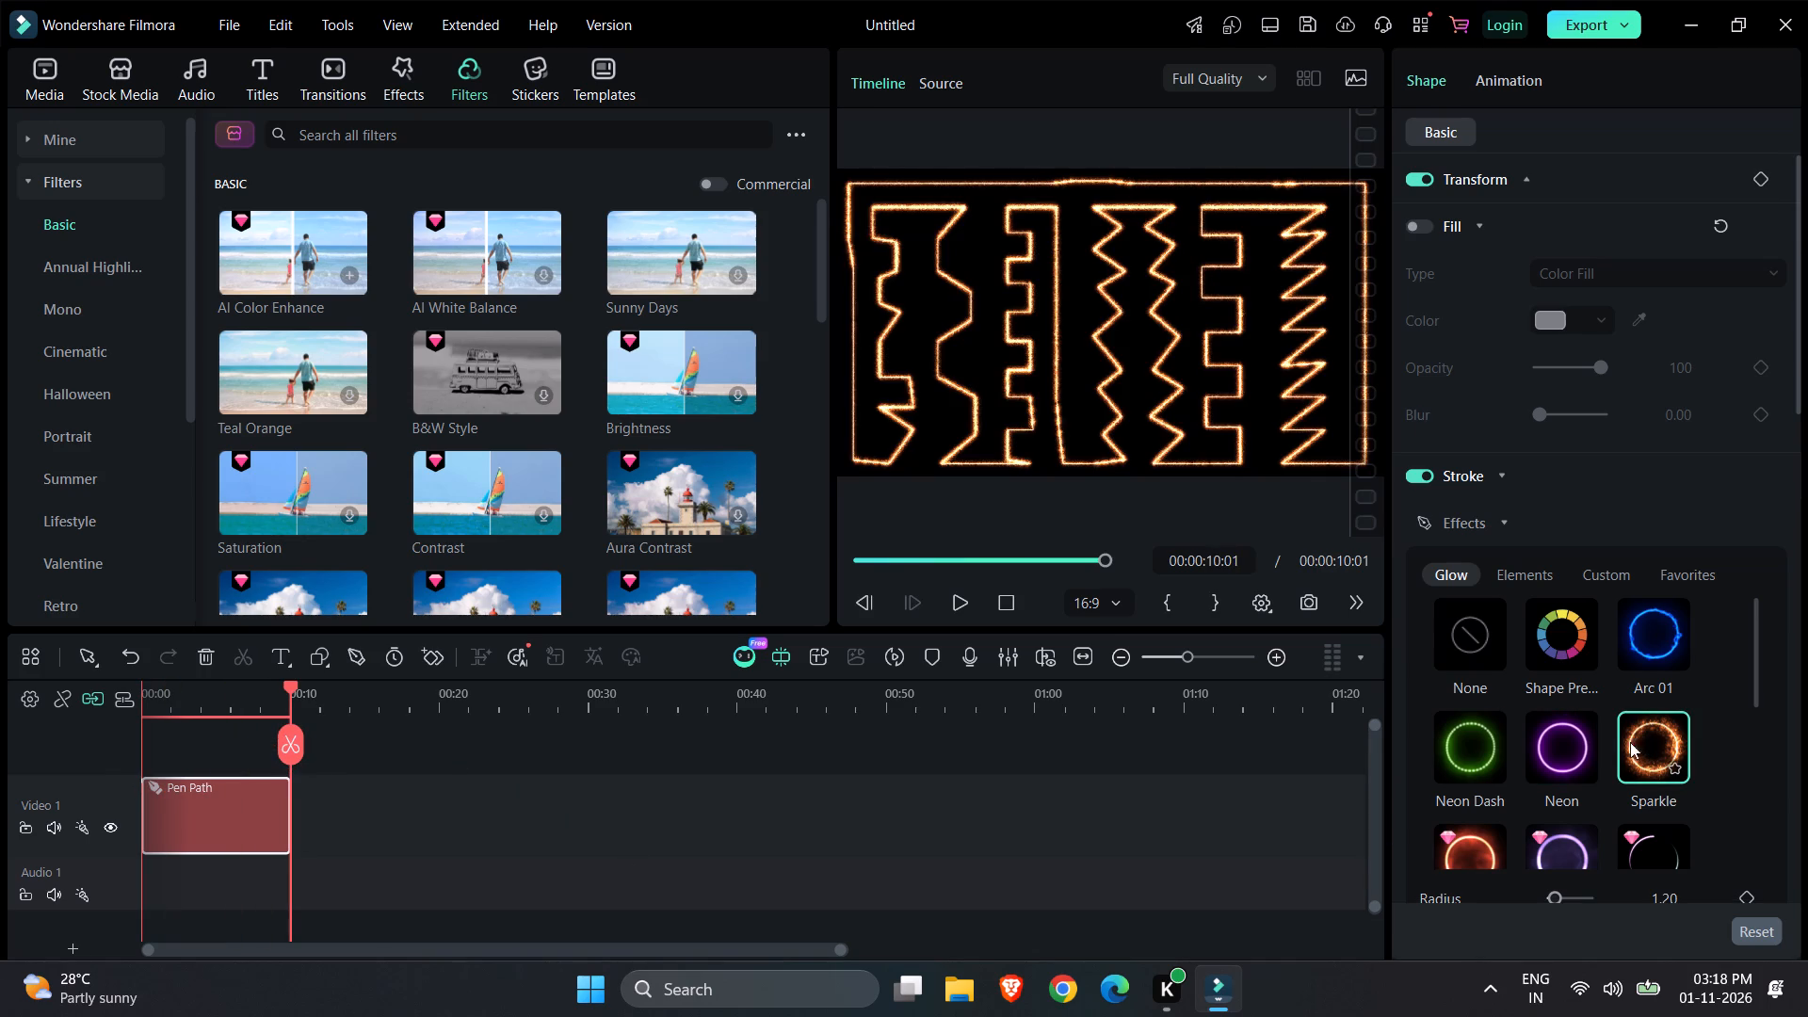
{"action": "left_click", "coordinate": [557, 855]}
{"action": "left_click", "coordinate": [211, 819]}
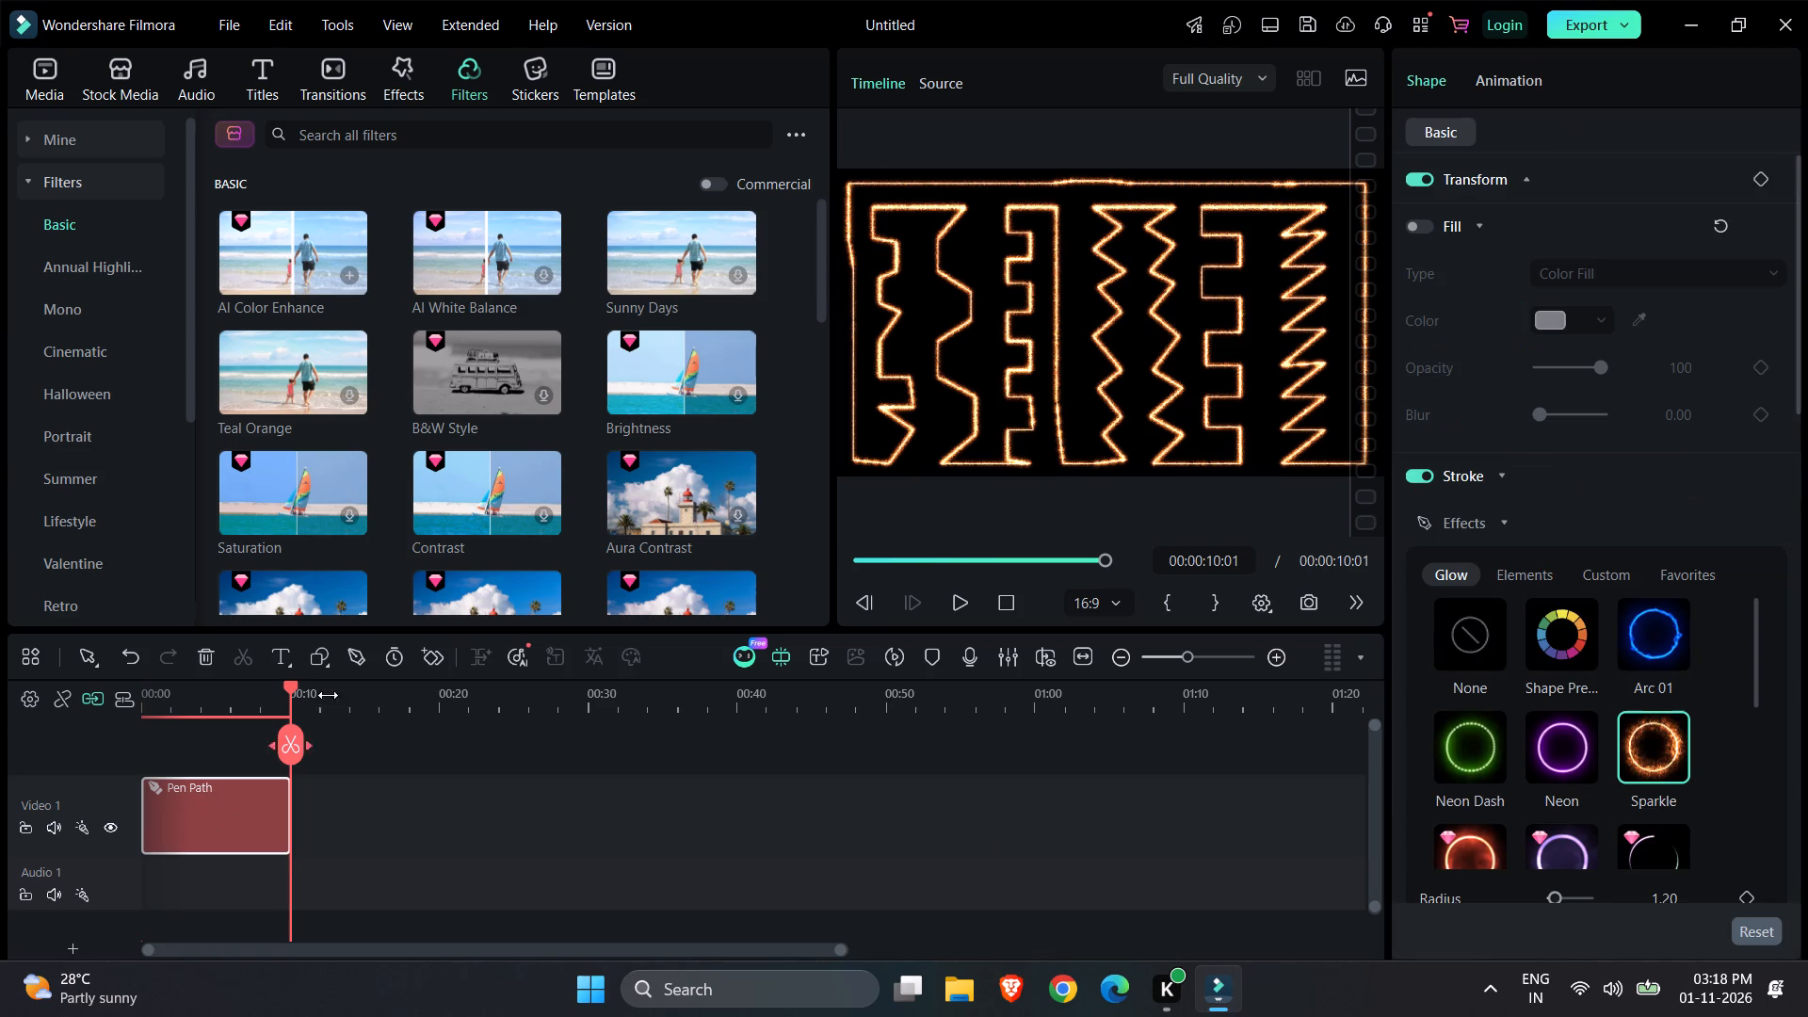
Browse the trending stickers, filters, video effects and transitions for something to use in the project.
{"action": "left_click", "coordinate": [552, 70]}
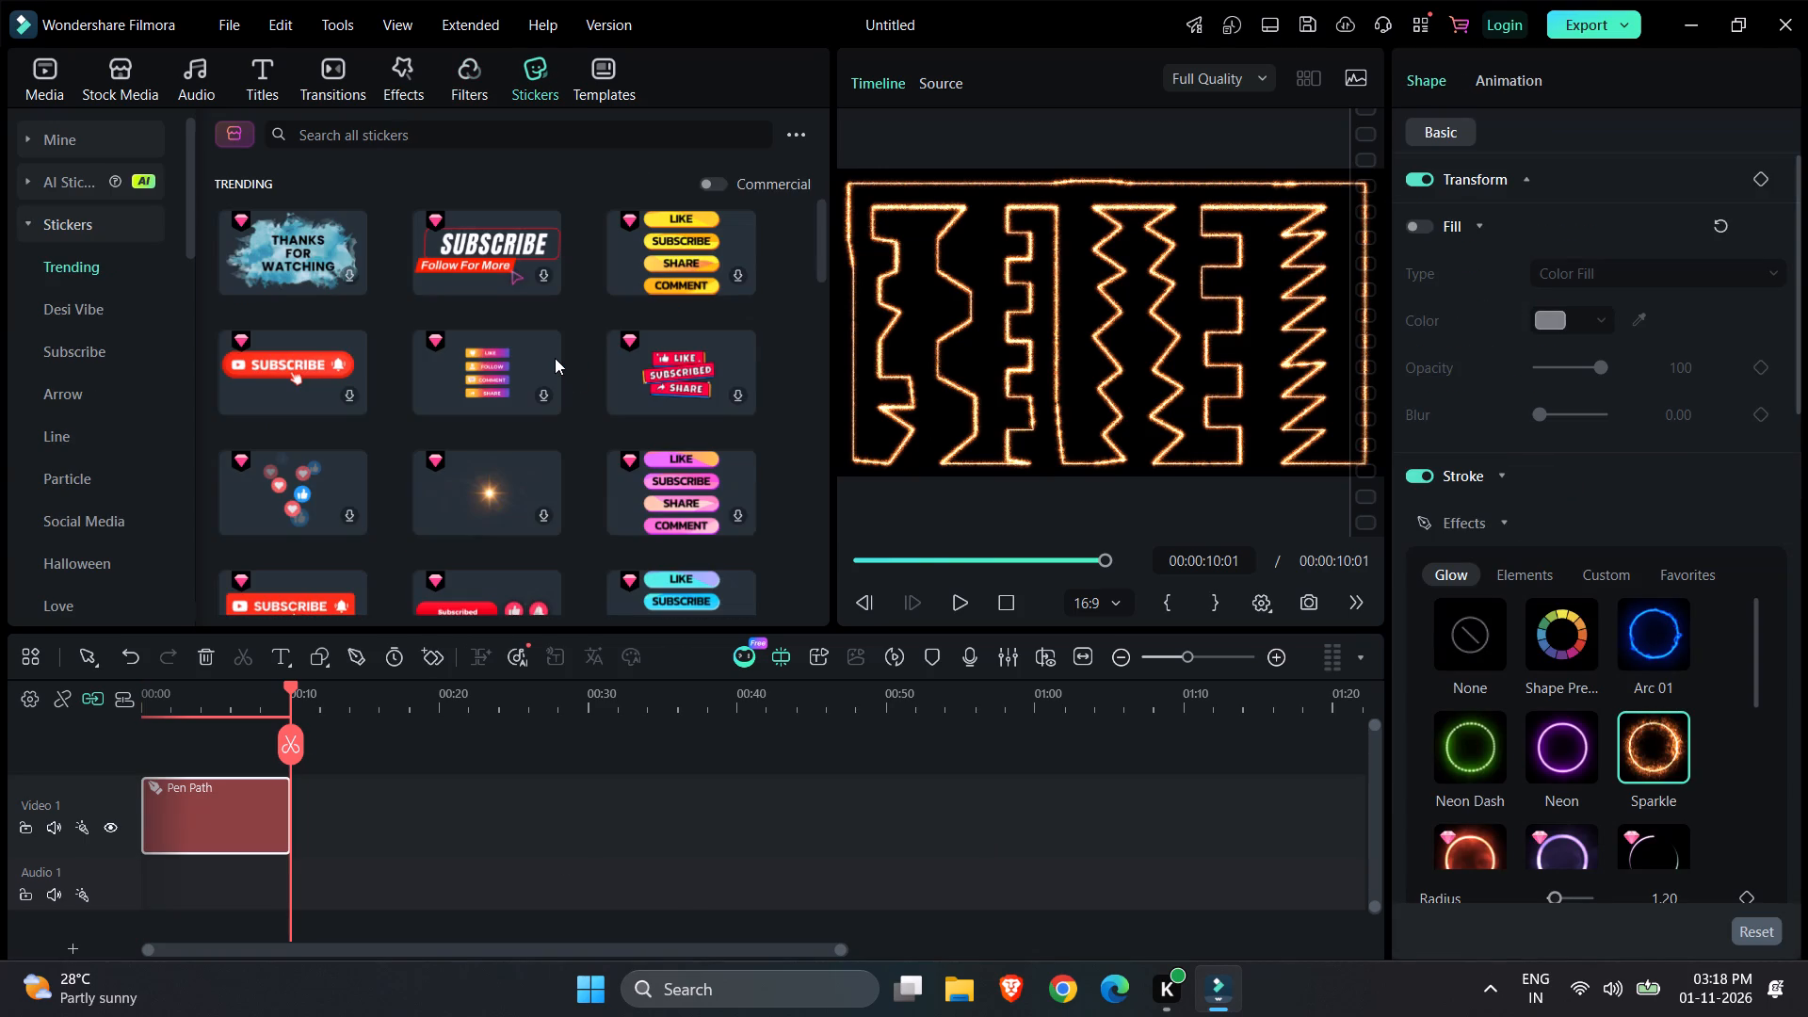
{"action": "scroll", "coordinate": [555, 358], "scroll_direction": "down", "scroll_amount": 1}
{"action": "scroll", "coordinate": [555, 358], "scroll_direction": "up", "scroll_amount": 7}
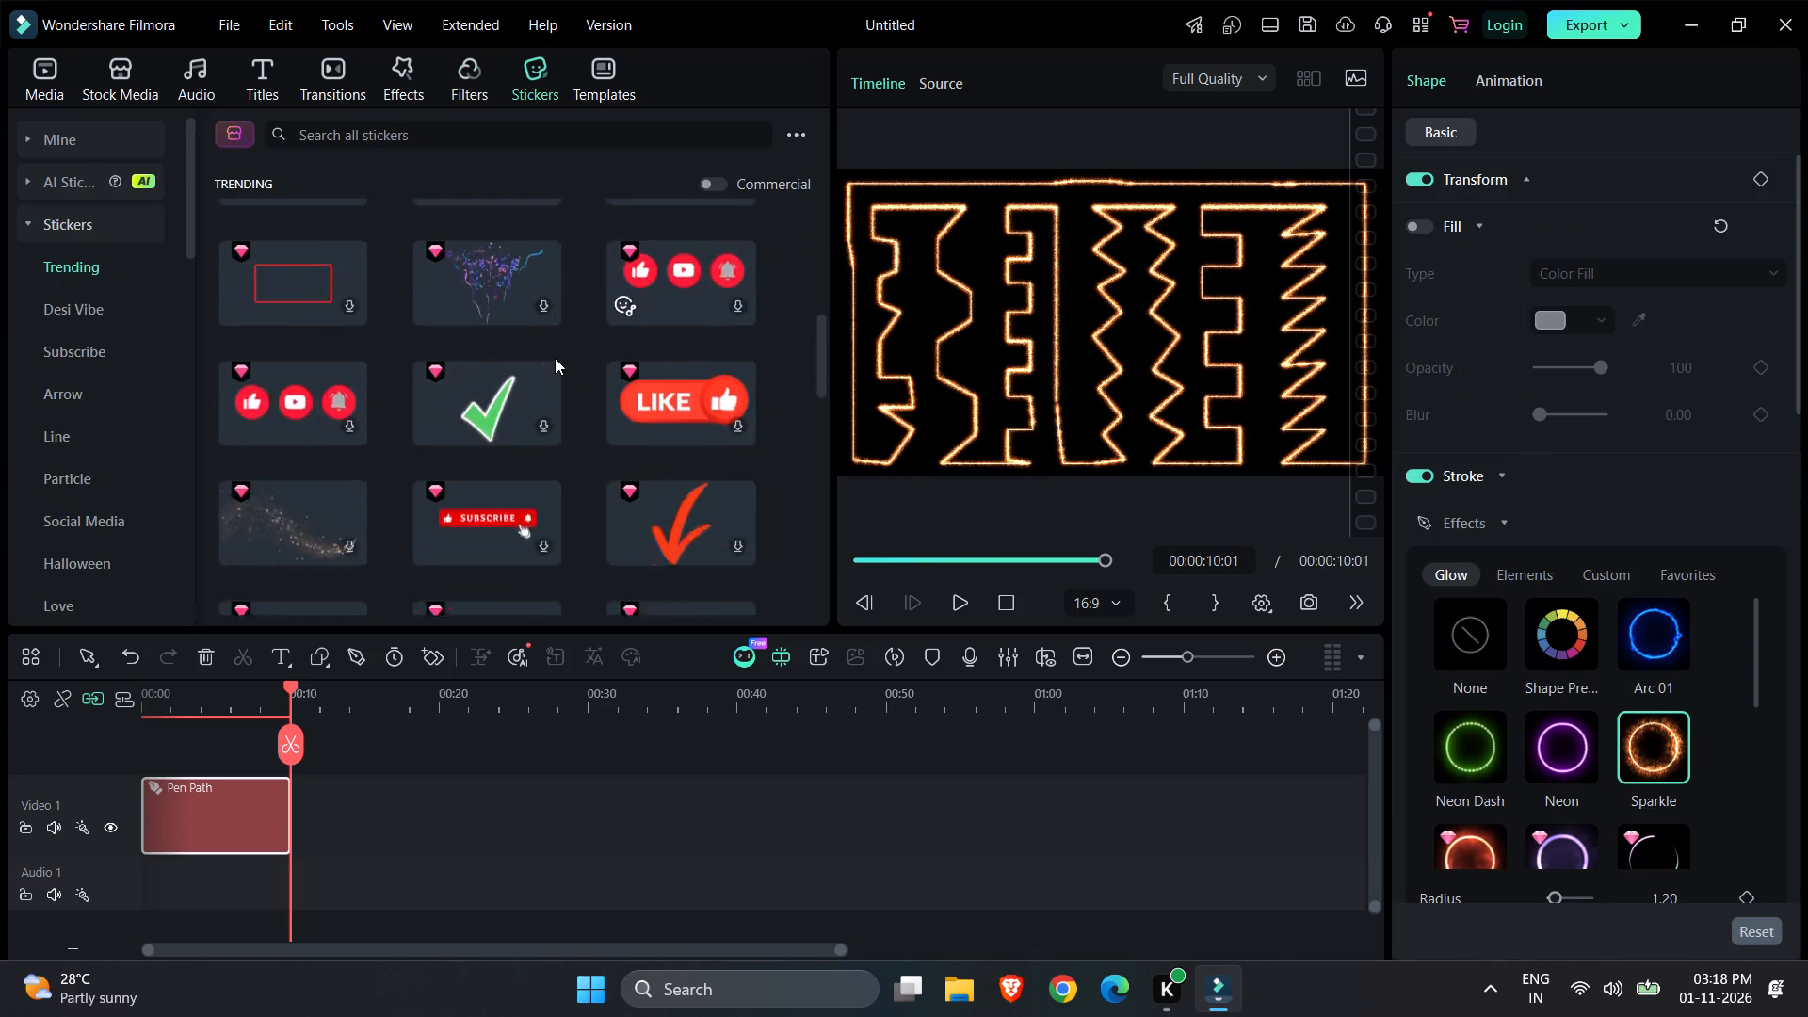
{"action": "scroll", "coordinate": [555, 358], "scroll_direction": "up", "scroll_amount": 17}
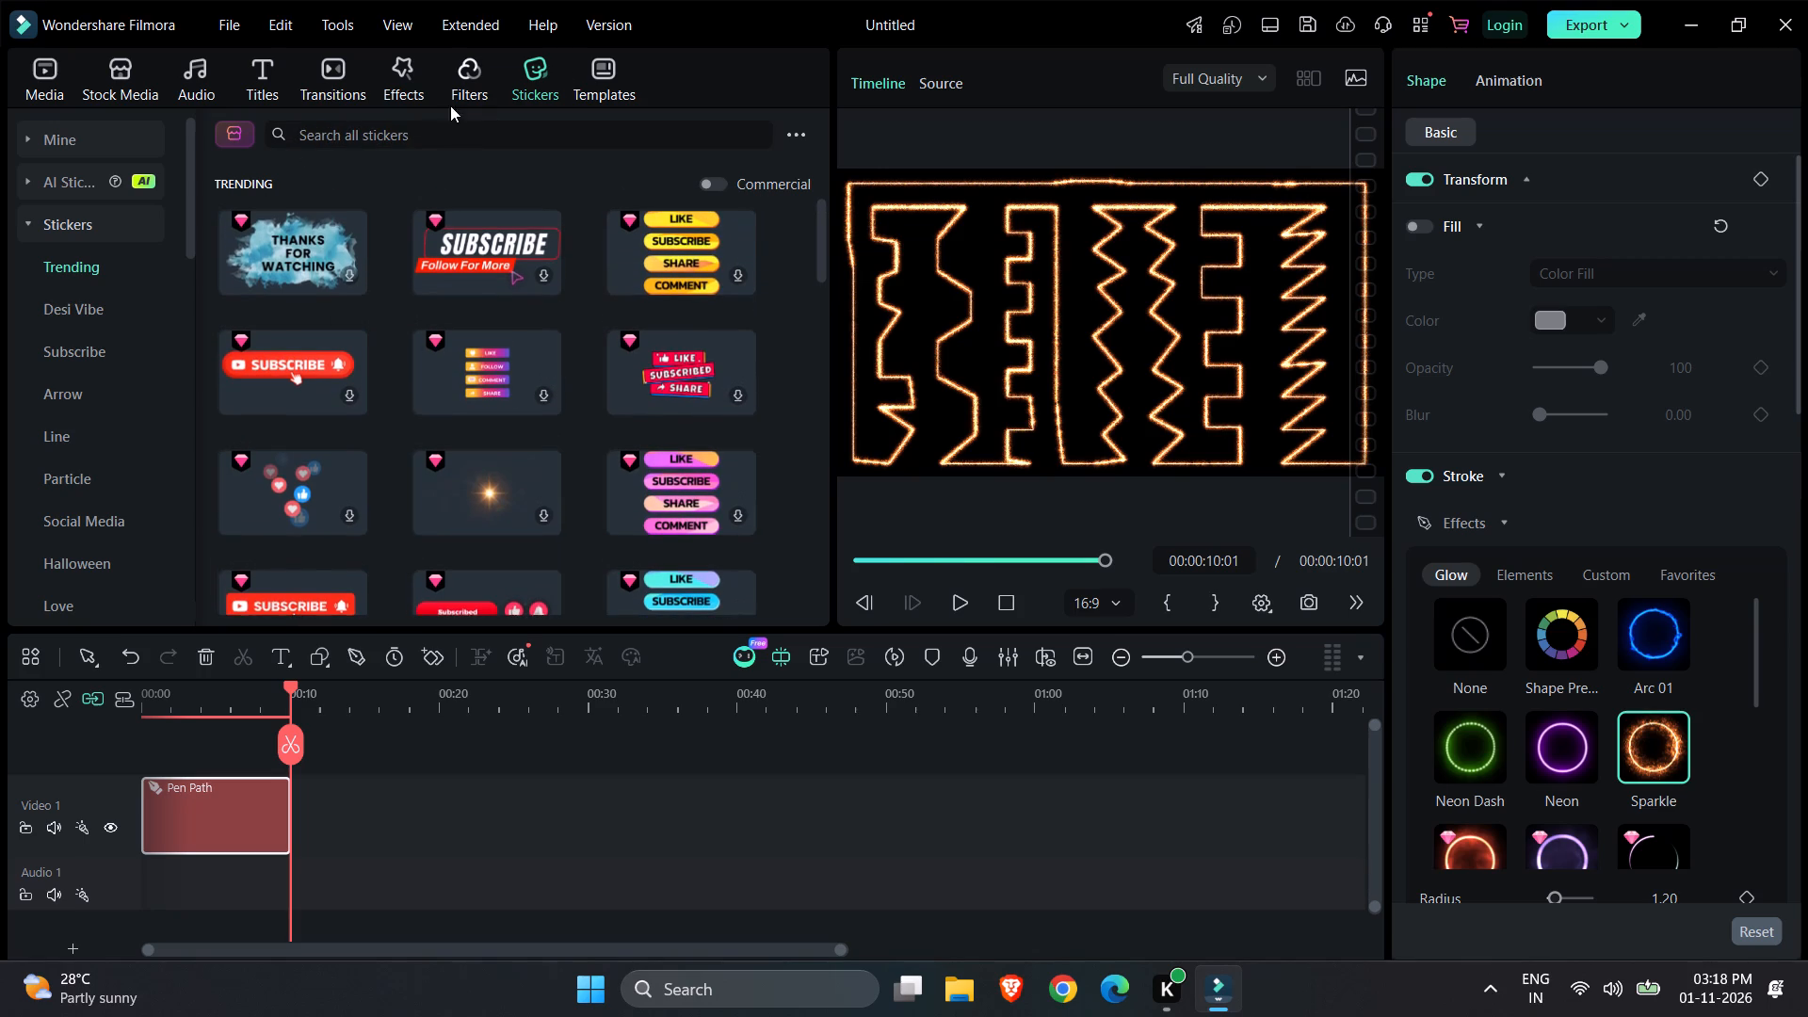
{"action": "left_click", "coordinate": [465, 82]}
{"action": "scroll", "coordinate": [502, 405], "scroll_direction": "down", "scroll_amount": 5}
{"action": "scroll", "coordinate": [502, 405], "scroll_direction": "up", "scroll_amount": 18}
{"action": "left_click", "coordinate": [393, 76]}
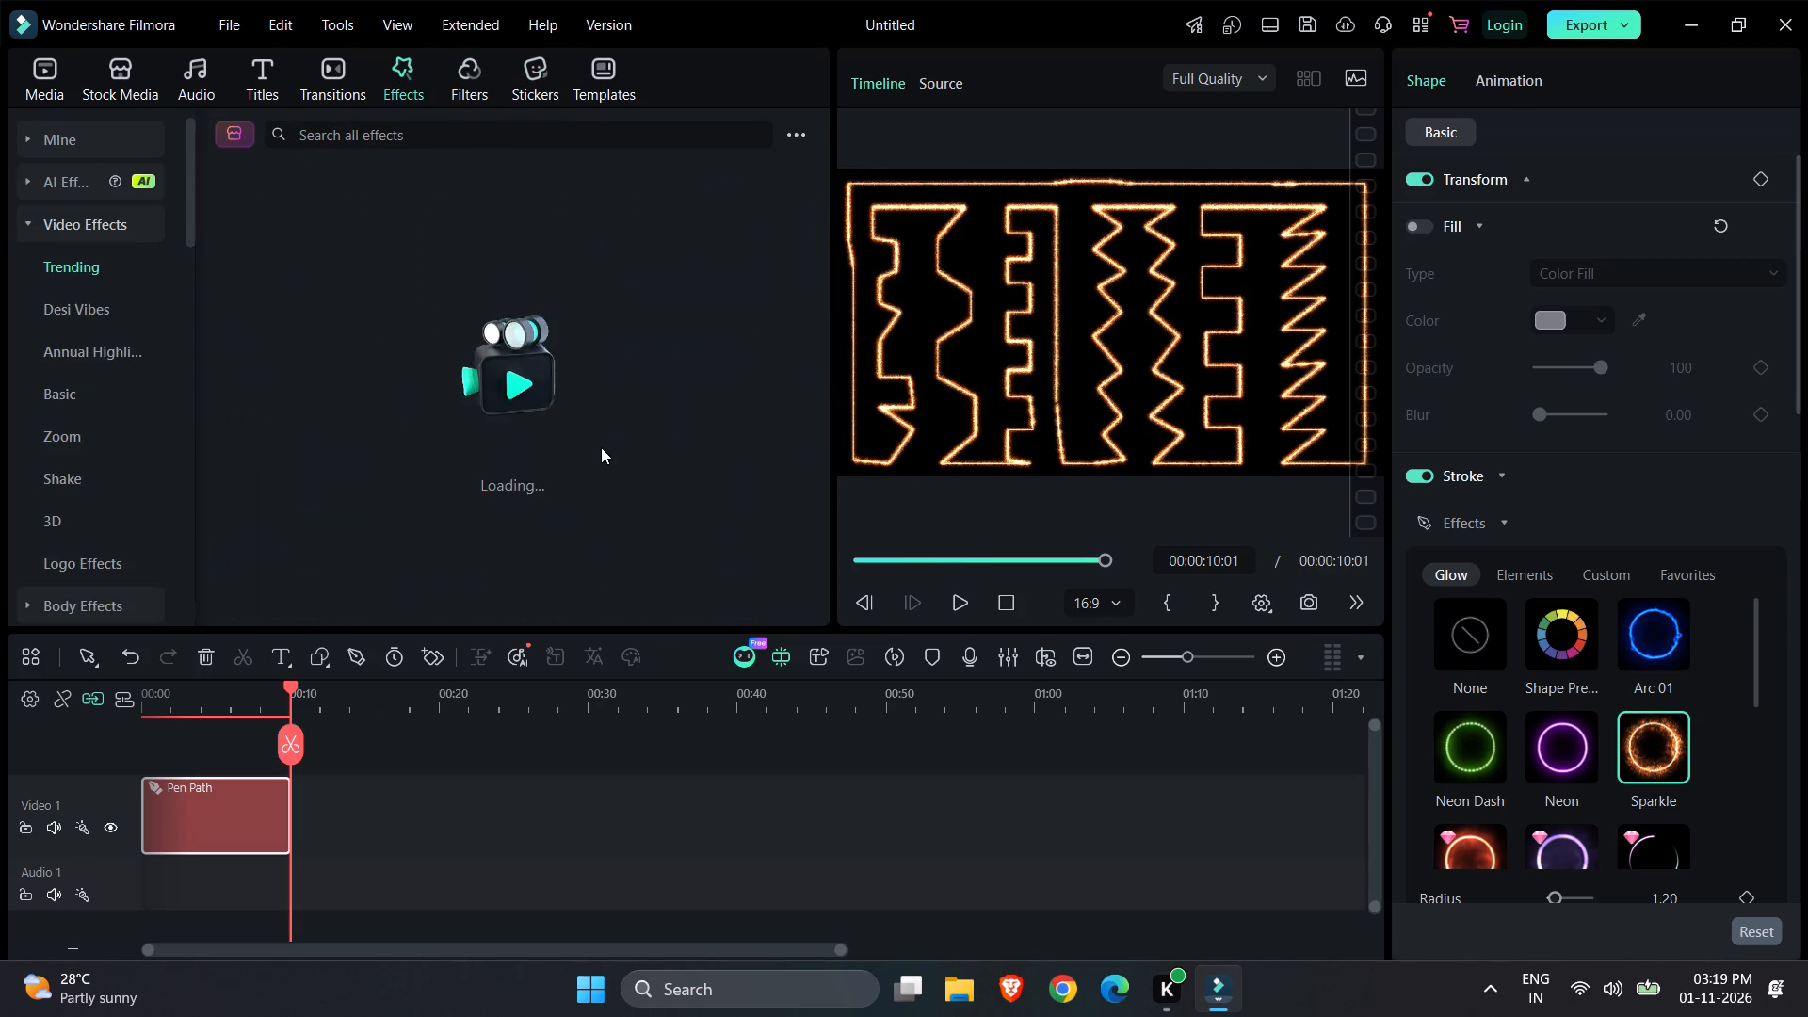
{"action": "scroll", "coordinate": [601, 447], "scroll_direction": "down", "scroll_amount": 2}
{"action": "scroll", "coordinate": [601, 447], "scroll_direction": "up", "scroll_amount": 4}
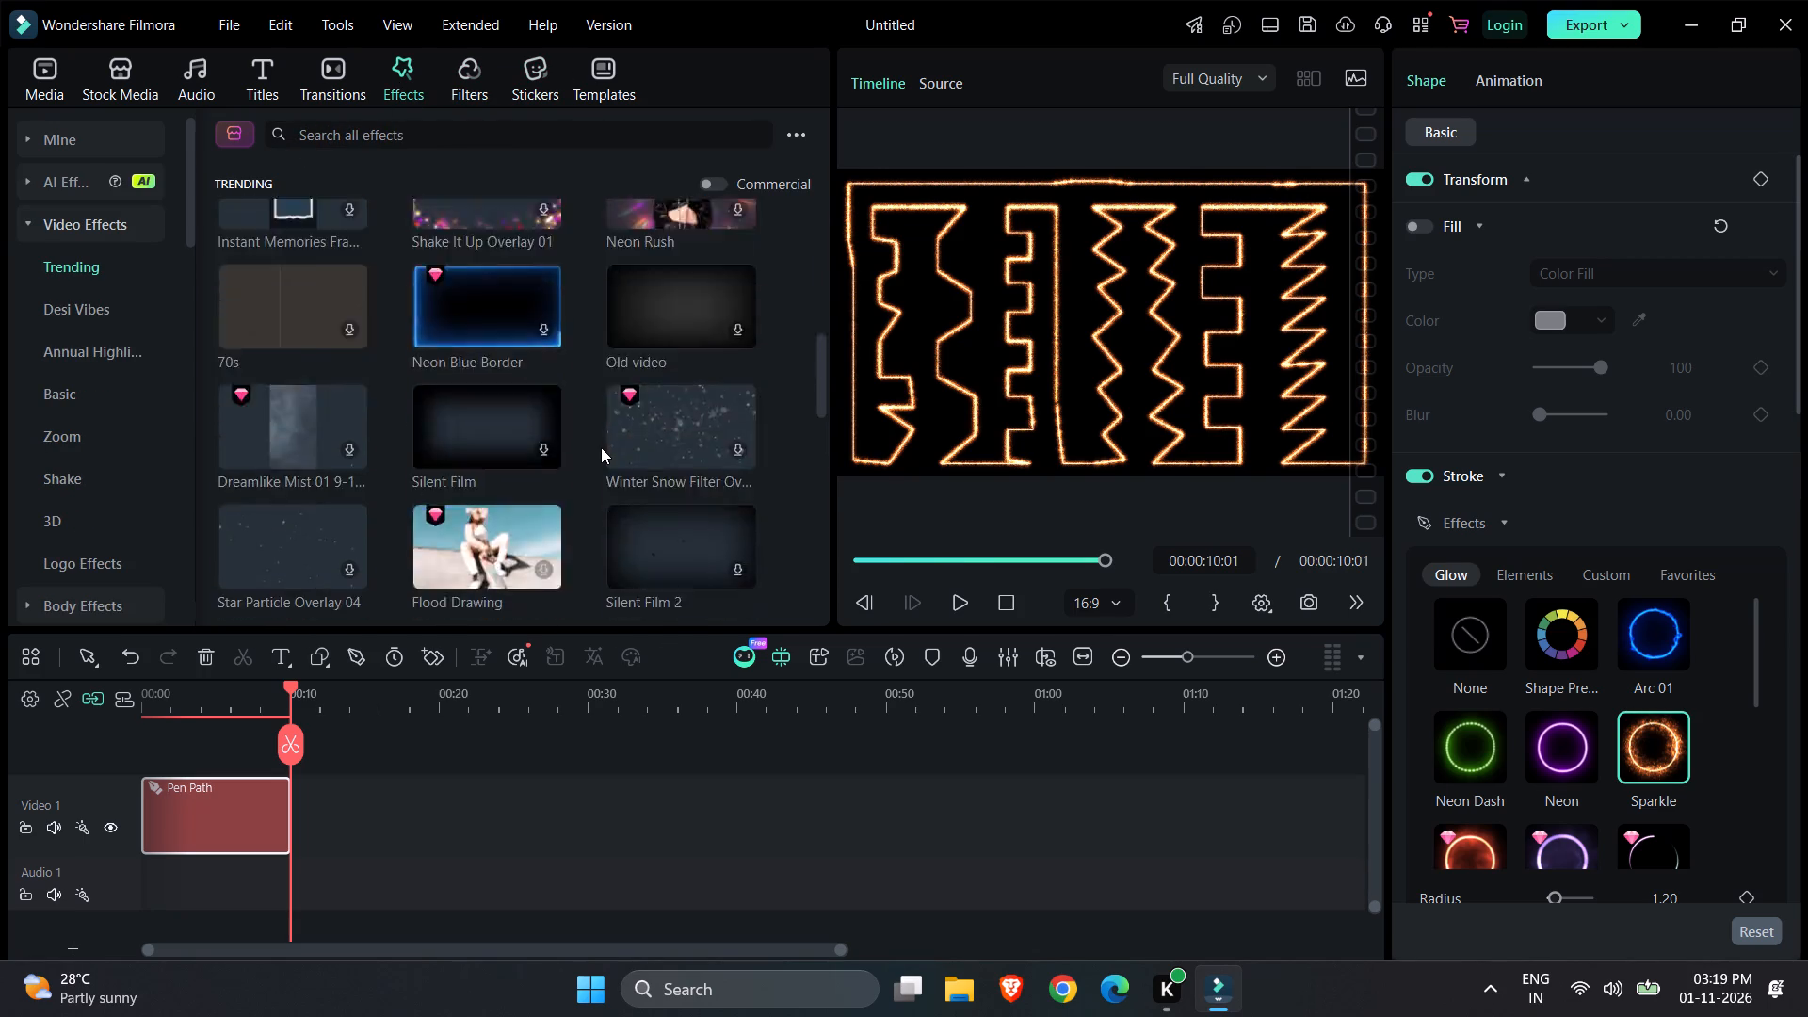
{"action": "scroll", "coordinate": [601, 447], "scroll_direction": "up", "scroll_amount": 16}
{"action": "scroll", "coordinate": [601, 447], "scroll_direction": "up", "scroll_amount": 6}
{"action": "left_click", "coordinate": [340, 65]}
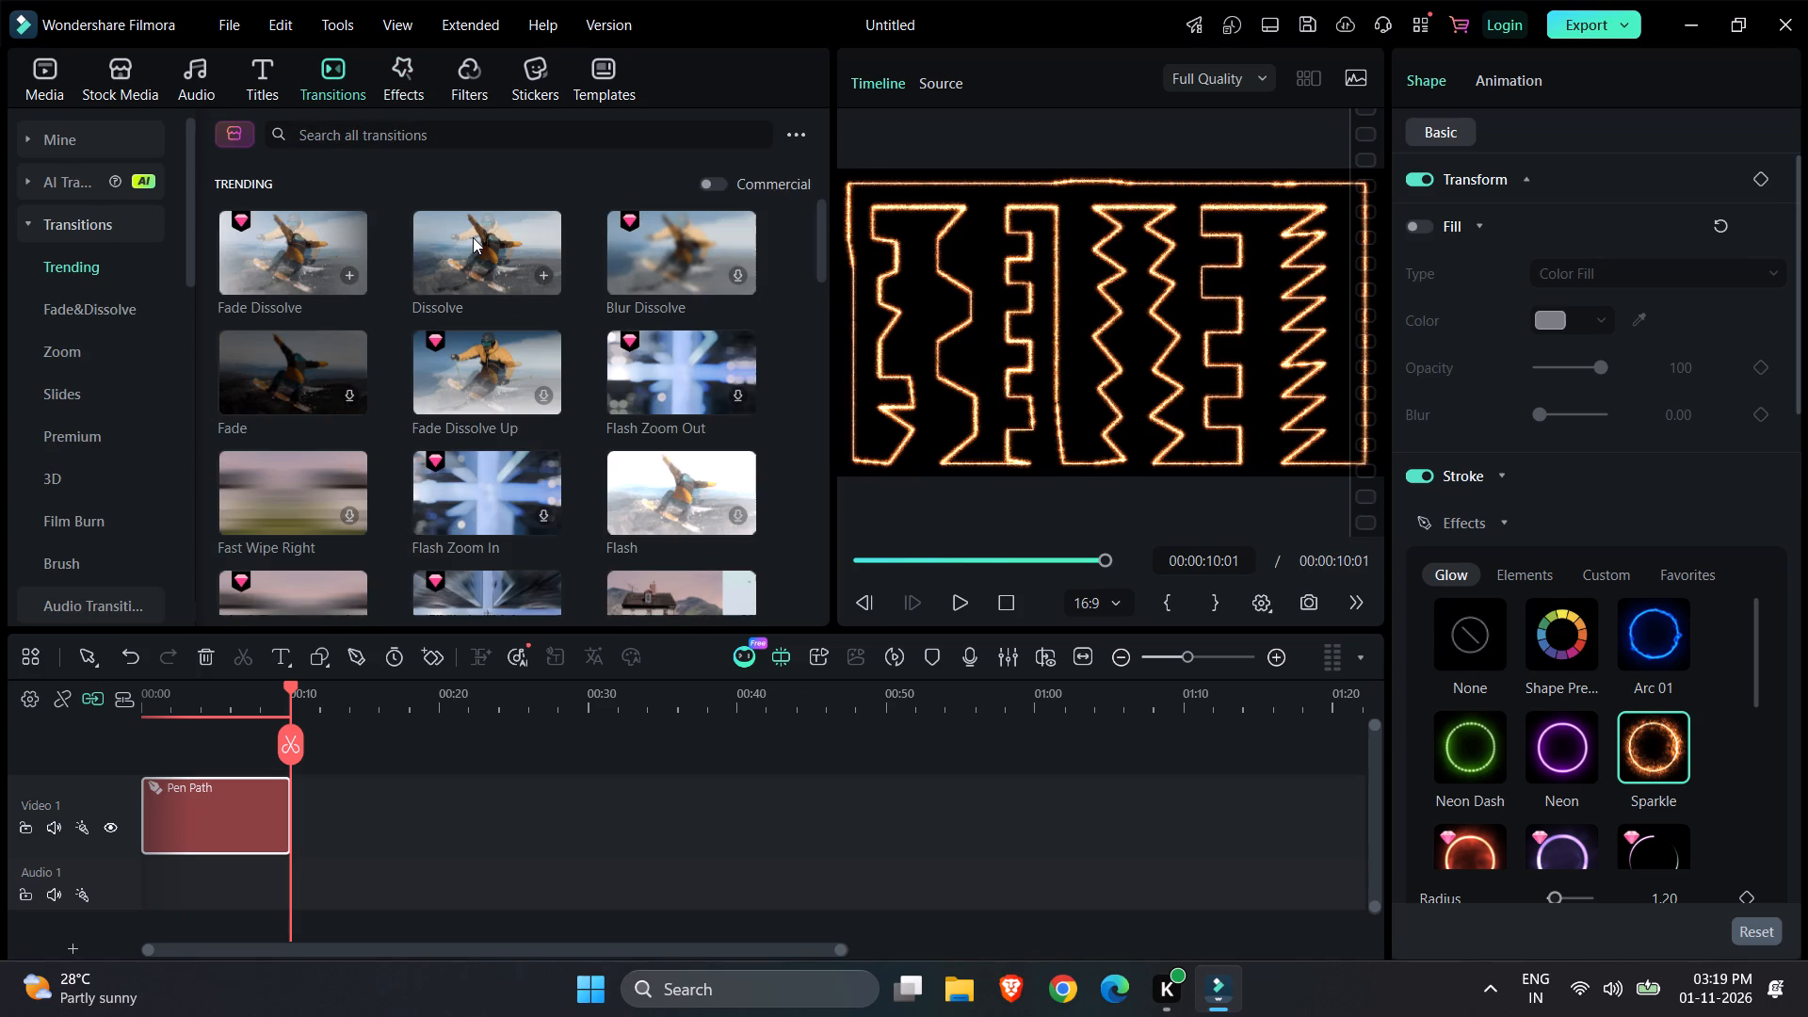
{"action": "scroll", "coordinate": [473, 274], "scroll_direction": "up", "scroll_amount": 2}
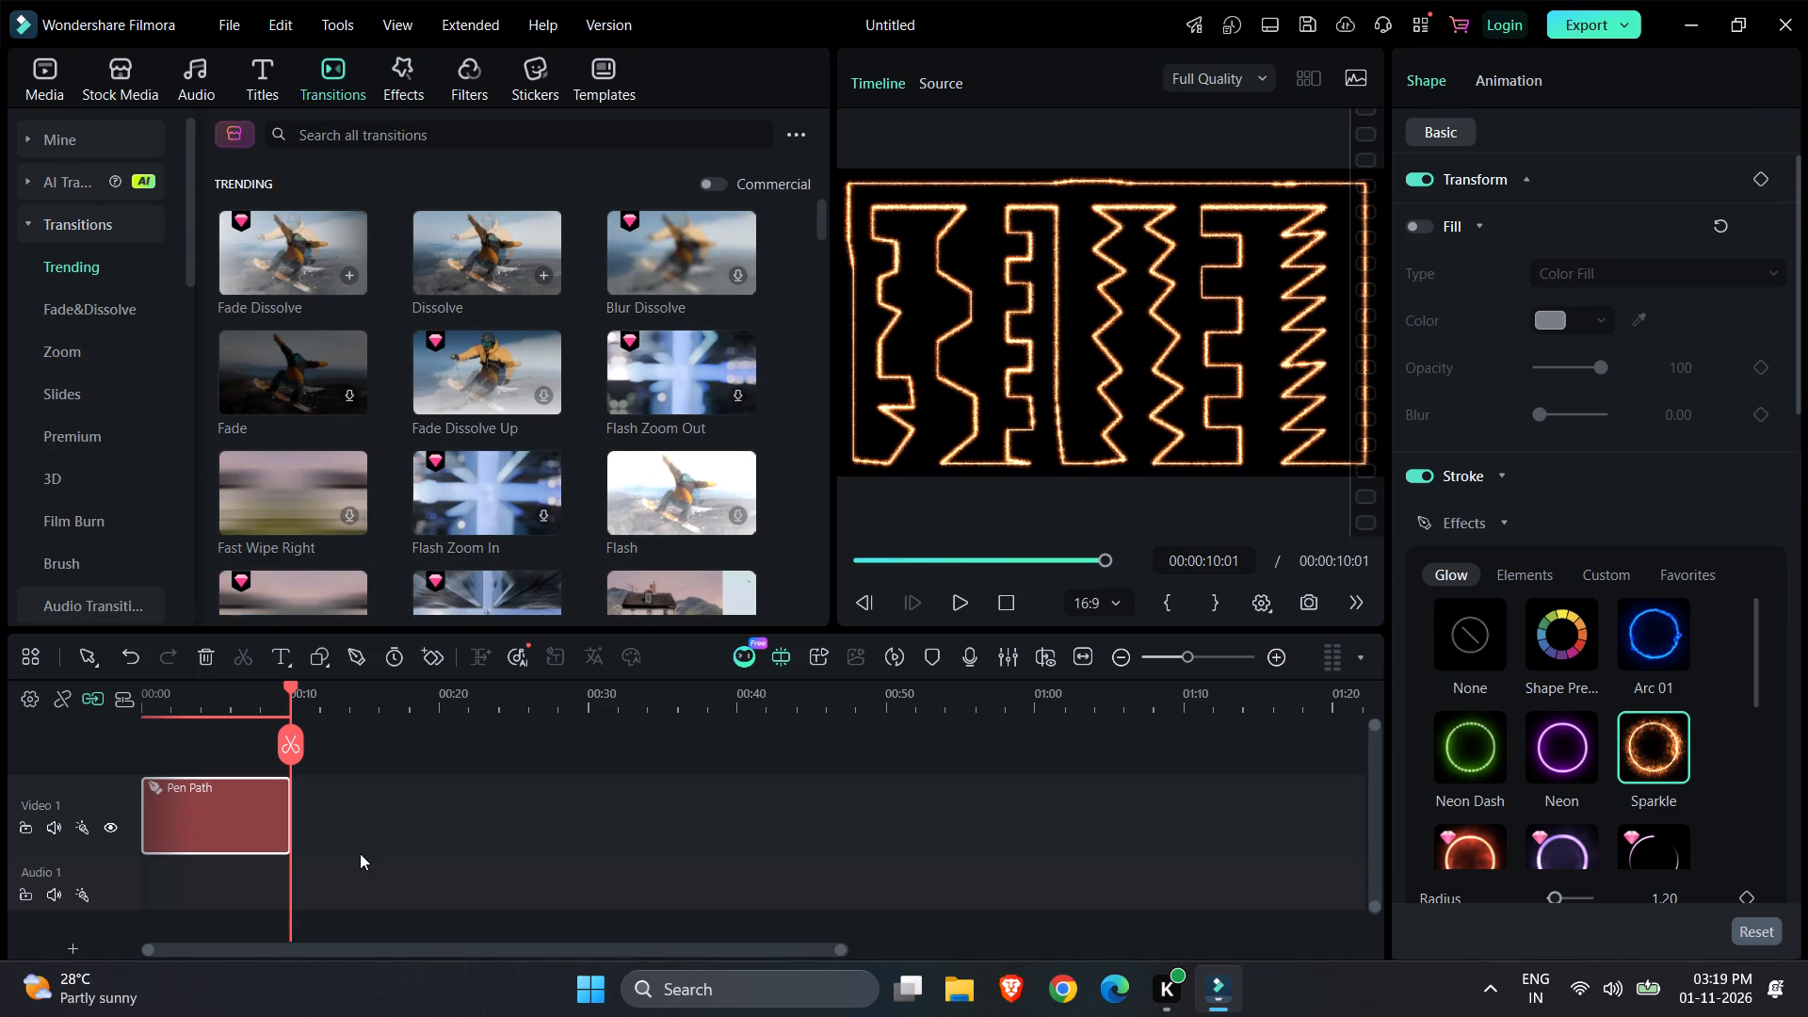
Draw a closed pen path shaped like a sideways stepped block near the frame's bottom-left corner, starting at the playhead on a new track.
{"action": "left_click", "coordinate": [360, 852]}
{"action": "left_click", "coordinate": [350, 663]}
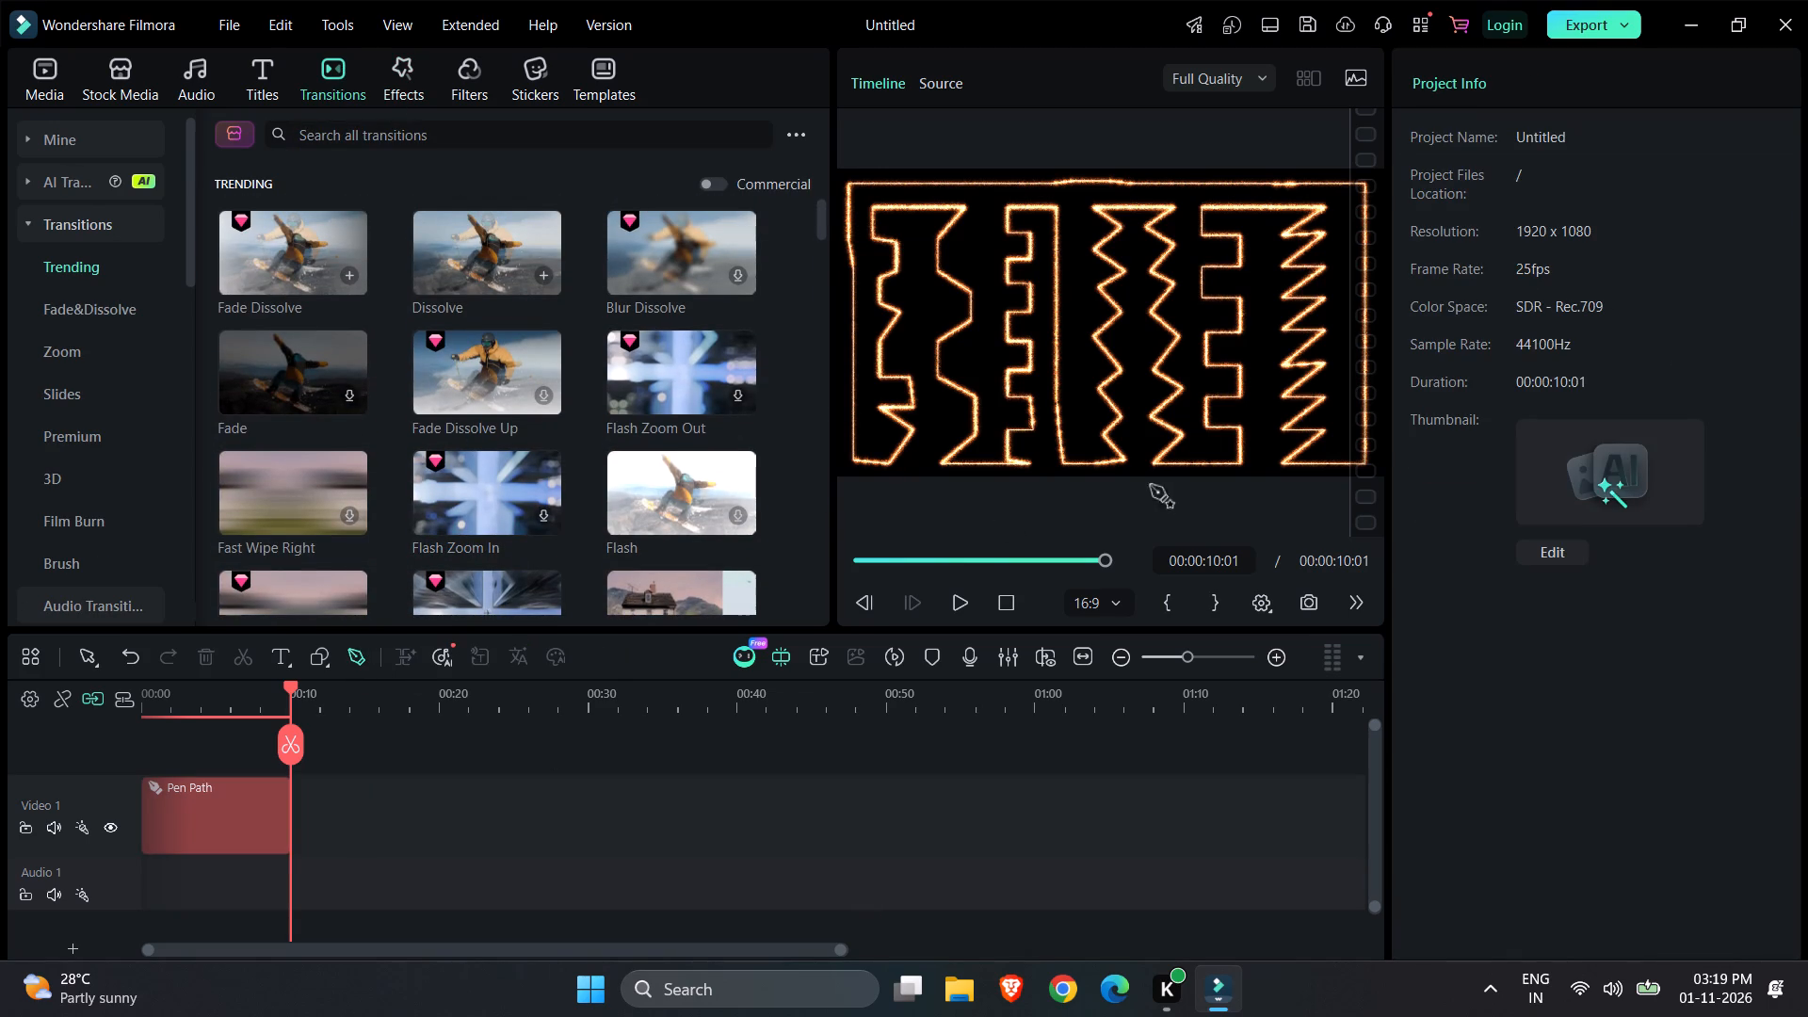
{"action": "left_click", "coordinate": [856, 468]}
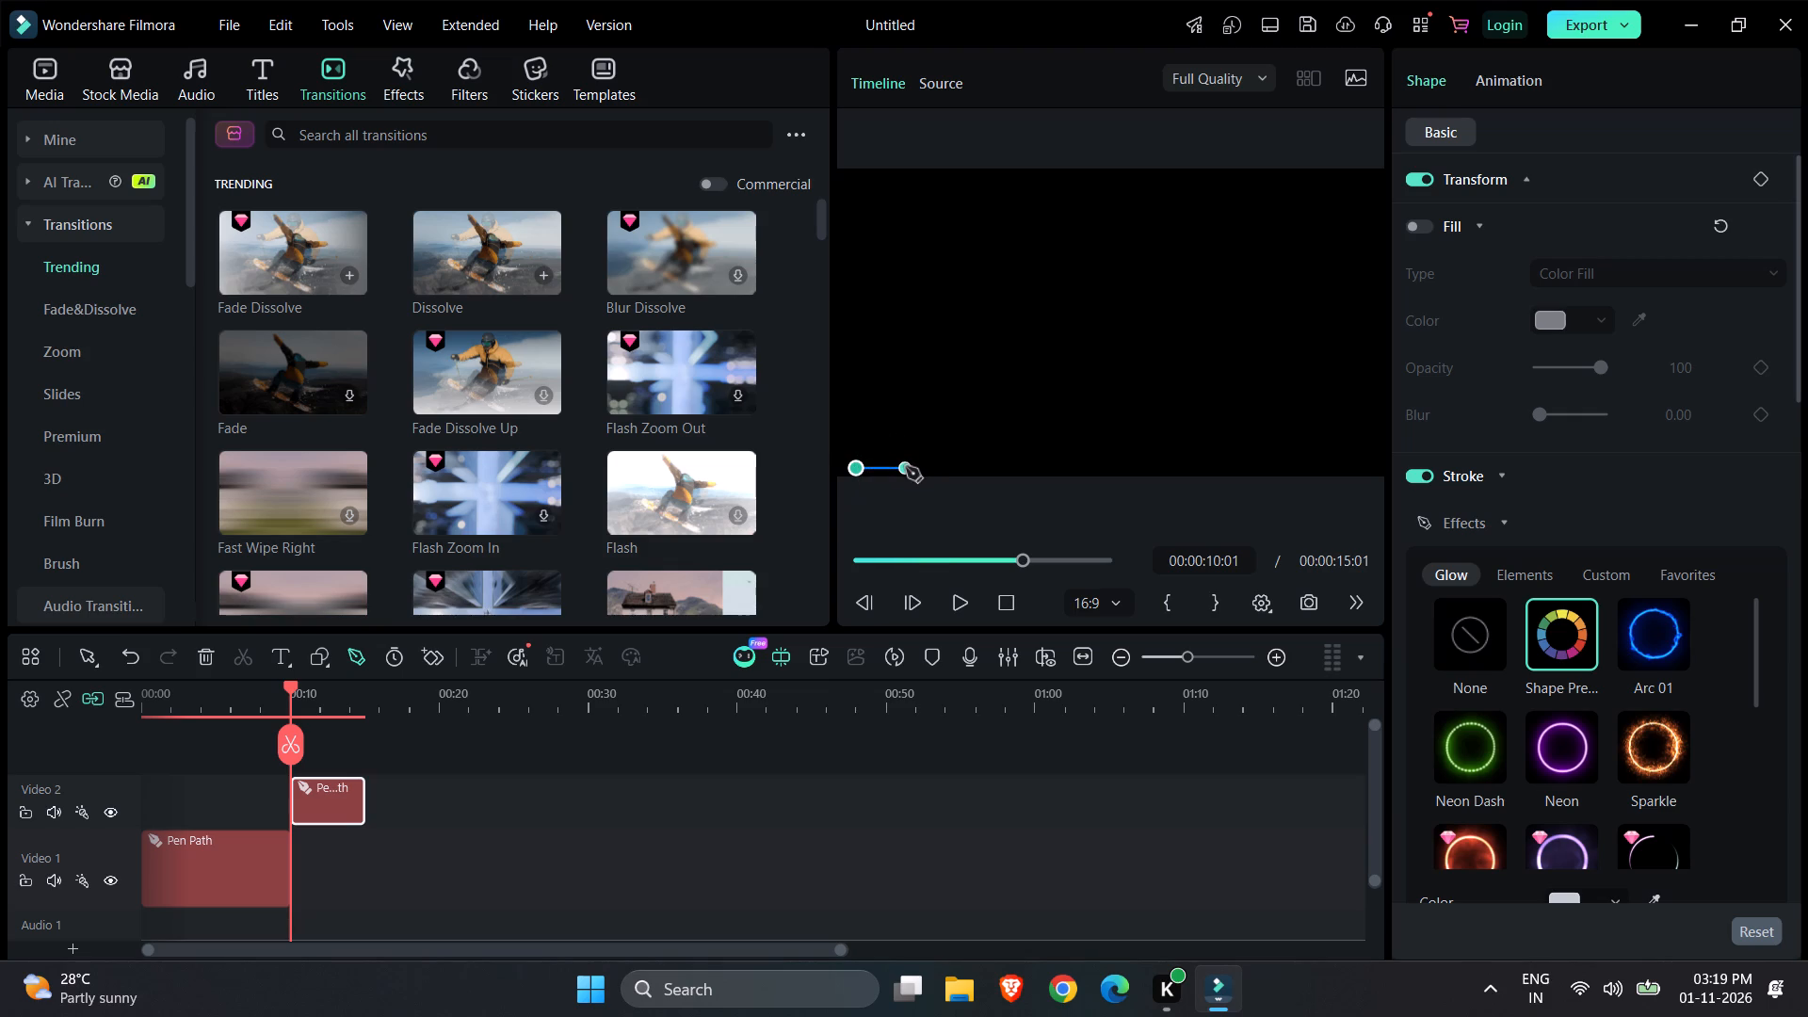
{"action": "left_click", "coordinate": [906, 467]}
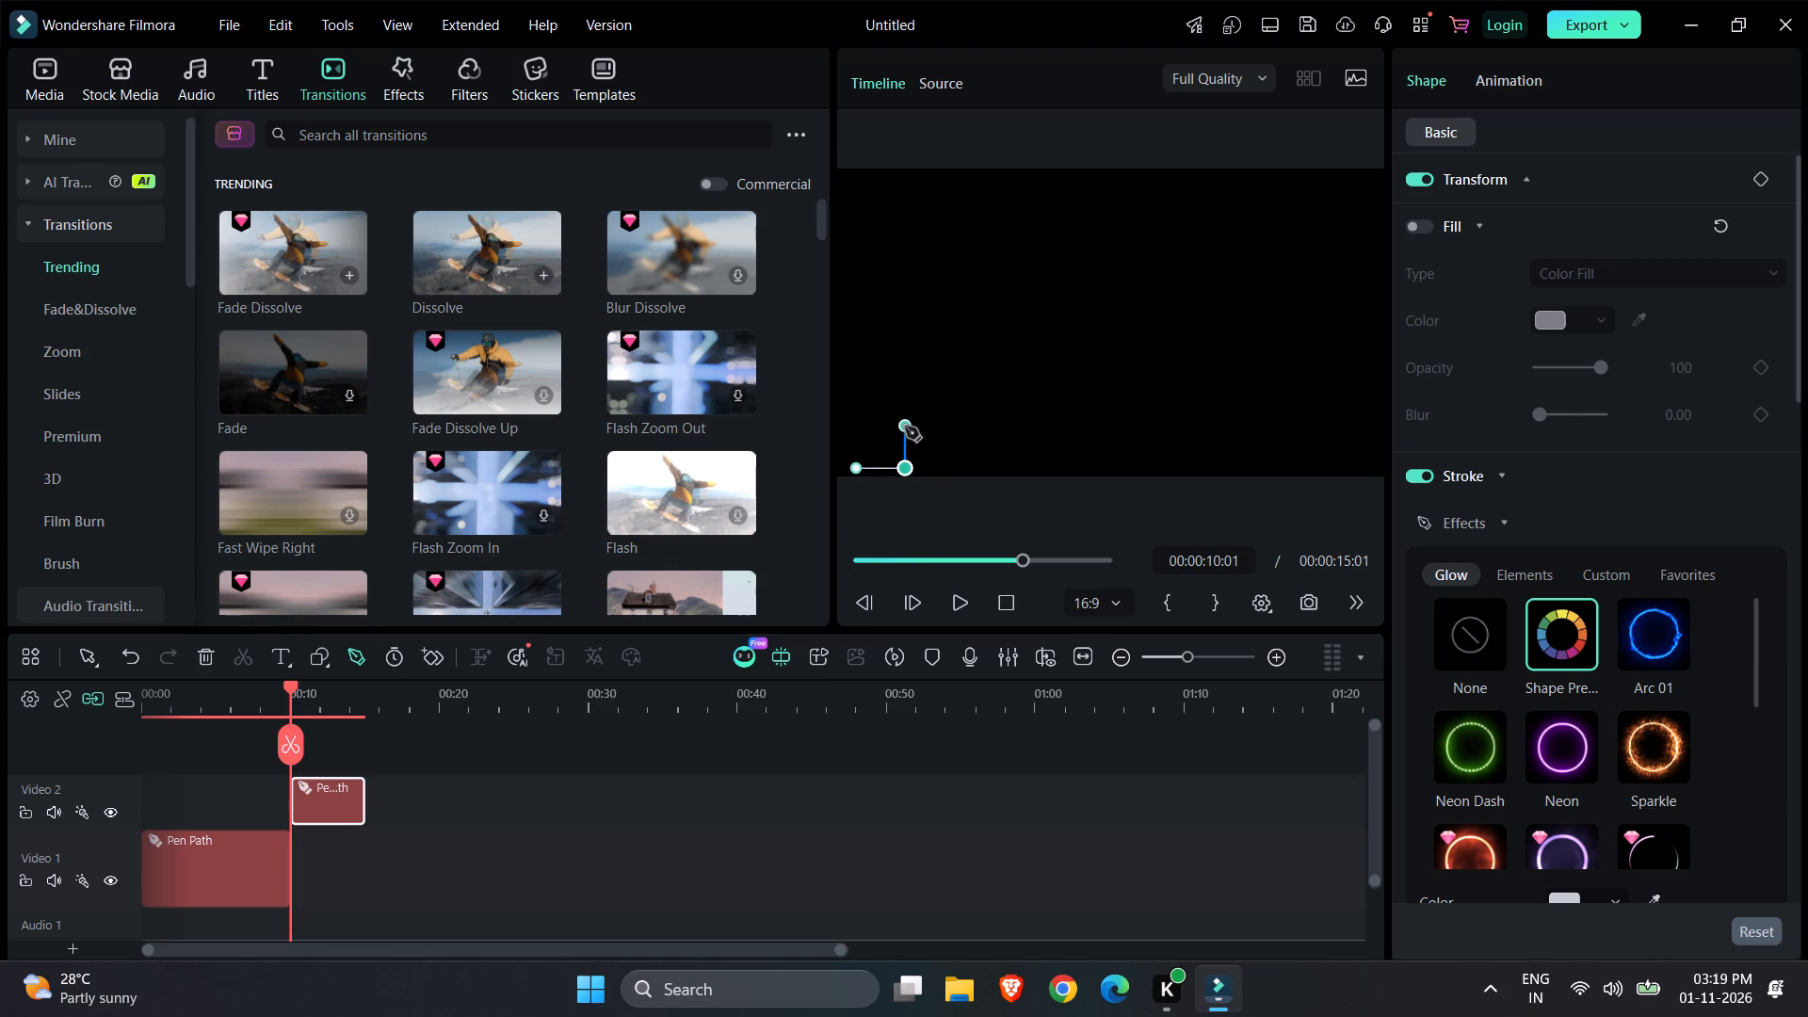
{"action": "left_click", "coordinate": [904, 424]}
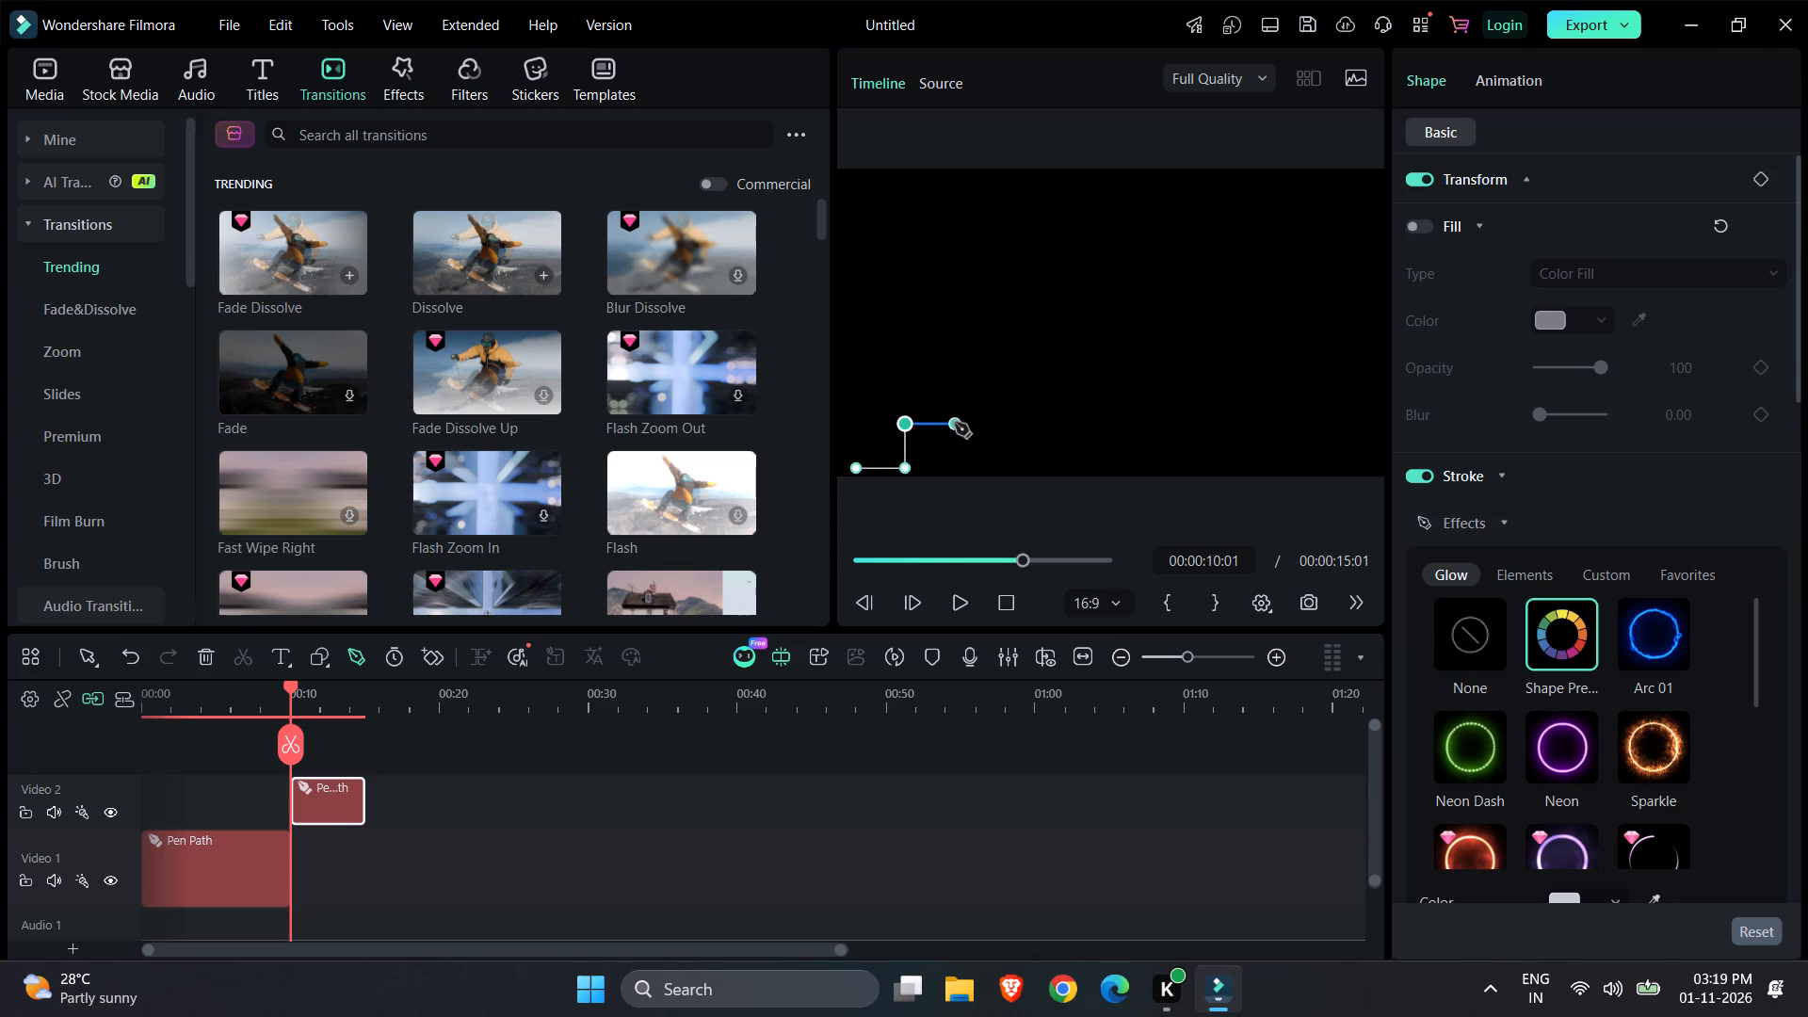
{"action": "left_click", "coordinate": [955, 423]}
{"action": "left_click", "coordinate": [951, 379]}
{"action": "left_click", "coordinate": [904, 380]}
{"action": "left_click", "coordinate": [903, 335]}
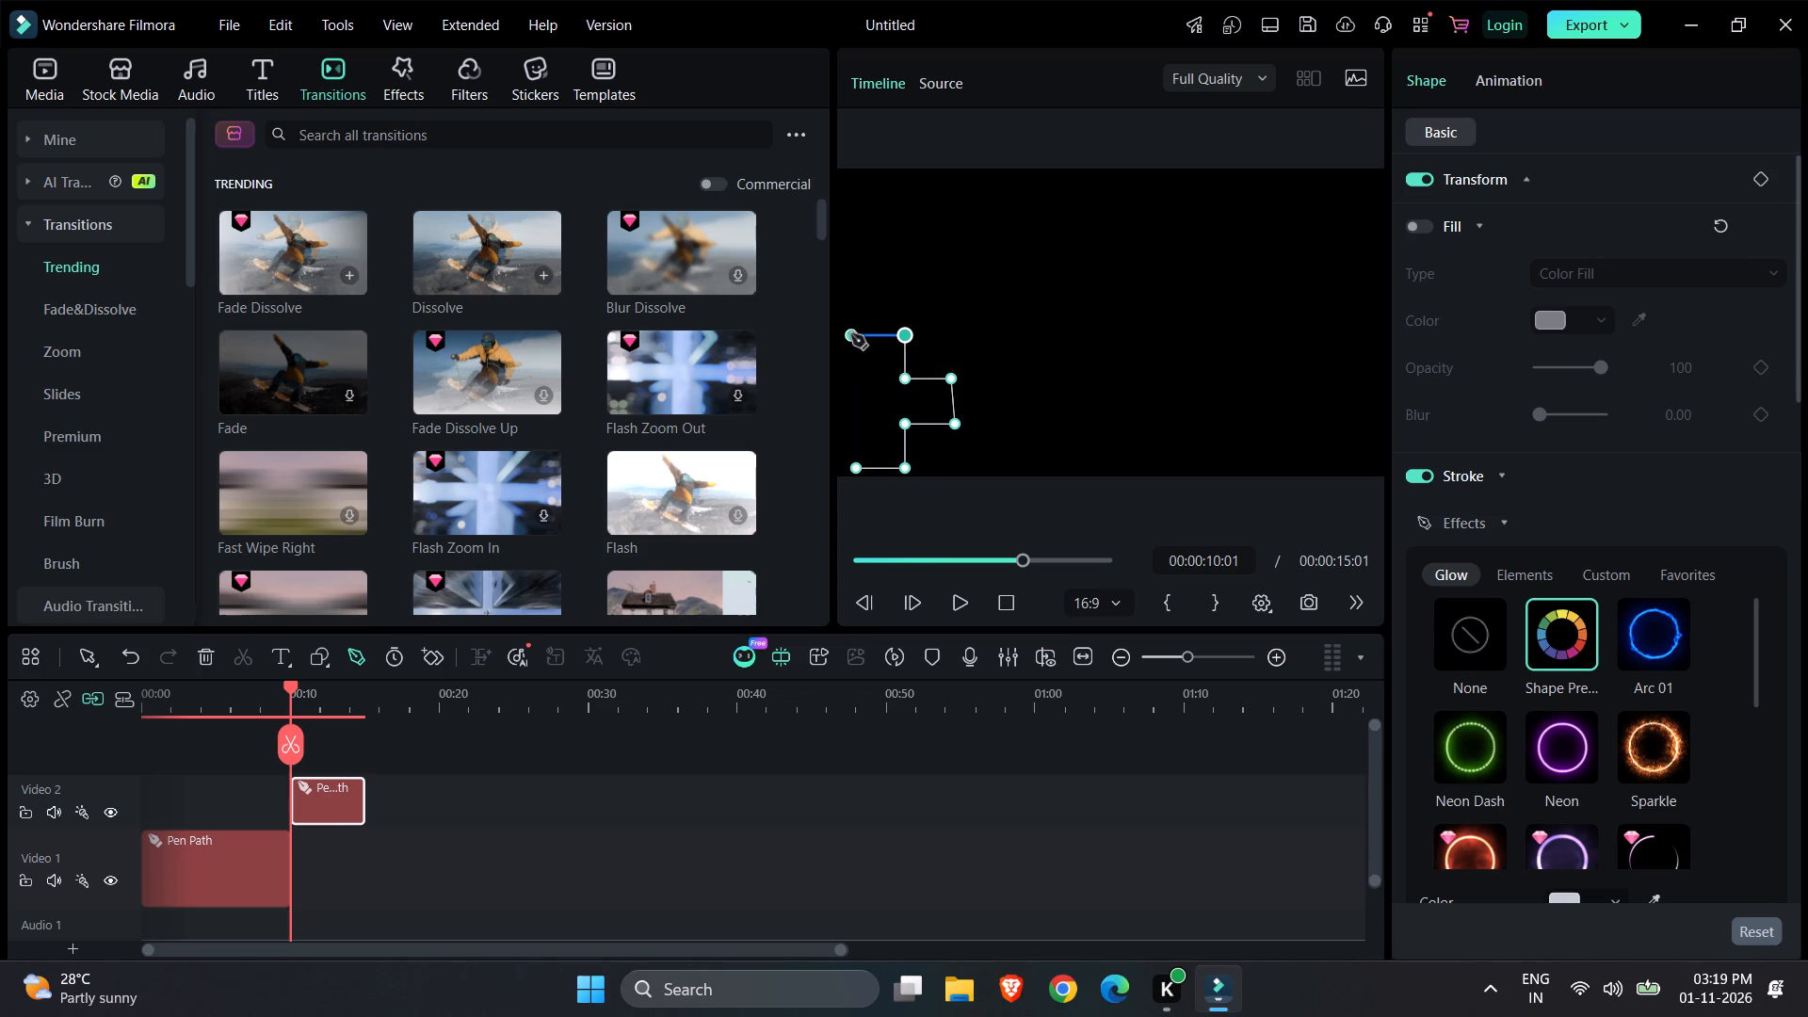
{"action": "left_click", "coordinate": [856, 335]}
{"action": "left_click", "coordinate": [855, 464]}
{"action": "left_click", "coordinate": [854, 472]}
{"action": "left_click", "coordinate": [721, 786]}
Move the stepped pen path flush into the frame's bottom-left corner.
{"action": "left_click_drag", "start_coordinate": [892, 392], "coordinate": [891, 383]}
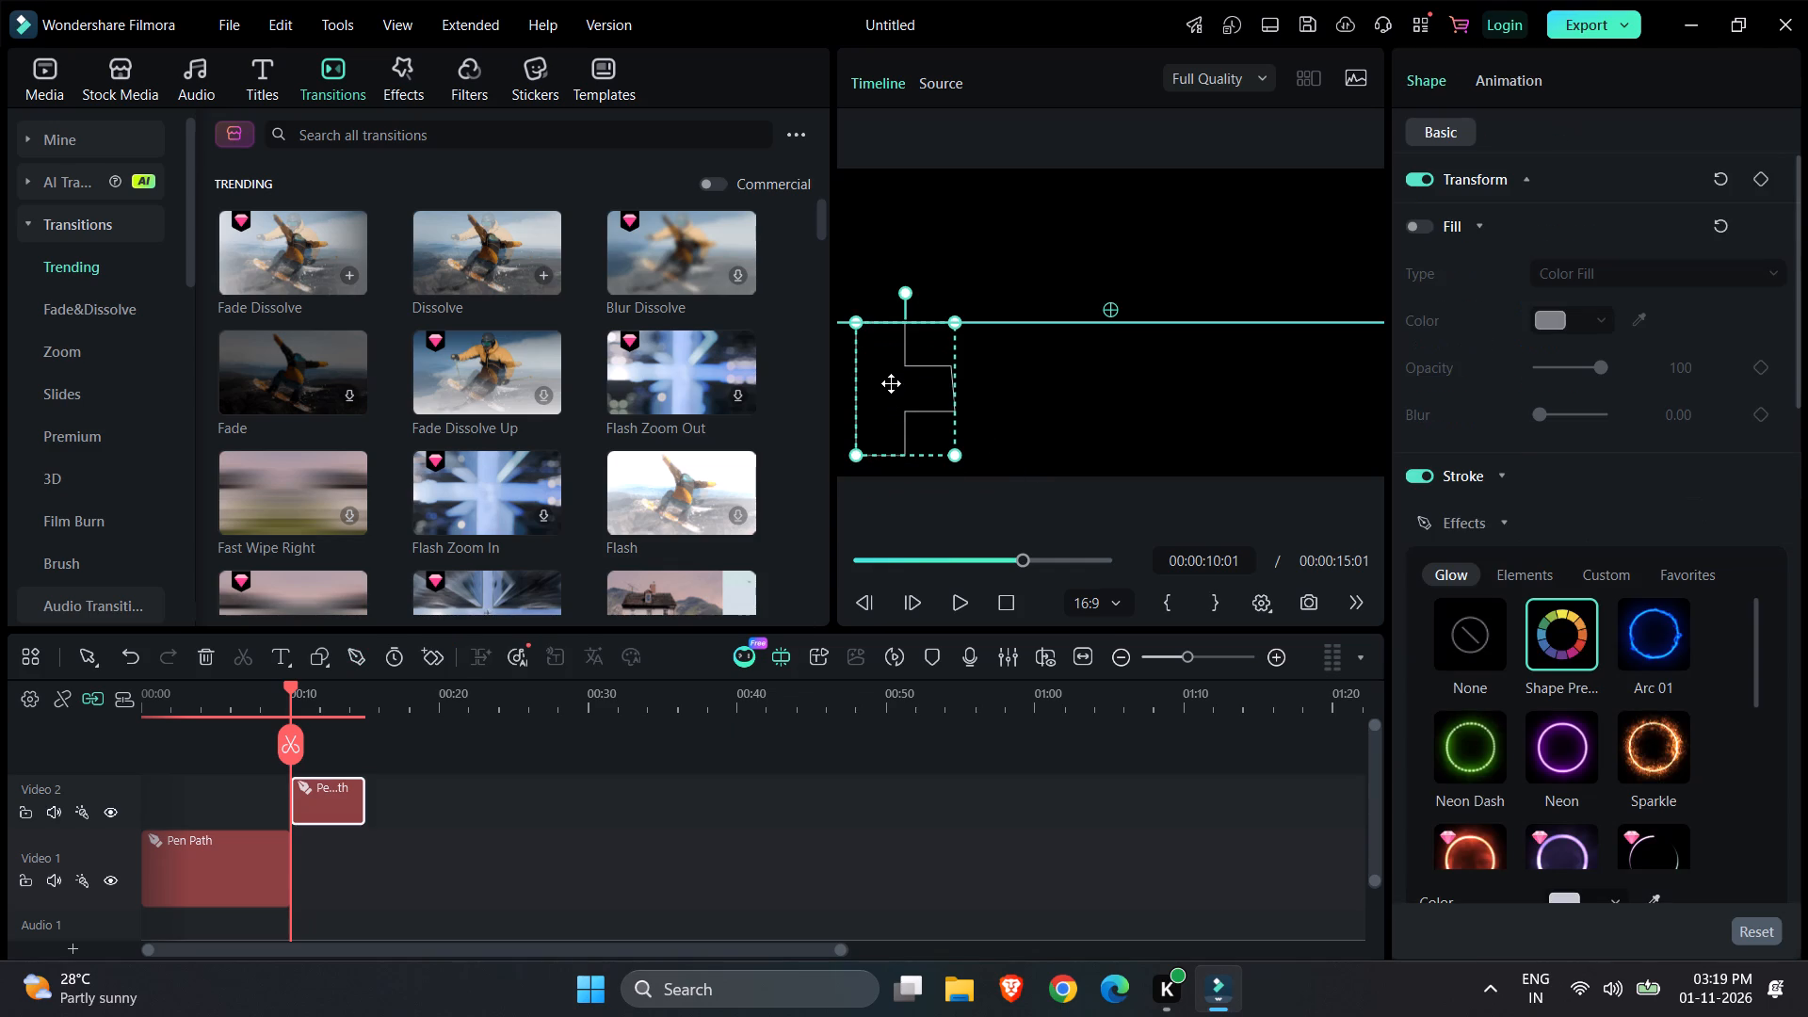
{"action": "left_click_drag", "start_coordinate": [891, 383], "coordinate": [880, 391]}
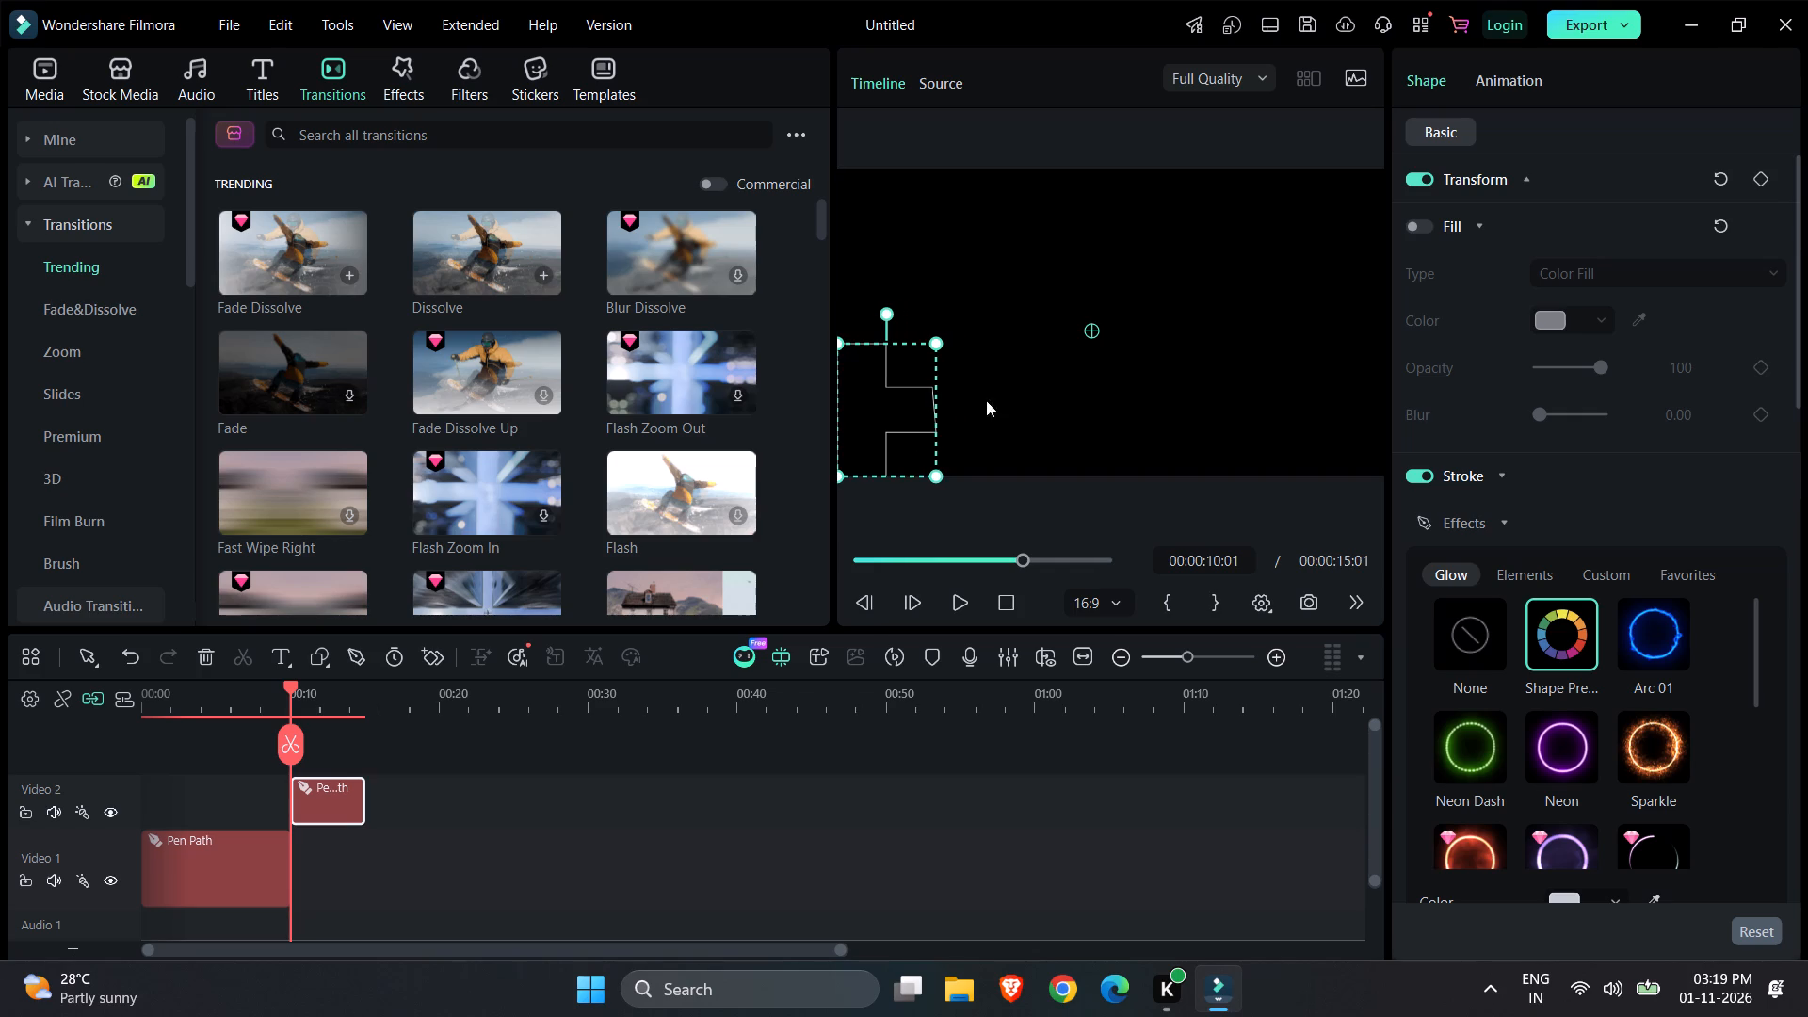
{"action": "left_click", "coordinate": [1017, 410]}
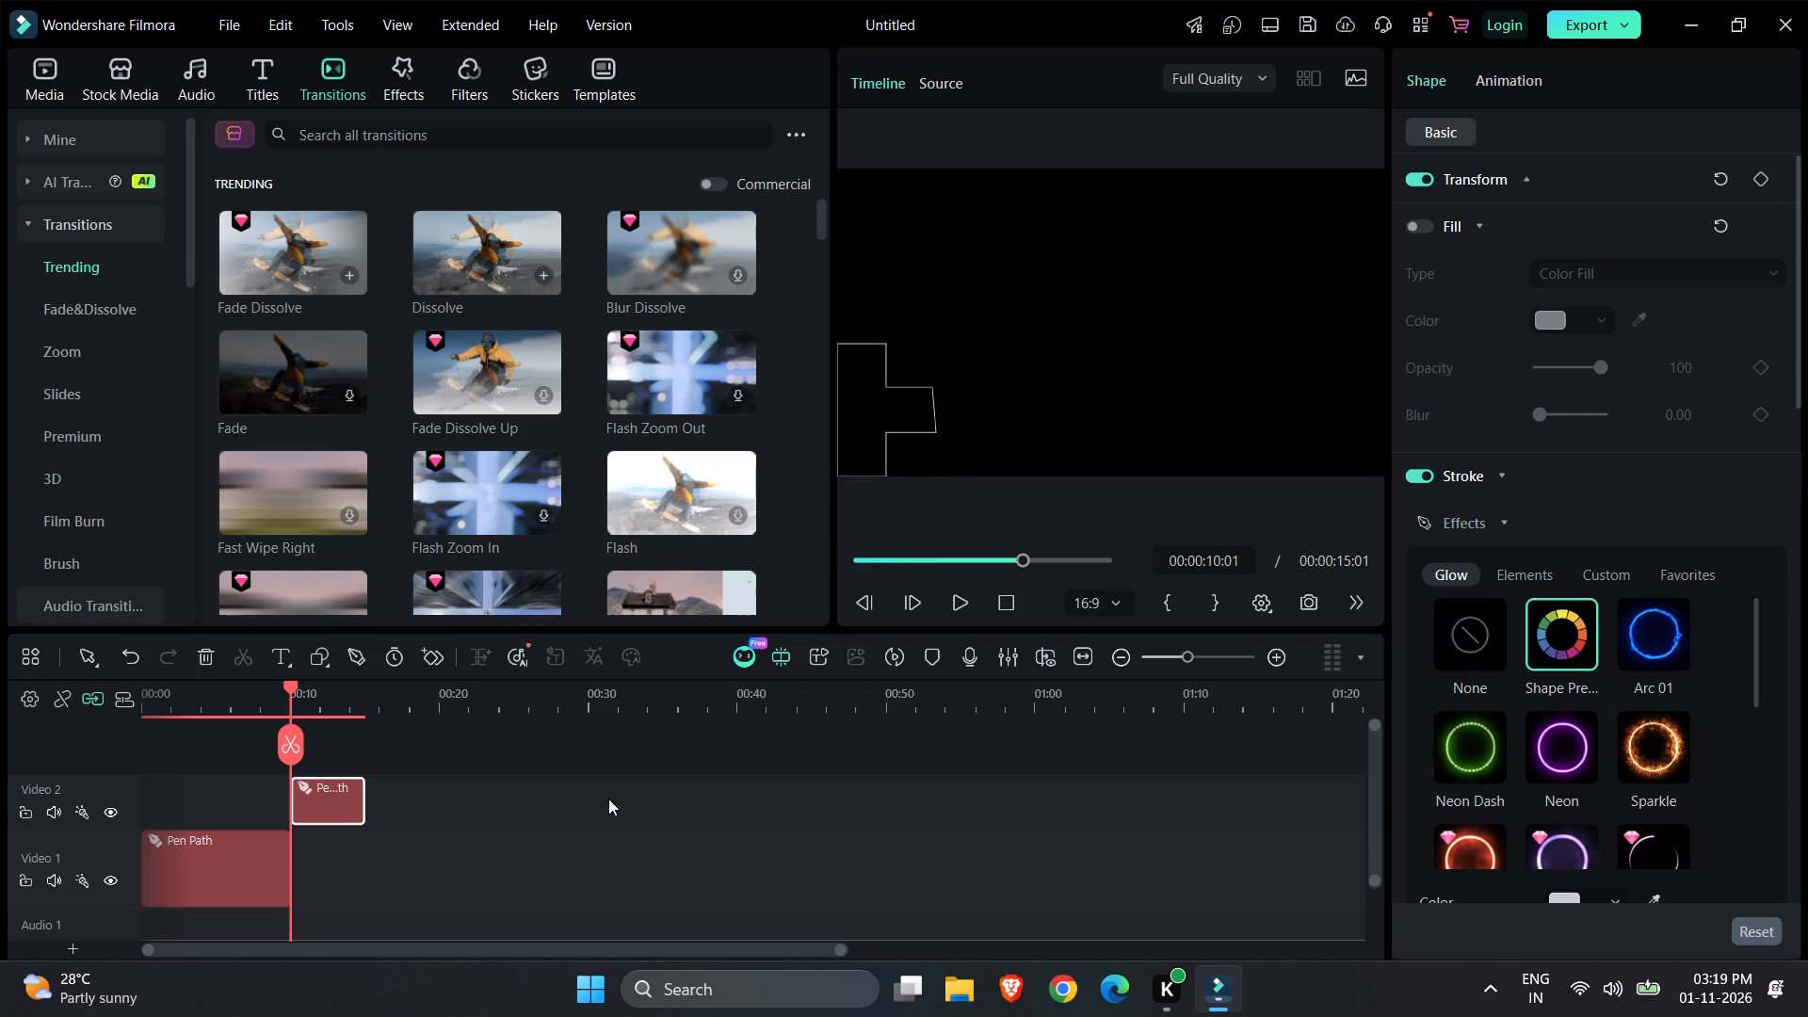
Edit the stepped path's points and shift the upper point of its protruding block outward so that edge is vertical.
{"action": "left_click", "coordinate": [912, 405]}
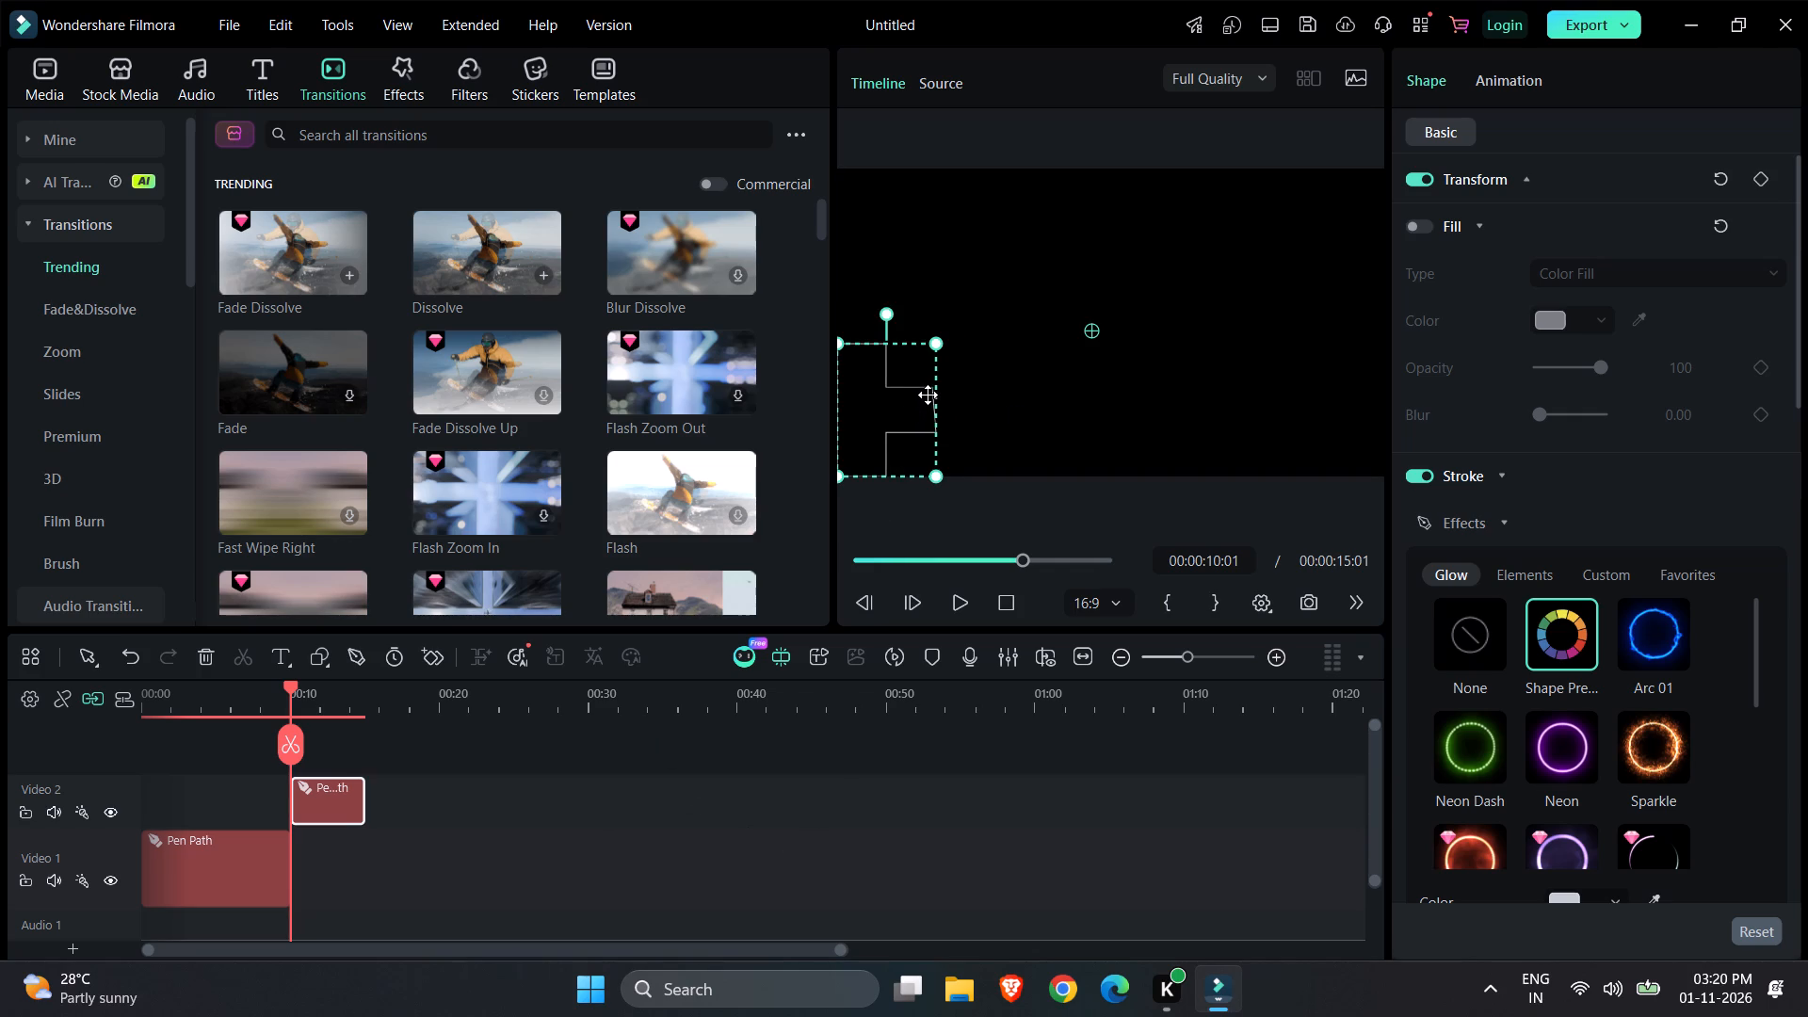
{"action": "triple_click", "coordinate": [928, 395]}
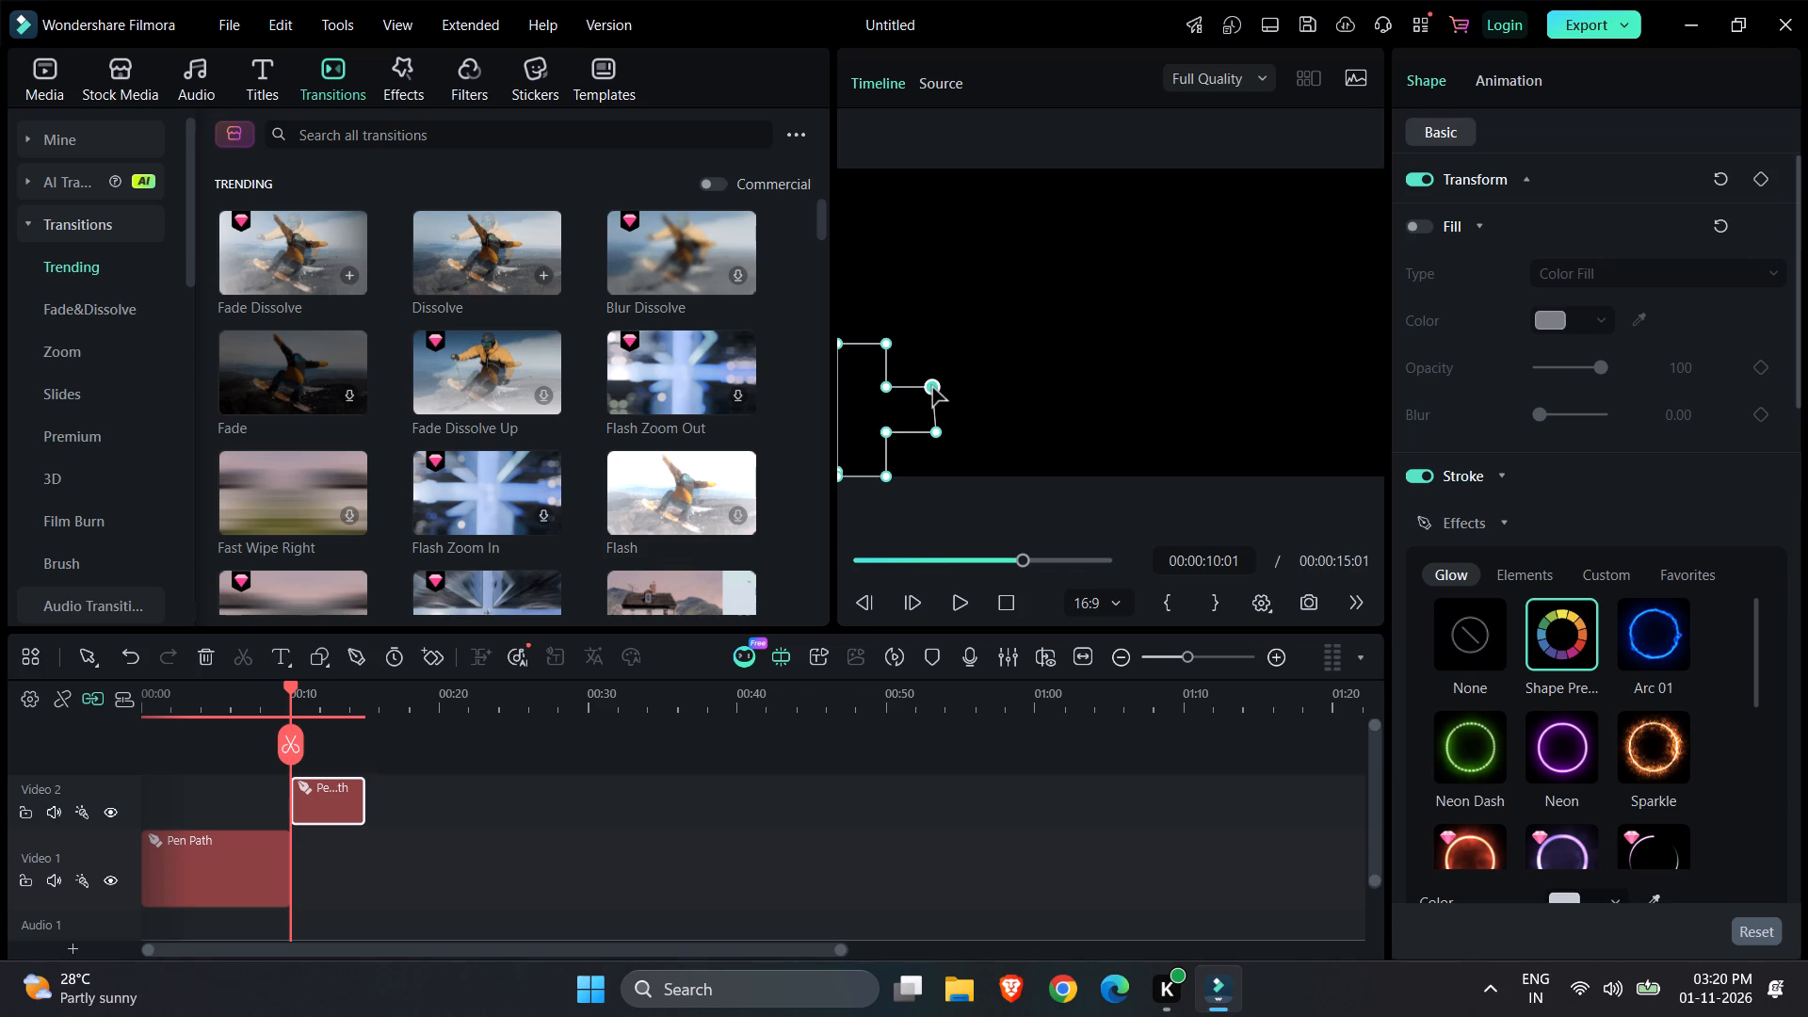
{"action": "left_click", "coordinate": [932, 388]}
{"action": "left_click", "coordinate": [973, 799]}
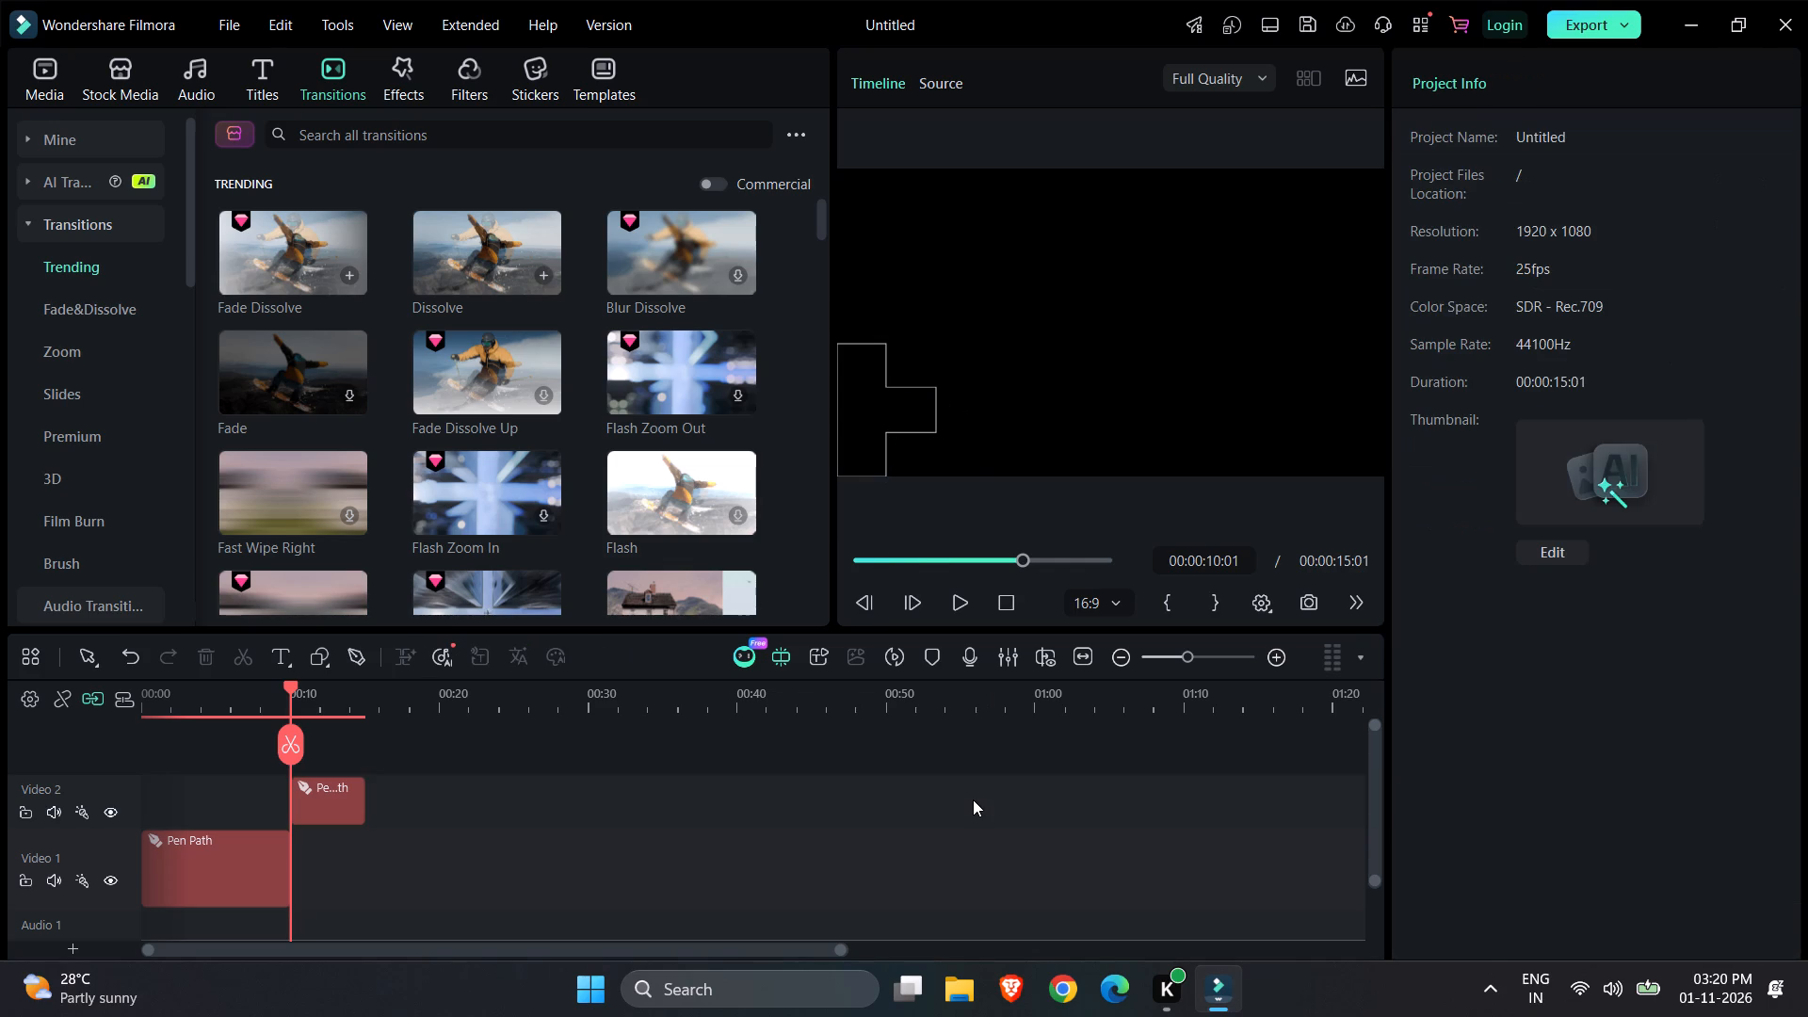
Lengthen the Pen Path clip on Video 2 so that it ends at 00:00:20:00.
{"action": "left_click", "coordinate": [347, 798]}
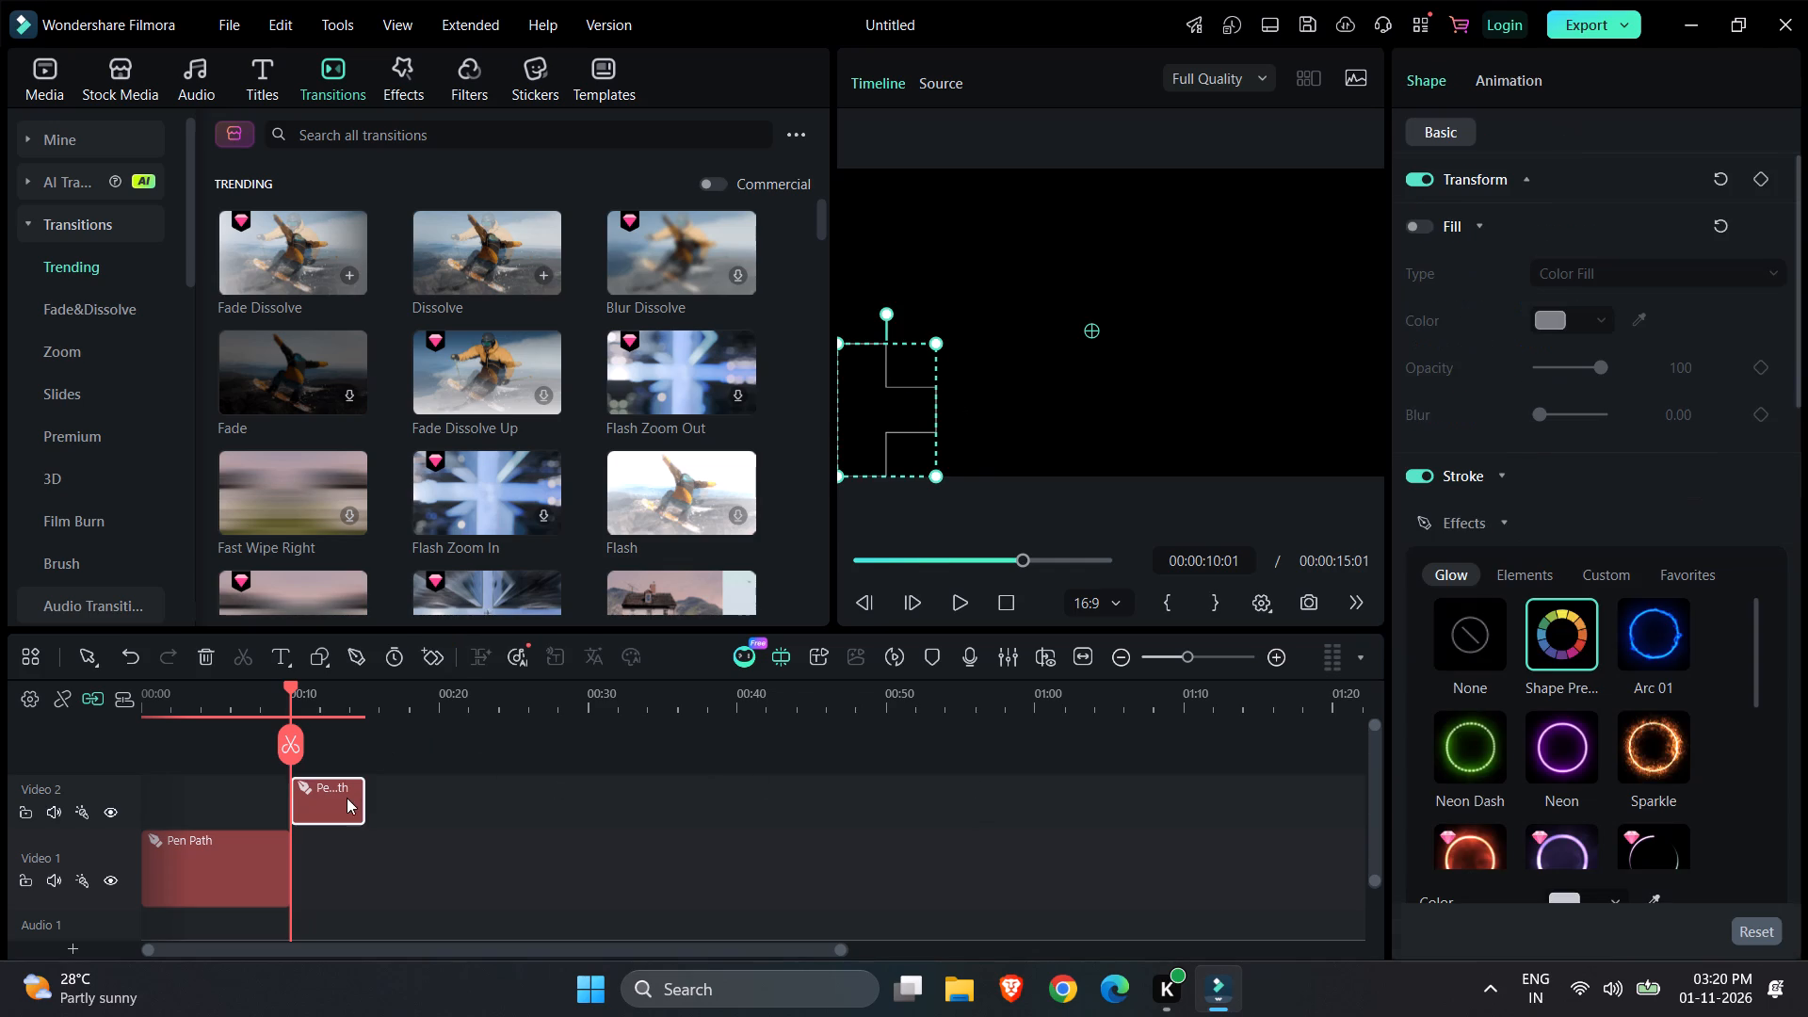
{"action": "left_click_drag", "start_coordinate": [363, 800], "coordinate": [442, 806]}
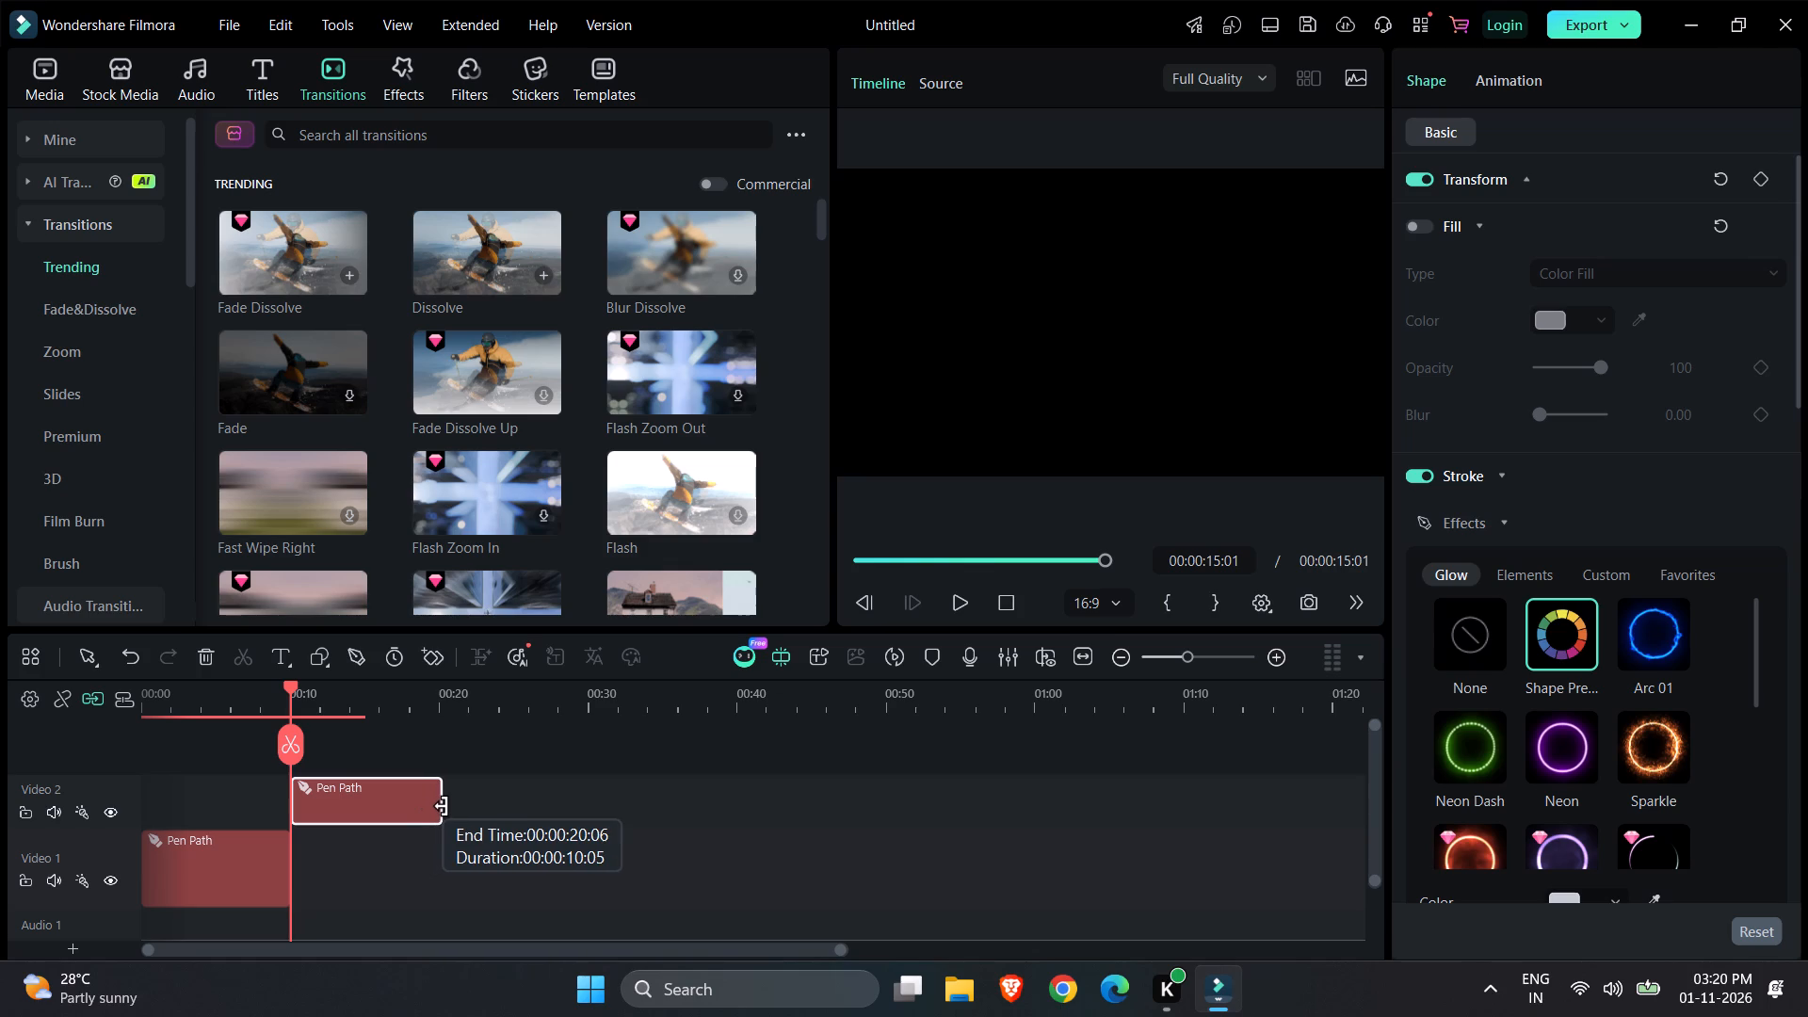
{"action": "left_click_drag", "start_coordinate": [442, 806], "coordinate": [437, 806]}
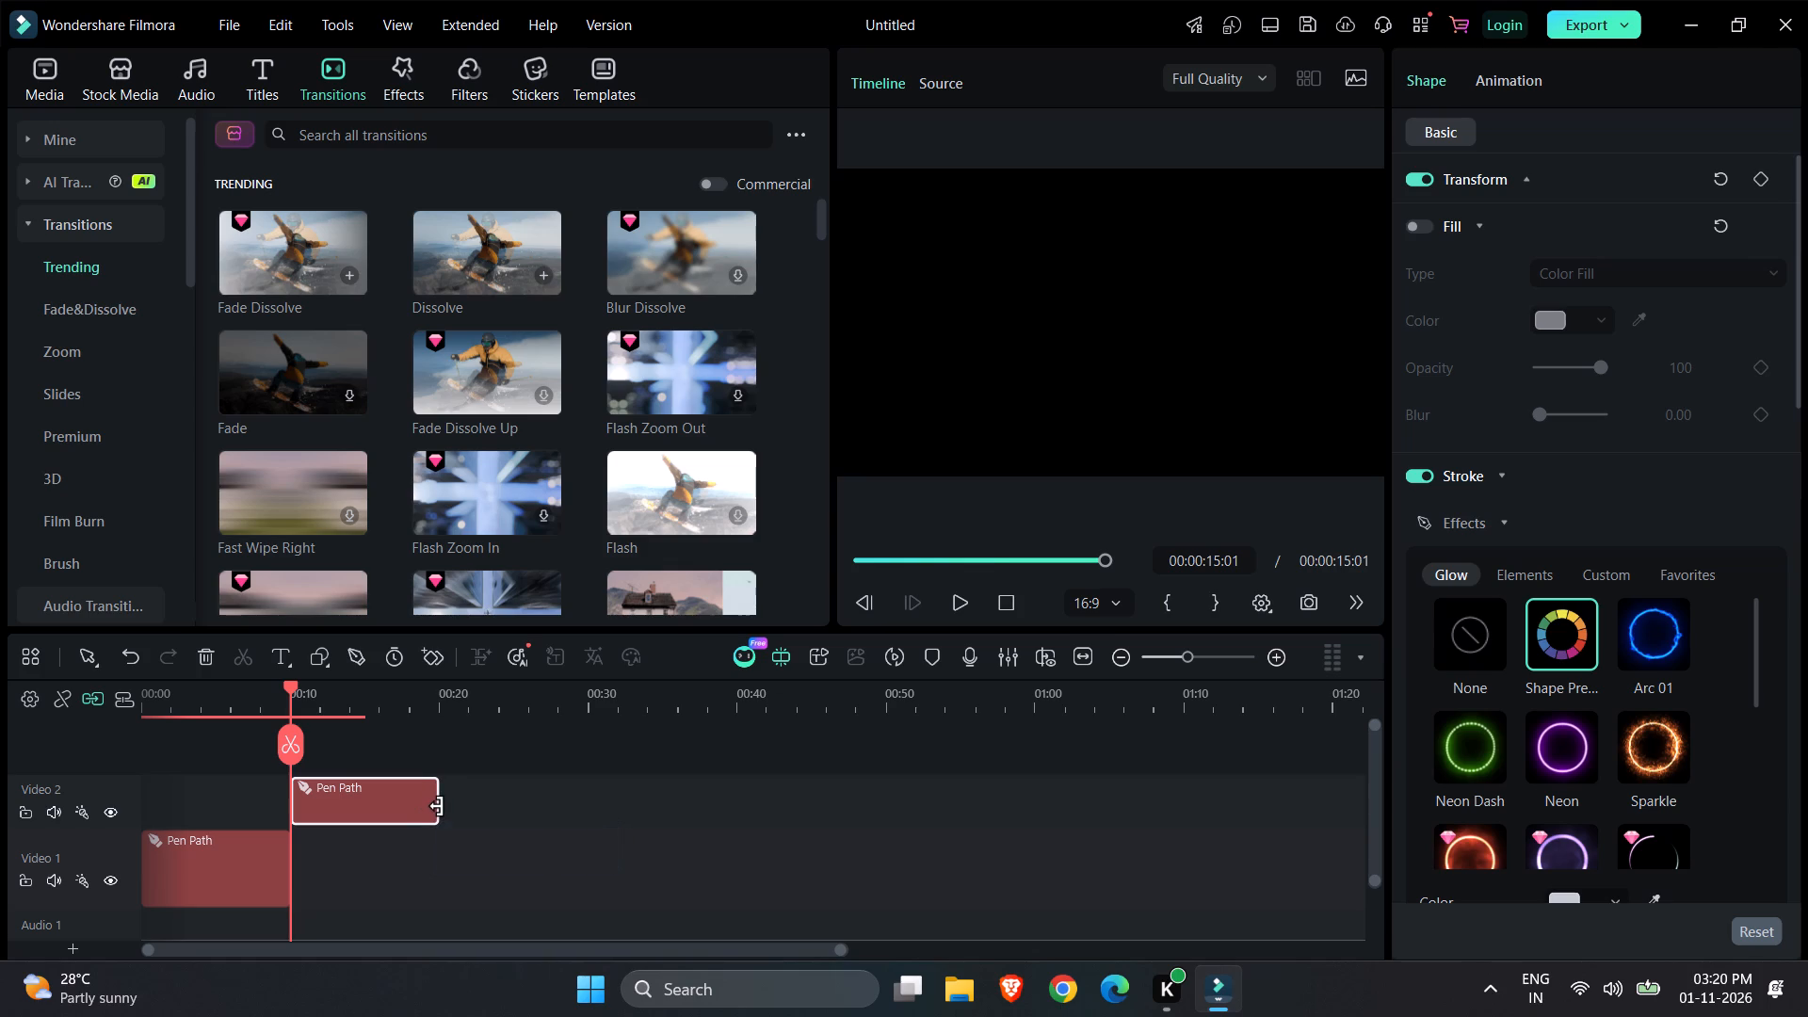
{"action": "left_click", "coordinate": [566, 795]}
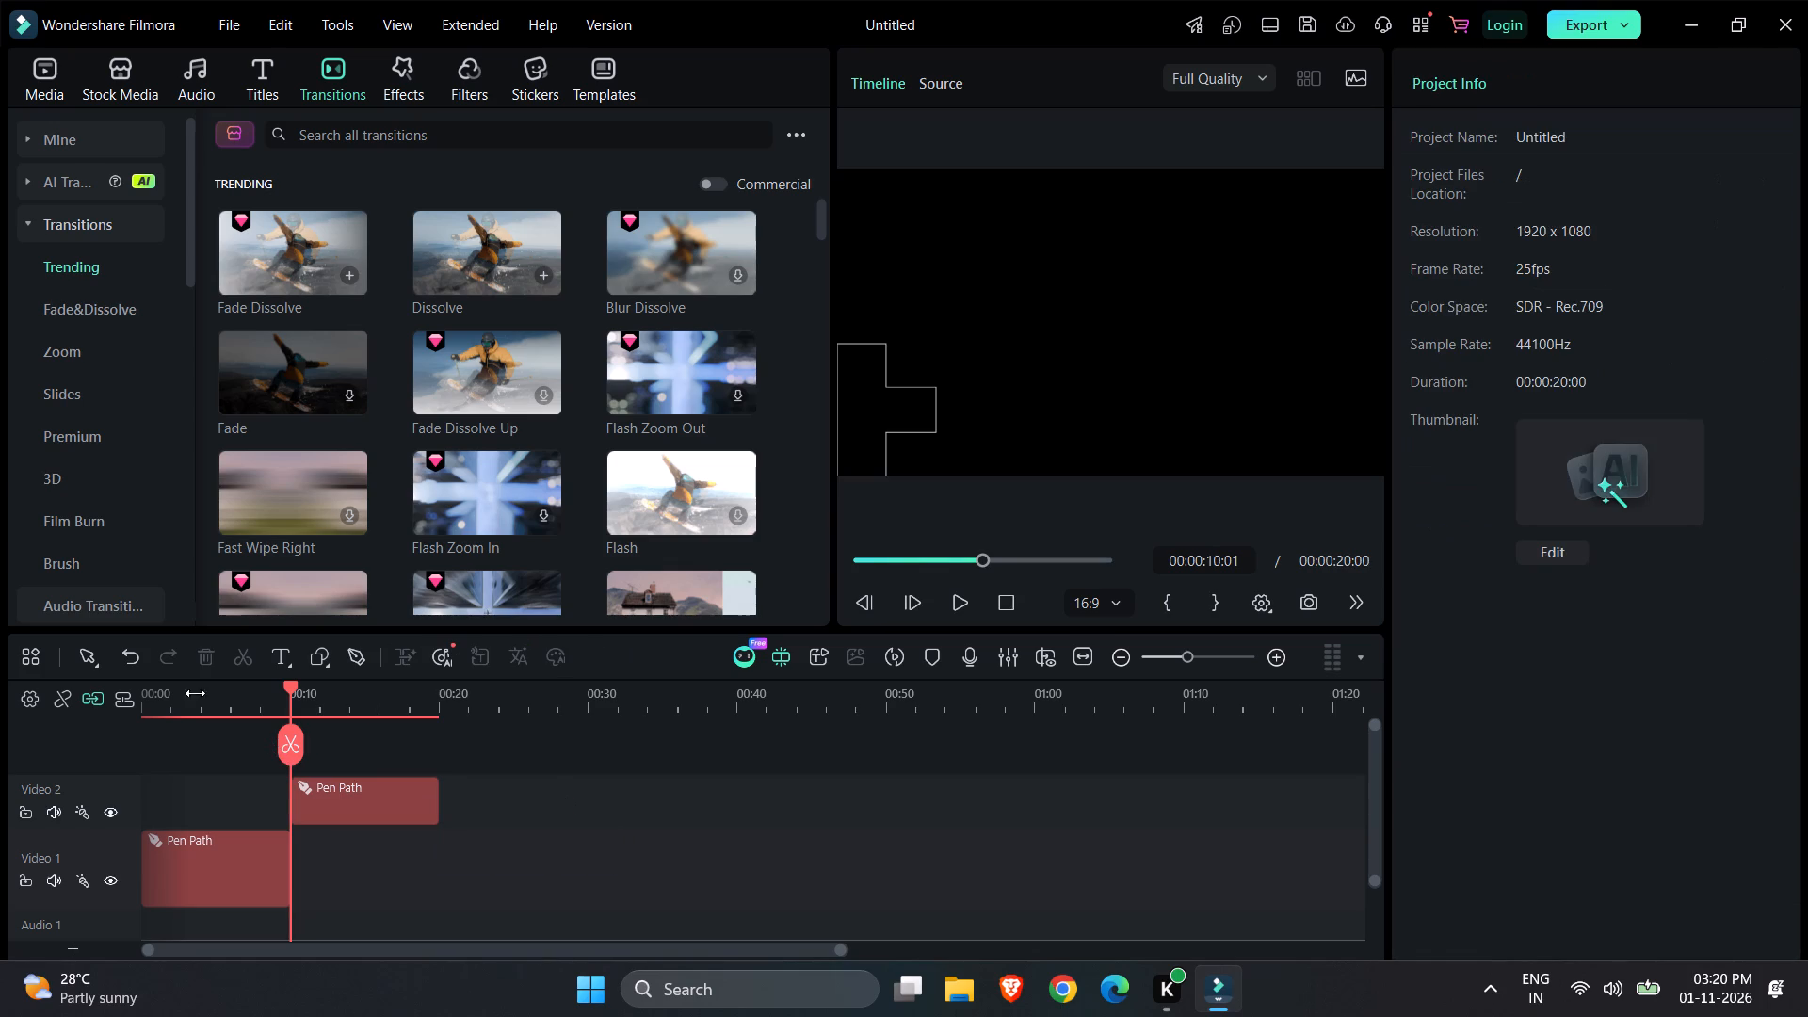
Draw a closed, mirrored sideways stepped-block pen path near the frame's bottom-right corner, starting at the playhead on a new track.
{"action": "left_click", "coordinate": [348, 661]}
{"action": "left_click", "coordinate": [1380, 473]}
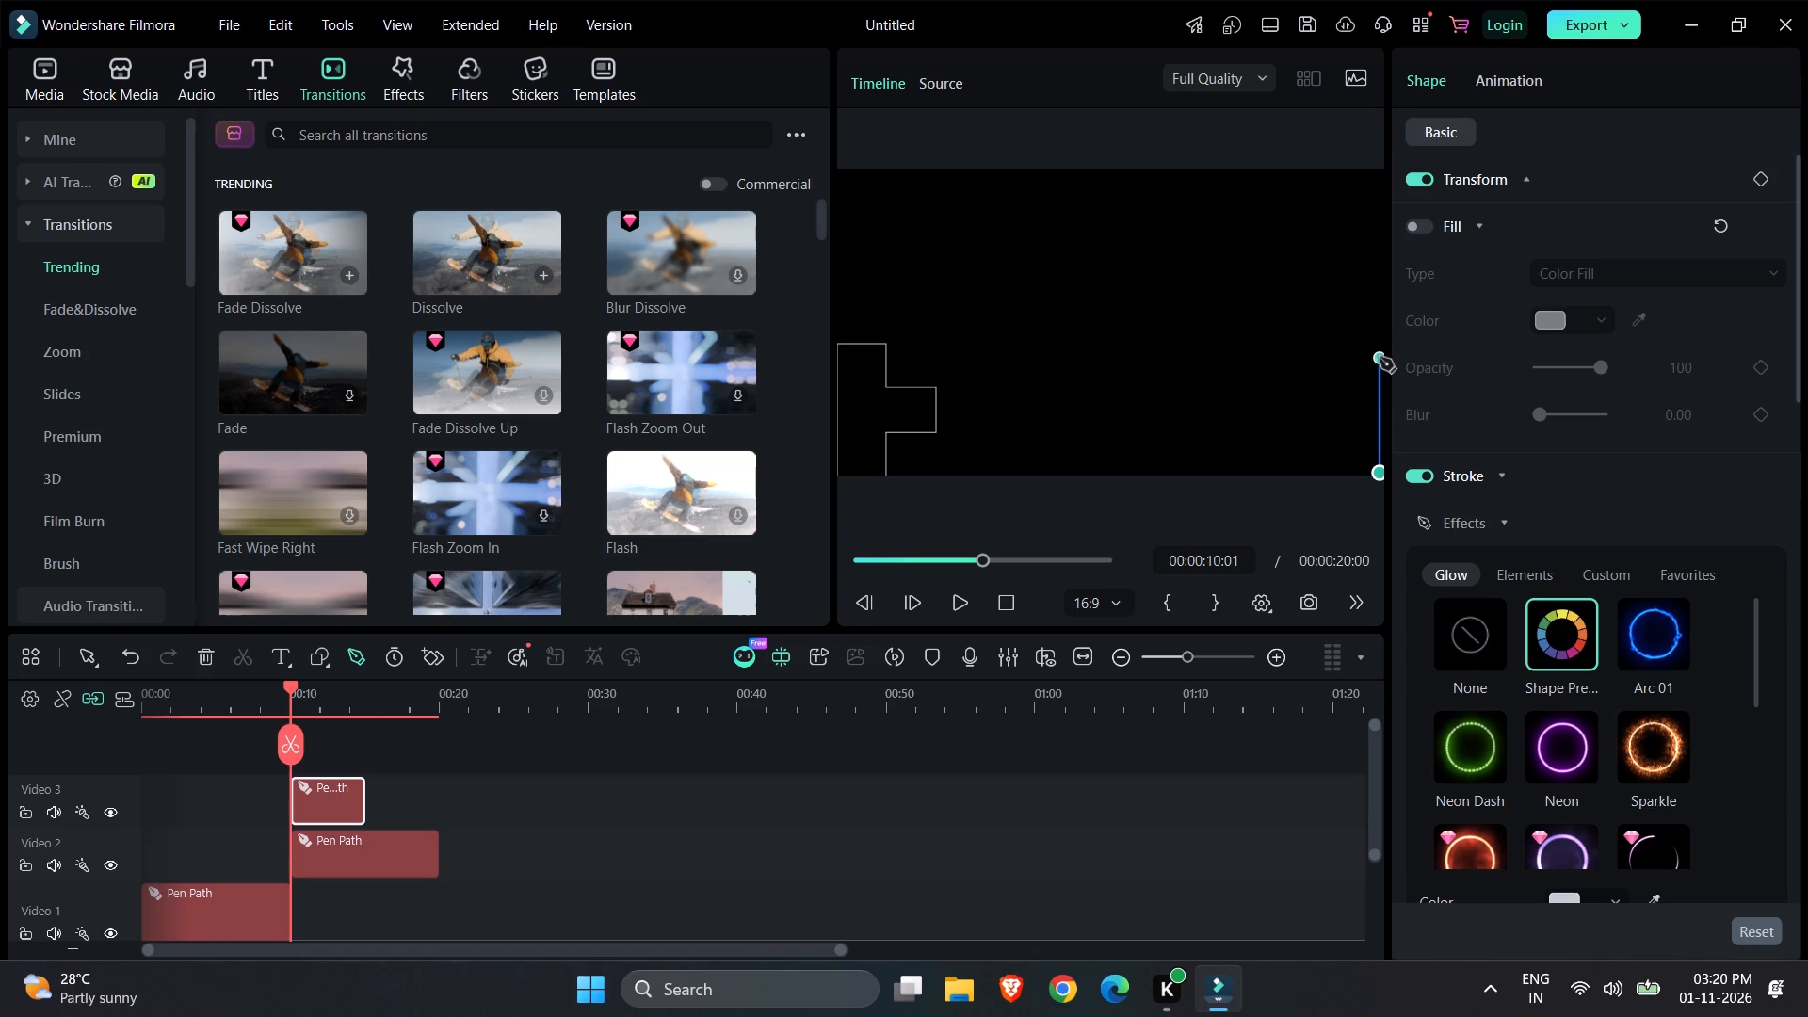
{"action": "left_click", "coordinate": [1380, 358]}
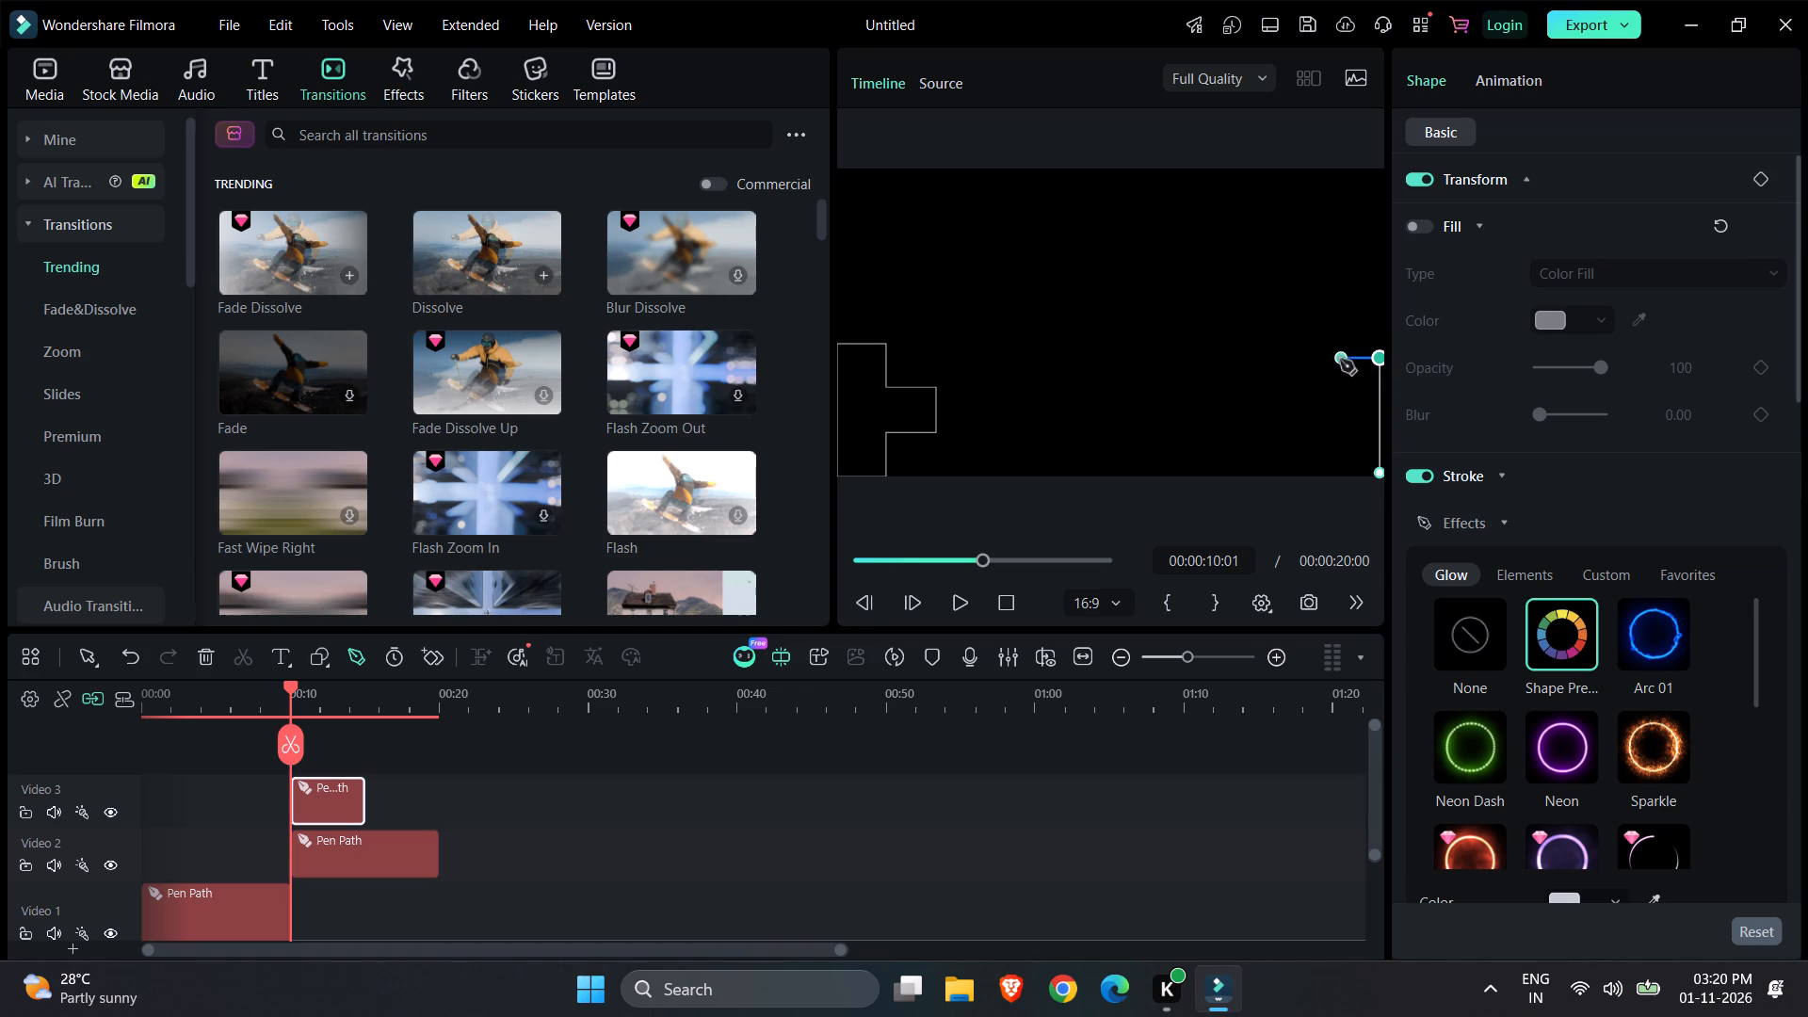
{"action": "left_click", "coordinate": [1338, 358]}
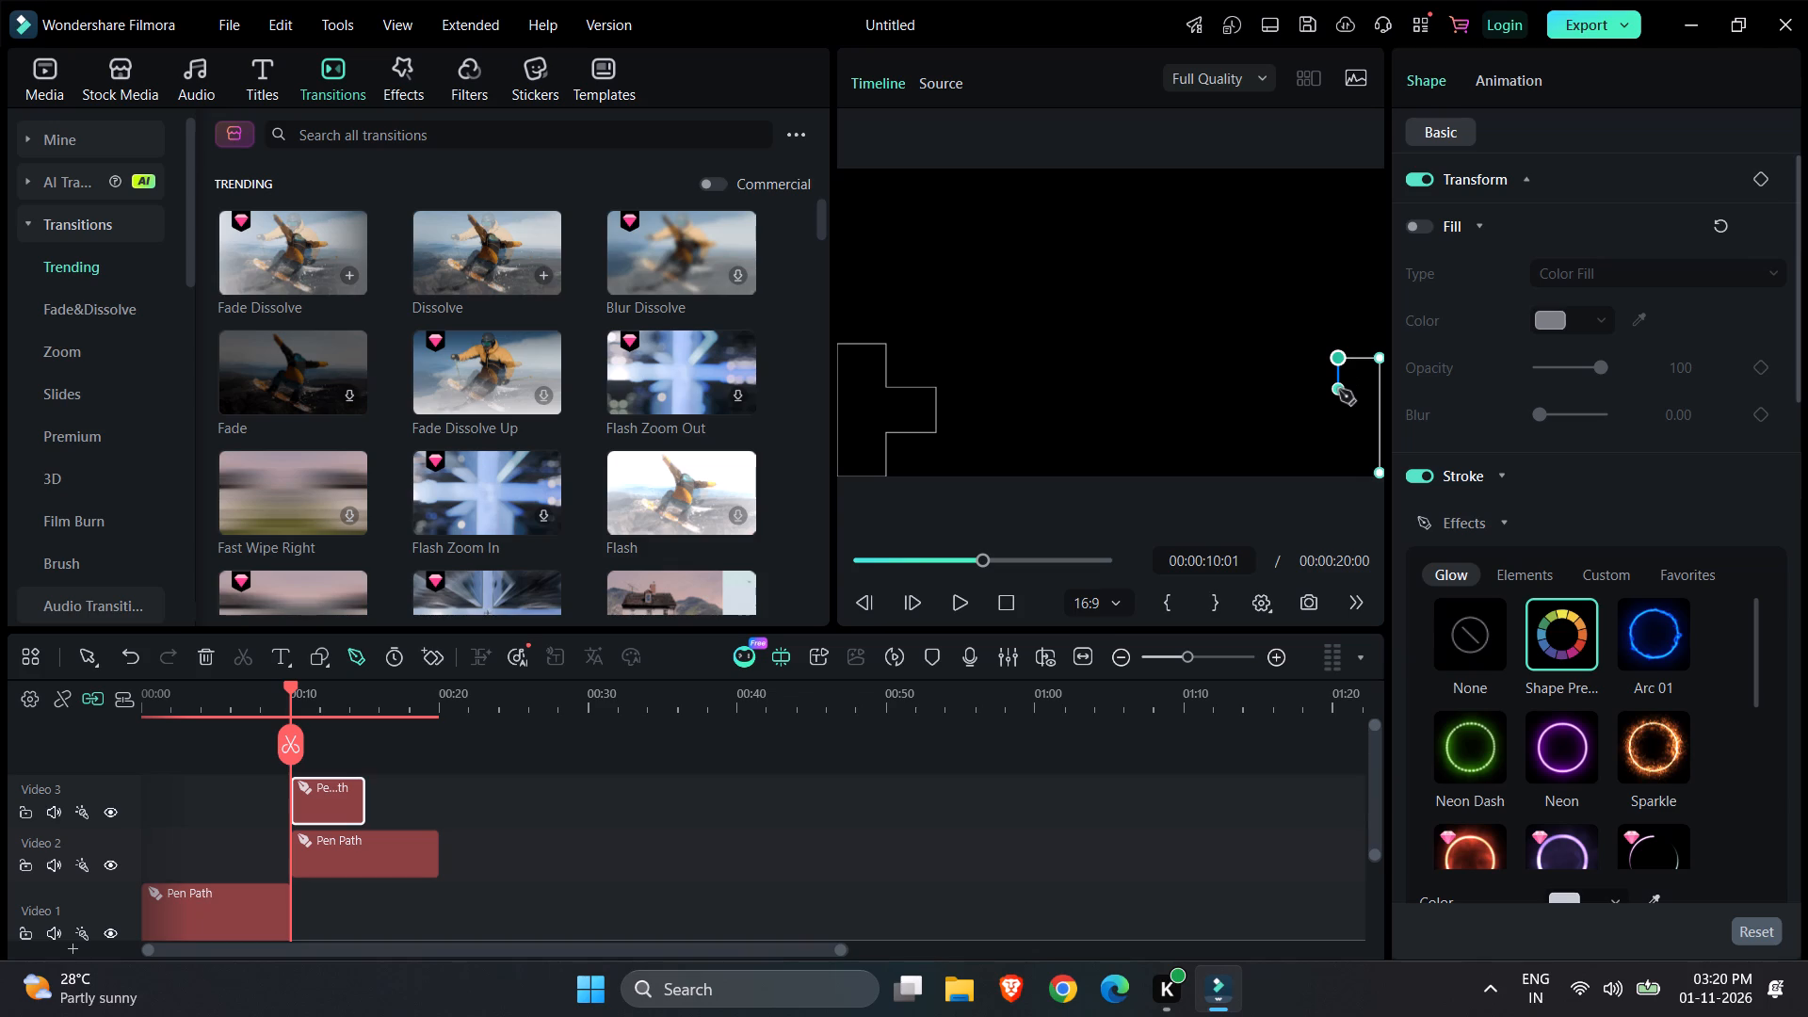
{"action": "left_click", "coordinate": [1339, 390]}
{"action": "left_click", "coordinate": [1301, 390]}
{"action": "left_click", "coordinate": [1300, 420]}
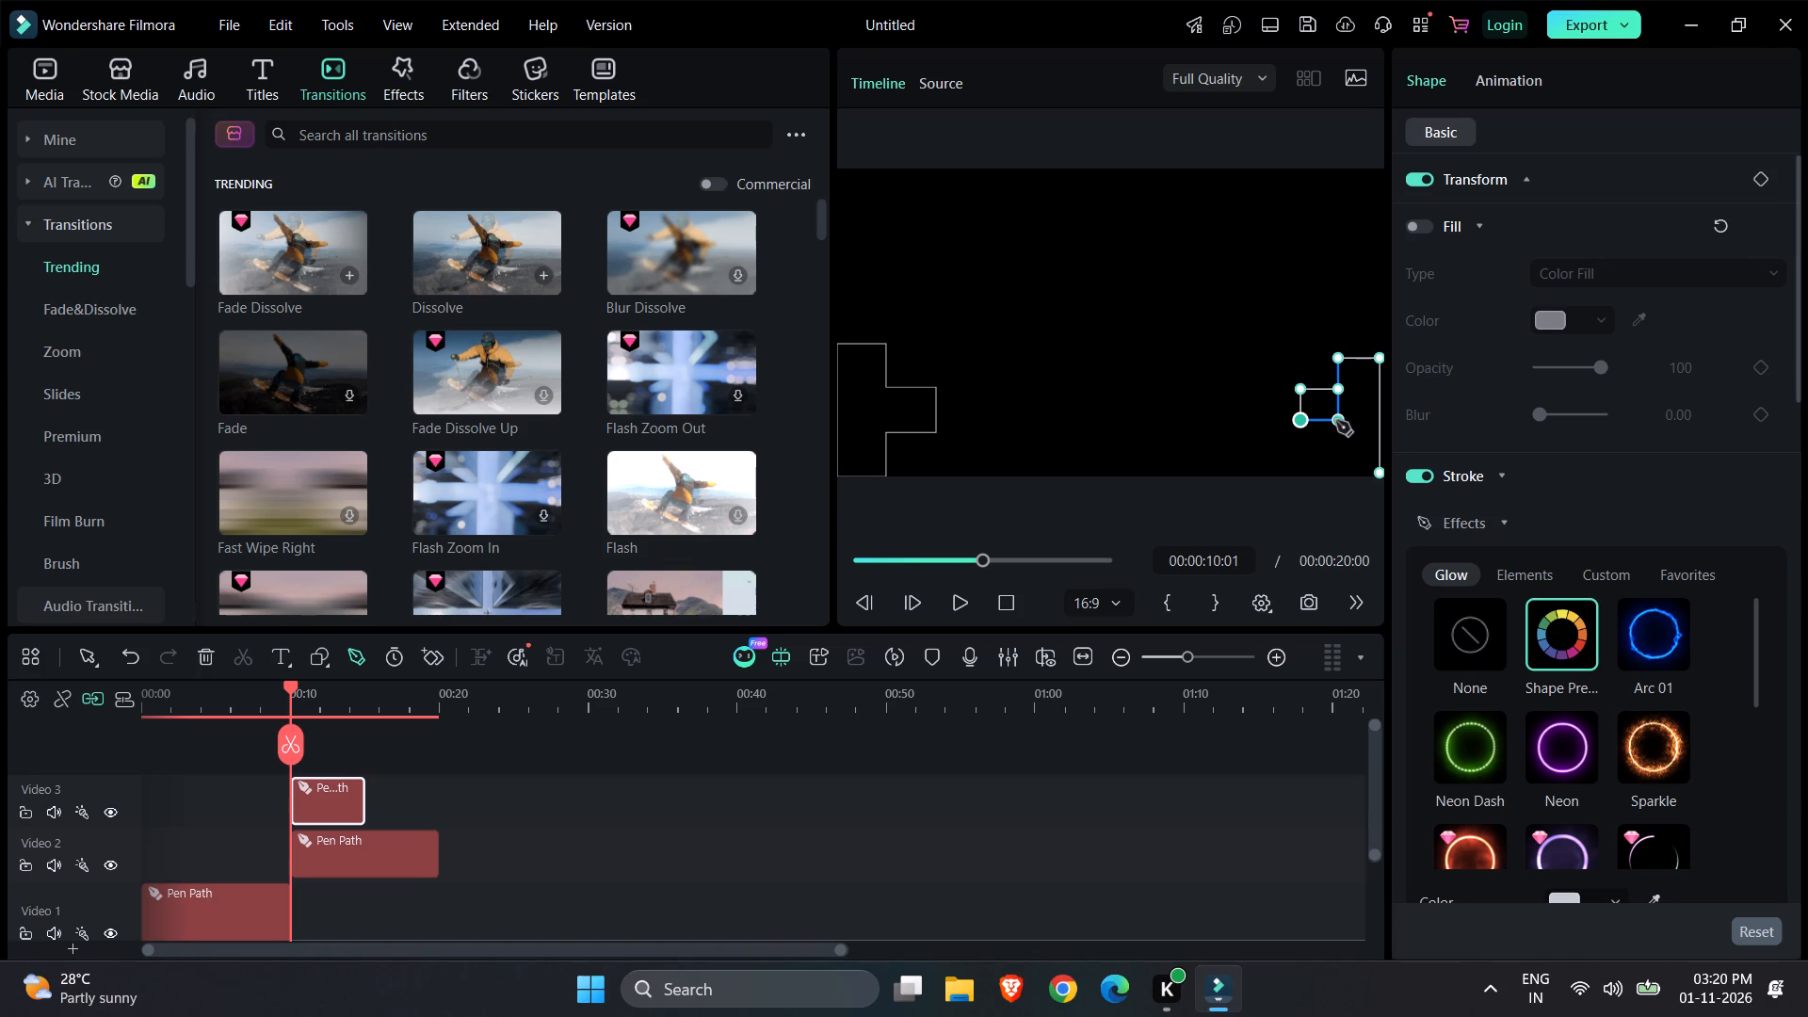
{"action": "left_click", "coordinate": [1336, 421]}
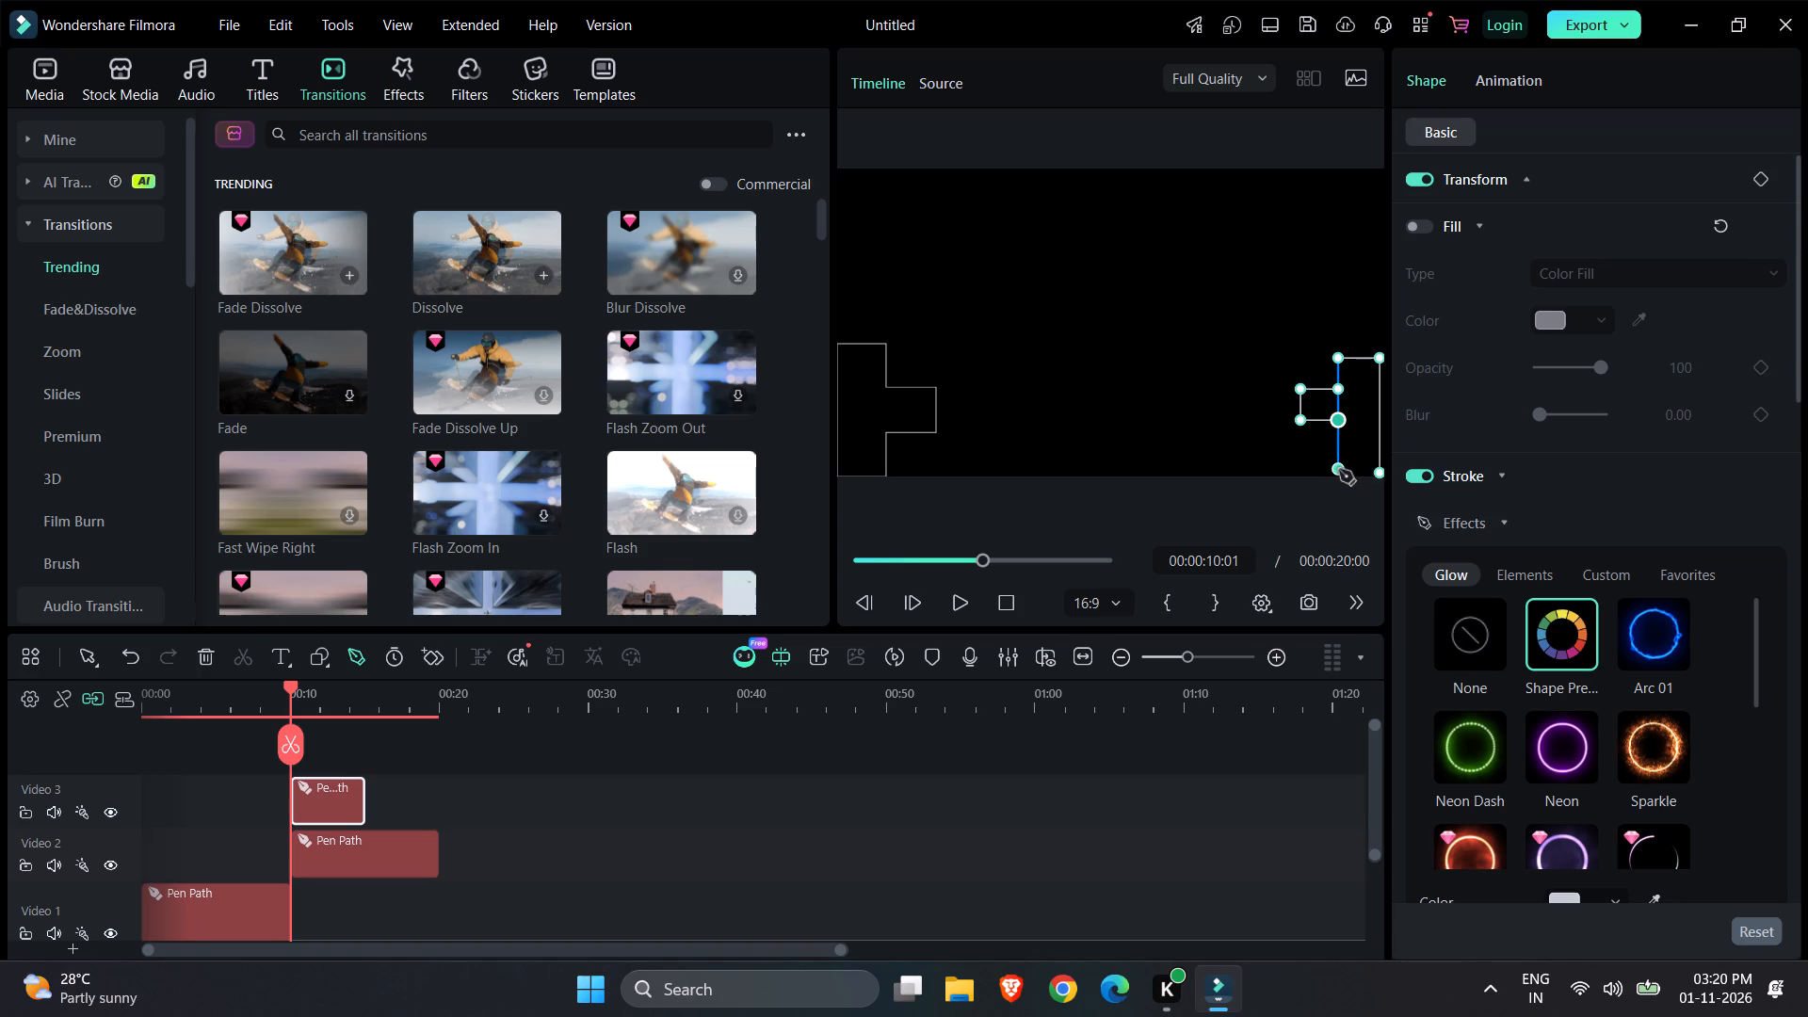
{"action": "left_click", "coordinate": [1339, 470]}
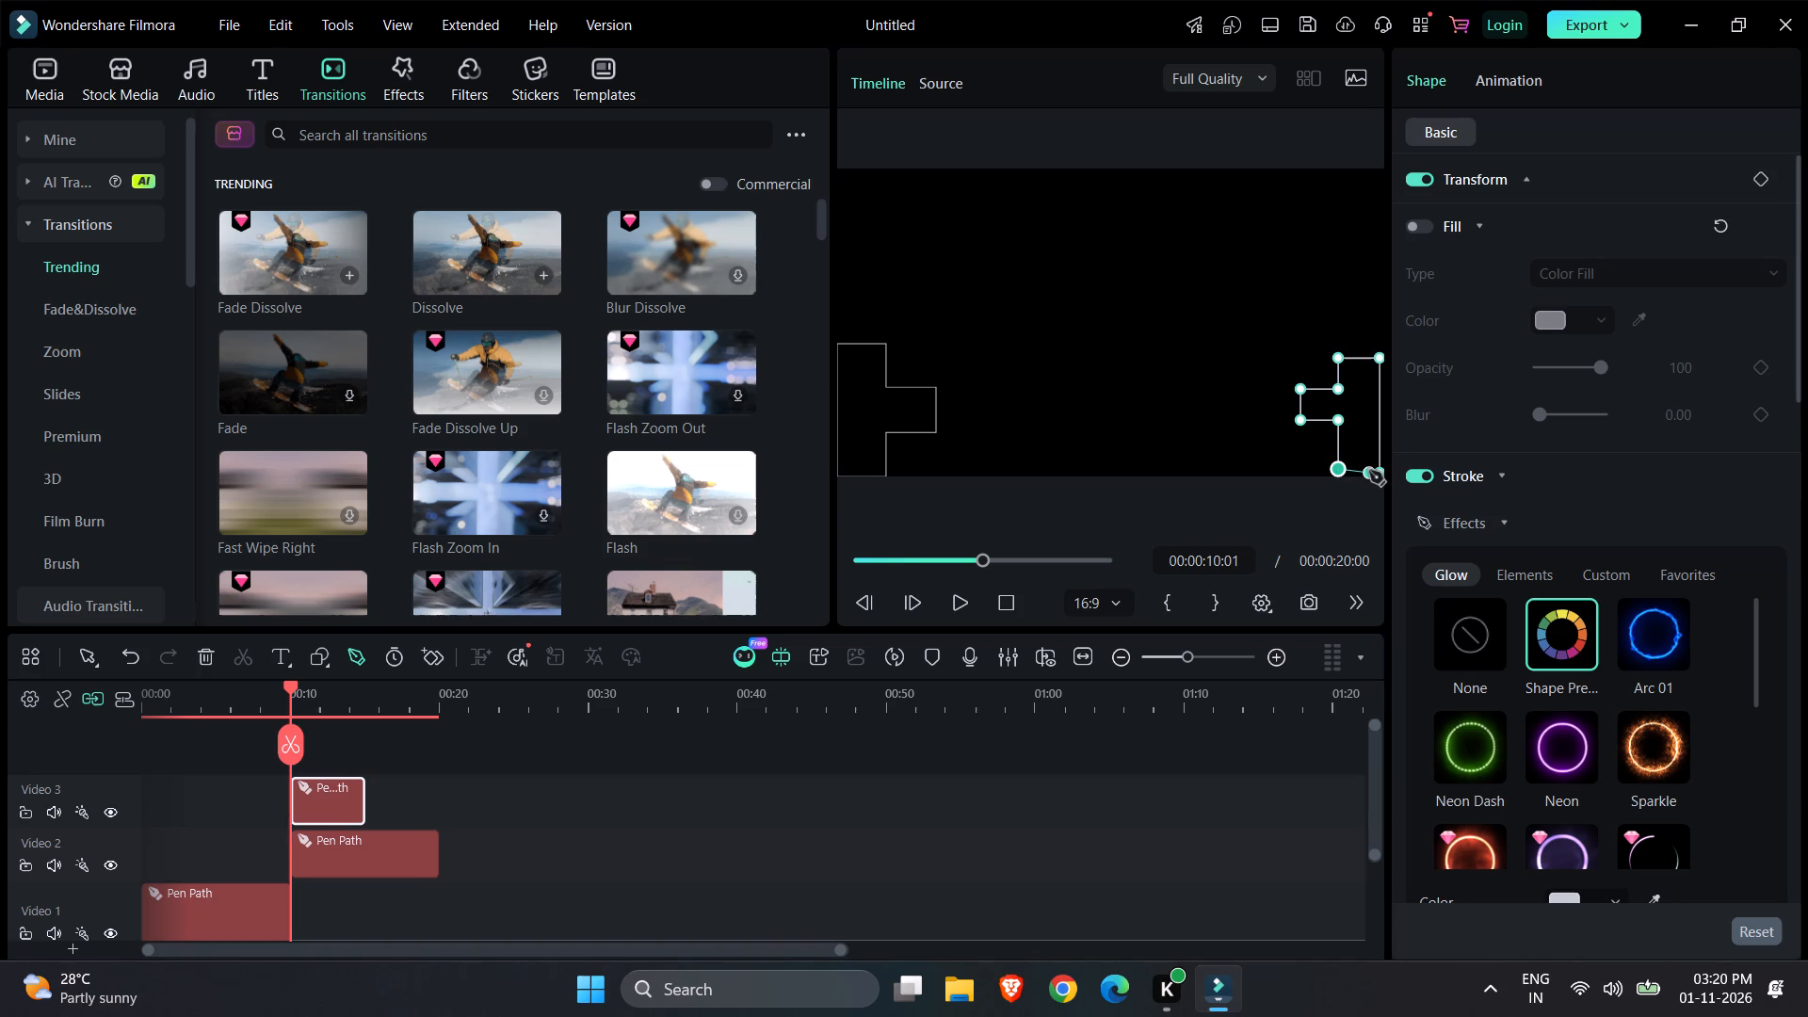
{"action": "left_click", "coordinate": [1377, 471]}
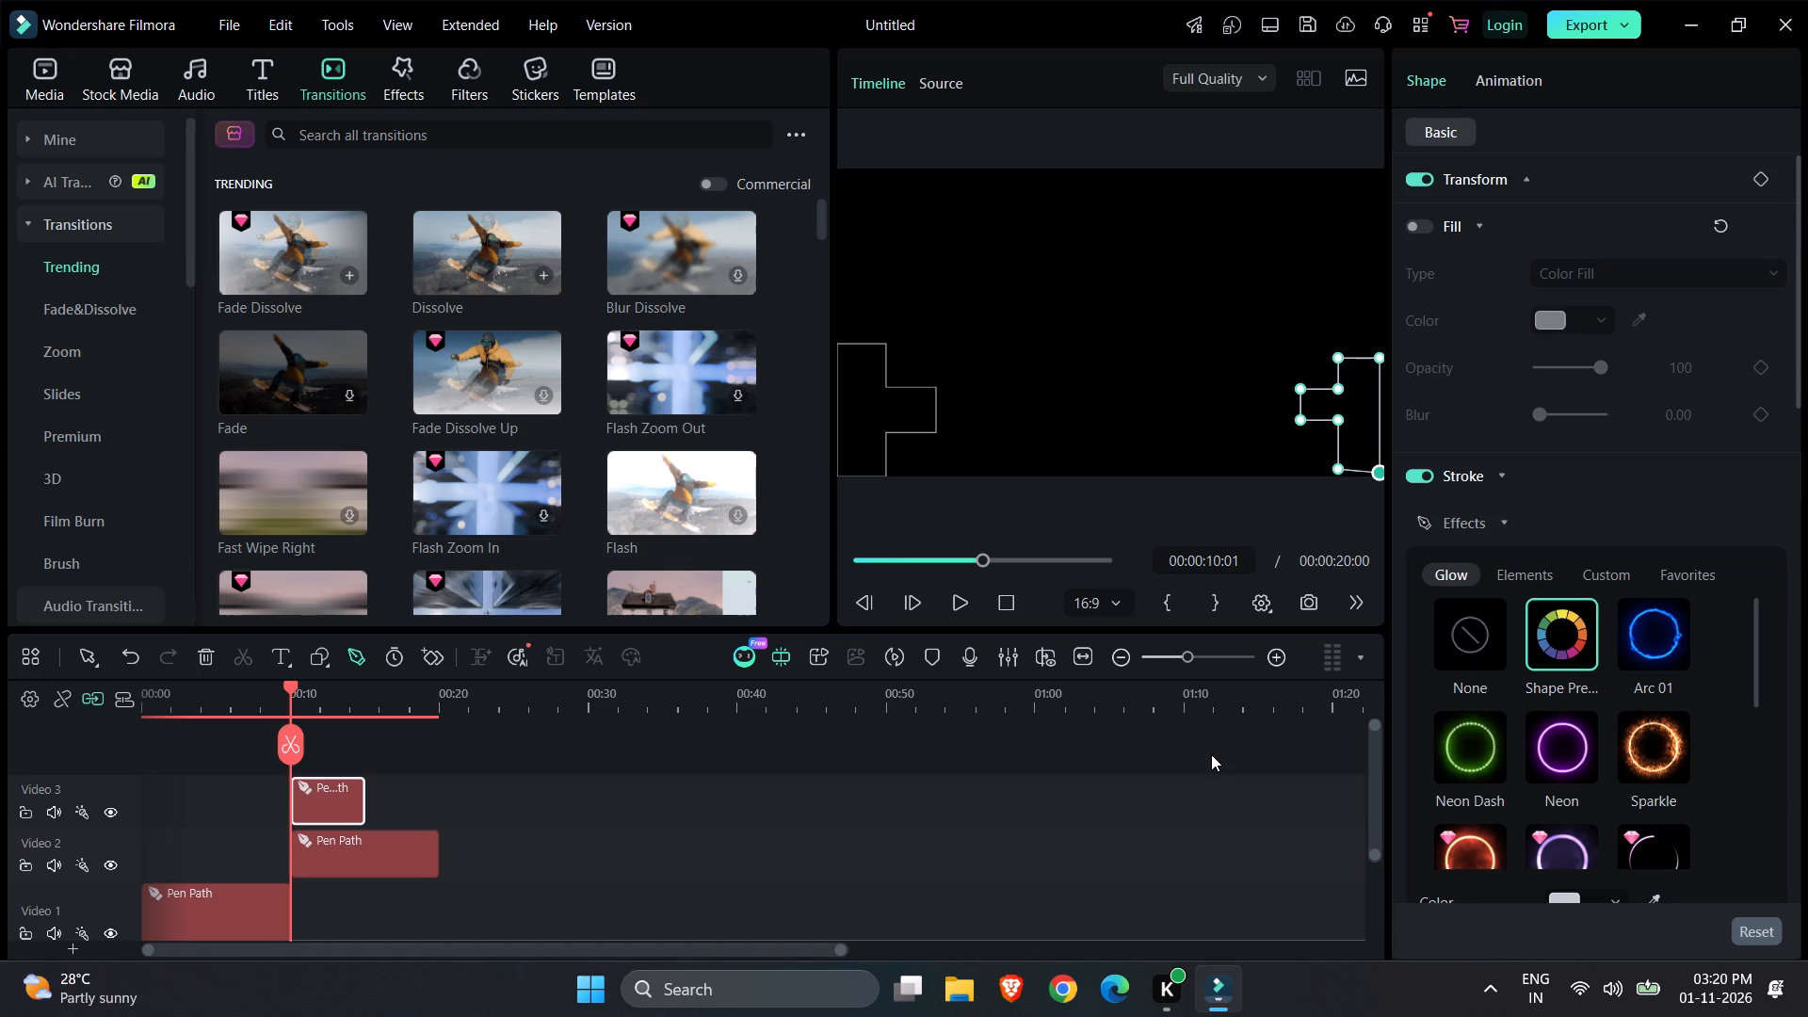
{"action": "left_click", "coordinate": [1211, 755]}
Move the new stepped path across the frame, close beside the first stepped path, for comparison.
{"action": "left_click", "coordinate": [1345, 397]}
{"action": "left_click_drag", "start_coordinate": [1345, 397], "coordinate": [1330, 397]}
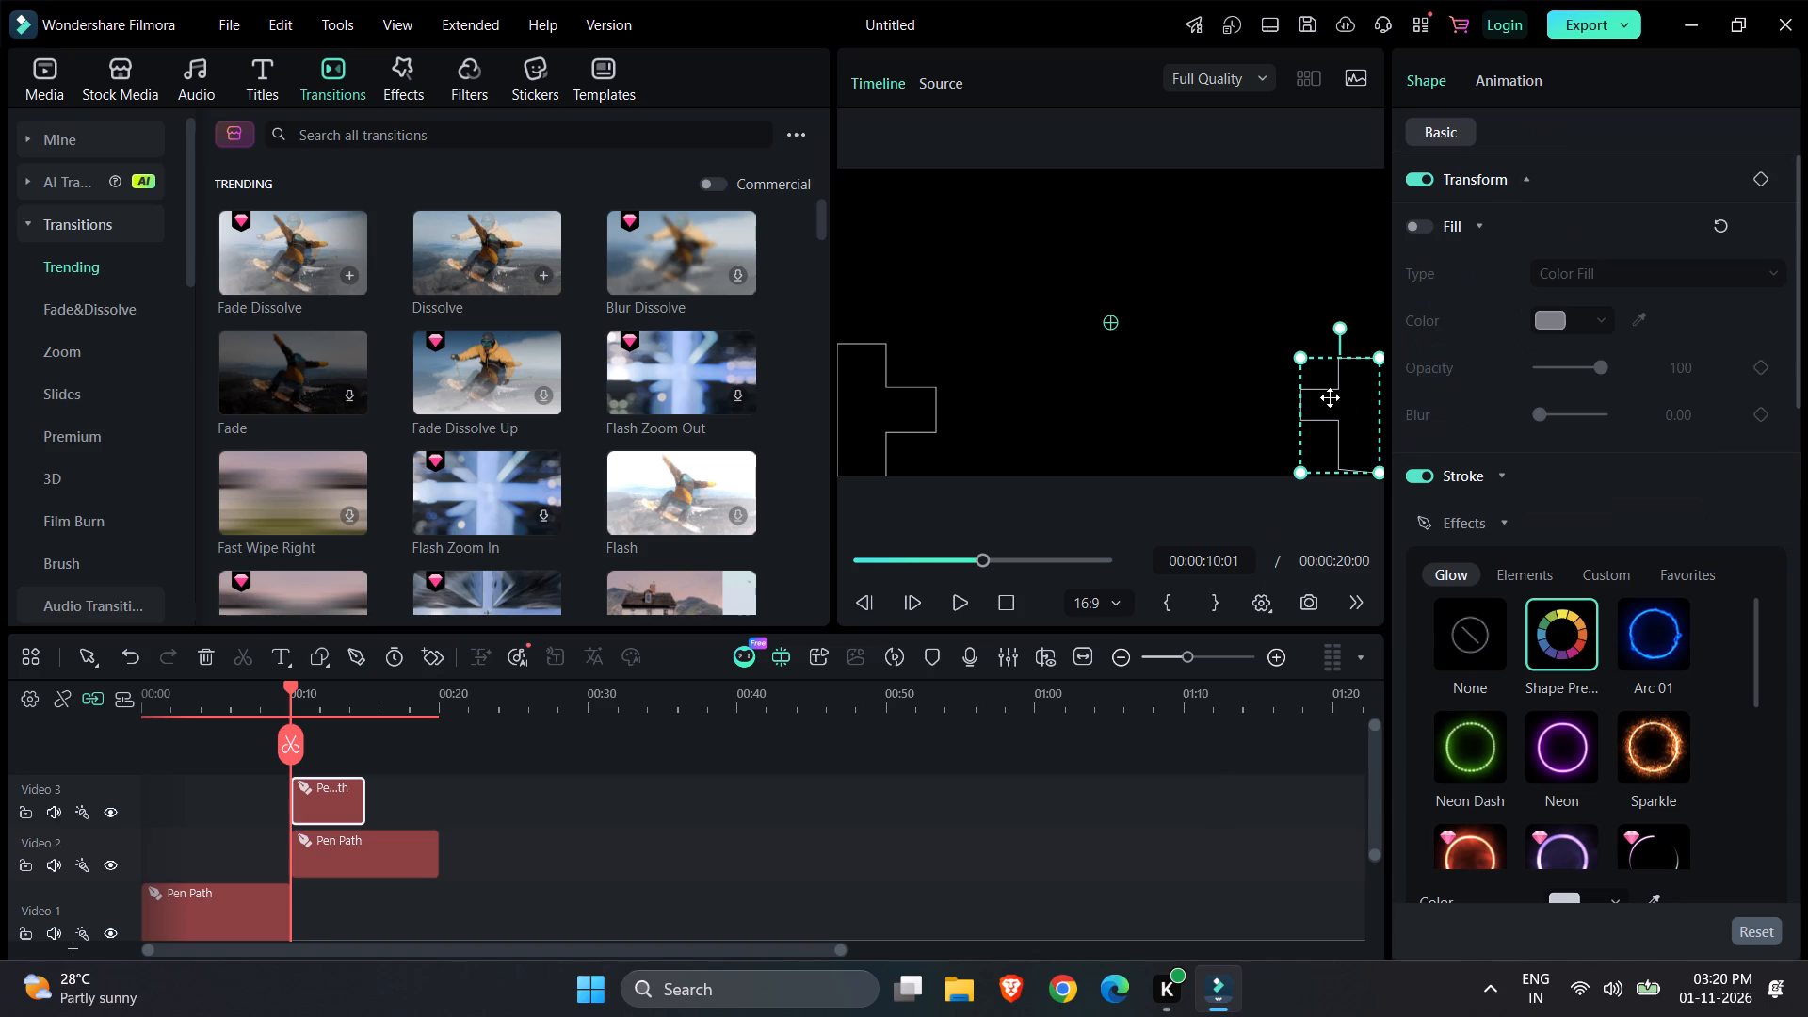
{"action": "left_click_drag", "start_coordinate": [1330, 397], "coordinate": [1027, 395]}
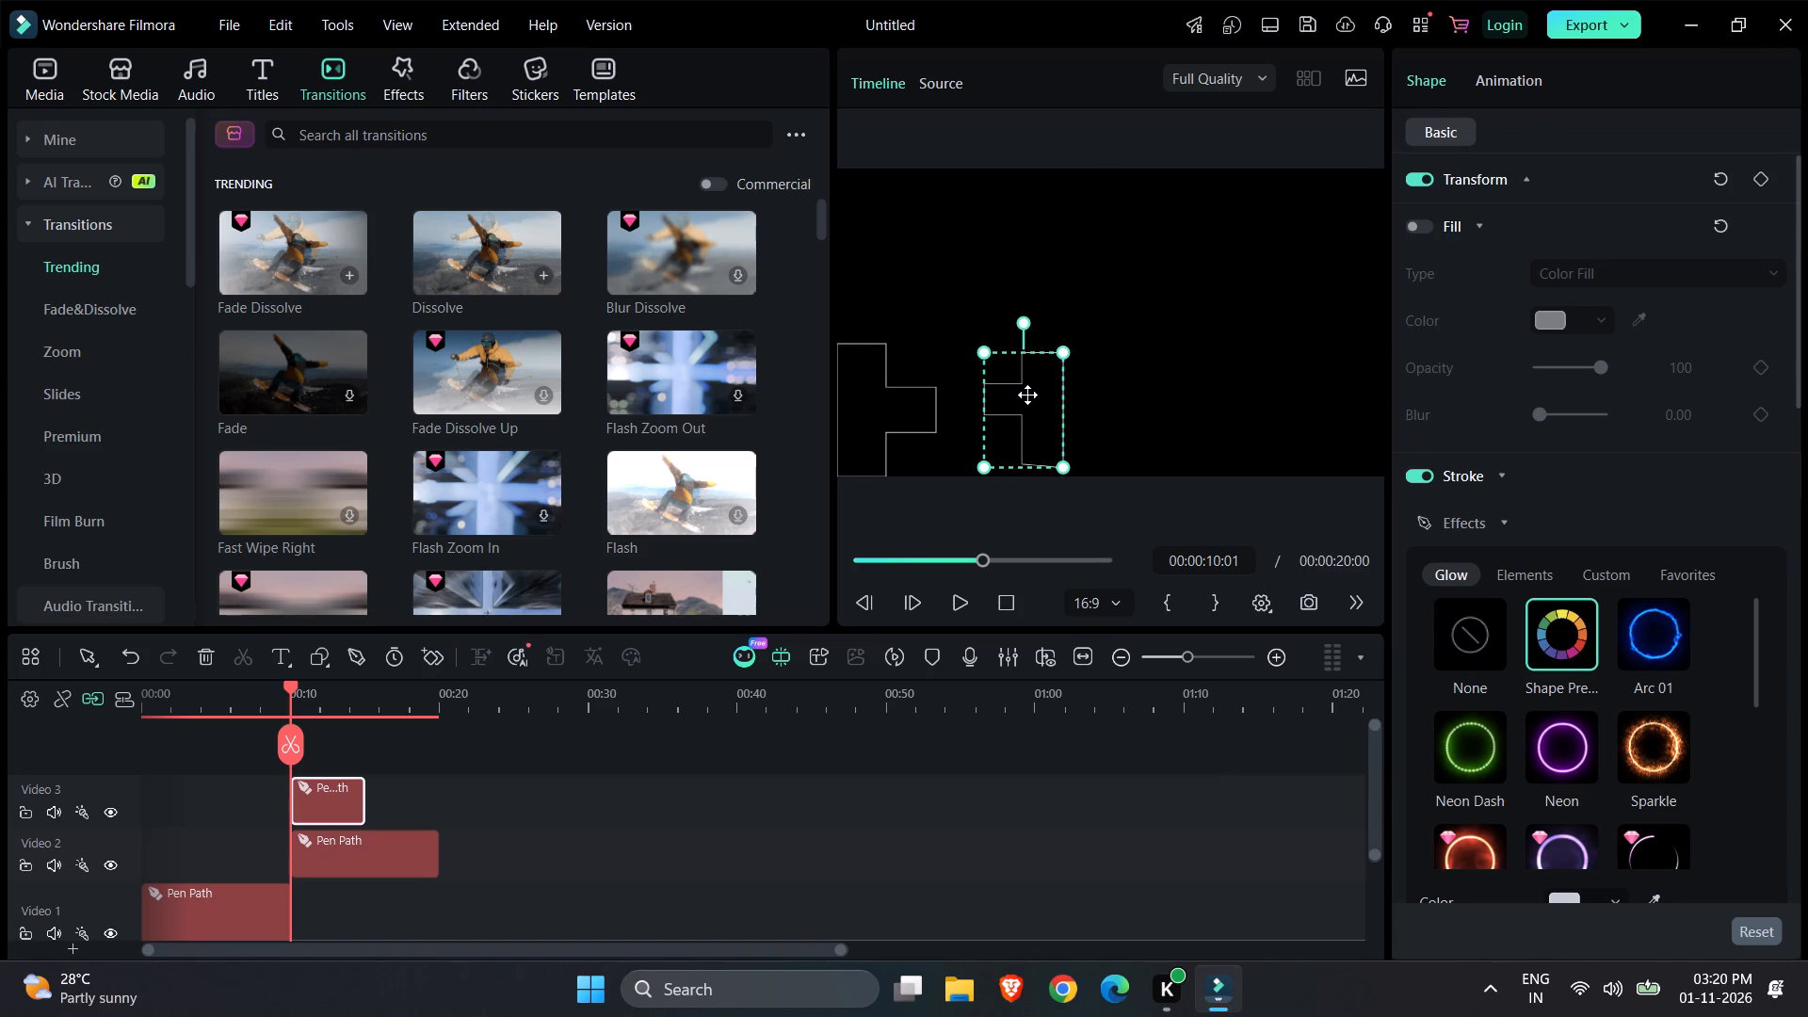
Edit the second path's points, lowering the protruding block's bottom edge and levelling the main block's bottom edge.
{"action": "double_click", "coordinate": [1023, 422]}
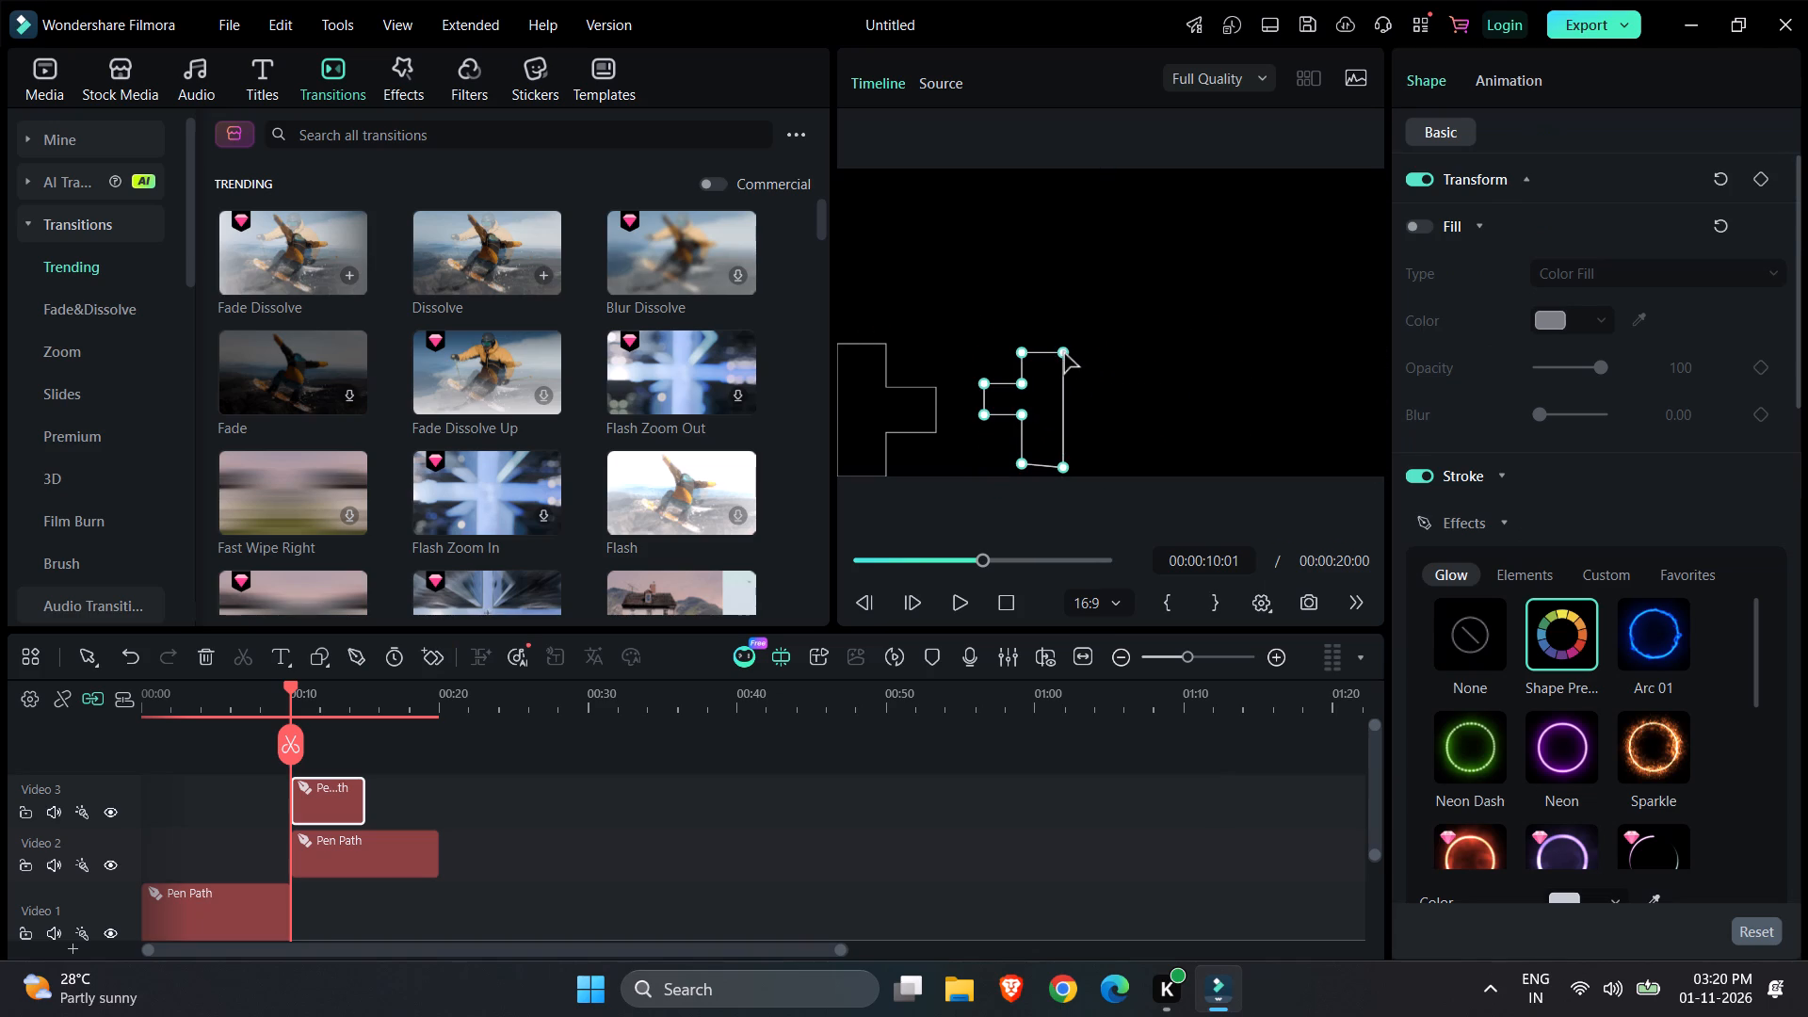
{"action": "left_click", "coordinate": [1063, 352]}
{"action": "left_click", "coordinate": [1024, 421]}
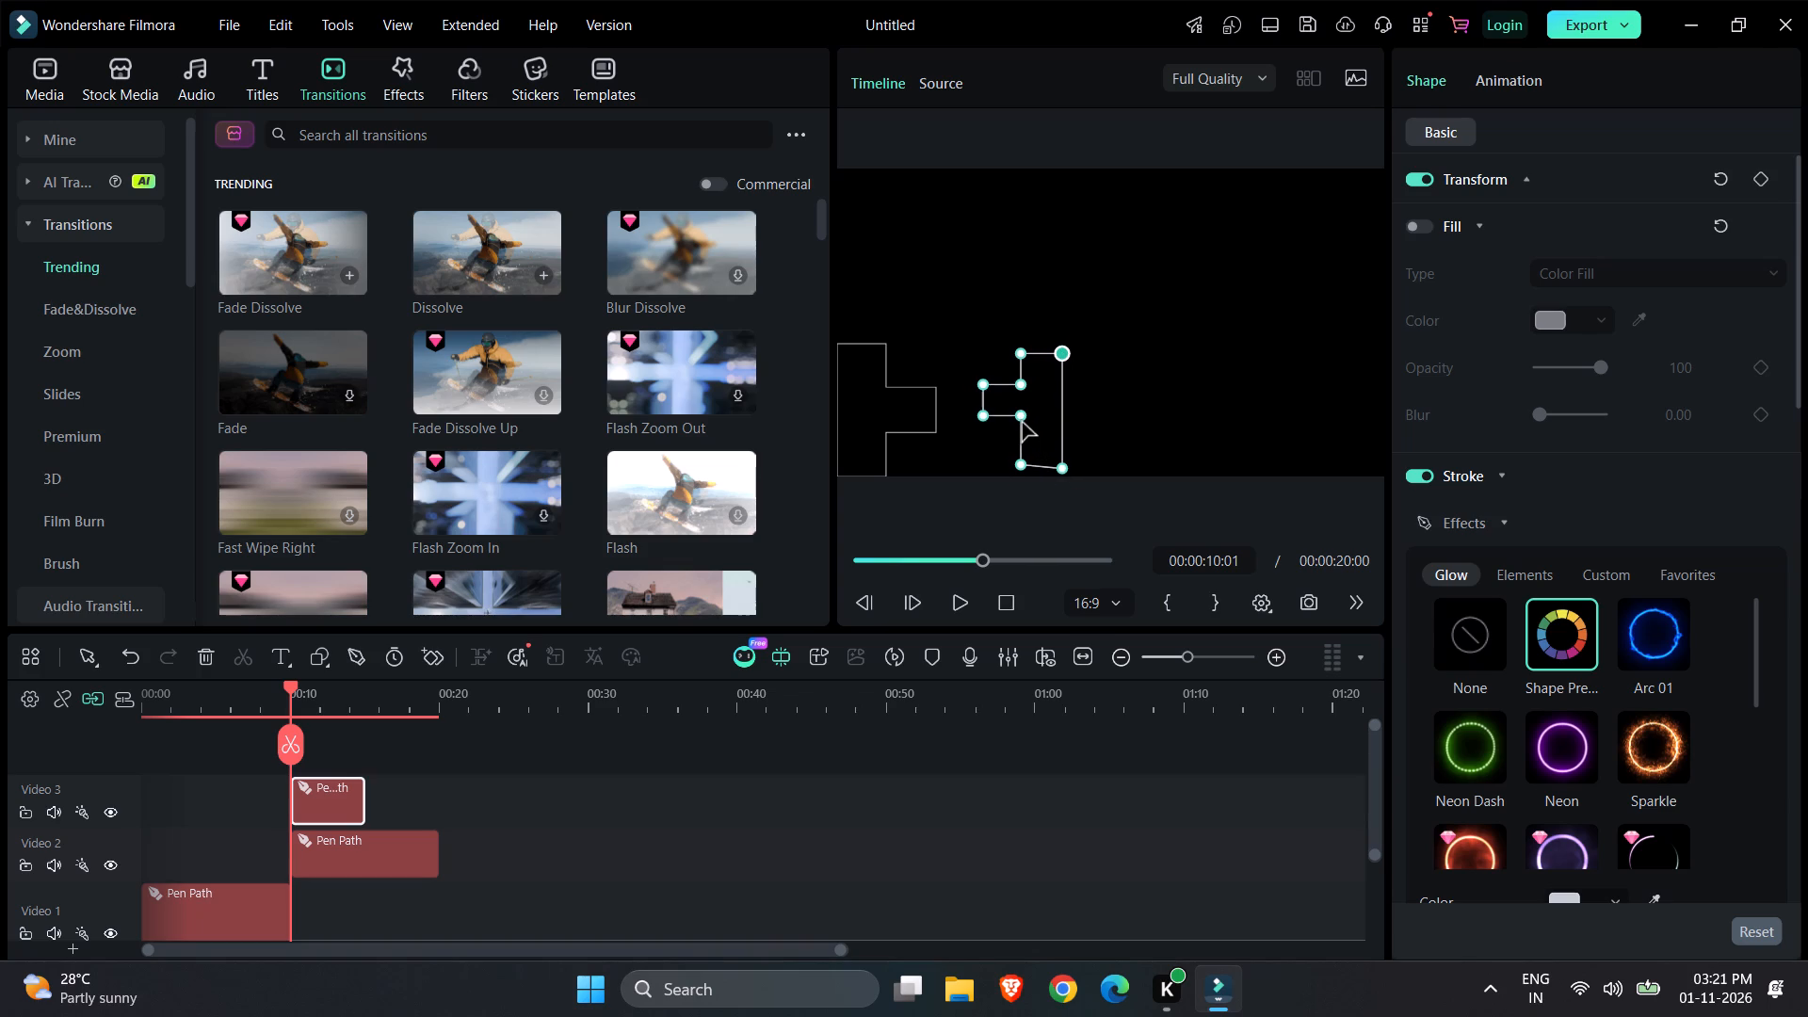
{"action": "left_click", "coordinate": [1140, 424]}
{"action": "left_click", "coordinate": [1012, 761]}
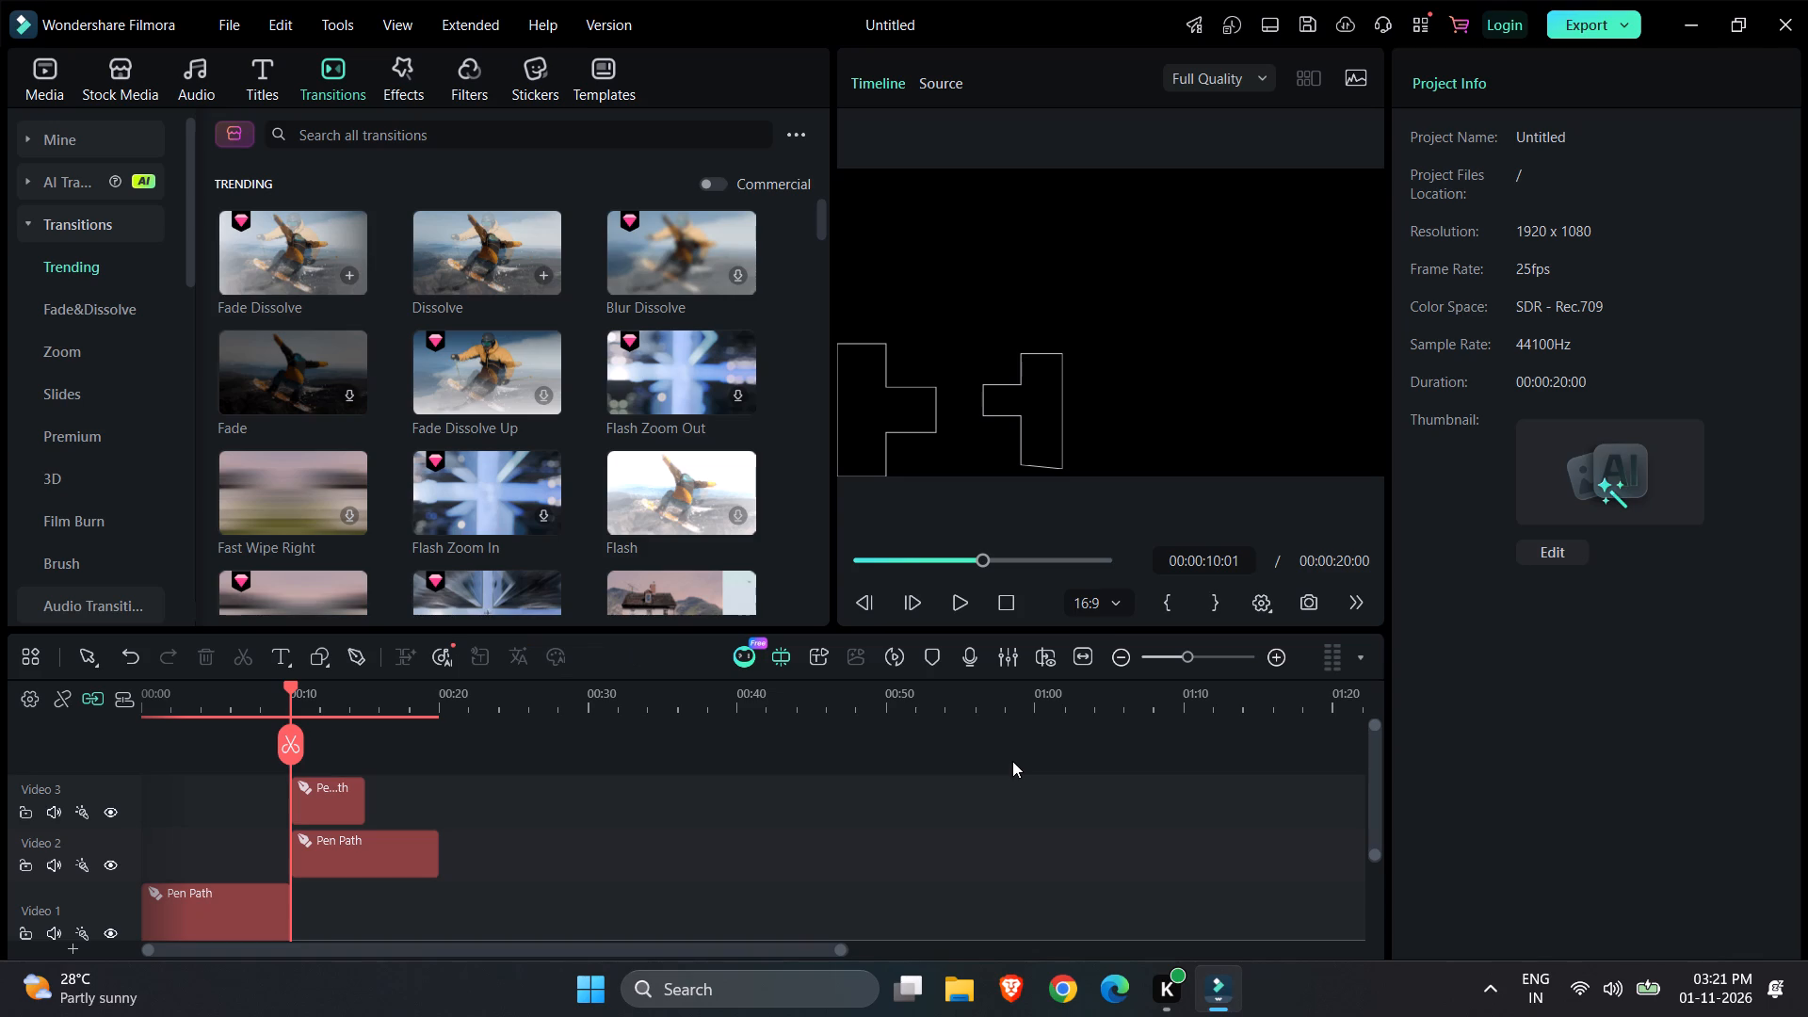
{"action": "left_click", "coordinate": [1014, 384]}
{"action": "double_click", "coordinate": [1018, 418]}
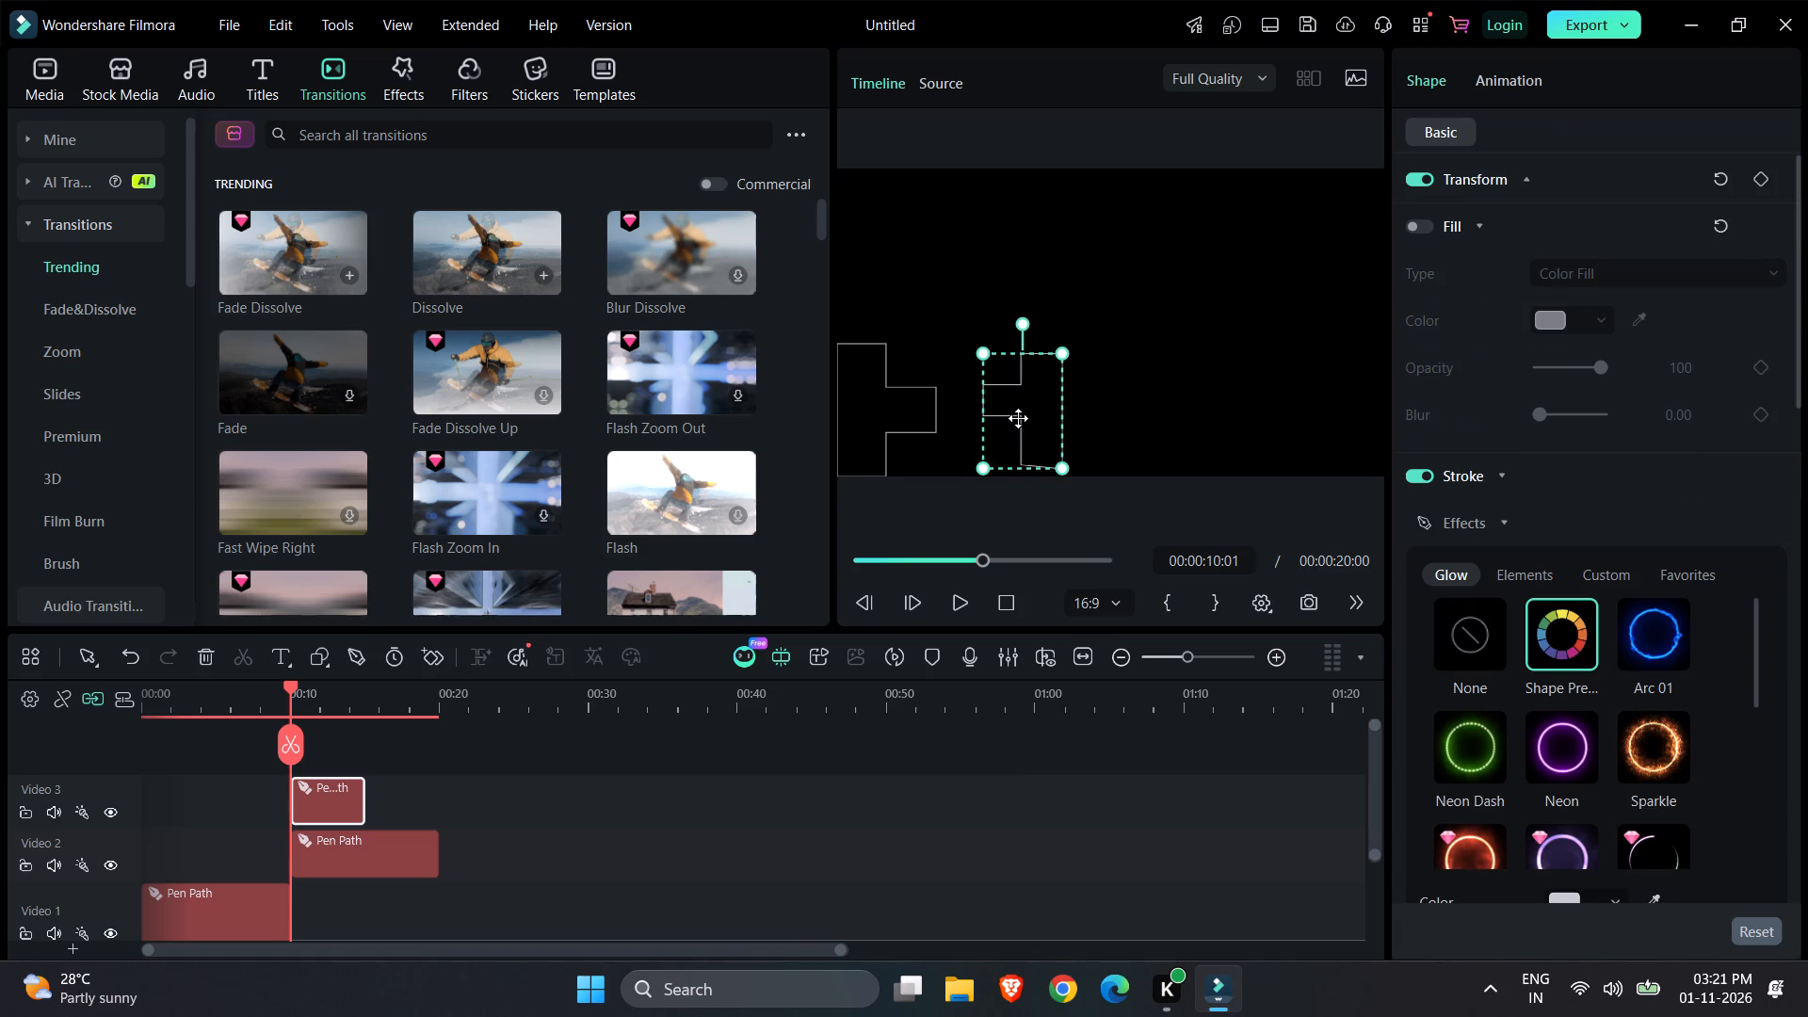
{"action": "left_click_drag", "start_coordinate": [984, 417], "coordinate": [983, 430]}
{"action": "left_click", "coordinate": [1022, 422]}
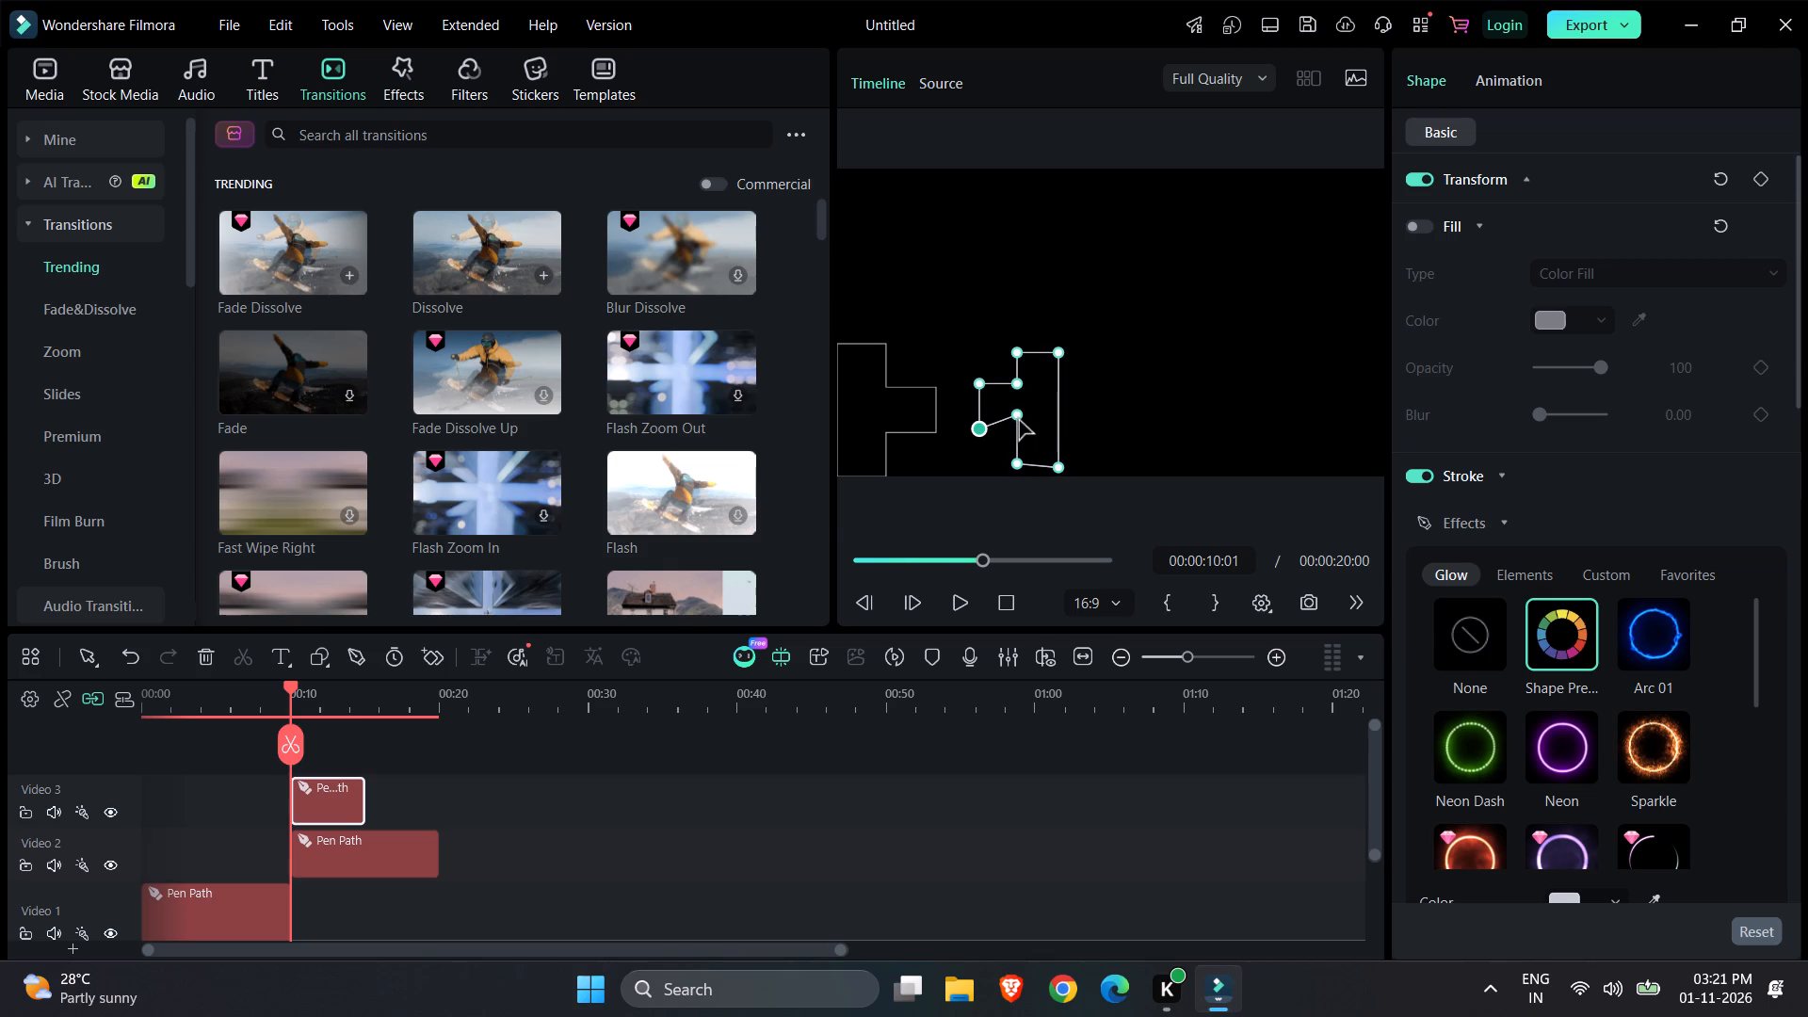
{"action": "left_click_drag", "start_coordinate": [1015, 416], "coordinate": [1014, 418]}
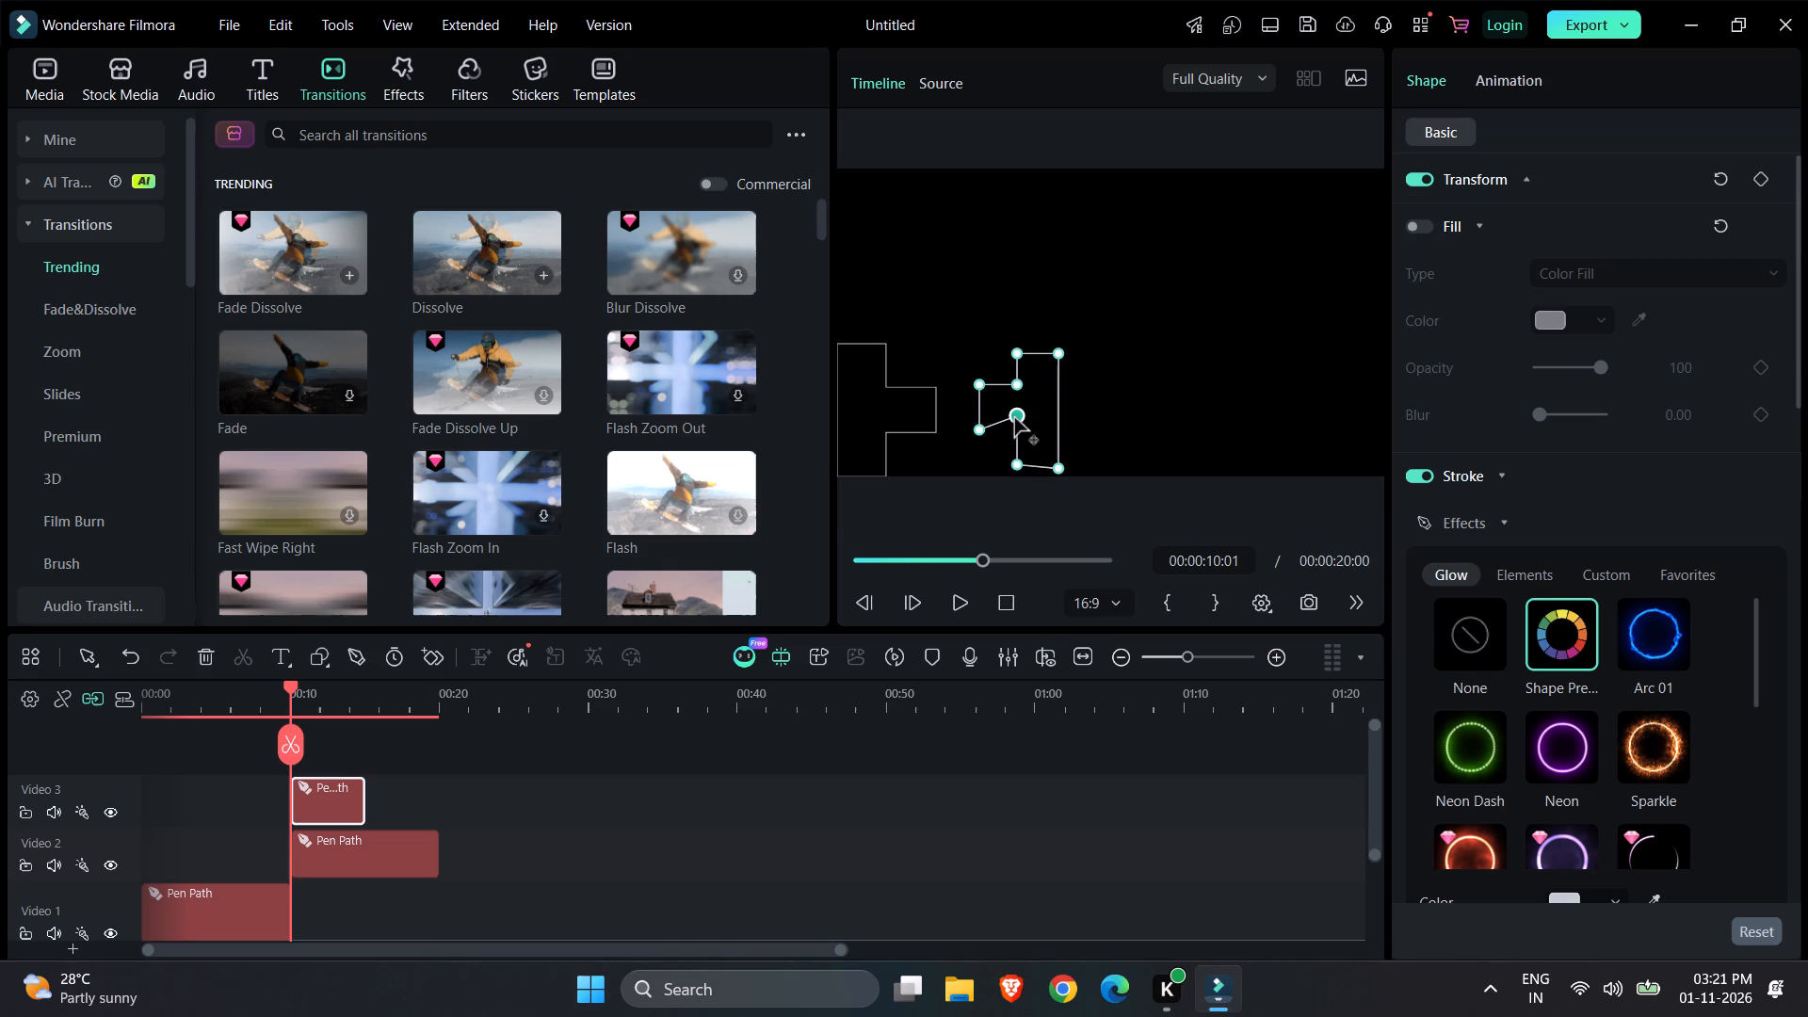
{"action": "left_click_drag", "start_coordinate": [1014, 418], "coordinate": [1012, 430]}
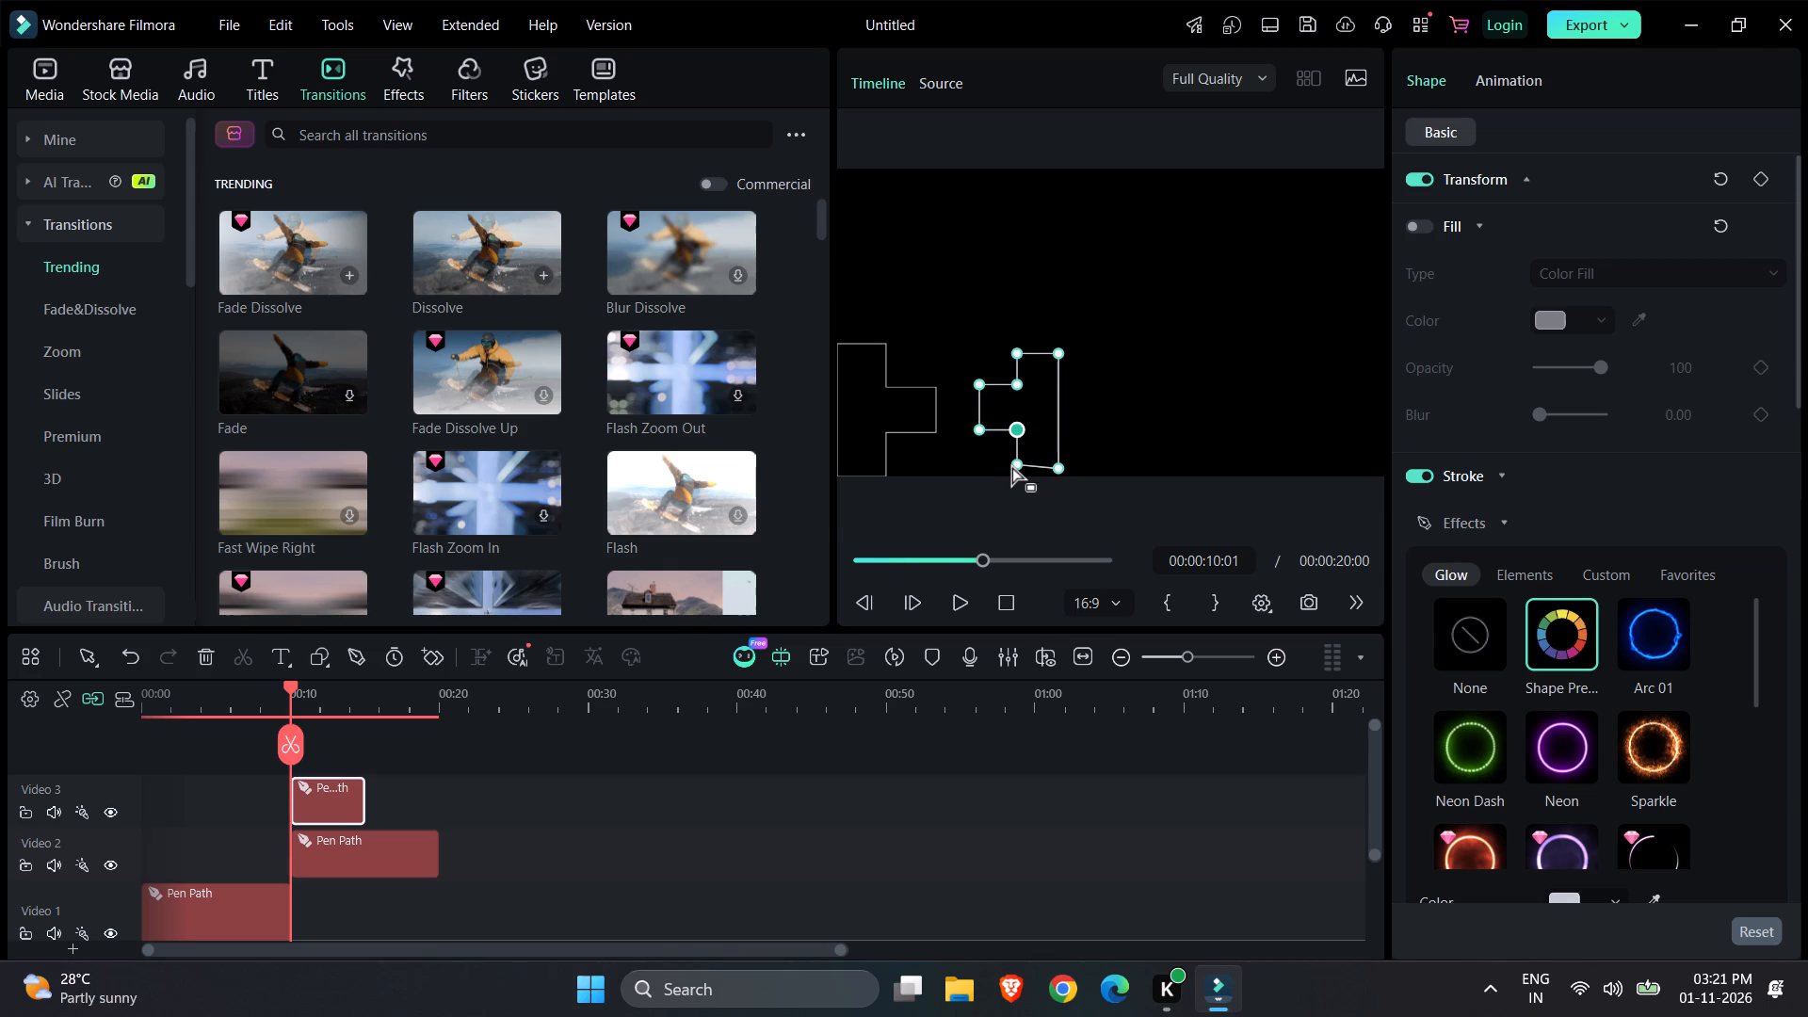
{"action": "left_click", "coordinate": [1014, 467]}
{"action": "left_click", "coordinate": [1019, 388]}
{"action": "left_click", "coordinate": [1016, 432]}
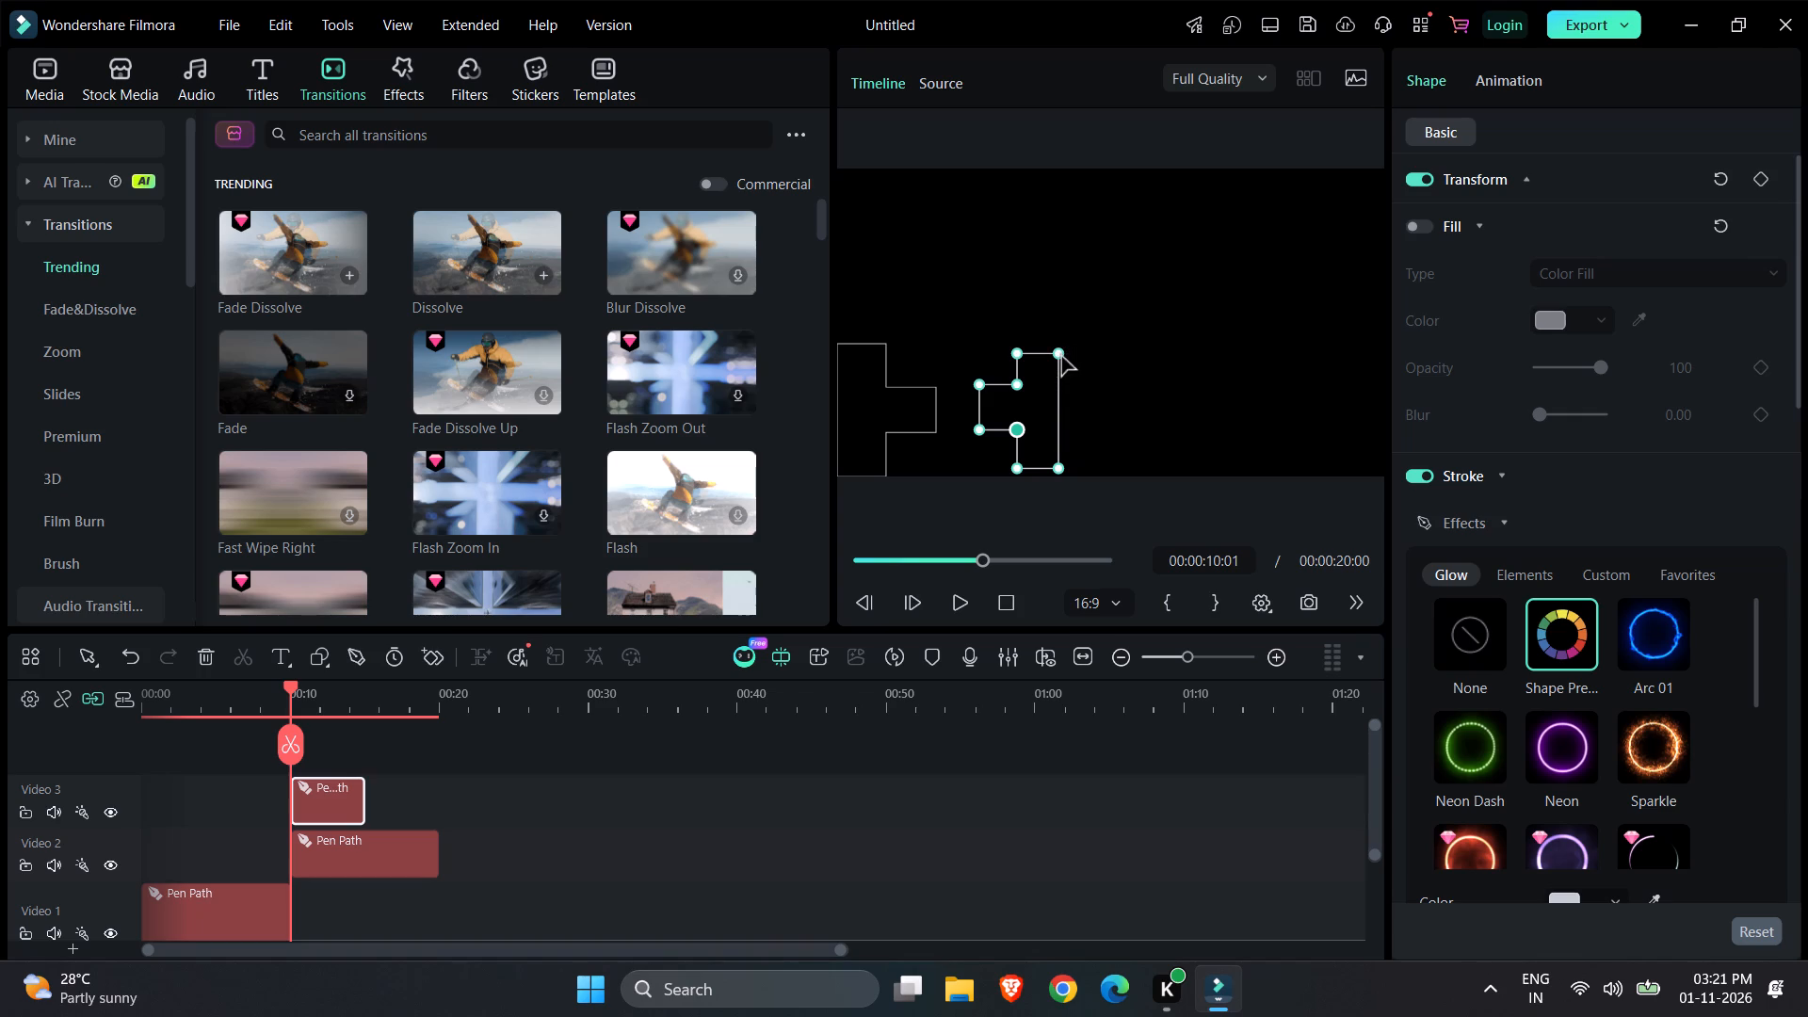
Widen the second path's main block by shifting its two outer points outward, keeping that outer edge vertical.
{"action": "left_click_drag", "start_coordinate": [1058, 357], "coordinate": [1074, 358]}
{"action": "left_click_drag", "start_coordinate": [1059, 469], "coordinate": [1073, 469]}
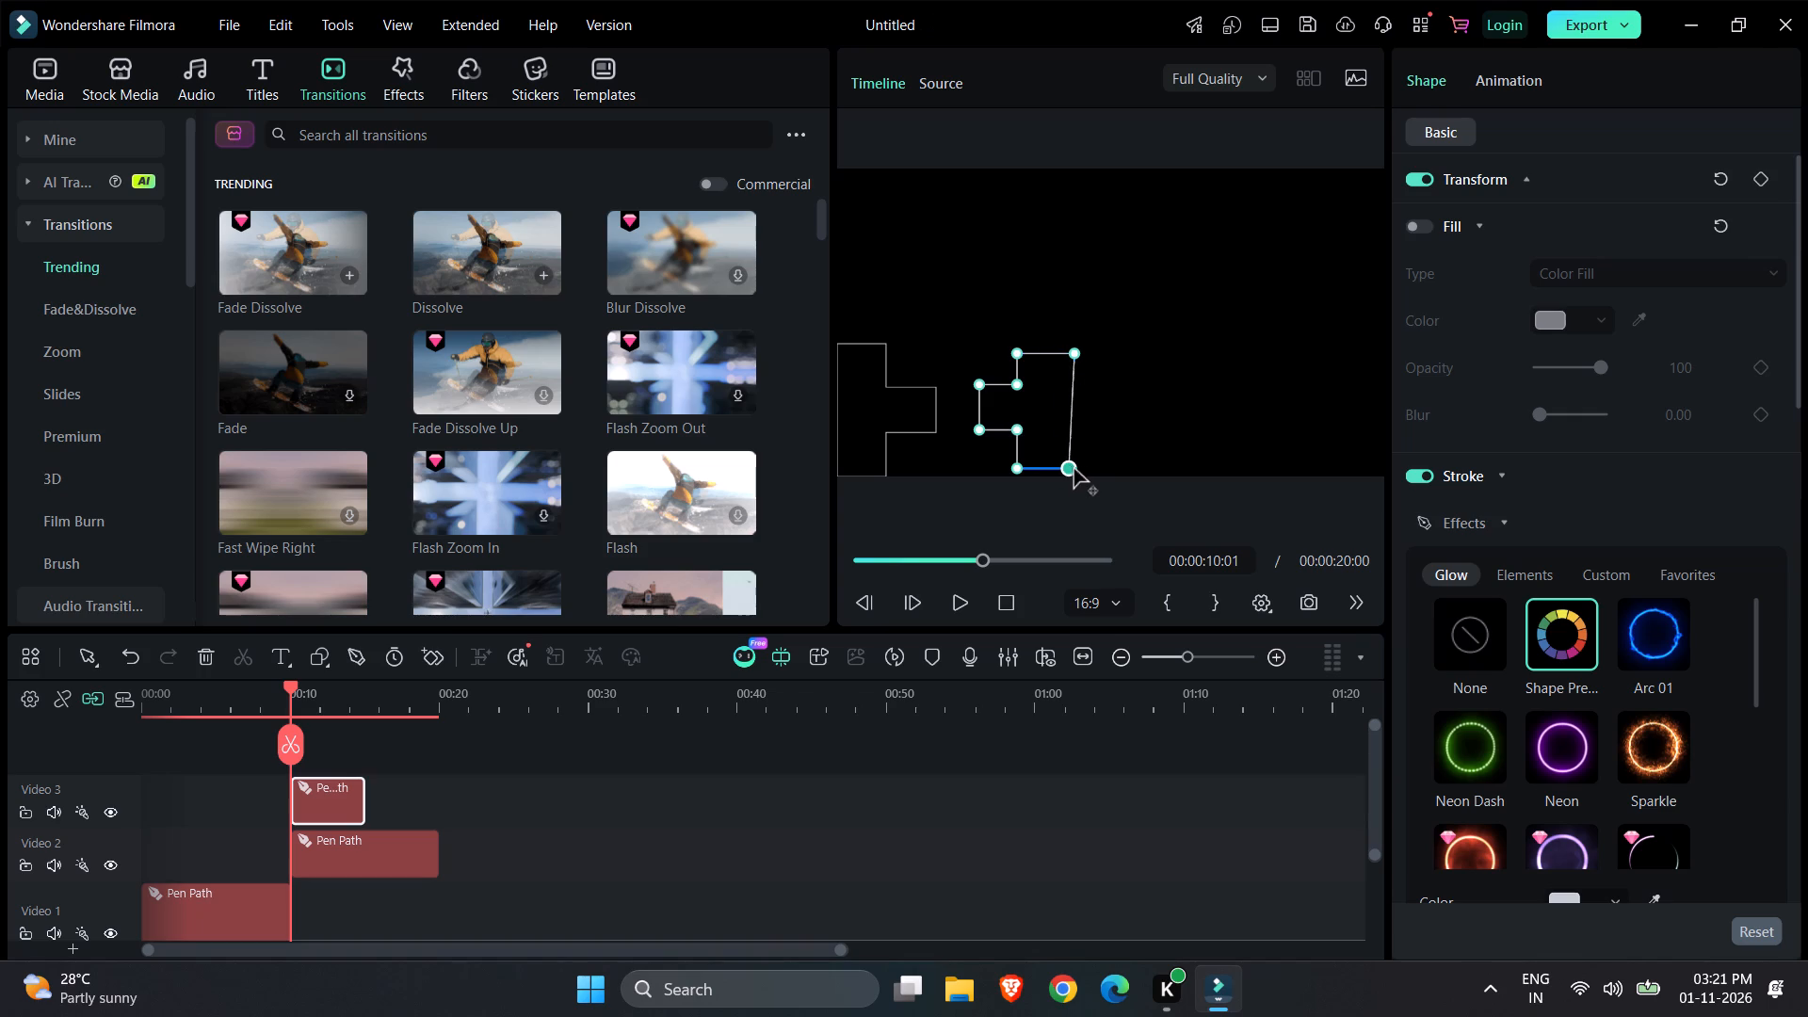
{"action": "left_click_drag", "start_coordinate": [1073, 469], "coordinate": [1075, 469]}
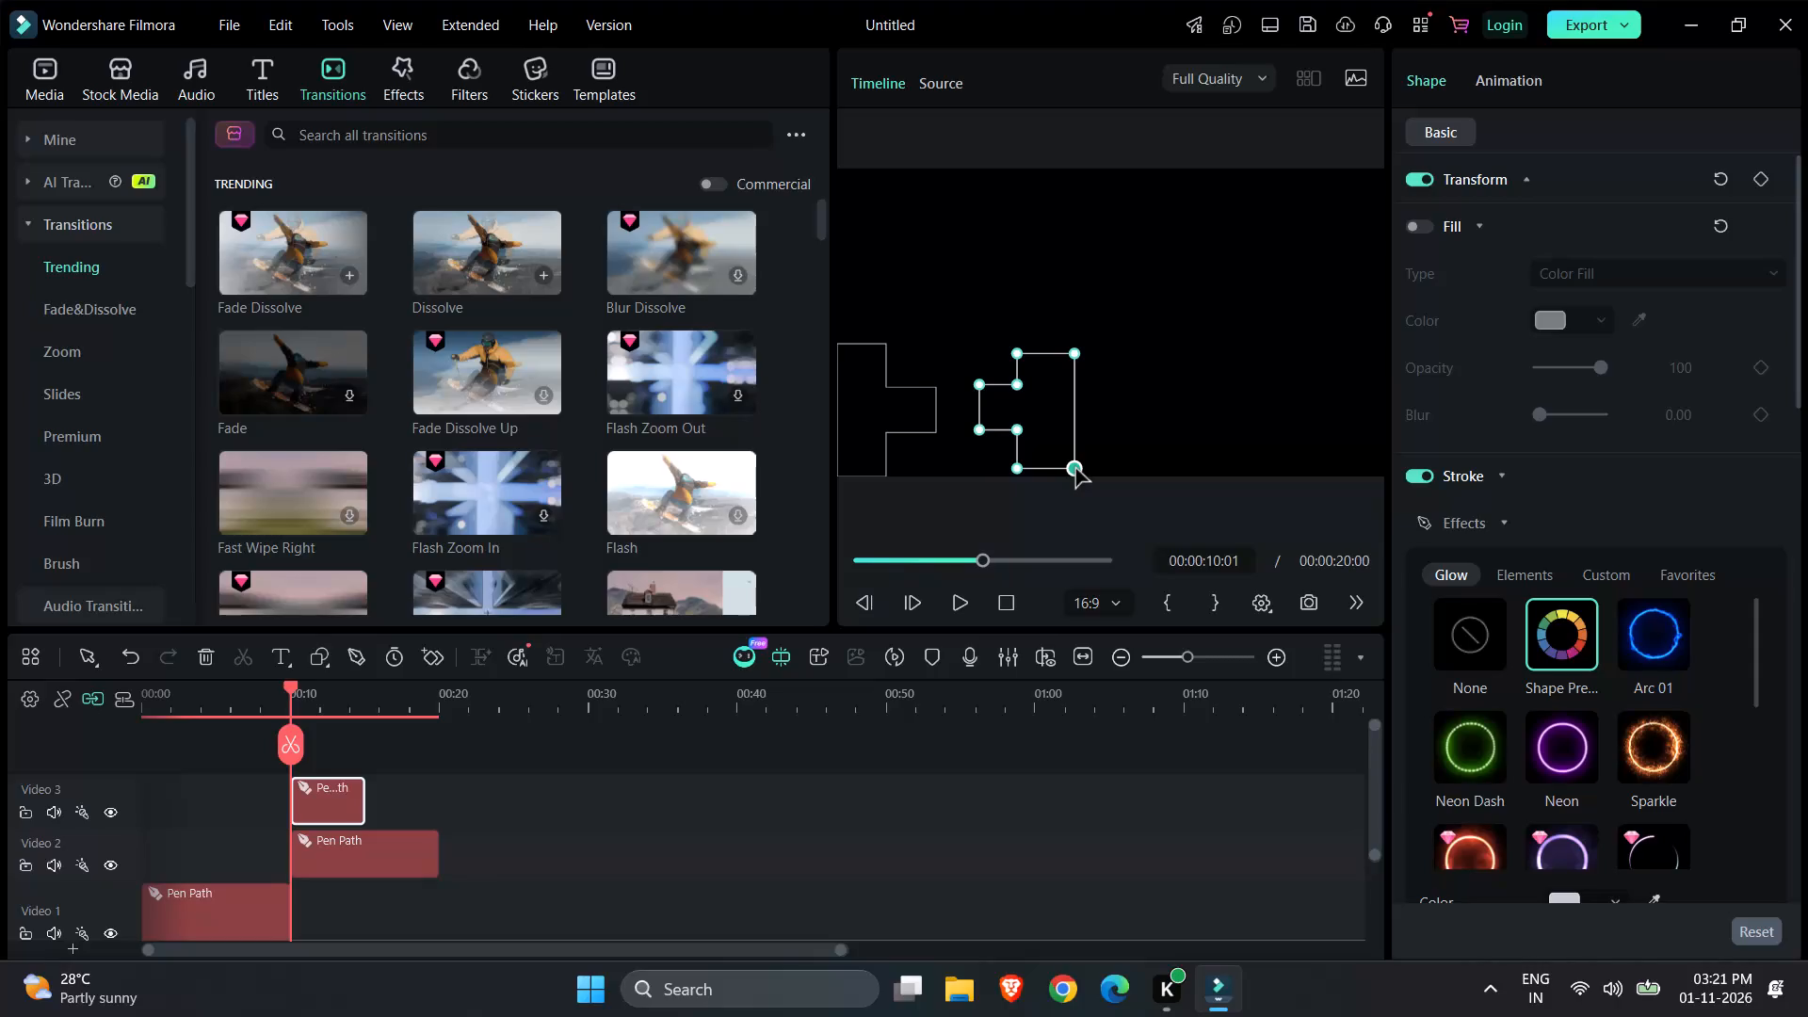
{"action": "left_click", "coordinate": [1137, 421]}
{"action": "left_click", "coordinate": [1135, 416]}
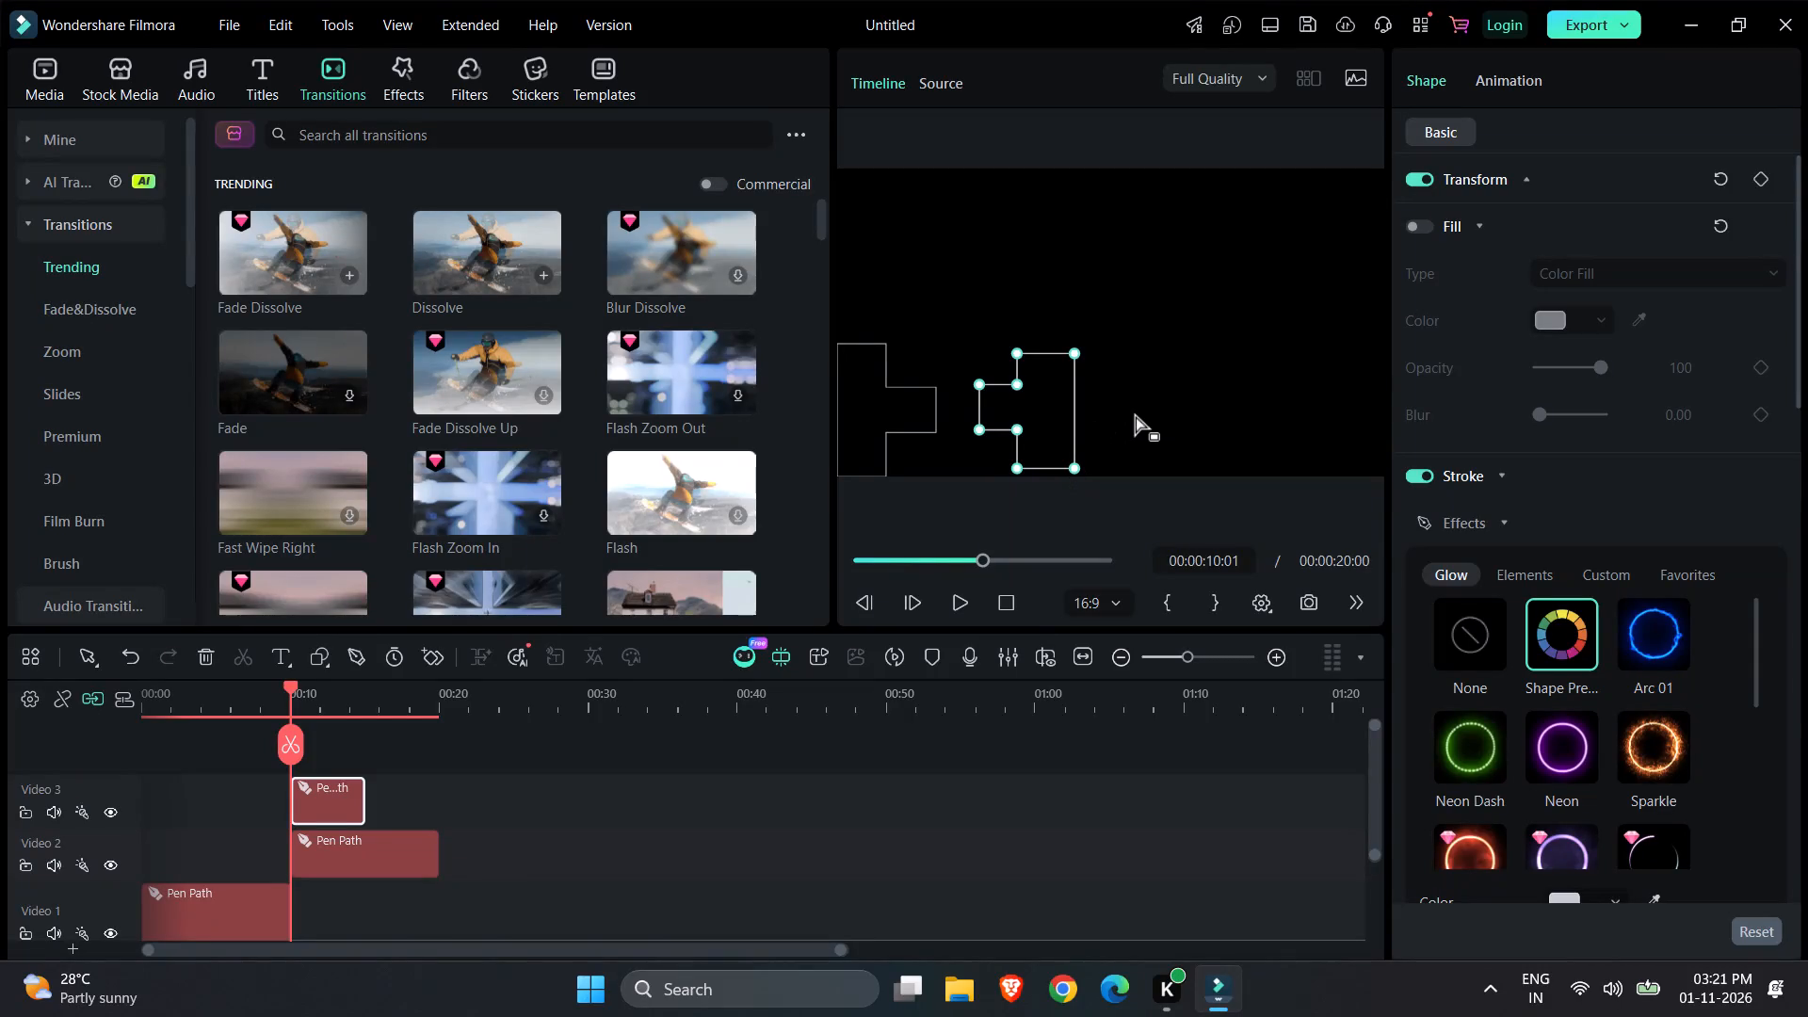
{"action": "double_click", "coordinate": [1135, 416]}
{"action": "left_click", "coordinate": [947, 343]}
{"action": "left_click", "coordinate": [816, 801]}
Scale the second stepped path up slightly to bring it closer to the first path's size.
{"action": "left_click", "coordinate": [1031, 412]}
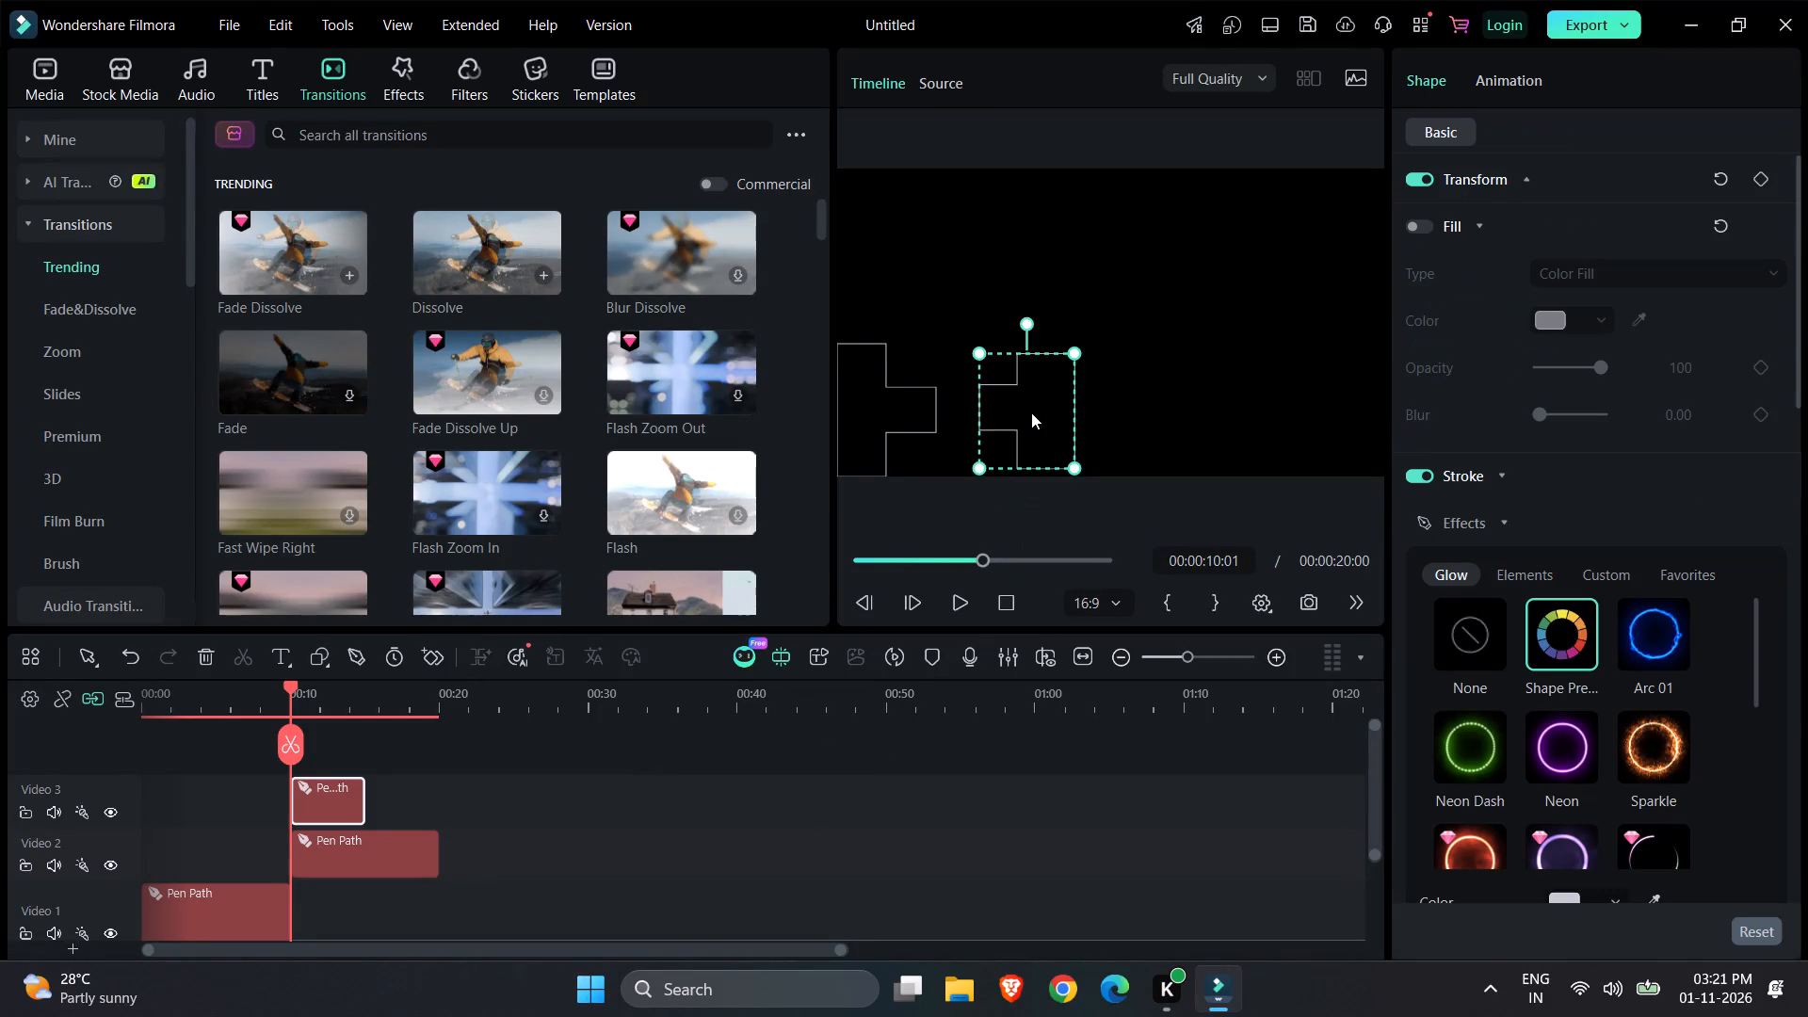
{"action": "left_click", "coordinate": [1073, 357]}
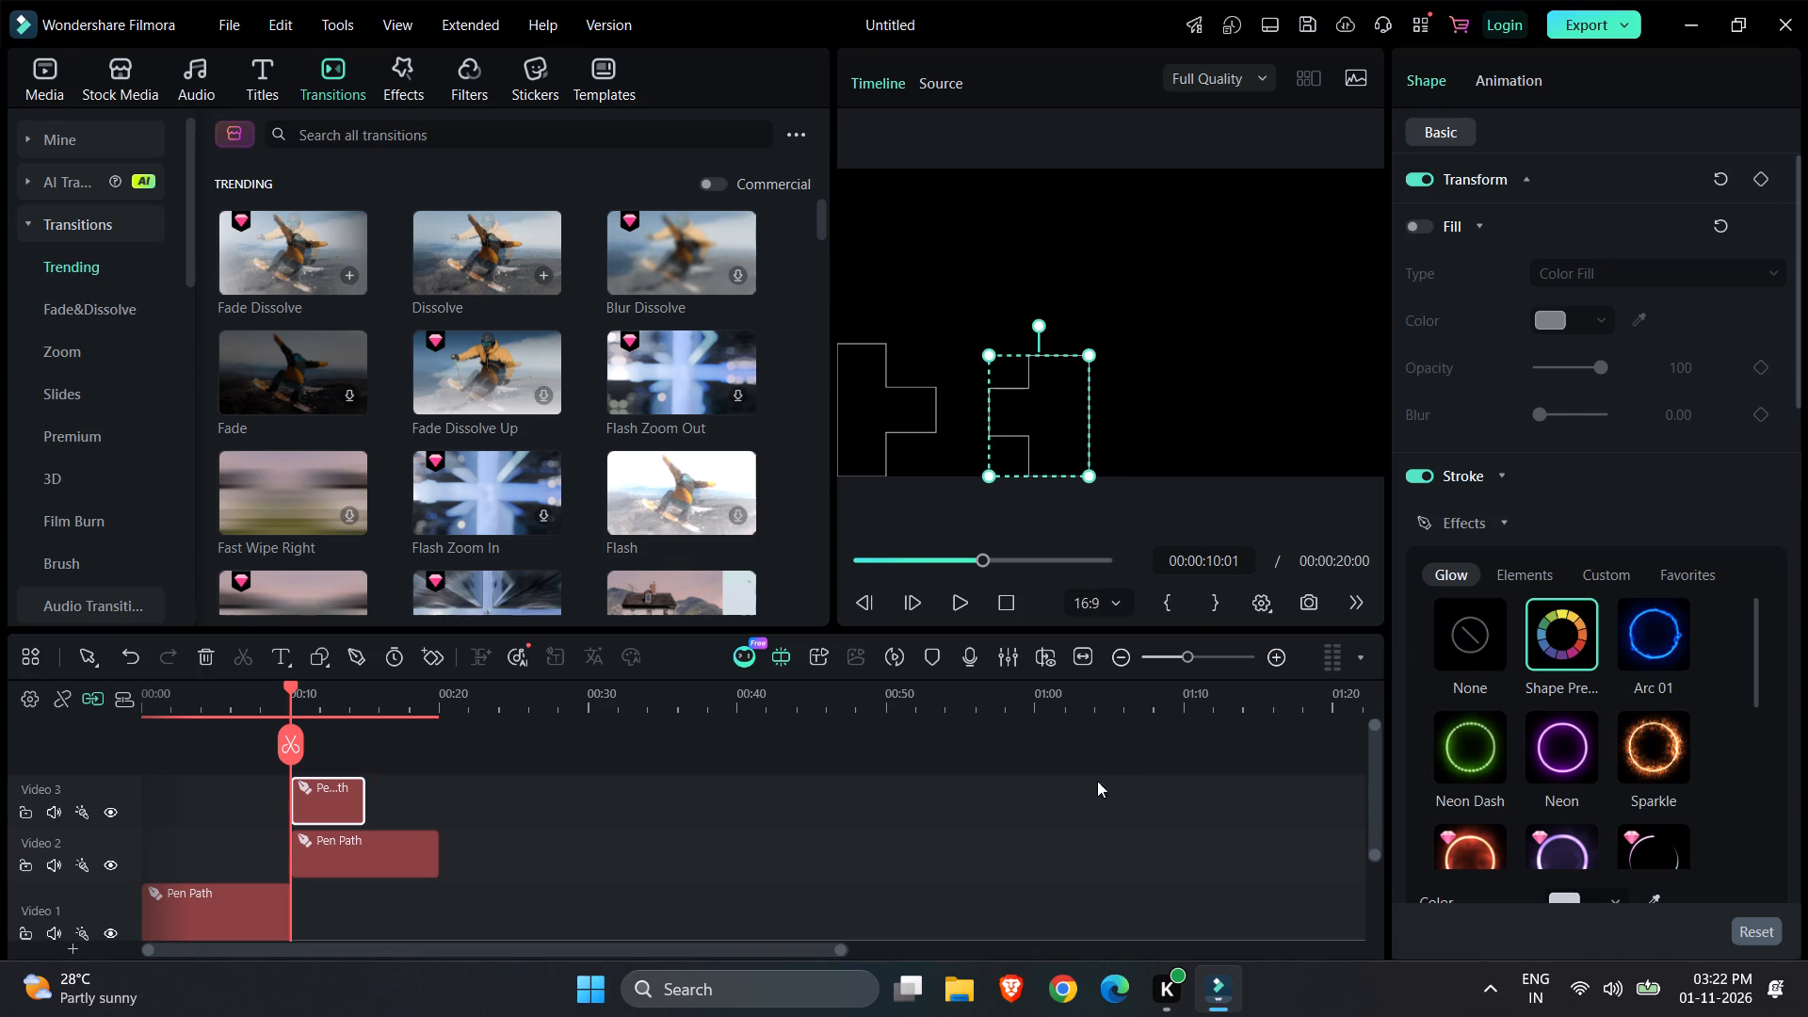
{"action": "left_click", "coordinate": [1067, 826]}
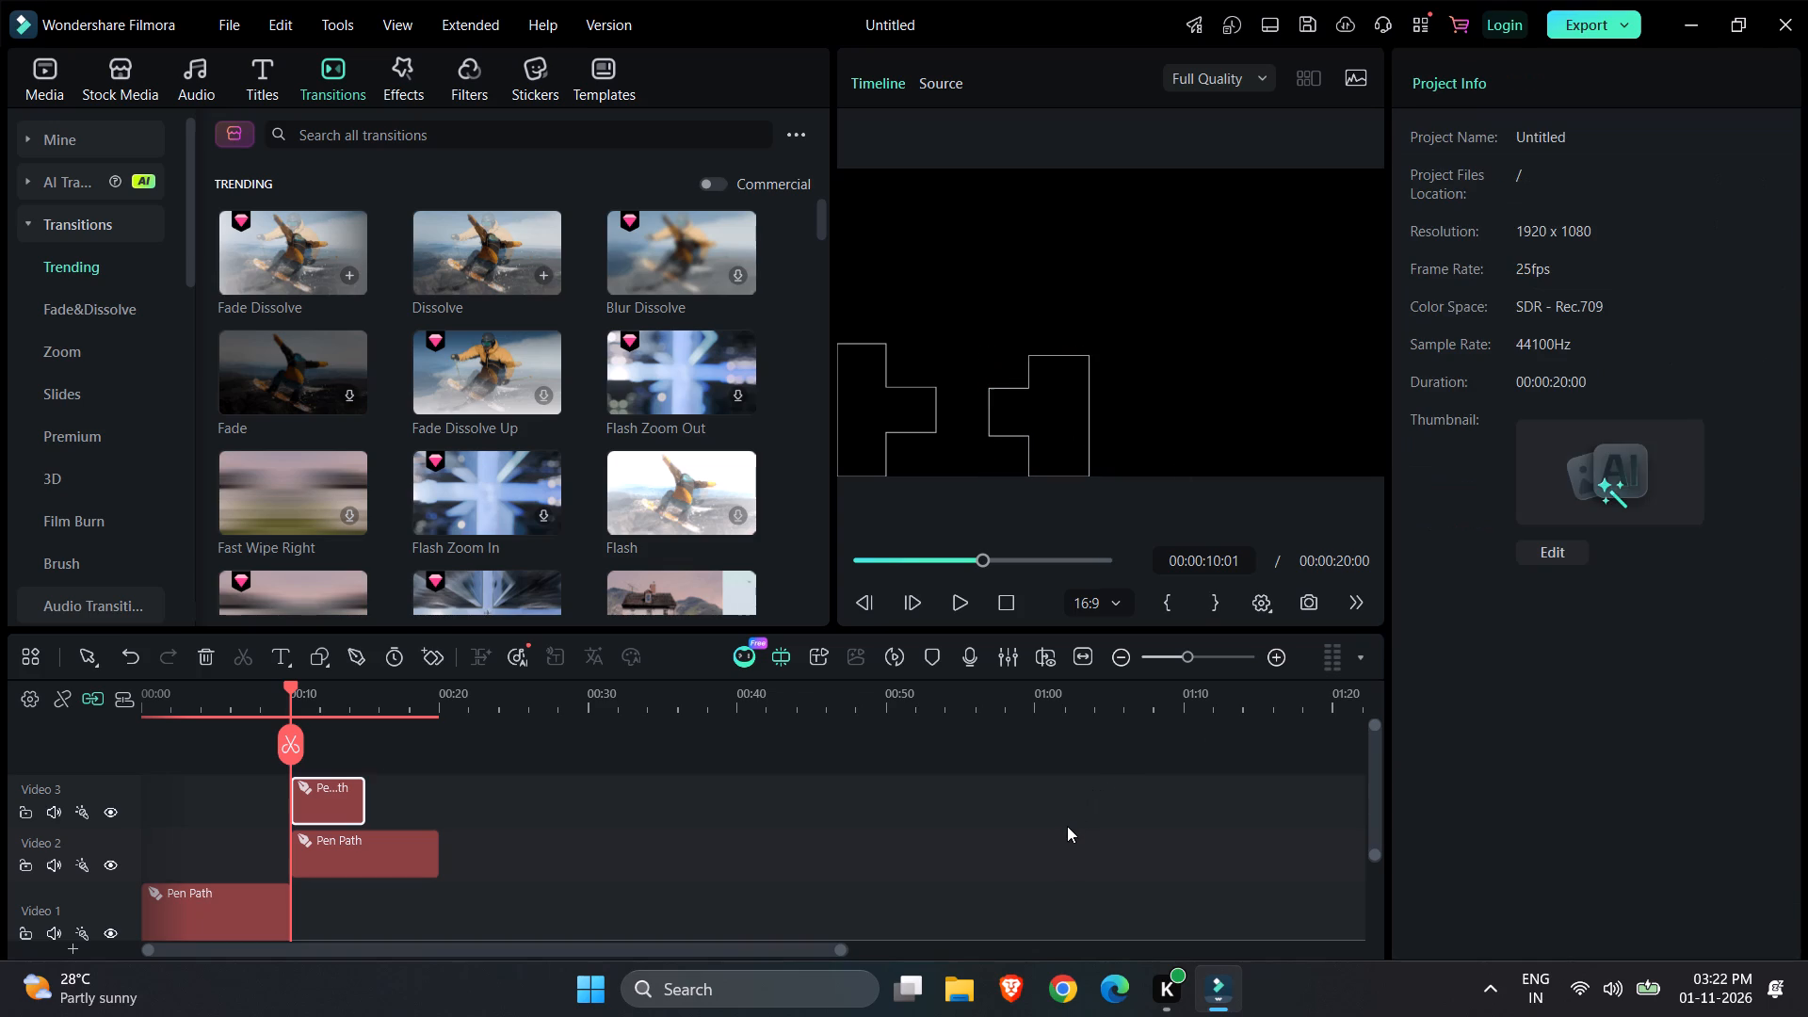
Move the second stepped path back against the frame's right edge, near the bottom-right corner.
{"action": "left_click_drag", "start_coordinate": [1065, 422], "coordinate": [1364, 416]}
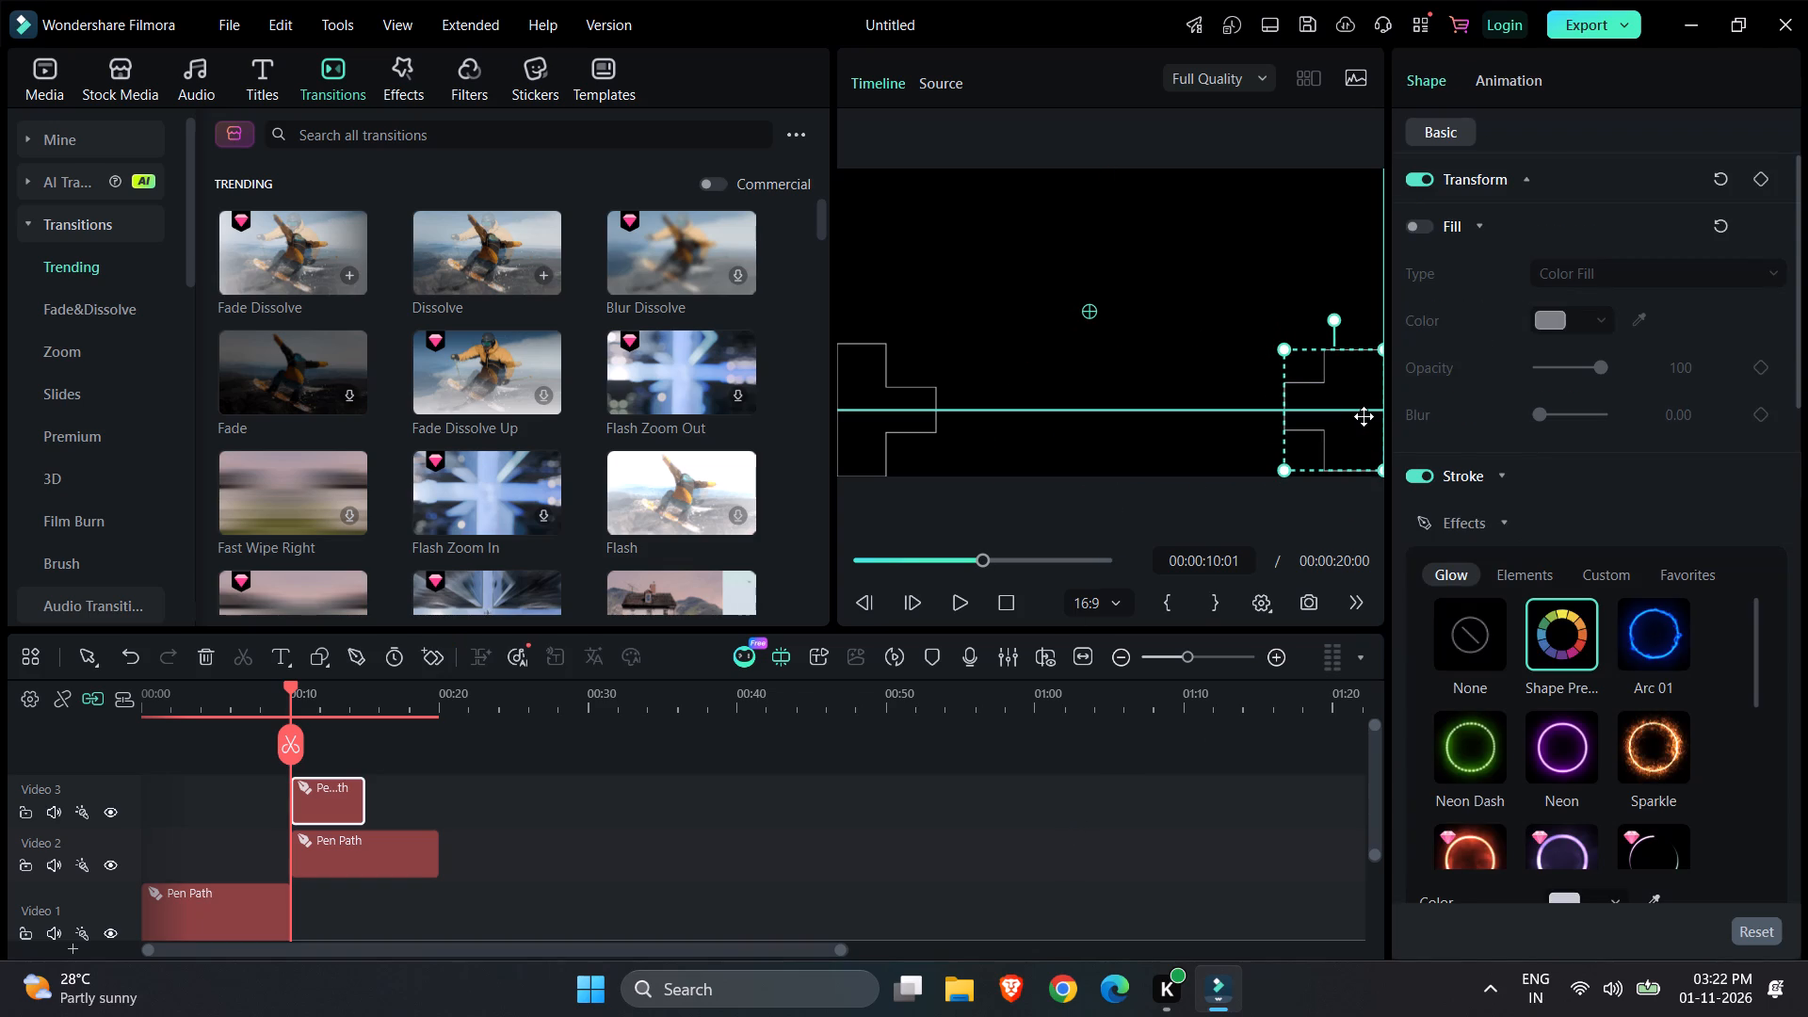
{"action": "left_click_drag", "start_coordinate": [1364, 416], "coordinate": [1362, 417]}
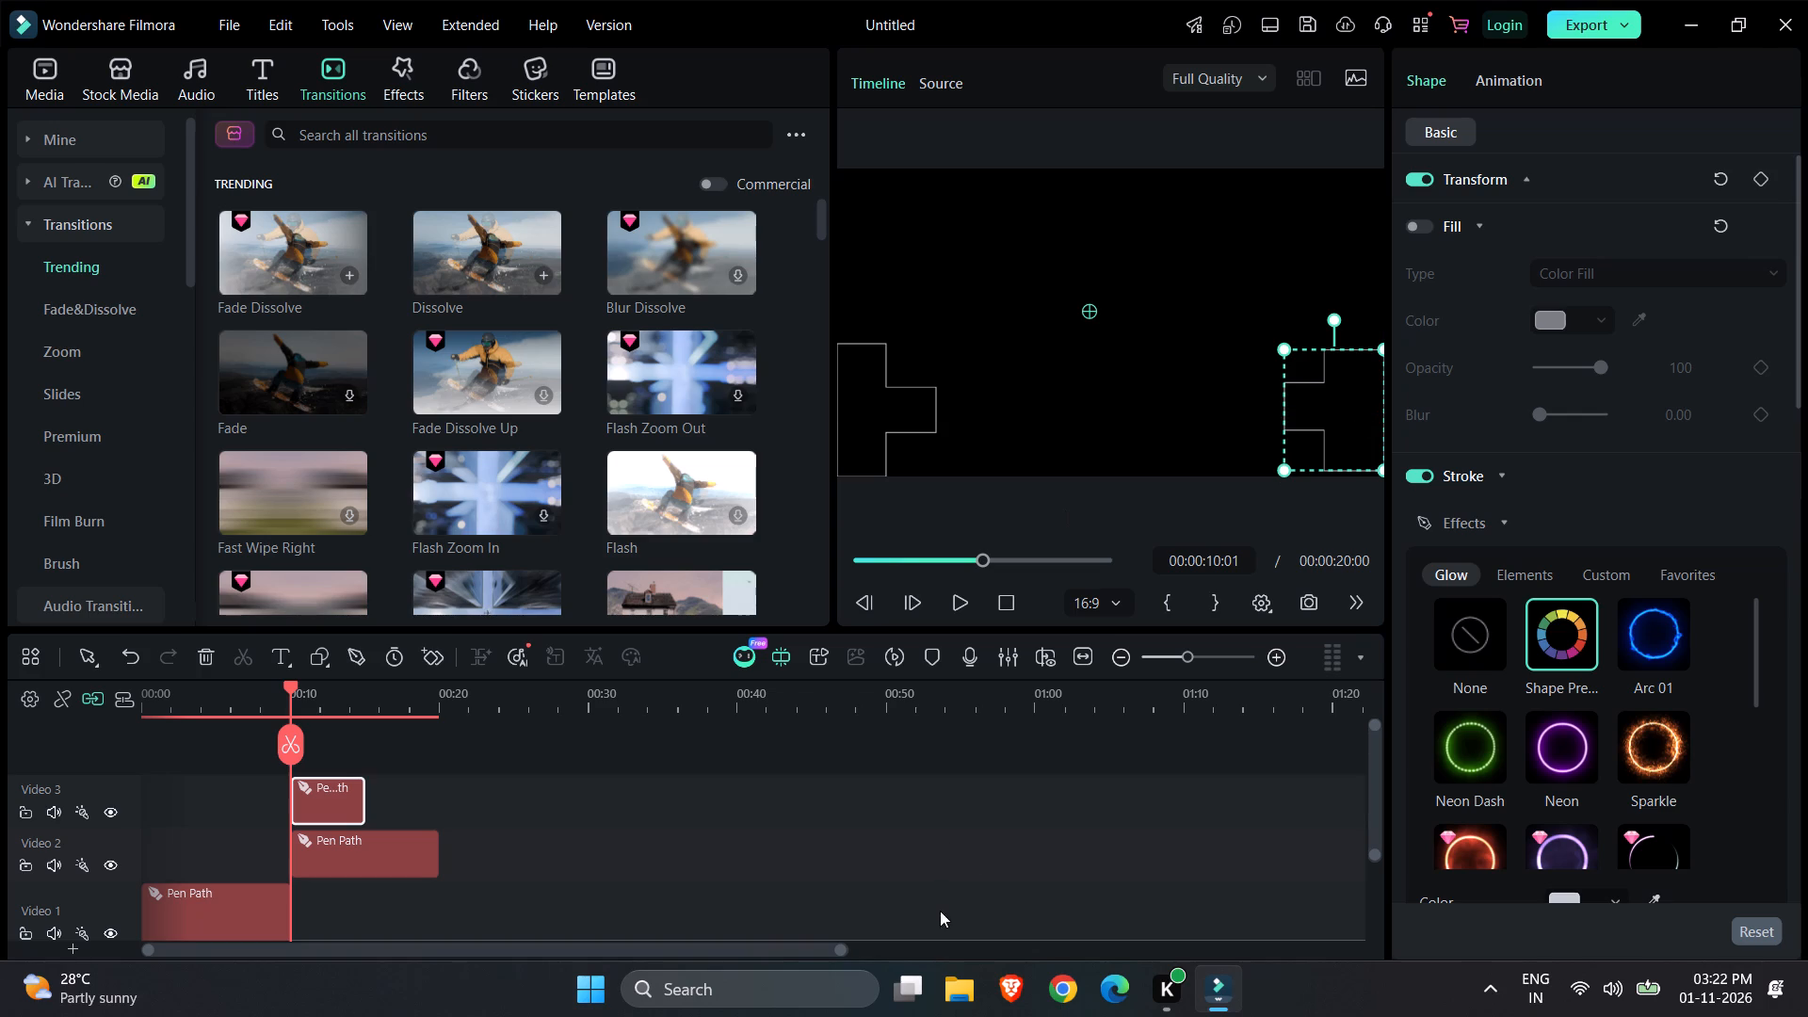
{"action": "left_click", "coordinate": [1007, 815]}
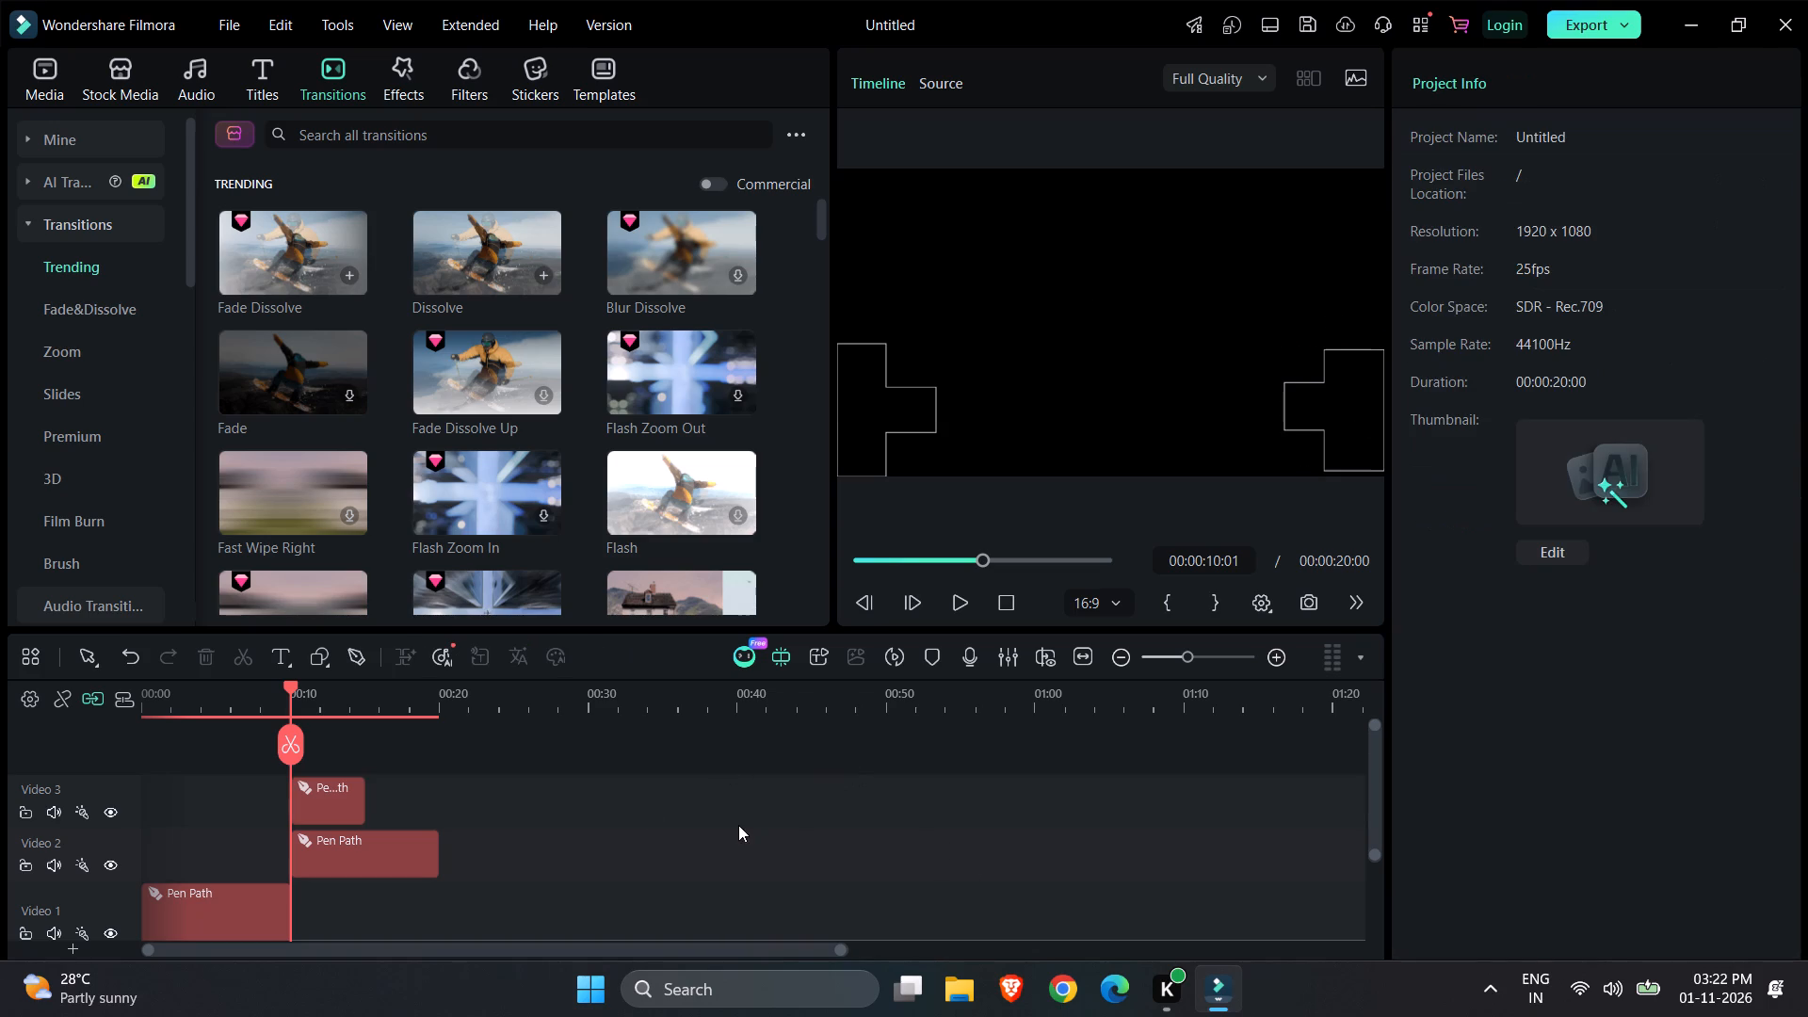
Extend the second stepped path's clip on Video 3 to end with the first stepped path's clip at 20 seconds.
{"action": "left_click", "coordinate": [346, 799]}
{"action": "left_click_drag", "start_coordinate": [363, 802], "coordinate": [403, 802]}
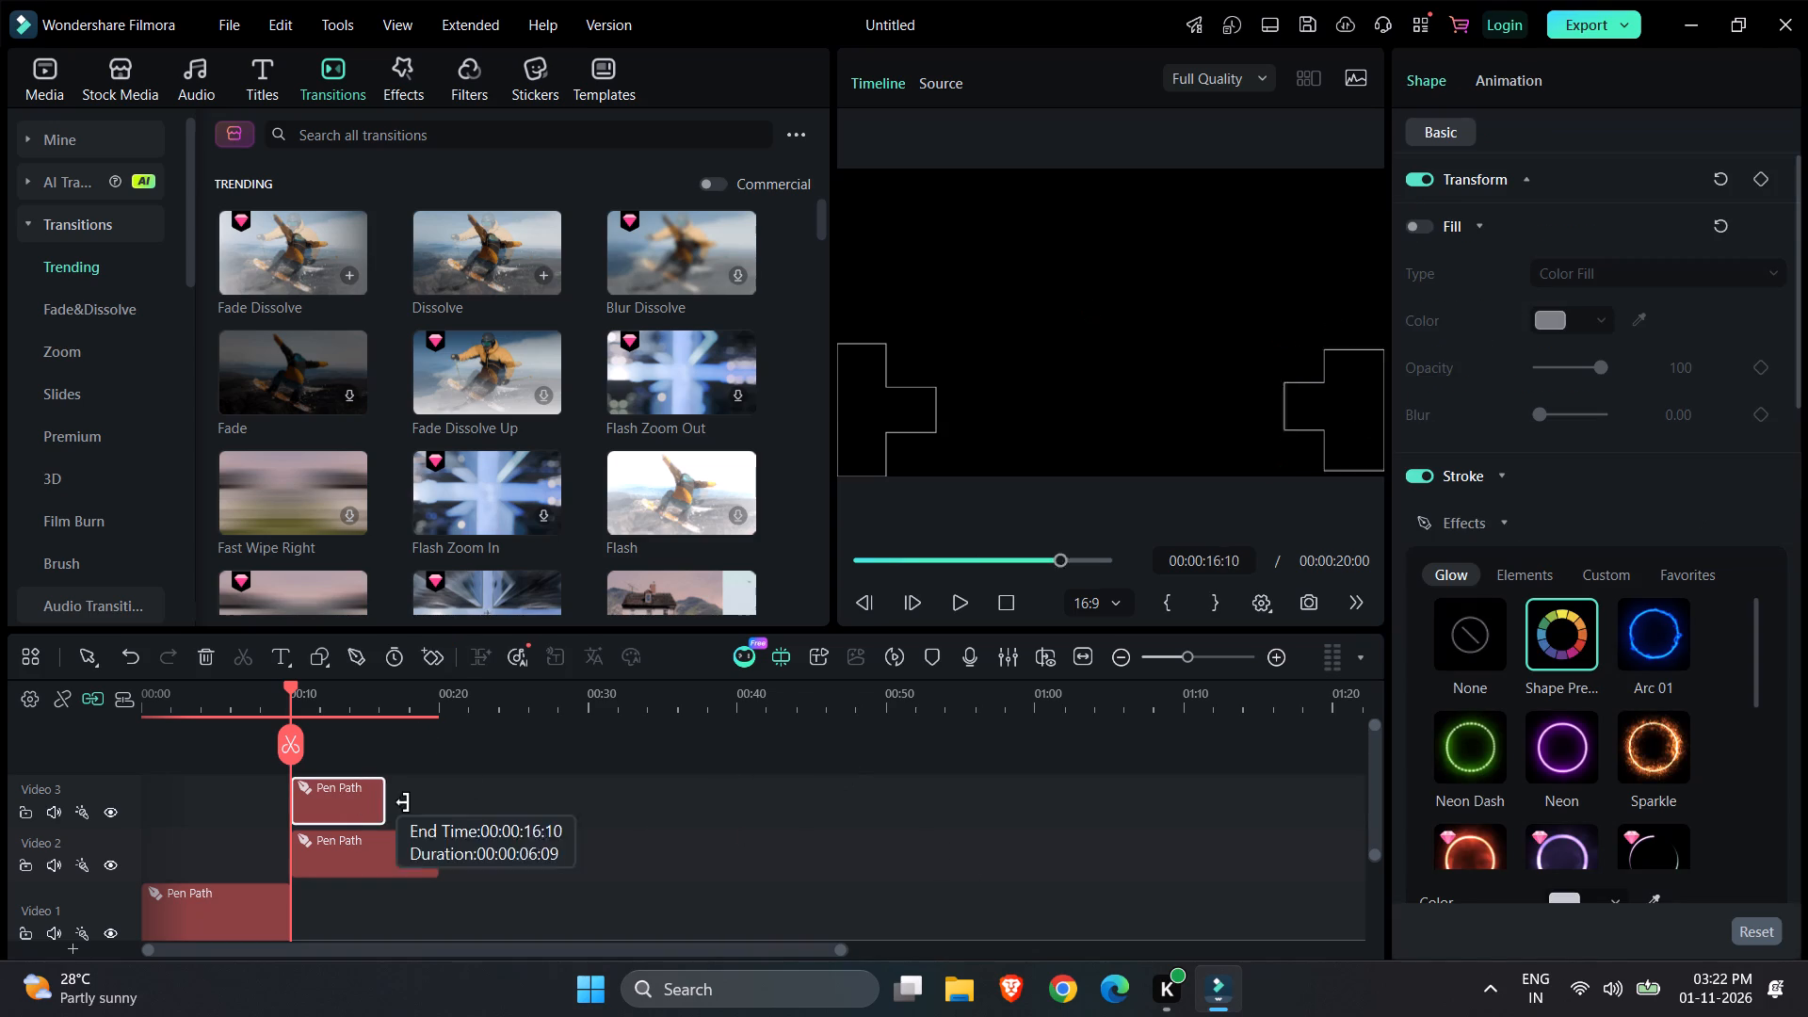
{"action": "left_click_drag", "start_coordinate": [403, 802], "coordinate": [432, 802]}
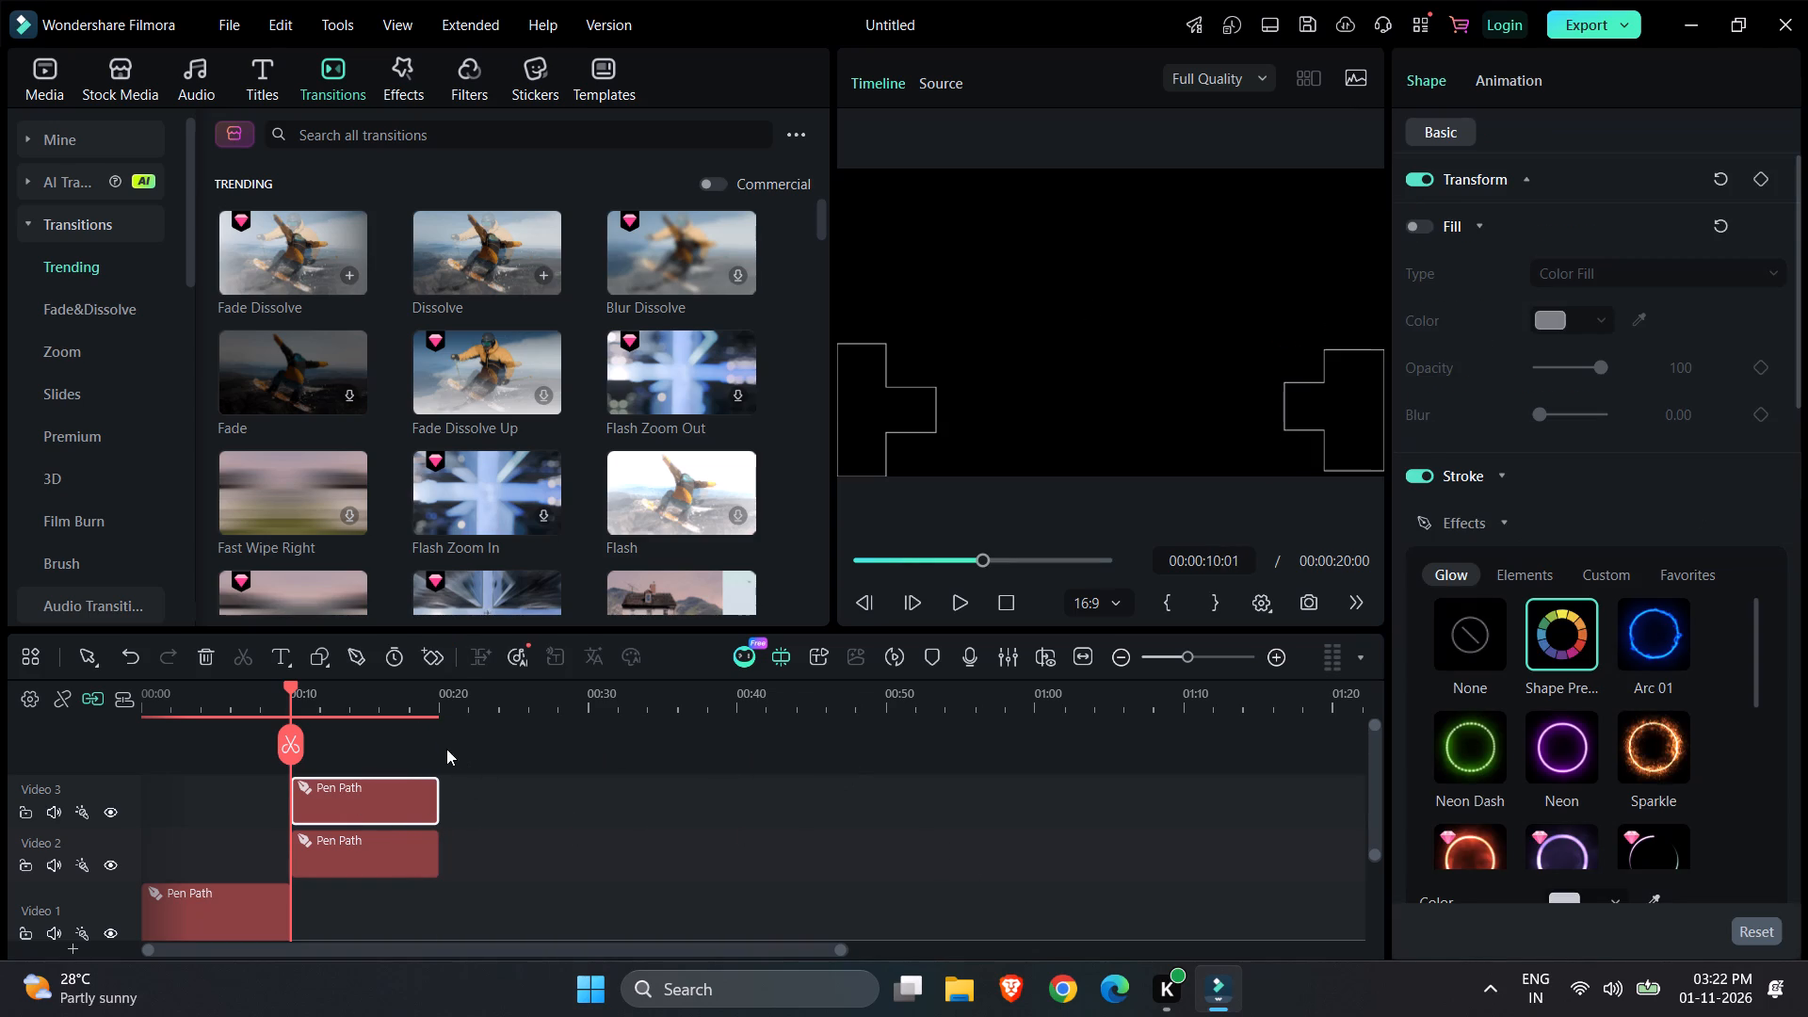
Apply the Sparkle glow stroke effect to both stepped path clips together, after trying Neon.
{"action": "left_click_drag", "start_coordinate": [434, 736], "coordinate": [390, 878]}
{"action": "right_click", "coordinate": [392, 848]}
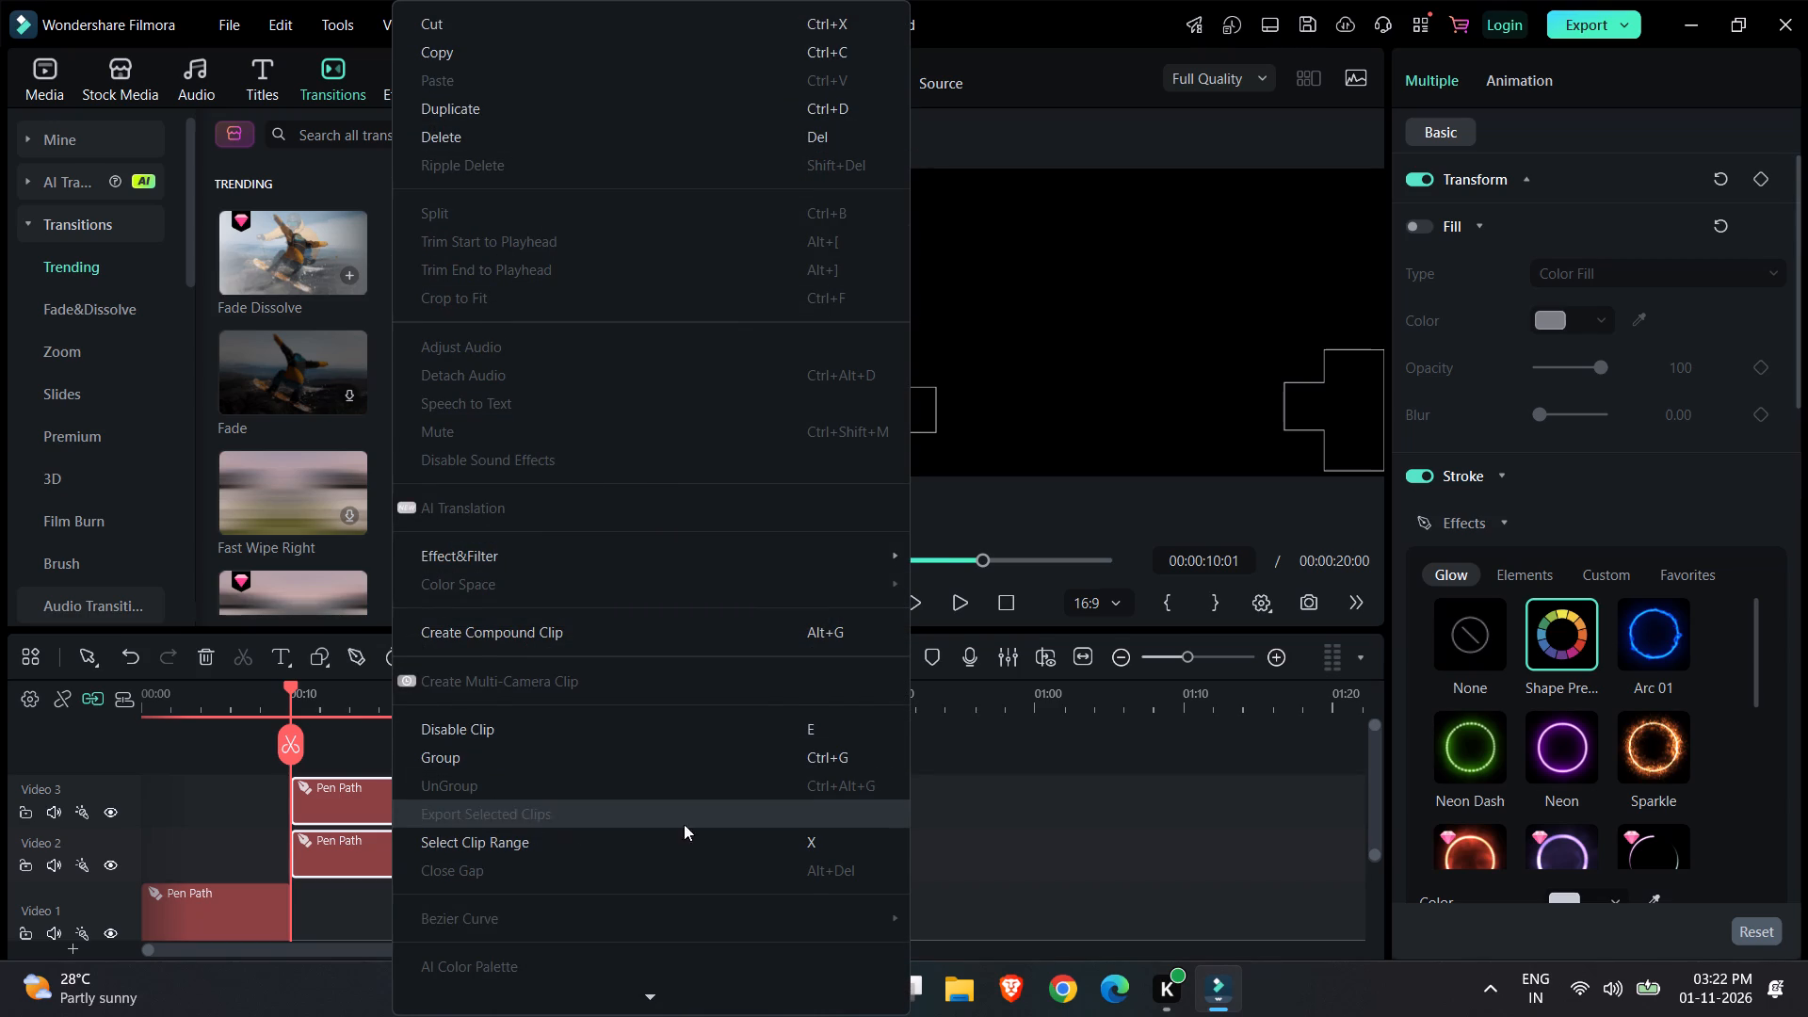
{"action": "left_click", "coordinate": [1021, 856]}
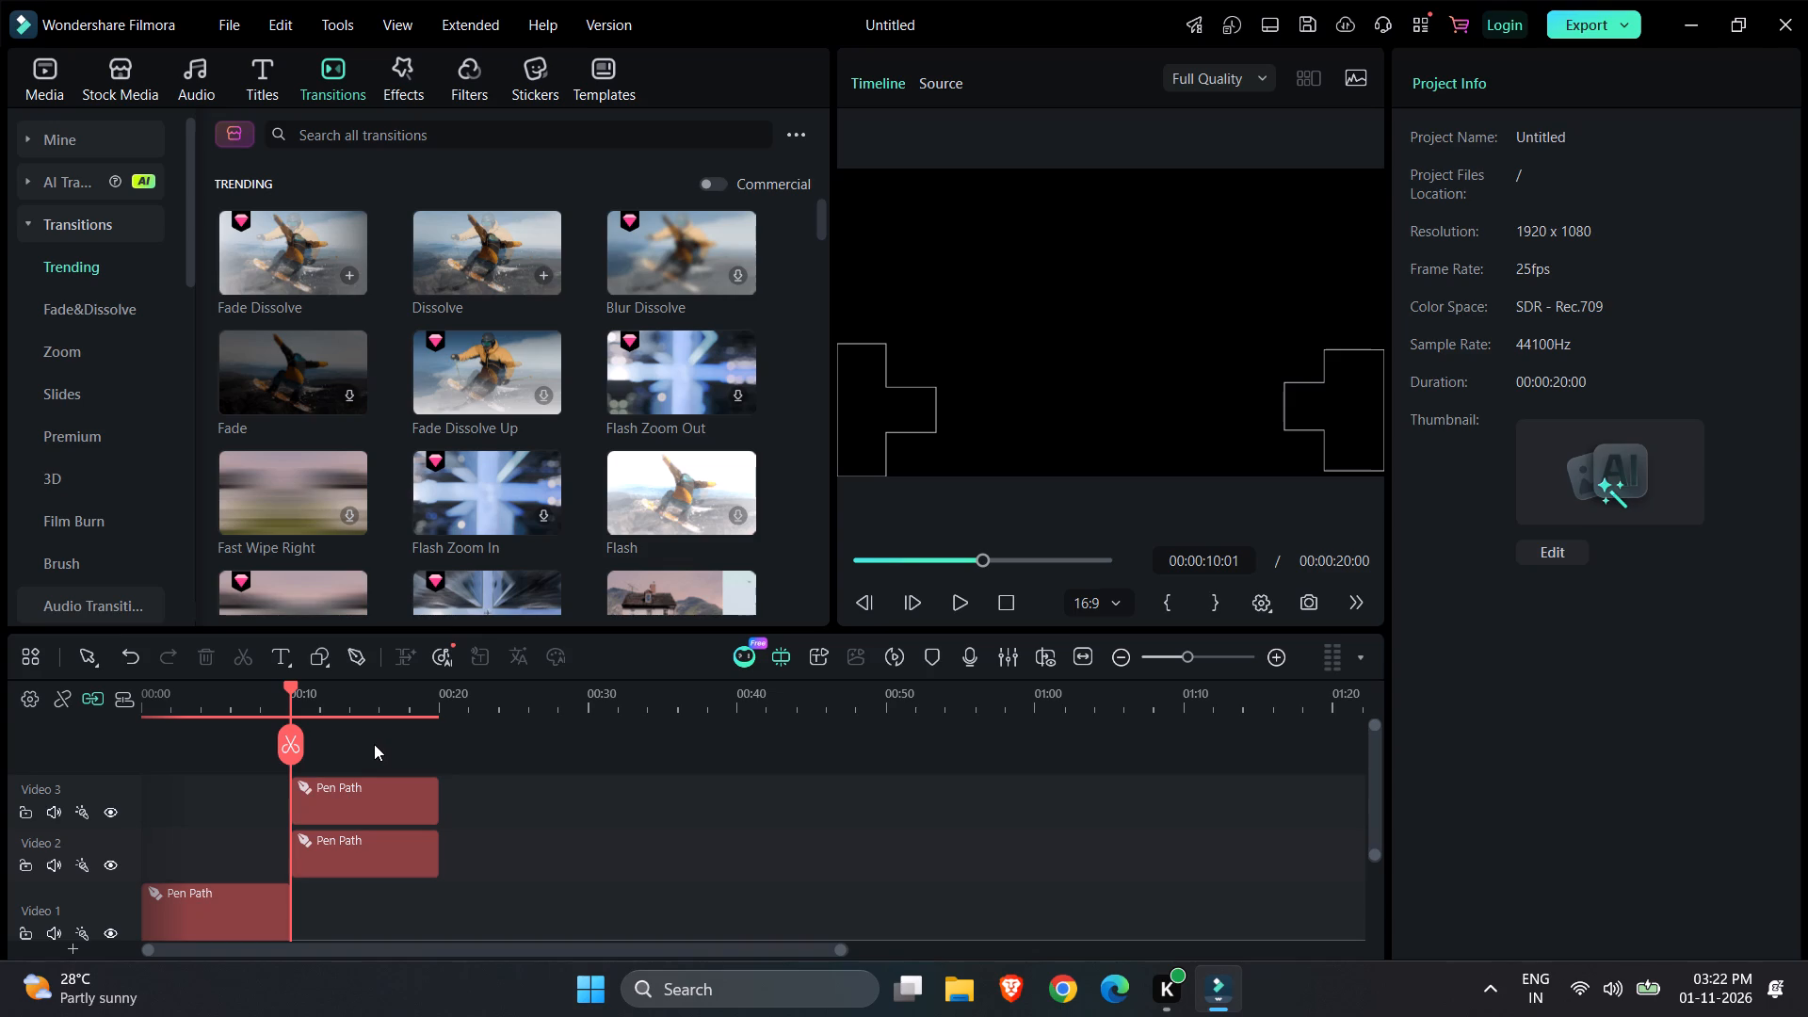
{"action": "left_click_drag", "start_coordinate": [374, 744], "coordinate": [381, 847]}
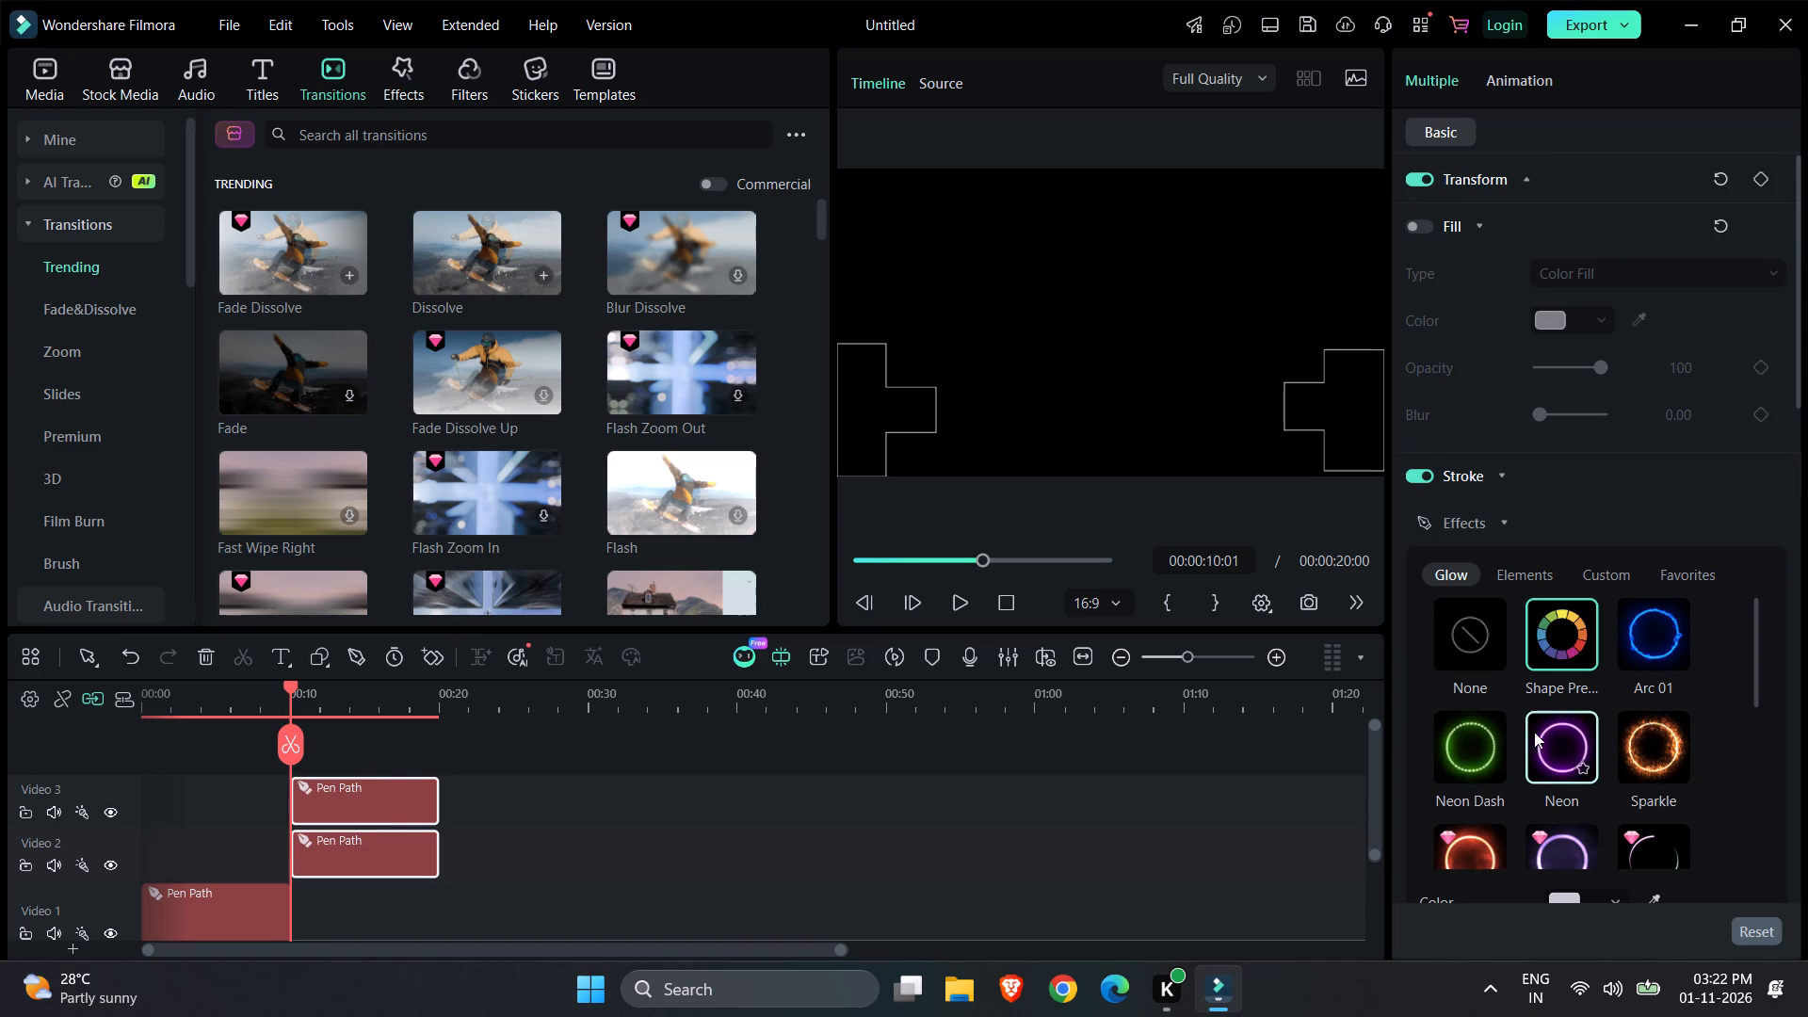
{"action": "left_click", "coordinate": [1561, 739]}
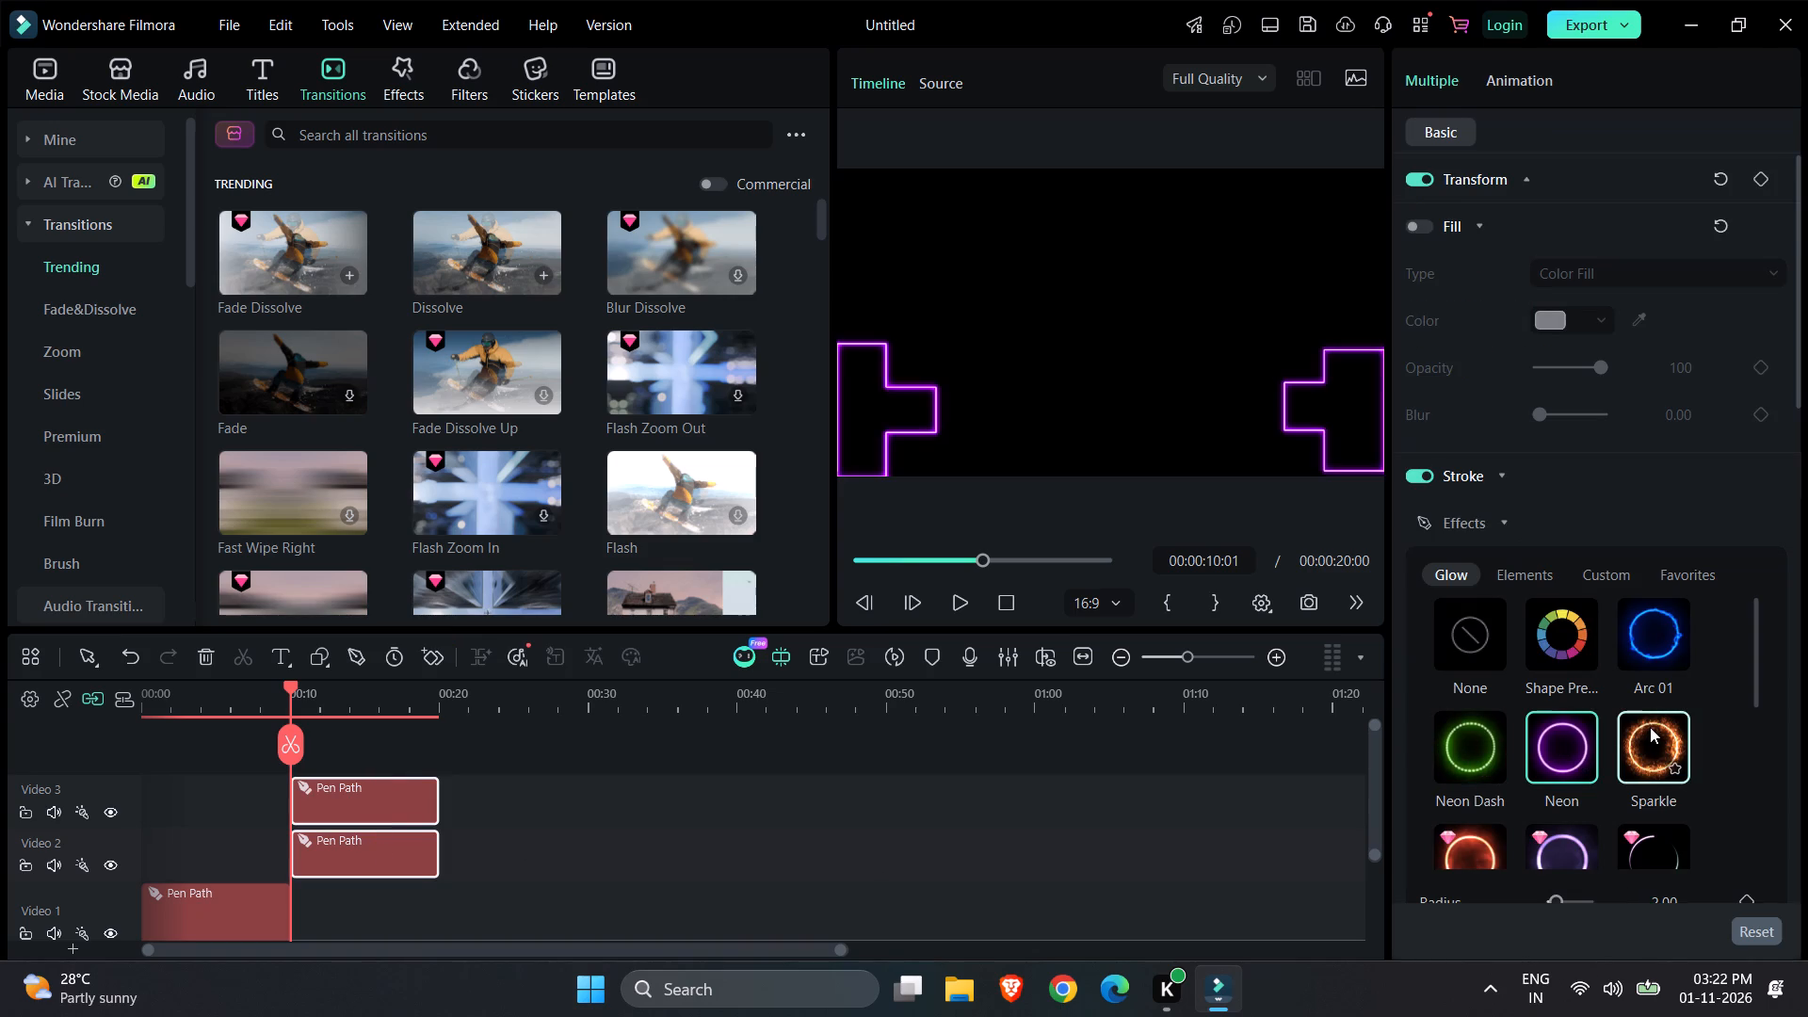
{"action": "left_click", "coordinate": [1650, 727]}
{"action": "left_click", "coordinate": [1060, 897]}
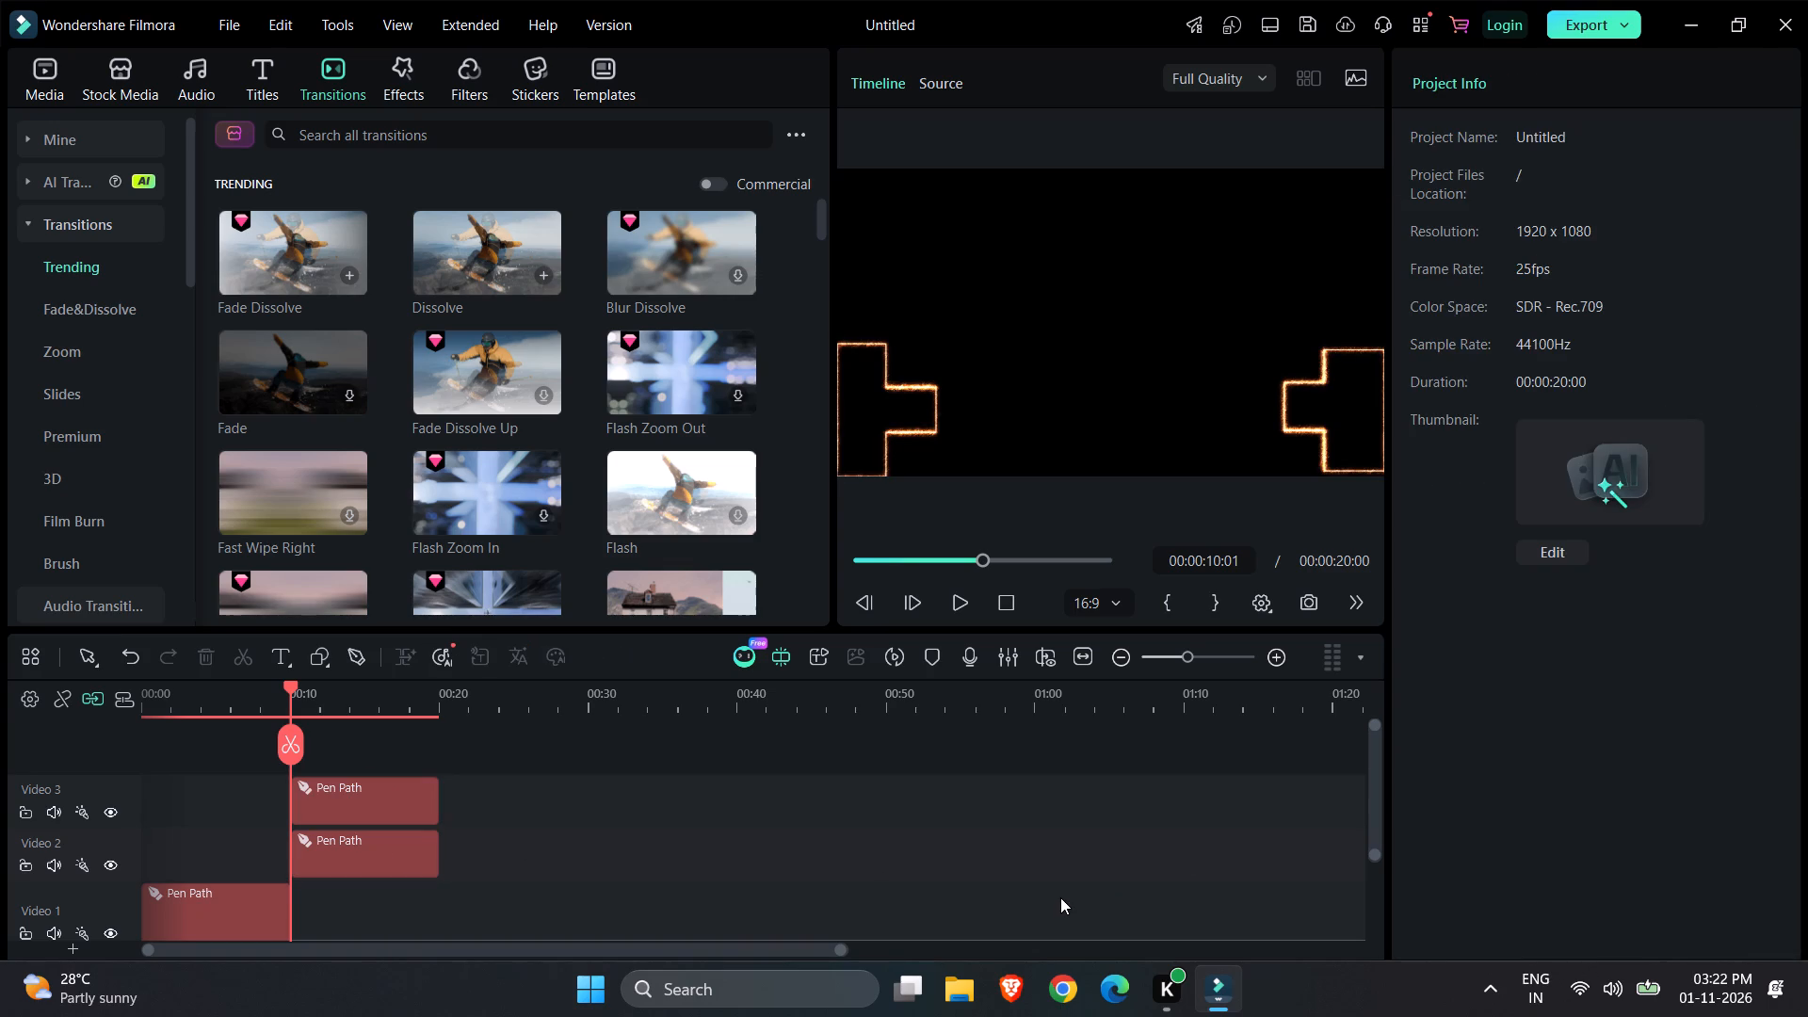
Draw a closed, wide rectangle with the Pen tool near the top centre of the frame, starting at 00:00:10:01.
{"action": "left_click", "coordinate": [354, 660]}
{"action": "left_click", "coordinate": [993, 175]}
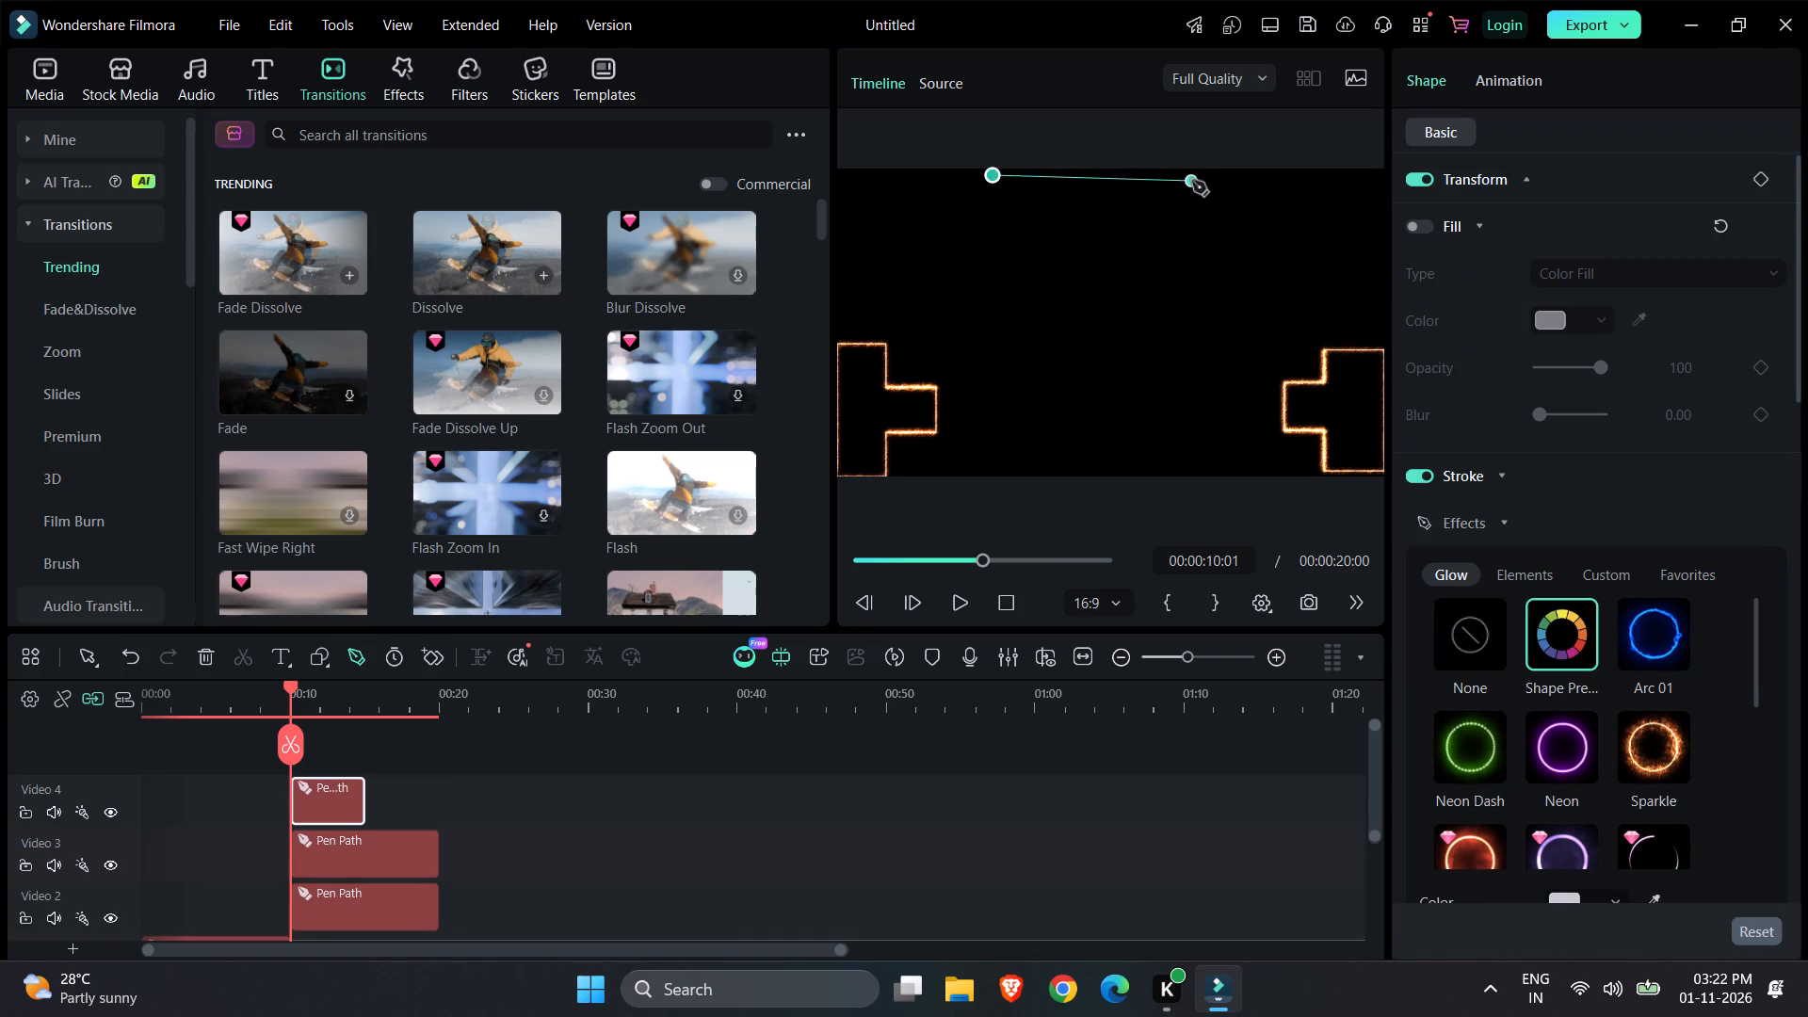
{"action": "left_click", "coordinate": [1192, 178]}
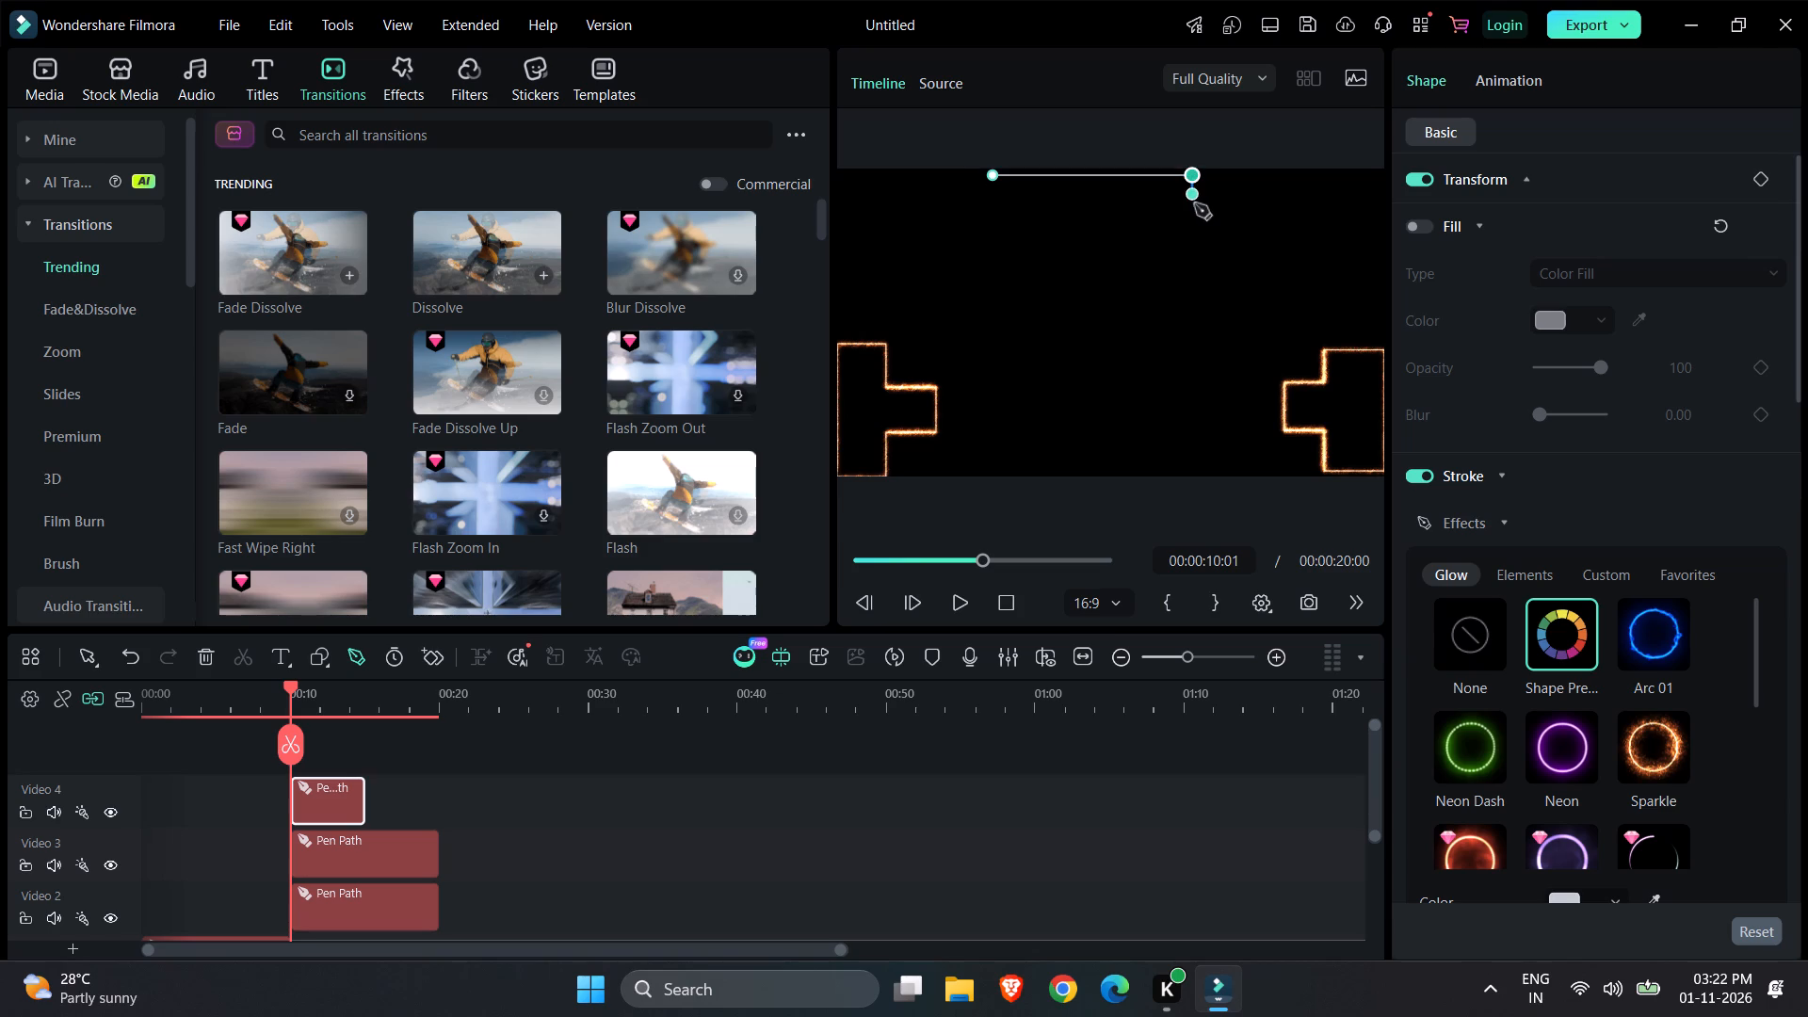
{"action": "left_click", "coordinate": [1193, 251]}
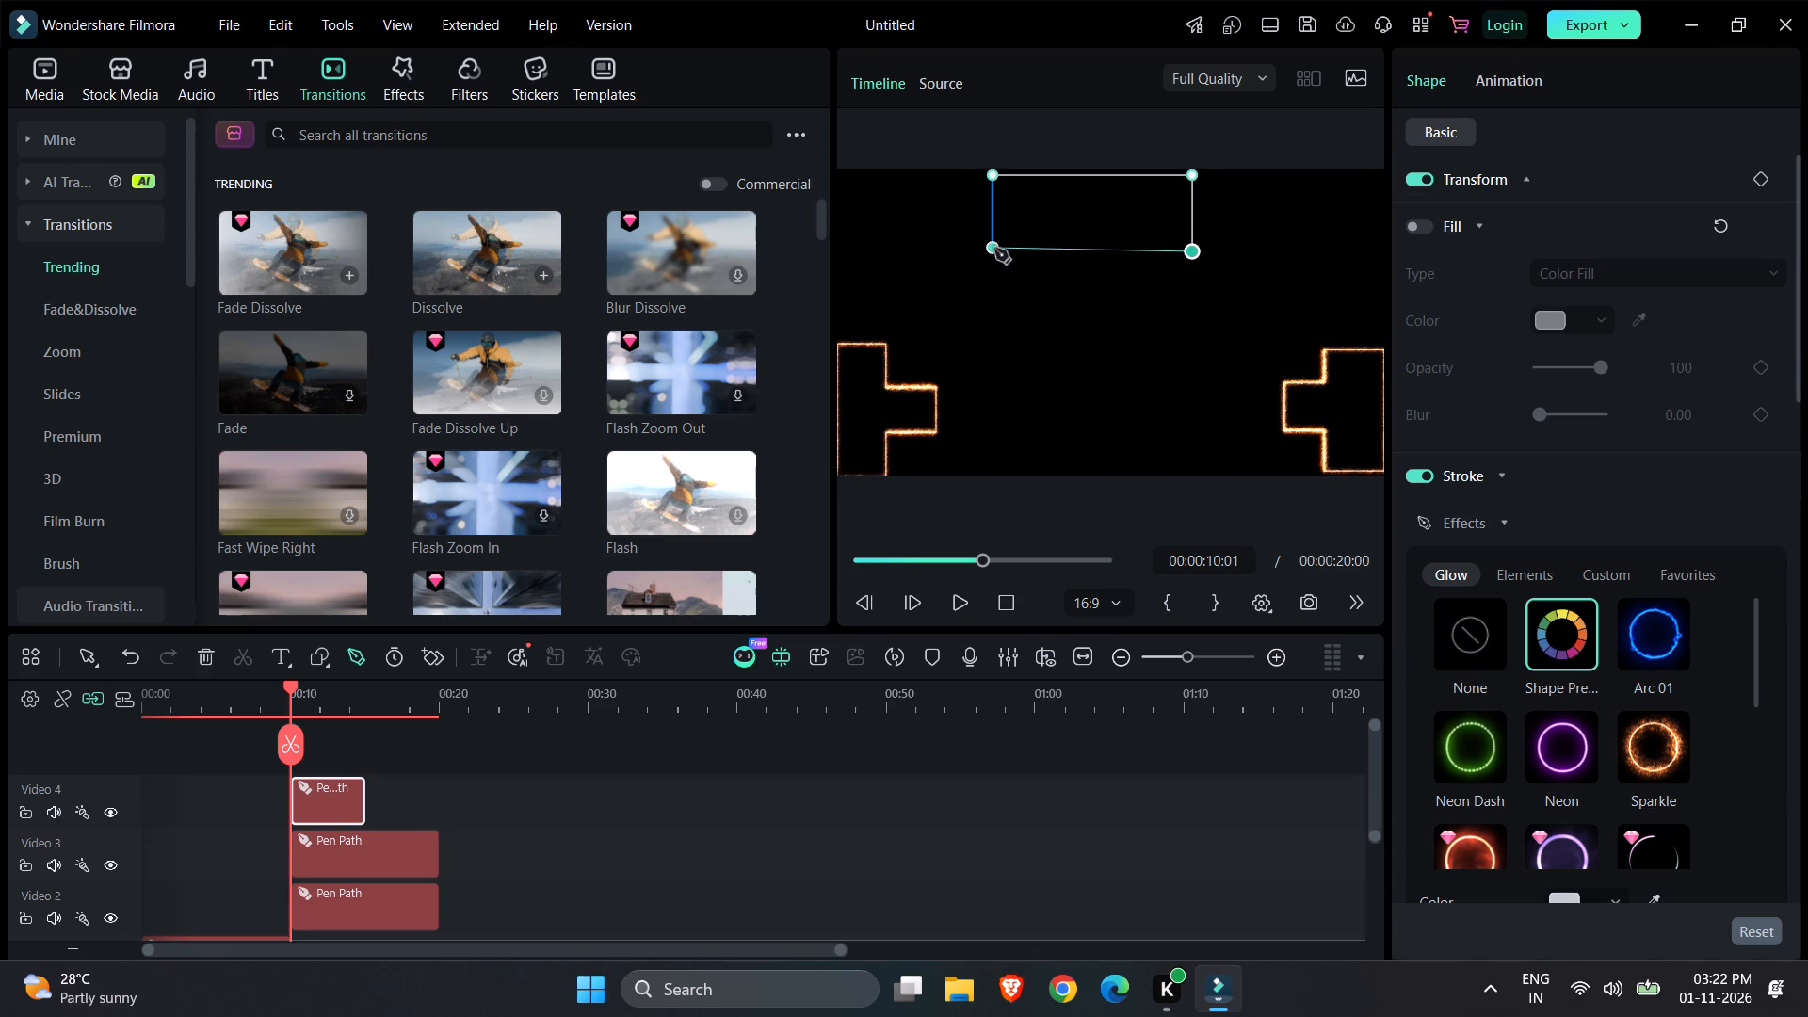
{"action": "left_click", "coordinate": [993, 252]}
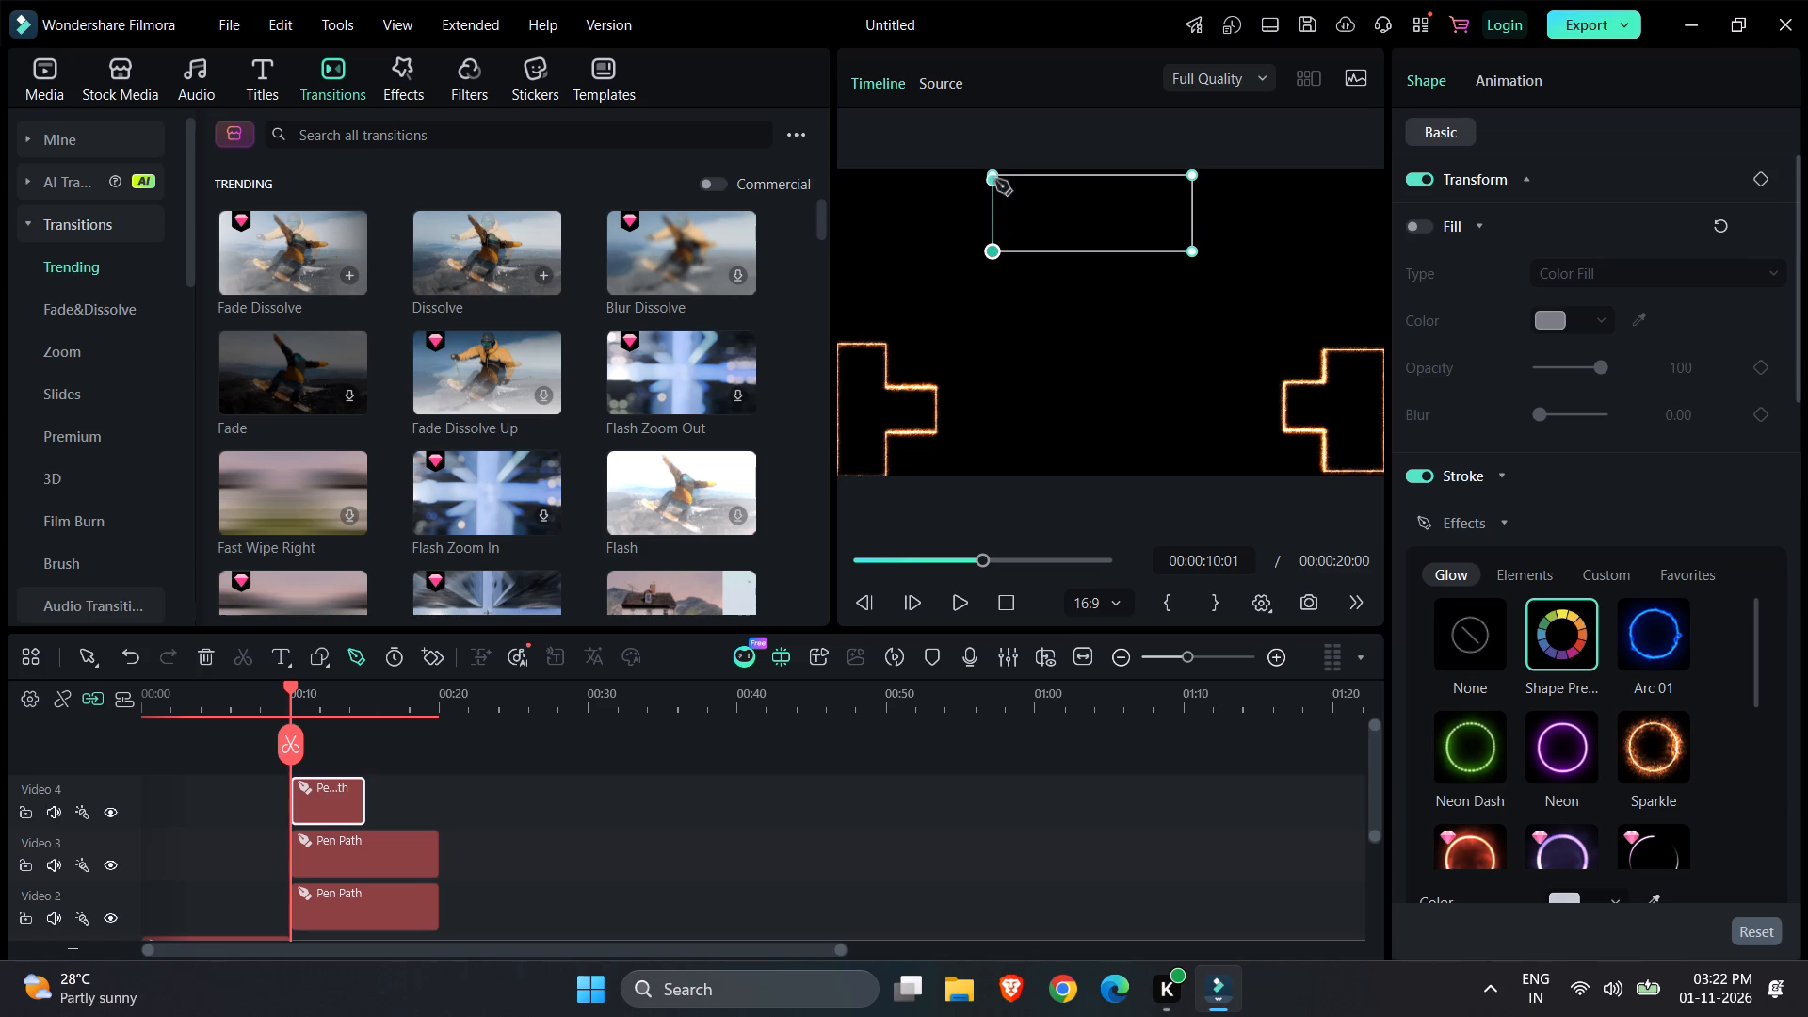
{"action": "left_click", "coordinate": [995, 177]}
{"action": "left_click", "coordinate": [1099, 377]}
Extend the wide rectangle's clip on Video 4 to end with the stepped path clips at 20 seconds.
{"action": "left_click_drag", "start_coordinate": [359, 798], "coordinate": [437, 802]}
Move the wide rectangle down between the two stepped shapes, centred horizontally in the frame and level with their protruding blocks.
{"action": "left_click", "coordinate": [1045, 221]}
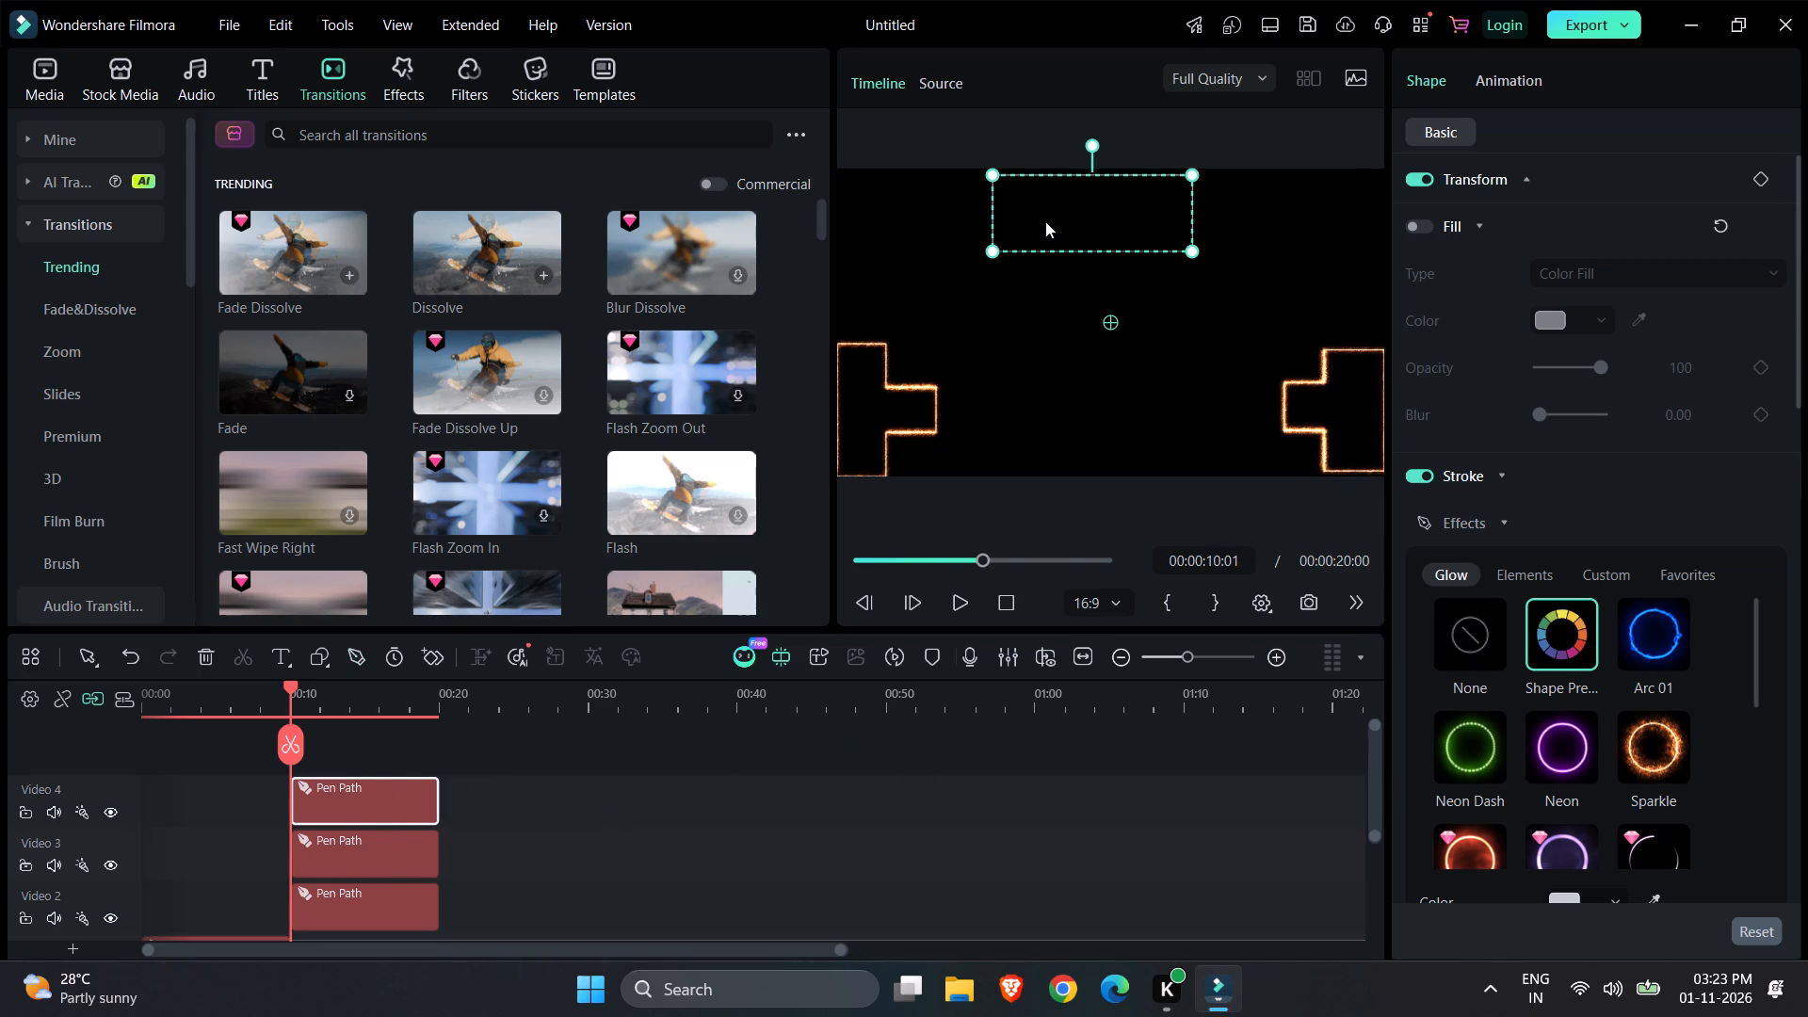
{"action": "left_click_drag", "start_coordinate": [1056, 221], "coordinate": [1076, 399]}
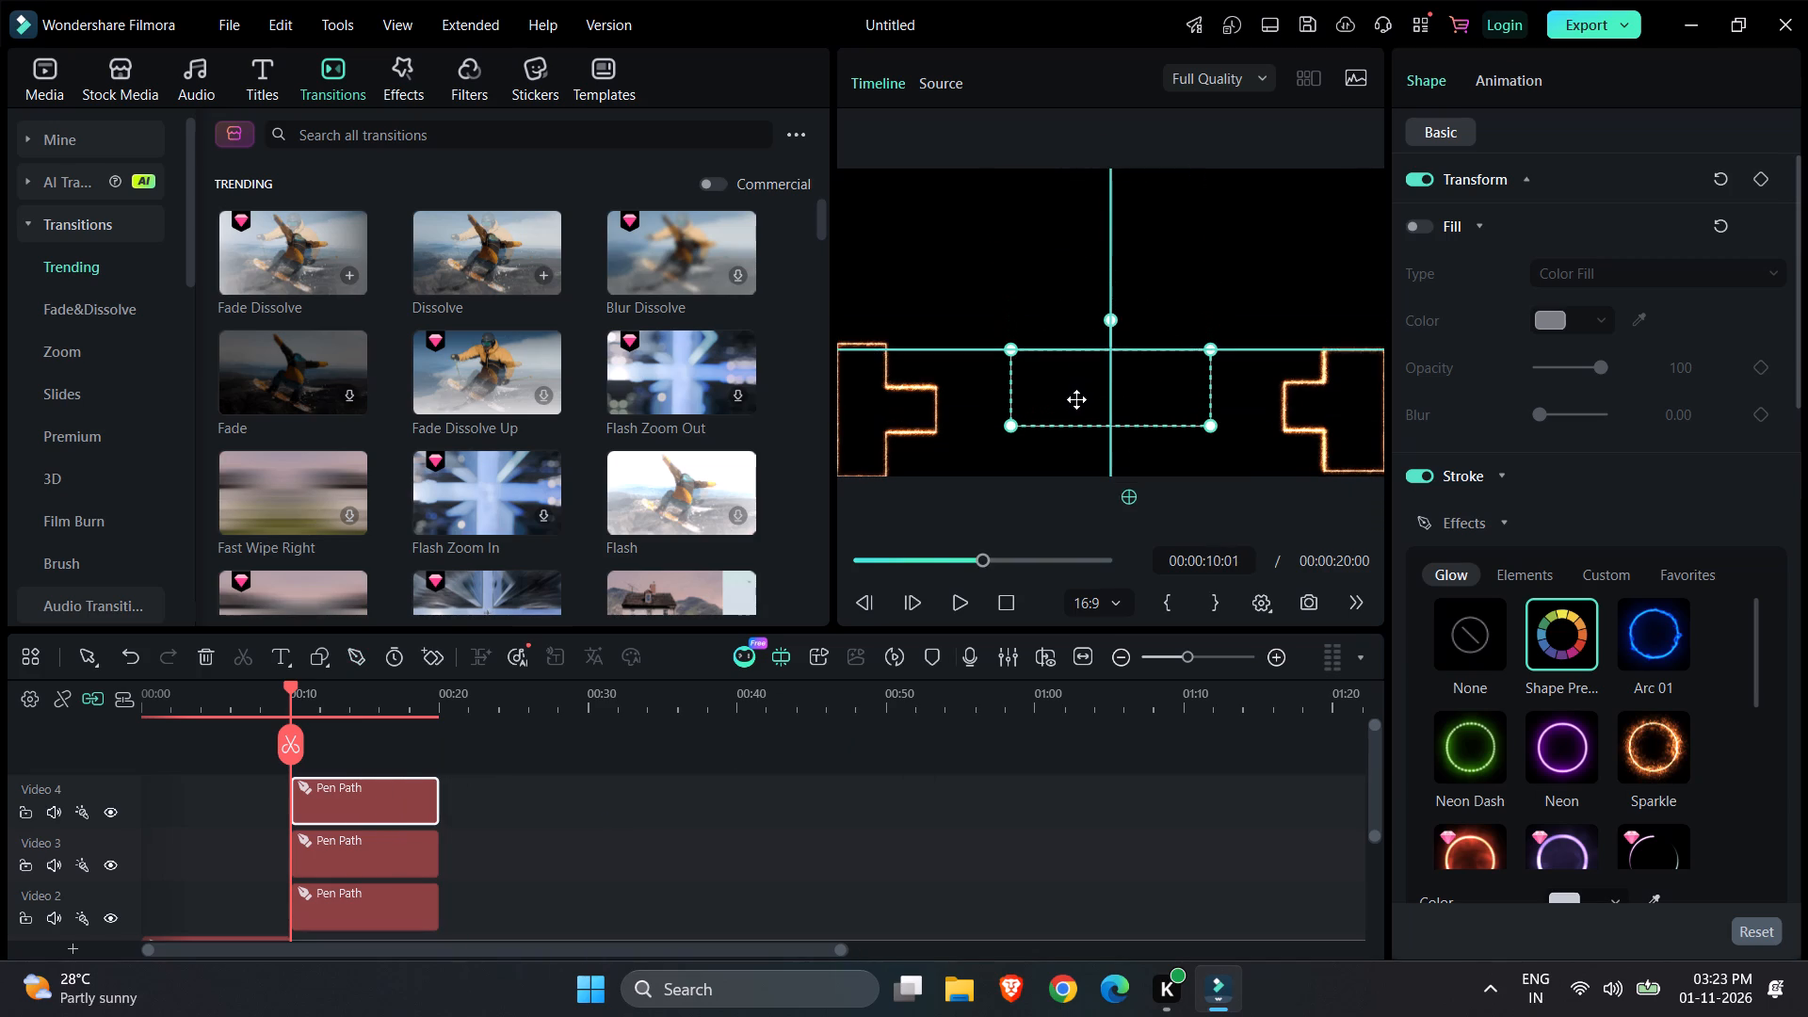
{"action": "left_click_drag", "start_coordinate": [1076, 399], "coordinate": [1084, 418]}
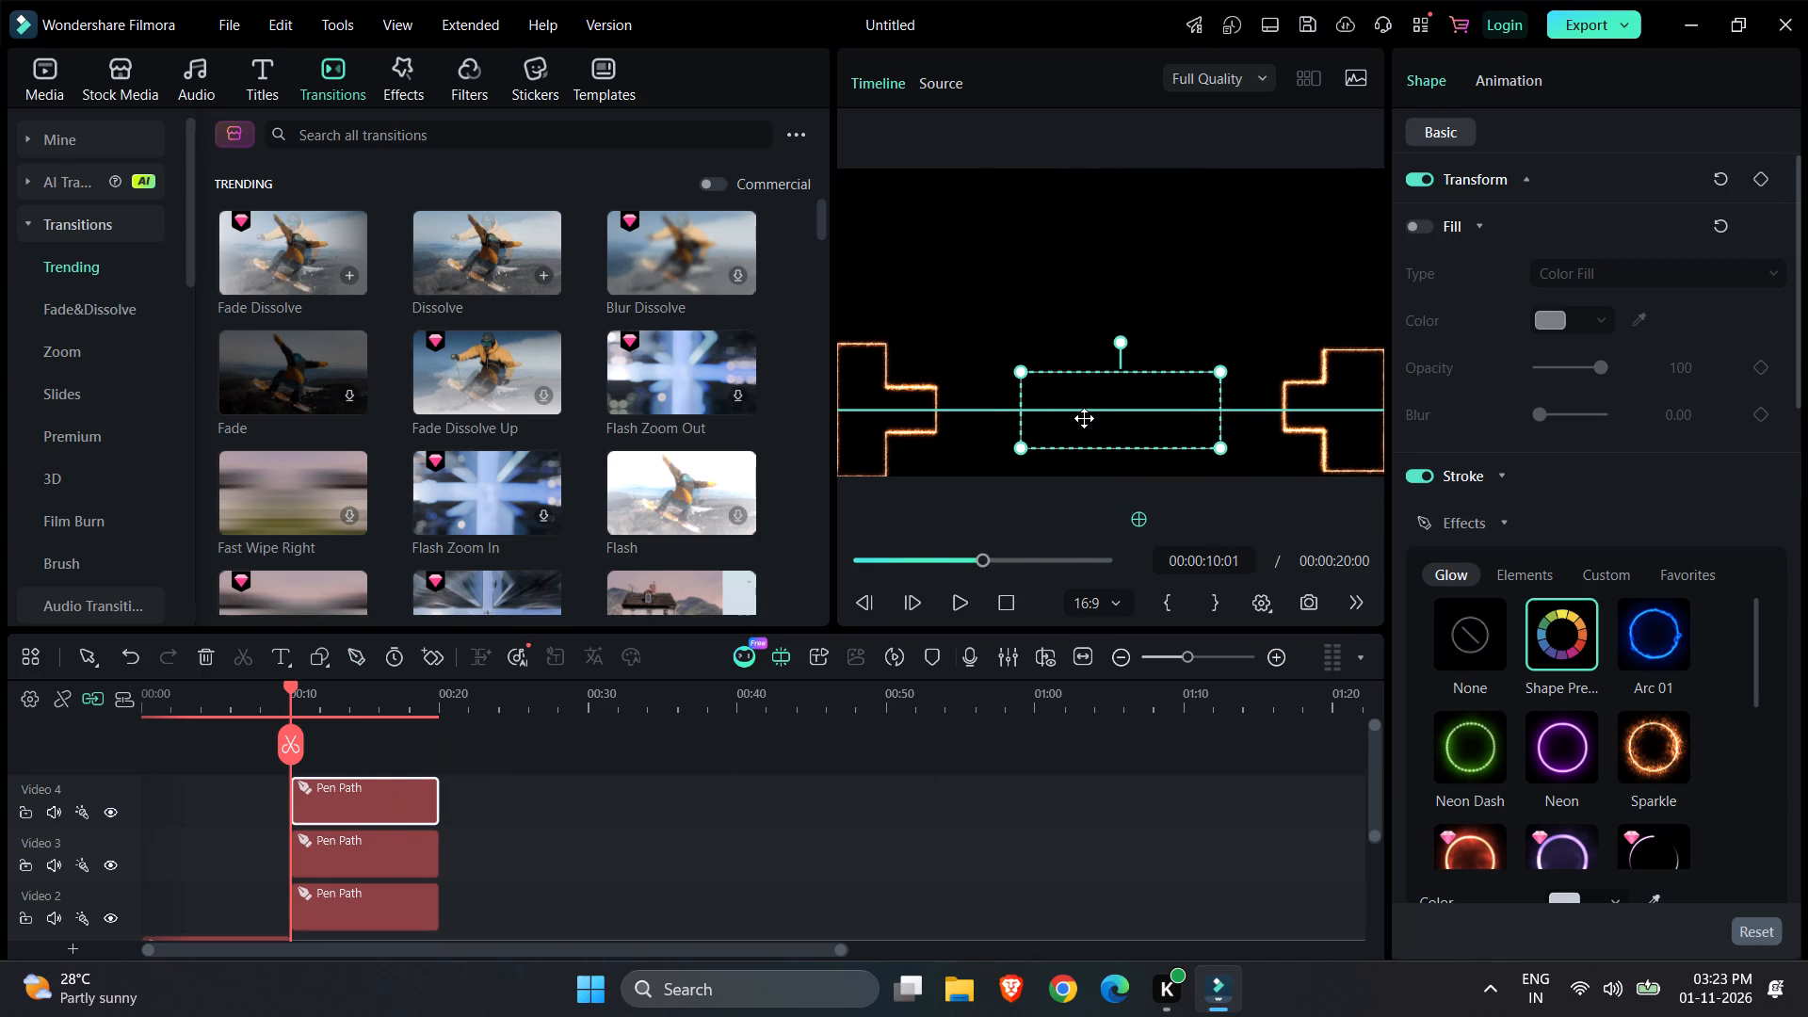
{"action": "left_click_drag", "start_coordinate": [1084, 418], "coordinate": [1085, 418]}
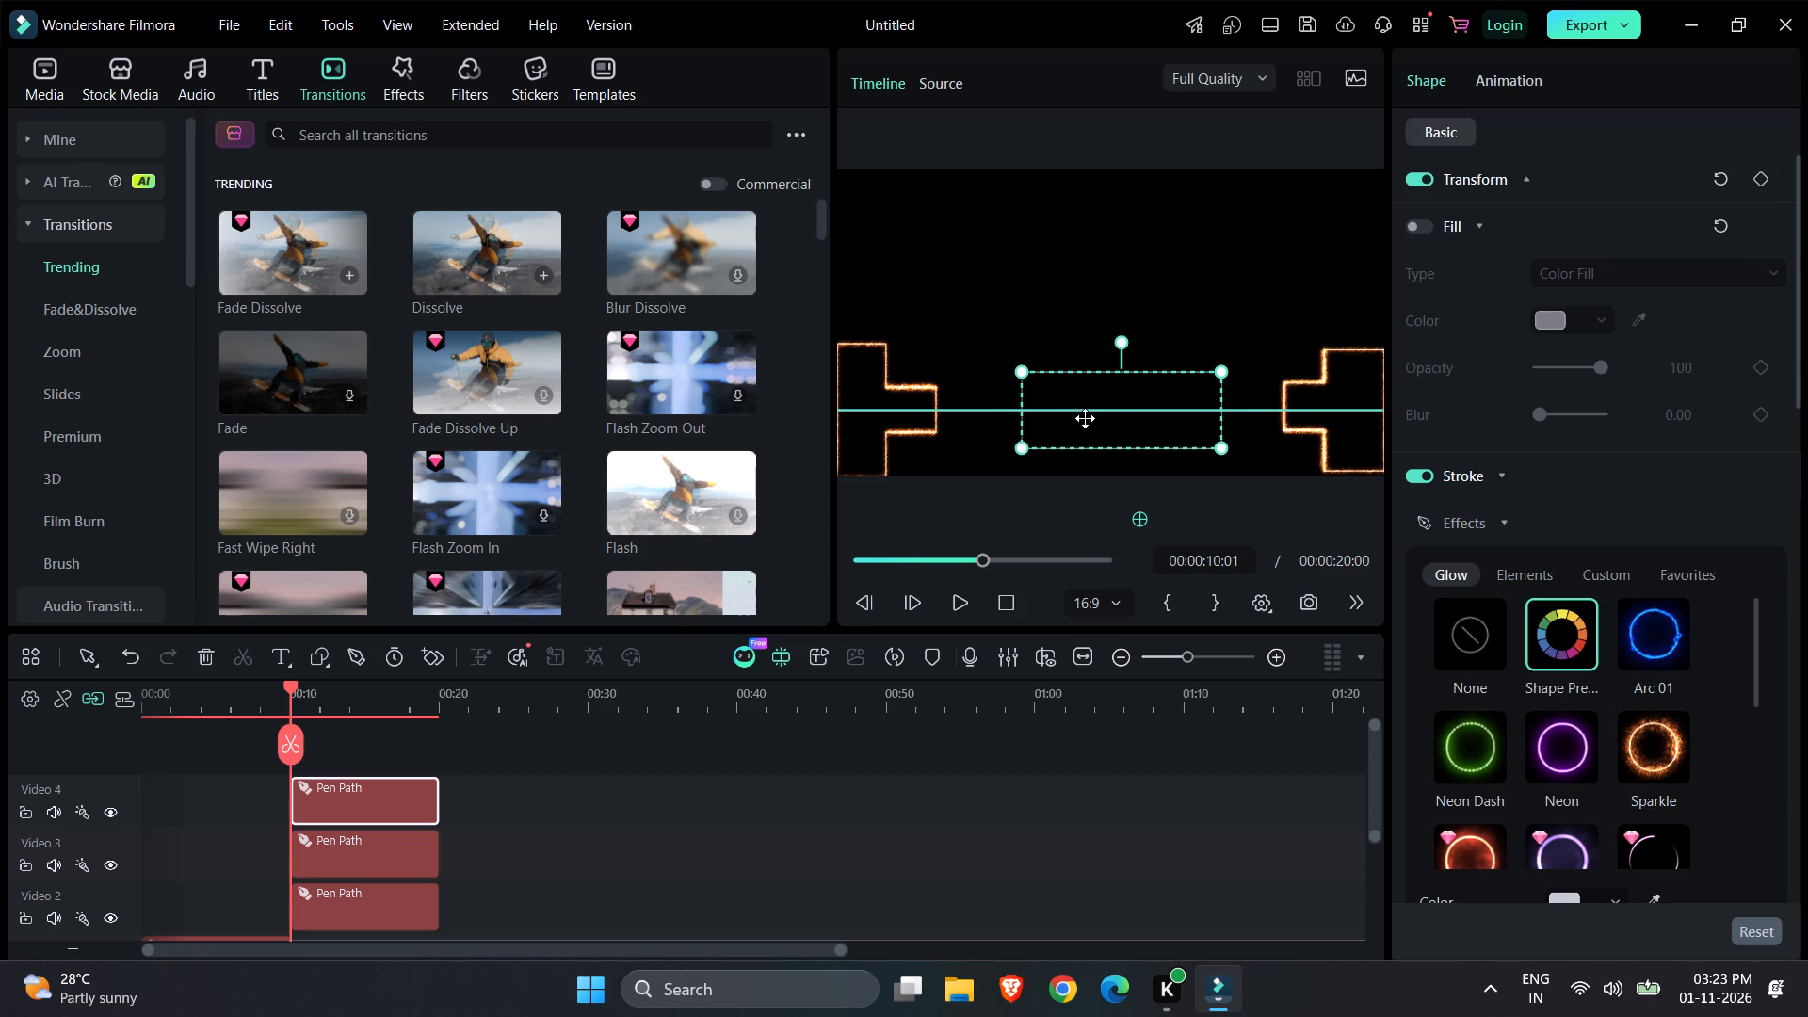
{"action": "left_click_drag", "start_coordinate": [1085, 418], "coordinate": [1076, 413]}
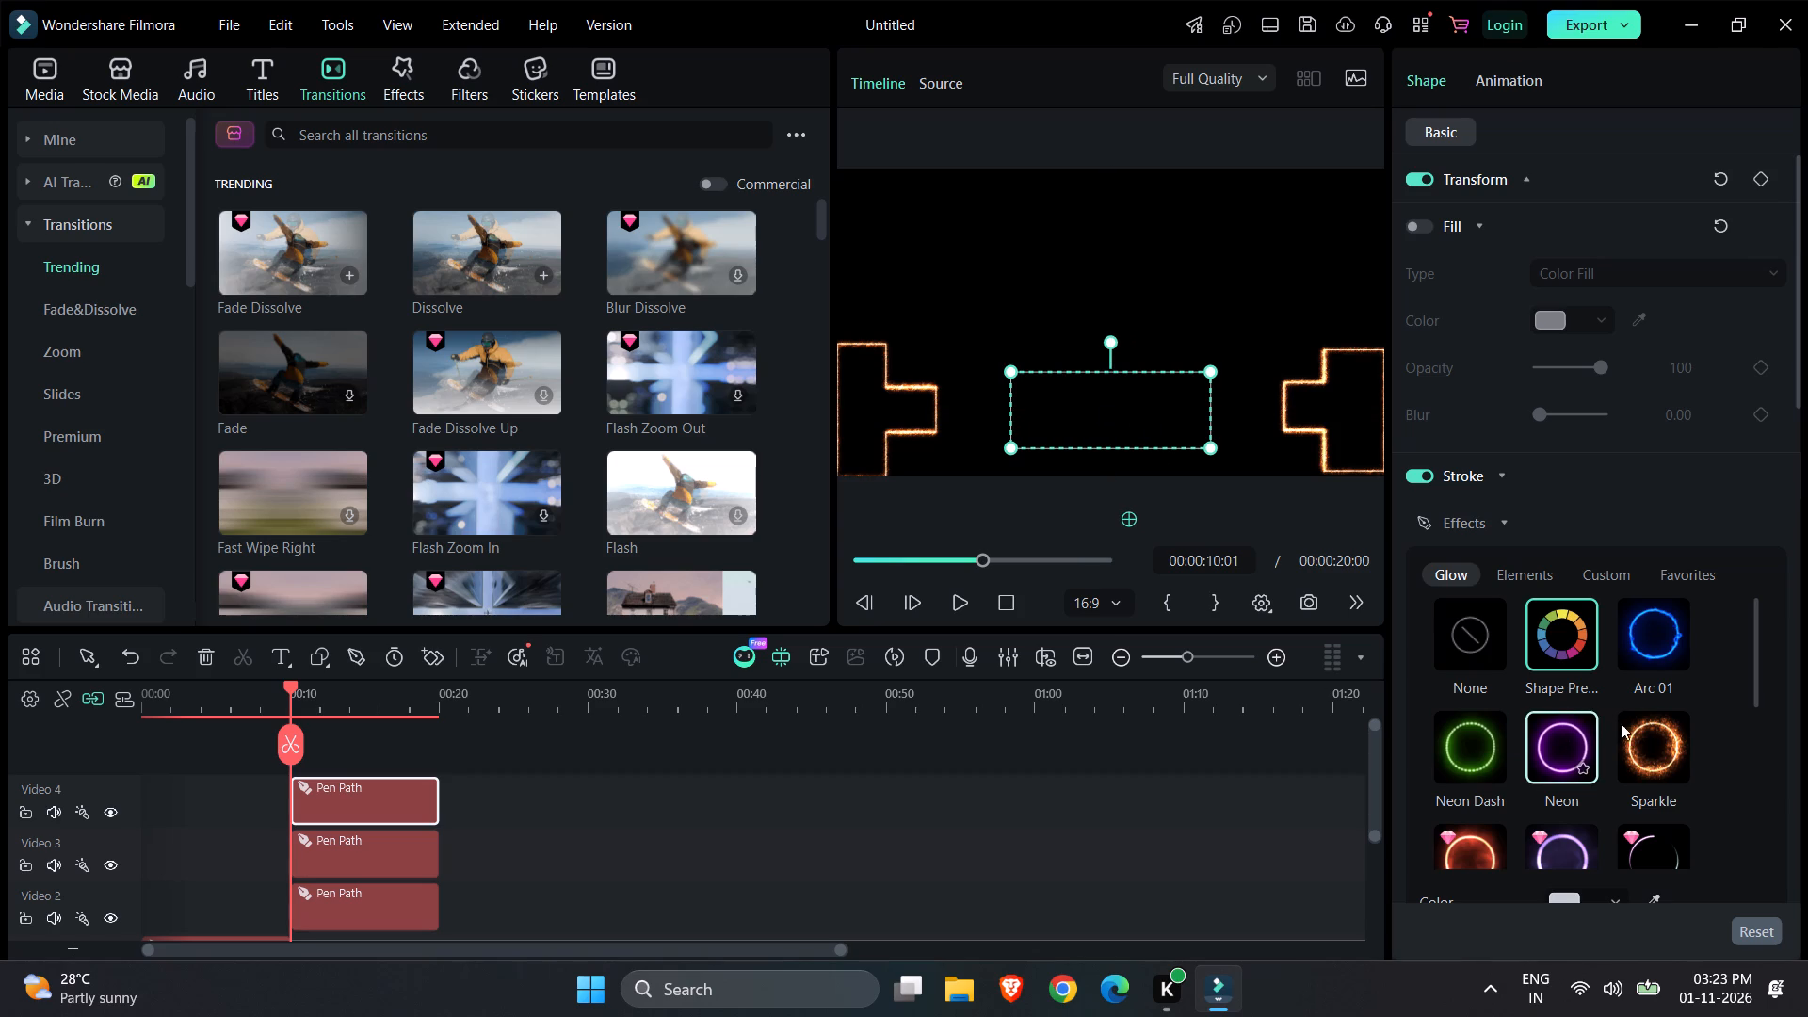
Apply the Arc 01 glow stroke effect to the wide rectangle.
{"action": "left_click", "coordinate": [1652, 629]}
{"action": "left_click", "coordinate": [1115, 870]}
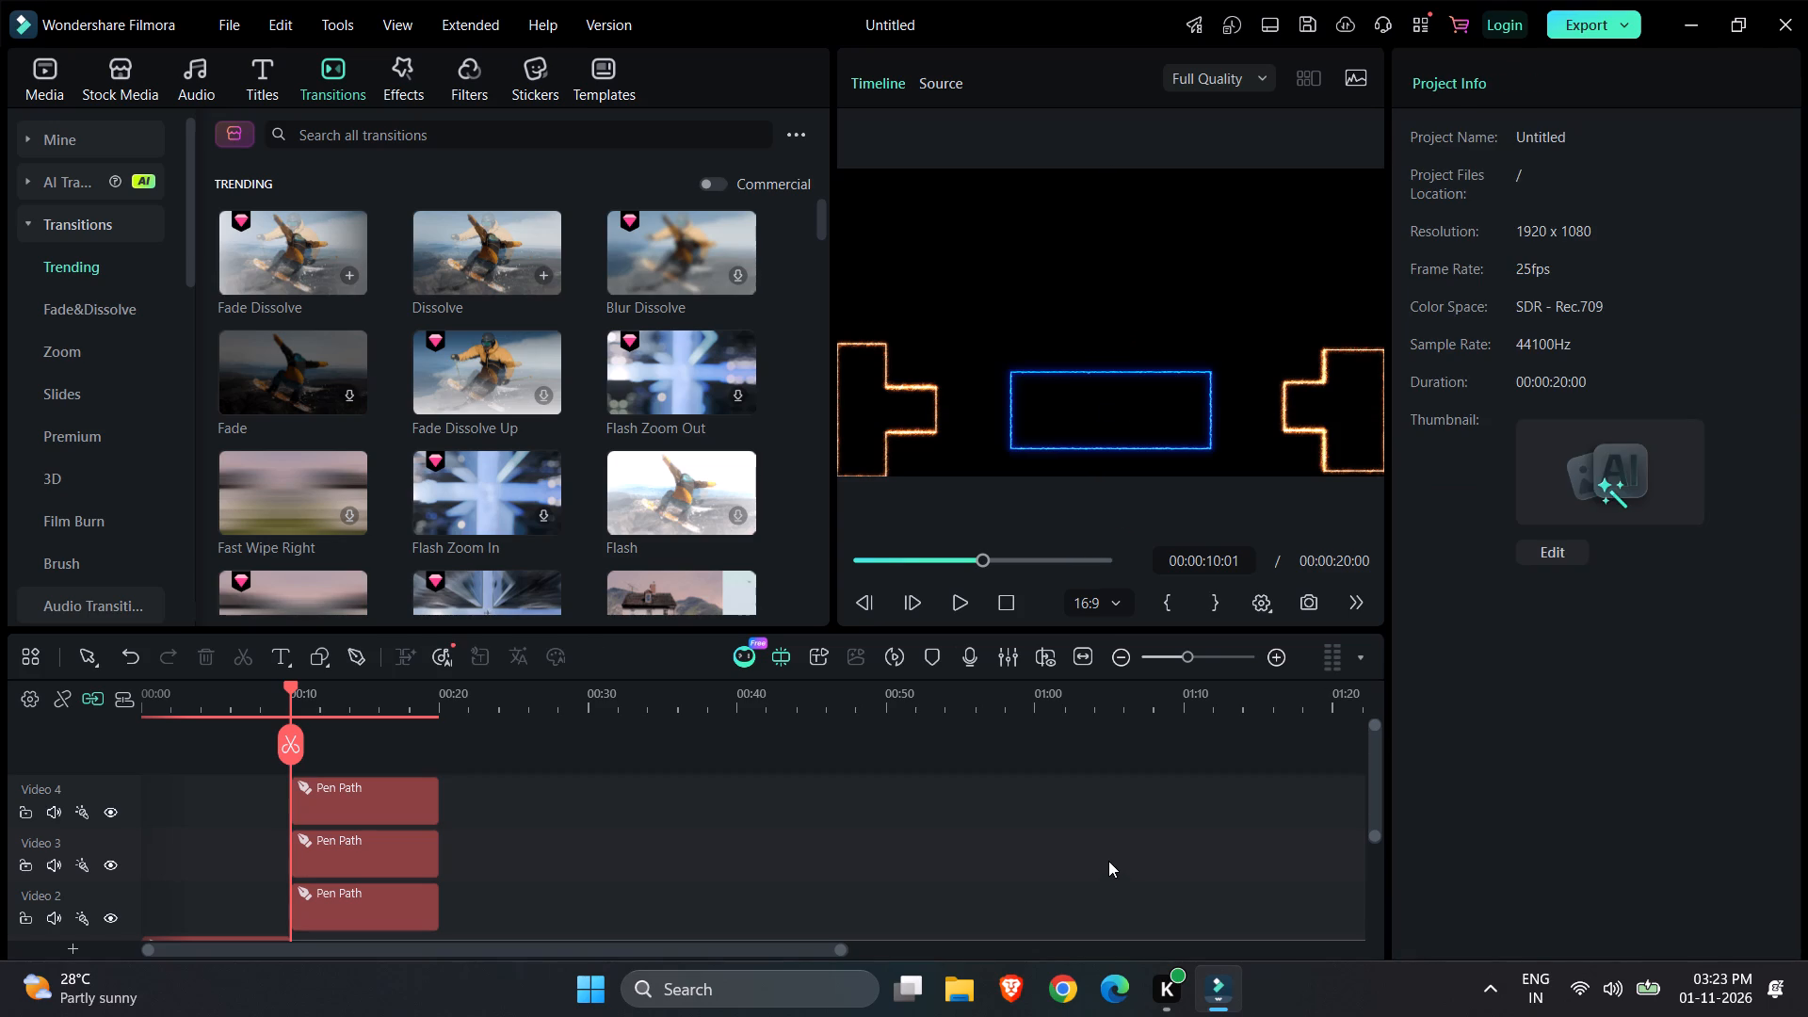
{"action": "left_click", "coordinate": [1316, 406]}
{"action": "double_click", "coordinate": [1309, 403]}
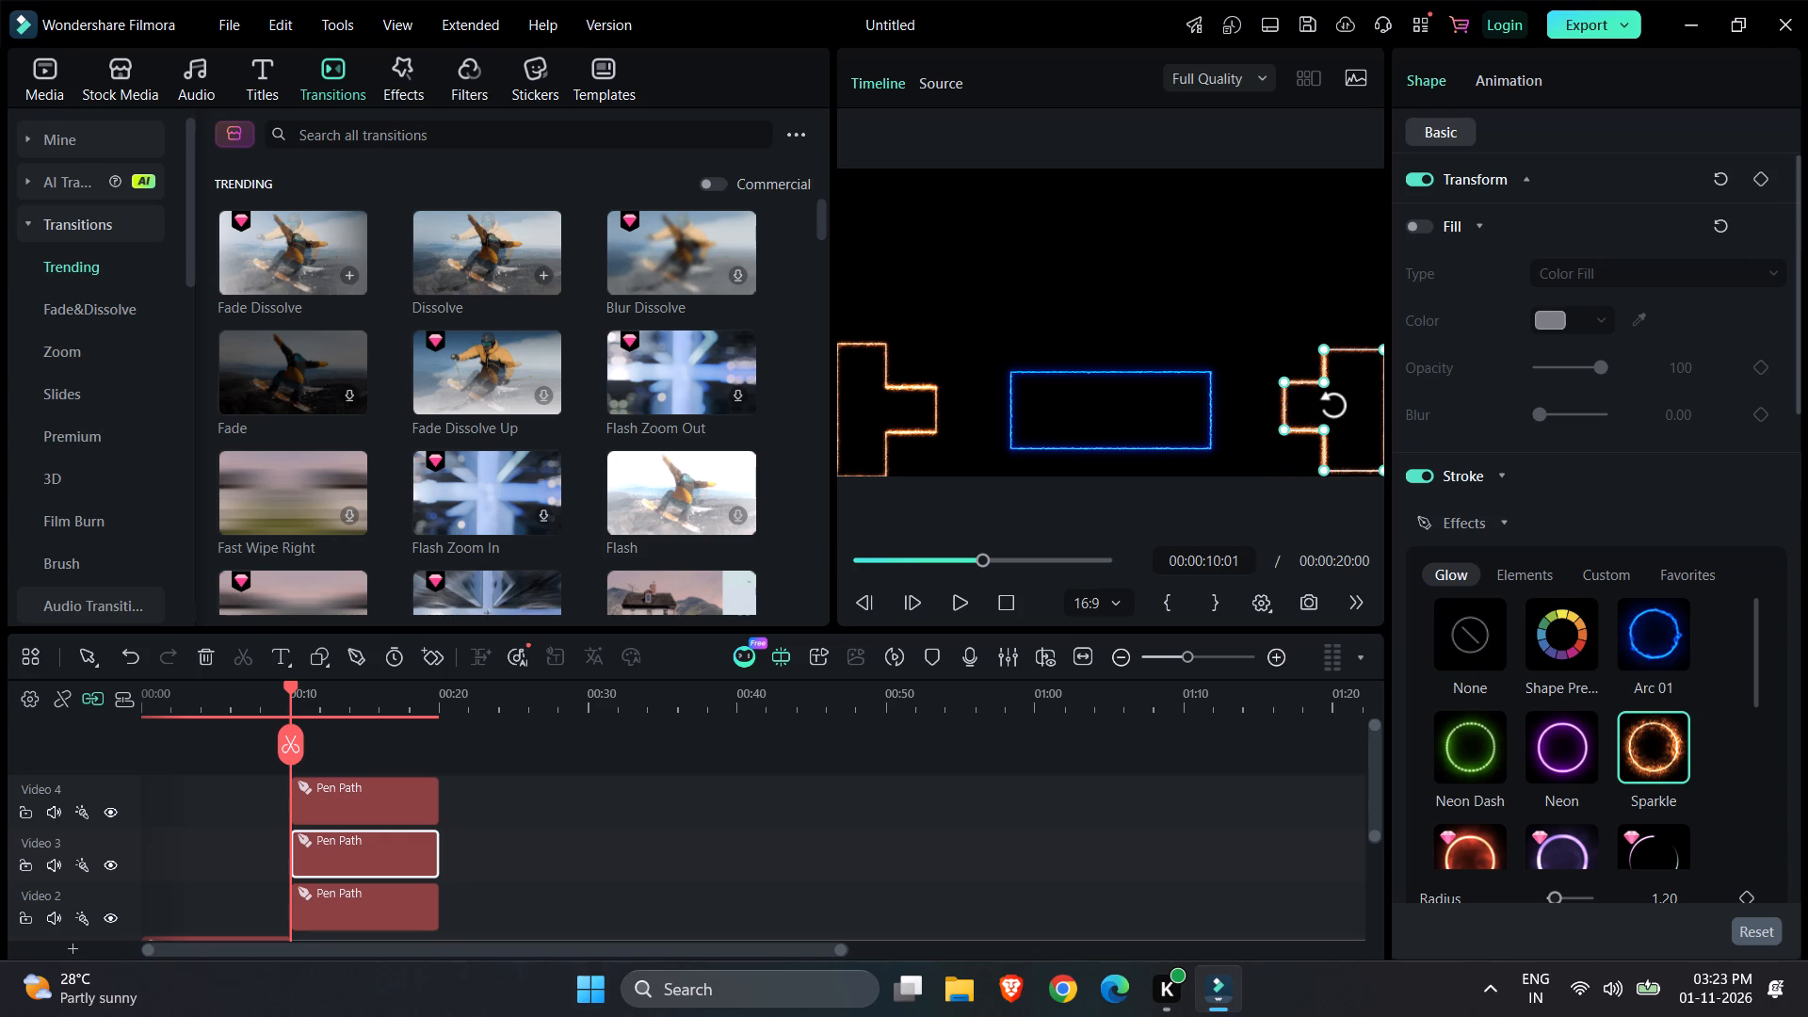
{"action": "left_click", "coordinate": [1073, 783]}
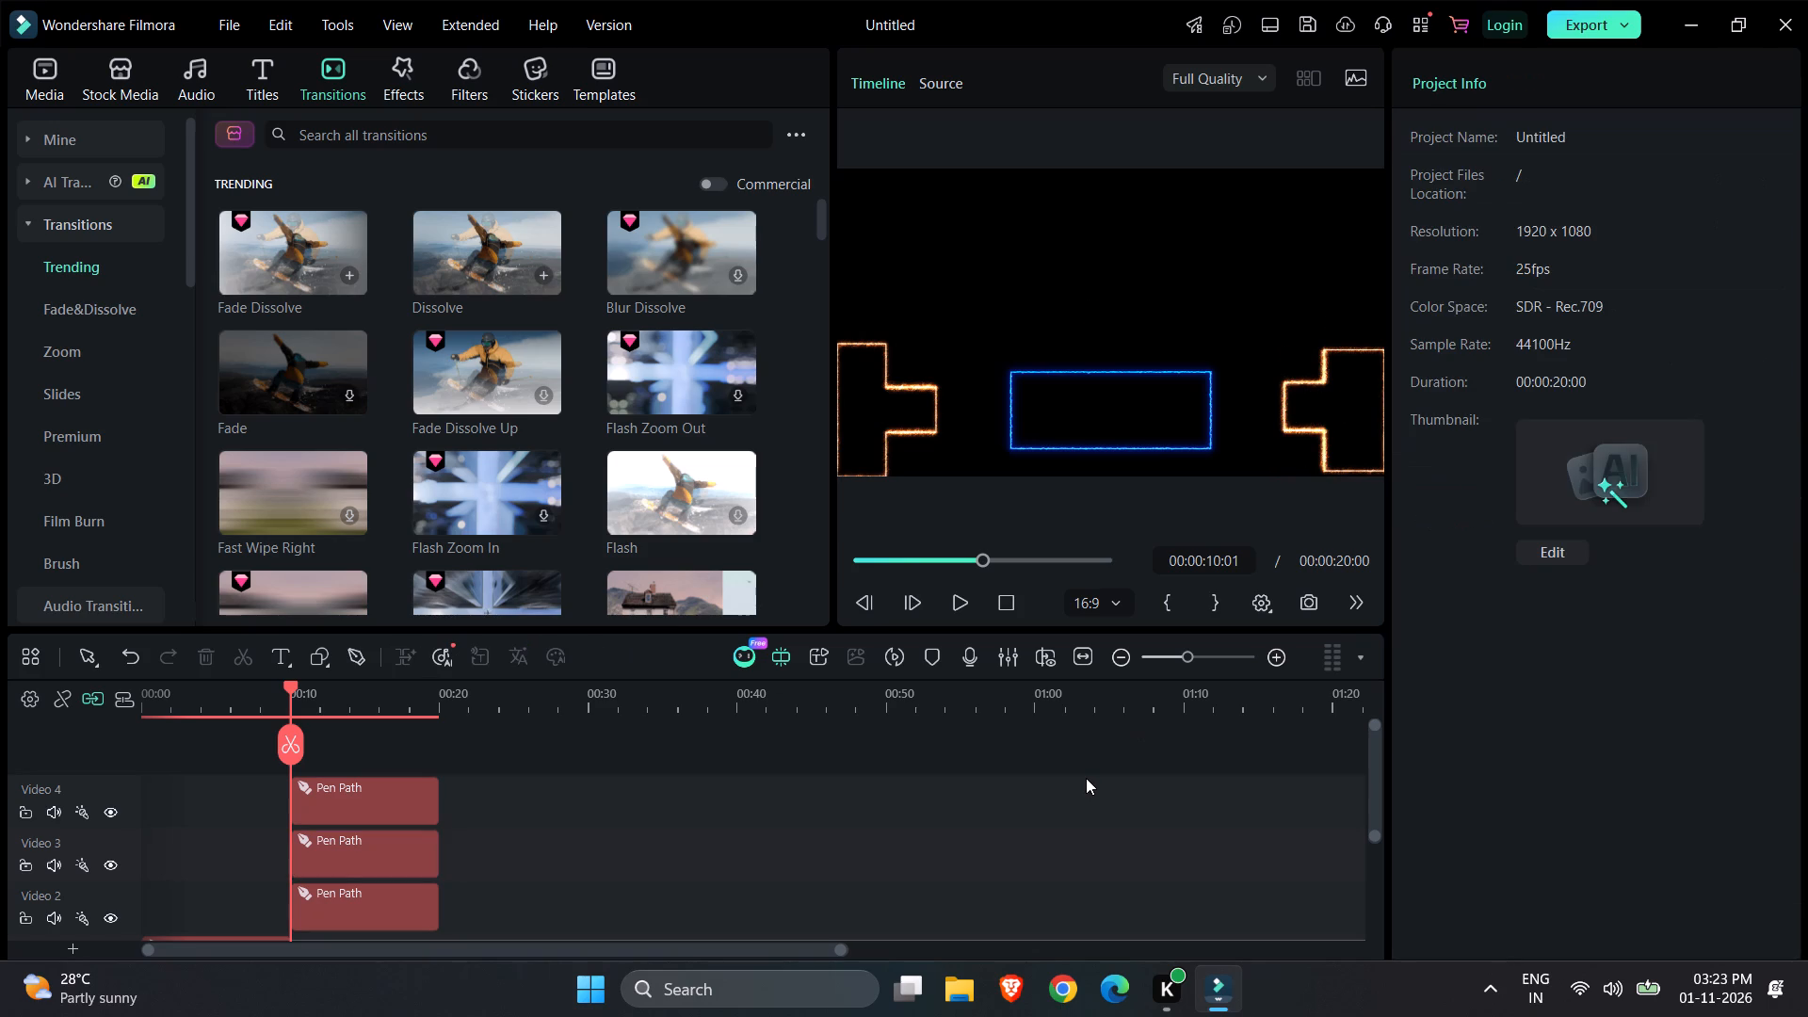
Draw a small closed rectangle with the Pen tool in the frame's top-left corner, starting at 00:00:10:01.
{"action": "left_click", "coordinate": [358, 654]}
{"action": "left_click", "coordinate": [842, 178]}
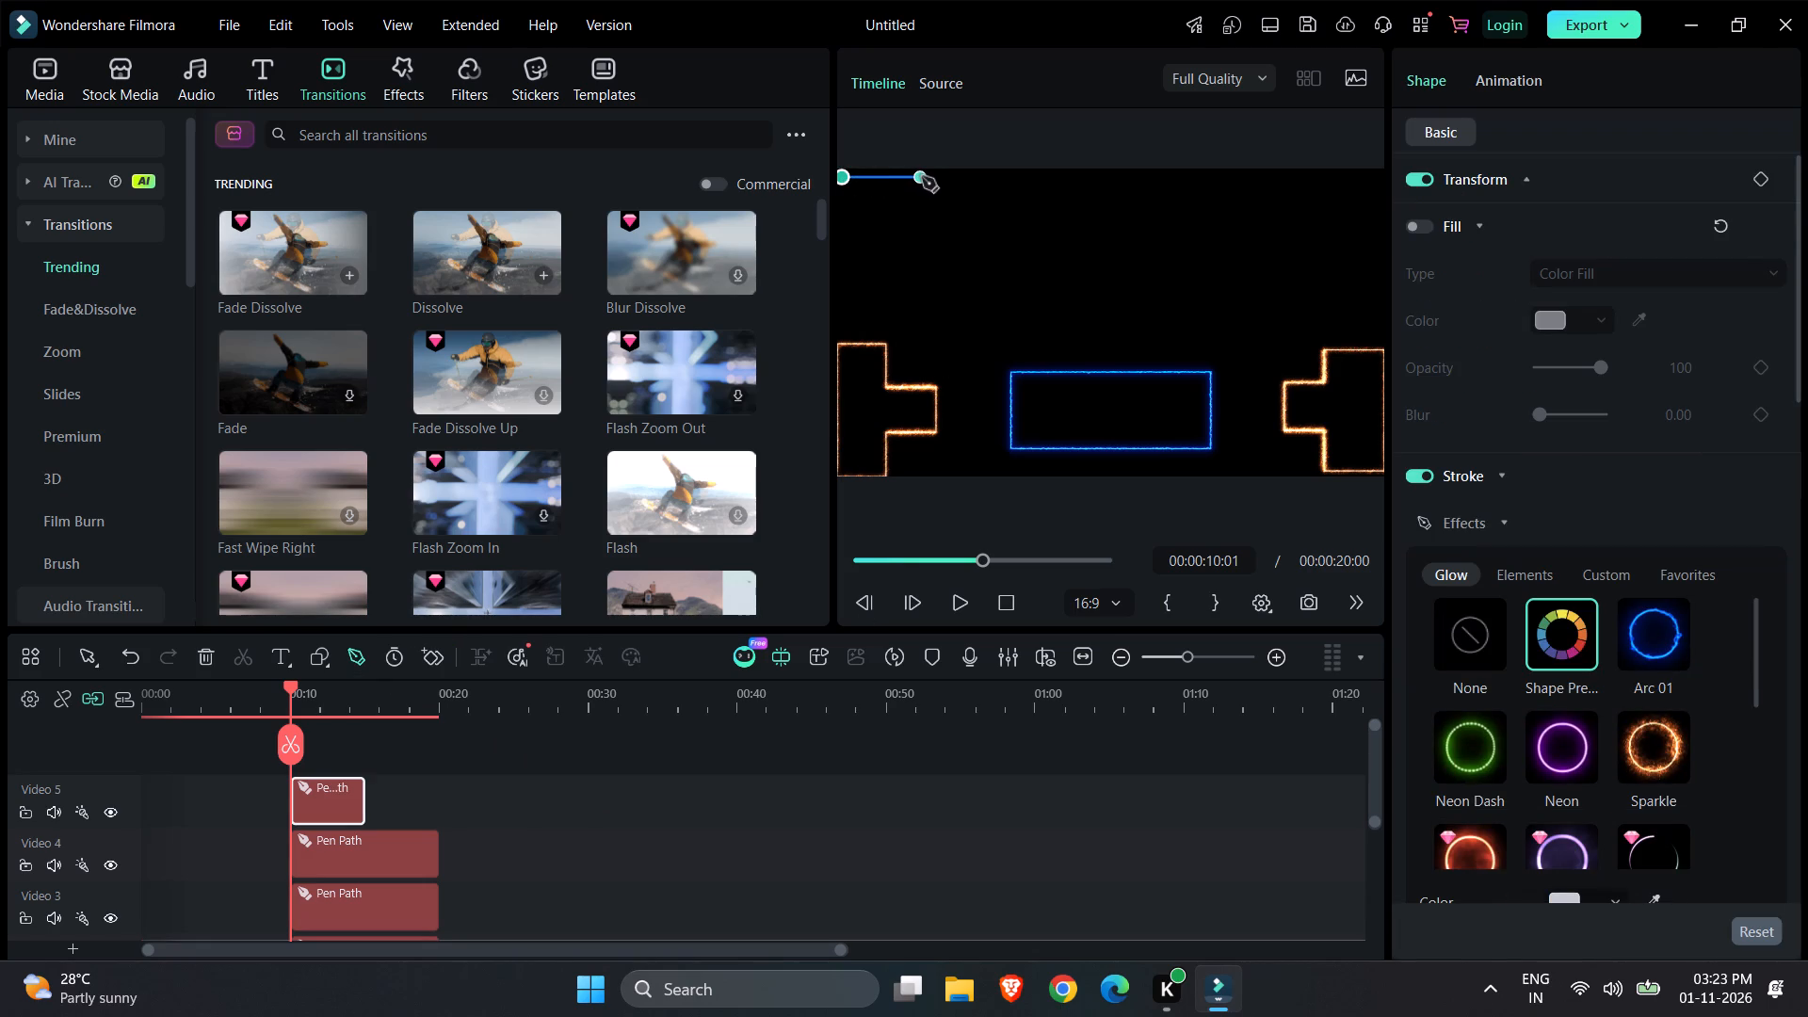
{"action": "left_click", "coordinate": [928, 177]}
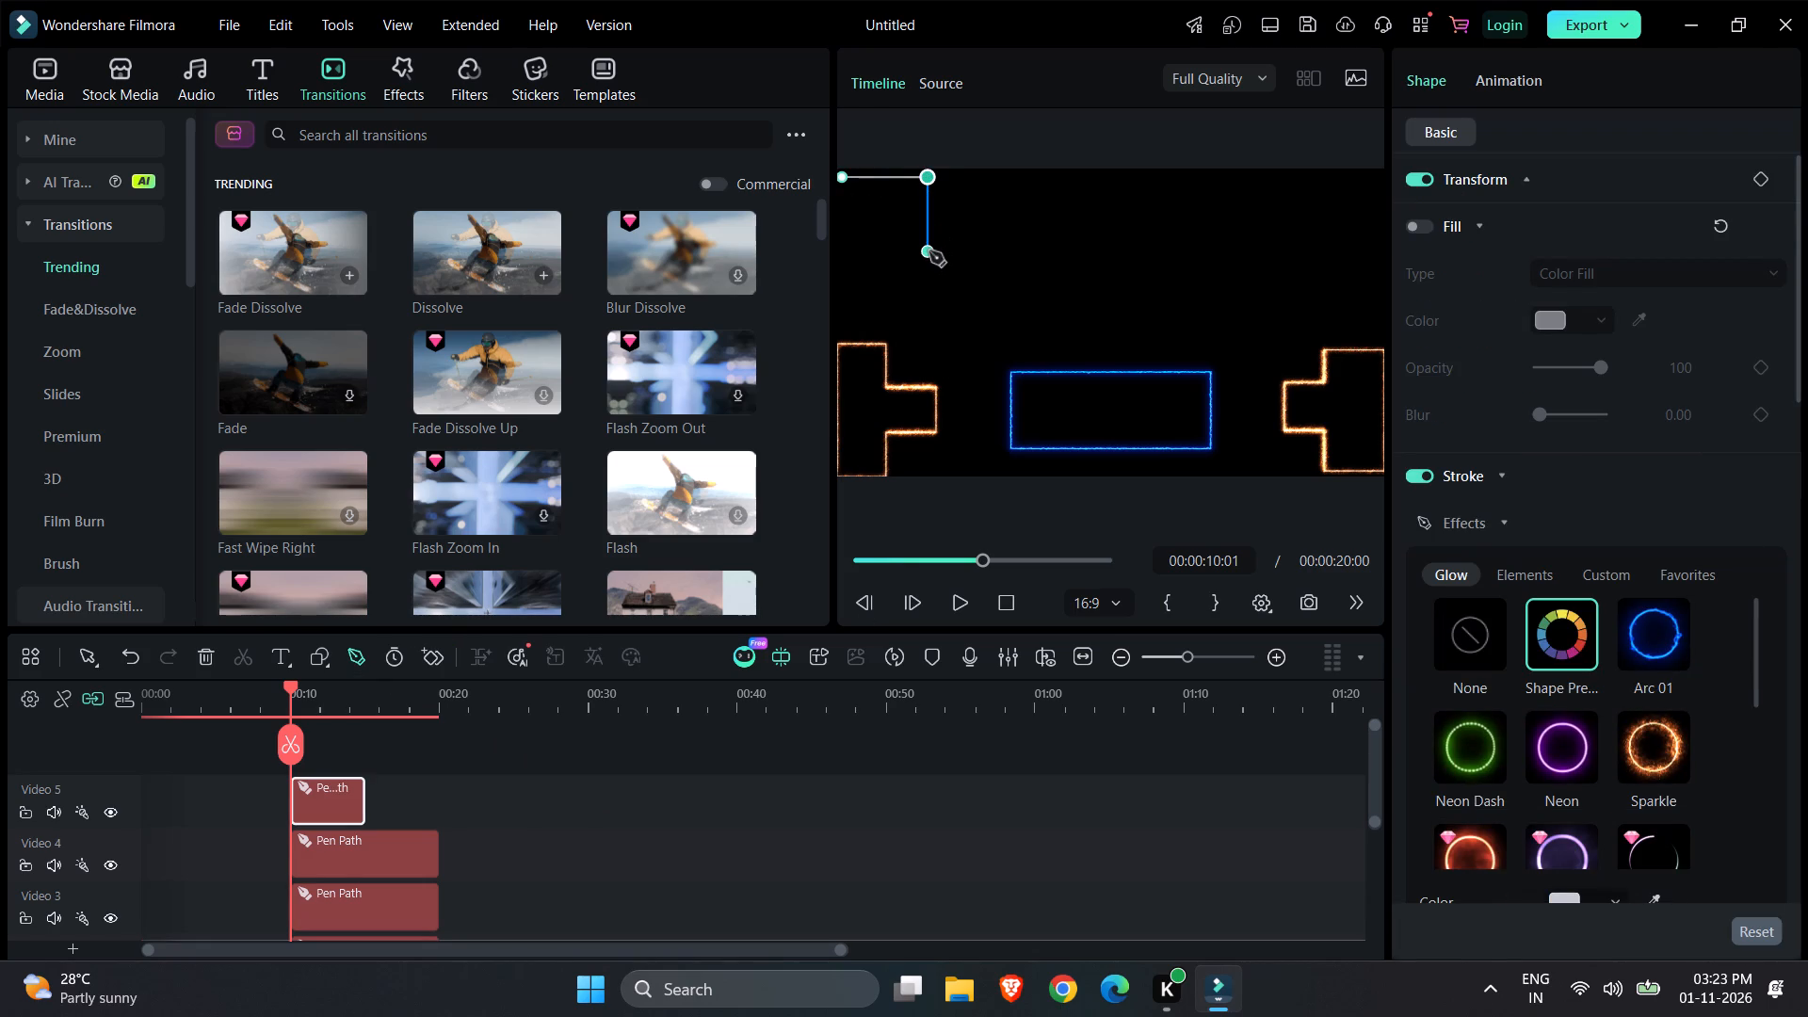
{"action": "left_click", "coordinate": [928, 250]}
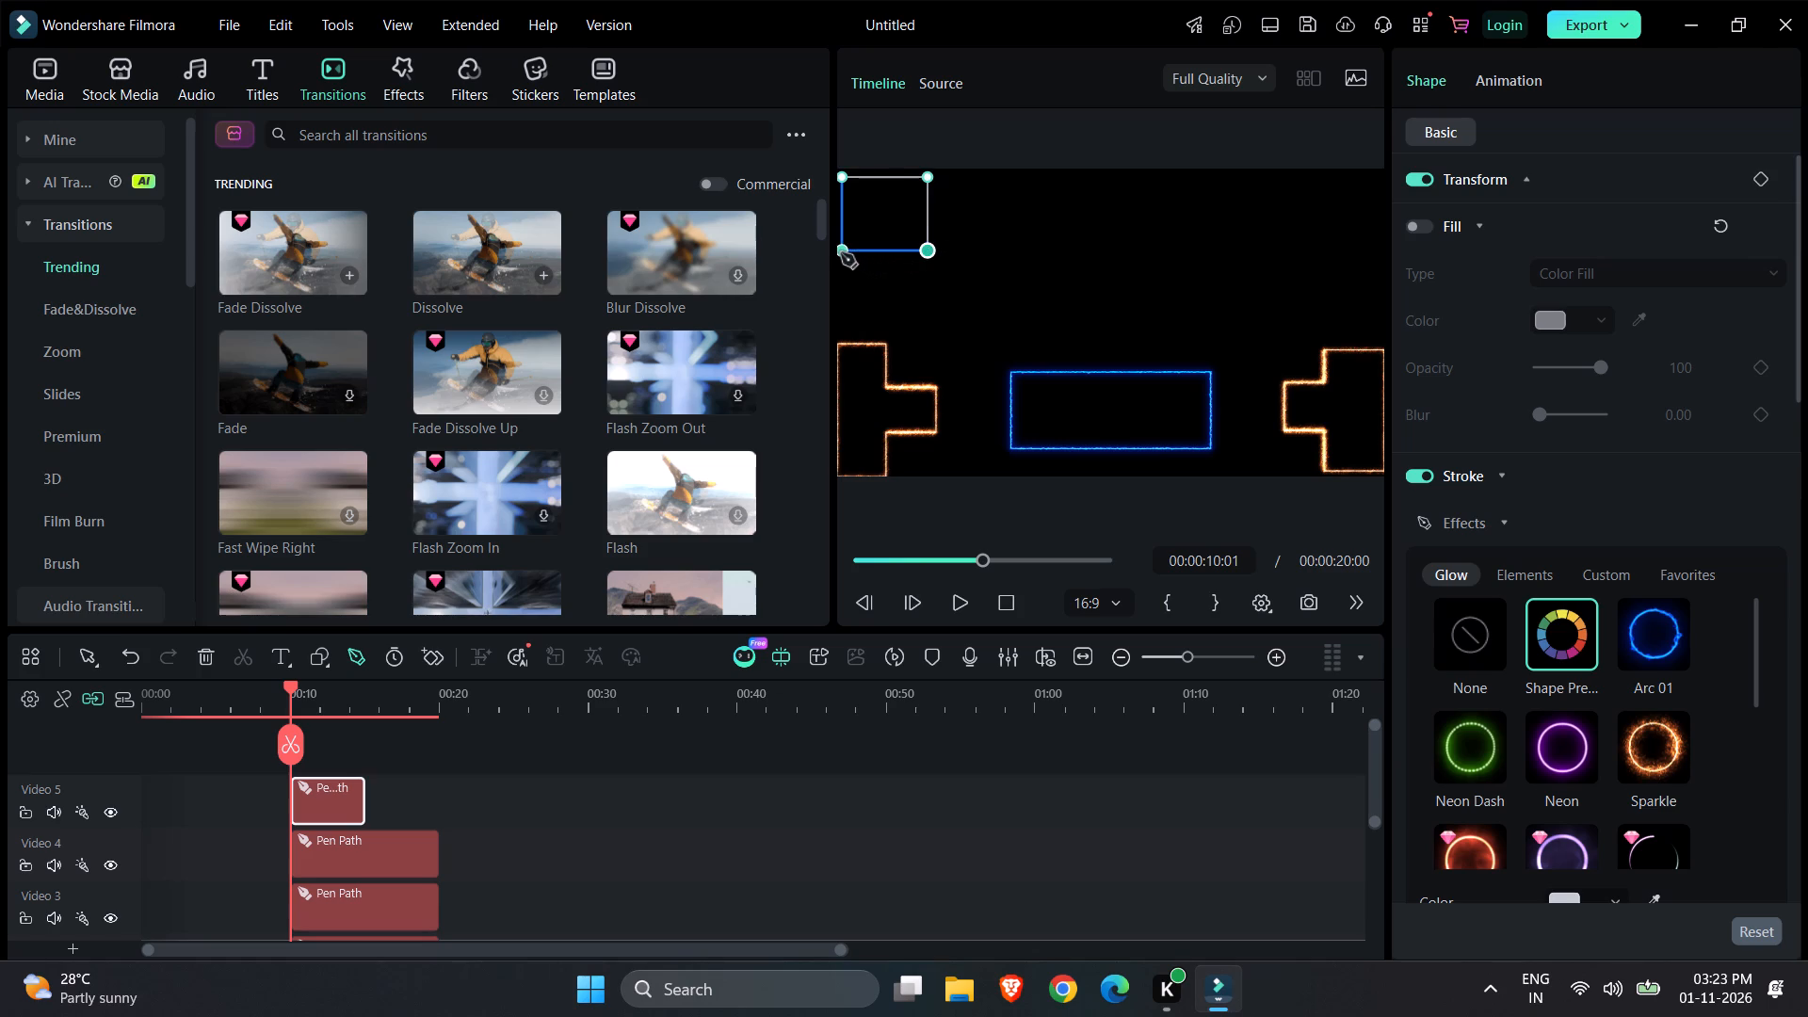
{"action": "left_click", "coordinate": [841, 253]}
{"action": "left_click", "coordinate": [845, 182]}
Extend the small rectangle's clip on Video 5 to end with the other path clips at 20 seconds.
{"action": "left_click_drag", "start_coordinate": [365, 796], "coordinate": [421, 802]}
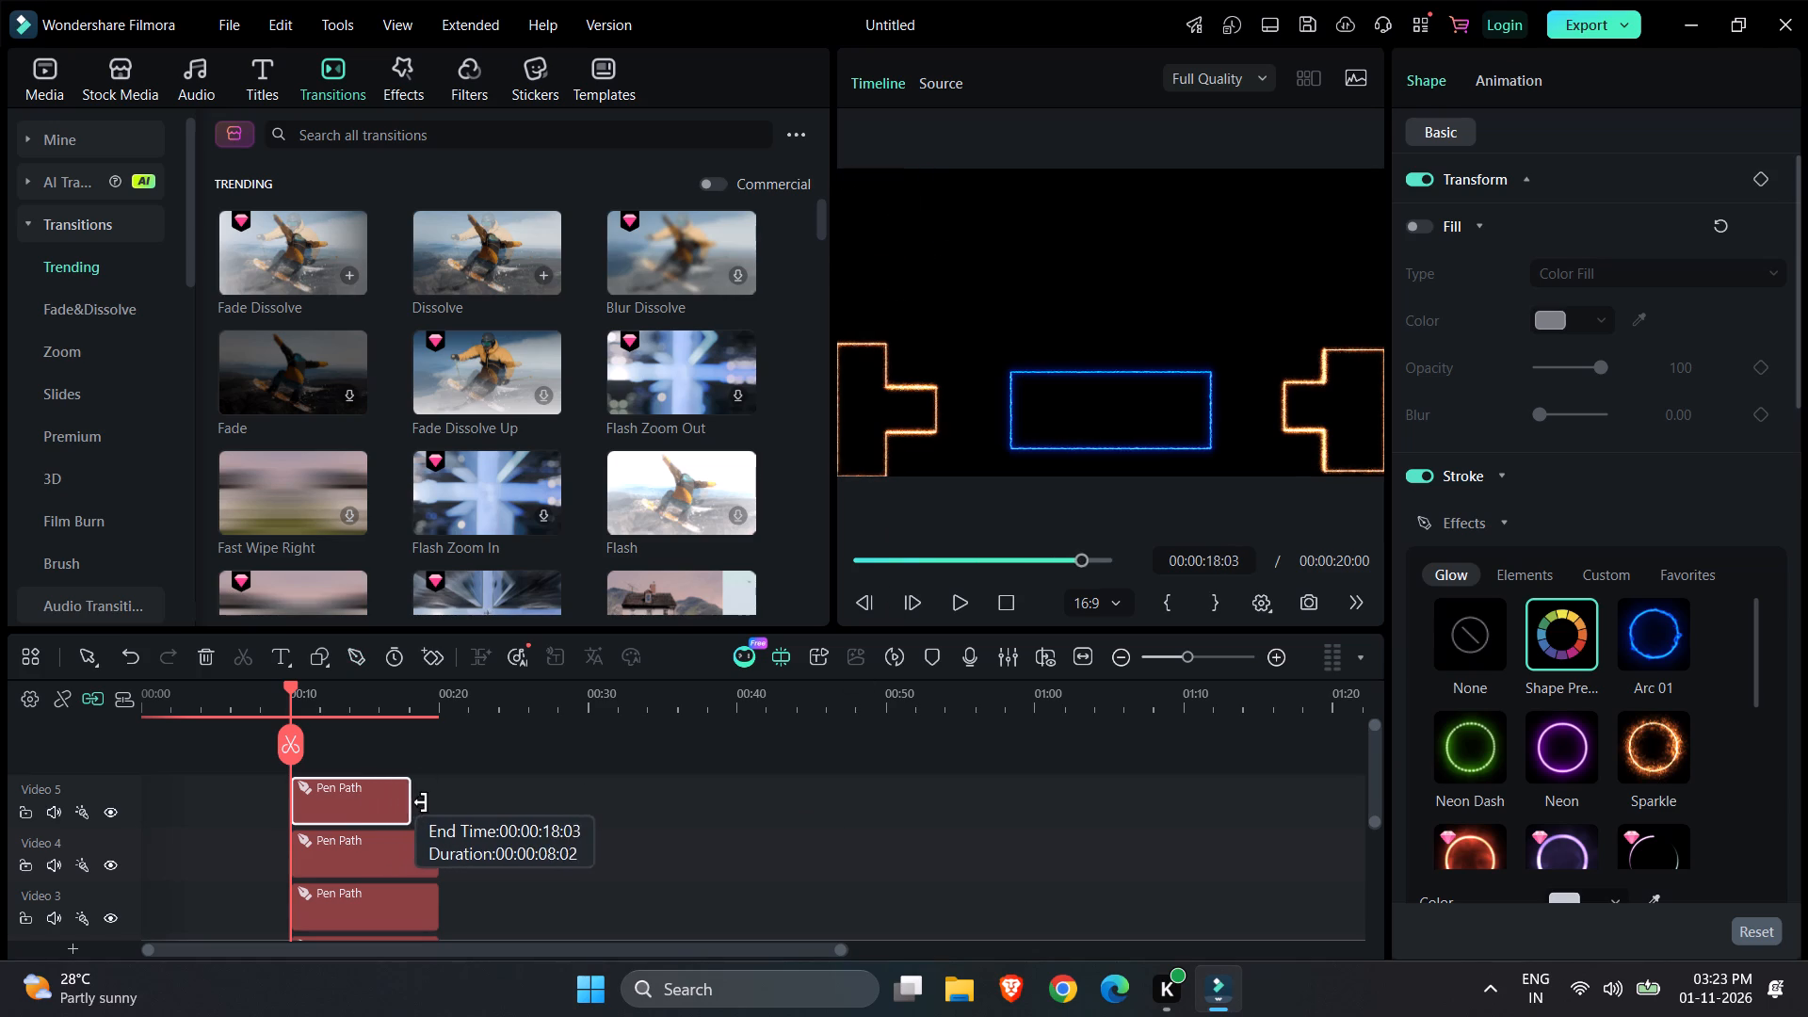
{"action": "left_click_drag", "start_coordinate": [421, 802], "coordinate": [437, 805]}
{"action": "left_click", "coordinate": [682, 797]}
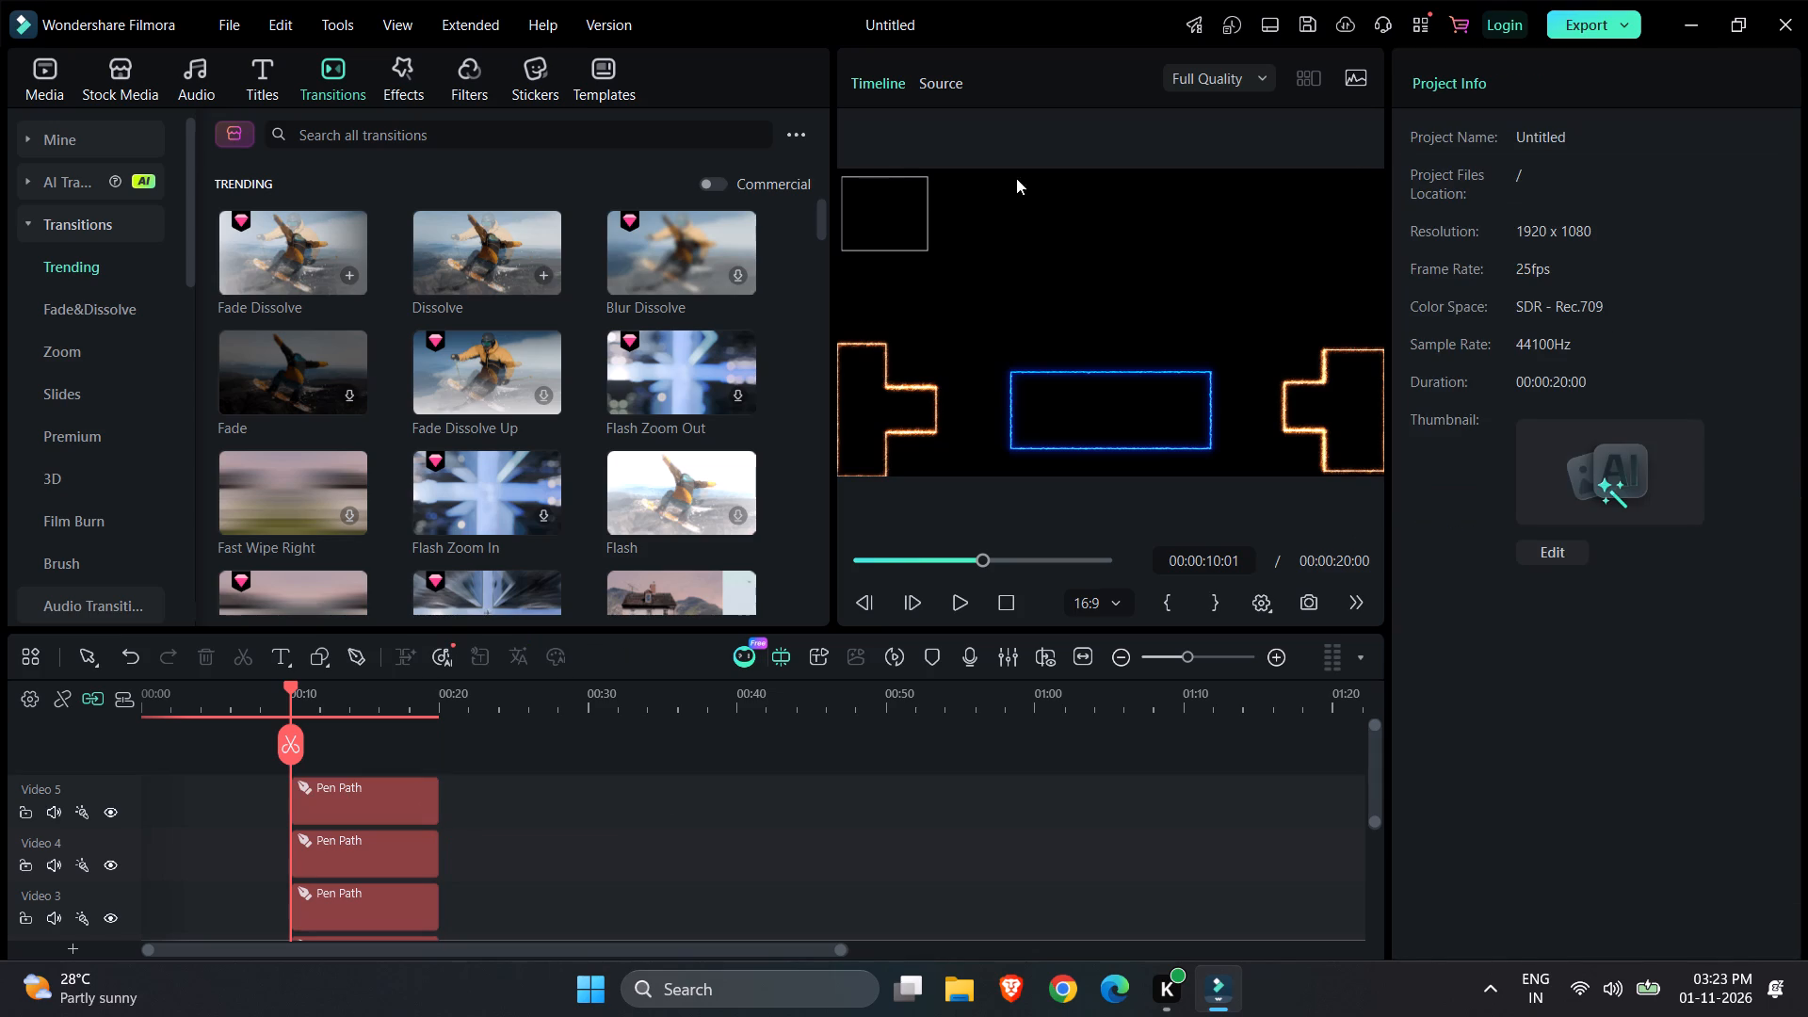
Duplicate the small rectangle's clip onto a new track above it.
{"action": "left_click", "coordinate": [865, 226]}
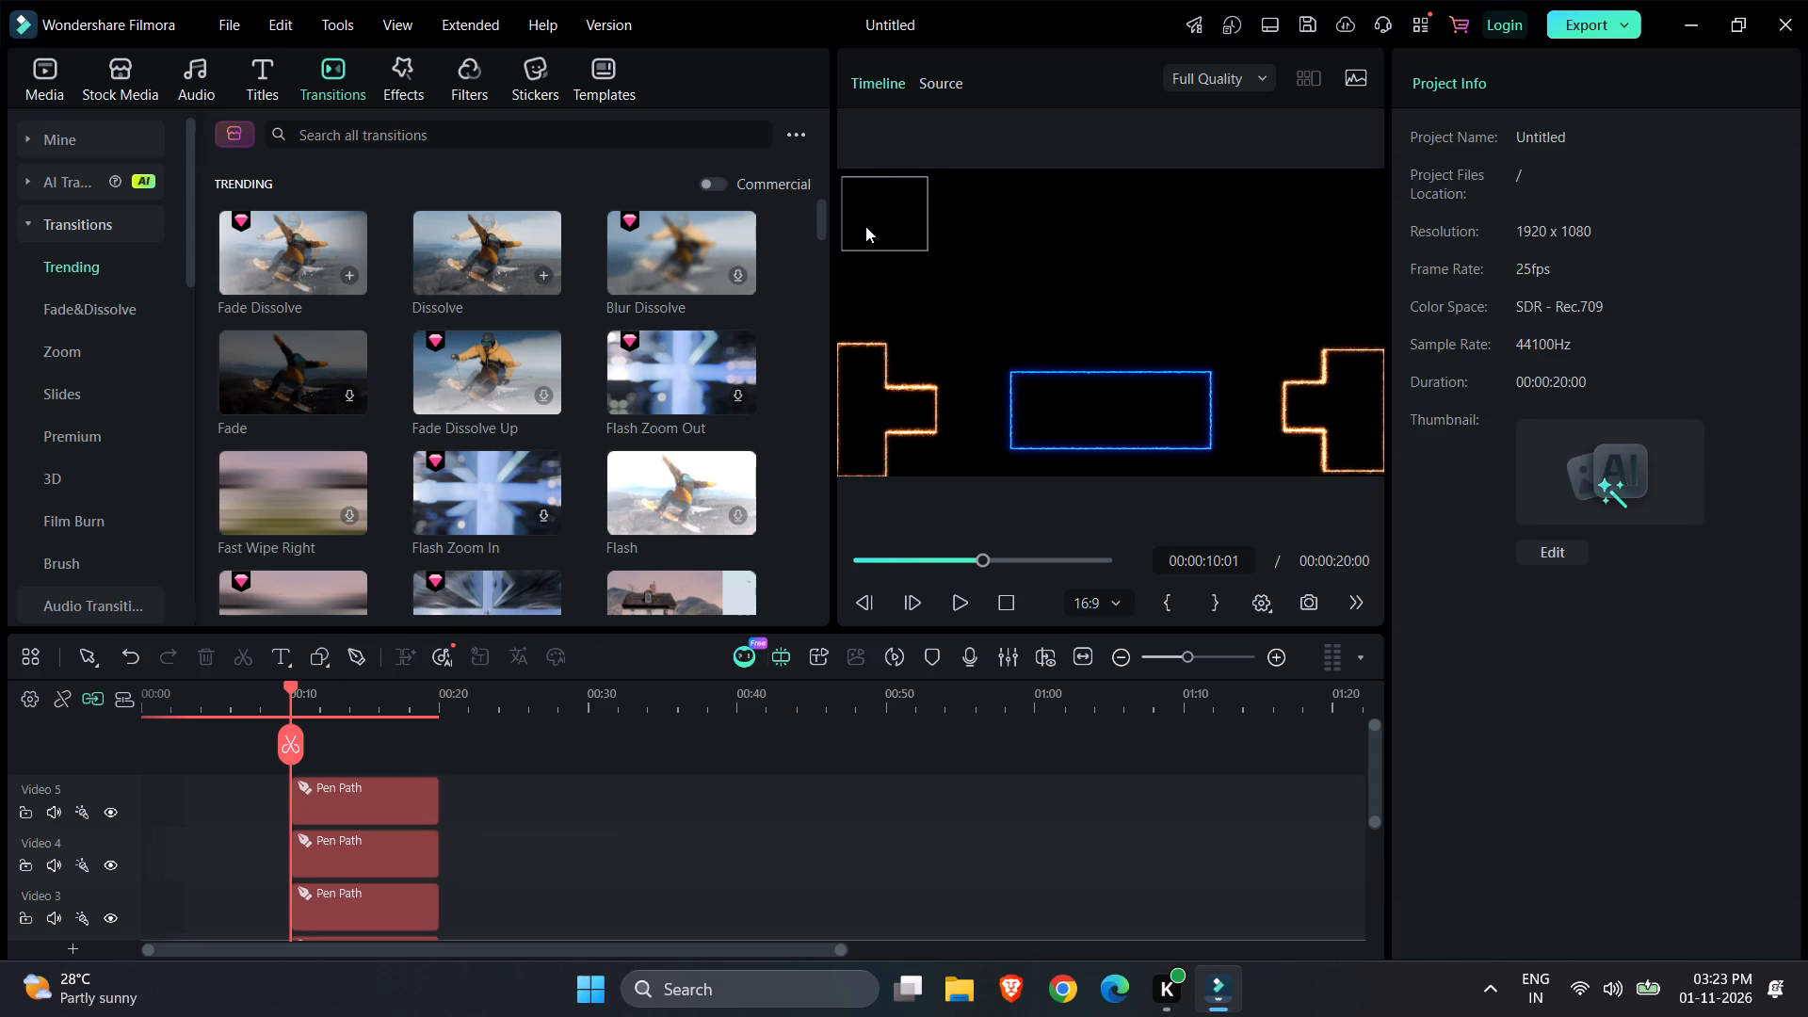
{"action": "right_click", "coordinate": [865, 226]}
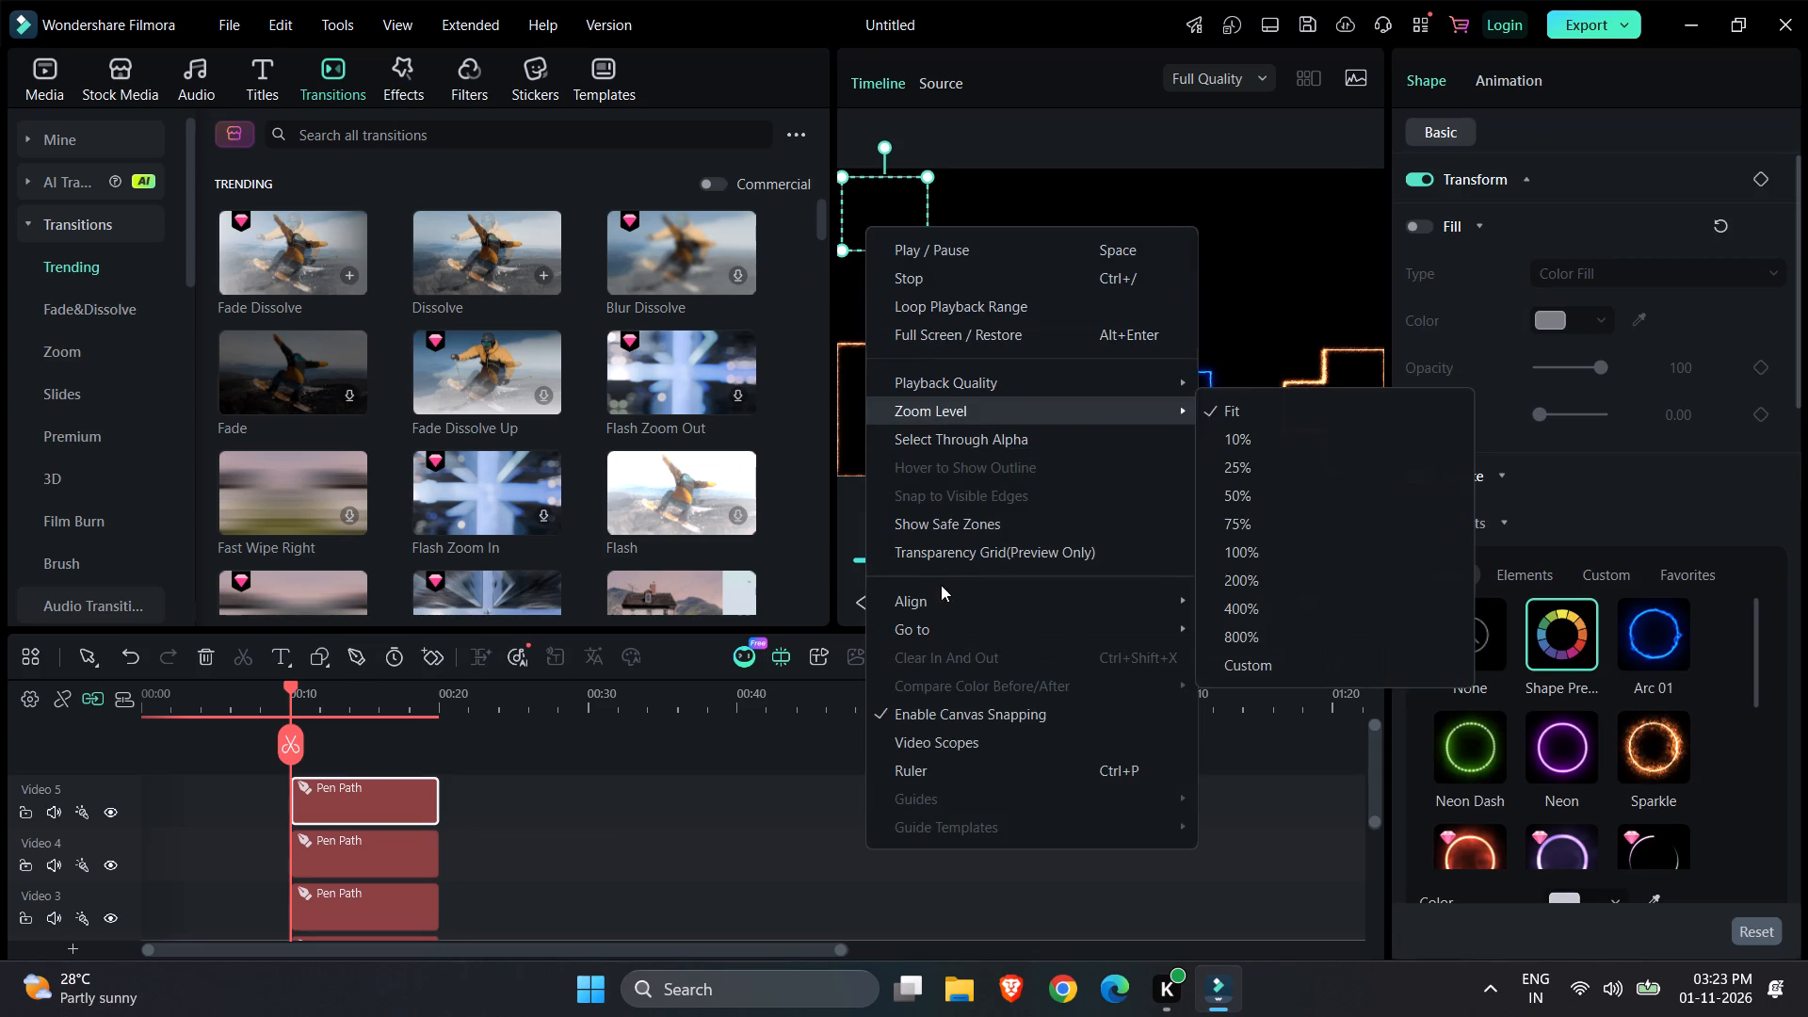
{"action": "right_click", "coordinate": [402, 796]}
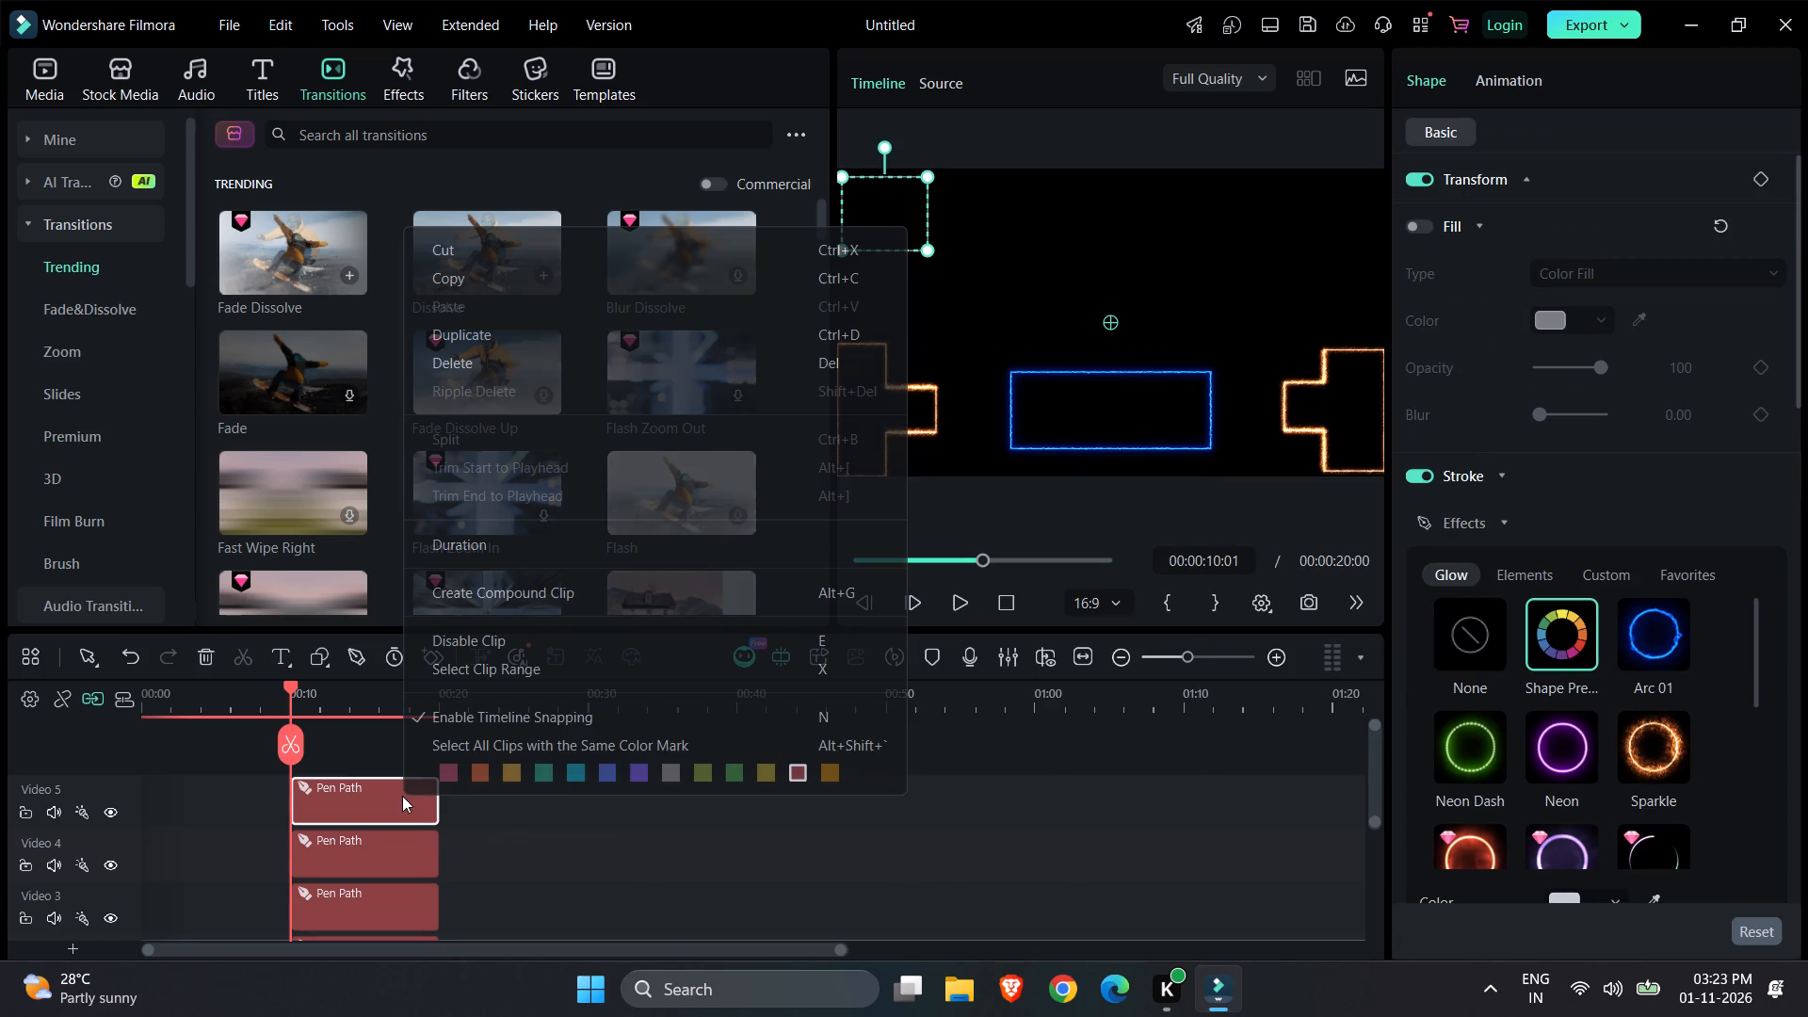
{"action": "left_click", "coordinate": [553, 338]}
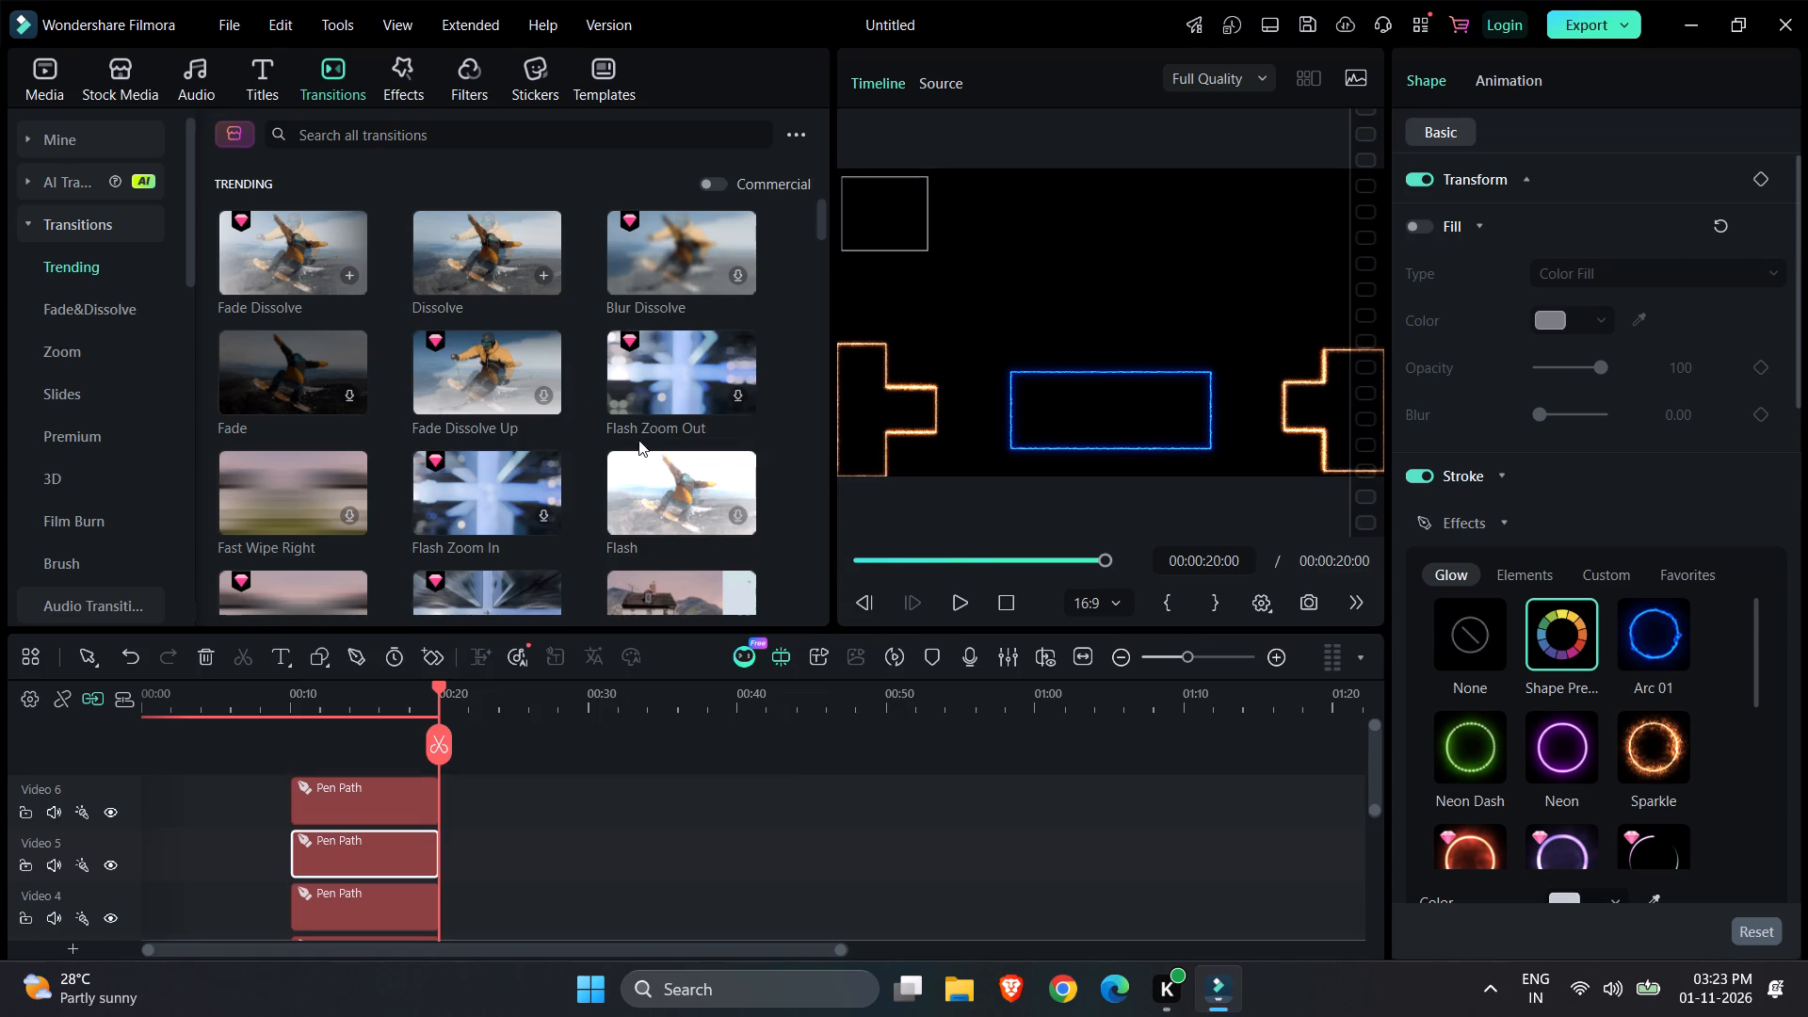
Delete one of the two identical small-rectangle clips, leaving the playhead at 00:00:10:01.
{"action": "left_click", "coordinate": [403, 806]}
{"action": "left_click_drag", "start_coordinate": [439, 742], "coordinate": [233, 748]}
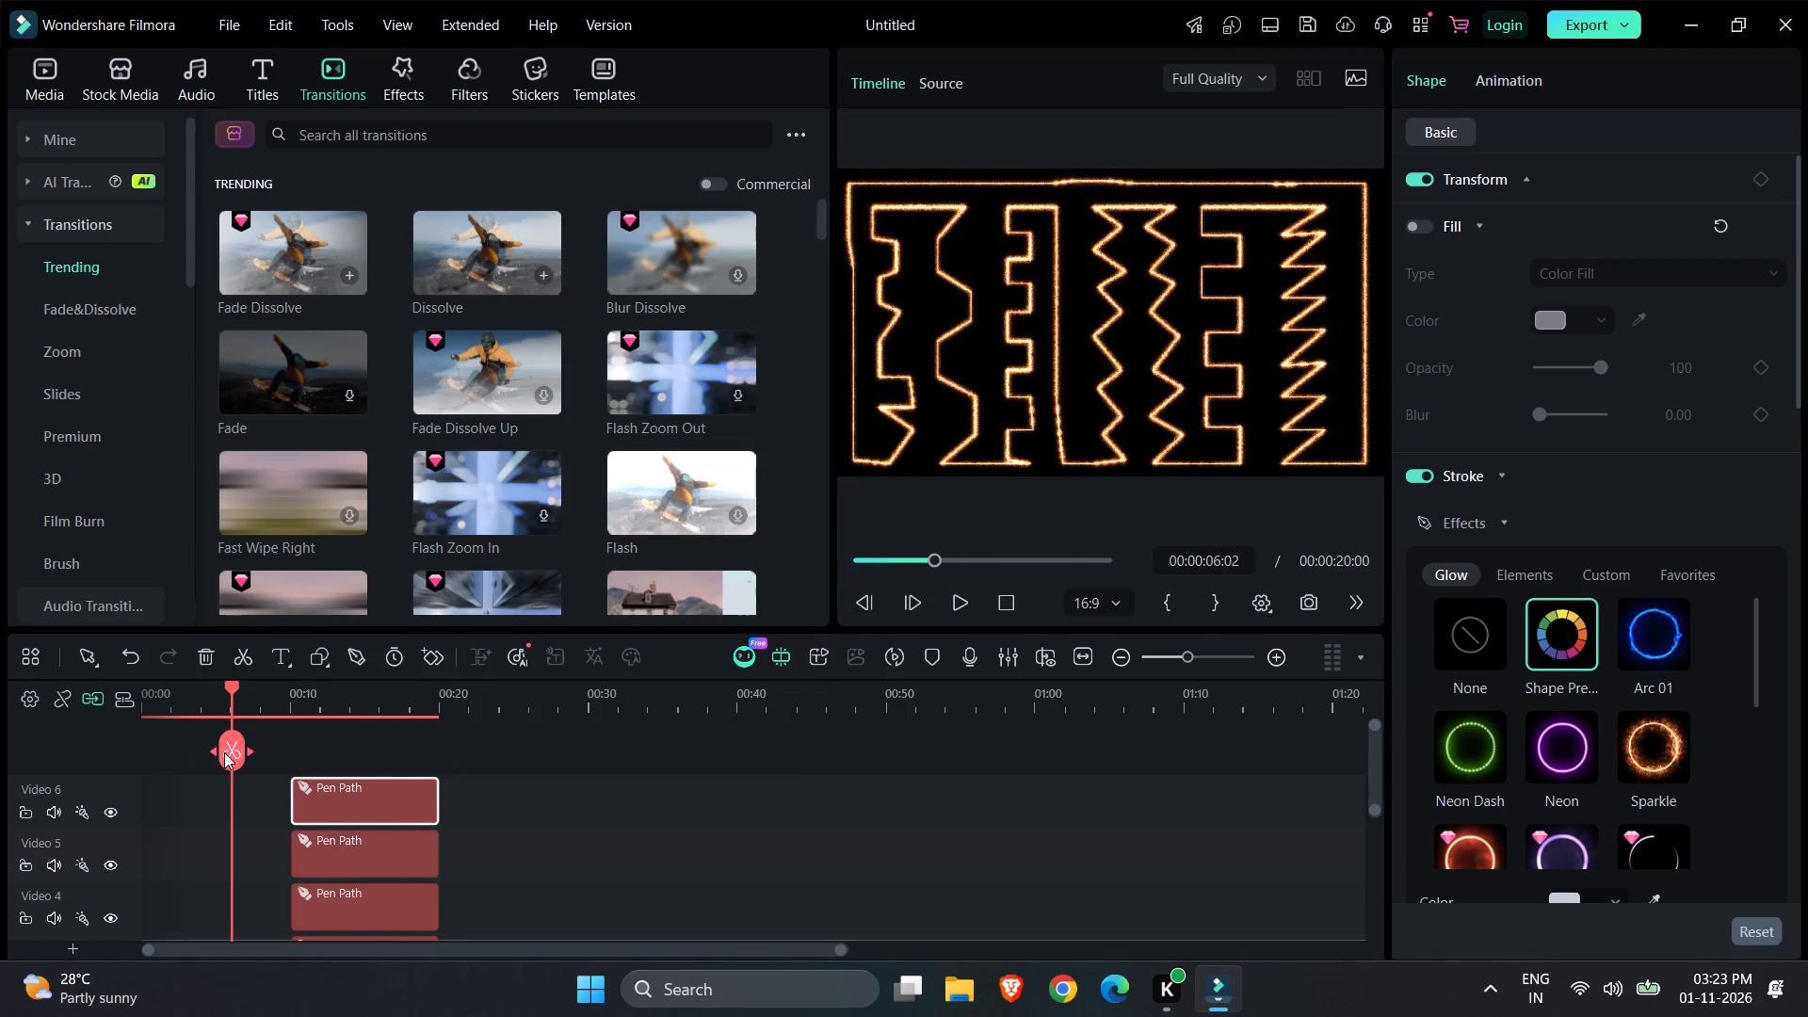
{"action": "left_click_drag", "start_coordinate": [228, 752], "coordinate": [472, 802]}
{"action": "scroll", "coordinate": [557, 825], "scroll_direction": "down", "scroll_amount": 1}
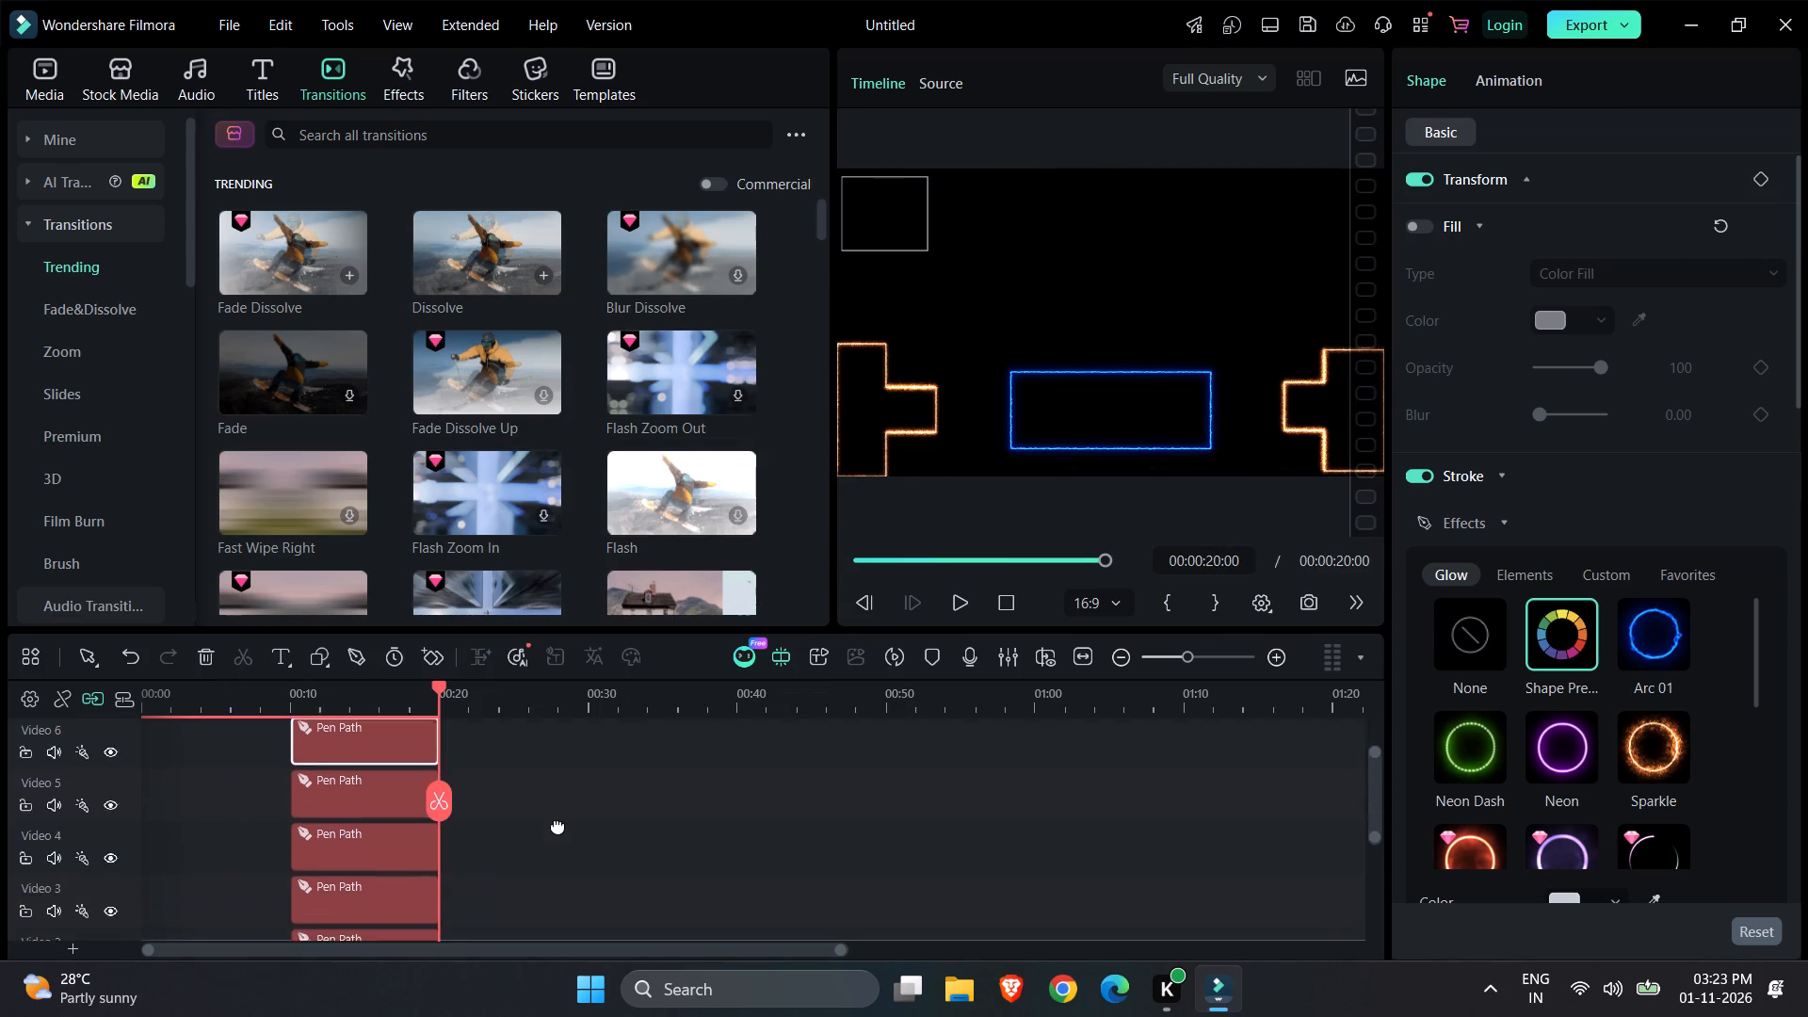
{"action": "scroll", "coordinate": [557, 825], "scroll_direction": "down", "scroll_amount": 1}
{"action": "left_click", "coordinate": [383, 822]}
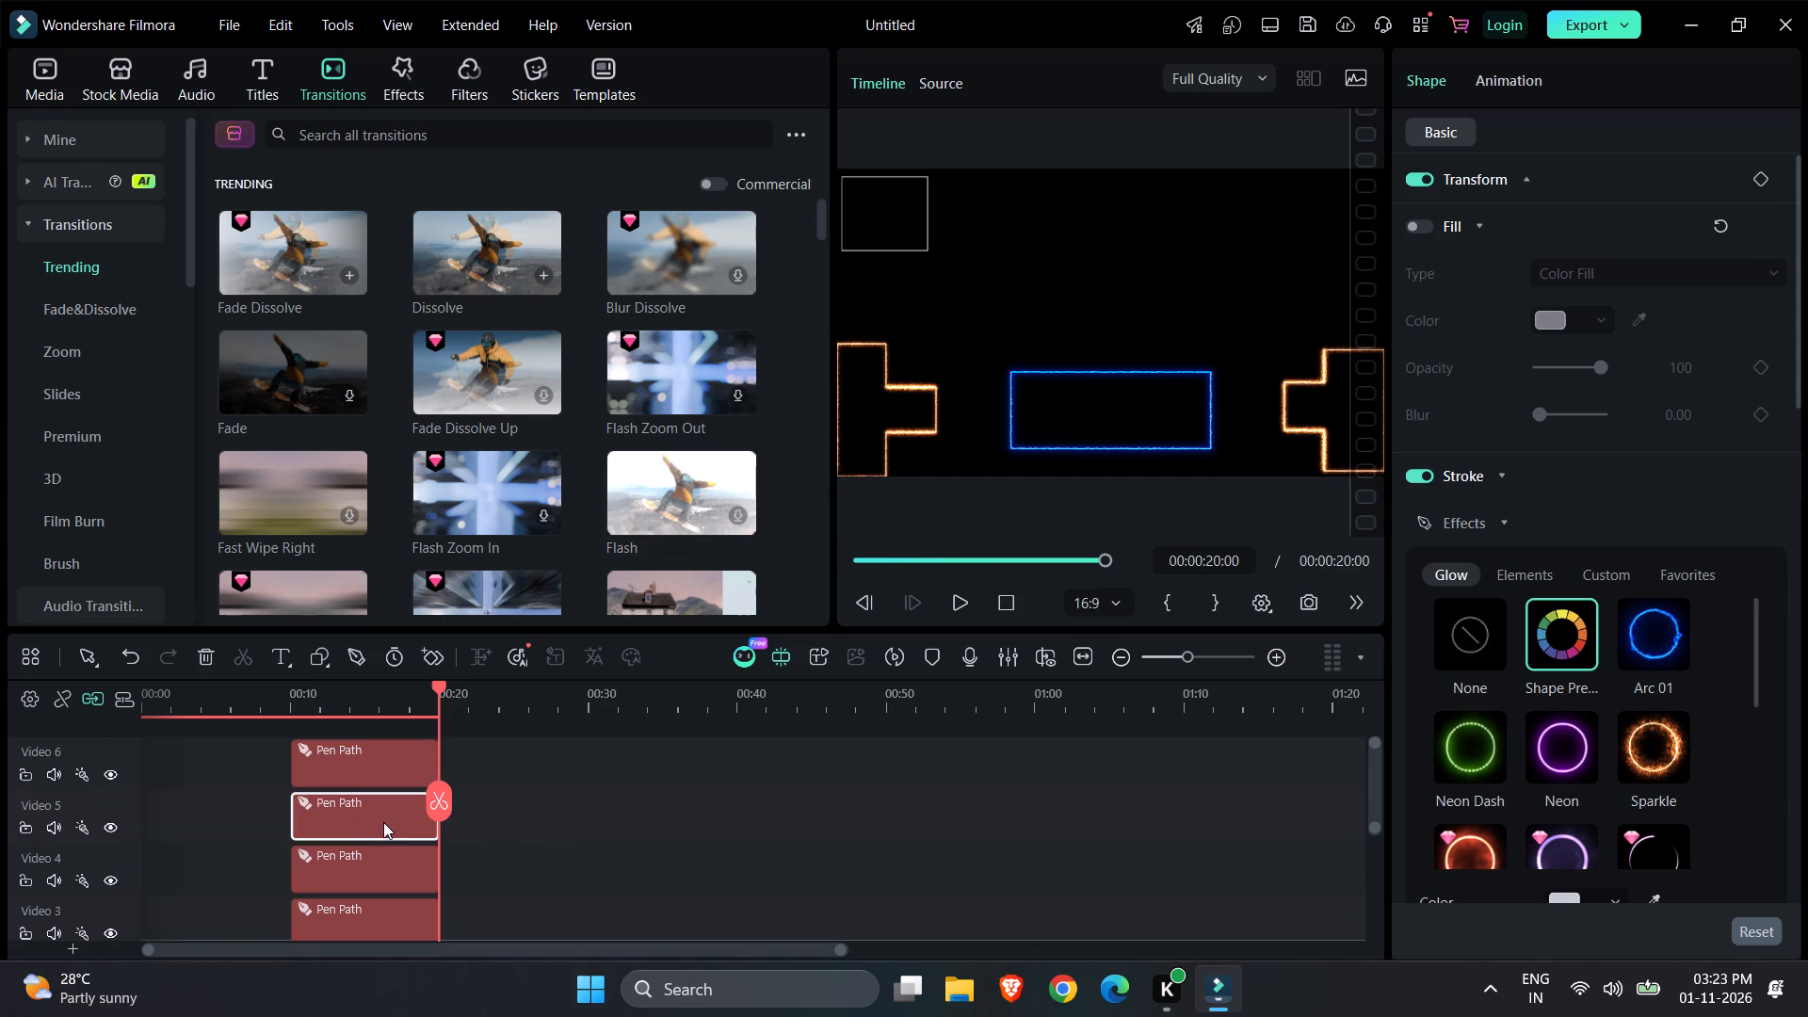
{"action": "left_click", "coordinate": [390, 765]}
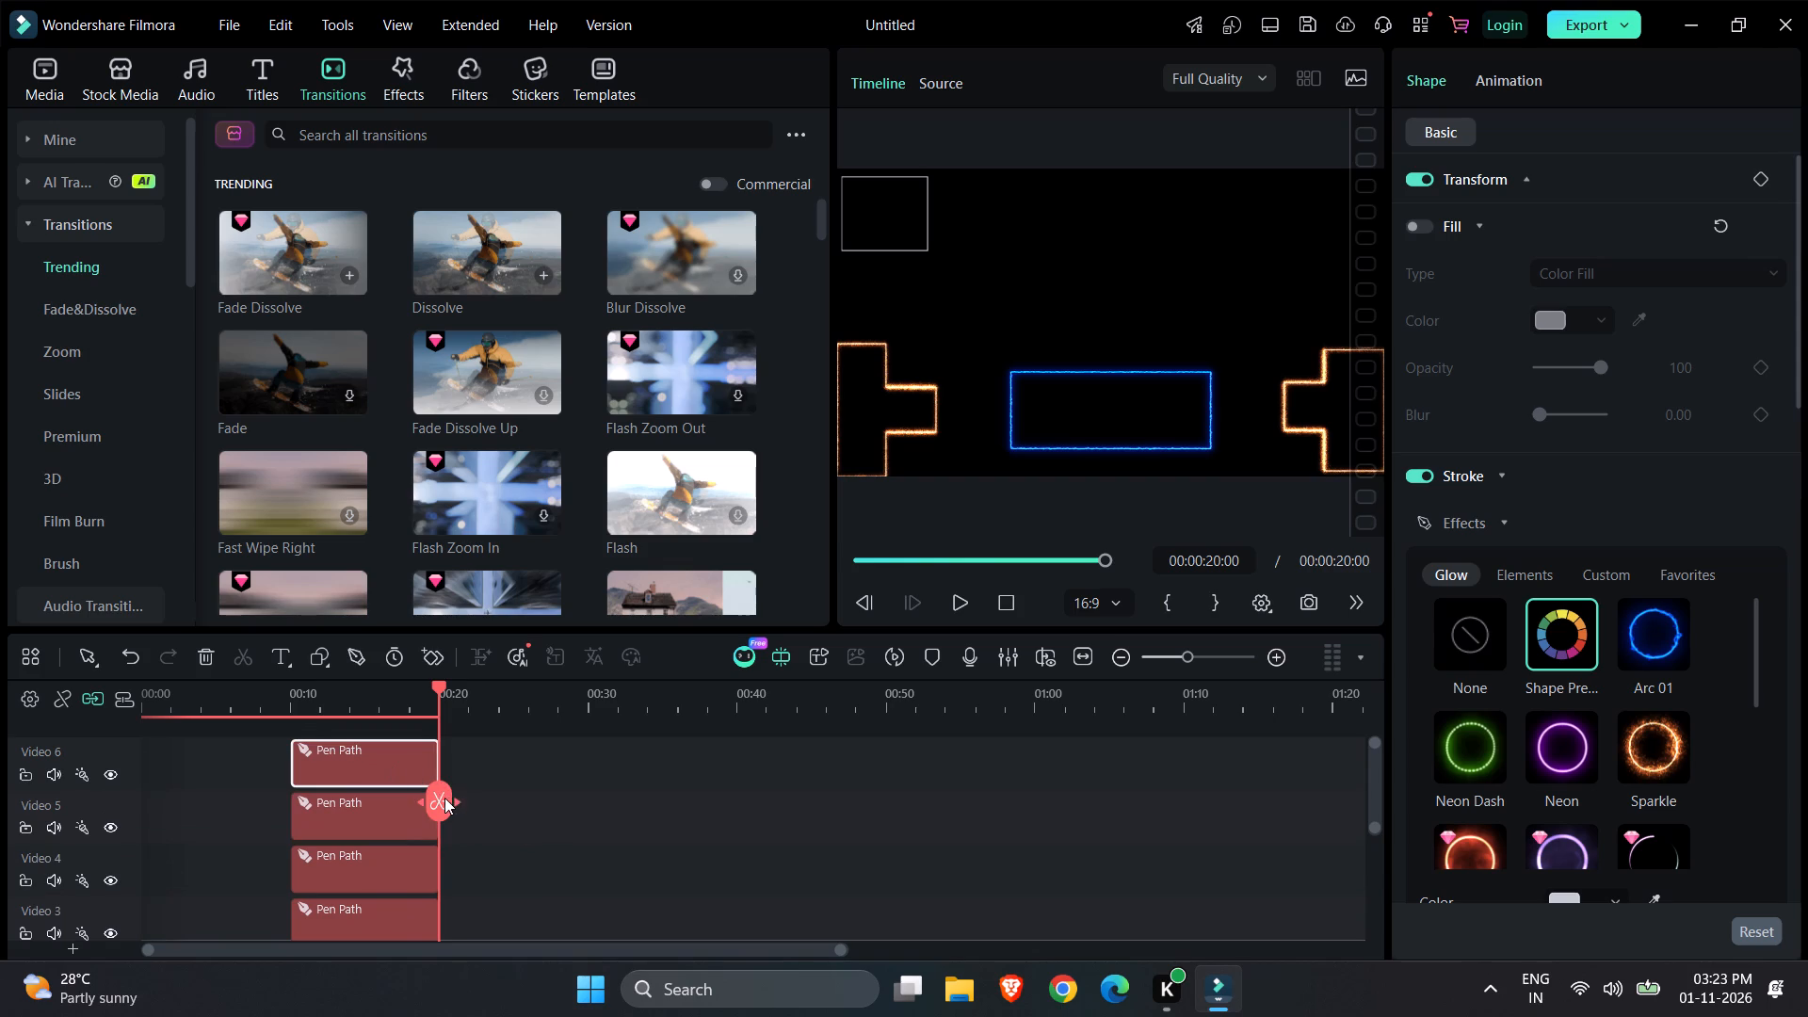
{"action": "left_click_drag", "start_coordinate": [444, 798], "coordinate": [482, 799]}
{"action": "scroll", "coordinate": [482, 799], "scroll_direction": "up", "scroll_amount": 1}
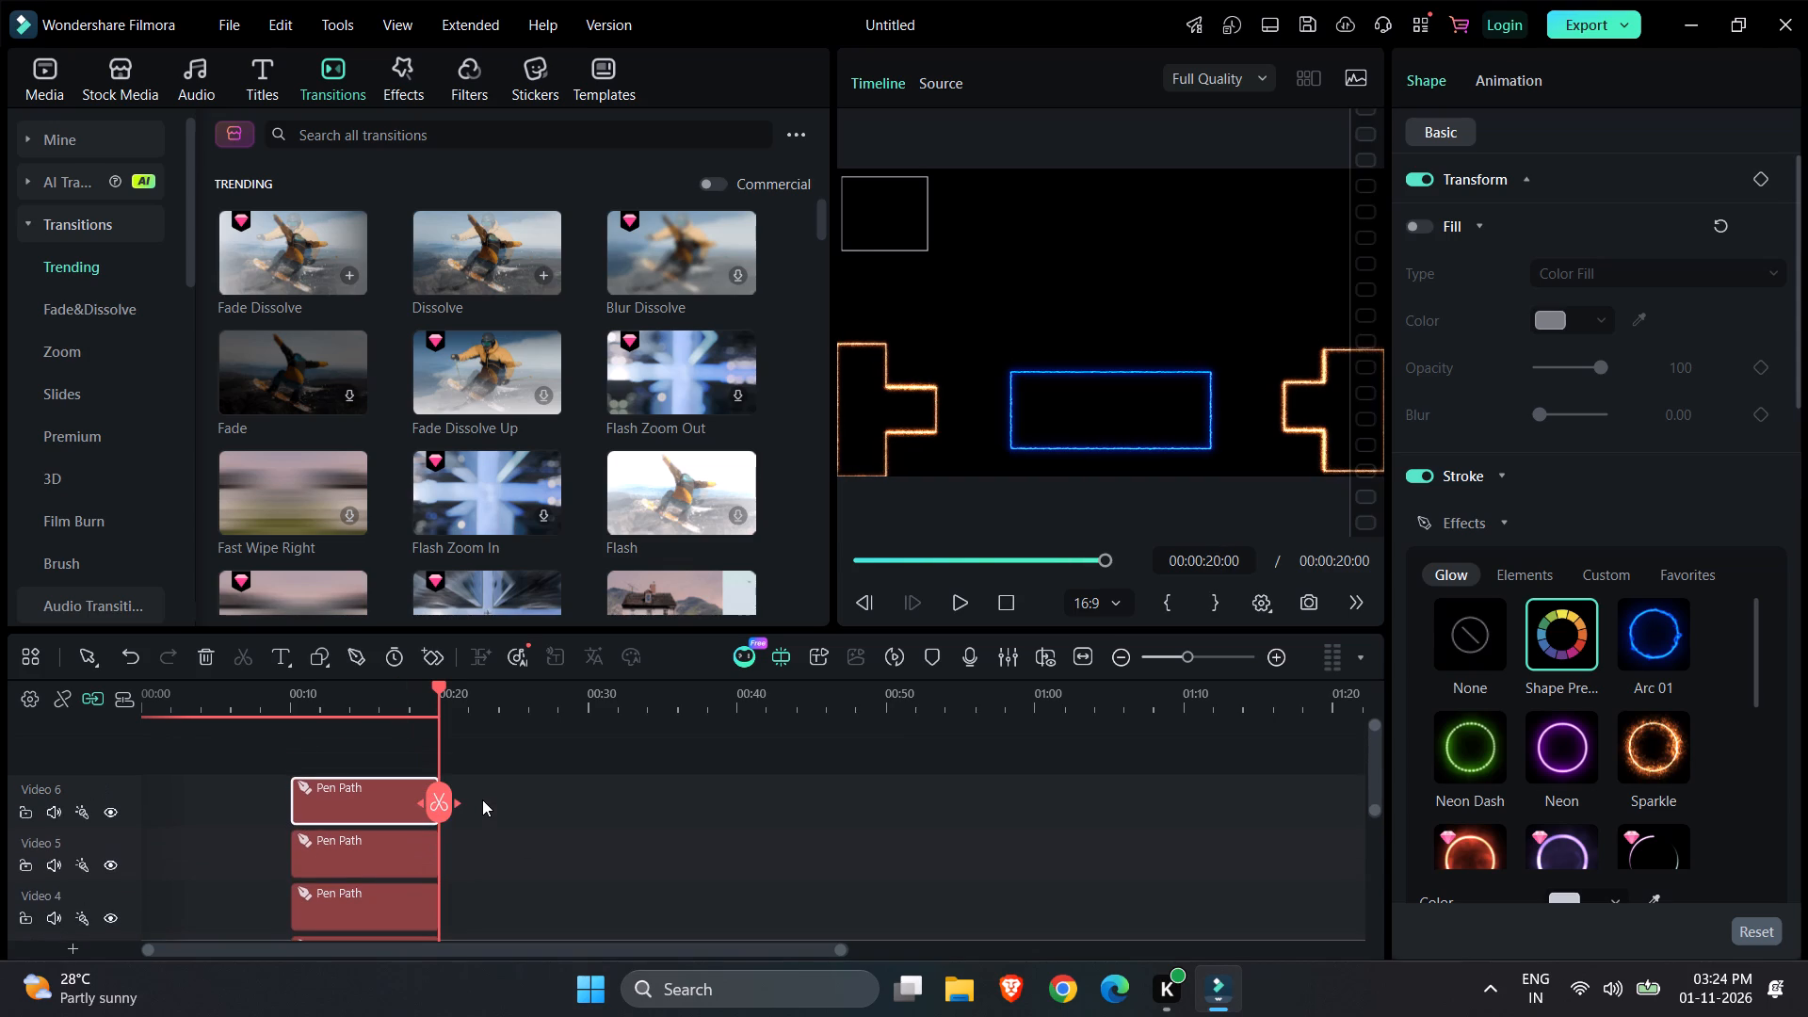
{"action": "left_click_drag", "start_coordinate": [435, 811], "coordinate": [290, 800]}
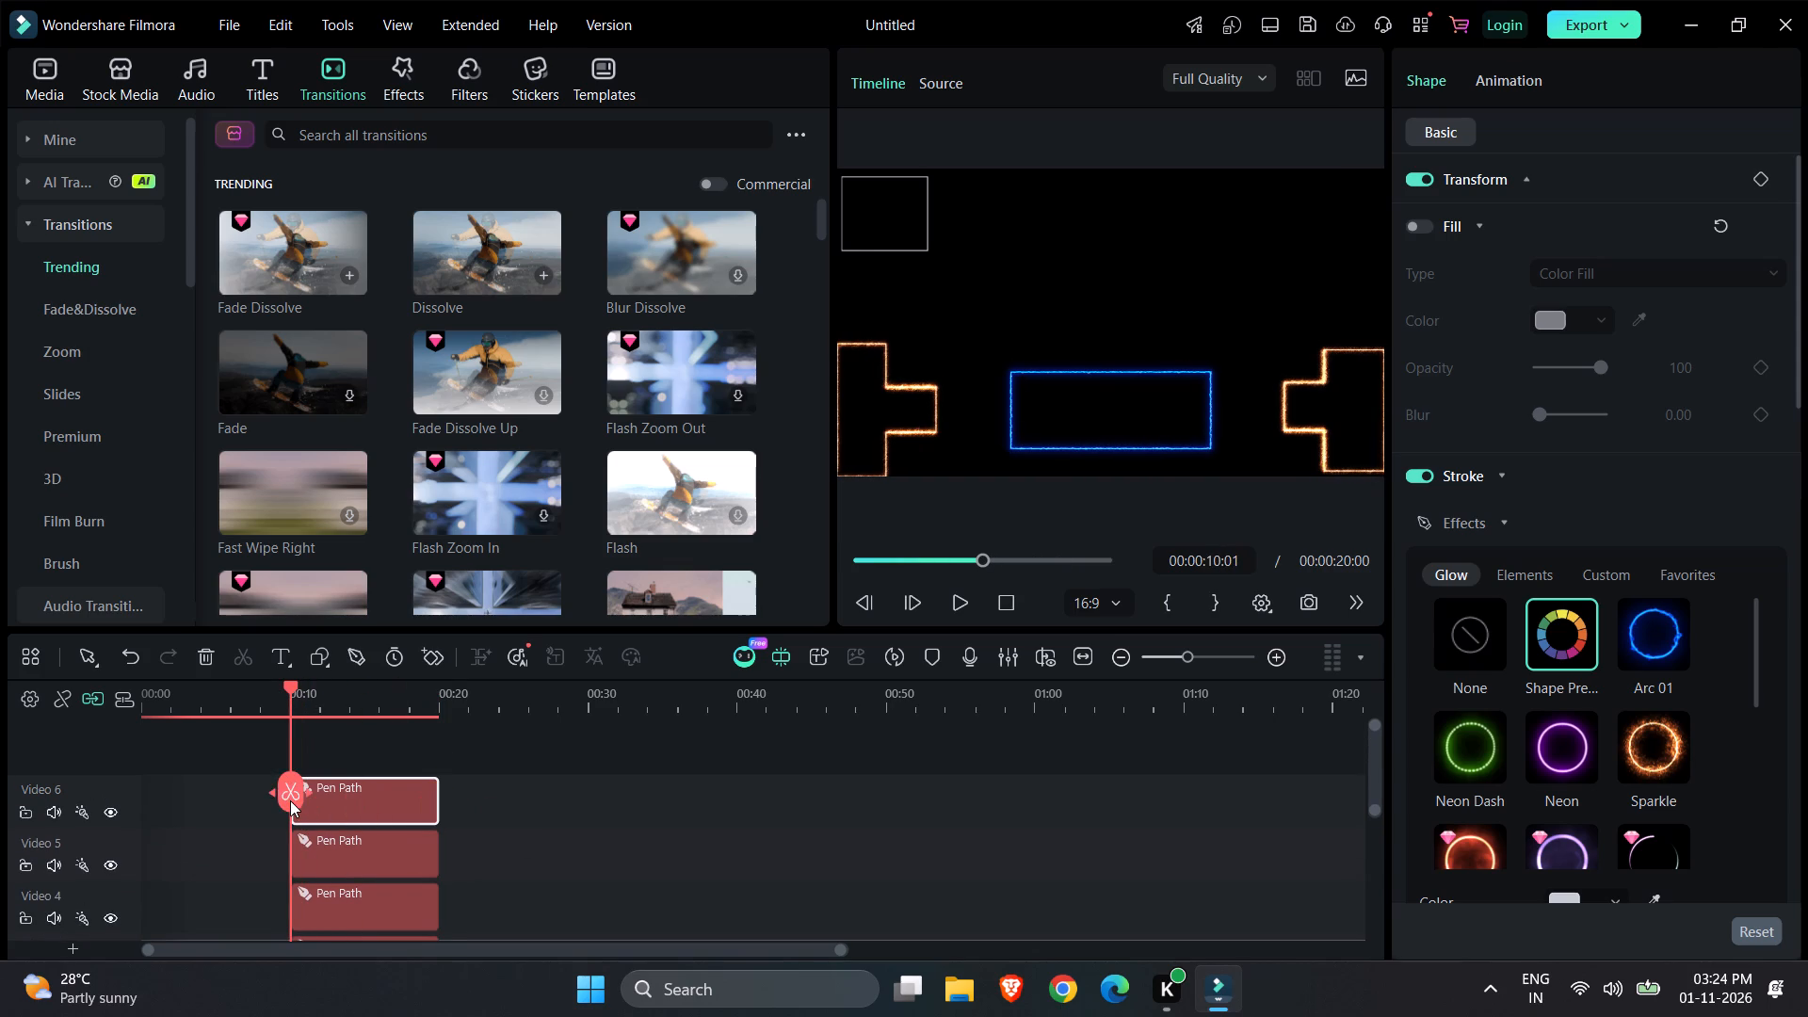
{"action": "left_click", "coordinate": [381, 831]}
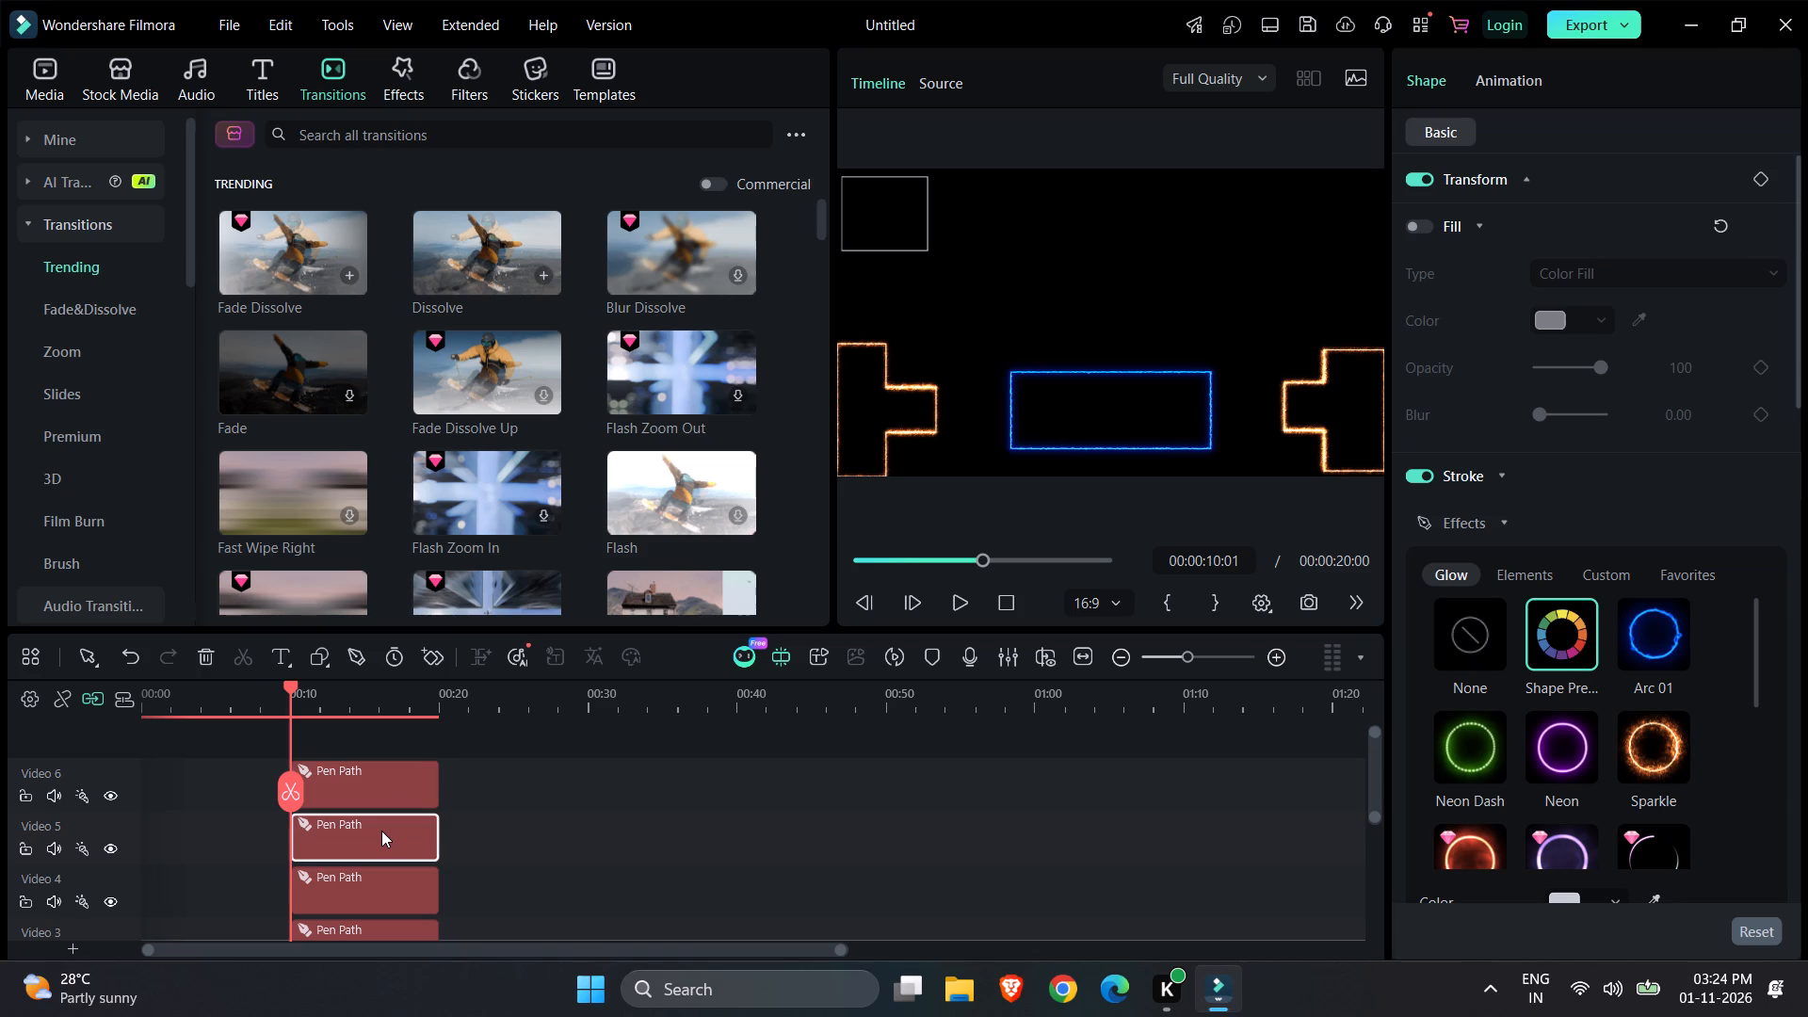
{"action": "left_click", "coordinate": [379, 802]}
{"action": "key", "text": "Delete"}
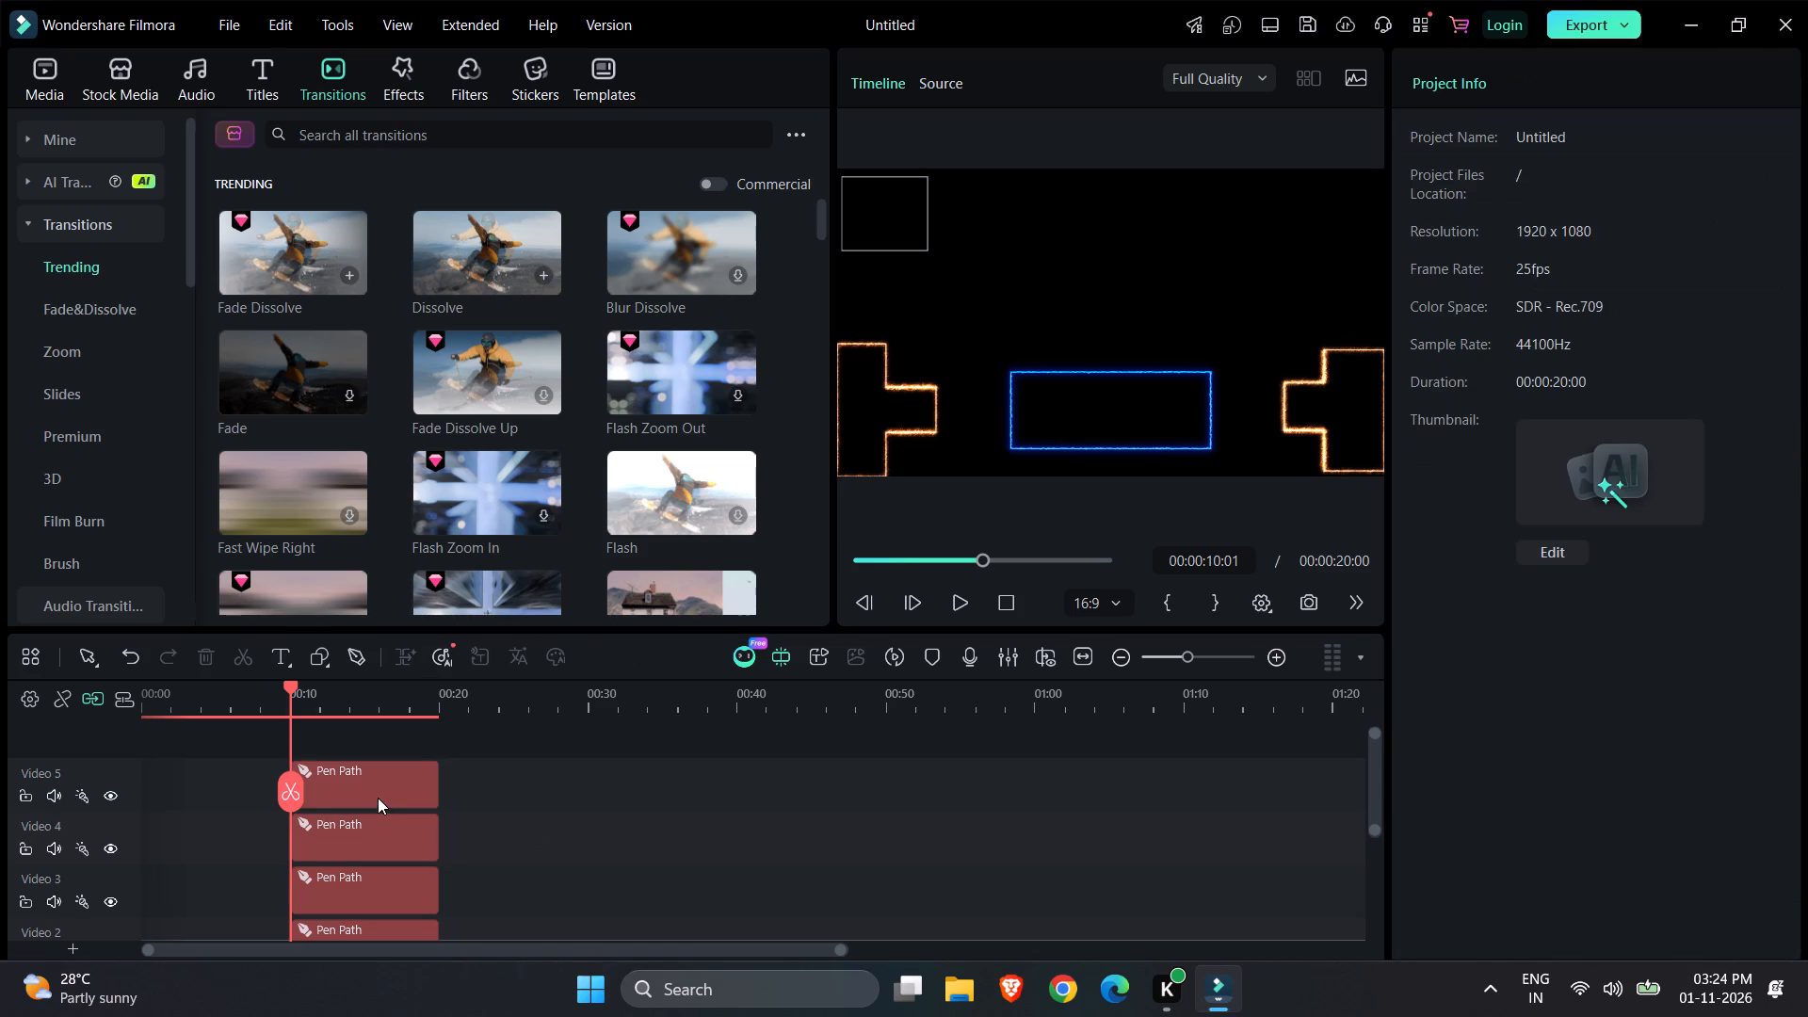
Apply the Arc 01 glow stroke effect to the small rectangle in the frame's top-left corner.
{"action": "left_click", "coordinate": [378, 799]}
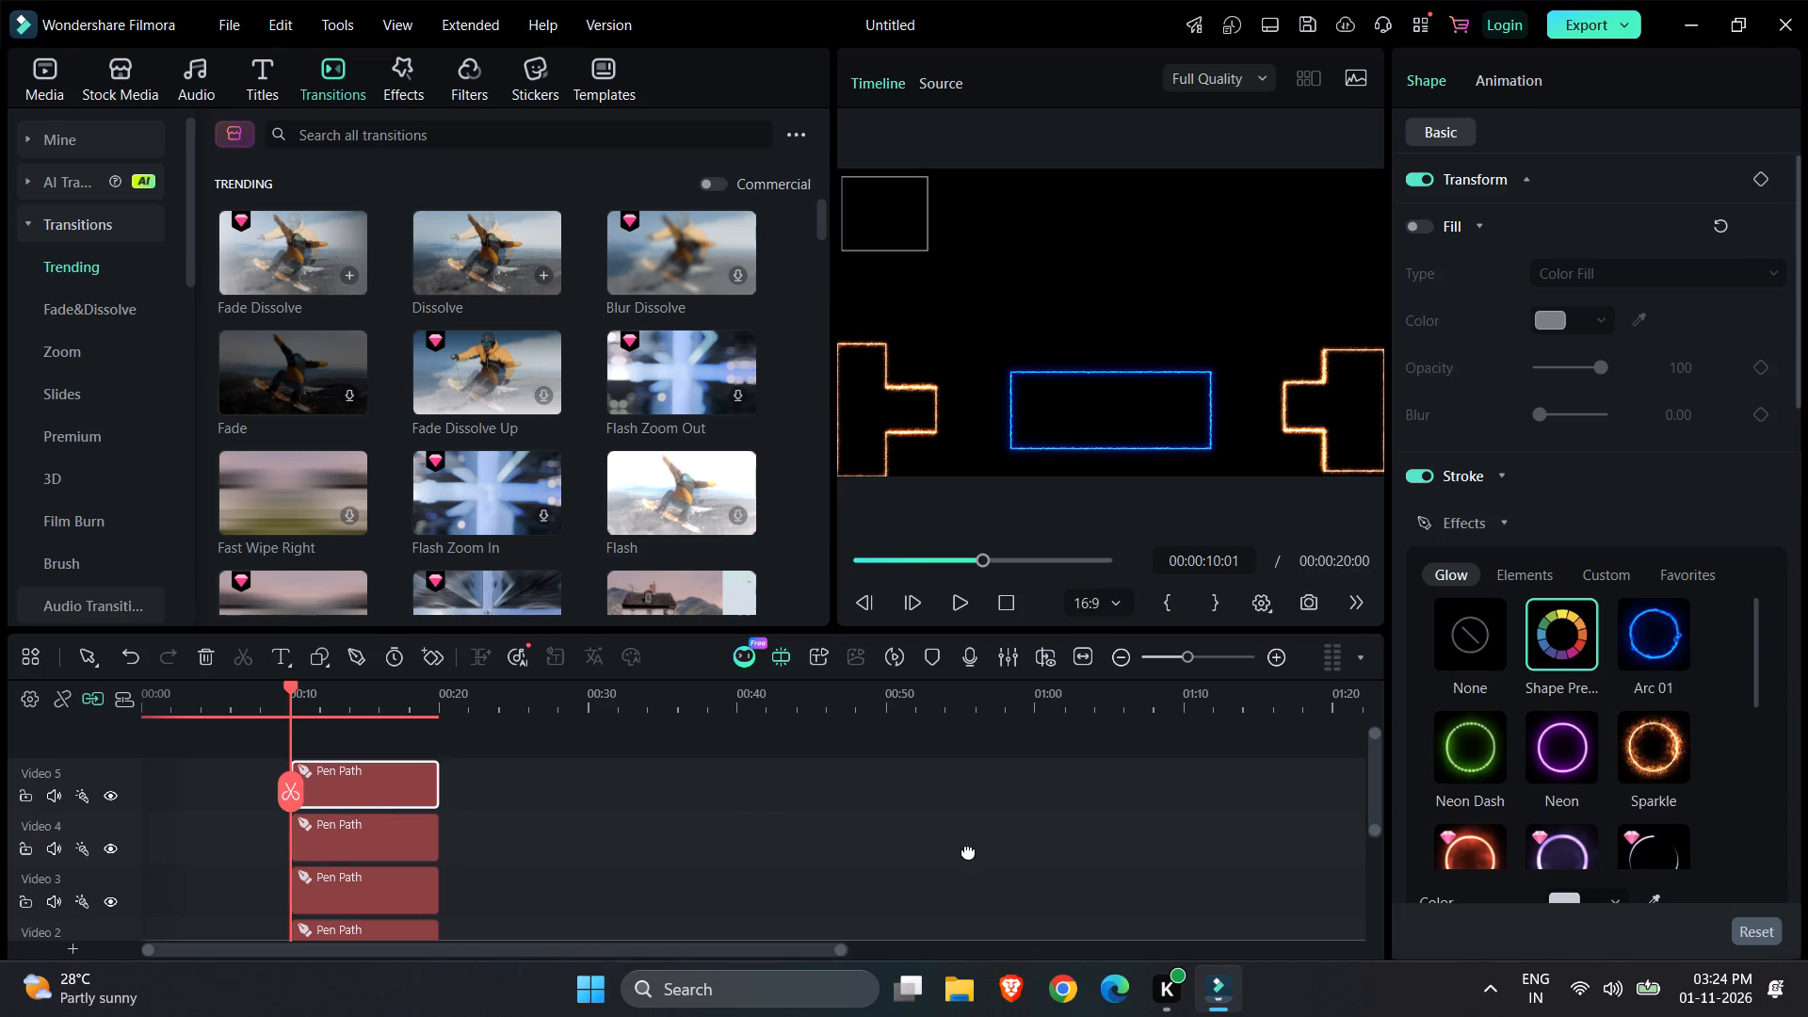
{"action": "left_click", "coordinate": [1633, 622]}
{"action": "left_click", "coordinate": [1108, 810]}
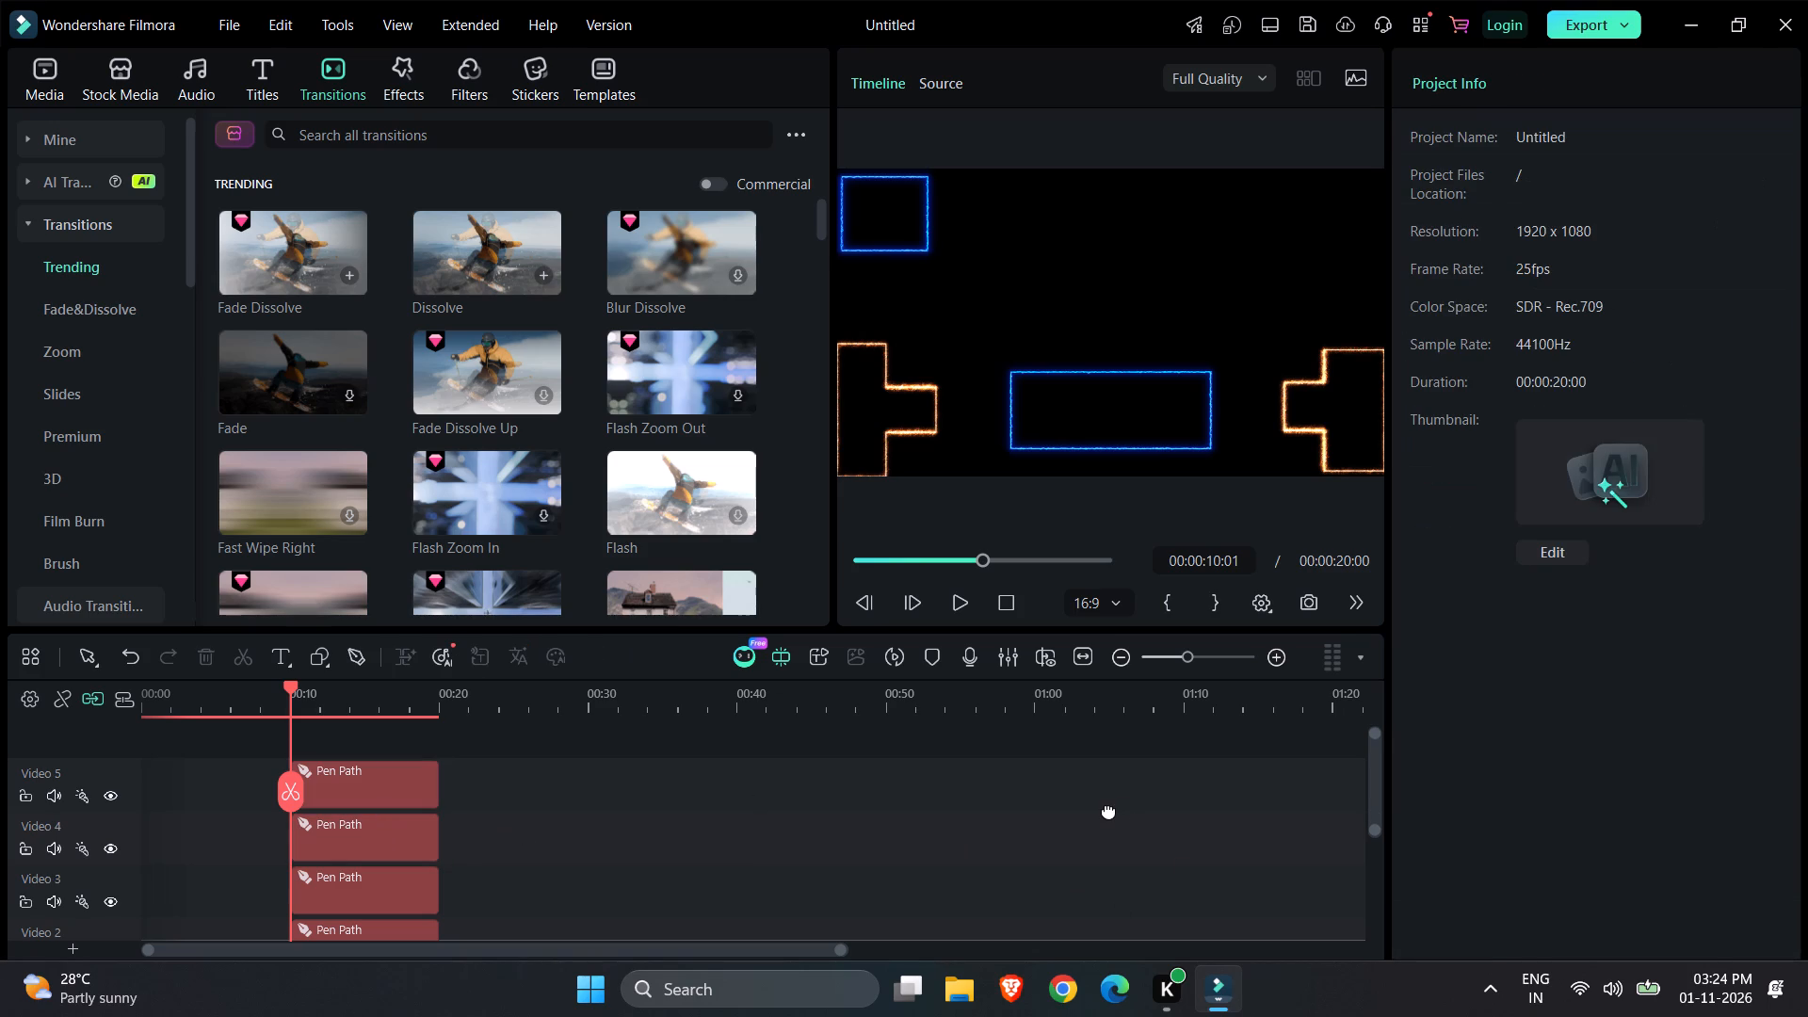
Draw a small closed rectangle with the Pen tool in the frame's top-right corner, starting at 00:00:10:01, and square up its lower-left point.
{"action": "left_click", "coordinate": [360, 651]}
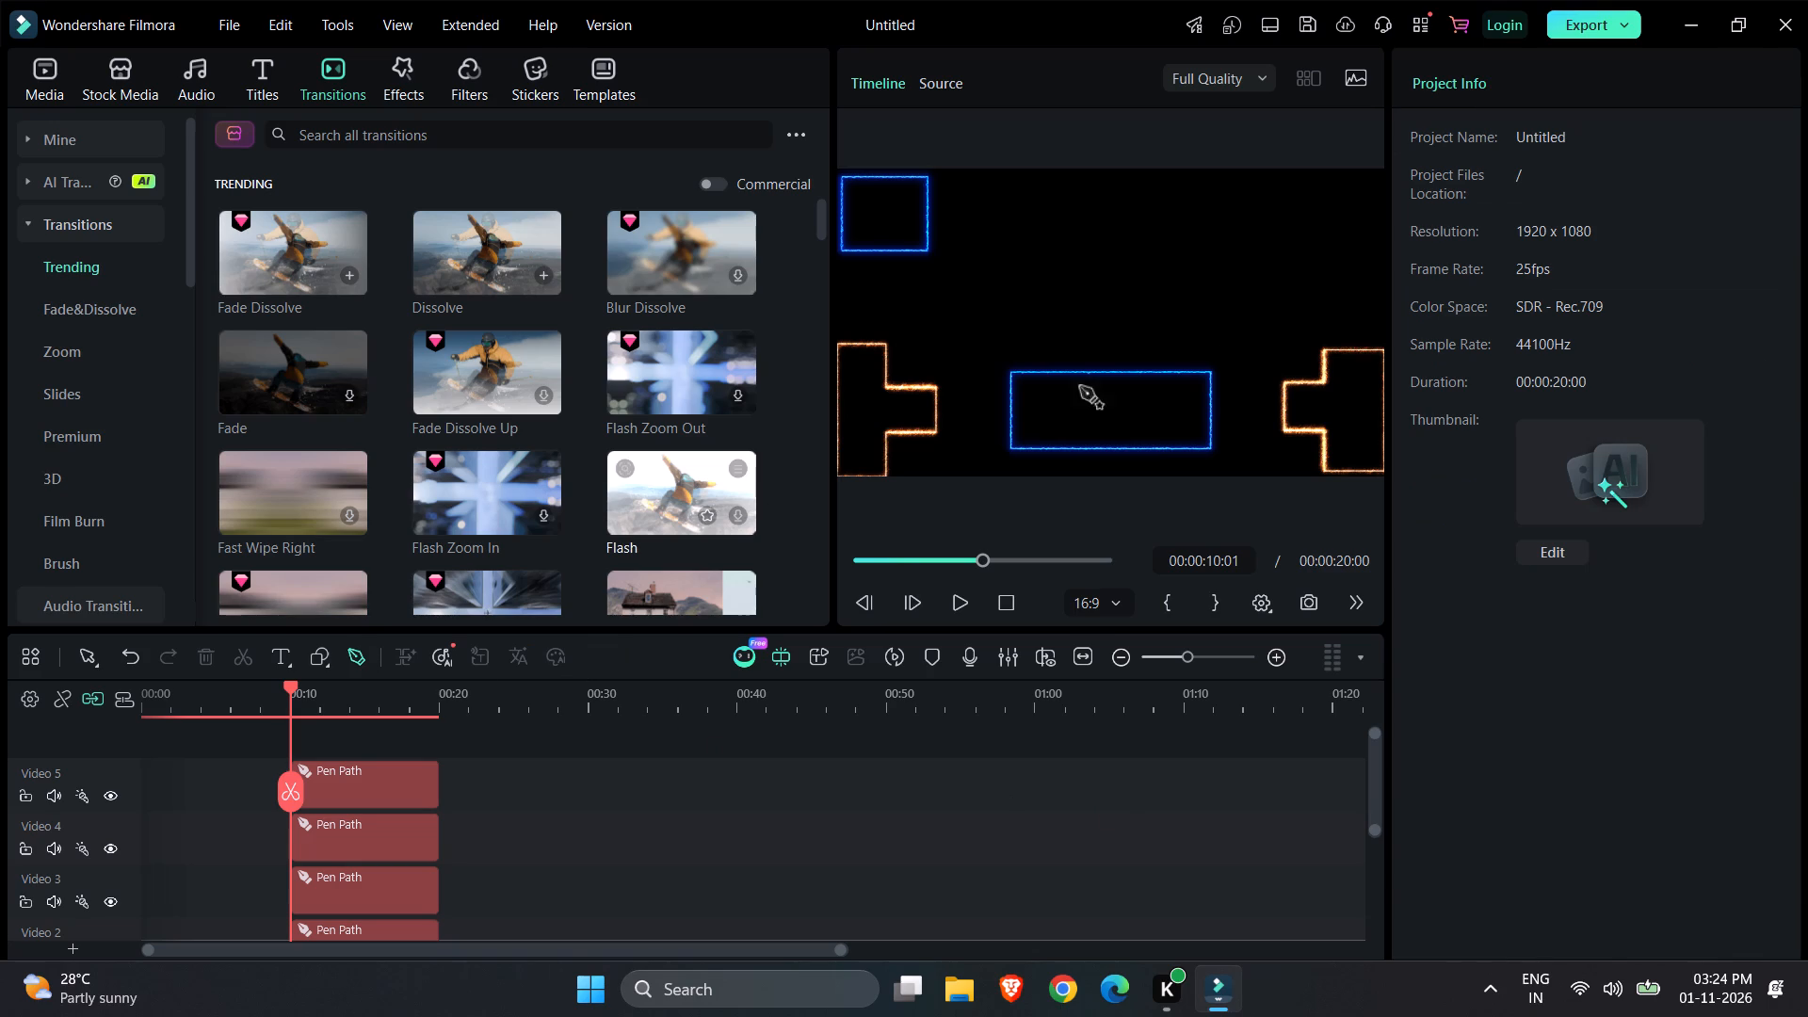
{"action": "left_click", "coordinate": [1283, 180]}
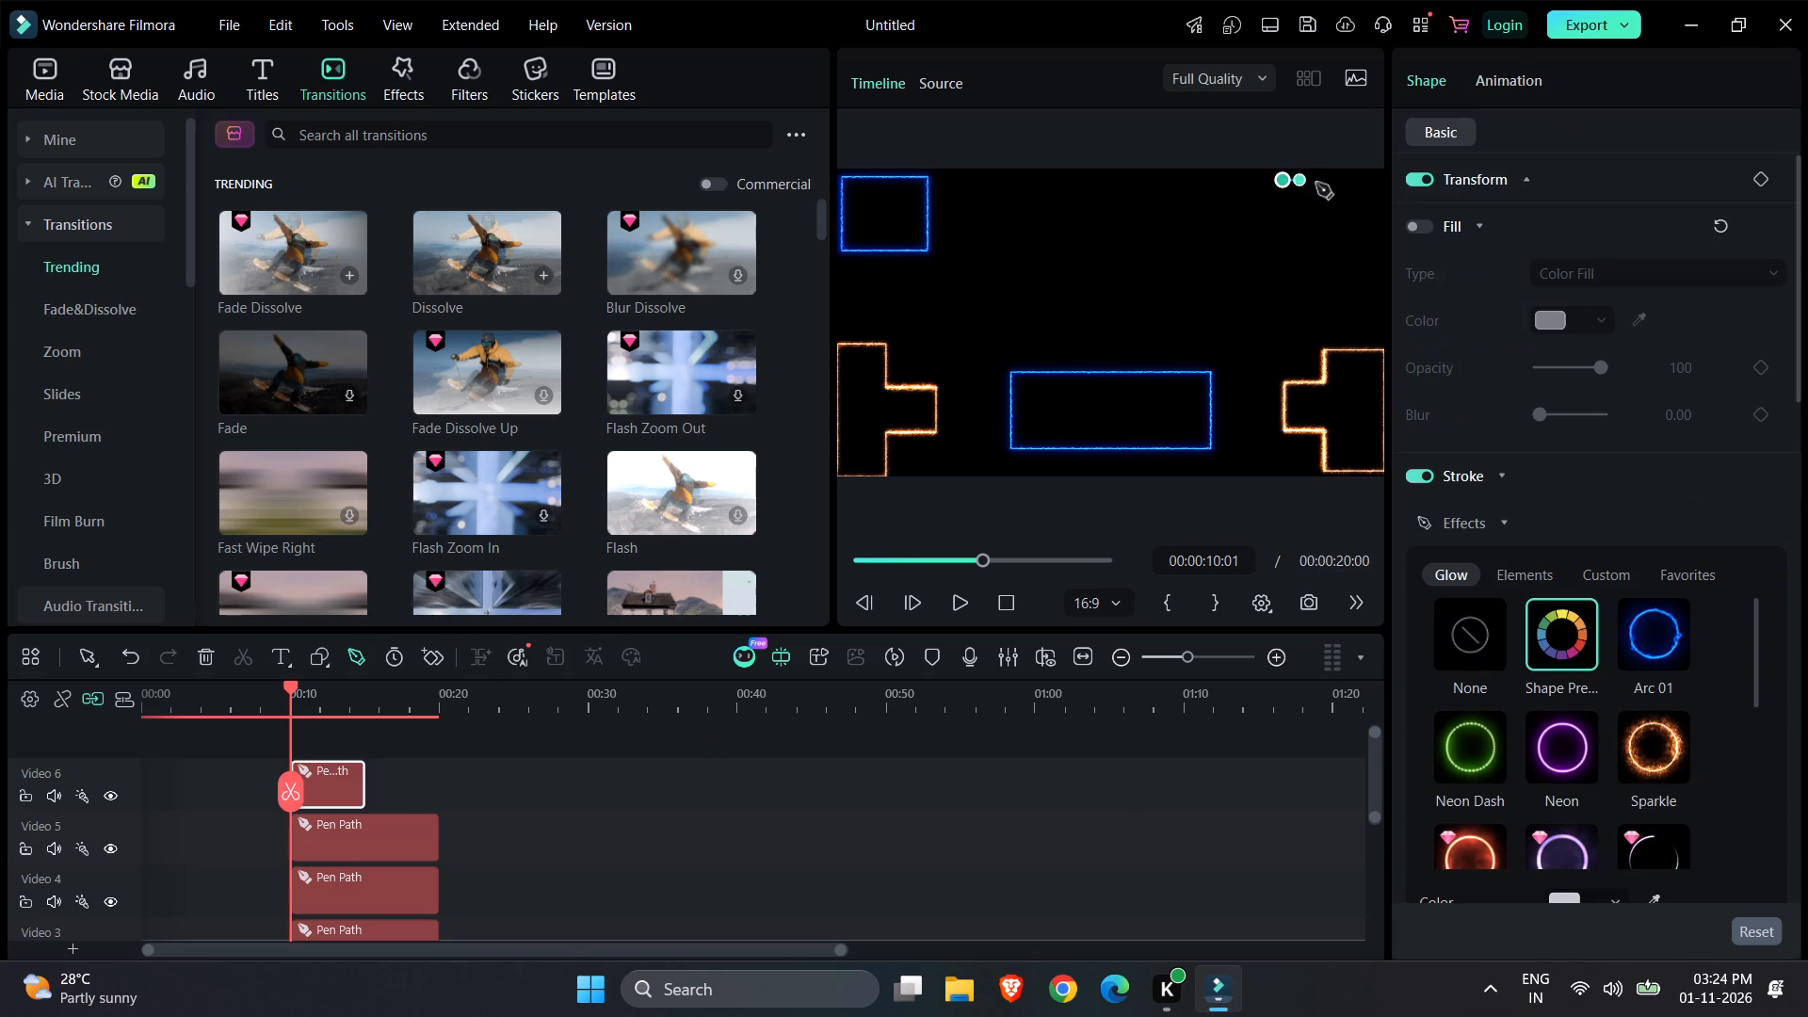
{"action": "left_click", "coordinate": [1378, 179]}
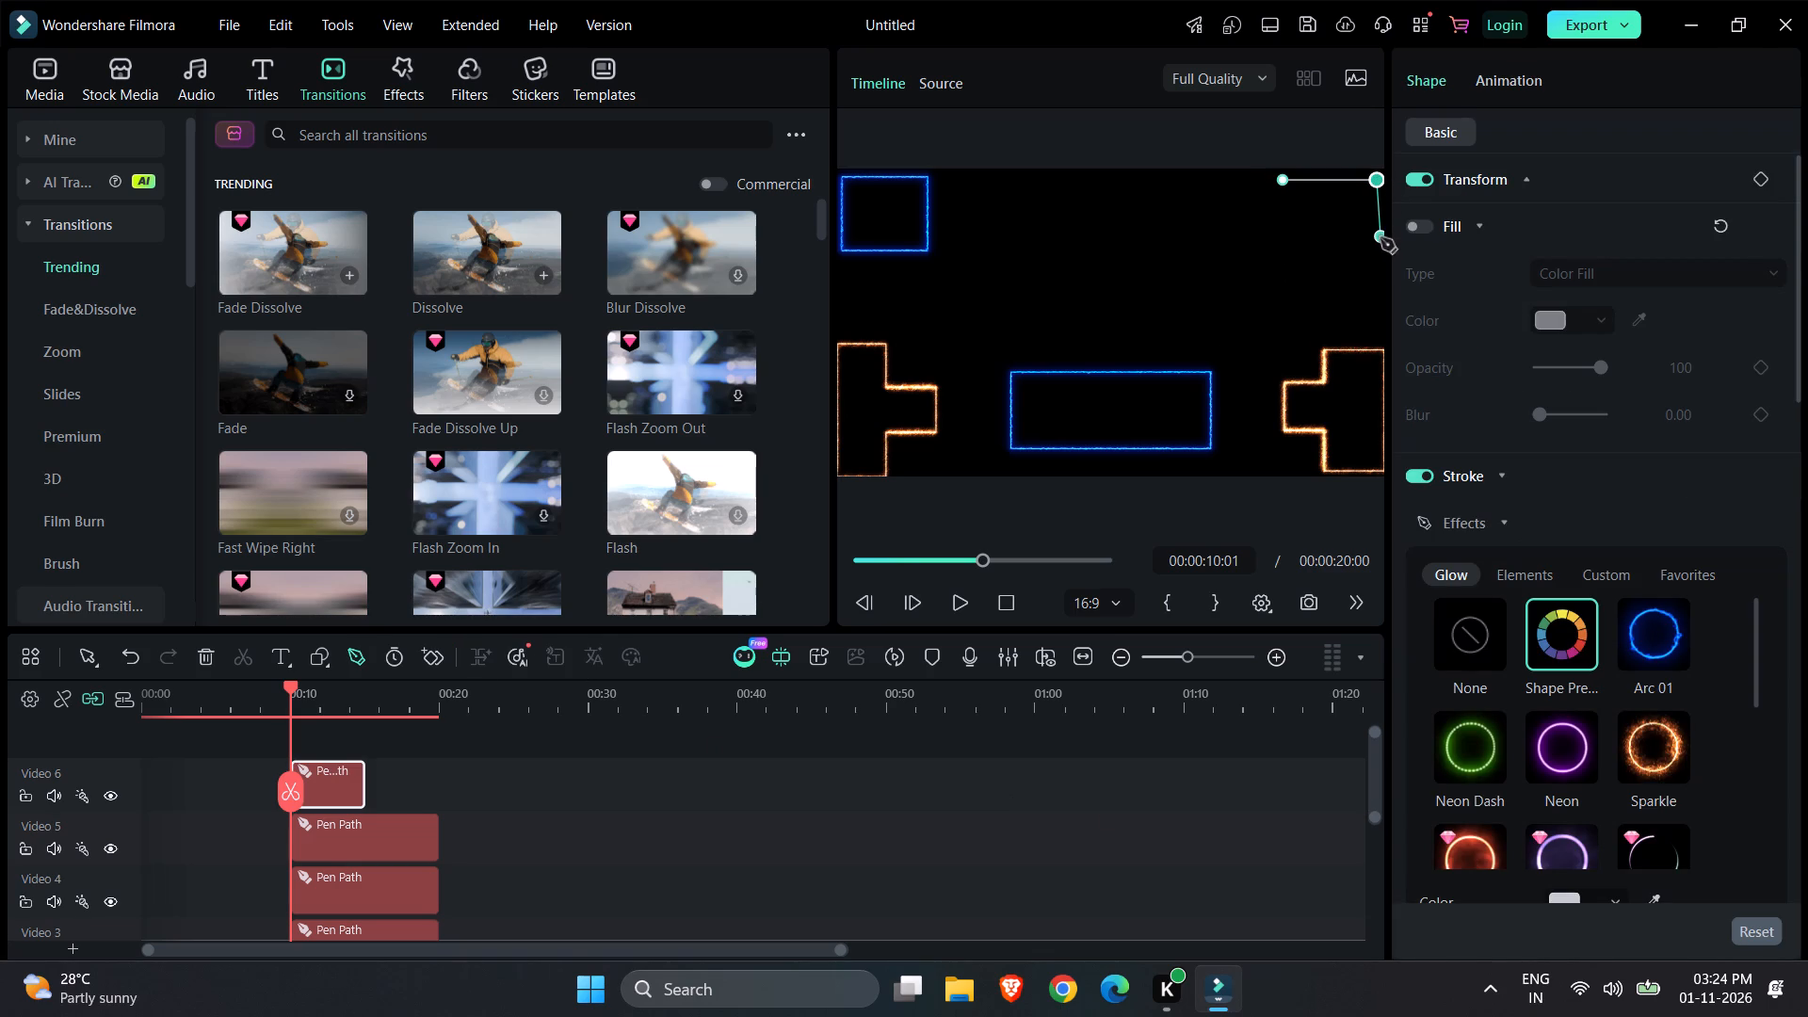
{"action": "left_click", "coordinate": [1376, 246]}
{"action": "left_click", "coordinate": [1289, 247]}
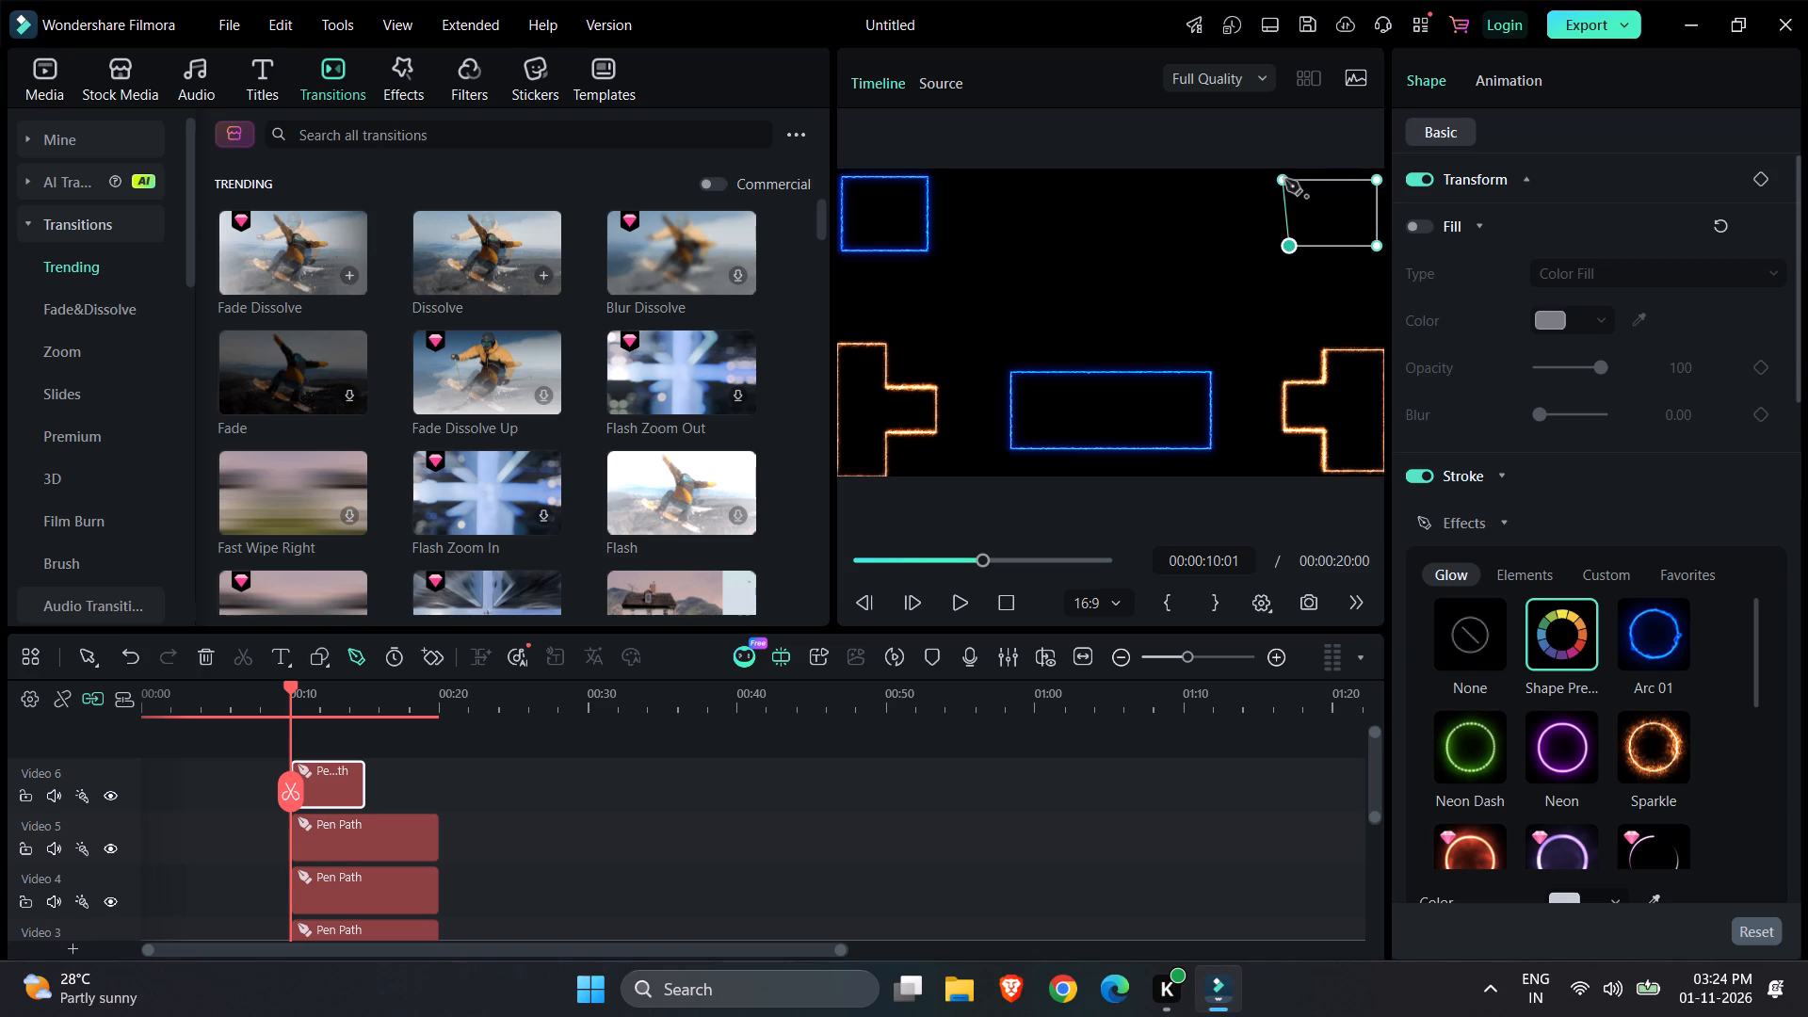
{"action": "left_click", "coordinate": [1286, 181]}
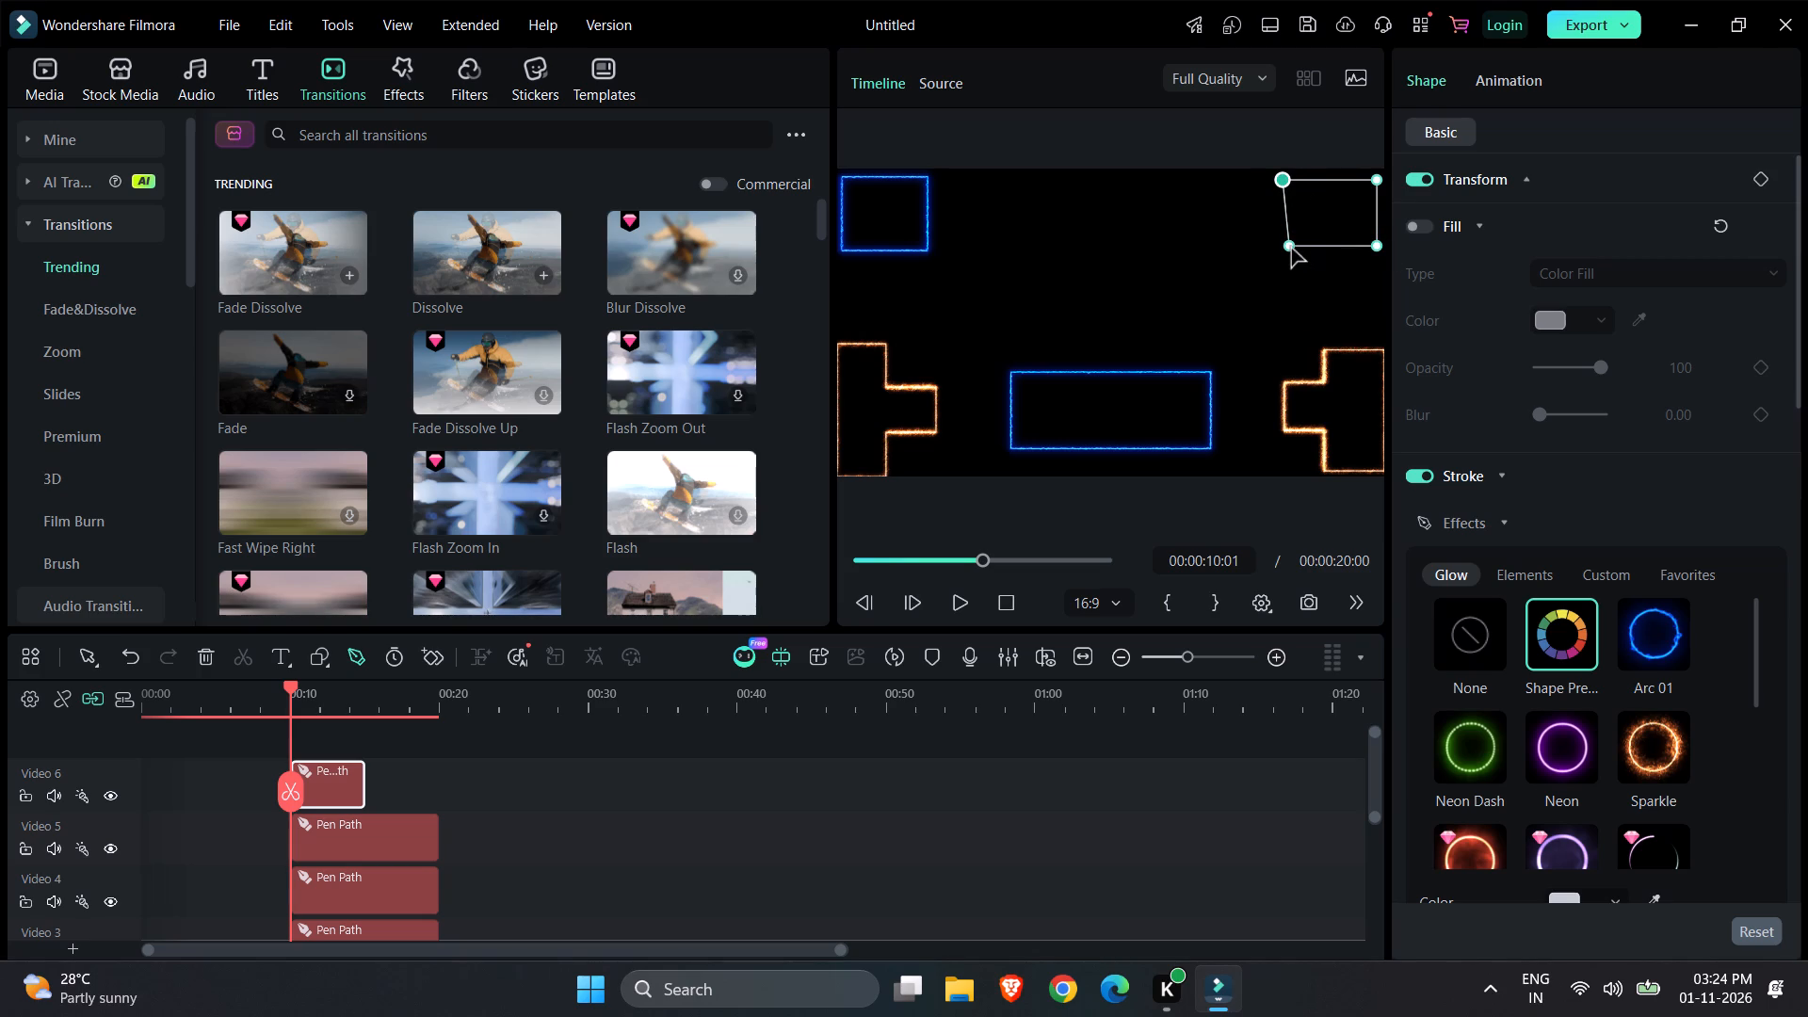
{"action": "left_click", "coordinate": [1291, 249]}
{"action": "left_click", "coordinate": [1311, 300]}
Apply the Arc 01 glow stroke effect to the new rectangle in the frame's top-right corner.
{"action": "left_click_drag", "start_coordinate": [1201, 199], "coordinate": [1355, 253]}
{"action": "left_click", "coordinate": [1646, 621]}
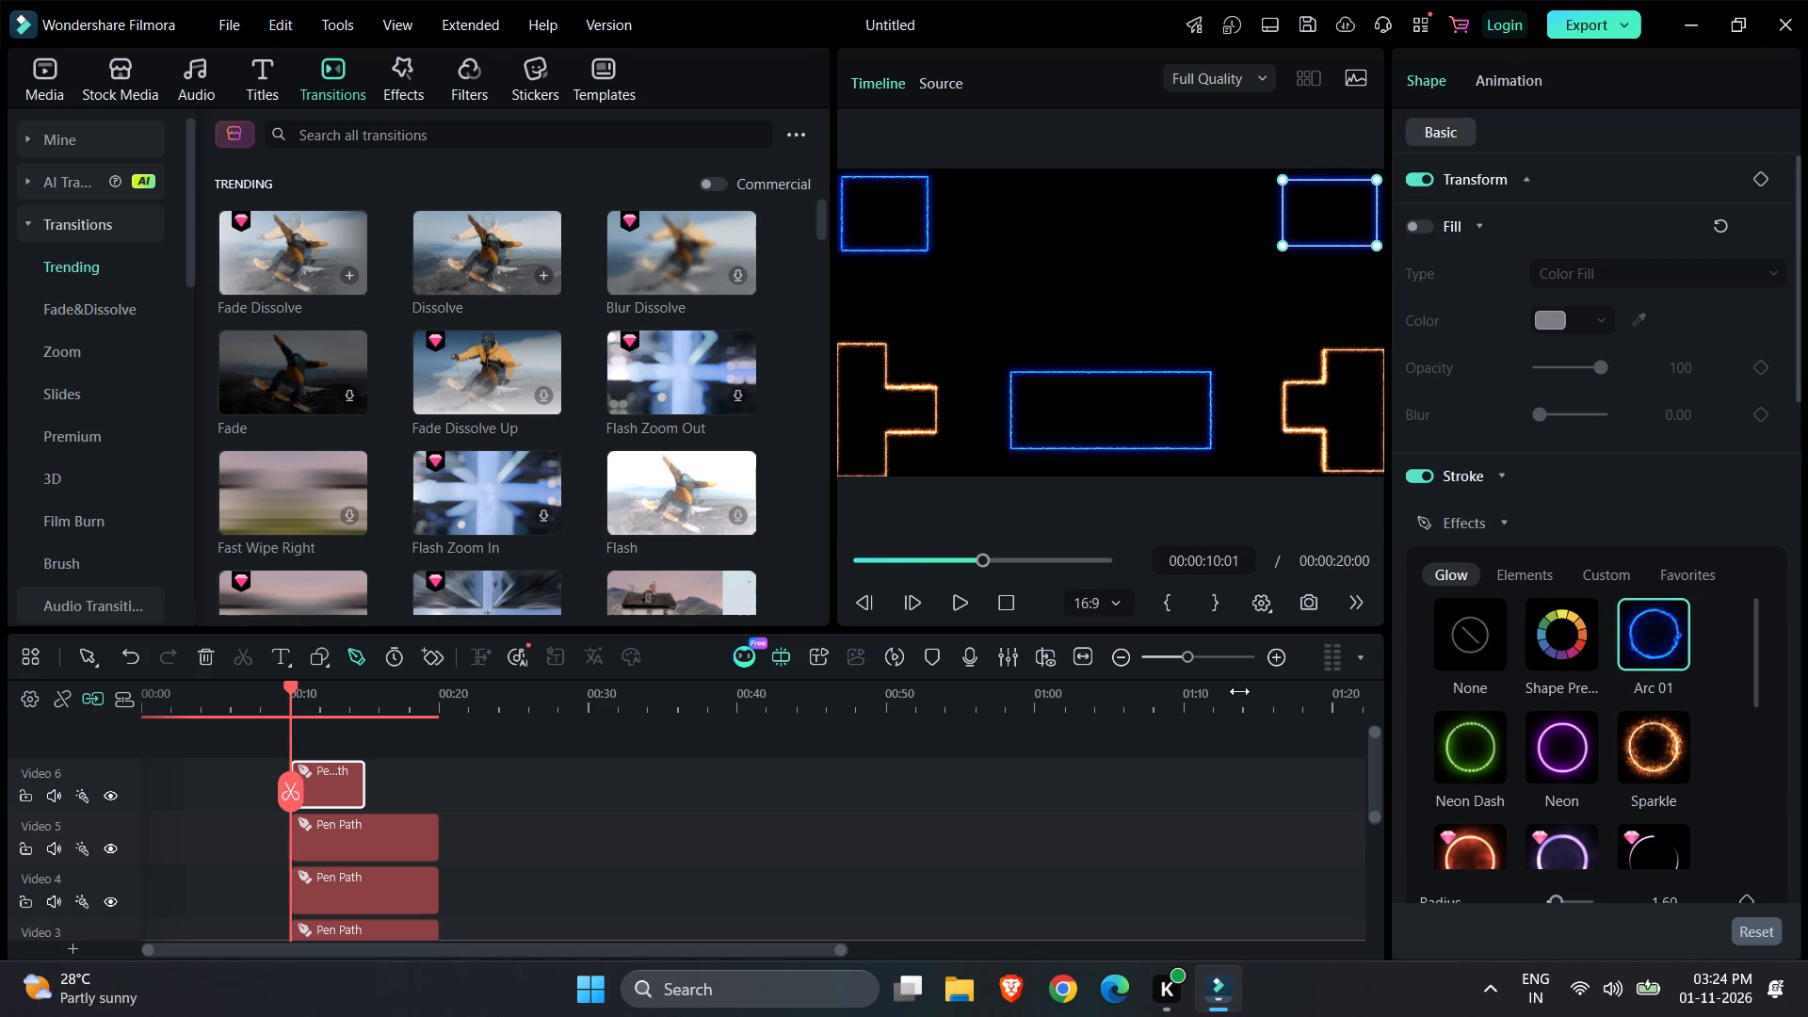
Extend the top-right rectangle's clip on Video 6 to end with the other path clips at 20 seconds.
{"action": "left_click", "coordinate": [1220, 701]}
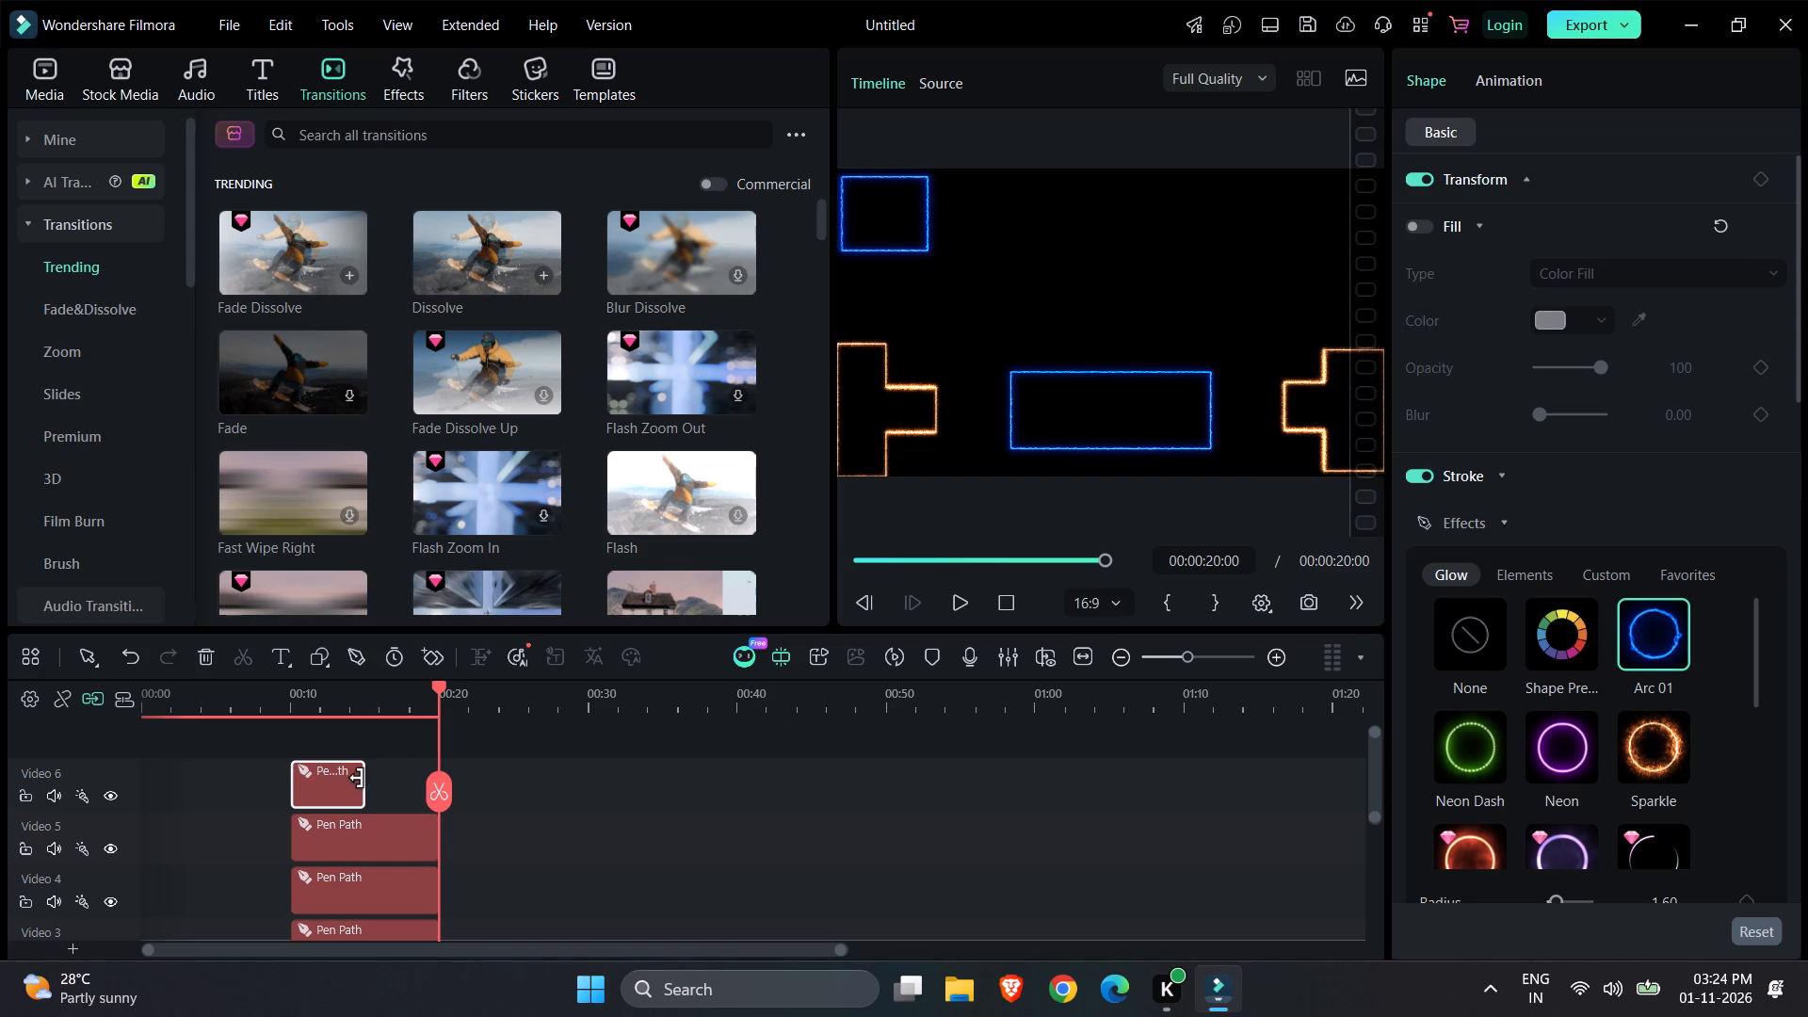
{"action": "left_click_drag", "start_coordinate": [360, 780], "coordinate": [434, 785]}
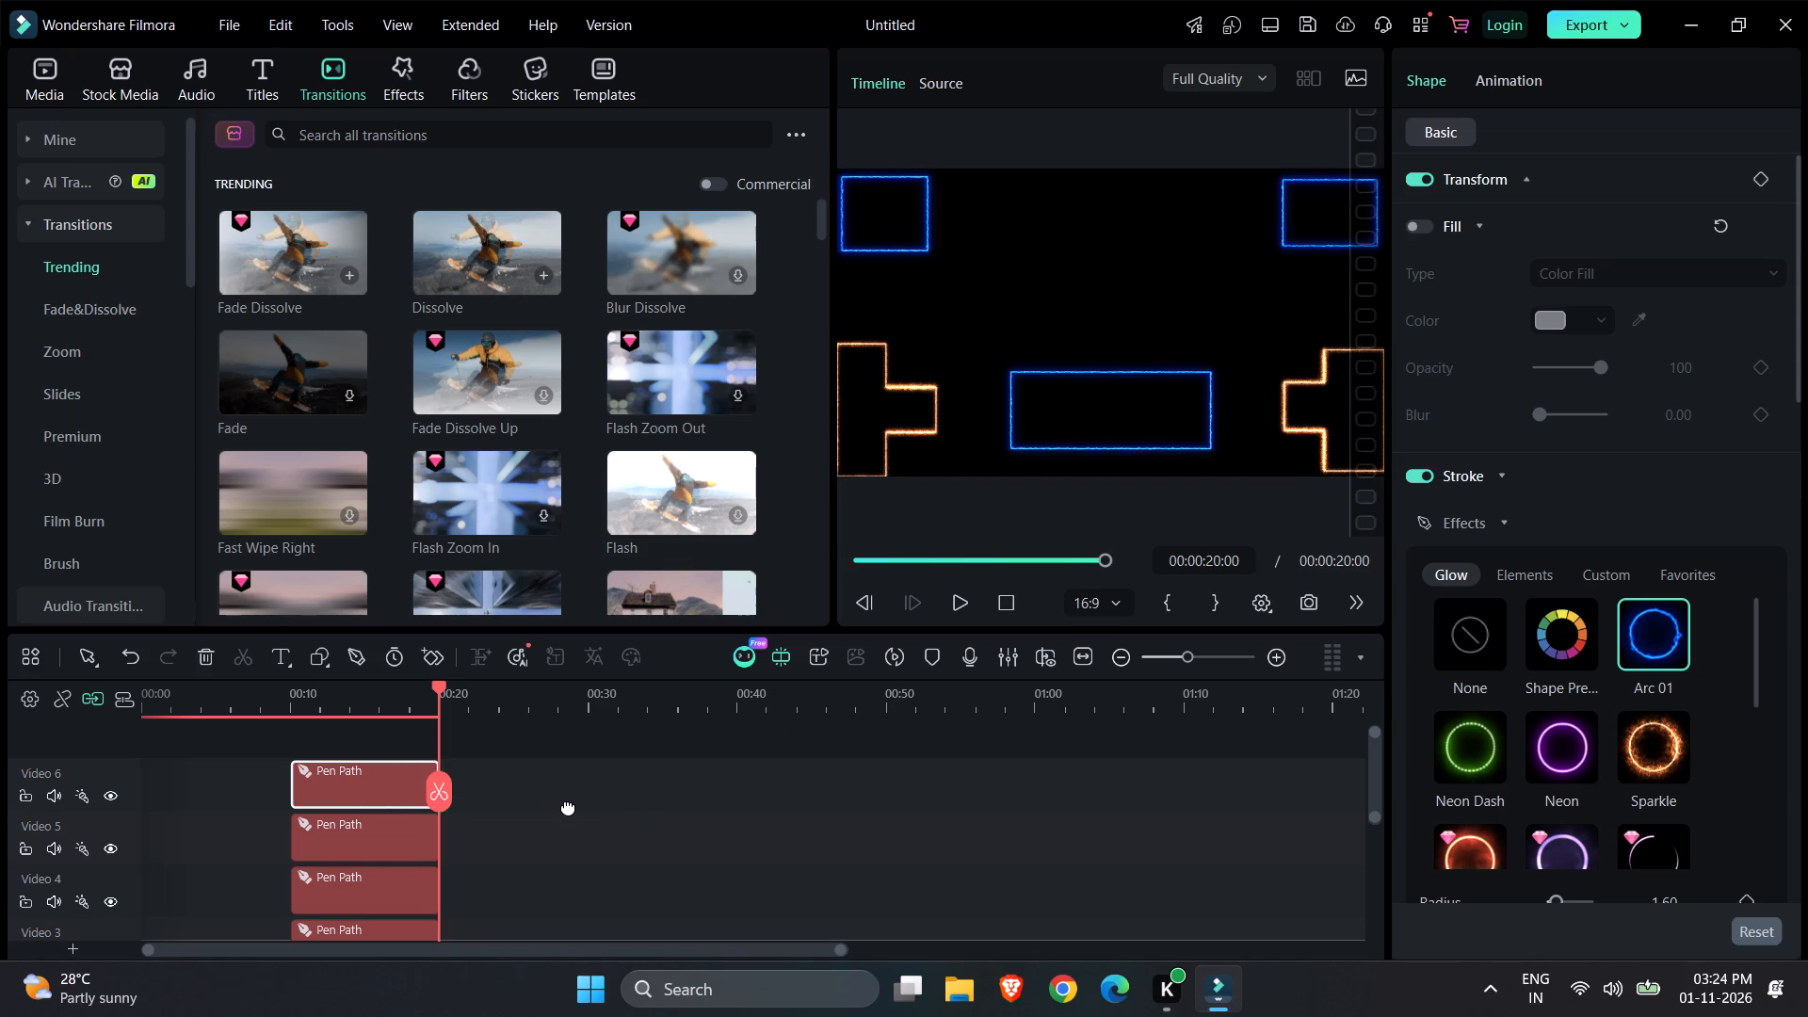
{"action": "left_click", "coordinate": [568, 806]}
Draw a small closed diamond with the Pen tool near the frame's top, between the two corner rectangles, starting at 00:00:10:01.
{"action": "left_click_drag", "start_coordinate": [437, 791], "coordinate": [290, 789]}
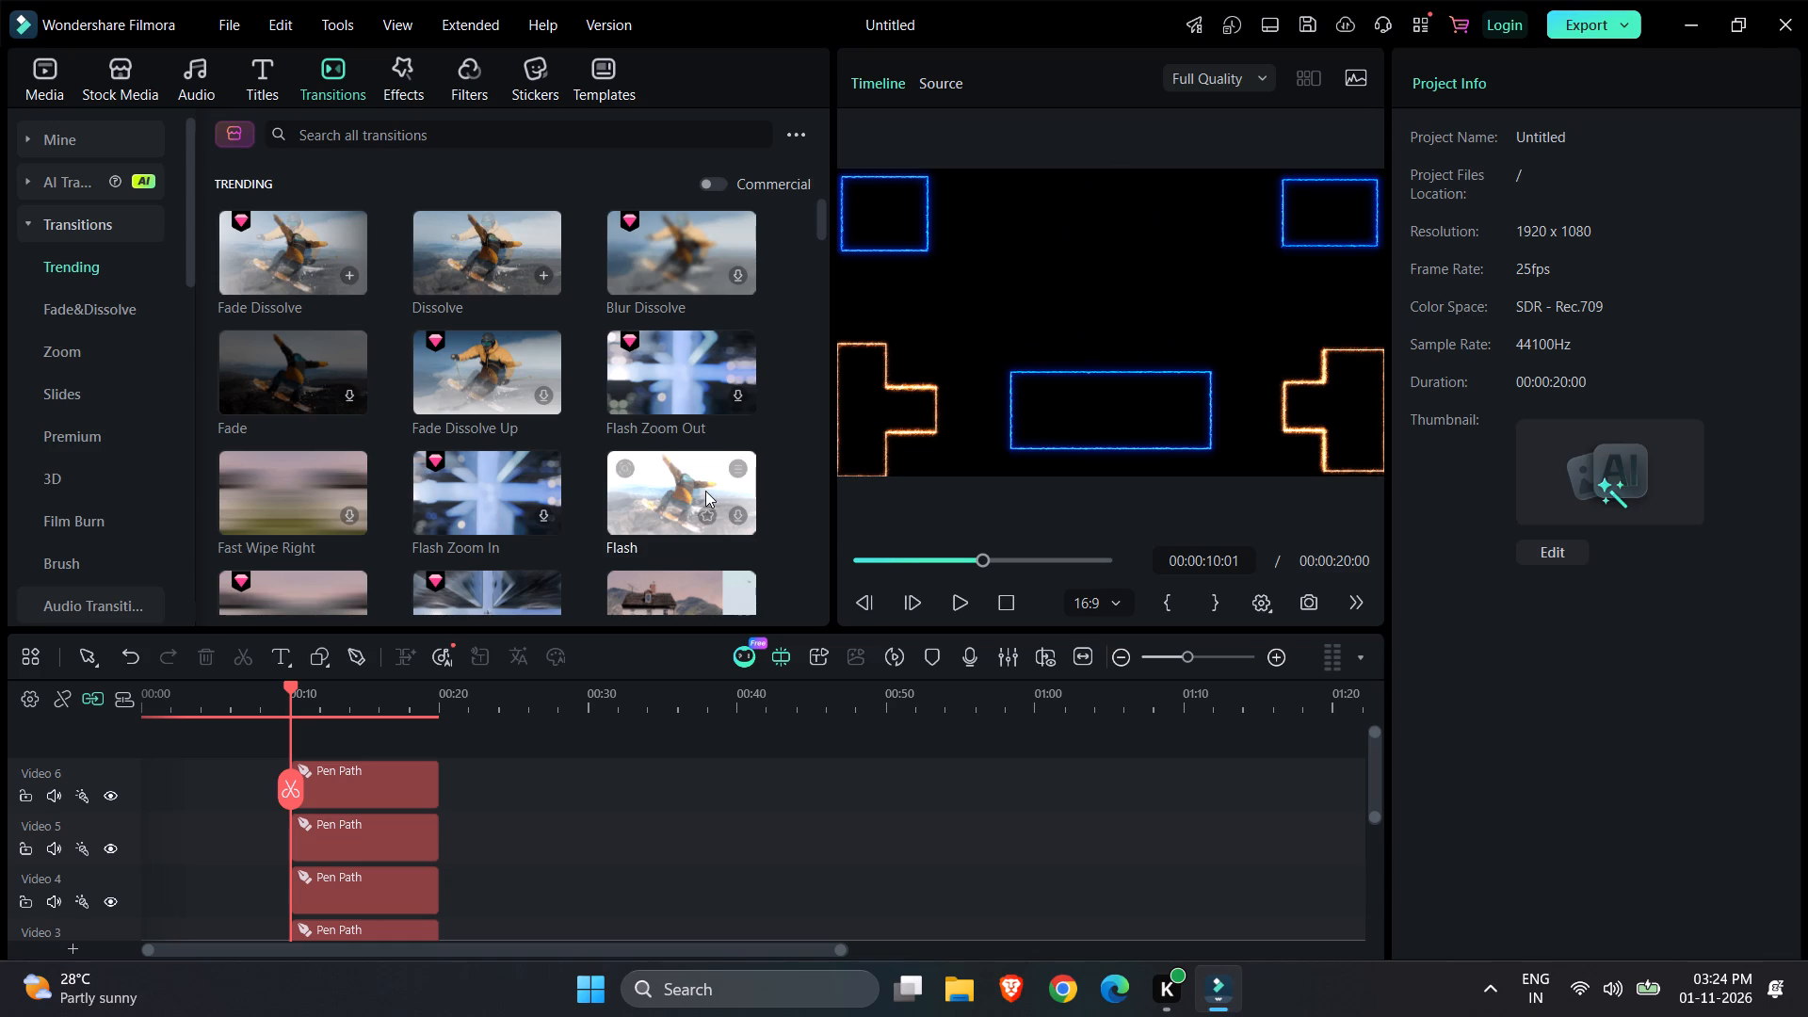
{"action": "left_click", "coordinate": [351, 654]}
{"action": "left_click", "coordinate": [1058, 189]}
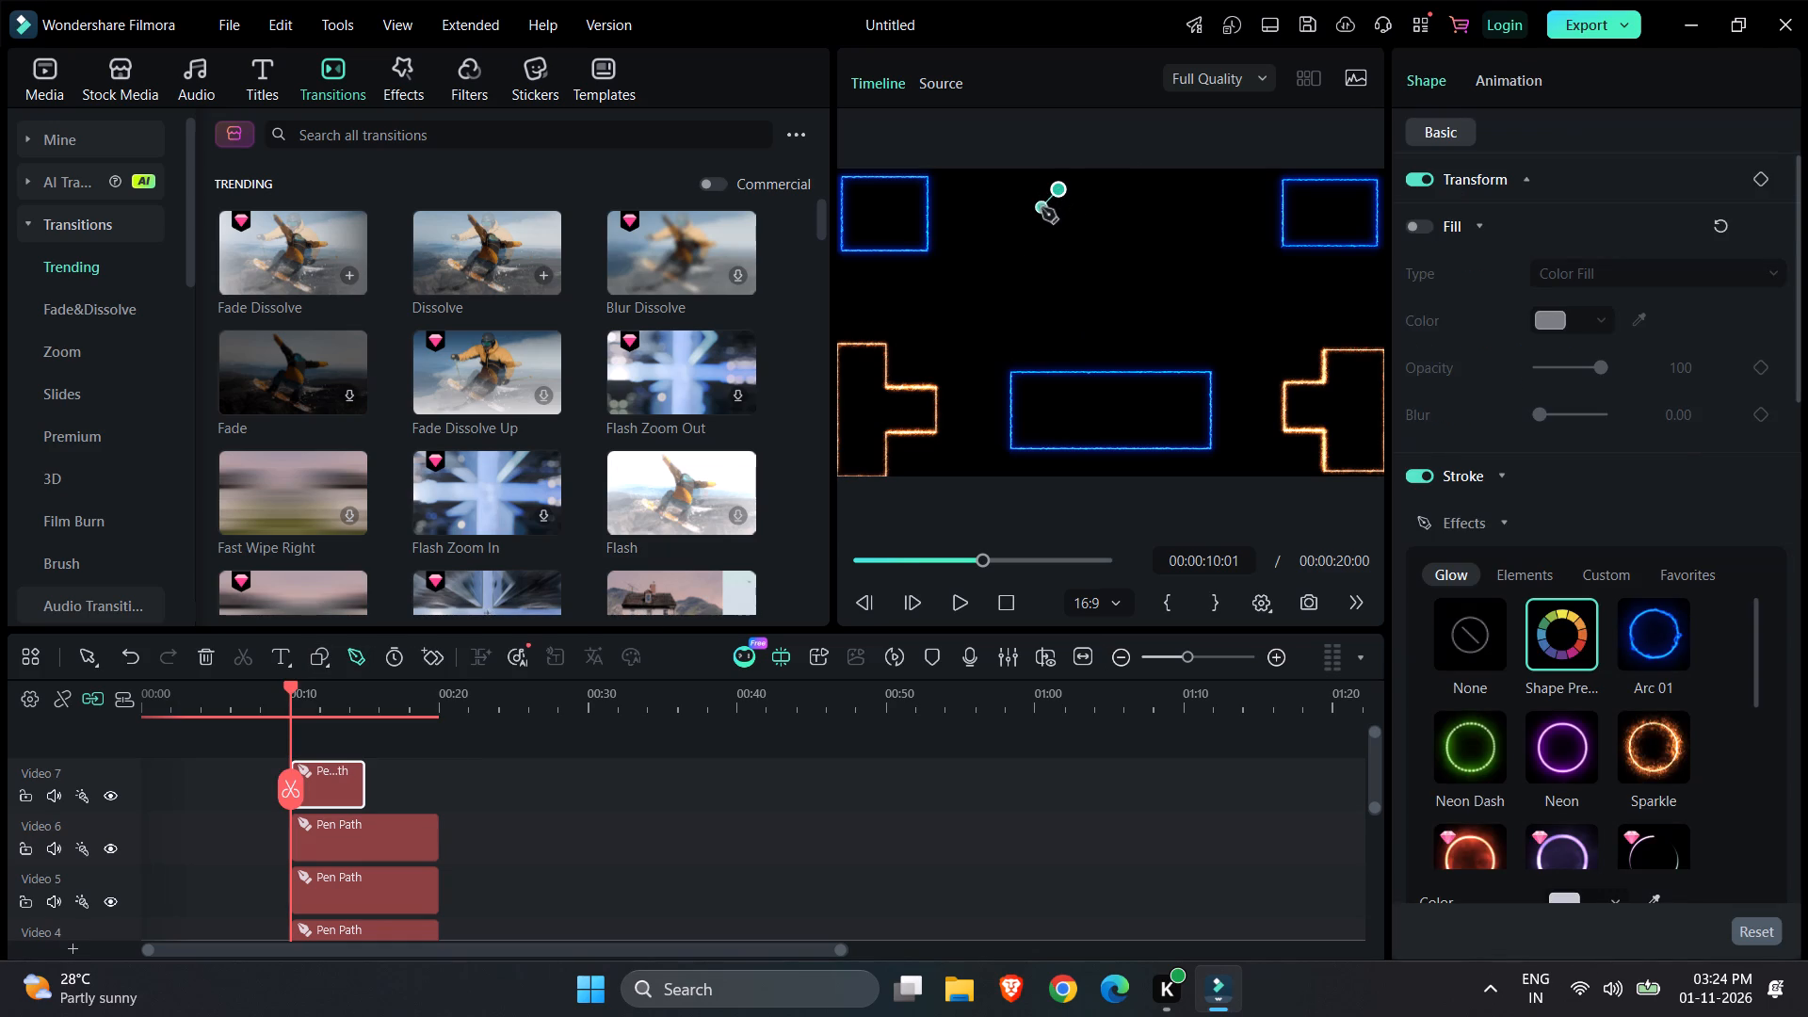
{"action": "left_click", "coordinate": [1041, 208]}
{"action": "left_click", "coordinate": [1027, 221]}
{"action": "left_click", "coordinate": [1047, 239]}
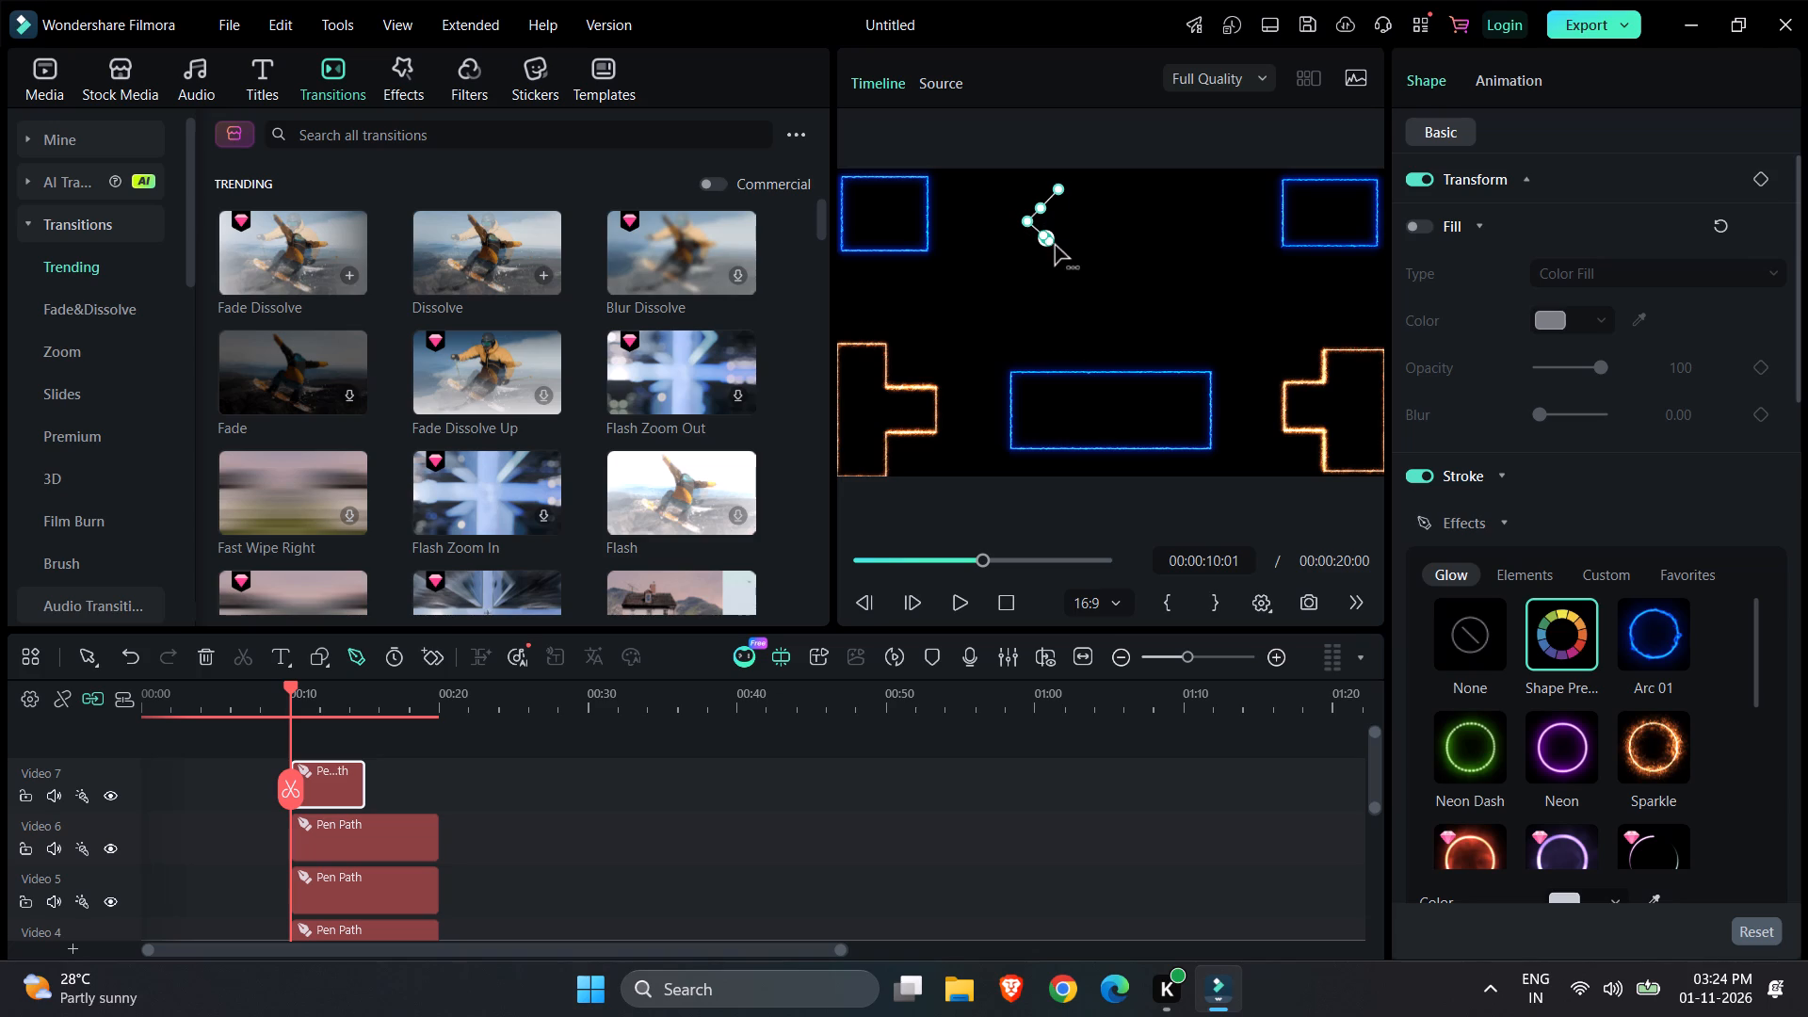
{"action": "left_click", "coordinate": [1067, 257]}
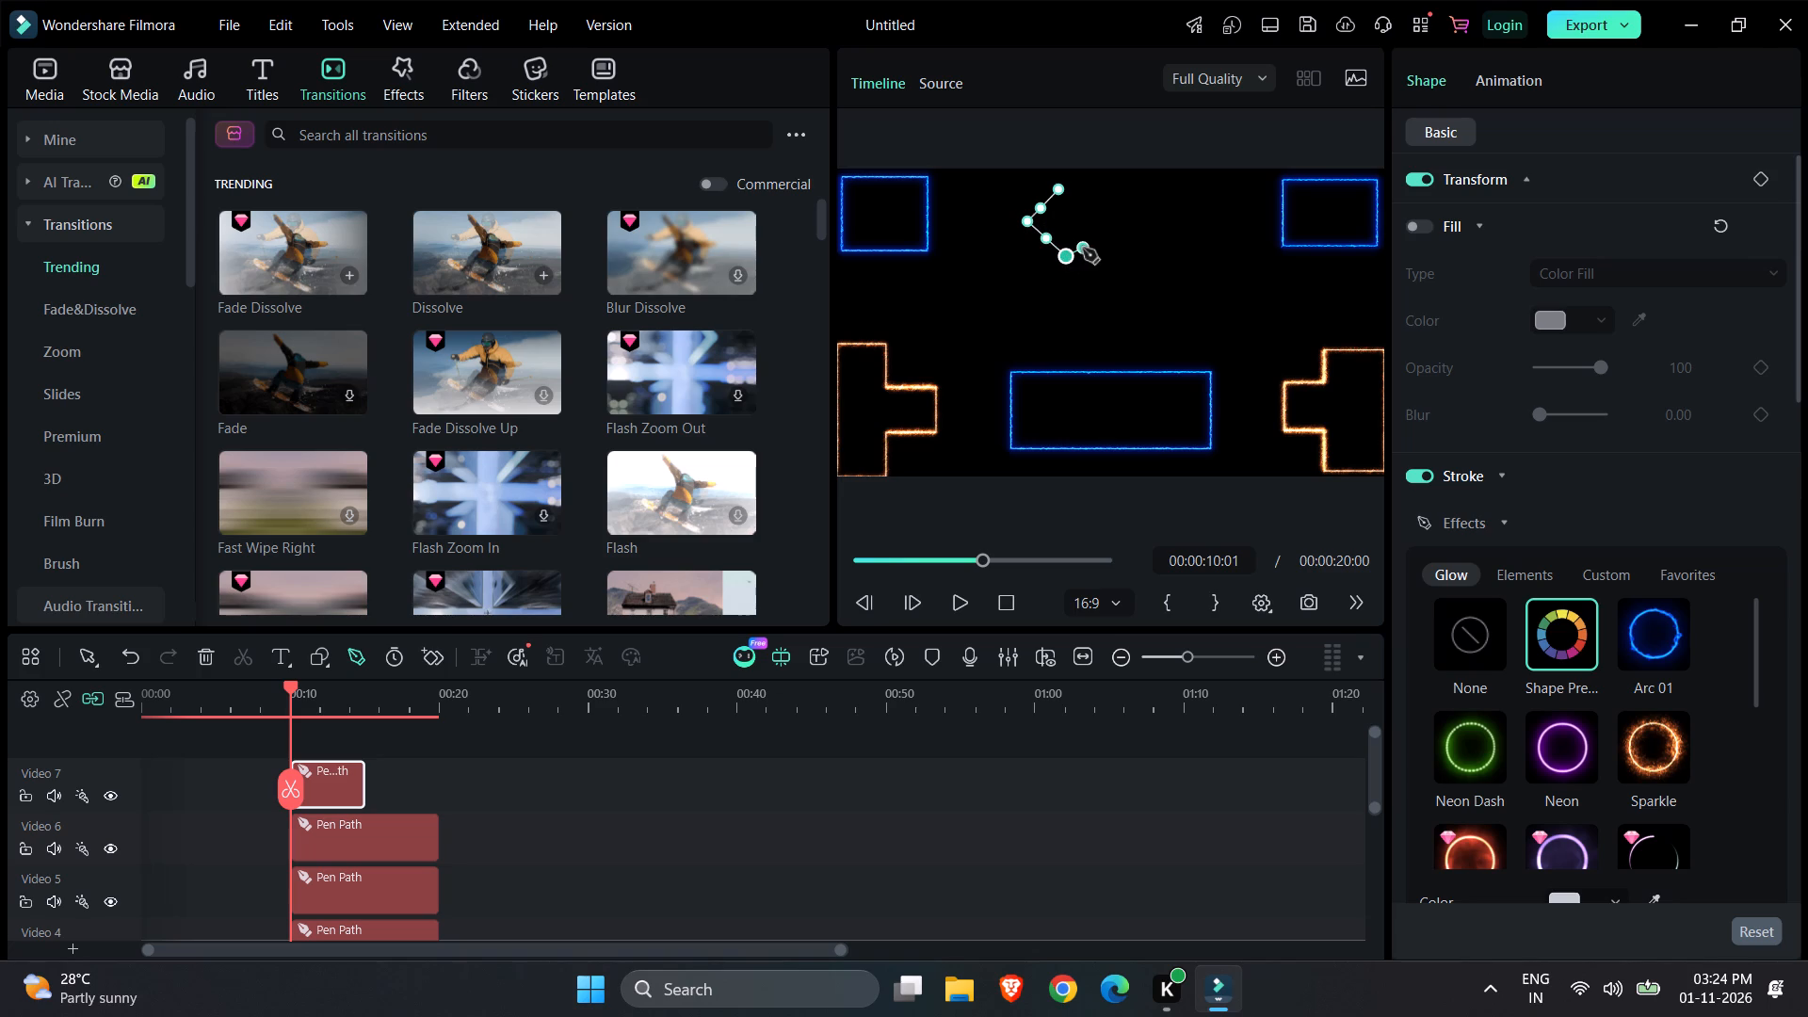
{"action": "left_click", "coordinate": [1087, 243]}
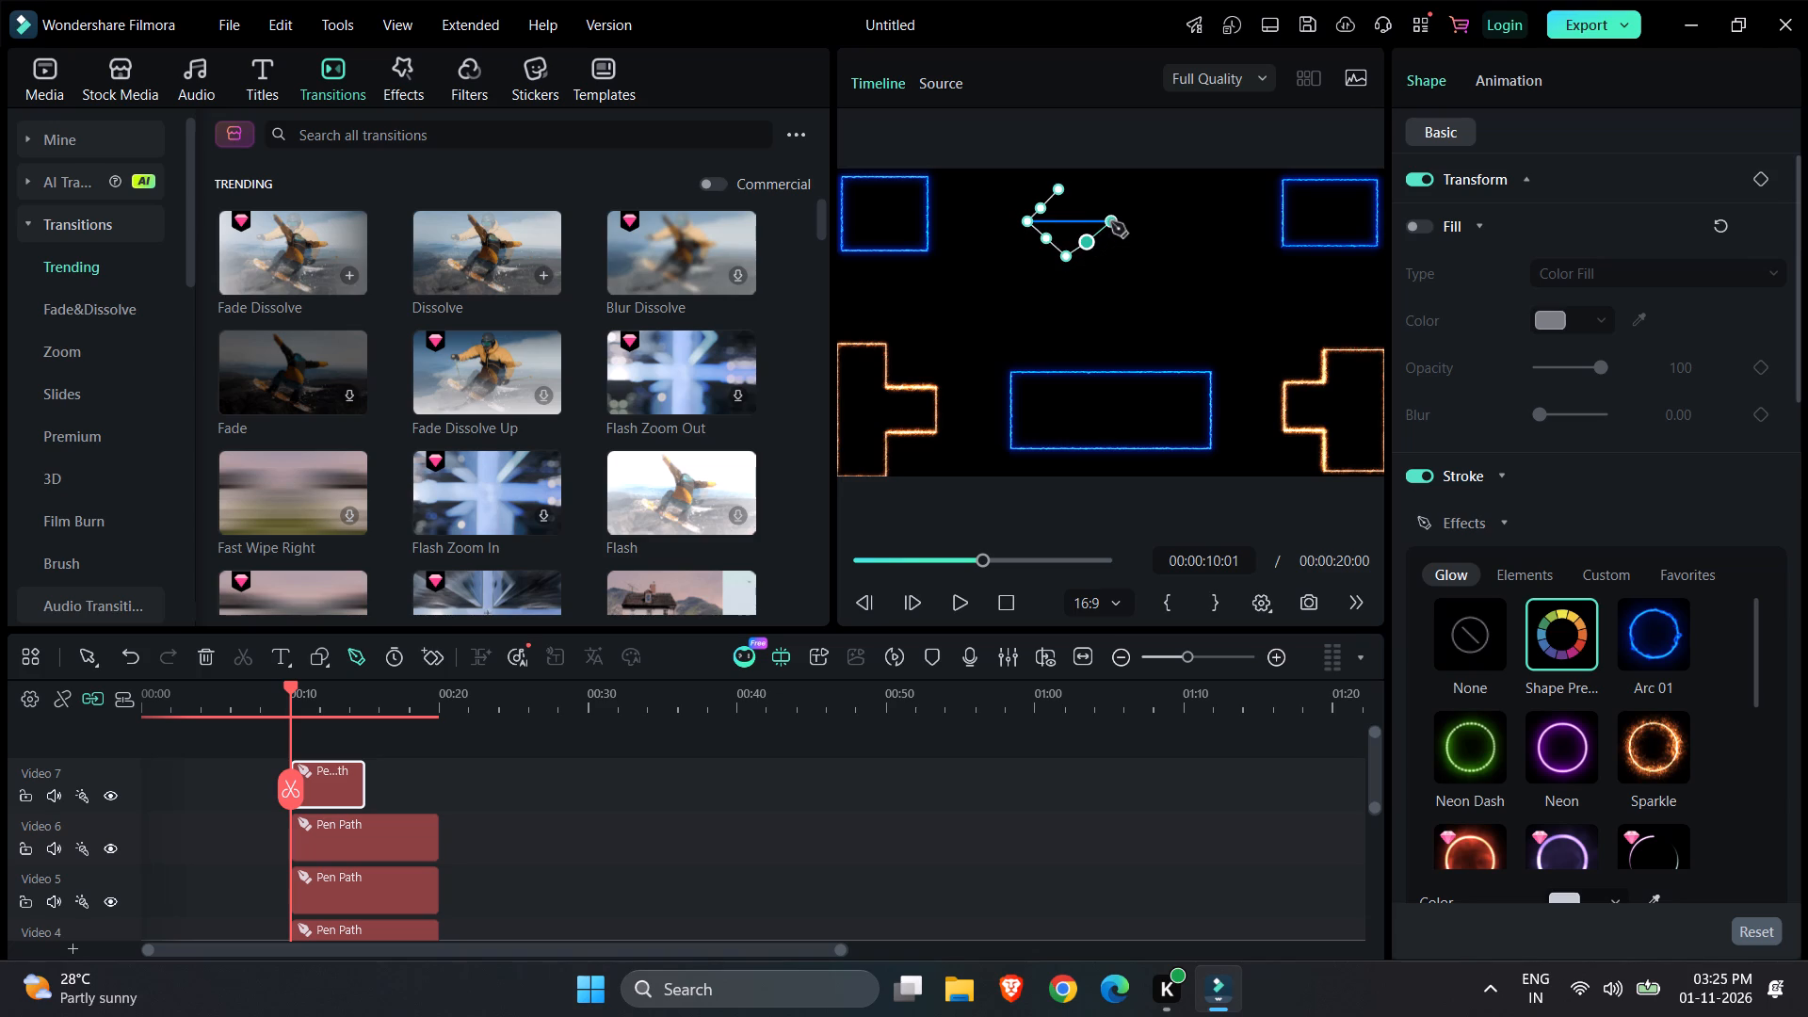
{"action": "left_click", "coordinate": [1111, 222]}
{"action": "left_click", "coordinate": [1101, 208]}
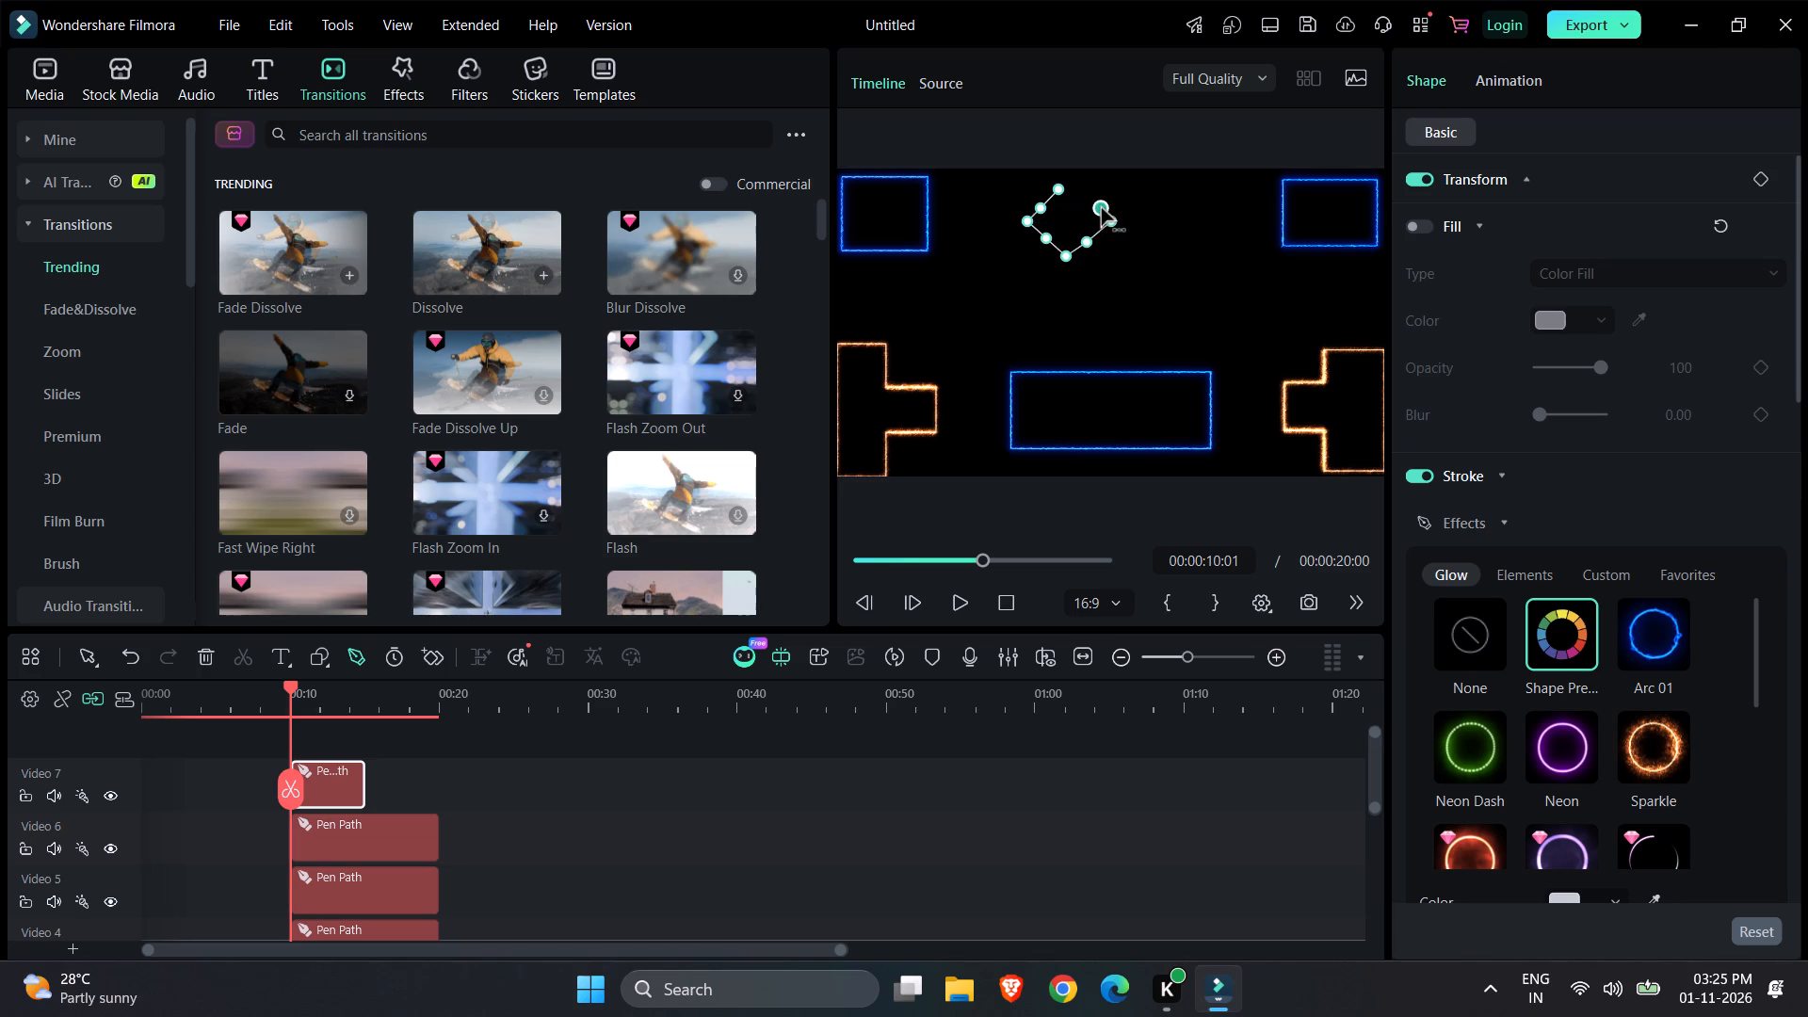
{"action": "left_click", "coordinate": [1088, 196]}
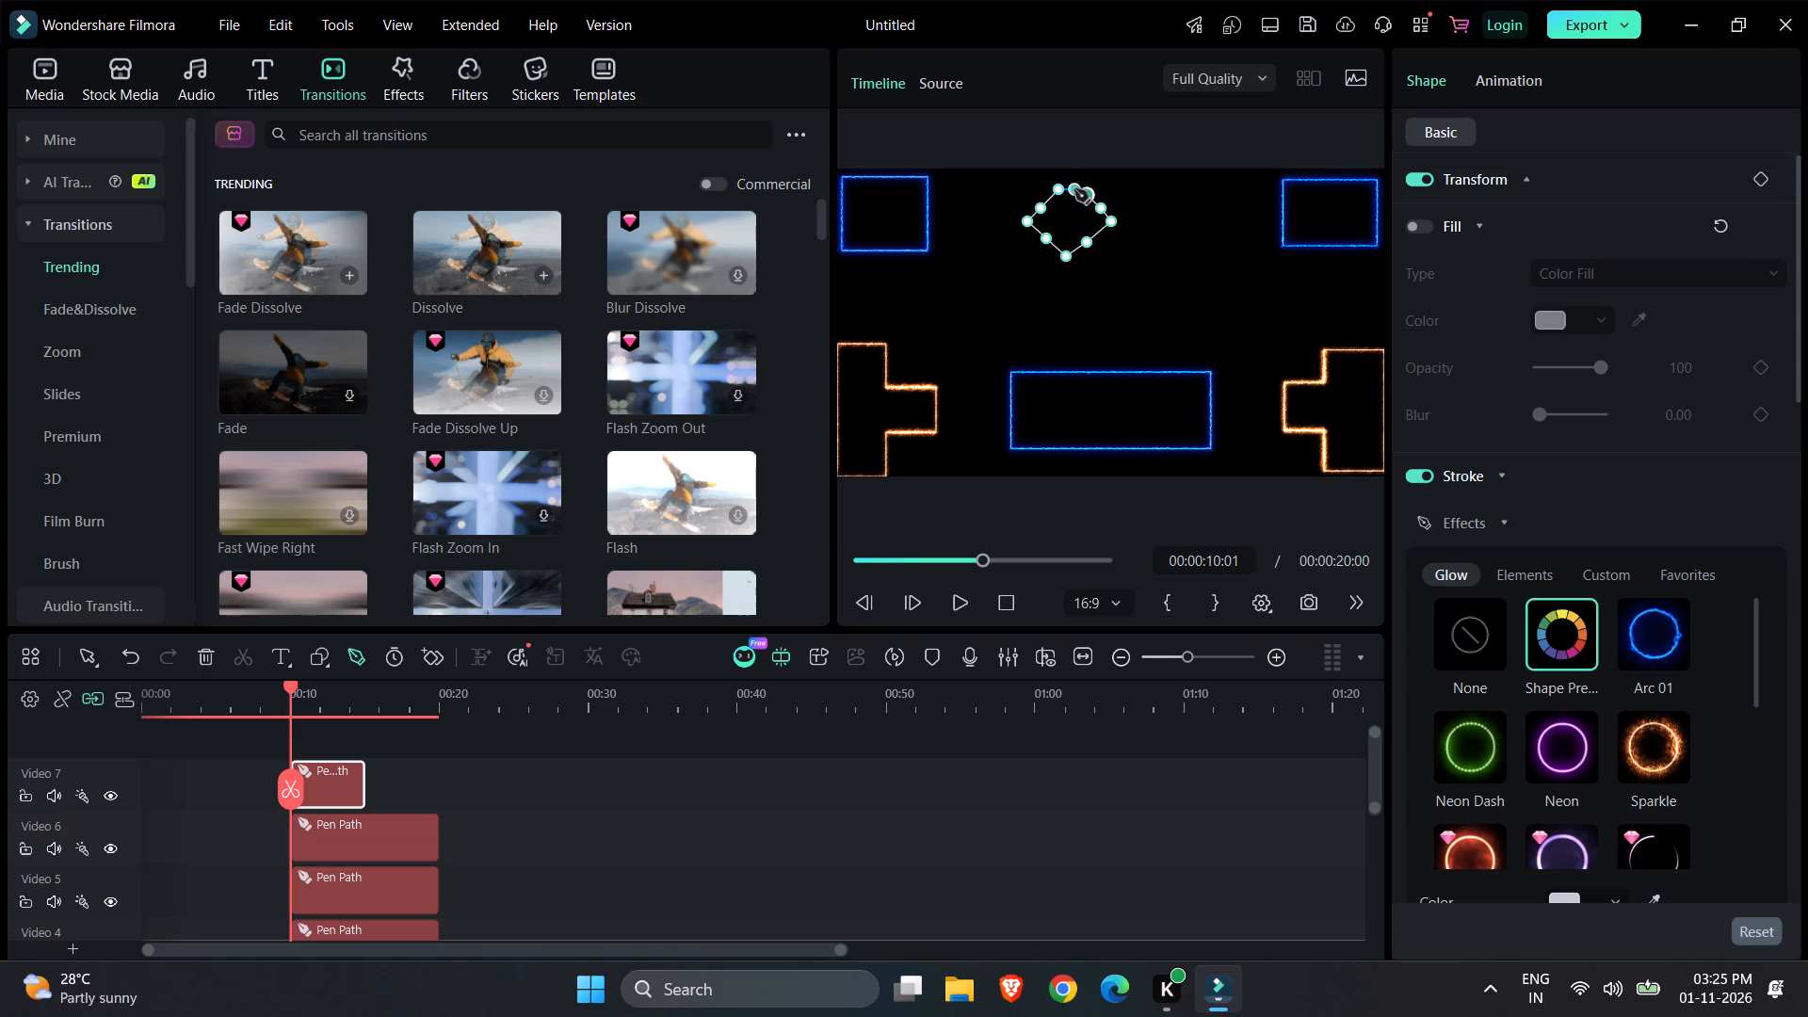
{"action": "left_click", "coordinate": [1069, 183]}
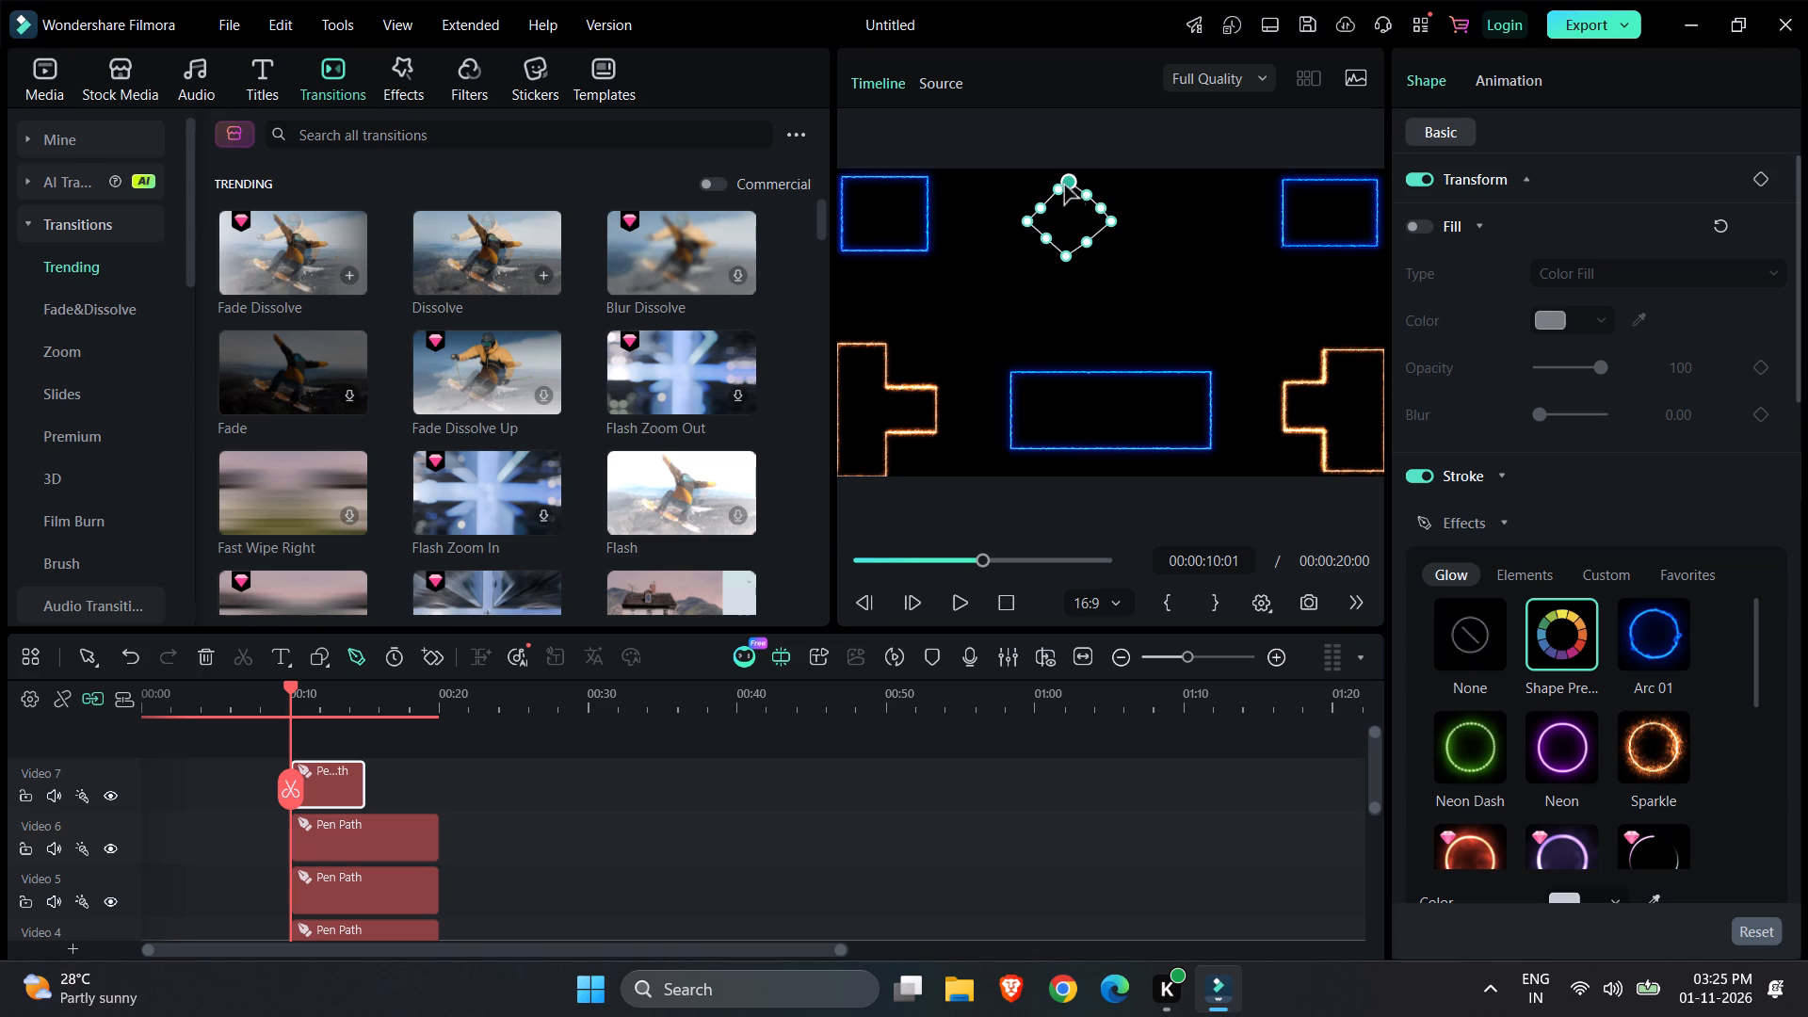
{"action": "left_click", "coordinate": [1058, 189]}
Nudge the diamond's bottom and lower-left points to even out its outline.
{"action": "left_click", "coordinate": [1063, 255]}
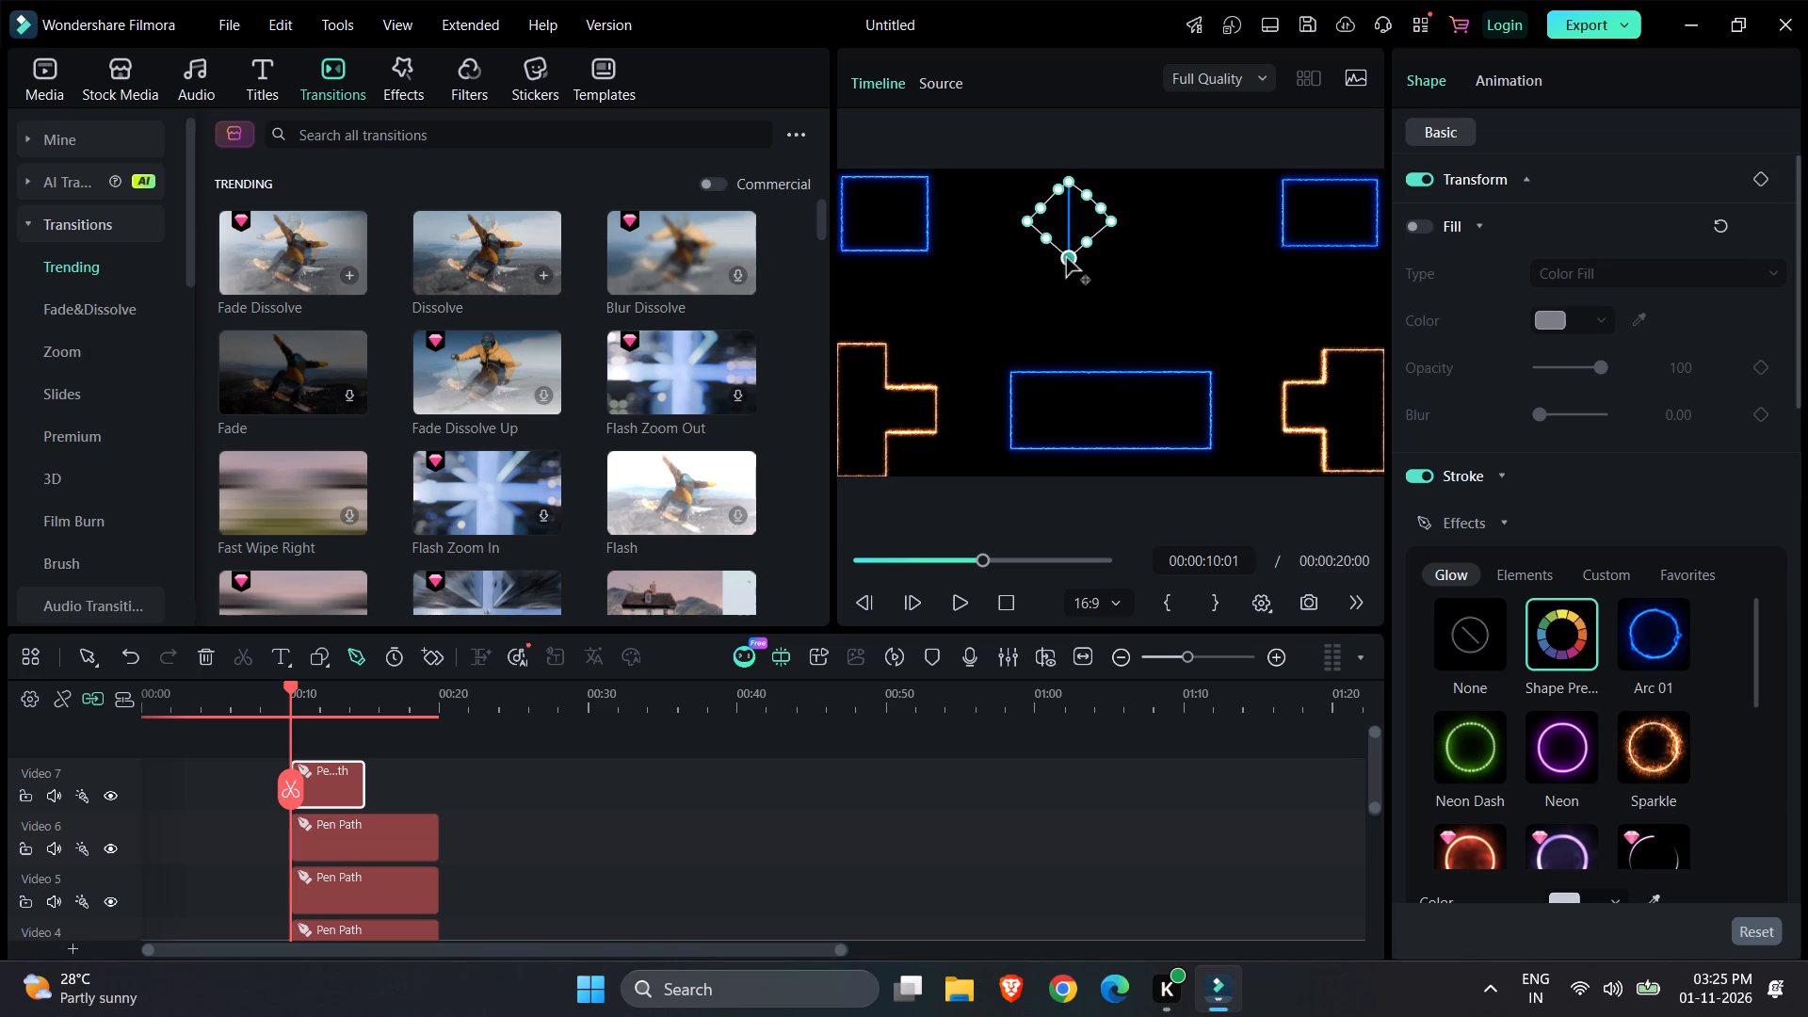
{"action": "left_click", "coordinate": [1045, 239]}
{"action": "left_click", "coordinate": [1157, 279]}
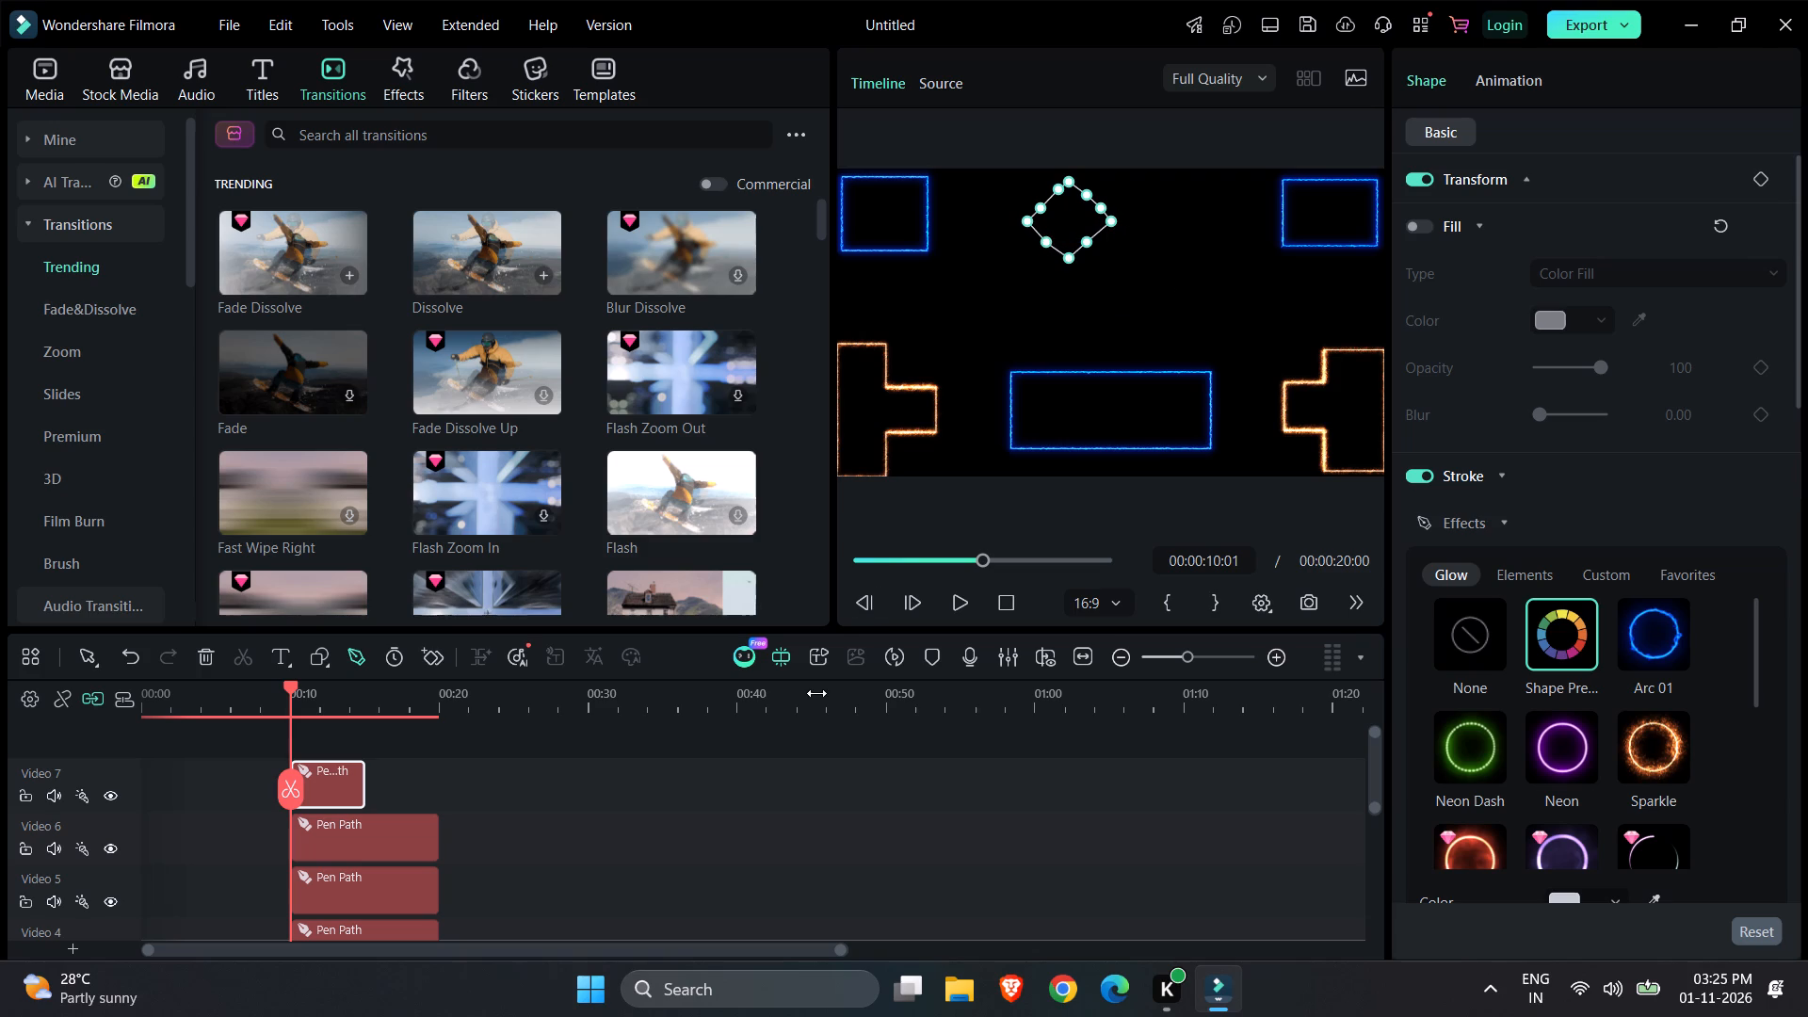
Extend the diamond's clip on Video 7 to end with the other path clips at 20 seconds.
{"action": "left_click_drag", "start_coordinate": [359, 794], "coordinate": [428, 801]}
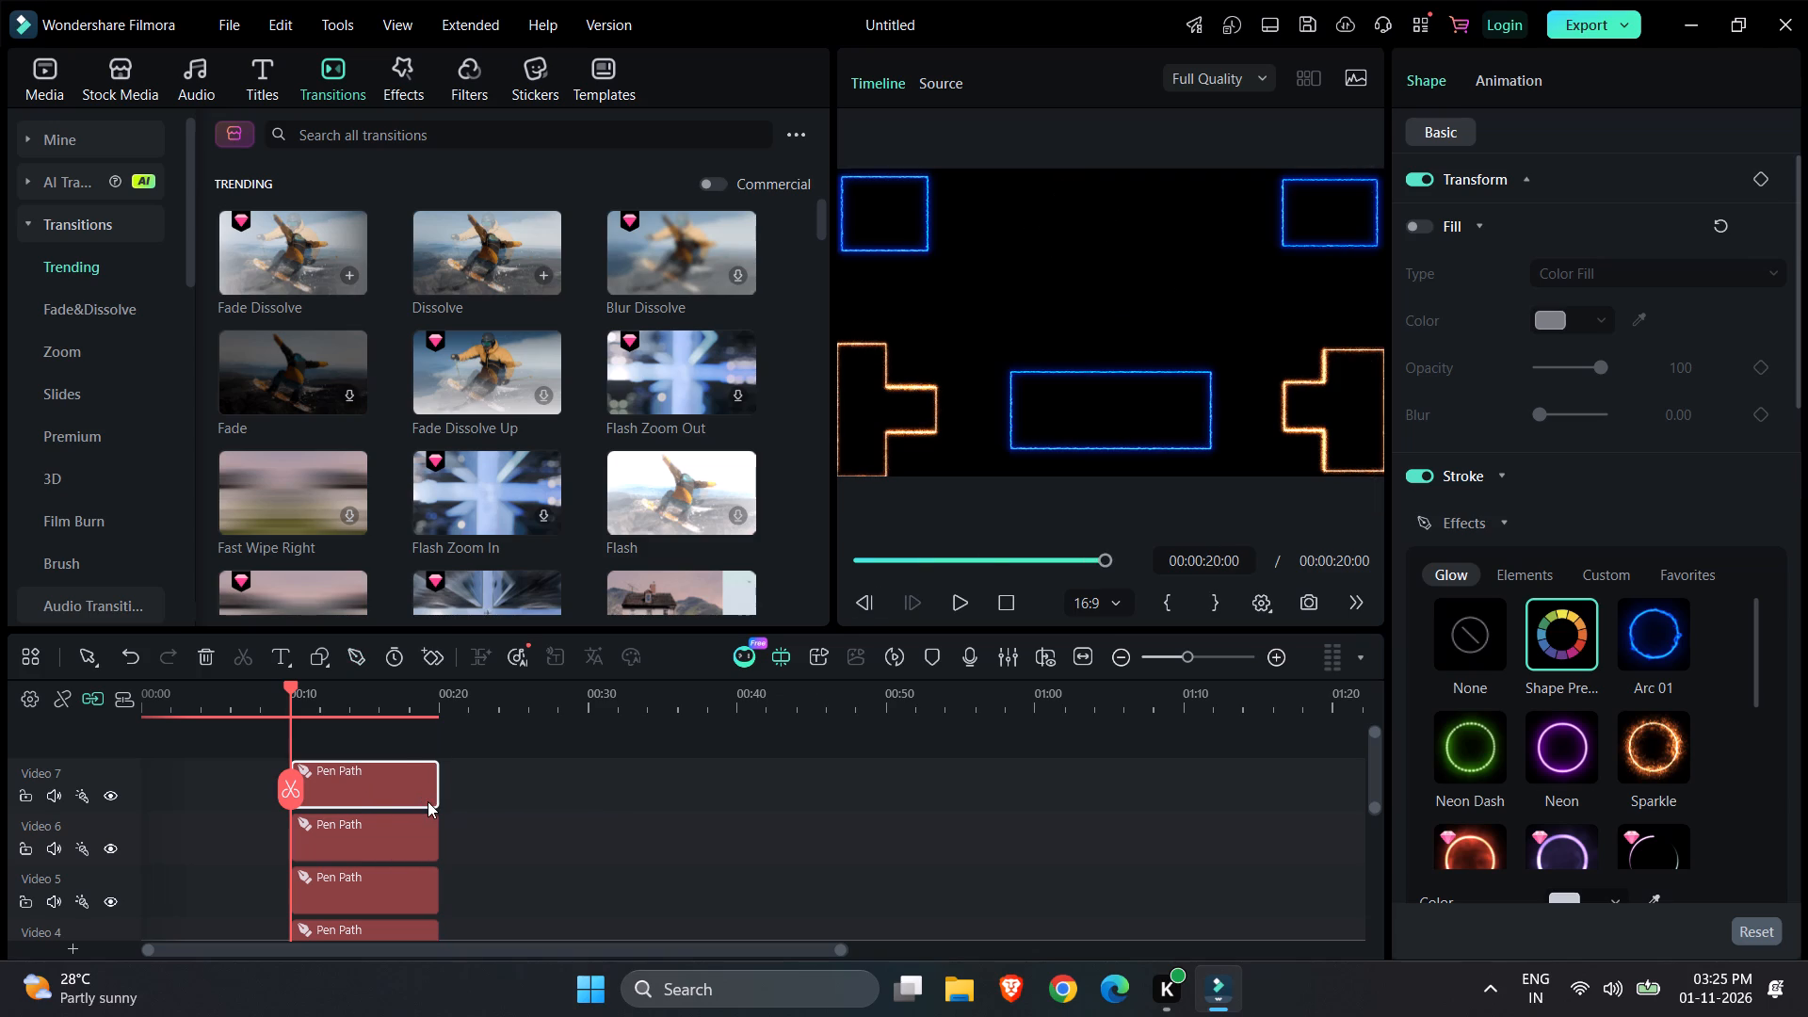
{"action": "double_click", "coordinate": [578, 809]}
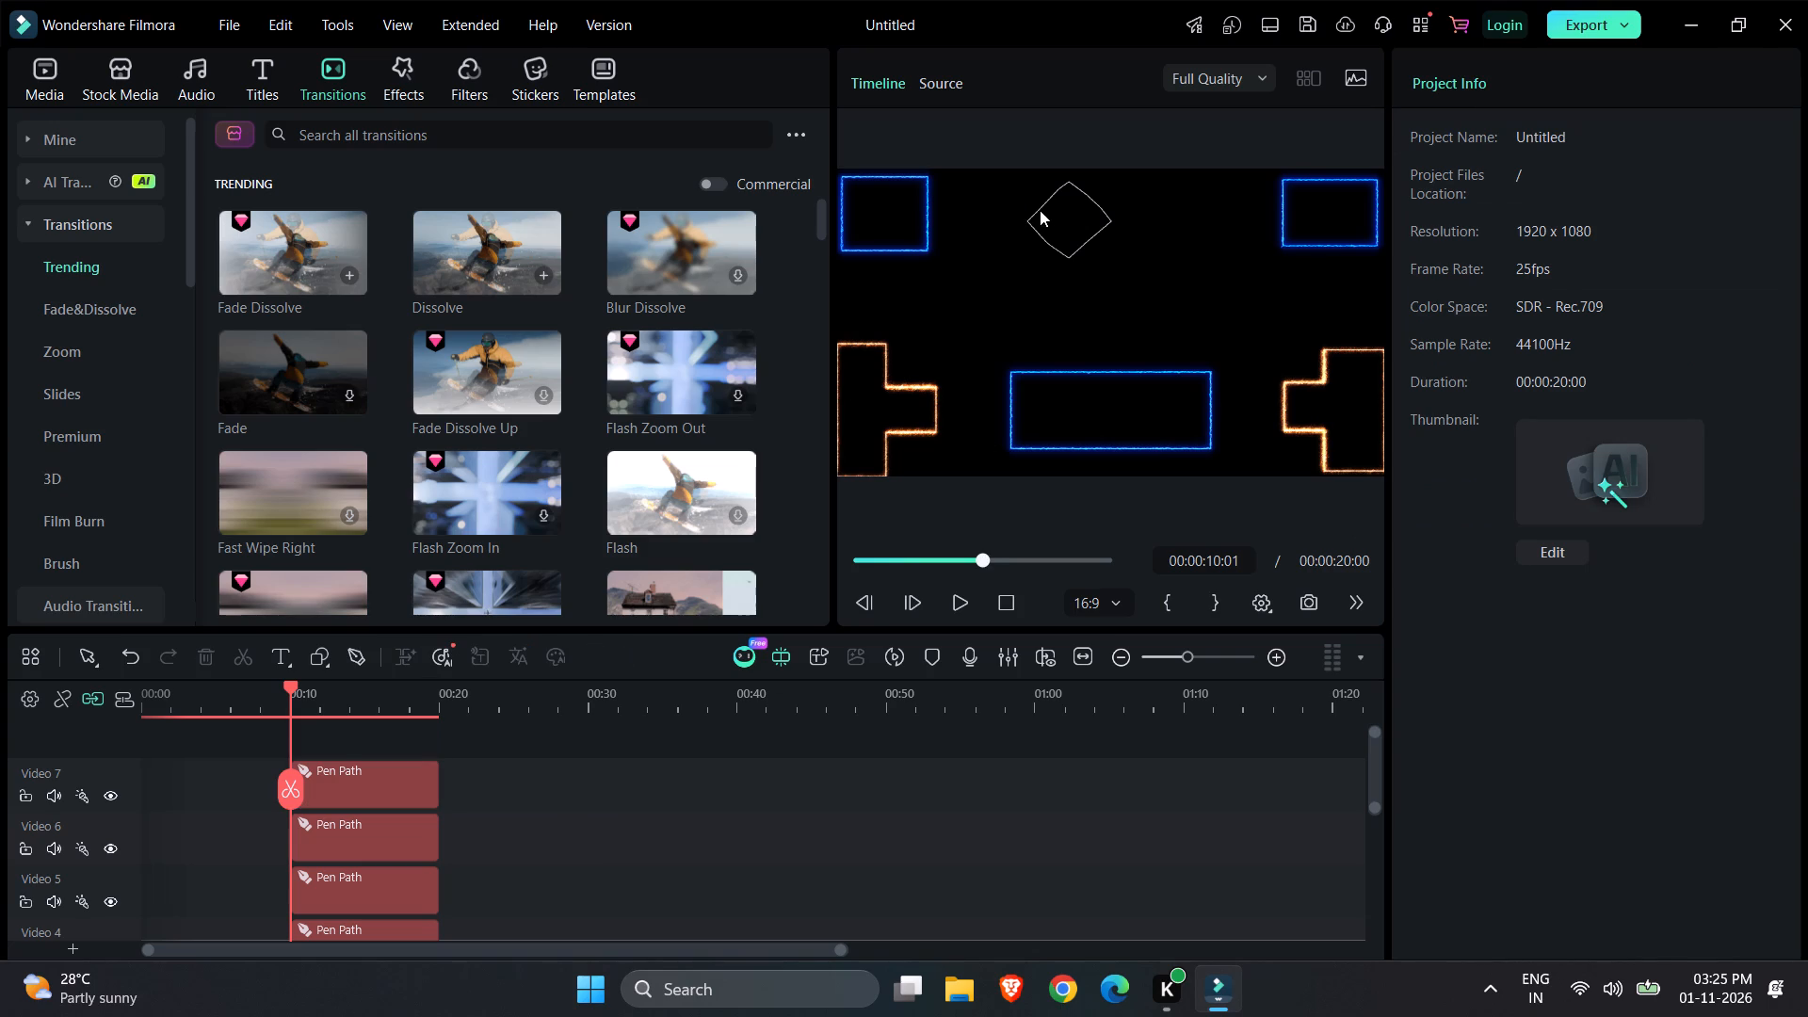
Move the diamond sideways so it sits horizontally centred above the central rectangle, midway between the two corner rectangles.
{"action": "left_click_drag", "start_coordinate": [1046, 214], "coordinate": [1099, 219]}
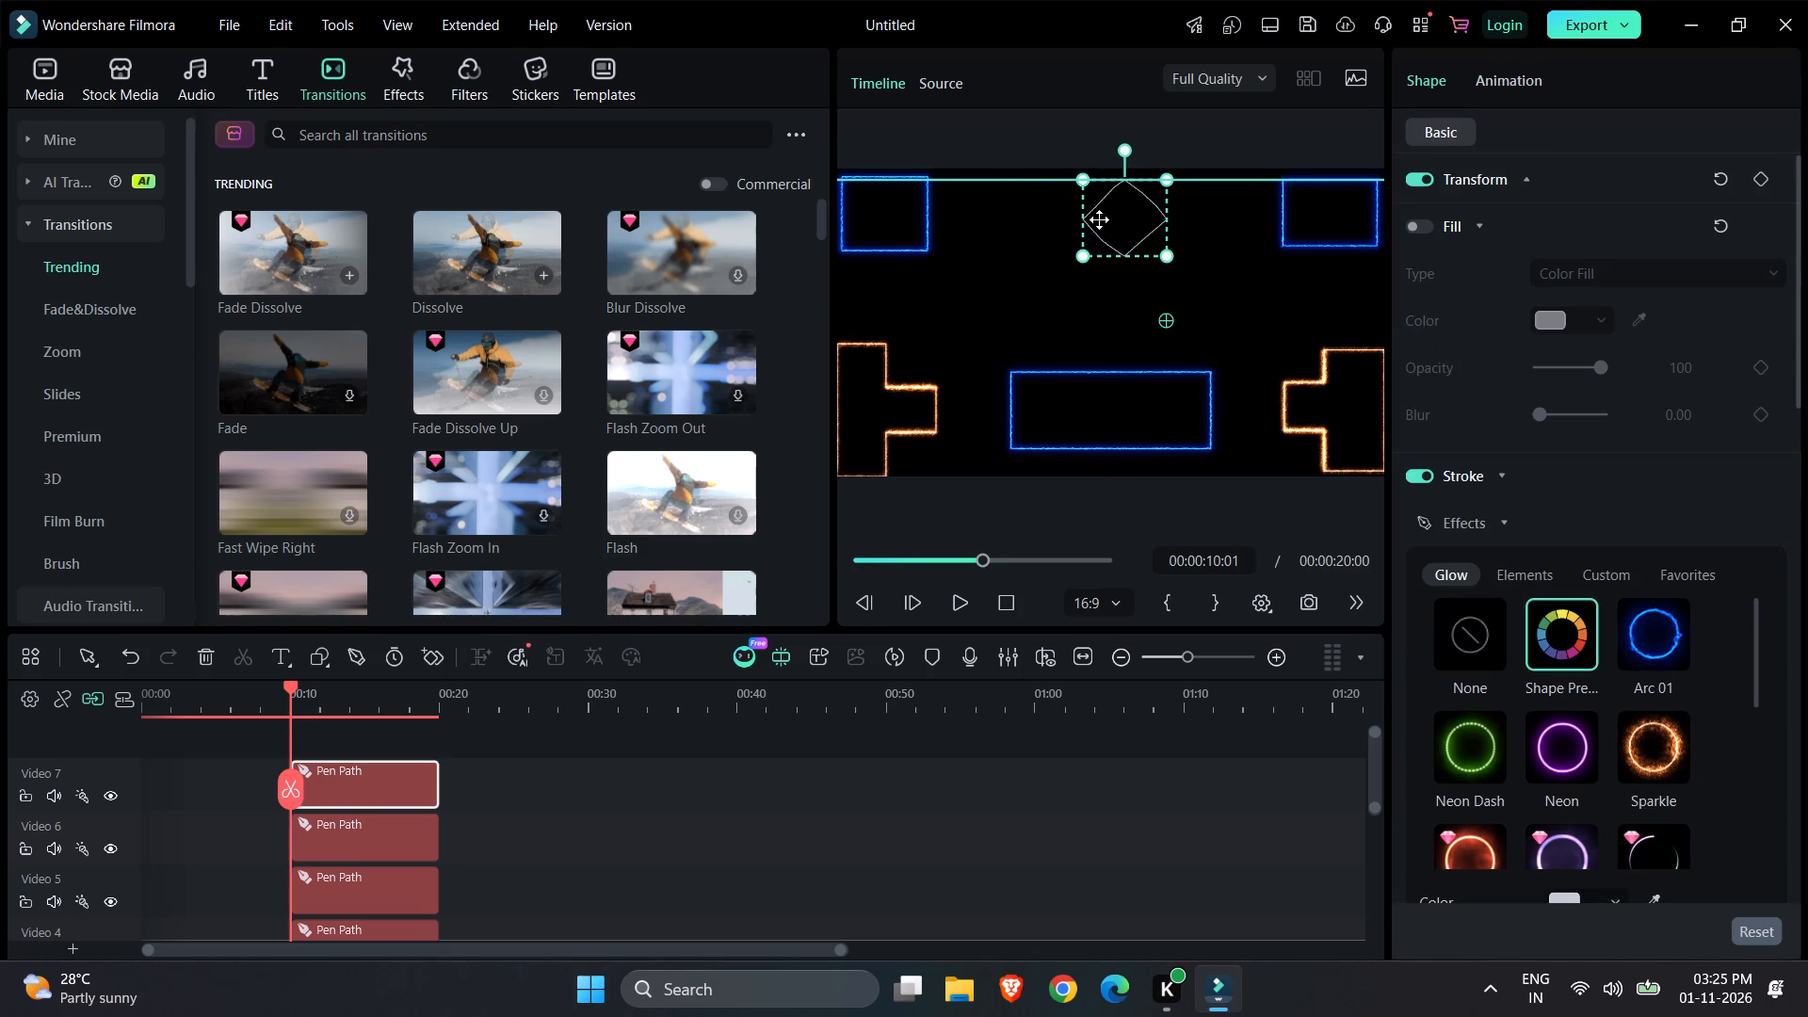
{"action": "left_click_drag", "start_coordinate": [1099, 219], "coordinate": [1095, 220]}
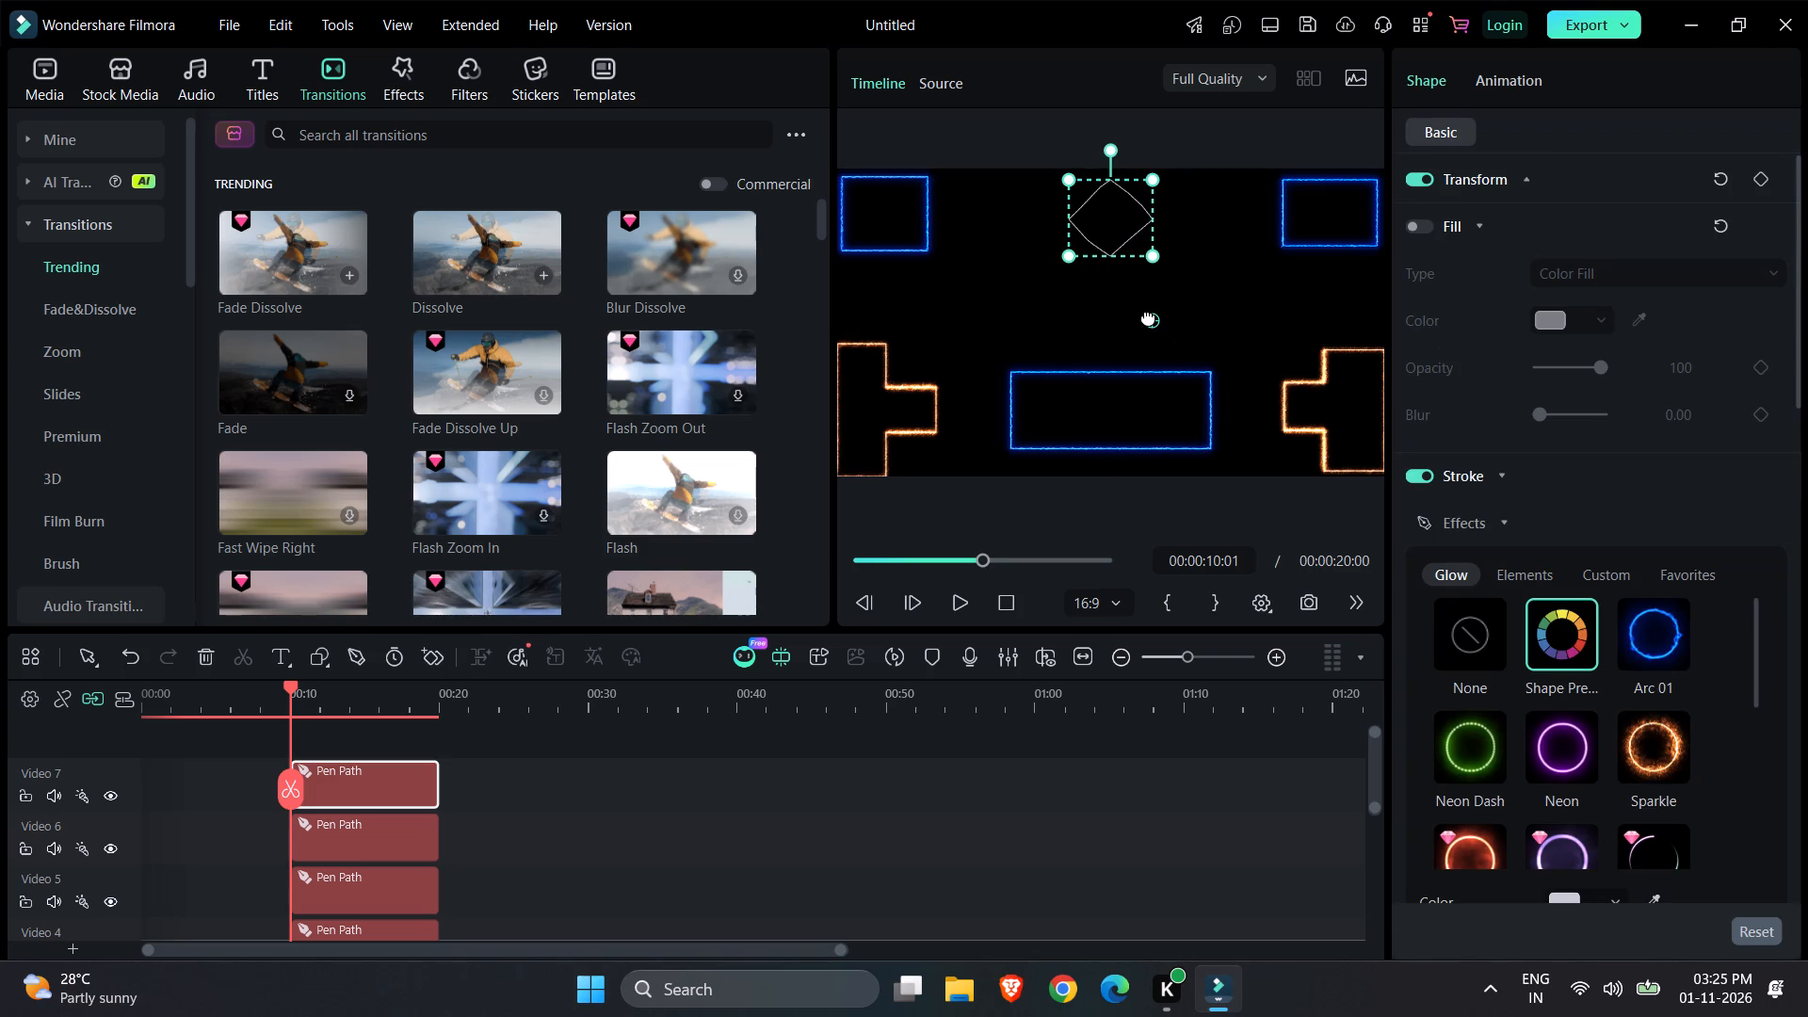
Place the diamond's anchor point at its own centre and enlarge the shape slightly until it reaches the frame's top edge.
{"action": "left_click_drag", "start_coordinate": [1154, 320], "coordinate": [1122, 216]}
{"action": "left_click_drag", "start_coordinate": [1122, 216], "coordinate": [1113, 218]}
{"action": "left_click_drag", "start_coordinate": [1154, 258], "coordinate": [1160, 262]}
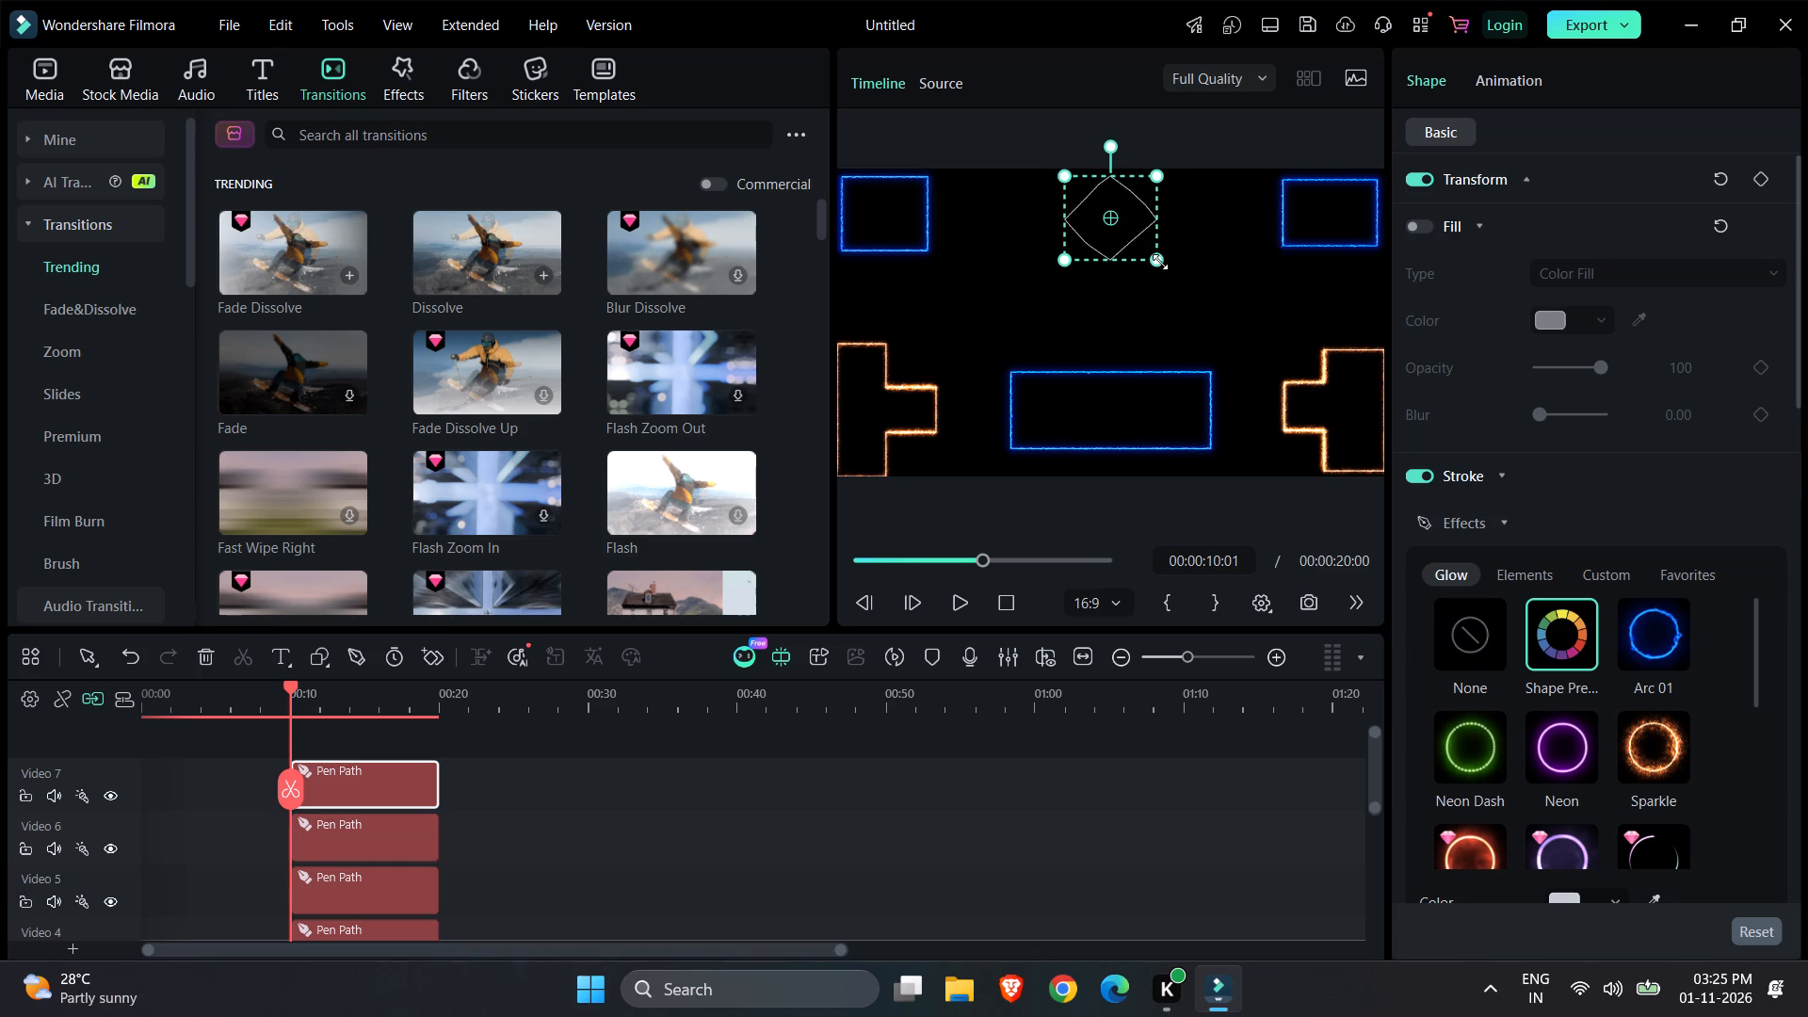
{"action": "left_click_drag", "start_coordinate": [1160, 262], "coordinate": [1170, 267]}
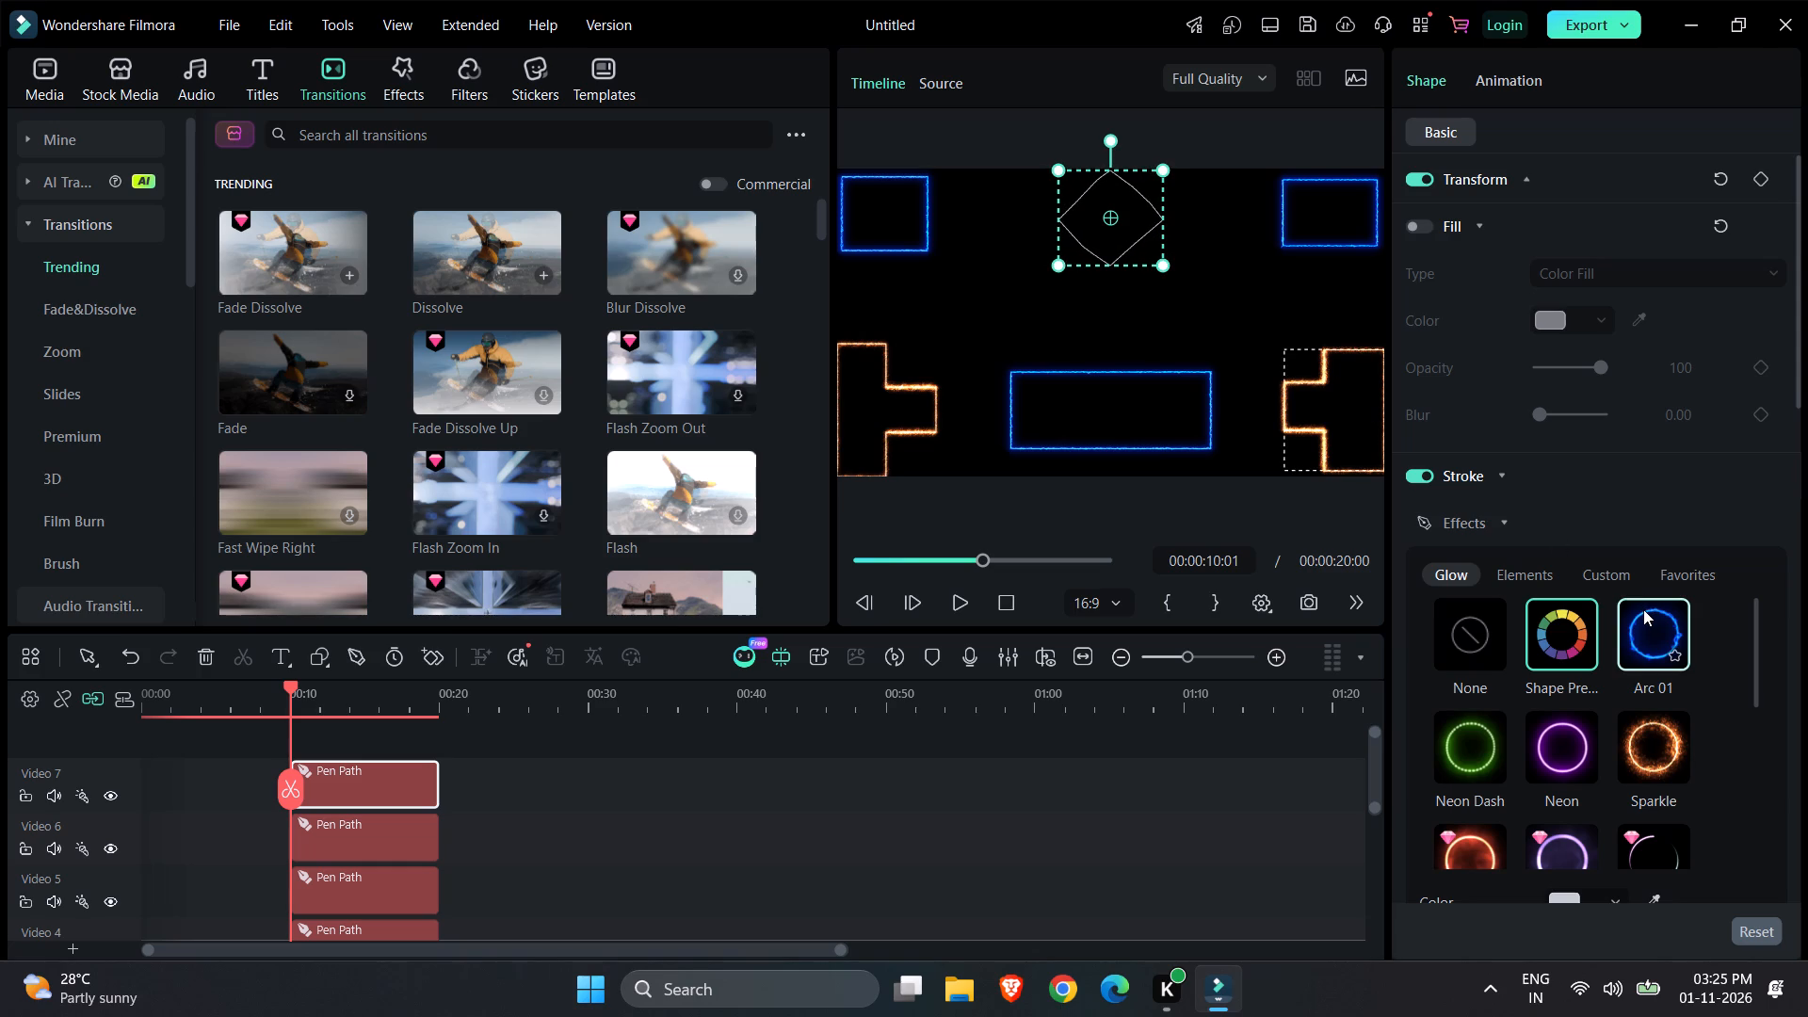
Apply the Sparkle glow stroke effect to the top diamond.
{"action": "left_click", "coordinate": [1643, 609]}
{"action": "left_click", "coordinate": [1636, 738]}
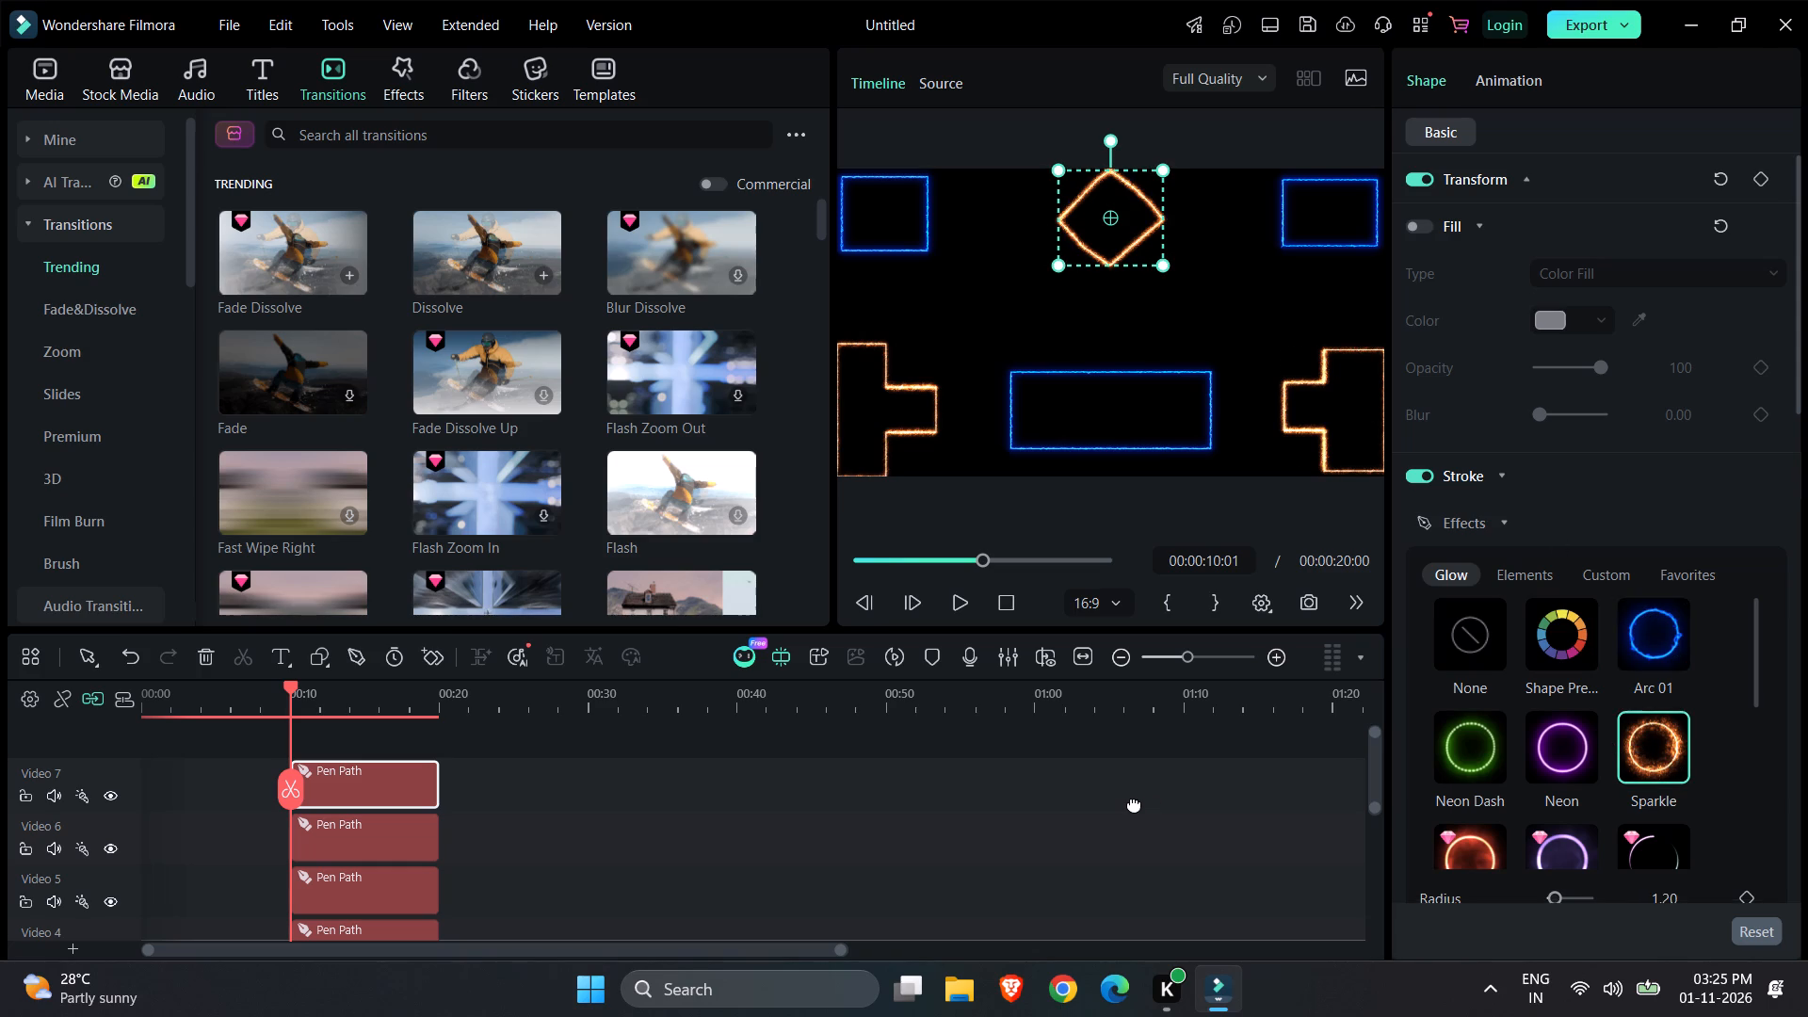
{"action": "left_click", "coordinate": [1128, 801]}
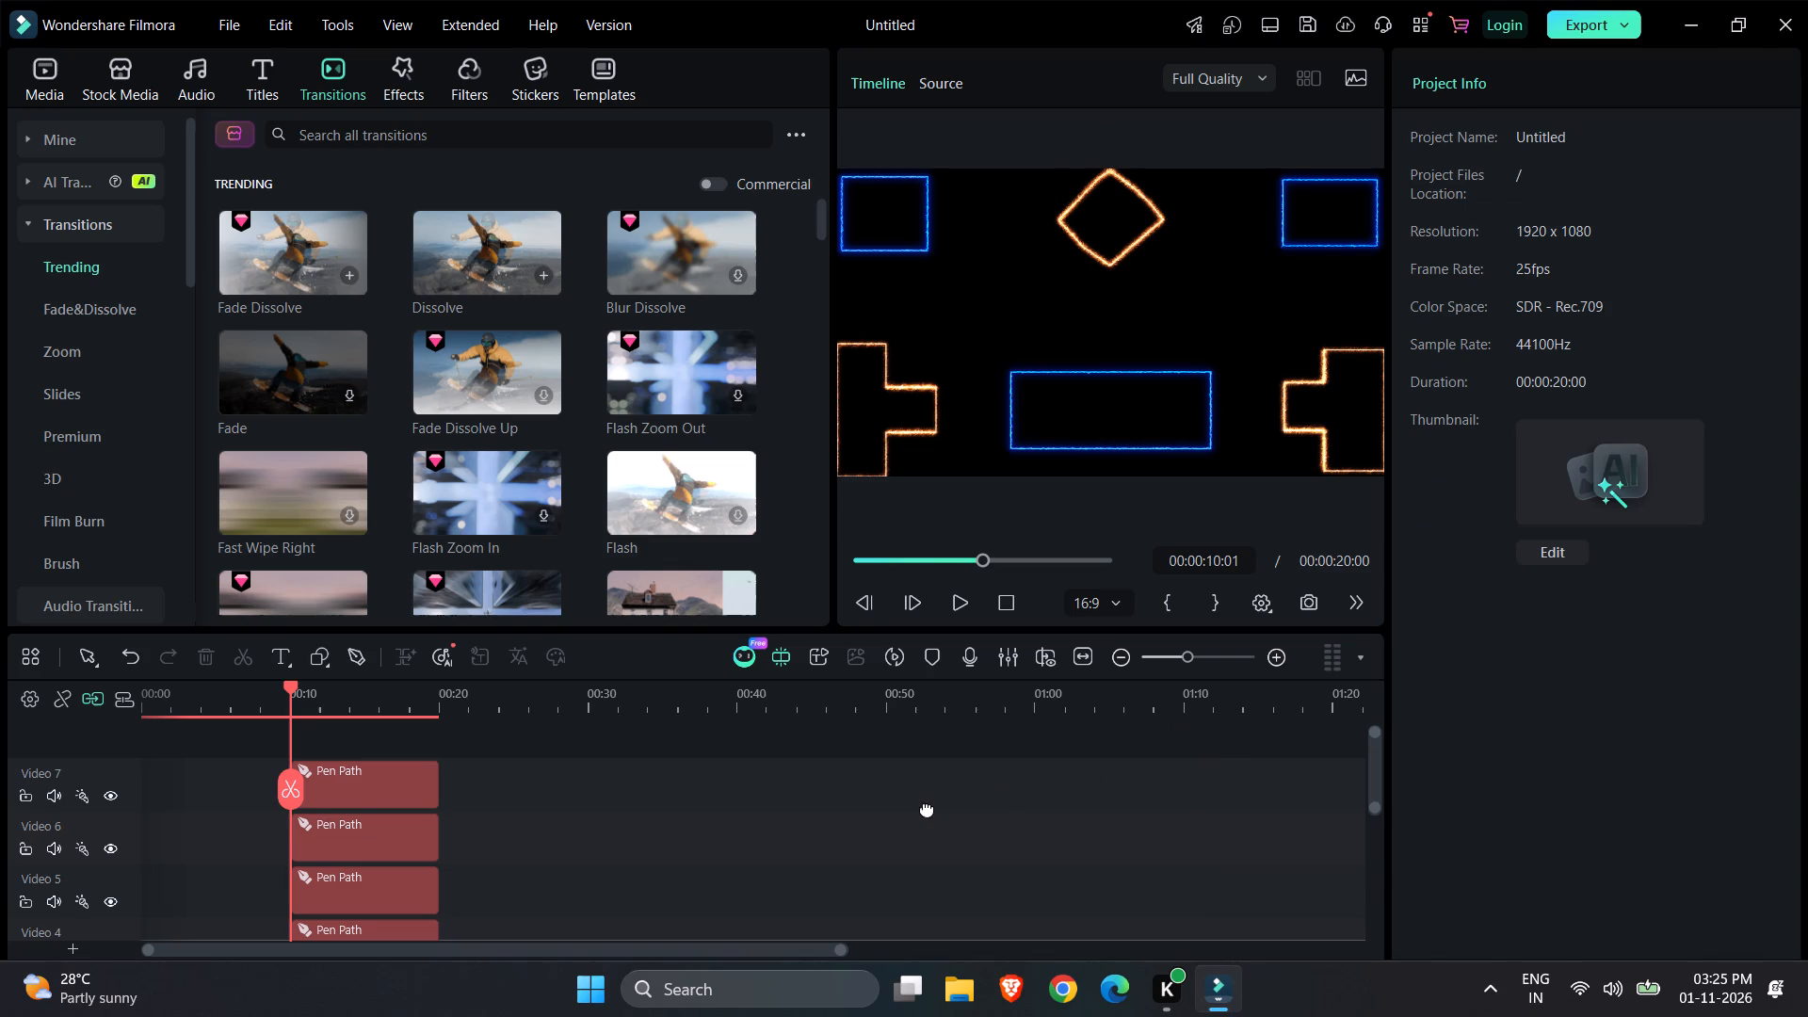
Move the playhead to the end of the path clips at 00:00:20:00 and activate the Pen tool for a new path.
{"action": "left_click_drag", "start_coordinate": [283, 790], "coordinate": [475, 777]}
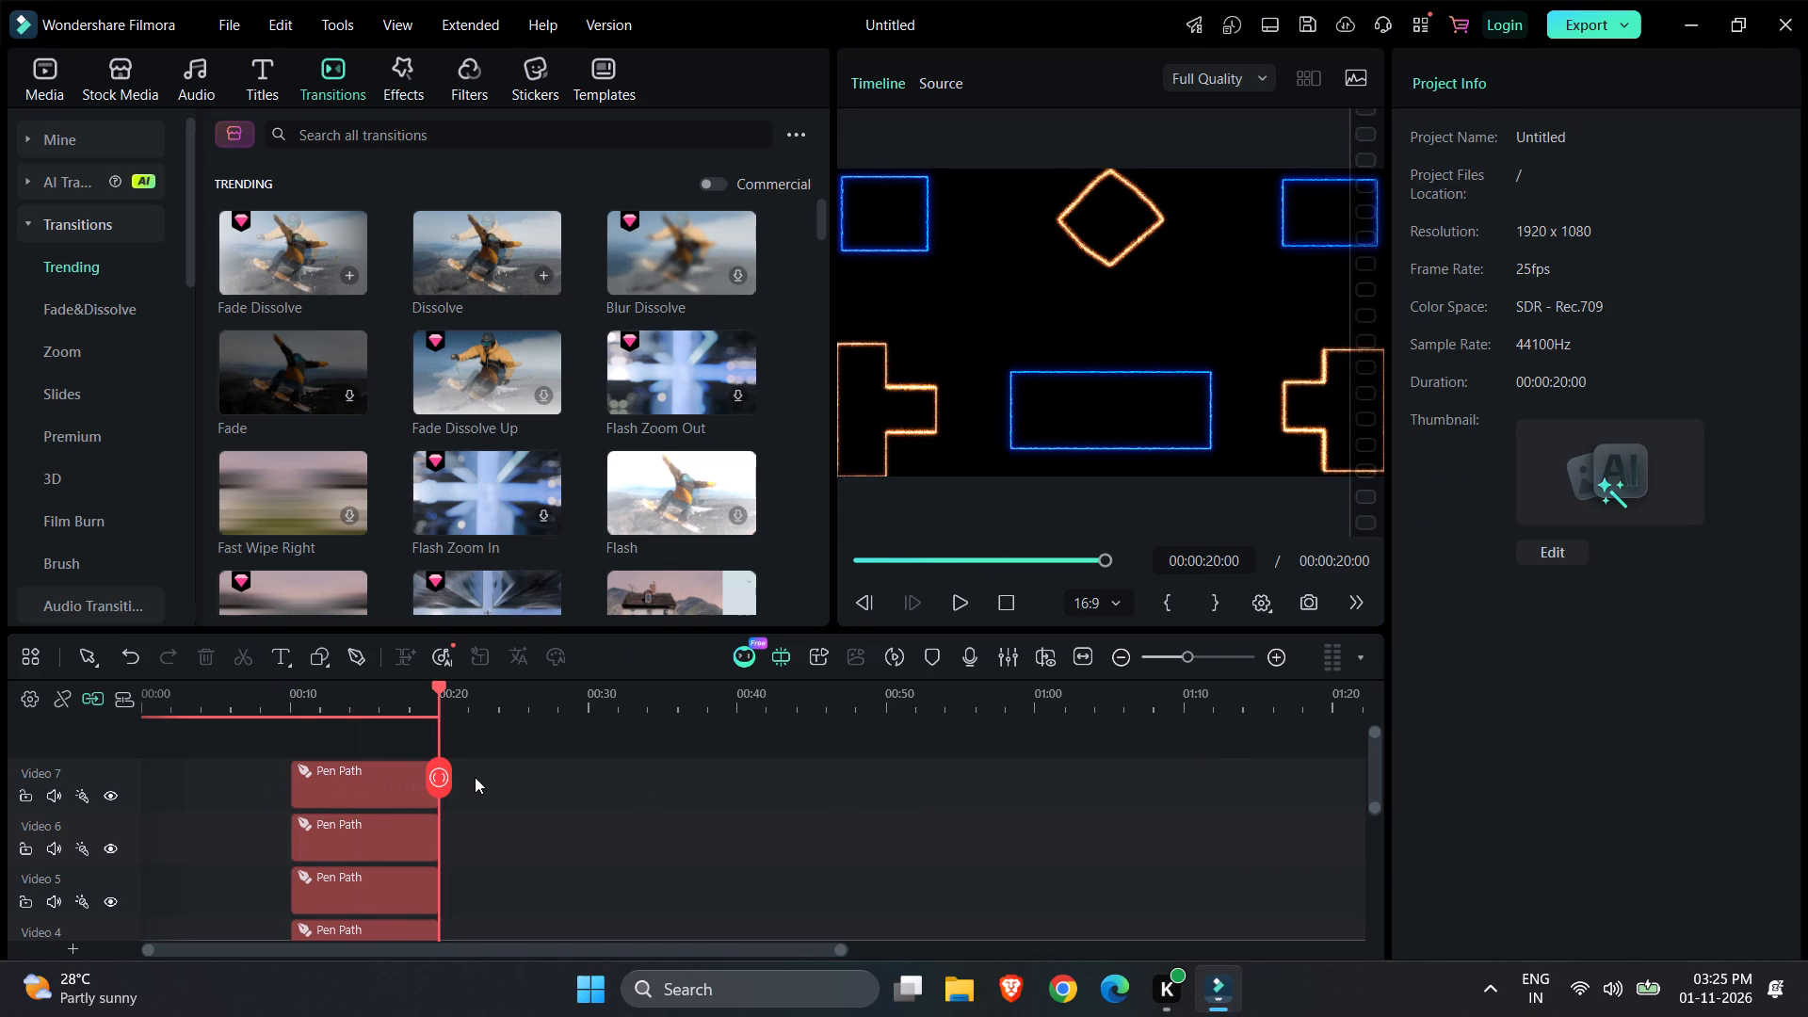
{"action": "left_click_drag", "start_coordinate": [475, 777], "coordinate": [480, 737]}
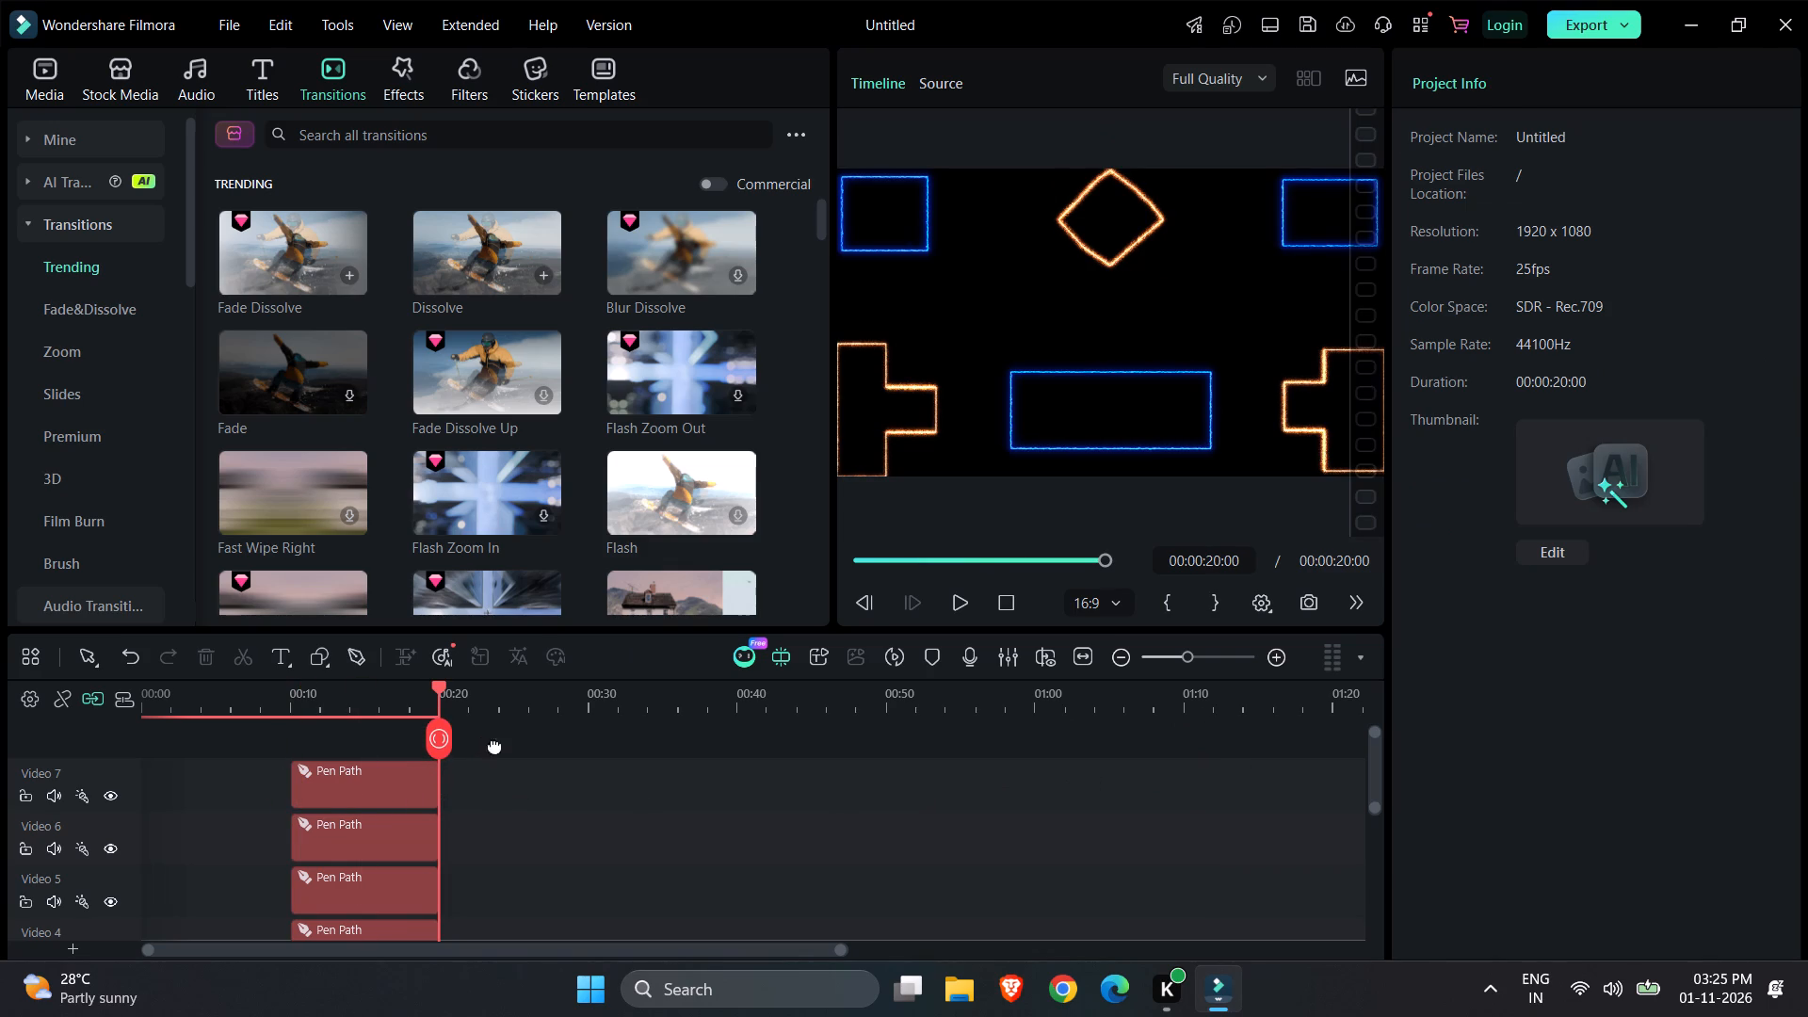
{"action": "scroll", "coordinate": [643, 826], "scroll_direction": "up", "scroll_amount": 2}
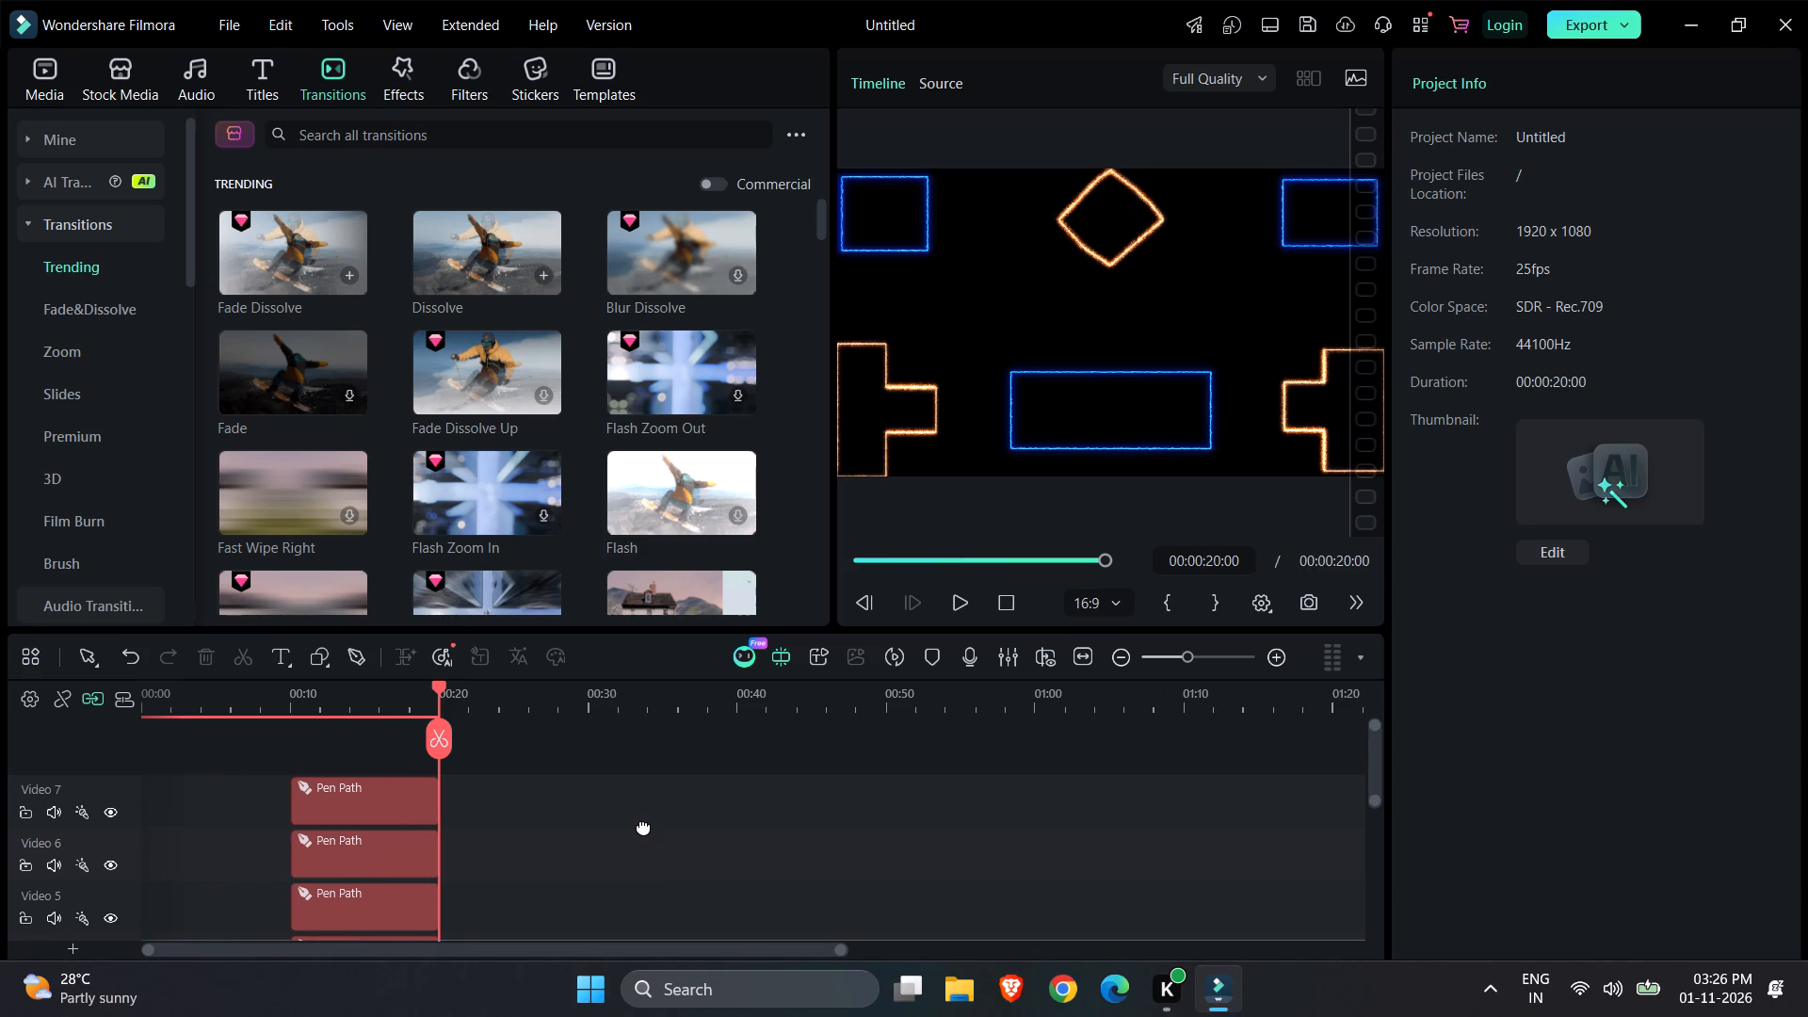
{"action": "left_click", "coordinate": [702, 879]}
{"action": "left_click", "coordinate": [758, 885]}
{"action": "left_click", "coordinate": [363, 658]}
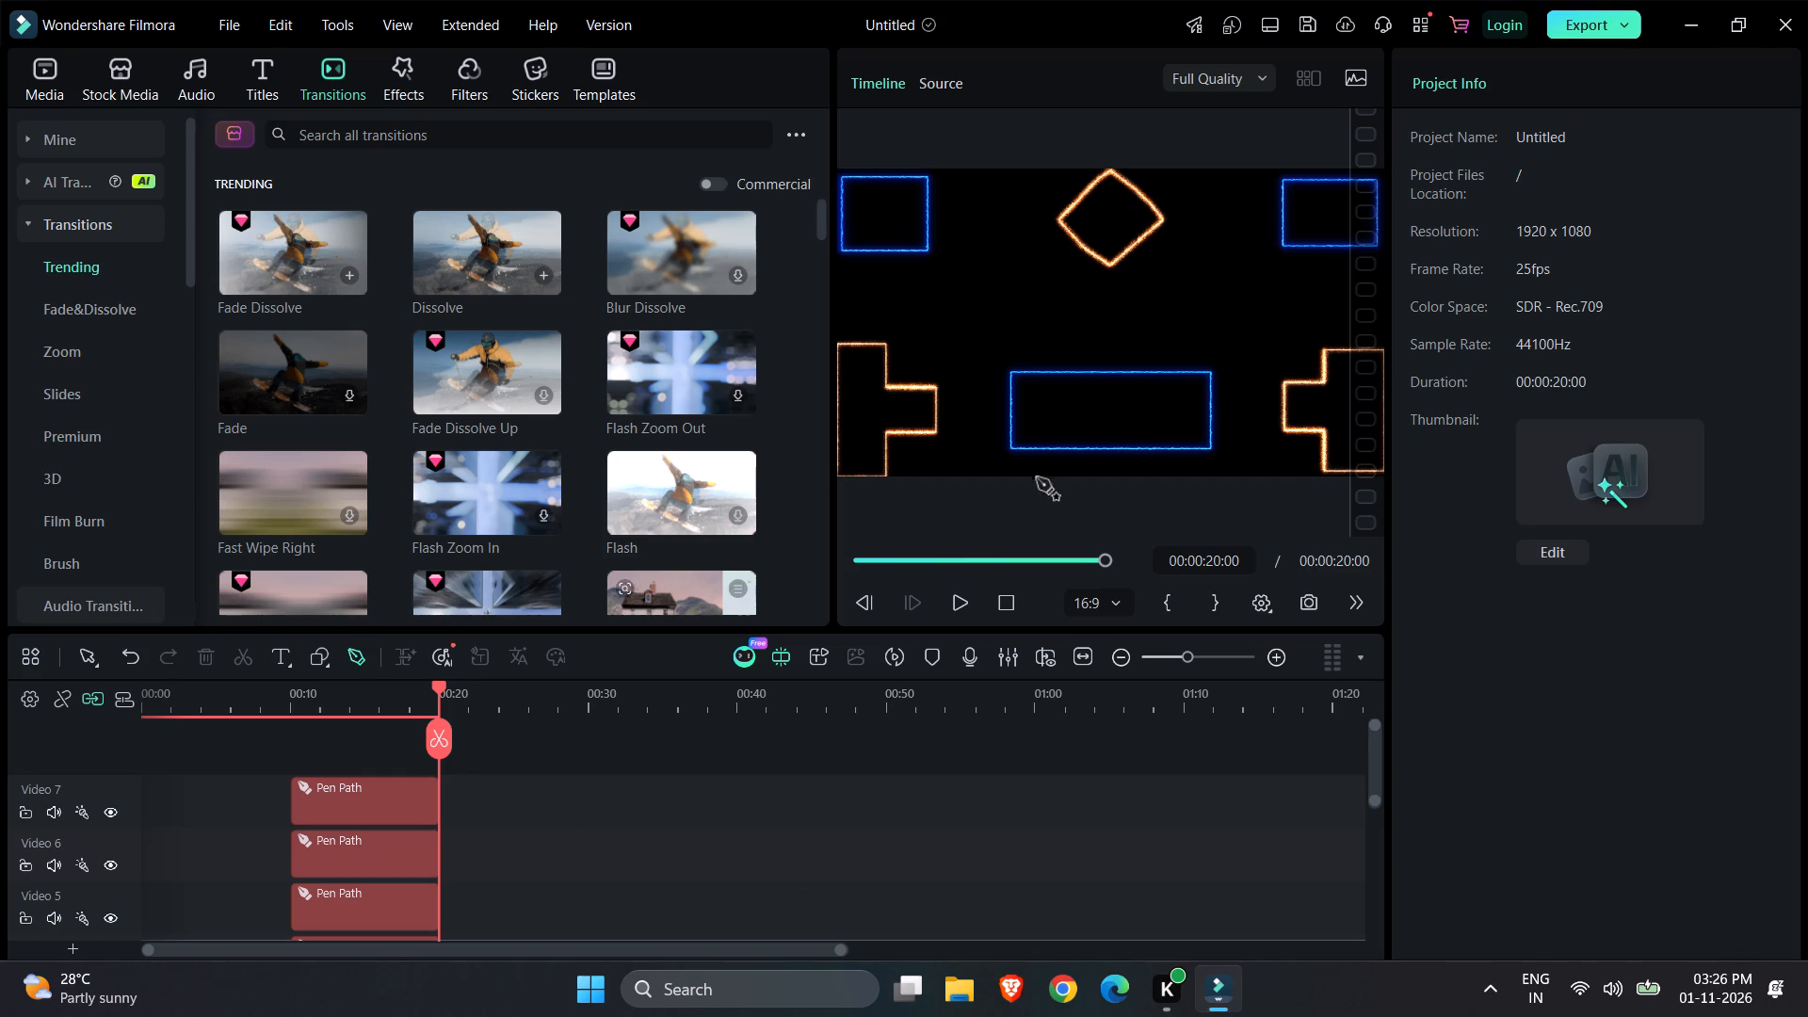
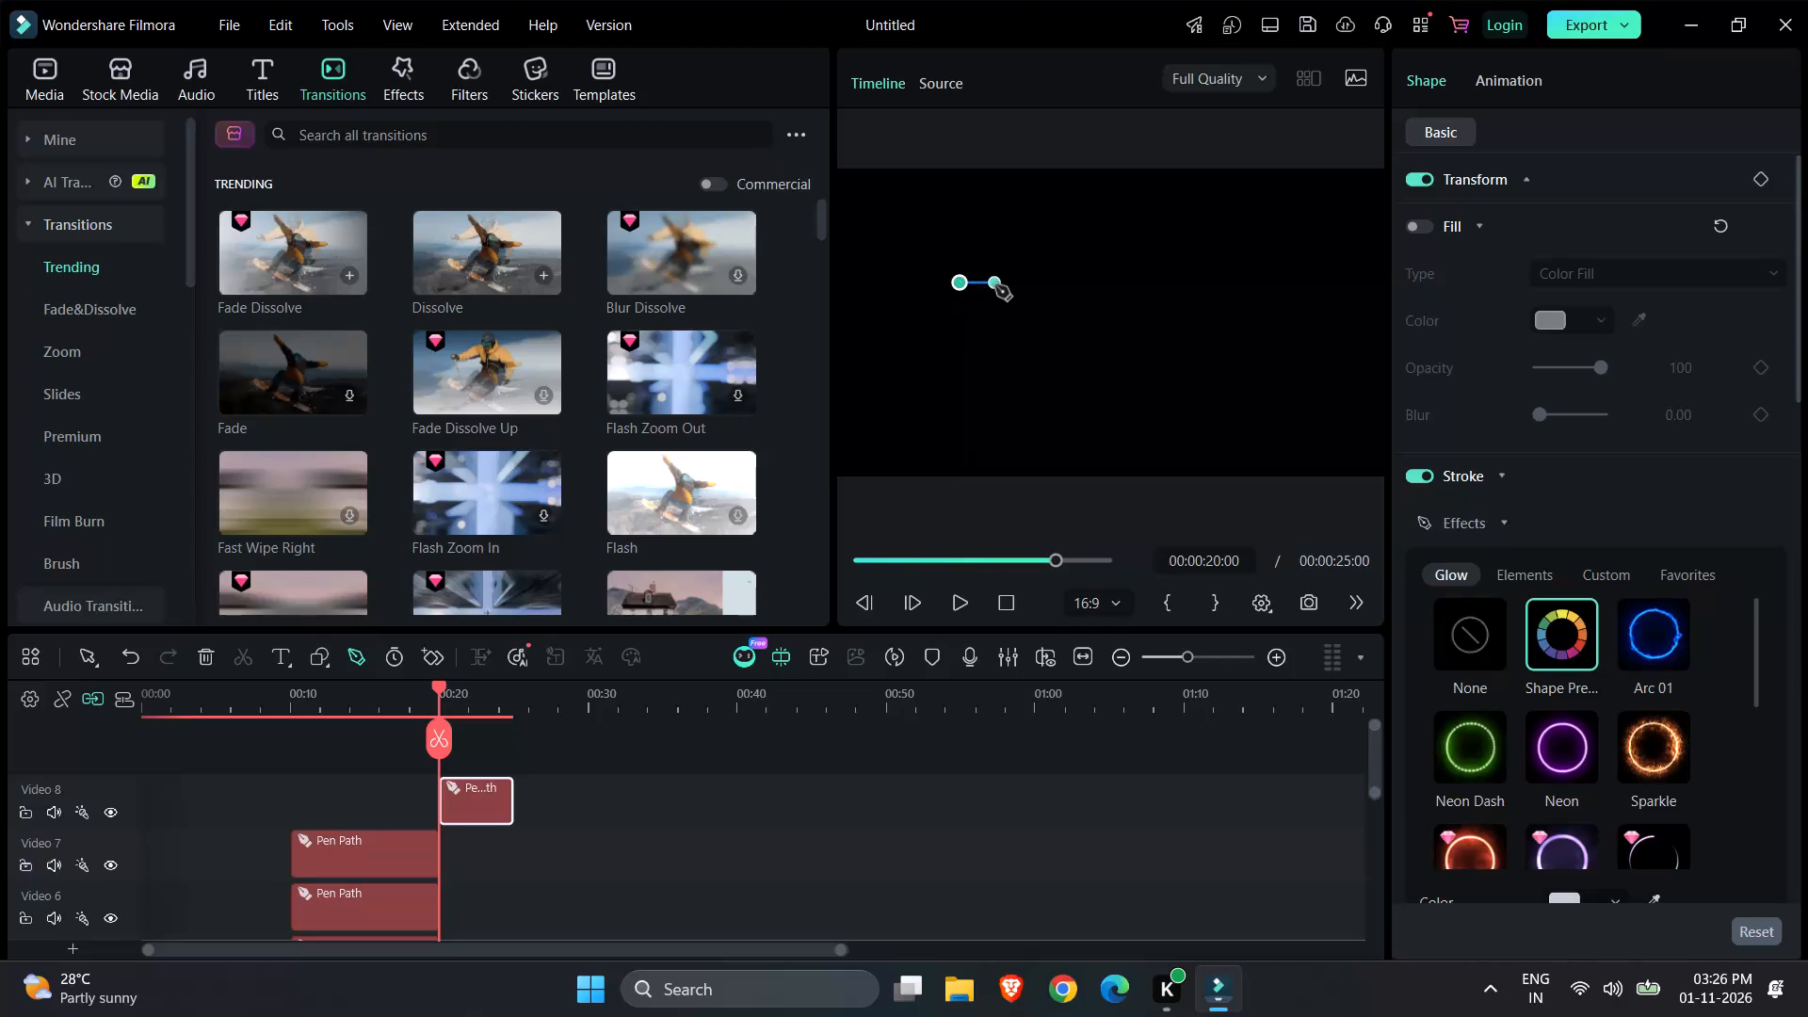
Draw the upper edge of a wide central rectangle with evenly spaced path points running left to right across the frame's middle.
{"action": "left_click", "coordinate": [995, 285]}
{"action": "left_click", "coordinate": [1032, 286]}
{"action": "left_click", "coordinate": [1064, 282]}
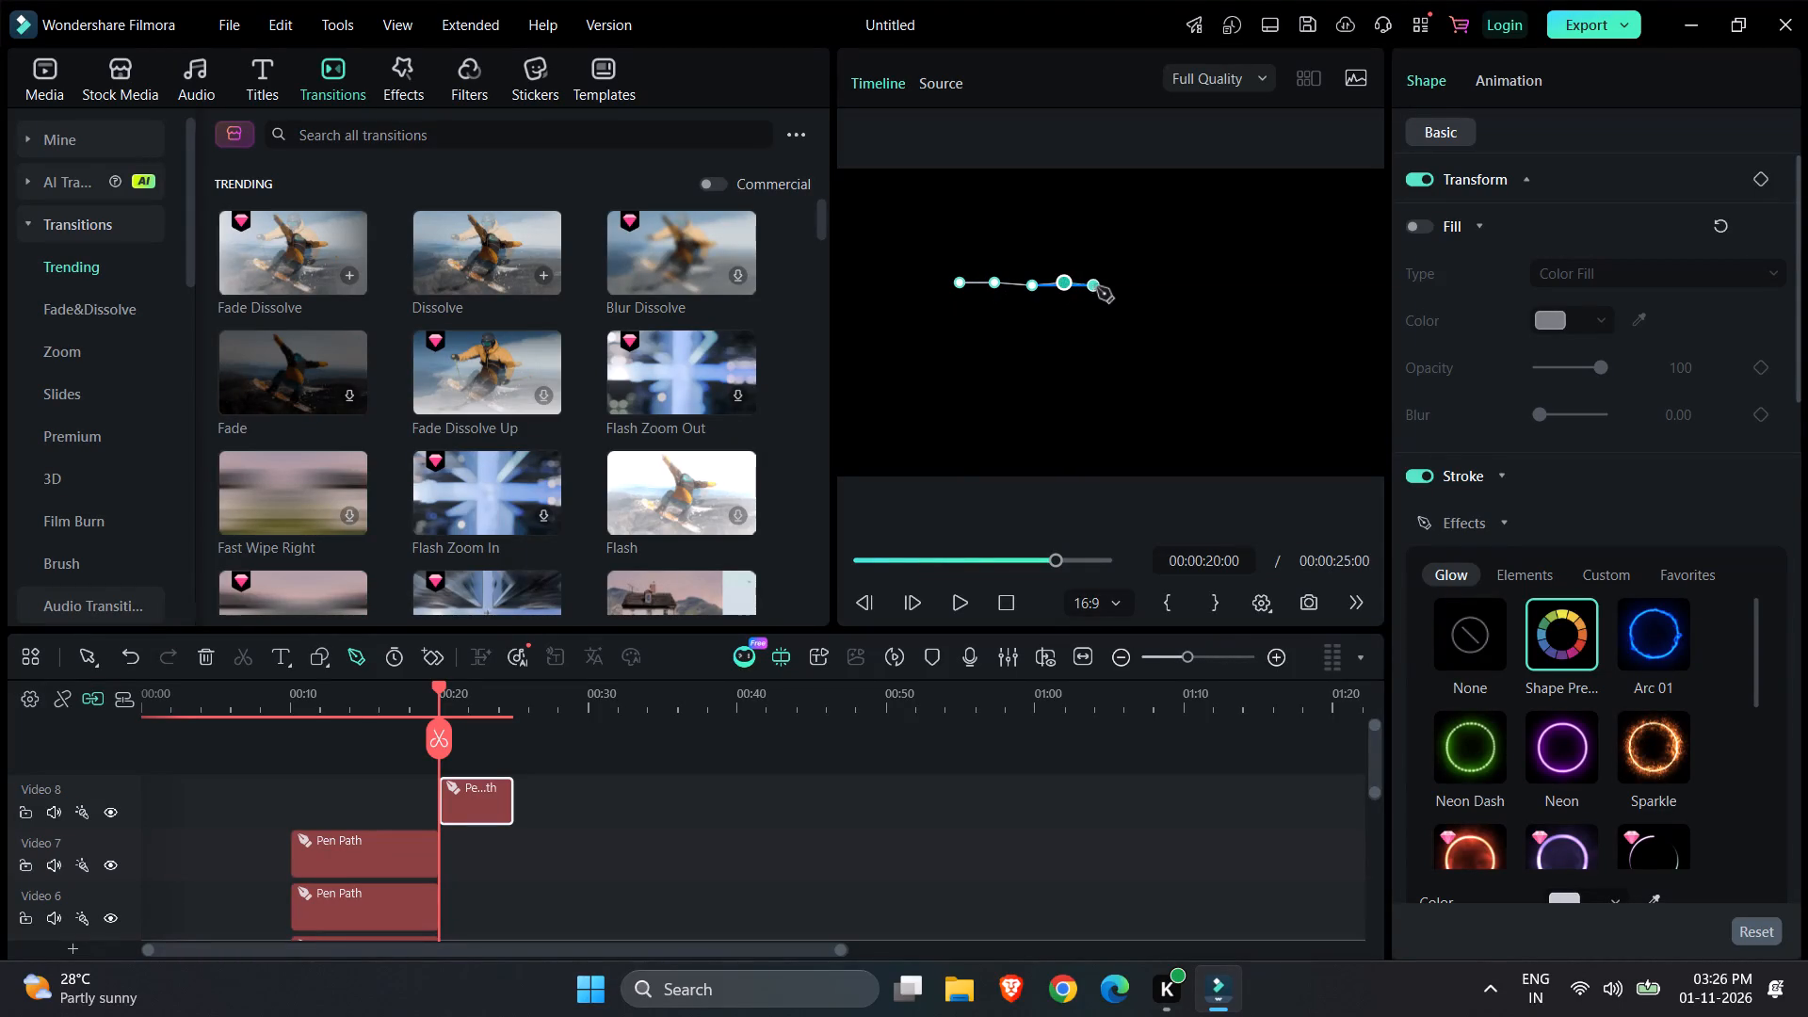
{"action": "left_click", "coordinate": [1102, 281]}
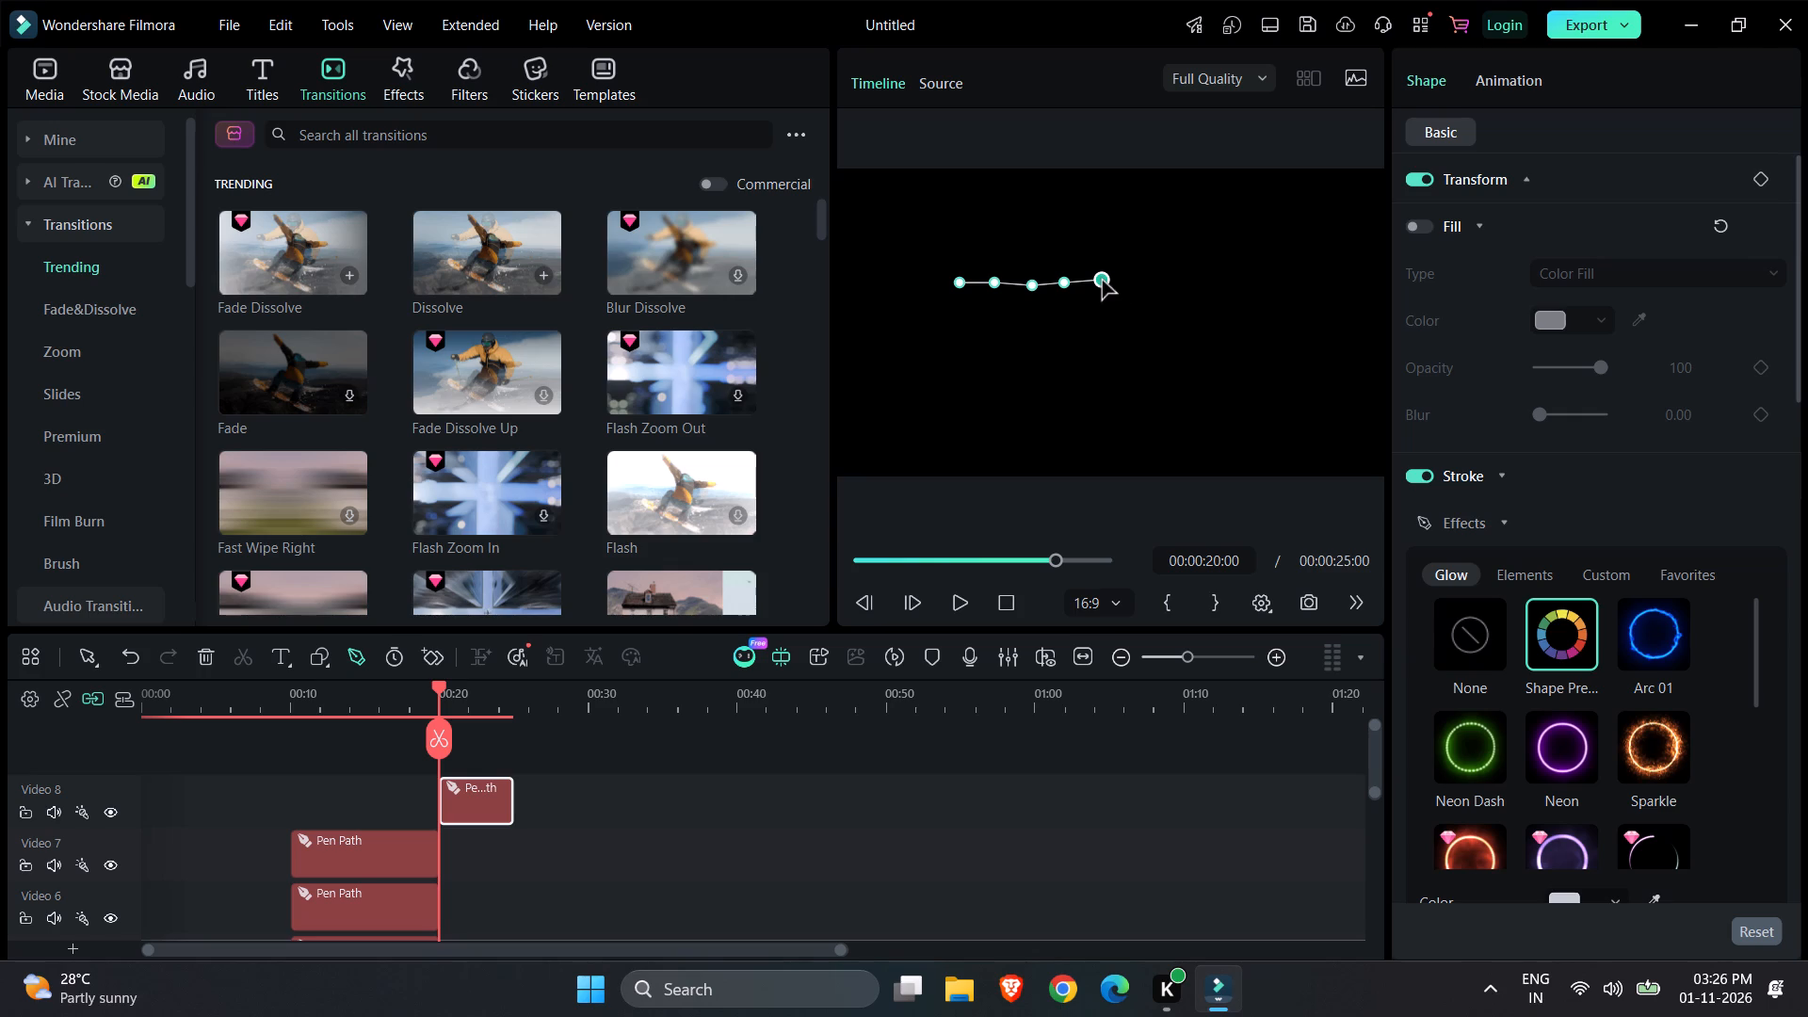
{"action": "left_click", "coordinate": [1137, 282]}
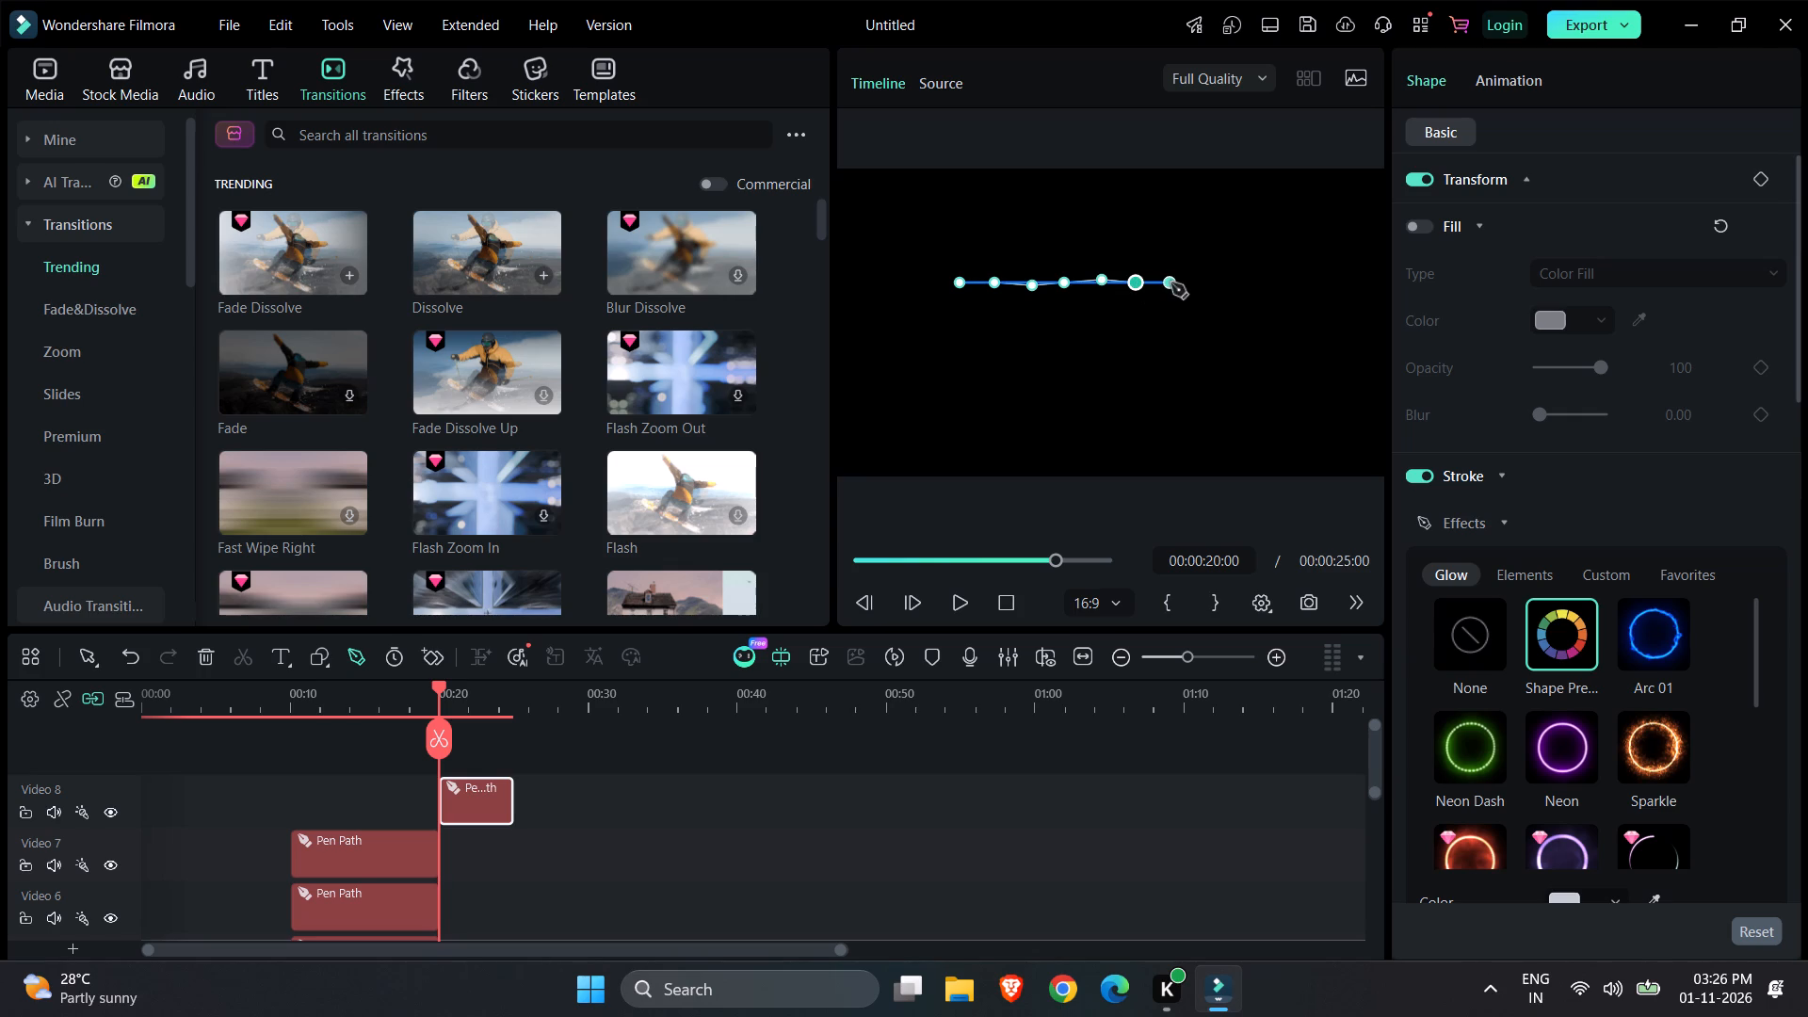
{"action": "left_click", "coordinate": [1175, 282]}
{"action": "left_click", "coordinate": [1208, 282]}
{"action": "left_click", "coordinate": [1244, 282]}
Continue the path down the right side, back along the lower edge with evenly spaced points, and up to close the central rectangle.
{"action": "left_click", "coordinate": [1248, 318]}
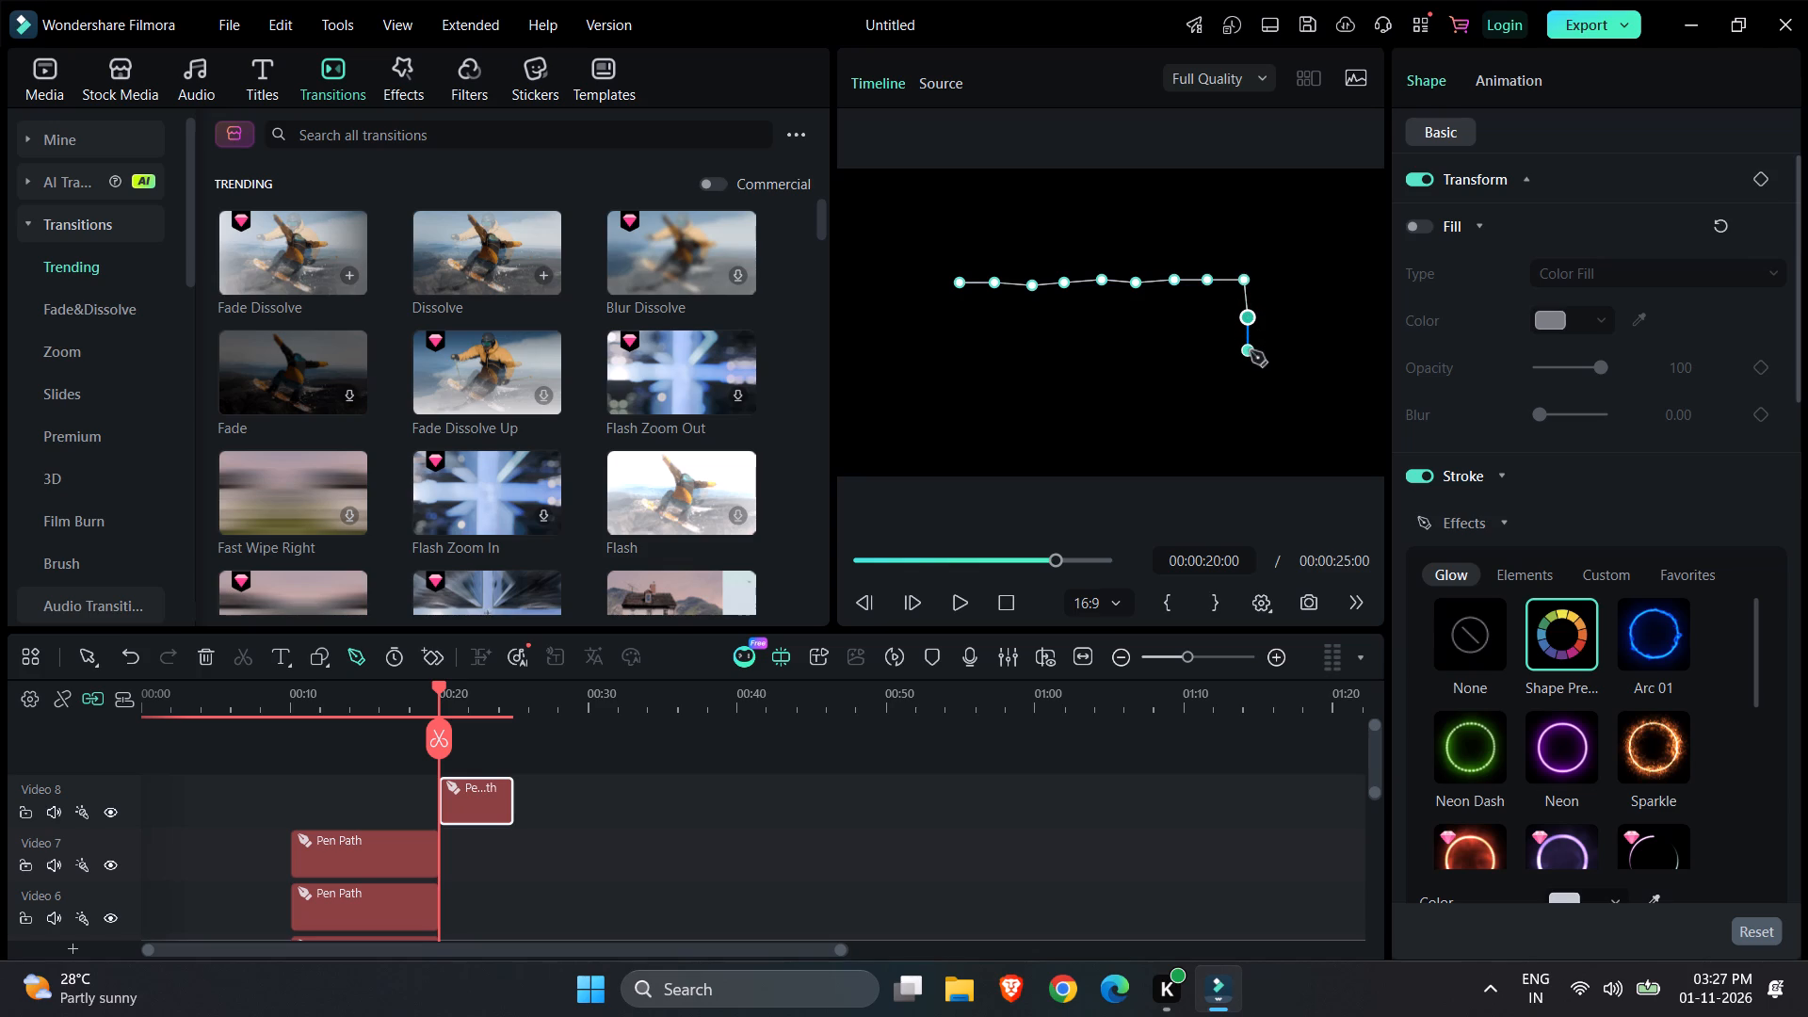
{"action": "left_click", "coordinate": [1251, 351]}
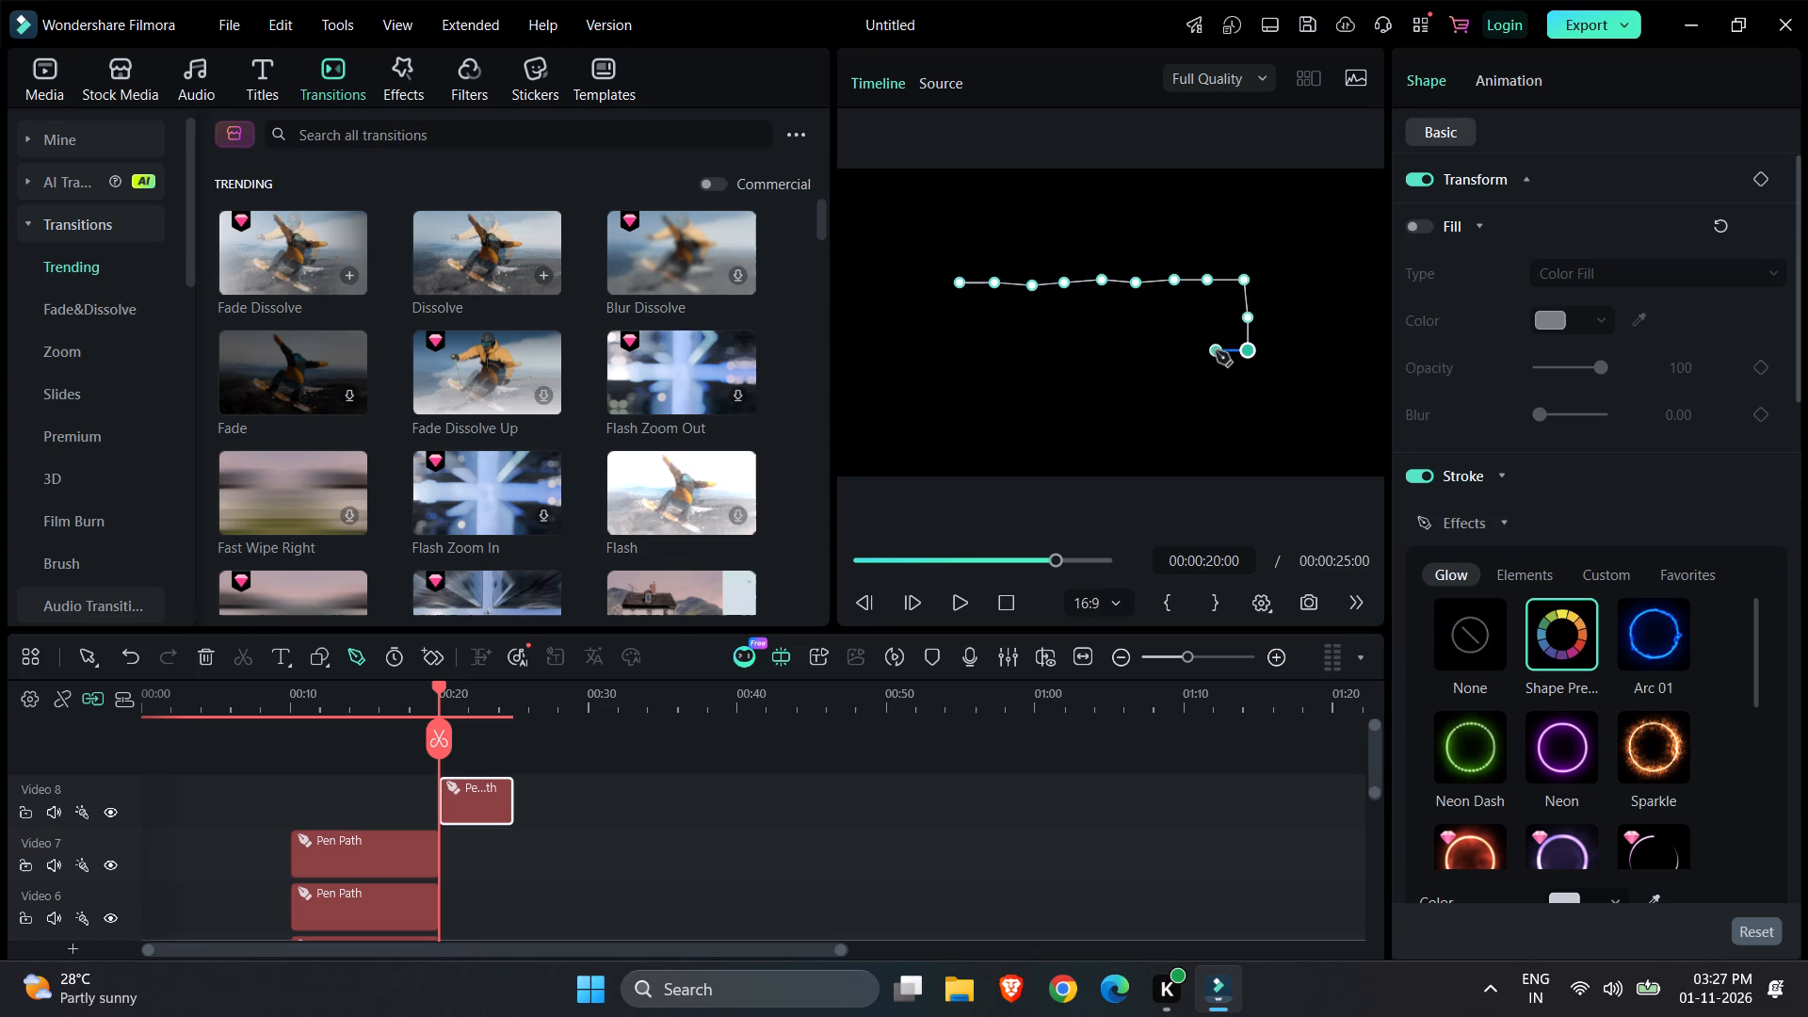
{"action": "left_click", "coordinate": [1216, 351]}
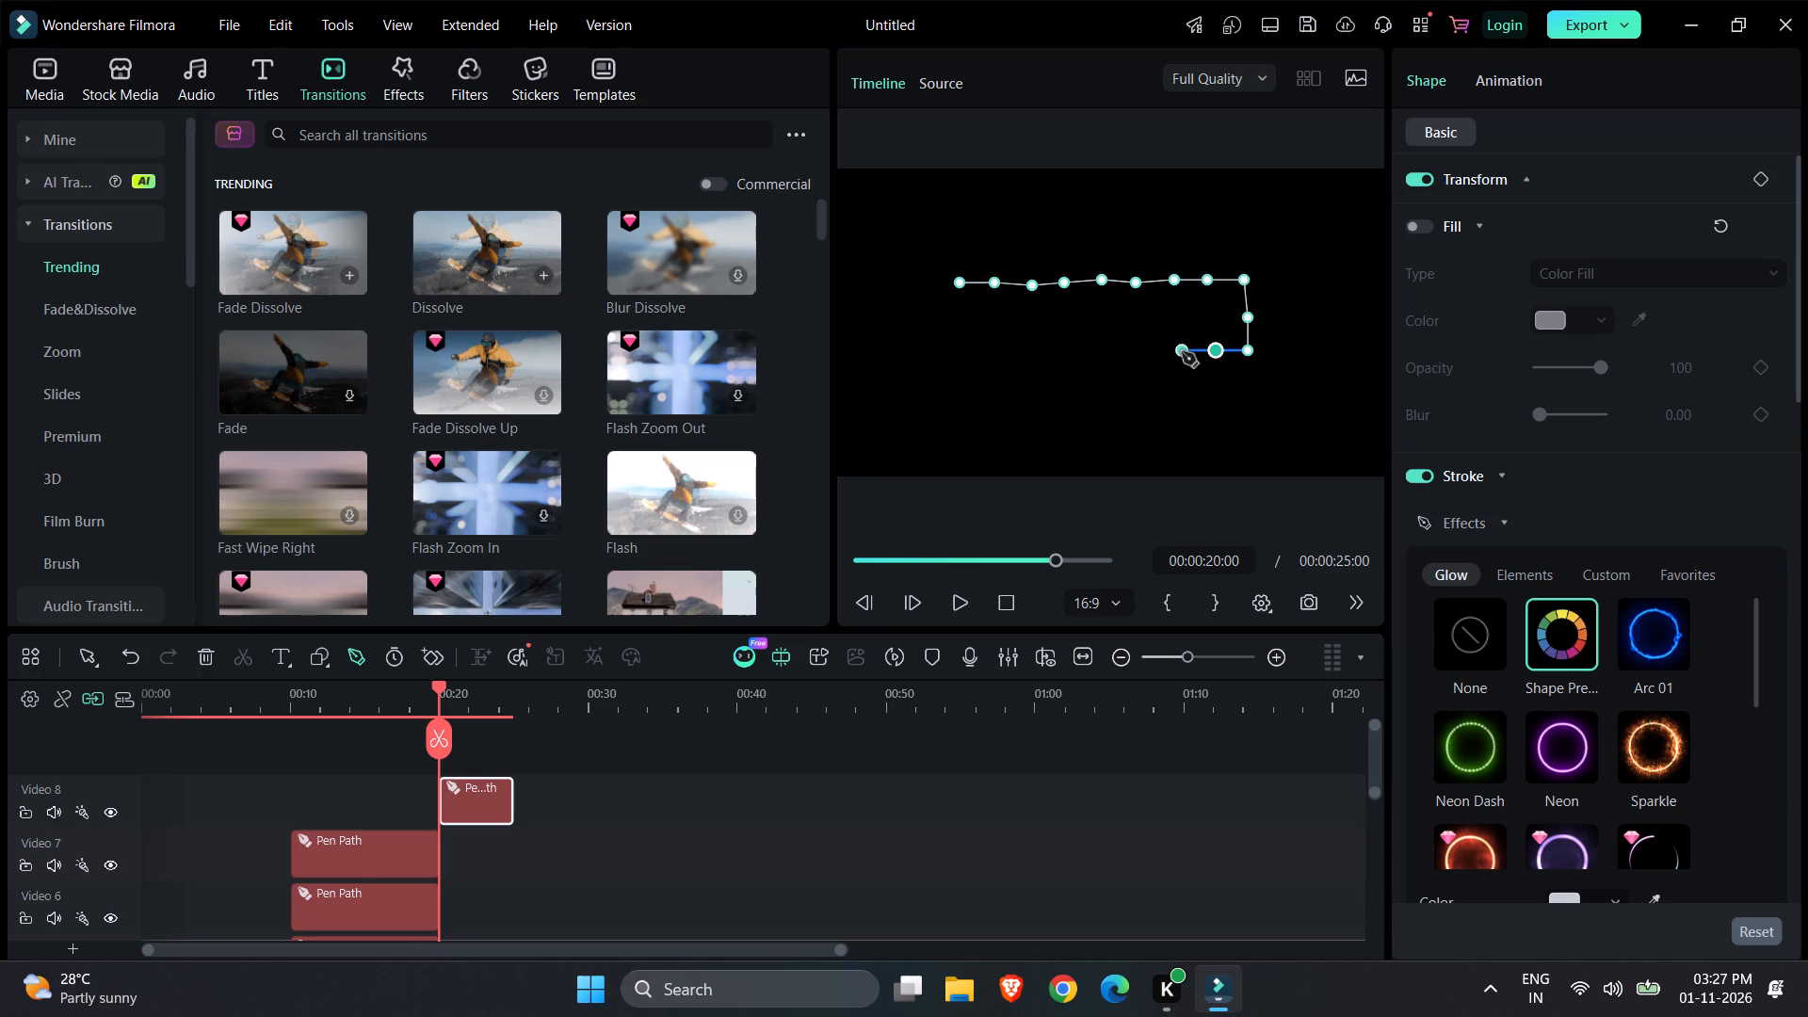
{"action": "left_click", "coordinate": [1173, 348]}
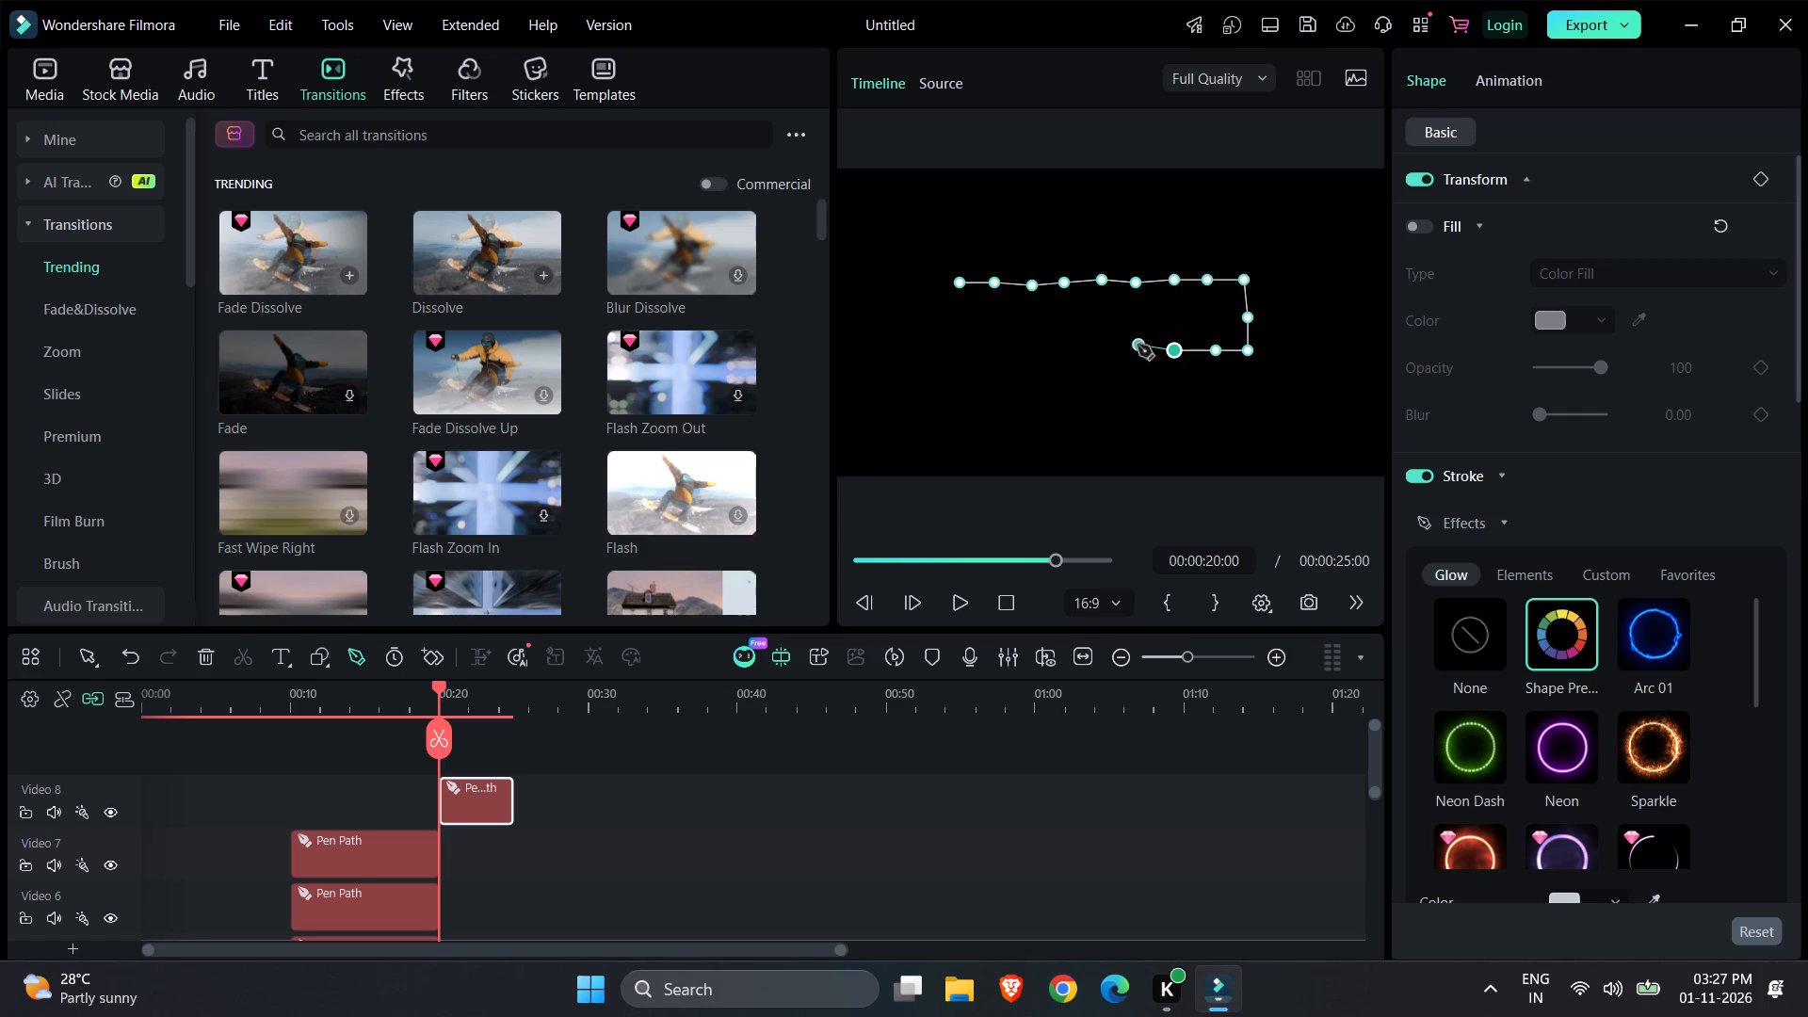
{"action": "left_click", "coordinate": [1137, 350]}
{"action": "left_click", "coordinate": [1100, 349]}
{"action": "left_click", "coordinate": [1059, 348]}
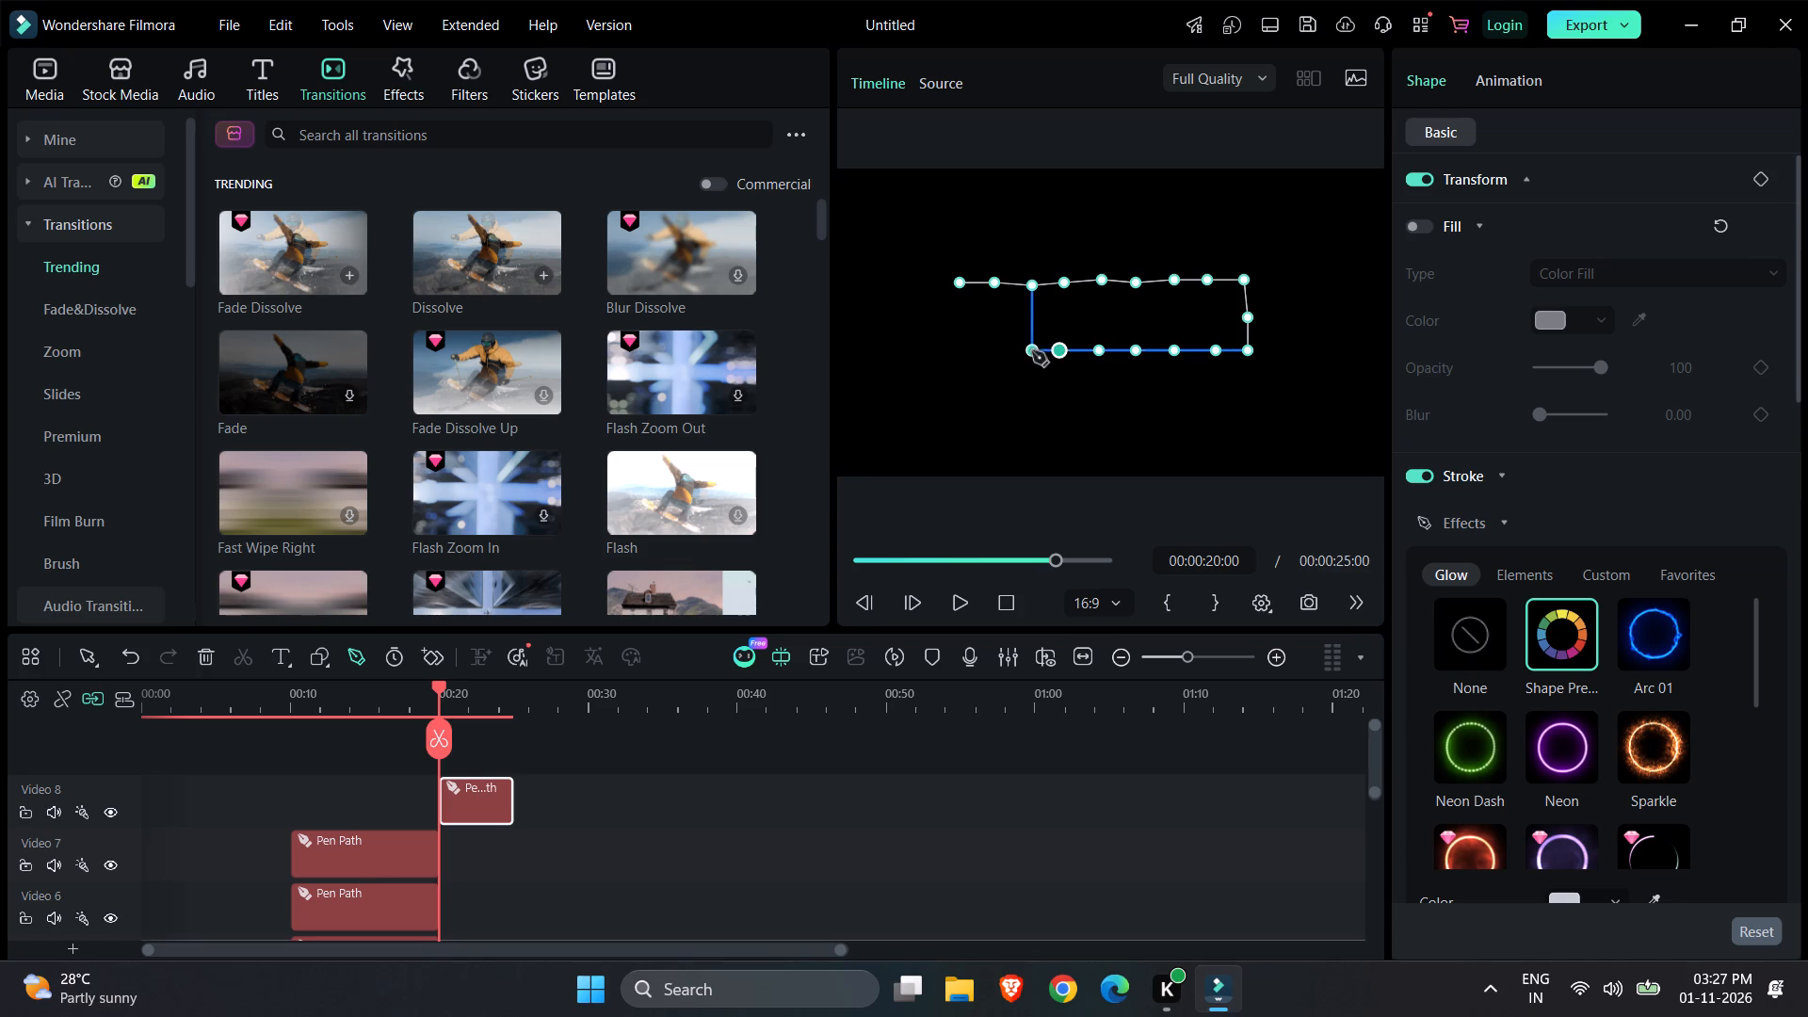
{"action": "left_click", "coordinate": [1031, 348]}
{"action": "left_click", "coordinate": [993, 347]}
{"action": "left_click", "coordinate": [961, 347]}
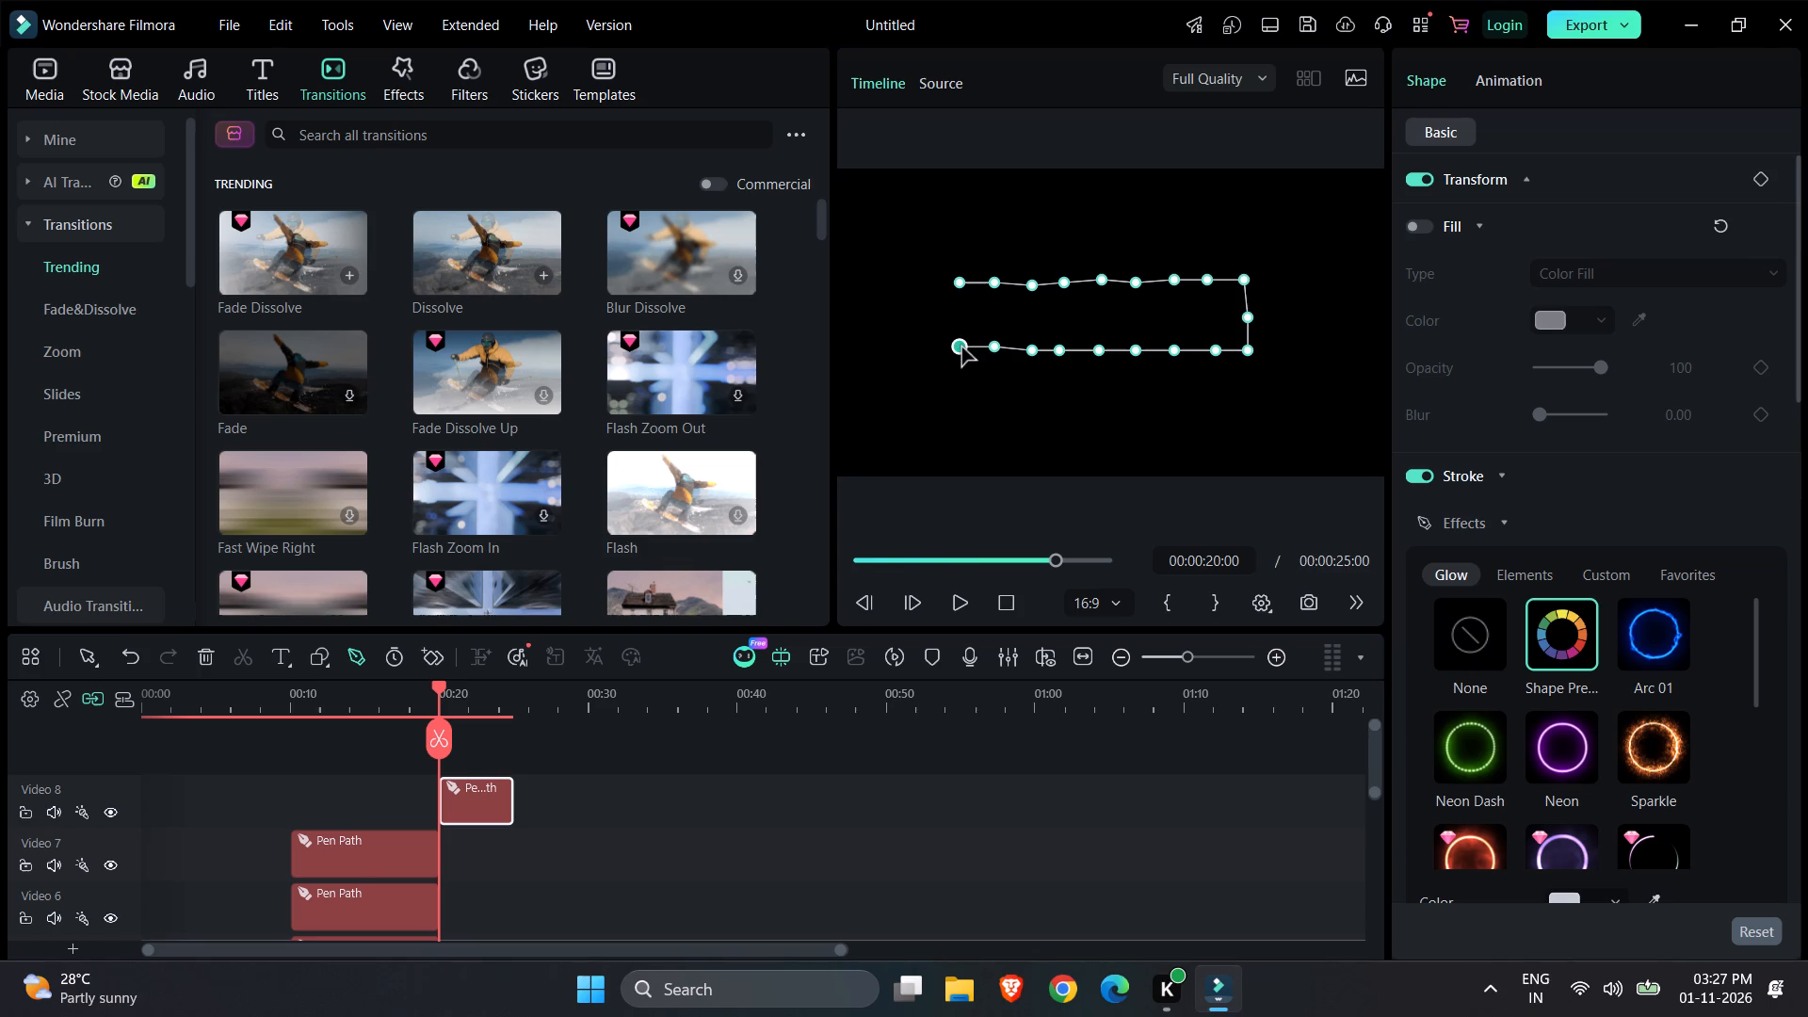
{"action": "left_click", "coordinate": [960, 316]}
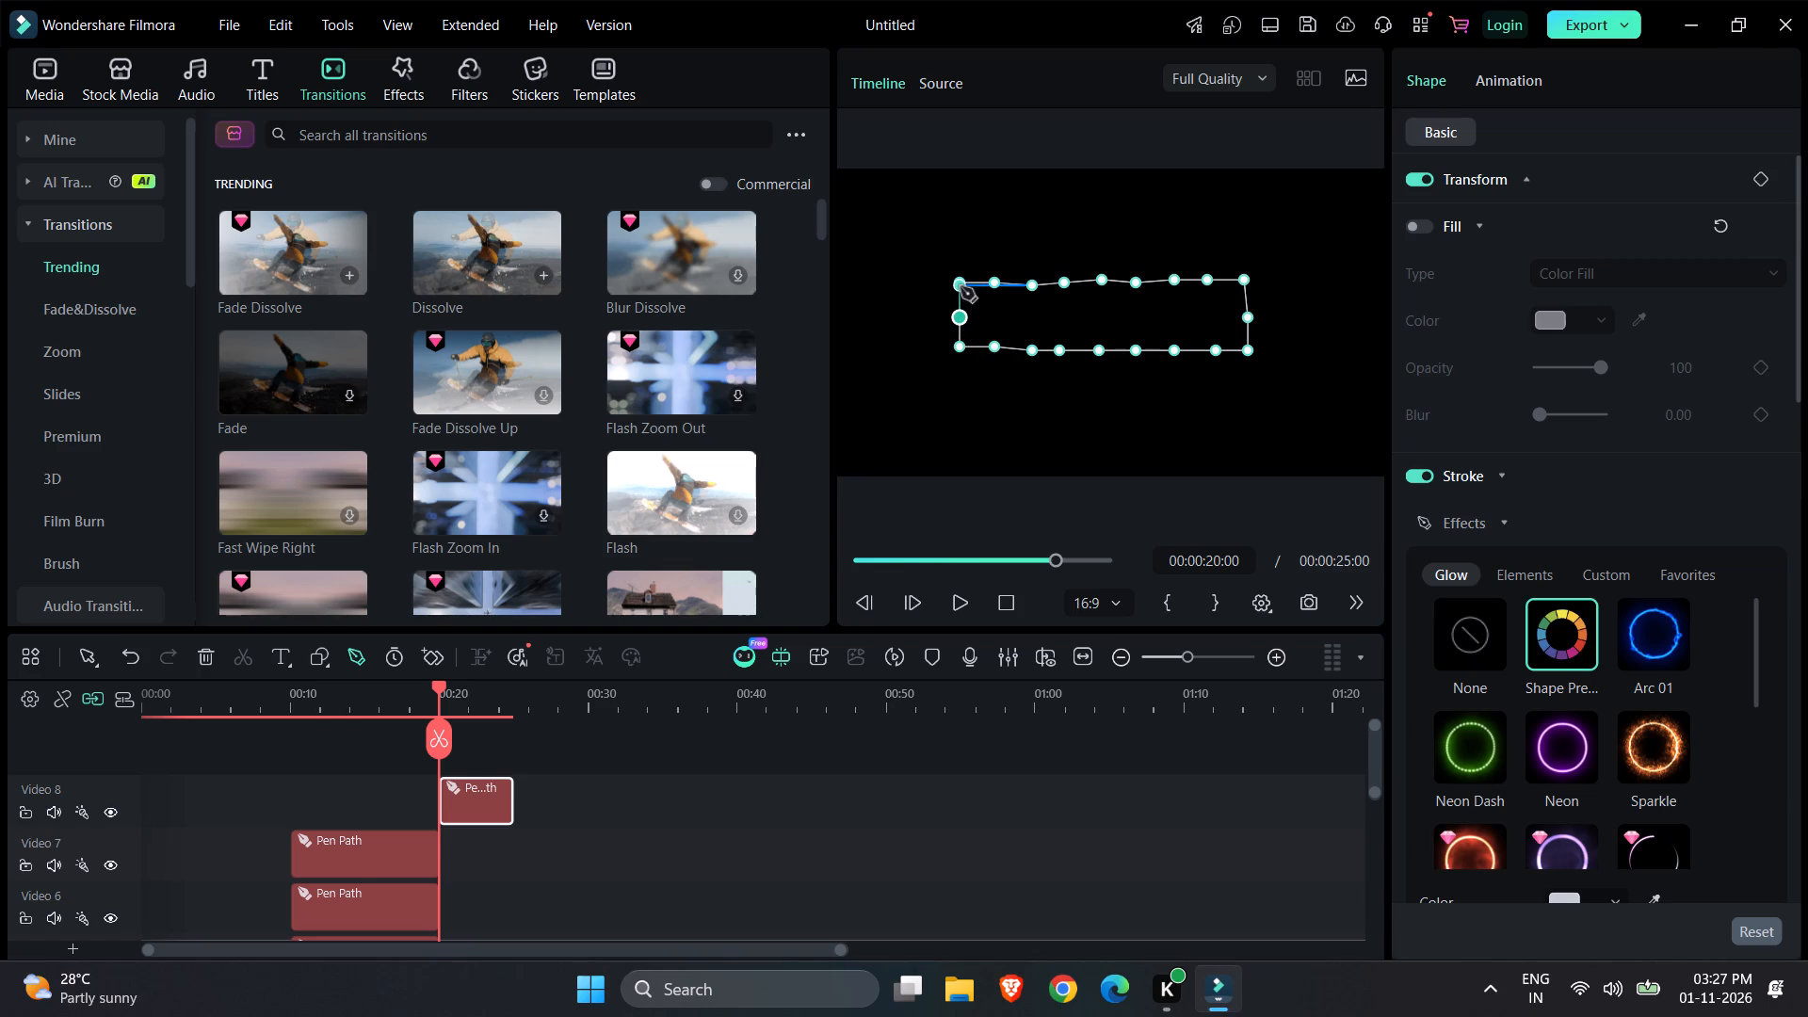
{"action": "left_click", "coordinate": [960, 287]}
Extend the path around a flared trapezoid reaching the frame's left corners and a large rectangle below the central one.
{"action": "left_click", "coordinate": [848, 181]}
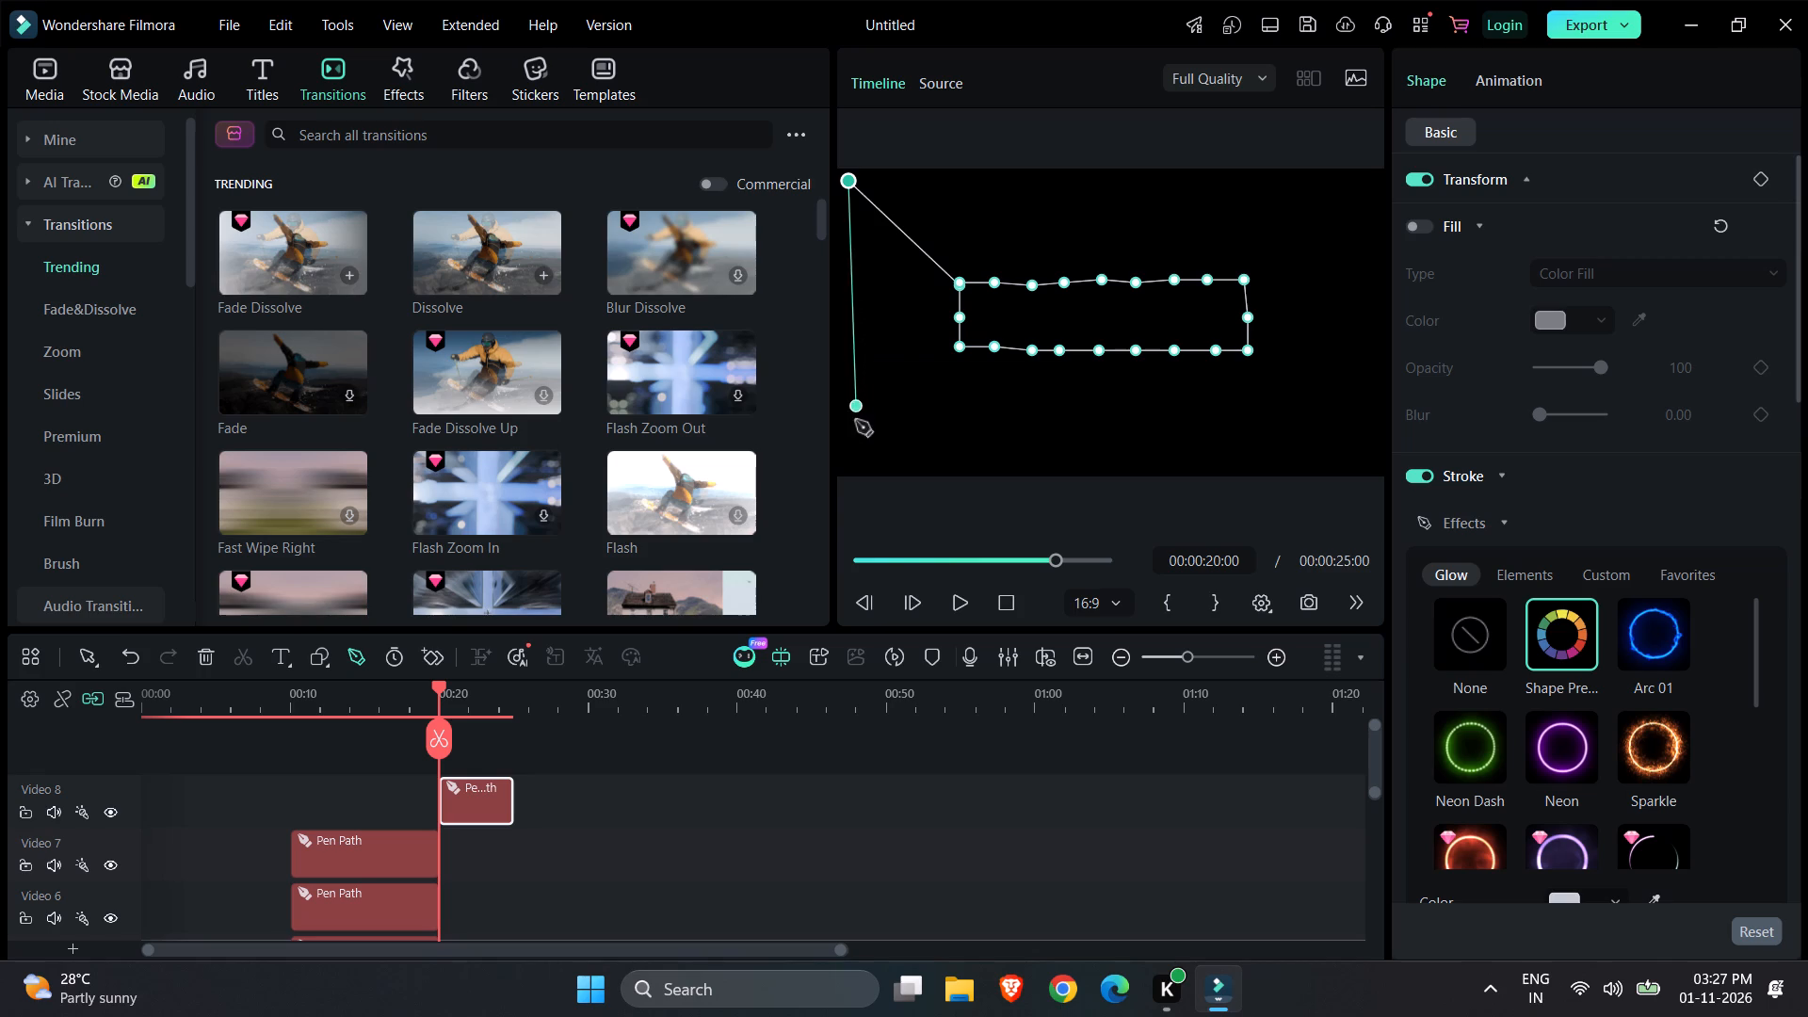
{"action": "left_click", "coordinate": [851, 461]}
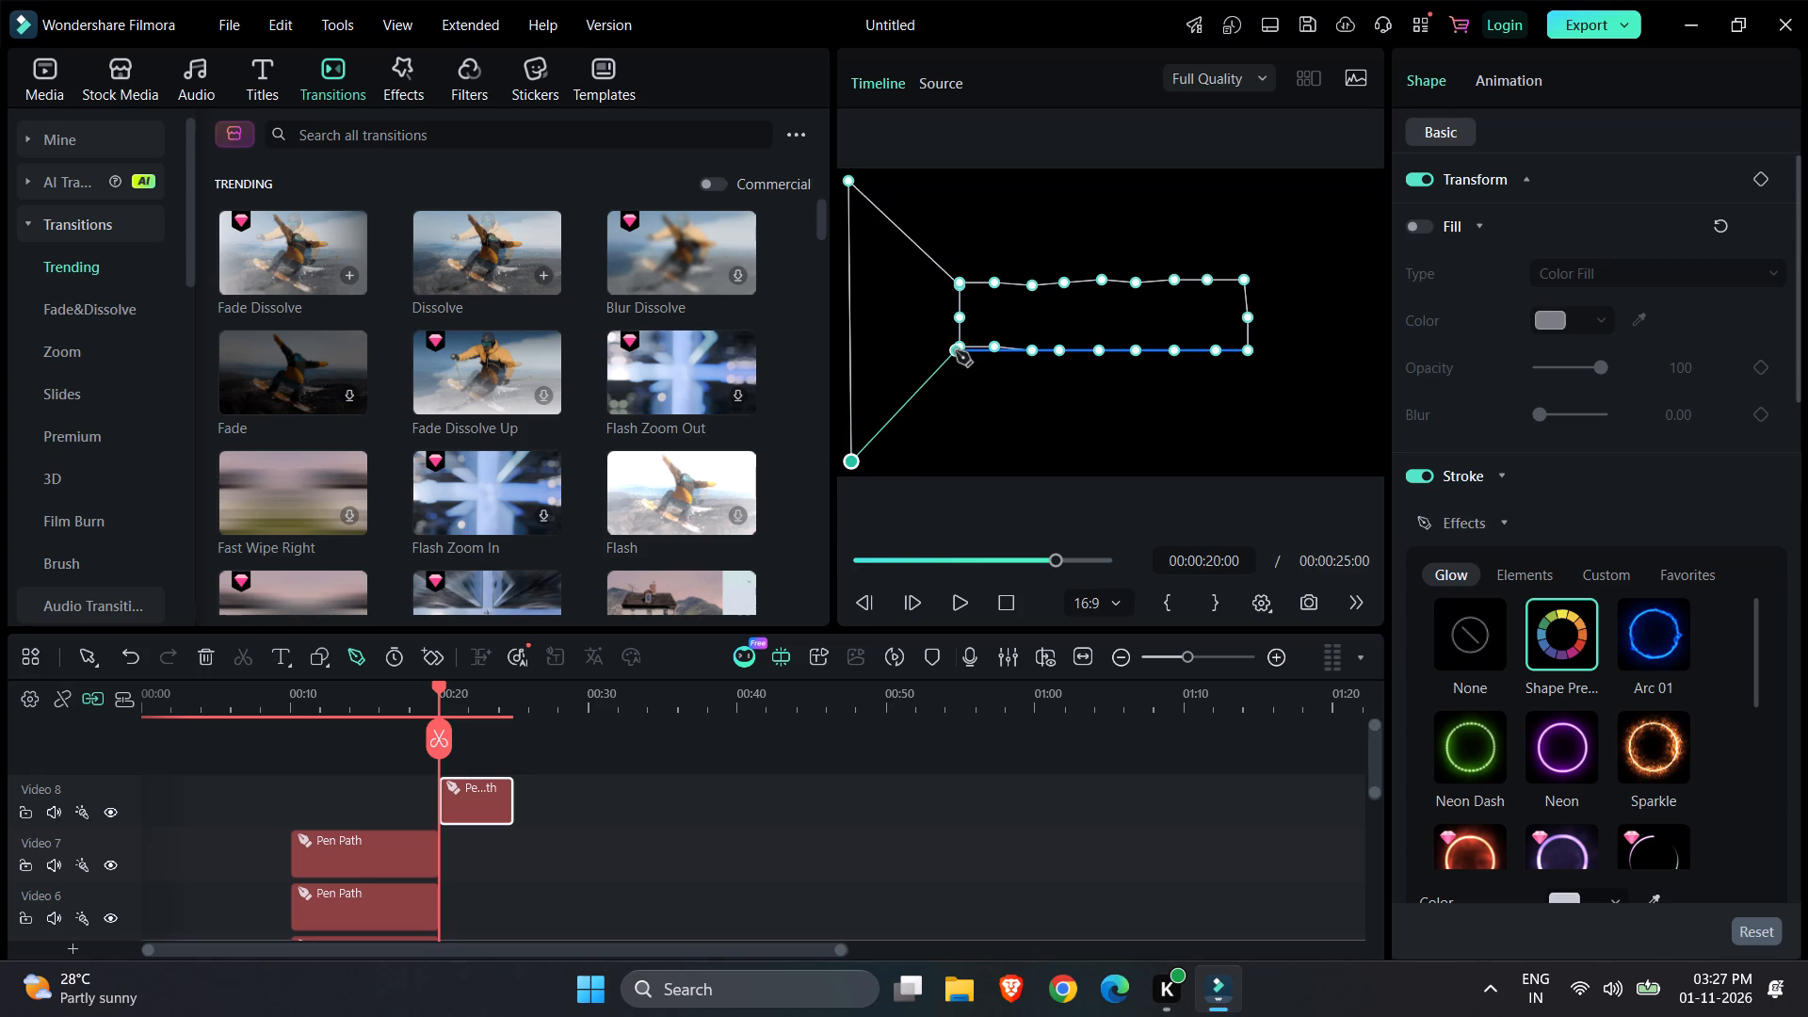
{"action": "left_click", "coordinate": [956, 351]}
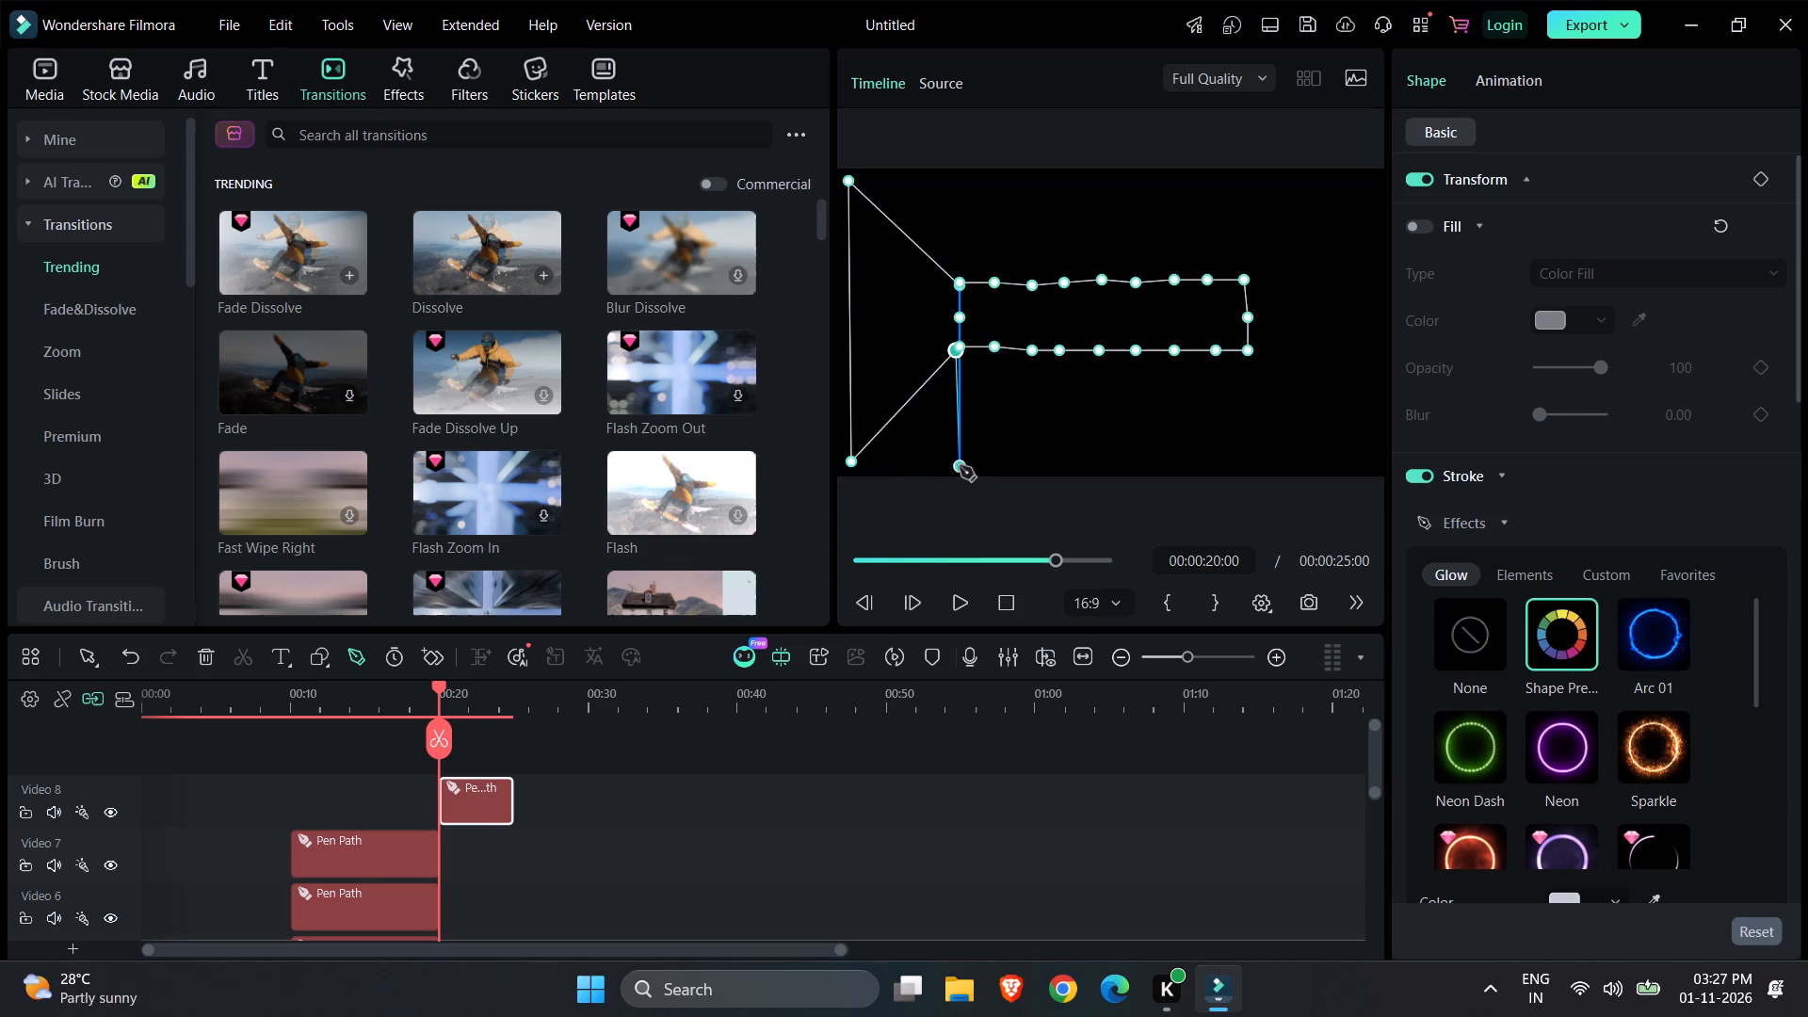
{"action": "left_click", "coordinate": [960, 462]}
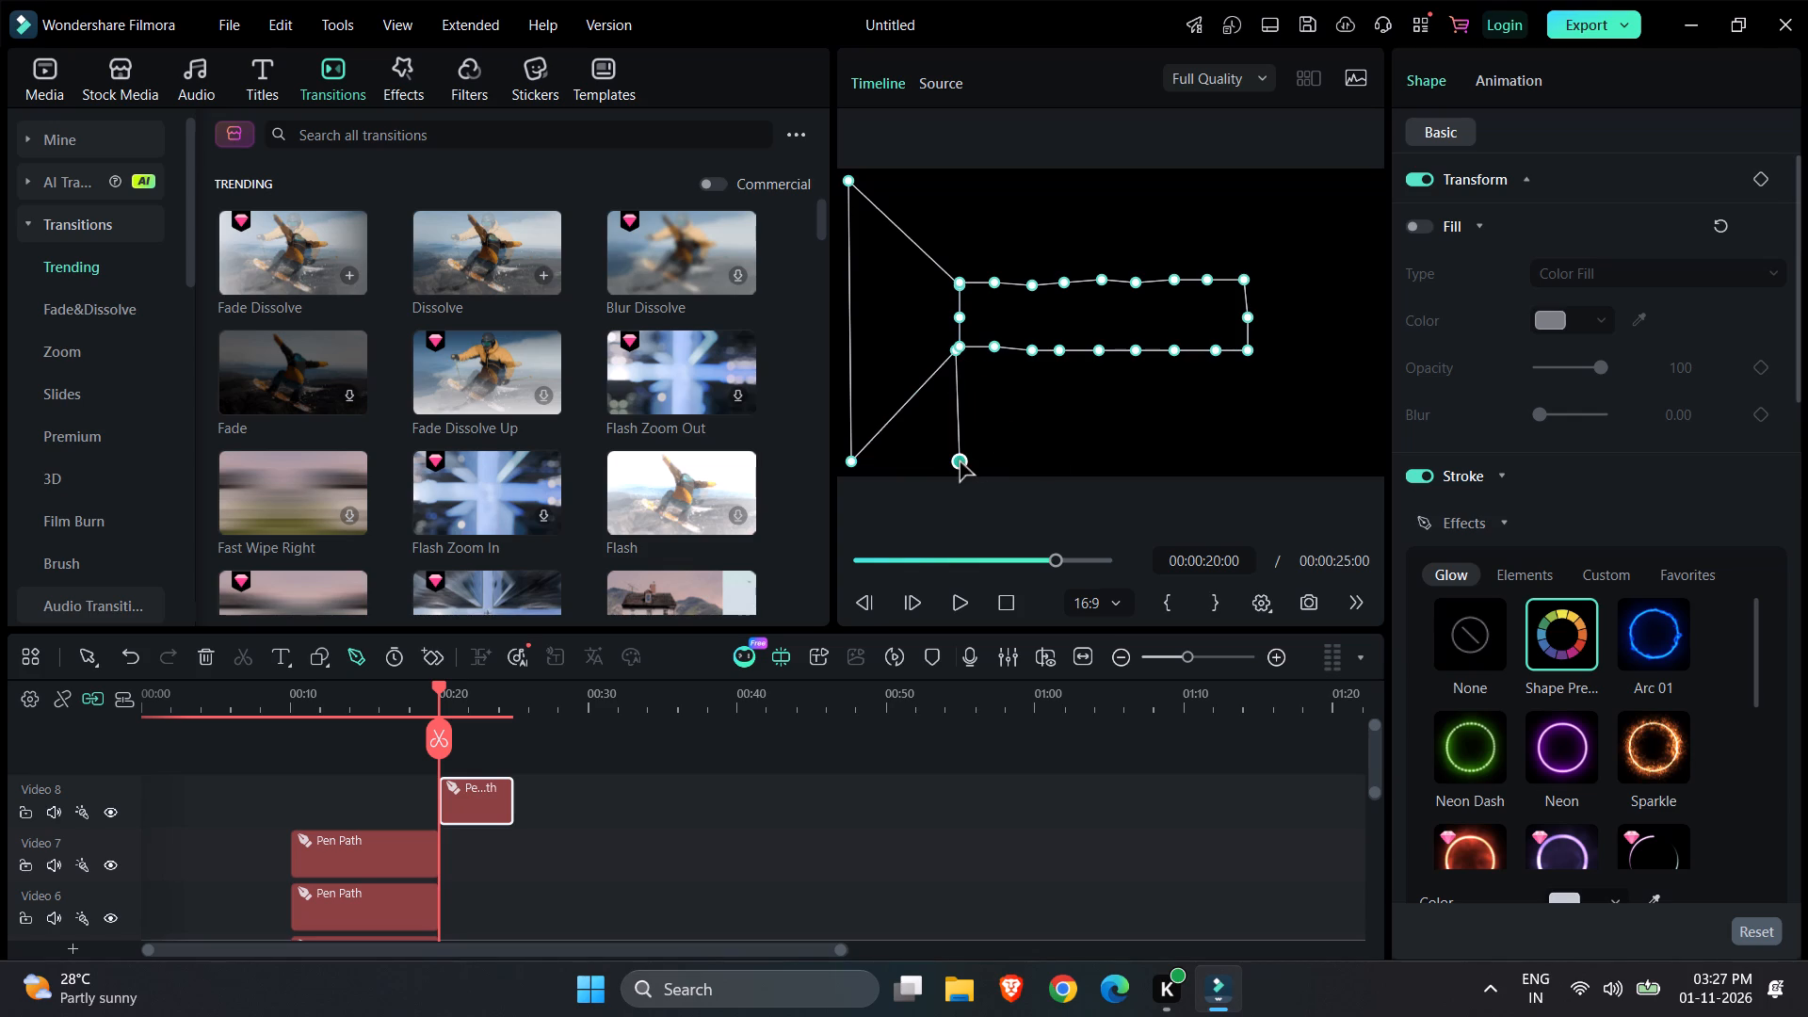
{"action": "left_click", "coordinate": [1251, 457]}
{"action": "left_click", "coordinate": [1249, 358]}
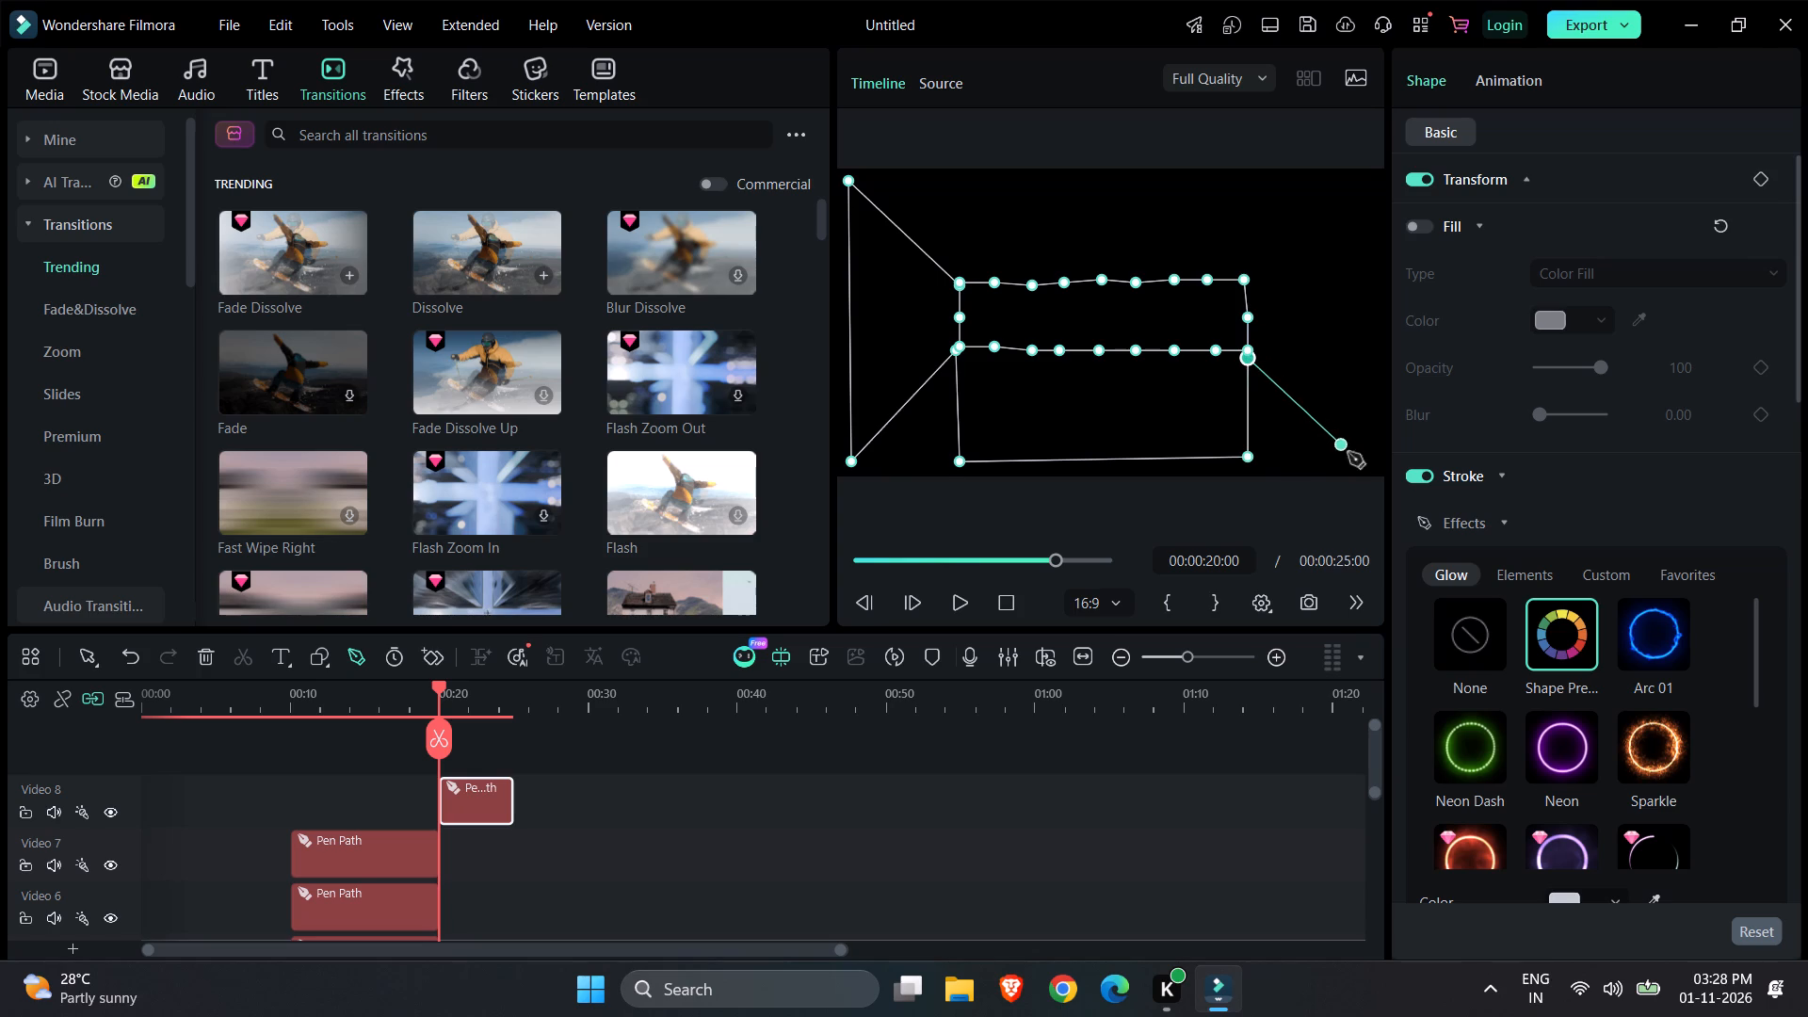
Extend the path around a flared trapezoid at the frame's right corners and a rectangle above the central one, and finish the path.
{"action": "left_click", "coordinate": [1368, 458]}
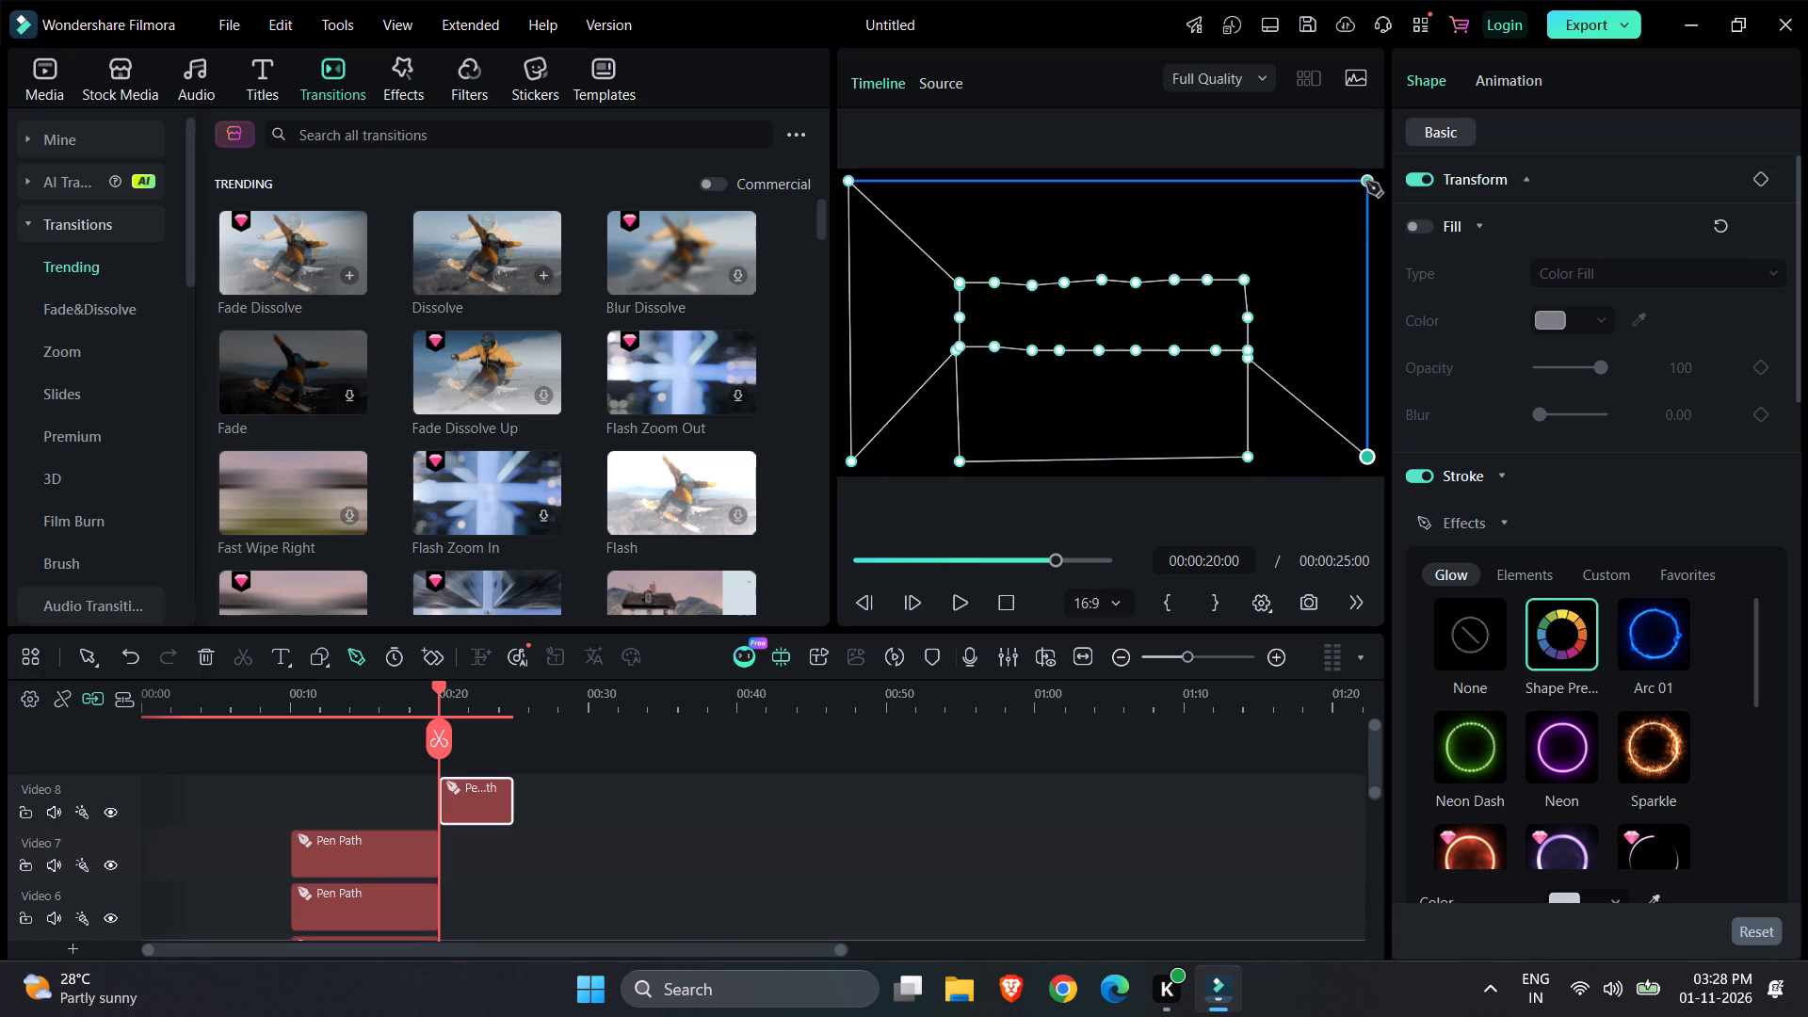
{"action": "left_click", "coordinate": [1366, 182]}
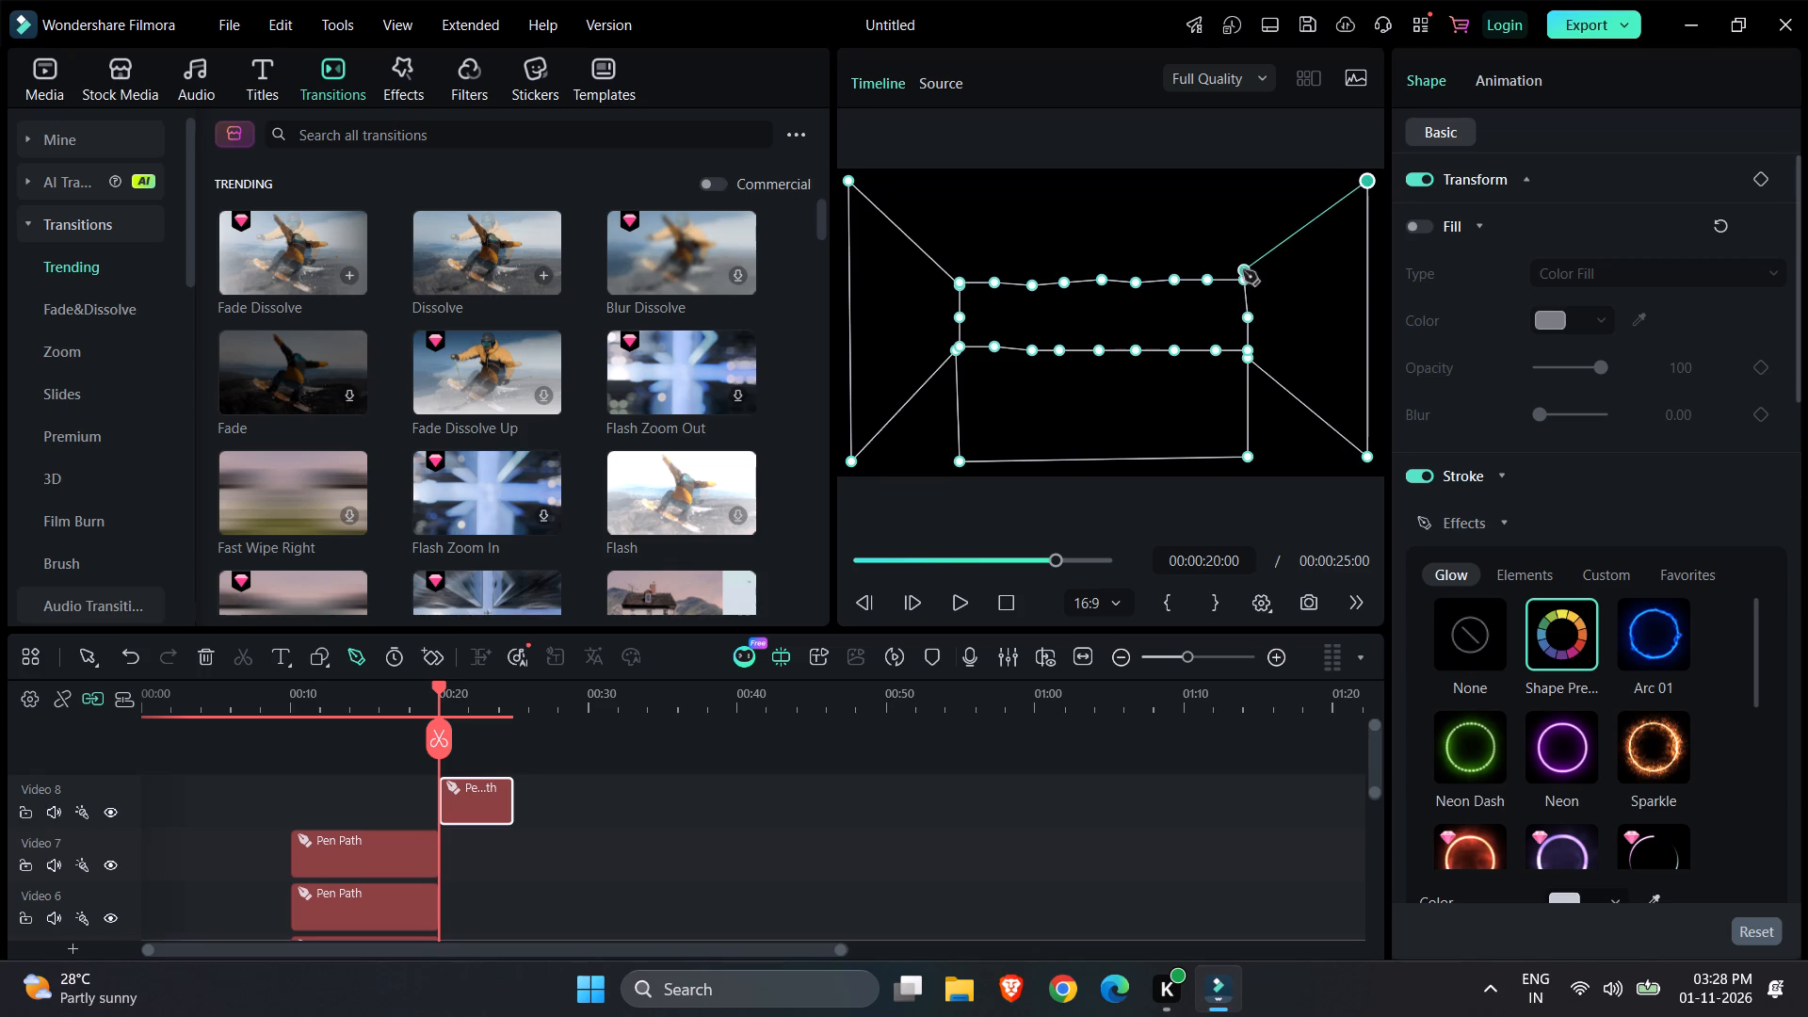
{"action": "left_click", "coordinate": [1244, 271]}
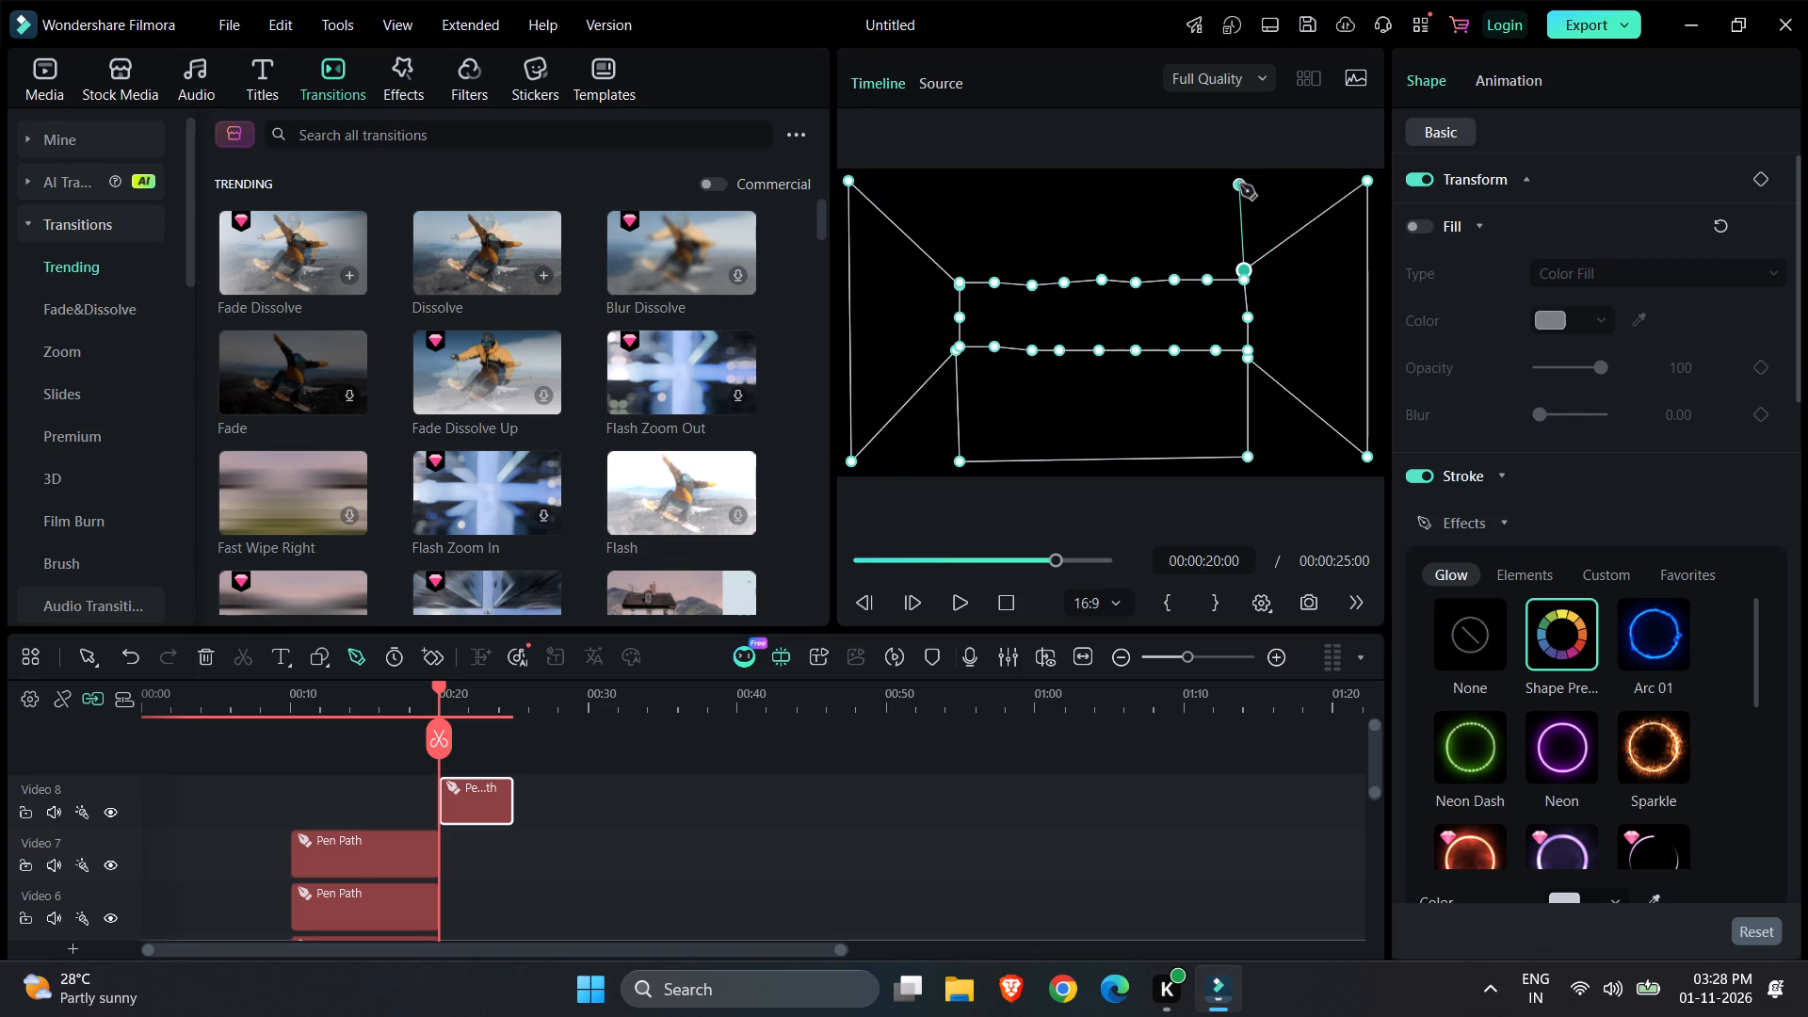
{"action": "left_click", "coordinate": [1242, 181]}
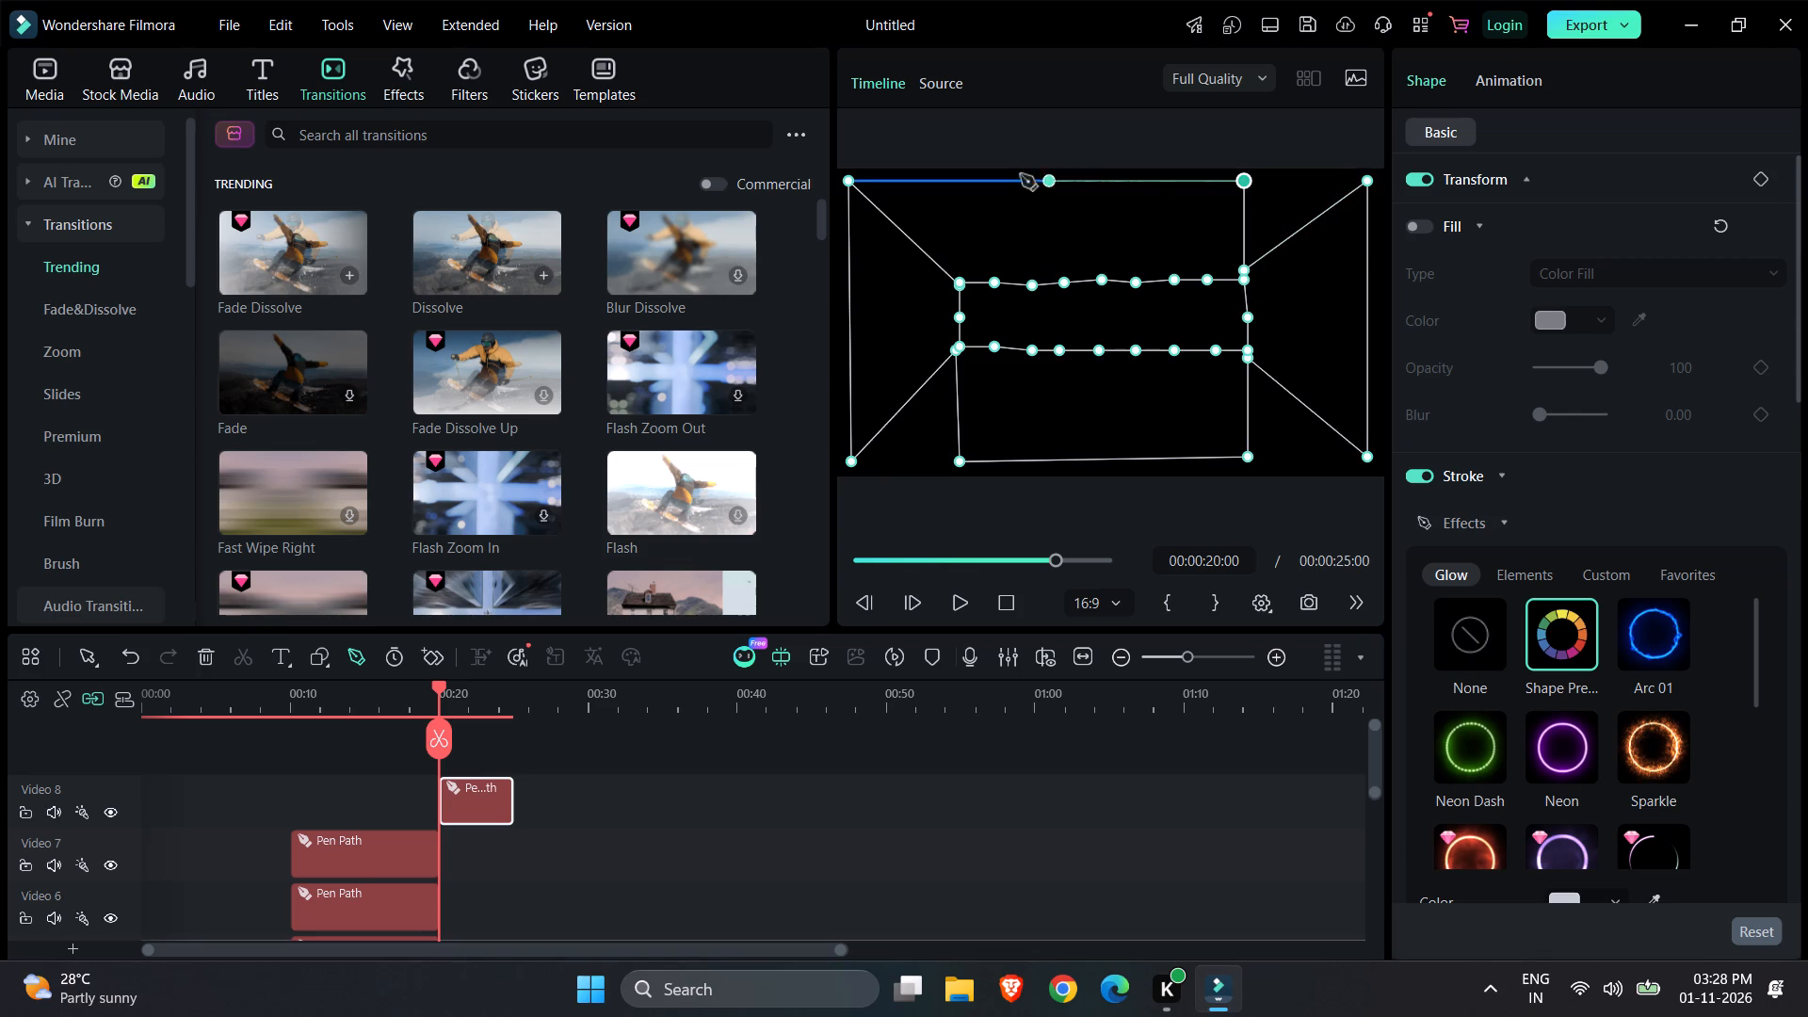
{"action": "left_click", "coordinate": [958, 178]}
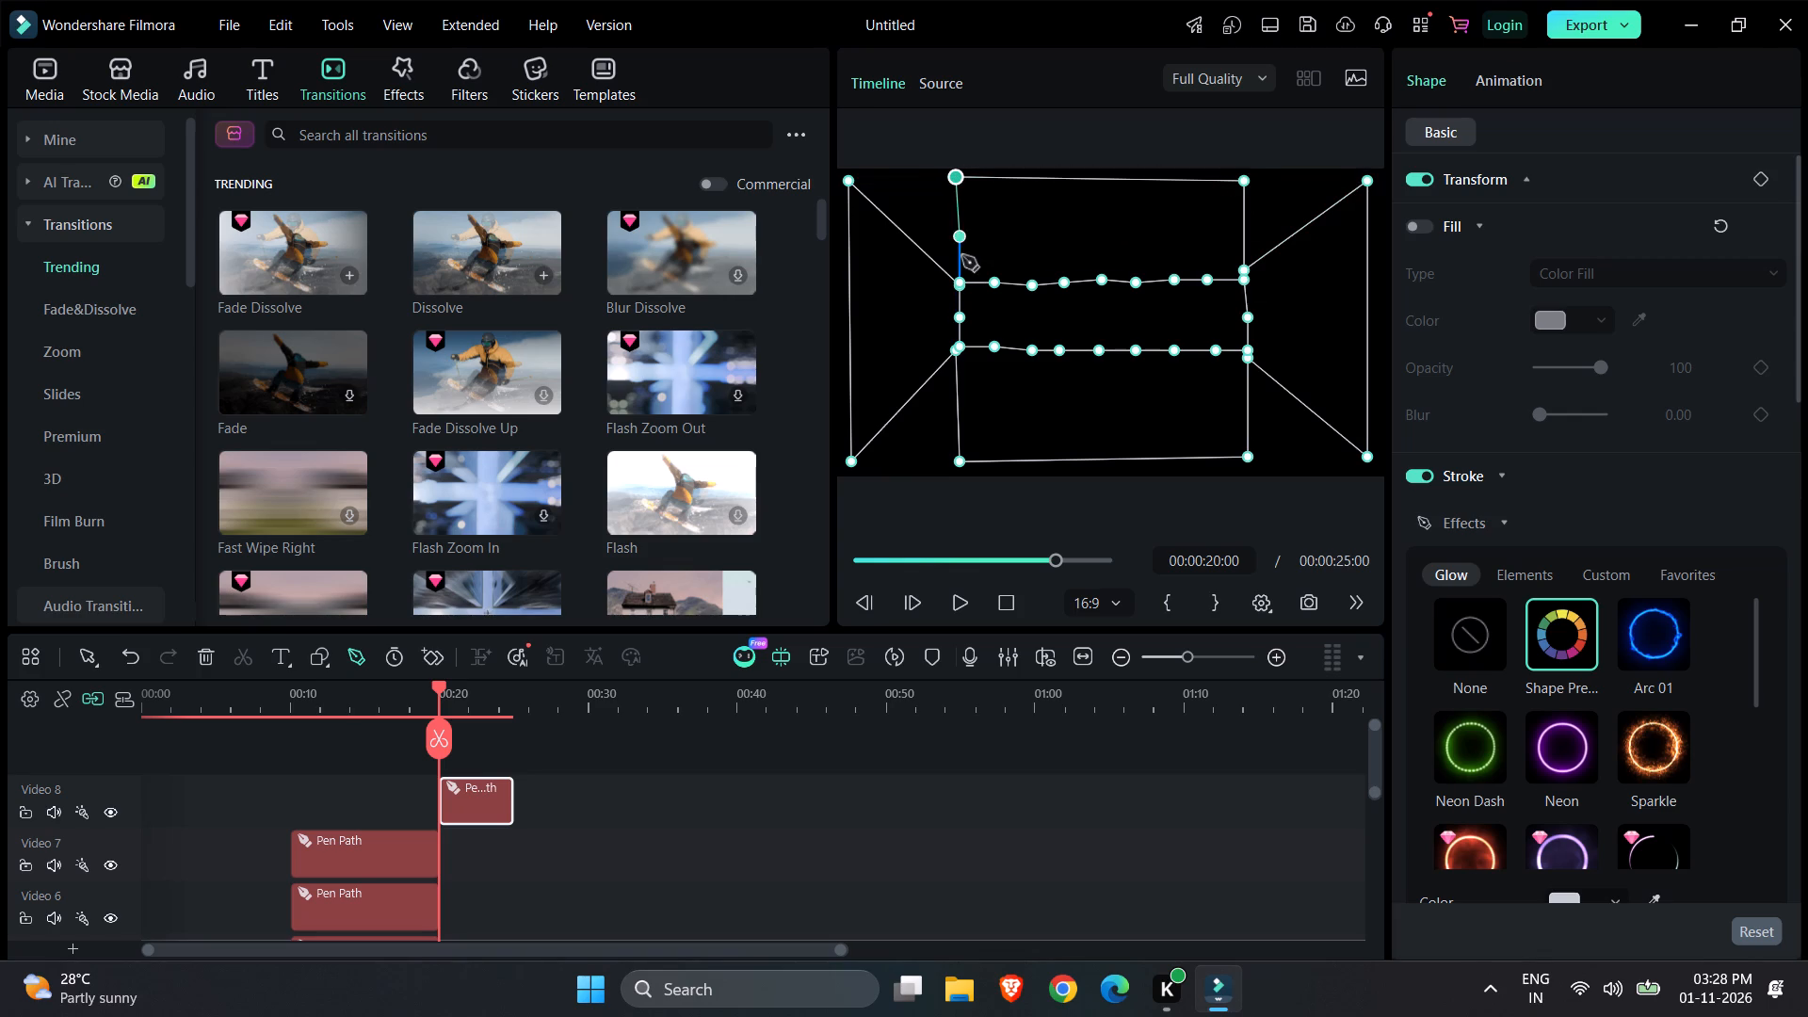
{"action": "left_click", "coordinate": [960, 277]}
{"action": "left_click", "coordinate": [966, 824]}
{"action": "left_click", "coordinate": [1146, 396]}
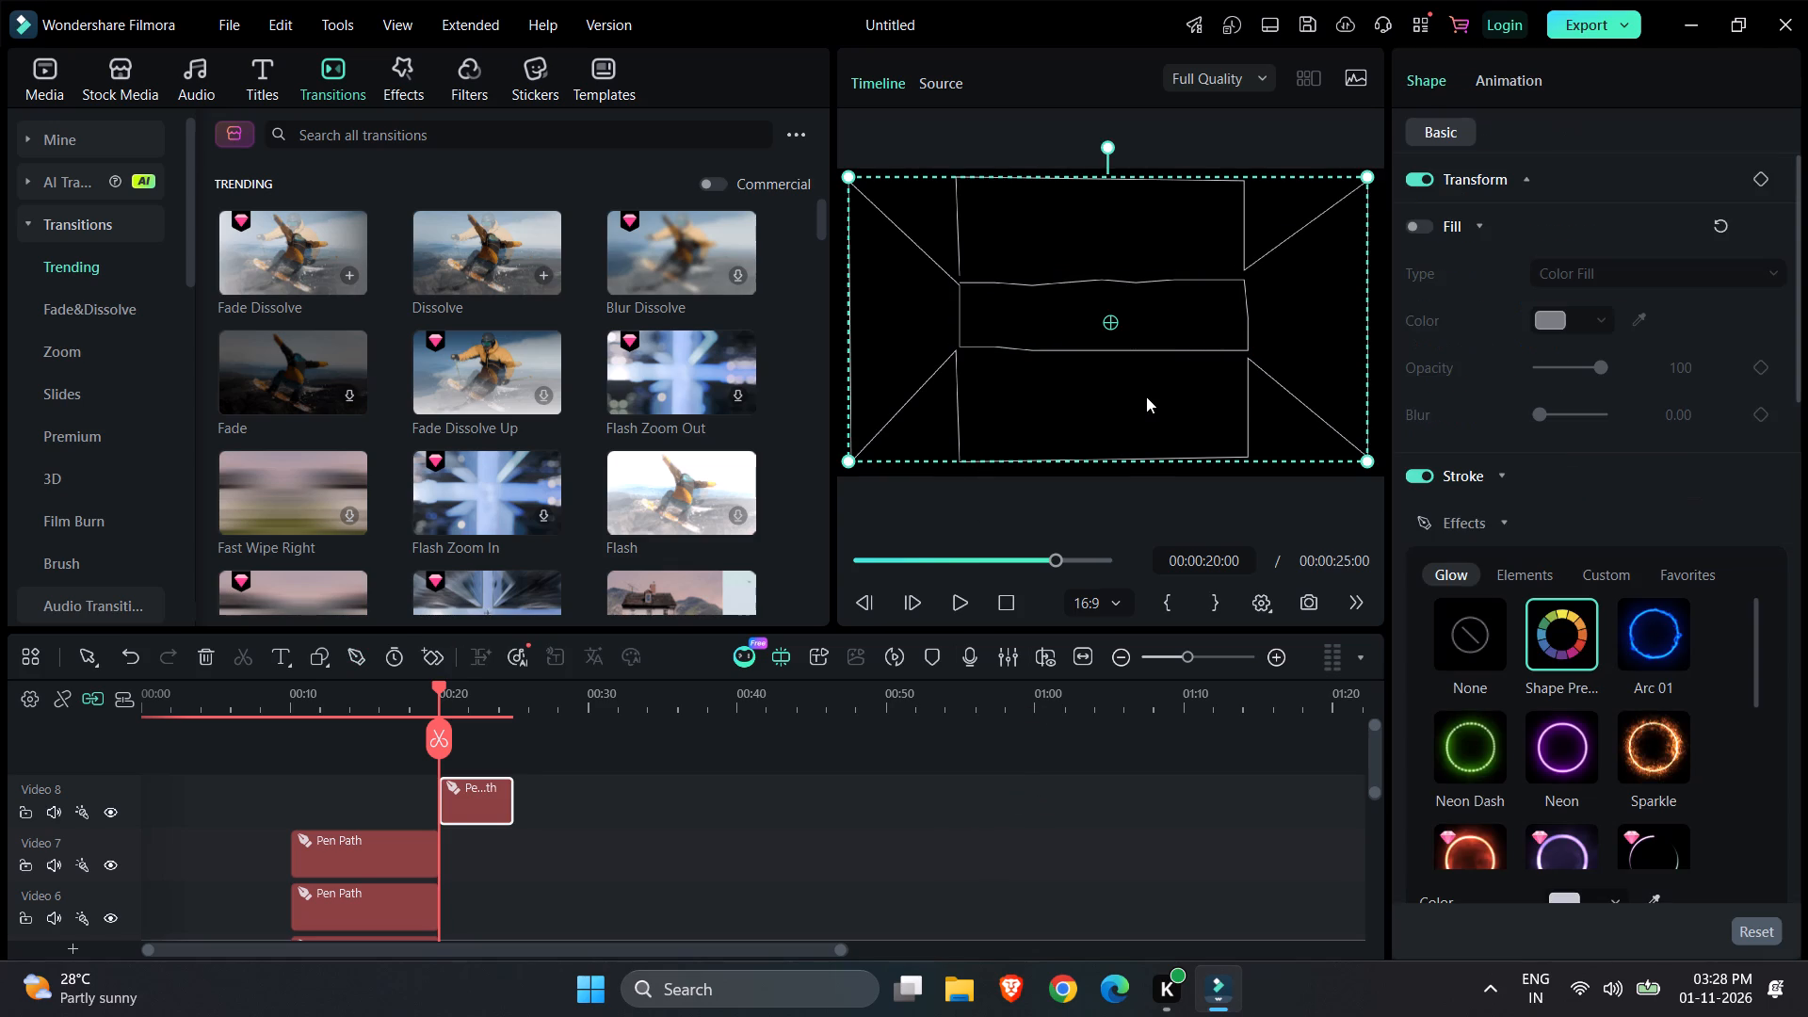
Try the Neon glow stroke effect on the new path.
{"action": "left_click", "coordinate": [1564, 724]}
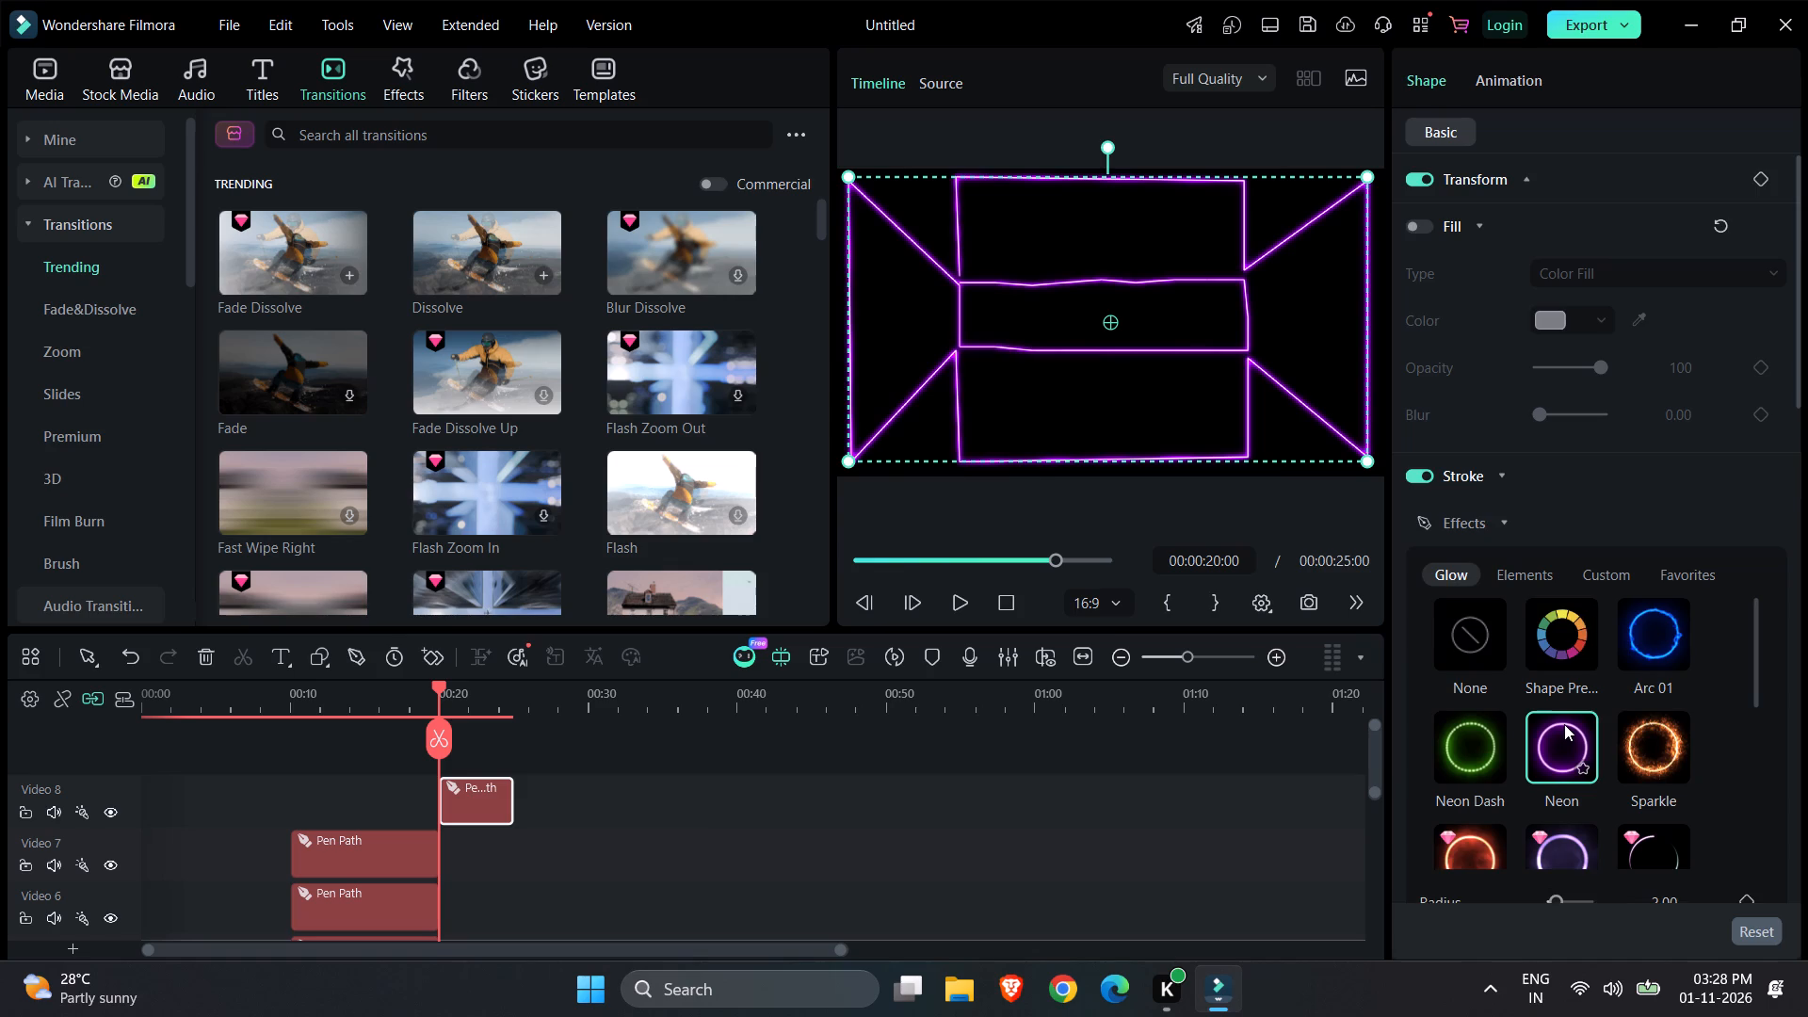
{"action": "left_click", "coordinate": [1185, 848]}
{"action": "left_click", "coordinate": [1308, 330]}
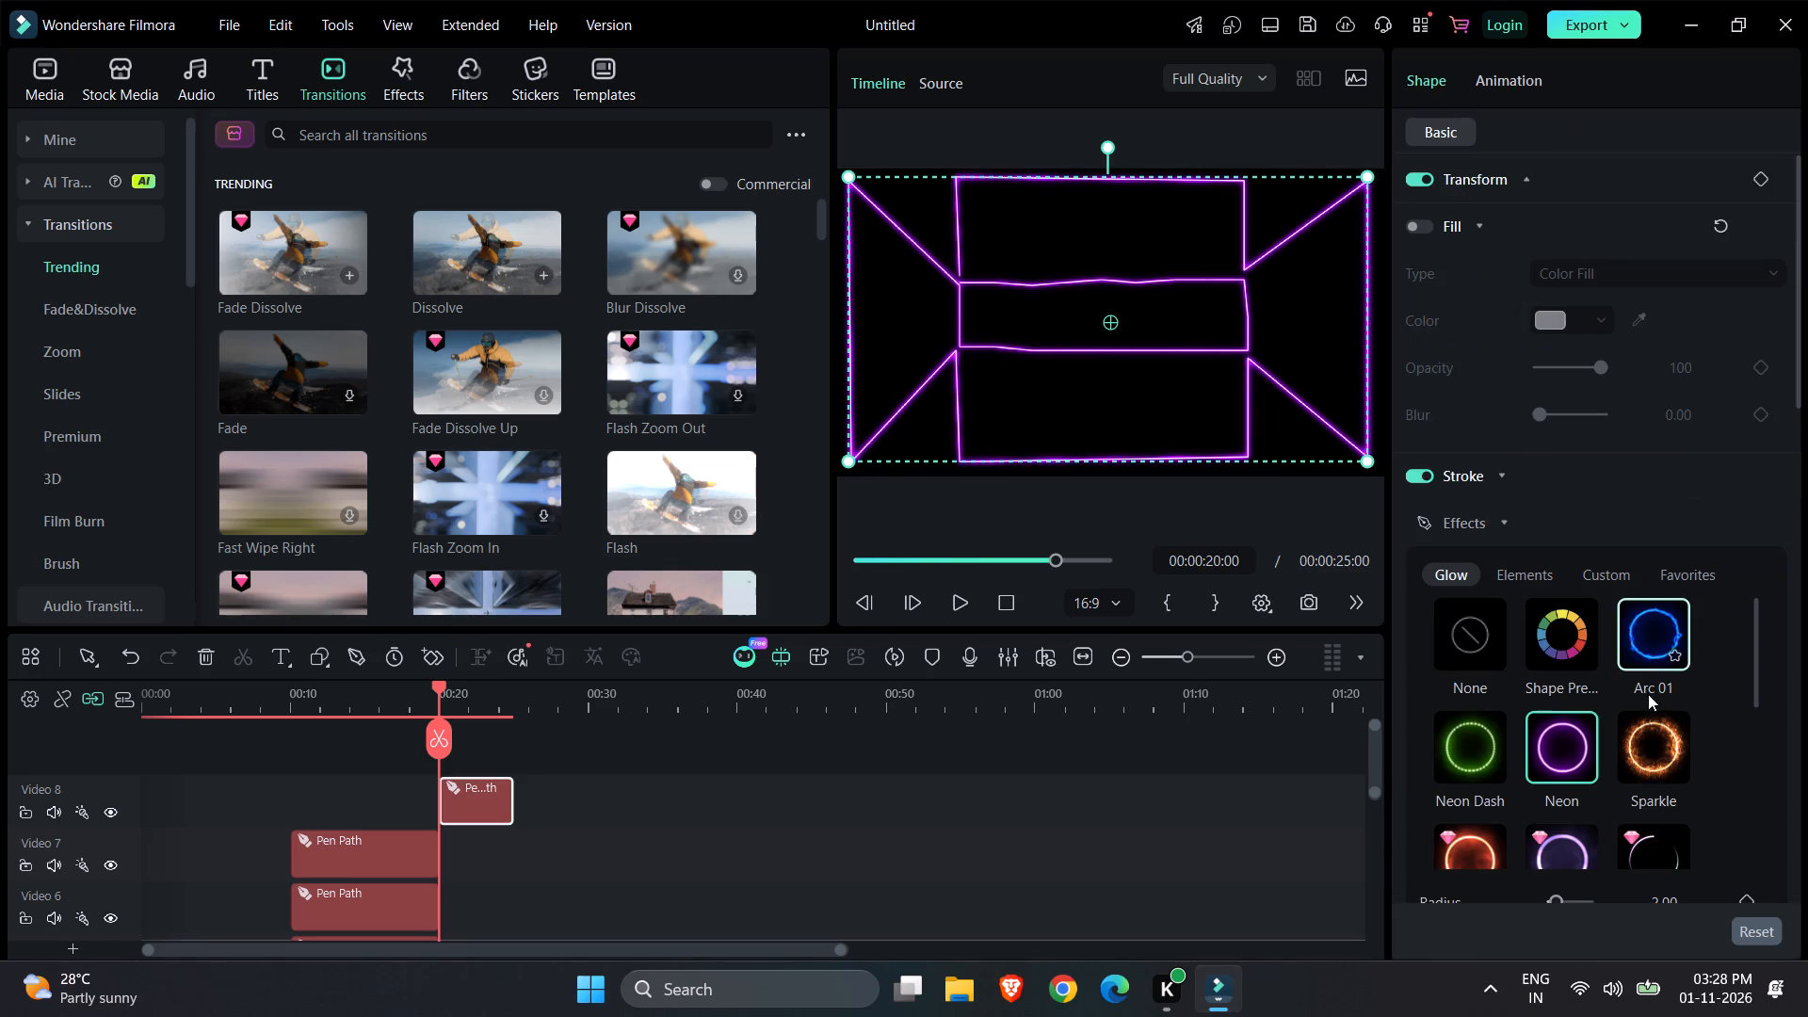
Apply the Sparkle glow stroke effect to the new path.
{"action": "left_click", "coordinate": [1644, 725]}
{"action": "left_click", "coordinate": [1188, 777]}
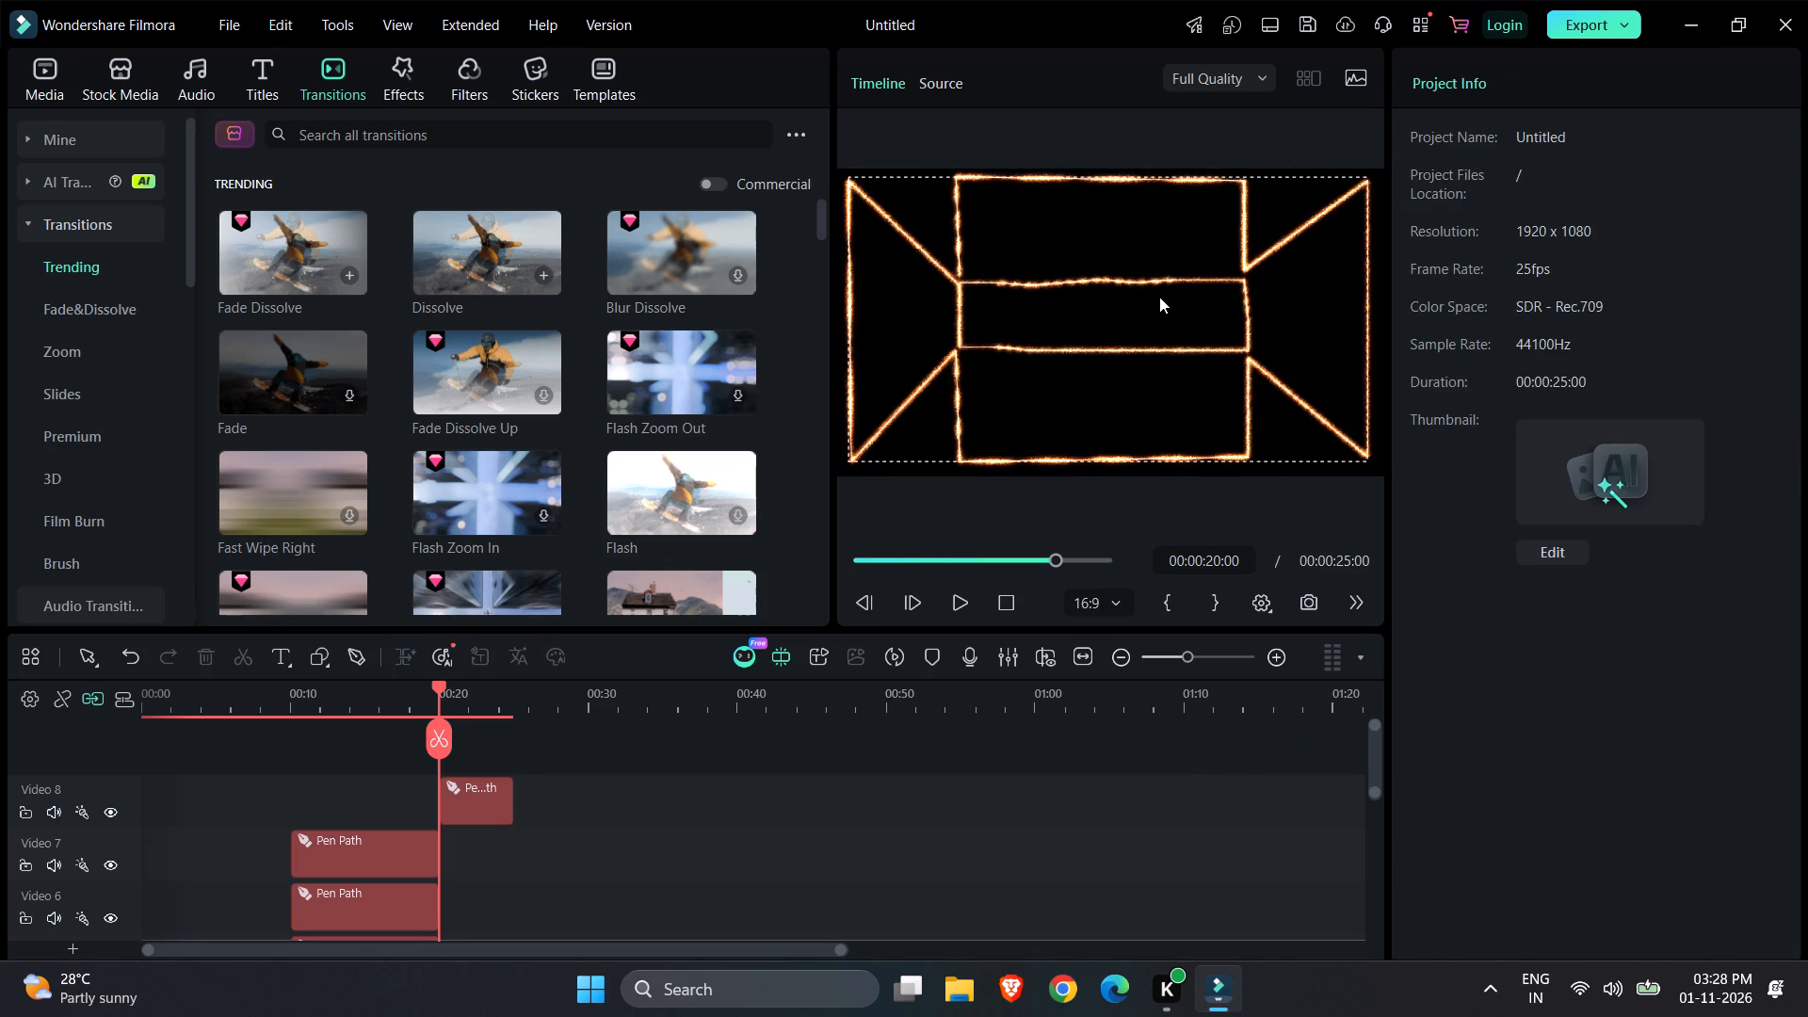
Nudge the Sparkle path slightly right and down within the frame.
{"action": "left_click_drag", "start_coordinate": [1159, 297], "coordinate": [1168, 298]}
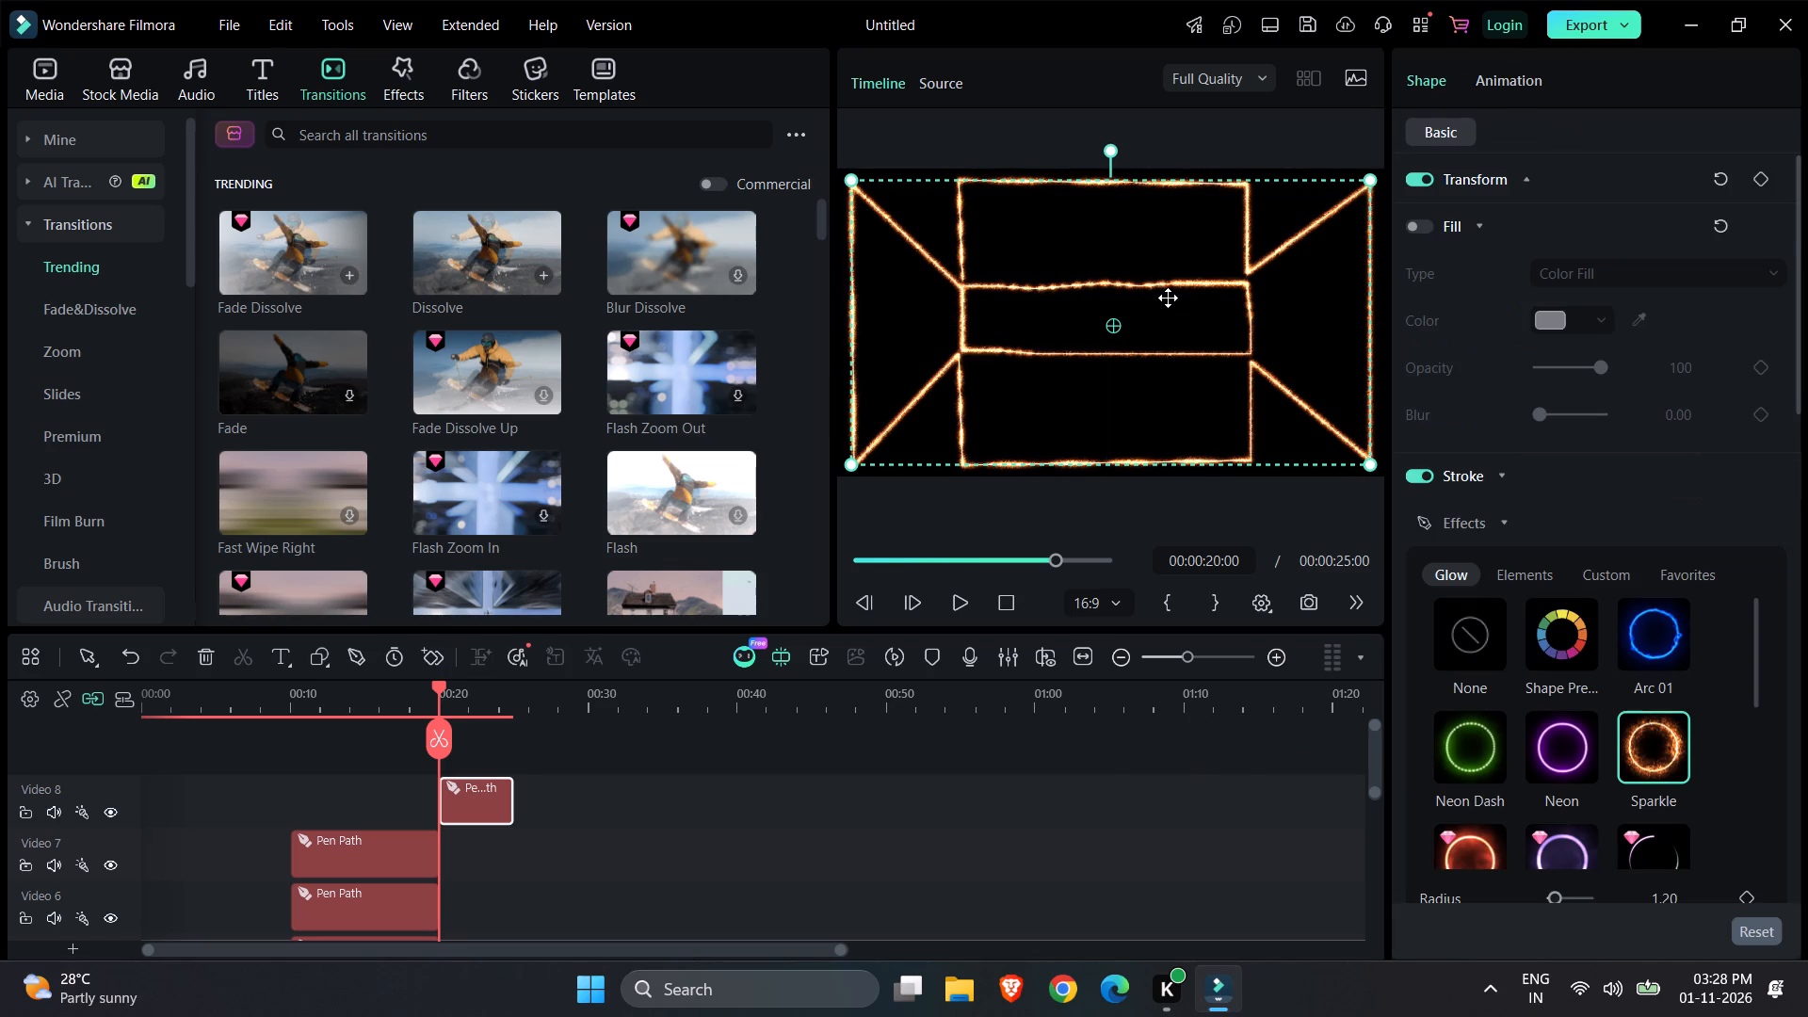
Extend the Sparkle path clip on the Video 8 track so that it ends at 00:00:30:01.
{"action": "left_click", "coordinate": [1124, 801]}
{"action": "left_click", "coordinate": [490, 791]}
{"action": "left_click_drag", "start_coordinate": [510, 799], "coordinate": [583, 799]}
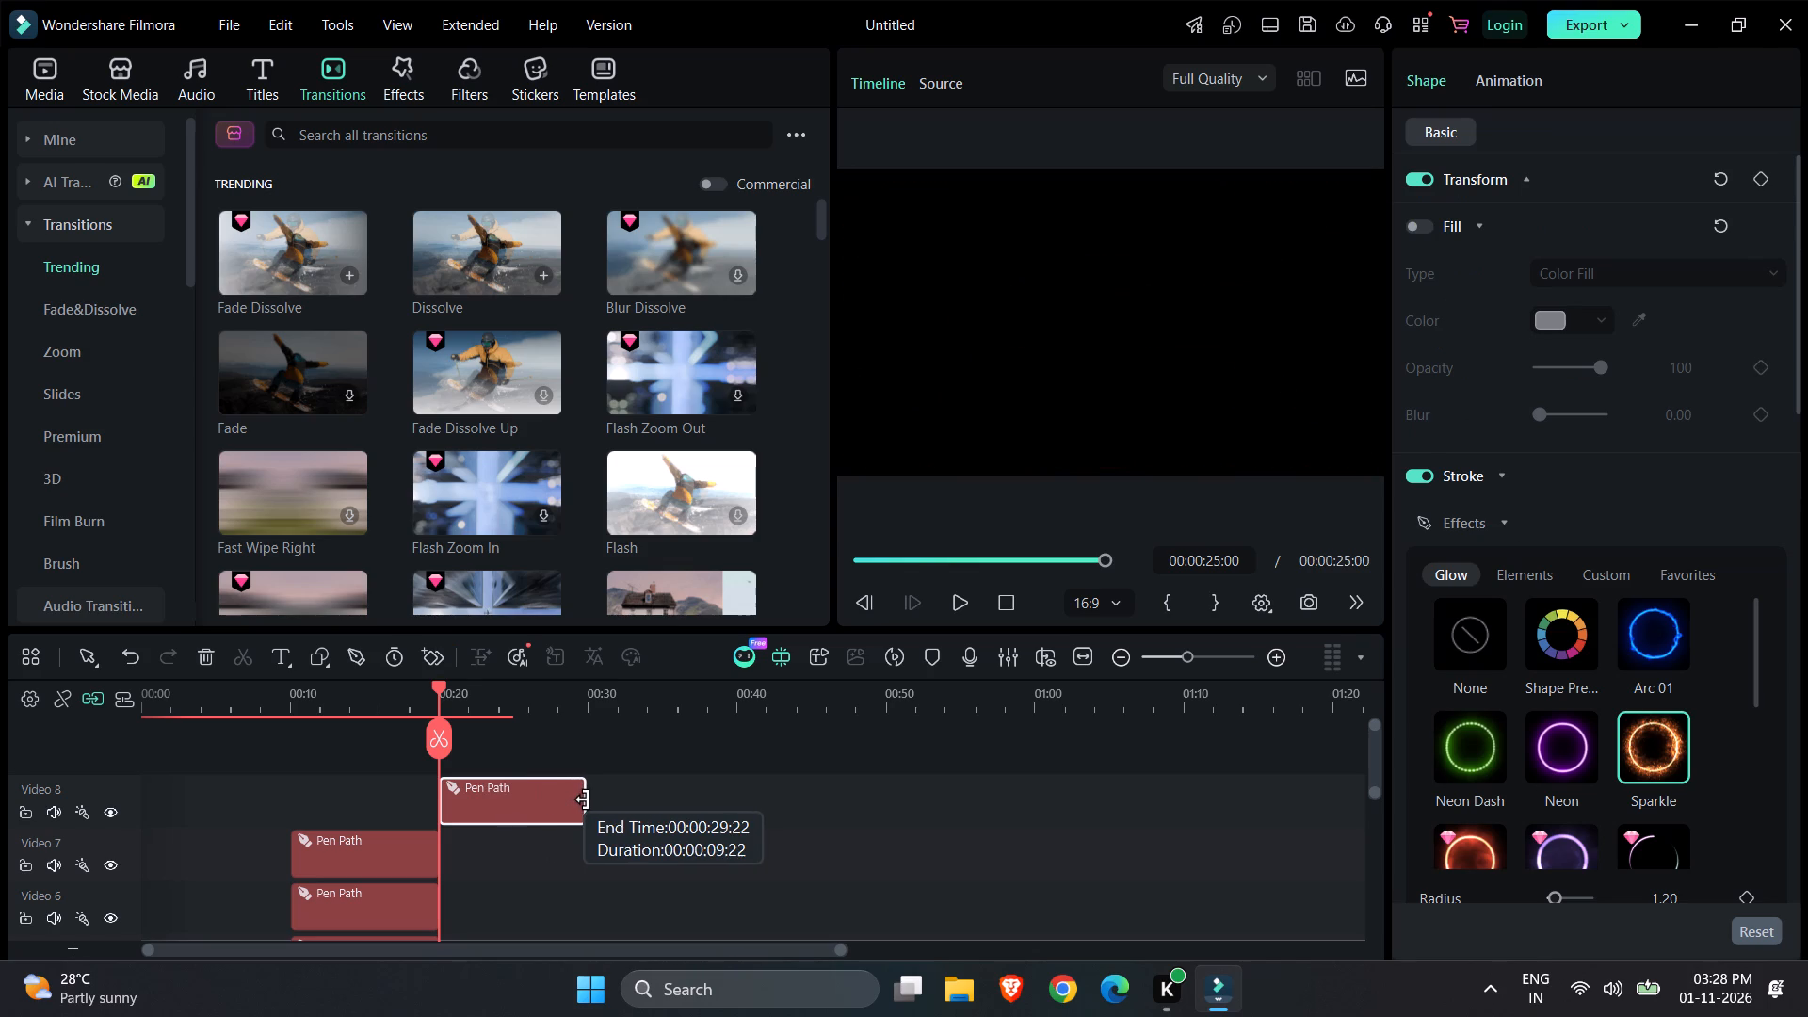
{"action": "left_click_drag", "start_coordinate": [583, 799], "coordinate": [593, 799]}
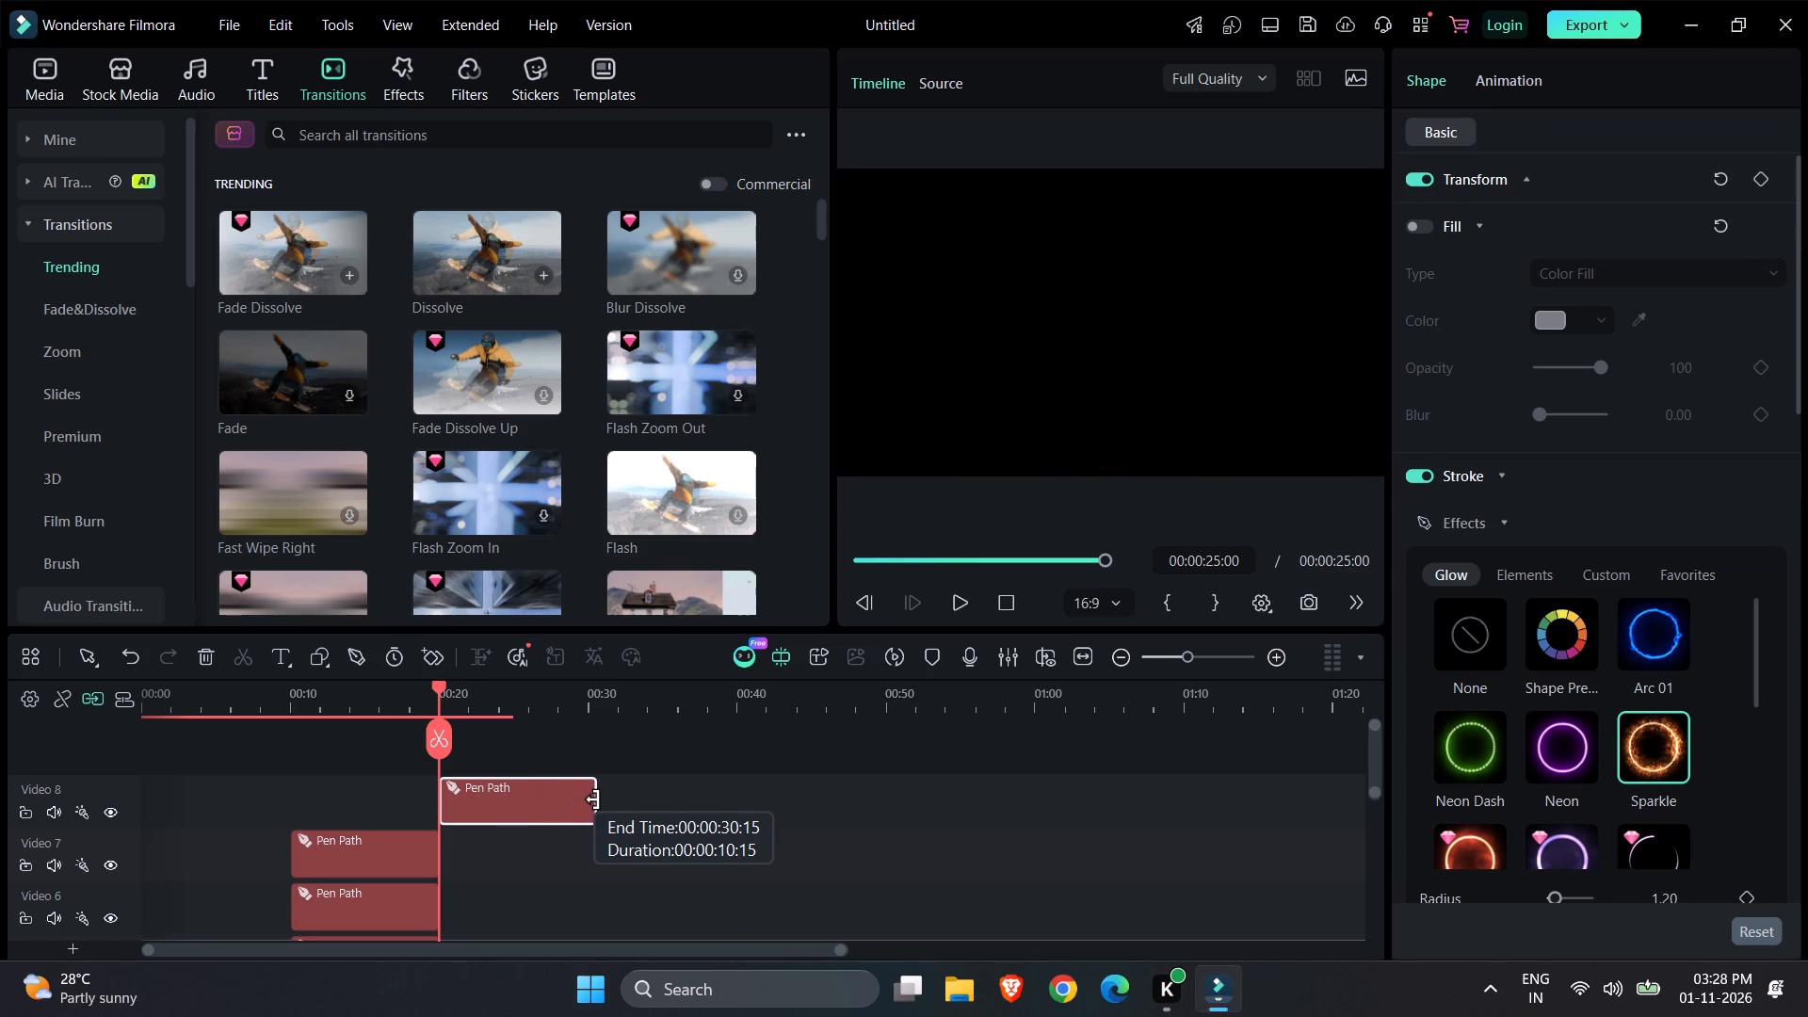
{"action": "left_click_drag", "start_coordinate": [593, 799], "coordinate": [589, 796]}
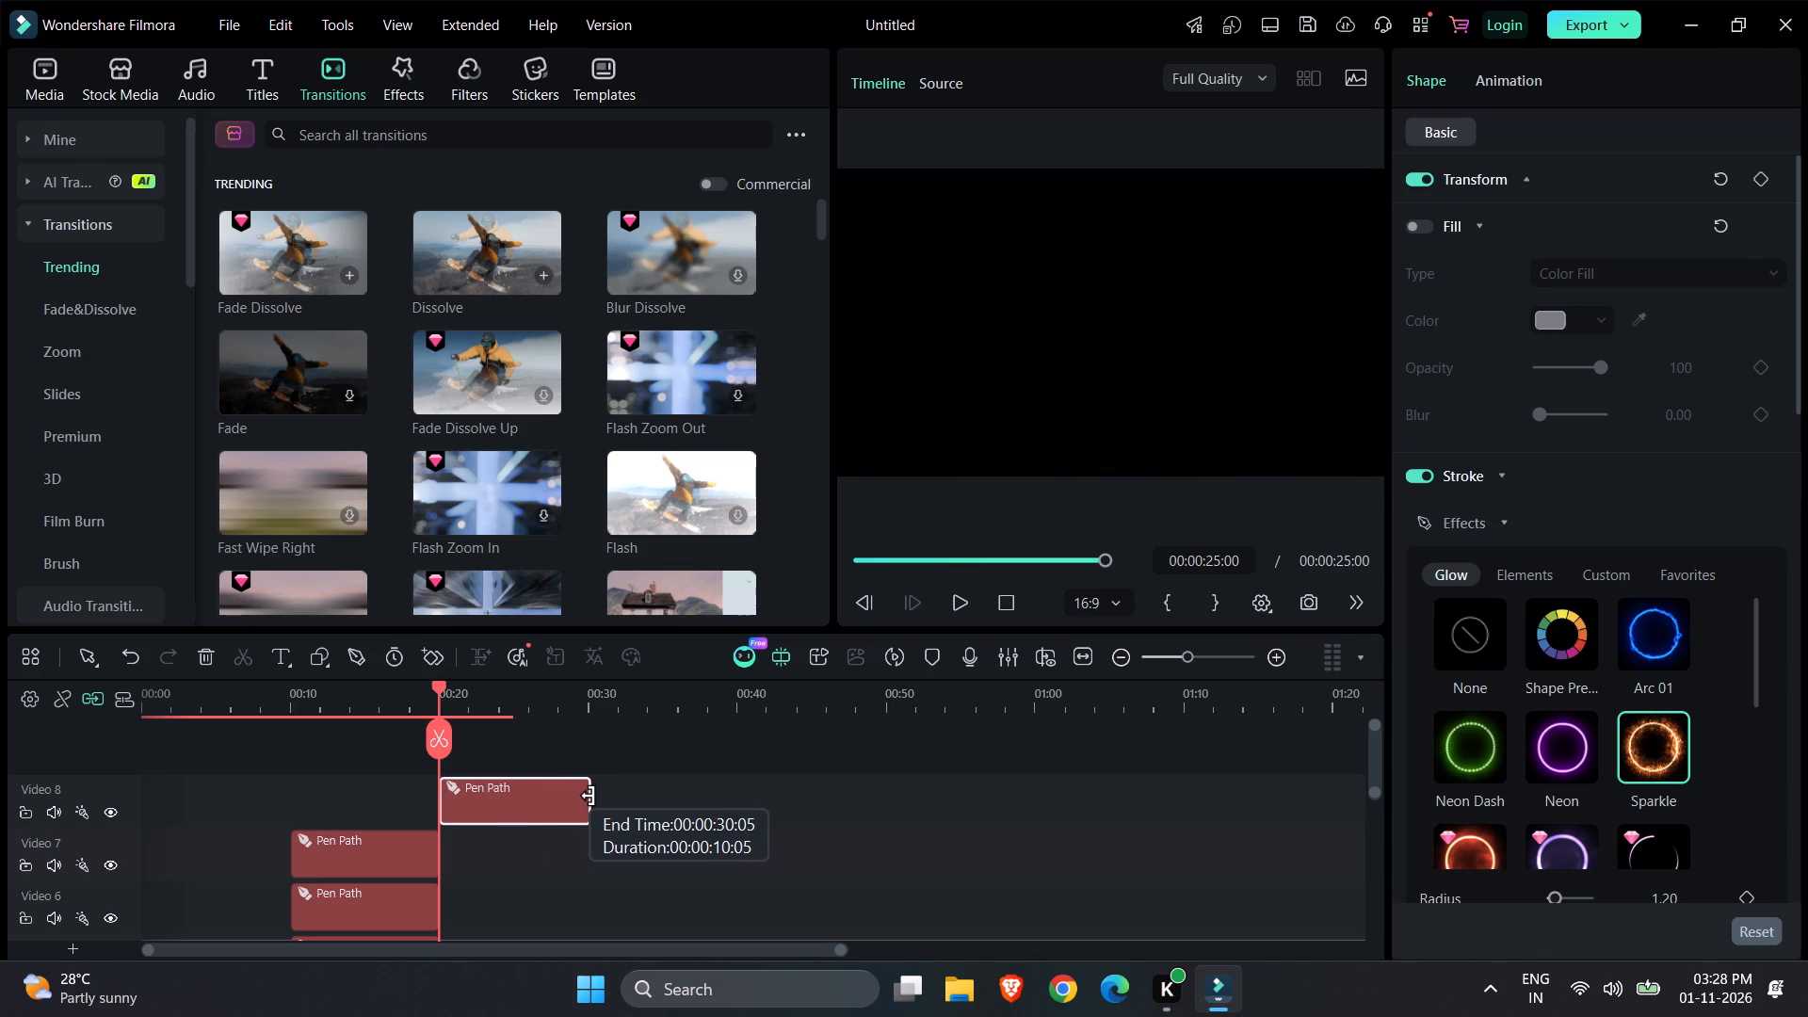
{"action": "left_click_drag", "start_coordinate": [589, 796], "coordinate": [586, 796]}
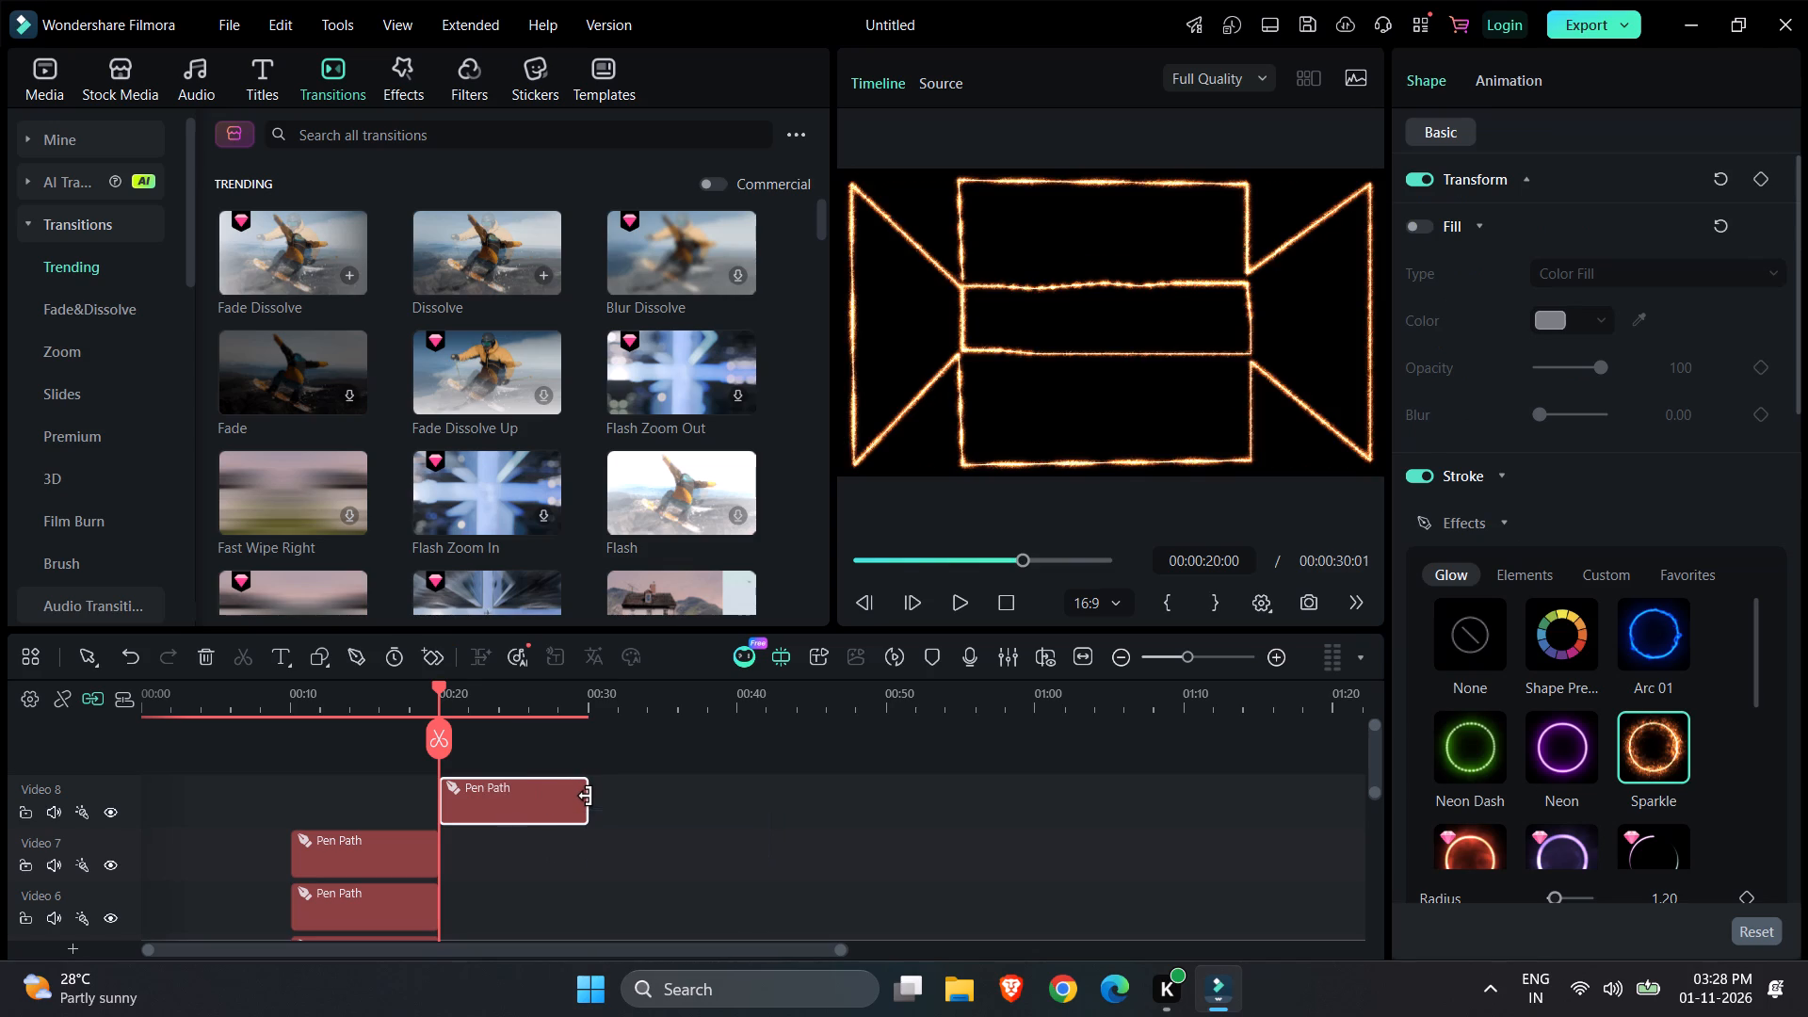
Start a new pen path at 00:00:30:01 with a multi-point vertical line from top to bottom in the frame's left part.
{"action": "left_click_drag", "start_coordinate": [441, 740], "coordinate": [604, 749]}
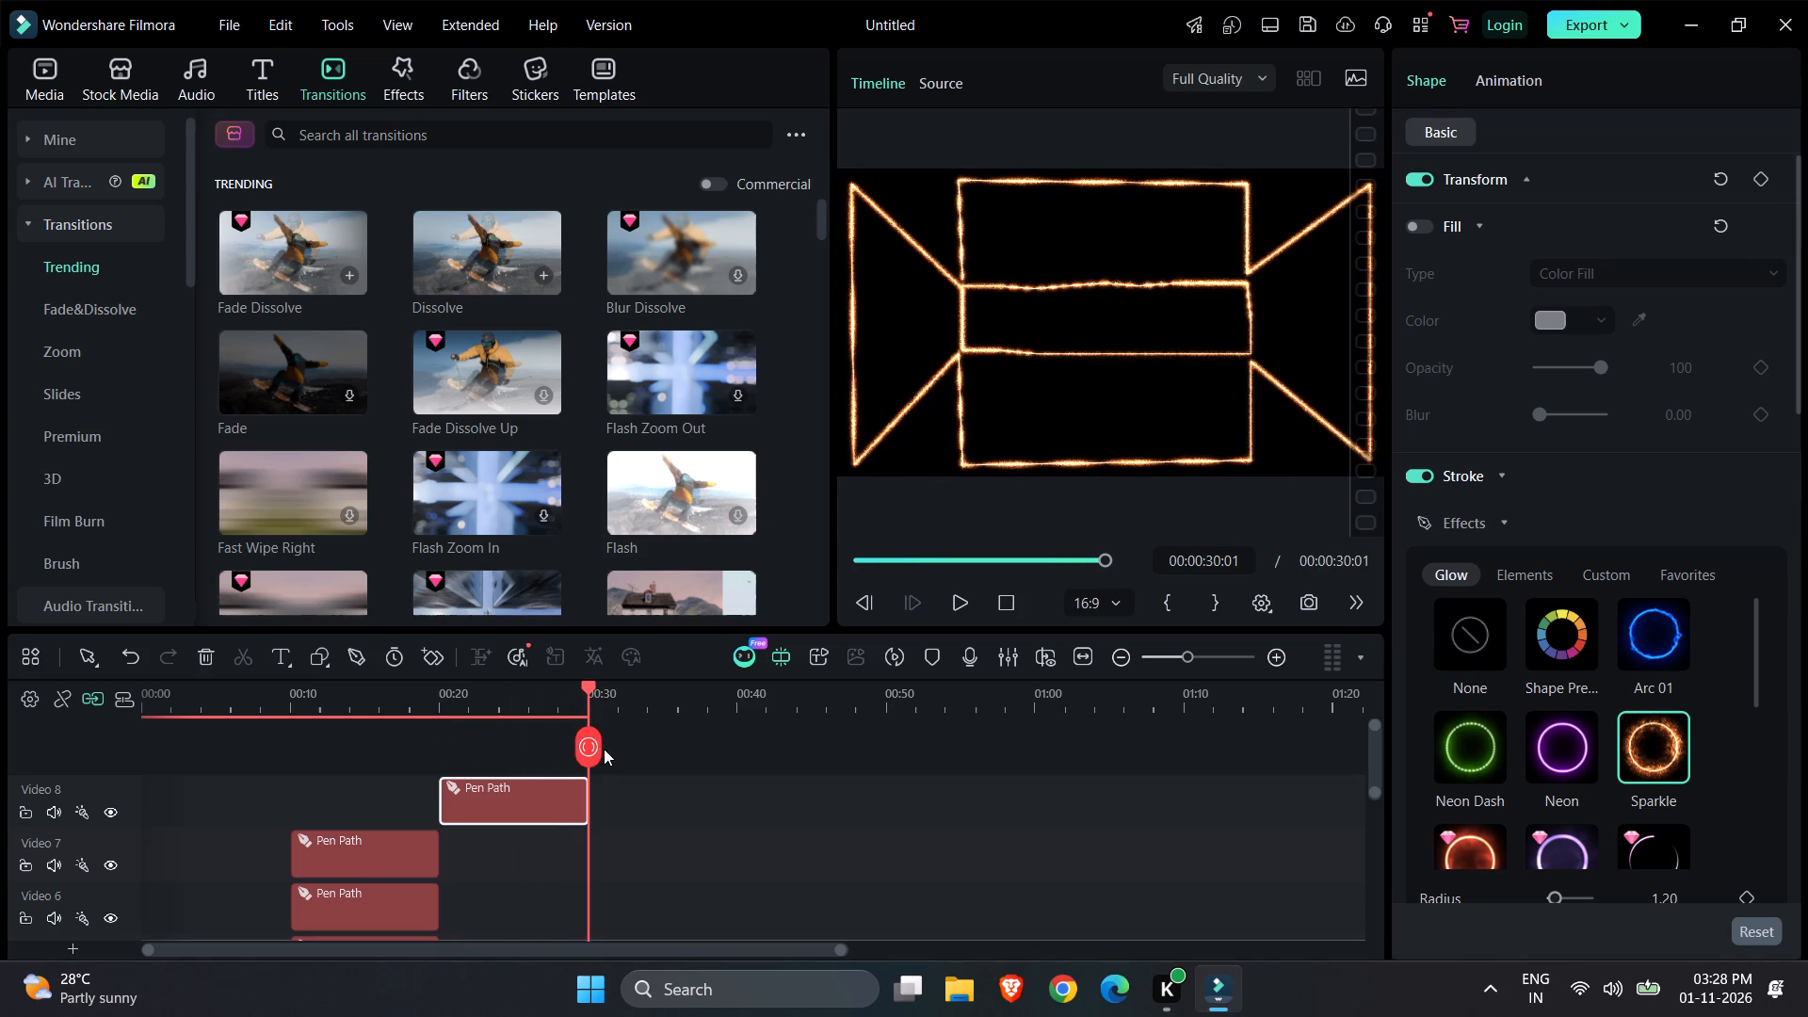
{"action": "left_click_drag", "start_coordinate": [604, 749], "coordinate": [605, 748]}
{"action": "left_click", "coordinate": [719, 818]}
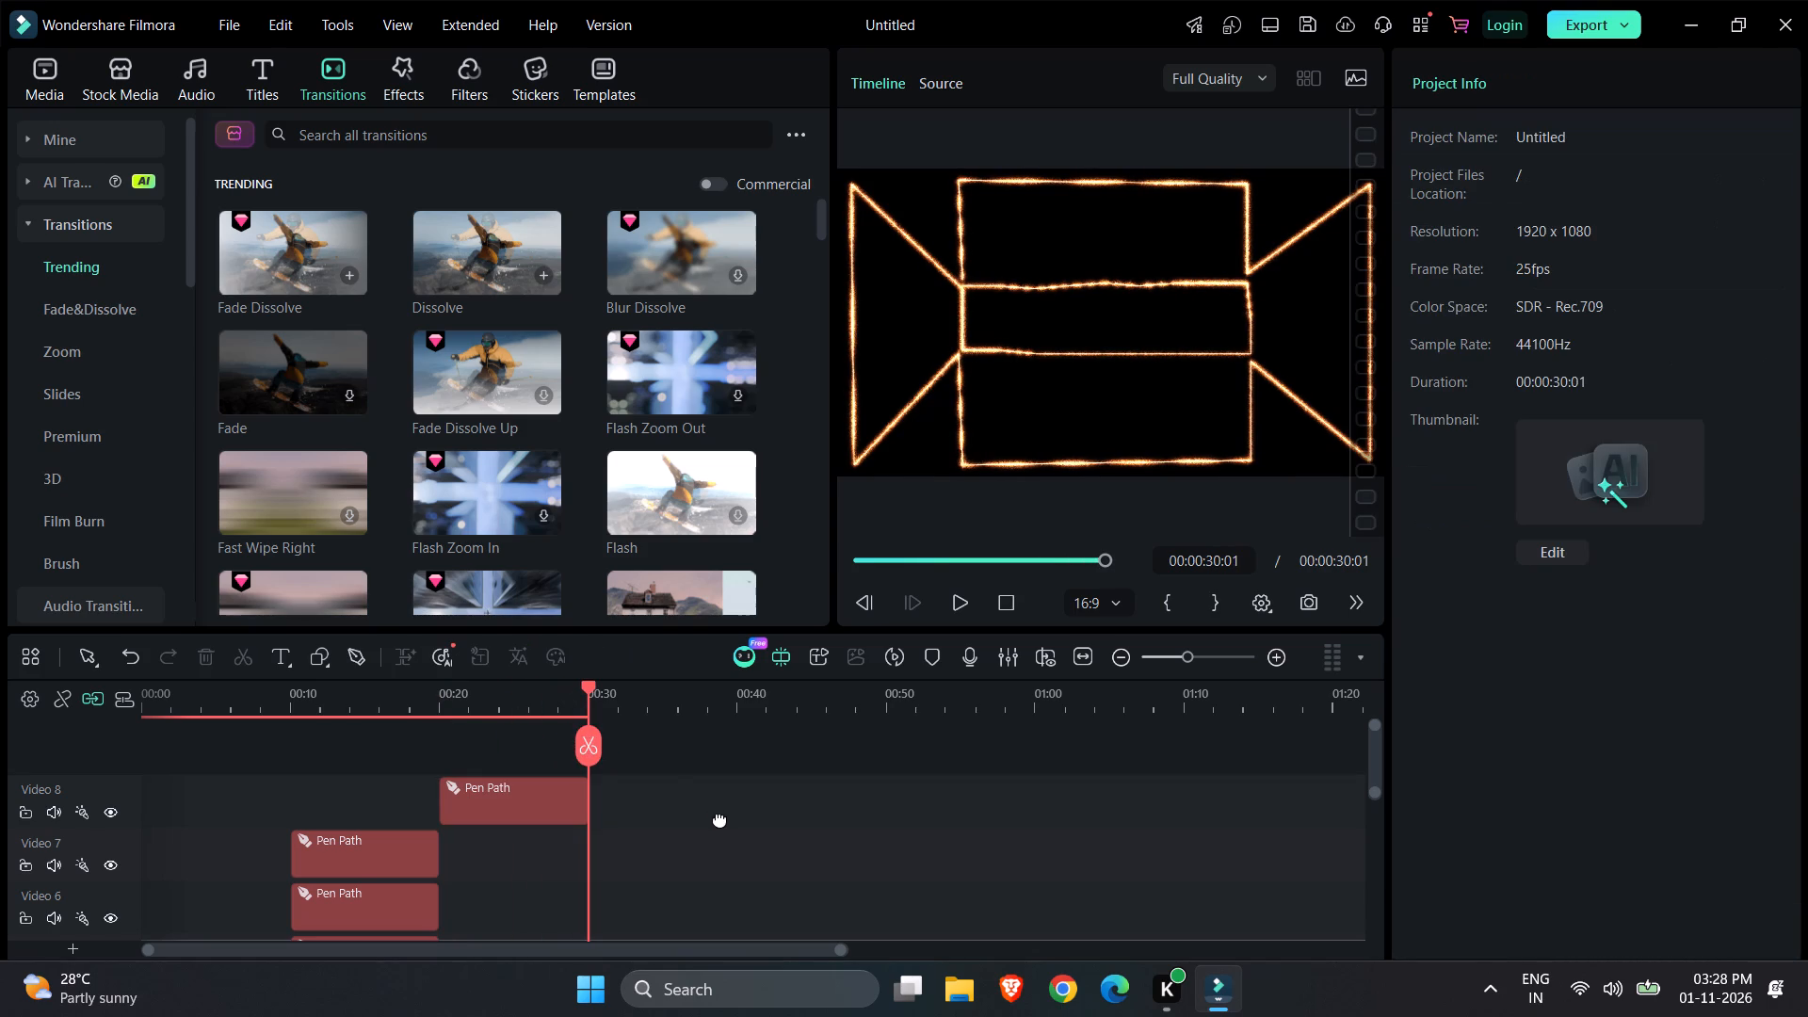
{"action": "left_click", "coordinate": [358, 648]}
{"action": "left_click", "coordinate": [911, 179]}
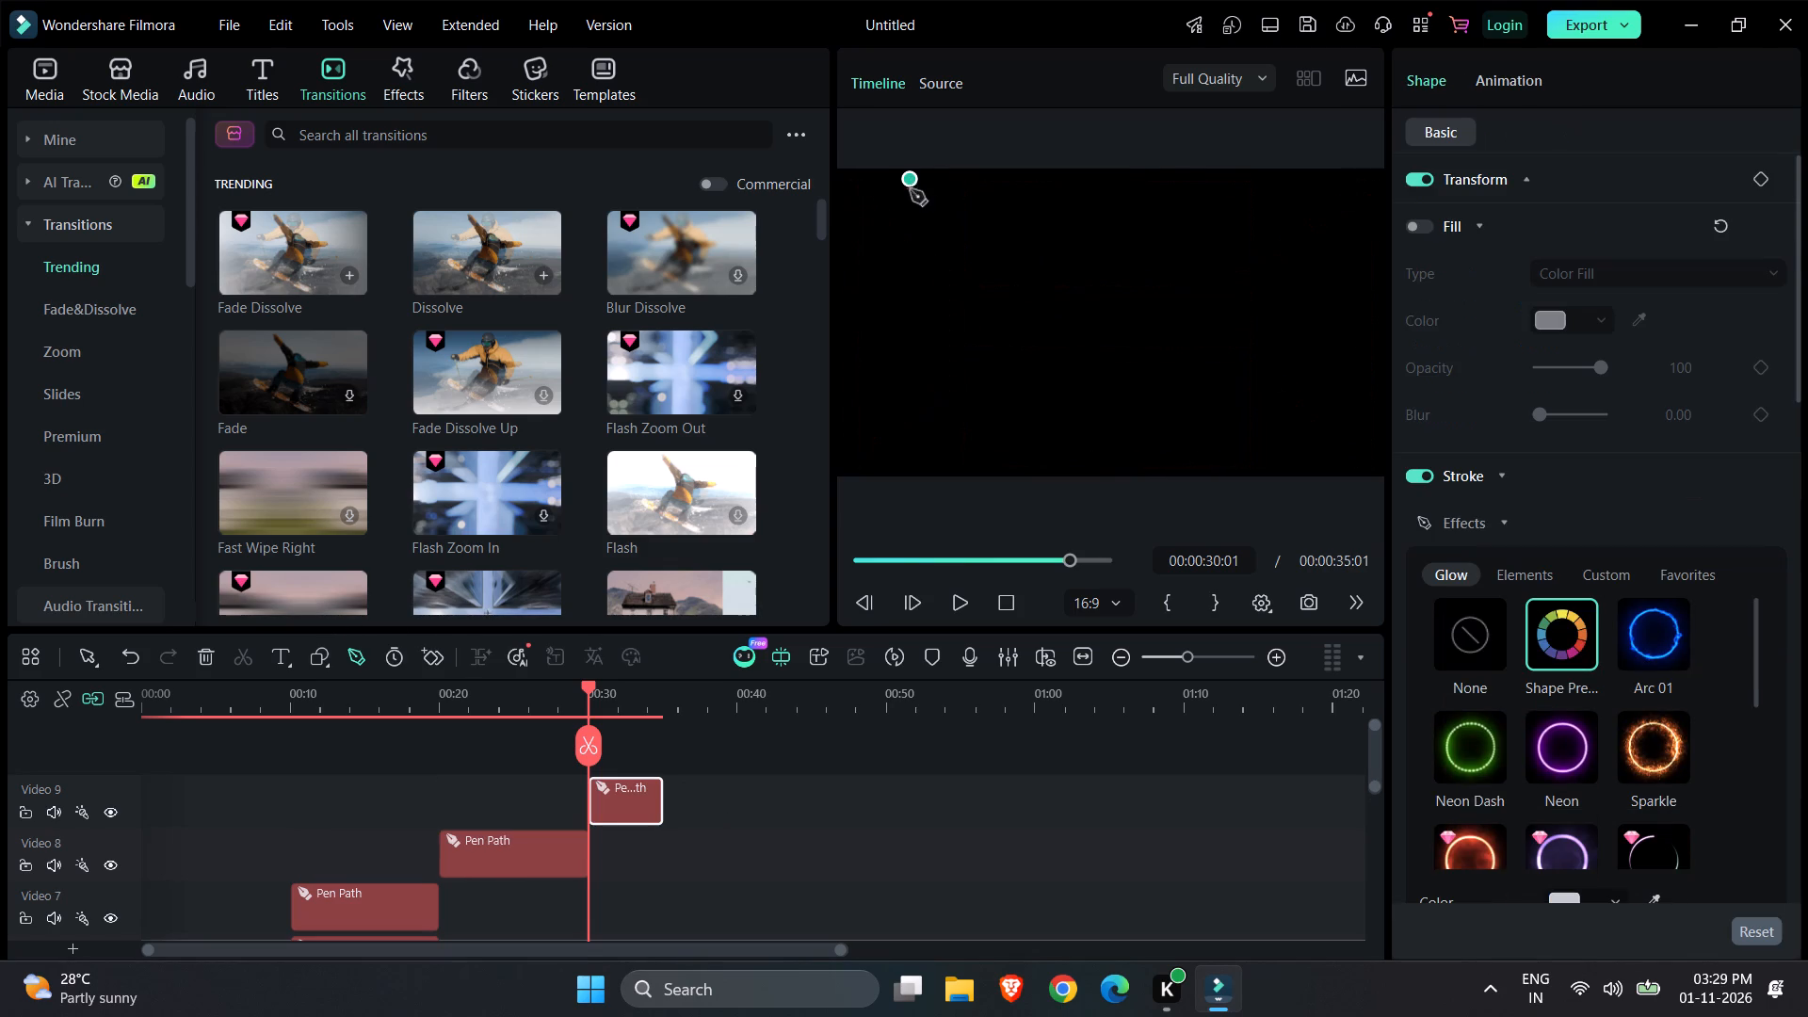
{"action": "left_click", "coordinate": [910, 209]}
{"action": "left_click", "coordinate": [908, 243]}
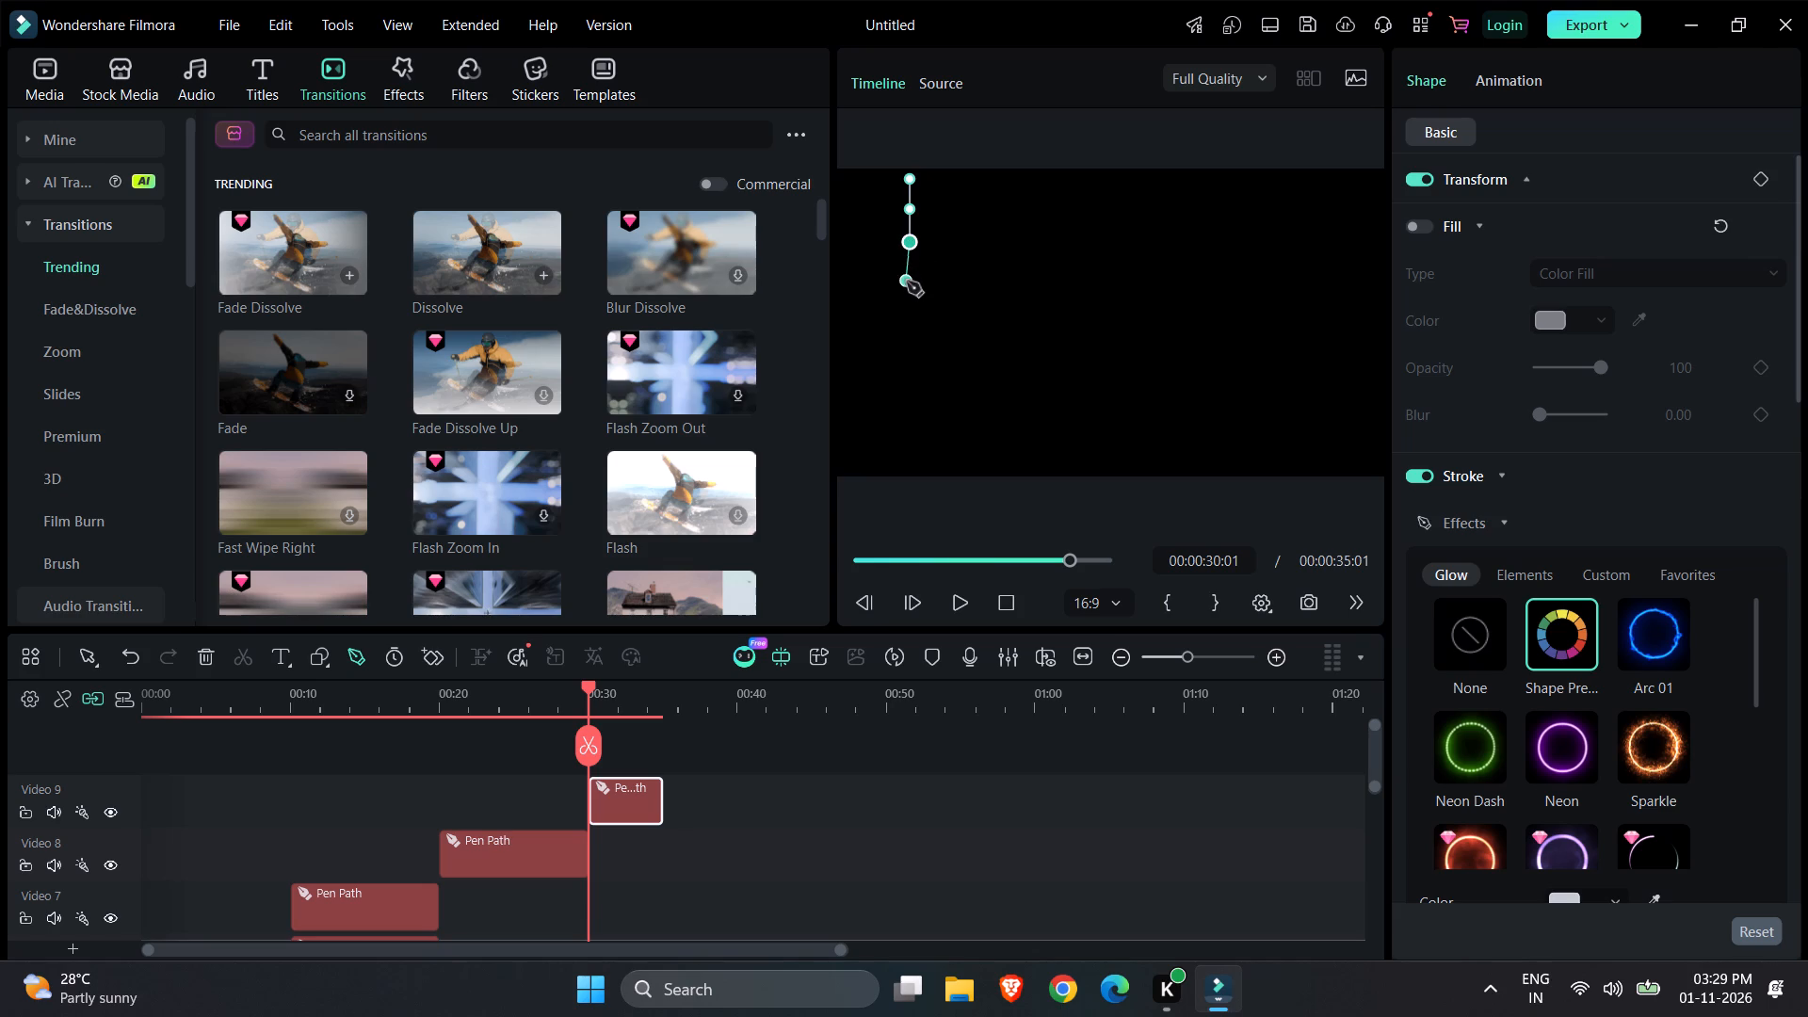
{"action": "left_click", "coordinate": [910, 281]}
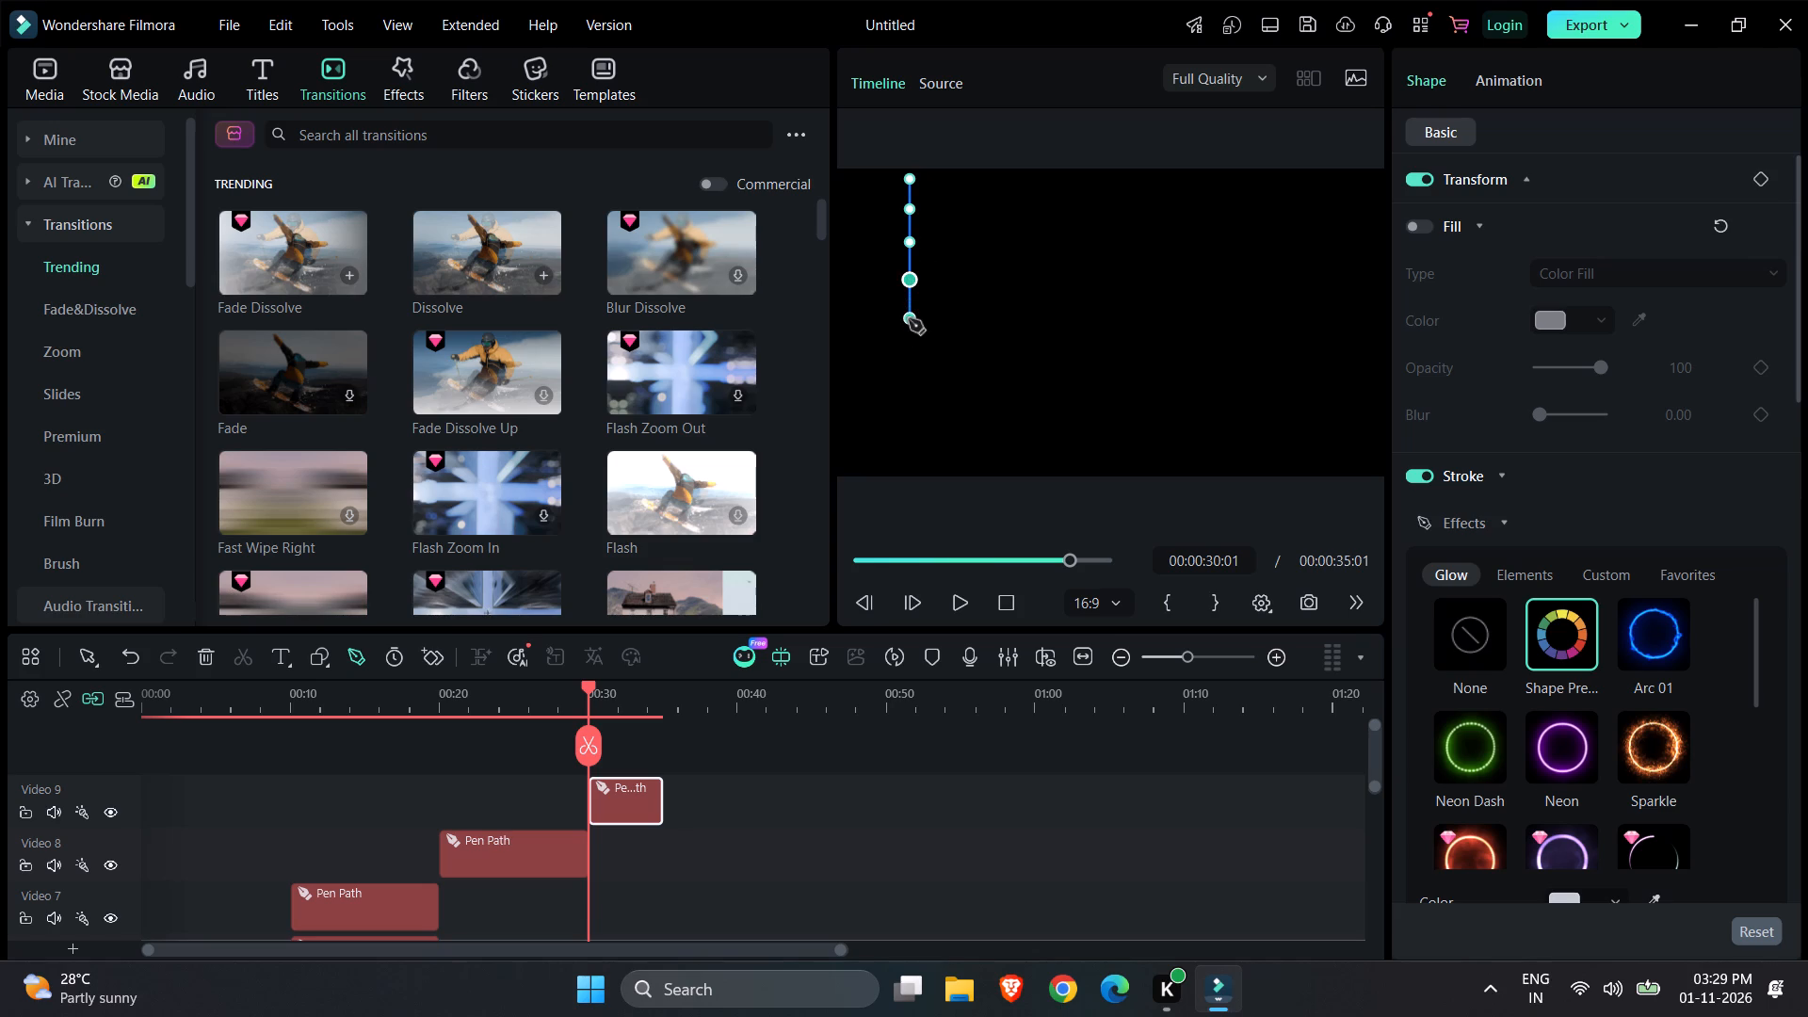
{"action": "left_click", "coordinate": [909, 319]}
{"action": "left_click", "coordinate": [908, 360]}
{"action": "left_click", "coordinate": [911, 398]}
{"action": "left_click", "coordinate": [910, 439]}
{"action": "left_click", "coordinate": [910, 469]}
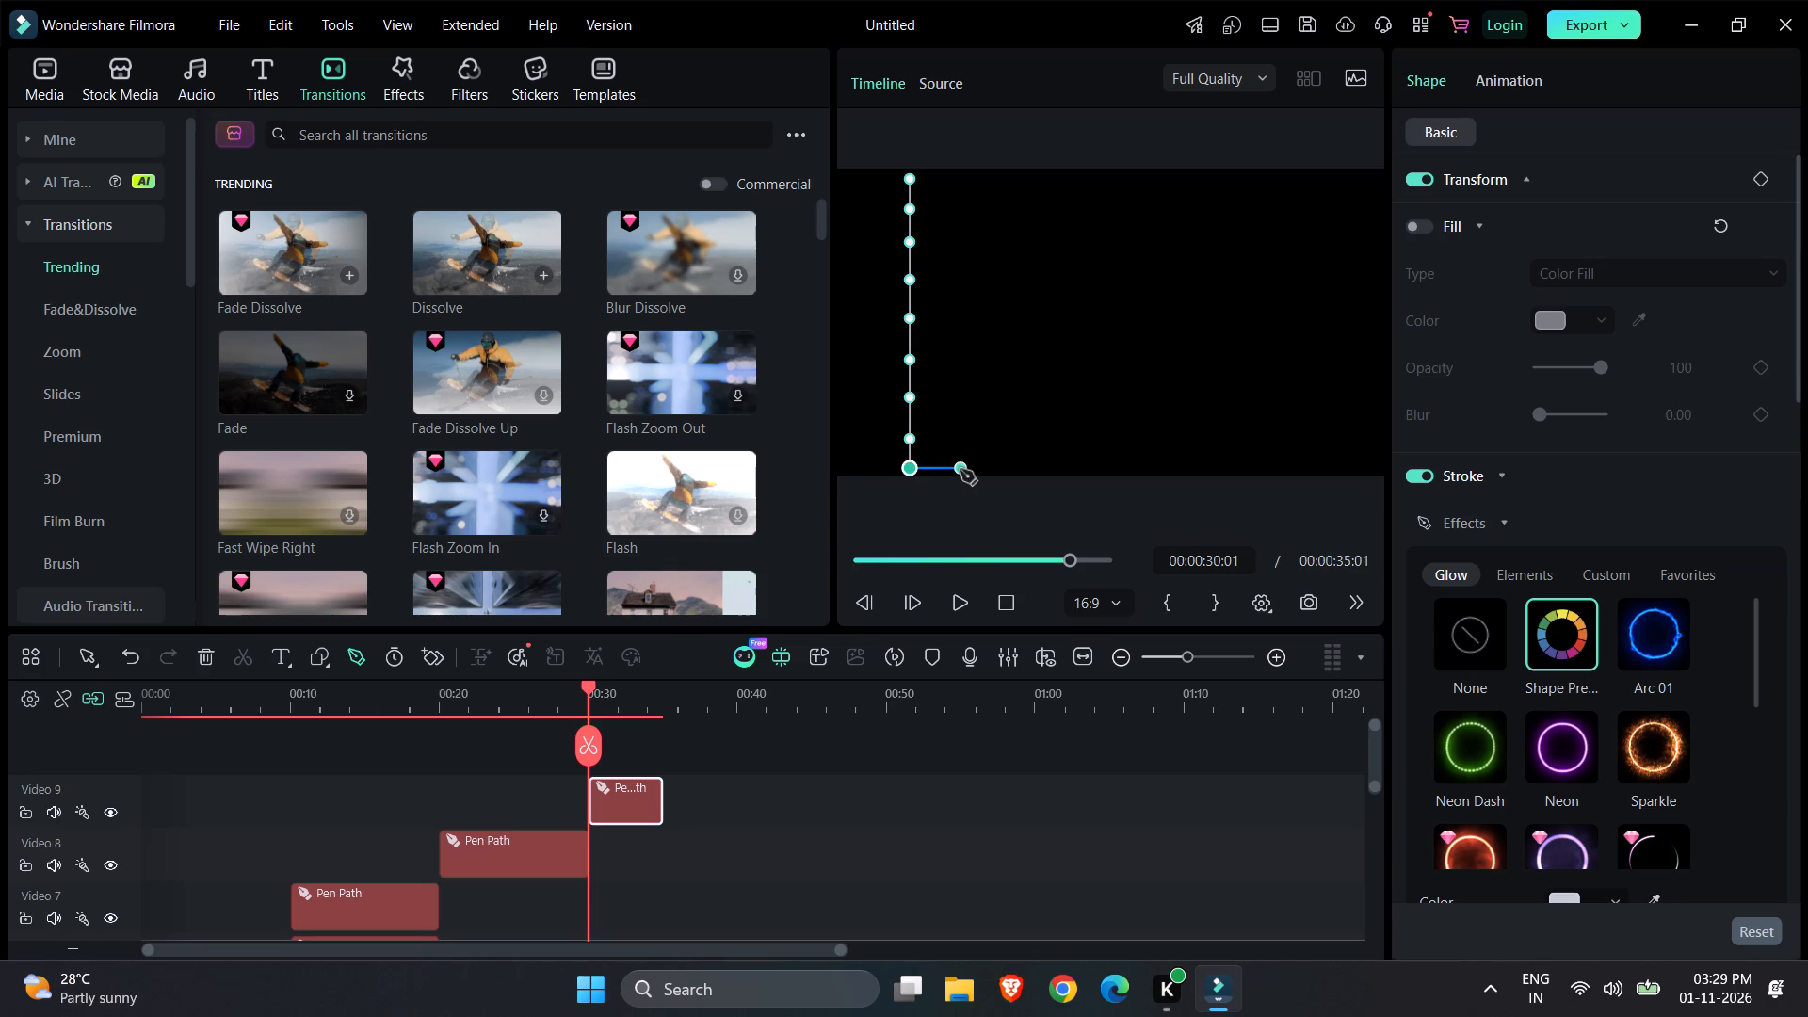
Continue the path a short way right along the frame's bottom and back up to the top in evenly spaced points.
{"action": "left_click", "coordinate": [961, 470]}
{"action": "left_click", "coordinate": [959, 438]}
{"action": "left_click", "coordinate": [953, 398]}
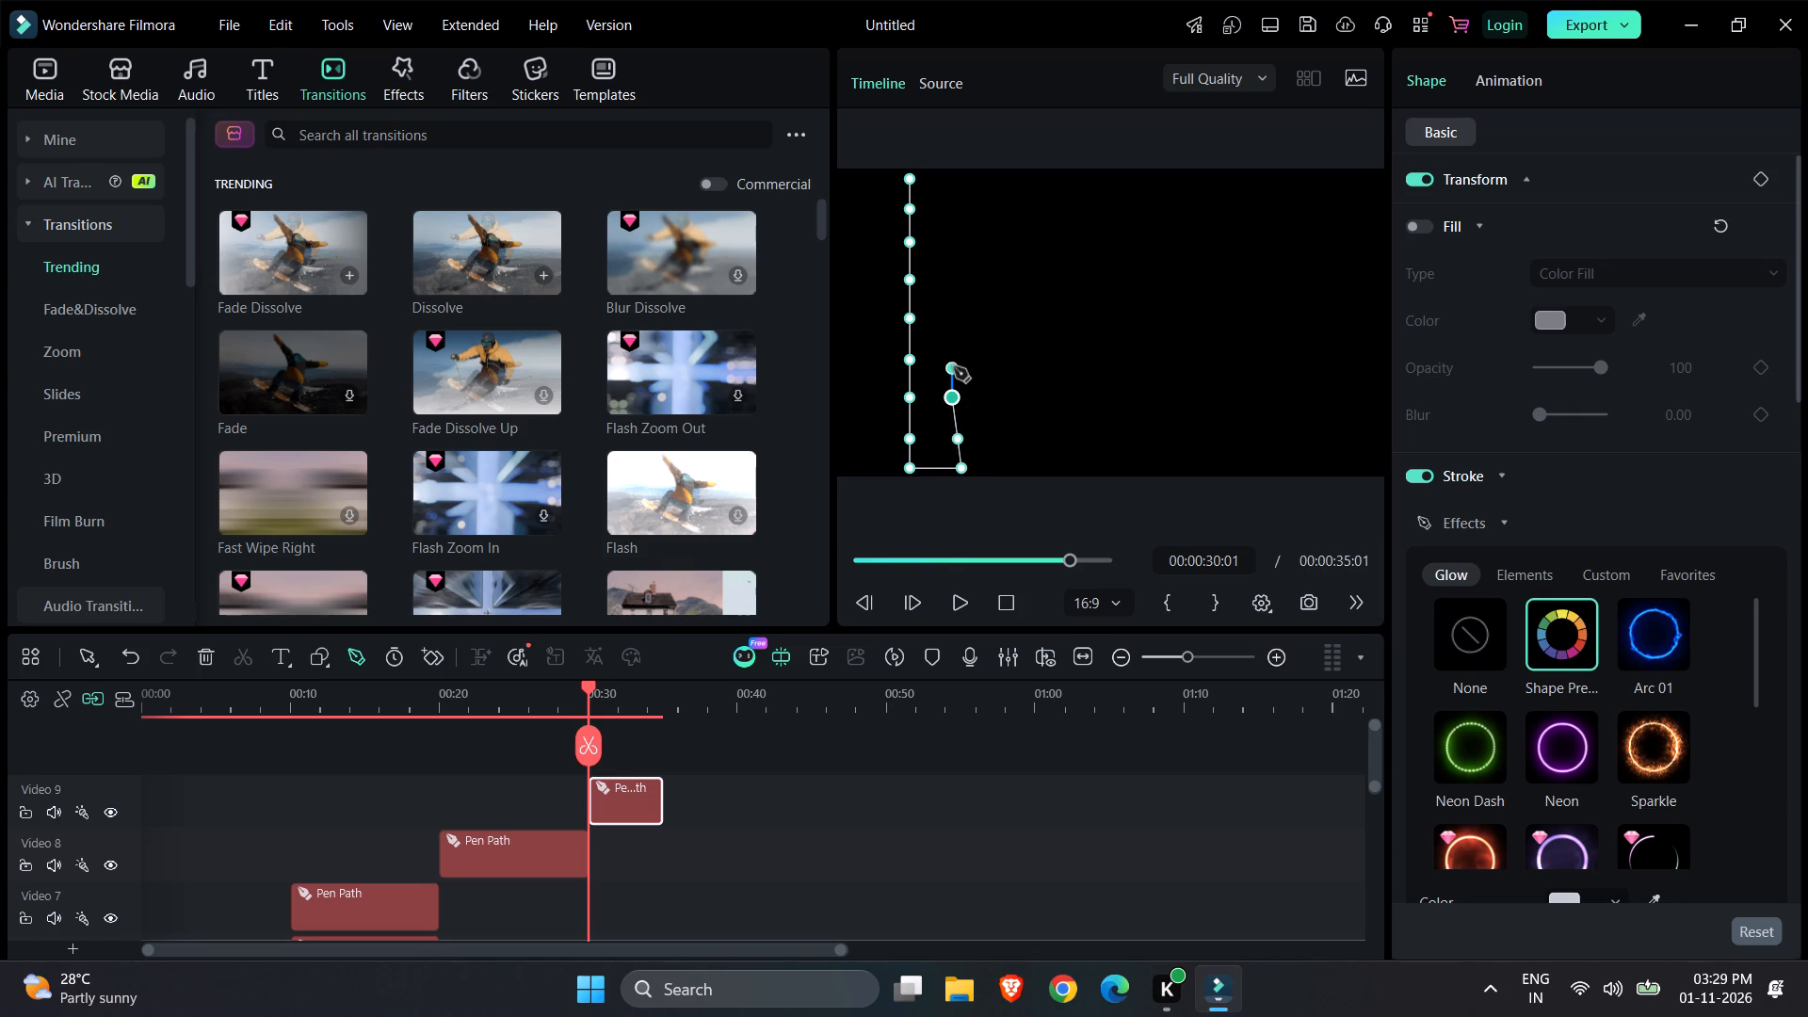
{"action": "left_click", "coordinate": [951, 359]}
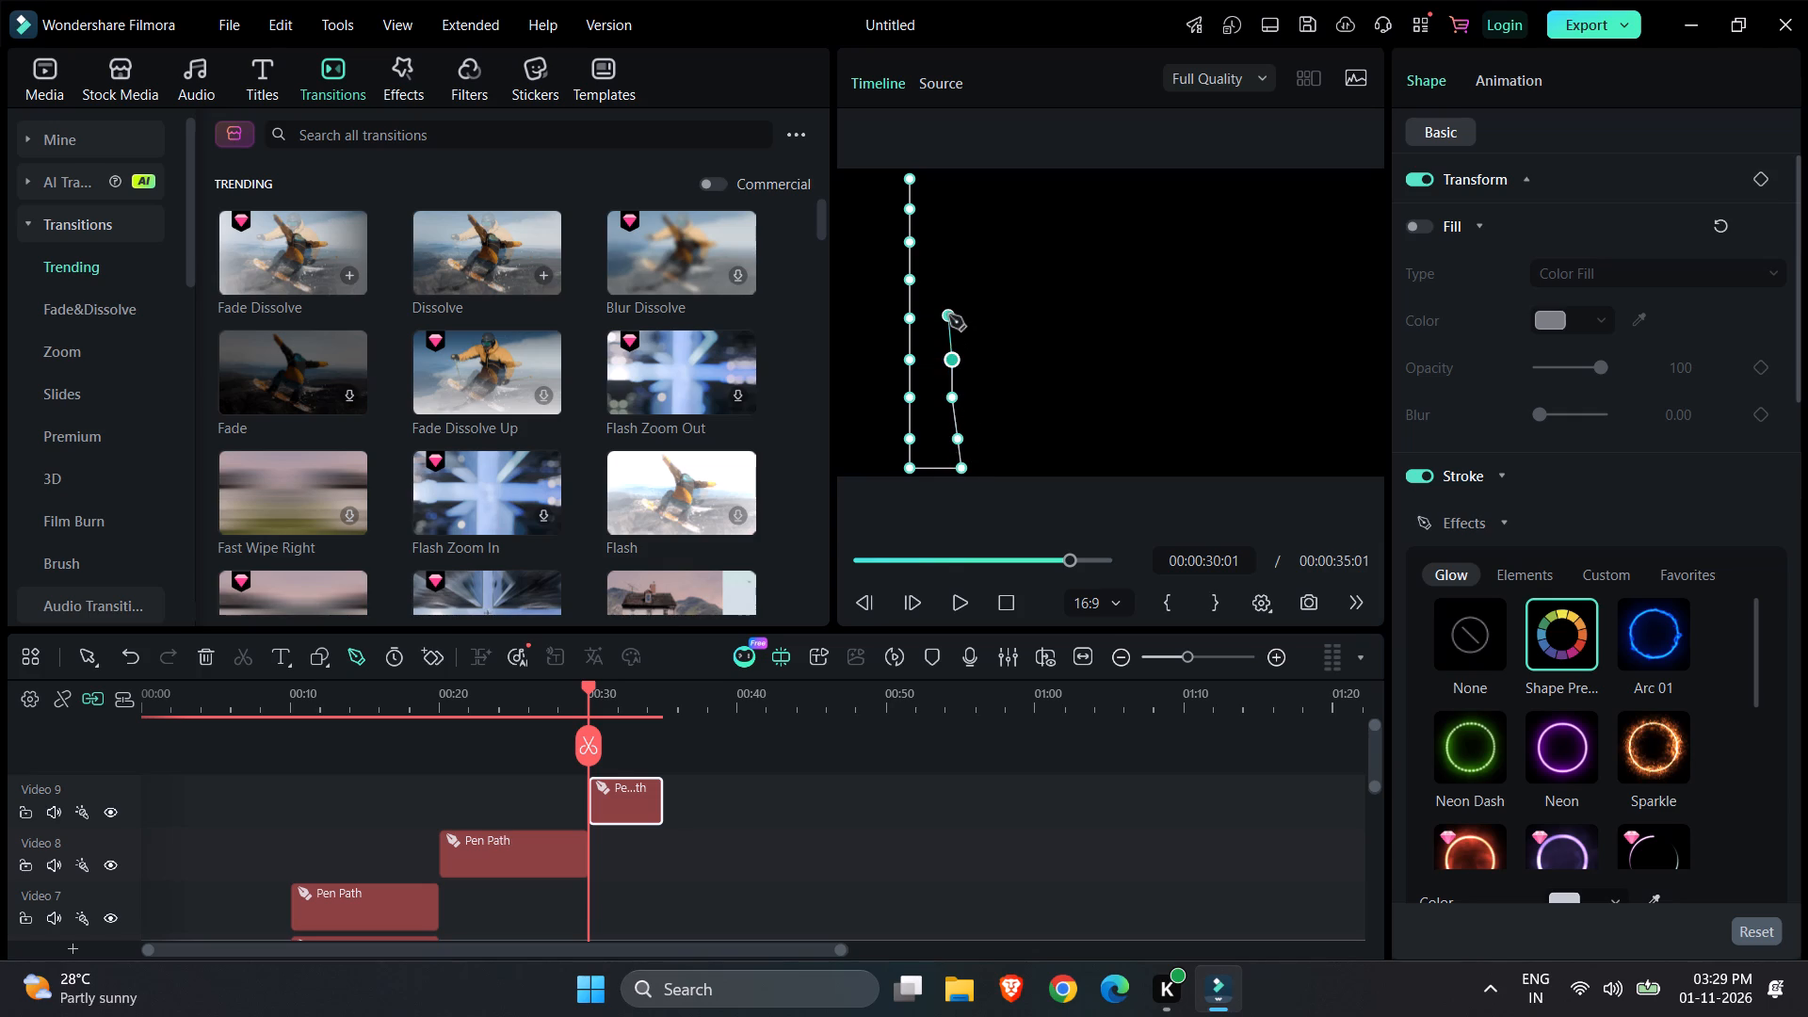
{"action": "left_click", "coordinate": [949, 315]}
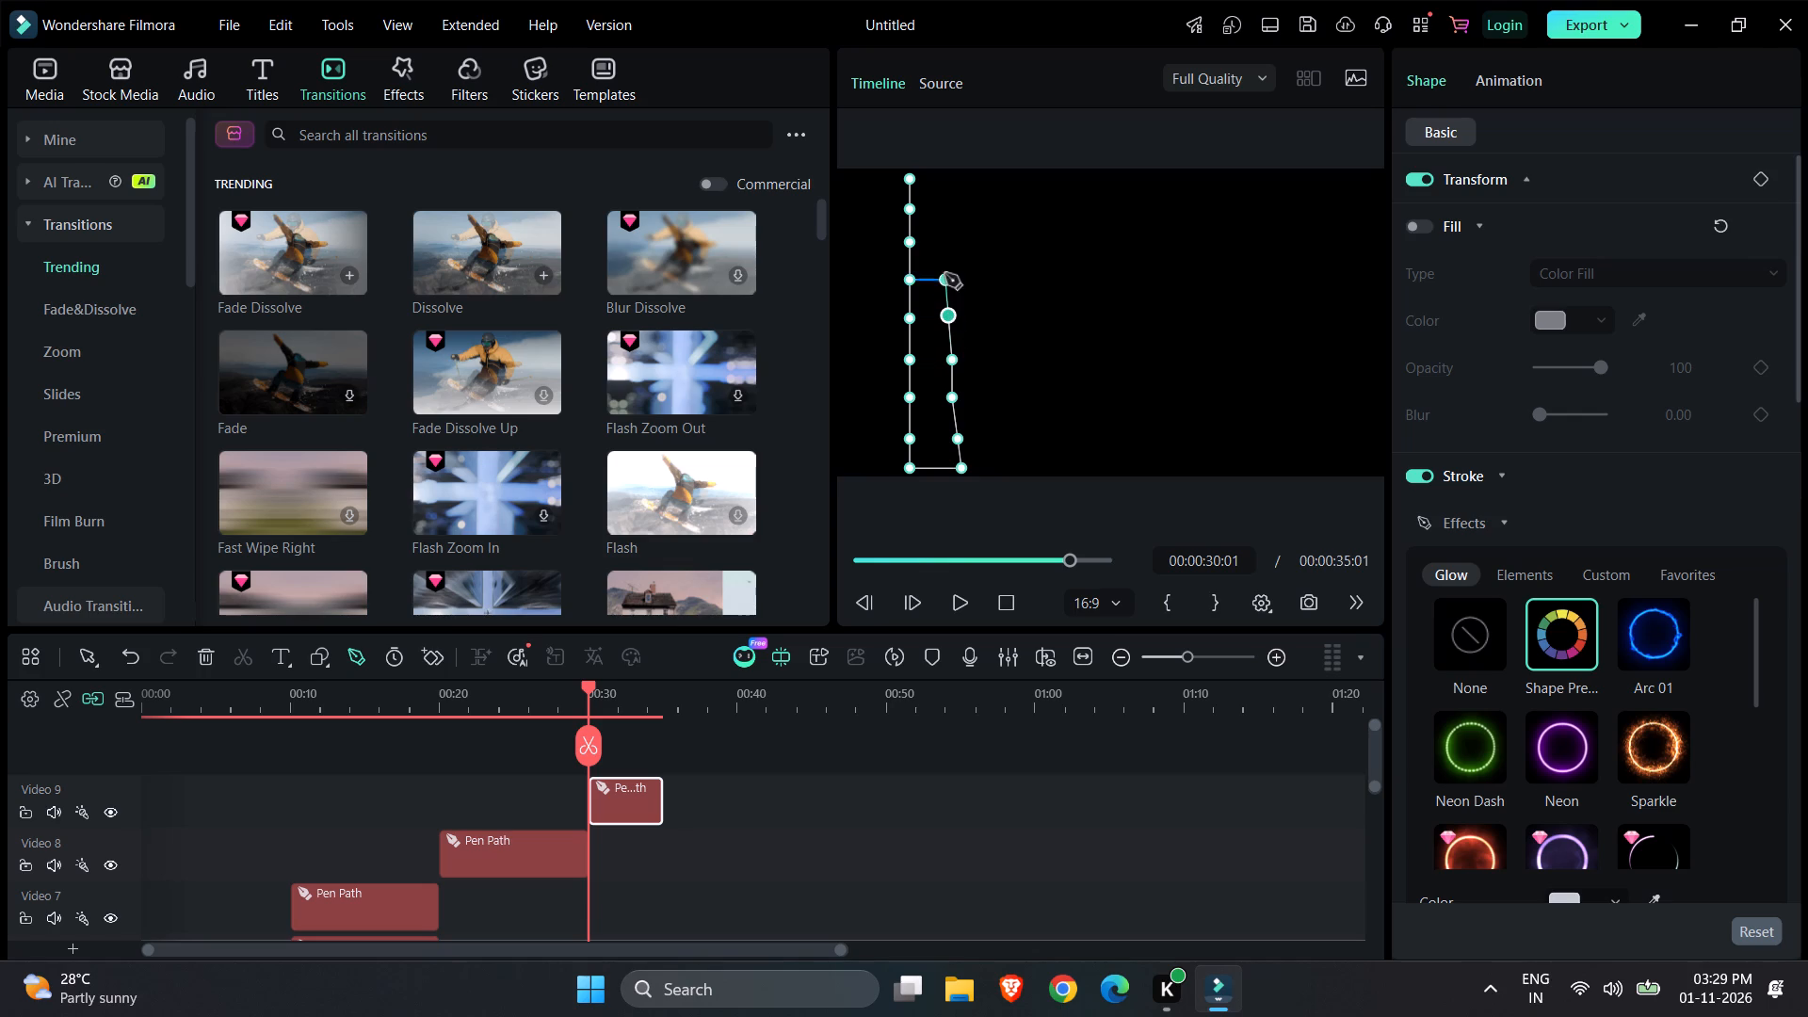
{"action": "left_click", "coordinate": [948, 279]}
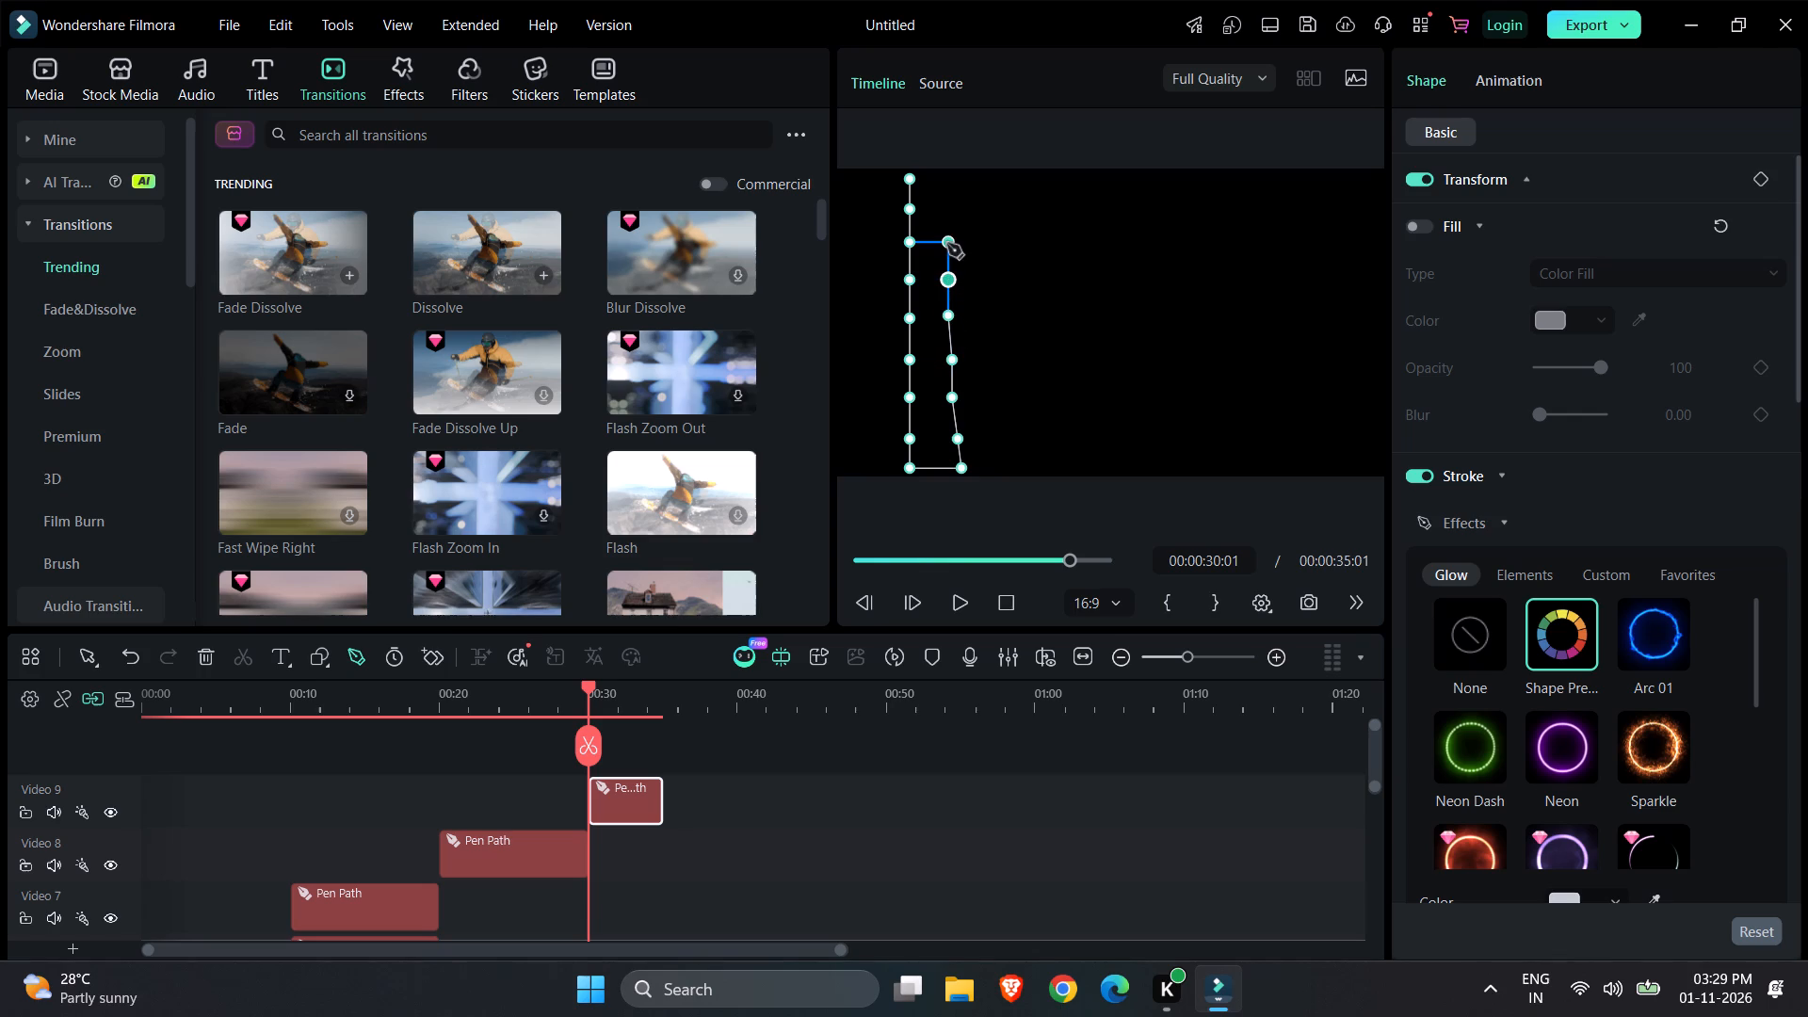
{"action": "left_click", "coordinate": [947, 244]}
{"action": "left_click", "coordinate": [946, 207]}
{"action": "left_click", "coordinate": [946, 180]}
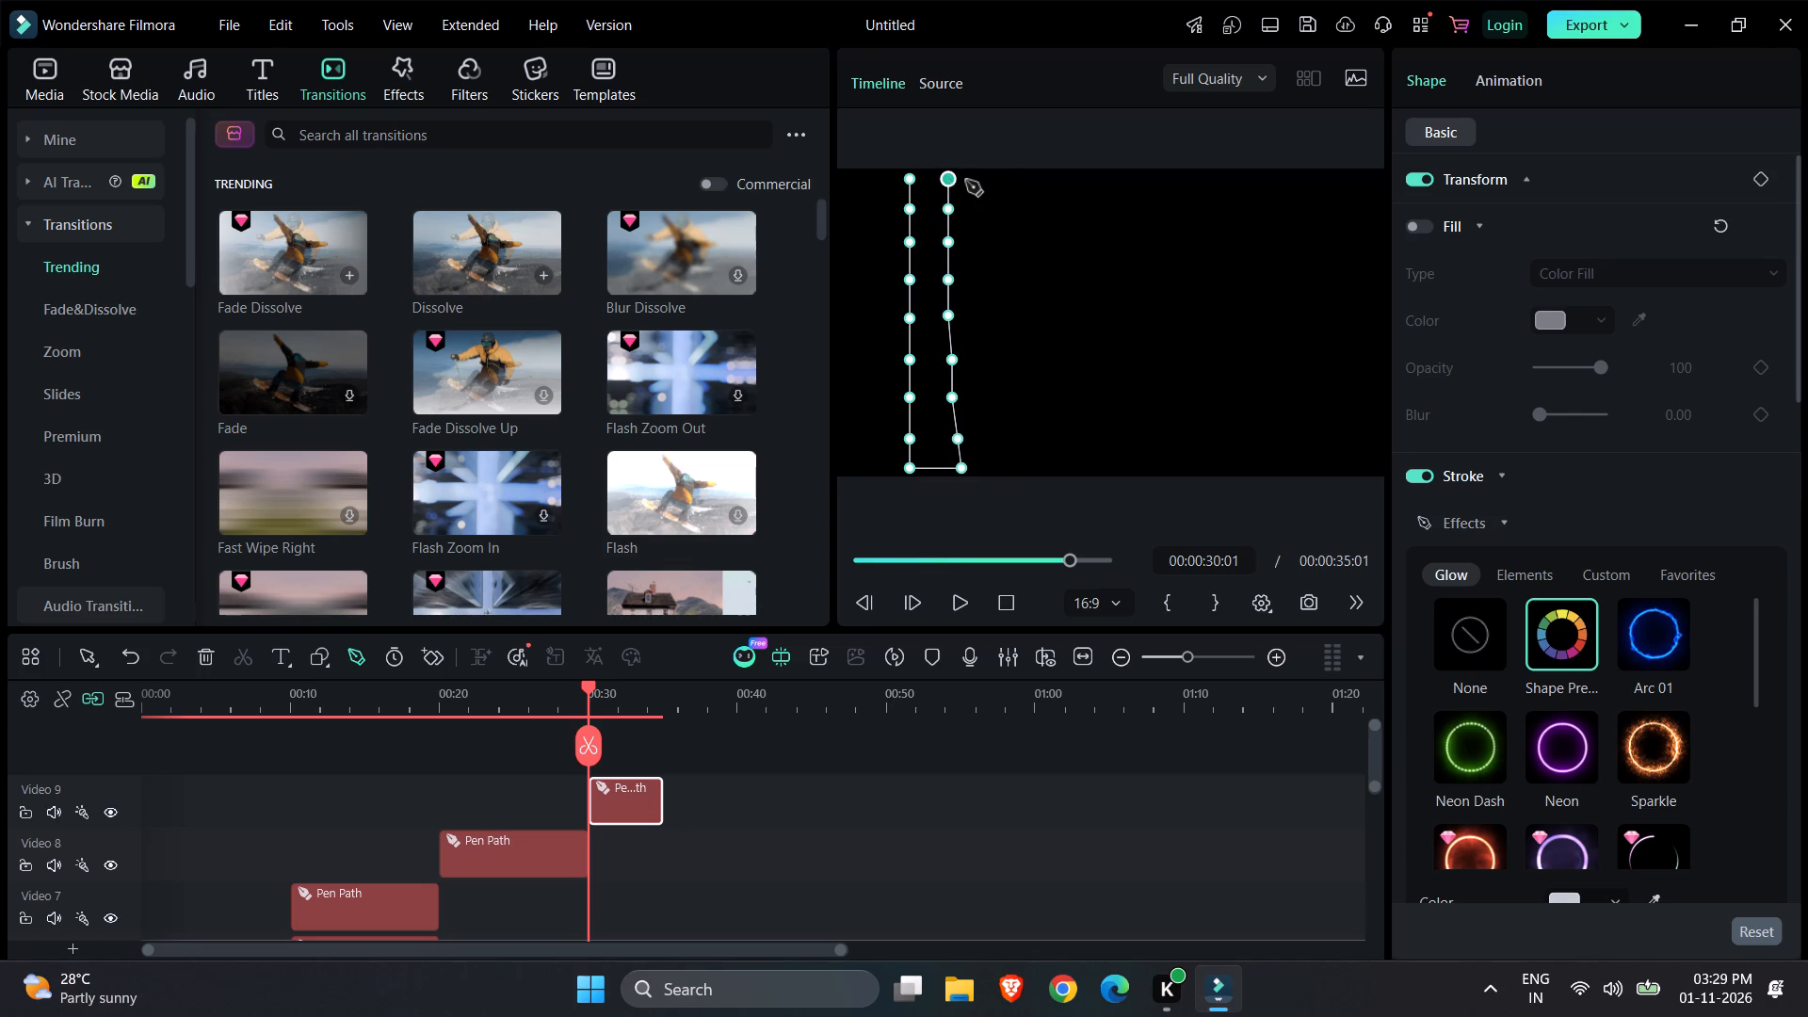
Continue the path a short way right along the frame's top and straight down to the bottom in evenly spaced points.
{"action": "left_click", "coordinate": [995, 181]}
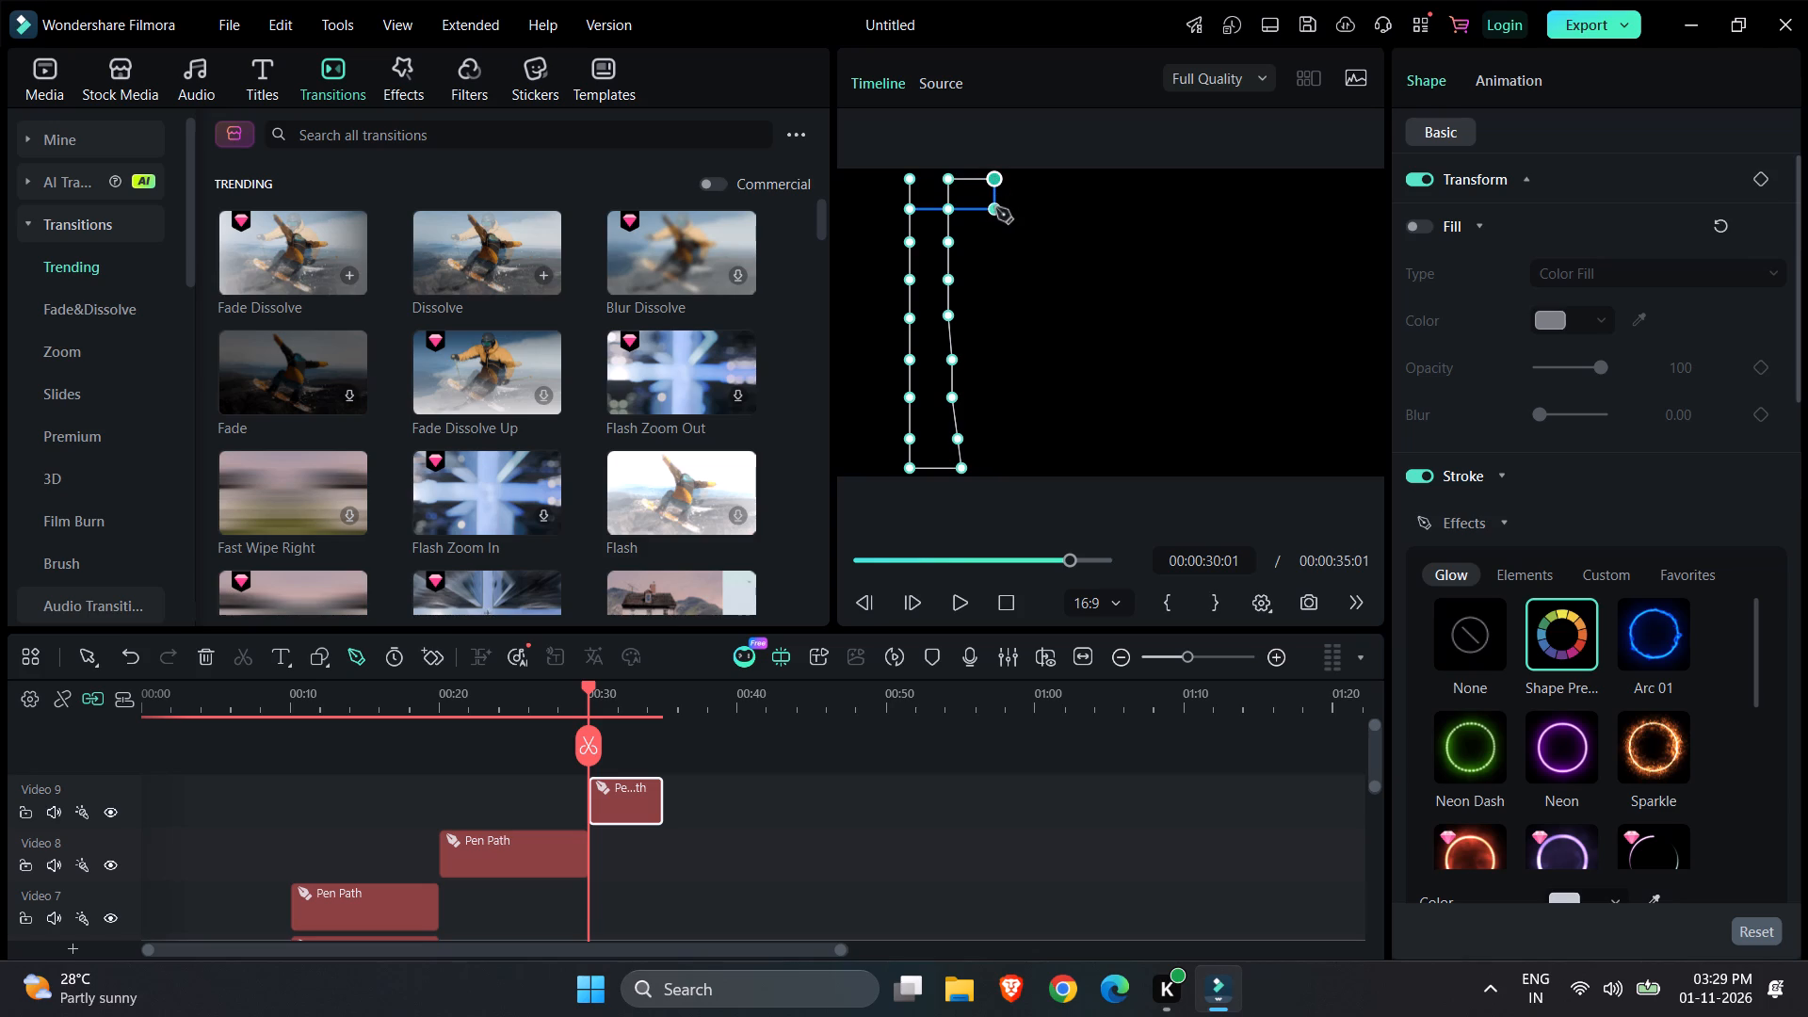
{"action": "left_click", "coordinate": [996, 208]}
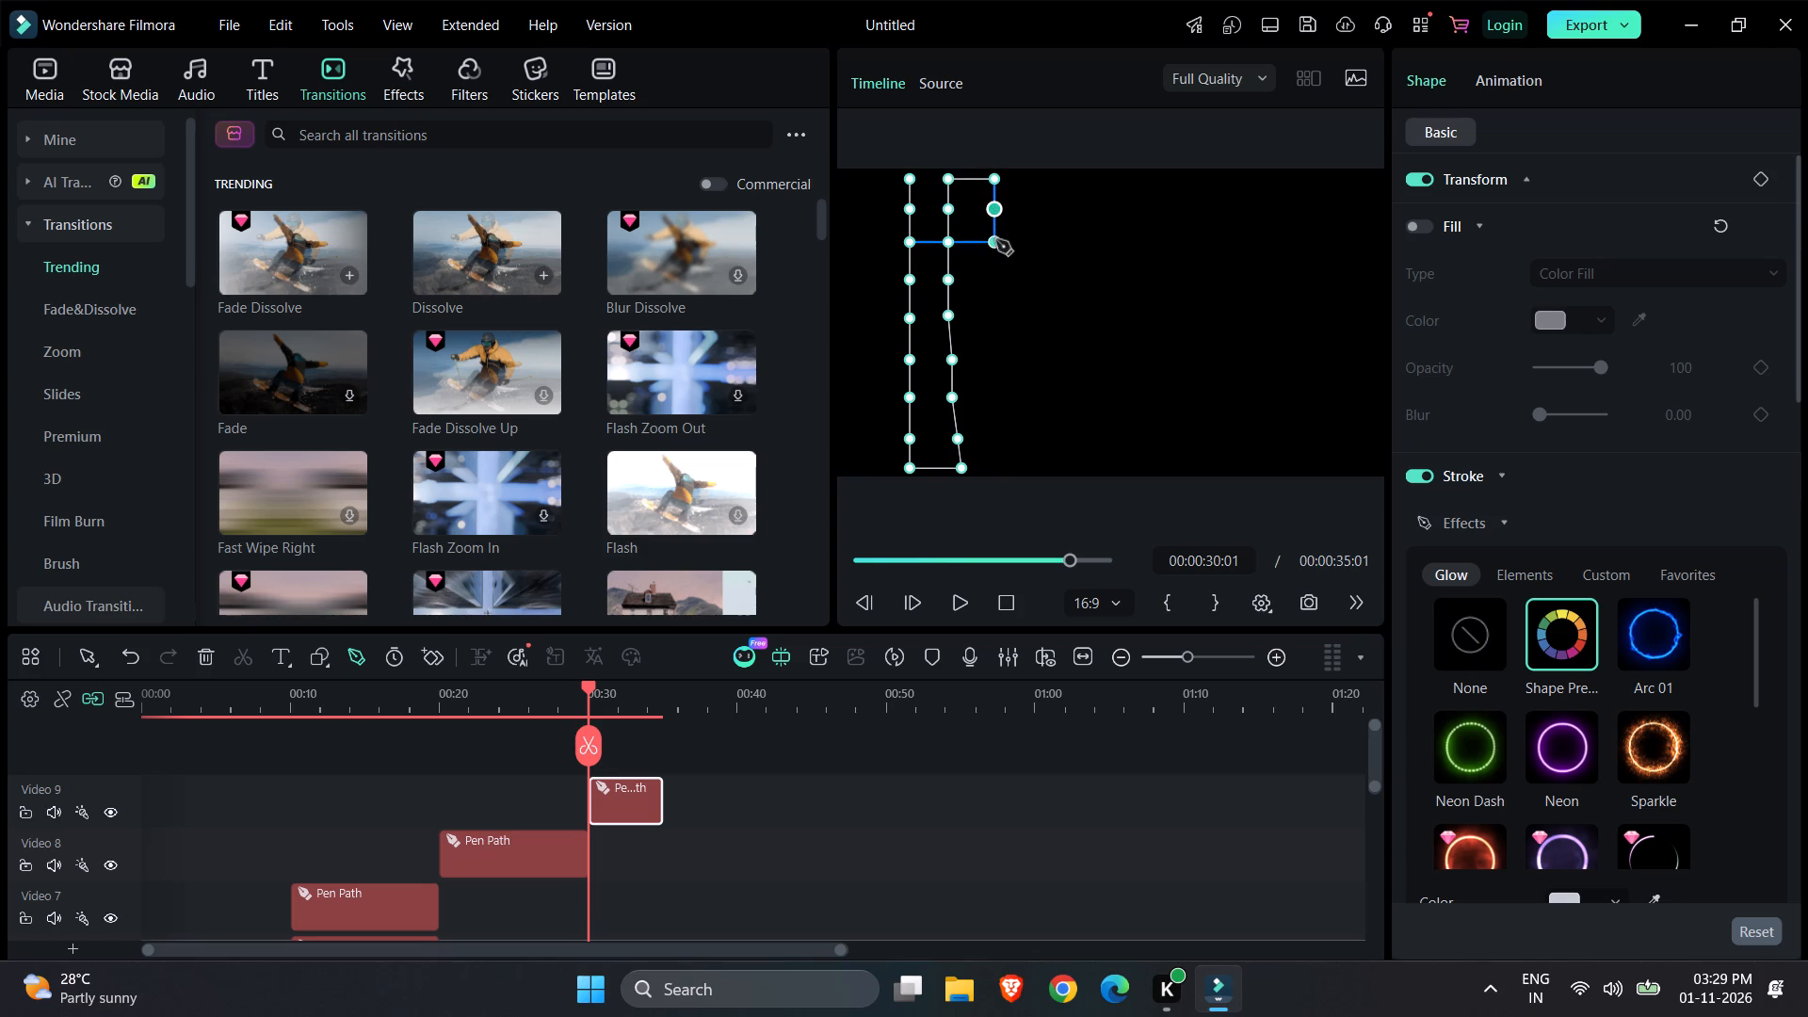
{"action": "left_click", "coordinate": [996, 240]}
{"action": "left_click", "coordinate": [996, 278]}
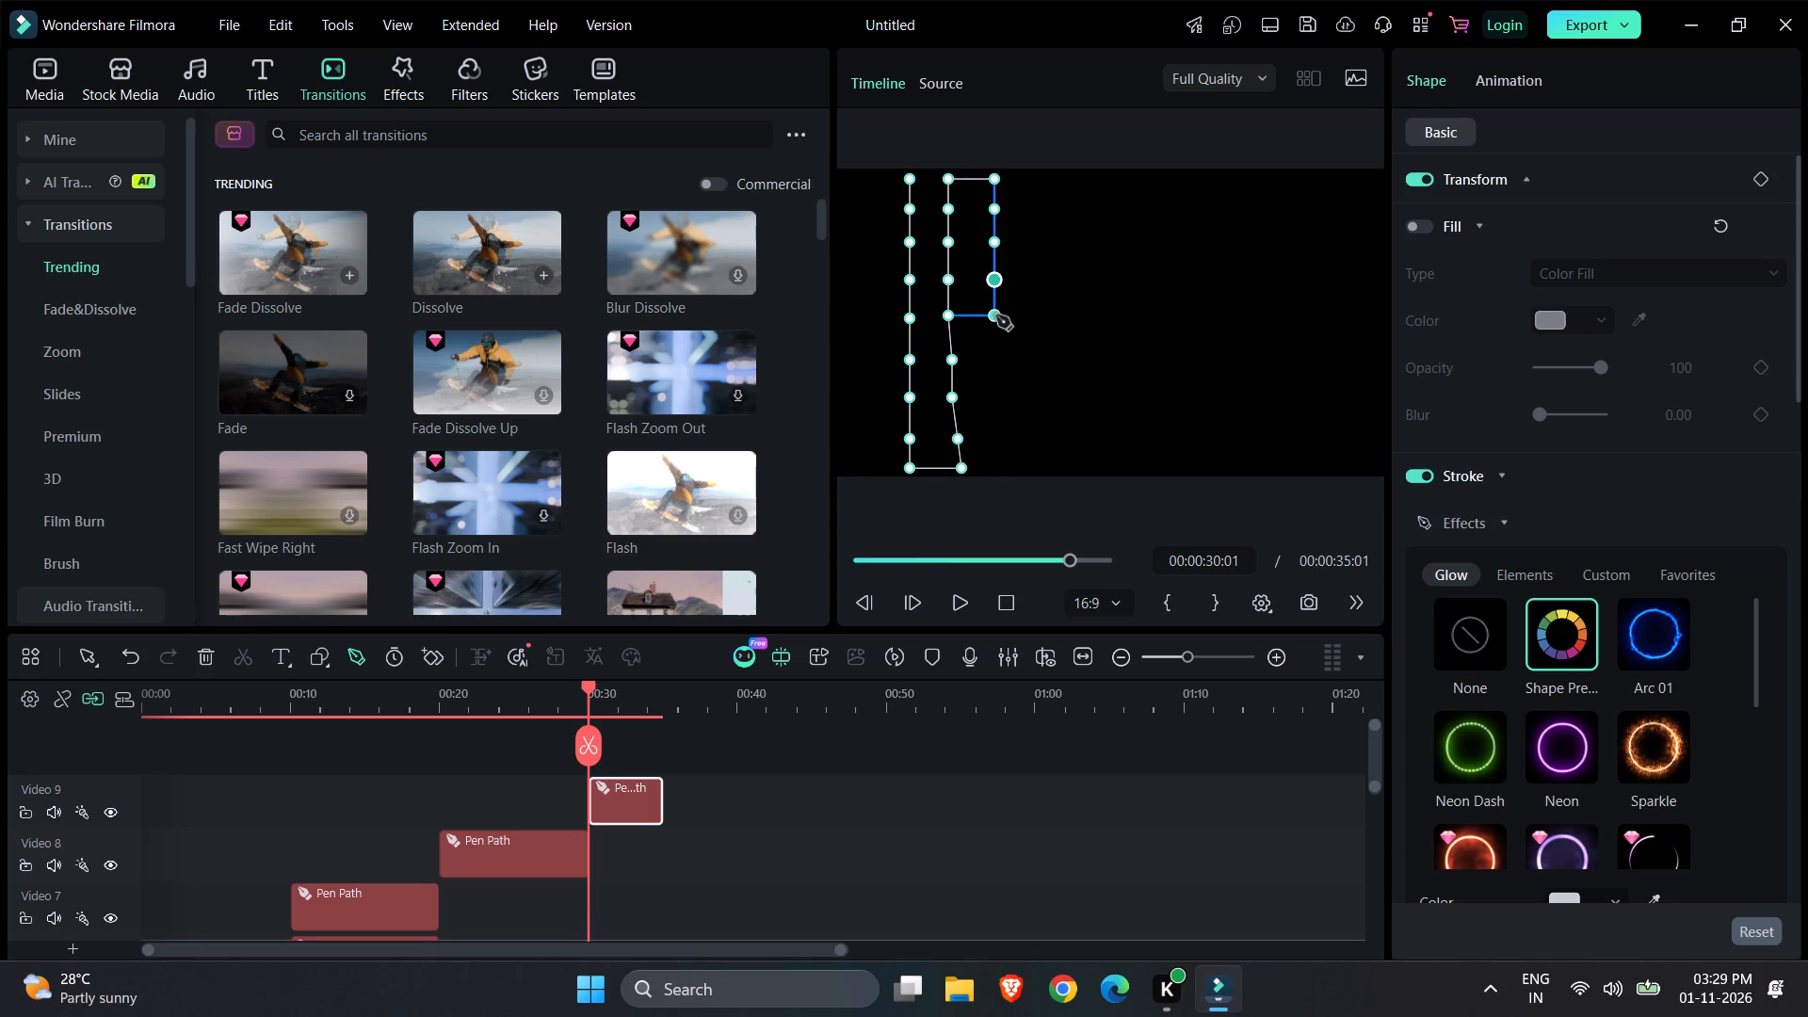
{"action": "left_click", "coordinate": [995, 315]}
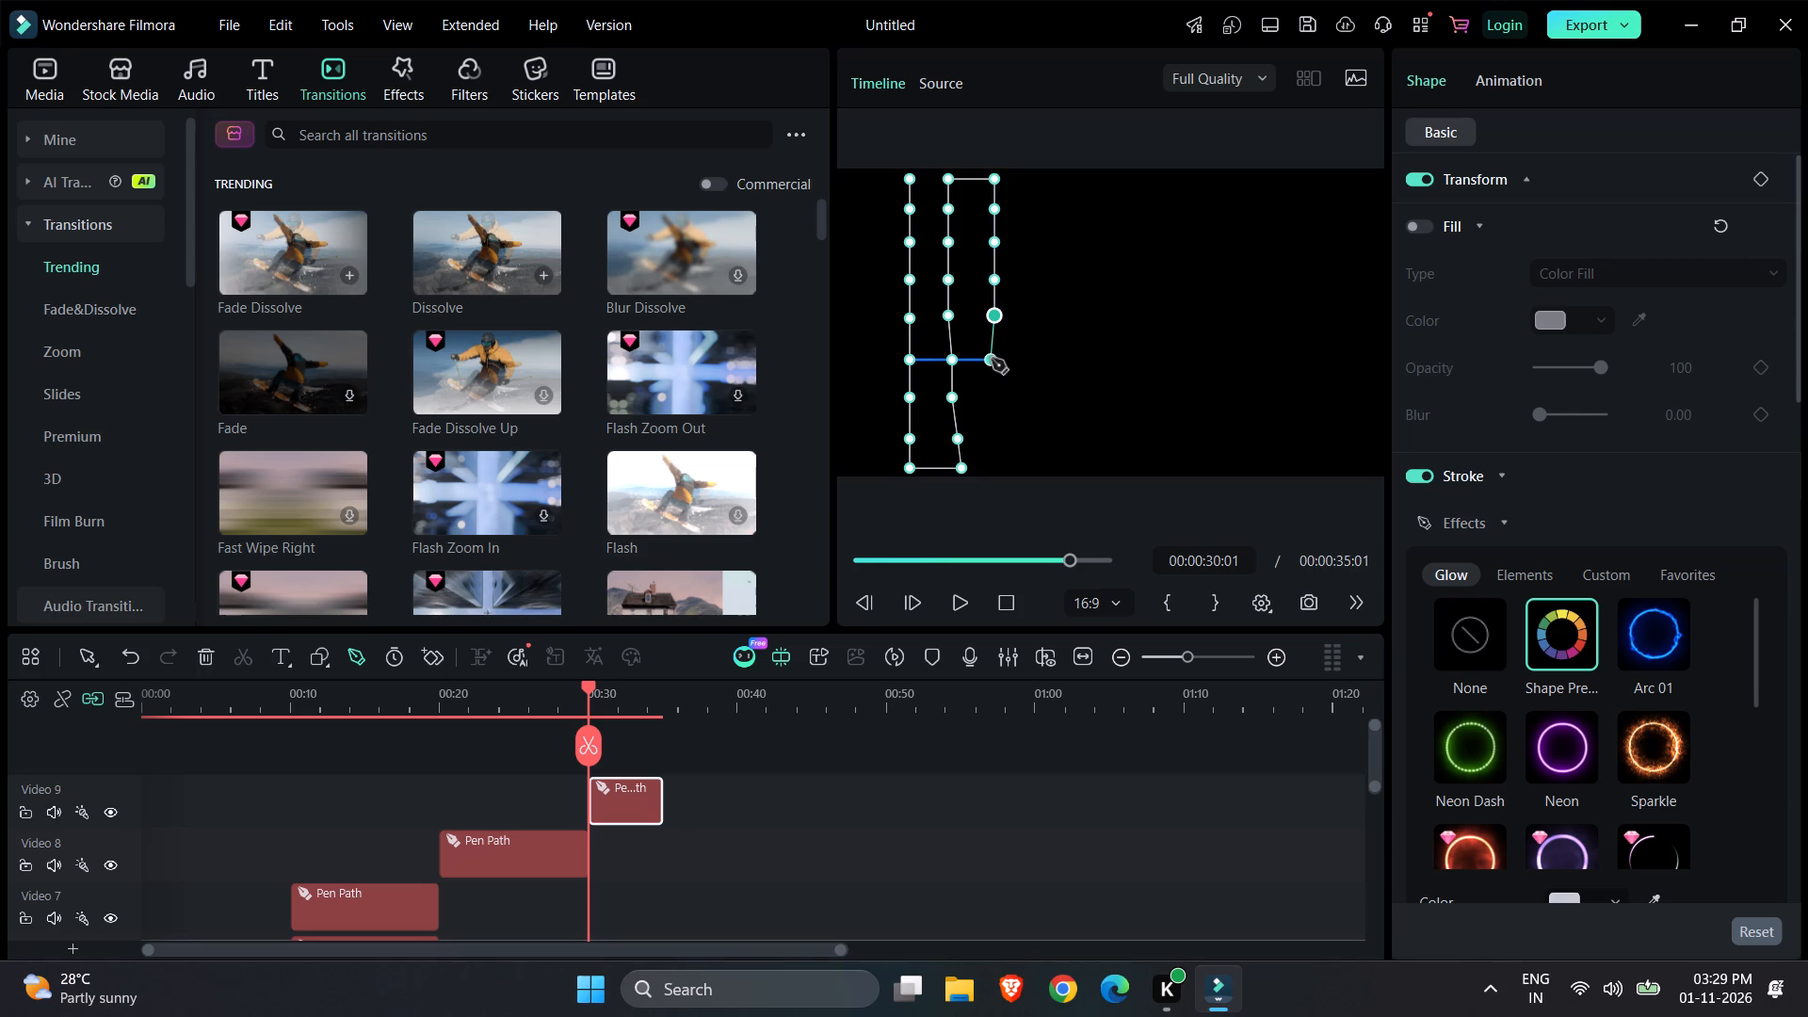
{"action": "left_click", "coordinate": [995, 359]}
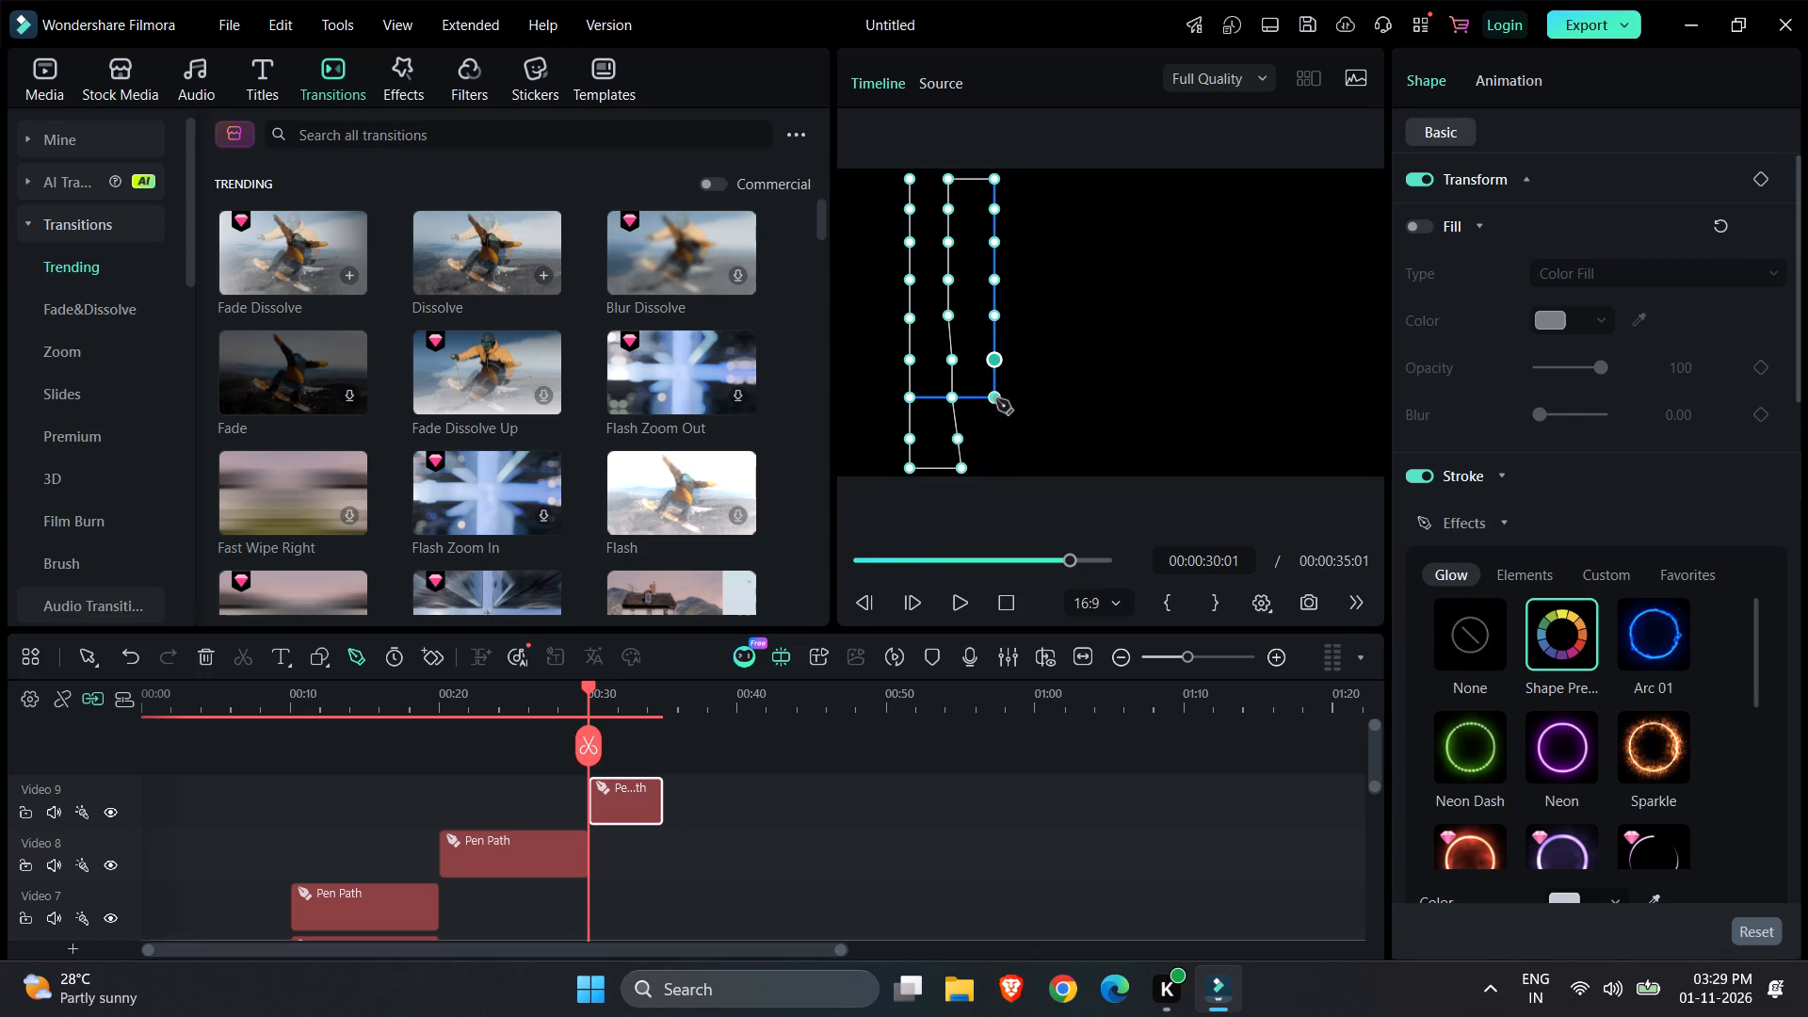
{"action": "left_click", "coordinate": [996, 399]}
{"action": "left_click", "coordinate": [995, 435]}
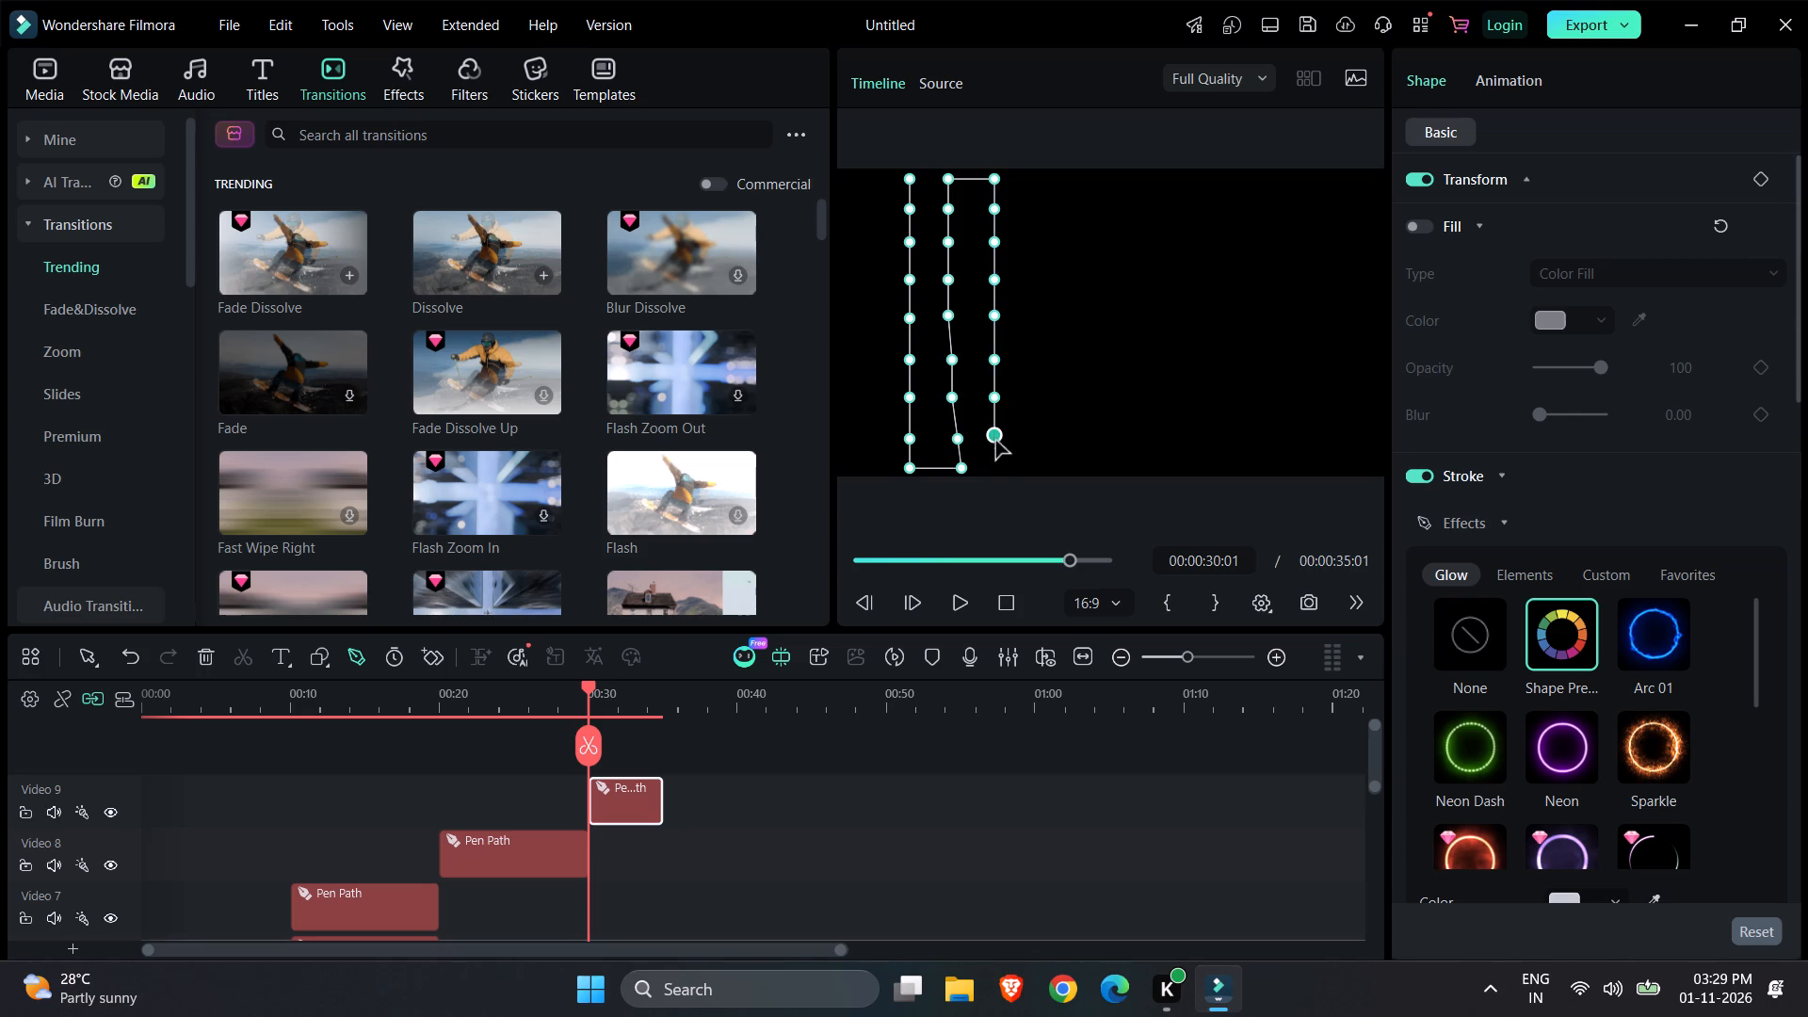
{"action": "left_click", "coordinate": [997, 466]}
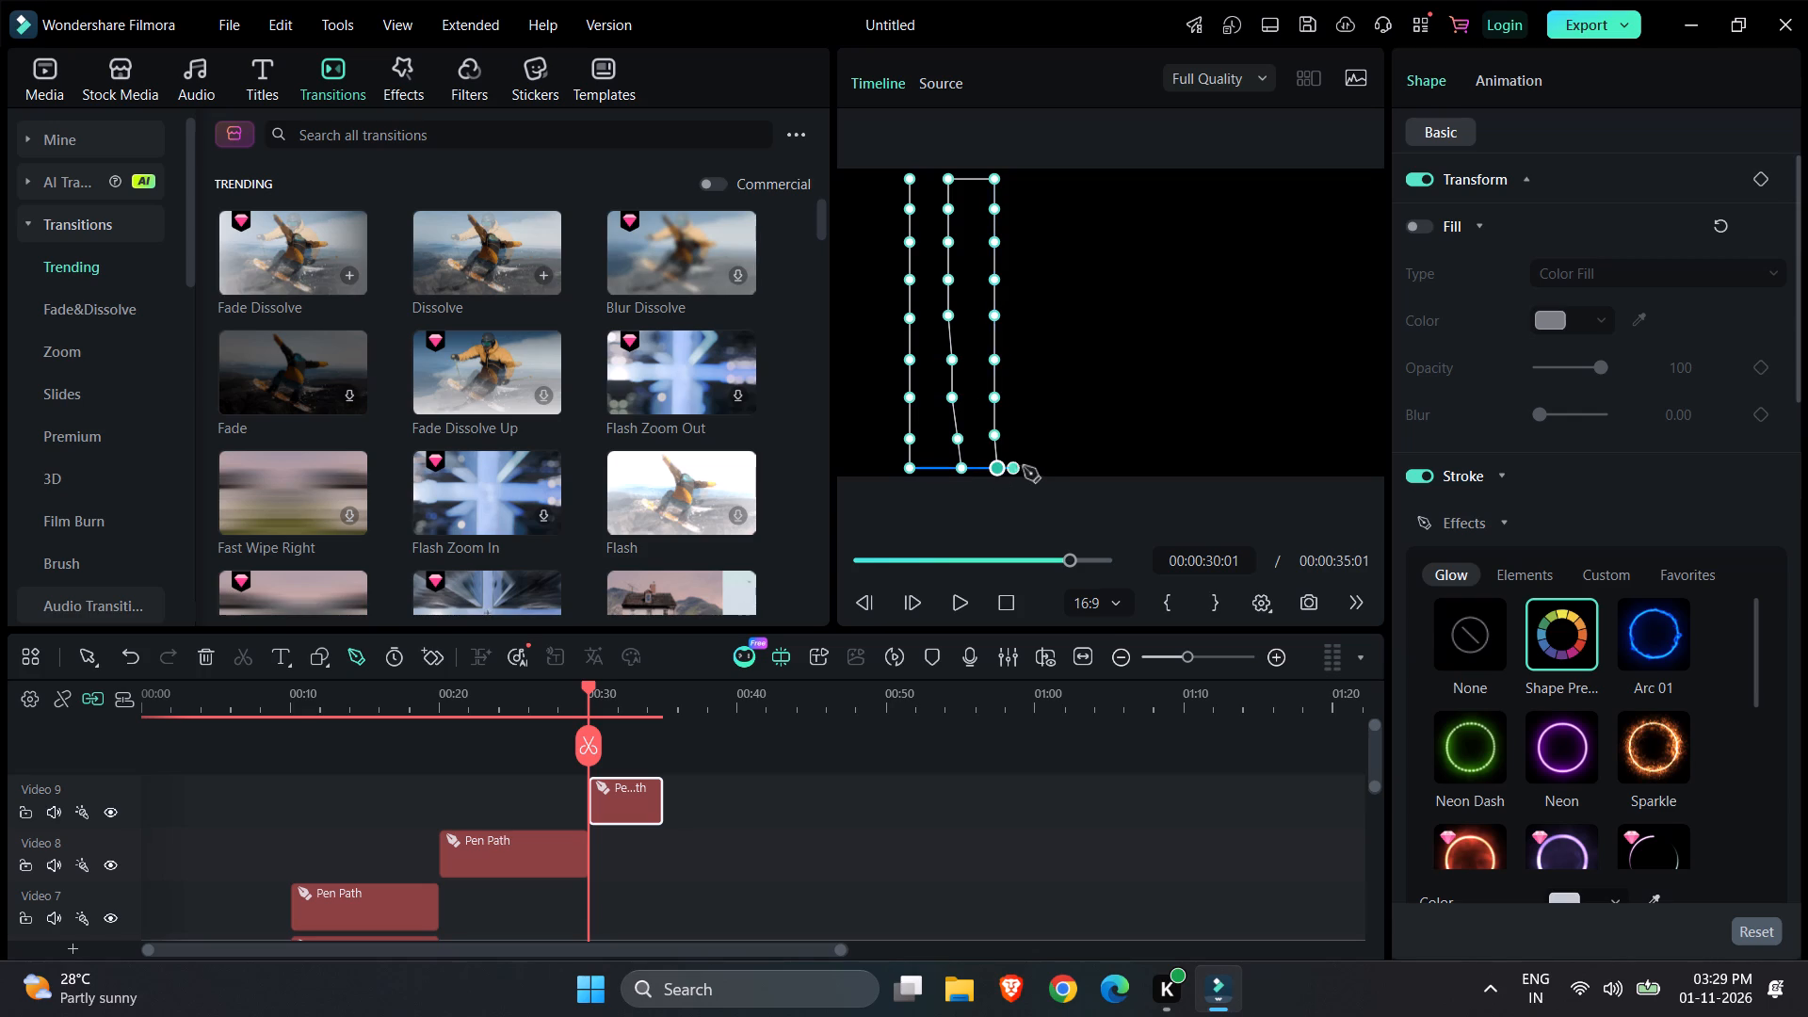
Continue the path a short way right along the frame's bottom and back up to the top, forming the fourth vertical line.
{"action": "left_click", "coordinate": [1036, 468]}
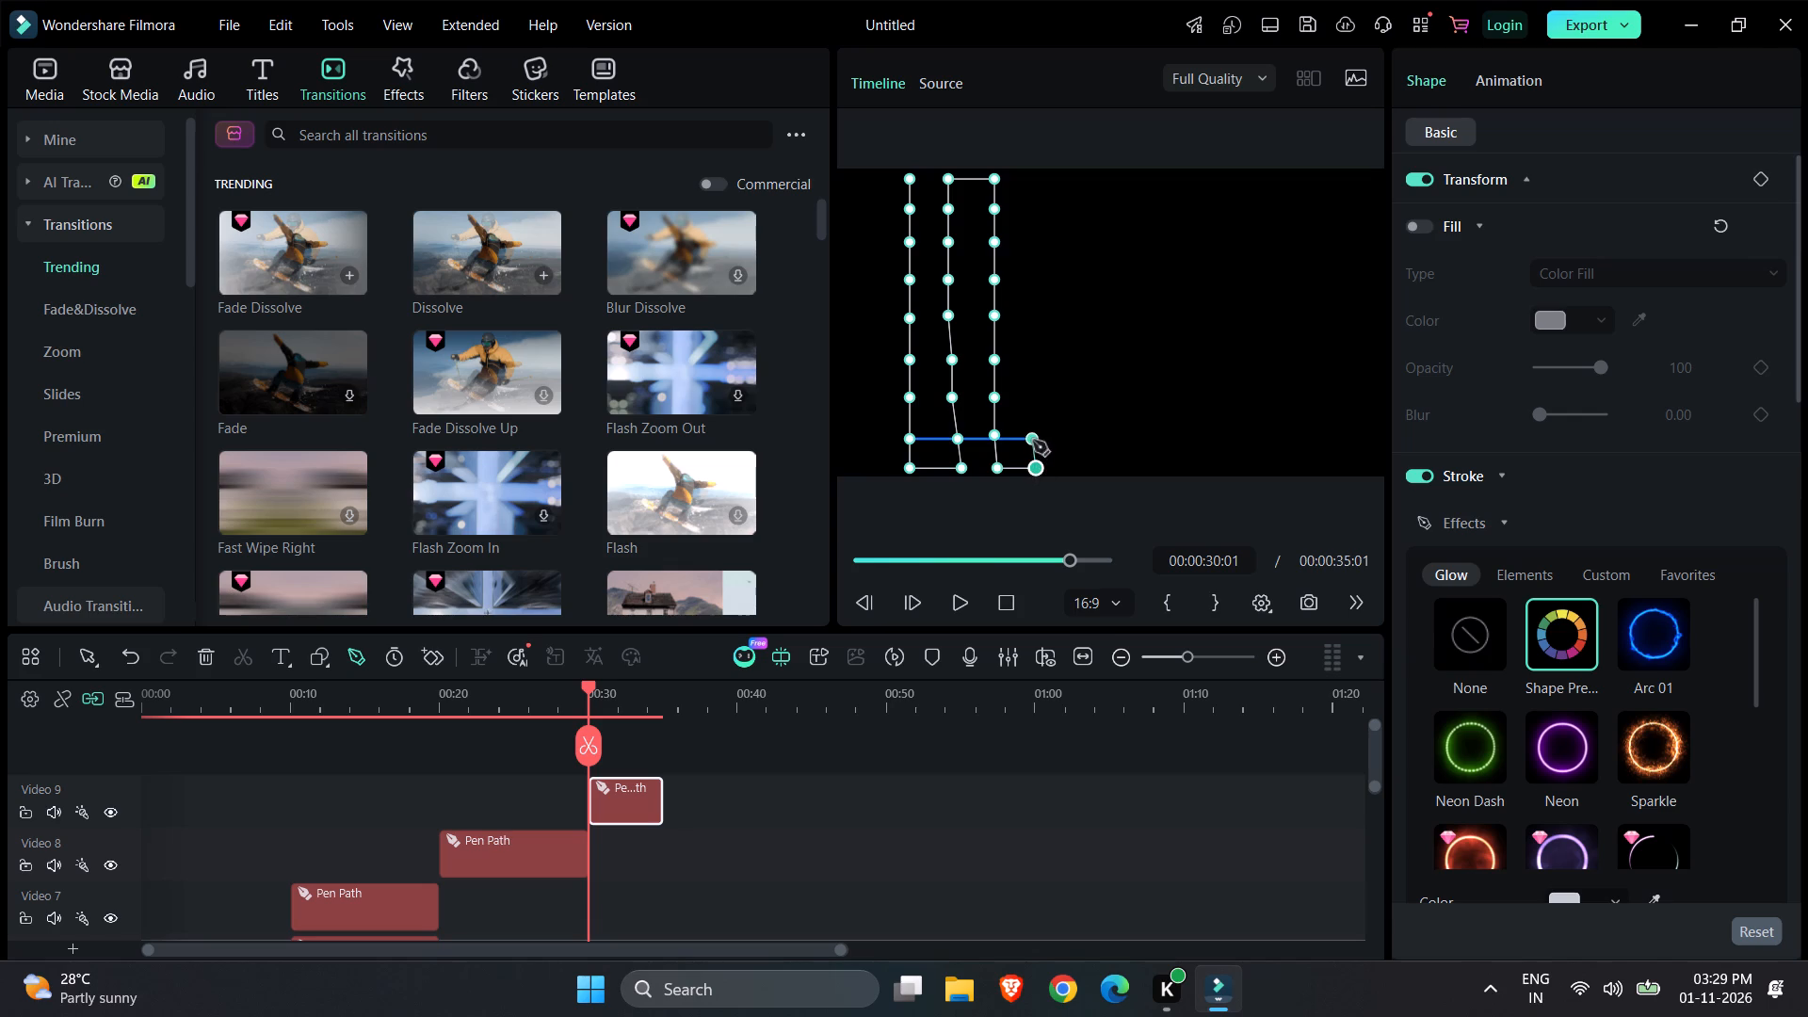
{"action": "left_click", "coordinate": [1034, 441]}
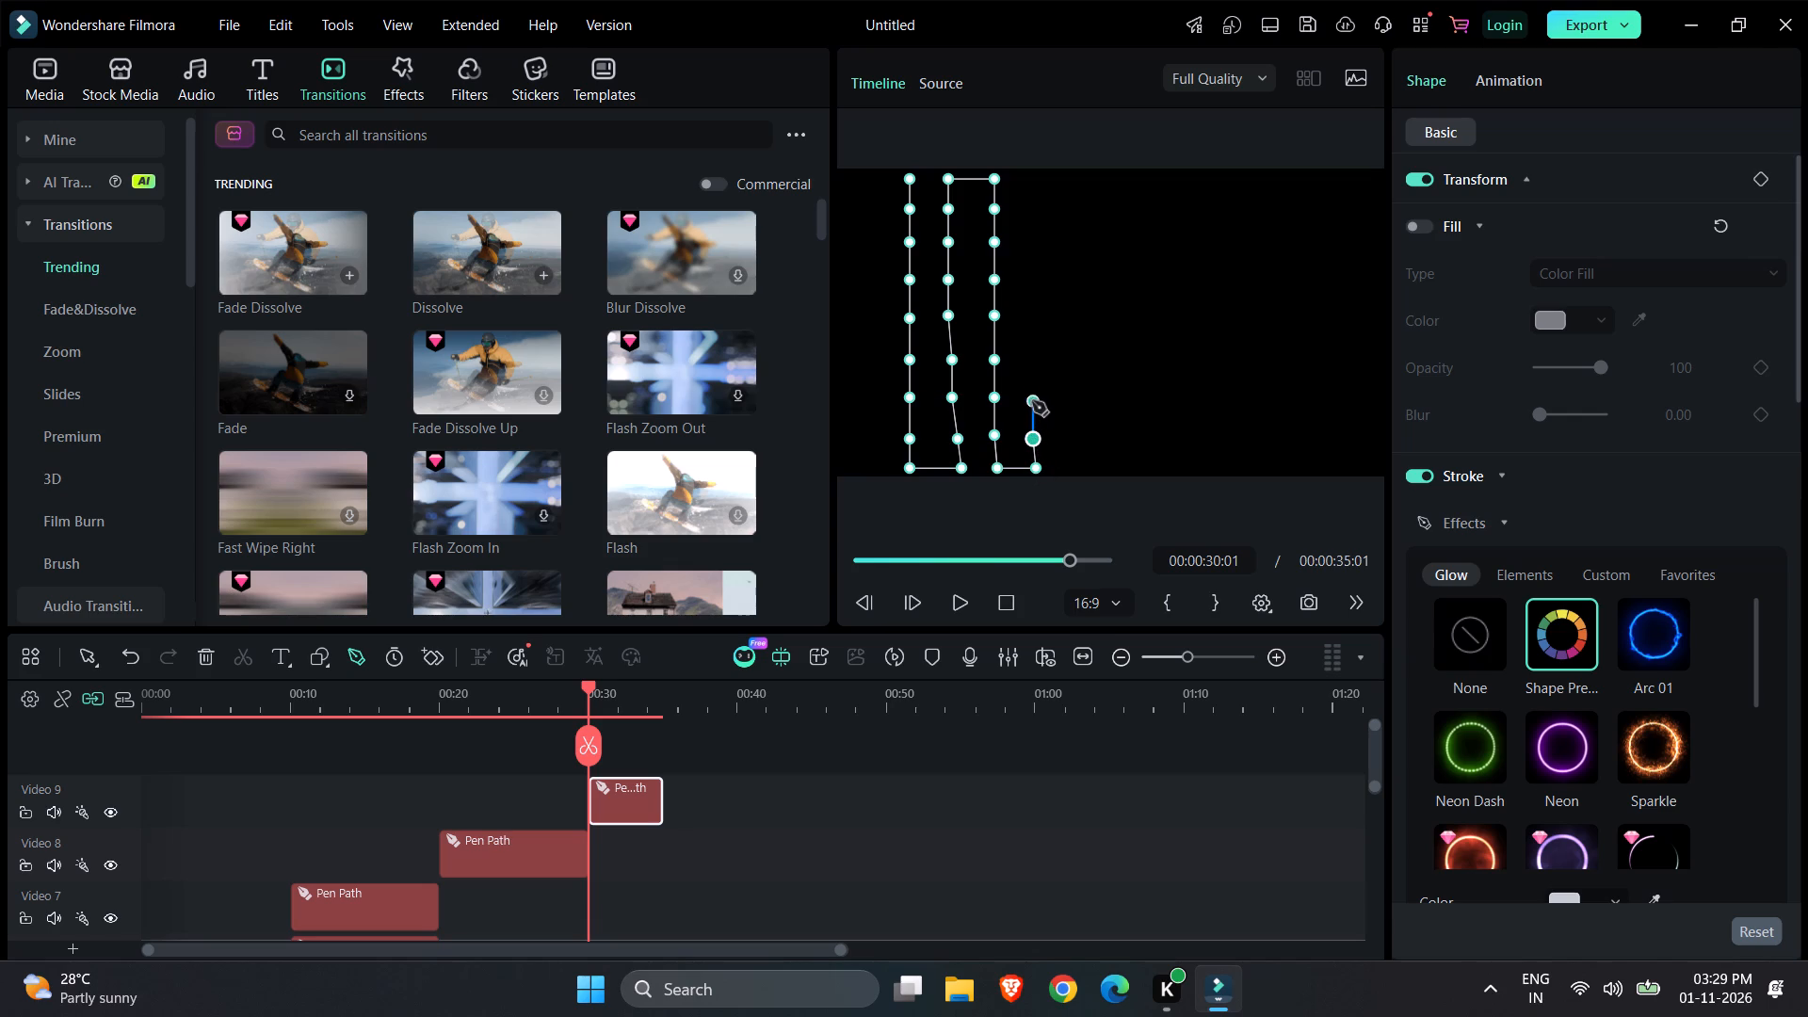
{"action": "left_click", "coordinate": [1032, 401]}
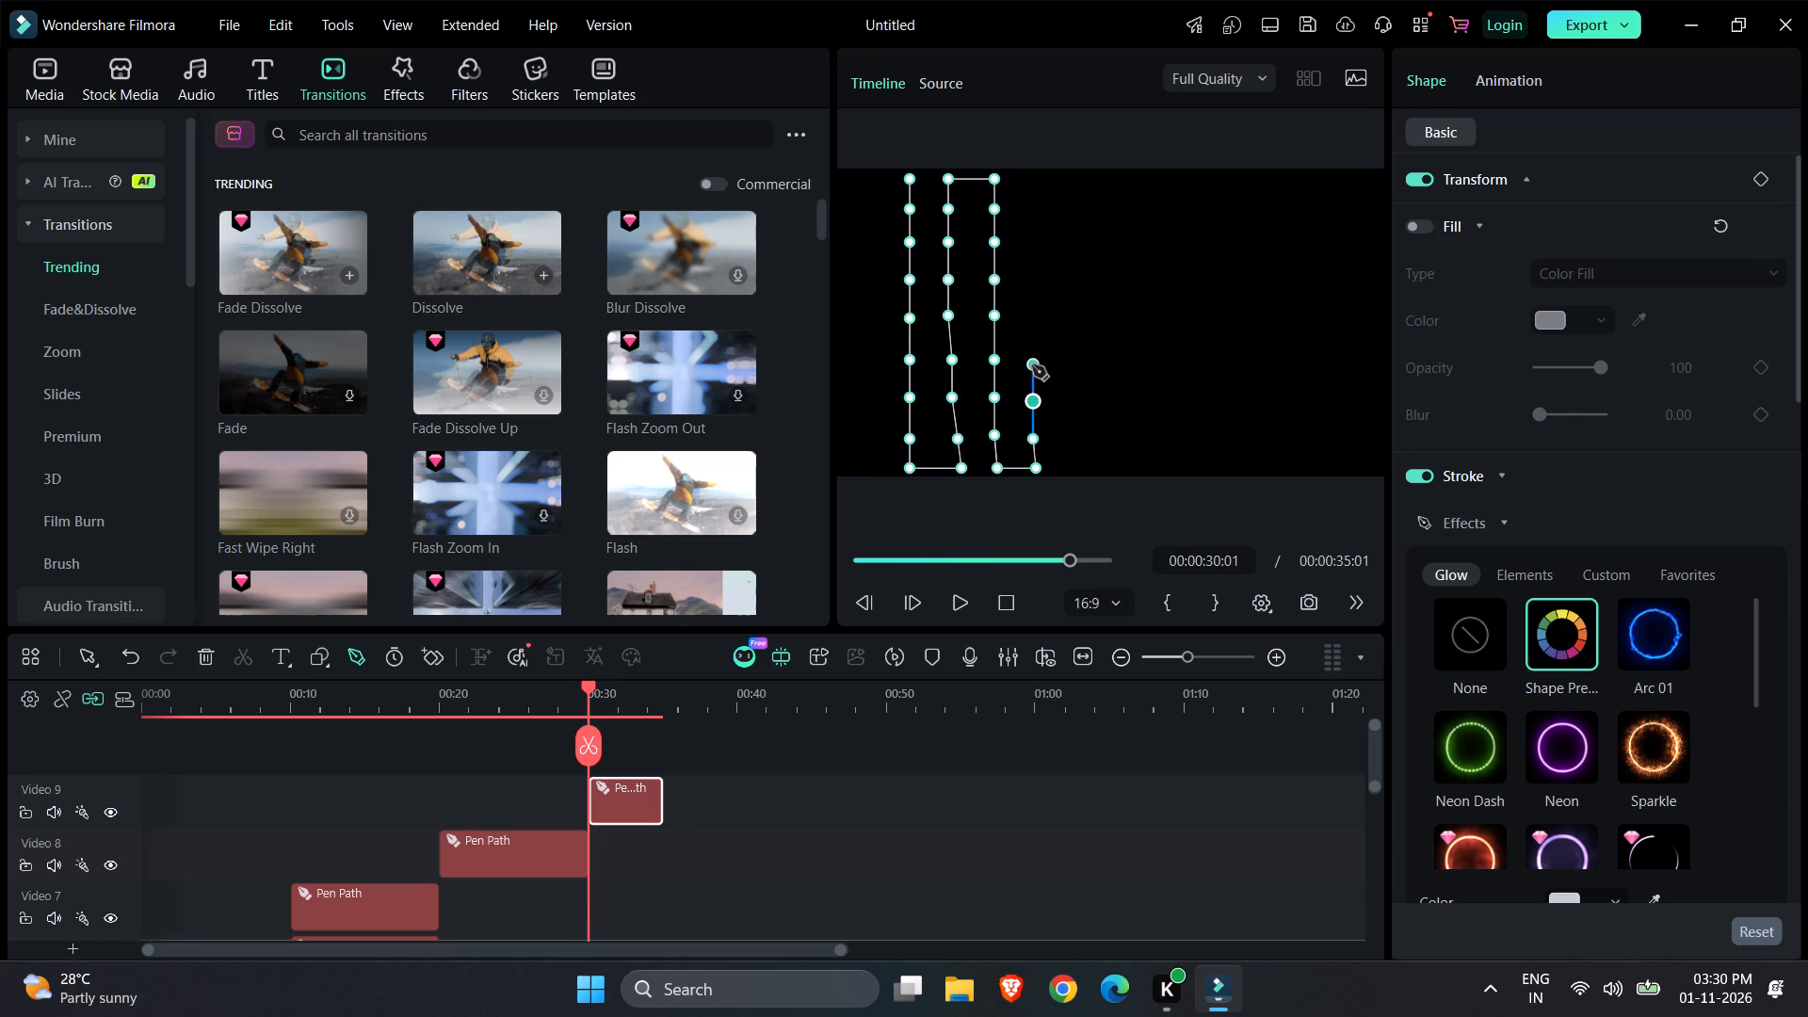
{"action": "left_click", "coordinate": [1034, 363]}
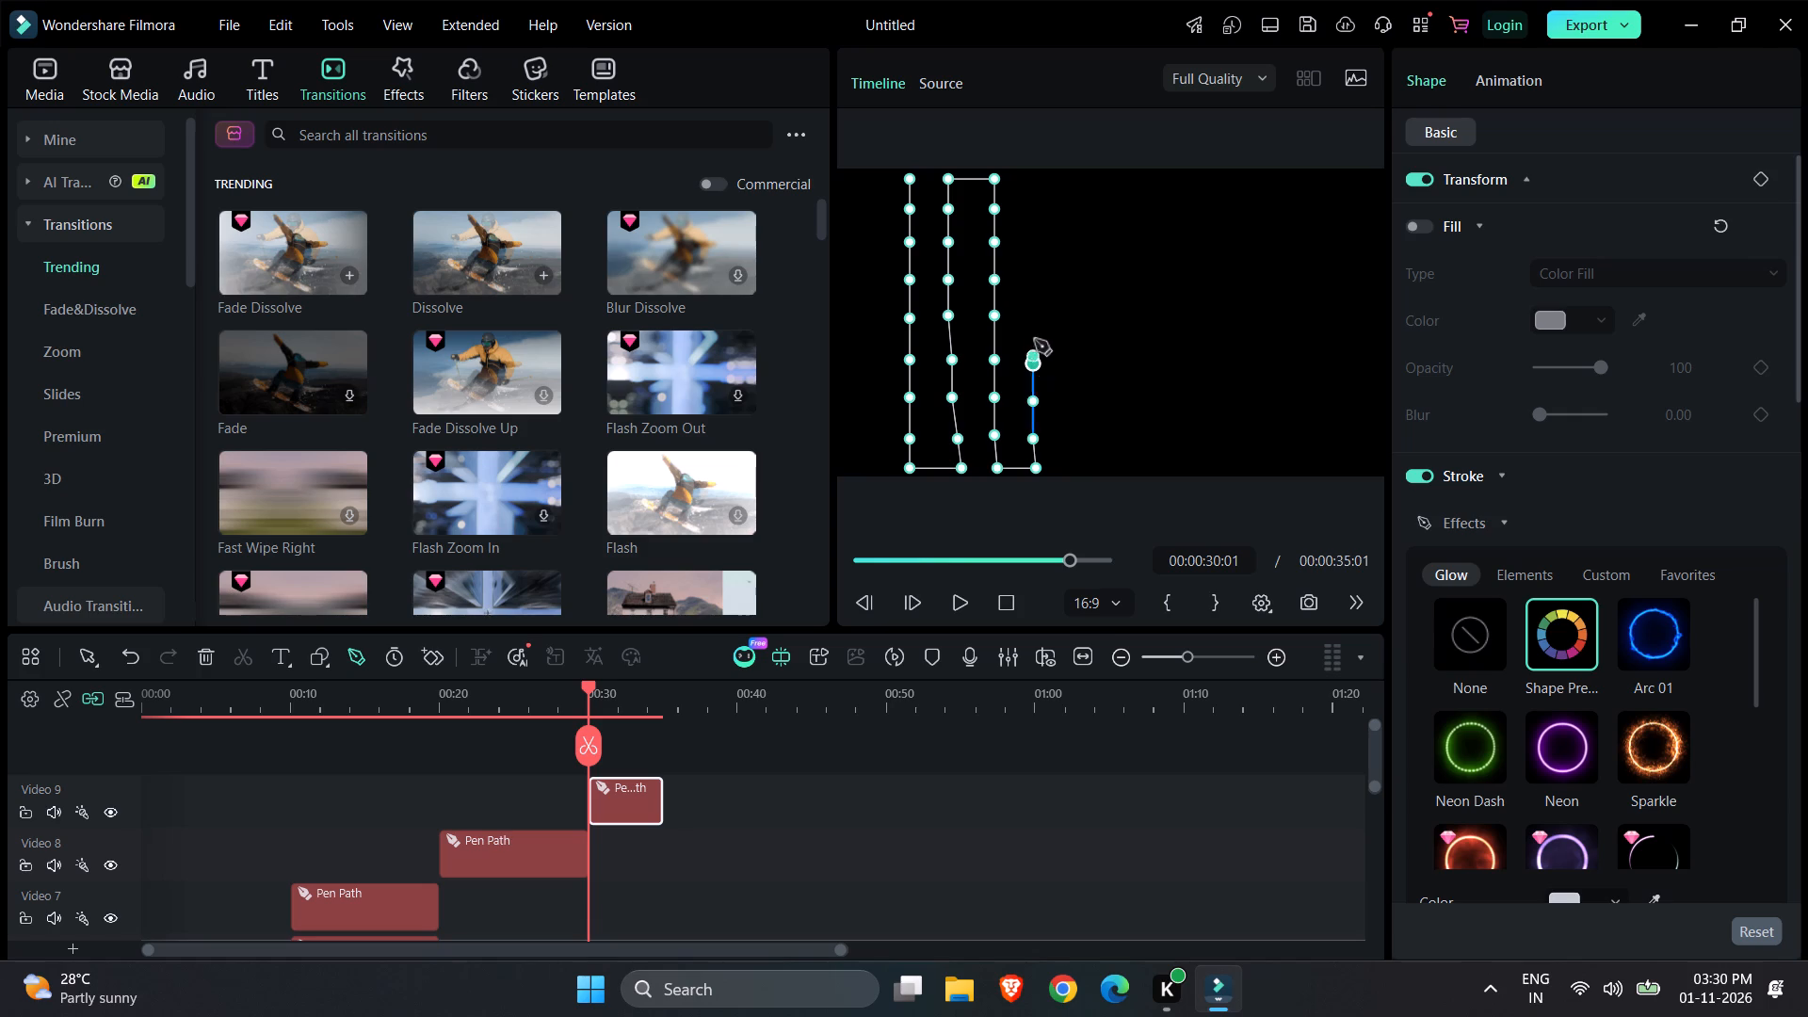
{"action": "left_click", "coordinate": [1037, 322]}
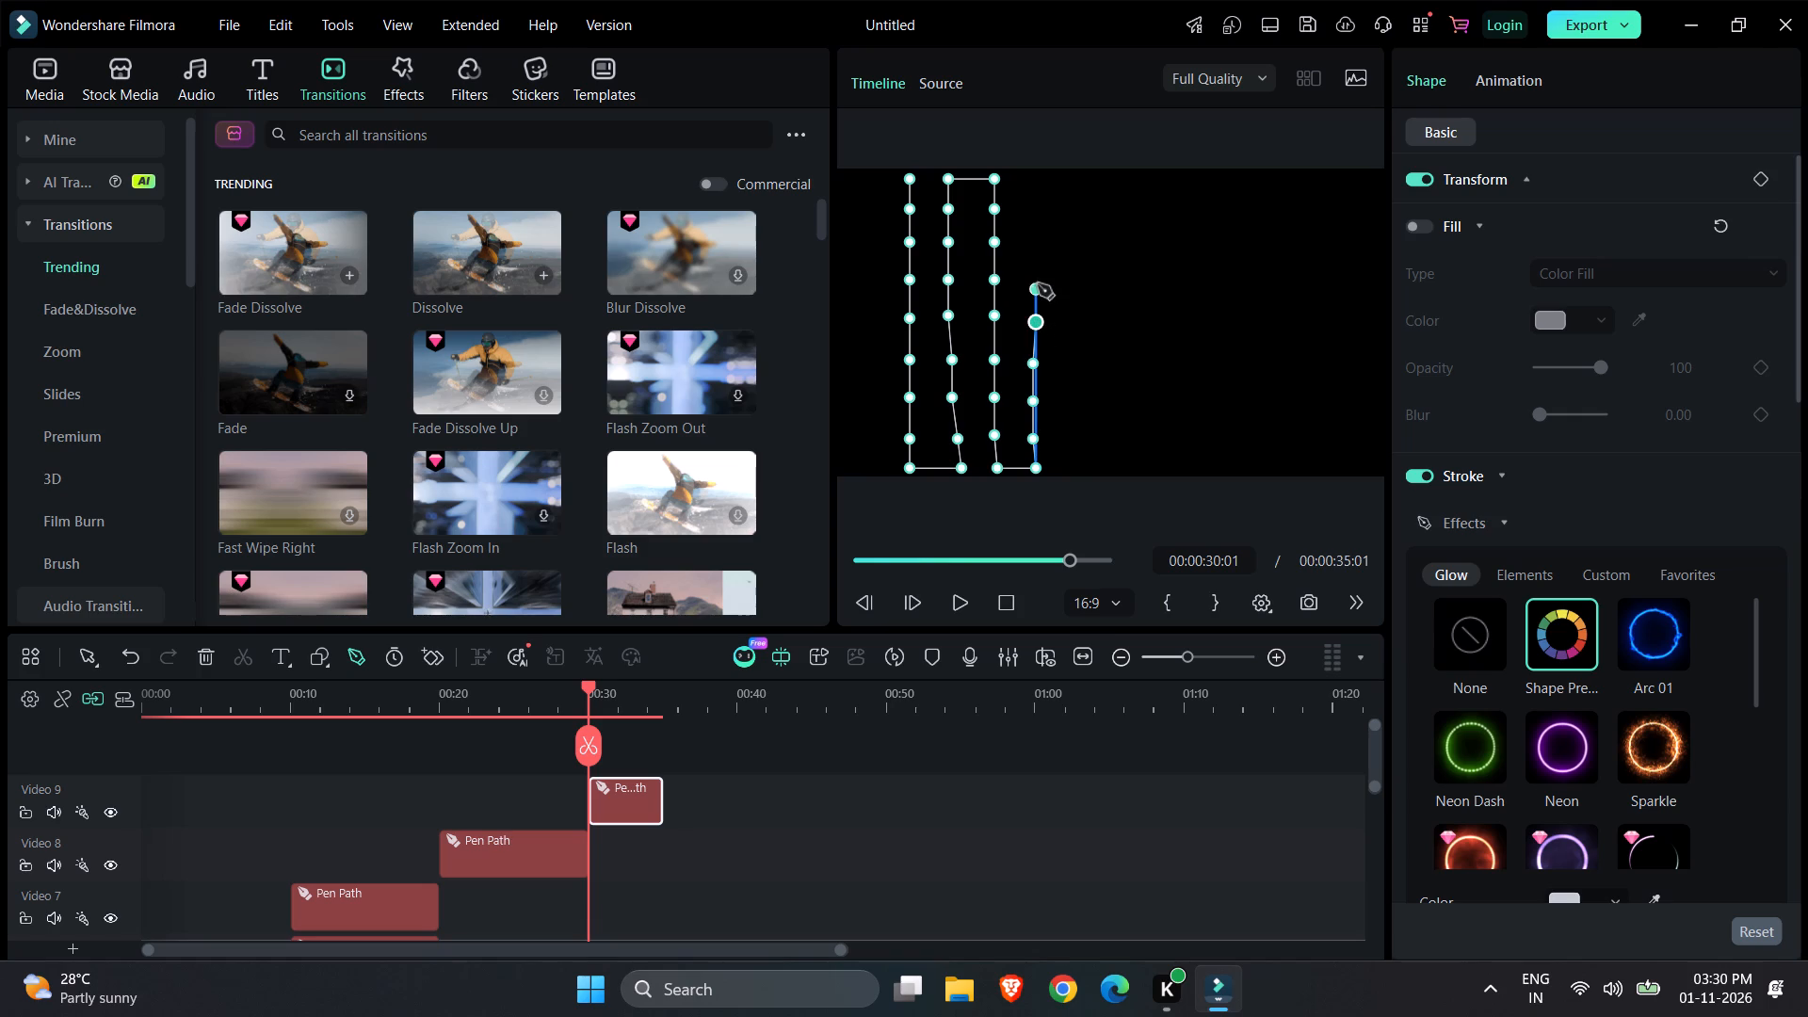
{"action": "left_click", "coordinate": [1038, 283]}
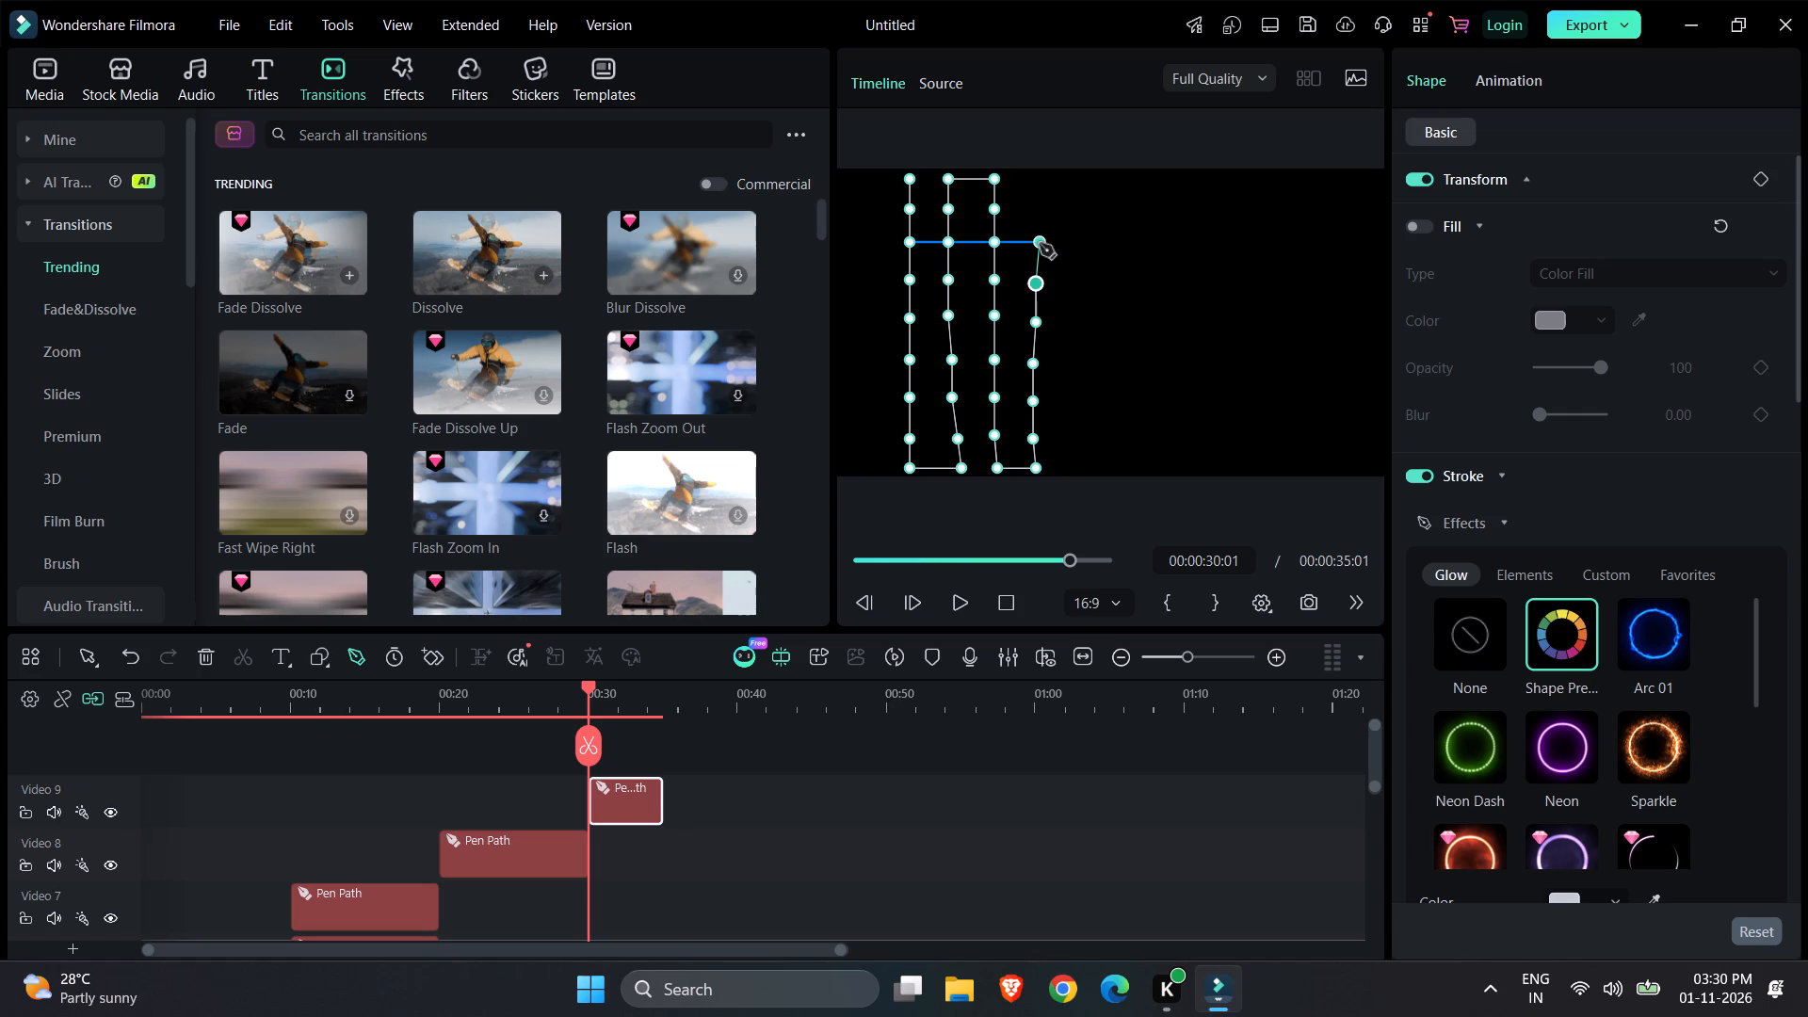
{"action": "left_click", "coordinate": [1040, 244]}
{"action": "left_click", "coordinate": [1040, 214]}
{"action": "left_click", "coordinate": [1038, 182]}
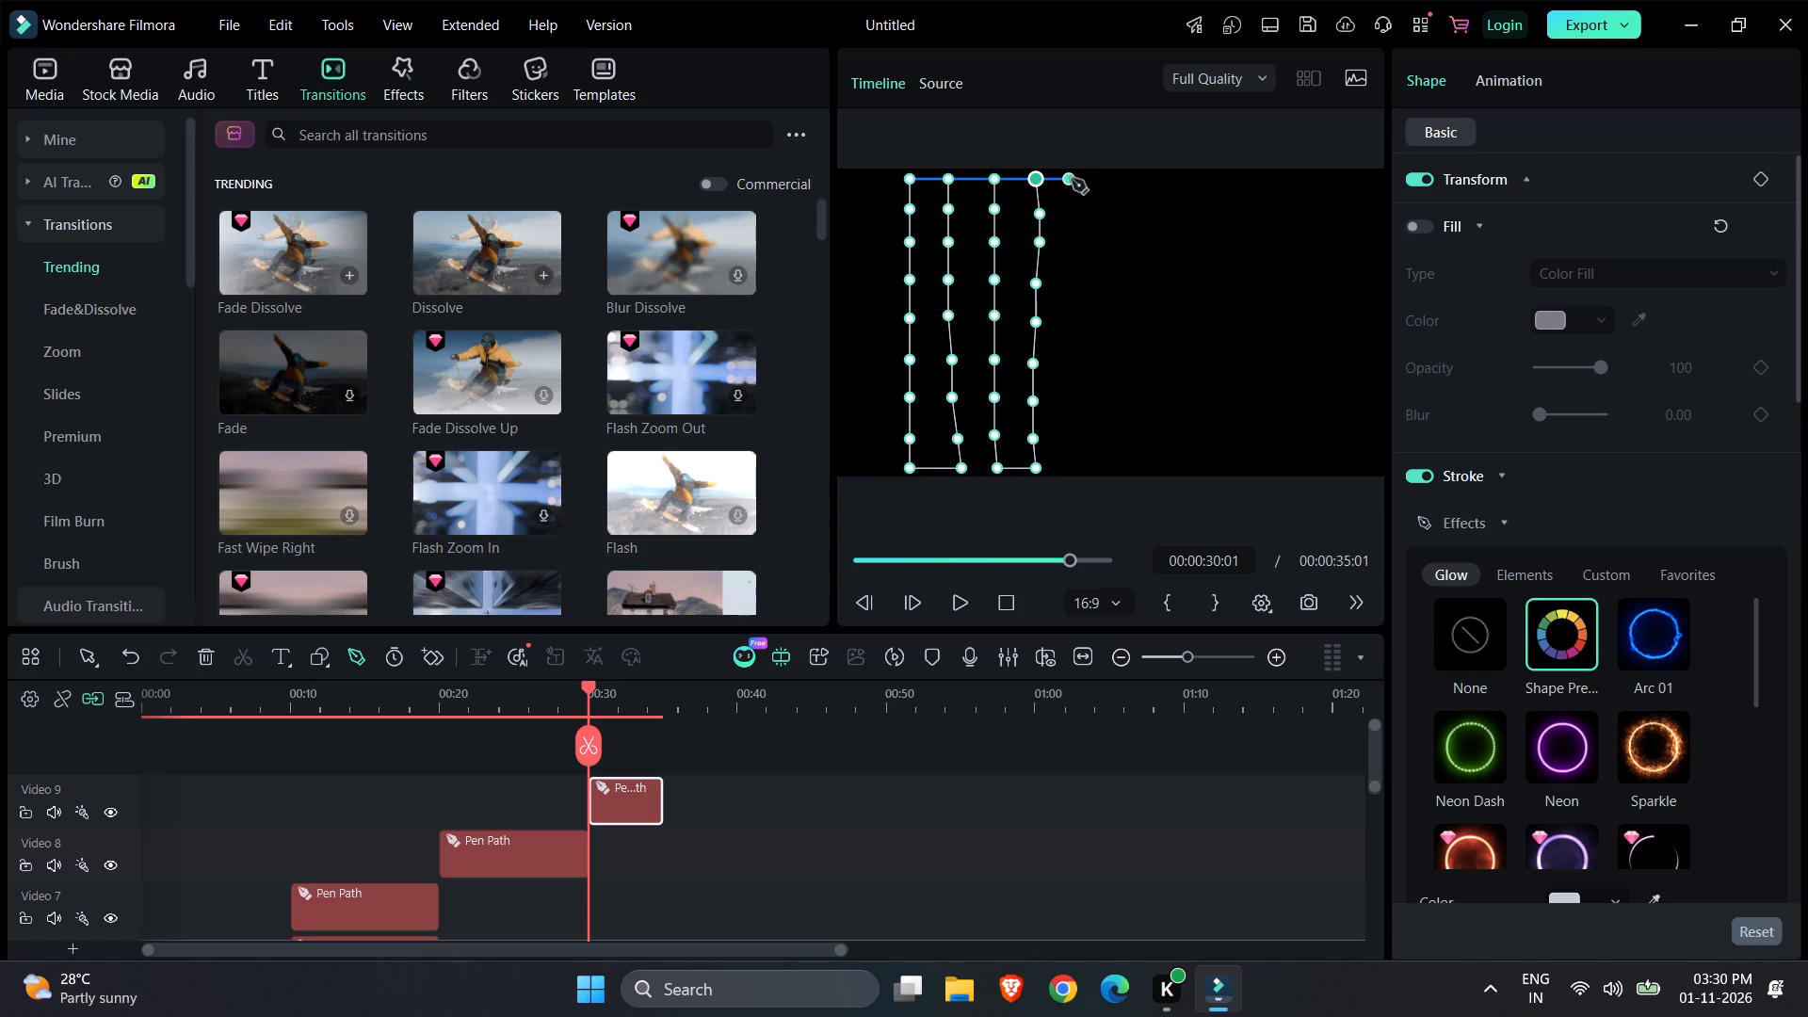
Continue the path a short way right along the frame's top and down to the bottom, forming the fifth vertical line.
{"action": "left_click", "coordinate": [1085, 179]}
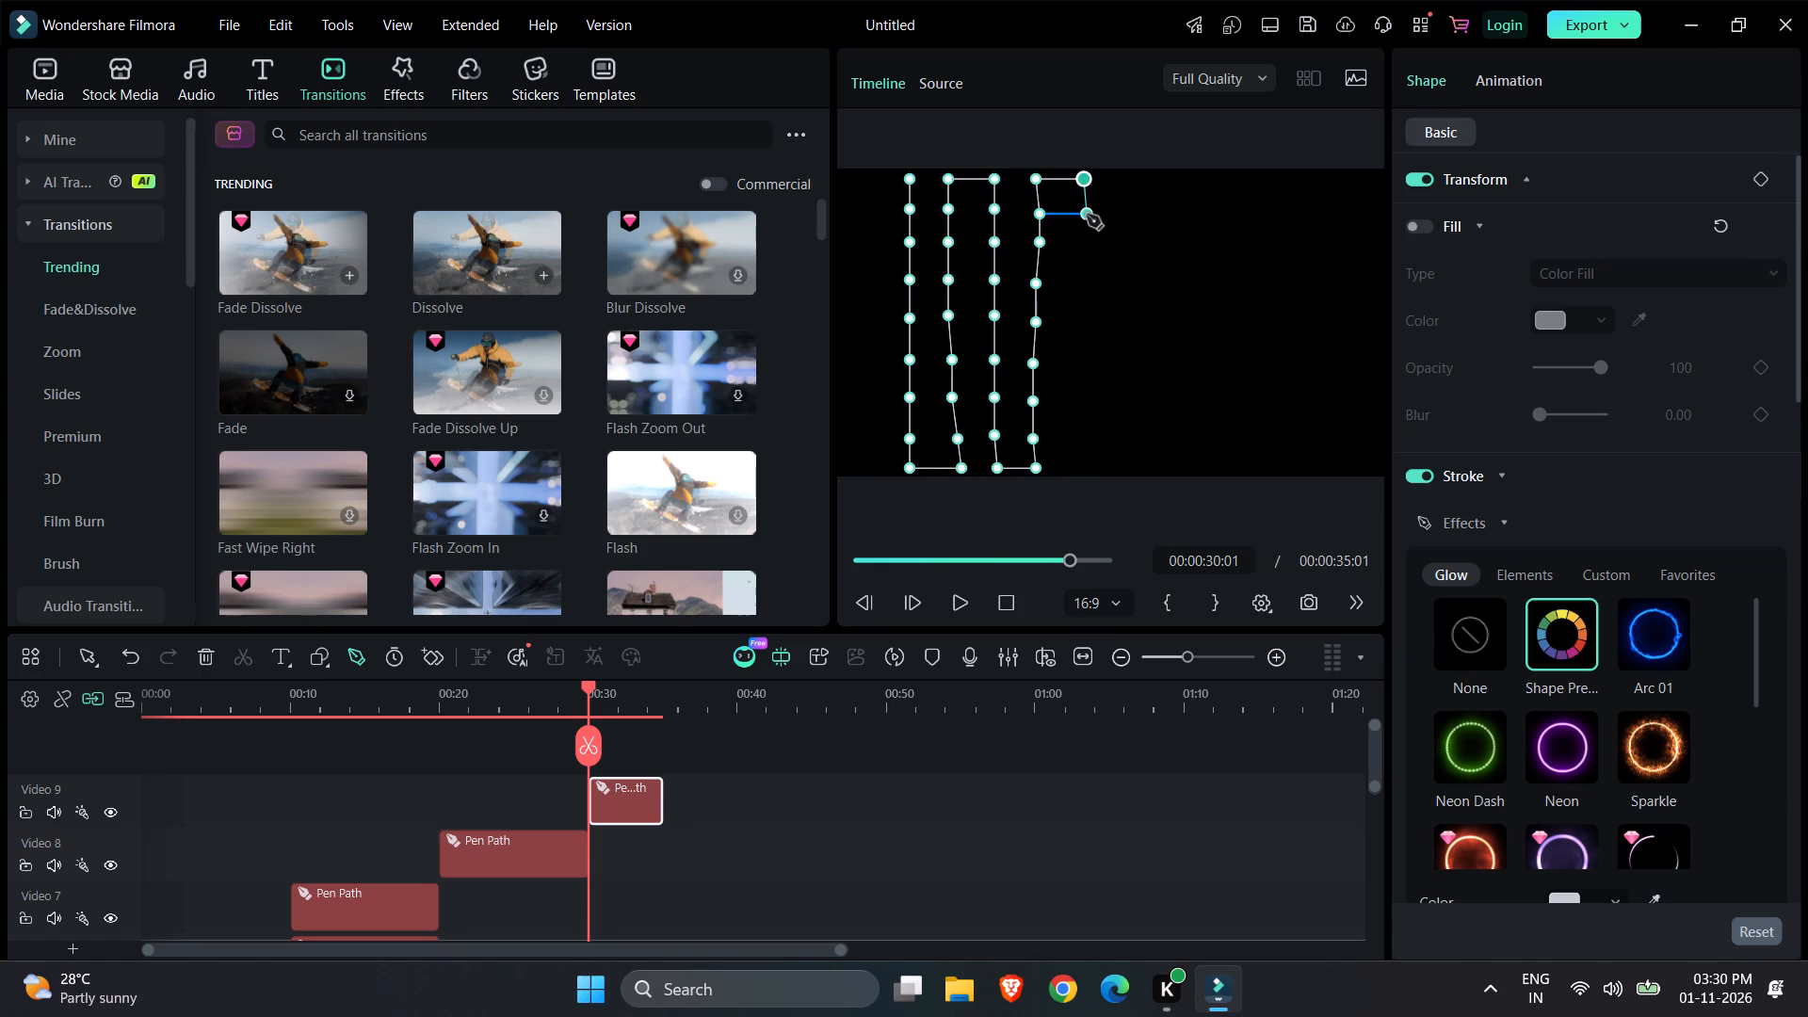
{"action": "left_click", "coordinate": [1087, 215]}
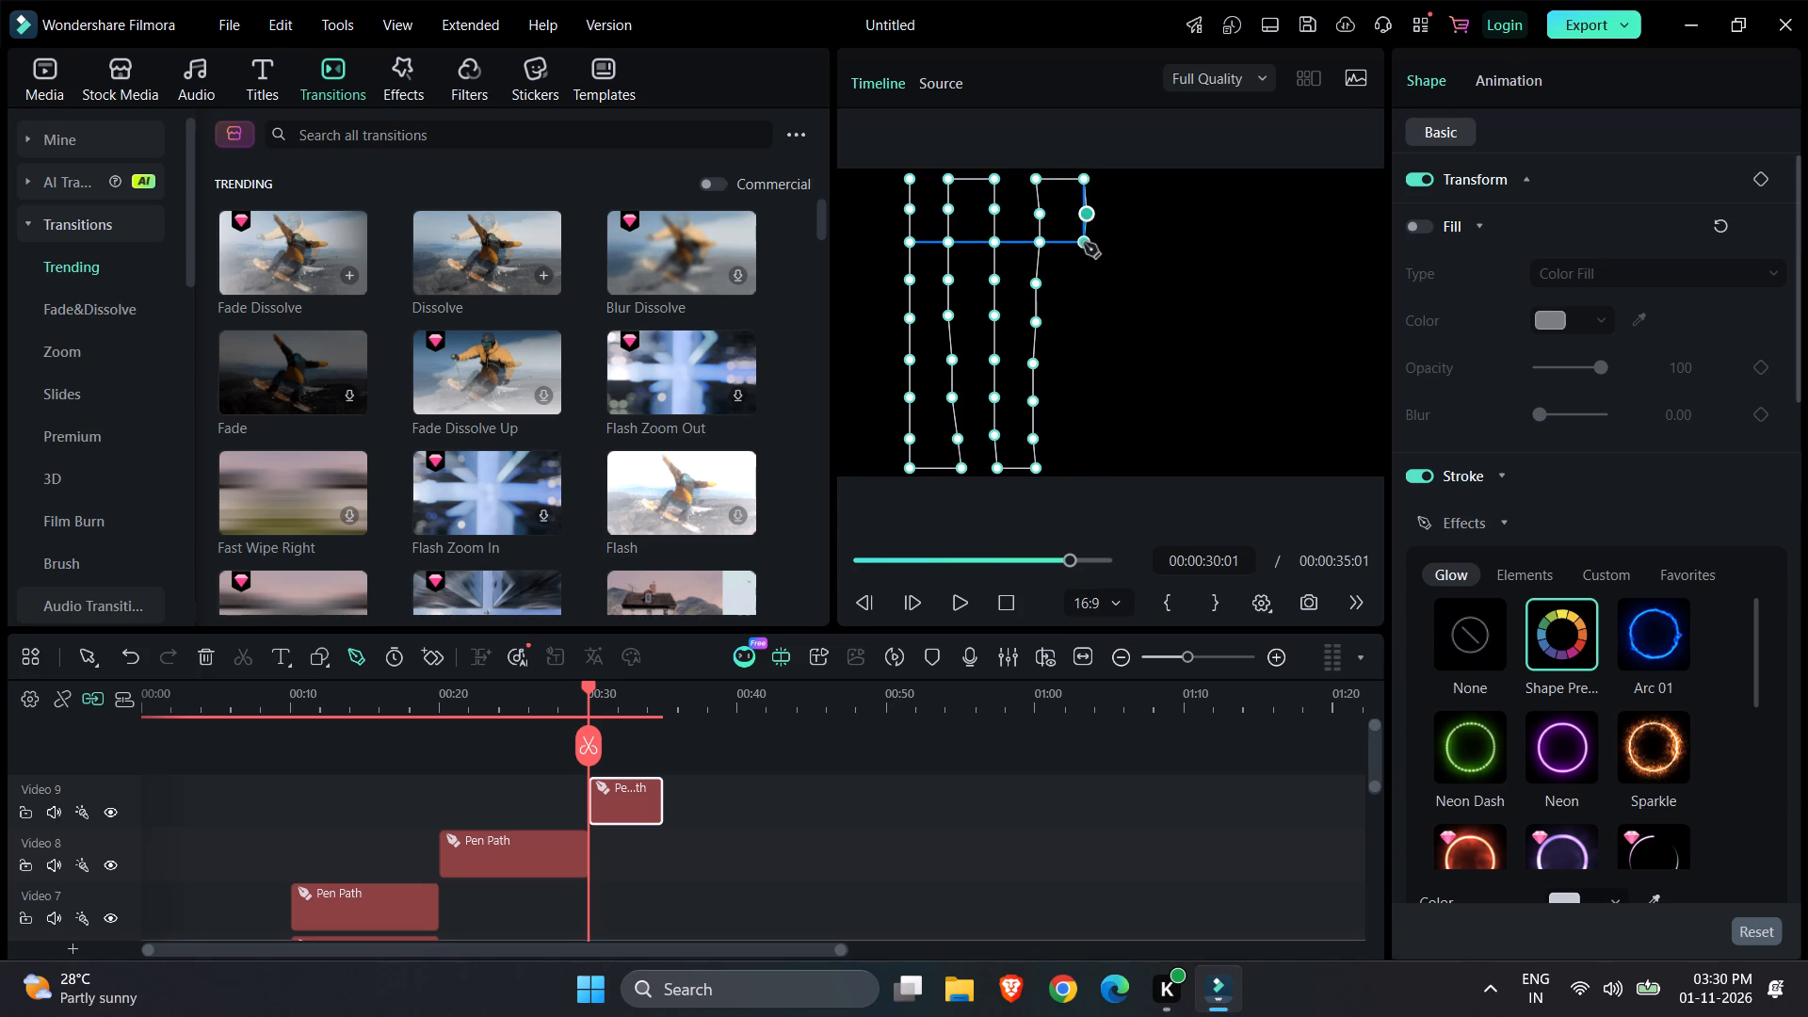
{"action": "left_click", "coordinate": [1084, 243]}
{"action": "left_click", "coordinate": [1084, 282]}
{"action": "left_click", "coordinate": [1082, 323]}
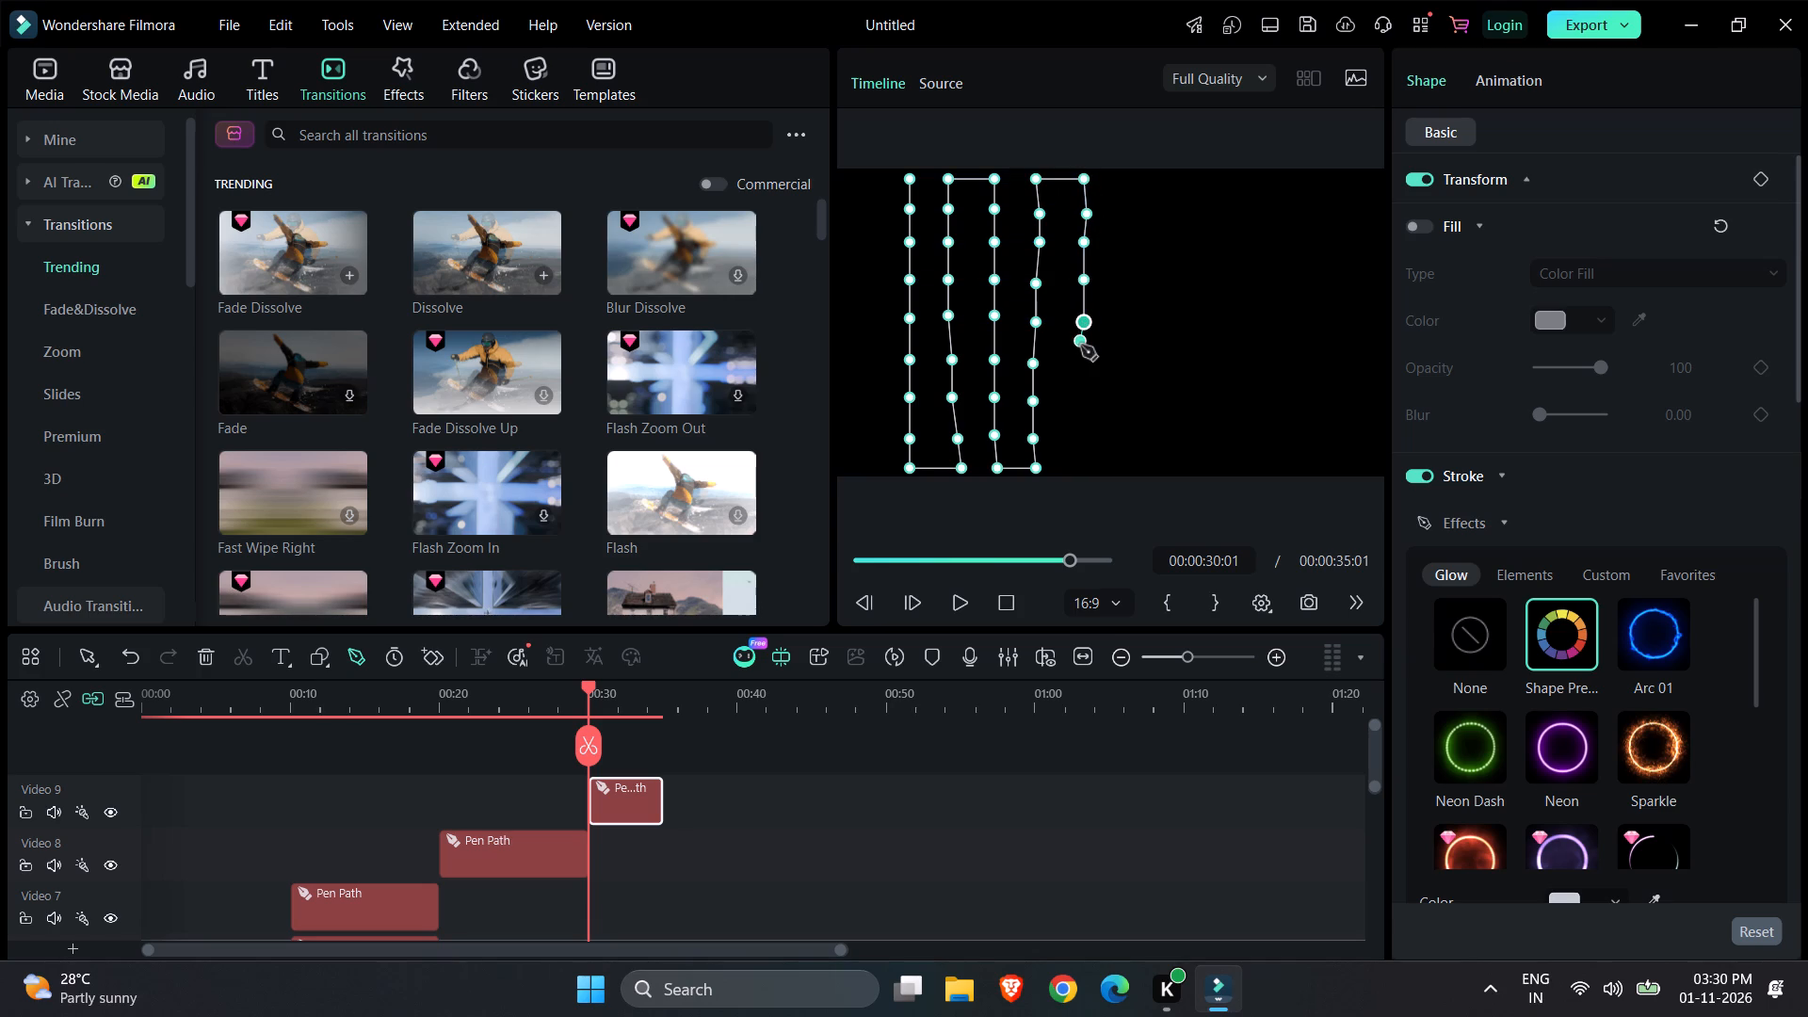
{"action": "left_click", "coordinate": [1083, 361]}
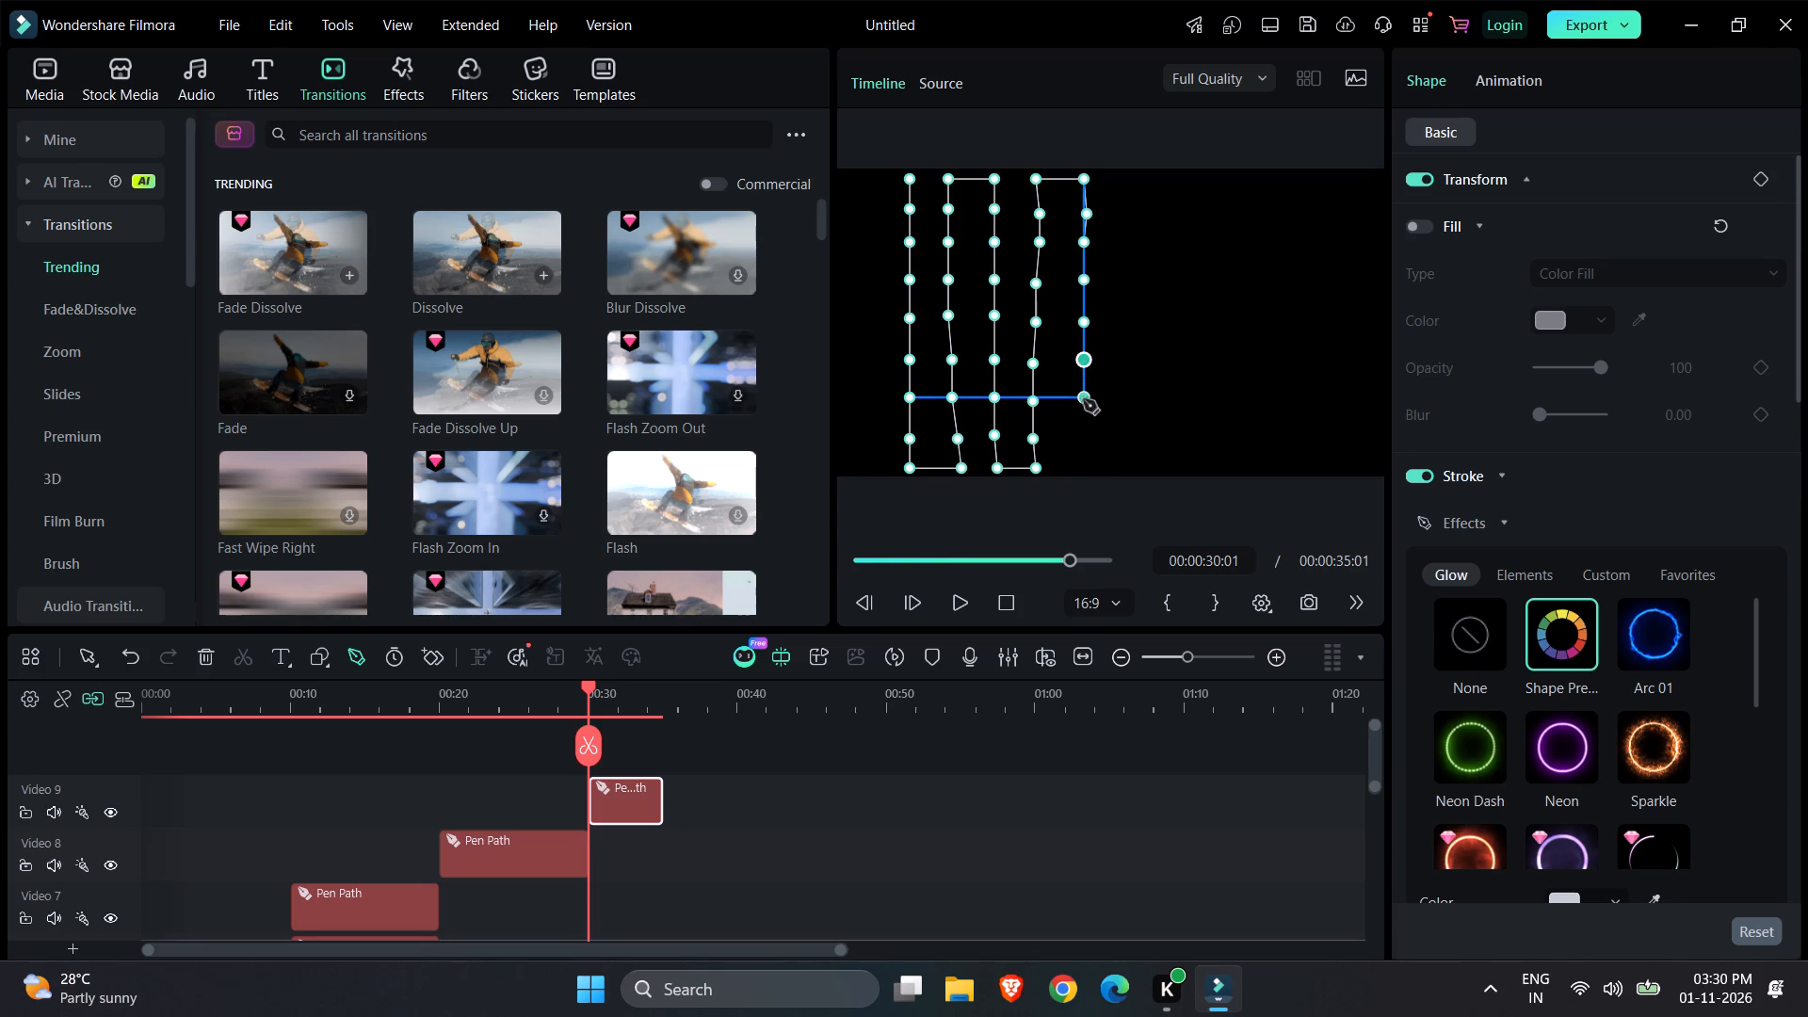
{"action": "left_click", "coordinate": [1083, 403]}
{"action": "left_click", "coordinate": [1084, 435]}
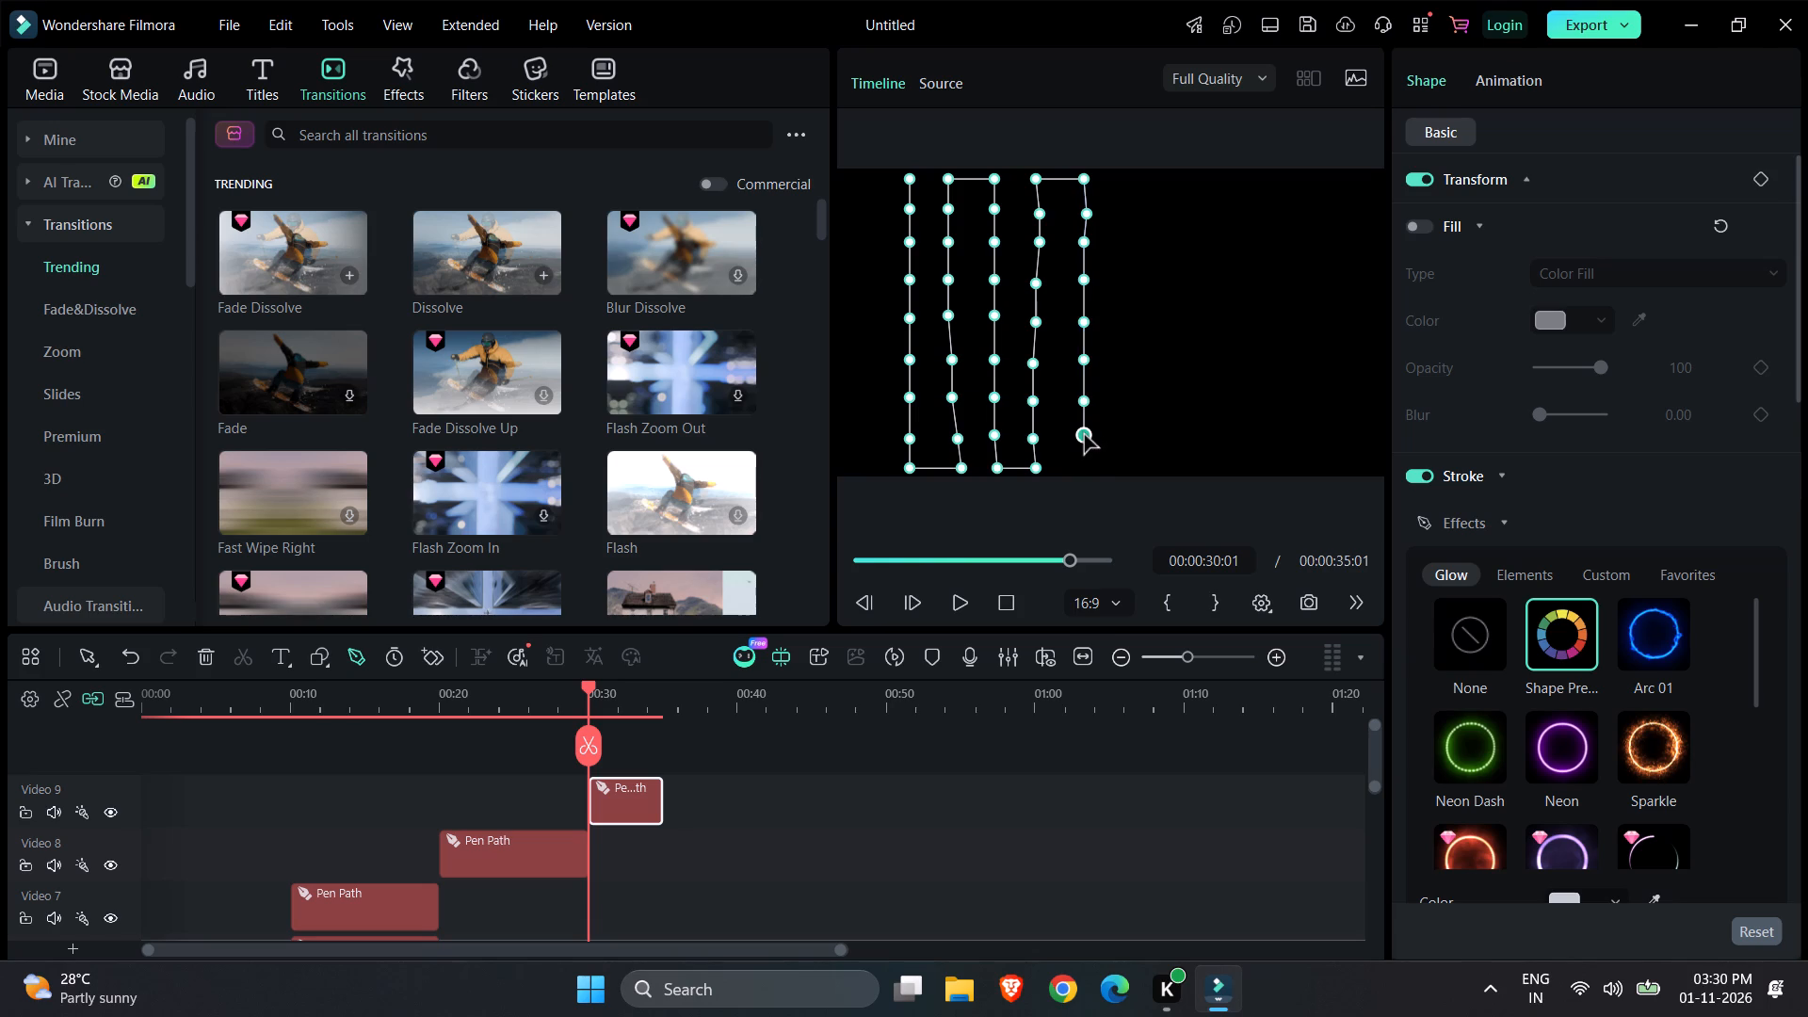
{"action": "left_click", "coordinate": [1085, 467]}
Continue the path right along the frame's bottom and straight up to the top, forming the sixth evenly pointed vertical line.
{"action": "left_click", "coordinate": [1136, 466]}
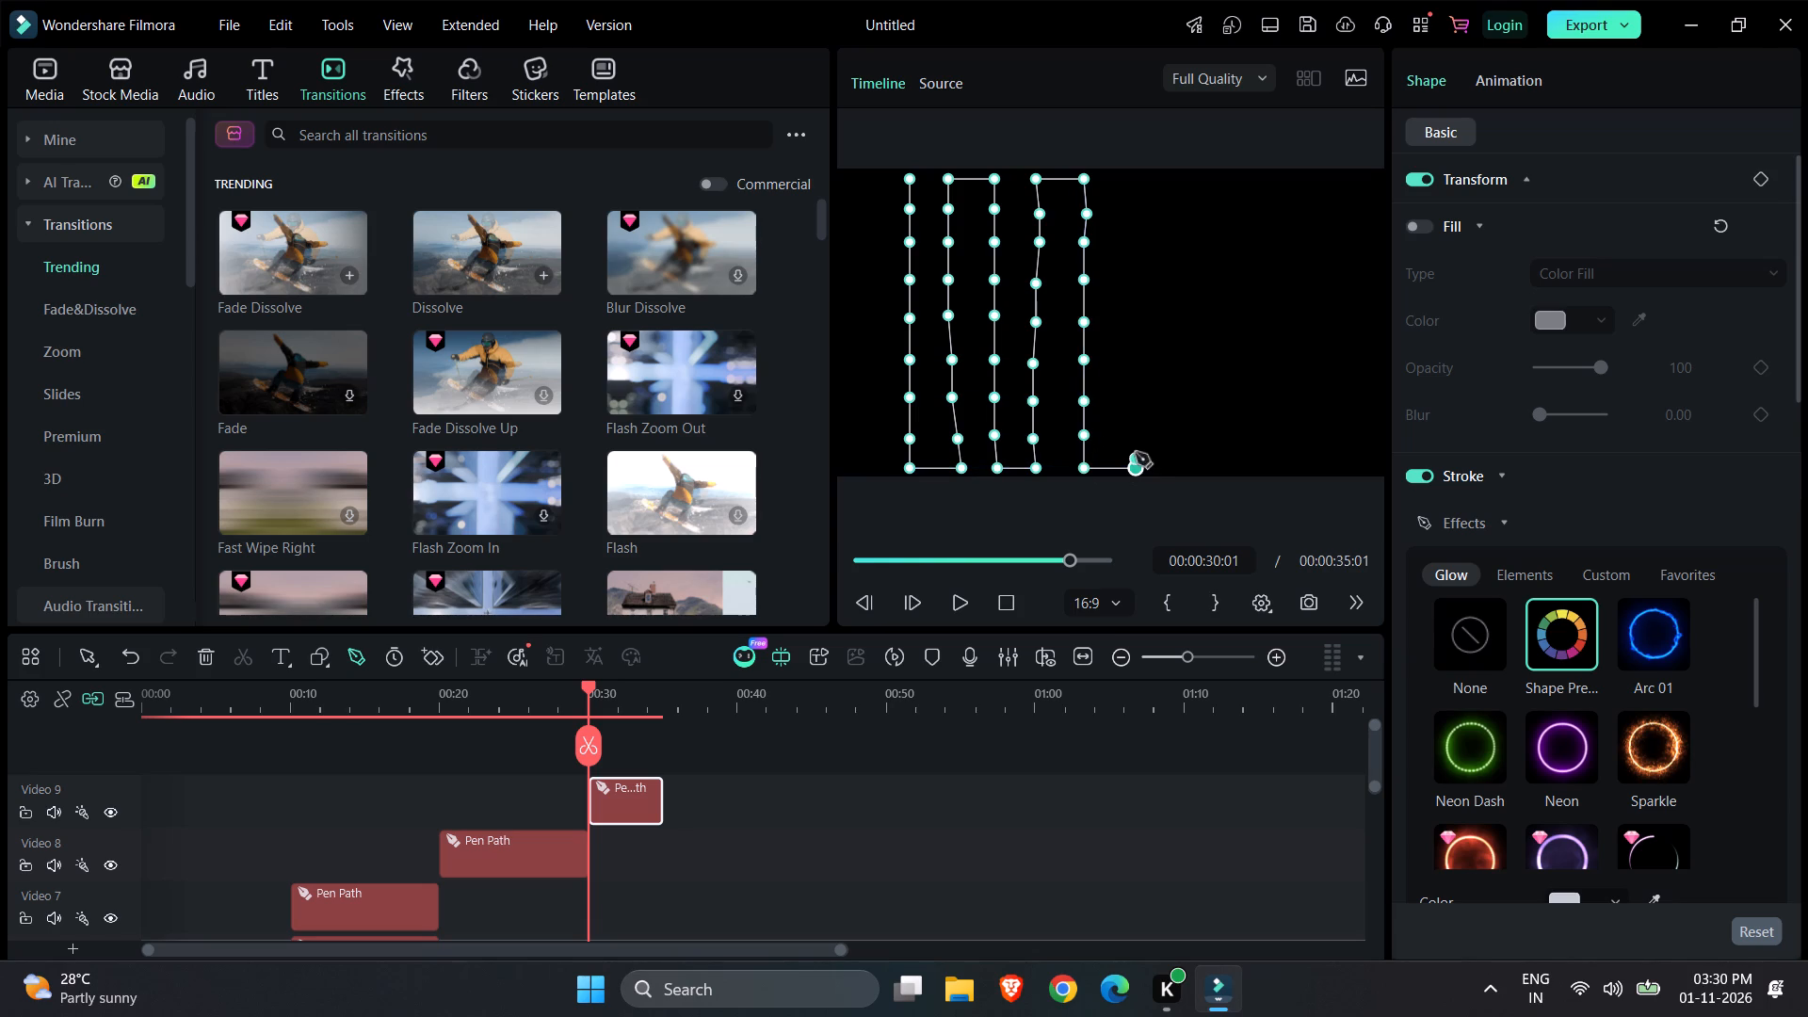
{"action": "left_click", "coordinate": [1136, 439]}
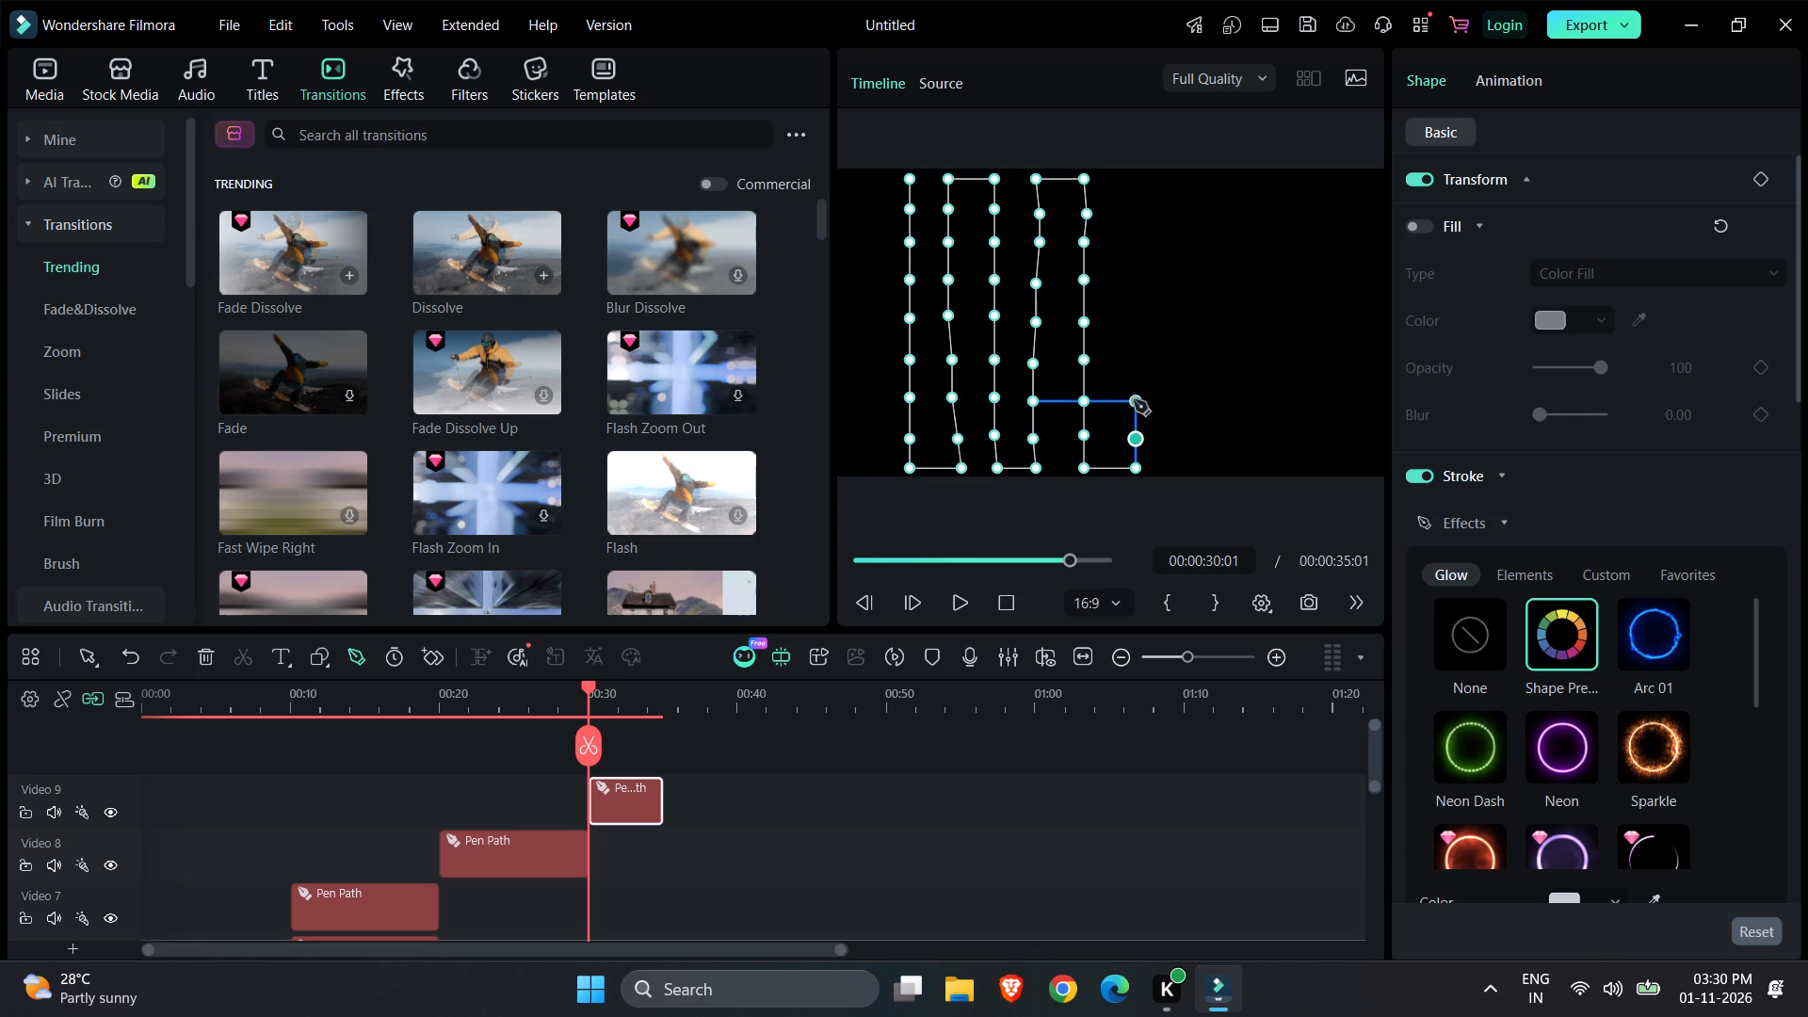
{"action": "left_click", "coordinate": [1134, 400]}
{"action": "left_click", "coordinate": [1134, 363]}
{"action": "left_click", "coordinate": [1134, 322]}
{"action": "left_click", "coordinate": [1134, 282]}
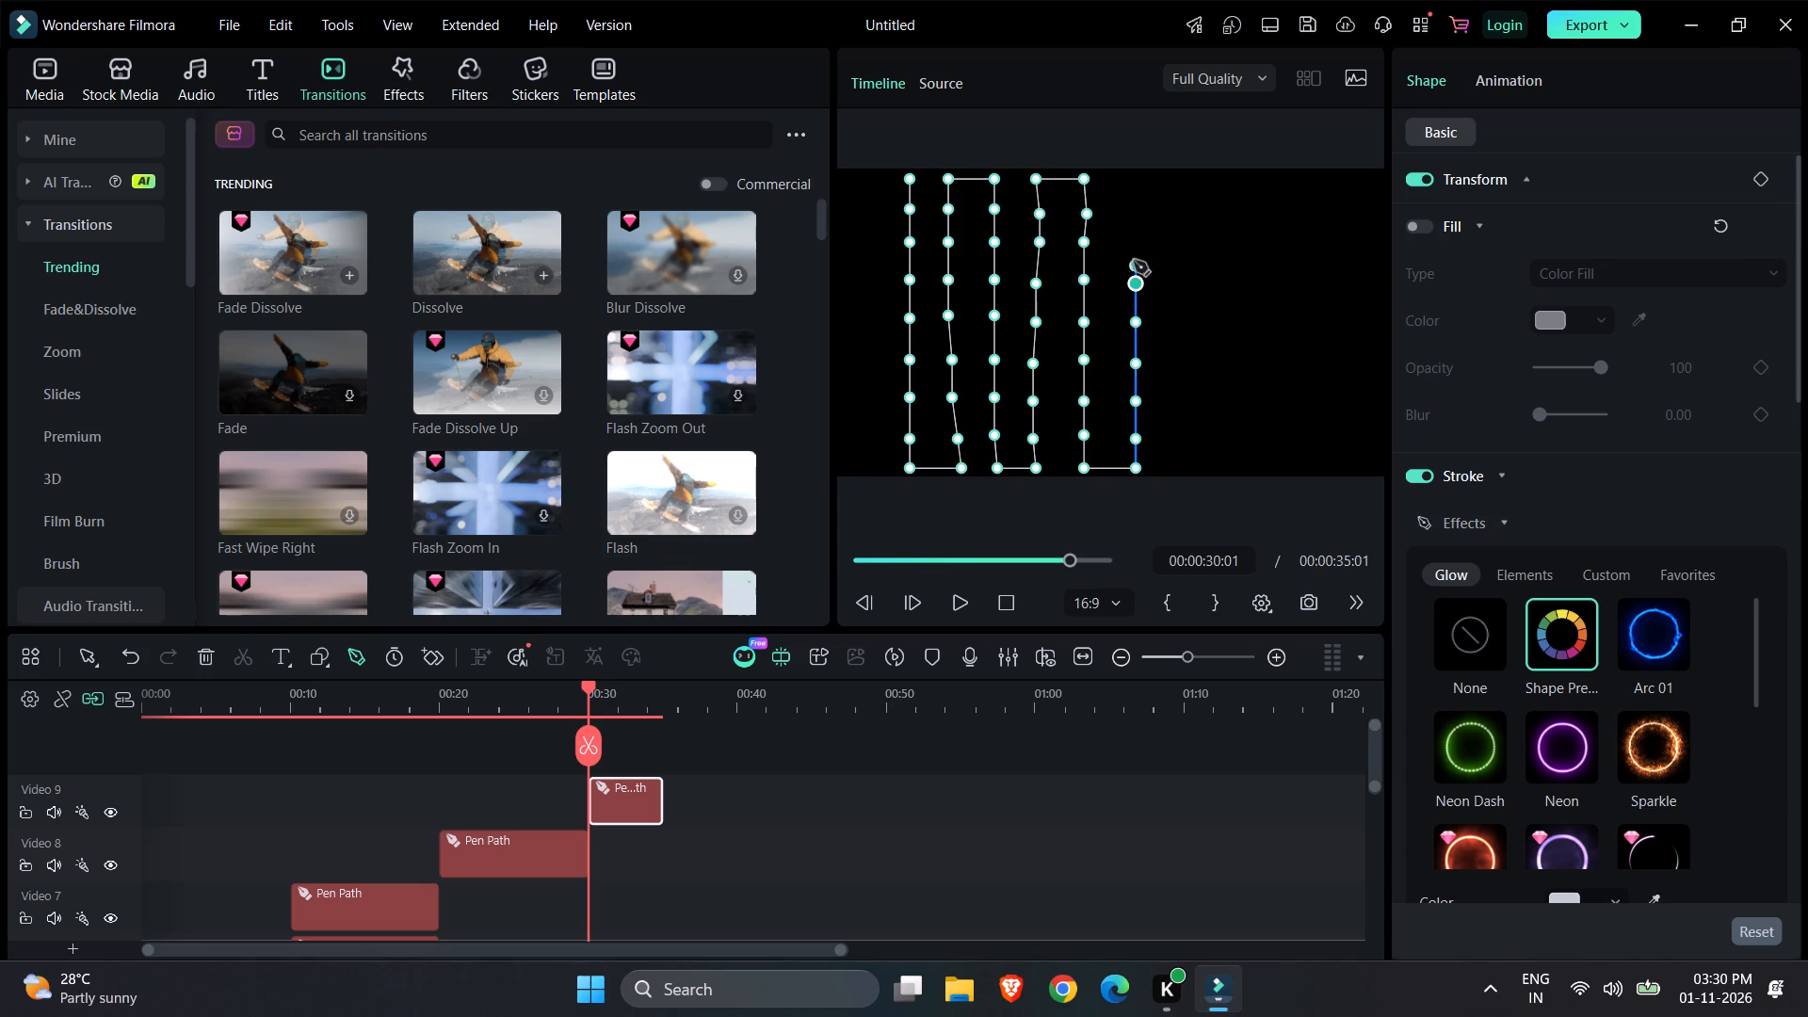
{"action": "left_click", "coordinate": [1134, 242]}
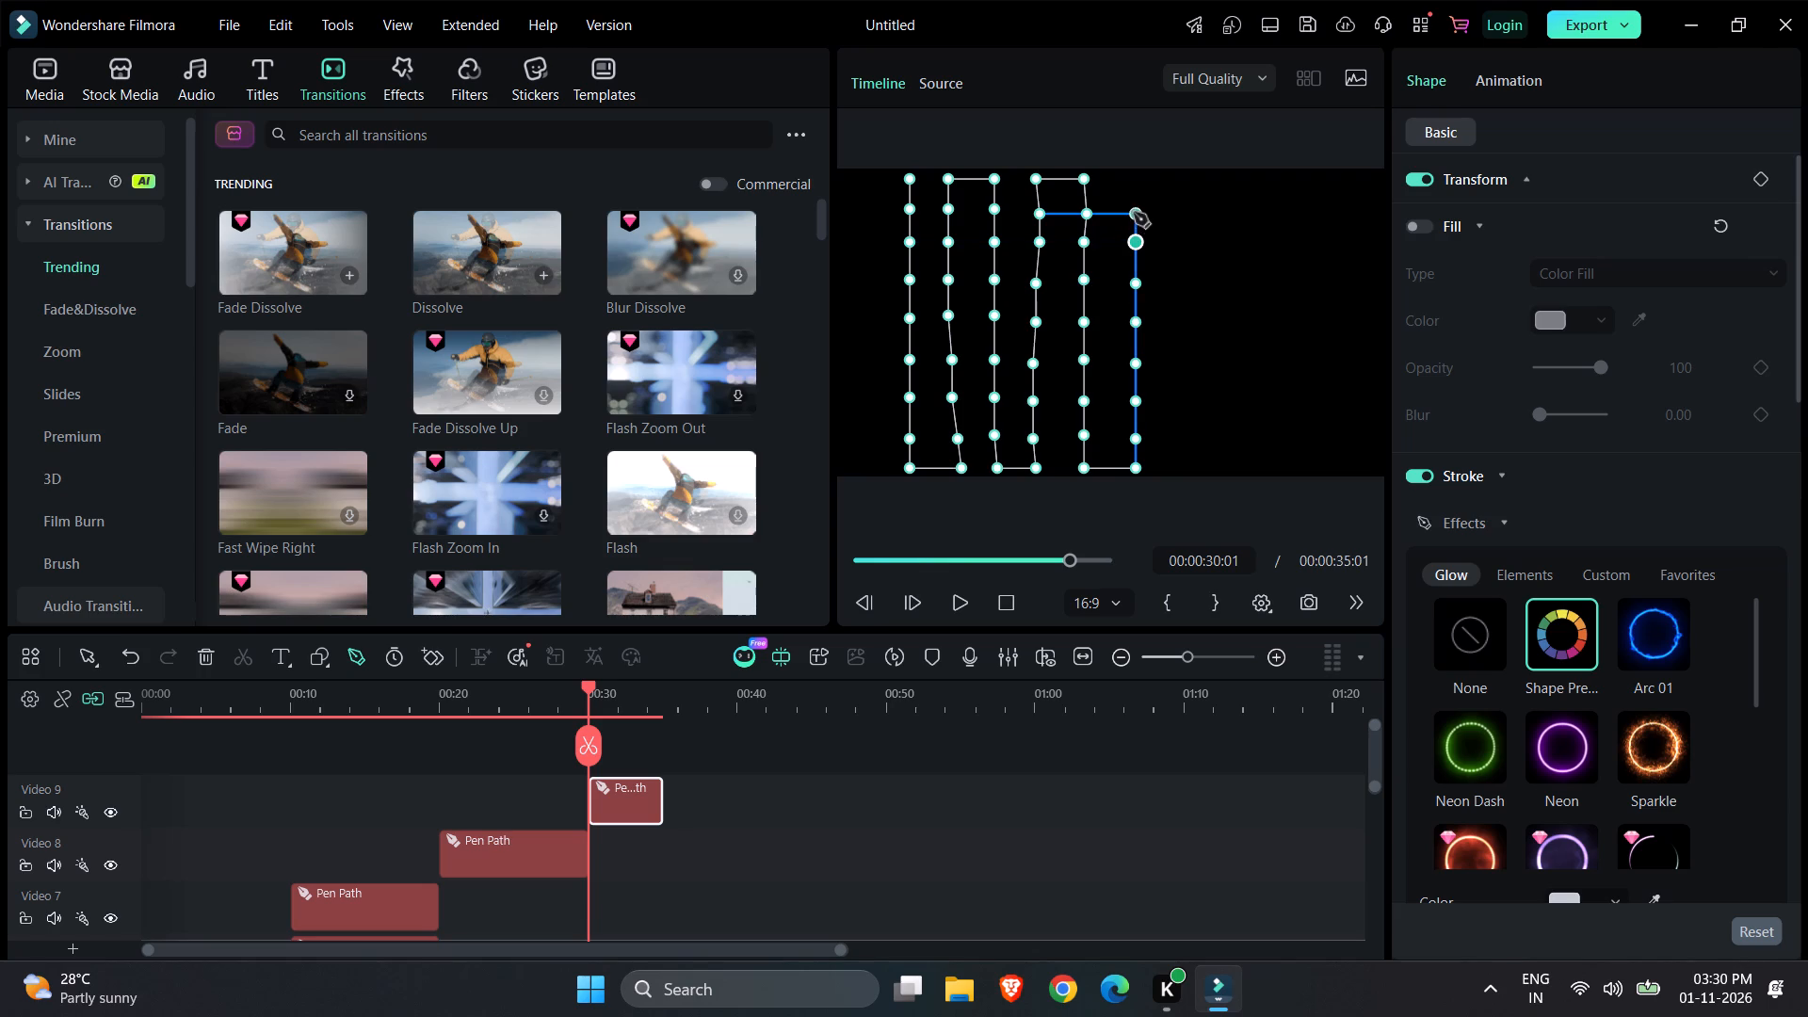
{"action": "left_click", "coordinate": [1134, 212]}
{"action": "left_click", "coordinate": [1134, 180]}
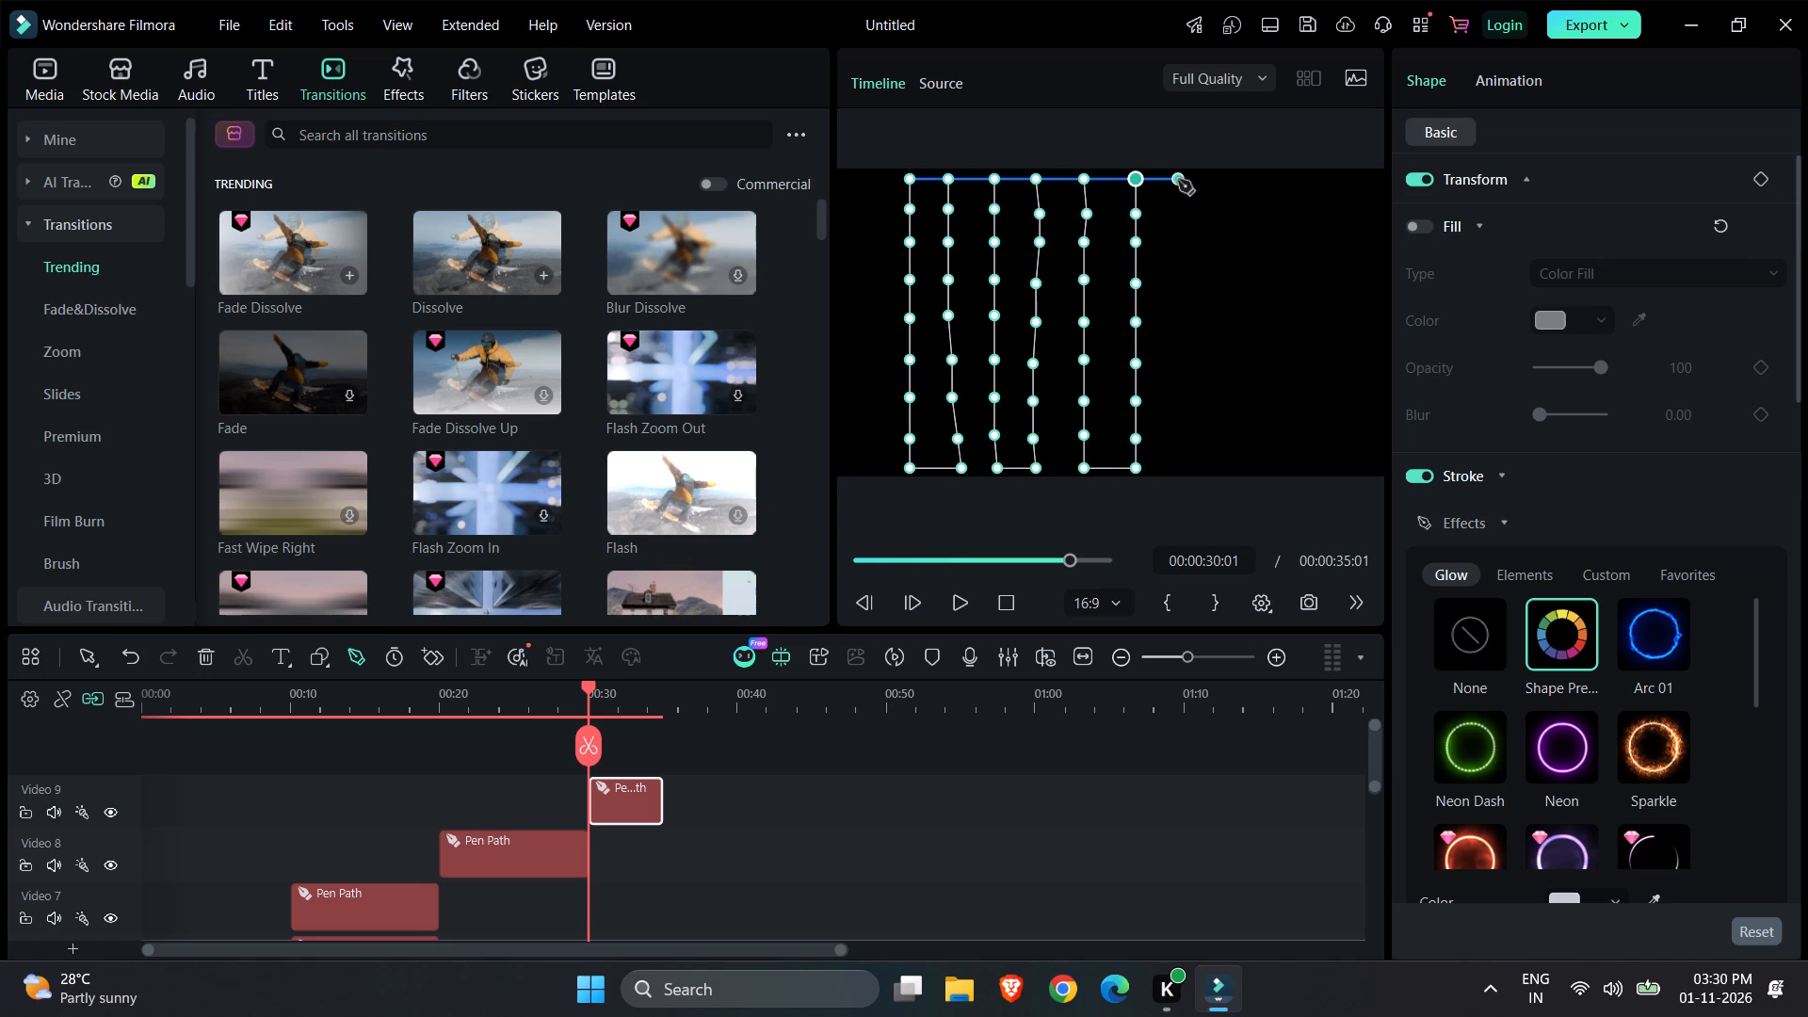
Continue the path right along the frame's top and straight down to the bottom, forming the seventh evenly pointed vertical line.
{"action": "left_click", "coordinate": [1178, 180]}
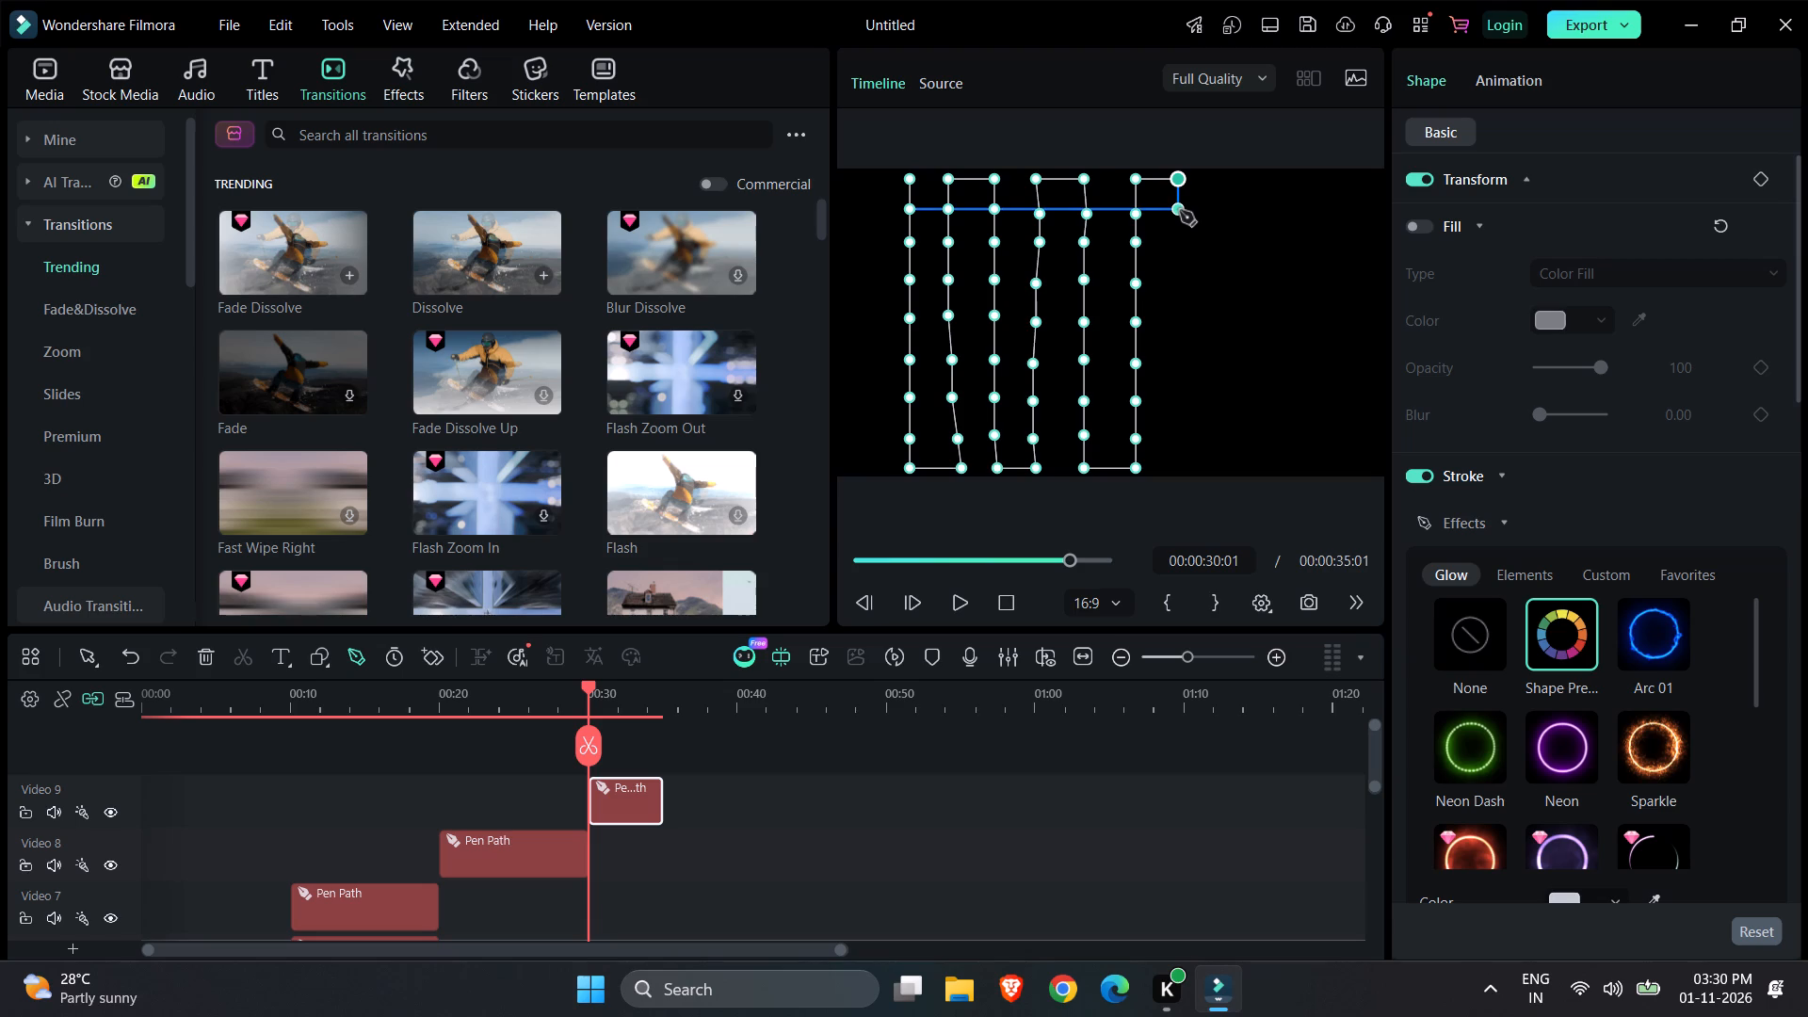
{"action": "left_click", "coordinate": [1180, 211]}
{"action": "left_click", "coordinate": [1180, 242]}
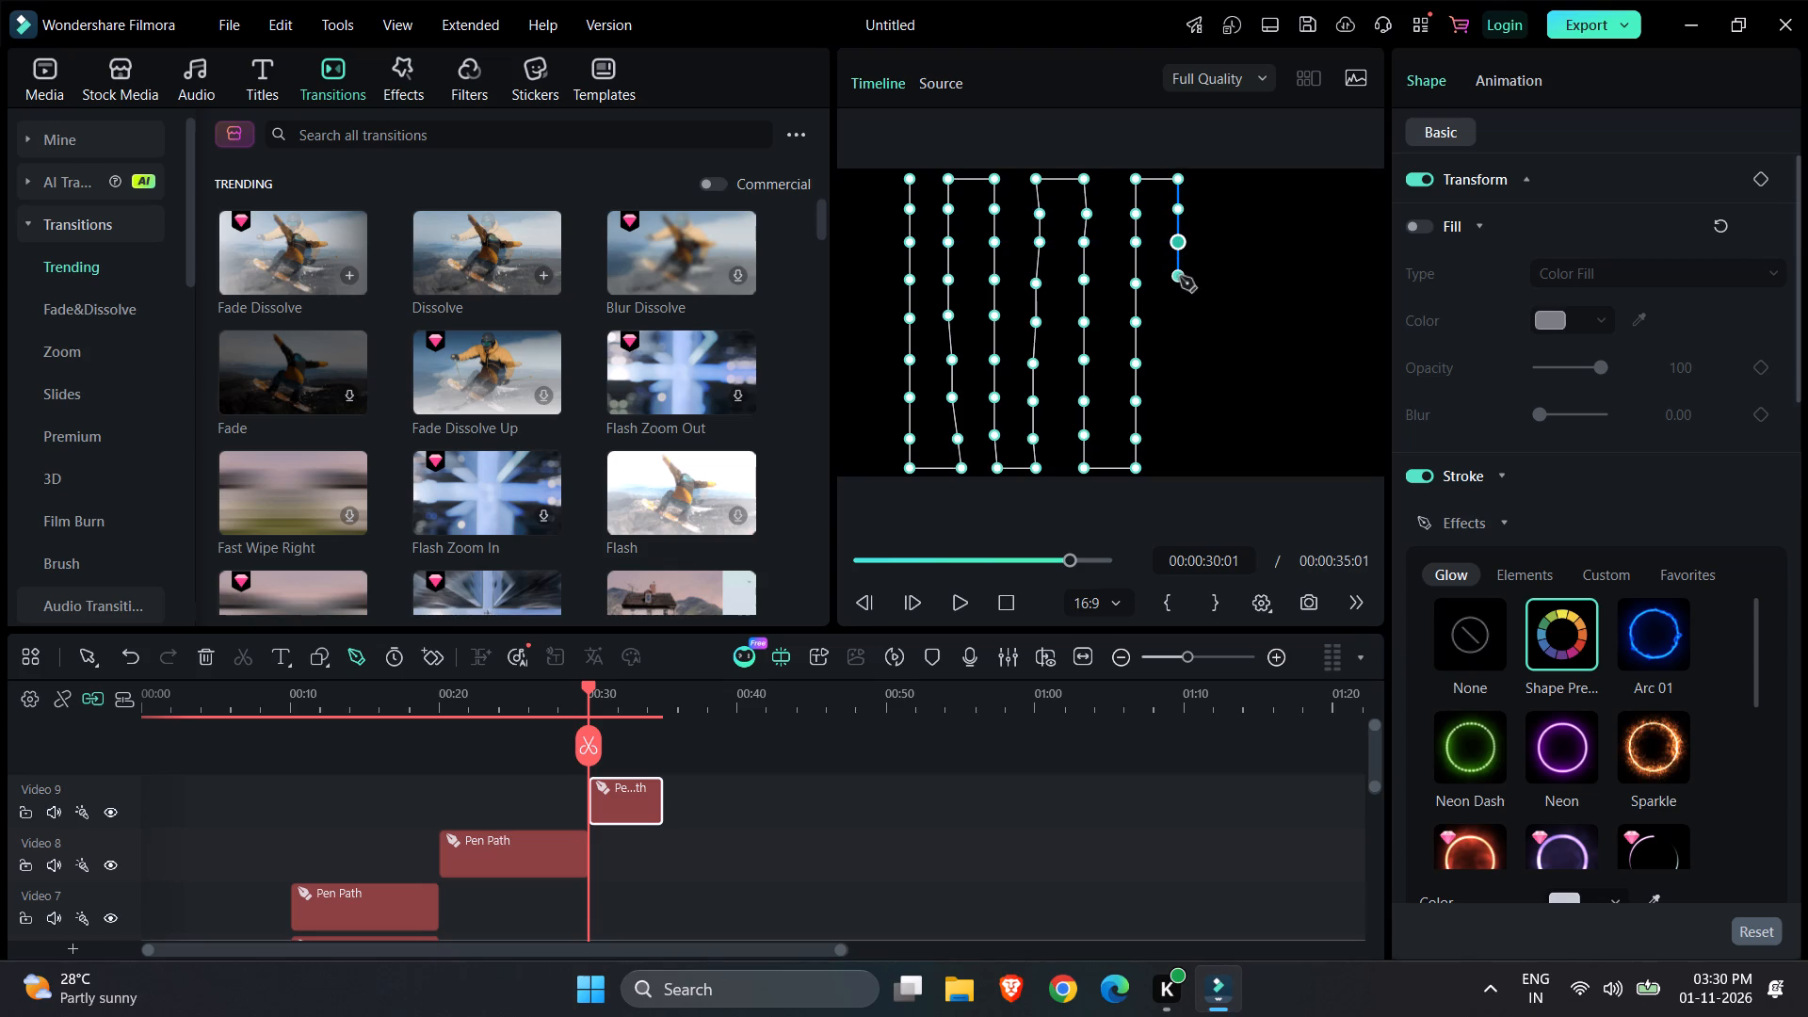
{"action": "left_click", "coordinate": [1180, 277]}
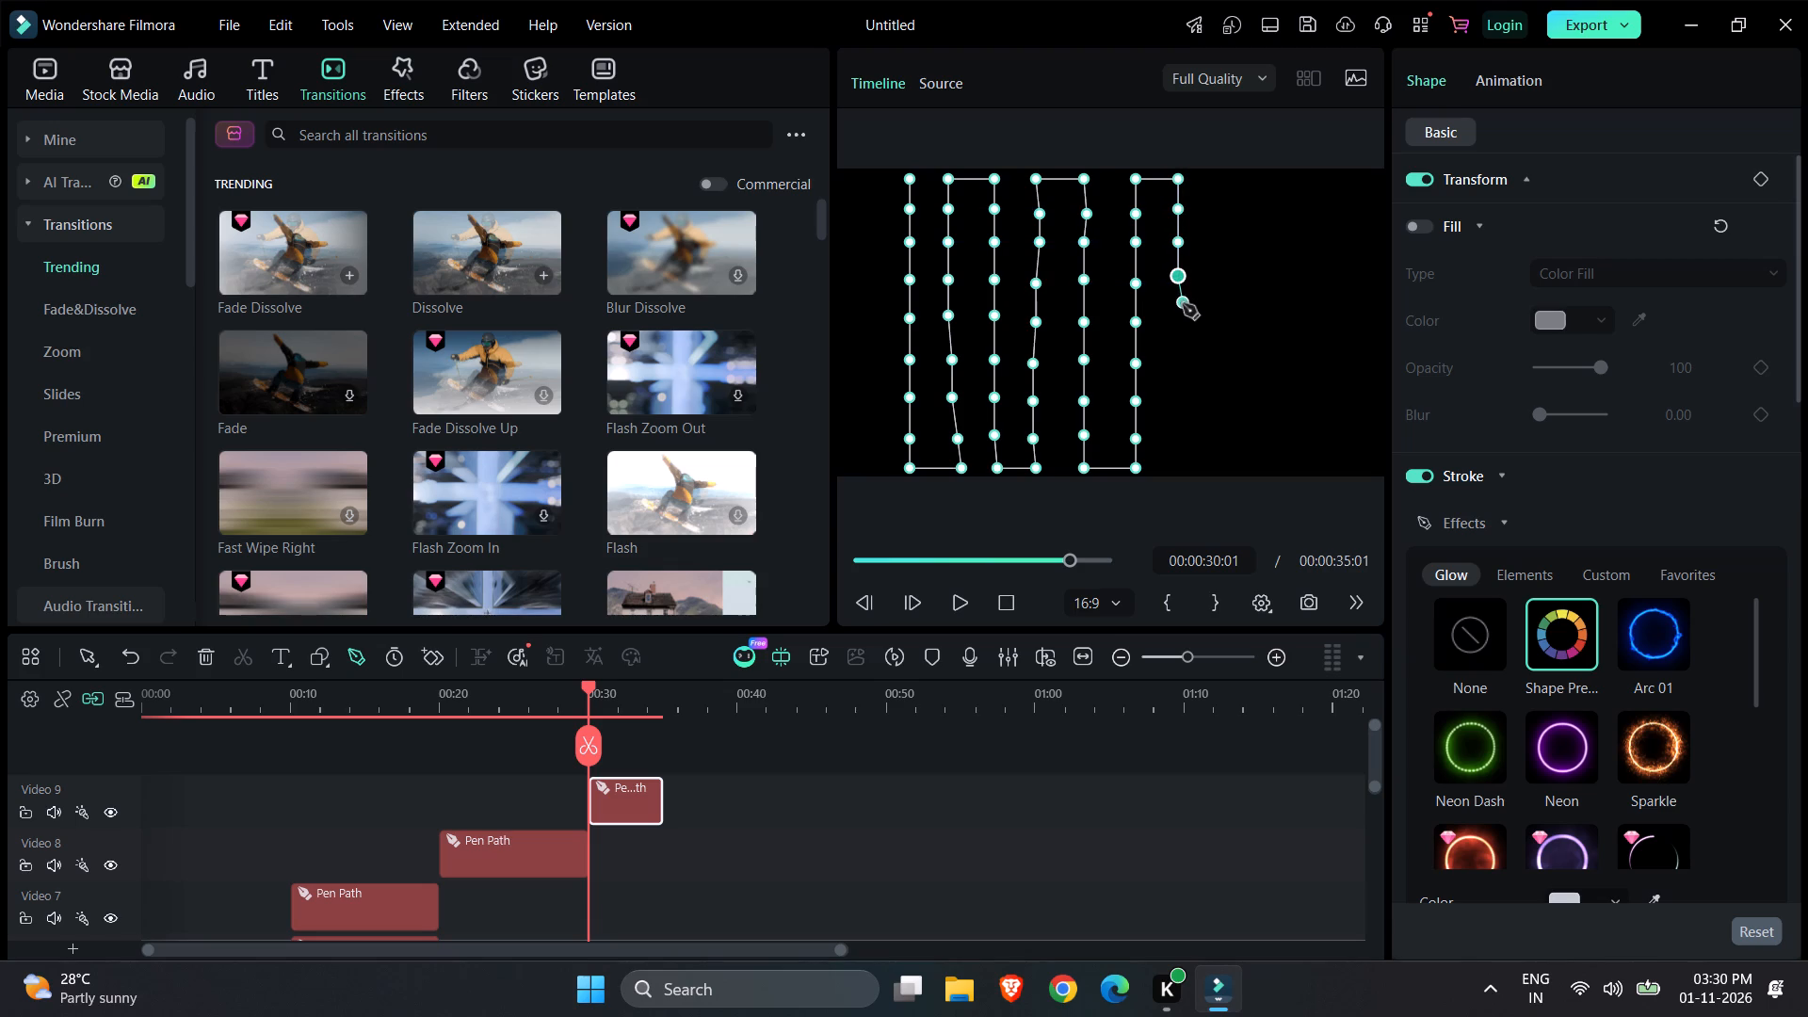
{"action": "left_click", "coordinate": [1180, 317]}
{"action": "left_click", "coordinate": [1180, 353]}
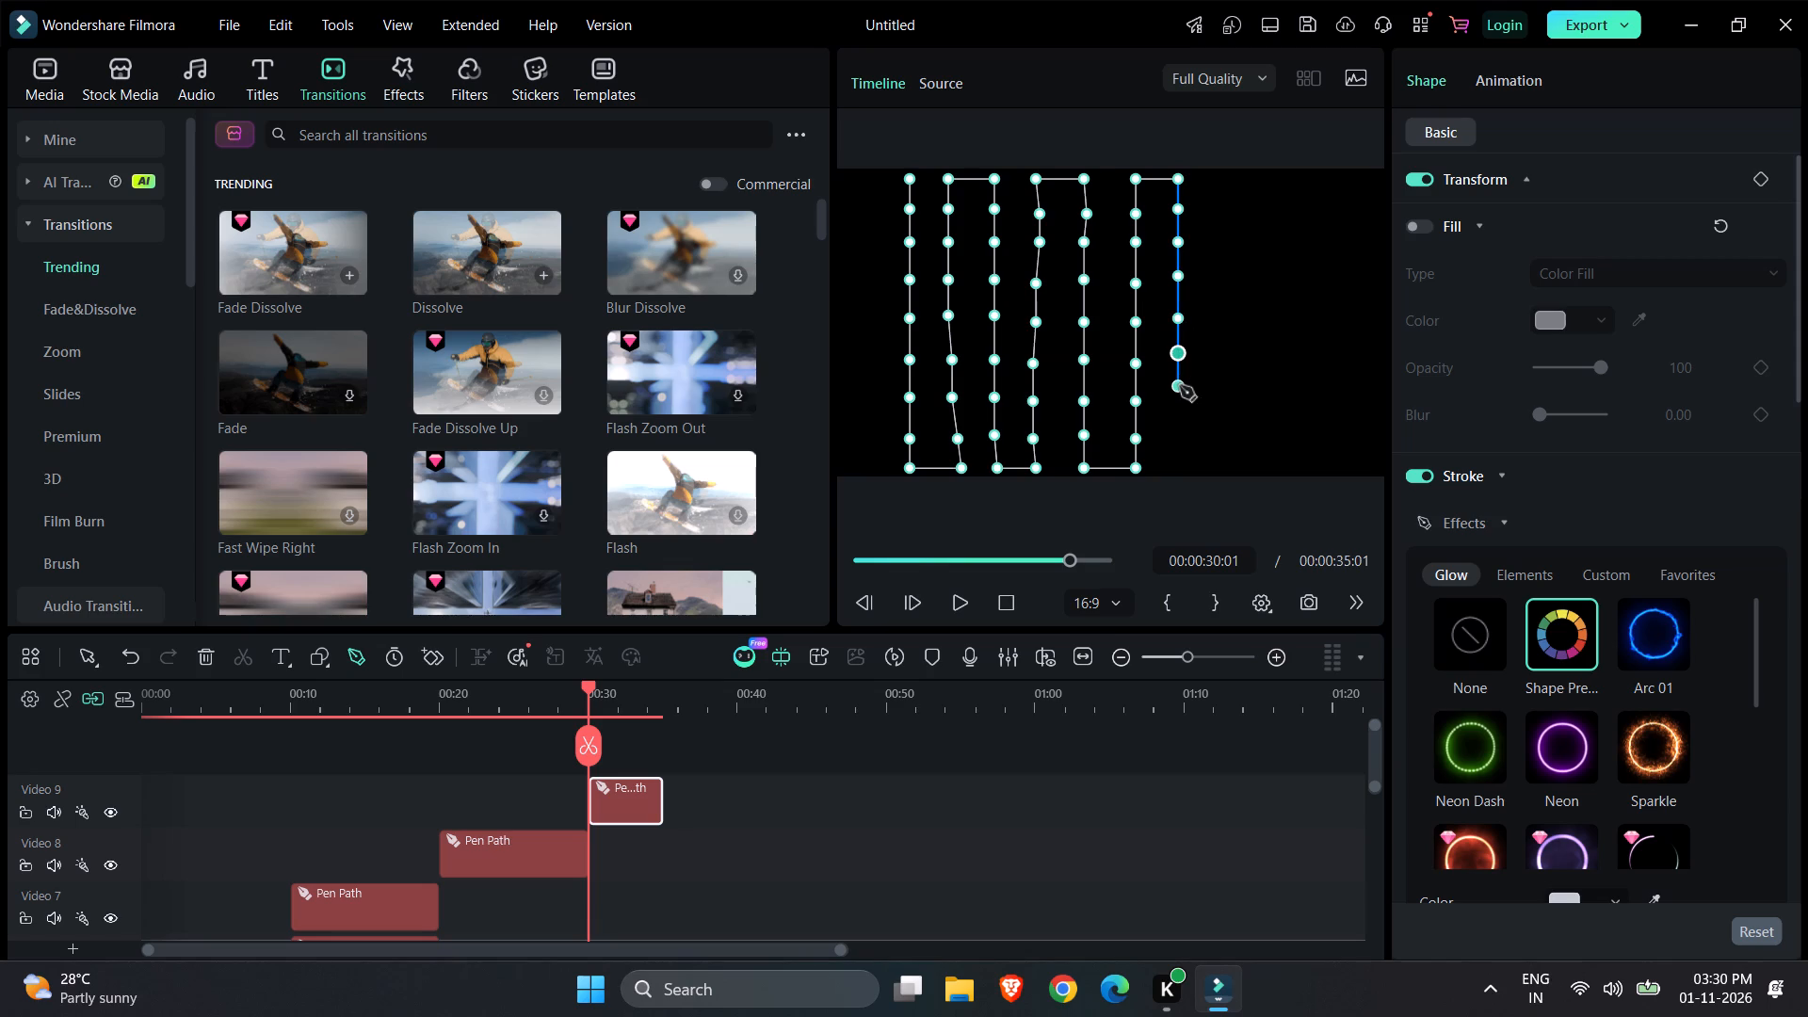
{"action": "left_click", "coordinate": [1180, 388]}
{"action": "left_click", "coordinate": [1180, 415]}
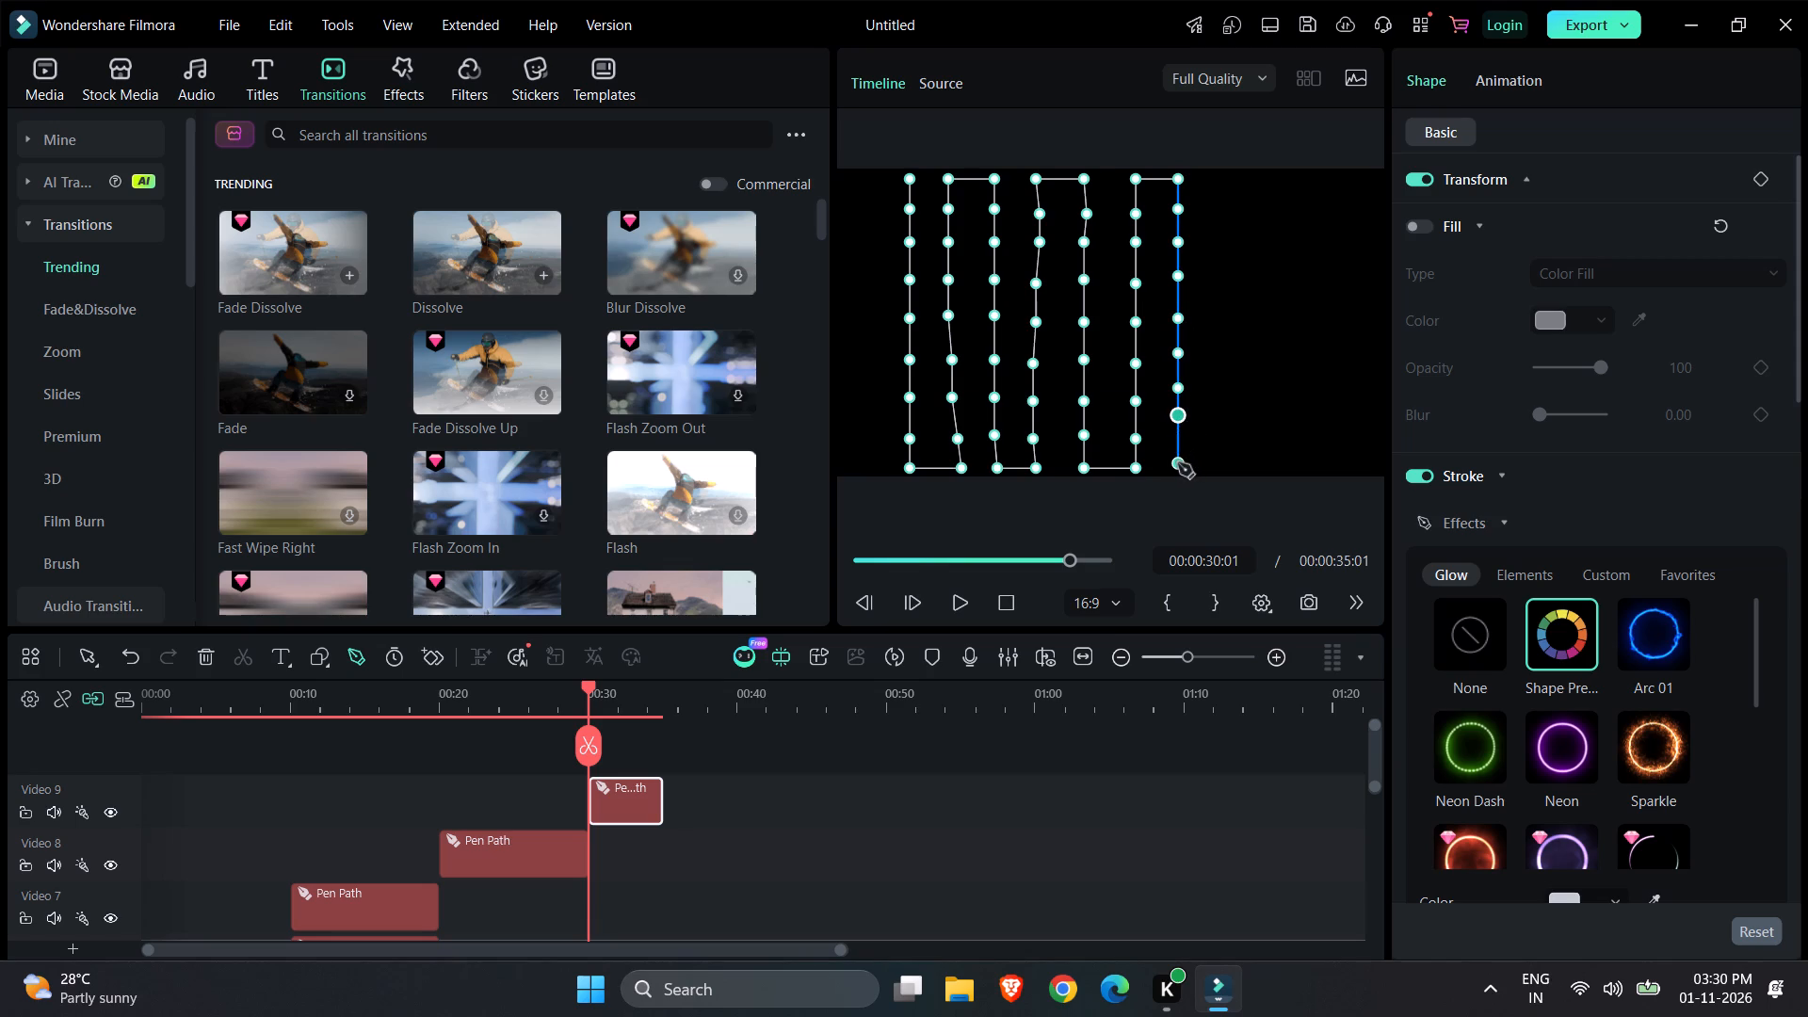
{"action": "left_click", "coordinate": [1178, 463]}
Continue the path a short way right along the frame's bottom and up to the top, forming the eighth vertical line.
{"action": "left_click", "coordinate": [1219, 464]}
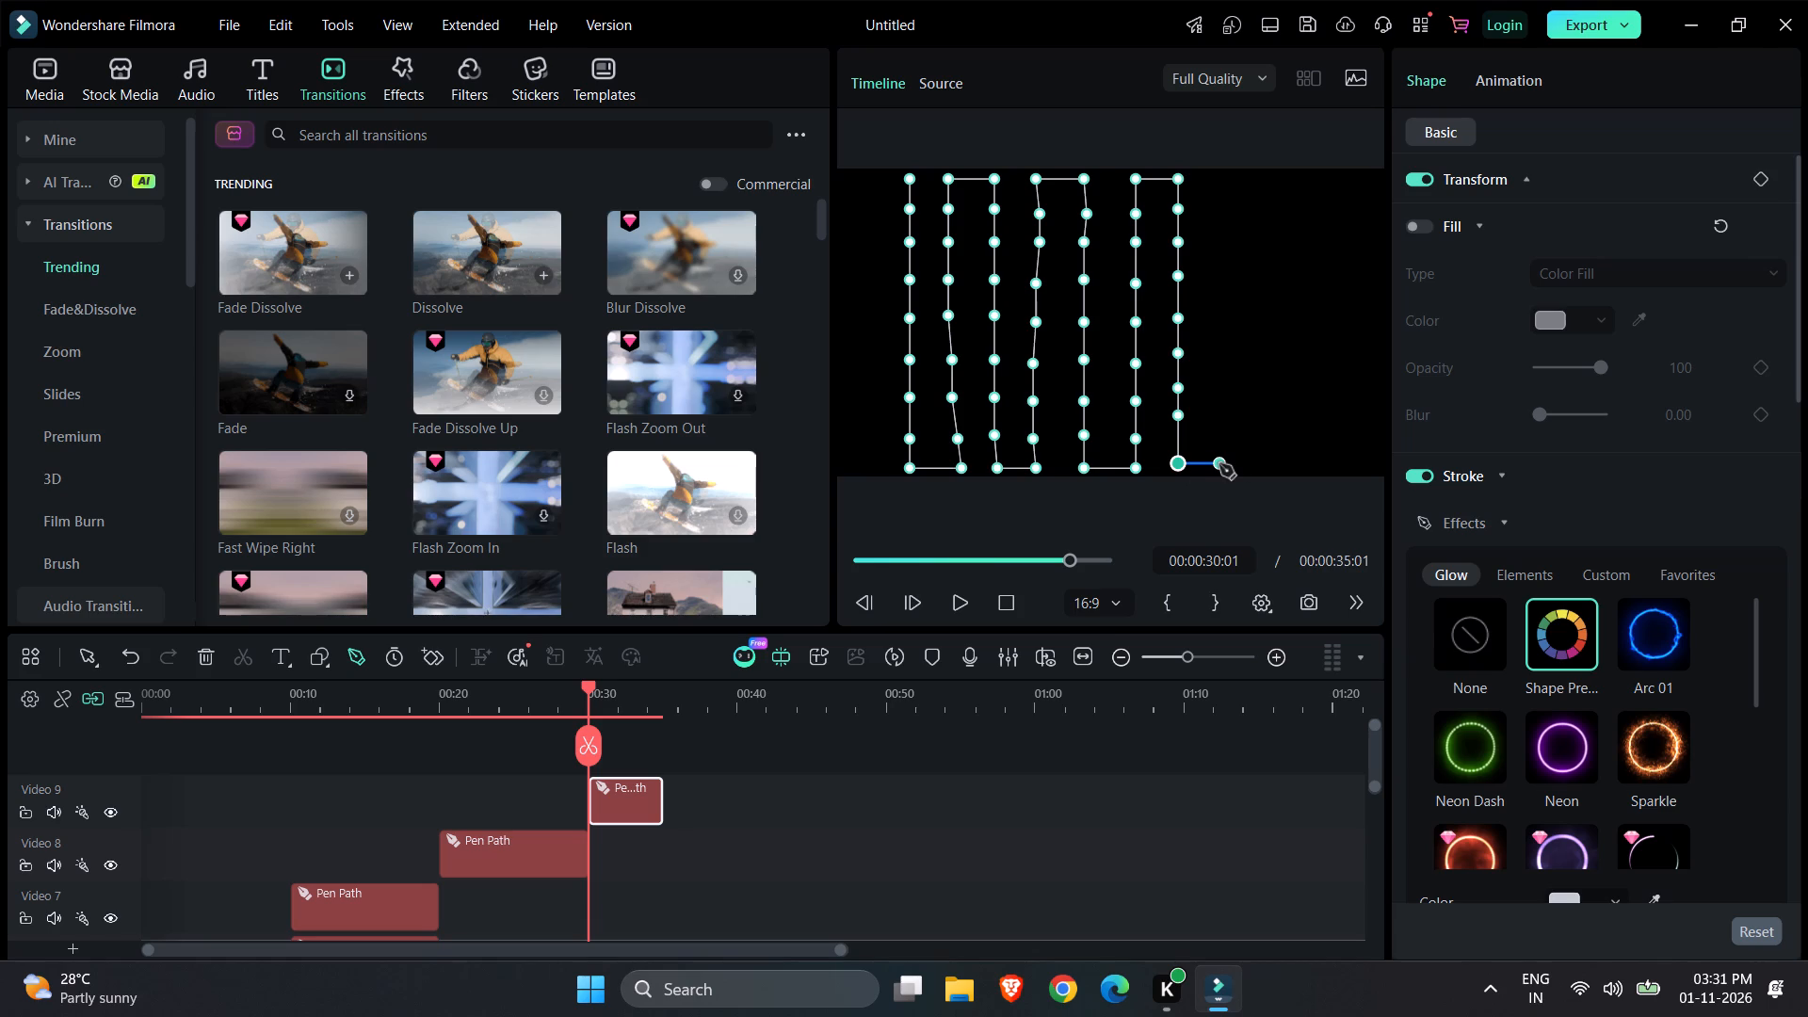
{"action": "left_click", "coordinate": [1218, 437]}
{"action": "left_click", "coordinate": [1215, 401]}
{"action": "left_click", "coordinate": [1214, 370]}
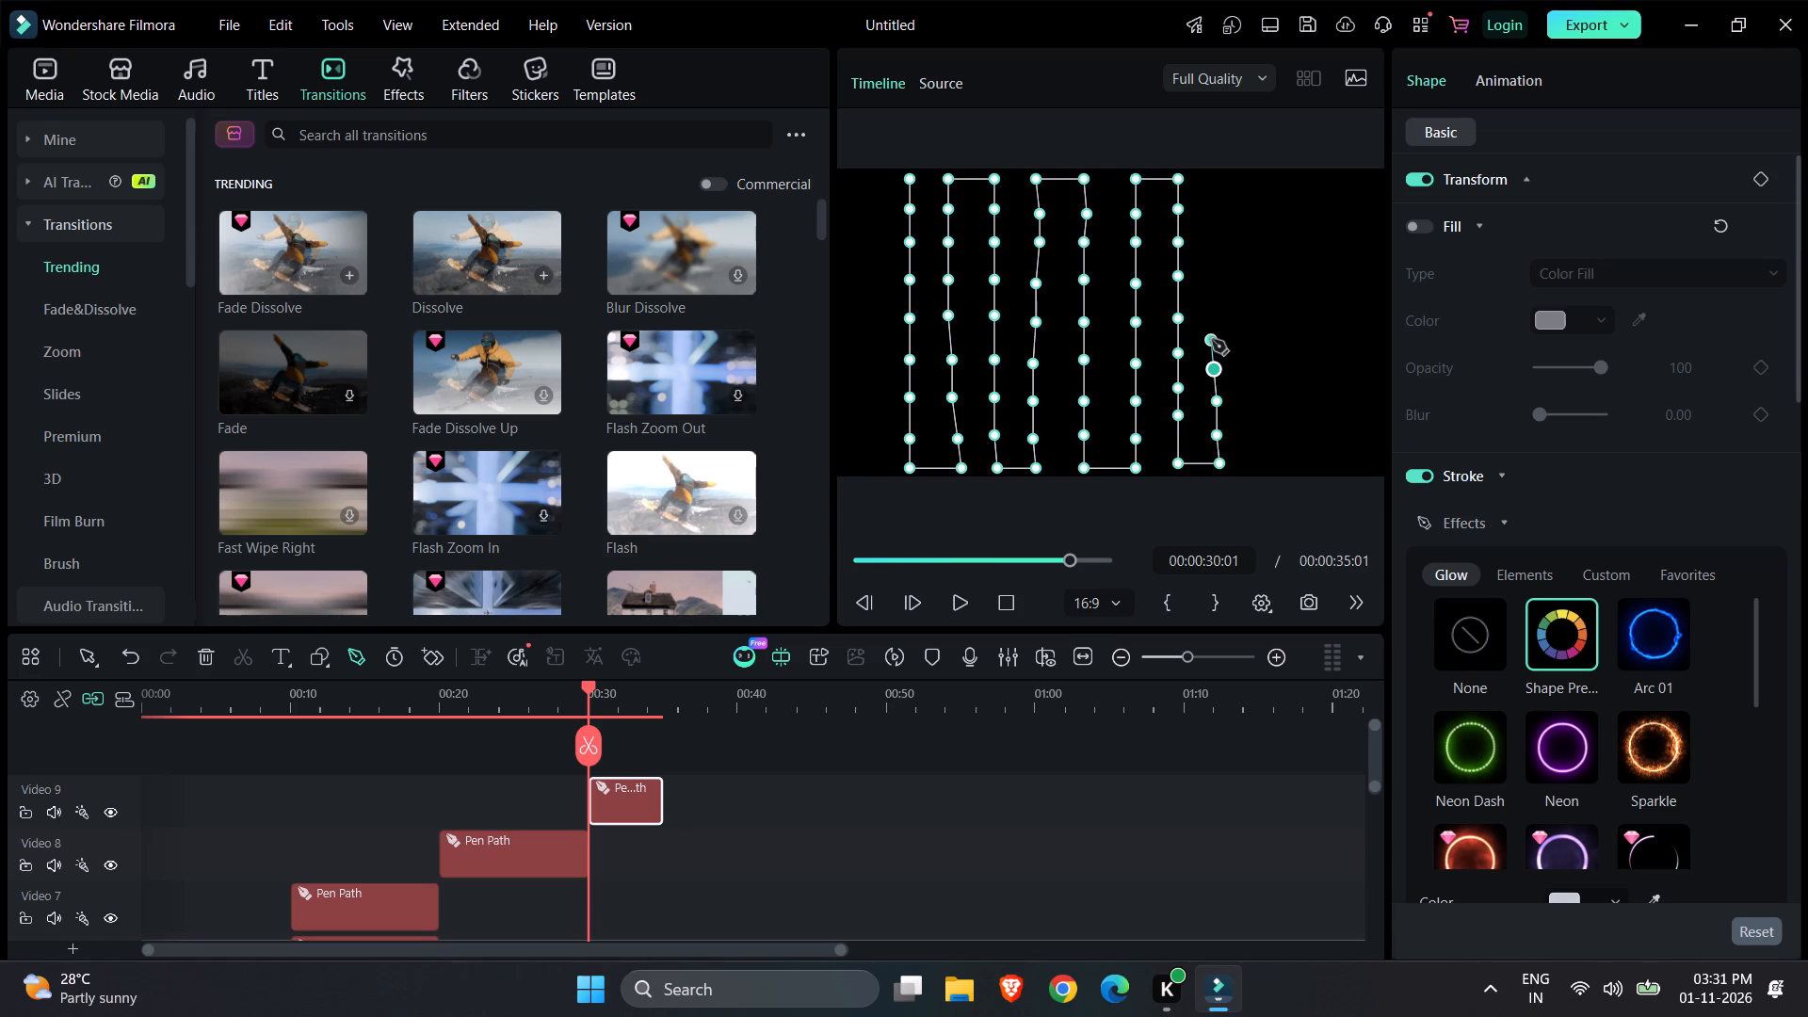
{"action": "left_click", "coordinate": [1212, 340]}
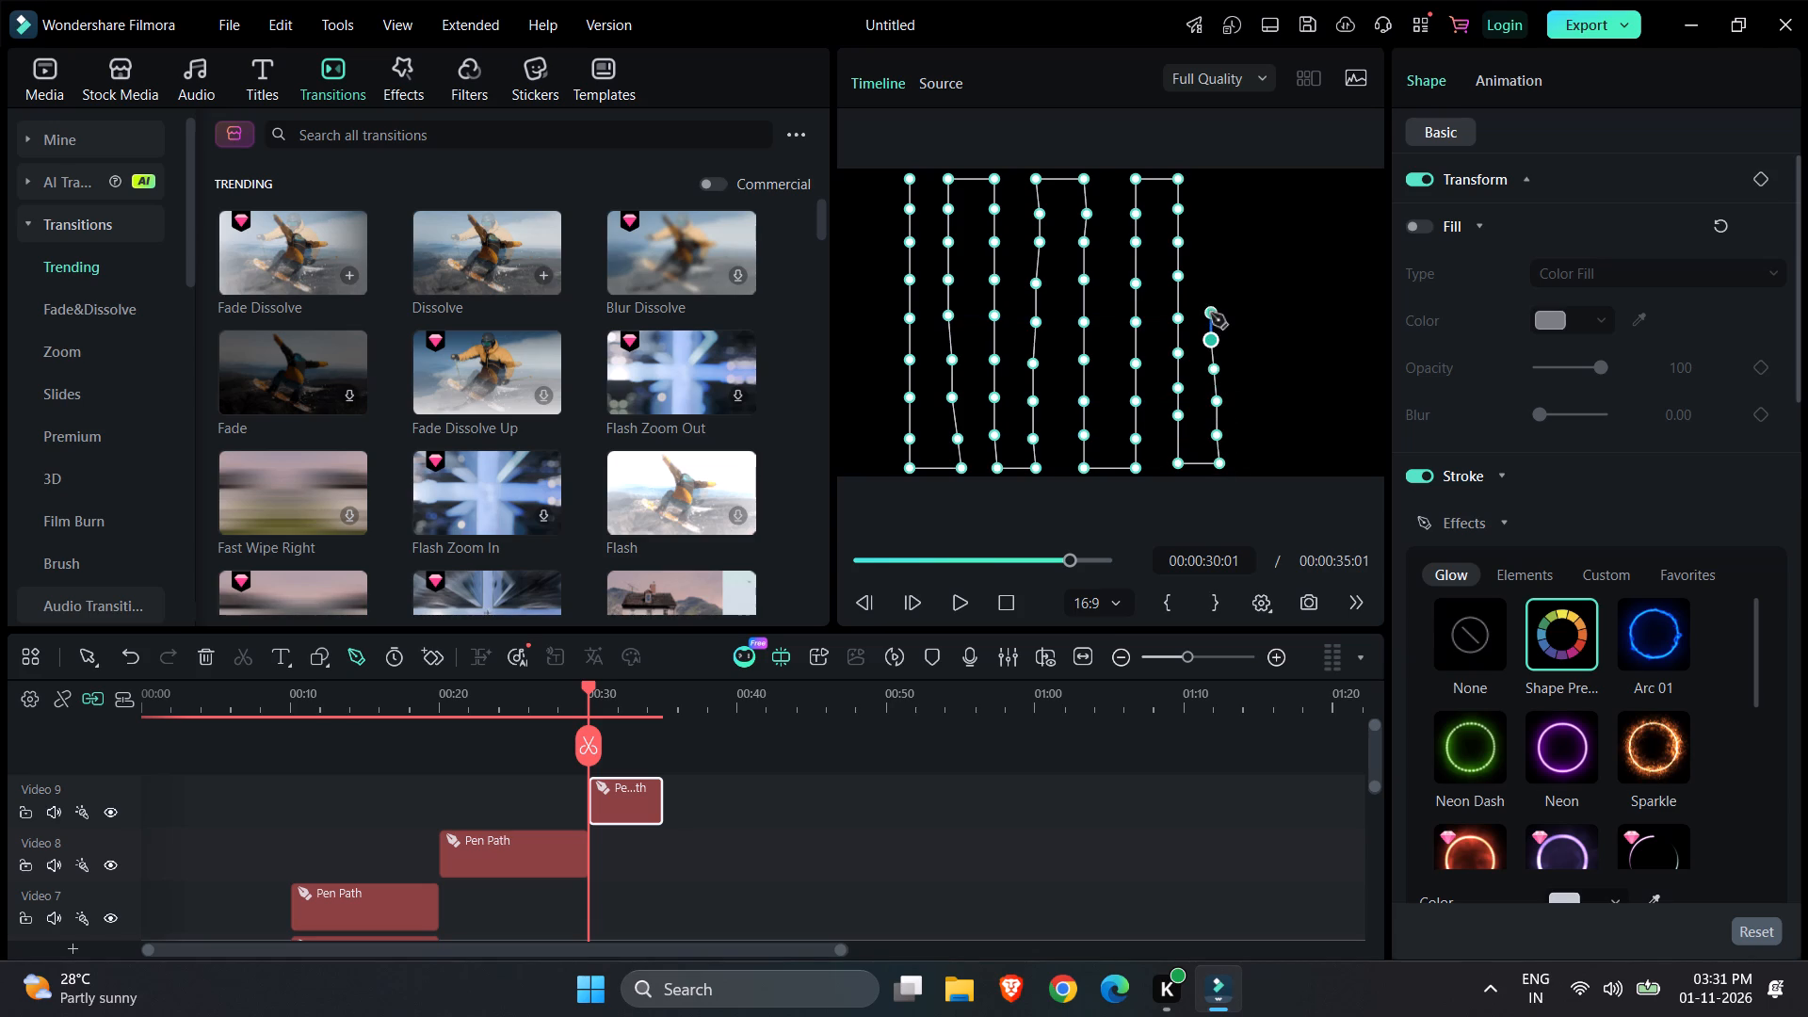
{"action": "left_click", "coordinate": [1211, 306]}
{"action": "left_click", "coordinate": [1211, 279]}
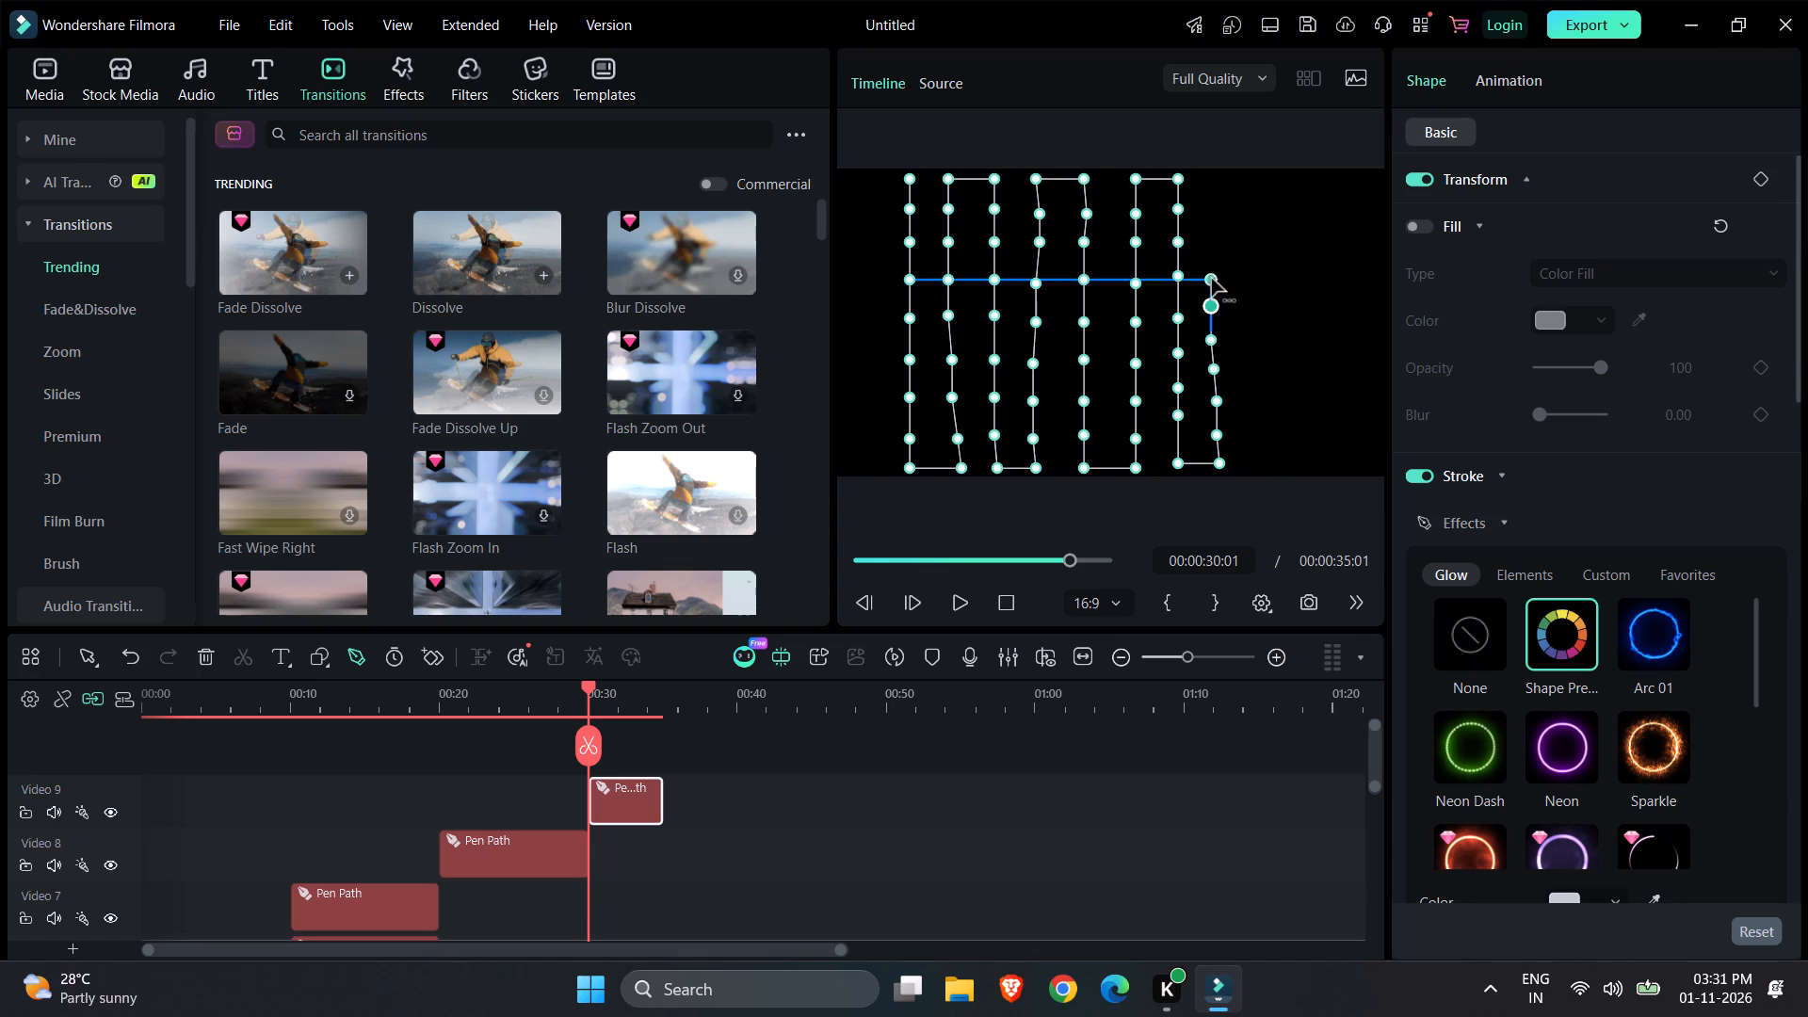
{"action": "left_click", "coordinate": [1211, 243]}
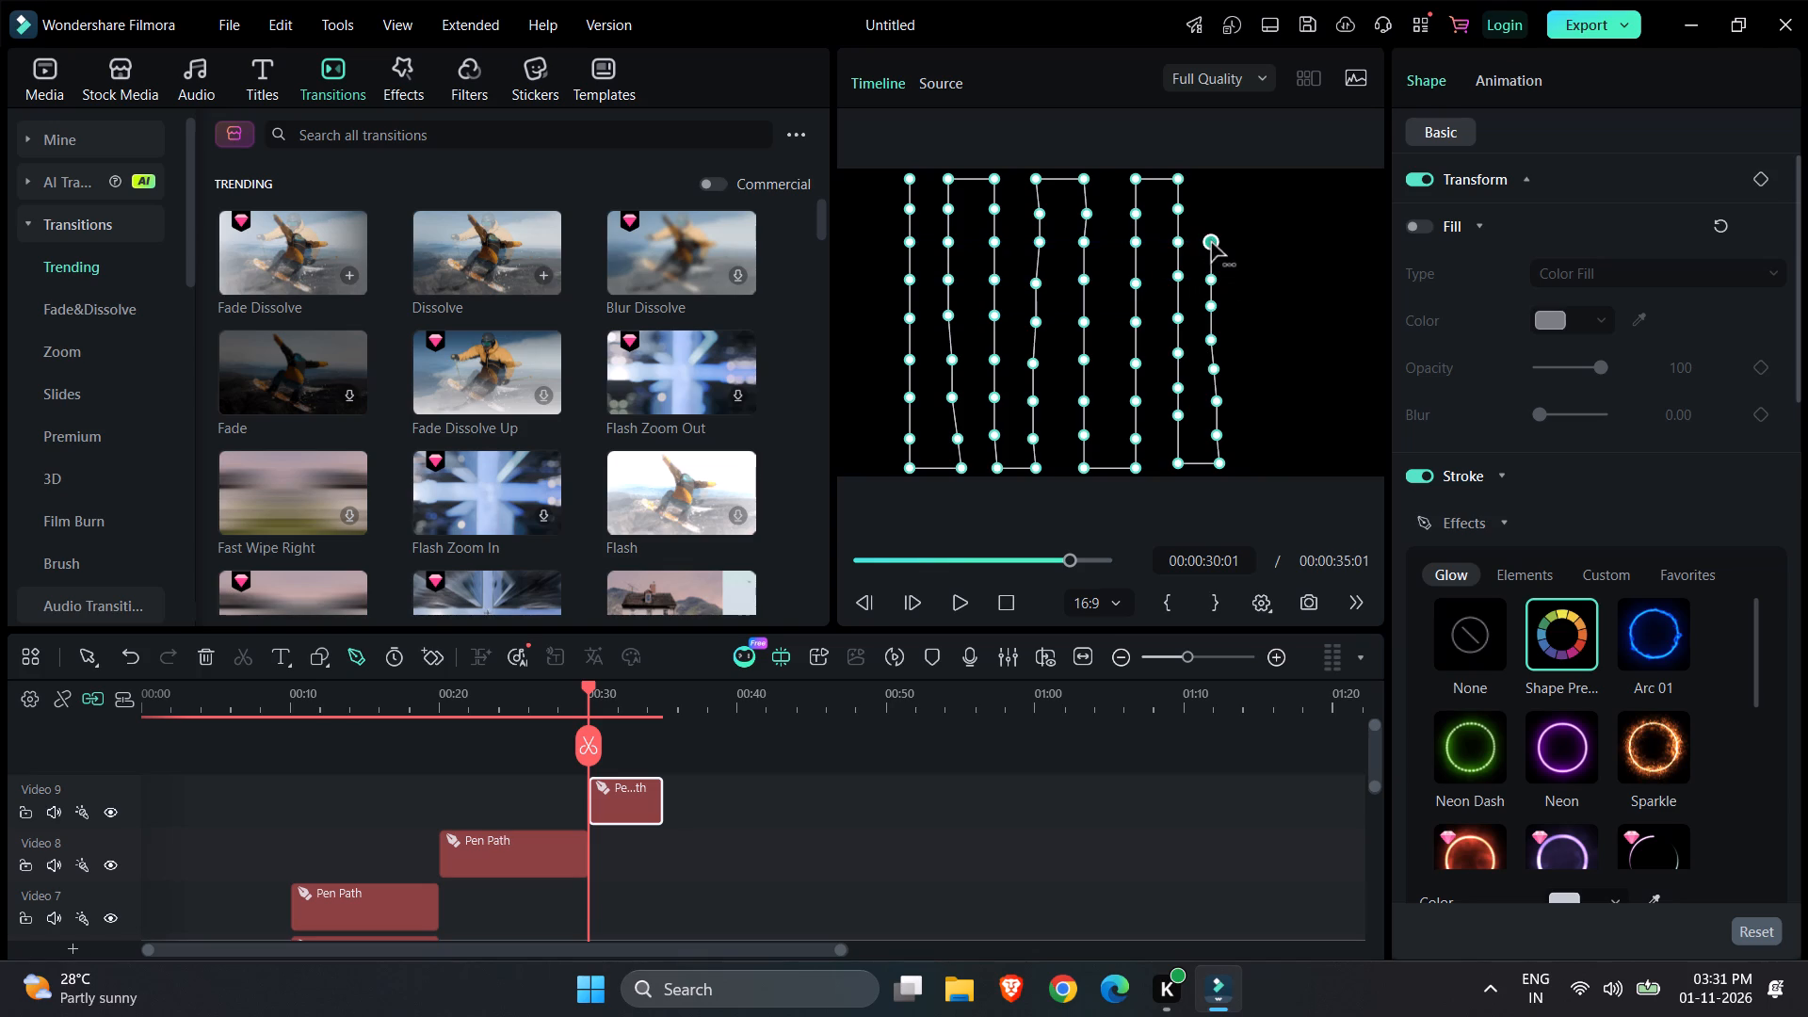
{"action": "left_click", "coordinate": [1210, 210]}
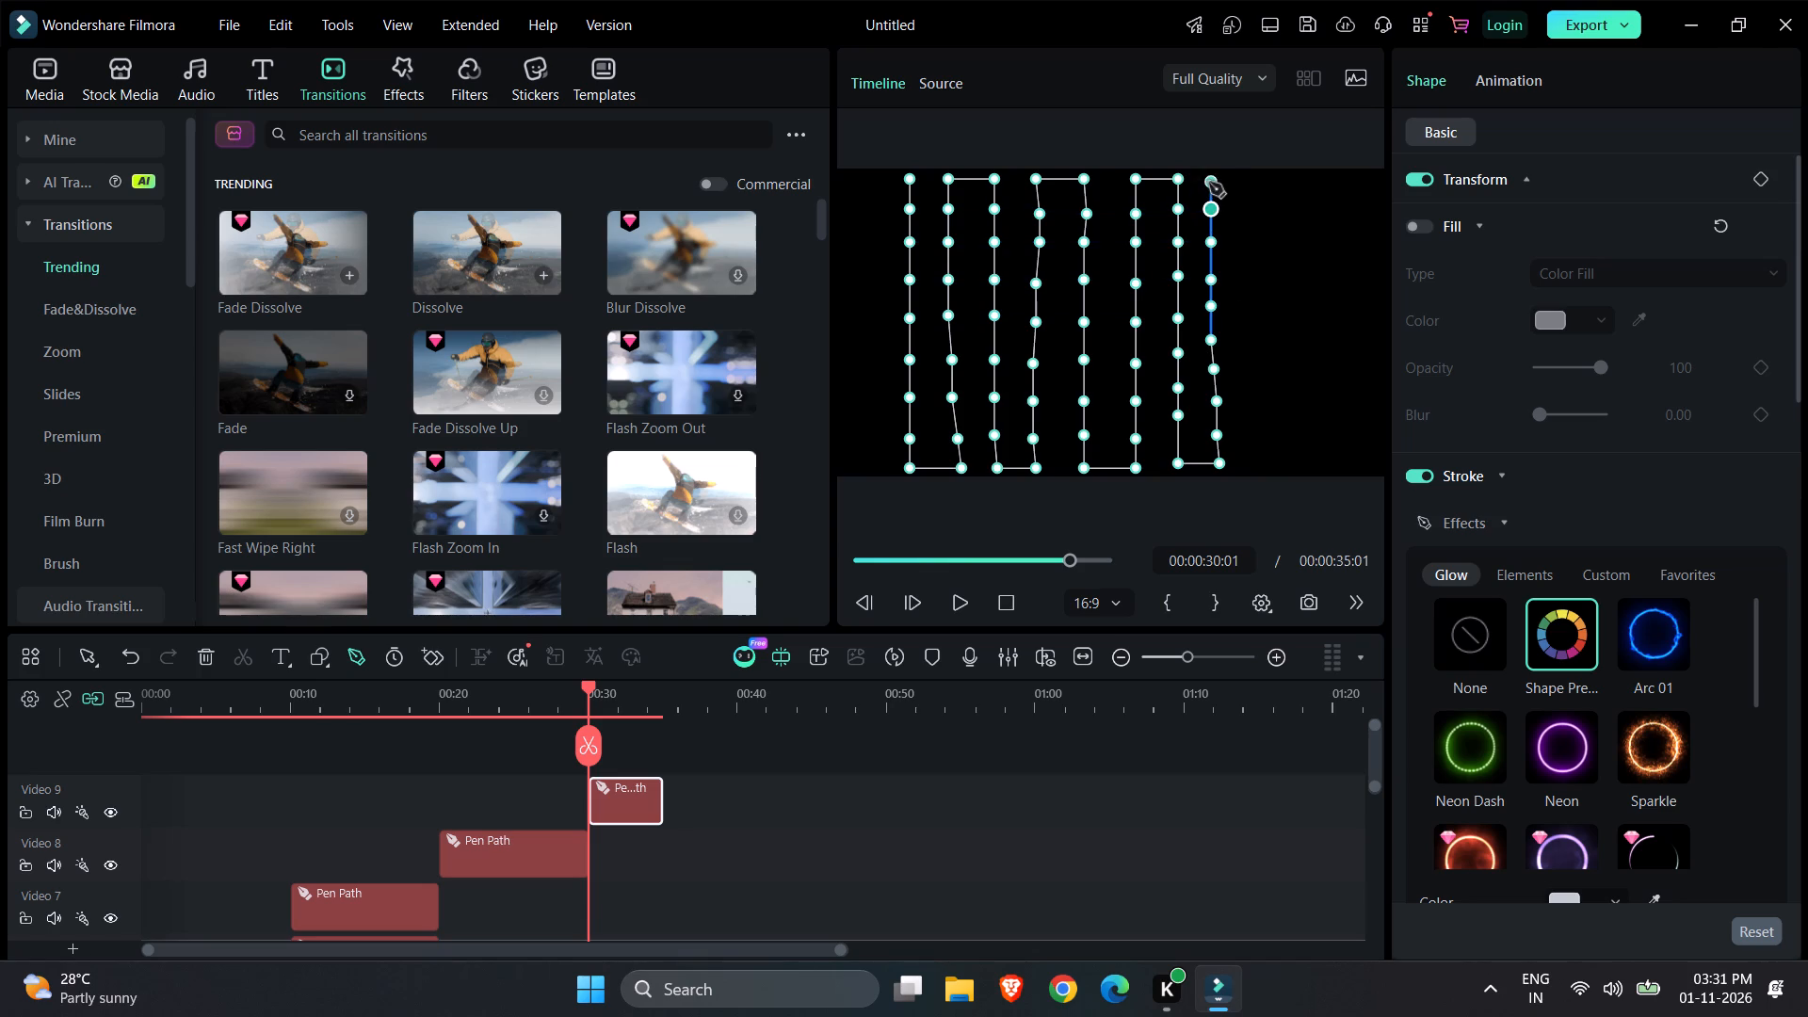
{"action": "left_click", "coordinate": [1208, 180]}
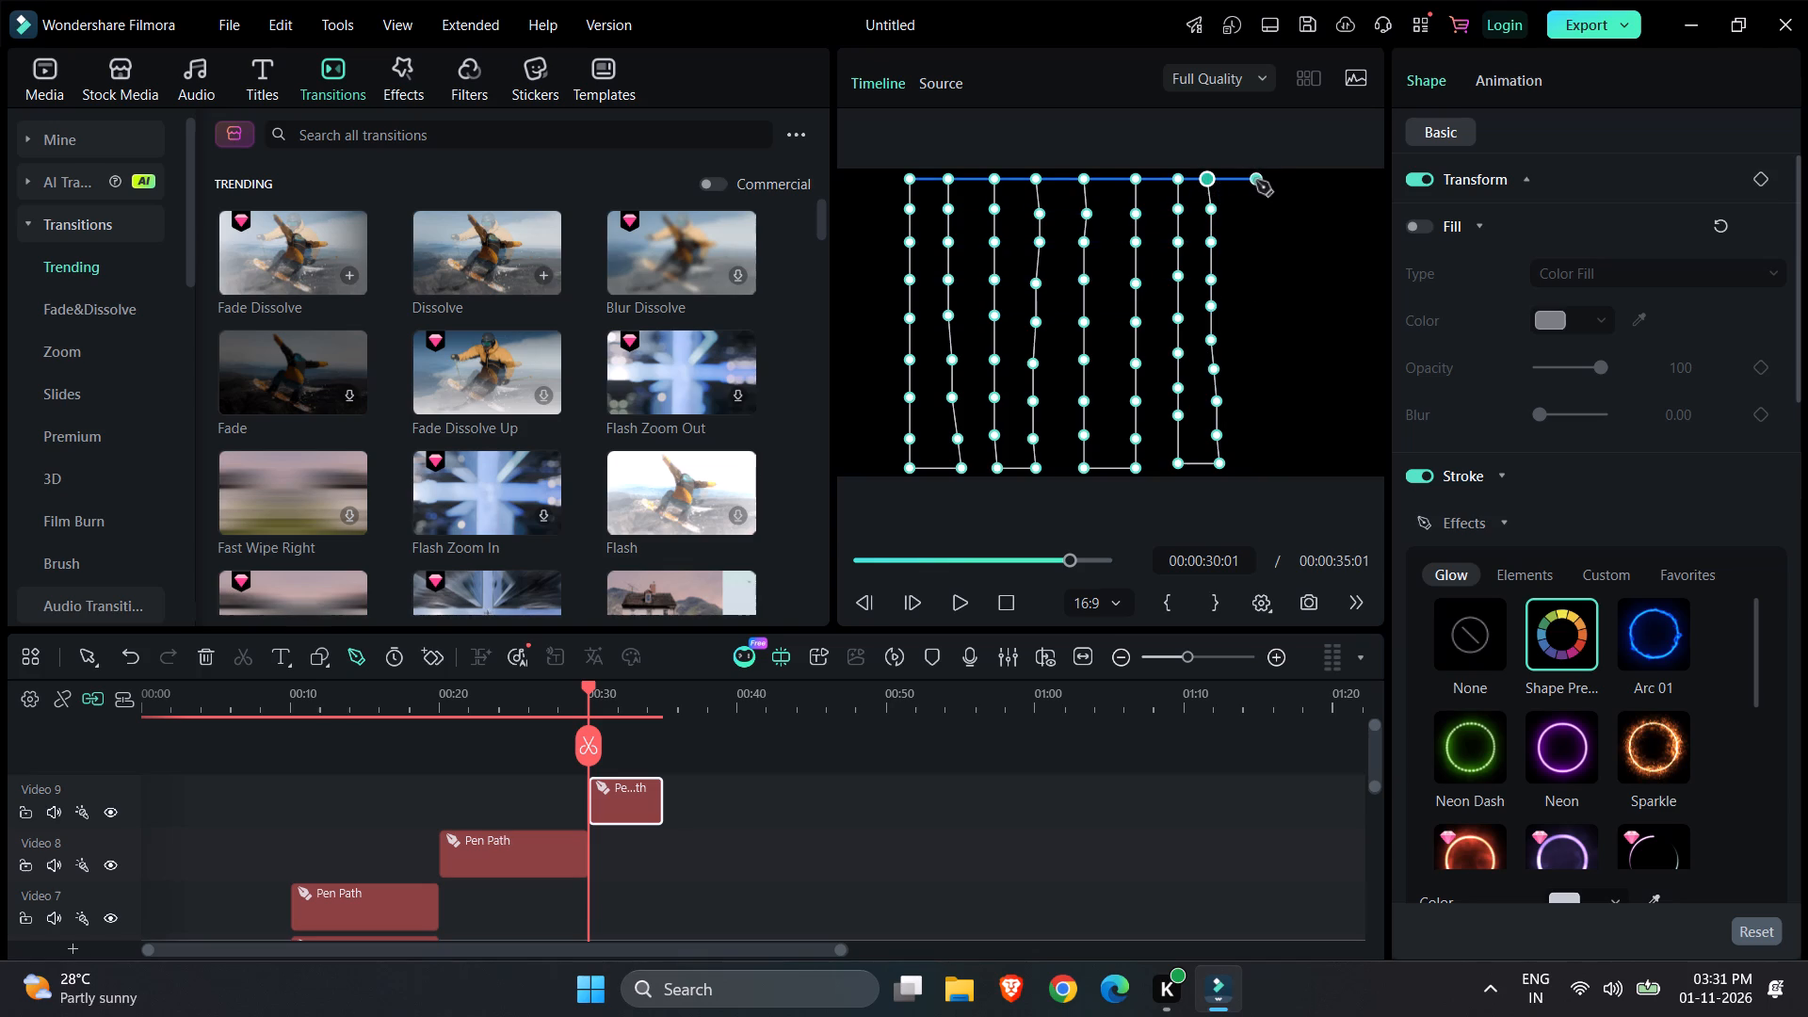
Continue the path right along the frame's top and straight down to the bottom with closely spaced points, forming the ninth vertical line.
{"action": "left_click", "coordinate": [1257, 181]}
{"action": "left_click", "coordinate": [1258, 211]}
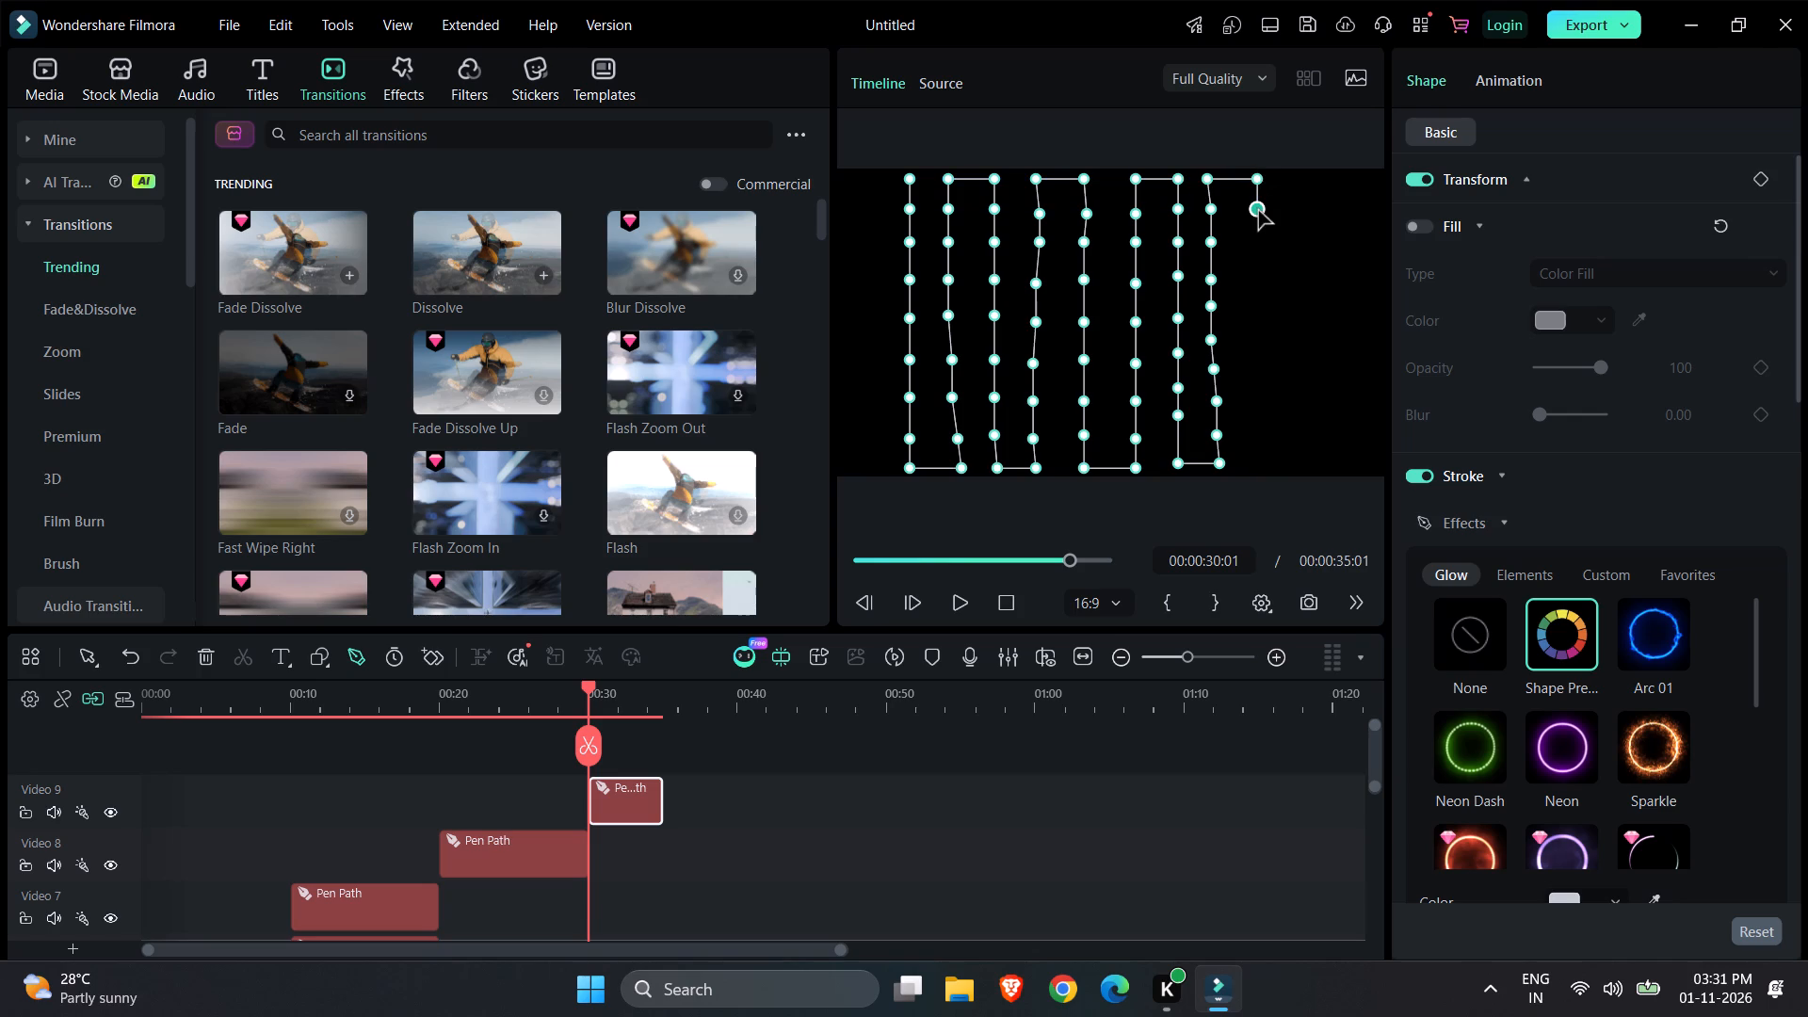
{"action": "left_click", "coordinate": [1258, 235]}
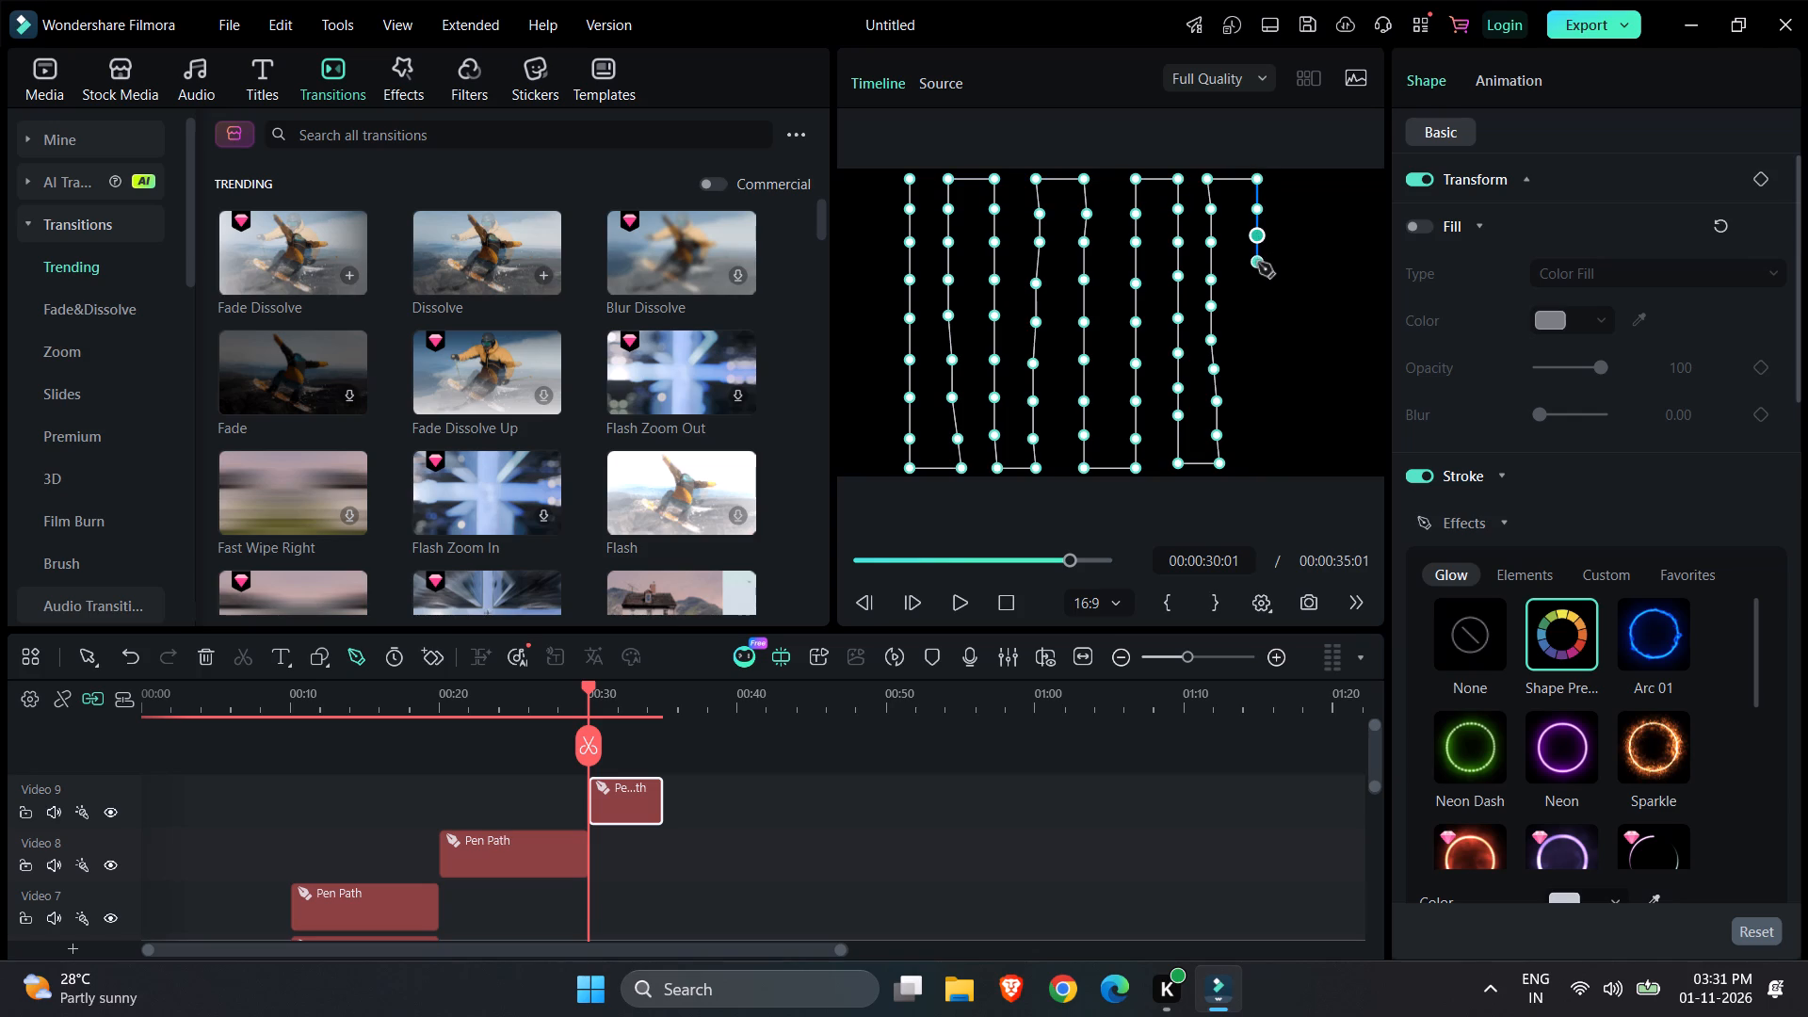
{"action": "left_click", "coordinate": [1258, 263]}
{"action": "left_click", "coordinate": [1259, 290]}
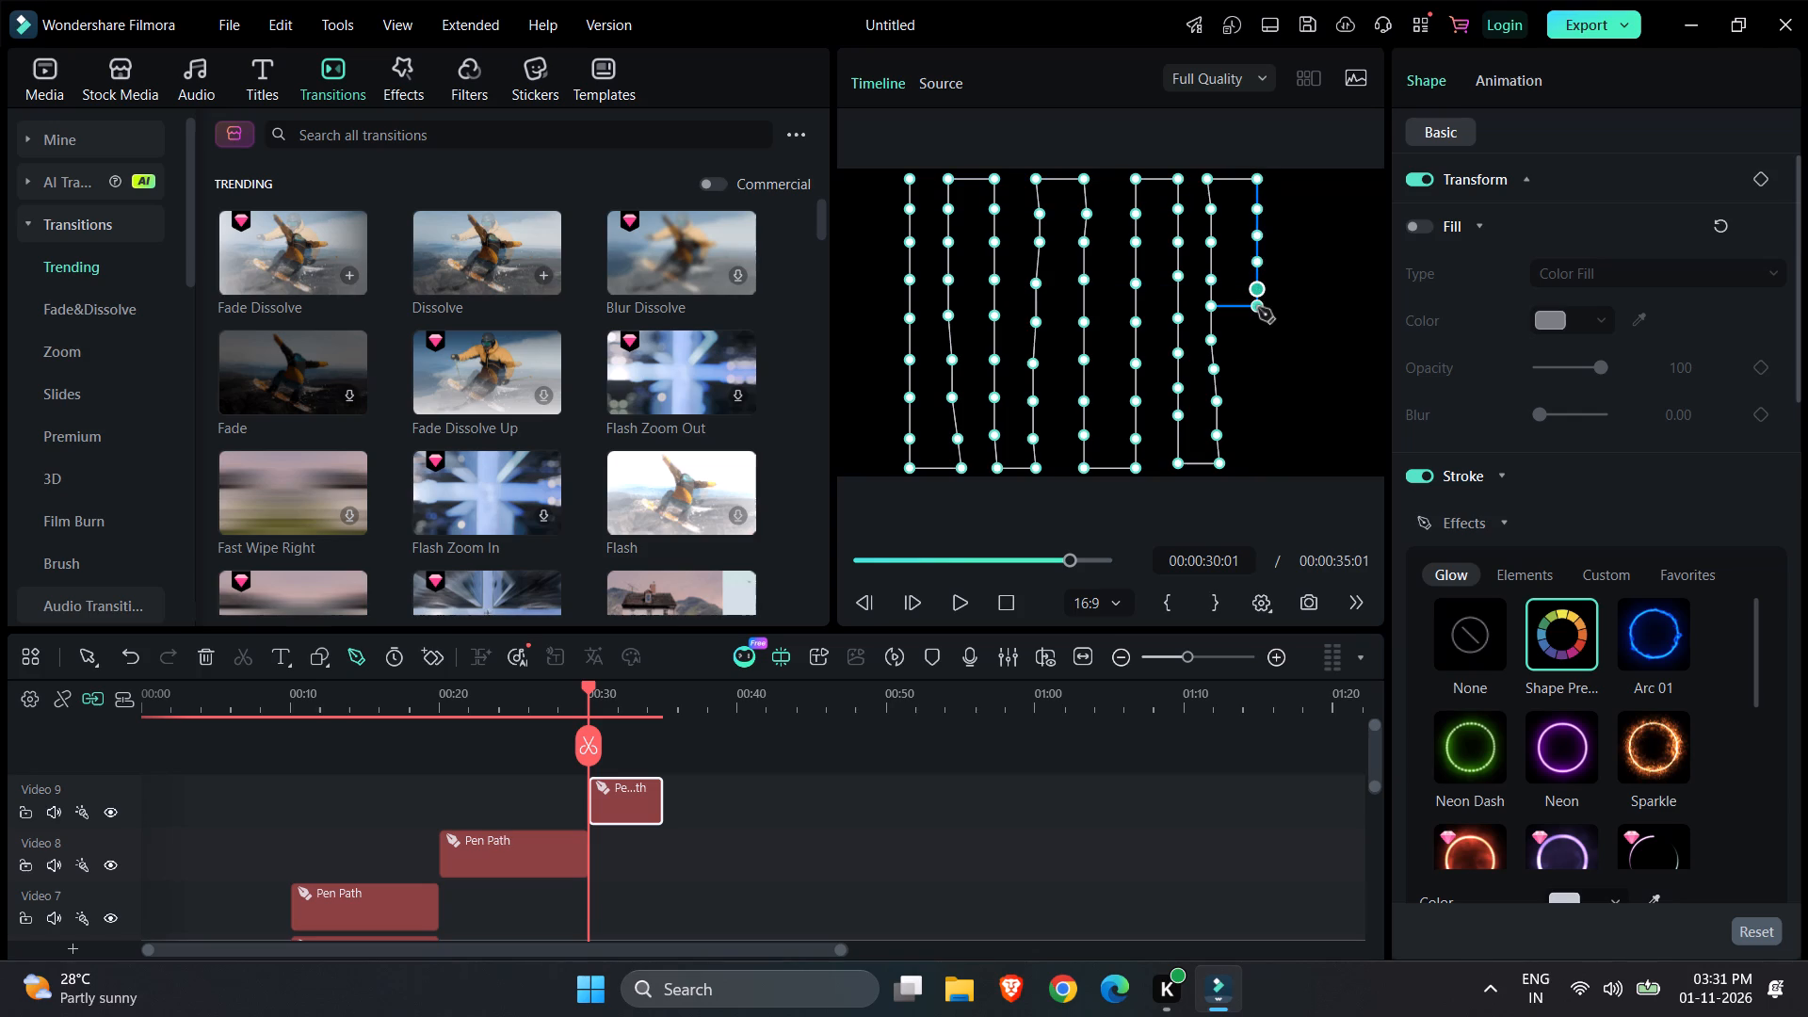
{"action": "left_click", "coordinate": [1258, 315]}
{"action": "left_click", "coordinate": [1258, 342]}
{"action": "left_click", "coordinate": [1257, 370]}
{"action": "left_click", "coordinate": [1257, 396]}
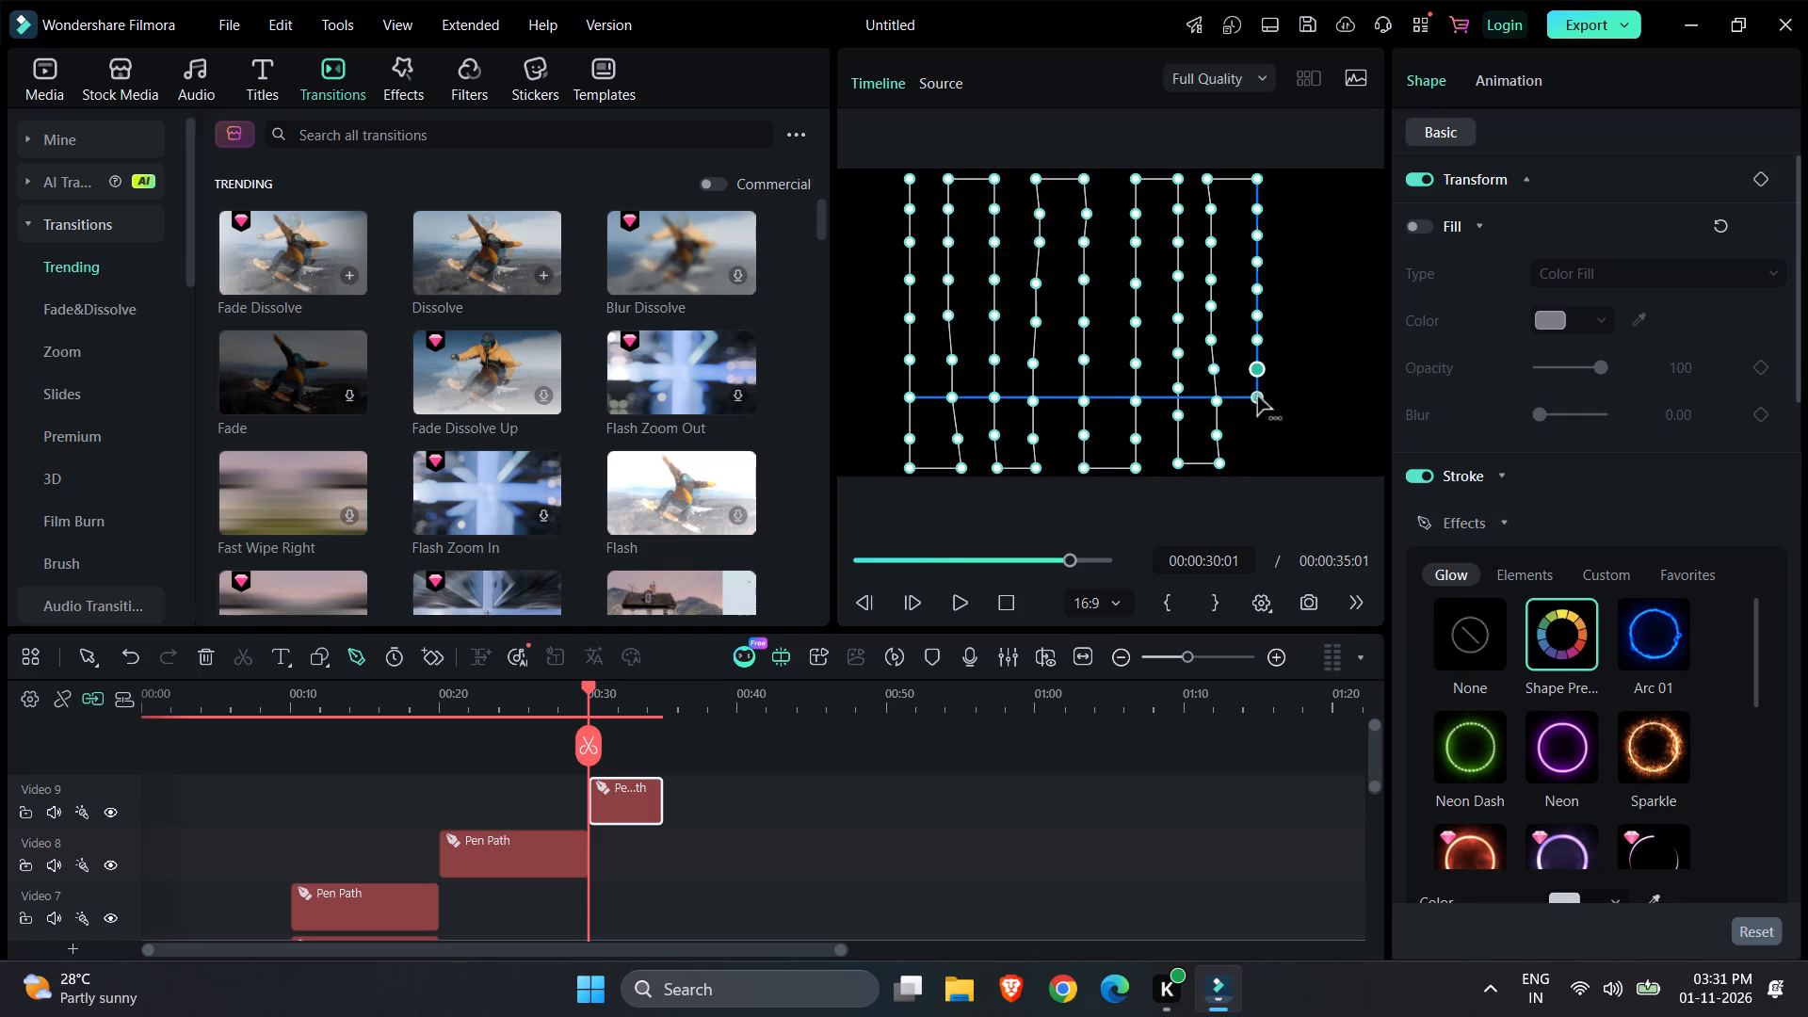
{"action": "left_click", "coordinate": [1256, 422]}
{"action": "left_click", "coordinate": [1256, 446]}
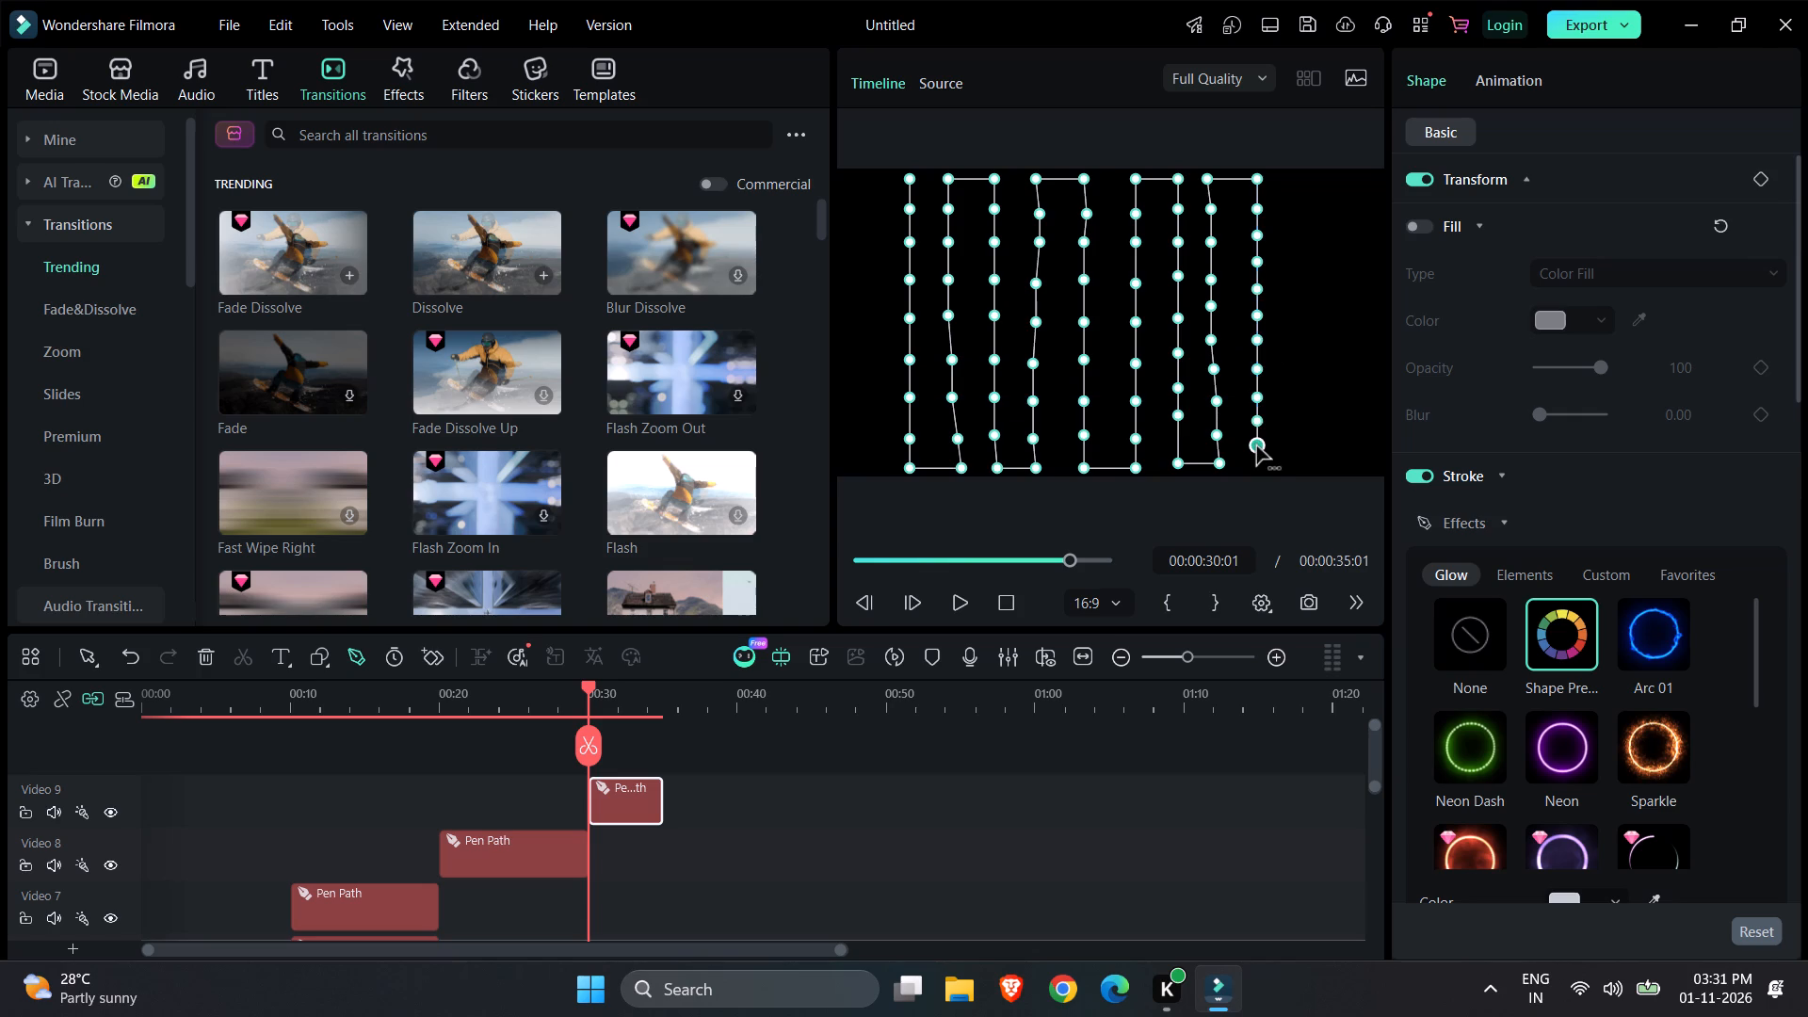
{"action": "left_click", "coordinate": [1256, 450]}
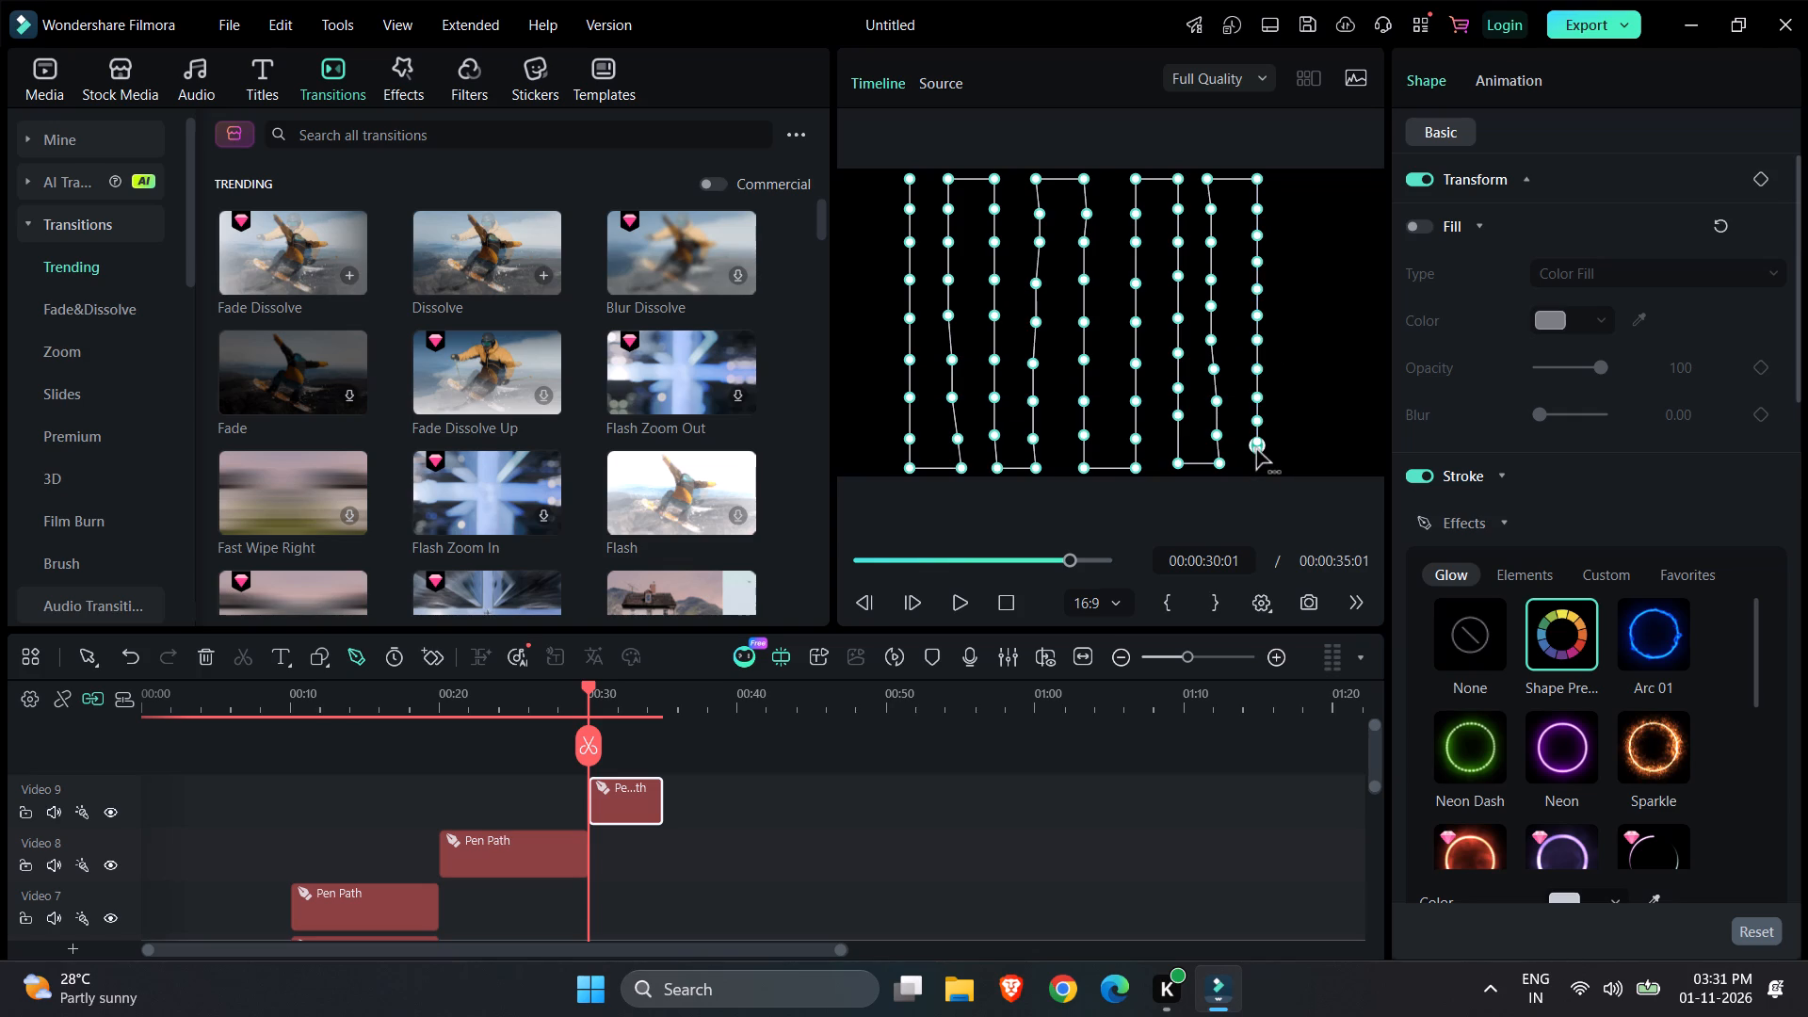
{"action": "left_click", "coordinate": [1257, 464]}
Continue the path right along the frame's bottom and up to the top as the tenth vertical line, and finish the path there.
{"action": "left_click", "coordinate": [1296, 464]}
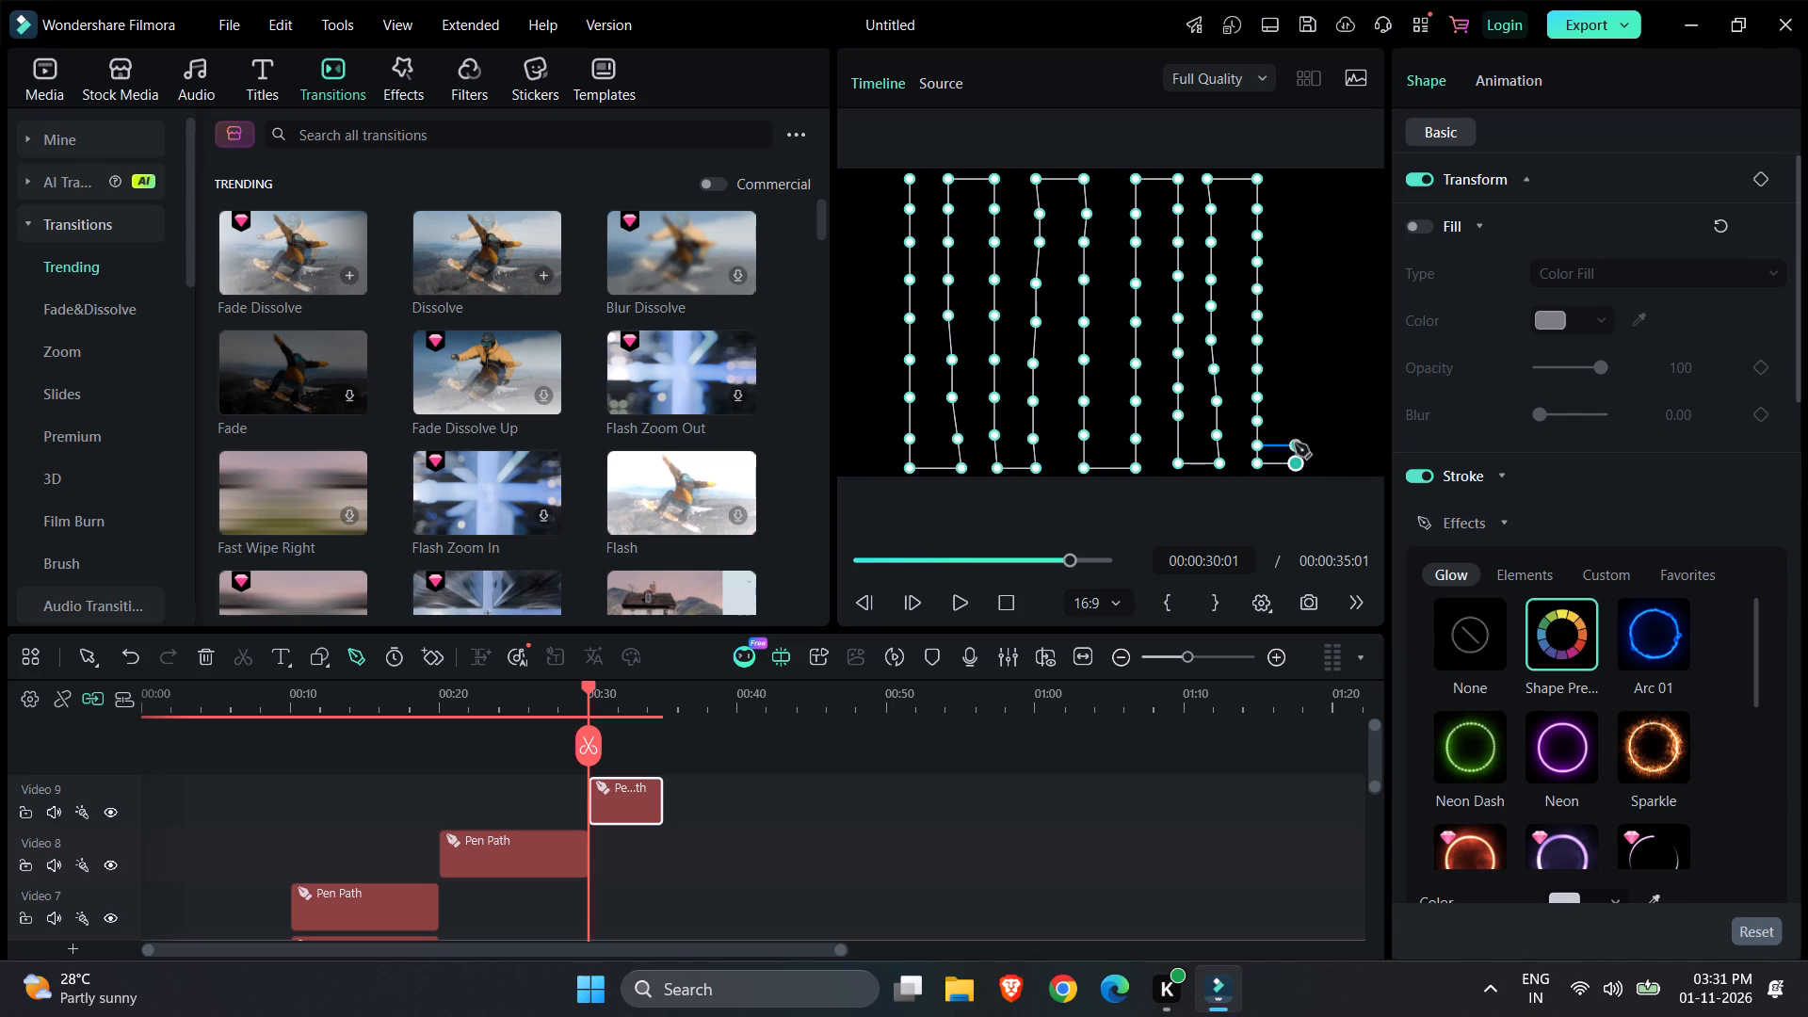
{"action": "left_click", "coordinate": [1294, 441]}
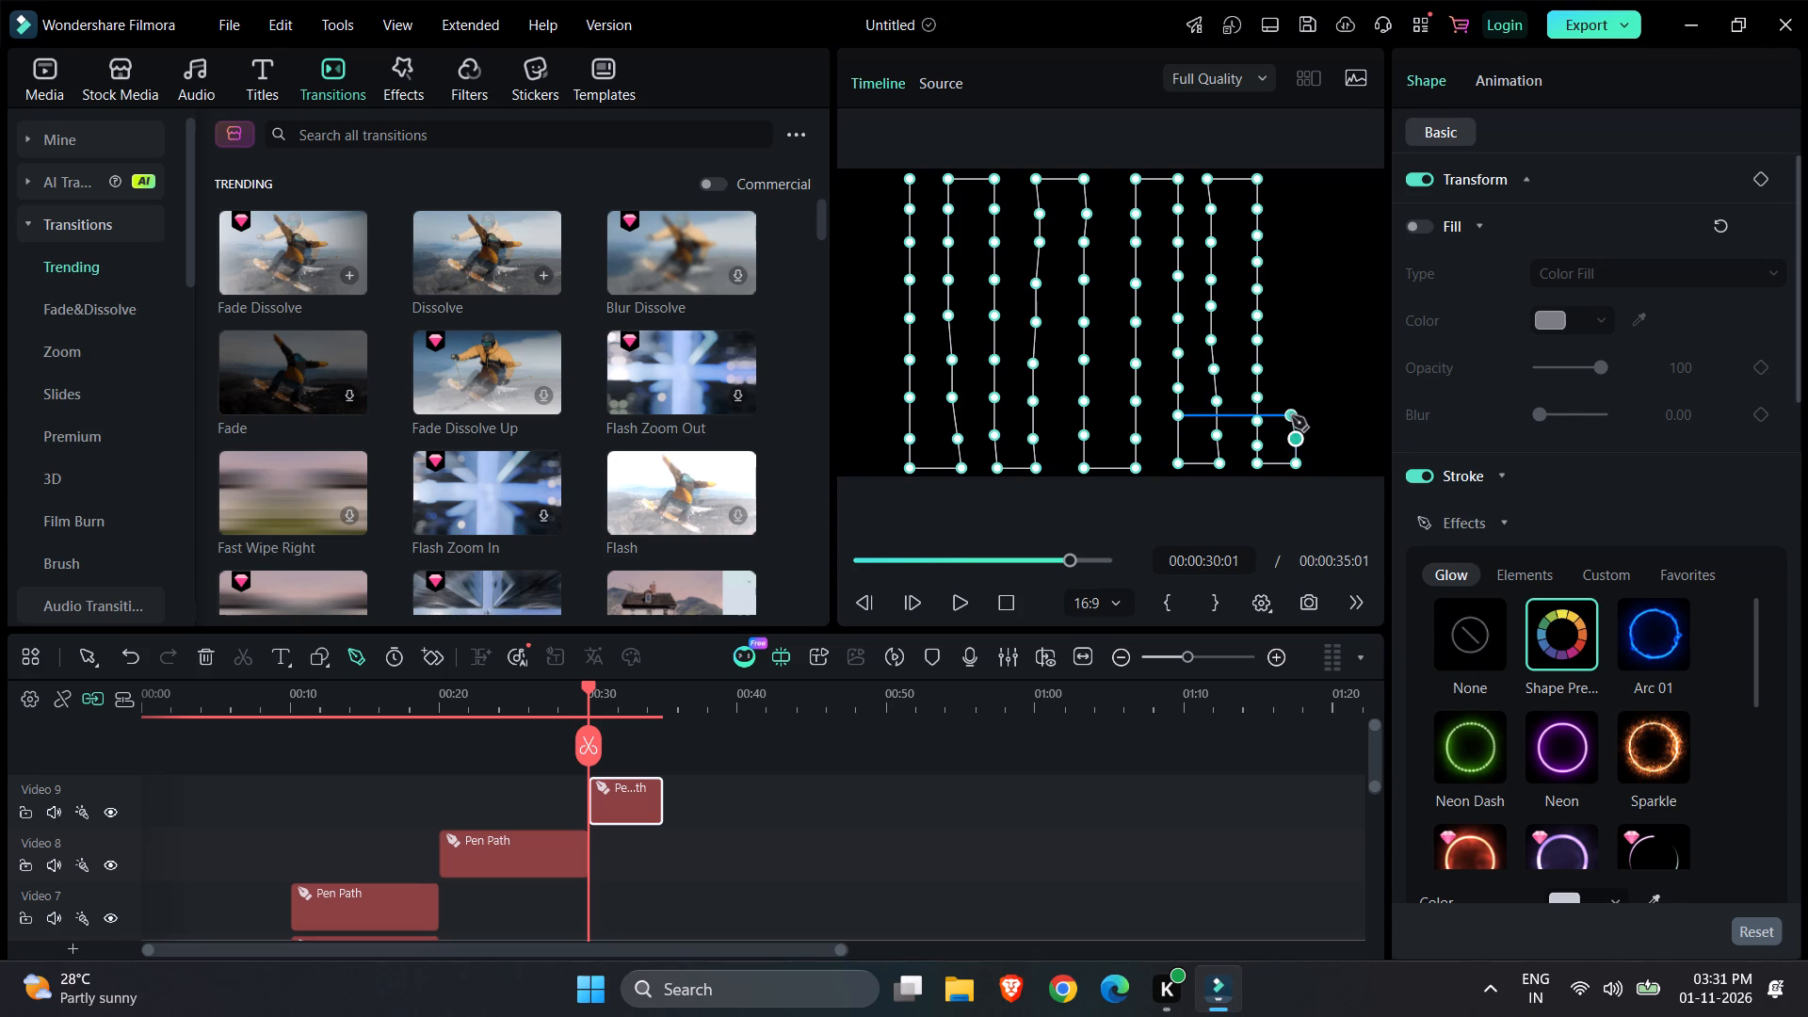
{"action": "left_click", "coordinate": [1295, 412]}
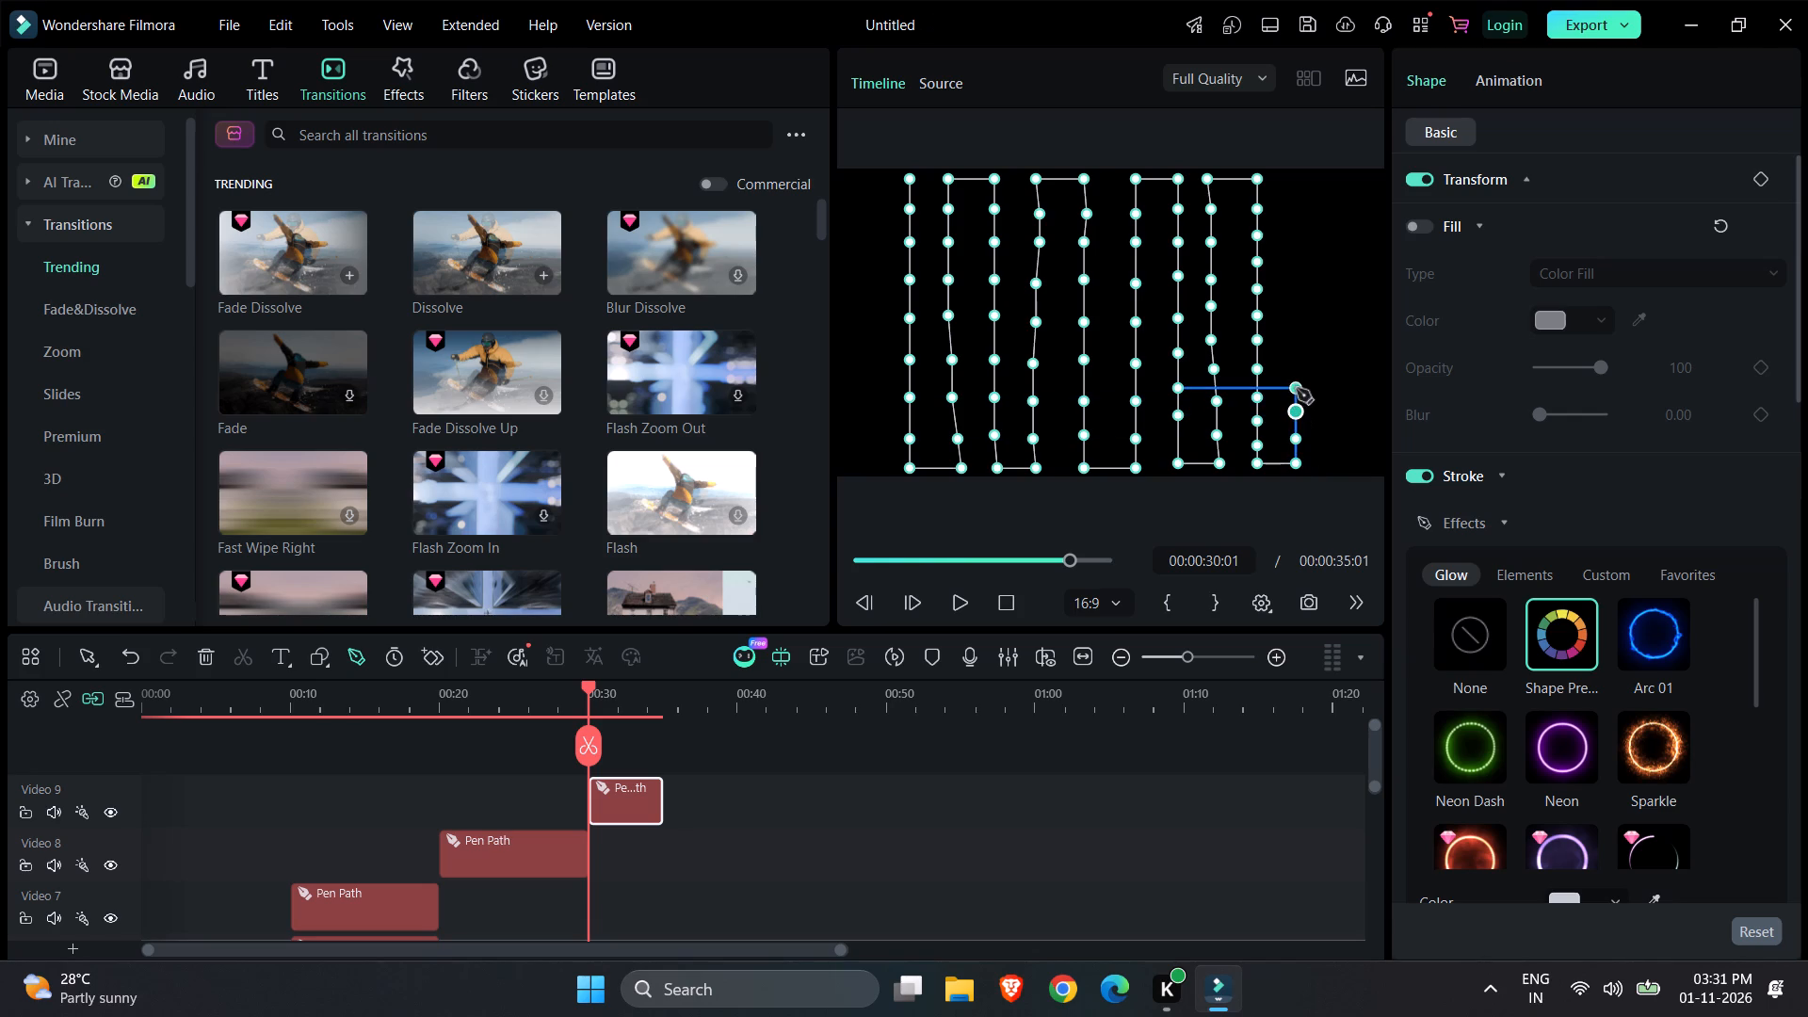
{"action": "left_click", "coordinate": [1297, 389]}
{"action": "left_click", "coordinate": [1296, 364]}
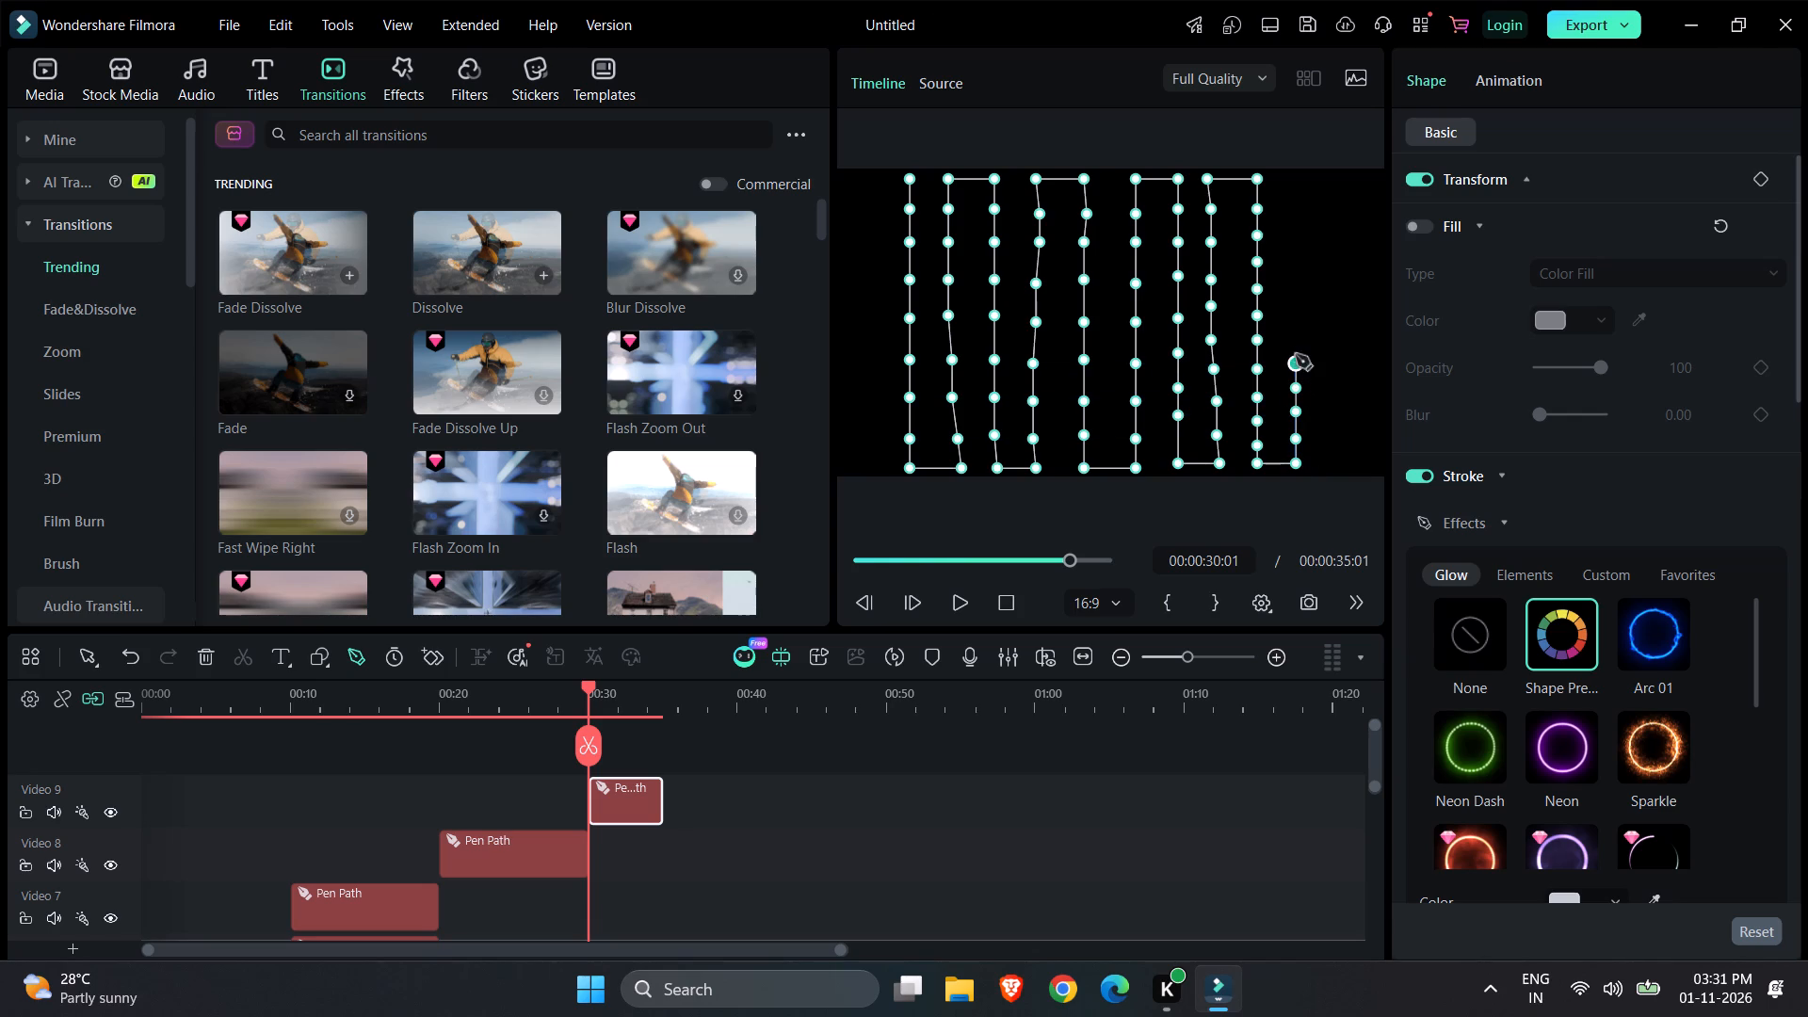
{"action": "left_click", "coordinate": [1296, 342]}
{"action": "left_click", "coordinate": [1296, 317]}
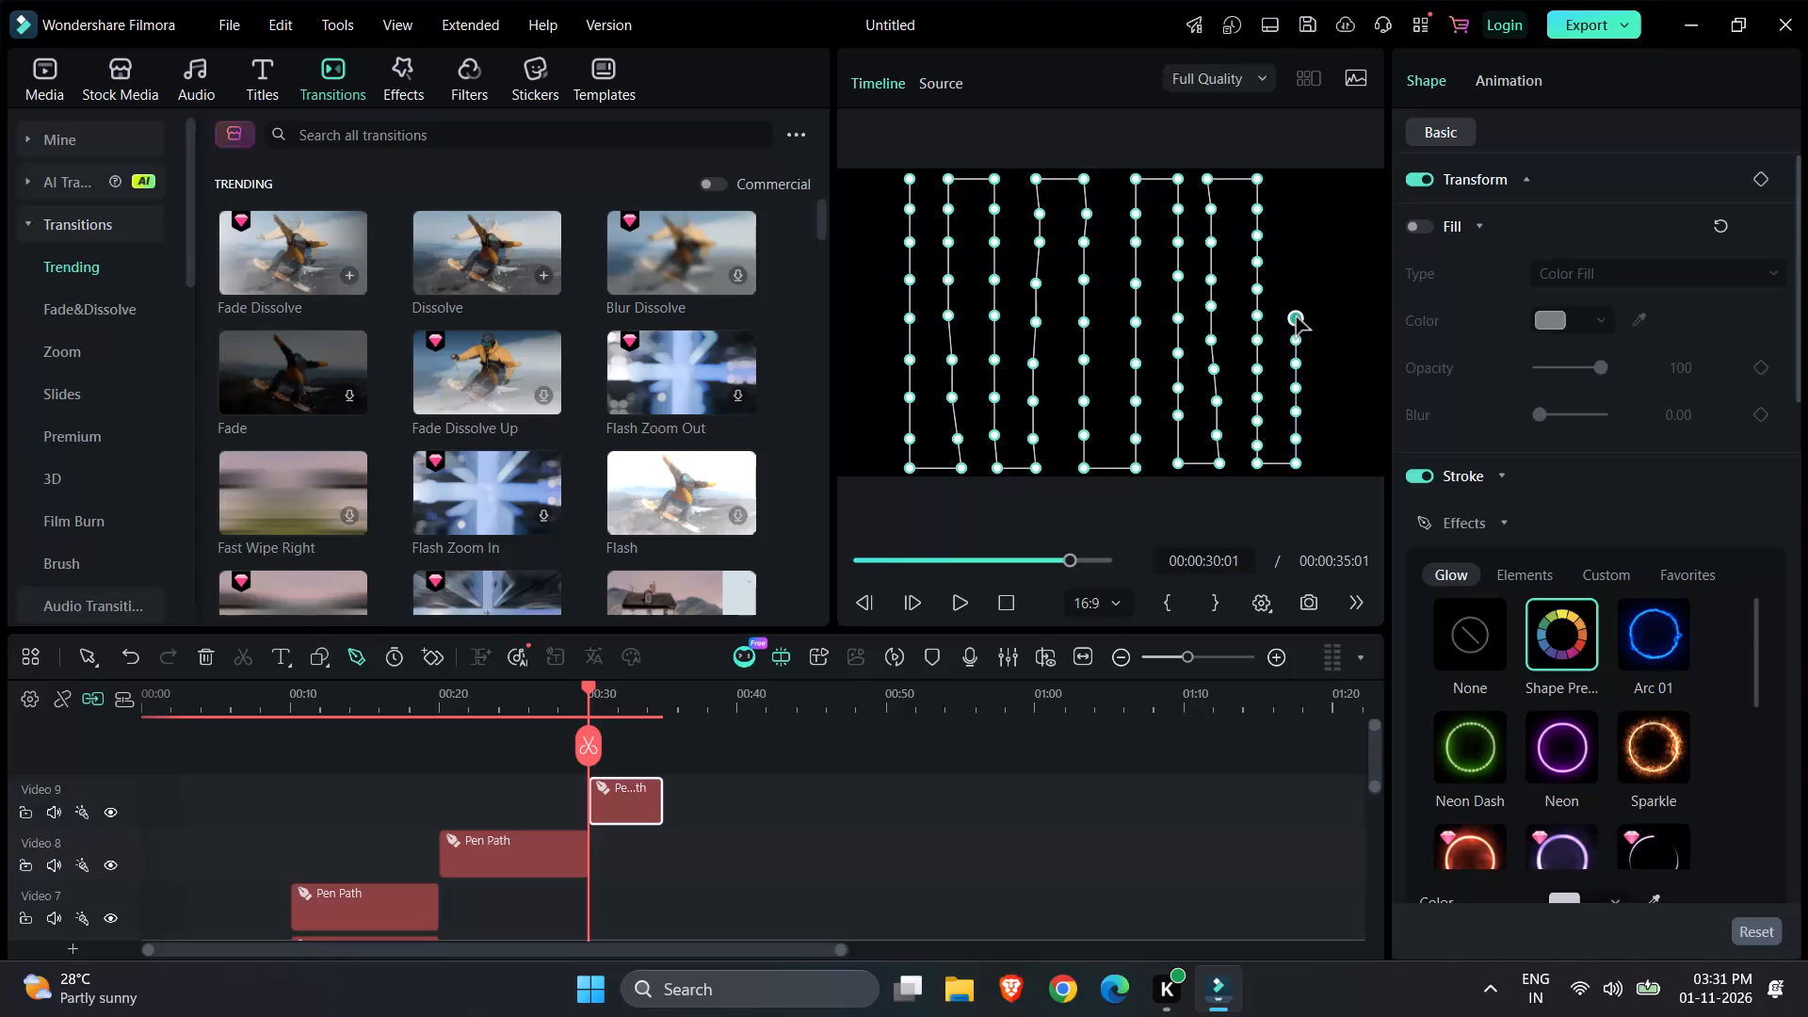
{"action": "left_click", "coordinate": [1294, 299]}
{"action": "left_click", "coordinate": [1292, 277]}
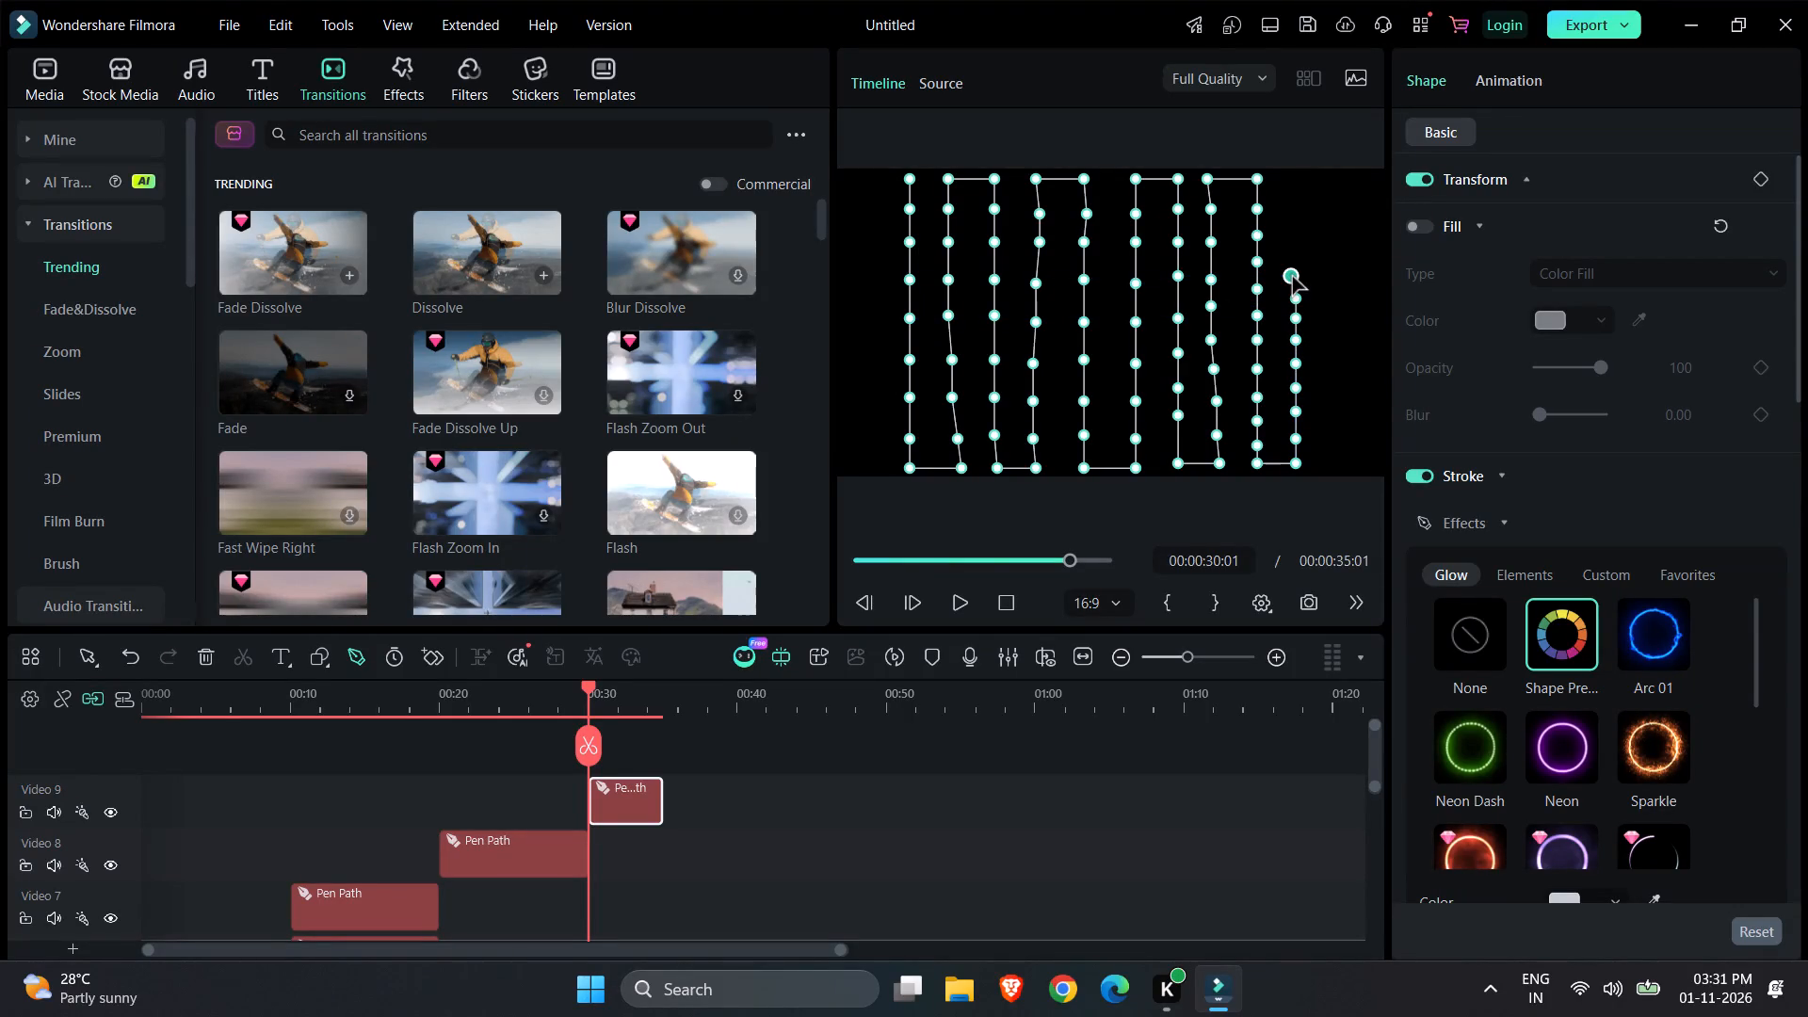
{"action": "left_click", "coordinate": [1292, 259]}
{"action": "left_click", "coordinate": [1293, 233]}
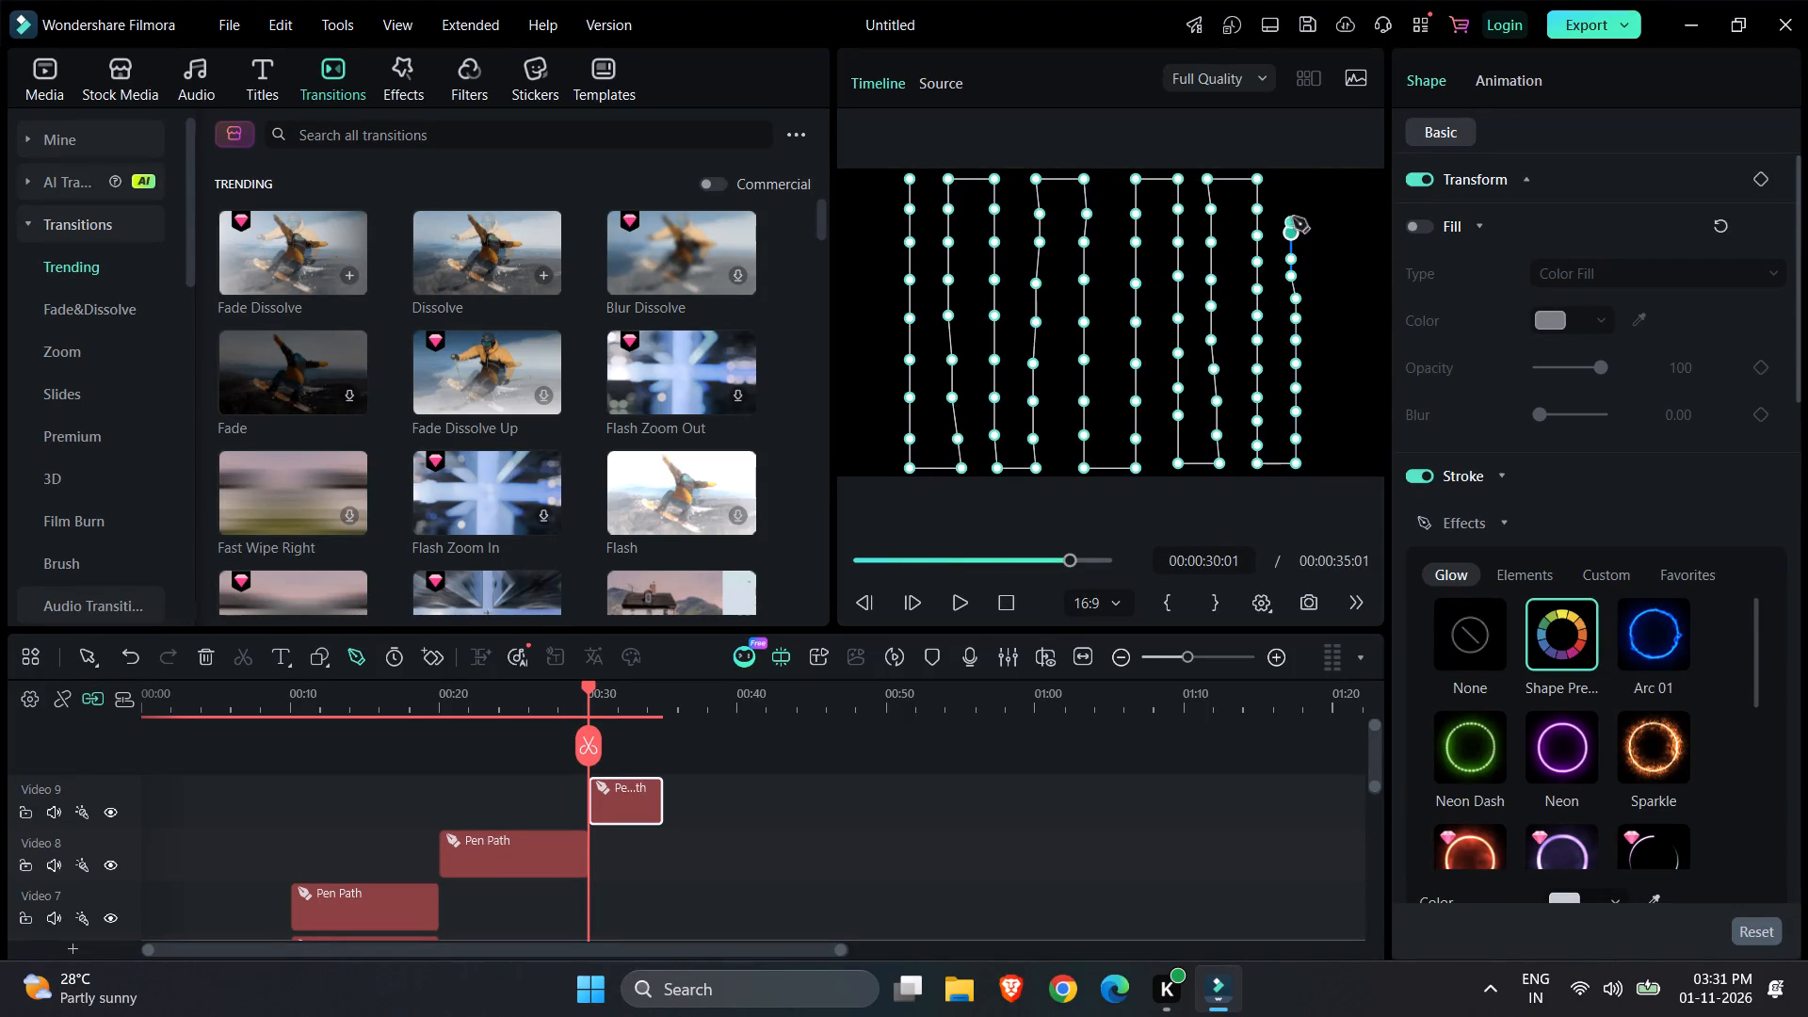
{"action": "left_click", "coordinate": [1293, 216]}
{"action": "left_click", "coordinate": [1294, 194]}
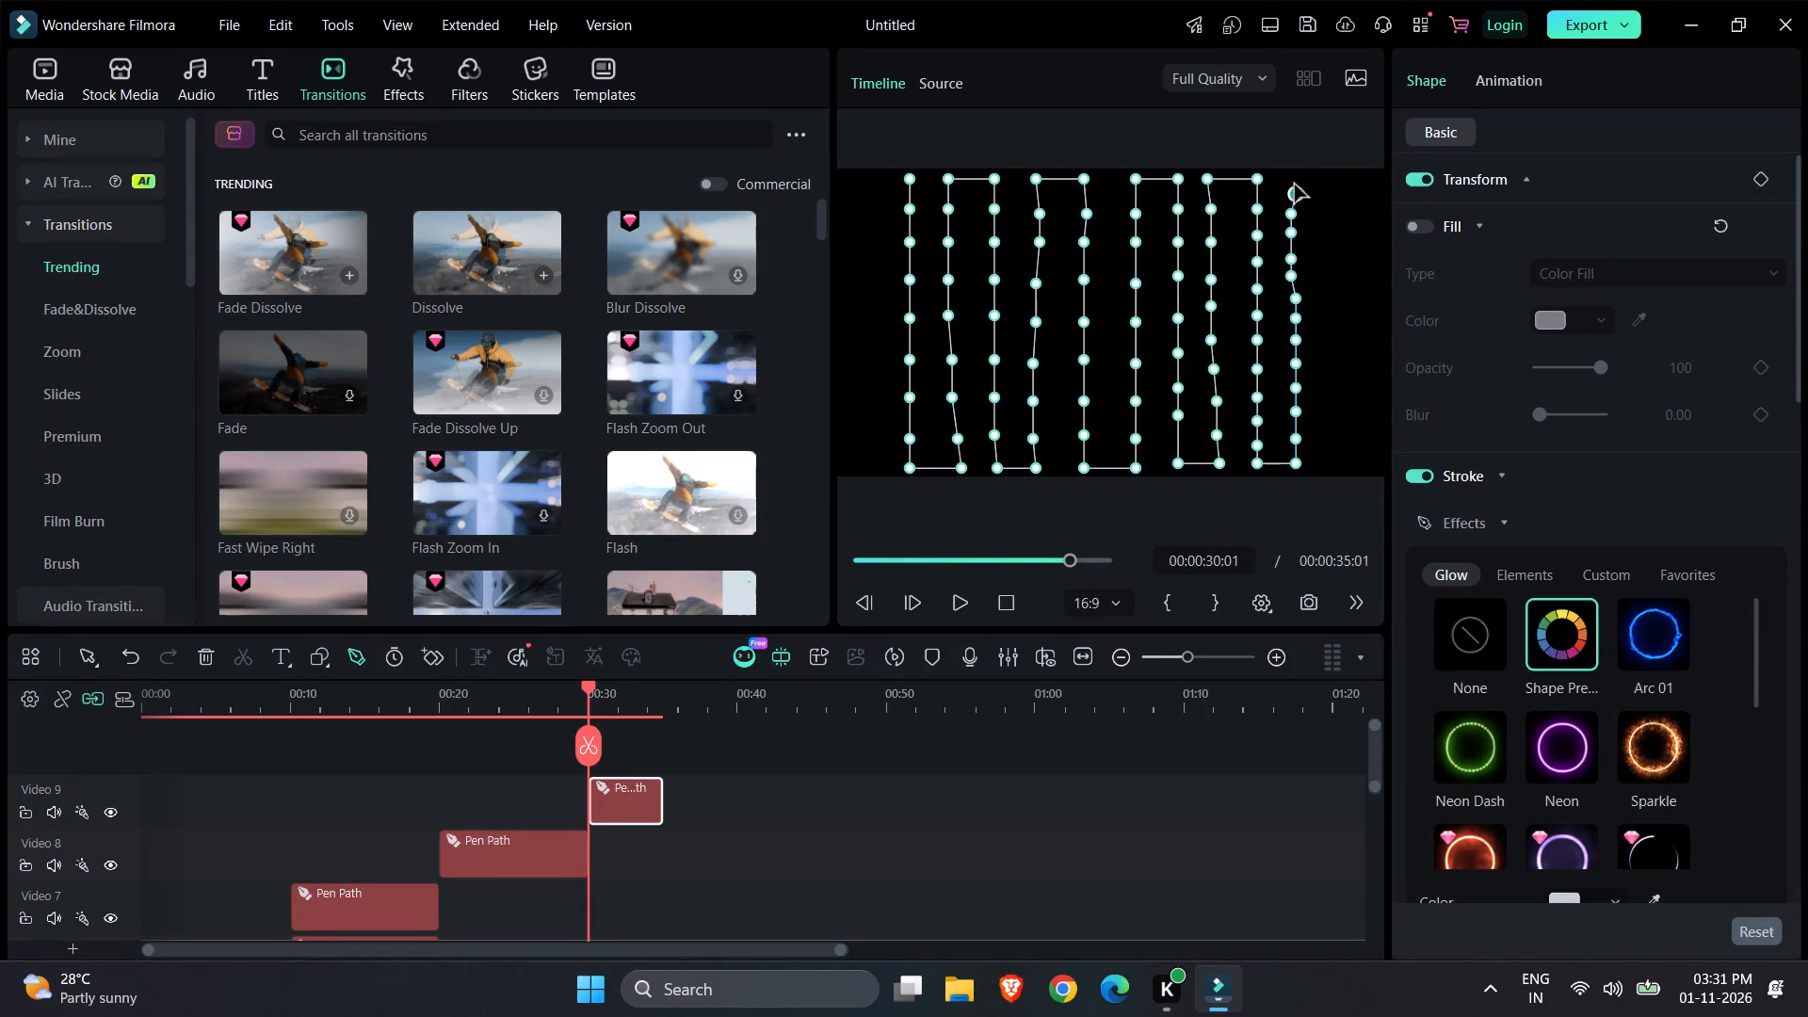
{"action": "left_click", "coordinate": [1294, 176]}
{"action": "left_click", "coordinate": [1149, 891]}
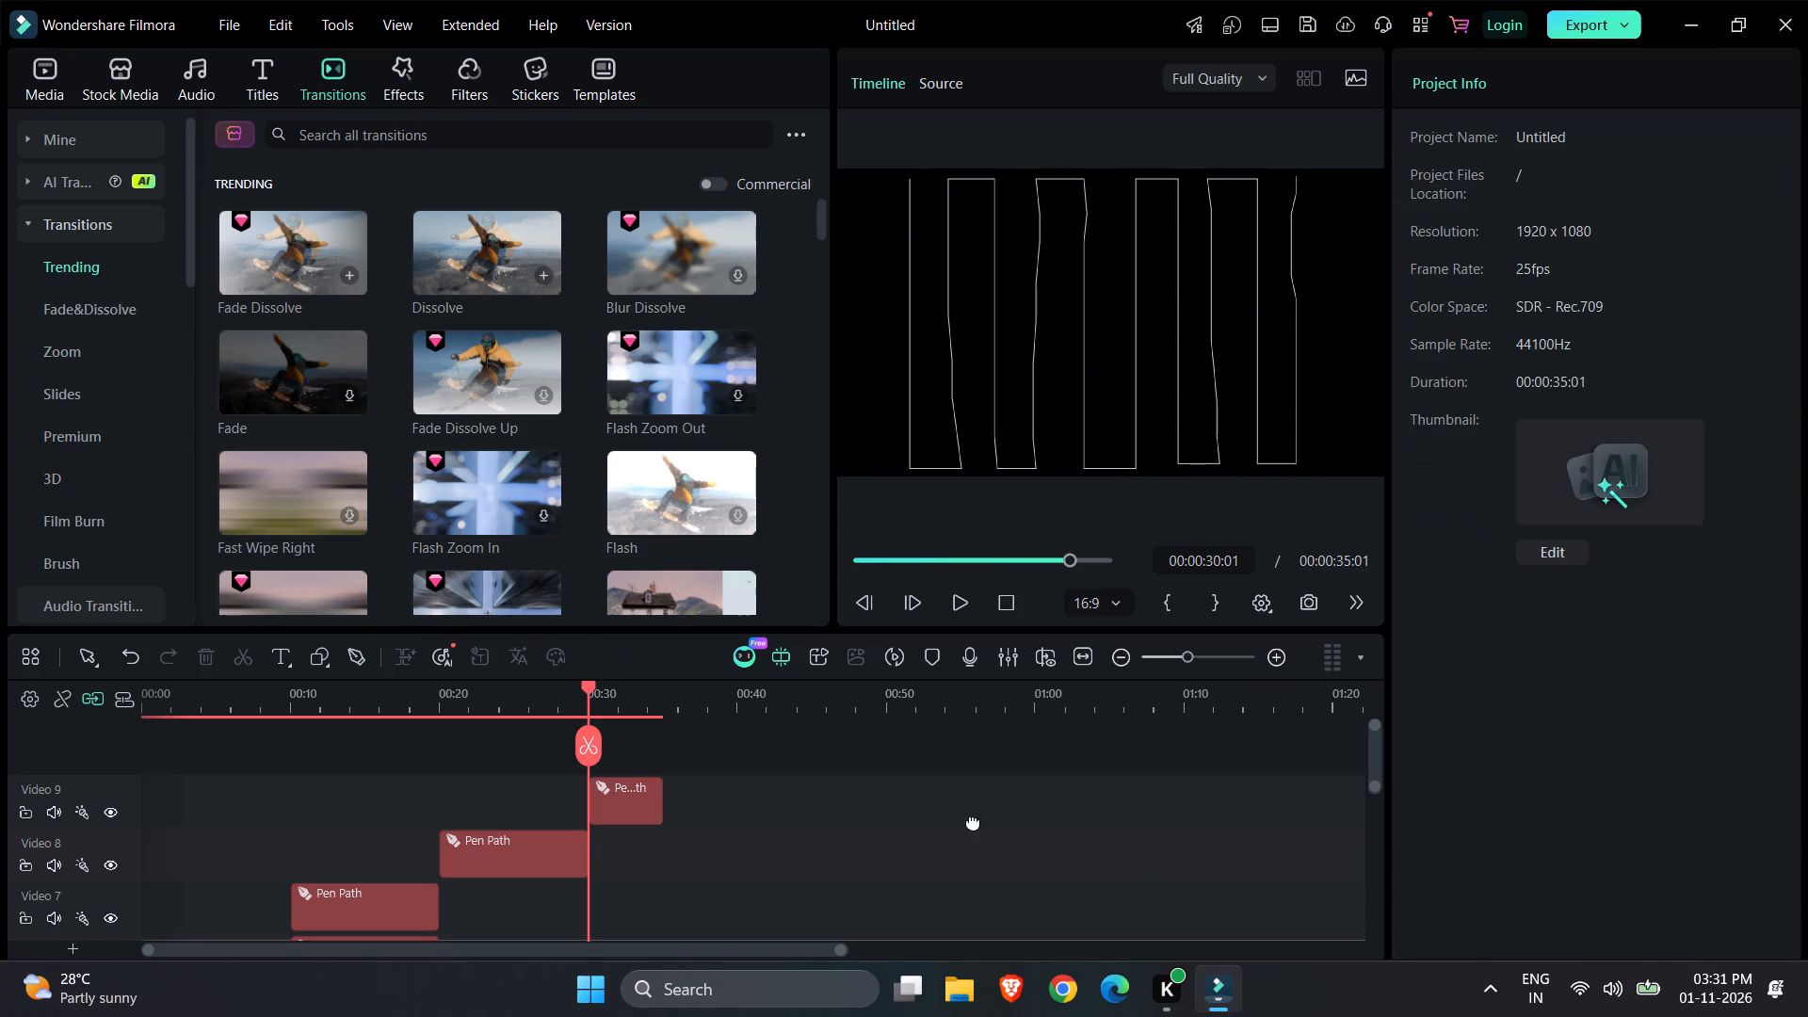
Extend the zigzag Pen Path clip on Video 9 so that it ends at 40 seconds.
{"action": "left_click", "coordinate": [648, 806]}
{"action": "left_click_drag", "start_coordinate": [661, 804], "coordinate": [723, 801]}
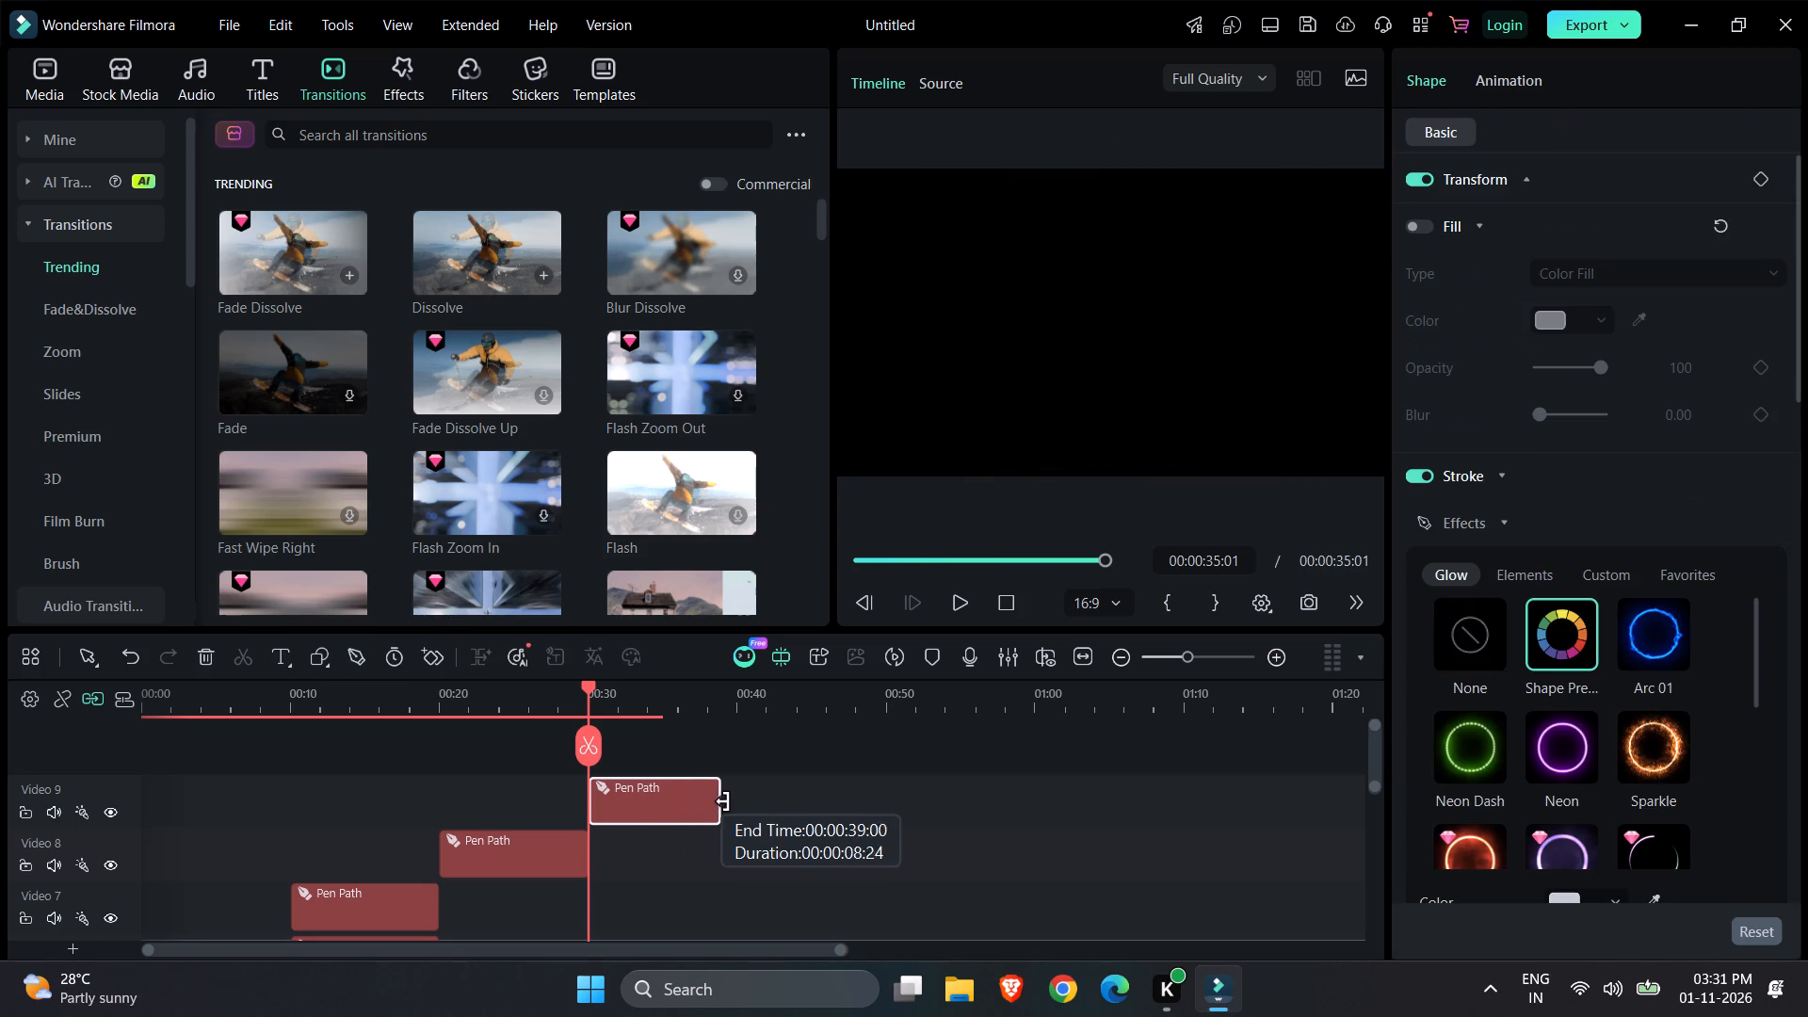
{"action": "left_click_drag", "start_coordinate": [723, 801], "coordinate": [735, 801]}
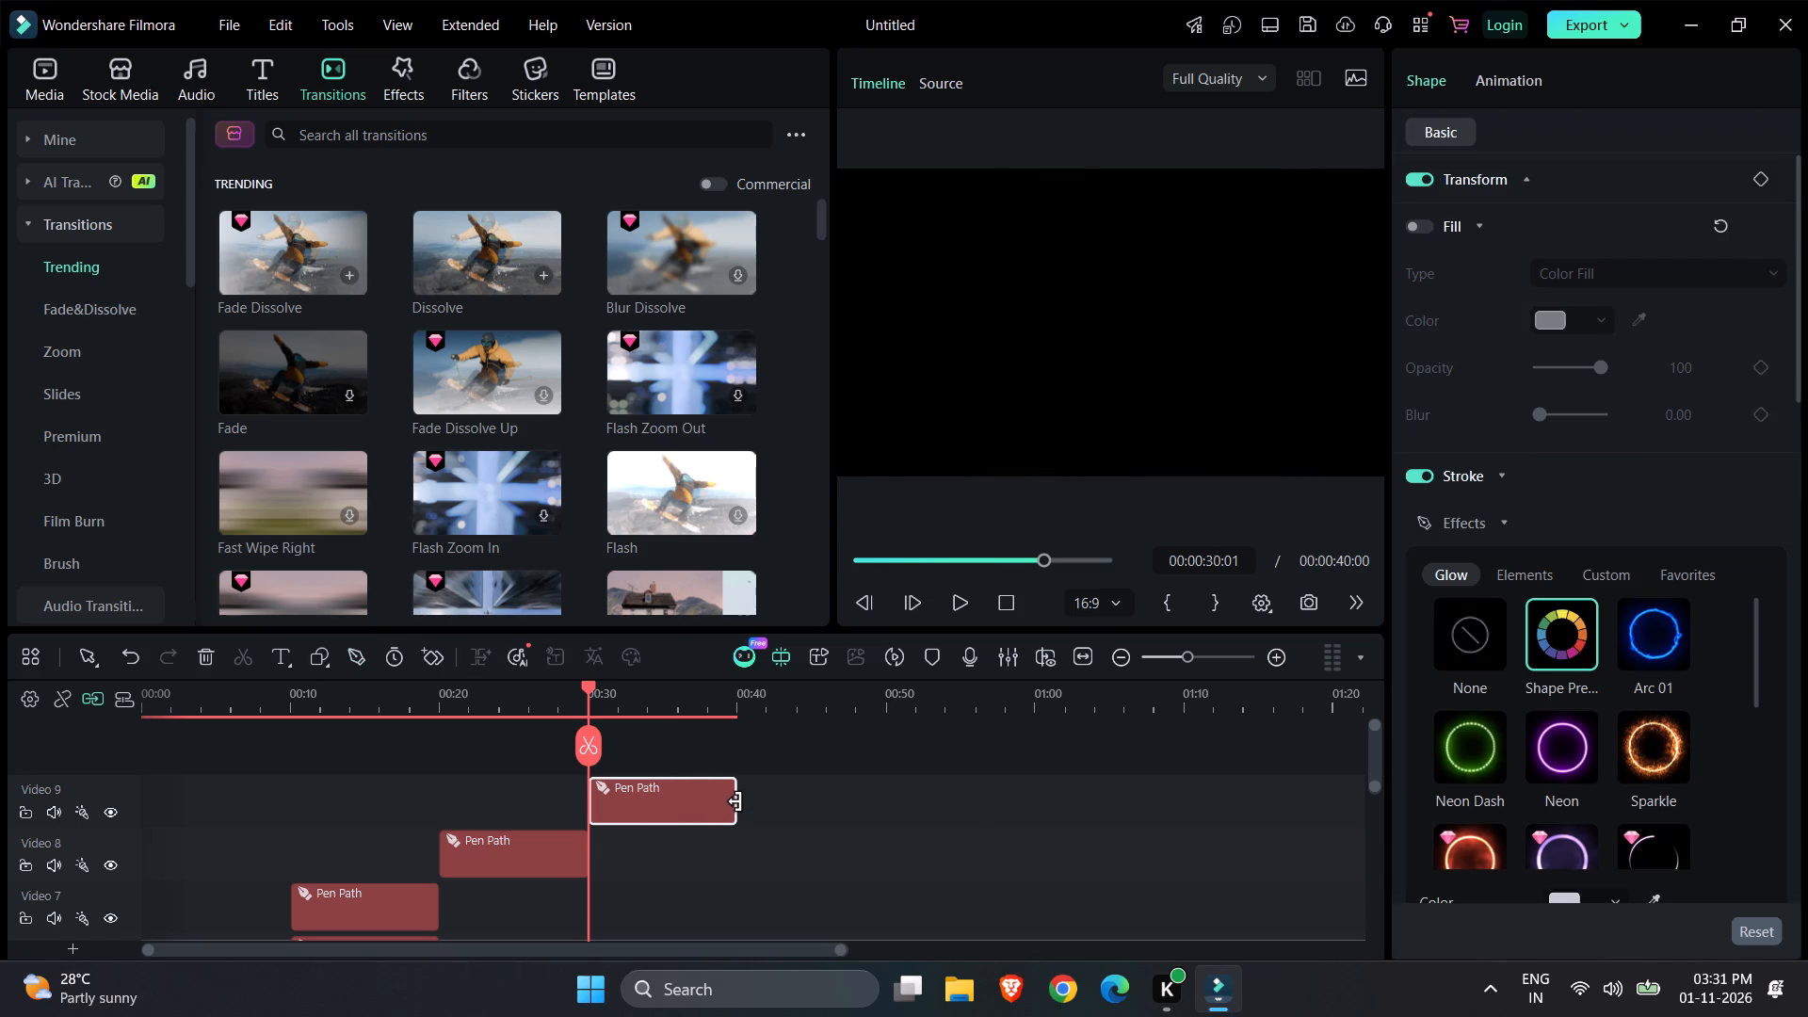
{"action": "left_click", "coordinate": [825, 815]}
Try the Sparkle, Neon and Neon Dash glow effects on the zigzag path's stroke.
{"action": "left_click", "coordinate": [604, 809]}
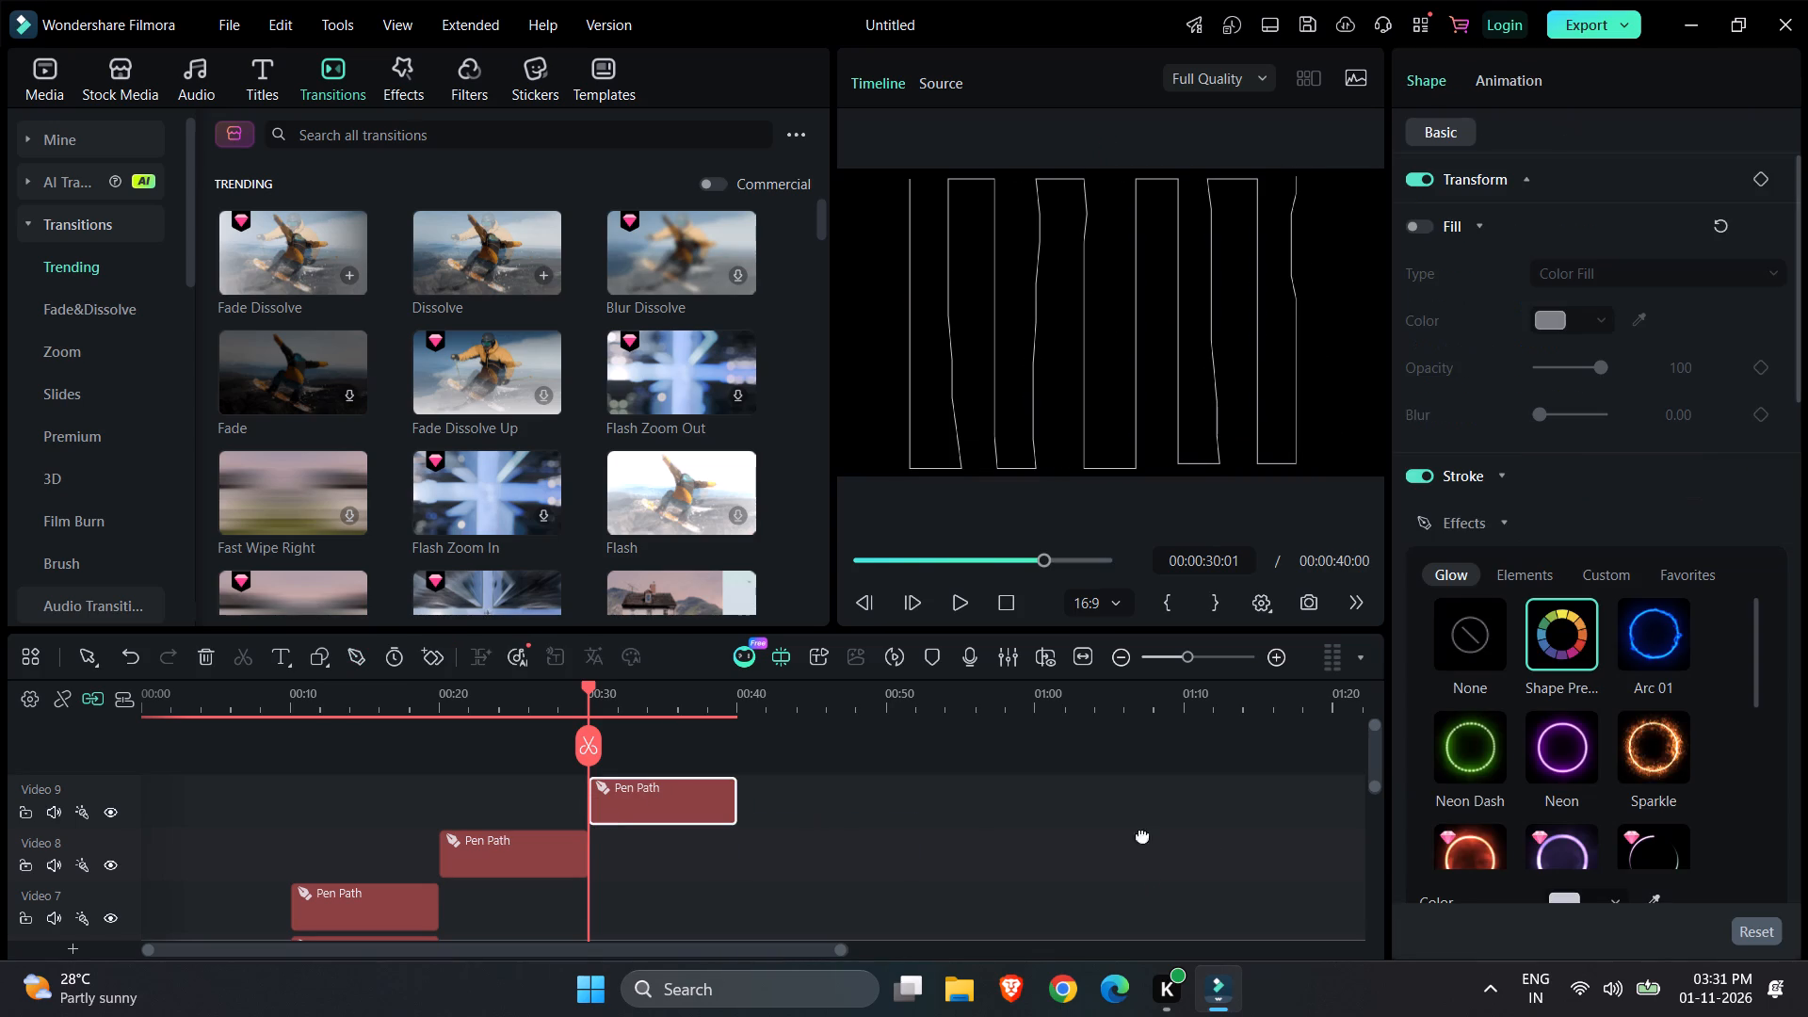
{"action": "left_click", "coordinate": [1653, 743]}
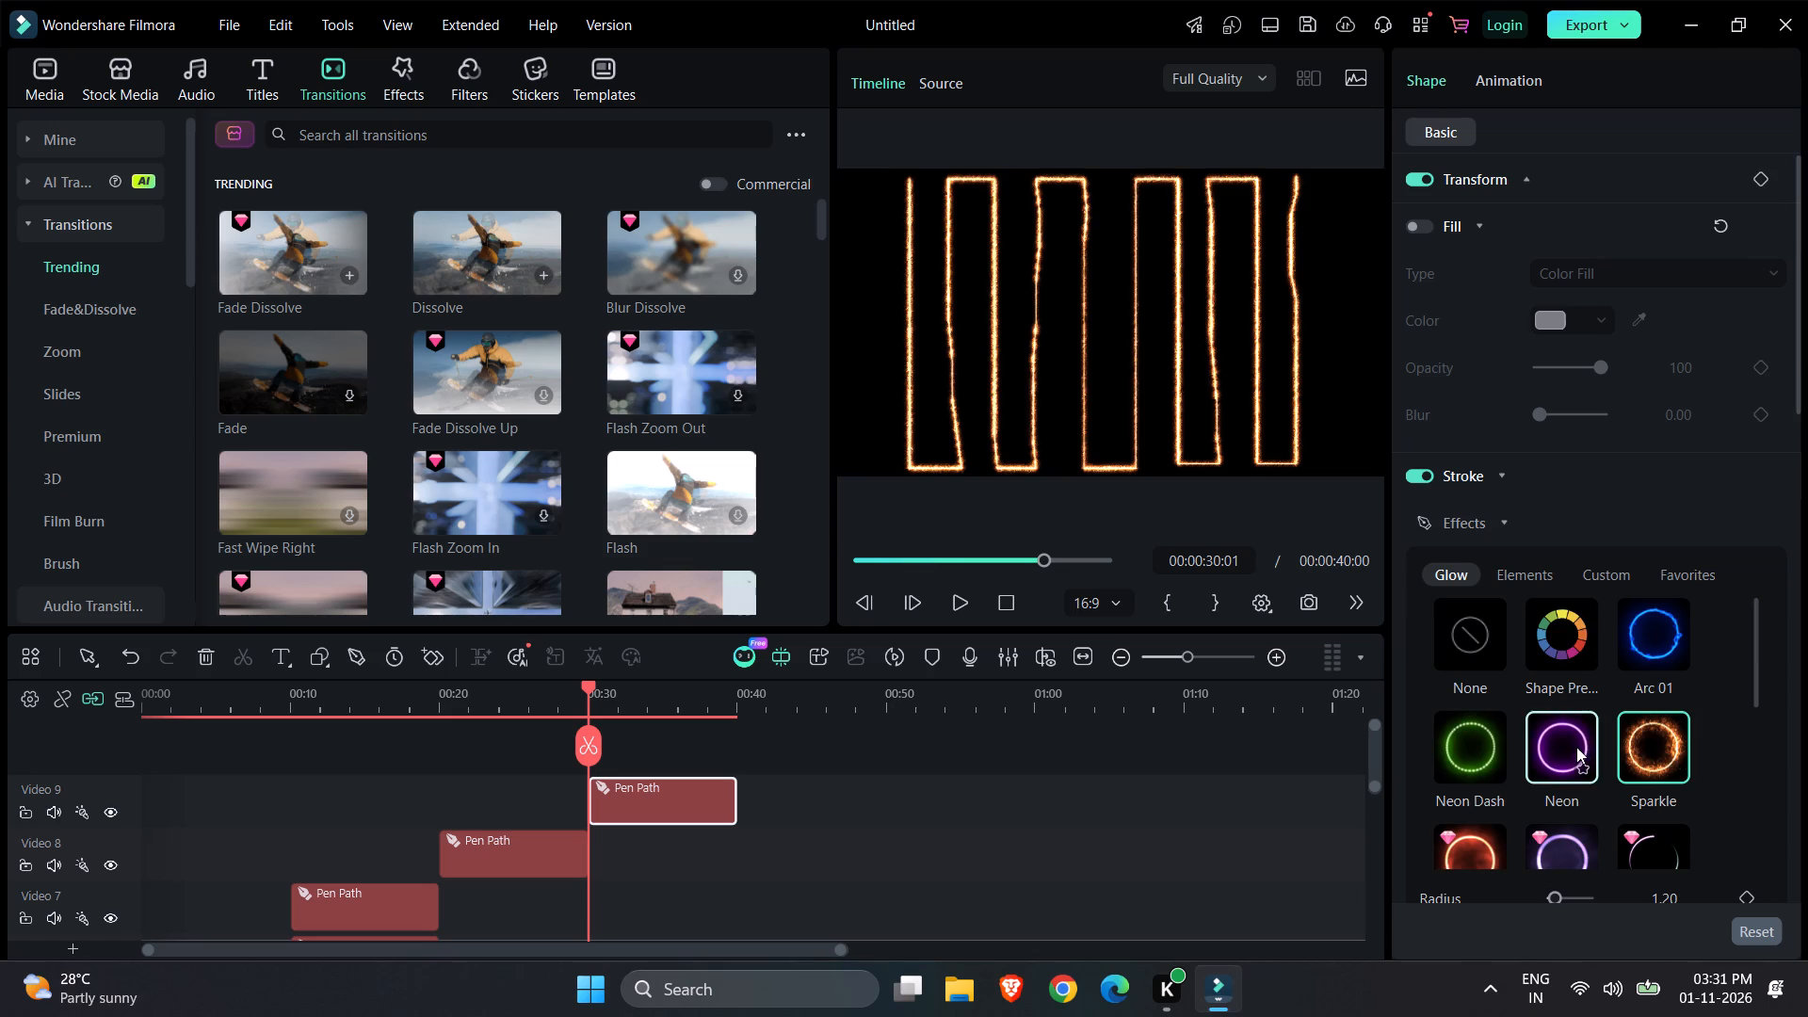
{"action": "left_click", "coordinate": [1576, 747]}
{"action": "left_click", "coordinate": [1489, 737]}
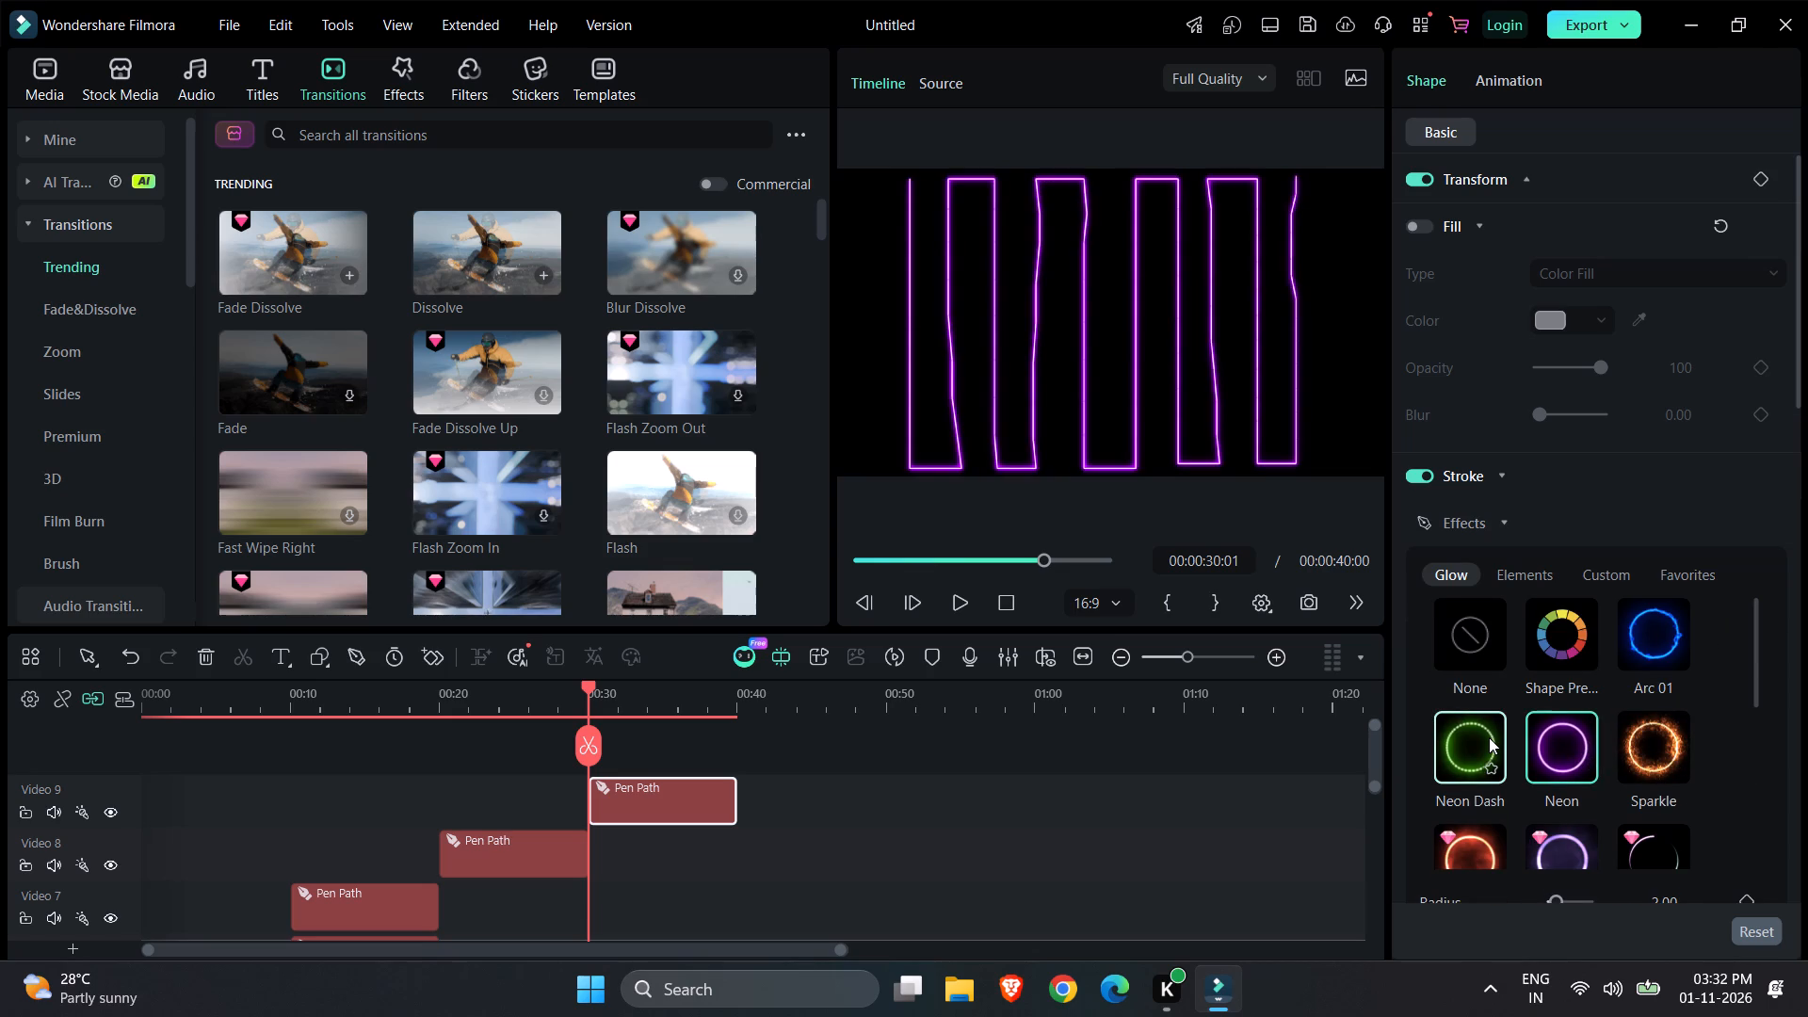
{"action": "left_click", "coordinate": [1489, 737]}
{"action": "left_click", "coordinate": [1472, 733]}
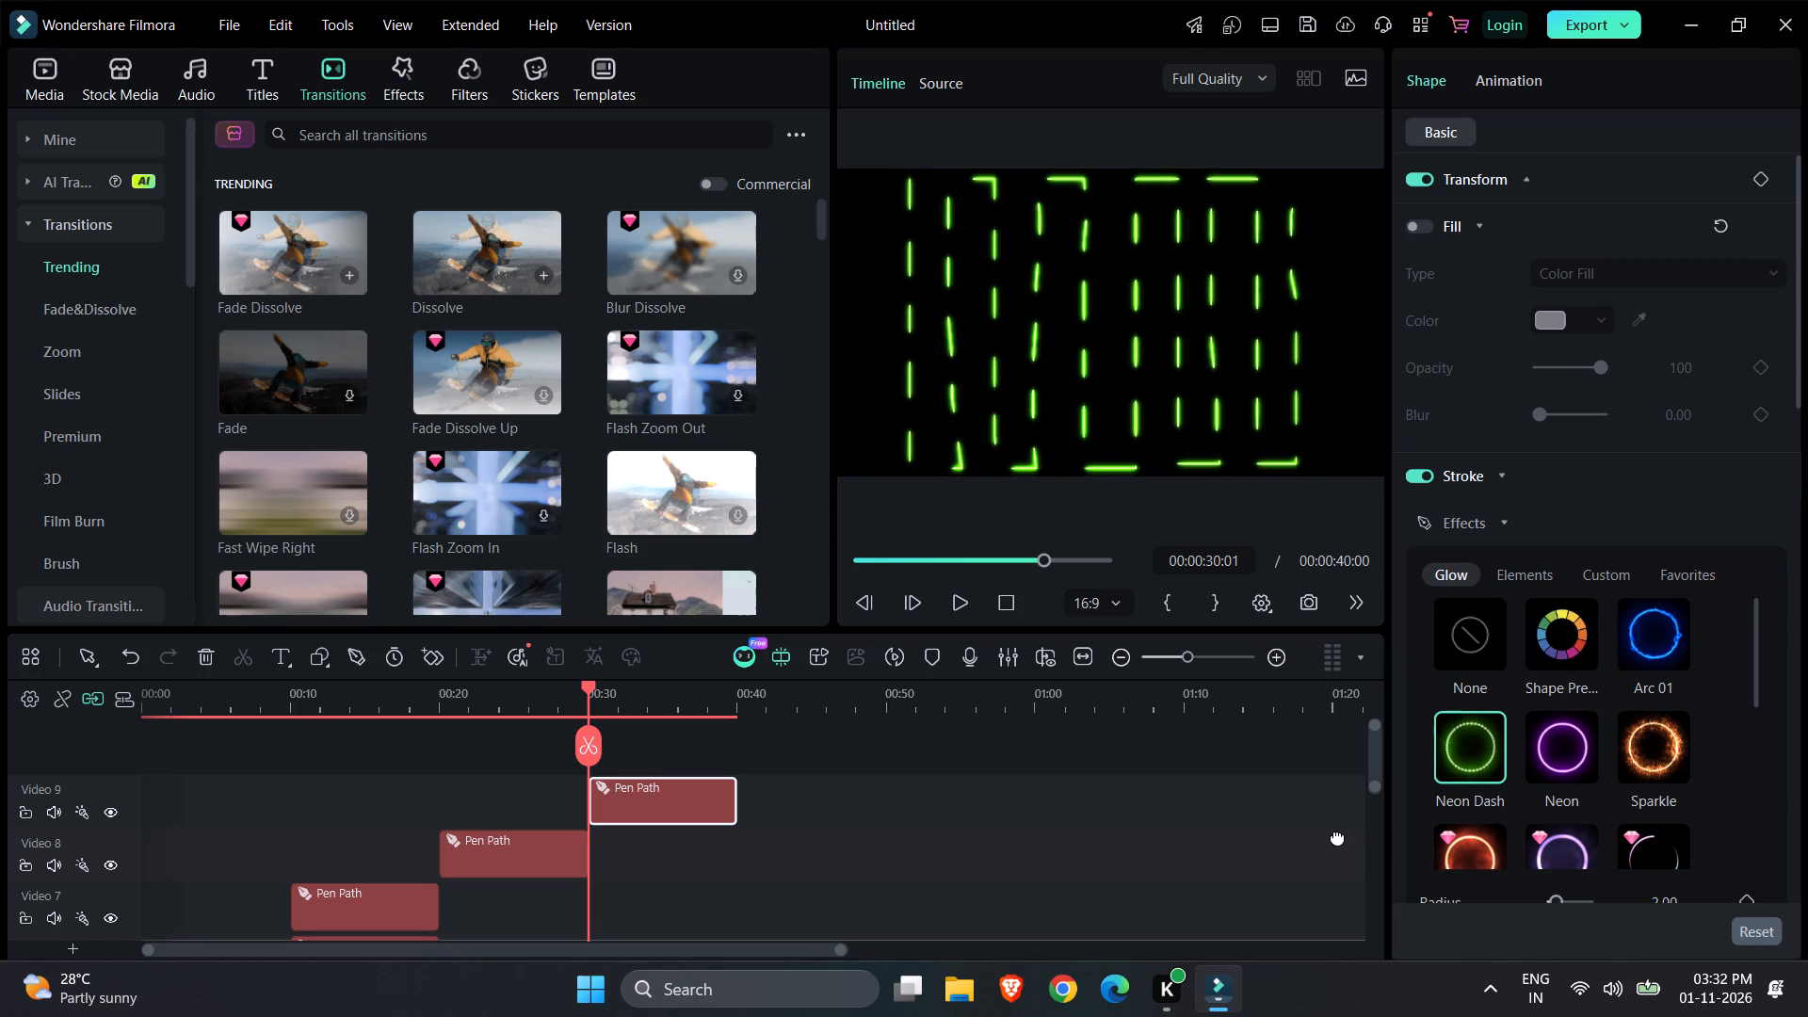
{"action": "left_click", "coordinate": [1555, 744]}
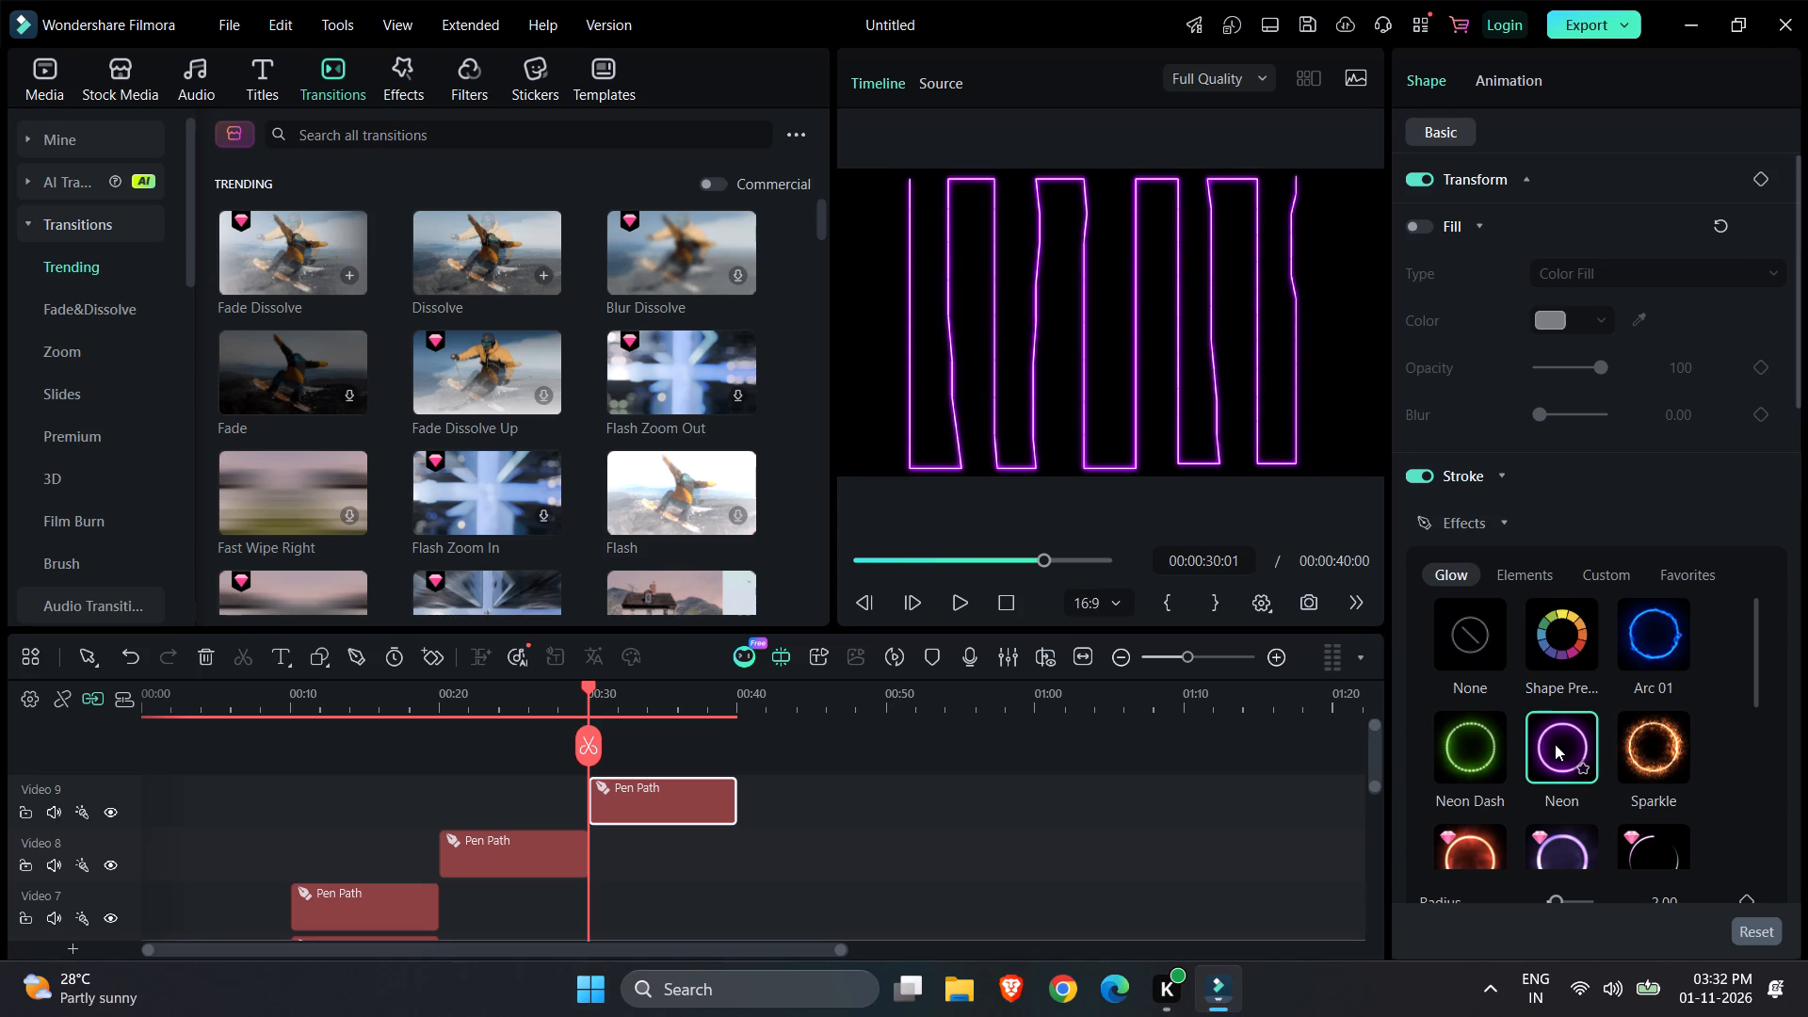
Apply the Arc 01 glow effect to the zigzag path's stroke.
{"action": "left_click", "coordinate": [1660, 648]}
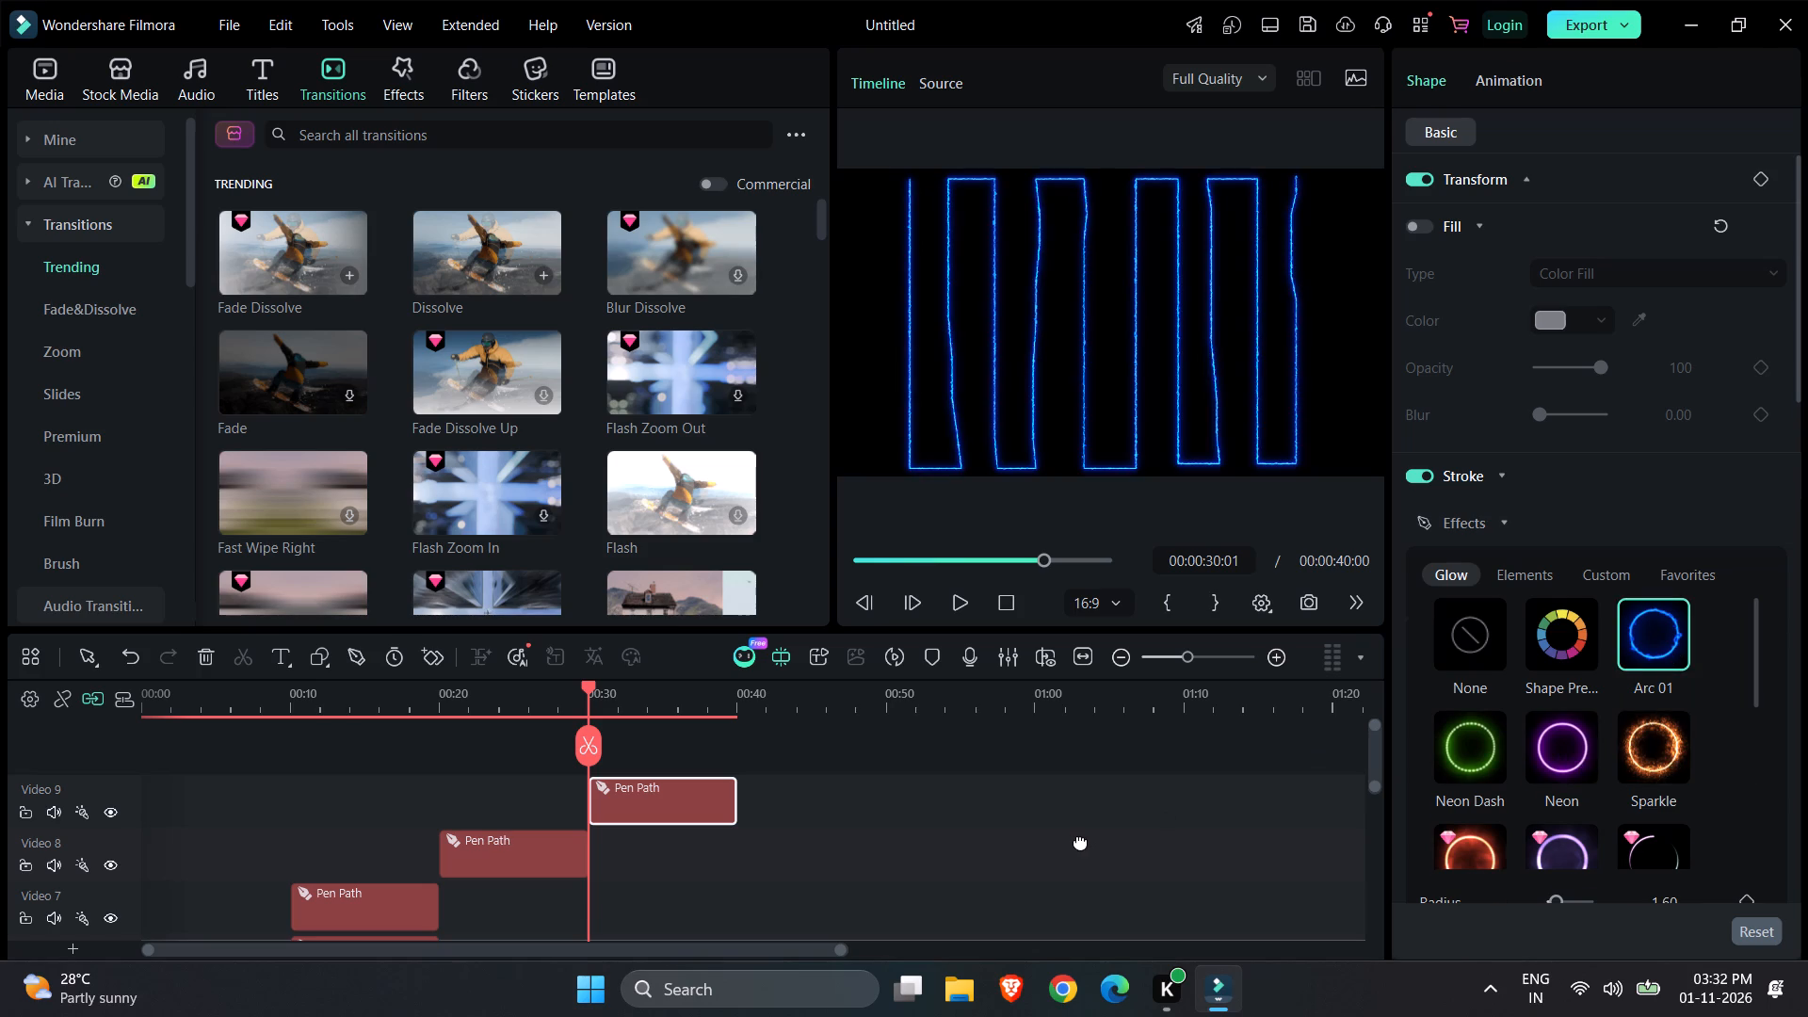
{"action": "left_click", "coordinate": [1074, 845]}
Move the playhead to the end of the zigzag clip at 40 seconds.
{"action": "left_click_drag", "start_coordinate": [584, 751], "coordinate": [785, 762]}
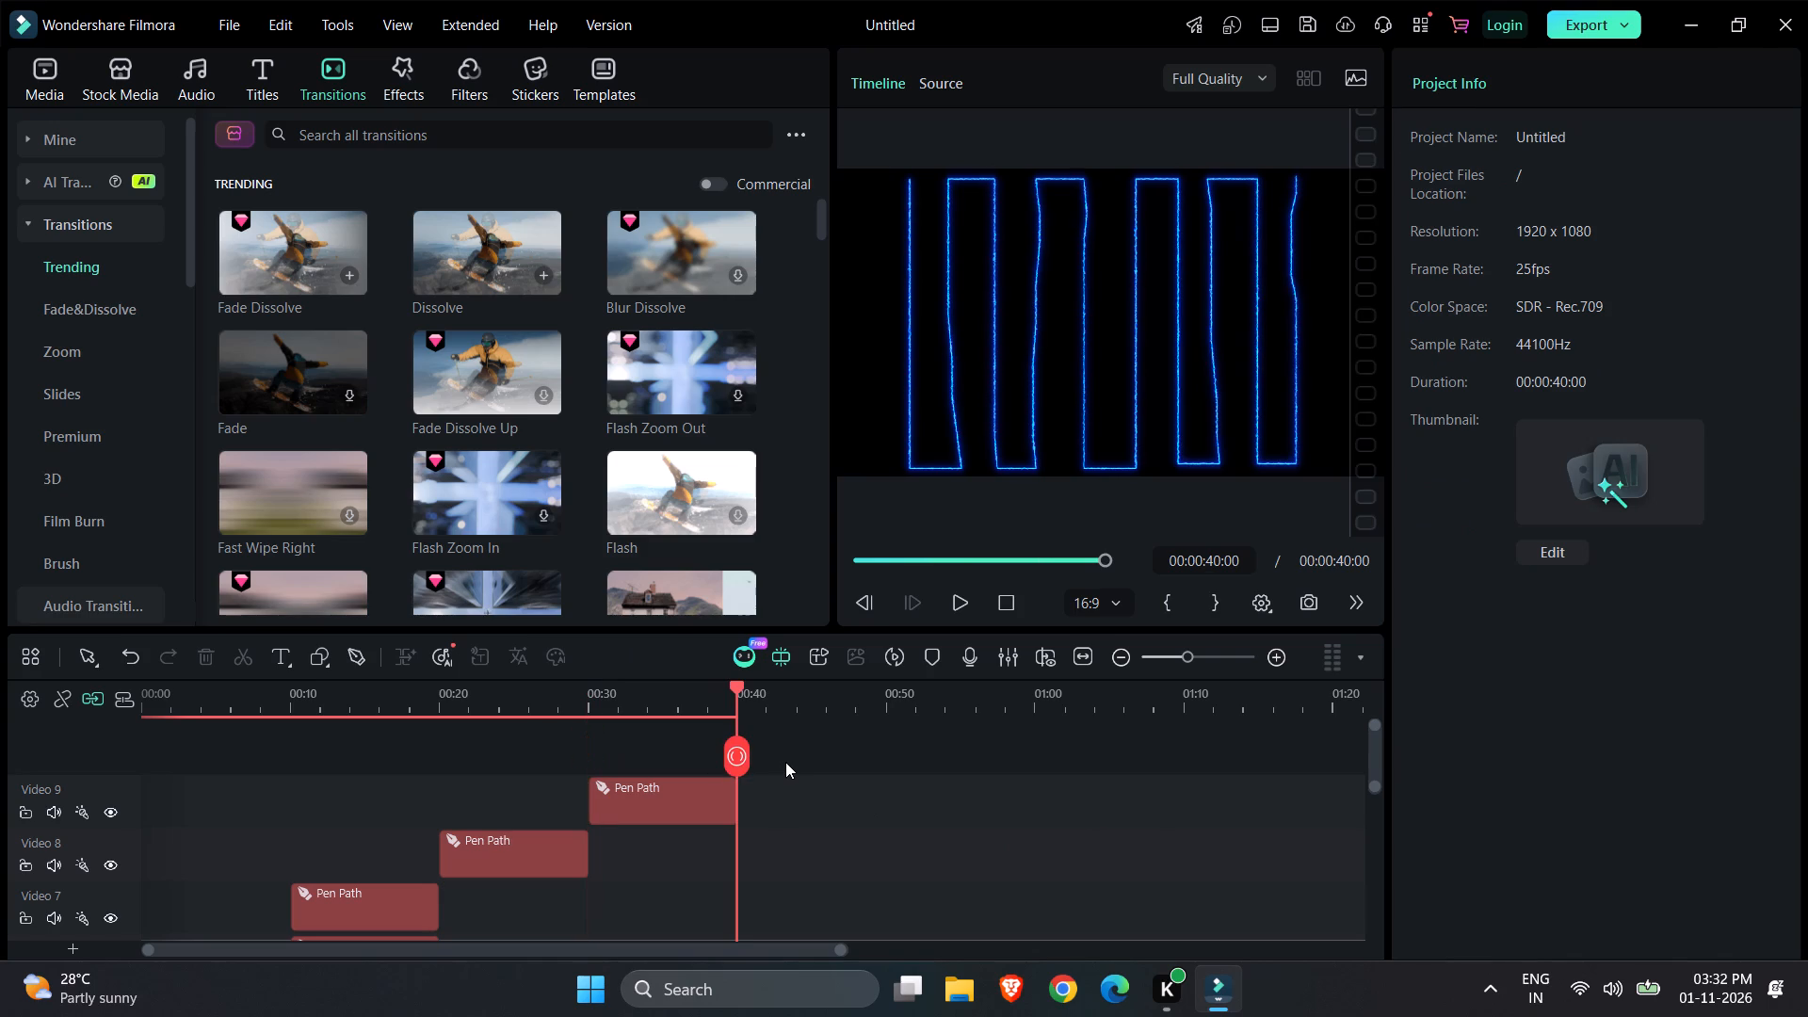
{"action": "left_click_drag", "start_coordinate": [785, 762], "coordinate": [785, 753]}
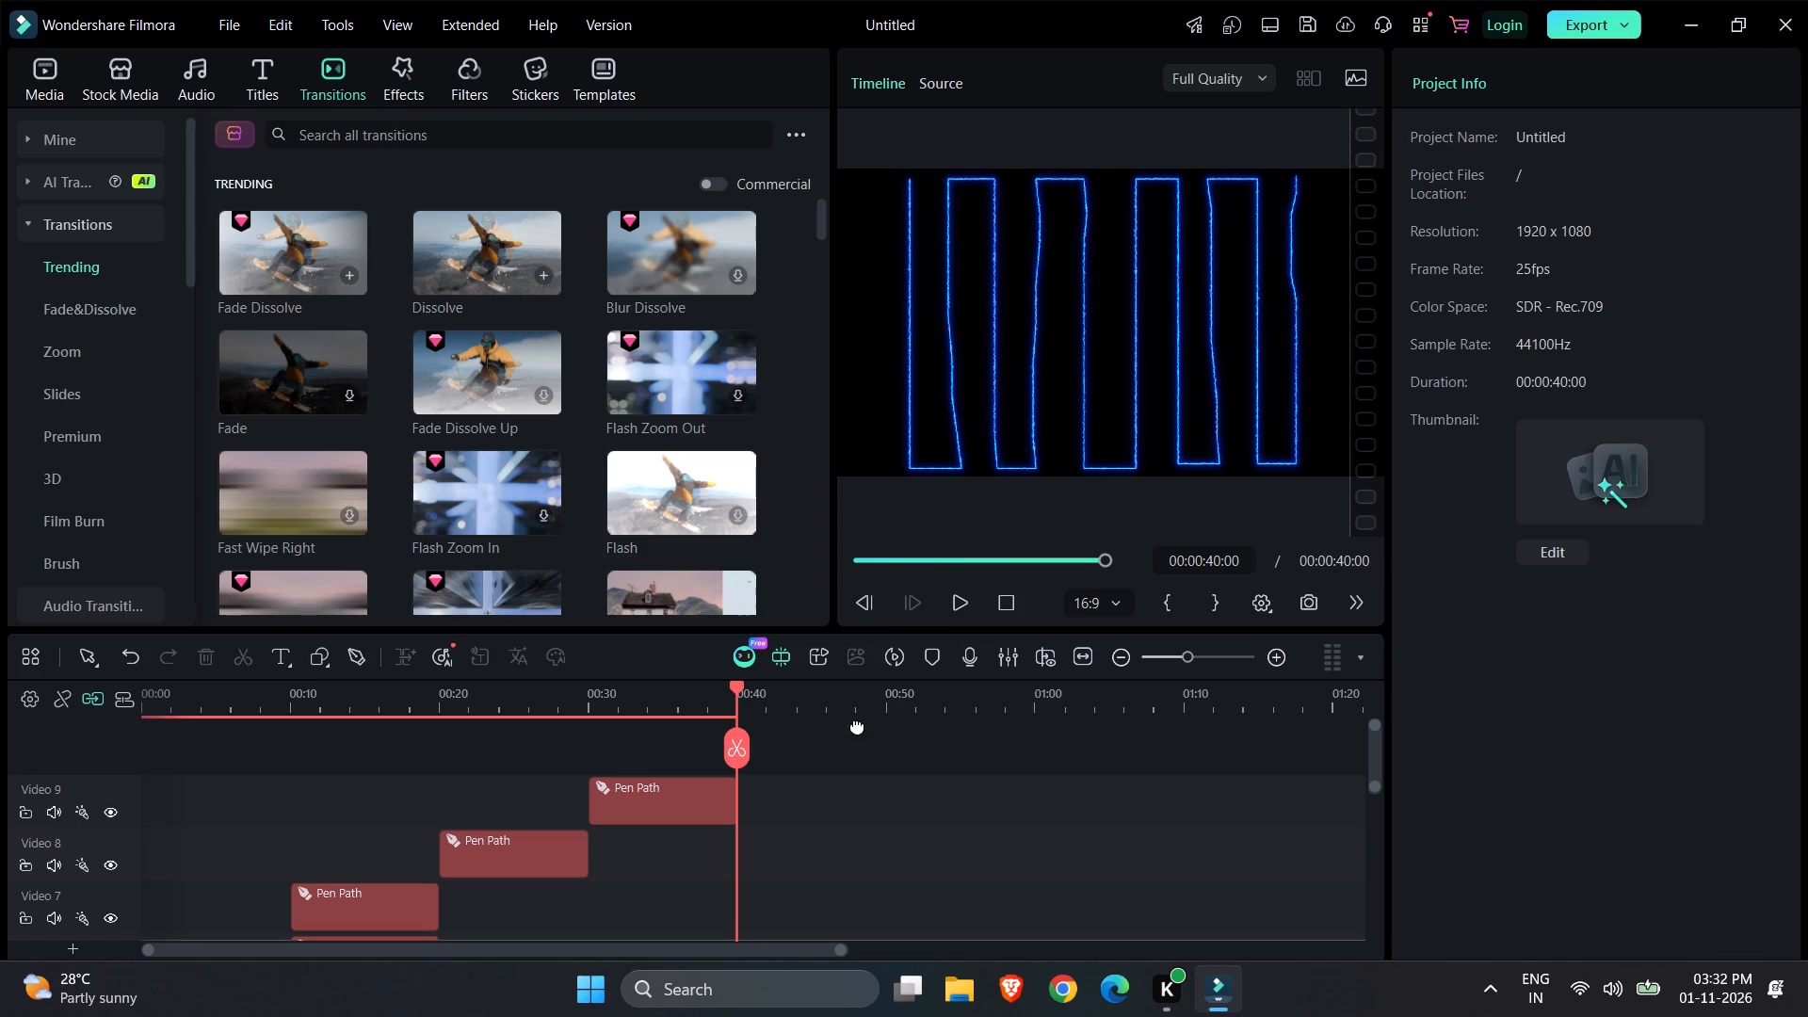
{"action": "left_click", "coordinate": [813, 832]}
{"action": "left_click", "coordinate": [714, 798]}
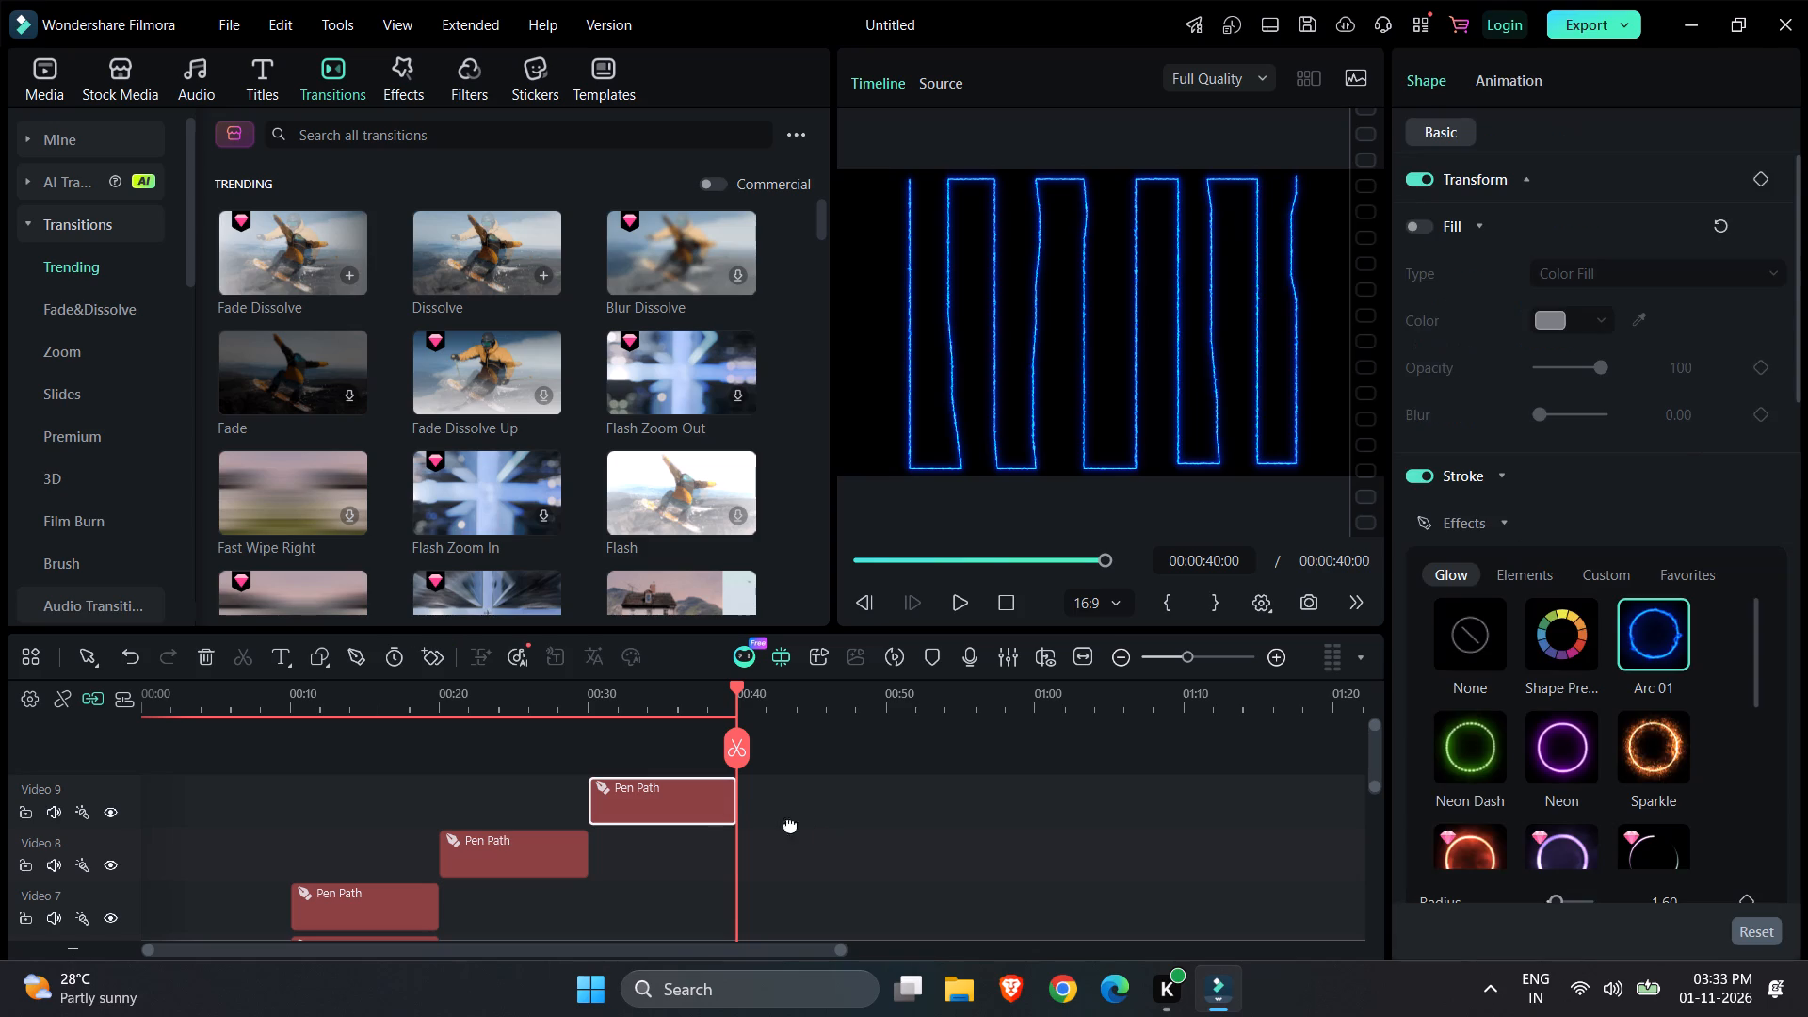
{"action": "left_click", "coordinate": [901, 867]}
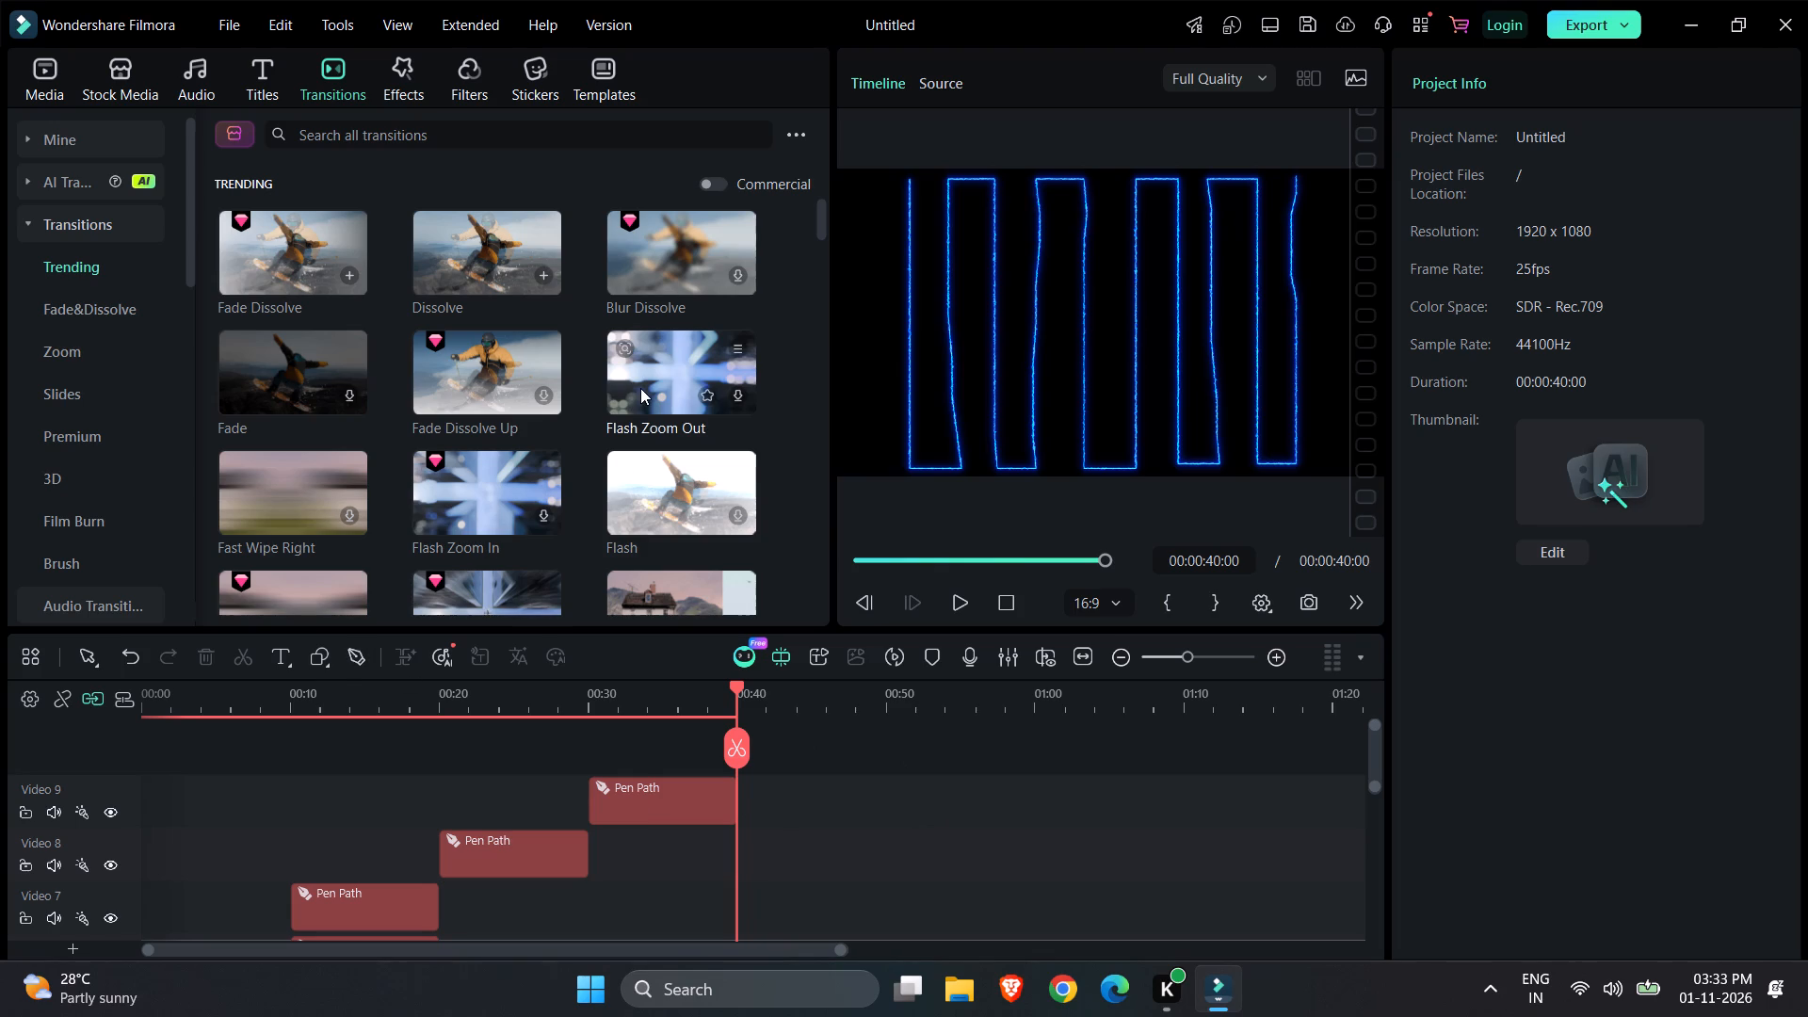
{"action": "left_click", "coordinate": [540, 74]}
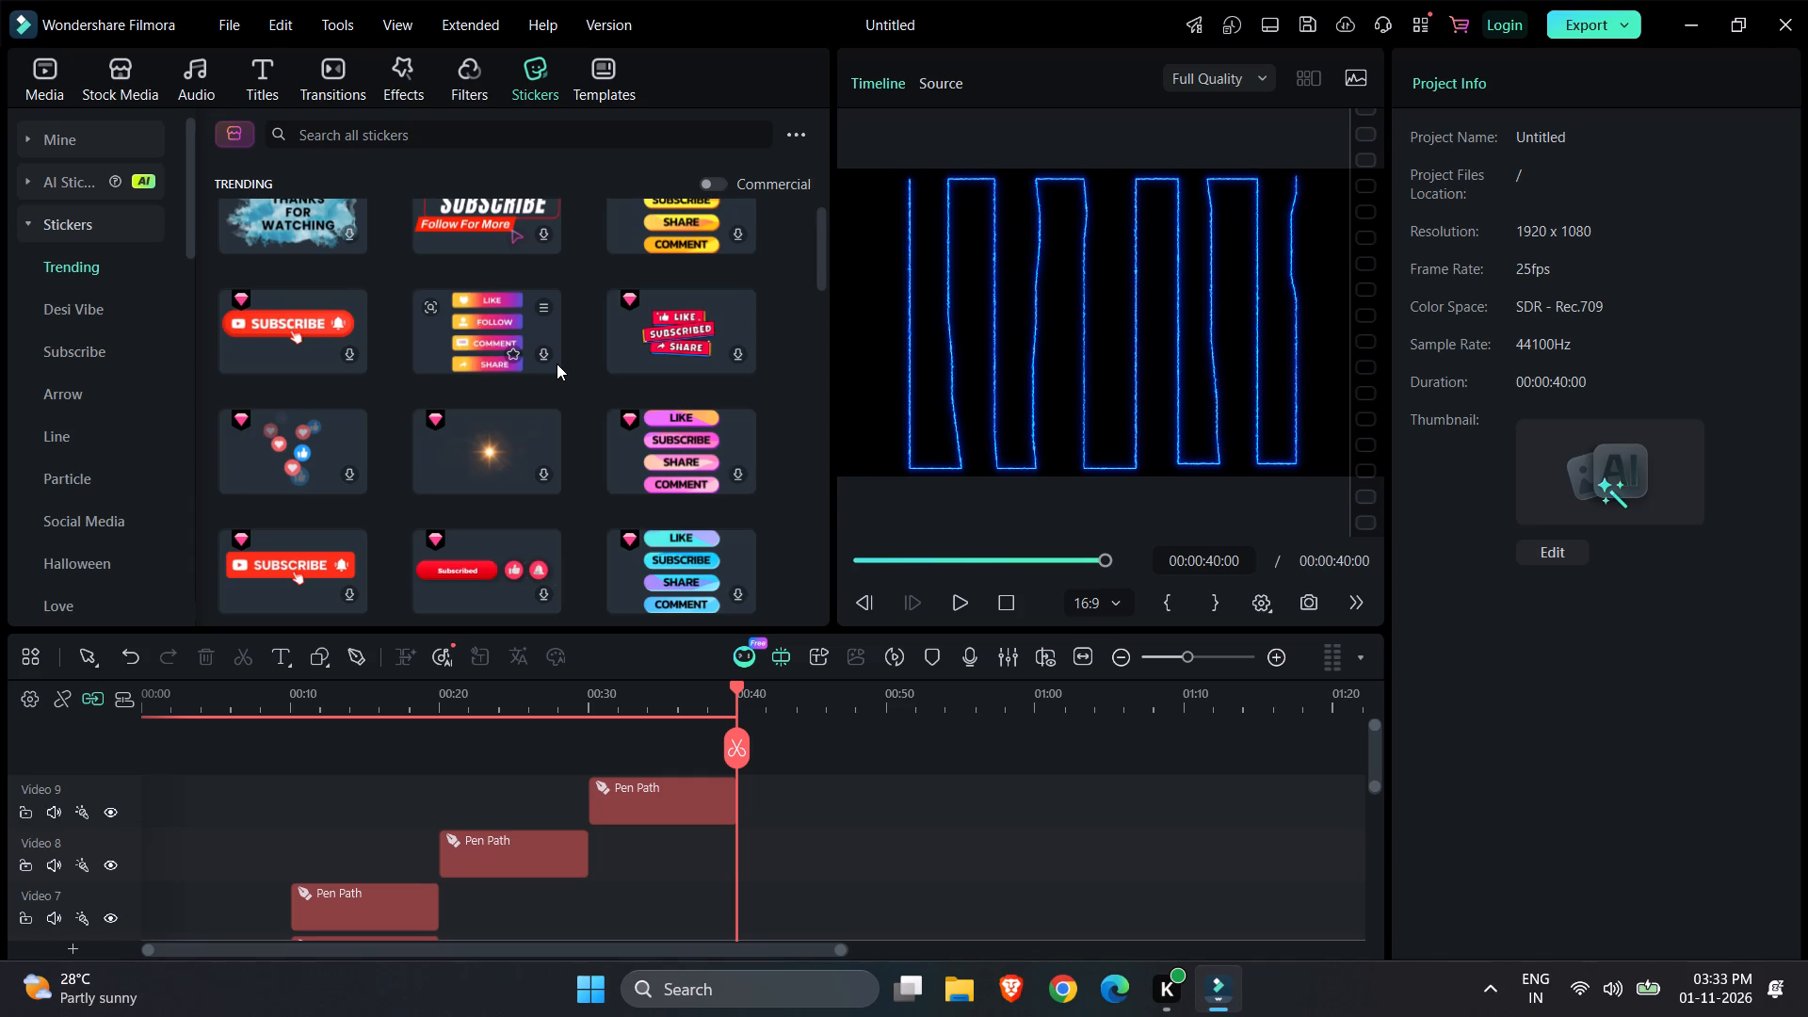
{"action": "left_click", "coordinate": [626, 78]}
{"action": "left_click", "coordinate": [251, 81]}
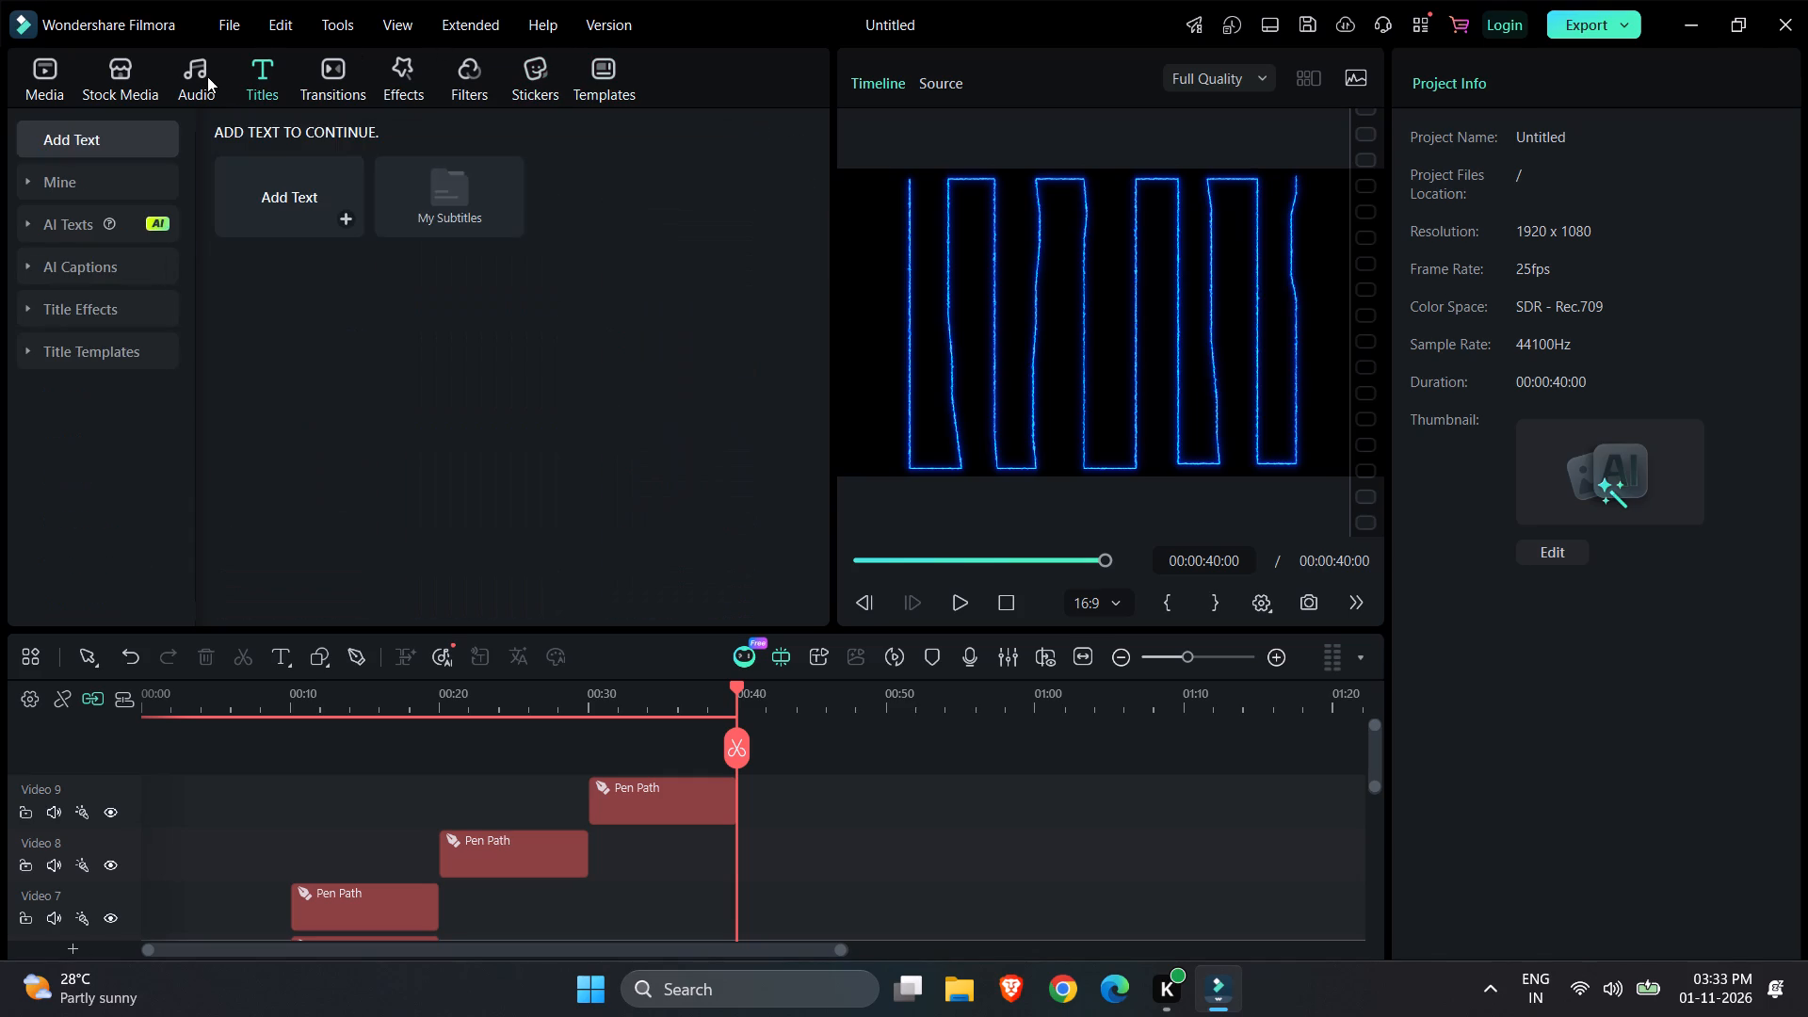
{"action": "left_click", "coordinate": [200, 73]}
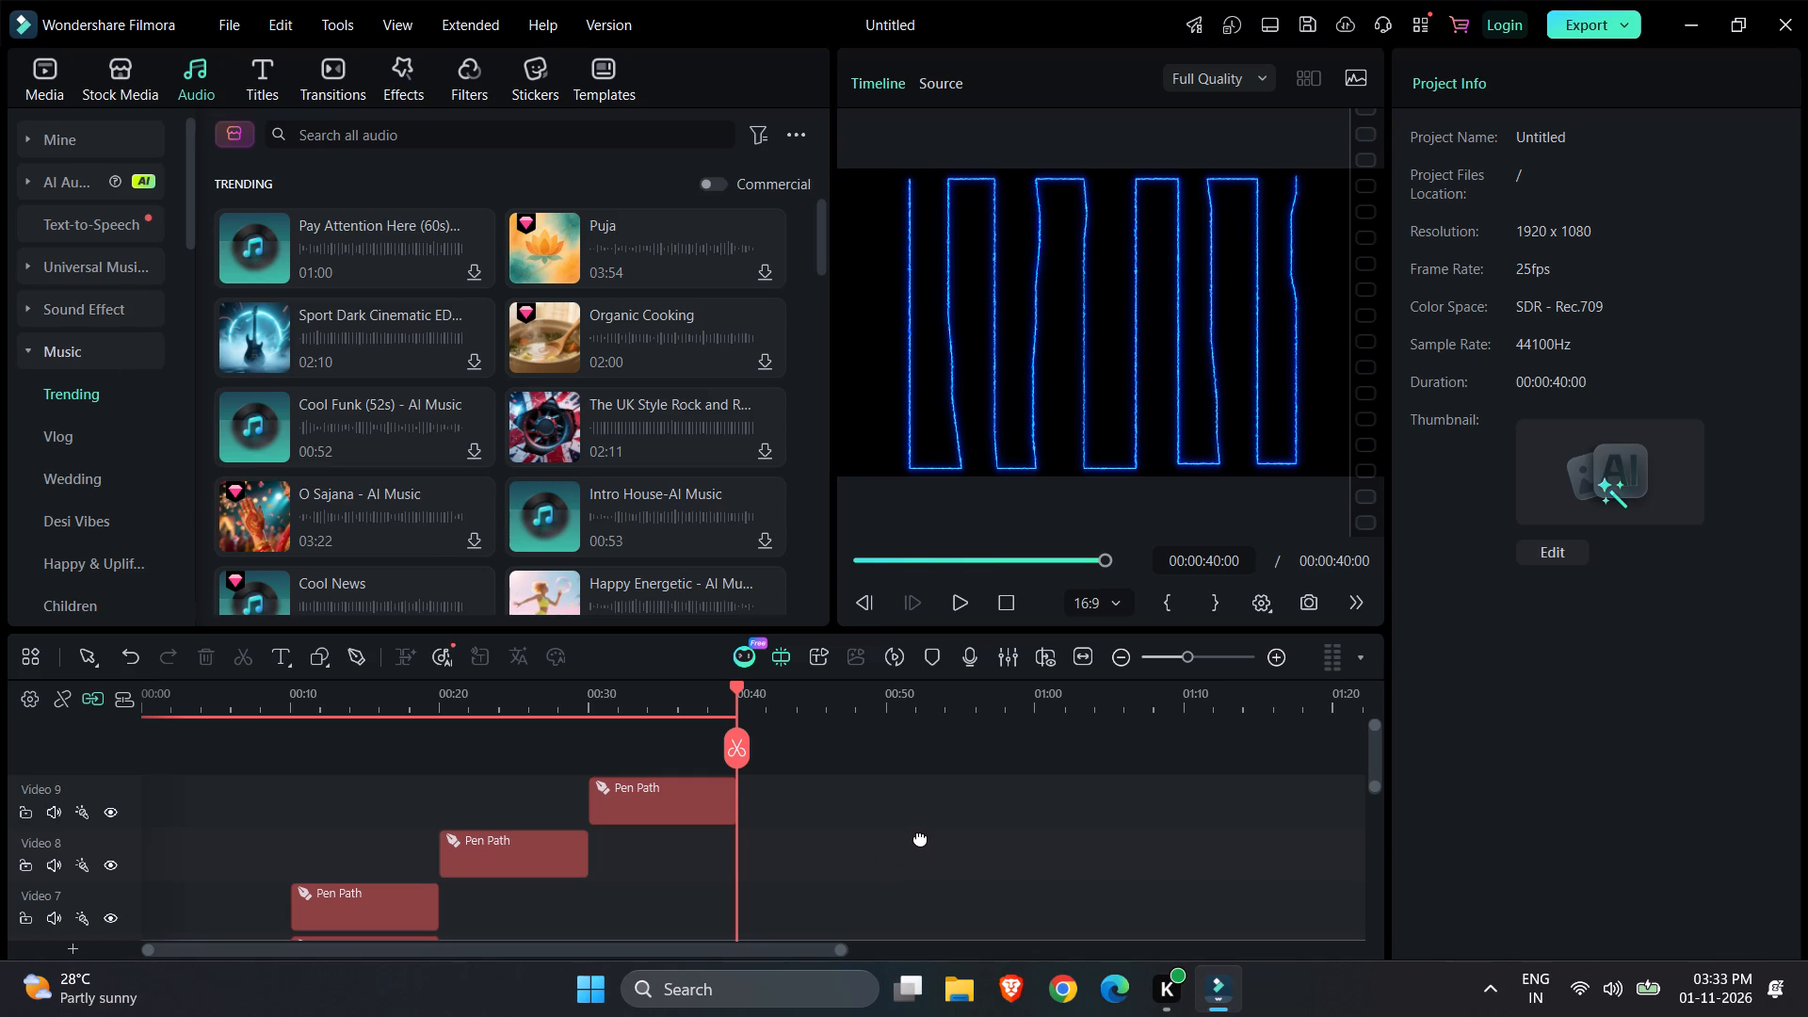
Start a new Pen tool path at 40 seconds with closely spaced points along the frame's bottom edge, from the left corner to the right corner.
{"action": "left_click", "coordinate": [363, 655]}
{"action": "left_click", "coordinate": [859, 469]}
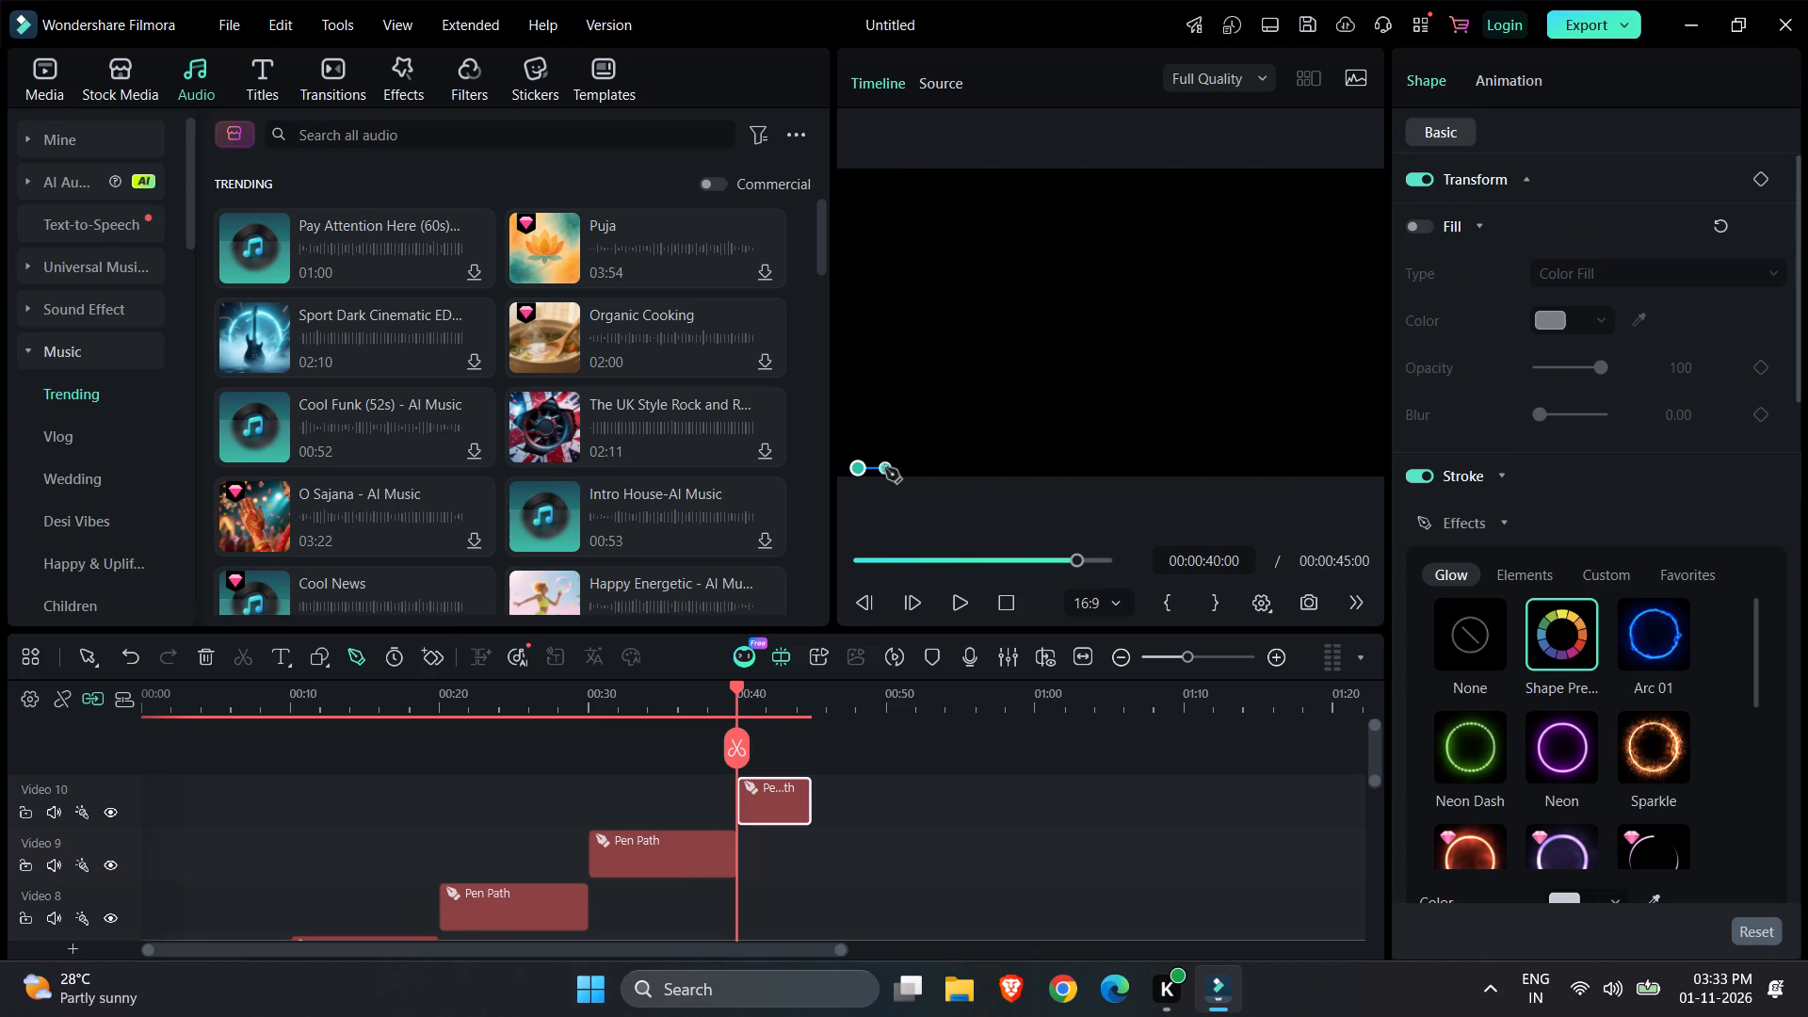
{"action": "left_click", "coordinate": [885, 469]}
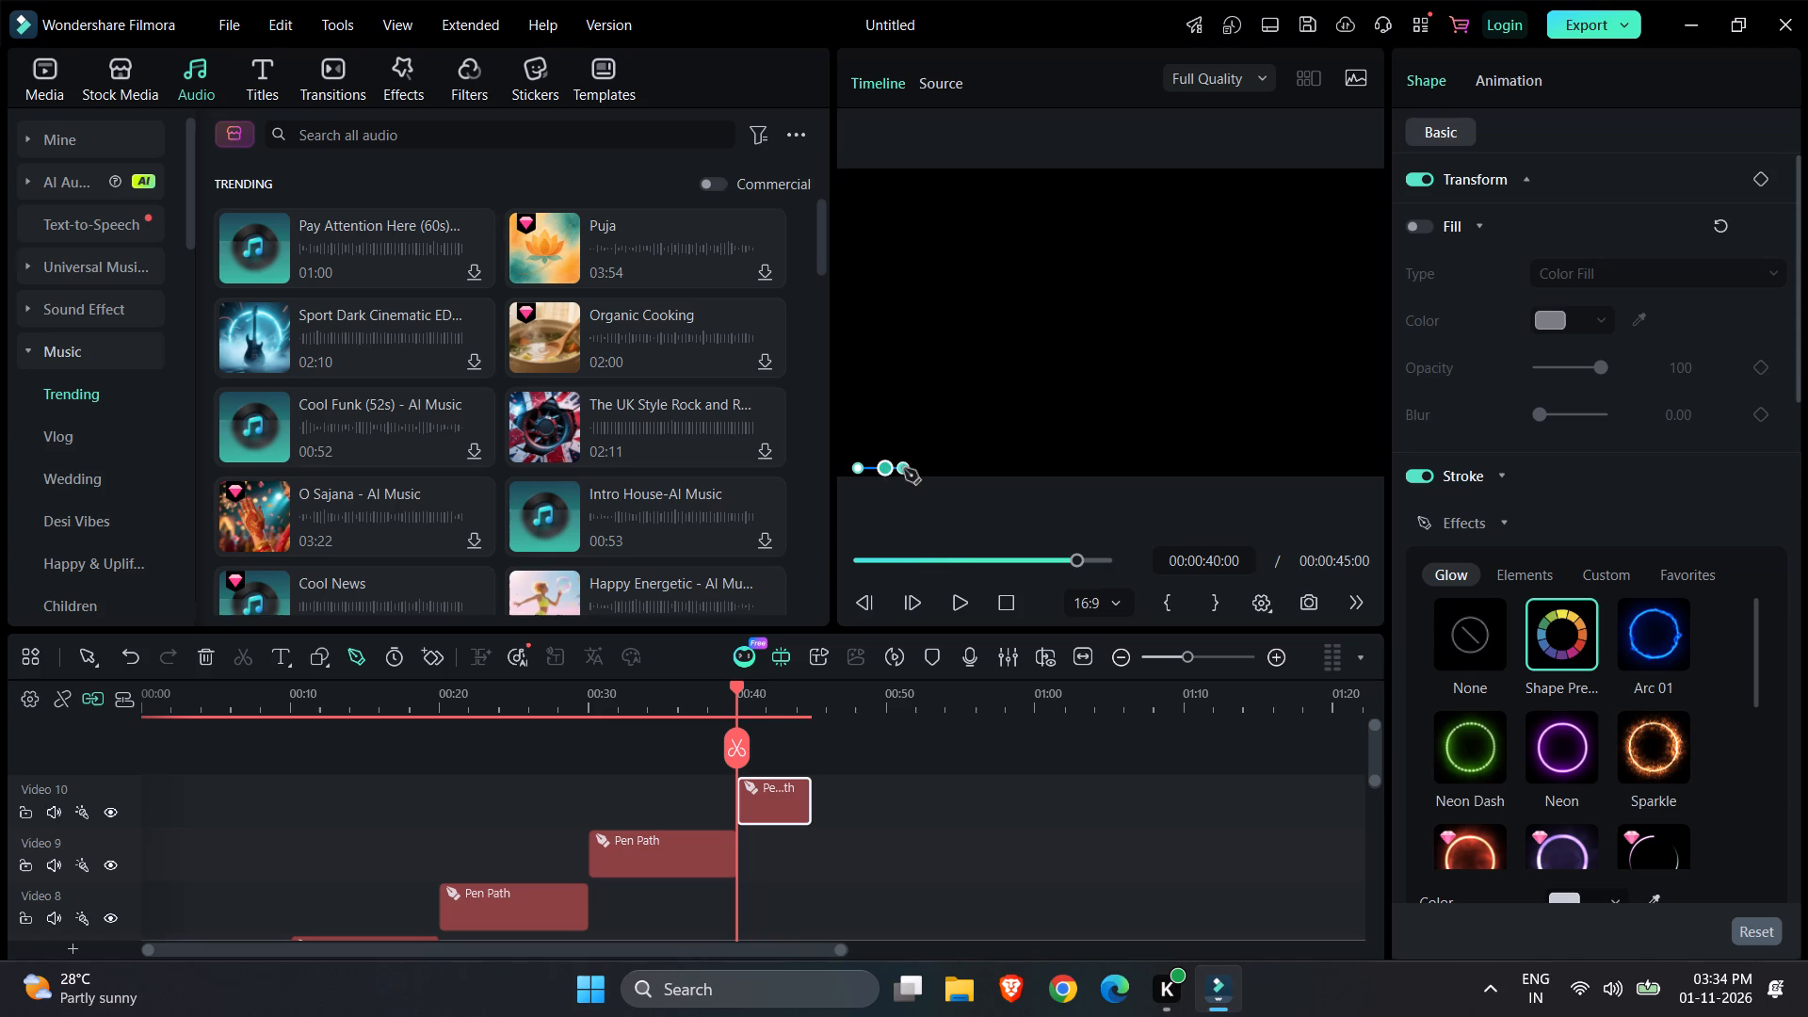
{"action": "left_click", "coordinate": [908, 468]}
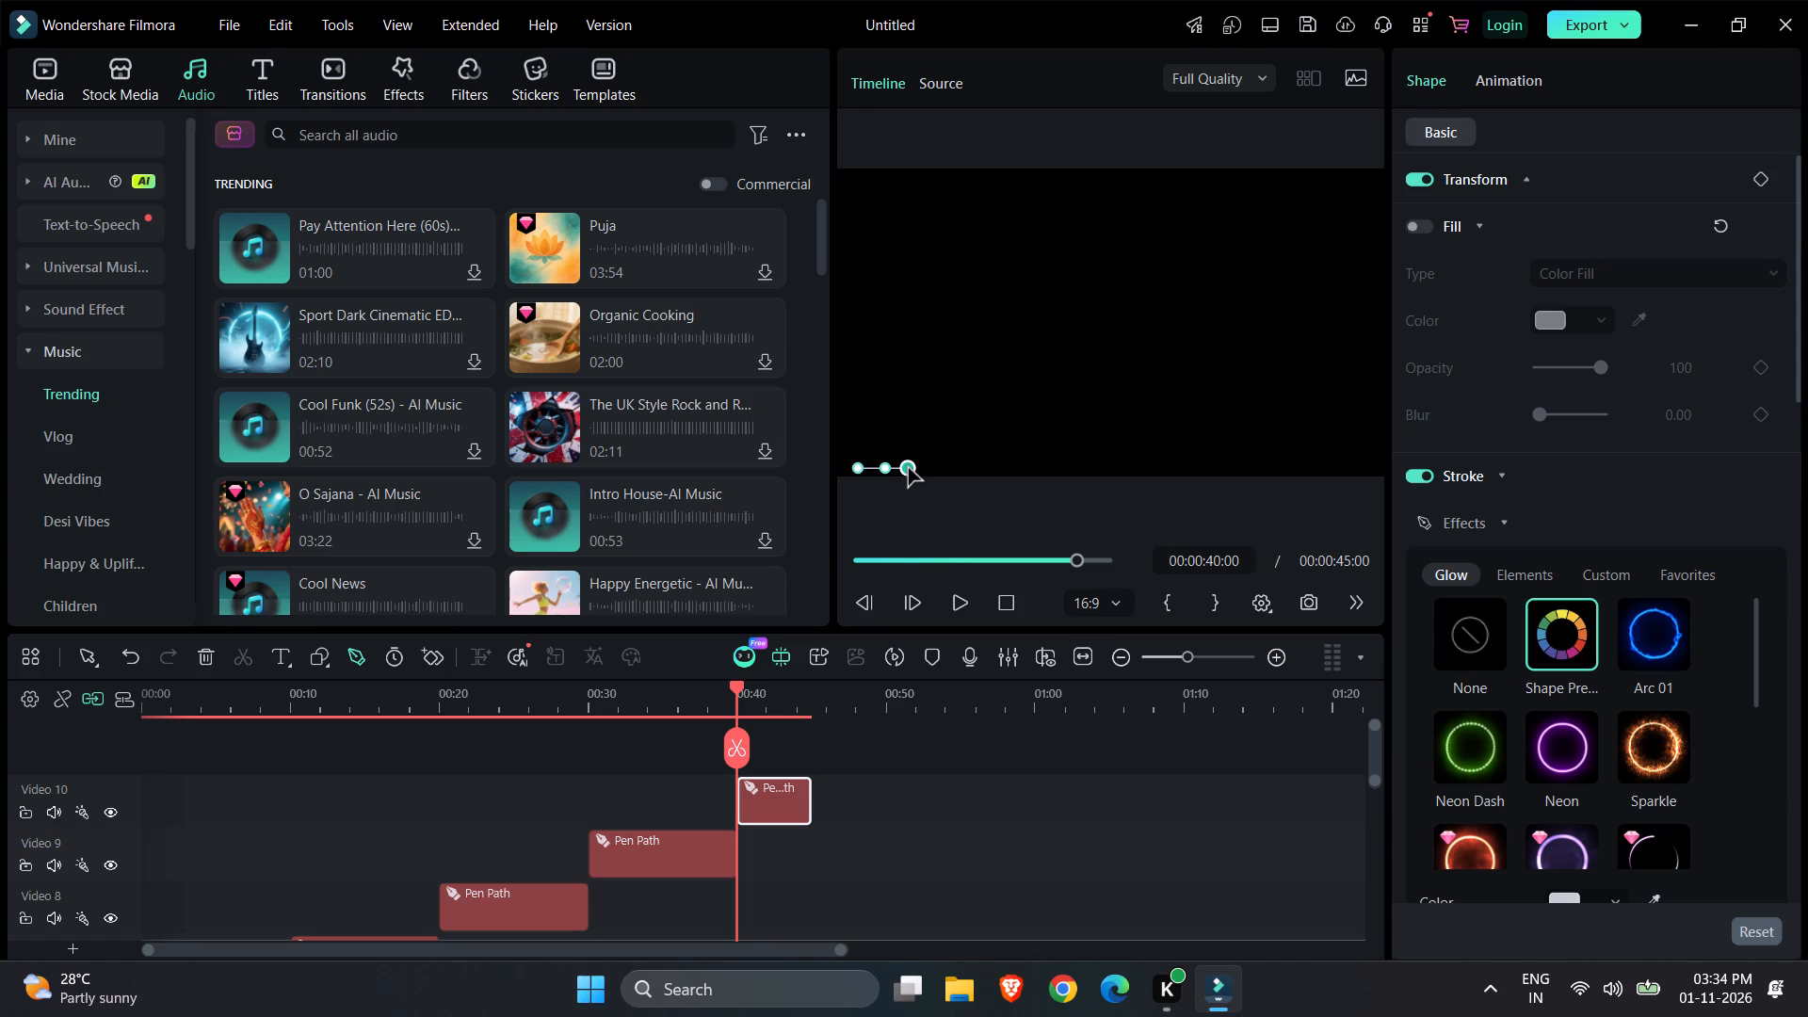
{"action": "left_click", "coordinate": [930, 468]}
{"action": "left_click", "coordinate": [956, 468]}
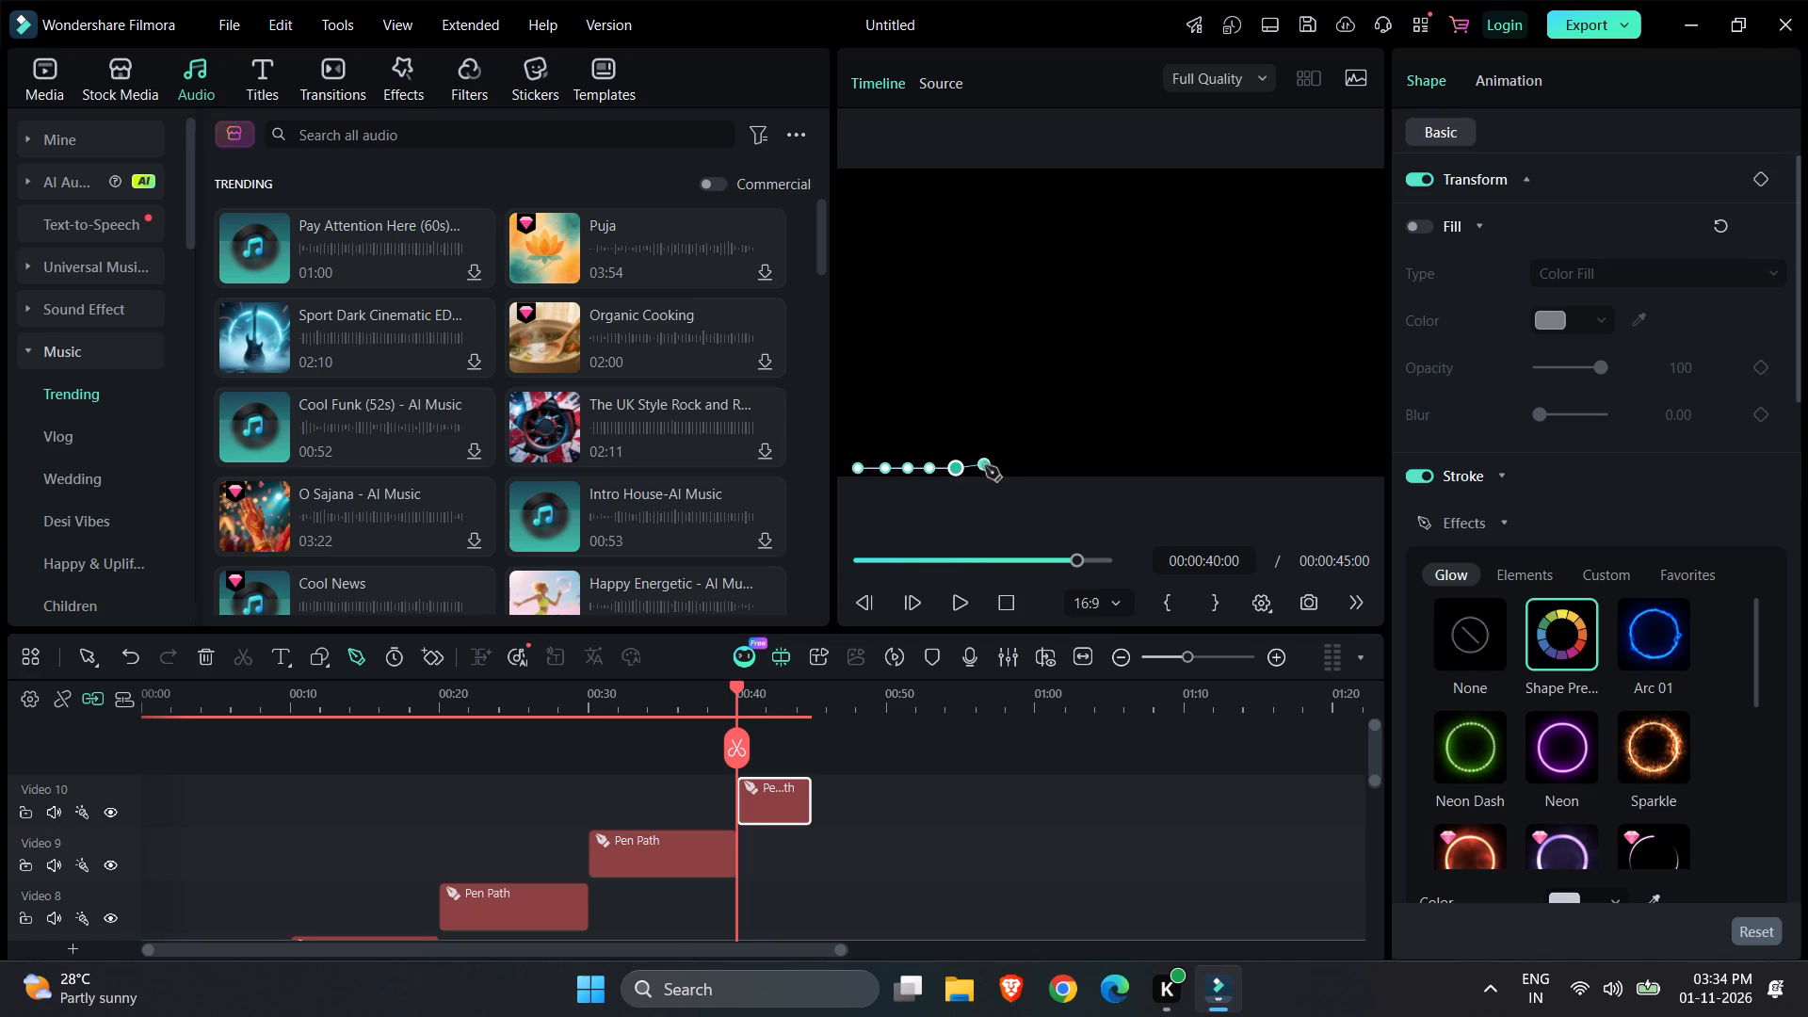
{"action": "left_click", "coordinate": [988, 470]}
{"action": "left_click", "coordinate": [1015, 470]}
{"action": "left_click", "coordinate": [1045, 468]}
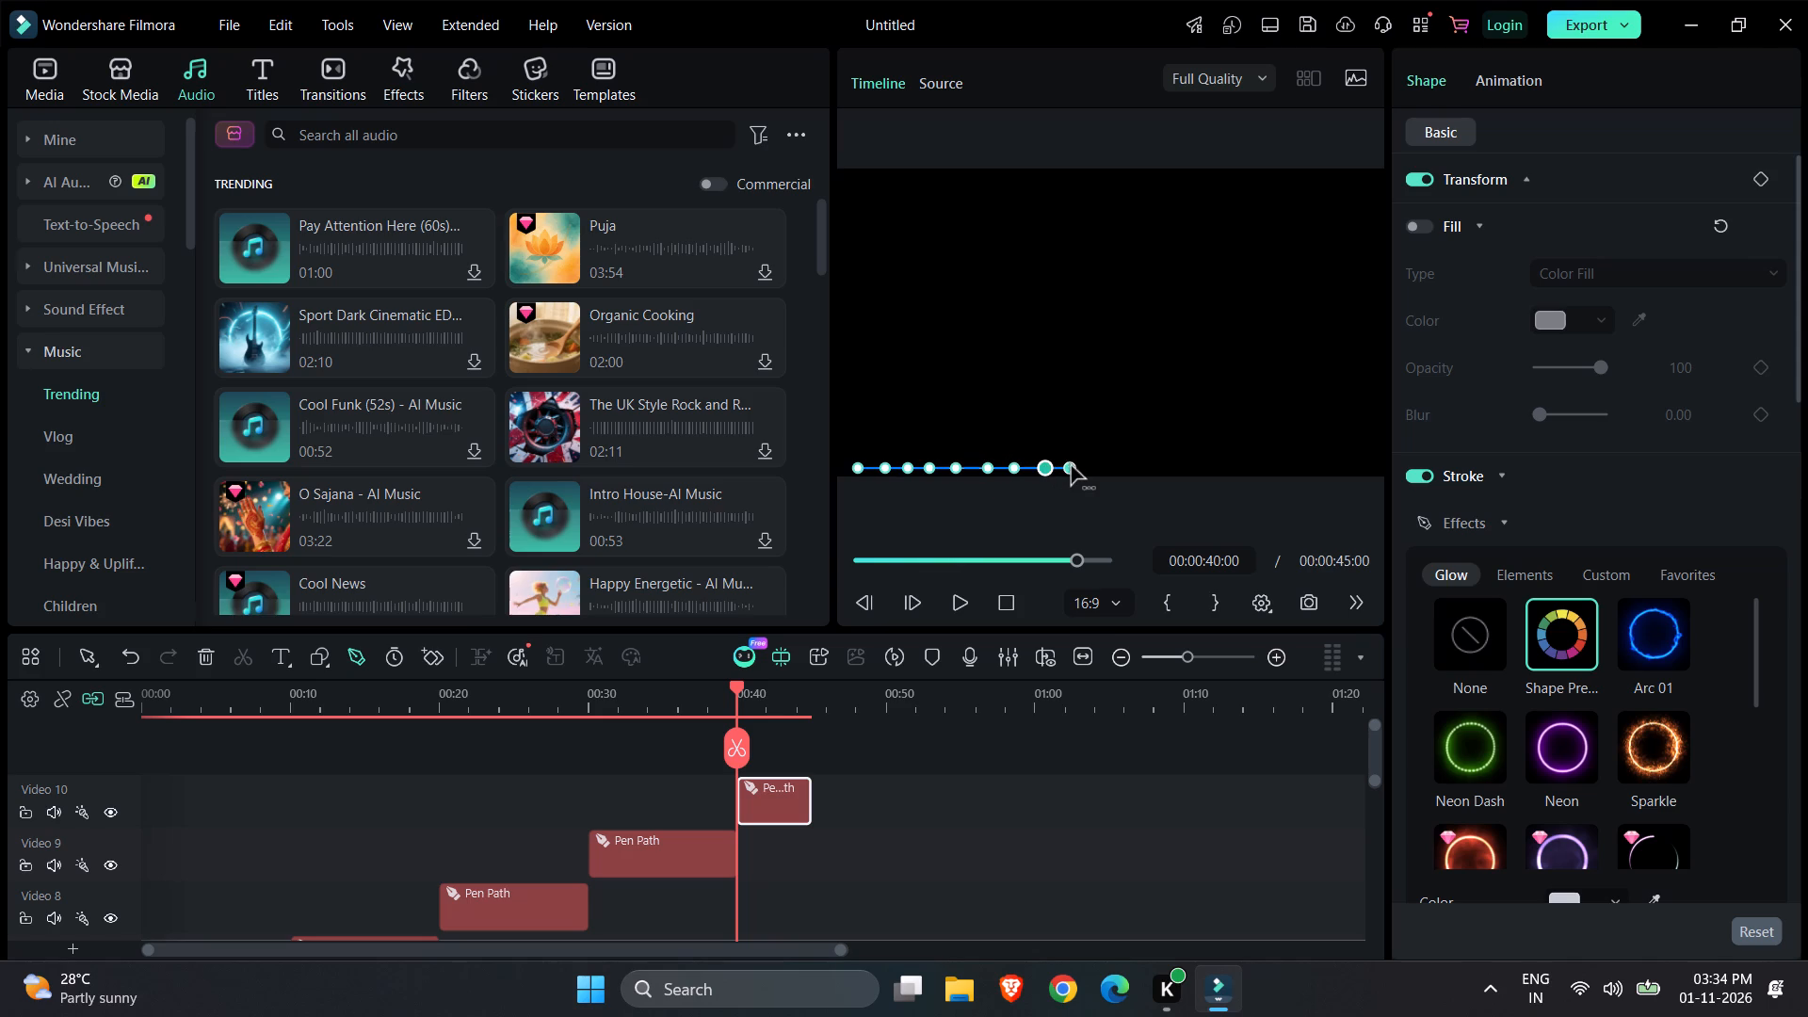
{"action": "left_click", "coordinate": [1071, 466]}
{"action": "left_click", "coordinate": [1103, 468]}
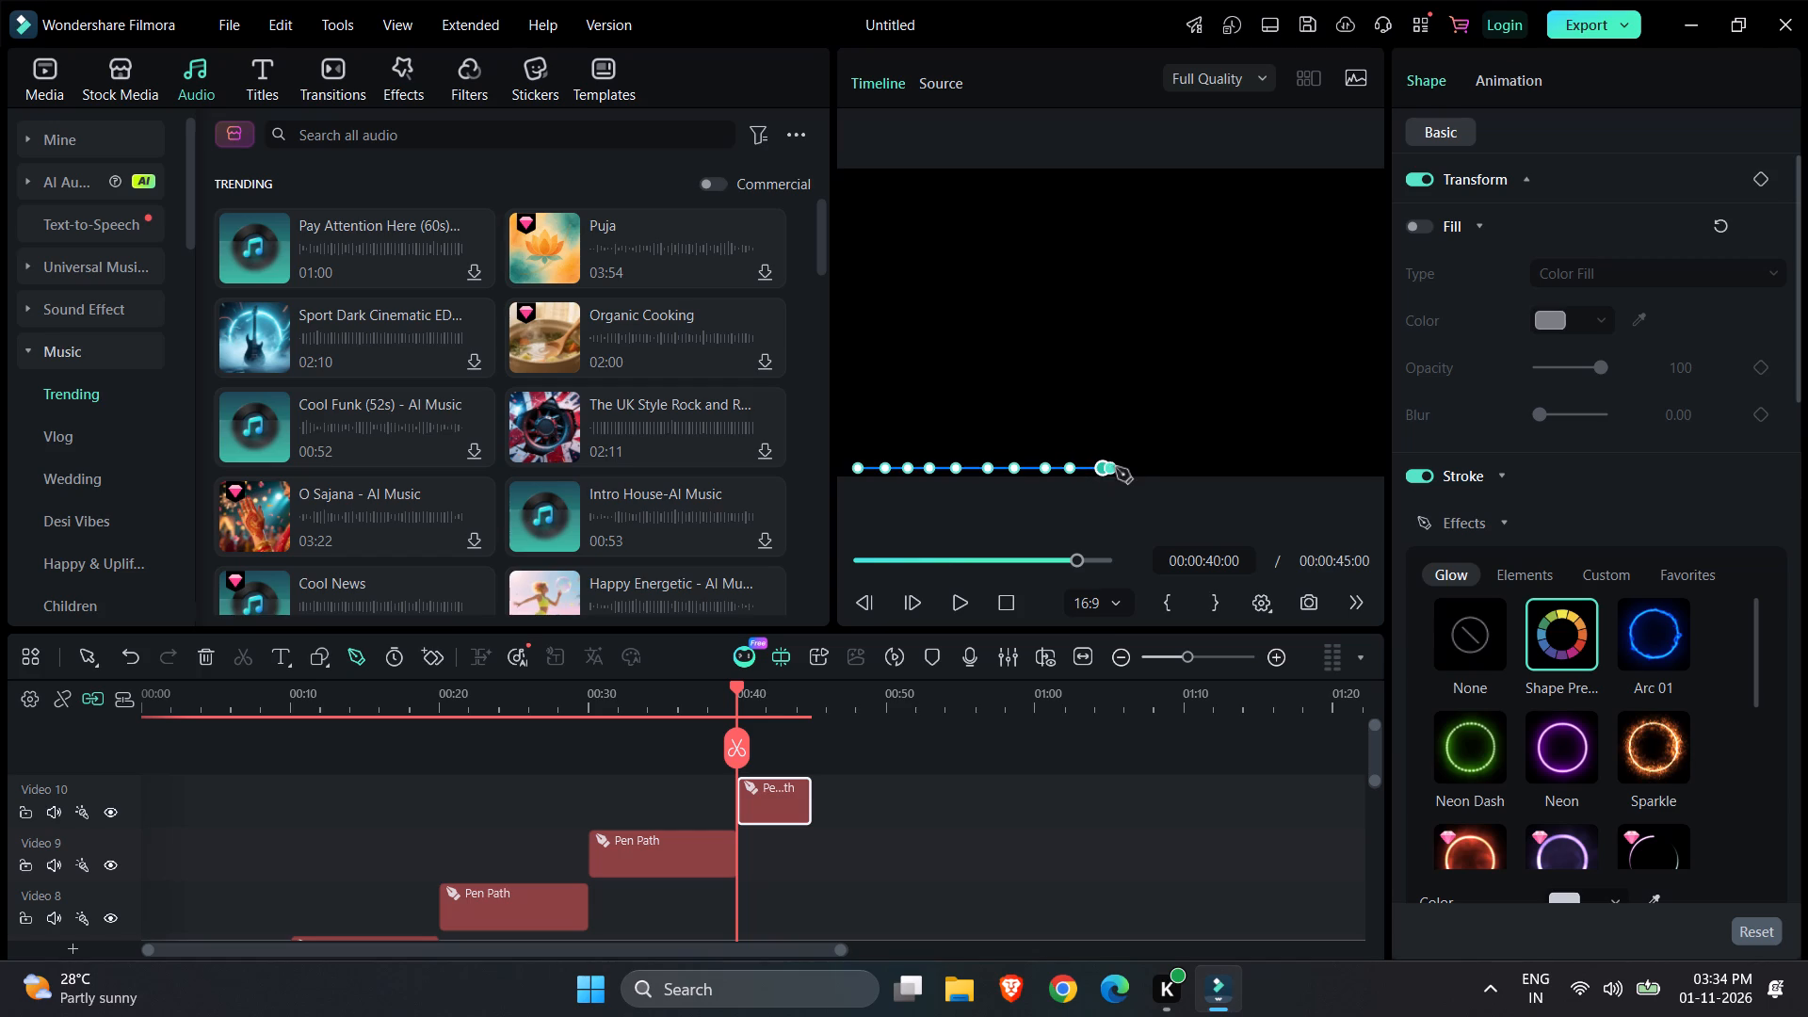
{"action": "left_click", "coordinate": [1131, 468]}
{"action": "left_click", "coordinate": [1162, 468]}
{"action": "double_click", "coordinate": [1187, 464]}
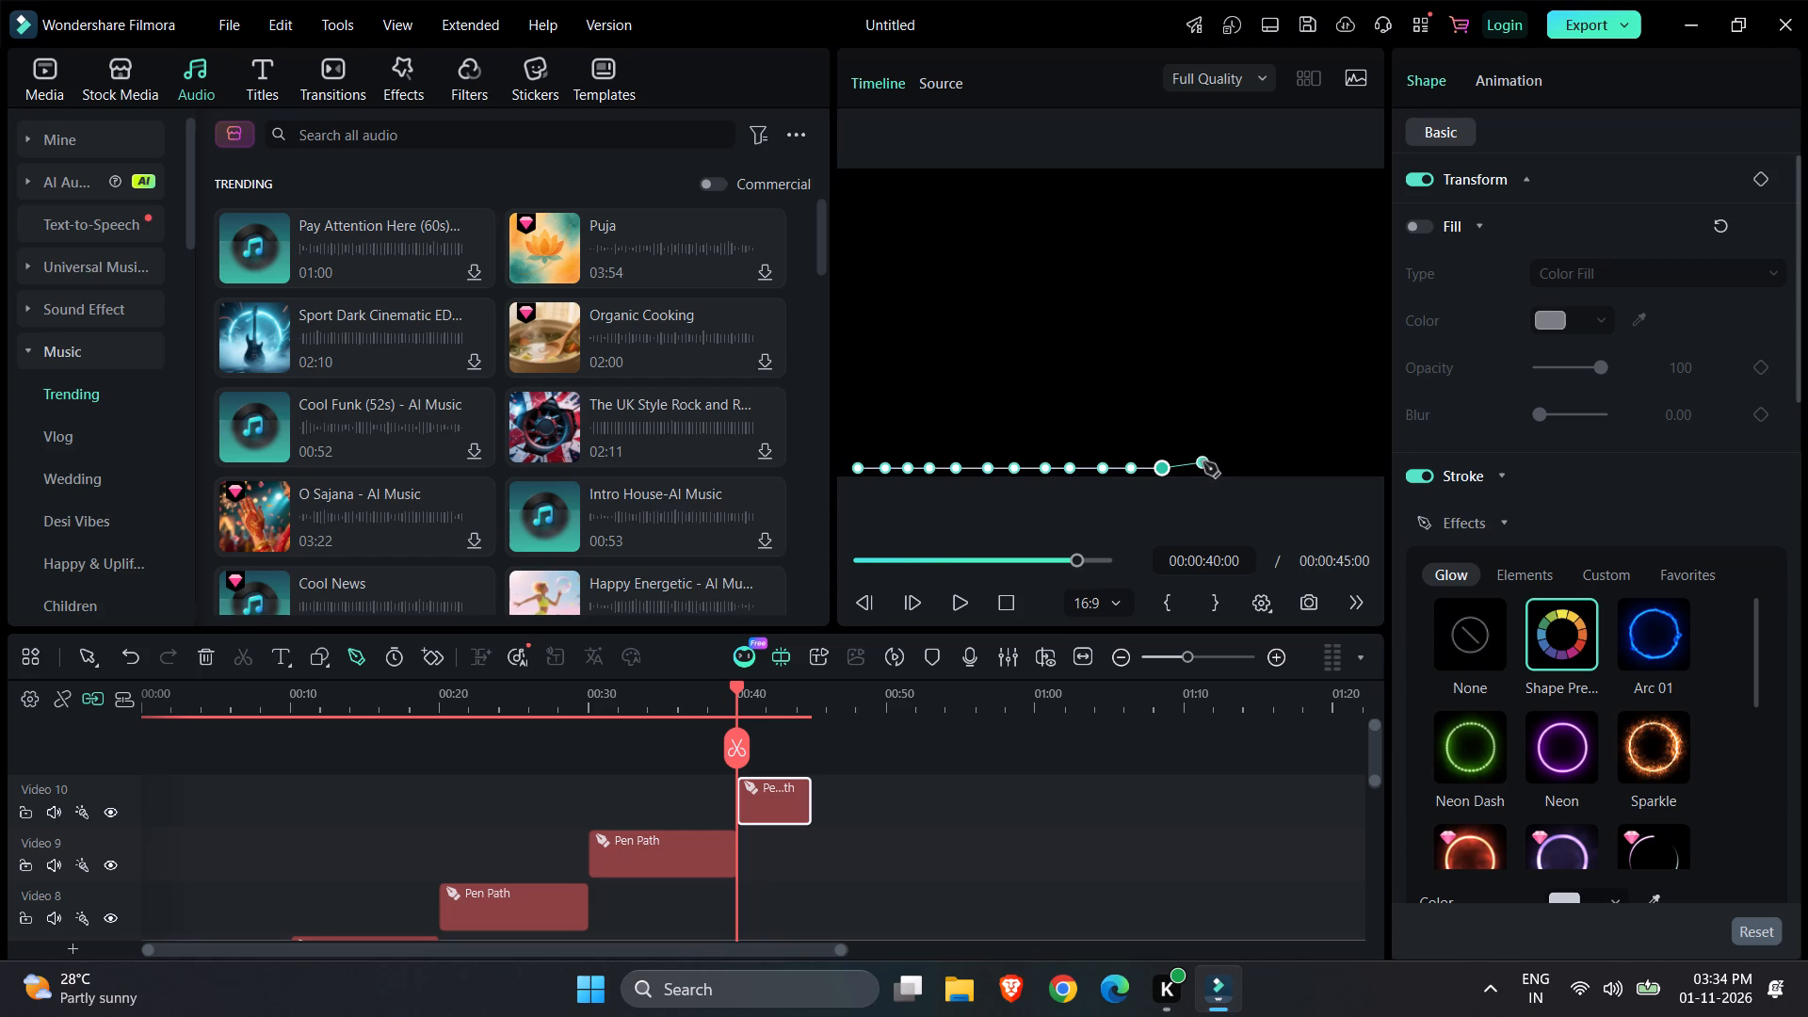
{"action": "left_click", "coordinate": [1206, 468]}
{"action": "left_click", "coordinate": [1236, 465]}
{"action": "left_click", "coordinate": [1270, 470]}
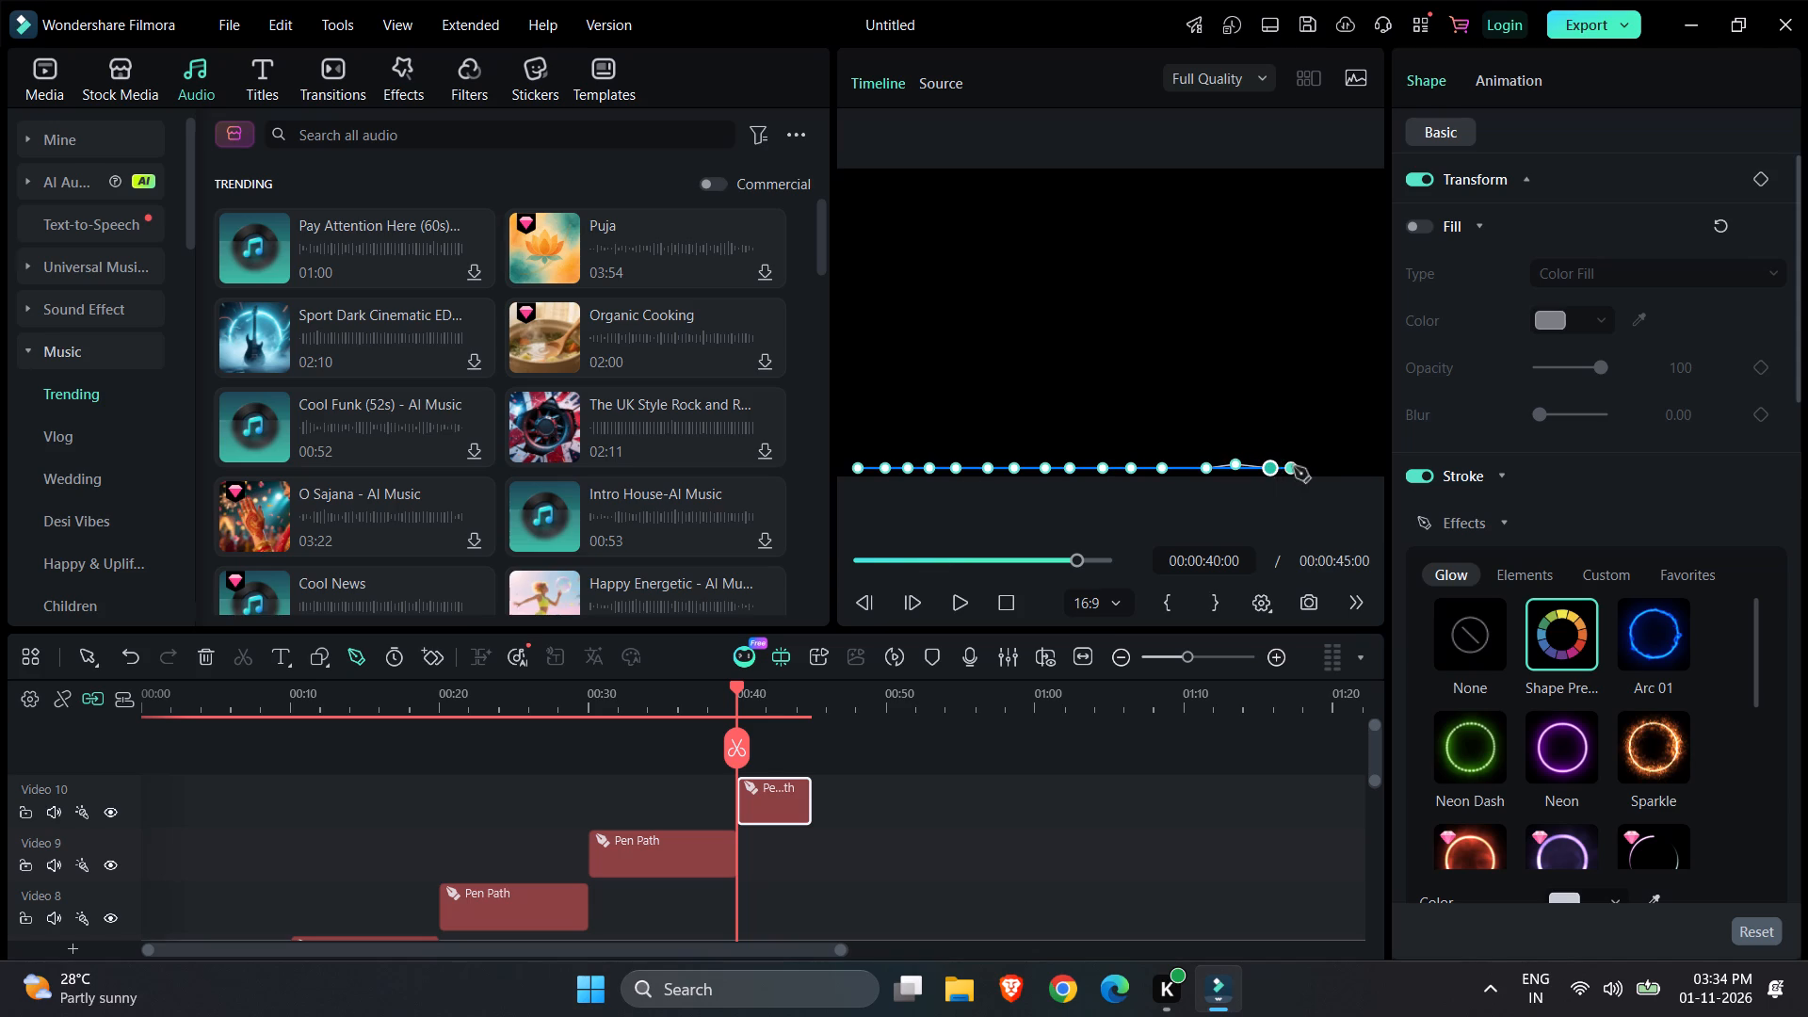
{"action": "left_click", "coordinate": [1304, 464]}
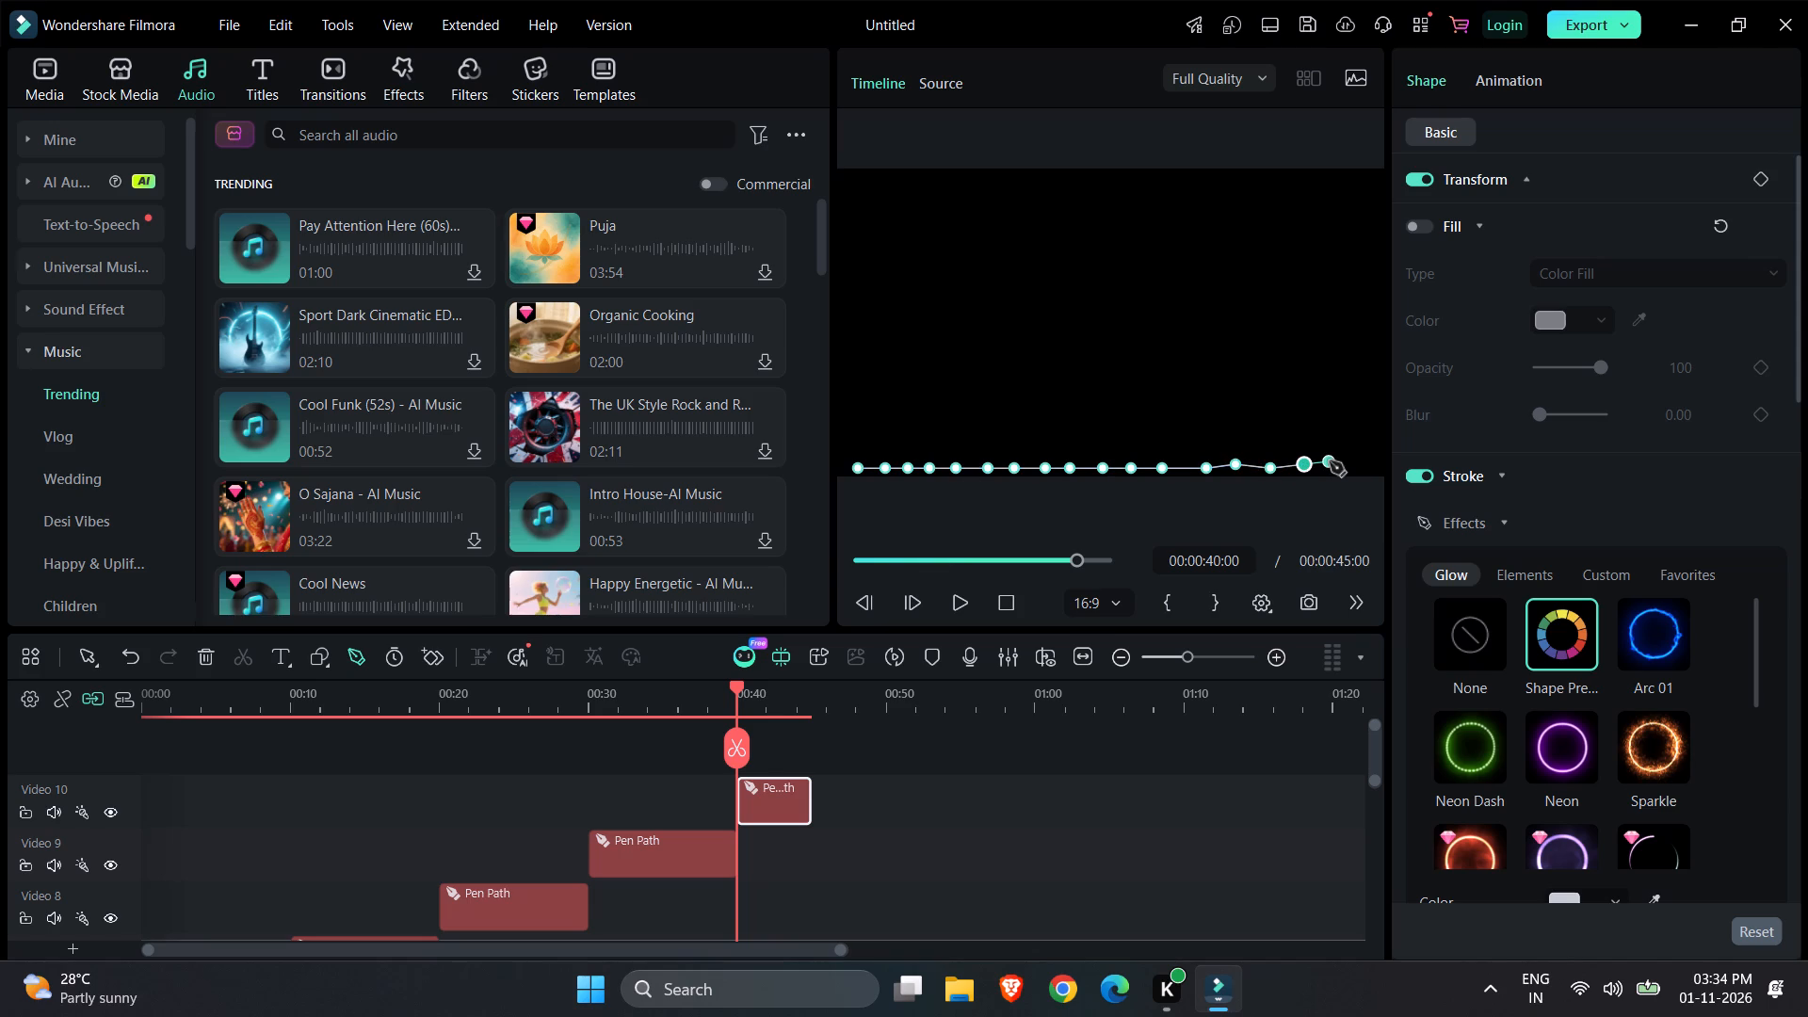
{"action": "left_click", "coordinate": [1332, 463]}
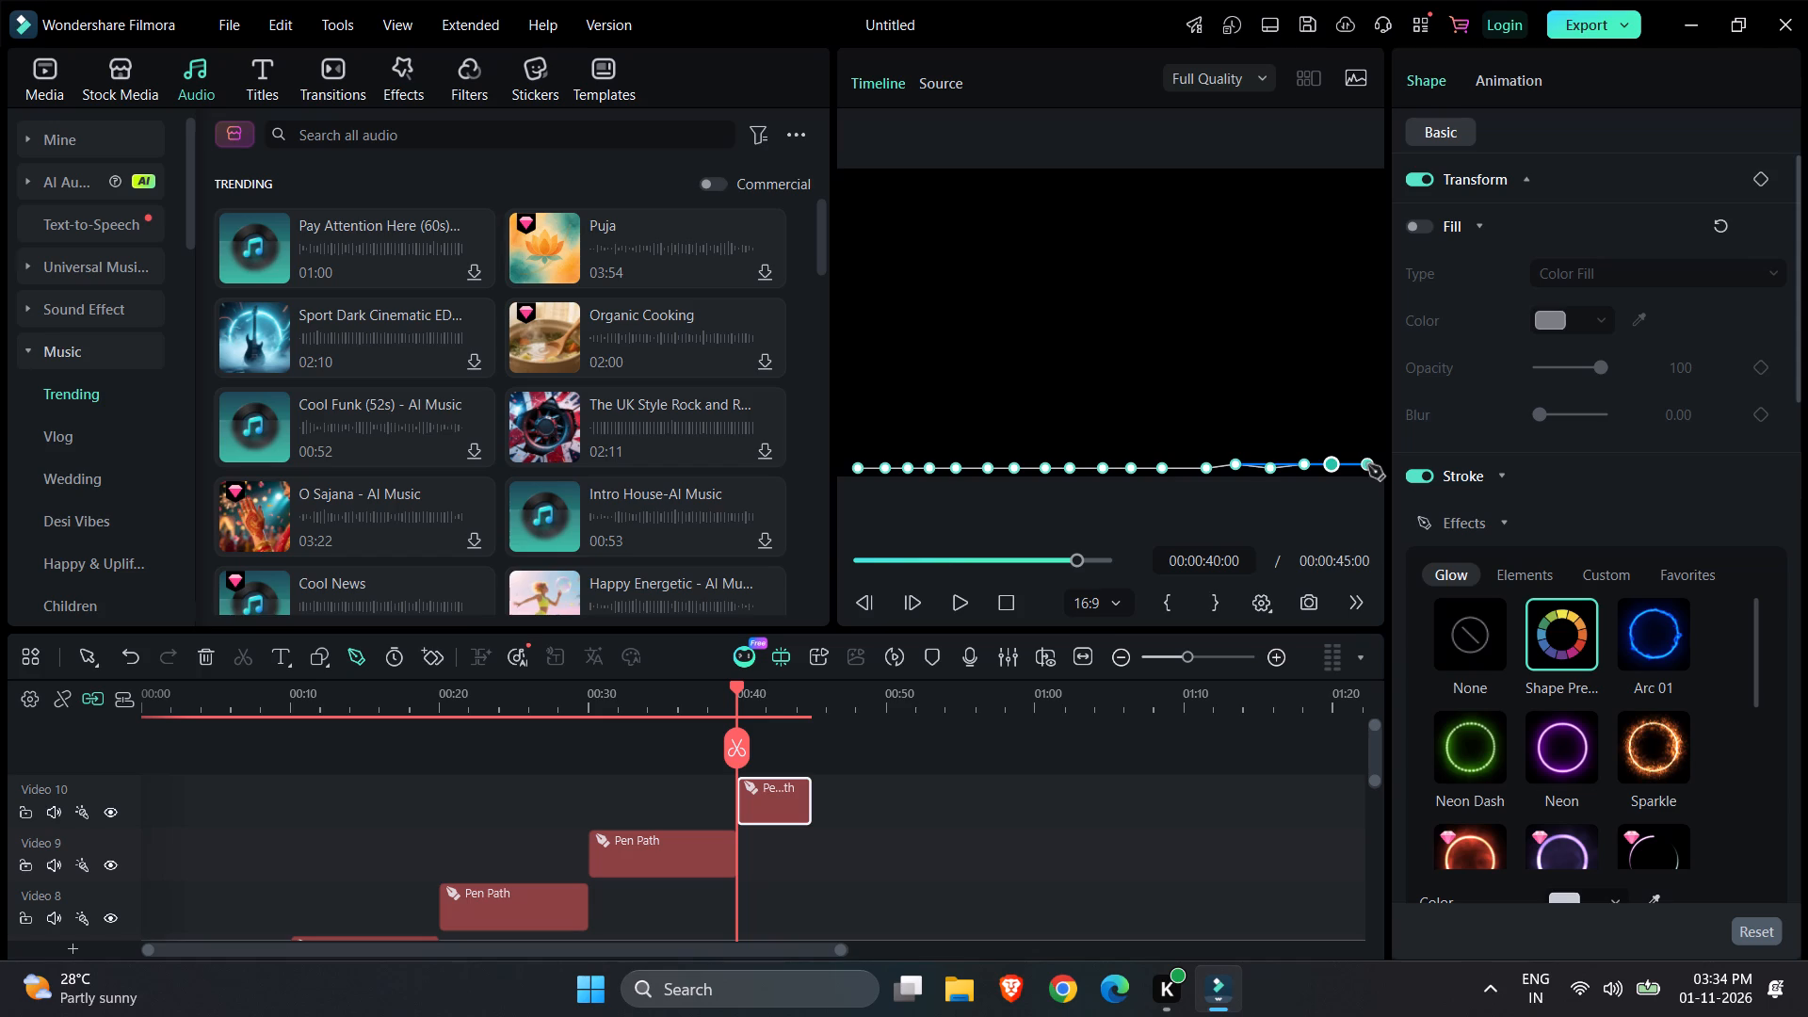
{"action": "left_click", "coordinate": [1368, 465]}
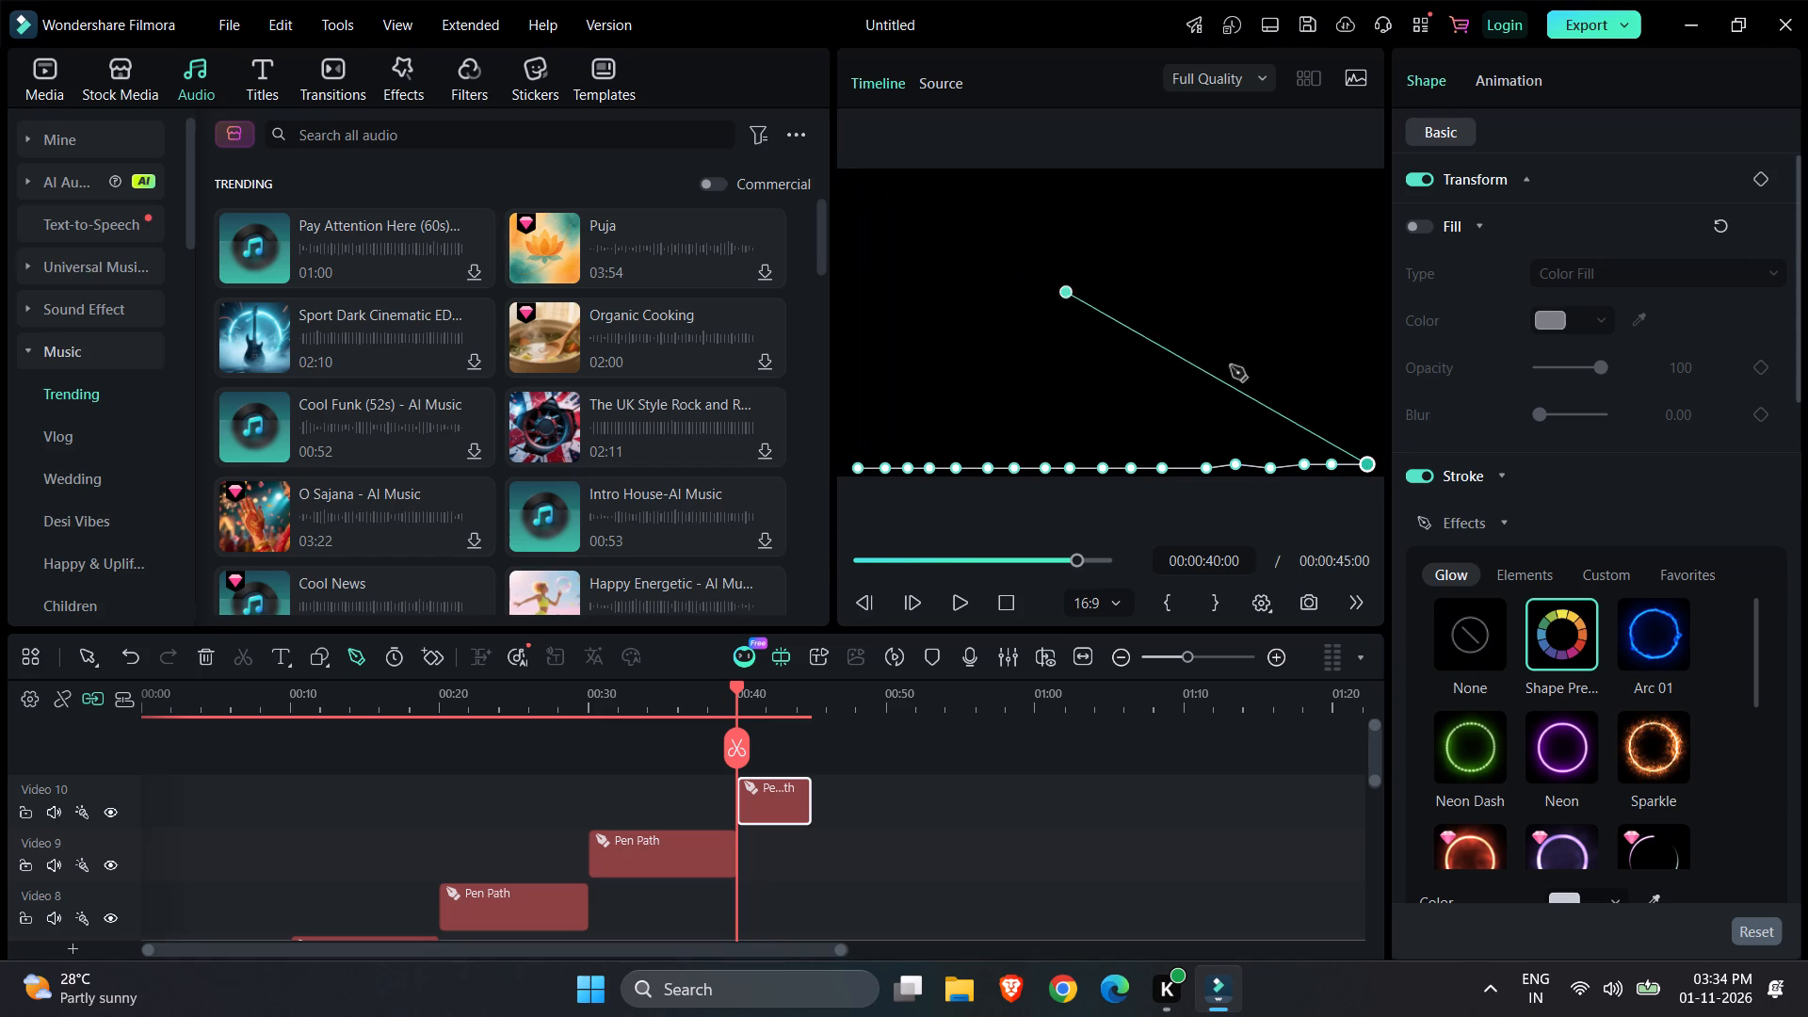
Continue the path with evenly spaced points diagonally up and inward from the bottom-right corner to a notch tip slightly below the frame's mid-height.
{"action": "left_click", "coordinate": [1339, 440]}
{"action": "left_click", "coordinate": [1318, 426]}
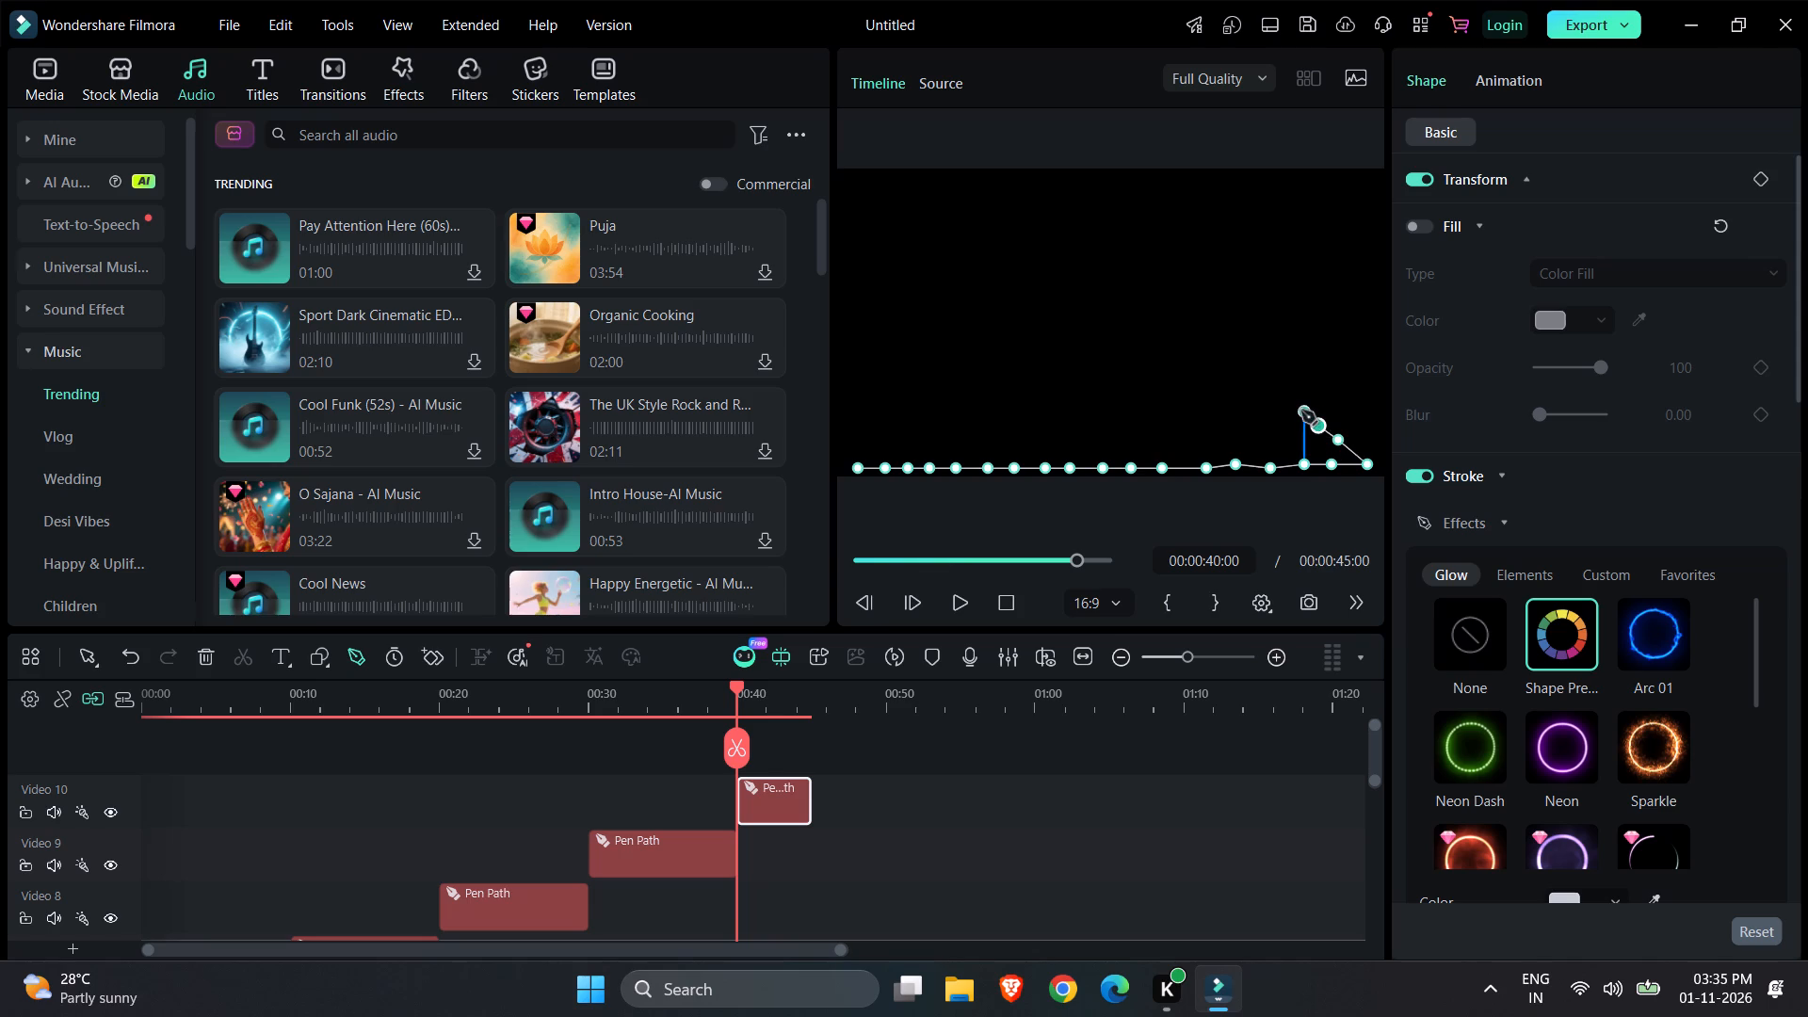
{"action": "left_click", "coordinate": [1299, 408]}
{"action": "left_click", "coordinate": [1277, 388]}
{"action": "left_click", "coordinate": [1253, 367]}
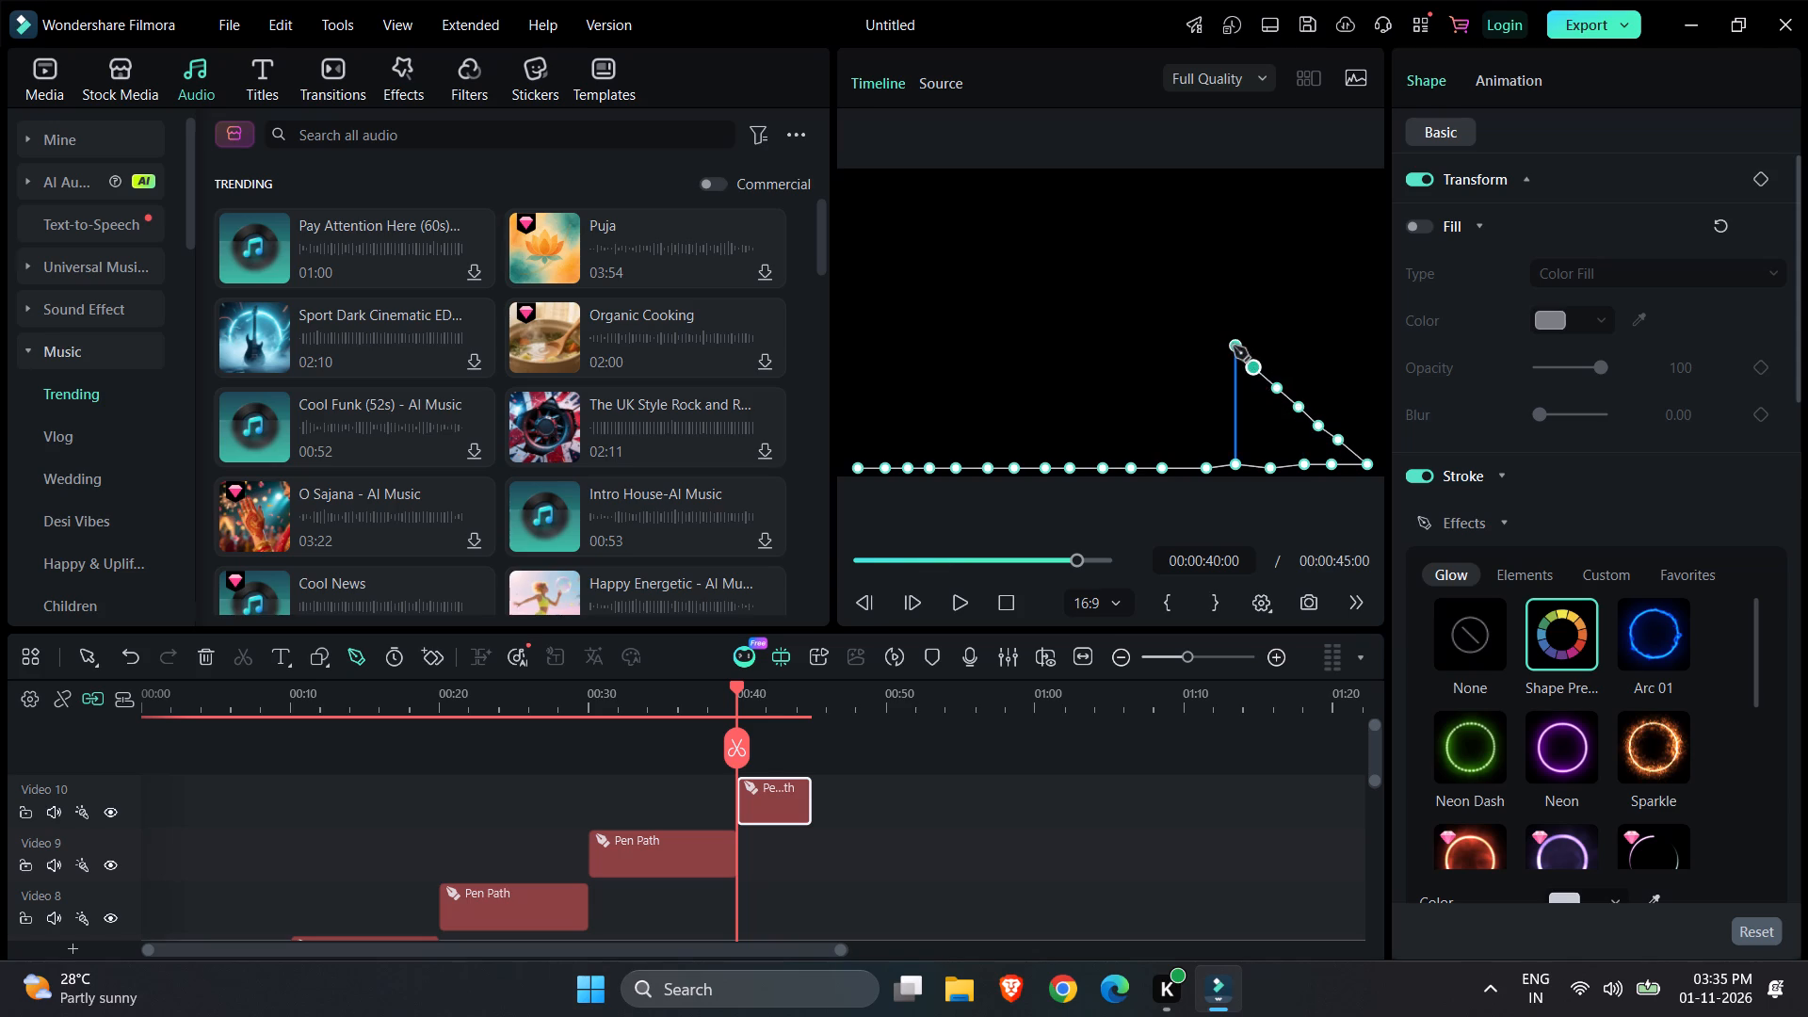
{"action": "left_click", "coordinate": [1234, 347]}
Continue the path with evenly spaced points diagonally up and outward from the notch tip to the frame's top-right corner.
{"action": "left_click", "coordinate": [1252, 326]}
{"action": "left_click", "coordinate": [1270, 308]}
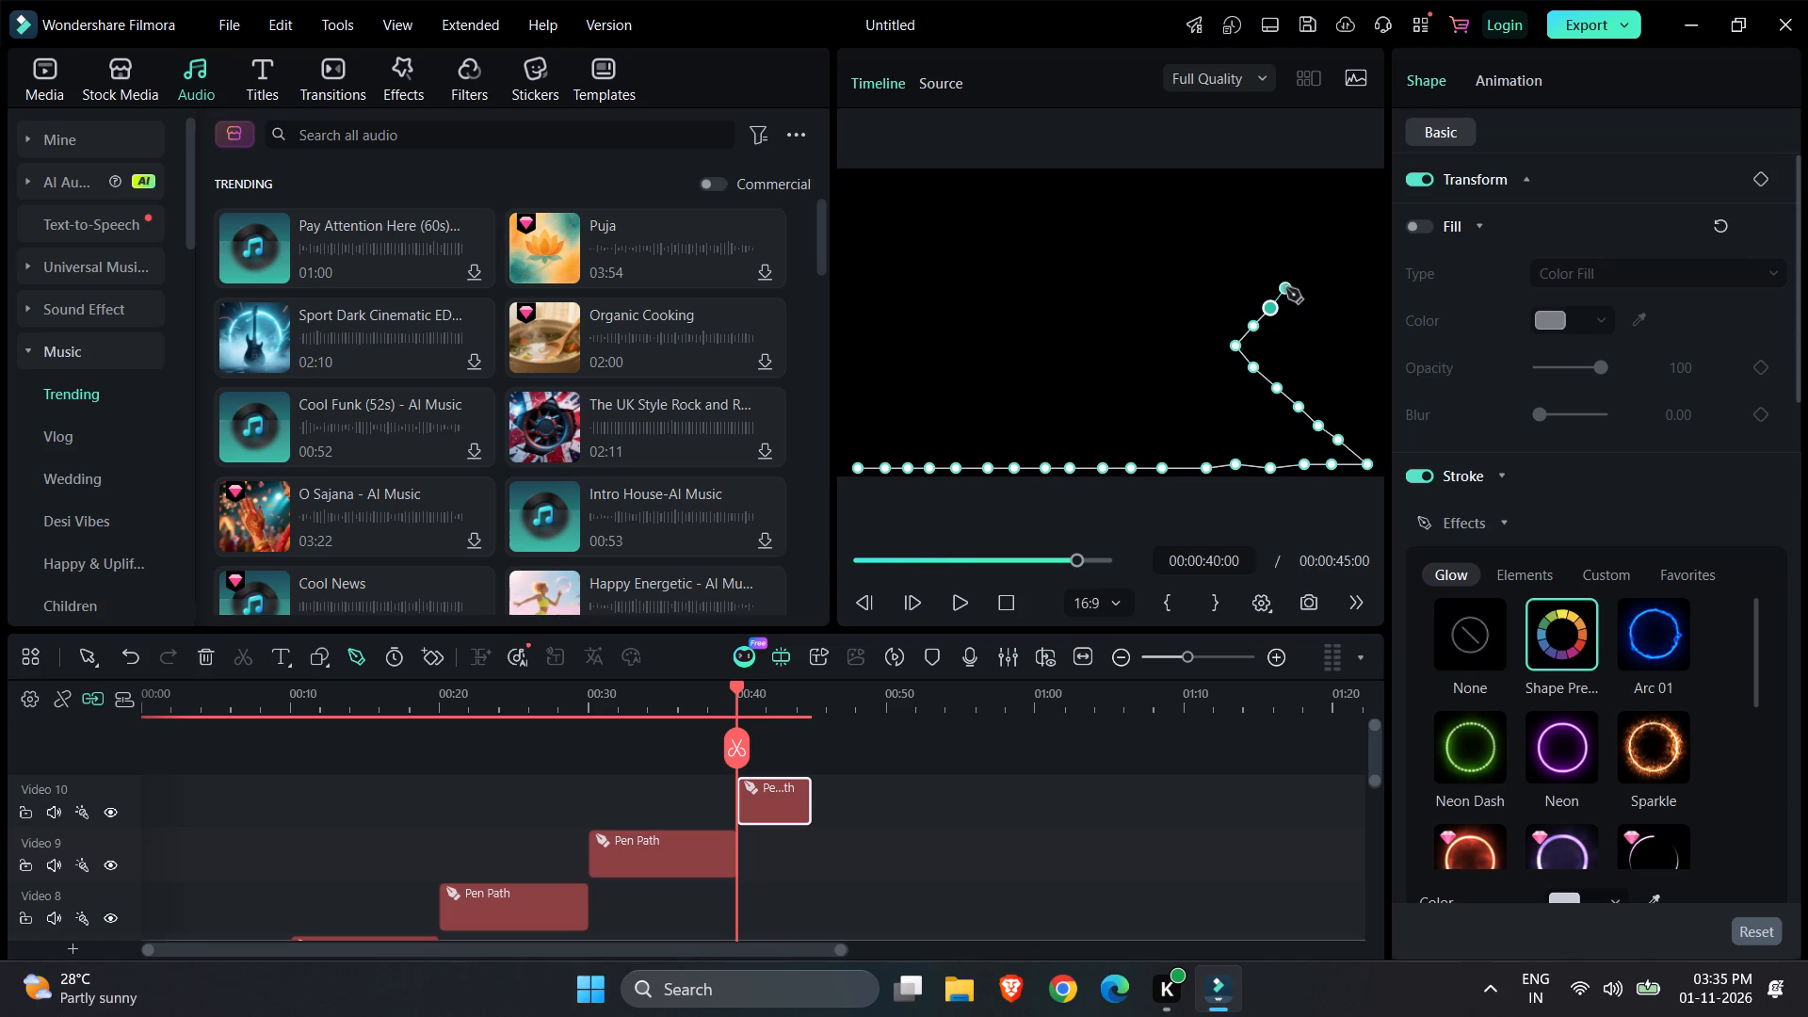
{"action": "left_click", "coordinate": [1286, 288]}
{"action": "left_click", "coordinate": [1300, 271]}
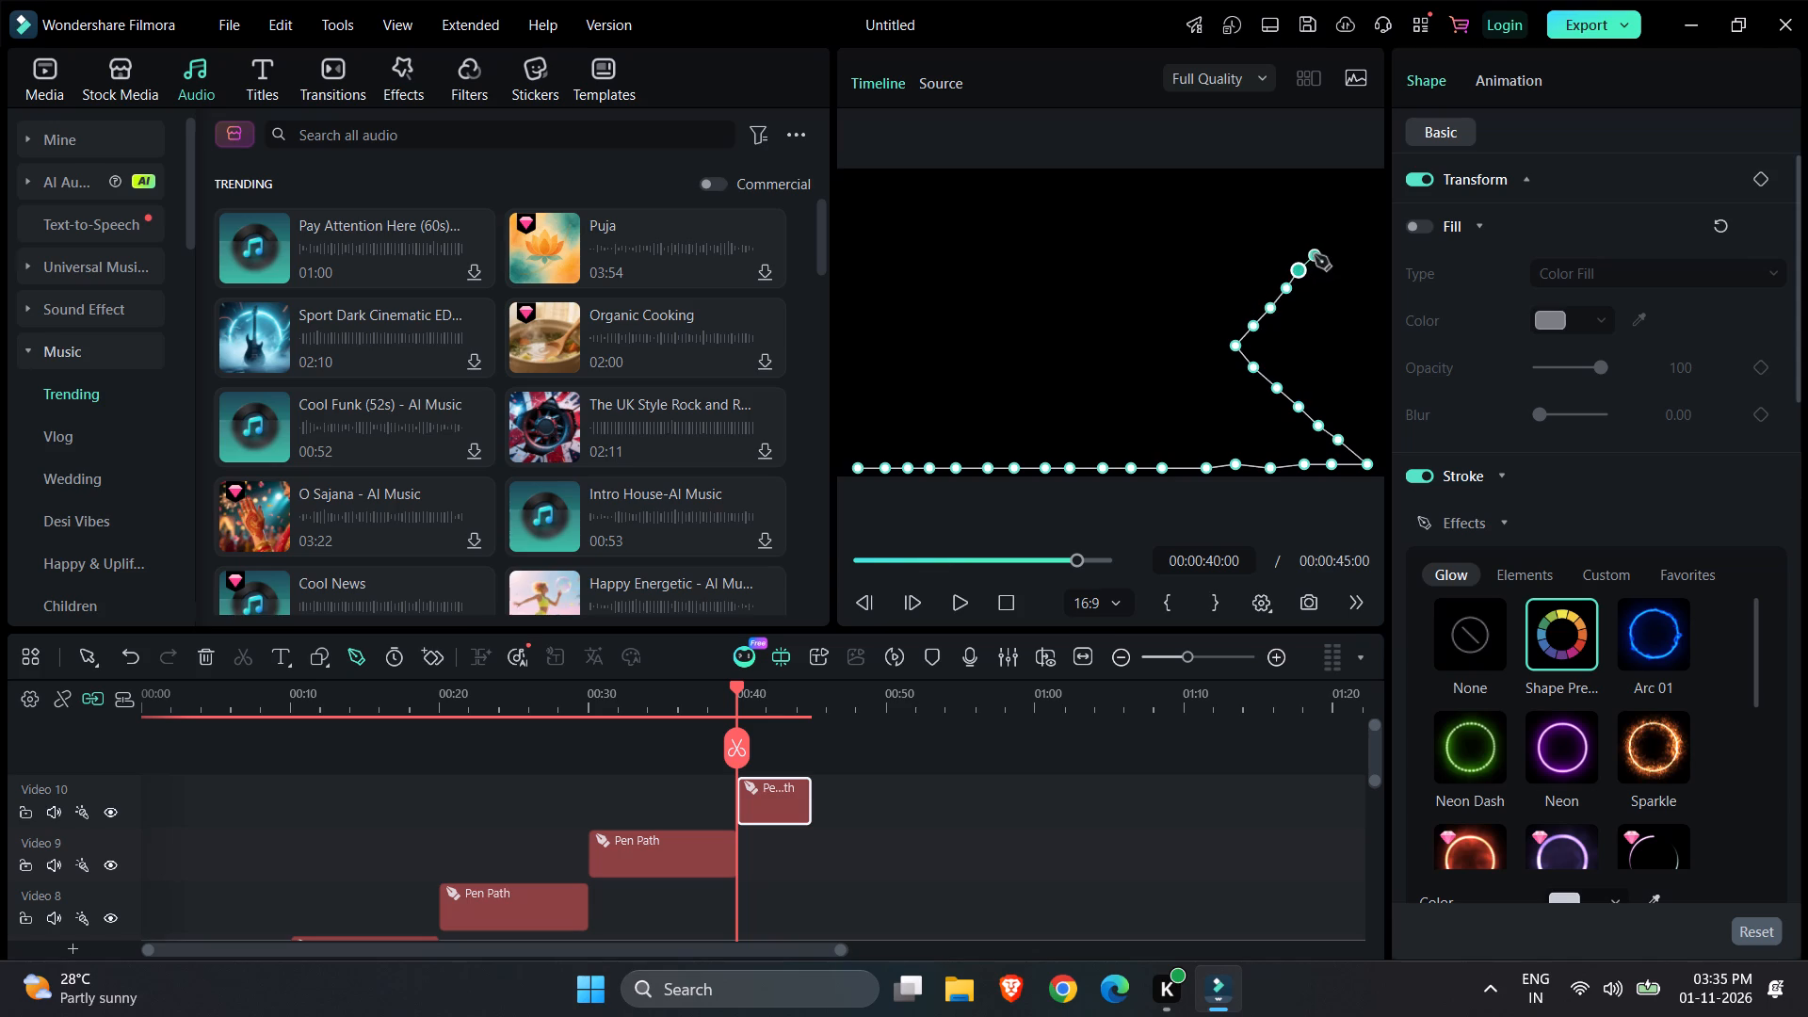
{"action": "left_click", "coordinate": [1315, 255]}
{"action": "left_click", "coordinate": [1328, 240]}
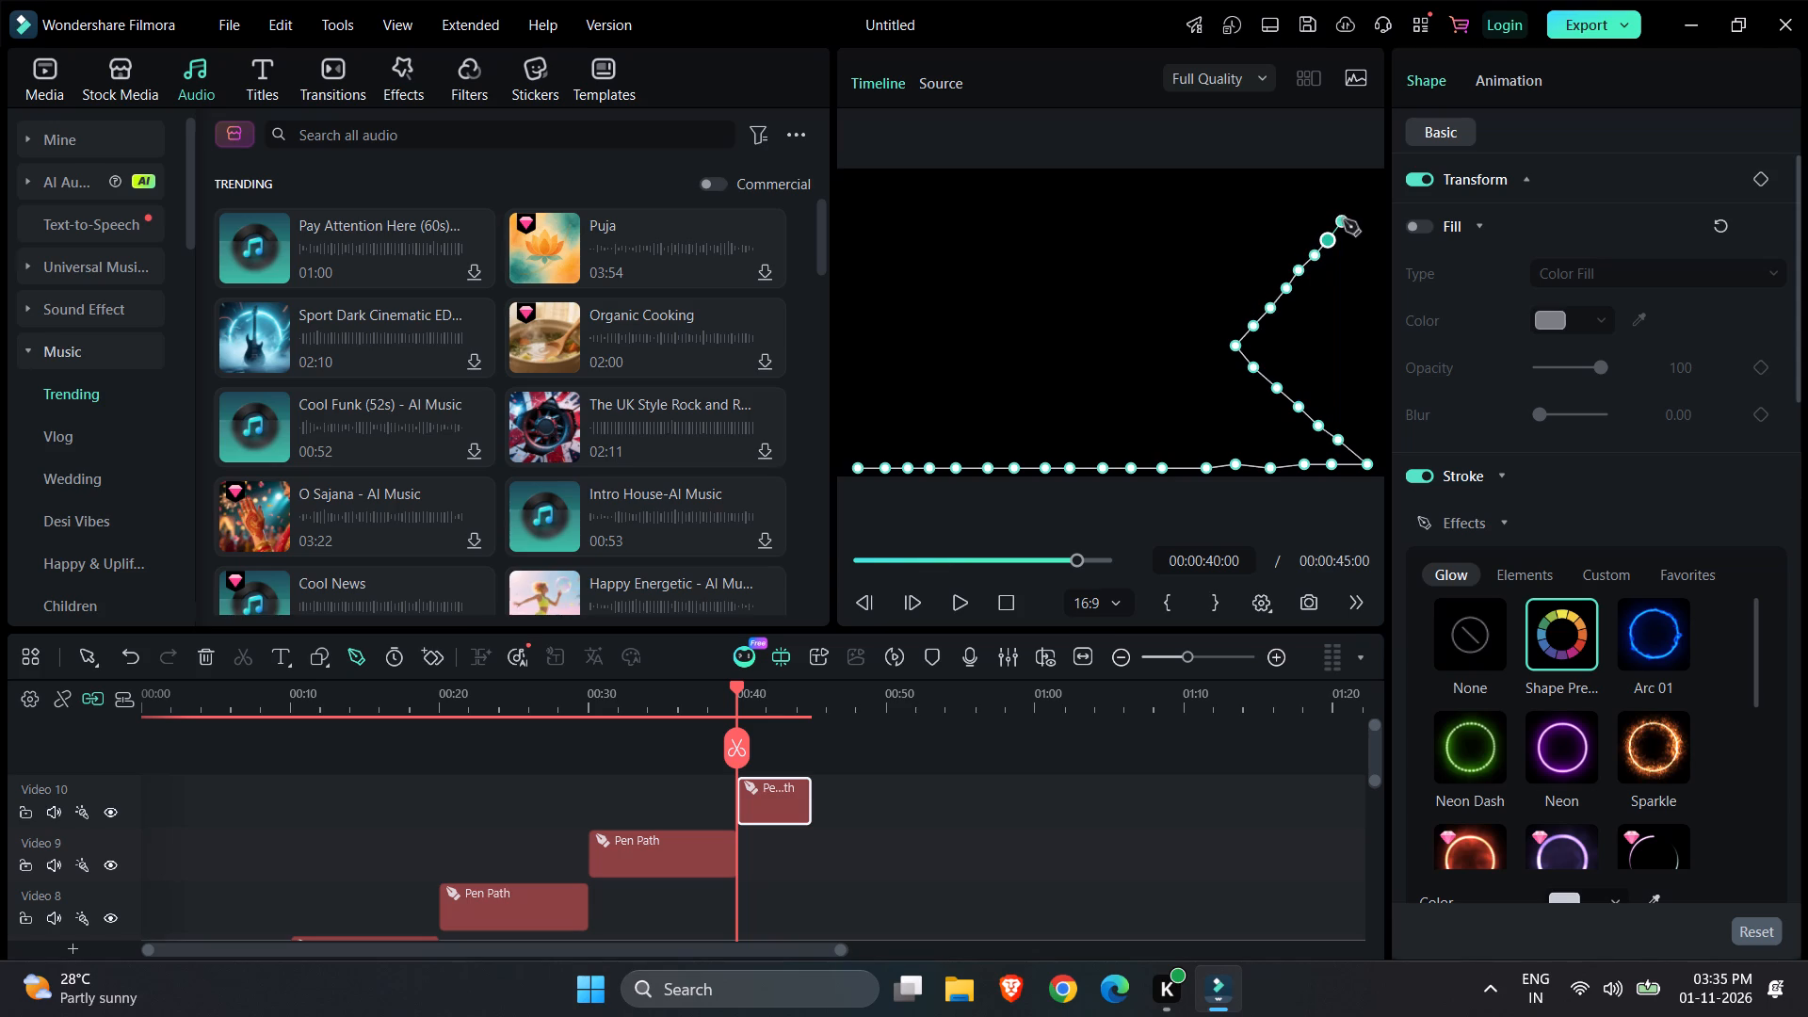
{"action": "left_click", "coordinate": [1344, 220]}
{"action": "left_click", "coordinate": [1361, 201]}
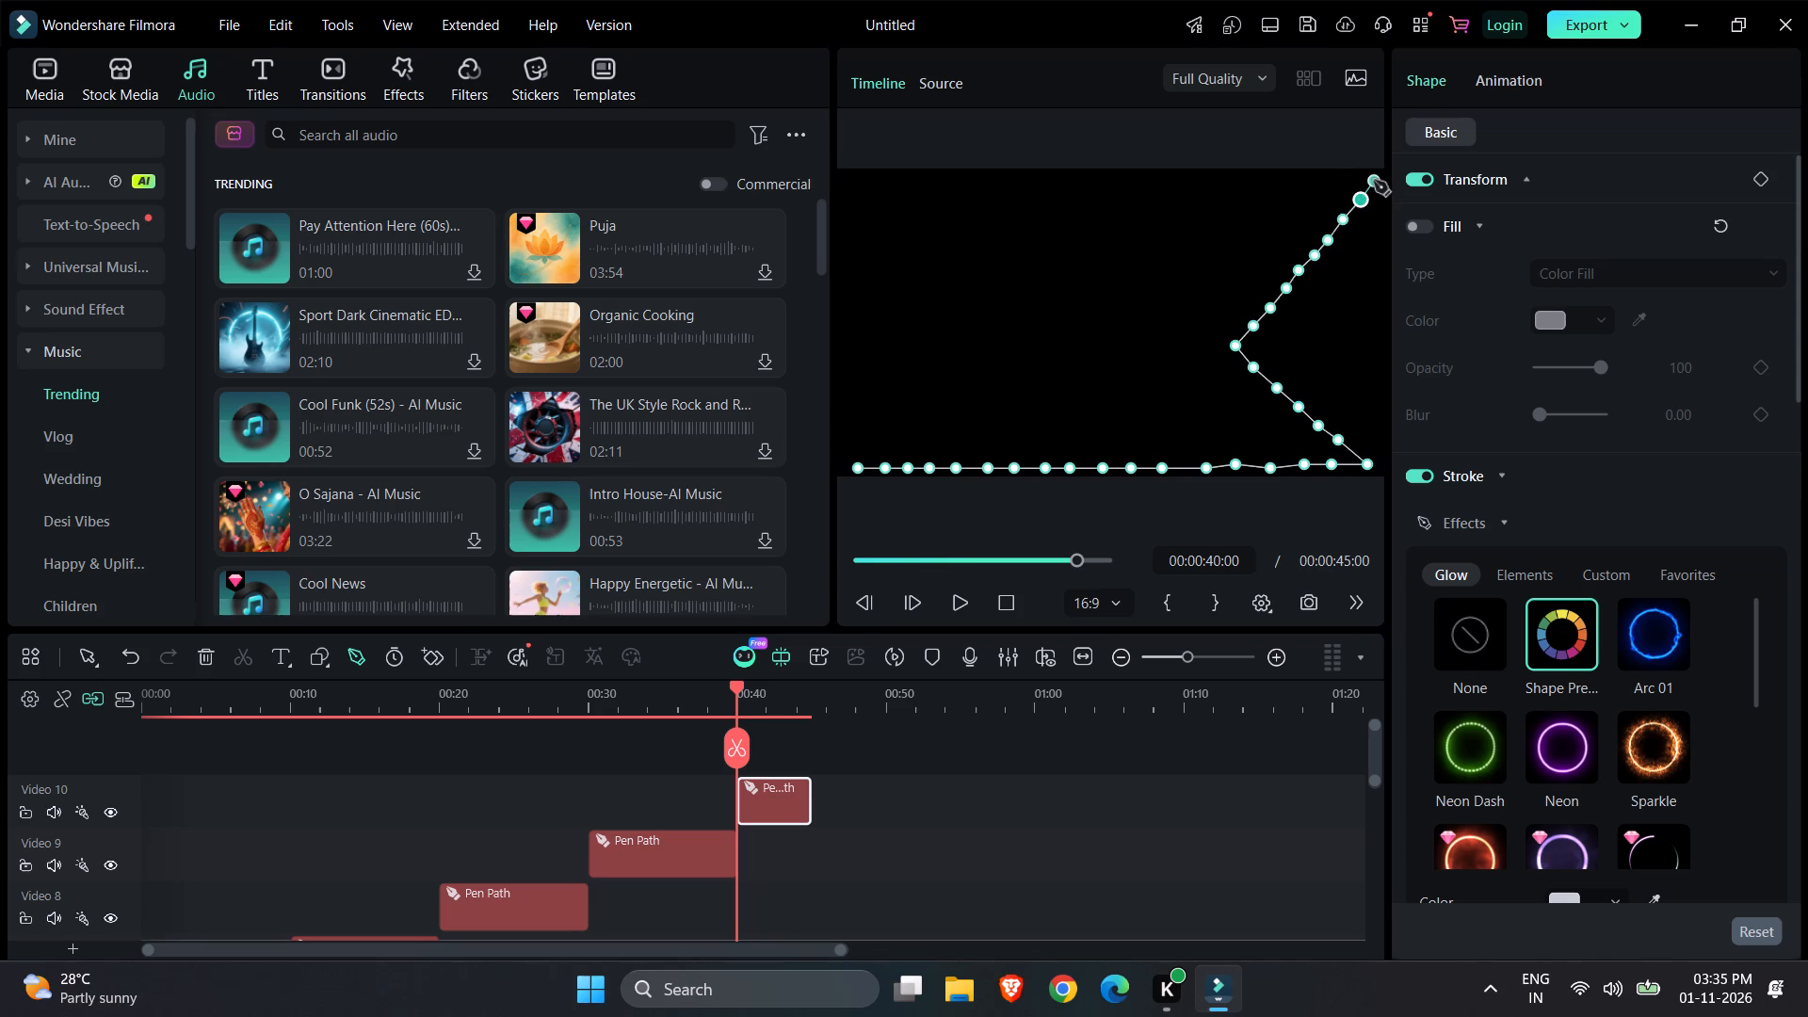
{"action": "left_click", "coordinate": [1375, 179]}
Continue the path with closely spaced points along the frame's top edge, from the top-right corner to the top-left corner.
{"action": "left_click", "coordinate": [1352, 178]}
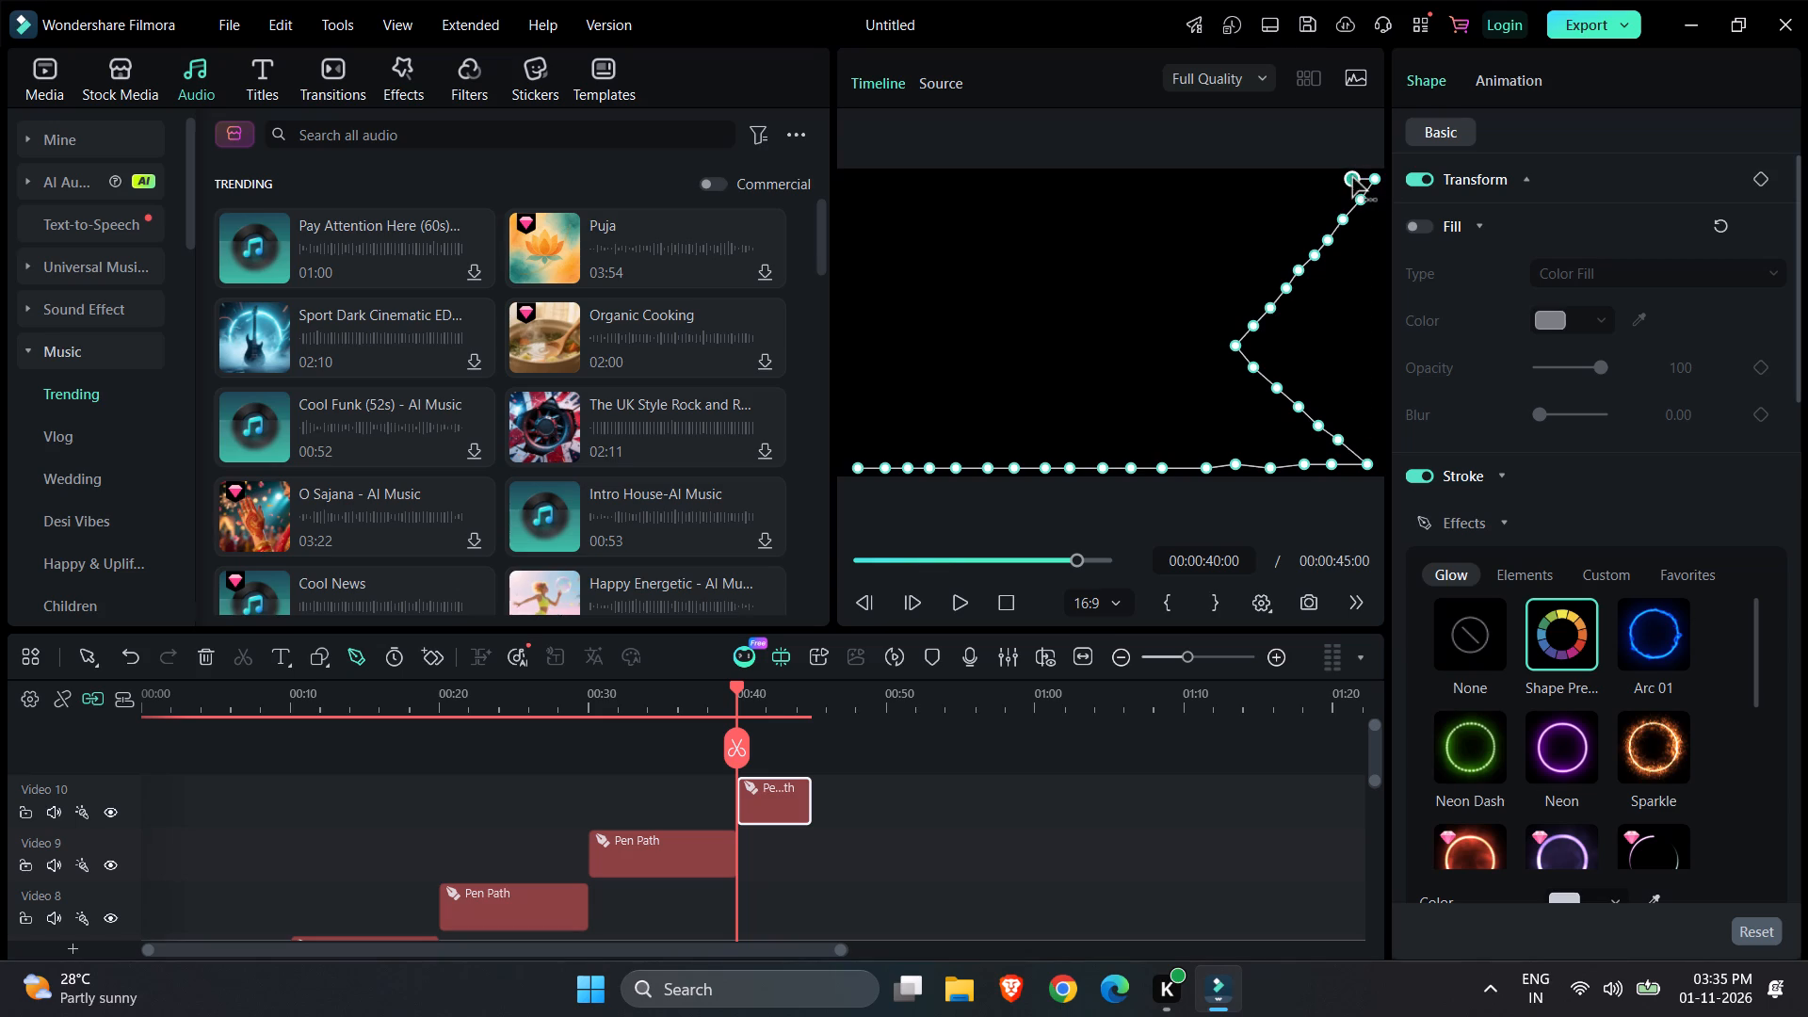
{"action": "left_click", "coordinate": [1331, 178]}
{"action": "left_click", "coordinate": [1305, 179]}
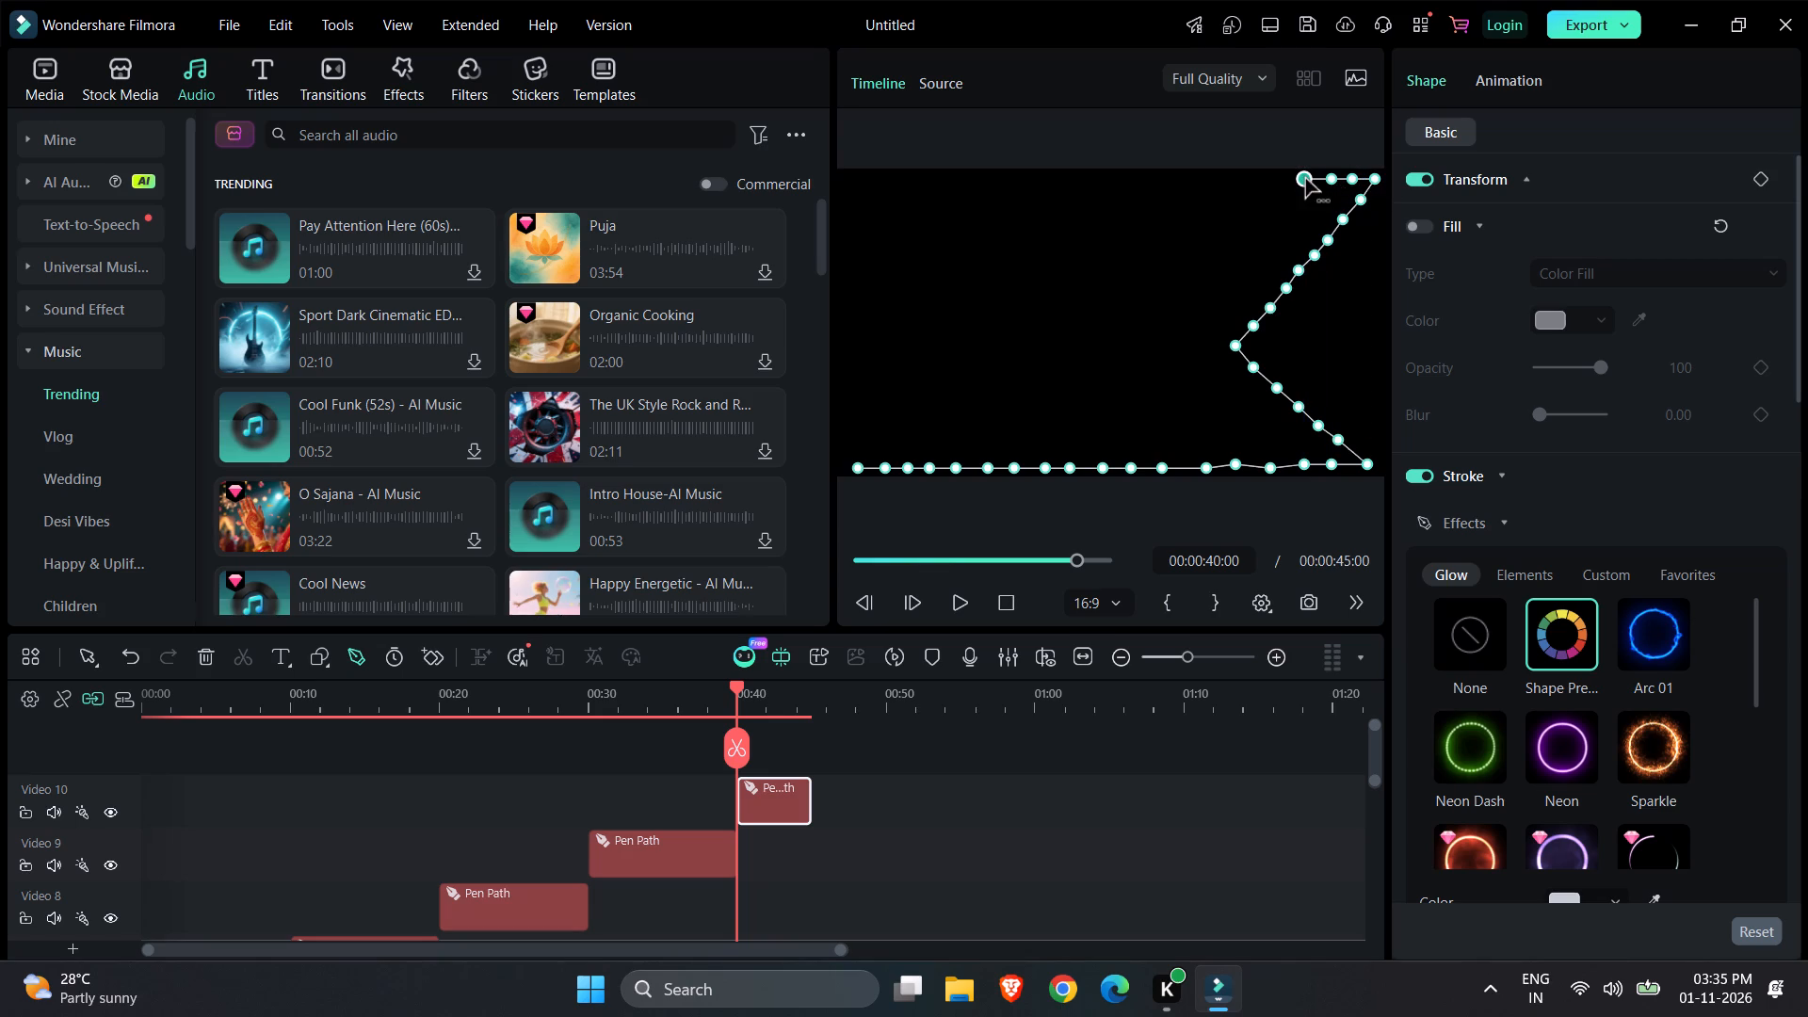
{"action": "left_click", "coordinate": [1284, 181]}
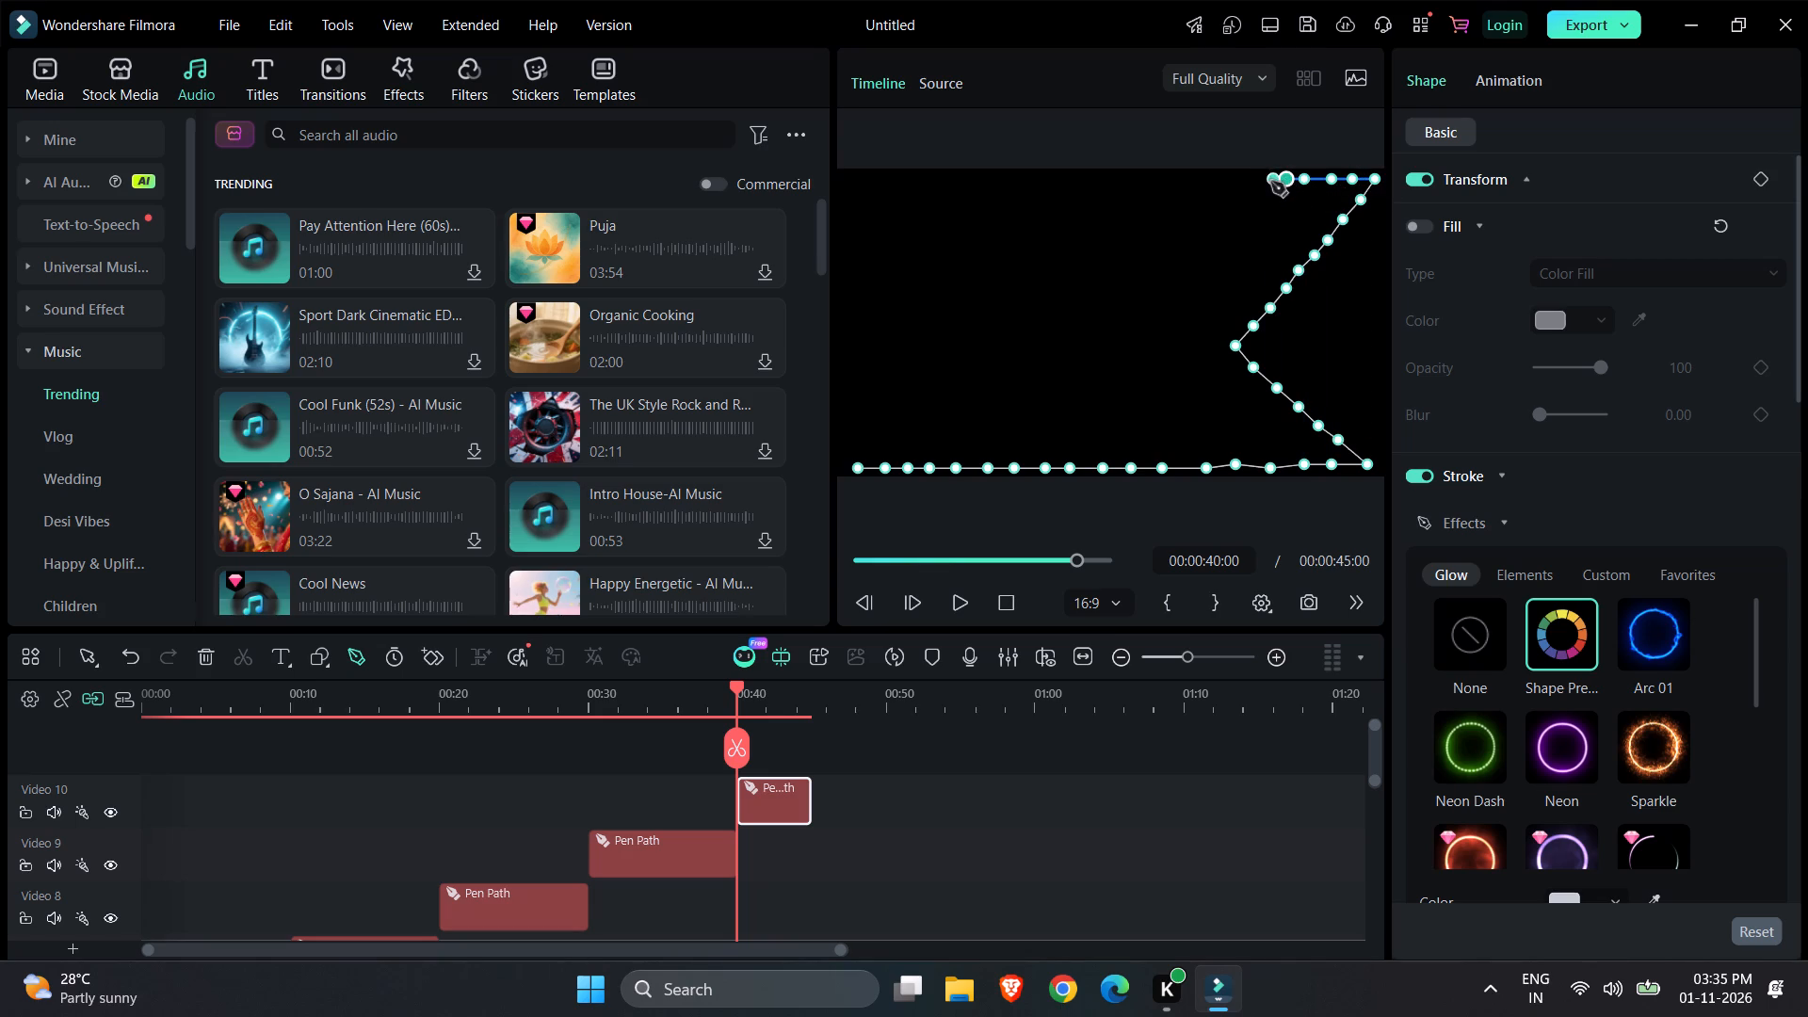
{"action": "left_click", "coordinate": [1263, 180]}
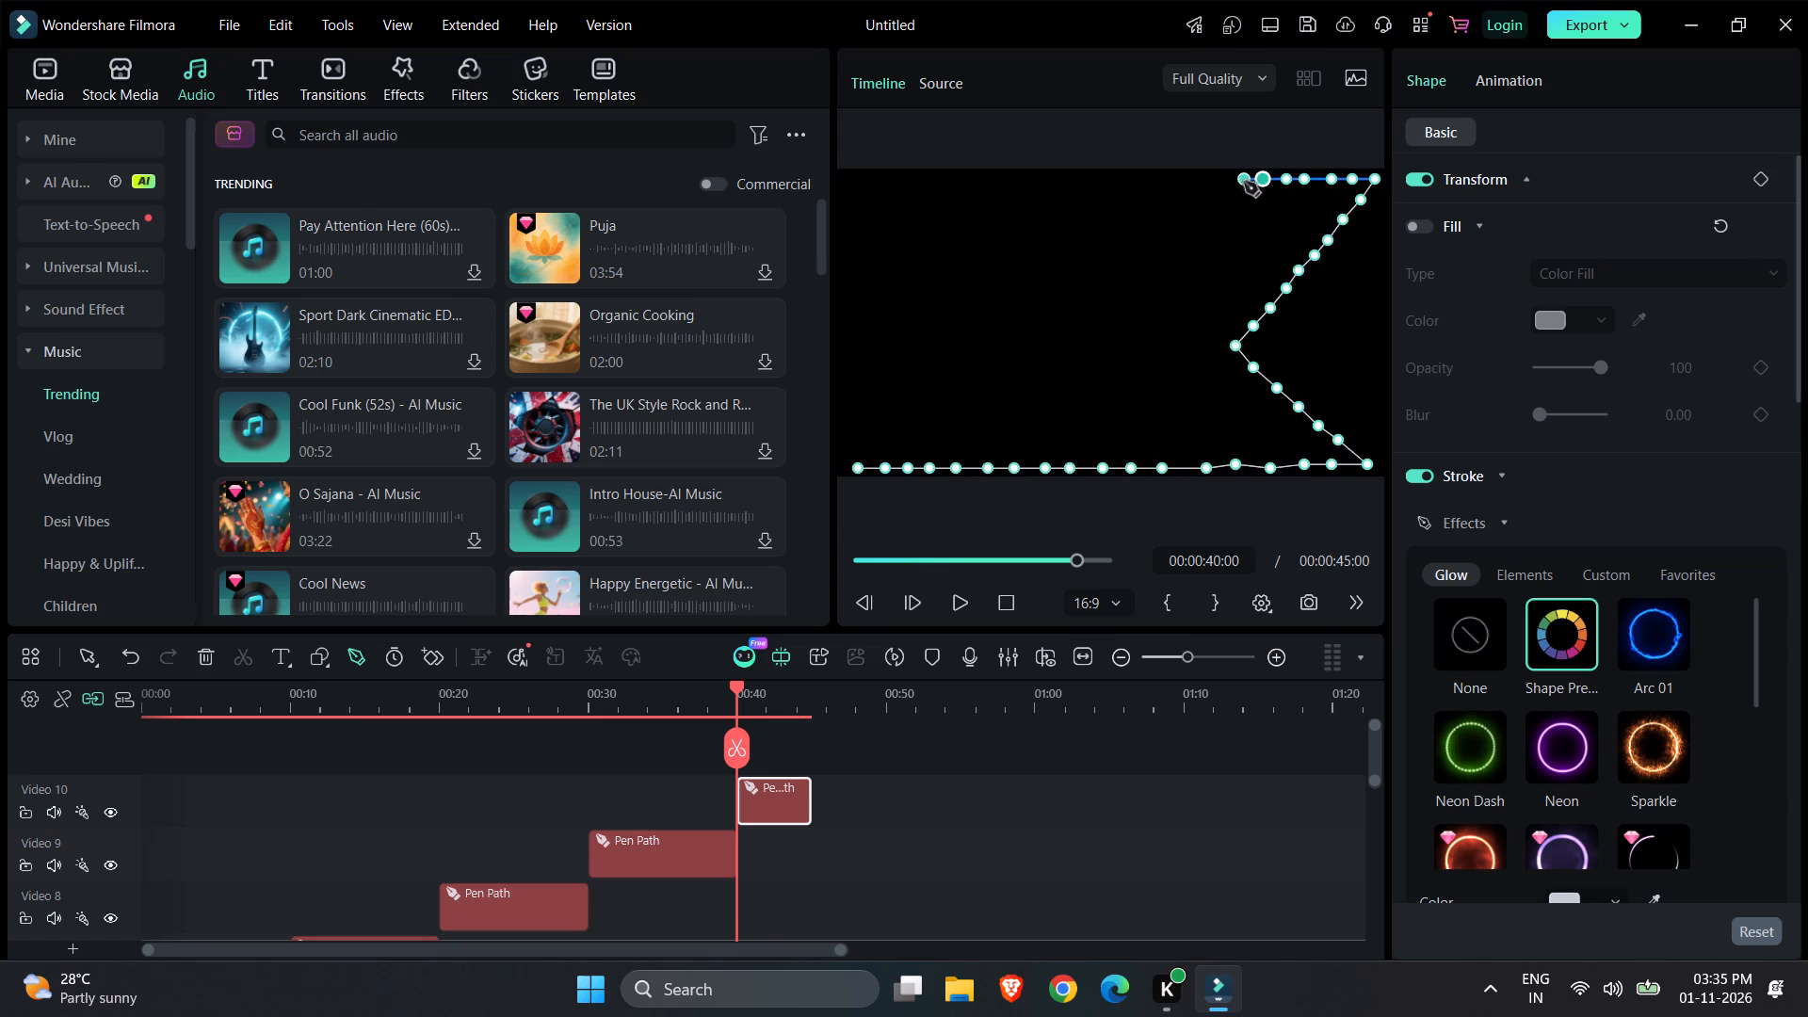
{"action": "left_click", "coordinate": [1240, 183]}
{"action": "left_click", "coordinate": [1215, 183]}
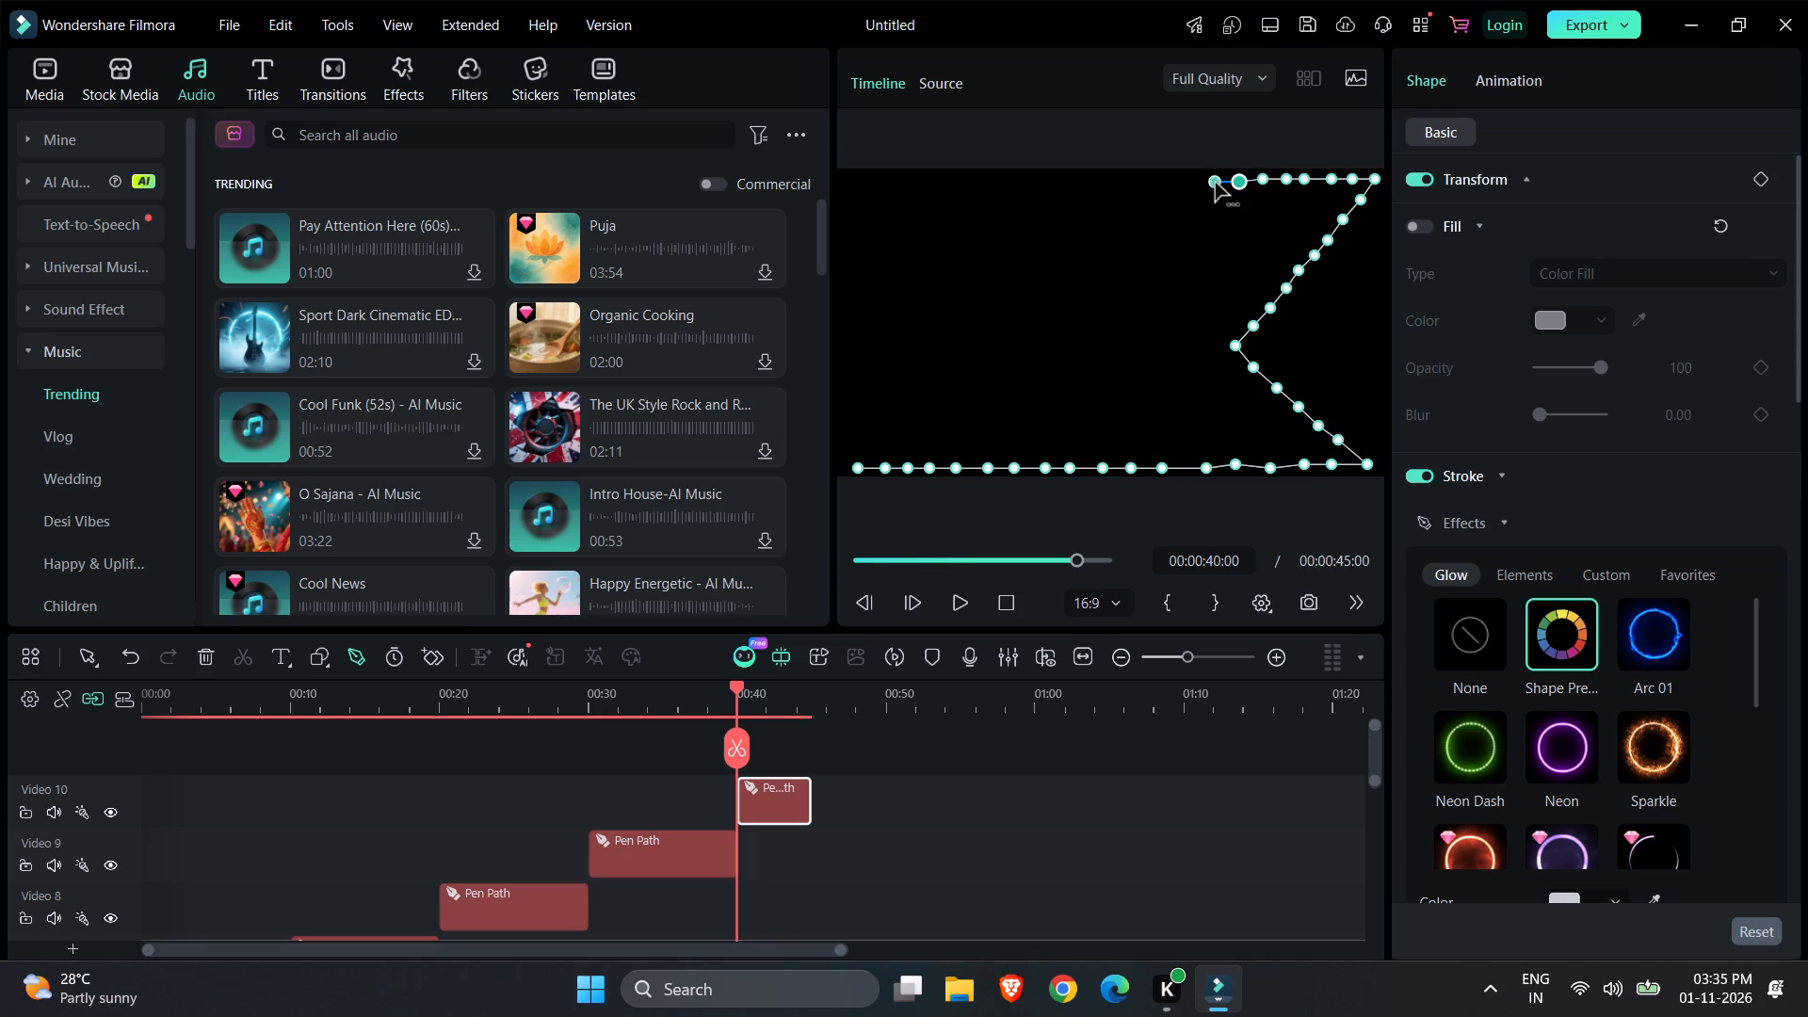
{"action": "left_click", "coordinate": [1191, 183]}
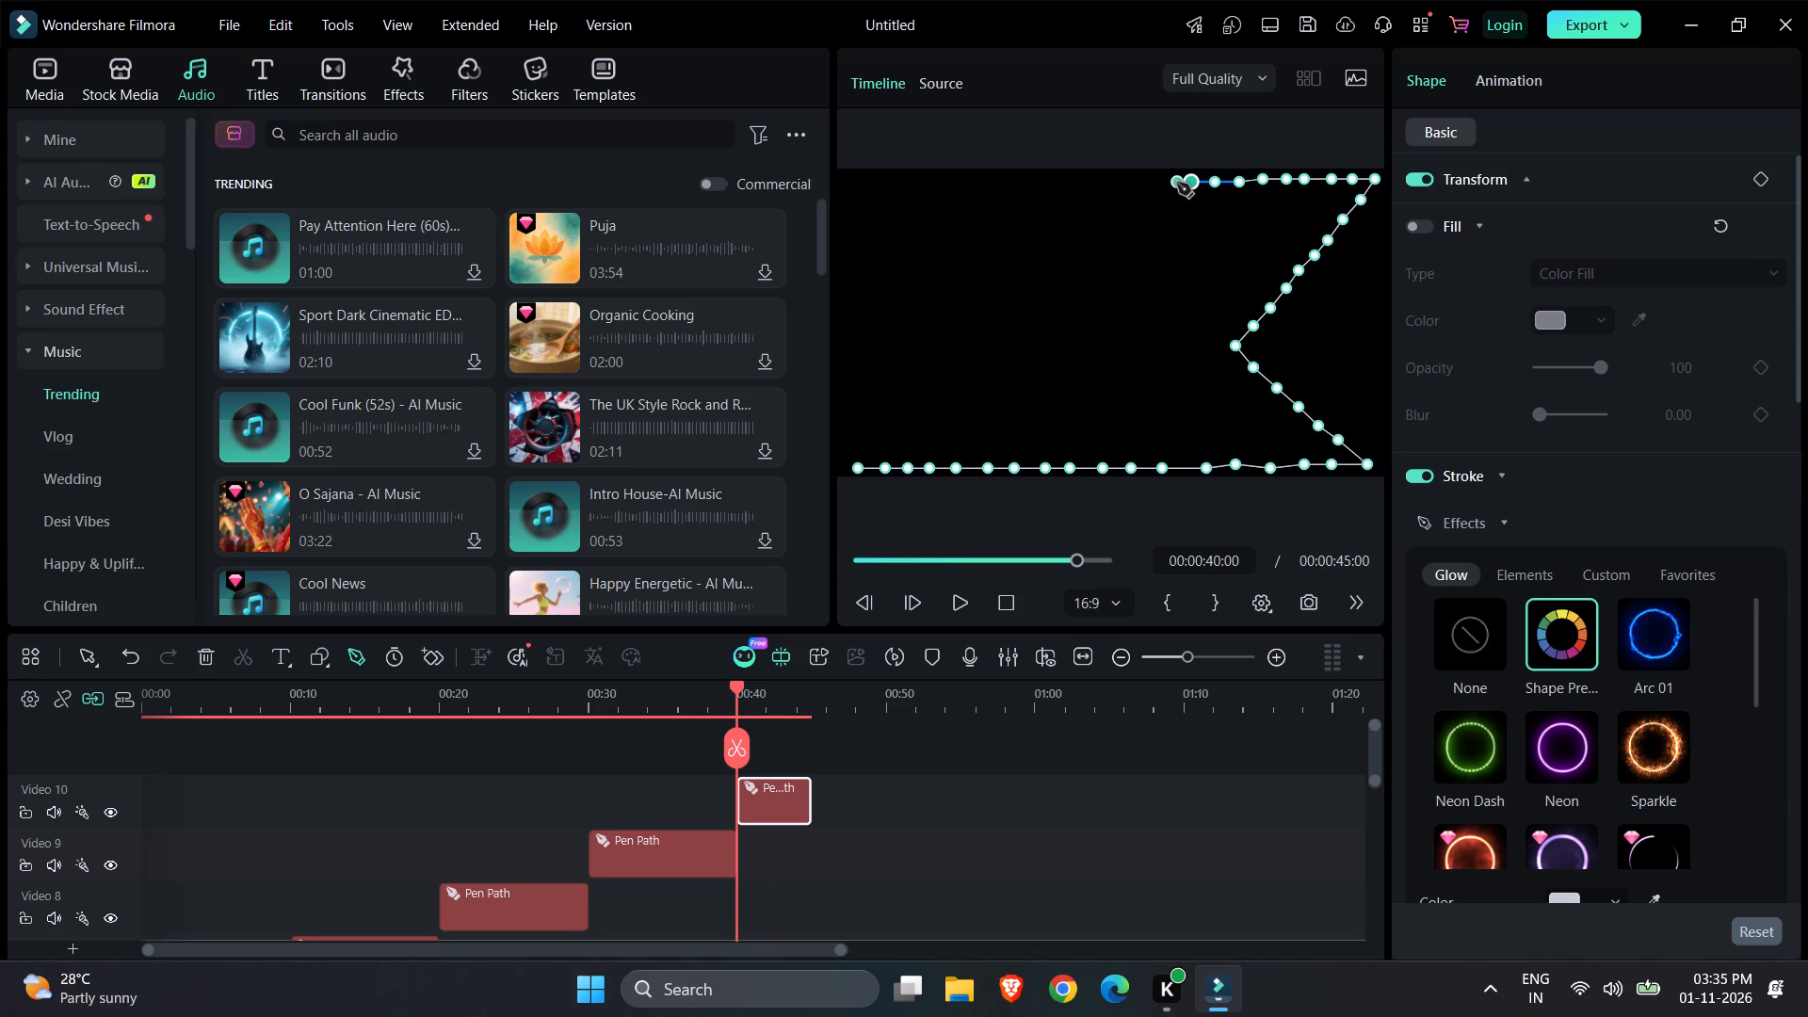
{"action": "left_click", "coordinate": [1166, 184]}
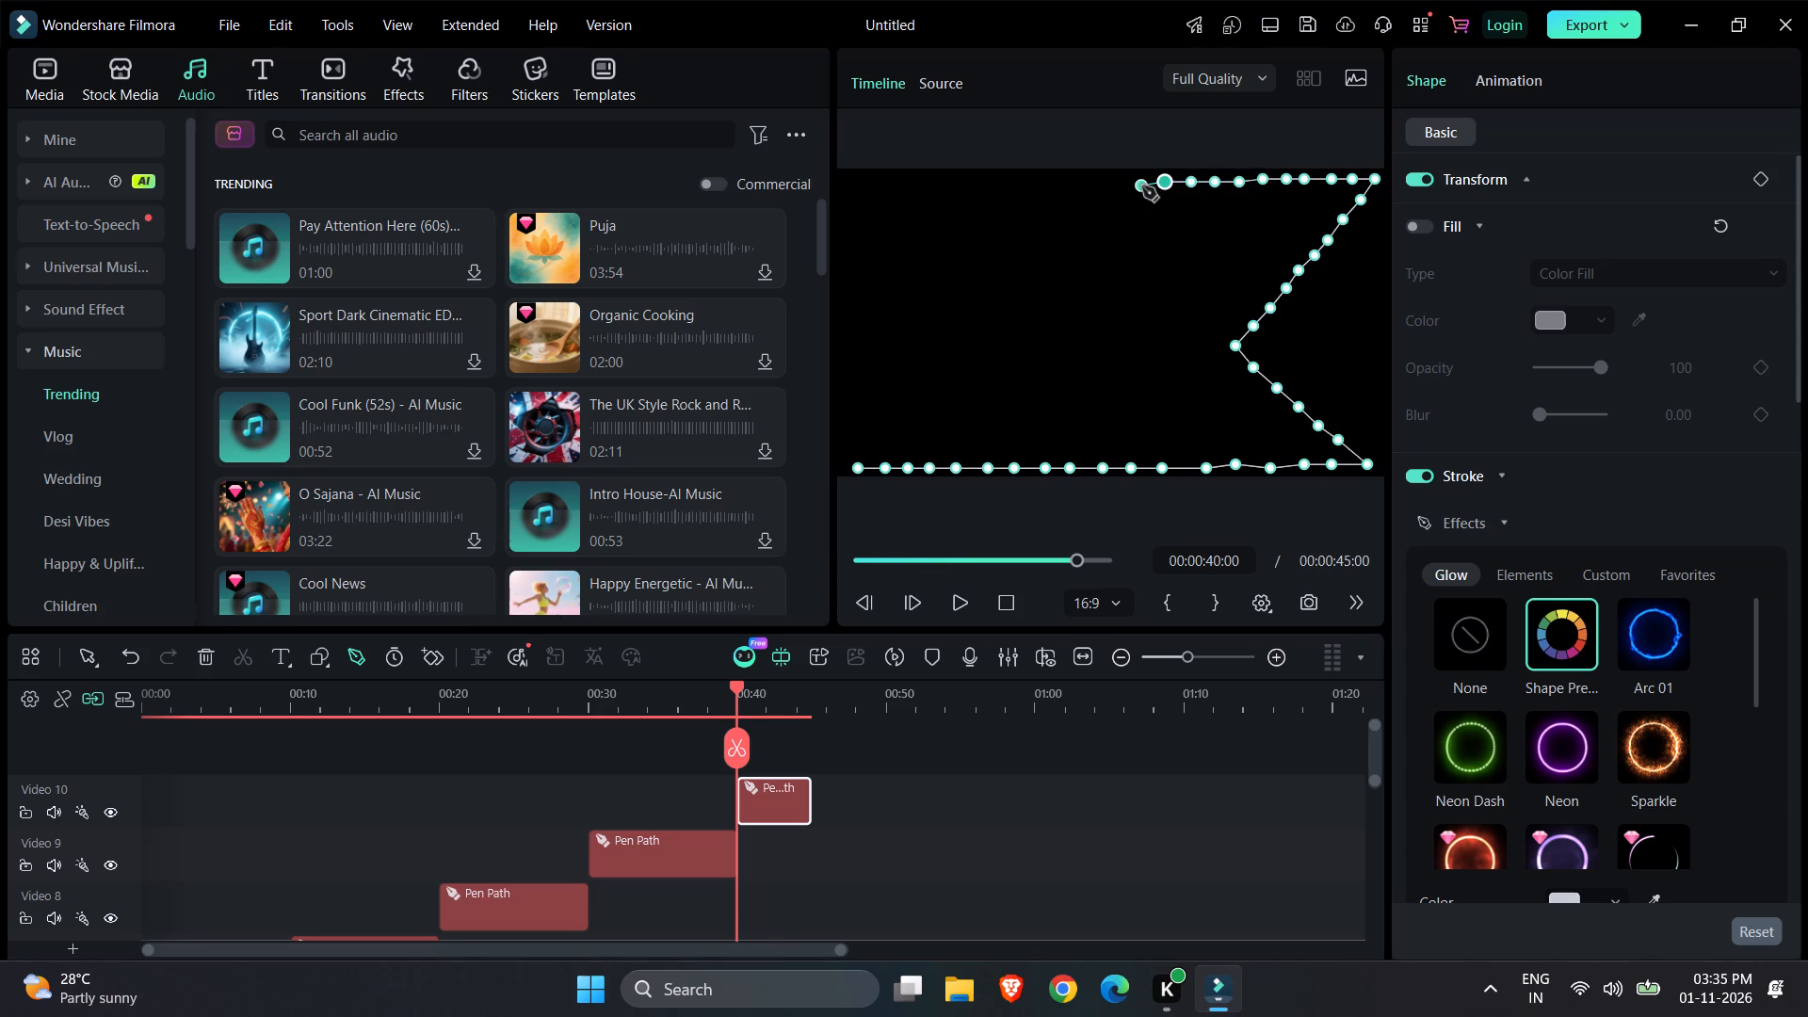
{"action": "left_click", "coordinate": [1143, 189]}
{"action": "left_click", "coordinate": [1115, 186]}
{"action": "left_click", "coordinate": [1086, 186]}
{"action": "left_click", "coordinate": [1059, 186]}
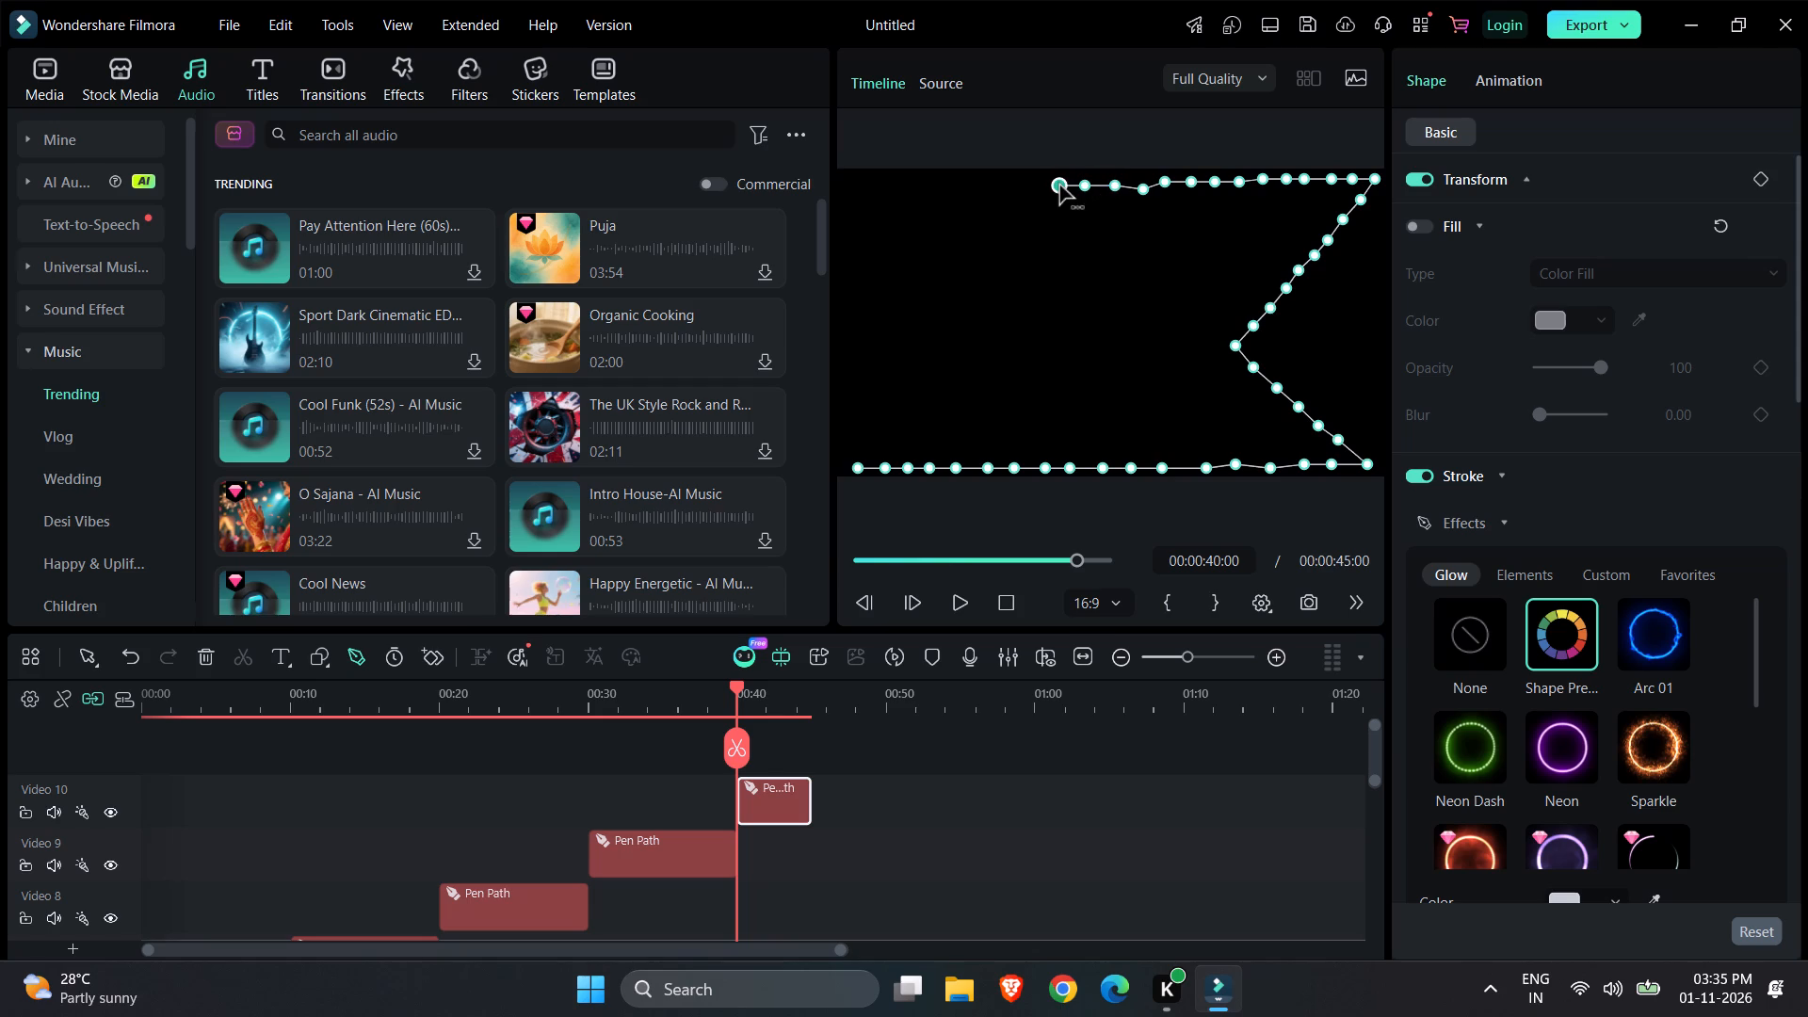
{"action": "left_click", "coordinate": [1038, 186]}
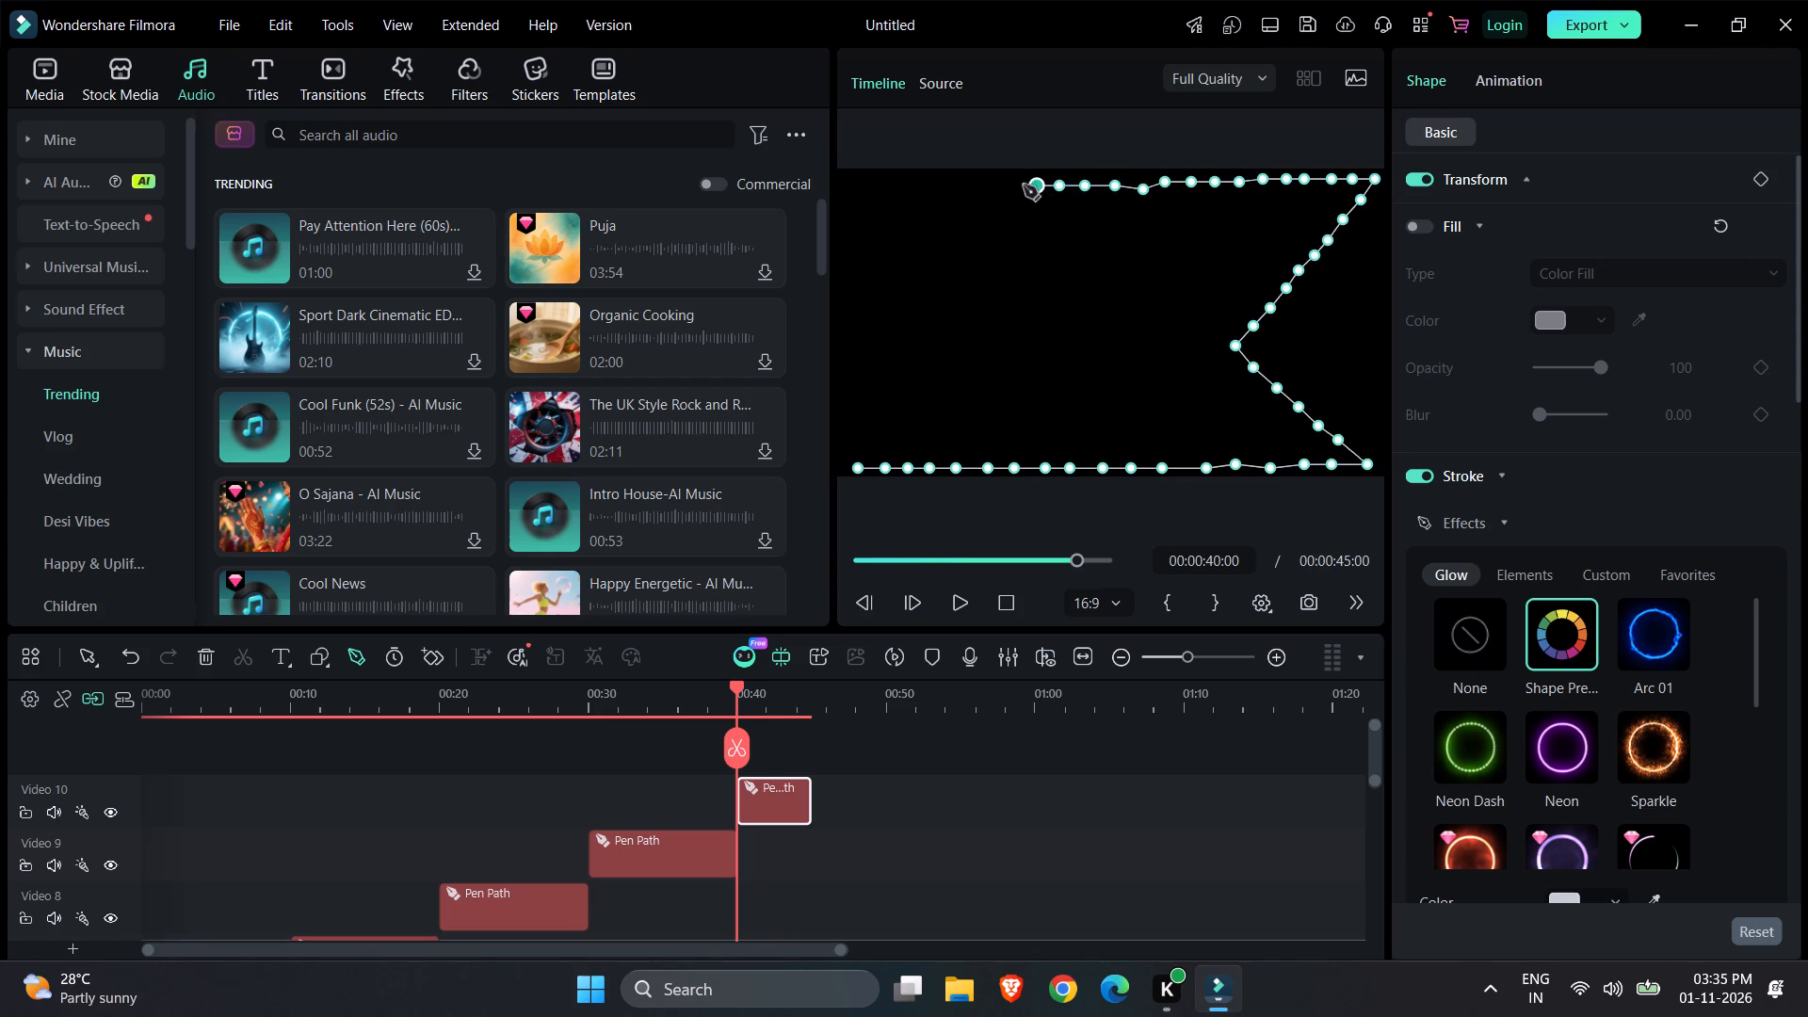
{"action": "left_click", "coordinate": [1016, 186]}
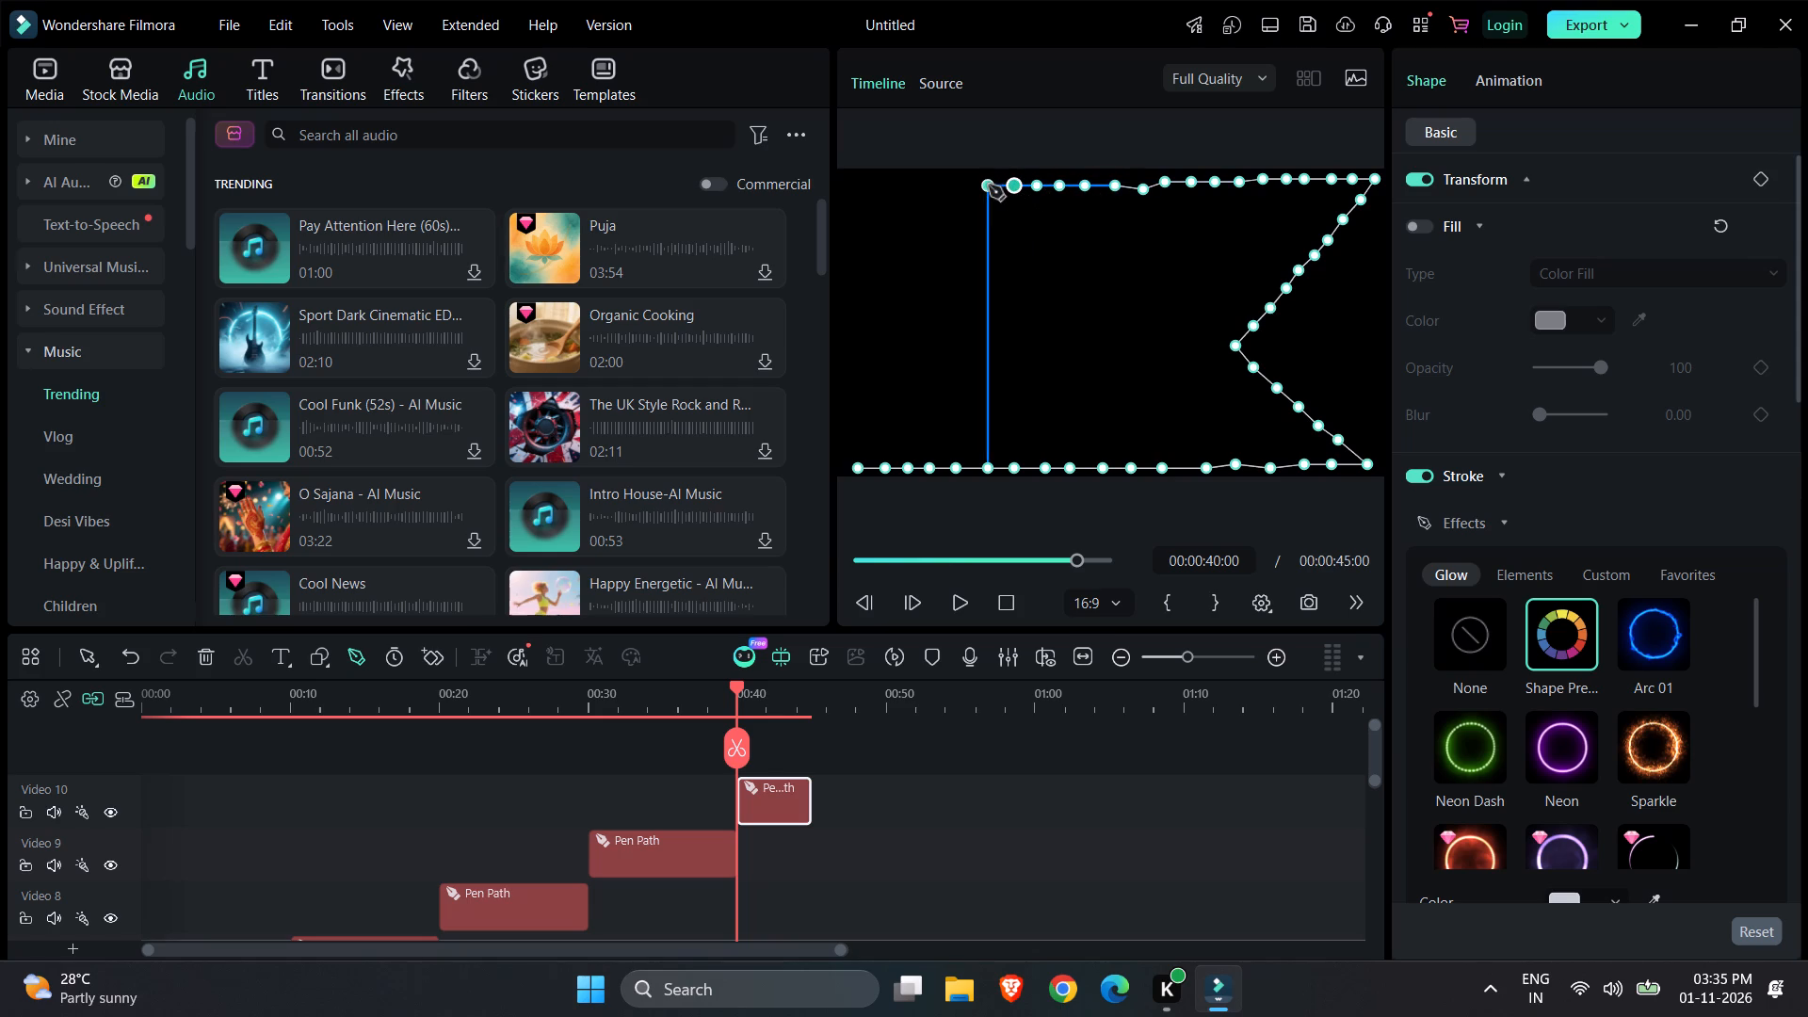
{"action": "left_click", "coordinate": [990, 189]}
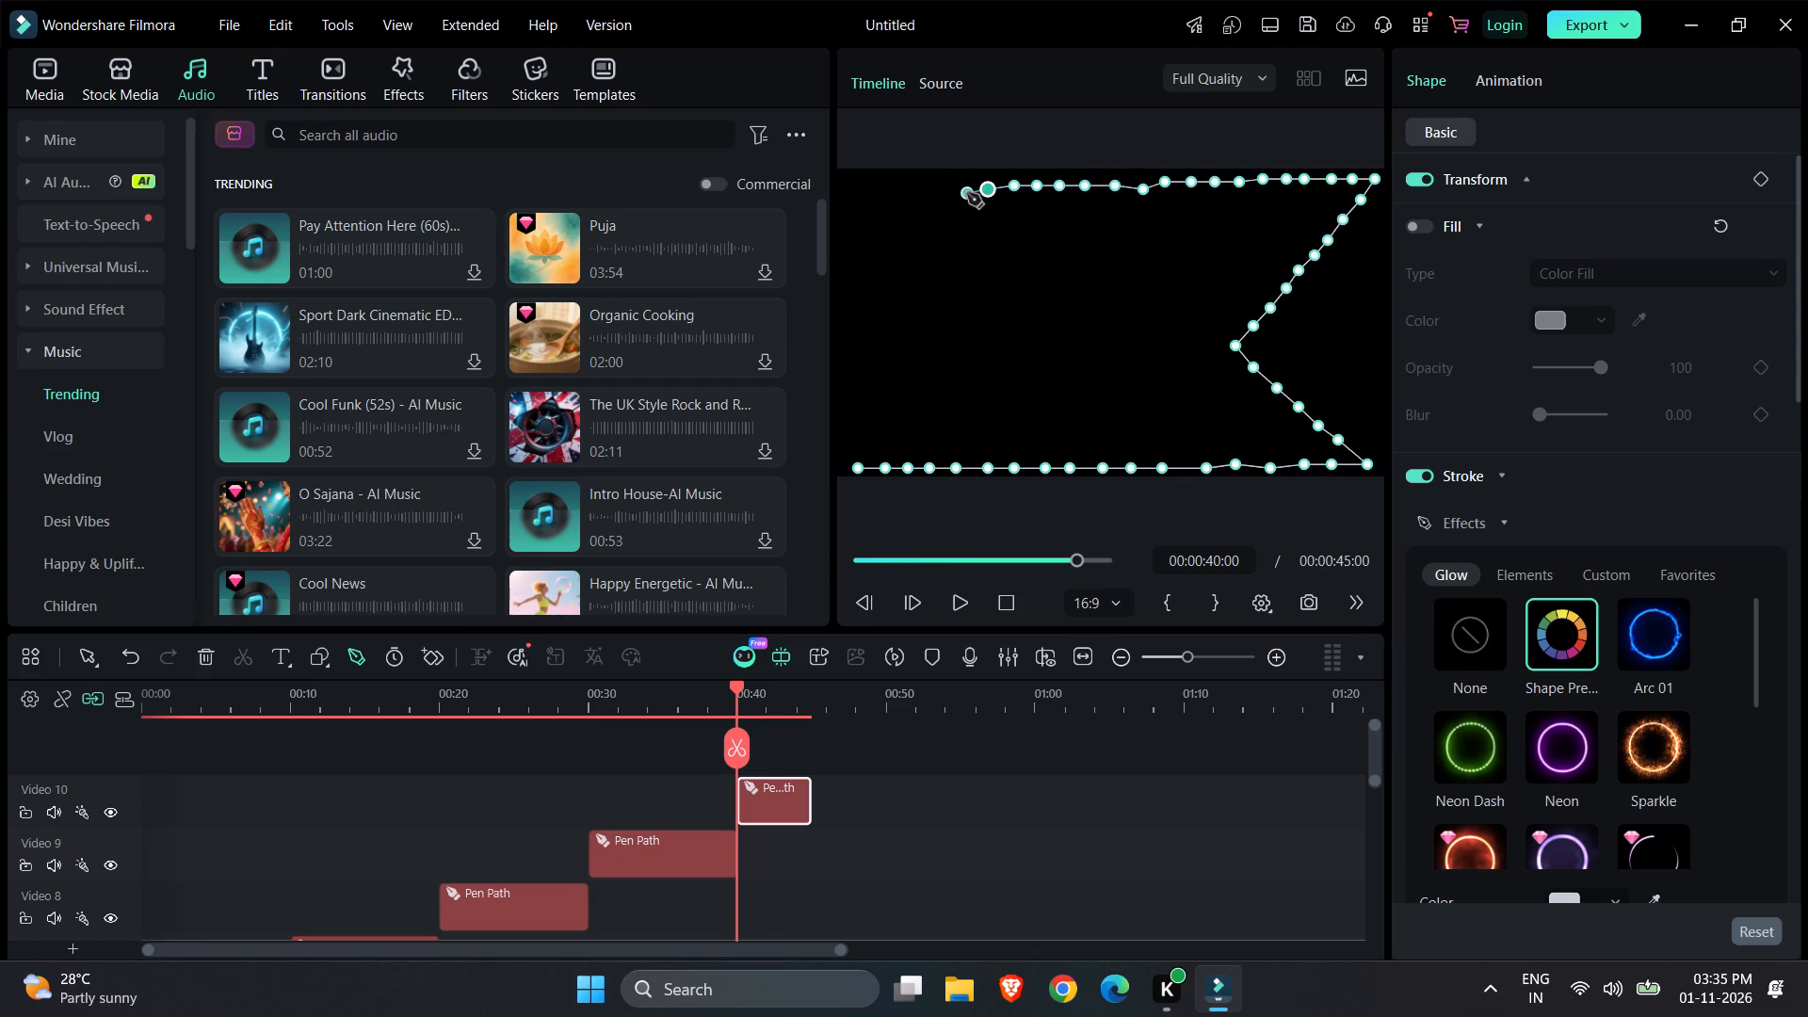
{"action": "left_click", "coordinate": [962, 189]}
{"action": "left_click", "coordinate": [935, 189]}
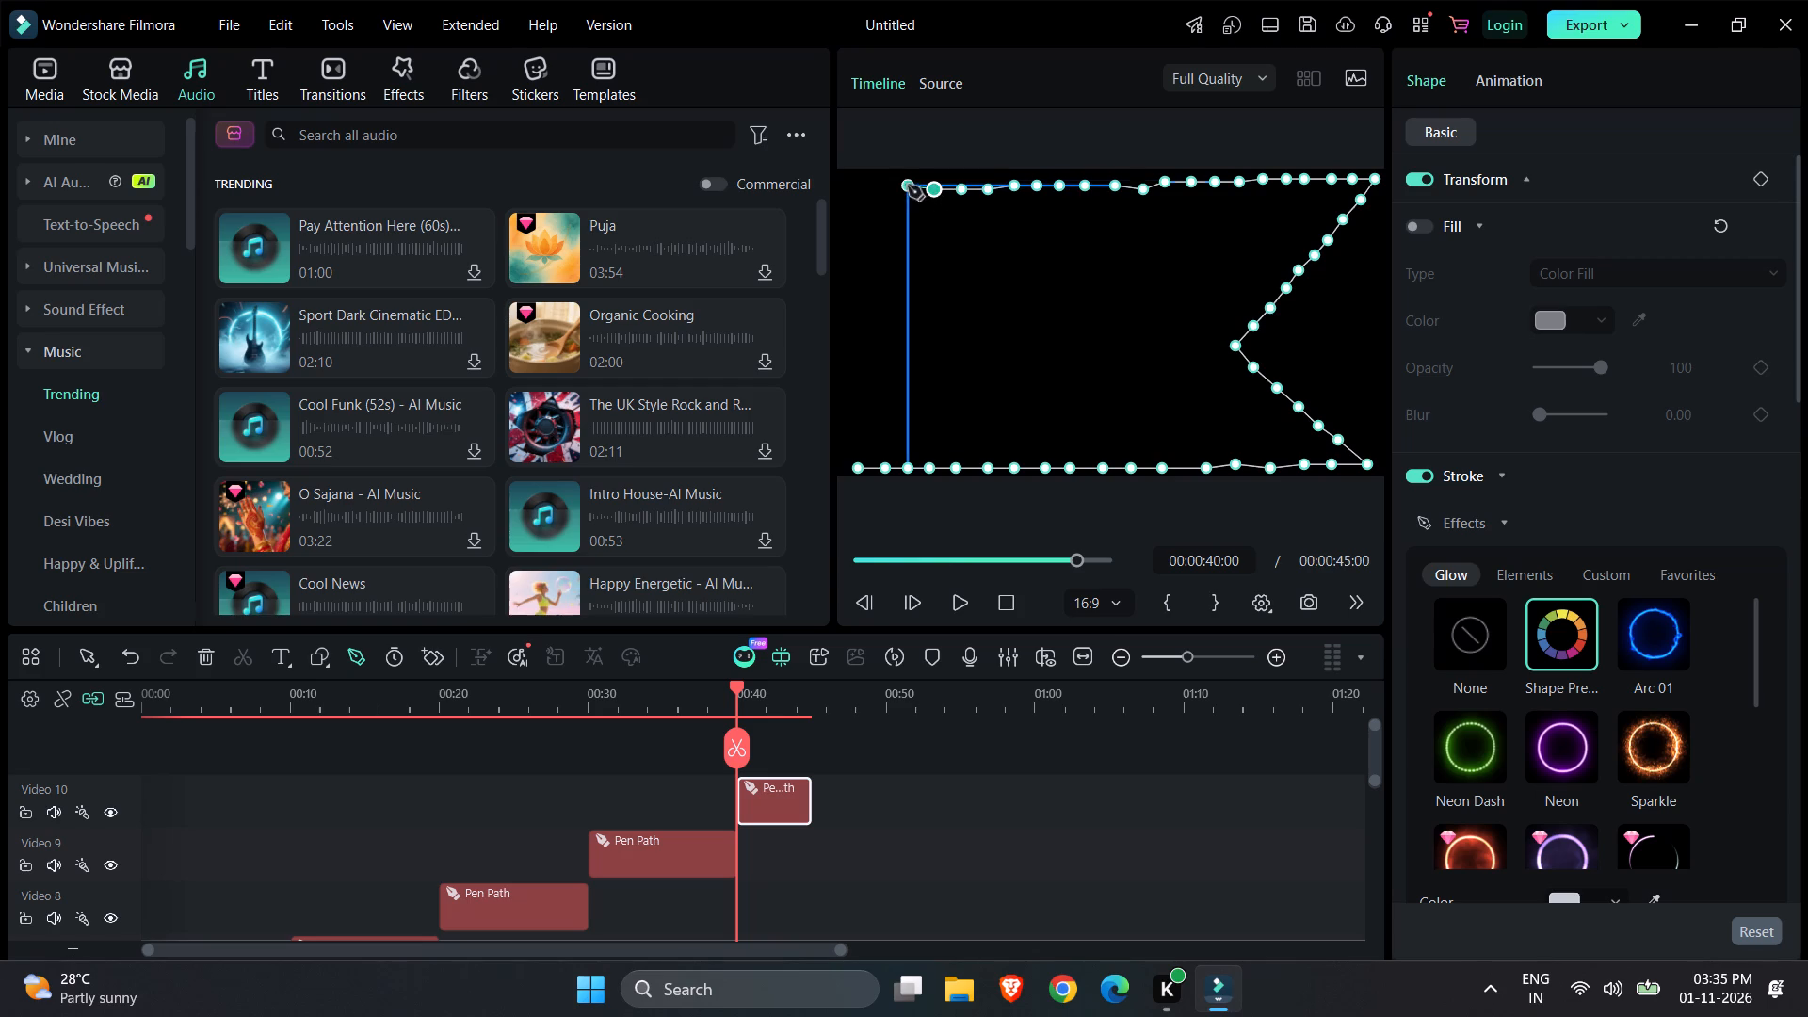
{"action": "left_click", "coordinate": [907, 187]}
{"action": "left_click", "coordinate": [884, 187]}
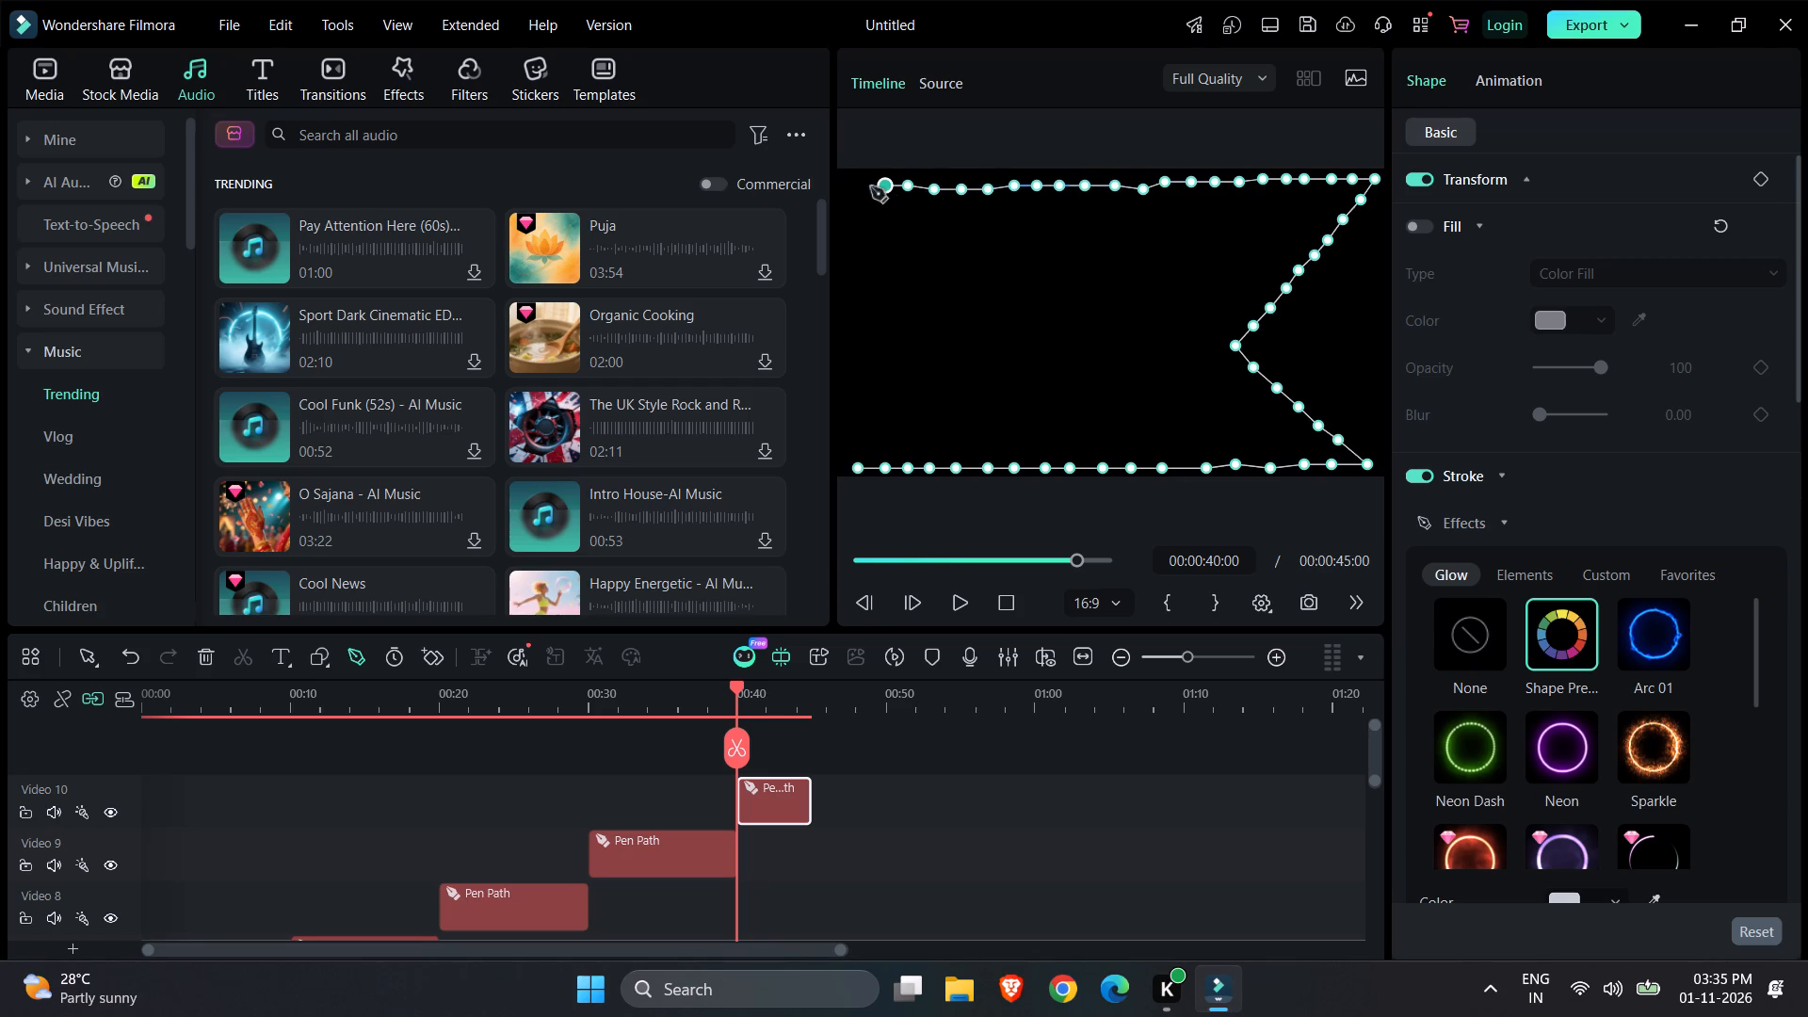
{"action": "left_click", "coordinate": [858, 187]}
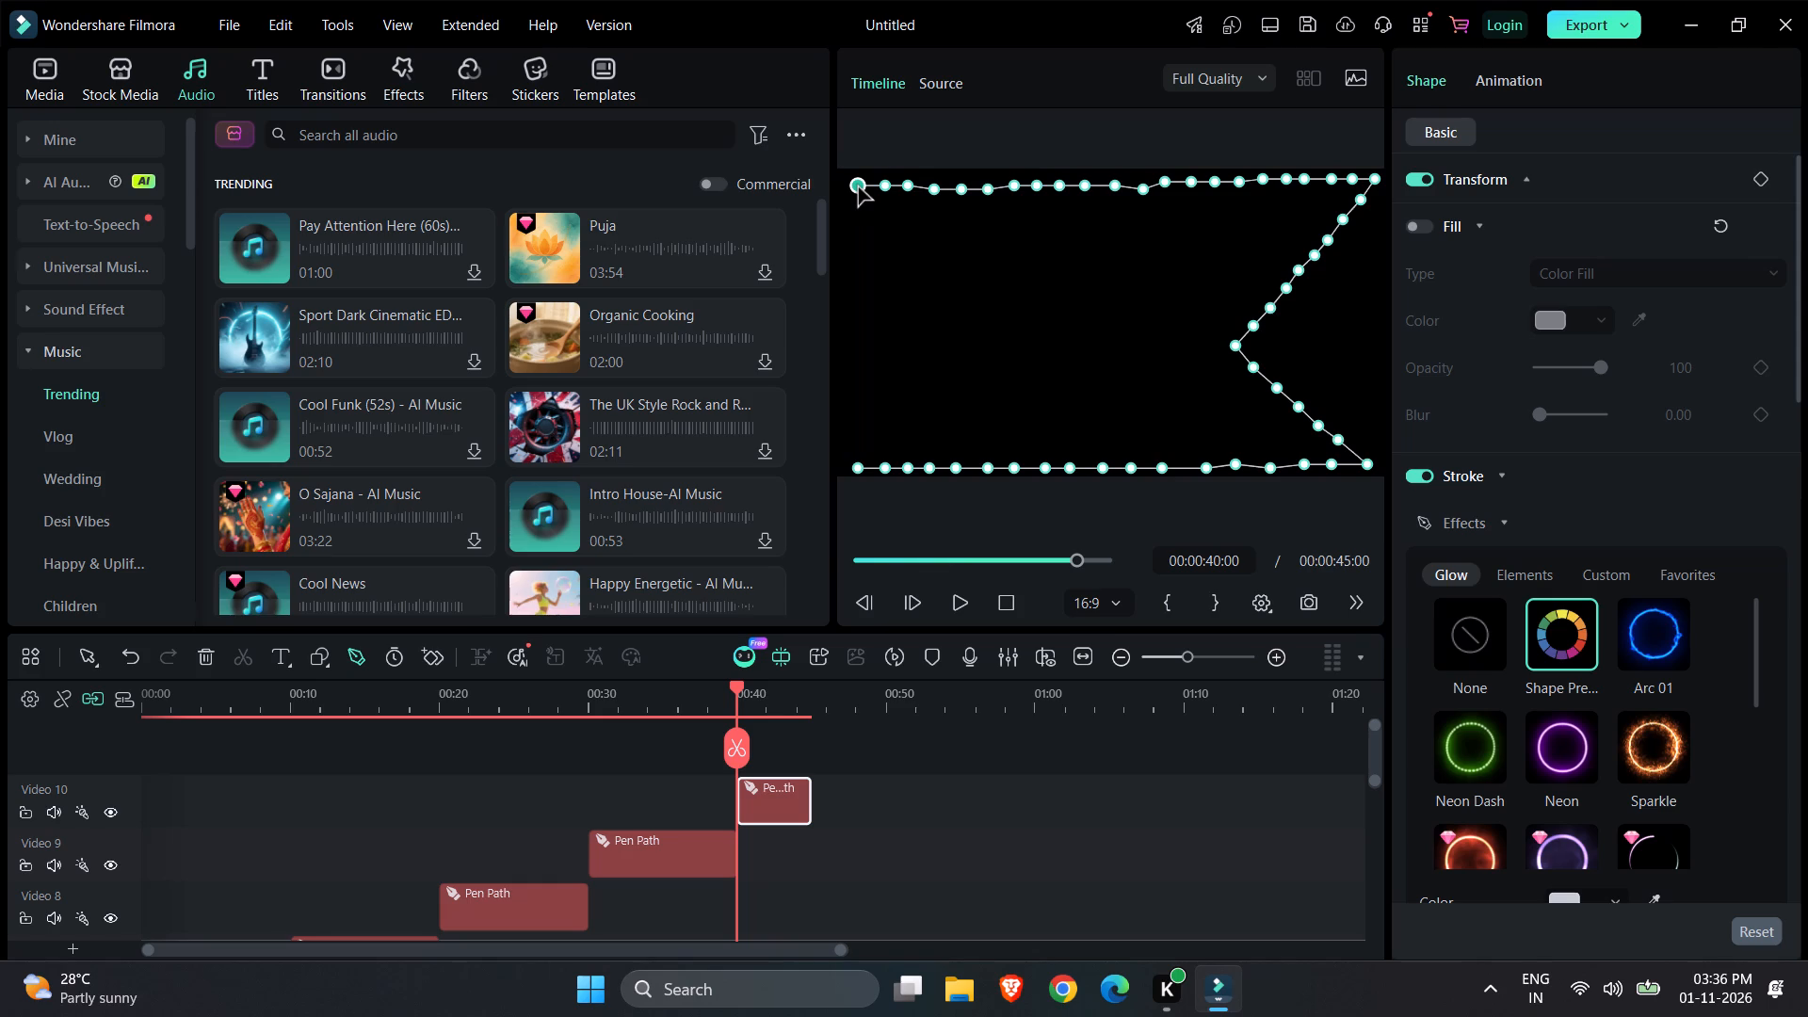
Continue the path with evenly spaced points diagonally down and inward from the top-left corner to a notch tip near the frame's mid-height.
{"action": "left_click", "coordinate": [875, 202]}
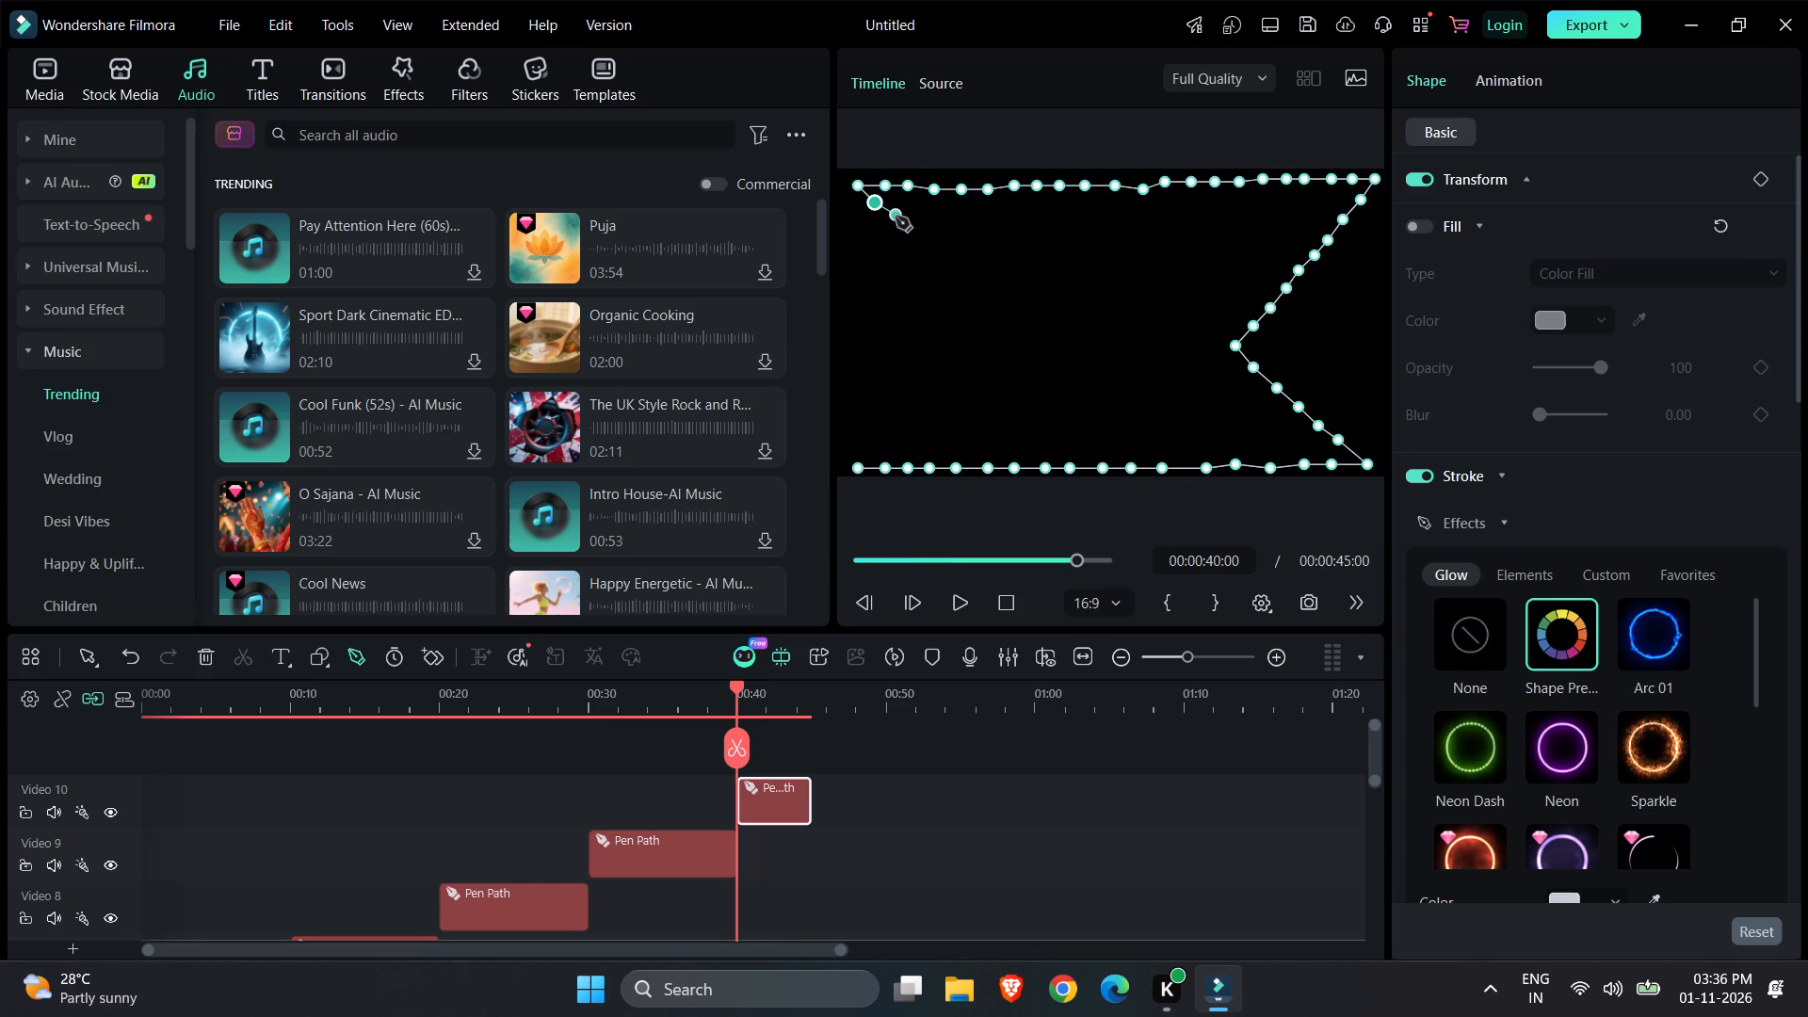
{"action": "left_click", "coordinate": [896, 217]}
{"action": "left_click", "coordinate": [918, 233]}
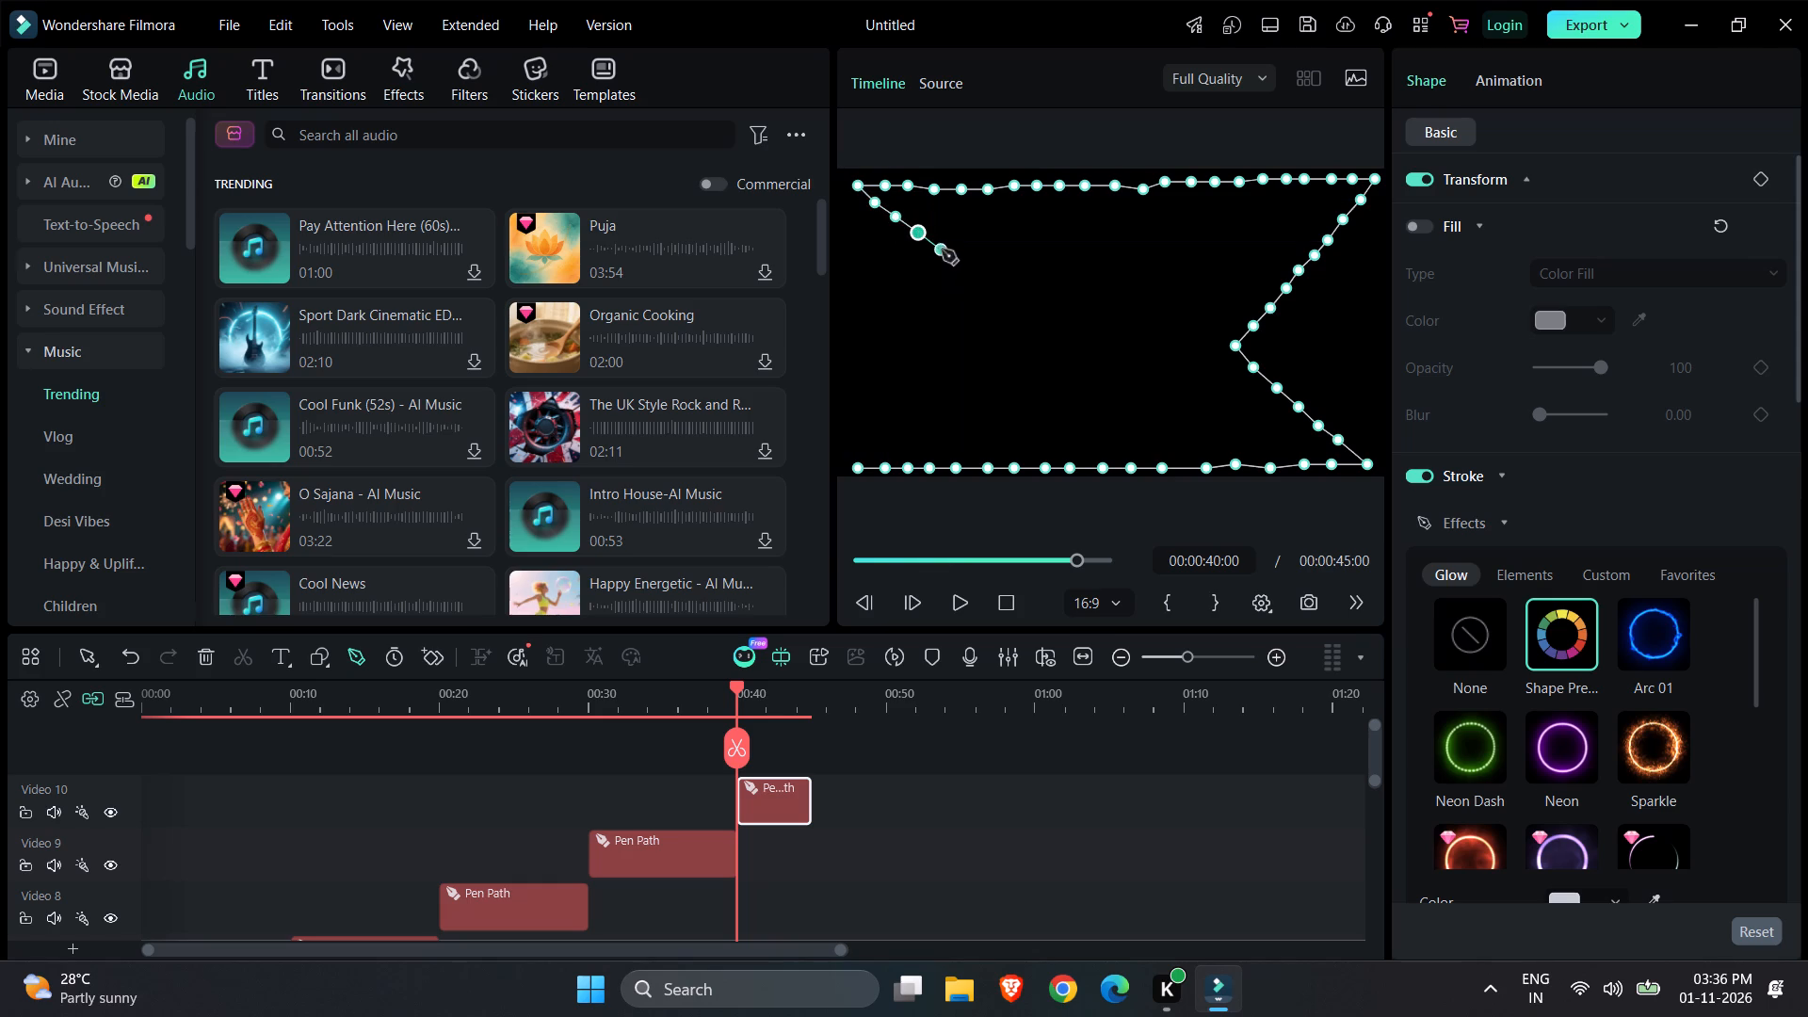
{"action": "left_click", "coordinate": [943, 250]}
{"action": "left_click", "coordinate": [963, 266]}
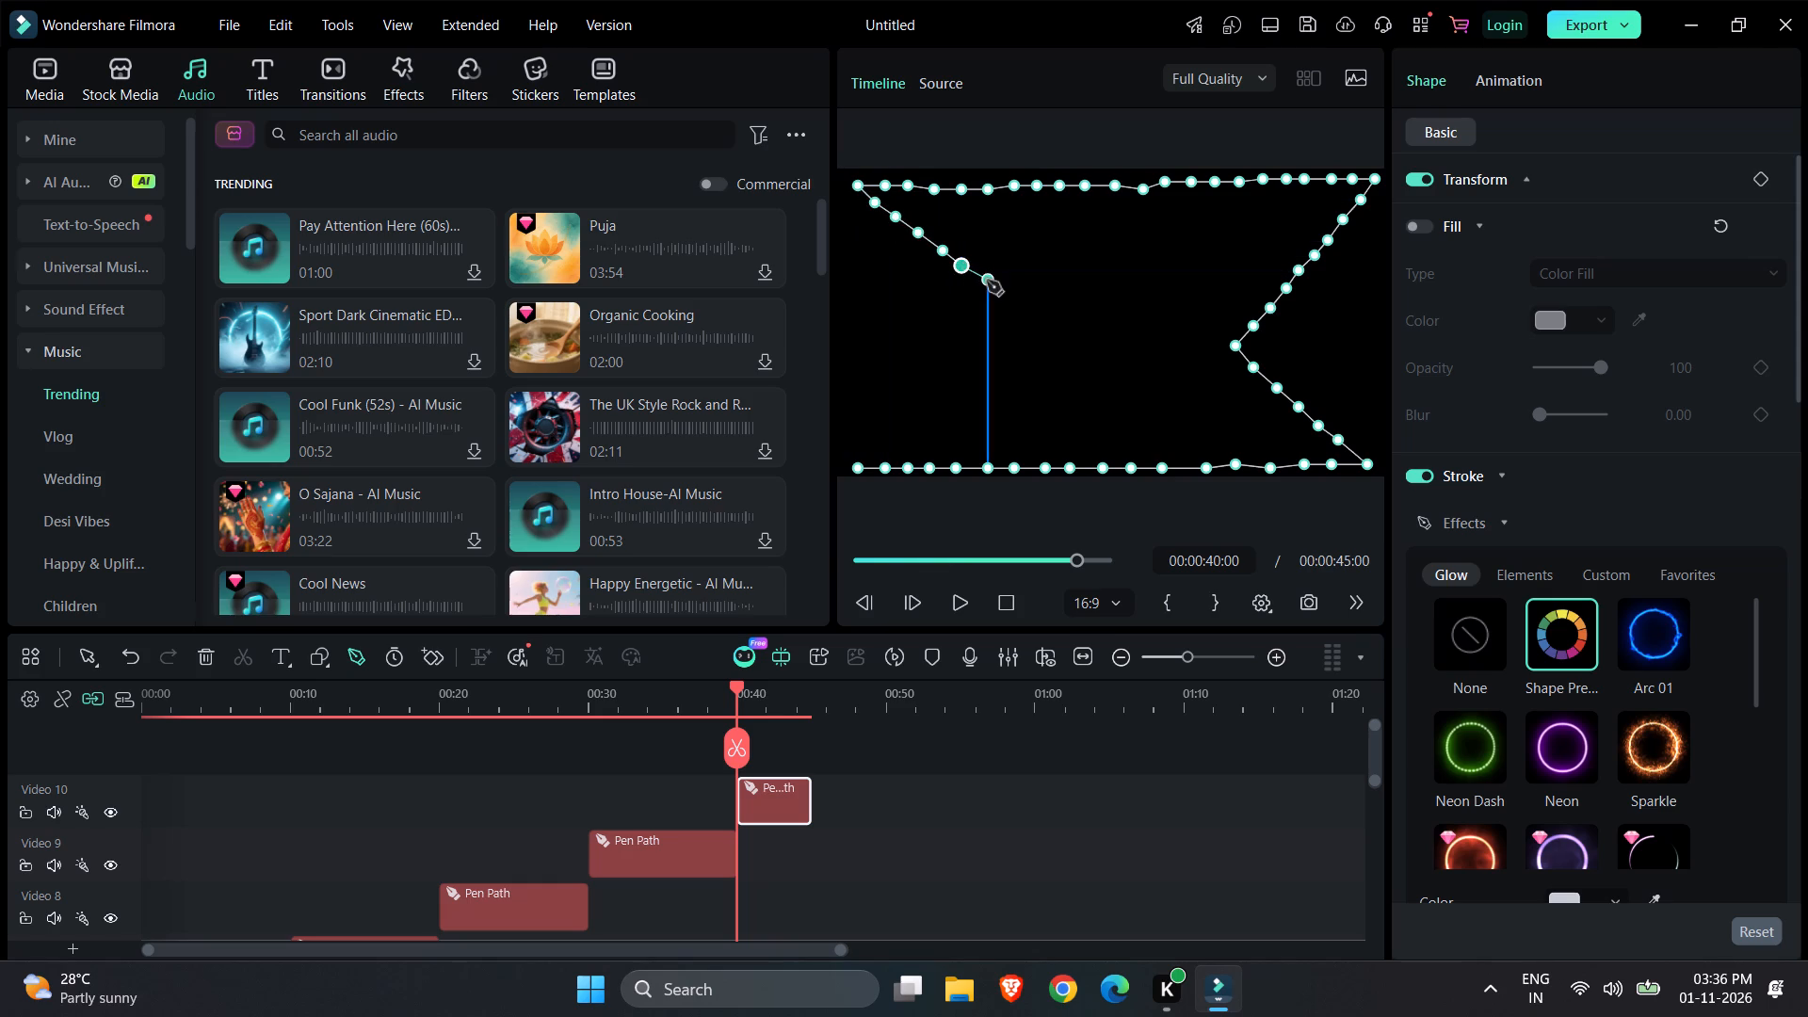
{"action": "left_click", "coordinate": [987, 281]}
{"action": "left_click", "coordinate": [1005, 299]}
{"action": "left_click", "coordinate": [1024, 318]}
Continue the path with evenly spaced points diagonally down and outward from the left notch tip to just above the starting point in the bottom-left corner.
{"action": "left_click", "coordinate": [1001, 335]}
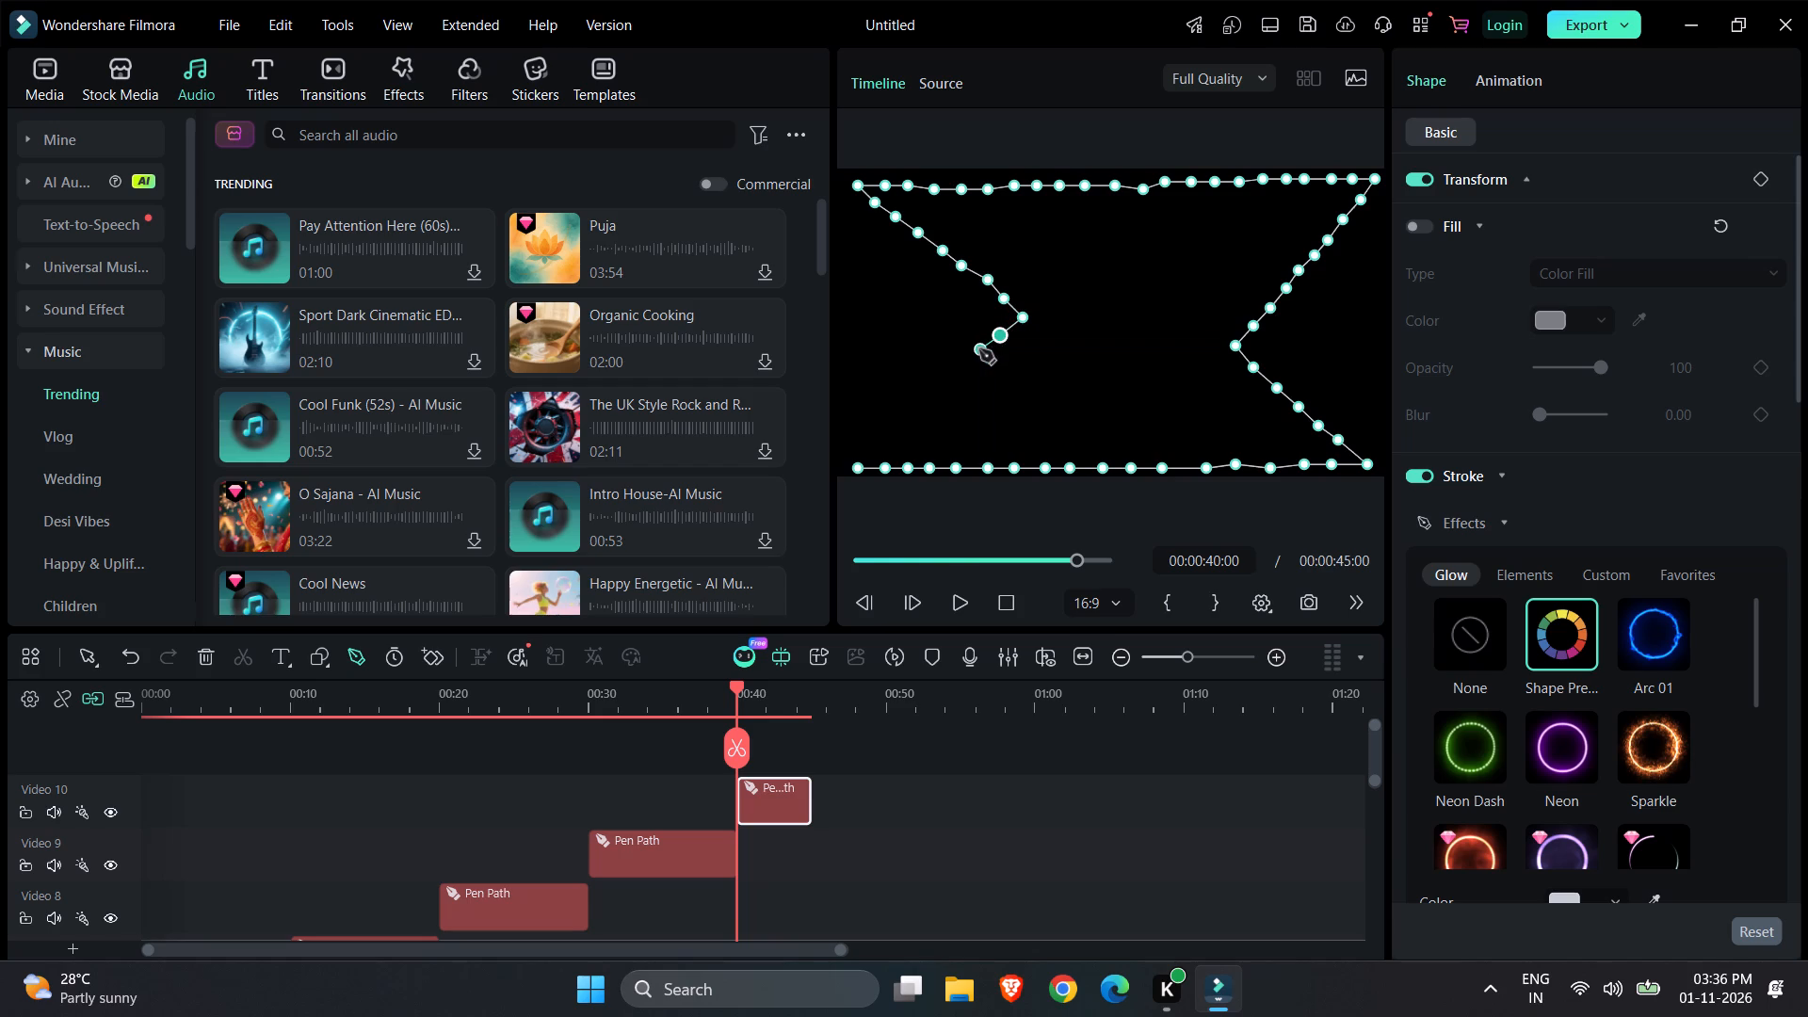
{"action": "left_click", "coordinate": [979, 349]}
{"action": "left_click", "coordinate": [961, 367]}
{"action": "left_click", "coordinate": [944, 385]}
{"action": "left_click", "coordinate": [925, 403]}
{"action": "left_click", "coordinate": [908, 422]}
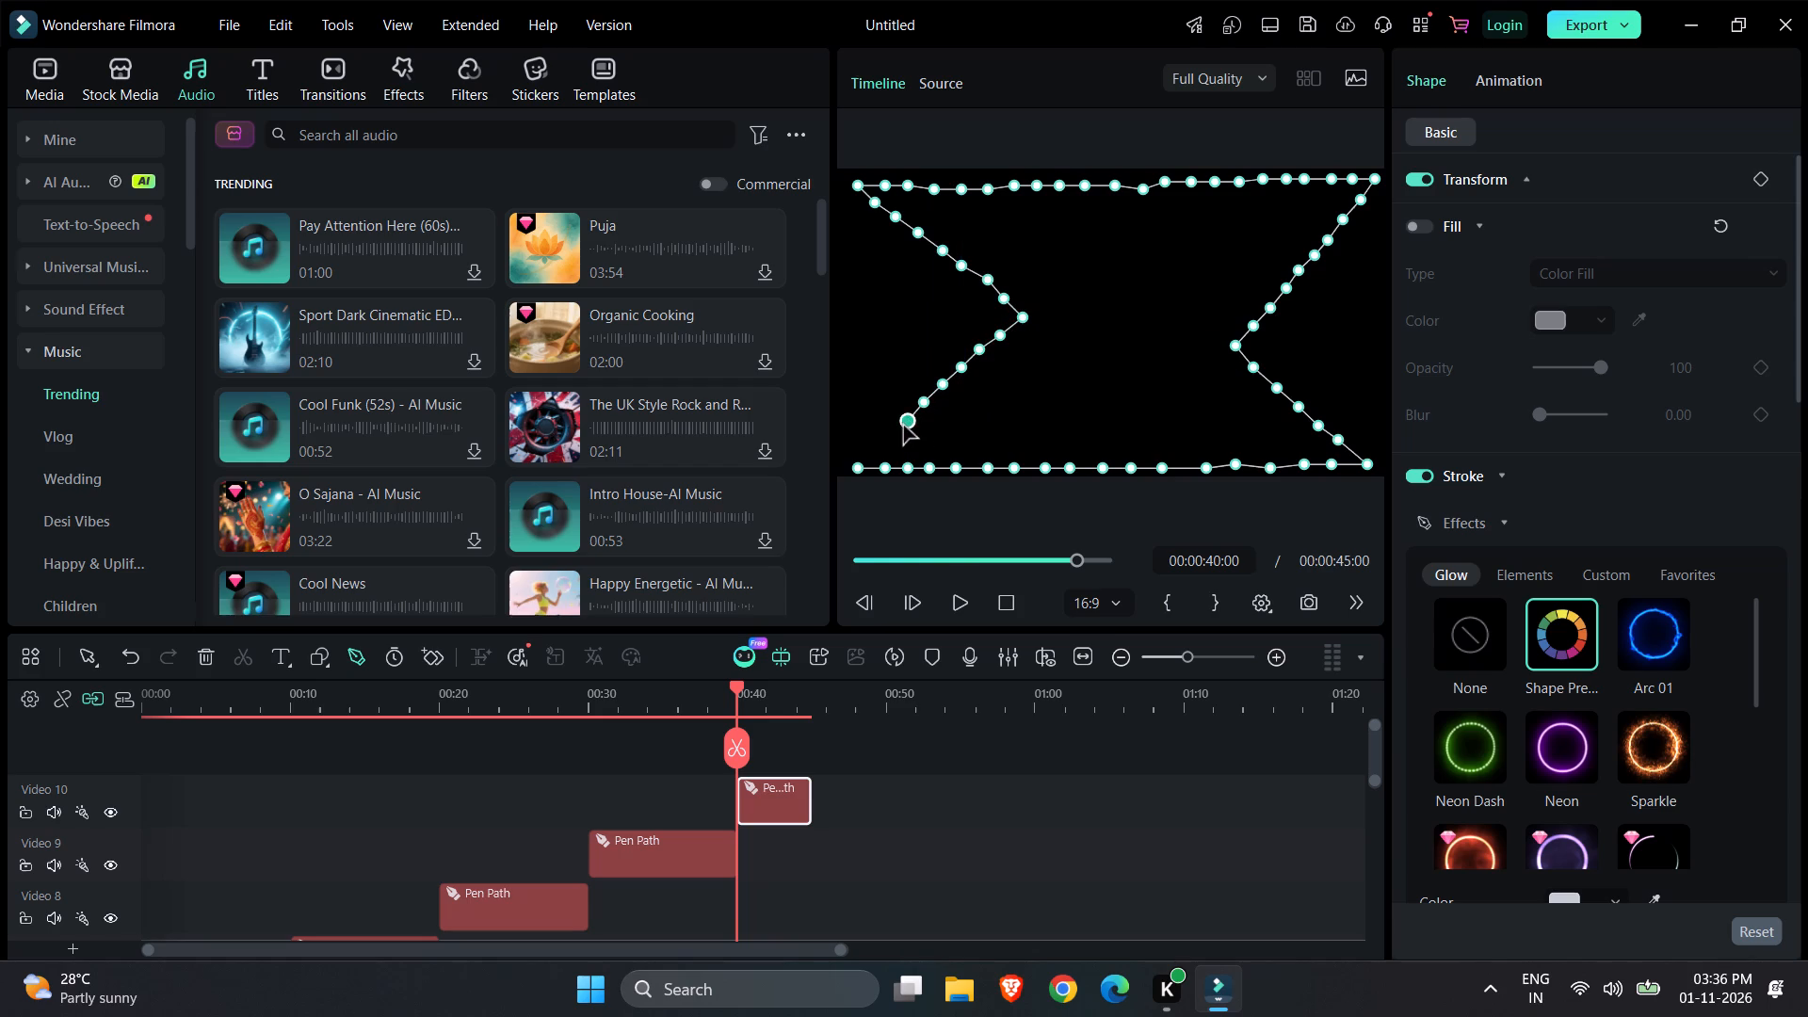
{"action": "left_click", "coordinate": [890, 439]}
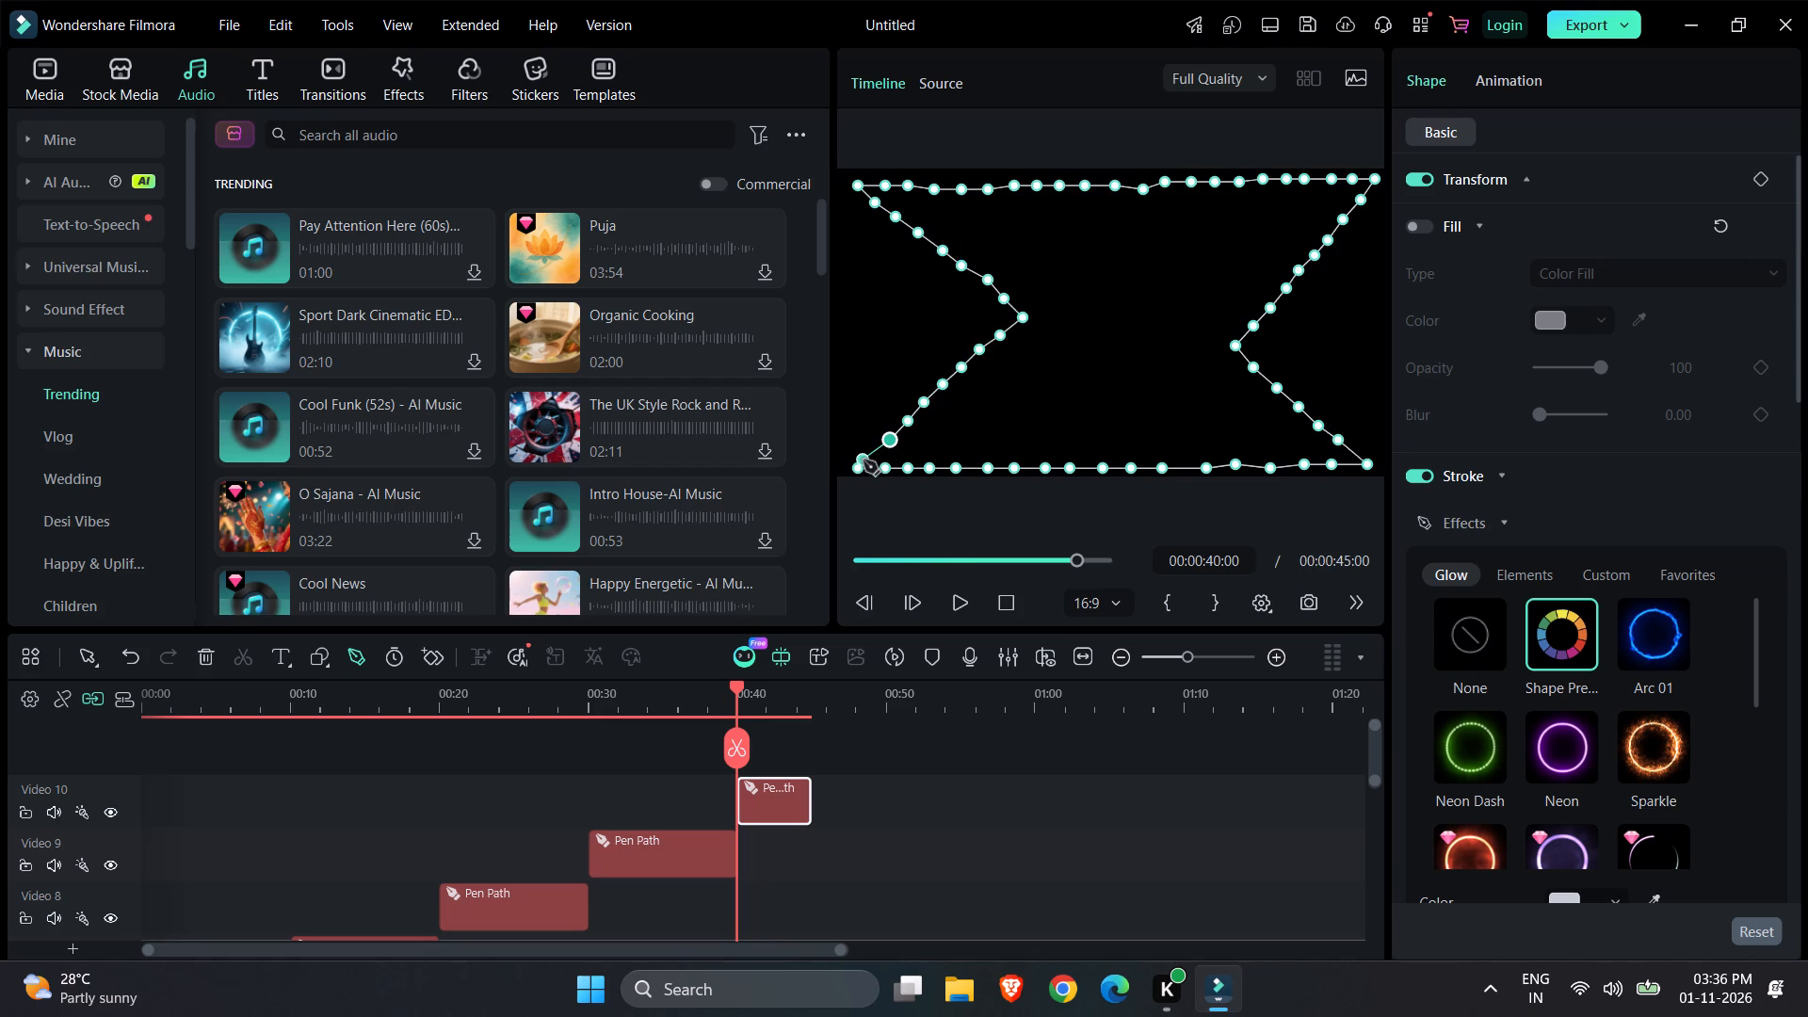
{"action": "left_click", "coordinate": [864, 460]}
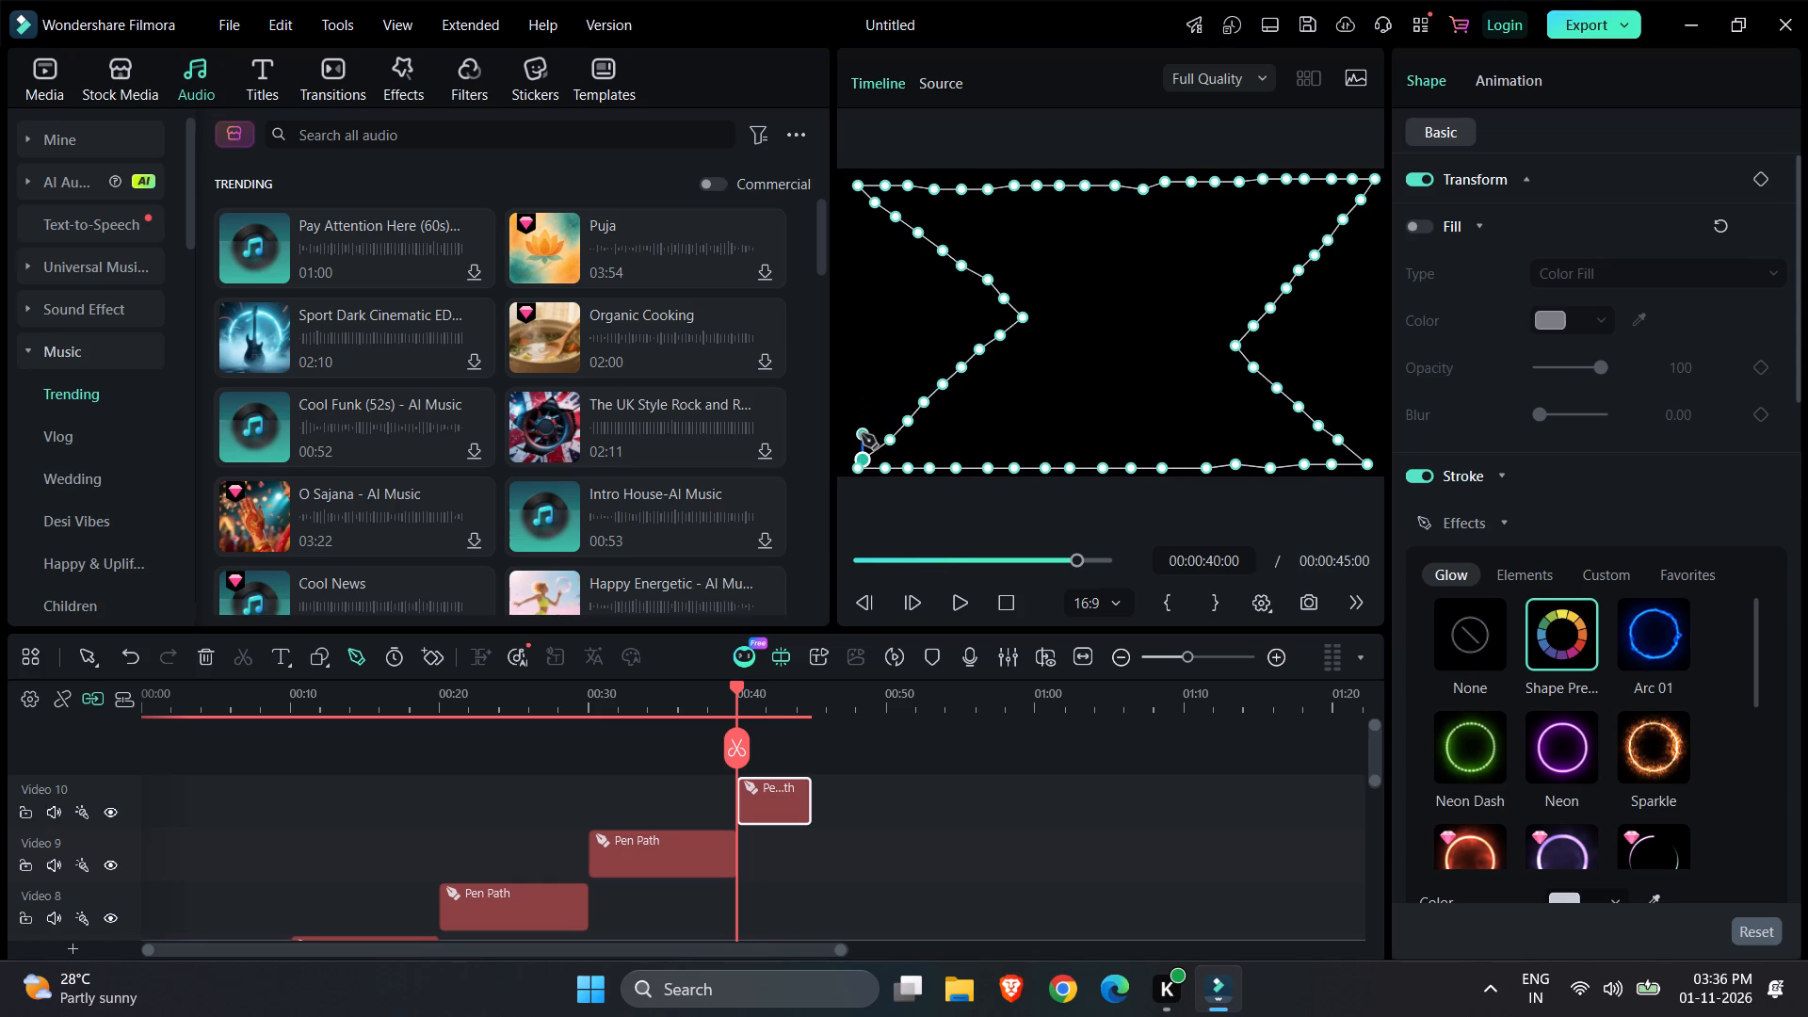
Continue the path with closely spaced points straight up the frame's left edge, from the bottom-left corner to about mid-height.
{"action": "left_click", "coordinate": [862, 434]}
{"action": "left_click", "coordinate": [863, 411]}
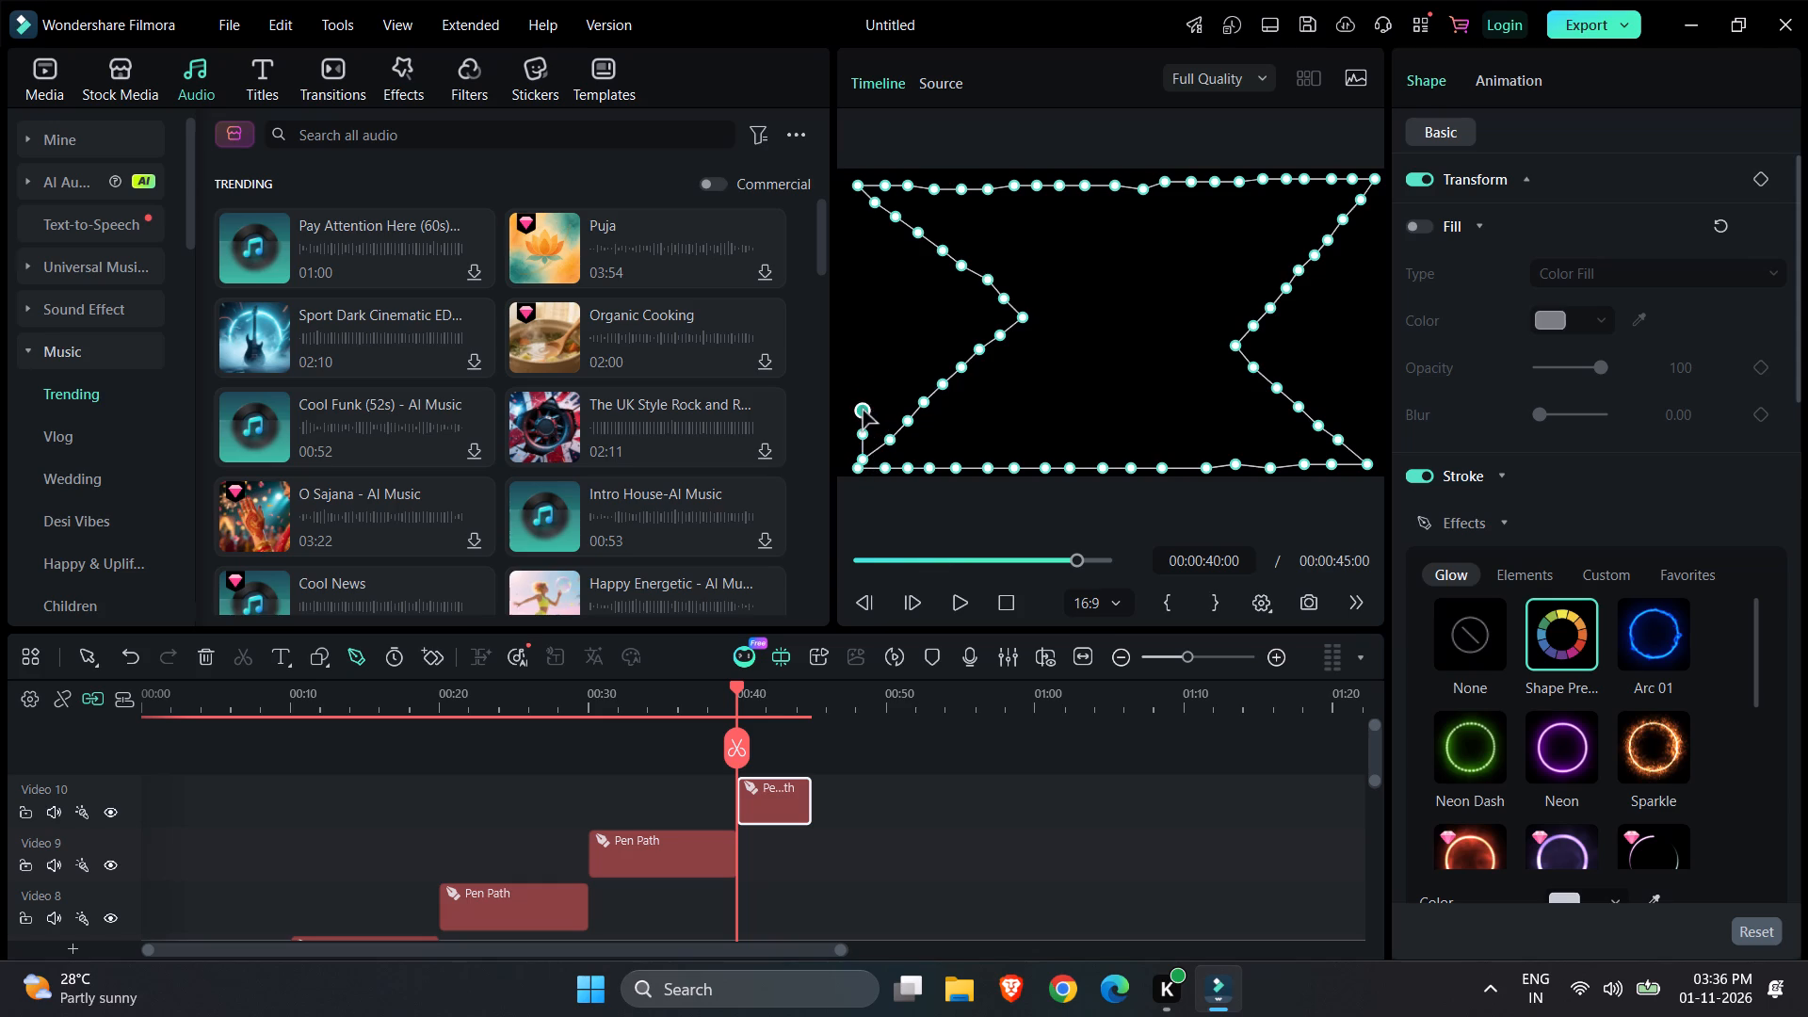
{"action": "left_click", "coordinate": [863, 393]}
{"action": "left_click", "coordinate": [862, 365]}
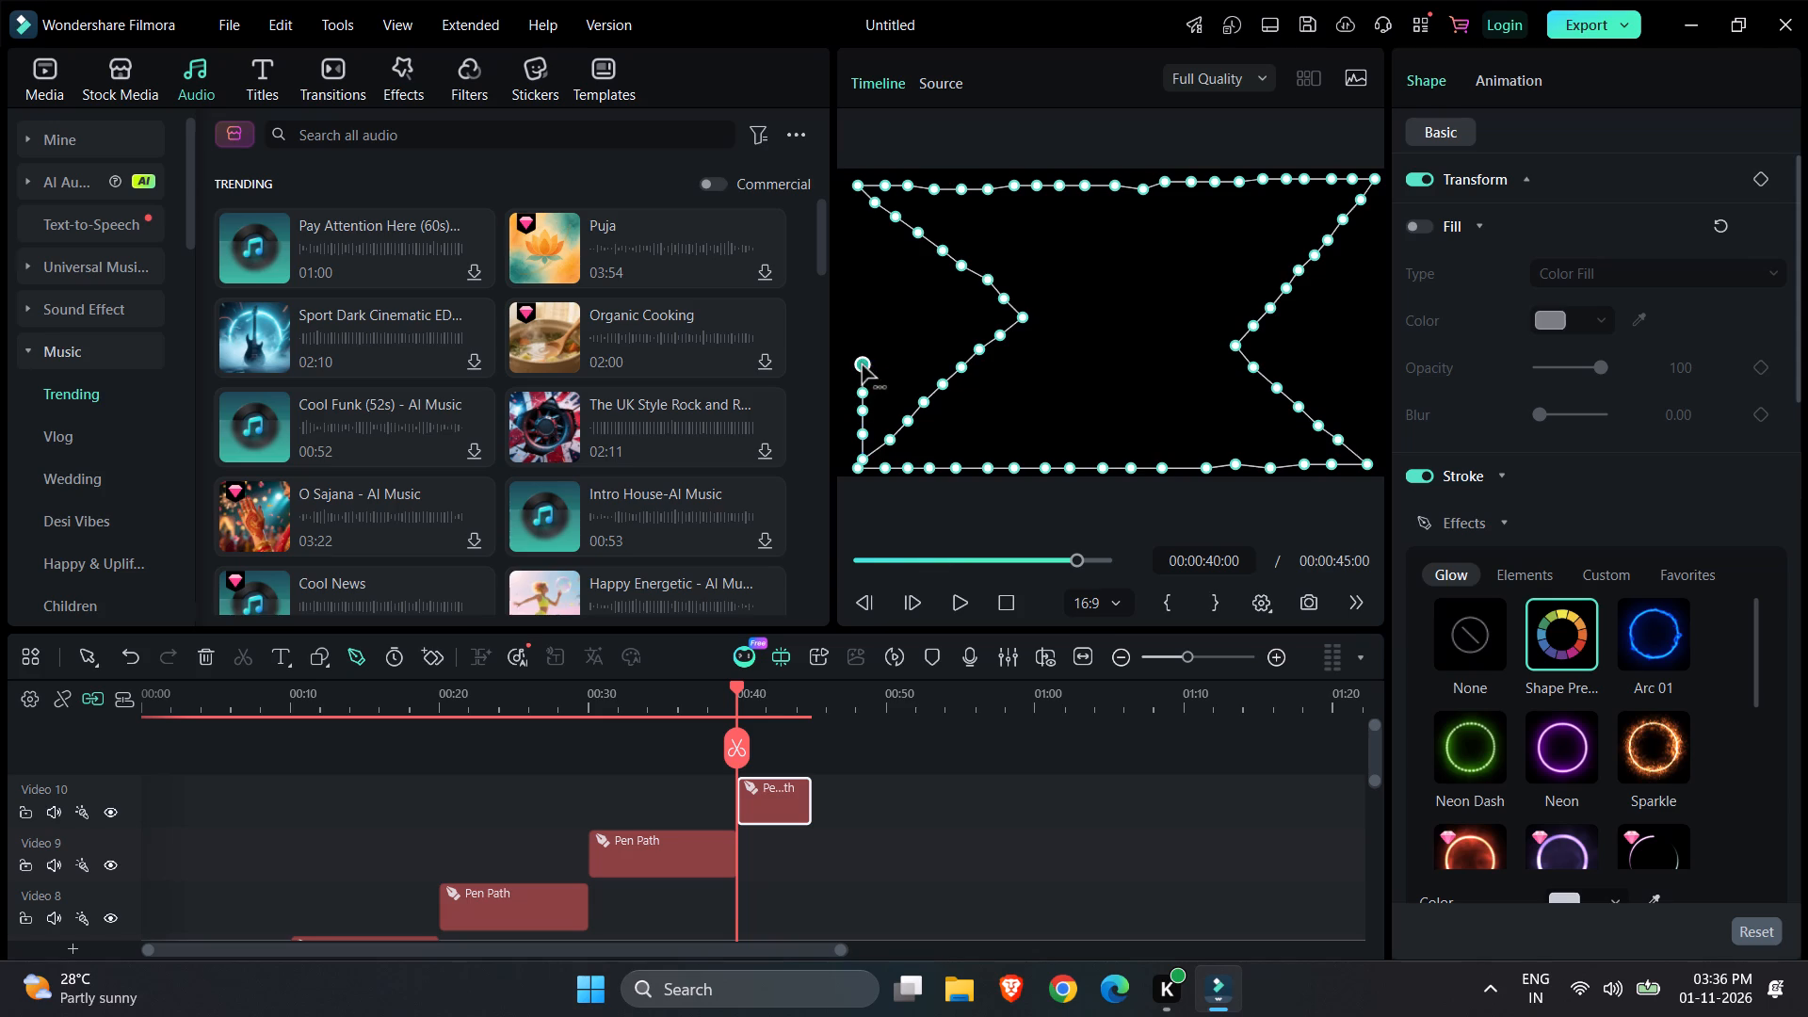
{"action": "left_click", "coordinate": [862, 345]}
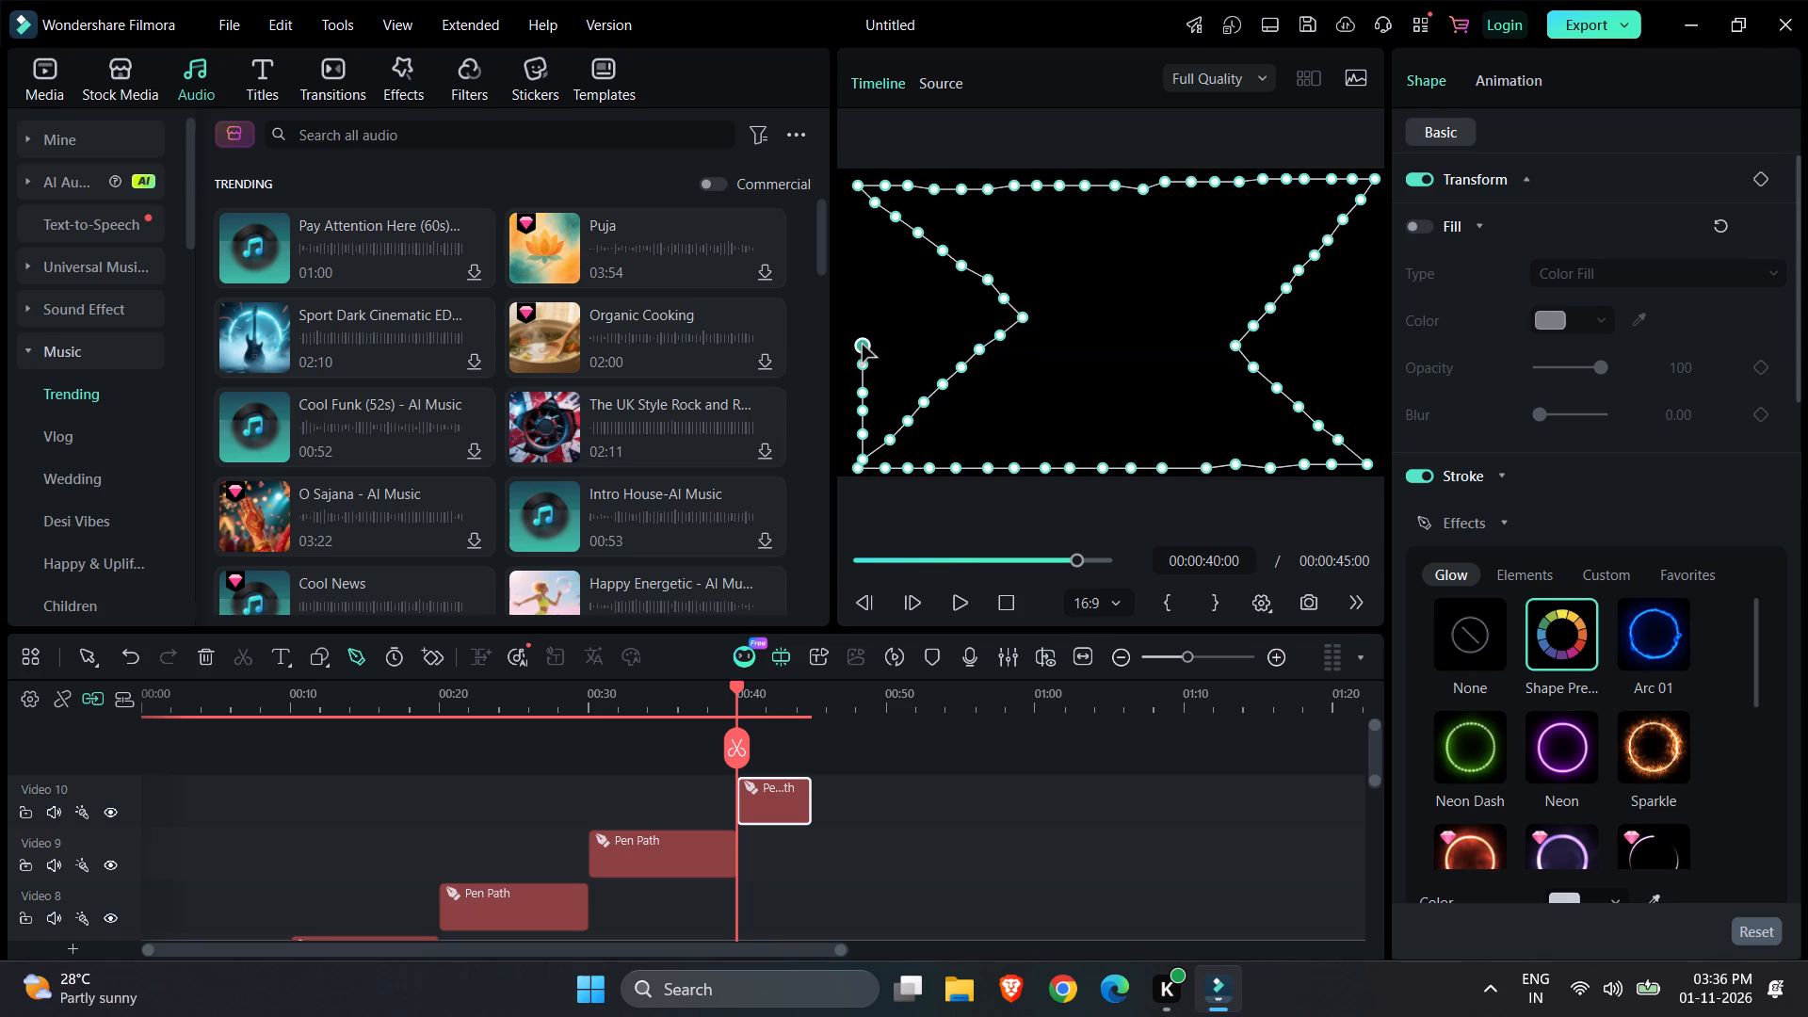
{"action": "left_click", "coordinate": [861, 329]}
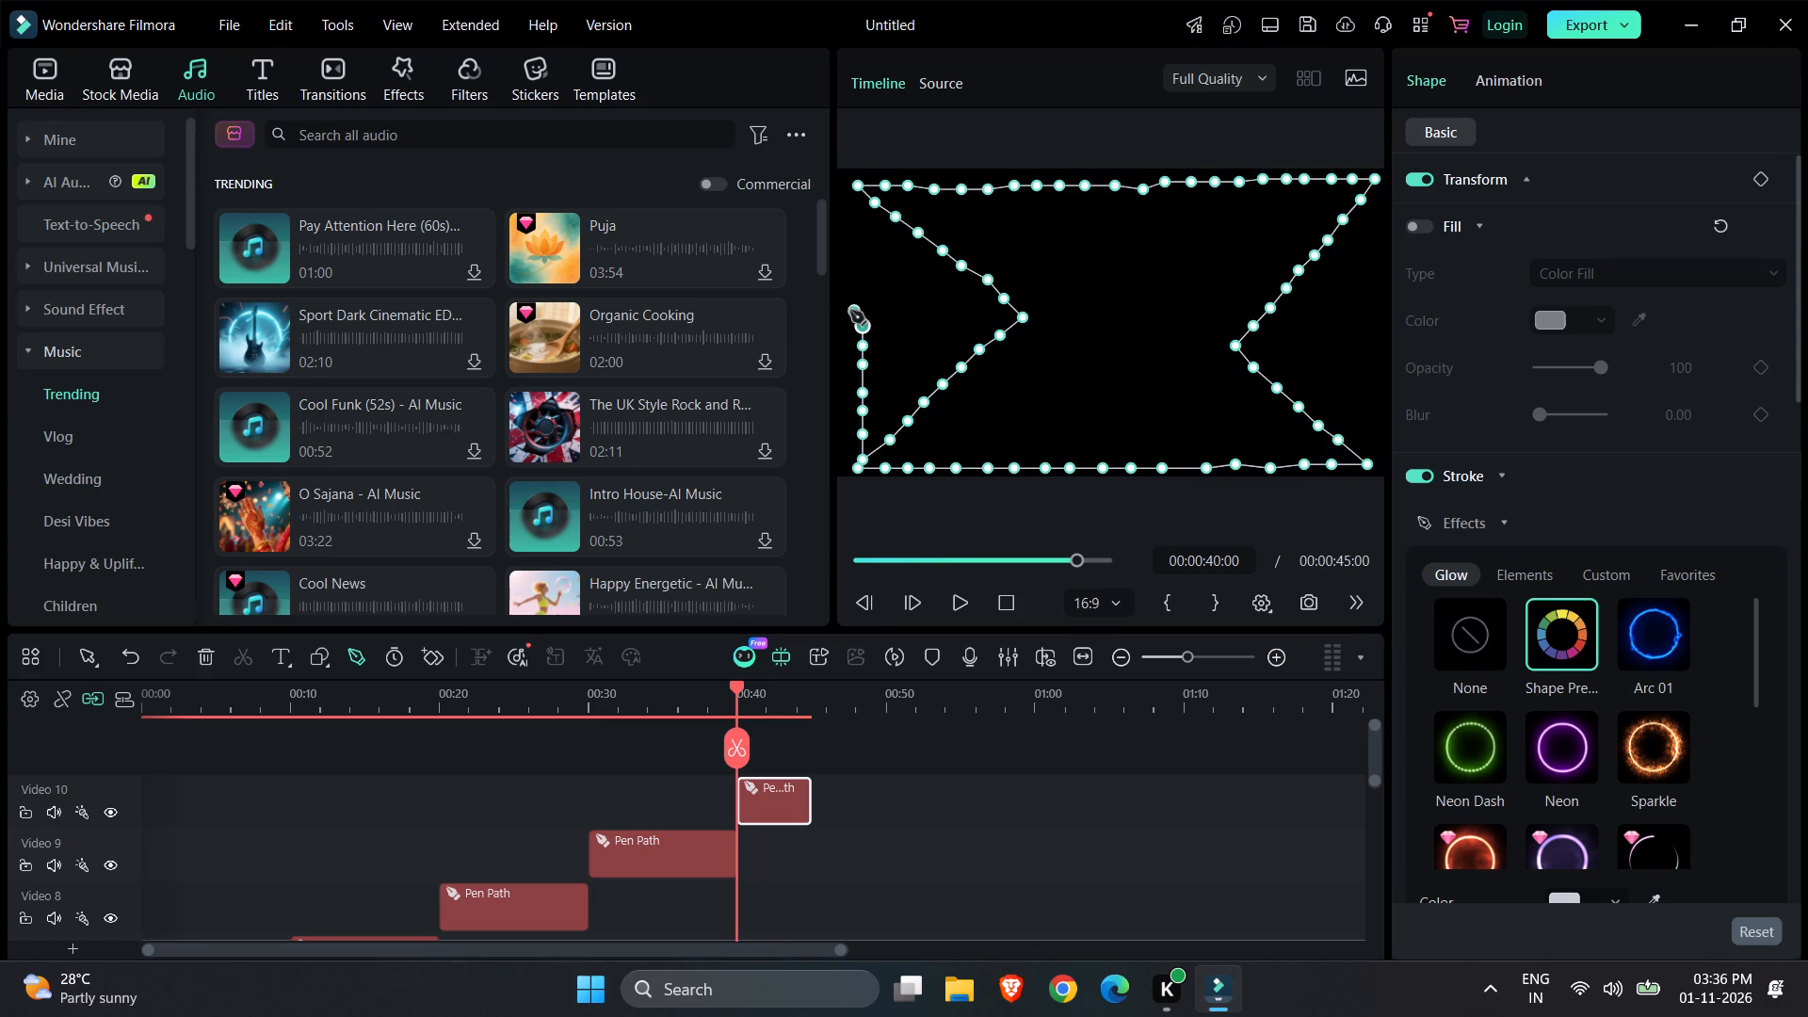
{"action": "left_click", "coordinate": [863, 314]}
Continue the path with evenly spaced points horizontally from the frame's left edge at mid-height, past the left notch tip to the frame's centre.
{"action": "left_click", "coordinate": [896, 314]}
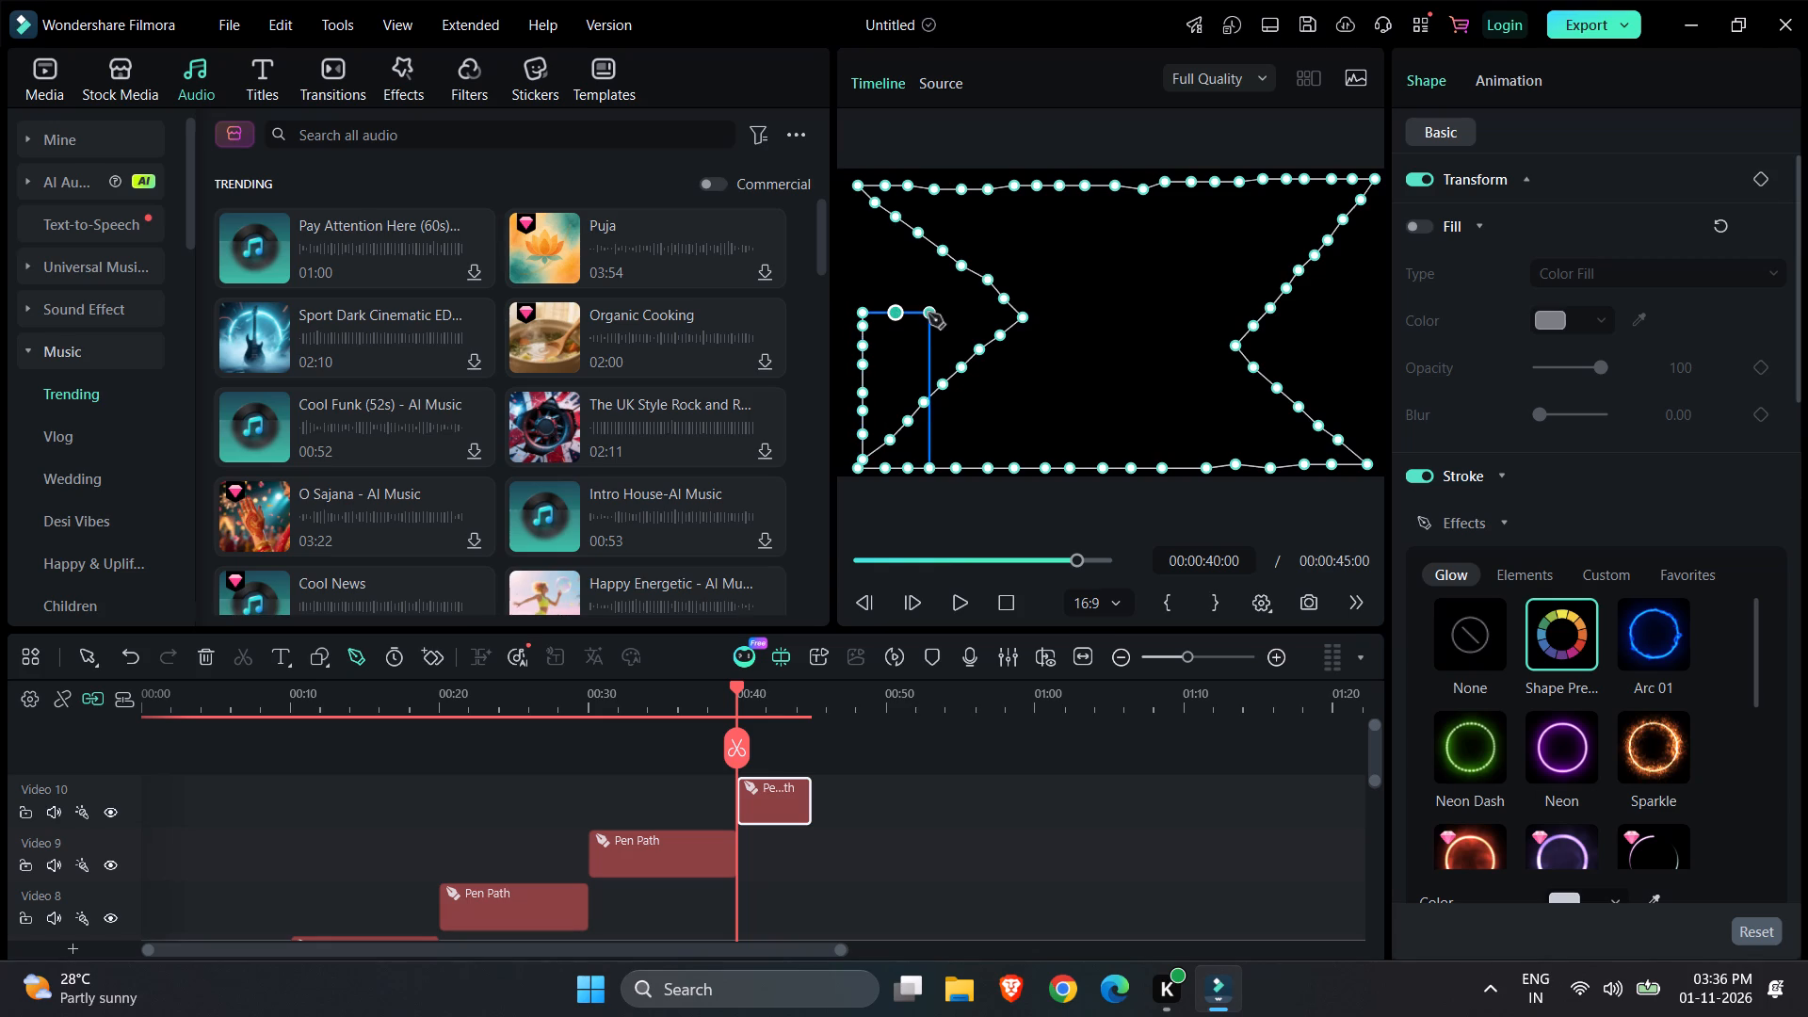
{"action": "left_click", "coordinate": [928, 314]}
{"action": "left_click", "coordinate": [957, 314]}
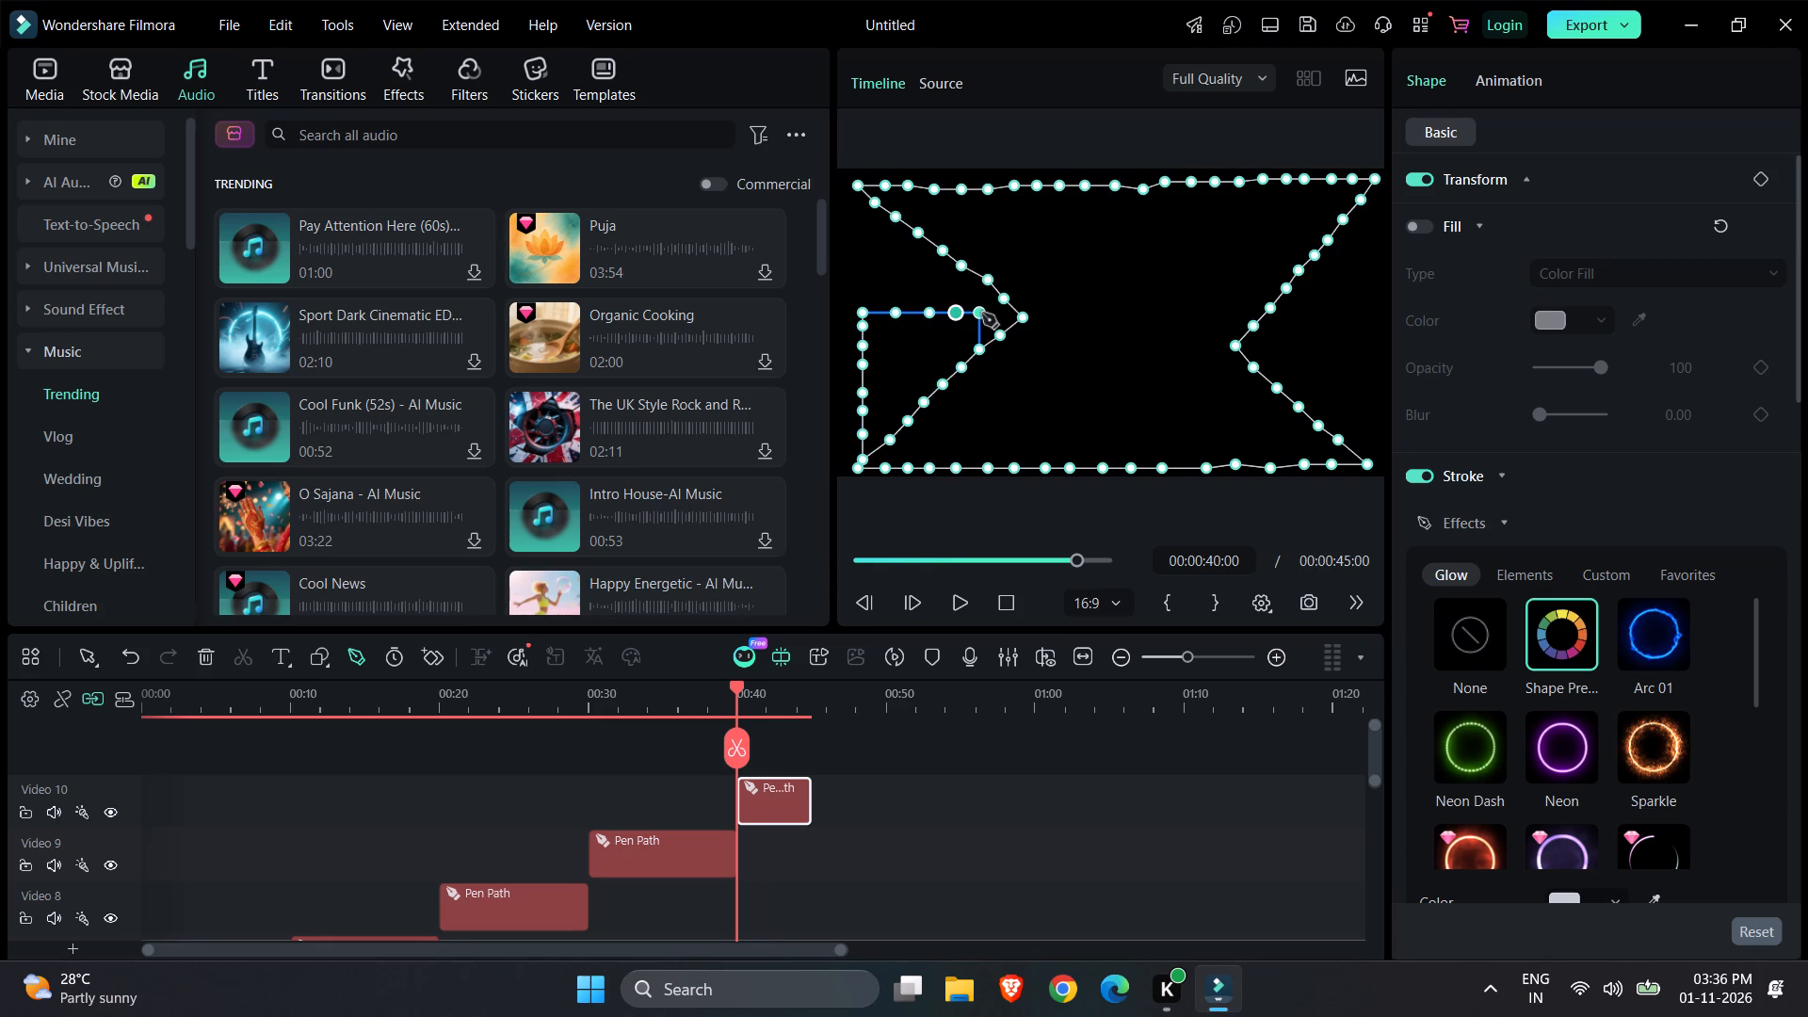
{"action": "left_click", "coordinate": [987, 314]}
{"action": "left_click", "coordinate": [1008, 314]}
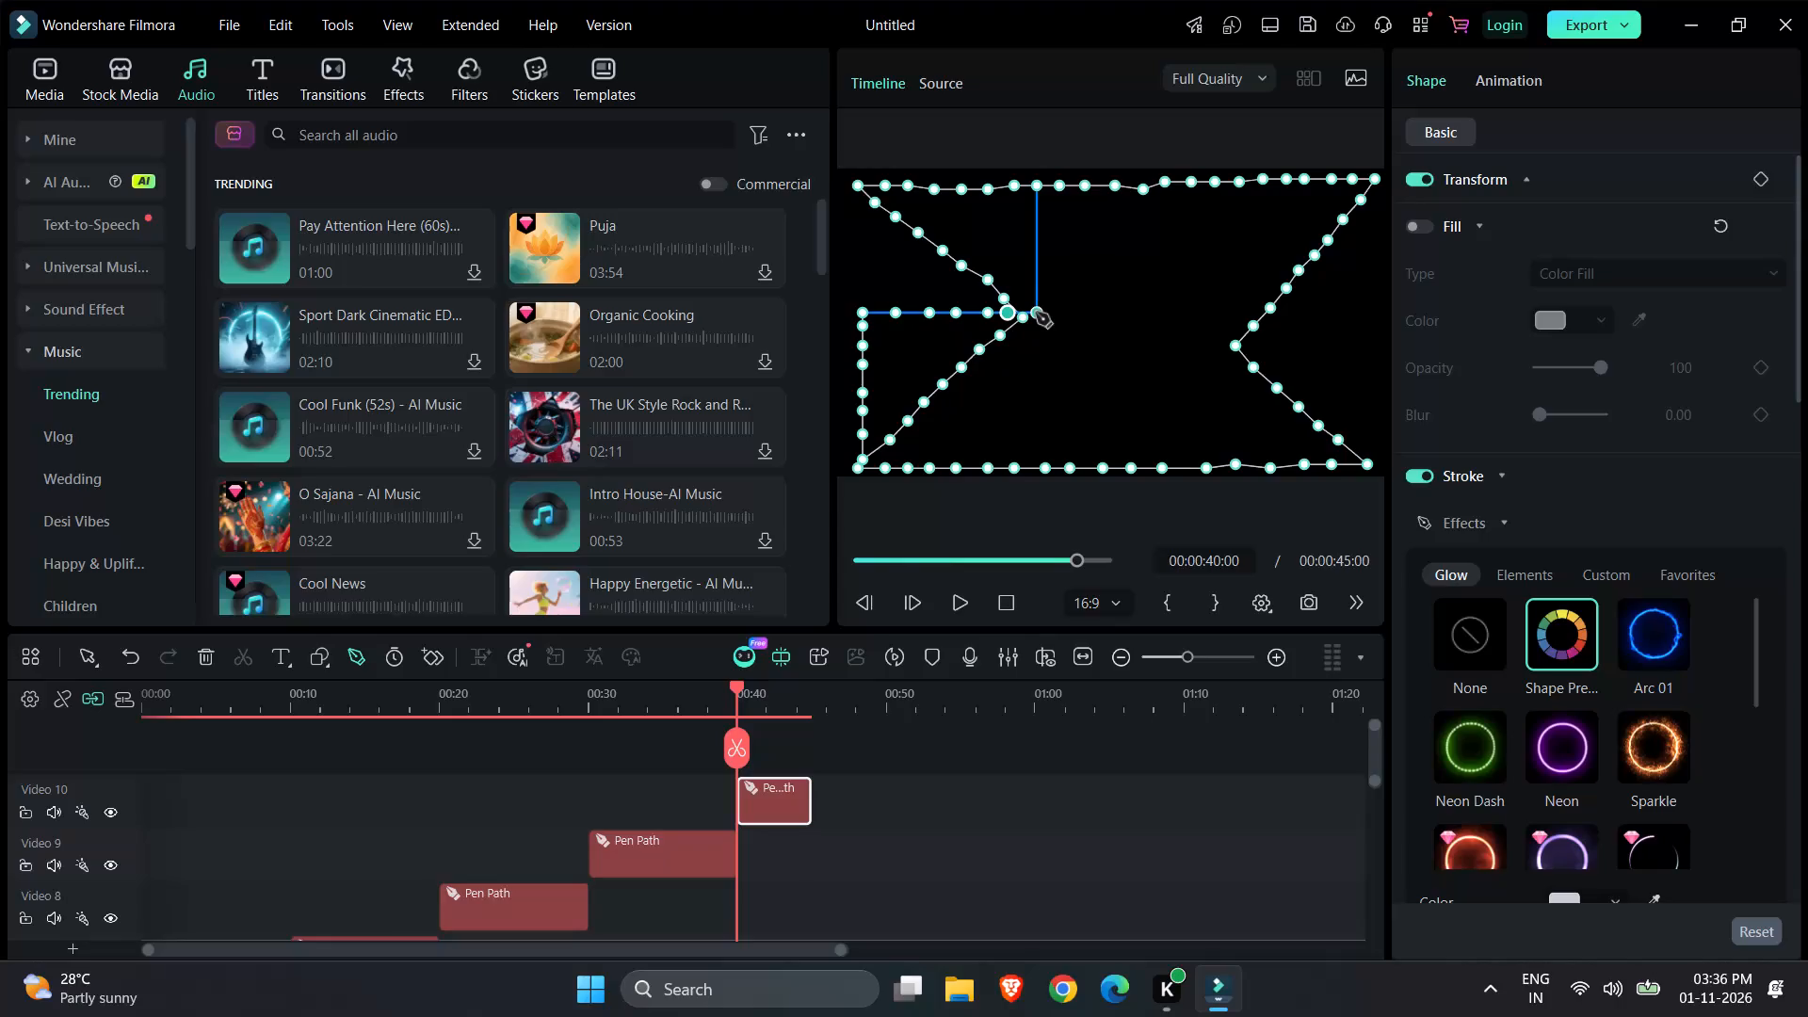
{"action": "left_click", "coordinate": [1036, 313]}
{"action": "left_click", "coordinate": [1056, 311]}
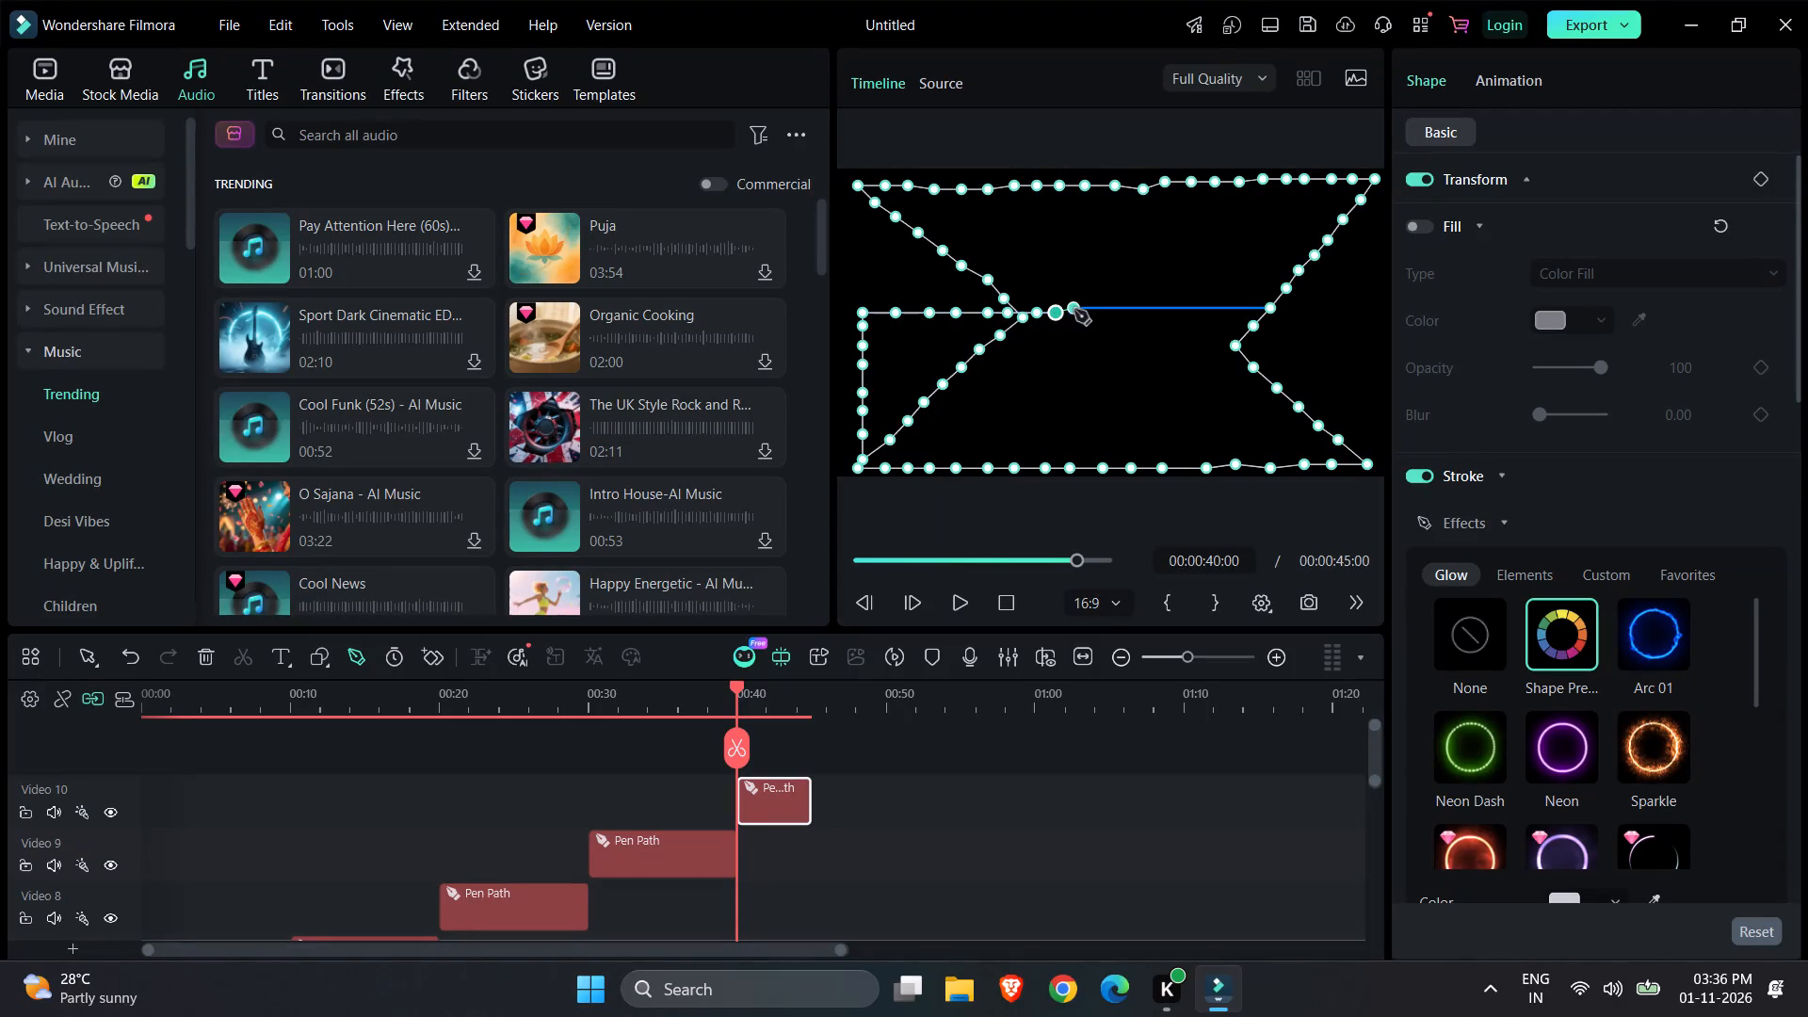
{"action": "left_click", "coordinate": [1079, 311]}
{"action": "left_click", "coordinate": [1102, 314]}
Continue the horizontal midline with evenly spaced points from the frame's centre across the right notch to the frame's right edge.
{"action": "left_click", "coordinate": [1129, 313]}
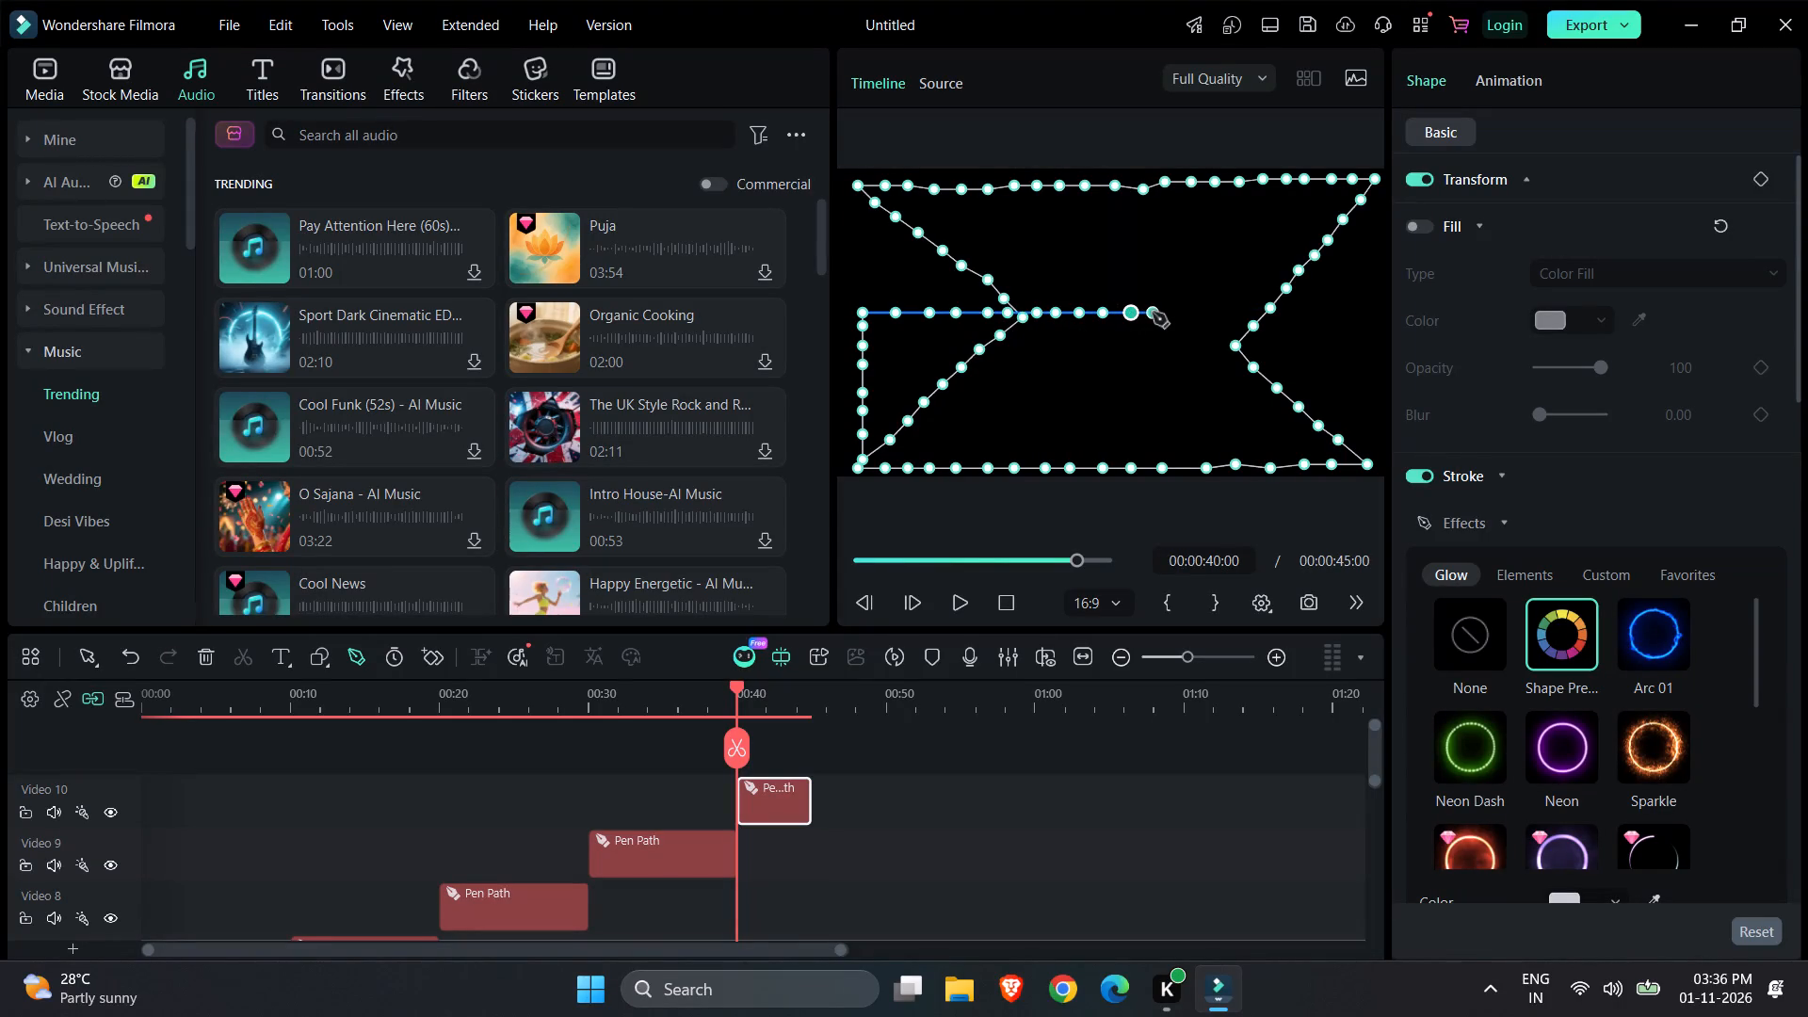
{"action": "left_click", "coordinate": [1153, 313]}
{"action": "left_click", "coordinate": [1182, 313]}
{"action": "left_click", "coordinate": [1210, 310]}
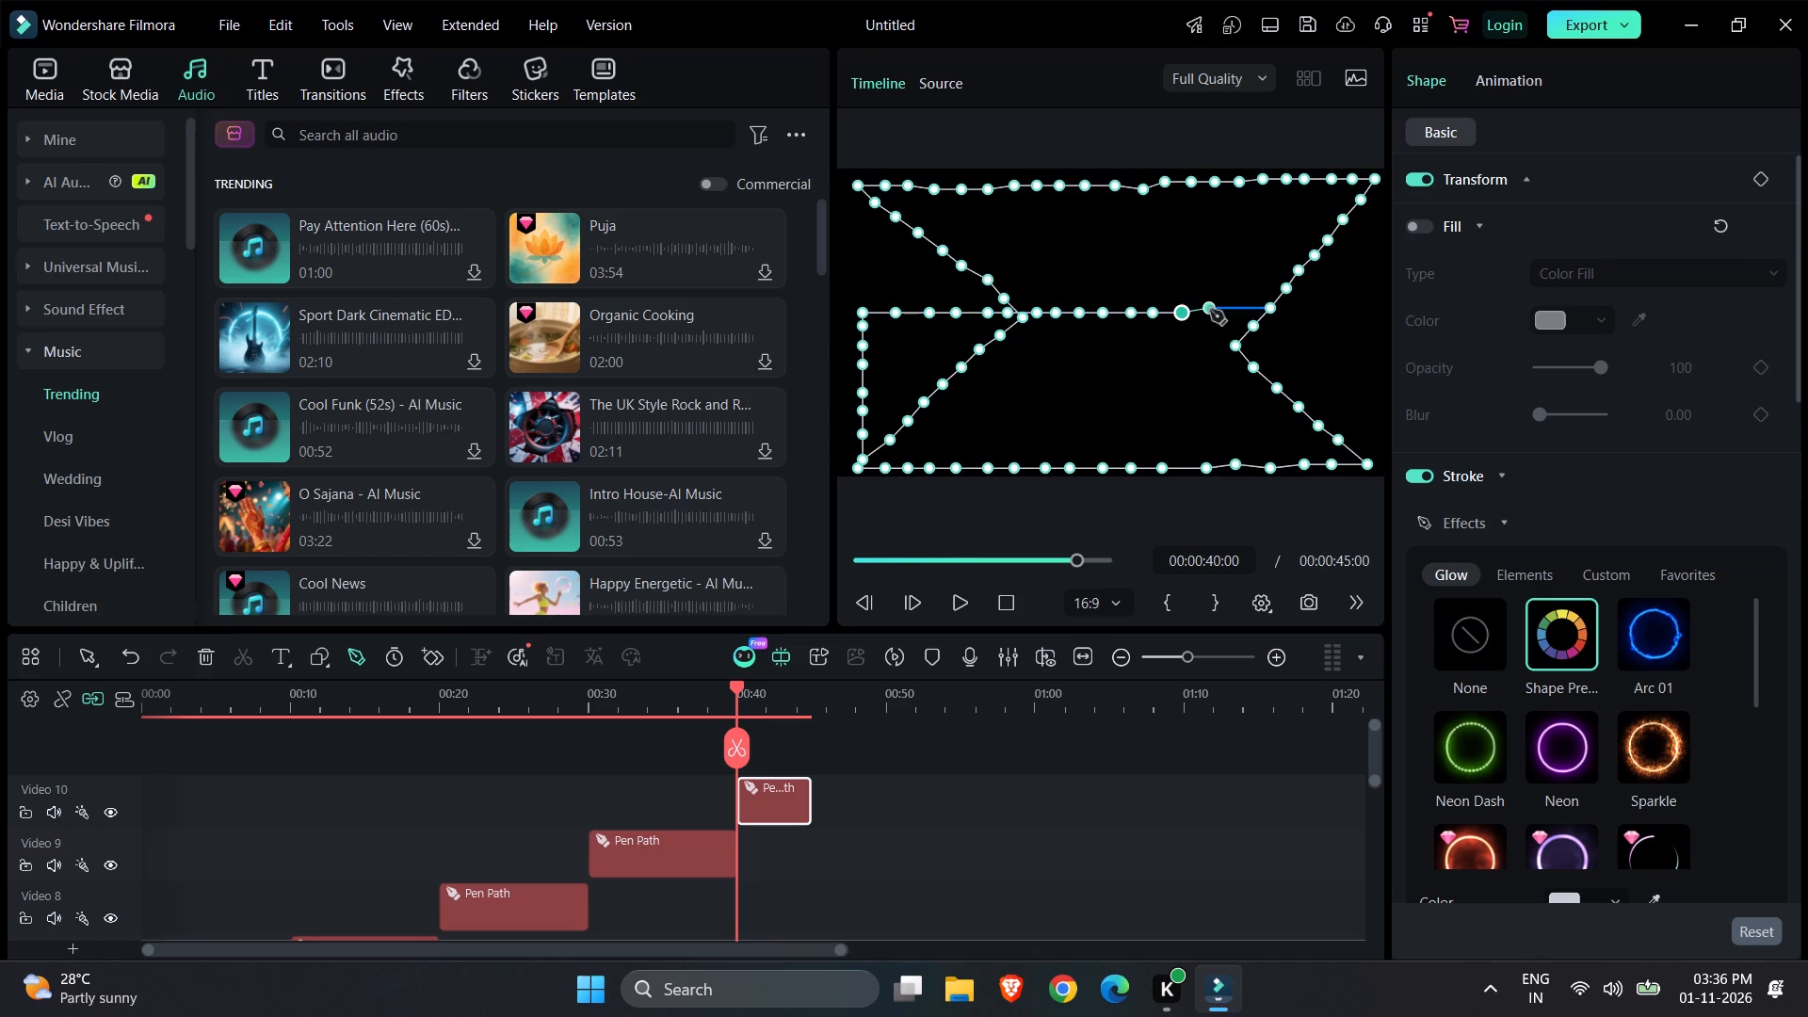
{"action": "left_click", "coordinate": [1227, 312]}
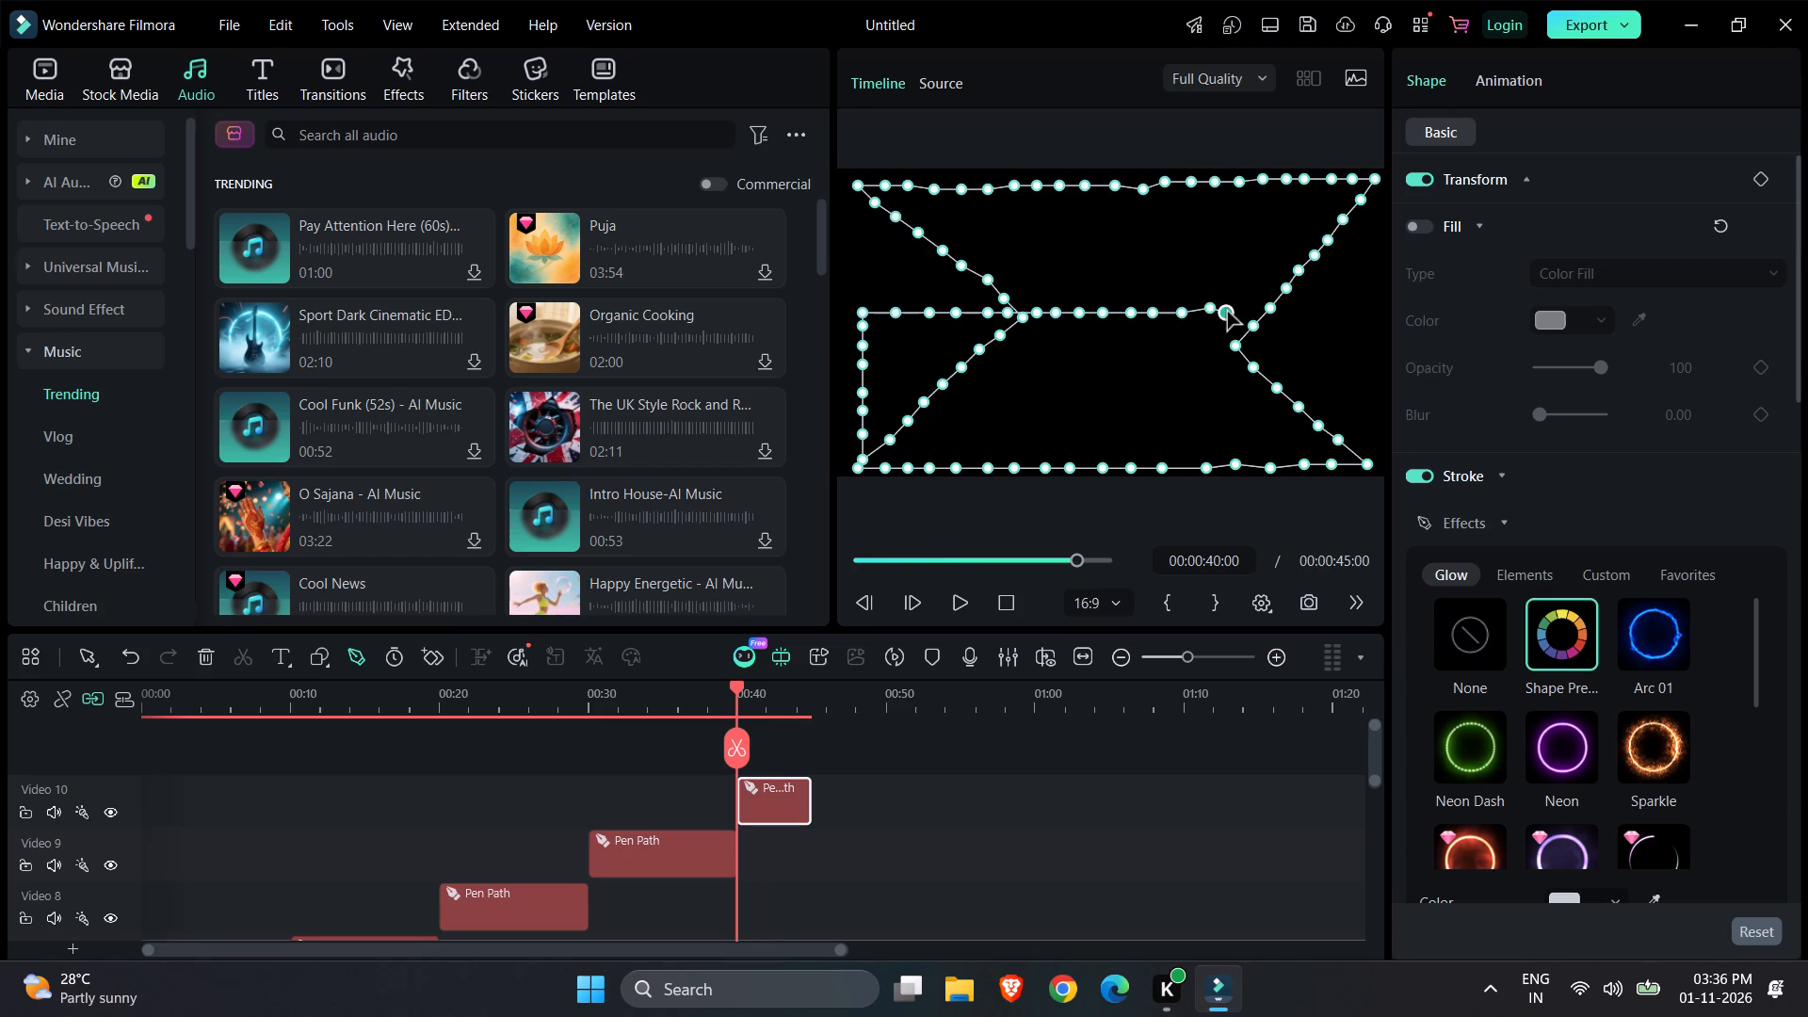
{"action": "left_click", "coordinate": [1251, 312]}
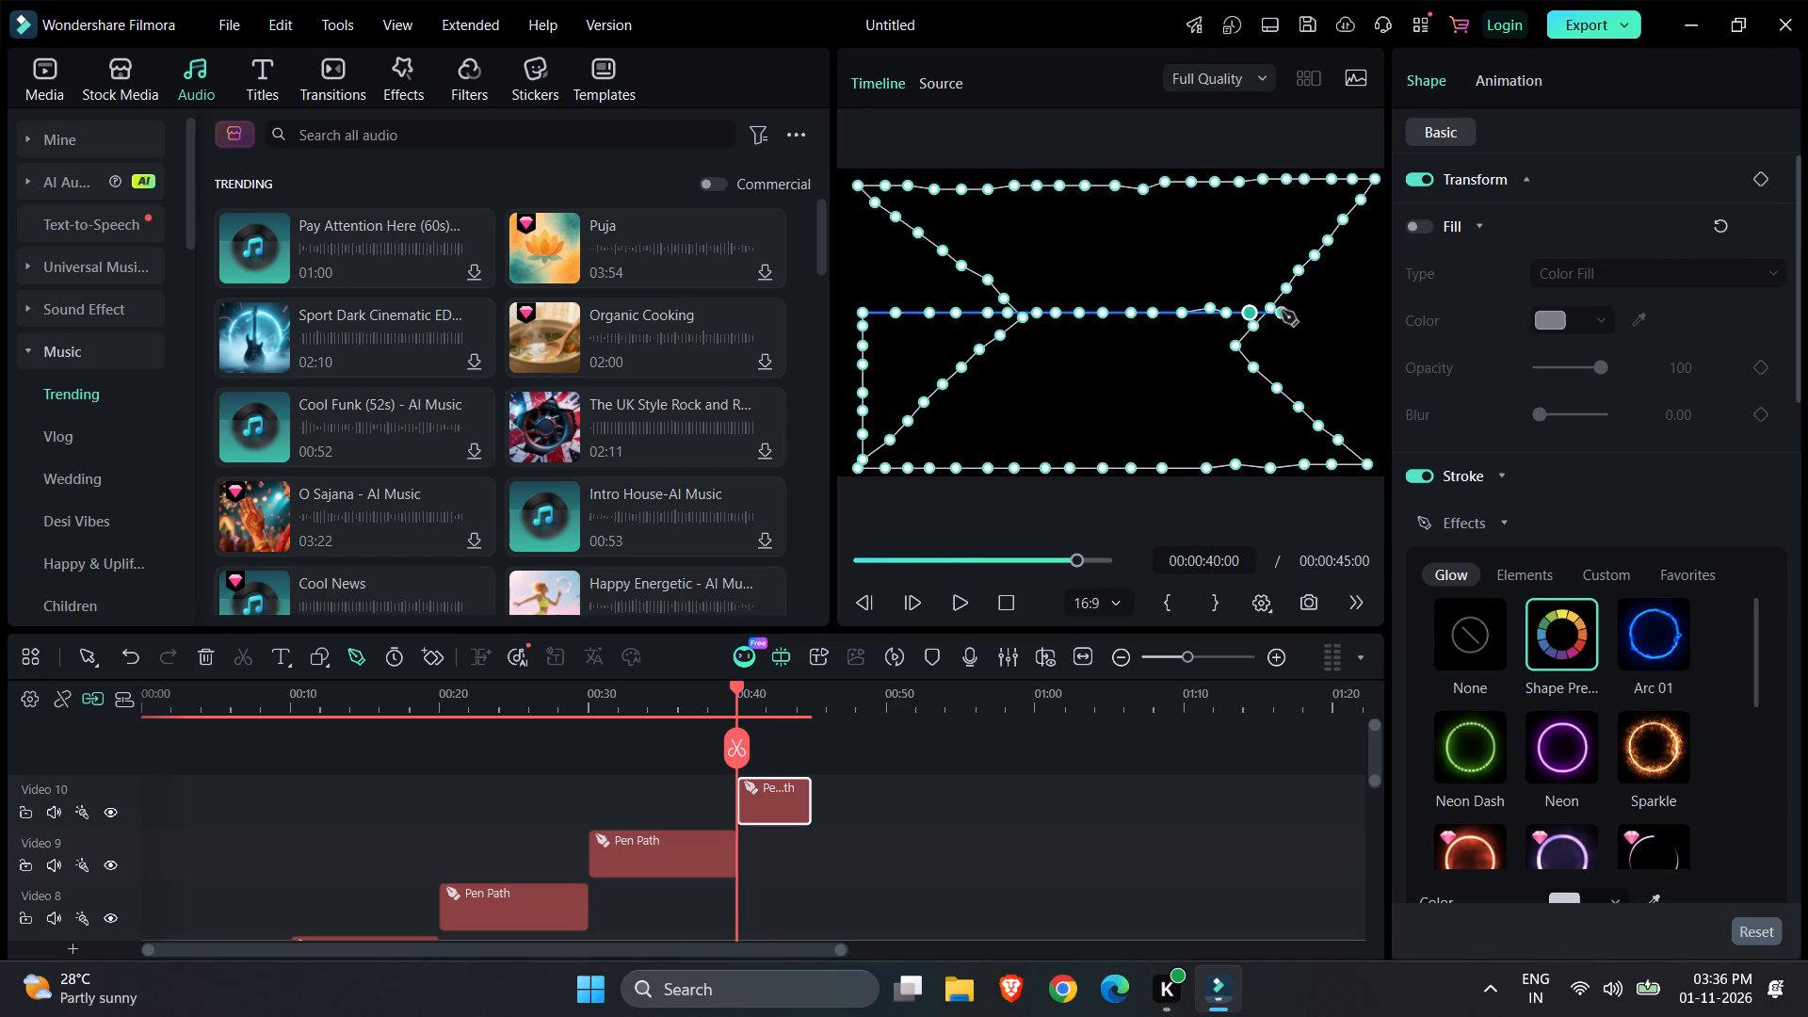
{"action": "left_click", "coordinate": [1282, 311]}
{"action": "left_click", "coordinate": [1299, 311]}
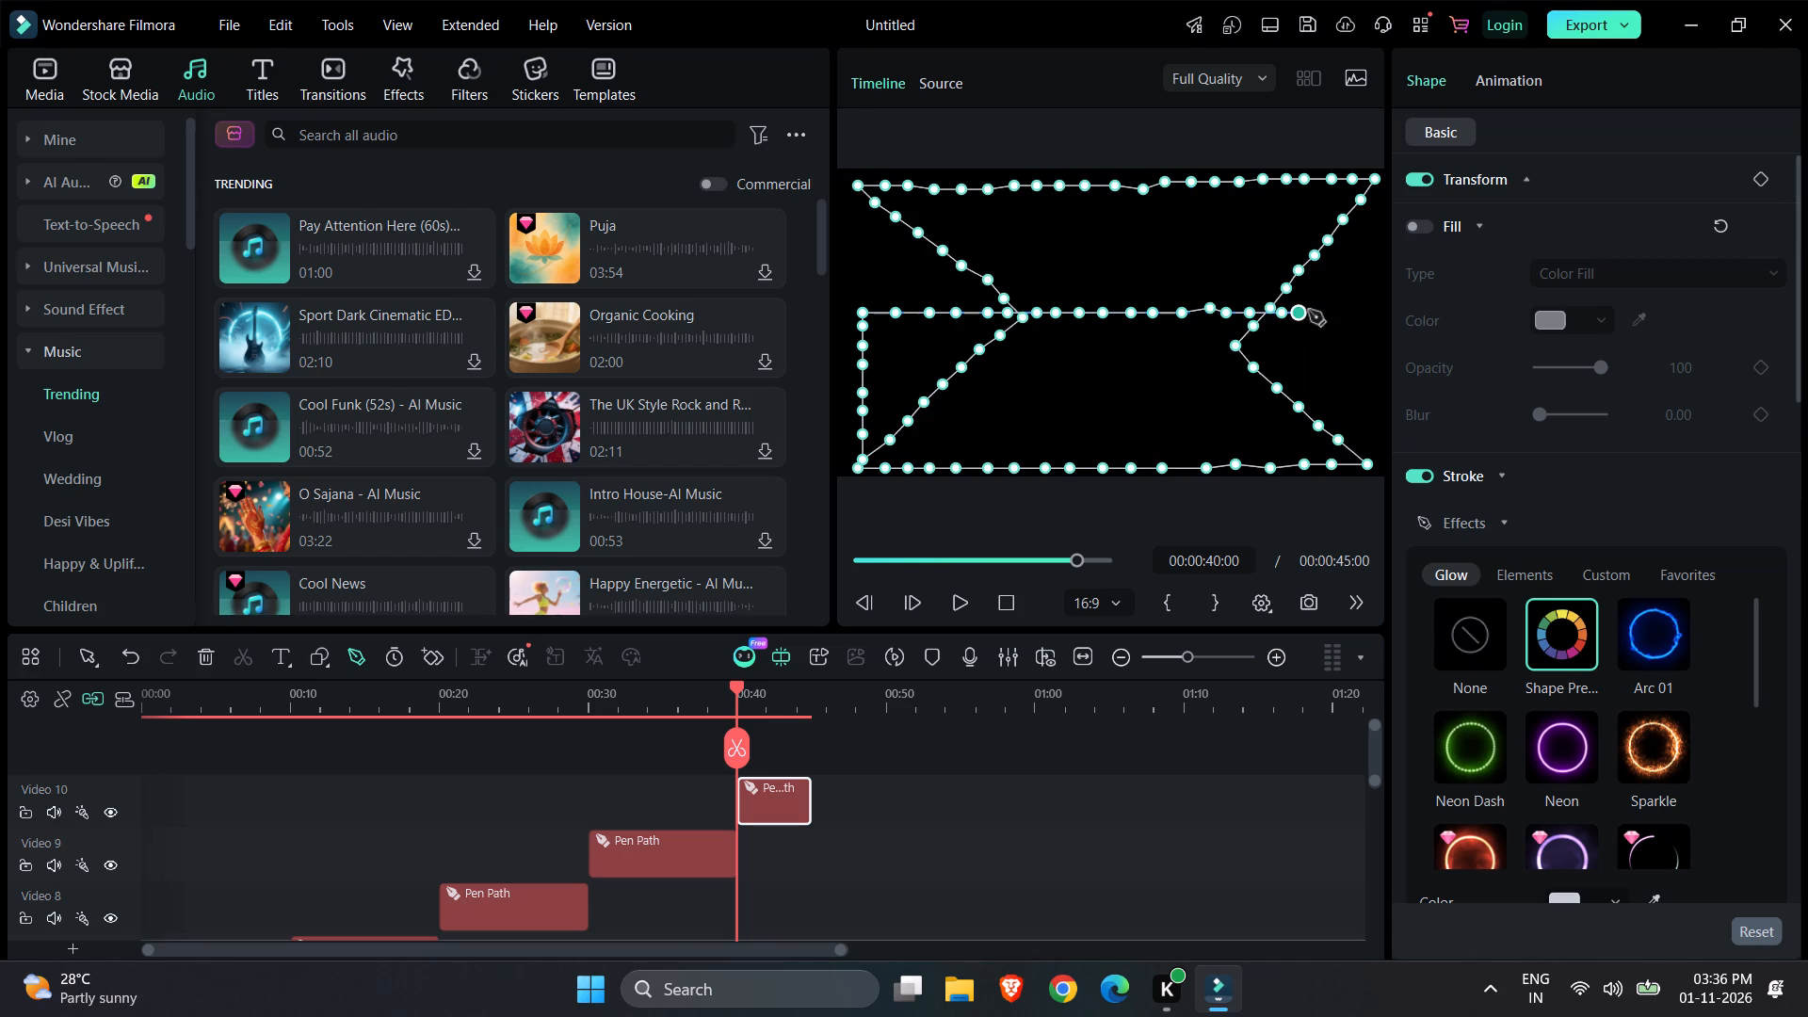
{"action": "left_click", "coordinate": [1317, 311]}
{"action": "left_click", "coordinate": [1337, 311]}
{"action": "left_click", "coordinate": [1366, 311]}
Continue the path with closely spaced points straight down the frame's right edge, from mid-height to the bottom-right corner.
{"action": "left_click", "coordinate": [1367, 338]}
{"action": "left_click", "coordinate": [1366, 362]}
{"action": "left_click_drag", "start_coordinate": [1365, 385], "coordinate": [1365, 397]}
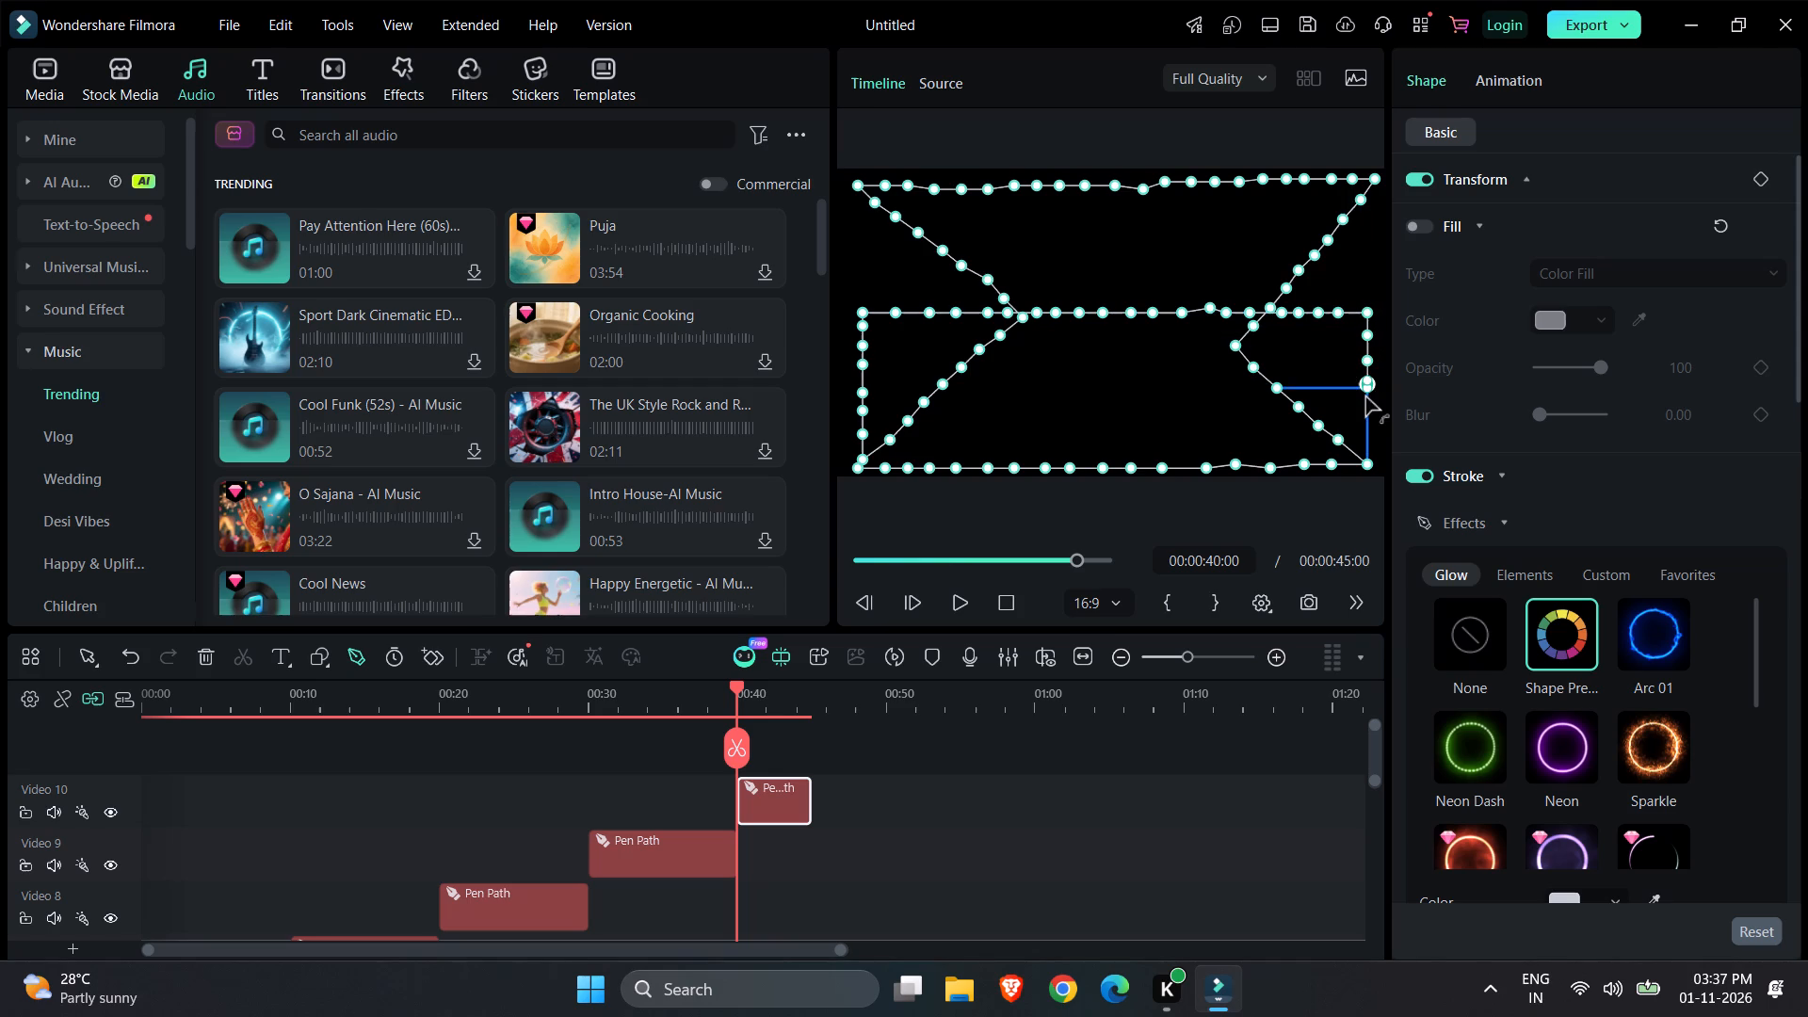
{"action": "left_click_drag", "start_coordinate": [1365, 397], "coordinate": [1365, 408]}
{"action": "left_click", "coordinate": [1365, 408]}
{"action": "left_click", "coordinate": [1365, 413]}
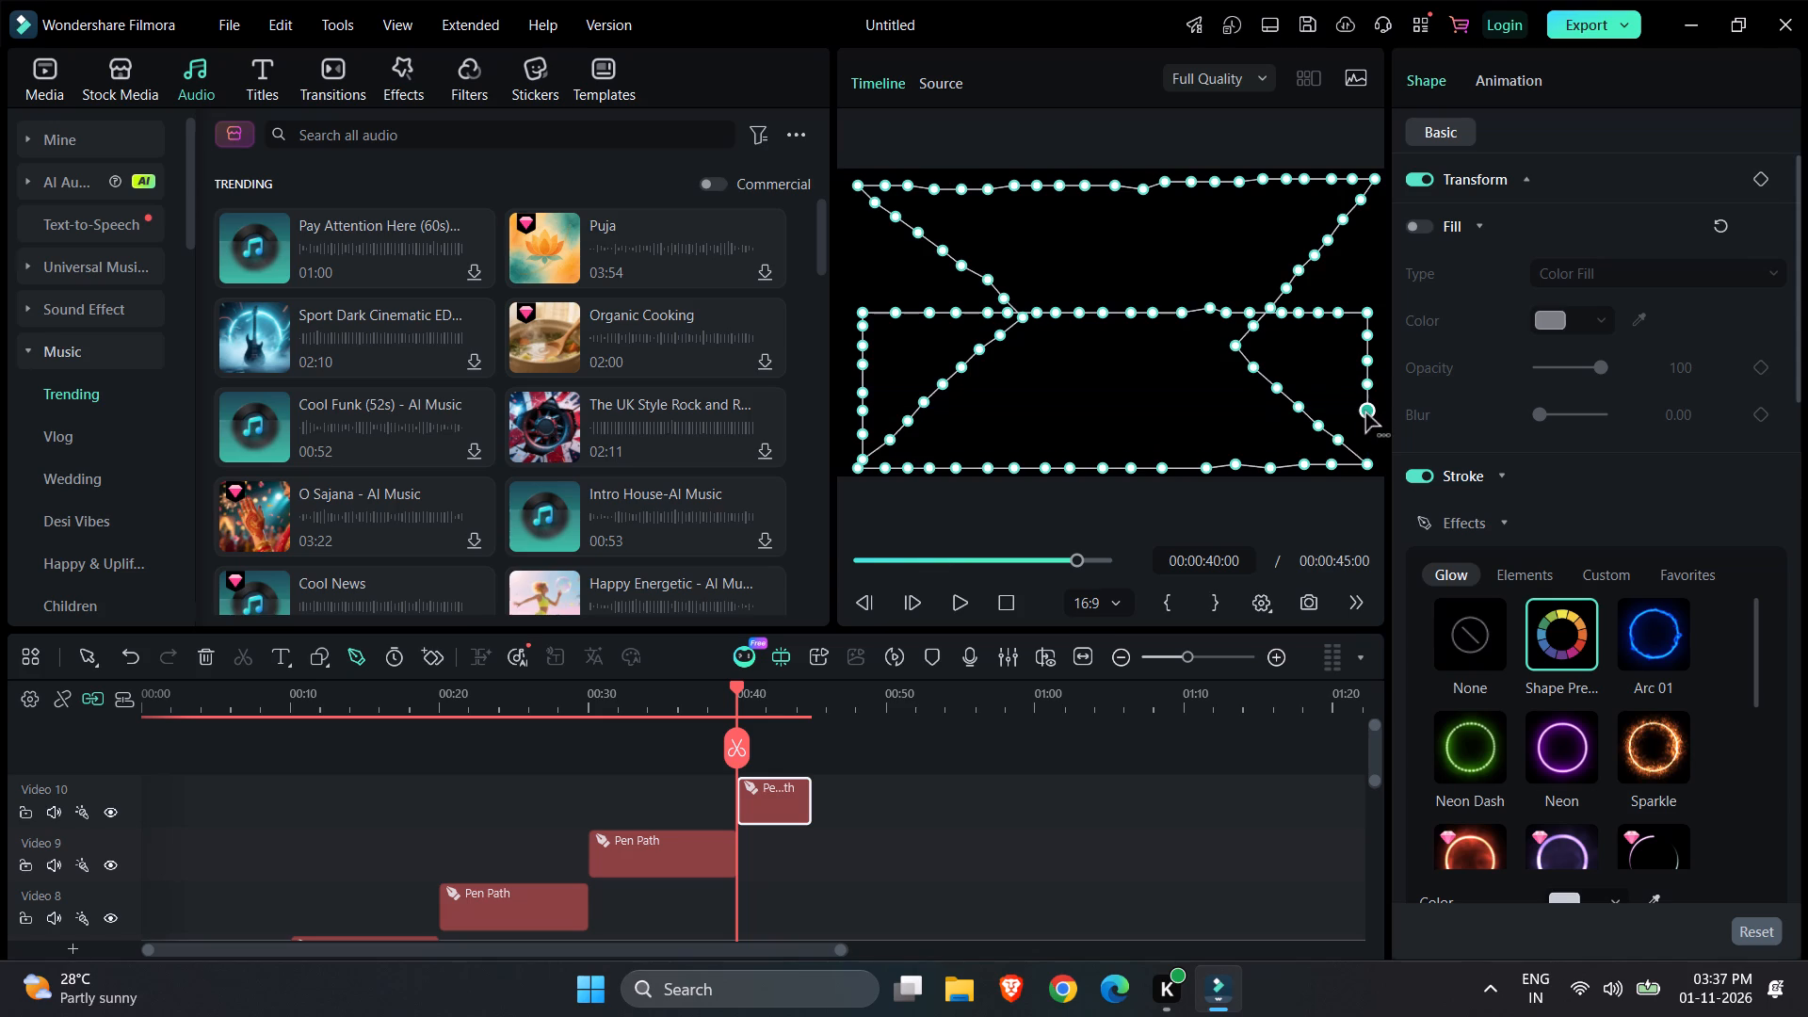
{"action": "left_click", "coordinate": [1365, 429]}
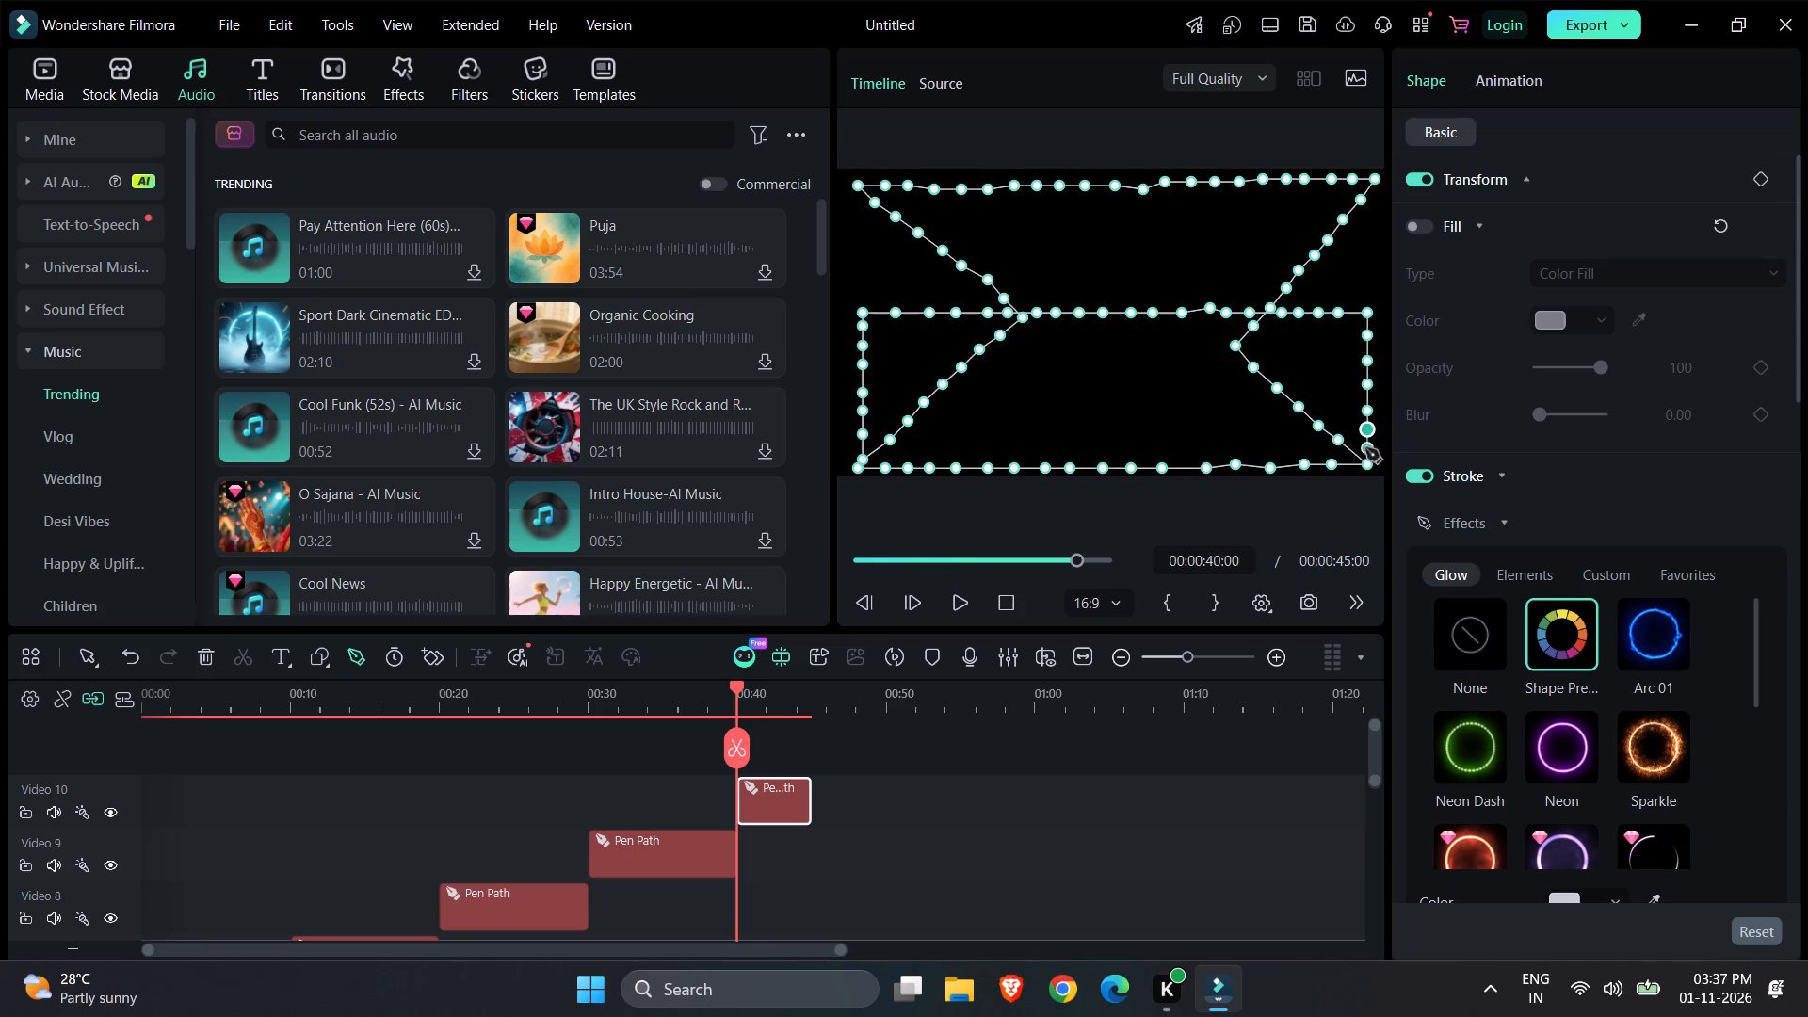
{"action": "left_click", "coordinate": [1365, 449]}
{"action": "left_click", "coordinate": [1365, 464]}
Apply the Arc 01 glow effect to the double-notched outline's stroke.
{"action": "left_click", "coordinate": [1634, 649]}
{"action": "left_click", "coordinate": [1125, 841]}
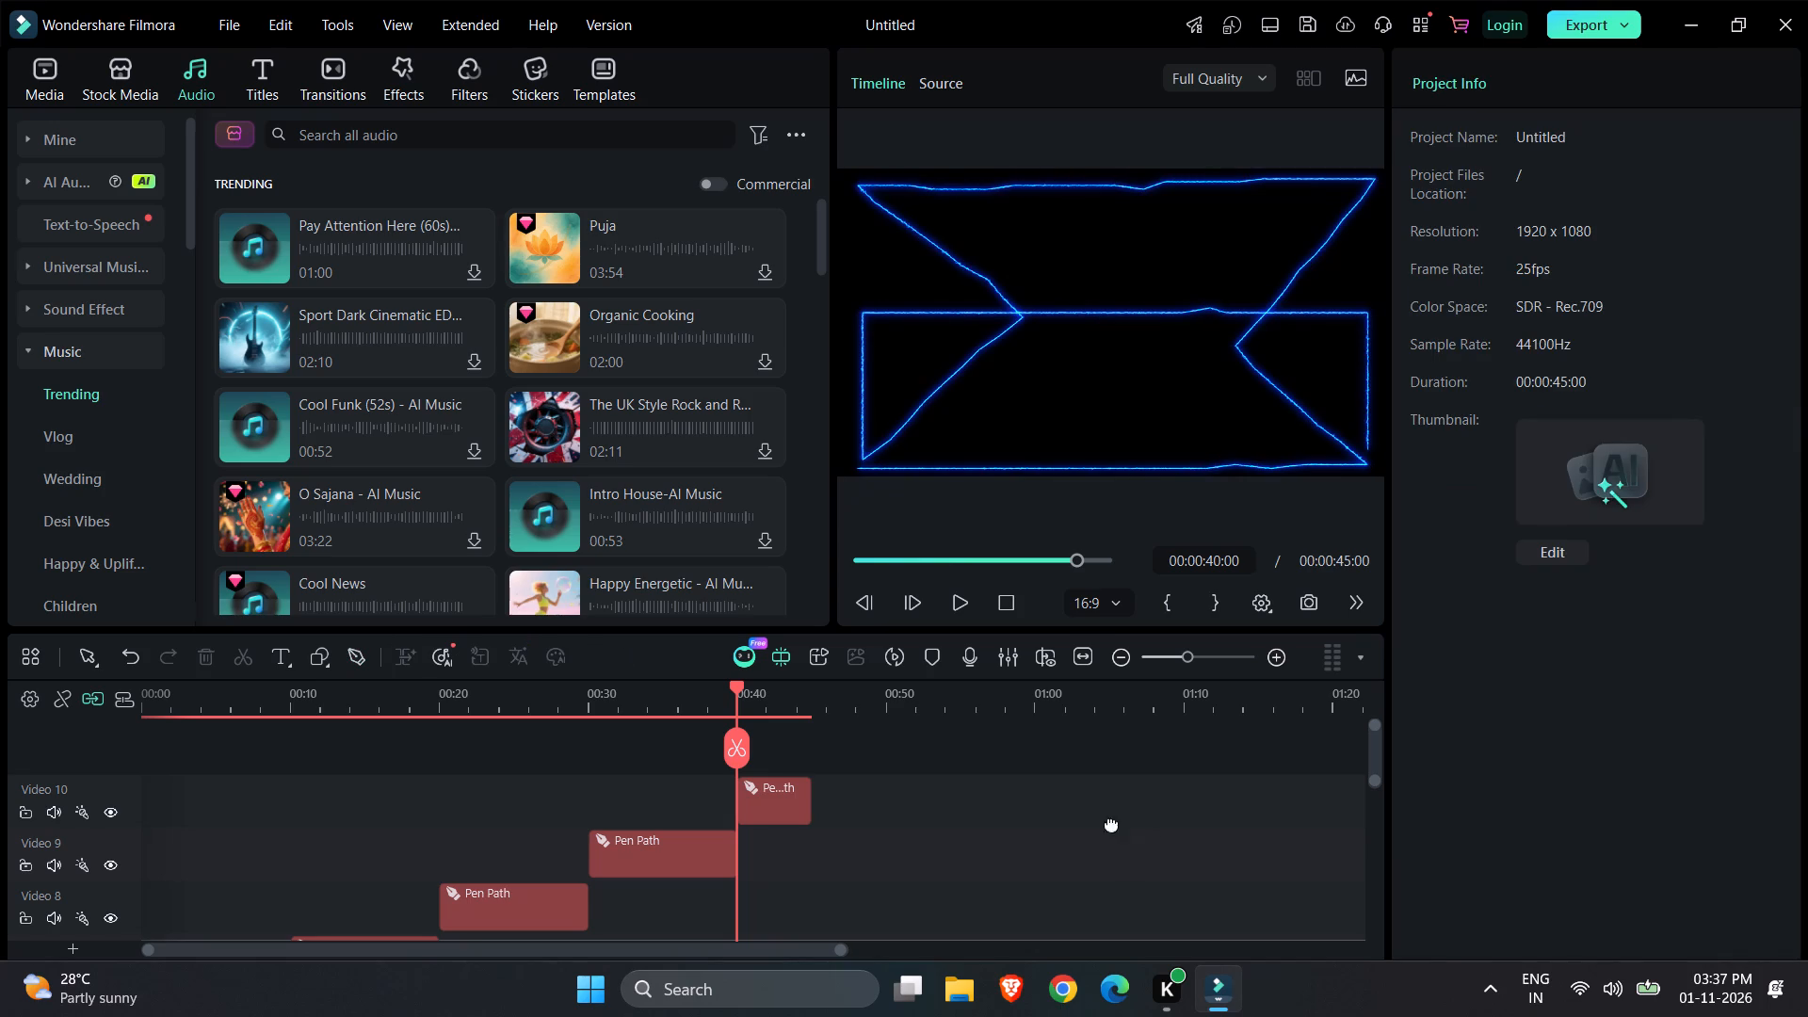
Apply the Neon Dash glow effect to the double-notched outline's stroke.
{"action": "left_click", "coordinate": [1156, 246]}
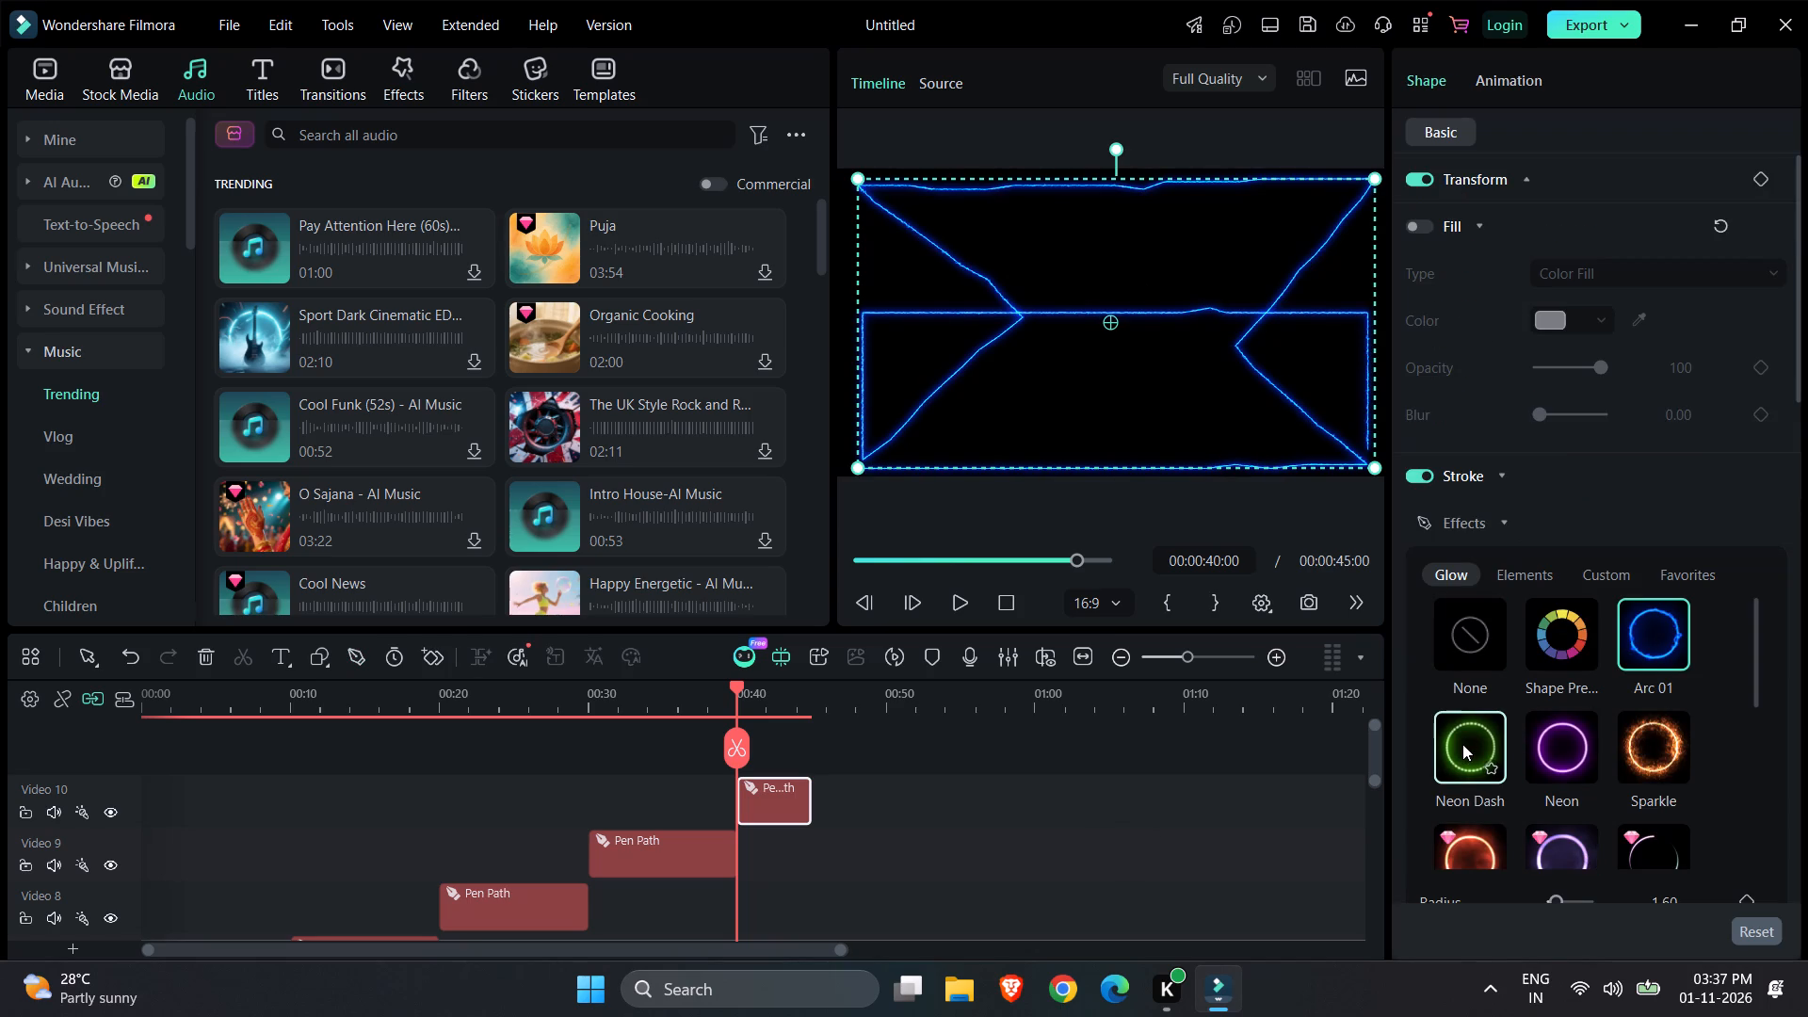
{"action": "left_click", "coordinate": [1463, 744]}
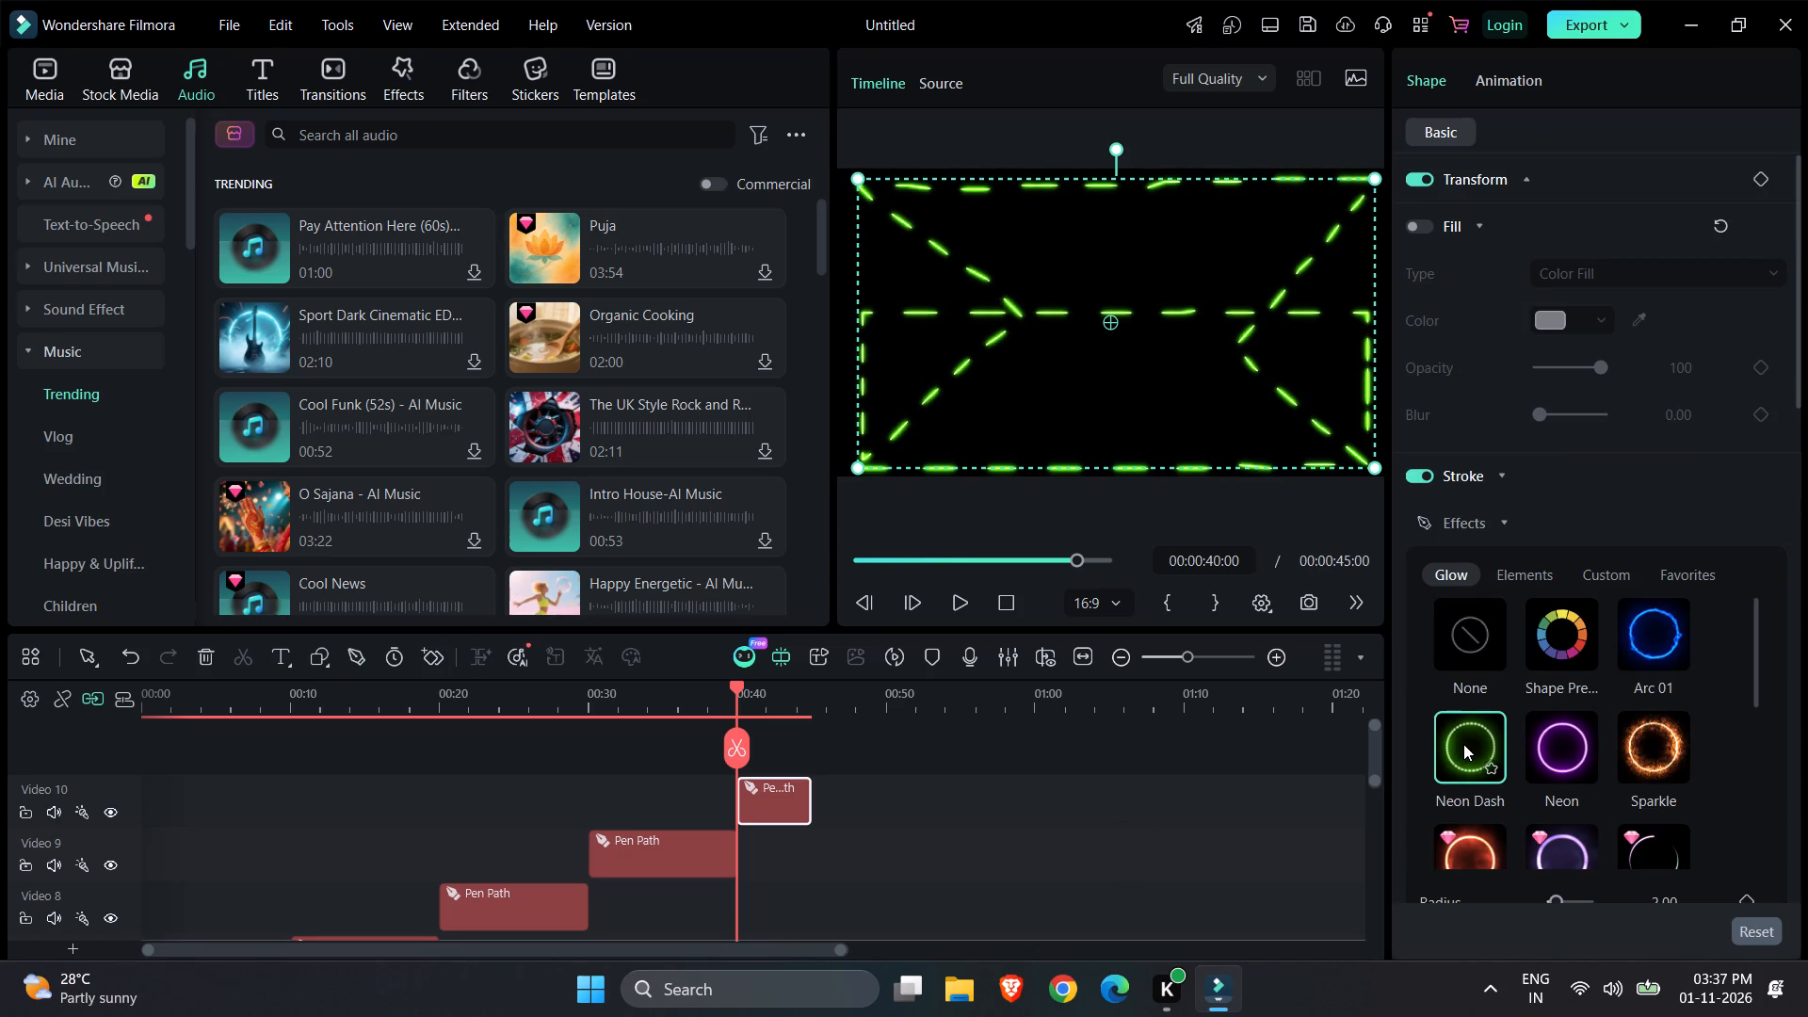
{"action": "left_click", "coordinate": [1463, 744]}
{"action": "left_click", "coordinate": [1463, 744]}
{"action": "left_click", "coordinate": [1173, 791]}
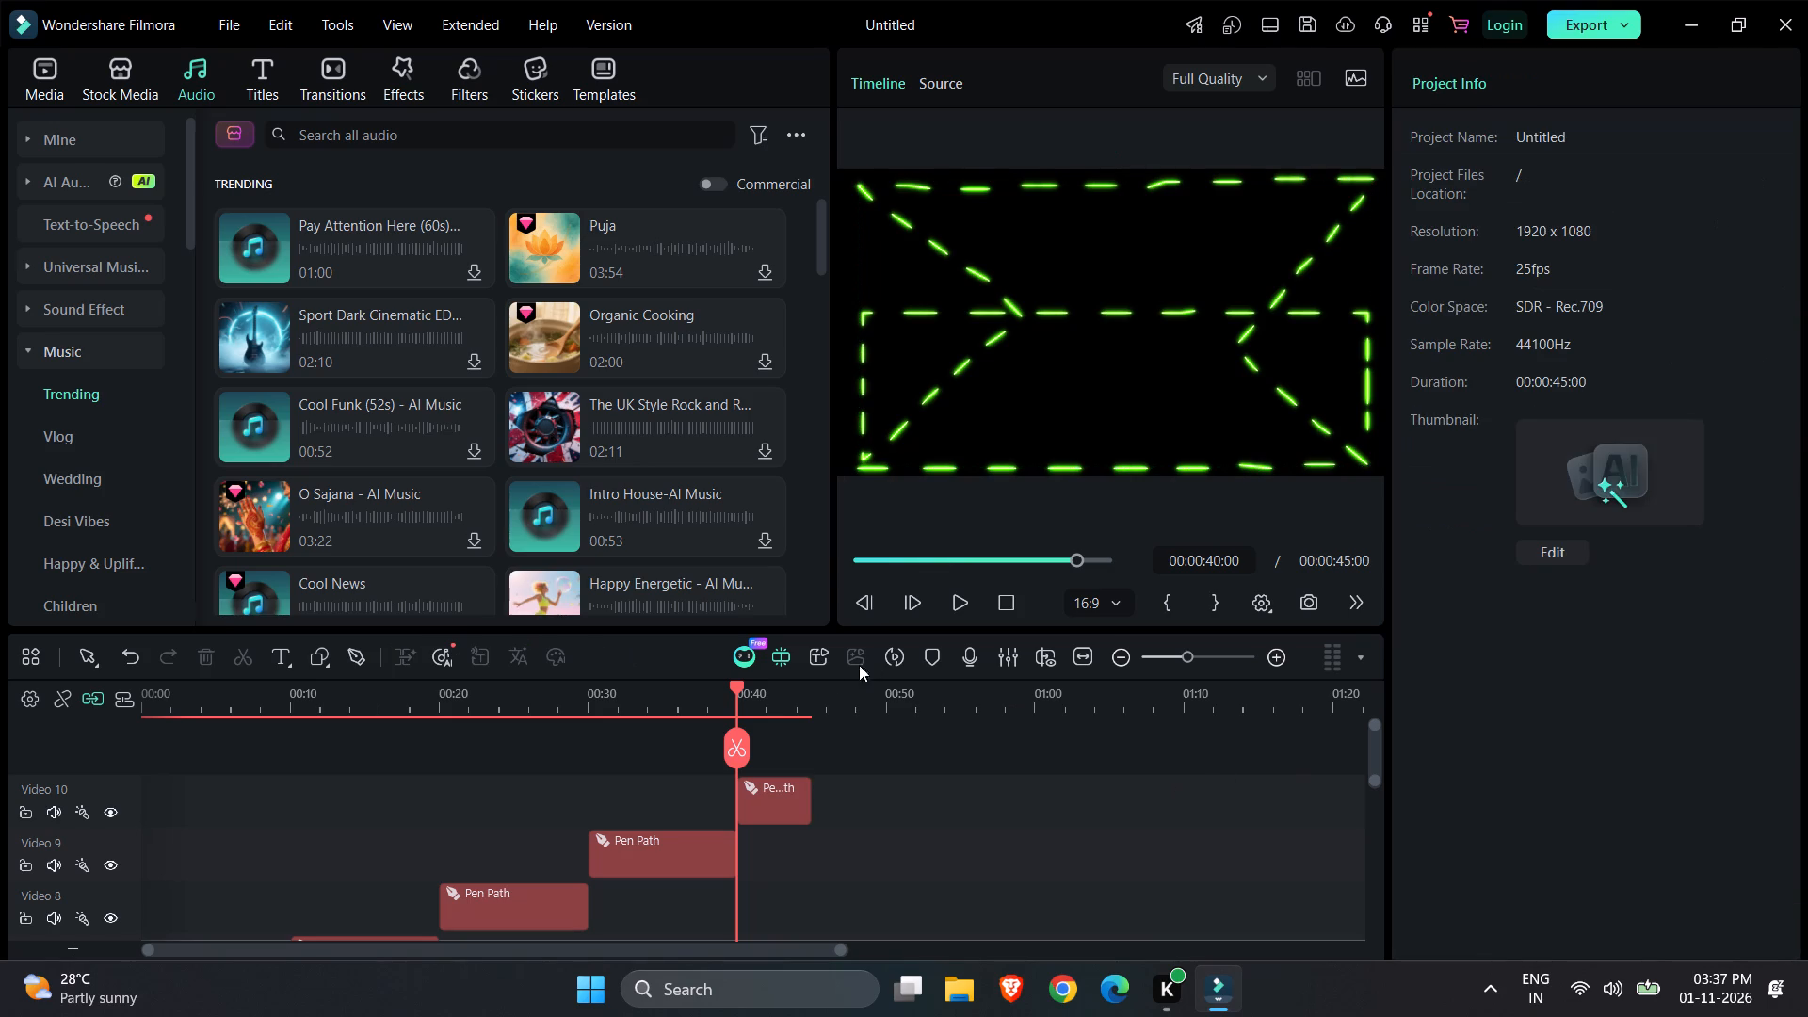
Extend the double-notched outline's clip to a duration of about ten seconds, ending at 00:00:49:24.
{"action": "left_click", "coordinate": [794, 805]}
{"action": "left_click_drag", "start_coordinate": [807, 801], "coordinate": [869, 803]}
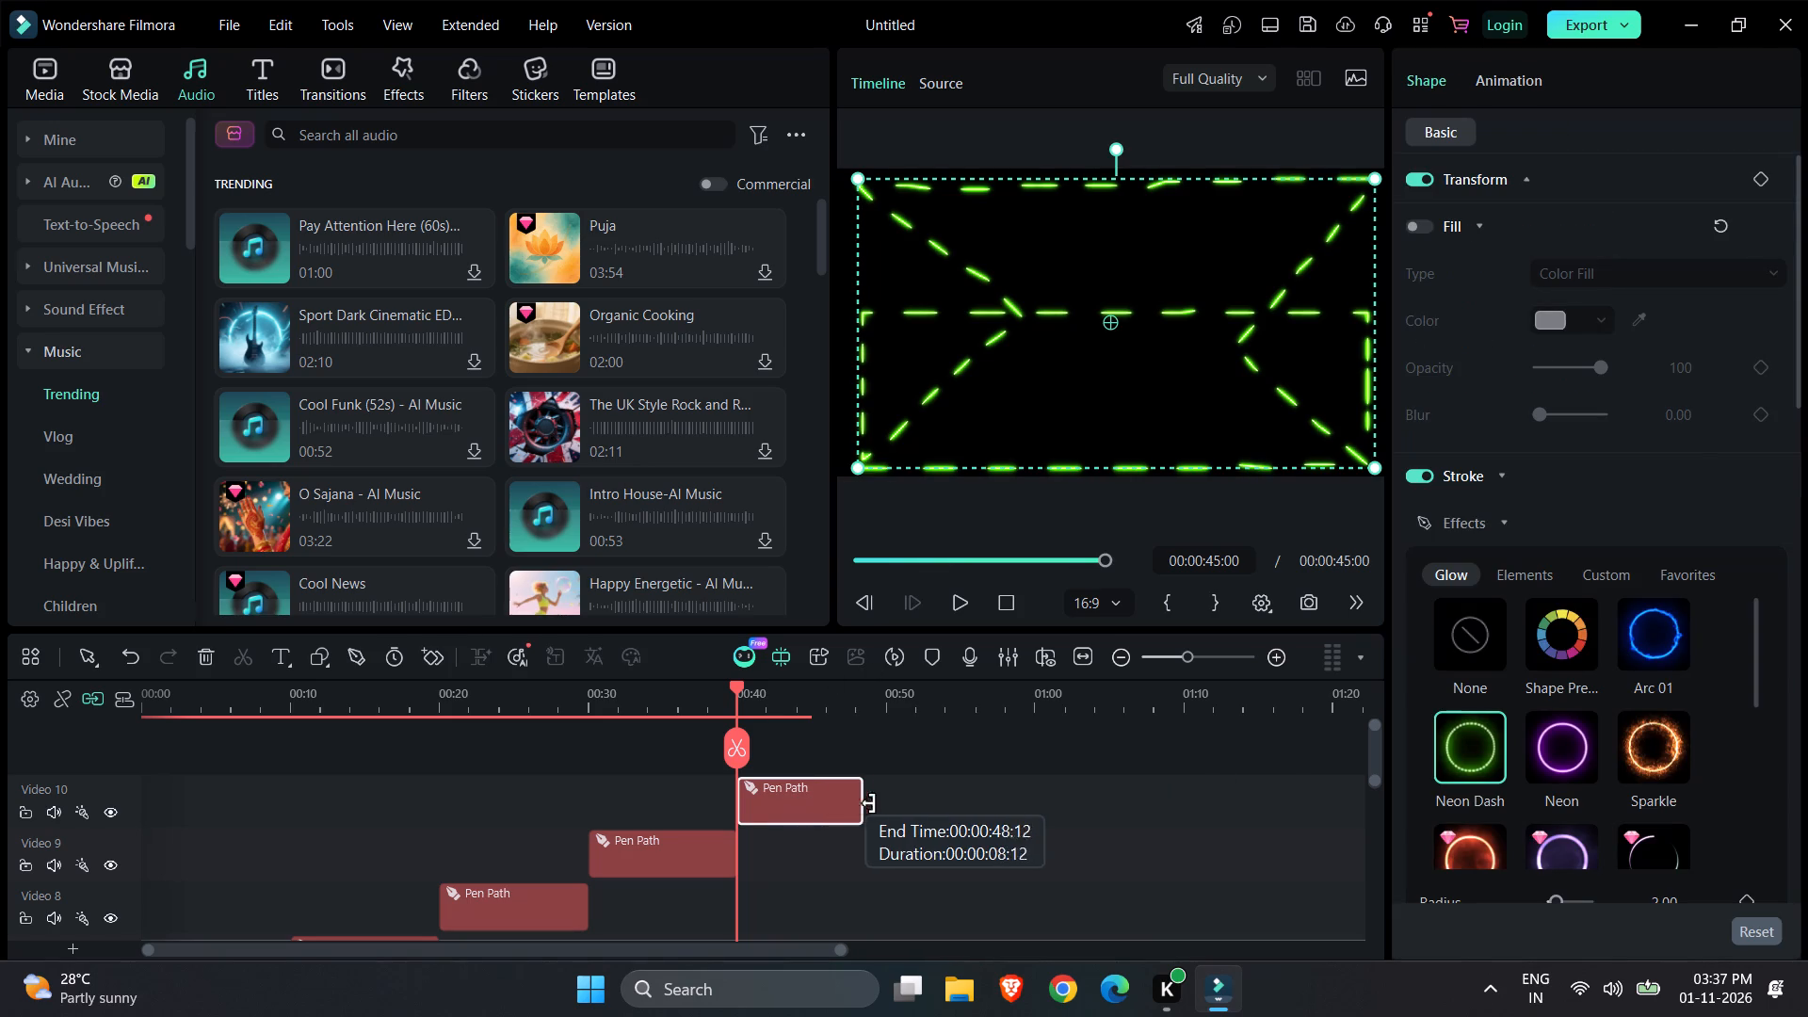
{"action": "left_click_drag", "start_coordinate": [869, 803], "coordinate": [885, 799]}
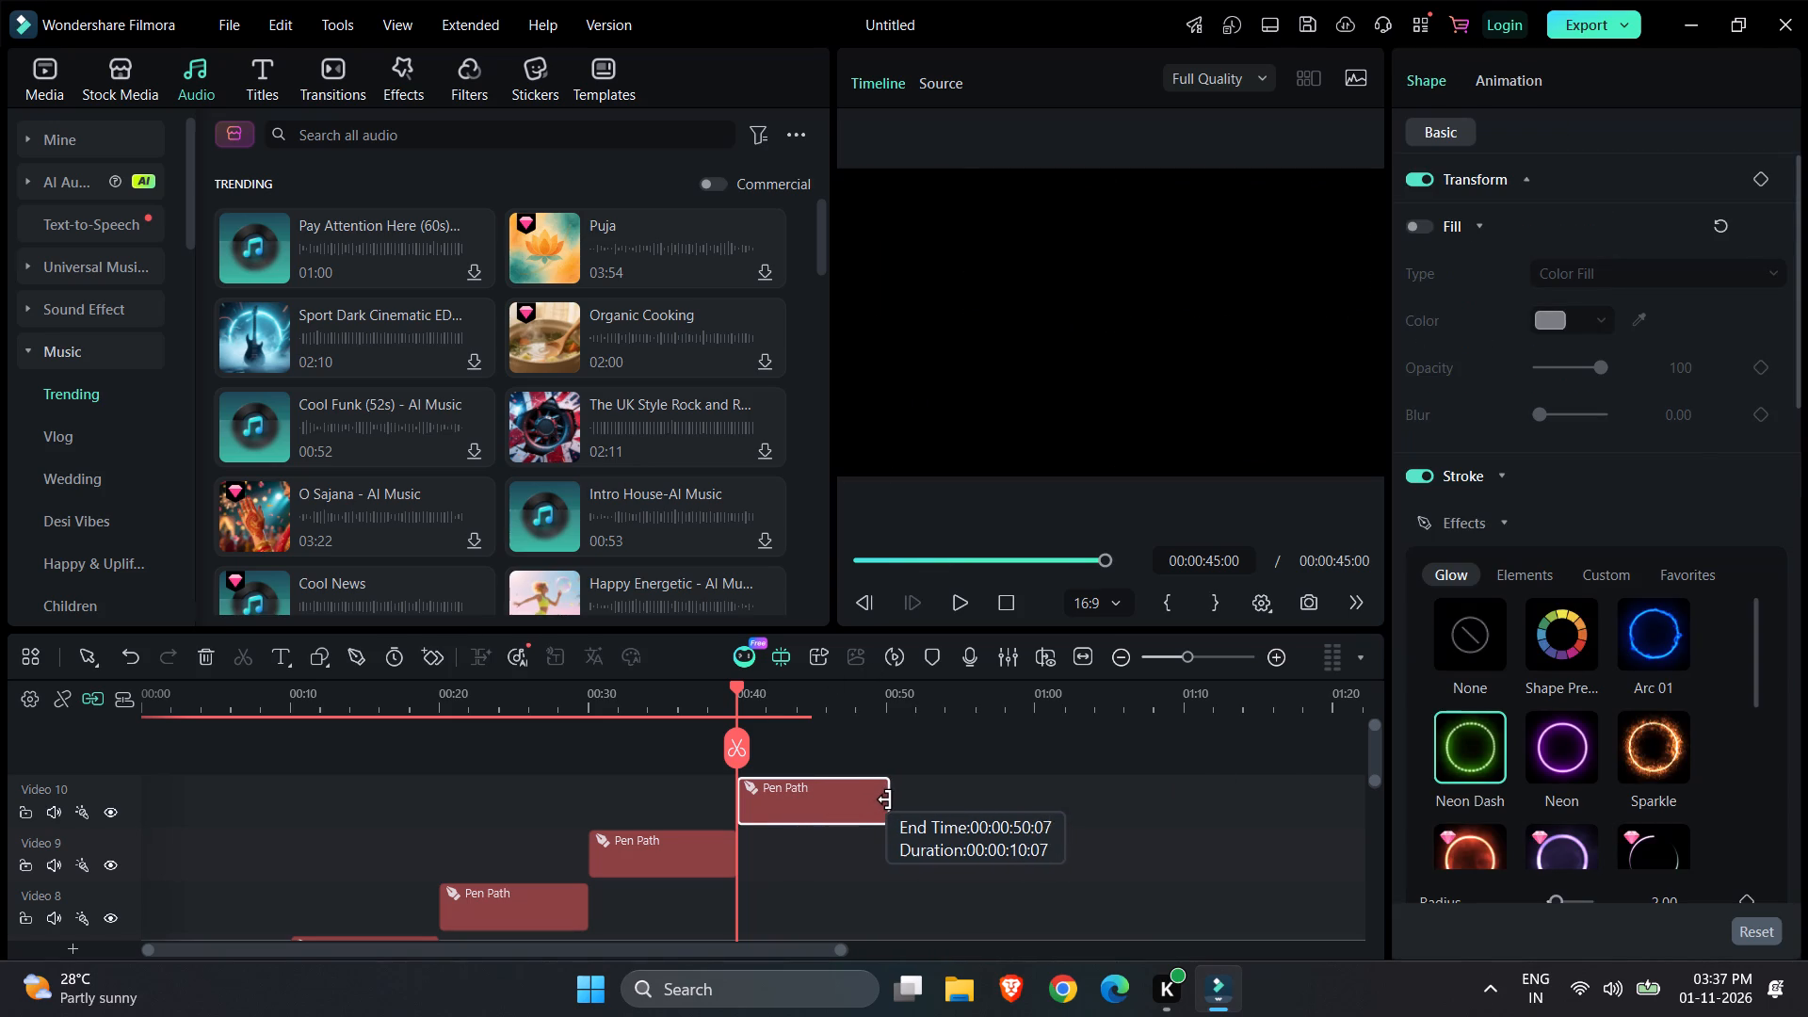
{"action": "left_click_drag", "start_coordinate": [885, 799], "coordinate": [882, 799]}
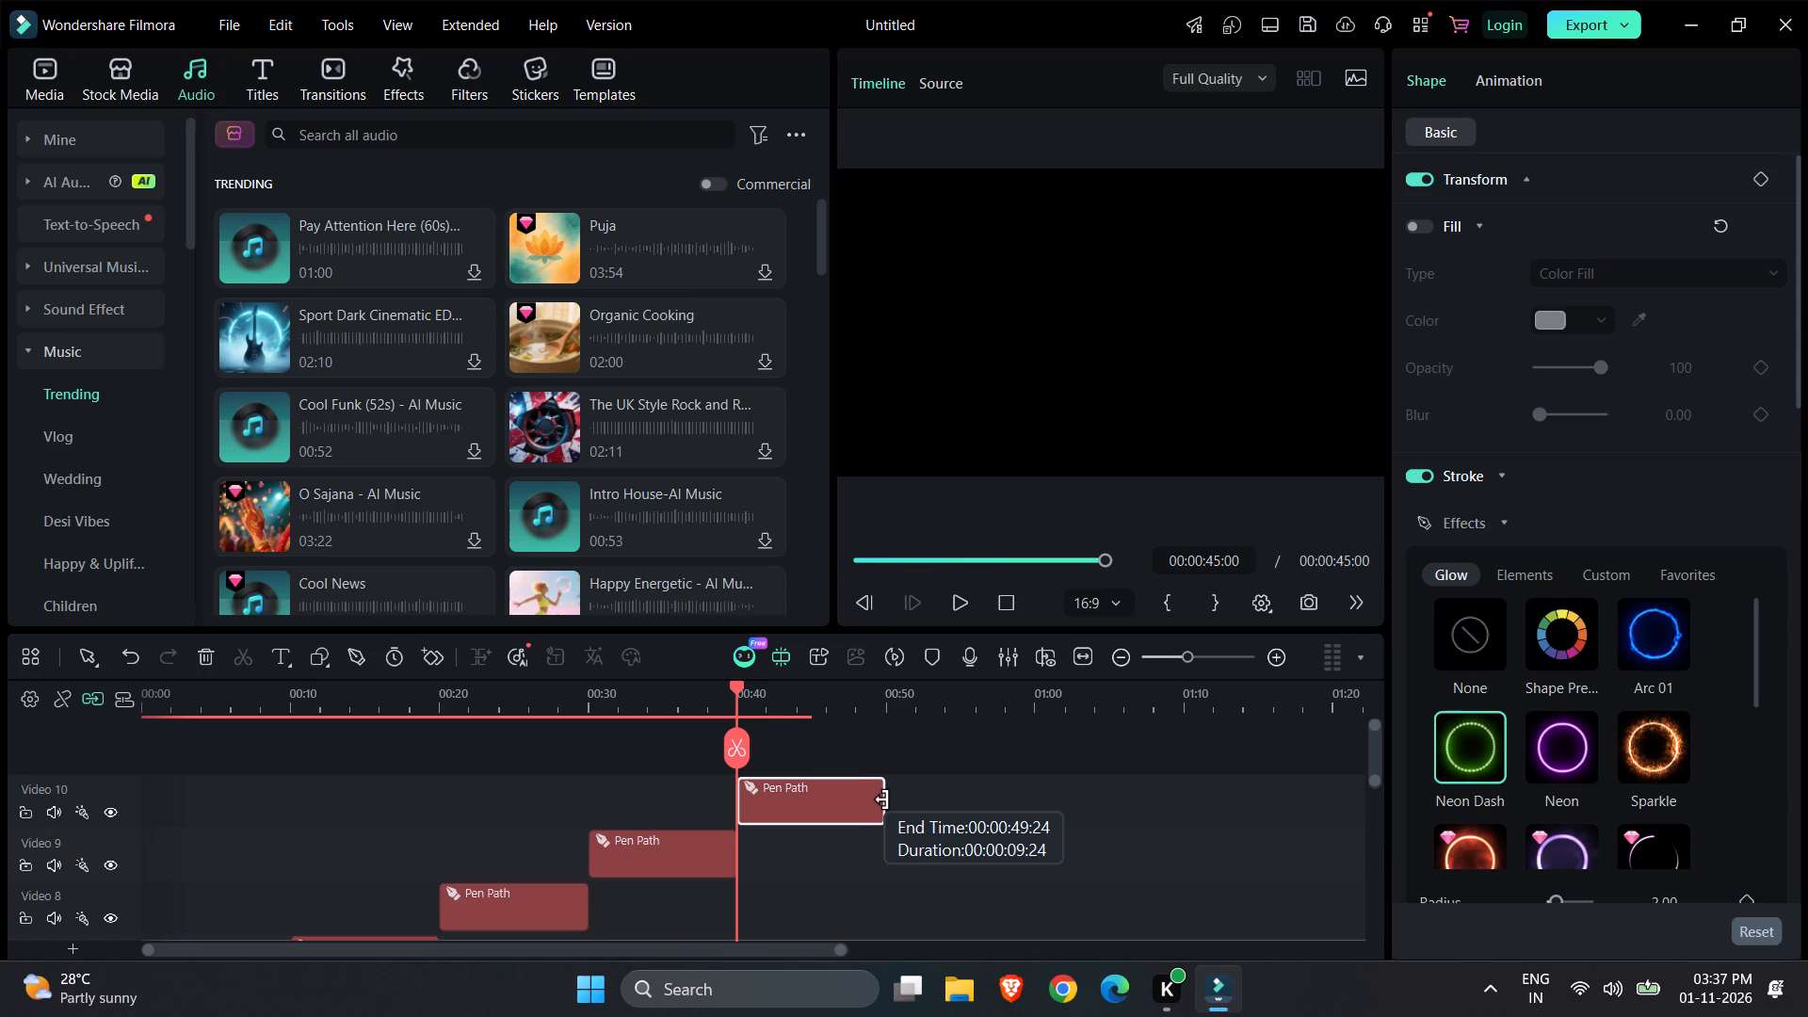
{"action": "left_click_drag", "start_coordinate": [882, 799], "coordinate": [883, 799]}
{"action": "left_click_drag", "start_coordinate": [883, 799], "coordinate": [881, 799]}
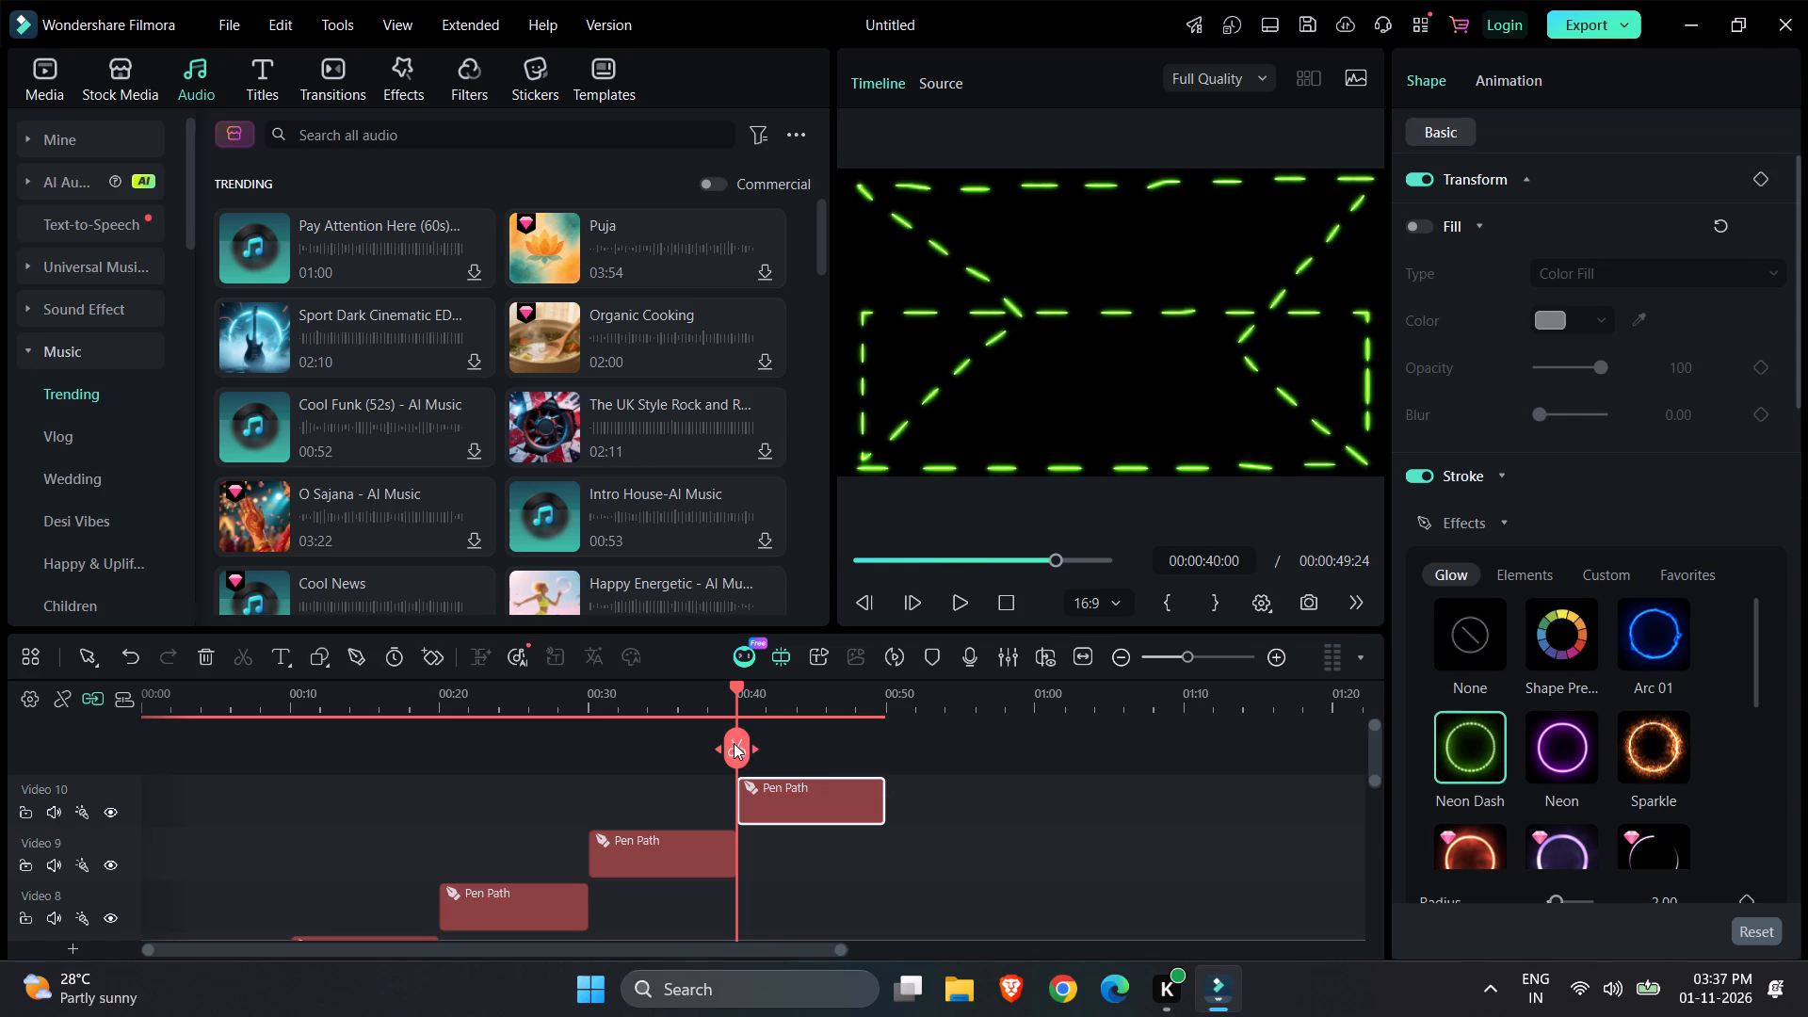
Move the playhead to the end of the double-notched outline's clip at 00:00:49:24.
{"action": "left_click_drag", "start_coordinate": [735, 744], "coordinate": [1059, 749]}
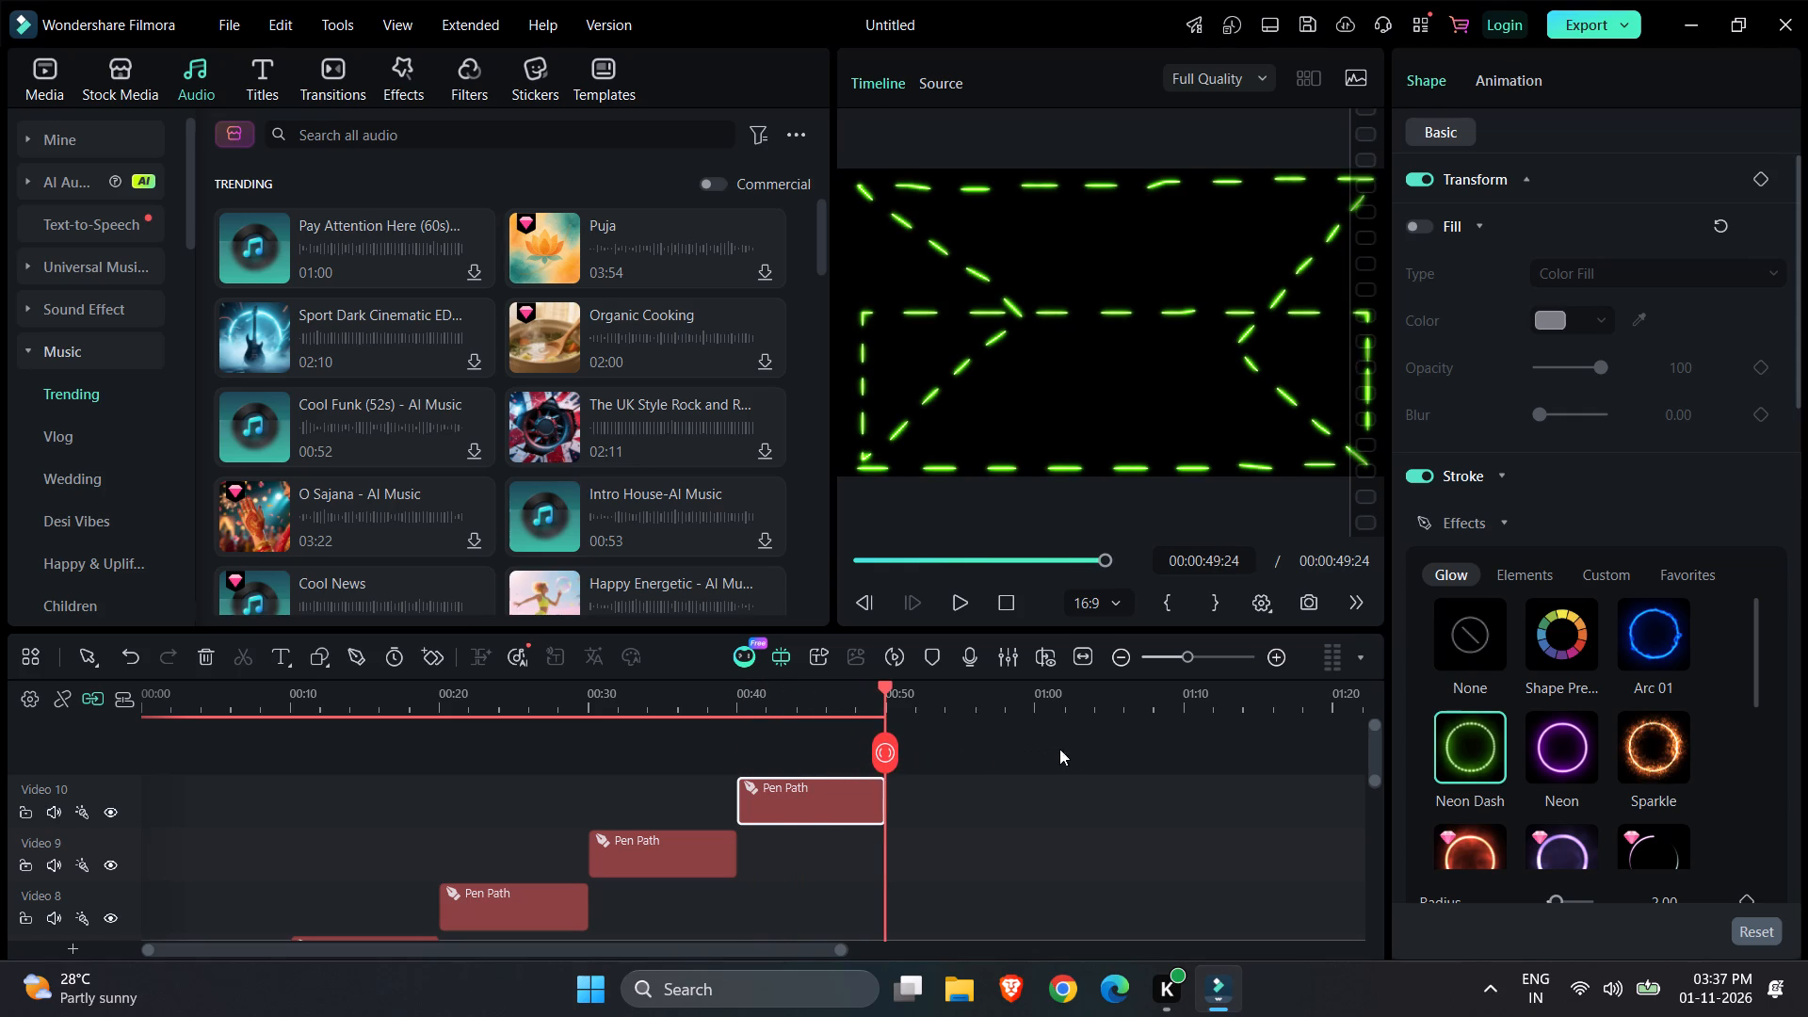
{"action": "left_click_drag", "start_coordinate": [1059, 749], "coordinate": [1106, 749]}
{"action": "left_click_drag", "start_coordinate": [1106, 749], "coordinate": [1186, 742]}
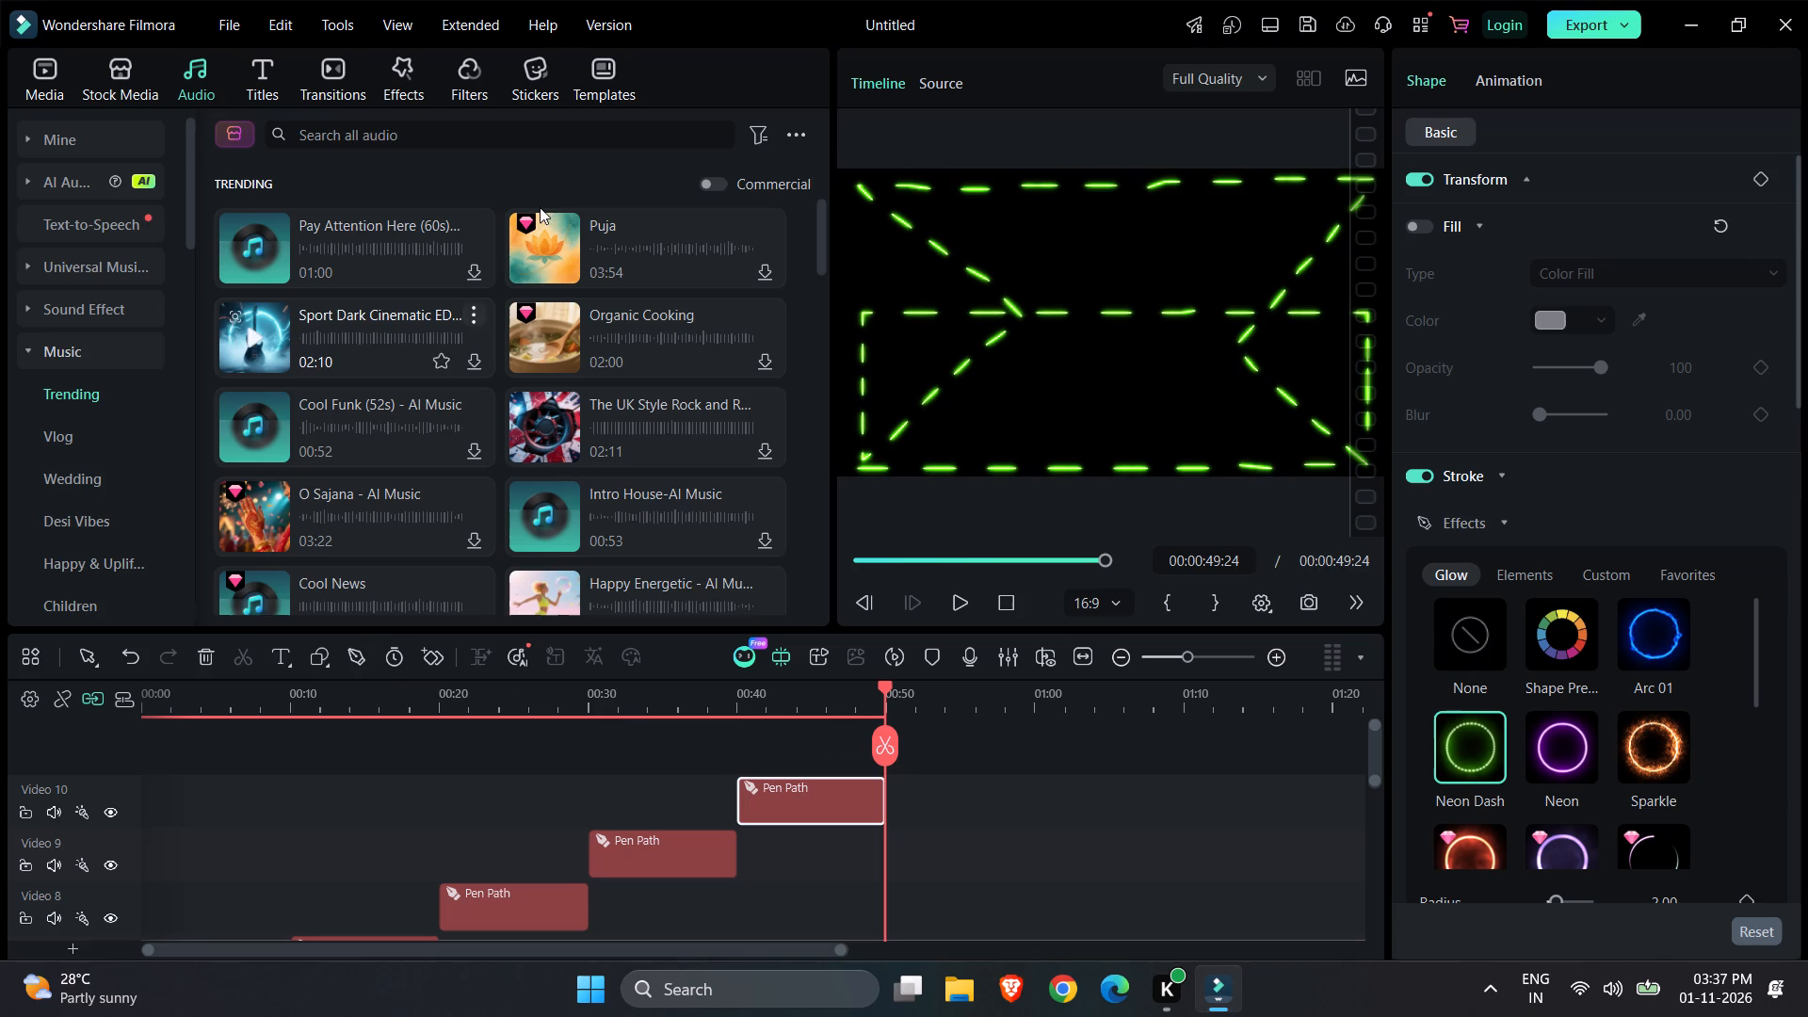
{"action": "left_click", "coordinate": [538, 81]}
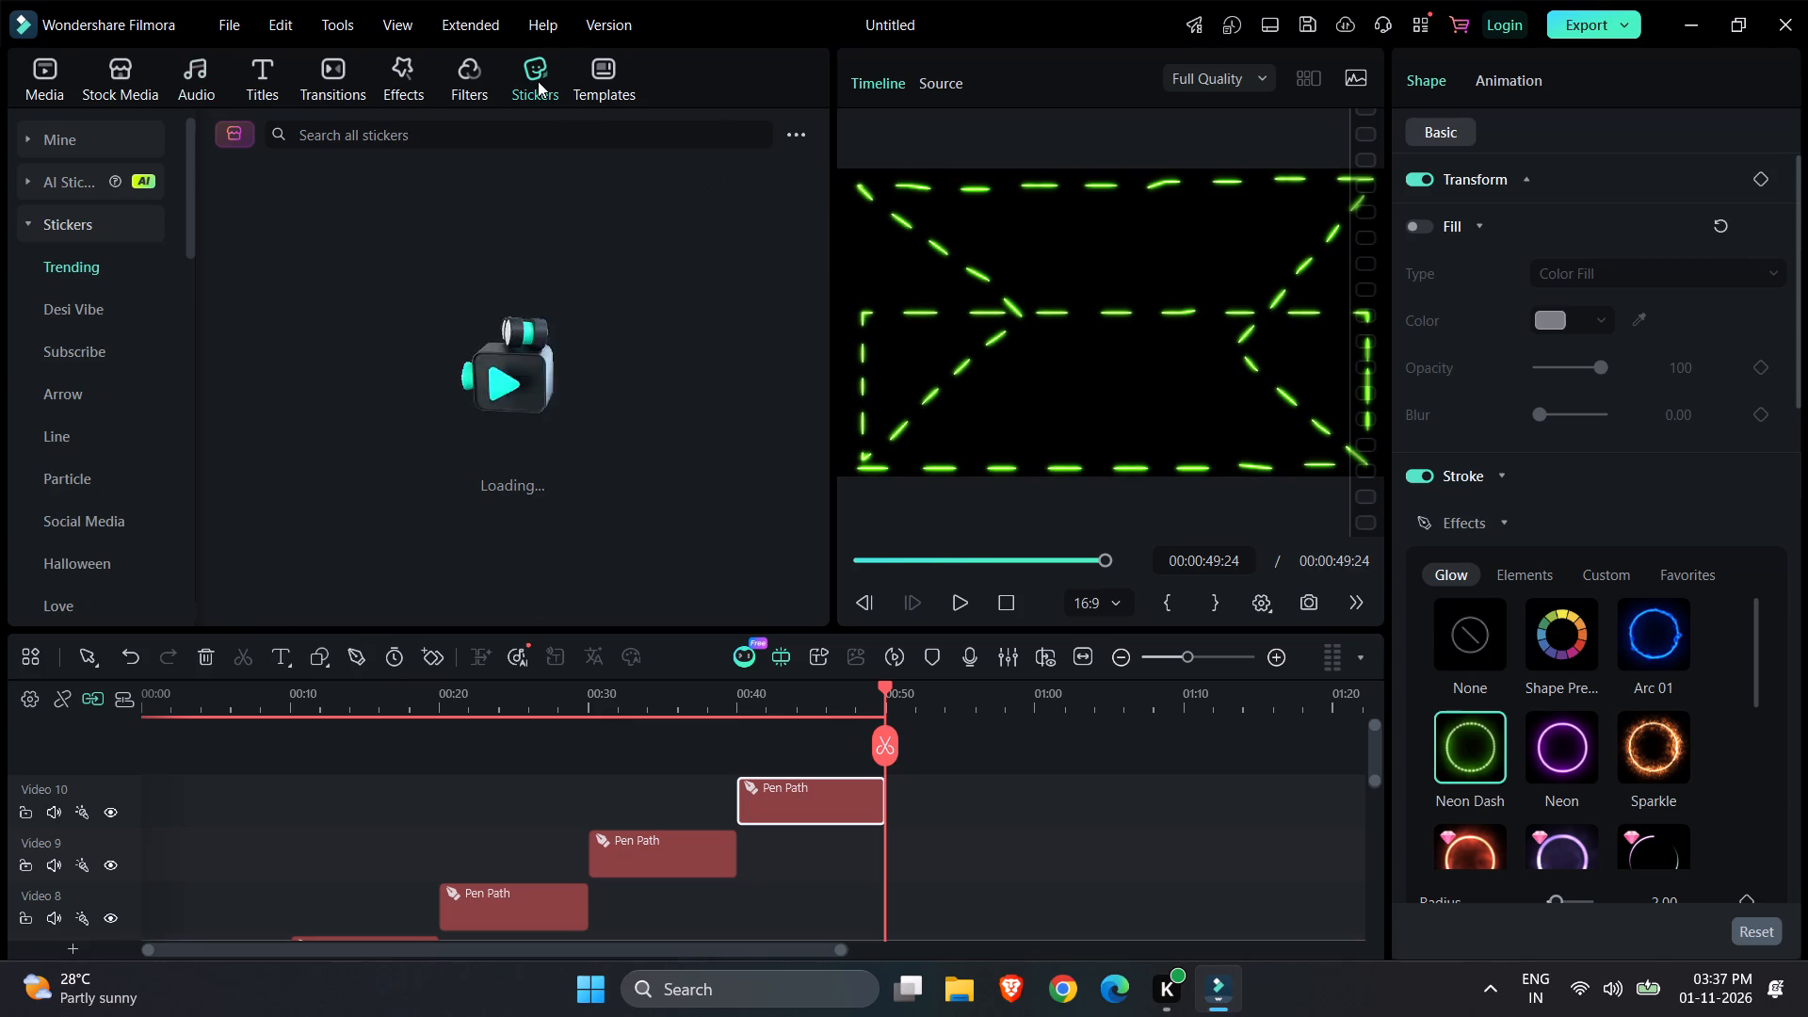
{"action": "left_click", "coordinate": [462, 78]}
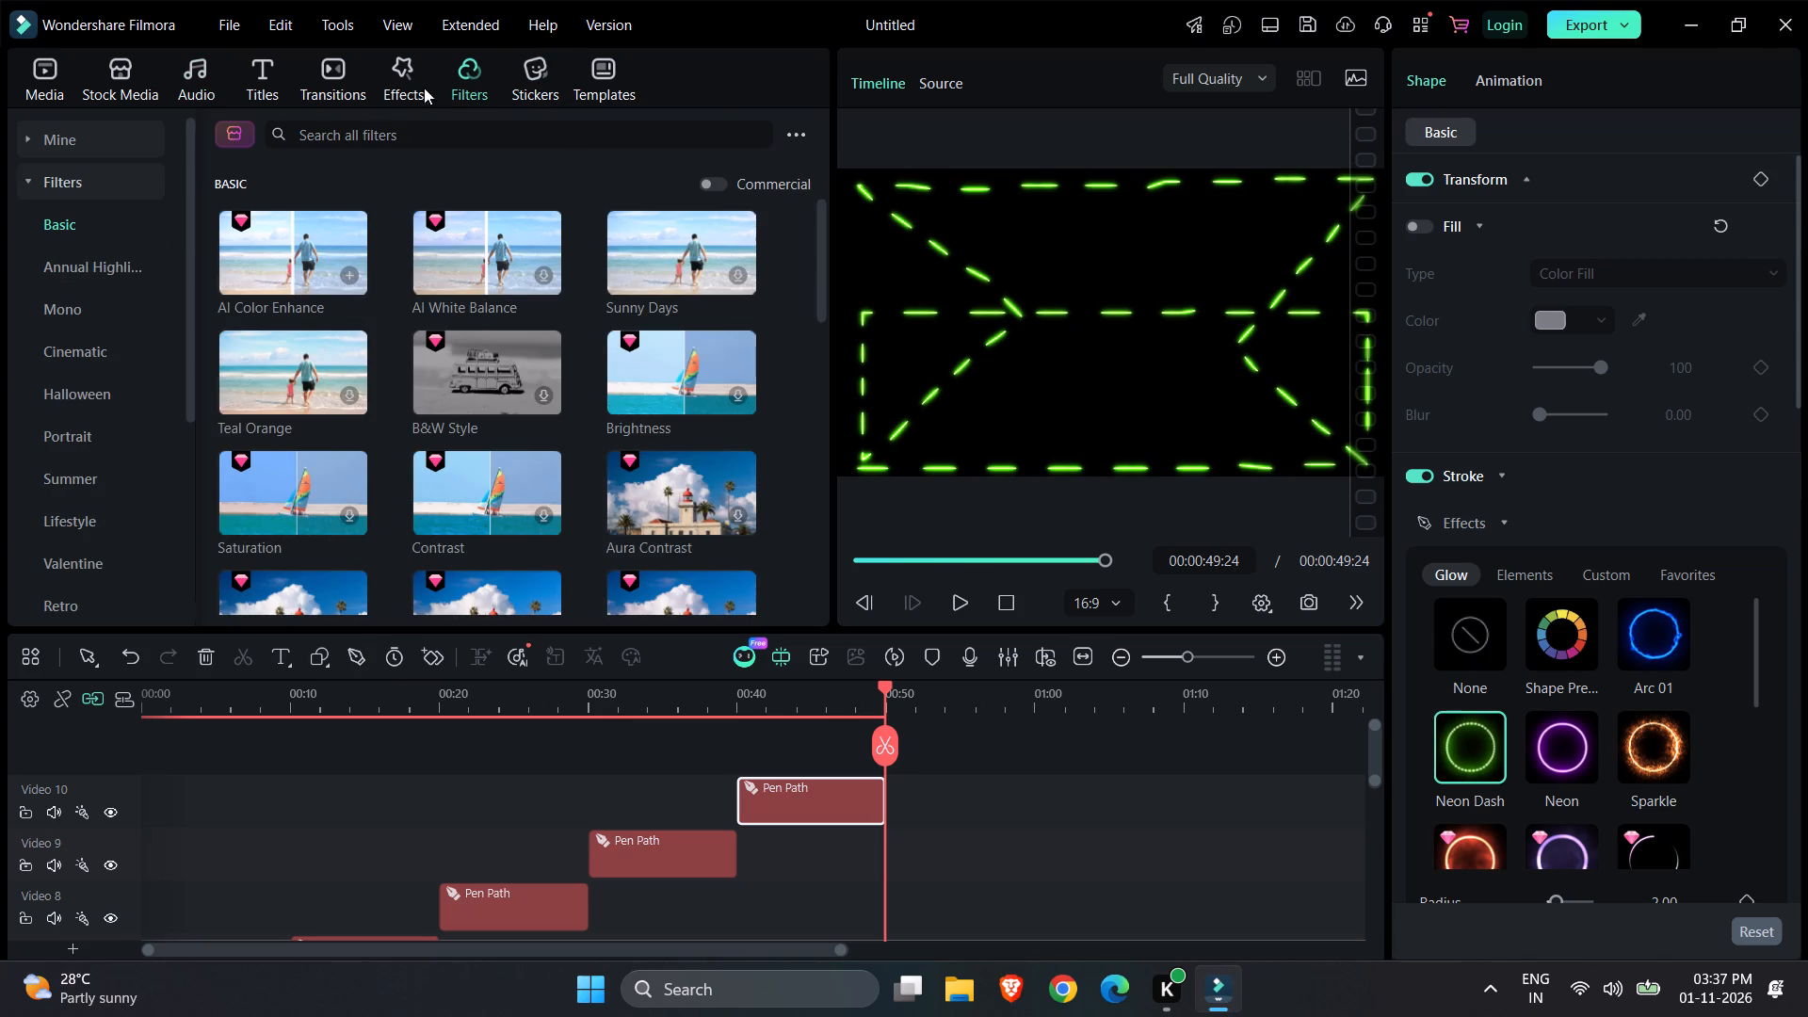
Start a new pen path at the frame's bottom-left corner and plot closely spaced points diagonally up to the top edge, just past centre.
{"action": "left_click", "coordinate": [361, 647]}
{"action": "left_click", "coordinate": [864, 466]}
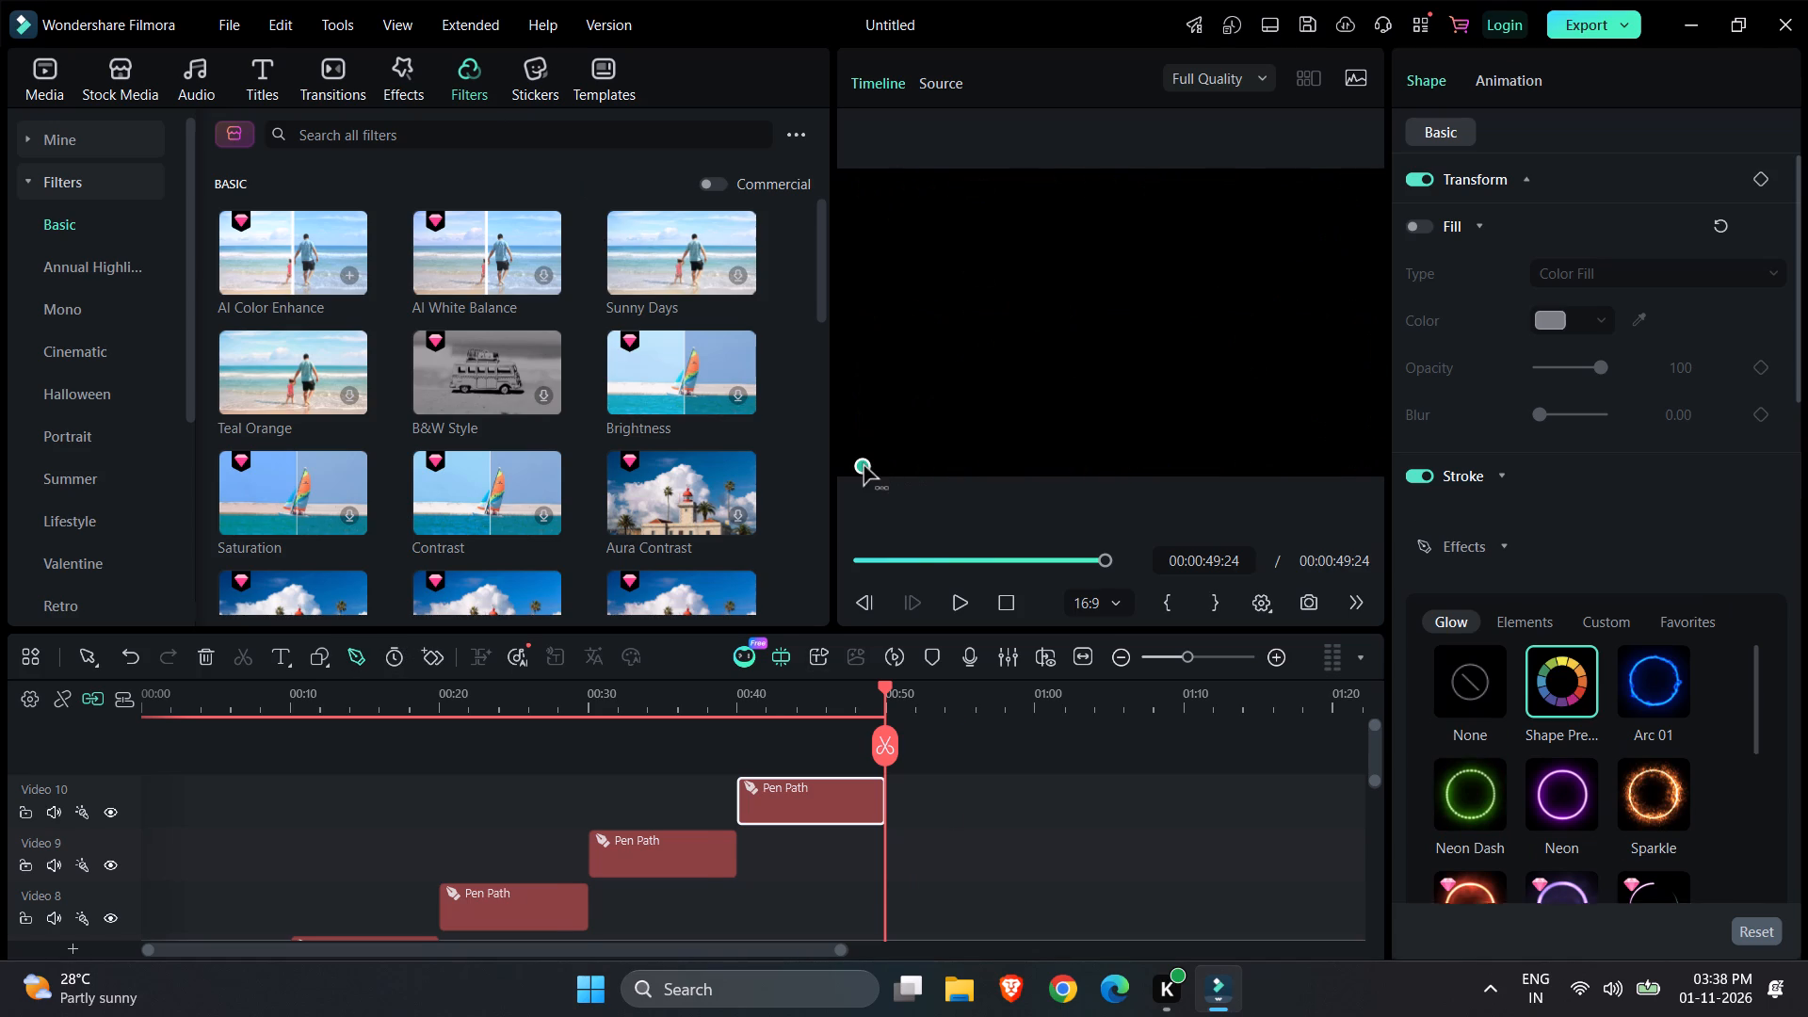
{"action": "left_click", "coordinate": [878, 451]}
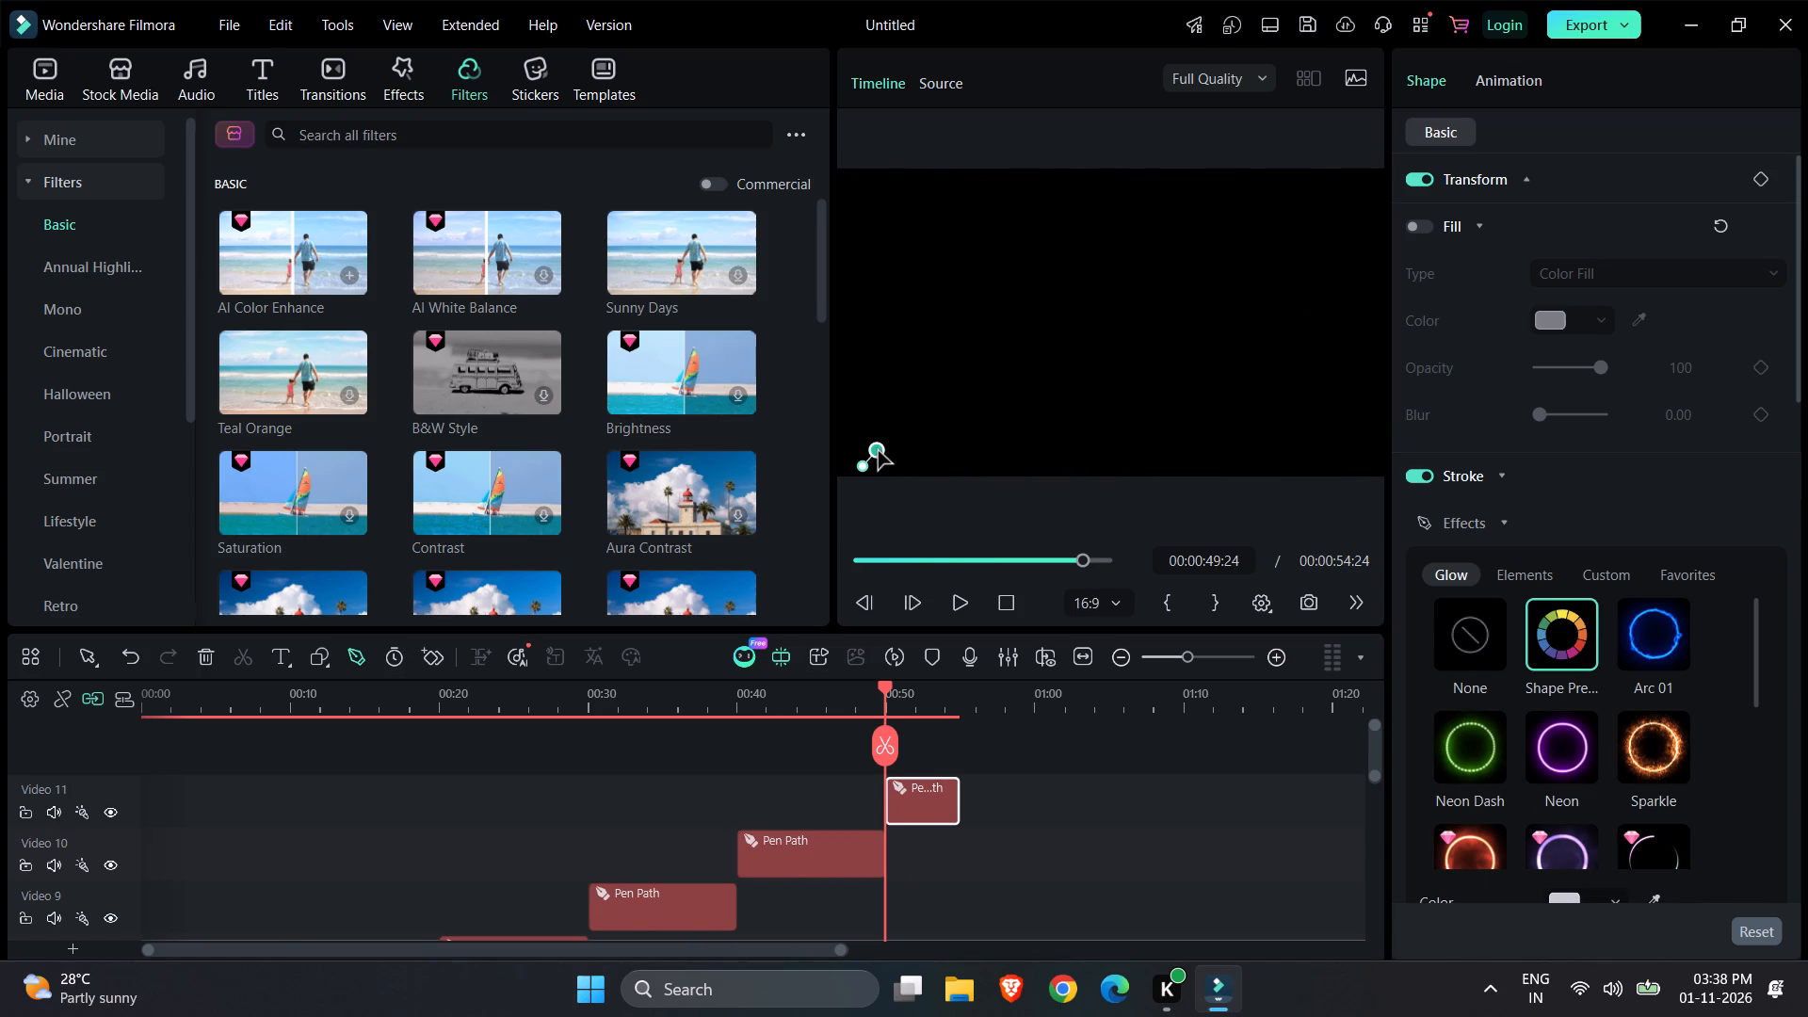
{"action": "left_click", "coordinate": [892, 434]}
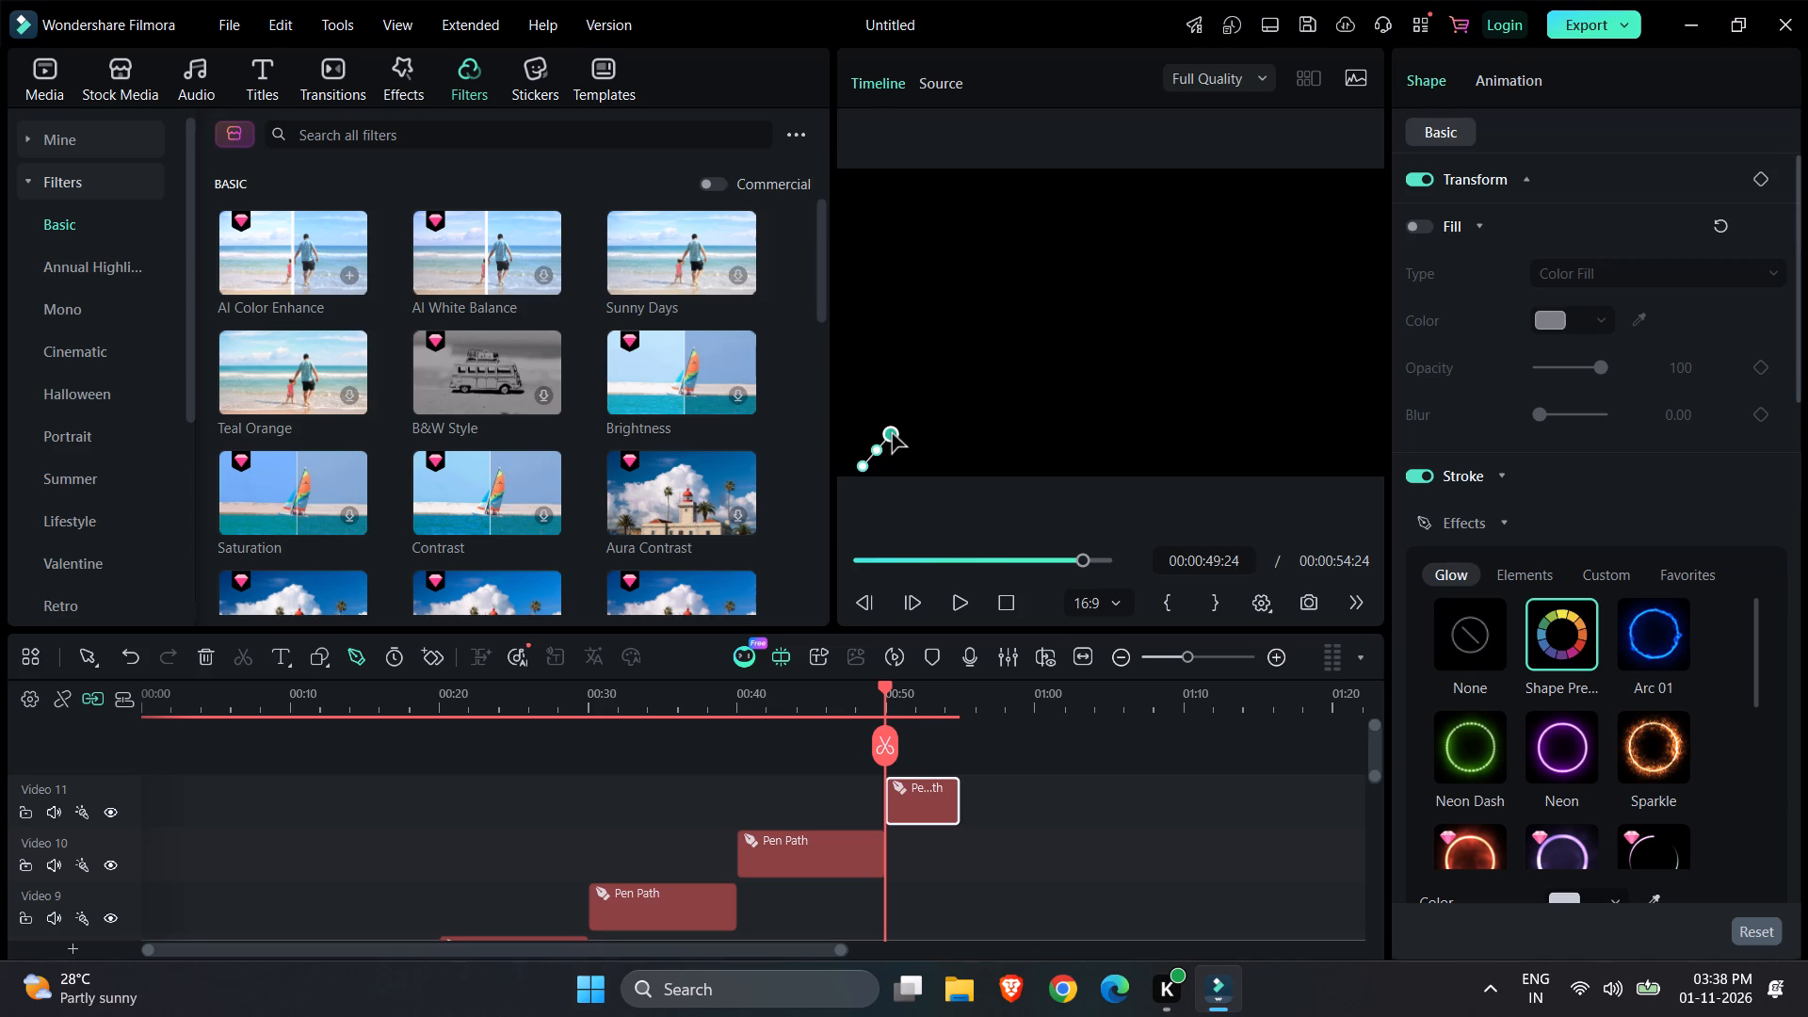
{"action": "left_click", "coordinate": [908, 419]}
{"action": "left_click", "coordinate": [926, 400]}
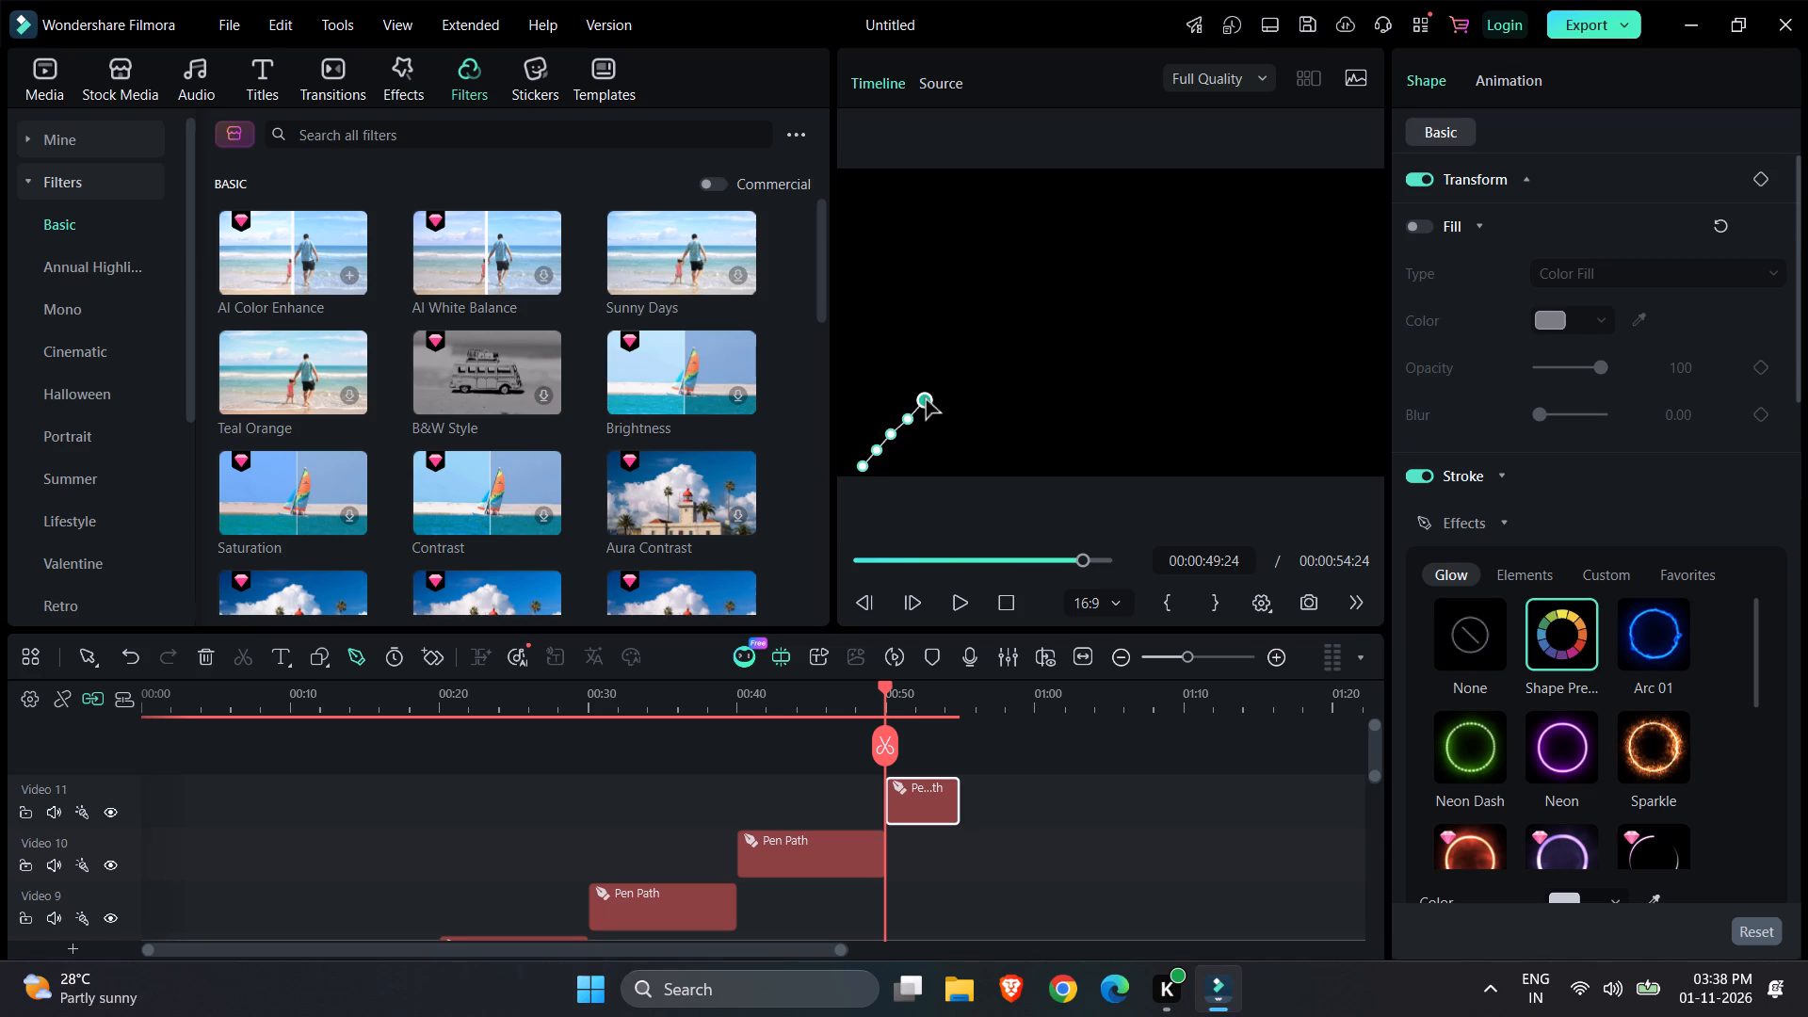
{"action": "left_click", "coordinate": [941, 386]}
{"action": "left_click", "coordinate": [955, 369]}
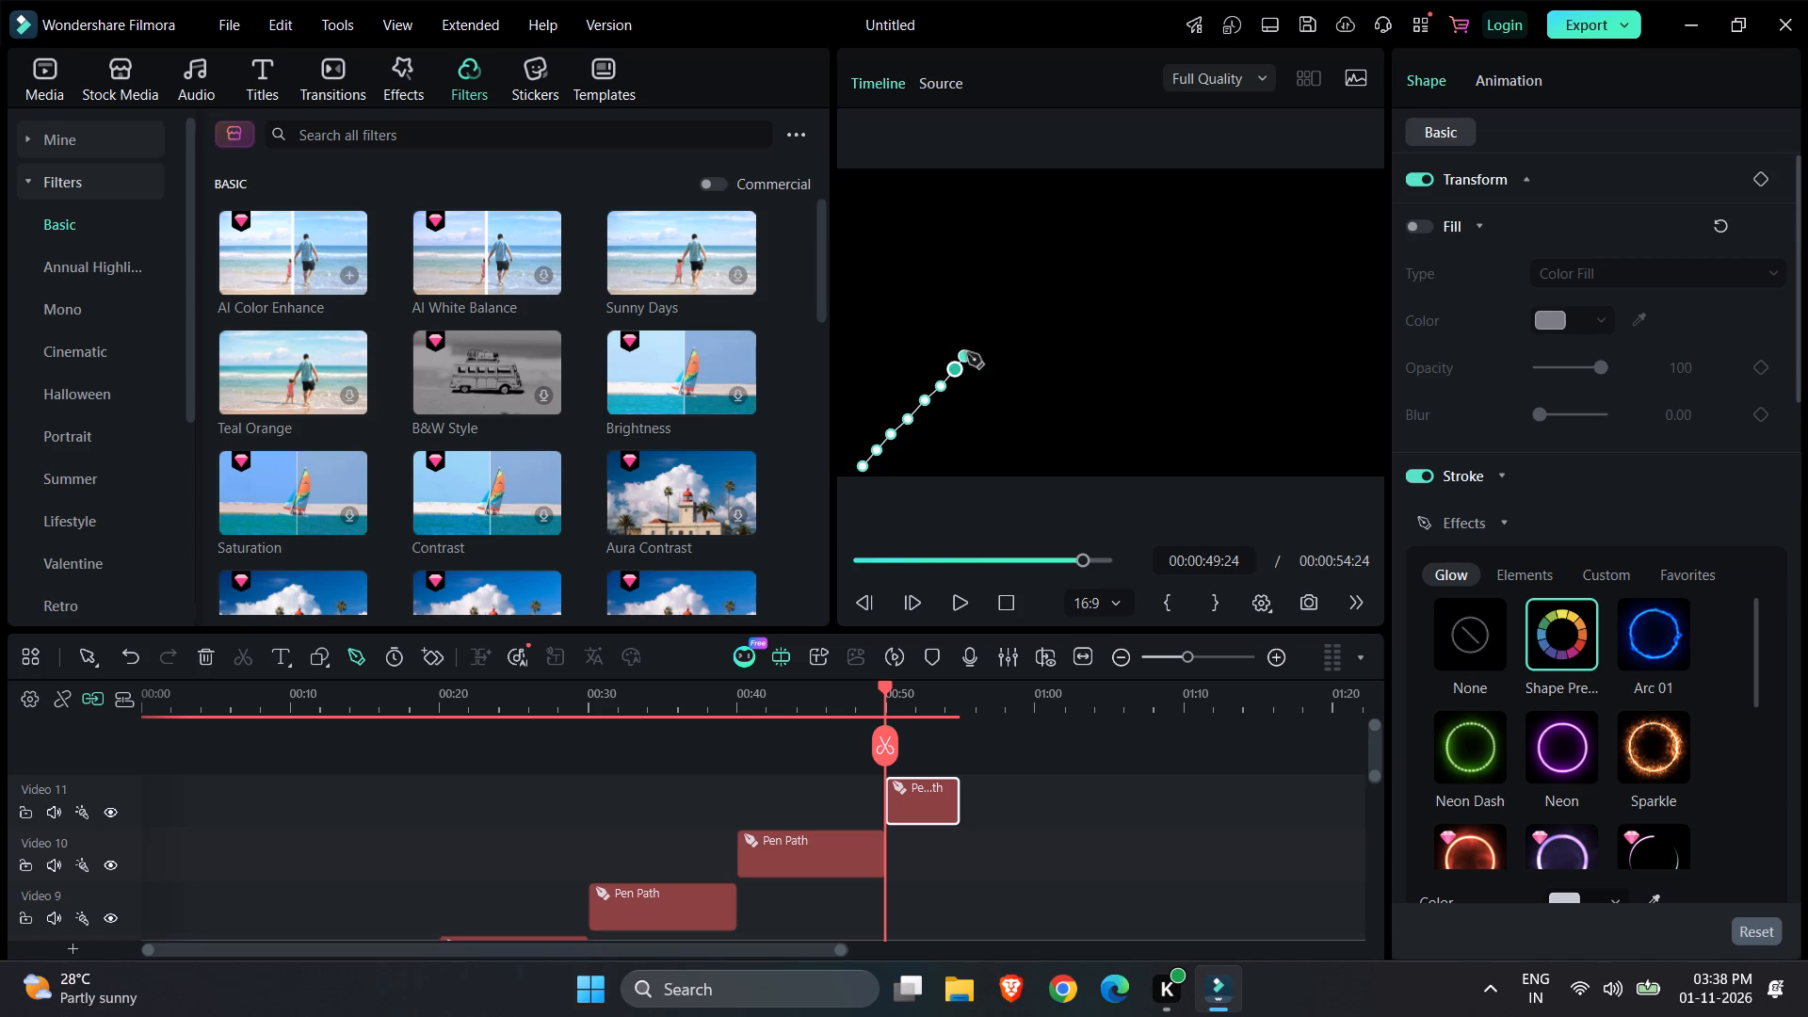
{"action": "left_click", "coordinate": [968, 352]}
{"action": "left_click", "coordinate": [987, 331]}
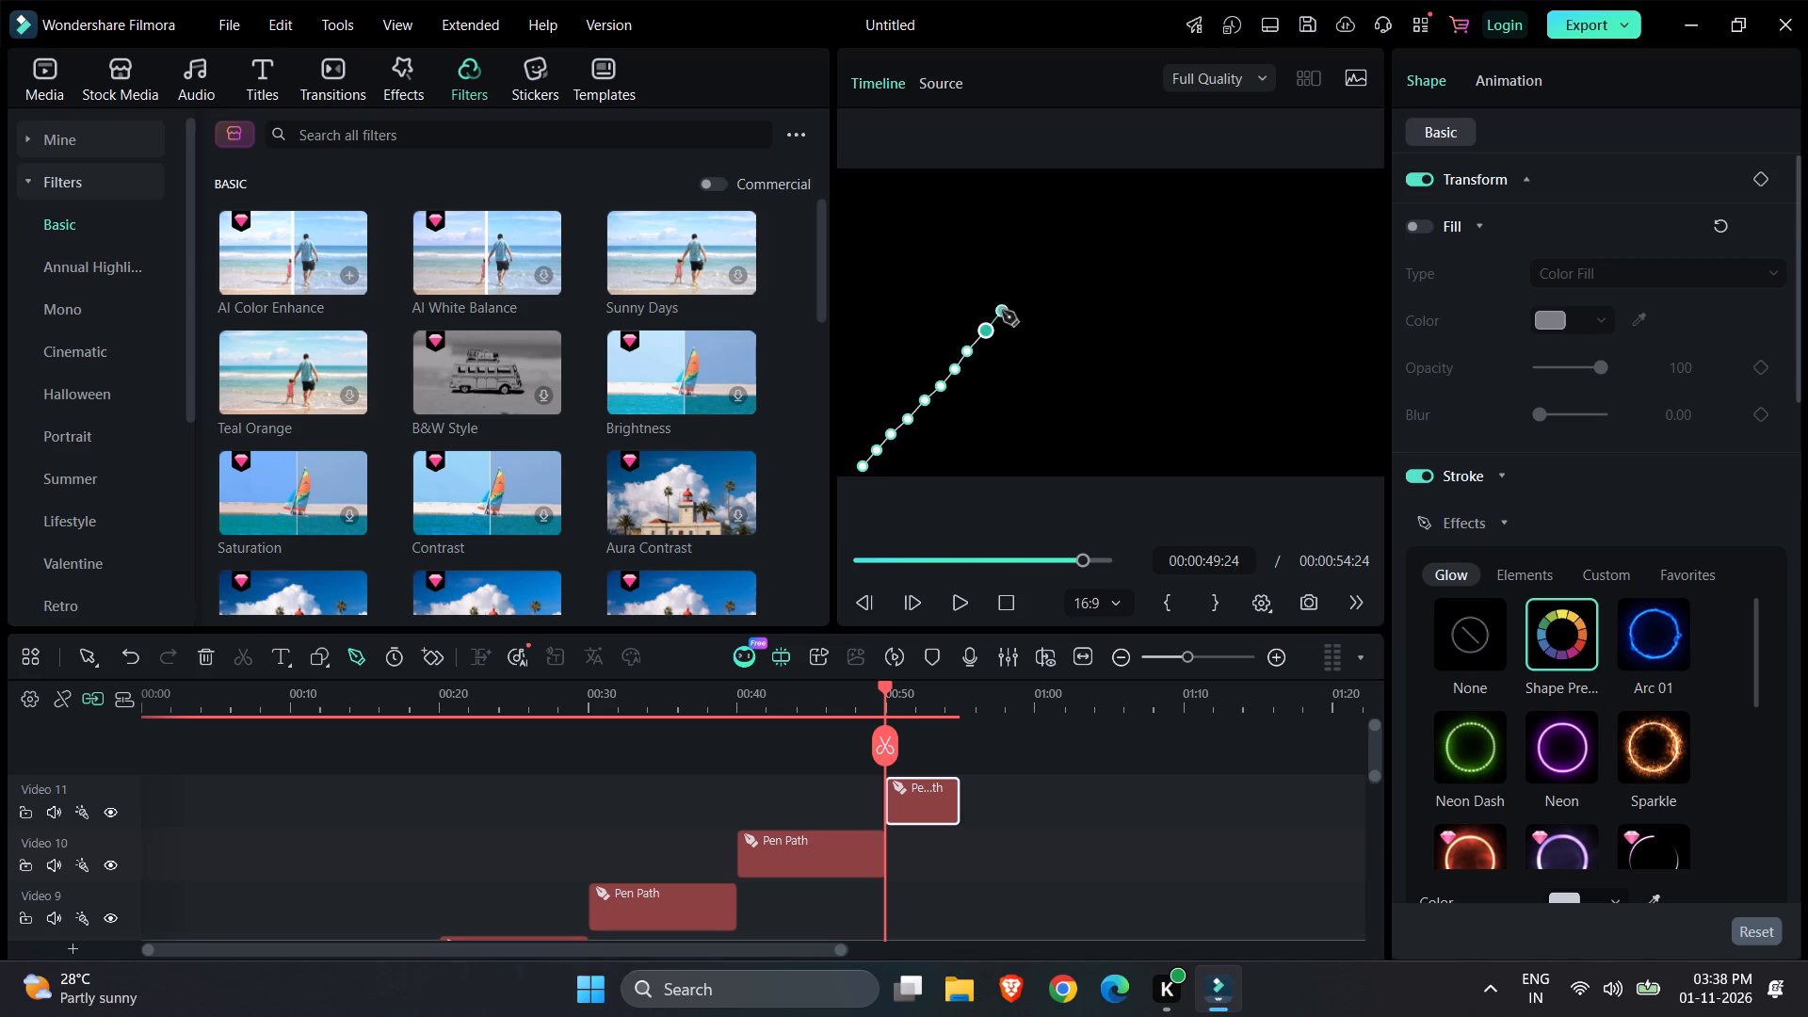
{"action": "left_click", "coordinate": [1002, 311]}
{"action": "left_click", "coordinate": [1021, 292]}
{"action": "left_click", "coordinate": [1033, 274]}
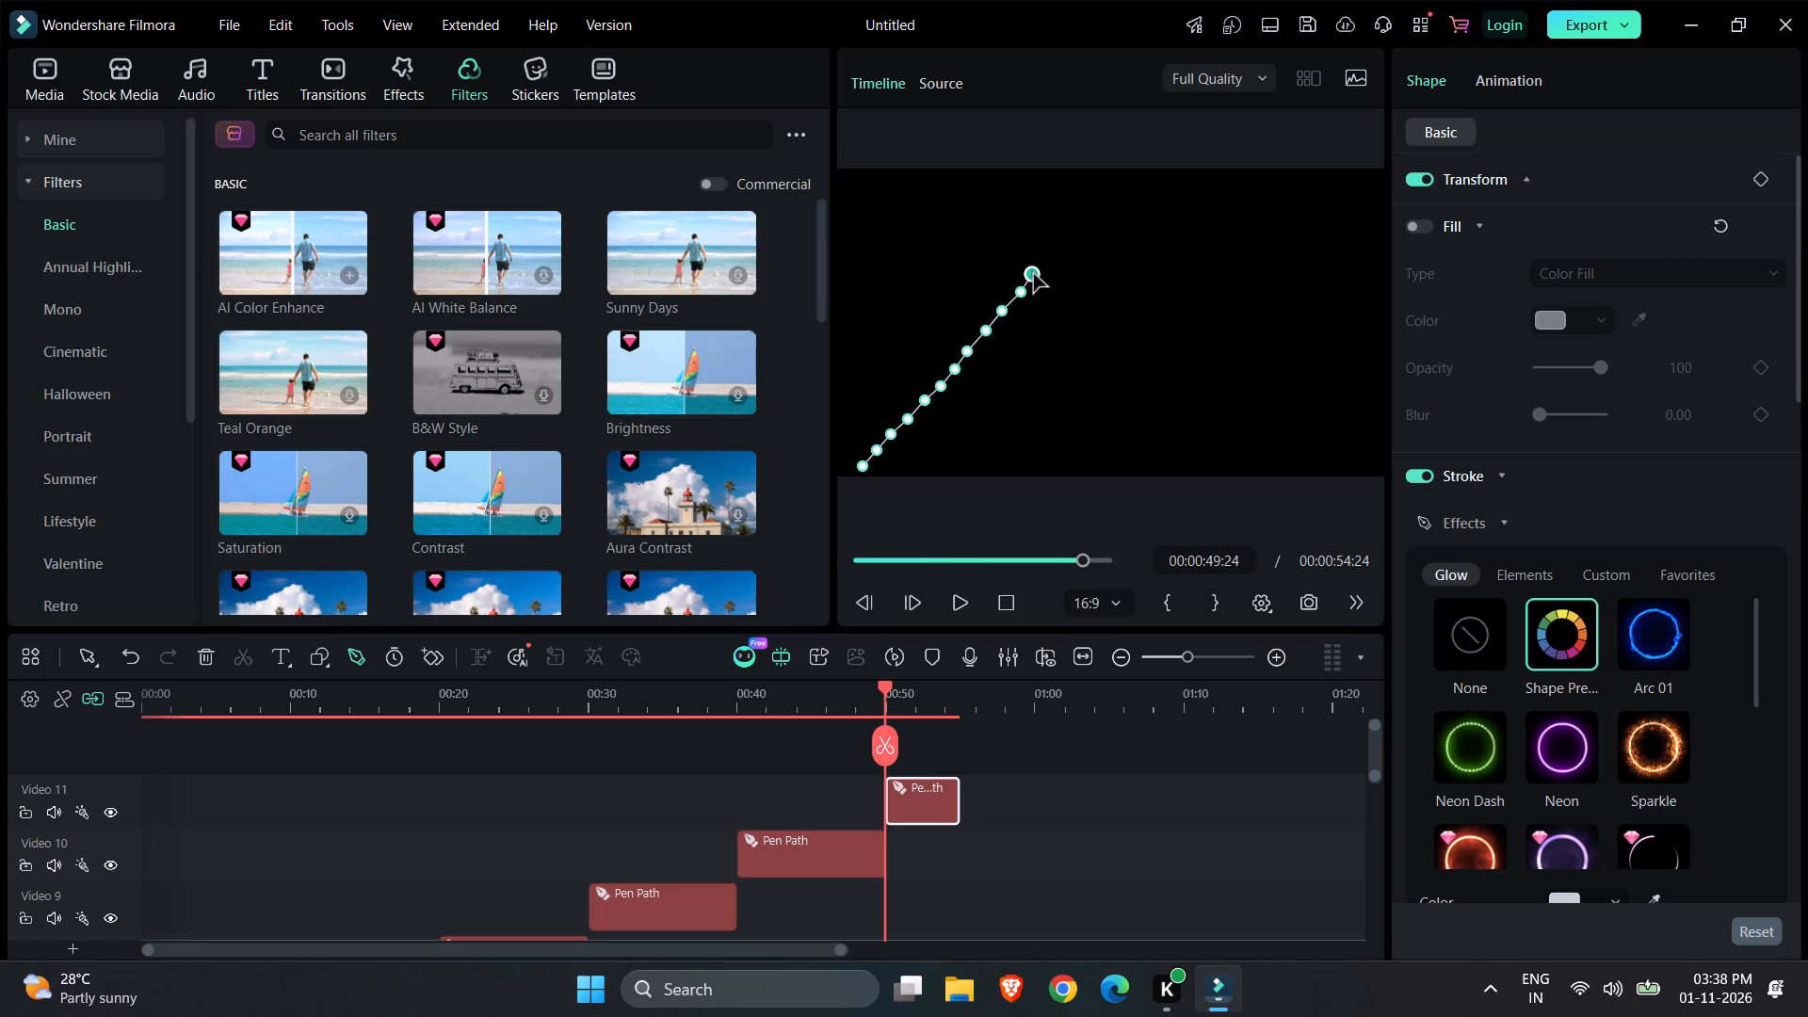
{"action": "left_click", "coordinate": [1047, 256]}
{"action": "left_click", "coordinate": [1060, 241]}
{"action": "left_click", "coordinate": [1077, 223]}
{"action": "left_click_drag", "start_coordinate": [1089, 210], "coordinate": [1100, 190]}
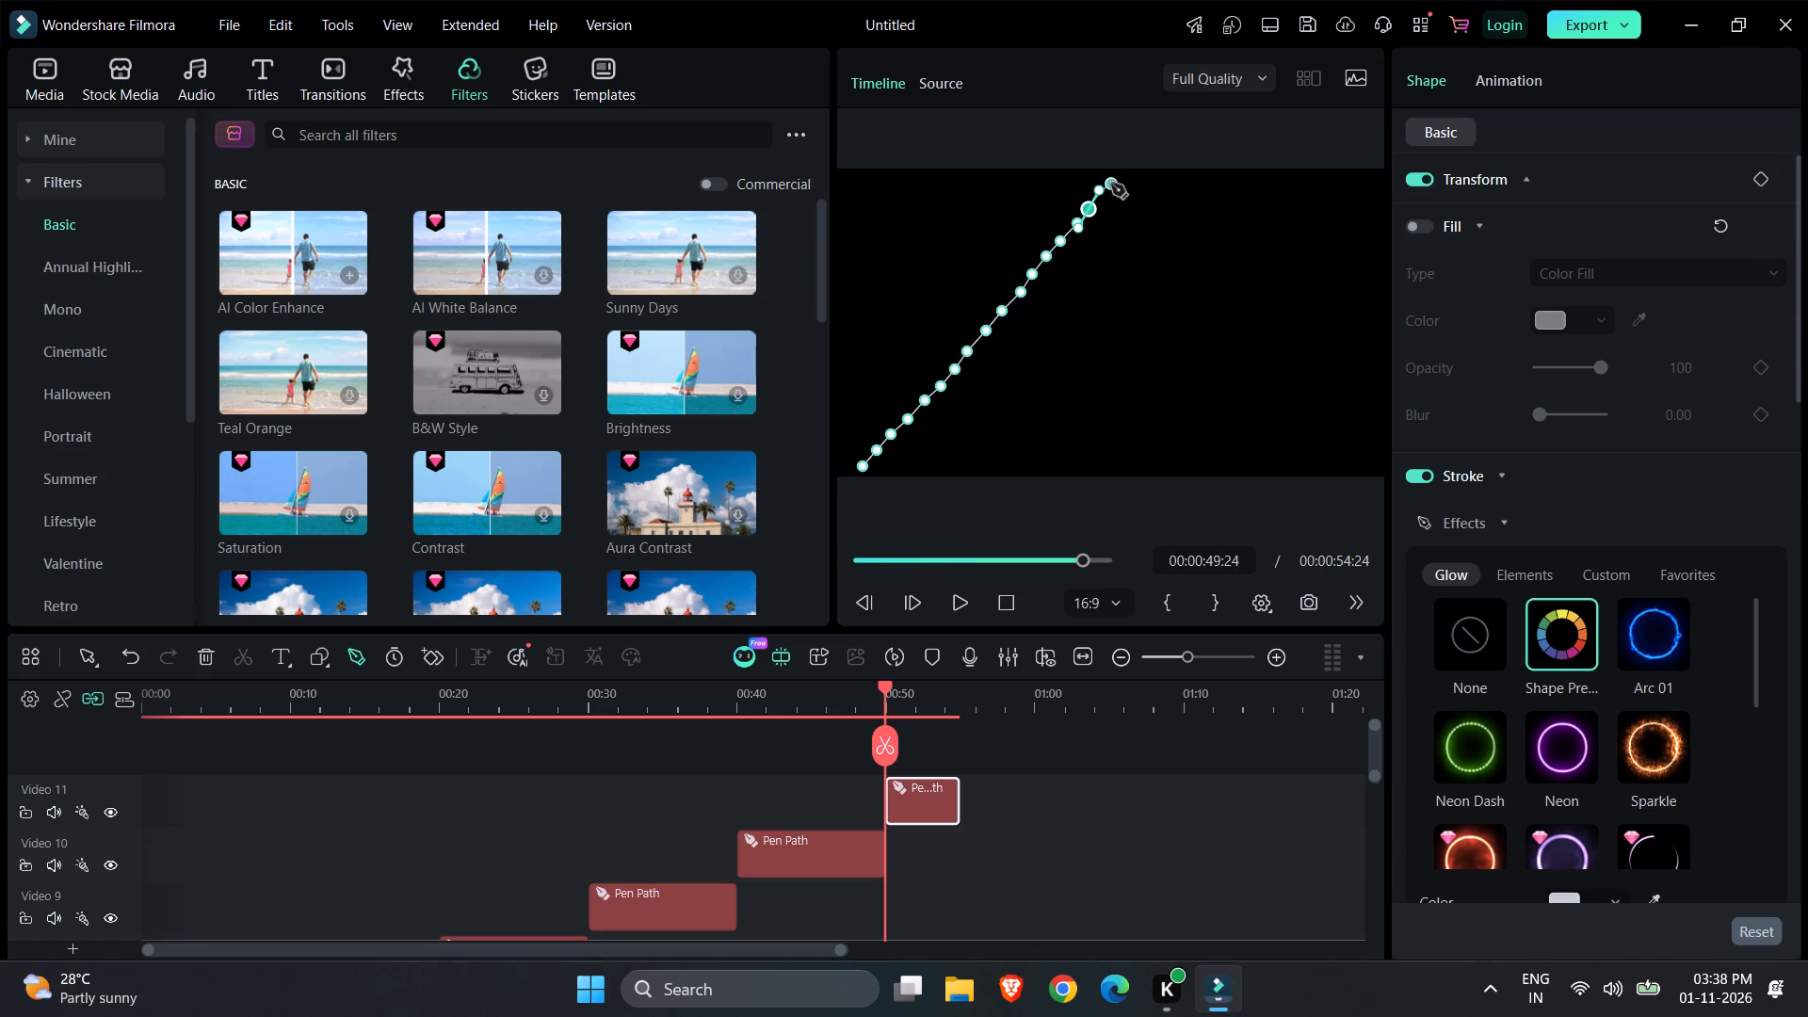
{"action": "left_click", "coordinate": [1108, 180]}
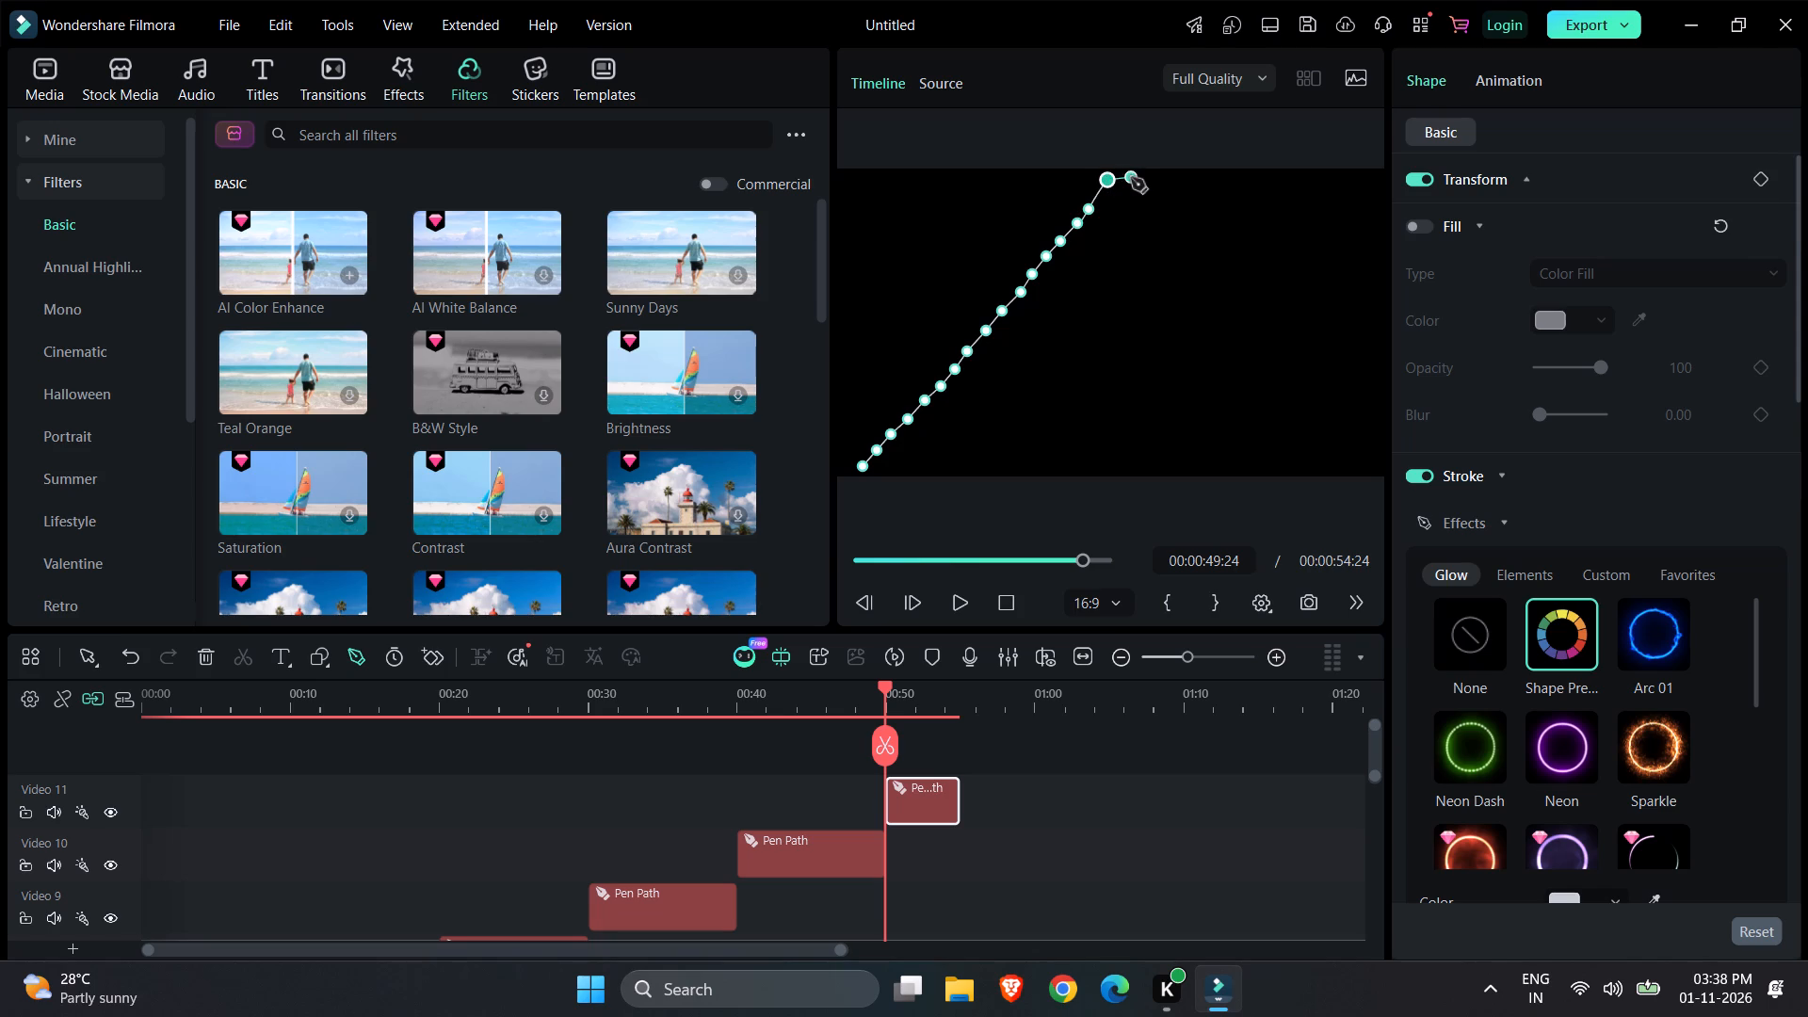
Continue the pen path with evenly spaced points along the frame's top edge to the top-right corner.
{"action": "left_click", "coordinate": [1134, 180]}
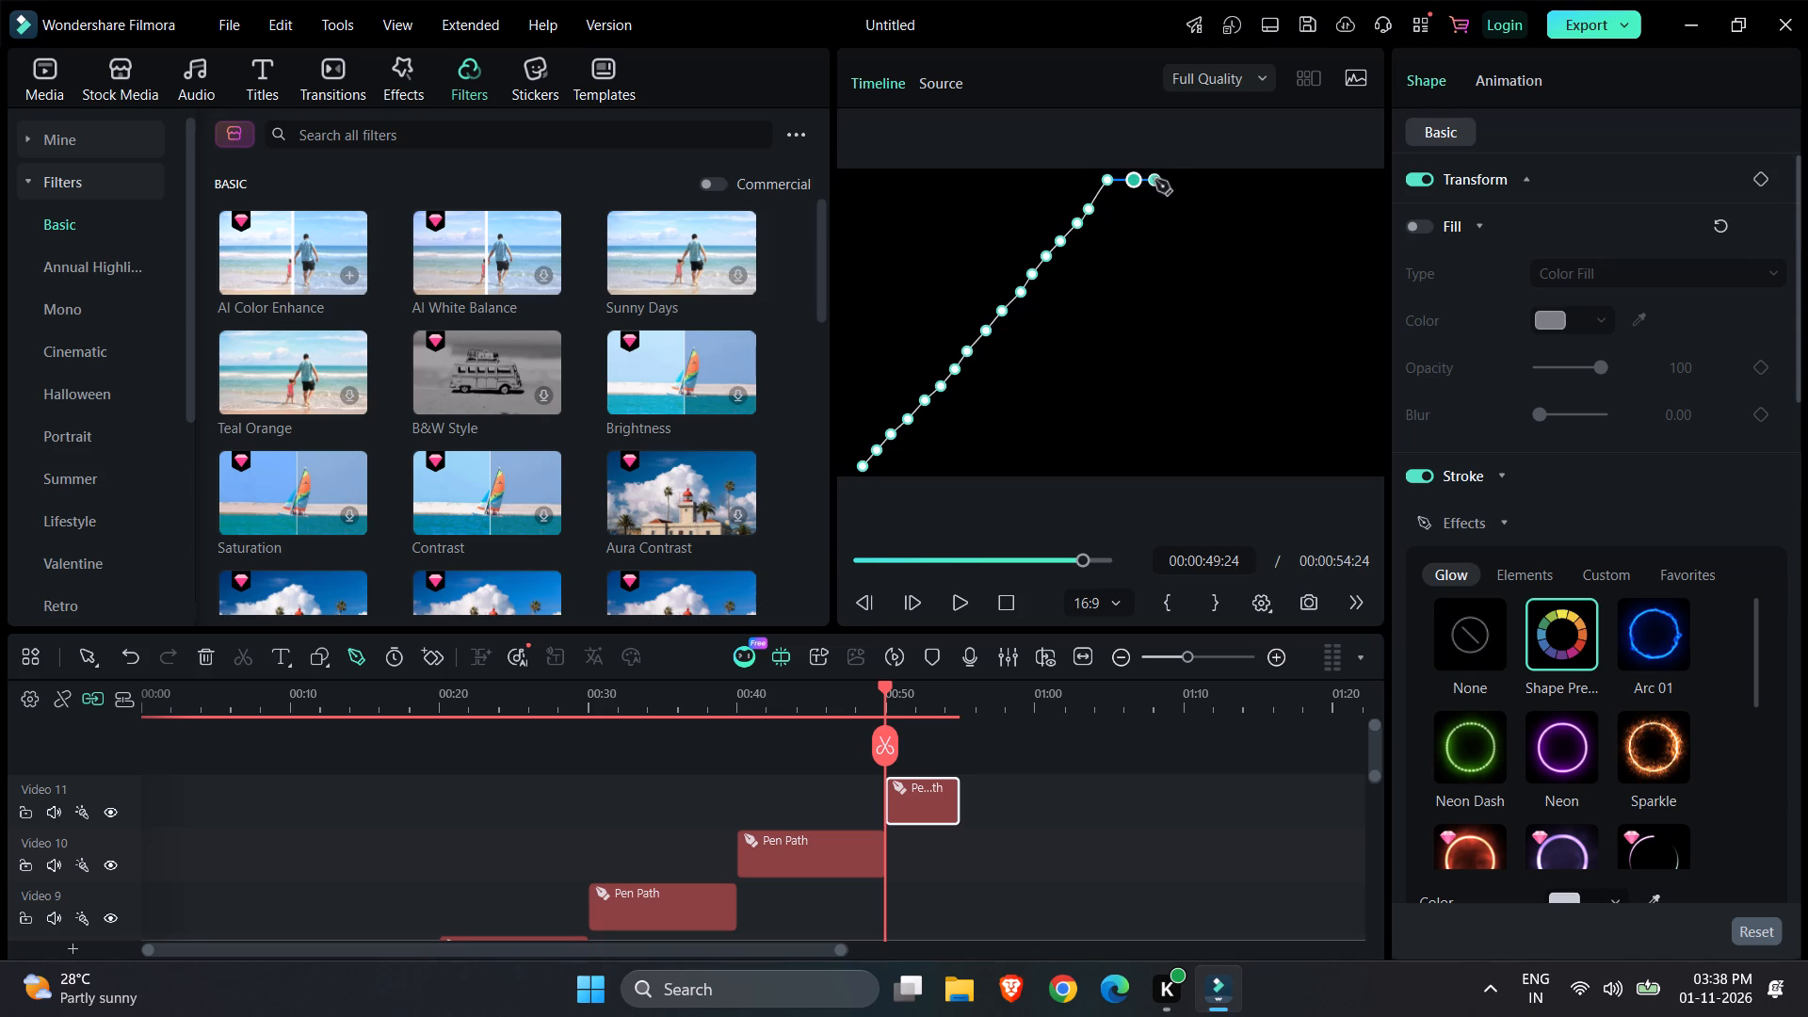
{"action": "left_click", "coordinate": [1155, 180]}
{"action": "left_click", "coordinate": [1181, 181]}
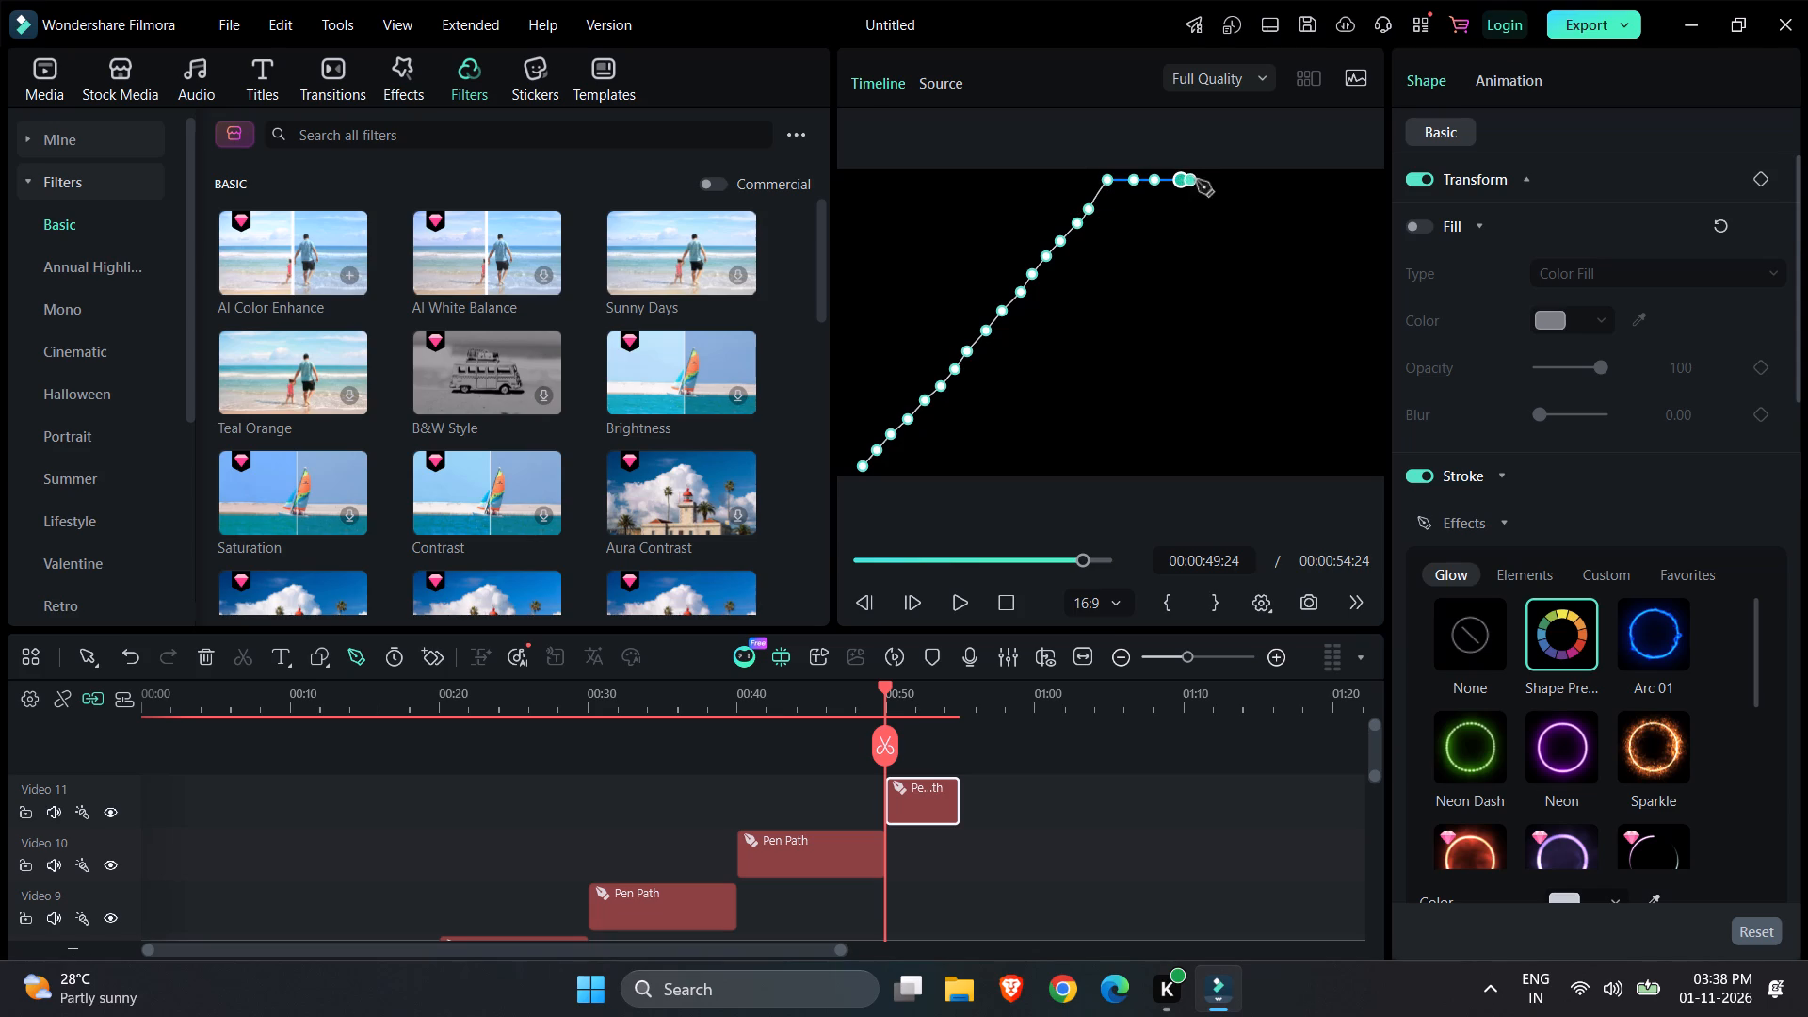
{"action": "left_click", "coordinate": [1206, 180]}
{"action": "left_click", "coordinate": [1232, 179]}
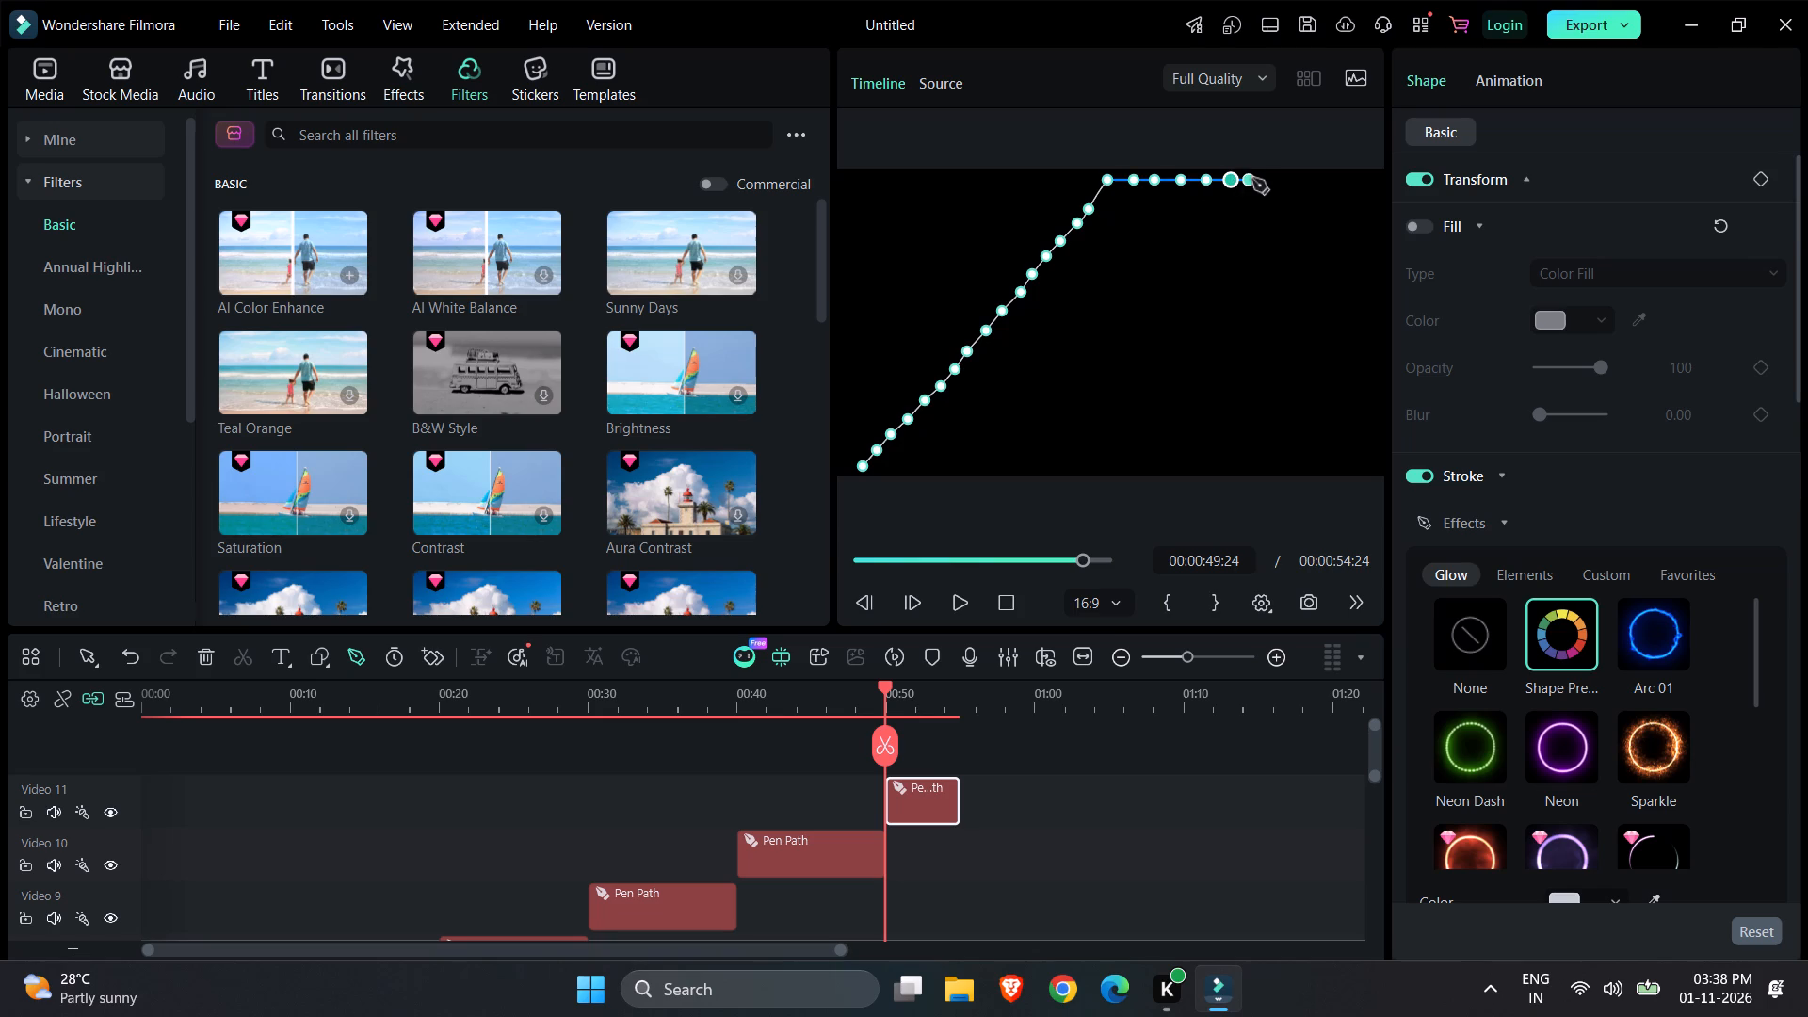
{"action": "left_click", "coordinate": [1255, 179]}
{"action": "left_click", "coordinate": [1277, 179]}
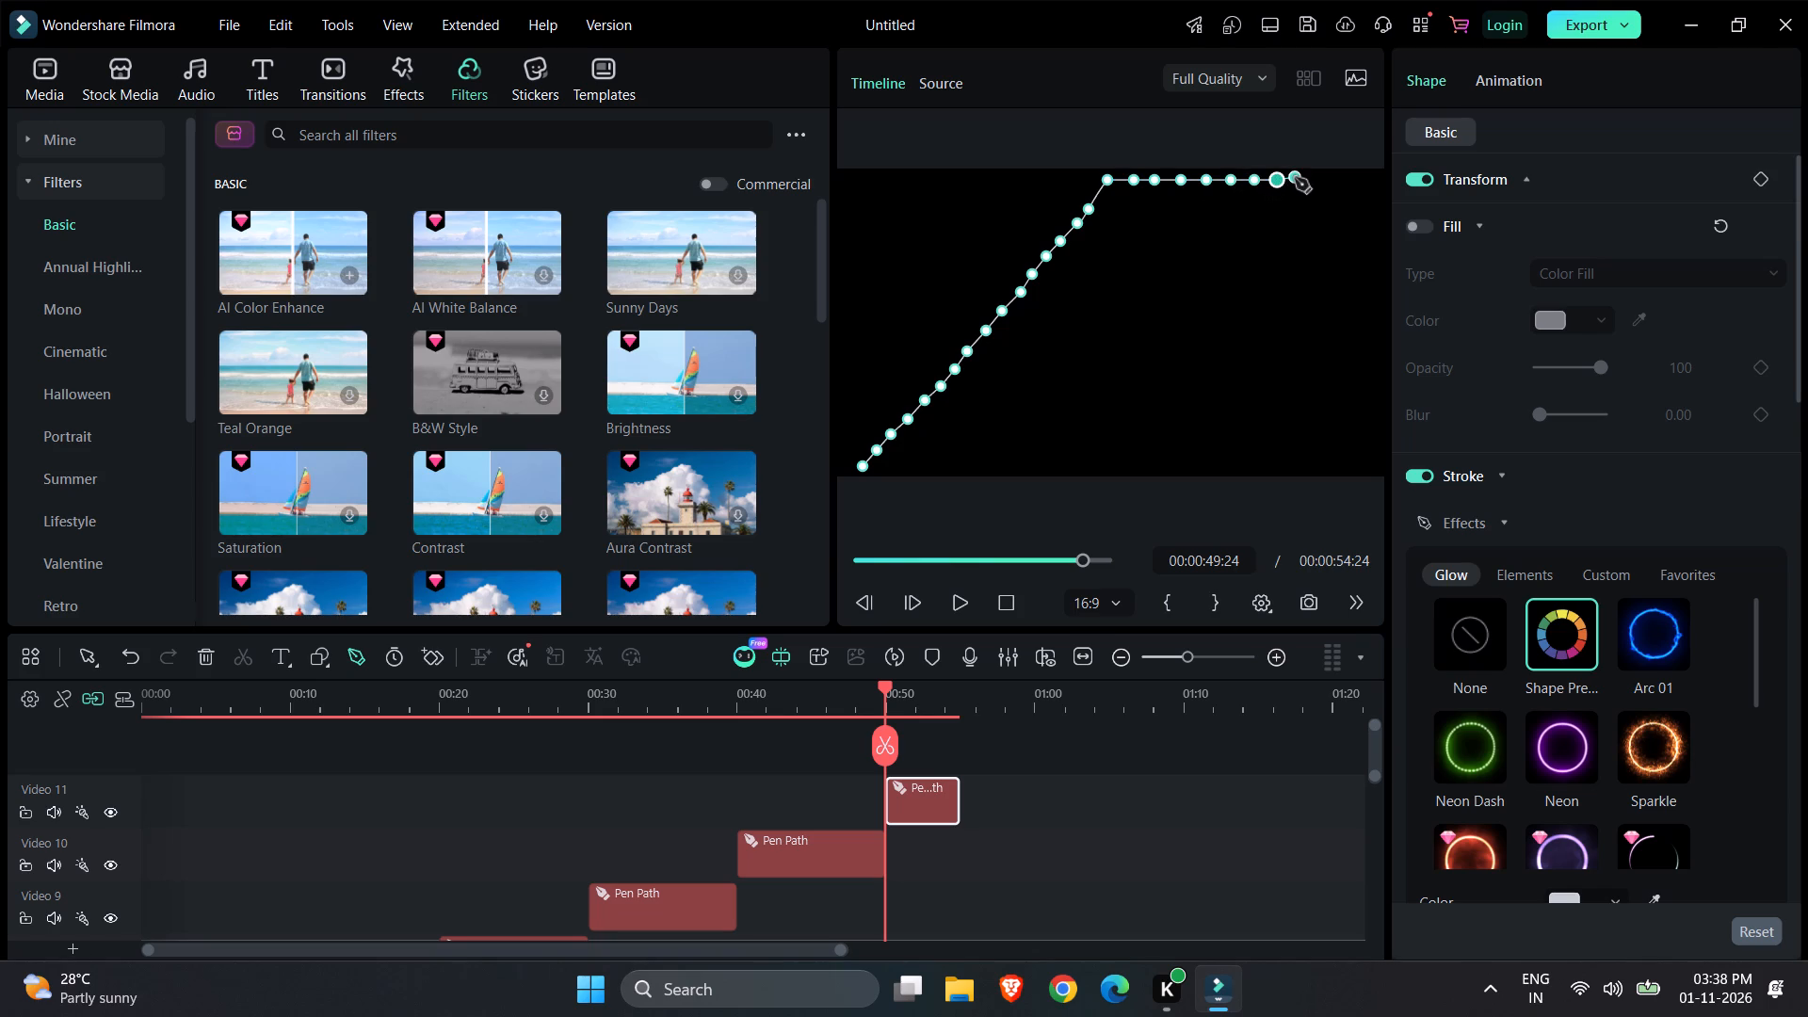
{"action": "left_click", "coordinate": [1299, 181]}
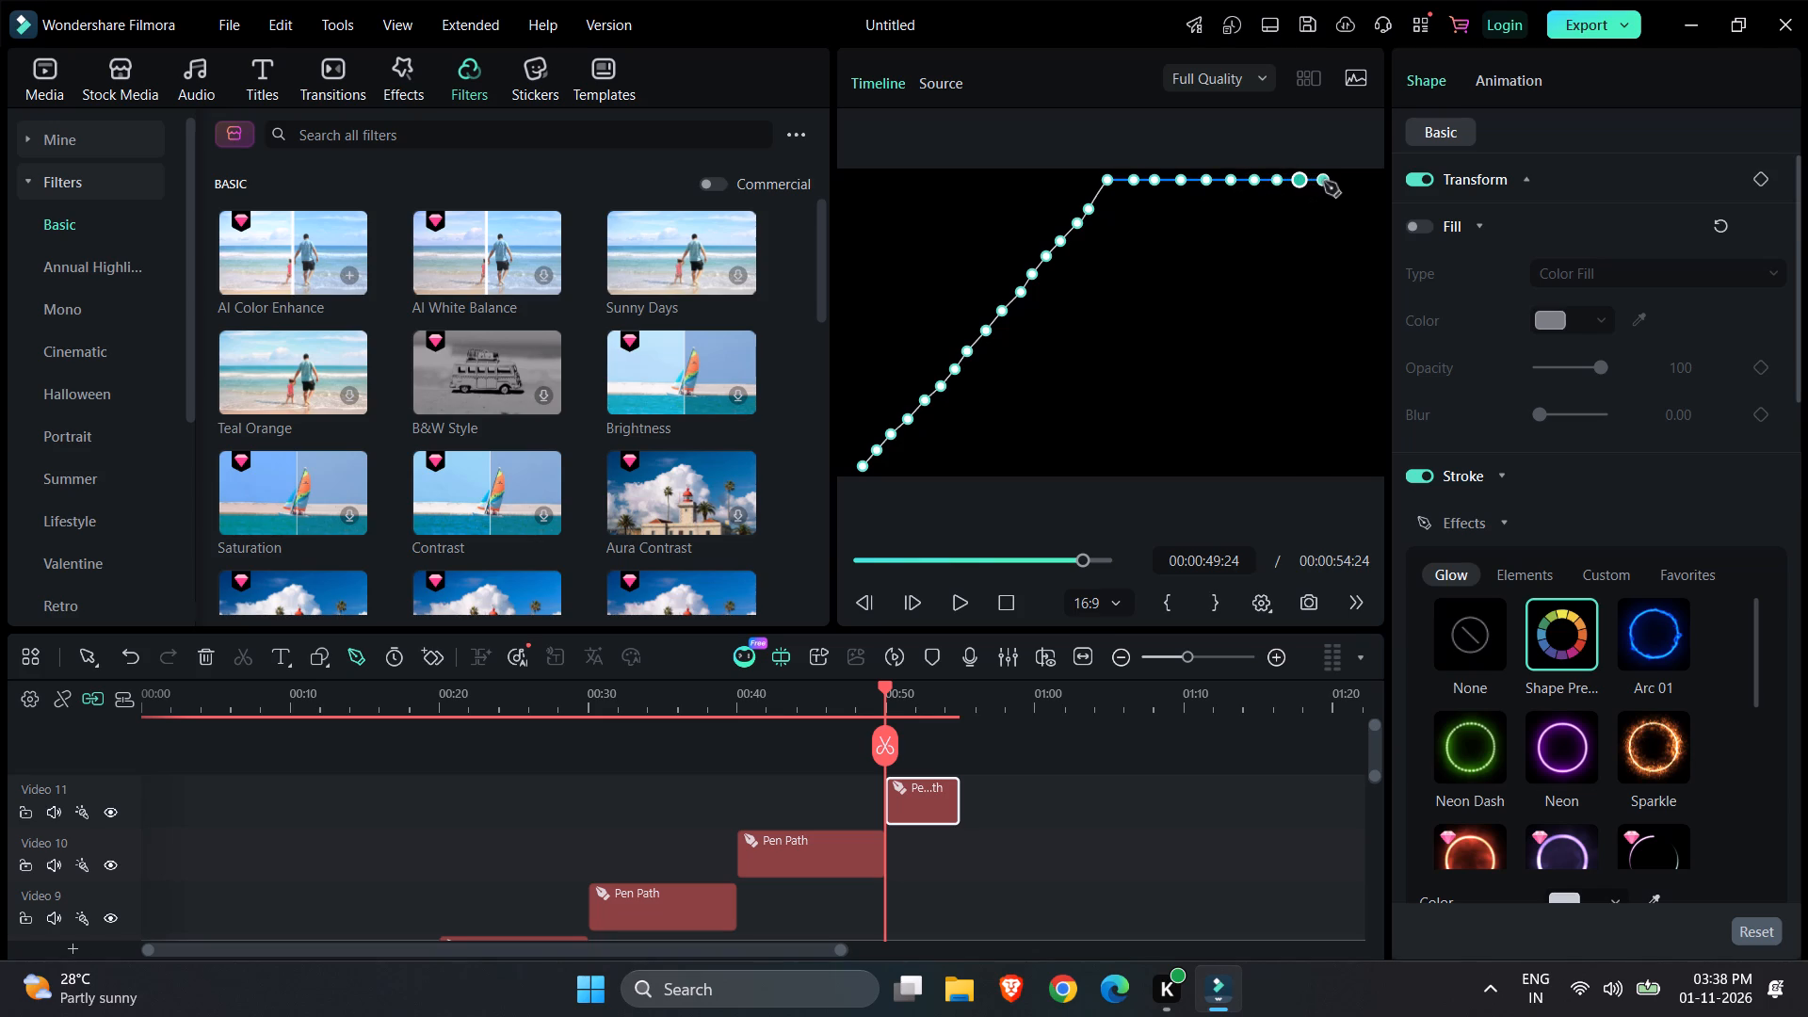
{"action": "left_click", "coordinate": [1324, 183]}
{"action": "left_click", "coordinate": [1345, 183]}
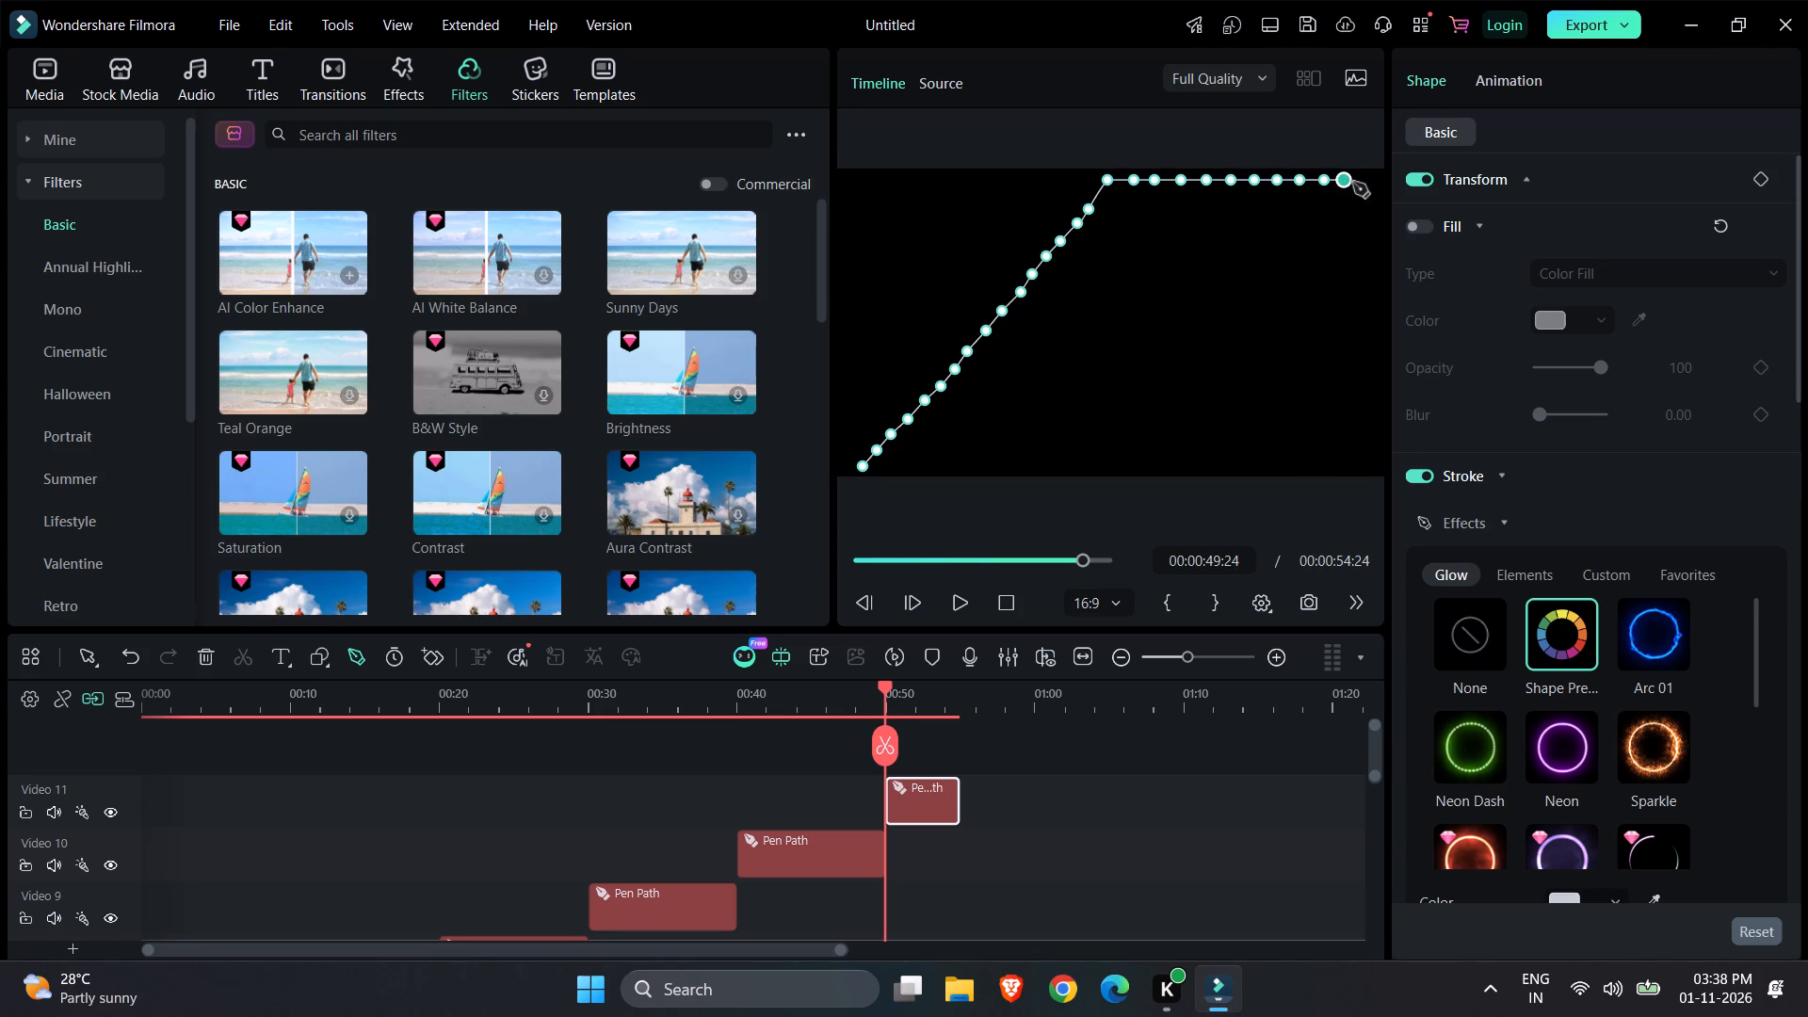
{"action": "left_click", "coordinate": [1372, 184]}
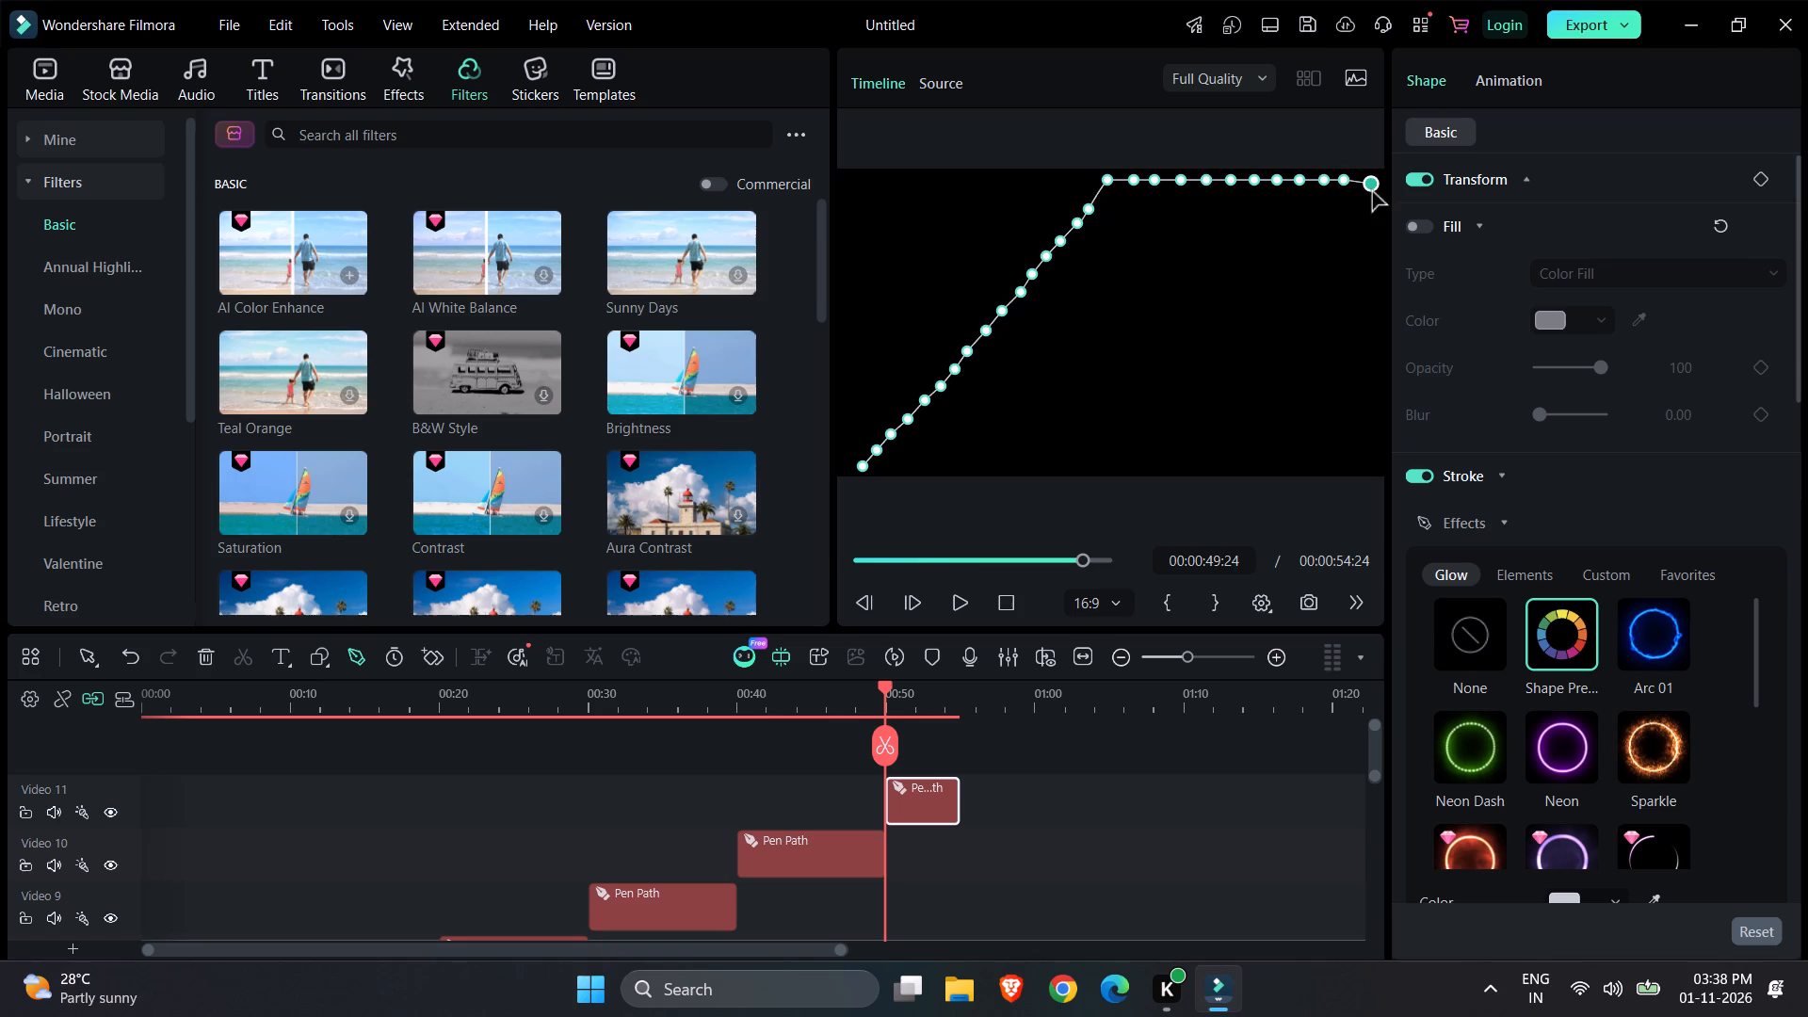
Continue the pen path with evenly spaced points down the frame's right edge to the bottom-right corner.
{"action": "left_click", "coordinate": [1372, 207]}
{"action": "left_click", "coordinate": [1372, 231]}
{"action": "left_click", "coordinate": [1370, 257]}
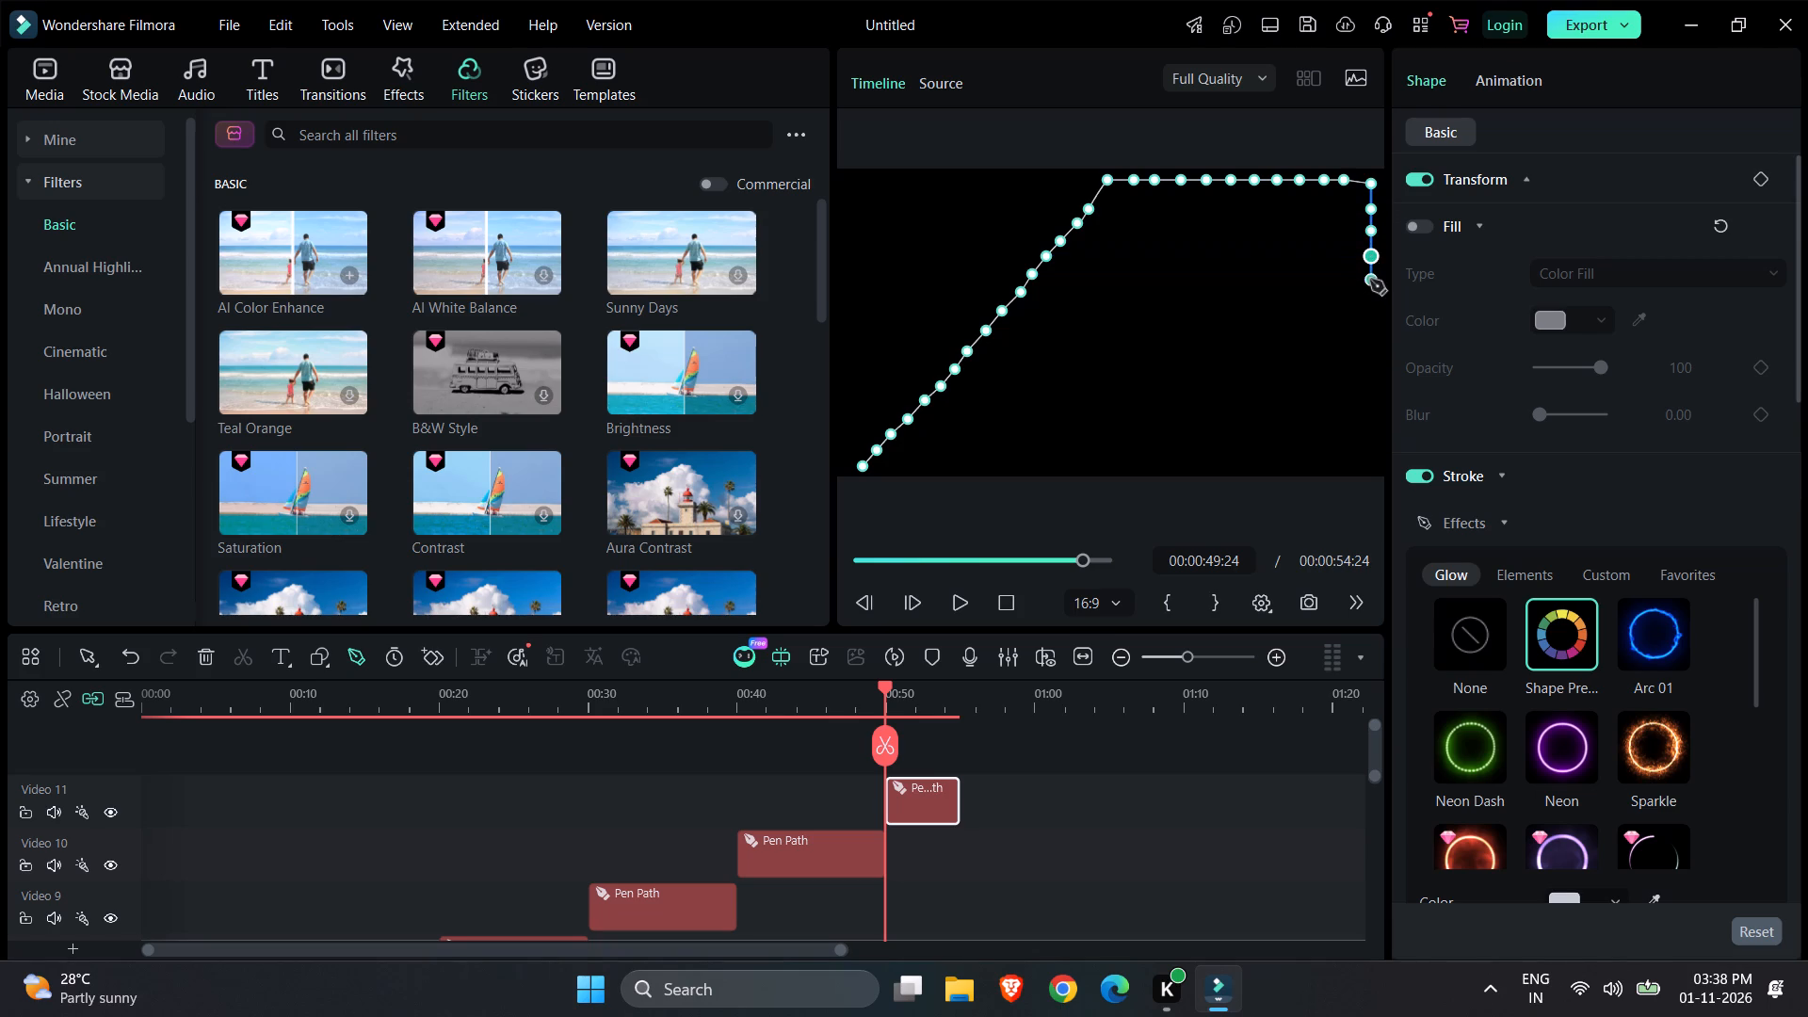
{"action": "left_click", "coordinate": [1370, 280]}
{"action": "left_click", "coordinate": [1370, 305]}
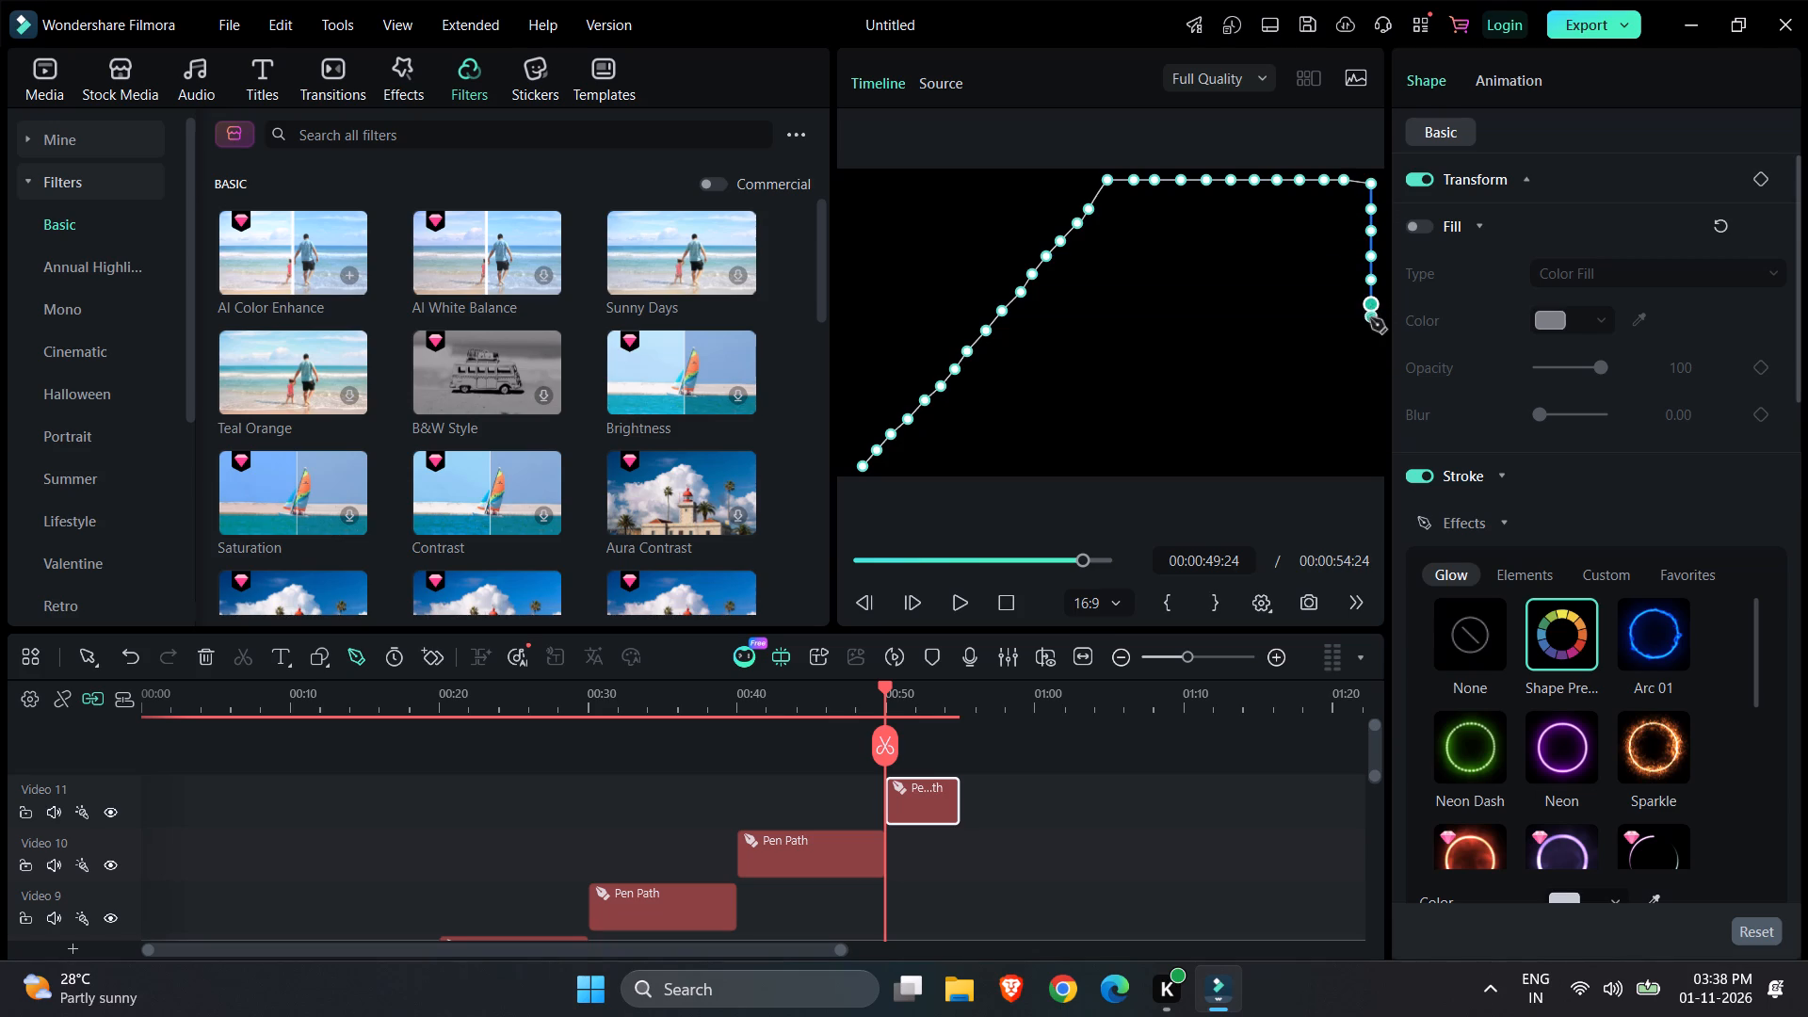
{"action": "left_click", "coordinate": [1371, 331]}
{"action": "left_click", "coordinate": [1369, 358]}
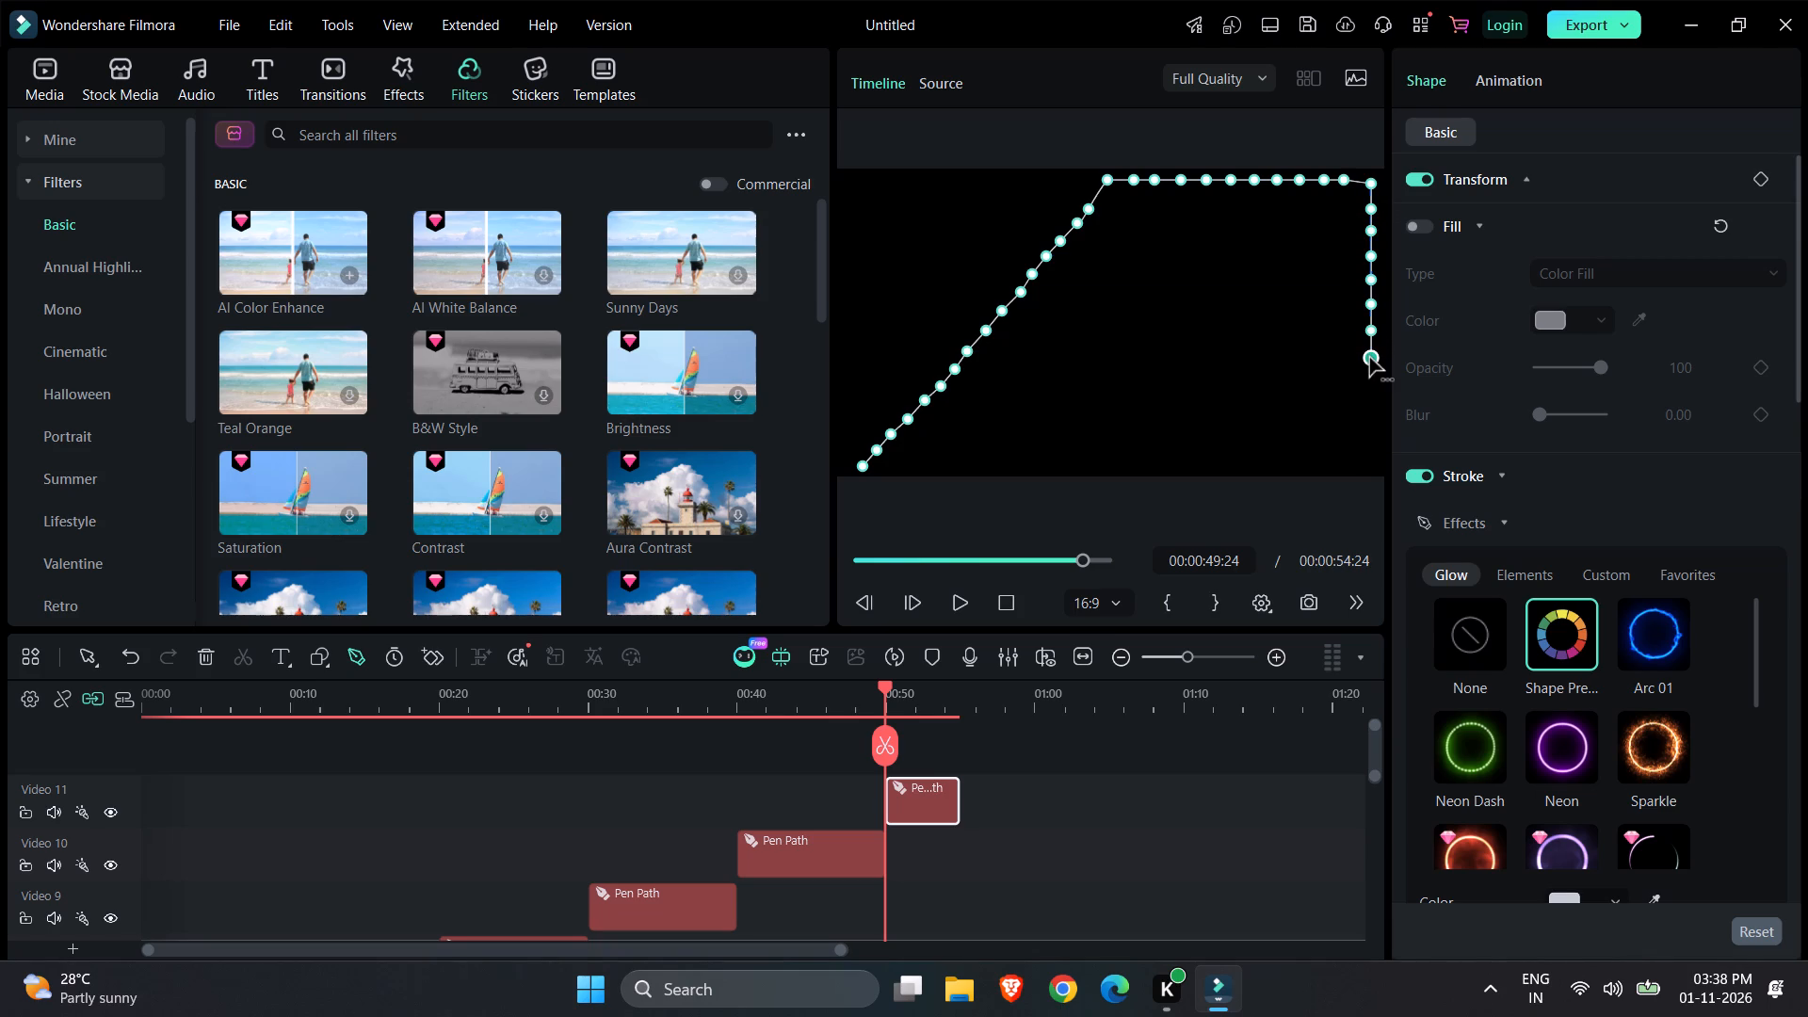
{"action": "left_click", "coordinate": [1369, 381]}
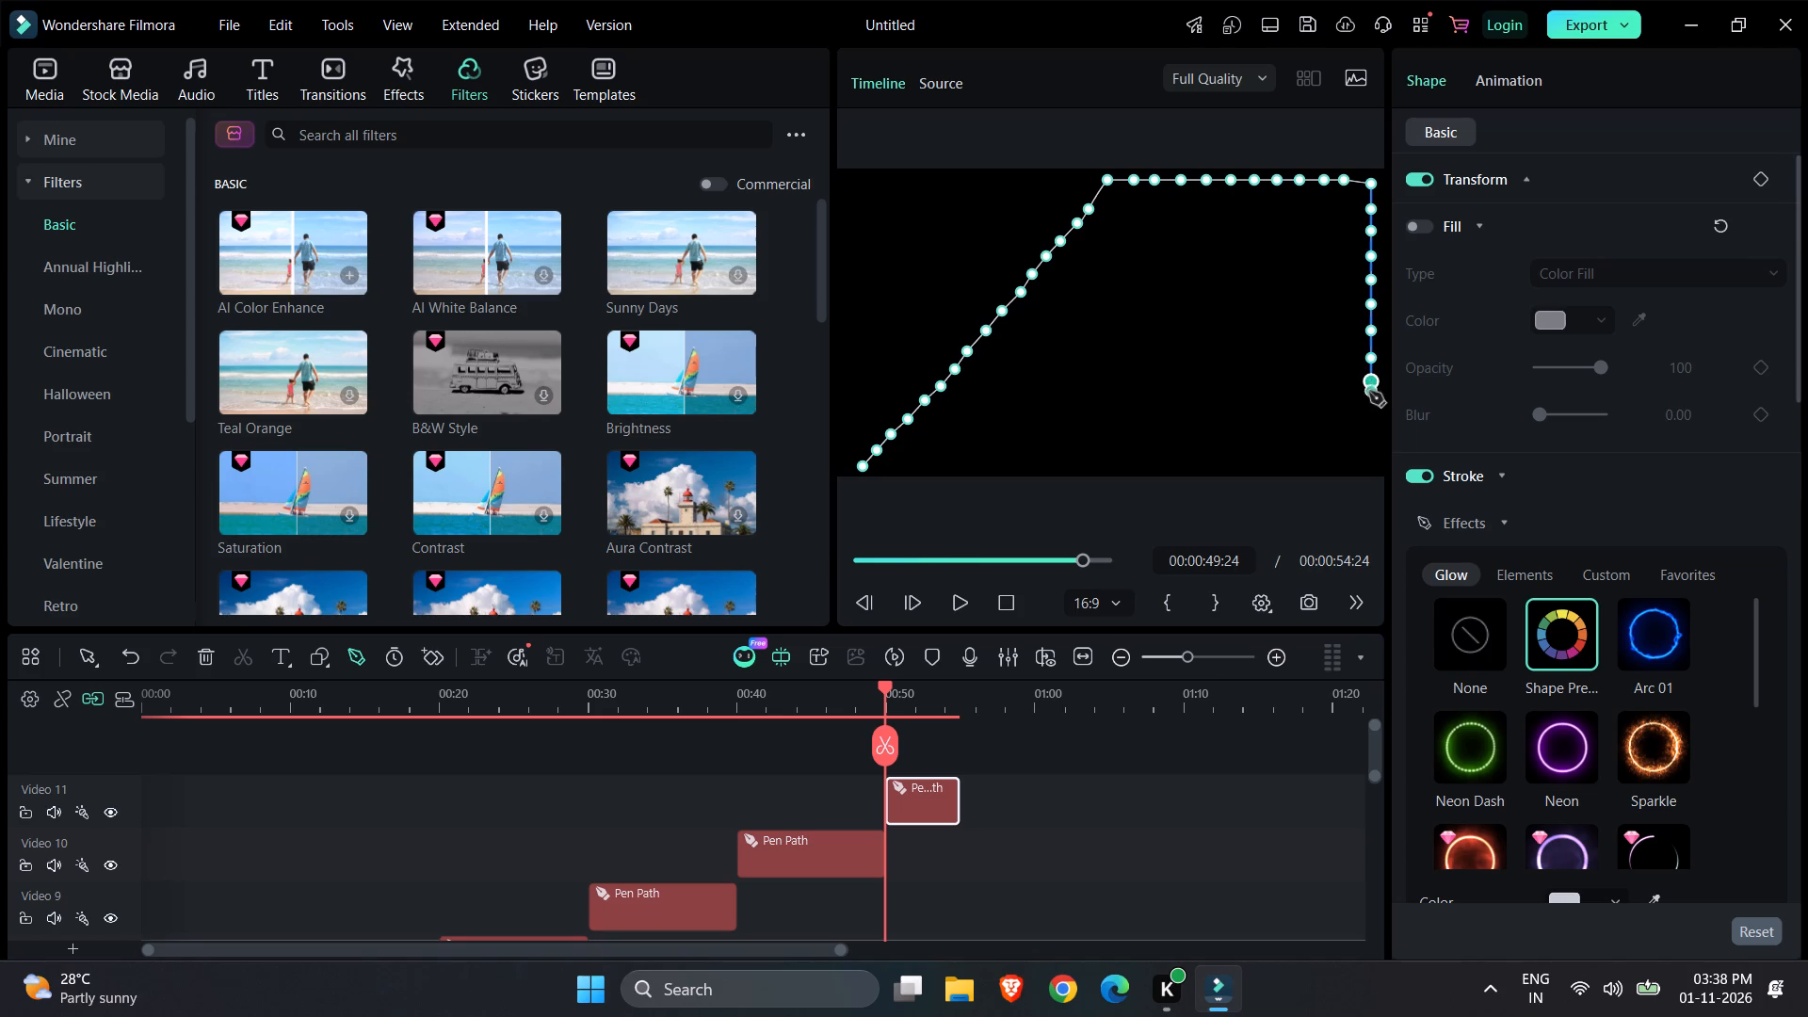
{"action": "left_click", "coordinate": [1369, 413]}
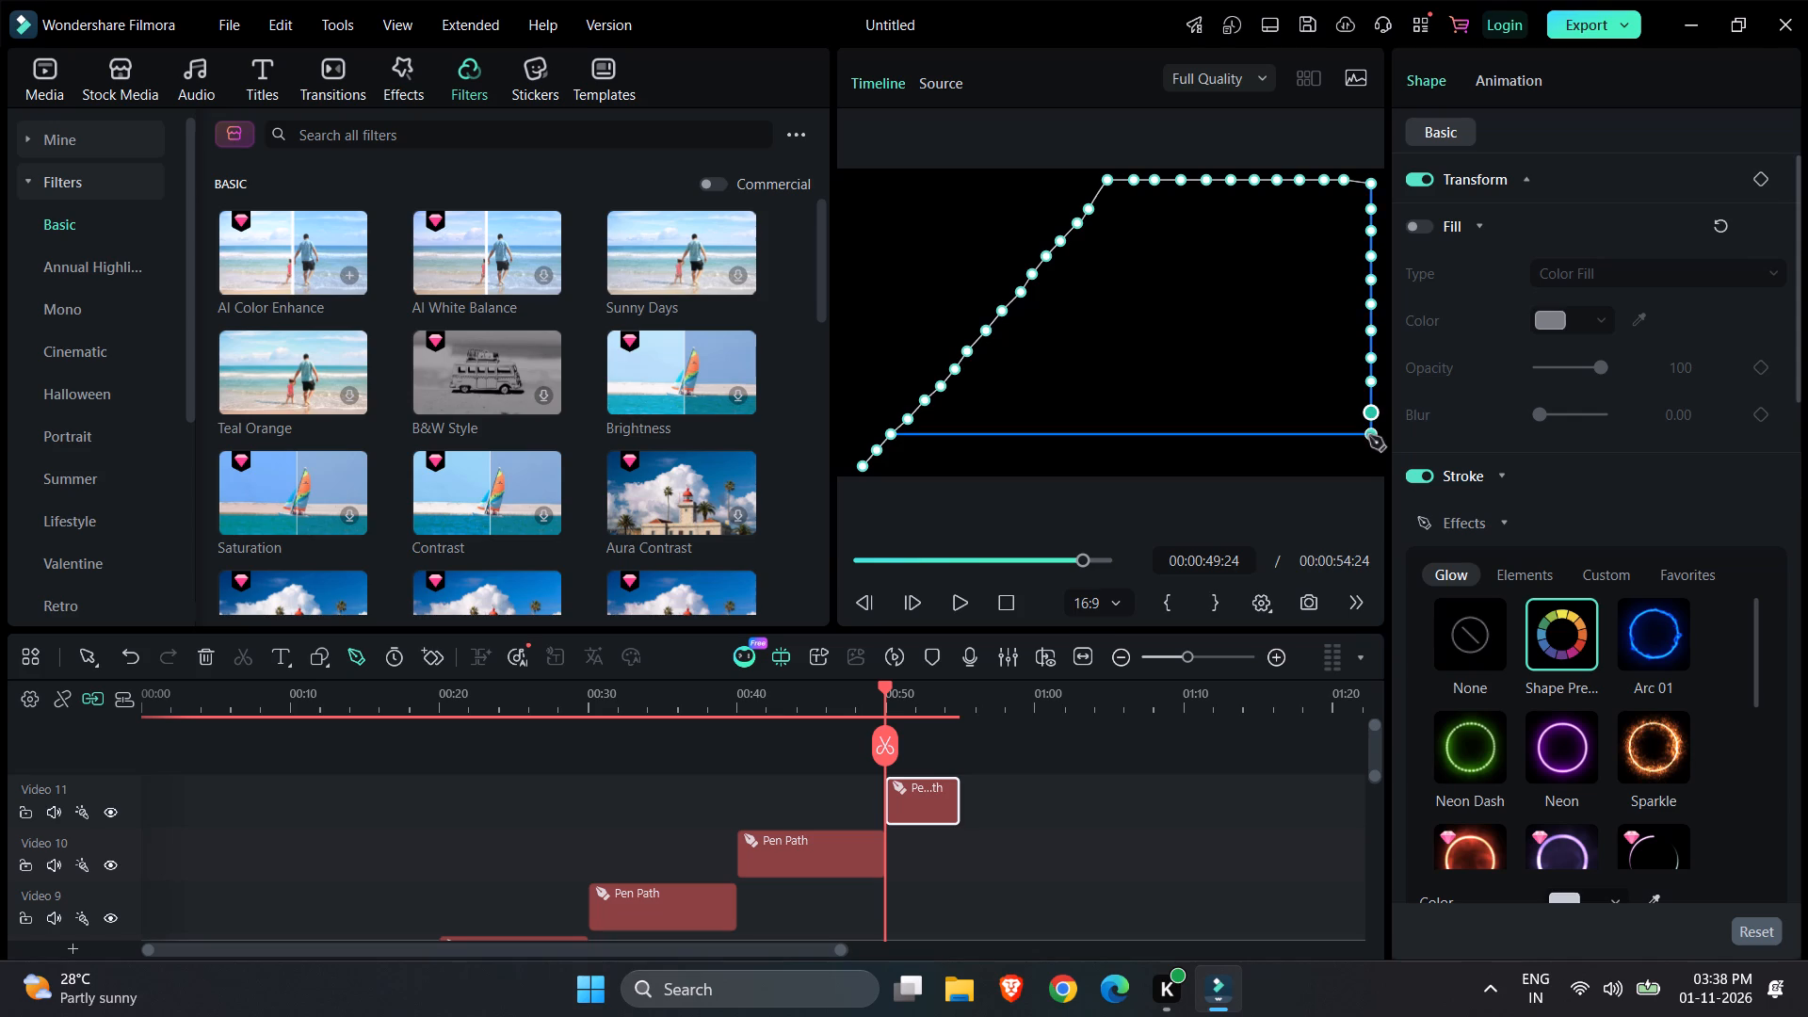
{"action": "left_click", "coordinate": [1369, 436]}
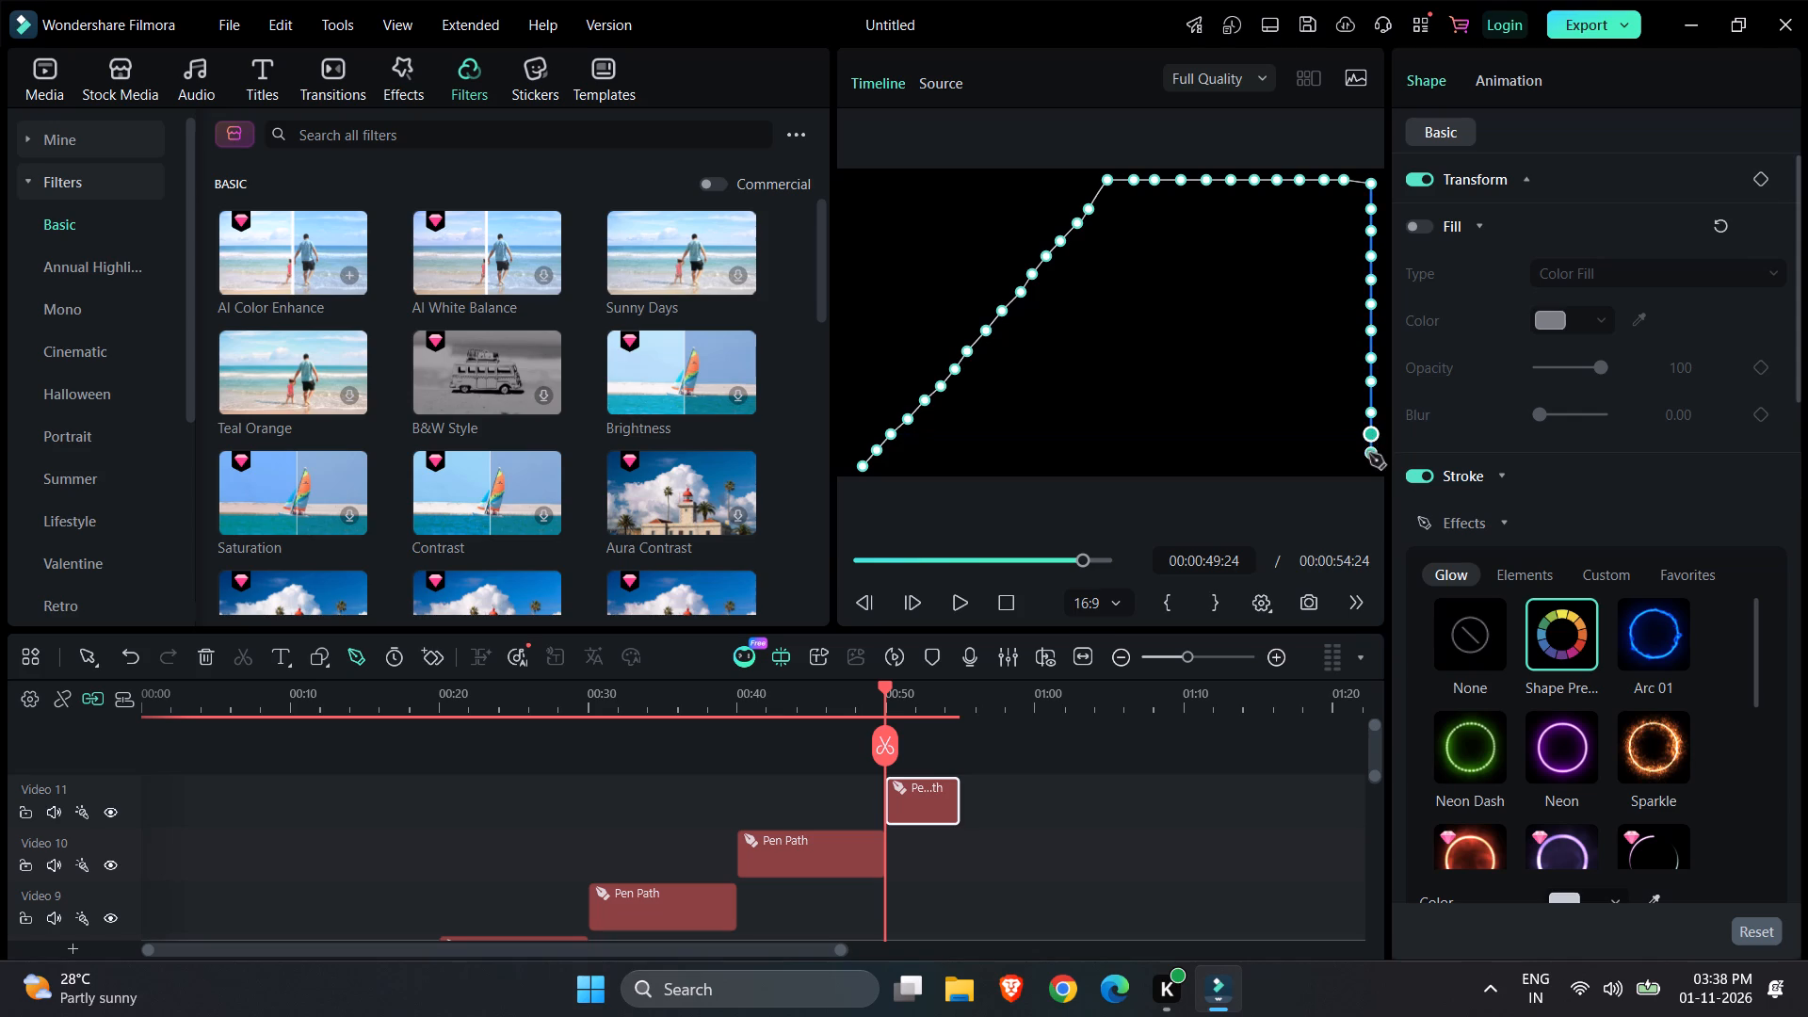
{"action": "left_click", "coordinate": [1369, 454]}
{"action": "left_click", "coordinate": [1369, 469]}
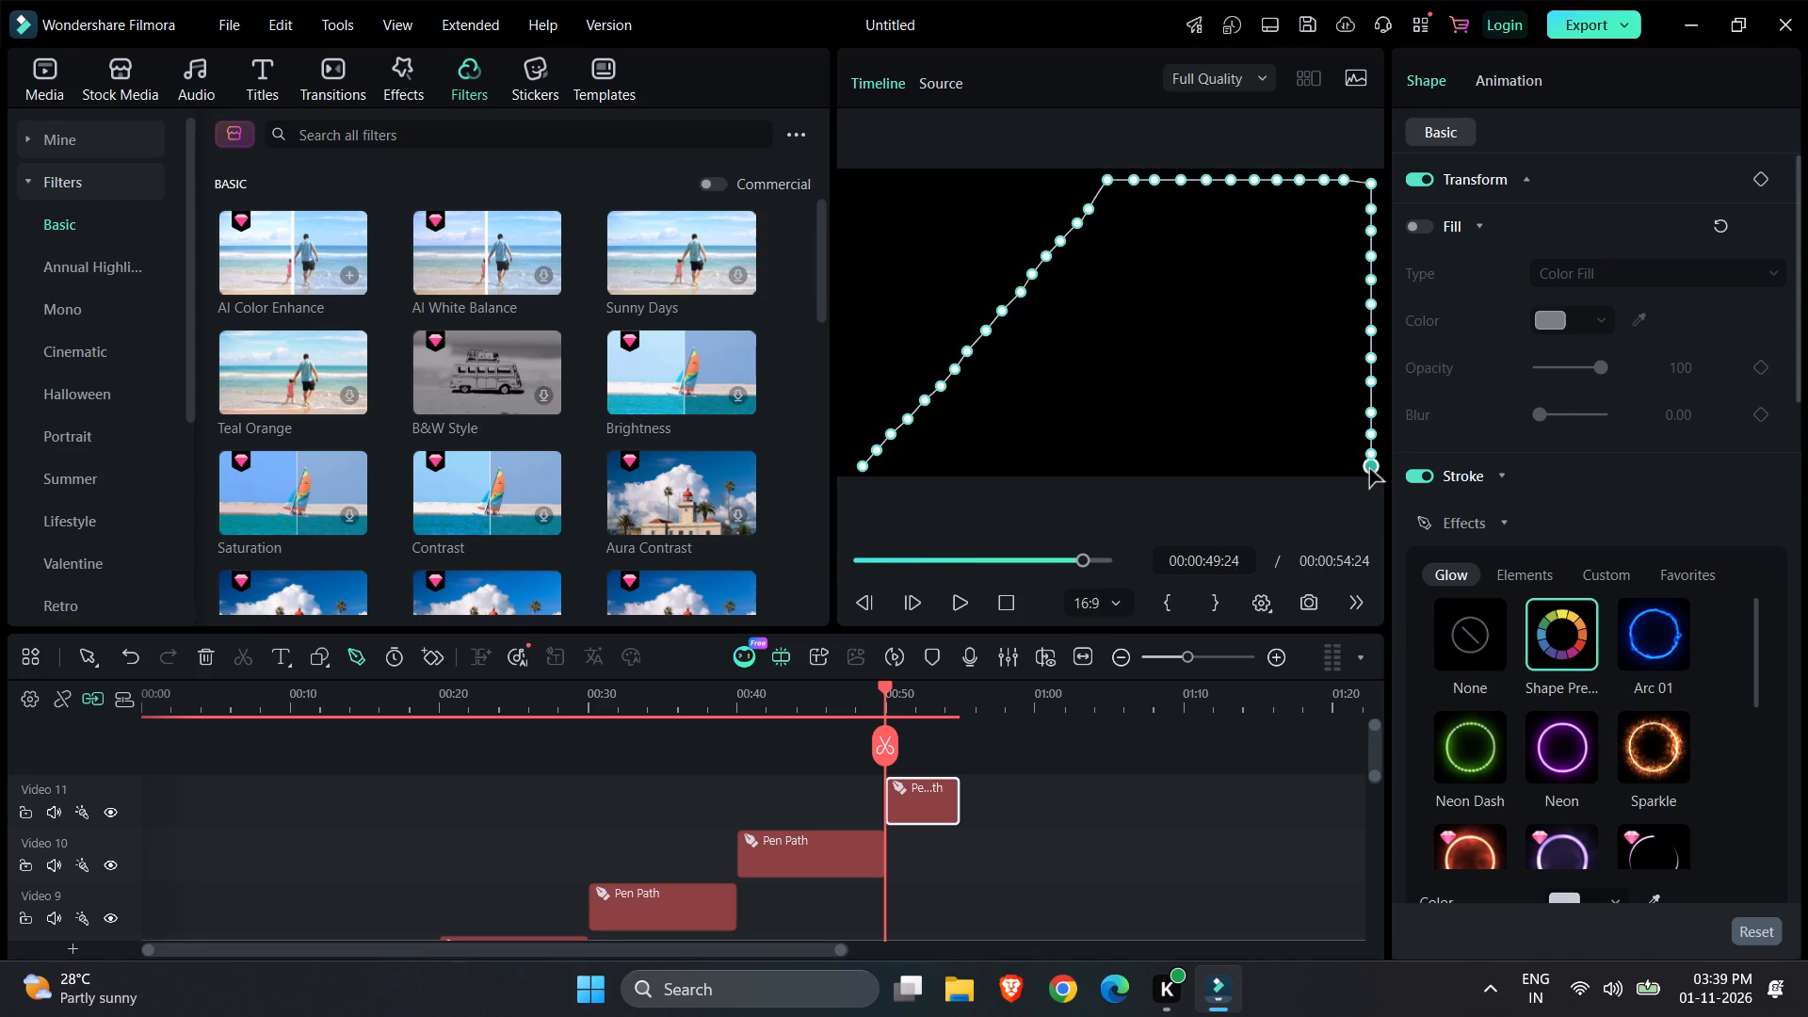
Continue the pen path with evenly spaced points along the frame's bottom edge from the bottom-right corner to the centre.
{"action": "left_click", "coordinate": [1350, 466]}
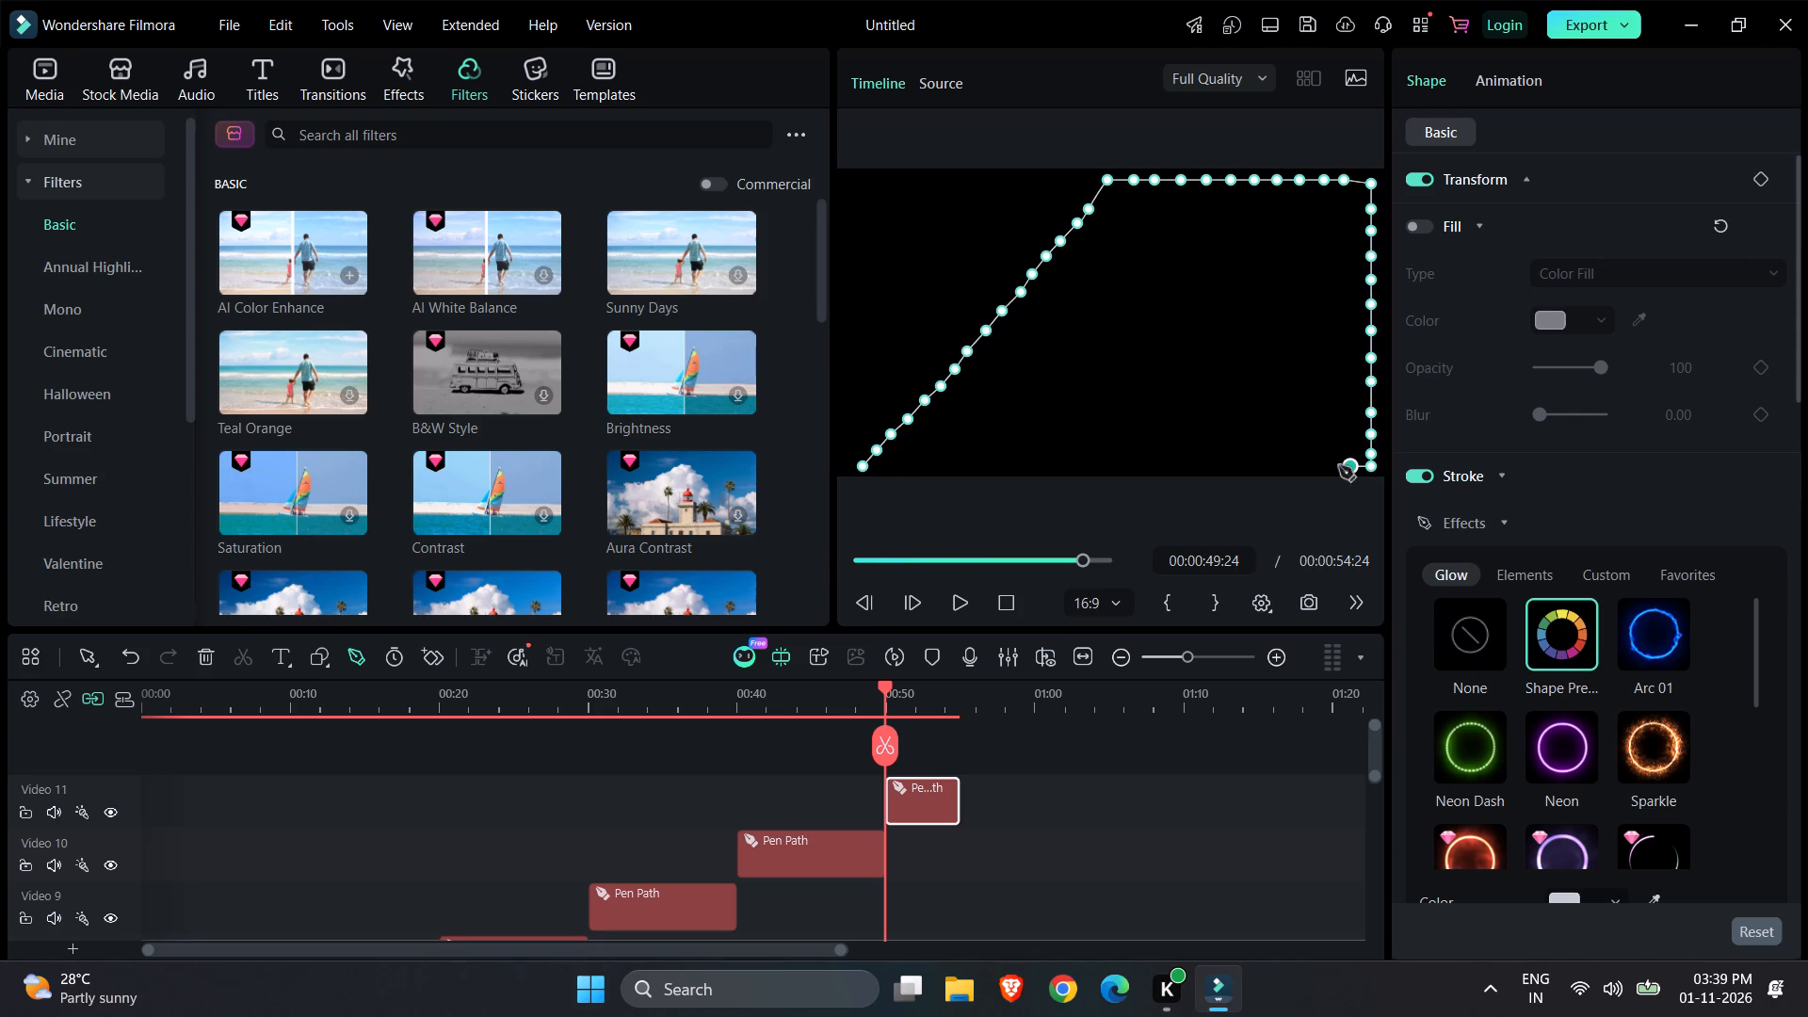
{"action": "left_click", "coordinate": [1332, 466]}
{"action": "left_click", "coordinate": [1311, 467]}
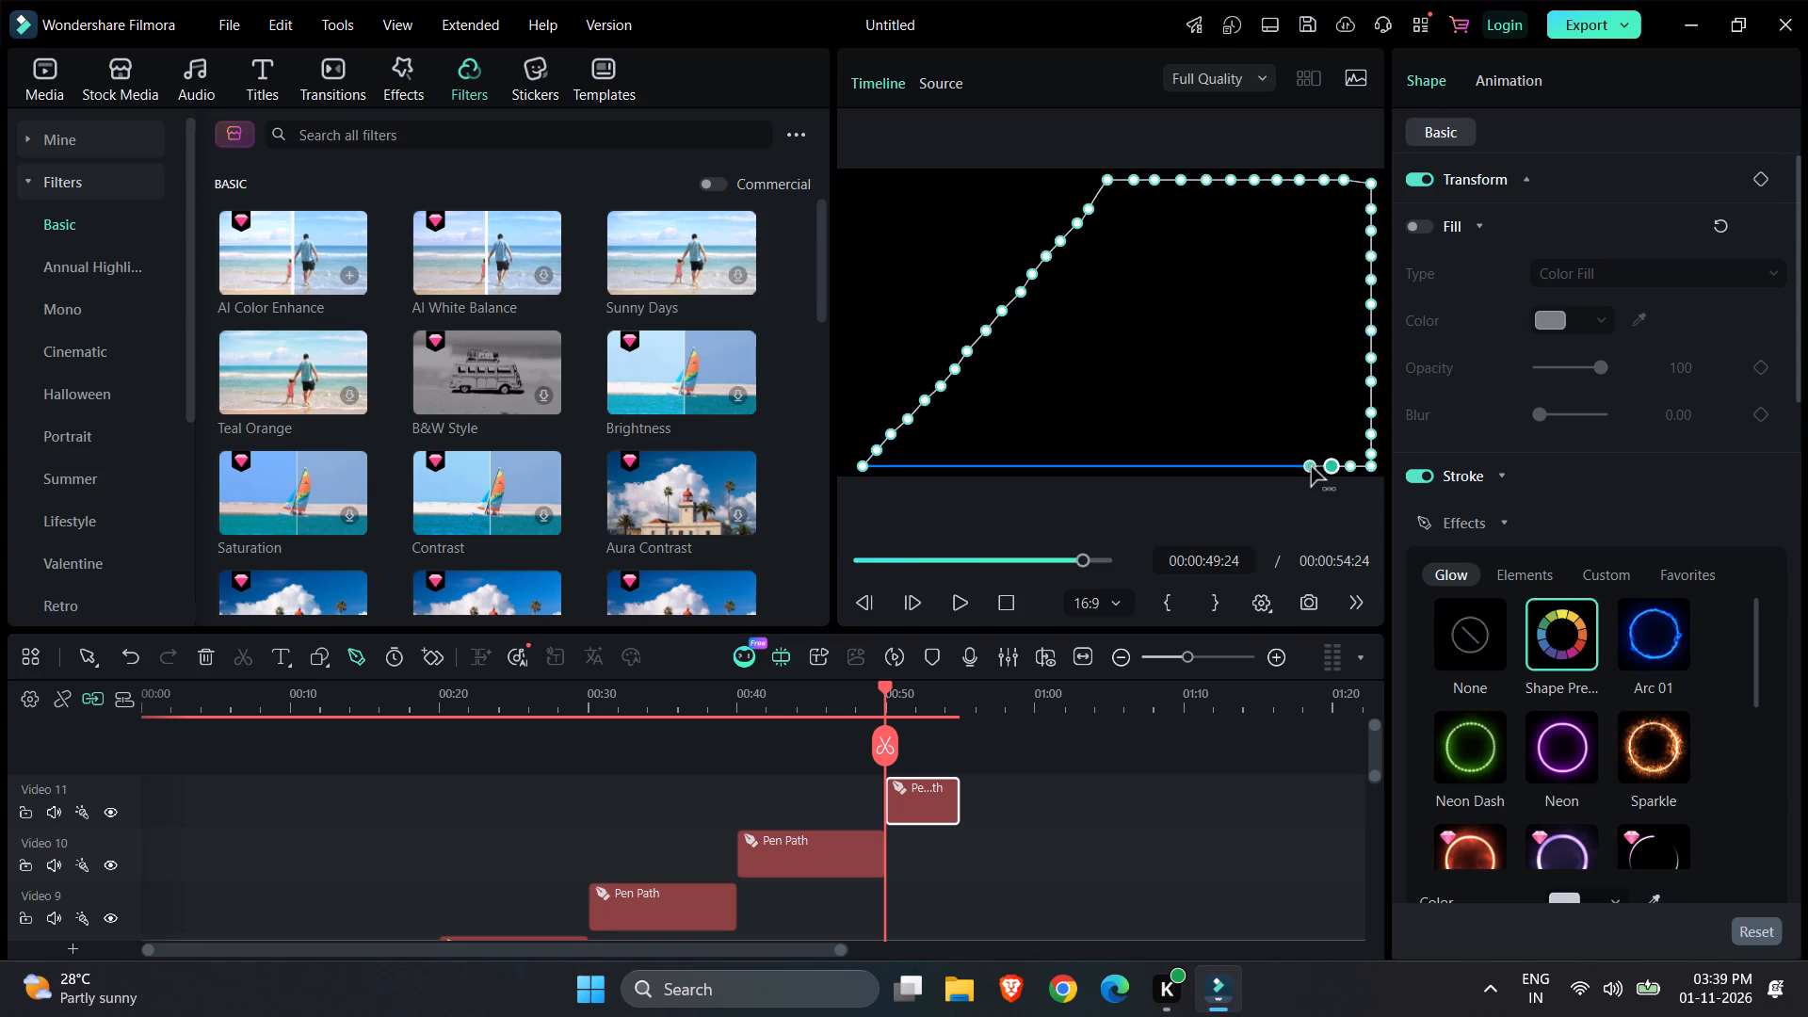
{"action": "left_click", "coordinate": [1291, 467]}
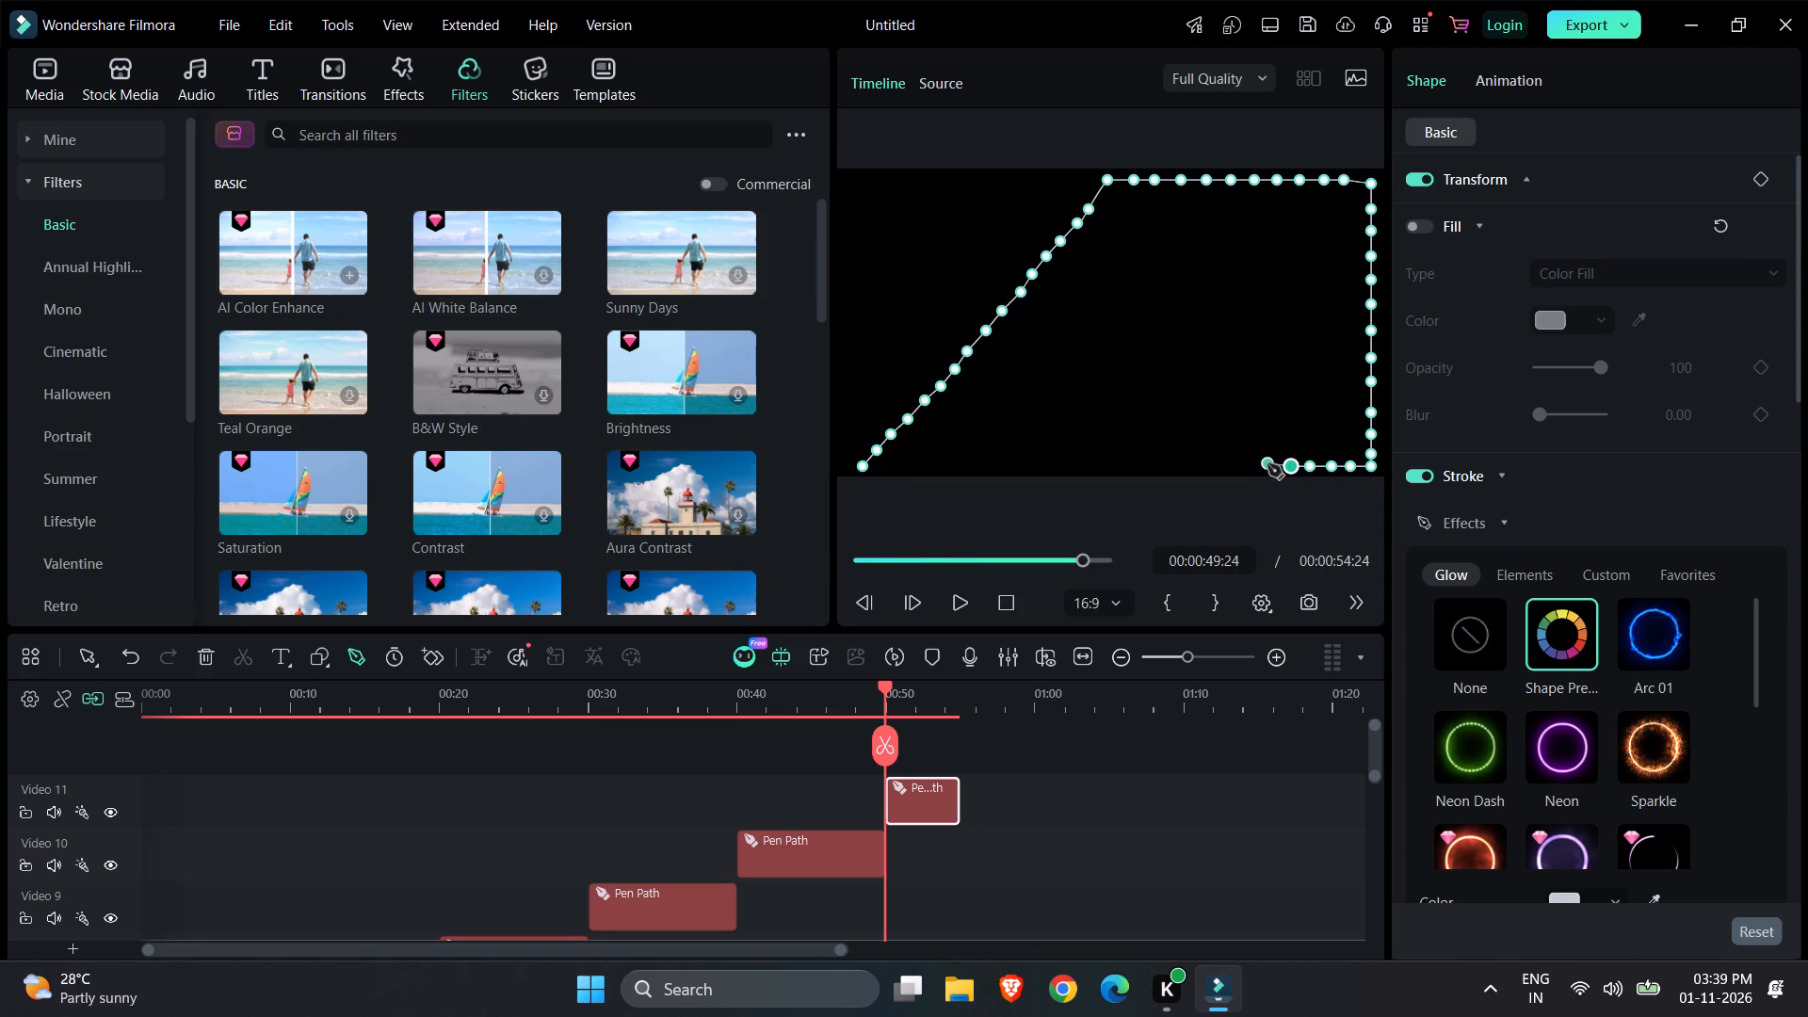
{"action": "left_click", "coordinate": [1267, 469]}
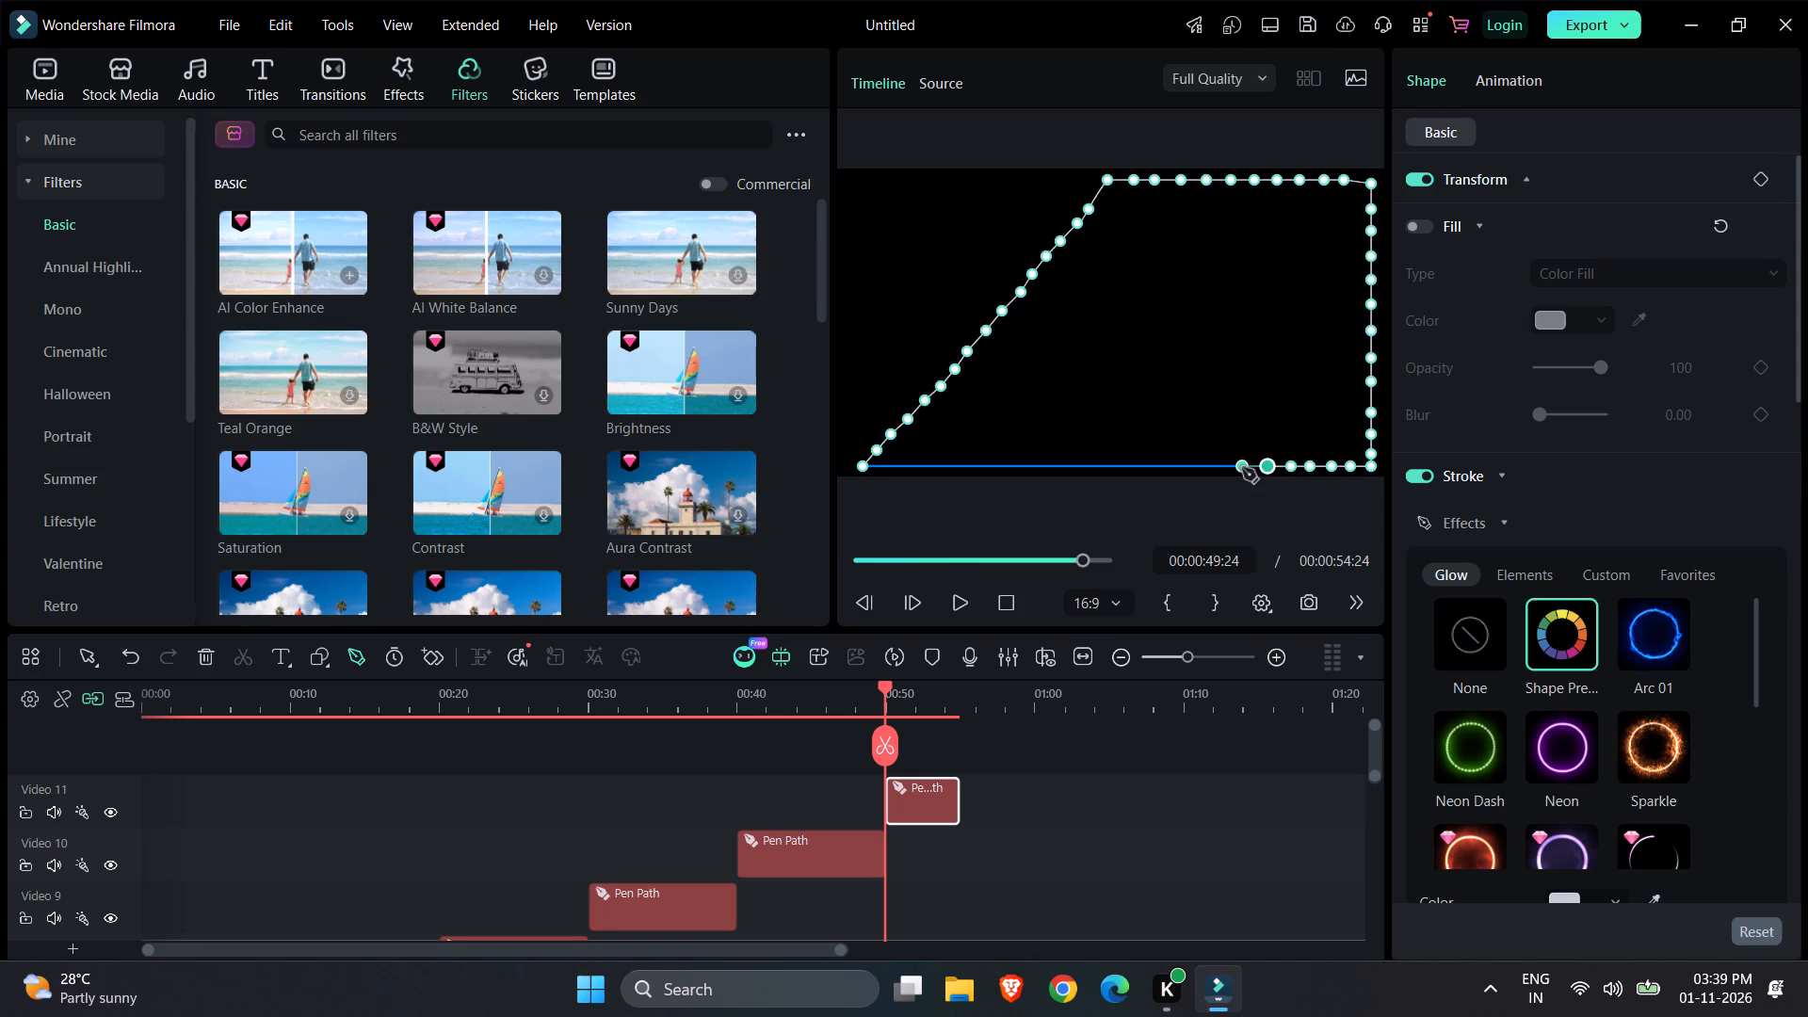
{"action": "left_click", "coordinate": [1242, 468]}
{"action": "left_click", "coordinate": [1222, 467]}
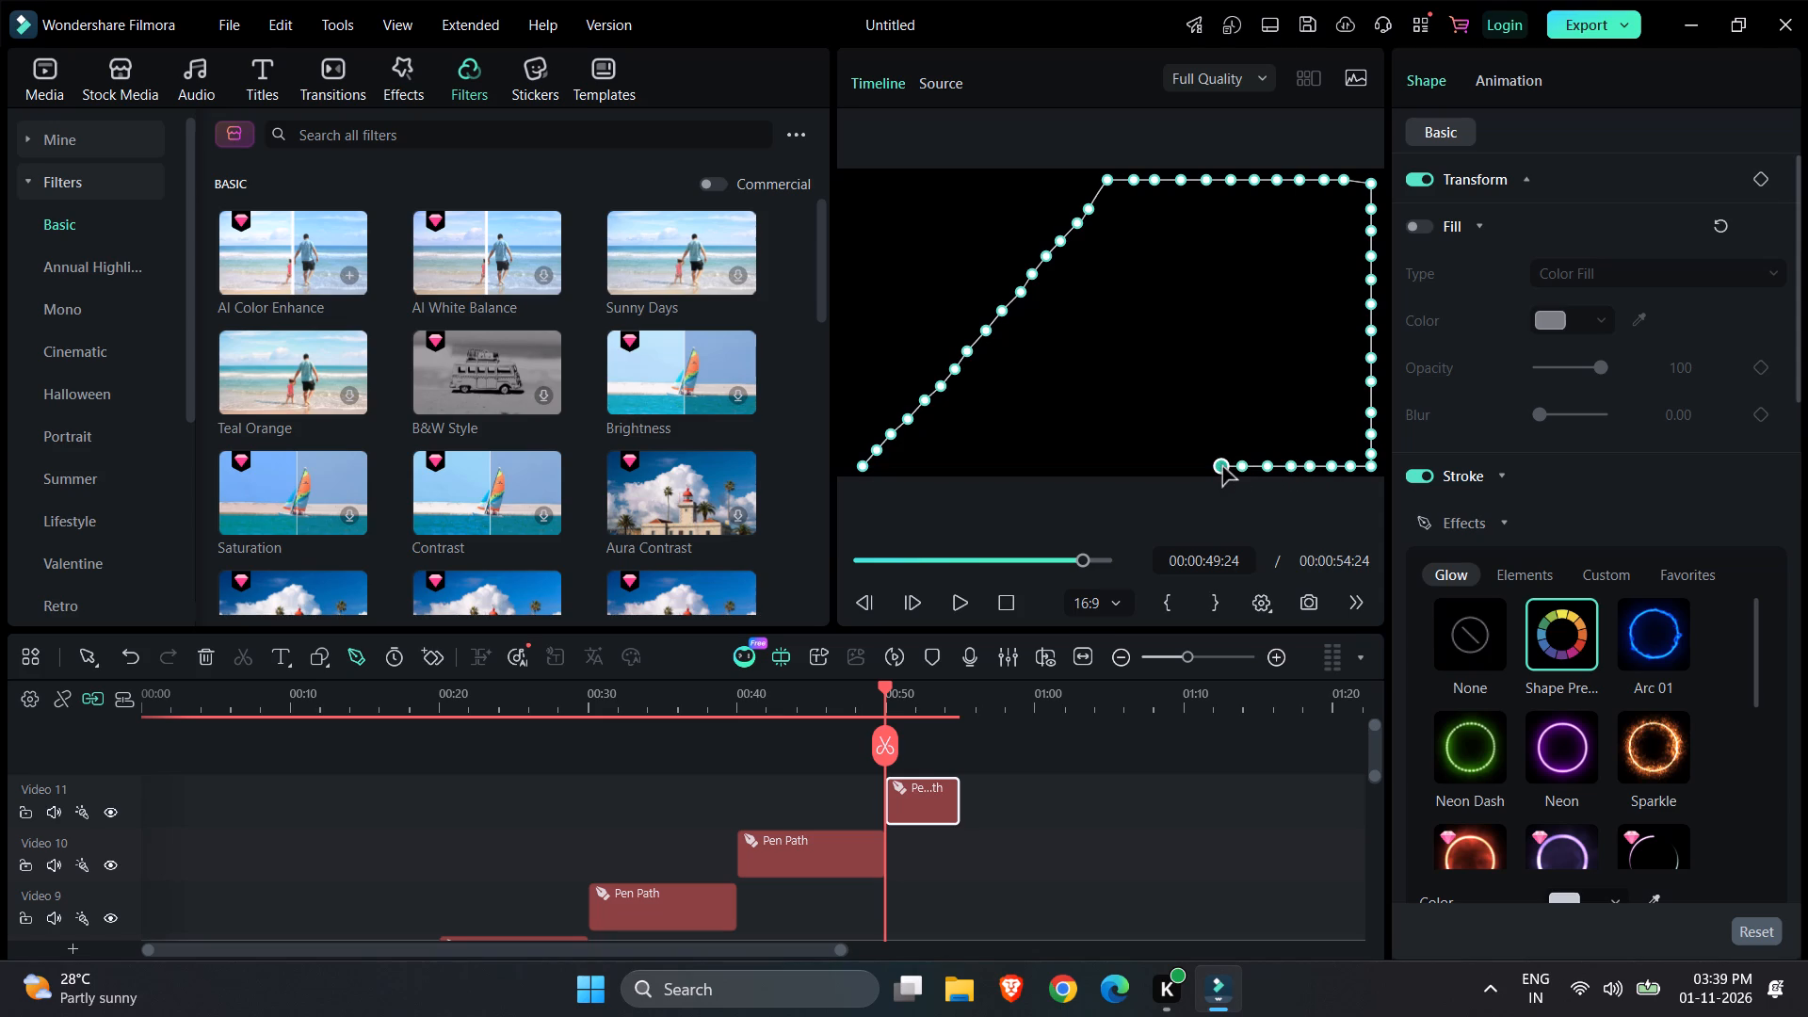
{"action": "left_click", "coordinate": [1203, 467]}
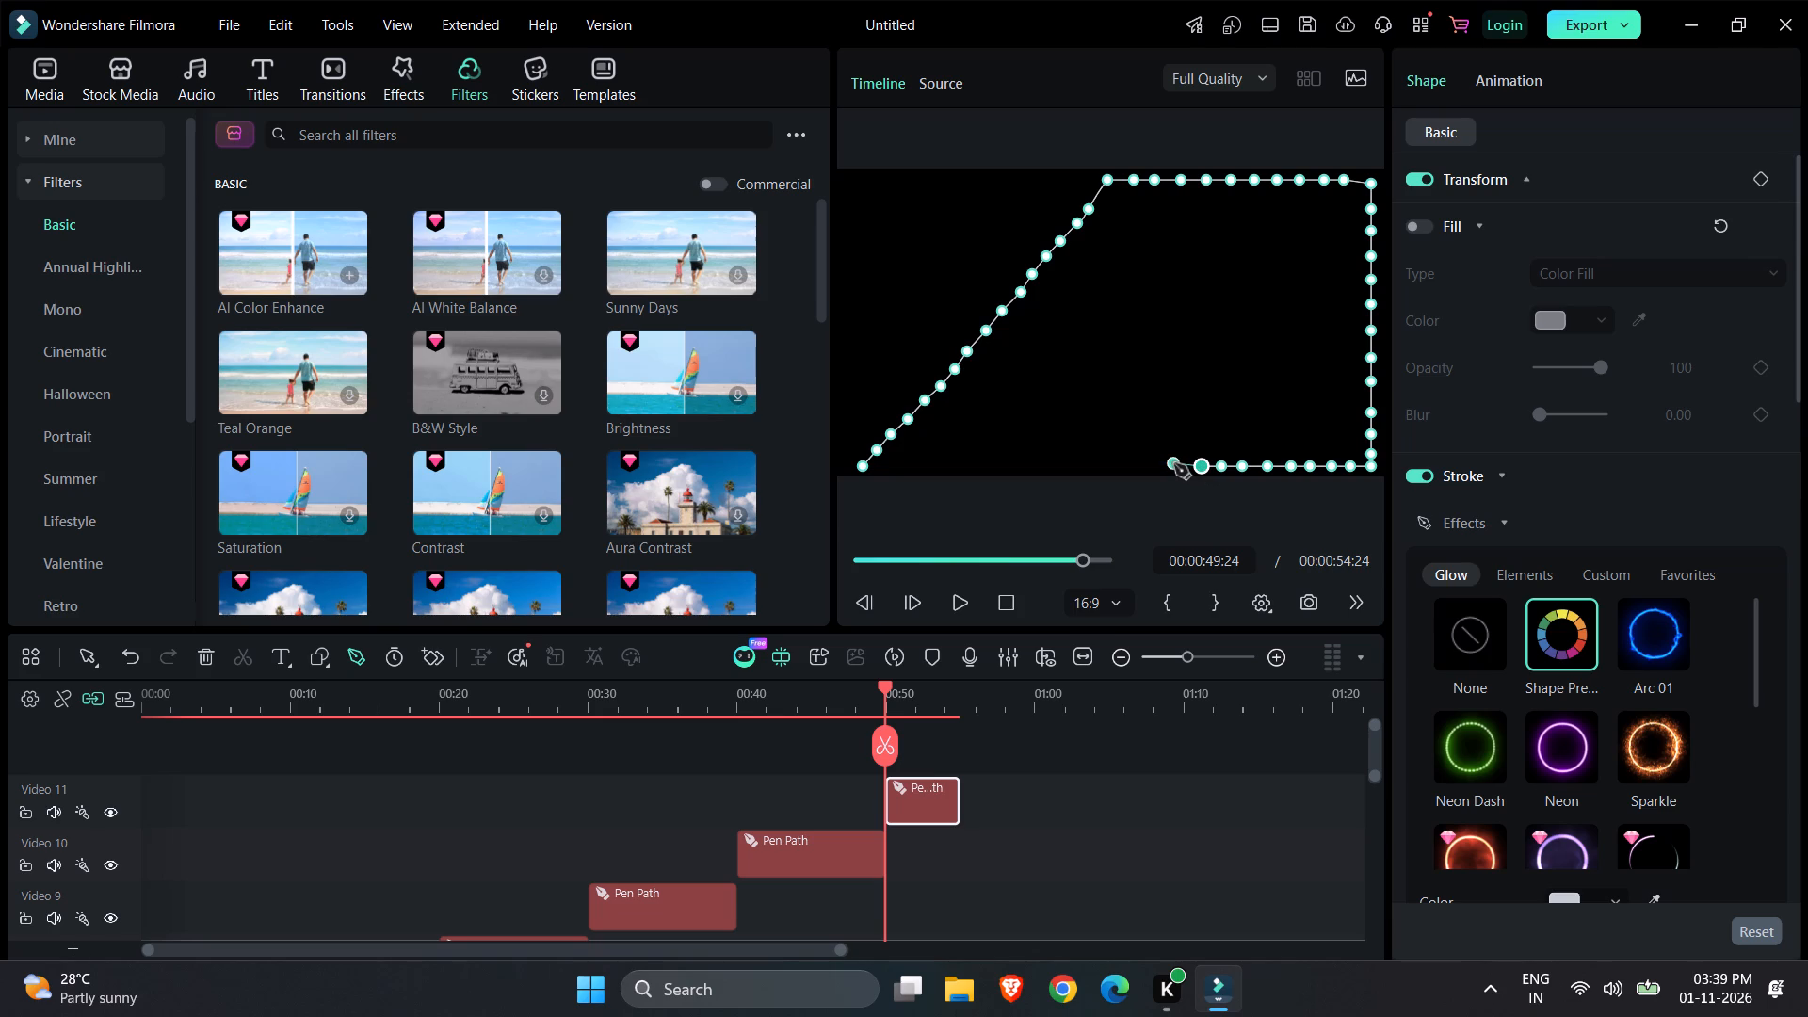
{"action": "left_click", "coordinate": [1174, 464]}
{"action": "left_click", "coordinate": [1153, 466]}
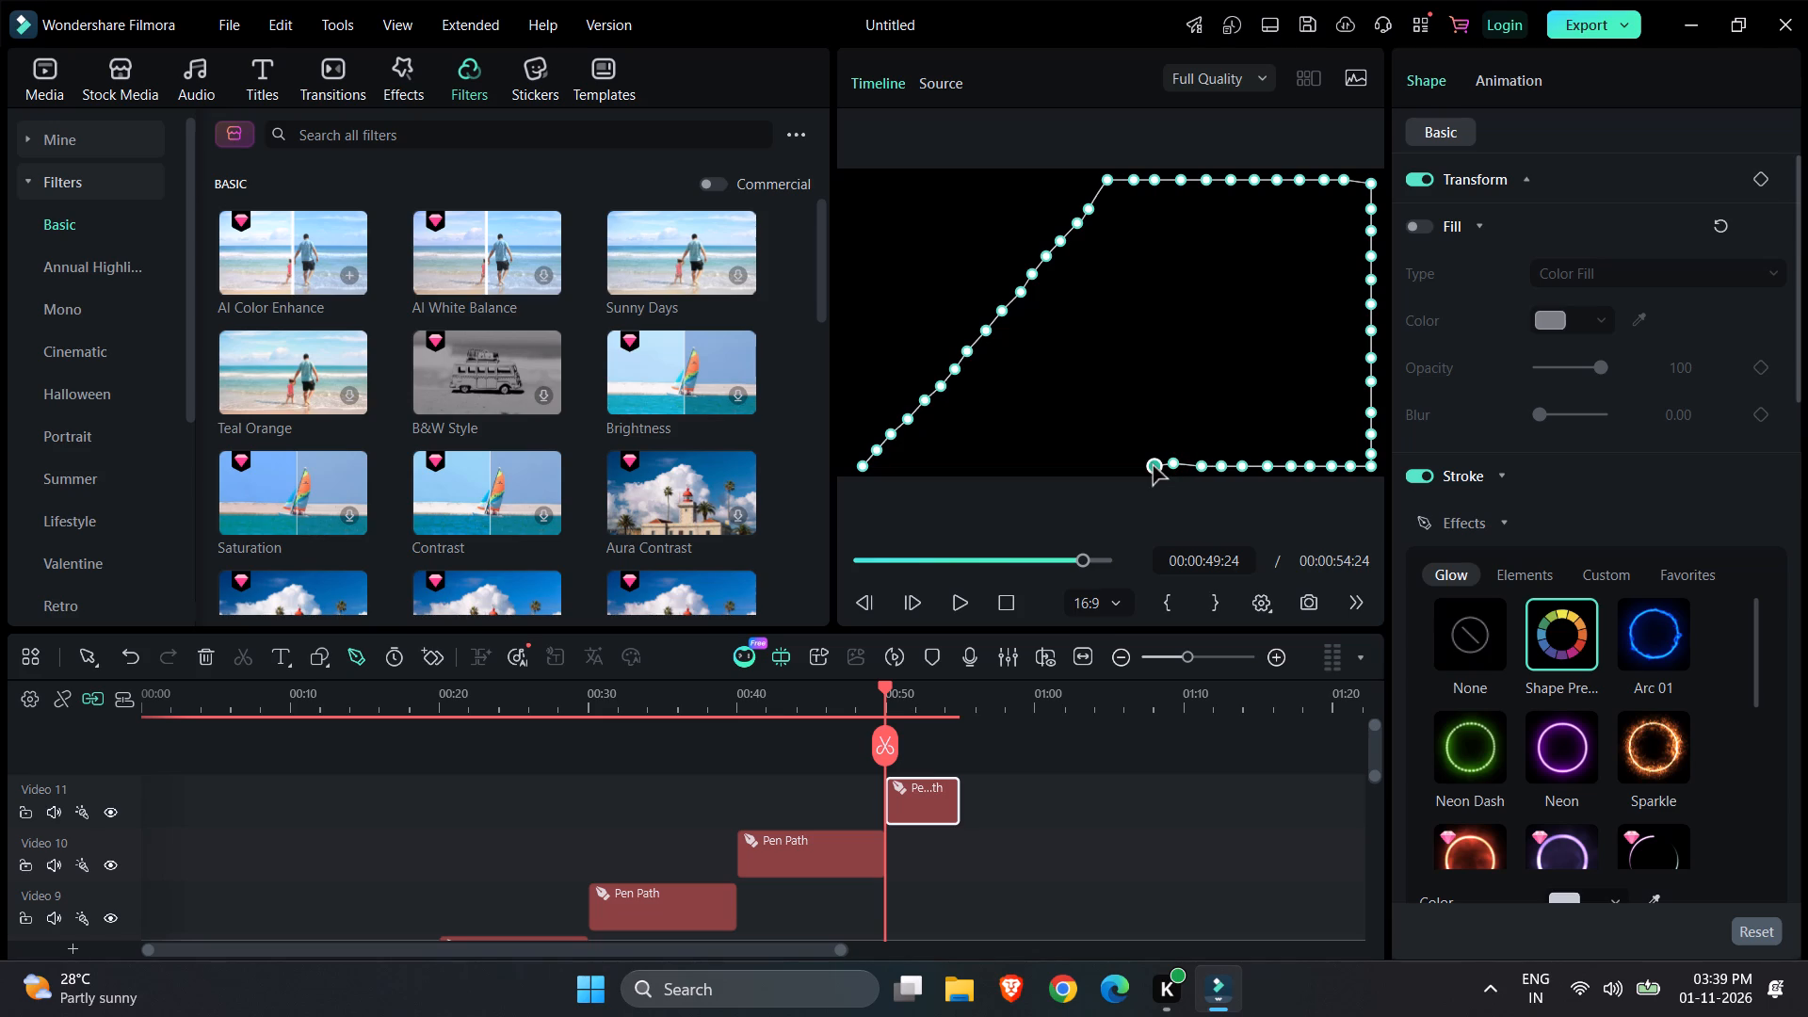
{"action": "left_click", "coordinate": [1131, 465]}
{"action": "left_click", "coordinate": [1112, 466]}
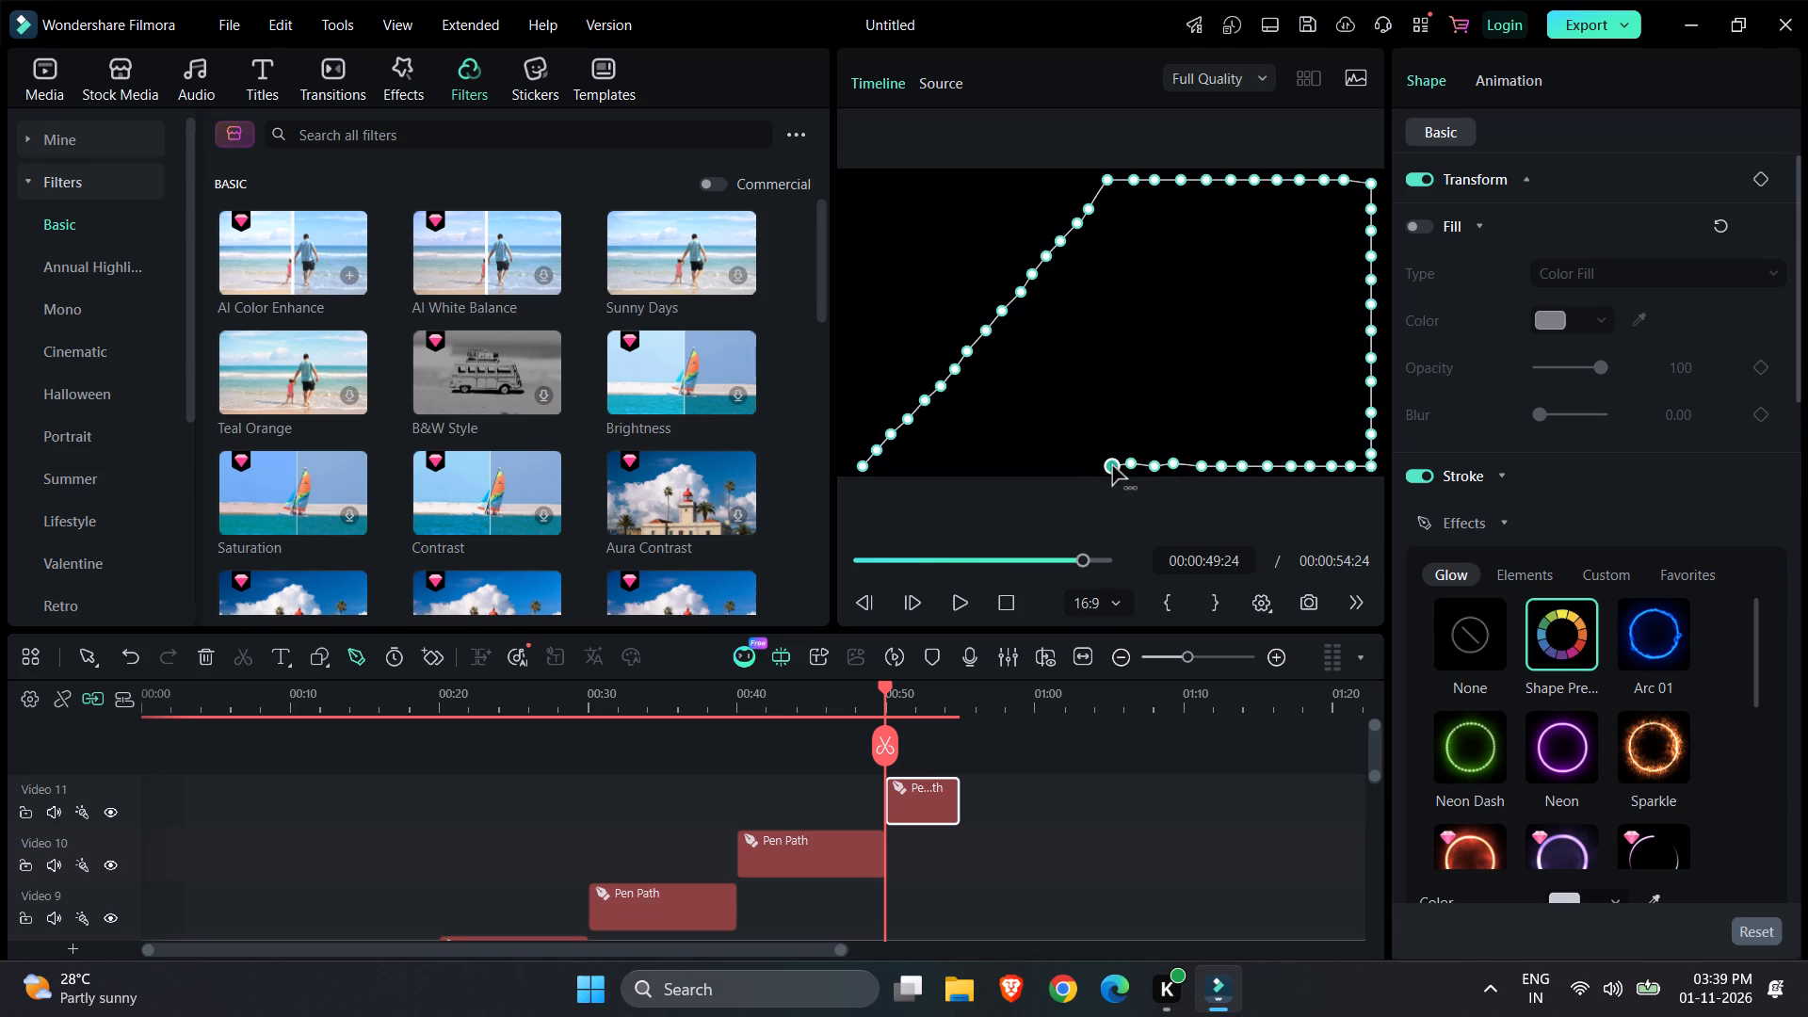
Extend the pen path with evenly spaced points along the remaining bottom edge to just beside its starting point at the bottom-left corner.
{"action": "left_click", "coordinate": [1091, 466]}
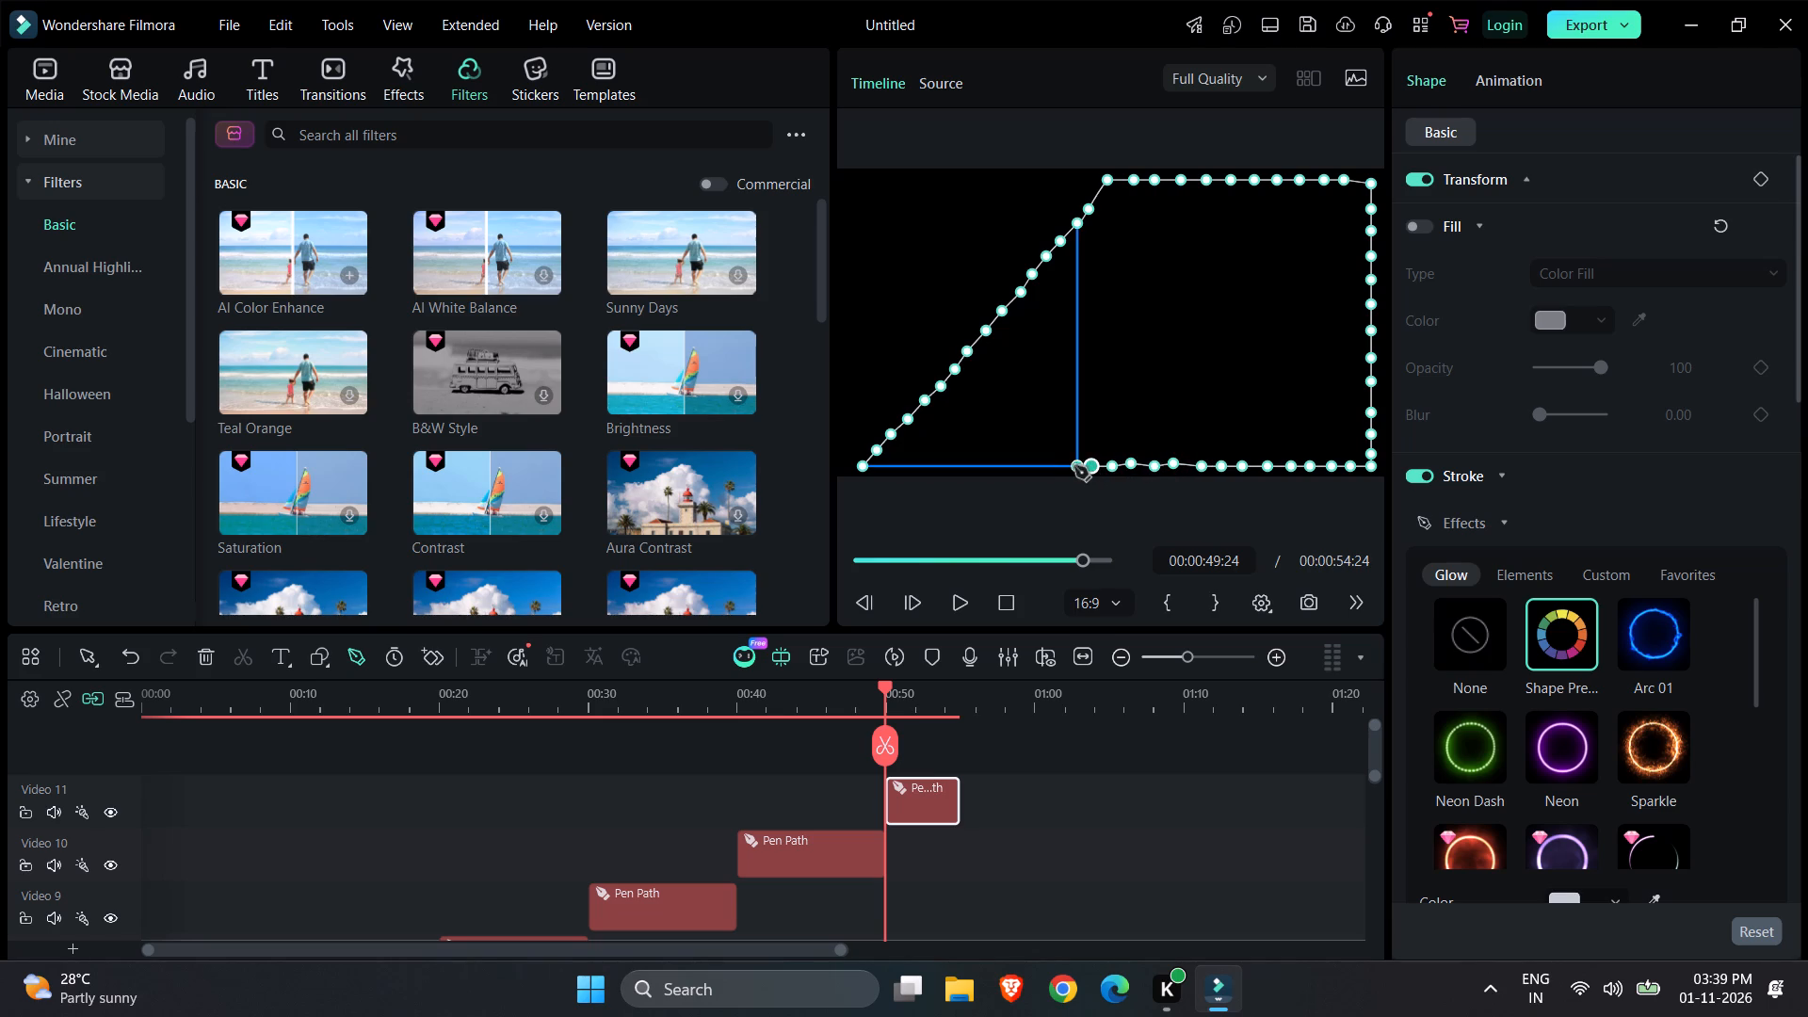
{"action": "left_click", "coordinate": [1073, 466]}
{"action": "left_click", "coordinate": [1052, 467]}
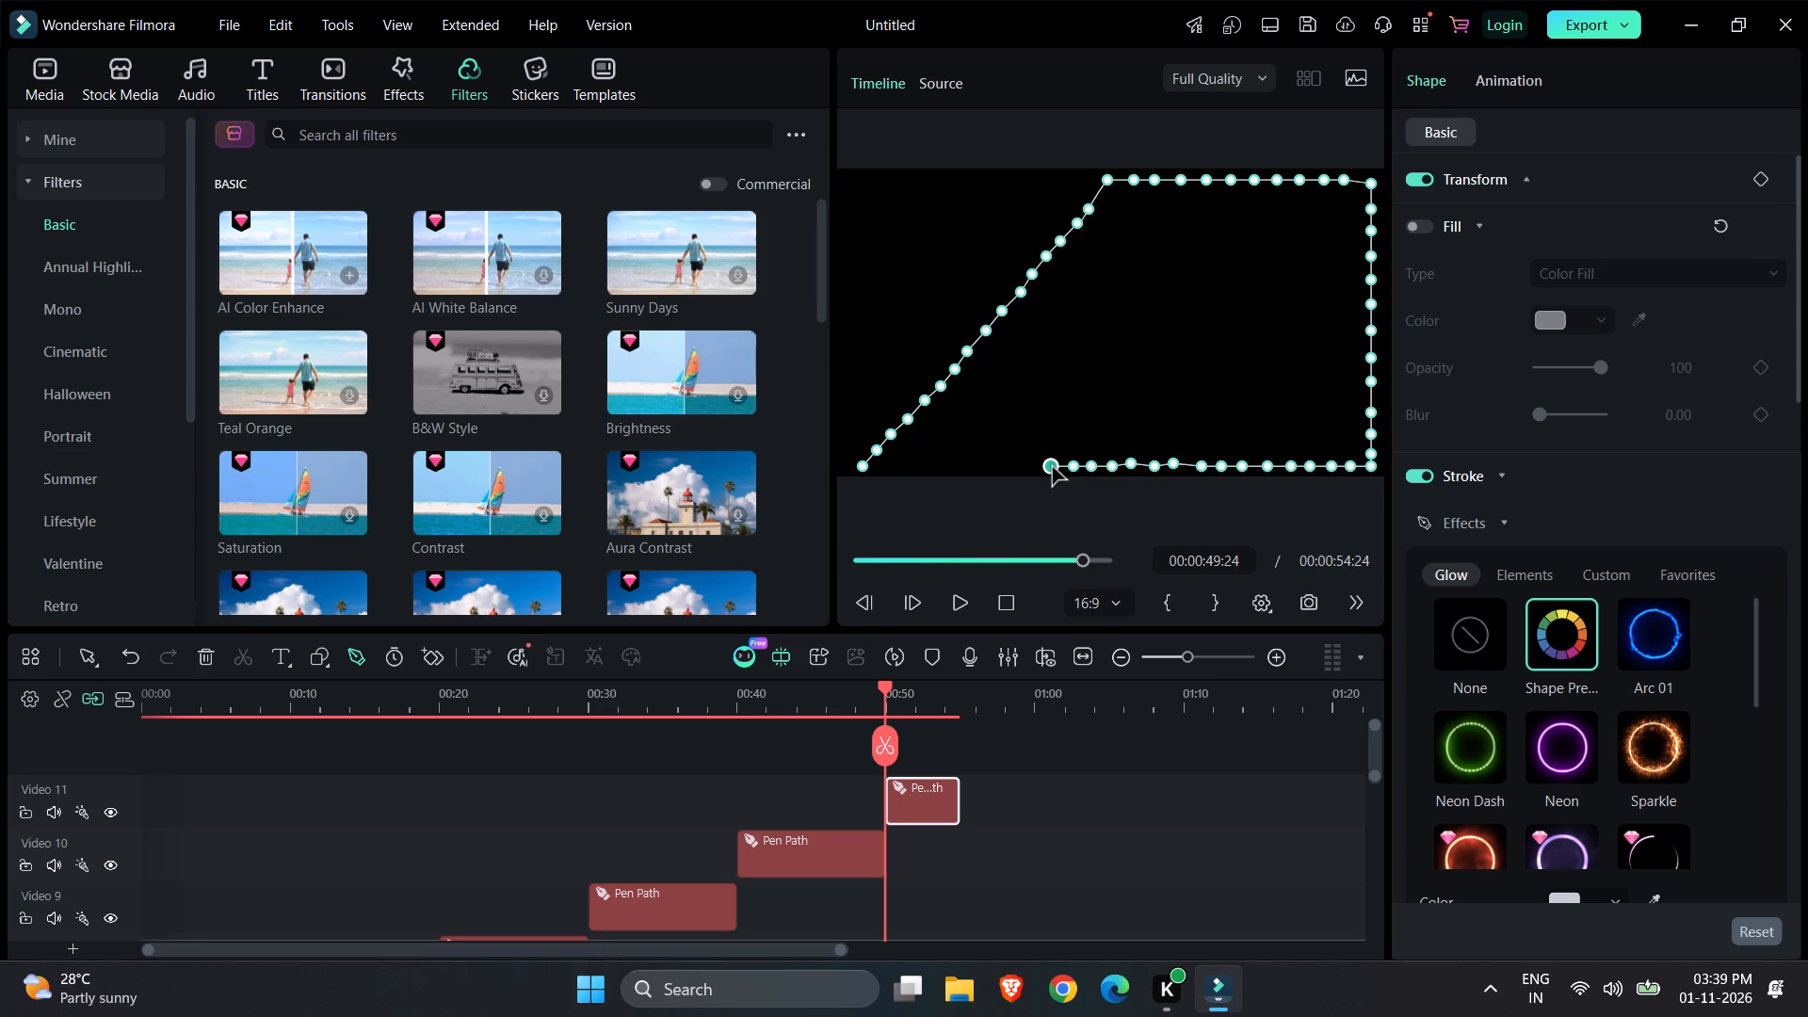
{"action": "left_click", "coordinate": [1034, 468]}
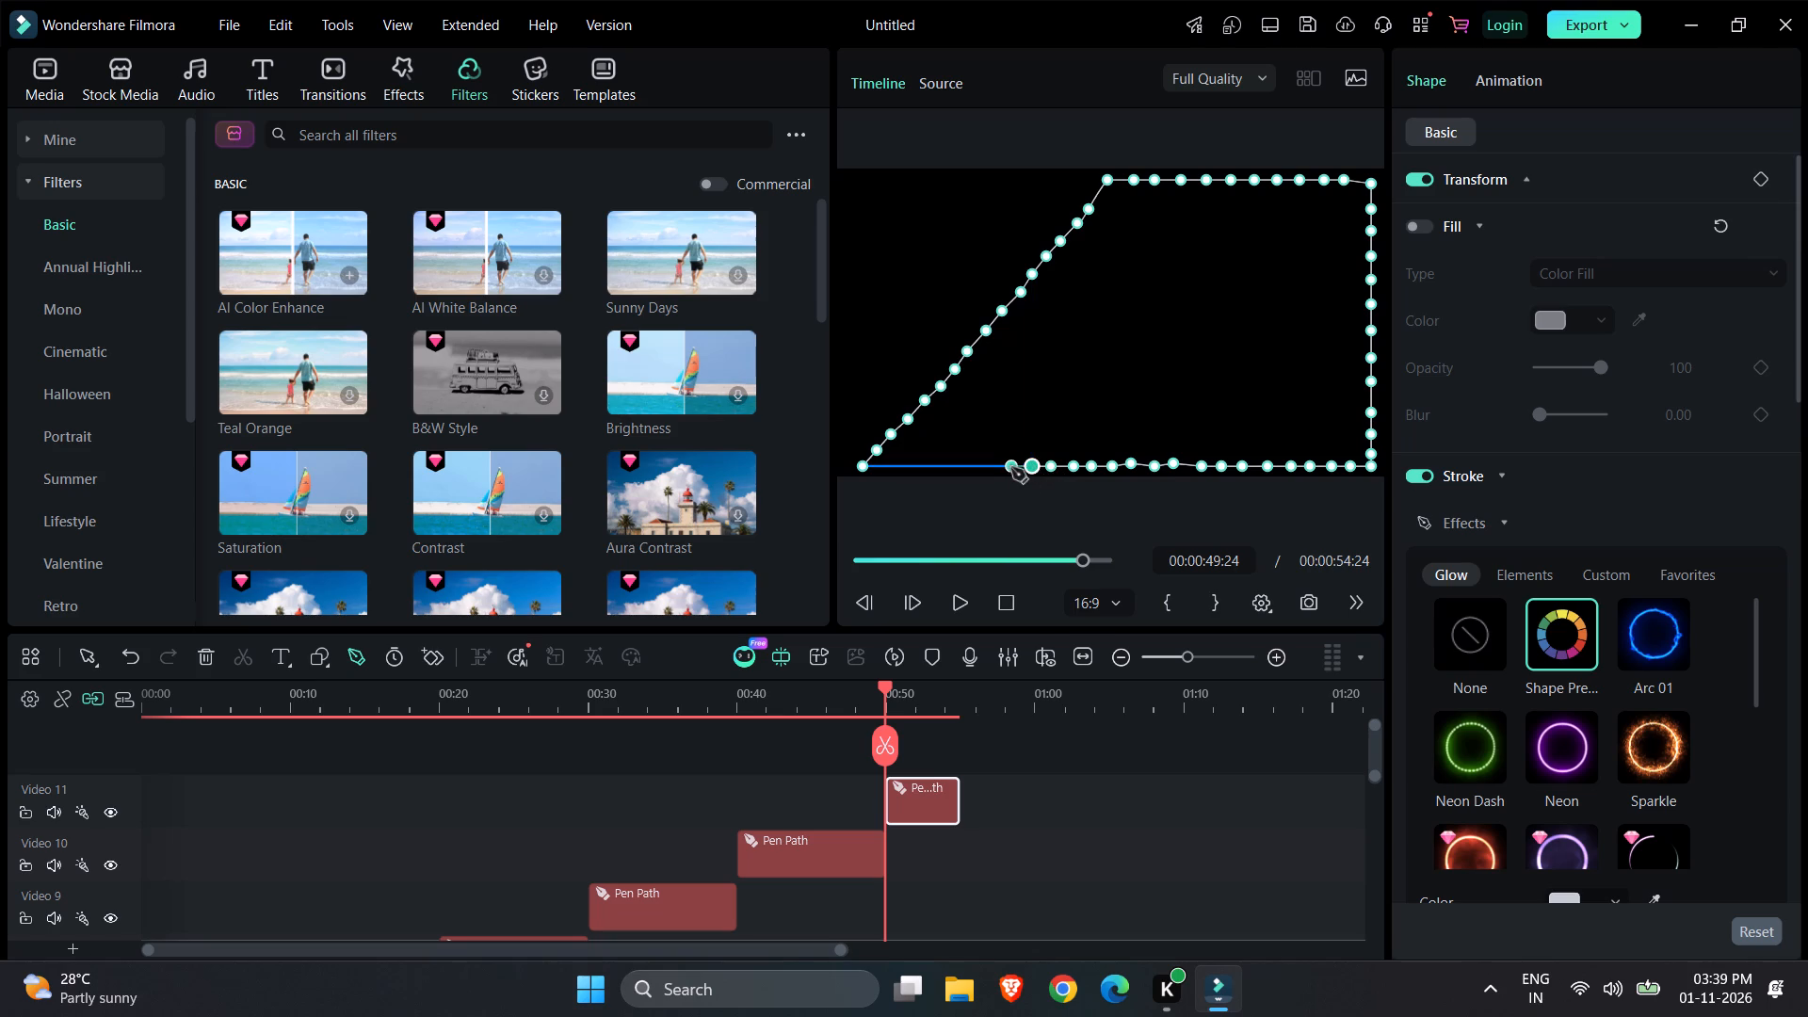
{"action": "left_click", "coordinate": [1011, 468]}
{"action": "left_click", "coordinate": [992, 465]}
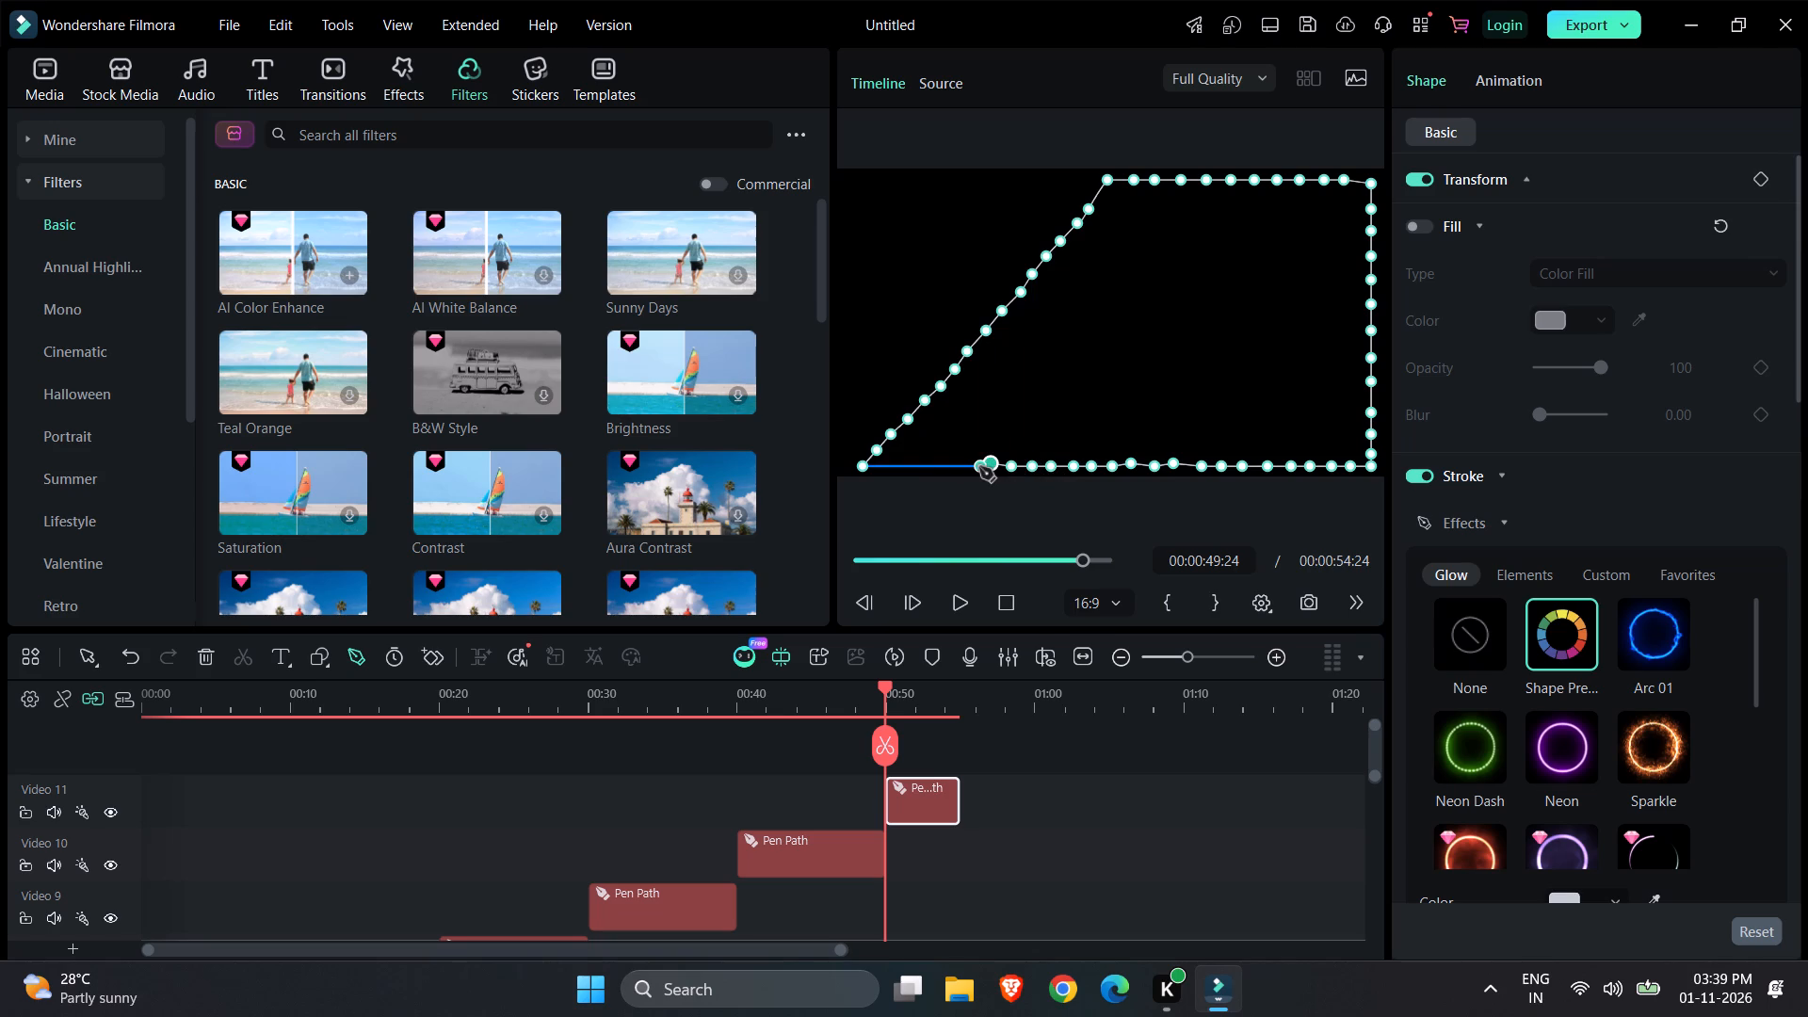
{"action": "left_click", "coordinate": [977, 467]}
{"action": "left_click", "coordinate": [959, 467]}
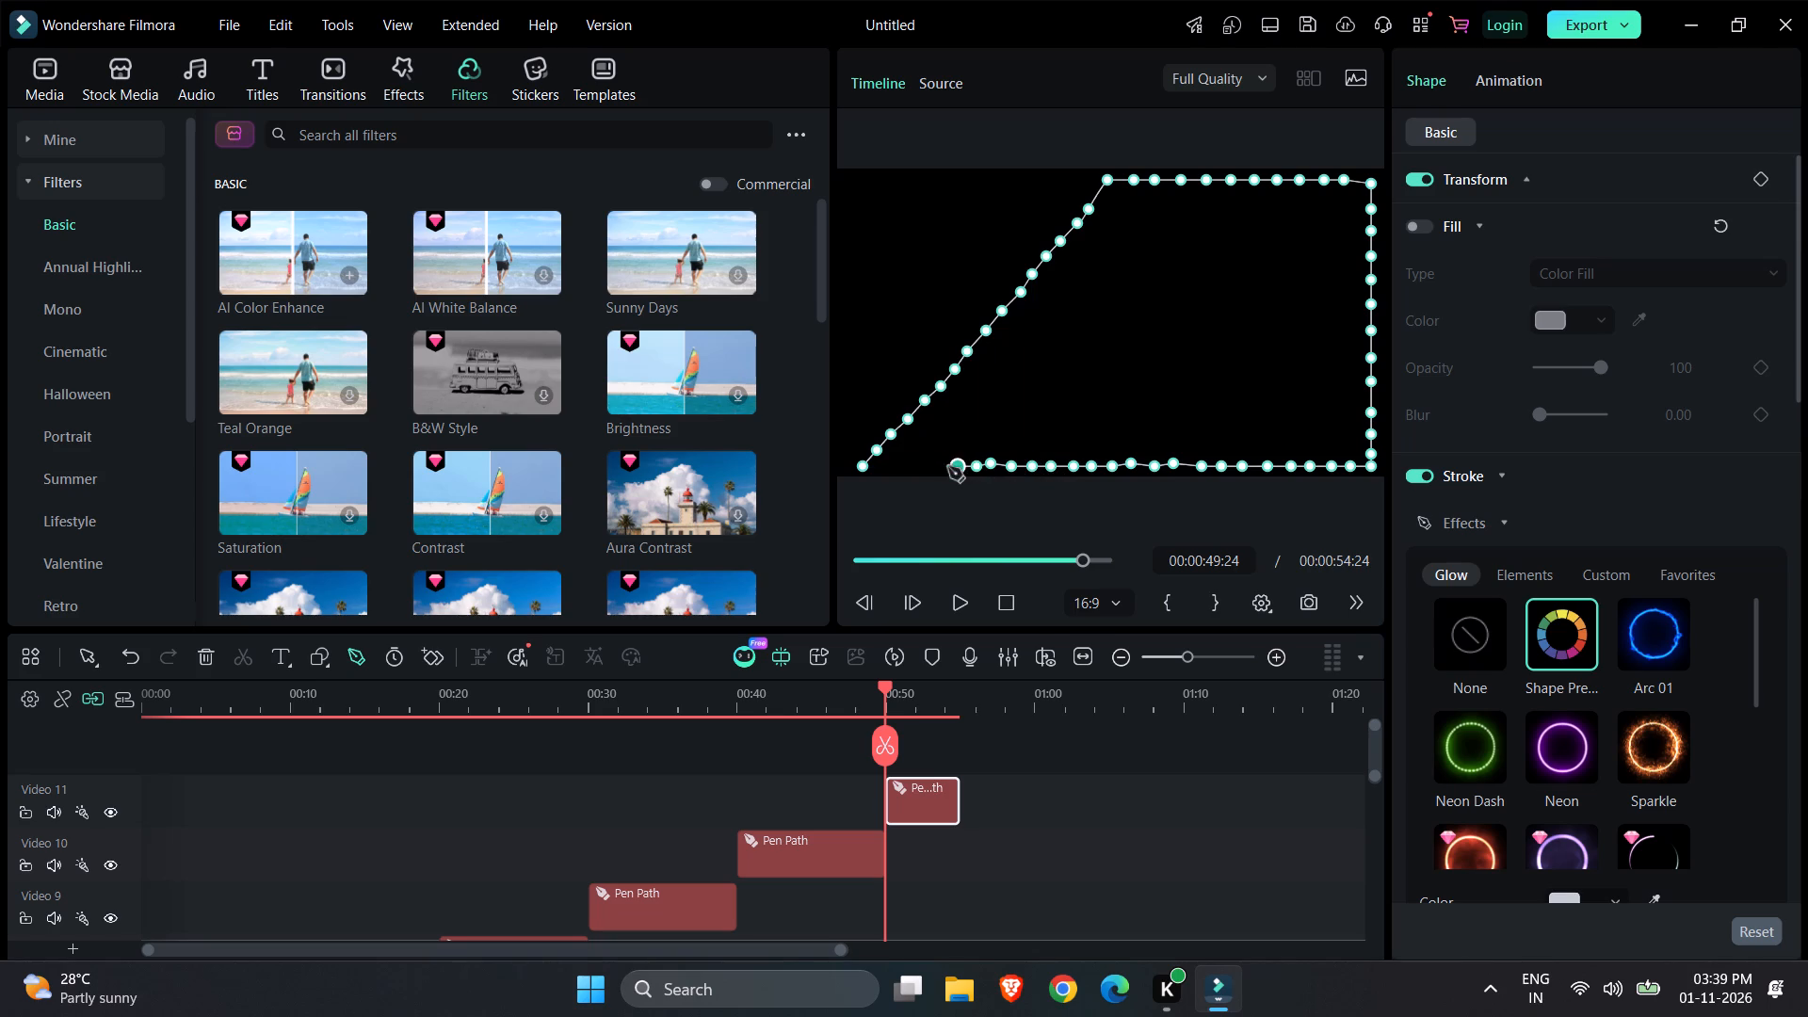
{"action": "left_click", "coordinate": [942, 468]}
{"action": "left_click", "coordinate": [926, 469]}
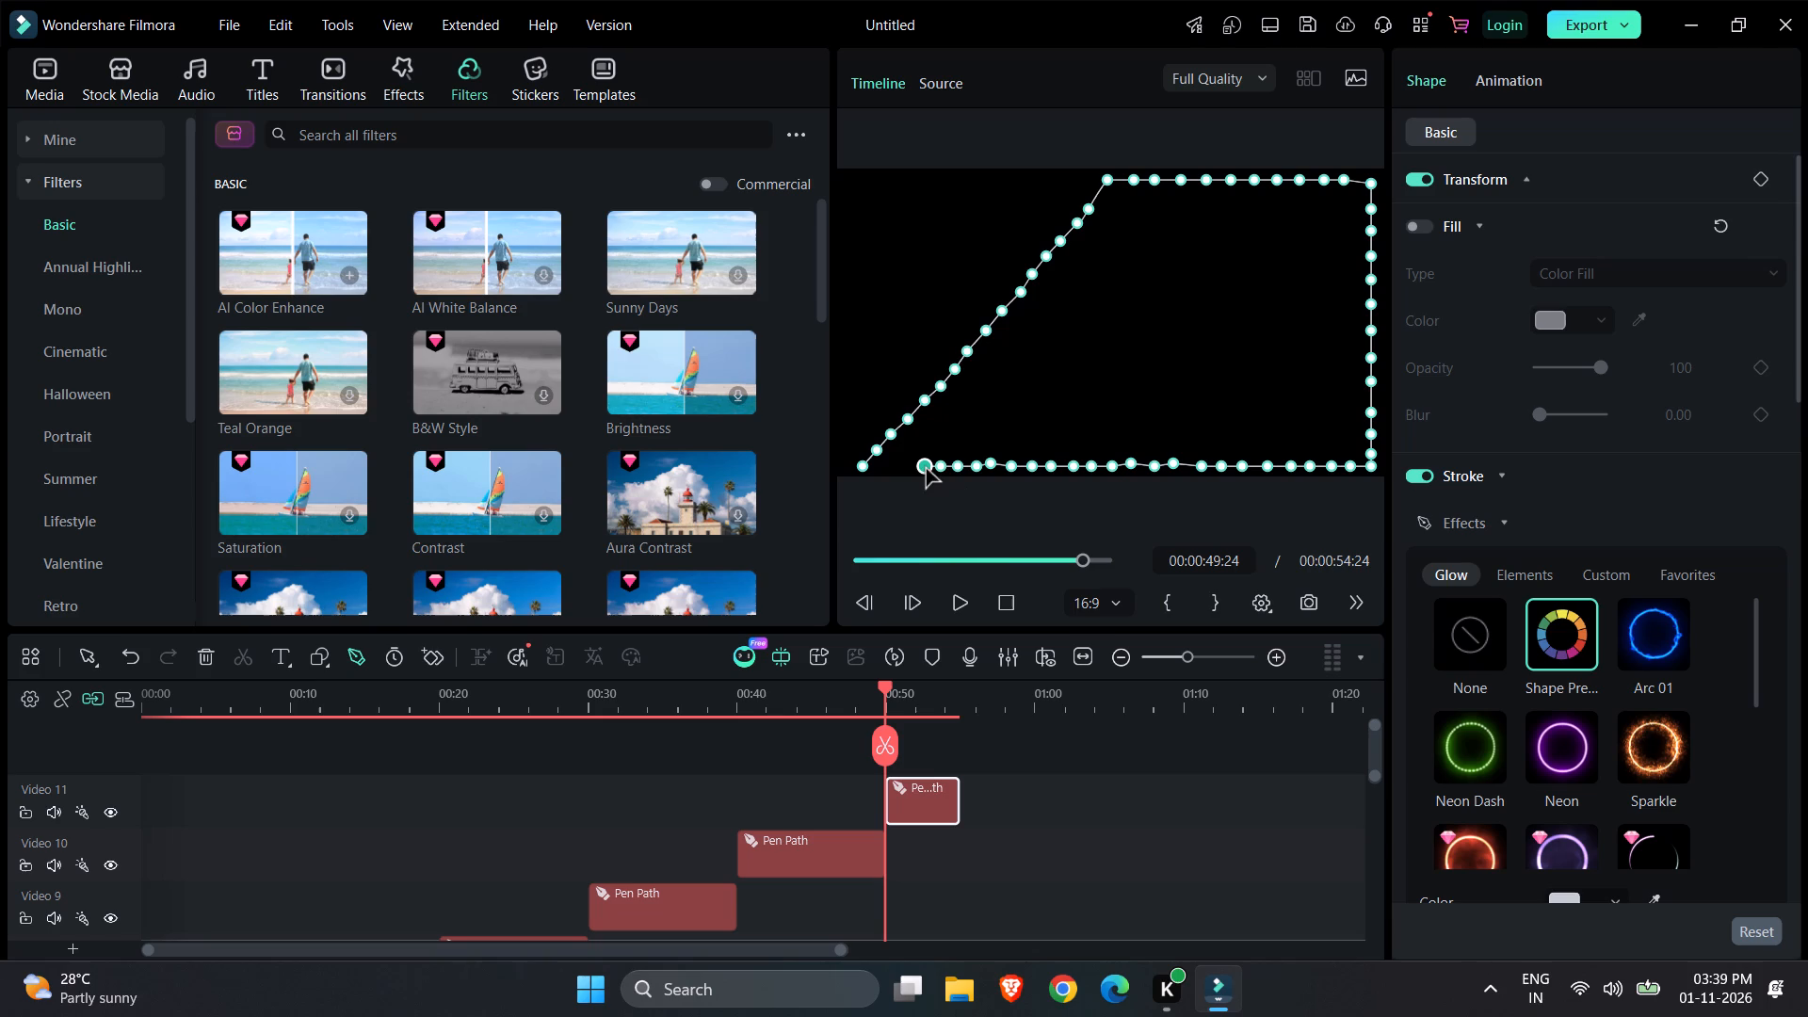
{"action": "left_click", "coordinate": [912, 469]}
{"action": "left_click", "coordinate": [899, 469]}
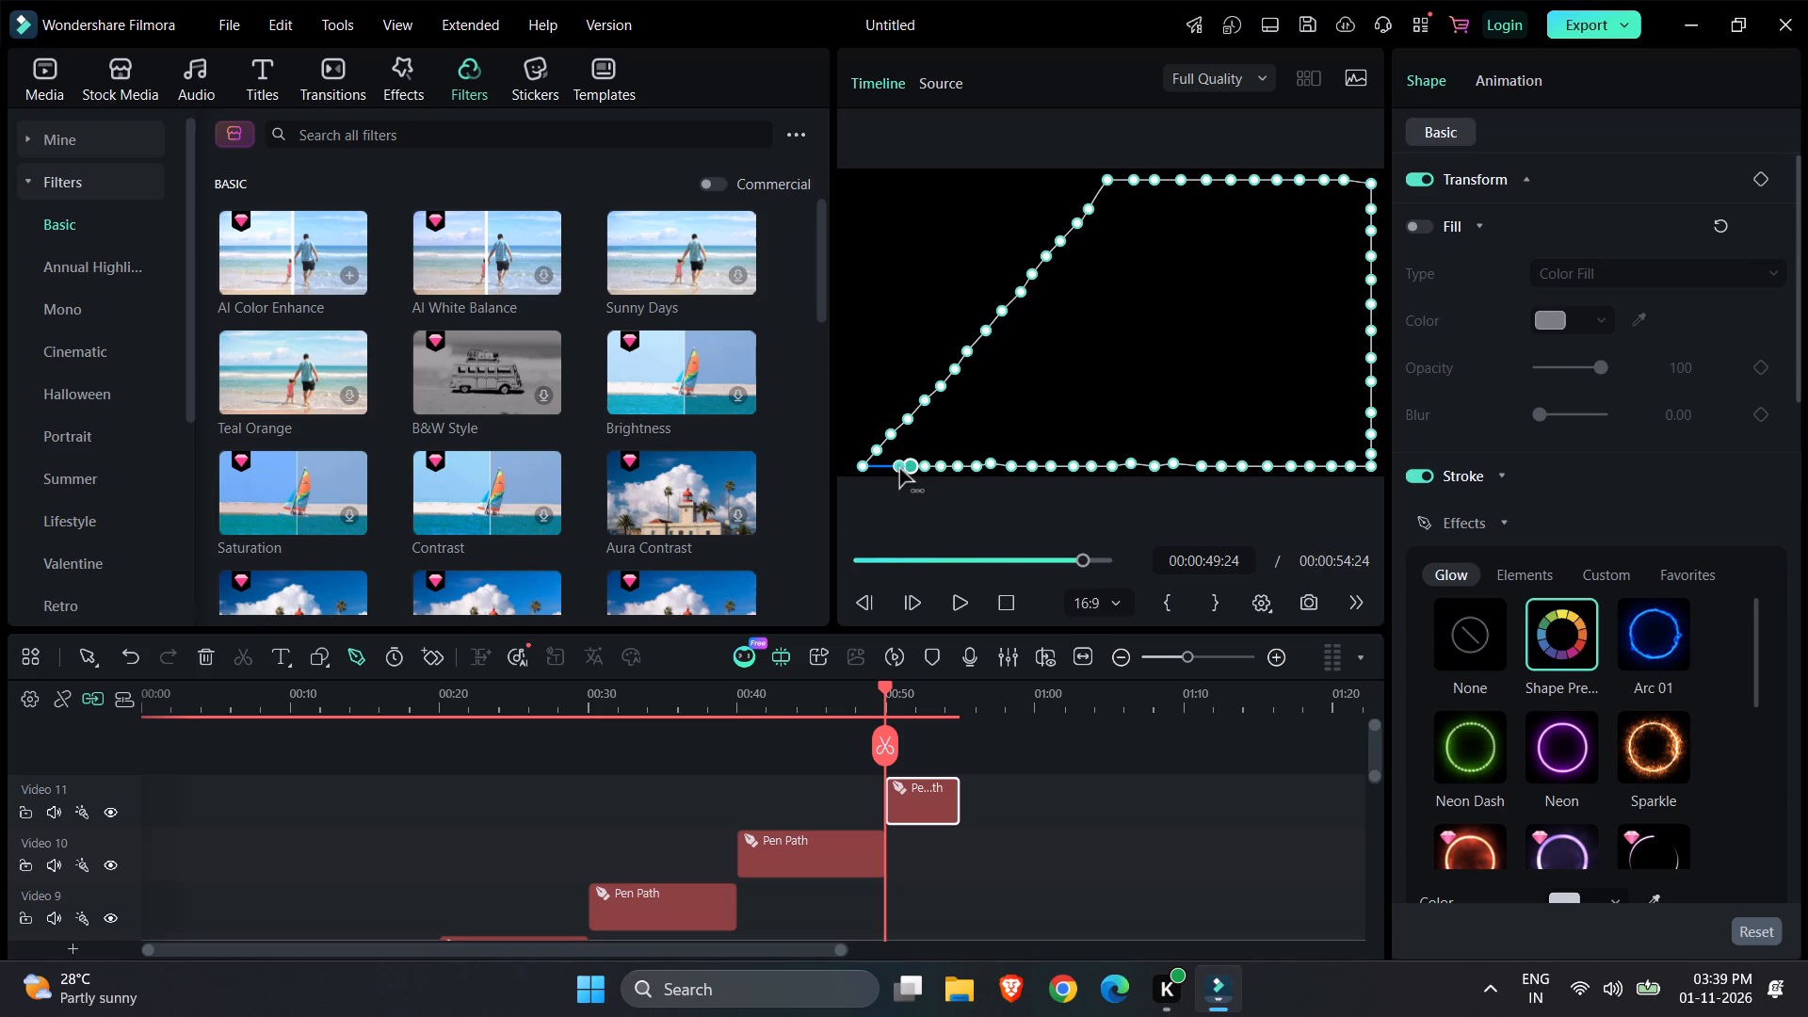
{"action": "left_click", "coordinate": [878, 469]}
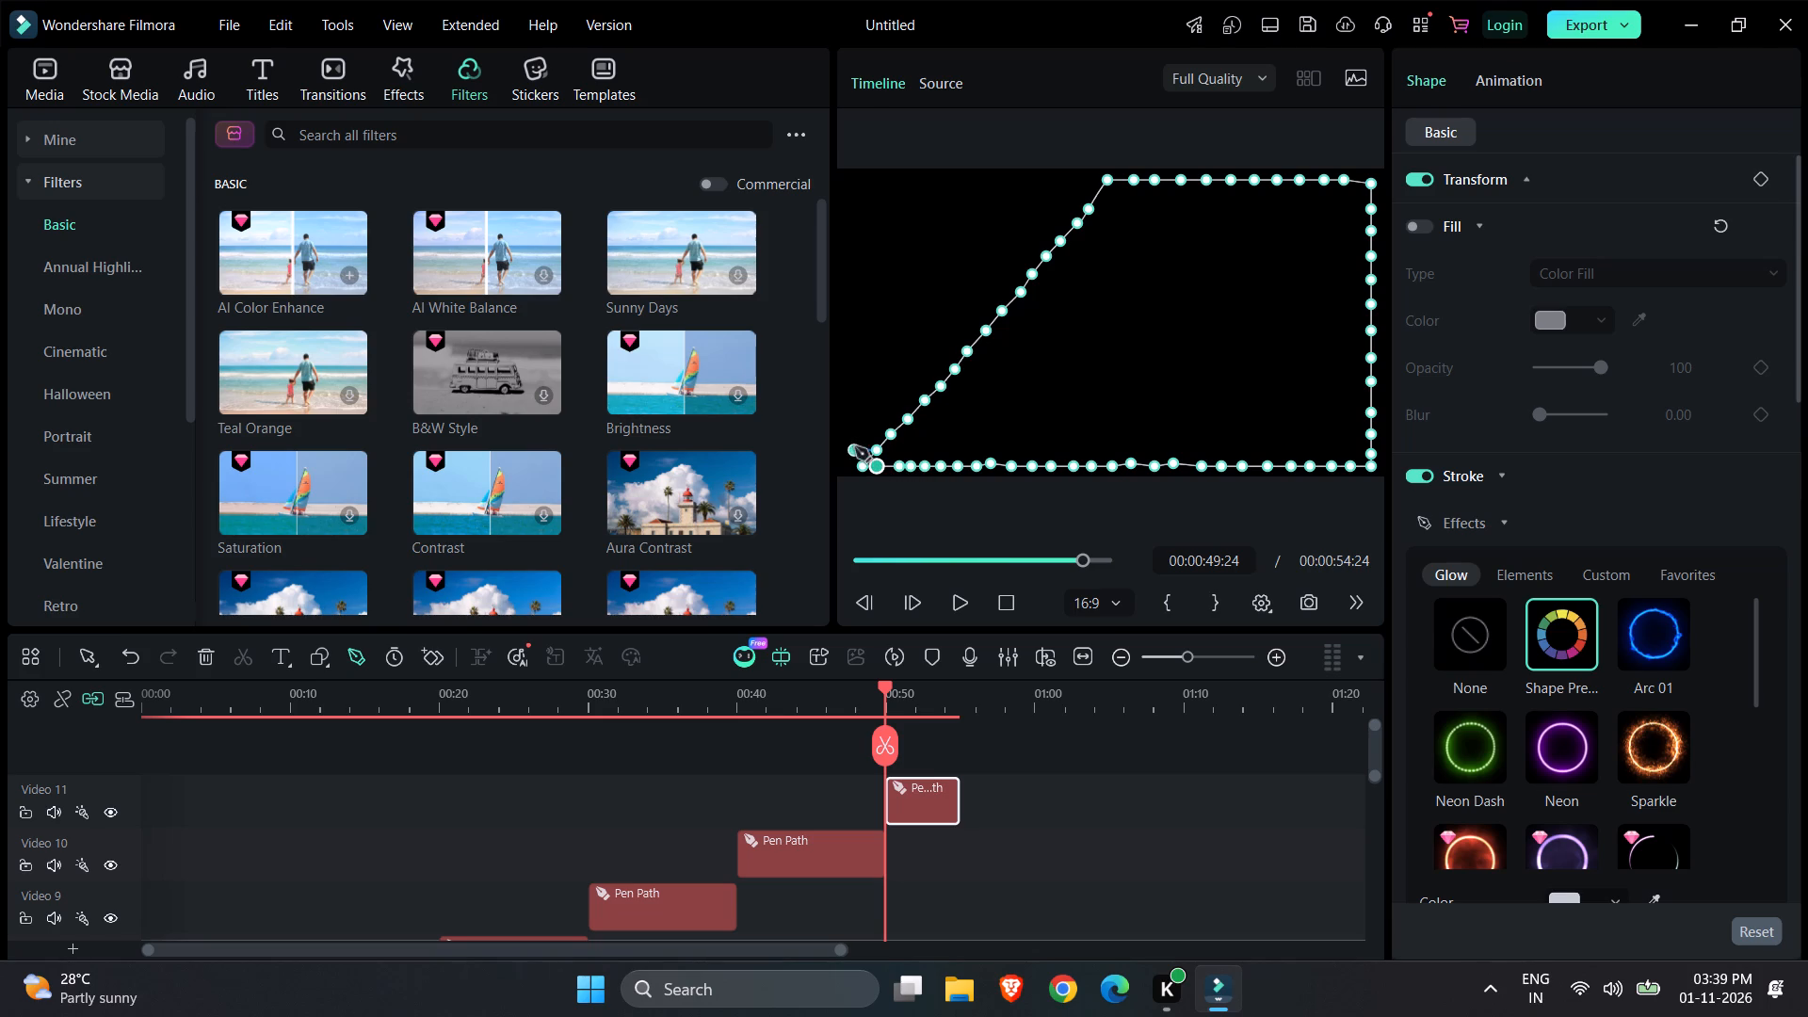
Continue the pen path with evenly spaced points up the frame's left edge to the top-left corner.
{"action": "left_click", "coordinate": [849, 444]}
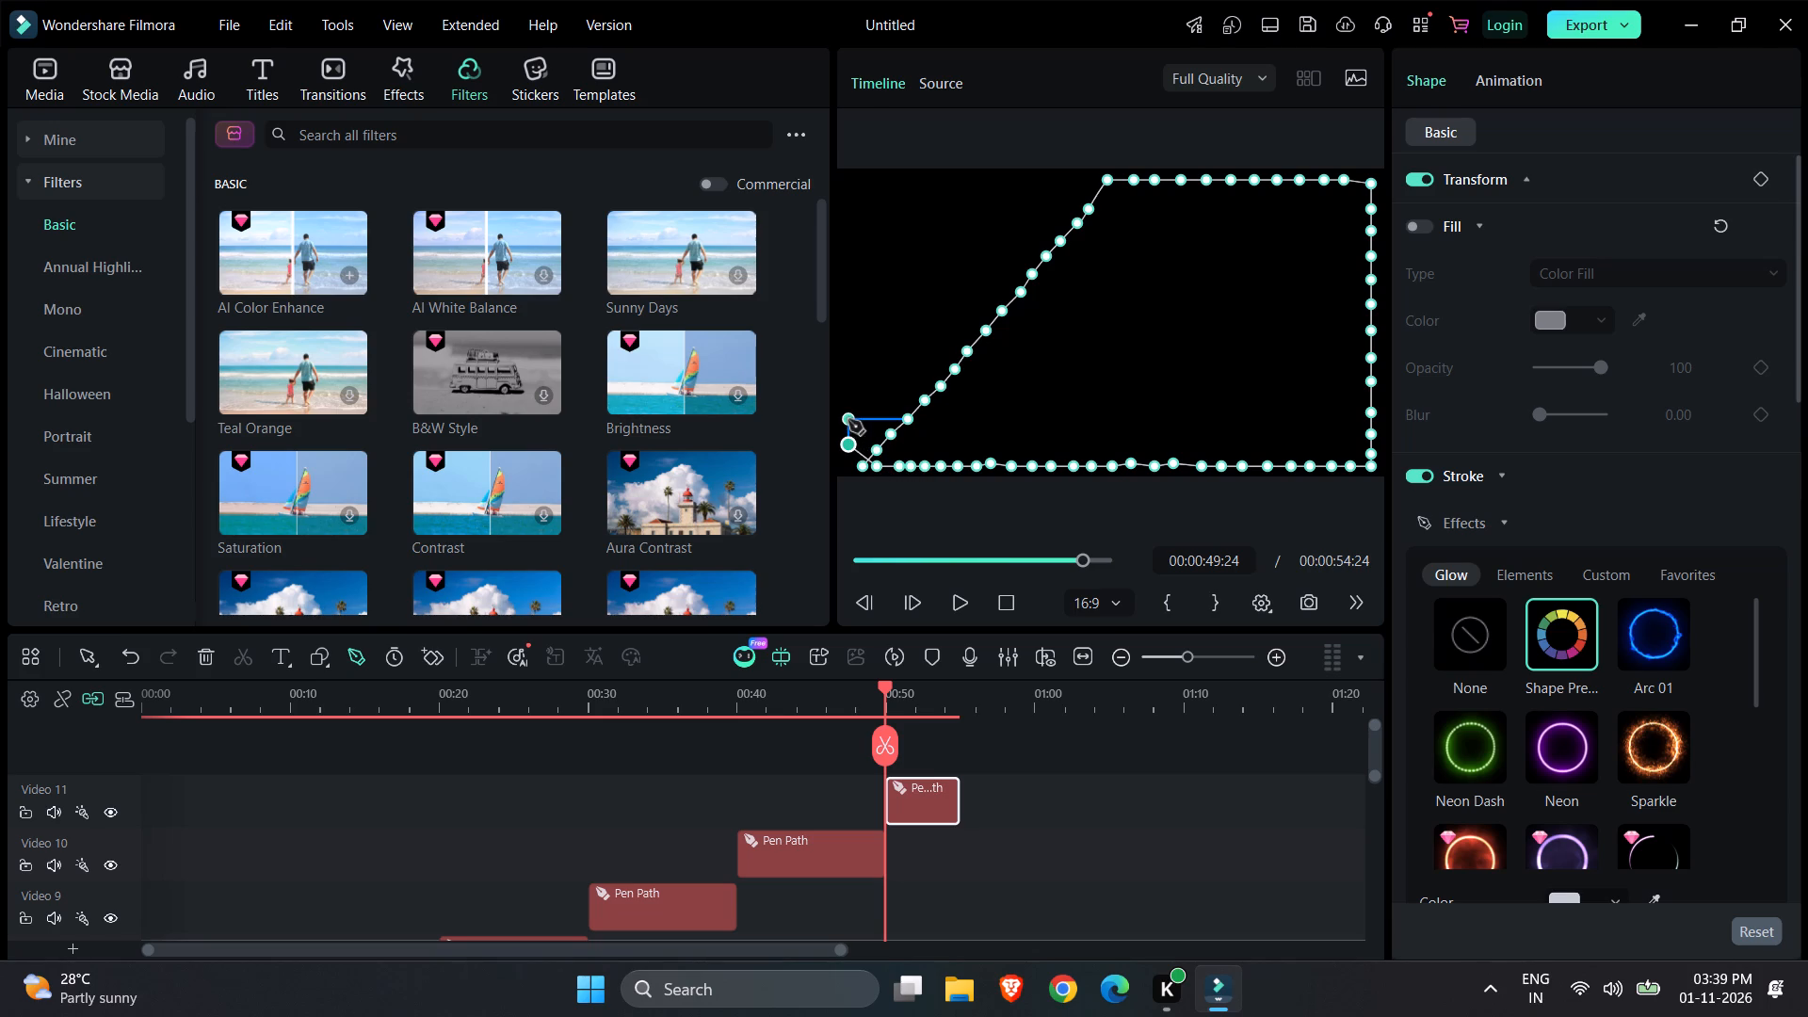
{"action": "left_click", "coordinate": [848, 420]}
{"action": "left_click", "coordinate": [849, 400]}
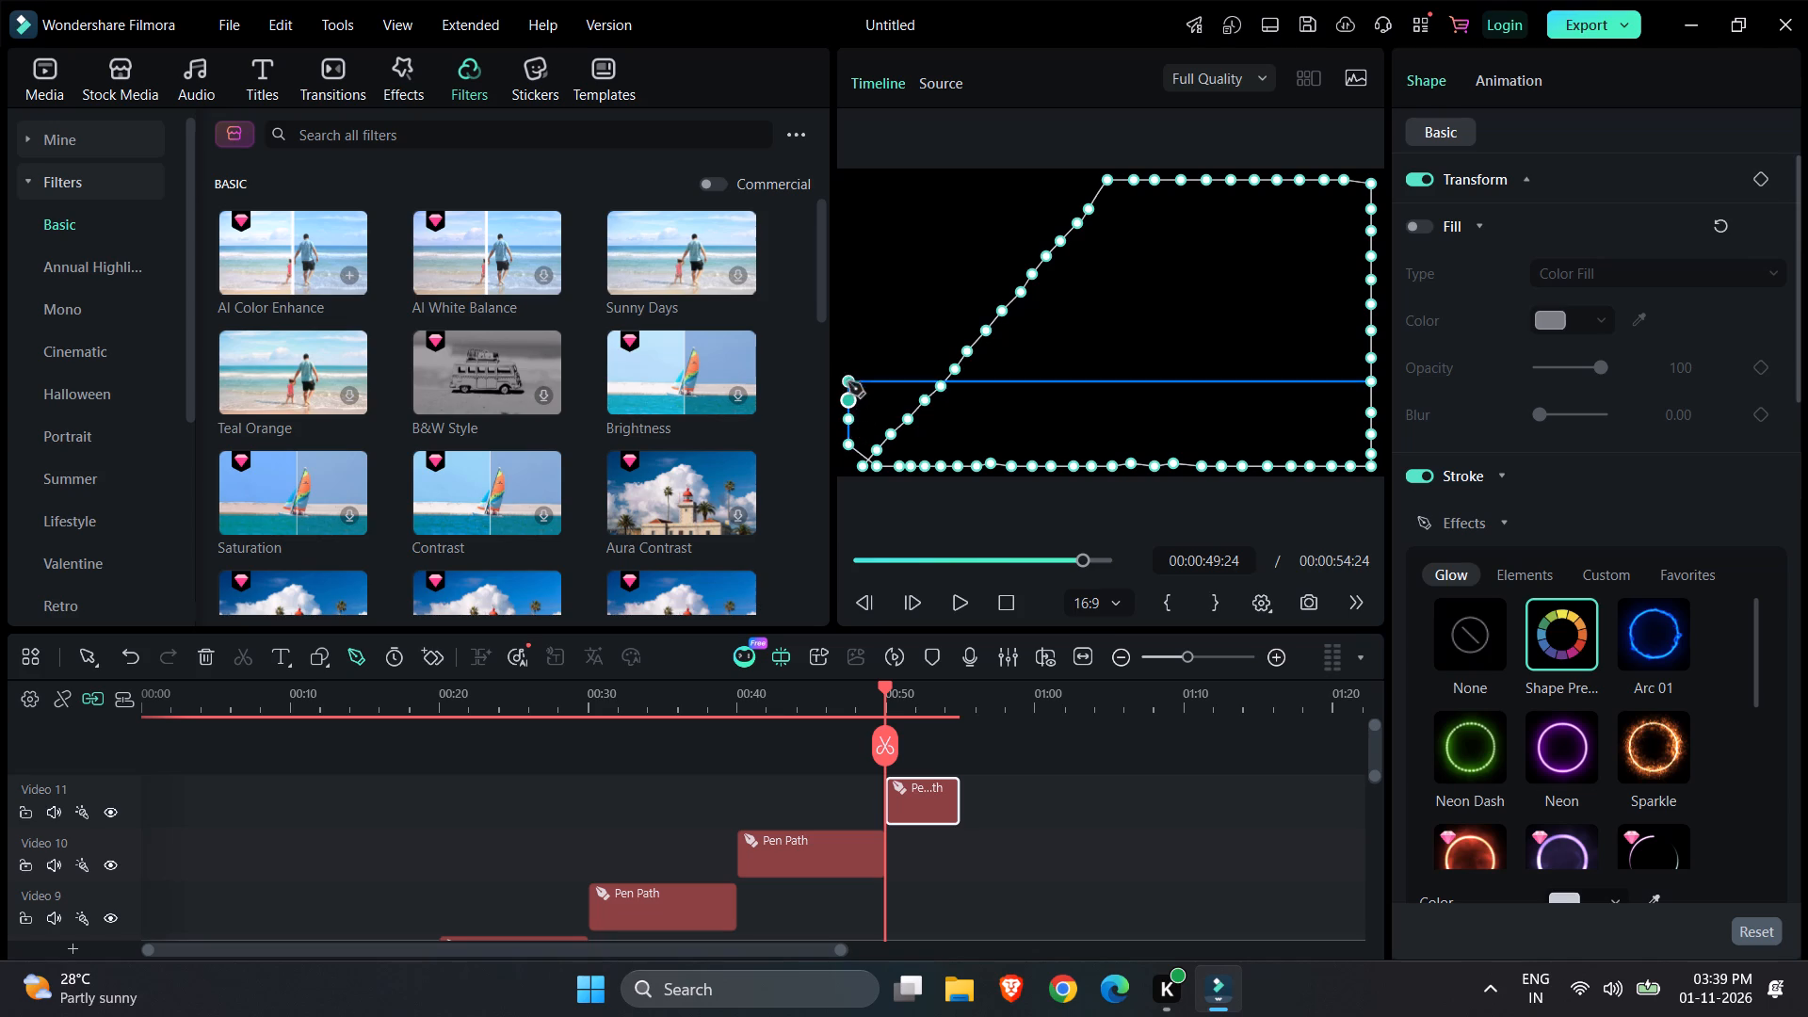
{"action": "left_click", "coordinate": [848, 378]}
{"action": "left_click_drag", "start_coordinate": [847, 351], "coordinate": [847, 331]}
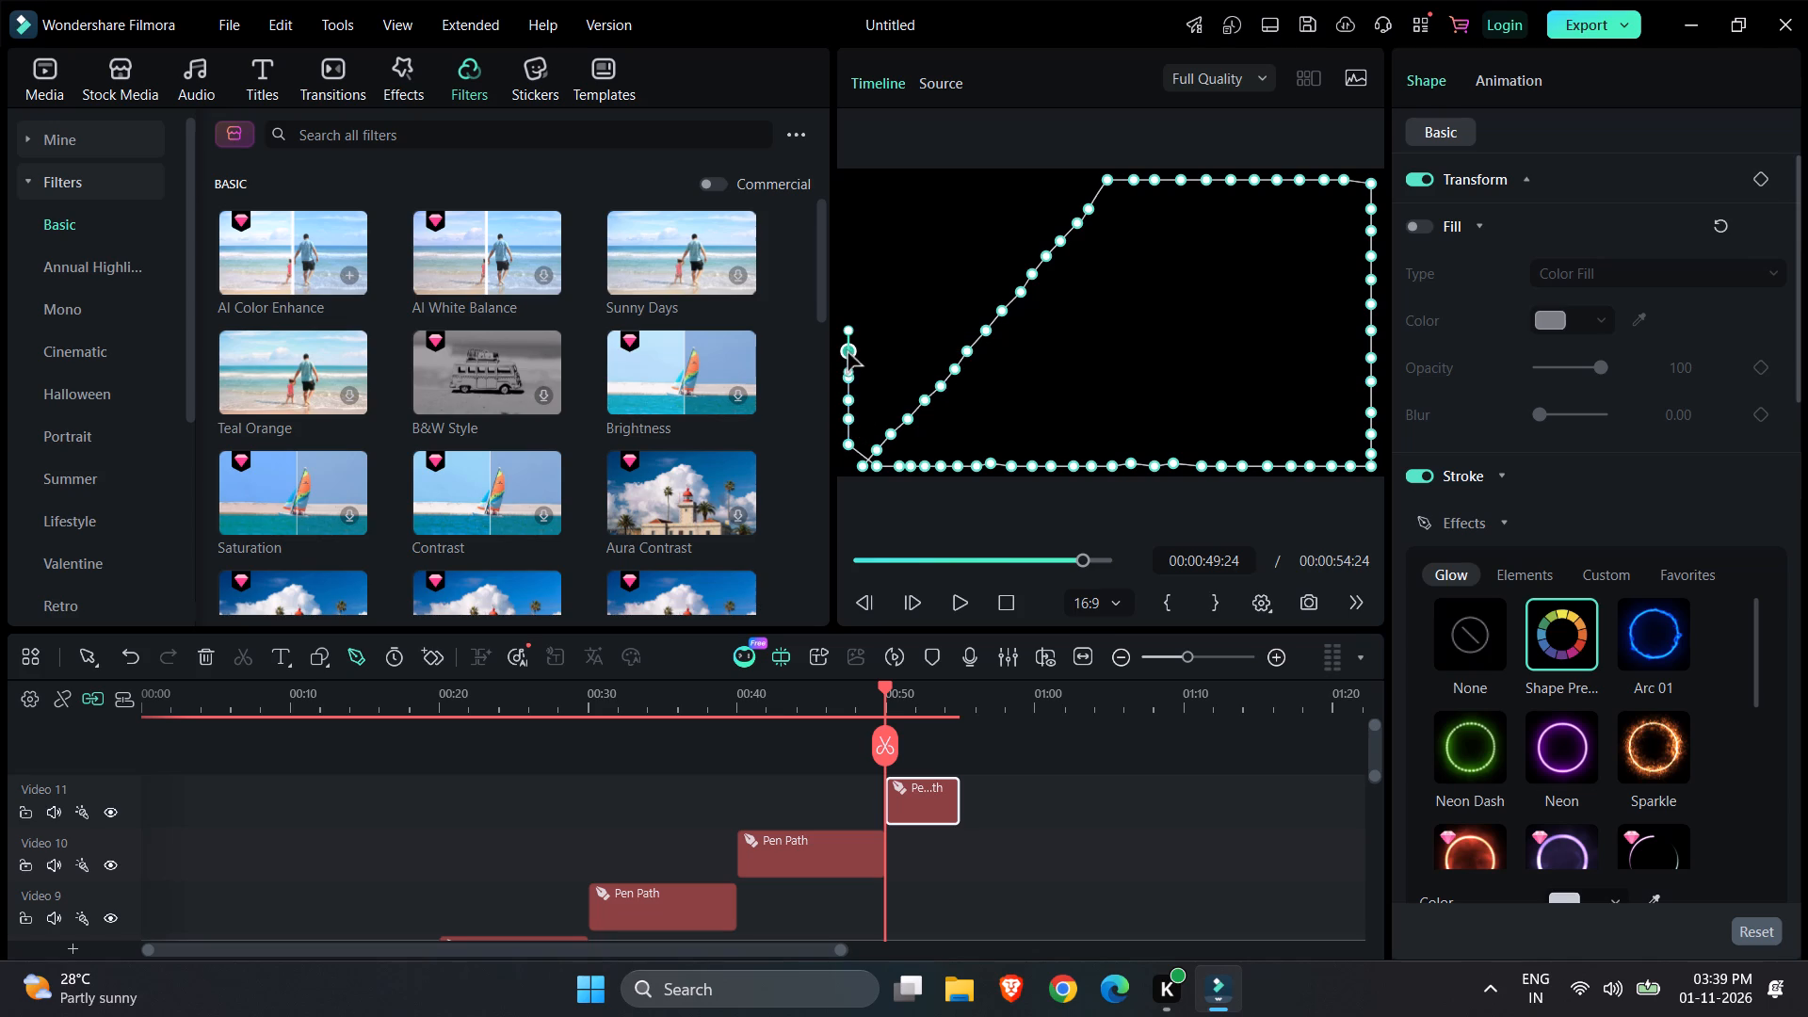
{"action": "left_click", "coordinate": [848, 317]}
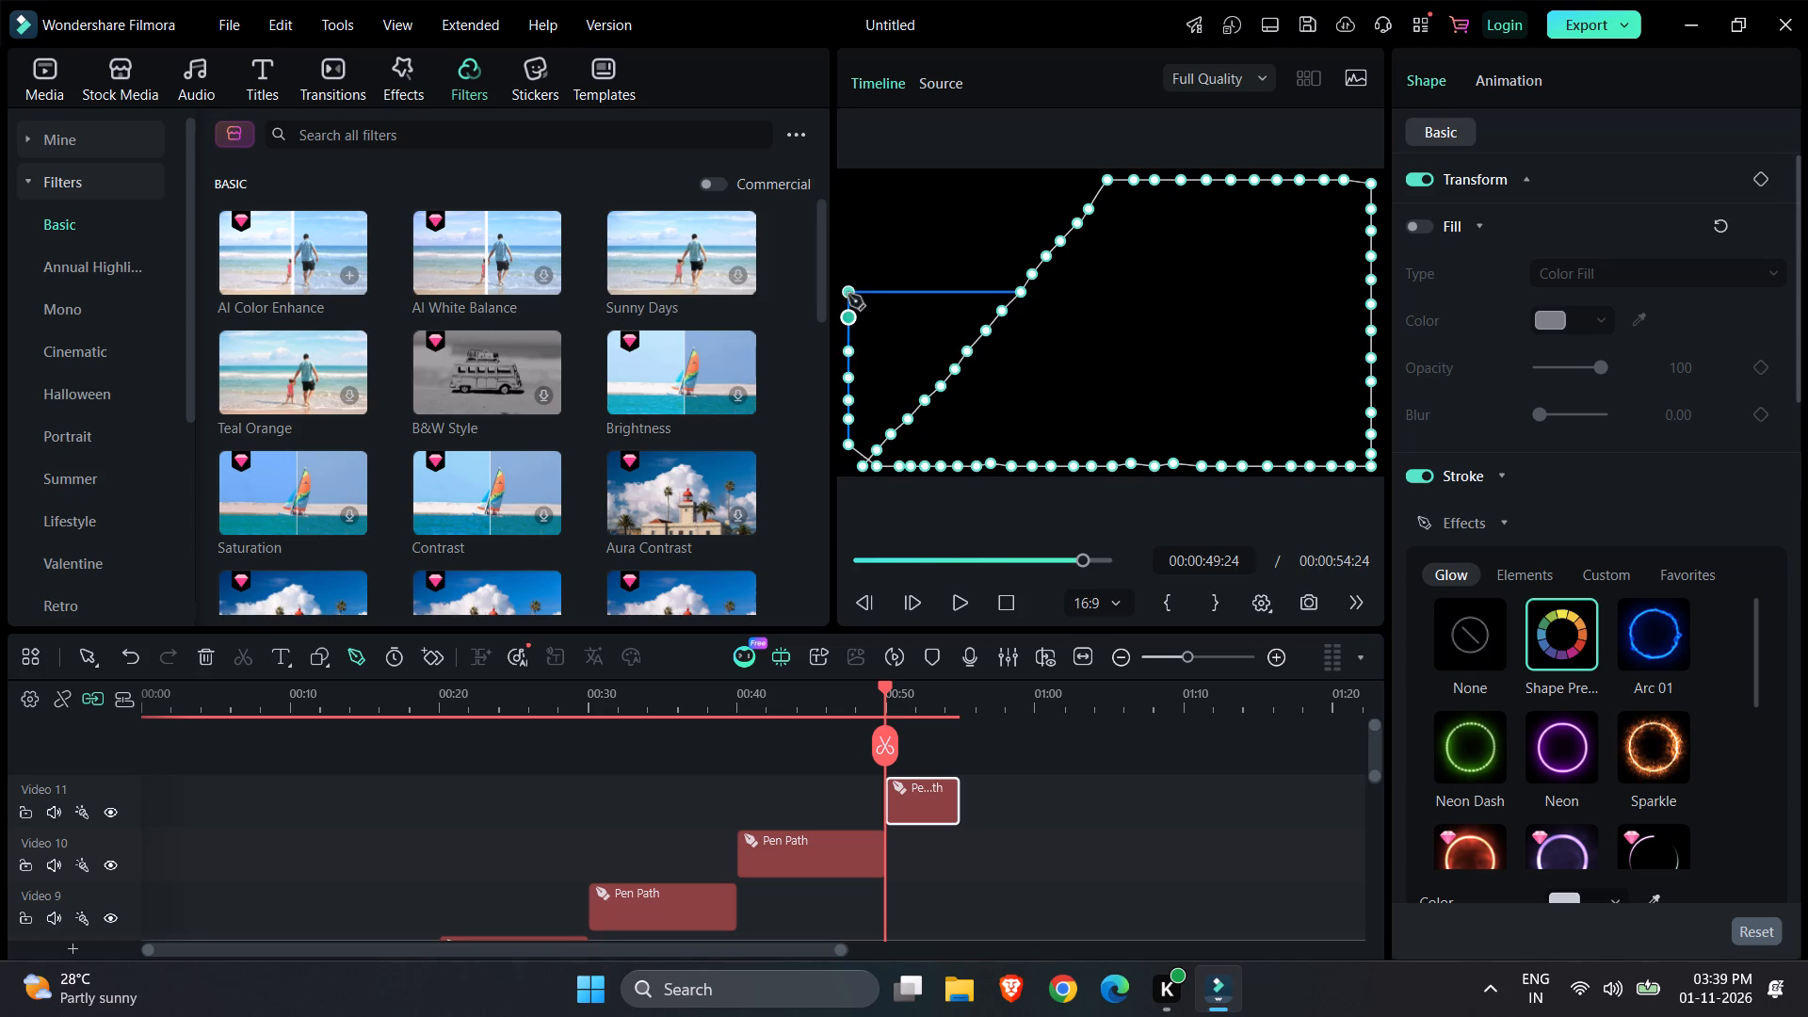
{"action": "left_click", "coordinate": [848, 293]}
{"action": "left_click", "coordinate": [848, 266]}
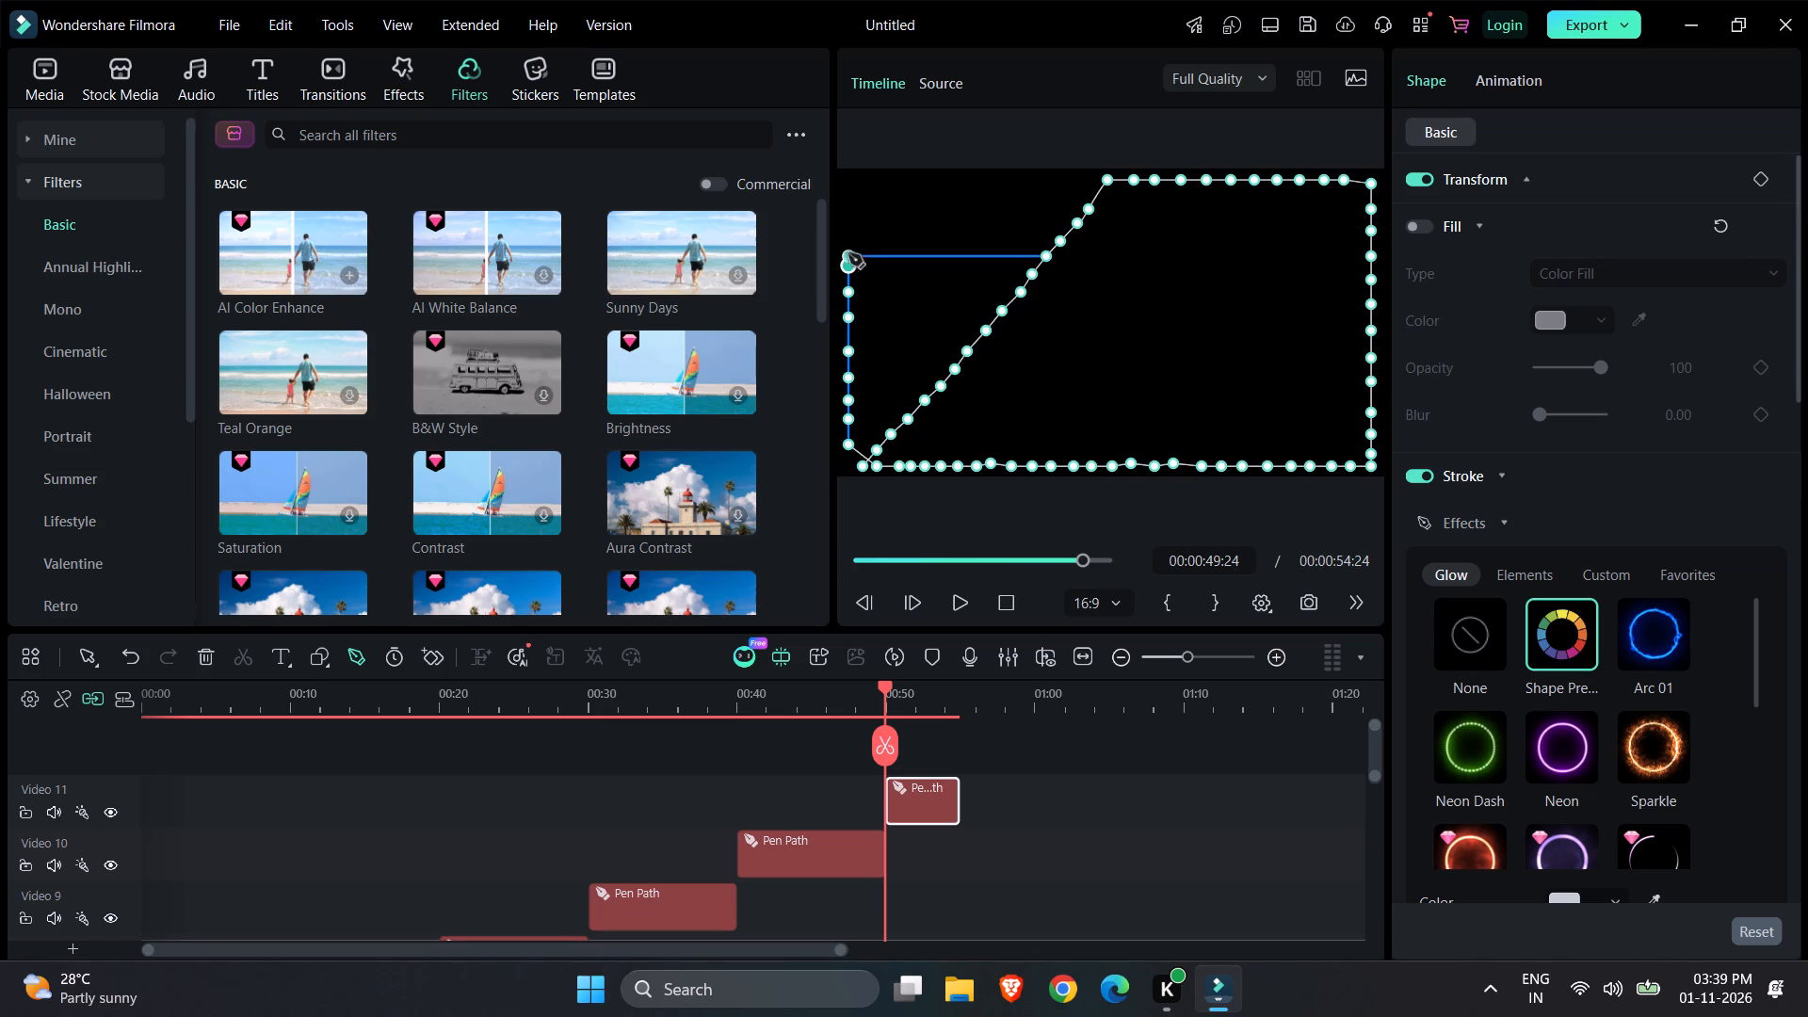
{"action": "left_click", "coordinate": [848, 249]}
{"action": "left_click", "coordinate": [850, 222]}
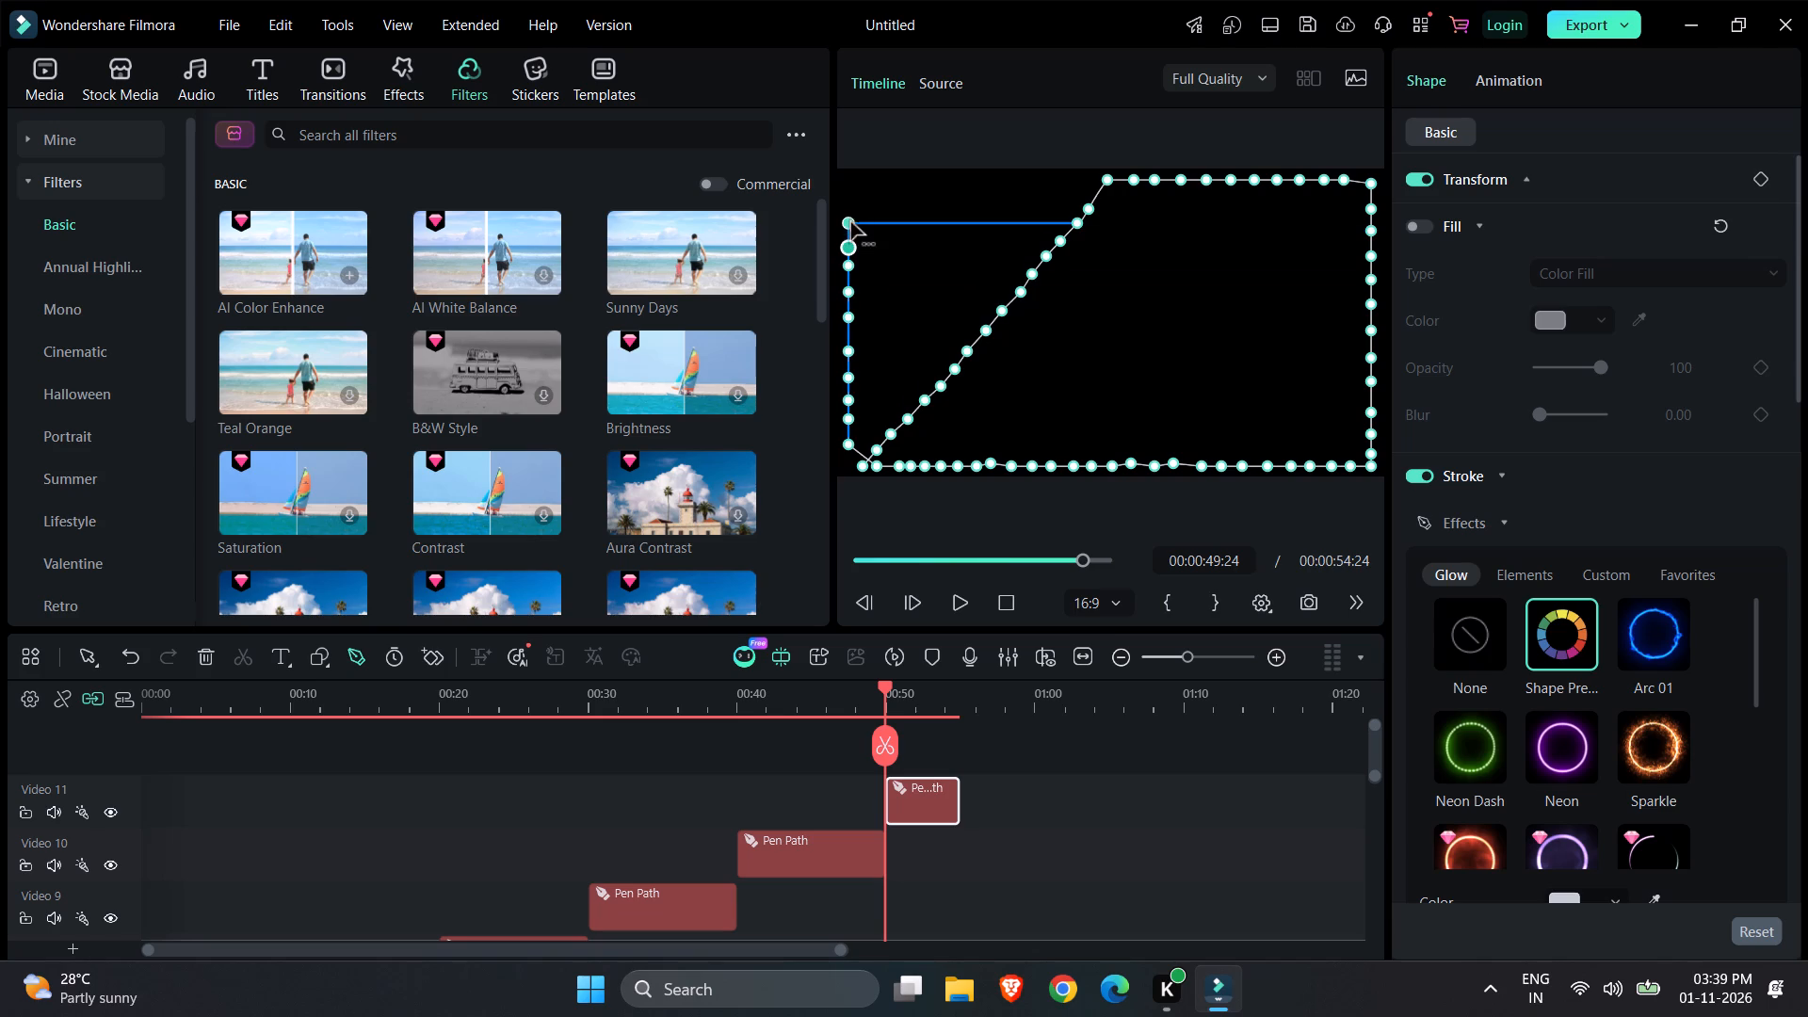
{"action": "left_click", "coordinate": [850, 204]}
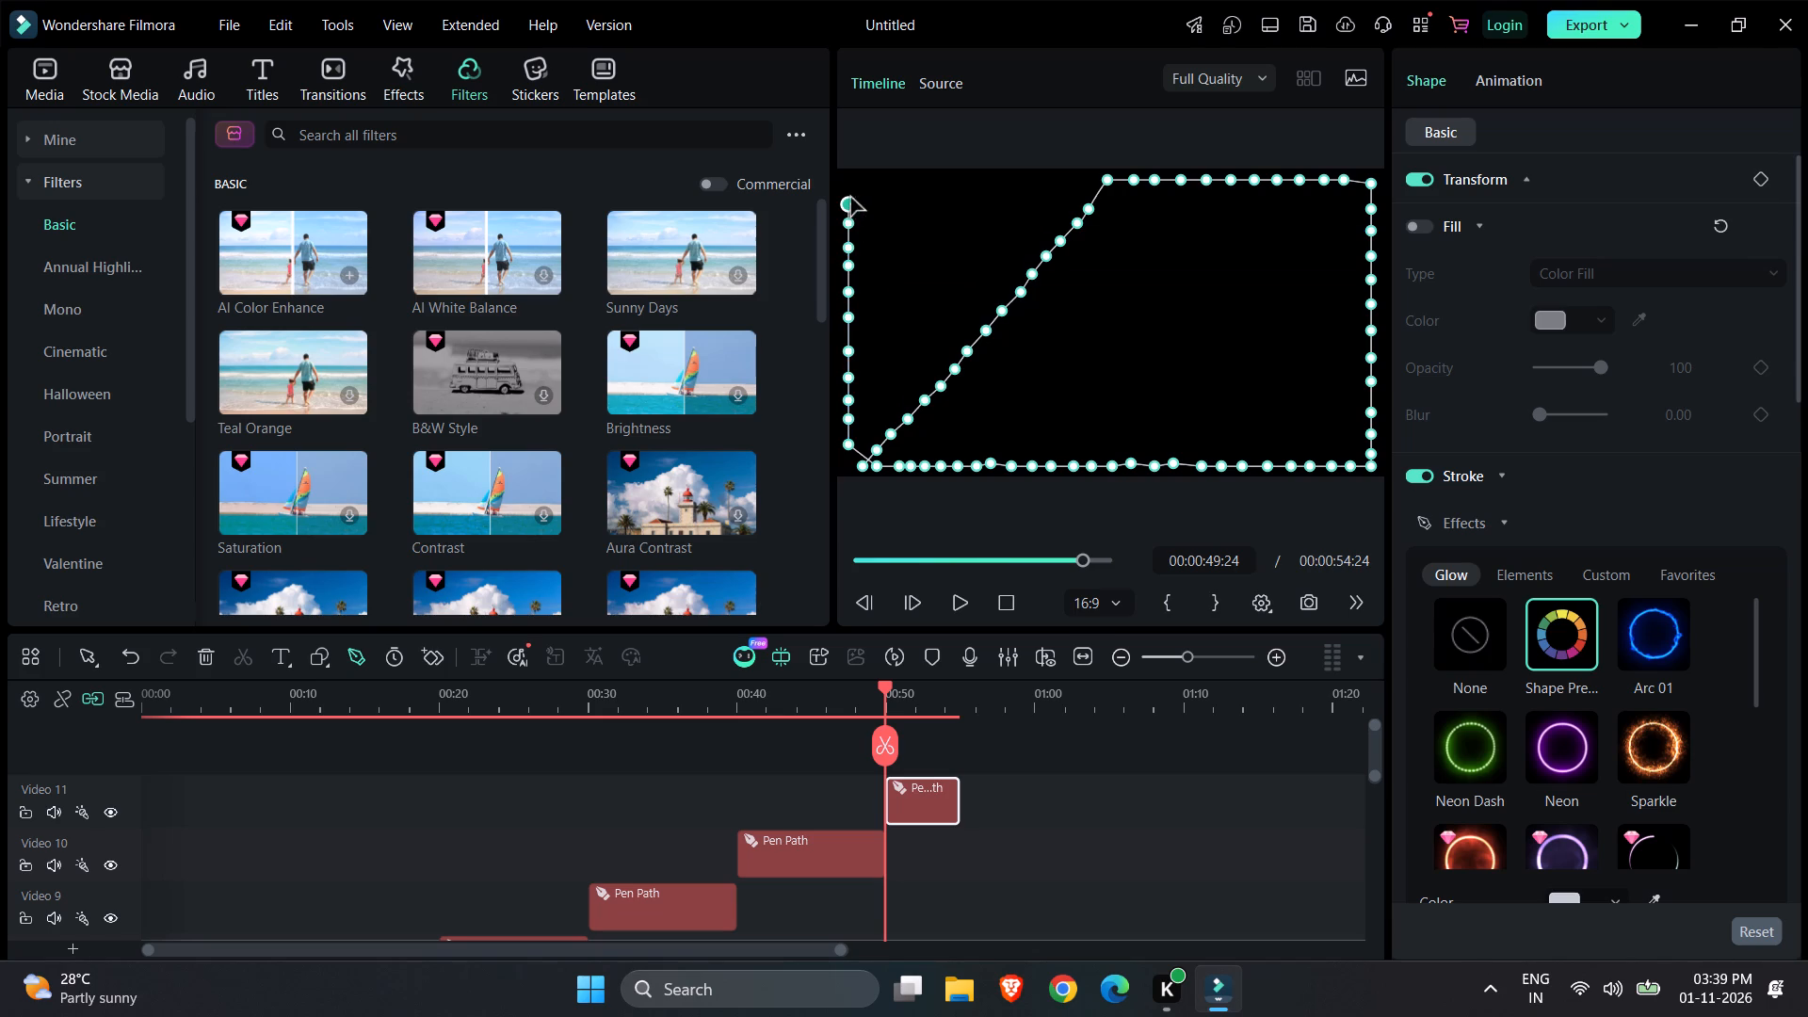
{"action": "left_click", "coordinate": [850, 181]}
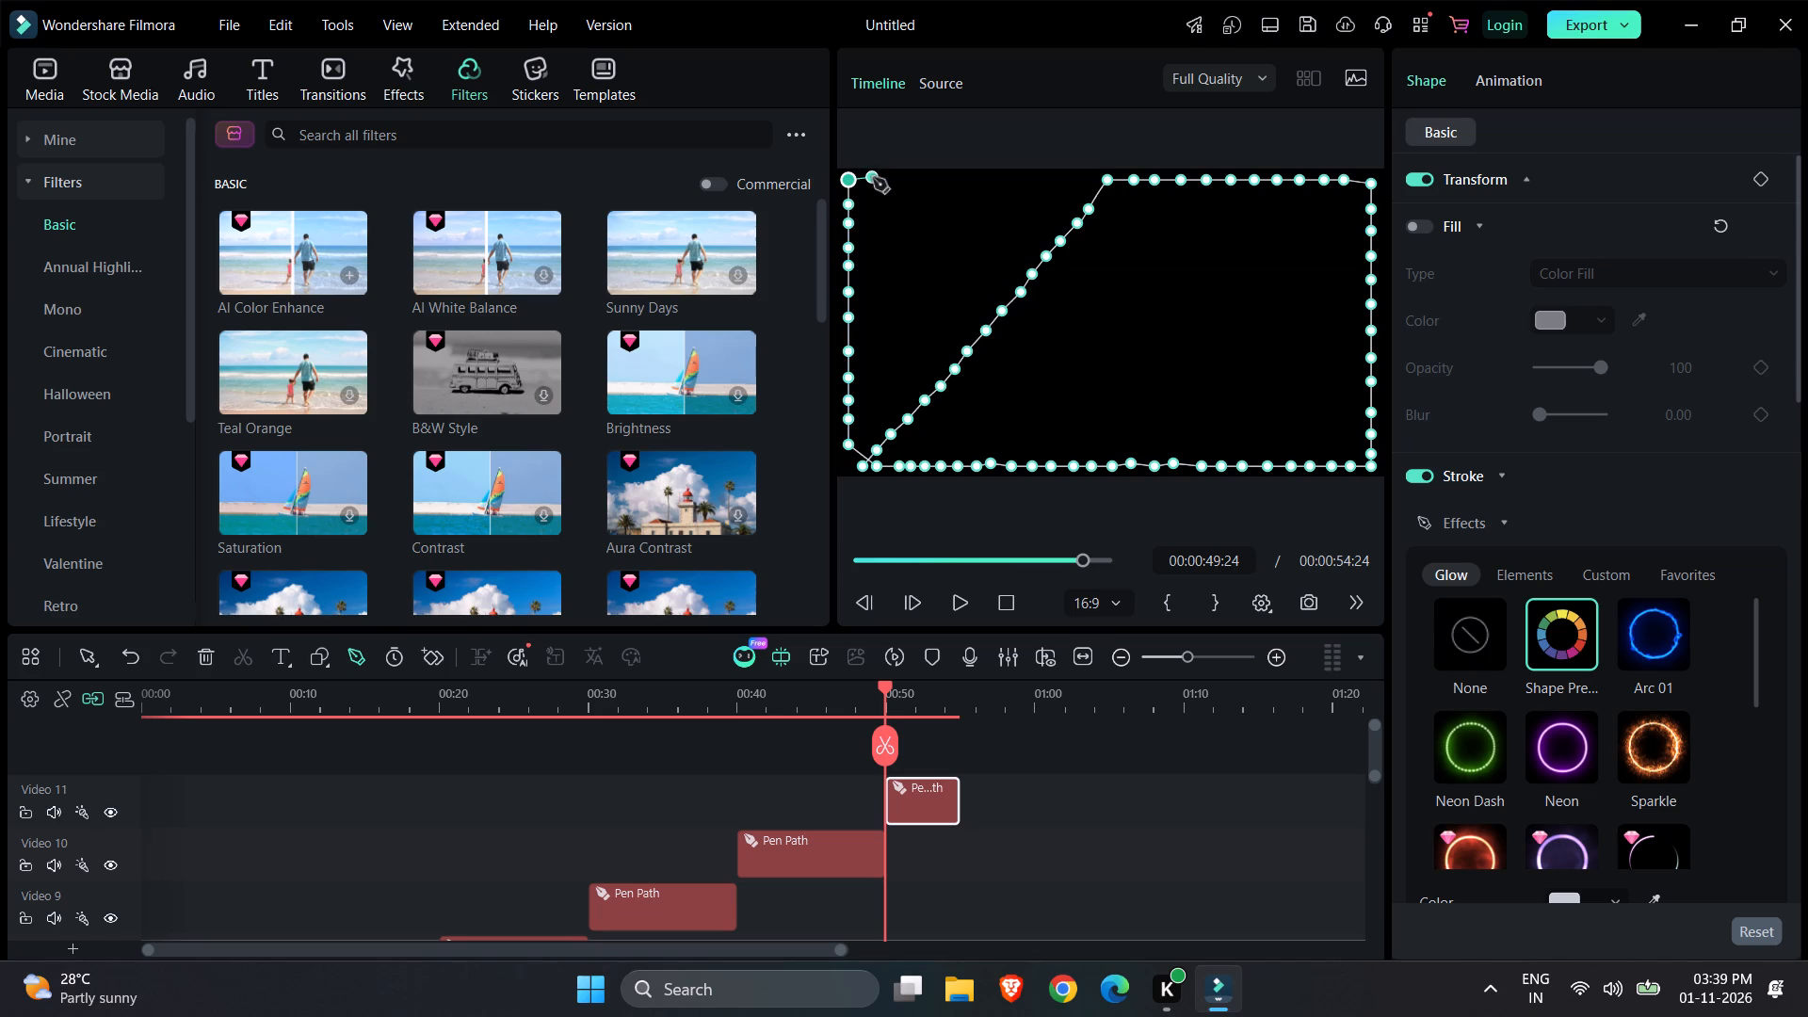
Continue the pen path with evenly spaced points along the frame's top edge from the top-left corner to the top of the diagonal.
{"action": "left_click", "coordinate": [874, 183]}
{"action": "left_click", "coordinate": [895, 182]}
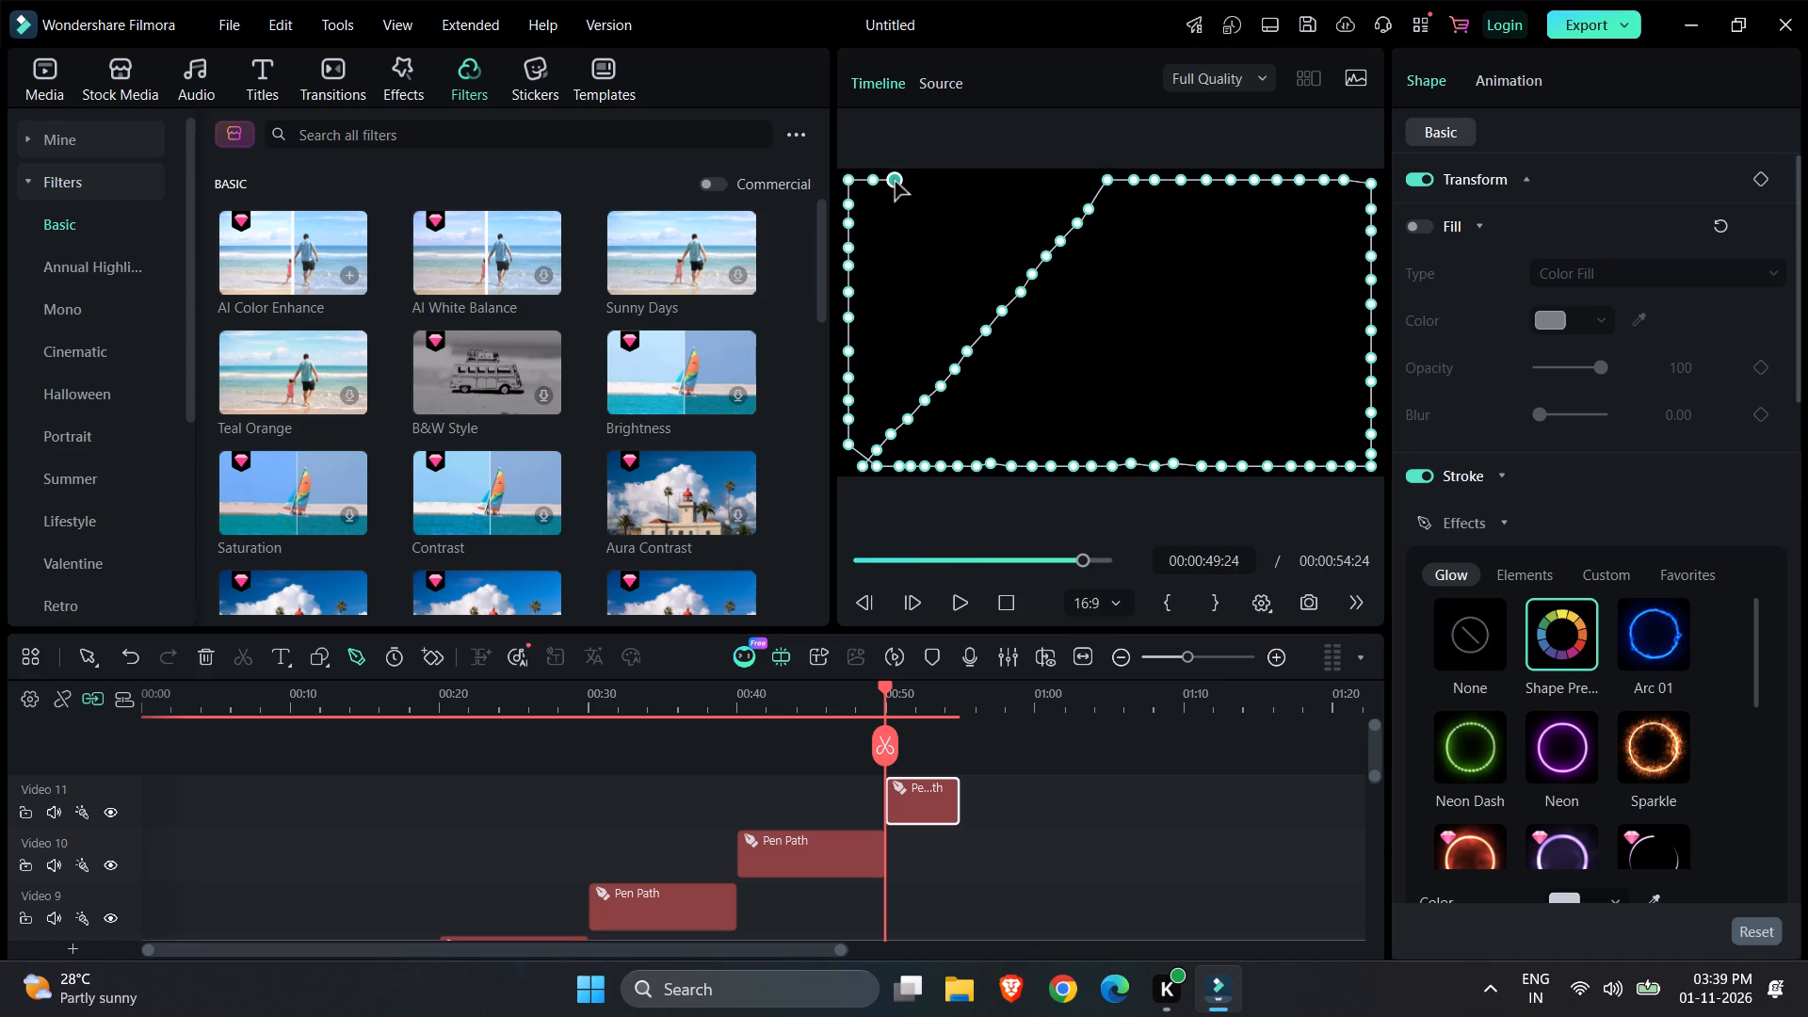
{"action": "left_click", "coordinate": [914, 182]}
{"action": "left_click", "coordinate": [934, 183]}
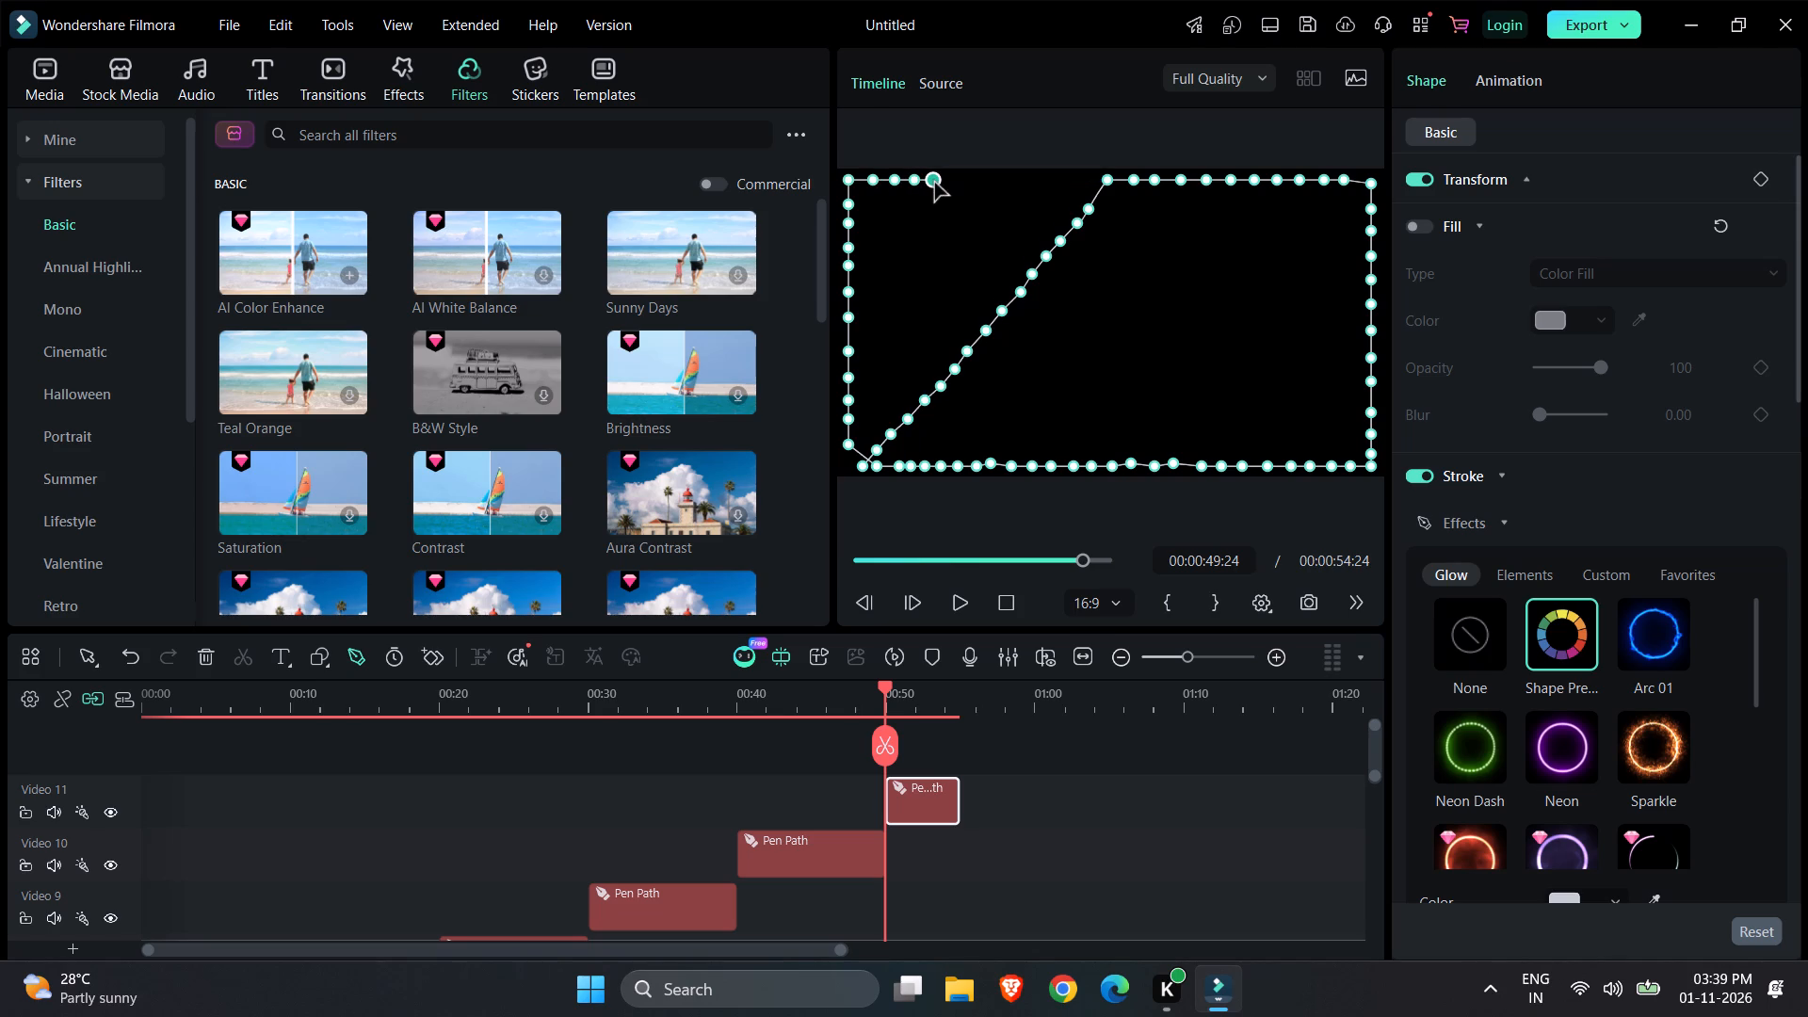
{"action": "left_click", "coordinate": [957, 183]}
{"action": "left_click", "coordinate": [980, 182]}
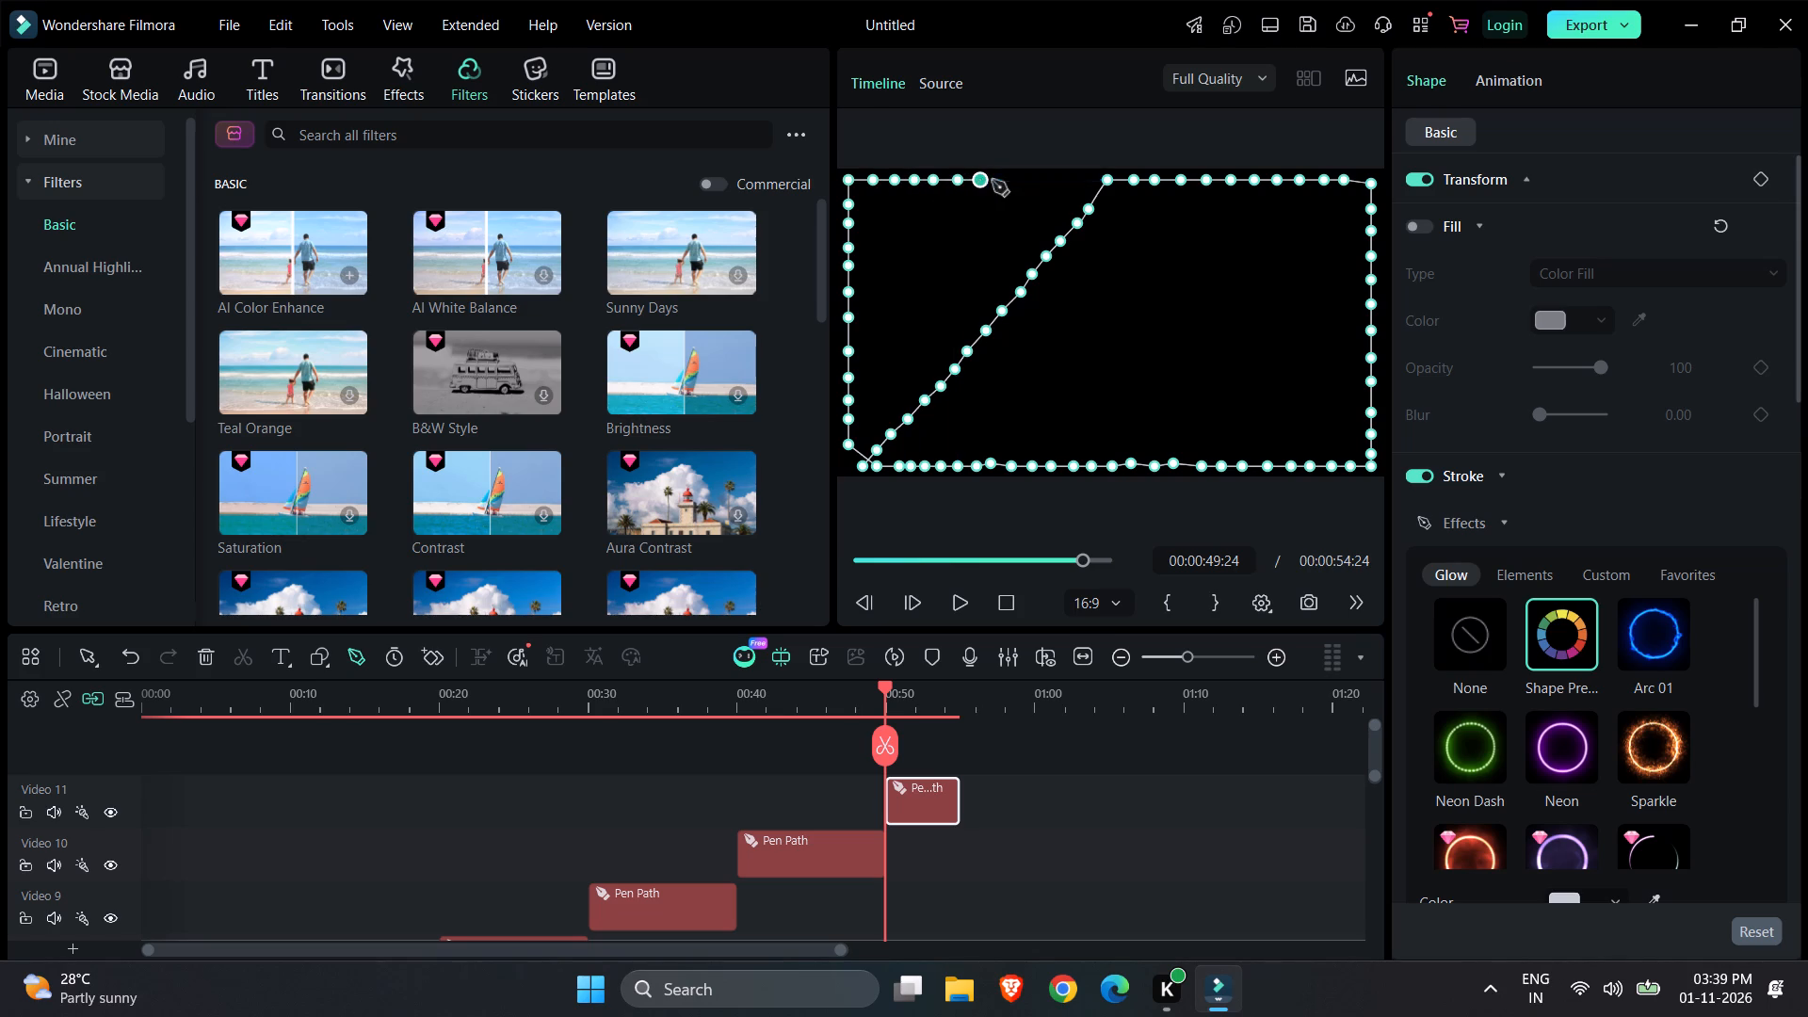
{"action": "left_click", "coordinate": [1000, 181]}
{"action": "left_click", "coordinate": [1022, 181]}
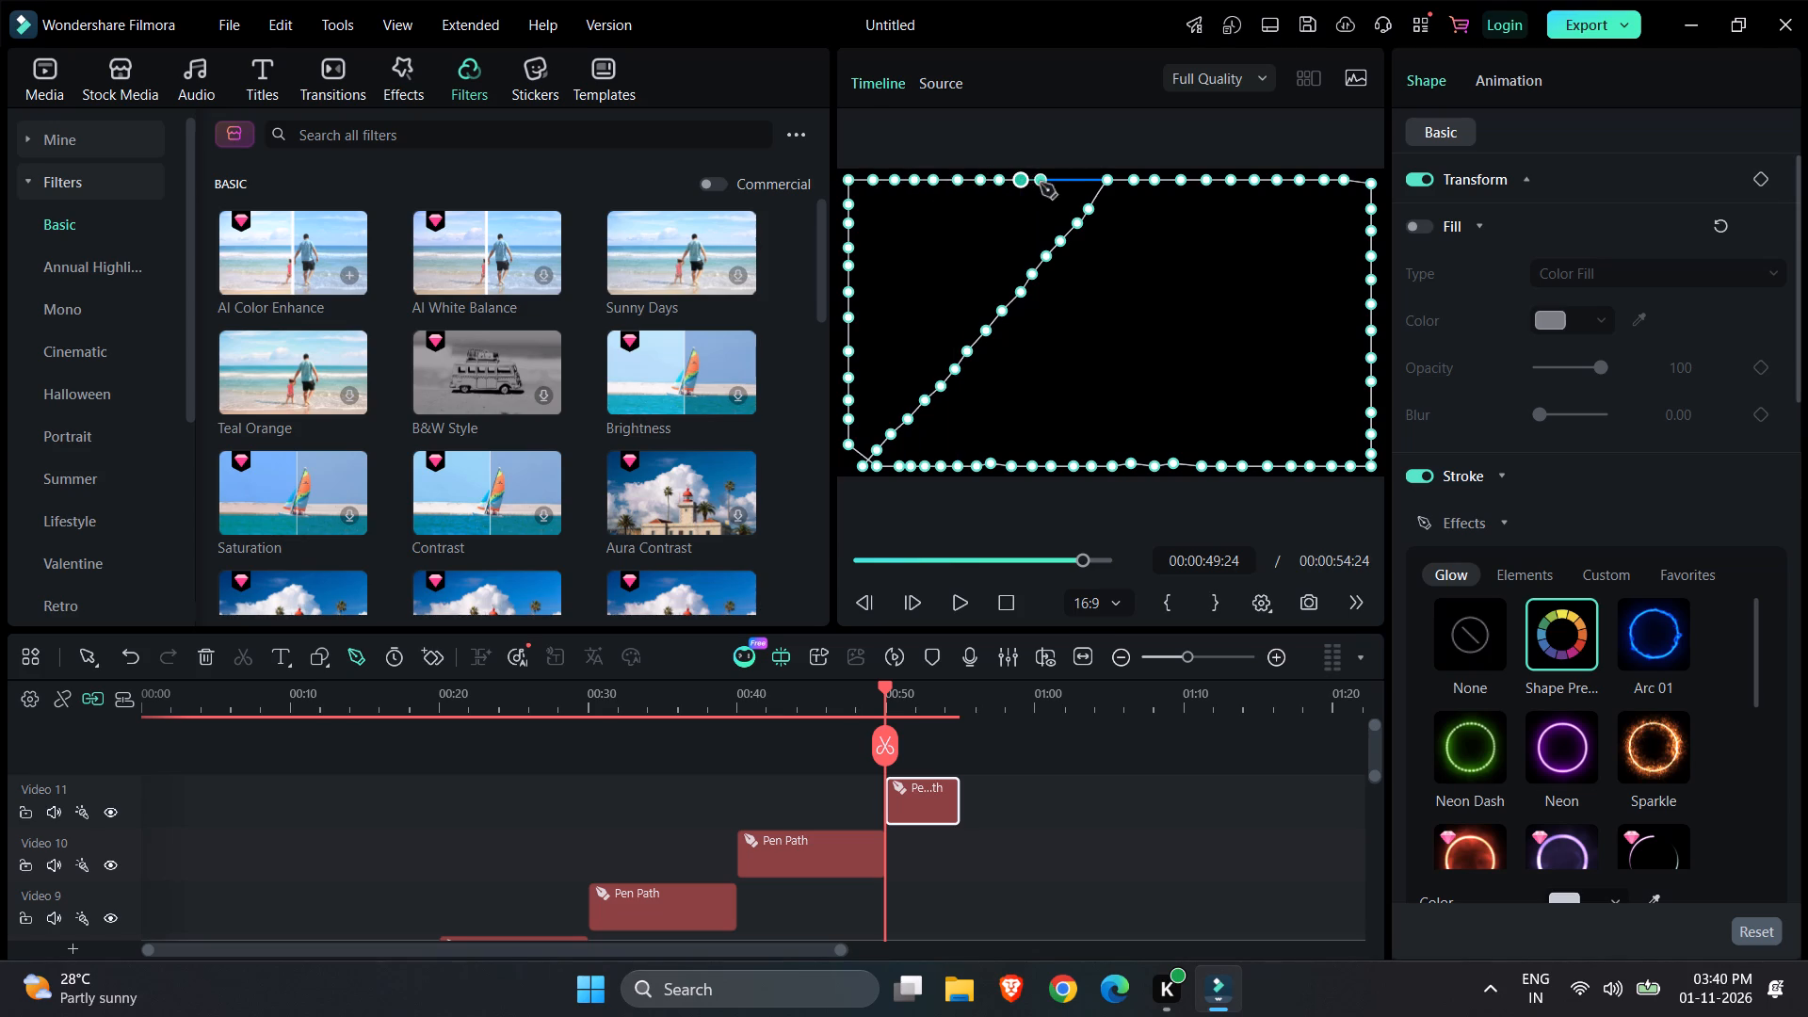
{"action": "left_click", "coordinate": [1041, 184]}
{"action": "left_click", "coordinate": [1063, 183]}
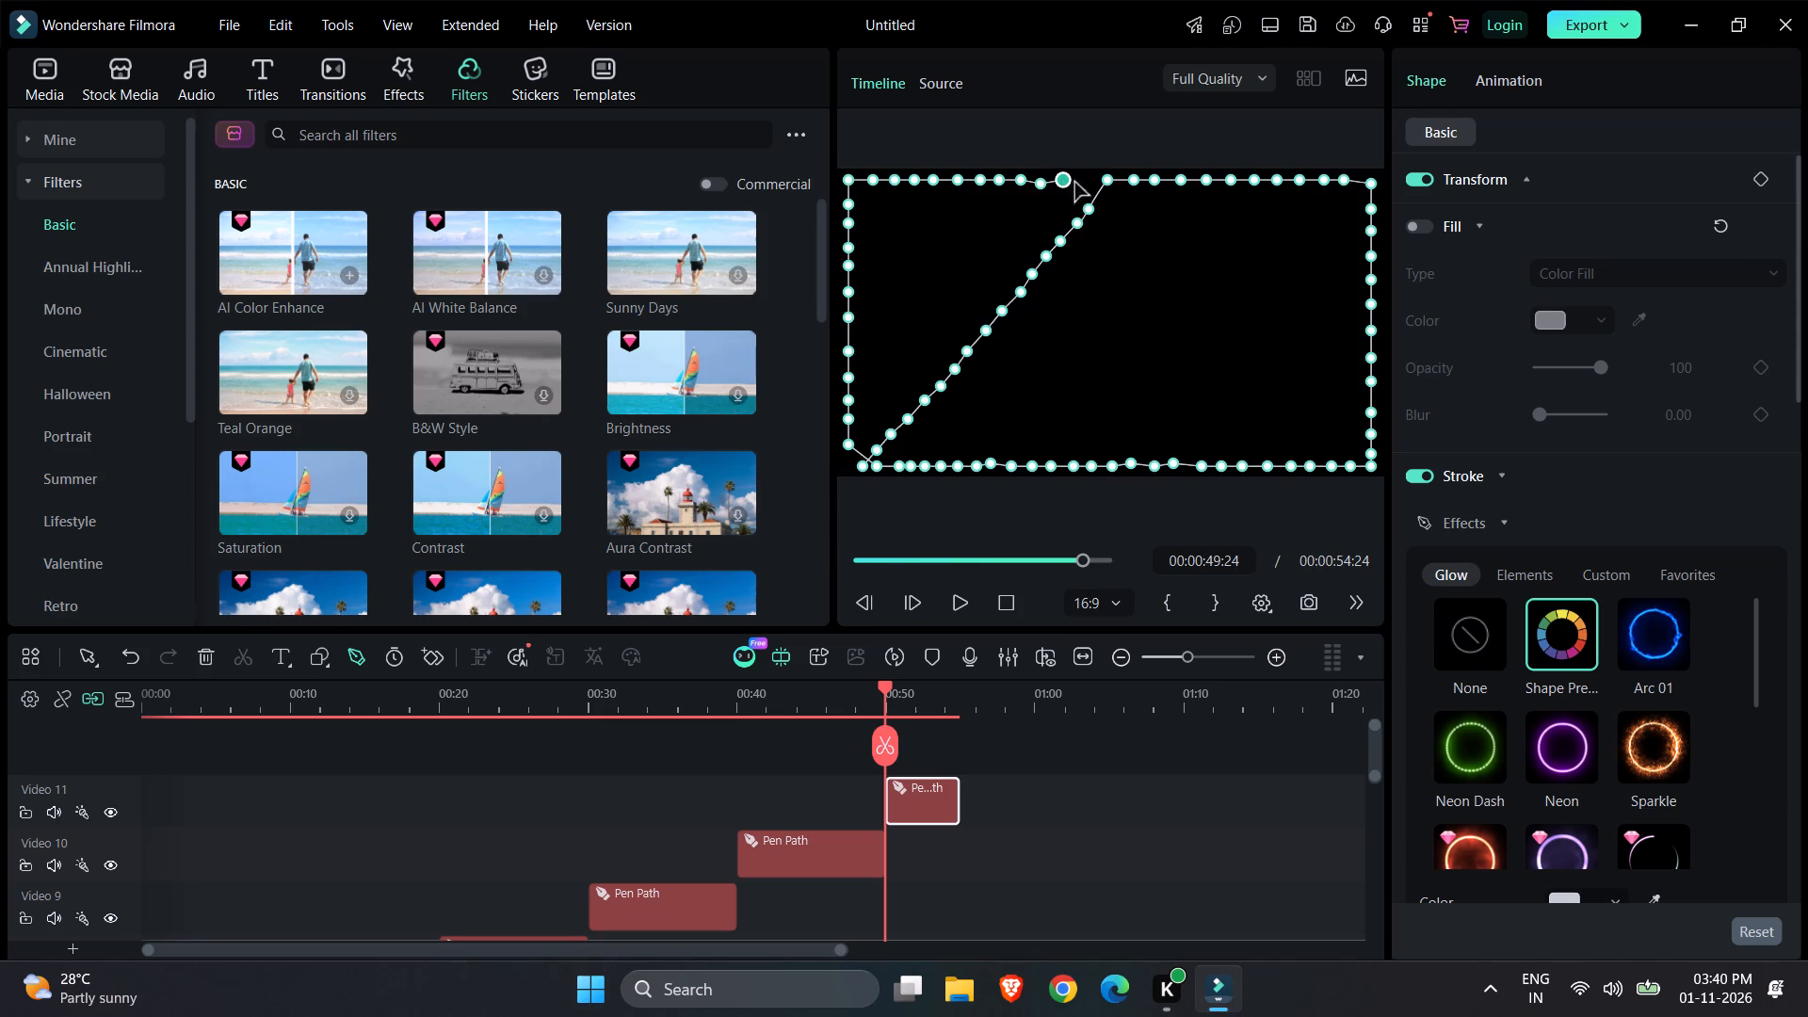
{"action": "left_click", "coordinate": [1087, 183]}
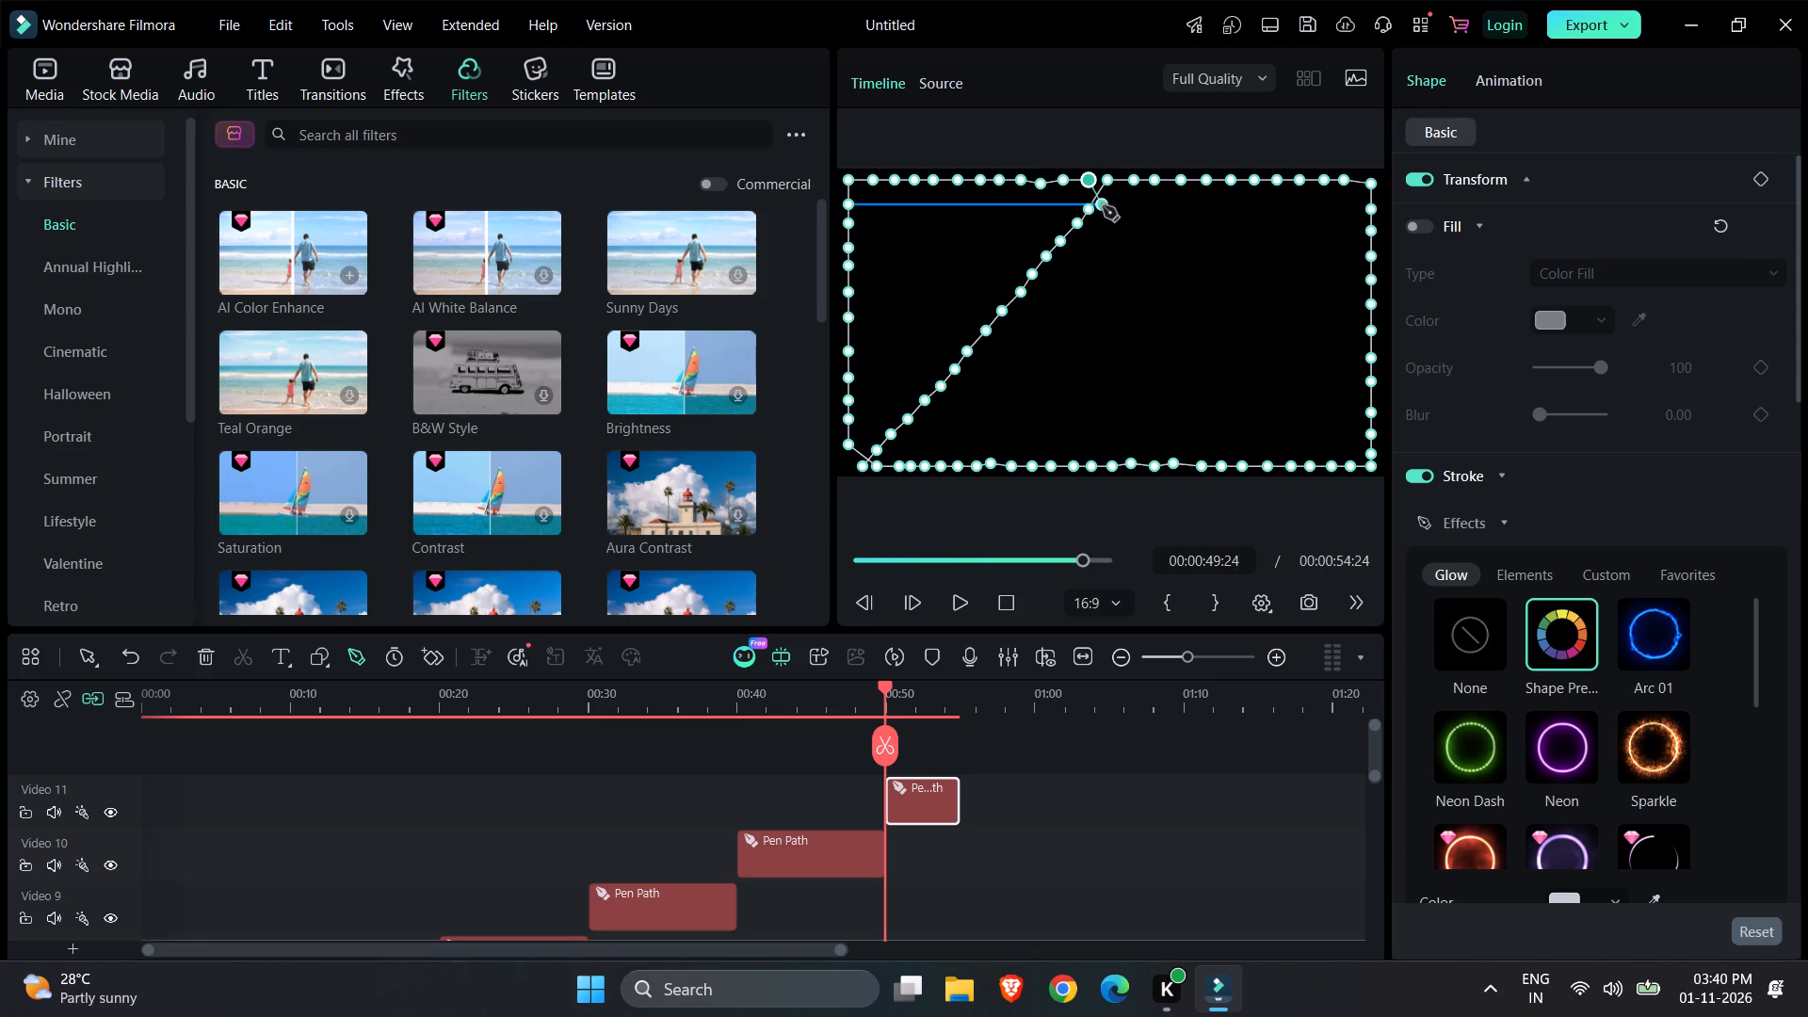
Continue the pen path with evenly spaced points from the diagonals' top crossing down a second diagonal to about mid-frame.
{"action": "left_click", "coordinate": [1106, 206]}
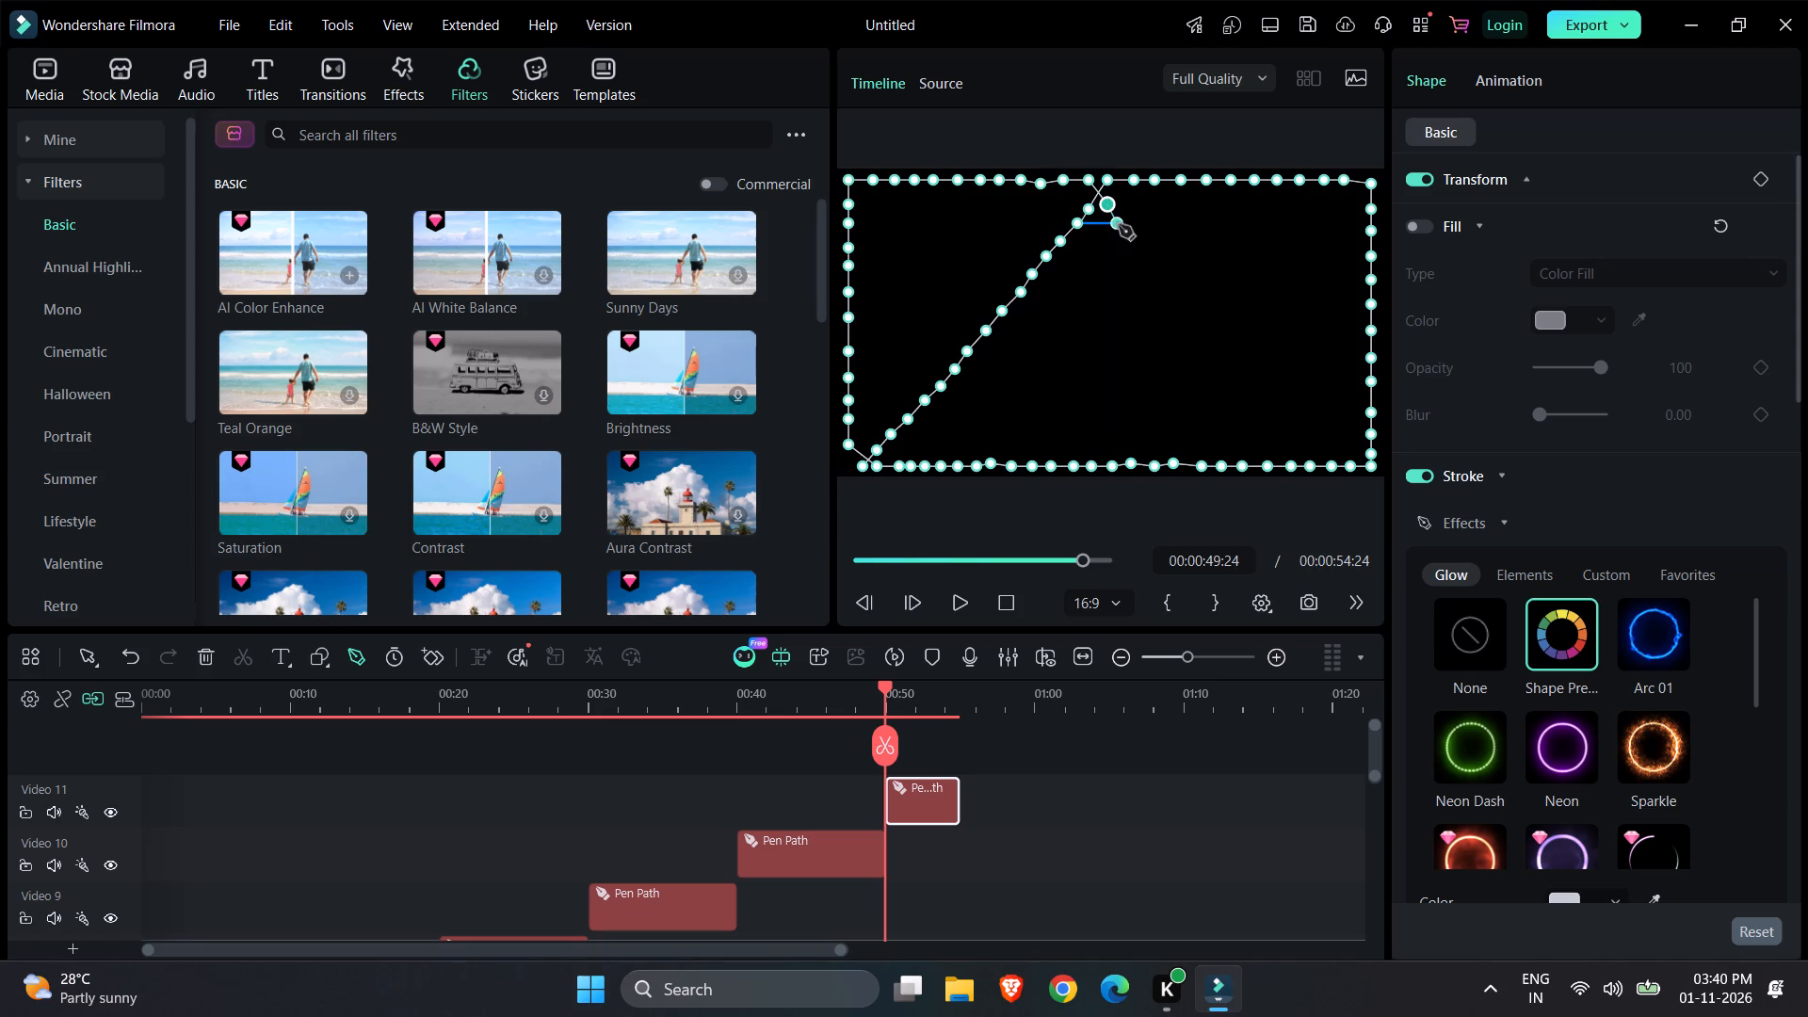
{"action": "left_click", "coordinate": [1119, 225]}
{"action": "left_click", "coordinate": [1130, 242]}
{"action": "left_click_drag", "start_coordinate": [1143, 257], "coordinate": [1161, 275]}
{"action": "left_click_drag", "start_coordinate": [1161, 275], "coordinate": [1166, 278]}
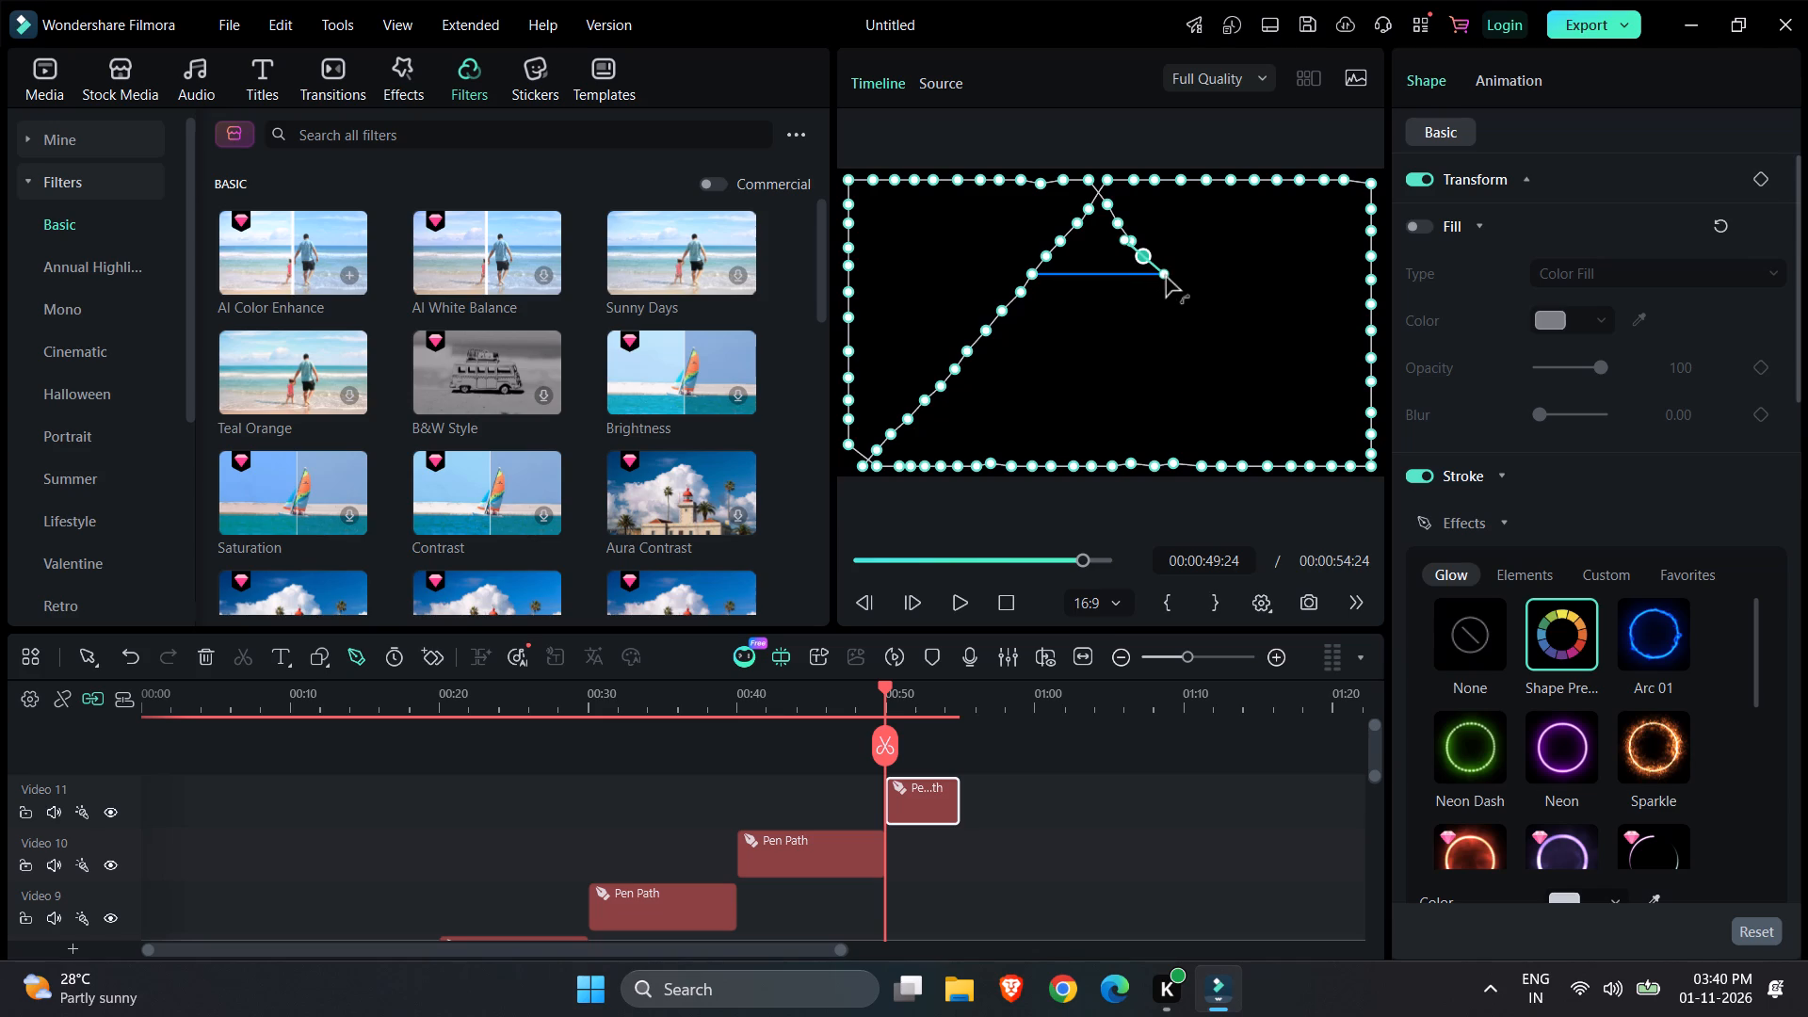
{"action": "left_click_drag", "start_coordinate": [1166, 278], "coordinate": [1145, 258]}
{"action": "left_click", "coordinate": [1145, 258]}
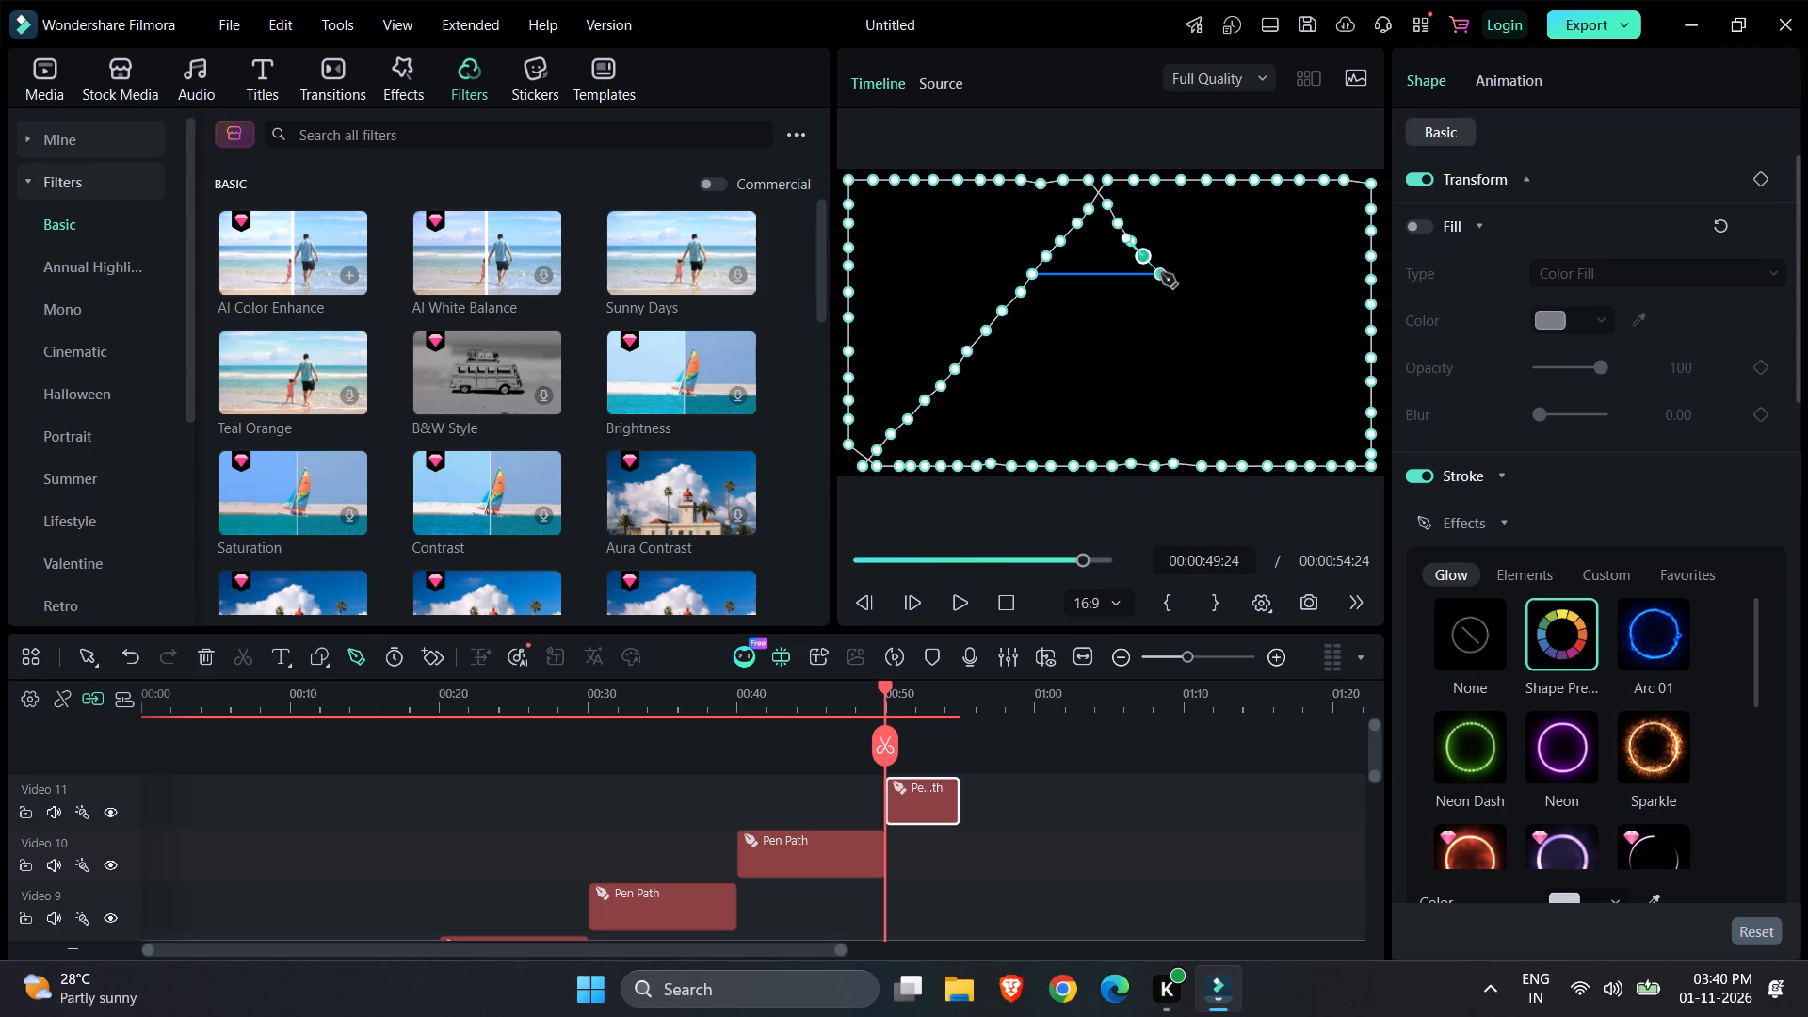
{"action": "left_click", "coordinate": [1161, 273]}
{"action": "left_click", "coordinate": [1175, 290]}
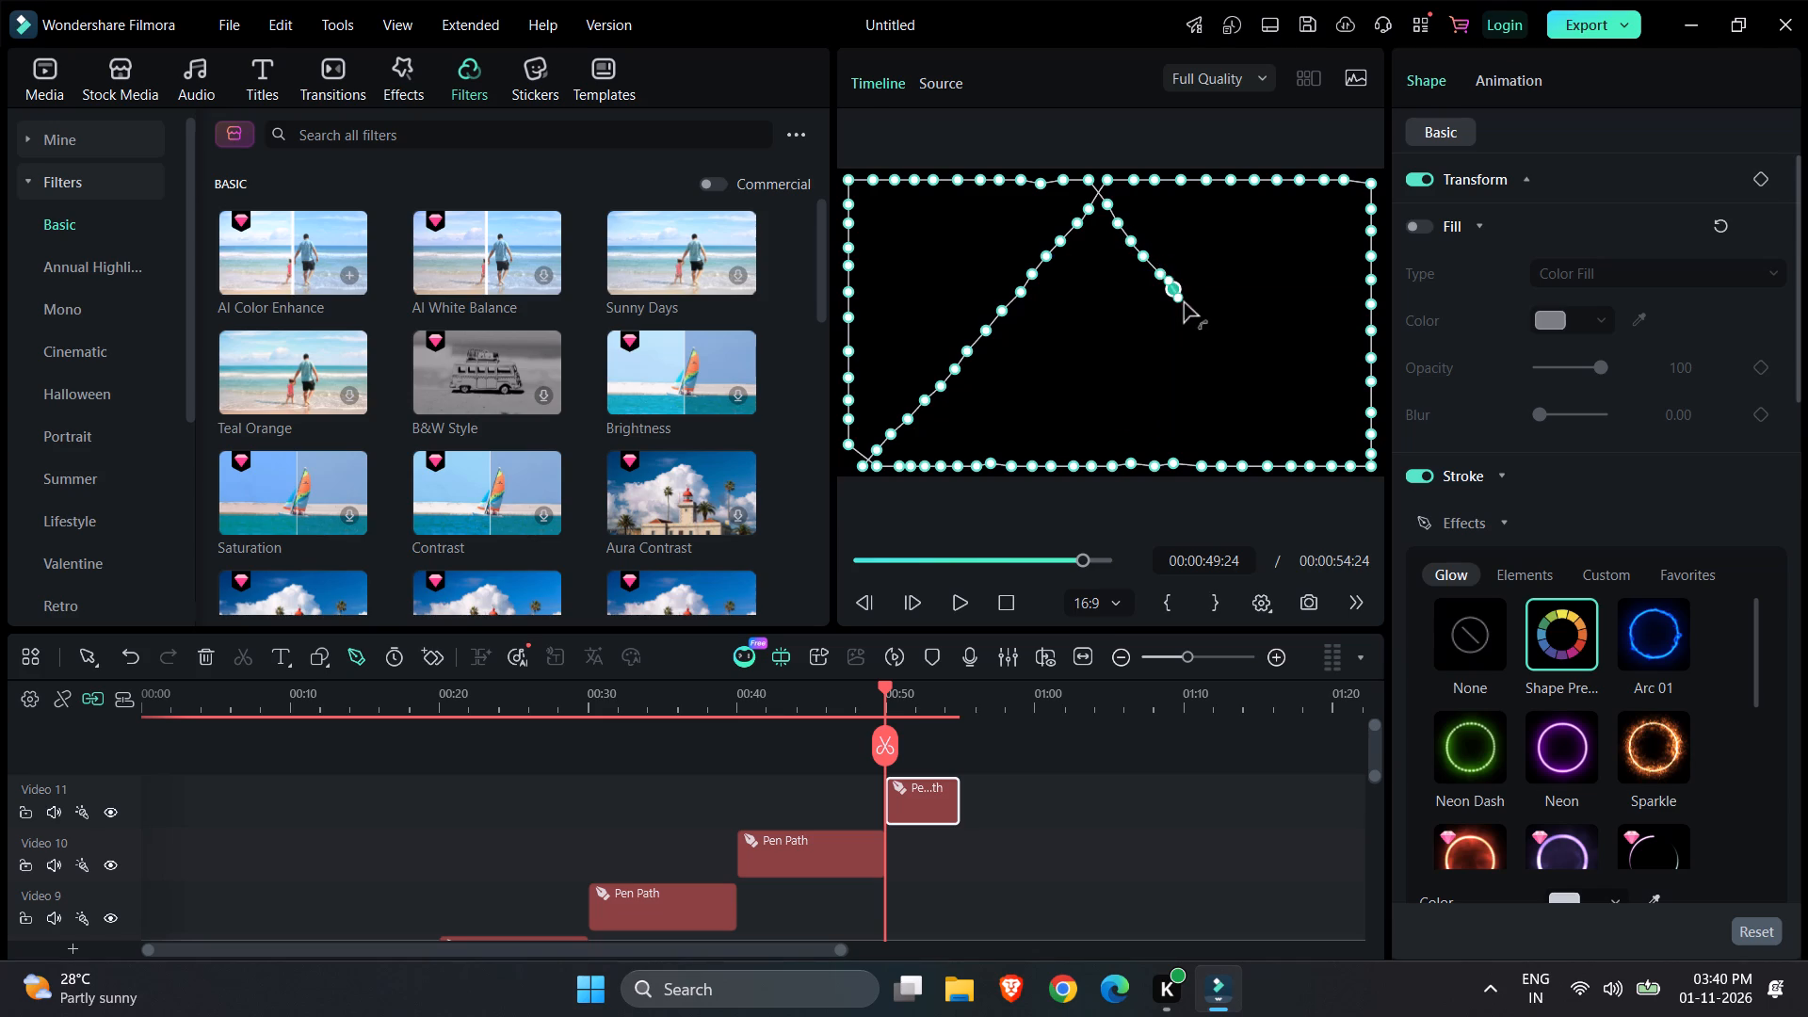
{"action": "left_click", "coordinate": [1177, 294]}
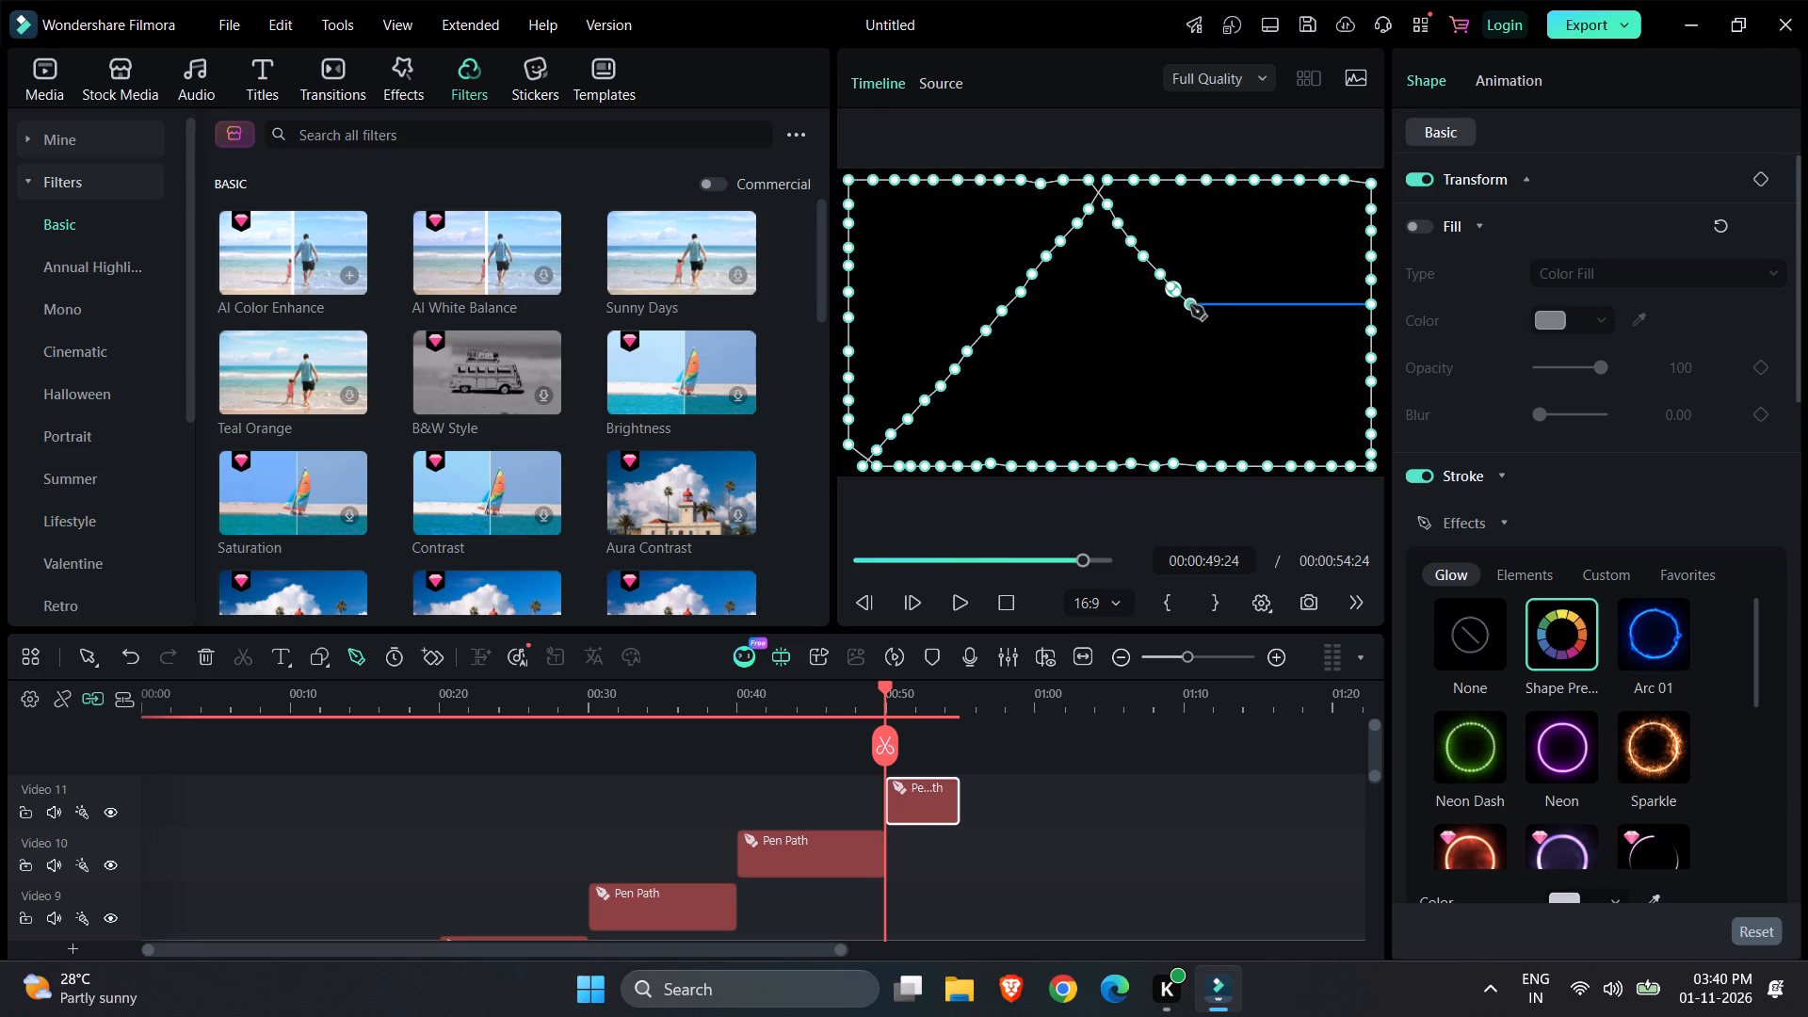
{"action": "left_click", "coordinate": [1190, 305]}
{"action": "left_click", "coordinate": [1203, 323]}
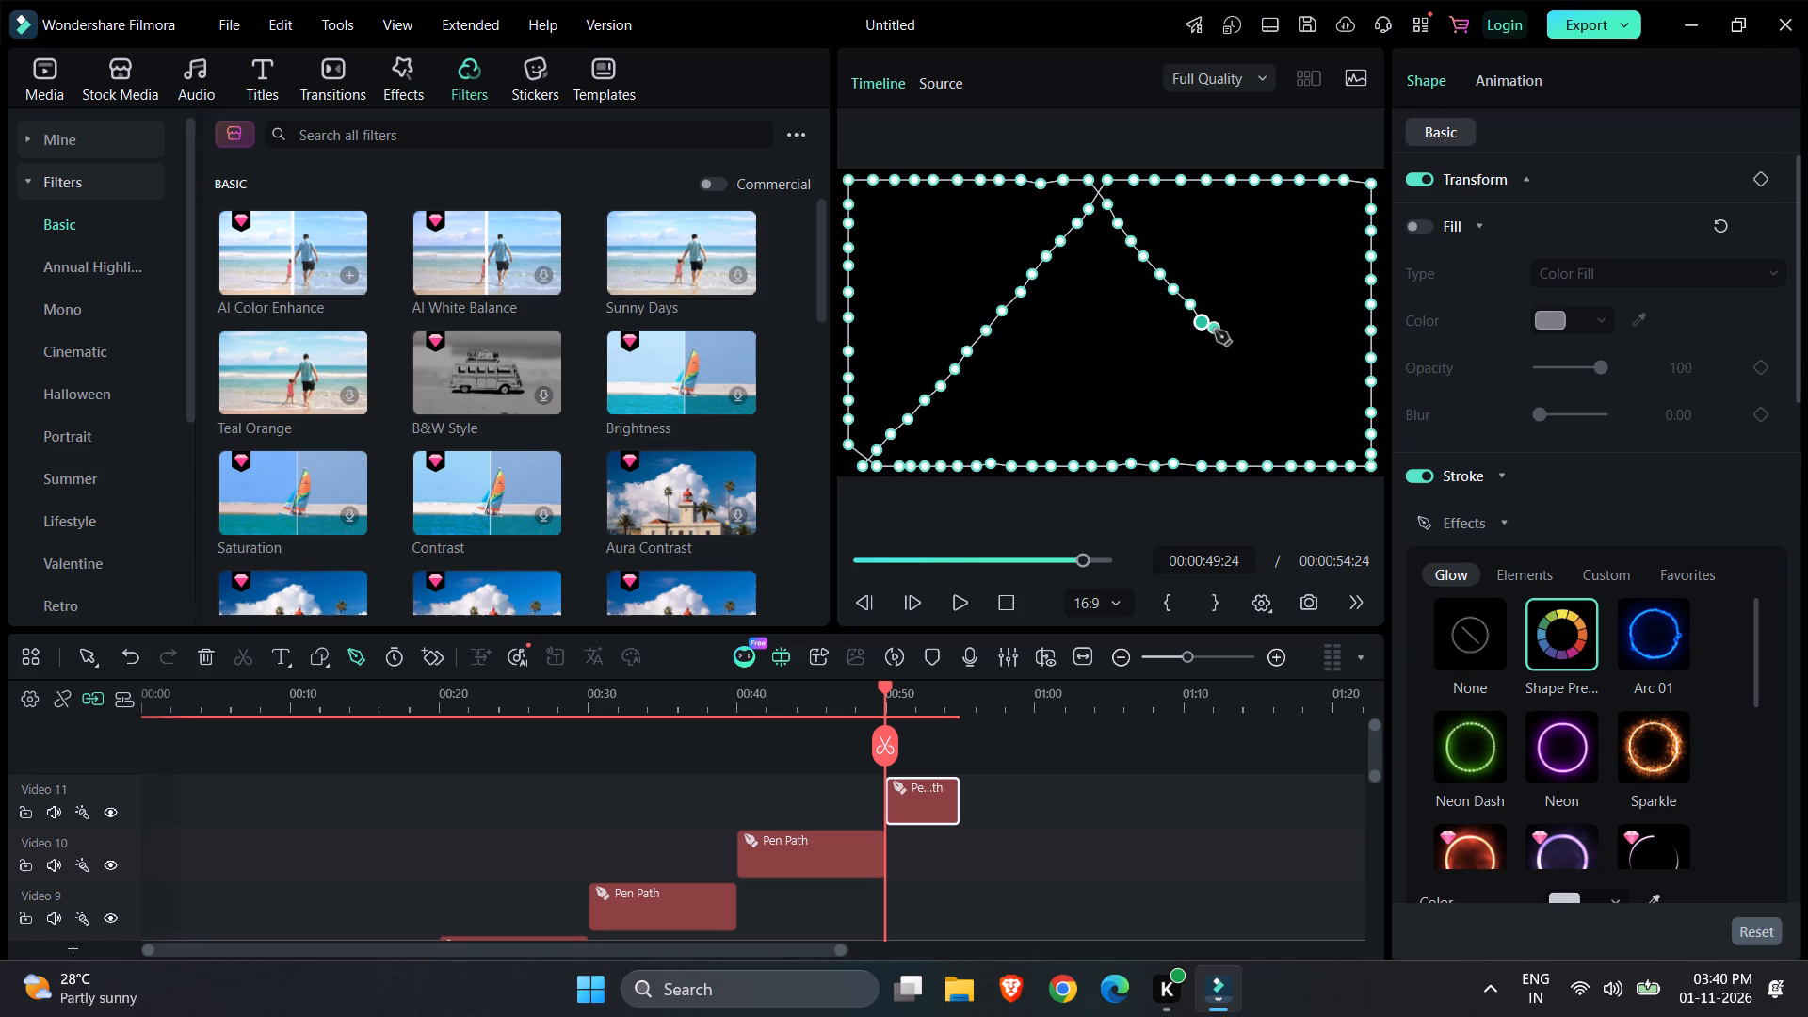
Extend the second diagonal of the pen path with evenly spaced points down to the frame's bottom-right corner.
{"action": "left_click", "coordinate": [1223, 339]}
{"action": "left_click", "coordinate": [1239, 356]}
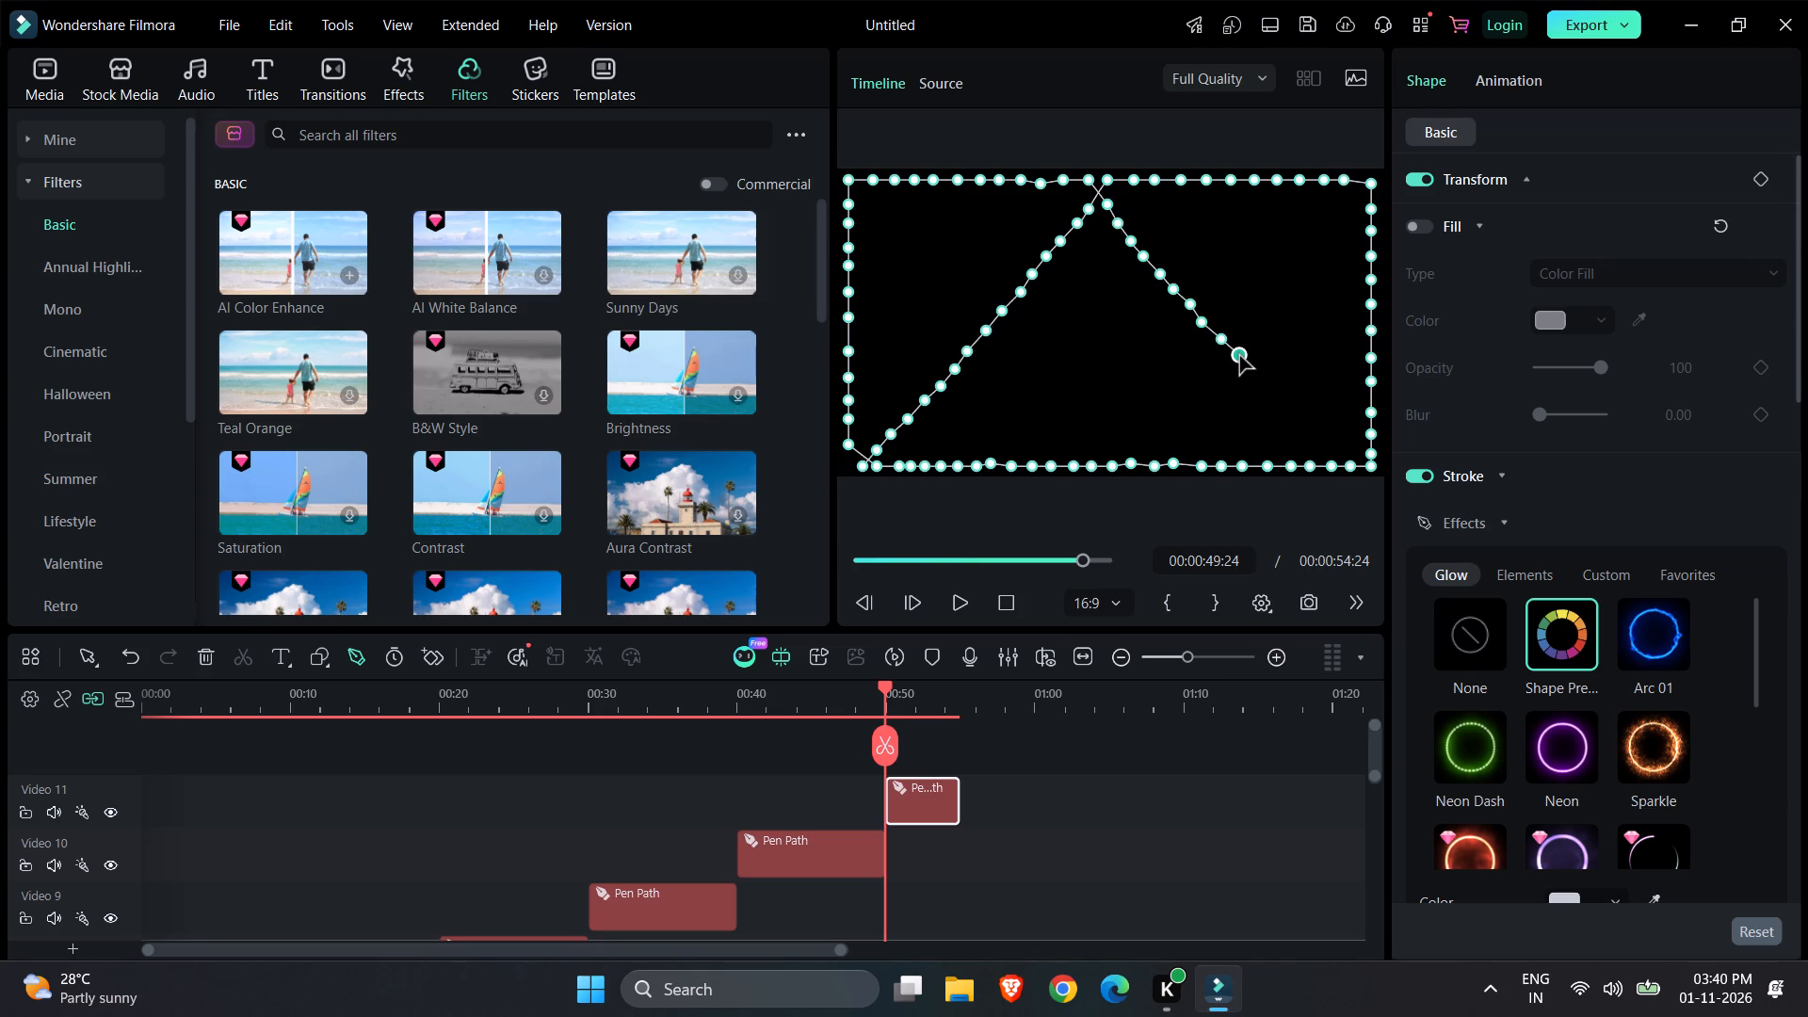
{"action": "left_click", "coordinate": [1251, 370]}
{"action": "left_click", "coordinate": [1267, 383]}
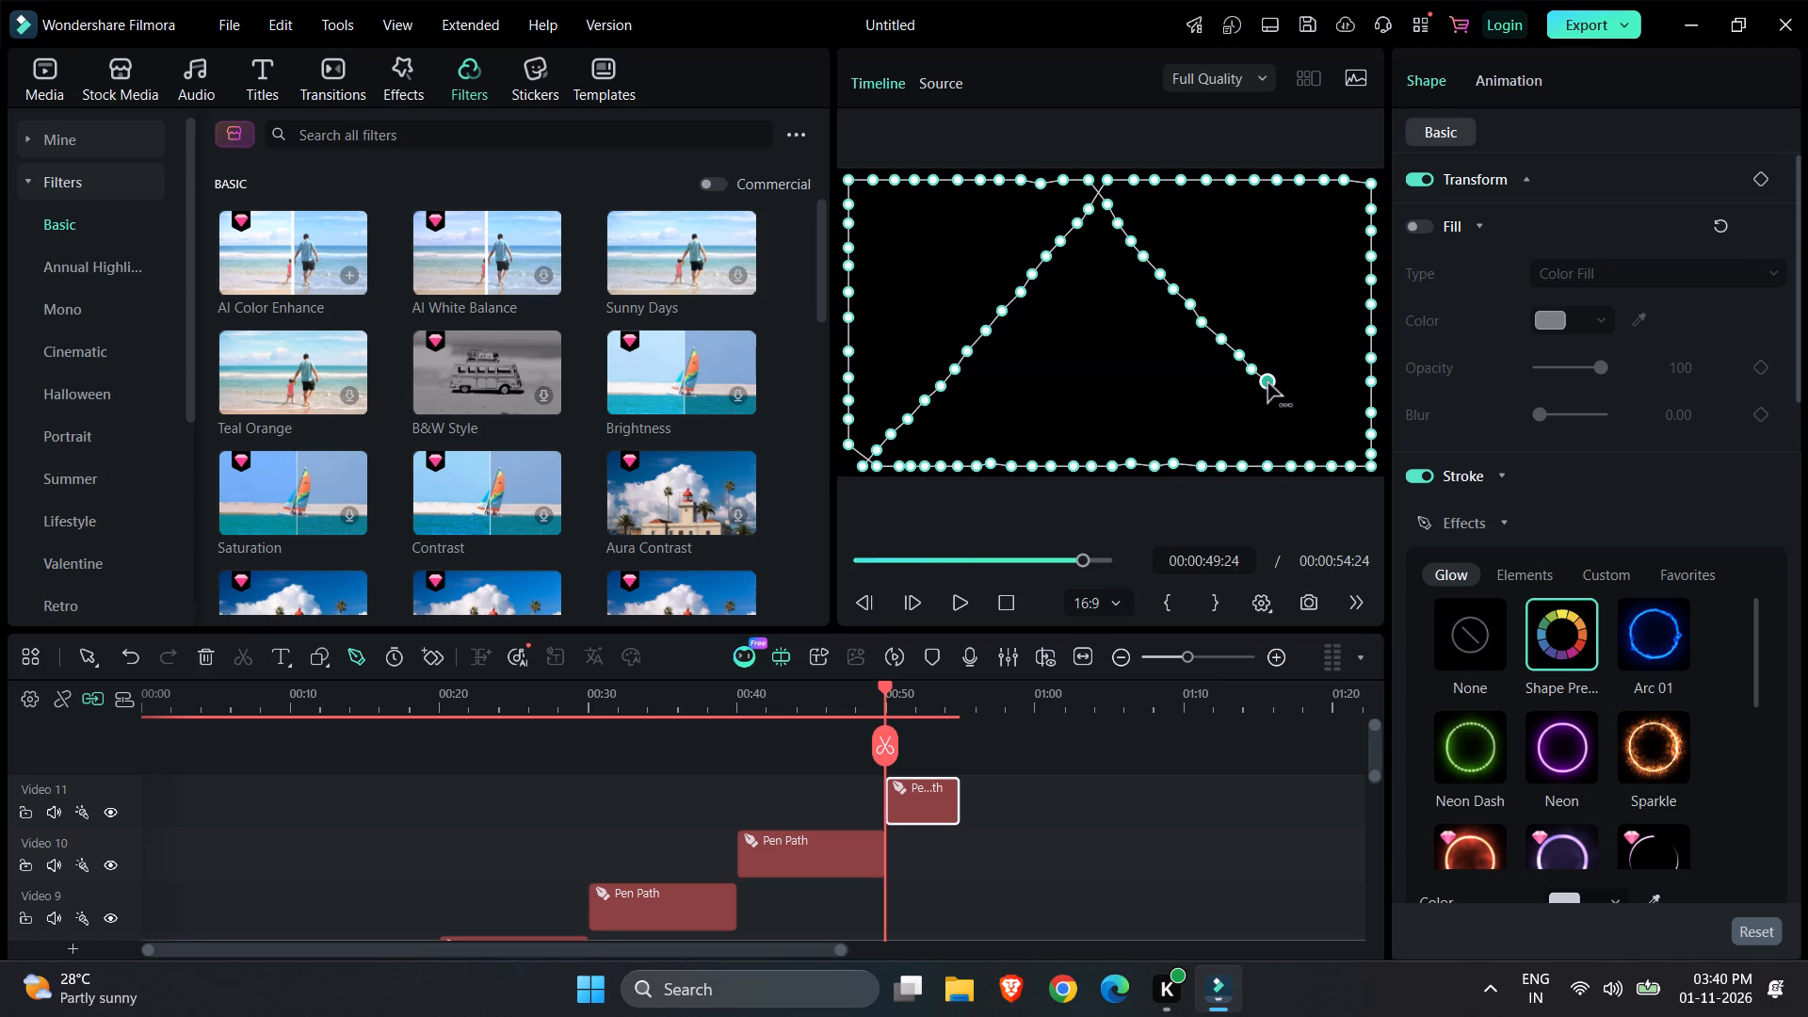
{"action": "left_click", "coordinate": [1283, 395]}
{"action": "left_click", "coordinate": [1298, 410]}
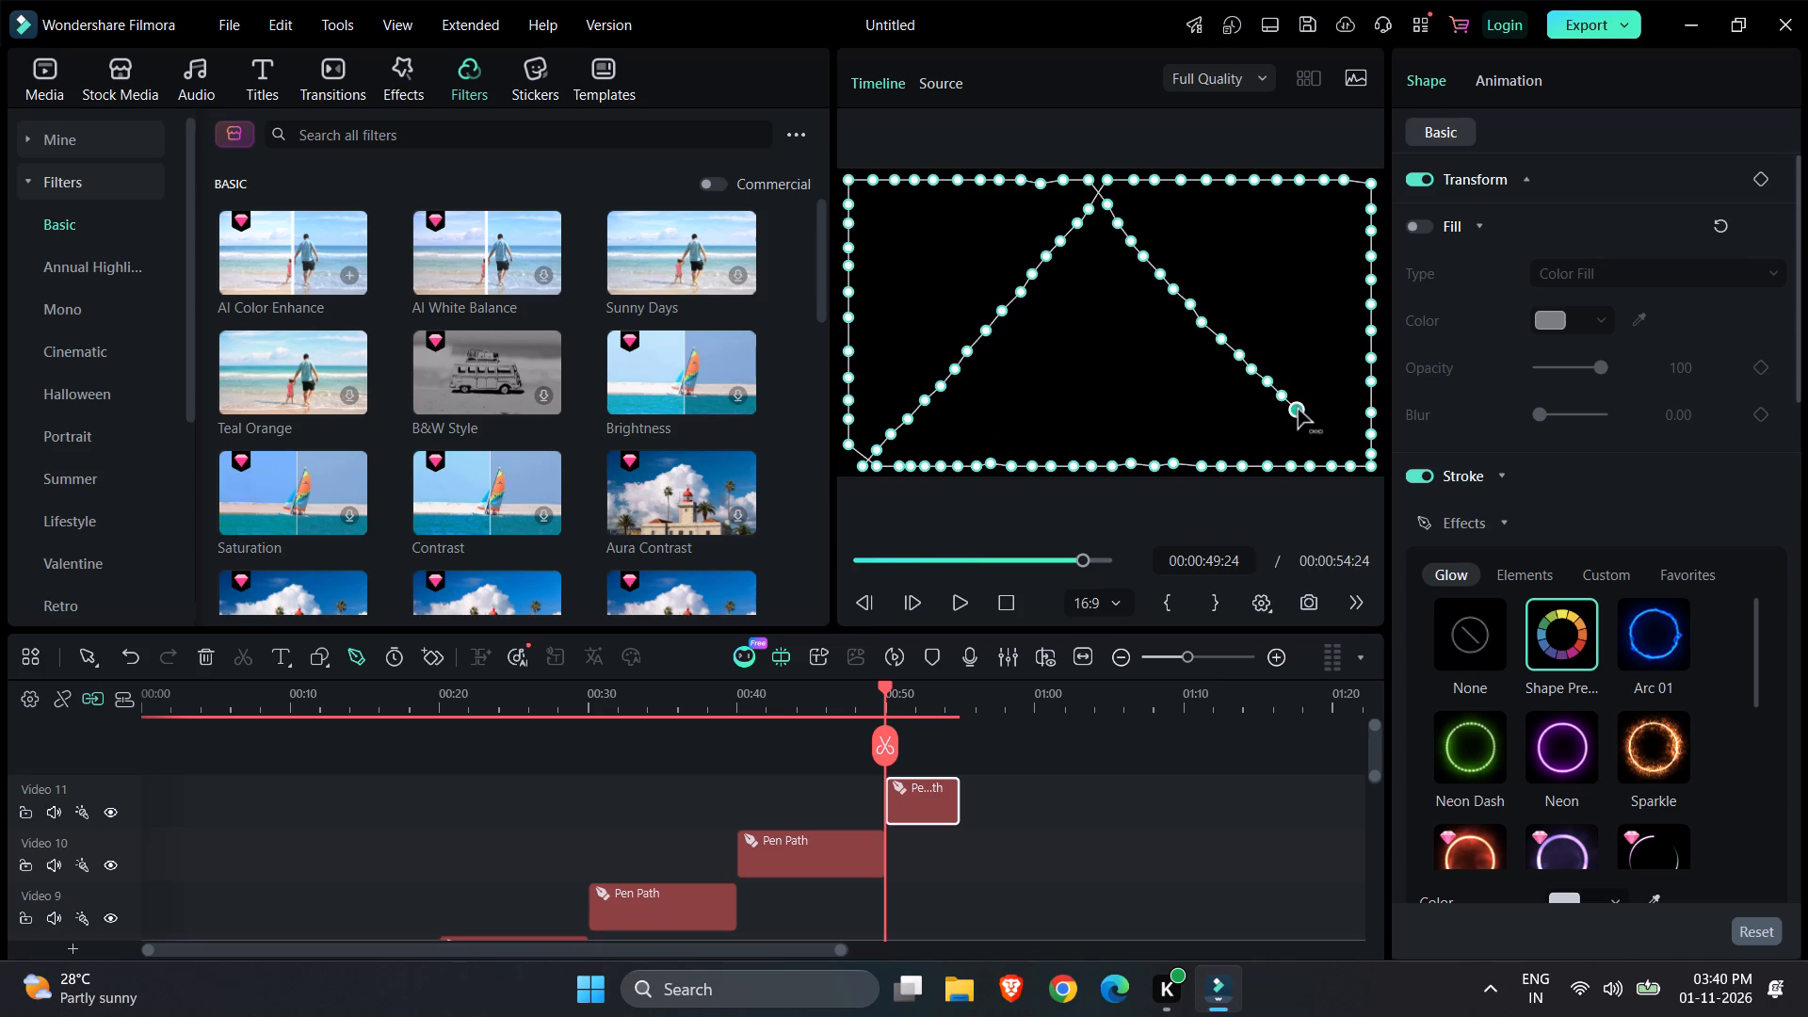
{"action": "left_click", "coordinate": [1314, 426]}
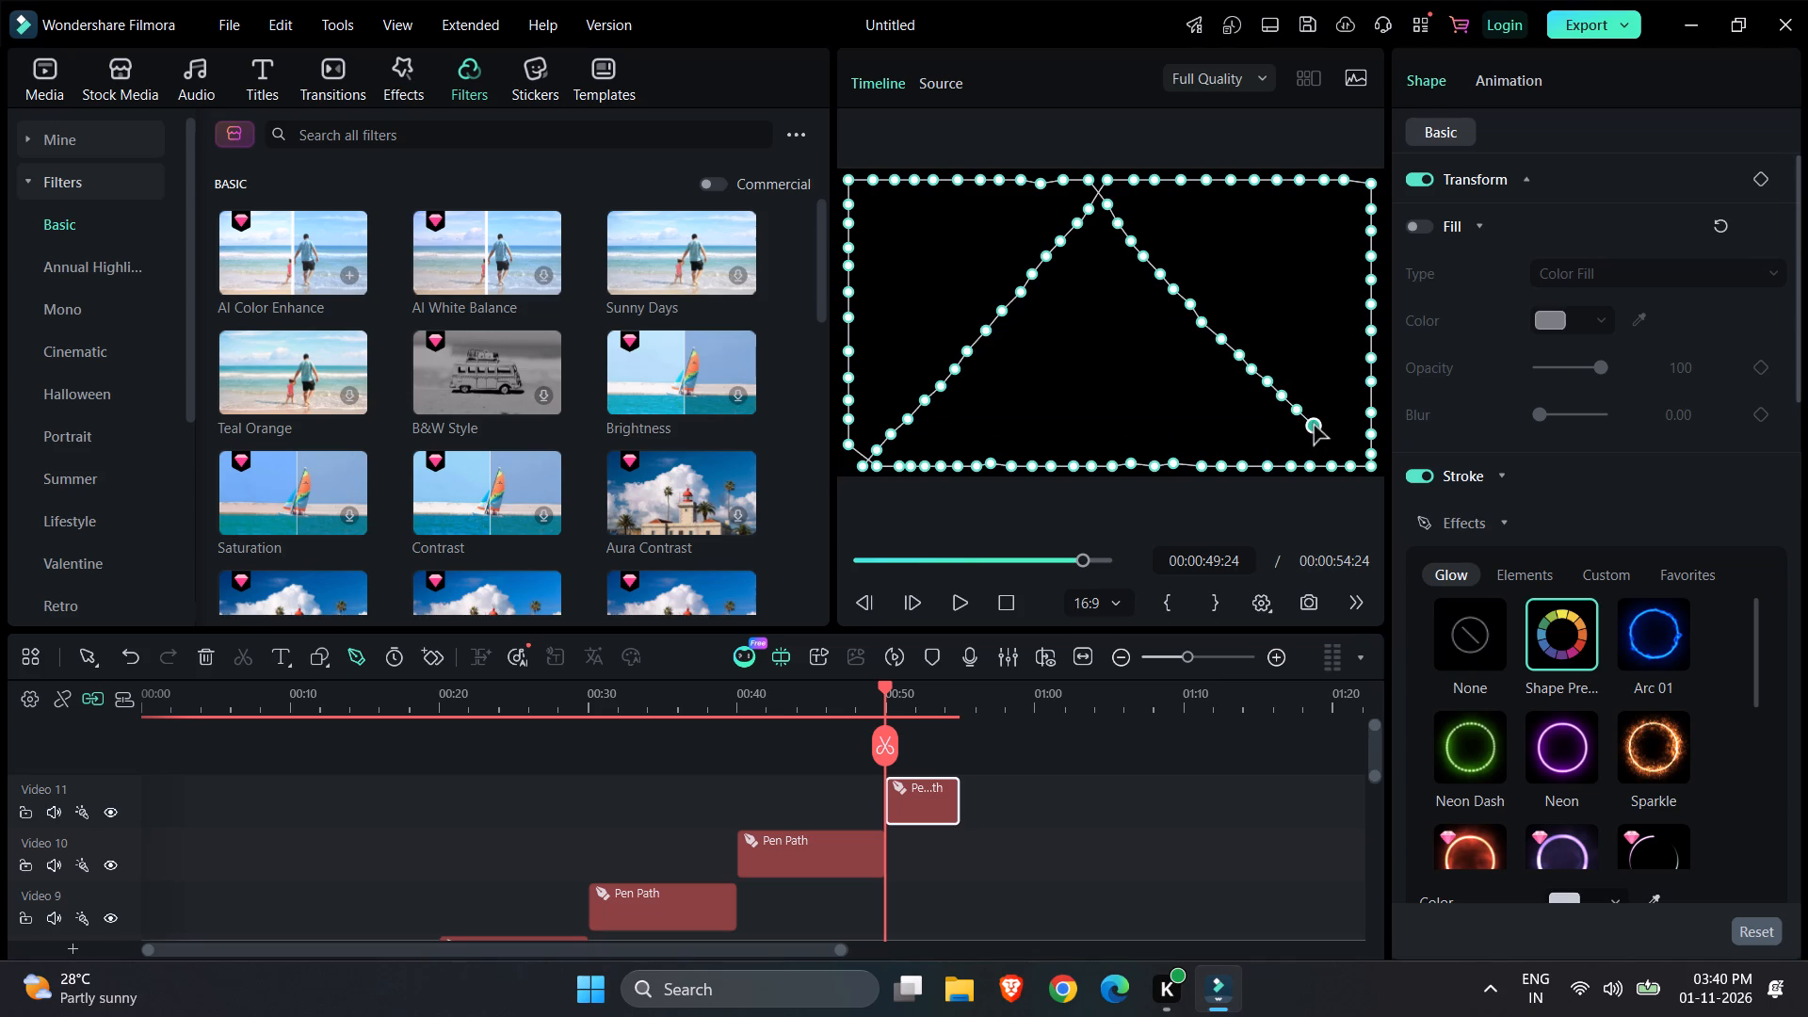
{"action": "left_click", "coordinate": [1327, 437]}
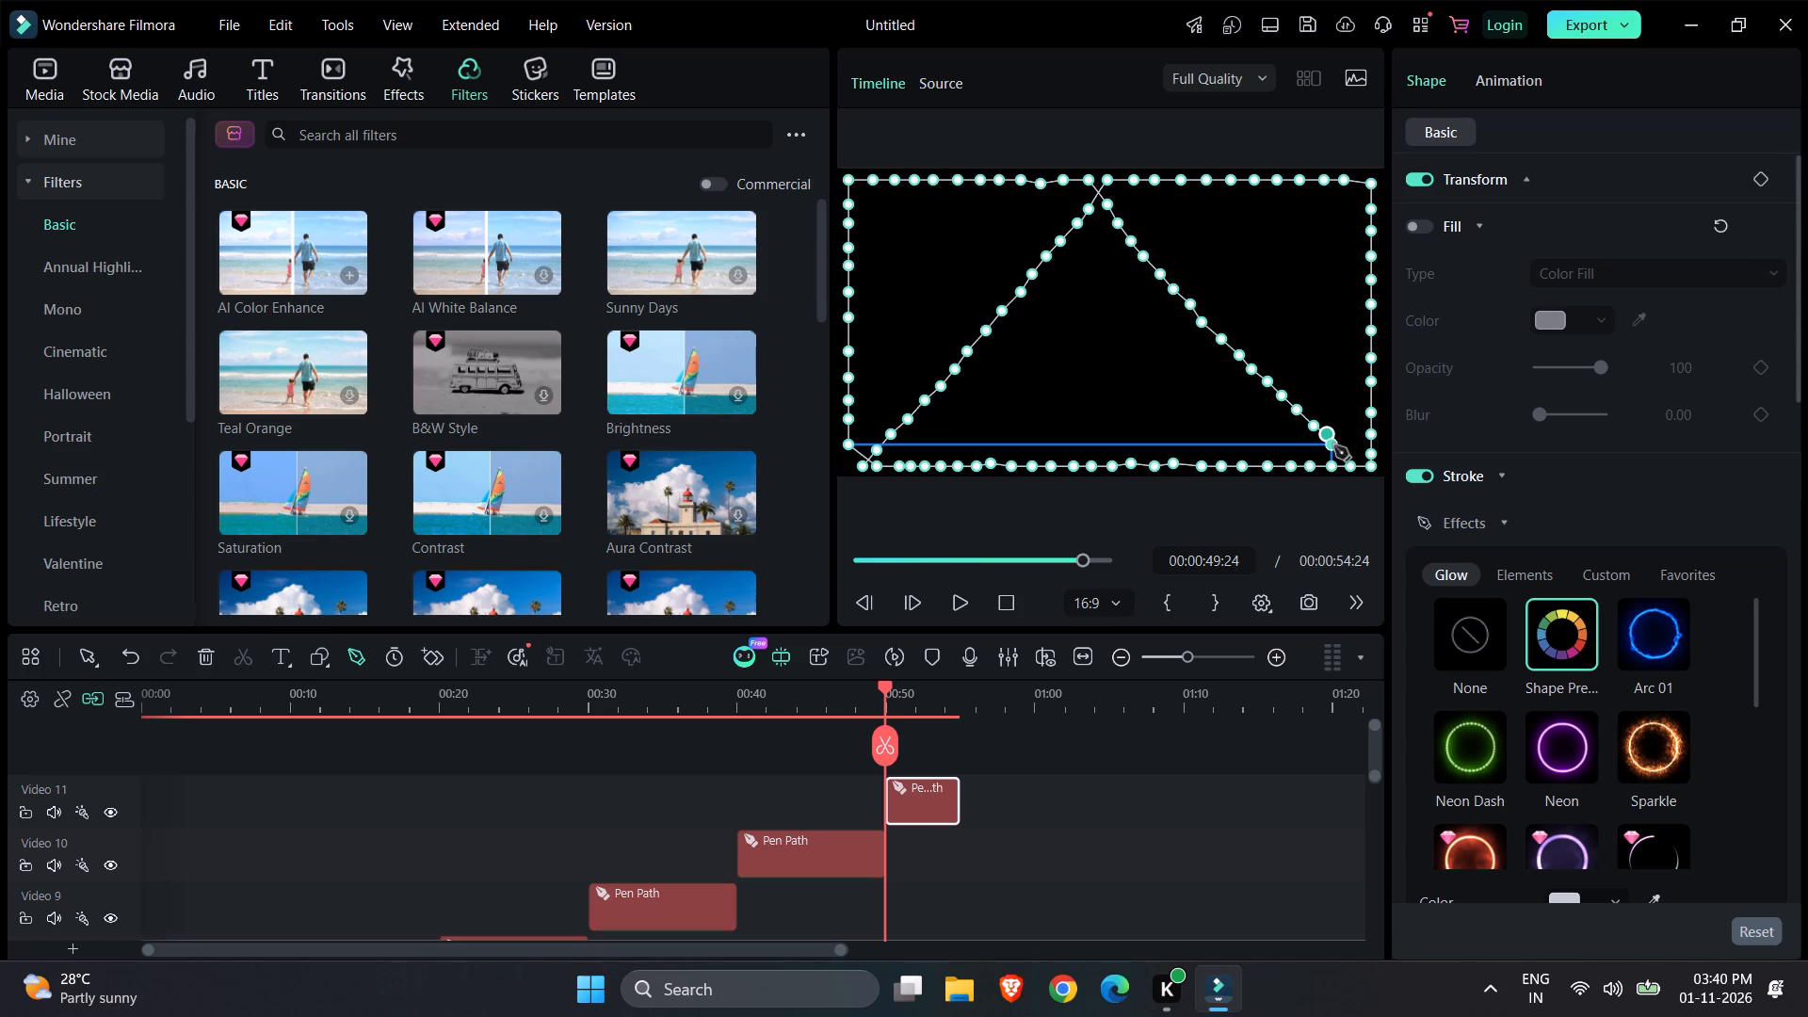
{"action": "left_click", "coordinate": [1339, 446]}
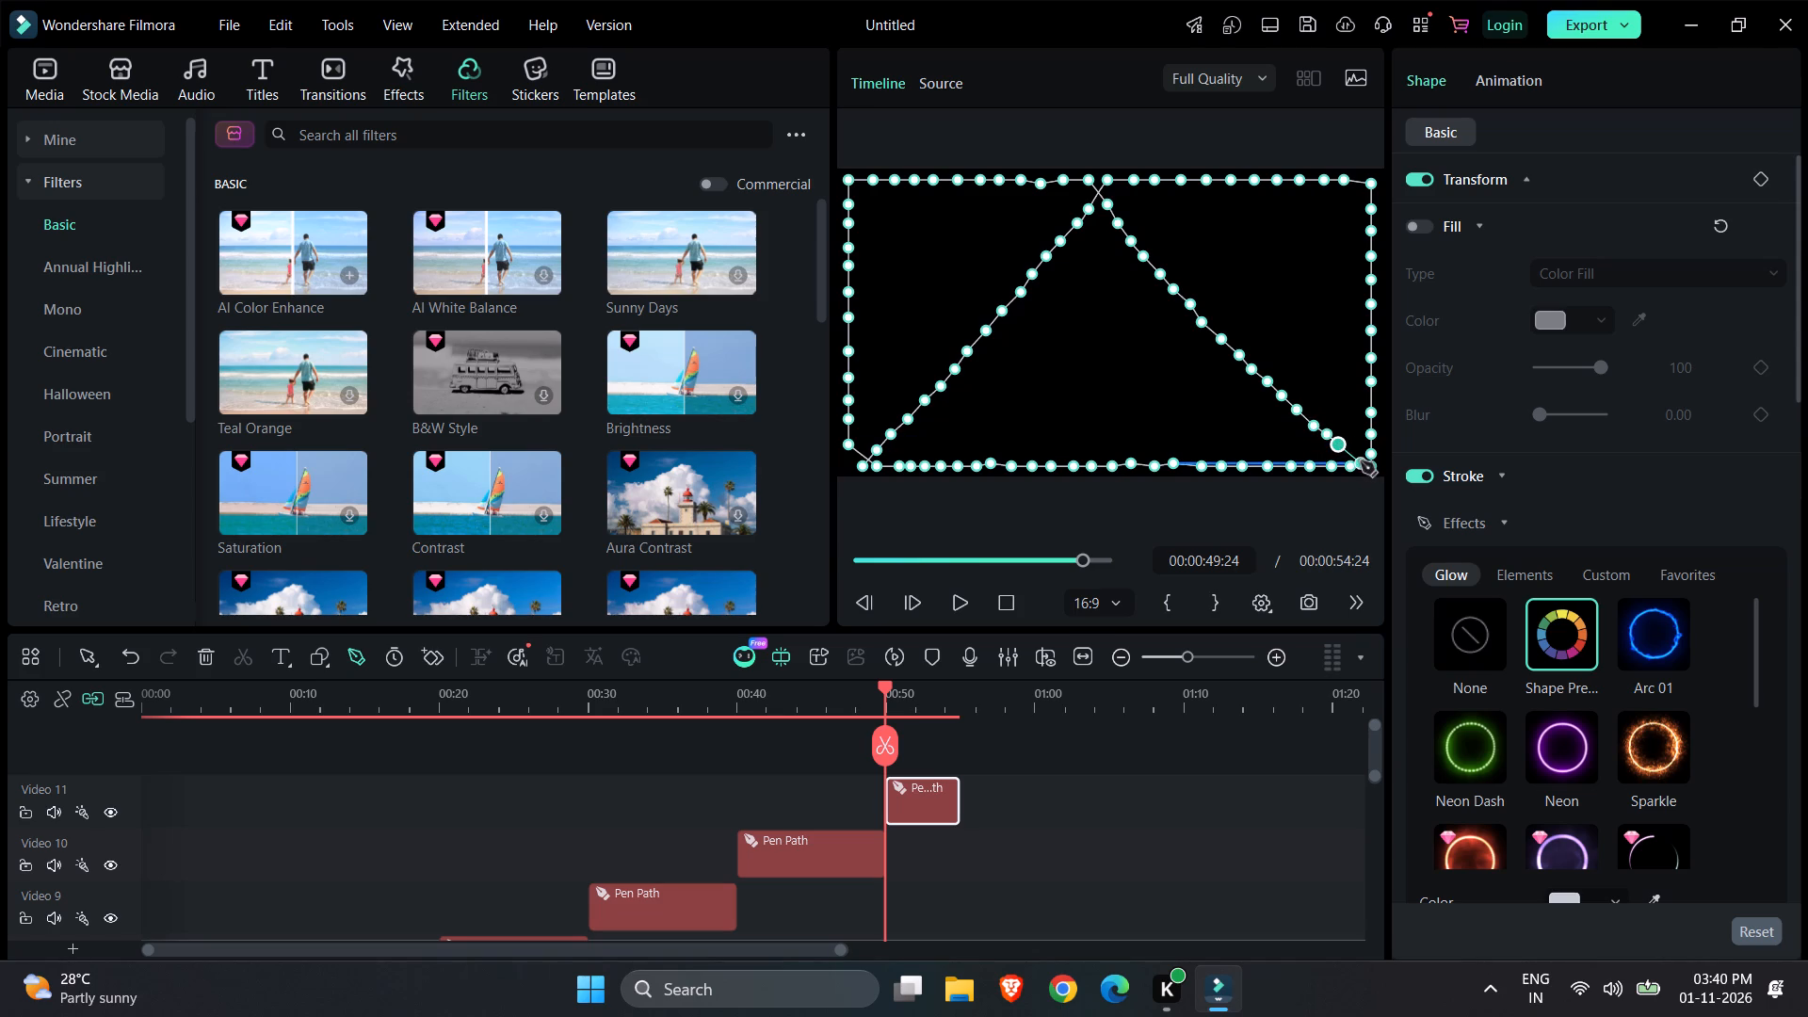
{"action": "left_click", "coordinate": [1361, 462]}
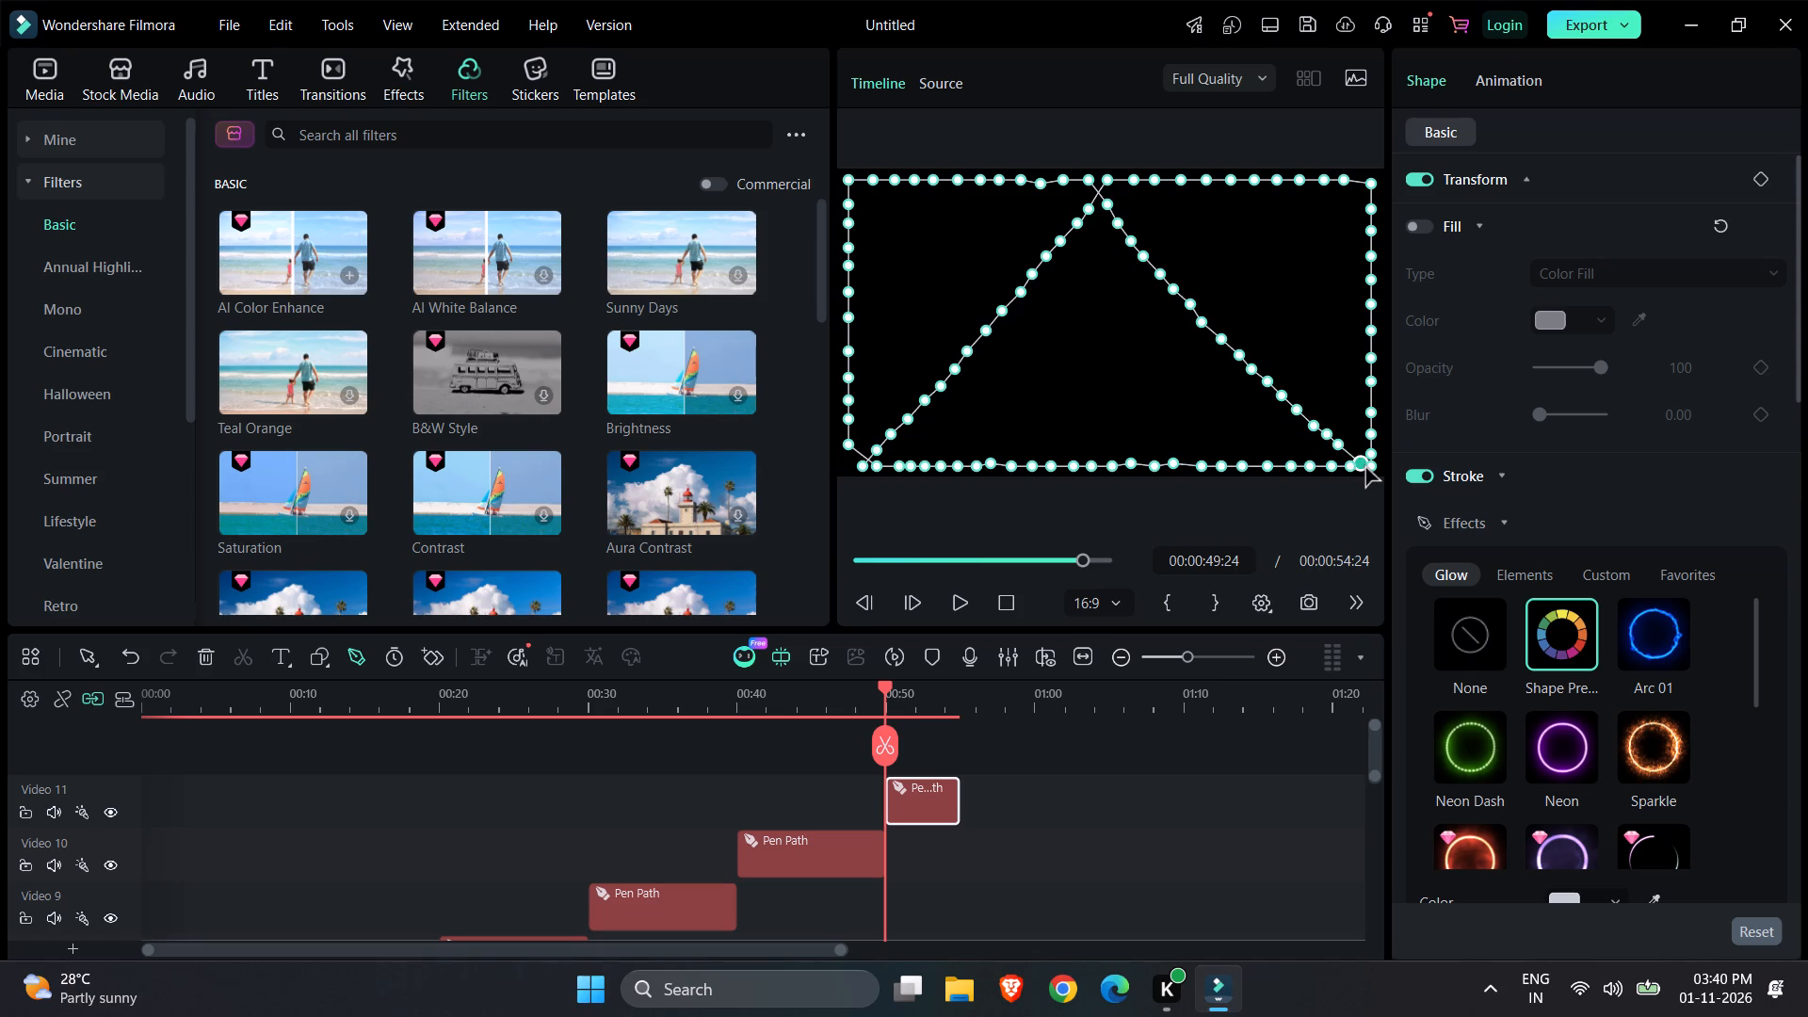
{"action": "left_click", "coordinate": [1365, 468]}
{"action": "left_click", "coordinate": [1372, 470]}
Finish drawing the border-and-diagonals pen path and leave point placement with the whole shape selected.
{"action": "left_click", "coordinate": [1574, 726]}
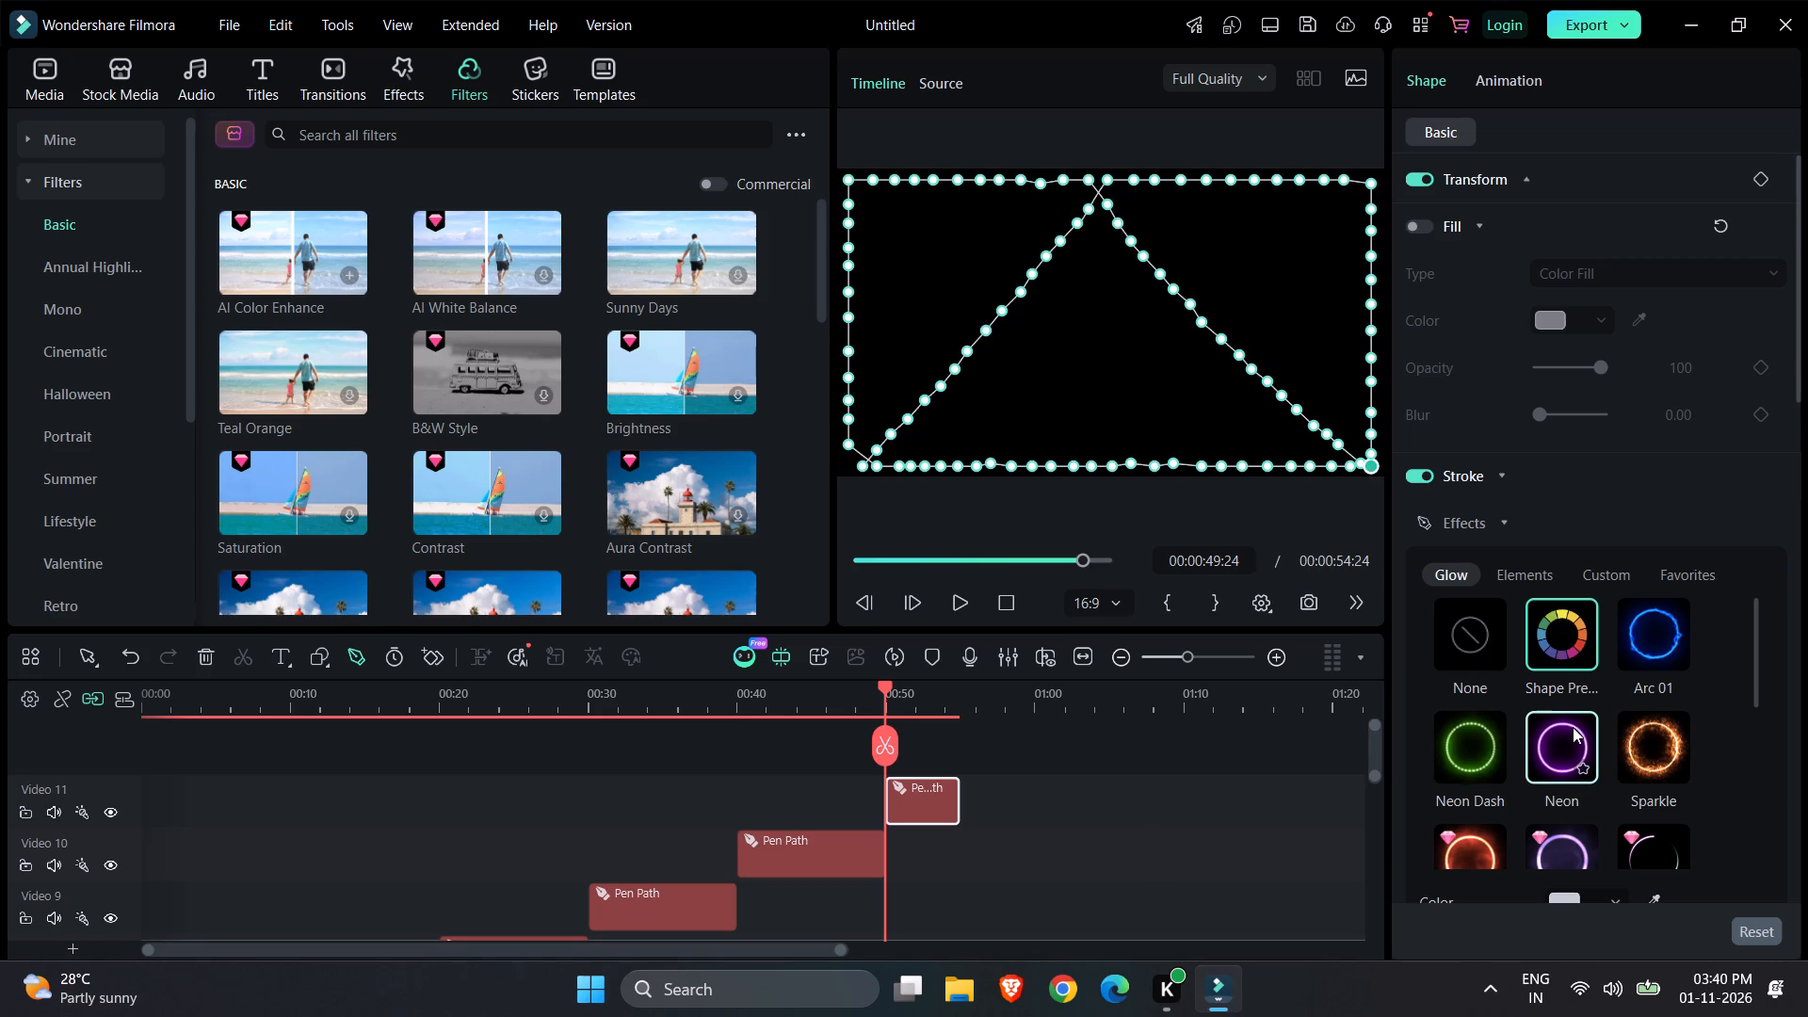
{"action": "left_click", "coordinate": [1573, 727]}
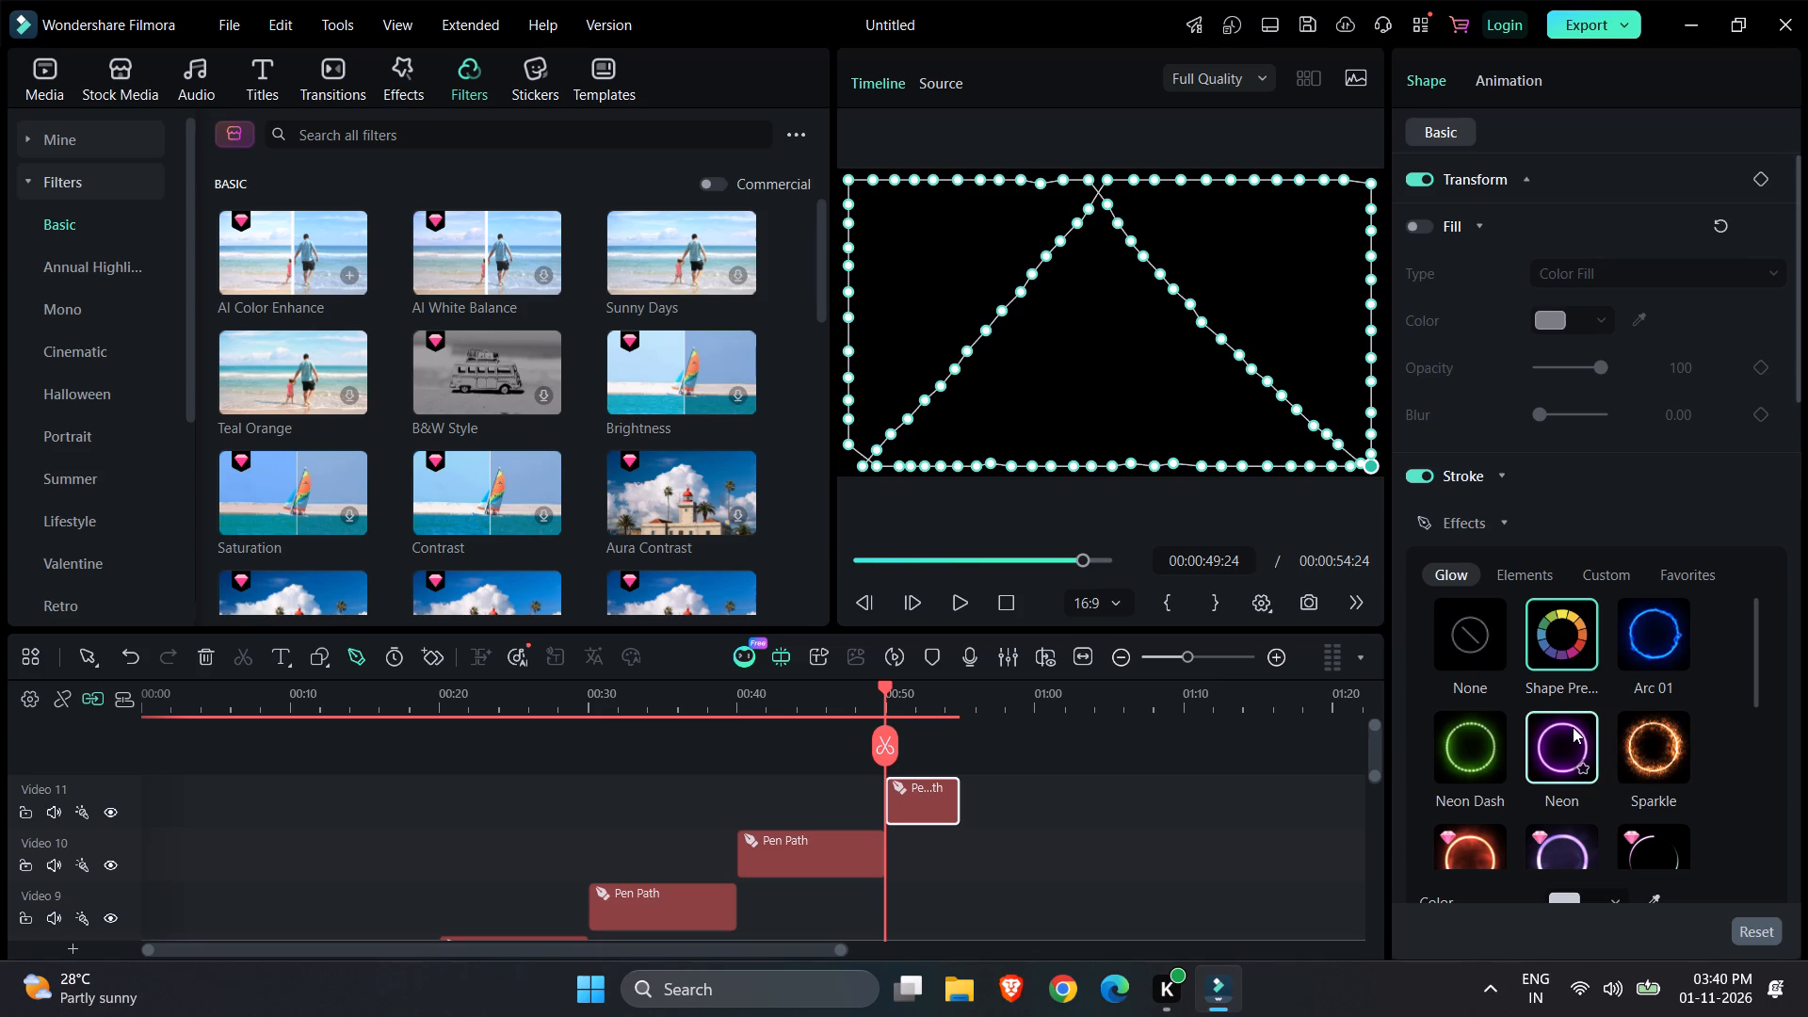
{"action": "triple_click", "coordinate": [1573, 727]}
{"action": "triple_click", "coordinate": [1573, 727]}
{"action": "left_click", "coordinate": [1200, 857]}
{"action": "left_click", "coordinate": [1224, 408]}
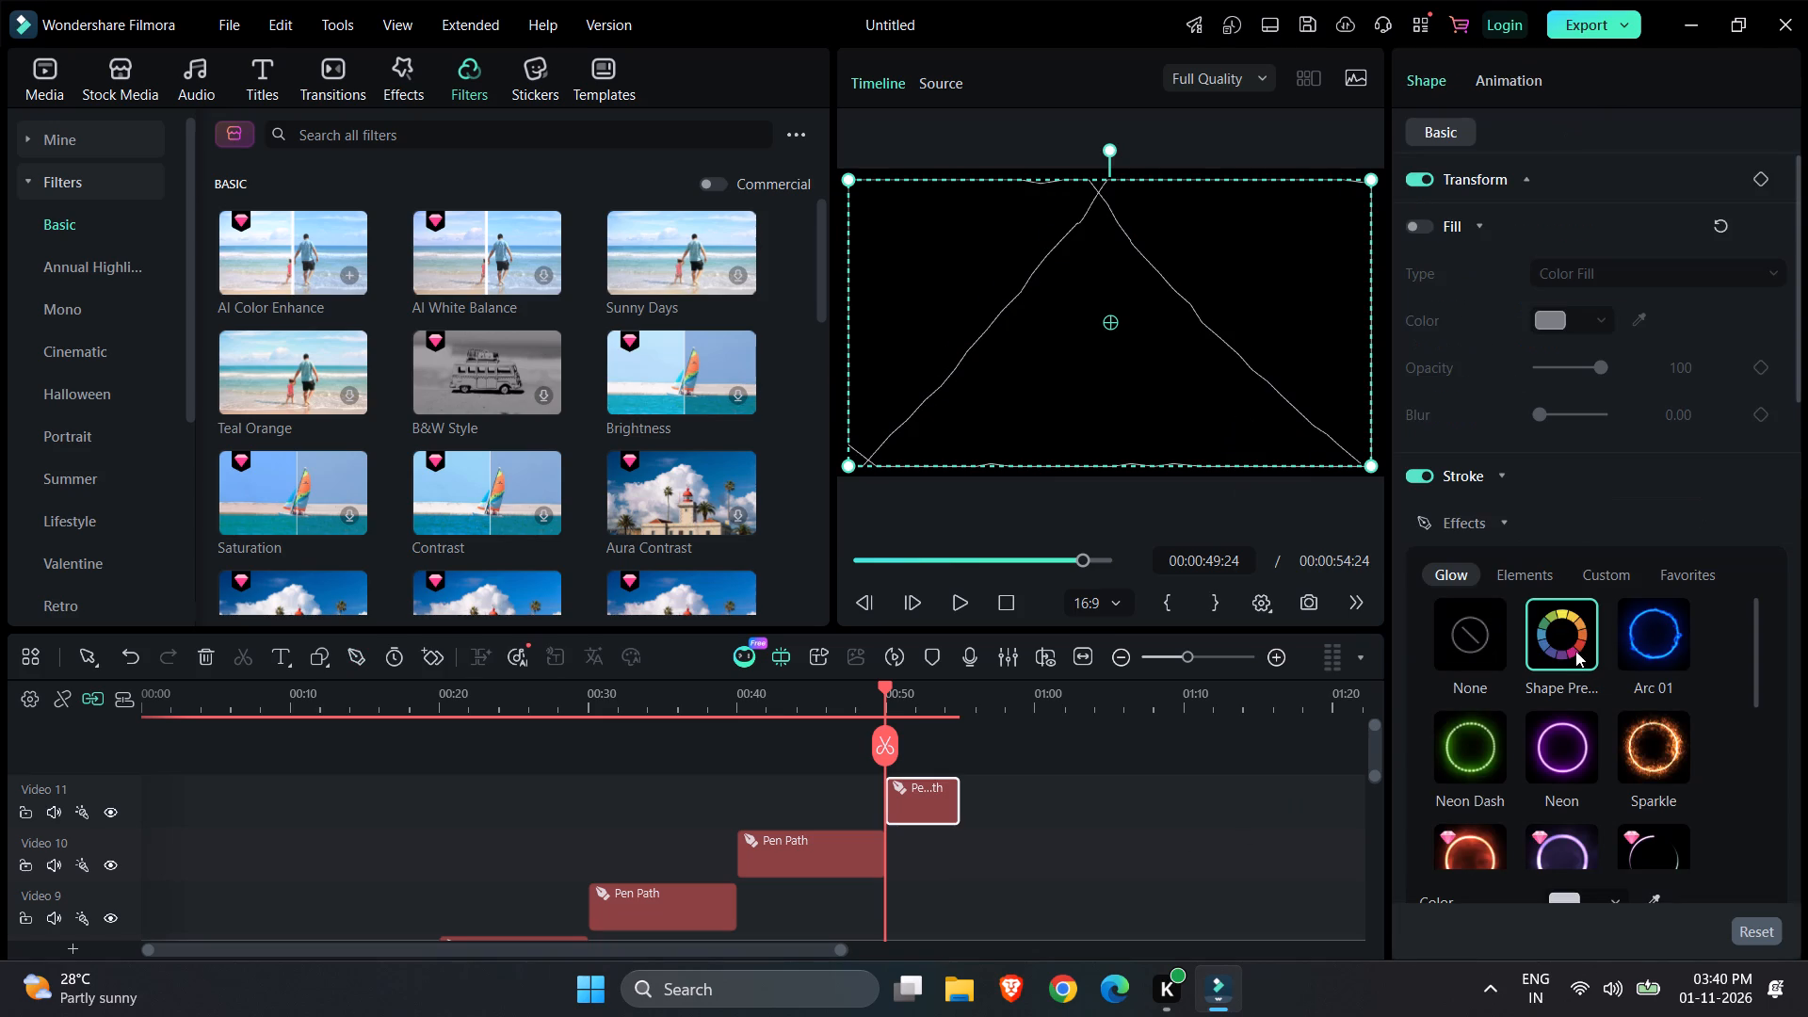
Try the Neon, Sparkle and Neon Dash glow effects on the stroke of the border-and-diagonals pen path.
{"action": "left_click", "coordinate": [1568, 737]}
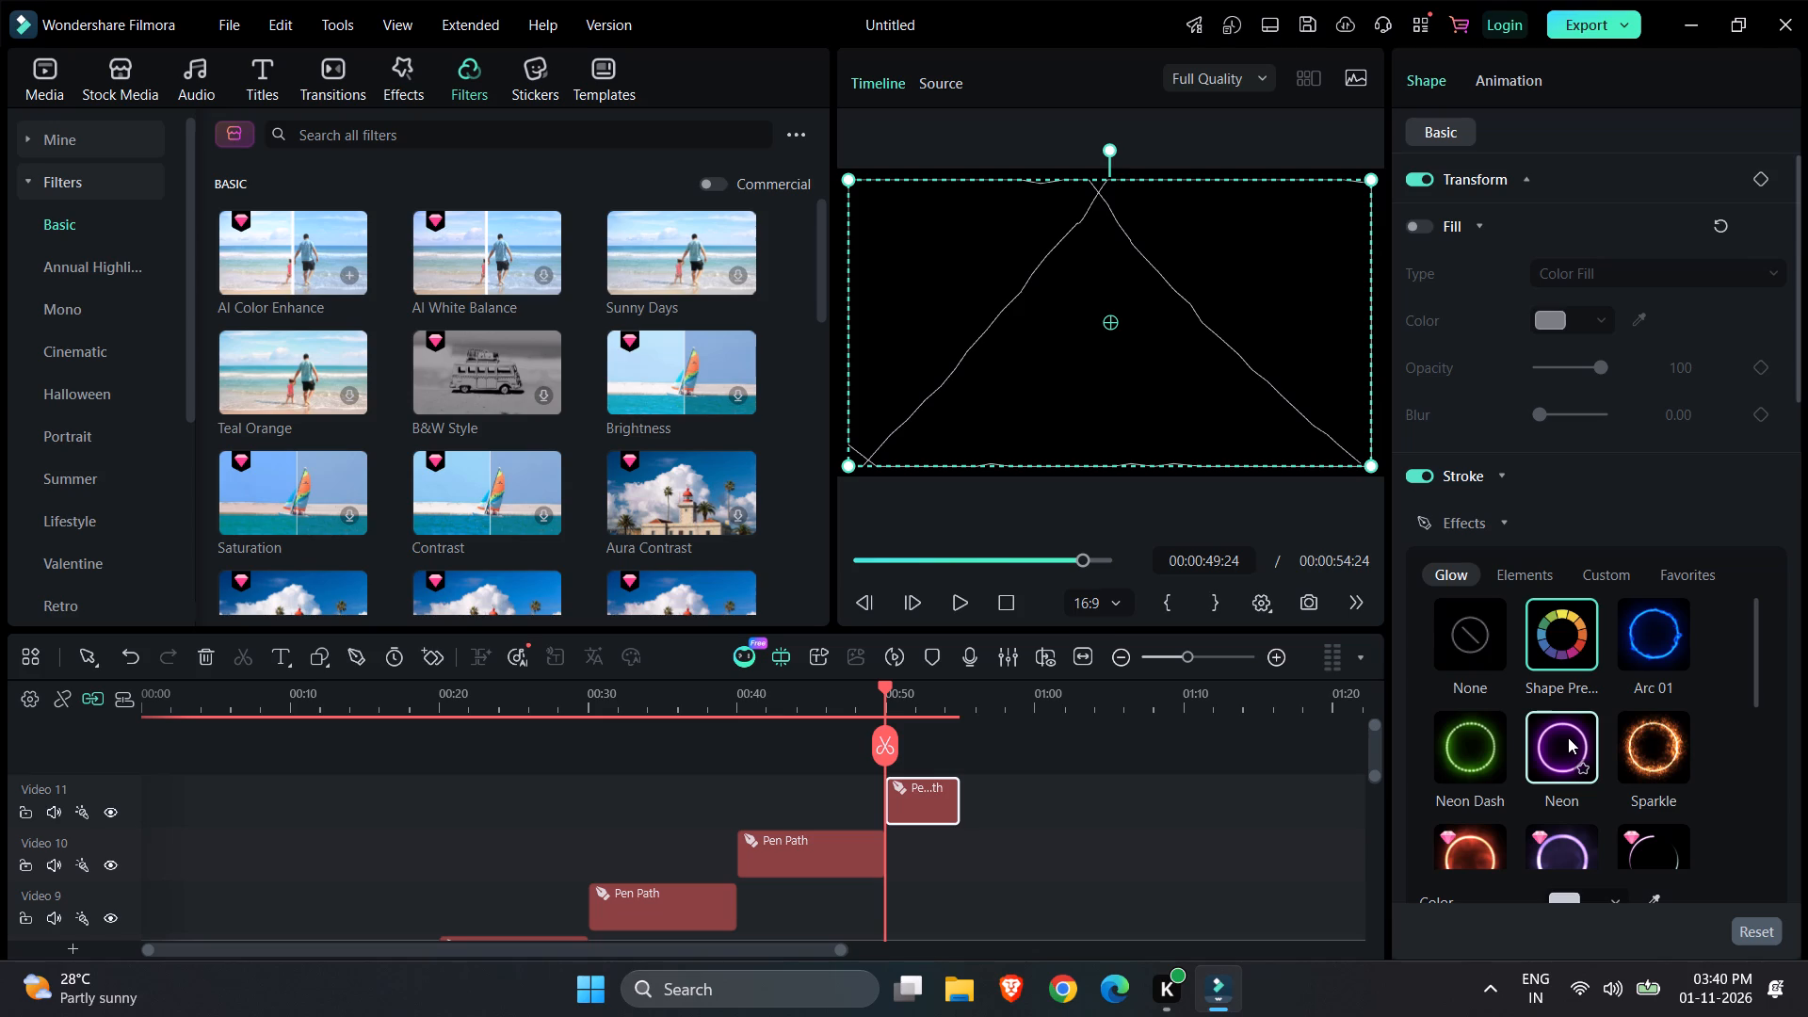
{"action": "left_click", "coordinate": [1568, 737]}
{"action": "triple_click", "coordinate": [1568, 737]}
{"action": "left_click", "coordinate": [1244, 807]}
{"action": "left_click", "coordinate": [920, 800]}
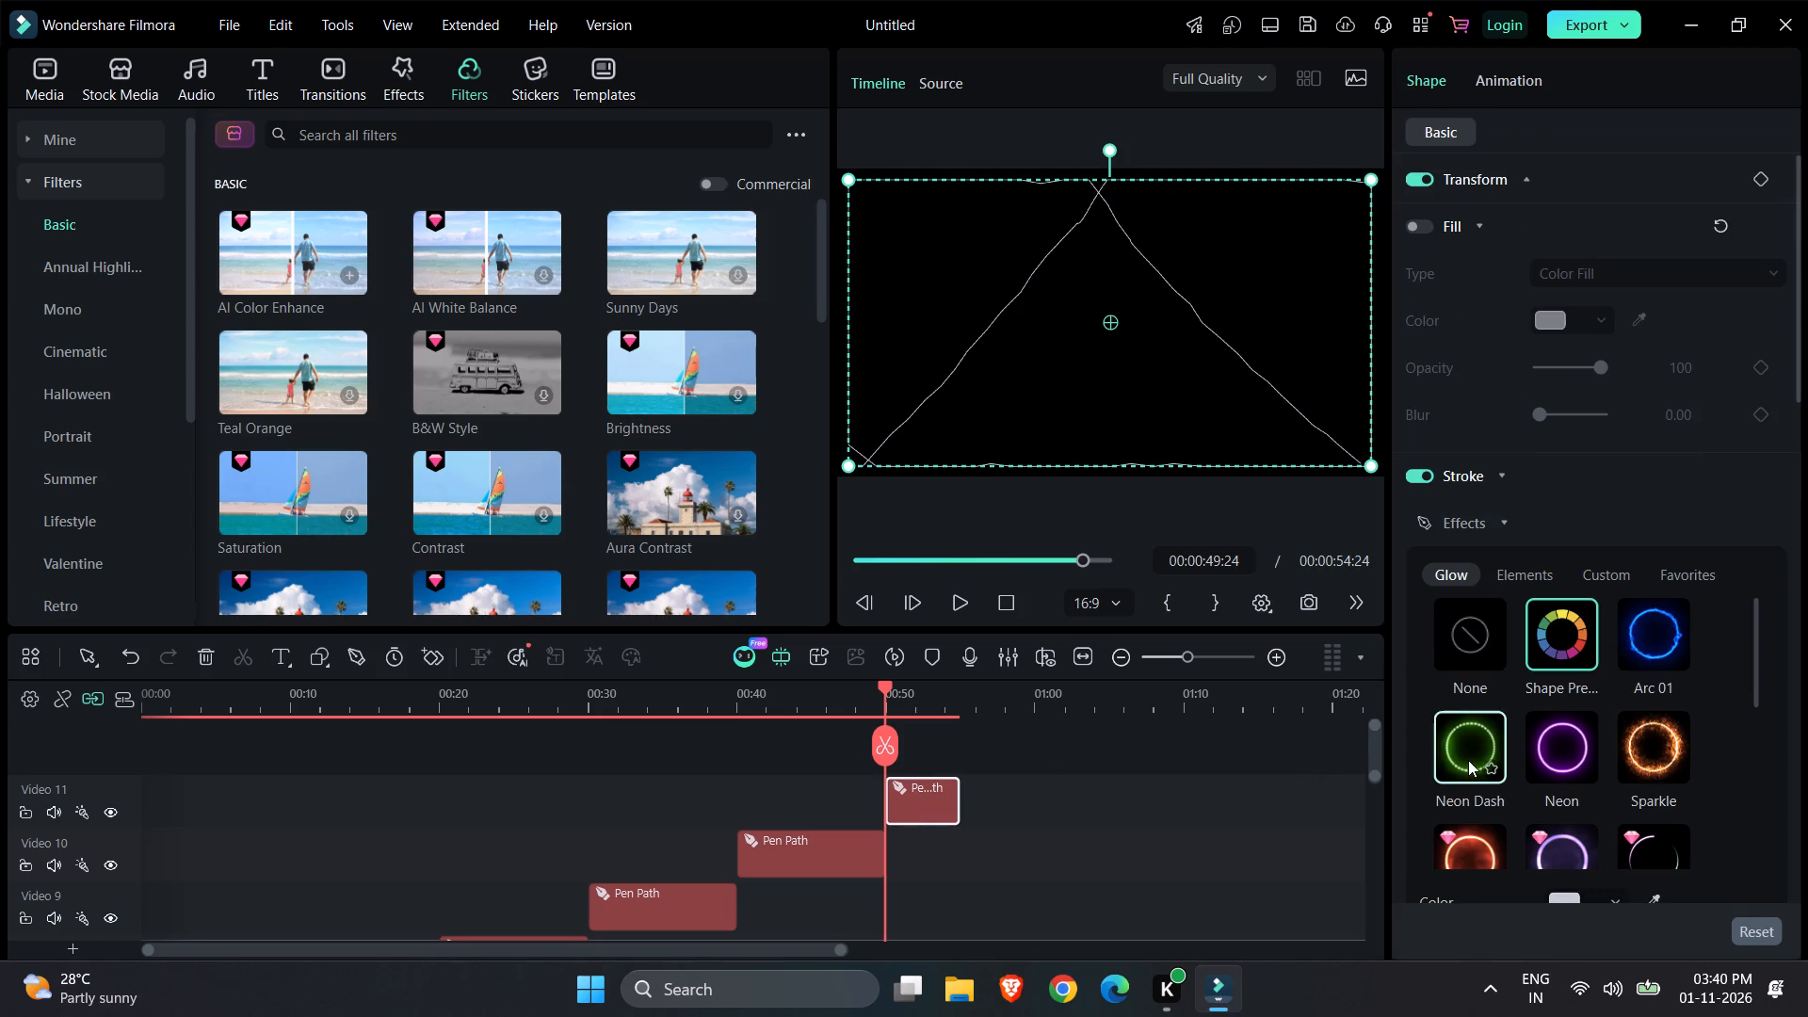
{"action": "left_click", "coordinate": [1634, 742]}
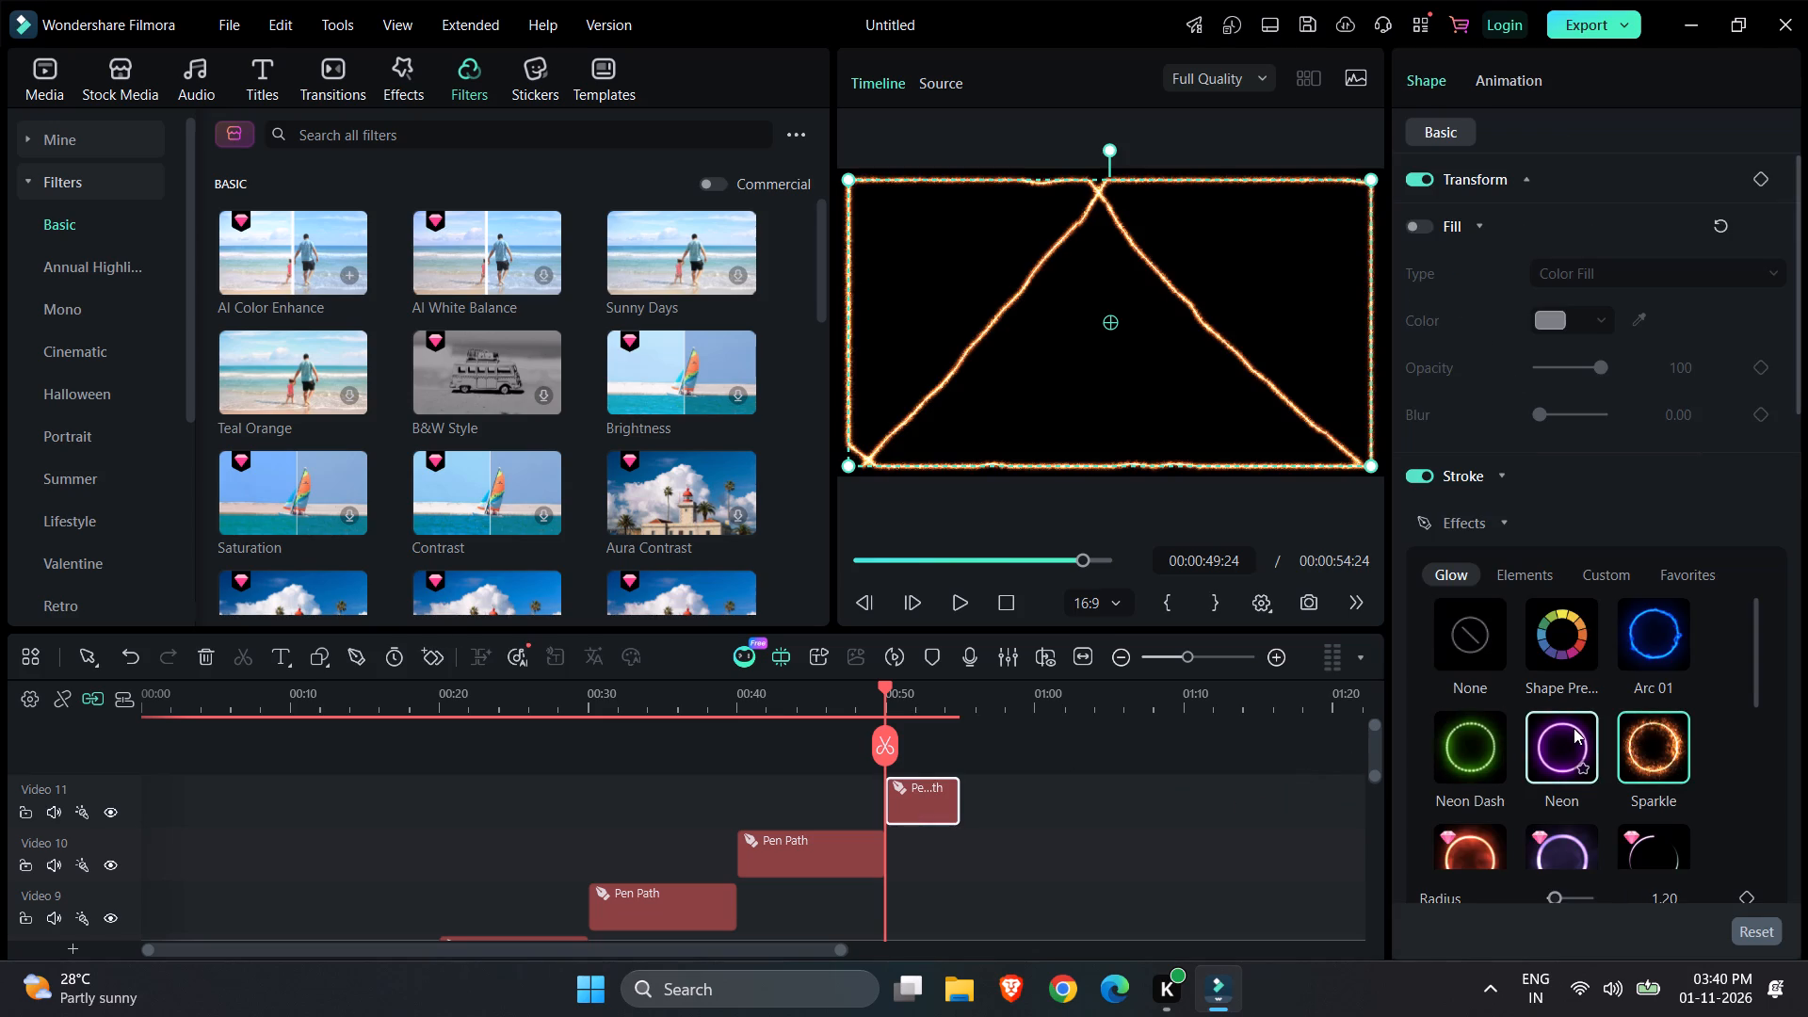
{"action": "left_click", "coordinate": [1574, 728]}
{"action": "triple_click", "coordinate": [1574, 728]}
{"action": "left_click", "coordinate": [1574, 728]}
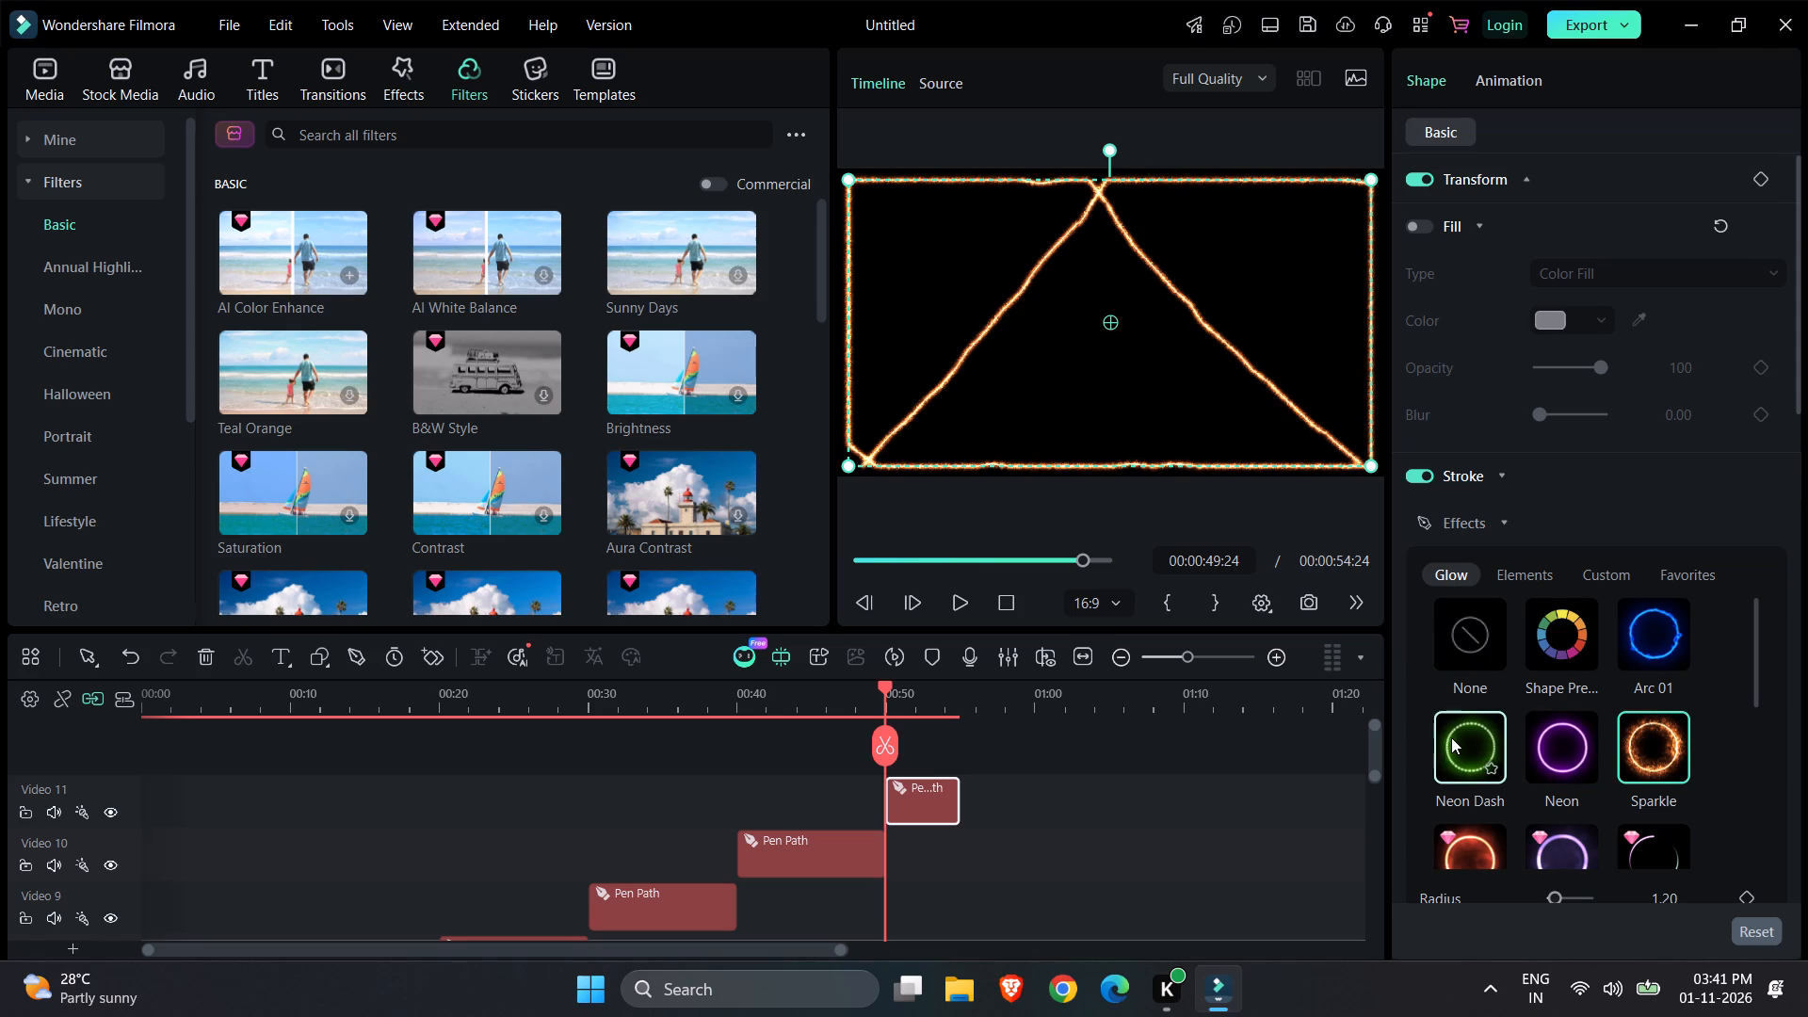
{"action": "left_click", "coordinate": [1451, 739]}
Apply the Neon glow effect to the stroke of the border-and-diagonals pen path, and deselect the clip.
{"action": "left_click", "coordinate": [1551, 731]}
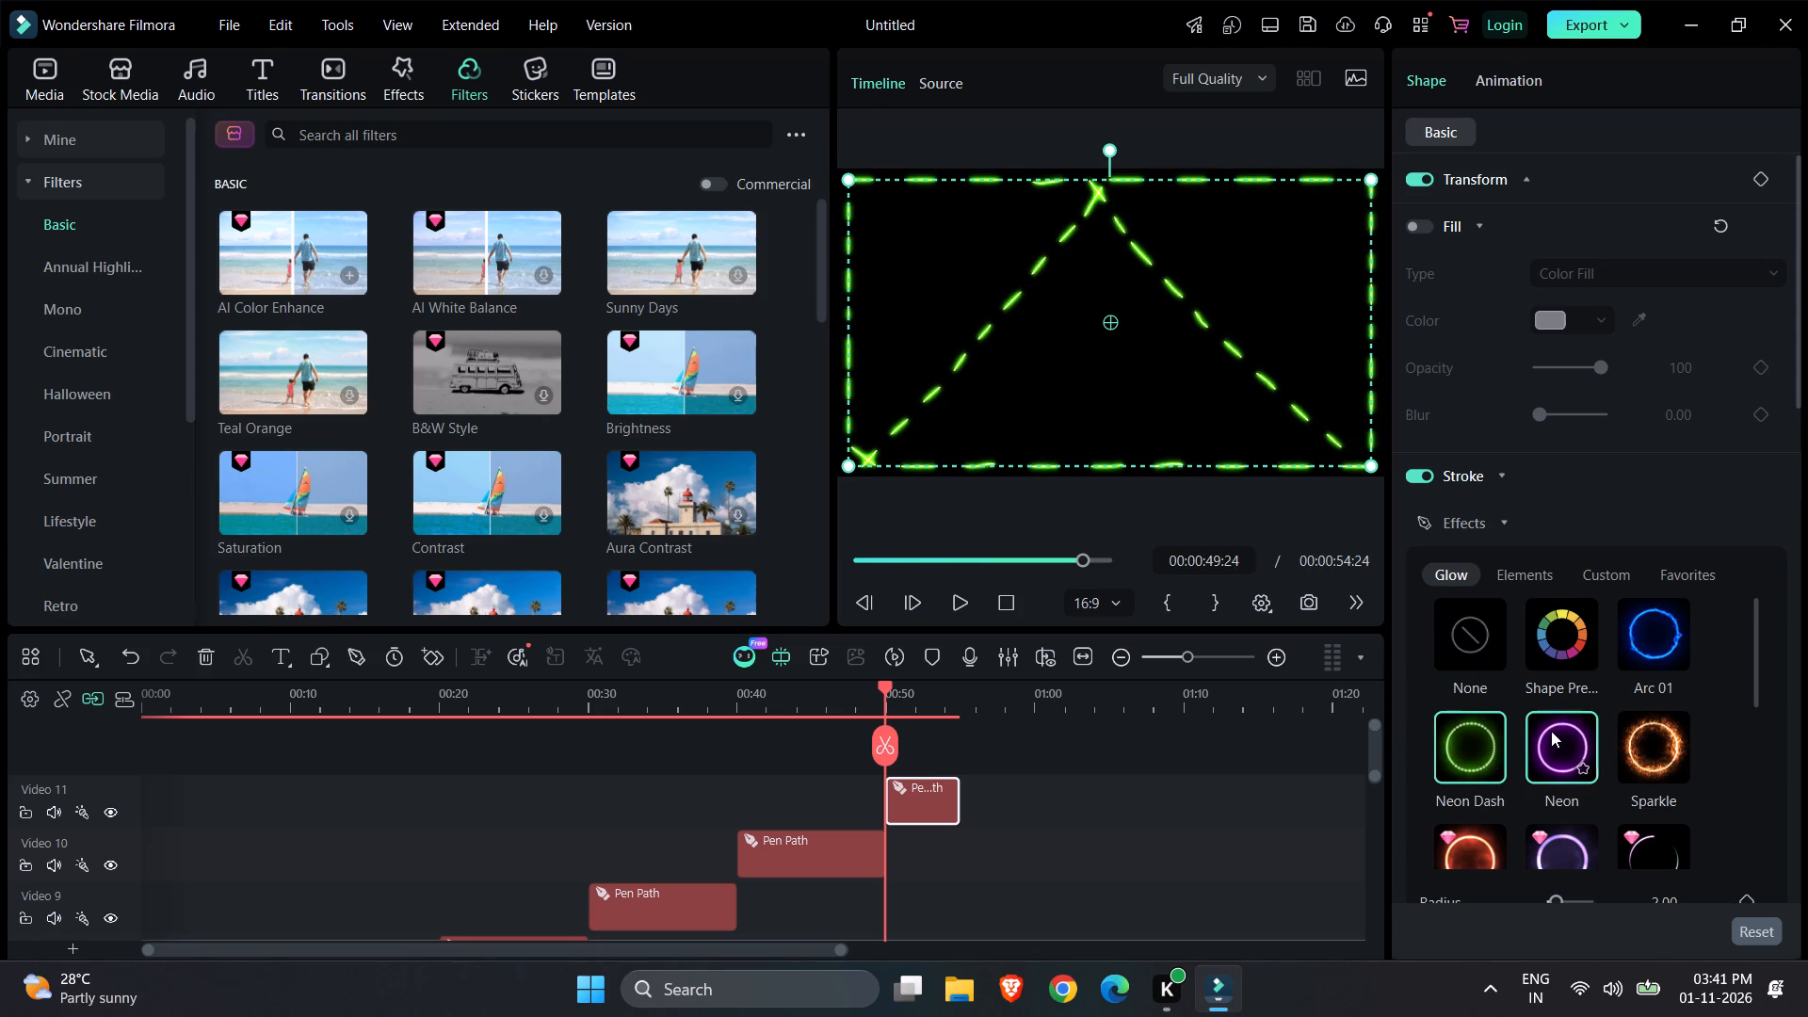
{"action": "left_click", "coordinate": [1189, 825]}
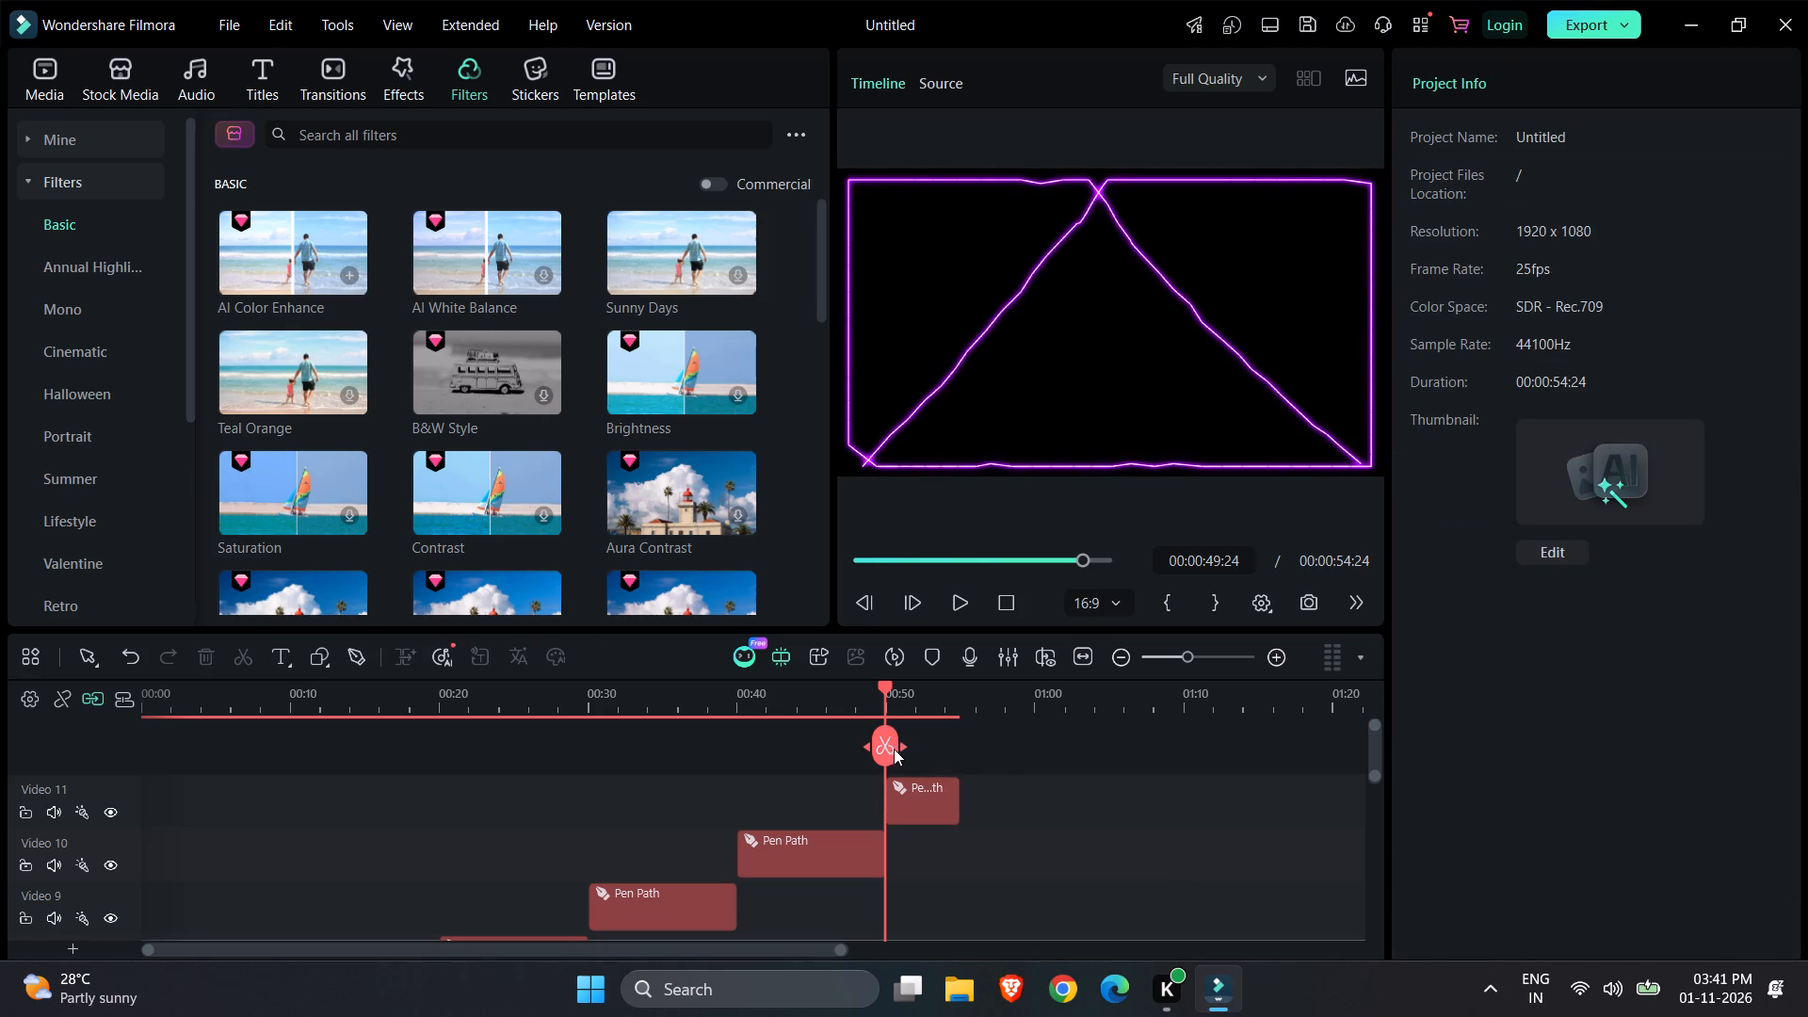
Extend the Video 11 pen path clip to end at 00:01:00:00 and move the playhead to its end.
{"action": "left_click_drag", "start_coordinate": [890, 748], "coordinate": [1035, 749]}
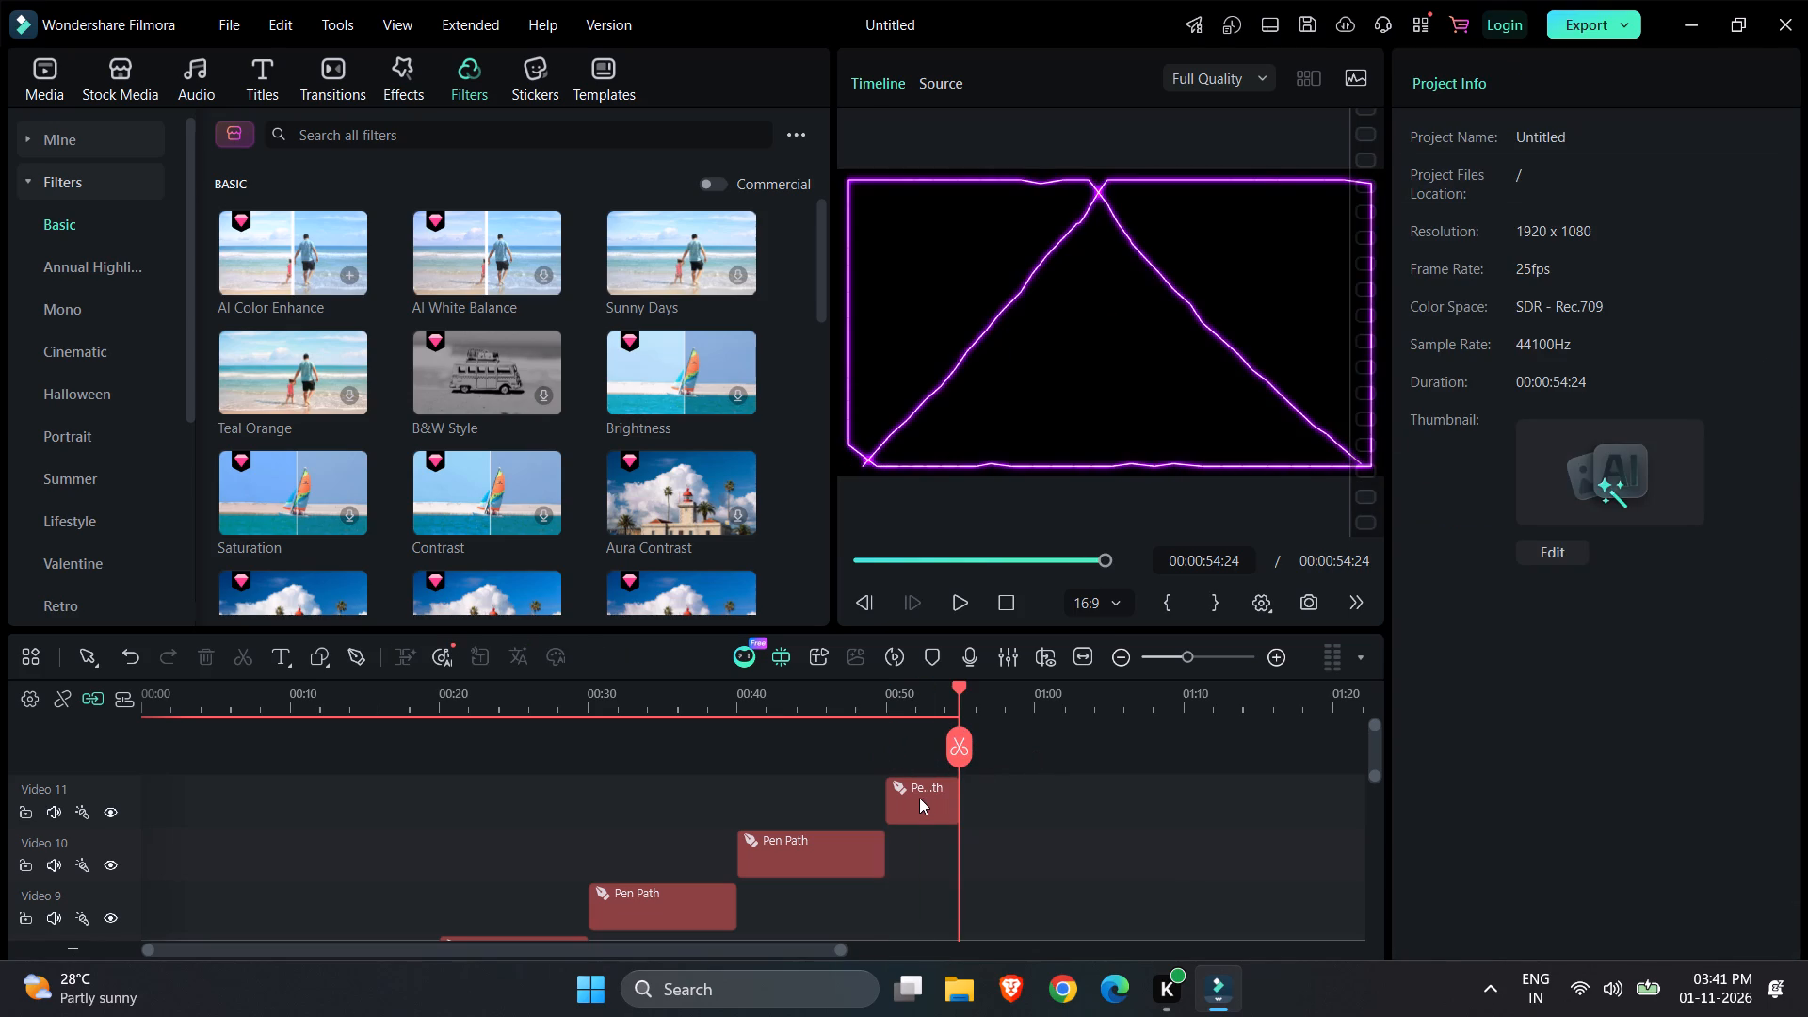
{"action": "left_click", "coordinate": [919, 798]}
{"action": "left_click_drag", "start_coordinate": [954, 795], "coordinate": [1010, 797]}
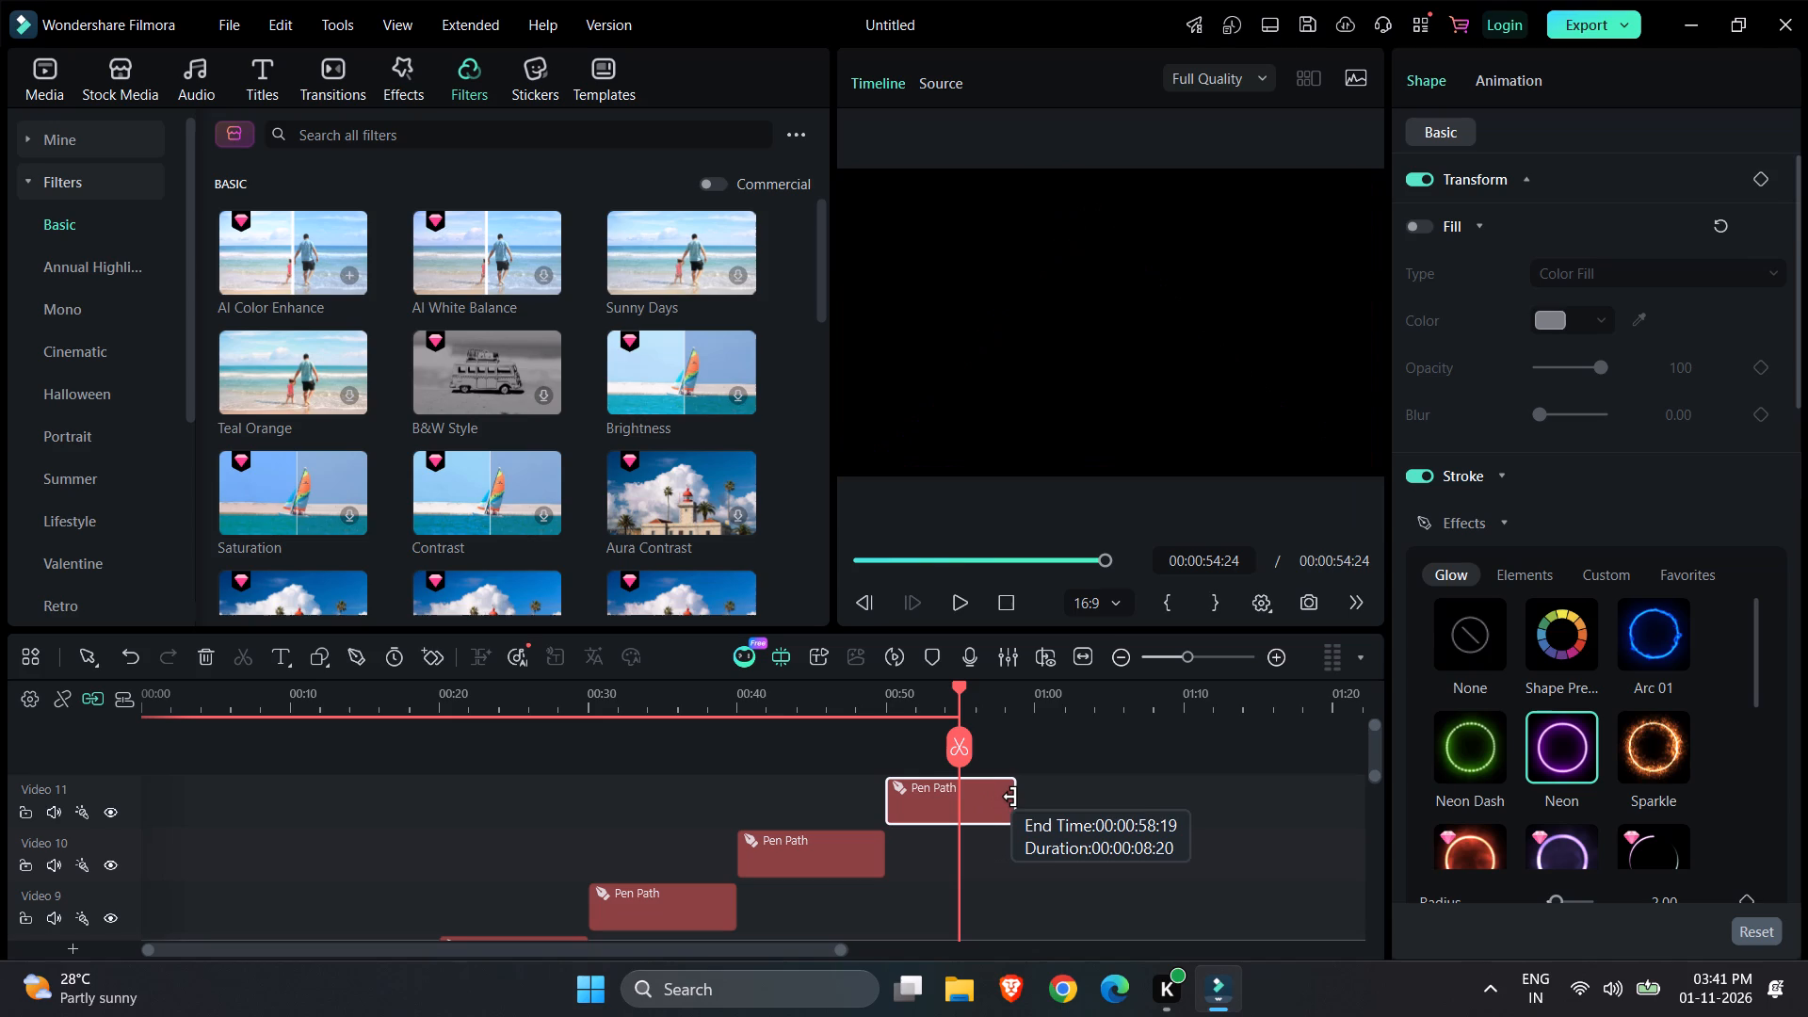
{"action": "left_click_drag", "start_coordinate": [1010, 797], "coordinate": [1029, 795]}
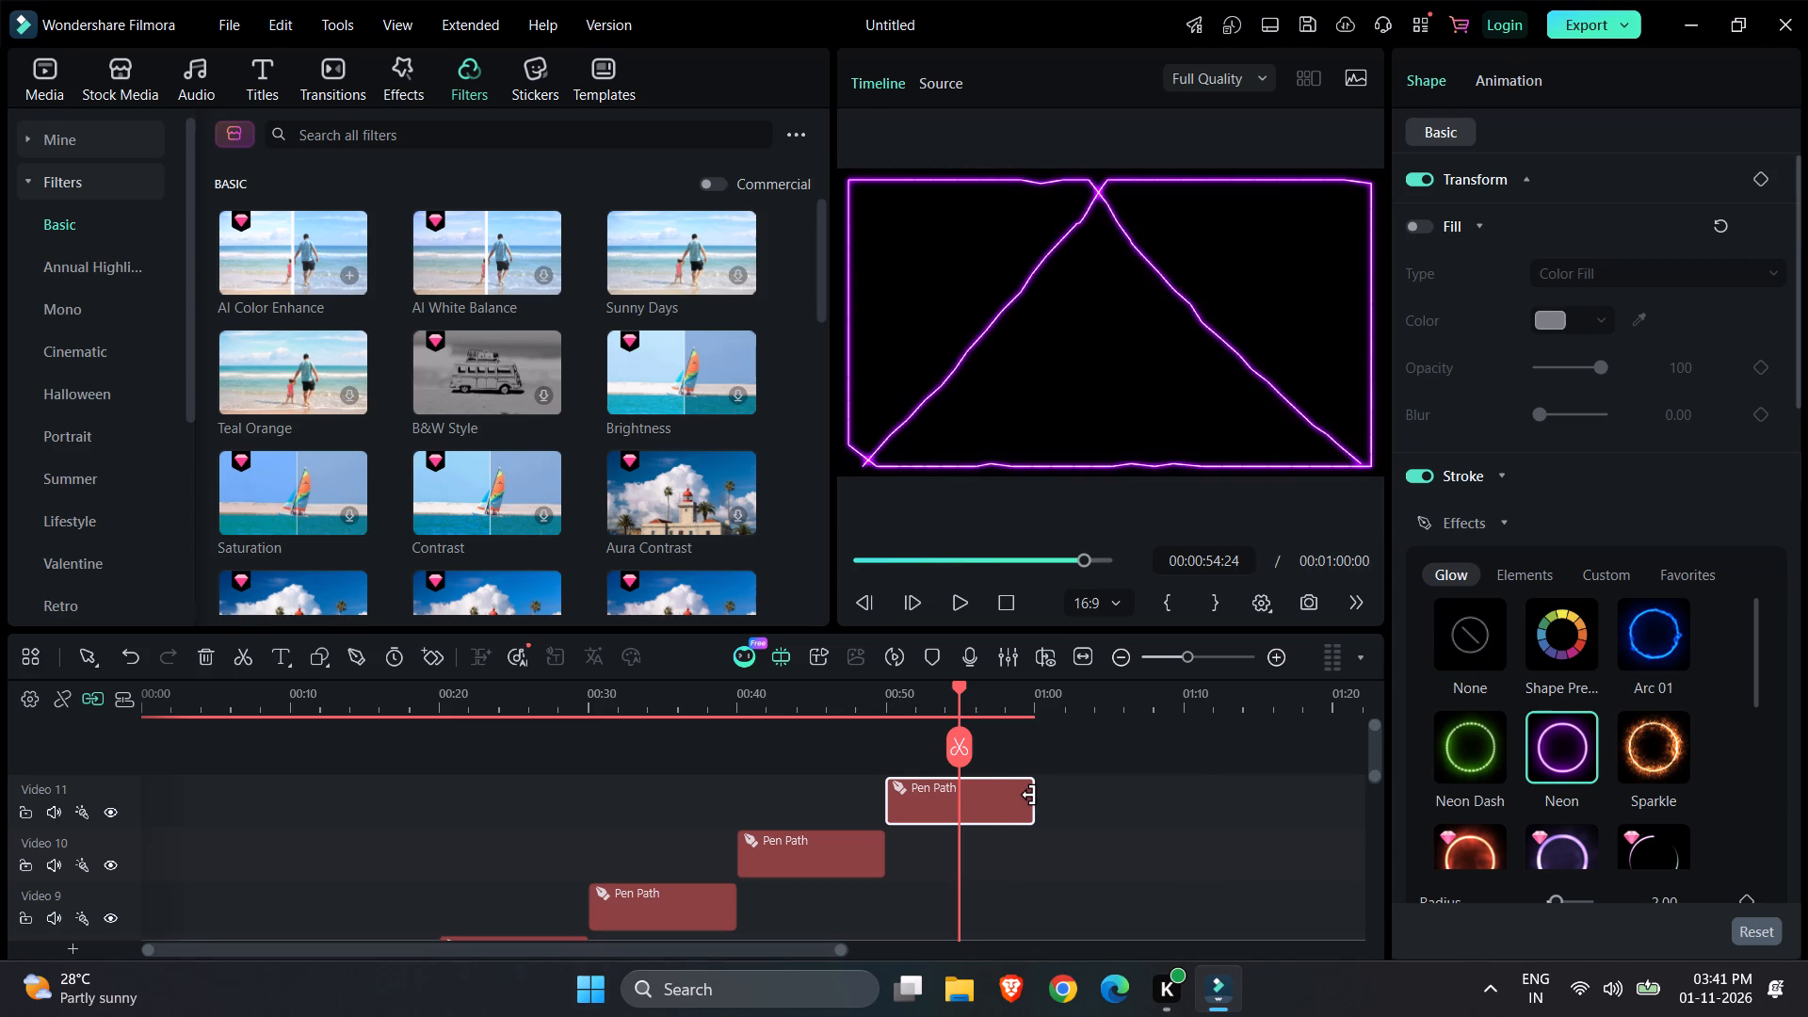
{"action": "left_click_drag", "start_coordinate": [959, 747], "coordinate": [1054, 743]}
{"action": "left_click", "coordinate": [1150, 787]}
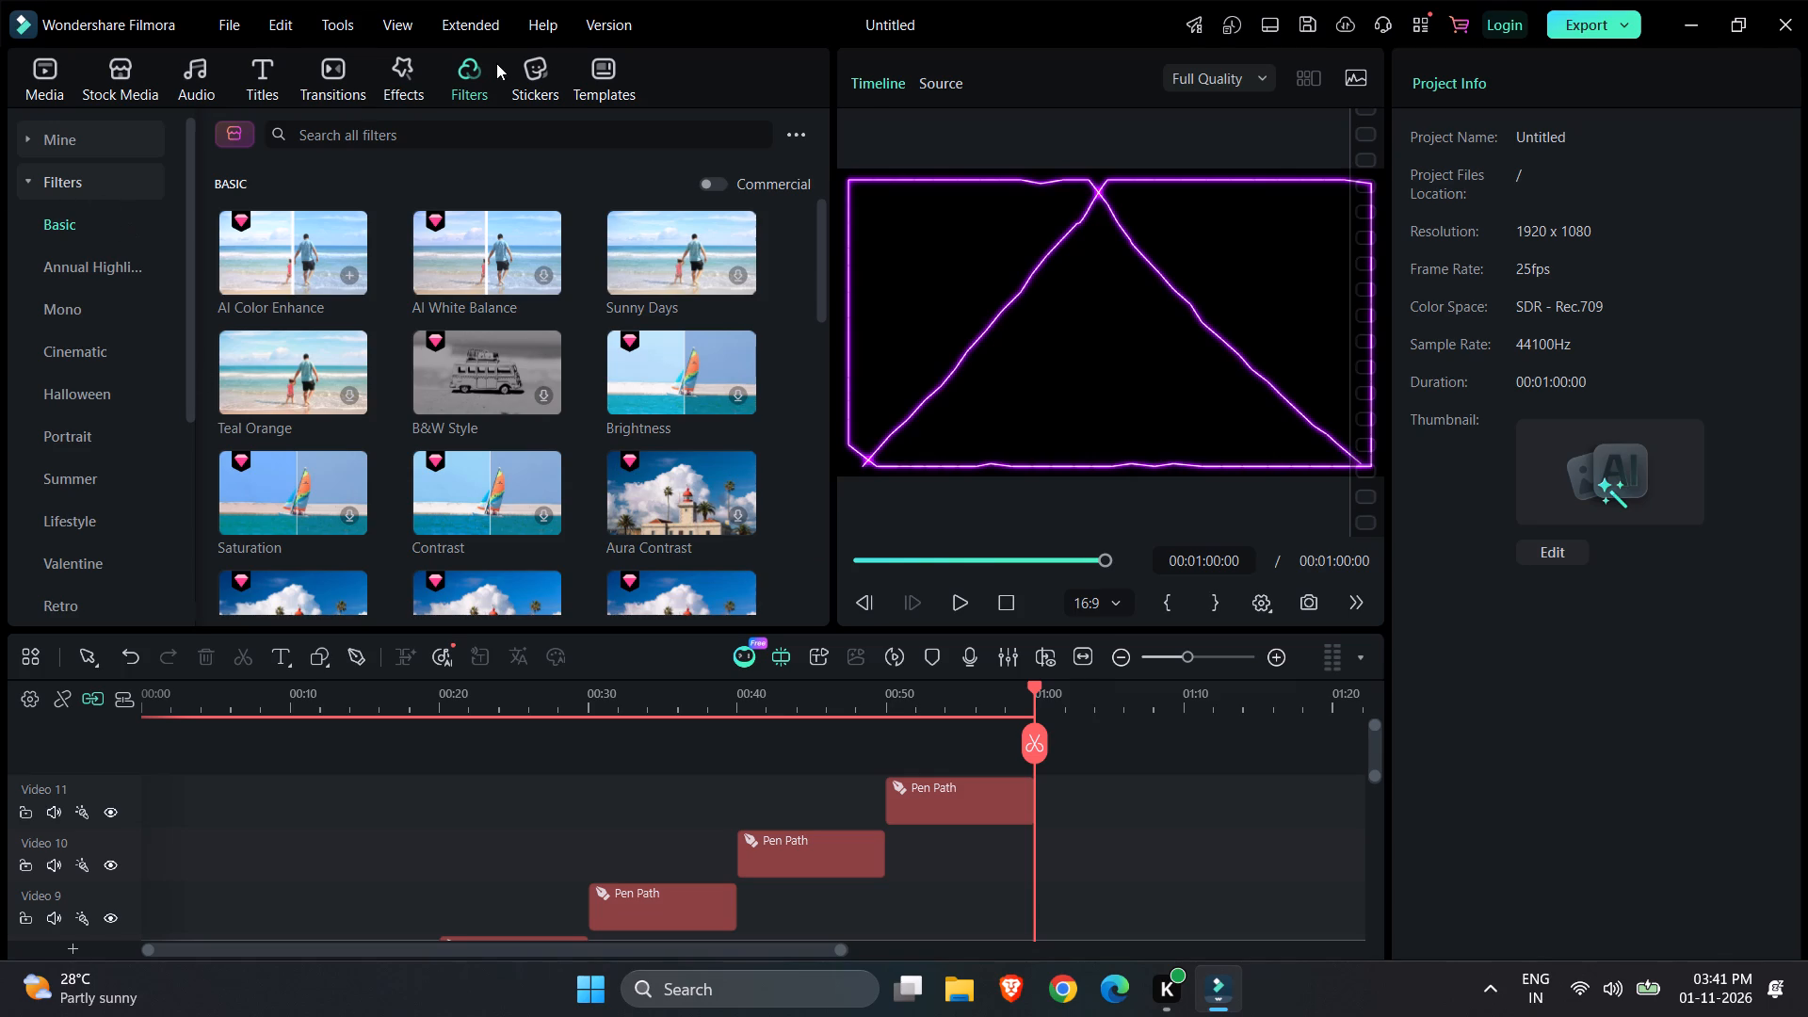
Browse the Trending collection in the sticker library.
{"action": "left_click", "coordinate": [527, 77]}
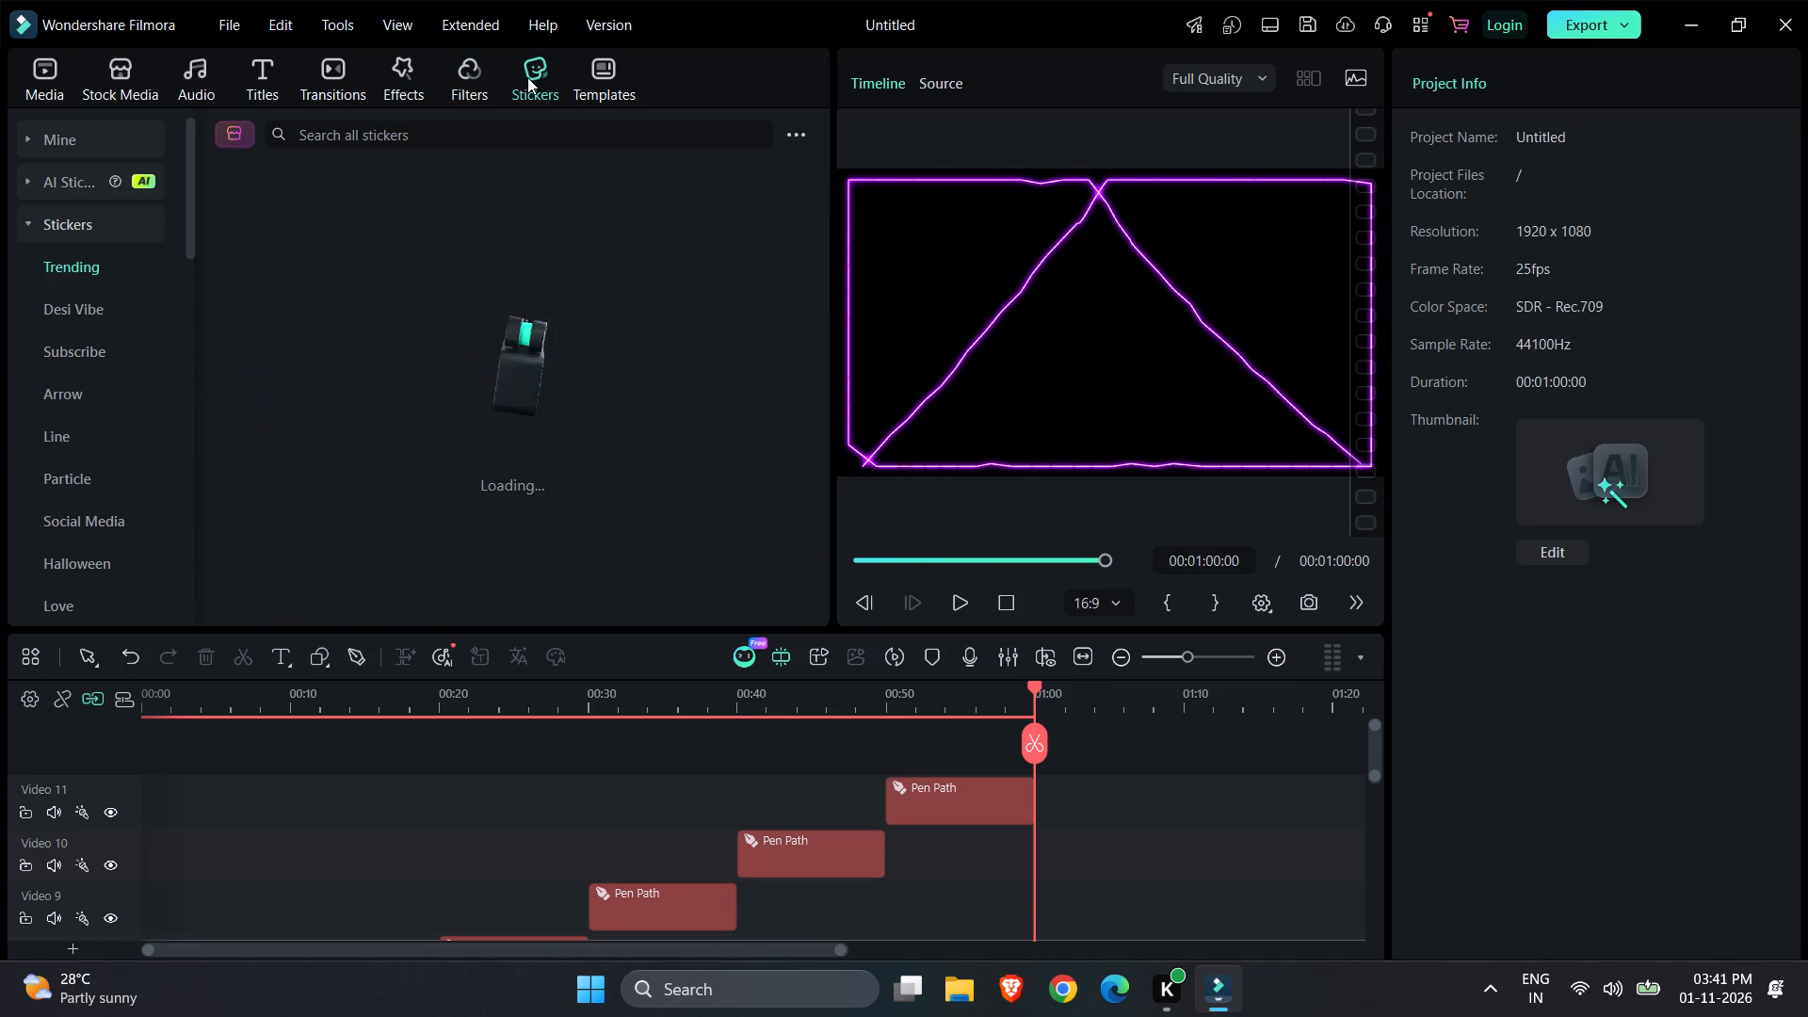
{"action": "scroll", "coordinate": [547, 357], "scroll_direction": "down", "scroll_amount": 1}
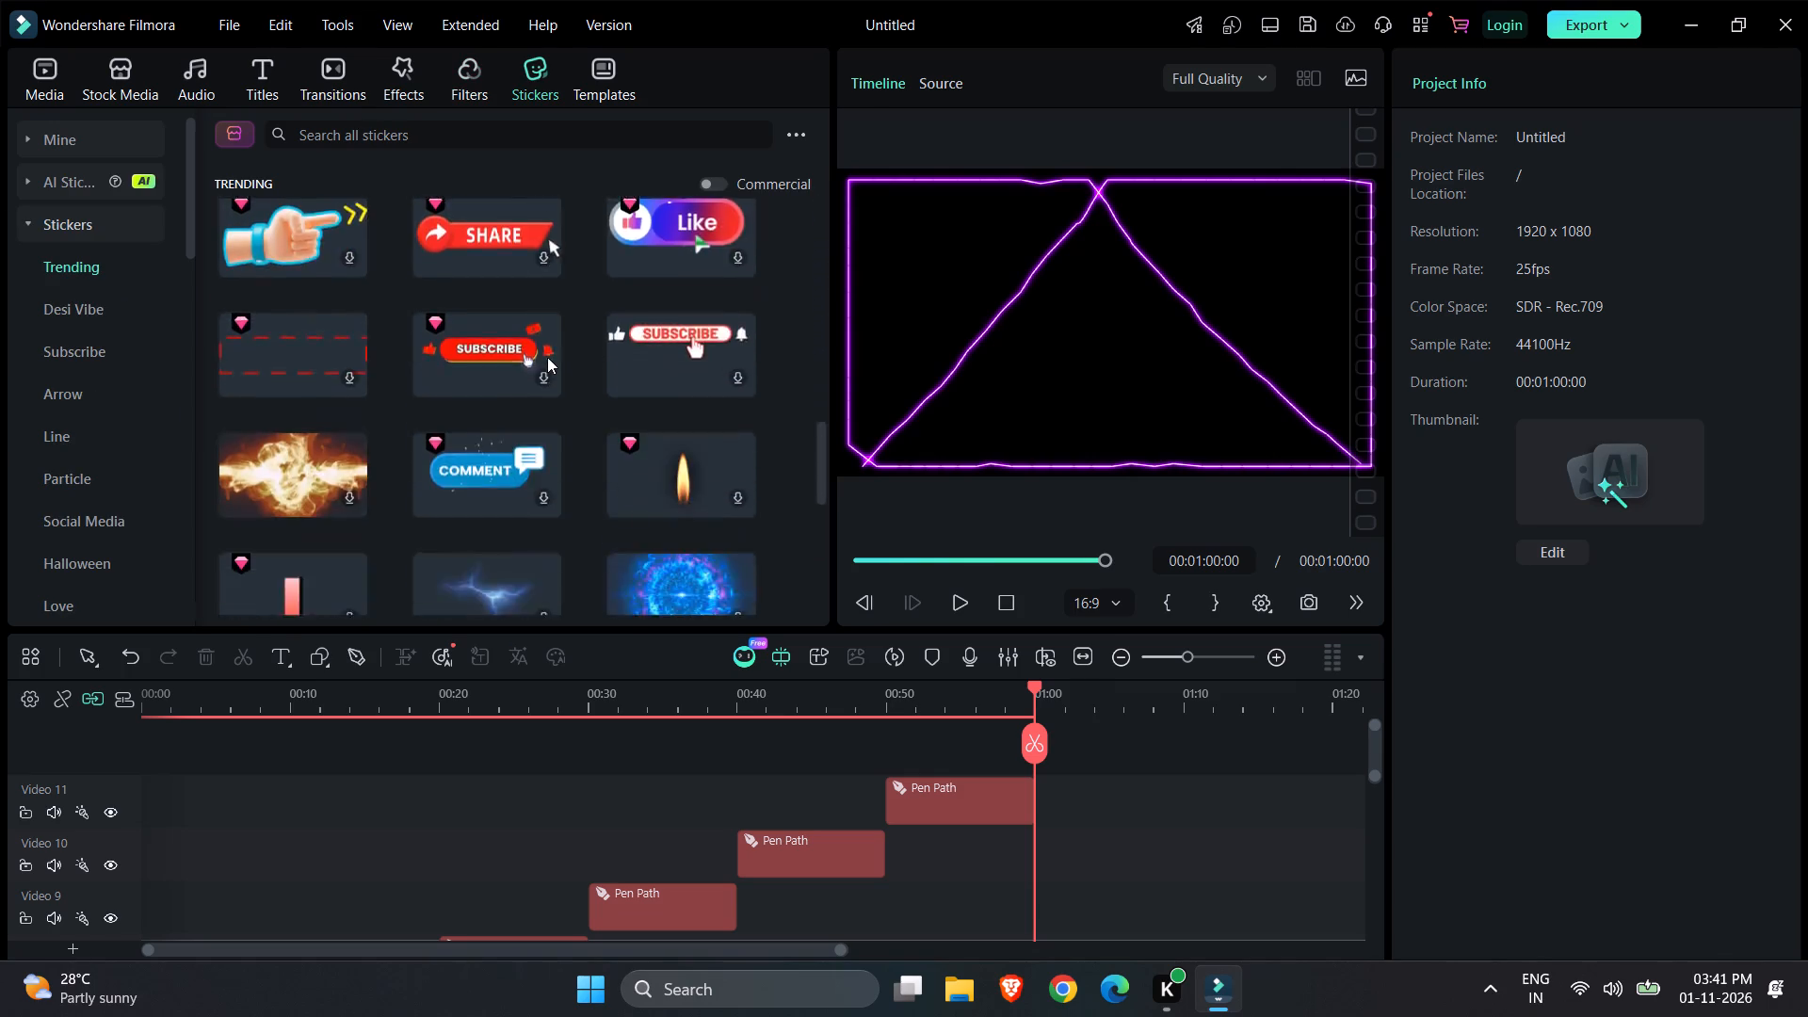
{"action": "scroll", "coordinate": [547, 357], "scroll_direction": "down", "scroll_amount": 1}
{"action": "scroll", "coordinate": [547, 357], "scroll_direction": "up", "scroll_amount": 5}
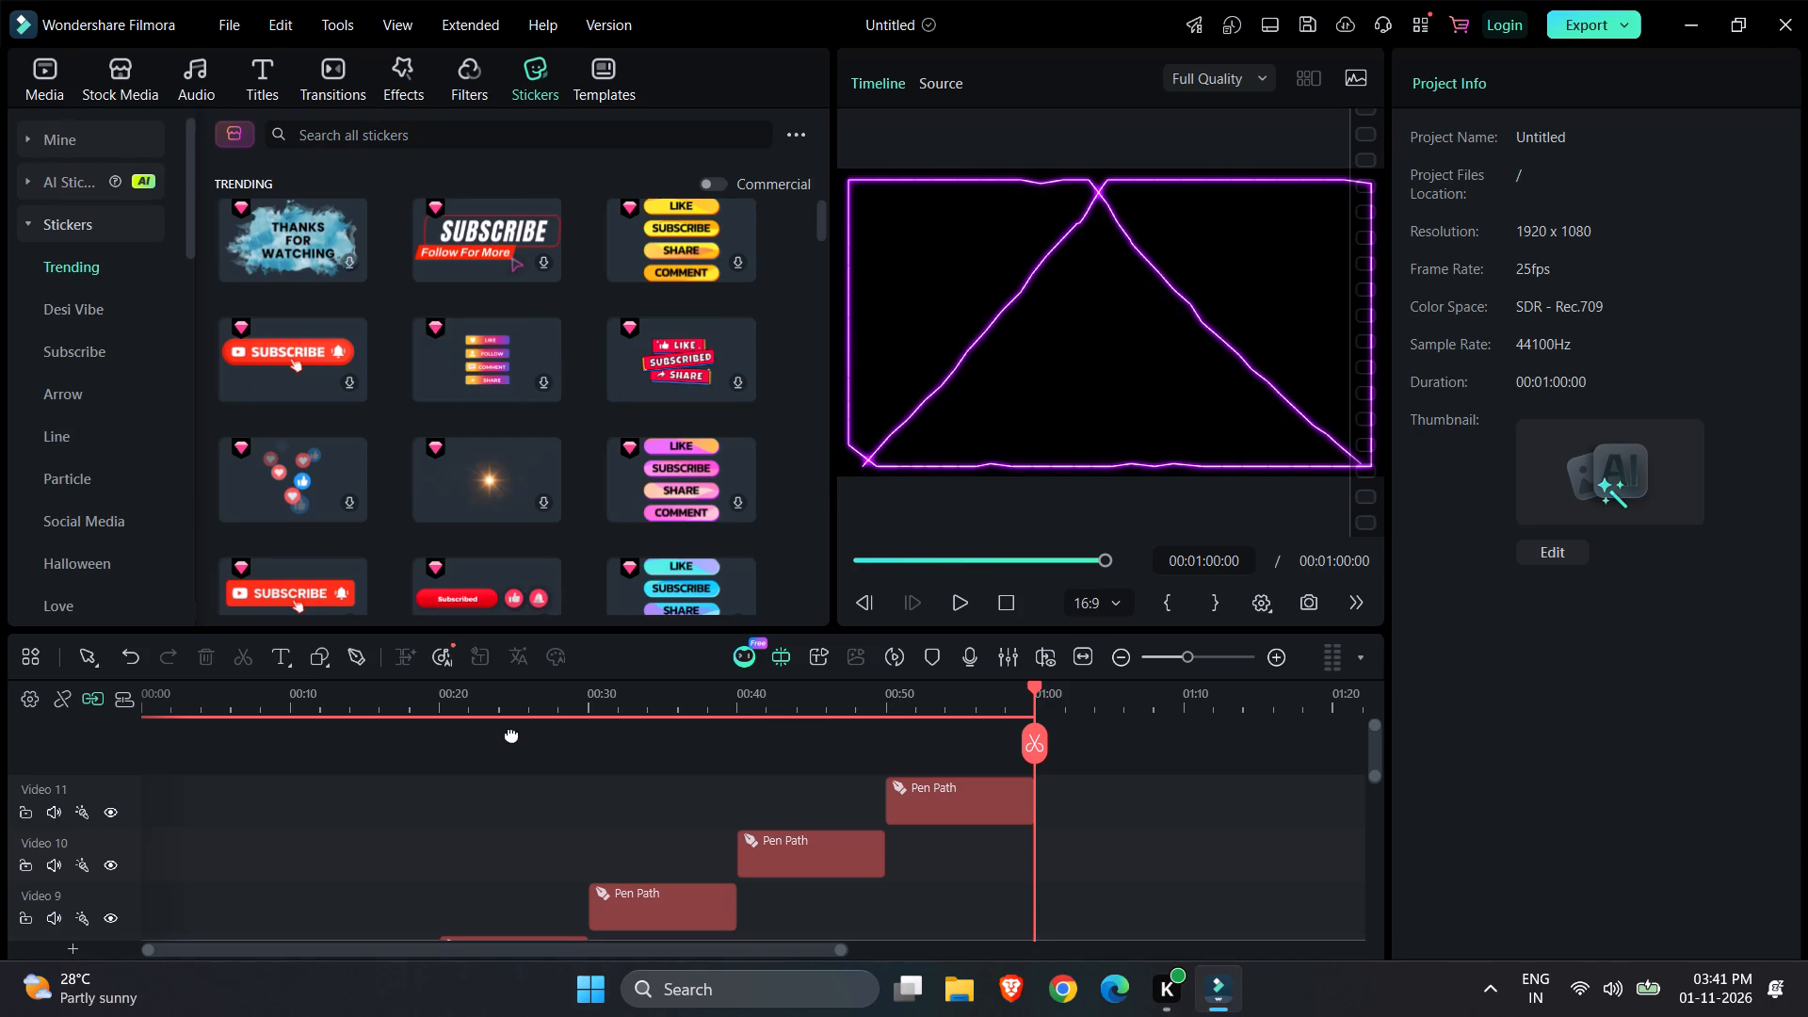
{"action": "left_click", "coordinate": [797, 757]}
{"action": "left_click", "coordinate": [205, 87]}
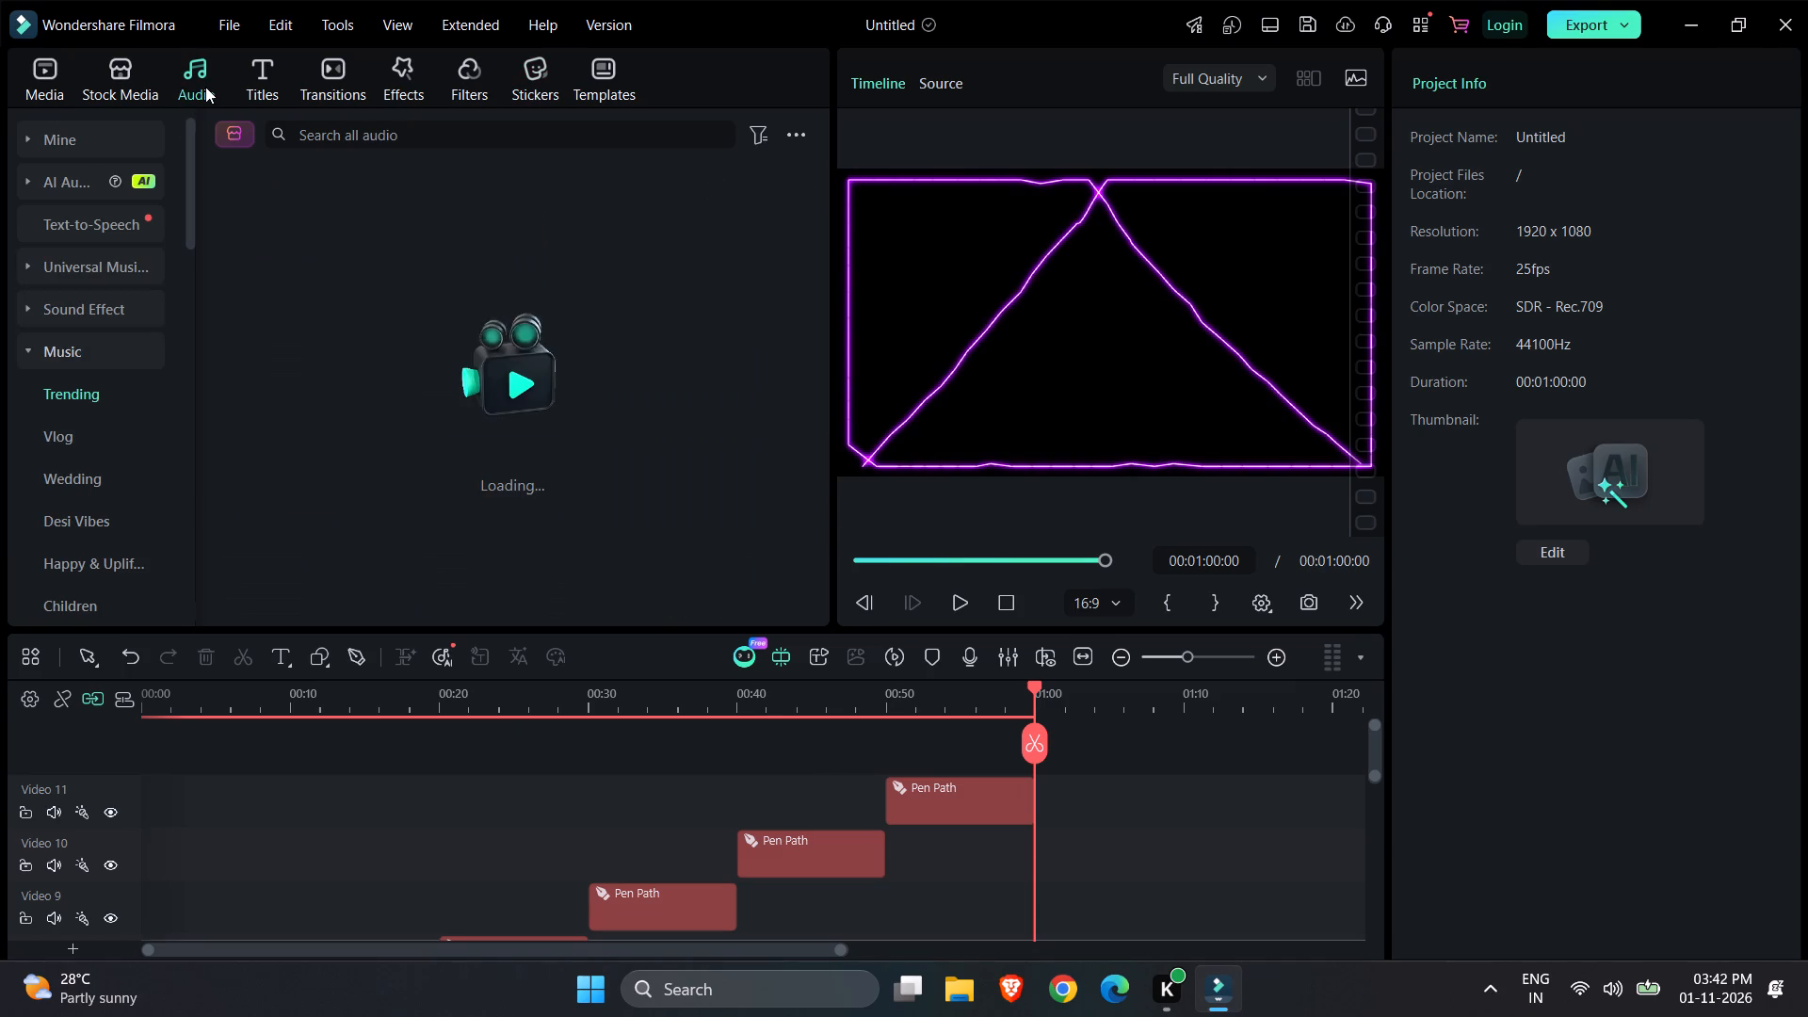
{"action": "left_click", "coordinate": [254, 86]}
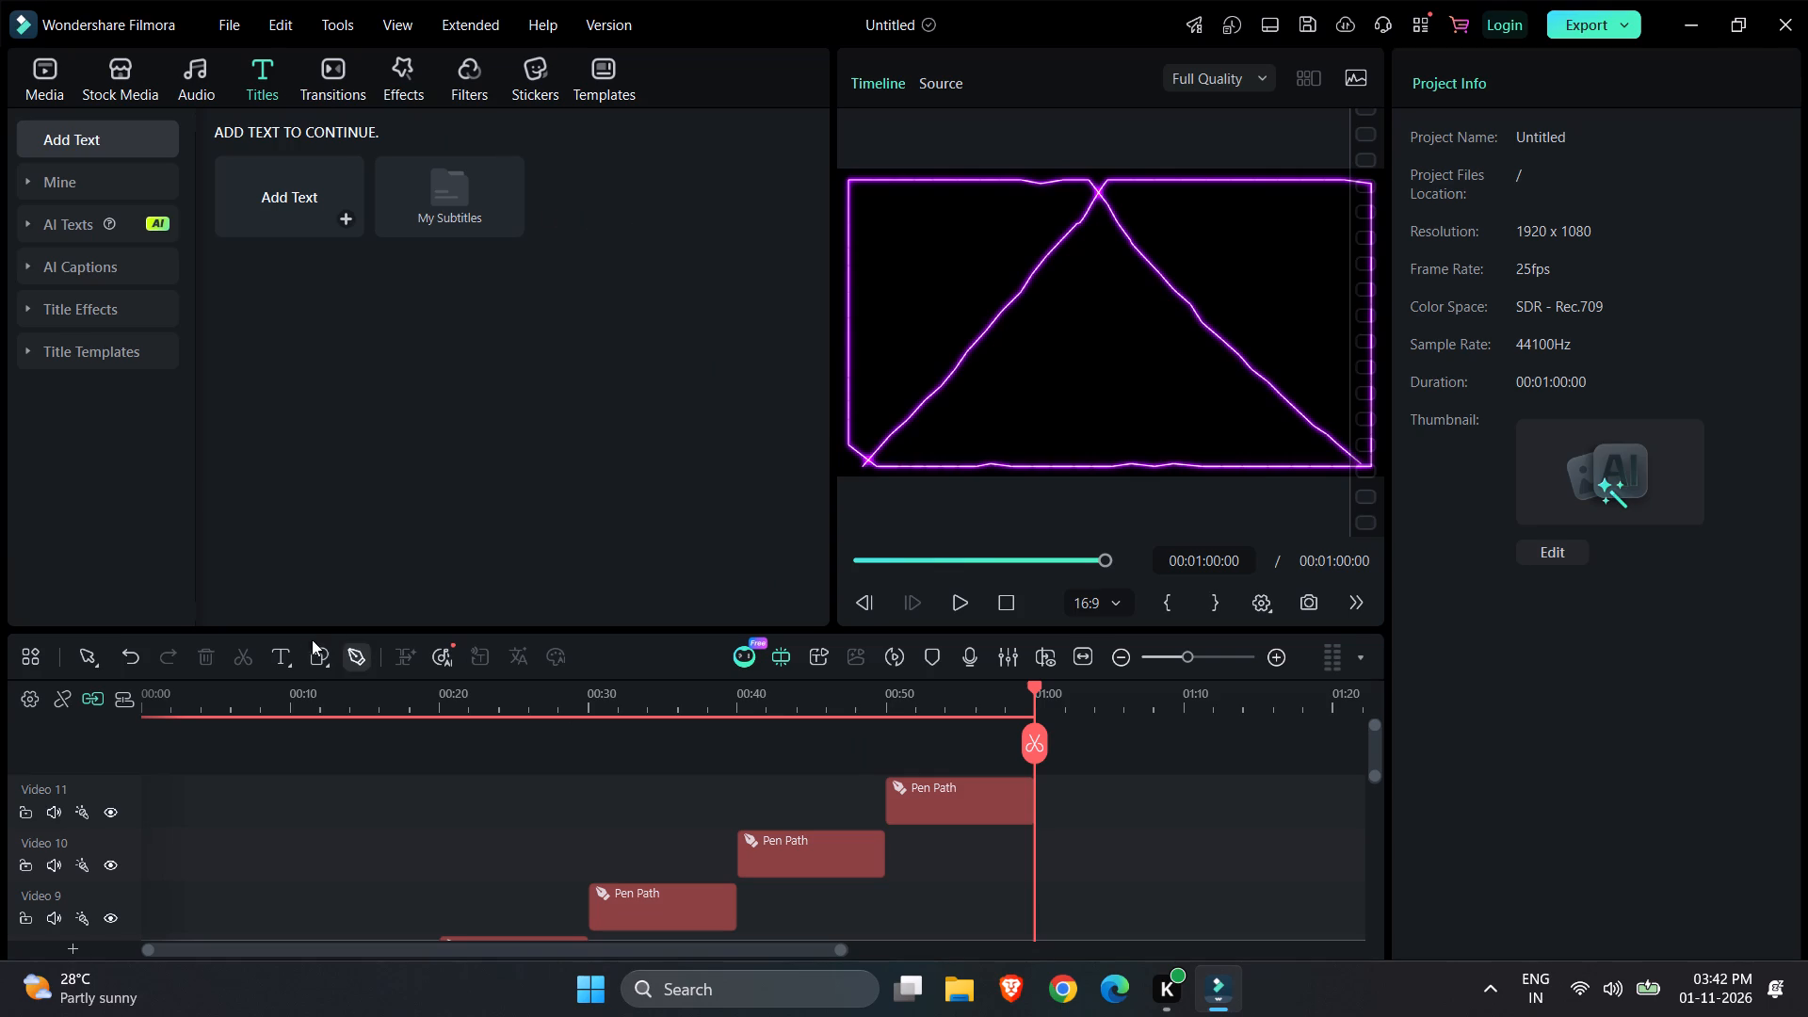
Draw a new pen path at 00:01:00:00 as a horizontal row of evenly spaced points from the frame's left edge towards its centre, just below mid-height.
{"action": "left_click", "coordinate": [359, 652]}
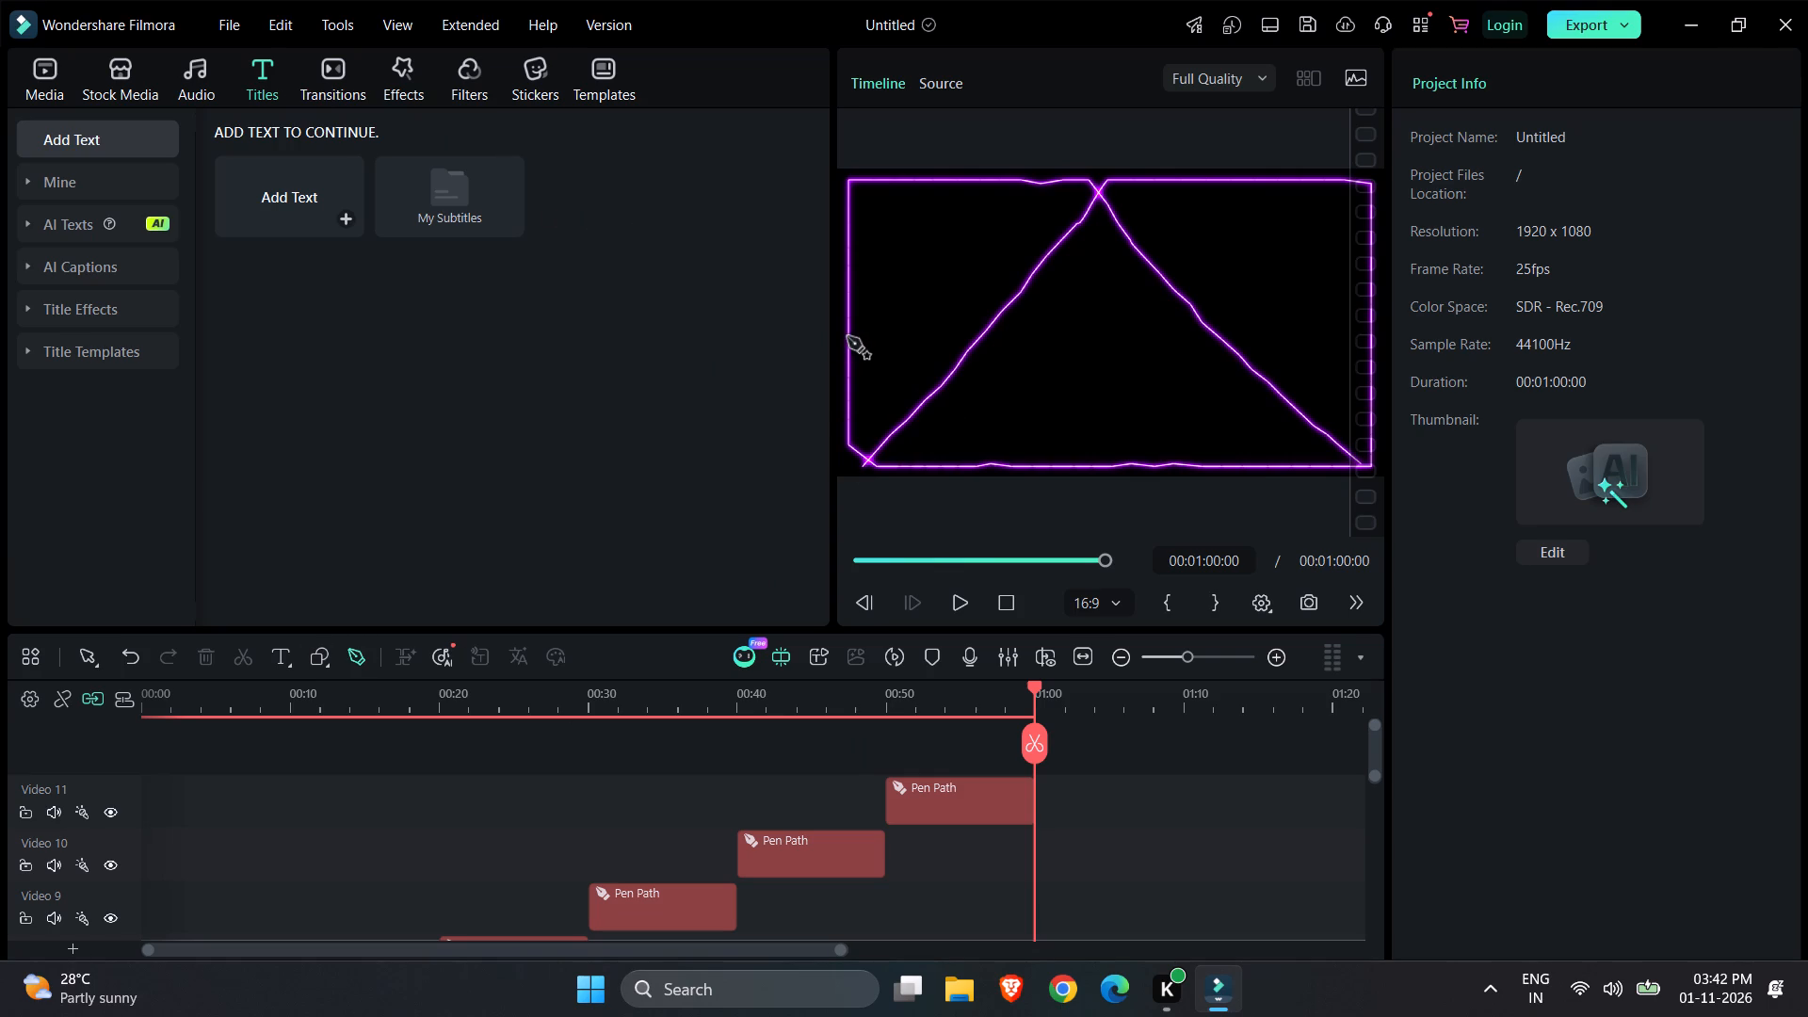
{"action": "left_click", "coordinate": [847, 337]}
{"action": "left_click", "coordinate": [874, 337]}
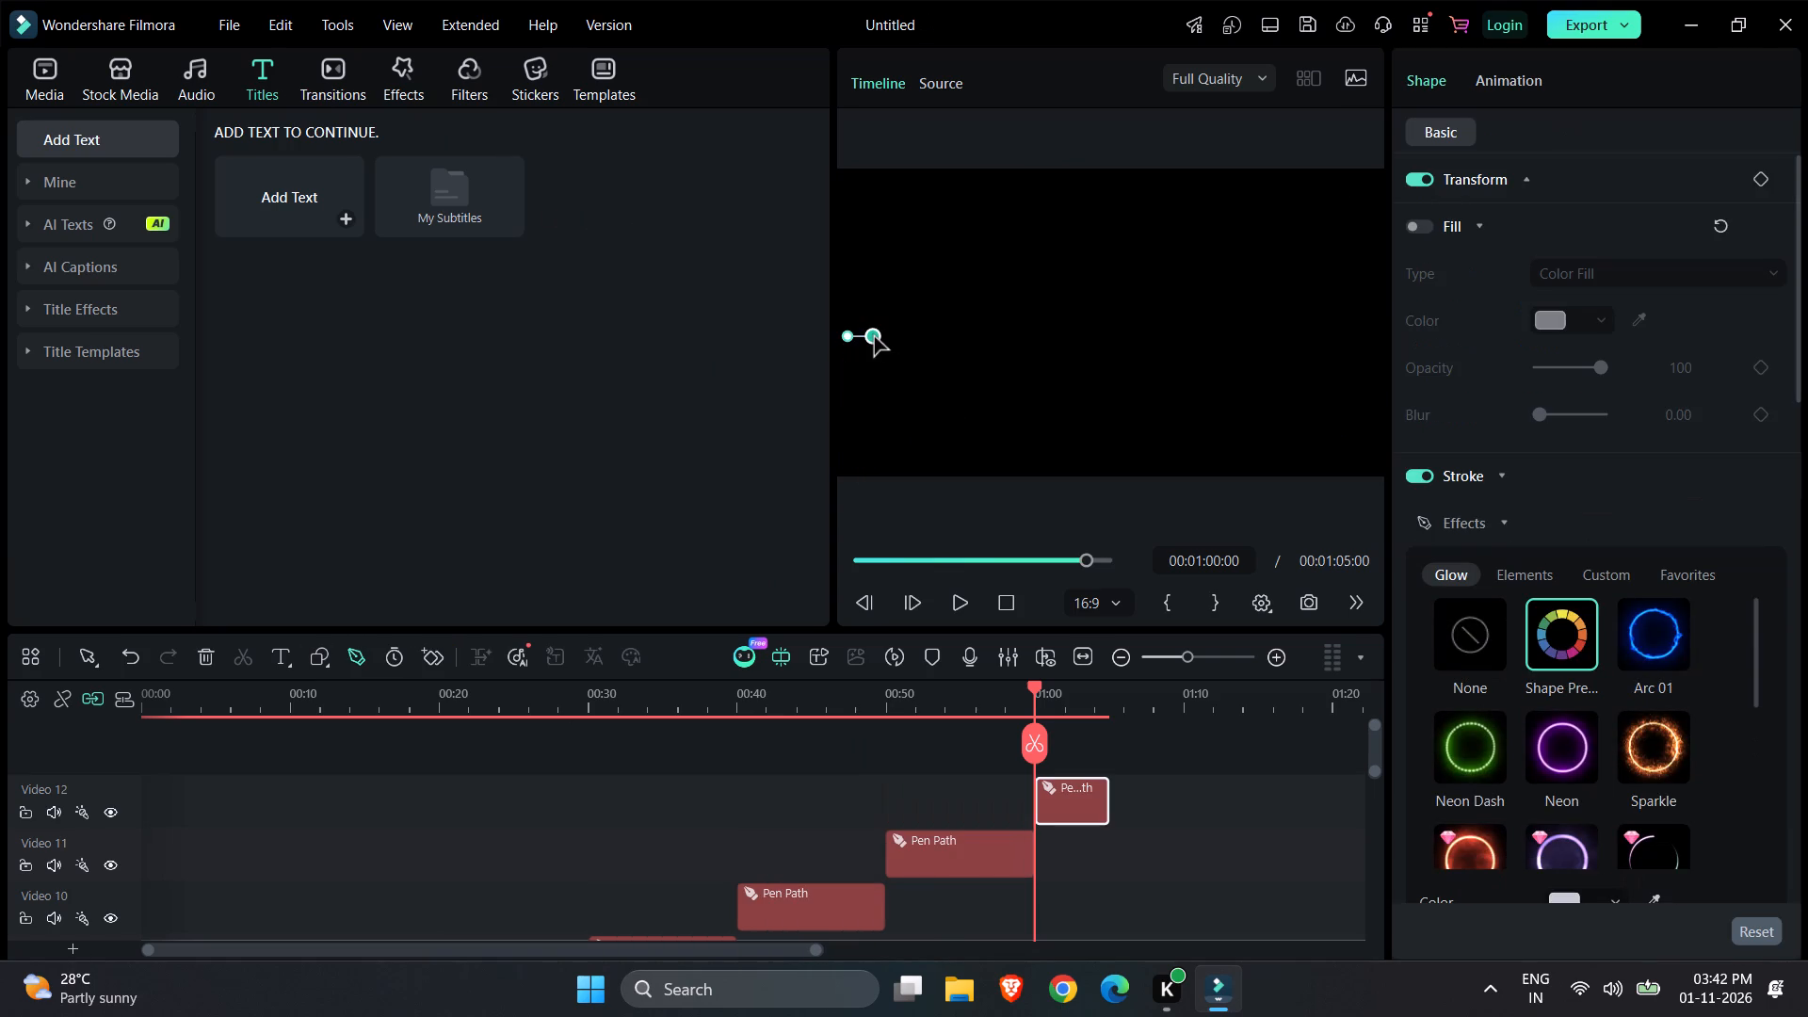
{"action": "left_click", "coordinate": [901, 337]}
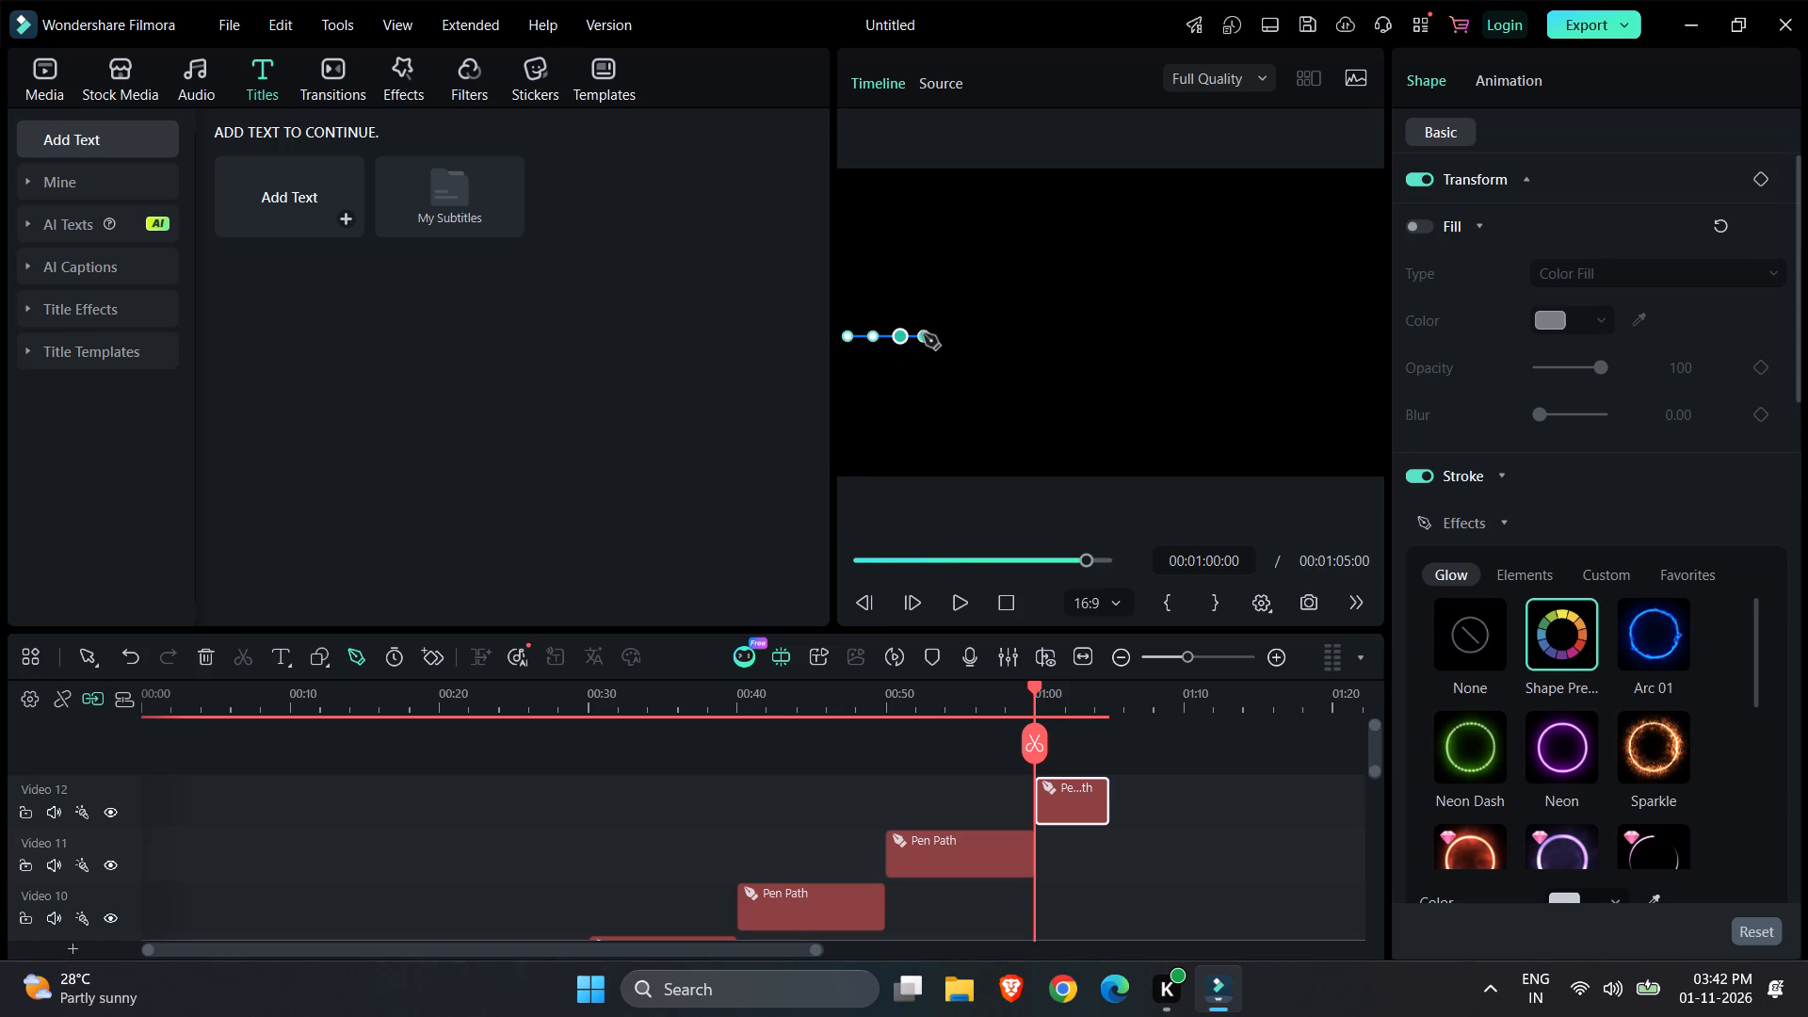
{"action": "left_click", "coordinate": [924, 334]}
{"action": "left_click", "coordinate": [953, 338]}
{"action": "left_click", "coordinate": [981, 337]}
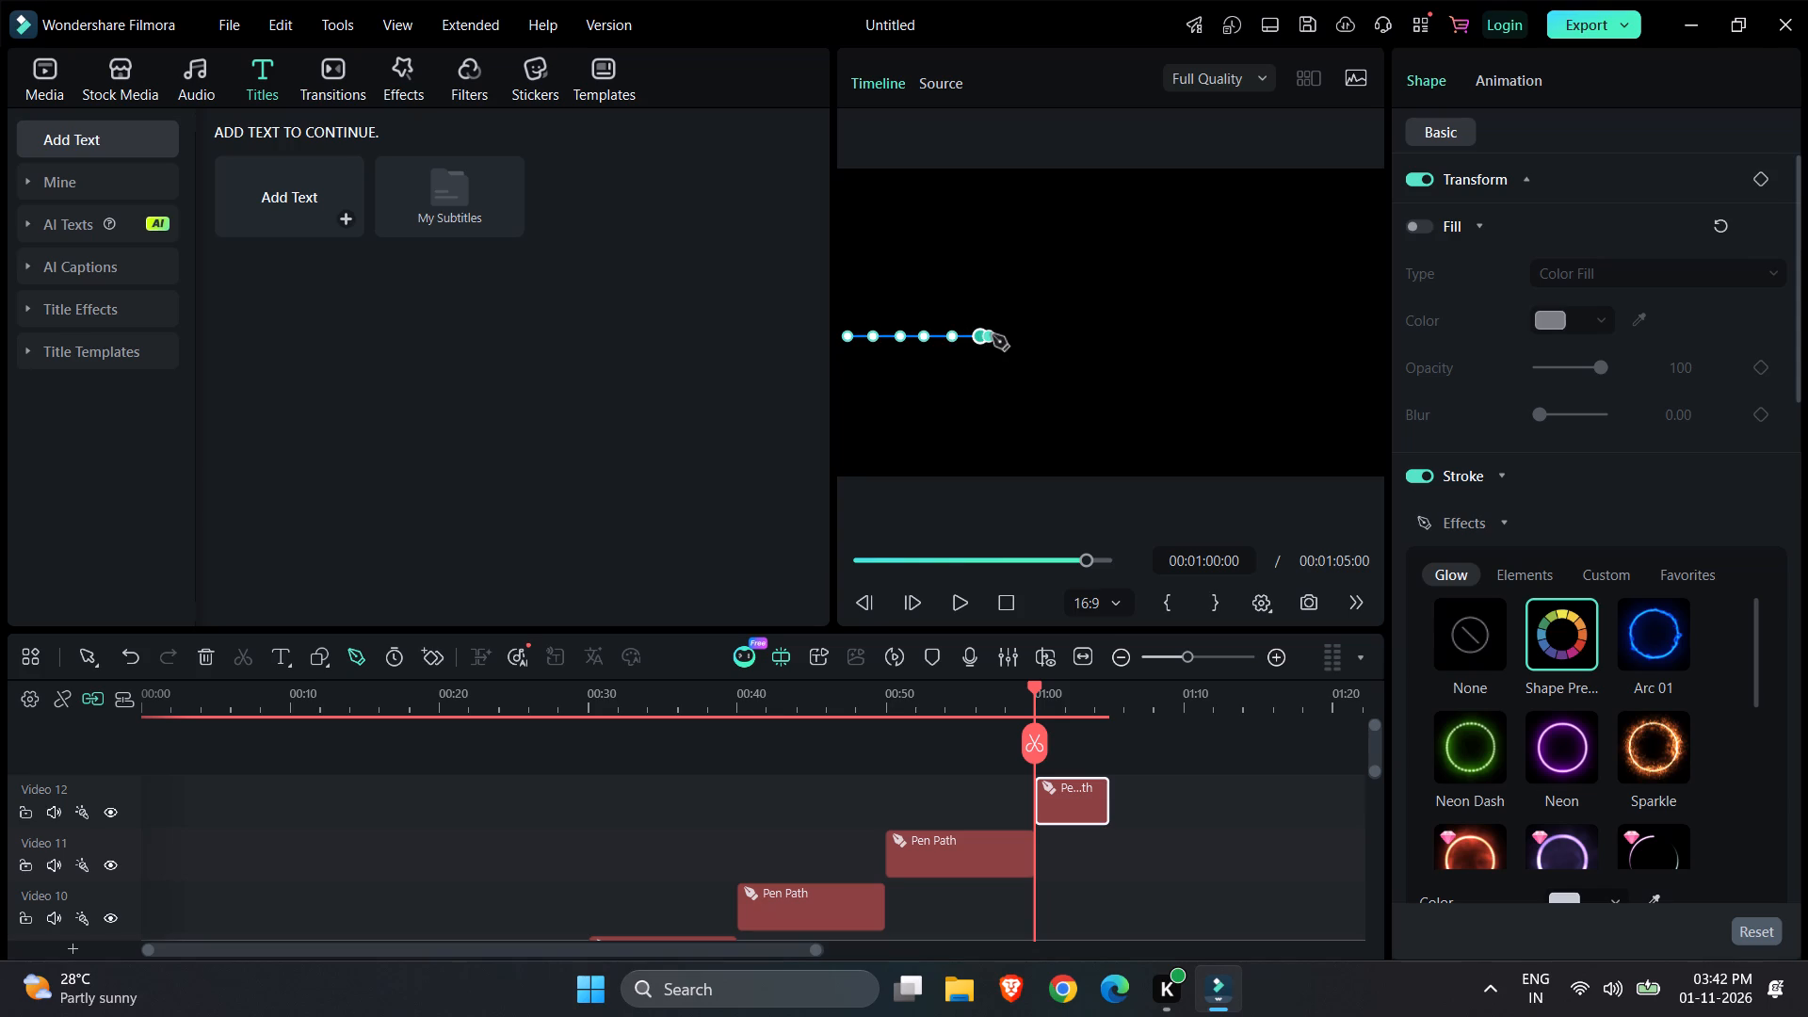
{"action": "left_click", "coordinate": [1007, 336]}
{"action": "left_click", "coordinate": [1030, 336]}
{"action": "left_click", "coordinate": [1054, 335]}
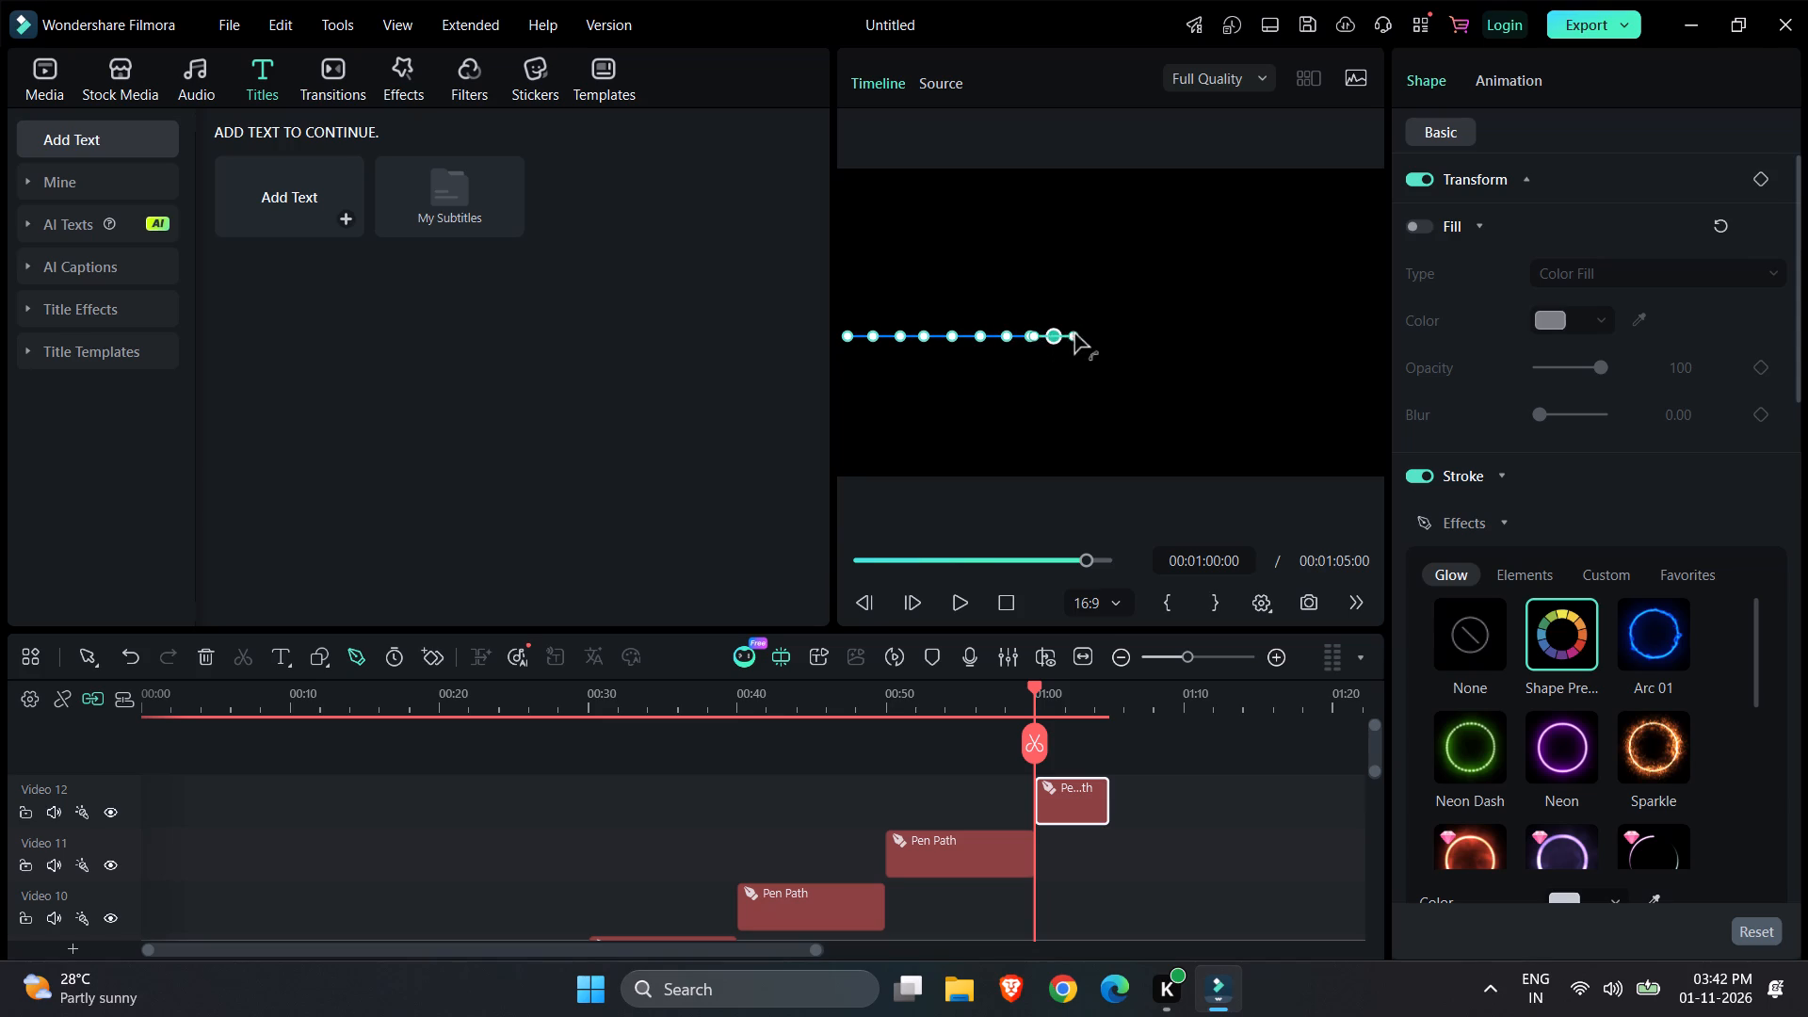
{"action": "left_click", "coordinate": [1056, 333]}
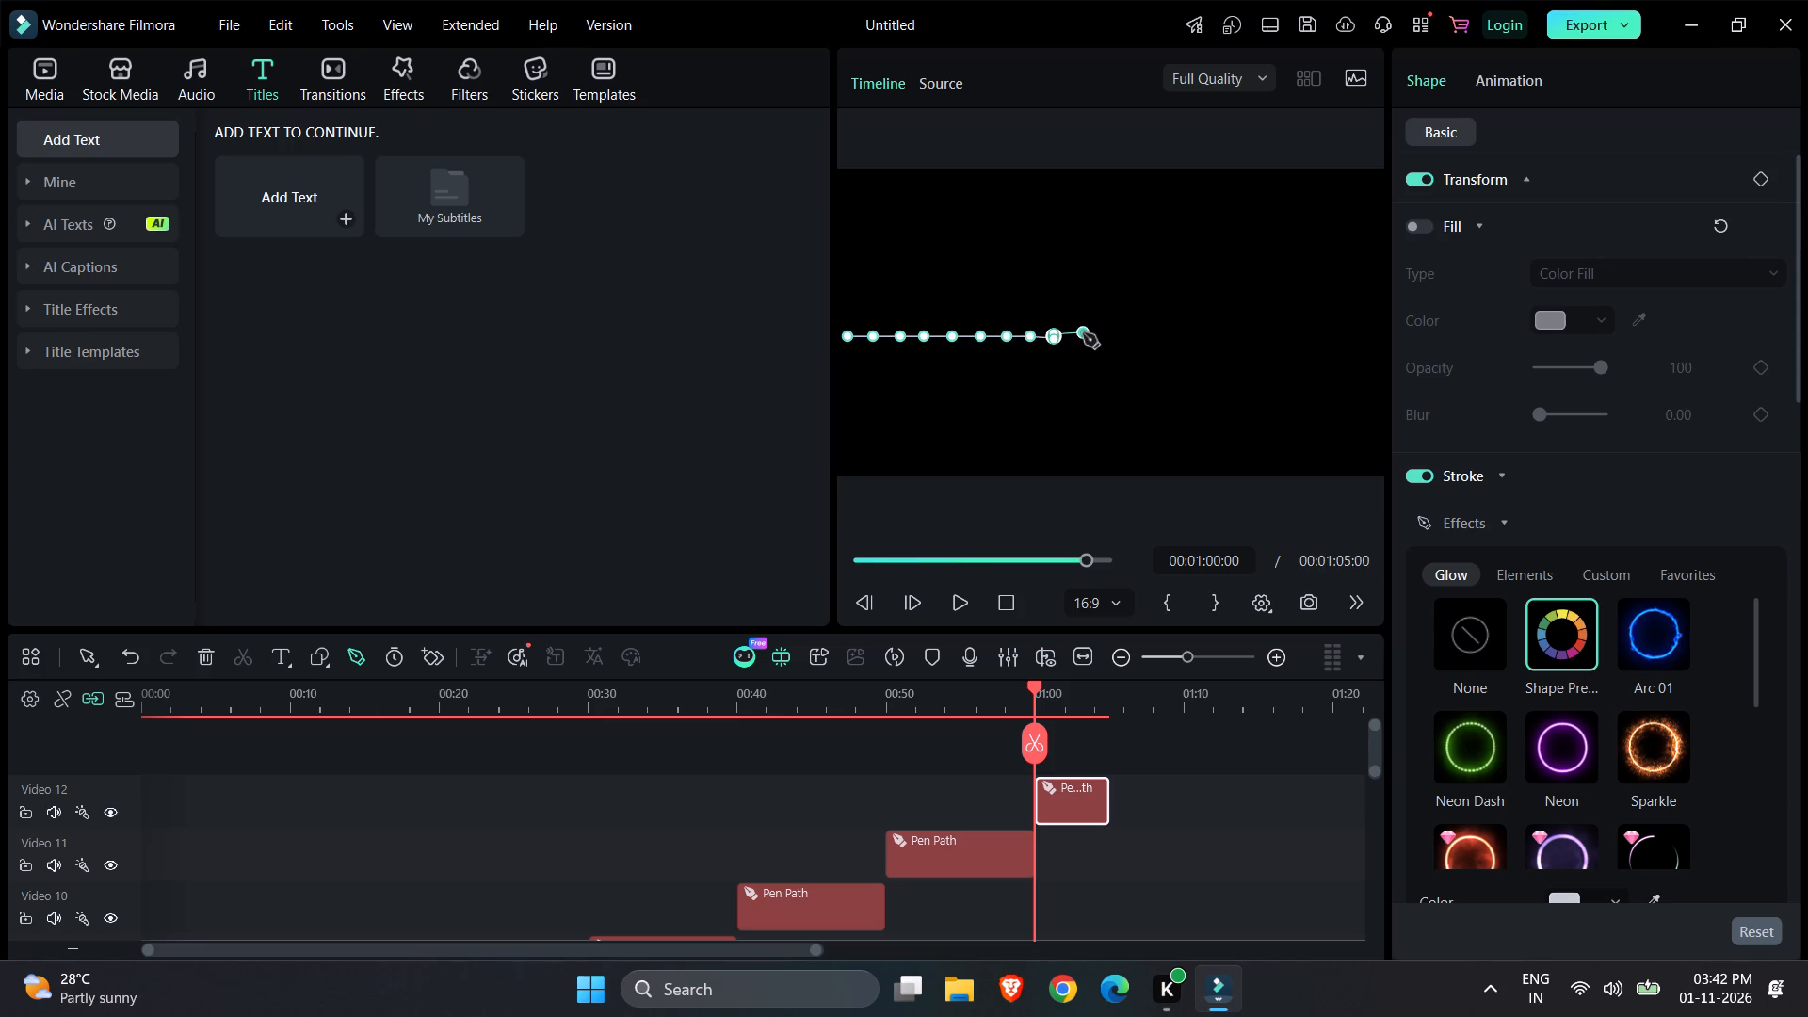
{"action": "left_click", "coordinate": [1083, 338]}
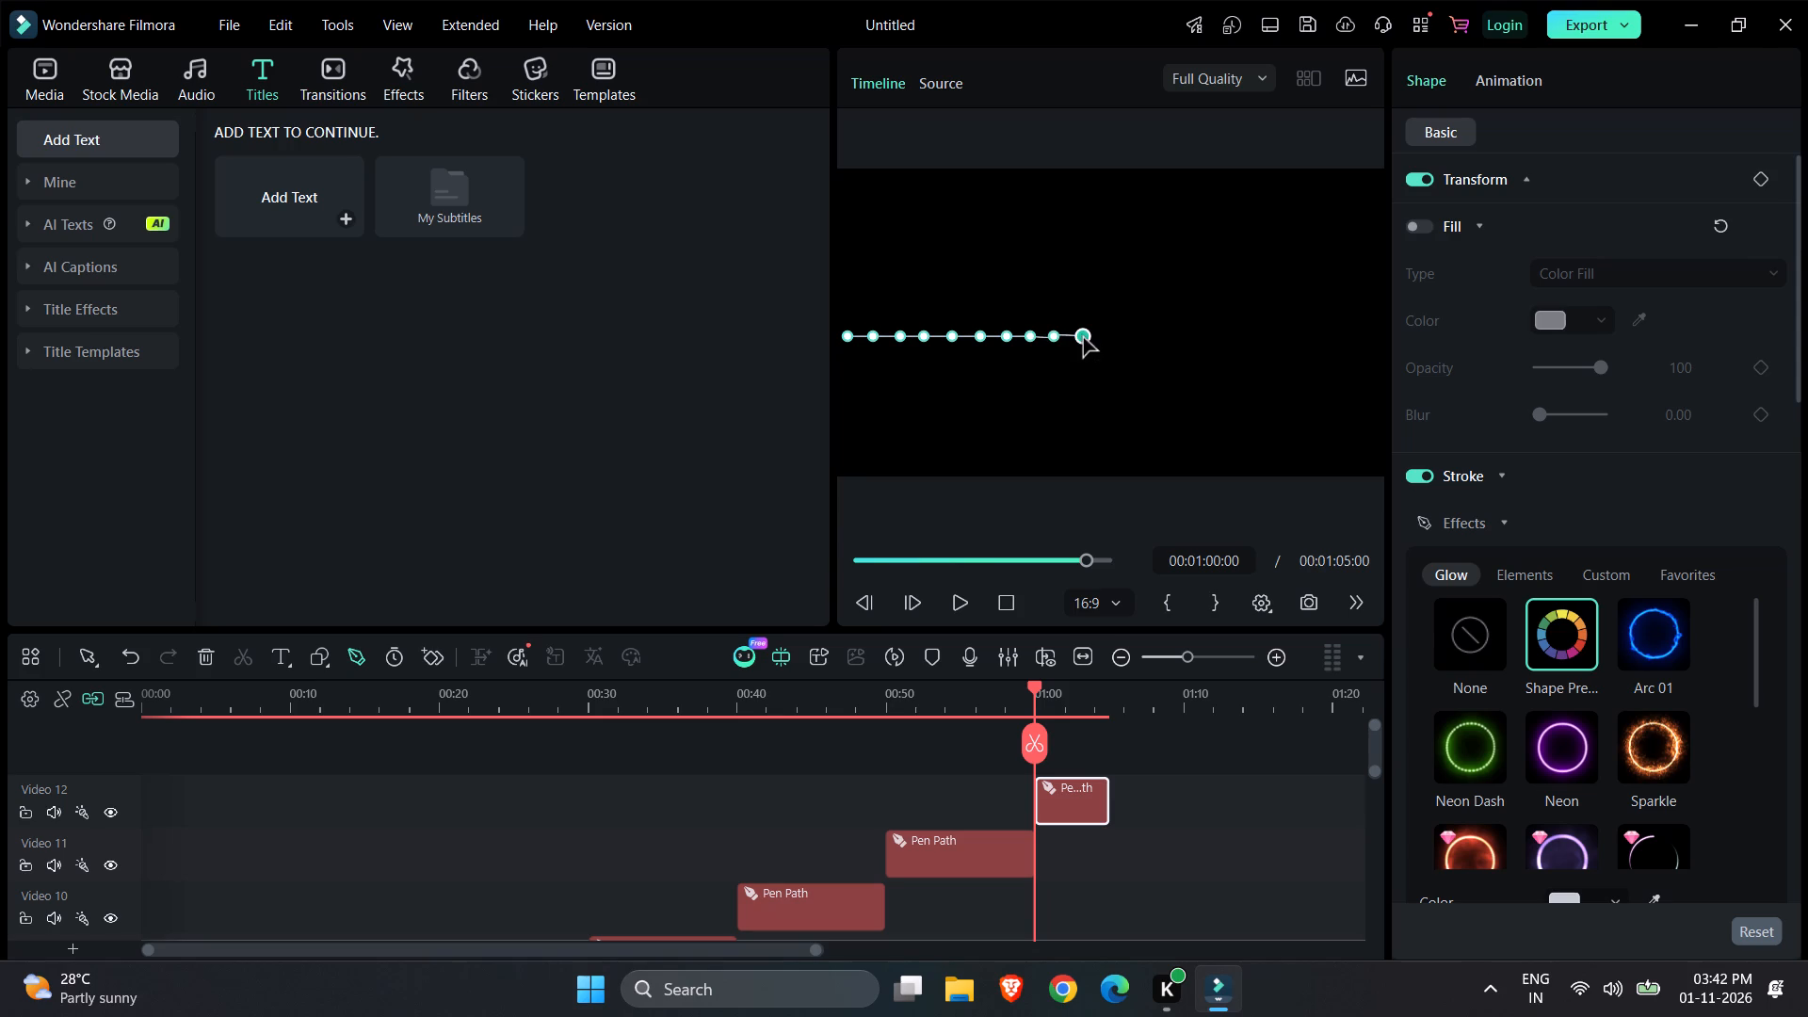
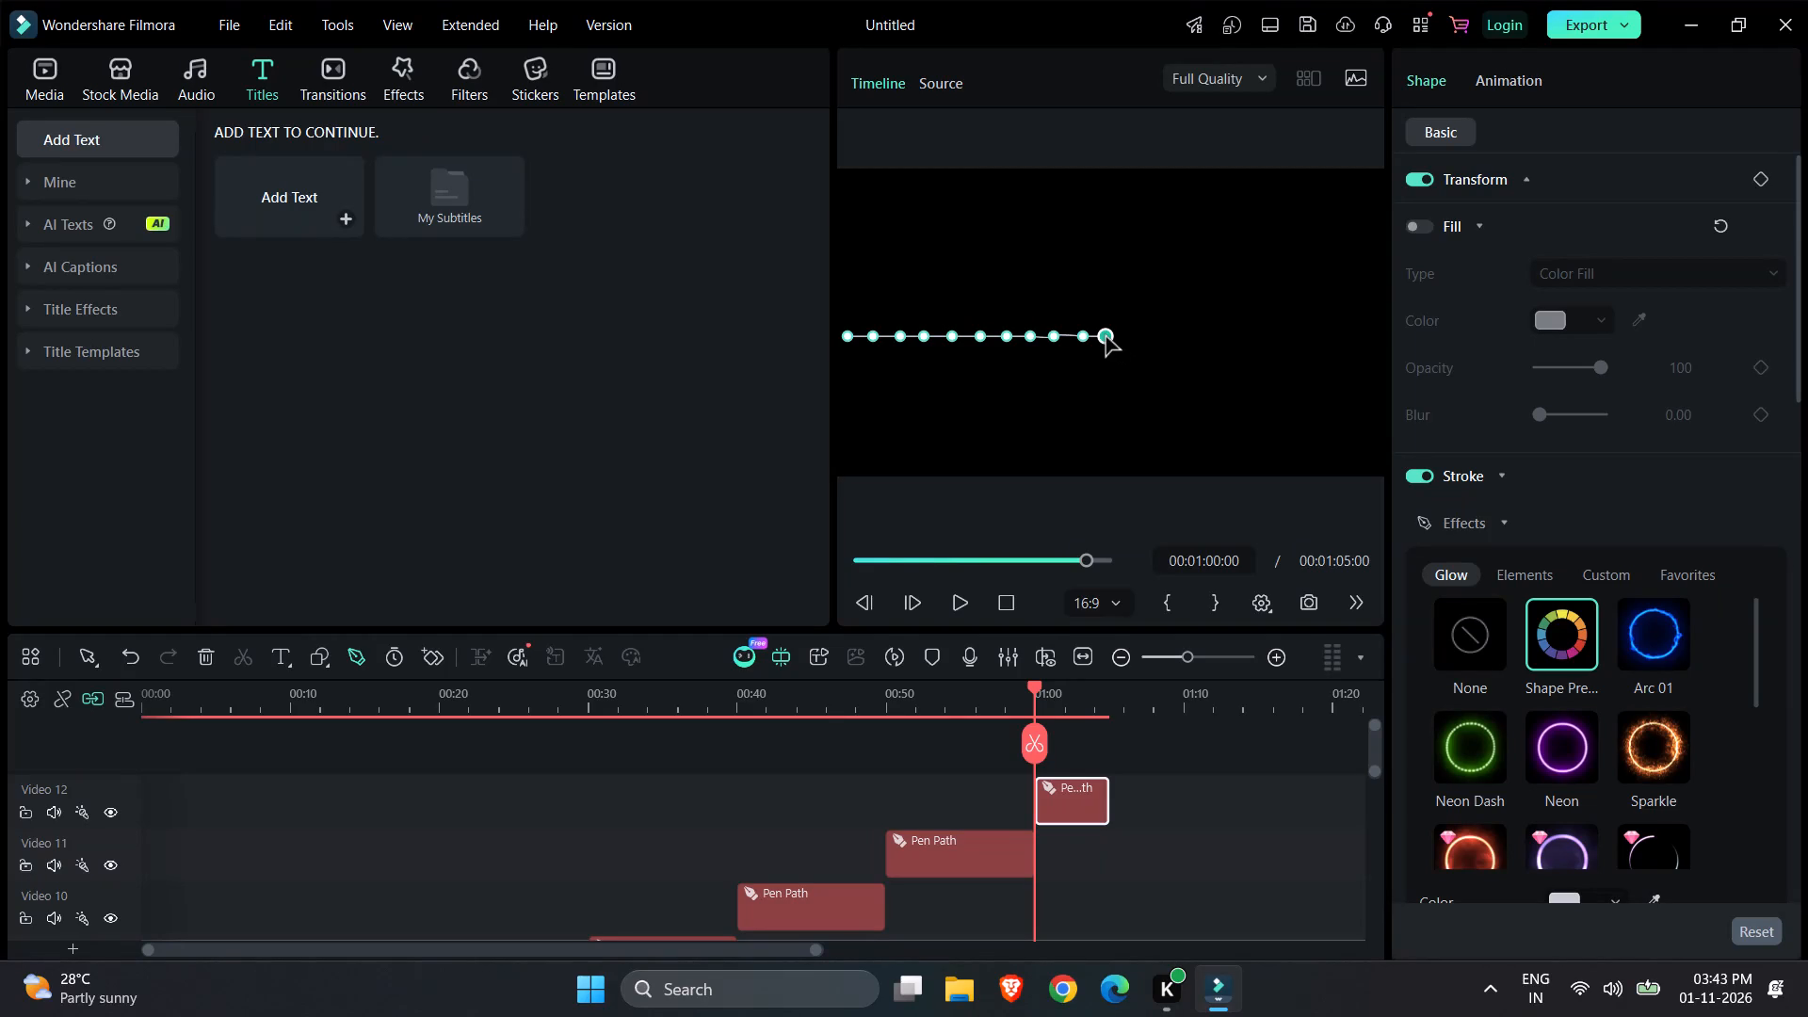
Extend the pen path horizontally across the middle of the video frame to its right edge with 13 closely spaced points.
{"action": "left_click", "coordinate": [1130, 336]}
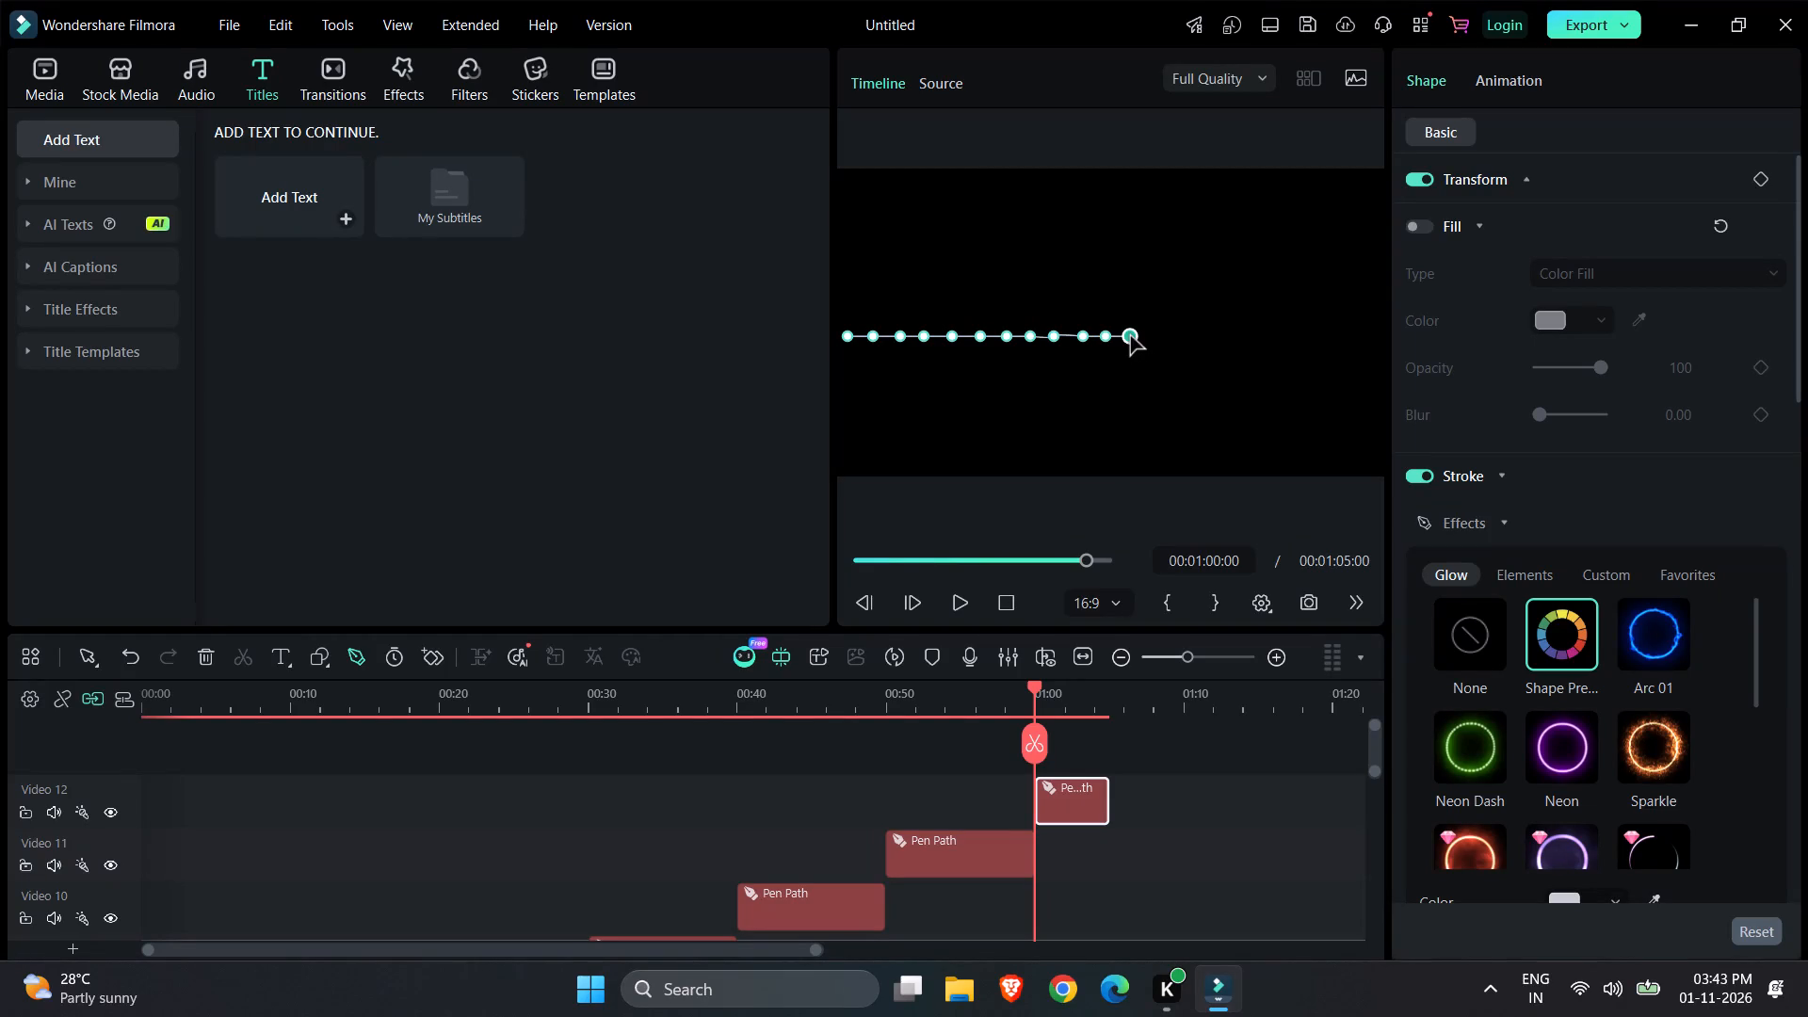
{"action": "left_click", "coordinate": [1153, 338]}
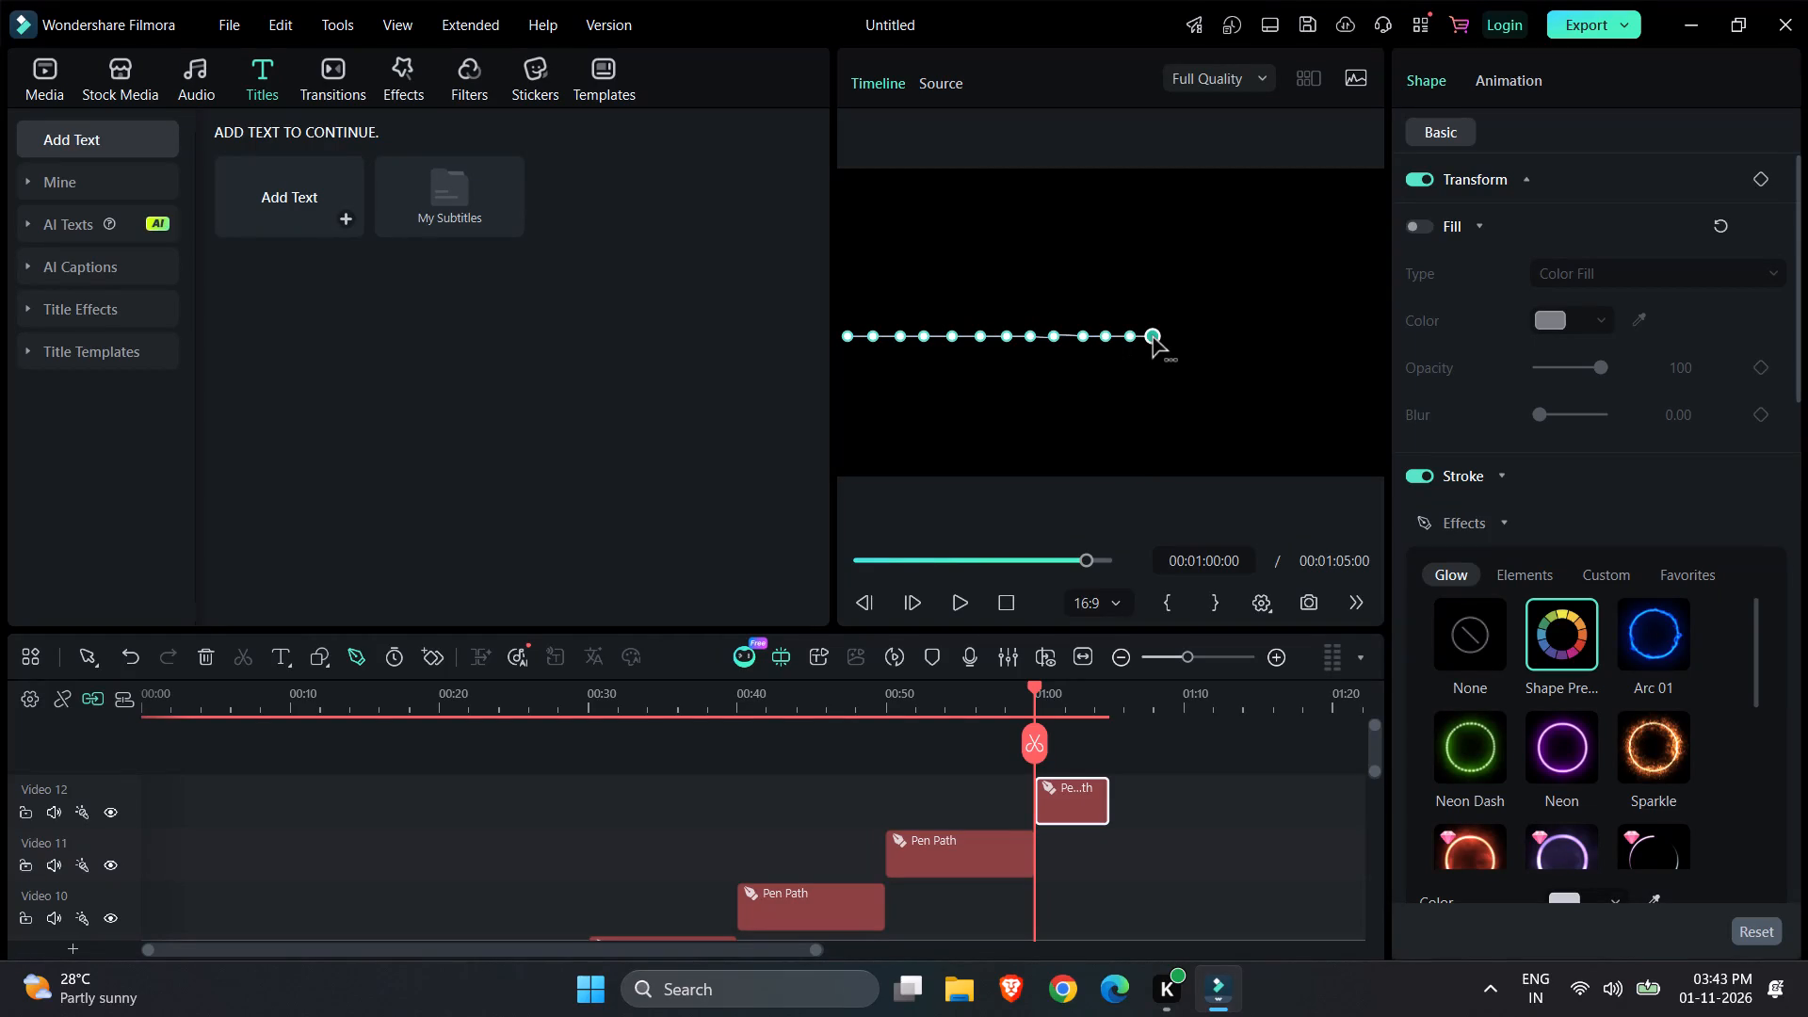
{"action": "left_click", "coordinate": [1175, 338]}
{"action": "left_click", "coordinate": [1194, 338]}
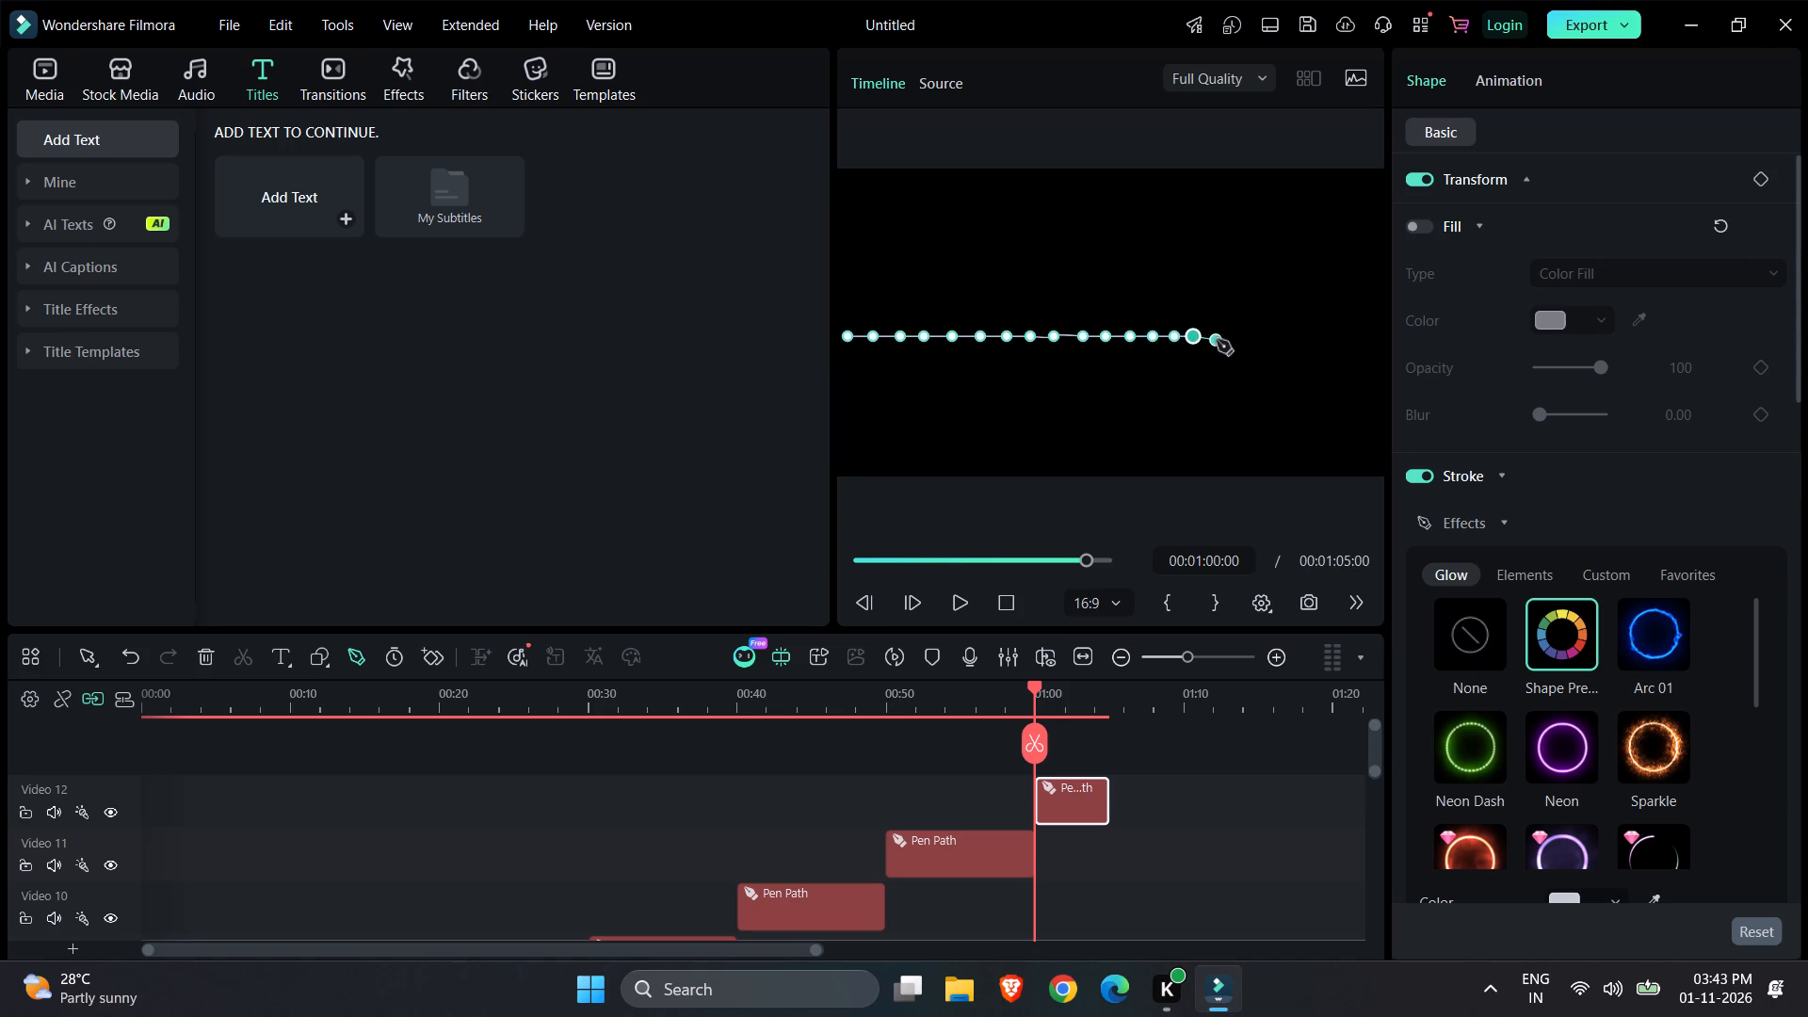
{"action": "left_click", "coordinate": [1213, 335]}
{"action": "left_click", "coordinate": [1243, 334]}
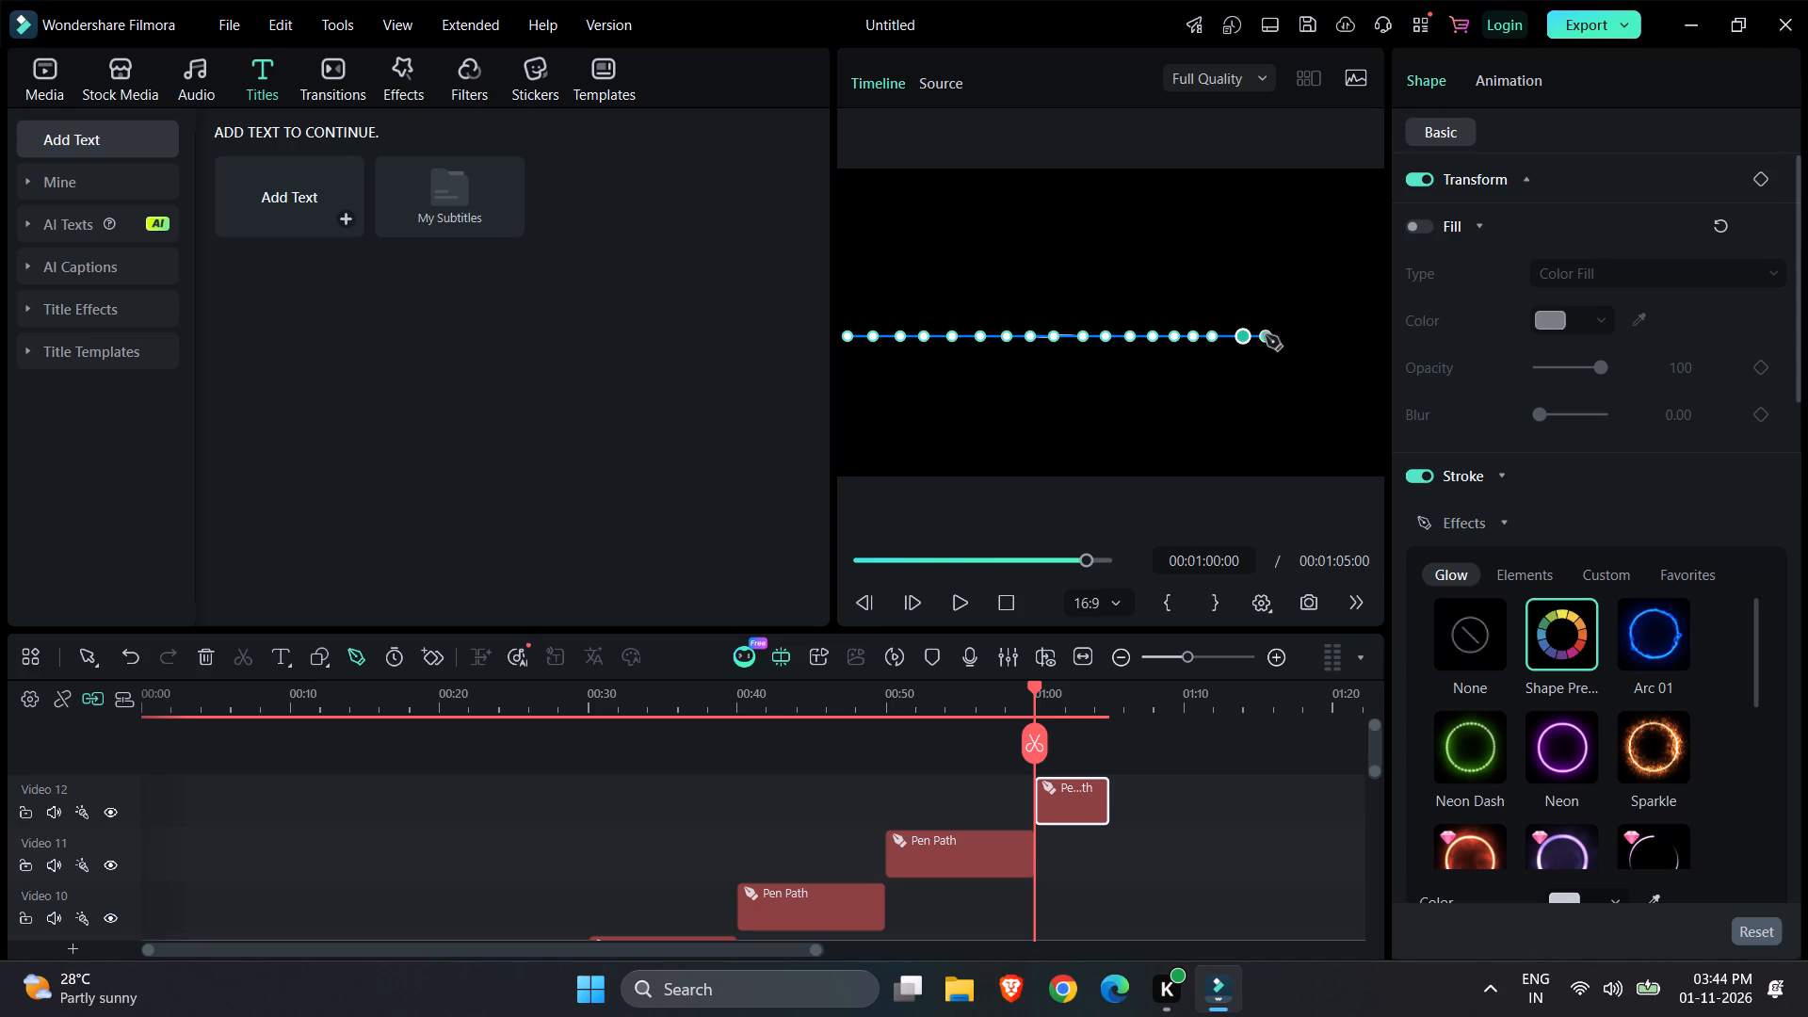
{"action": "left_click", "coordinate": [1266, 335]}
{"action": "left_click", "coordinate": [1289, 338]}
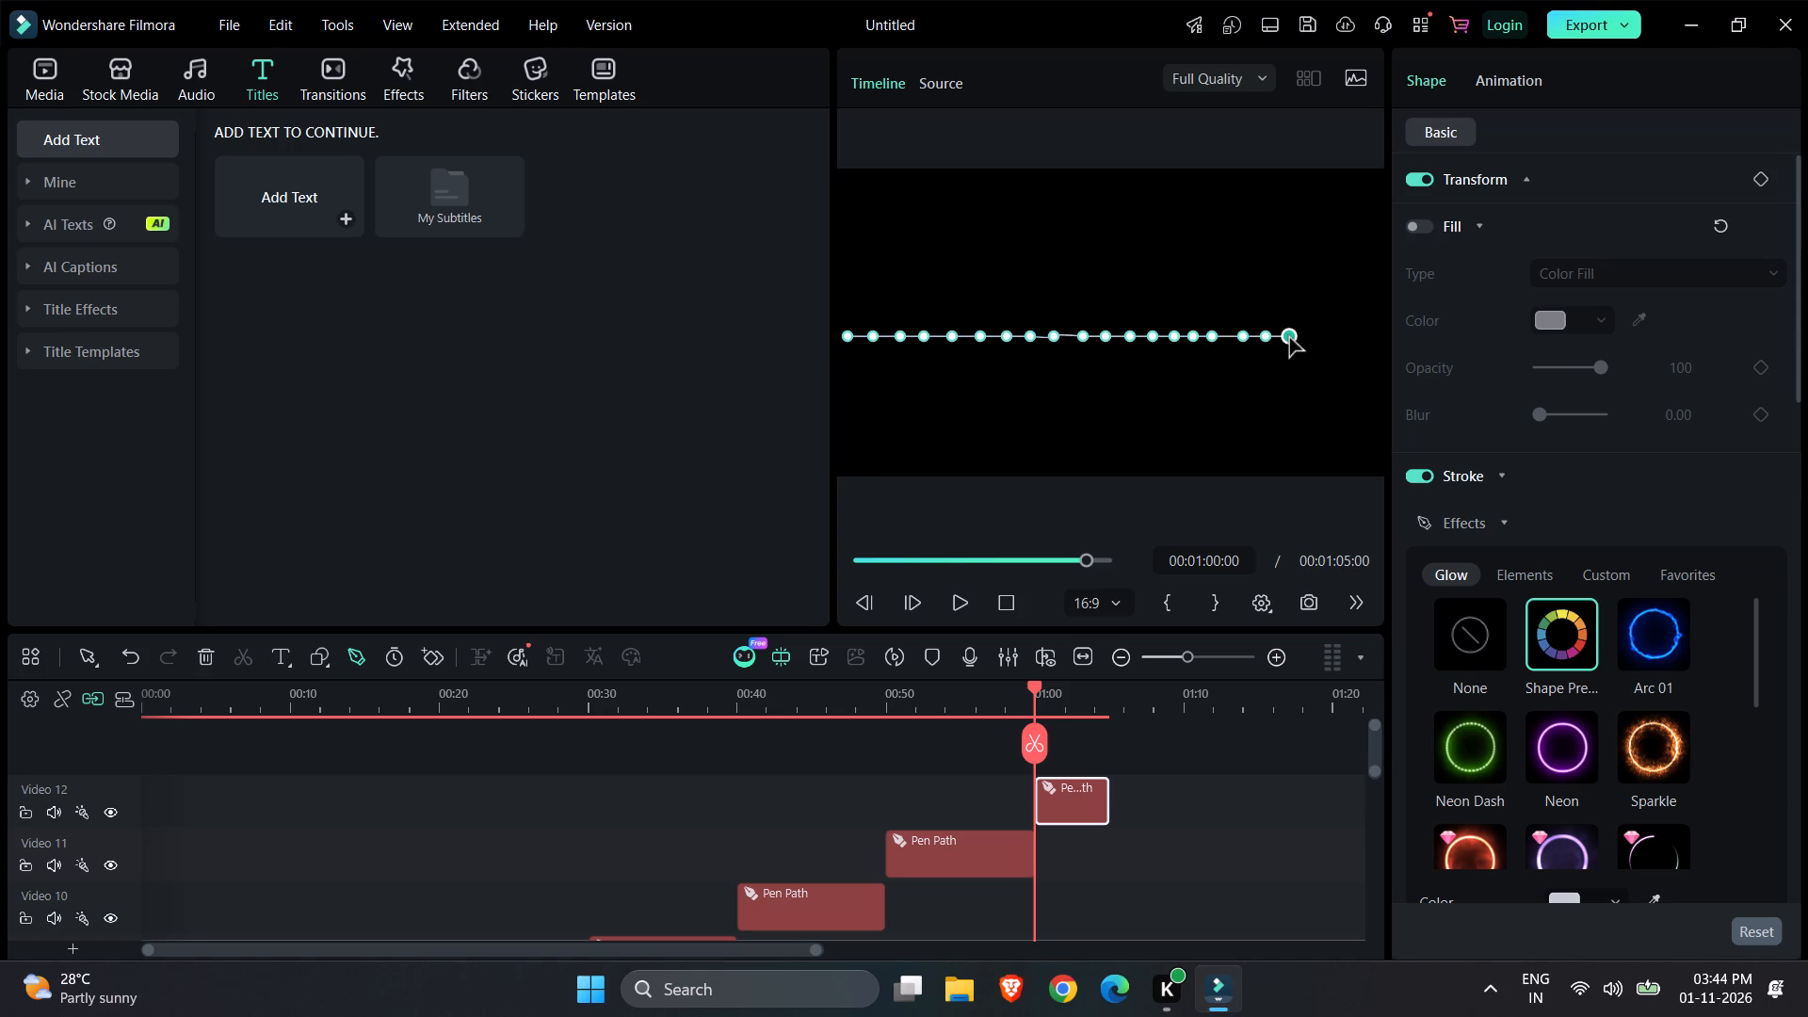
{"action": "left_click", "coordinate": [1298, 338]}
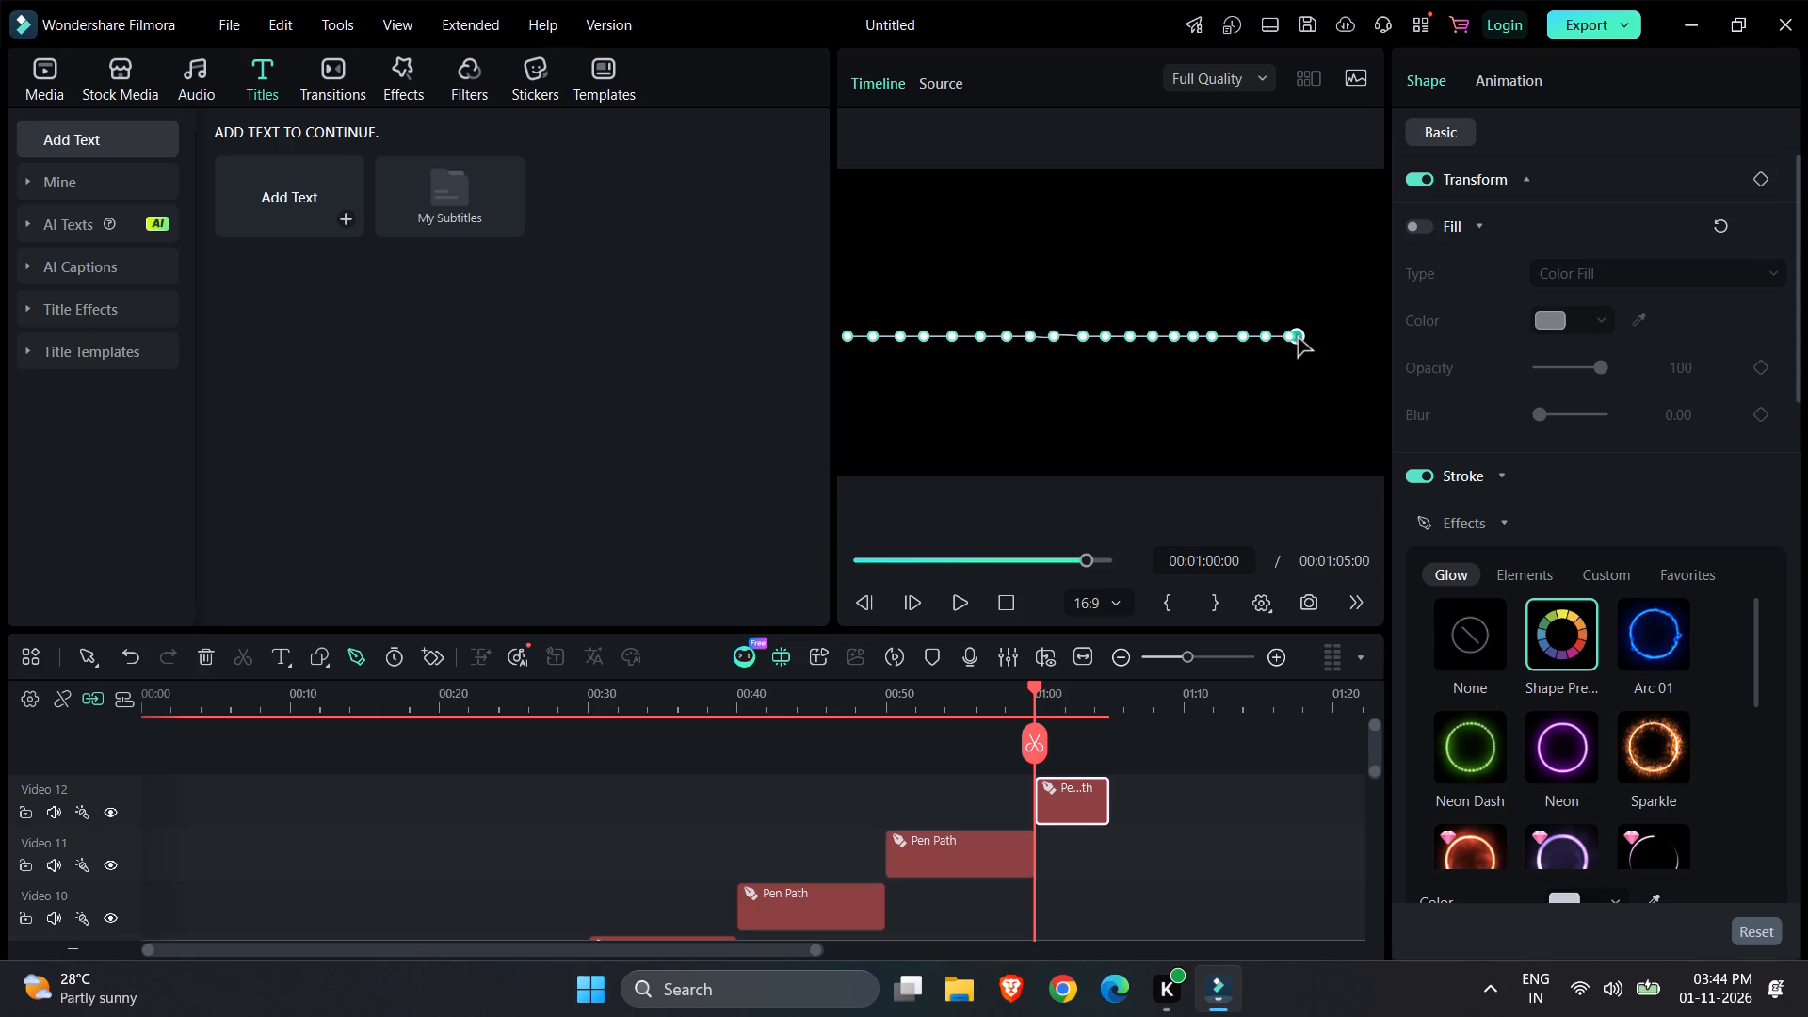
{"action": "left_click", "coordinate": [1317, 338]}
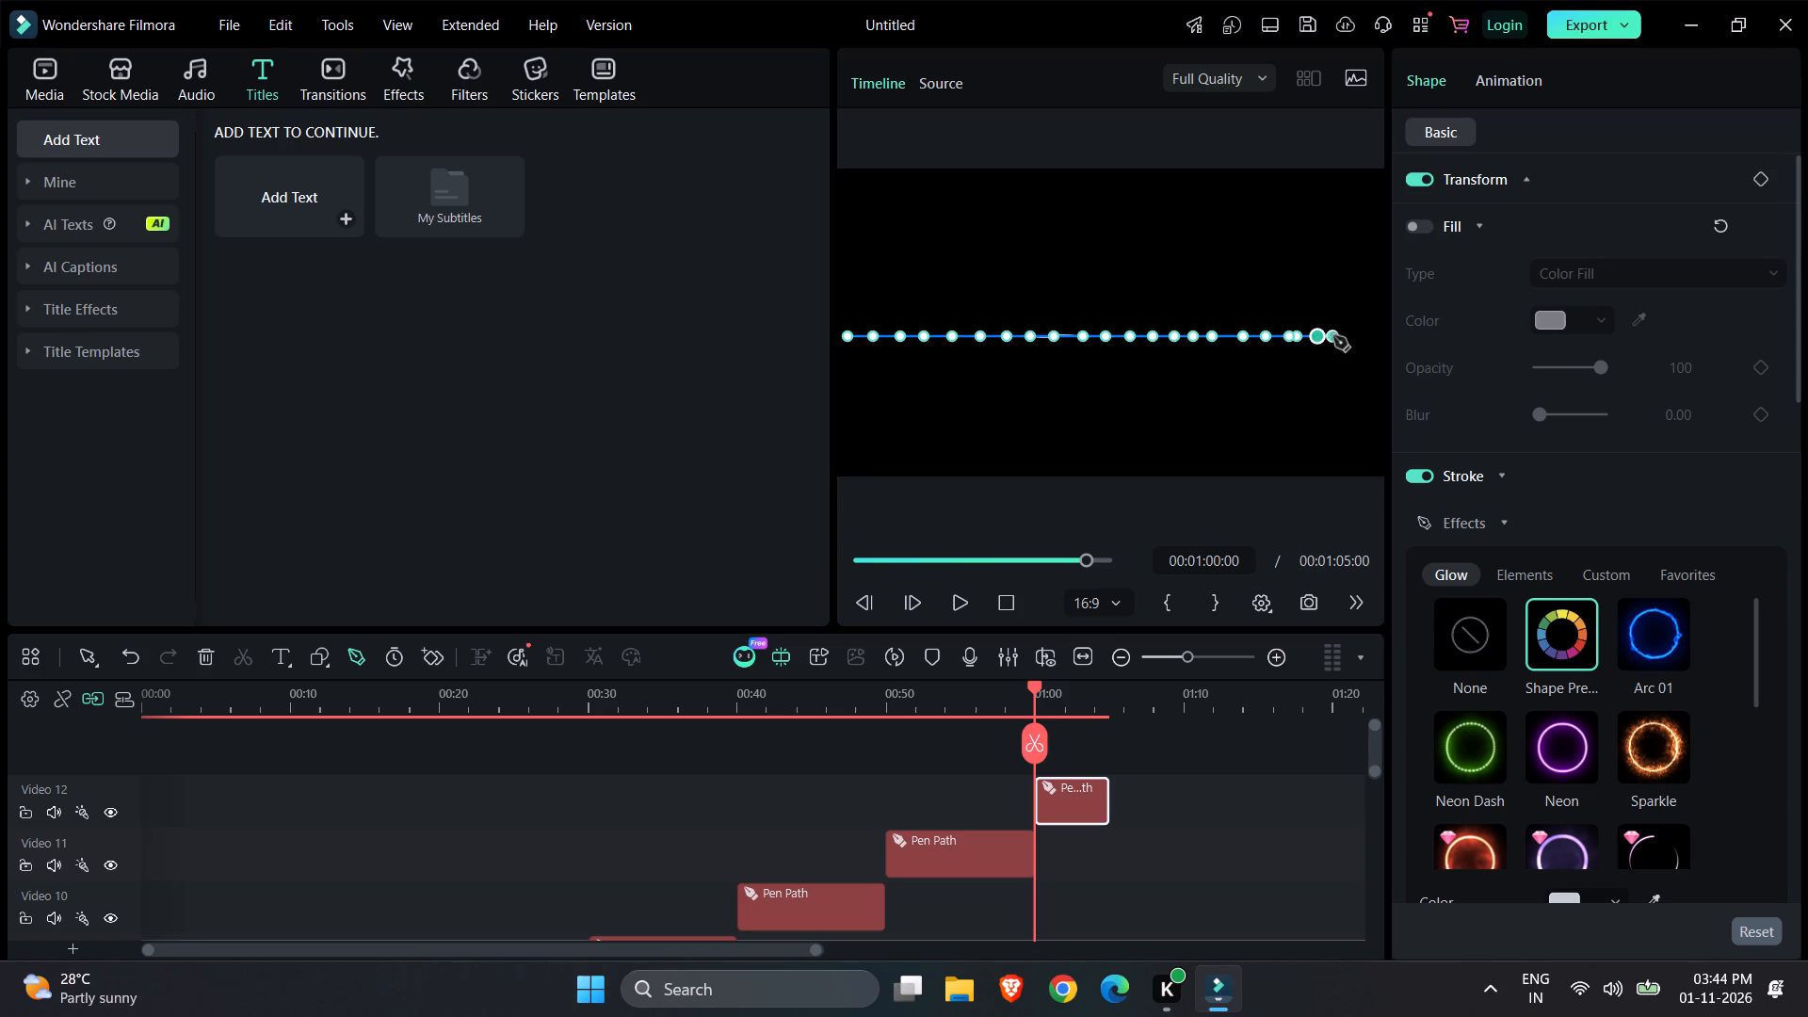
{"action": "left_click", "coordinate": [1333, 336]}
{"action": "left_click", "coordinate": [1350, 335]}
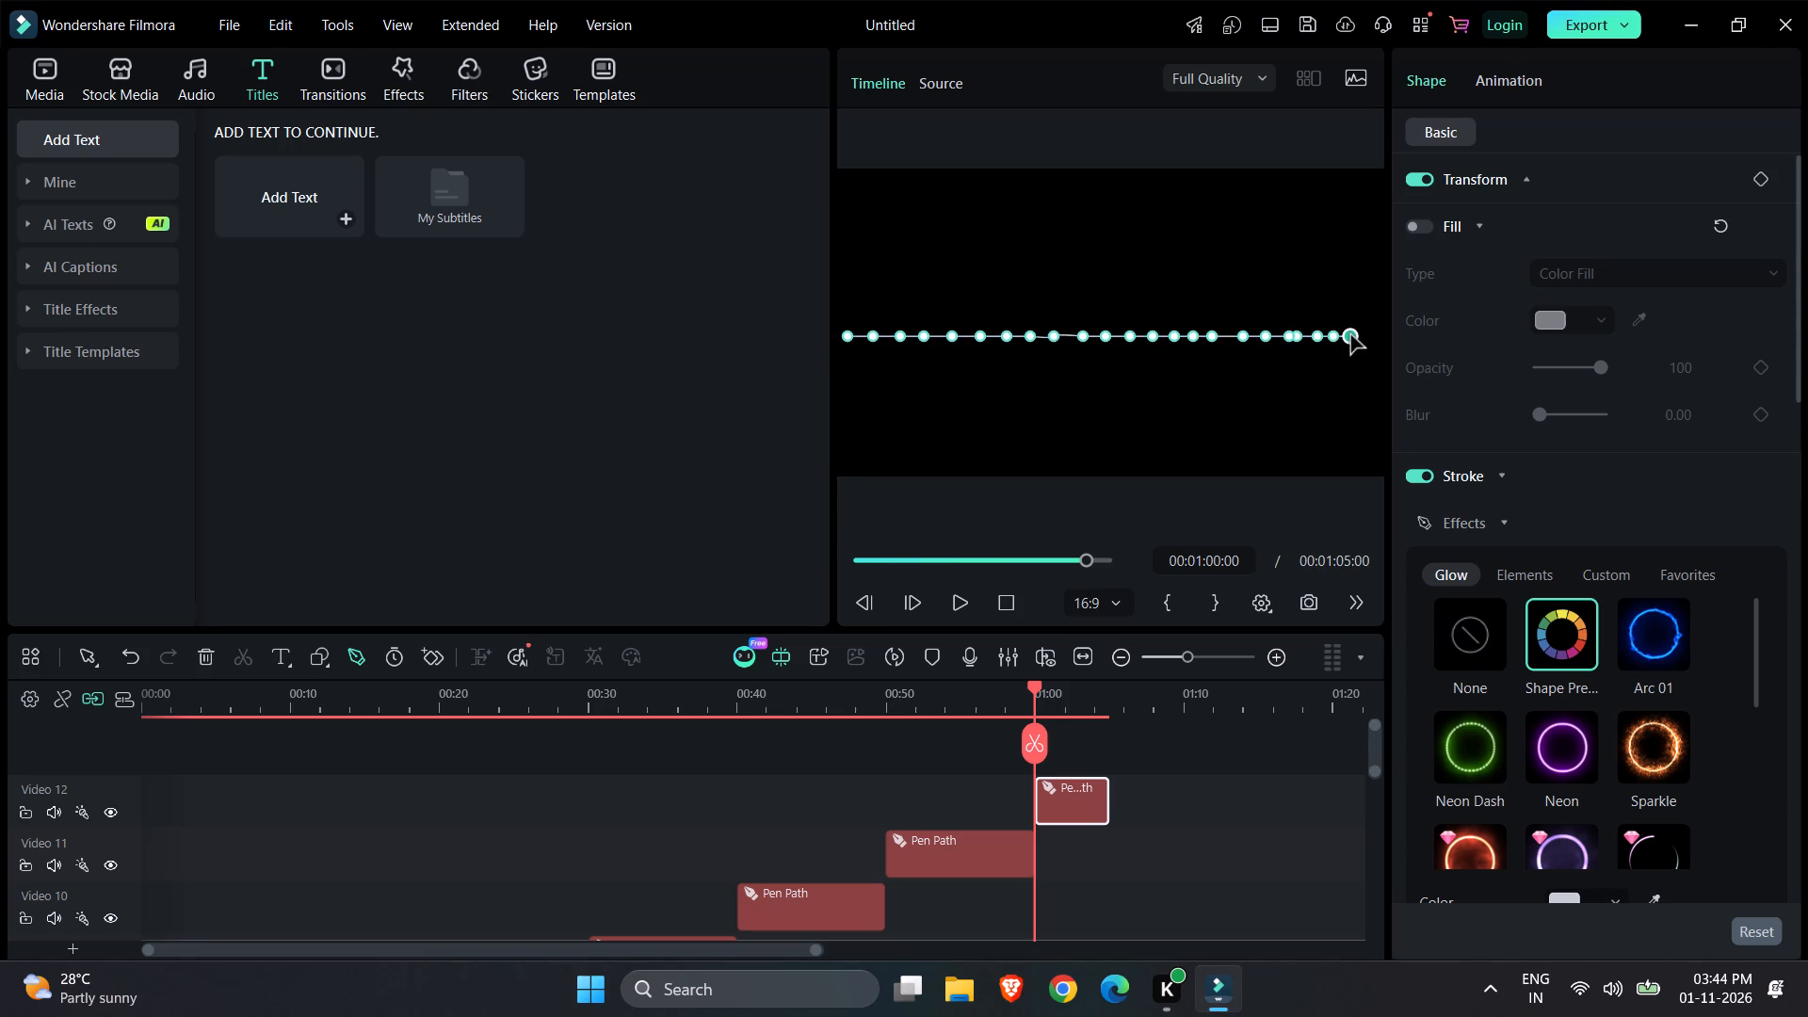
{"action": "left_click", "coordinate": [1373, 335]}
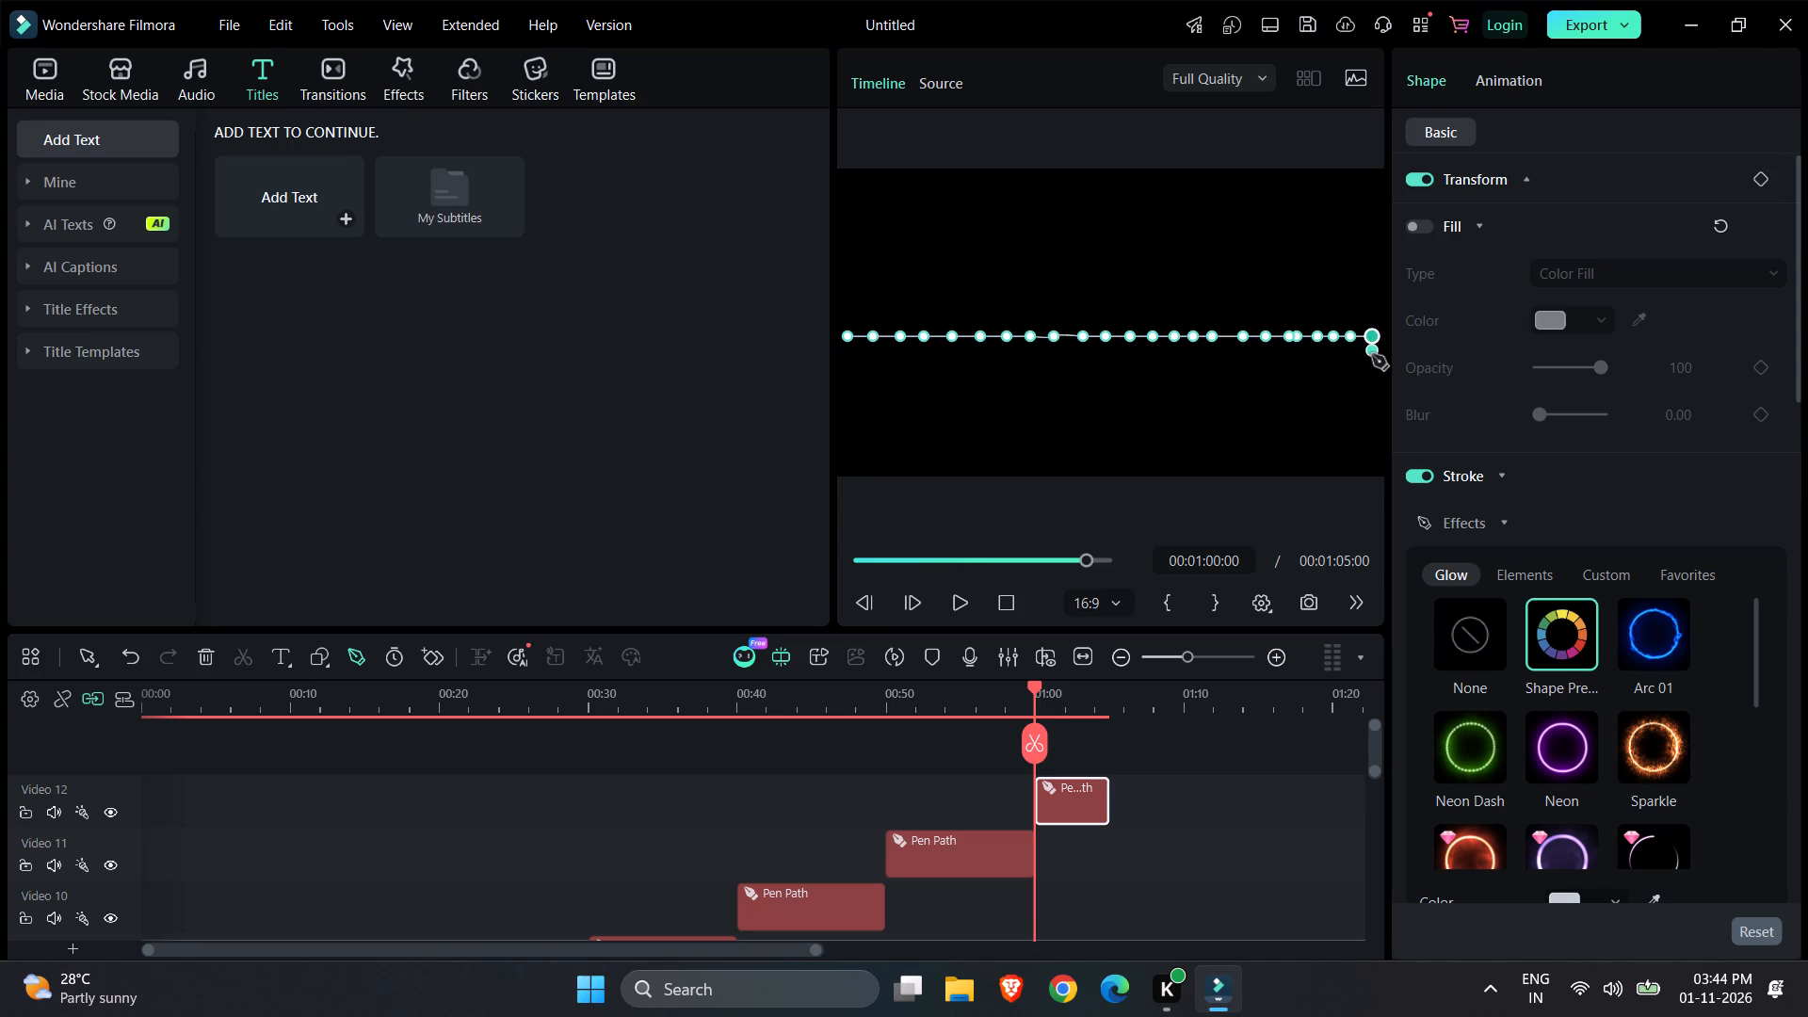
Continue the pen path down the frame's right edge to the bottom-right corner with seven closely spaced points.
{"action": "left_click", "coordinate": [1372, 355]}
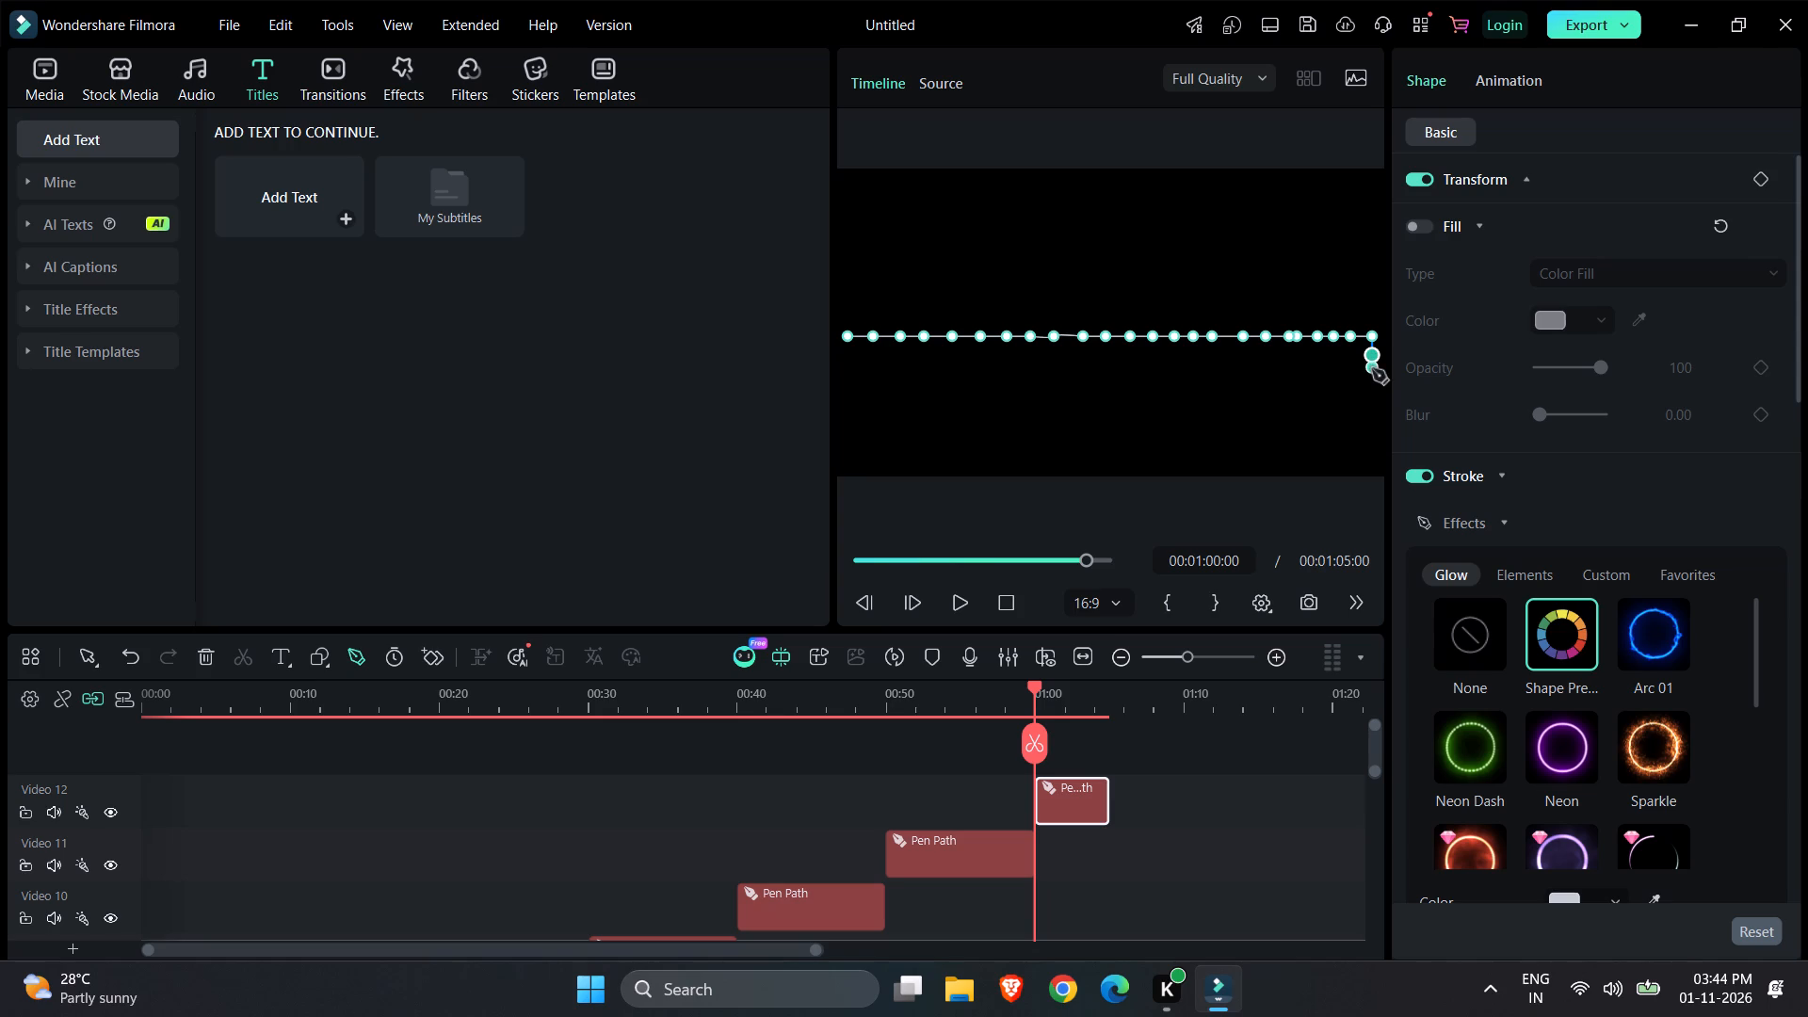
{"action": "left_click", "coordinate": [1373, 375]}
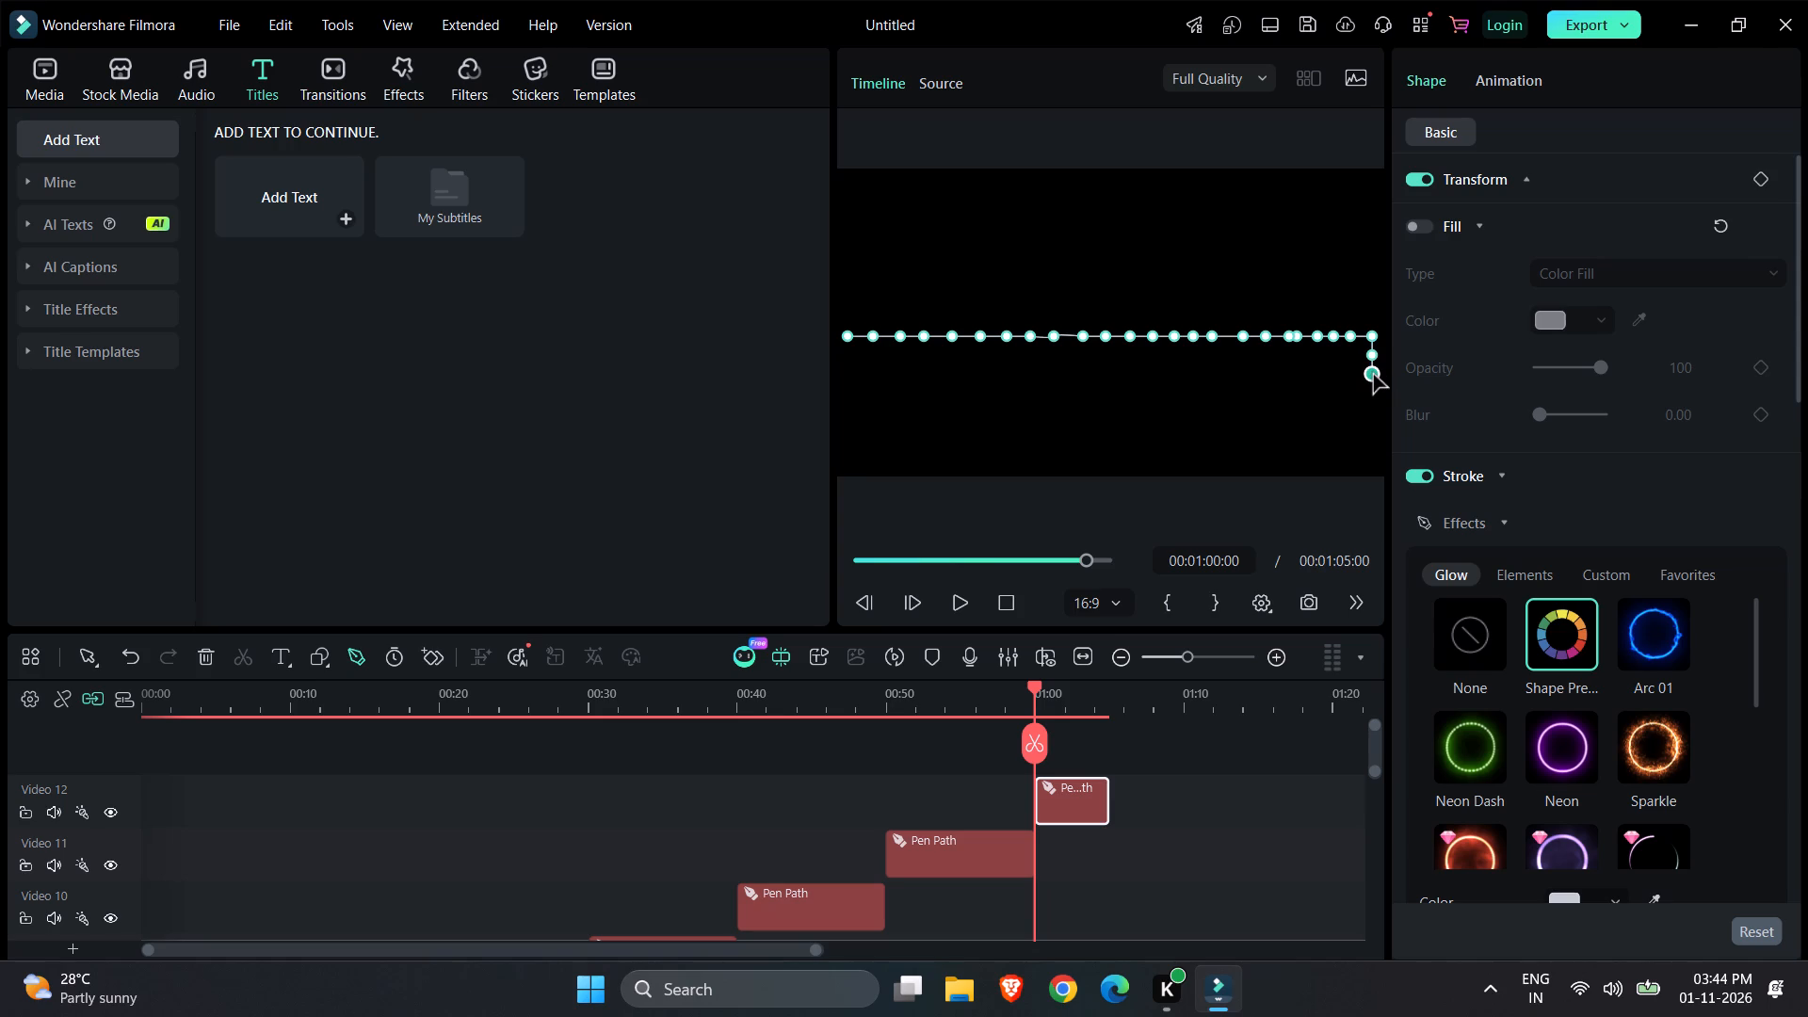
{"action": "left_click", "coordinate": [1374, 387]}
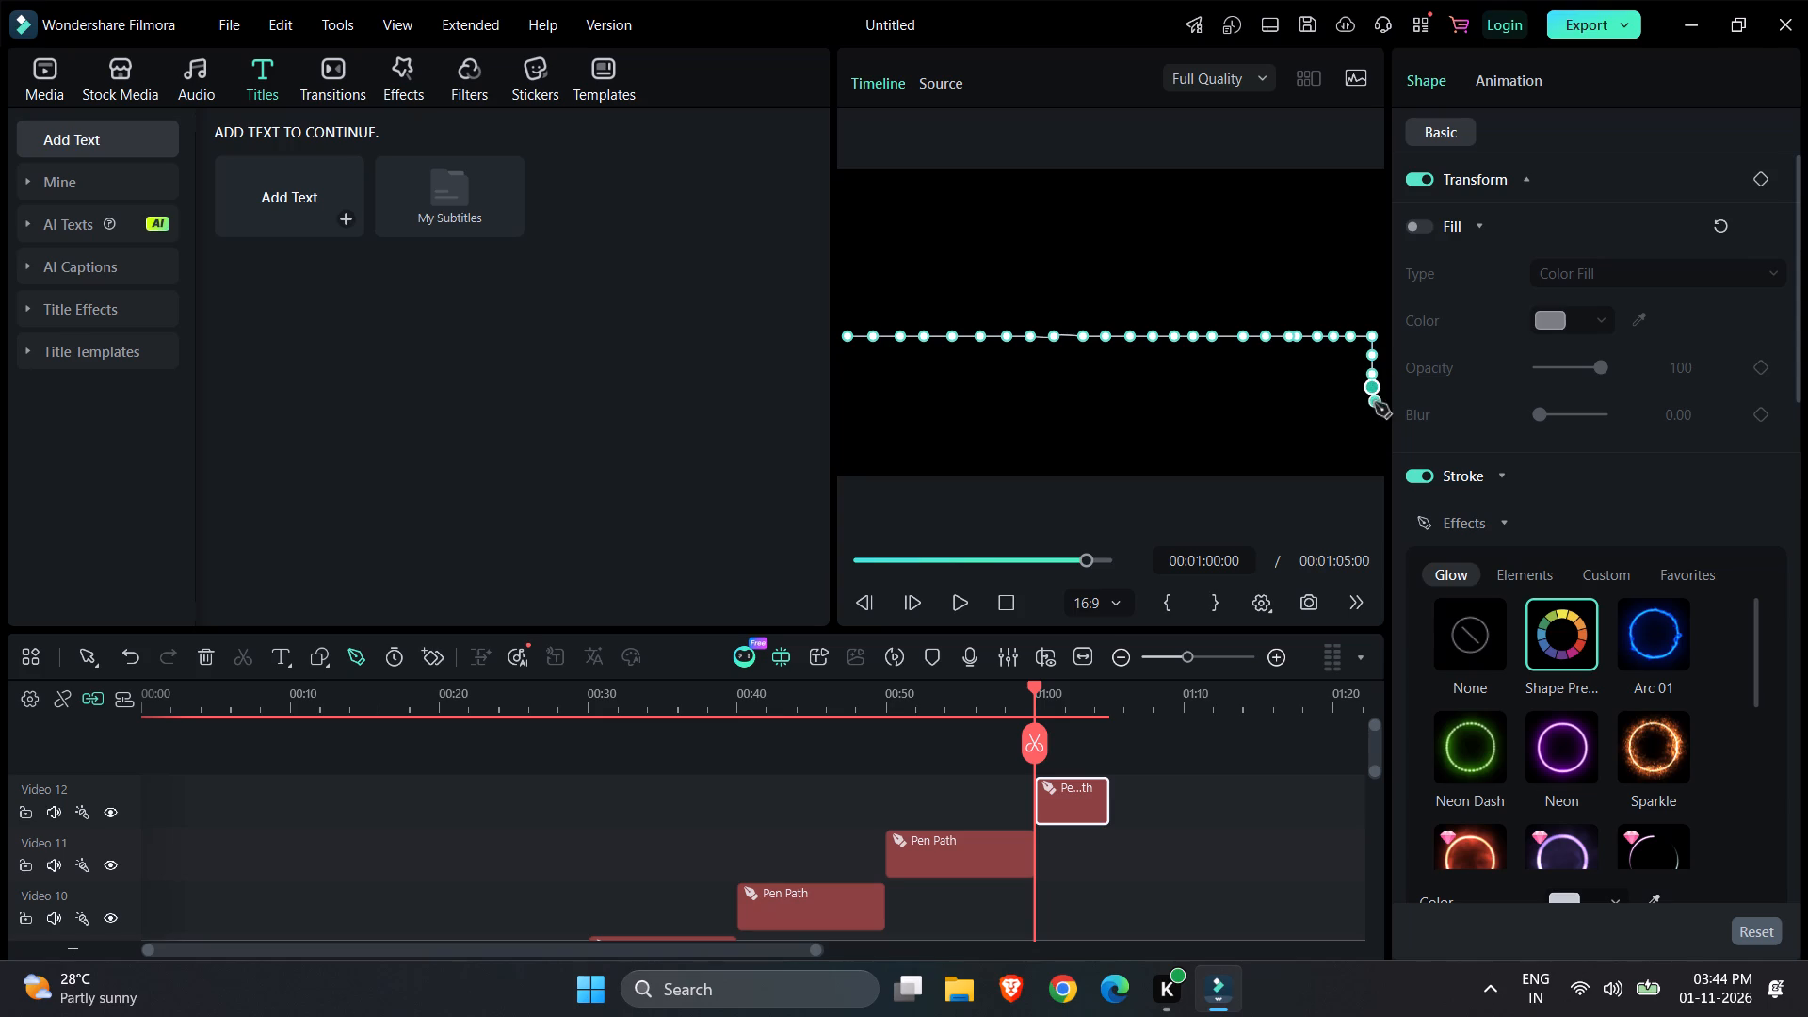
{"action": "left_click", "coordinate": [1375, 404]}
{"action": "left_click", "coordinate": [1375, 423]}
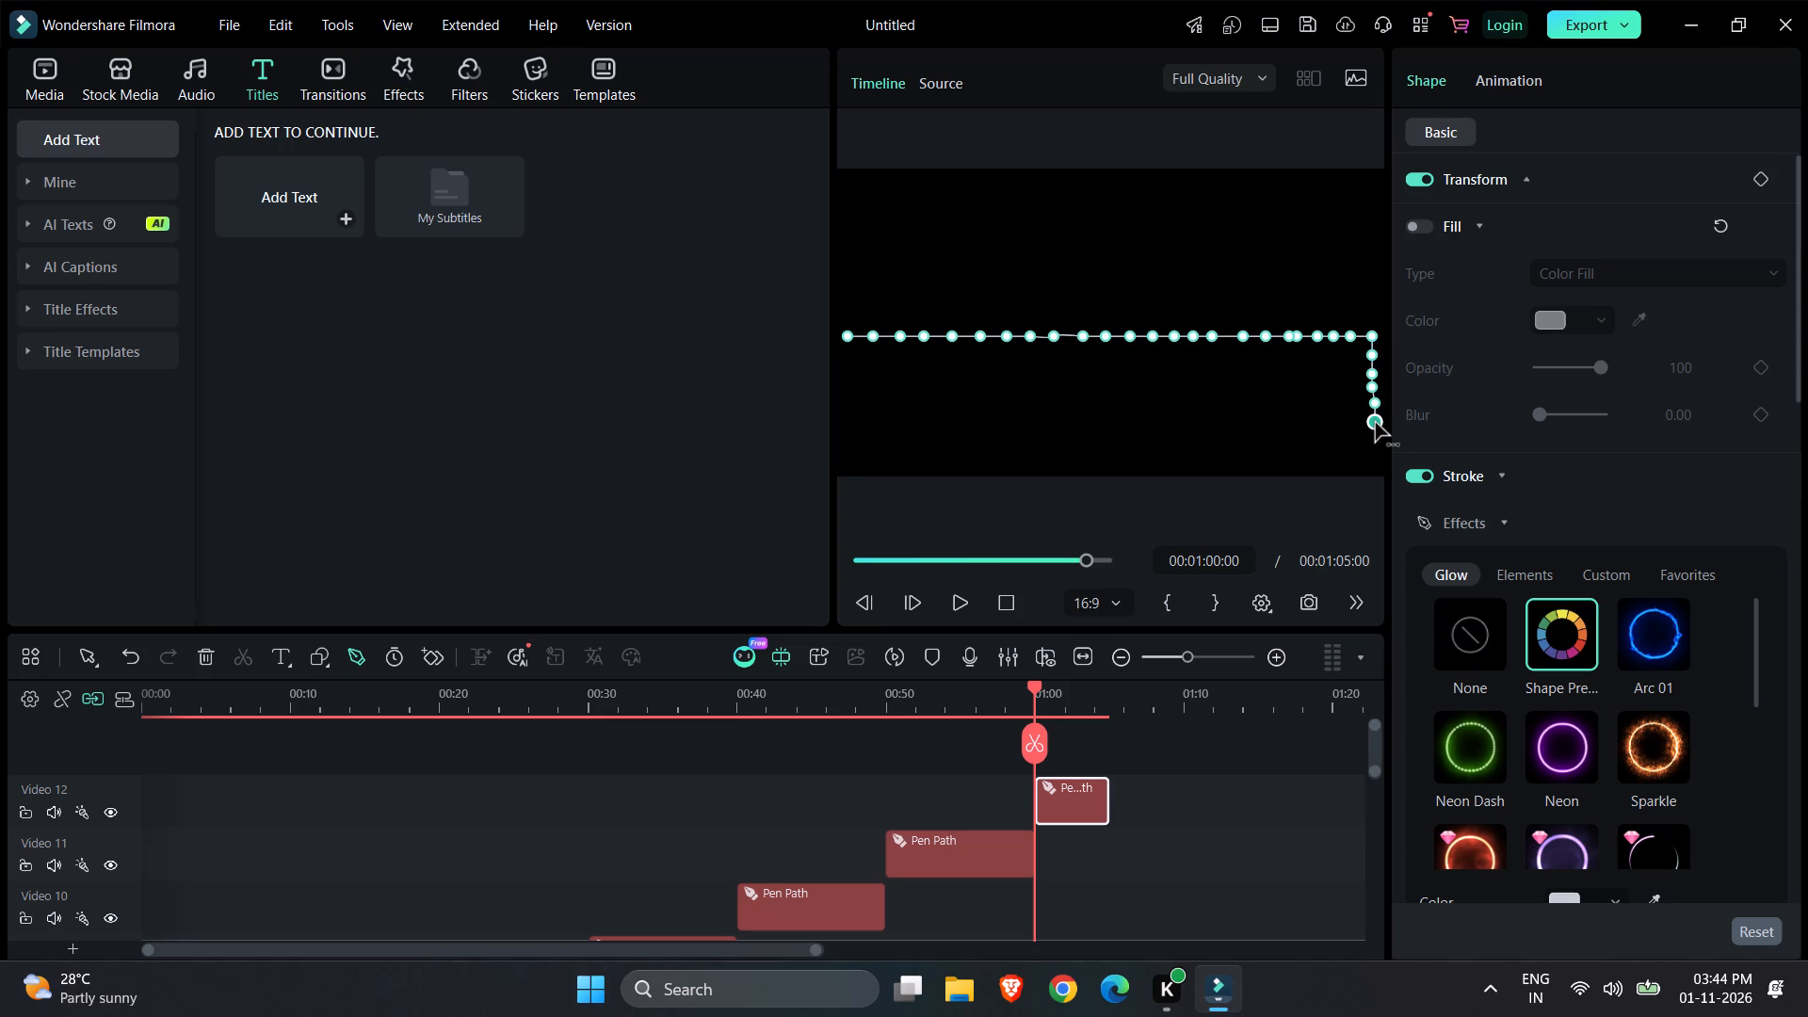
{"action": "left_click", "coordinate": [1376, 443]}
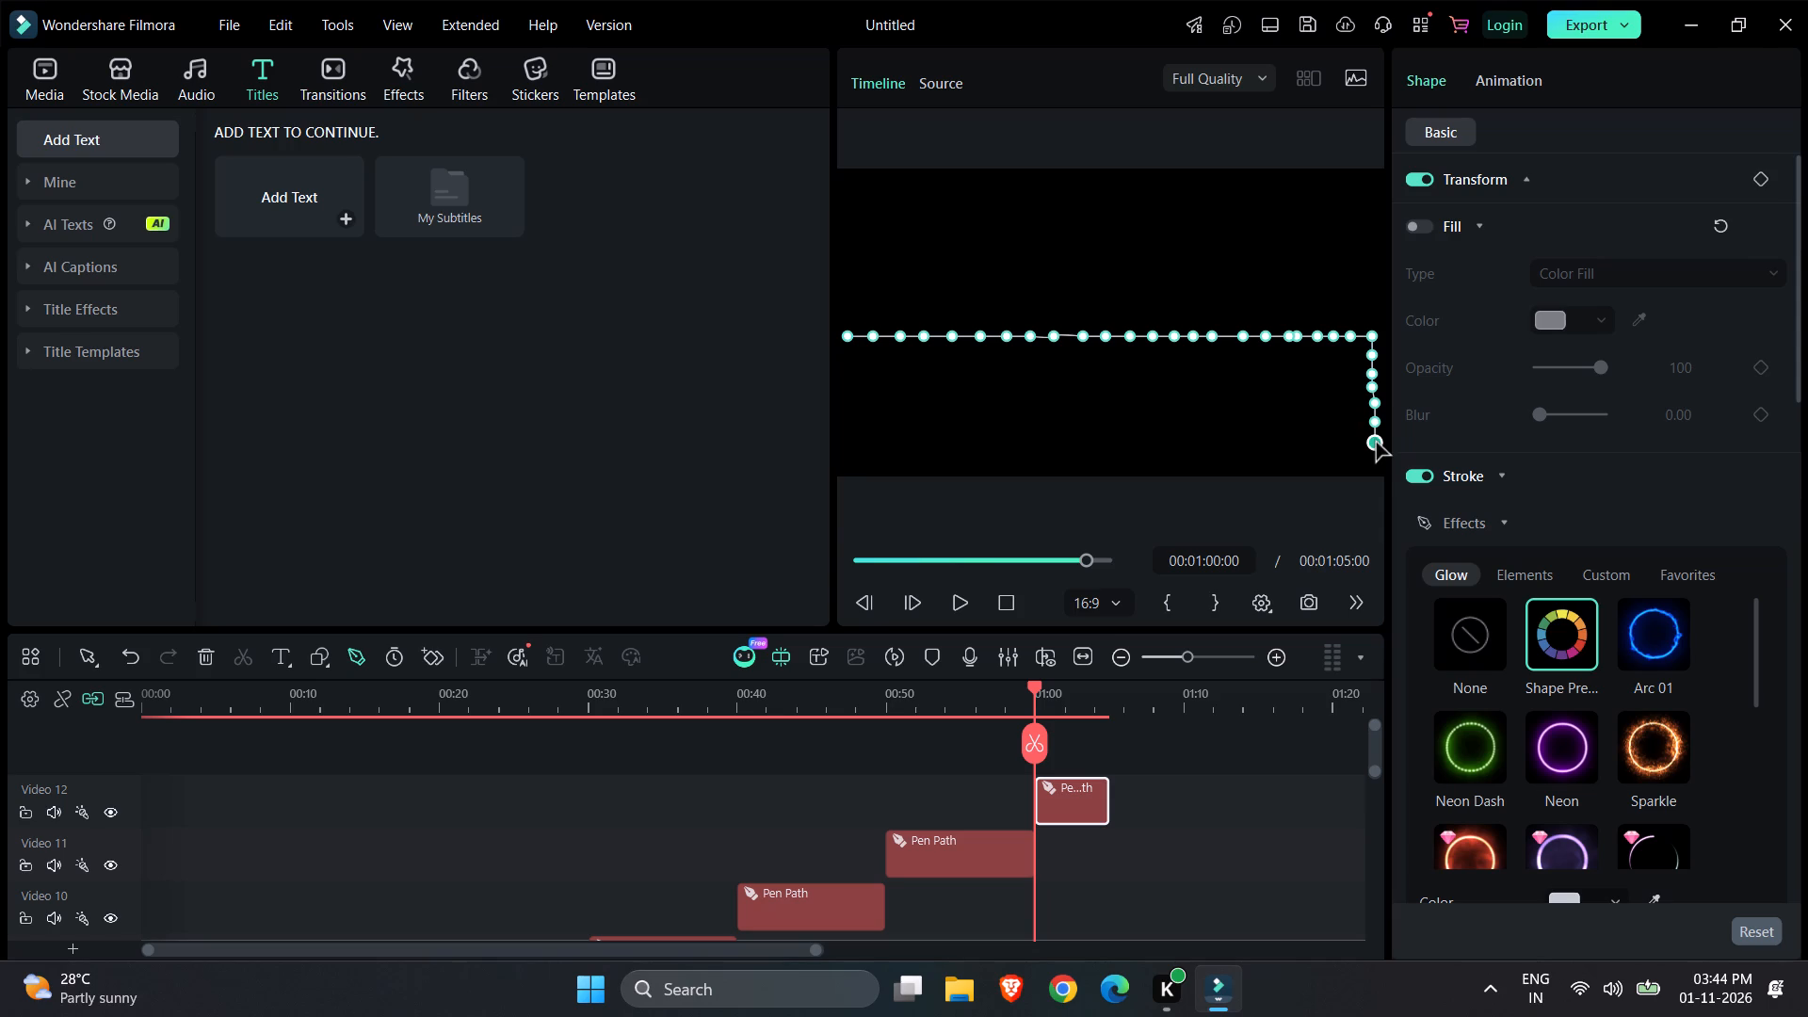
{"action": "left_click", "coordinate": [1376, 466]}
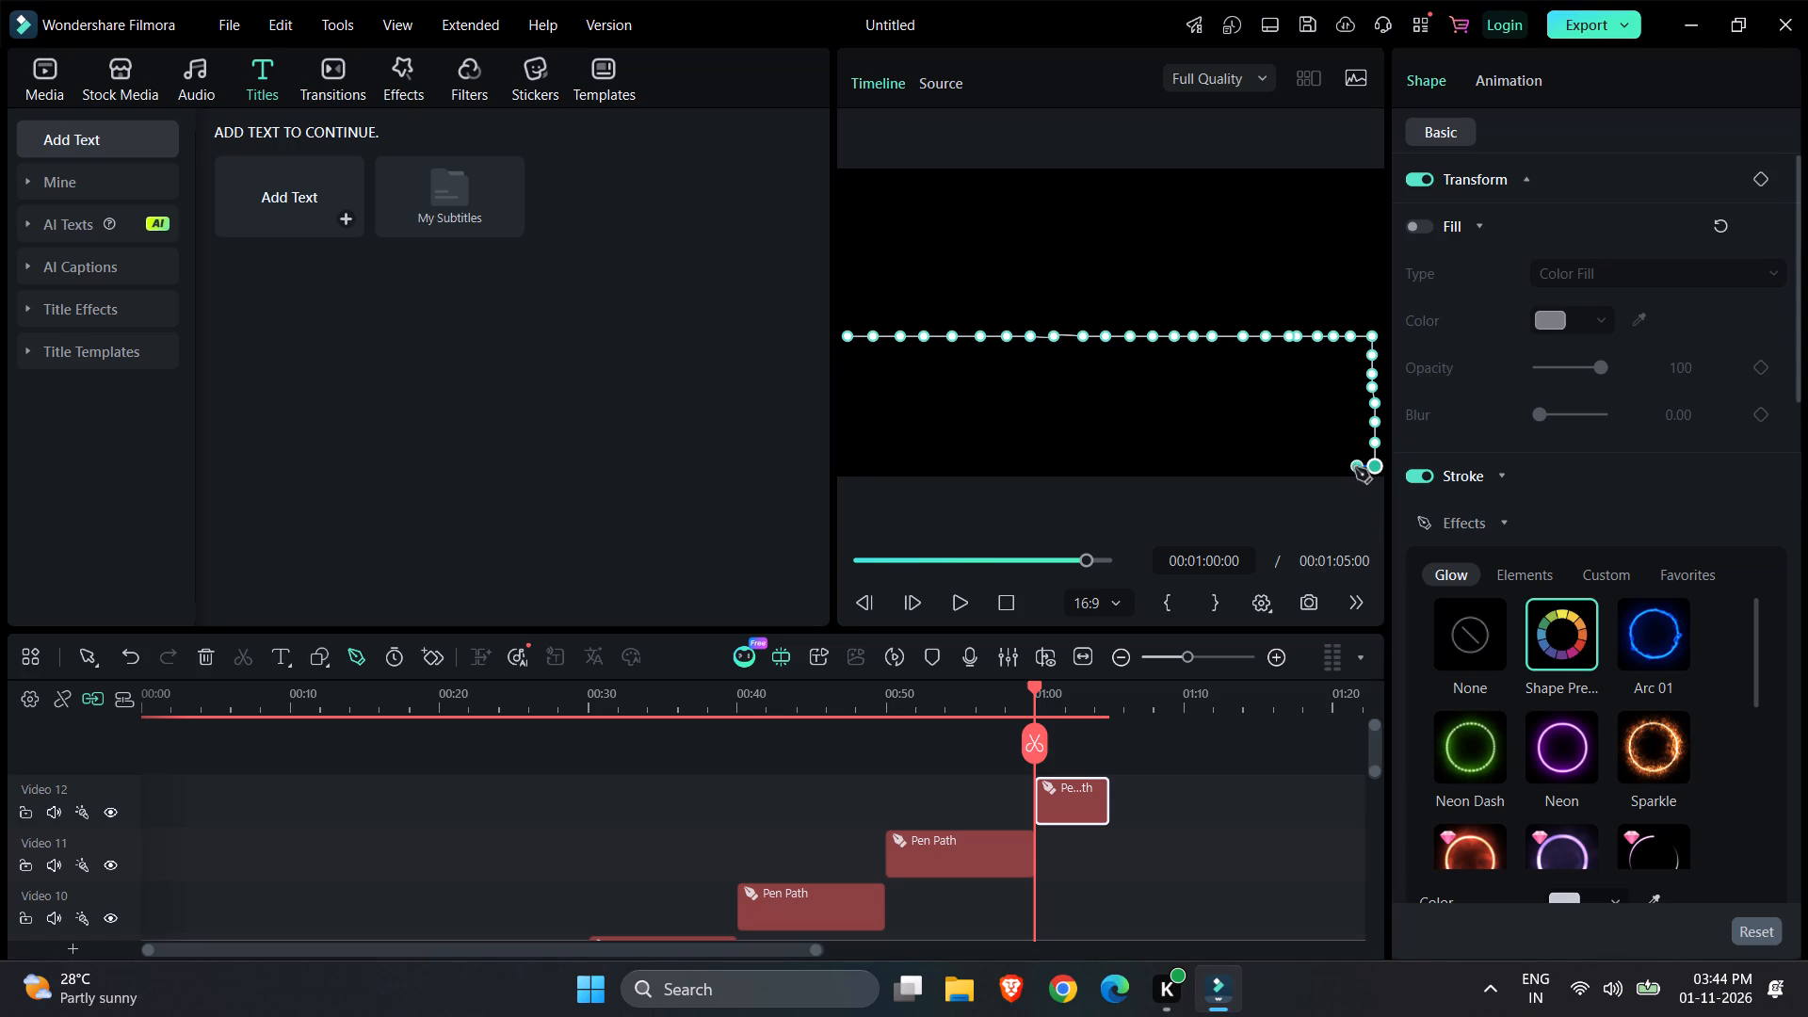
Continue the pen path from the bottom-right corner along the frame's bottom edge to its midpoint with 12 evenly spaced points.
{"action": "left_click", "coordinate": [1354, 468]}
{"action": "left_click", "coordinate": [1333, 469]}
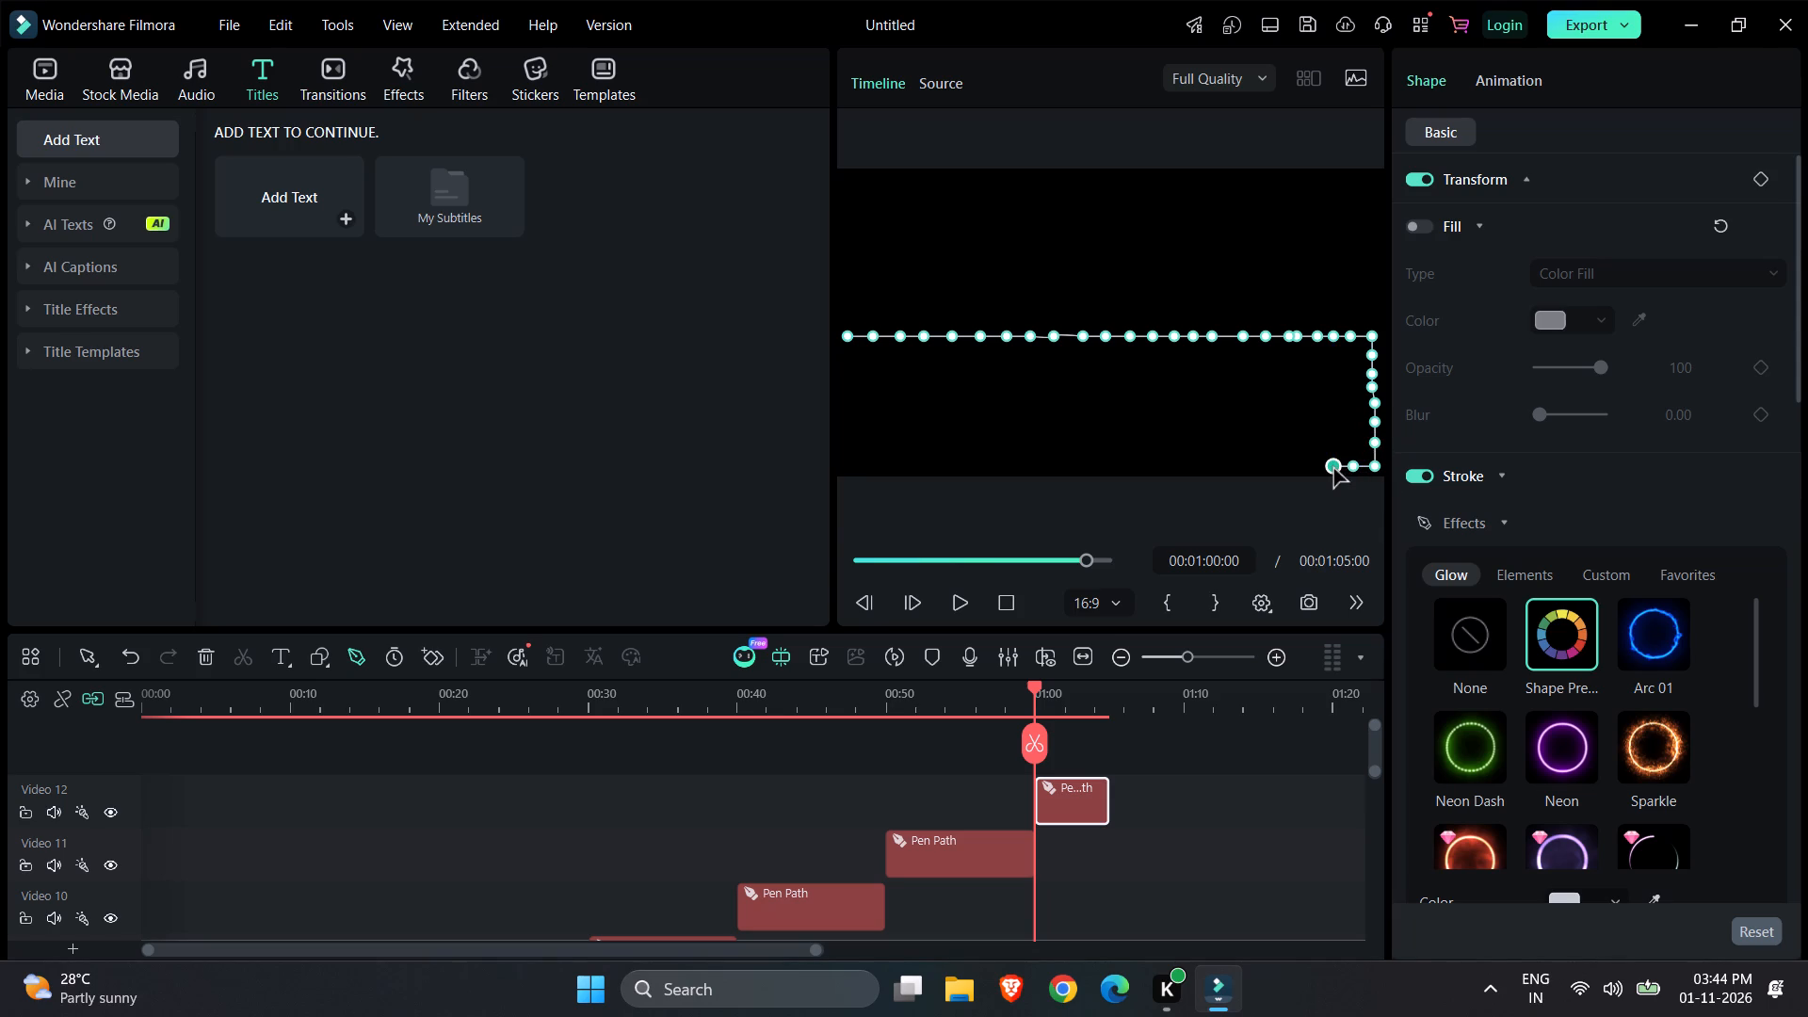
{"action": "left_click", "coordinate": [1310, 469]}
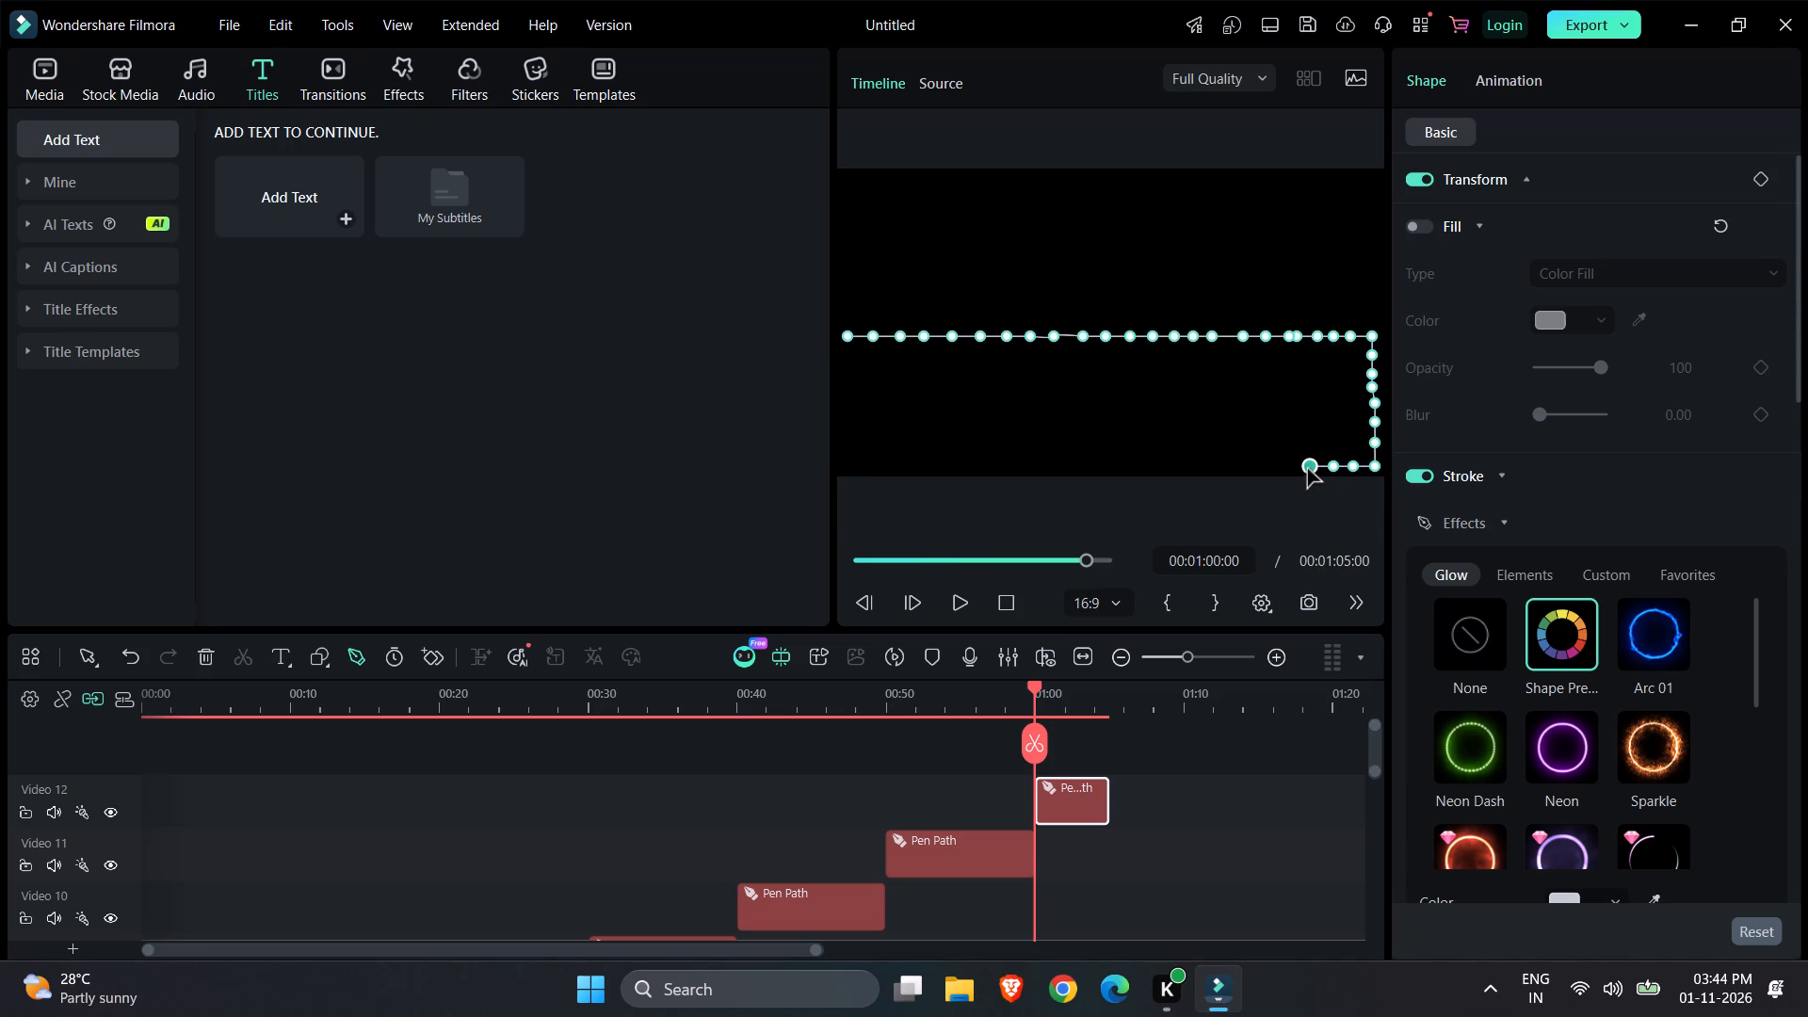
{"action": "left_click", "coordinate": [1291, 469]}
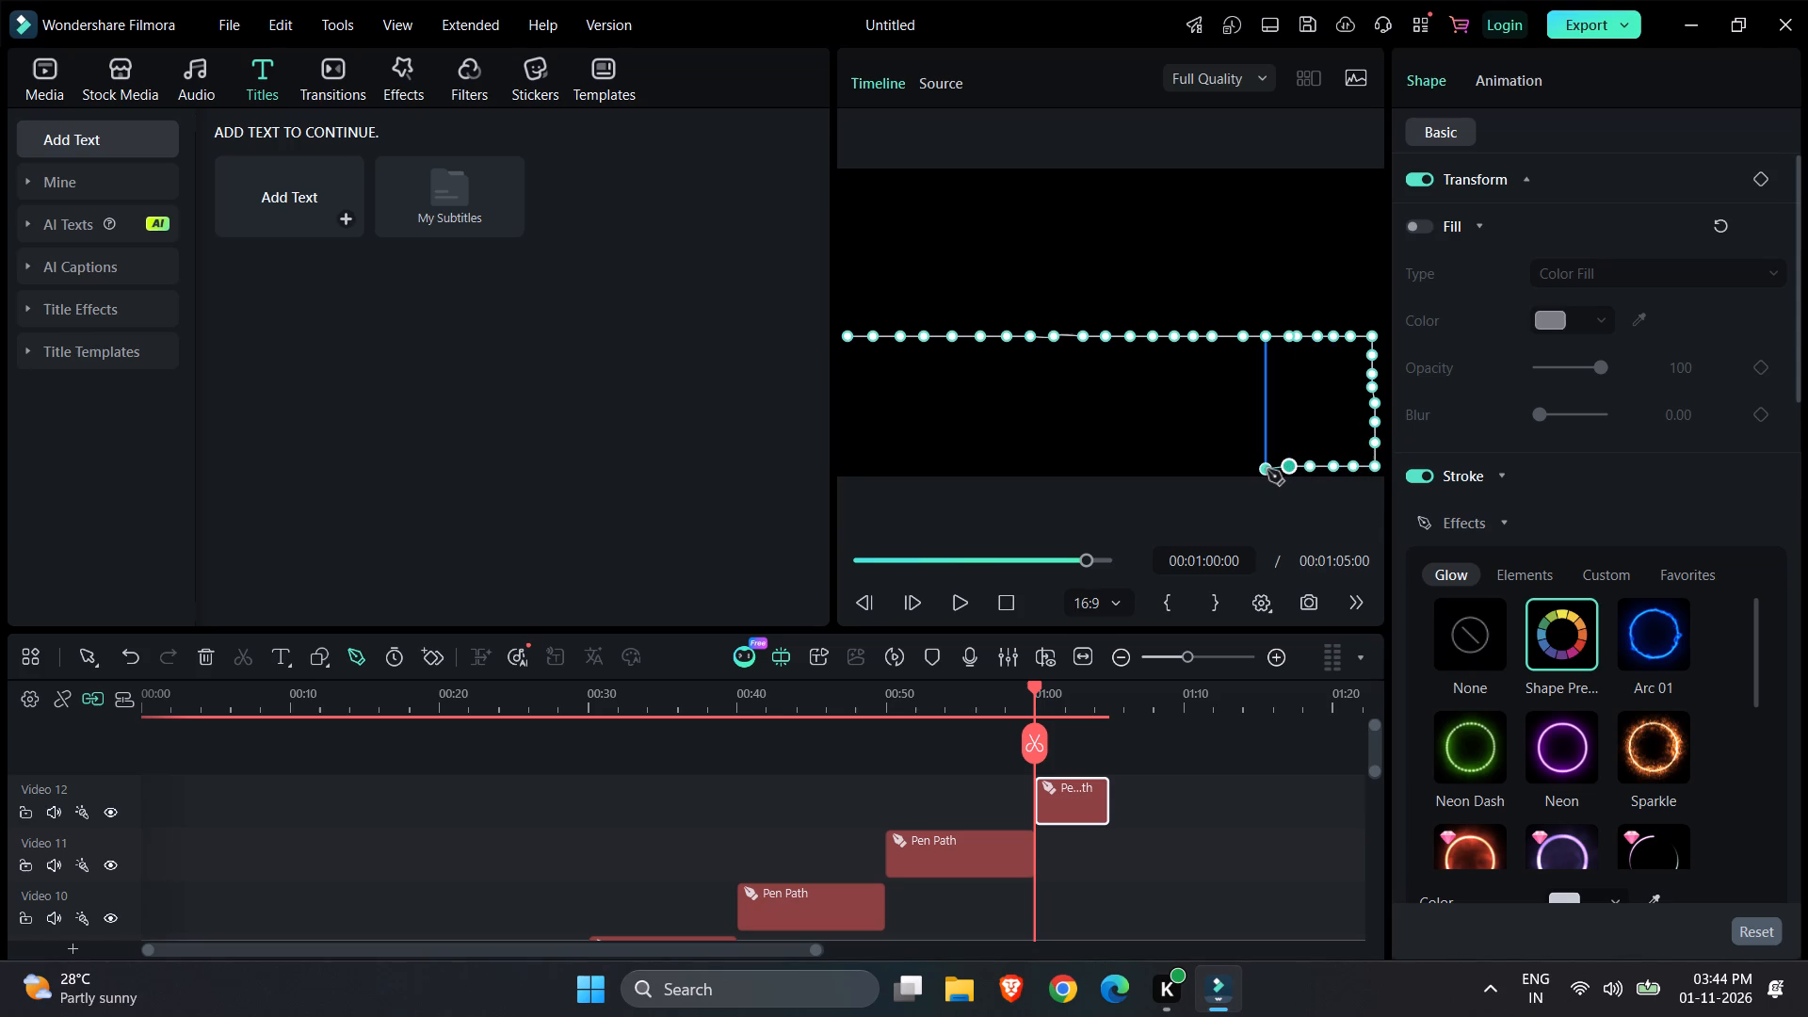
{"action": "left_click", "coordinate": [1267, 469]}
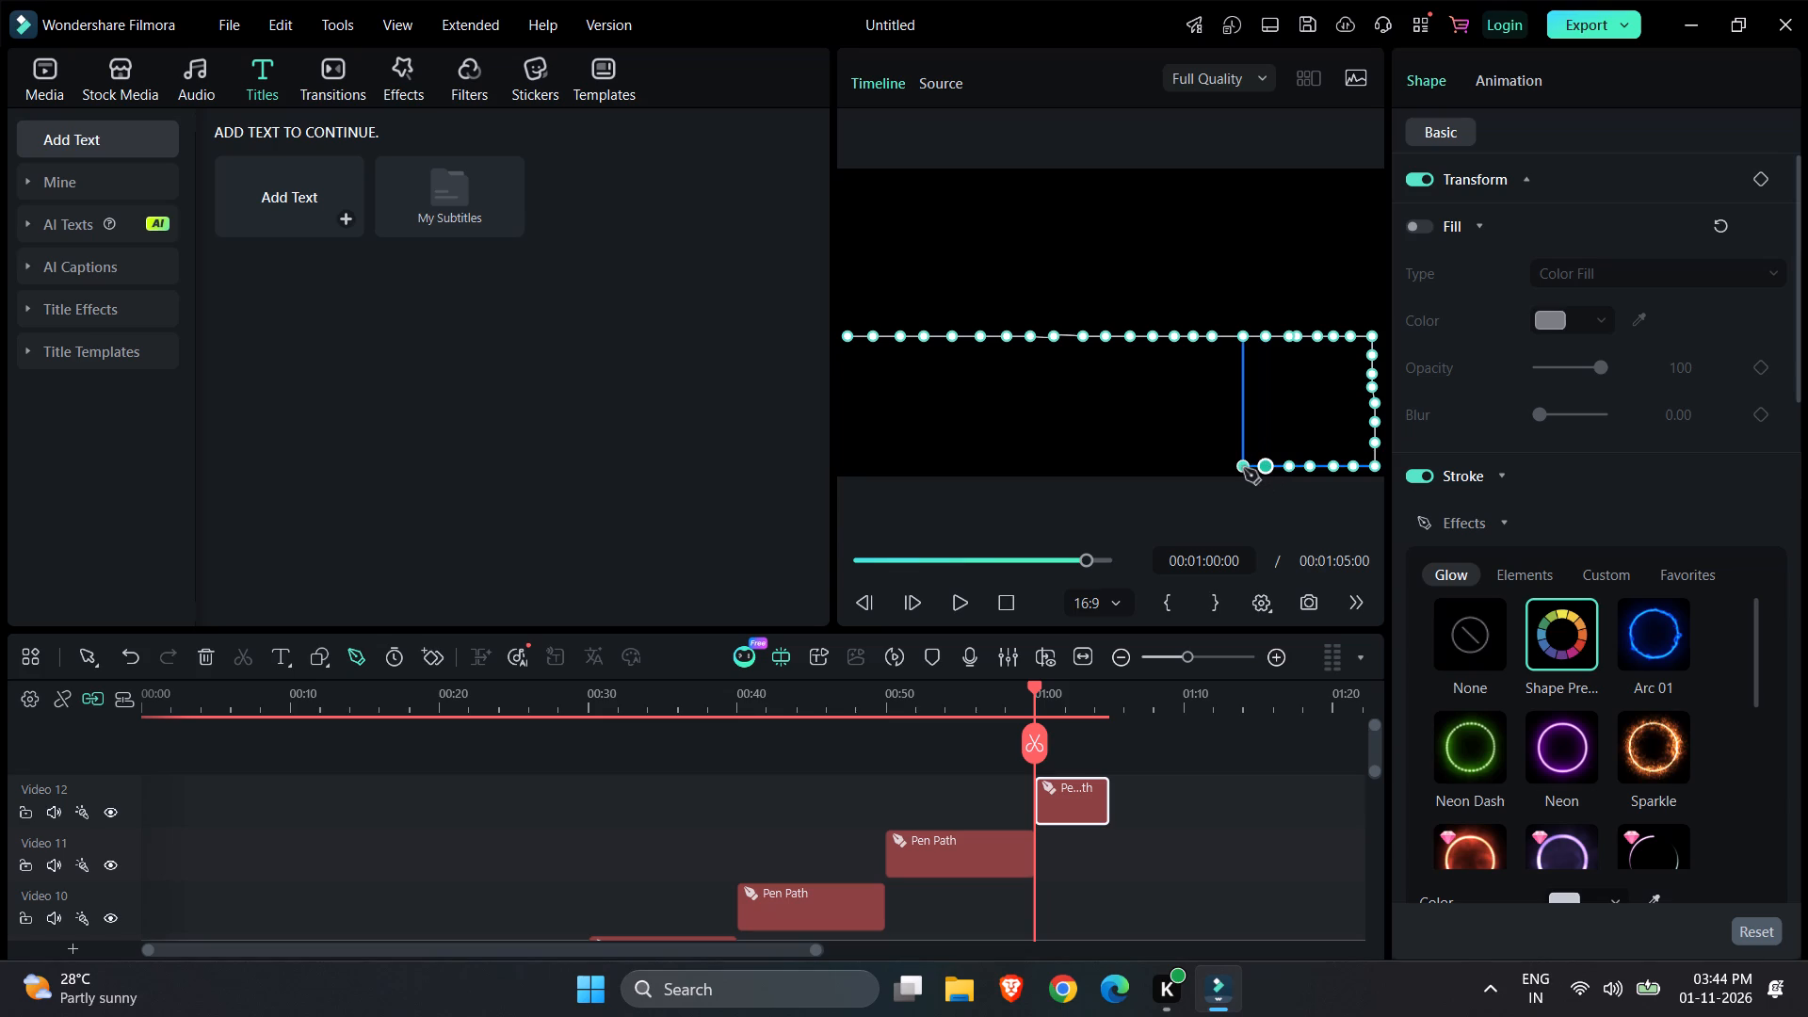
{"action": "left_click", "coordinate": [1244, 469]}
{"action": "left_click", "coordinate": [1222, 469]}
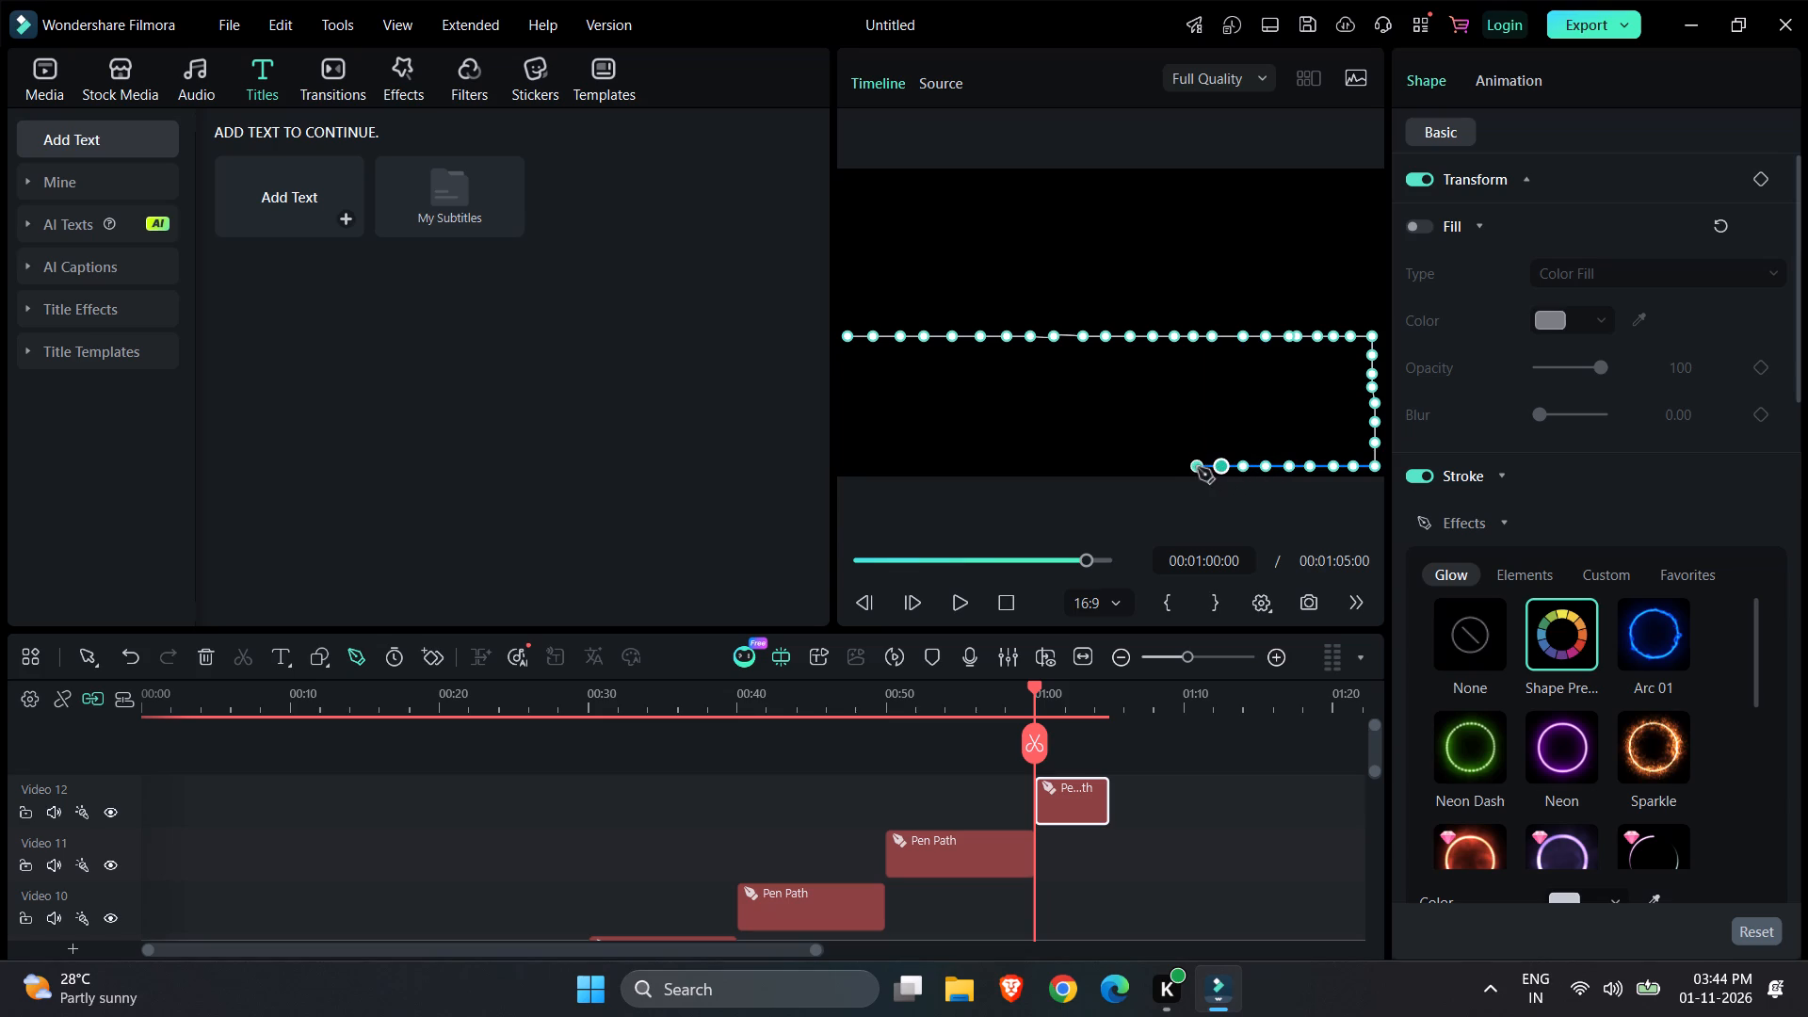
{"action": "left_click", "coordinate": [1198, 468]}
{"action": "left_click", "coordinate": [1175, 468]}
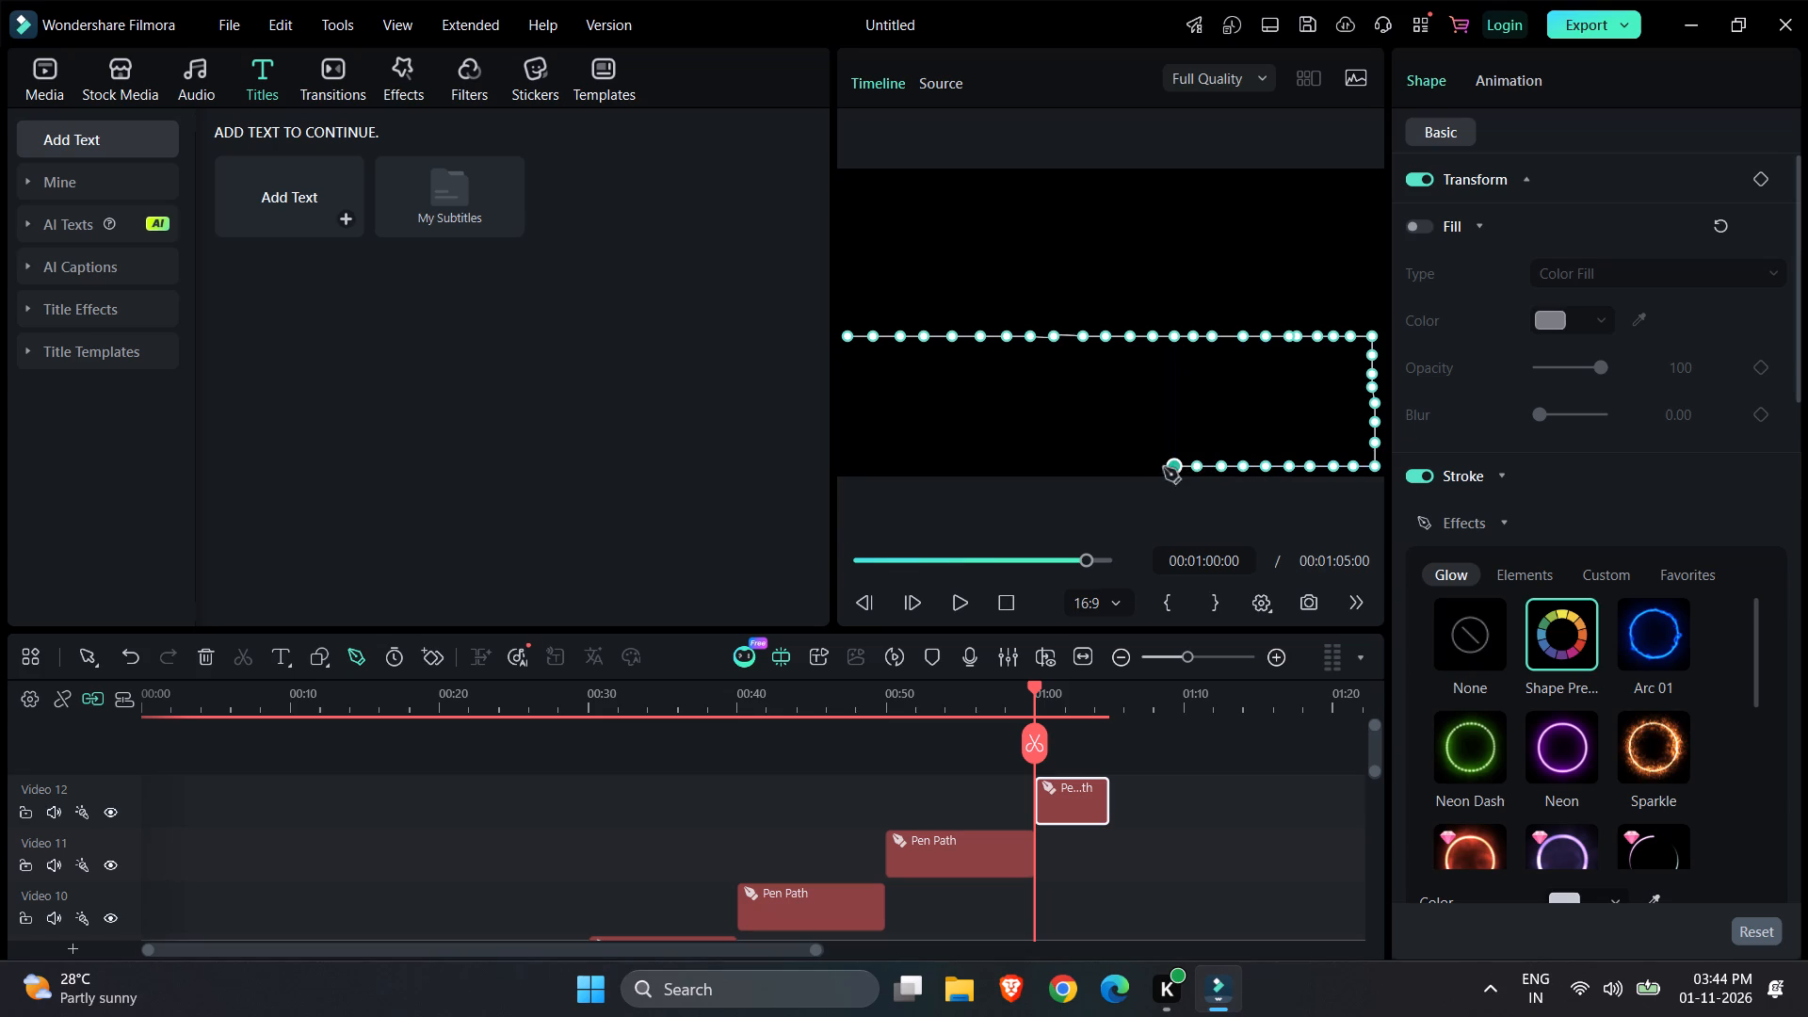
{"action": "left_click", "coordinate": [1149, 468]}
{"action": "left_click", "coordinate": [1130, 468]}
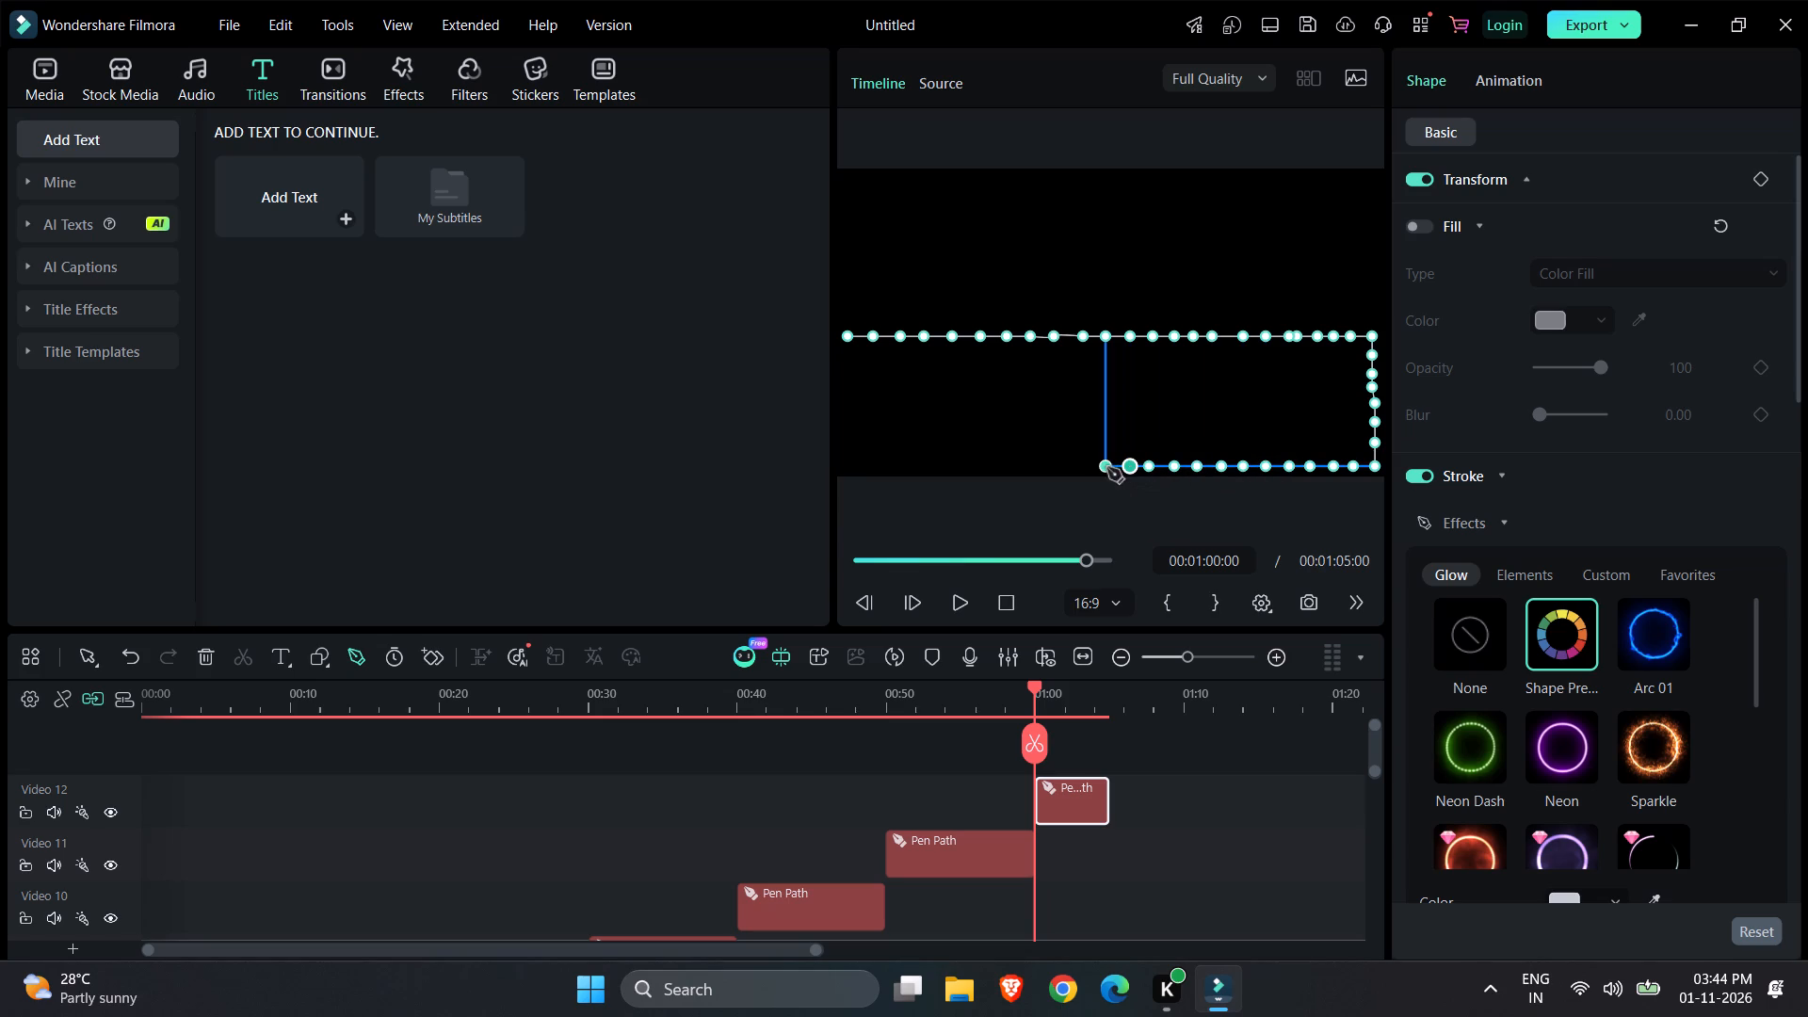
{"action": "left_click", "coordinate": [1107, 468]}
Continue the pen path from the midpoint of the frame's bottom edge to the bottom-left corner with 12 evenly spaced points.
{"action": "left_click", "coordinate": [1085, 468]}
{"action": "left_click", "coordinate": [1062, 468]}
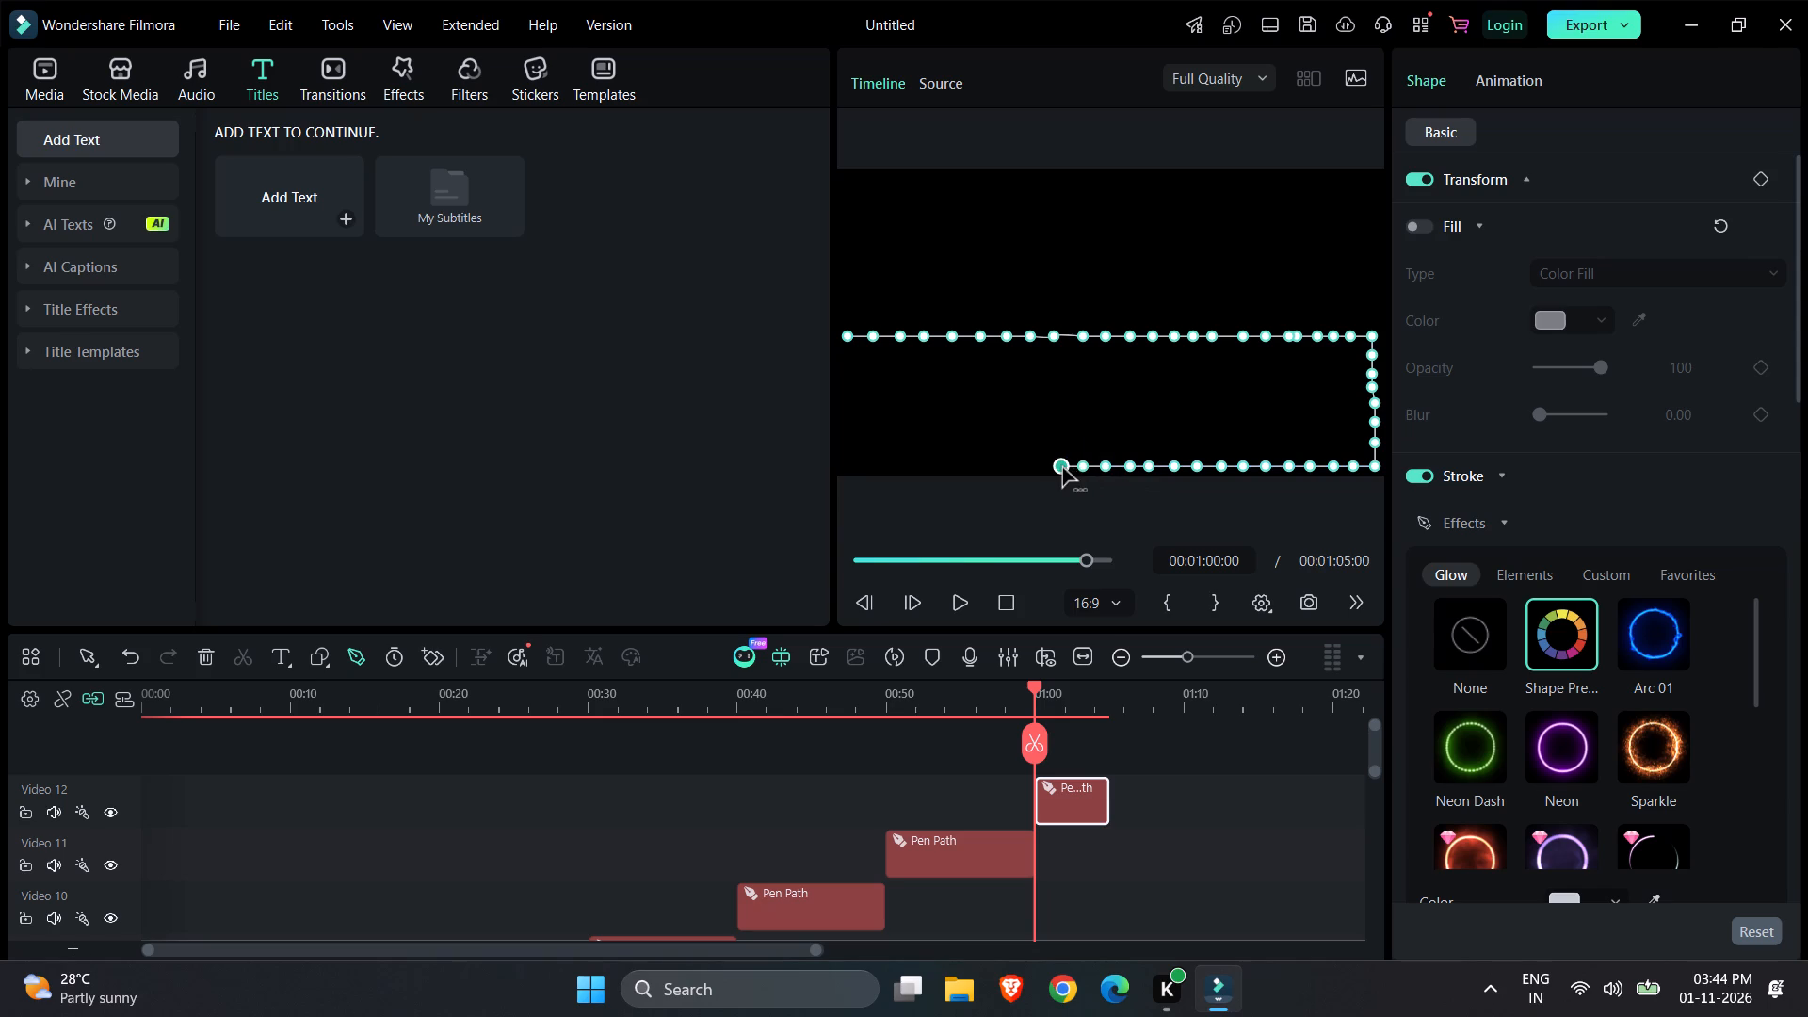
{"action": "left_click", "coordinate": [1041, 468]}
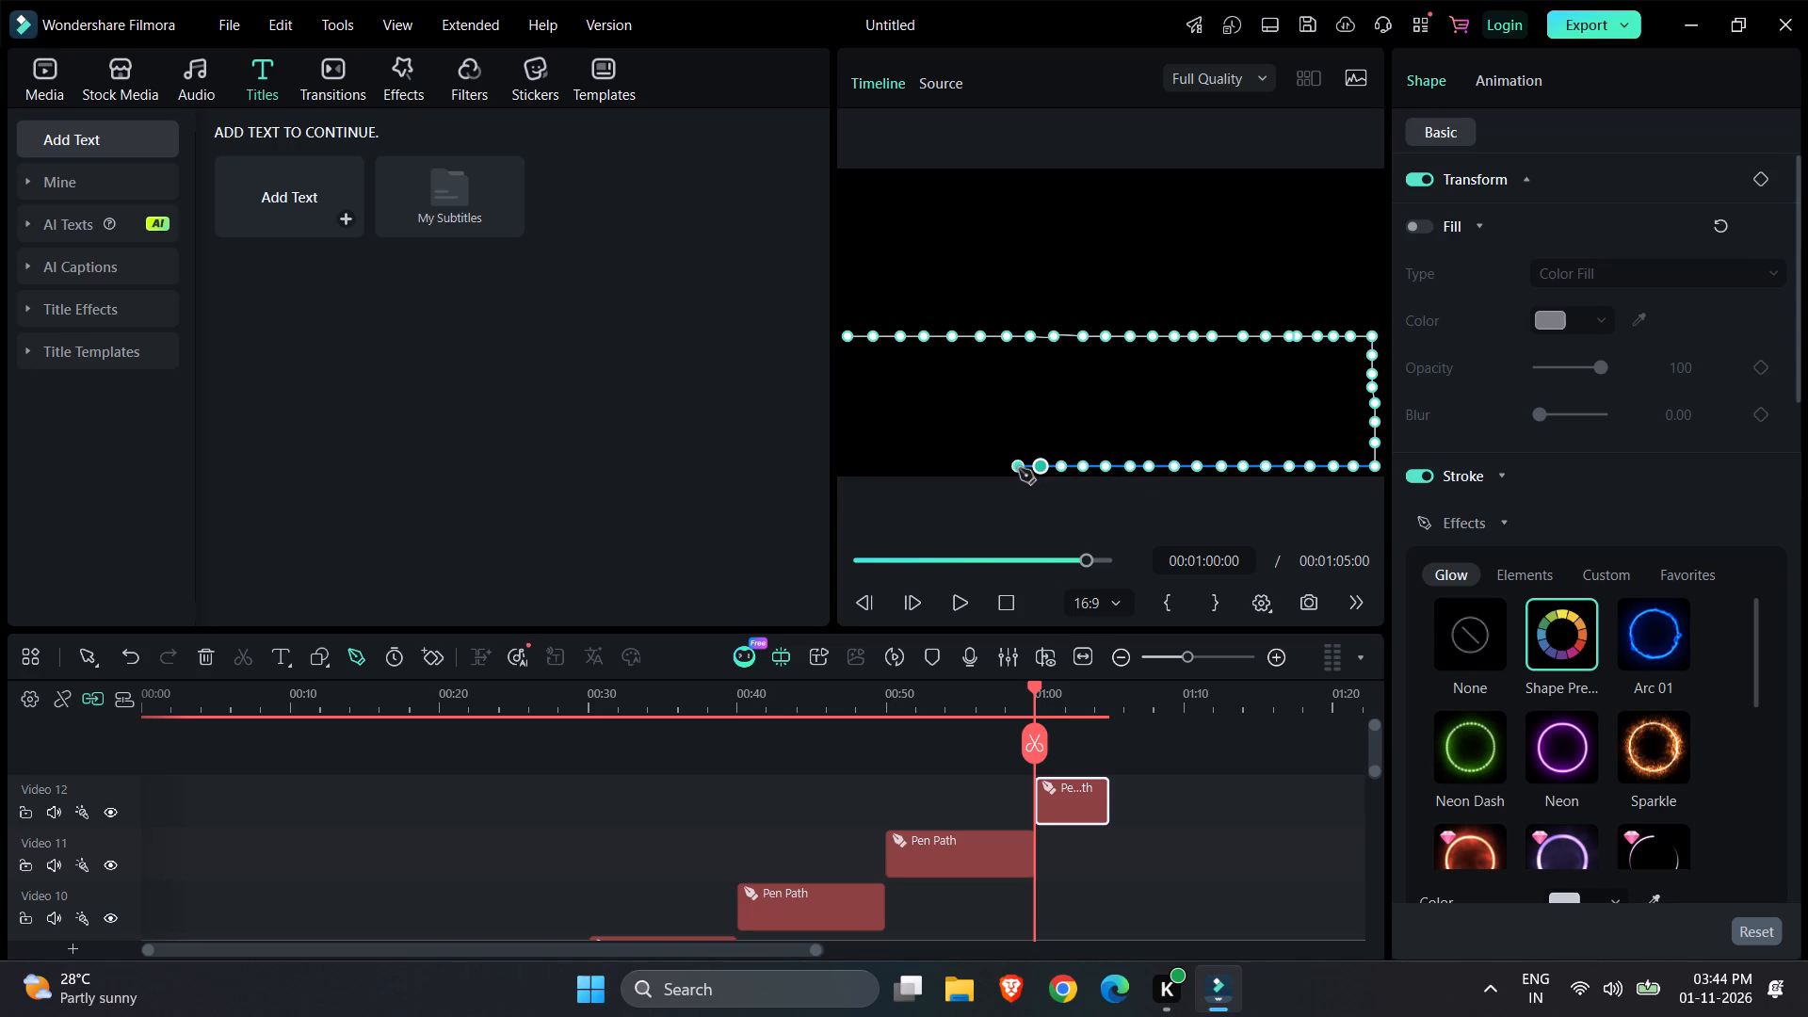
{"action": "left_click", "coordinate": [1019, 469]}
{"action": "left_click", "coordinate": [997, 467]}
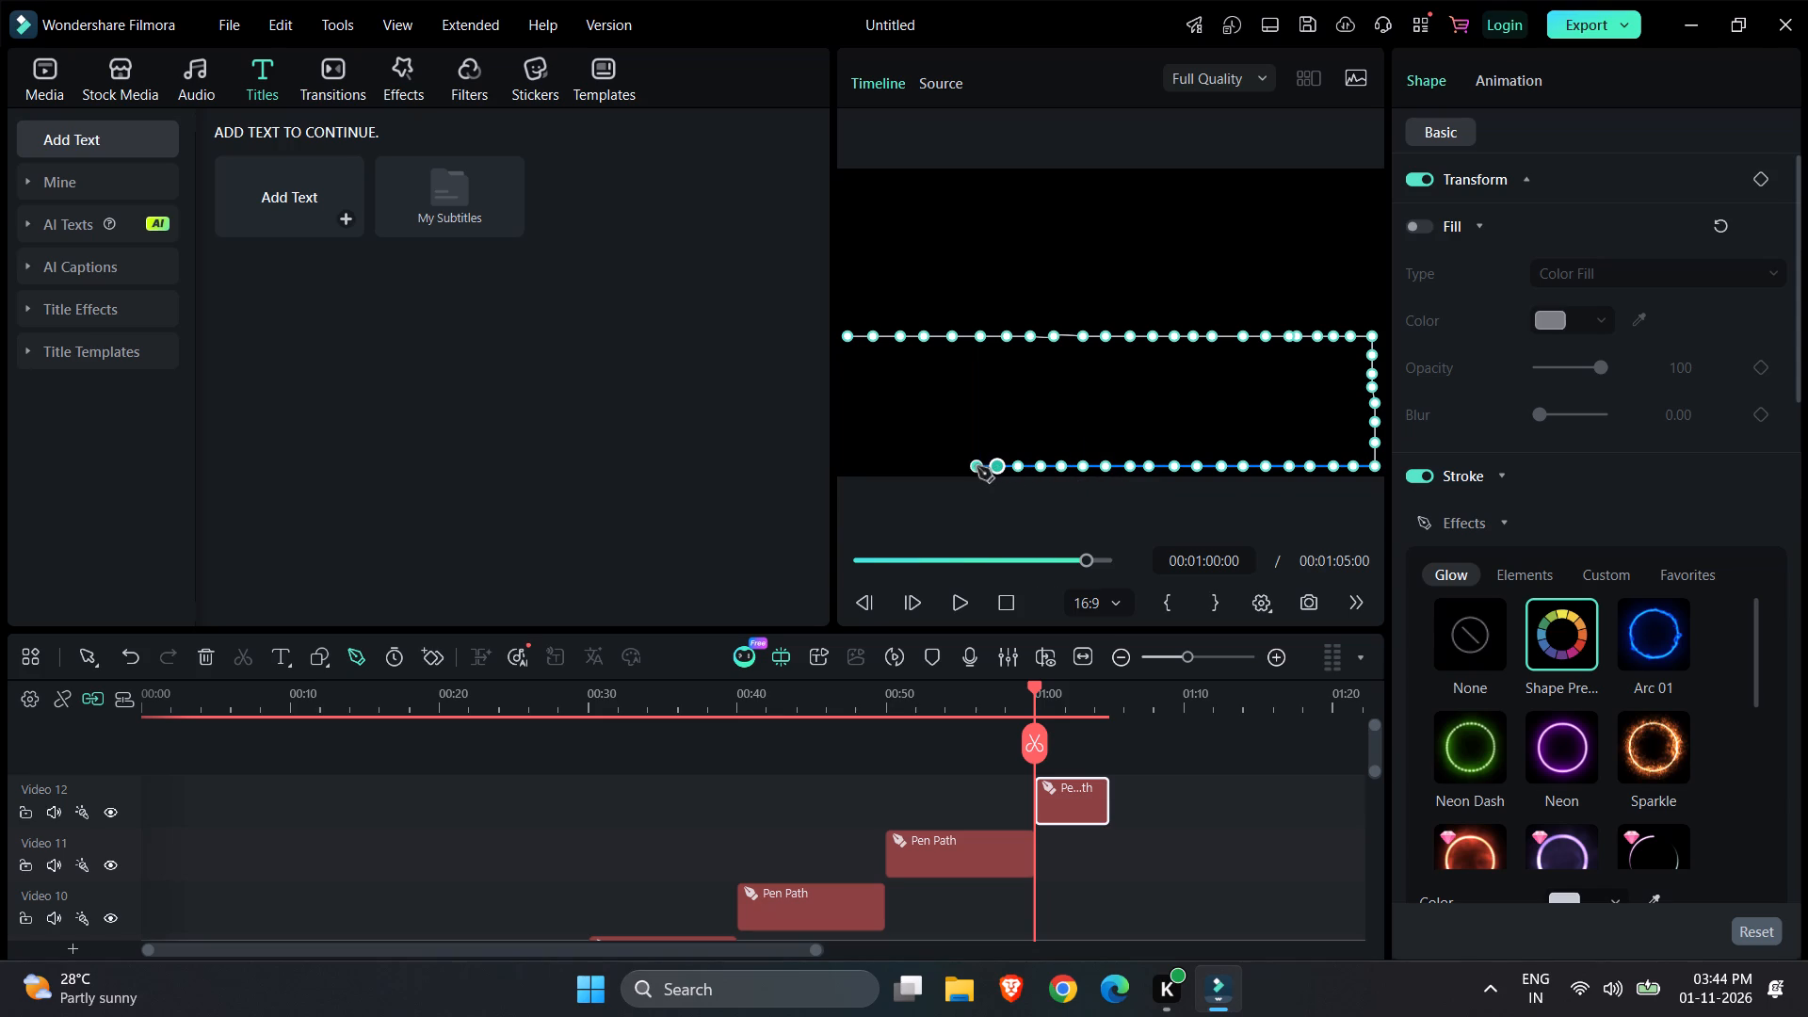
{"action": "left_click", "coordinate": [977, 467]}
{"action": "left_click", "coordinate": [953, 467]}
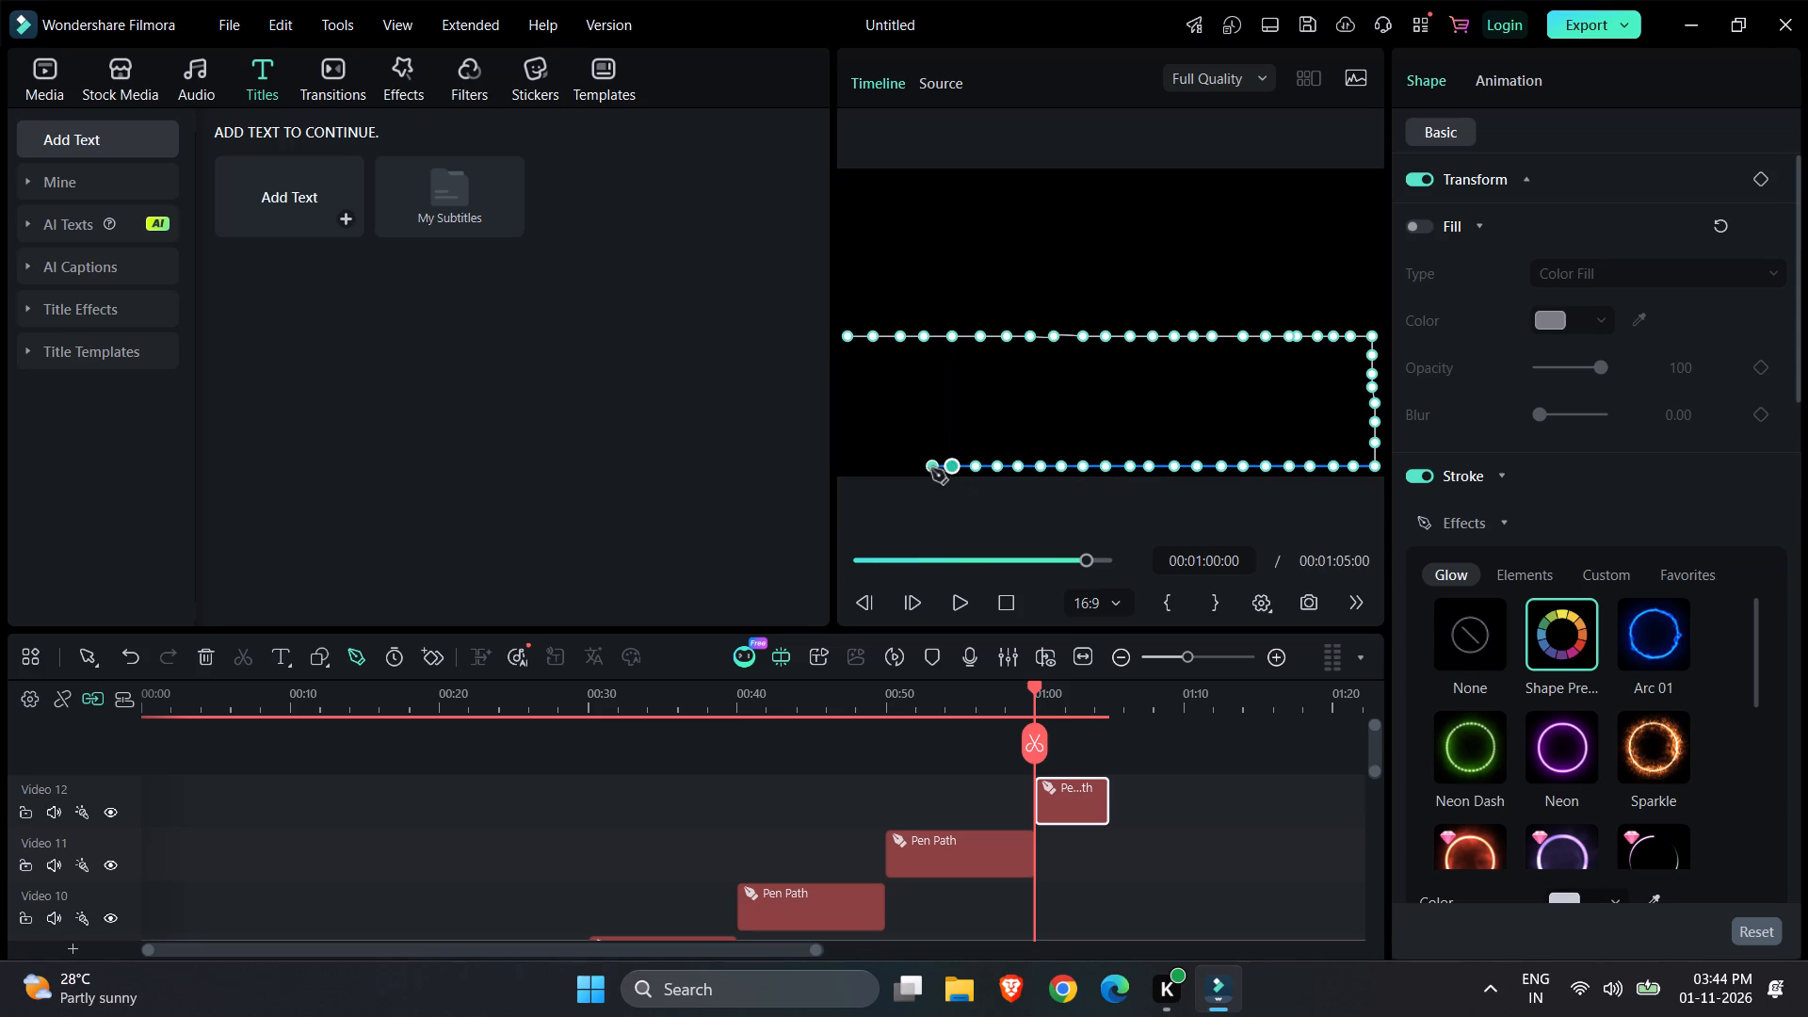
{"action": "left_click", "coordinate": [929, 469]}
{"action": "left_click", "coordinate": [909, 469]}
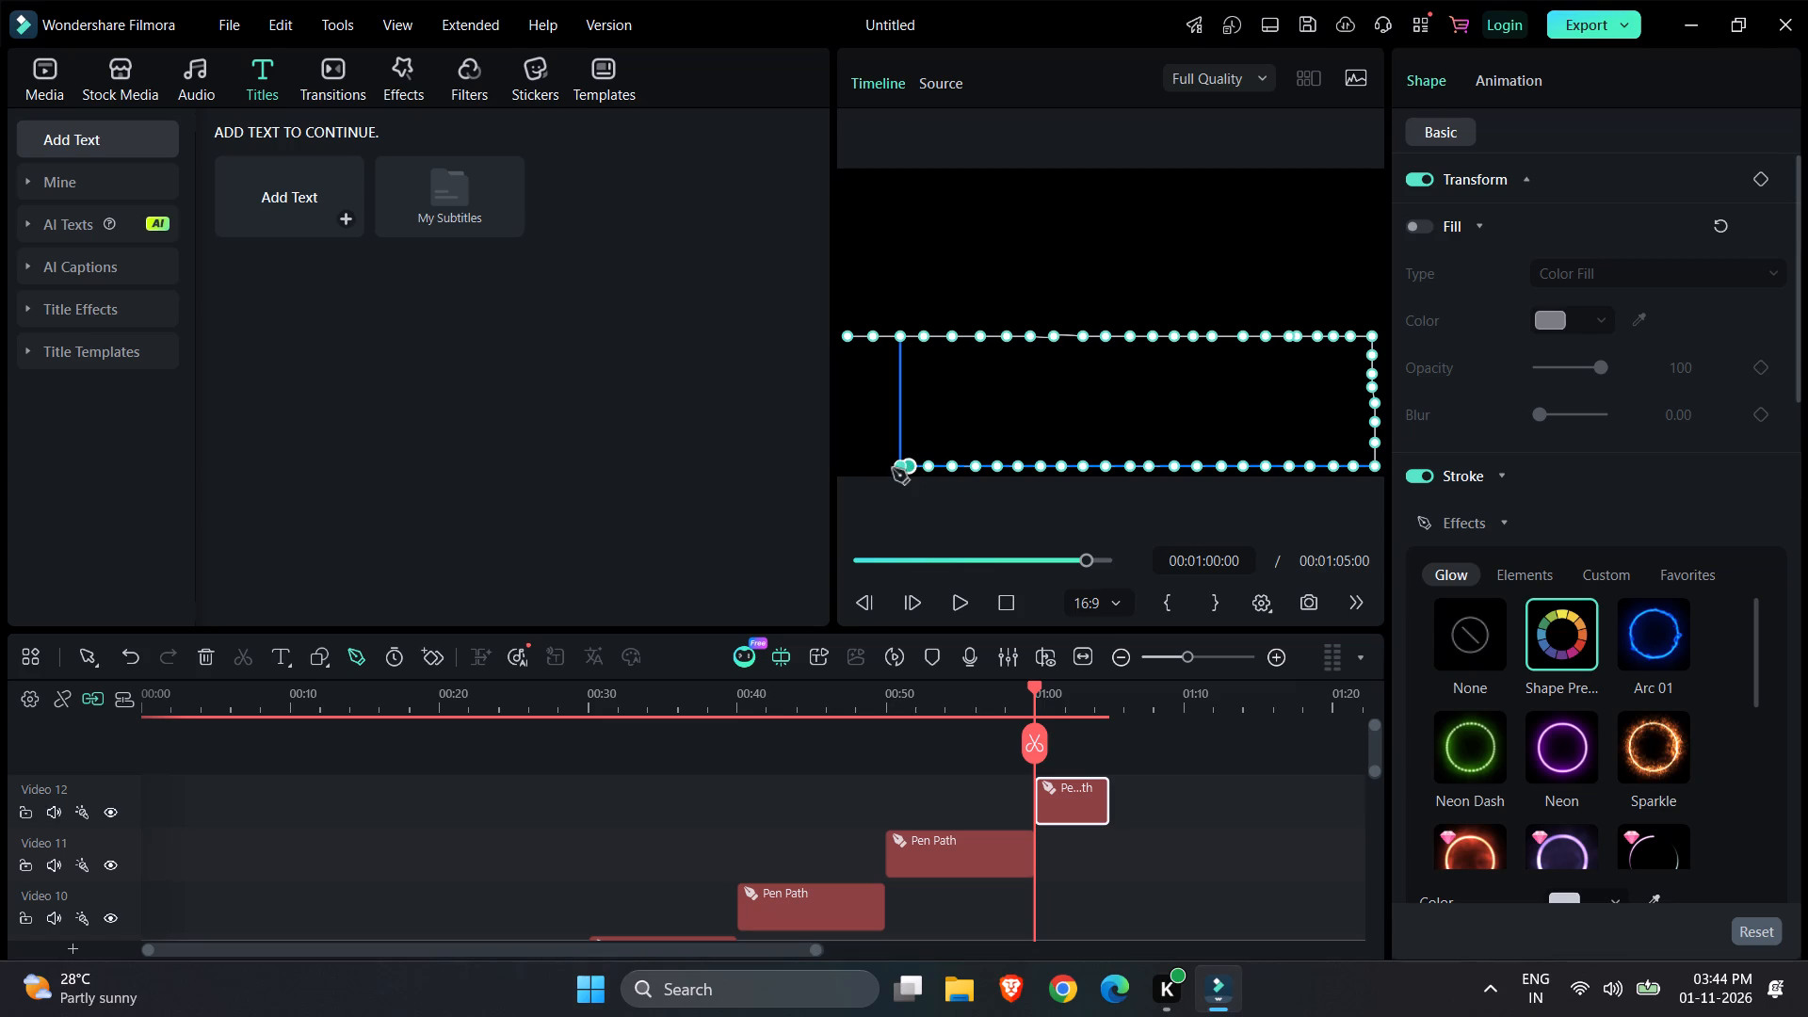
{"action": "left_click", "coordinate": [886, 469]}
{"action": "left_click", "coordinate": [864, 469]}
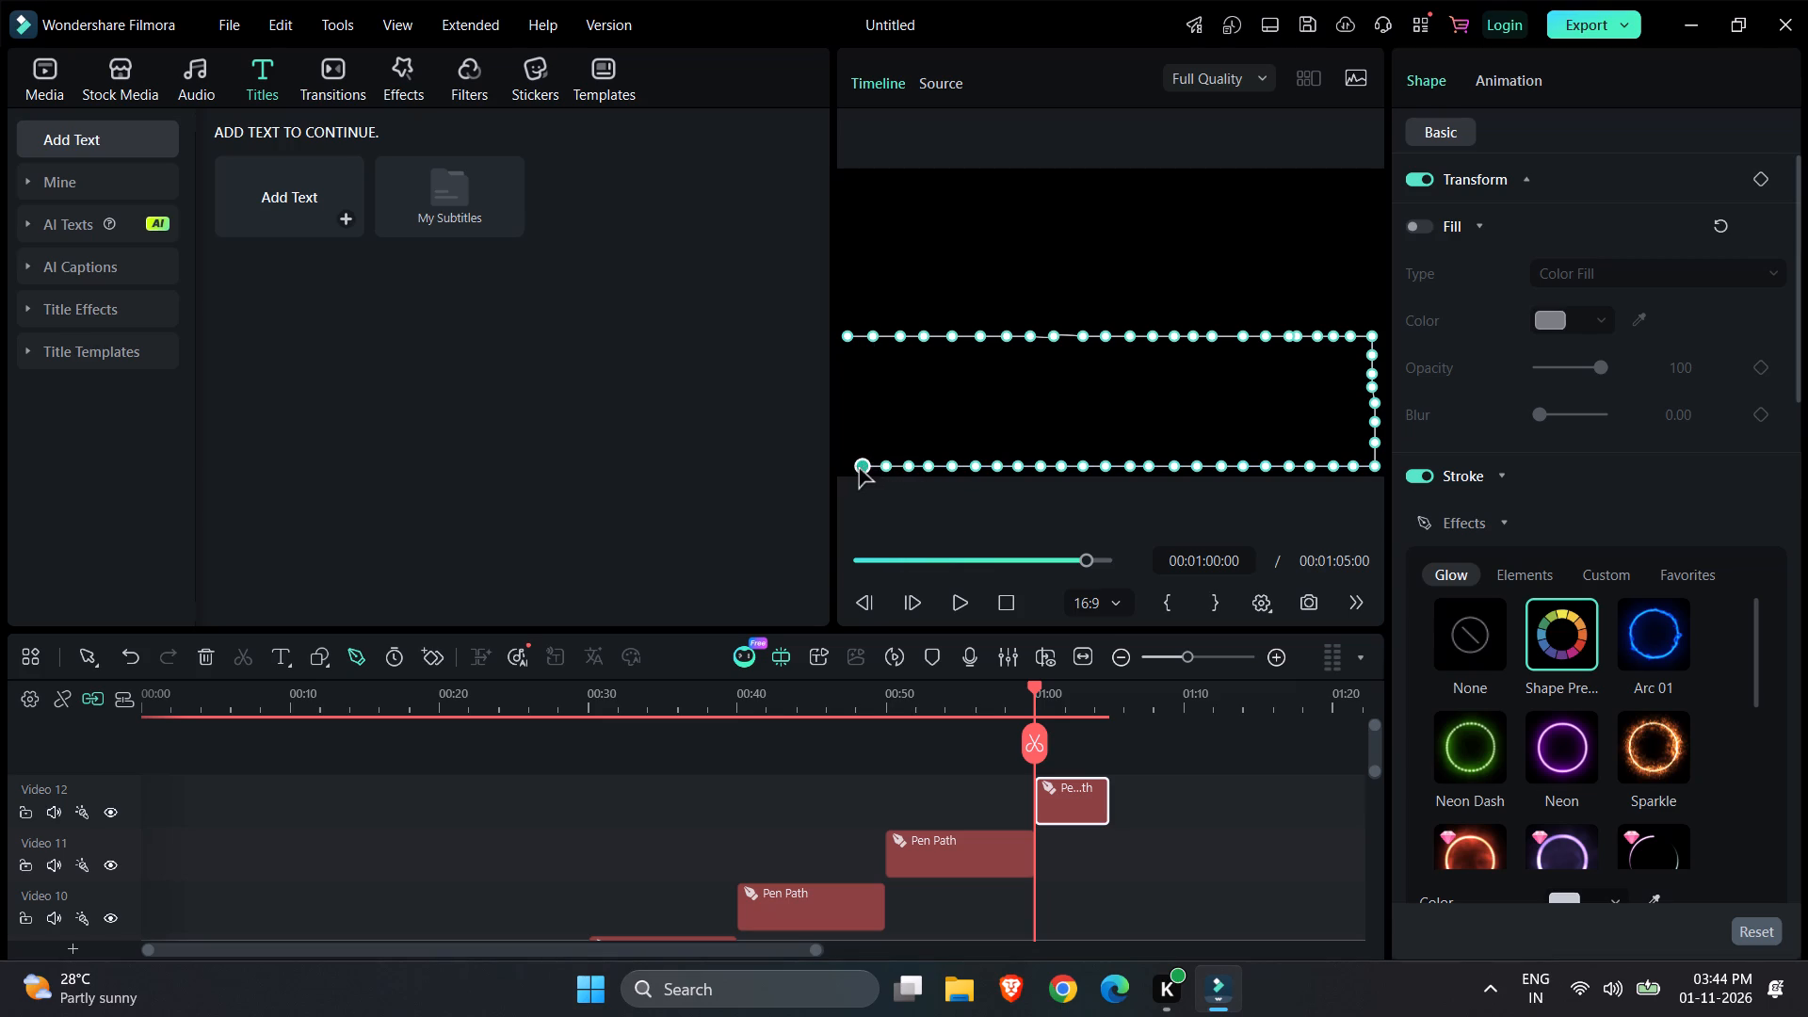
{"action": "left_click", "coordinate": [847, 469]}
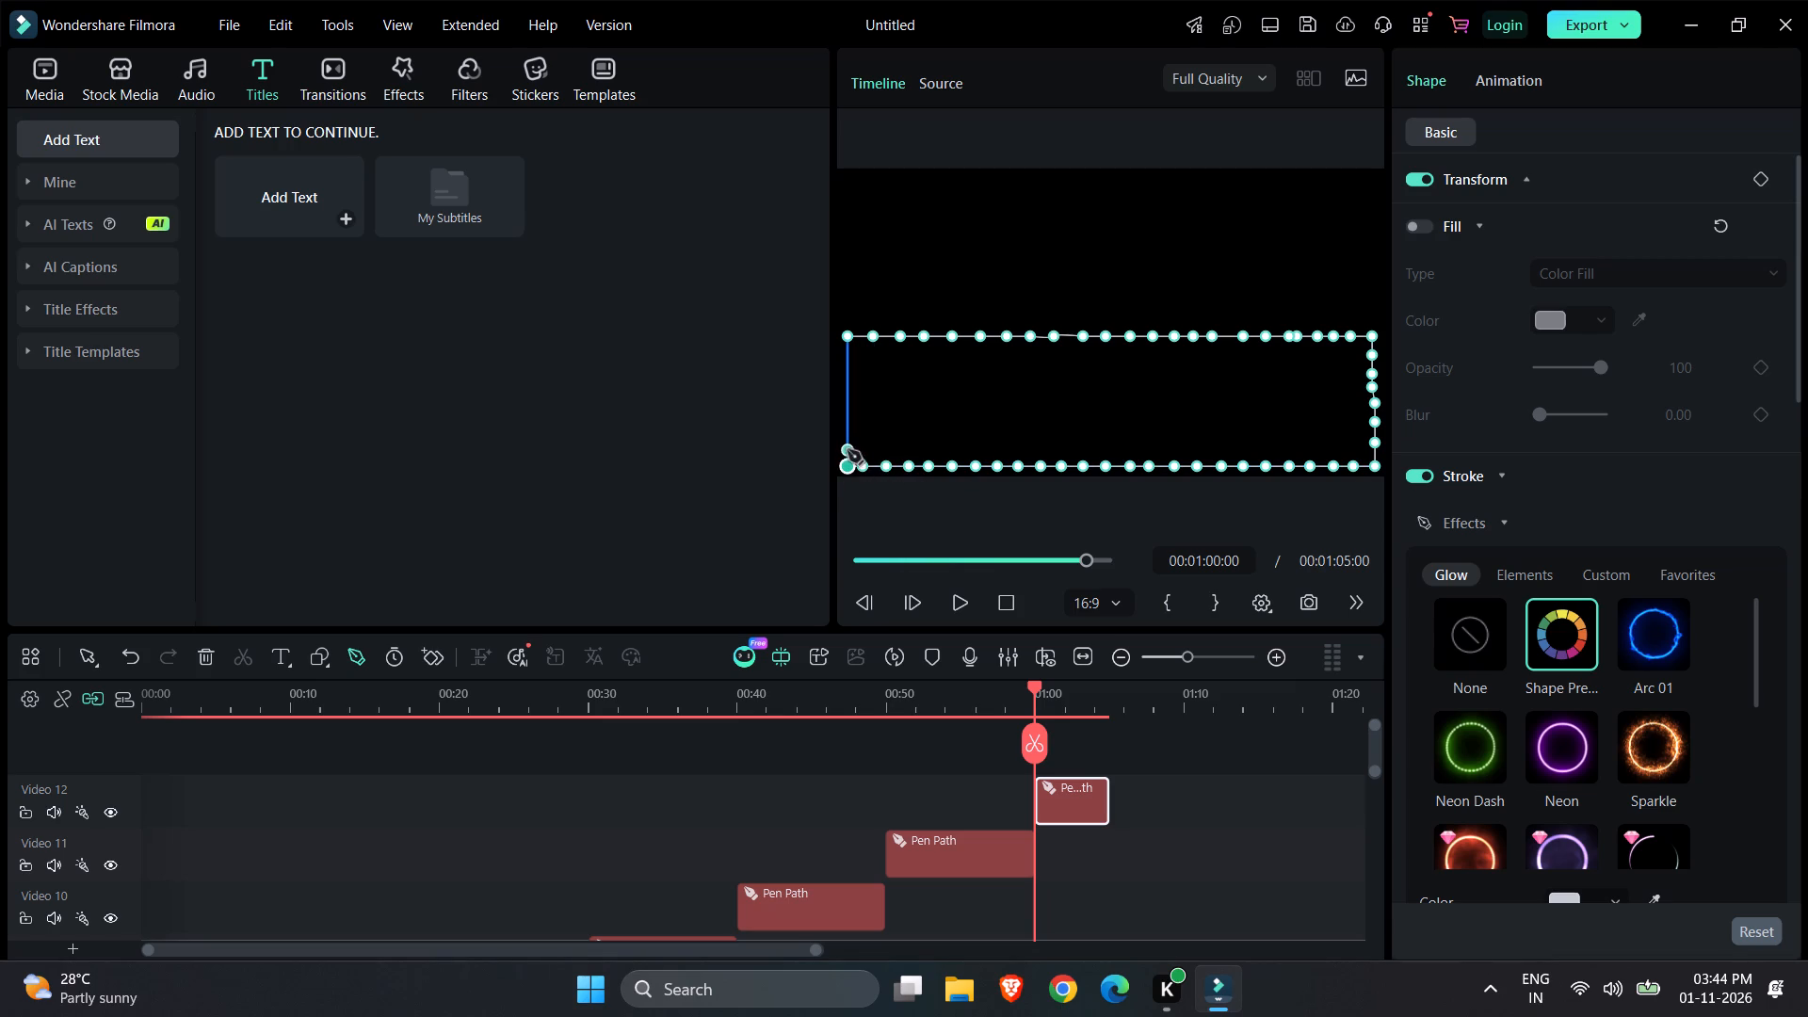
Continue the pen path from the bottom-left corner up the frame's left edge to the top-left corner with 11 closely spaced points.
{"action": "left_click", "coordinate": [849, 447]}
{"action": "left_click", "coordinate": [849, 425]}
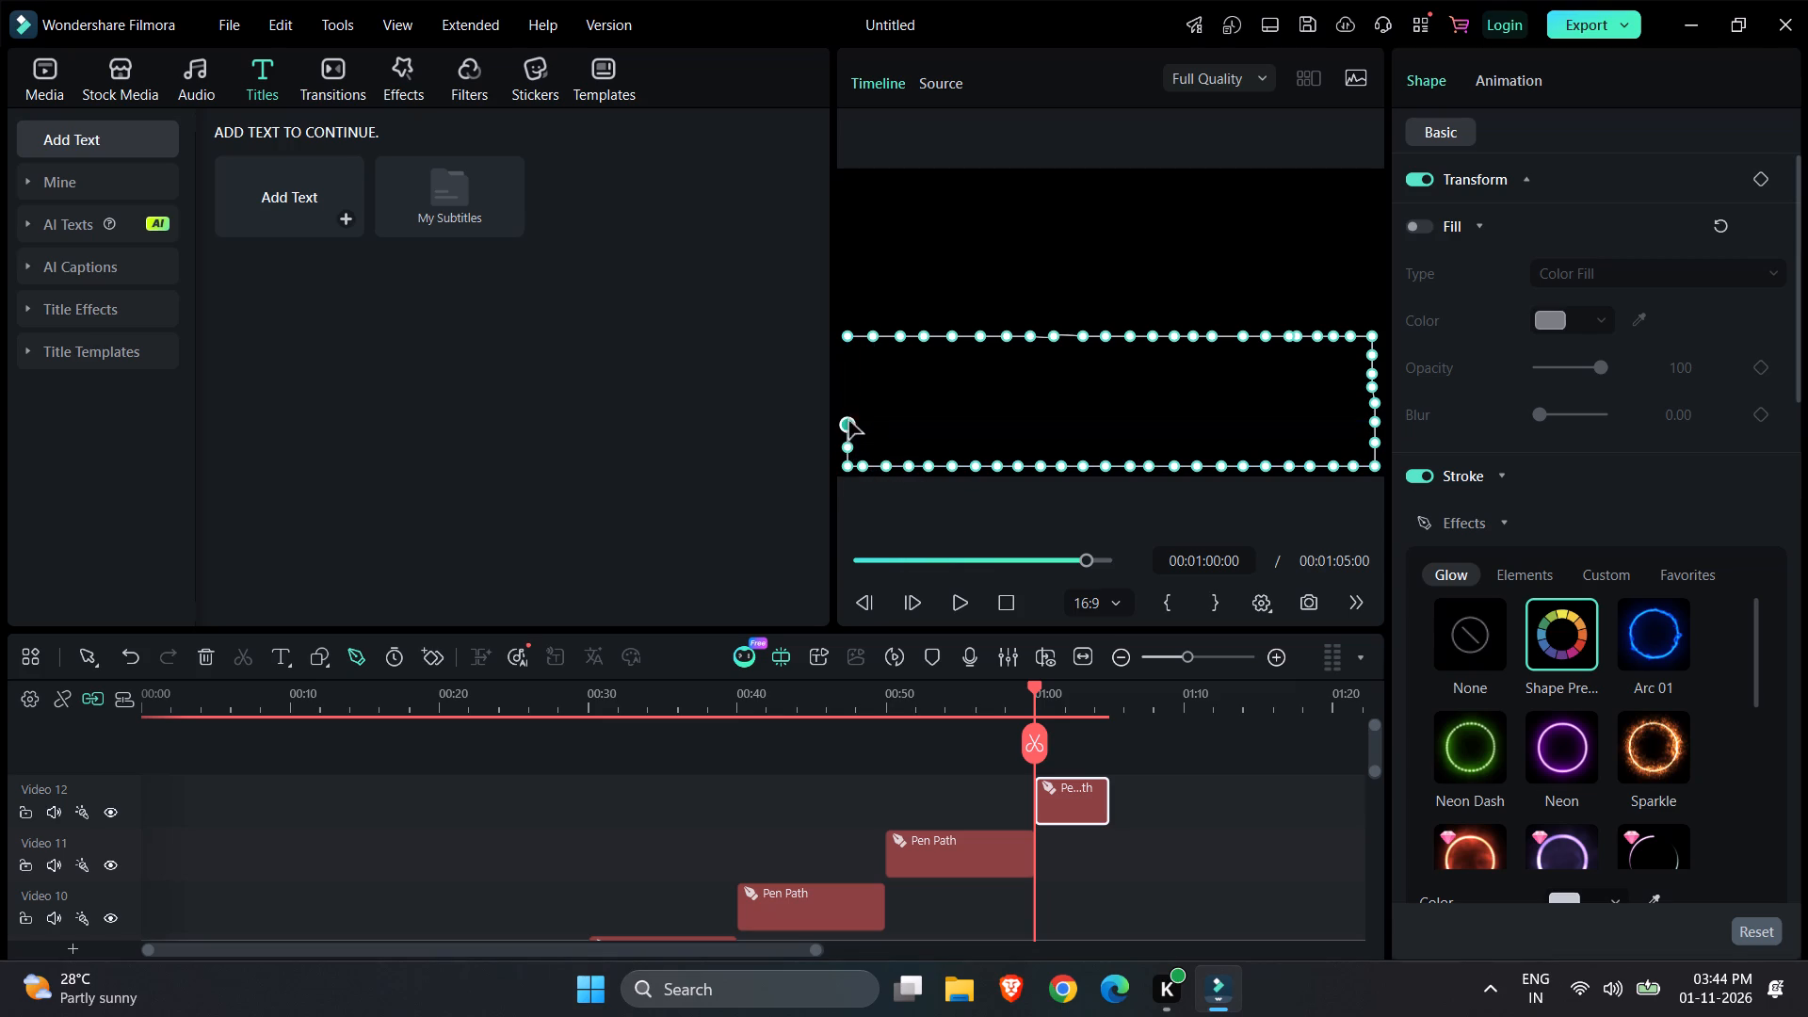
{"action": "left_click", "coordinate": [848, 405]}
{"action": "left_click", "coordinate": [848, 384]}
{"action": "left_click", "coordinate": [847, 359]}
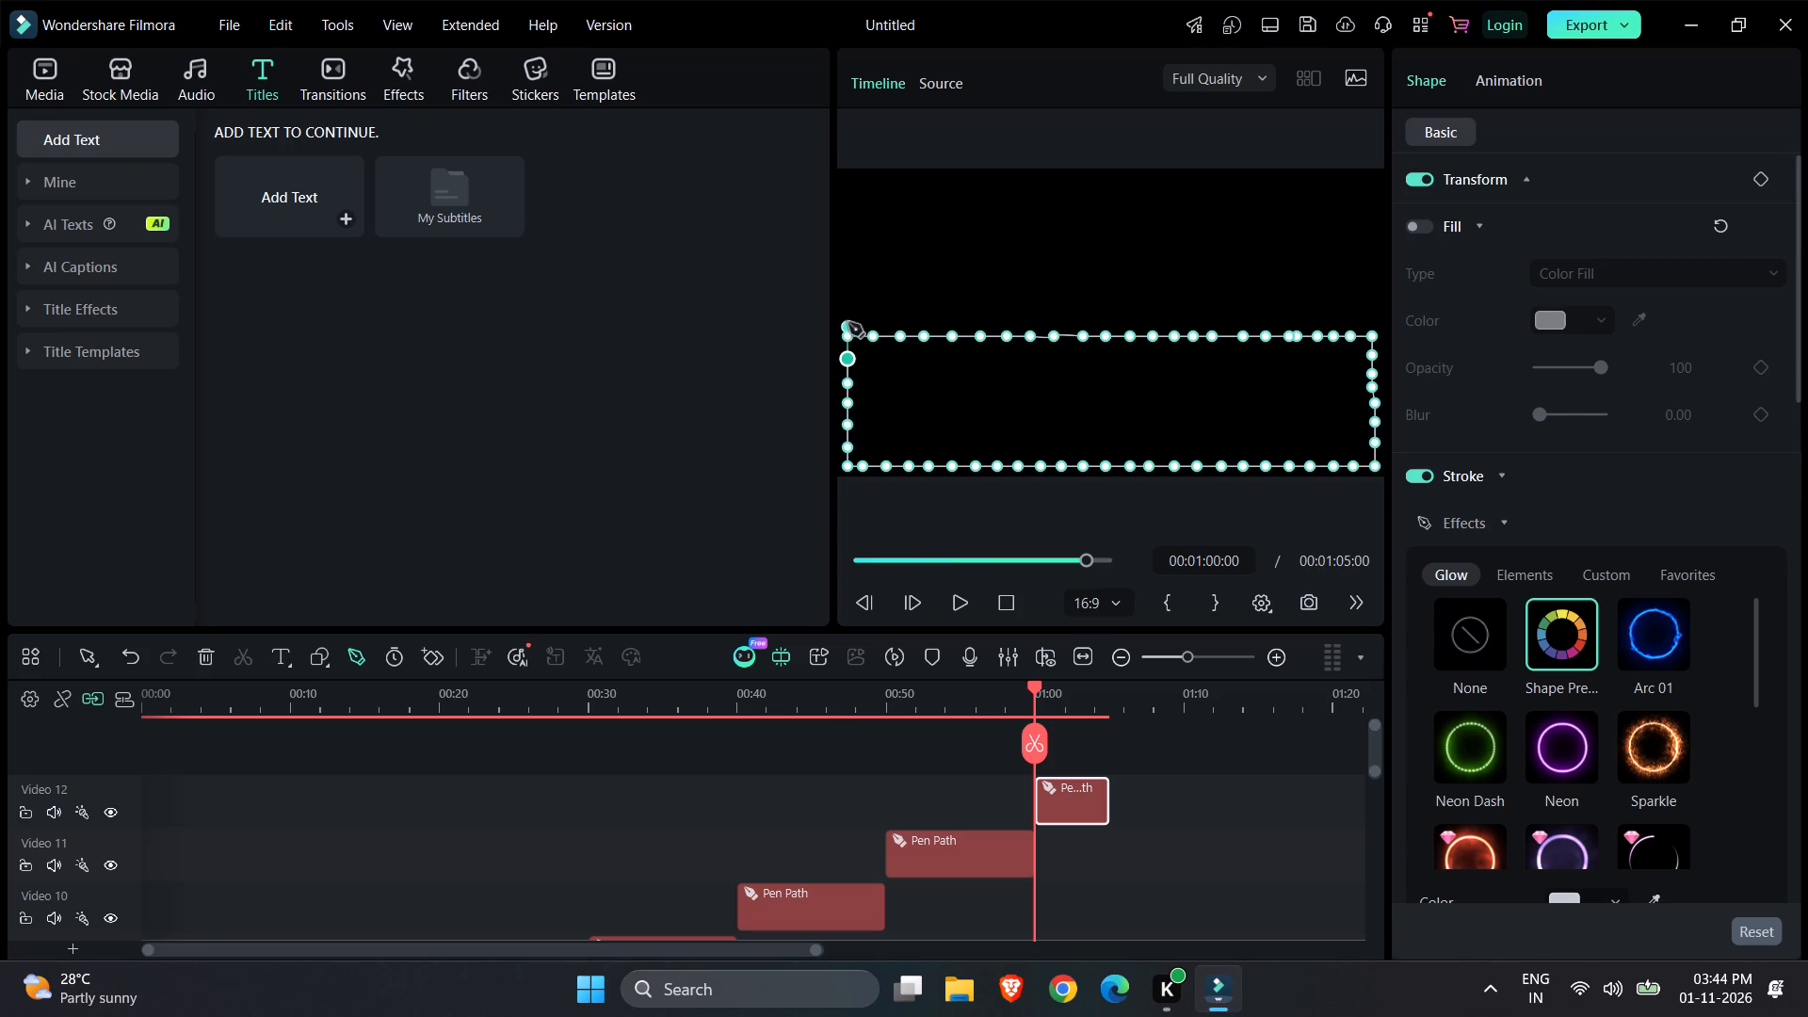
{"action": "left_click", "coordinate": [850, 305]}
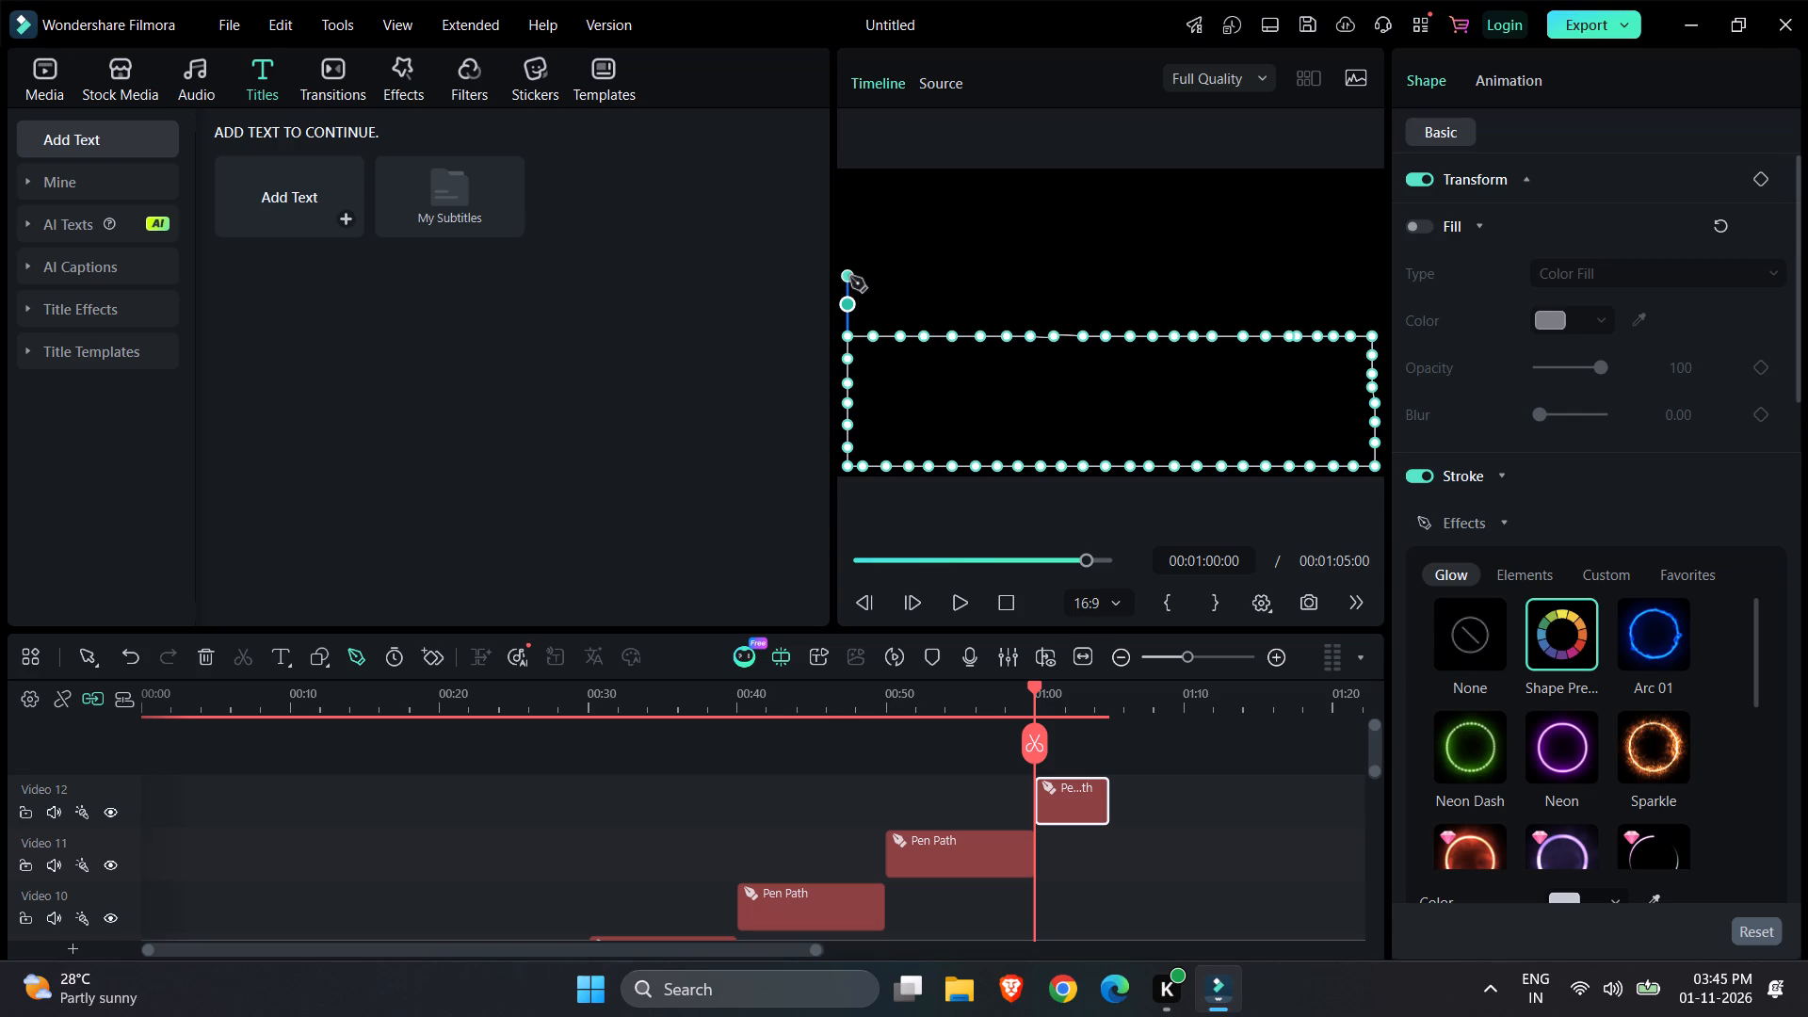
{"action": "left_click", "coordinate": [850, 277]}
{"action": "left_click", "coordinate": [850, 251]}
{"action": "left_click", "coordinate": [850, 224]}
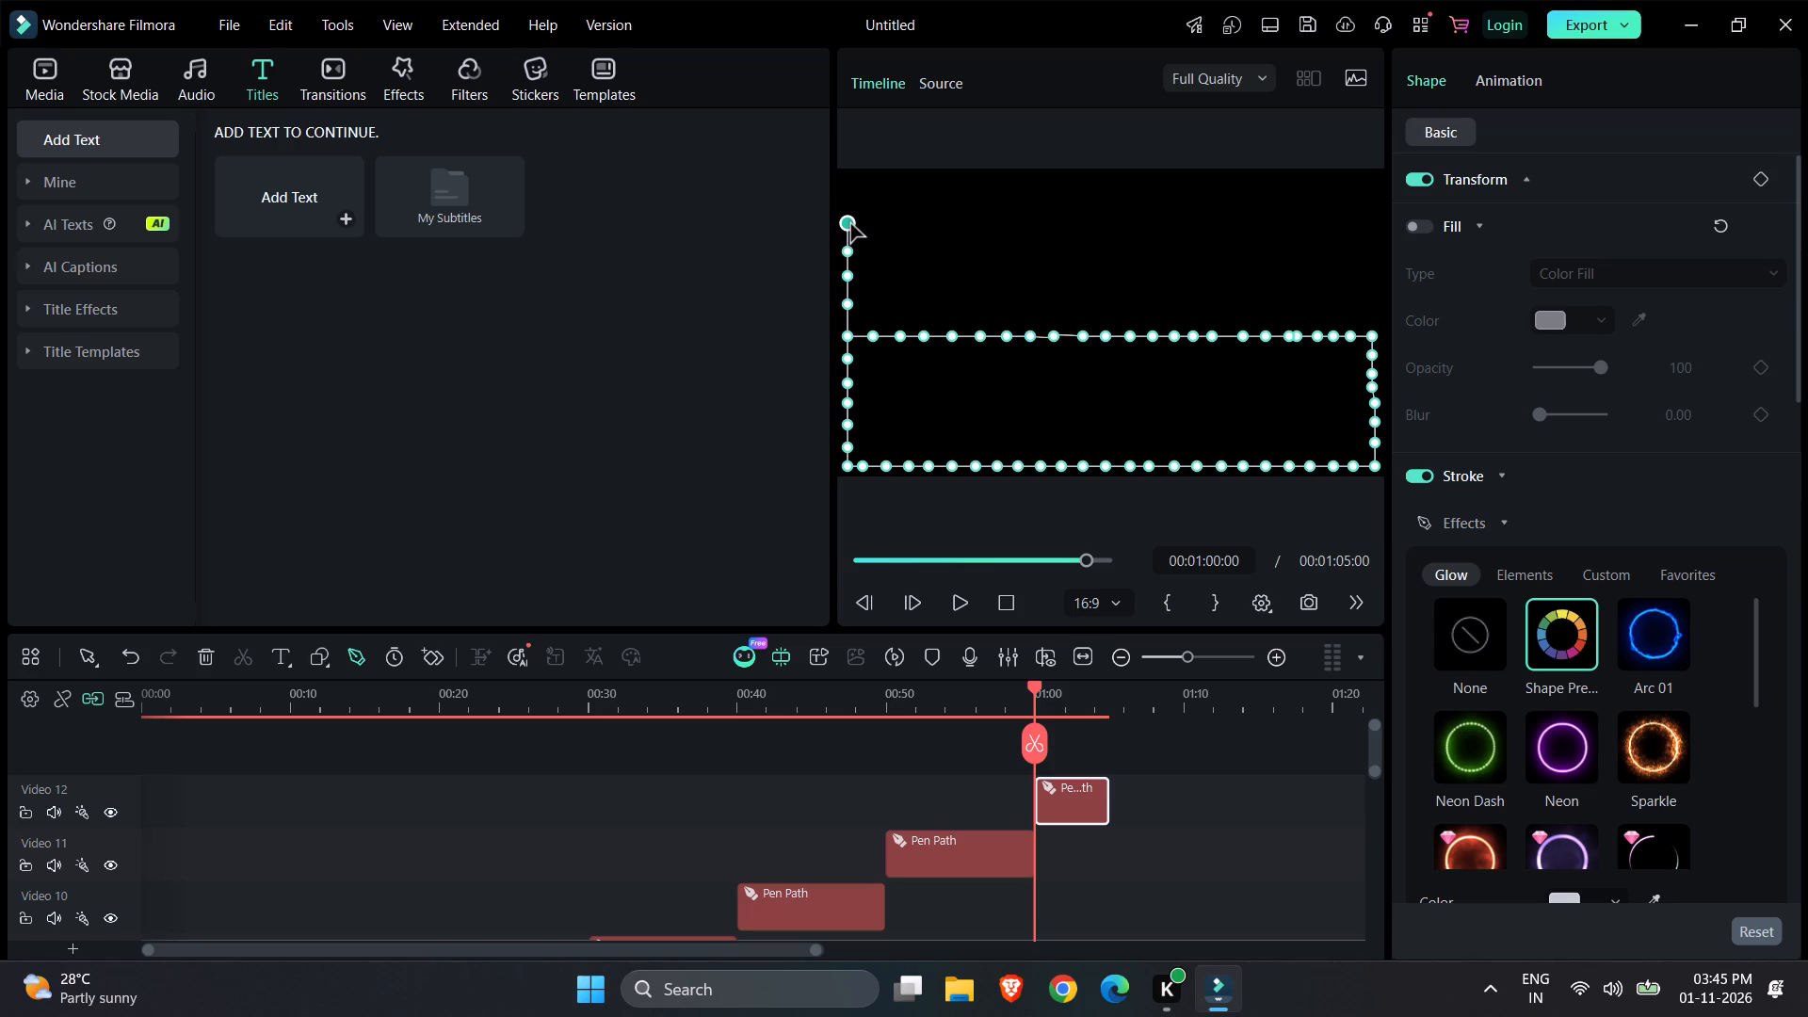
{"action": "left_click", "coordinate": [850, 202]}
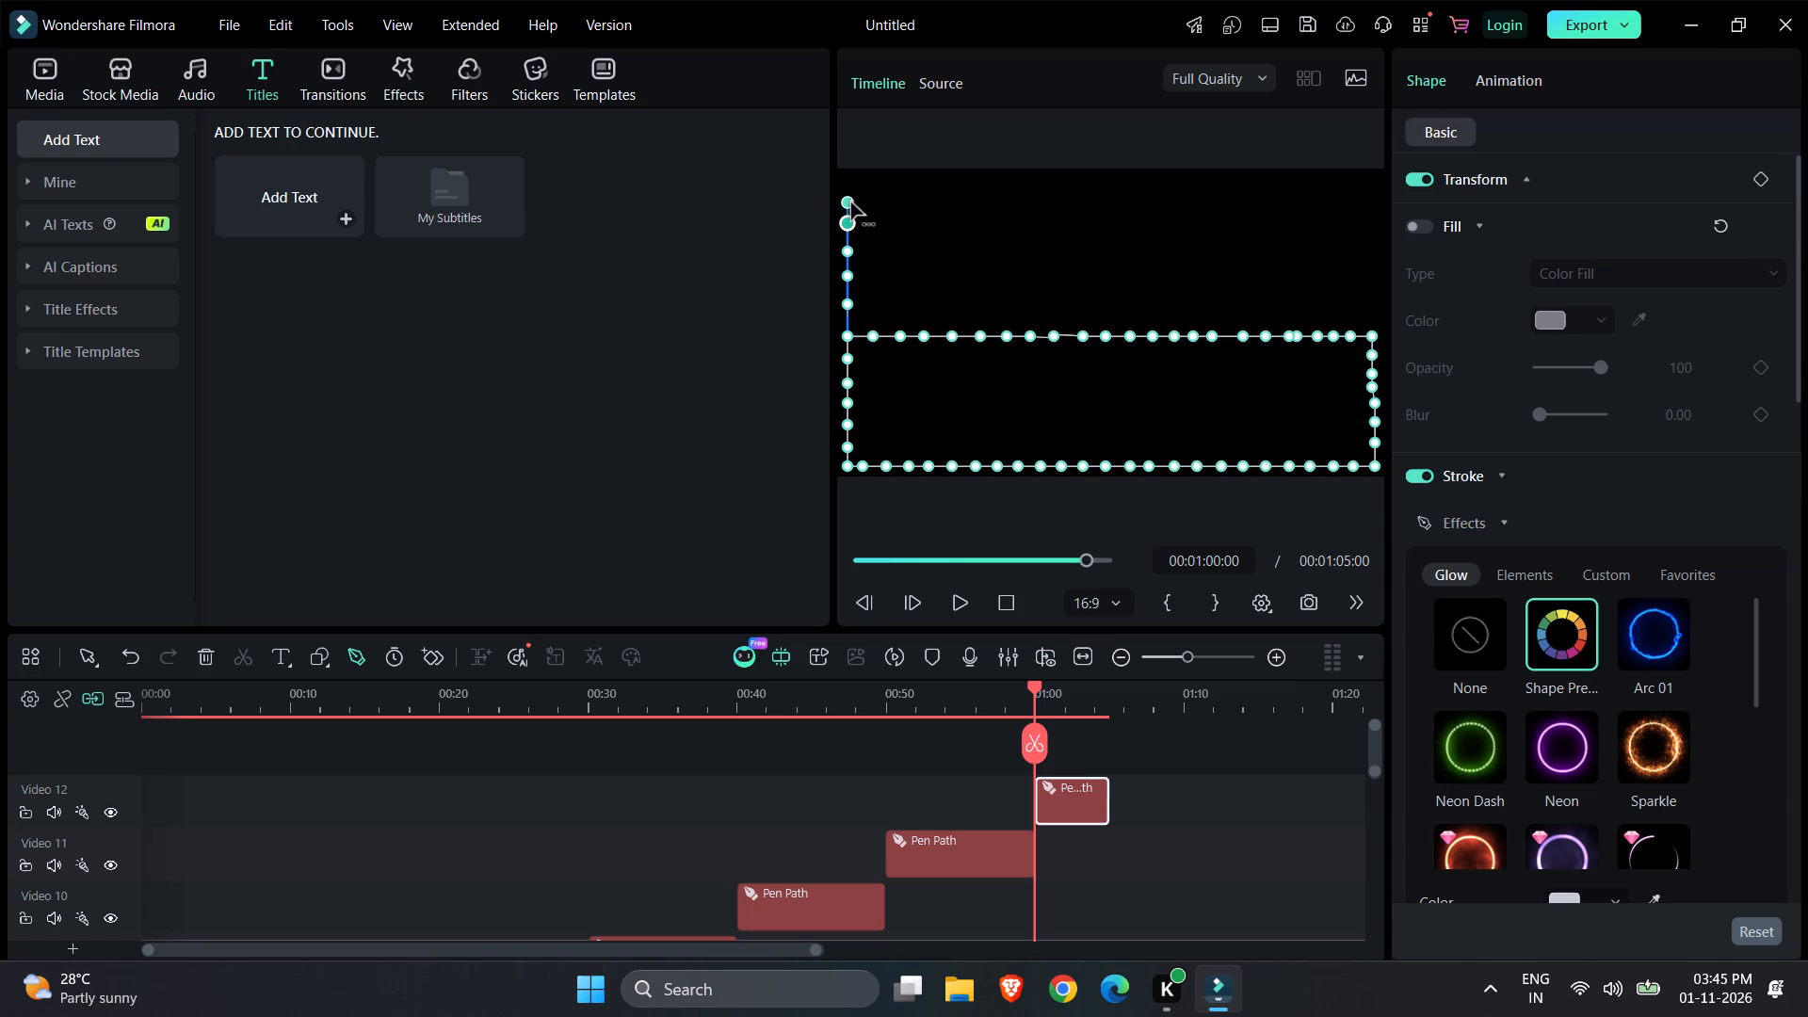
{"action": "left_click", "coordinate": [848, 181]}
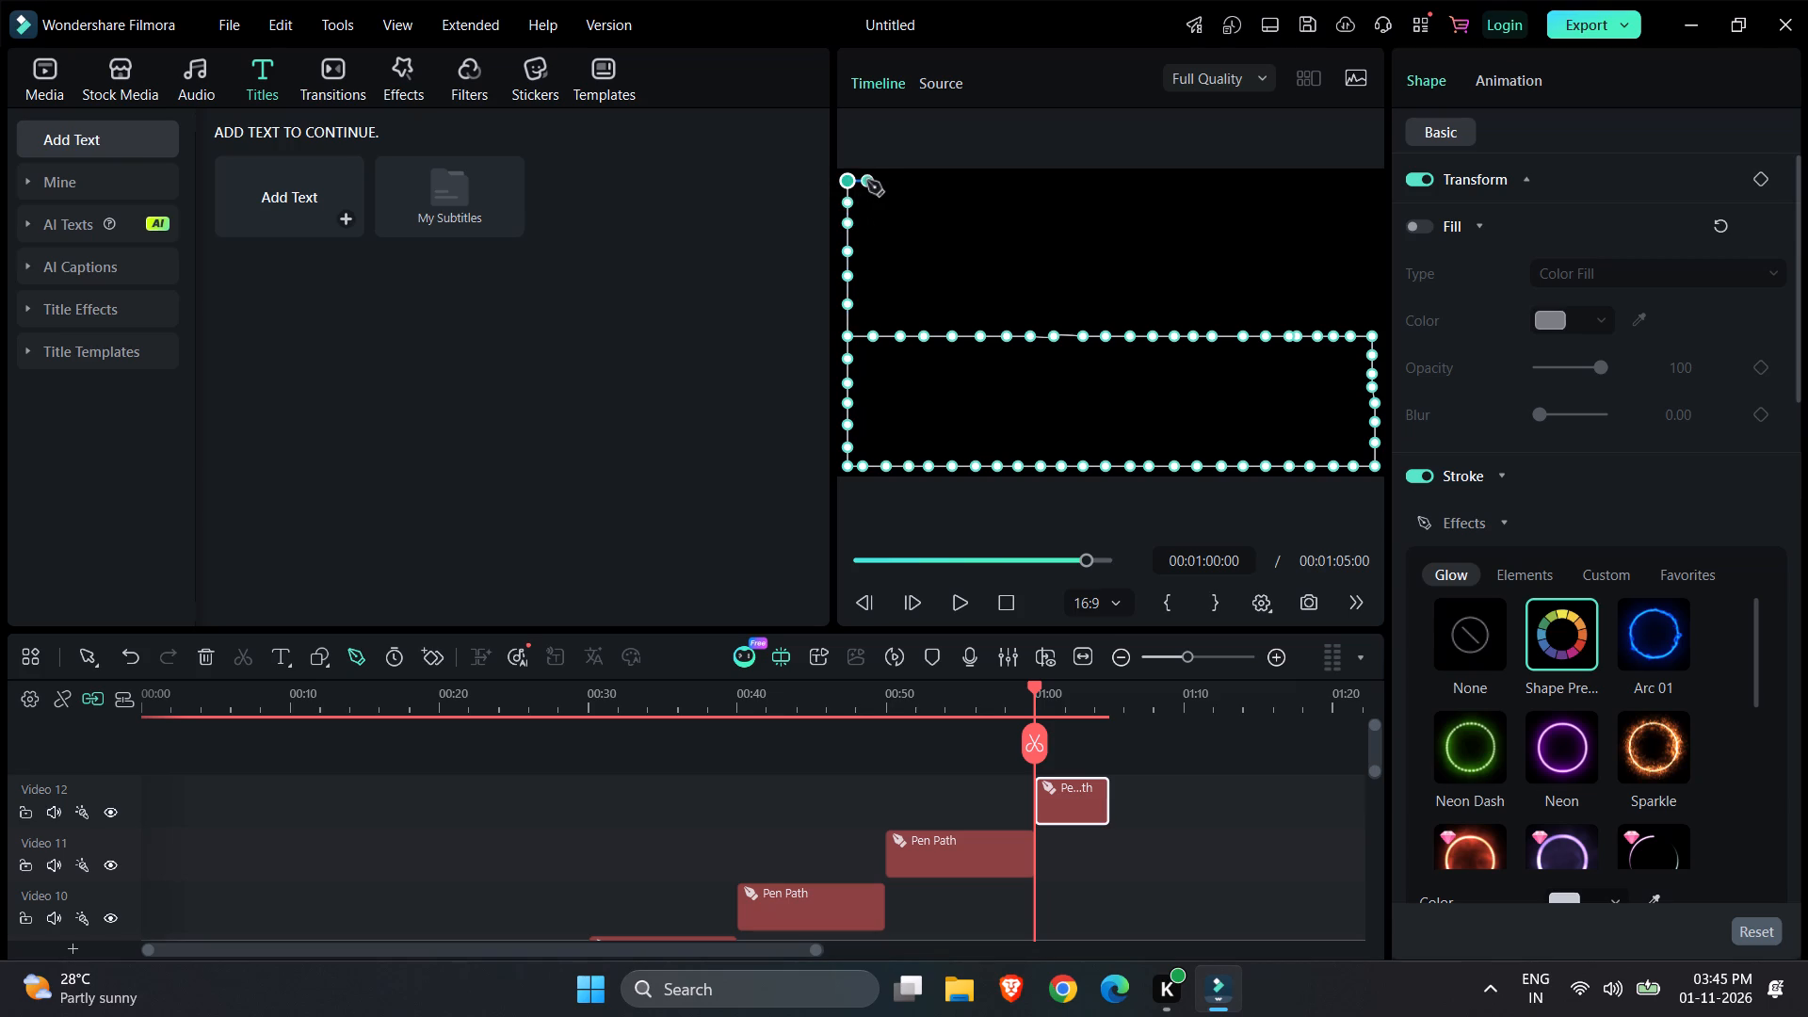
Continue the pen path from the top-left corner along the frame's top edge to its midpoint with 11 closely spaced points.
{"action": "left_click", "coordinate": [867, 181]}
{"action": "left_click", "coordinate": [891, 181]}
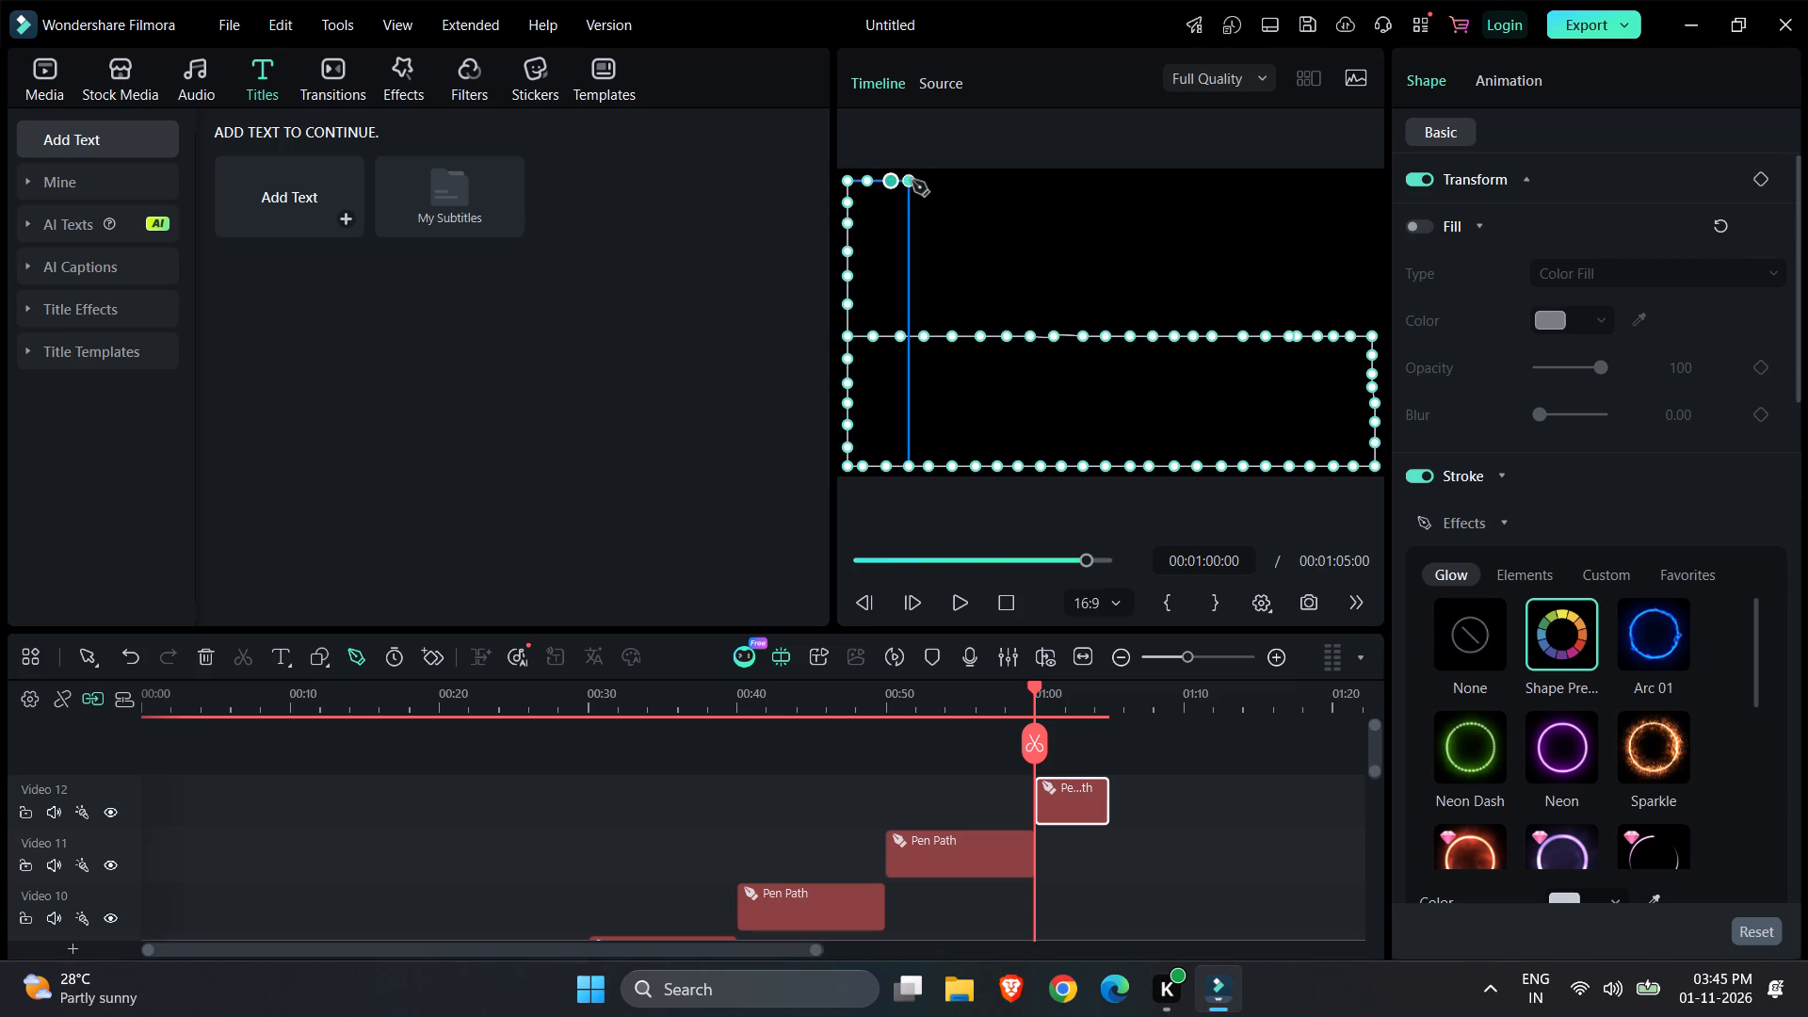
{"action": "left_click", "coordinate": [912, 181]}
{"action": "left_click", "coordinate": [941, 182]}
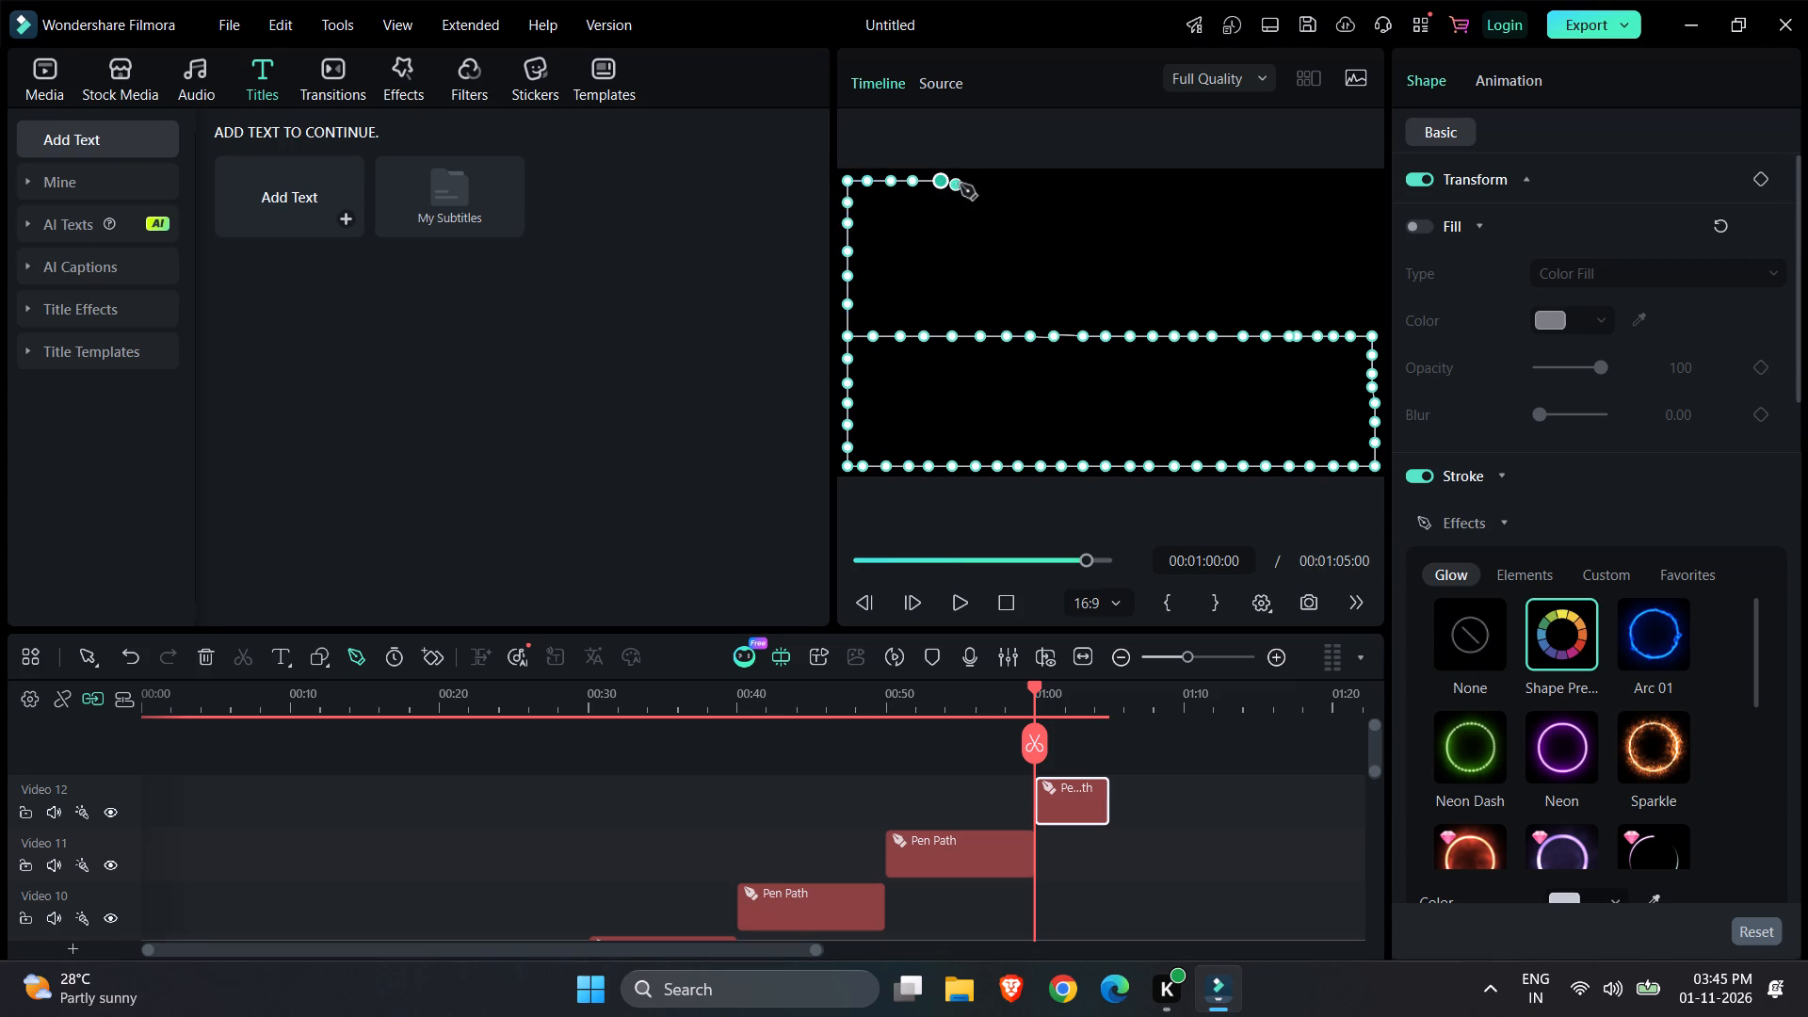
{"action": "left_click", "coordinate": [966, 181]}
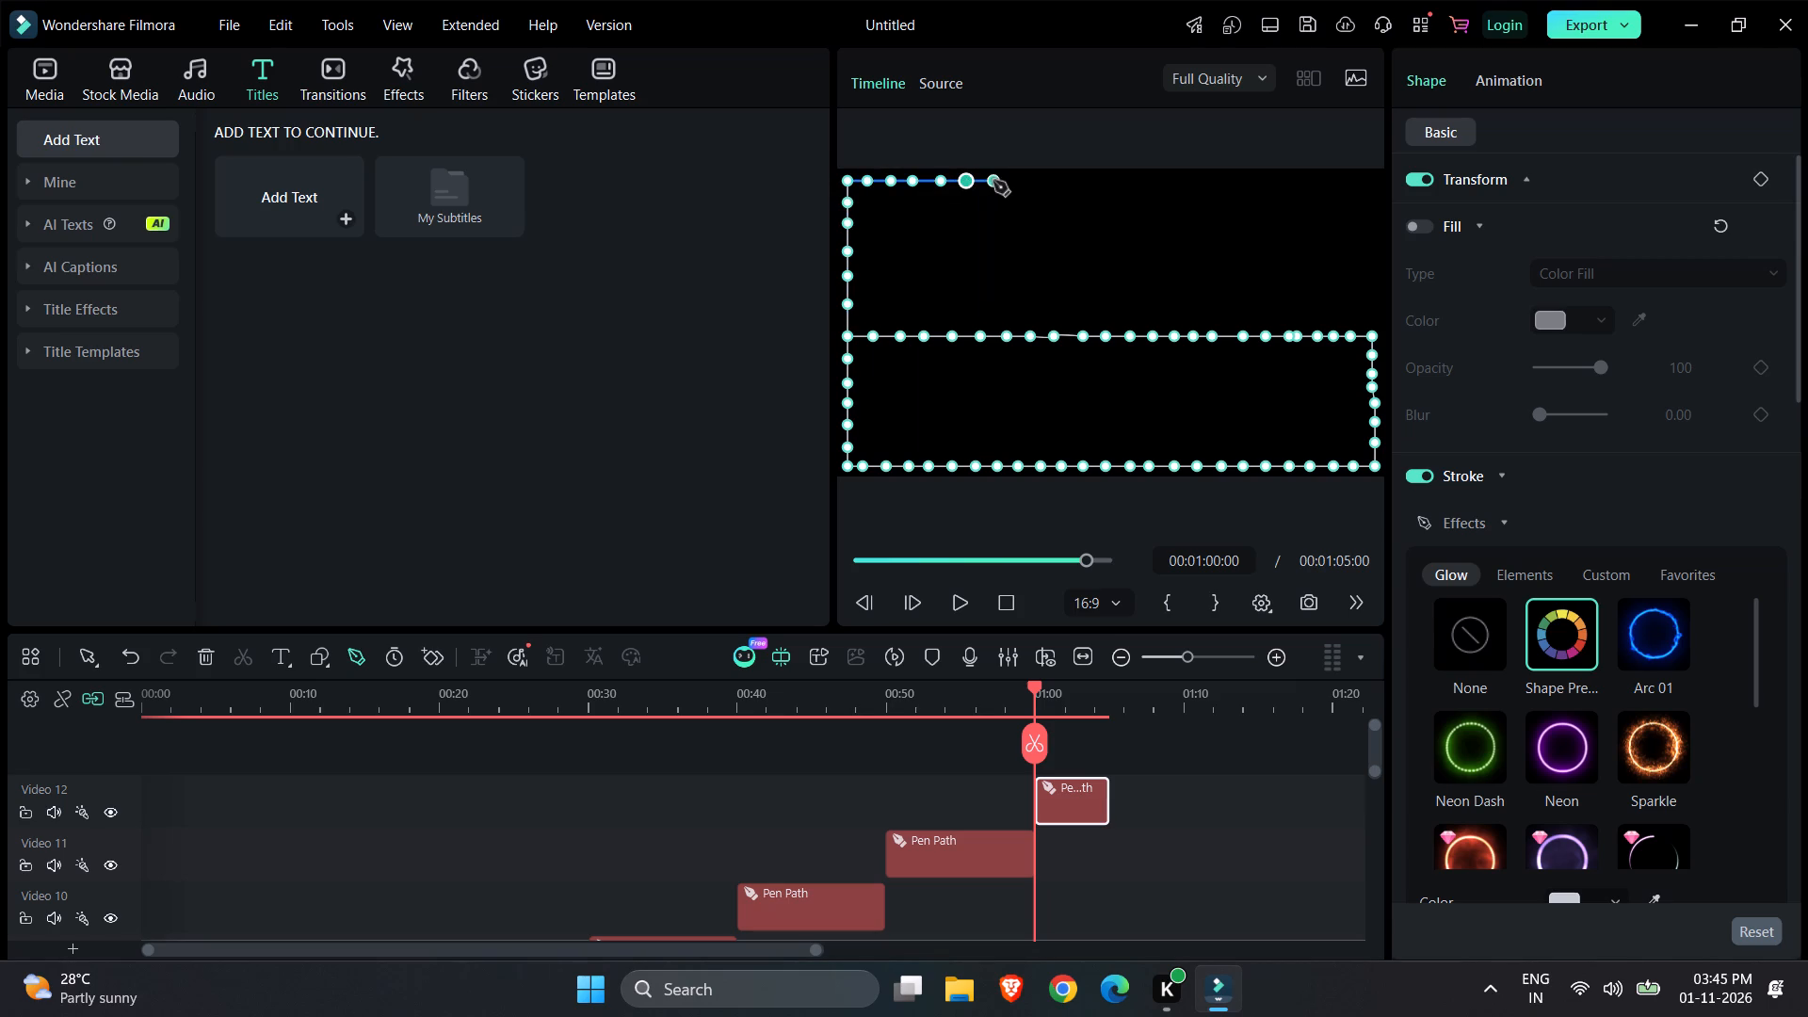
{"action": "left_click", "coordinate": [993, 181]}
{"action": "left_click_drag", "start_coordinate": [1016, 183], "coordinate": [1040, 183]}
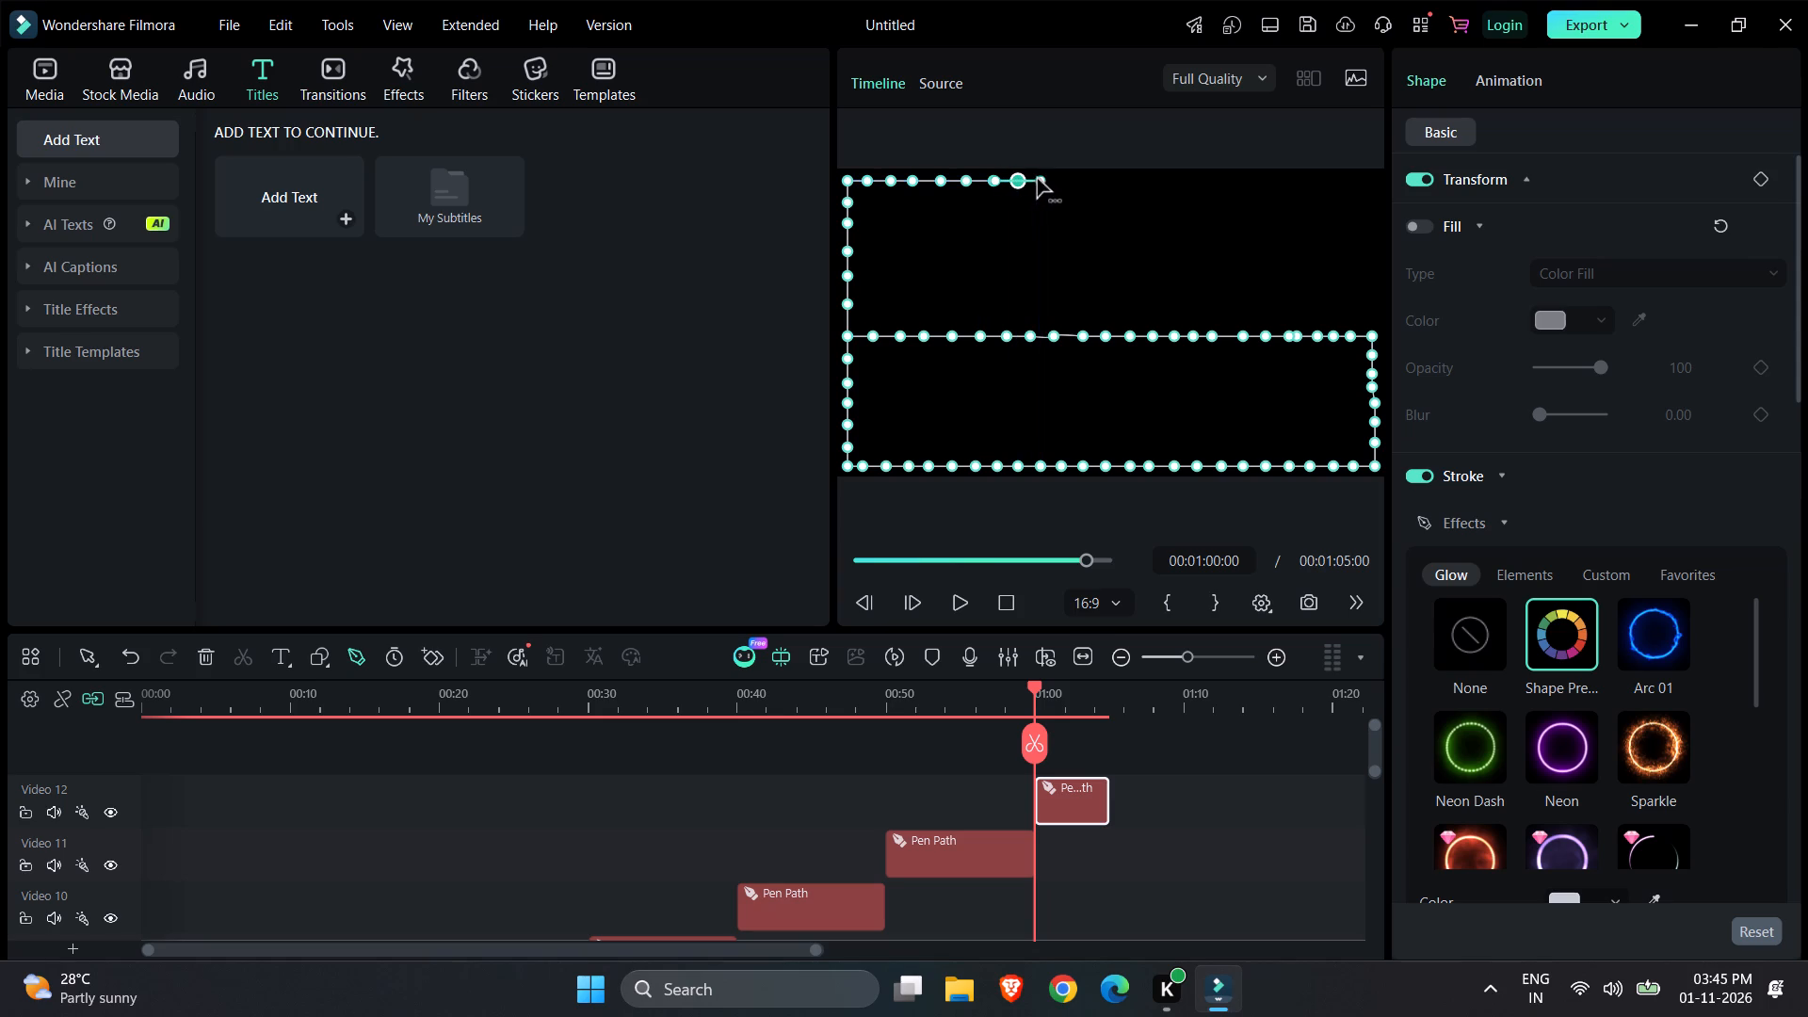
{"action": "left_click", "coordinate": [1049, 182]}
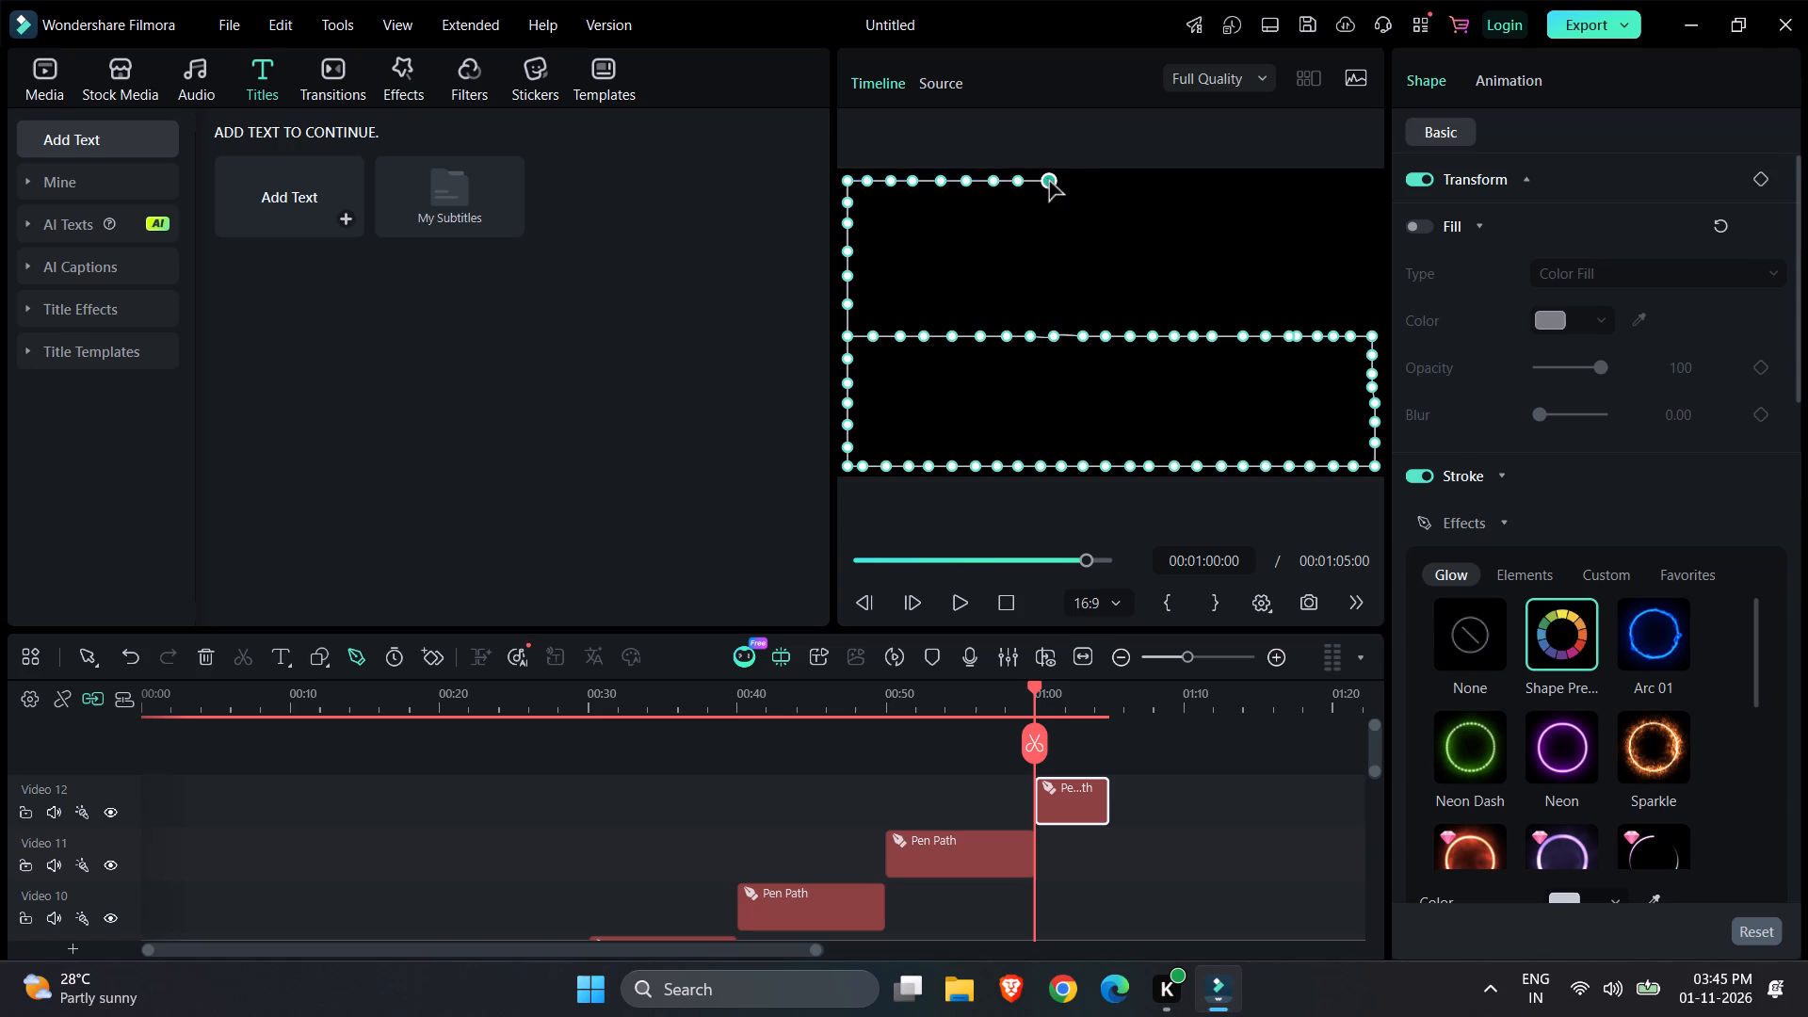
{"action": "left_click", "coordinate": [1070, 181]}
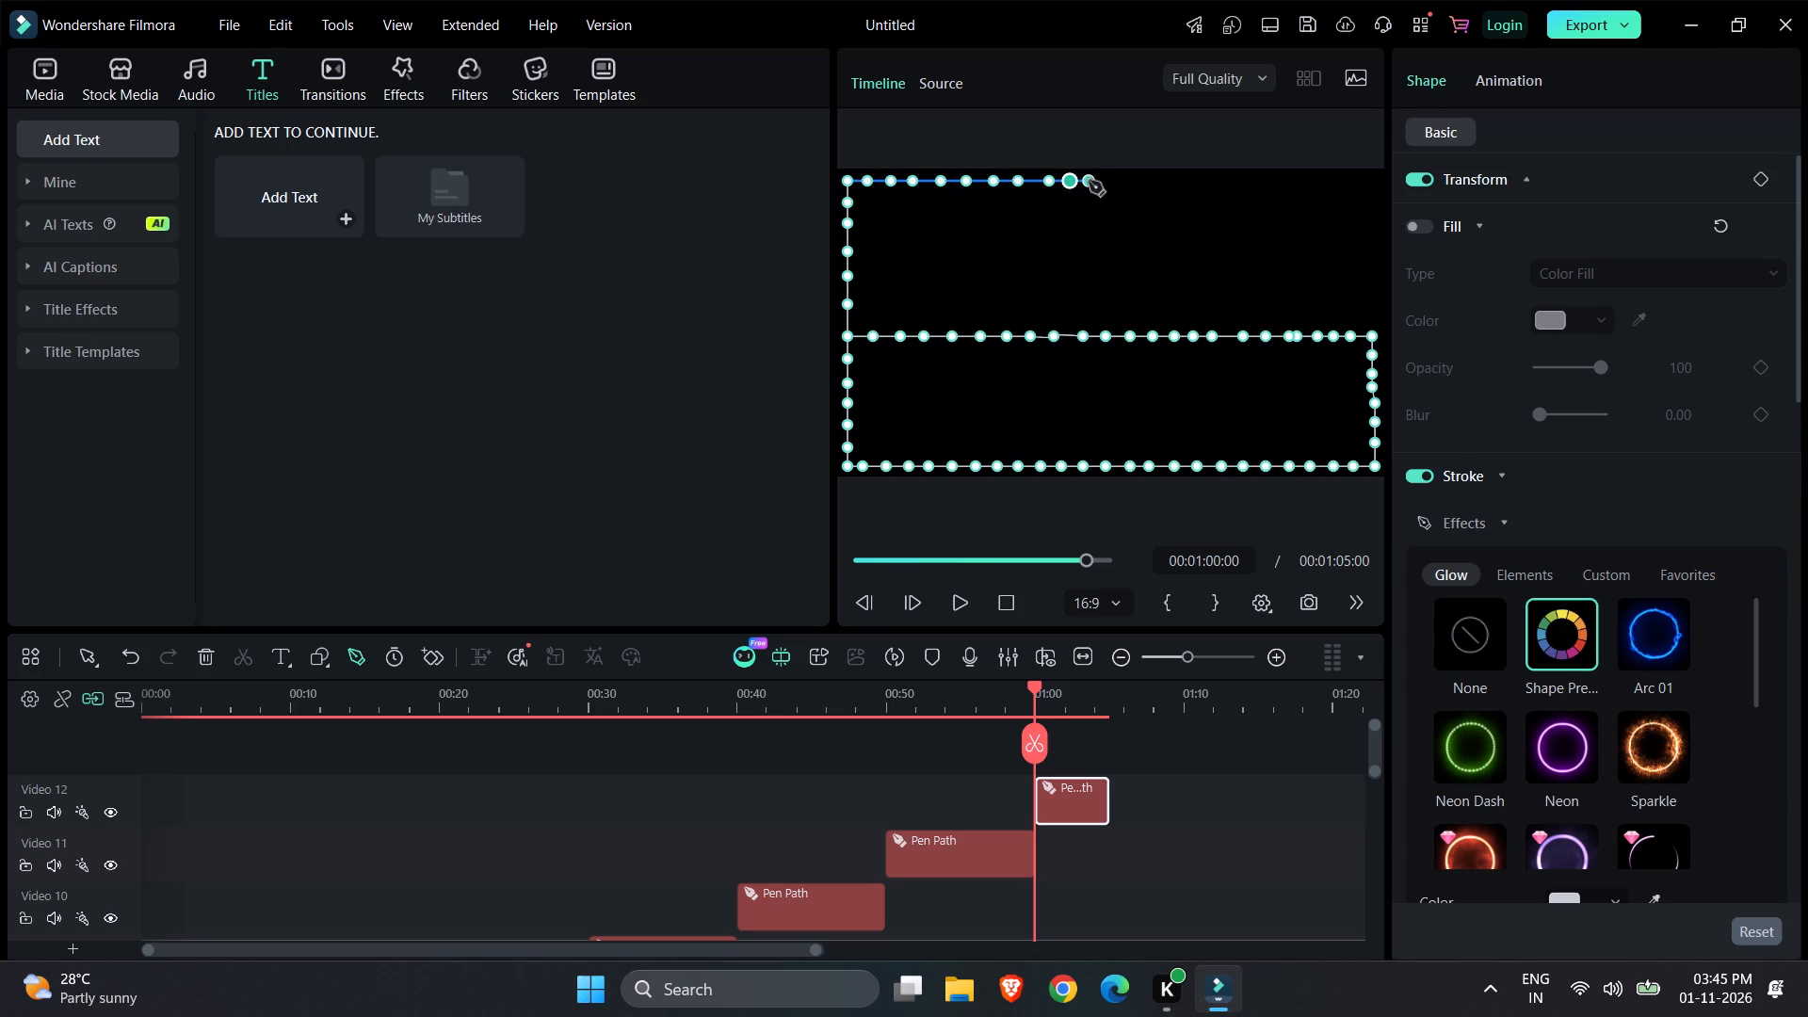
{"action": "left_click", "coordinate": [1090, 181]}
{"action": "left_click", "coordinate": [1115, 181]}
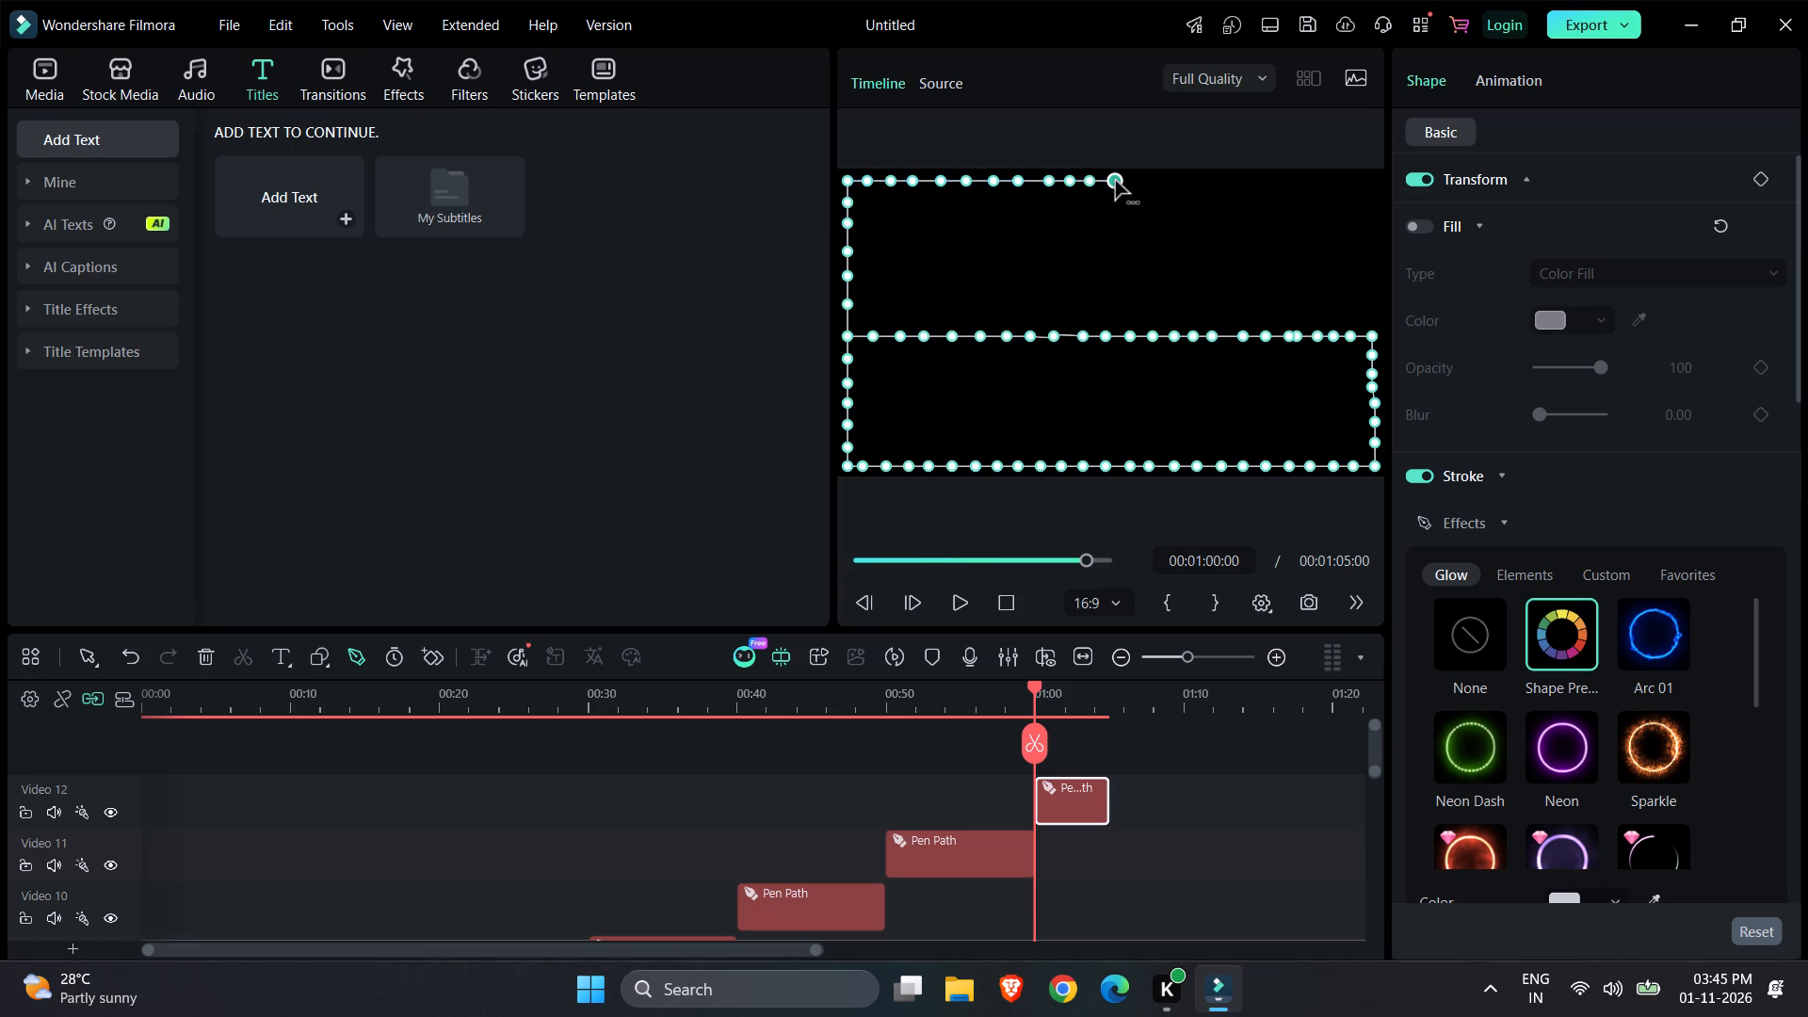
Continue the pen path from the midpoint of the frame's top edge to the top-right corner with 13 closely spaced points.
{"action": "left_click", "coordinate": [1138, 181]}
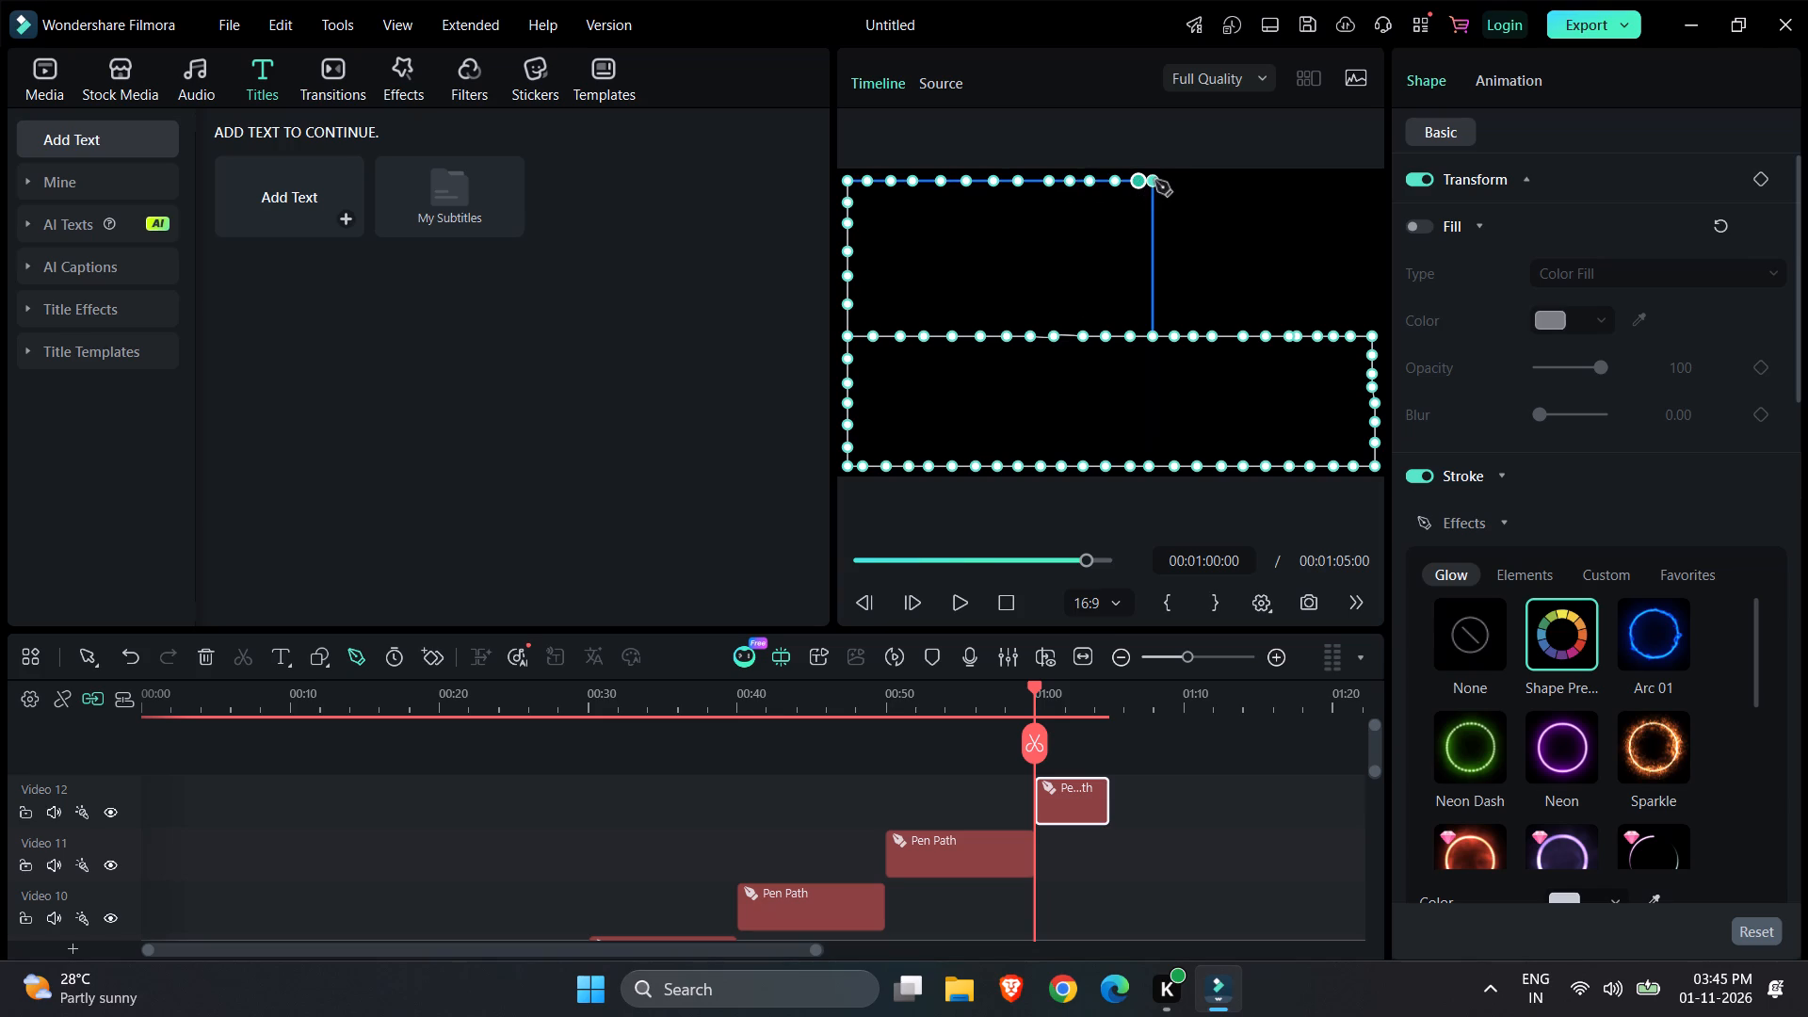
{"action": "left_click", "coordinate": [1155, 181]}
{"action": "left_click", "coordinate": [1175, 182]}
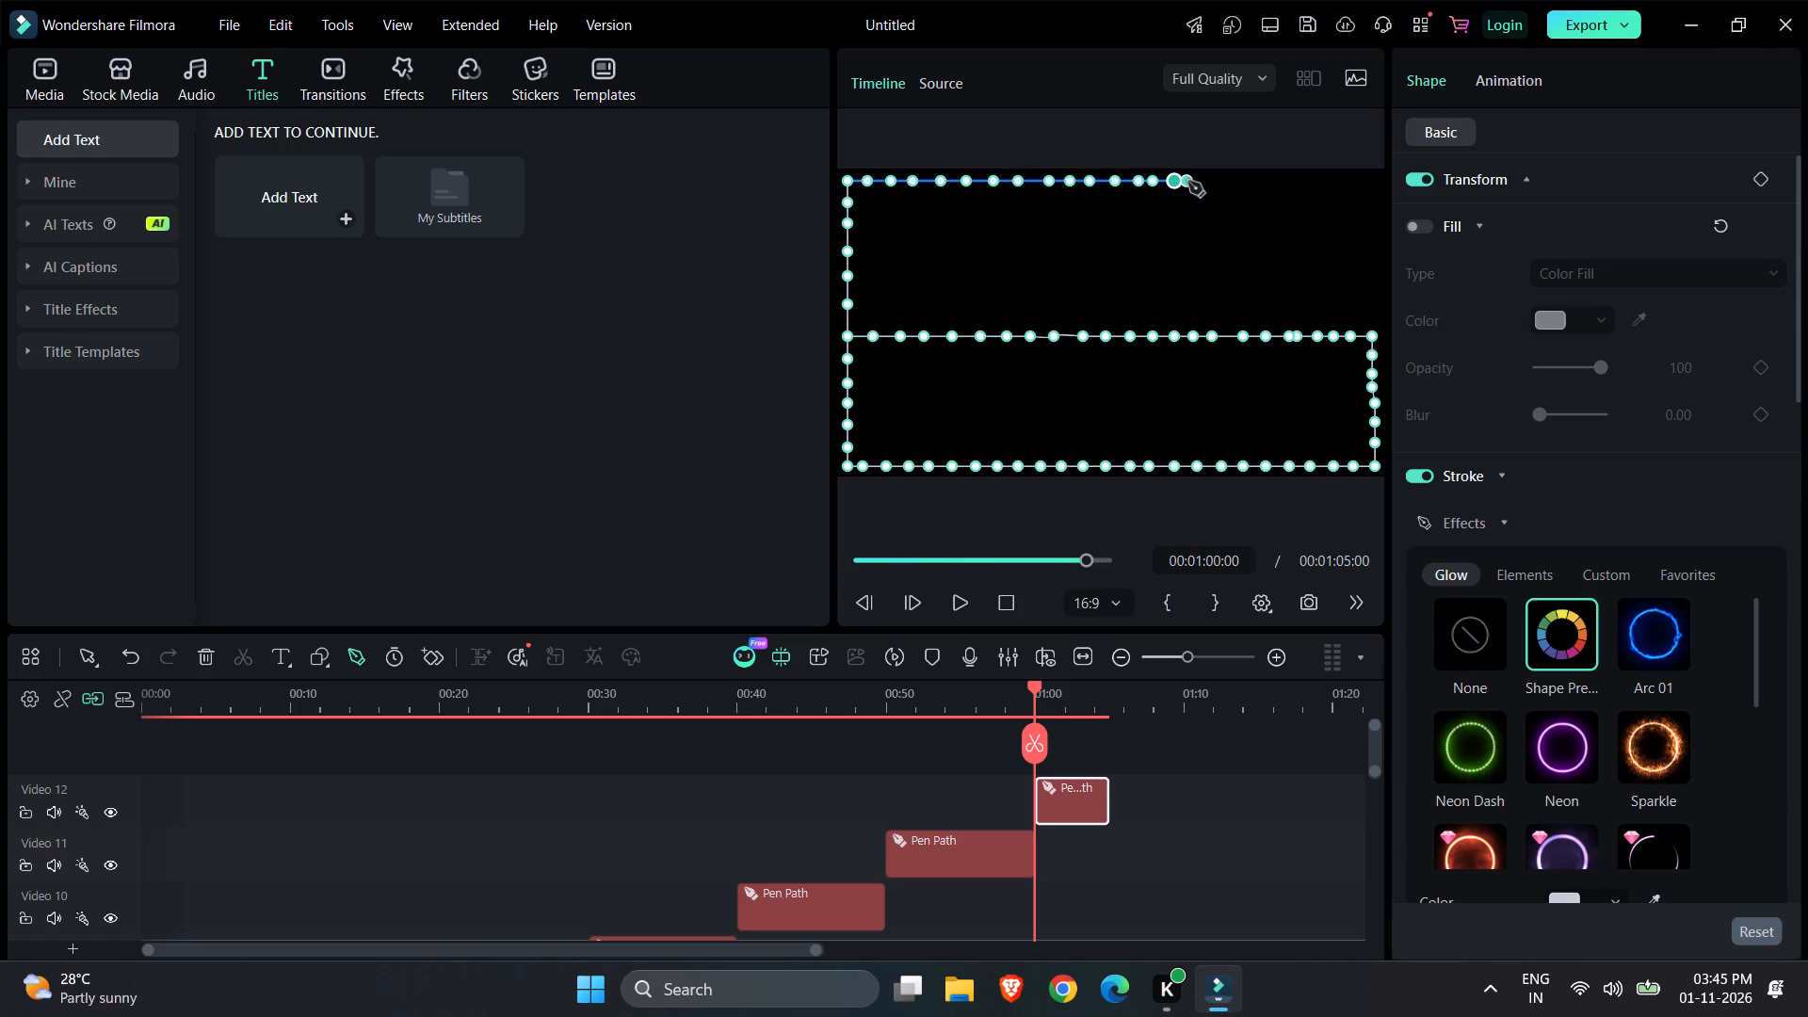
{"action": "left_click", "coordinate": [1199, 182]}
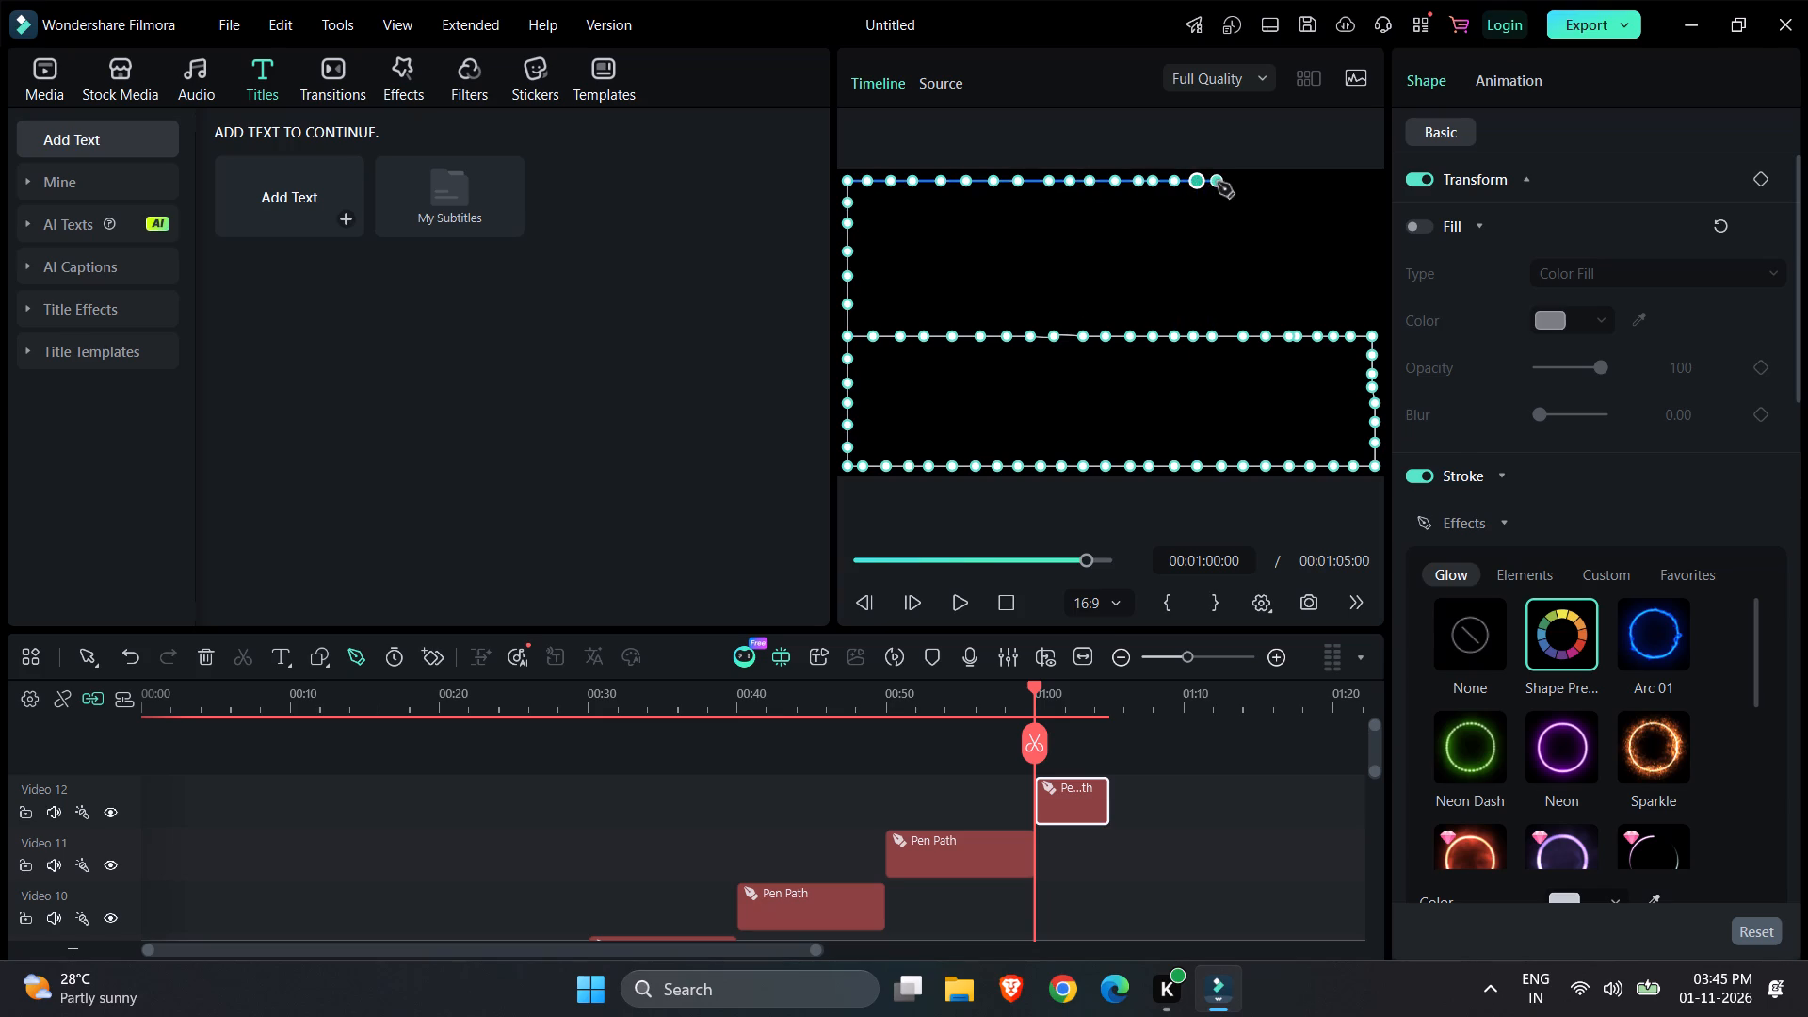
{"action": "left_click", "coordinate": [1218, 183]}
{"action": "left_click", "coordinate": [1235, 183]}
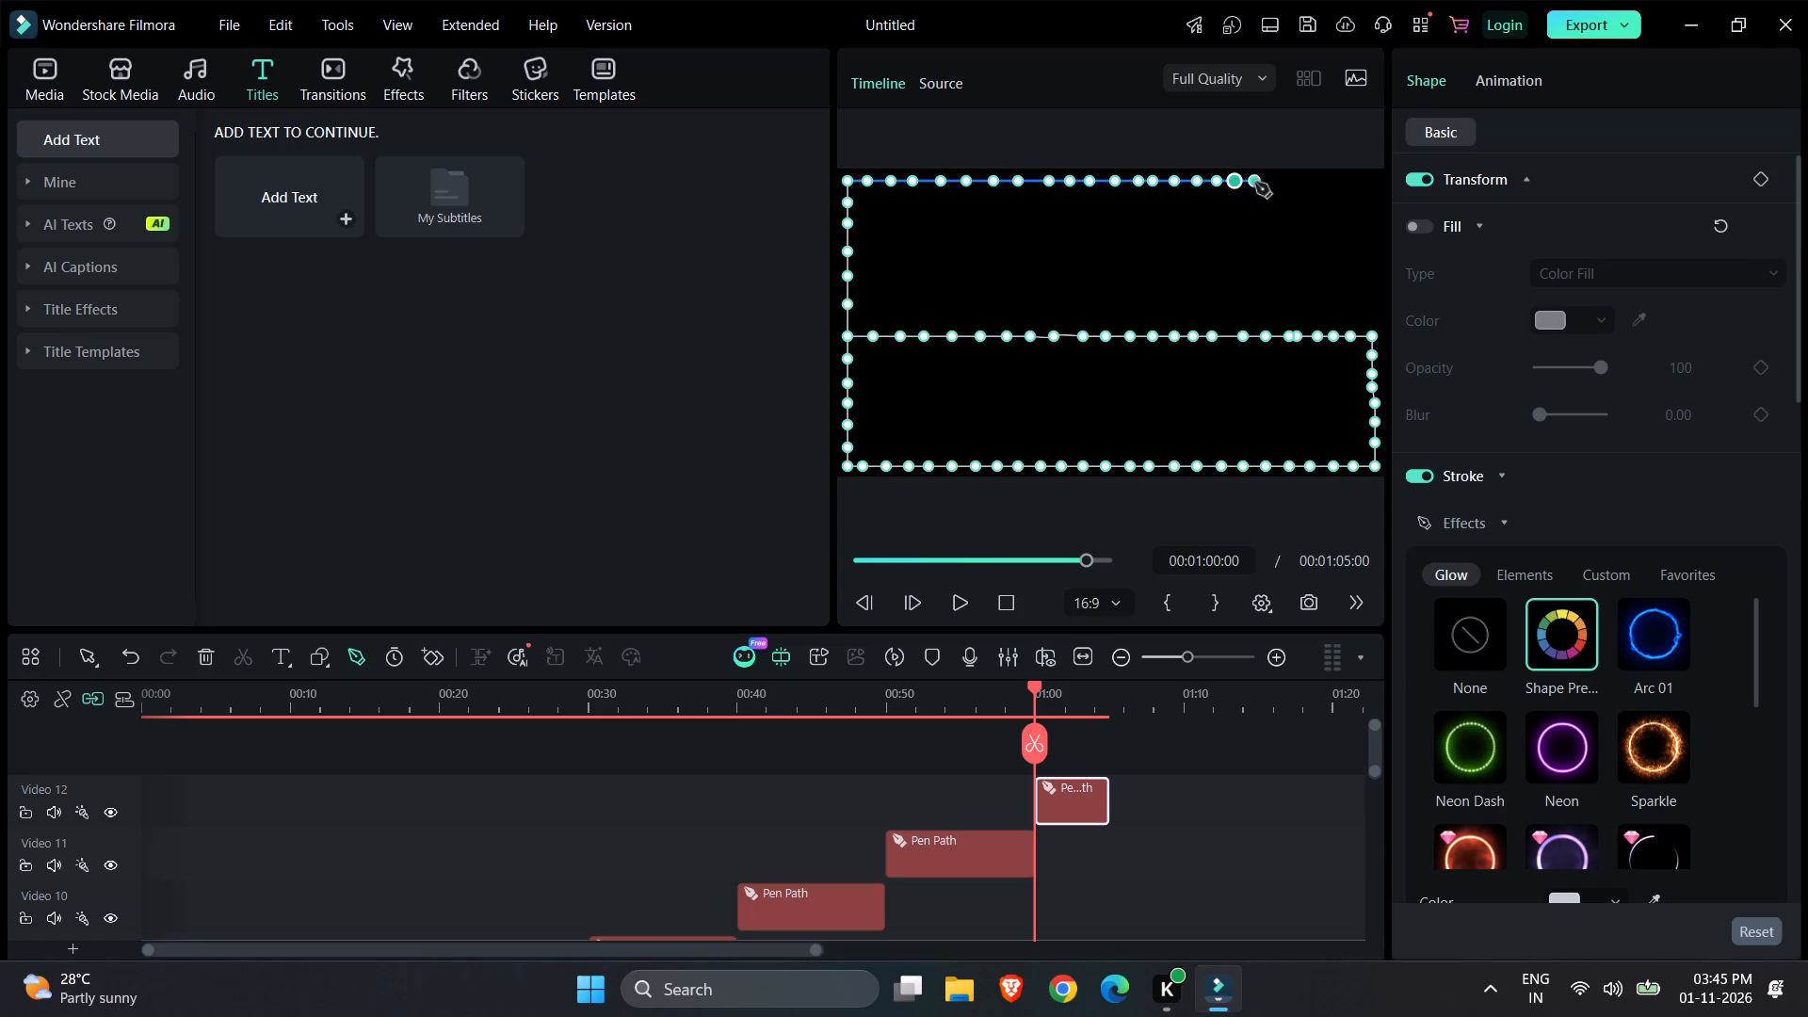
{"action": "left_click", "coordinate": [1255, 183]}
{"action": "left_click", "coordinate": [1273, 183]}
{"action": "left_click", "coordinate": [1294, 183]}
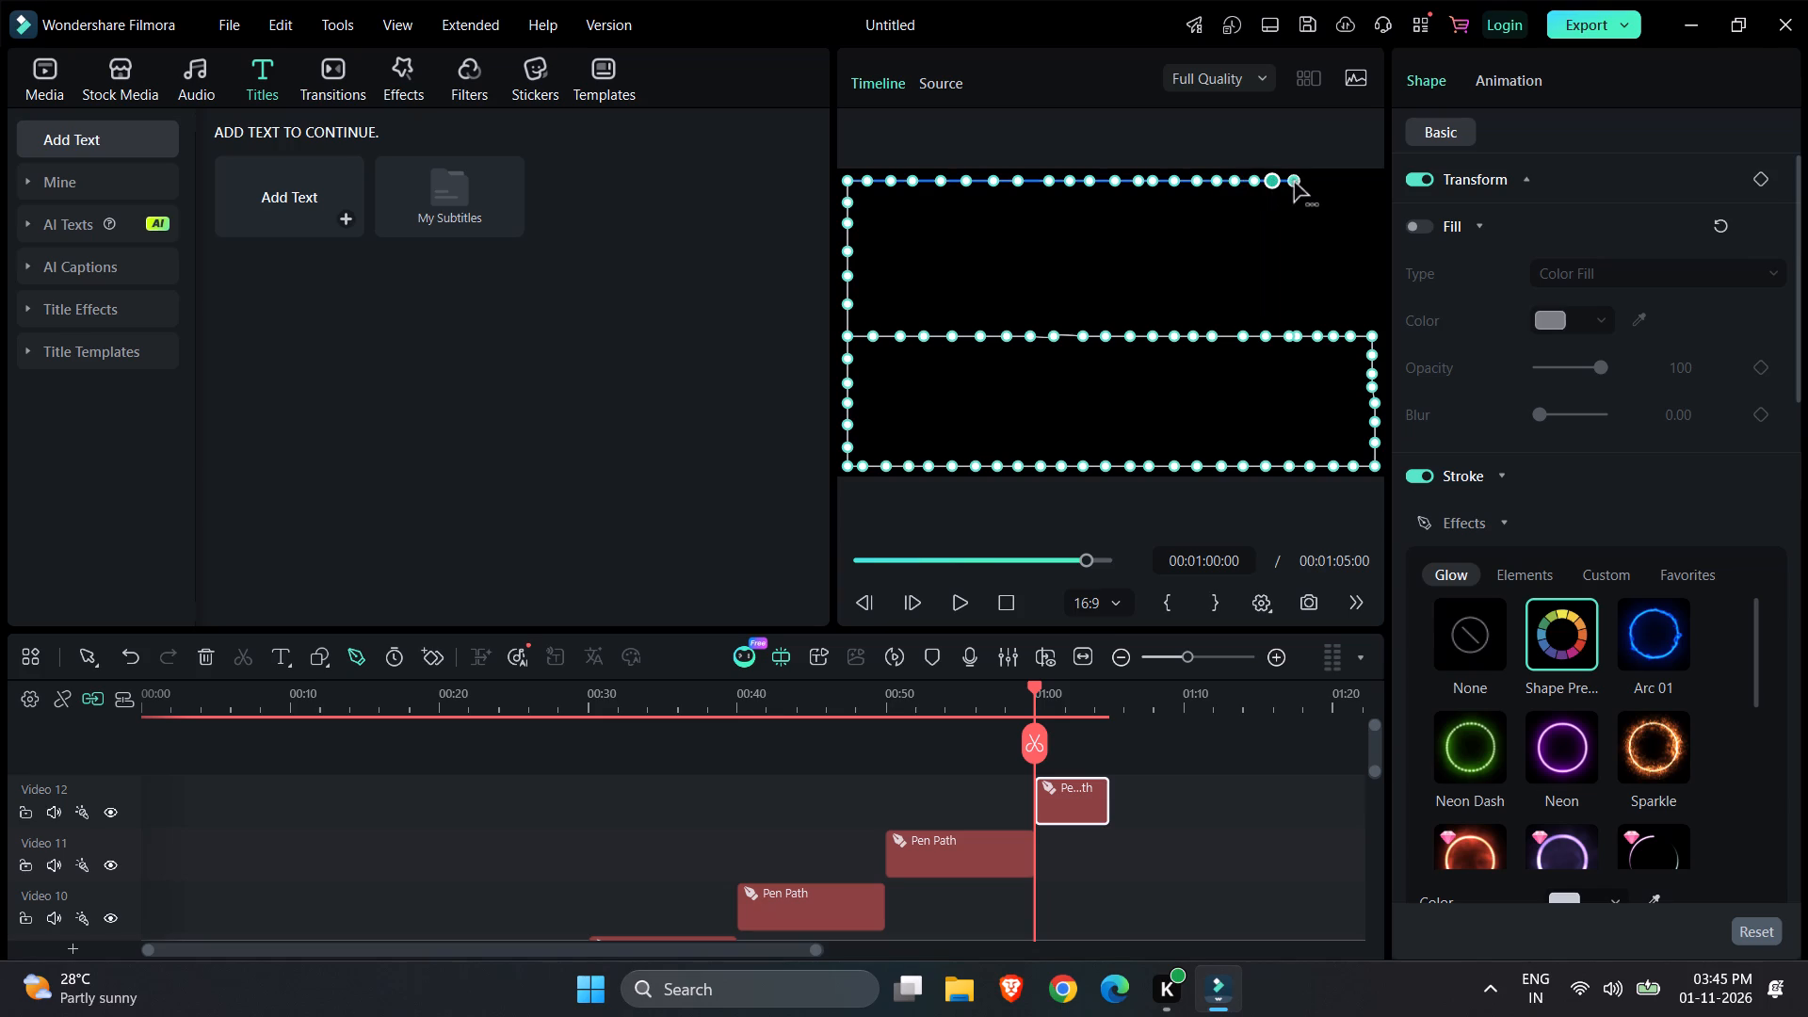
{"action": "left_click", "coordinate": [1314, 183]}
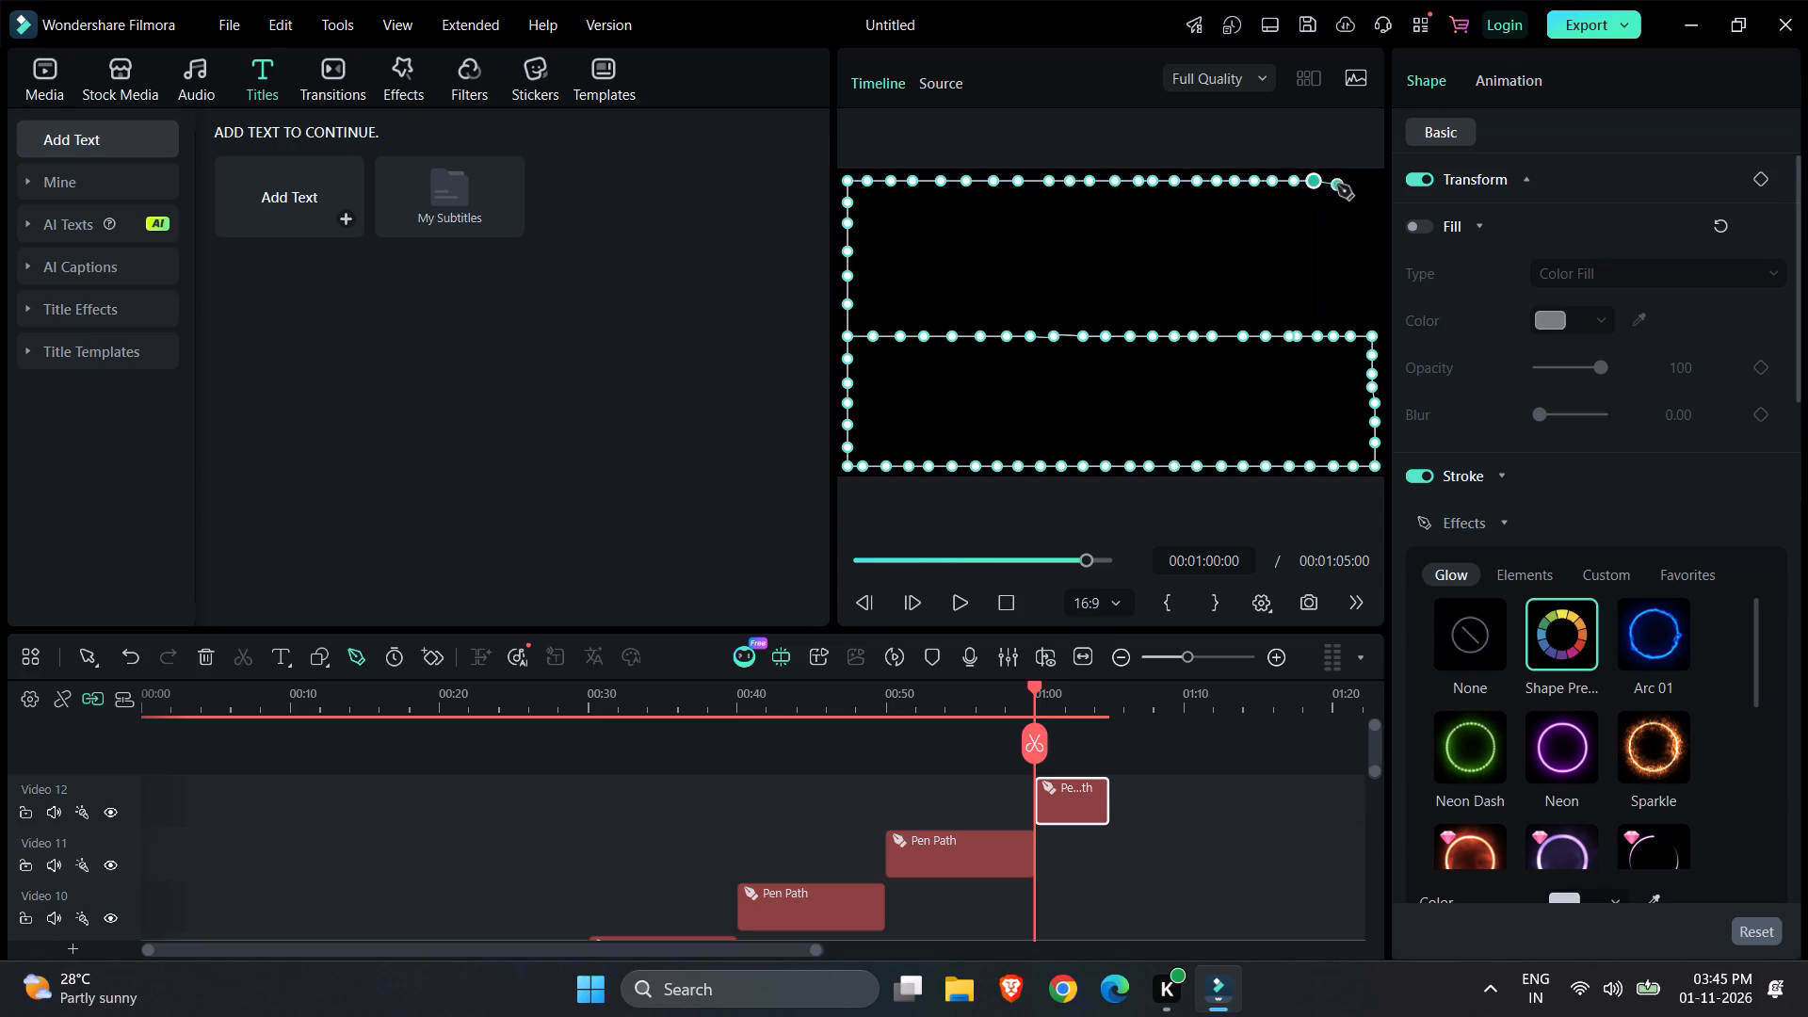
{"action": "left_click", "coordinate": [1337, 177]}
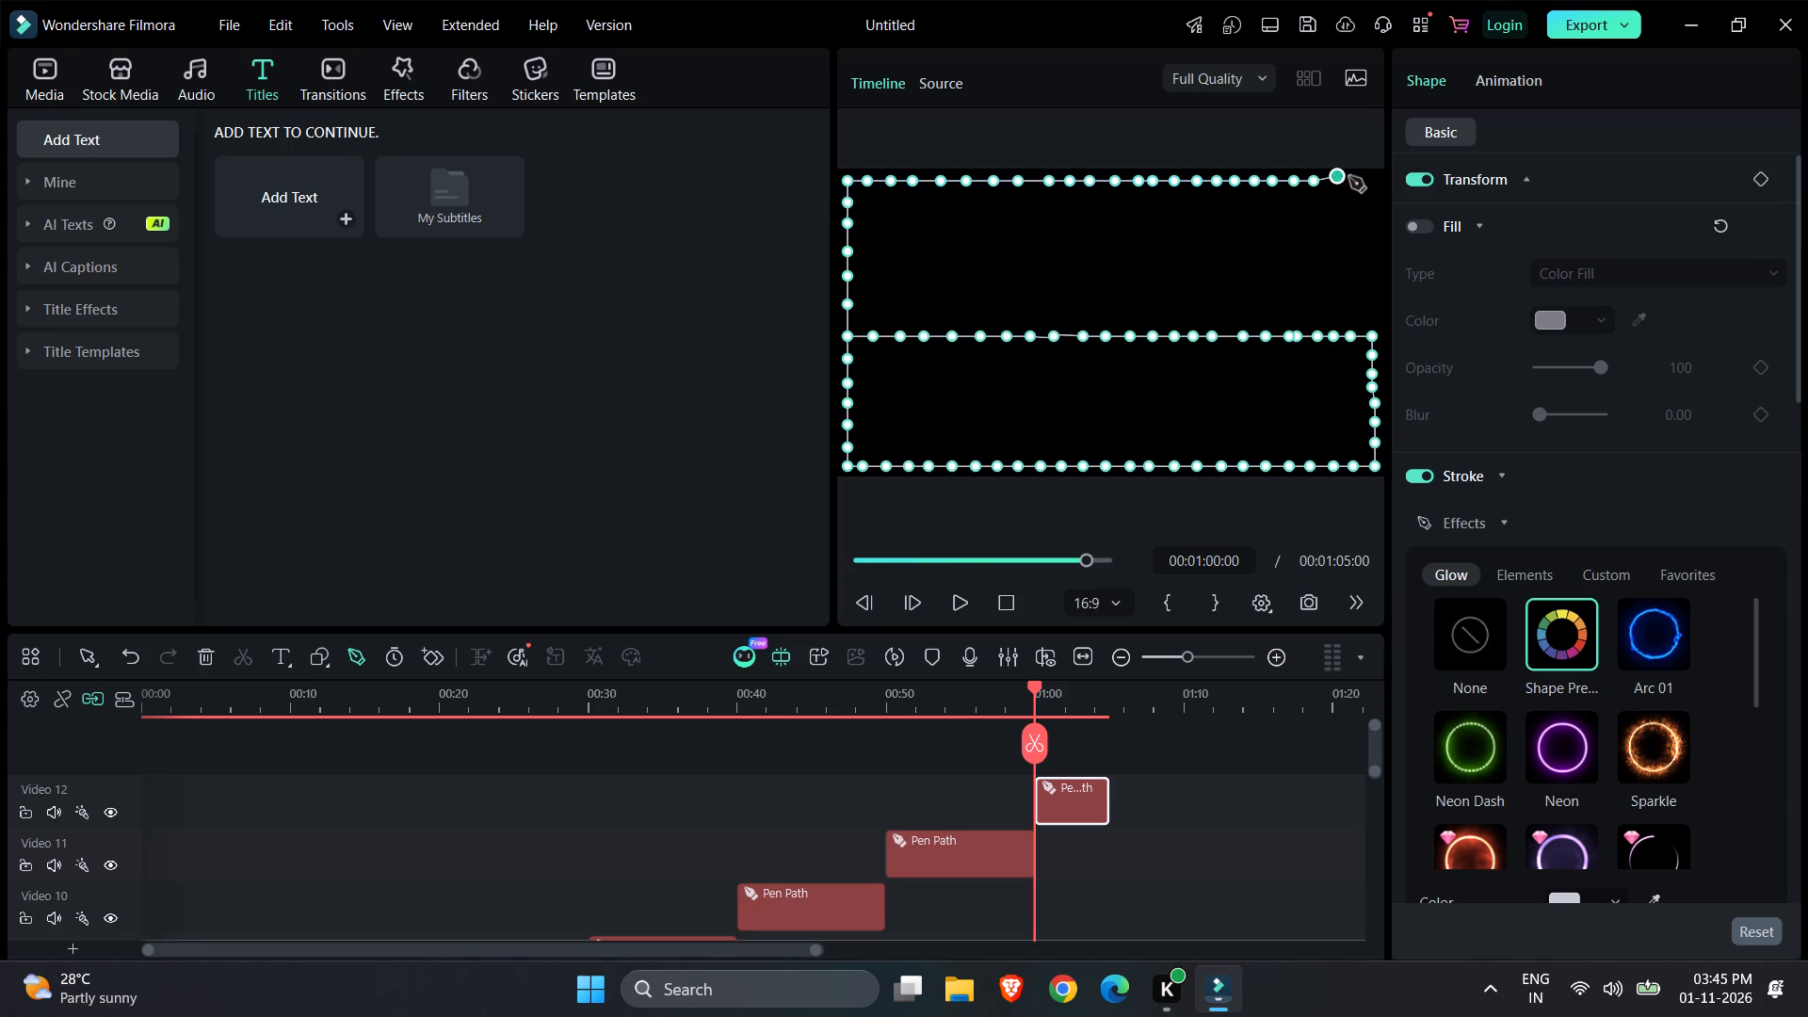
{"action": "left_click", "coordinate": [1356, 182]}
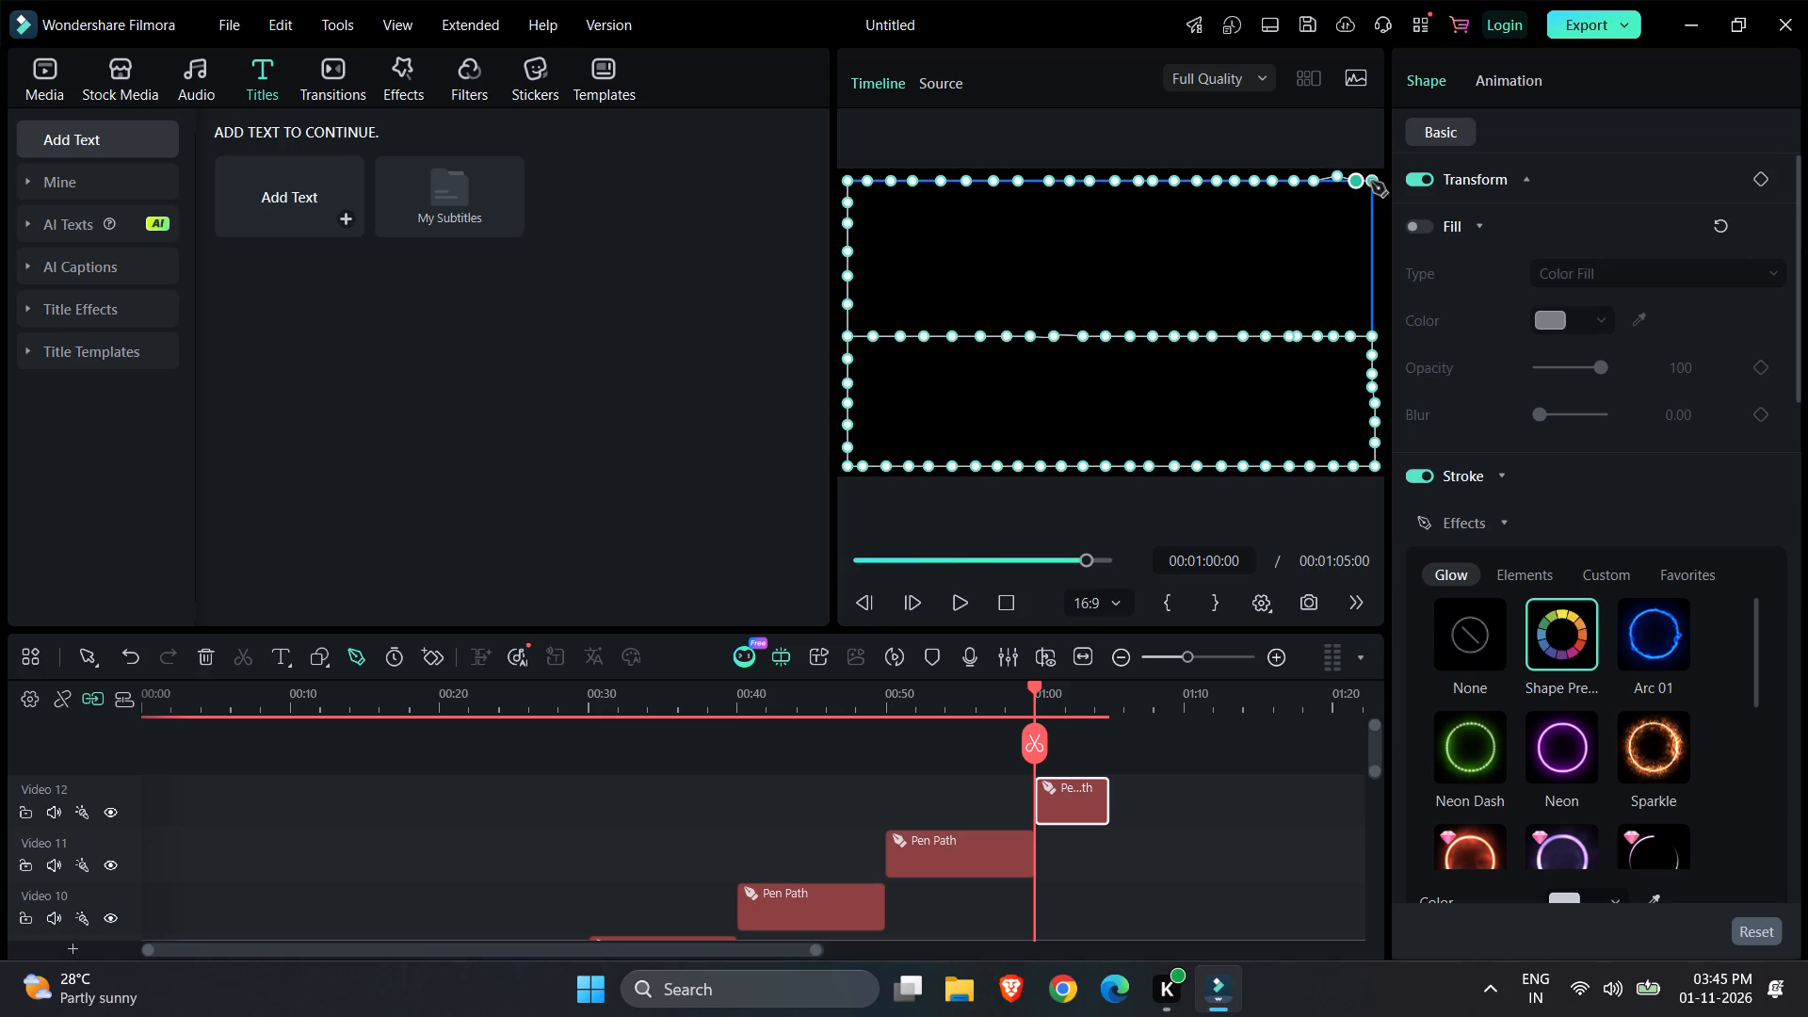
{"action": "left_click", "coordinate": [1372, 182]}
Continue the pen path from the top-right corner down the frame's right edge to the middle line with closely spaced points, and finish drawing.
{"action": "left_click", "coordinate": [1372, 202]}
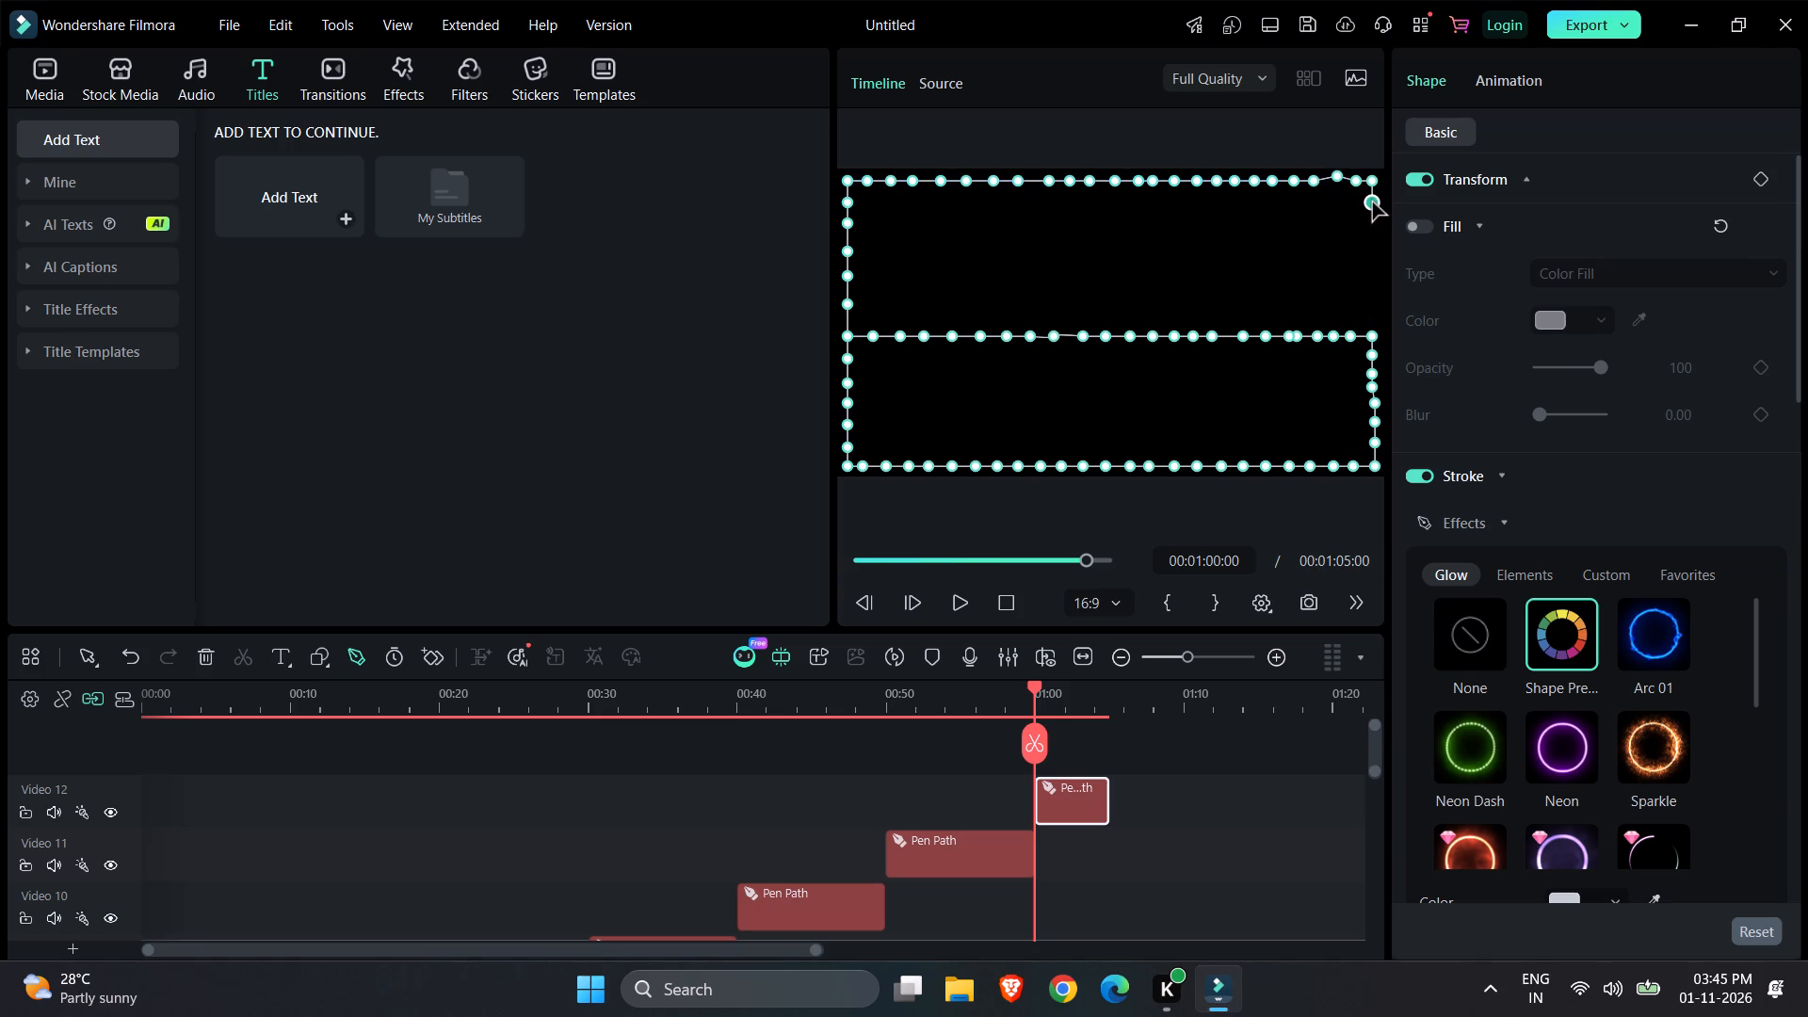
{"action": "left_click", "coordinate": [1373, 222]}
{"action": "left_click", "coordinate": [1373, 244]}
{"action": "left_click", "coordinate": [1371, 270]}
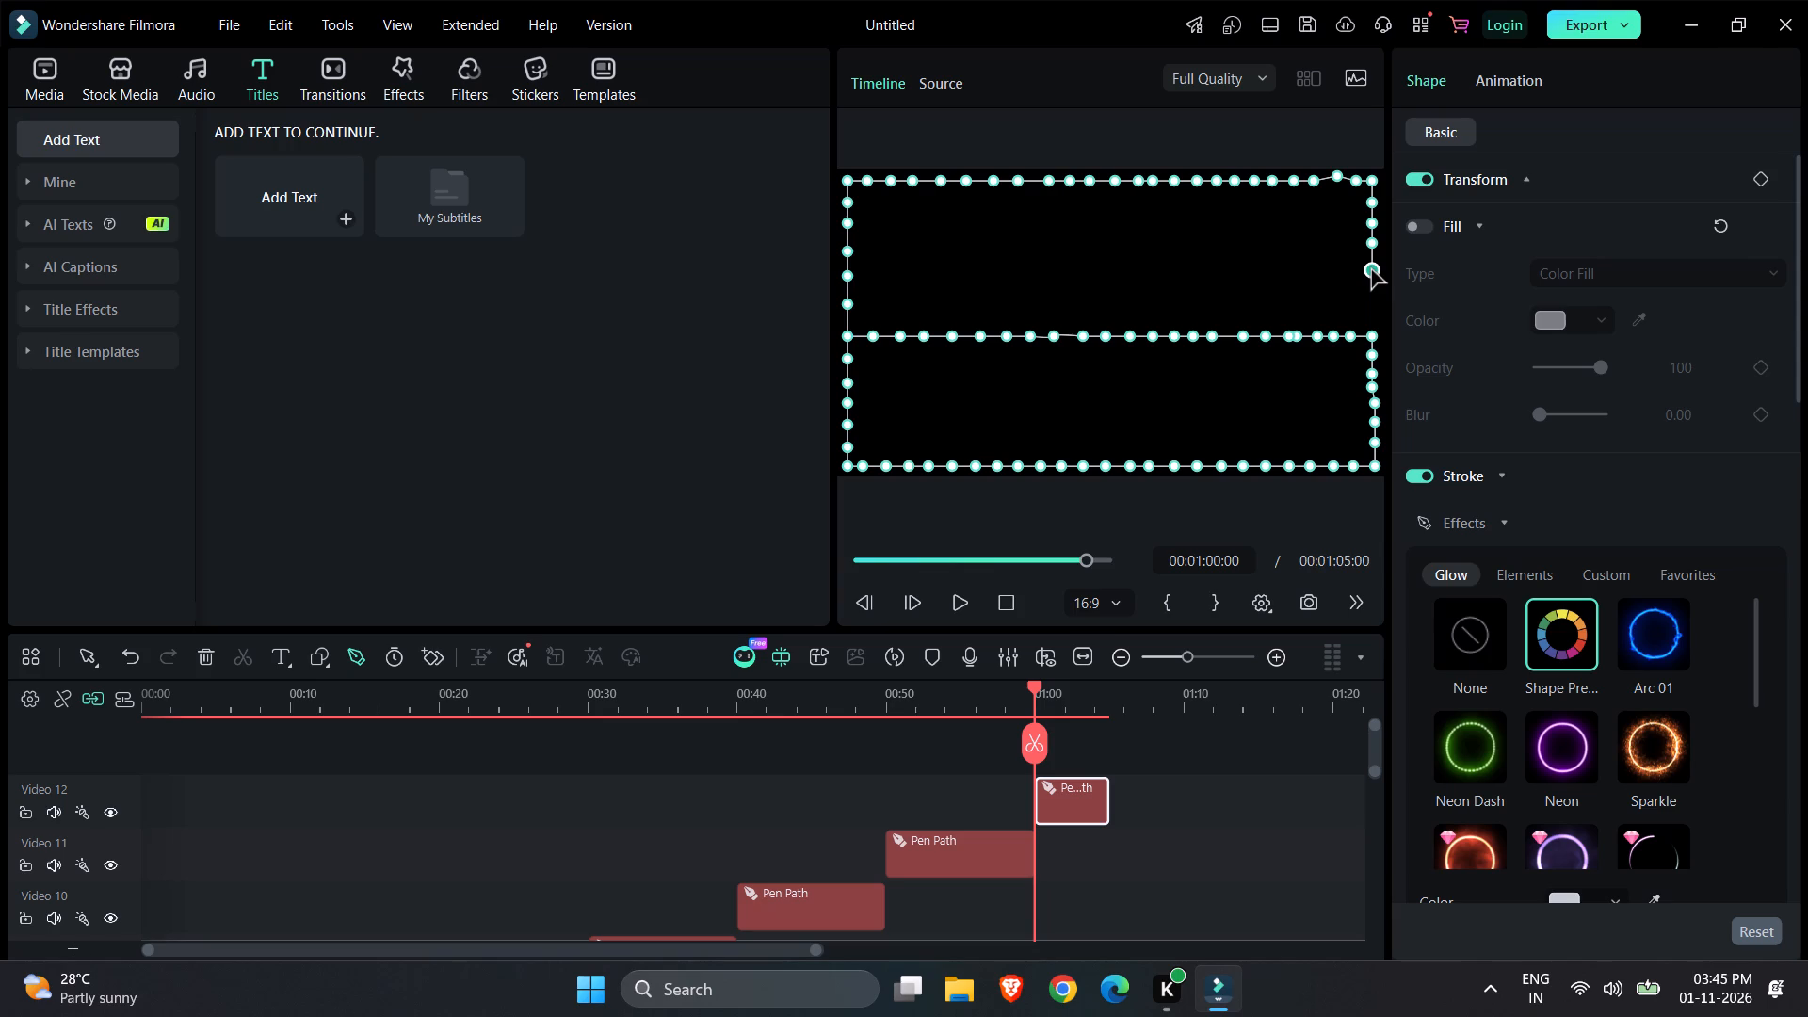
{"action": "left_click", "coordinate": [1371, 284]}
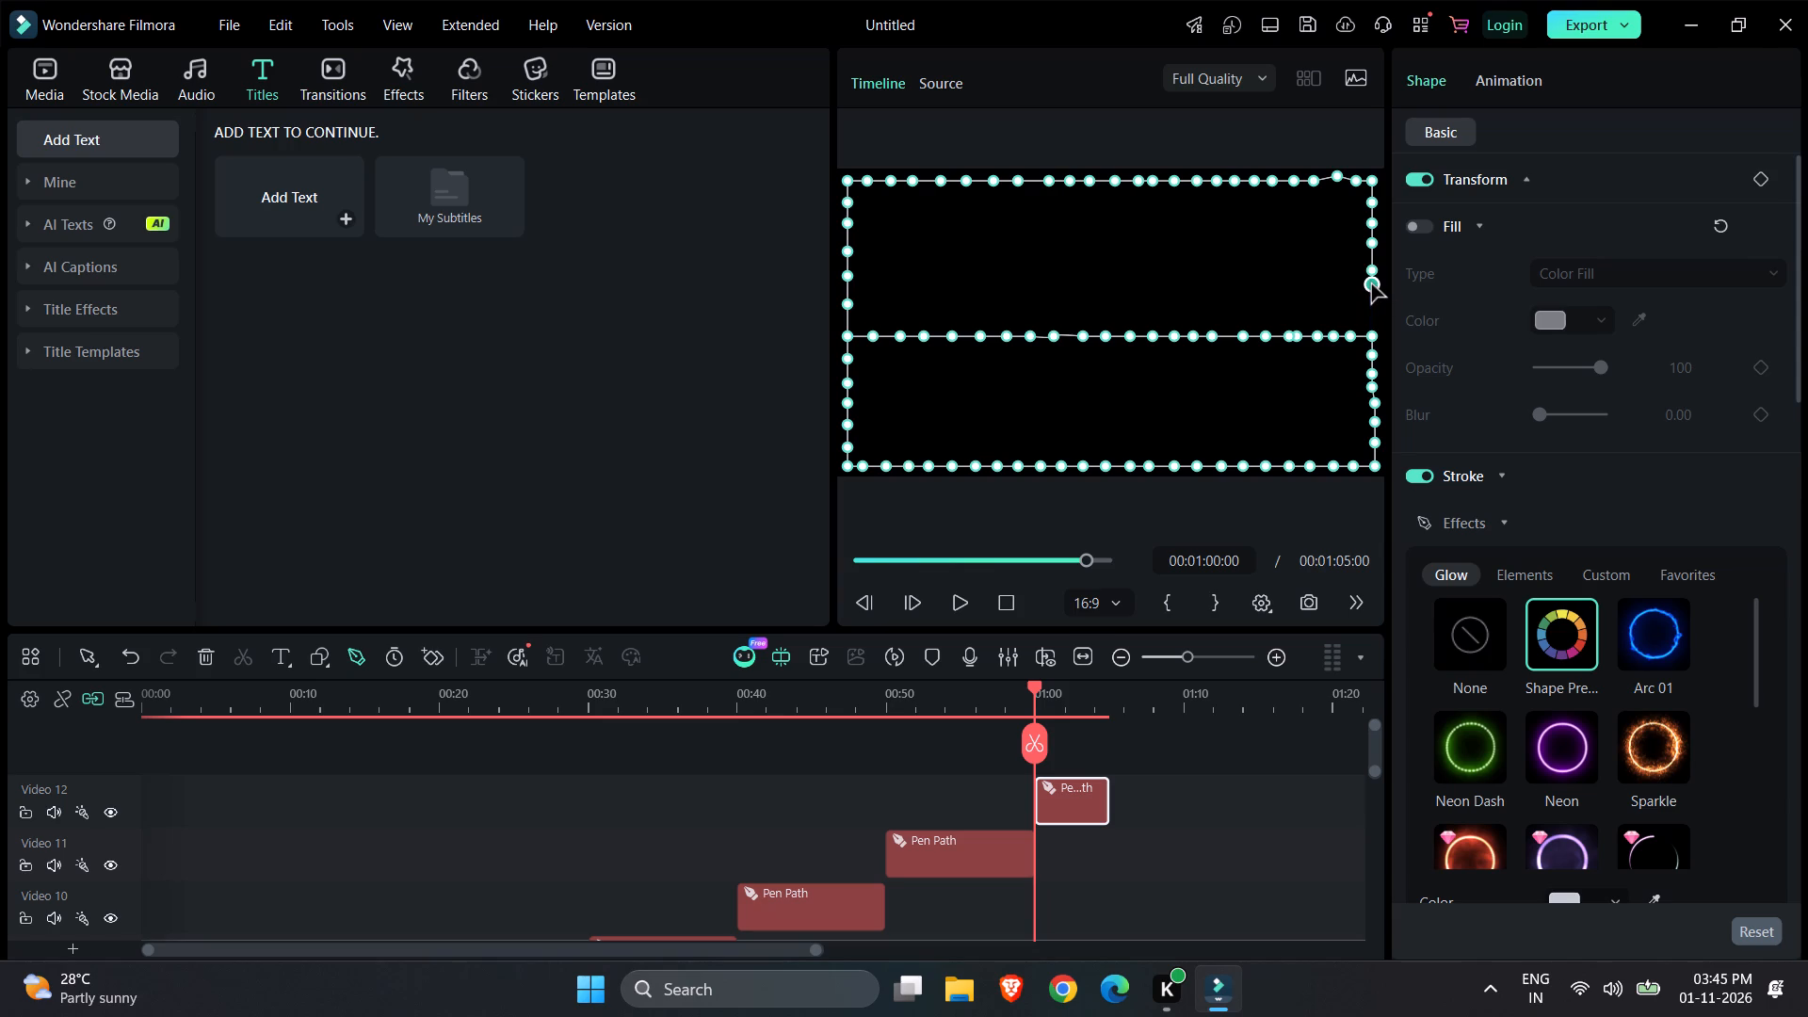
{"action": "left_click", "coordinate": [1371, 303]}
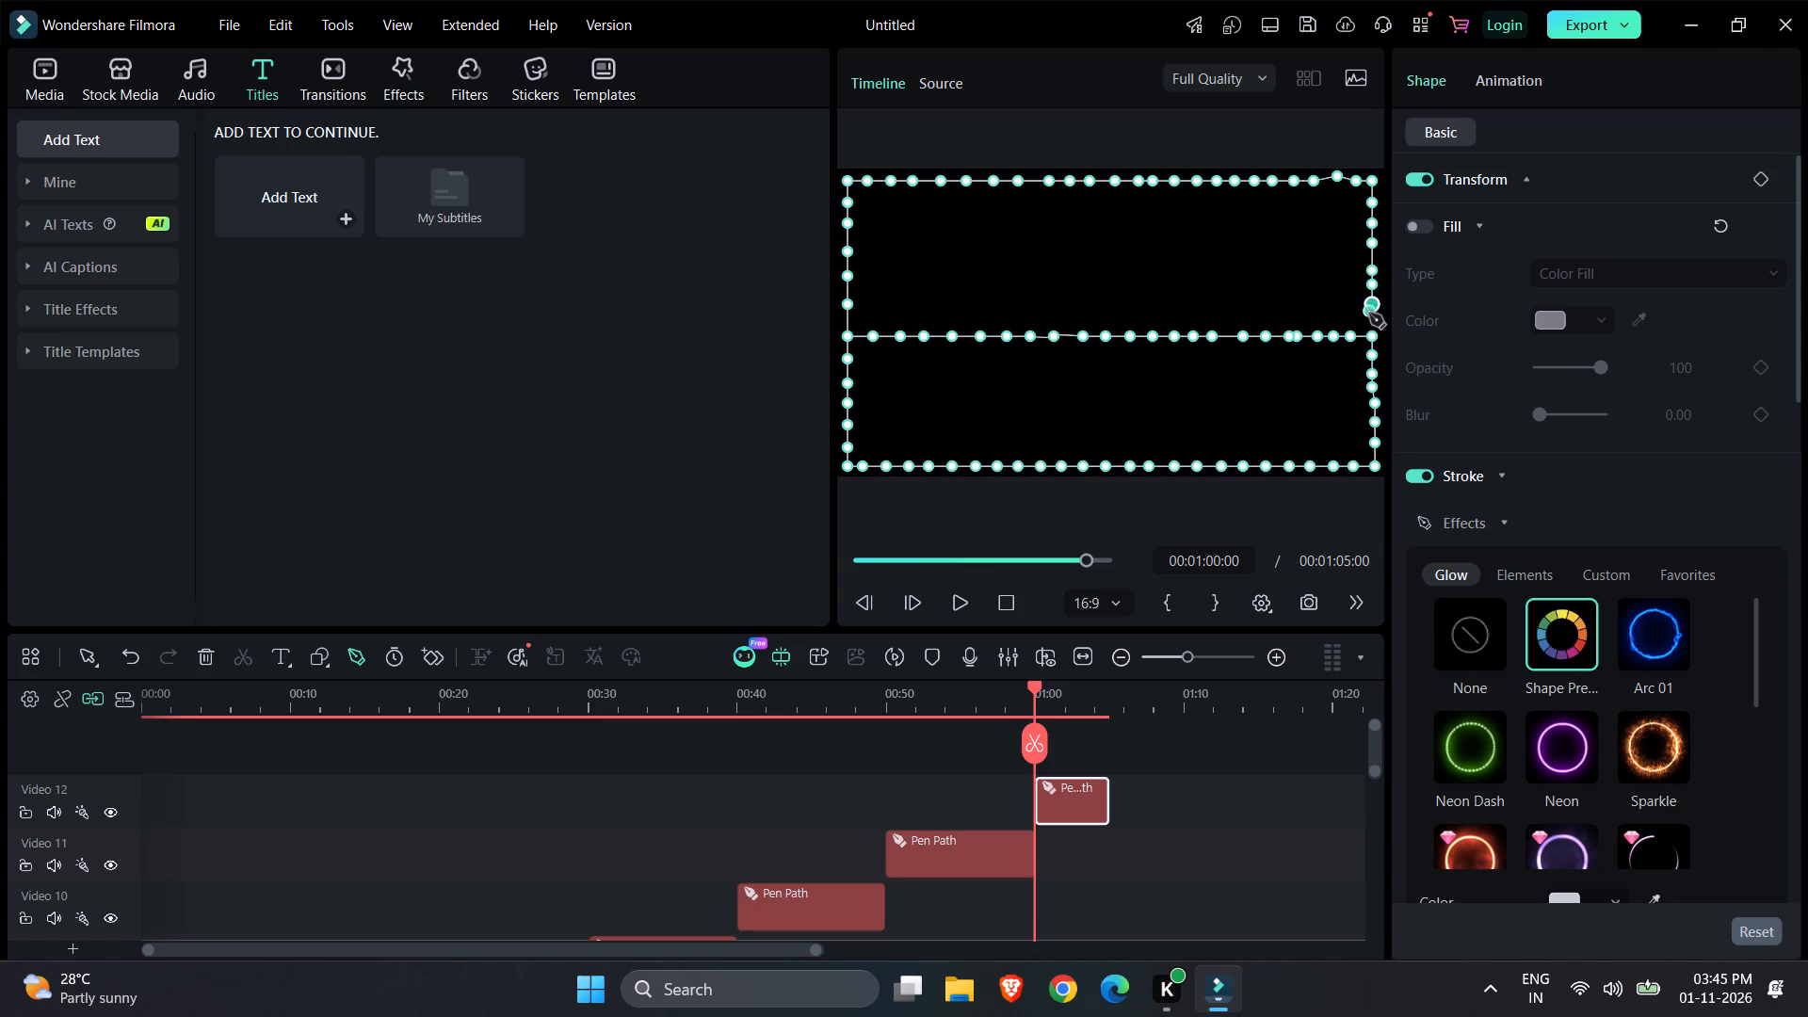
{"action": "left_click", "coordinate": [1372, 325]}
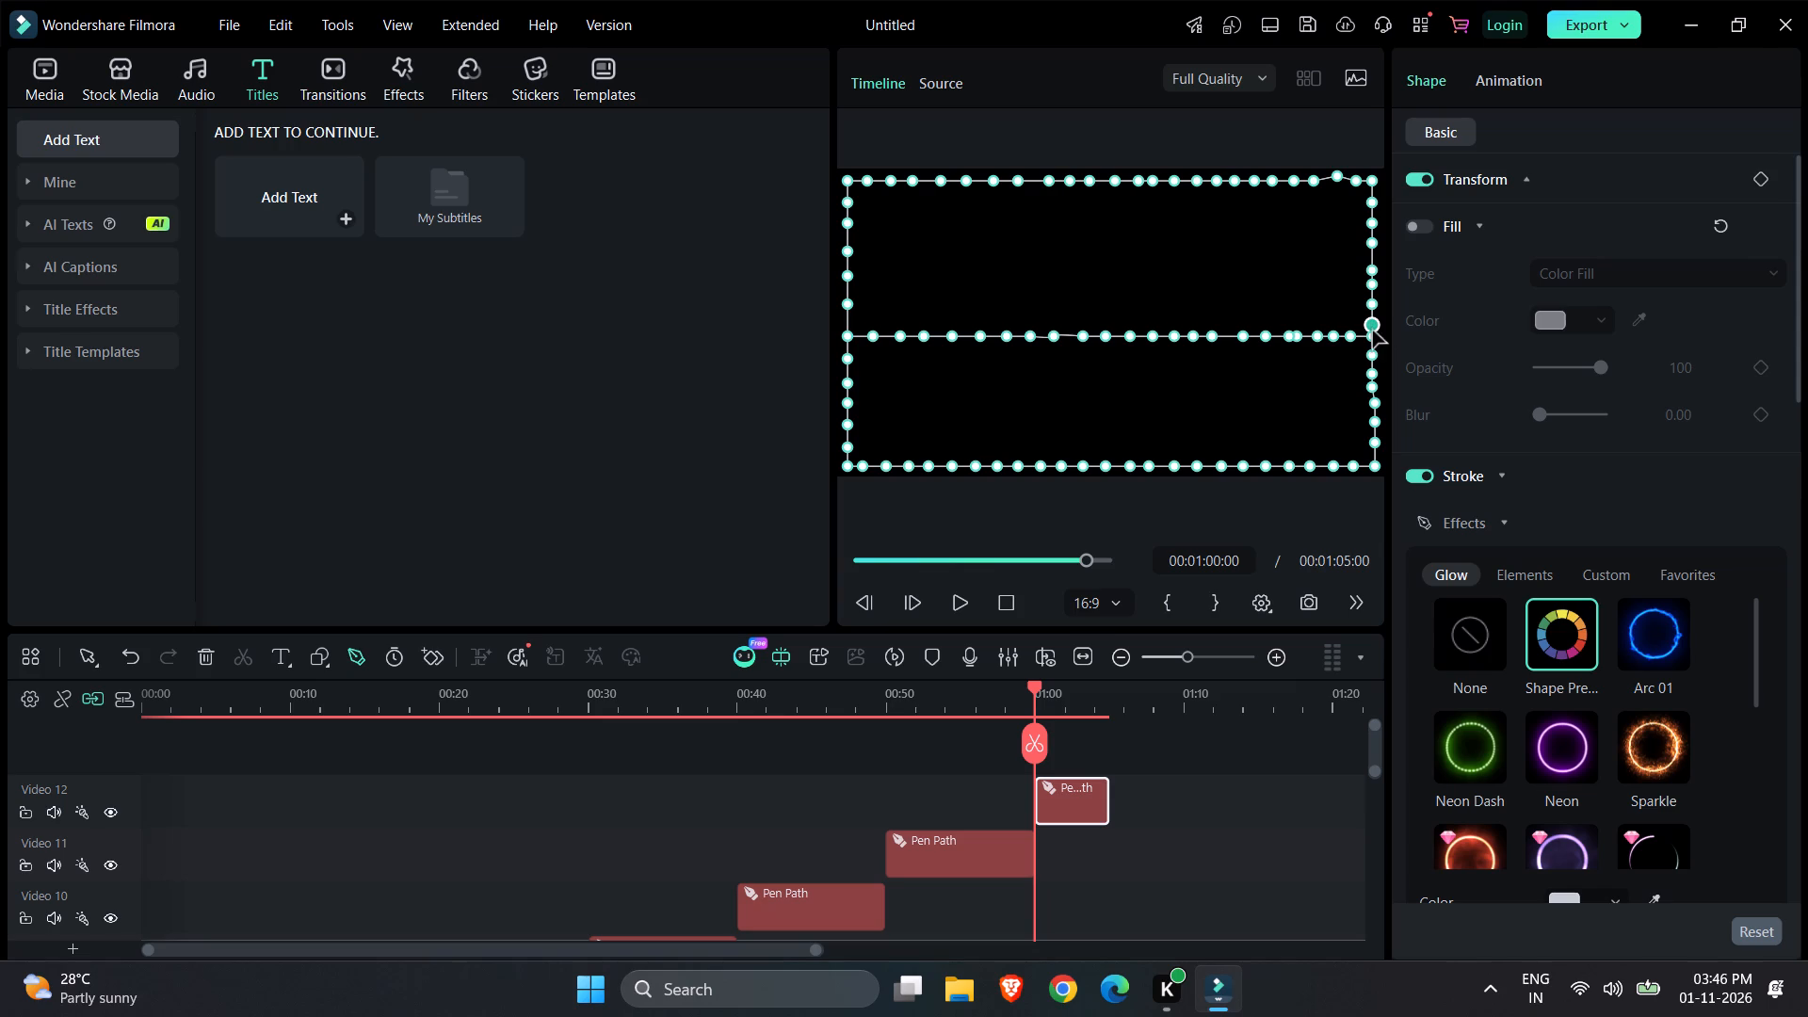
{"action": "left_click", "coordinate": [1373, 338]}
{"action": "left_click", "coordinate": [1201, 847]}
Extend the end of the Pen Path clip on the Video 12 track to about 00:01:10:01.
{"action": "left_click", "coordinate": [1095, 803]}
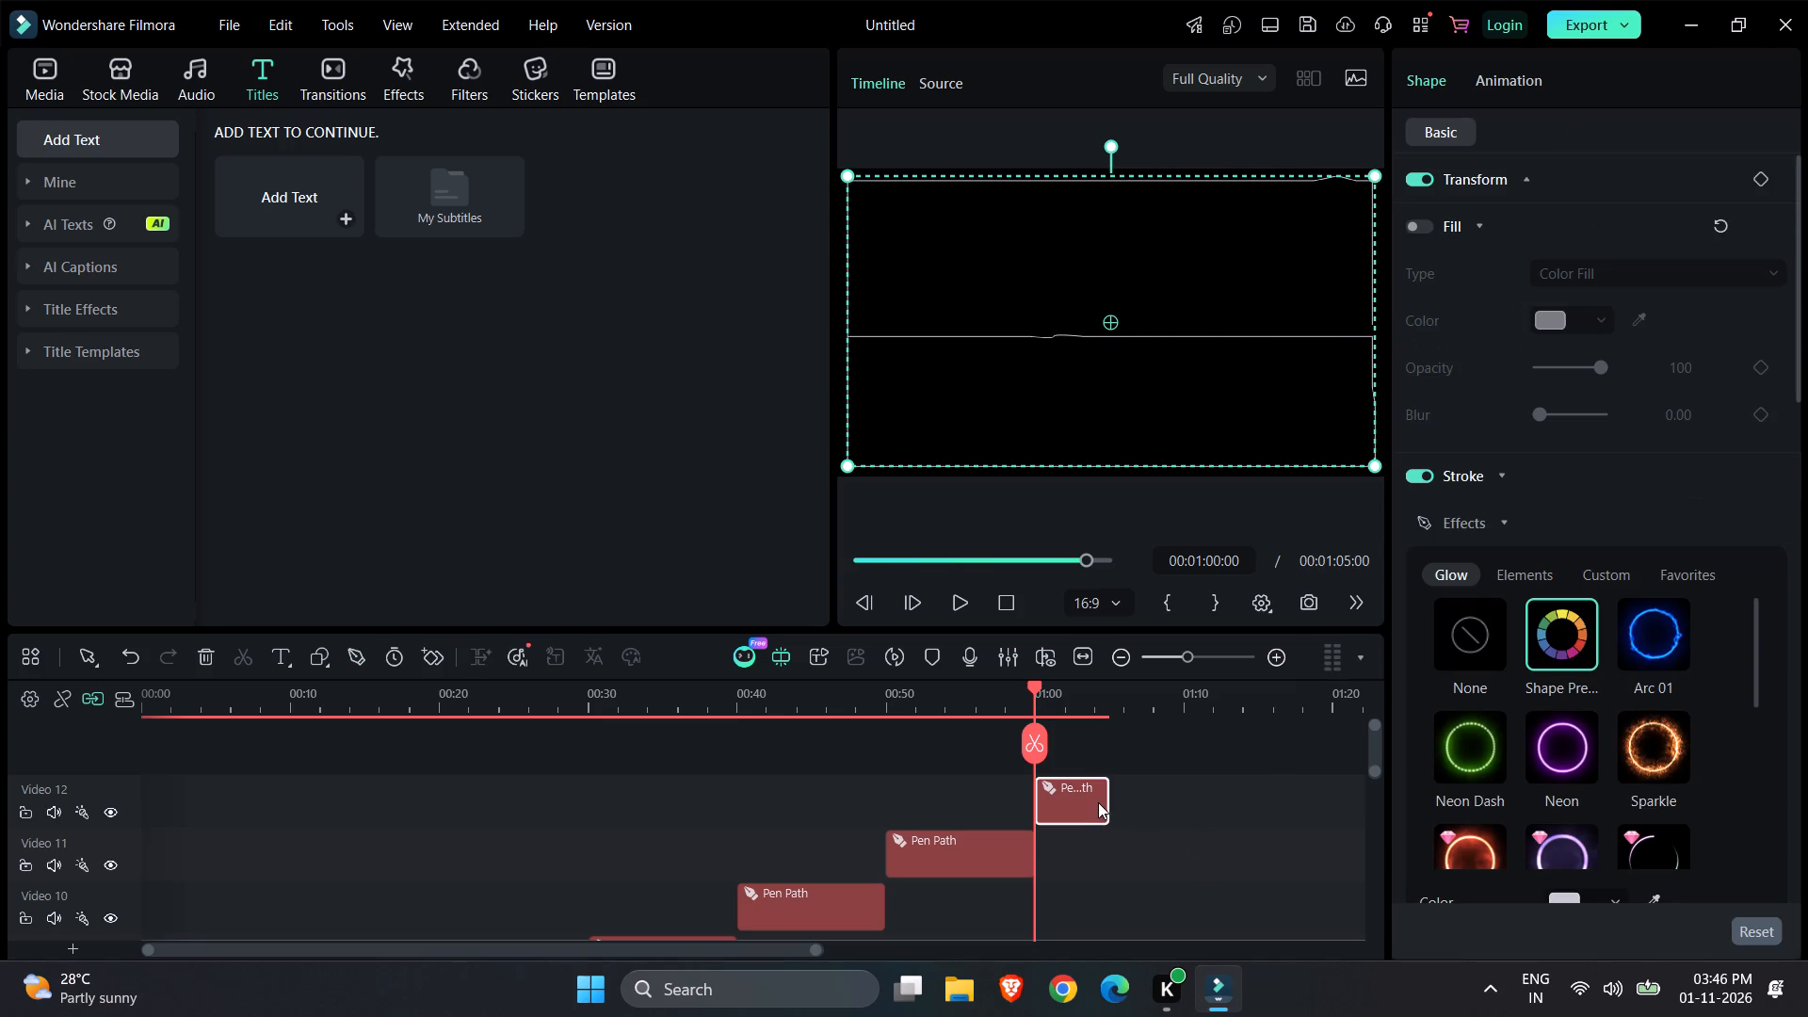
{"action": "left_click_drag", "start_coordinate": [1107, 801], "coordinate": [1203, 804]}
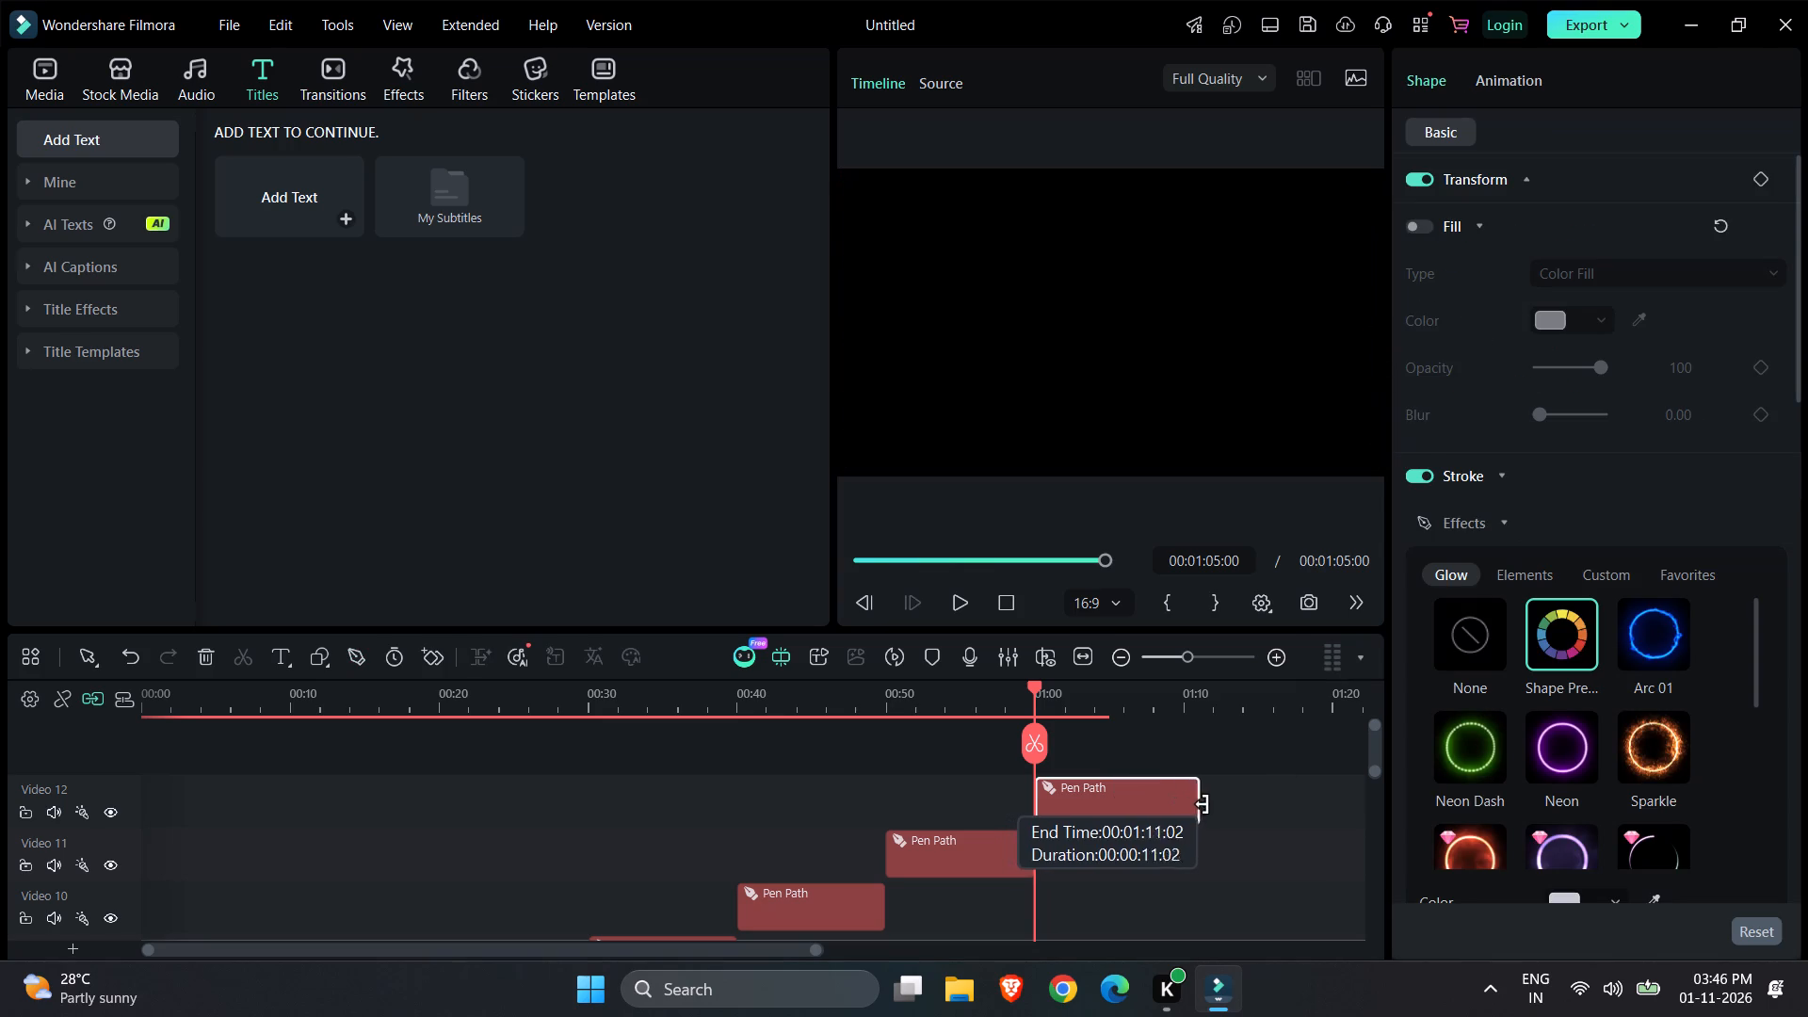
{"action": "left_click_drag", "start_coordinate": [1203, 804], "coordinate": [1186, 801]}
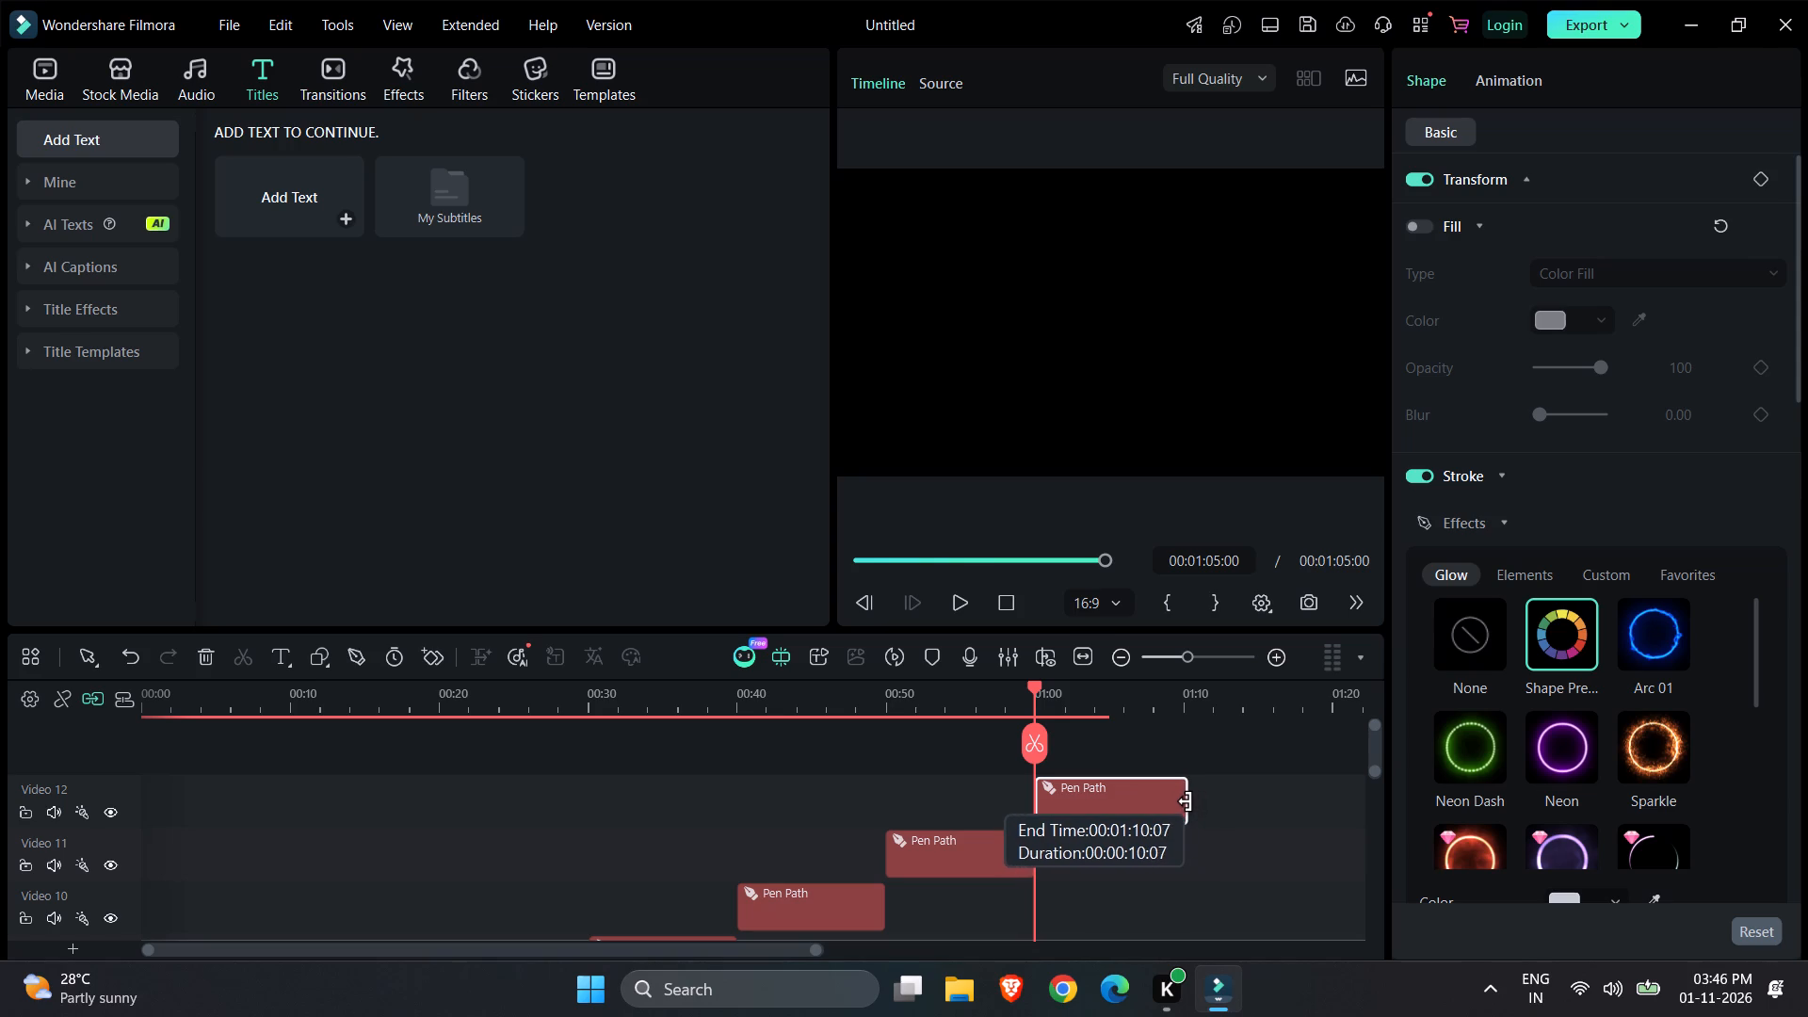
{"action": "left_click_drag", "start_coordinate": [1186, 801], "coordinate": [1182, 799]}
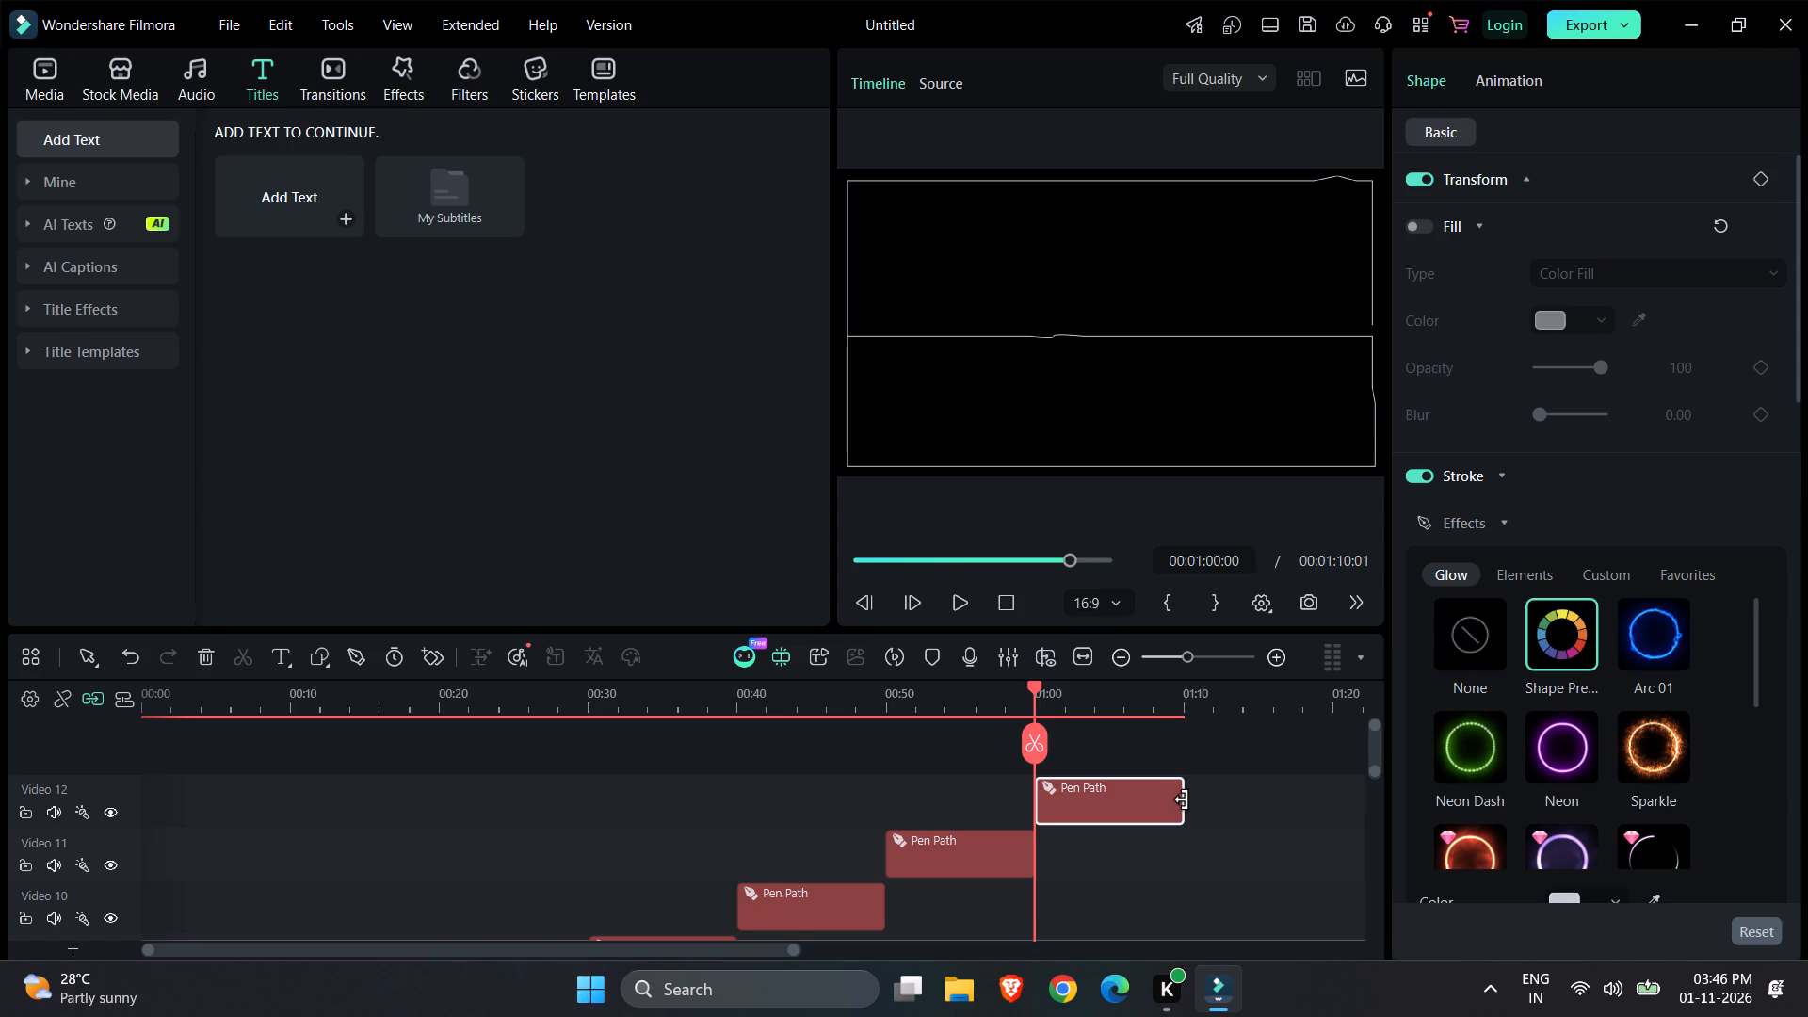
{"action": "left_click", "coordinate": [1215, 799]}
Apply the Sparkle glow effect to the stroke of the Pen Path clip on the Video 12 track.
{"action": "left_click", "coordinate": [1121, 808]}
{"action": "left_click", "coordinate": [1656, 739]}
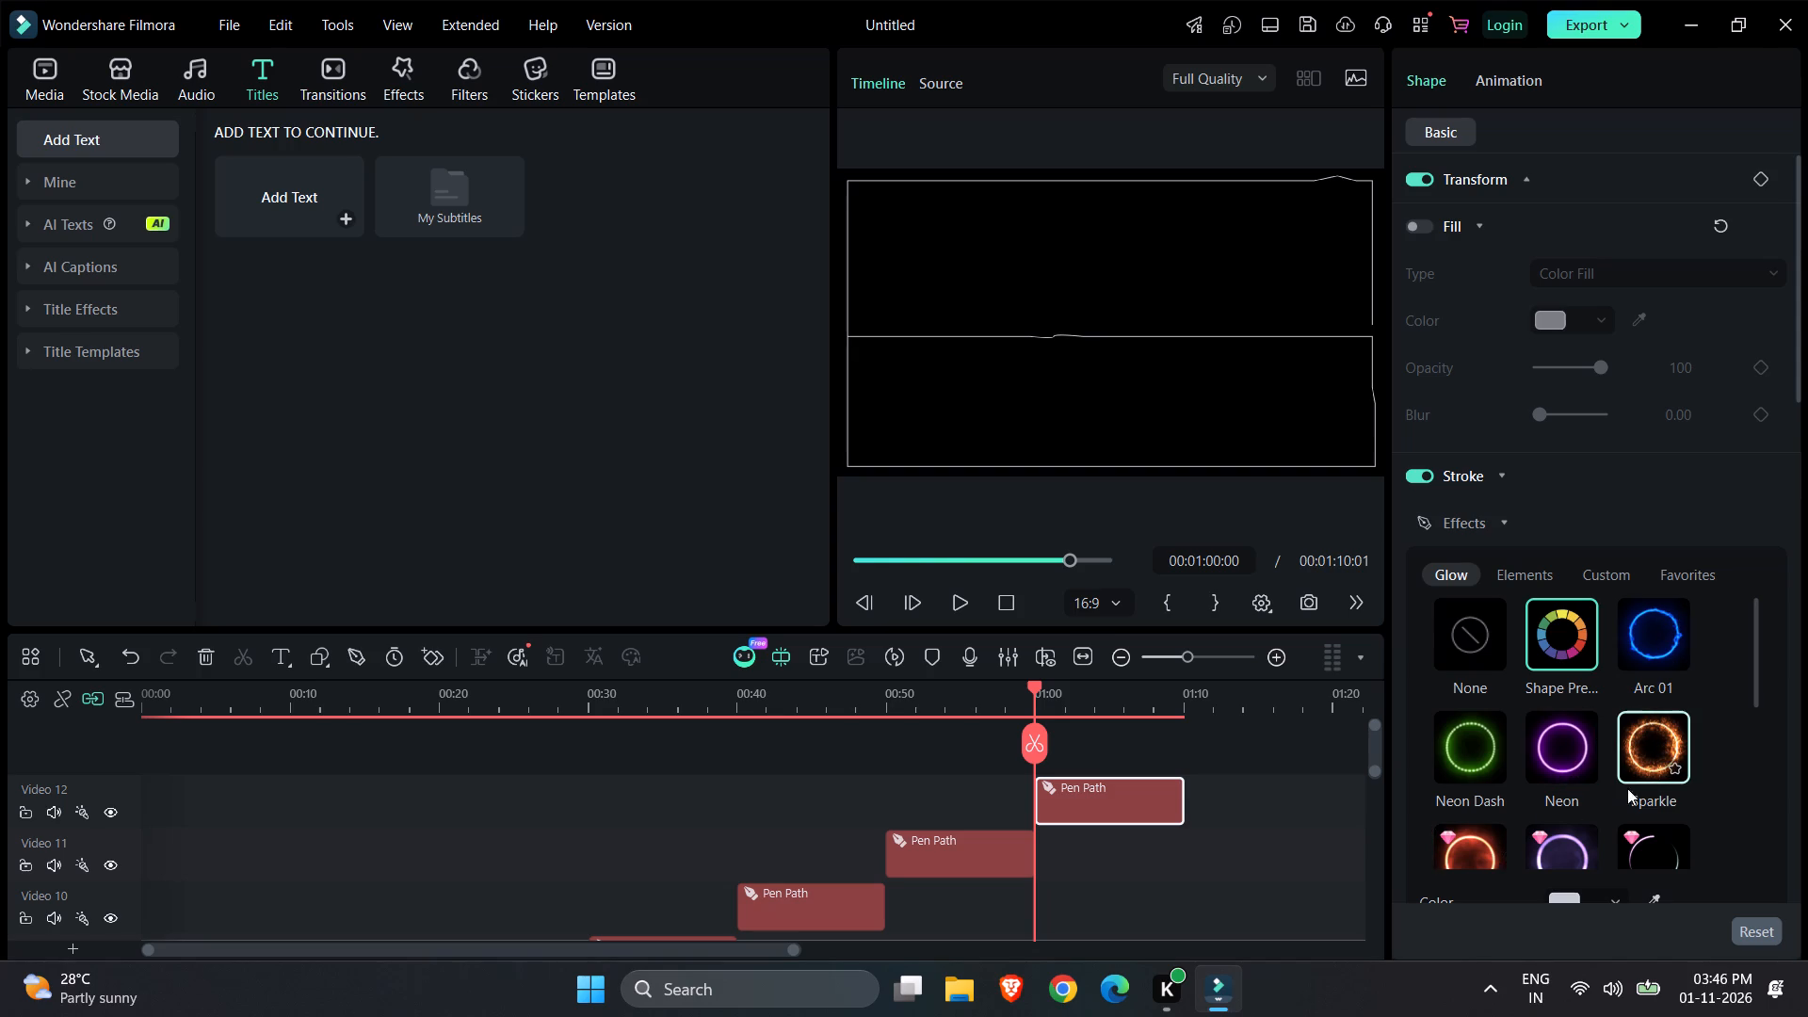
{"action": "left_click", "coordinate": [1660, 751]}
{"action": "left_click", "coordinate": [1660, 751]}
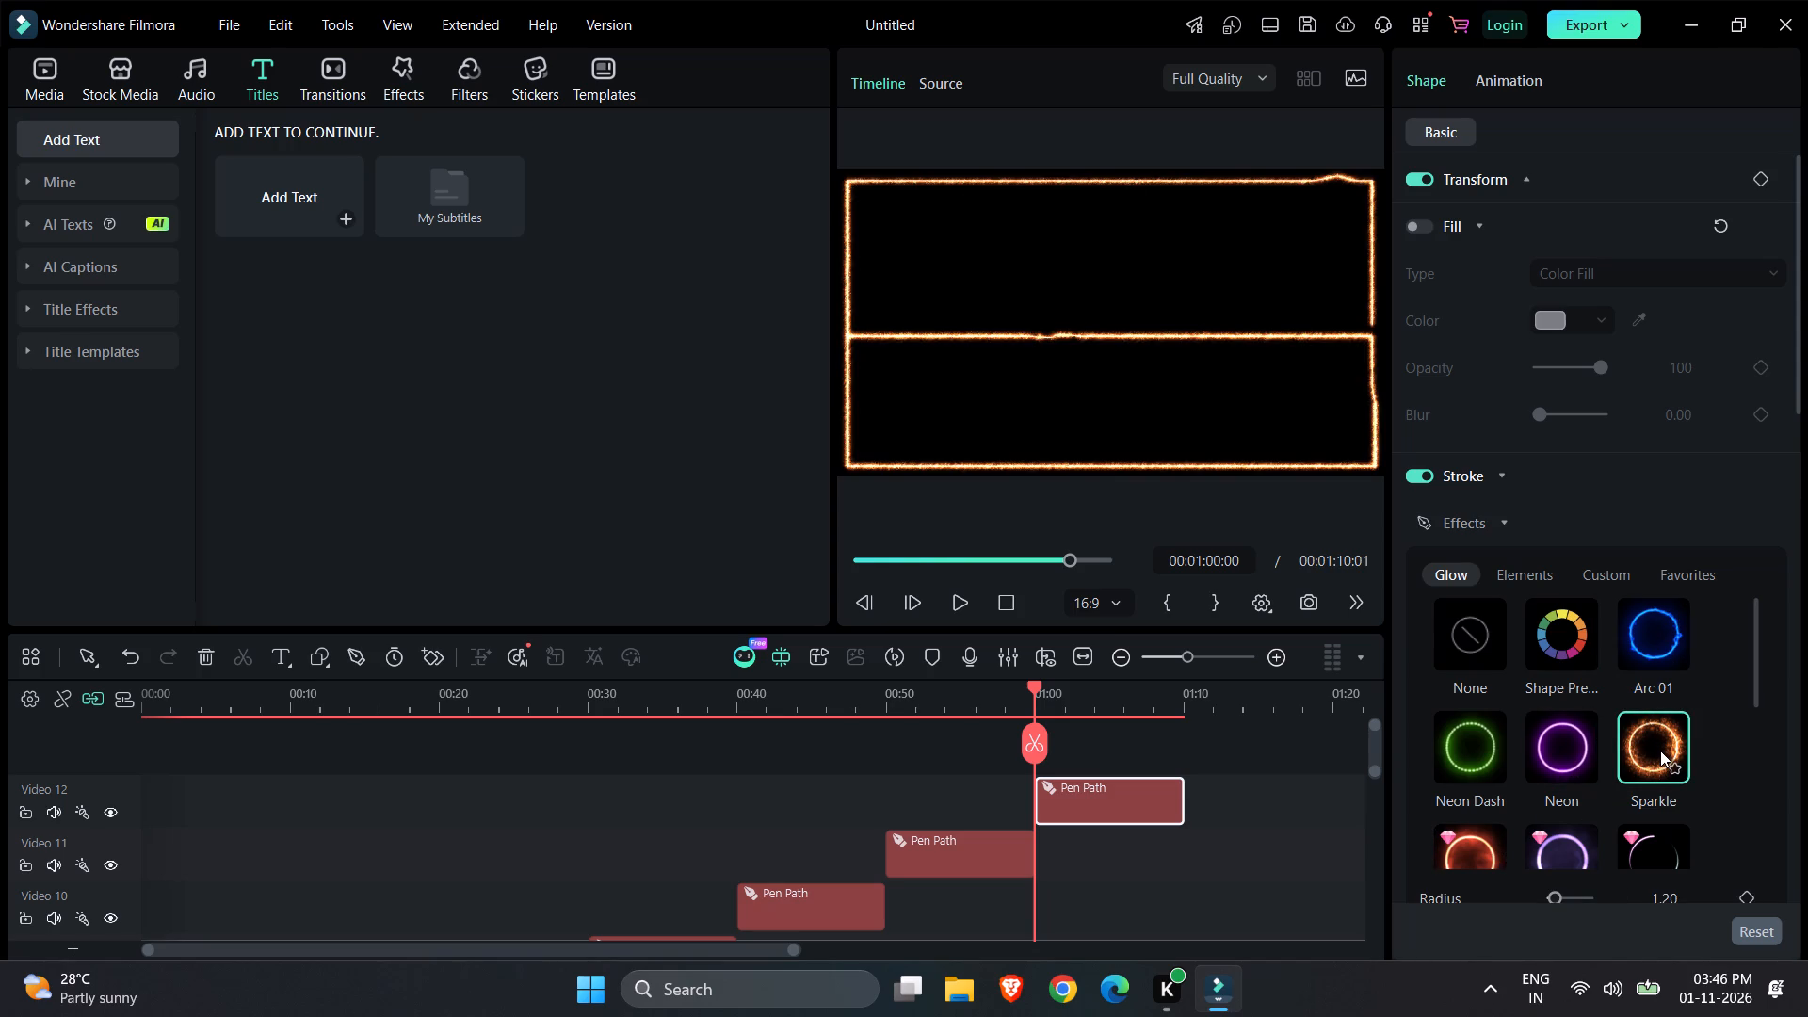
Apply the Neon glow effect to the stroke of the Pen Path clip on the Video 12 track.
{"action": "left_click", "coordinate": [1554, 729]}
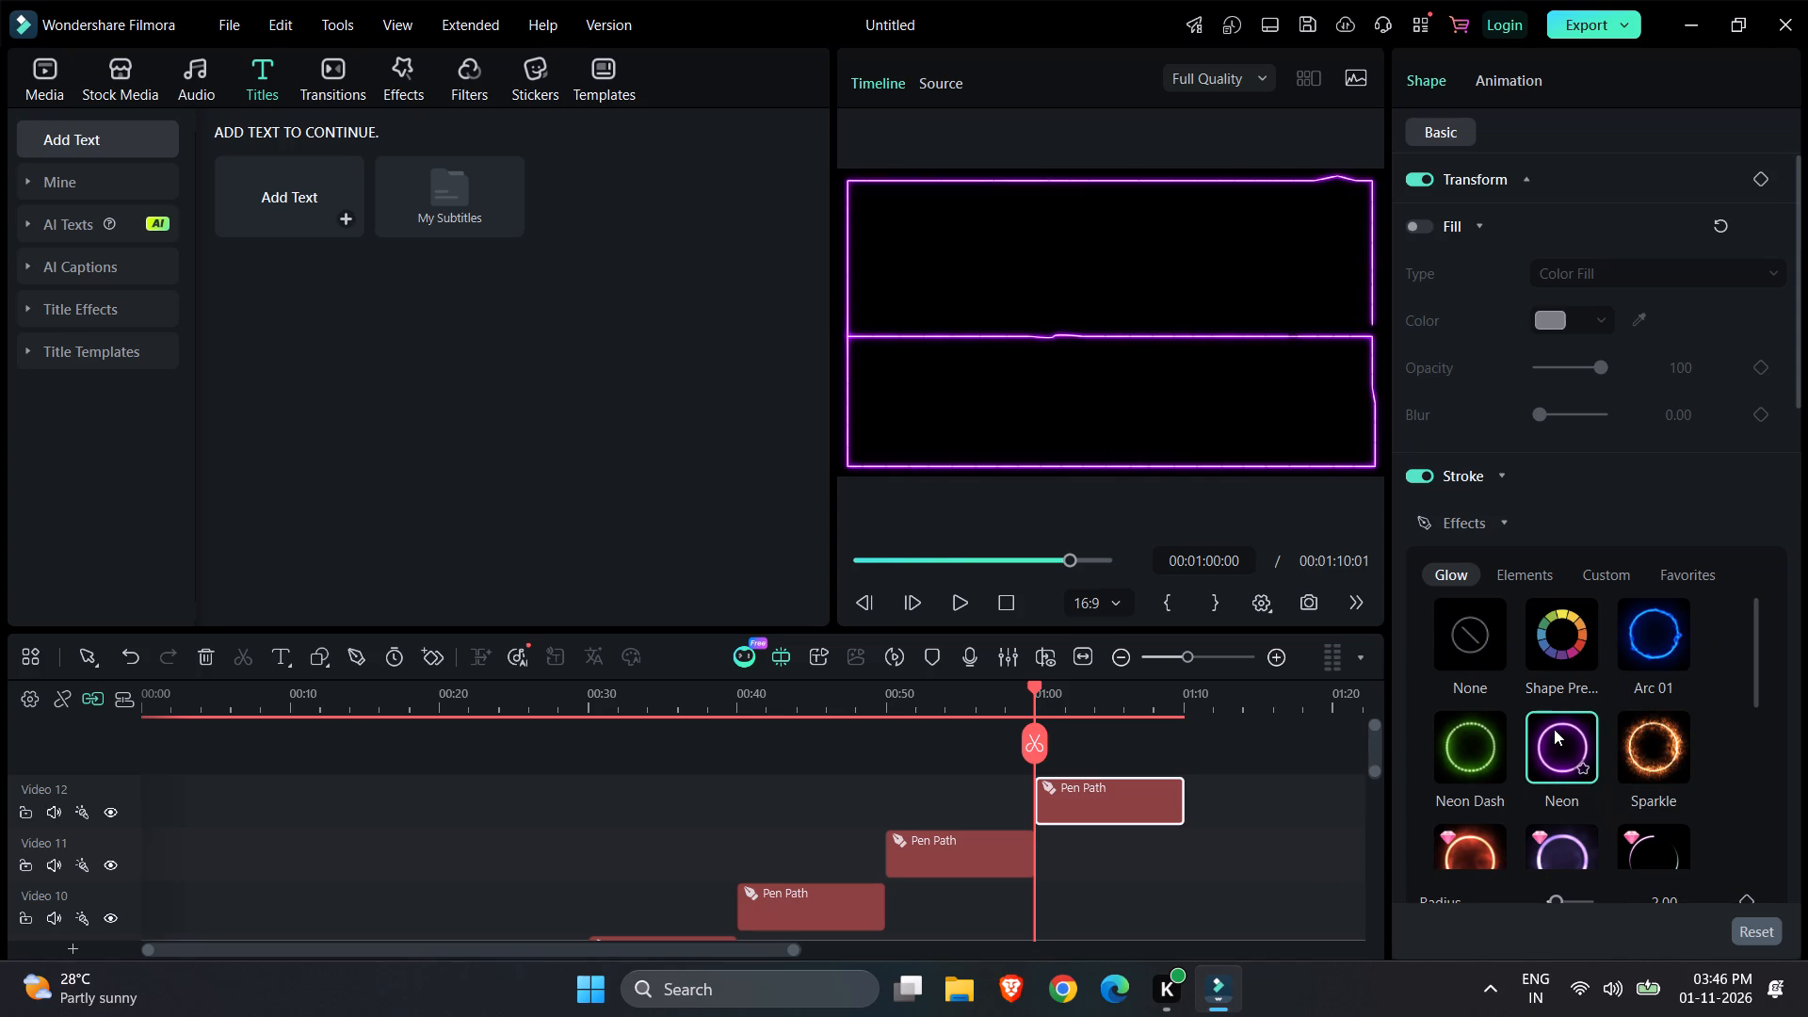
Apply the Arc 01 glow effect to the stroke of the Pen Path clip on the Video 12 track, and deselect the clip.
{"action": "left_click", "coordinate": [1672, 626]}
{"action": "double_click", "coordinate": [1655, 670]}
{"action": "left_click", "coordinate": [1313, 883]}
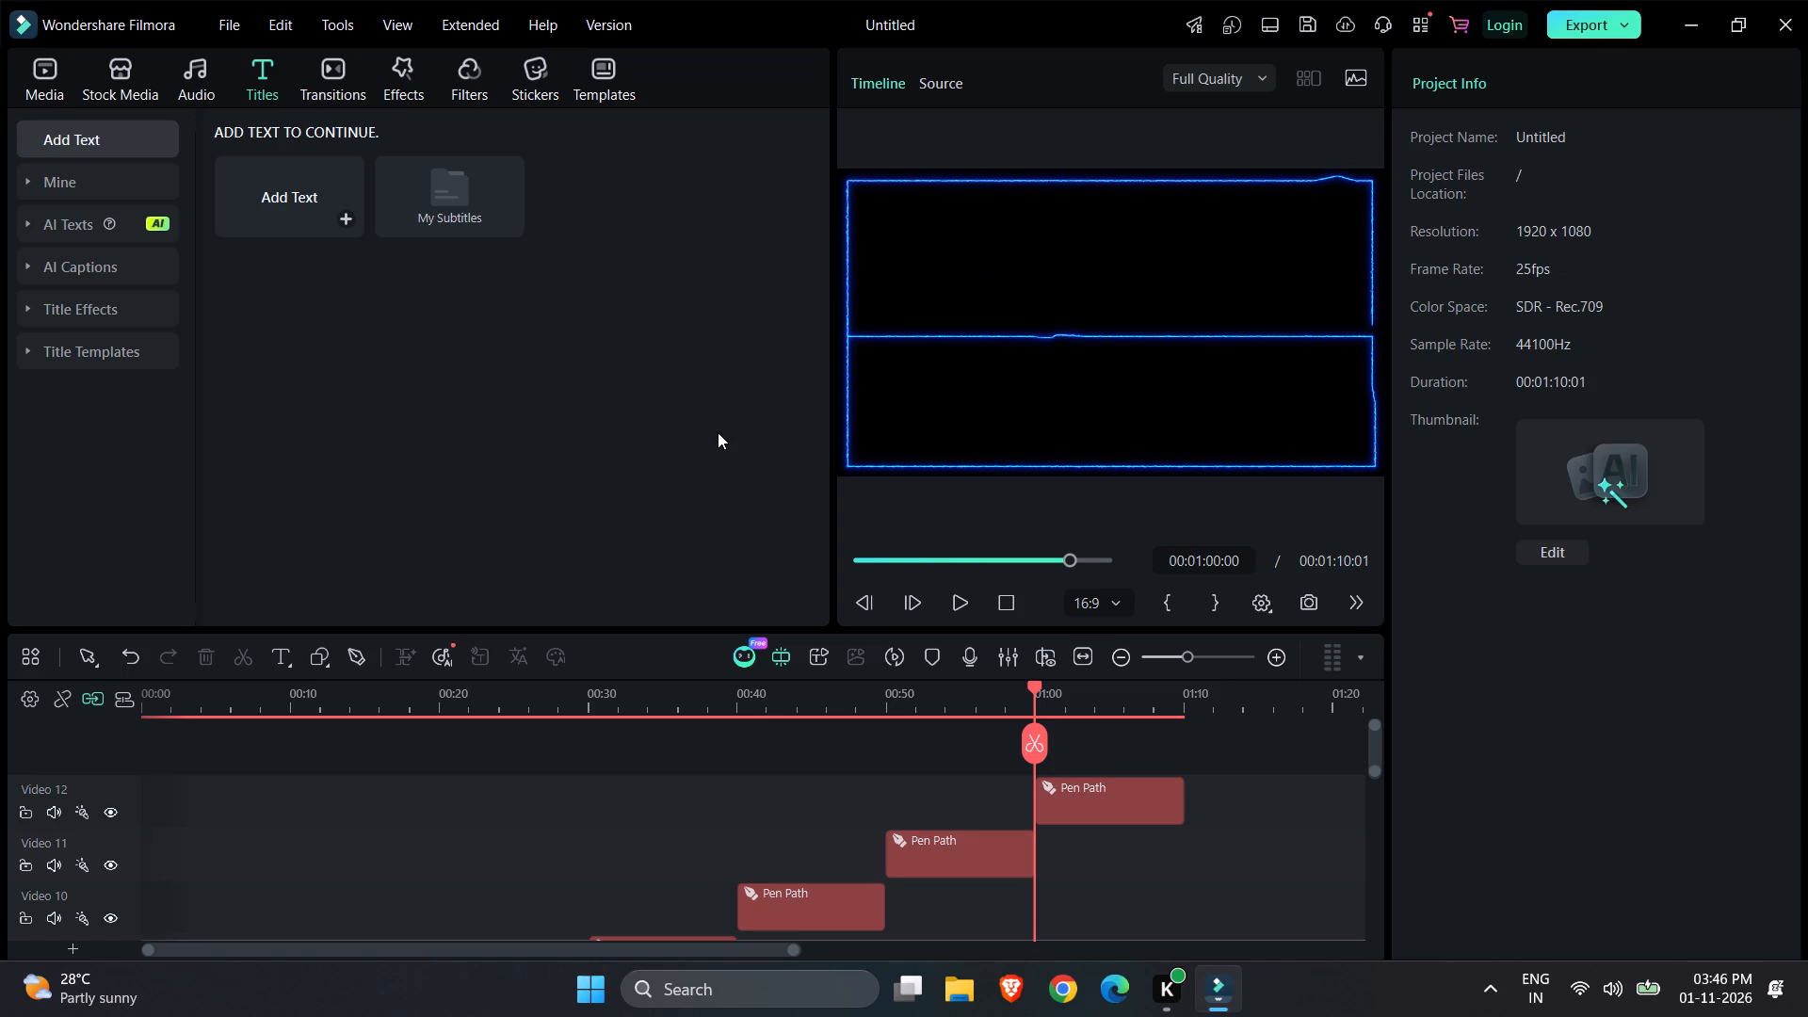
Save the project as film in the Downloads folder, replacing the existing film.wfp file.
{"action": "key", "text": "ctrl+s"}
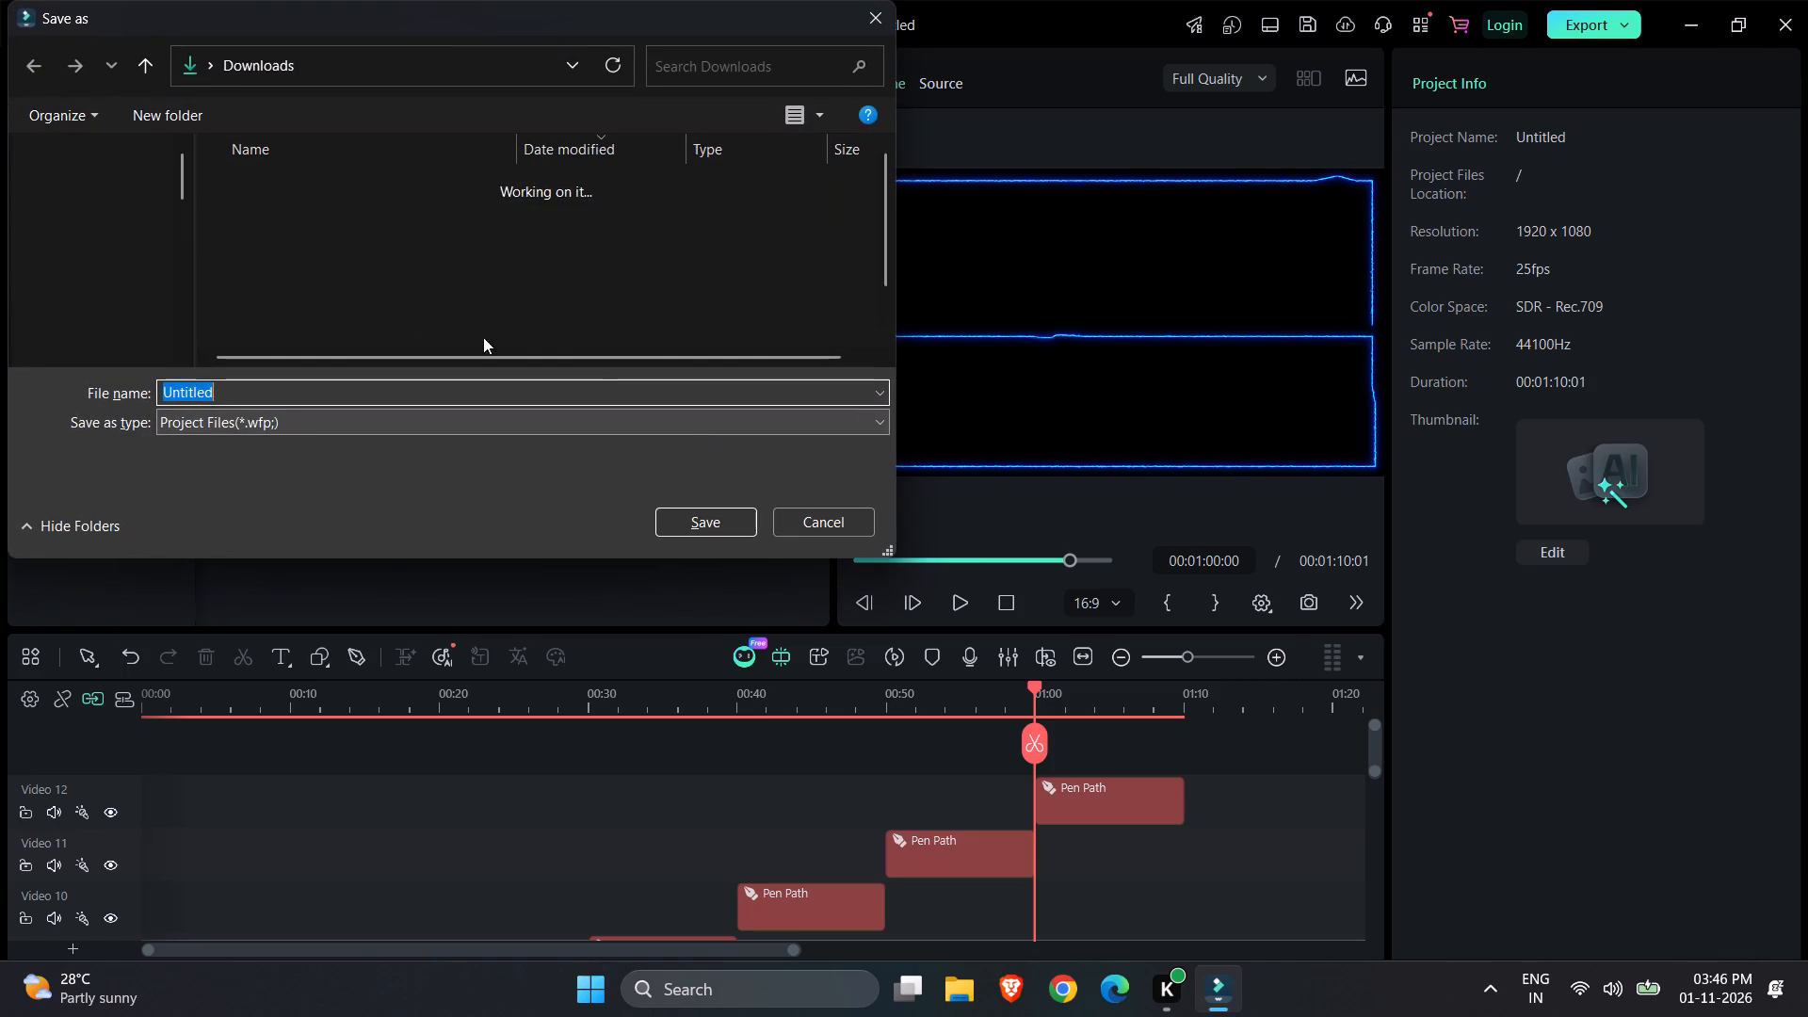
{"action": "left_click", "coordinate": [260, 229]}
{"action": "left_click", "coordinate": [700, 532]}
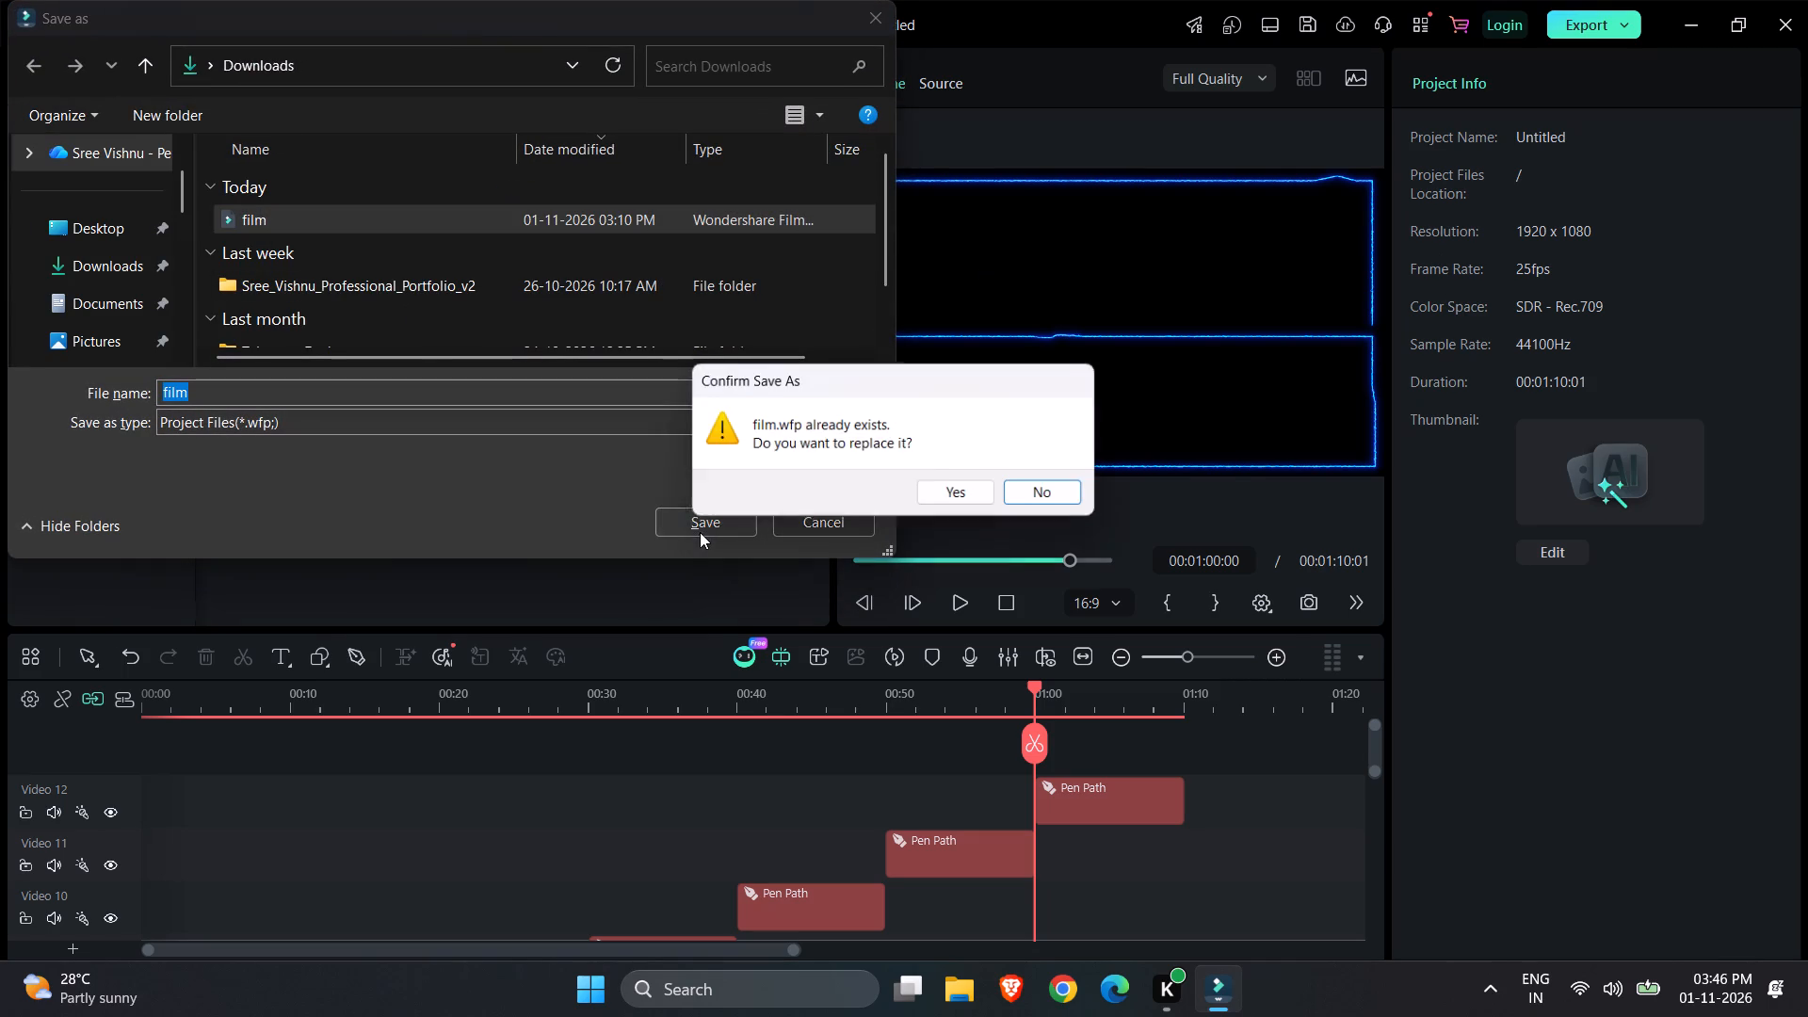
{"action": "left_click", "coordinate": [952, 490]}
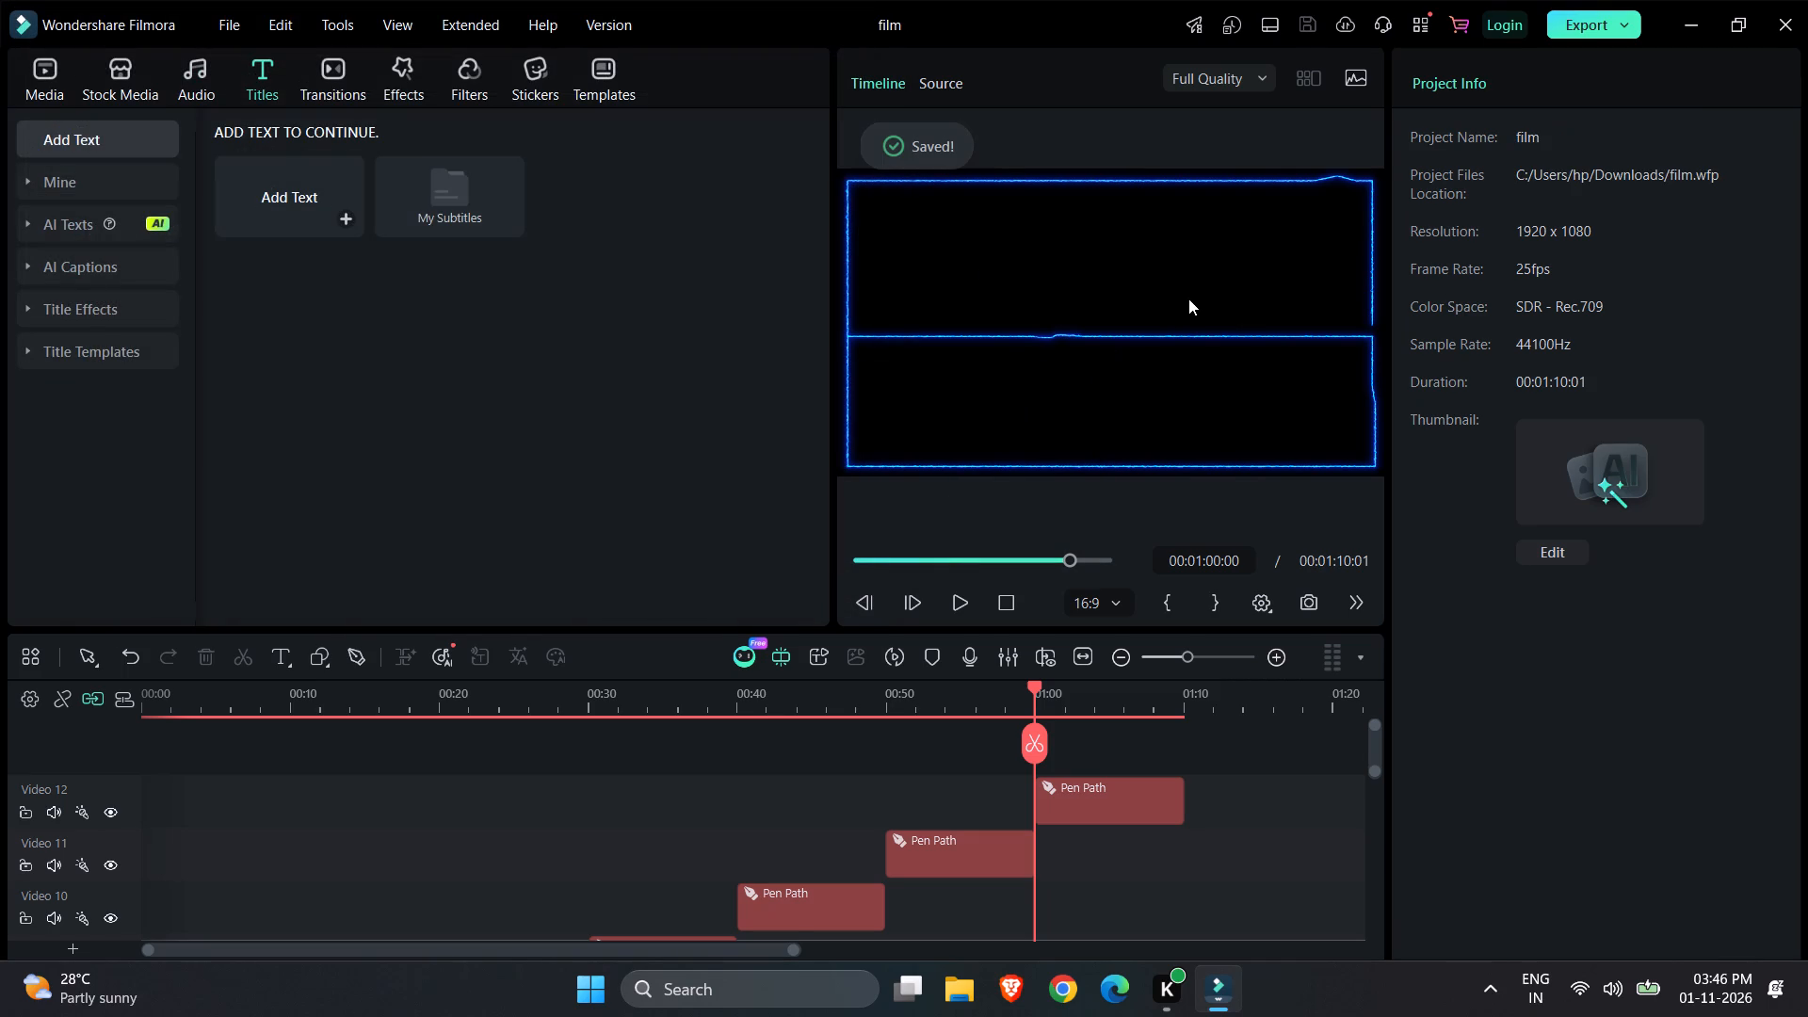
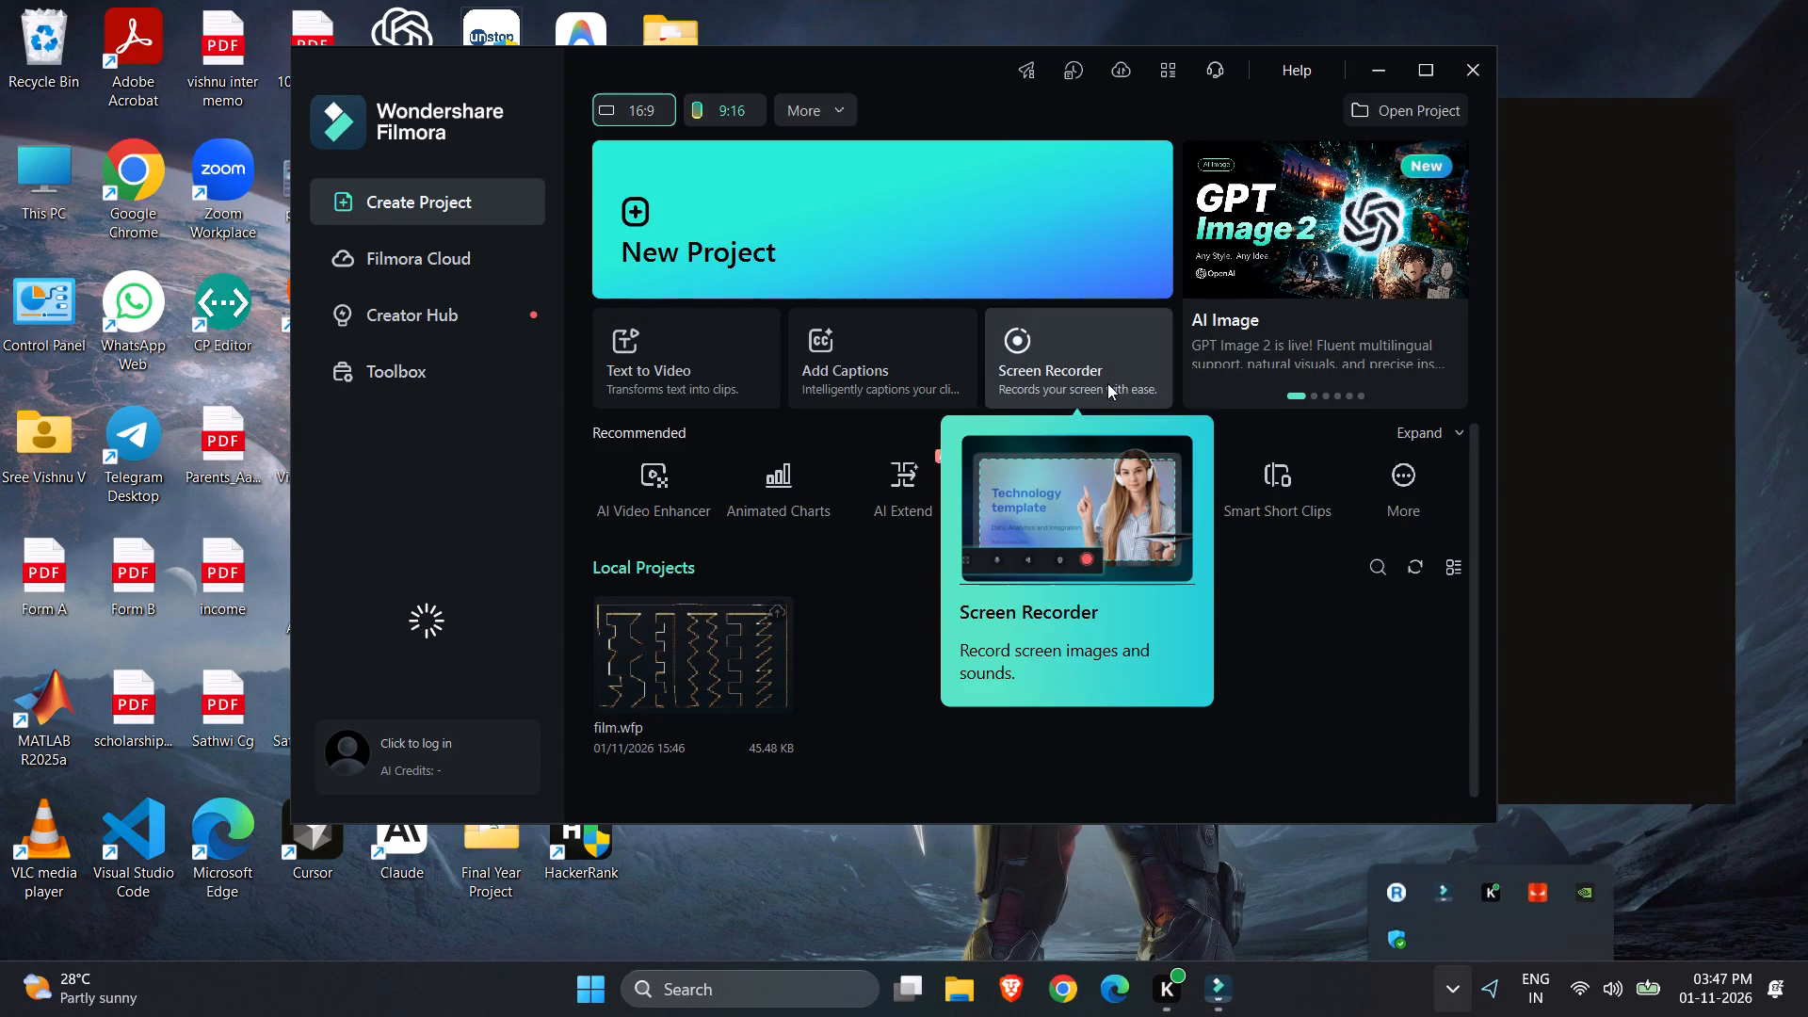
Create a new video project in the 16:9 aspect ratio.
{"action": "left_click", "coordinate": [924, 200]}
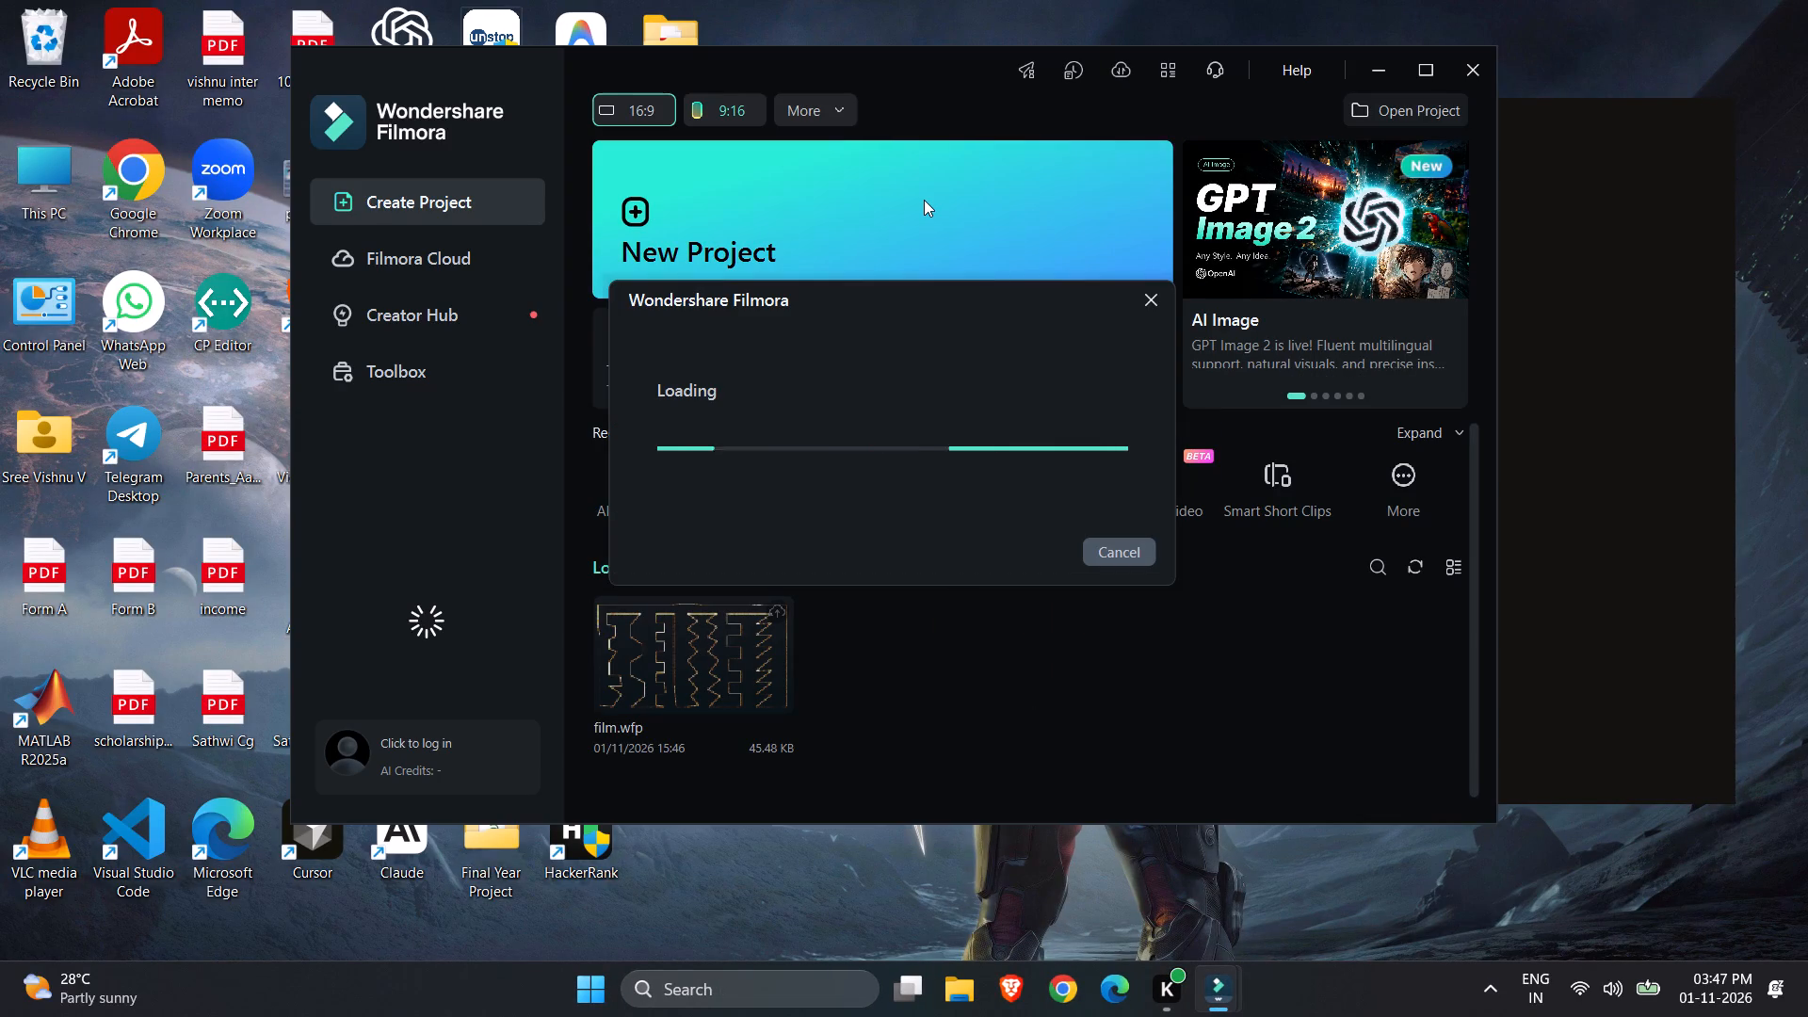
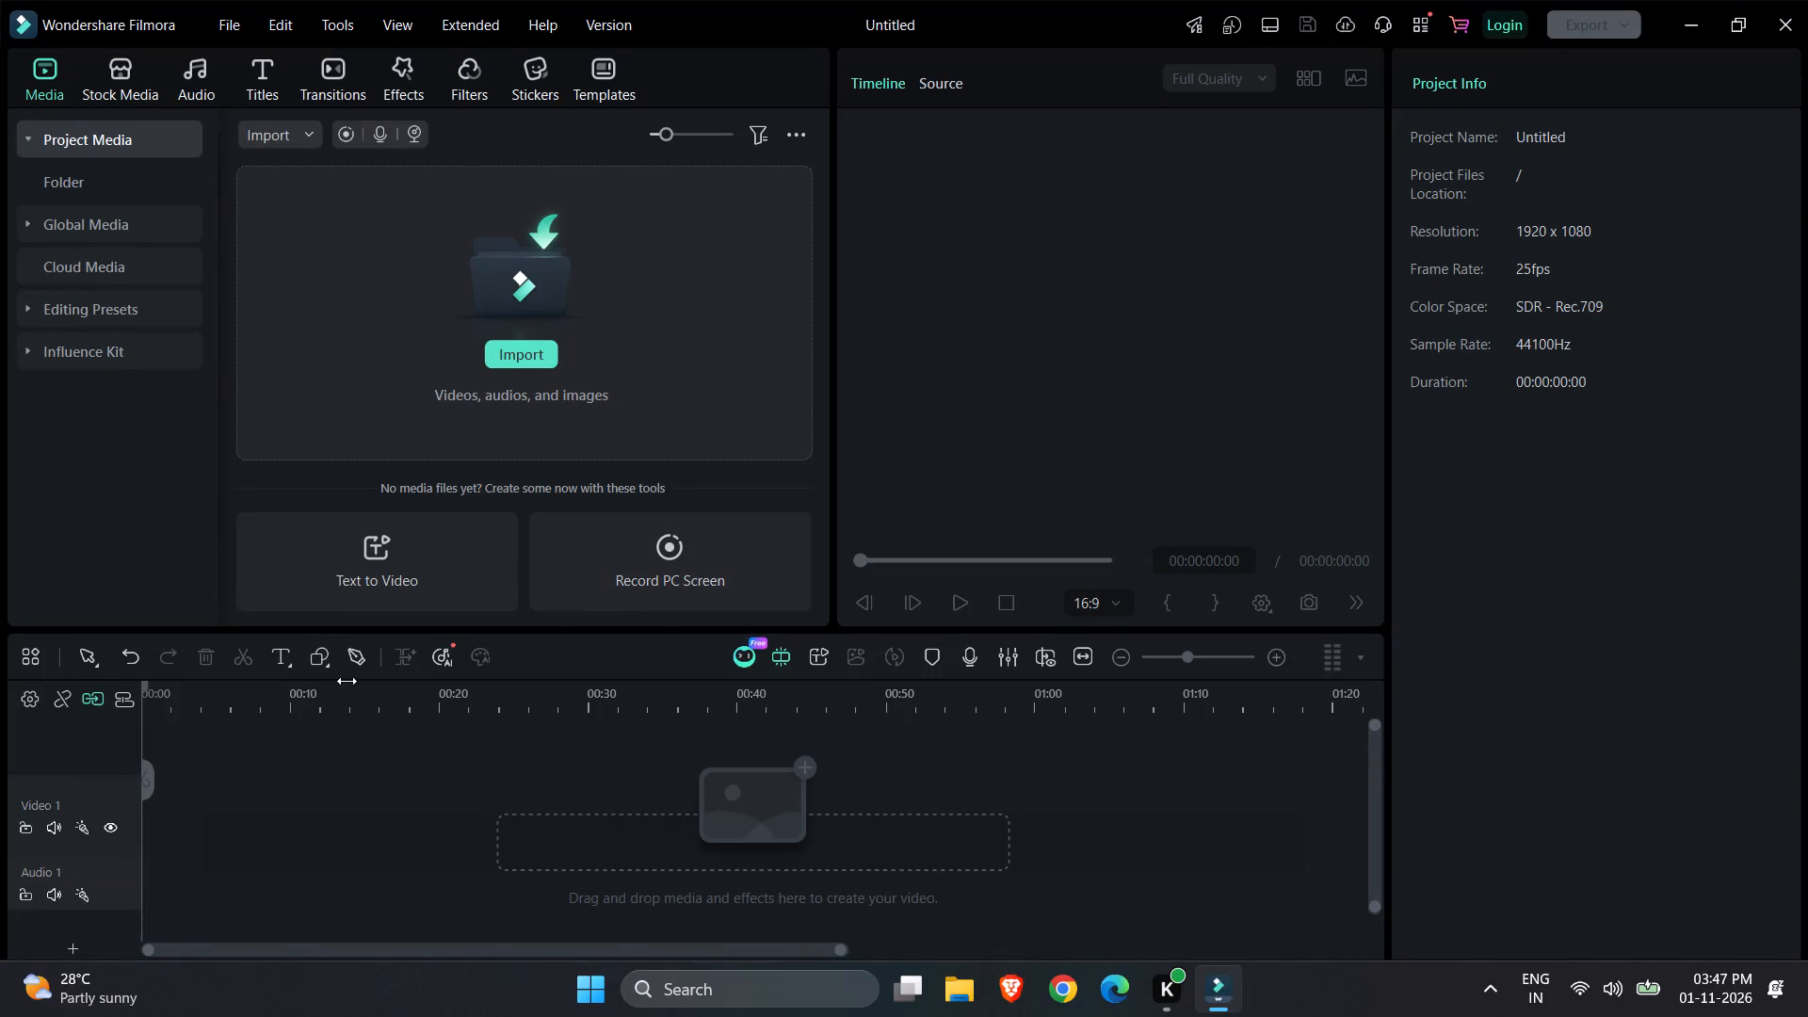
Start a Pen tool path at the frame's upper-left corner and place closely spaced points along the top edge to mid-frame.
{"action": "left_click", "coordinate": [363, 661]}
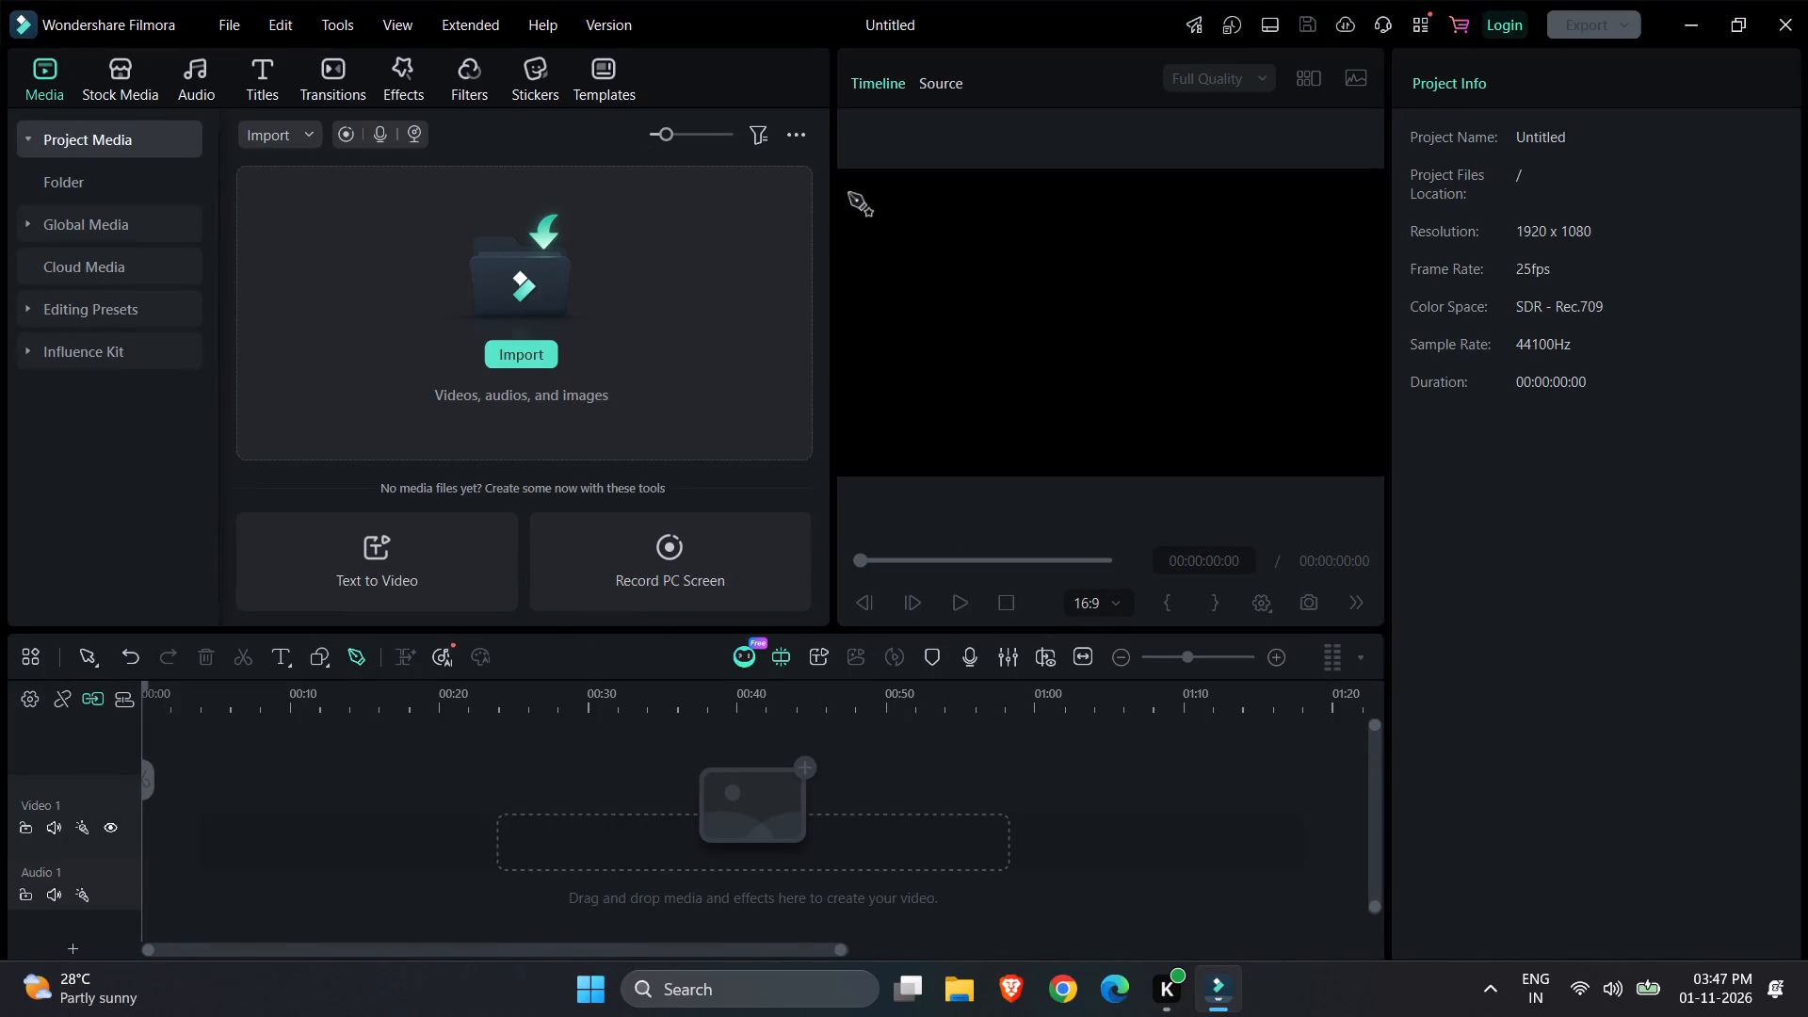
{"action": "left_click", "coordinate": [849, 194]}
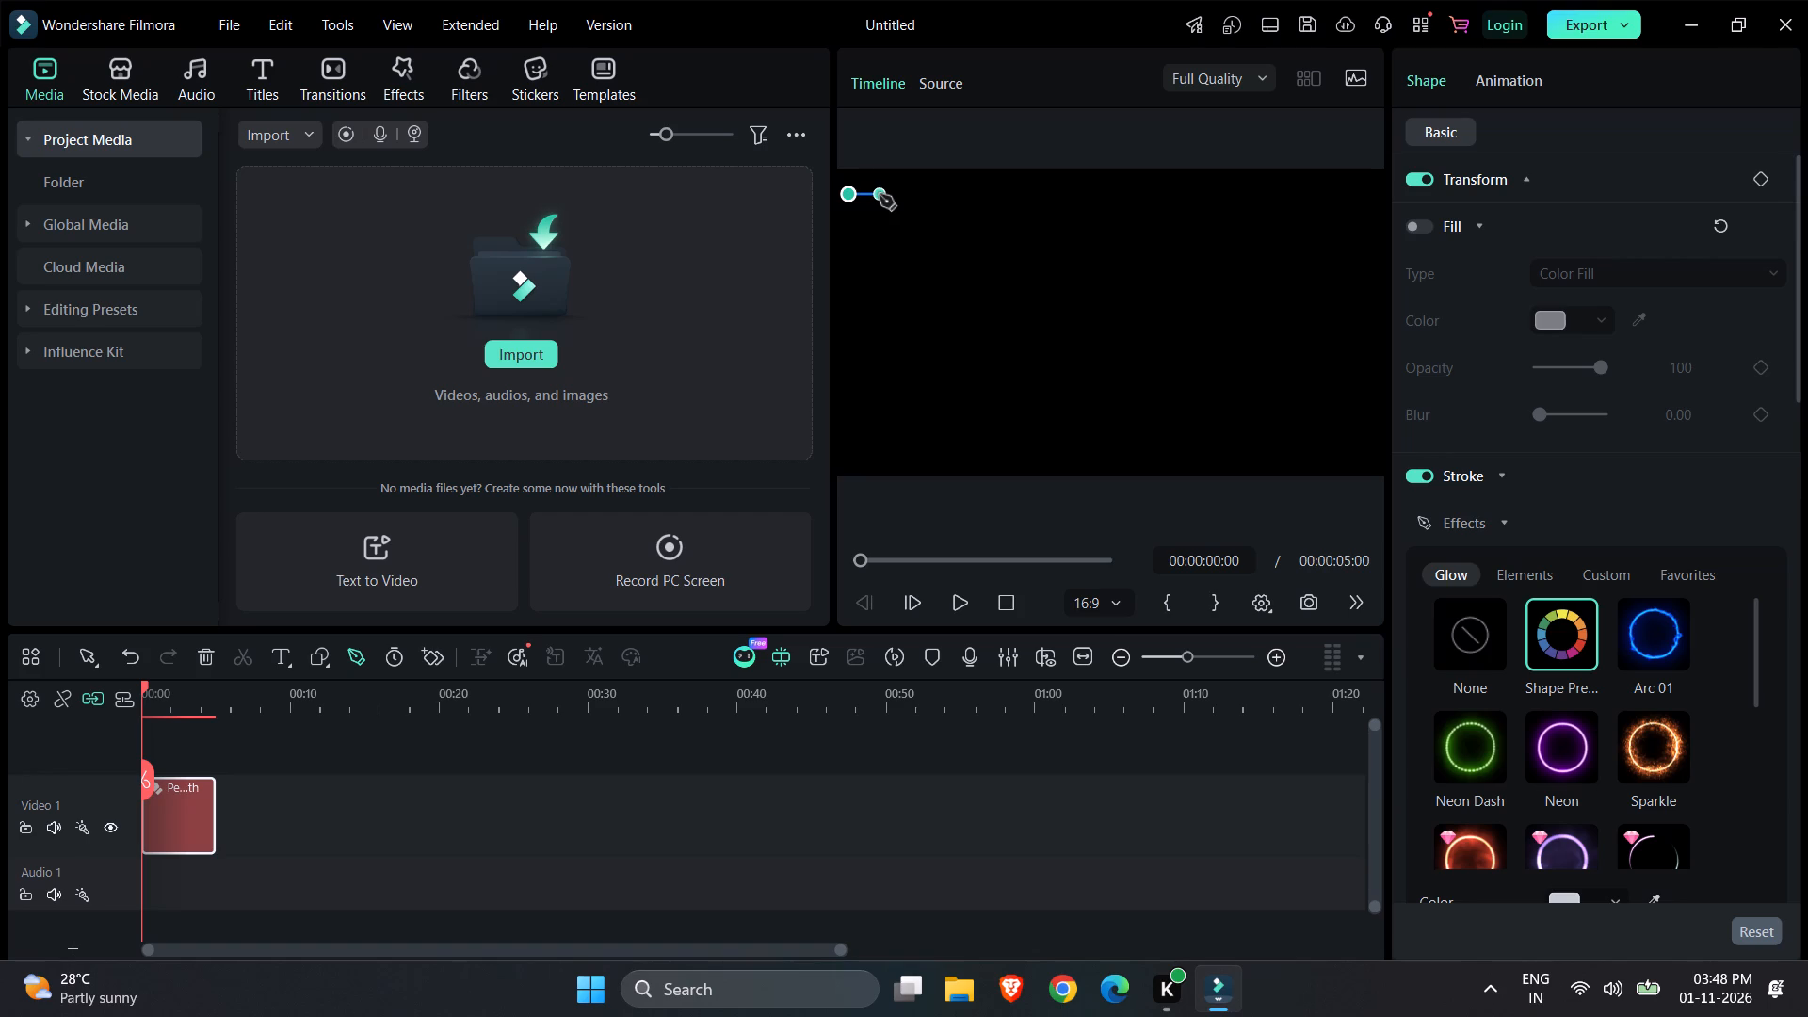
{"action": "left_click", "coordinate": [879, 193]}
{"action": "left_click", "coordinate": [904, 194]}
{"action": "left_click", "coordinate": [934, 196]}
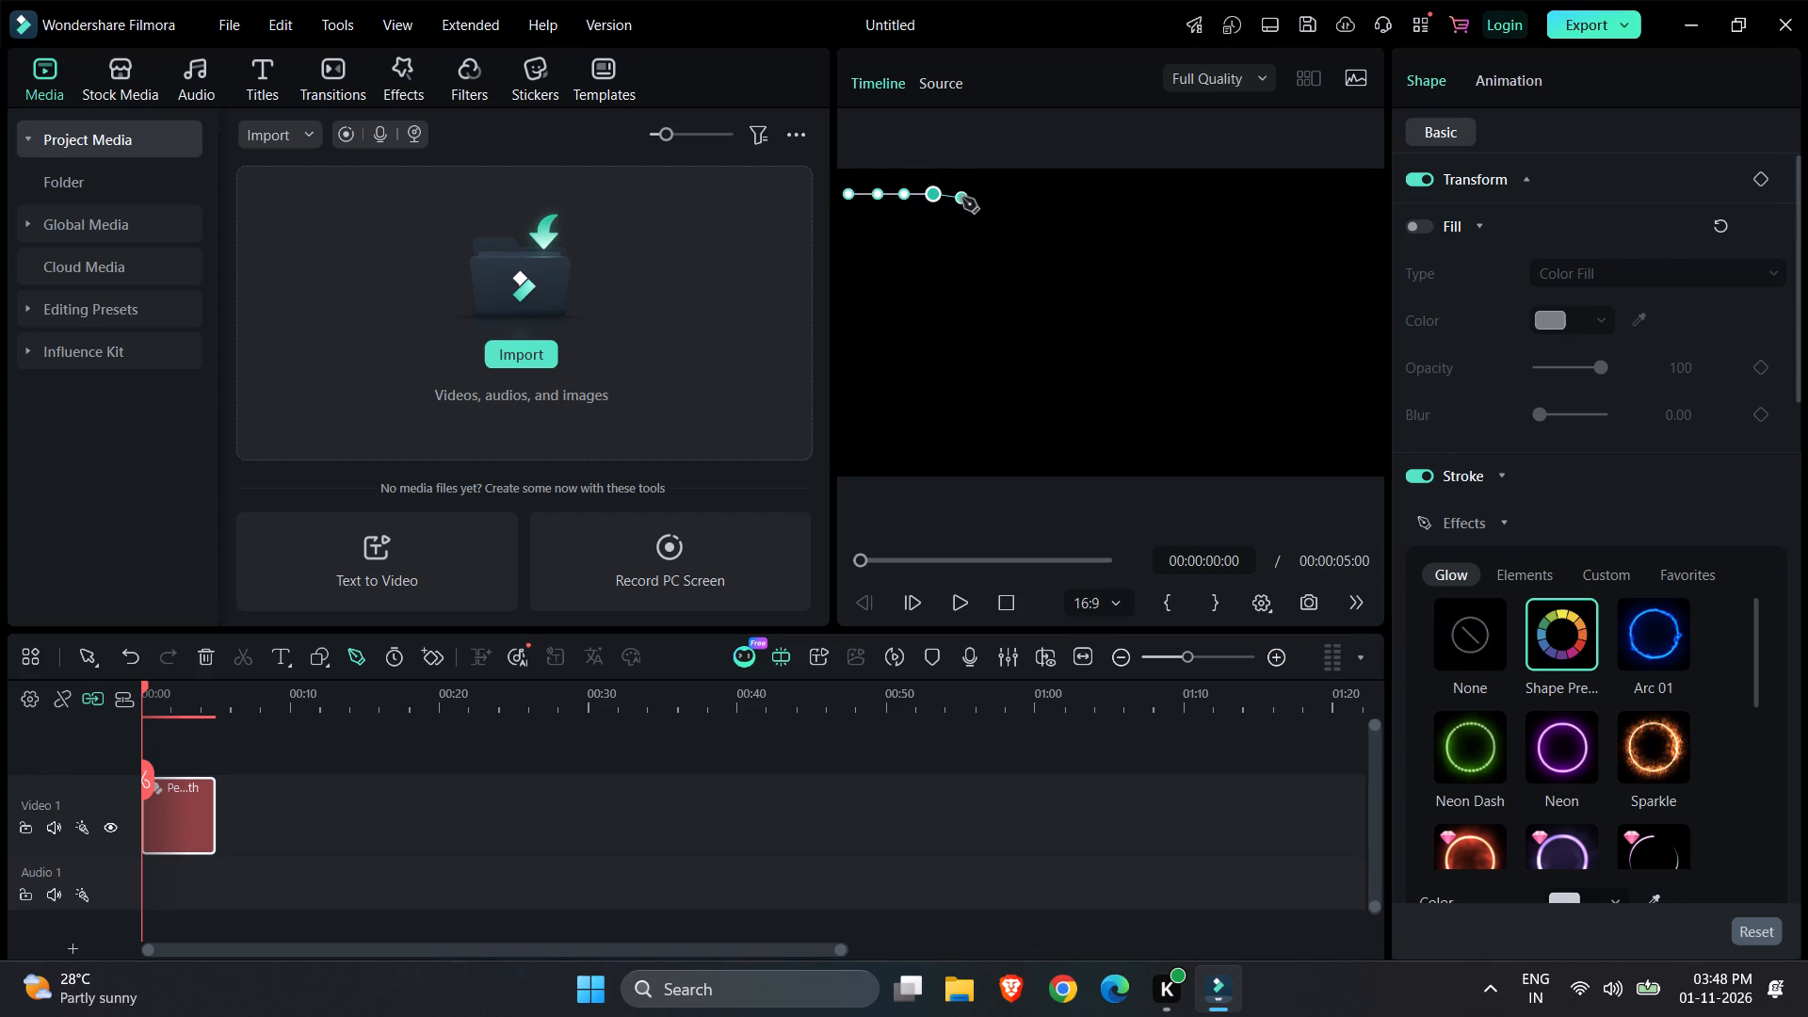
{"action": "left_click", "coordinate": [962, 198]}
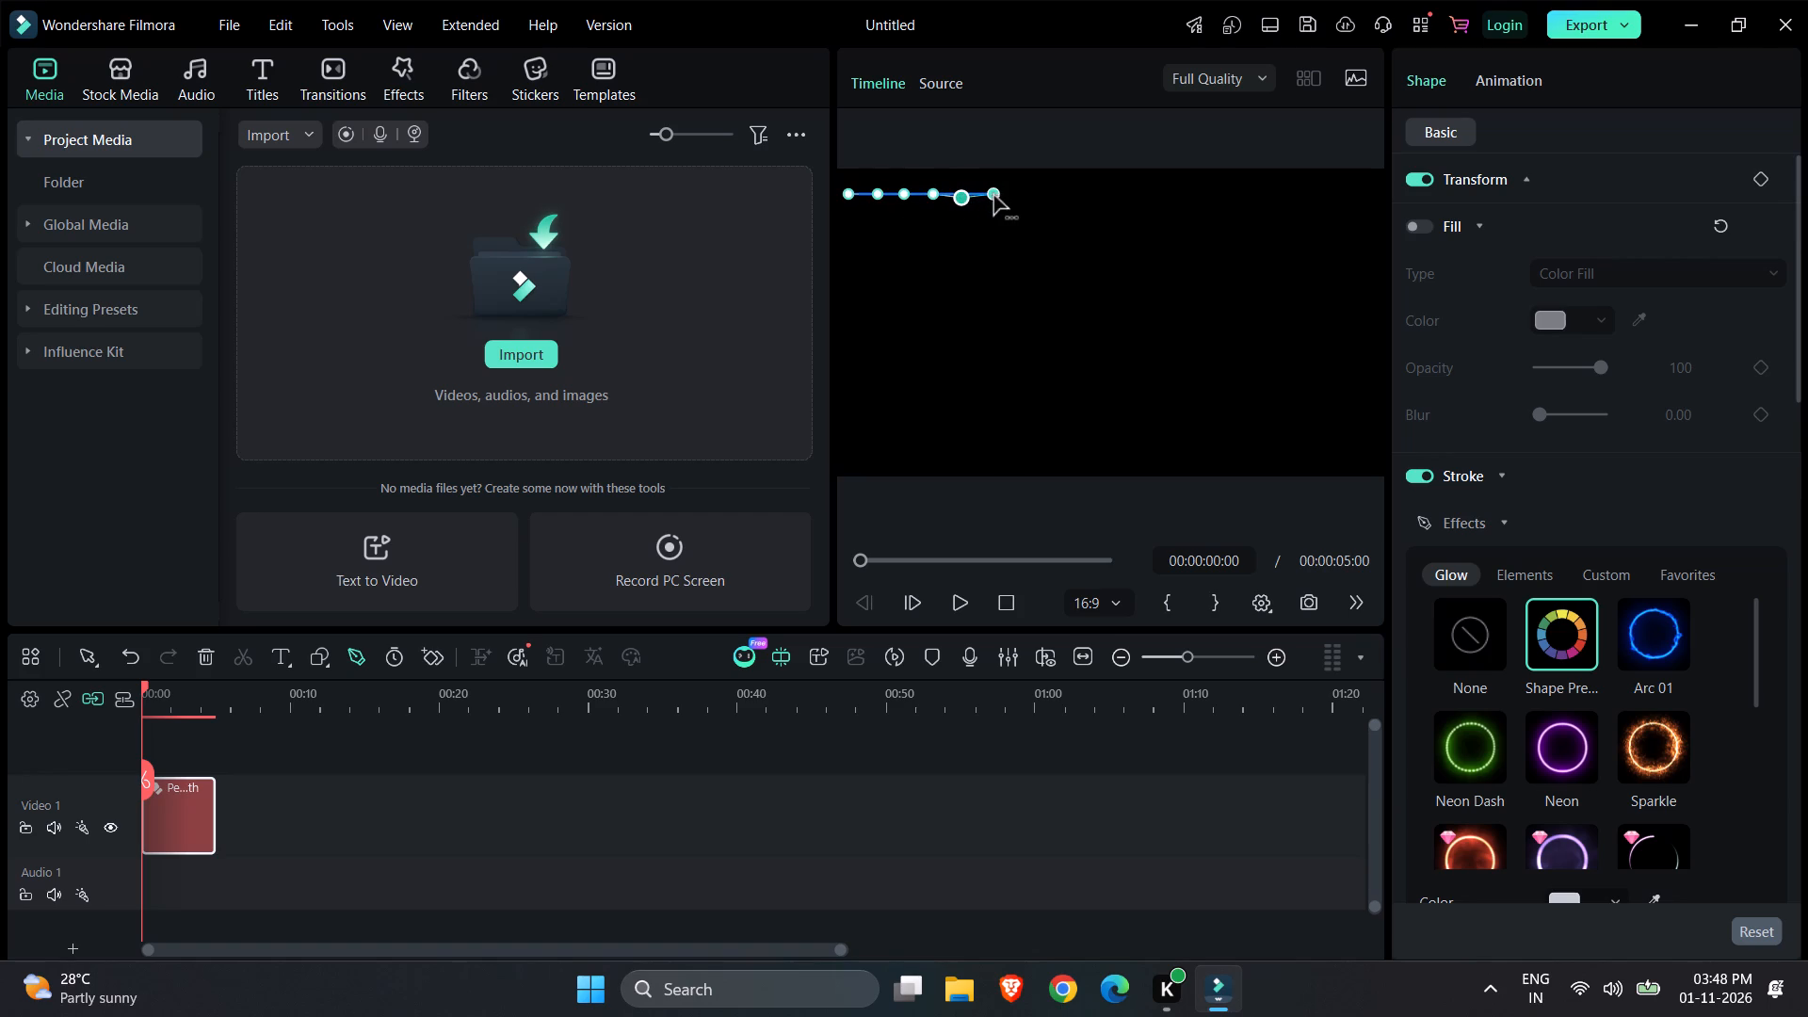
{"action": "left_click", "coordinate": [993, 196]}
{"action": "left_click", "coordinate": [1023, 196]}
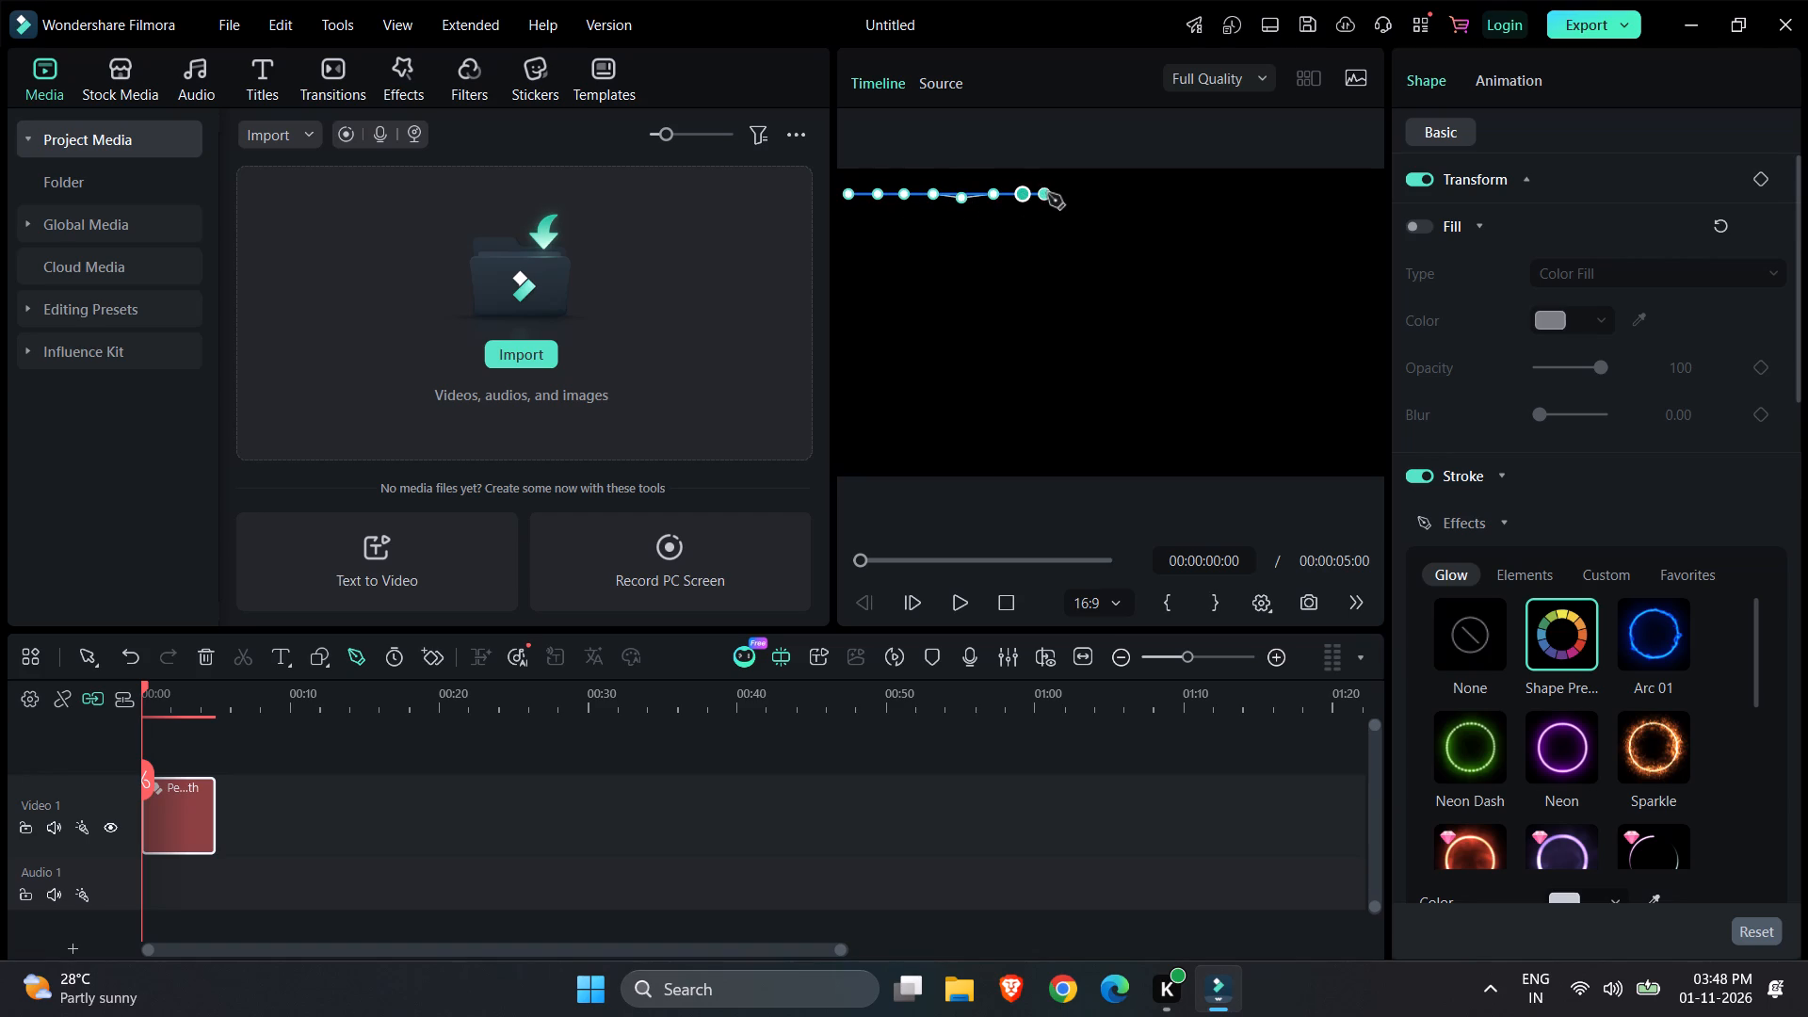
{"action": "left_click", "coordinate": [1053, 195]}
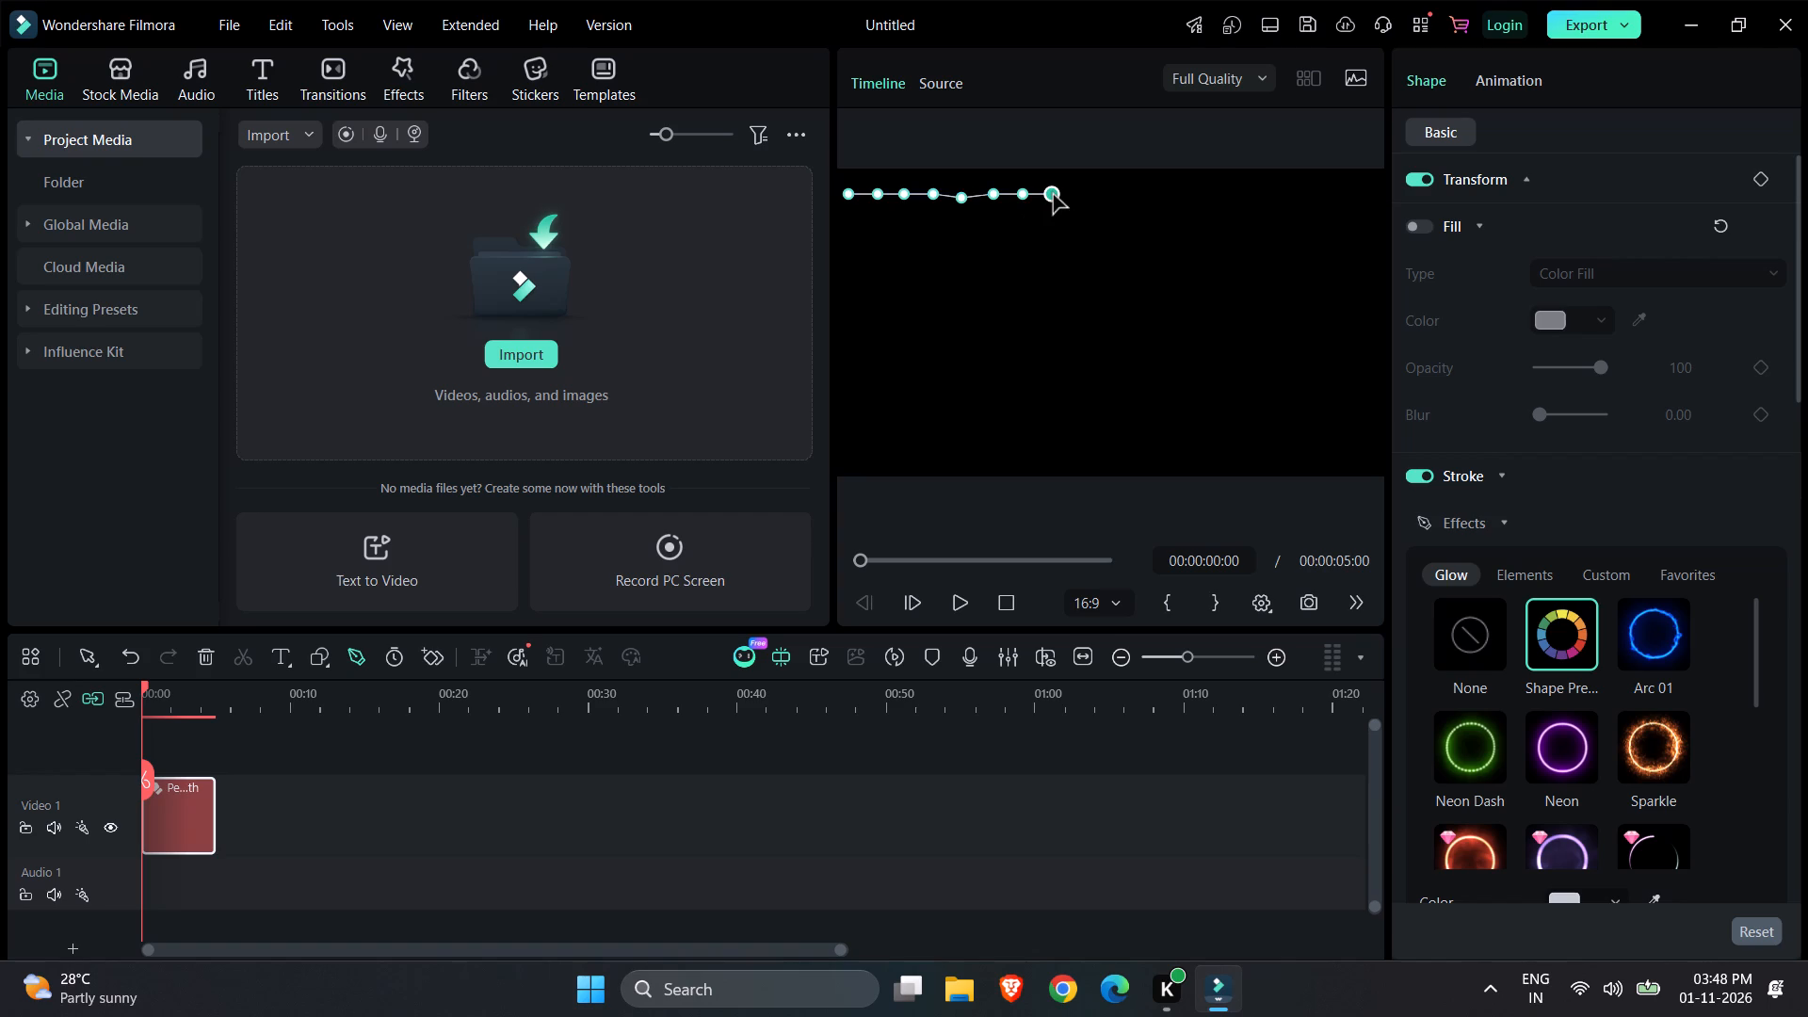
{"action": "left_click", "coordinate": [1075, 194]}
{"action": "left_click", "coordinate": [1100, 193]}
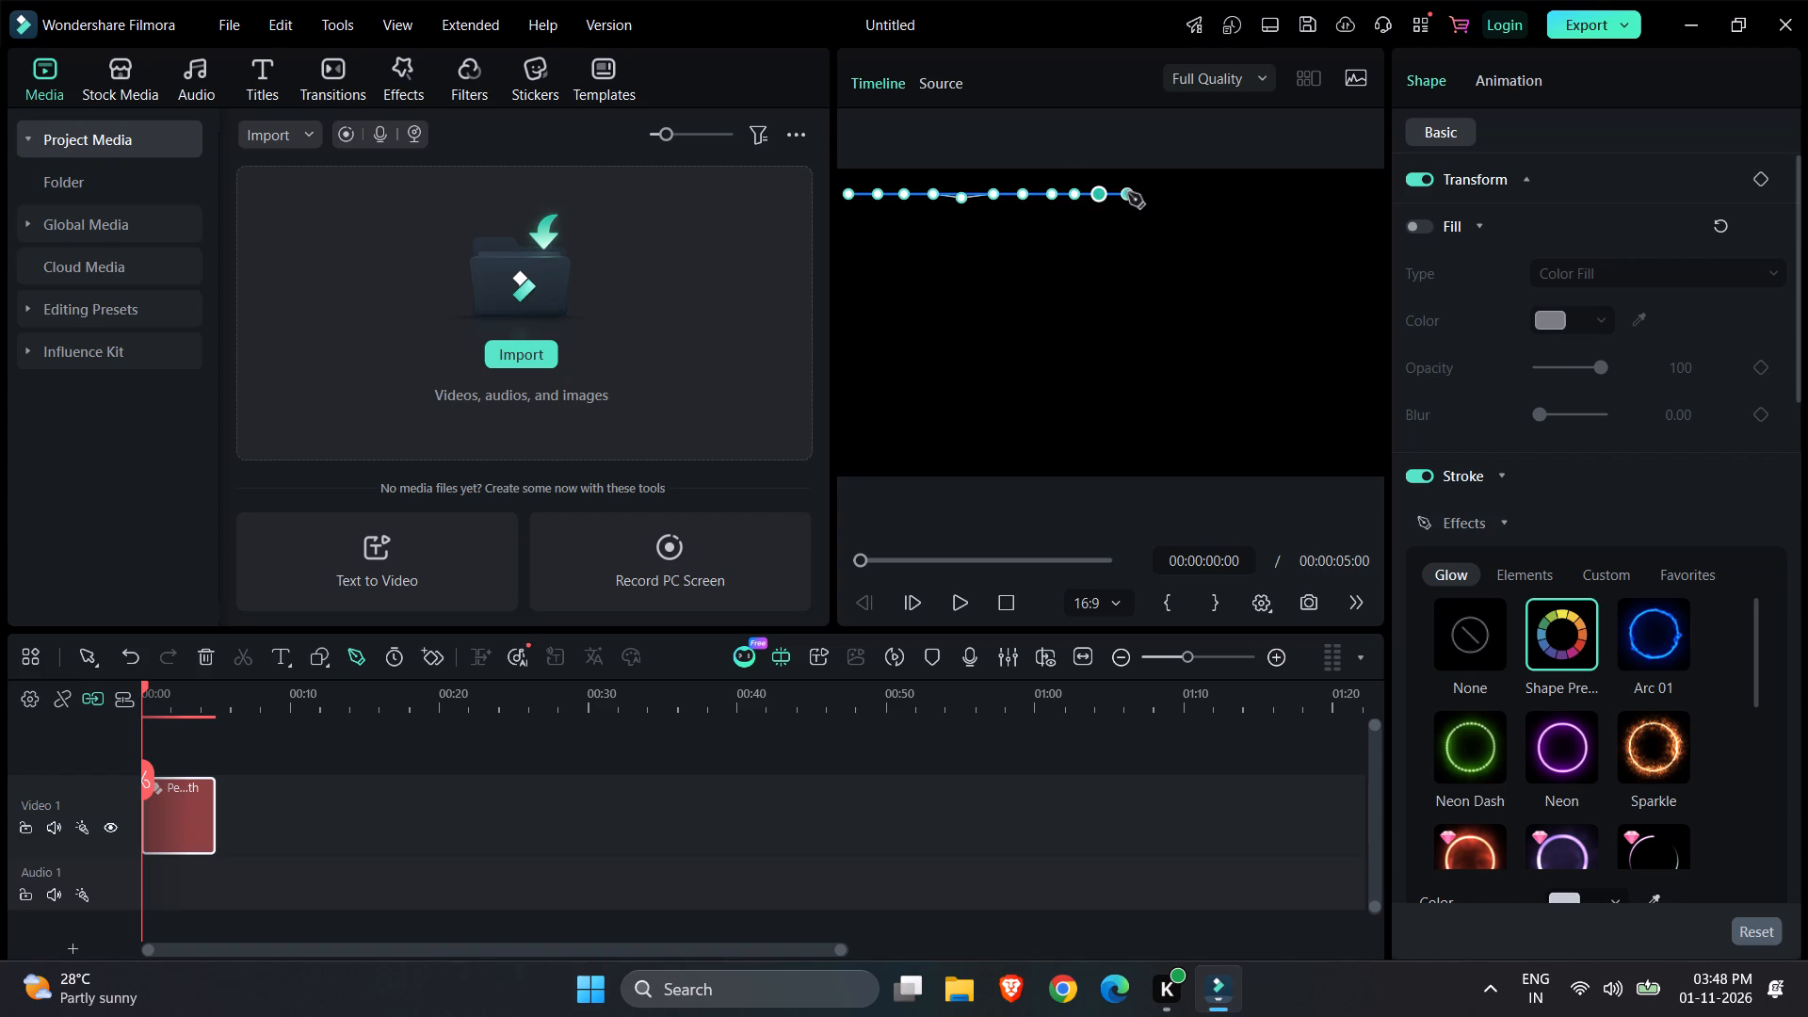
Extend the pen path with closely spaced points along the frame's top edge from mid-frame to the upper-right corner.
{"action": "left_click", "coordinate": [1128, 193]}
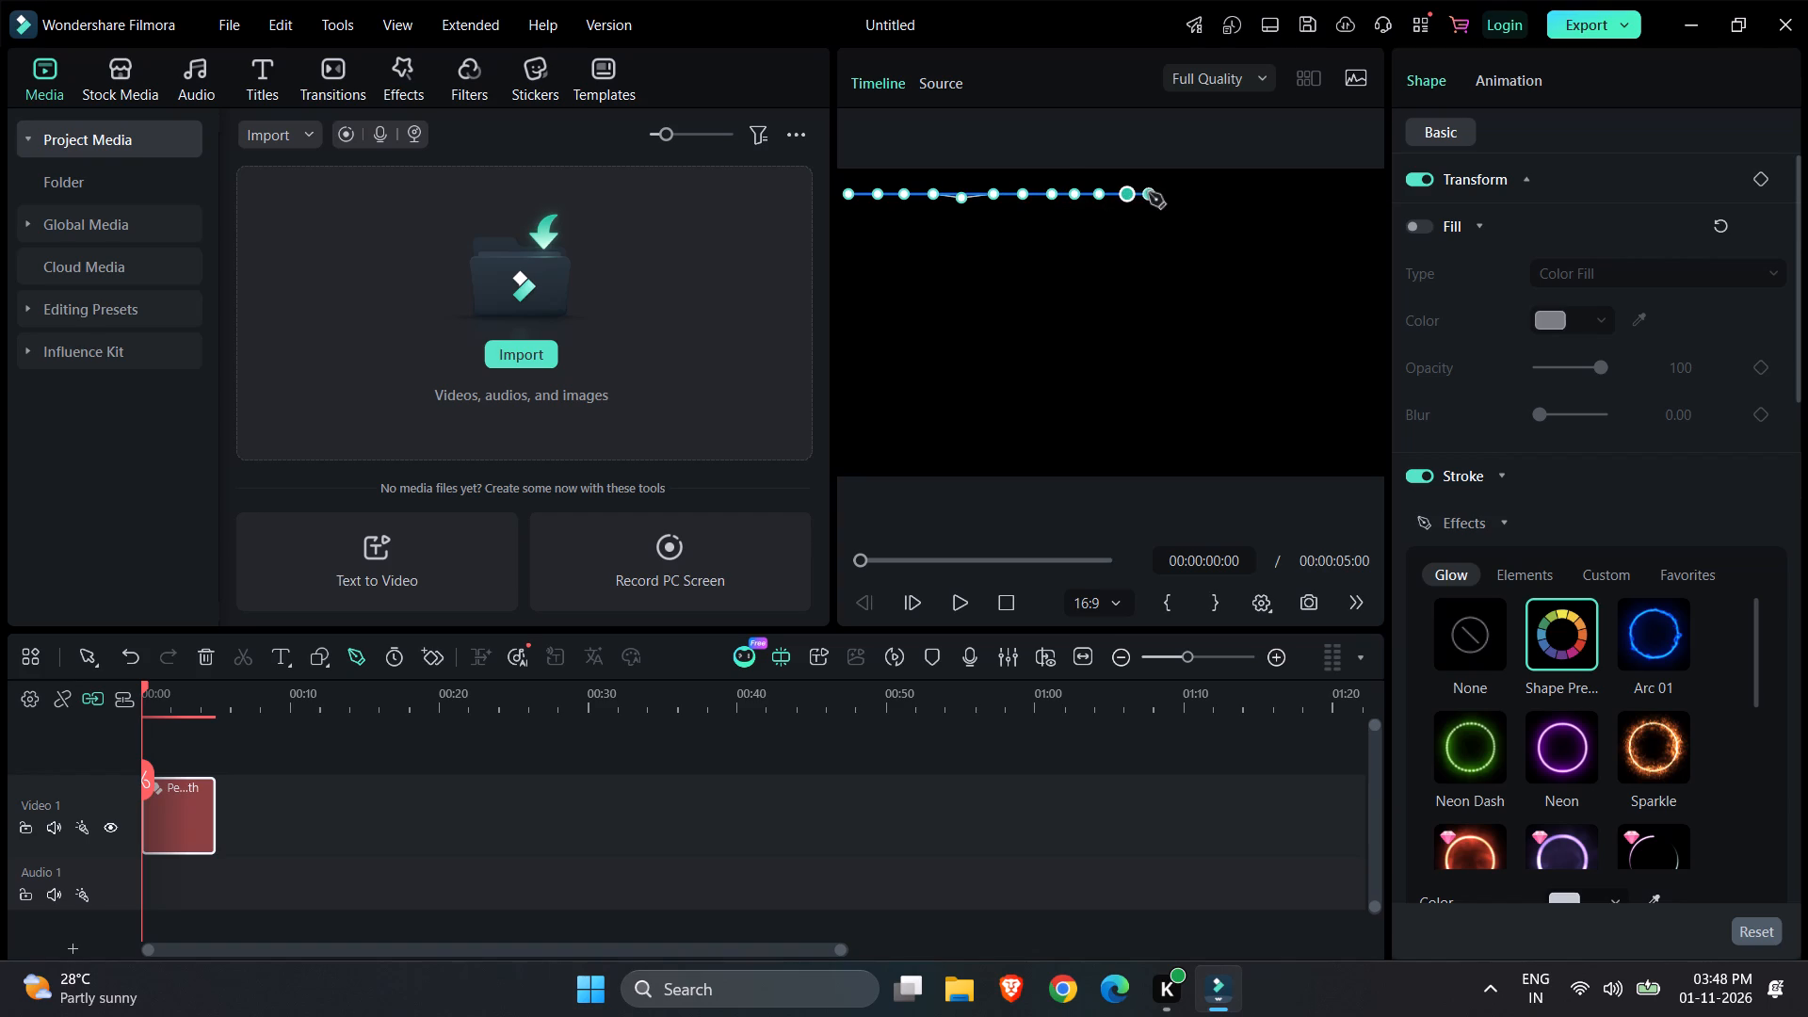
{"action": "left_click", "coordinate": [1149, 193]}
{"action": "left_click", "coordinate": [1172, 193]}
{"action": "left_click", "coordinate": [1196, 194]}
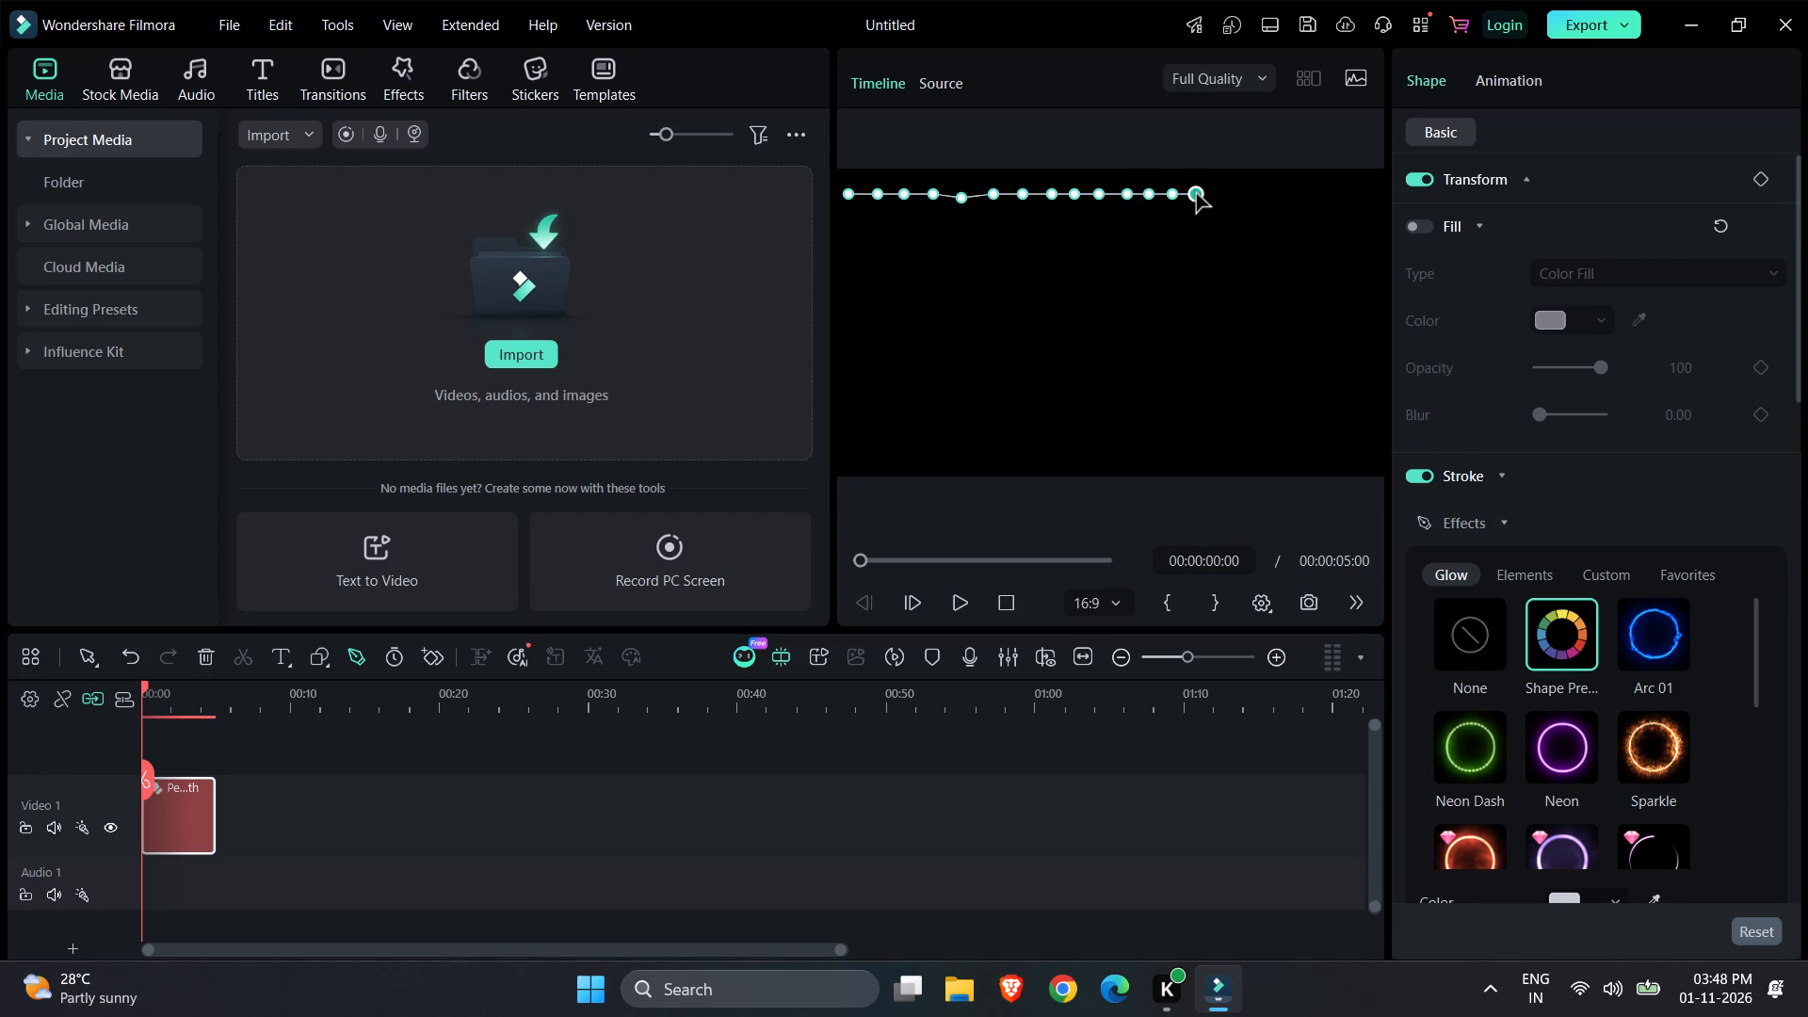
{"action": "left_click", "coordinate": [1221, 193]}
{"action": "left_click", "coordinate": [1237, 192]}
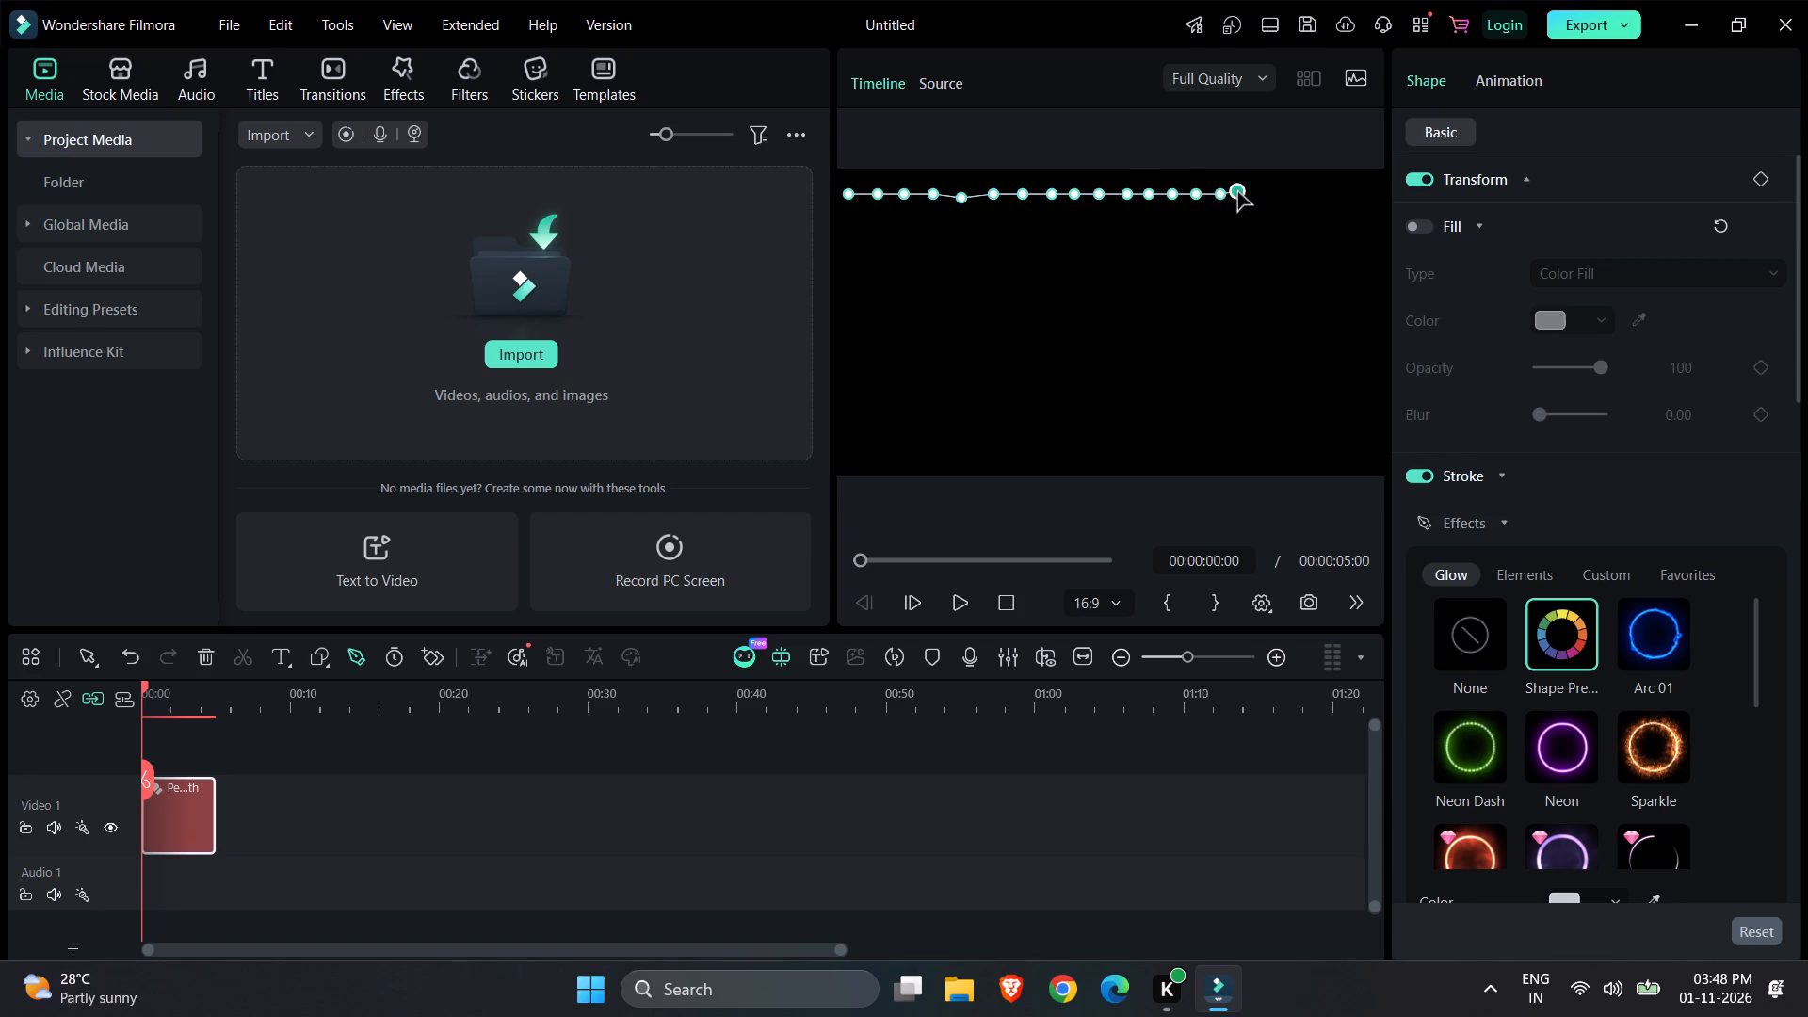
{"action": "left_click", "coordinate": [1259, 192]}
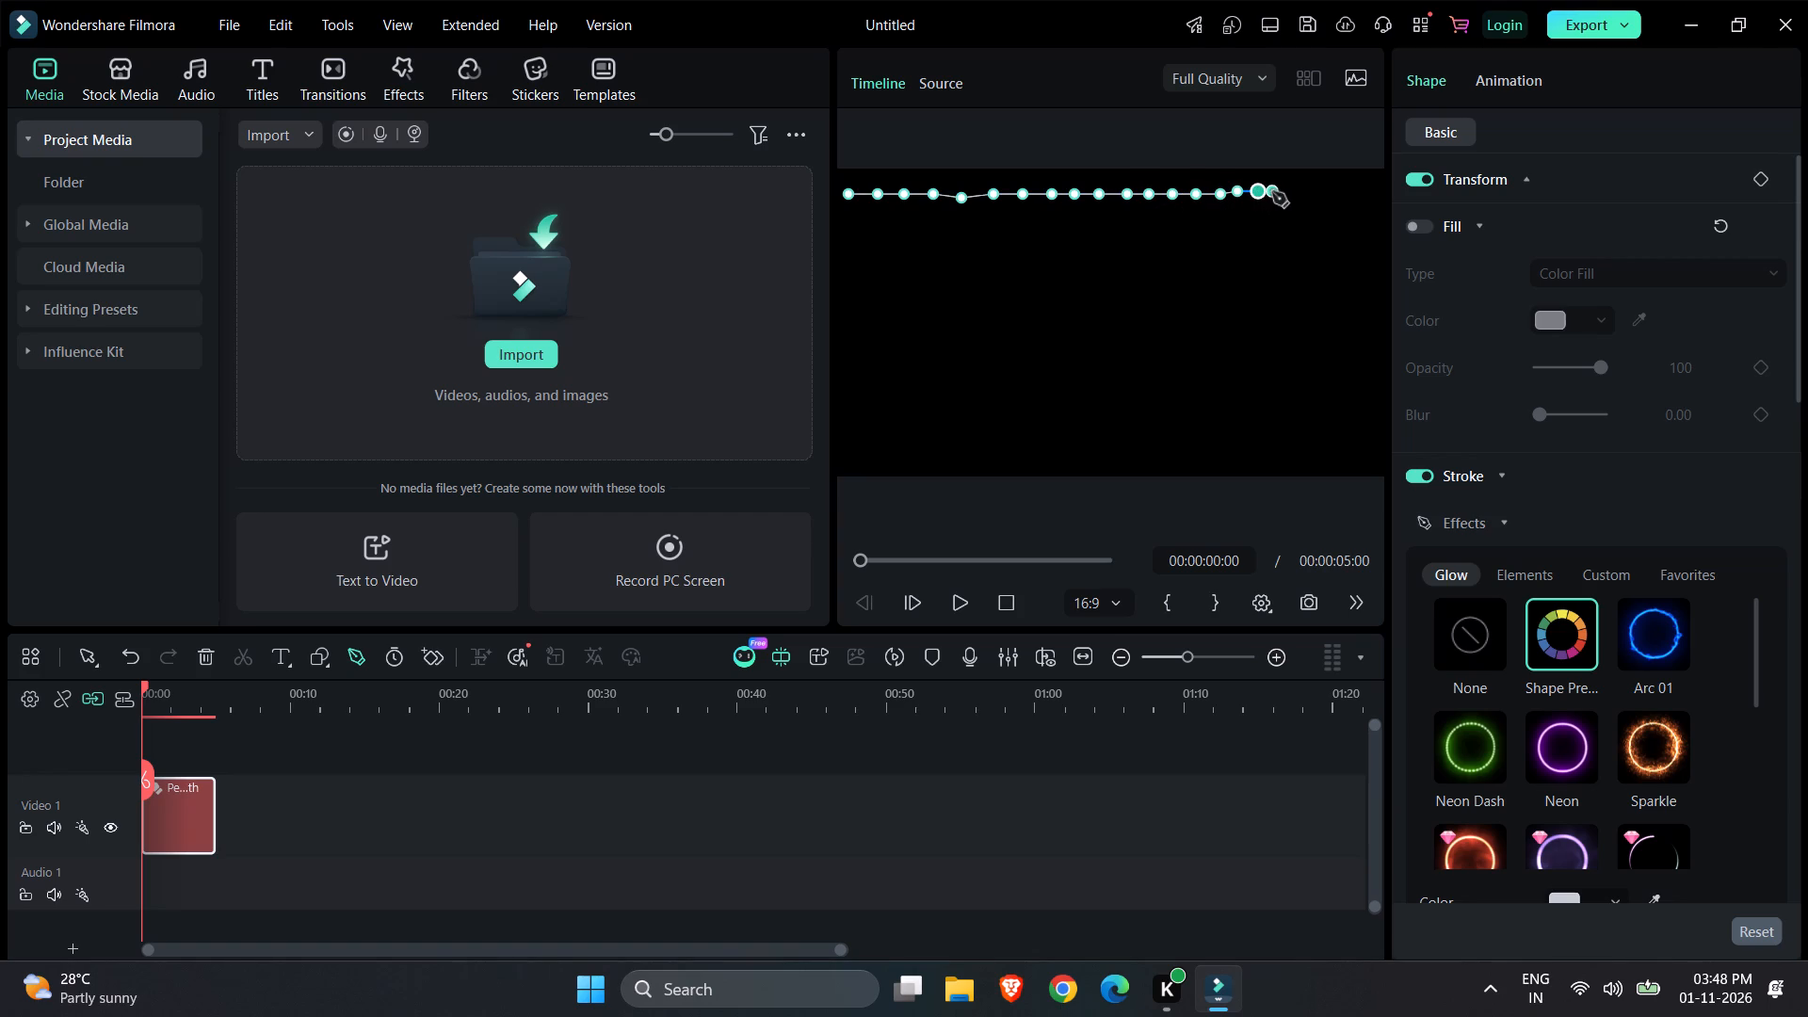
{"action": "left_click", "coordinate": [1280, 192]}
{"action": "left_click", "coordinate": [1296, 192]}
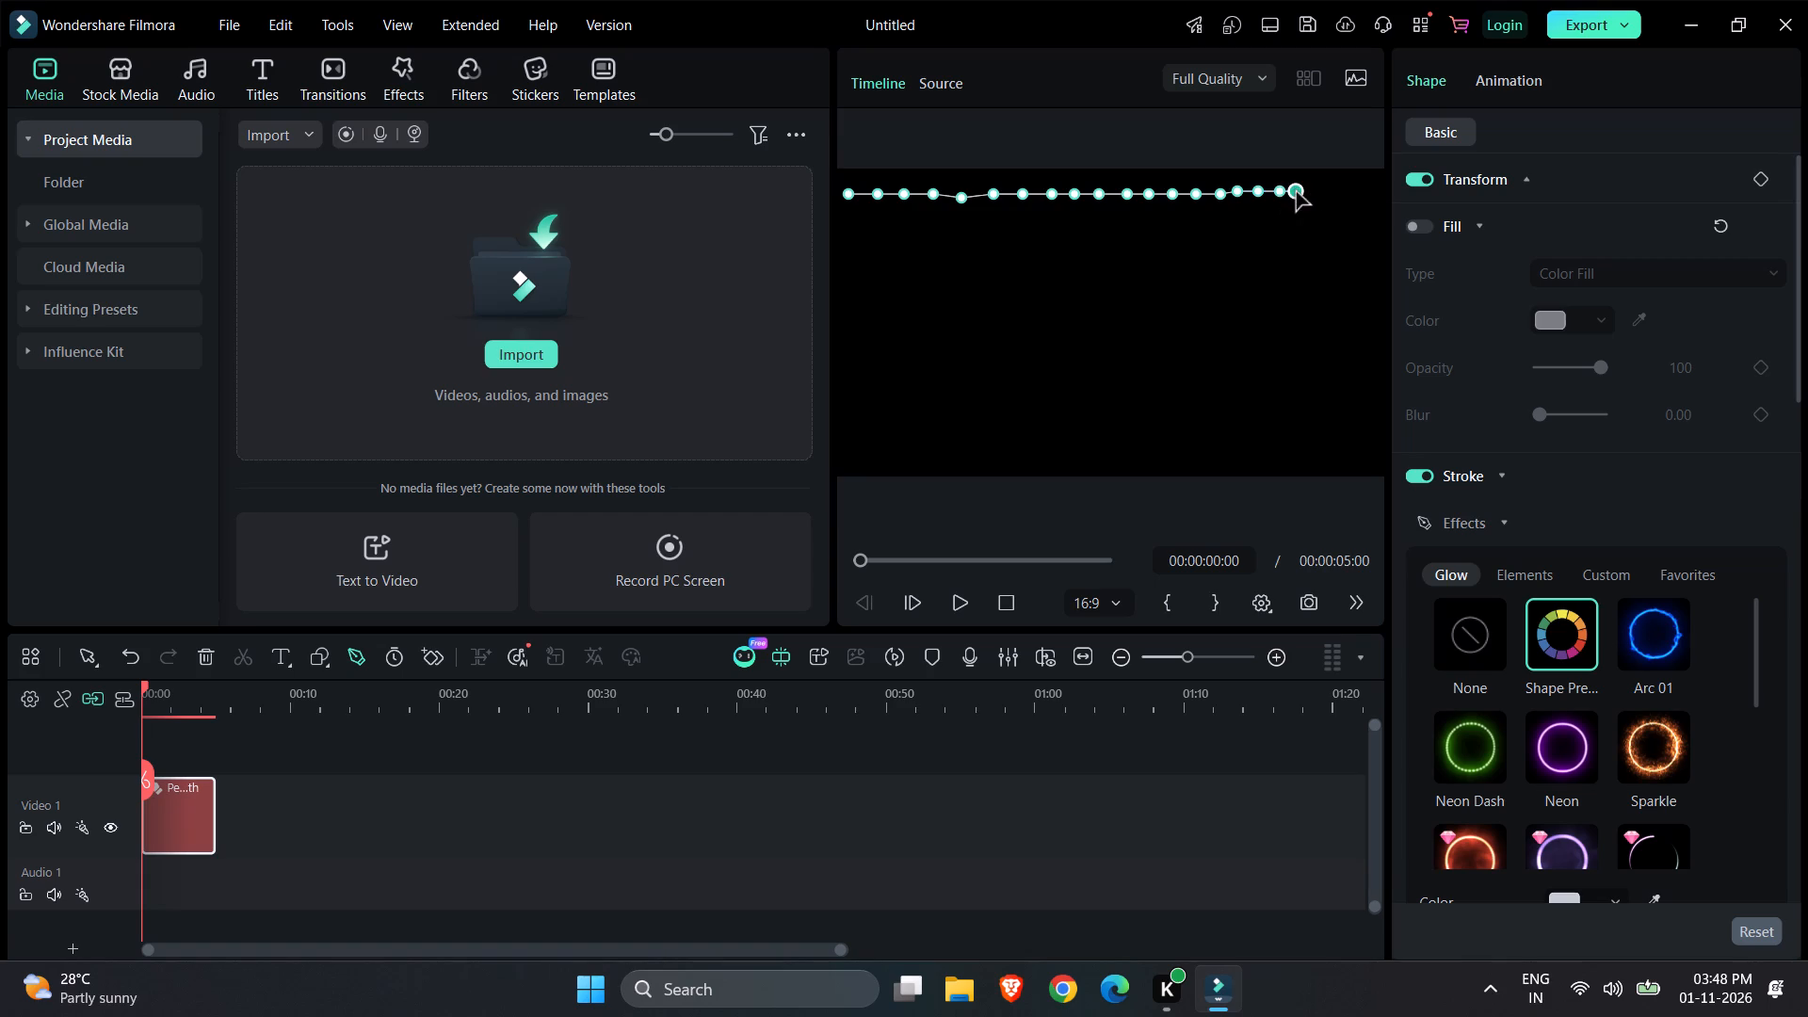
{"action": "left_click", "coordinate": [1313, 192]}
{"action": "left_click", "coordinate": [1332, 192]}
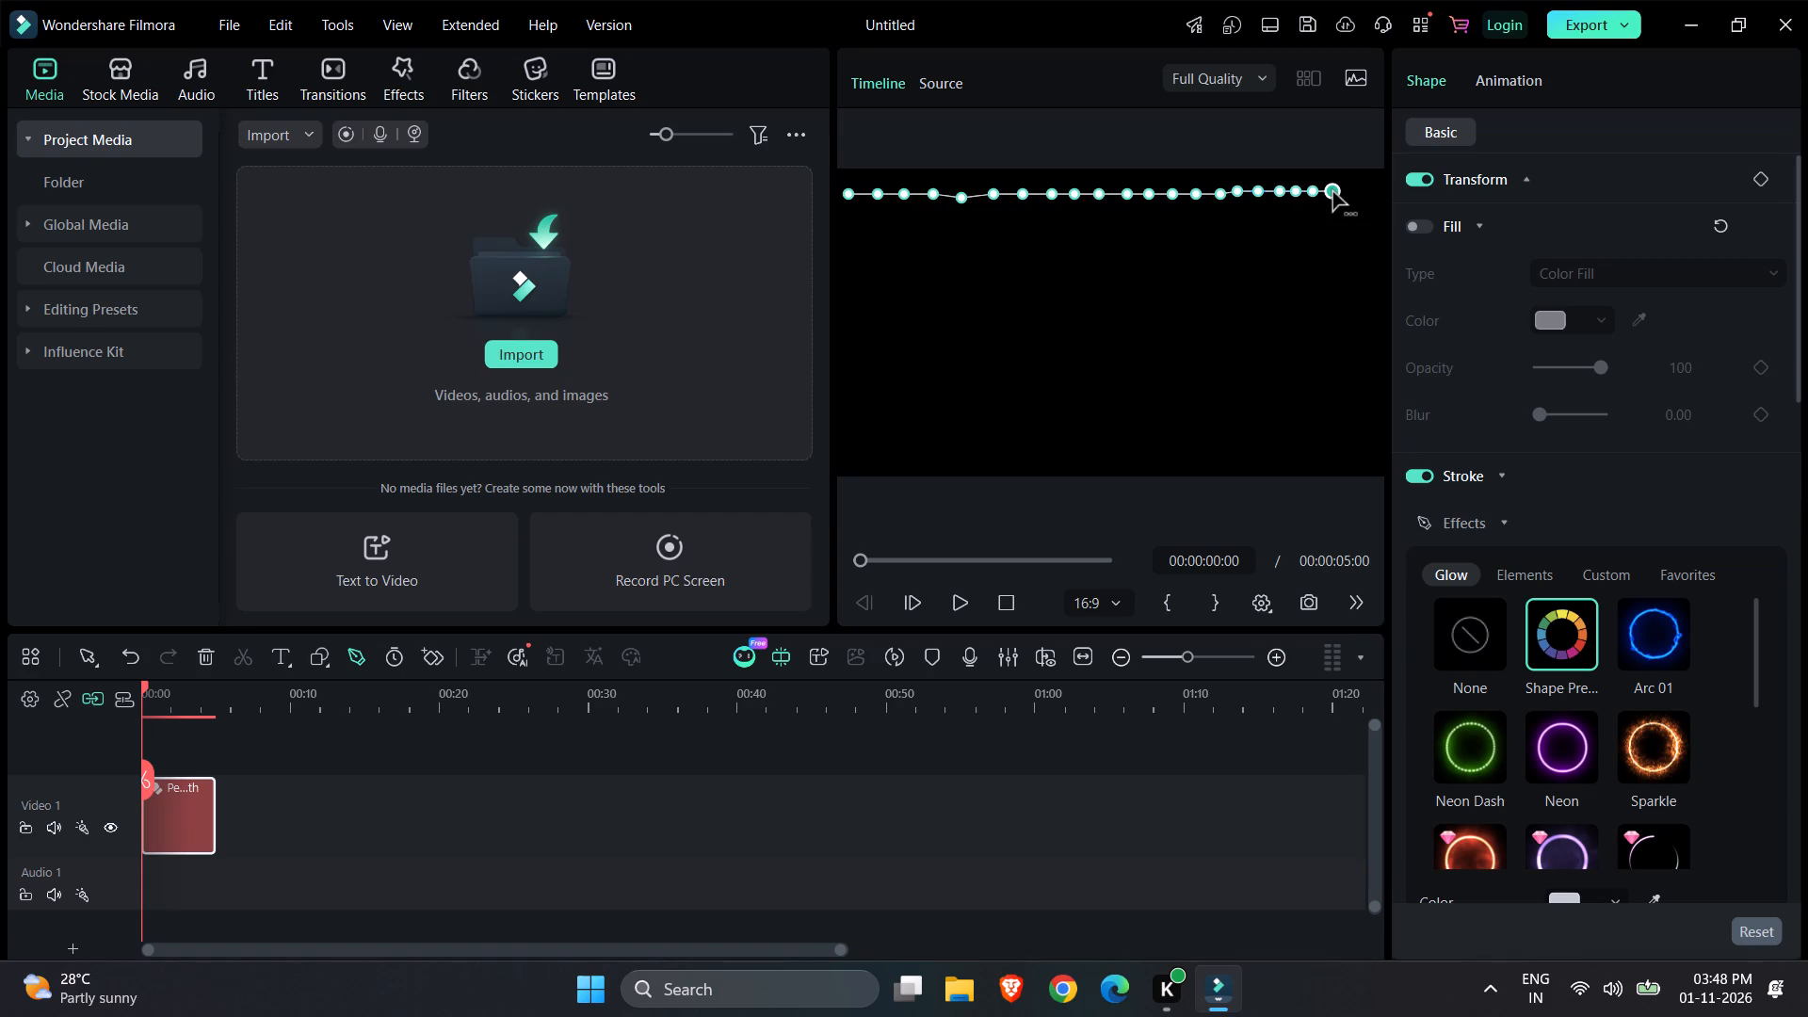
{"action": "left_click", "coordinate": [1345, 192]}
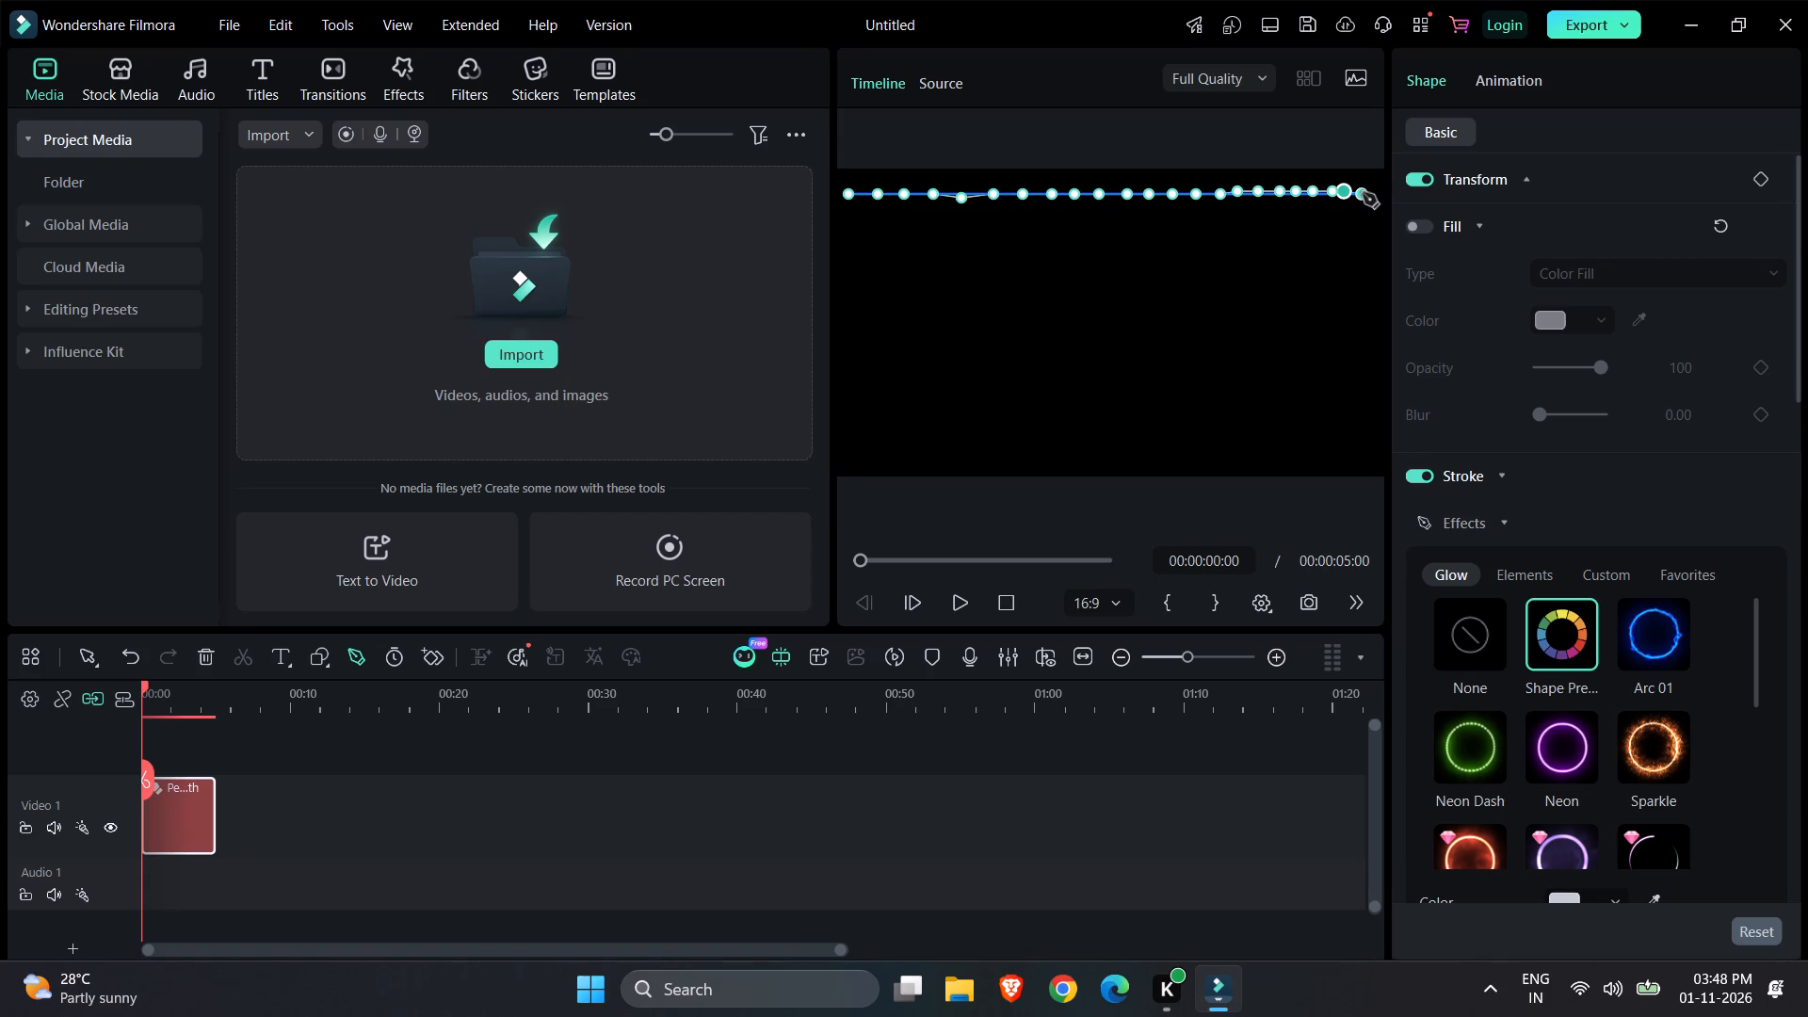
{"action": "left_click", "coordinate": [1363, 193]}
{"action": "left_click", "coordinate": [1364, 198]}
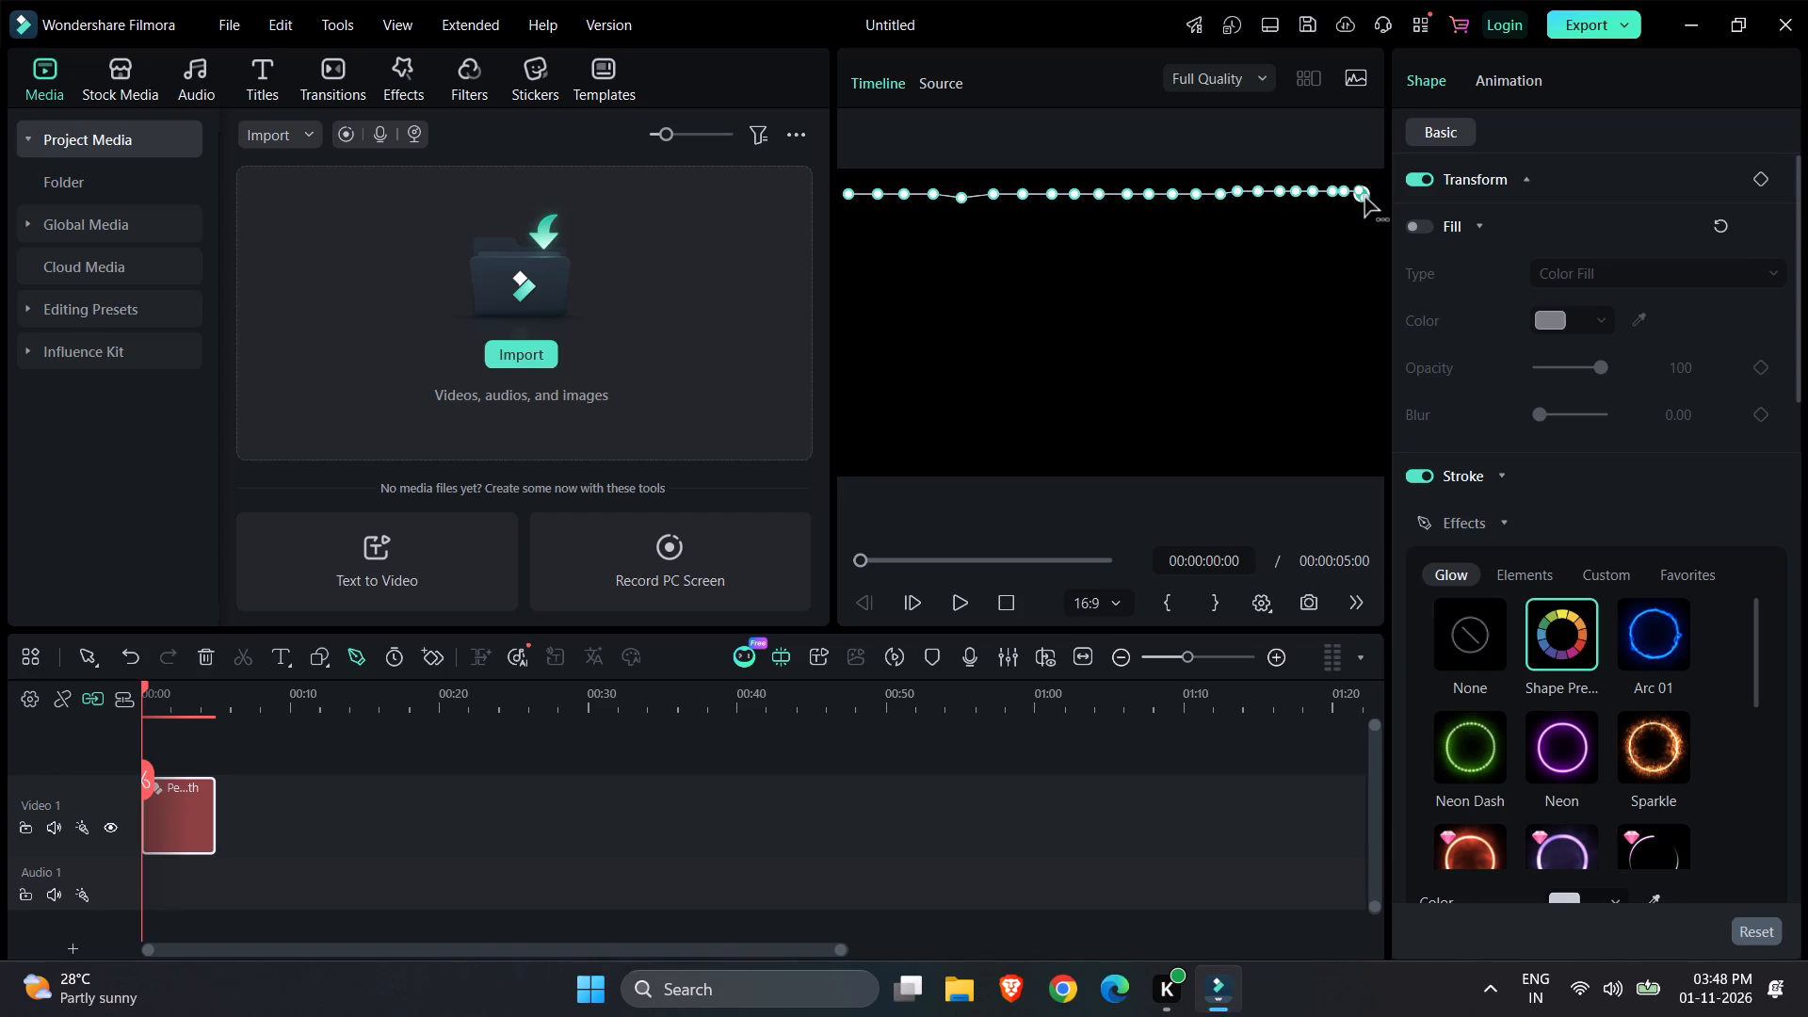
{"action": "left_click", "coordinate": [1375, 197]}
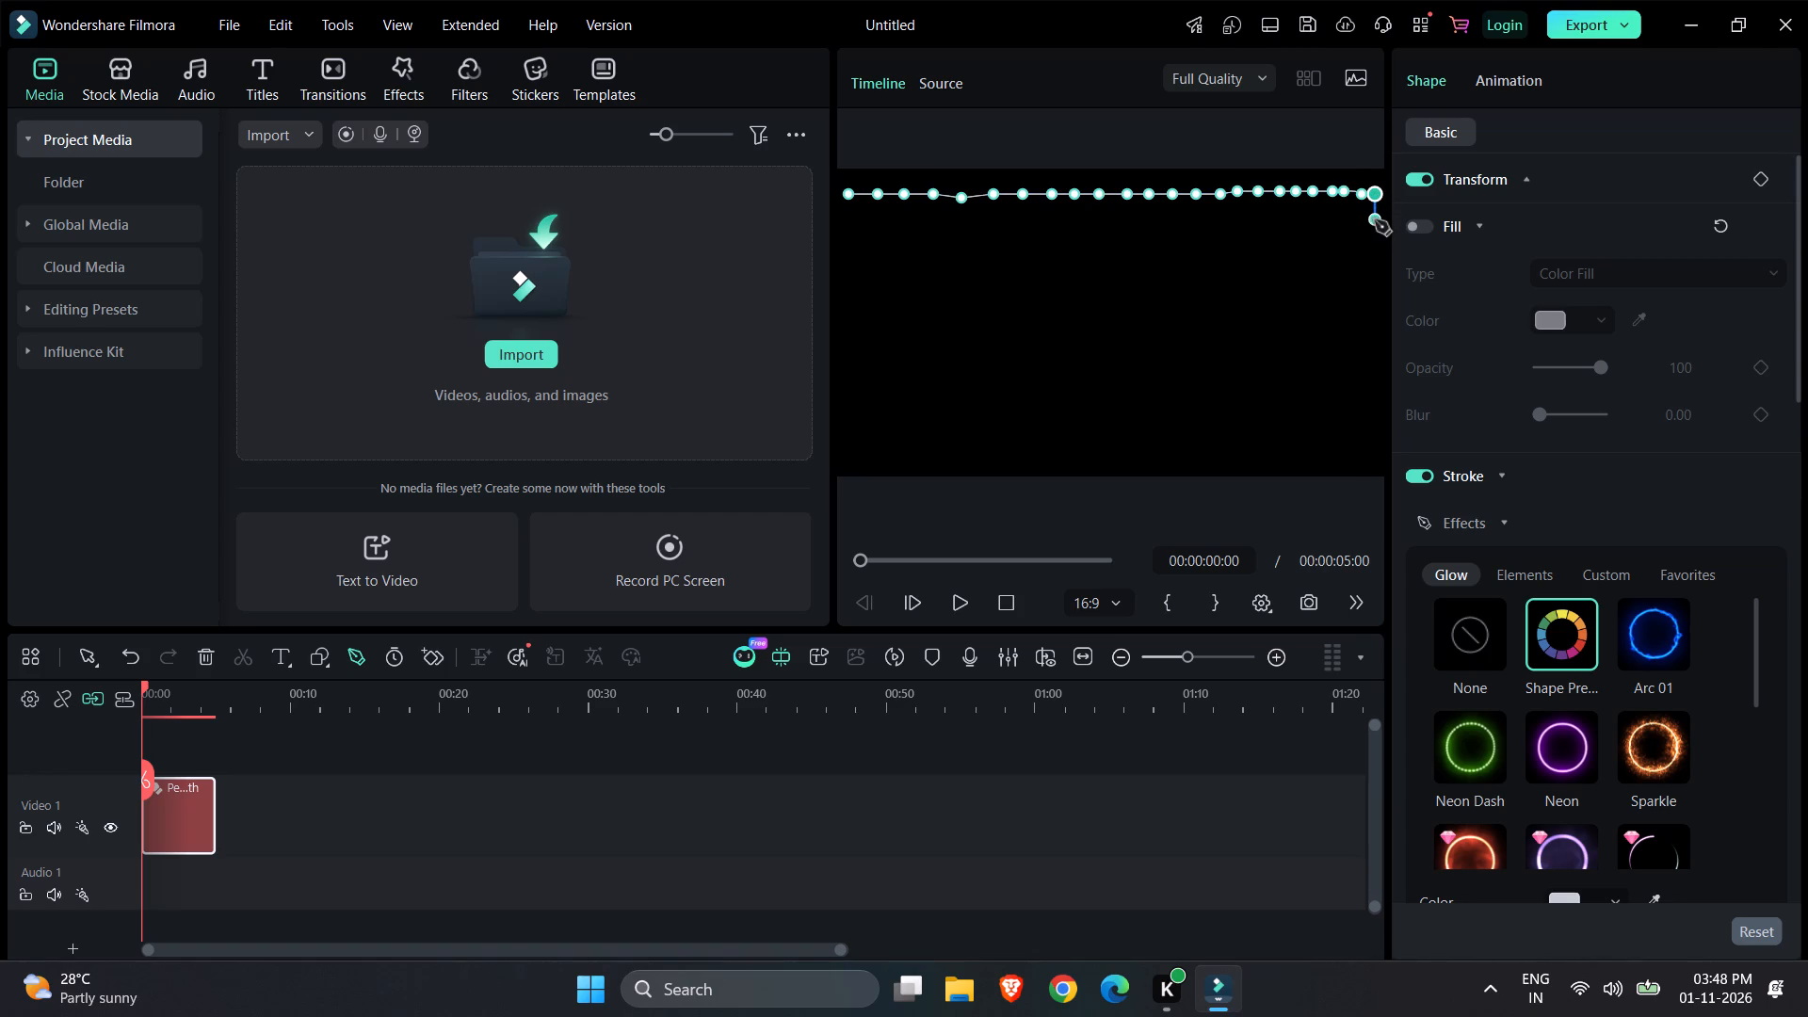
Turn the pen path down a short distance at the frame's right edge and run a second row of points back to mid-frame.
{"action": "left_click", "coordinate": [1375, 227]}
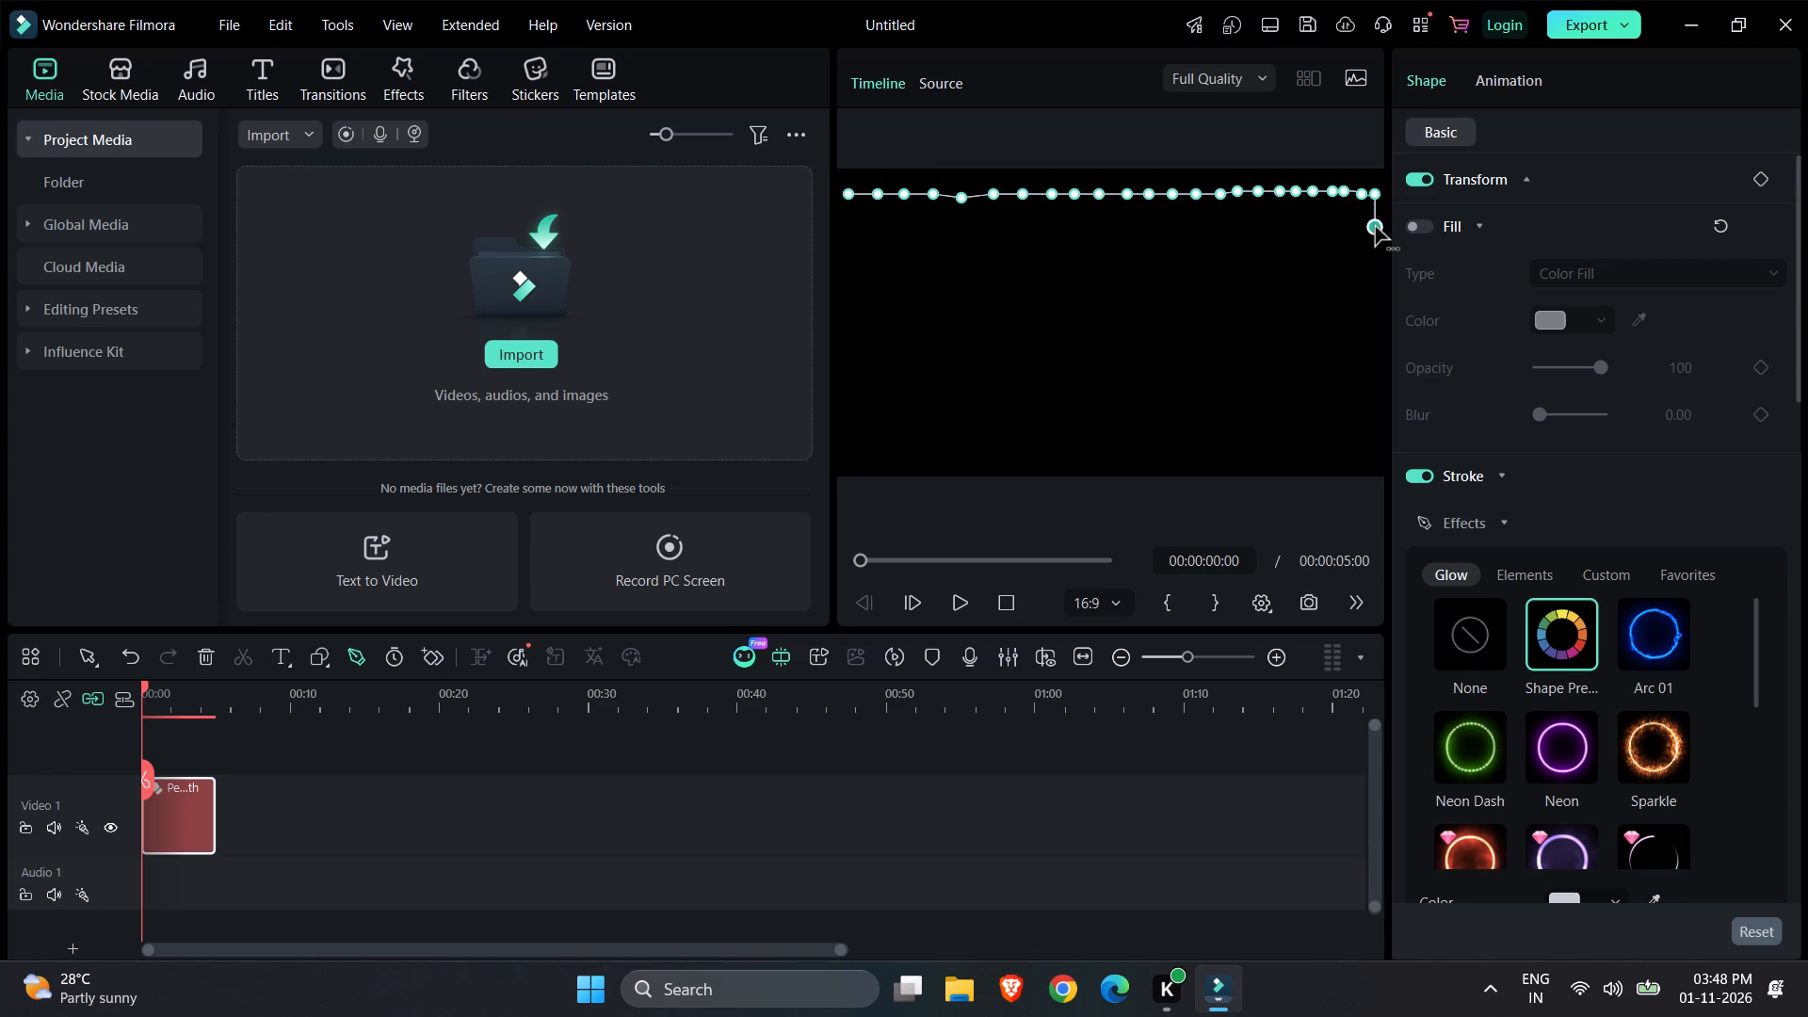
{"action": "left_click", "coordinate": [1356, 228]}
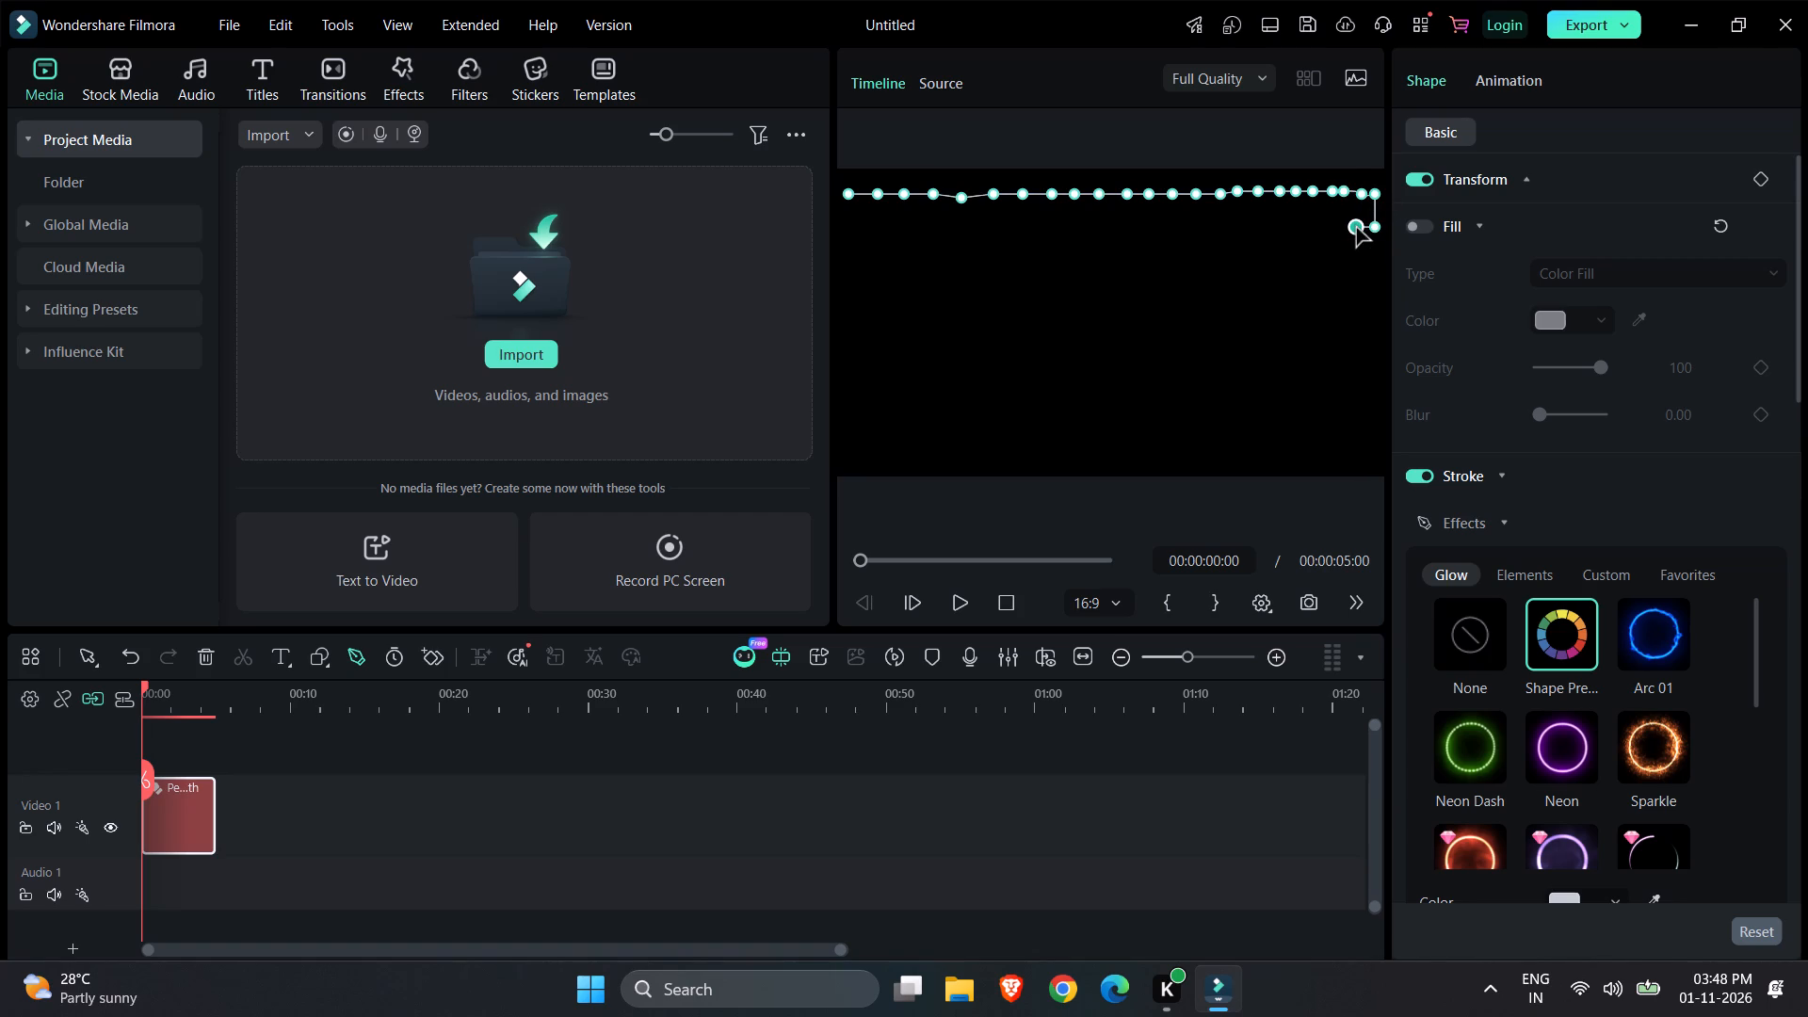
{"action": "left_click", "coordinate": [1336, 228]}
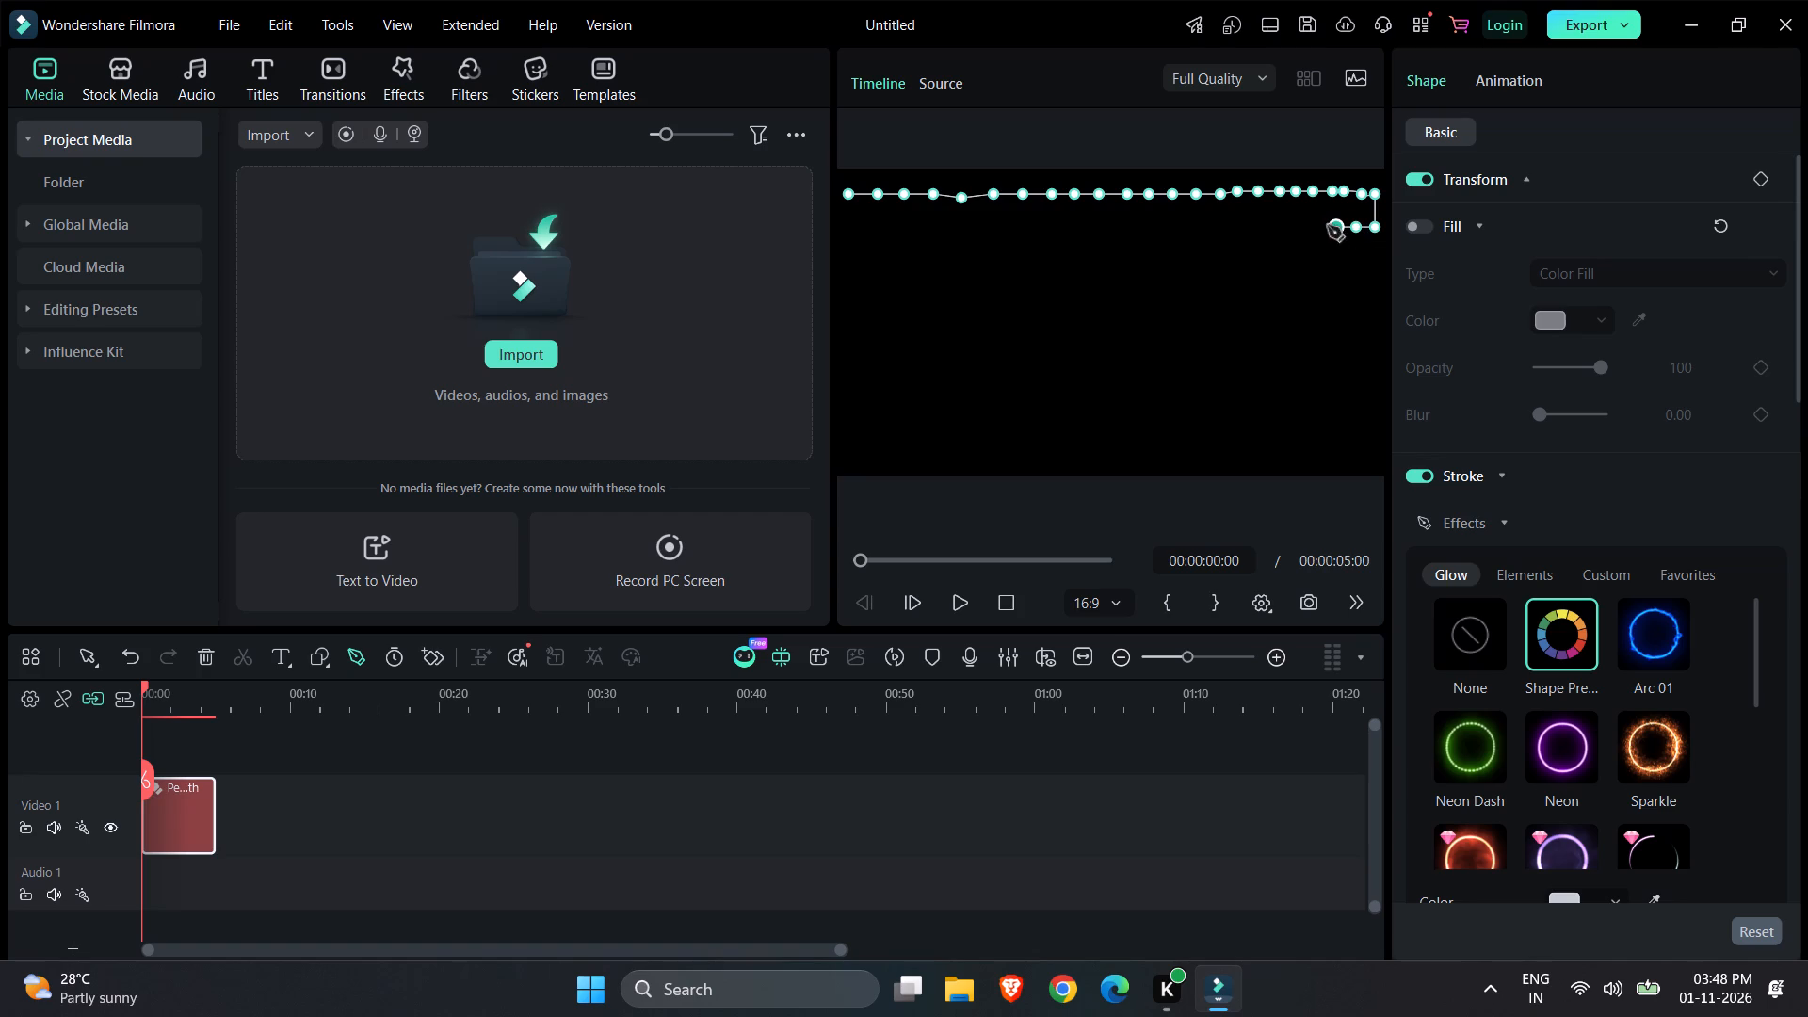
{"action": "left_click", "coordinate": [1317, 226]}
{"action": "left_click", "coordinate": [1297, 229]}
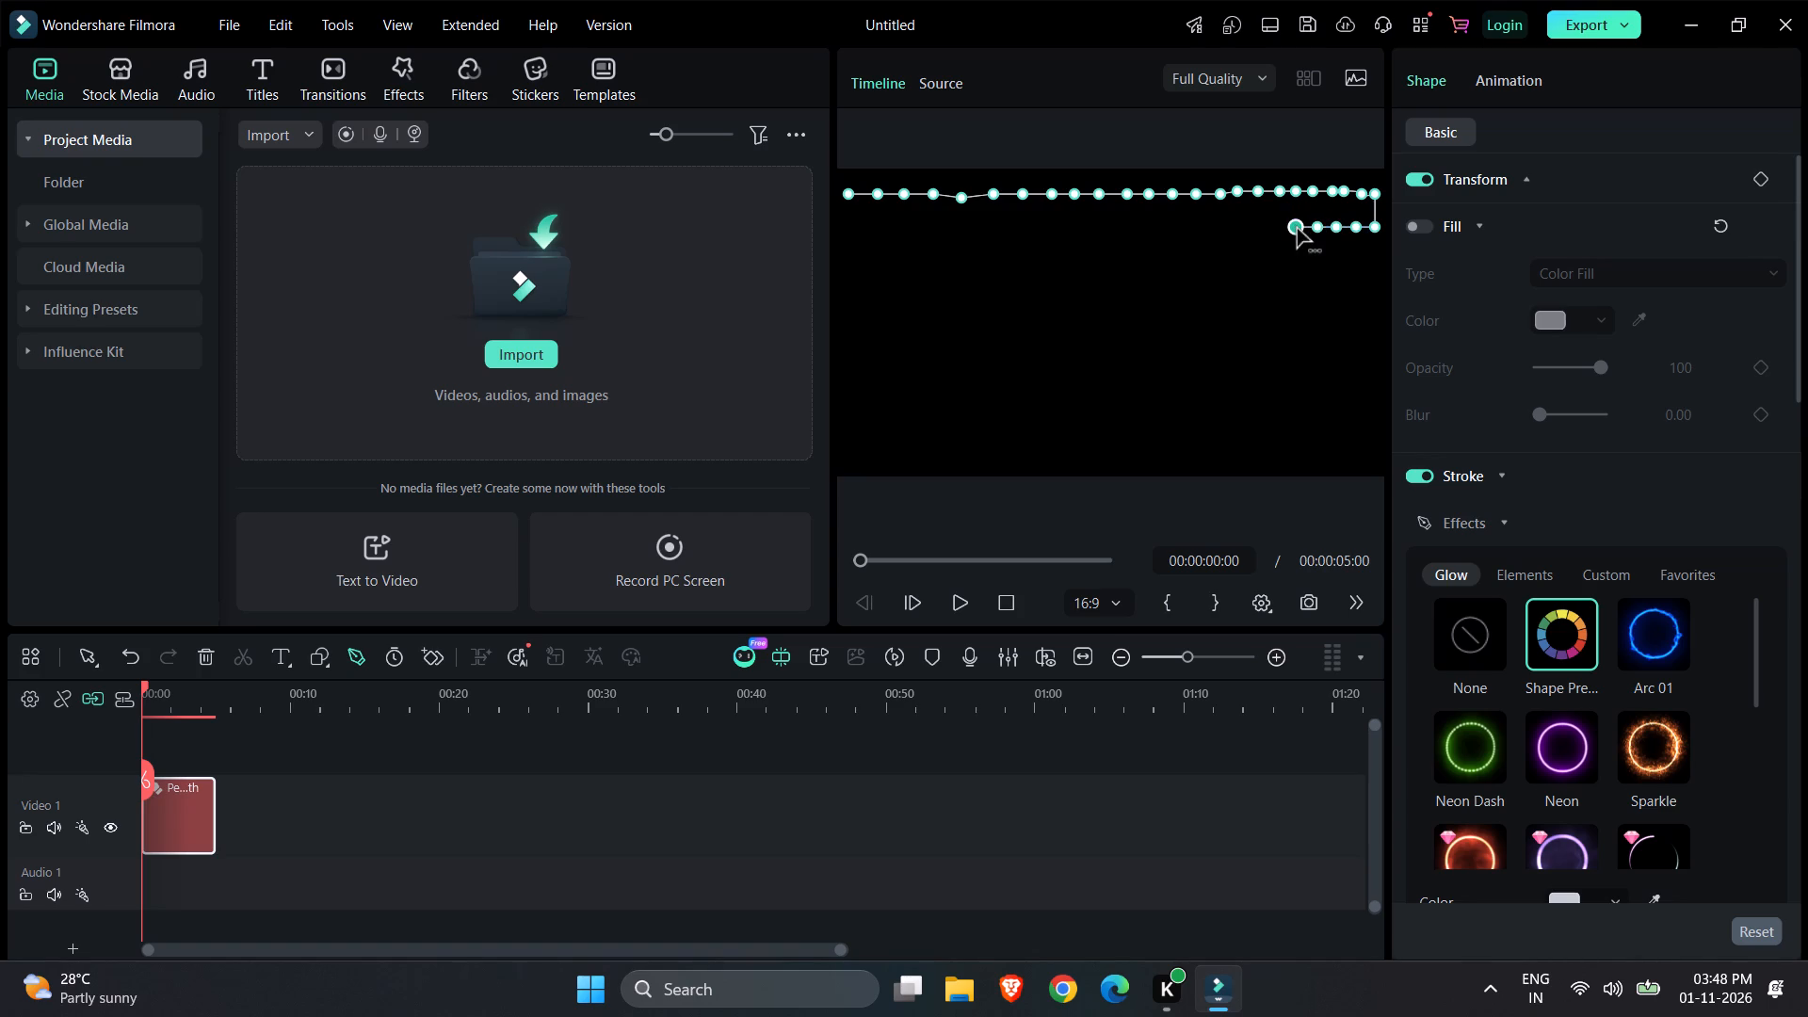
{"action": "left_click", "coordinate": [1284, 227]}
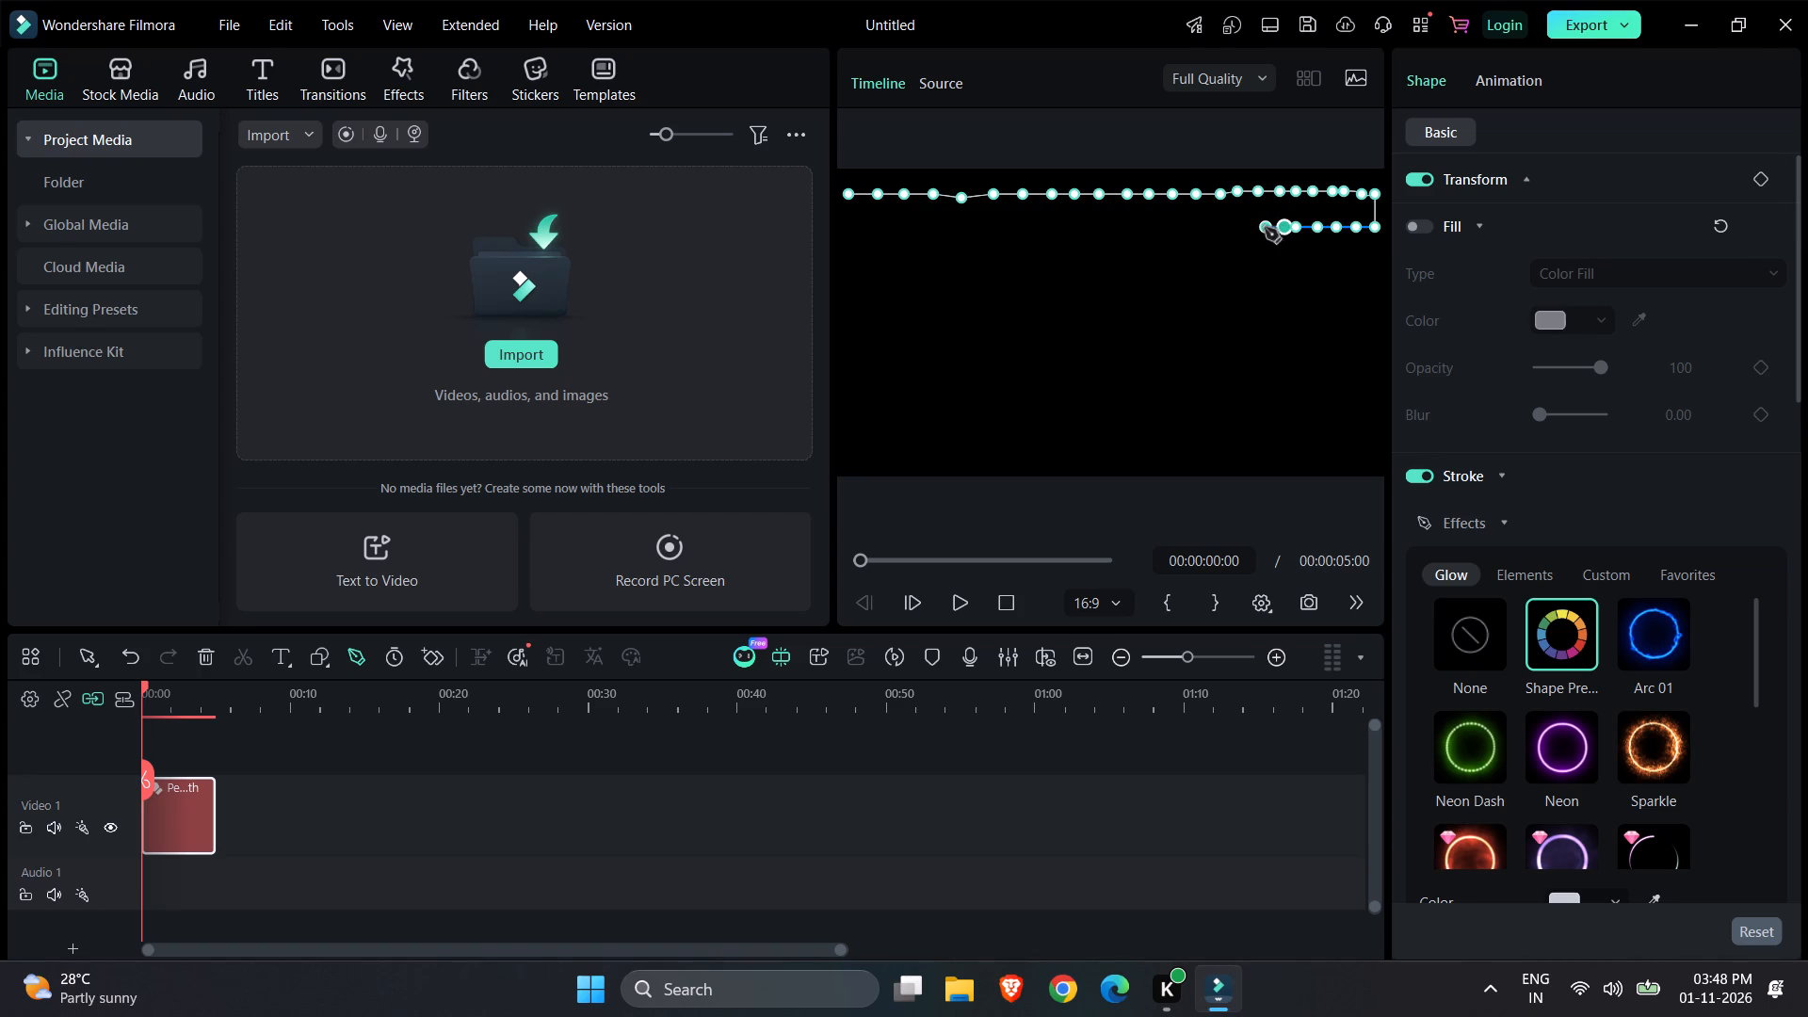
{"action": "left_click", "coordinate": [1264, 229]}
{"action": "left_click", "coordinate": [1248, 227]}
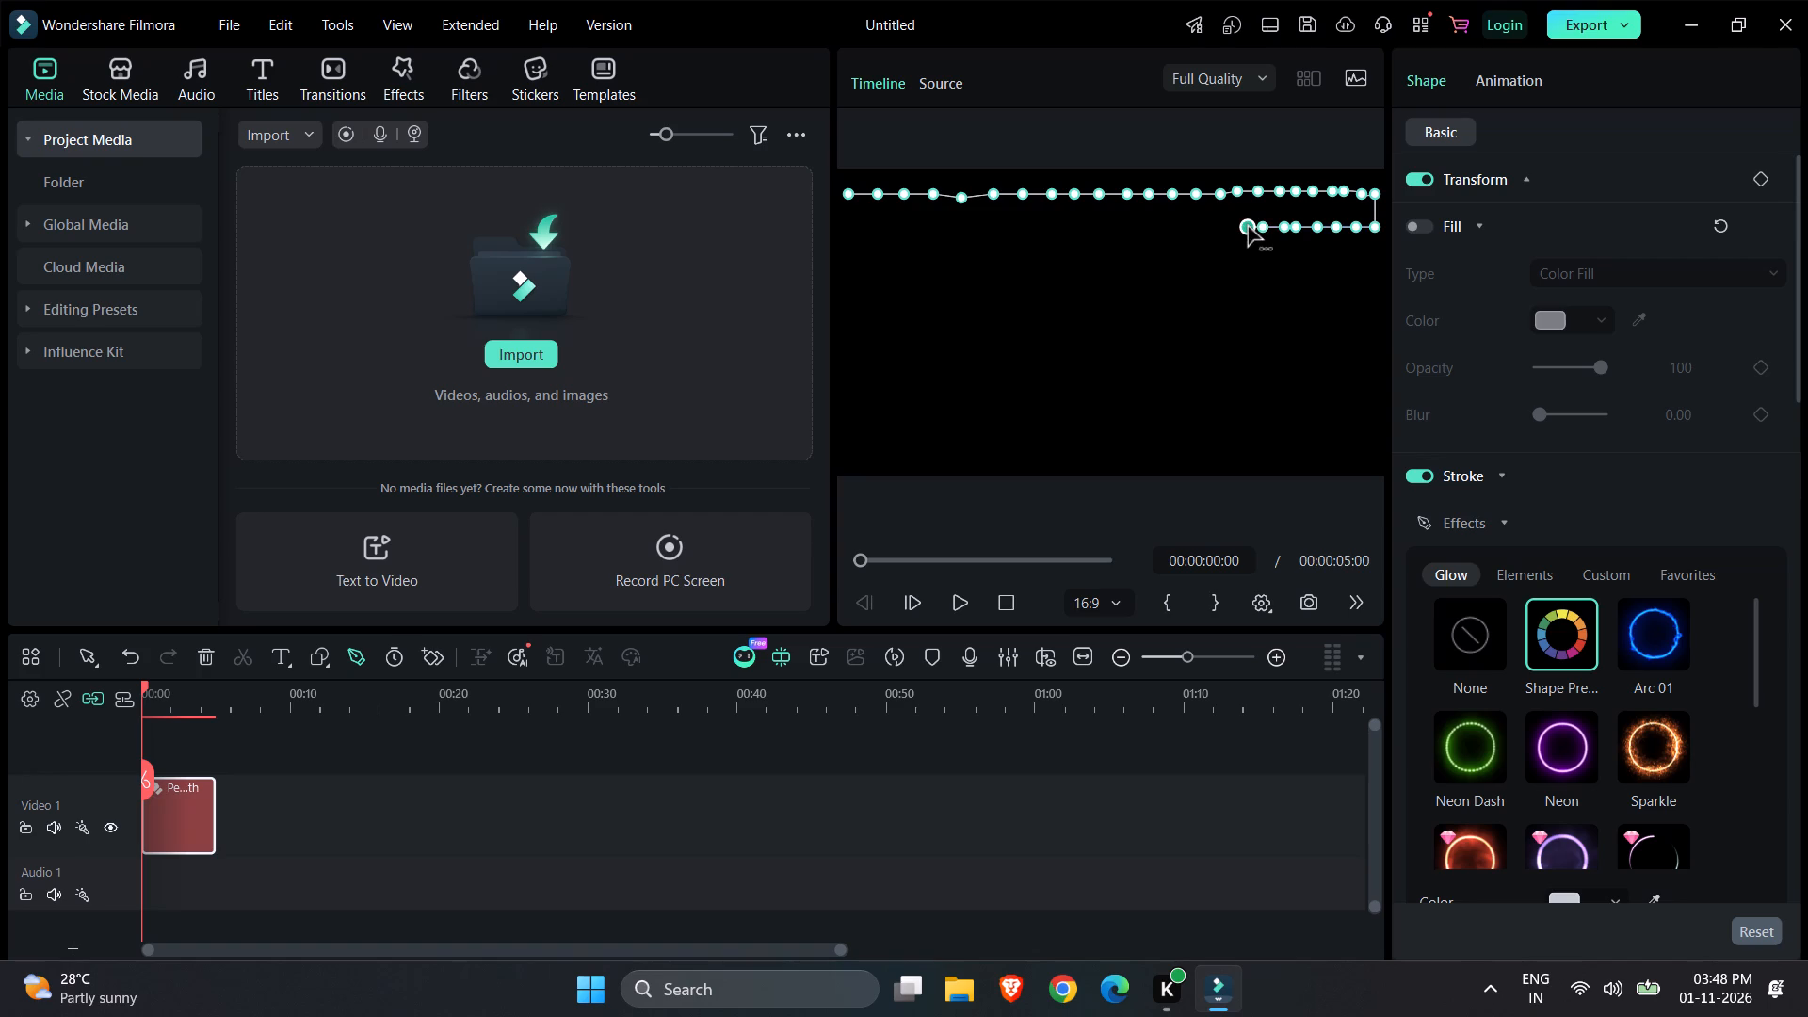
{"action": "left_click", "coordinate": [1231, 225]}
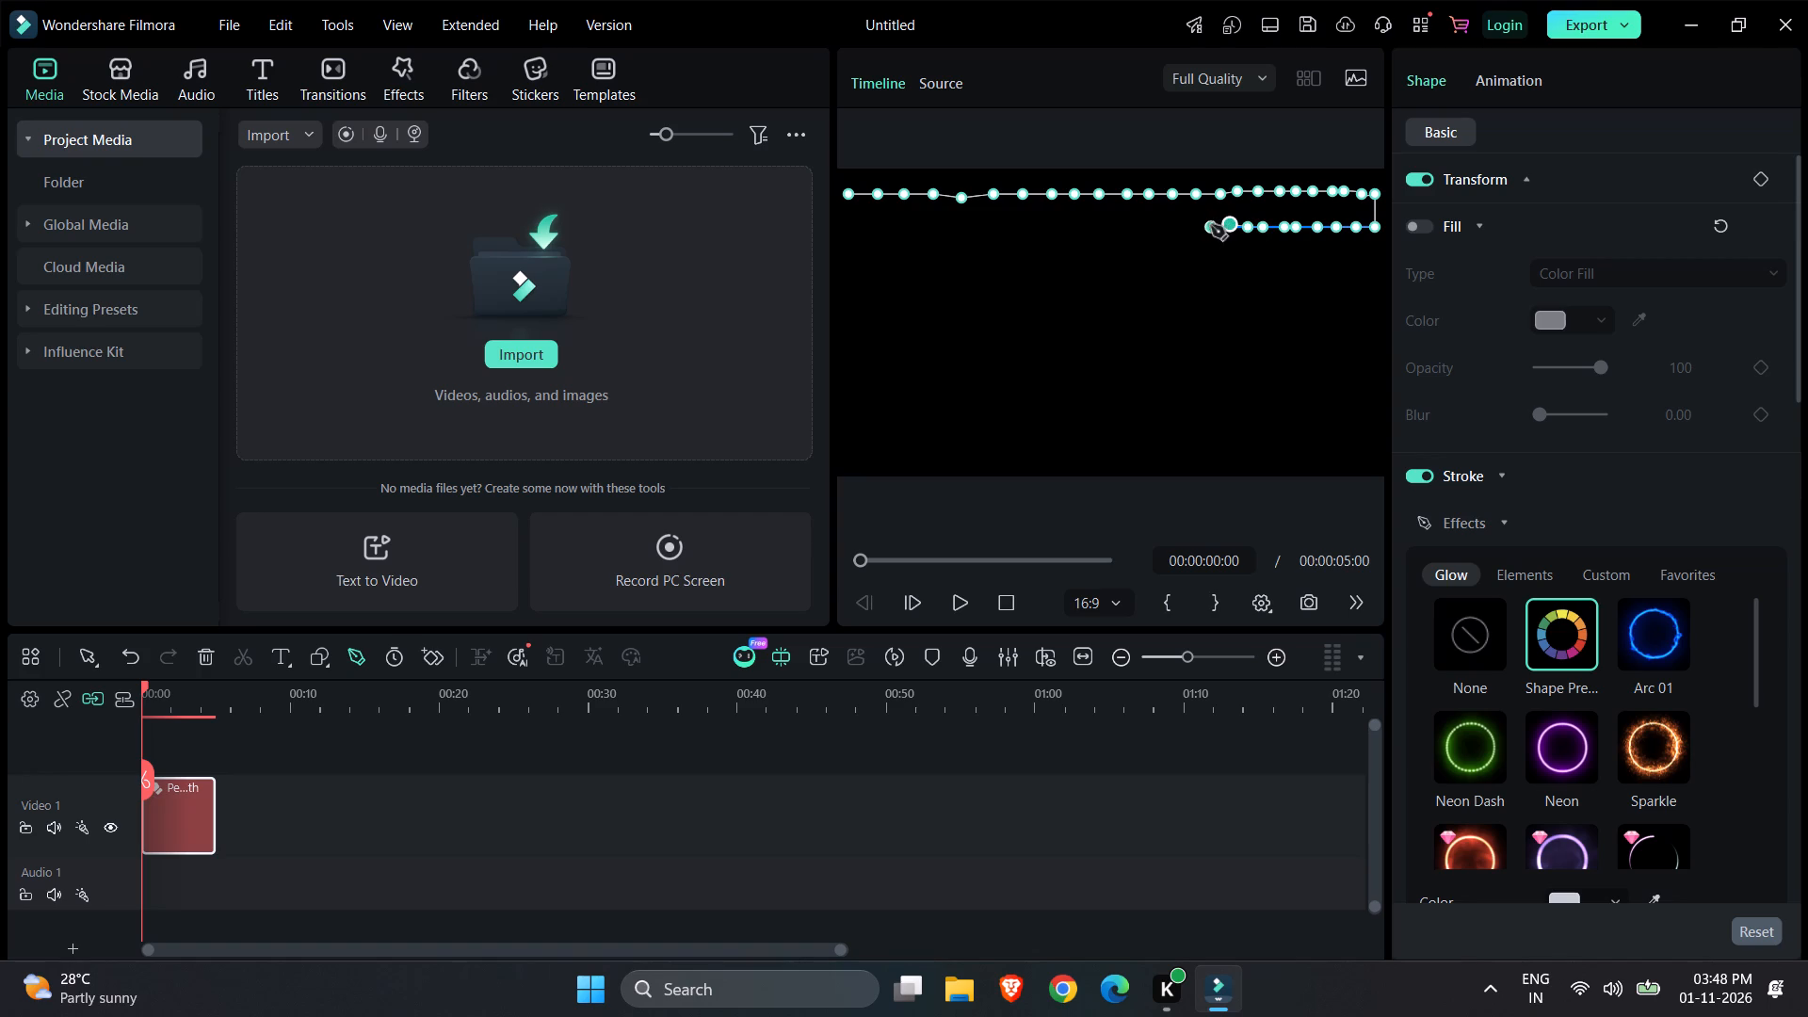
{"action": "left_click", "coordinate": [1211, 225]}
{"action": "left_click", "coordinate": [1196, 226]}
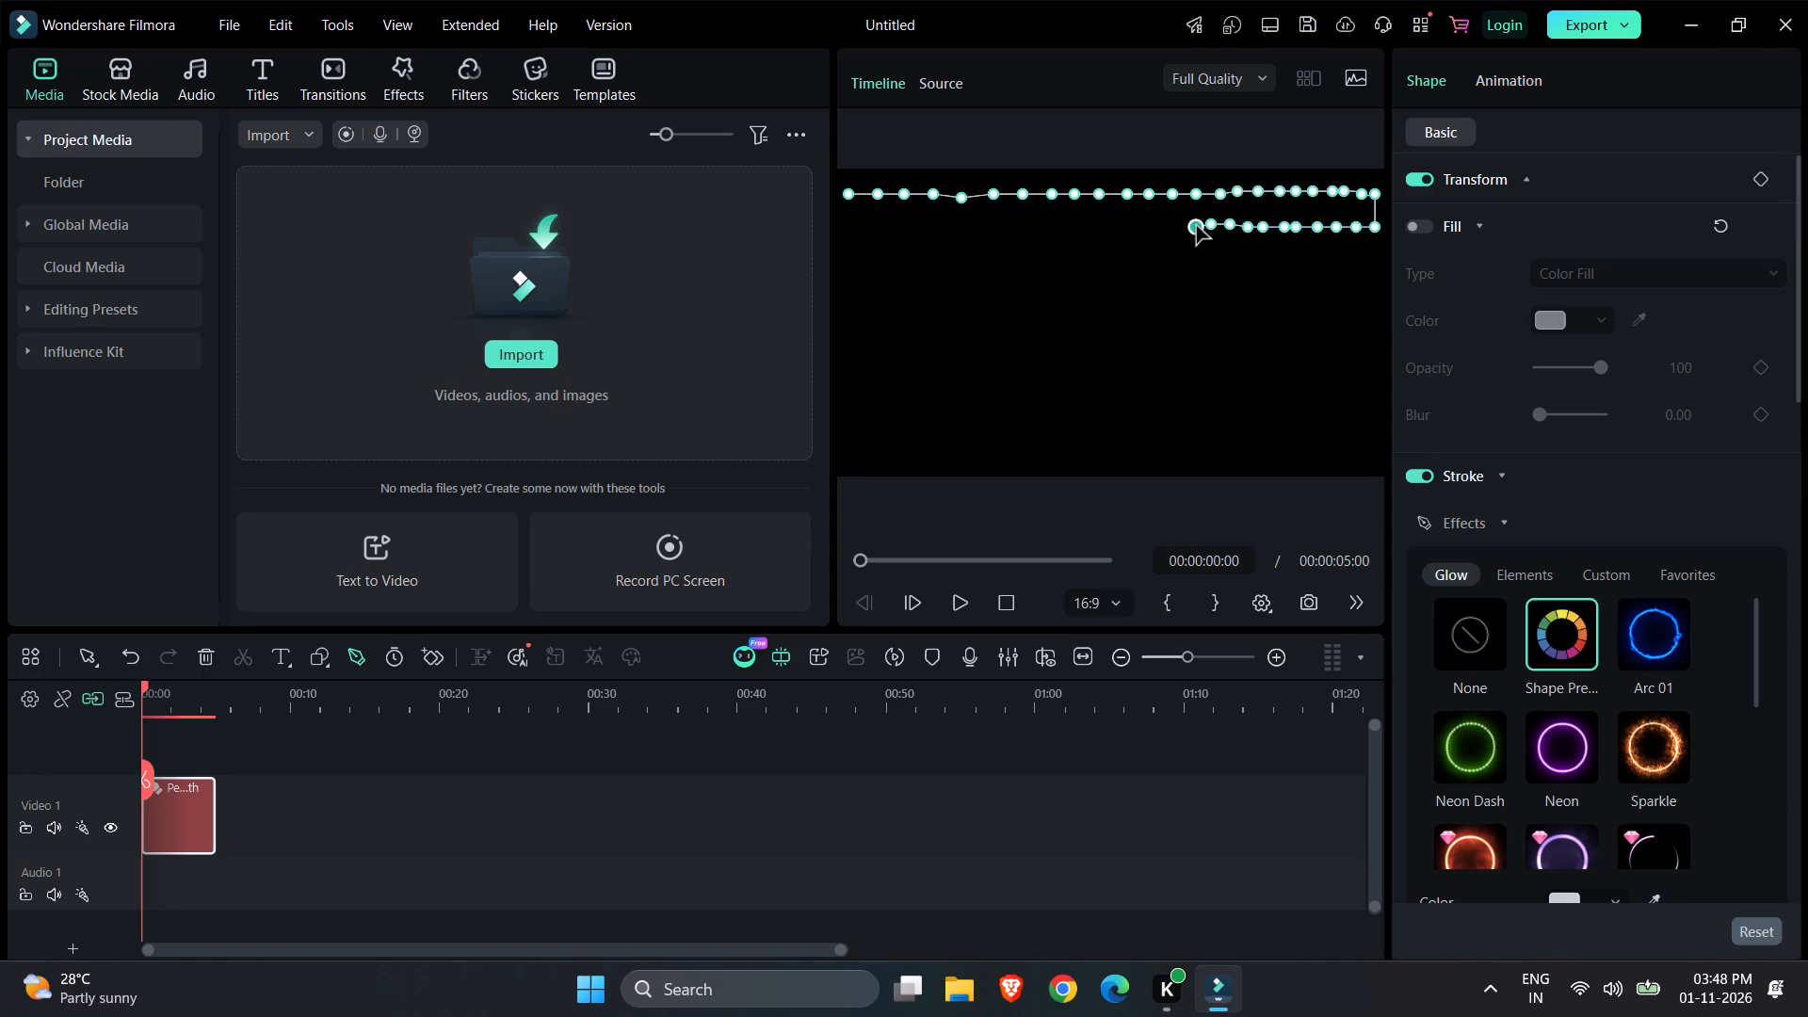
{"action": "left_click", "coordinate": [1173, 226]}
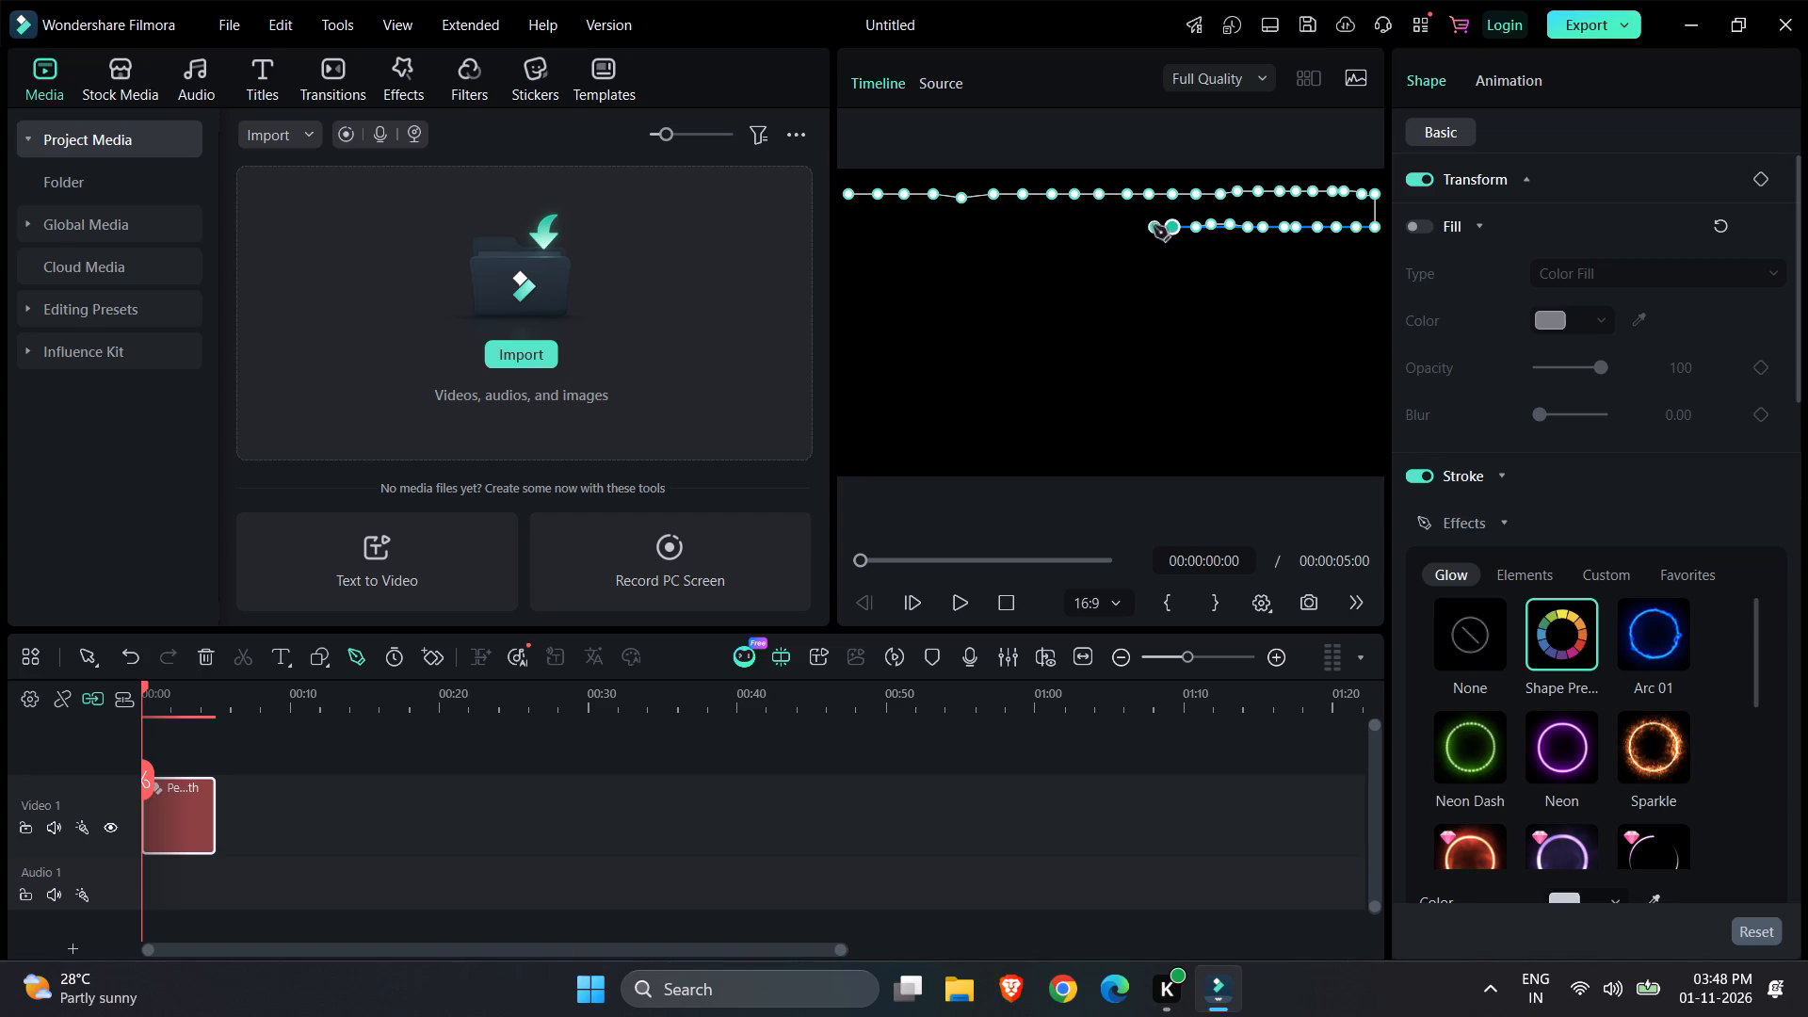
{"action": "left_click", "coordinate": [1154, 226]}
{"action": "left_click", "coordinate": [1134, 226]}
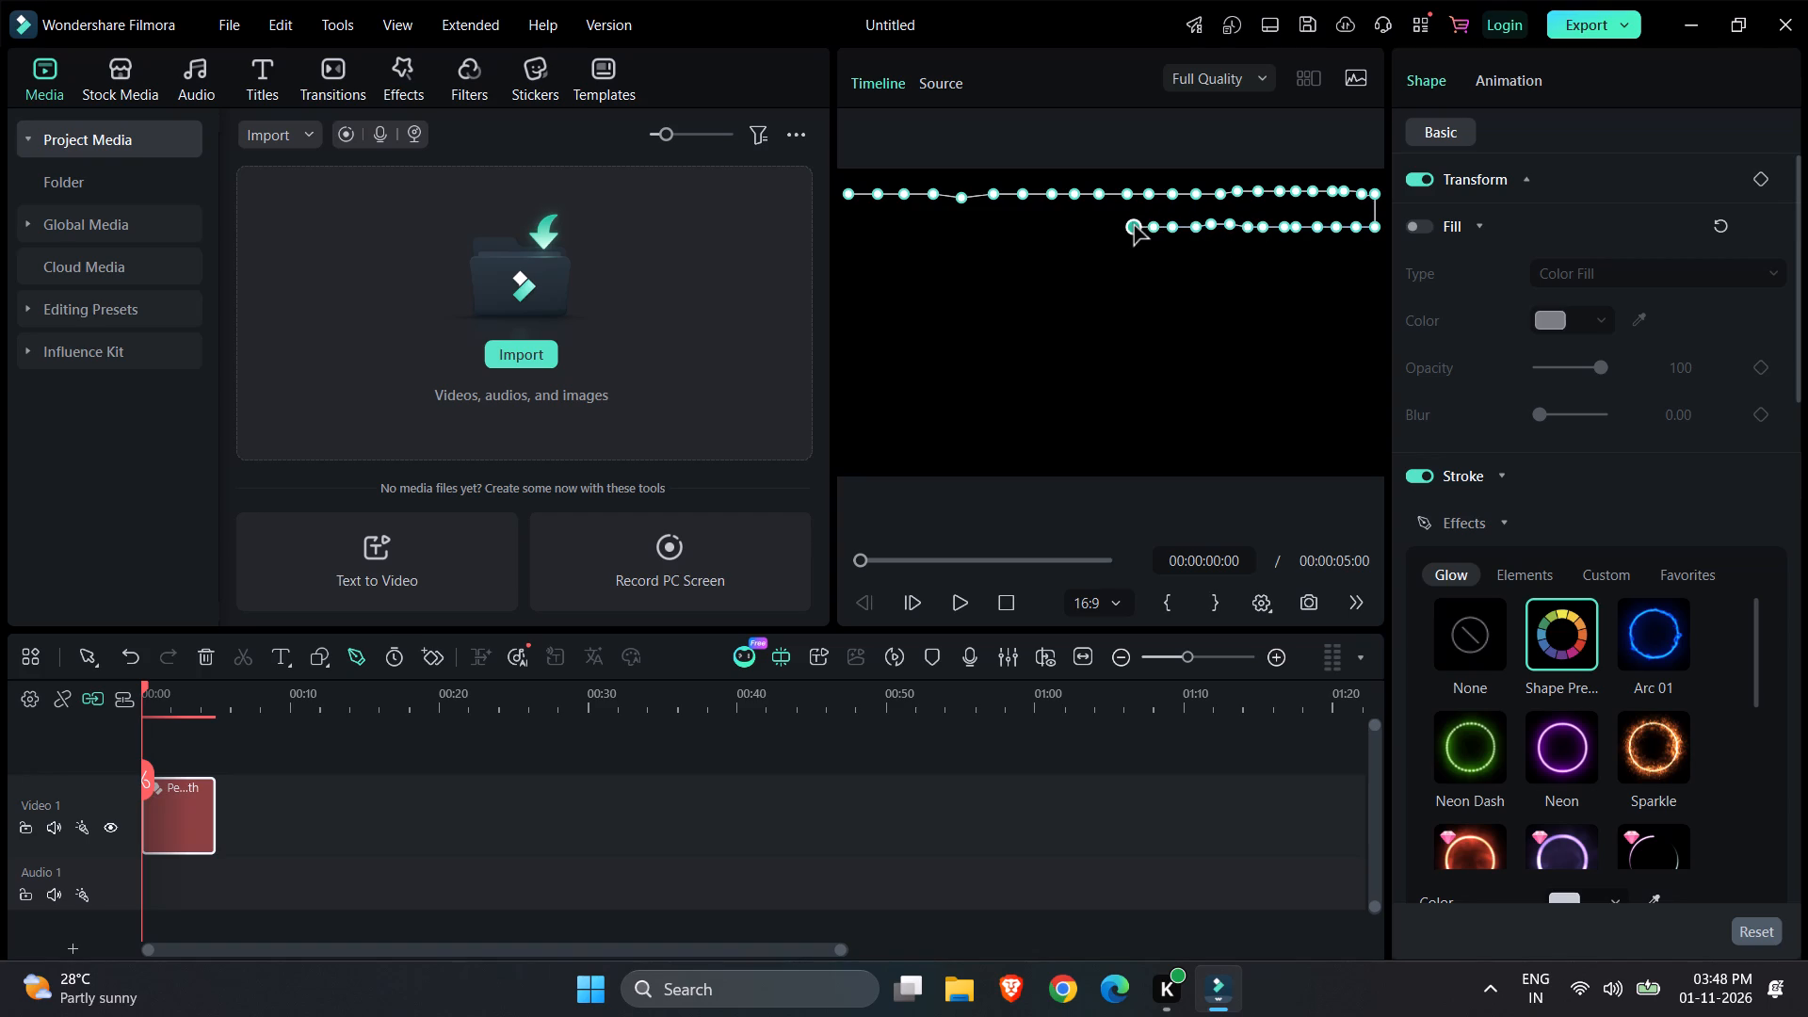
{"action": "left_click", "coordinate": [1116, 226]}
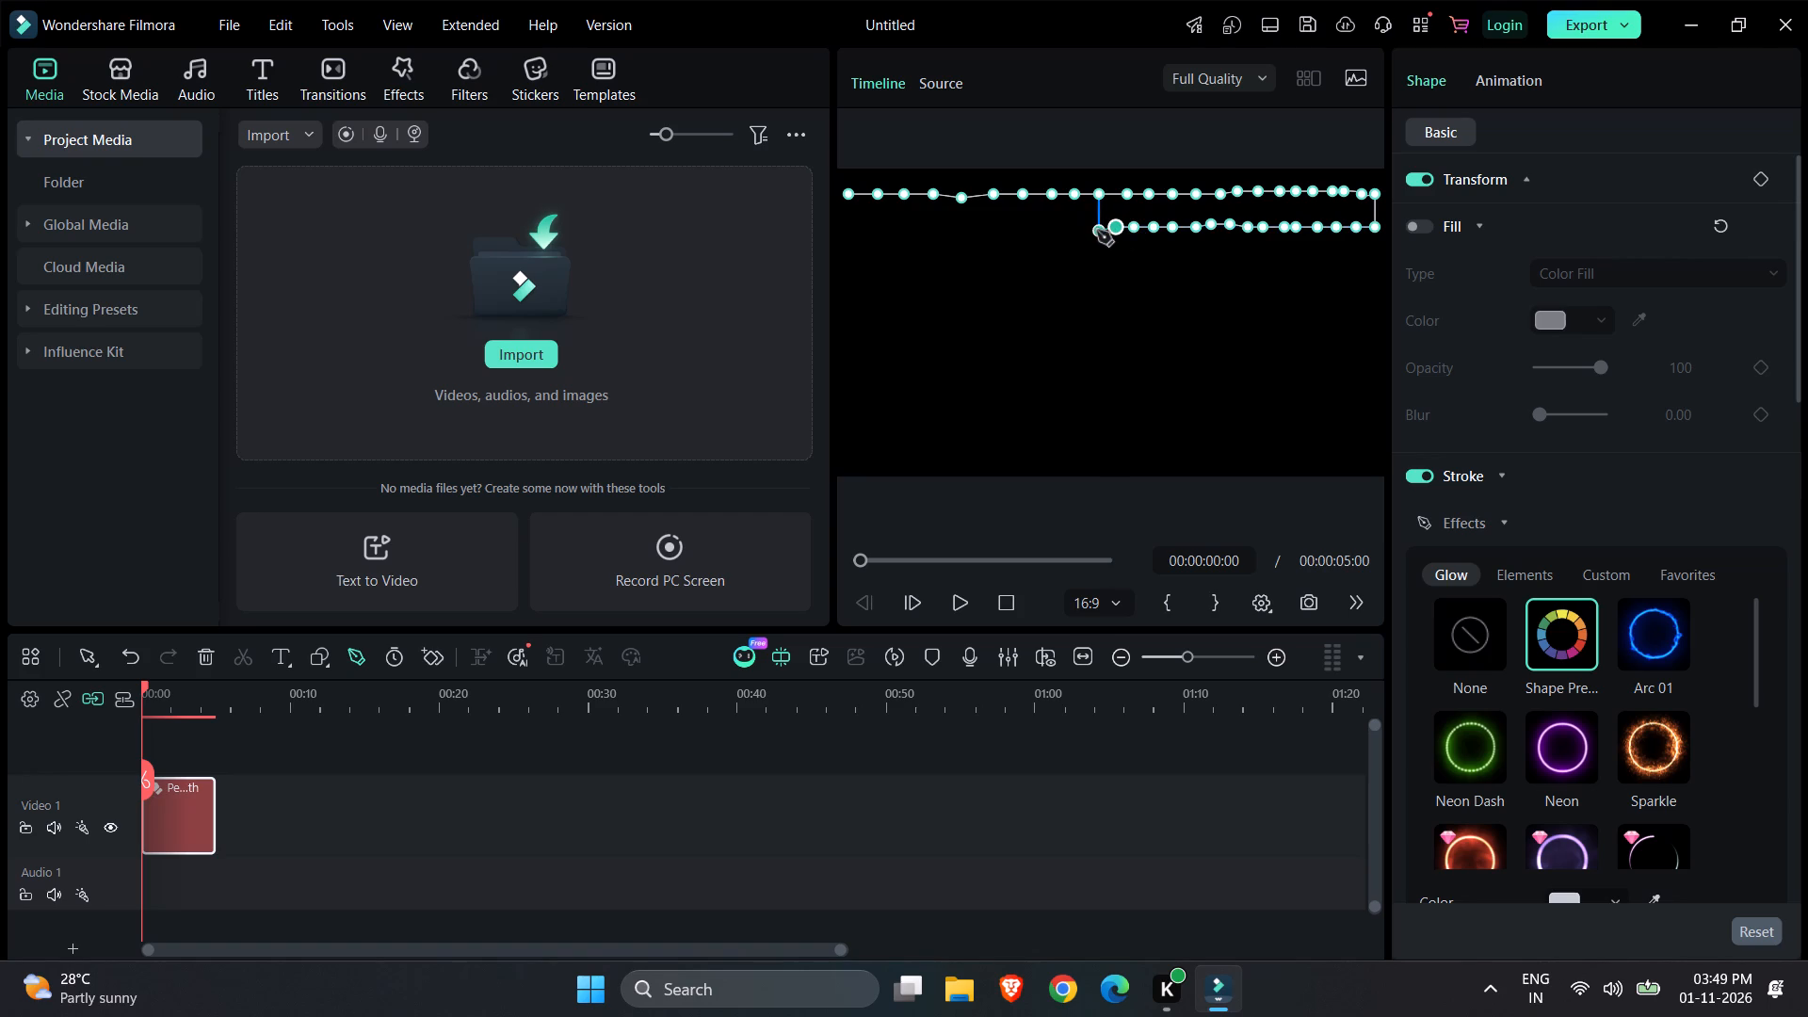
Continue the pen path's second row with closely spaced points from mid-frame to the frame's left edge.
{"action": "left_click", "coordinate": [1096, 228]}
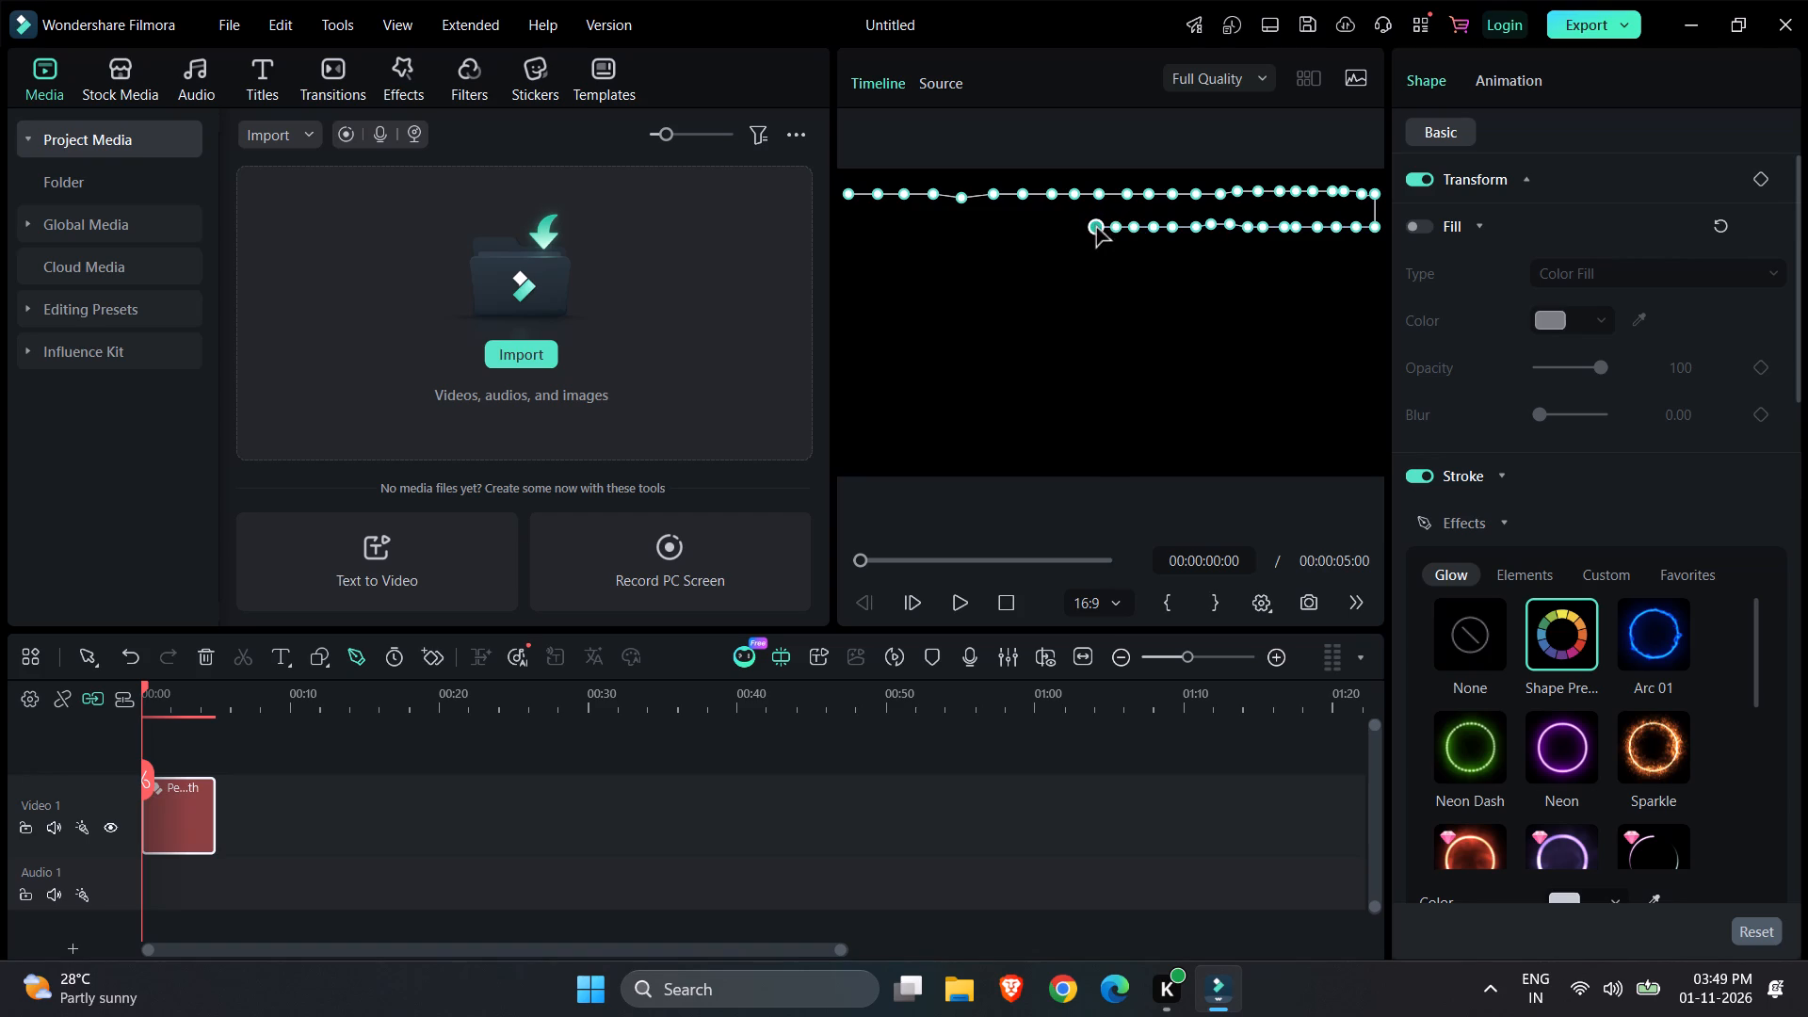
{"action": "left_click", "coordinate": [1096, 228]}
{"action": "left_click", "coordinate": [1078, 229]}
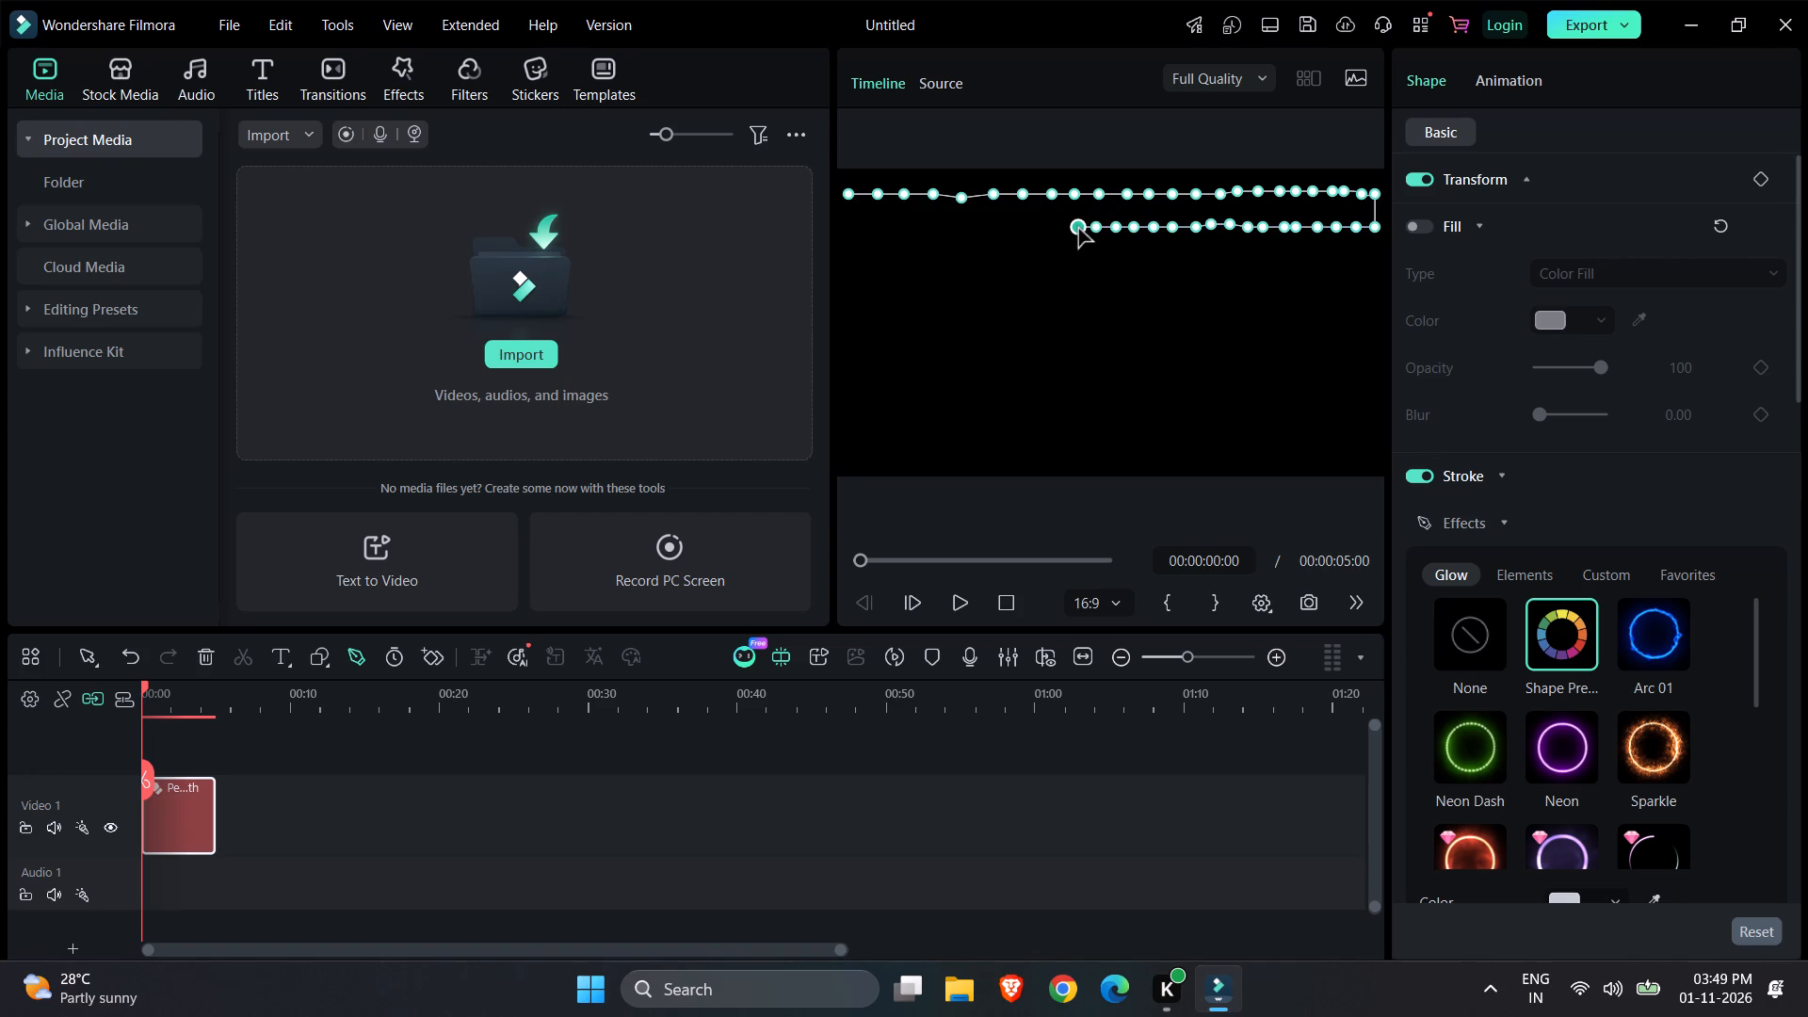
{"action": "left_click", "coordinate": [1057, 229]}
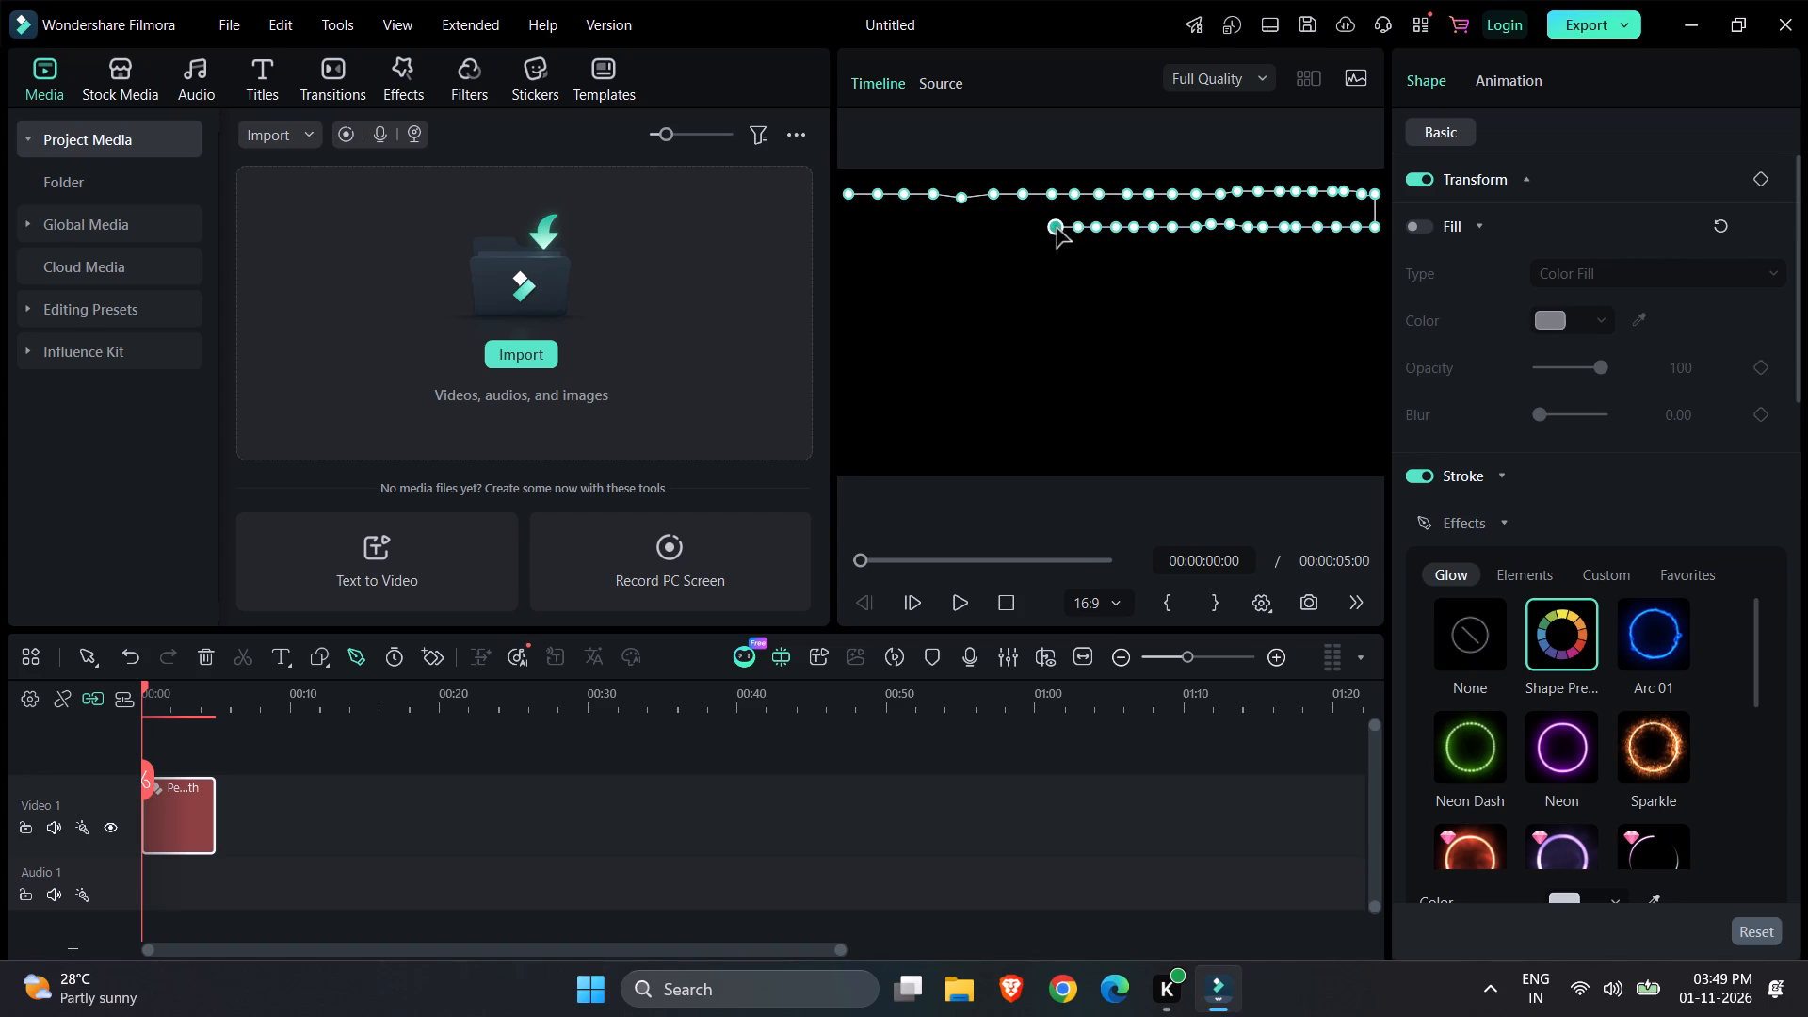
{"action": "left_click", "coordinate": [1038, 228]}
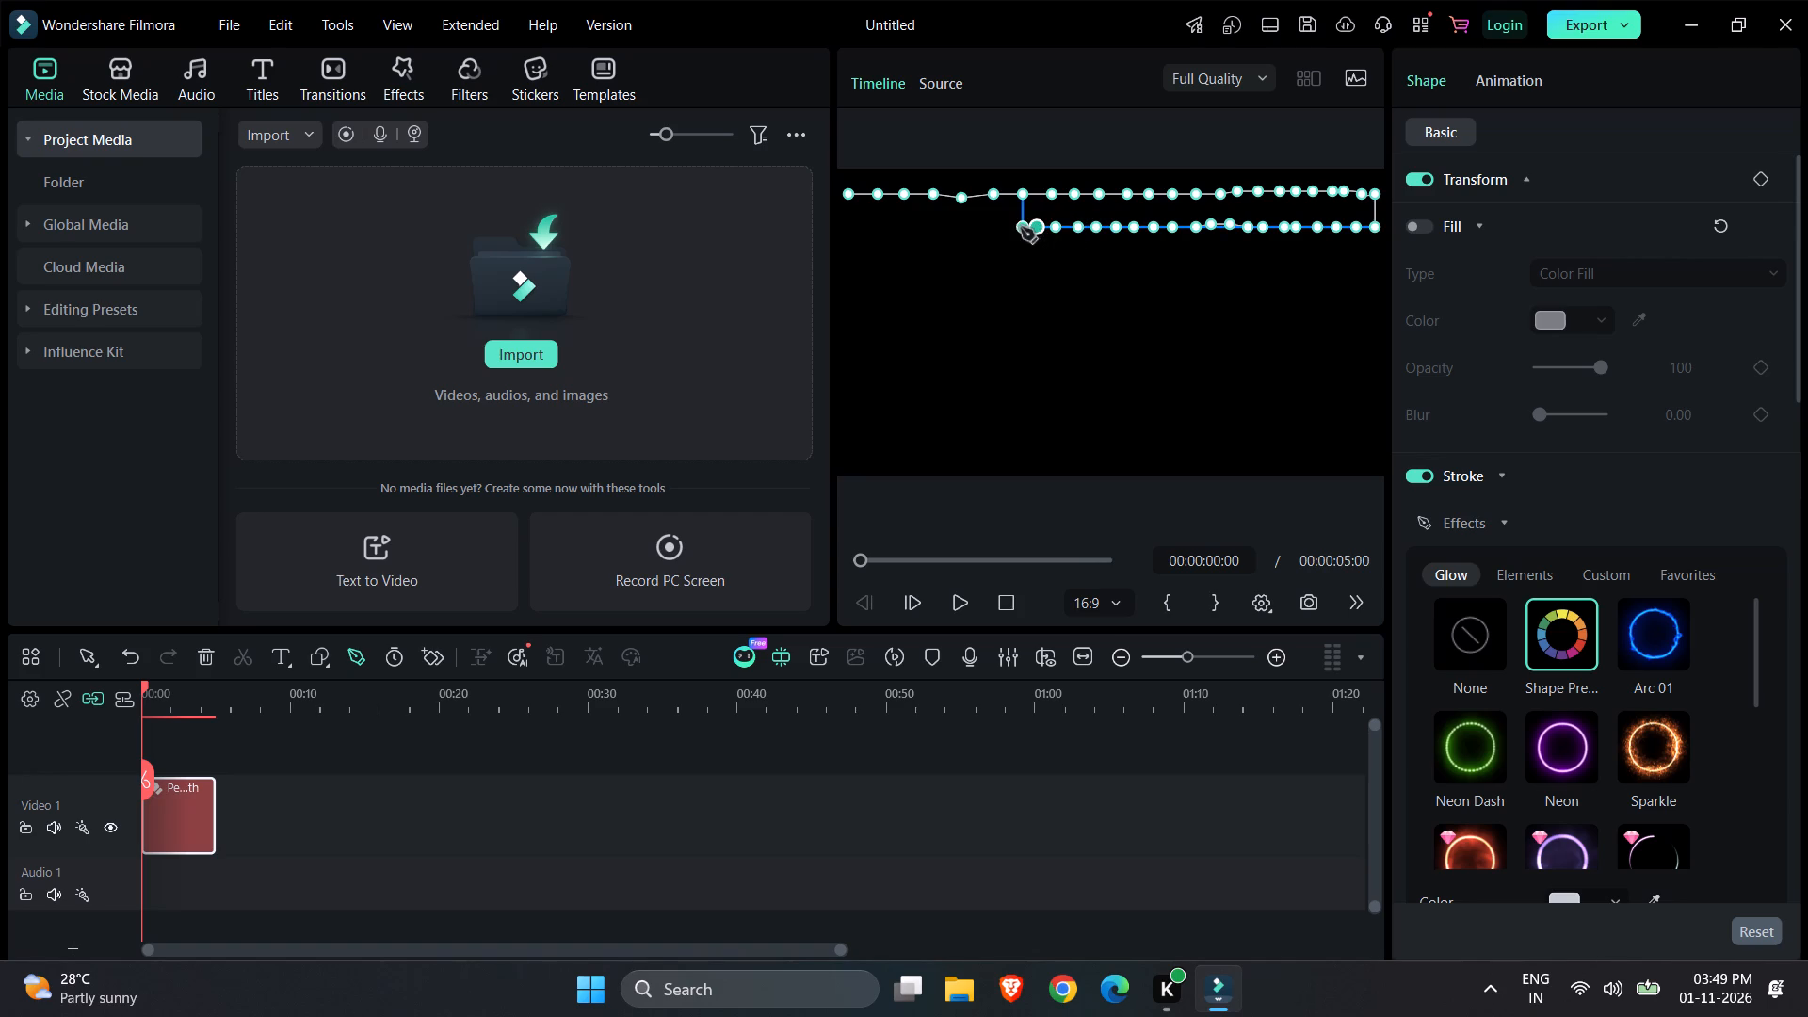
{"action": "left_click", "coordinate": [1016, 226]}
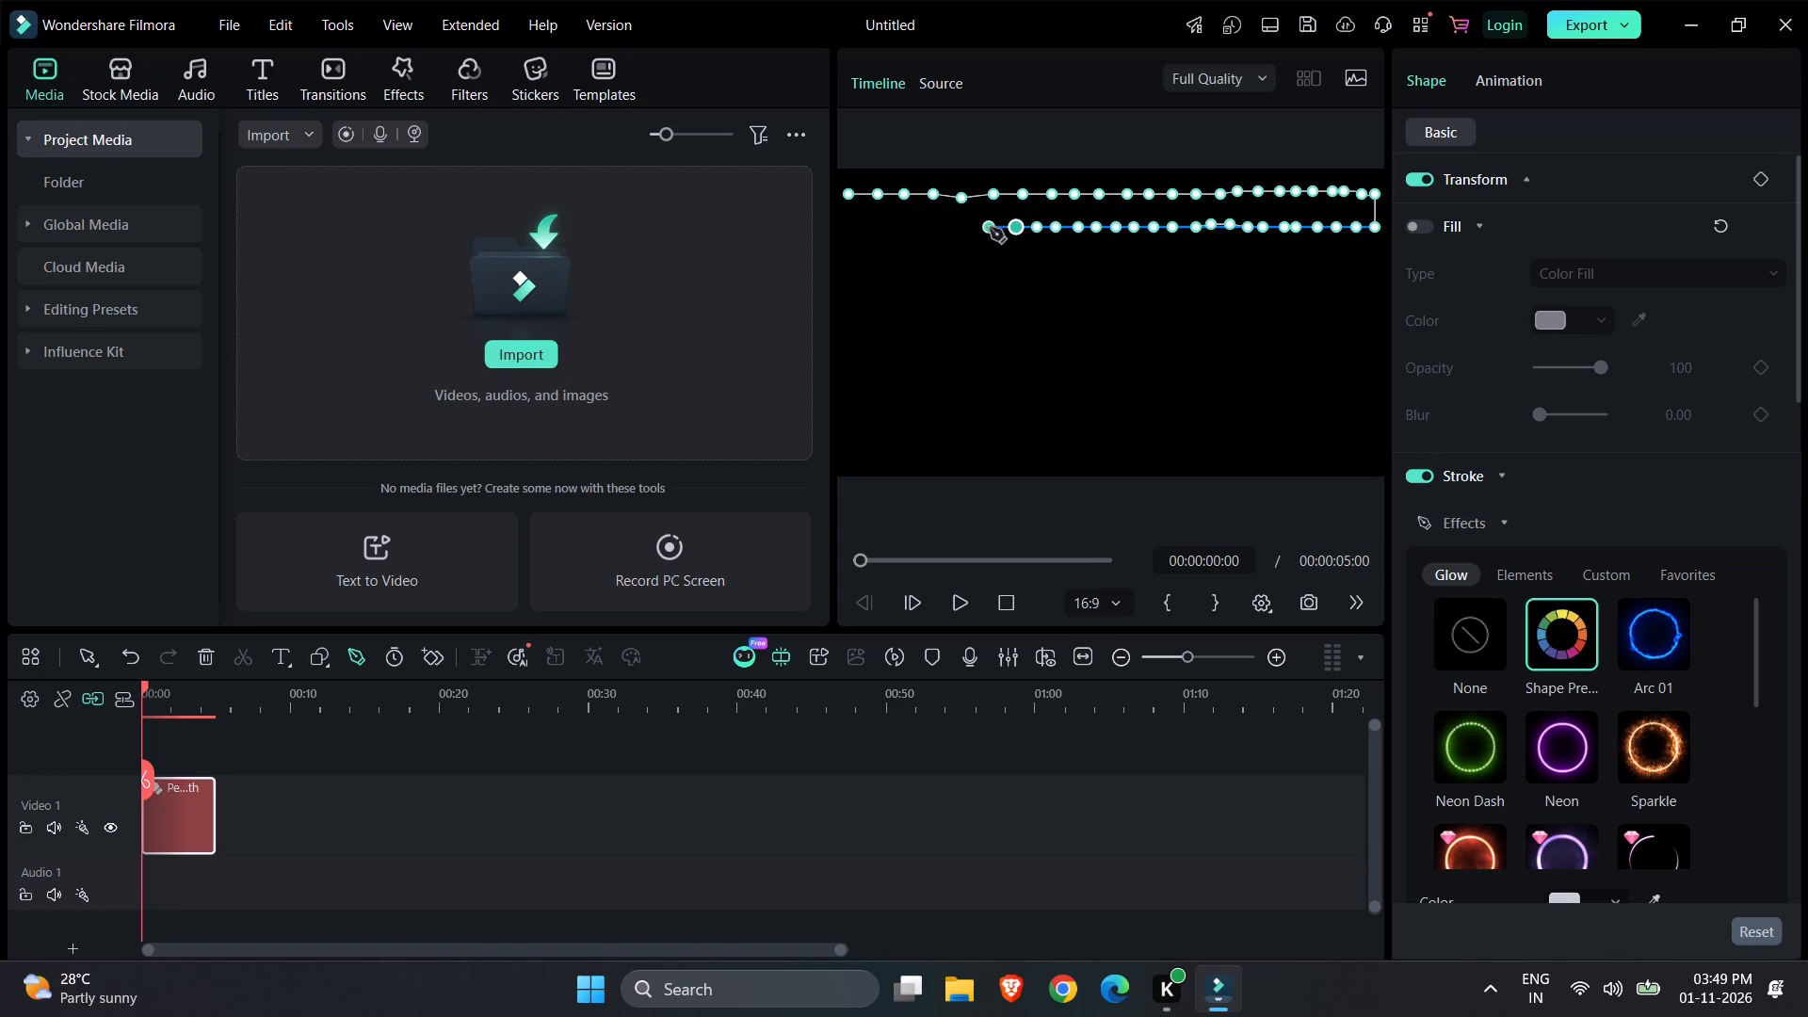
{"action": "left_click", "coordinate": [998, 230]}
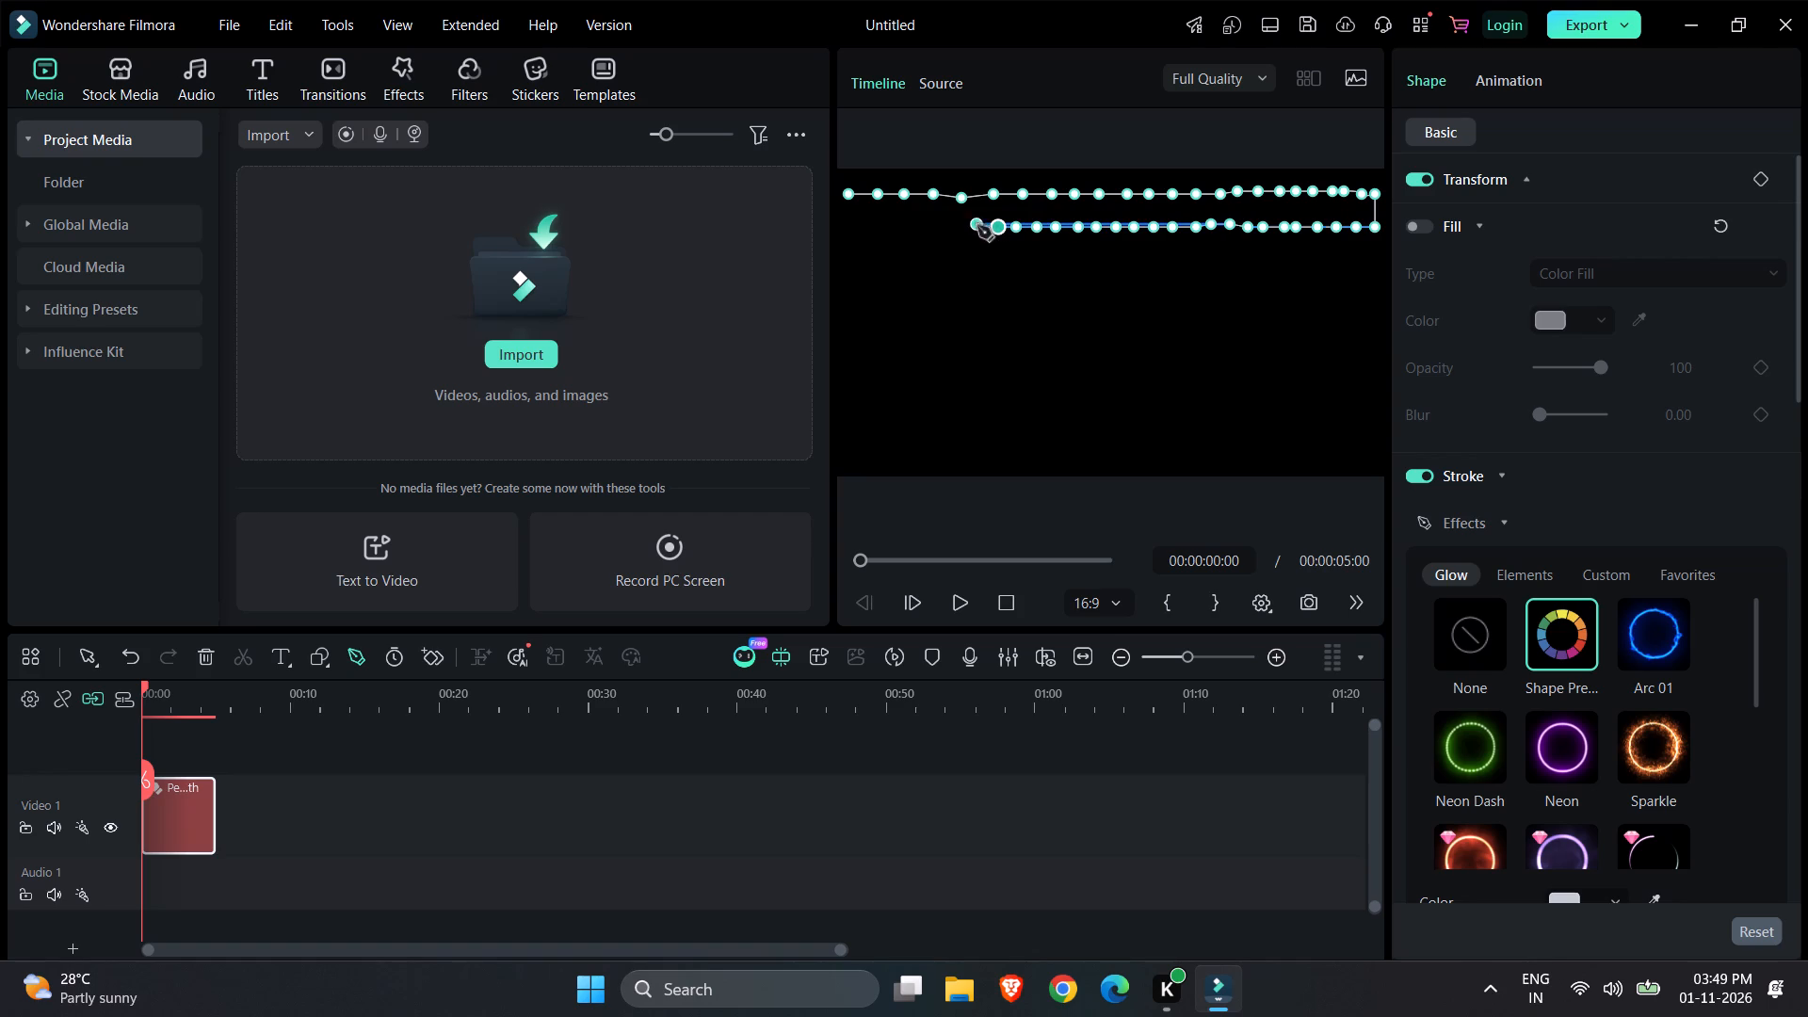
{"action": "left_click", "coordinate": [977, 229]}
{"action": "left_click", "coordinate": [953, 229]}
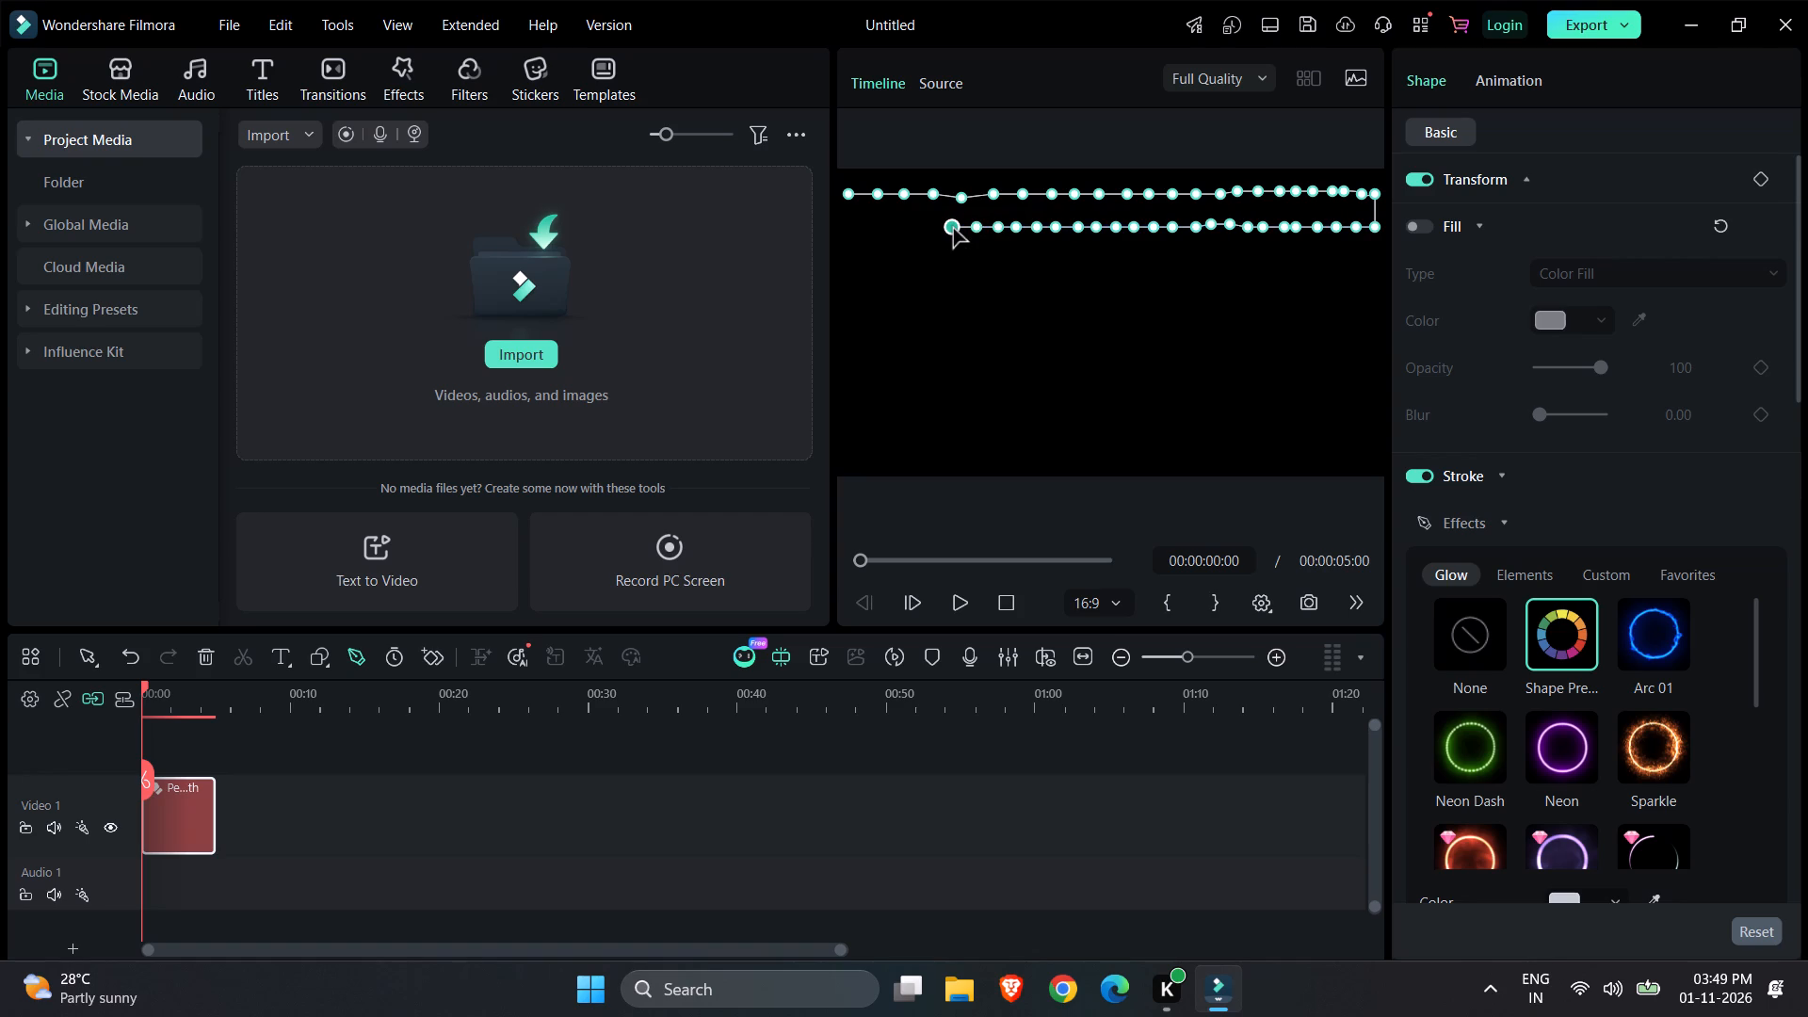
{"action": "left_click", "coordinate": [930, 227]}
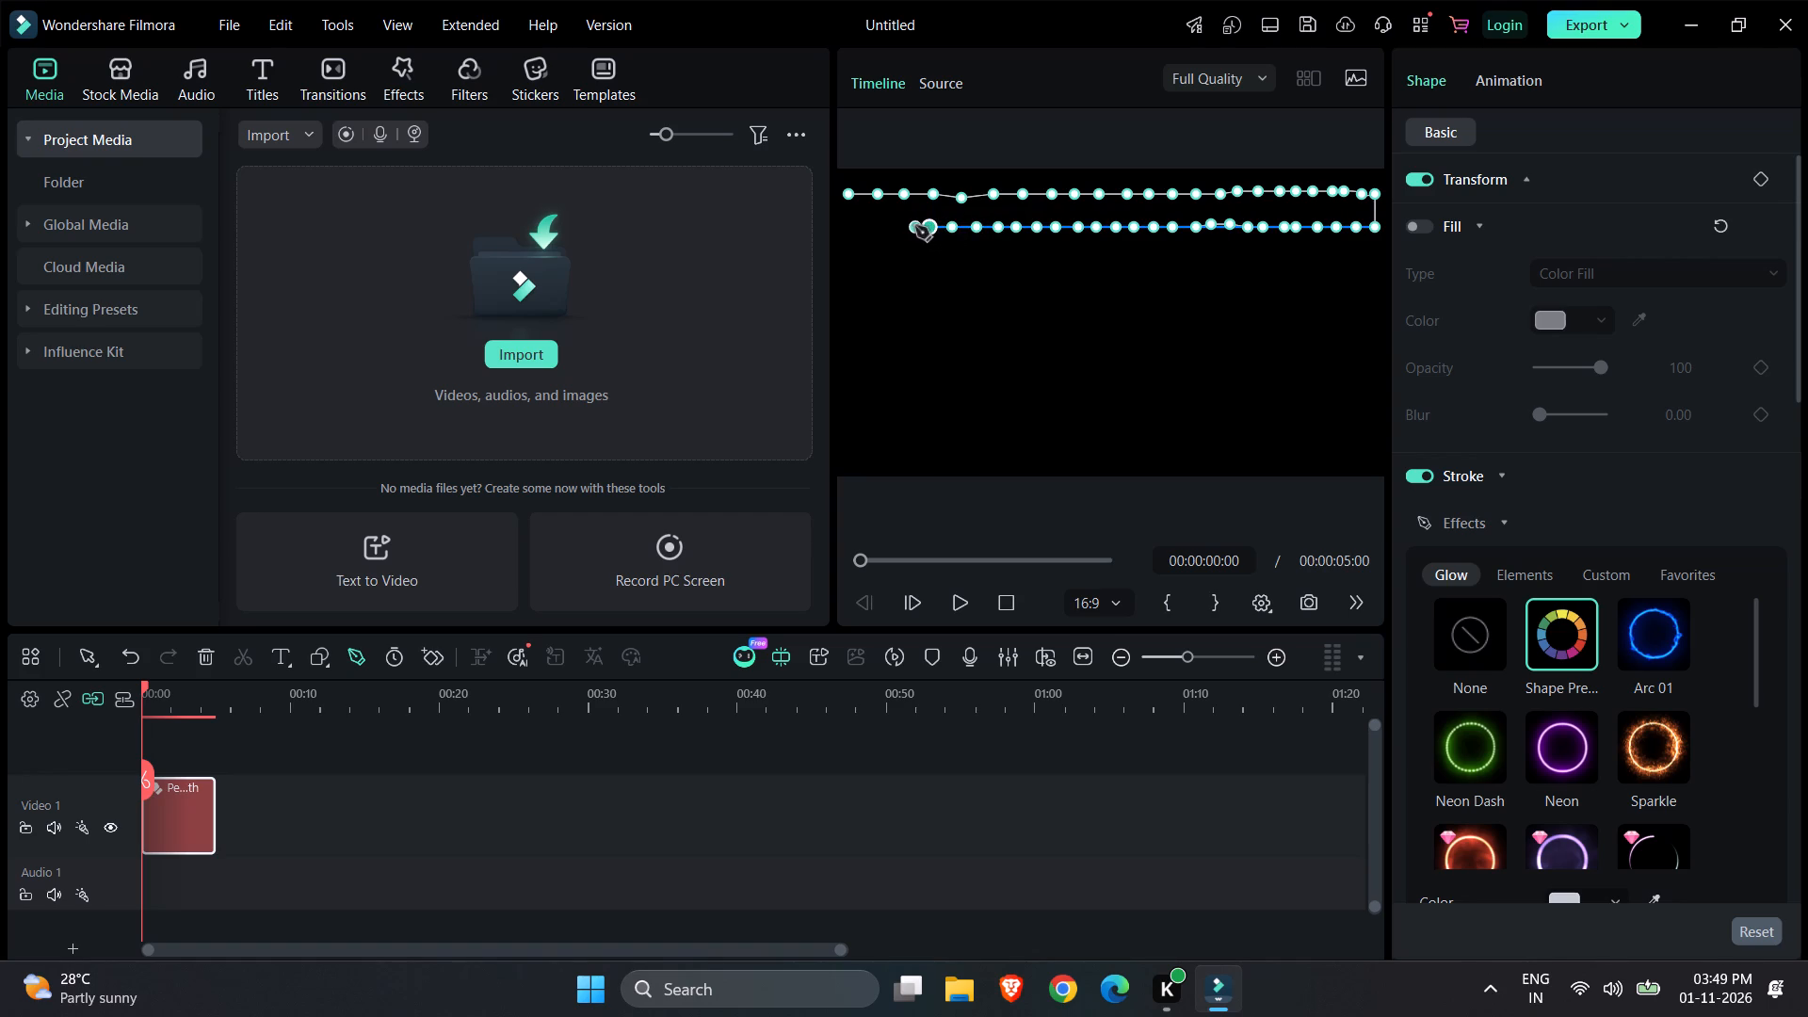
{"action": "left_click", "coordinate": [912, 226]}
{"action": "left_click", "coordinate": [897, 226]}
{"action": "left_click", "coordinate": [874, 227]}
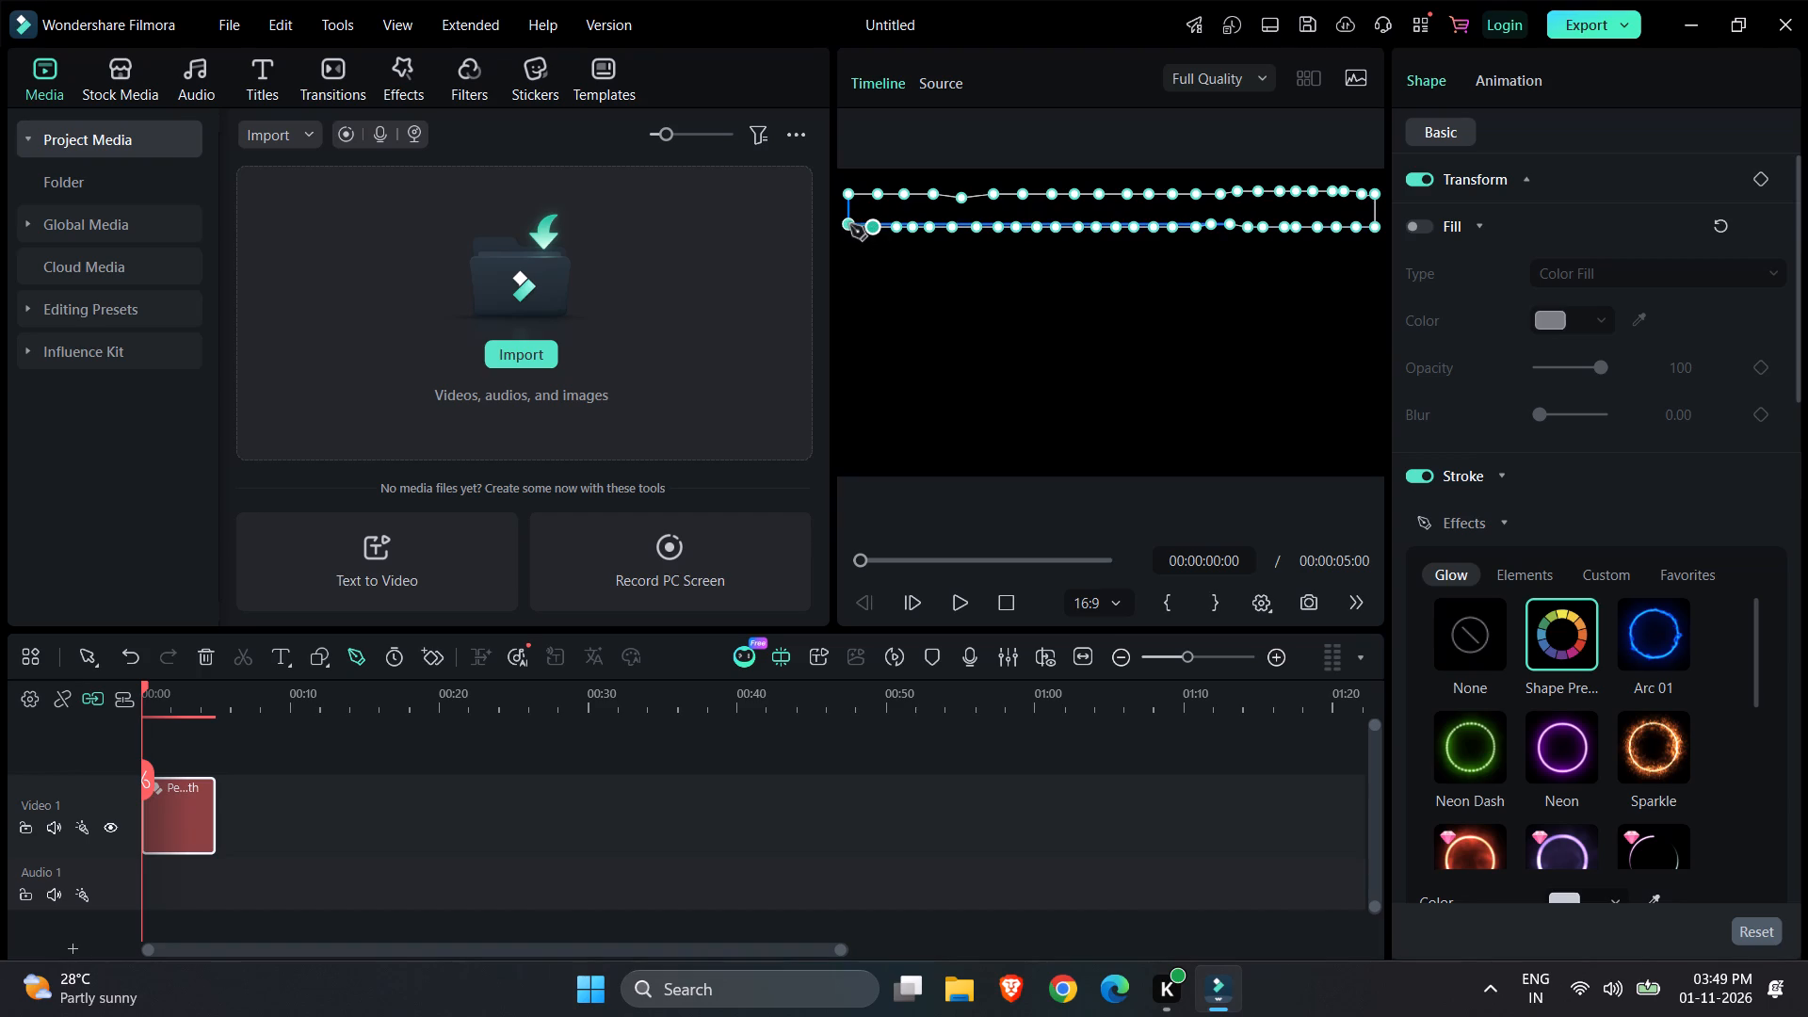
{"action": "left_click", "coordinate": [849, 225]}
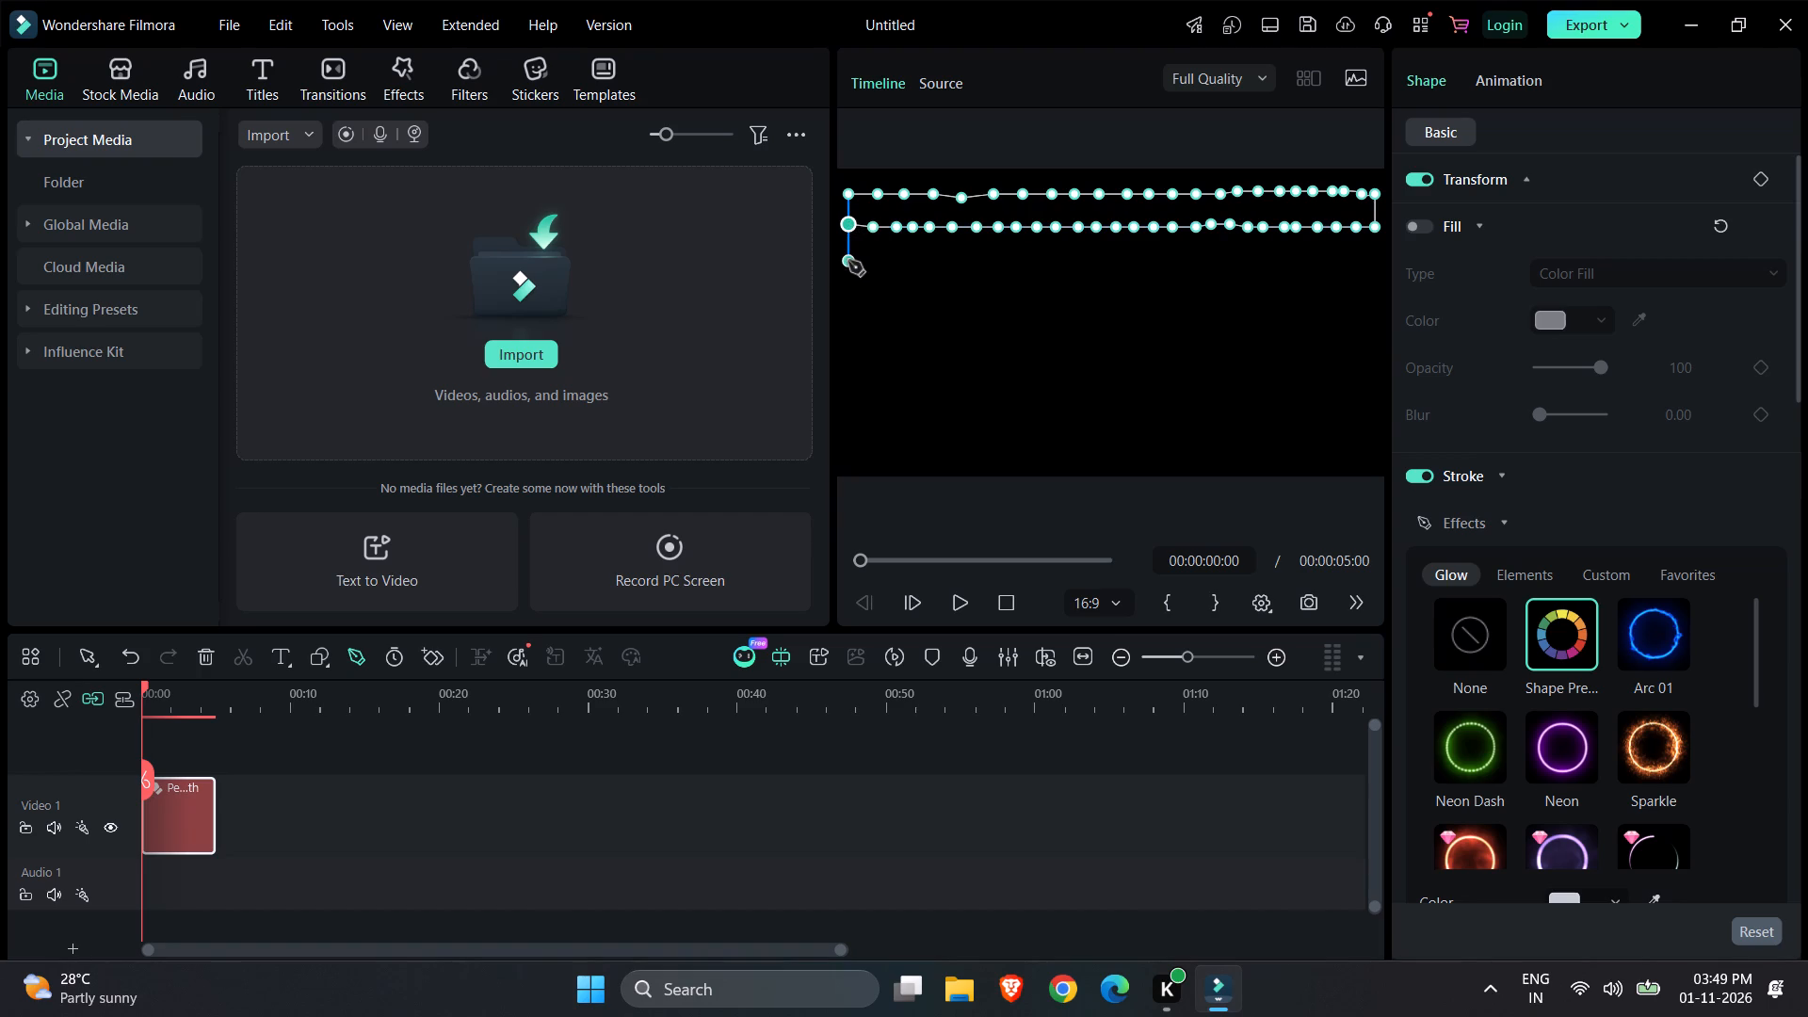
Turn the pen path down a short distance at the frame's left edge and run a third row of points to mid-frame.
{"action": "left_click", "coordinate": [848, 261]}
{"action": "left_click", "coordinate": [875, 265]}
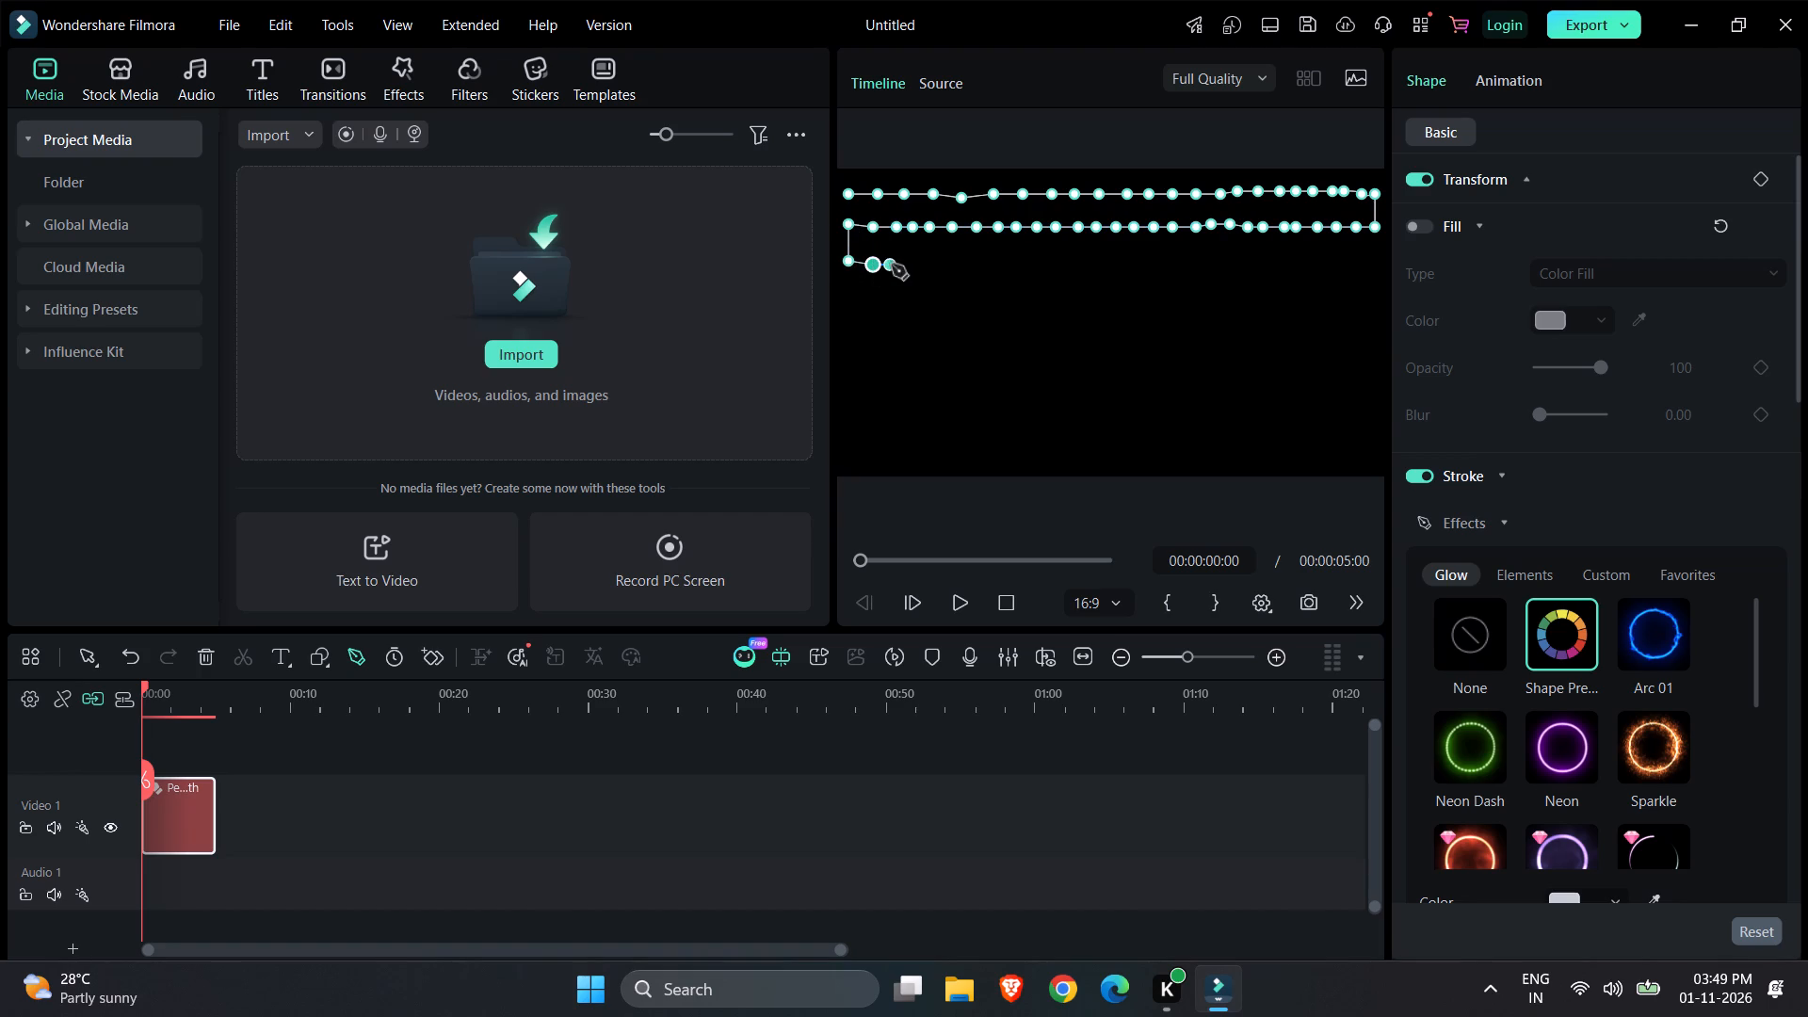
{"action": "left_click", "coordinate": [897, 265]}
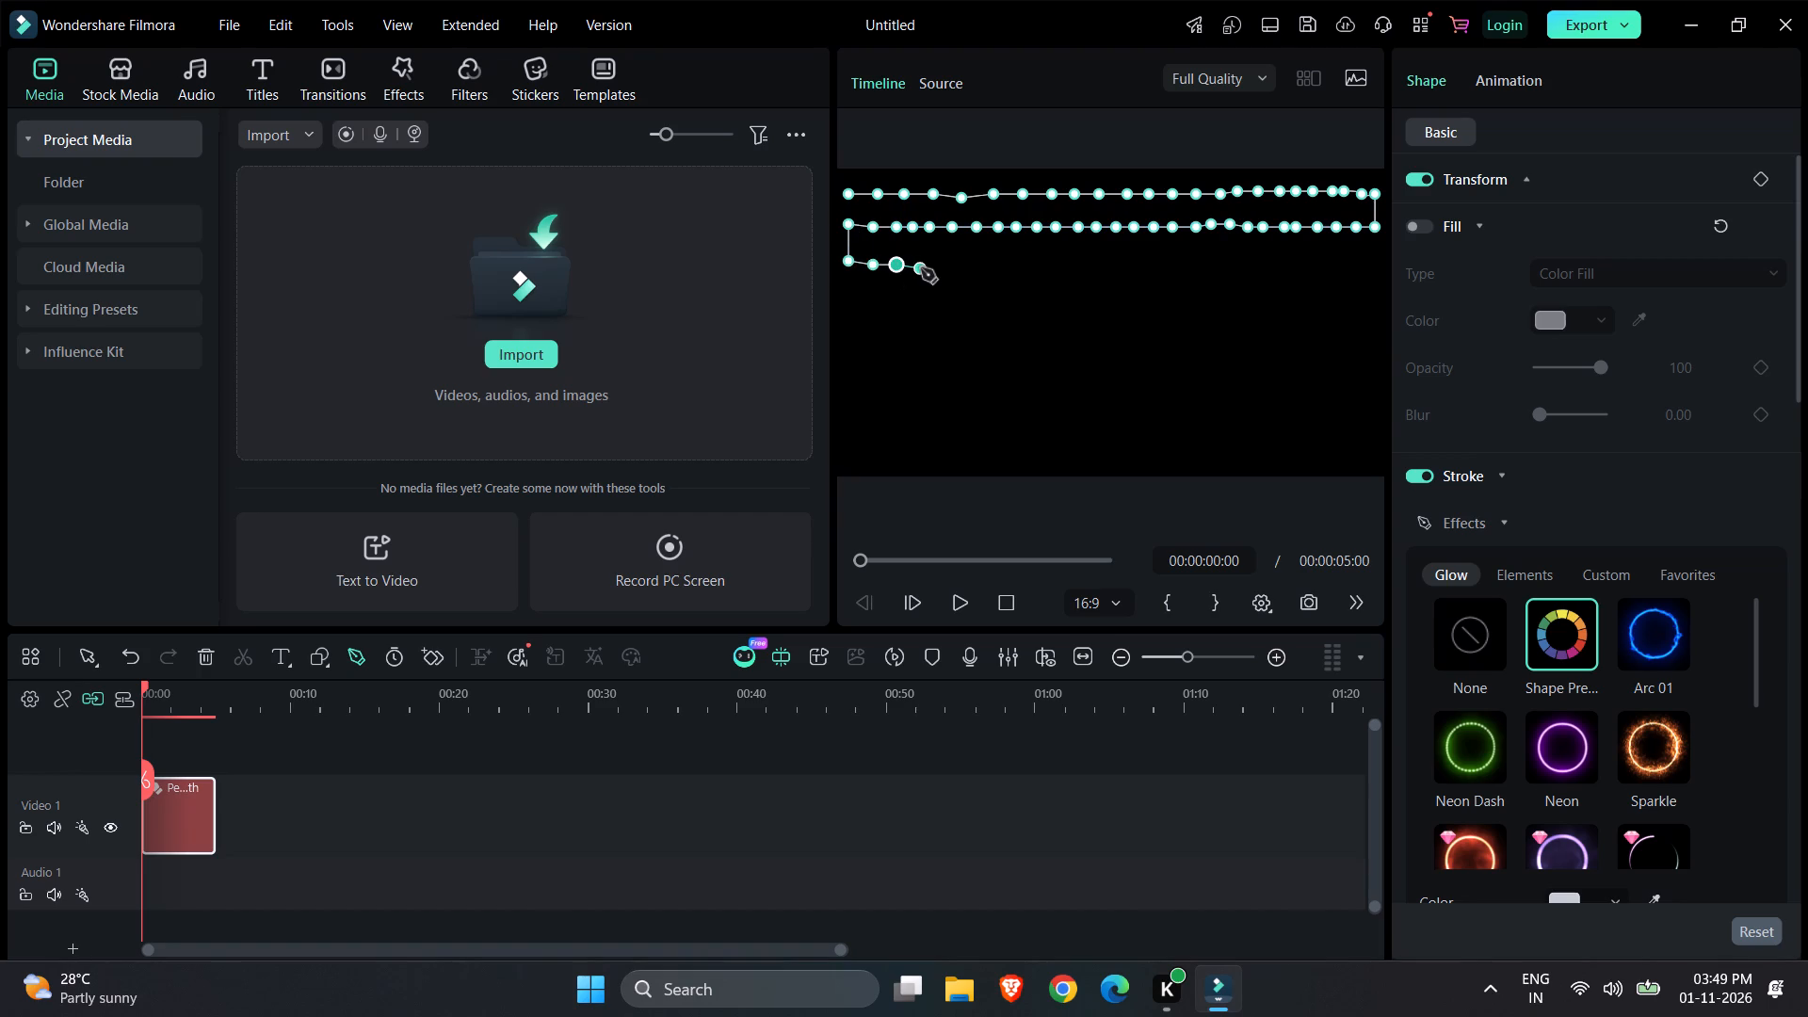
{"action": "left_click", "coordinate": [922, 266]}
{"action": "left_click", "coordinate": [946, 266]}
{"action": "left_click", "coordinate": [973, 265]}
{"action": "left_click", "coordinate": [1003, 263]}
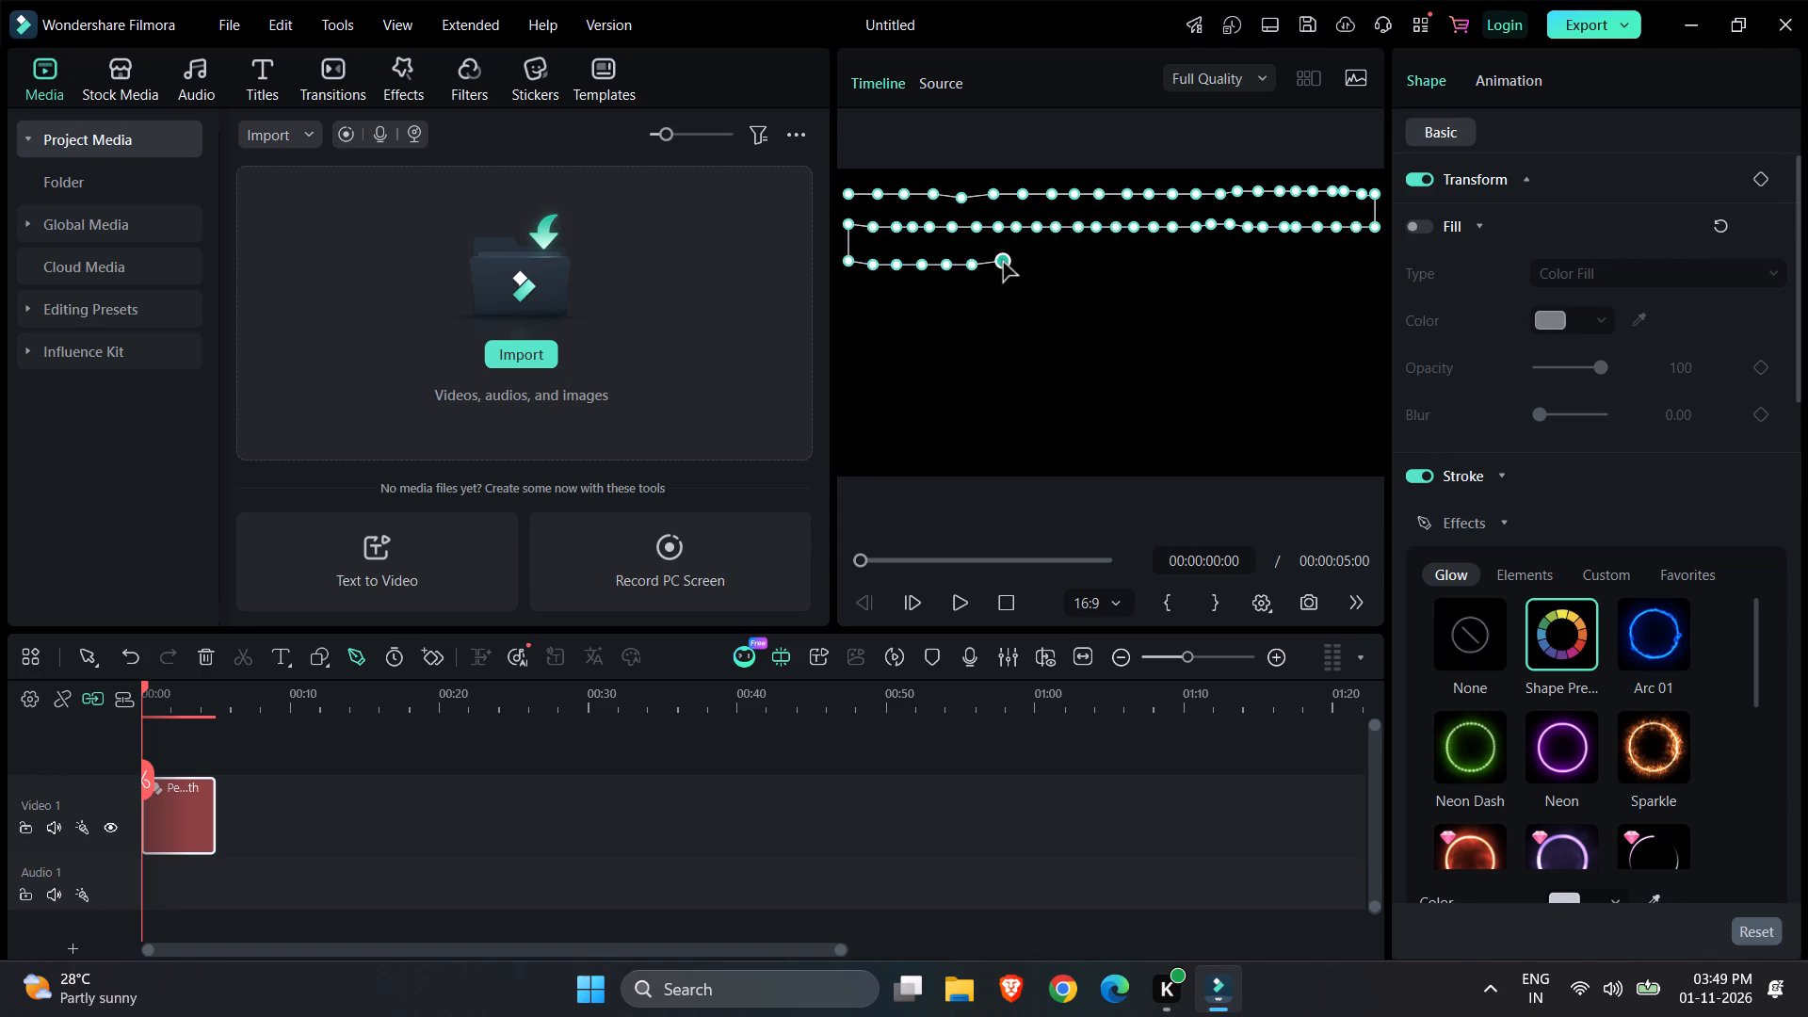
{"action": "left_click", "coordinate": [1015, 263]}
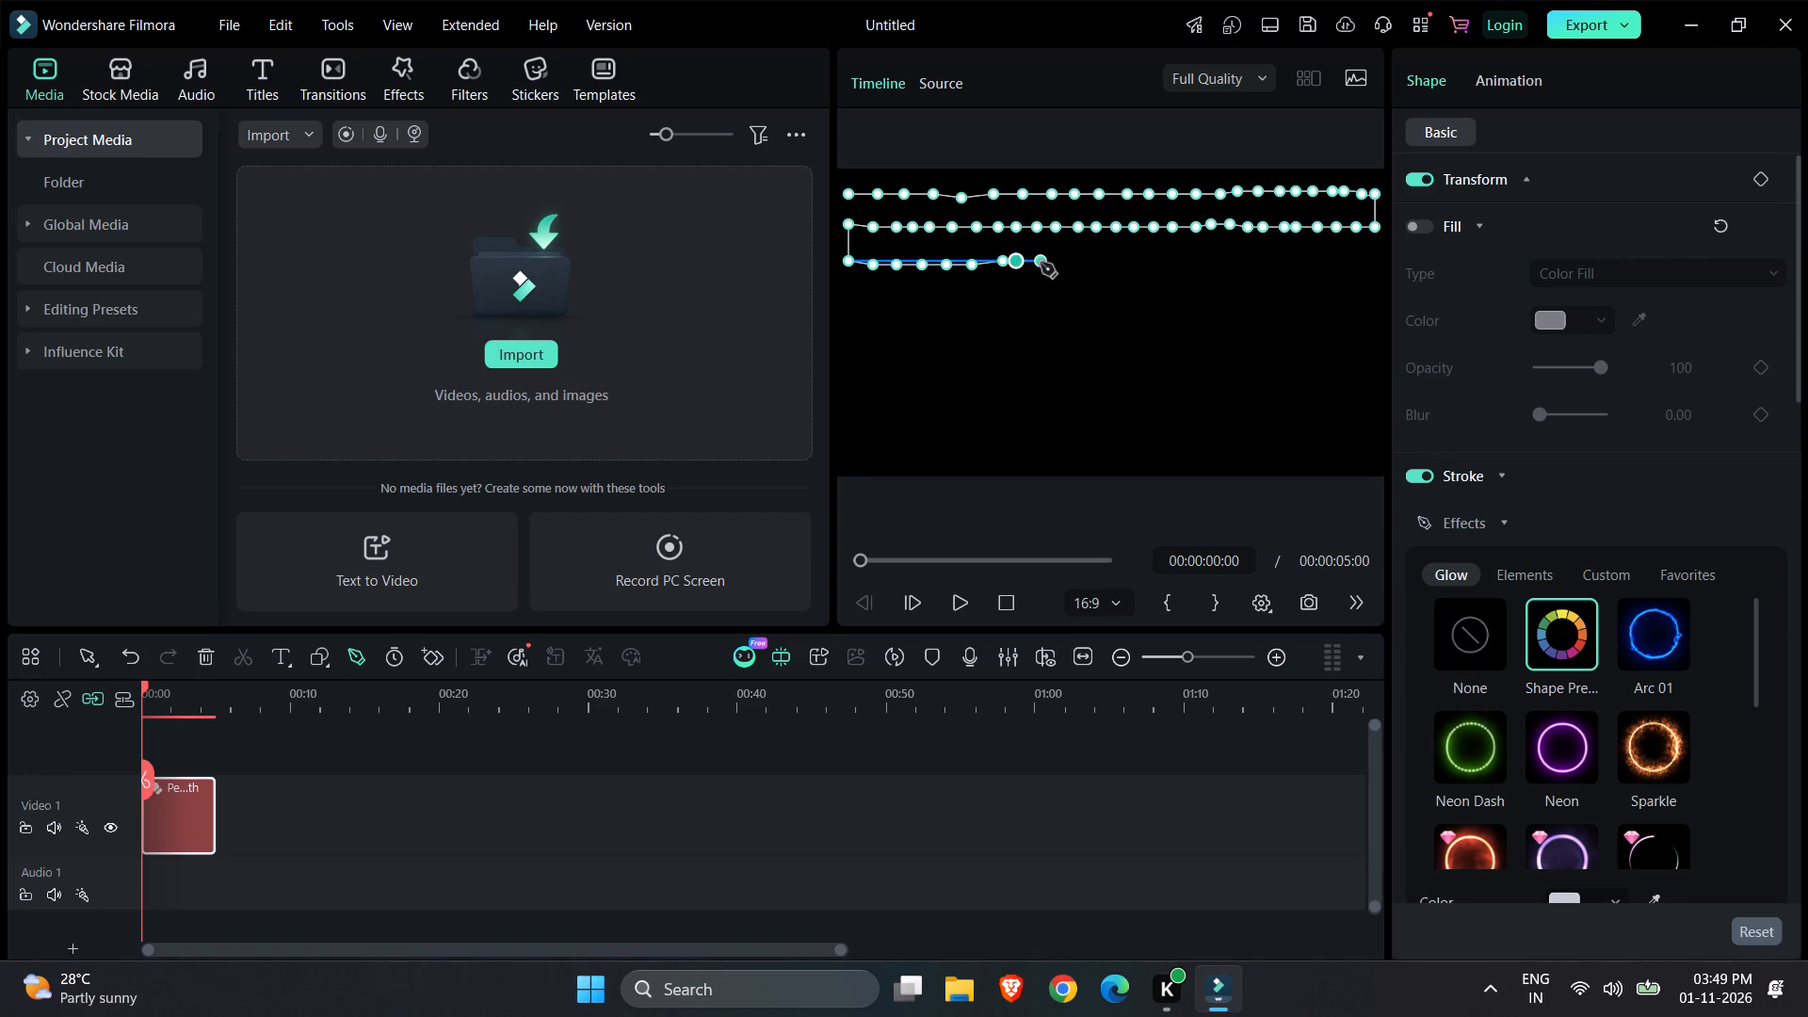
{"action": "left_click", "coordinate": [1041, 263]}
{"action": "left_click", "coordinate": [1060, 263]}
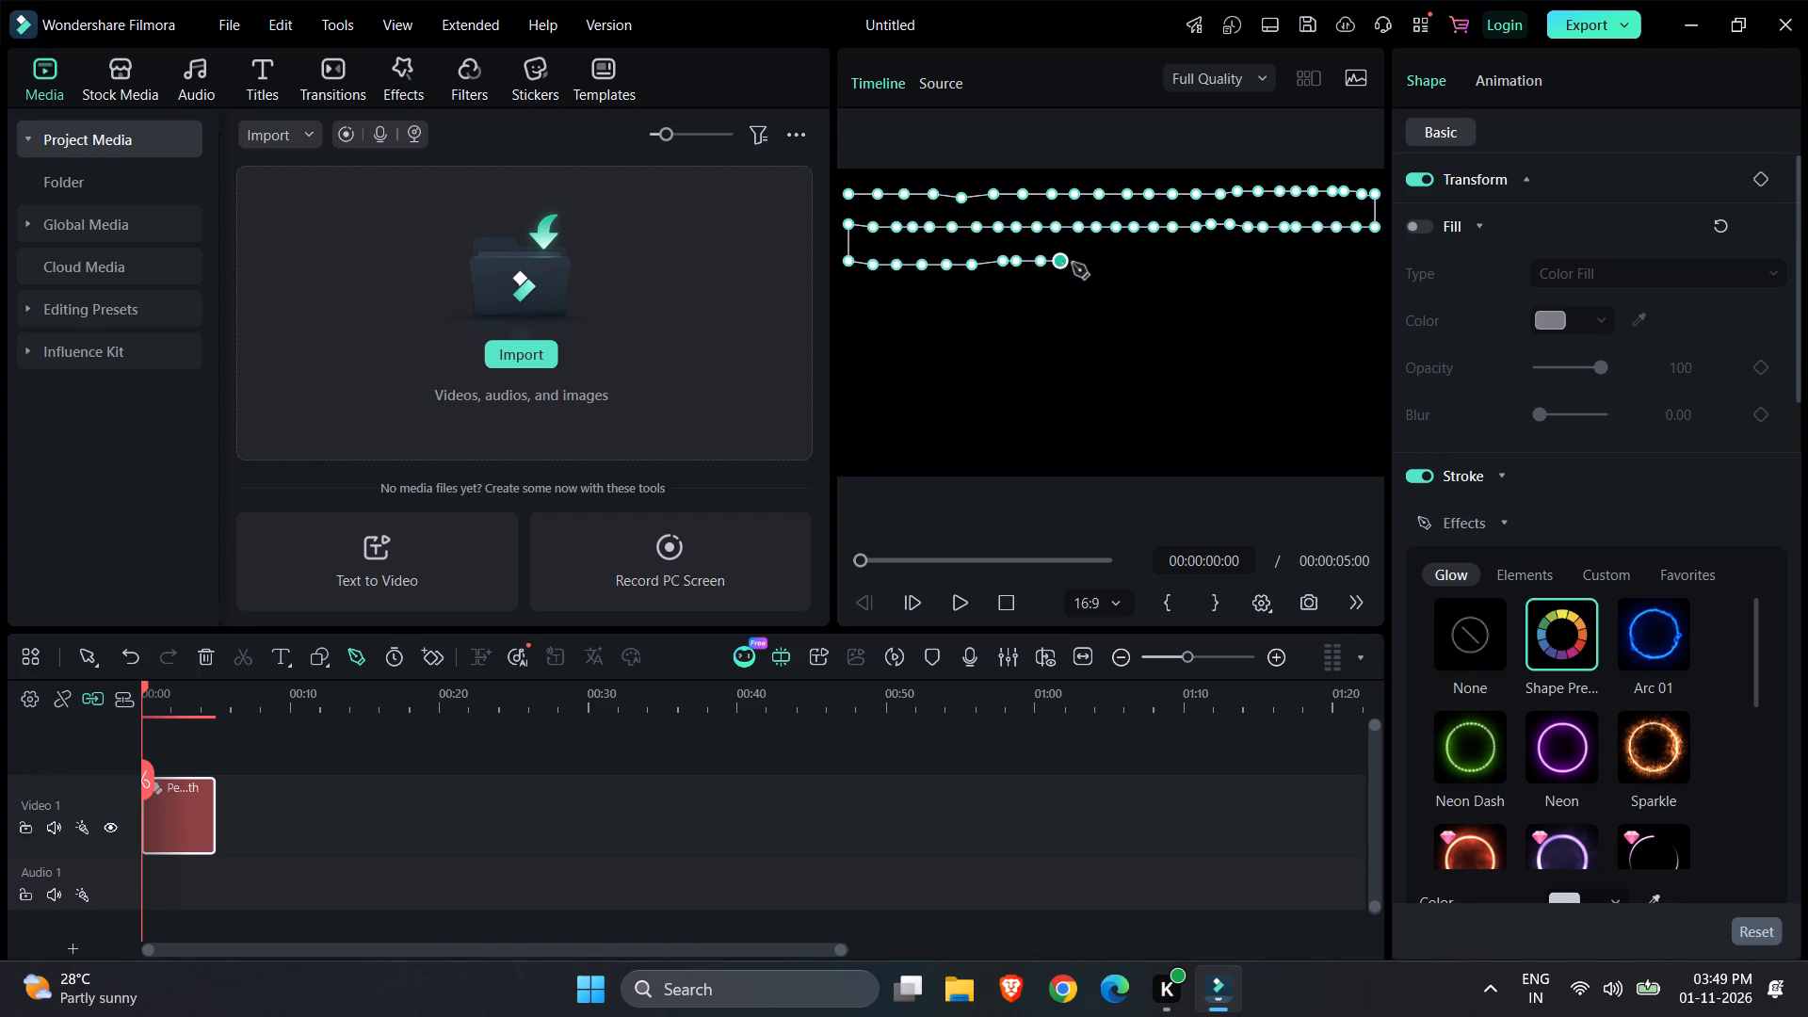
{"action": "left_click", "coordinate": [1087, 265]}
{"action": "left_click", "coordinate": [1116, 265]}
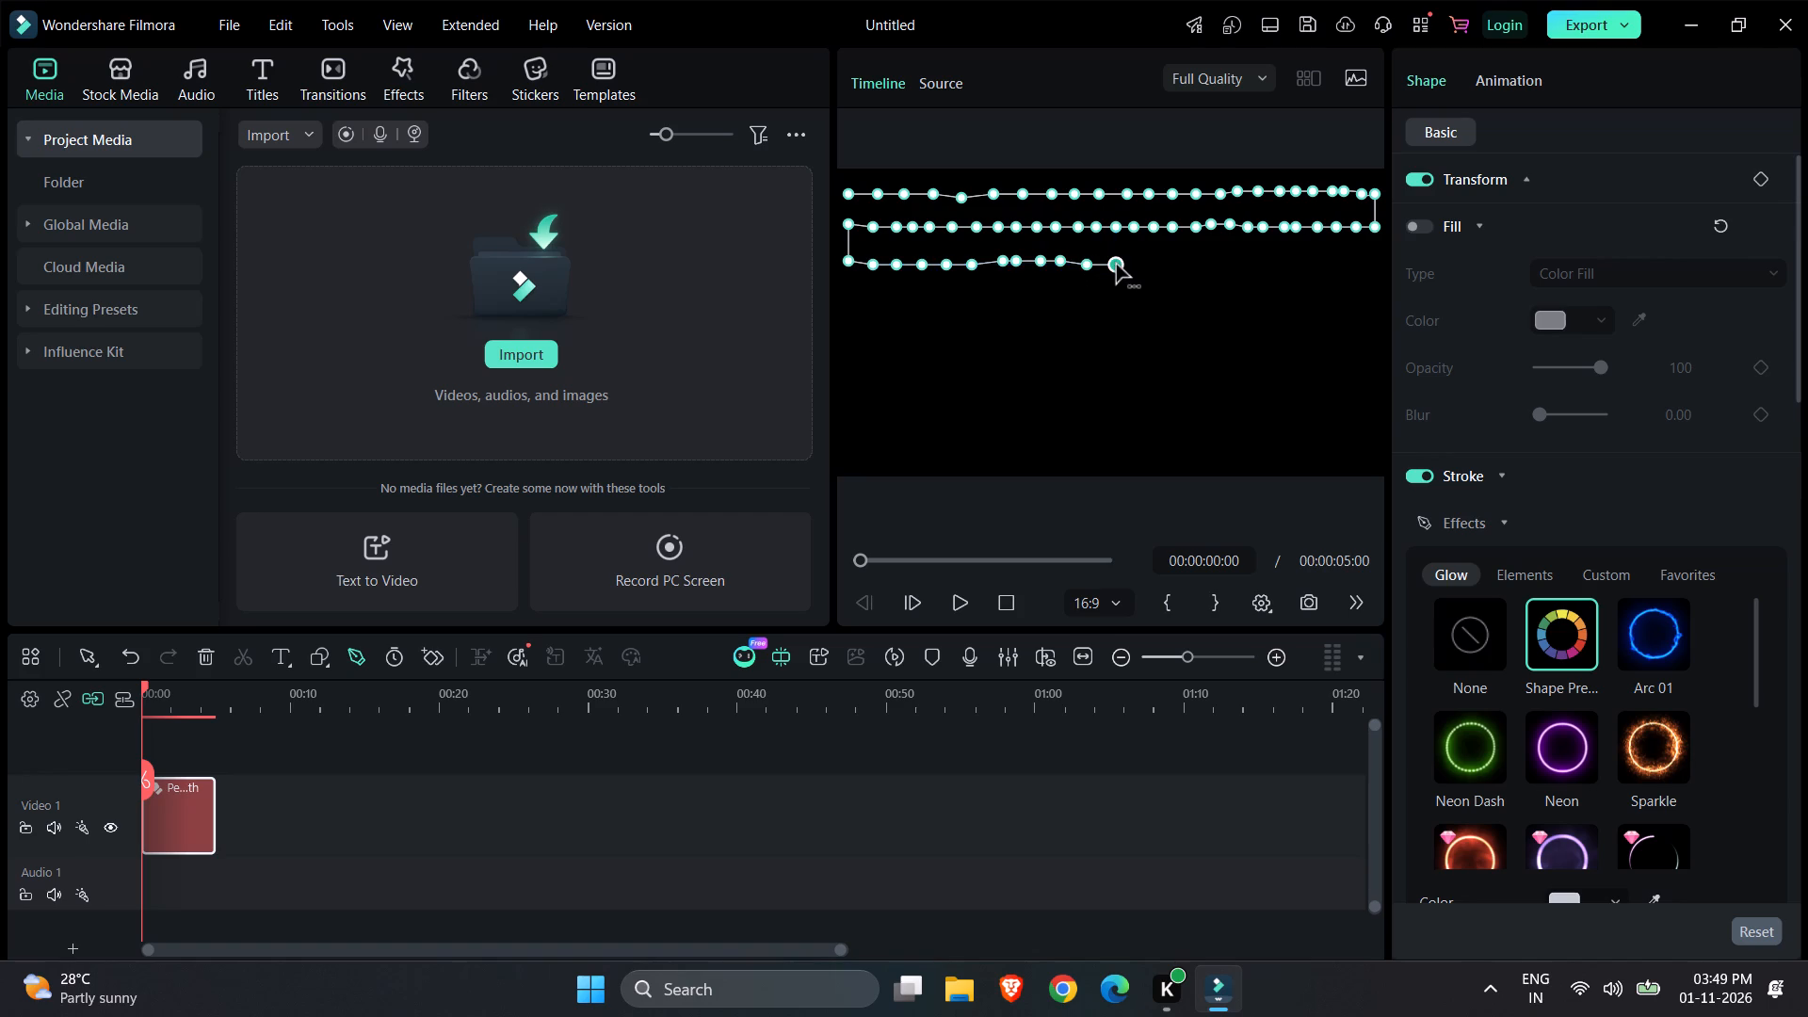
Continue the pen path's third row with closely spaced points from mid-frame to the frame's right edge.
{"action": "left_click", "coordinate": [1138, 266]}
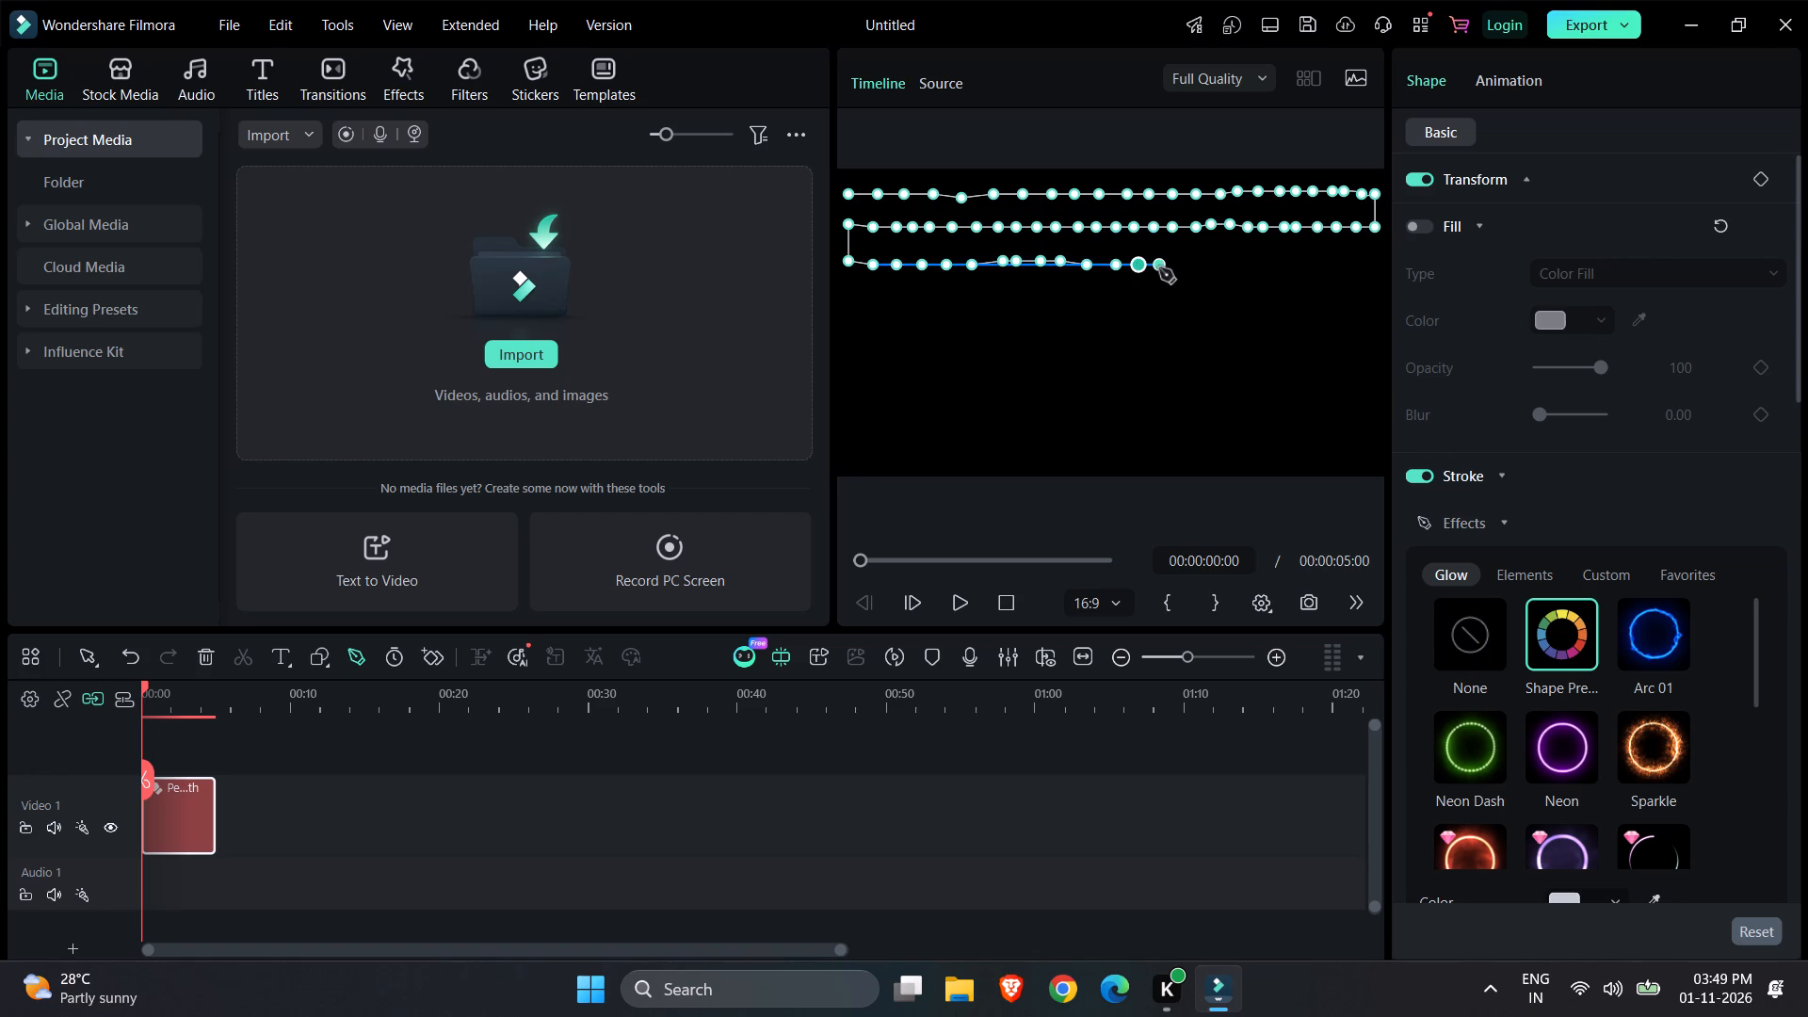
{"action": "left_click", "coordinate": [1159, 268]}
{"action": "left_click", "coordinate": [1181, 266]}
{"action": "left_click", "coordinate": [1200, 266]}
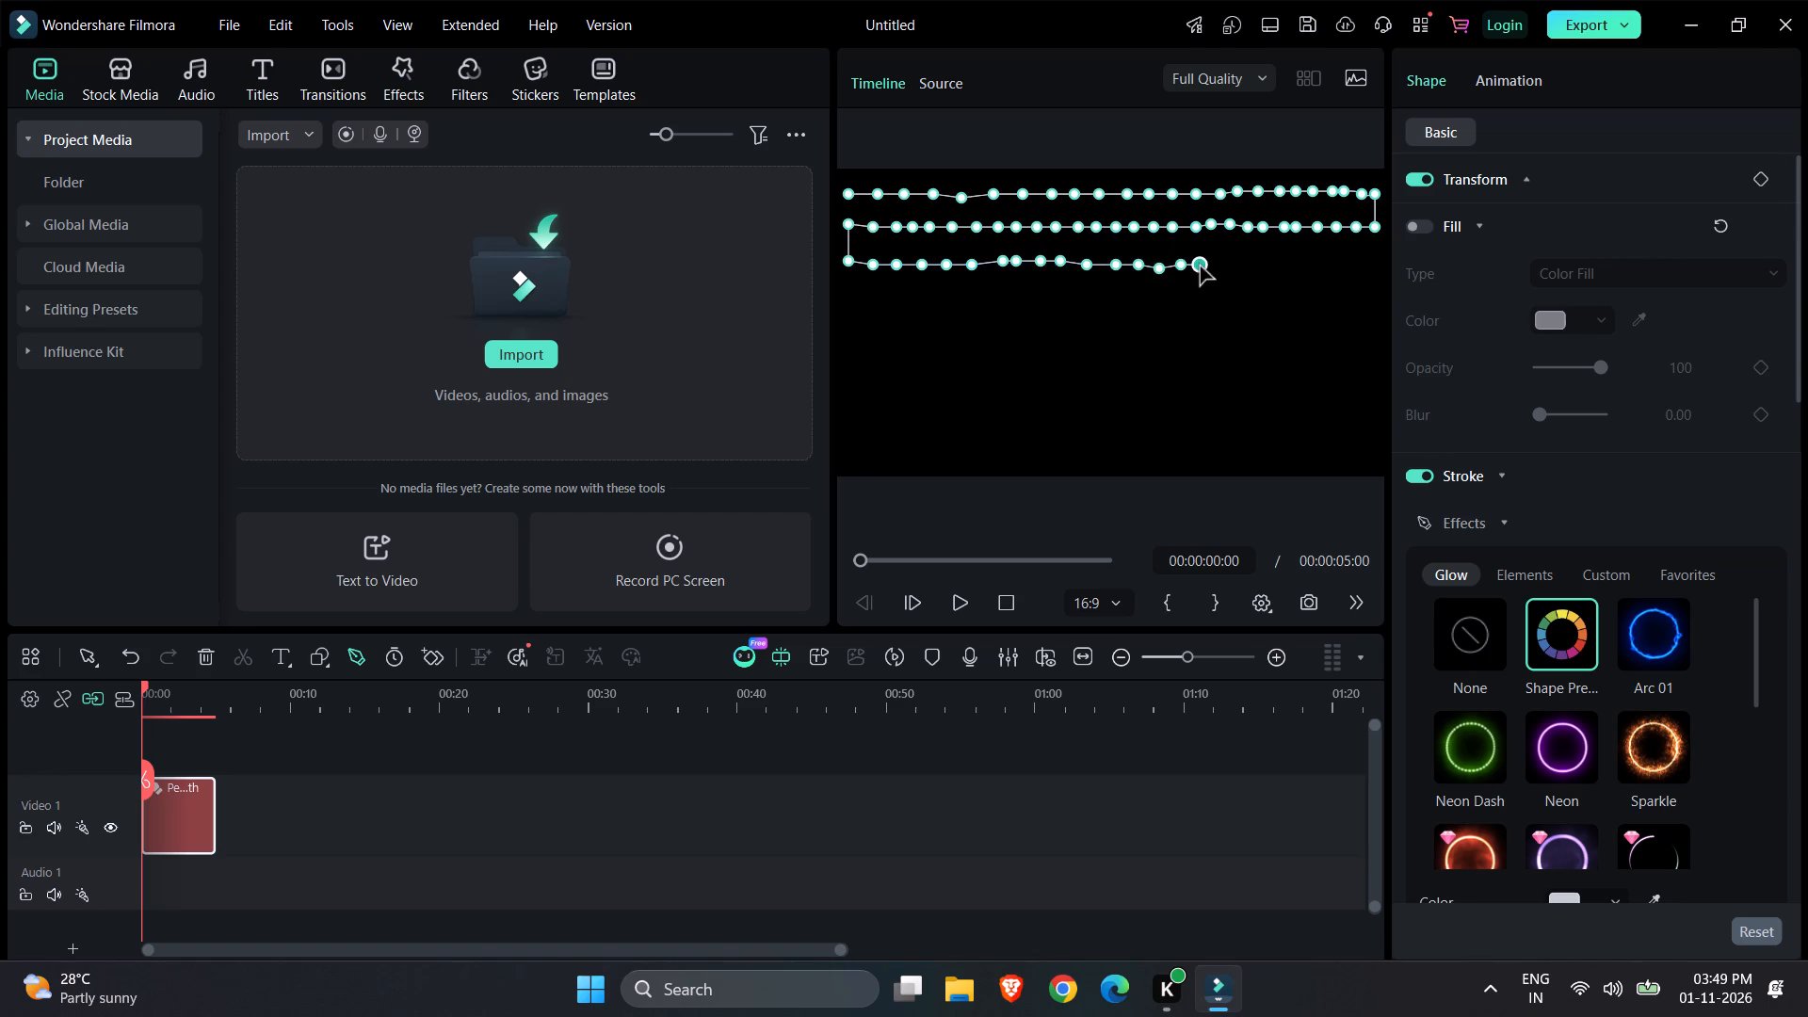
{"action": "left_click", "coordinate": [1219, 266]}
{"action": "left_click", "coordinate": [1244, 265]}
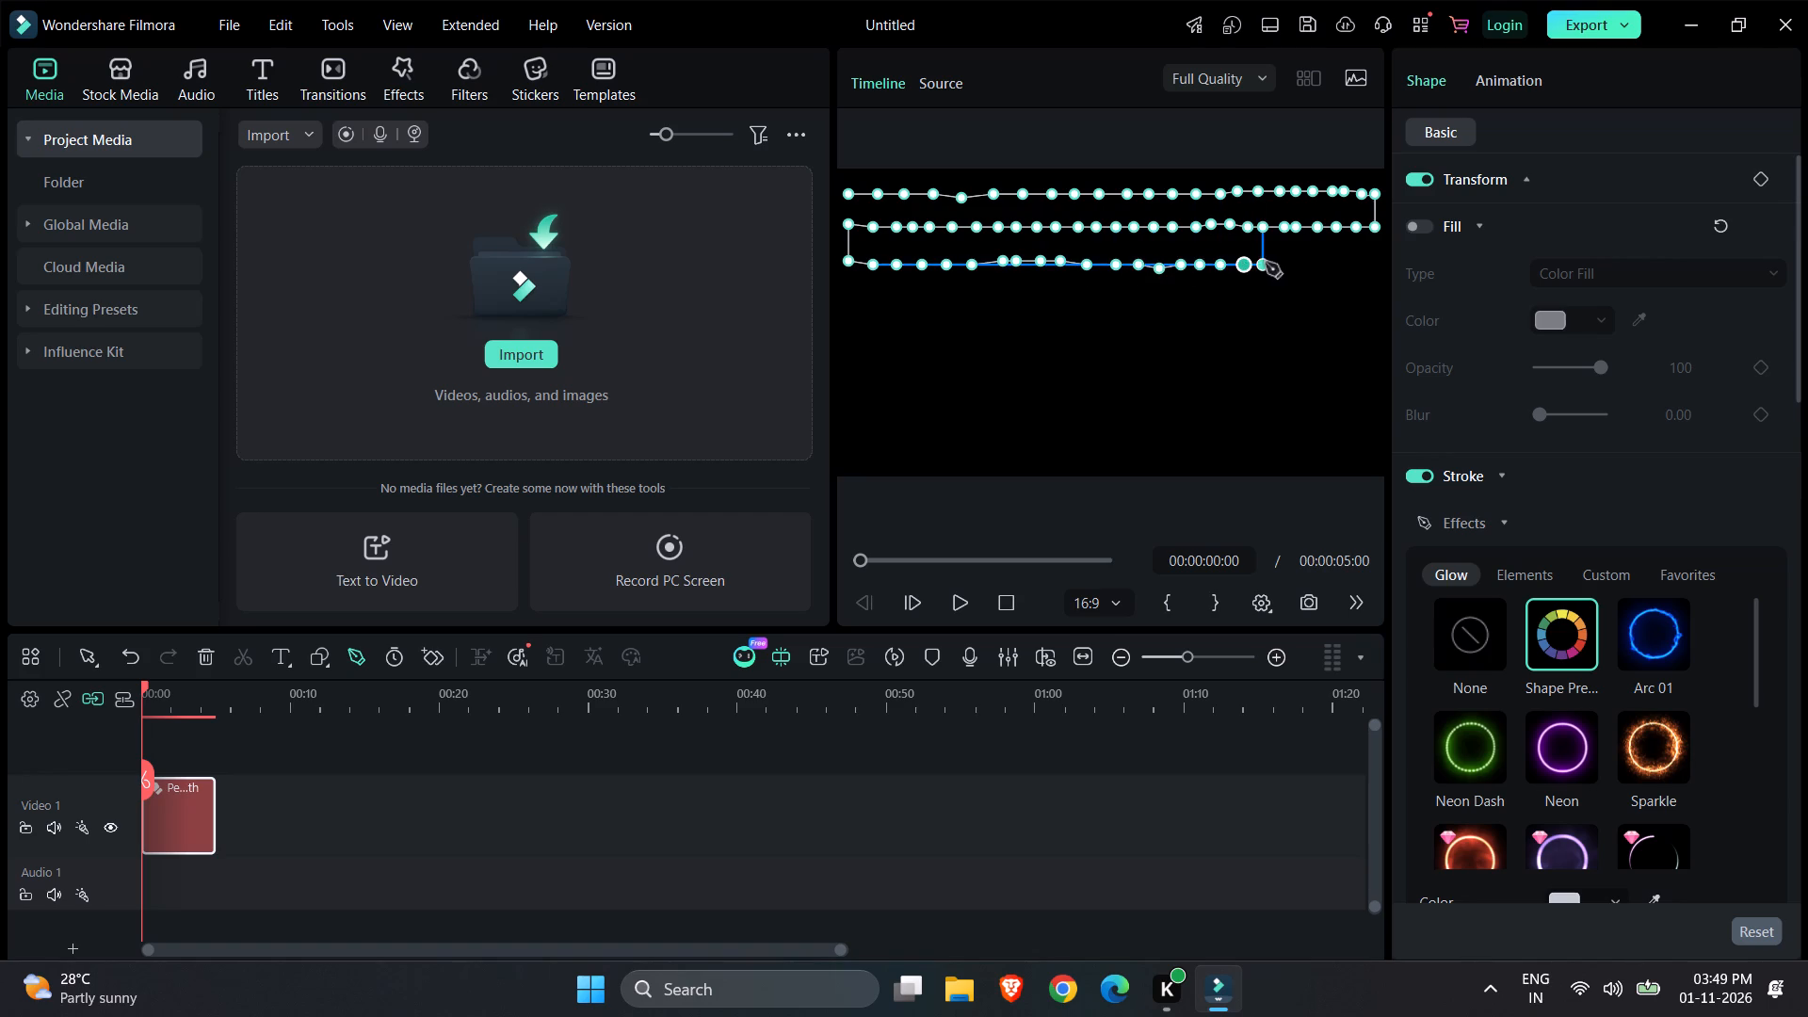
{"action": "left_click", "coordinate": [1266, 263]}
{"action": "left_click", "coordinate": [1284, 264]}
{"action": "left_click", "coordinate": [1305, 264]}
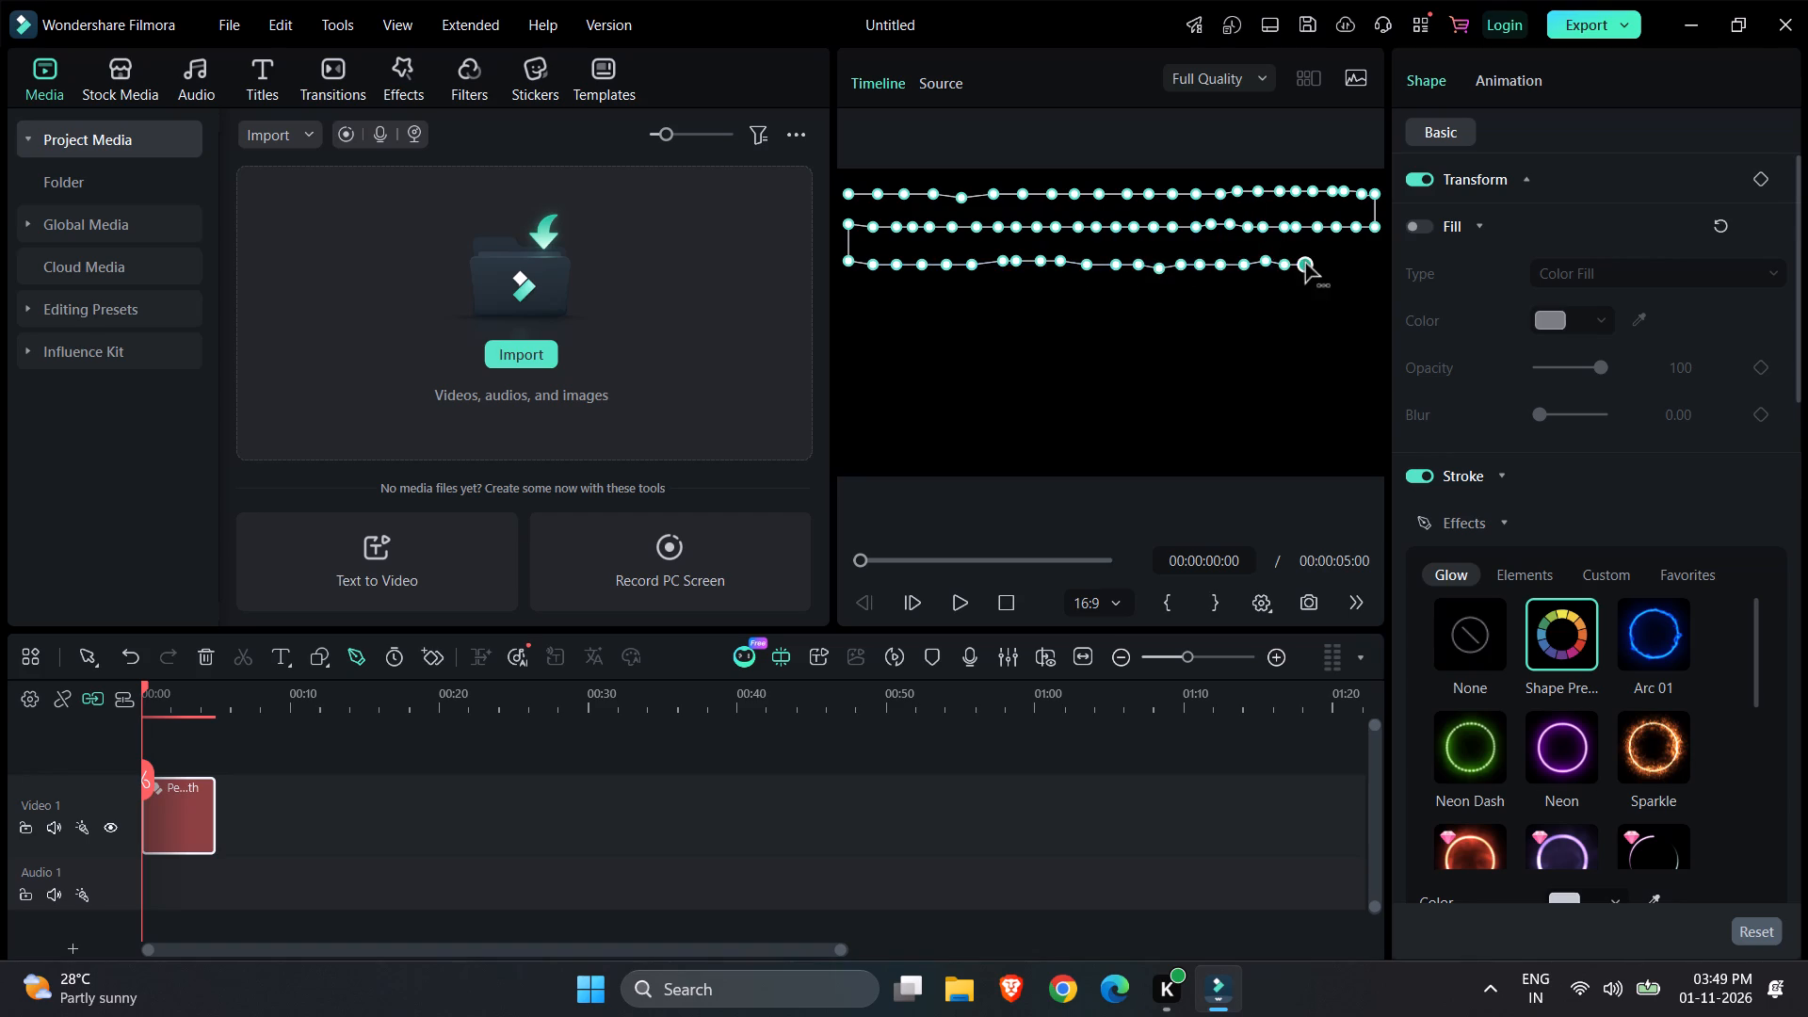
{"action": "left_click", "coordinate": [1328, 266]}
{"action": "left_click", "coordinate": [1353, 266]}
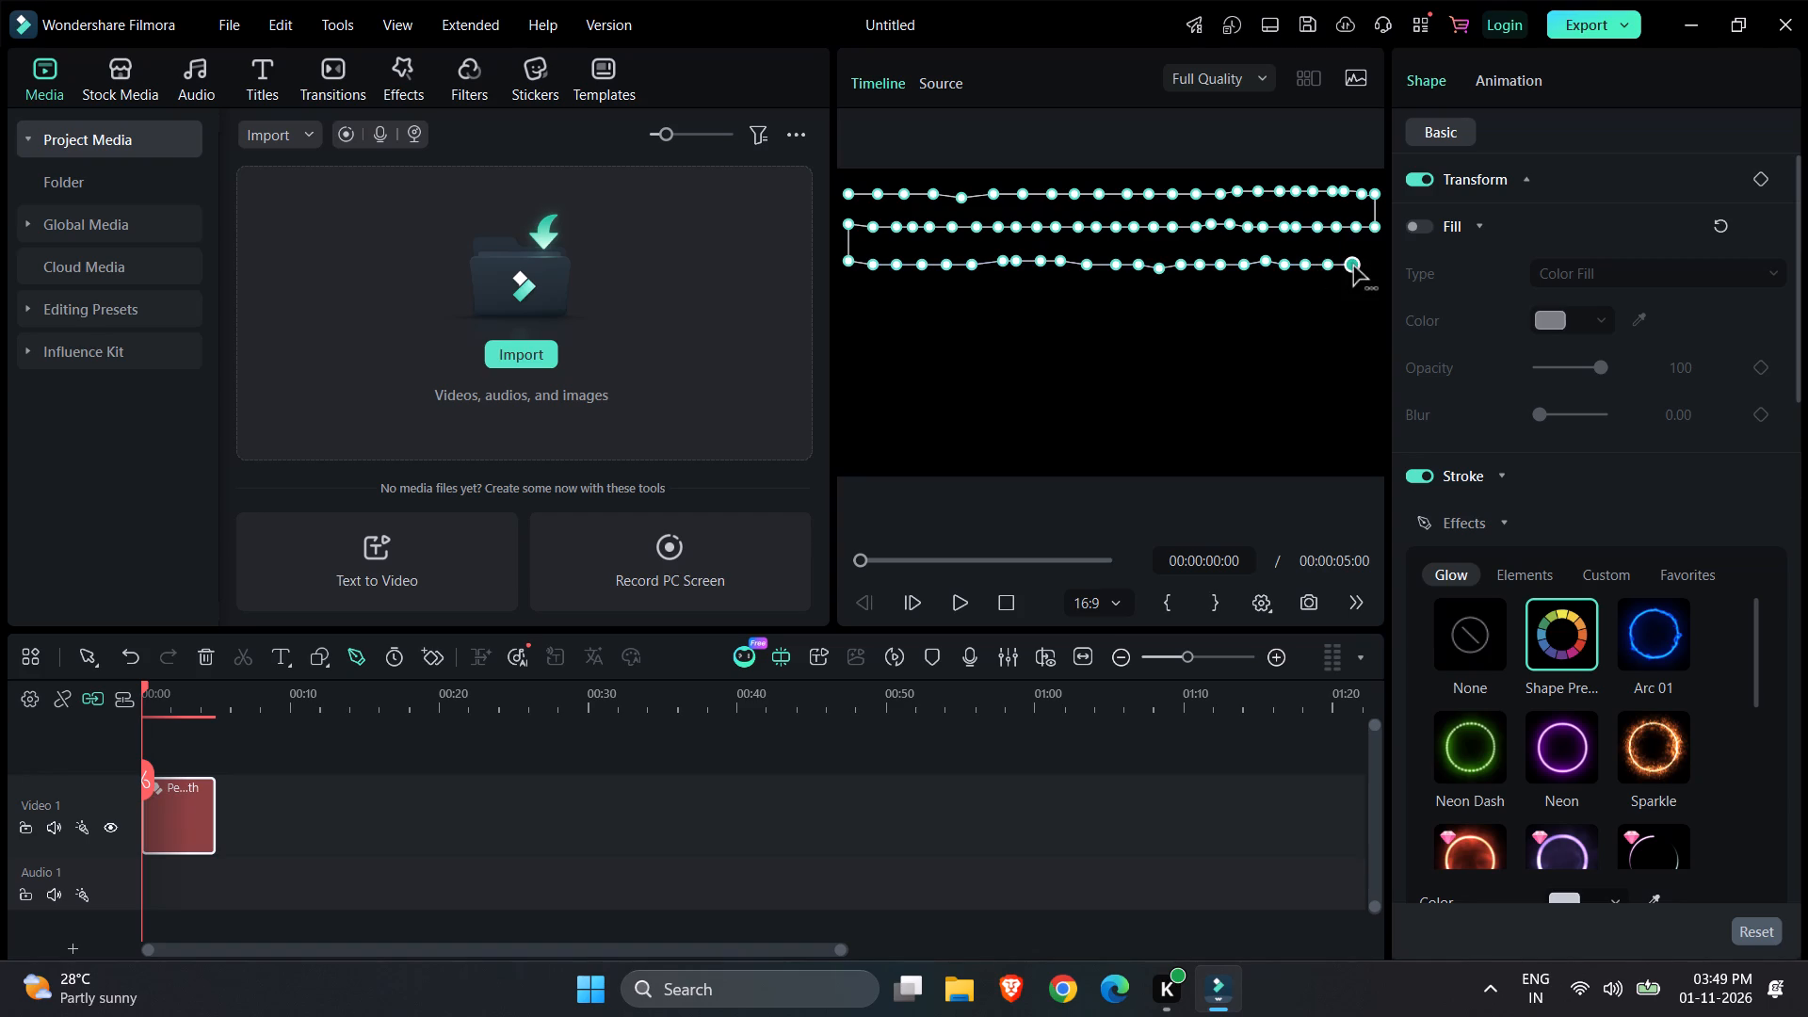
{"action": "left_click", "coordinate": [1372, 266]}
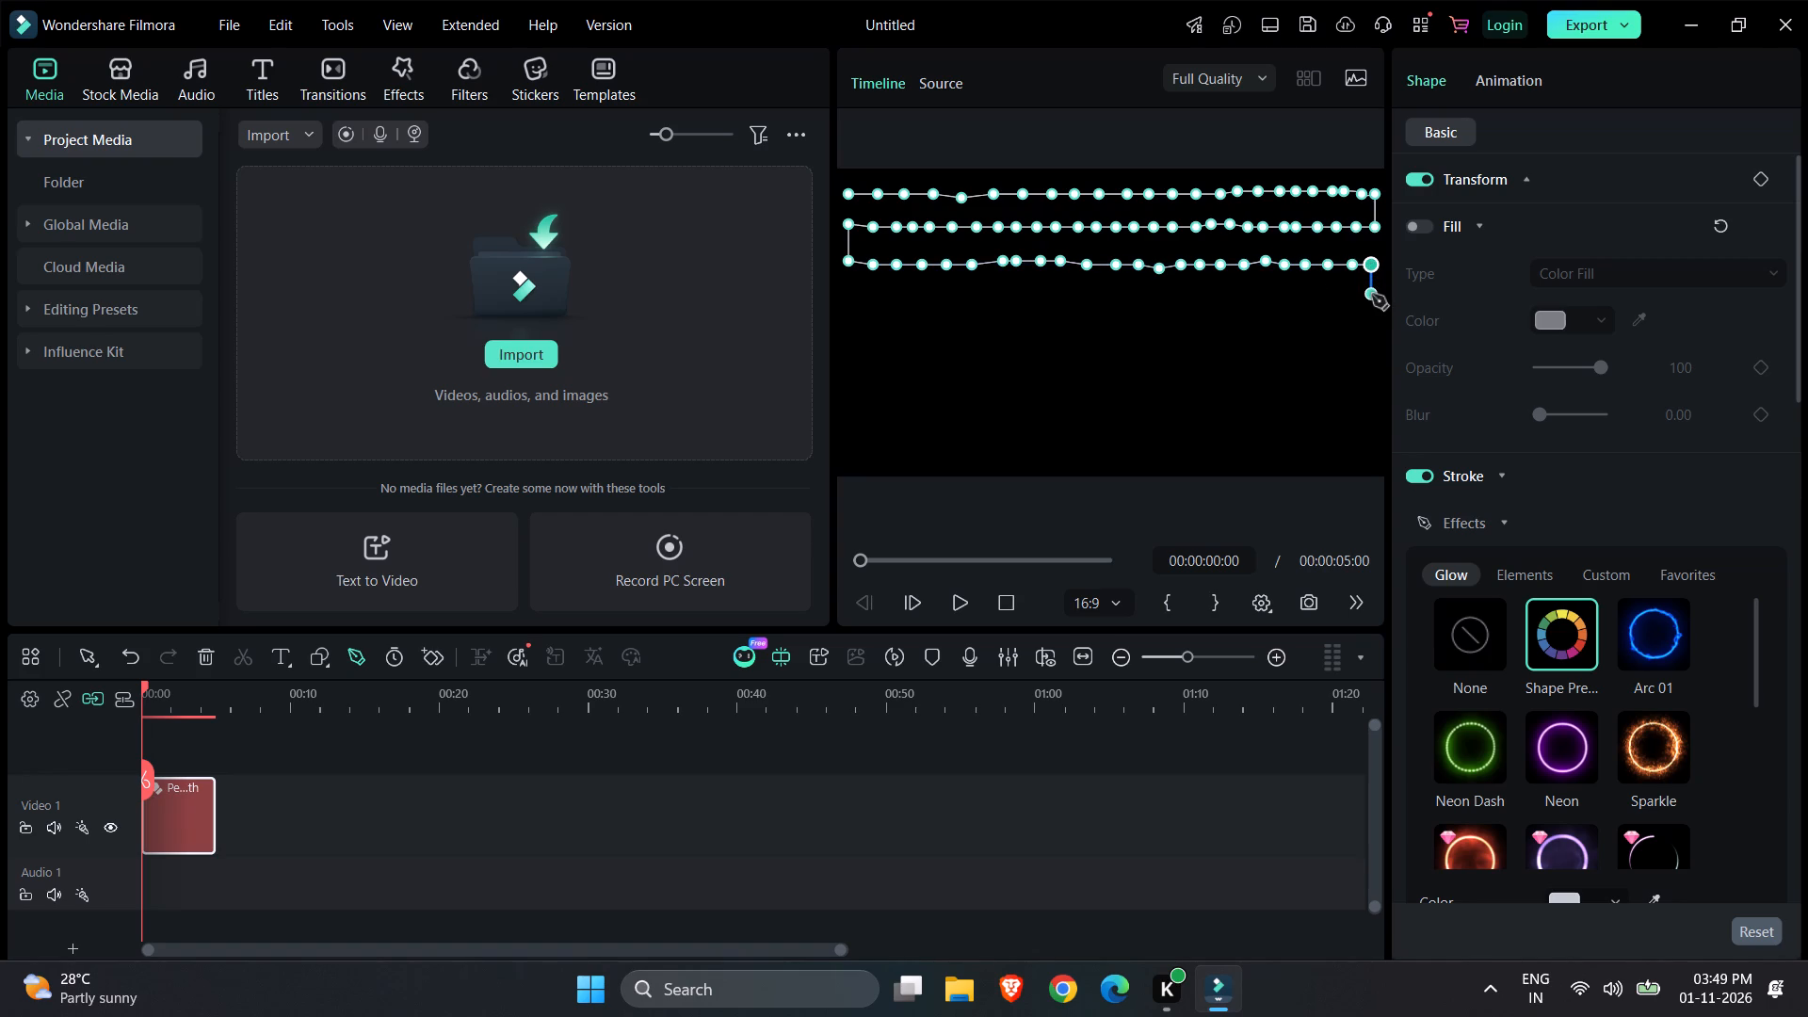
Turn the pen path down a short distance at the frame's right edge and run a fourth row of points back to mid-frame.
{"action": "left_click", "coordinate": [1373, 299]}
{"action": "left_click", "coordinate": [1348, 299]}
{"action": "left_click", "coordinate": [1322, 301]}
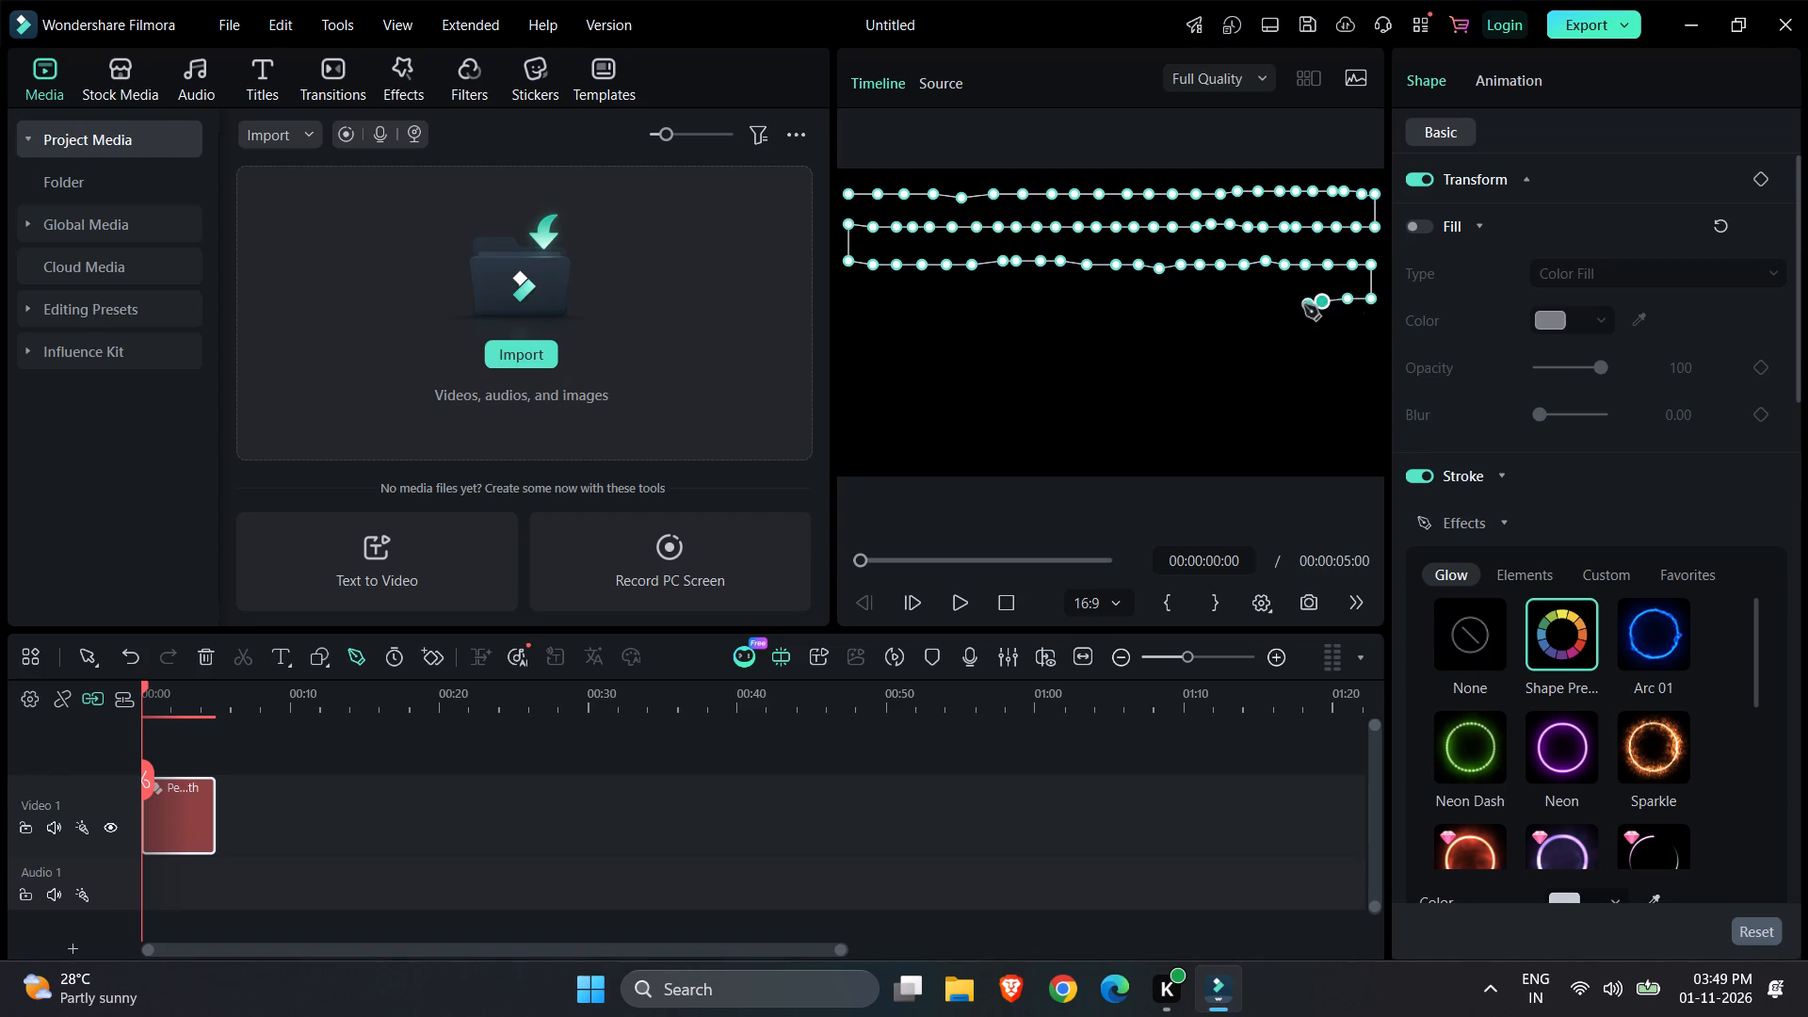
{"action": "left_click", "coordinate": [1299, 303]}
{"action": "left_click", "coordinate": [1275, 305]}
{"action": "left_click", "coordinate": [1247, 306]}
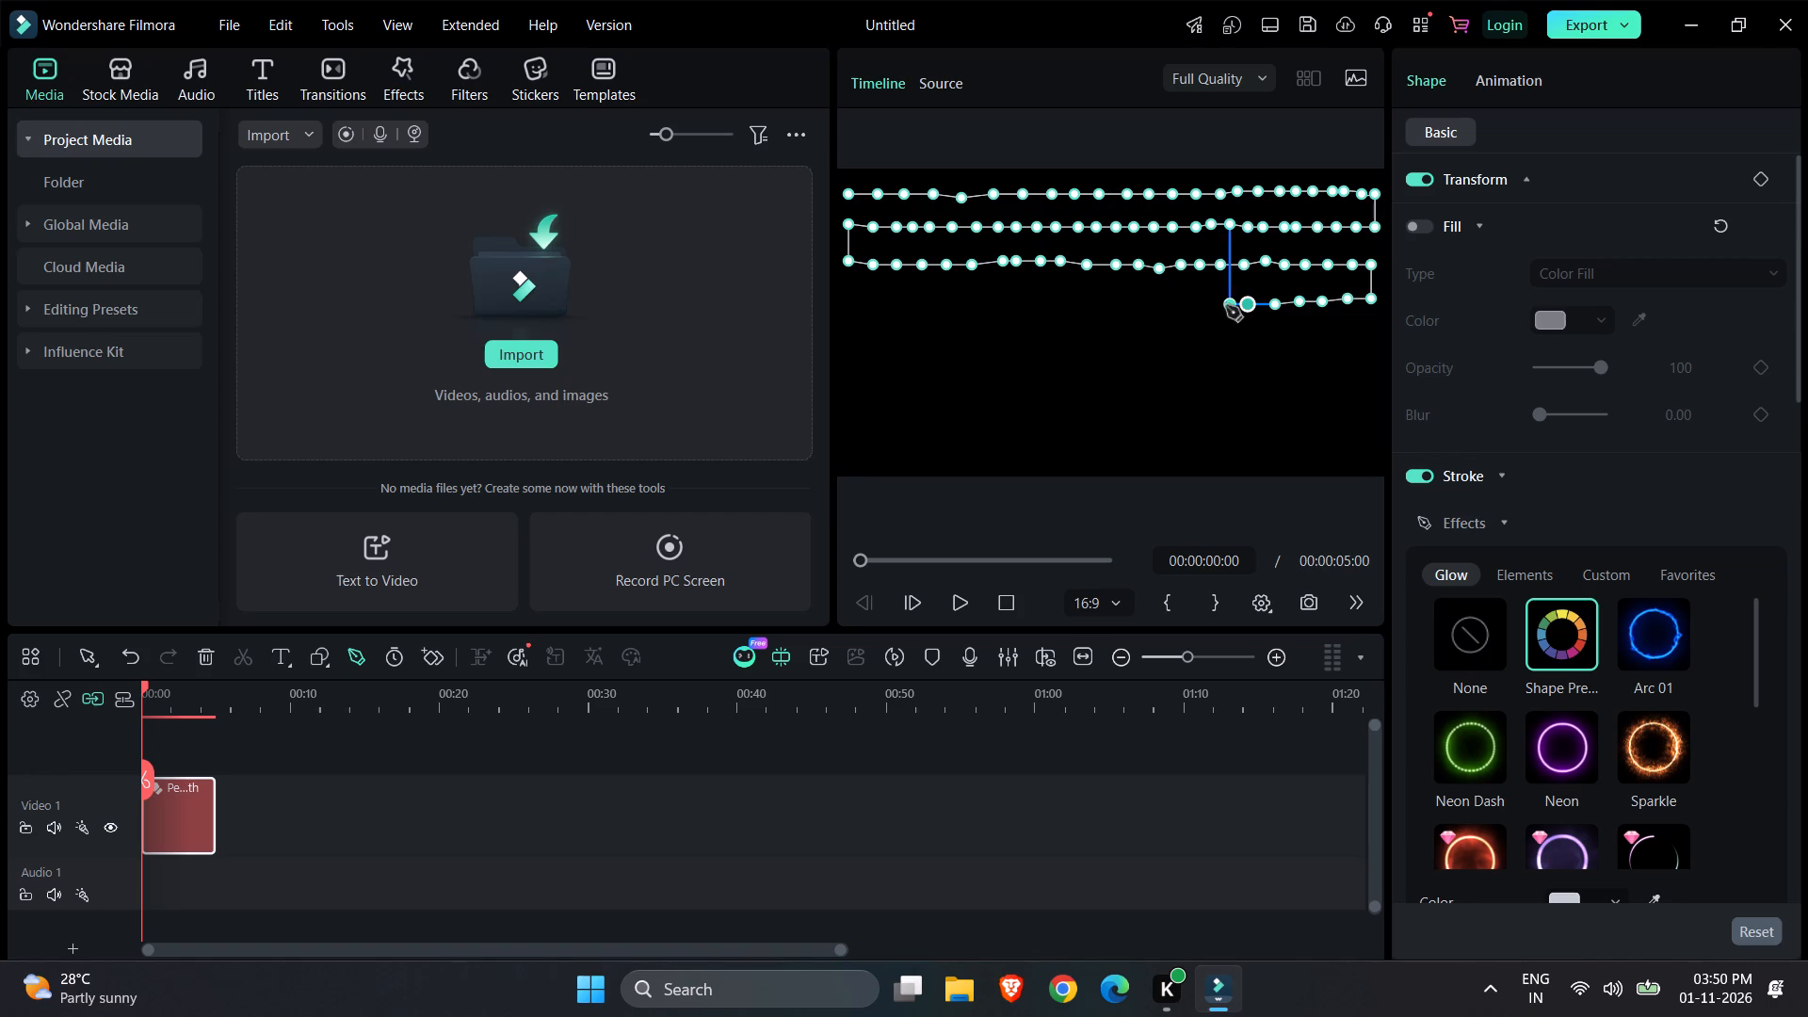
{"action": "left_click", "coordinate": [1225, 305]}
{"action": "left_click", "coordinate": [1203, 305]}
{"action": "left_click", "coordinate": [1178, 305]}
{"action": "left_click", "coordinate": [1153, 306]}
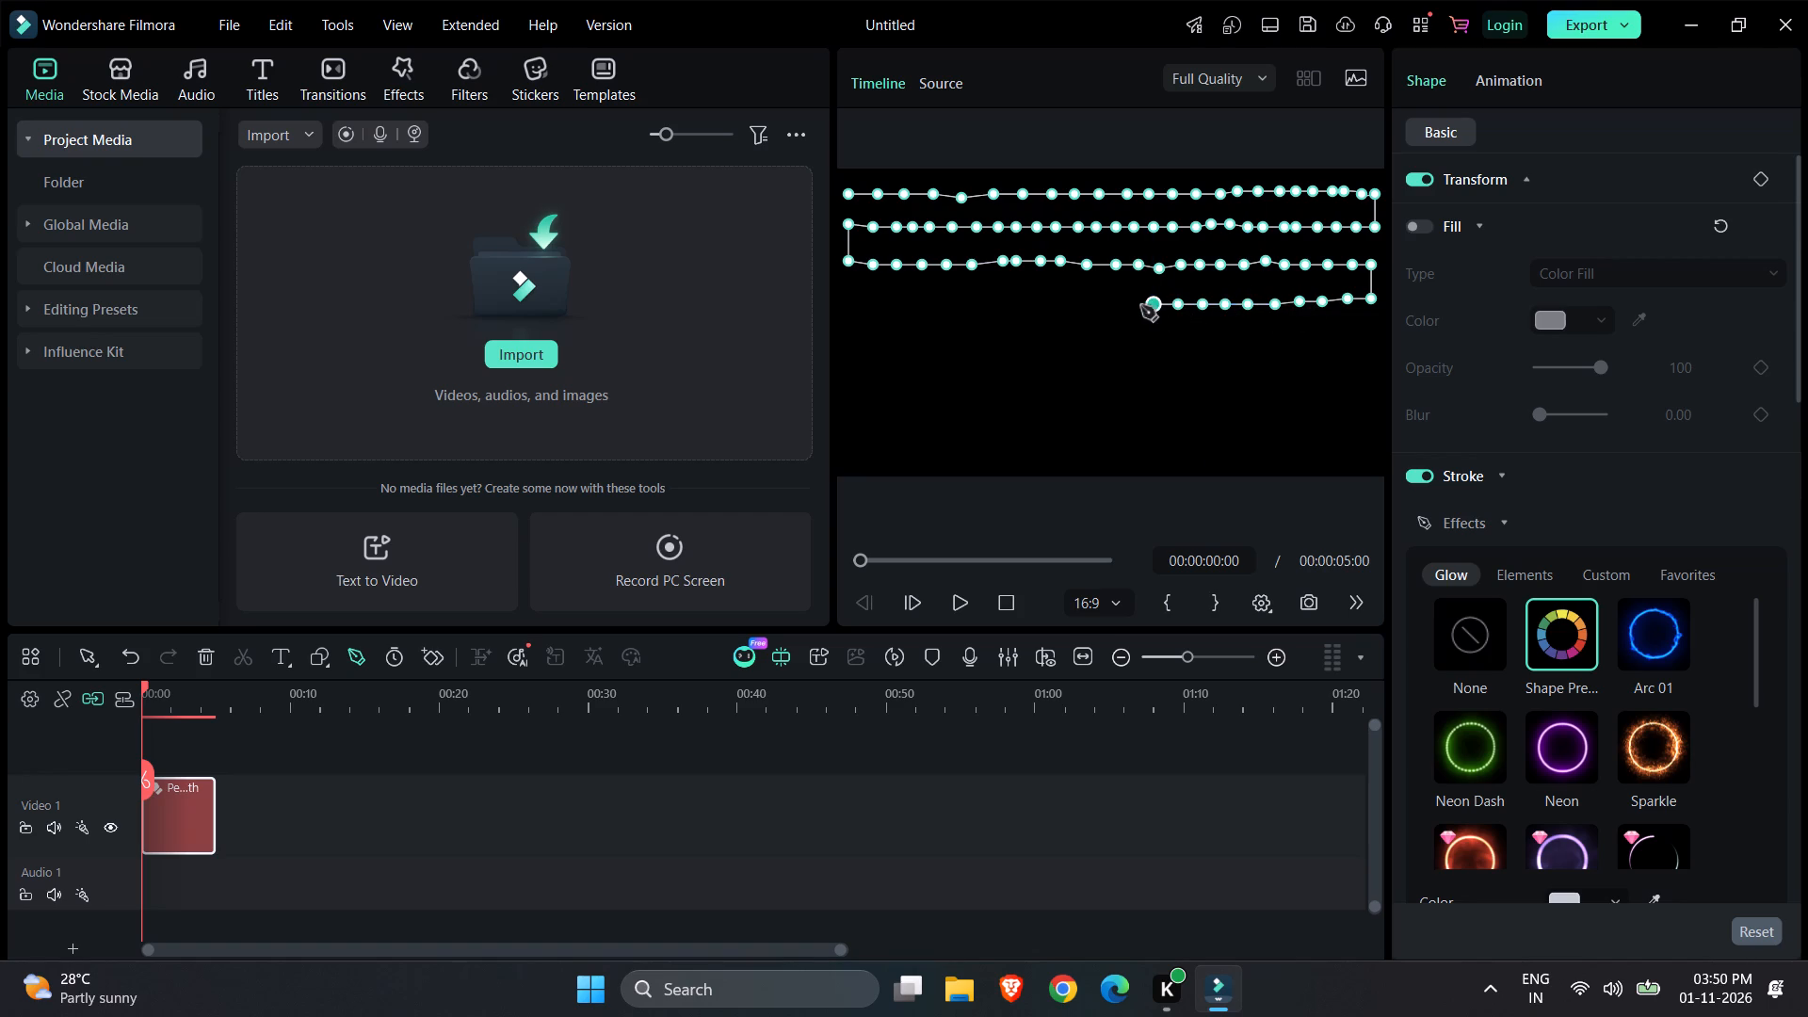
{"action": "left_click", "coordinate": [1125, 306]}
{"action": "left_click", "coordinate": [1105, 306]}
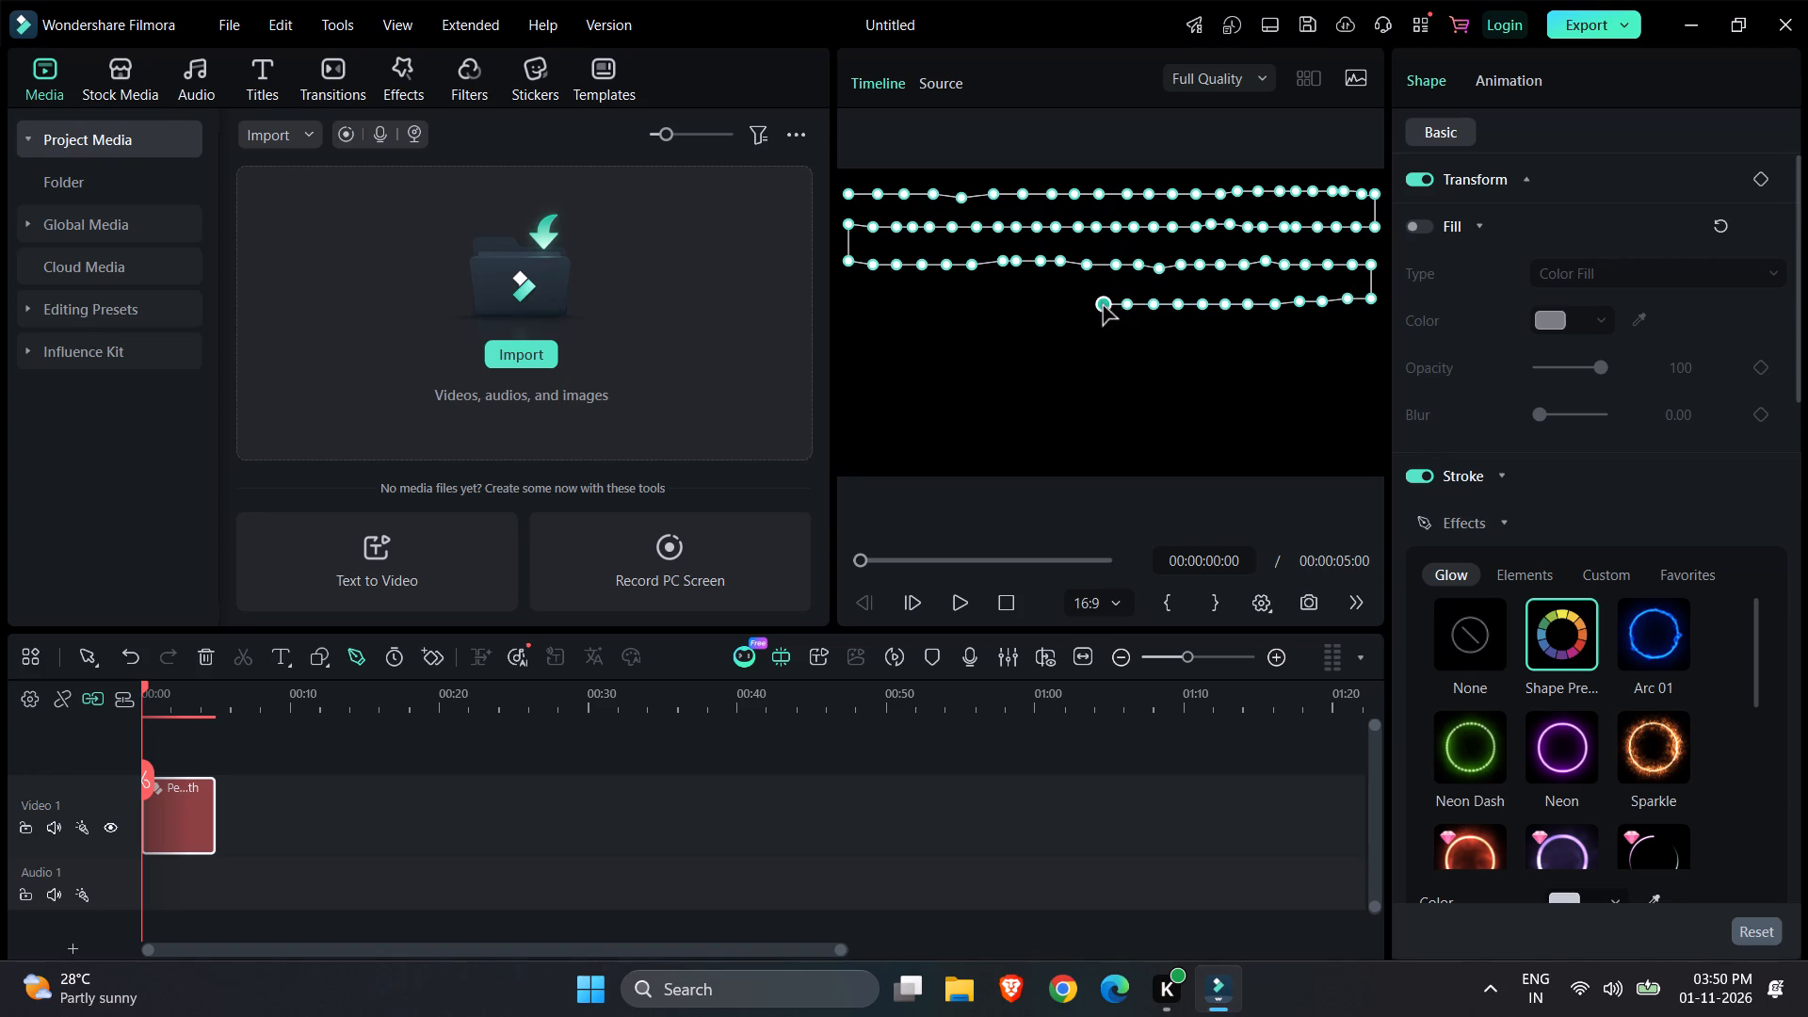
Continue the pen path's fourth row with closely spaced points from mid-frame to the frame's left edge.
{"action": "left_click", "coordinate": [1081, 306]}
{"action": "left_click", "coordinate": [1064, 308]}
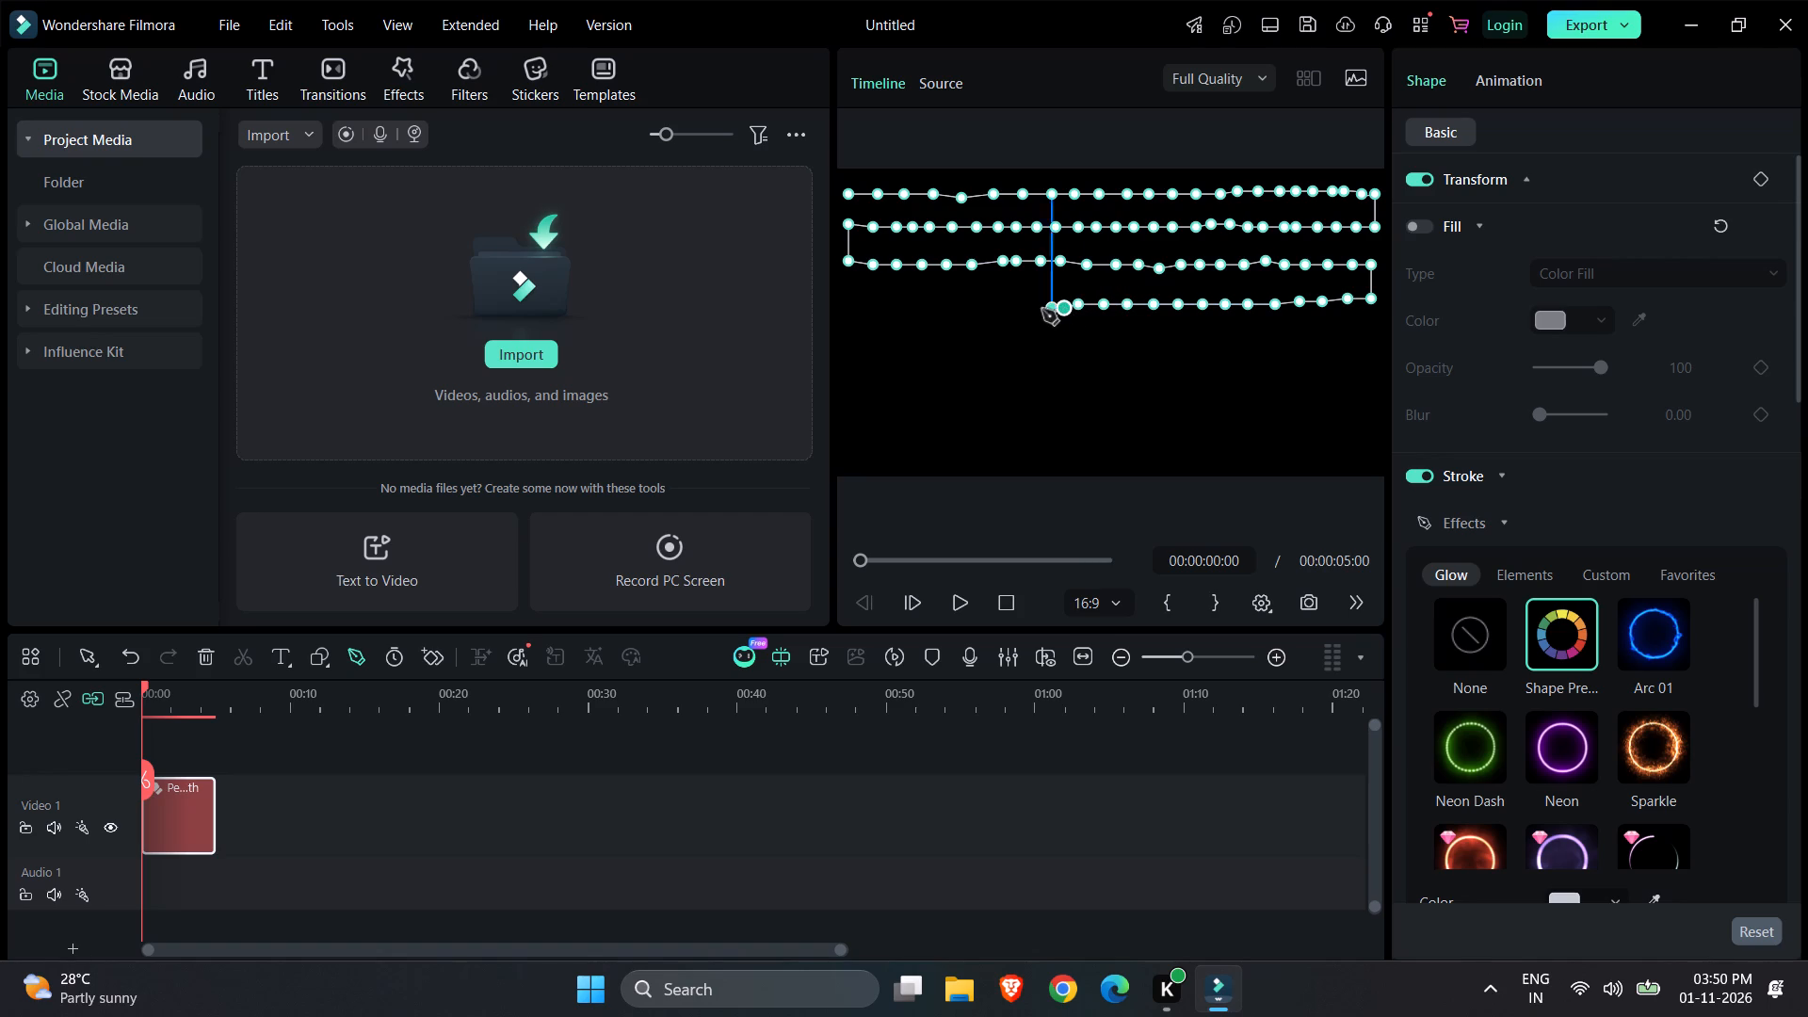
{"action": "left_click", "coordinate": [1041, 311]}
{"action": "left_click", "coordinate": [1026, 314]}
{"action": "left_click", "coordinate": [1009, 315]}
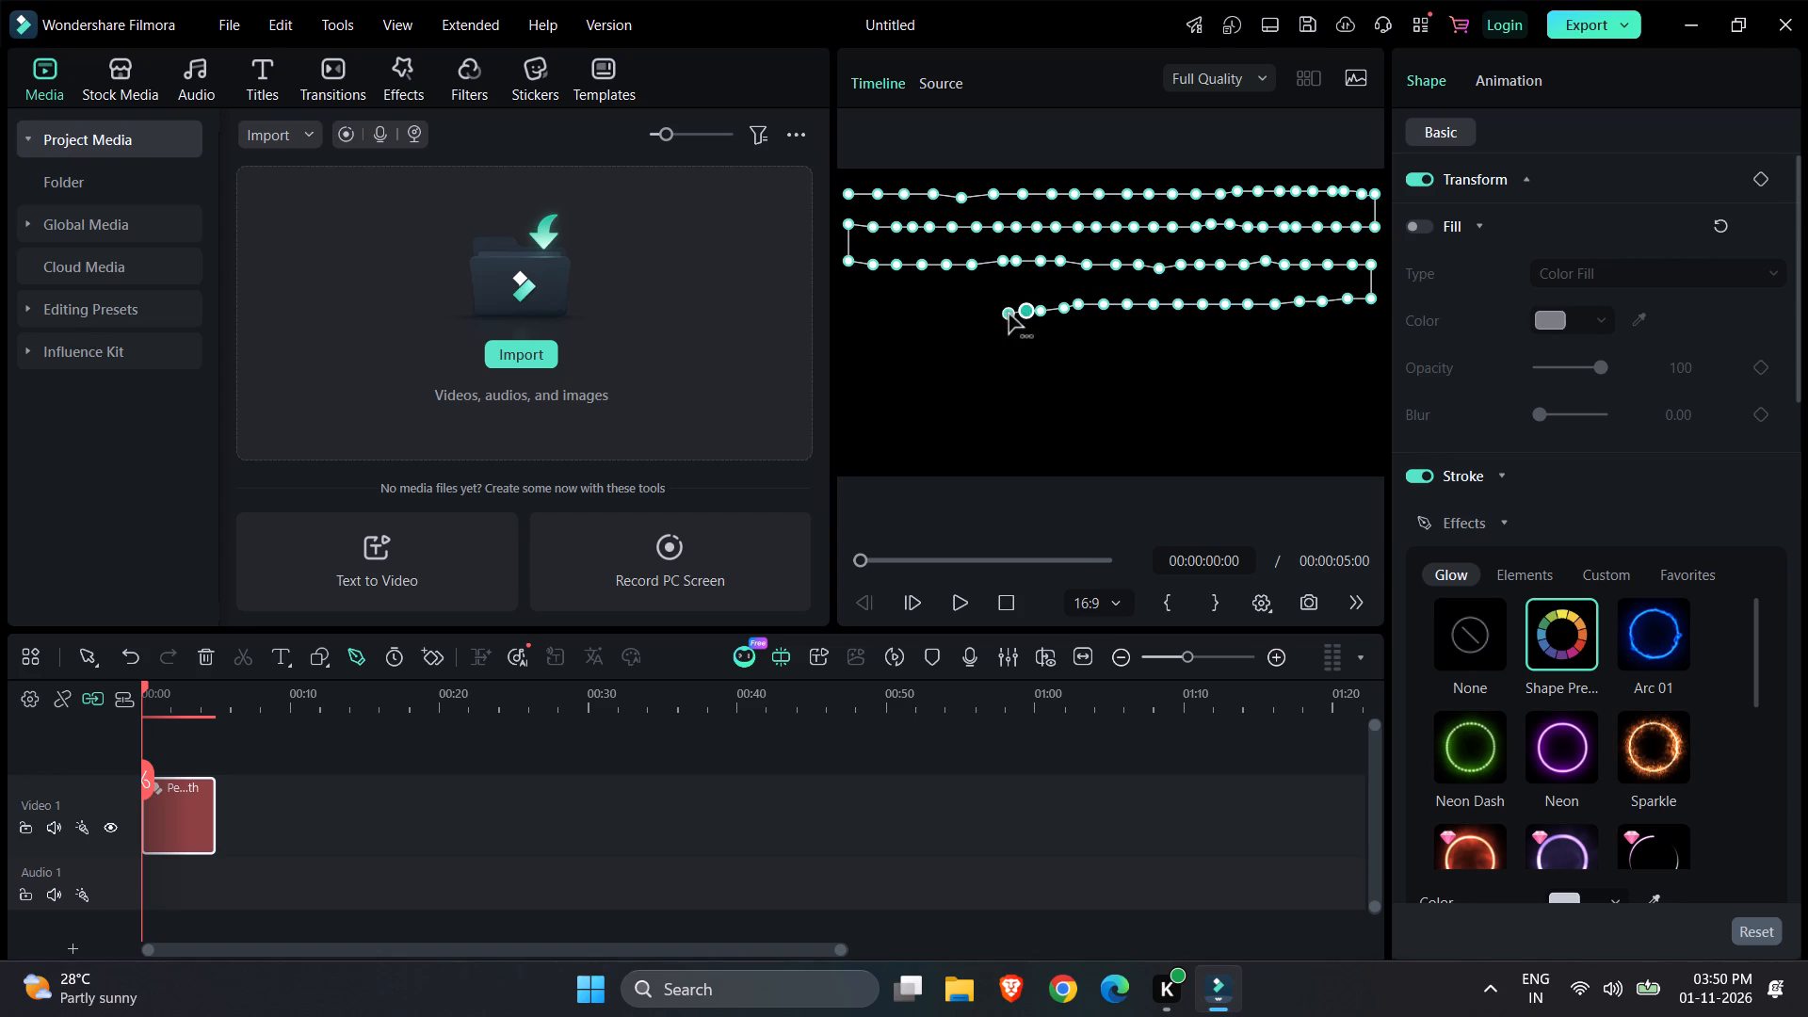
{"action": "left_click", "coordinate": [995, 318]}
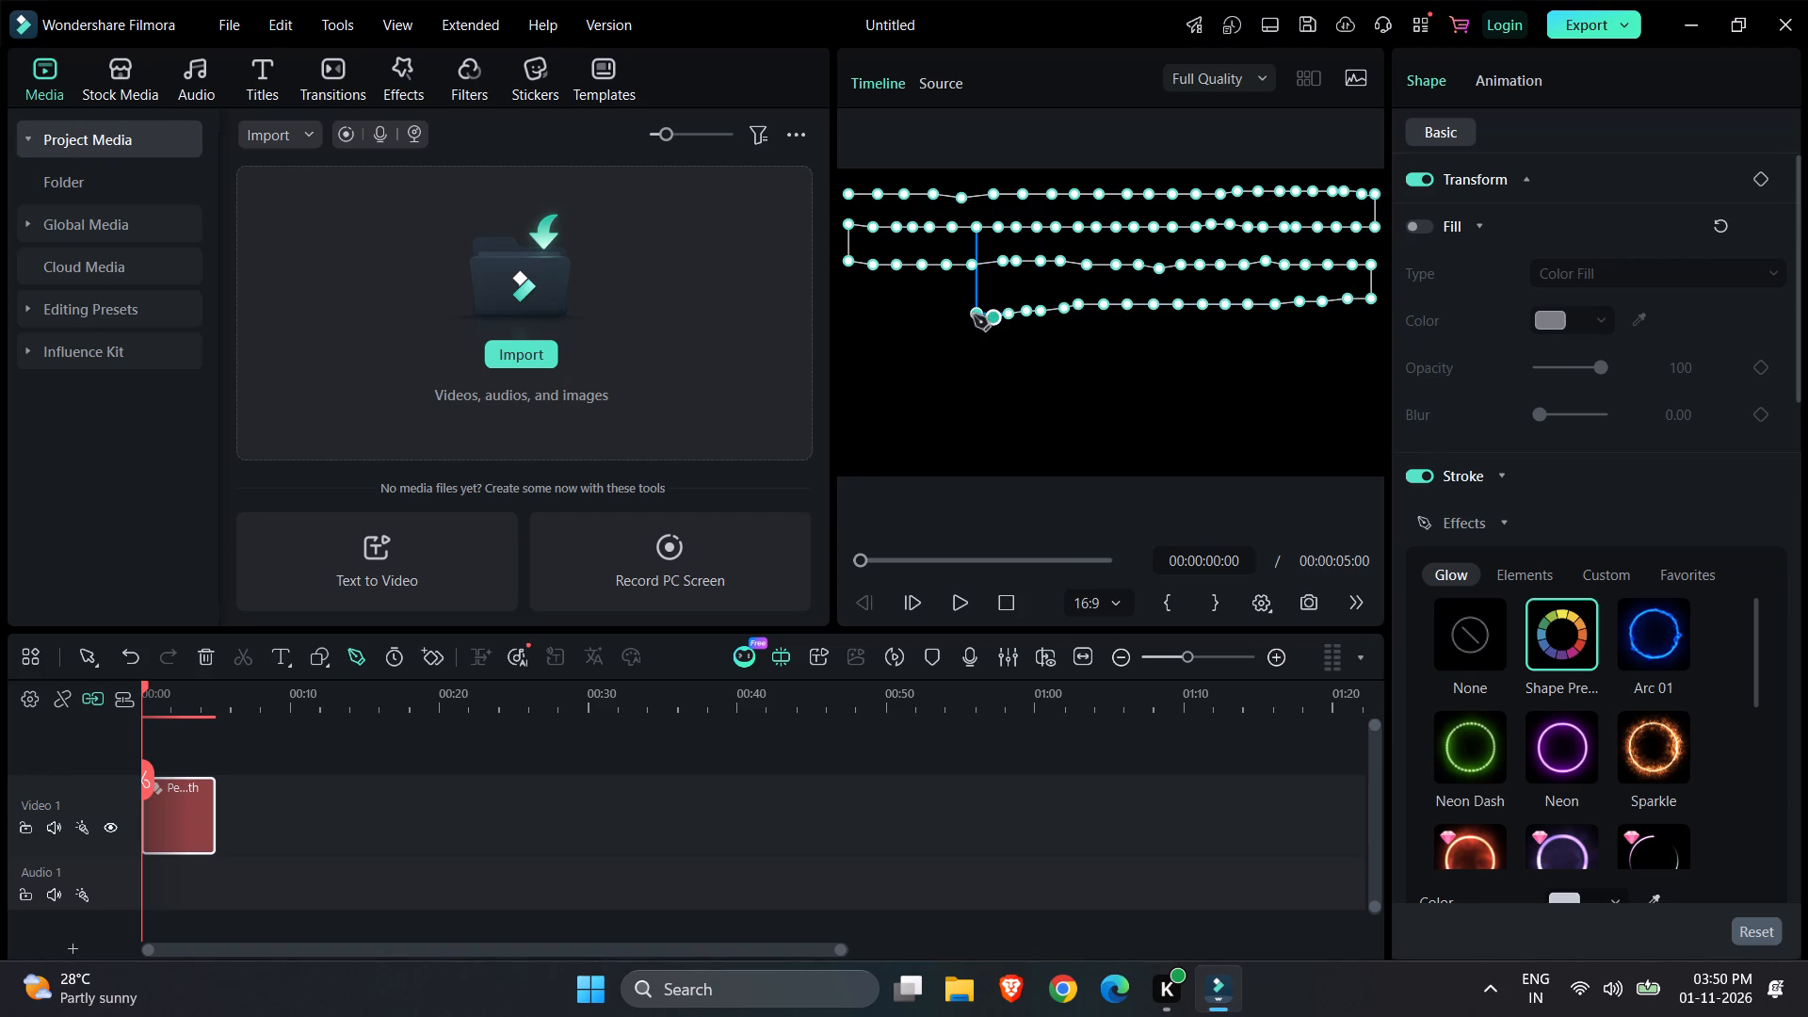
{"action": "left_click", "coordinate": [974, 315]}
{"action": "left_click", "coordinate": [956, 315]}
{"action": "left_click", "coordinate": [938, 315]}
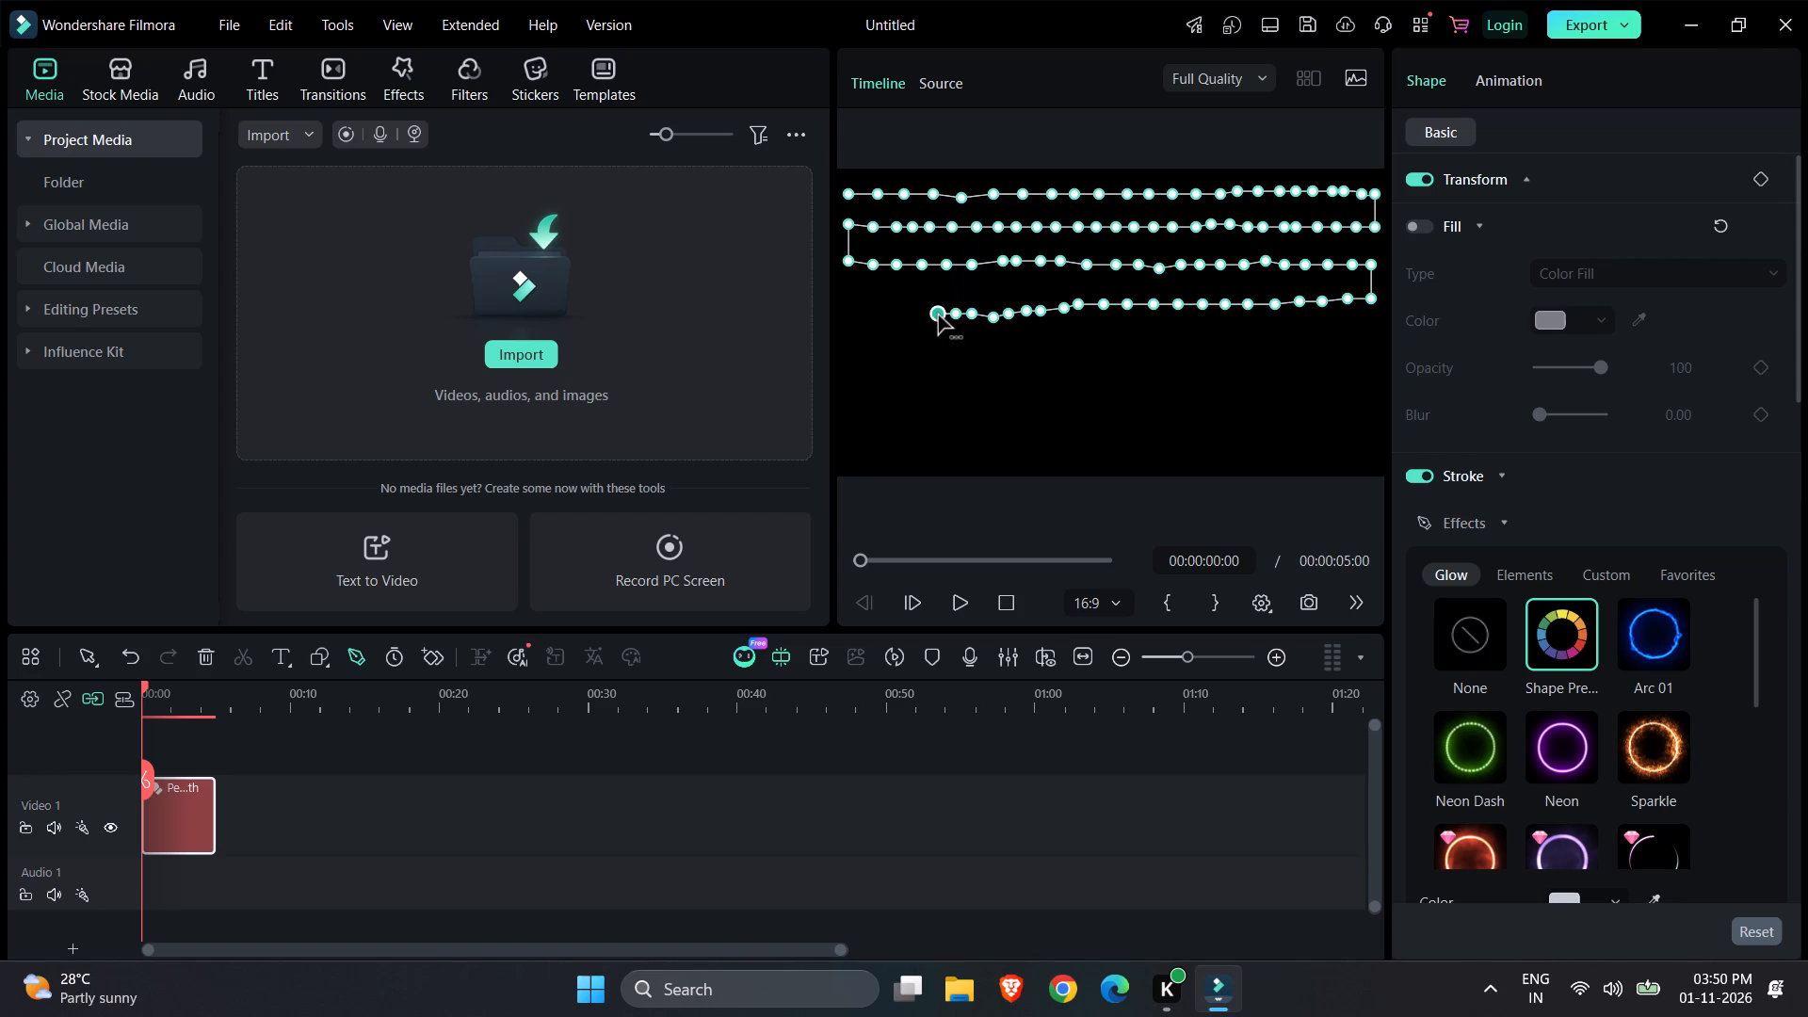
{"action": "left_click", "coordinate": [919, 313]}
{"action": "left_click", "coordinate": [901, 308]}
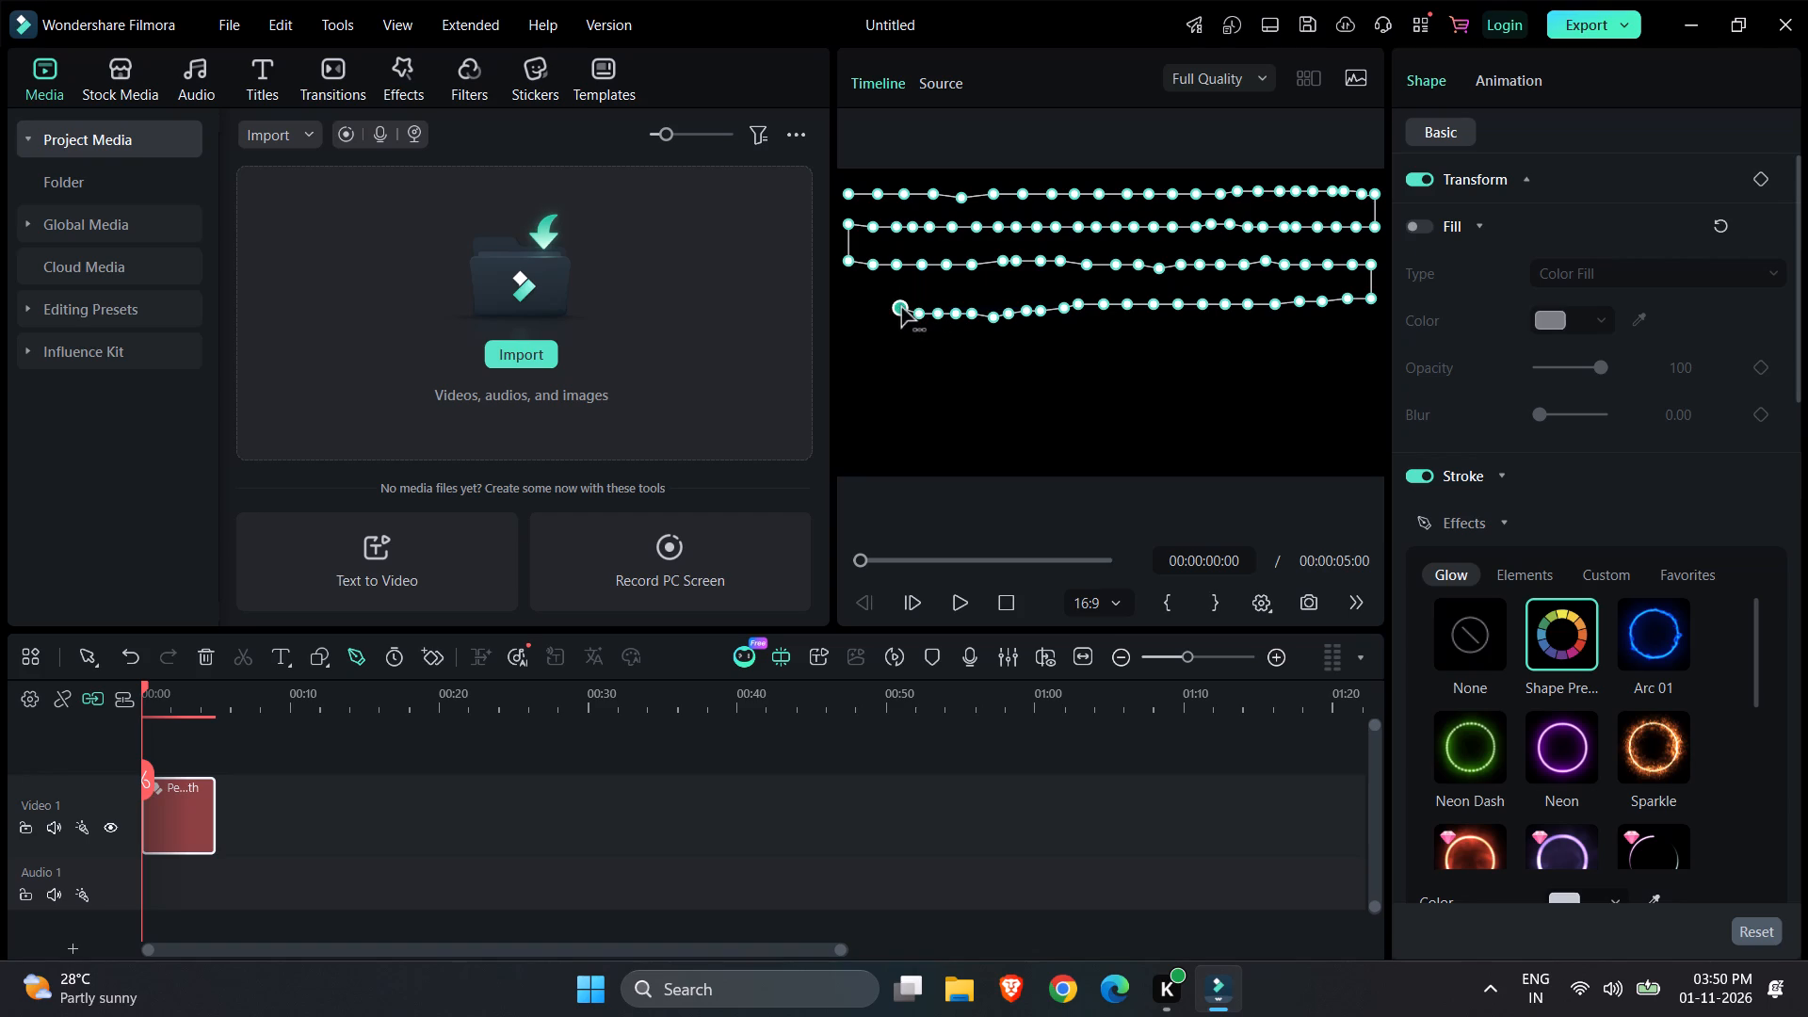
{"action": "left_click", "coordinate": [881, 308]}
{"action": "left_click", "coordinate": [863, 308]}
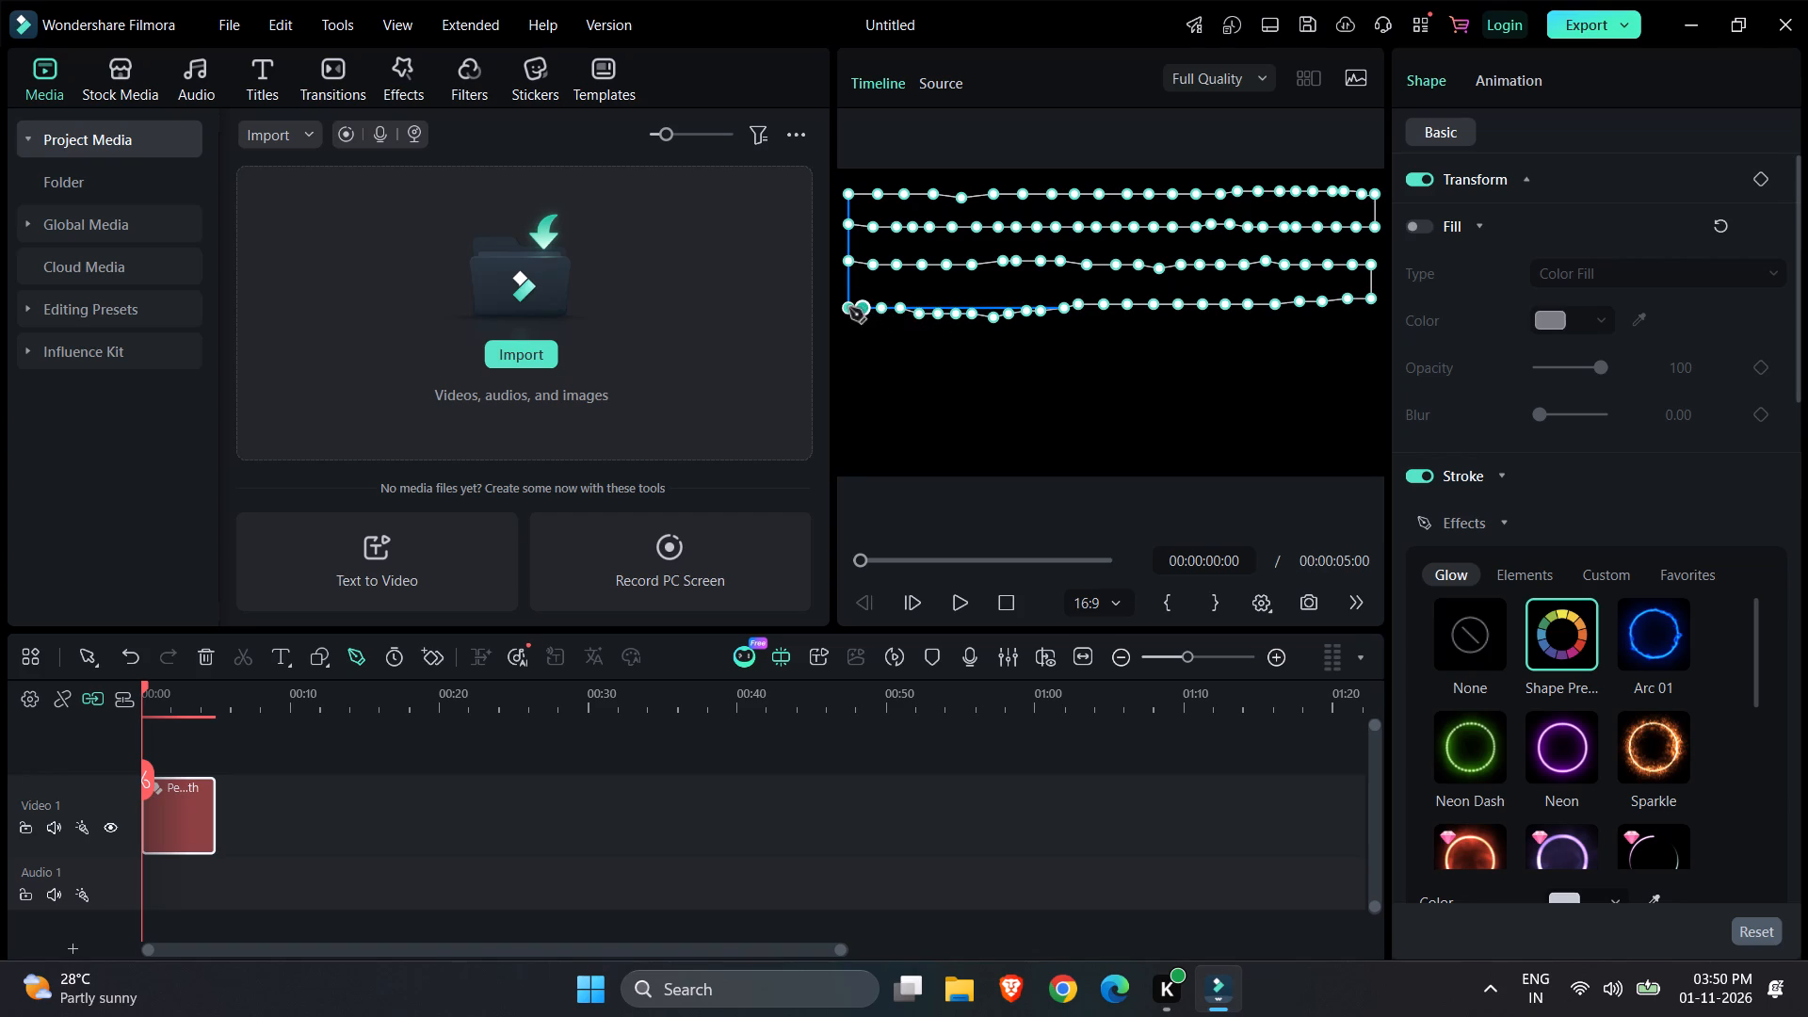
{"action": "left_click", "coordinate": [849, 308]}
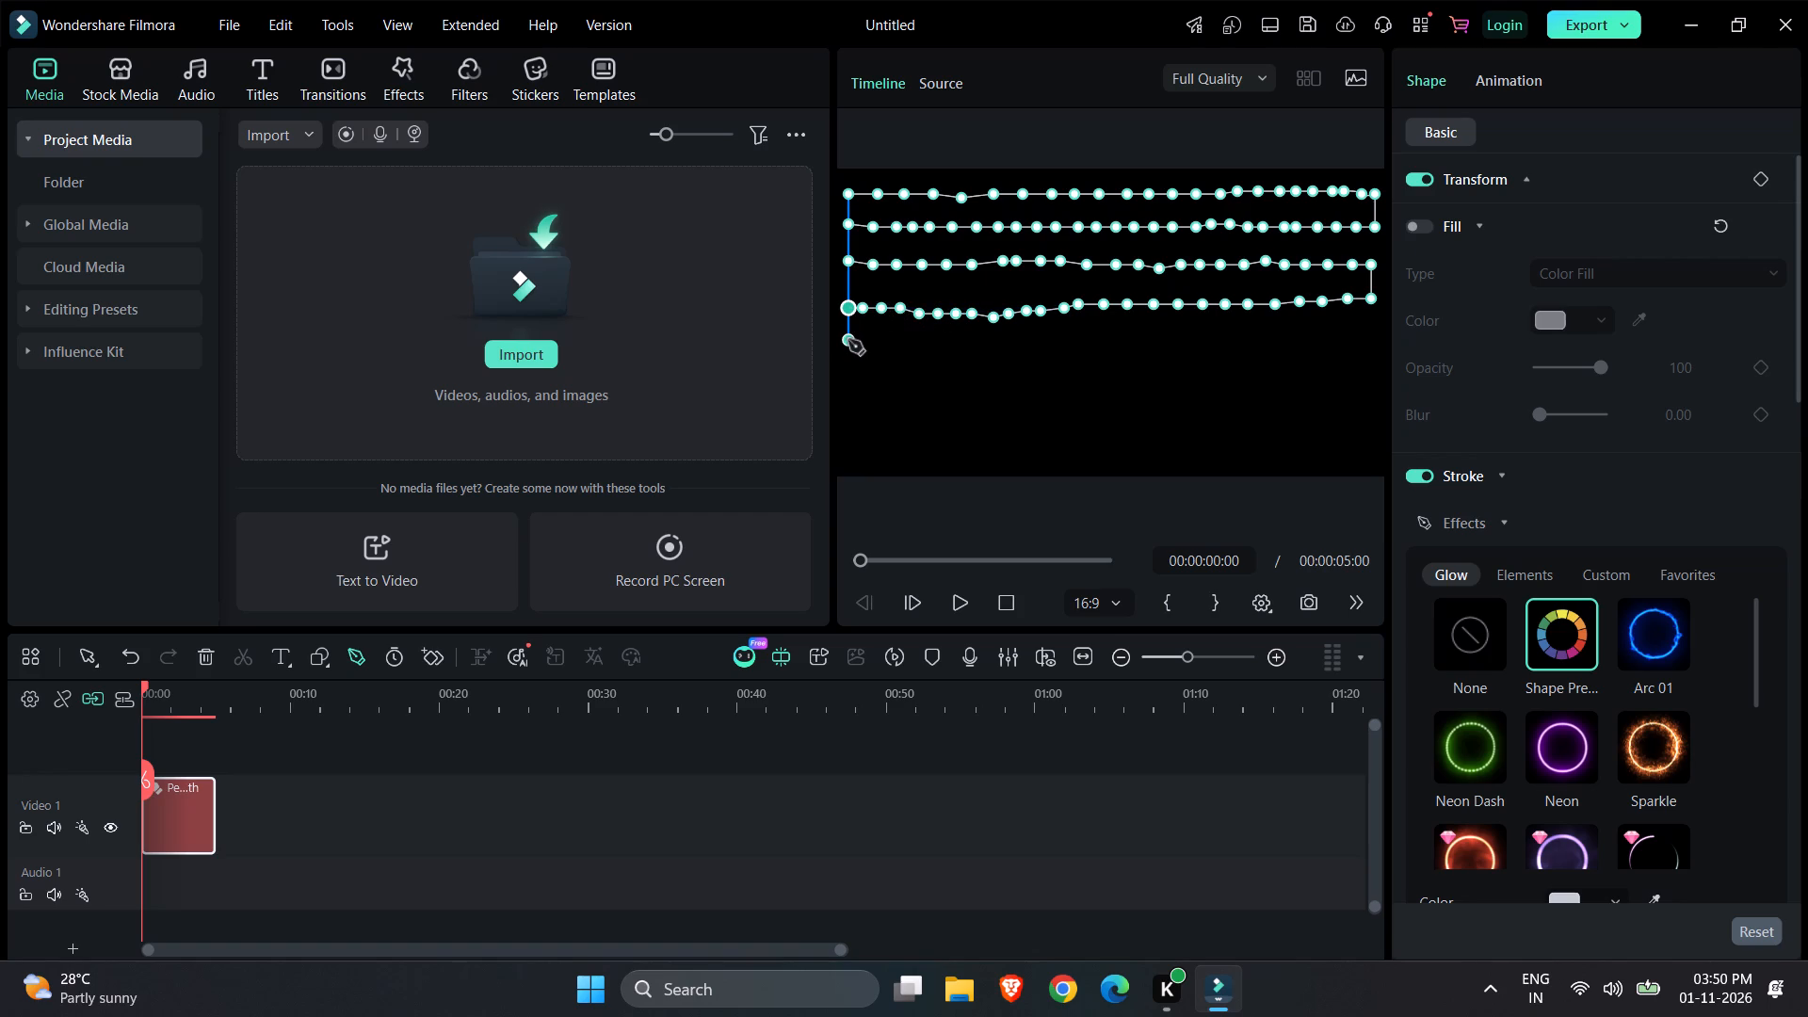
Turn the pen path down a short distance at the frame's left edge and finish it with one straight segment to the right edge.
{"action": "left_click", "coordinate": [848, 340]}
{"action": "left_click", "coordinate": [1368, 336]}
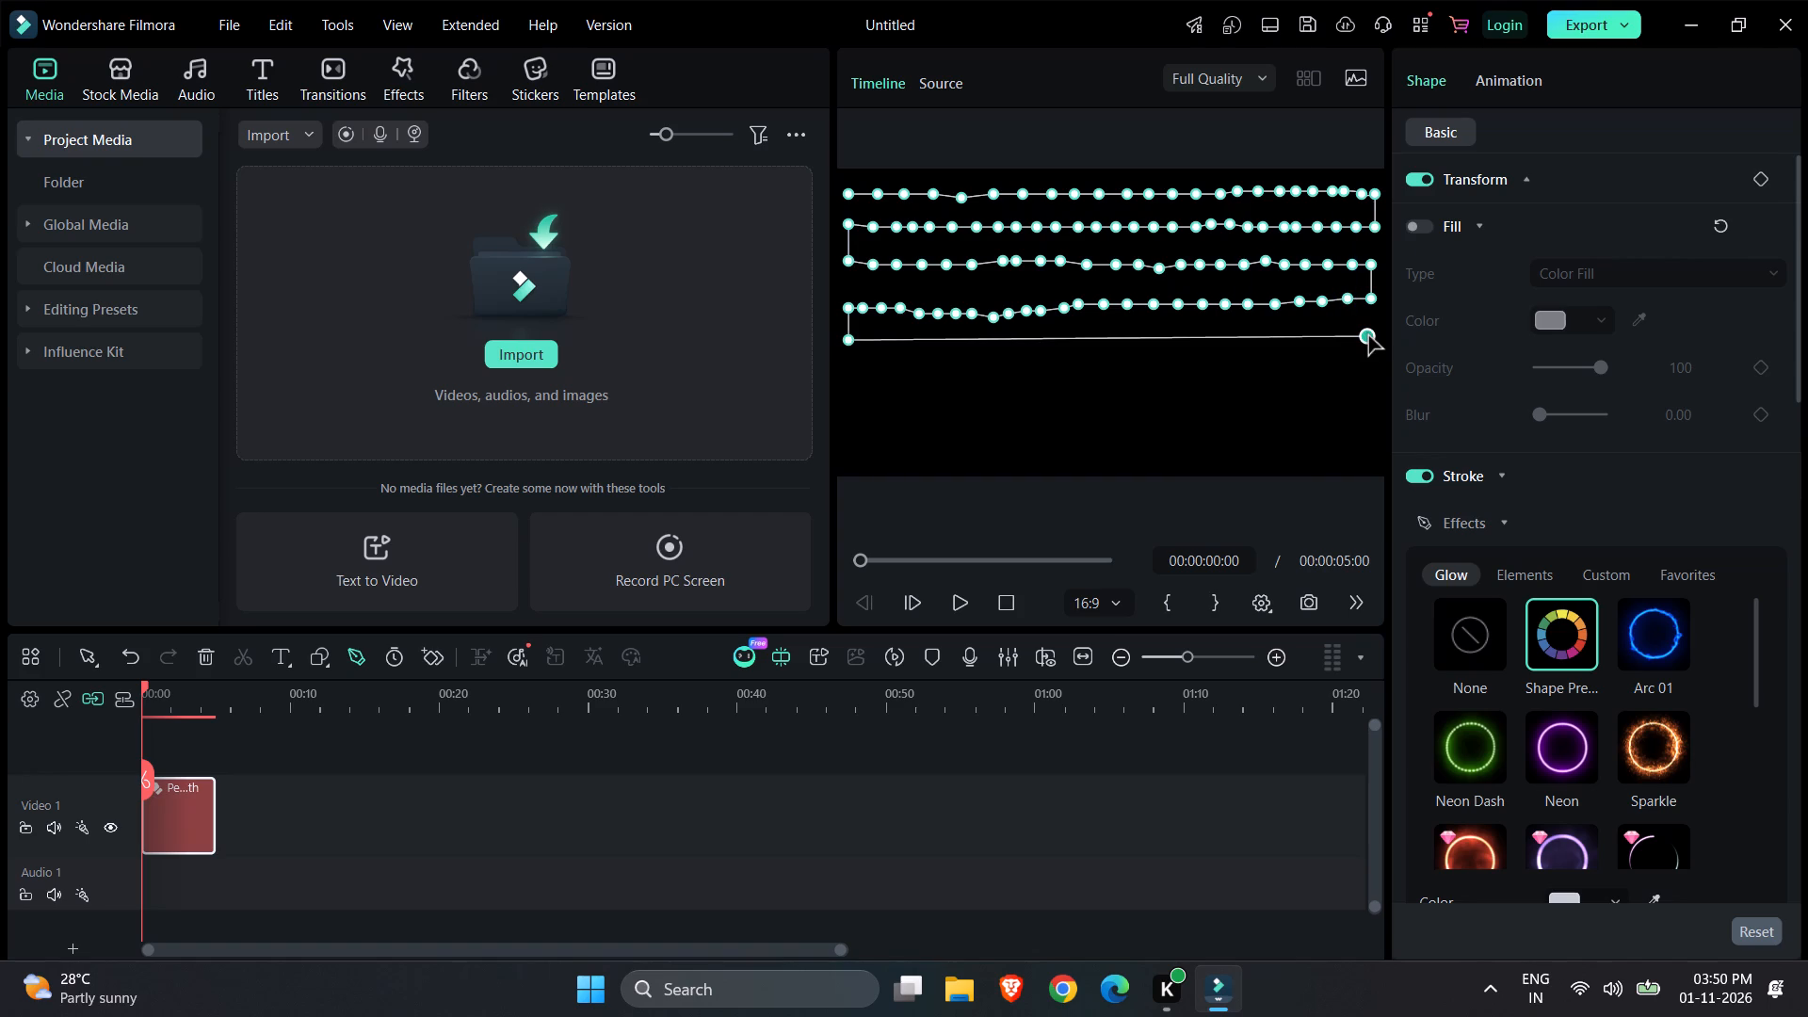
{"action": "left_click", "coordinate": [1168, 778]}
{"action": "left_click", "coordinate": [1089, 221]}
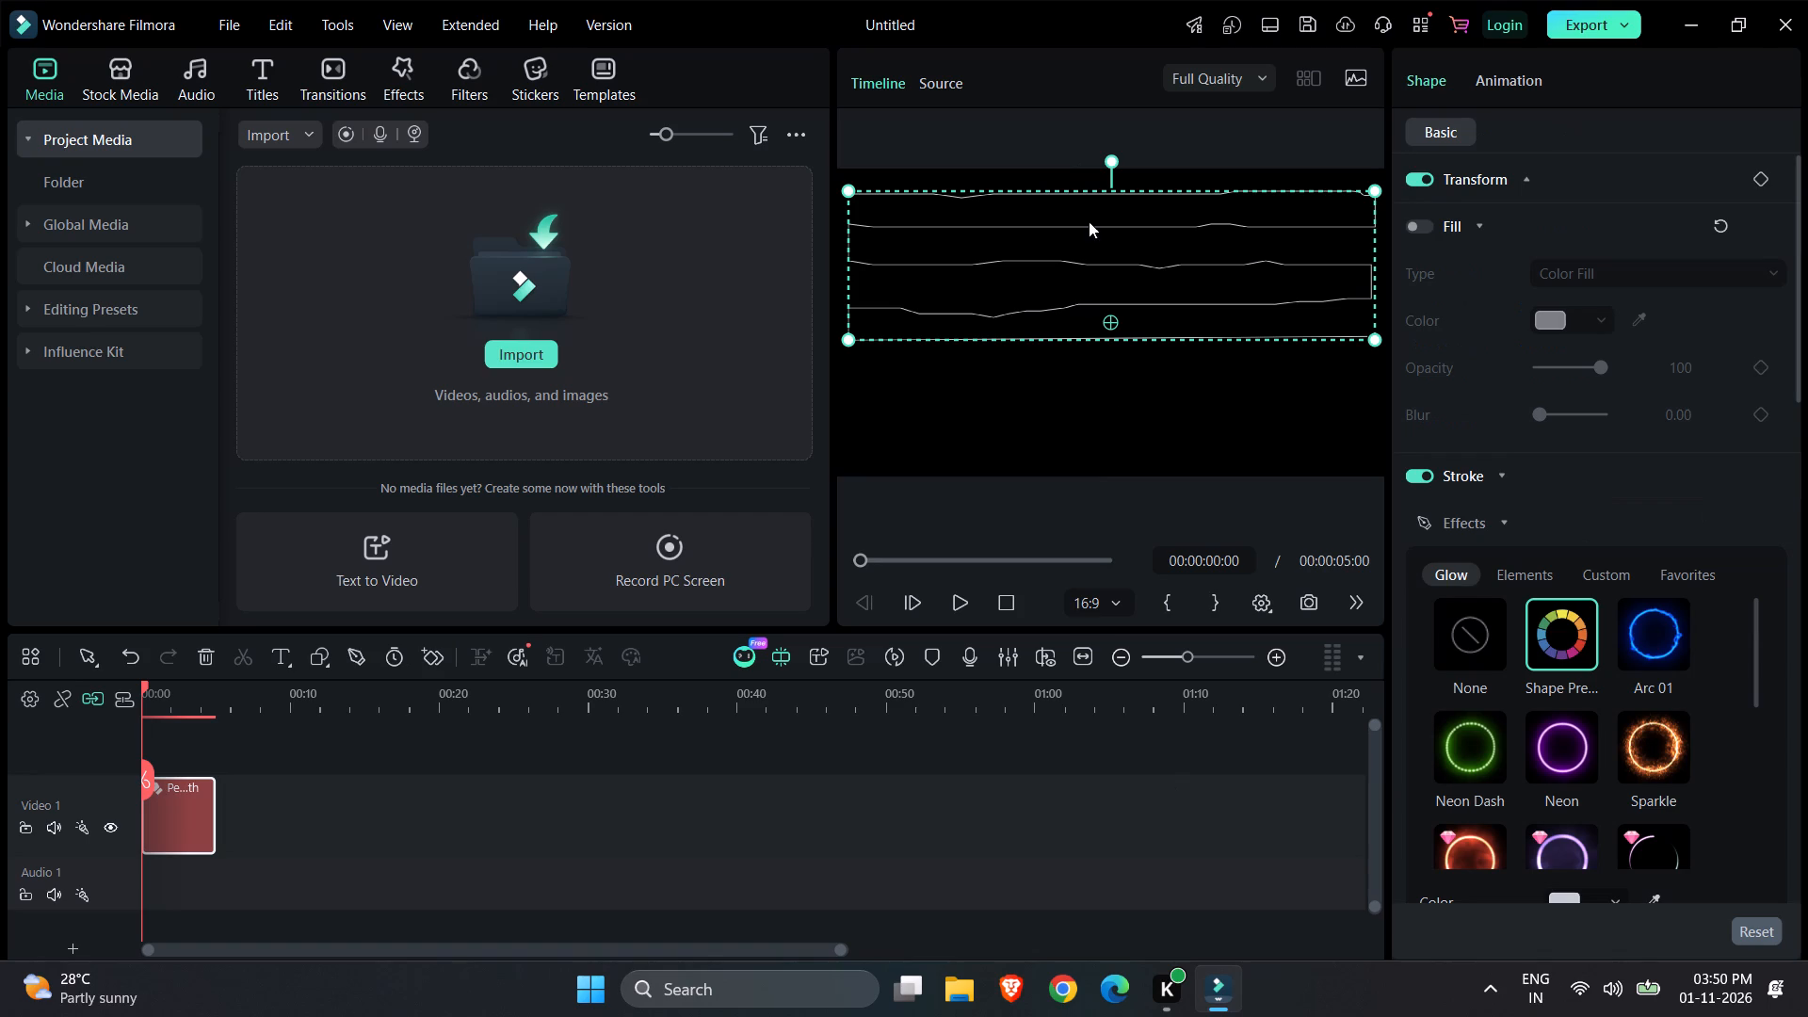
Try the Neon glow effect on the pen path's stroke, settling on Neon Dash.
{"action": "left_click", "coordinate": [1566, 754]}
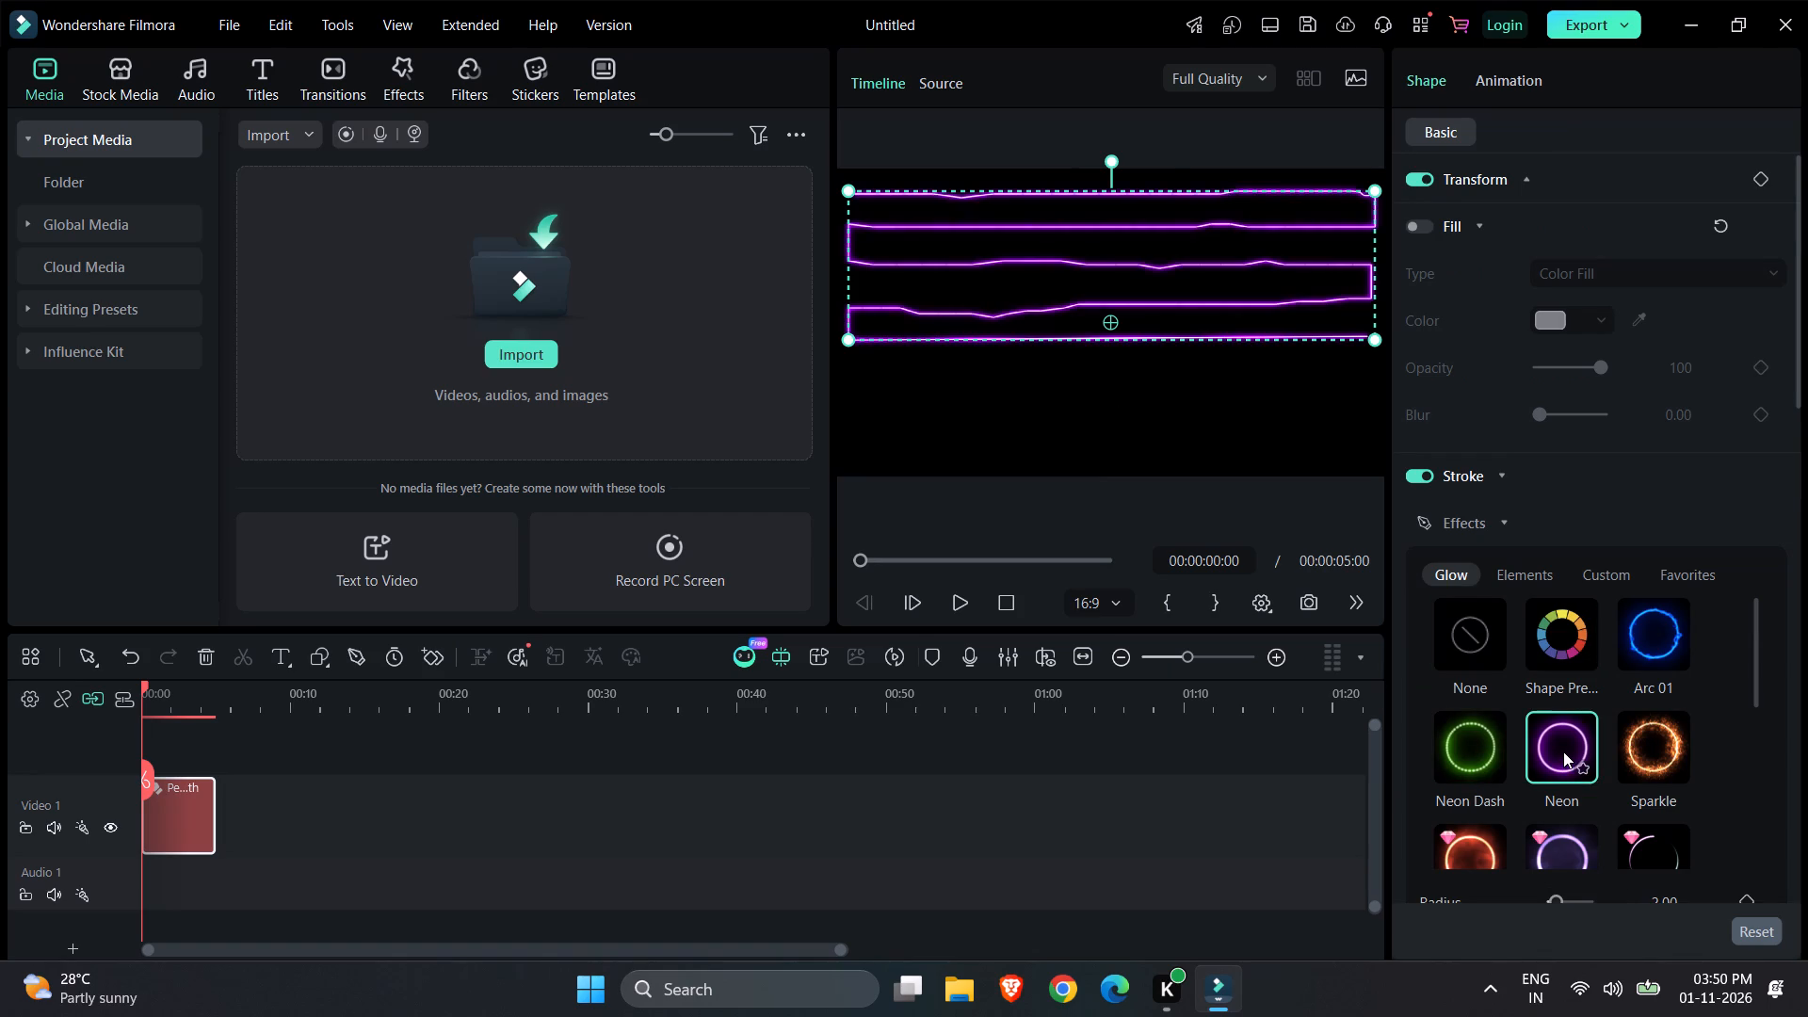
{"action": "left_click", "coordinate": [1474, 727]}
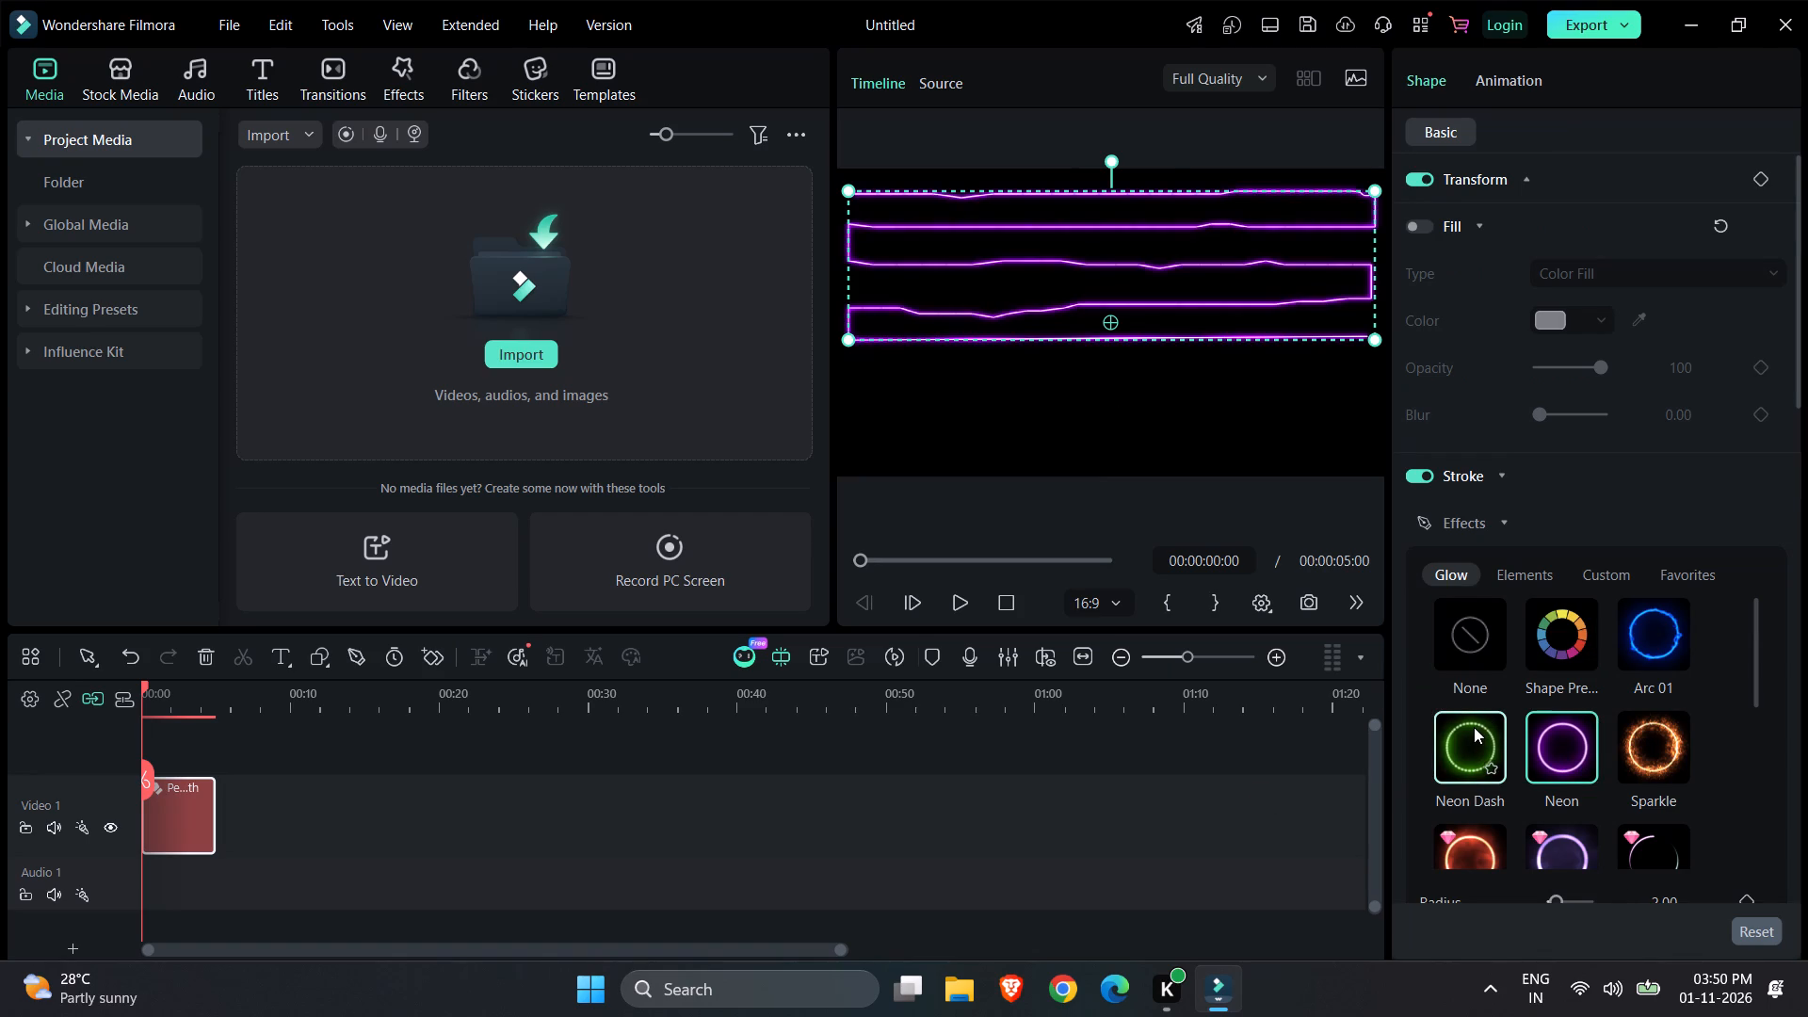
{"action": "triple_click", "coordinate": [1463, 727]}
{"action": "left_click", "coordinate": [1463, 727]}
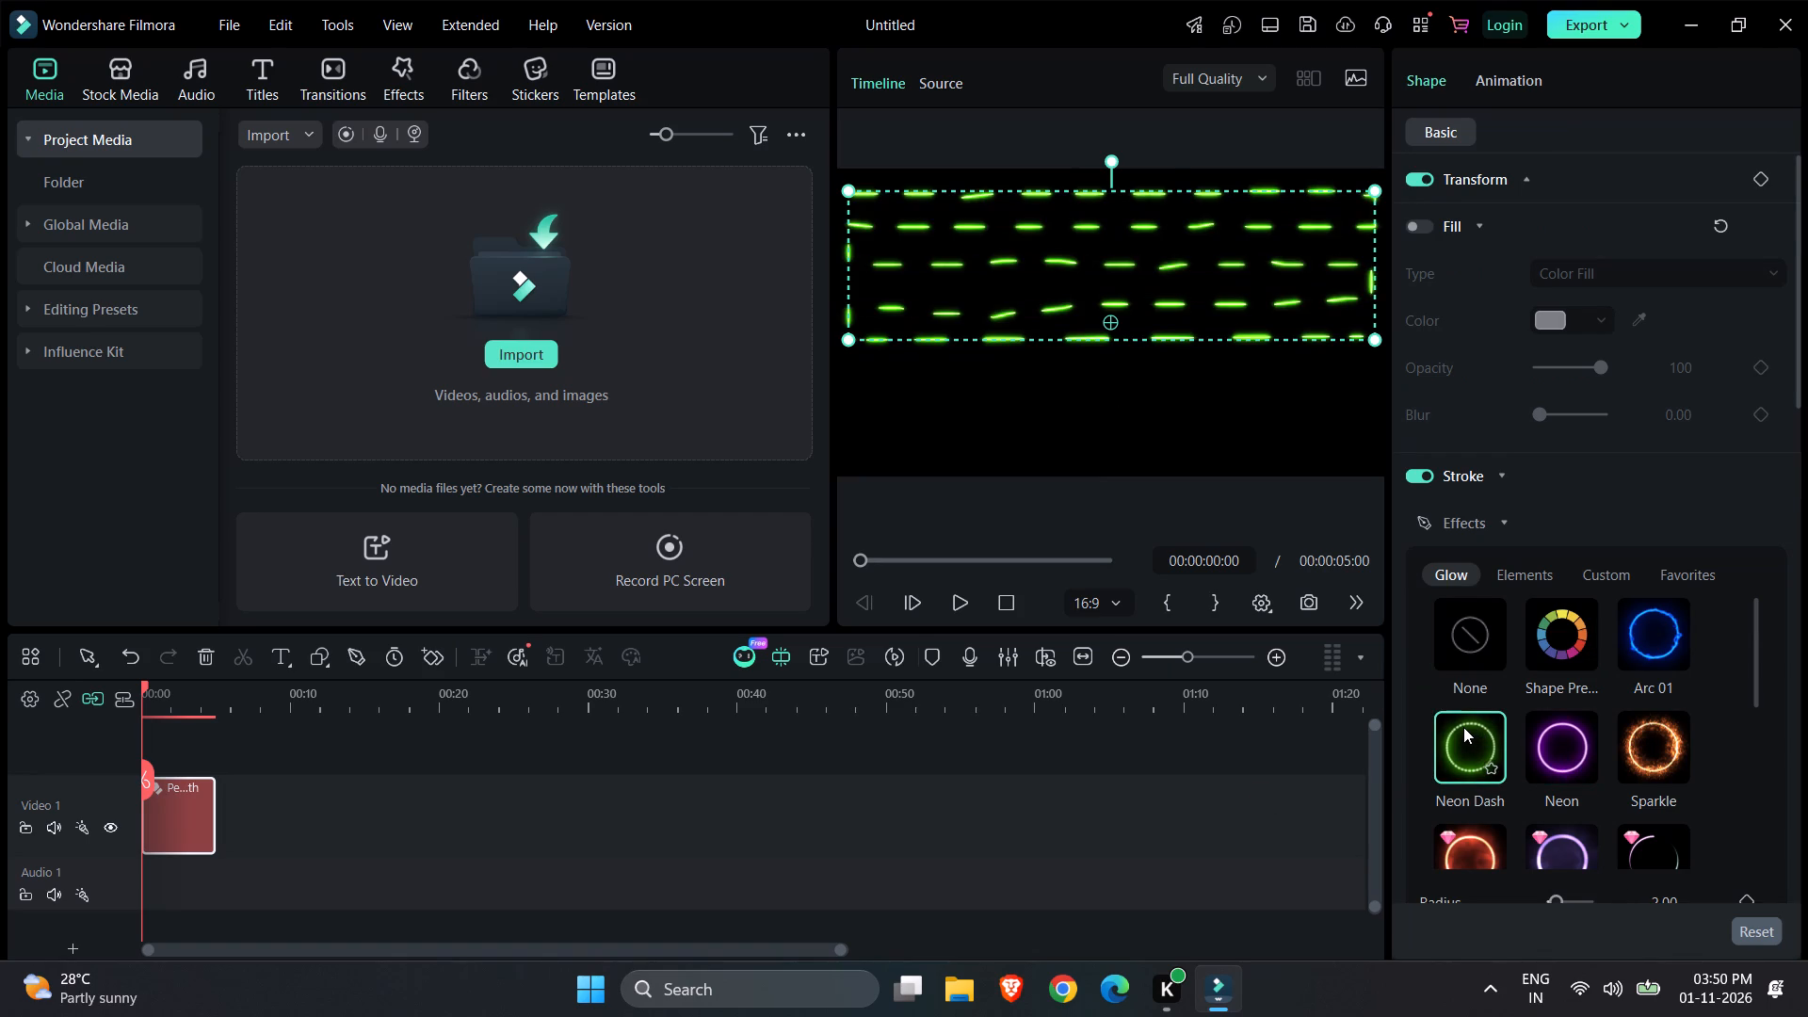
{"action": "left_click", "coordinate": [1236, 728]}
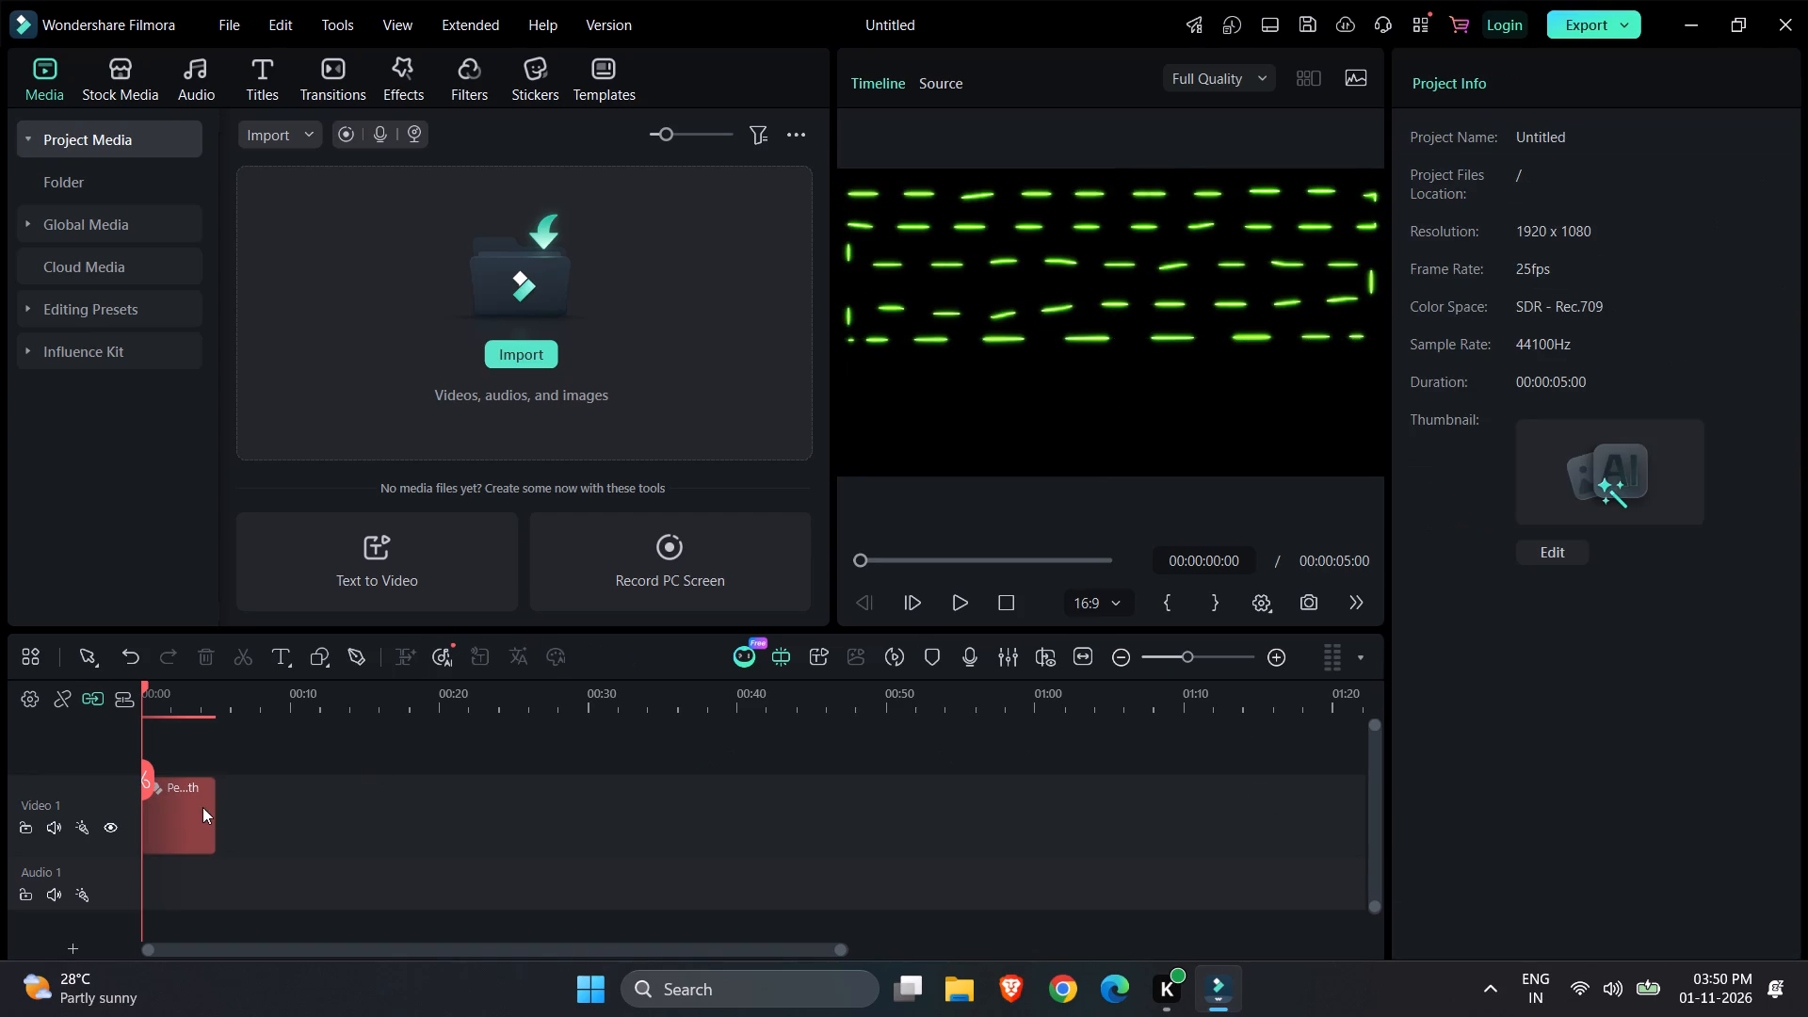
Extend the Pen Path clip on Video 1 to a duration of 00:00:10:01.
{"action": "left_click", "coordinate": [194, 811]}
{"action": "left_click_drag", "start_coordinate": [216, 815], "coordinate": [303, 801]}
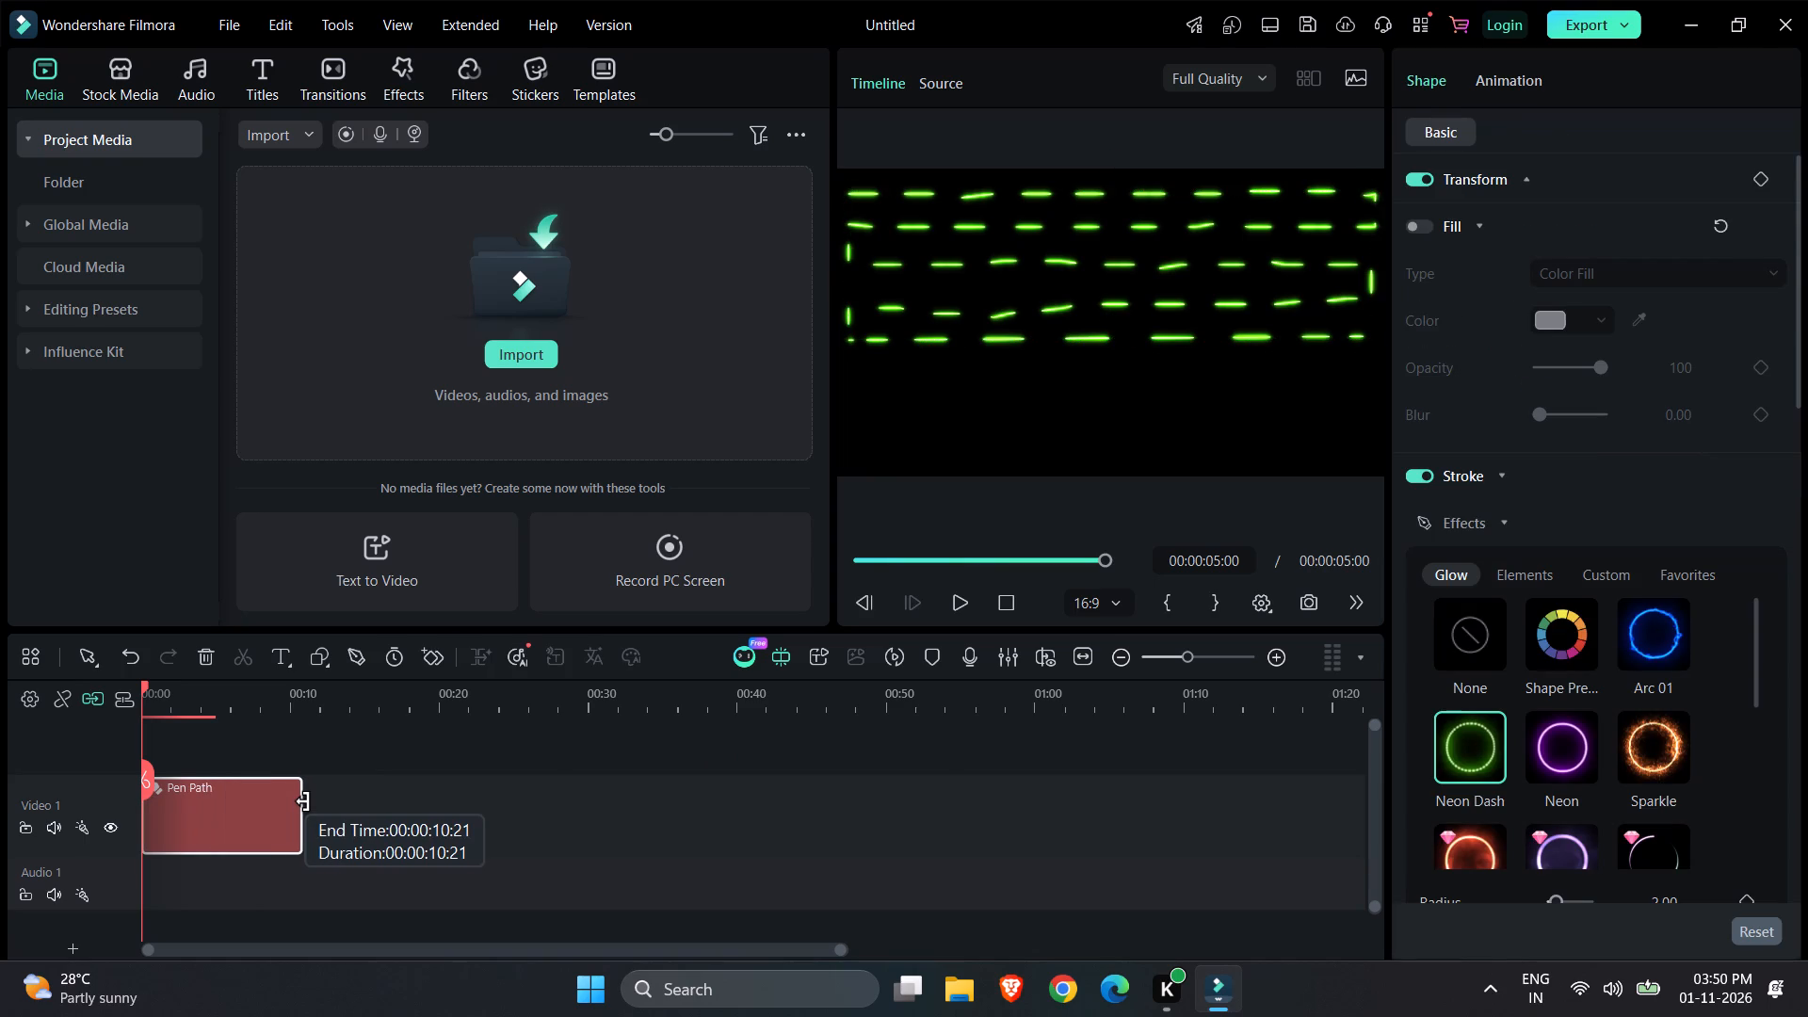
{"action": "left_click_drag", "start_coordinate": [303, 801], "coordinate": [292, 802]}
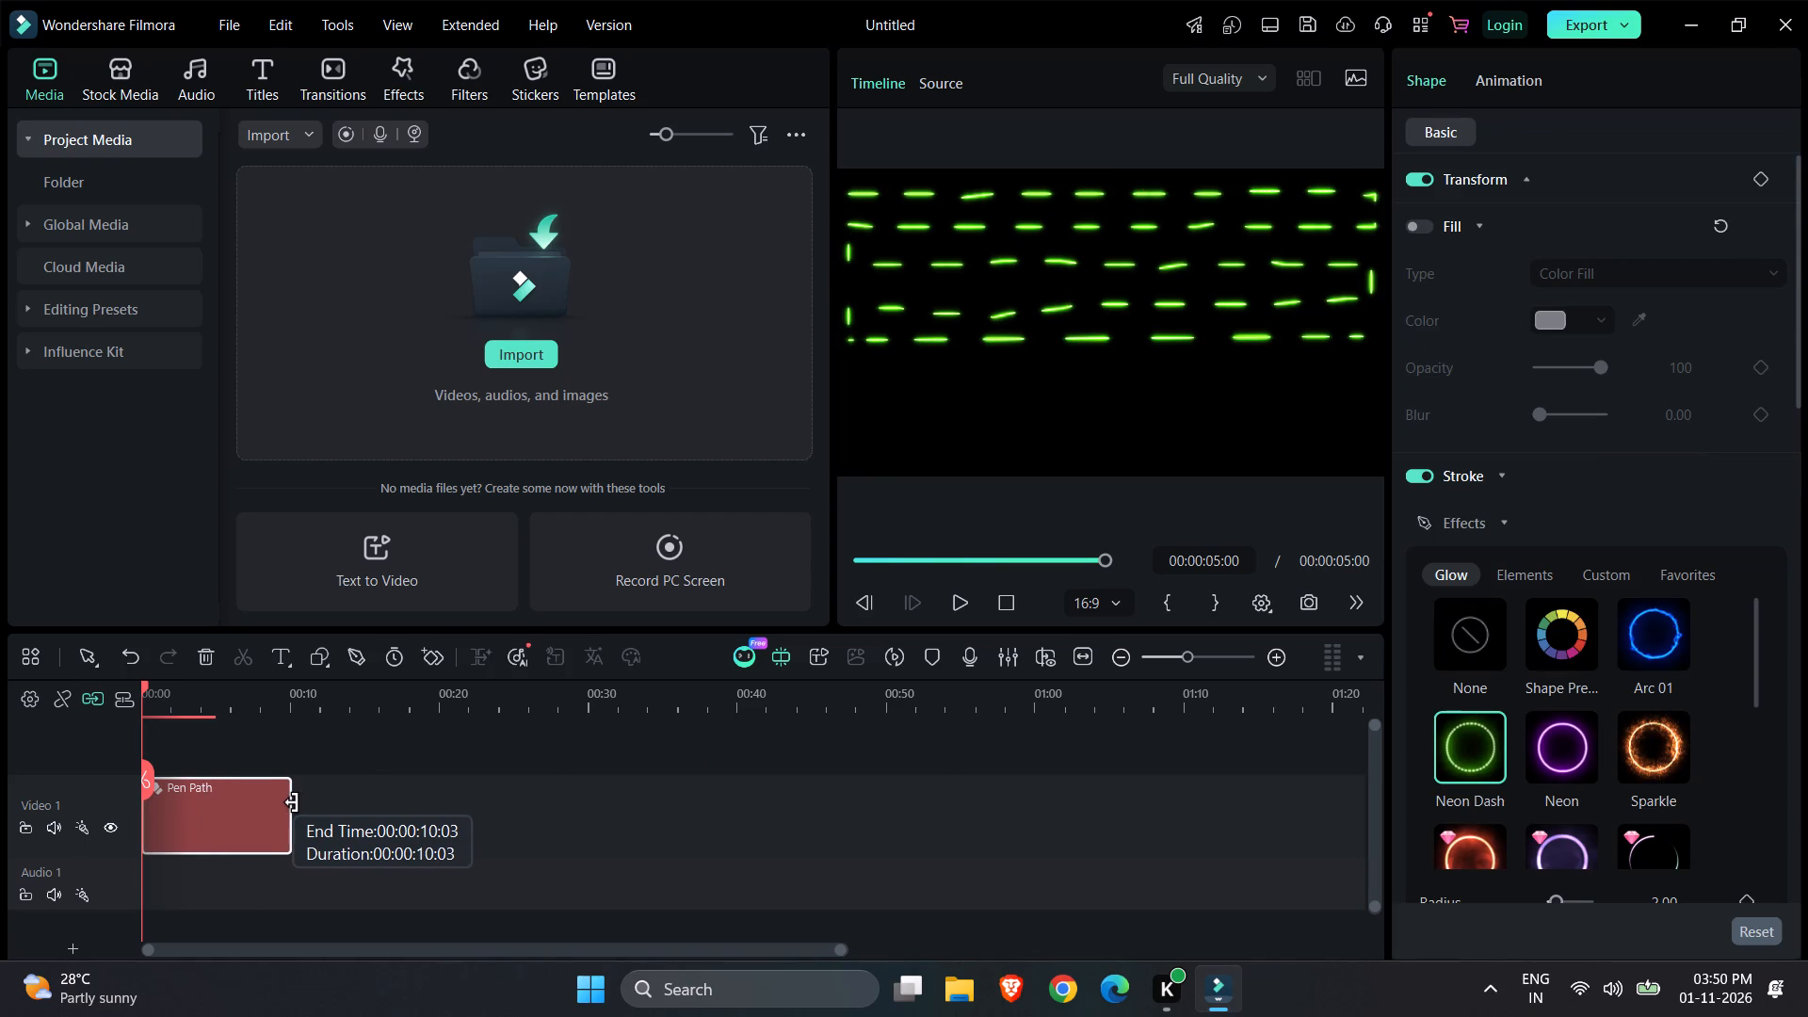
{"action": "left_click_drag", "start_coordinate": [292, 802], "coordinate": [291, 802]}
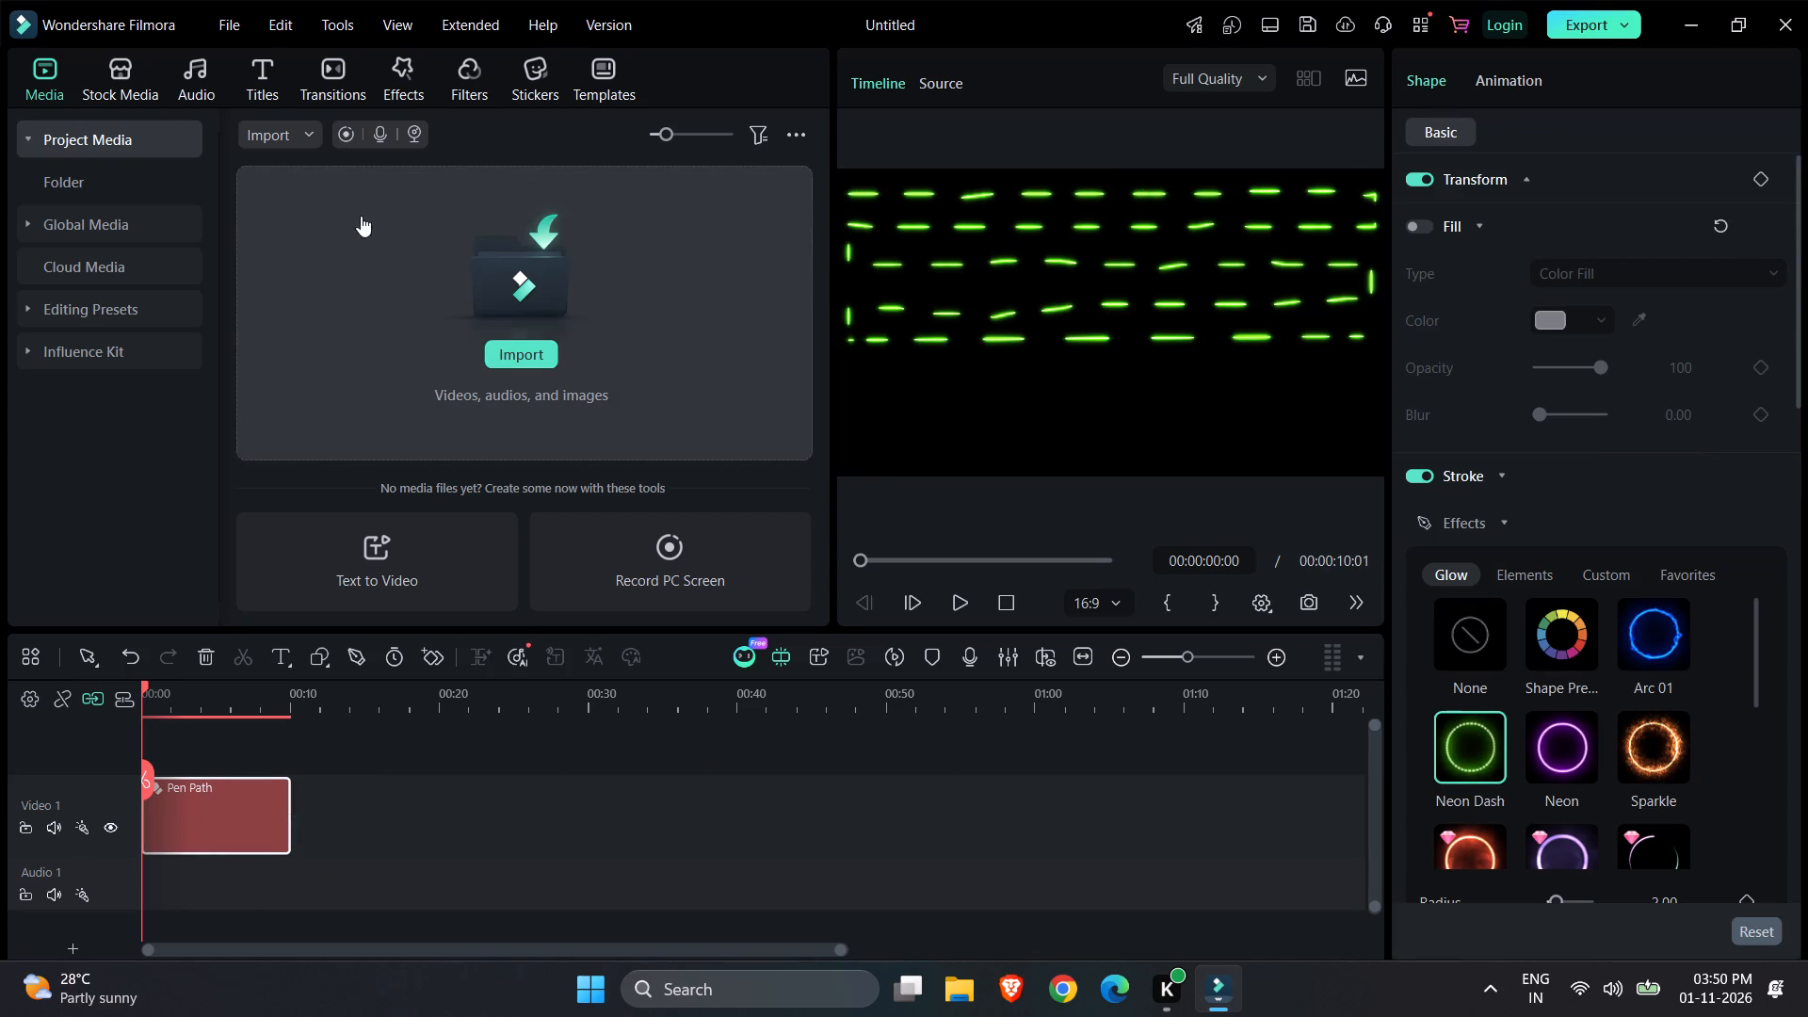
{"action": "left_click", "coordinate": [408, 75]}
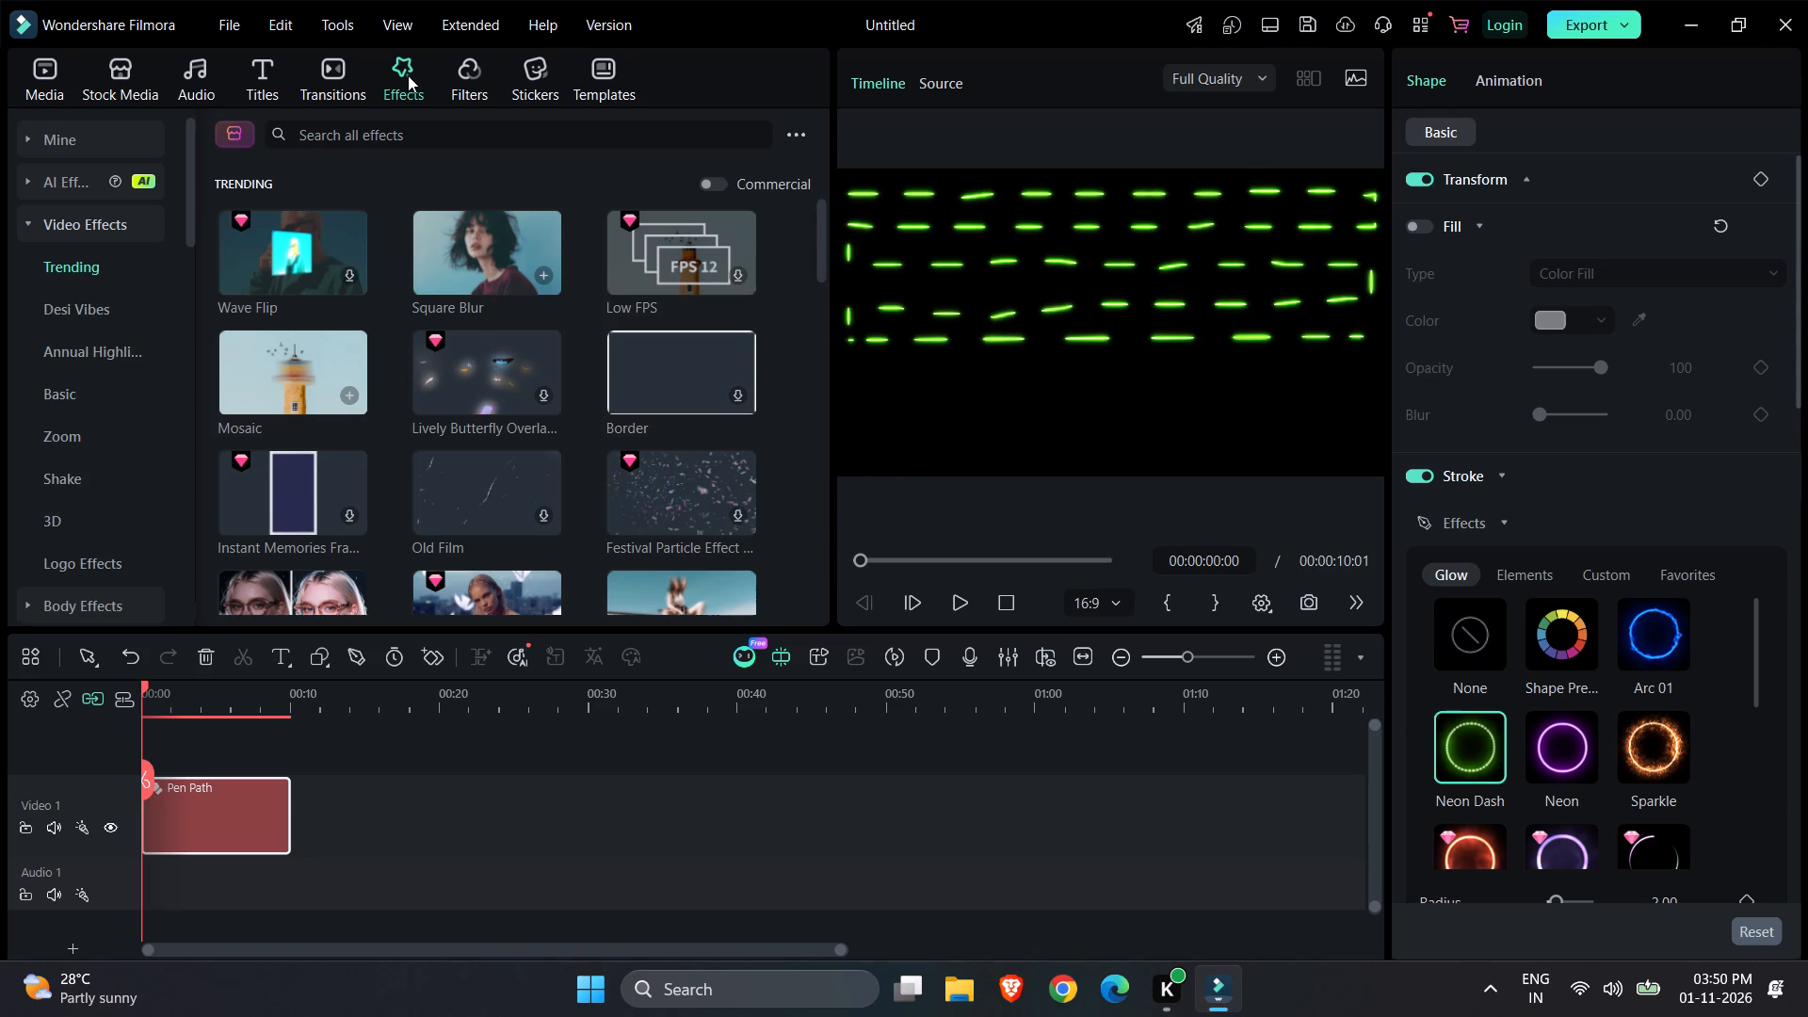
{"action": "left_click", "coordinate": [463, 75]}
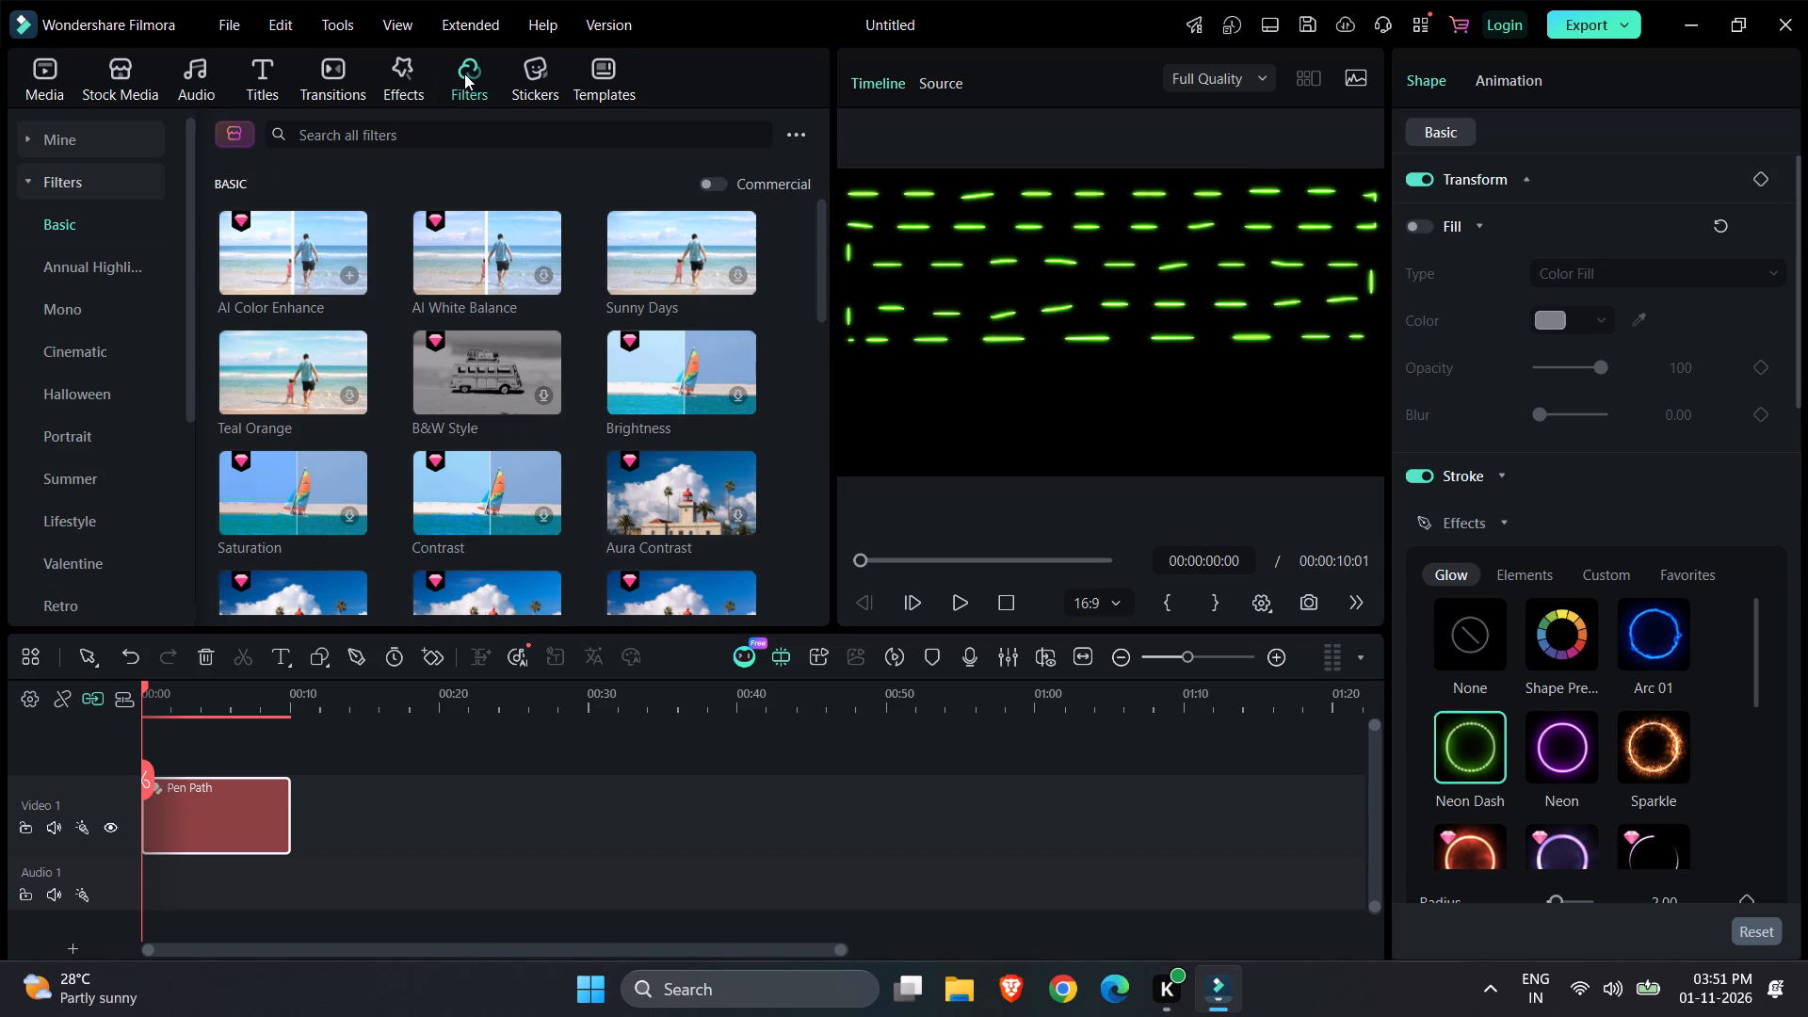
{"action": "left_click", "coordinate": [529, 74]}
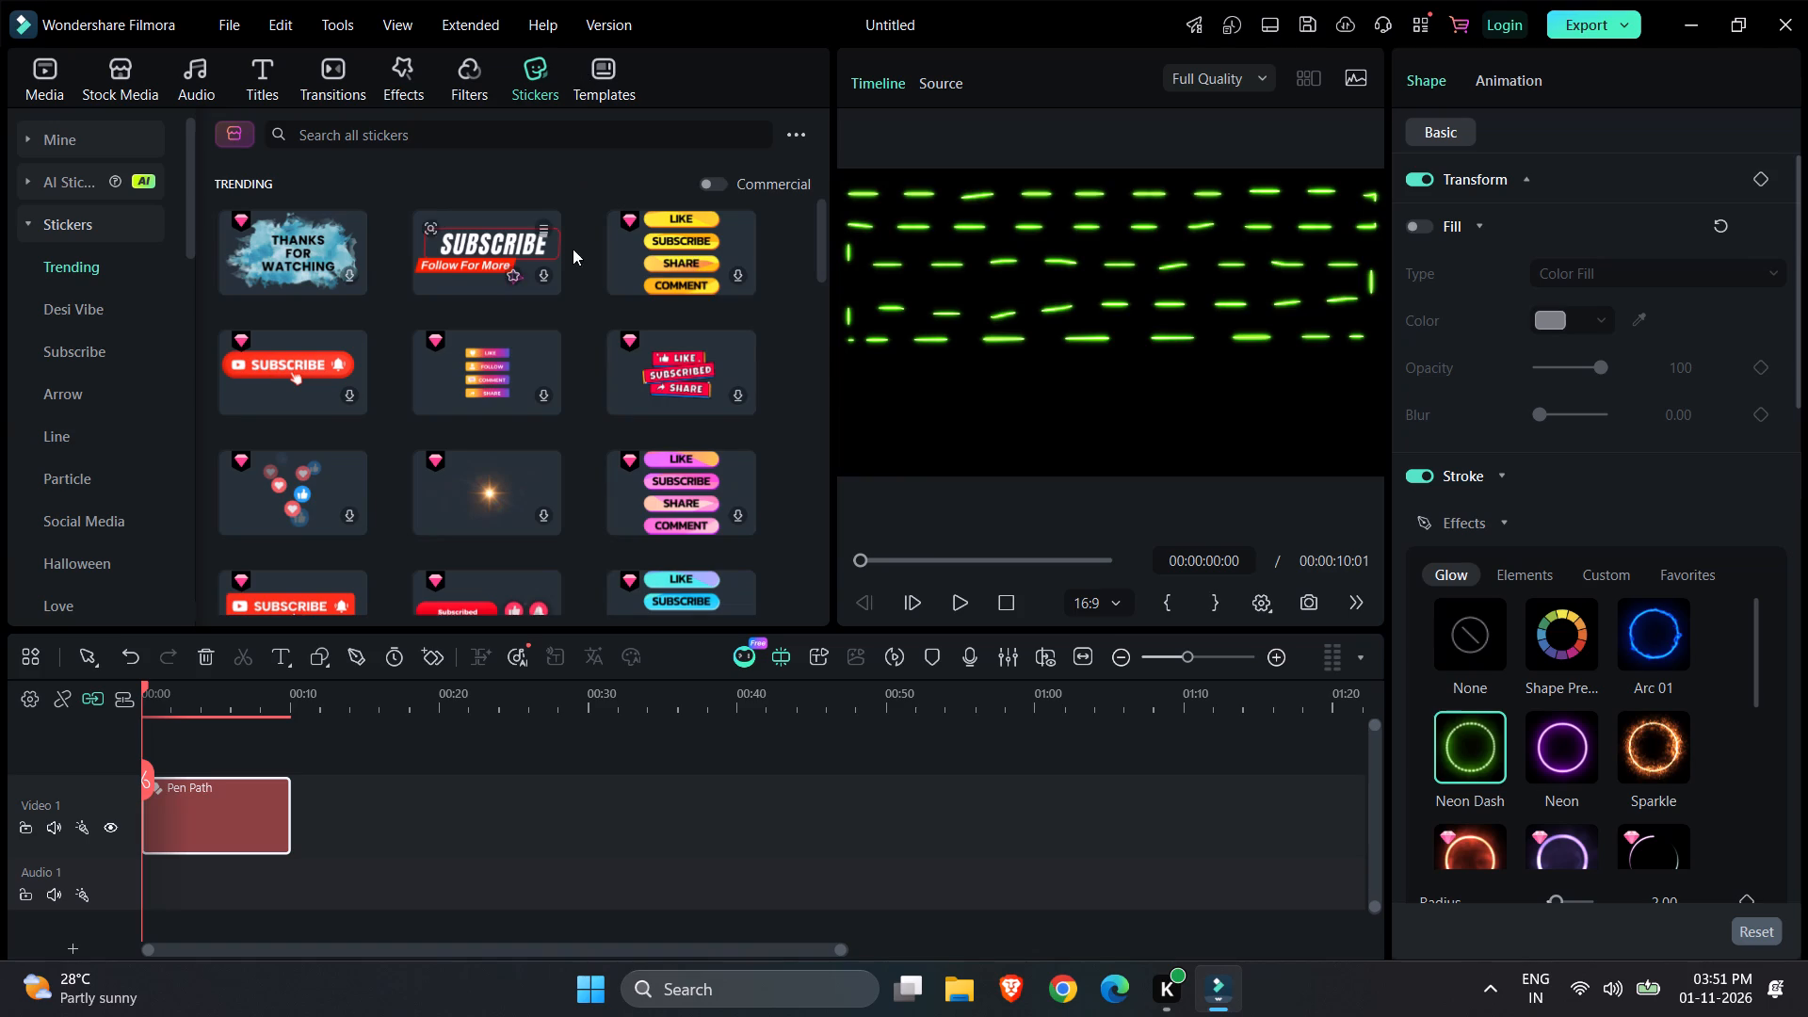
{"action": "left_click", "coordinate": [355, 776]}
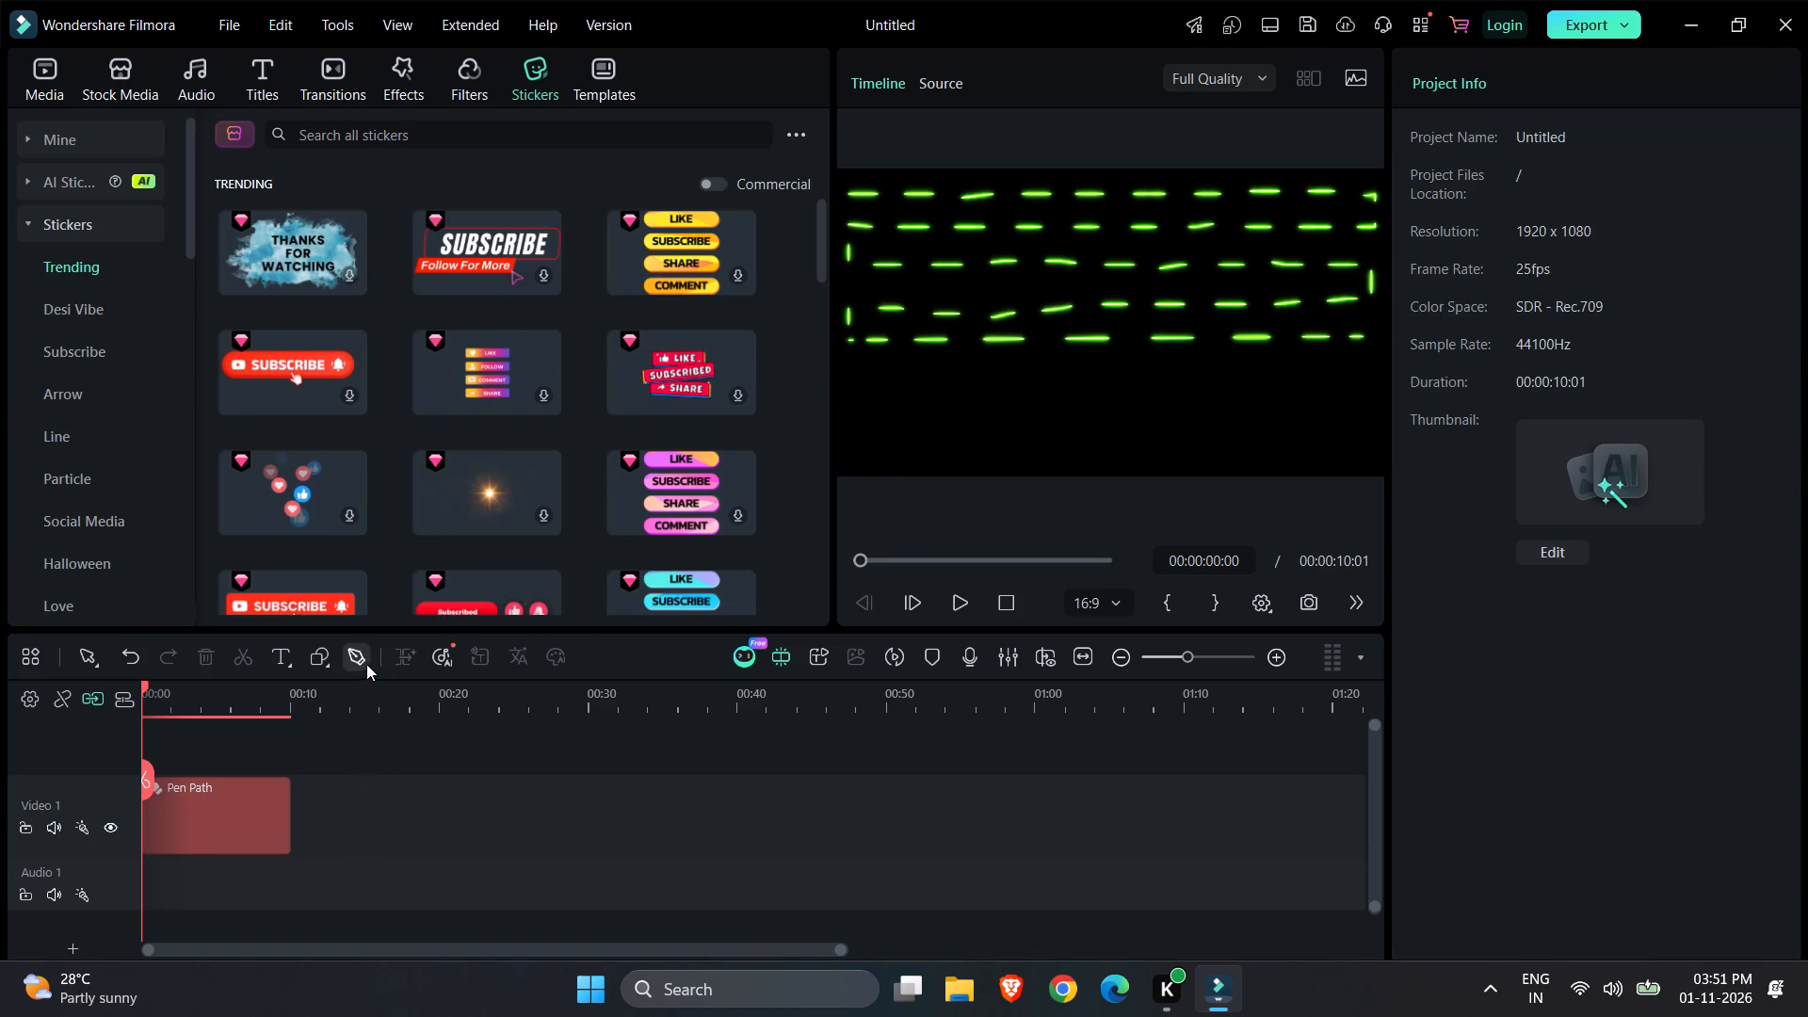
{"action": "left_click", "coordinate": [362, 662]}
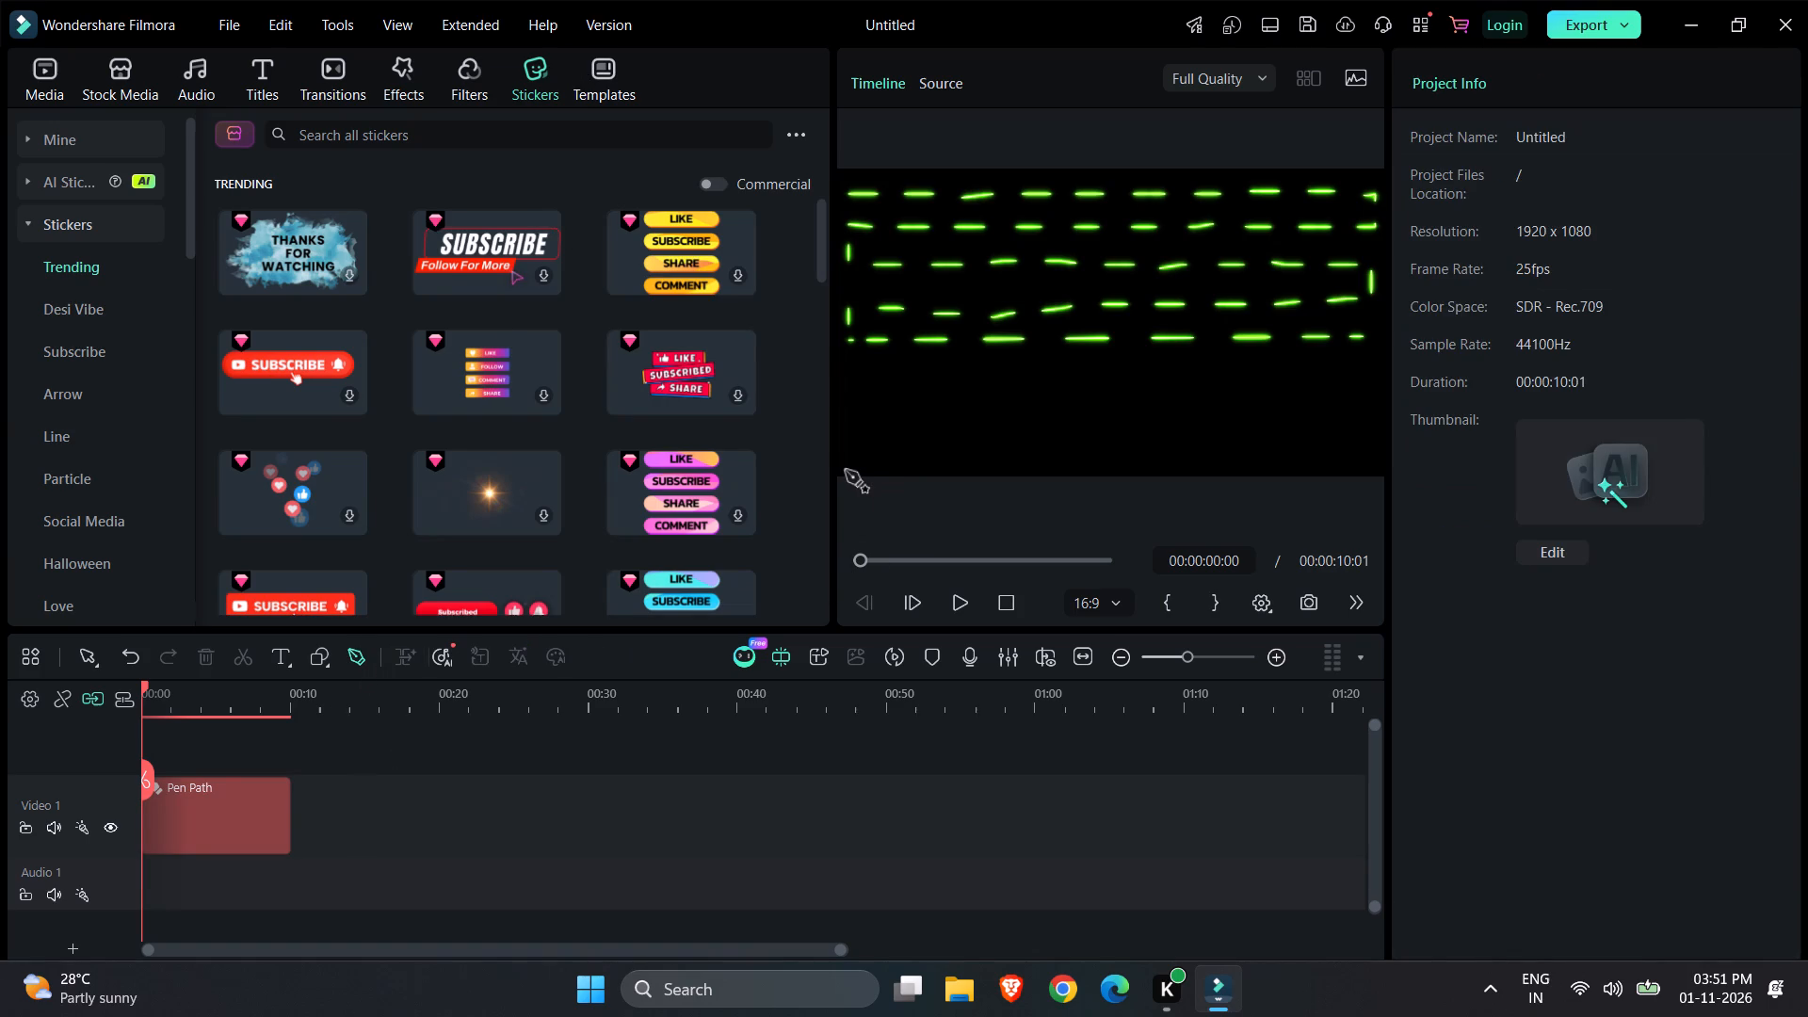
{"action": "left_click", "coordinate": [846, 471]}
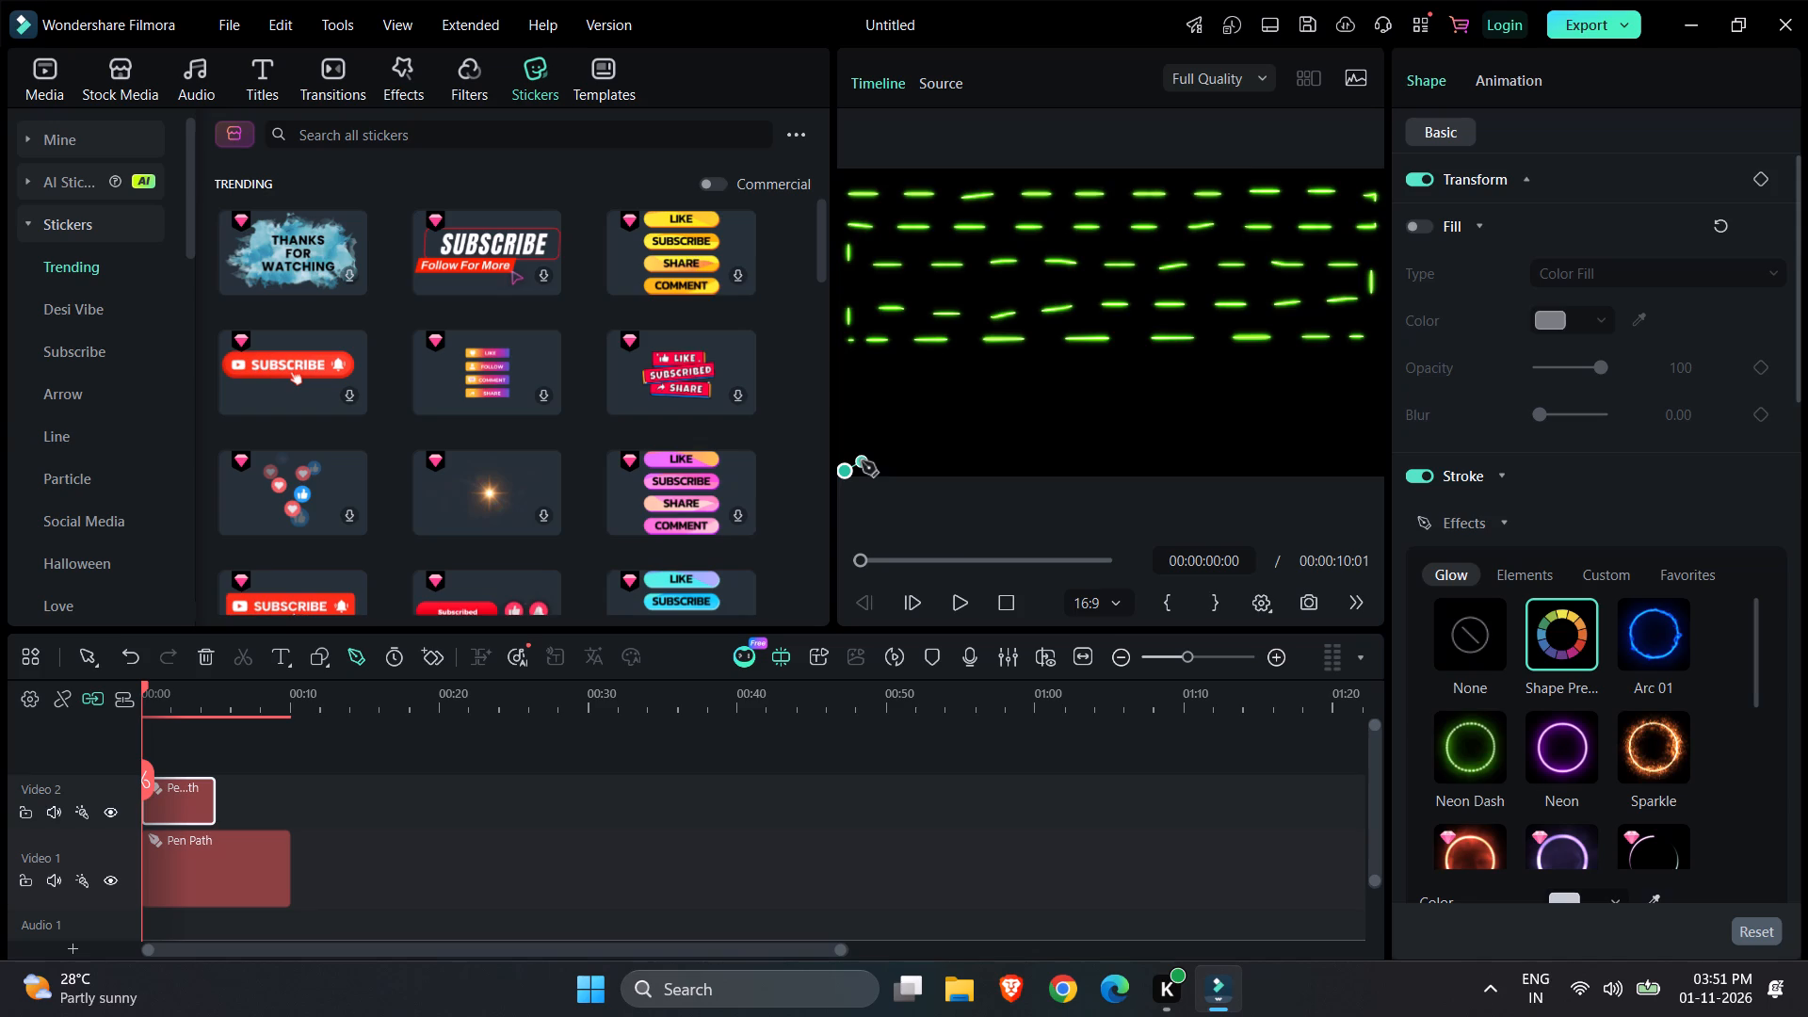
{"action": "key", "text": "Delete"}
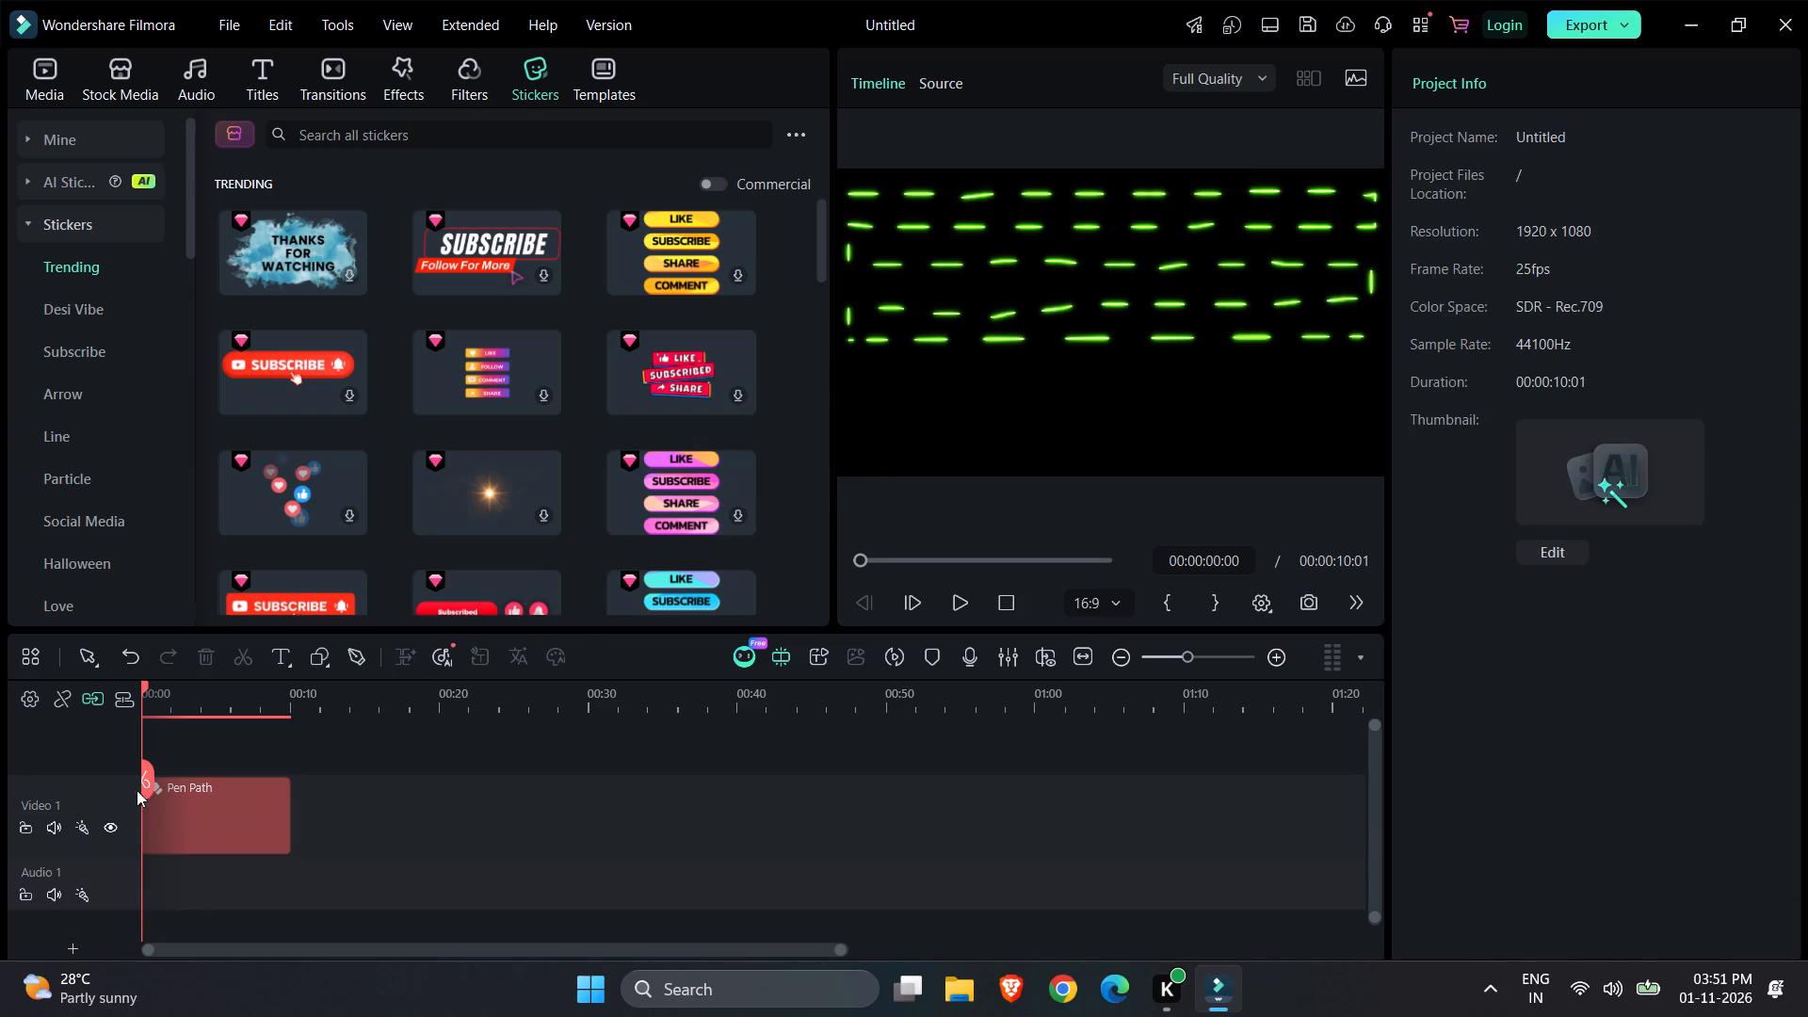
Start a second pen path at 00:00:10:01, with closely spaced points along the frame's bottom from the left edge to mid-frame.
{"action": "left_click_drag", "start_coordinate": [151, 780], "coordinate": [311, 744]}
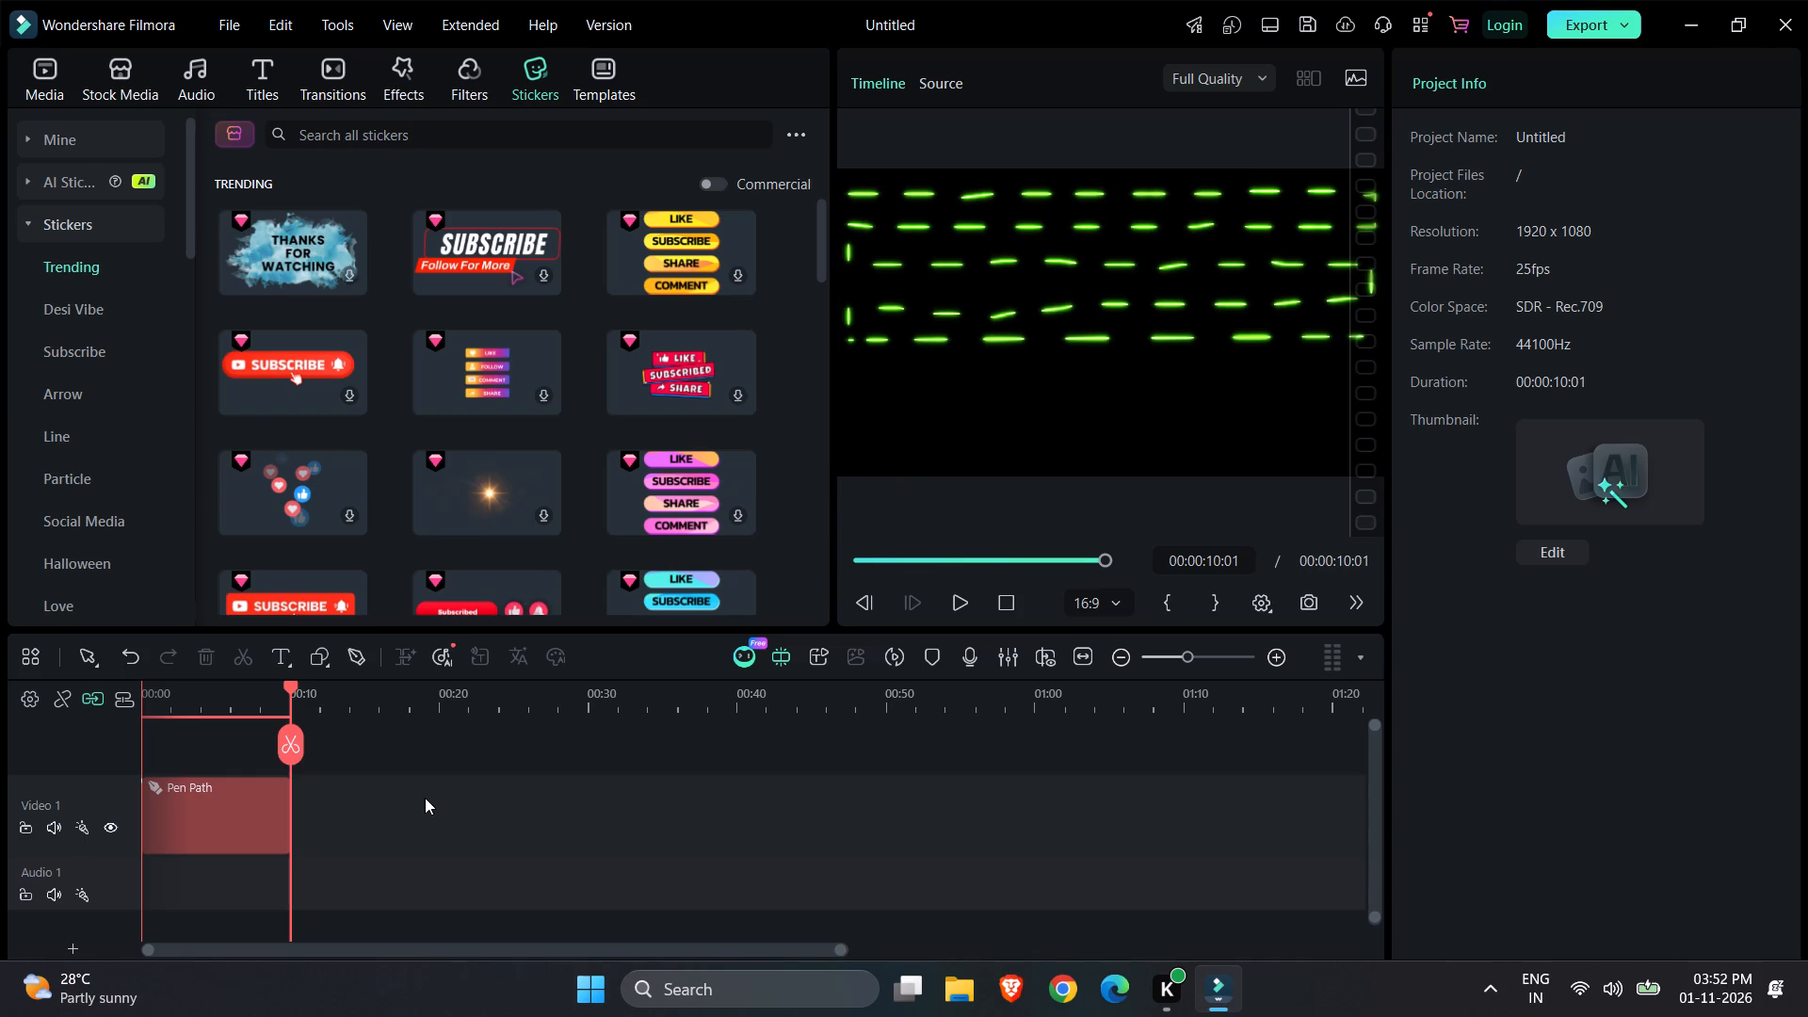
{"action": "left_click", "coordinate": [358, 650]}
{"action": "left_click", "coordinate": [847, 467]}
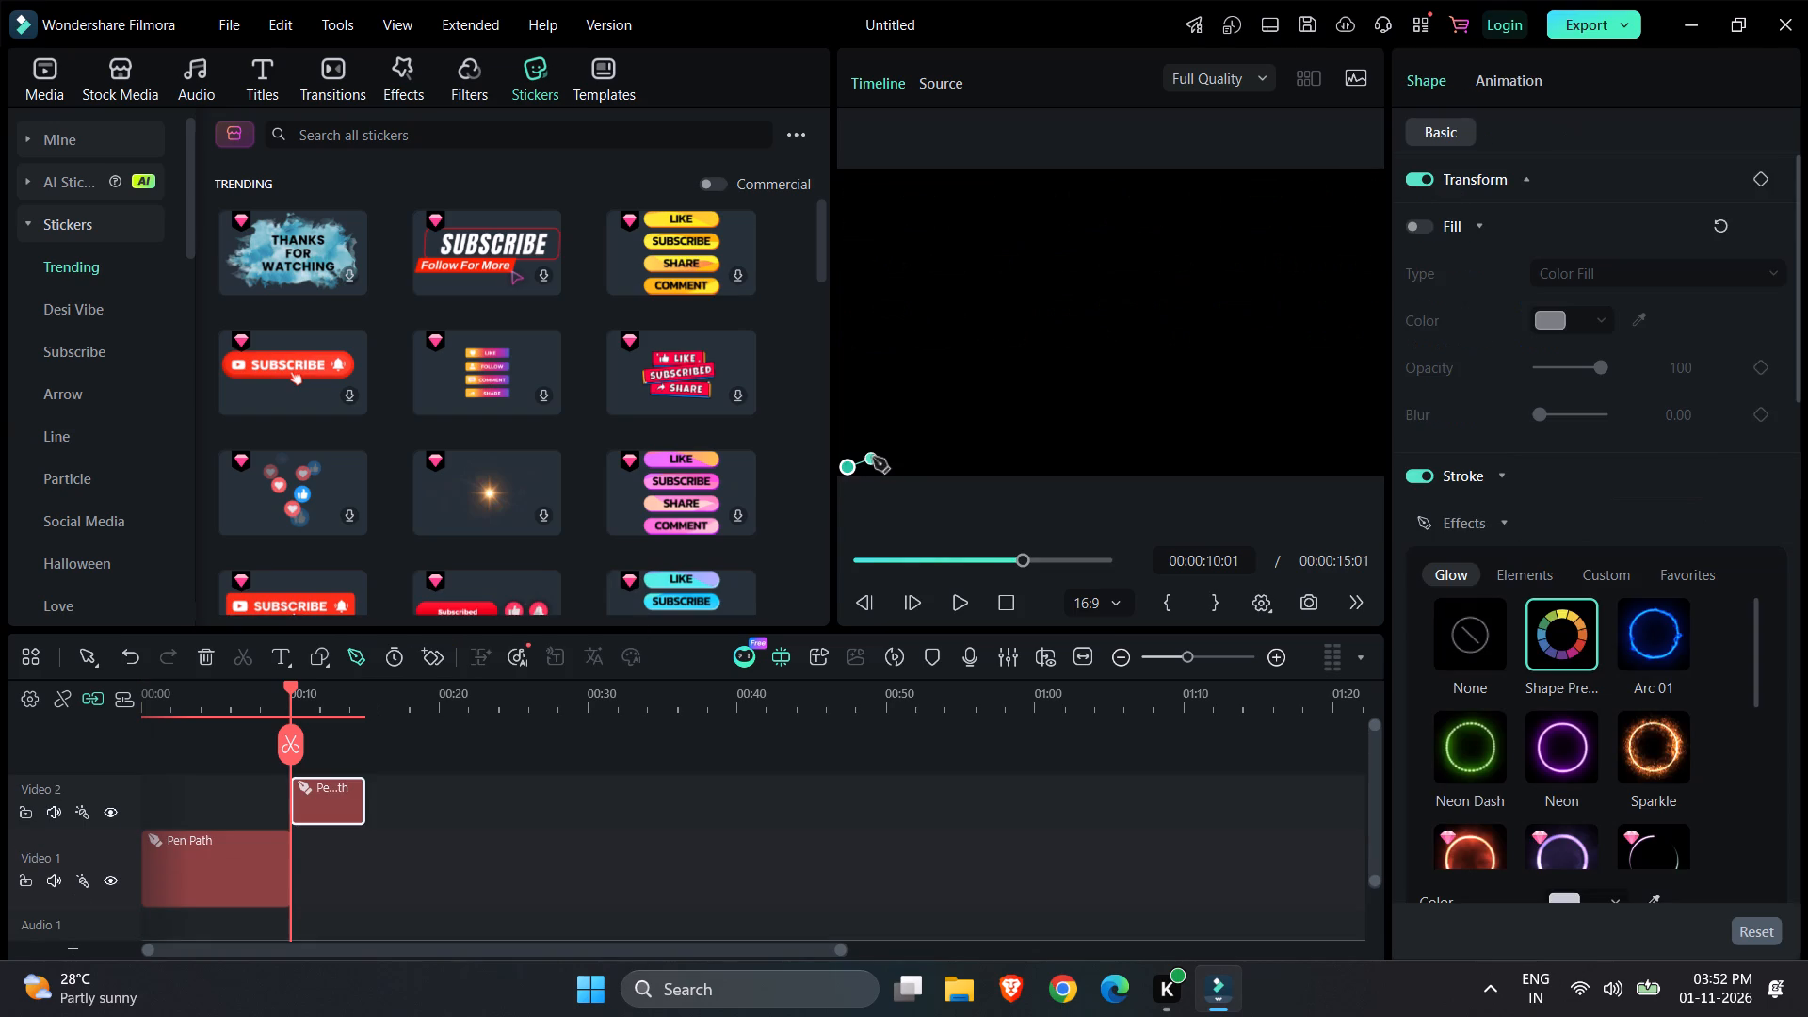
{"action": "left_click", "coordinate": [876, 469]}
{"action": "left_click", "coordinate": [903, 469]}
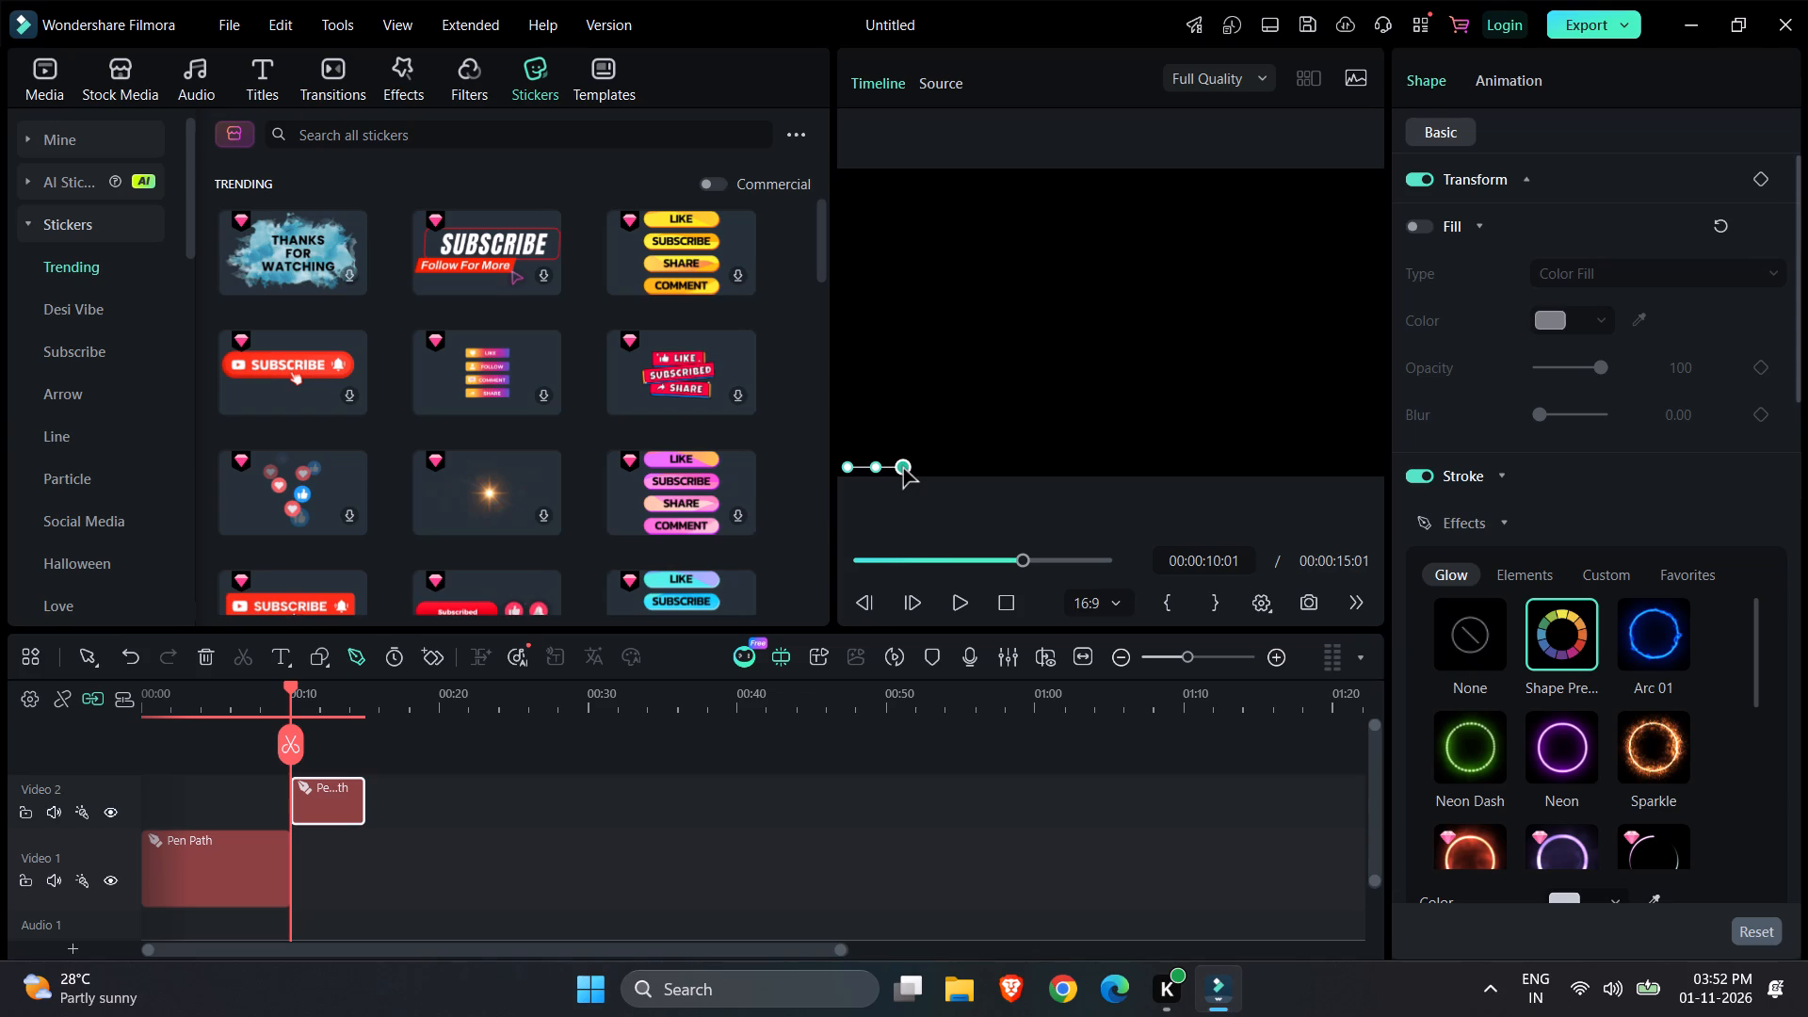
{"action": "left_click", "coordinate": [925, 469]}
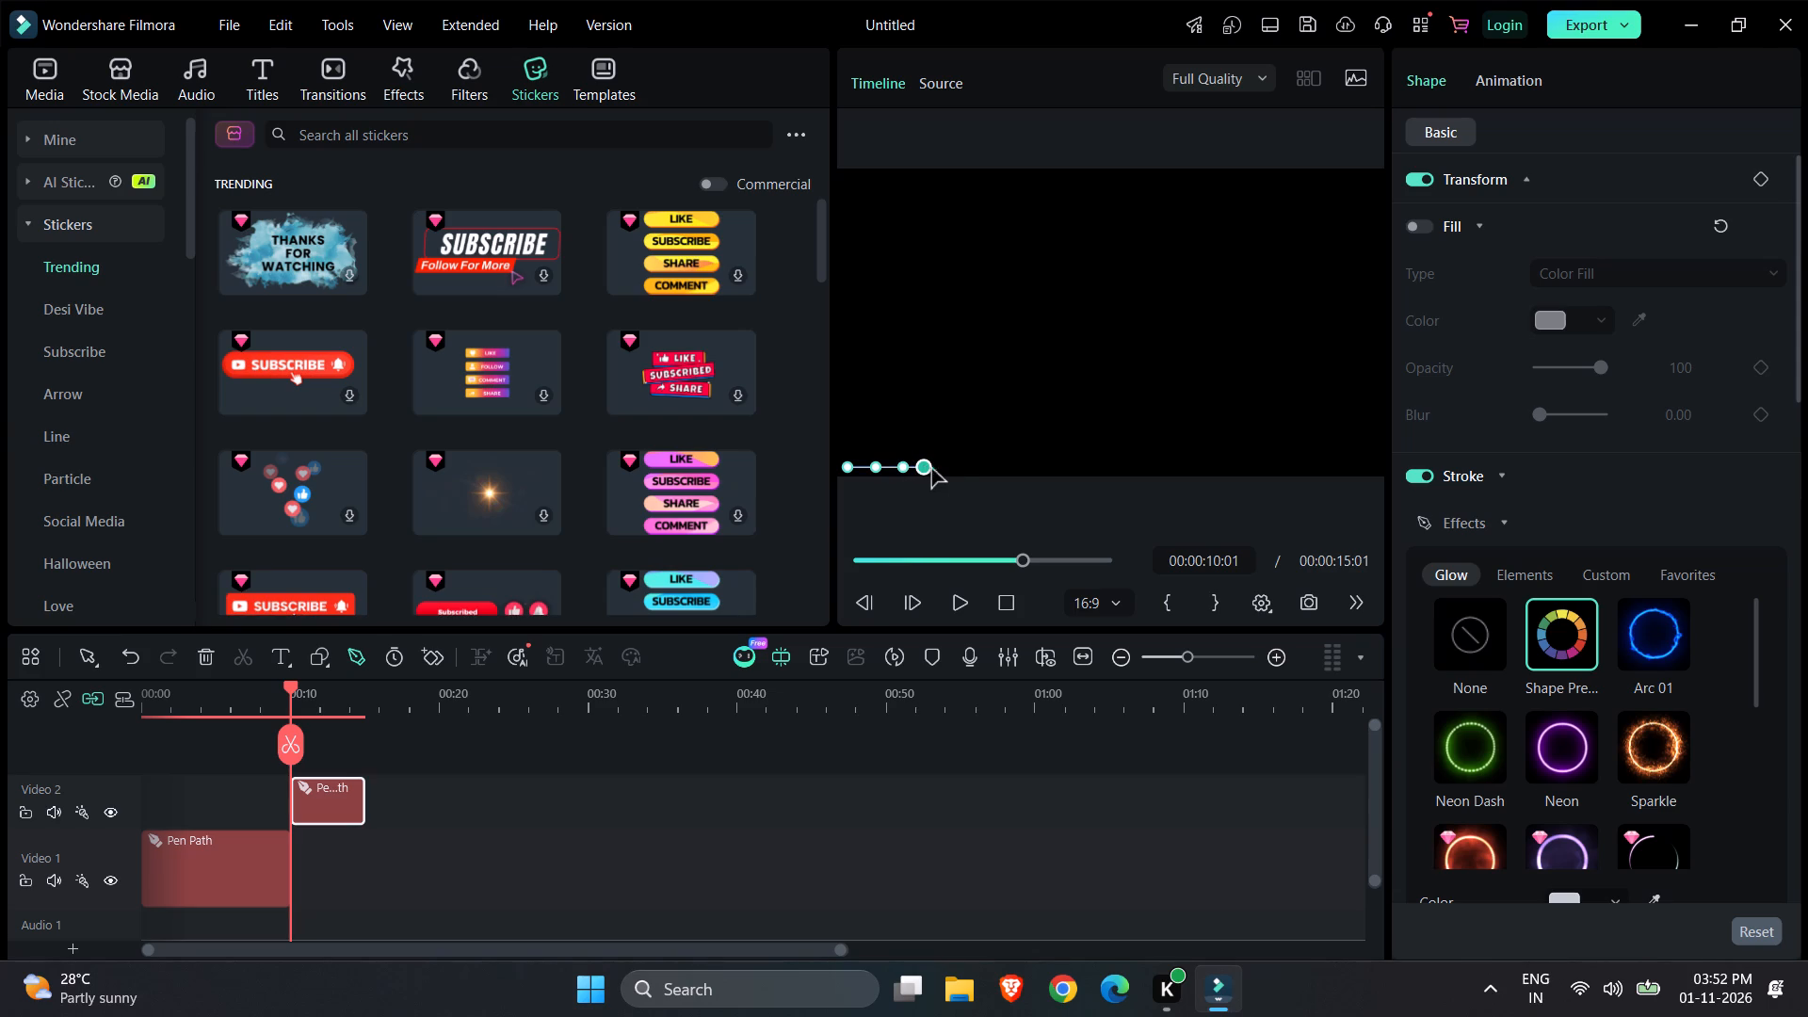
{"action": "left_click", "coordinate": [949, 469]}
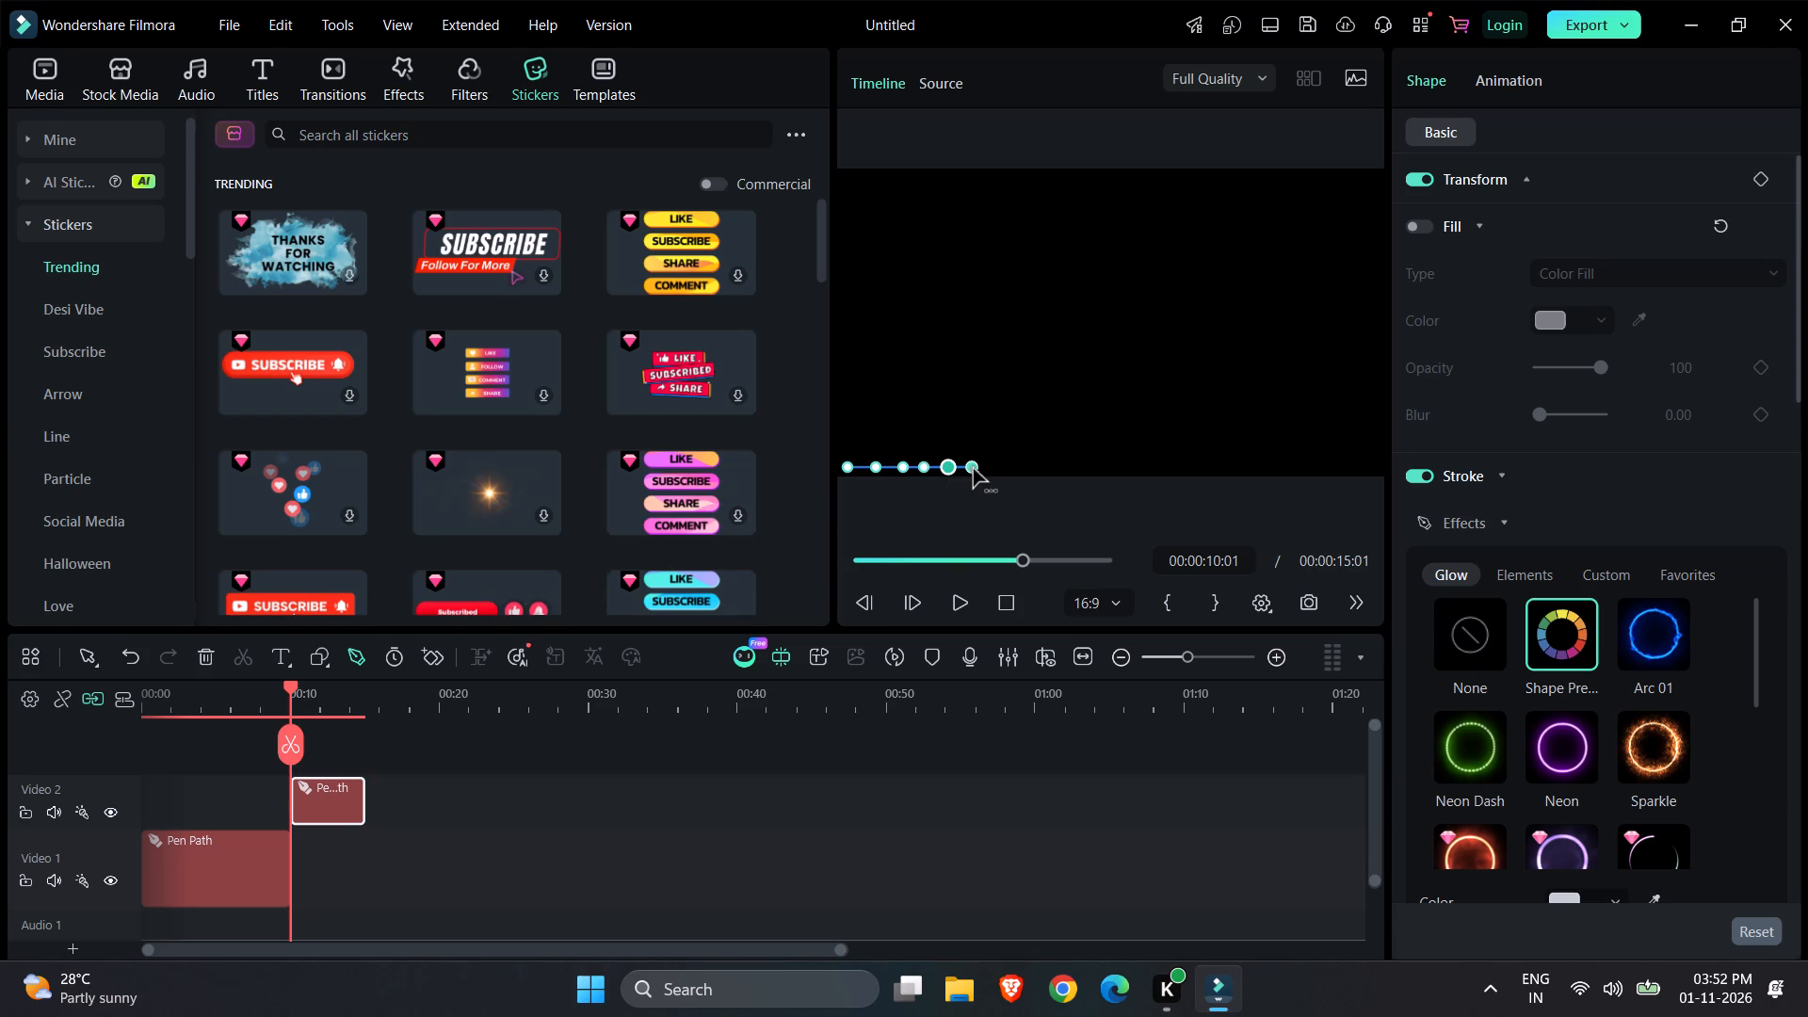
{"action": "left_click", "coordinate": [973, 469]}
{"action": "left_click", "coordinate": [993, 467]}
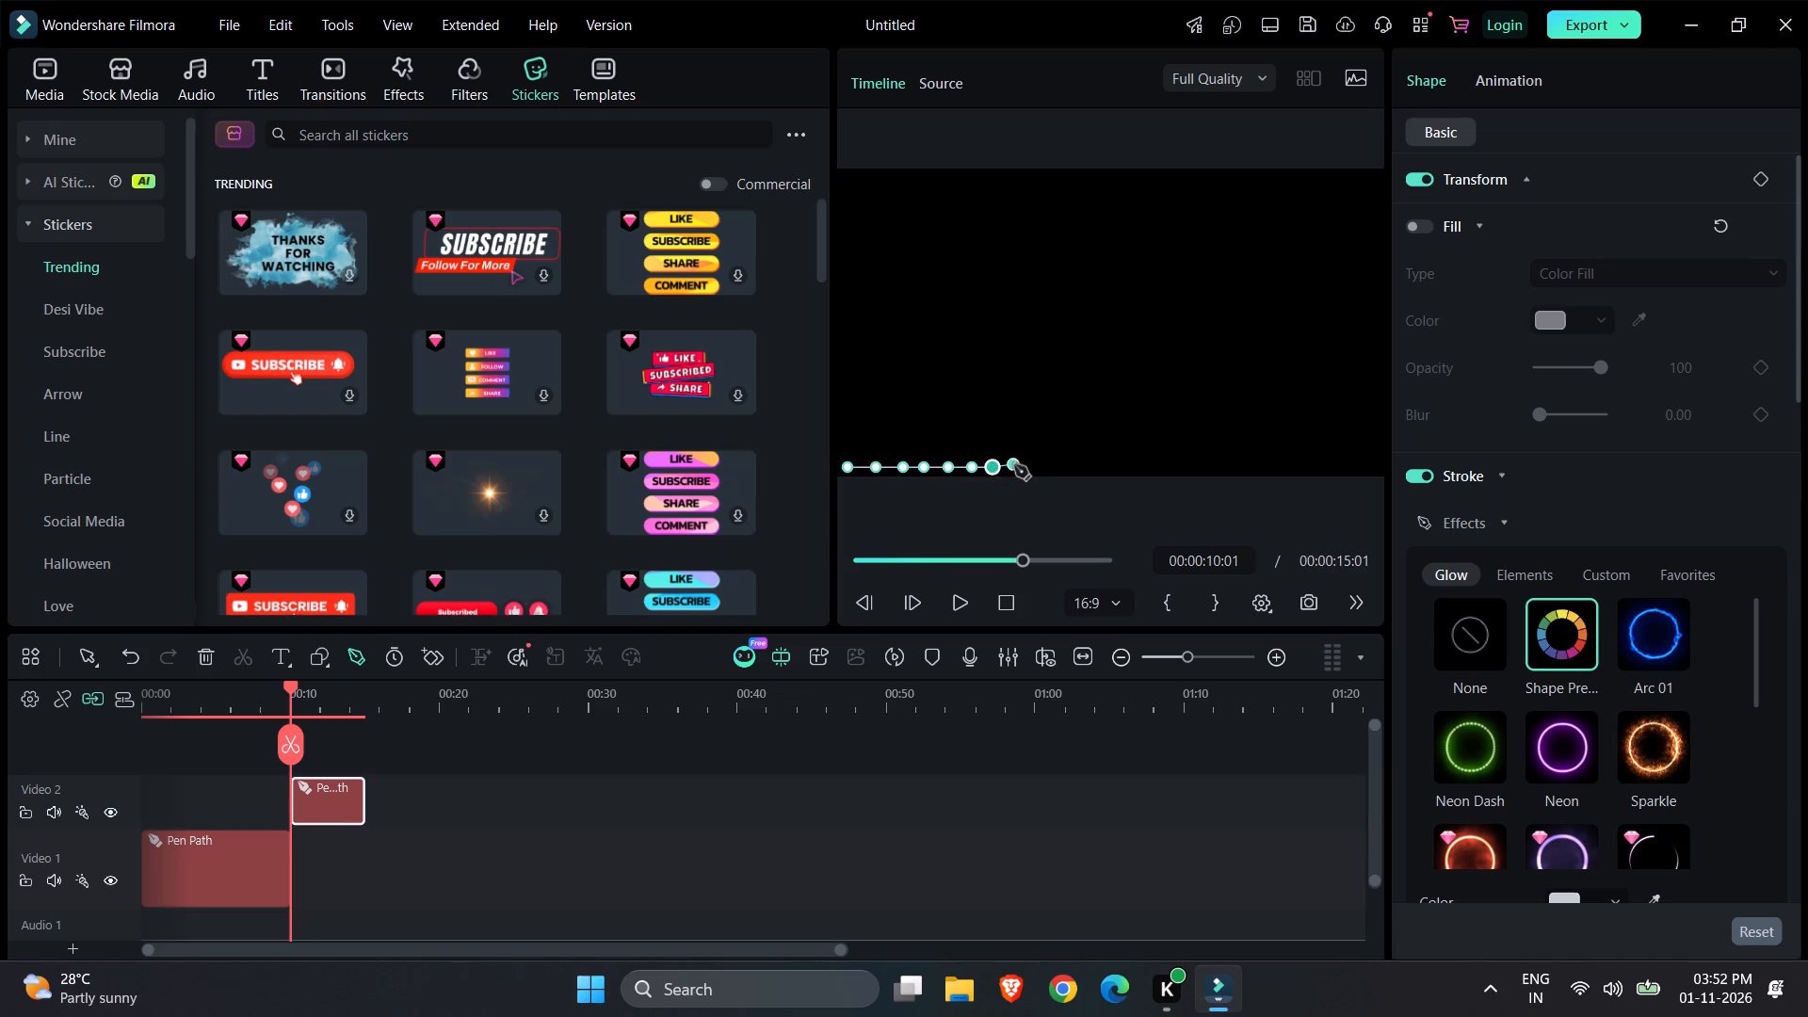
{"action": "left_click", "coordinate": [1017, 469]}
{"action": "left_click", "coordinate": [1041, 469]}
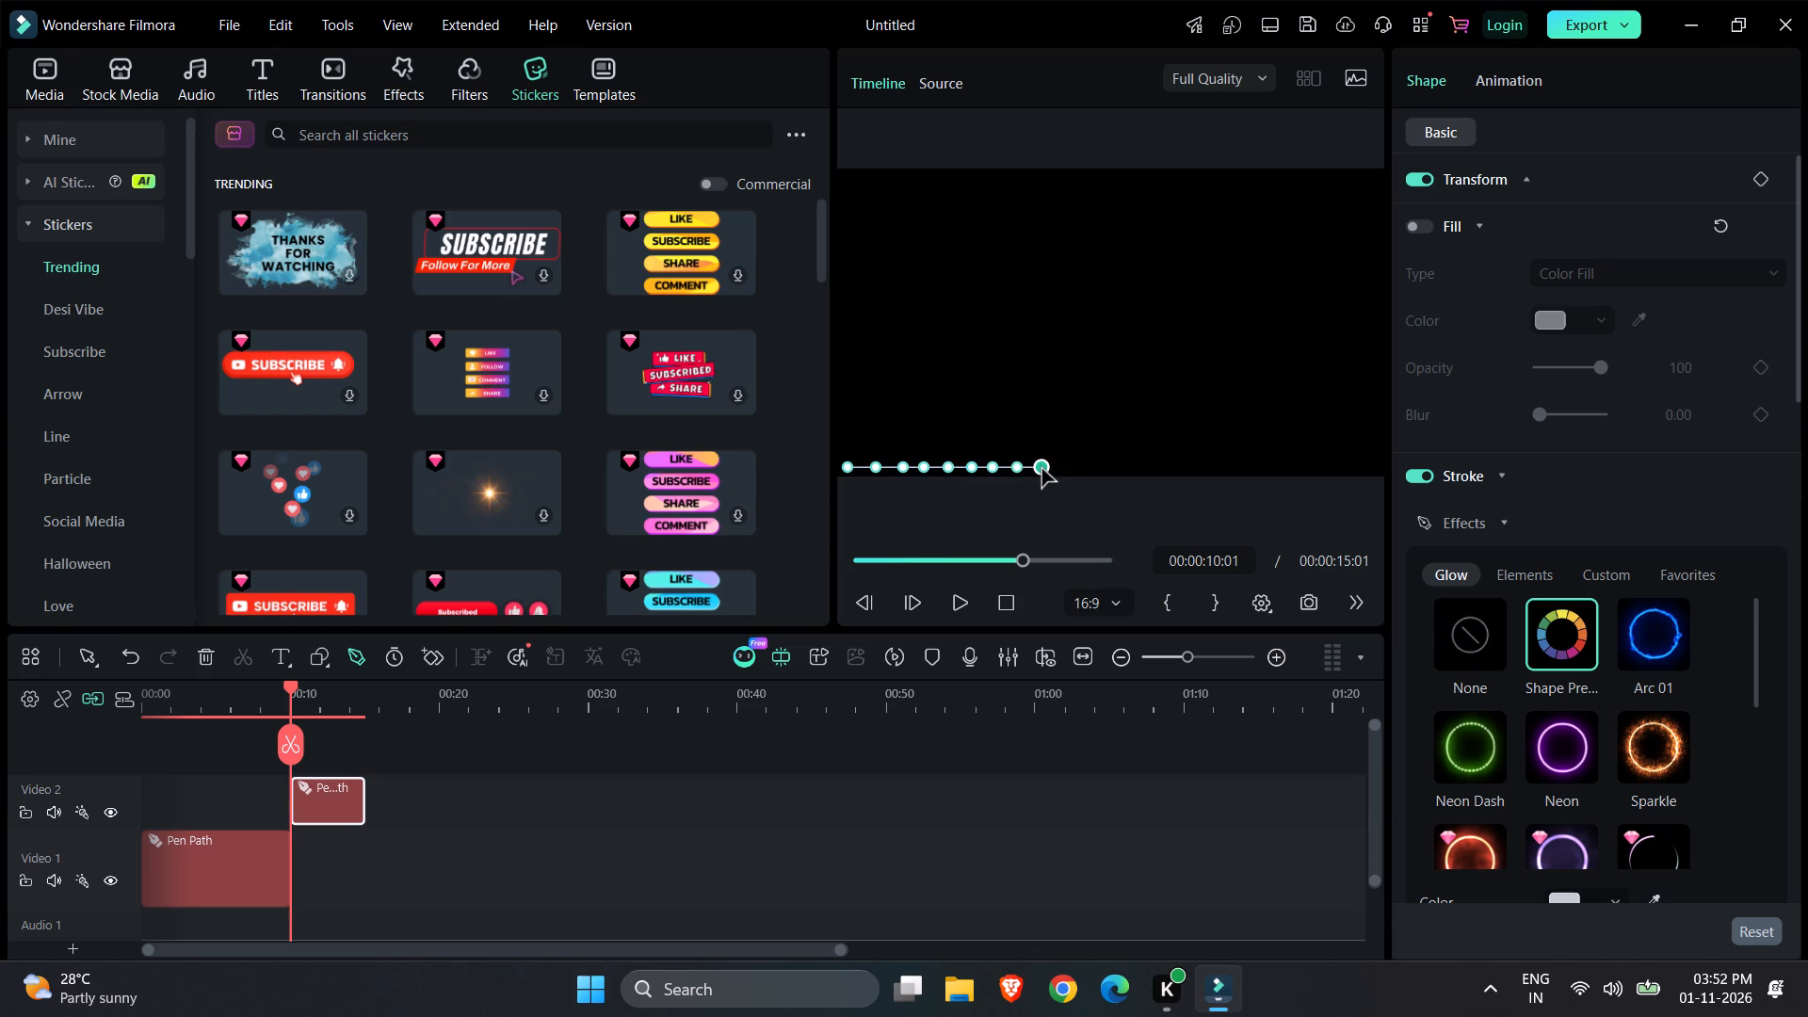
{"action": "left_click", "coordinate": [1064, 469]}
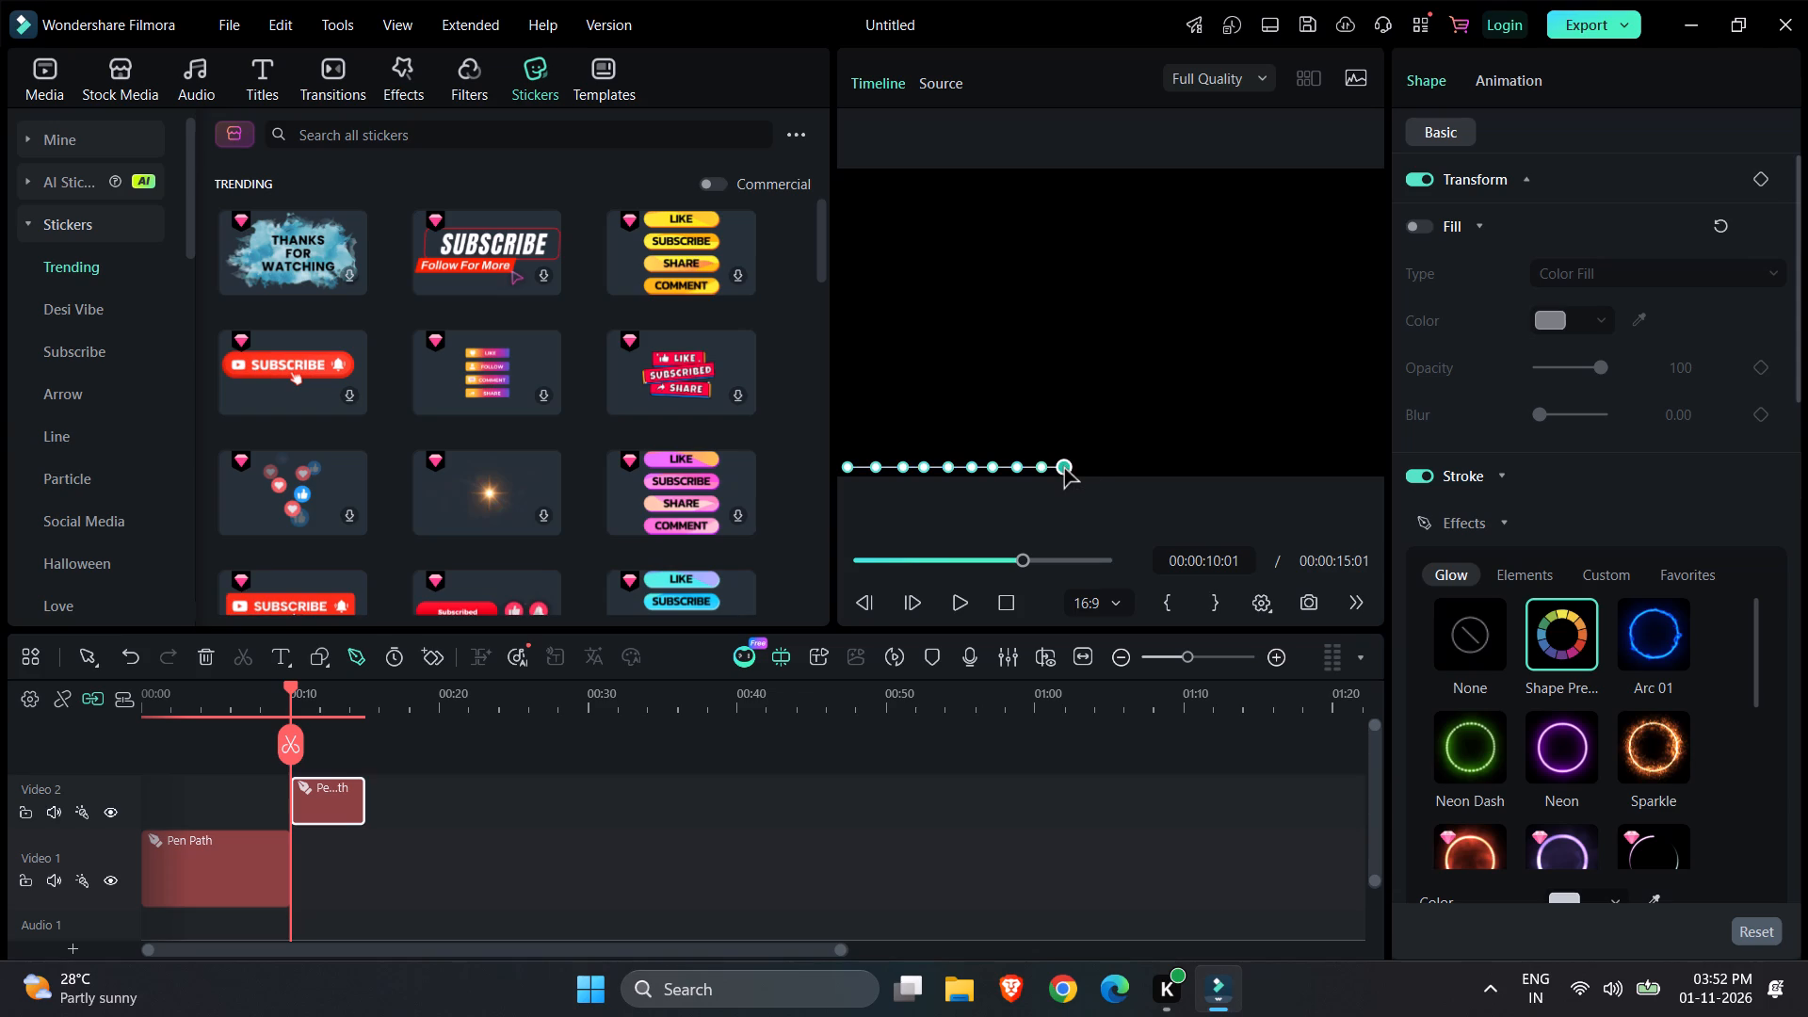
{"action": "left_click", "coordinate": [1082, 466]}
{"action": "left_click", "coordinate": [1104, 463]}
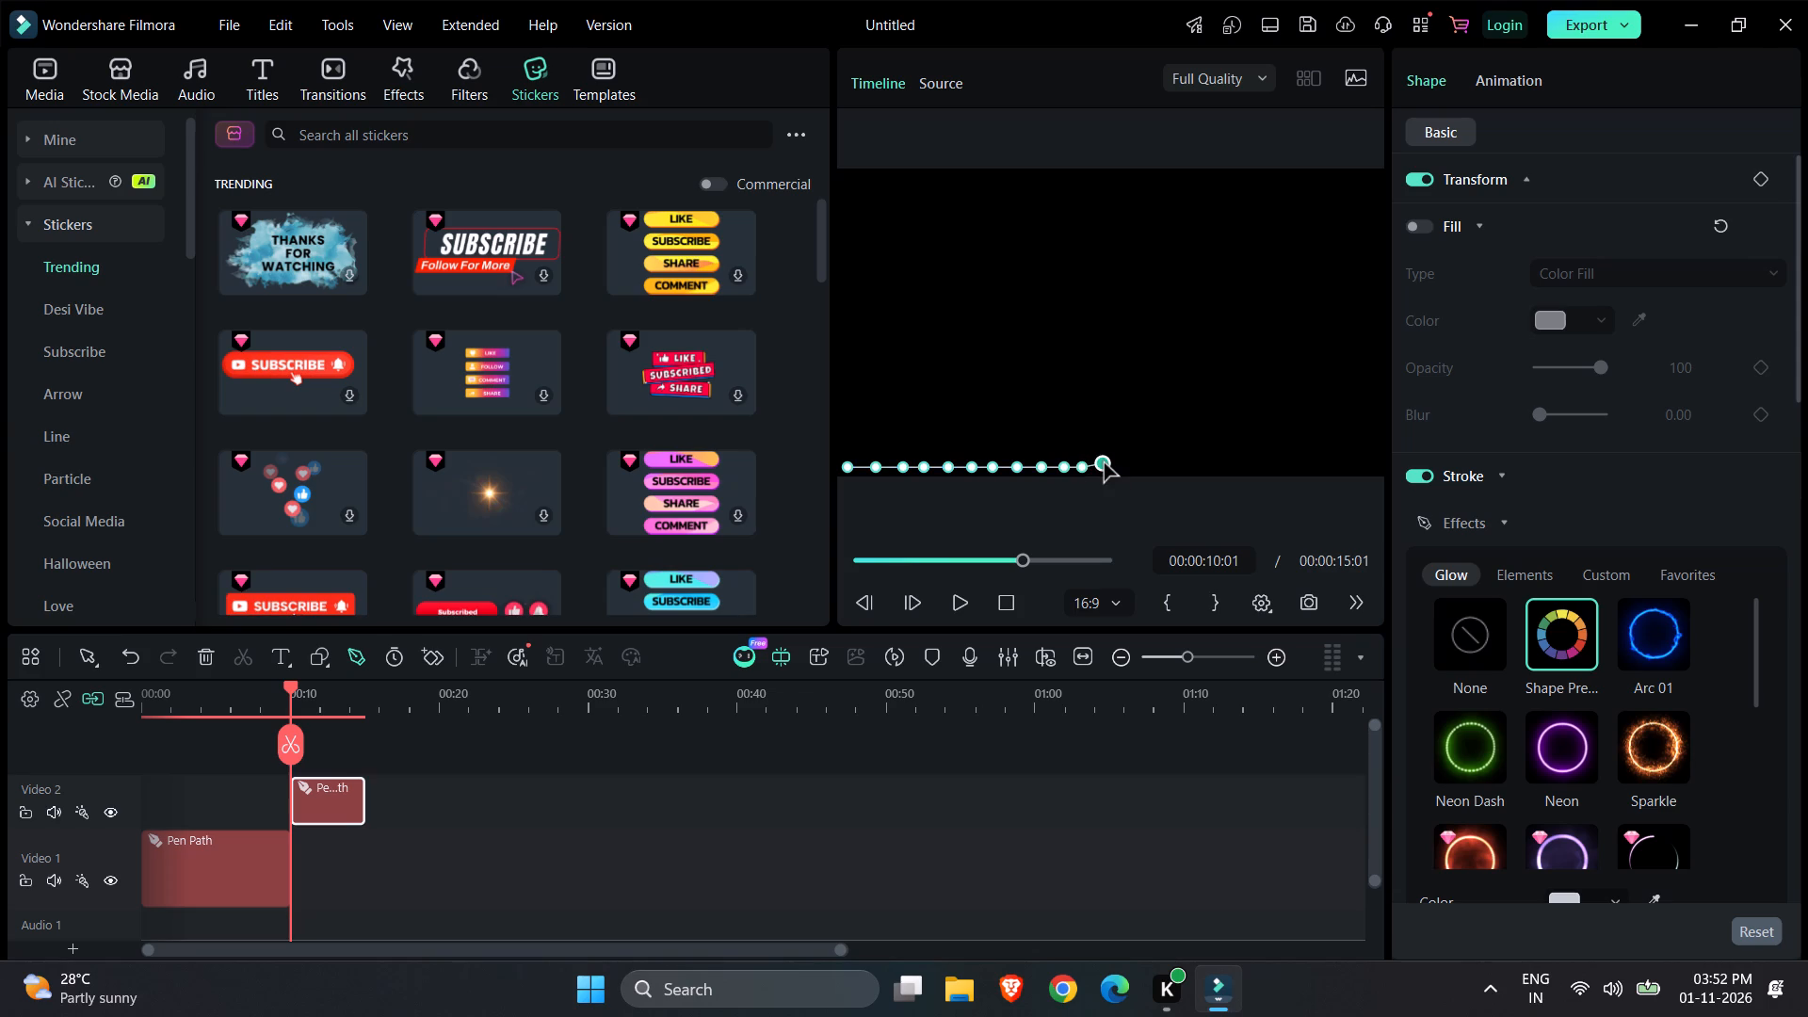
Continue the second pen path's bottom row with closely spaced points from mid-frame to the frame's right edge.
{"action": "left_click", "coordinate": [1124, 463]}
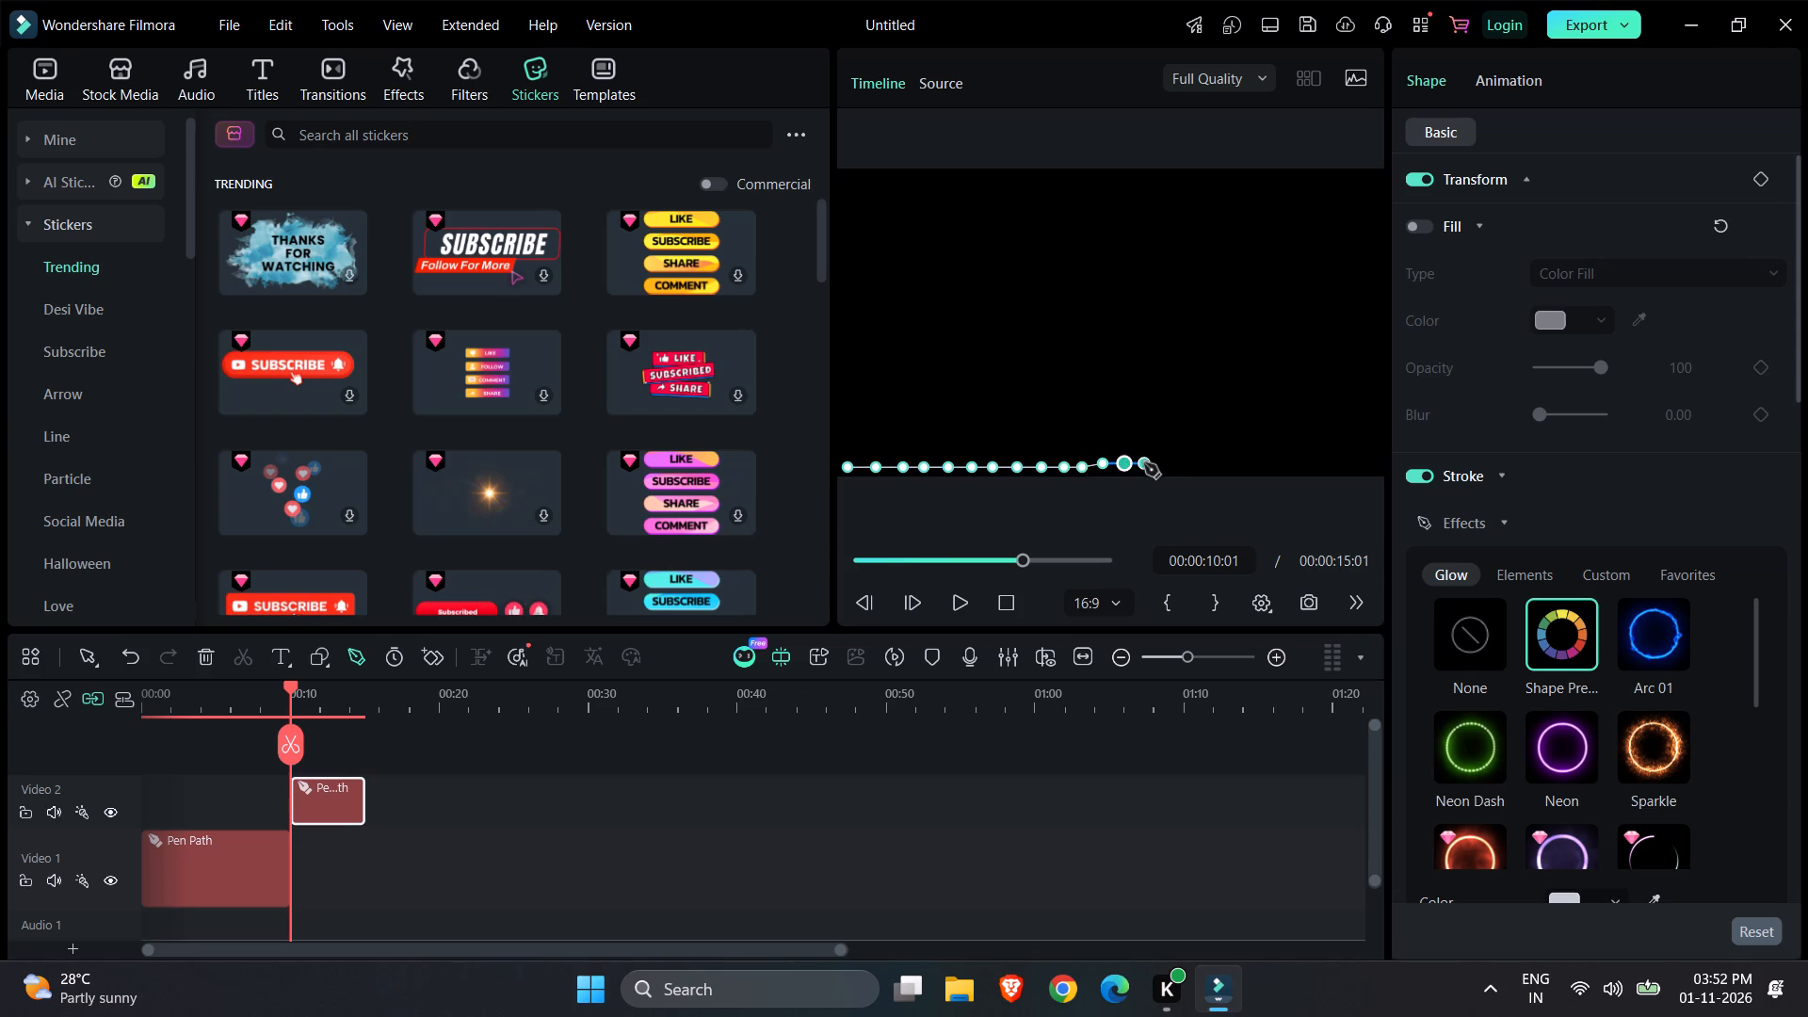
{"action": "left_click", "coordinate": [1144, 463]}
{"action": "left_click", "coordinate": [1168, 461]}
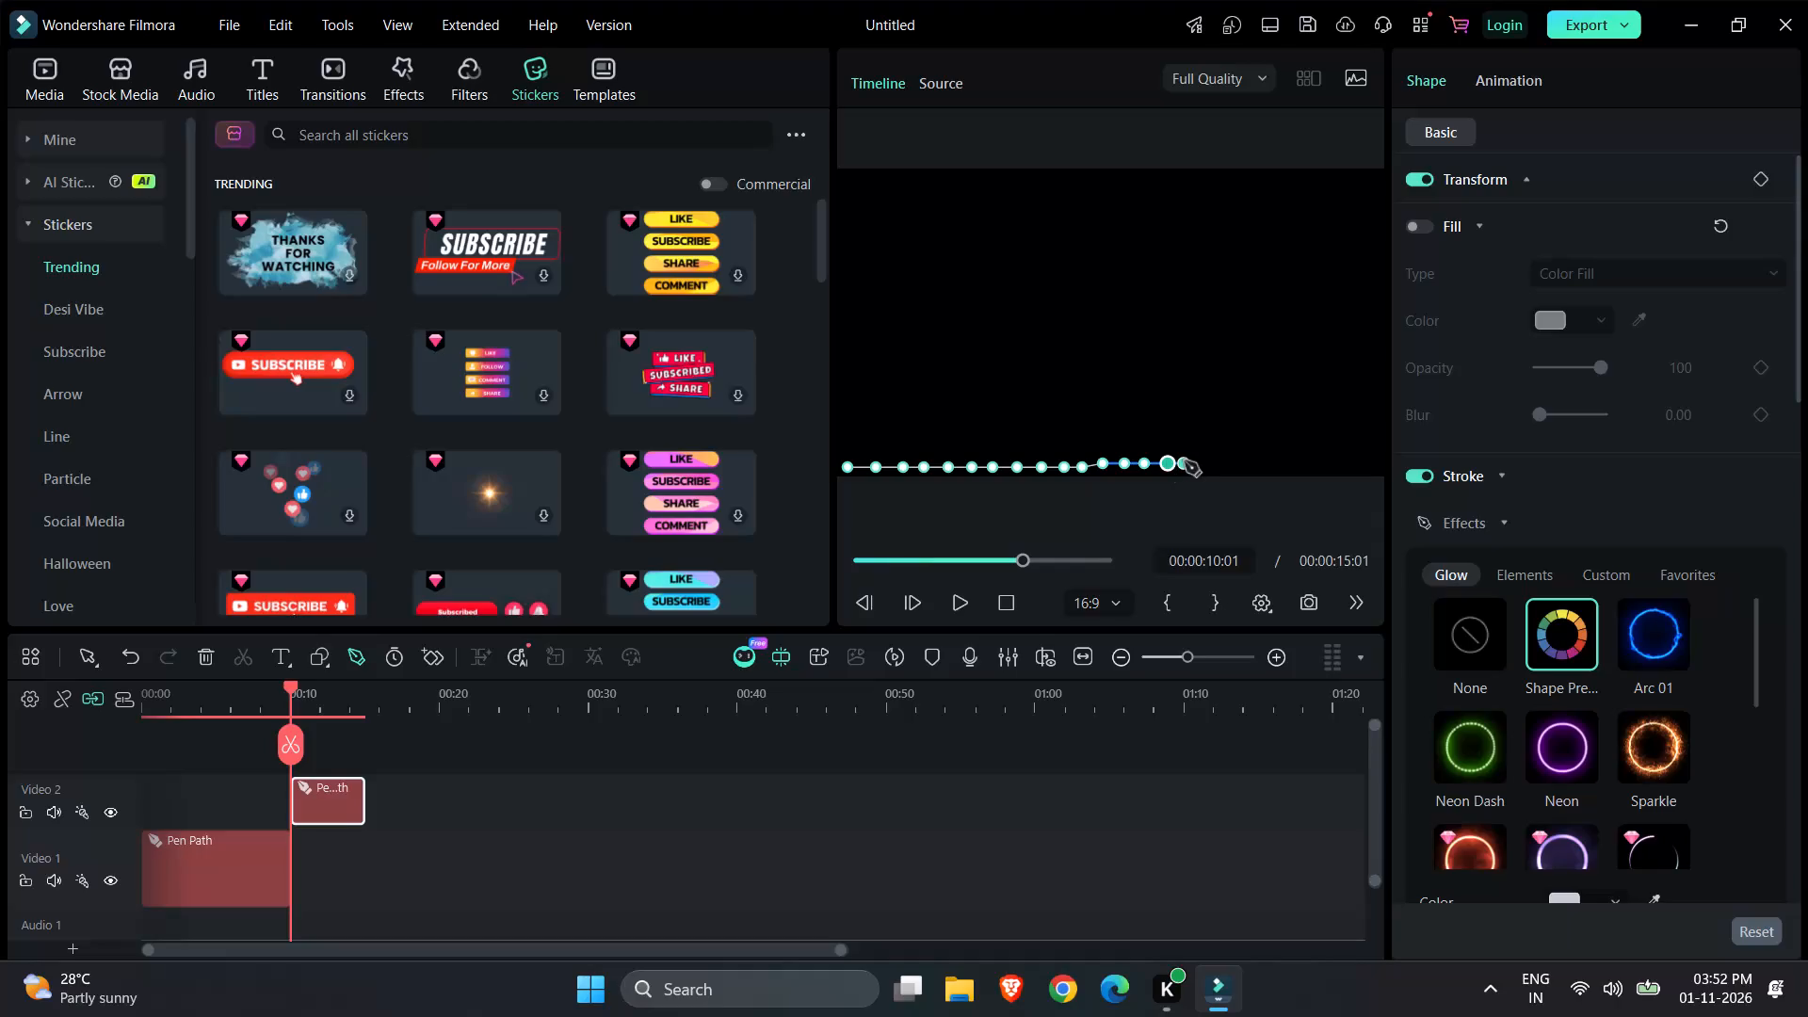
{"action": "left_click", "coordinate": [1185, 461]}
{"action": "left_click", "coordinate": [1207, 461]}
{"action": "left_click", "coordinate": [1237, 465]}
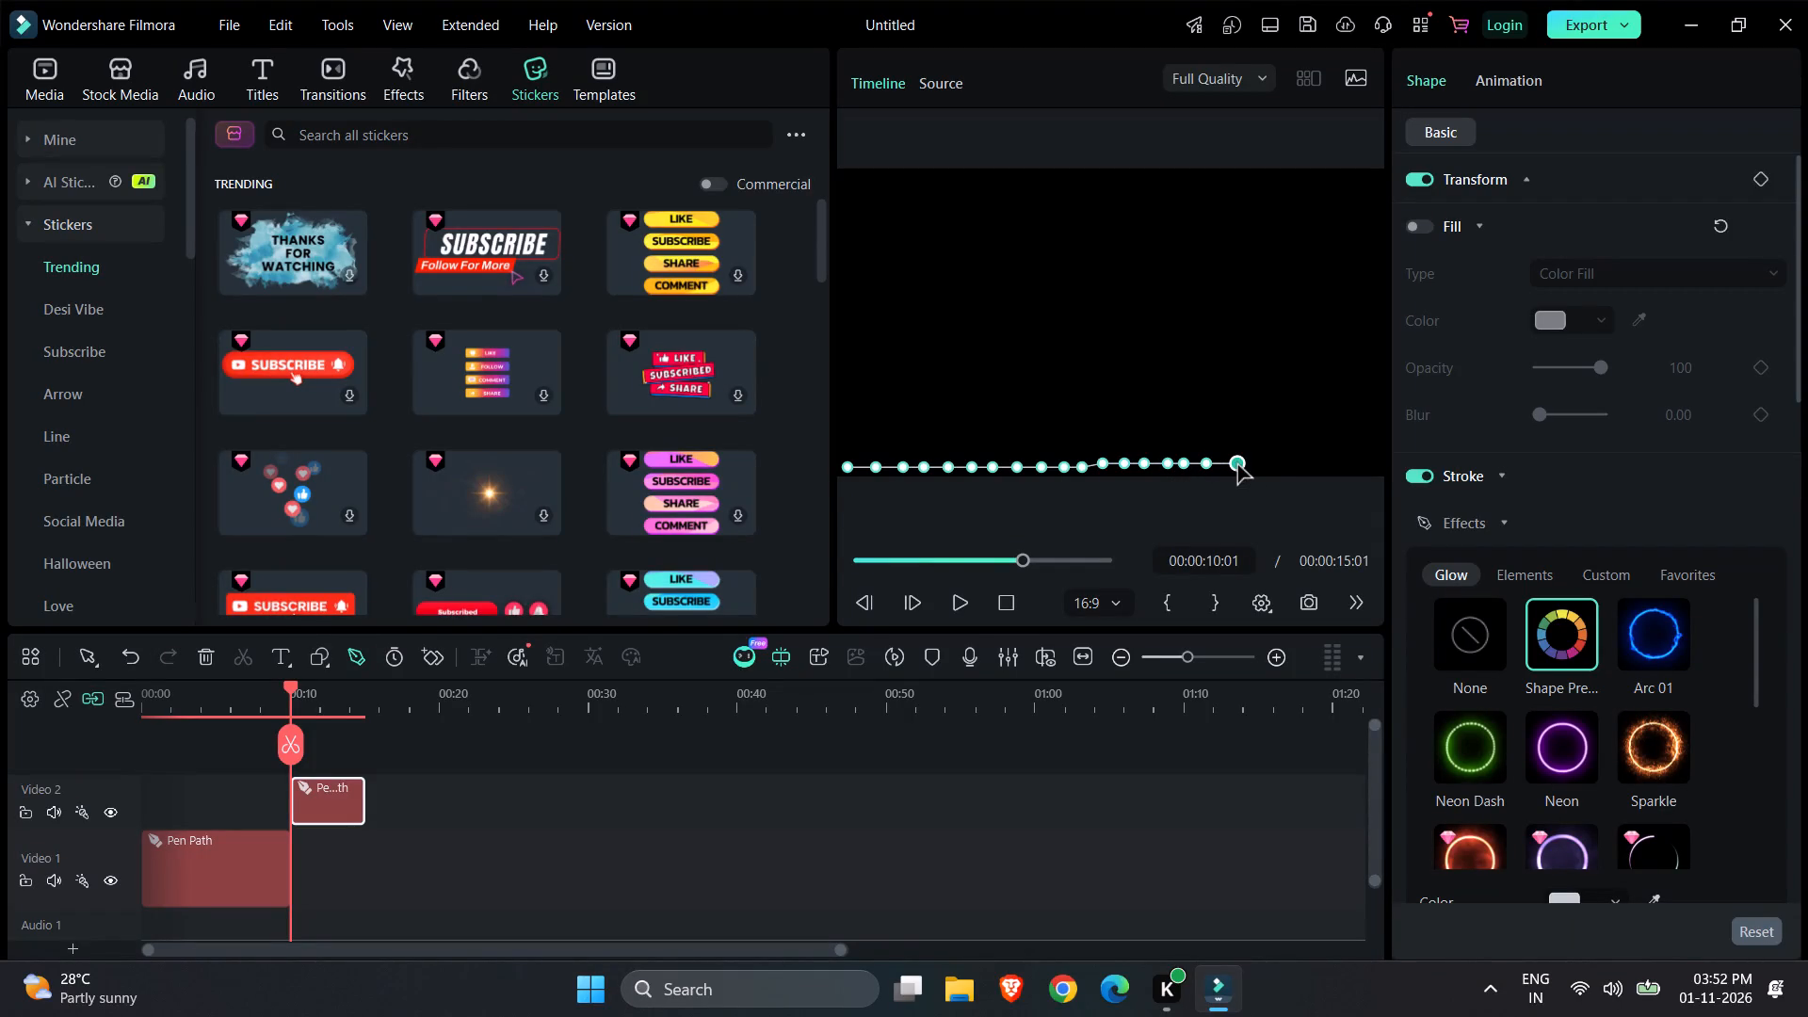
{"action": "left_click", "coordinate": [1259, 465]}
{"action": "left_click", "coordinate": [1282, 464]}
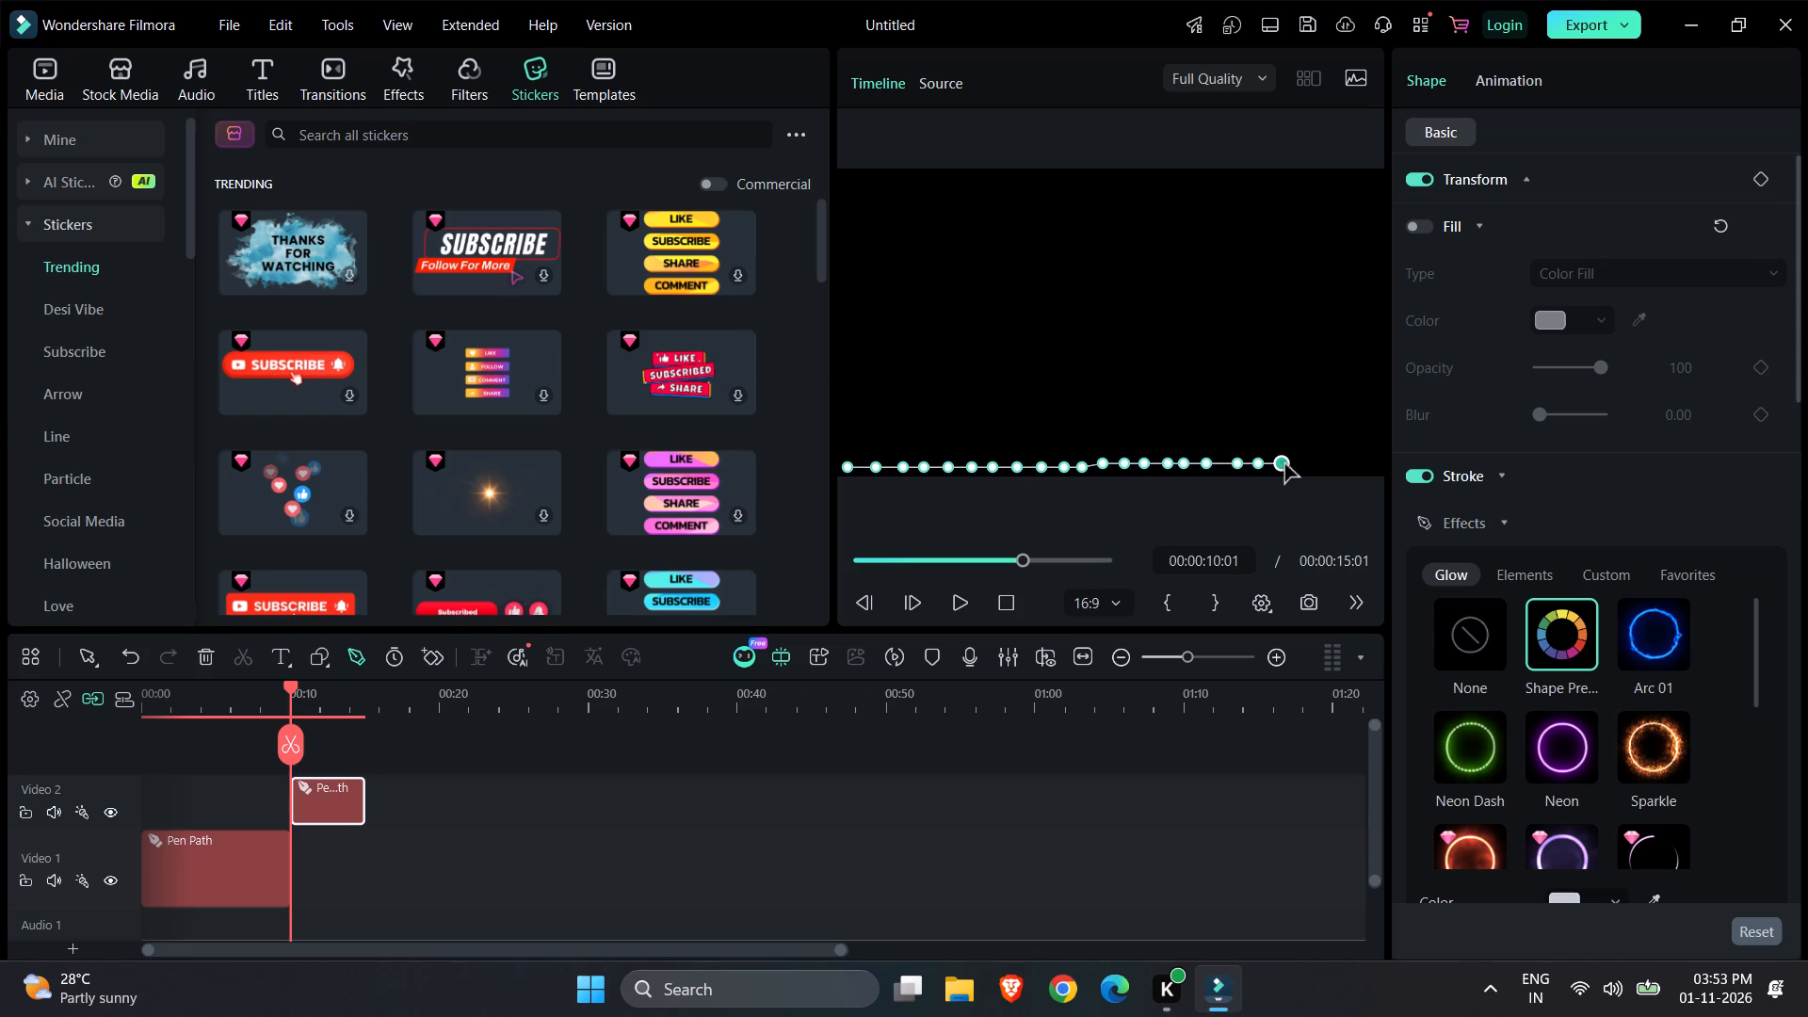
{"action": "left_click", "coordinate": [1304, 463]}
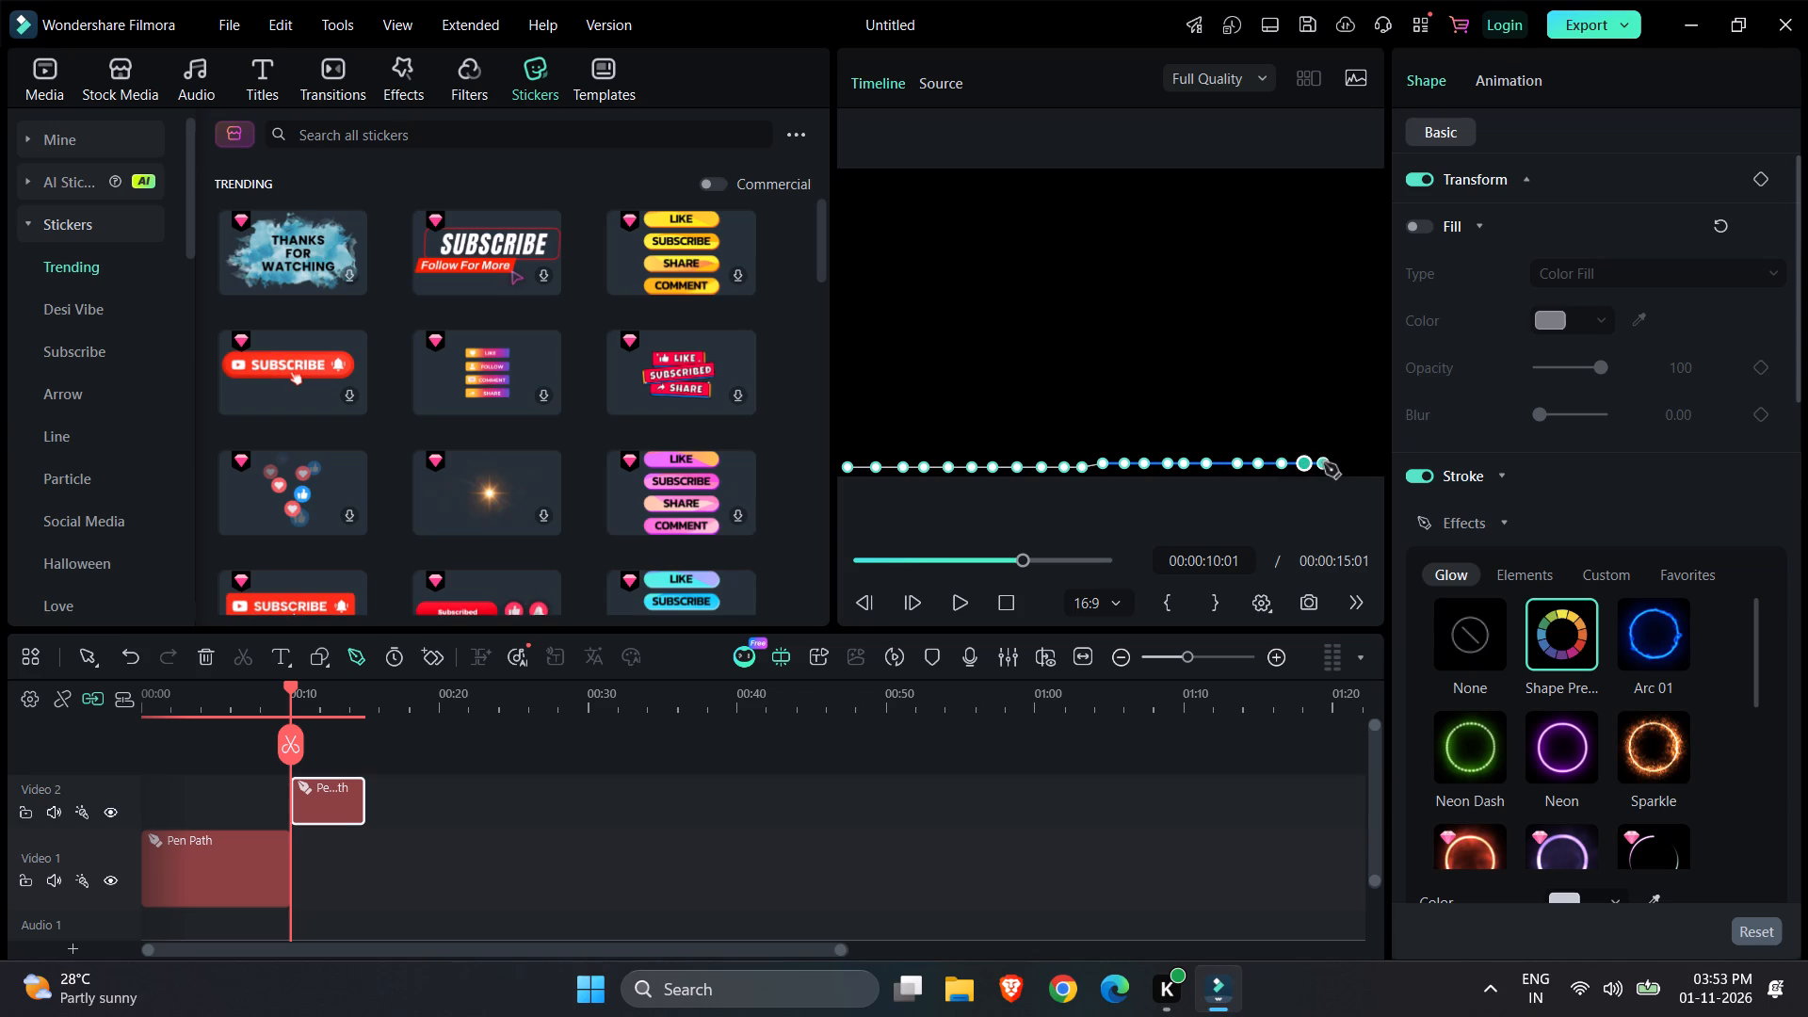
{"action": "left_click", "coordinate": [1325, 463]}
{"action": "left_click", "coordinate": [1342, 463]}
{"action": "left_click", "coordinate": [1370, 463]}
Turn the pen path up a short distance at the frame's right edge and run closely spaced points back to mid-frame.
{"action": "left_click", "coordinate": [1368, 435]}
{"action": "left_click", "coordinate": [1342, 437]}
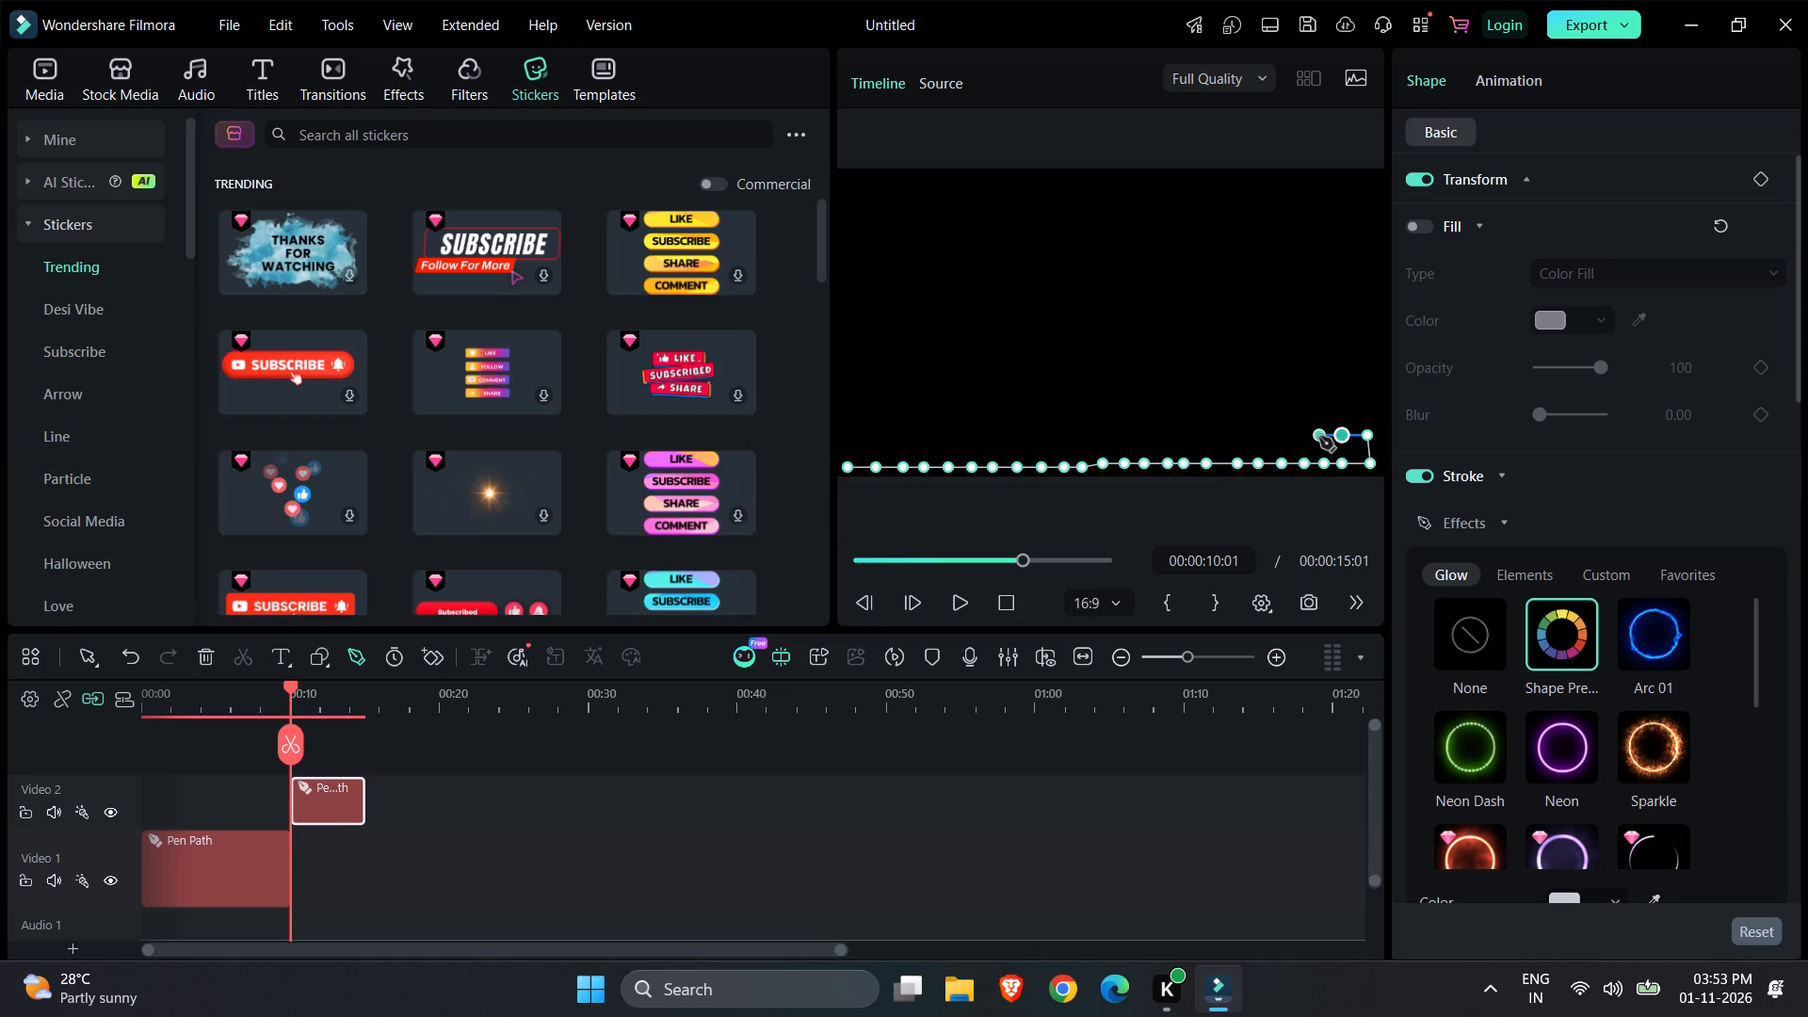
{"action": "left_click", "coordinate": [1319, 437]}
{"action": "left_click", "coordinate": [1294, 436]}
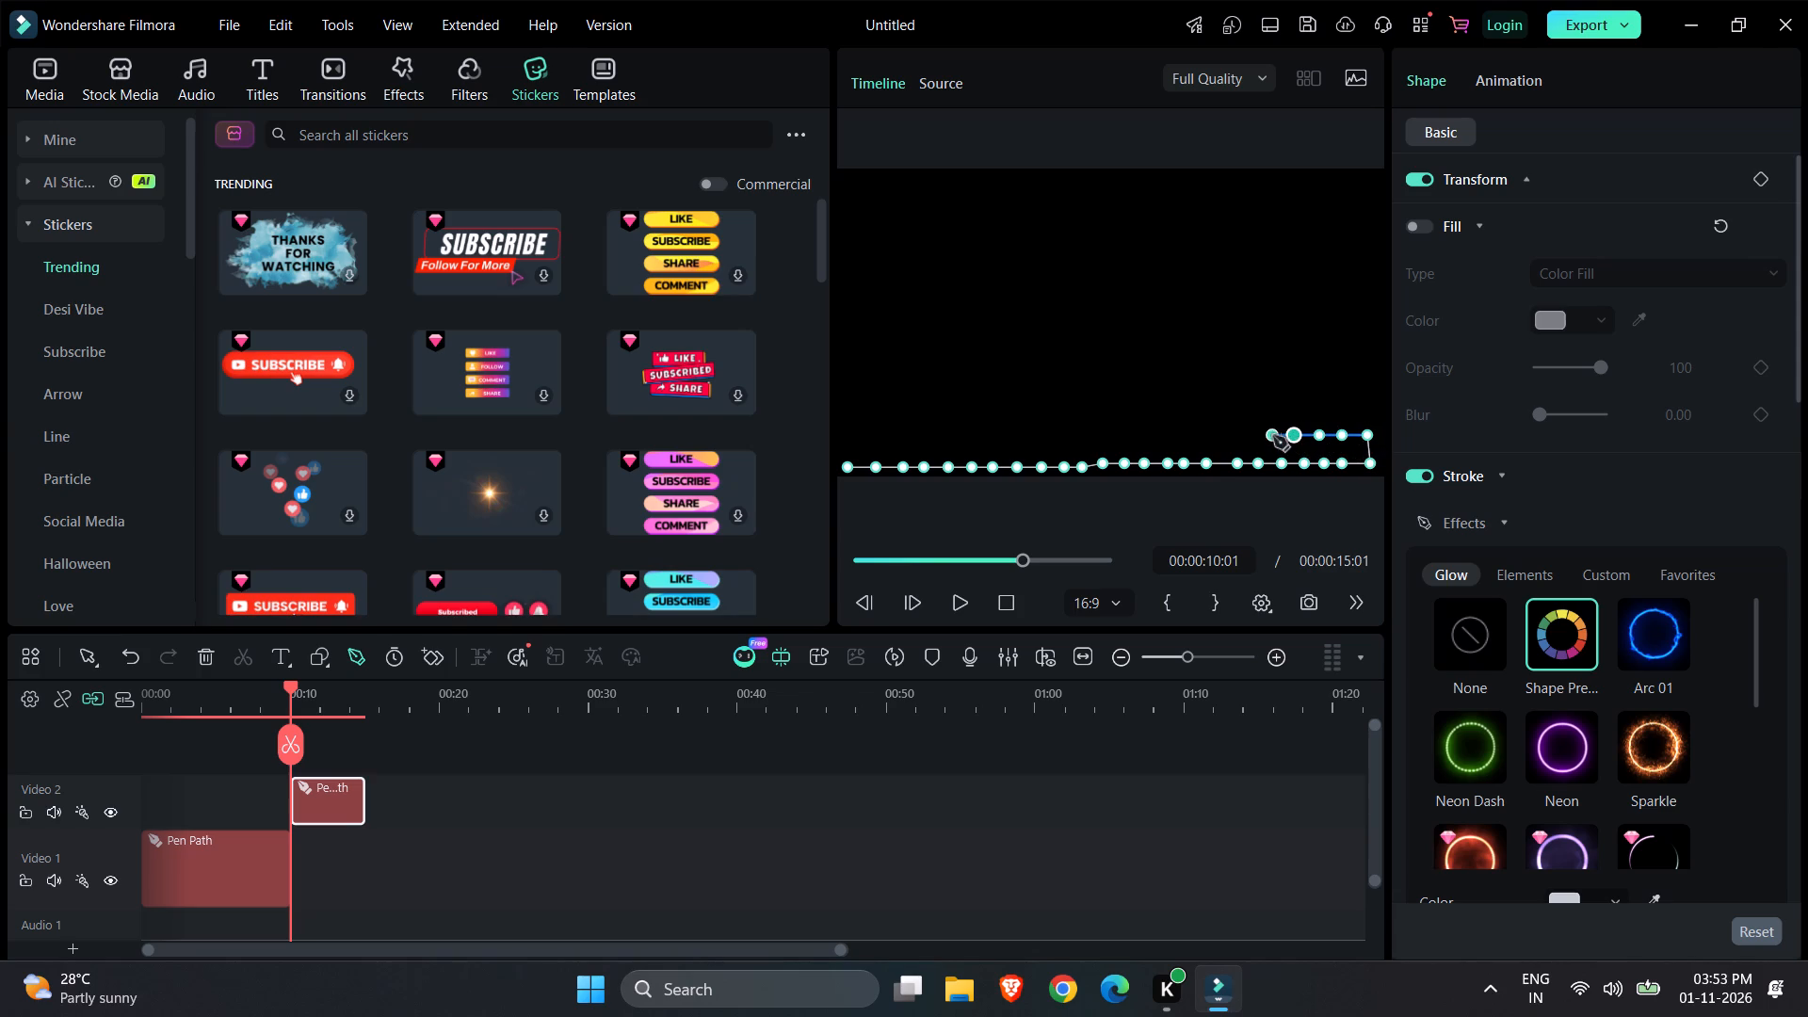
{"action": "left_click", "coordinate": [1273, 436]}
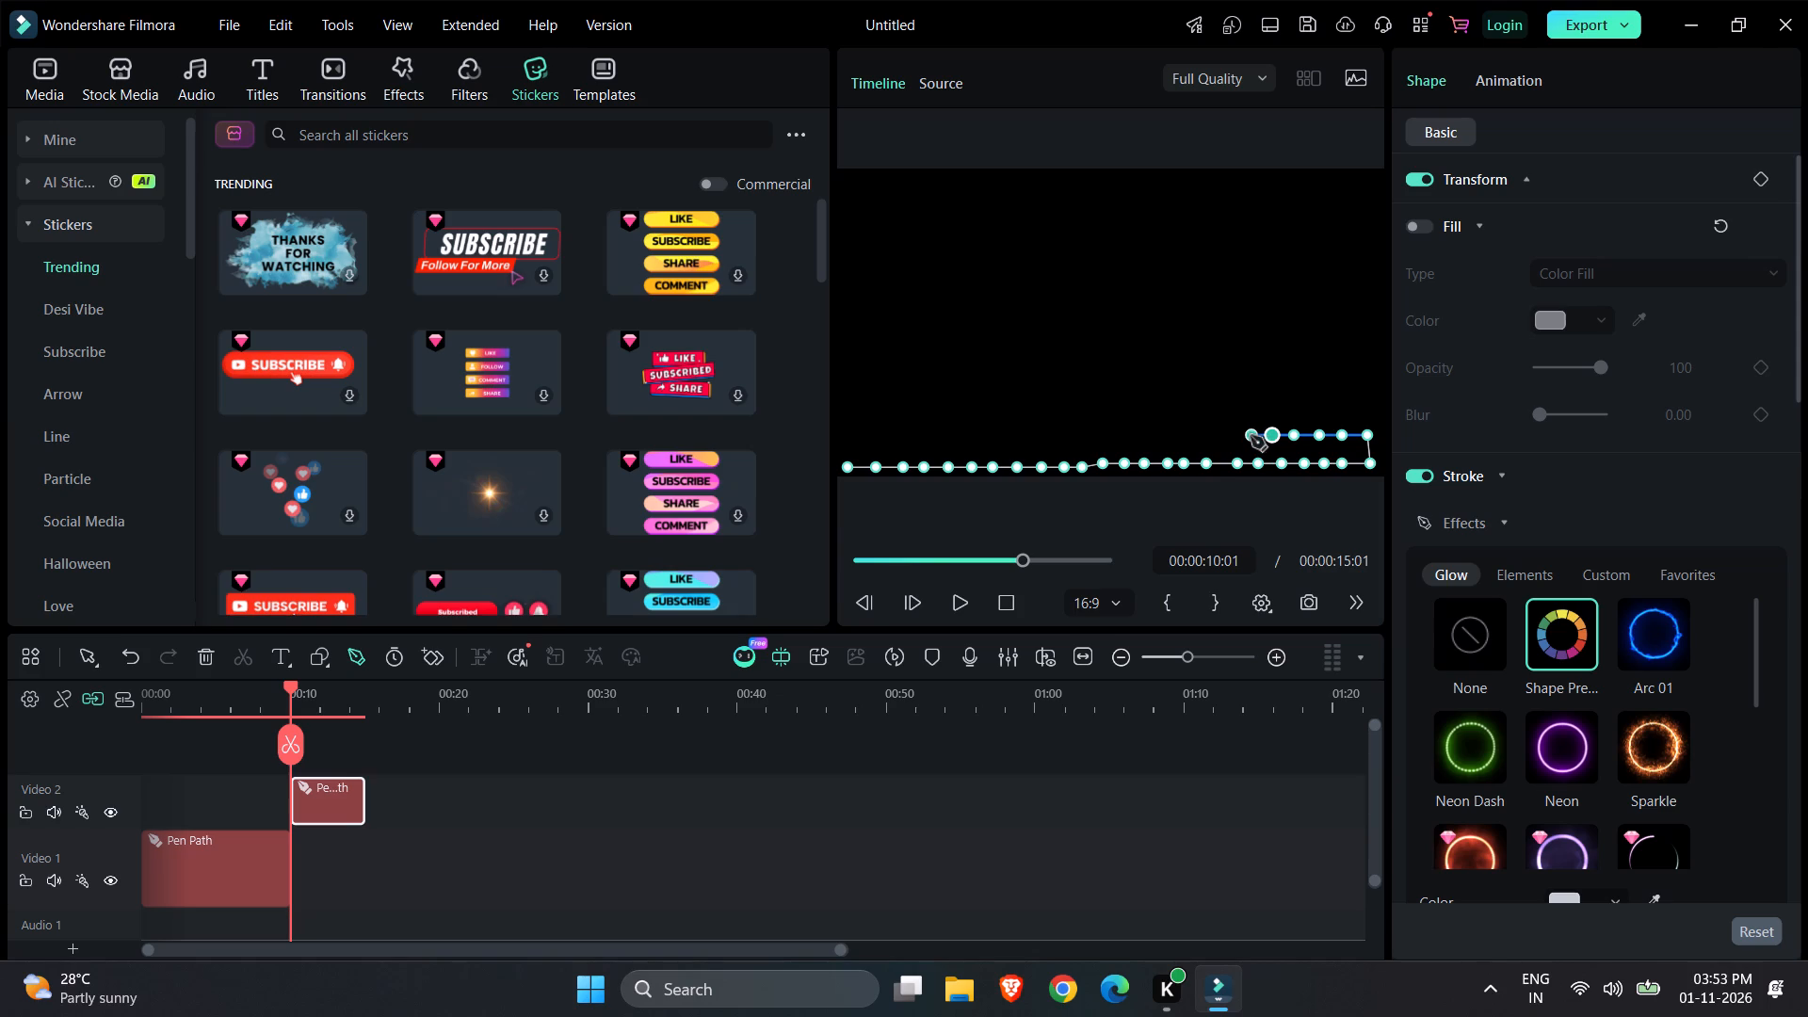
{"action": "left_click", "coordinate": [1248, 436]}
{"action": "left_click", "coordinate": [1224, 437]}
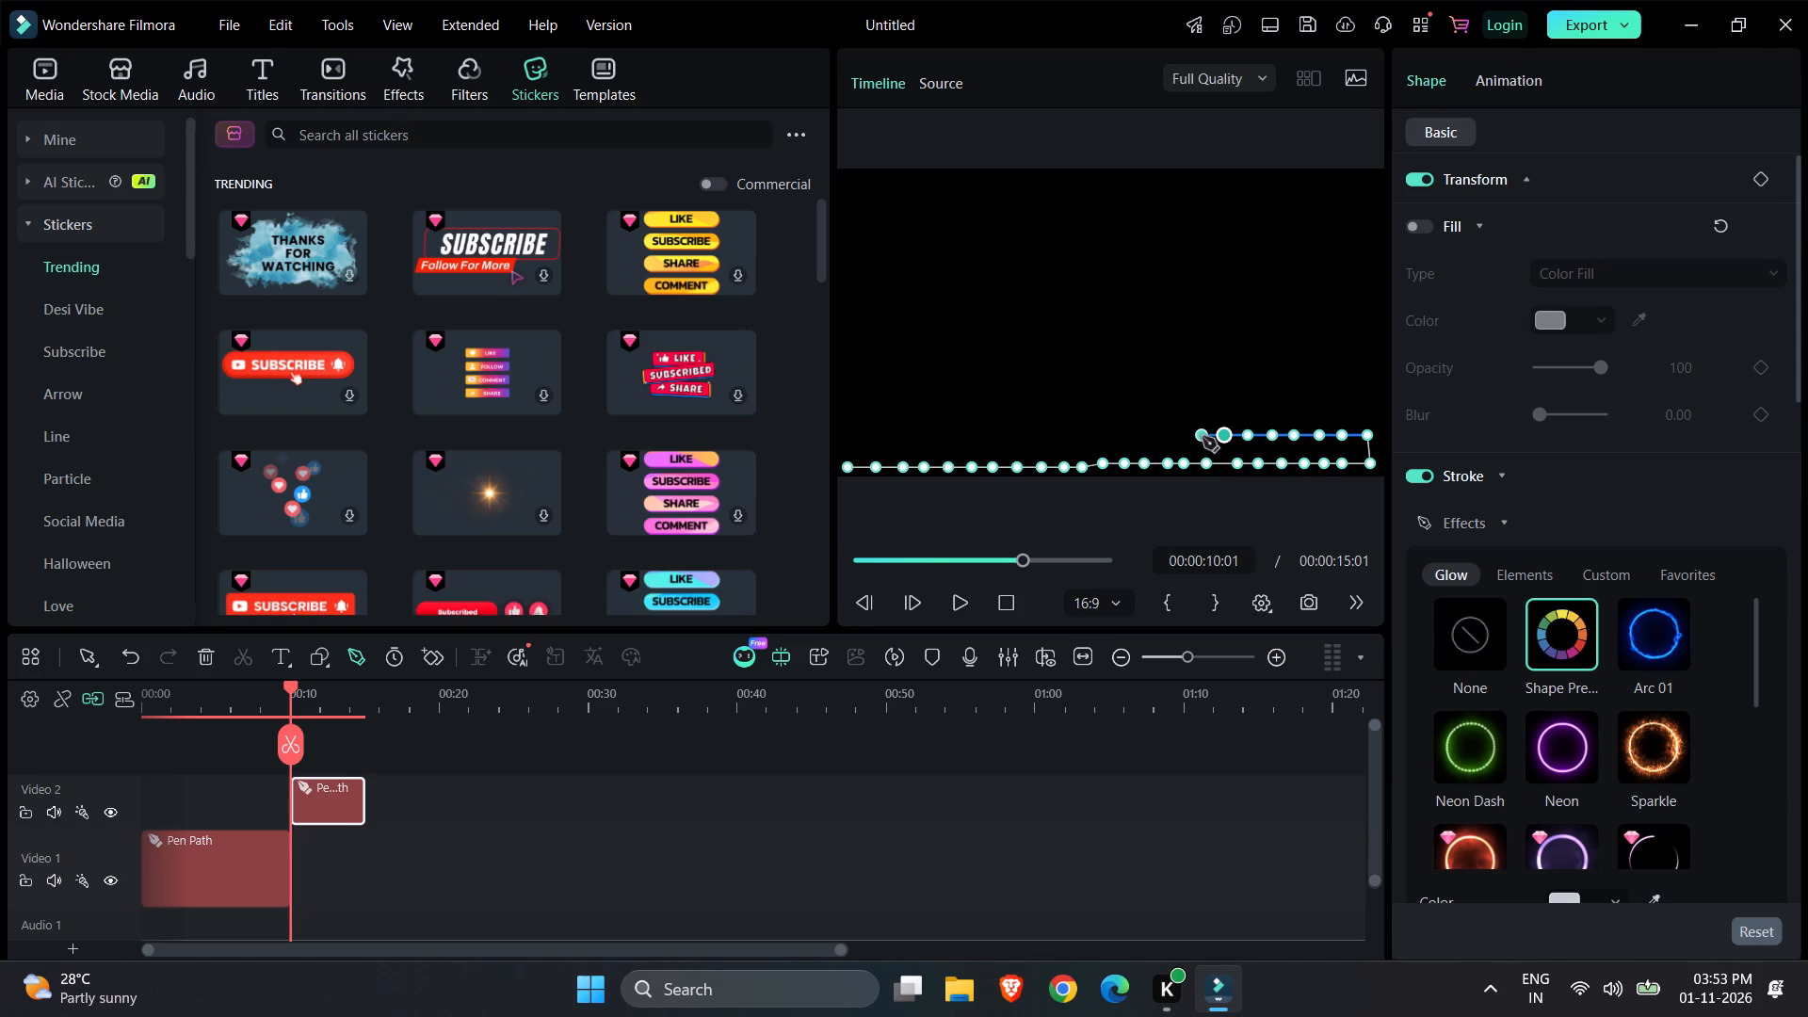
{"action": "left_click", "coordinate": [1203, 437]}
{"action": "left_click", "coordinate": [1176, 434]}
{"action": "left_click", "coordinate": [1151, 437]}
{"action": "left_click", "coordinate": [1126, 435]}
{"action": "left_click", "coordinate": [1098, 435]}
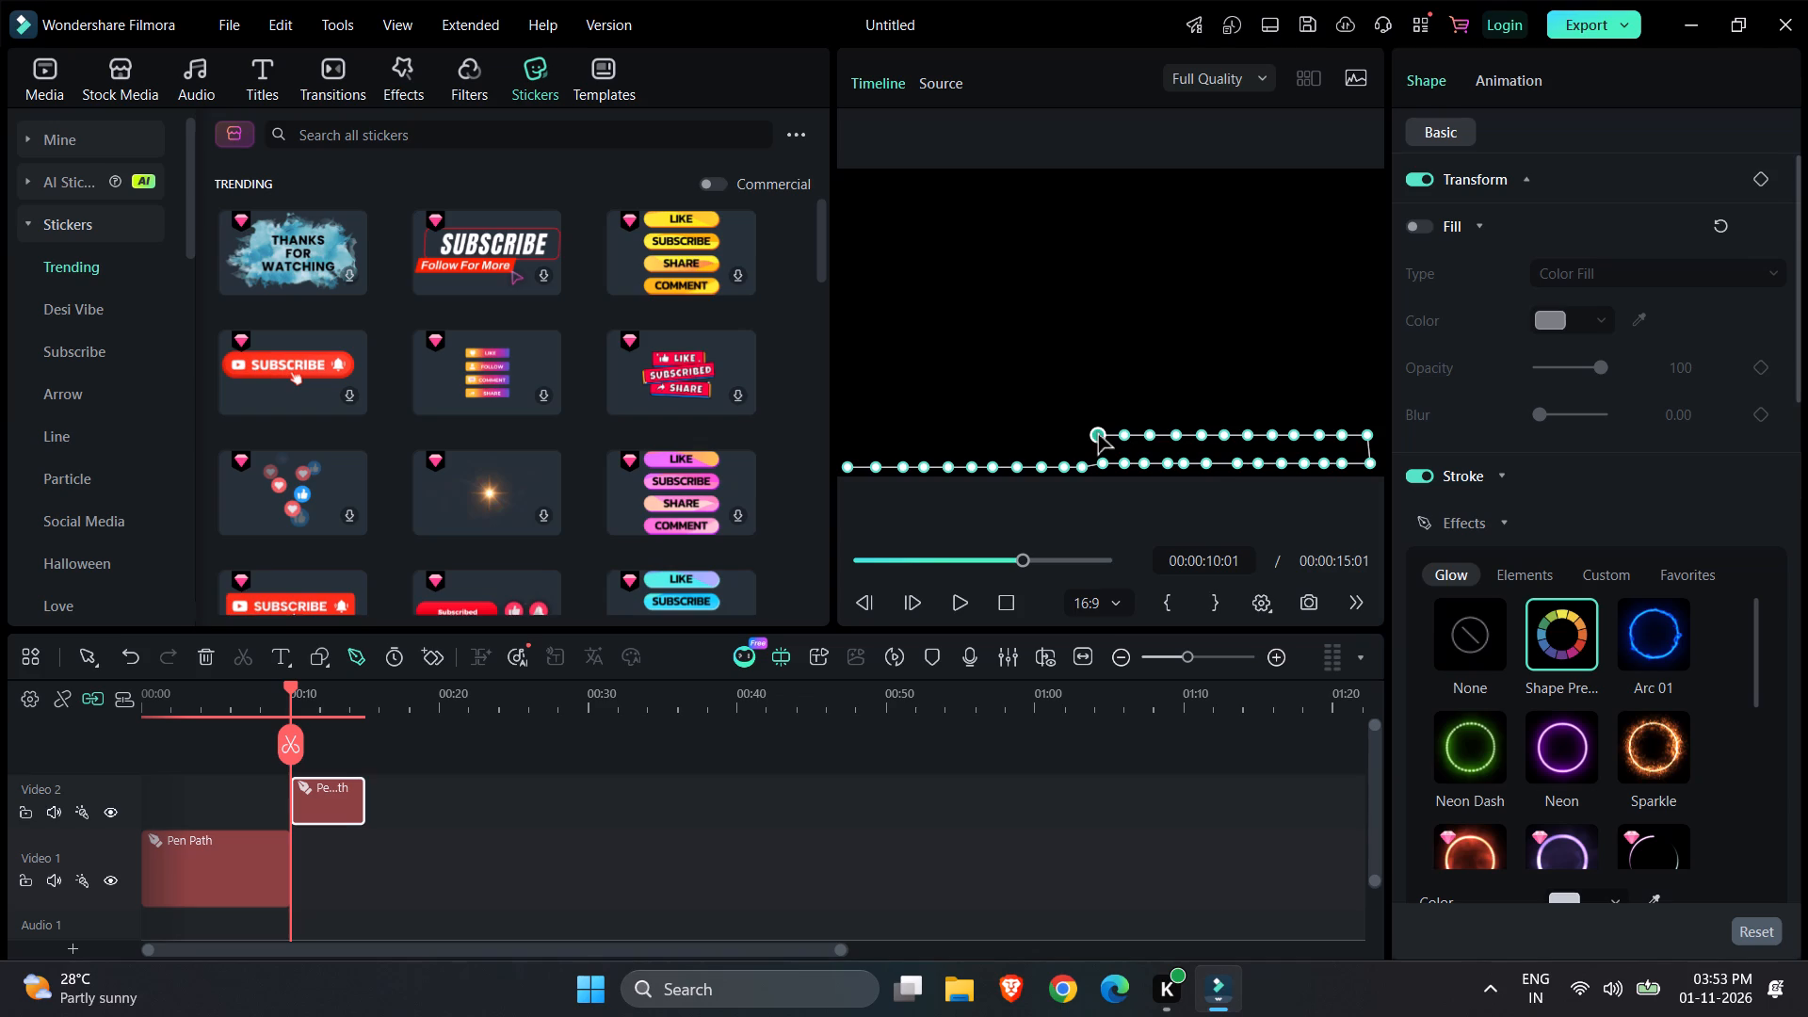
Continue the pen path's second row with closely spaced points from mid-frame back to the frame's left edge.
{"action": "left_click", "coordinate": [1074, 435]}
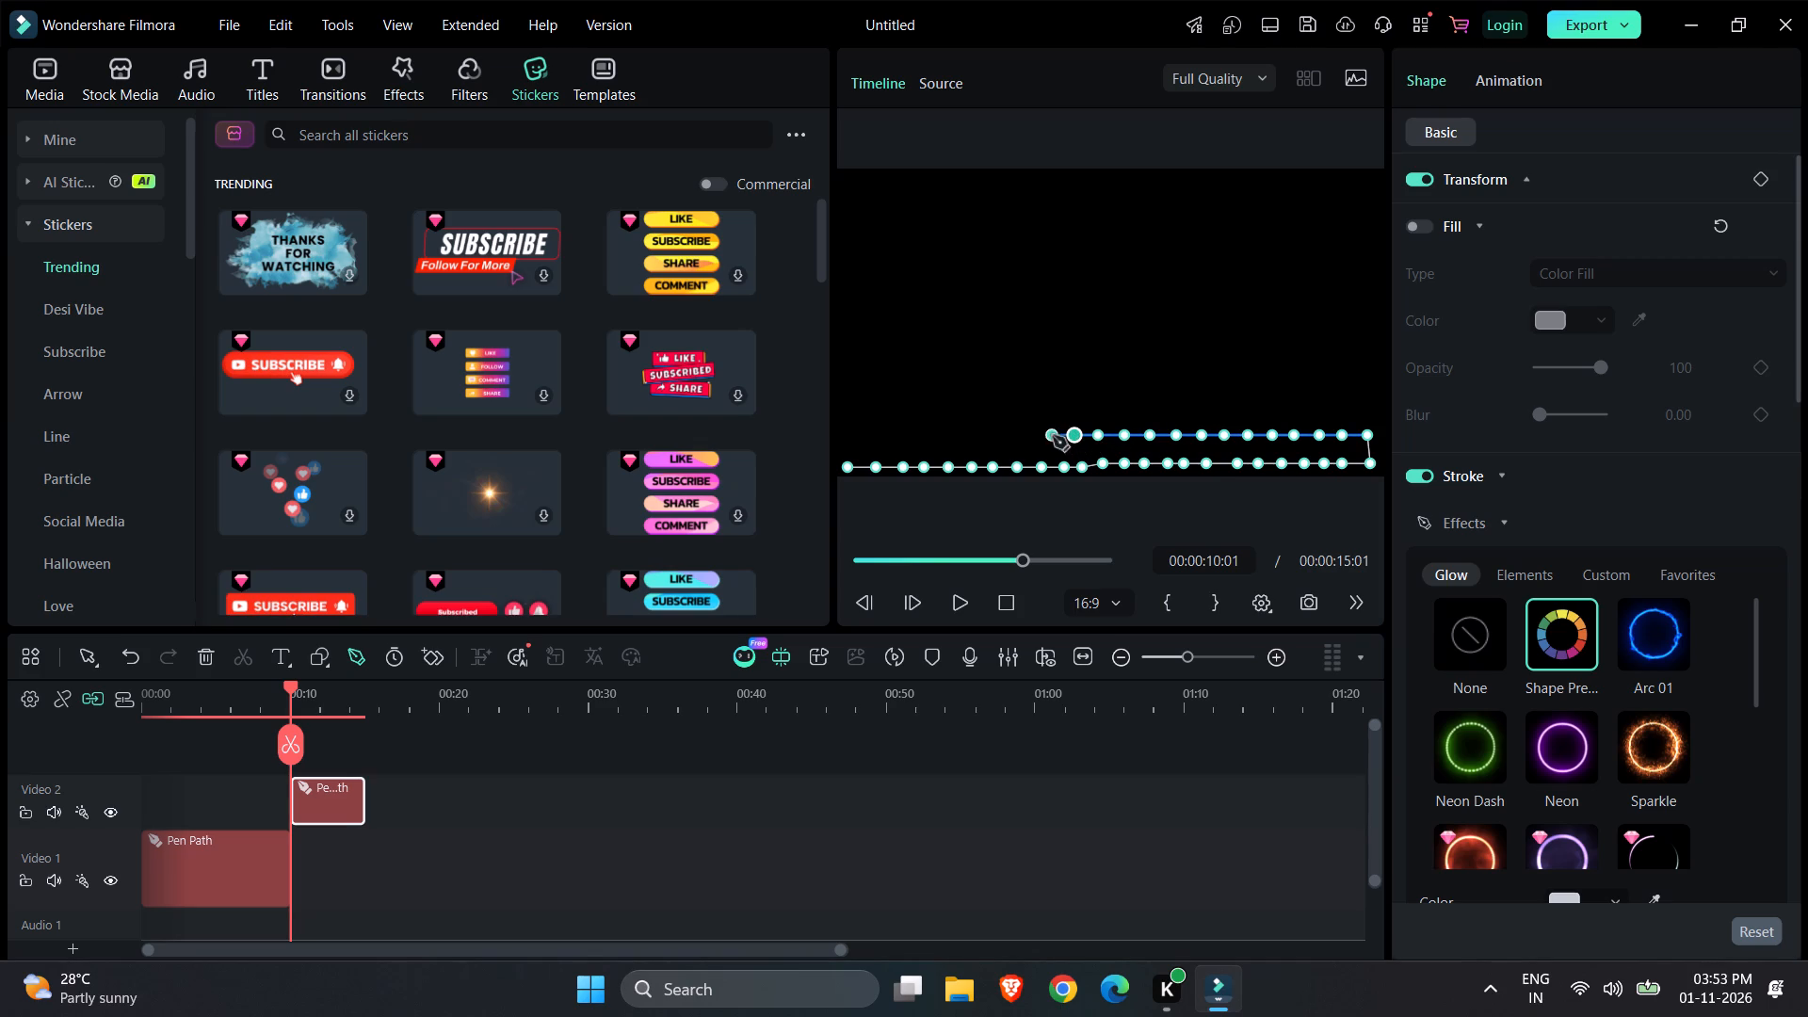
{"action": "left_click", "coordinate": [1053, 436]}
{"action": "left_click", "coordinate": [1028, 436]}
{"action": "left_click", "coordinate": [1004, 437]}
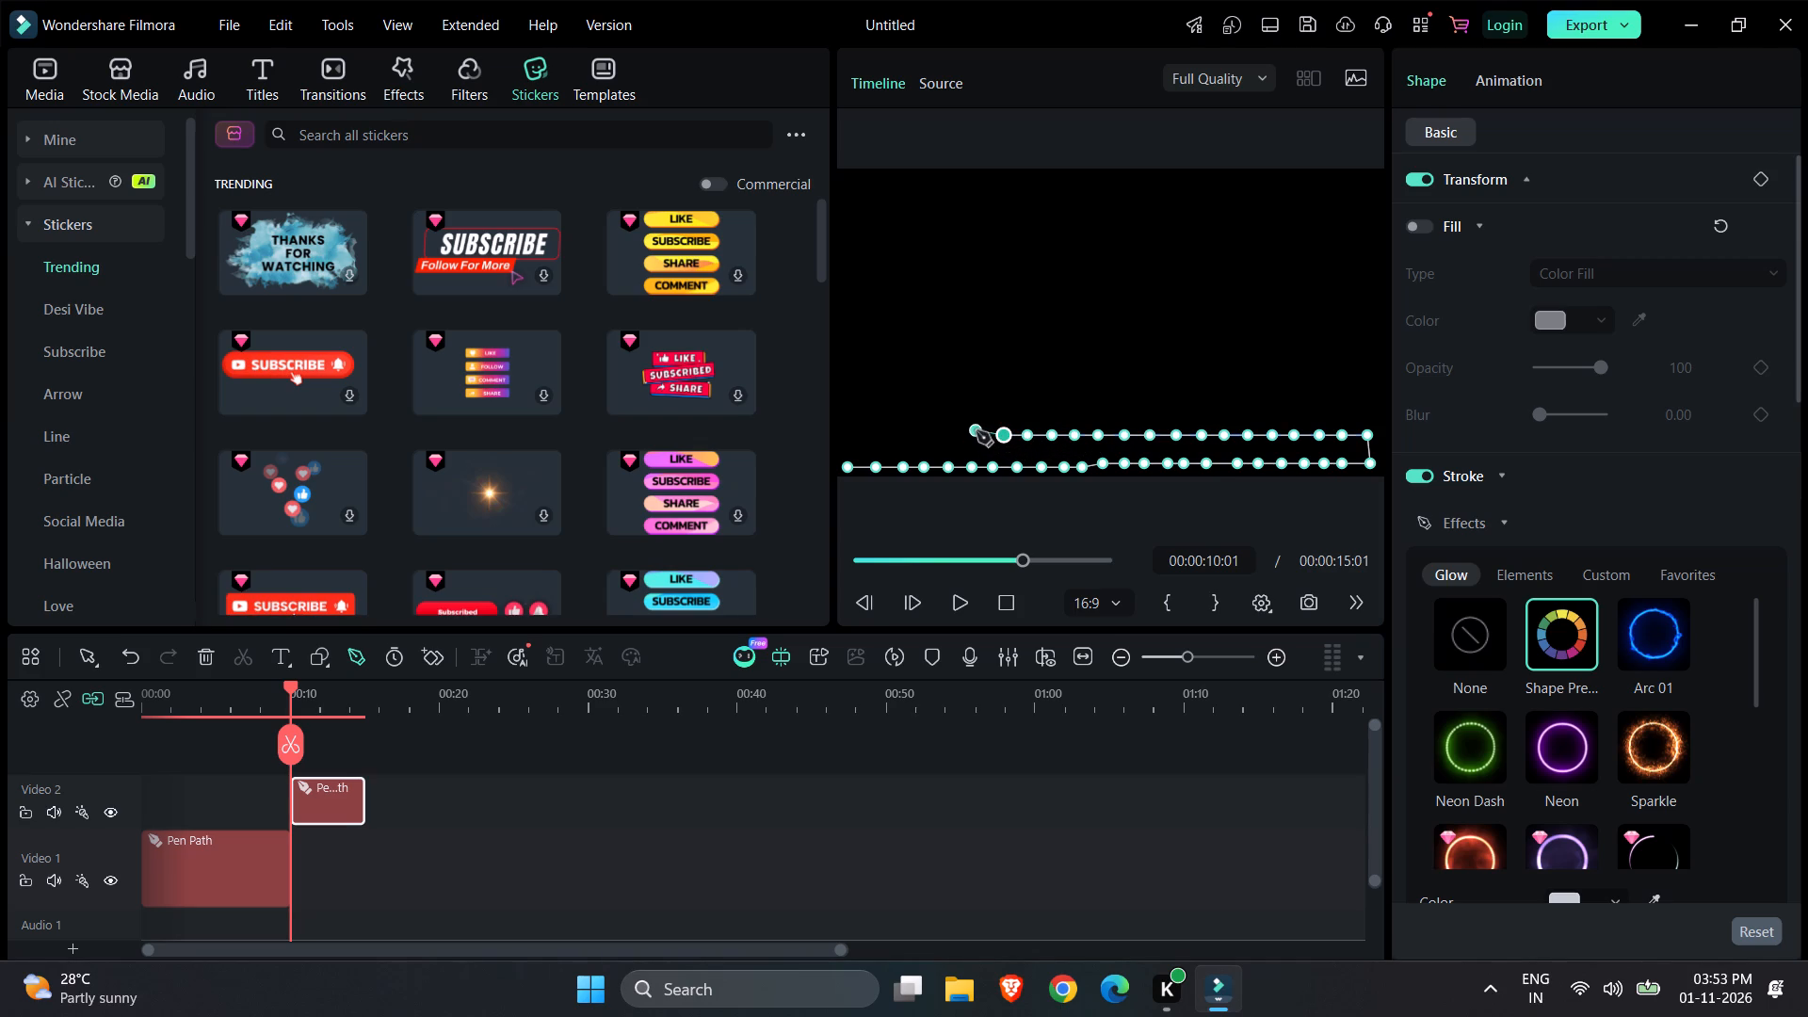
{"action": "left_click", "coordinate": [977, 436]}
{"action": "left_click", "coordinate": [952, 435]}
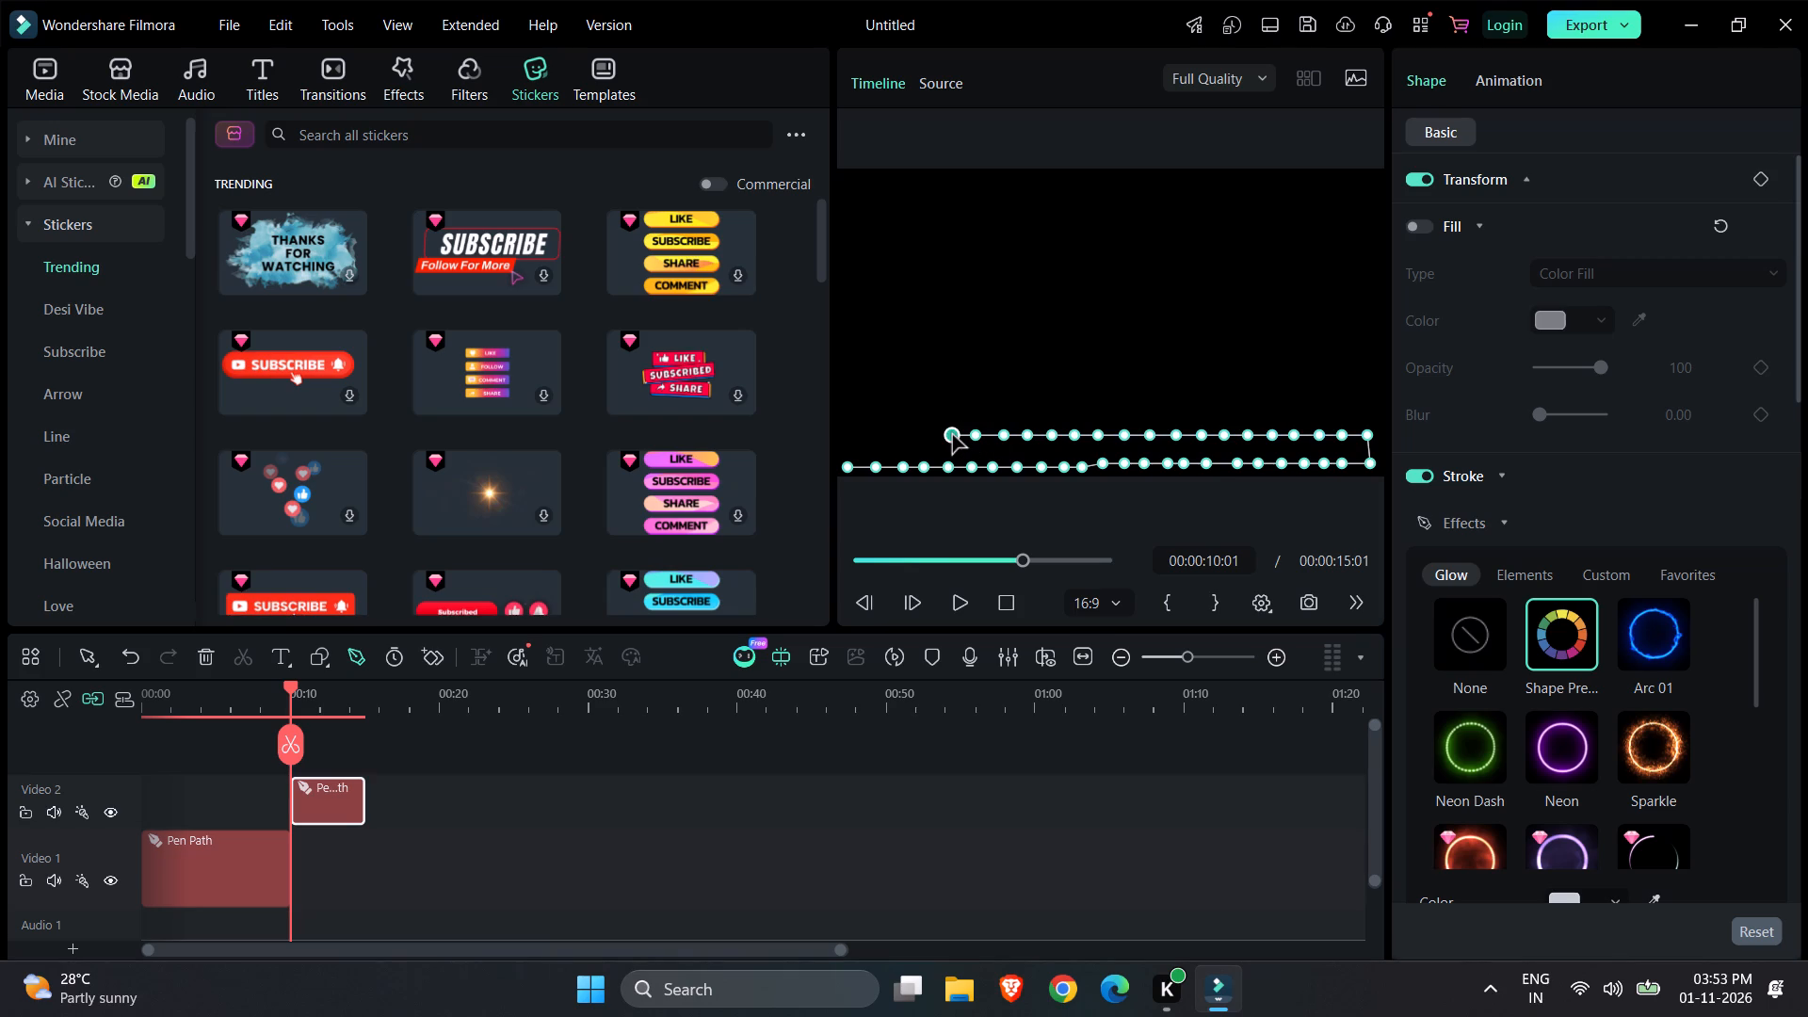
{"action": "left_click", "coordinate": [929, 437]}
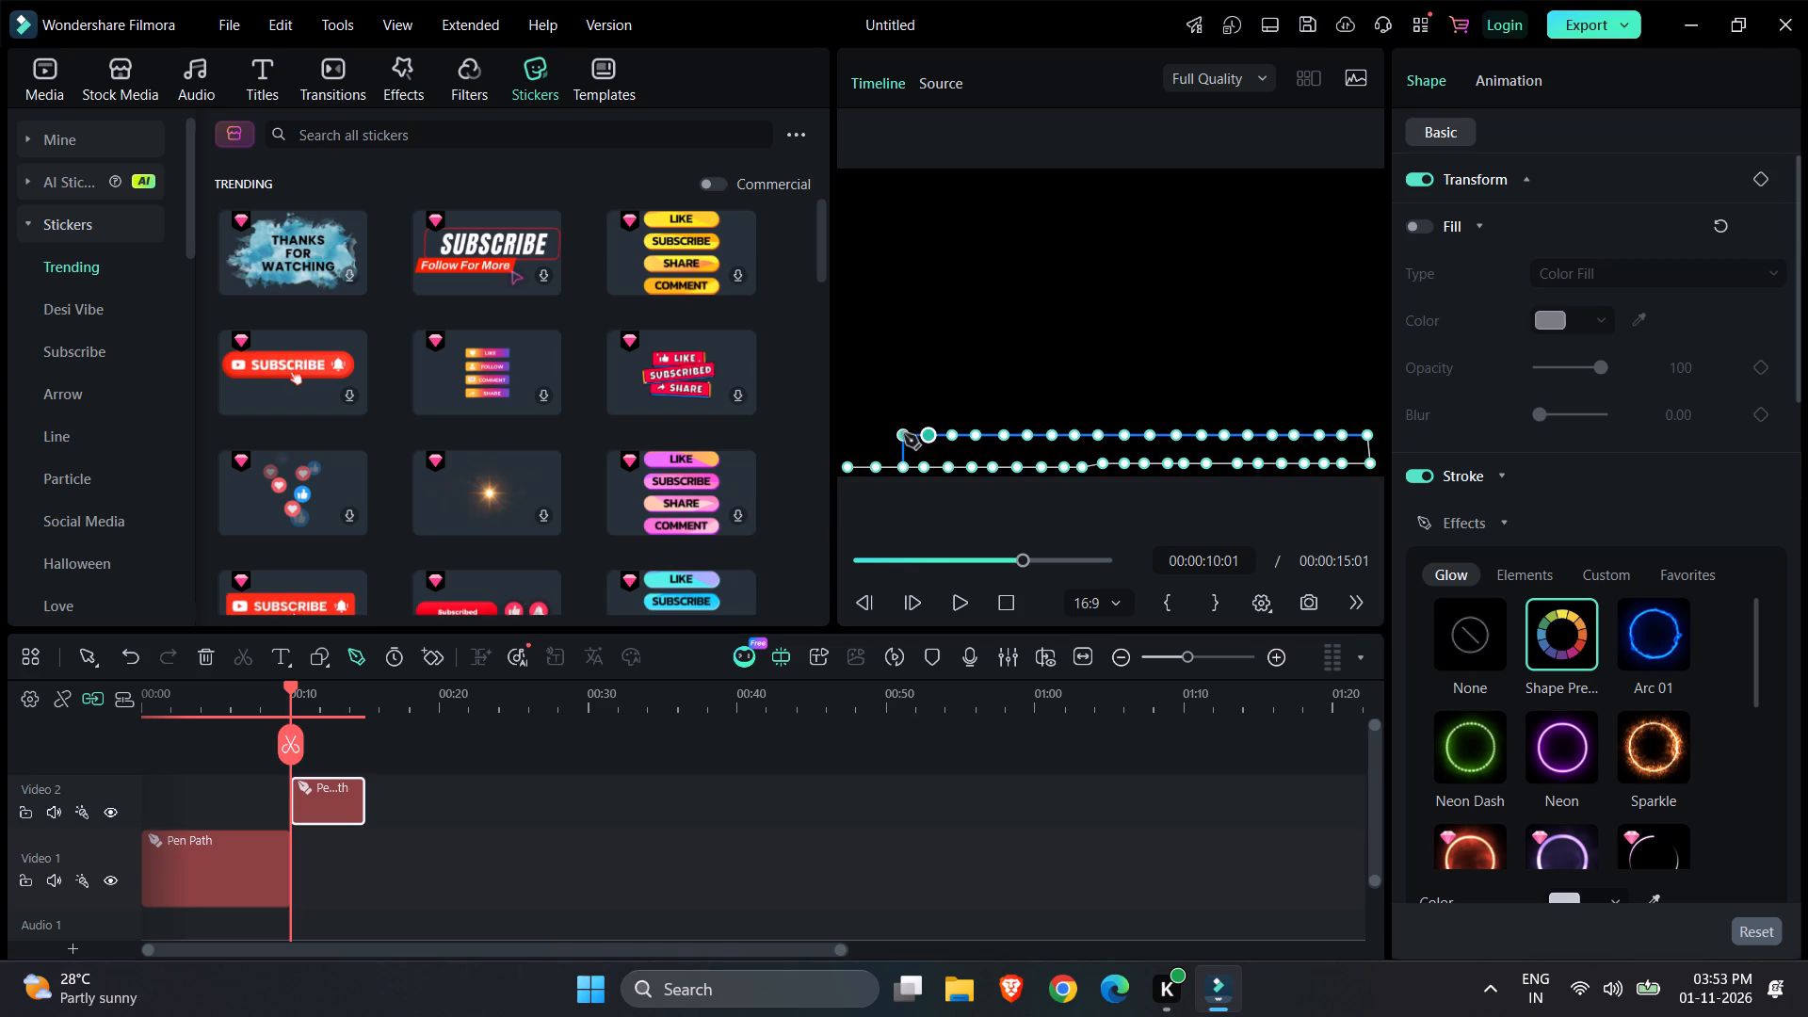
{"action": "left_click", "coordinate": [904, 437]}
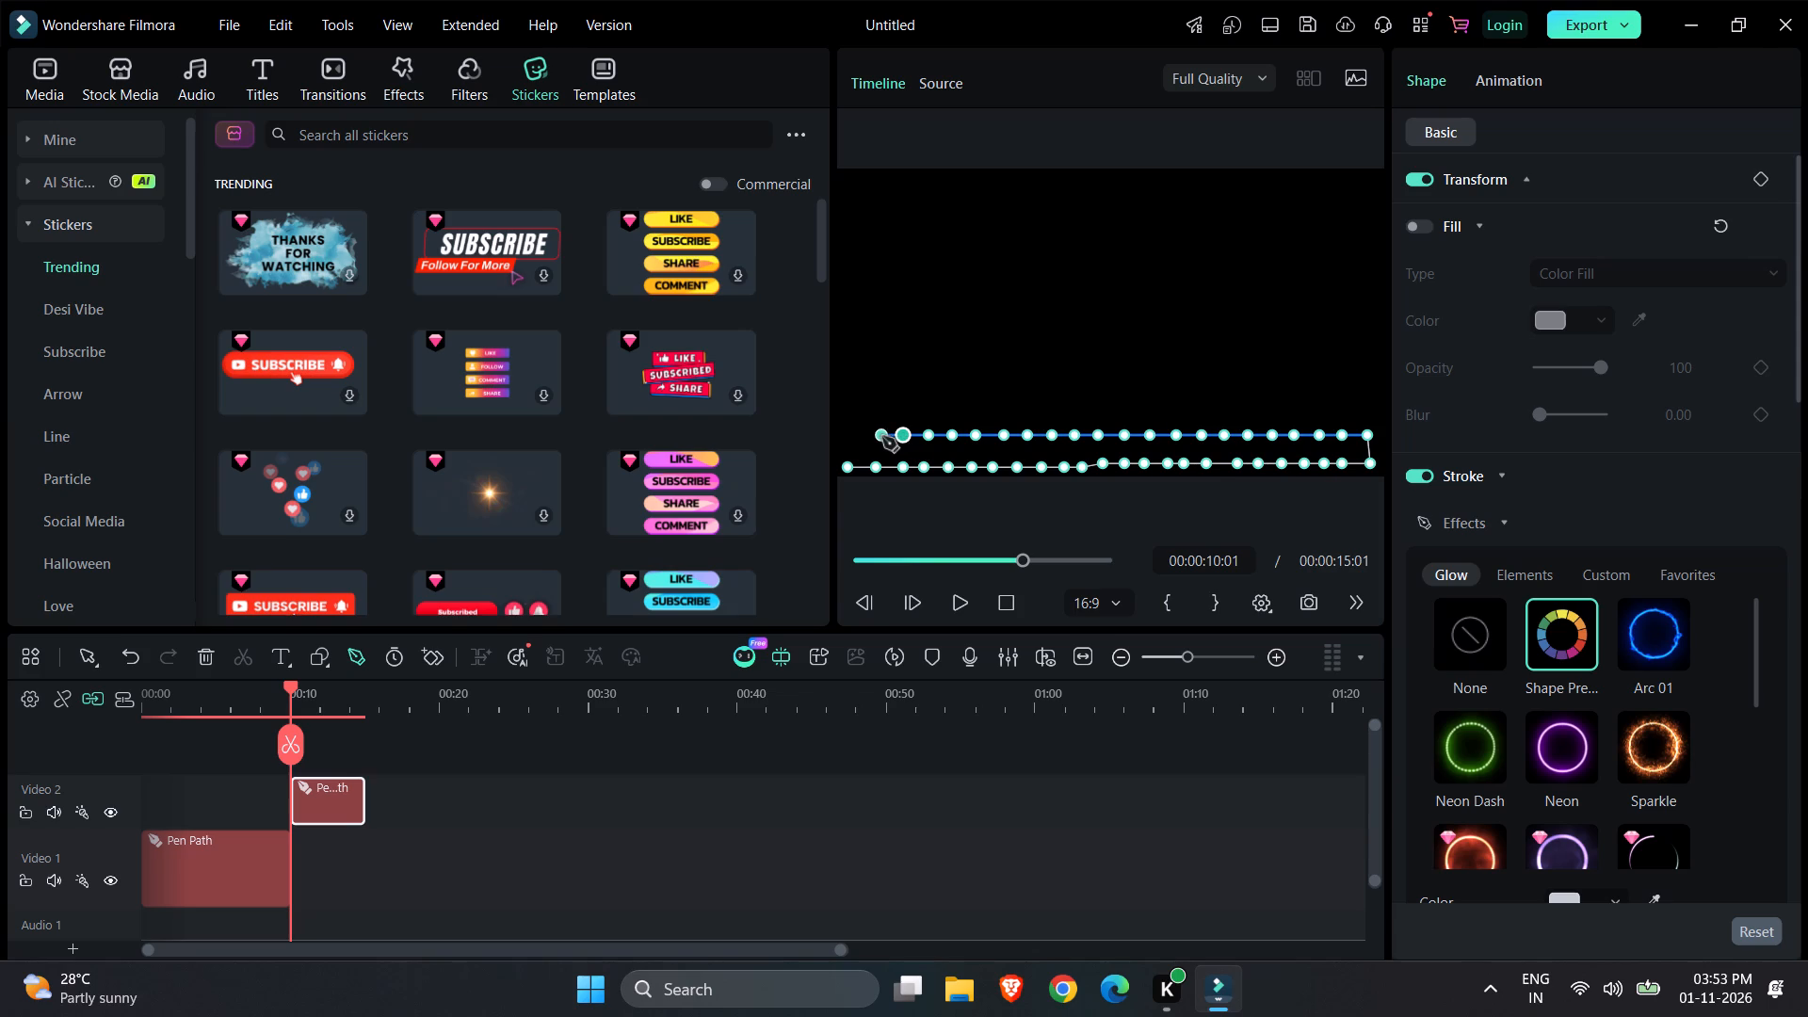
{"action": "left_click", "coordinate": [881, 436]}
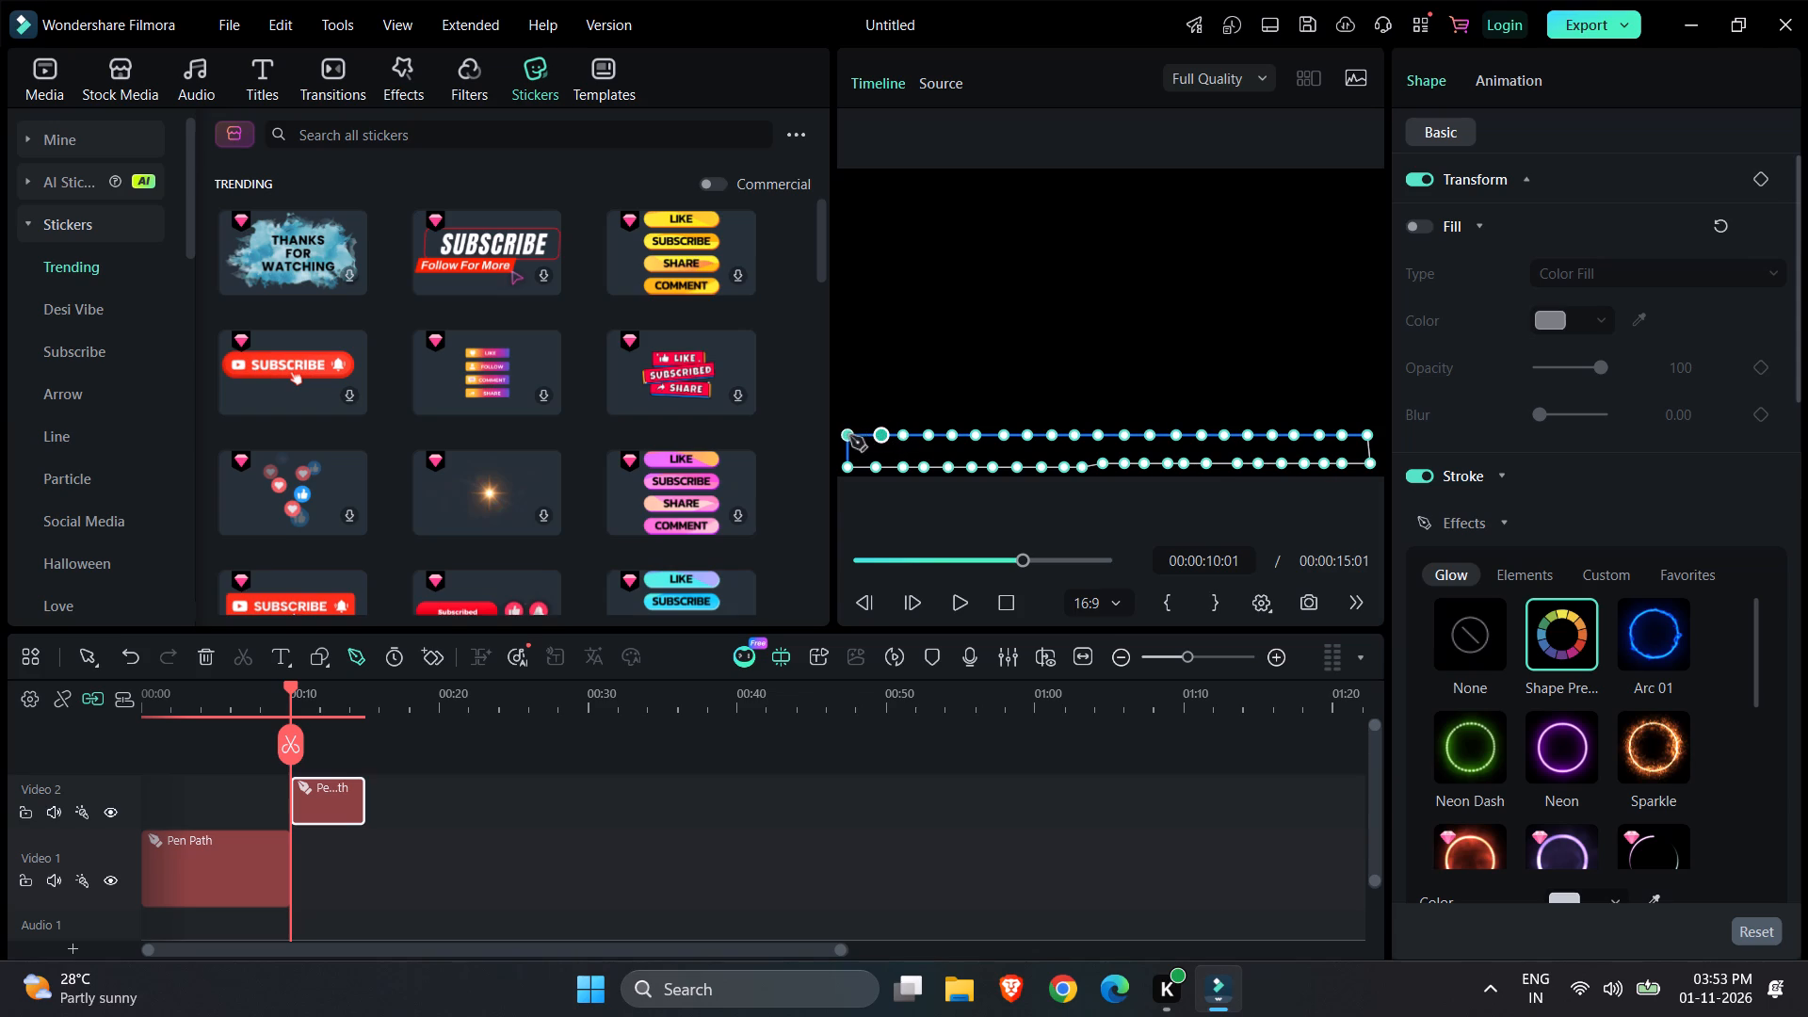
{"action": "left_click", "coordinate": [848, 436]}
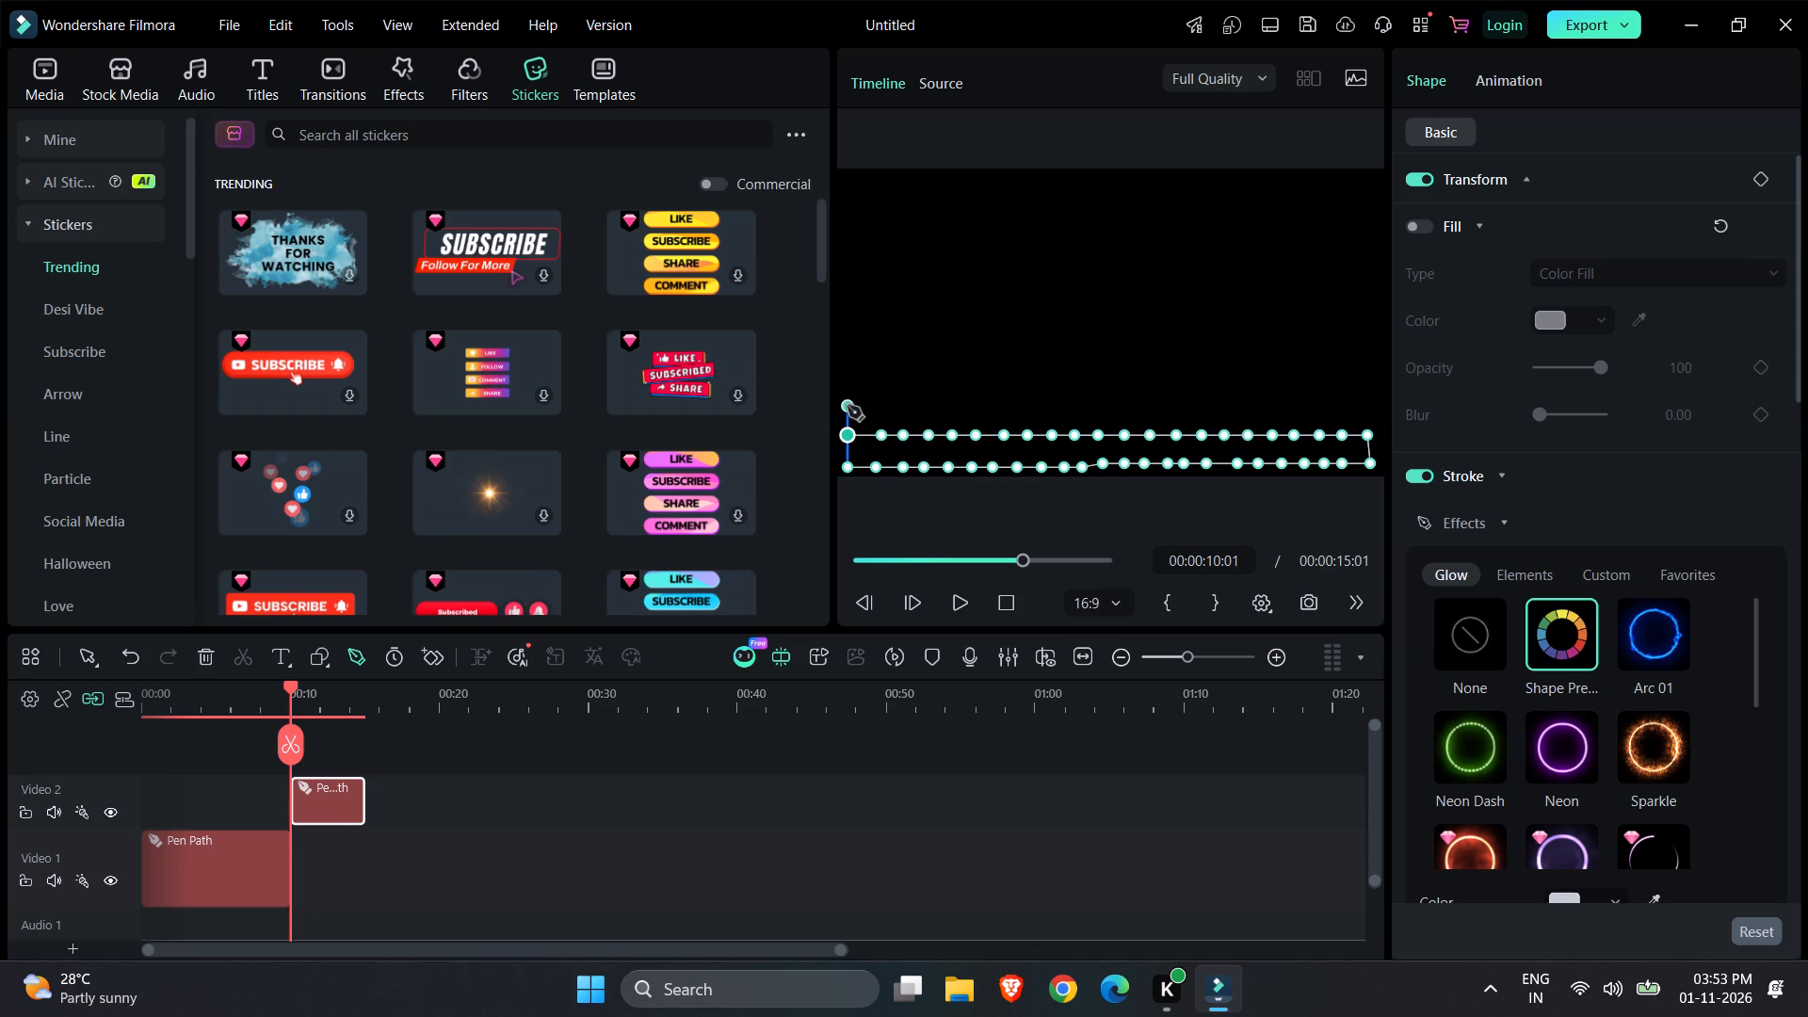
Turn the pen path up a short distance at the frame's left edge and run a third row of closely spaced points to mid-frame.
{"action": "left_click", "coordinate": [847, 406]}
{"action": "left_click", "coordinate": [880, 406]}
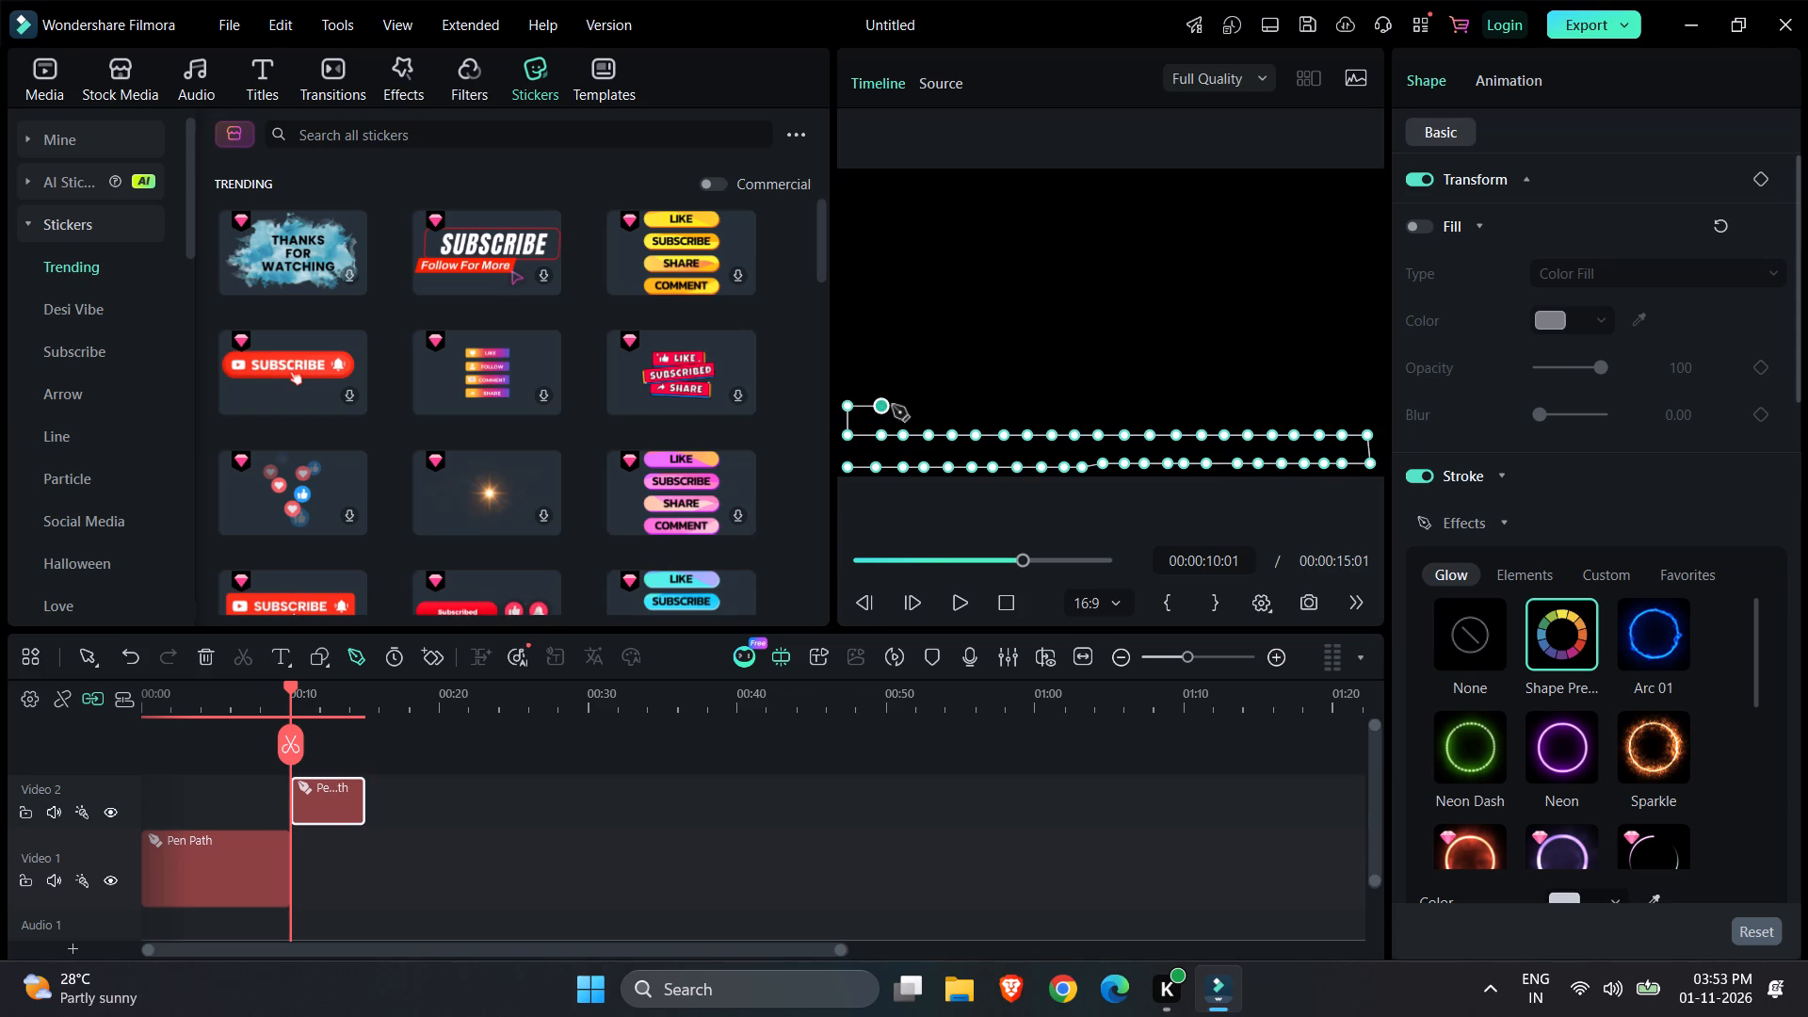
{"action": "left_click", "coordinate": [903, 406]}
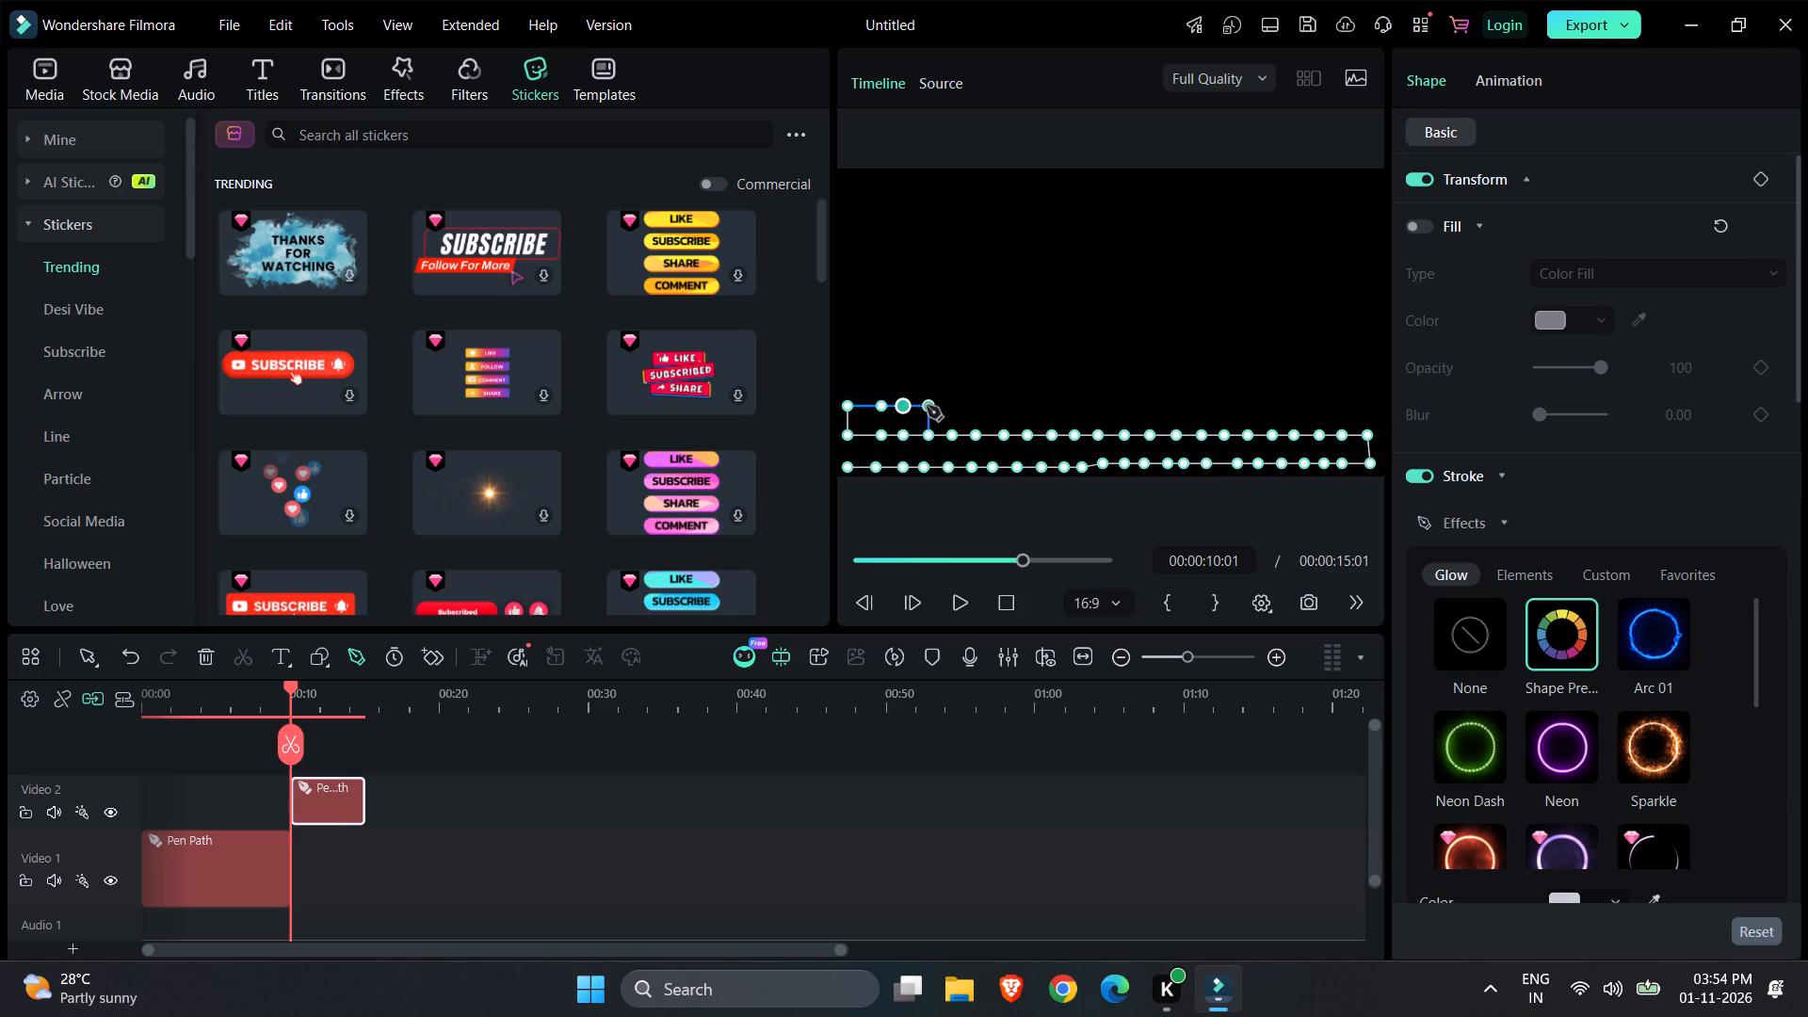
{"action": "left_click", "coordinate": [928, 406]}
{"action": "left_click", "coordinate": [951, 405]}
{"action": "left_click", "coordinate": [976, 407]}
{"action": "left_click", "coordinate": [1000, 408]}
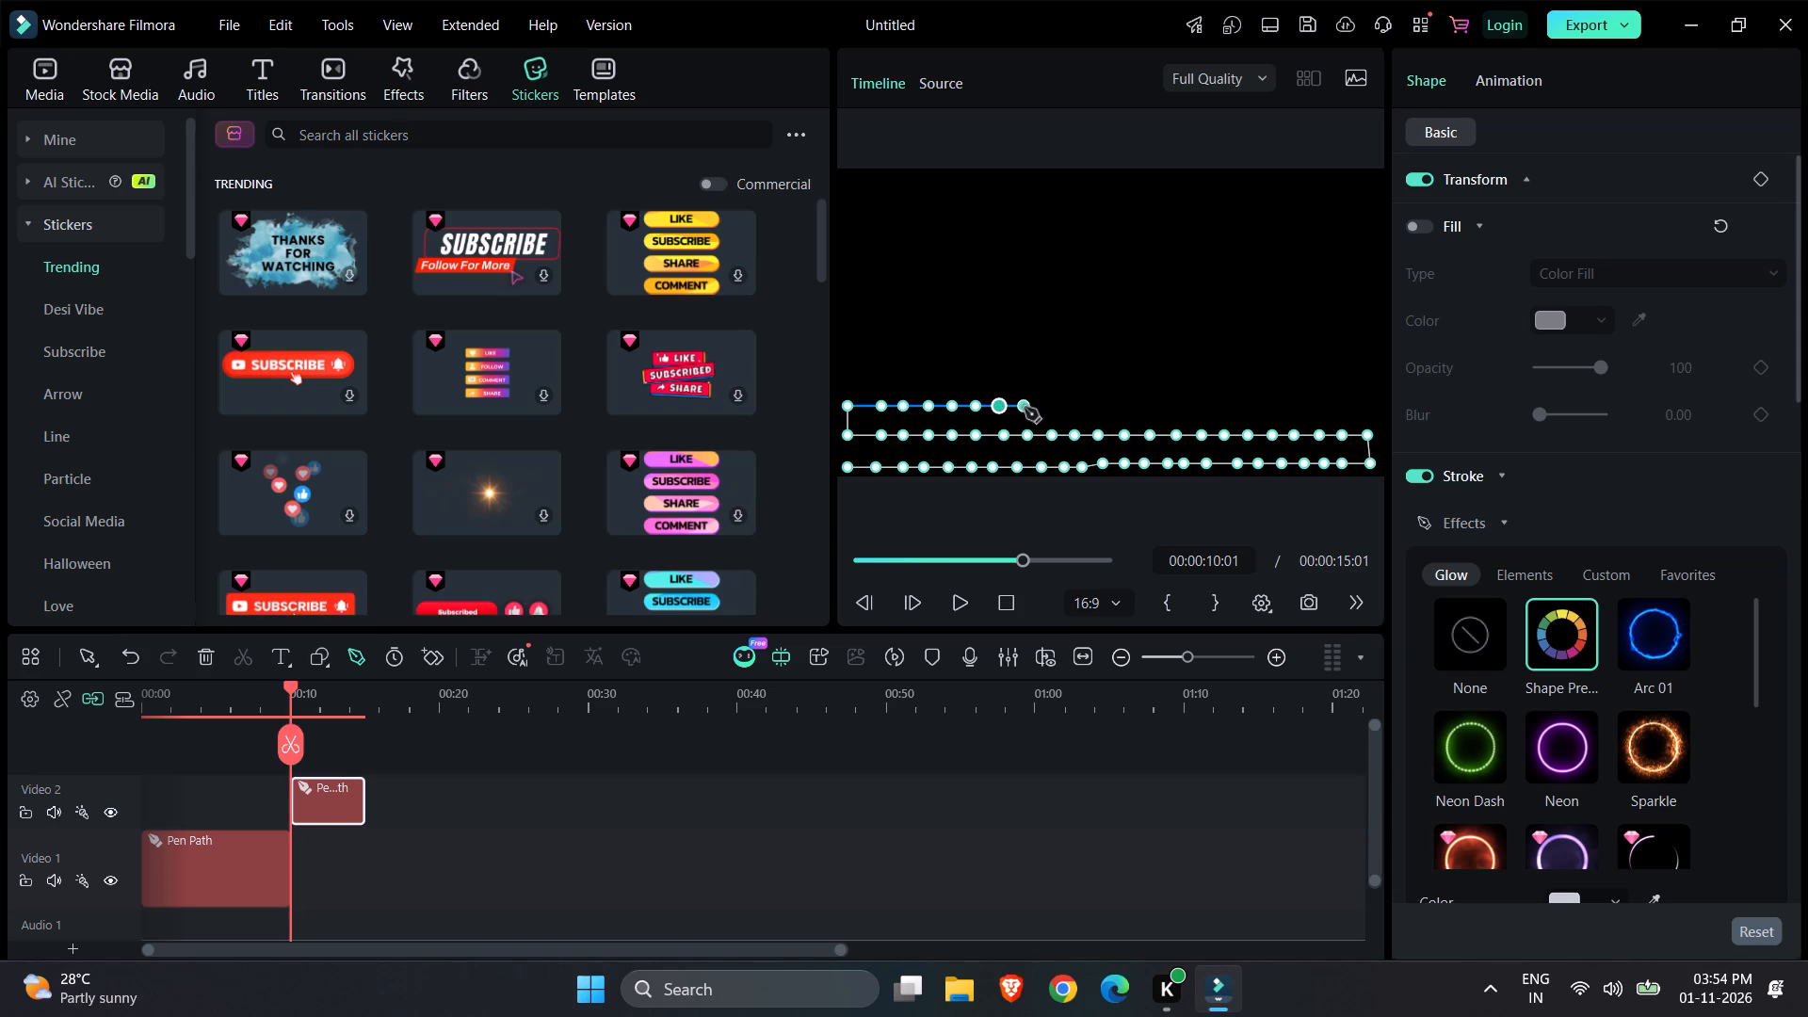
{"action": "left_click", "coordinate": [1025, 408]}
{"action": "left_click", "coordinate": [1046, 407]}
{"action": "left_click", "coordinate": [1071, 407]}
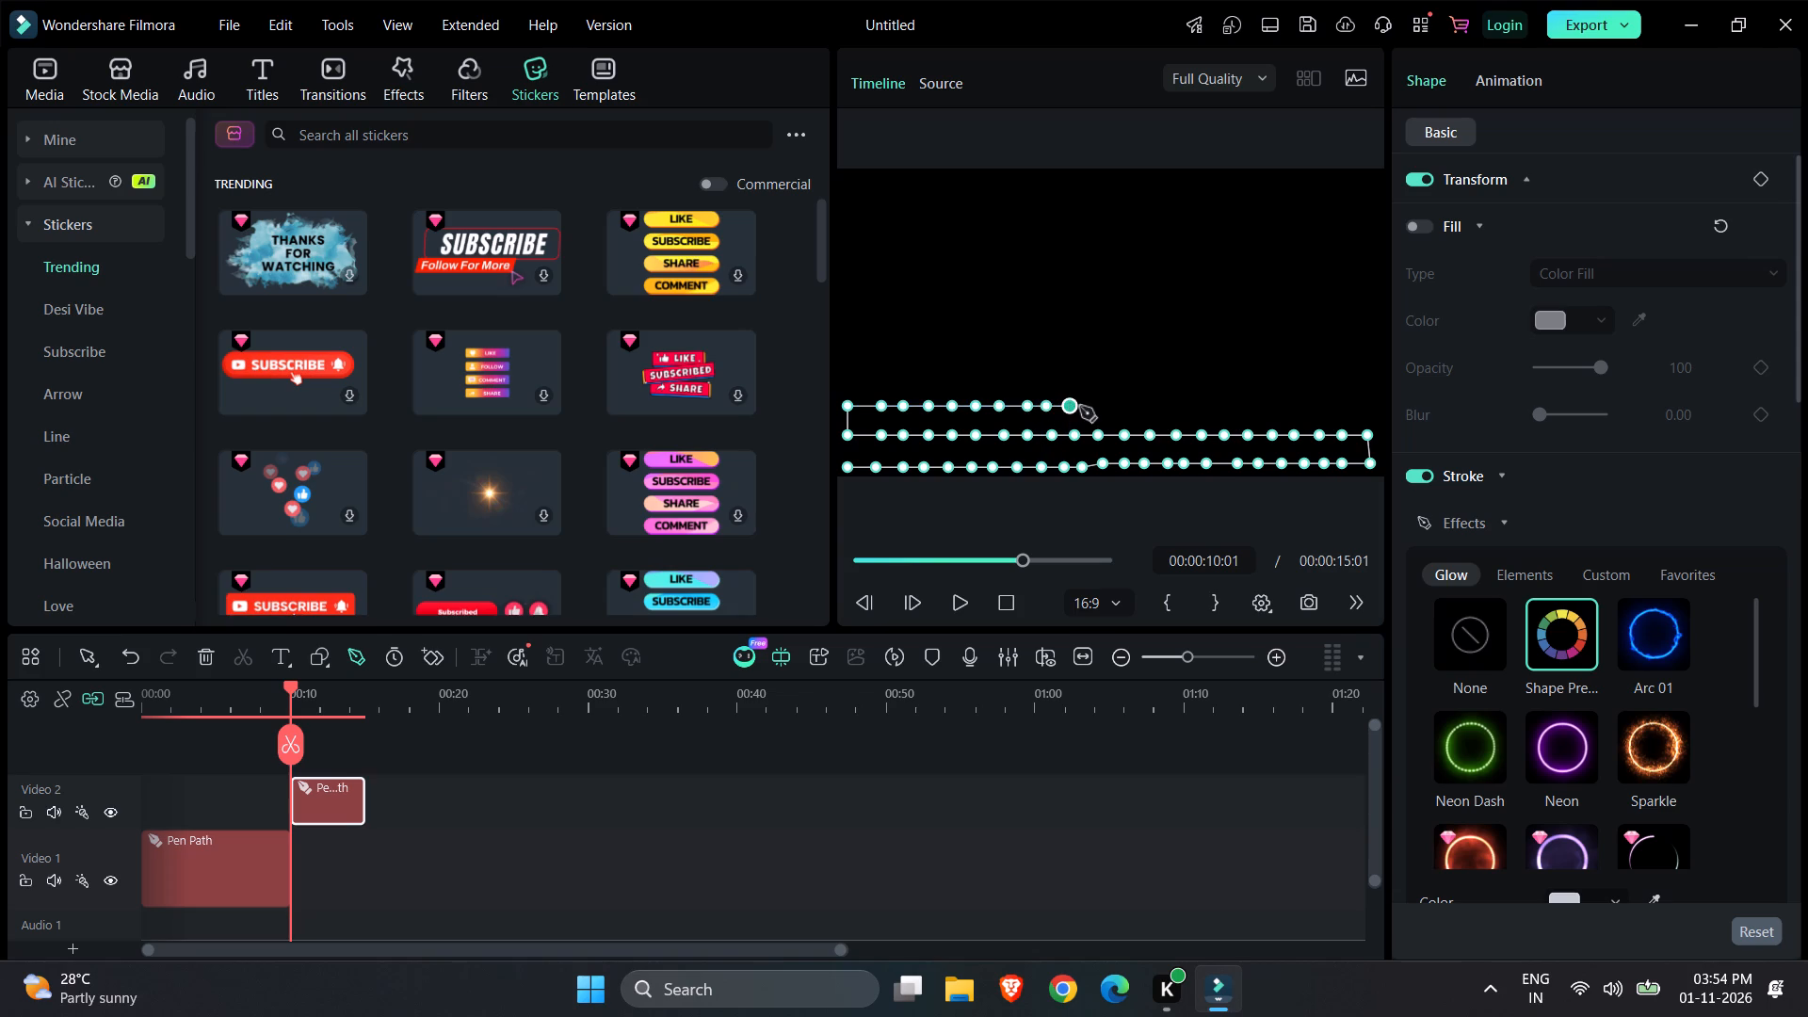
{"action": "left_click", "coordinate": [1094, 409]}
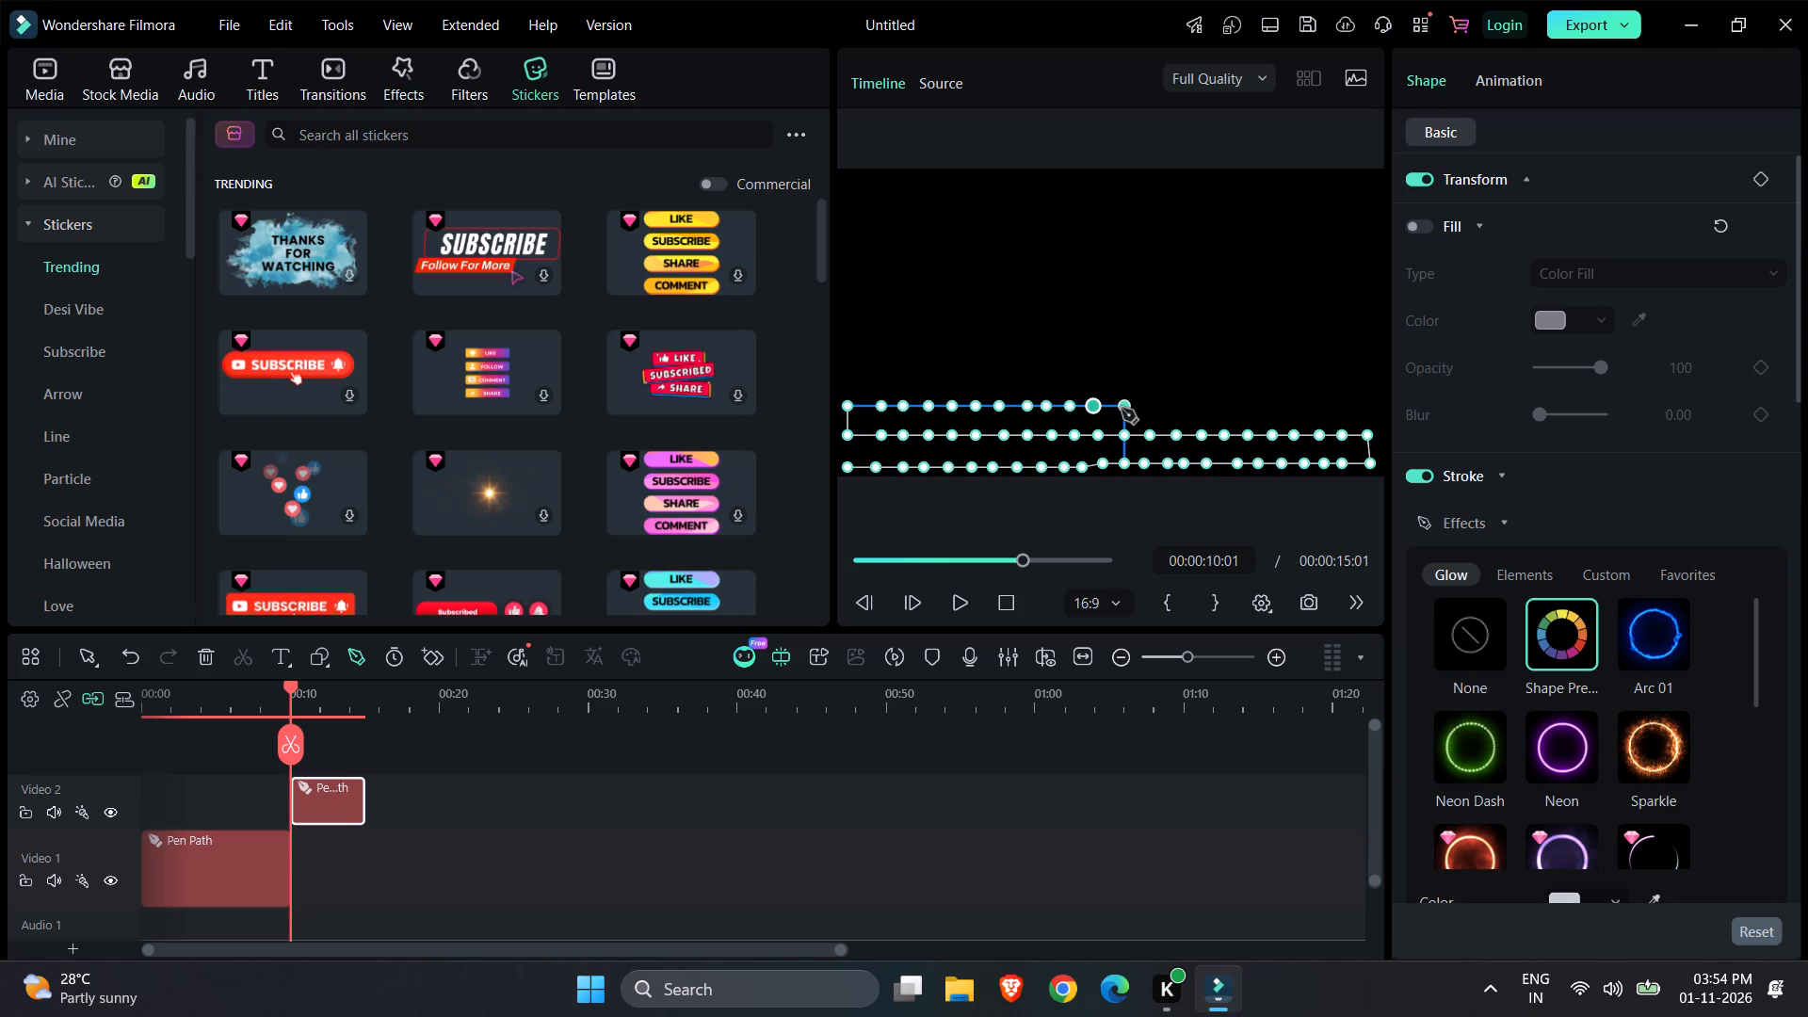
Continue the pen path's third row with closely spaced points from mid-frame to the frame's right edge.
{"action": "left_click", "coordinate": [1122, 409]}
{"action": "left_click", "coordinate": [1145, 407]}
{"action": "left_click", "coordinate": [1172, 407]}
{"action": "left_click", "coordinate": [1201, 406]}
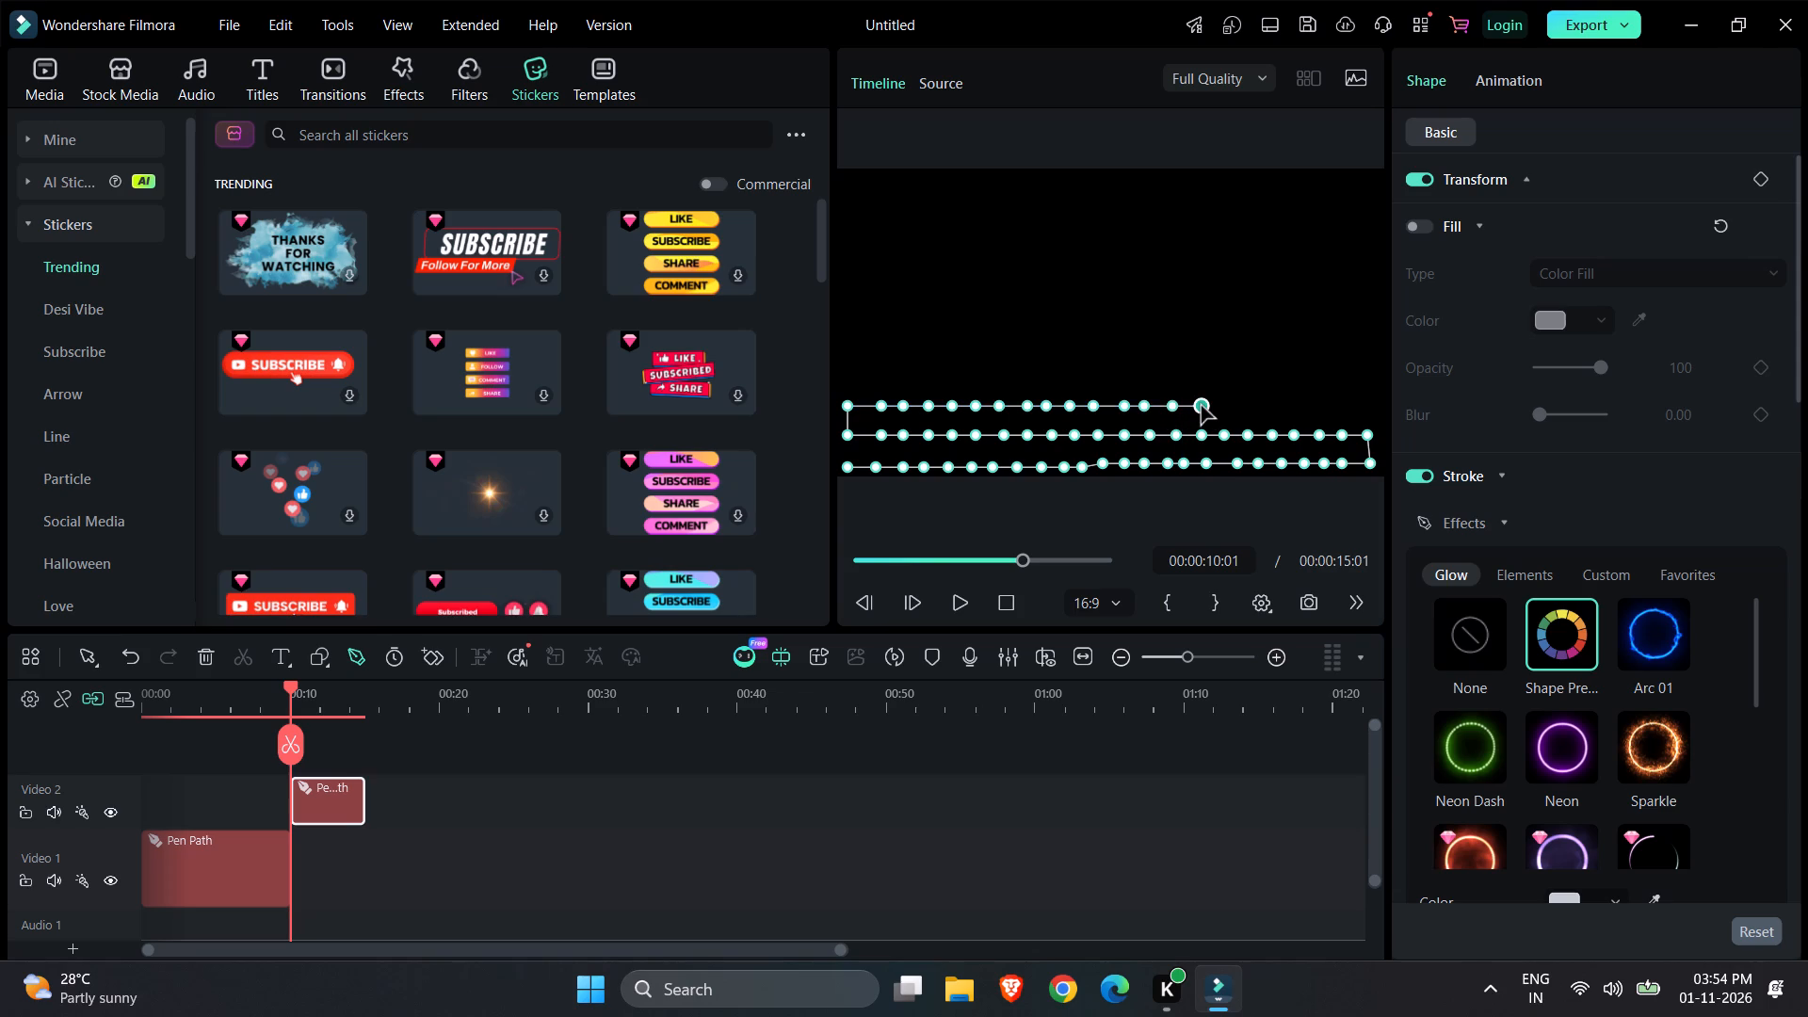
{"action": "left_click", "coordinate": [1221, 404]}
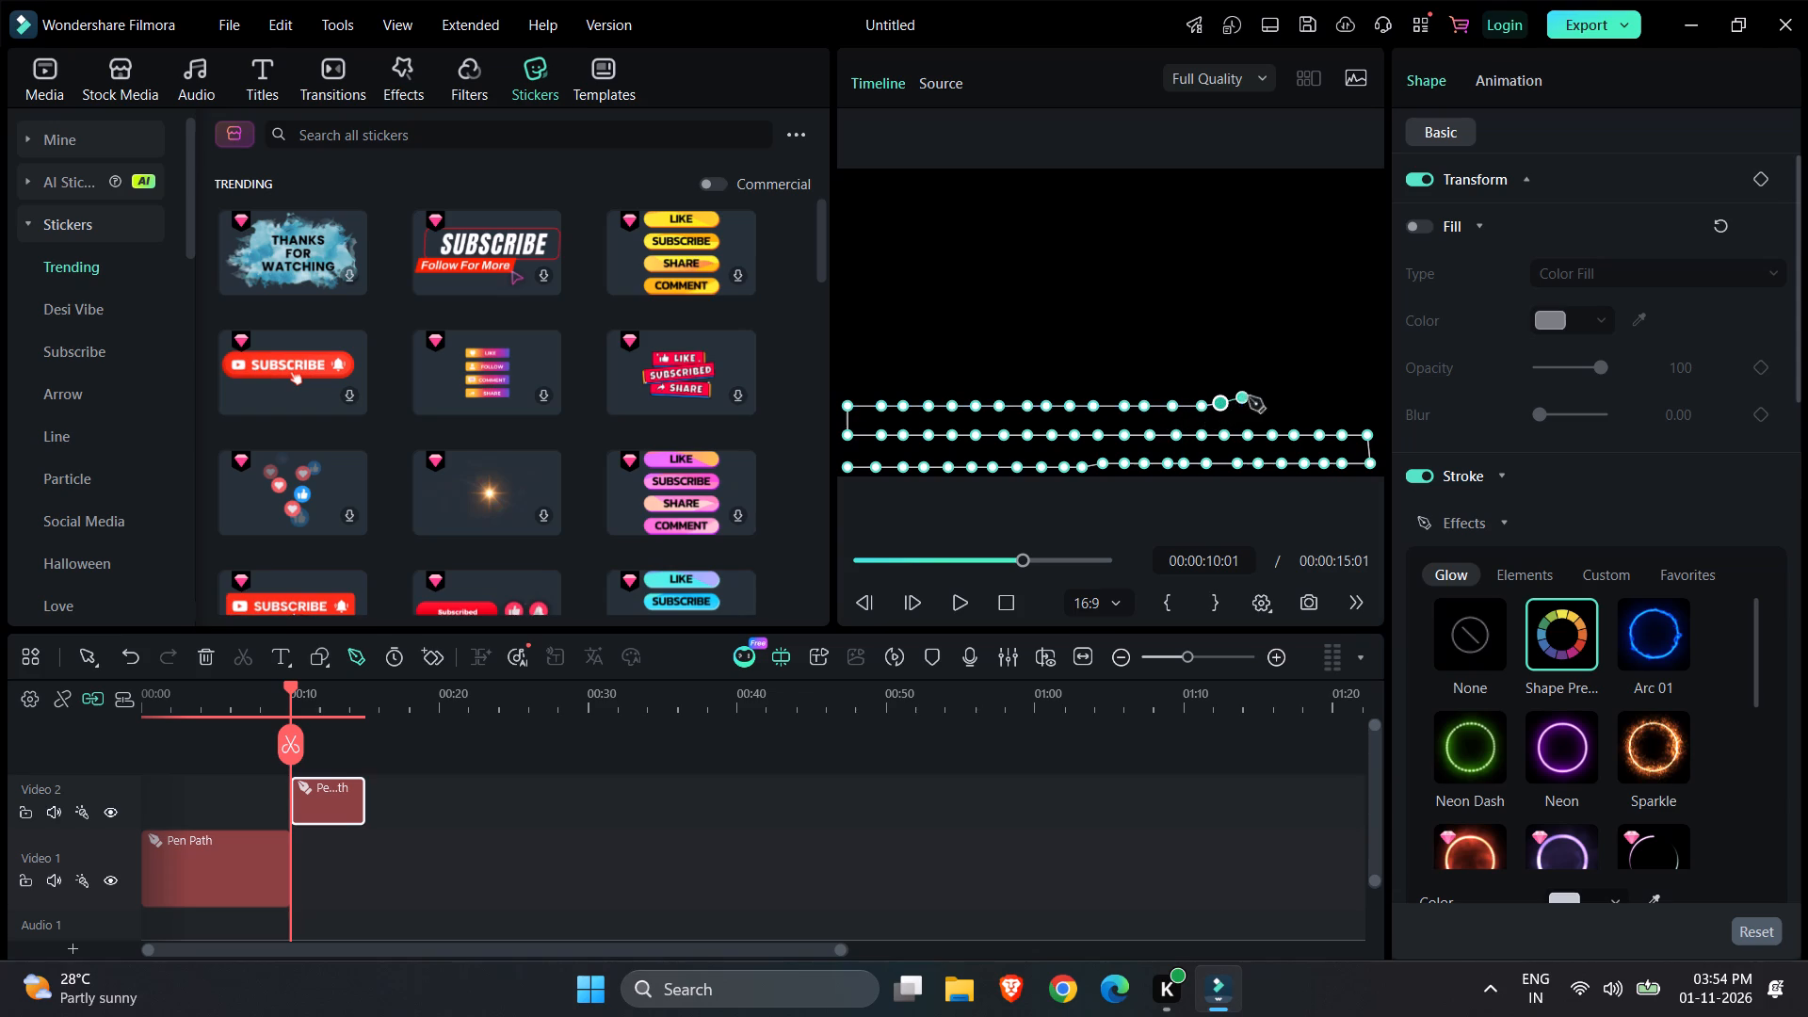
{"action": "left_click", "coordinate": [1256, 402]}
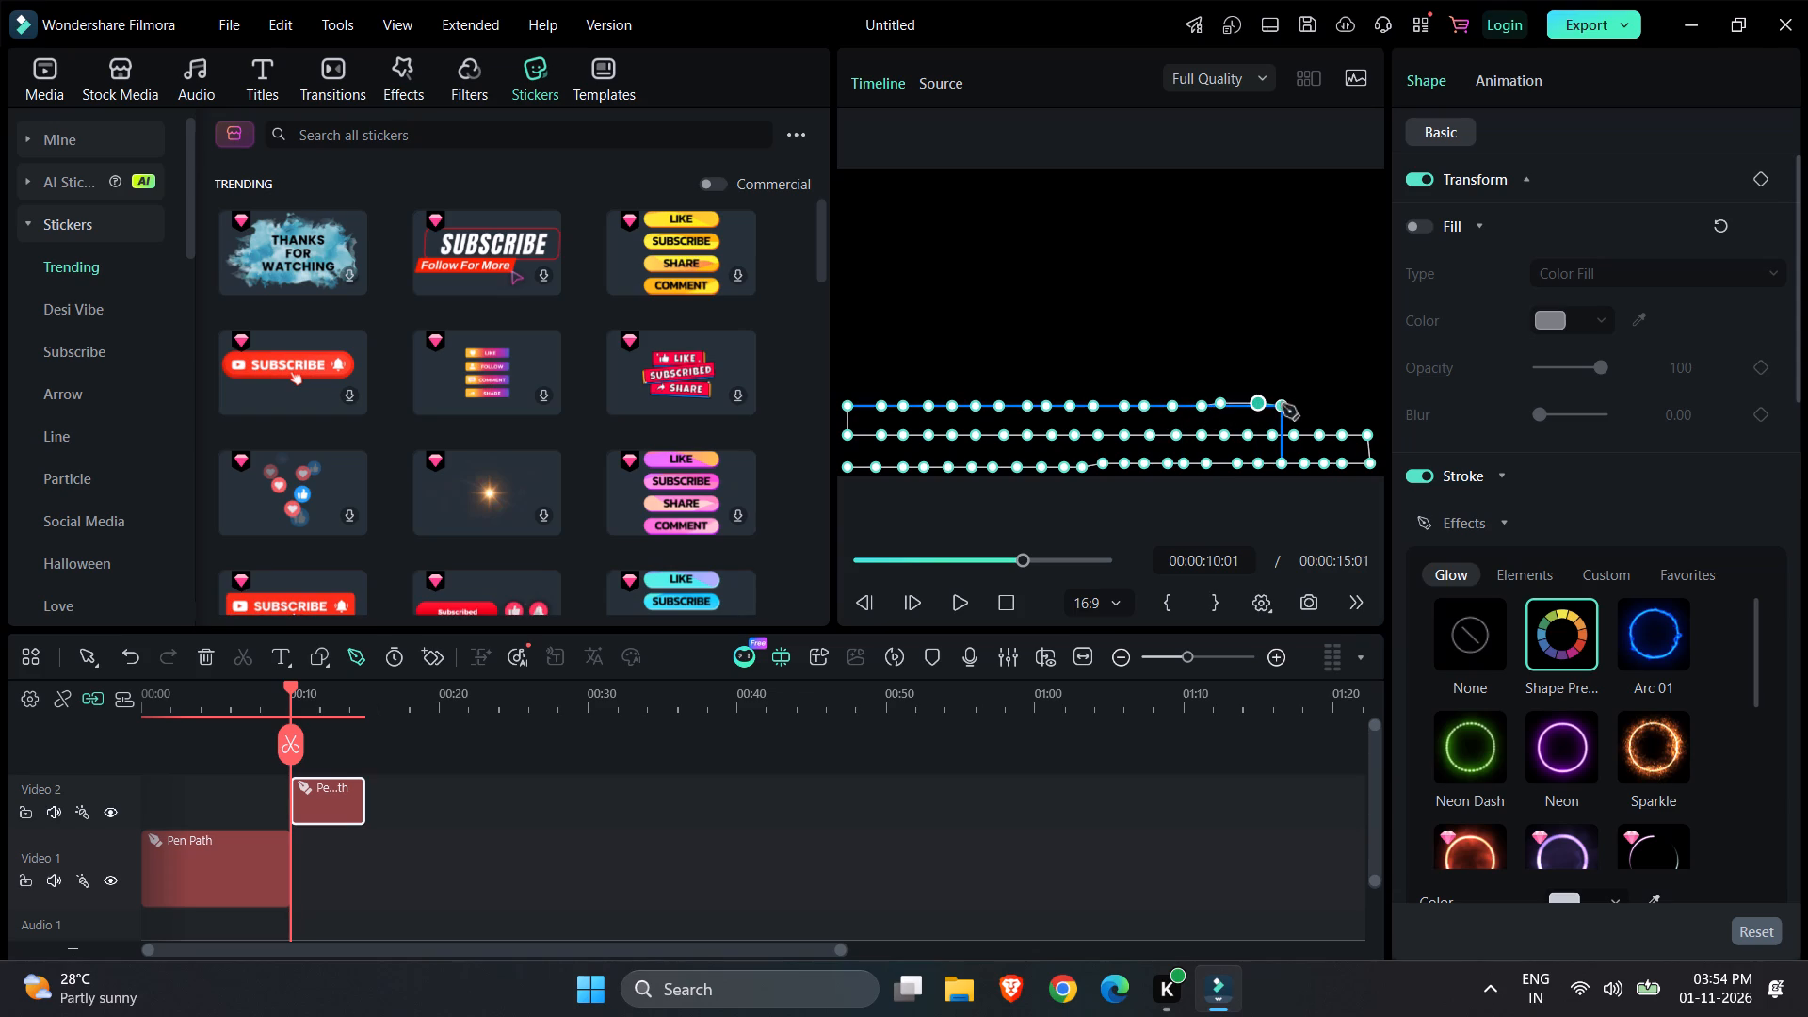
{"action": "left_click", "coordinate": [1284, 405]}
{"action": "left_click", "coordinate": [1306, 406]}
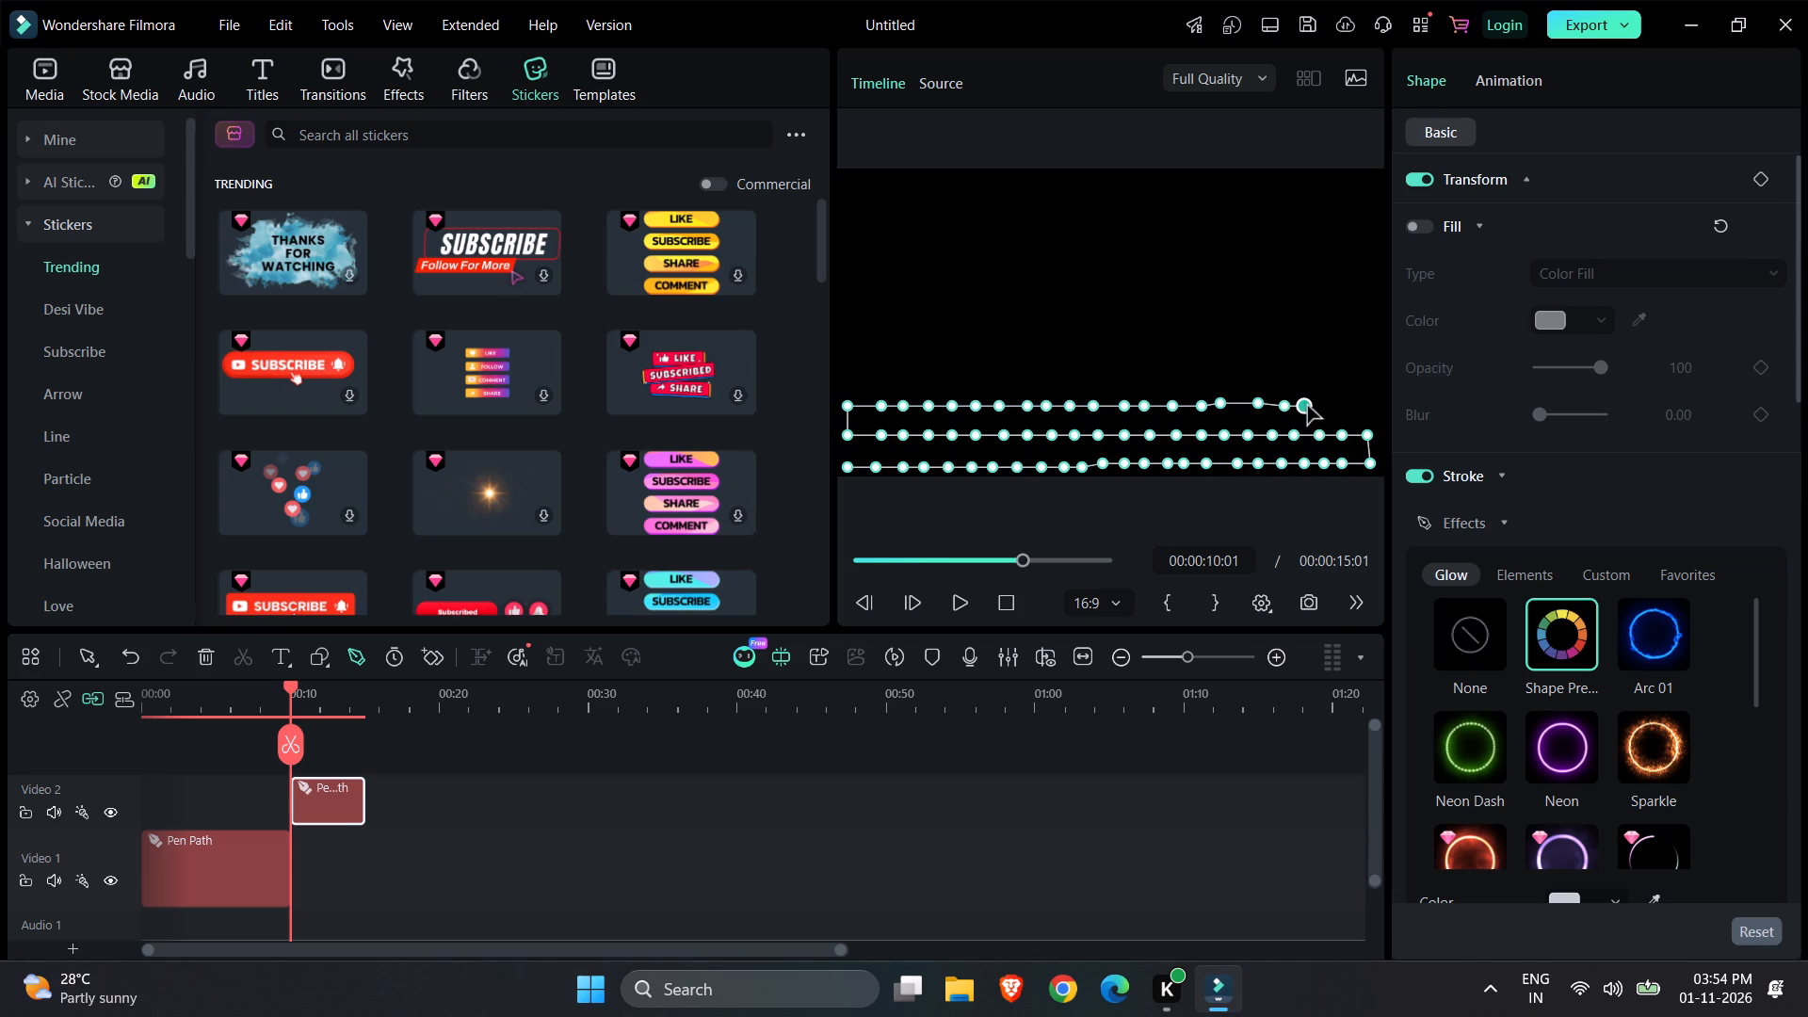
{"action": "left_click", "coordinate": [1329, 406]}
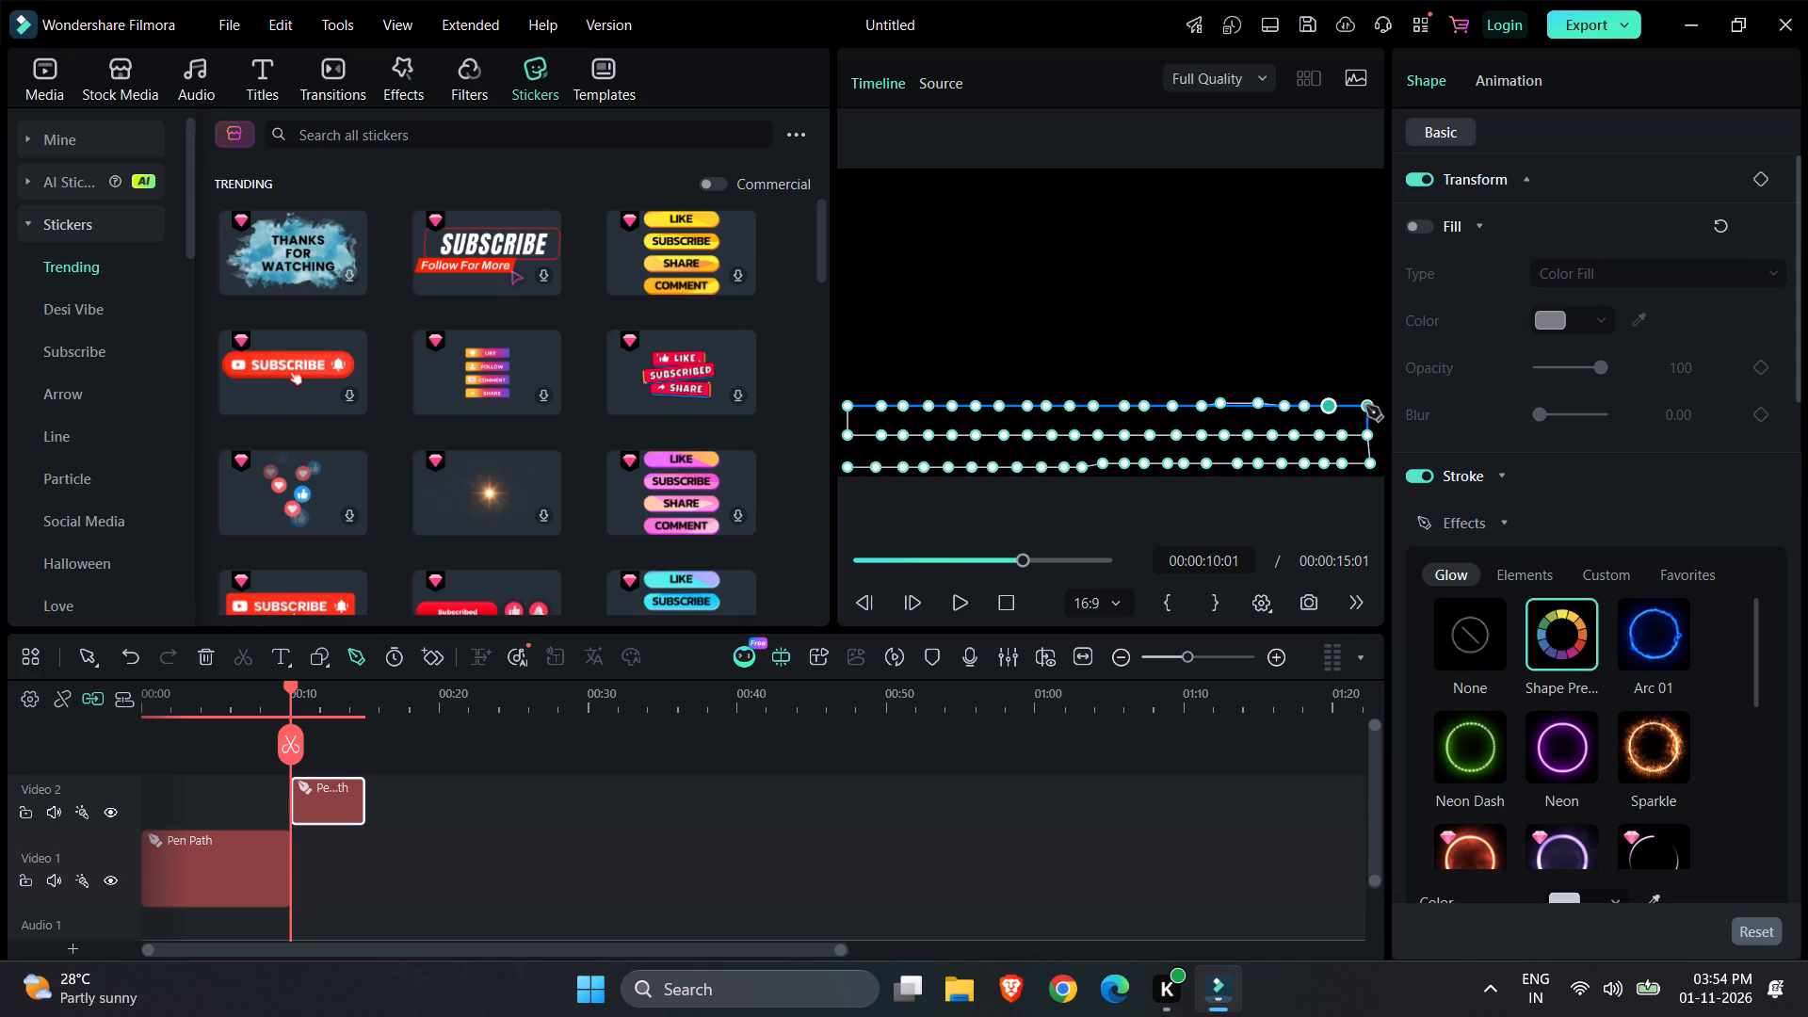
{"action": "left_click", "coordinate": [1366, 406]}
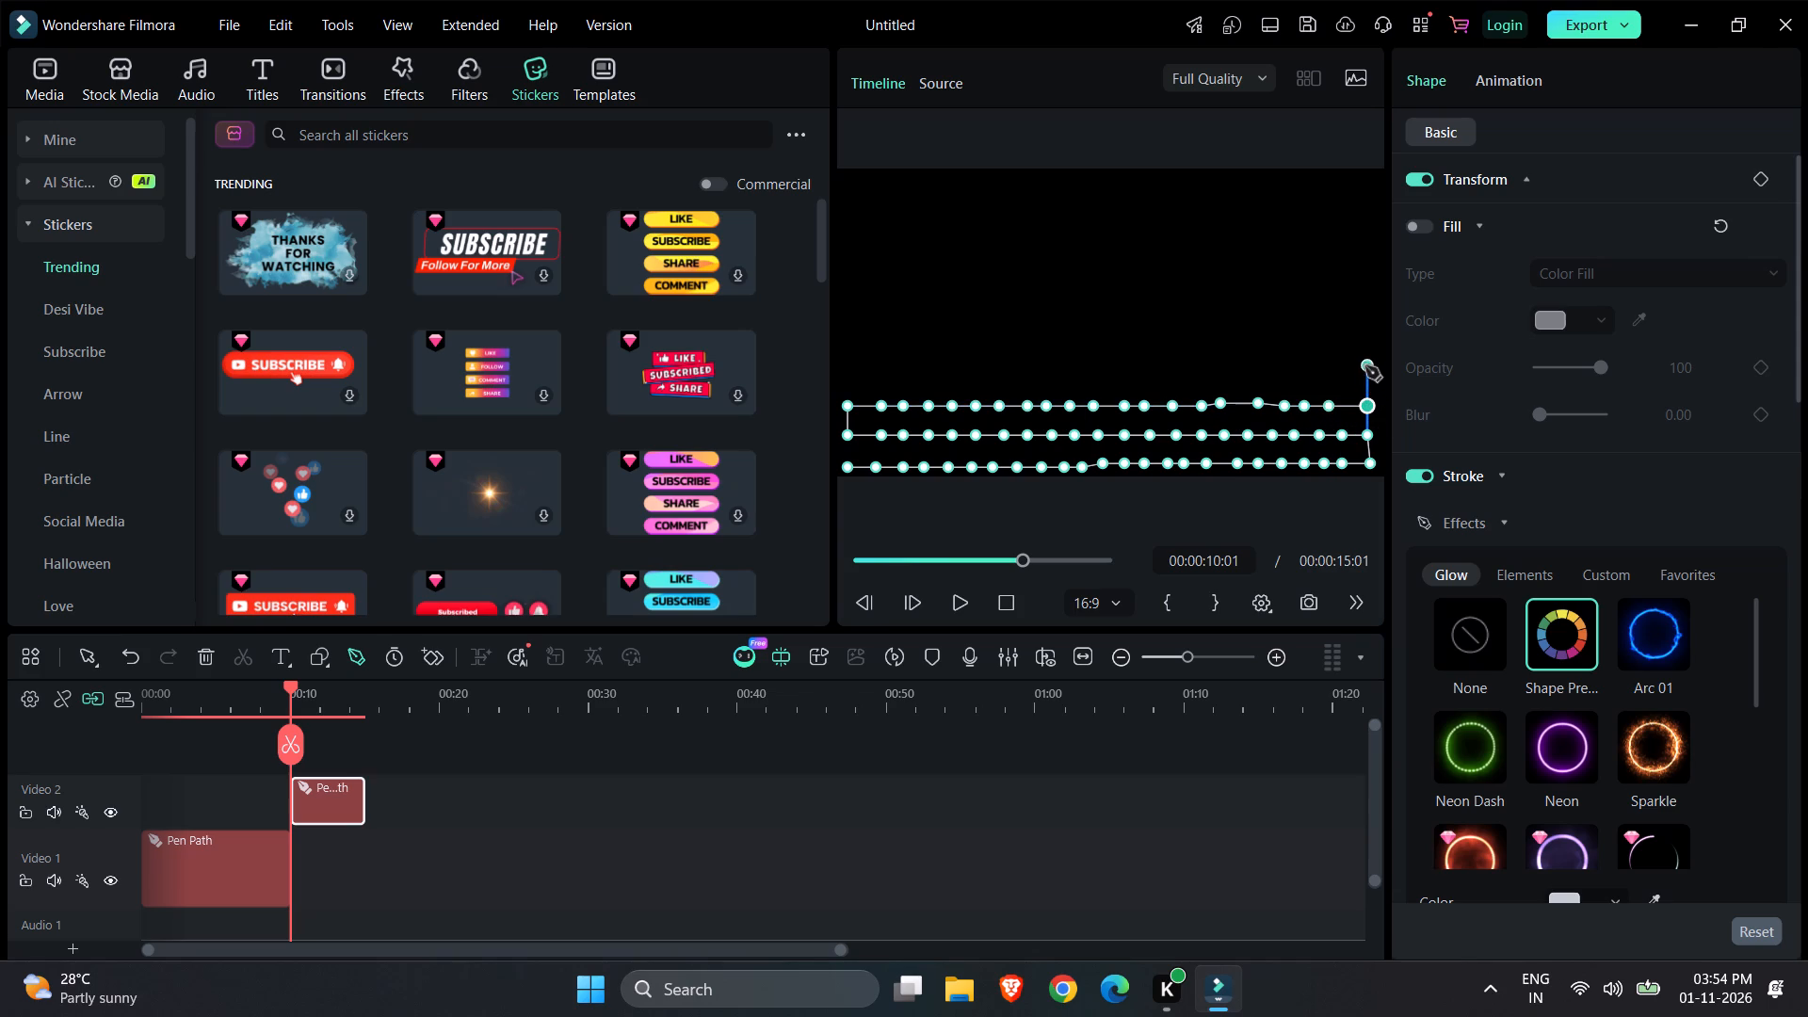
Turn the pen path up a short distance at the frame's right edge and run a fourth row of closely spaced points to mid-frame.
{"action": "left_click", "coordinate": [1365, 366]}
{"action": "left_click", "coordinate": [1345, 366]}
{"action": "left_click", "coordinate": [1314, 367]}
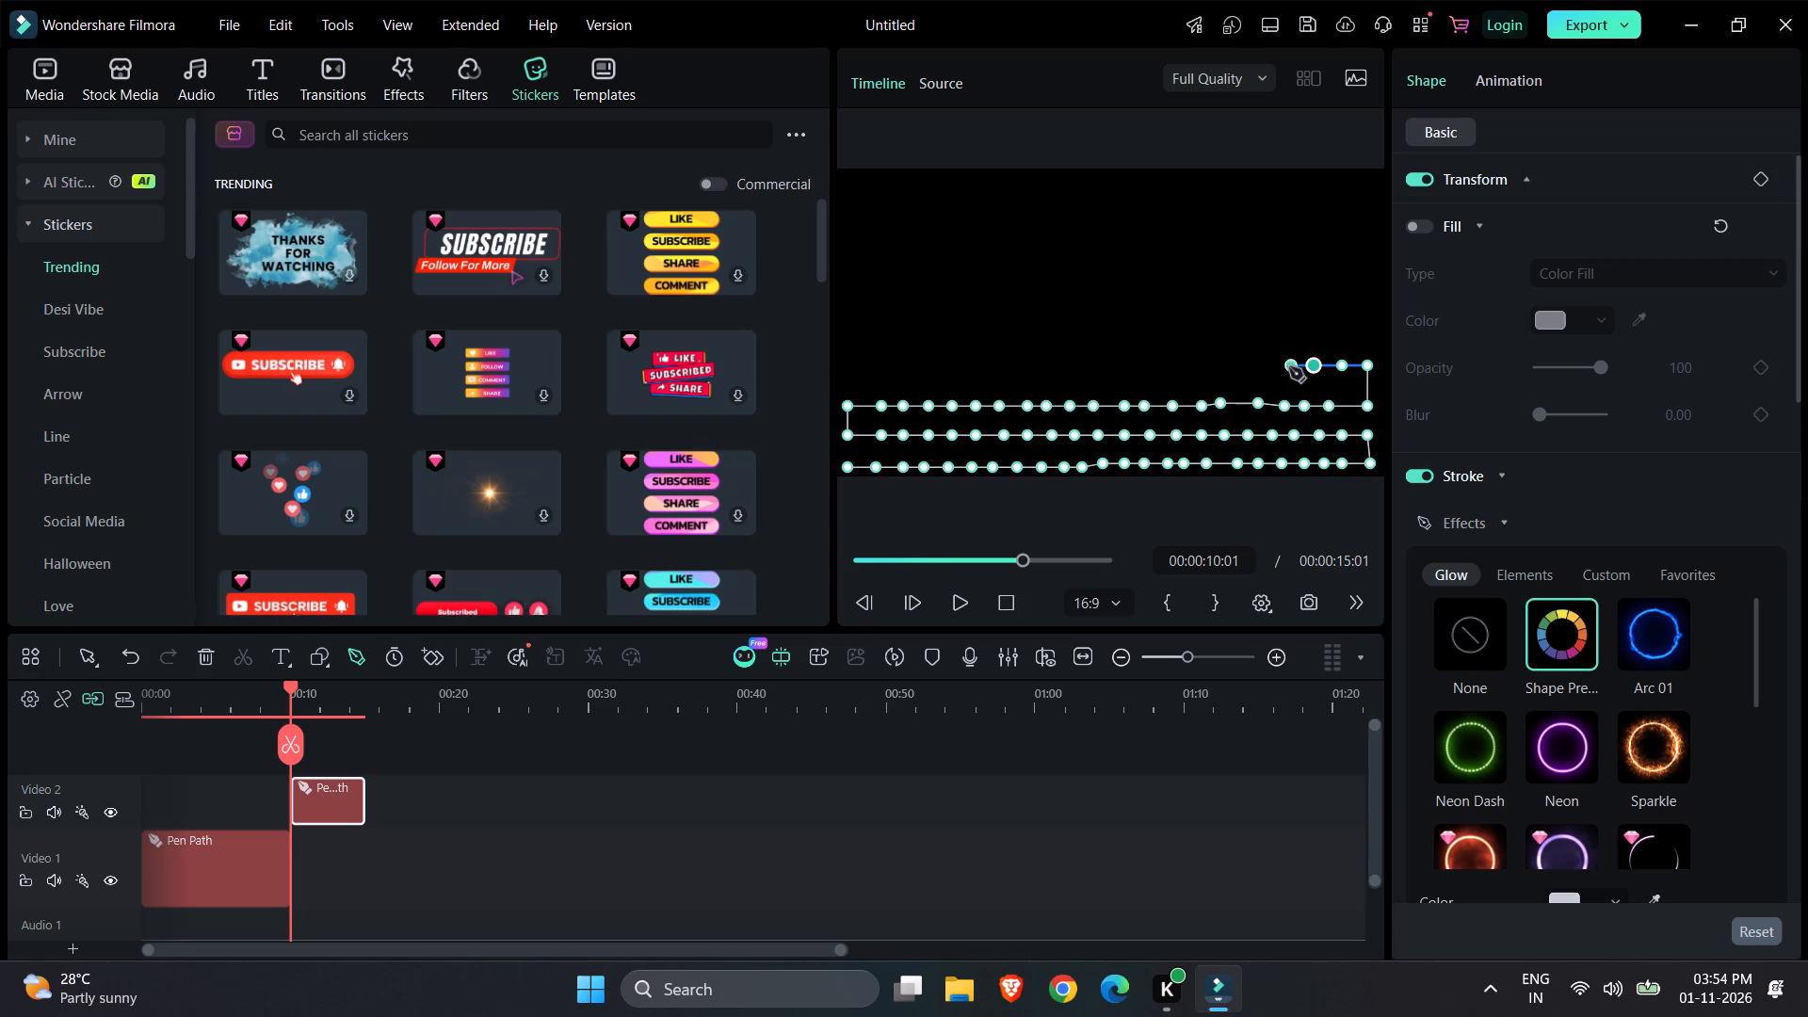
{"action": "left_click", "coordinate": [1285, 367]}
{"action": "left_click", "coordinate": [1261, 367]}
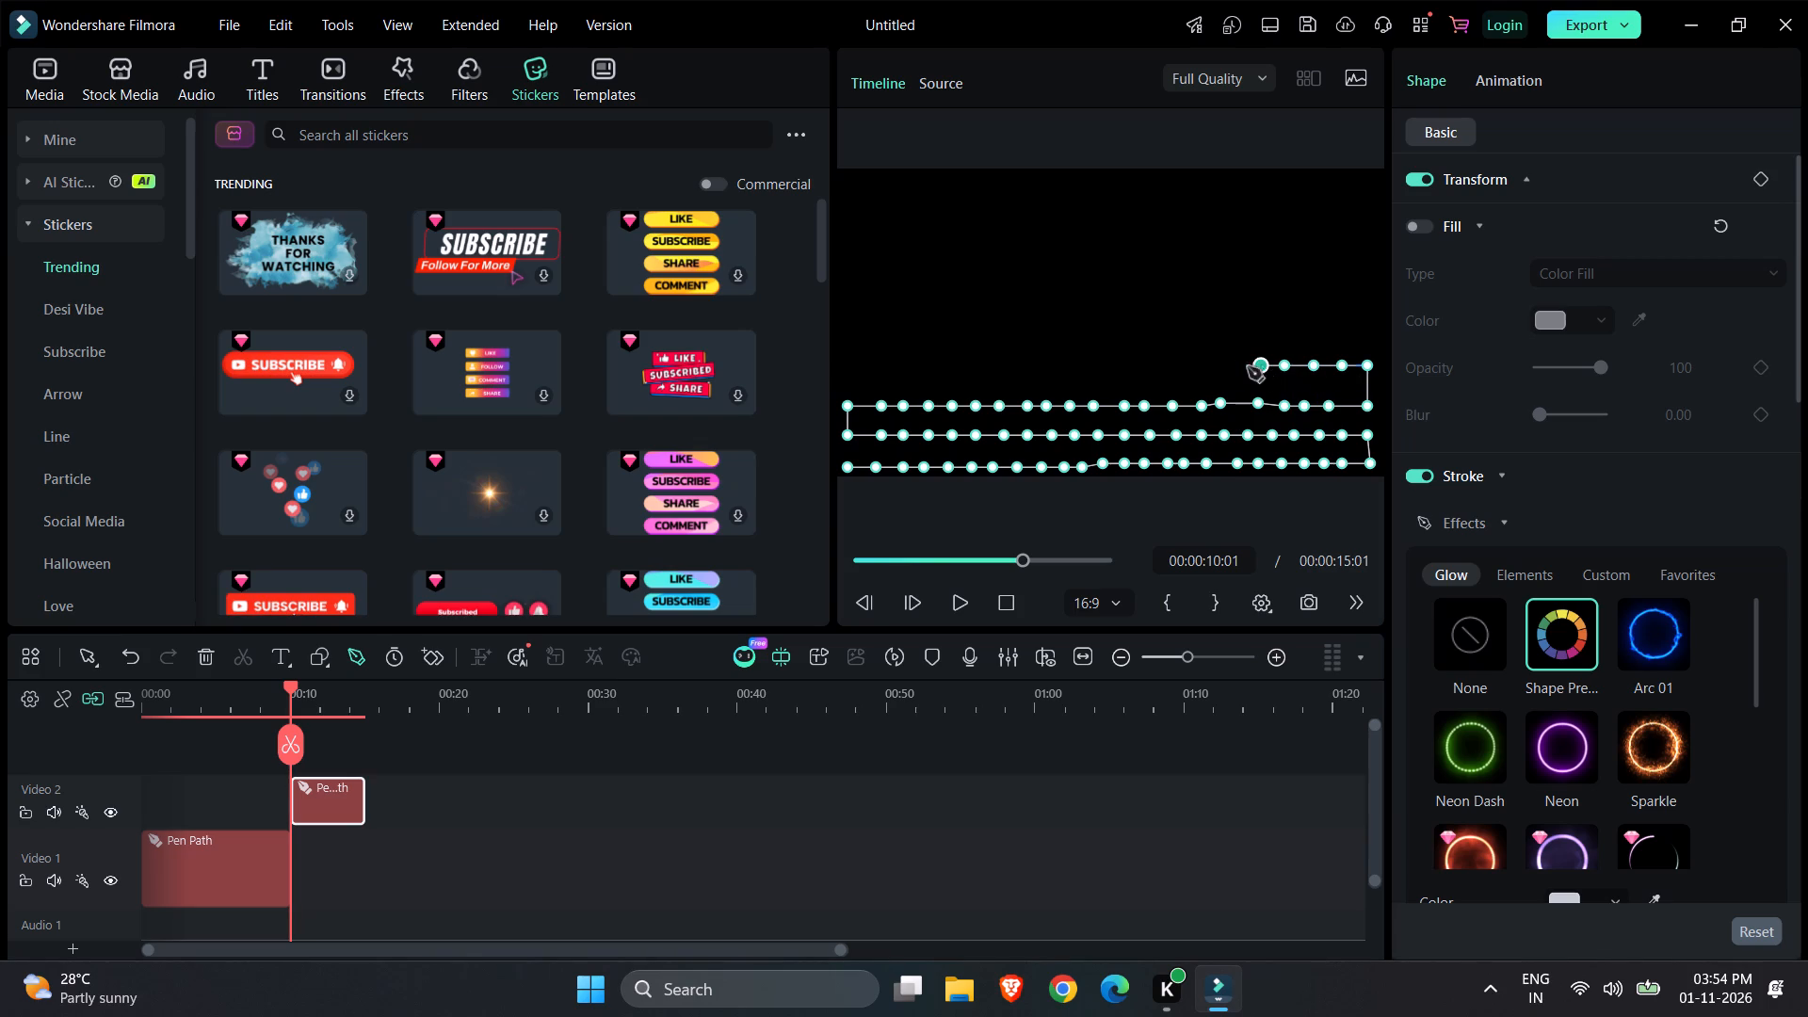
{"action": "left_click", "coordinate": [1235, 367]}
{"action": "left_click", "coordinate": [1208, 367]}
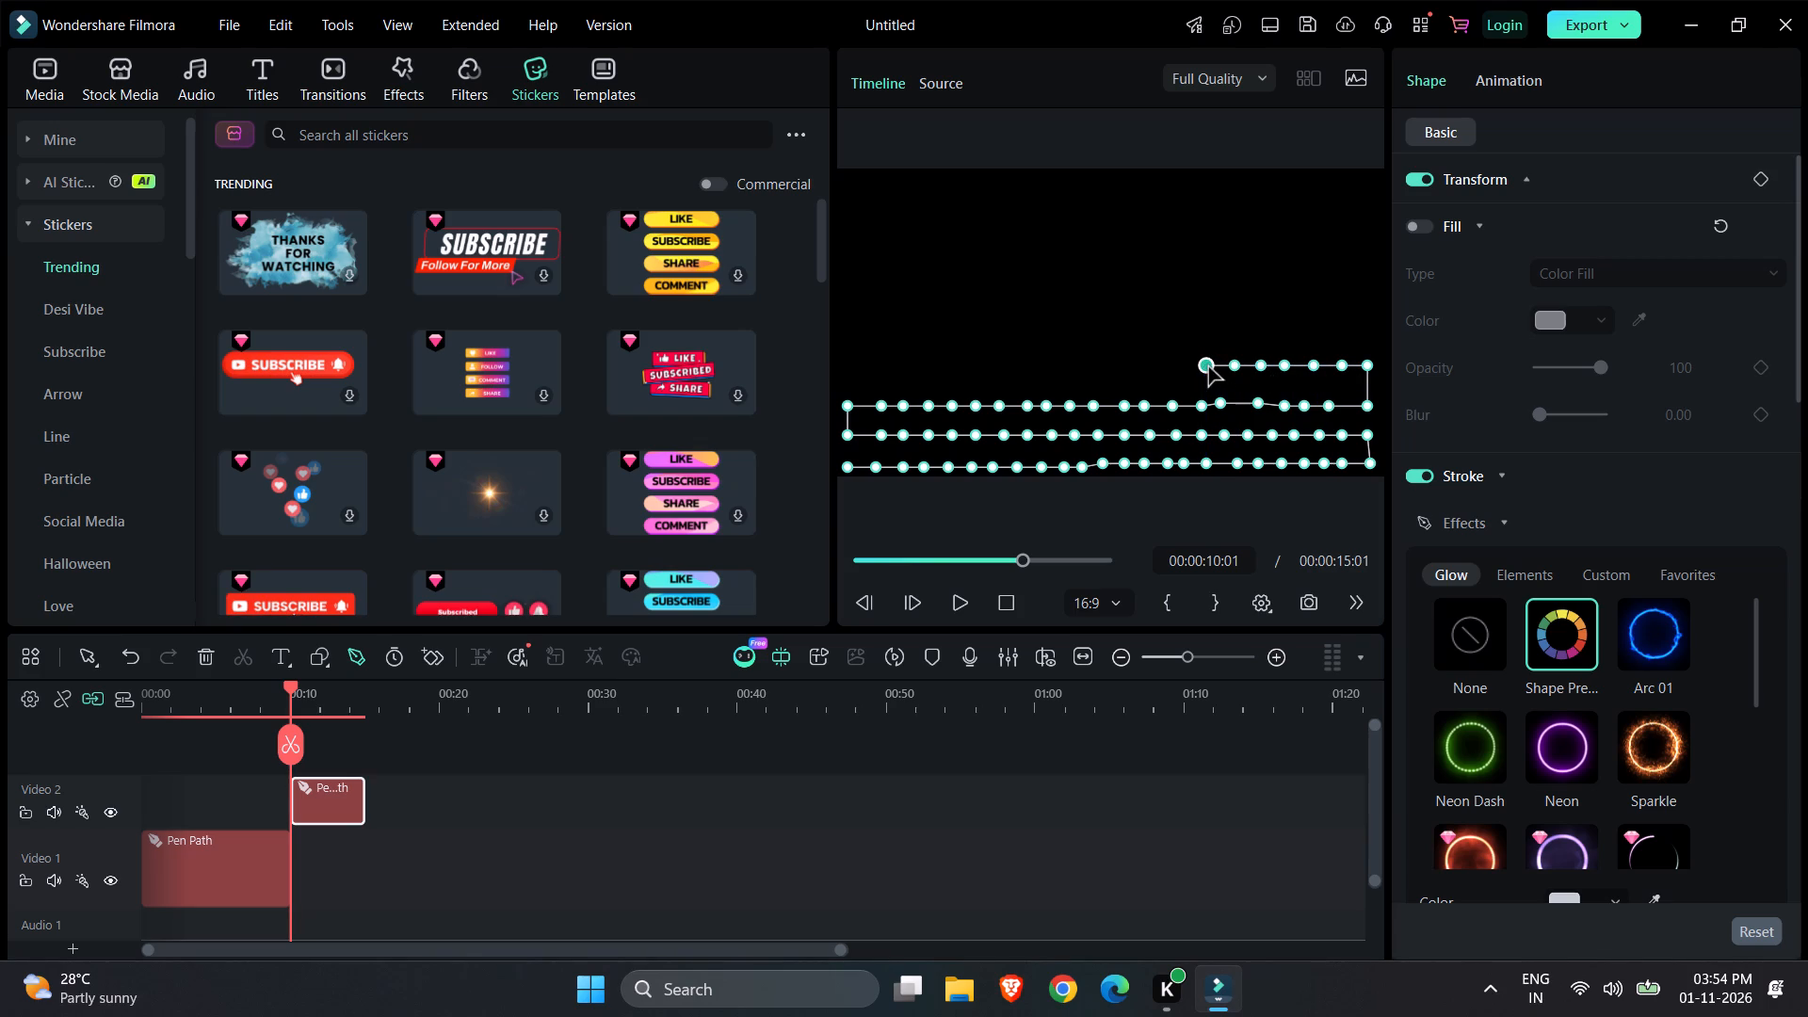
{"action": "left_click", "coordinate": [1186, 367]}
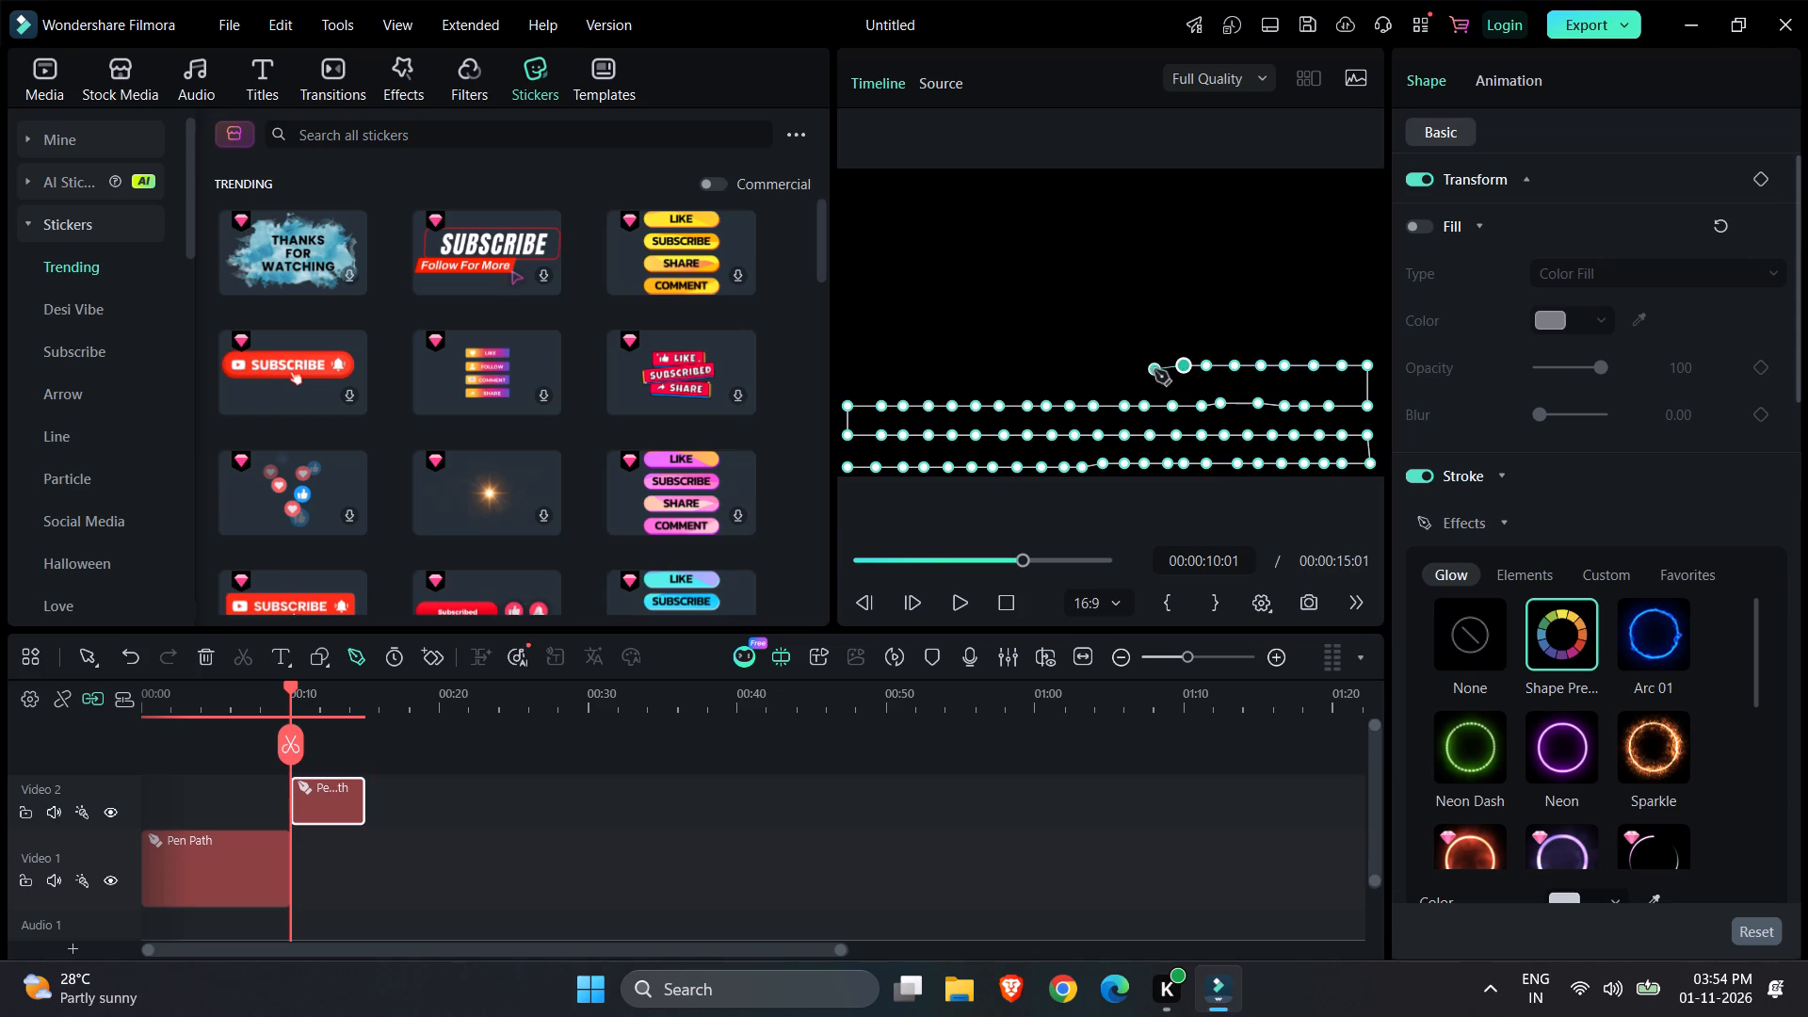
{"action": "left_click", "coordinate": [1157, 368]}
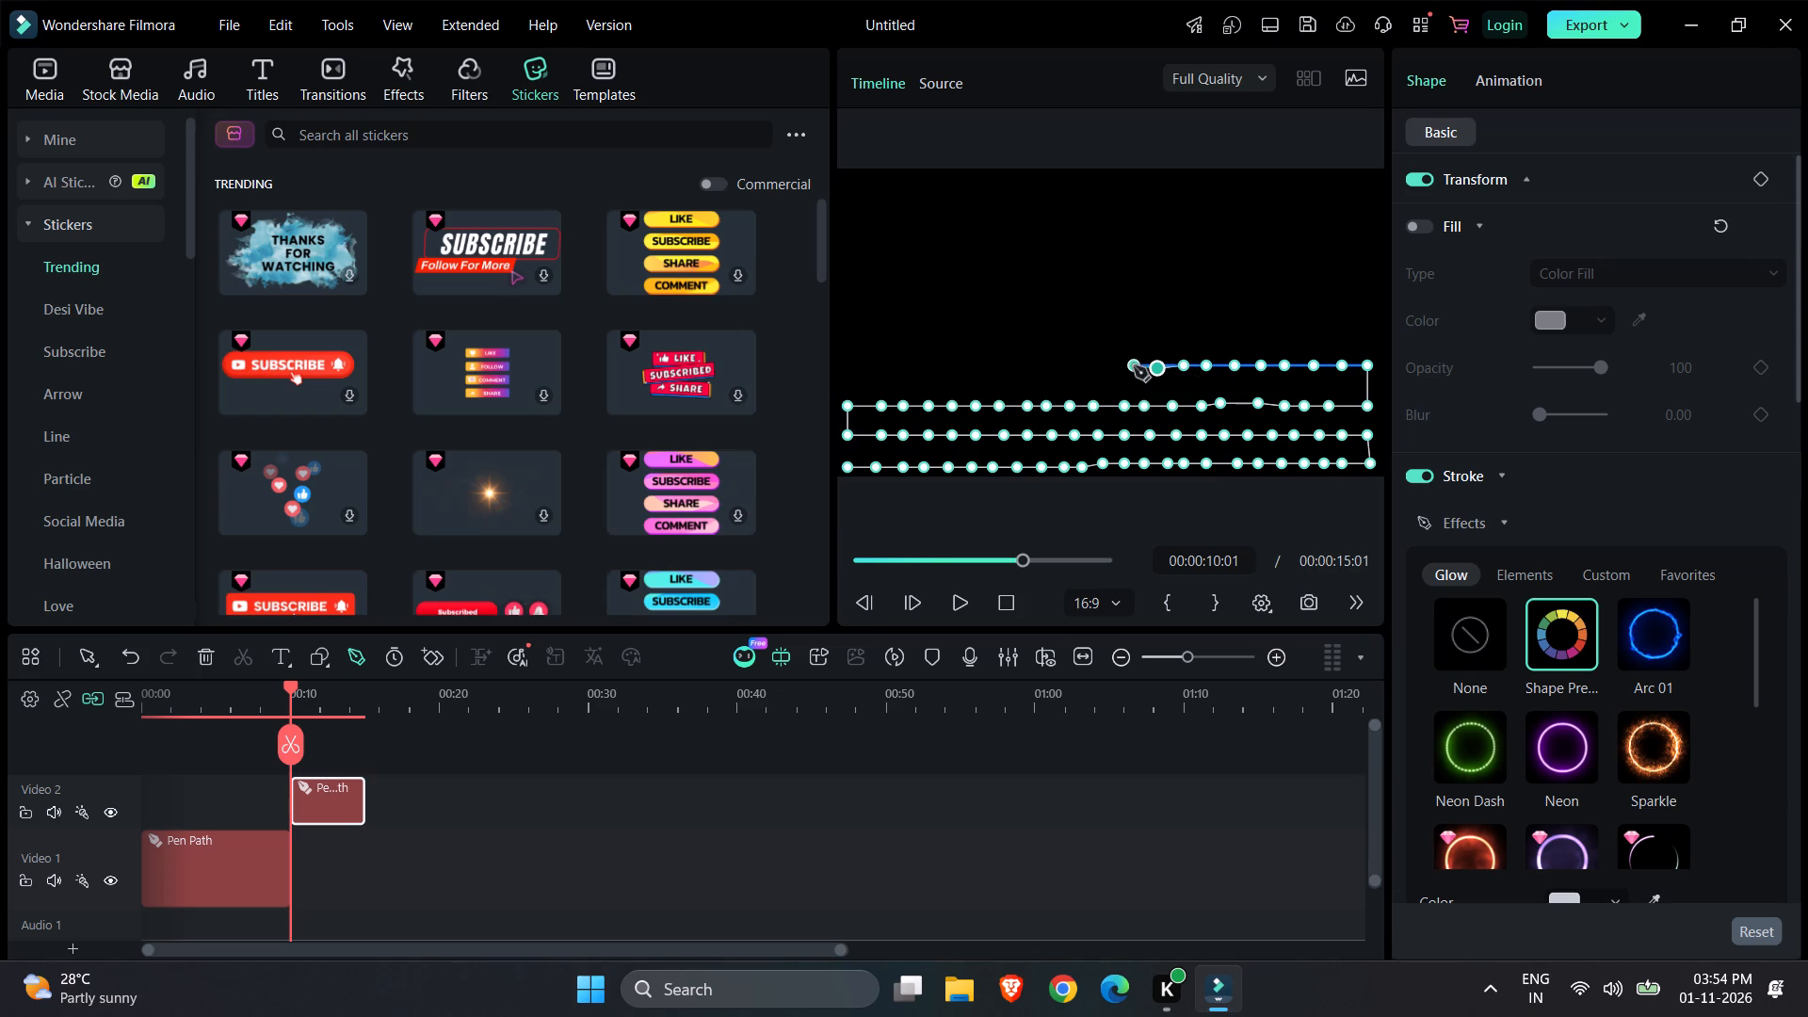
{"action": "left_click", "coordinate": [1134, 366]}
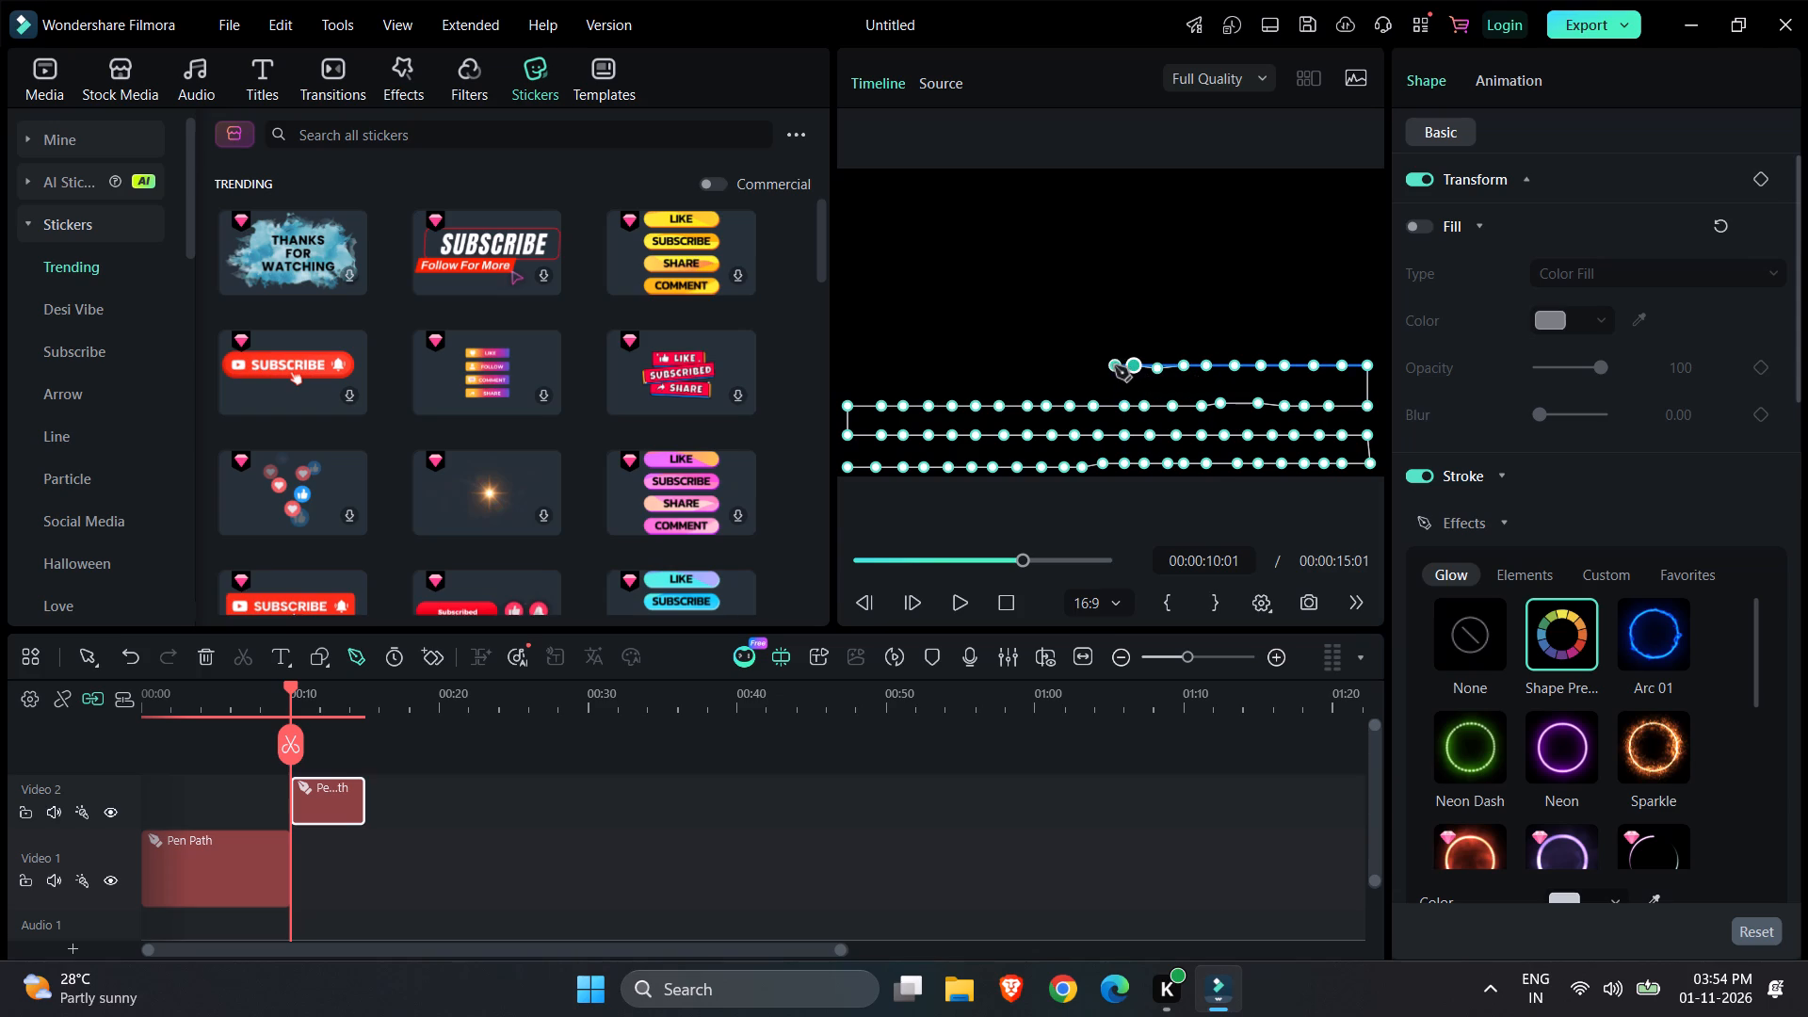
{"action": "left_click", "coordinate": [1113, 366]}
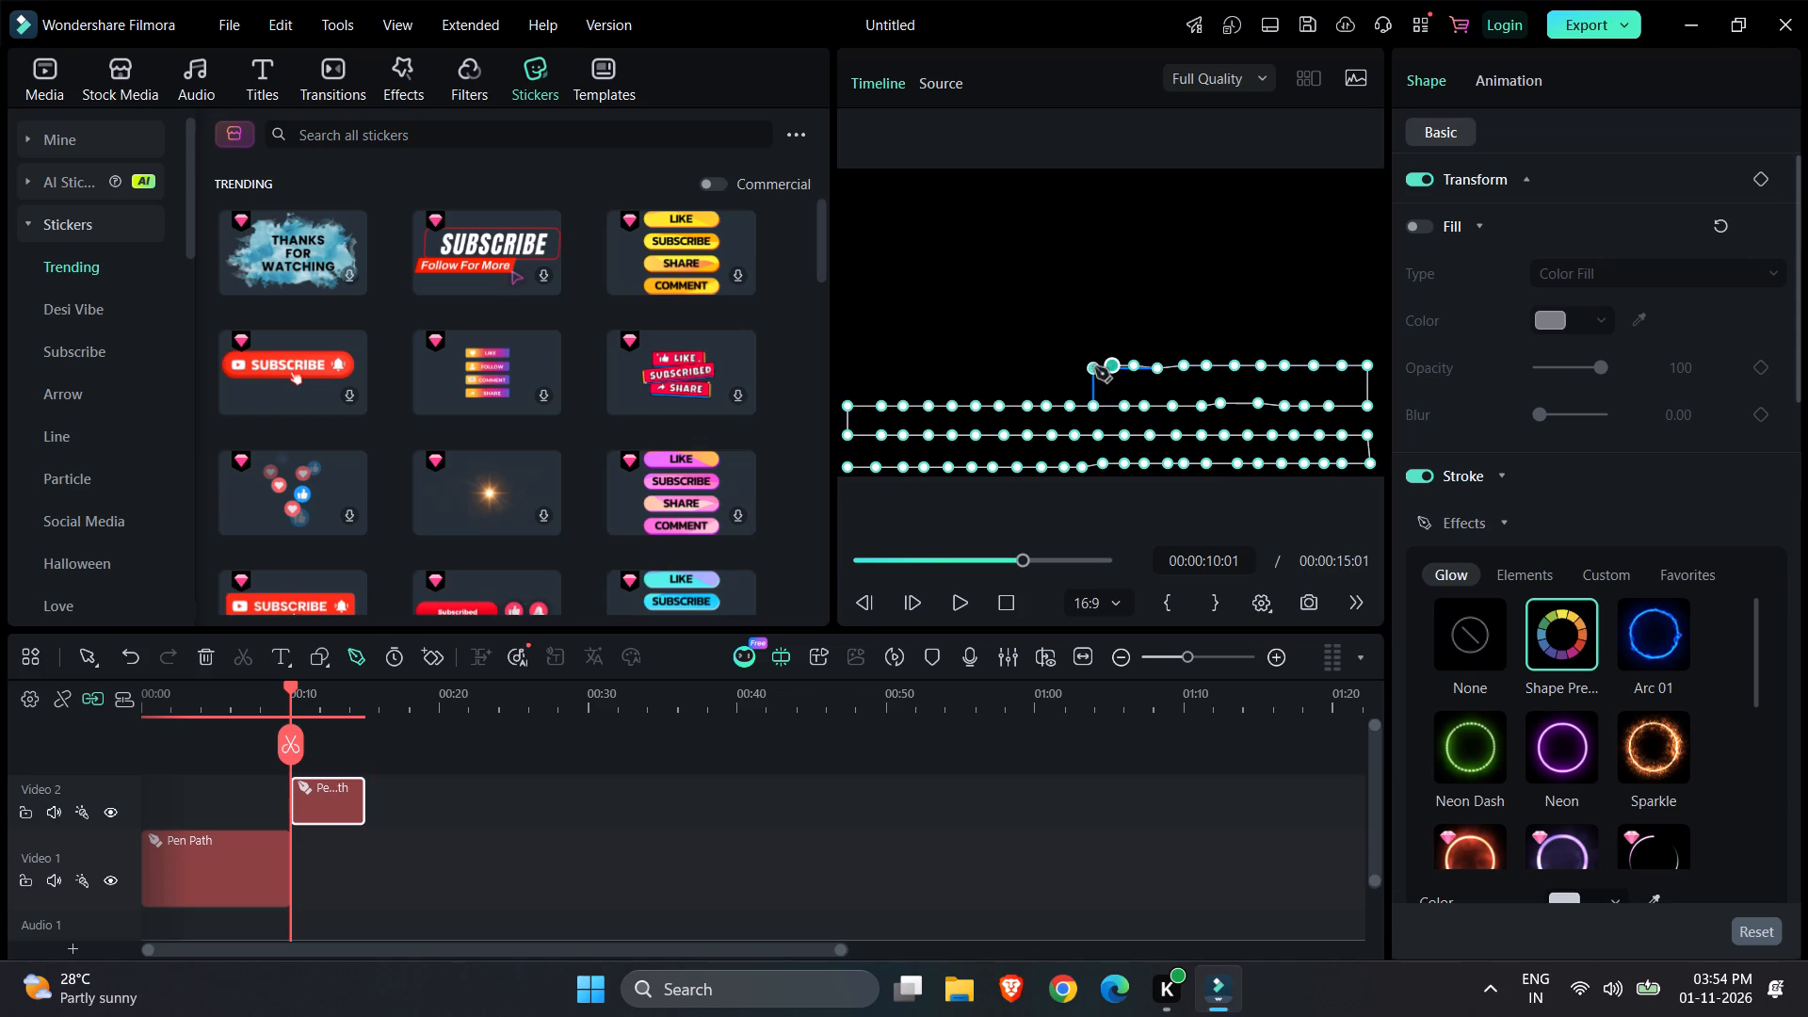
Continue the pen path's fourth row with closely spaced points from mid-frame to the frame's left edge.
{"action": "left_click", "coordinate": [1087, 364]}
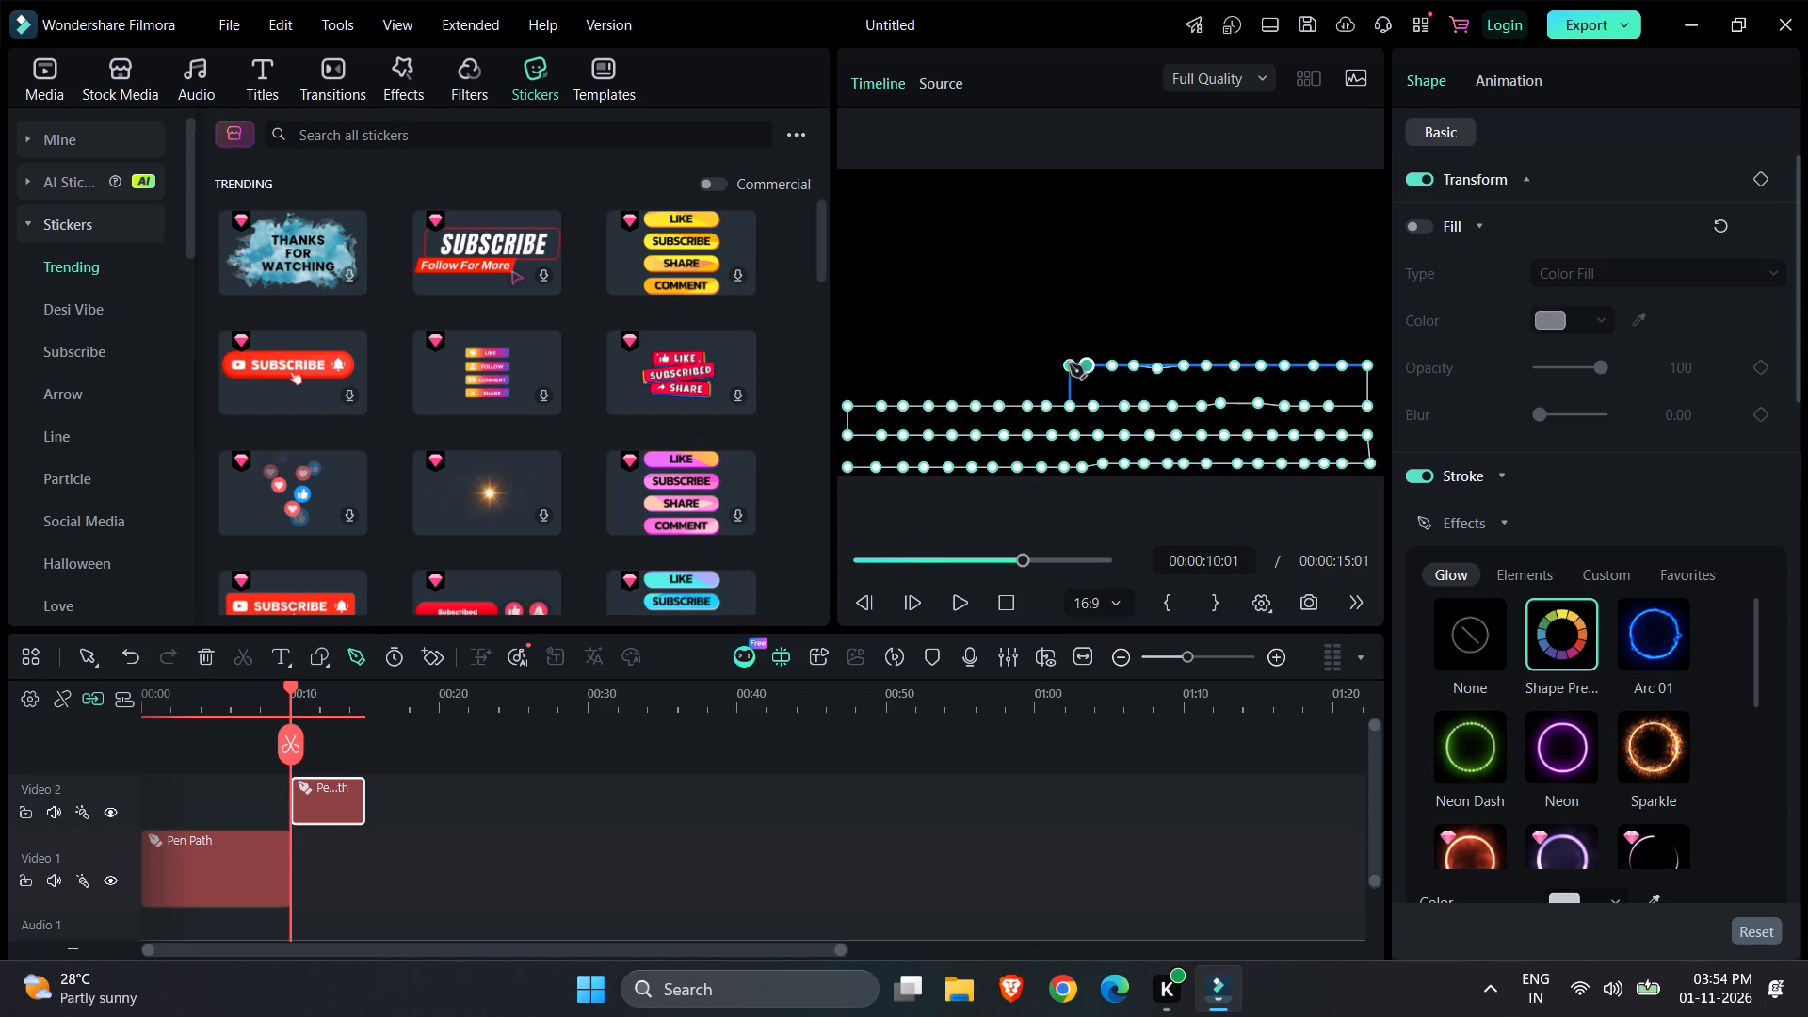
{"action": "left_click", "coordinate": [1065, 365]}
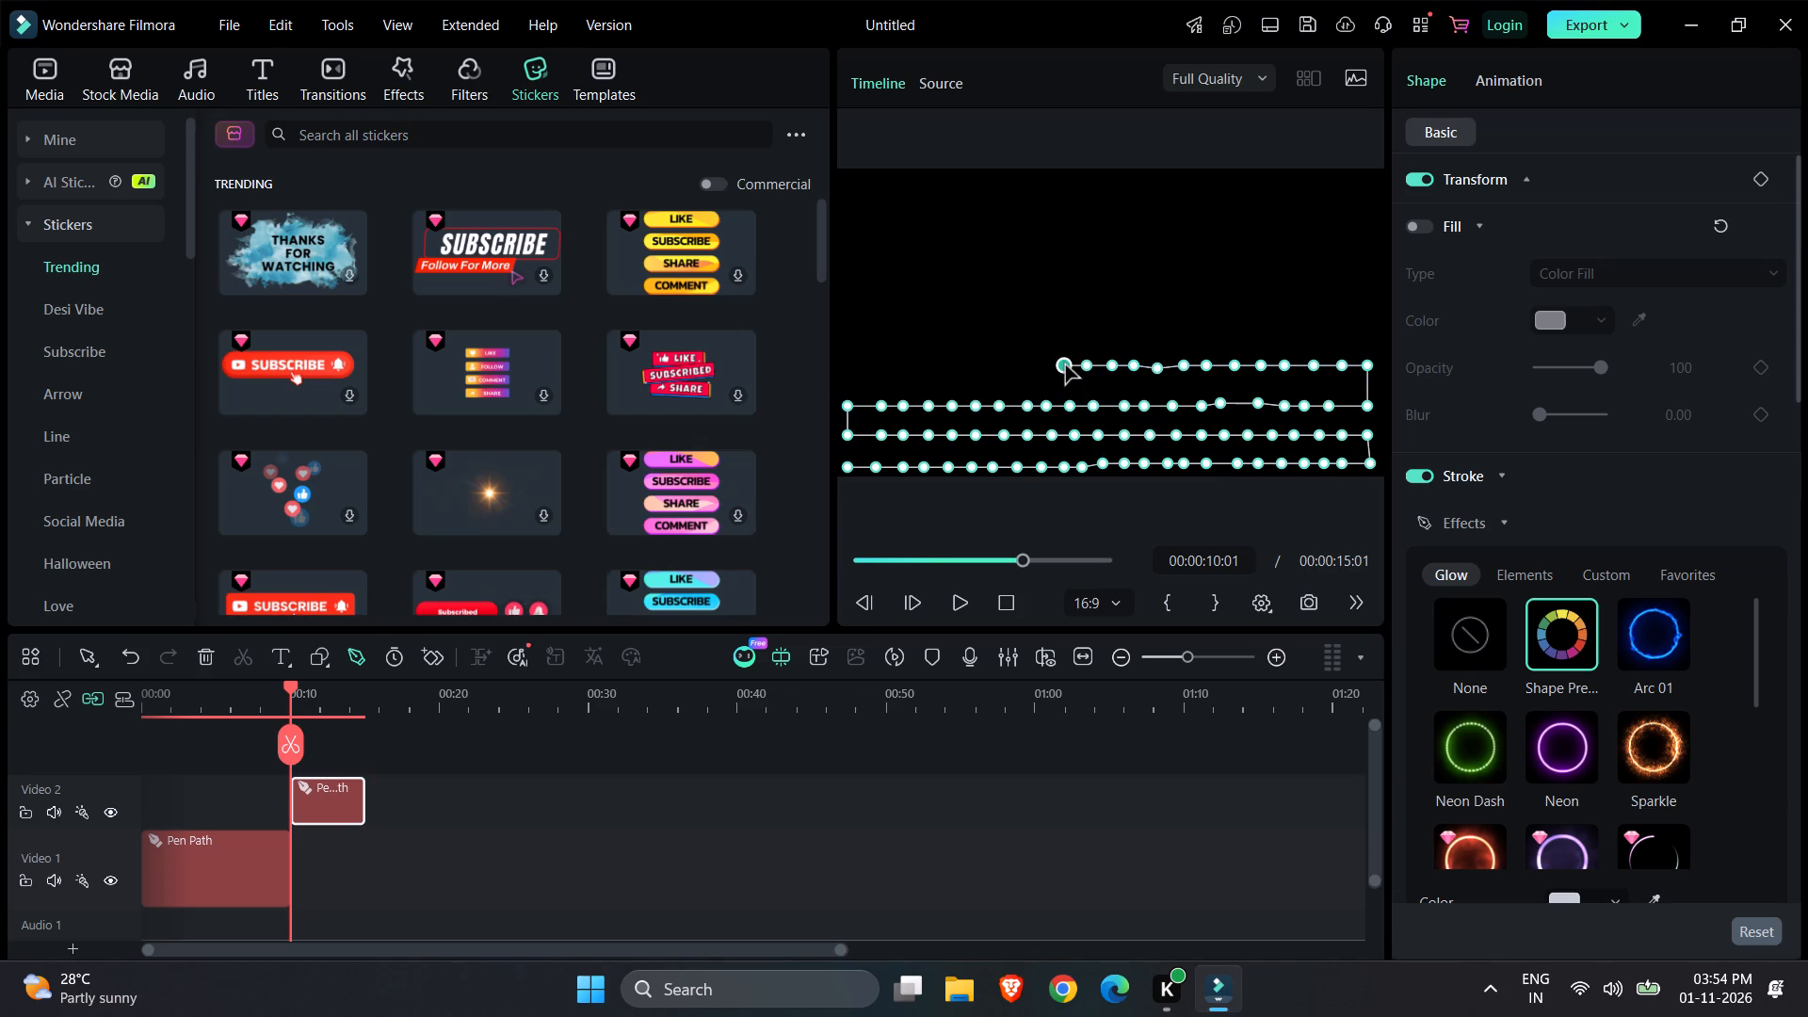
{"action": "left_click", "coordinate": [1045, 365]}
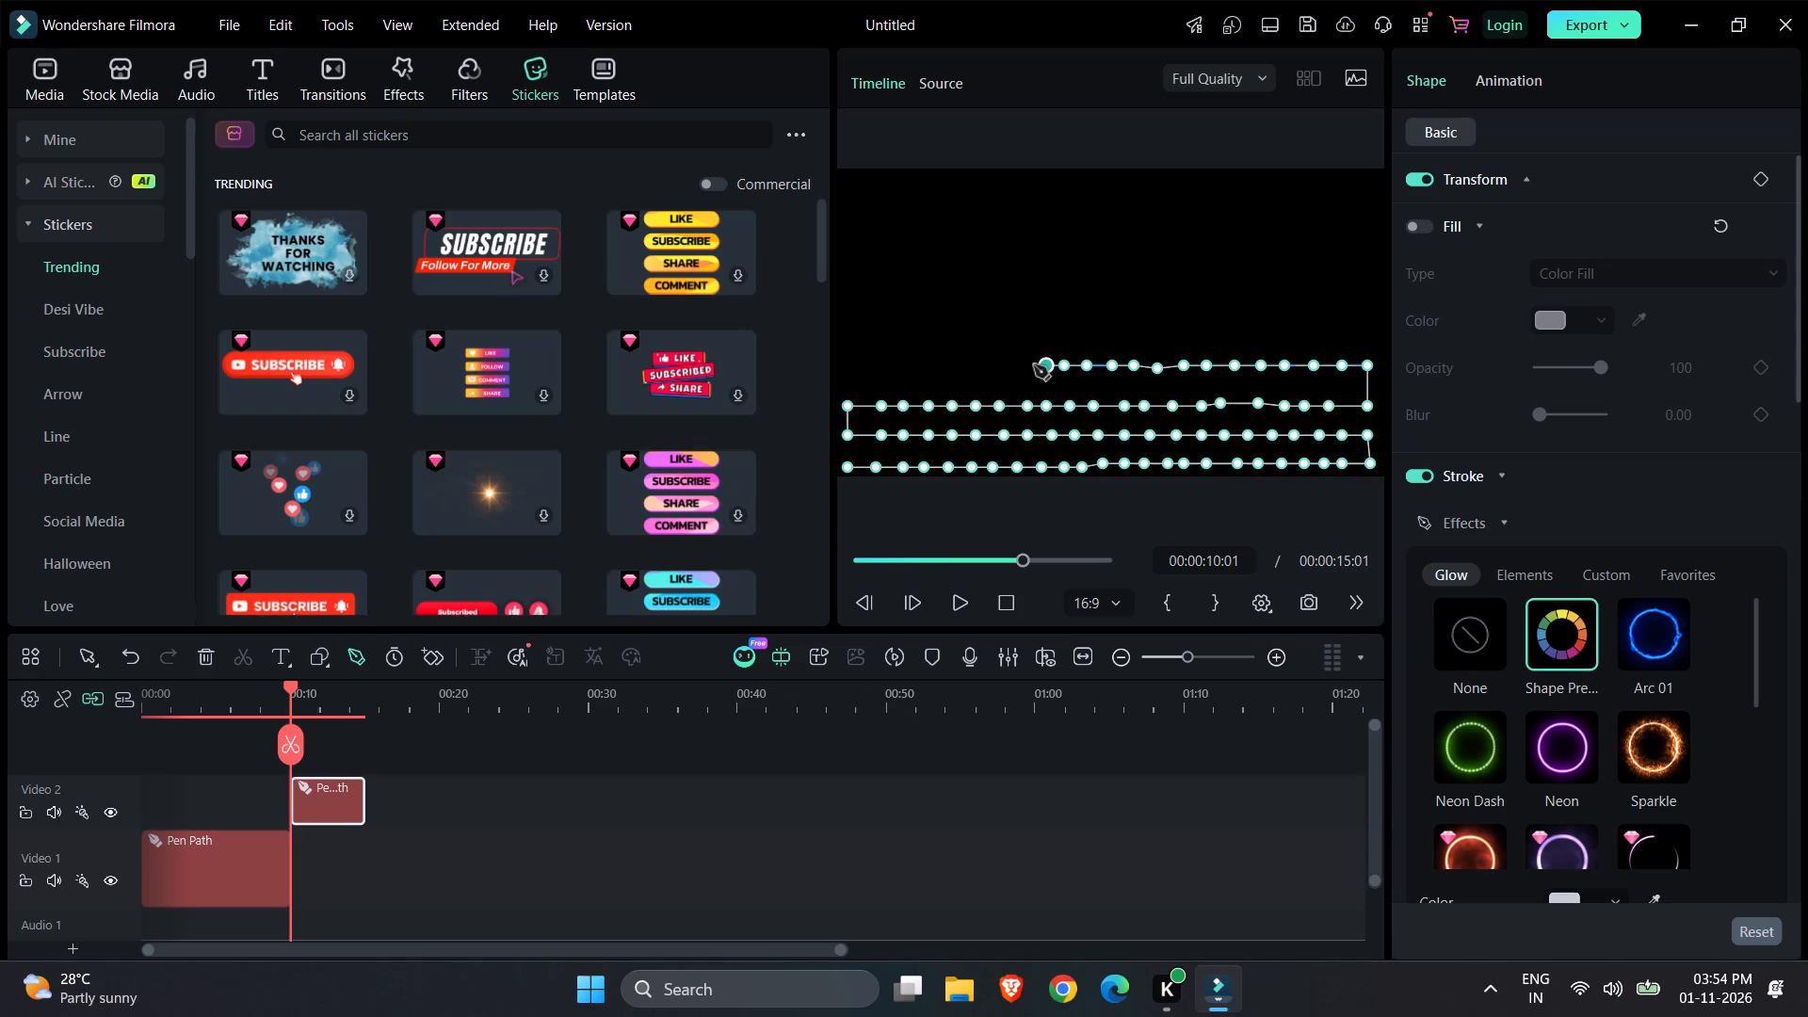
{"action": "left_click", "coordinate": [1025, 365]}
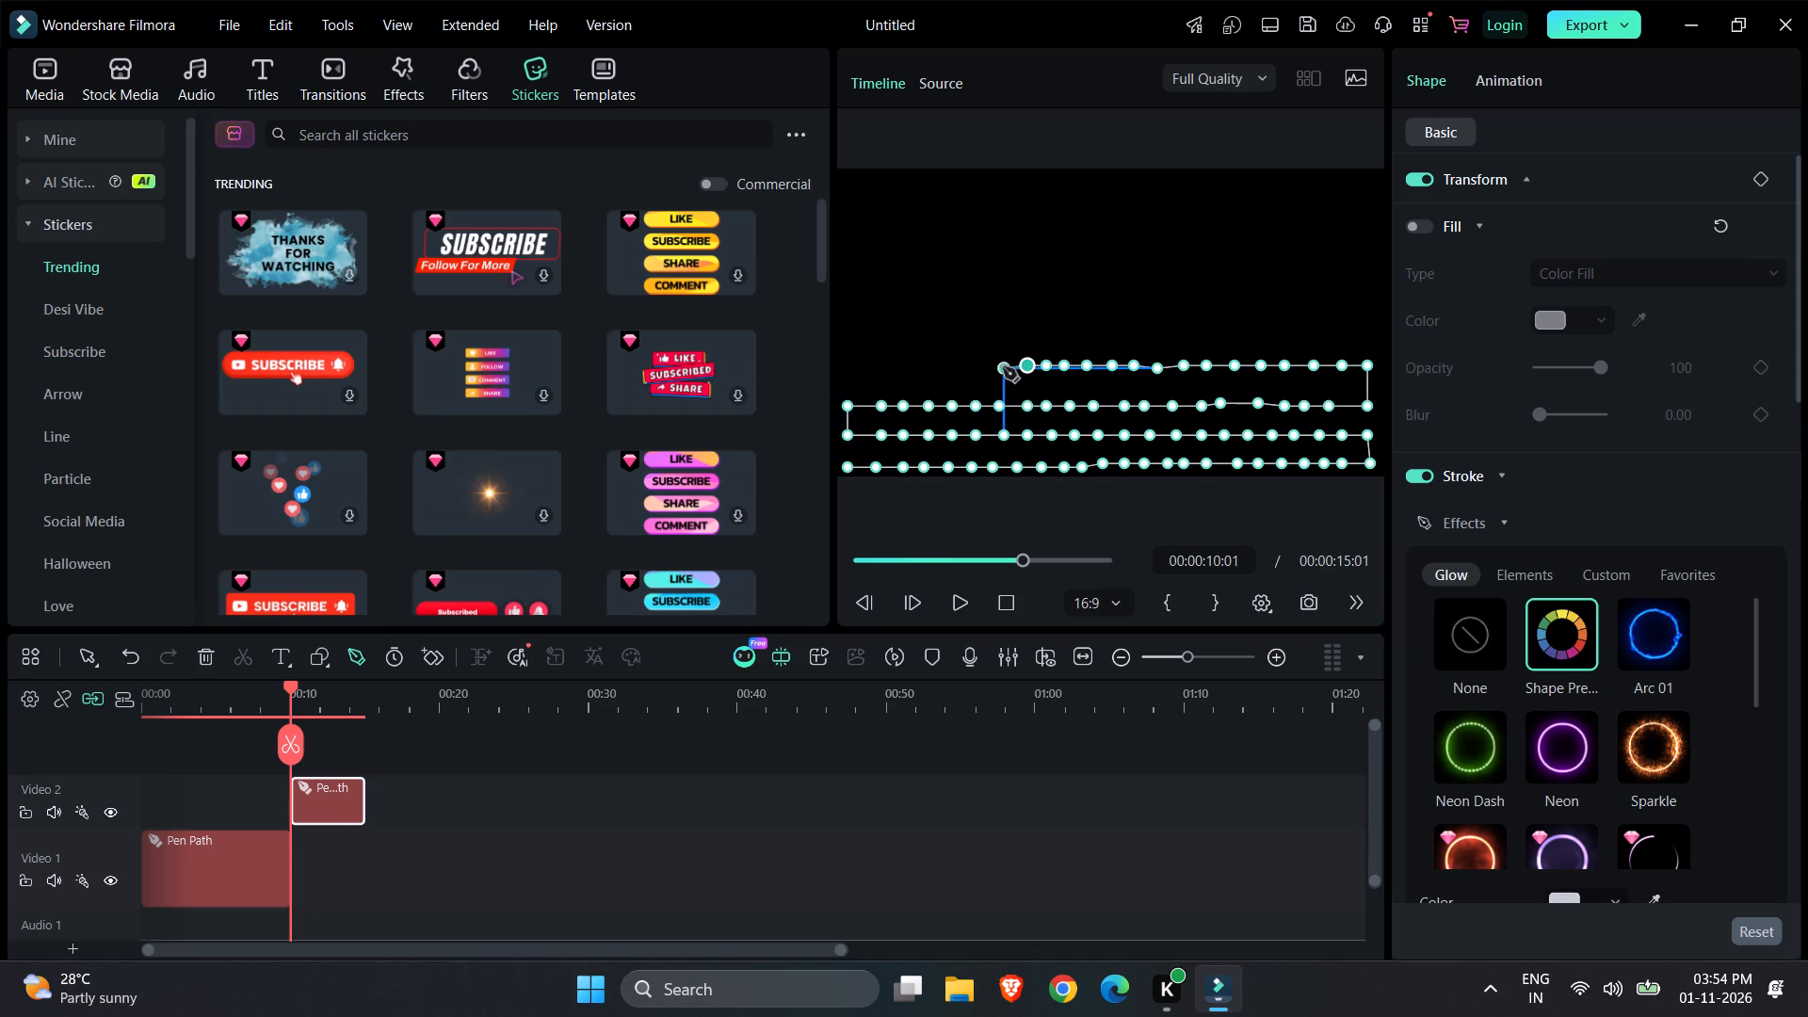
{"action": "left_click", "coordinate": [998, 365]}
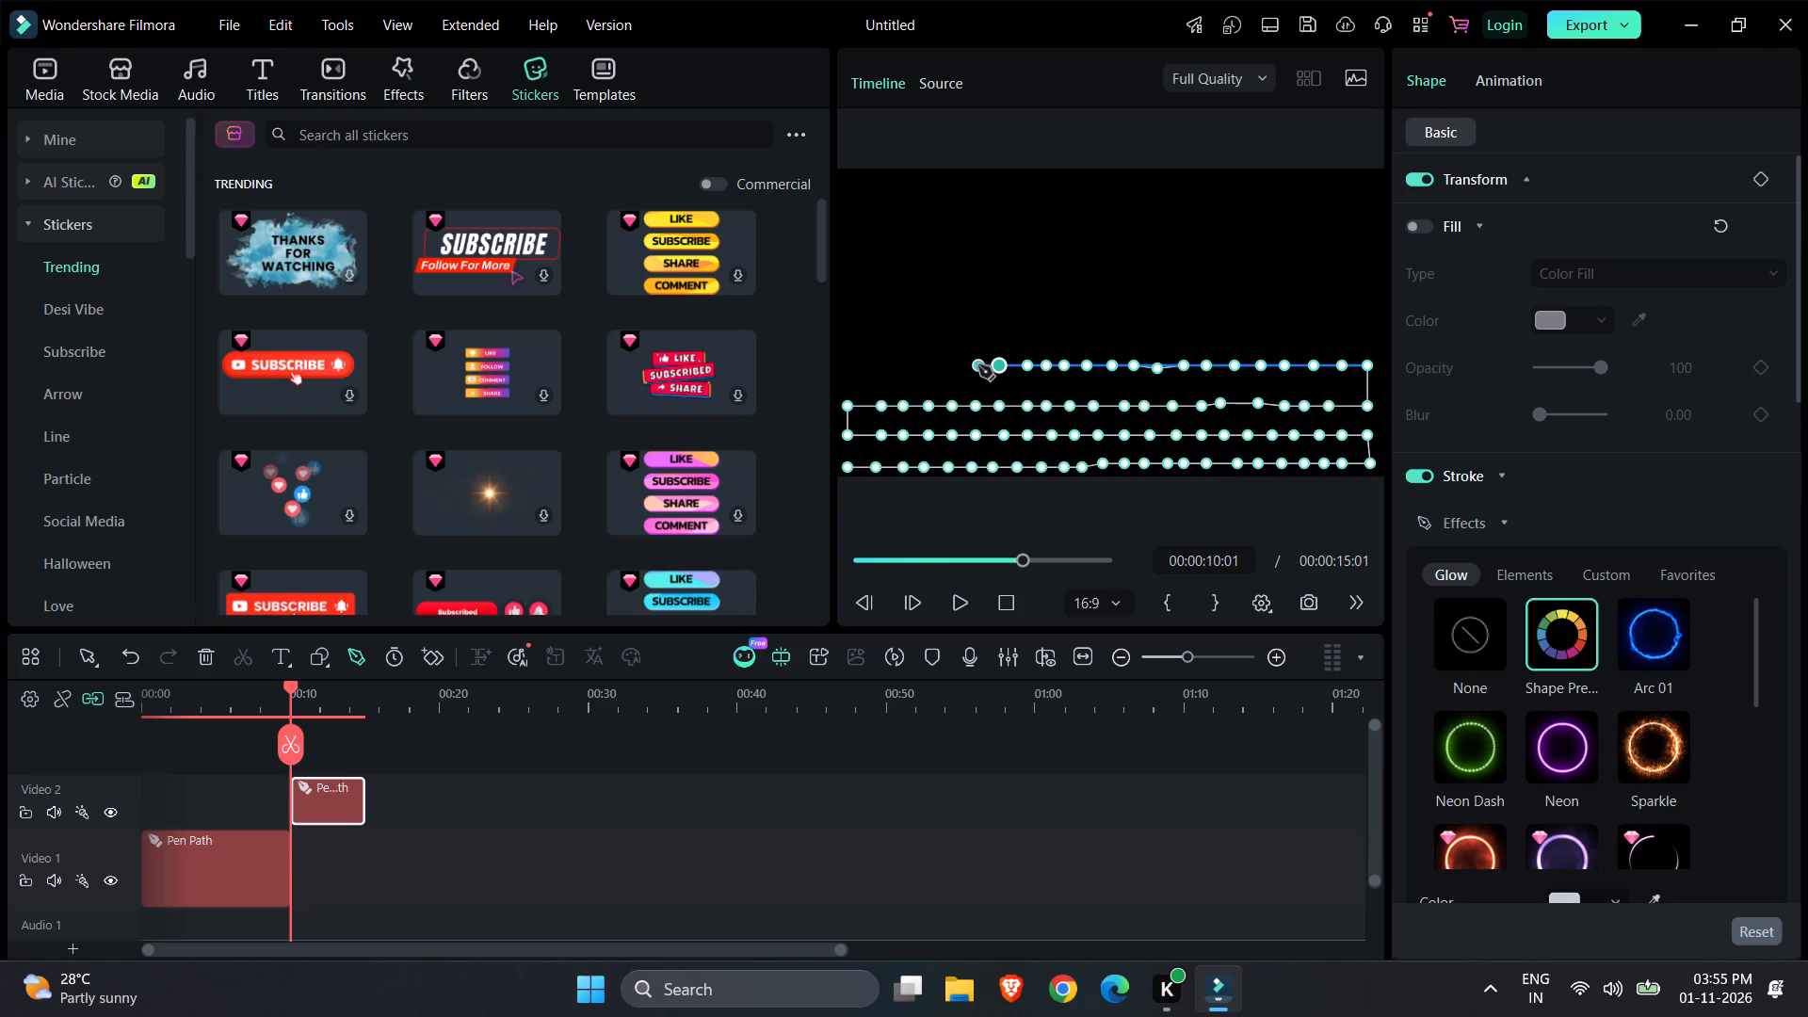
{"action": "left_click", "coordinate": [977, 365]}
{"action": "left_click", "coordinate": [951, 367]}
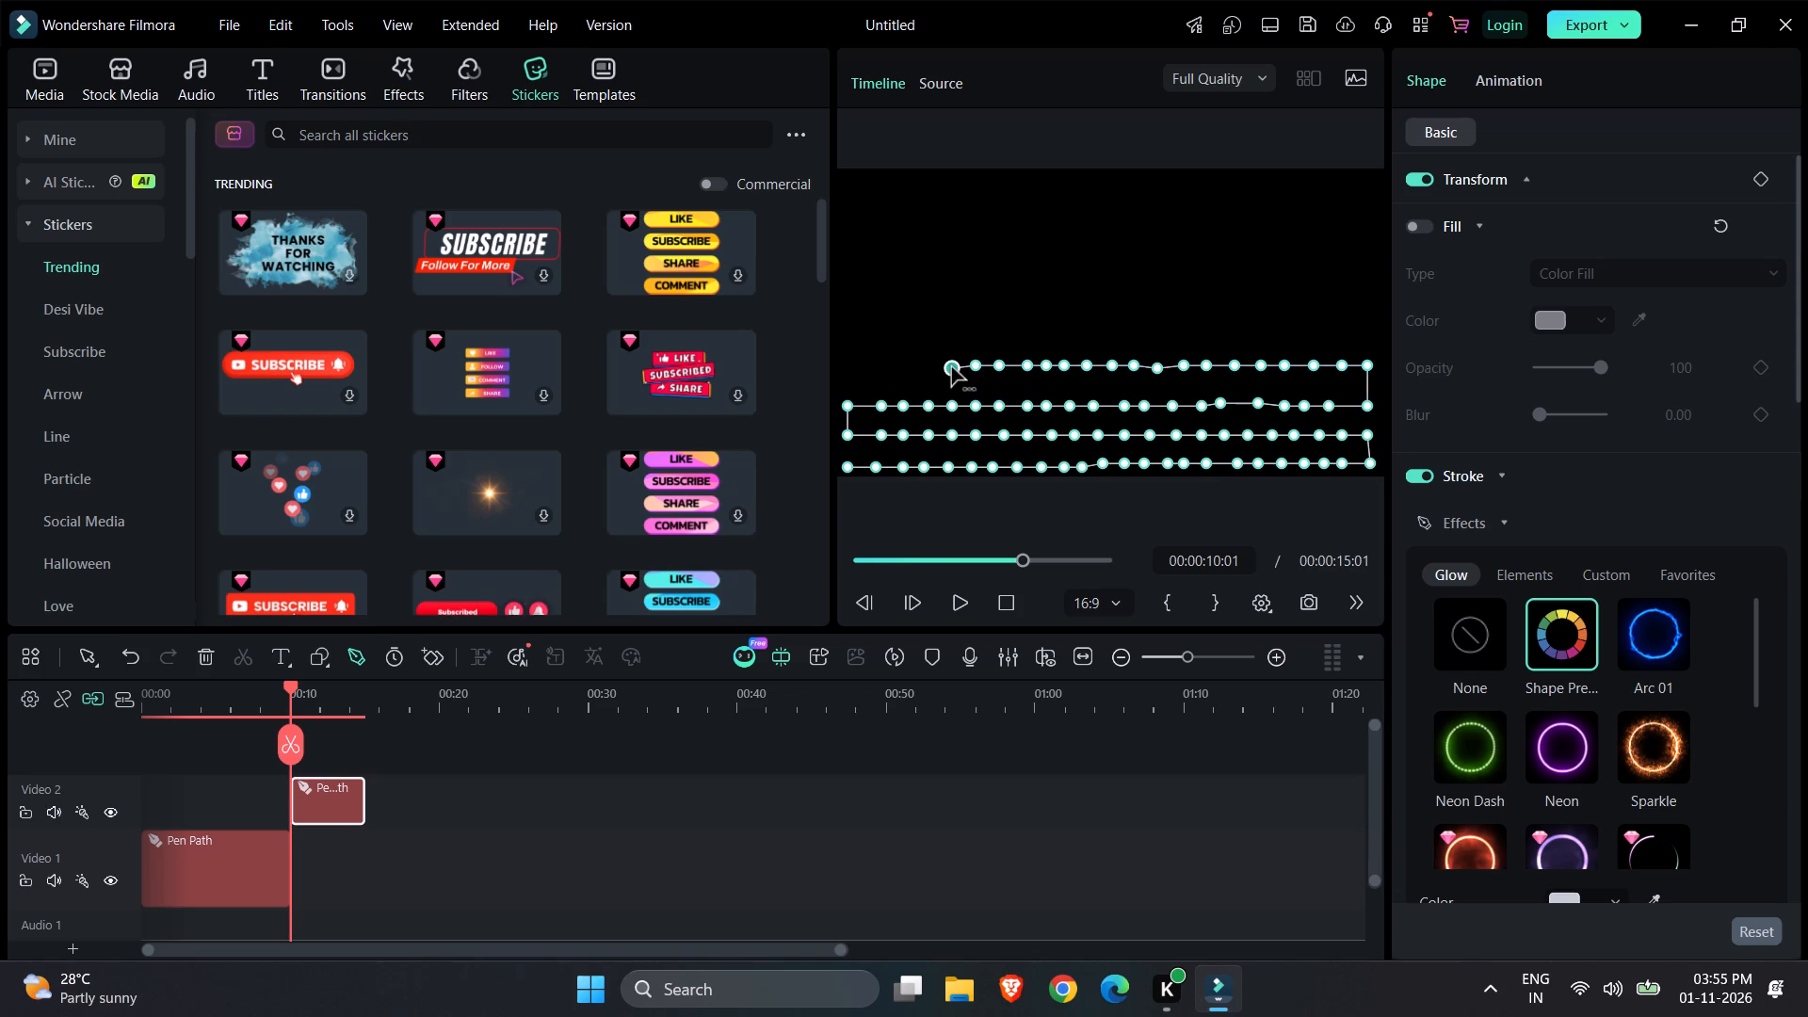
{"action": "left_click", "coordinate": [930, 367]}
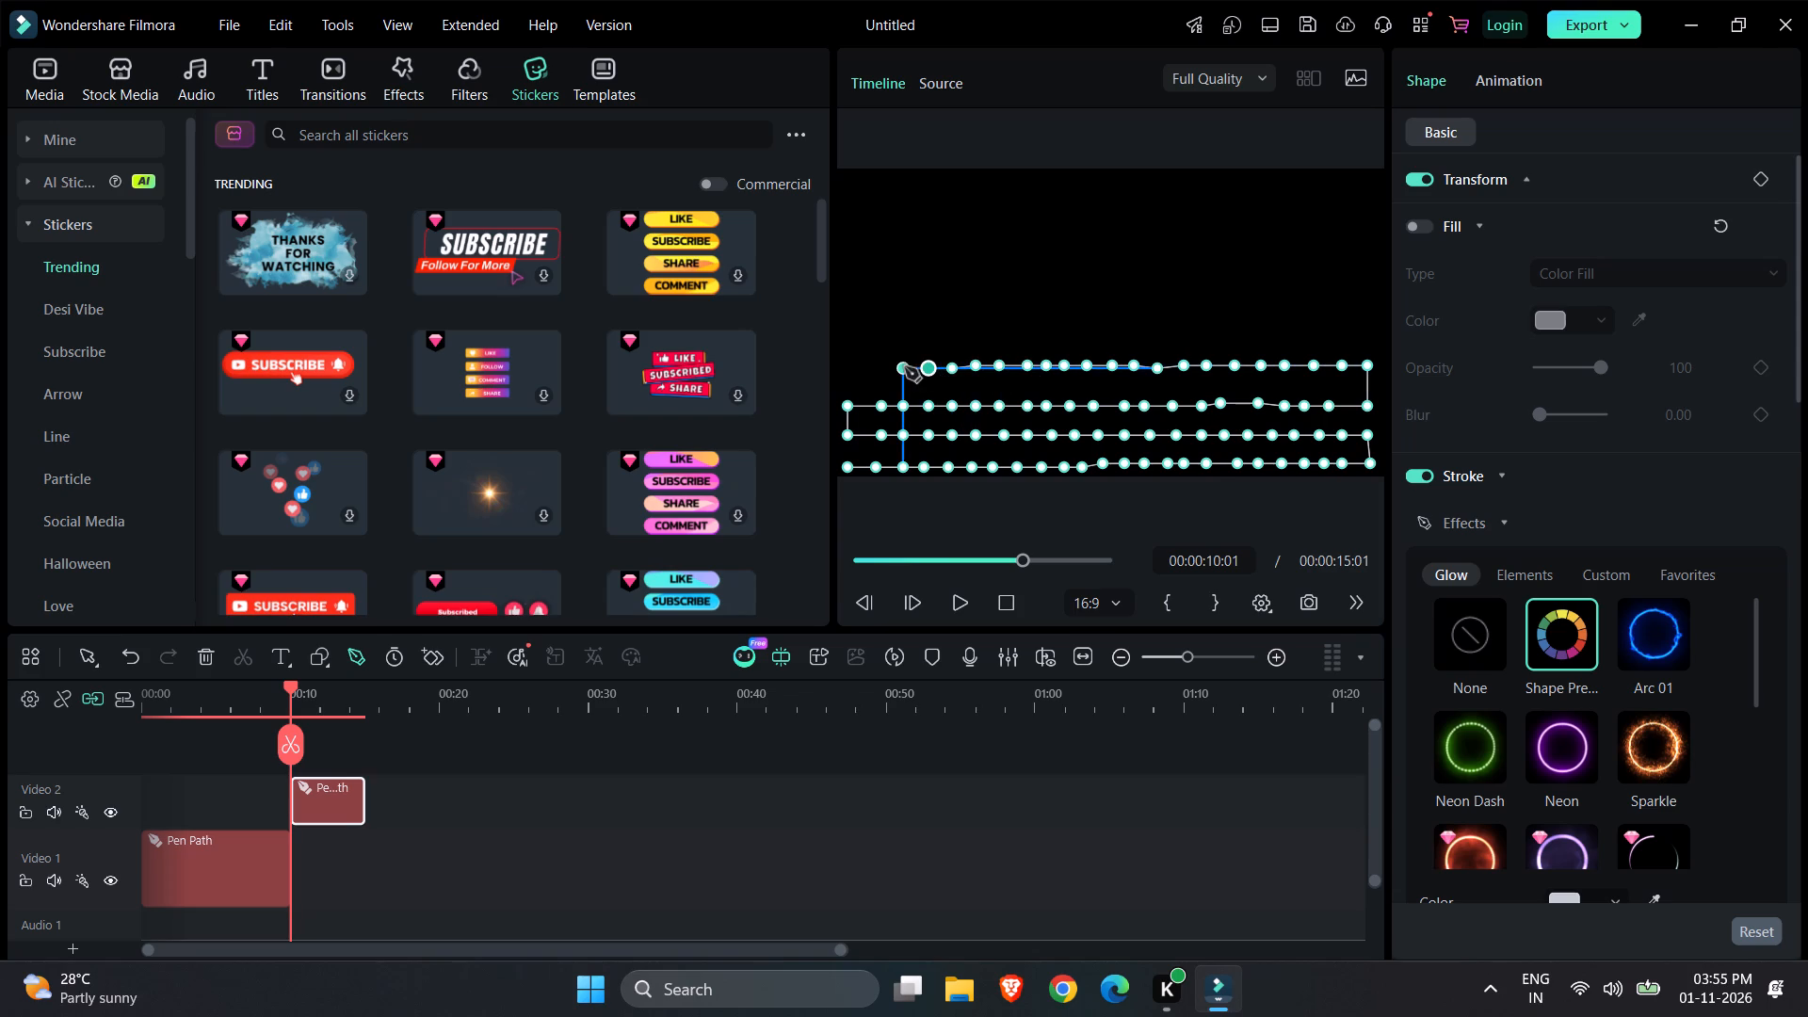
{"action": "left_click", "coordinate": [904, 367]}
{"action": "left_click", "coordinate": [882, 369]}
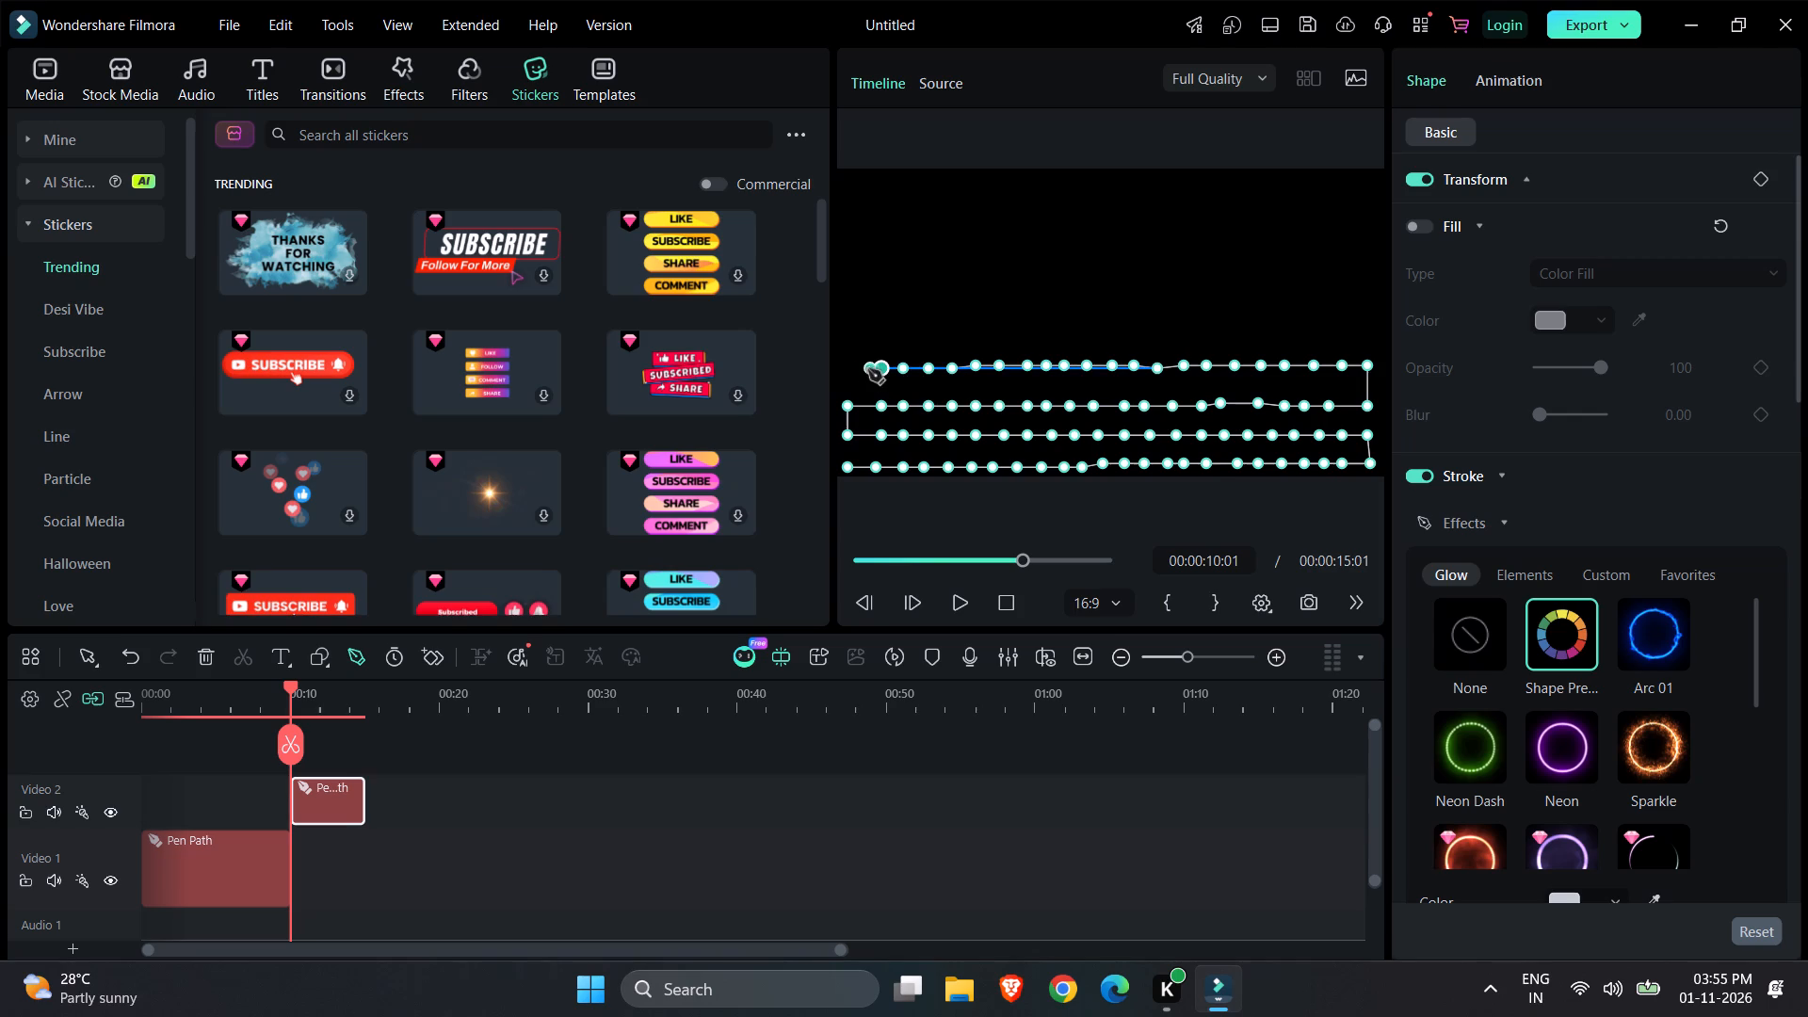
{"action": "left_click", "coordinate": [849, 369]}
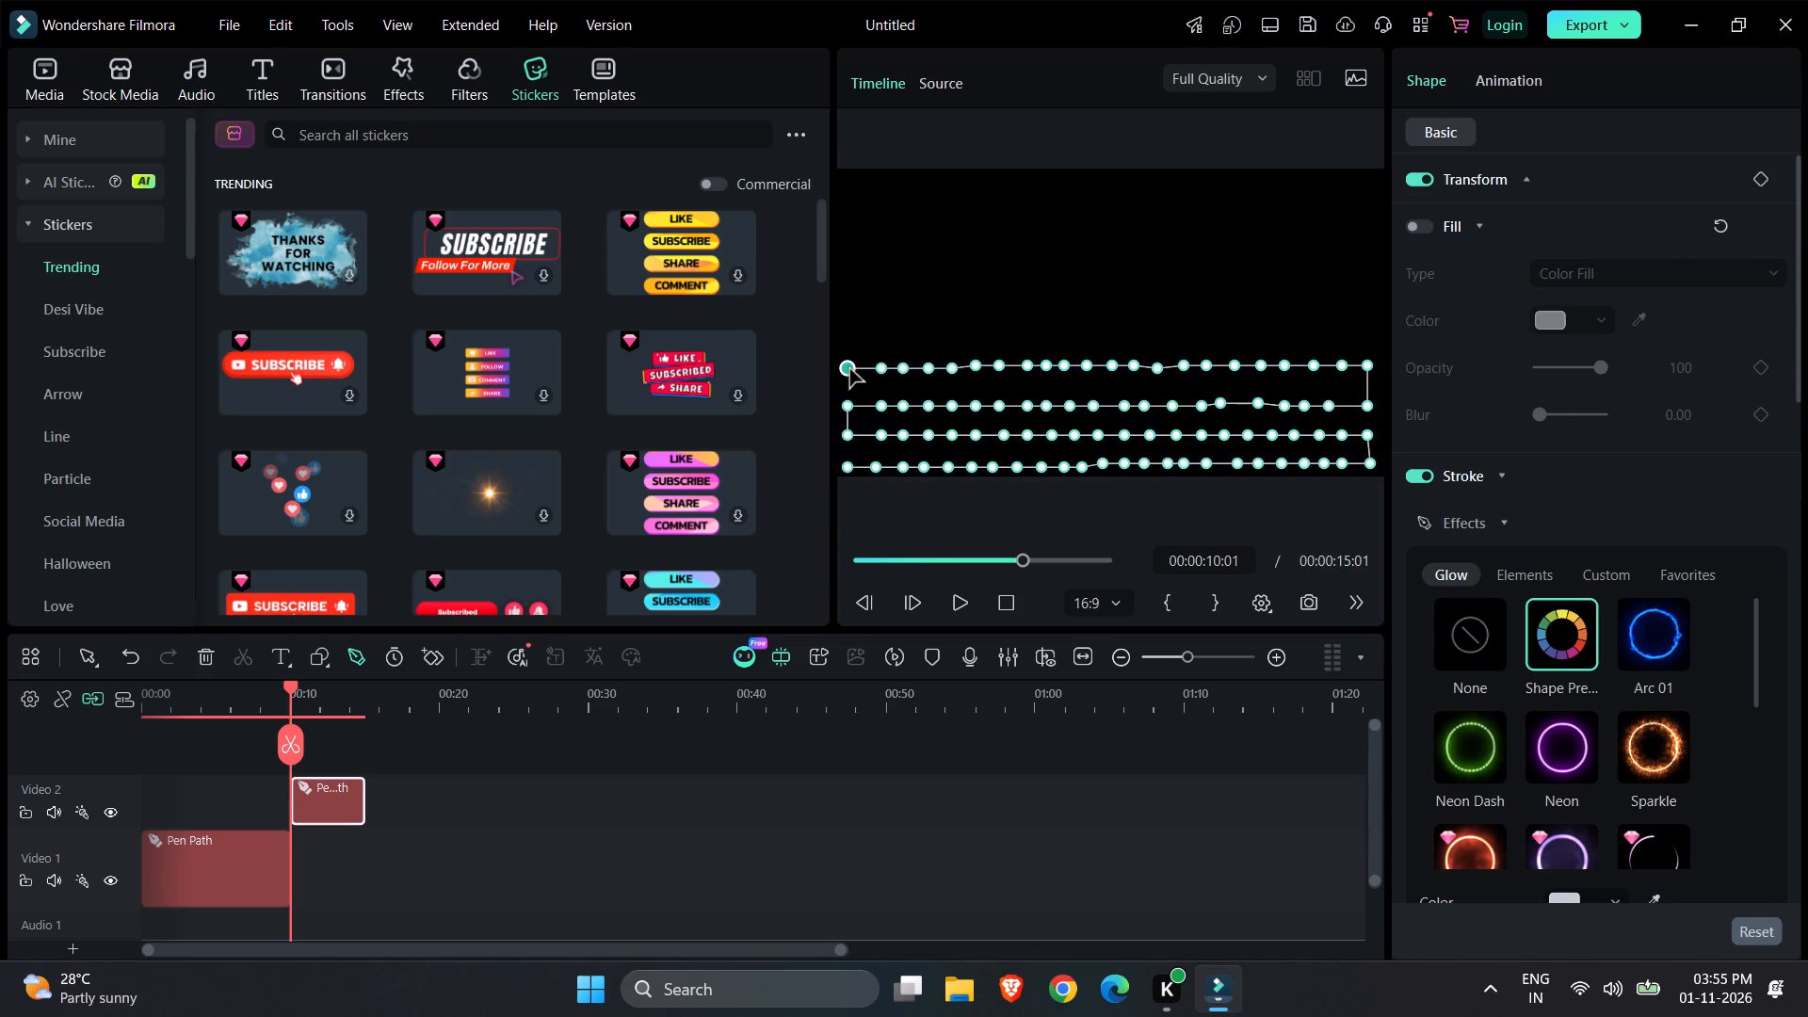
Turn the pen path up a short distance at the frame's left edge and run a fifth row of closely spaced points to mid-frame.
{"action": "left_click", "coordinate": [849, 346]}
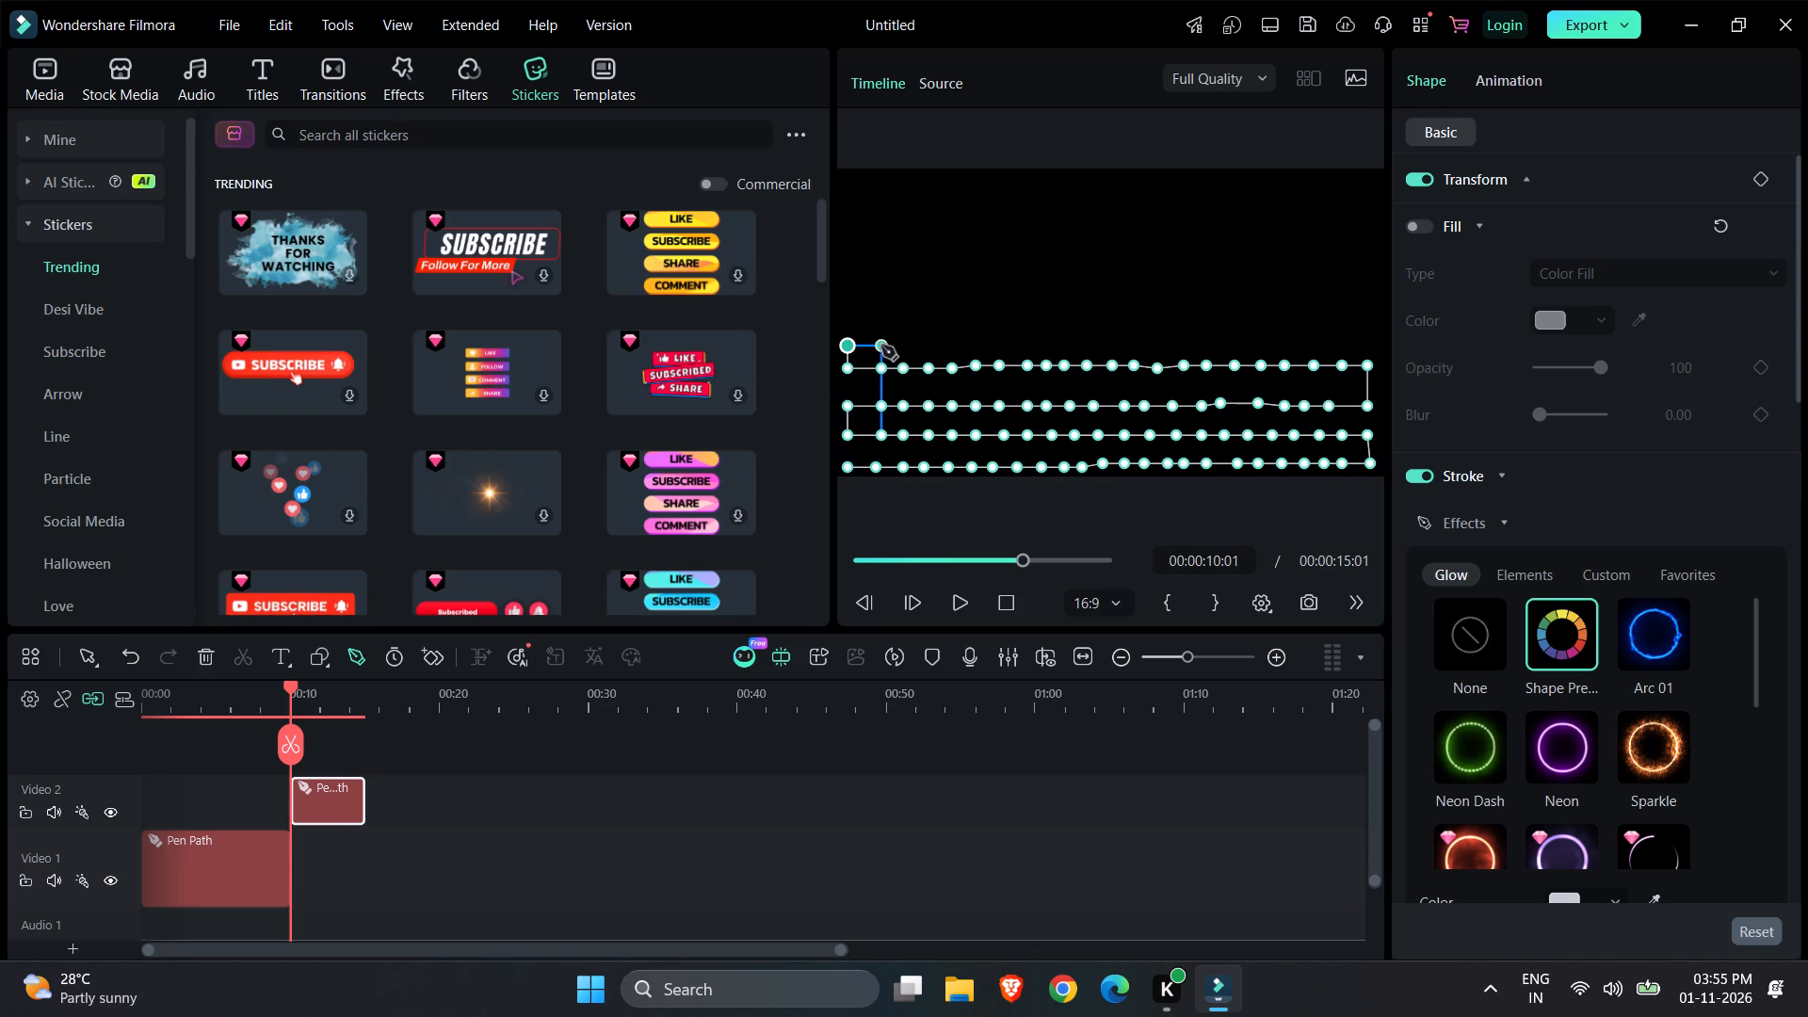
{"action": "left_click", "coordinate": [881, 346]}
{"action": "left_click", "coordinate": [908, 347]}
{"action": "left_click", "coordinate": [936, 347]}
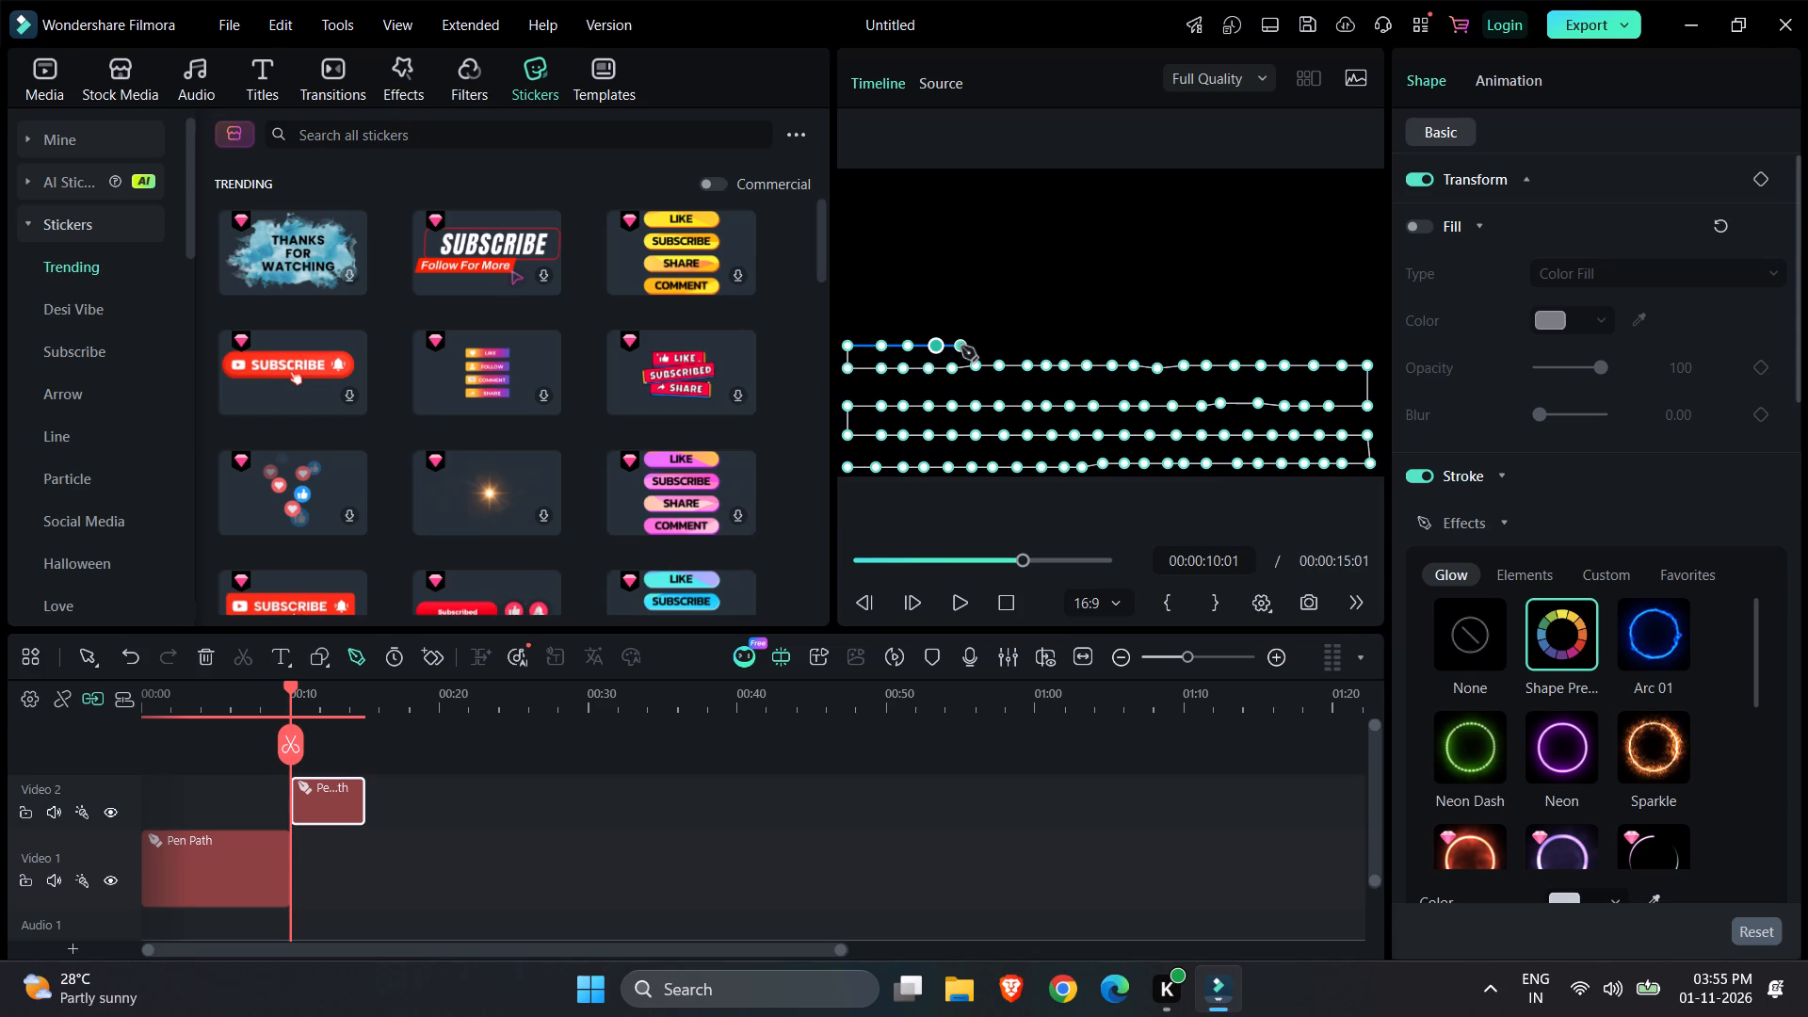
{"action": "left_click", "coordinate": [961, 347]}
{"action": "left_click", "coordinate": [991, 347]}
{"action": "left_click", "coordinate": [1024, 343]}
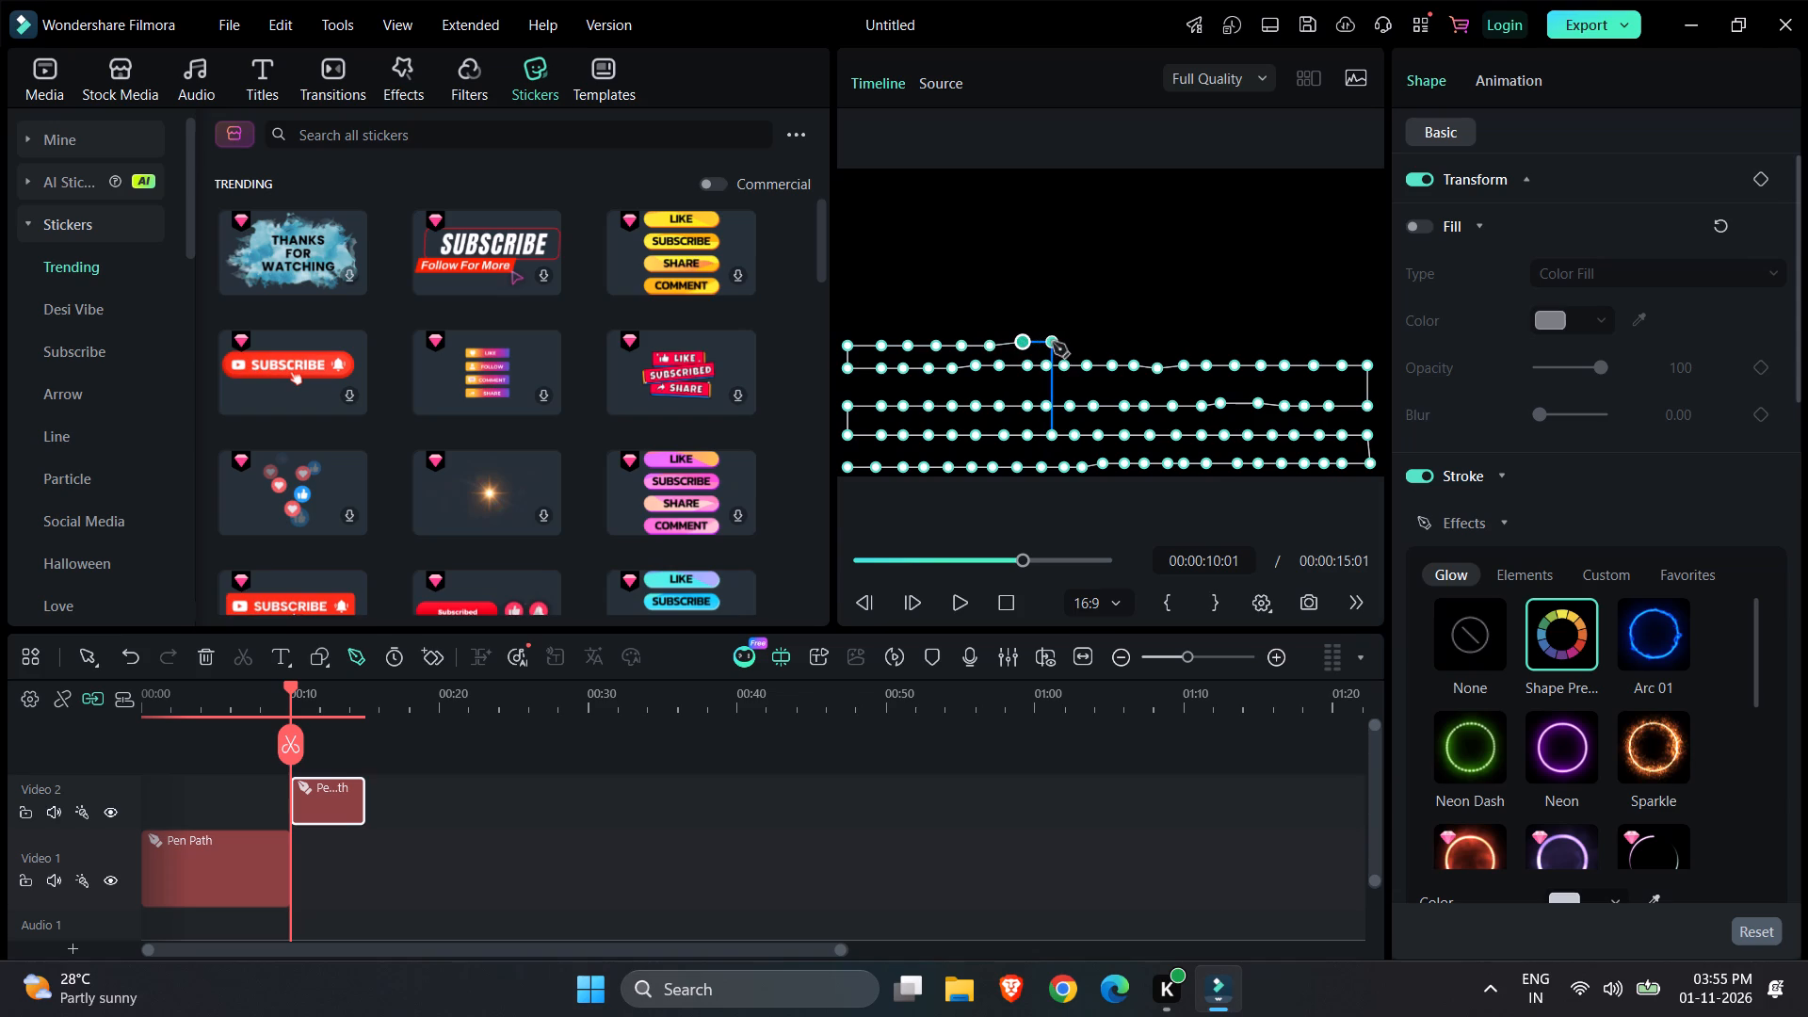
{"action": "left_click", "coordinate": [1053, 343]}
{"action": "left_click", "coordinate": [1080, 343]}
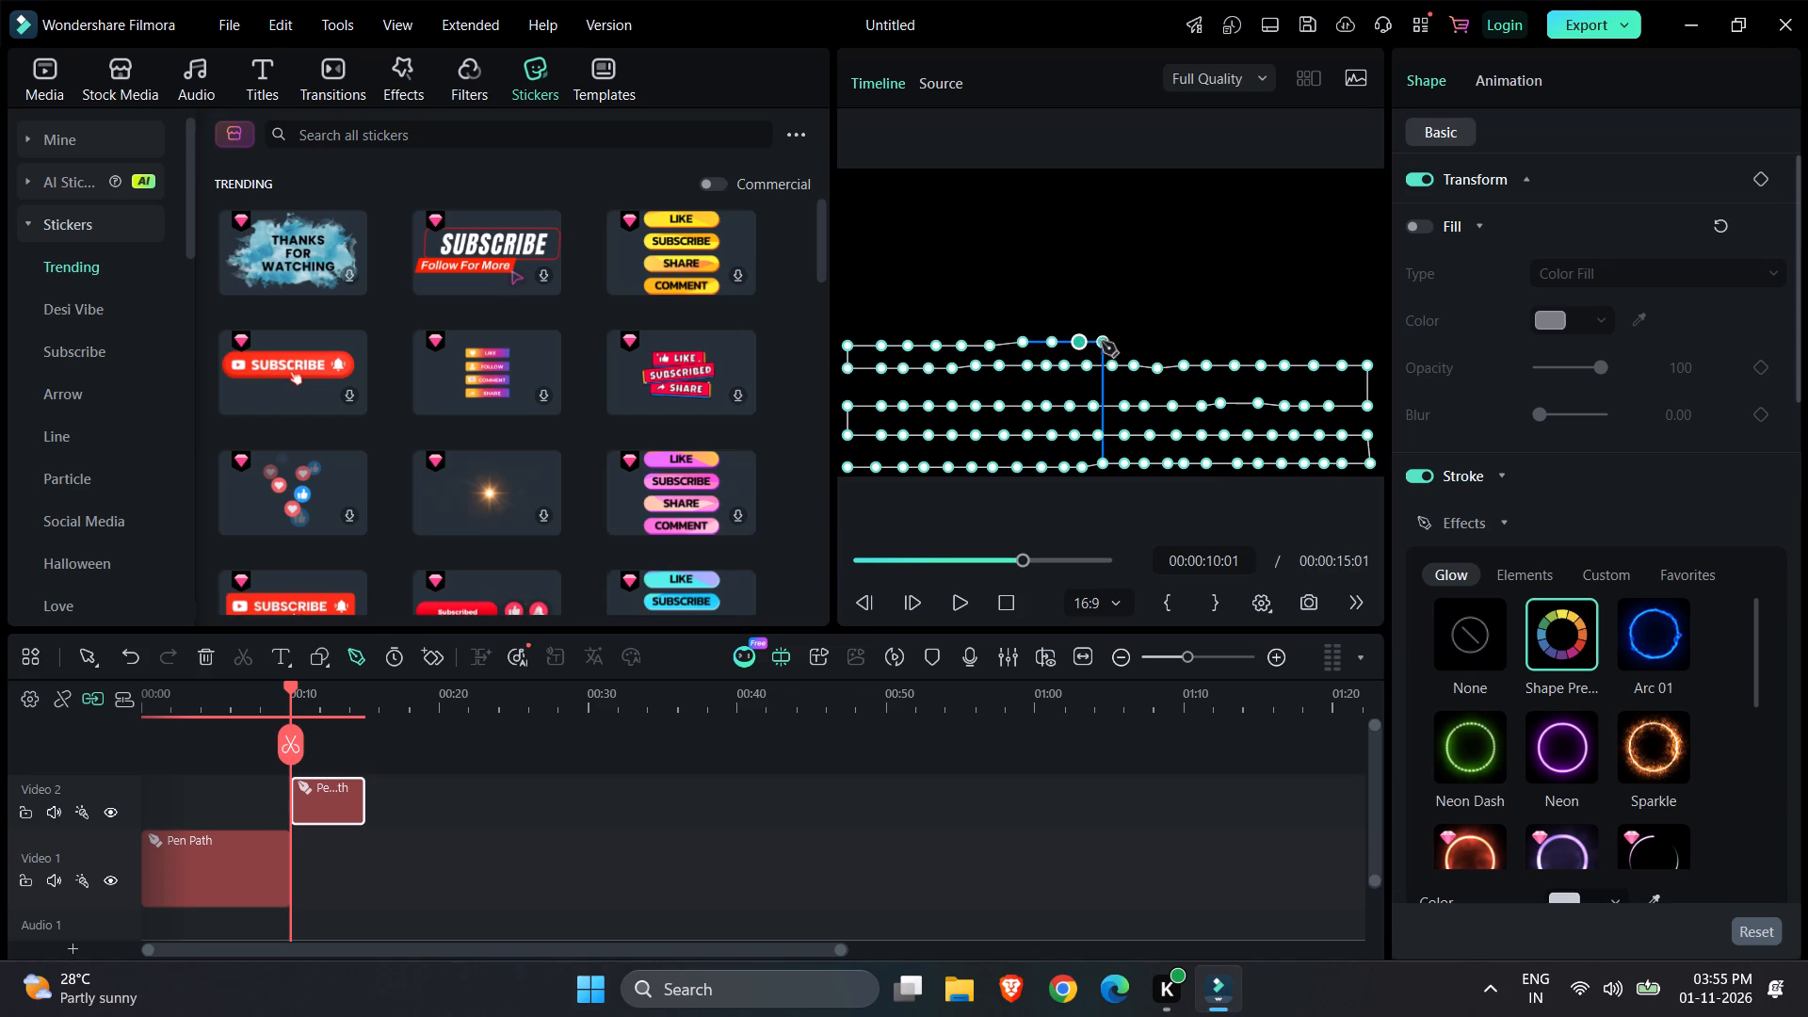
{"action": "left_click", "coordinate": [1108, 342]}
Continue the pen path's fifth row with closely spaced points from mid-frame to the frame's right edge, rising slightly.
{"action": "left_click", "coordinate": [1134, 341]}
{"action": "left_click", "coordinate": [1161, 339]}
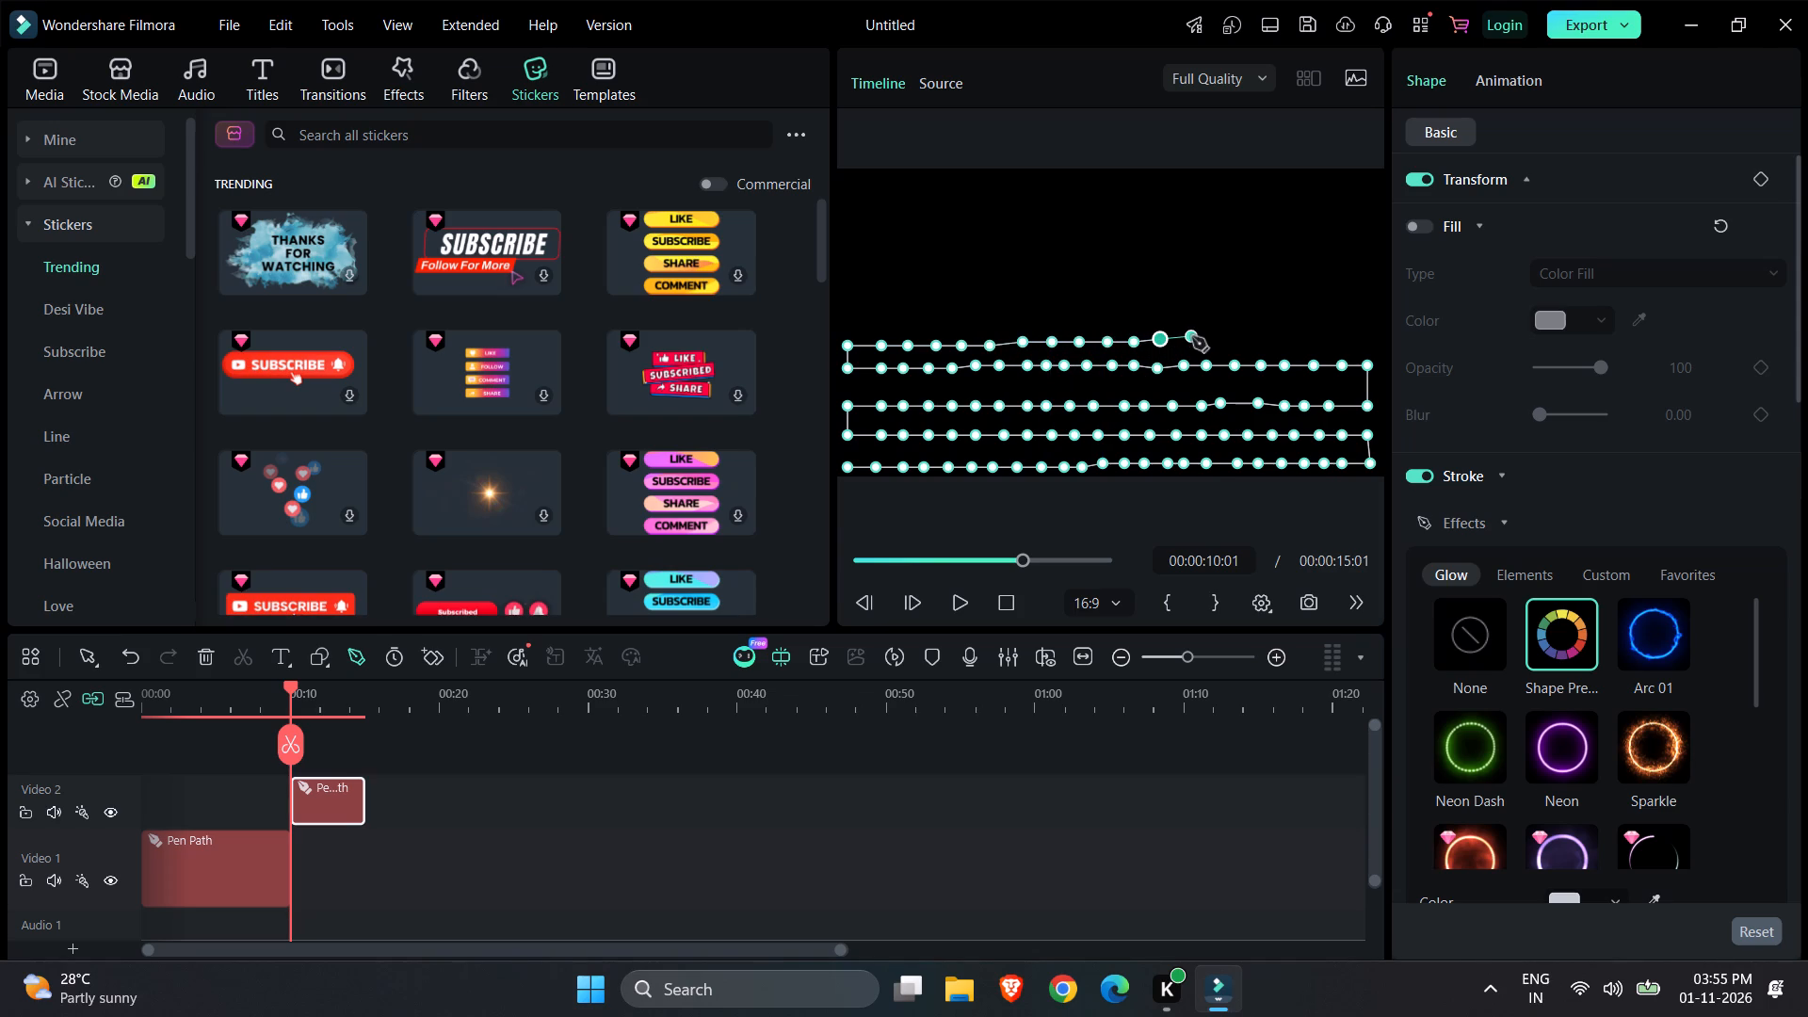
{"action": "left_click", "coordinate": [1192, 337]}
{"action": "left_click", "coordinate": [1222, 334]}
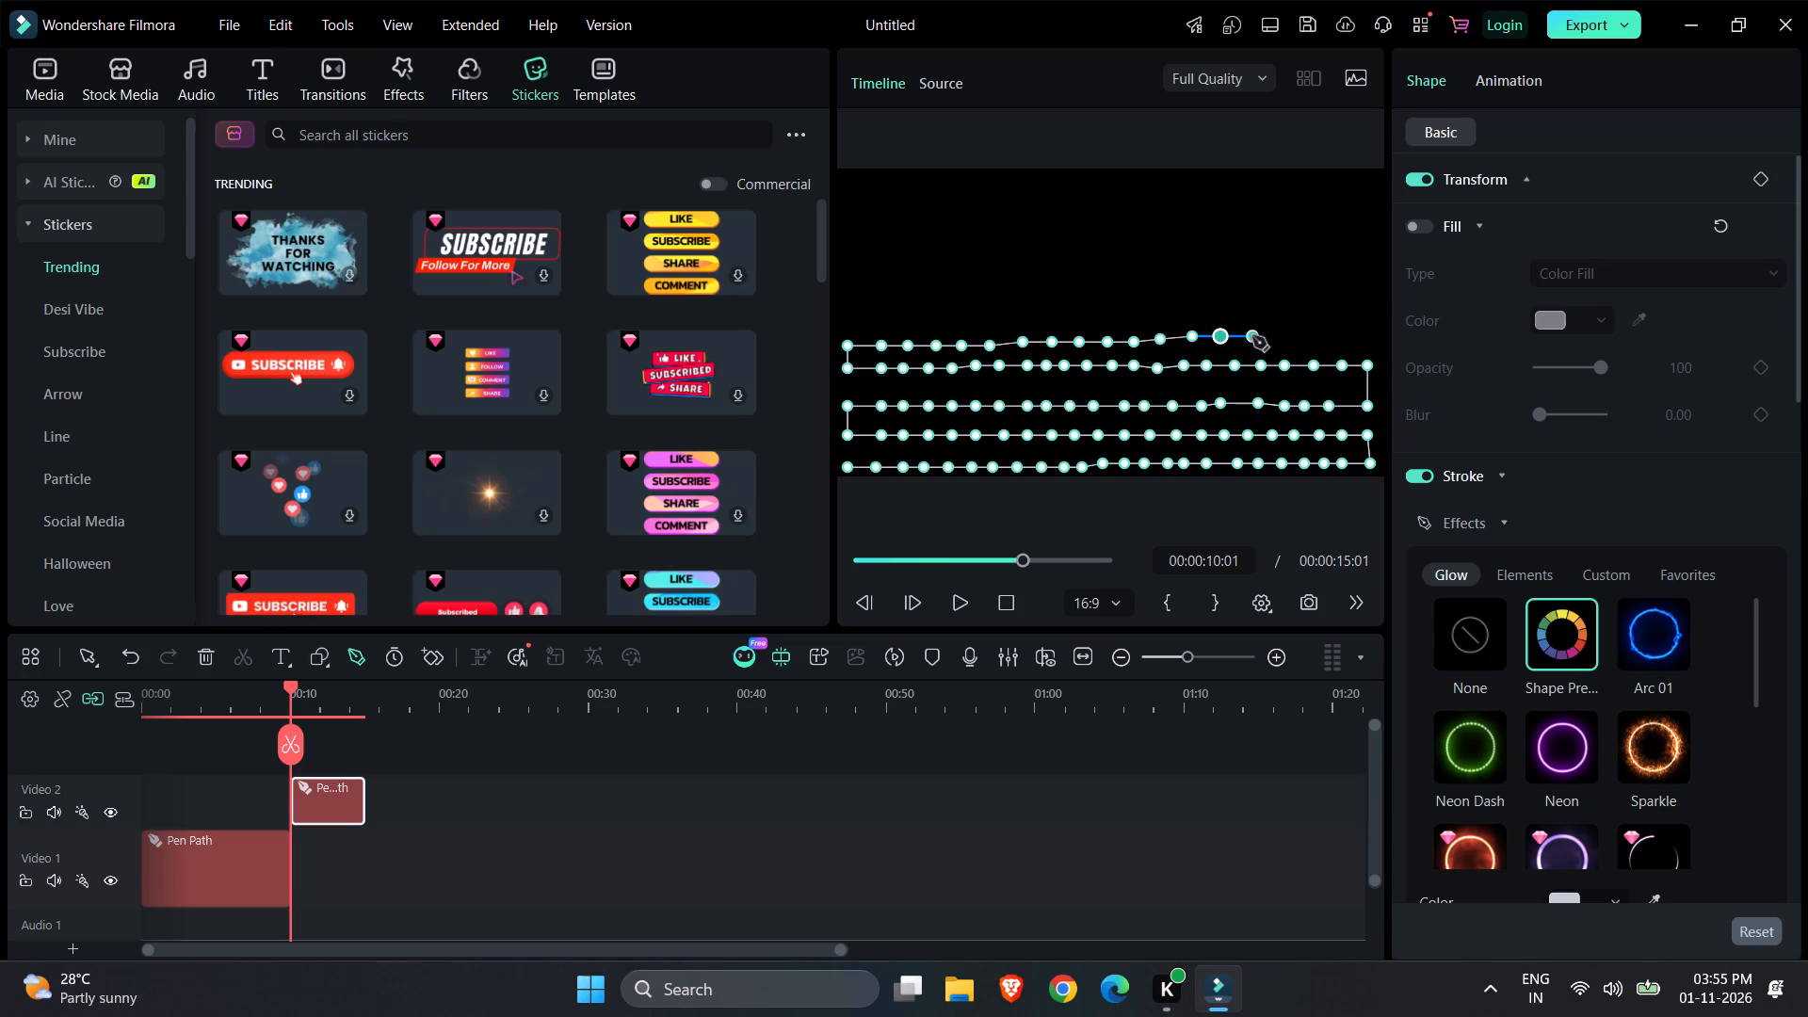
{"action": "left_click", "coordinate": [1252, 336]}
{"action": "left_click", "coordinate": [1278, 336]}
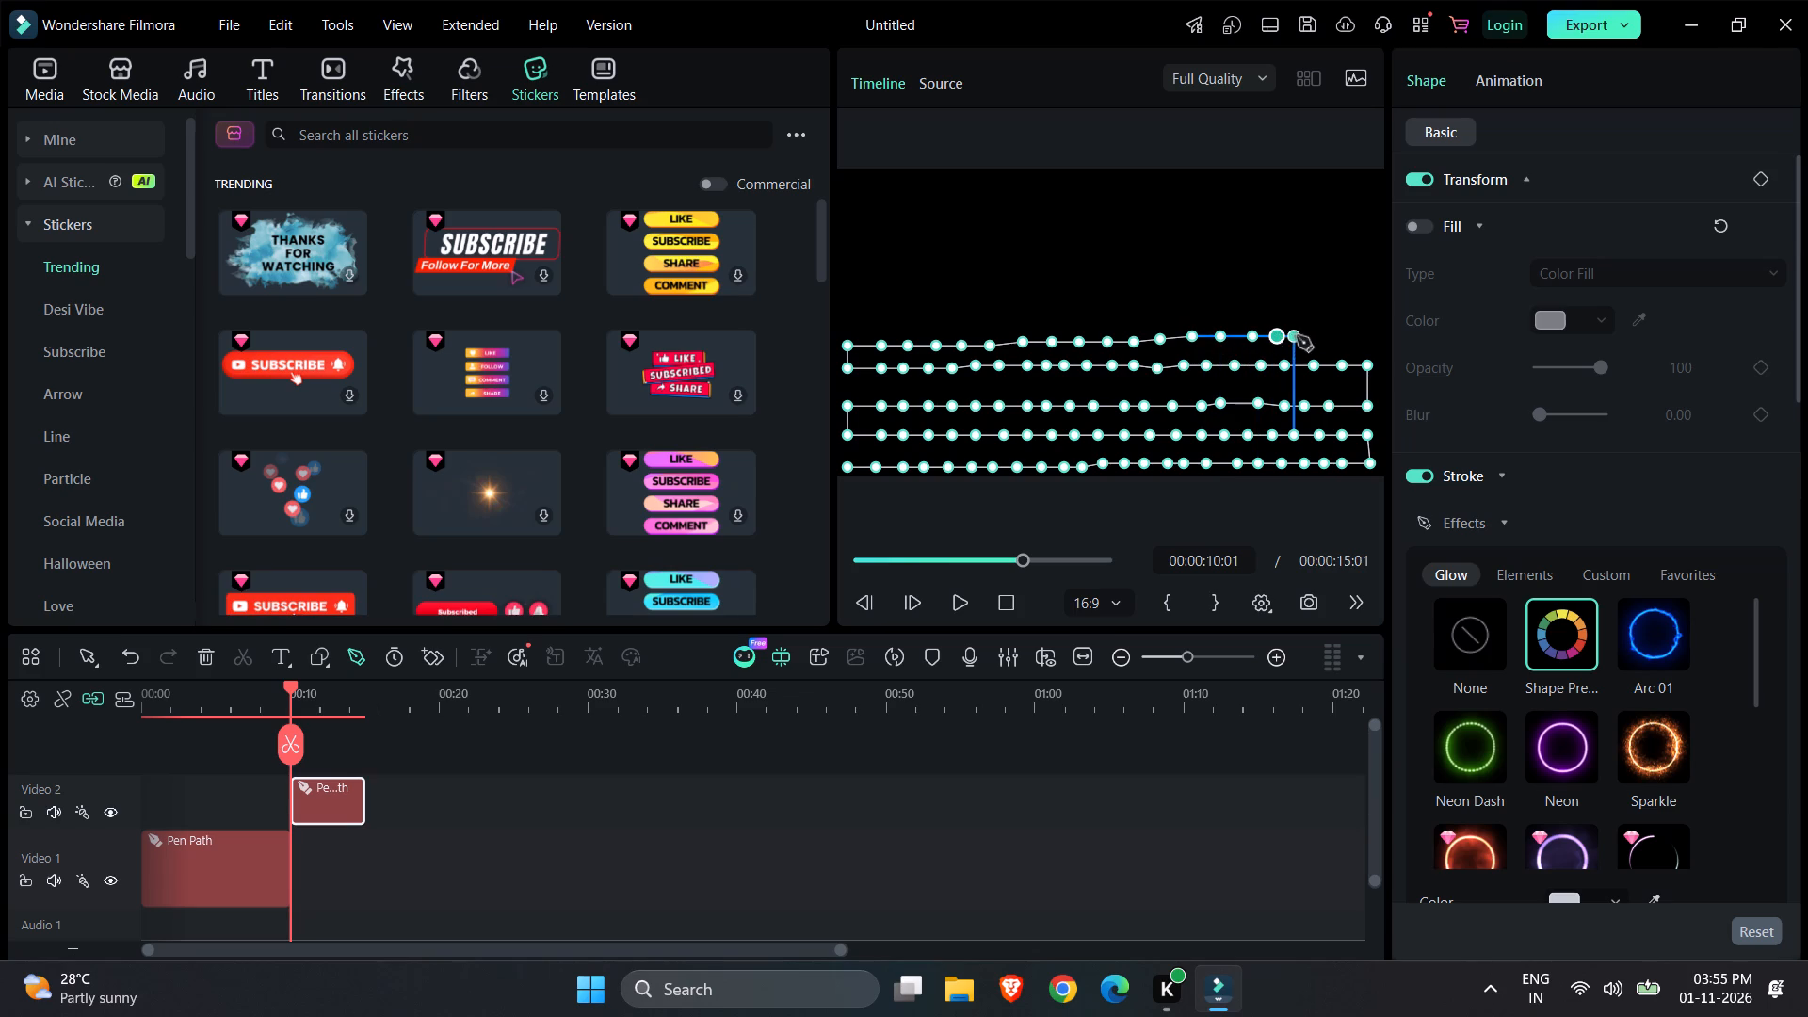
{"action": "left_click", "coordinate": [1310, 336]}
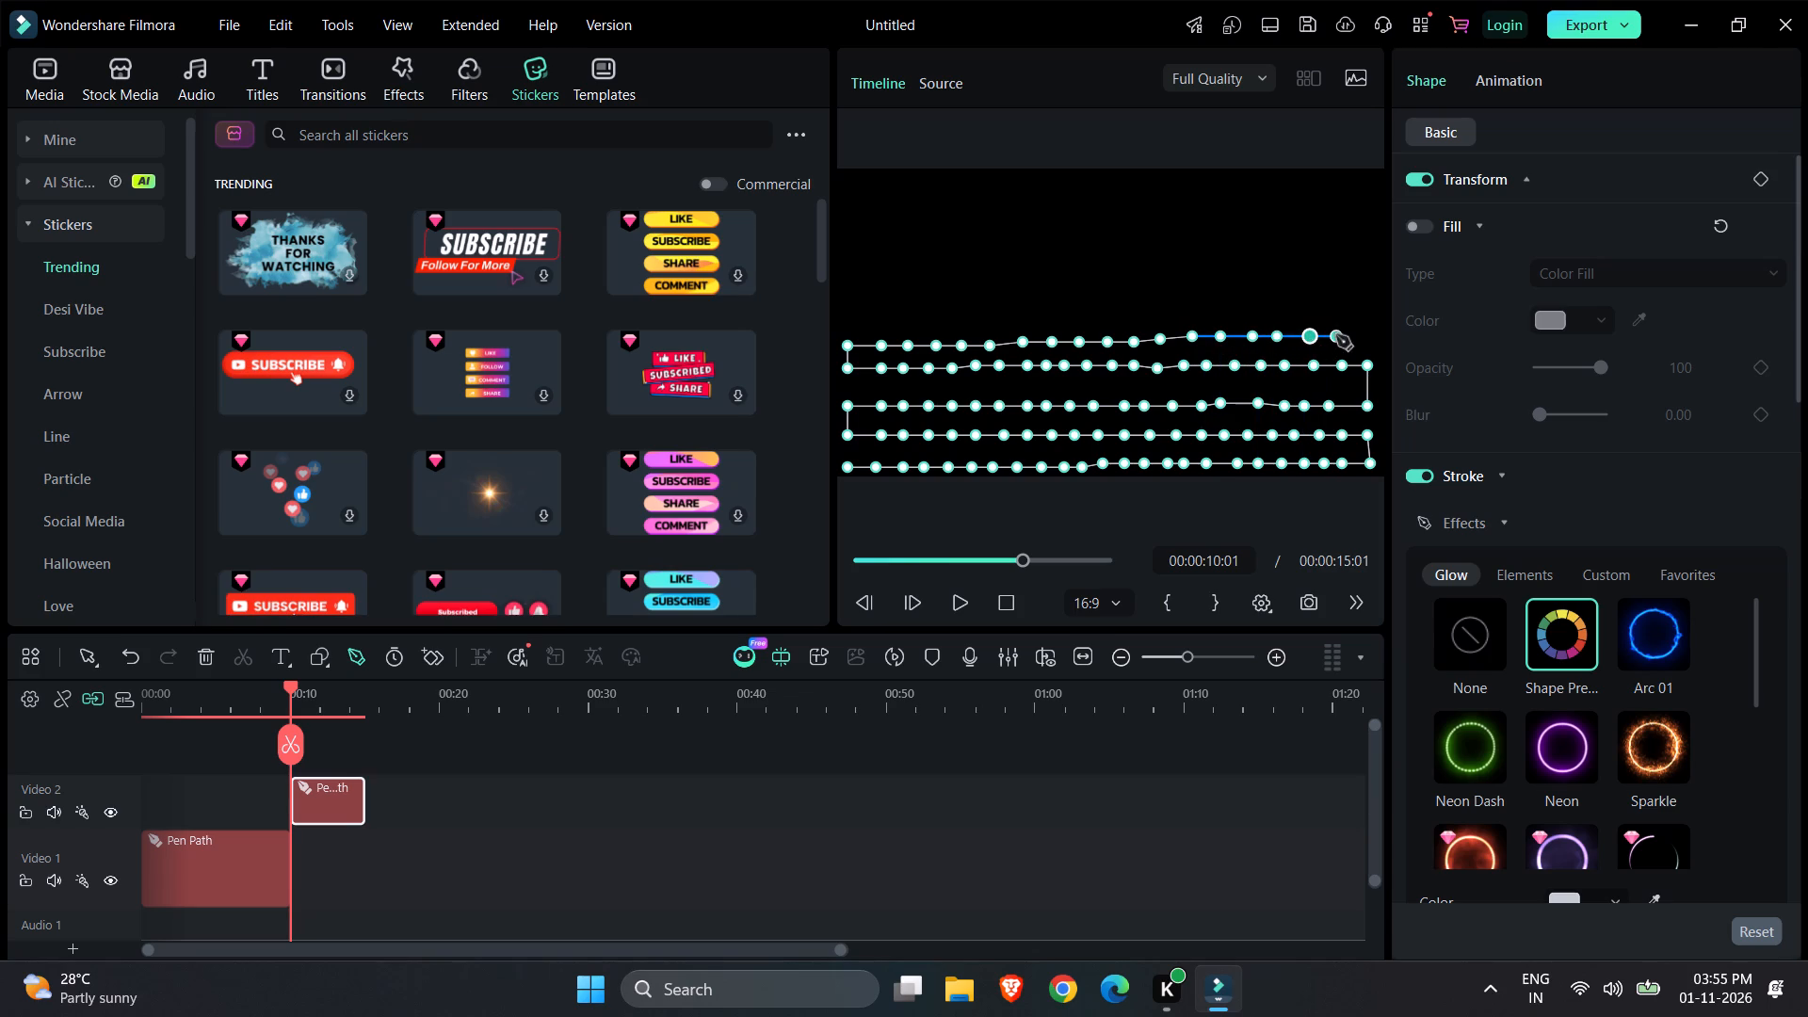
{"action": "left_click", "coordinate": [1336, 335]}
{"action": "left_click", "coordinate": [1371, 335]}
Turn the pen path up a short distance at the frame's right edge and run a sixth row of closely spaced points to mid-frame.
{"action": "left_click", "coordinate": [1366, 301]}
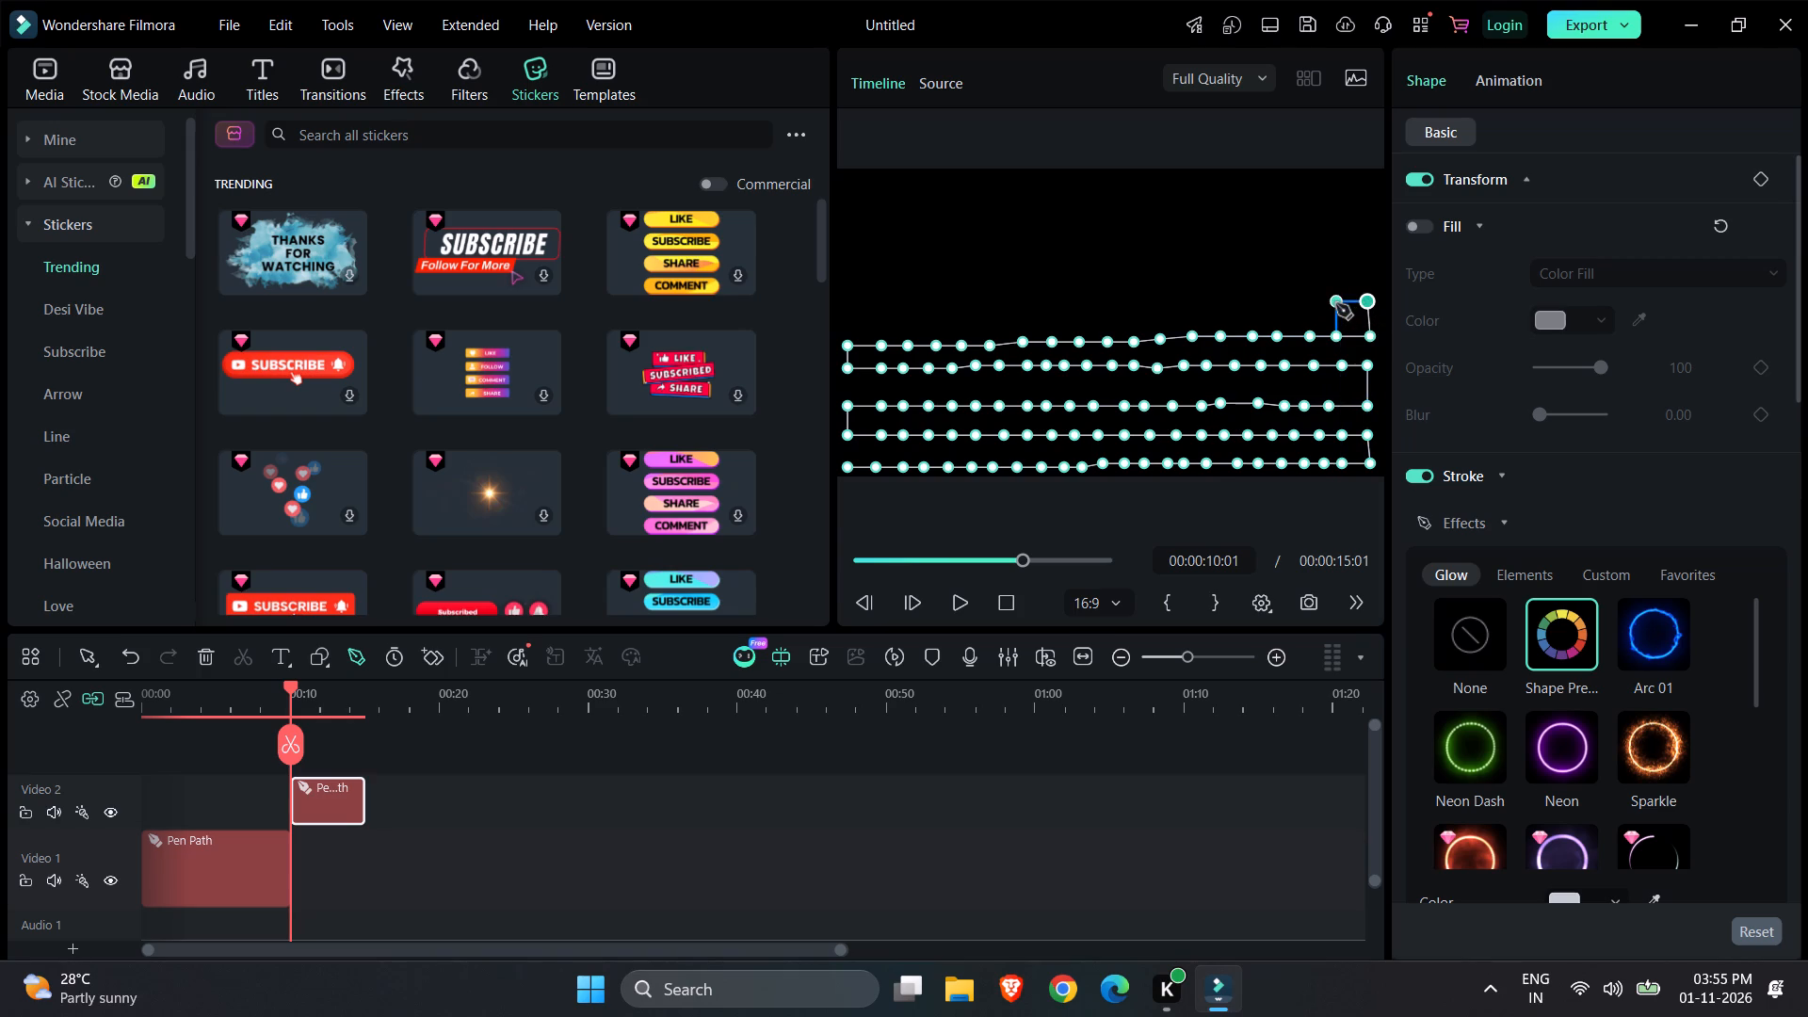
{"action": "left_click", "coordinate": [1336, 304]}
{"action": "left_click", "coordinate": [1309, 304]}
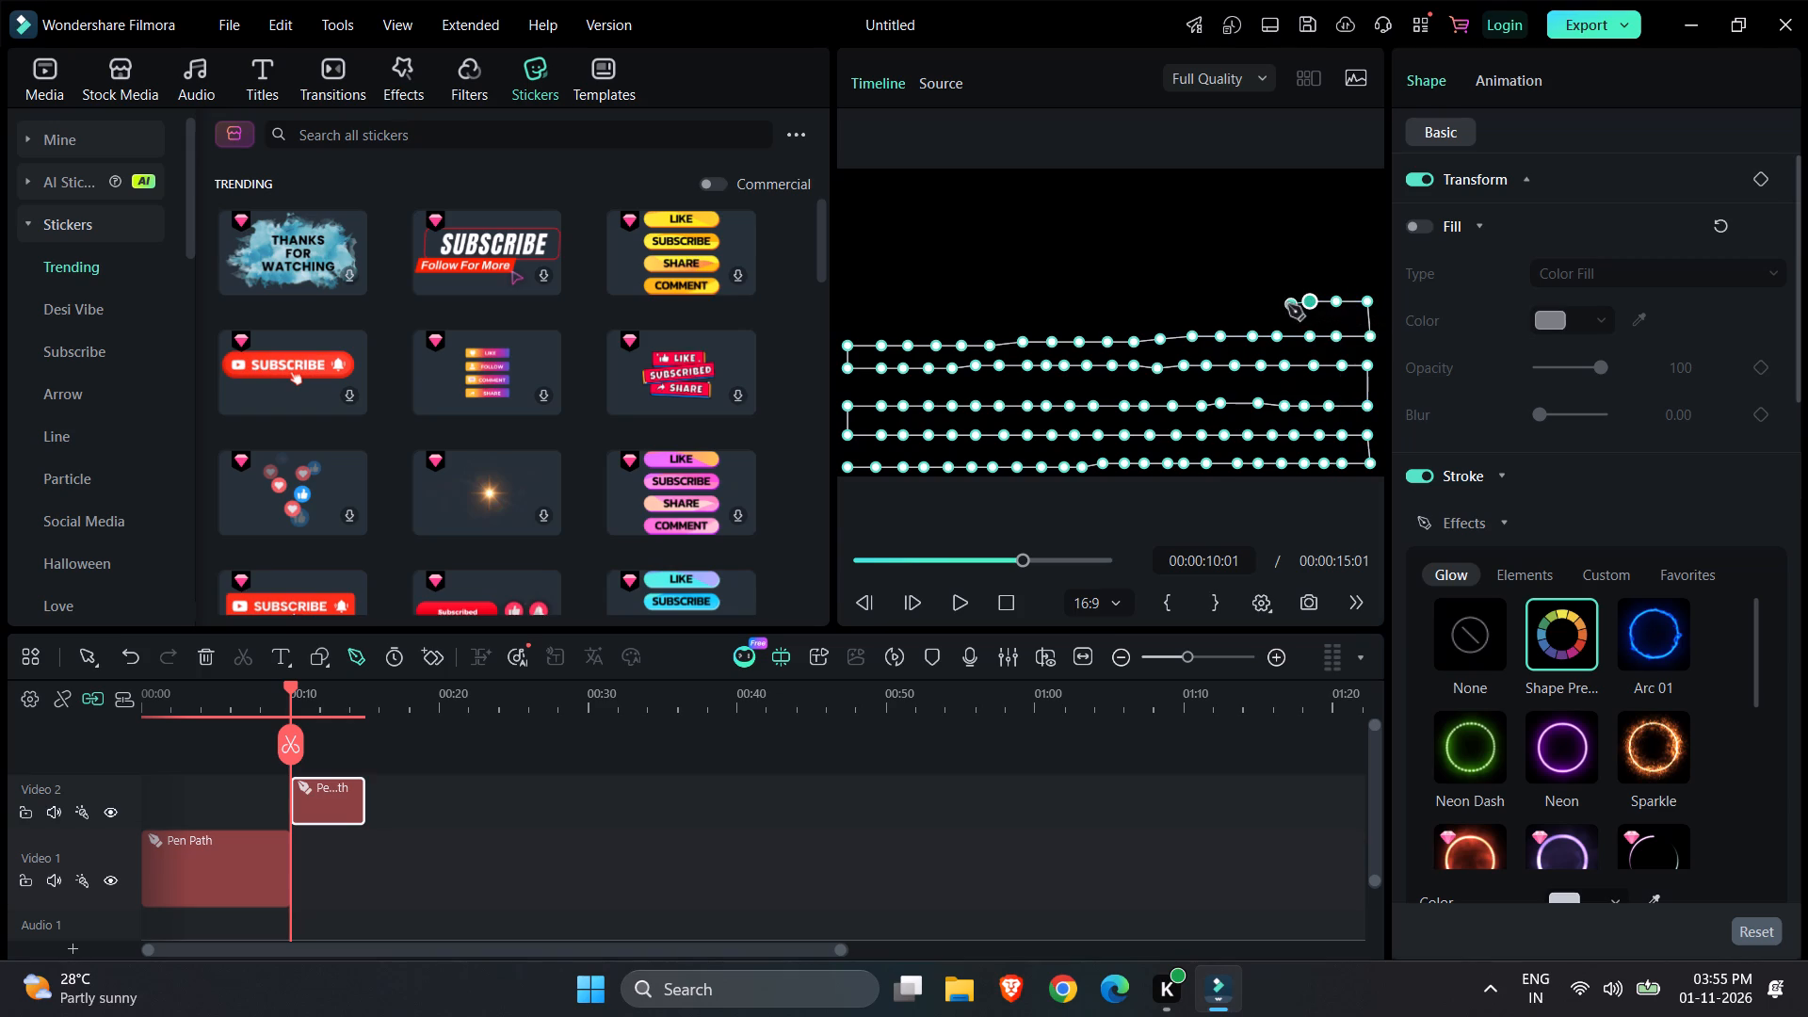
{"action": "left_click", "coordinate": [1278, 303]}
{"action": "left_click", "coordinate": [1254, 302]}
{"action": "left_click", "coordinate": [1222, 297]}
{"action": "left_click", "coordinate": [1188, 299]}
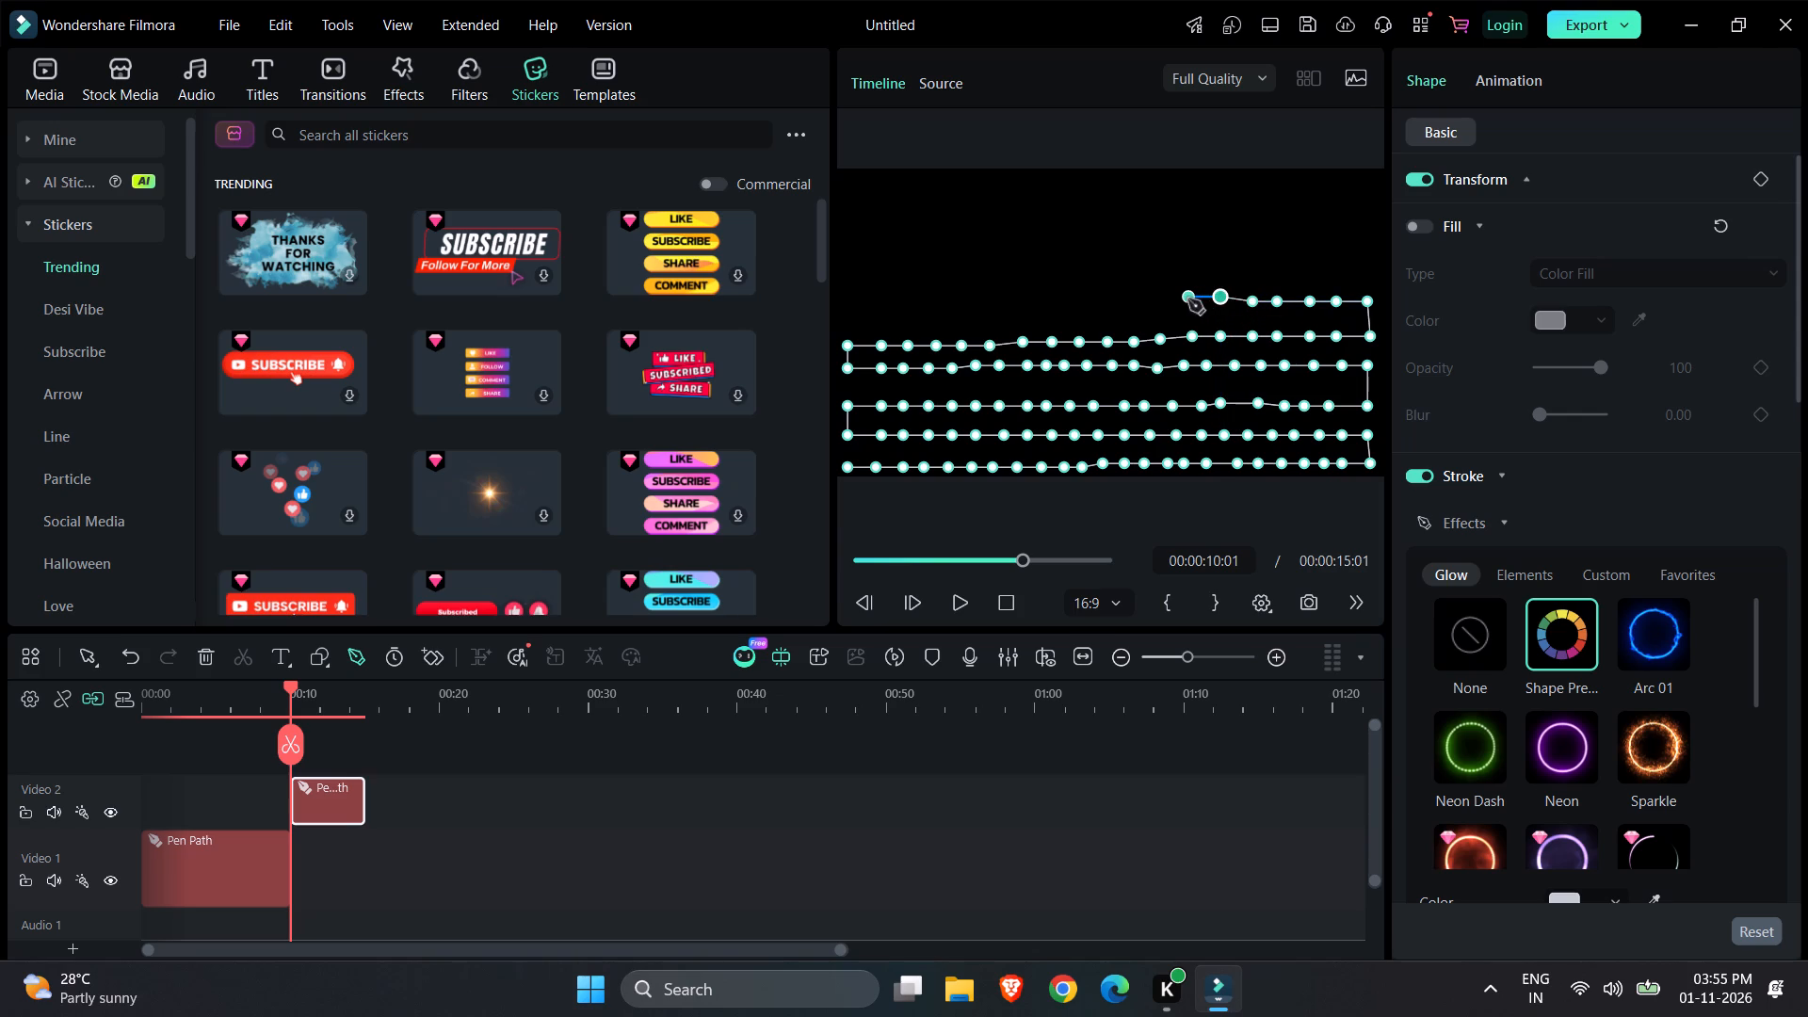
{"action": "left_click", "coordinate": [1169, 299]}
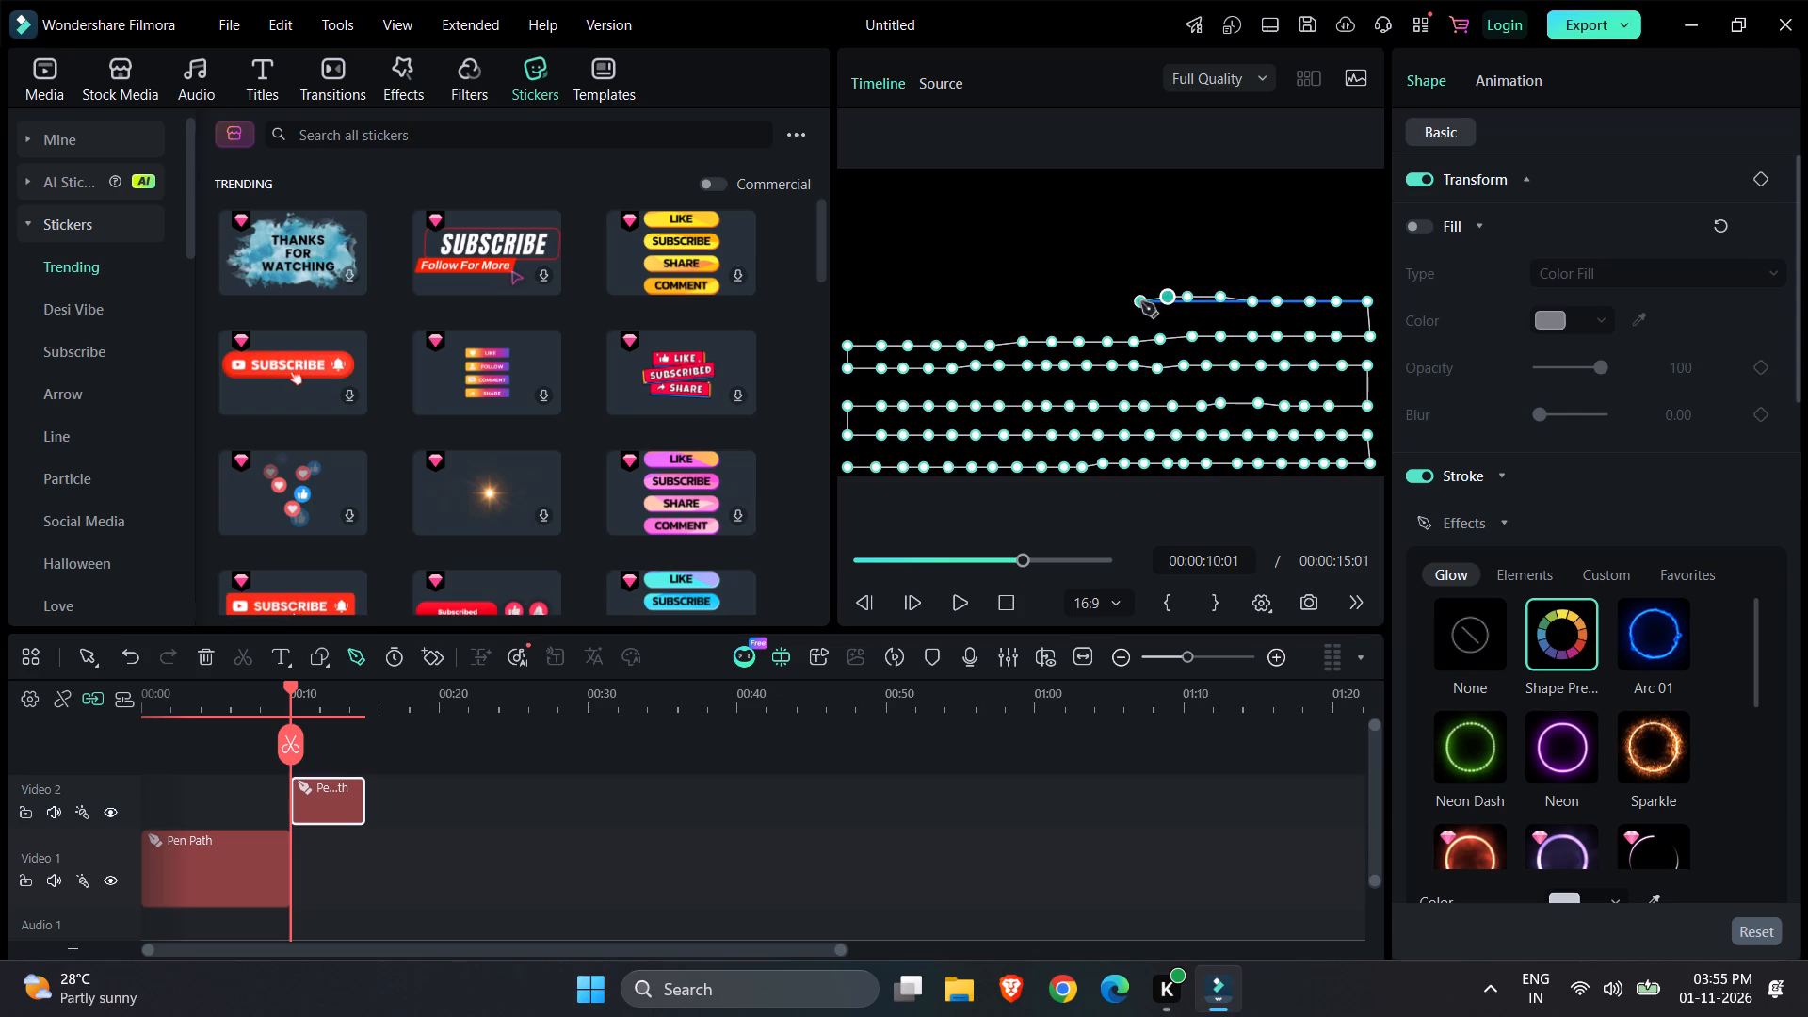
{"action": "left_click", "coordinate": [1139, 302]}
{"action": "left_click", "coordinate": [1111, 299]}
Continue the pen path's sixth row with closely spaced points from mid-frame to the frame's left edge.
{"action": "left_click", "coordinate": [1084, 296]}
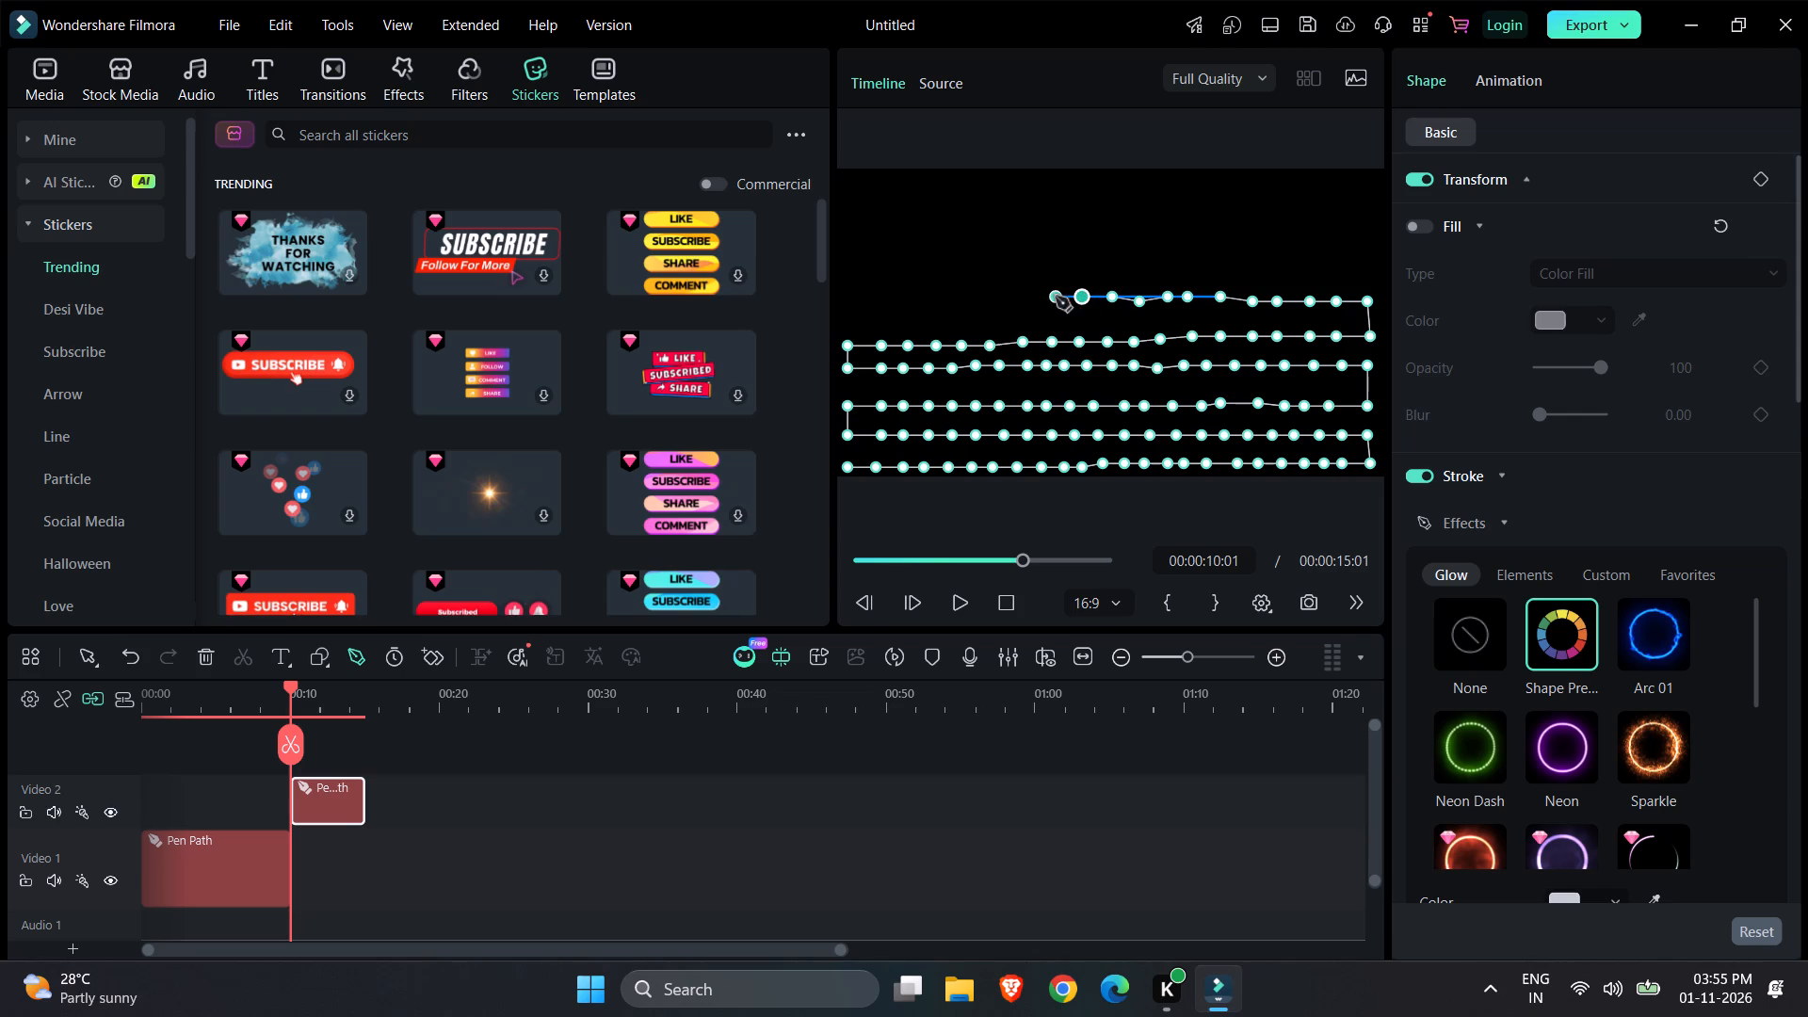
{"action": "left_click", "coordinate": [1055, 297]}
{"action": "left_click", "coordinate": [1021, 297]}
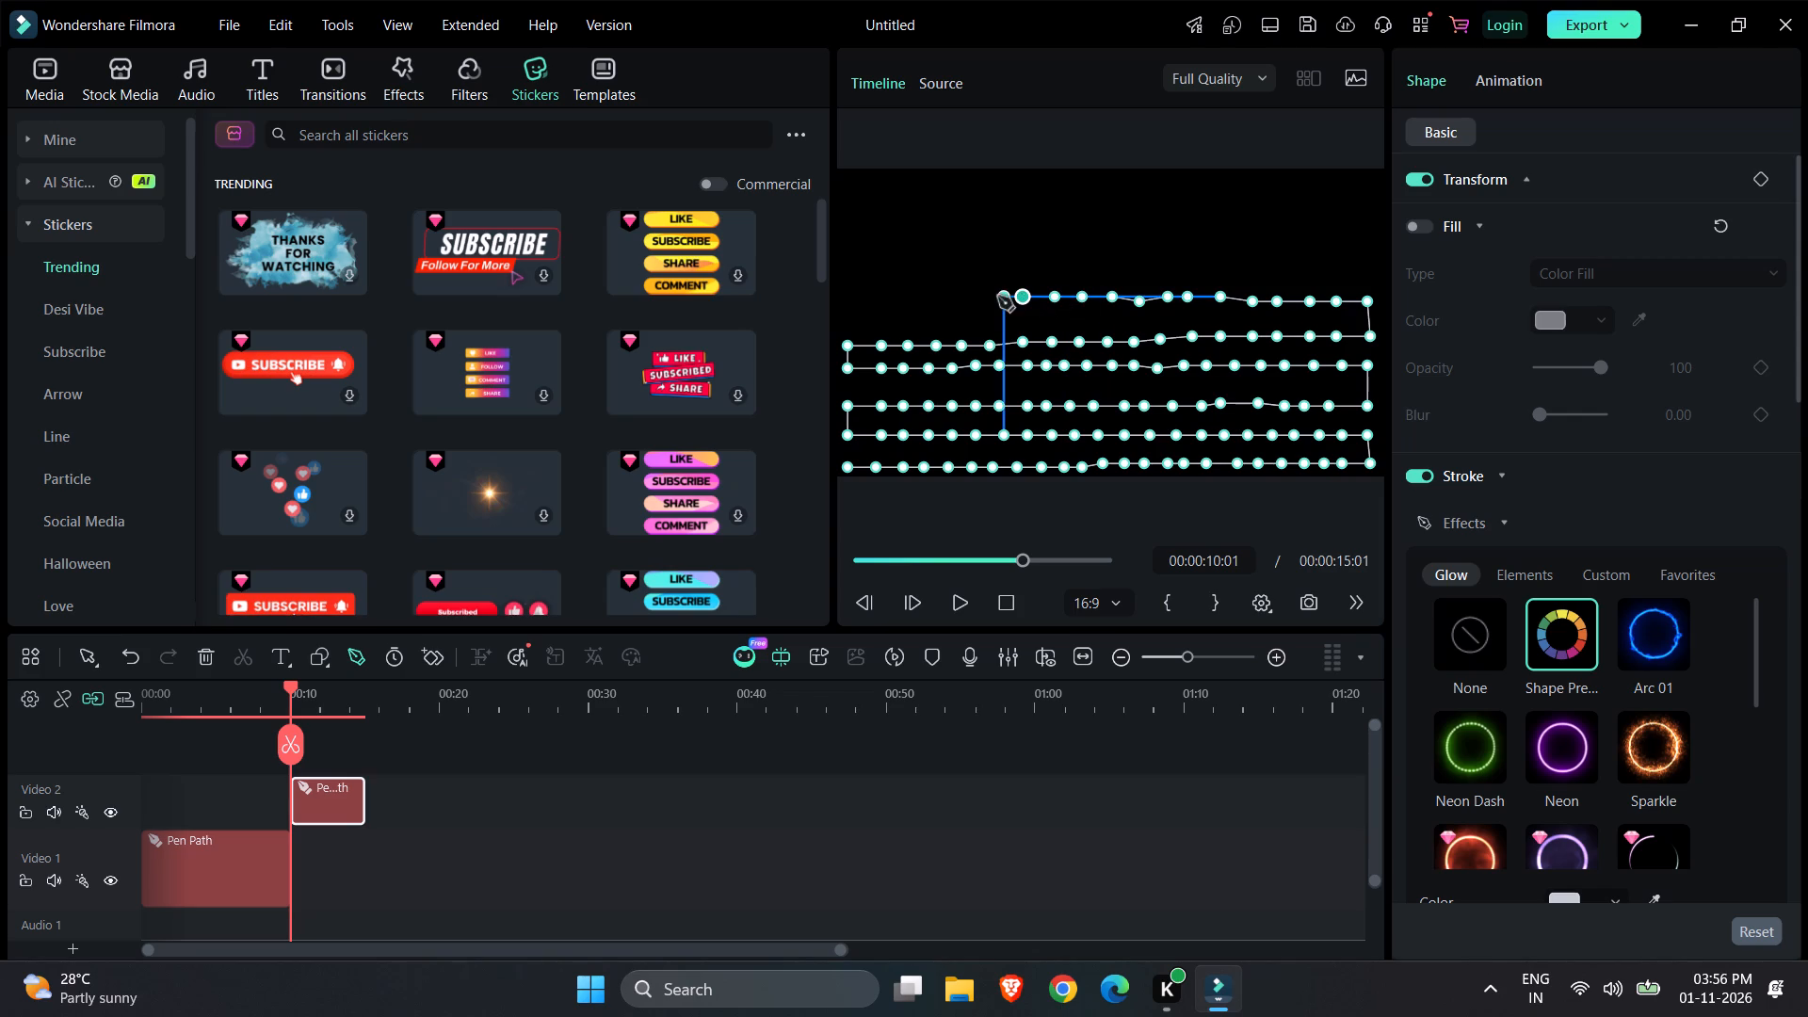
{"action": "left_click", "coordinate": [995, 296]}
{"action": "left_click", "coordinate": [971, 297]}
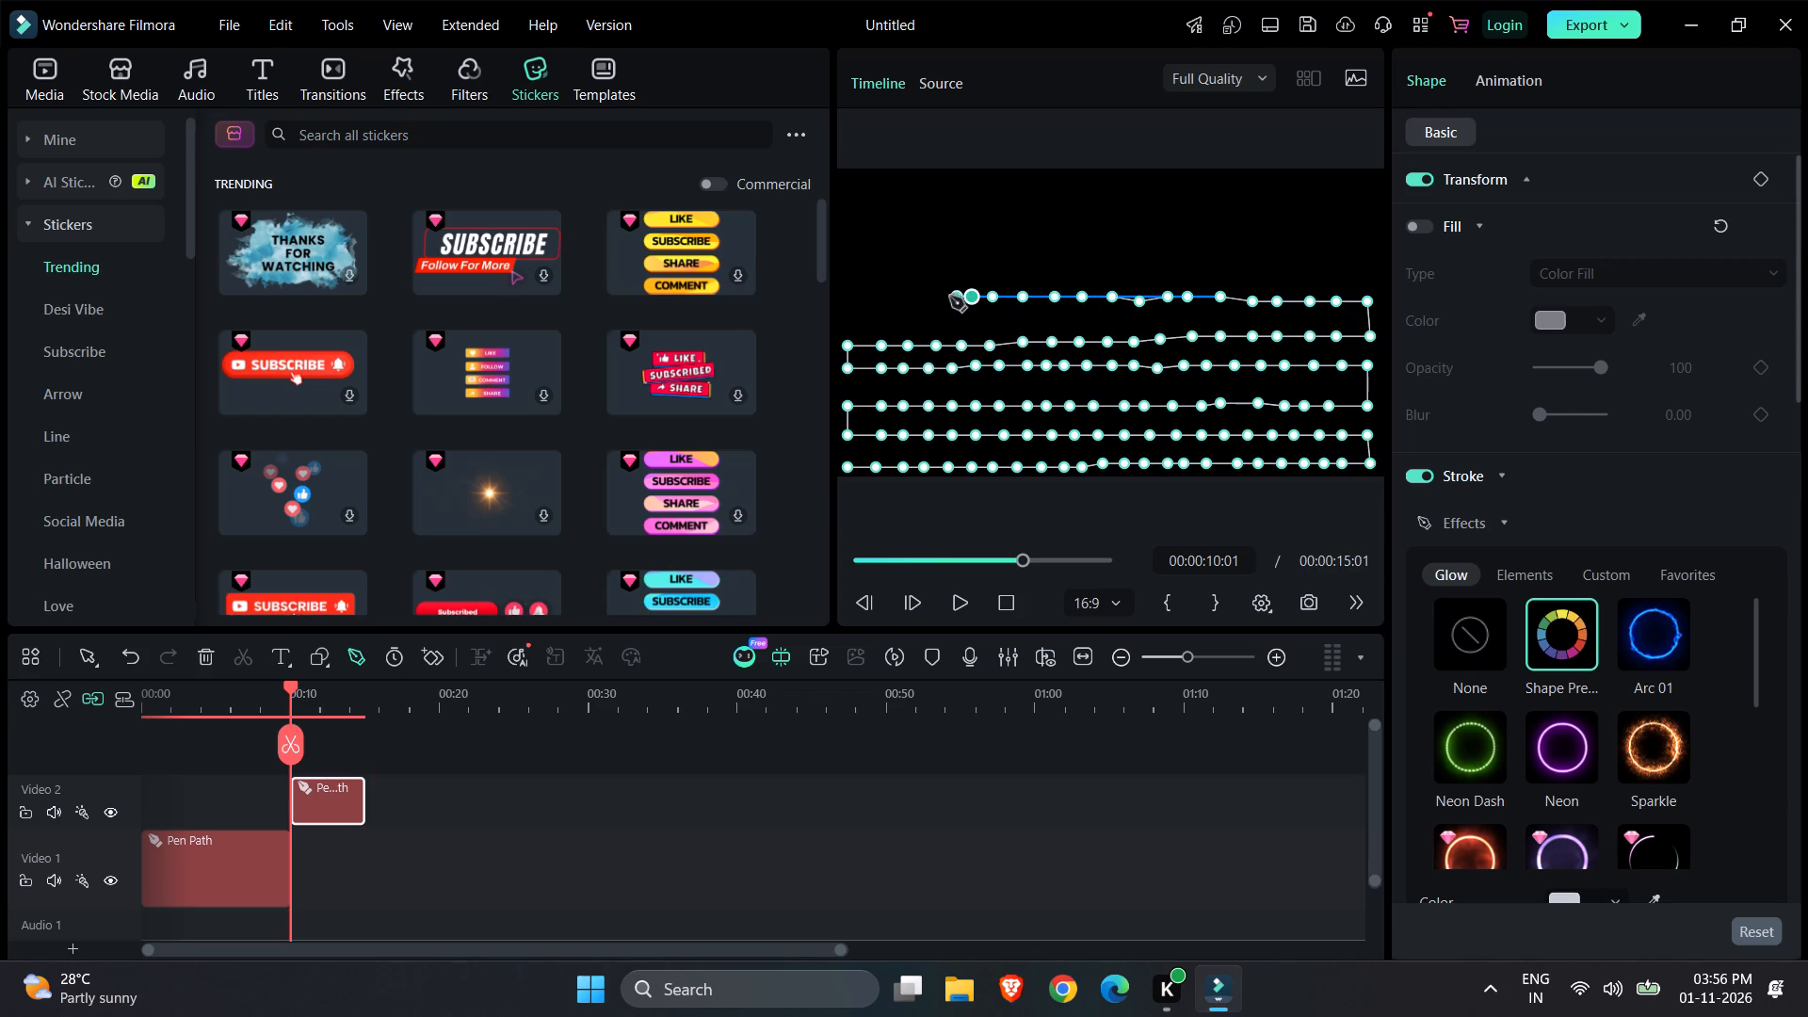
{"action": "left_click", "coordinate": [946, 297]}
{"action": "left_click", "coordinate": [923, 297]}
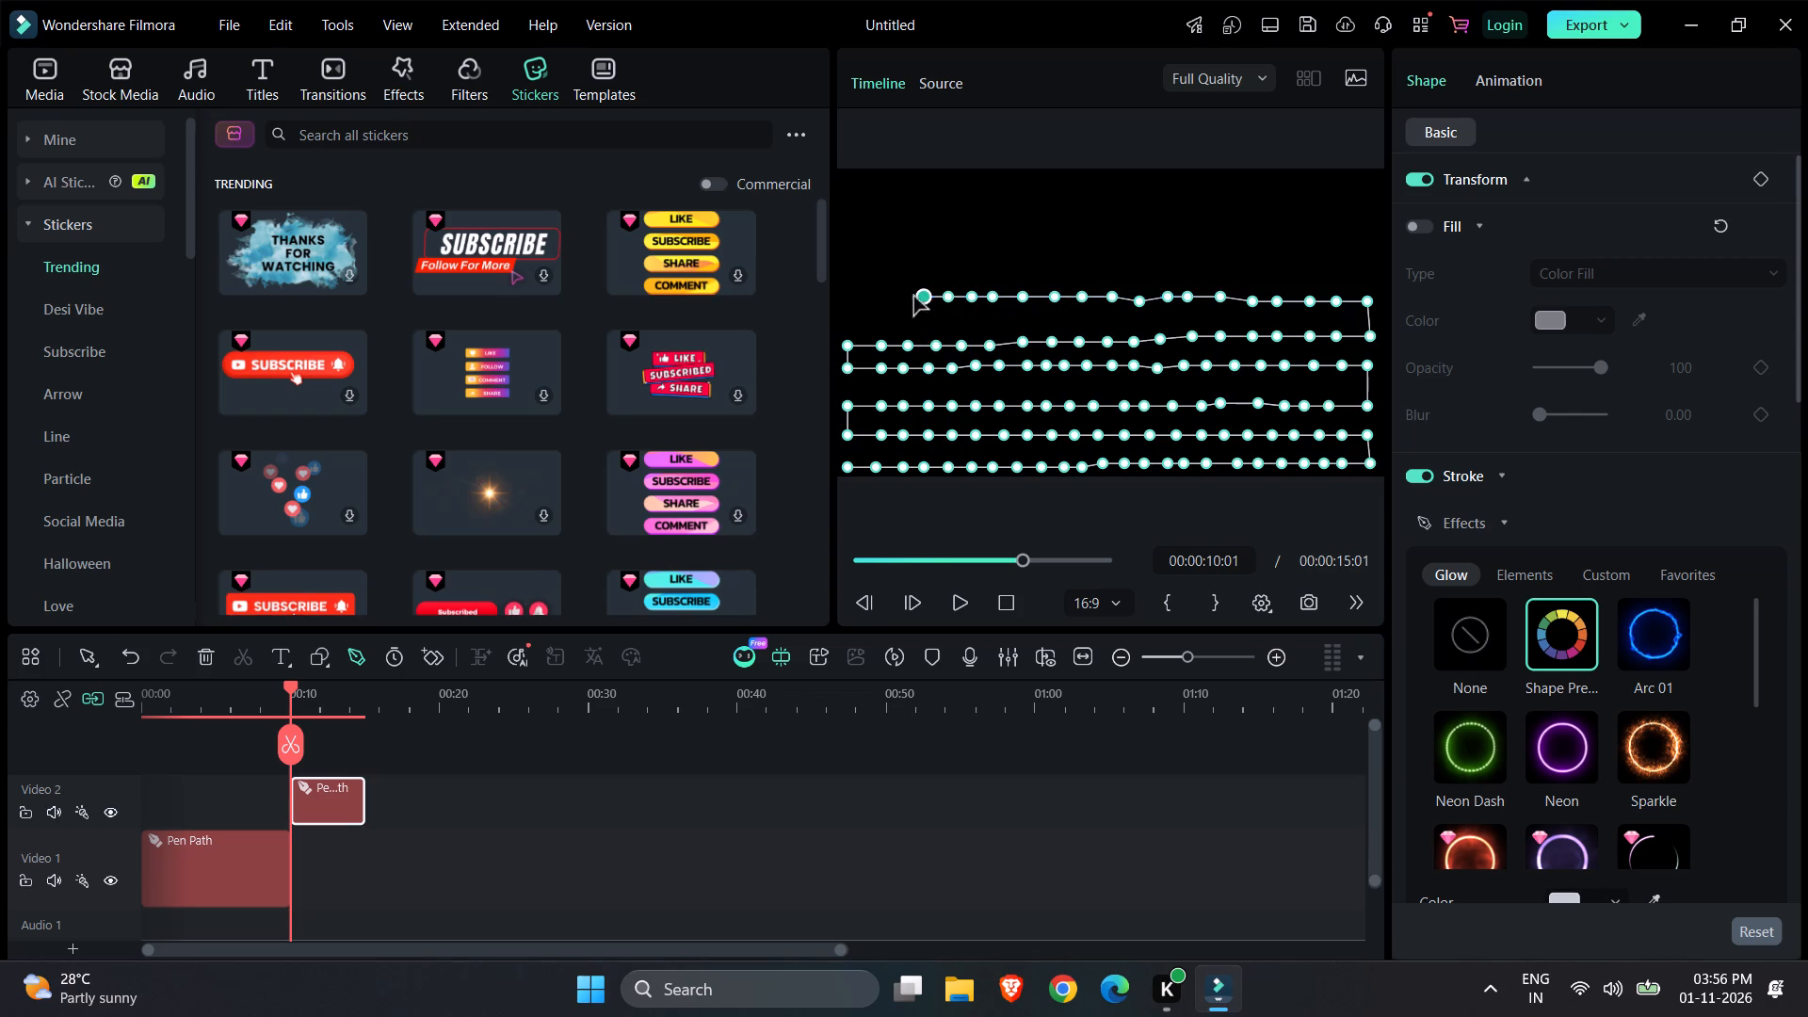
{"action": "left_click", "coordinate": [901, 297]}
{"action": "left_click", "coordinate": [878, 299]}
{"action": "left_click", "coordinate": [850, 298]}
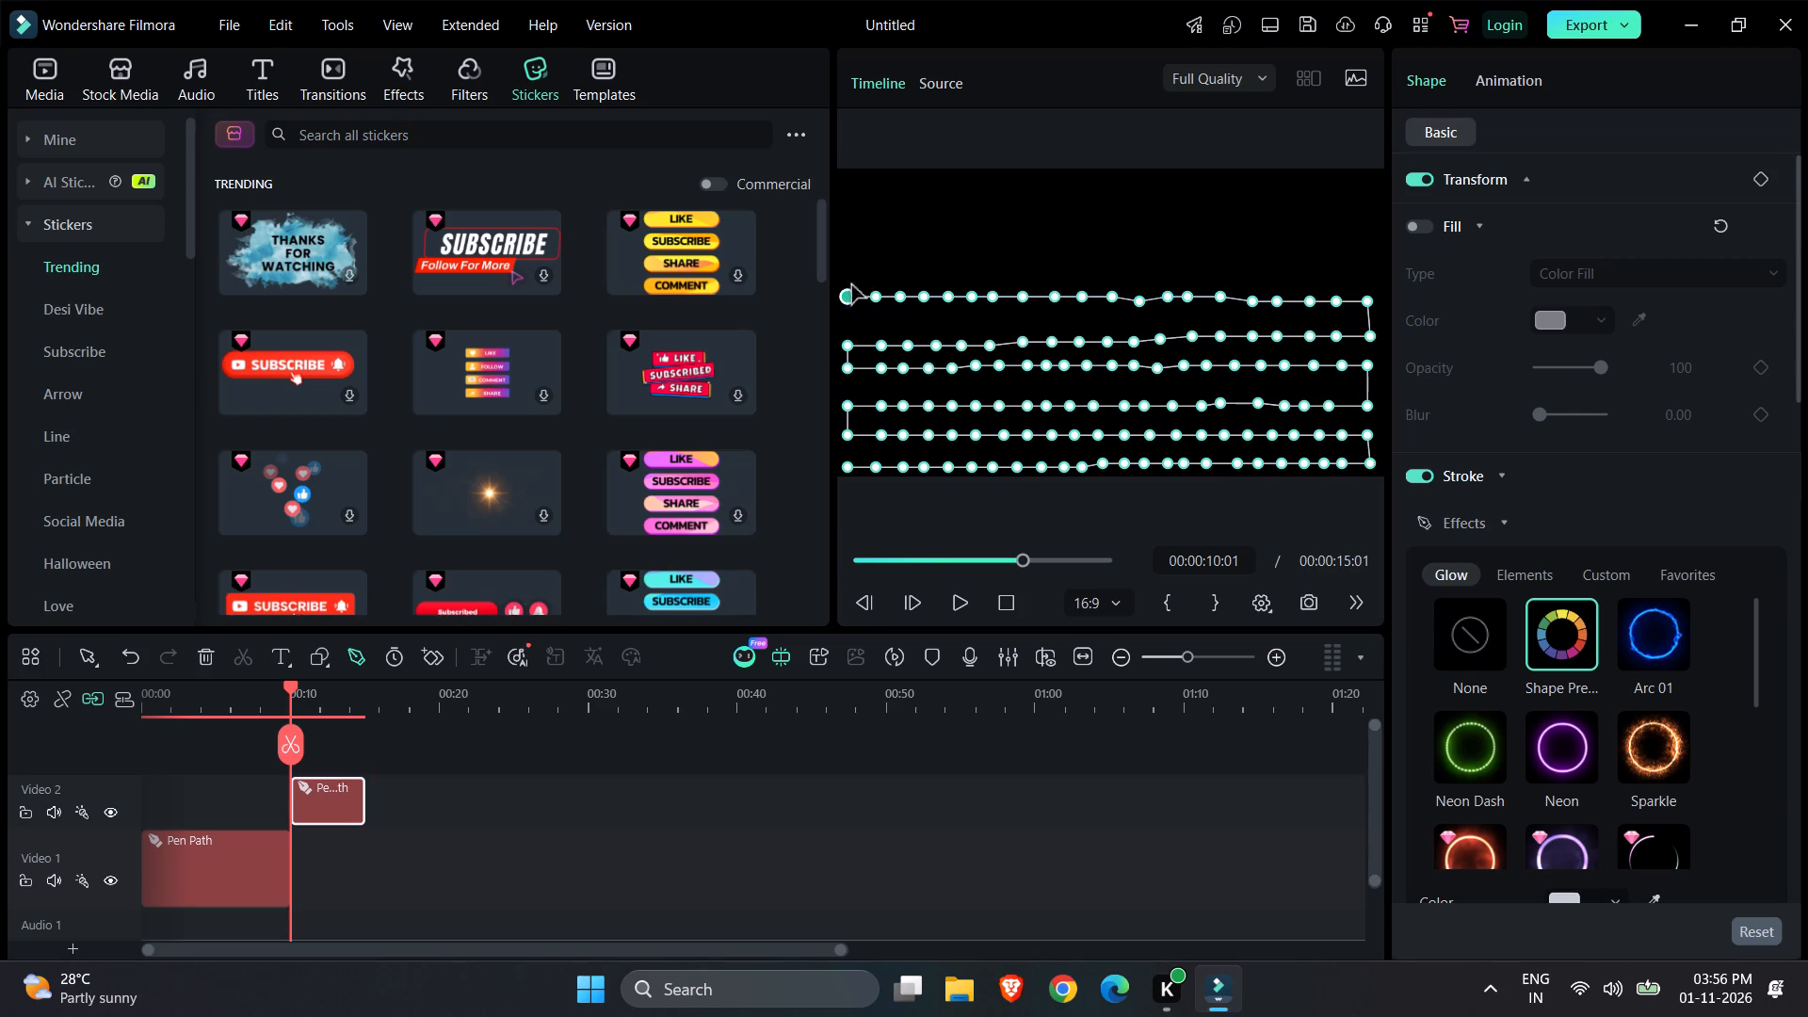
Turn the pen path up a short distance at the frame's left edge and run a seventh row of points to mid-frame.
{"action": "left_click", "coordinate": [848, 265]}
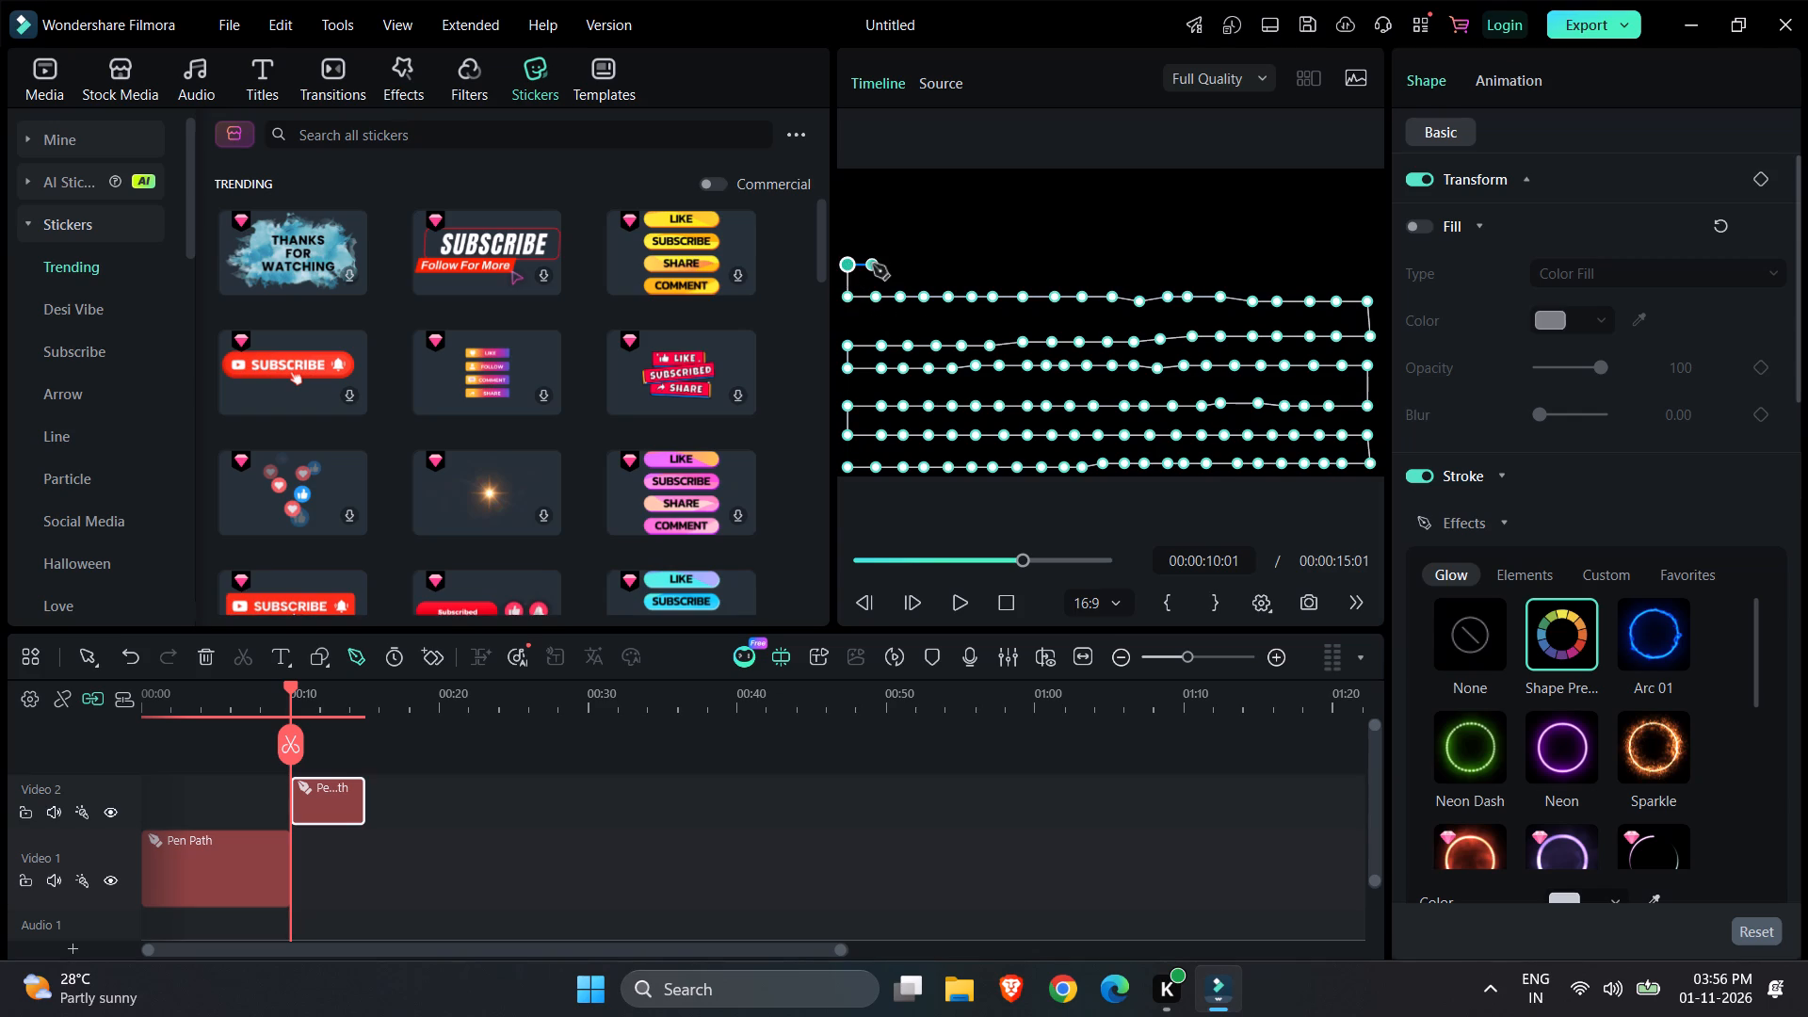
{"action": "left_click", "coordinate": [873, 265]}
{"action": "left_click", "coordinate": [894, 265]}
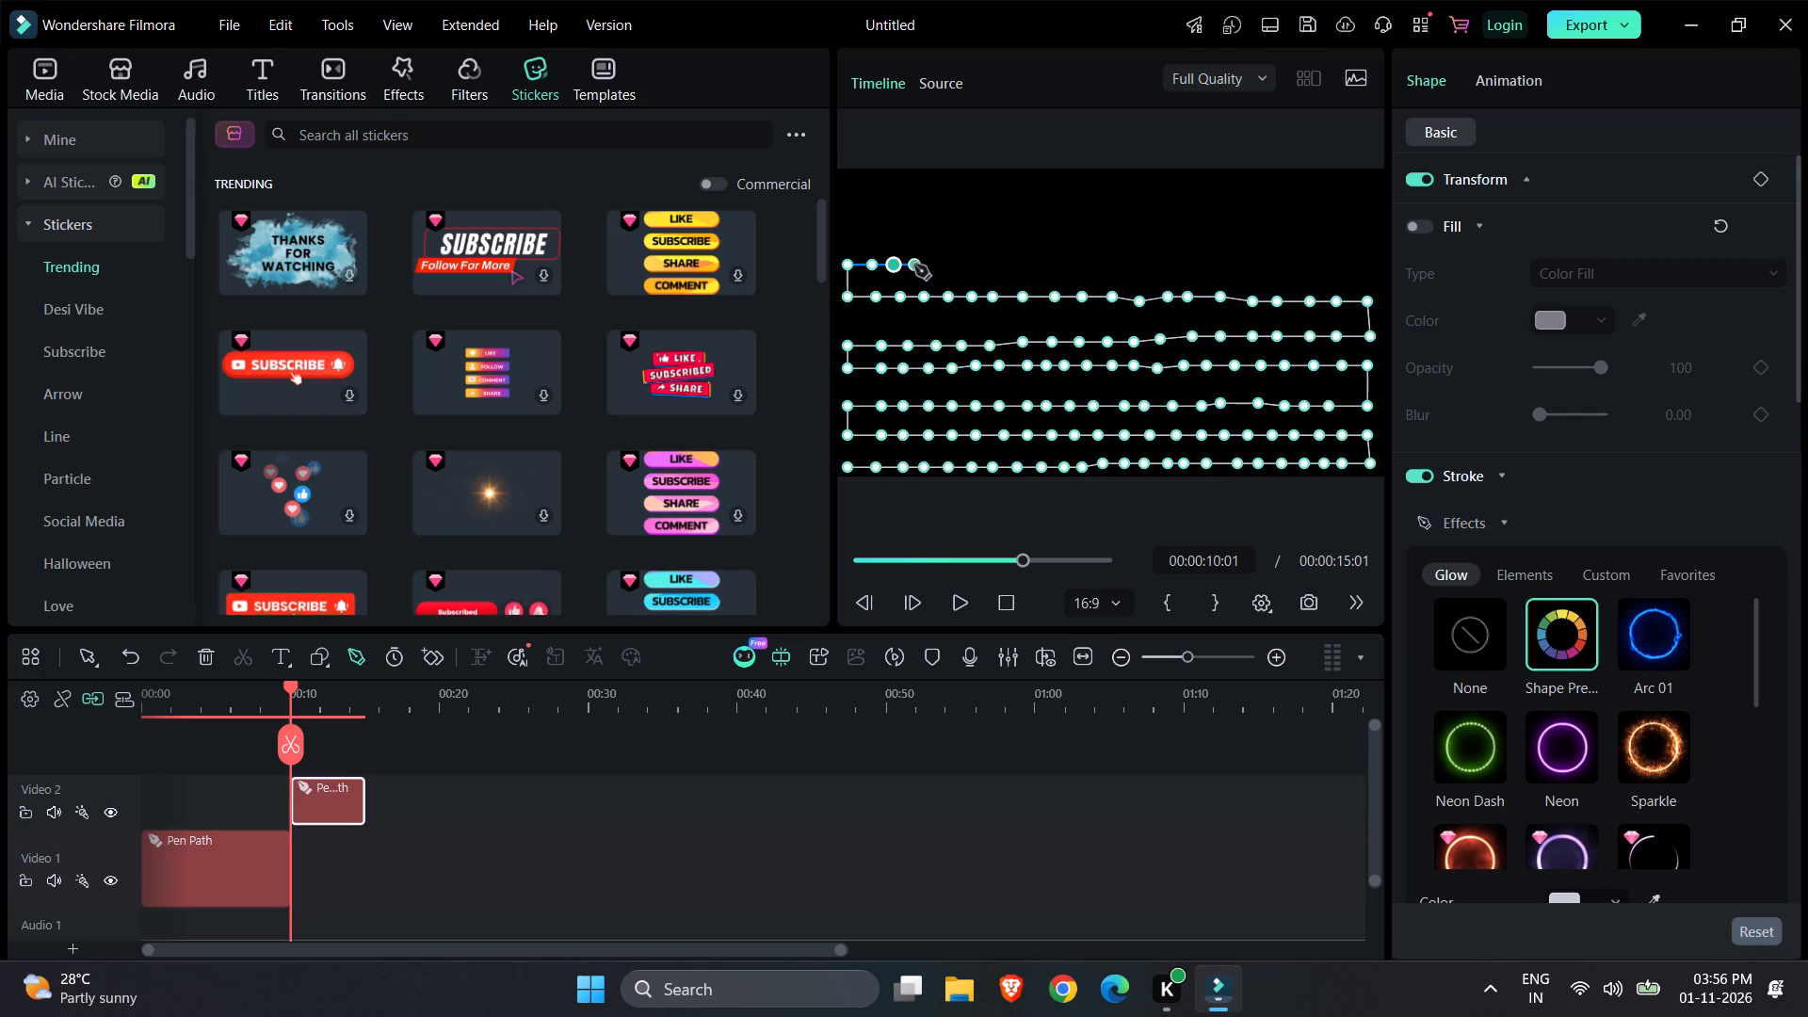
{"action": "left_click", "coordinate": [917, 265]}
{"action": "left_click", "coordinate": [939, 265]}
{"action": "left_click", "coordinate": [976, 264]}
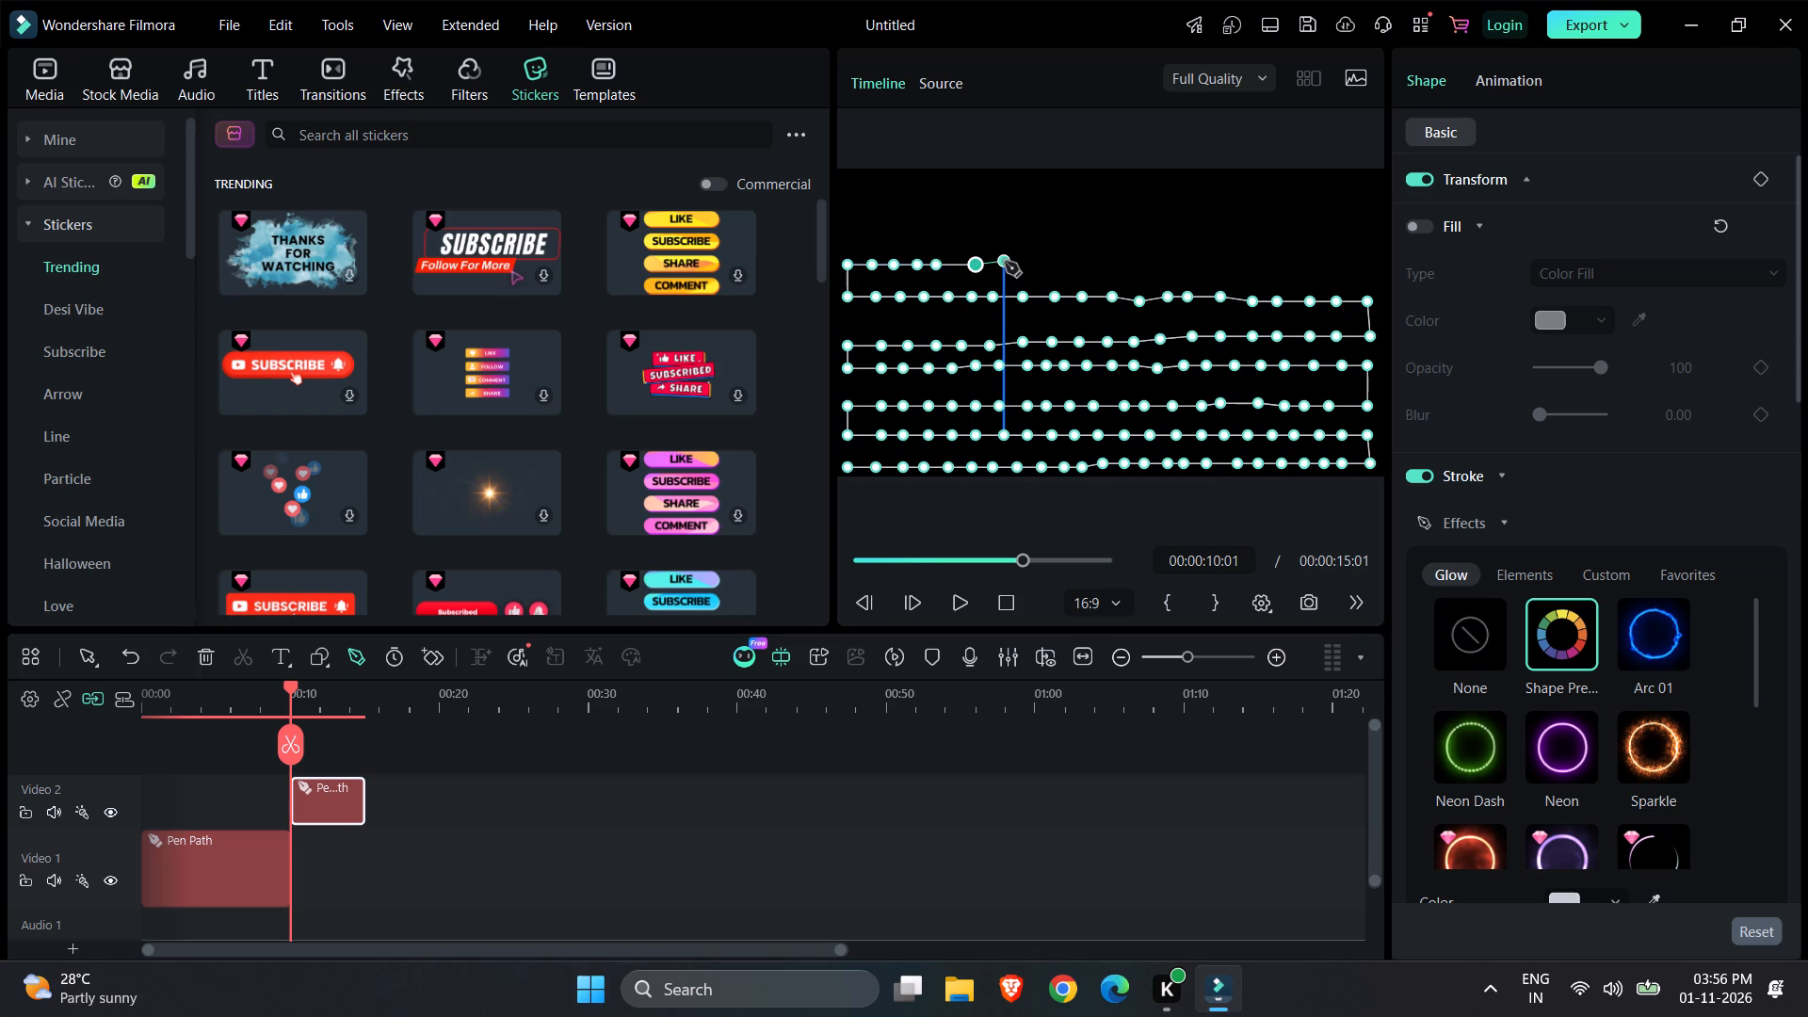
{"action": "left_click", "coordinate": [1005, 262]}
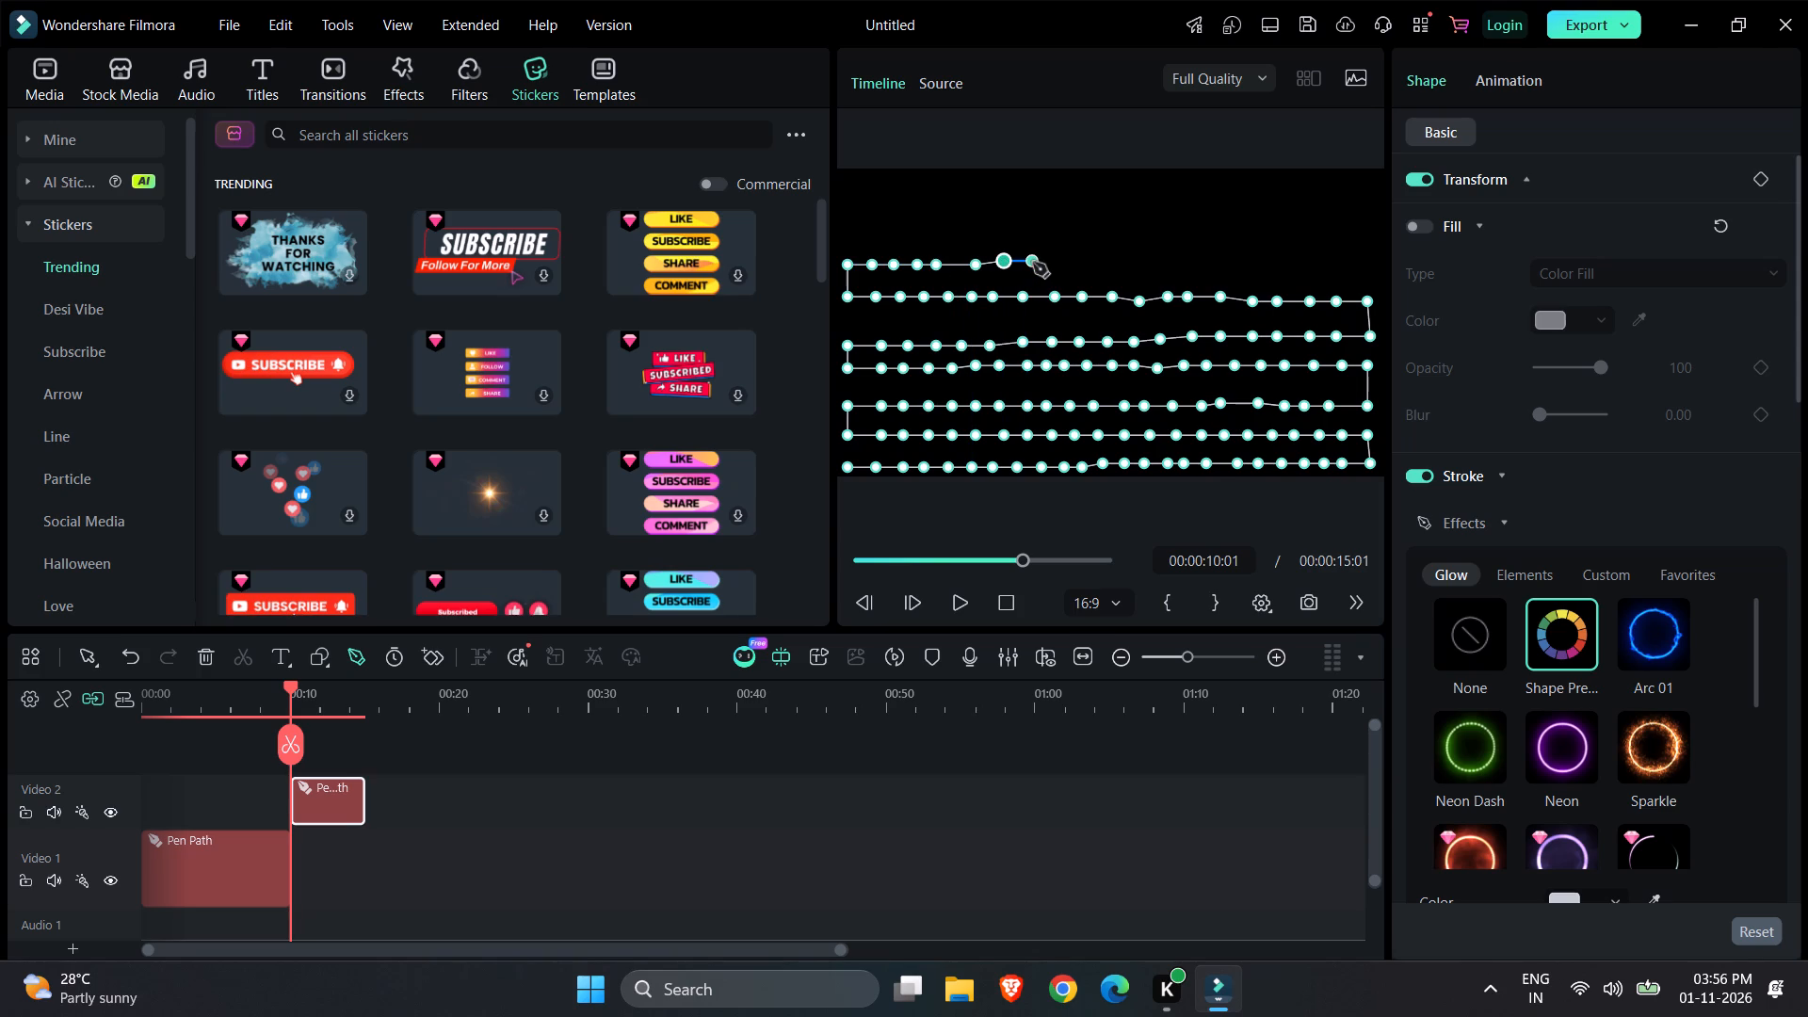
{"action": "left_click", "coordinate": [1033, 264]}
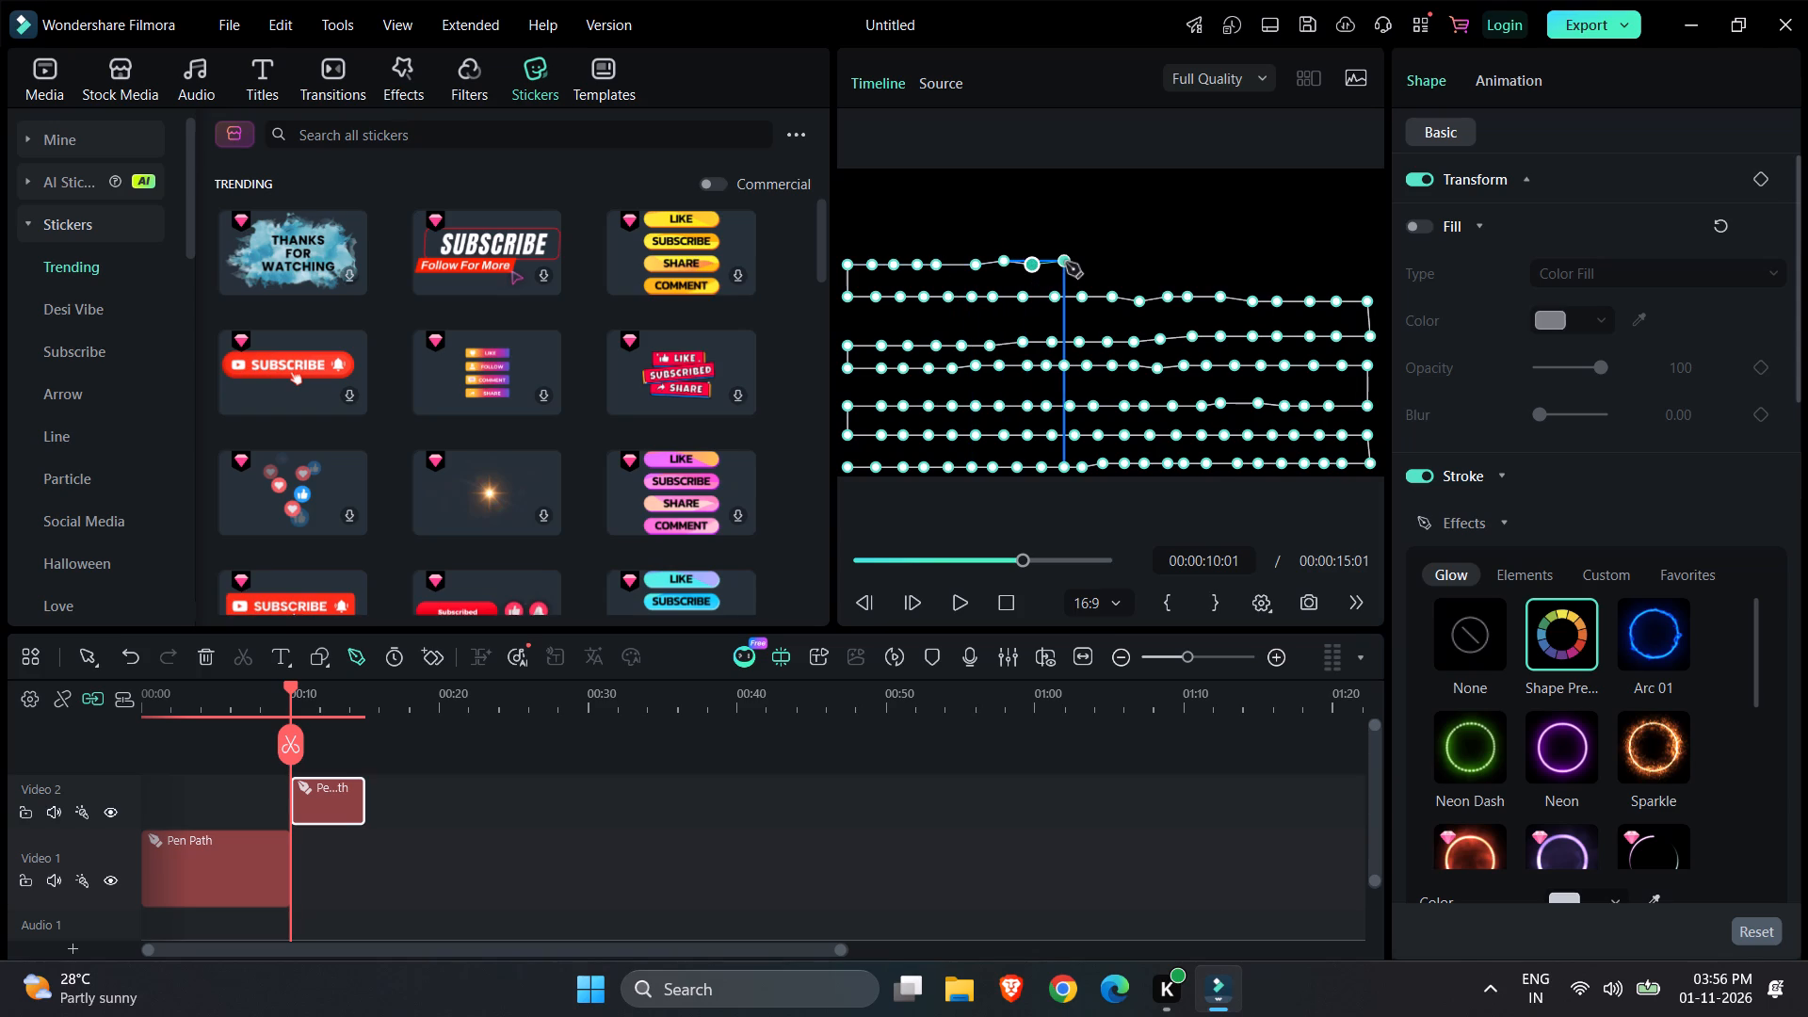
{"action": "left_click", "coordinate": [1066, 263]}
{"action": "left_click", "coordinate": [1106, 262]}
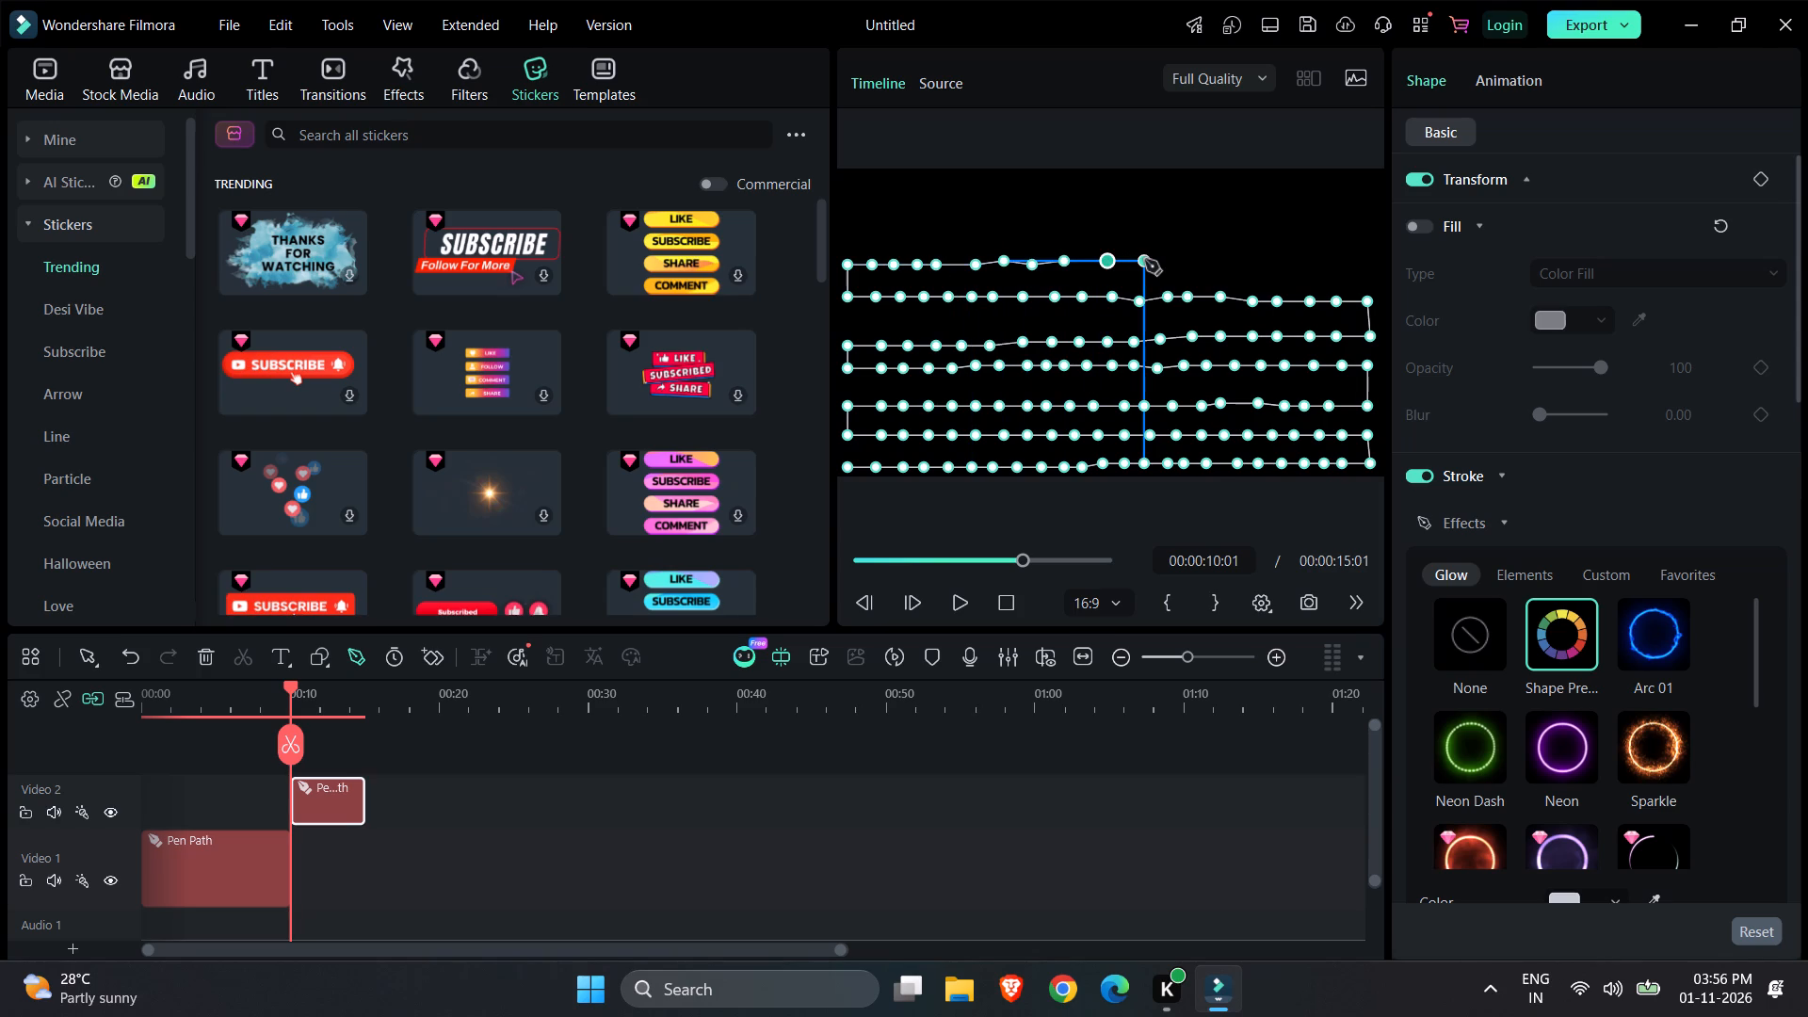
Continue the pen path's seventh row with evenly spaced, level points from mid-frame to the frame's right edge.
{"action": "left_click", "coordinate": [1145, 260]}
{"action": "left_click", "coordinate": [1180, 260]}
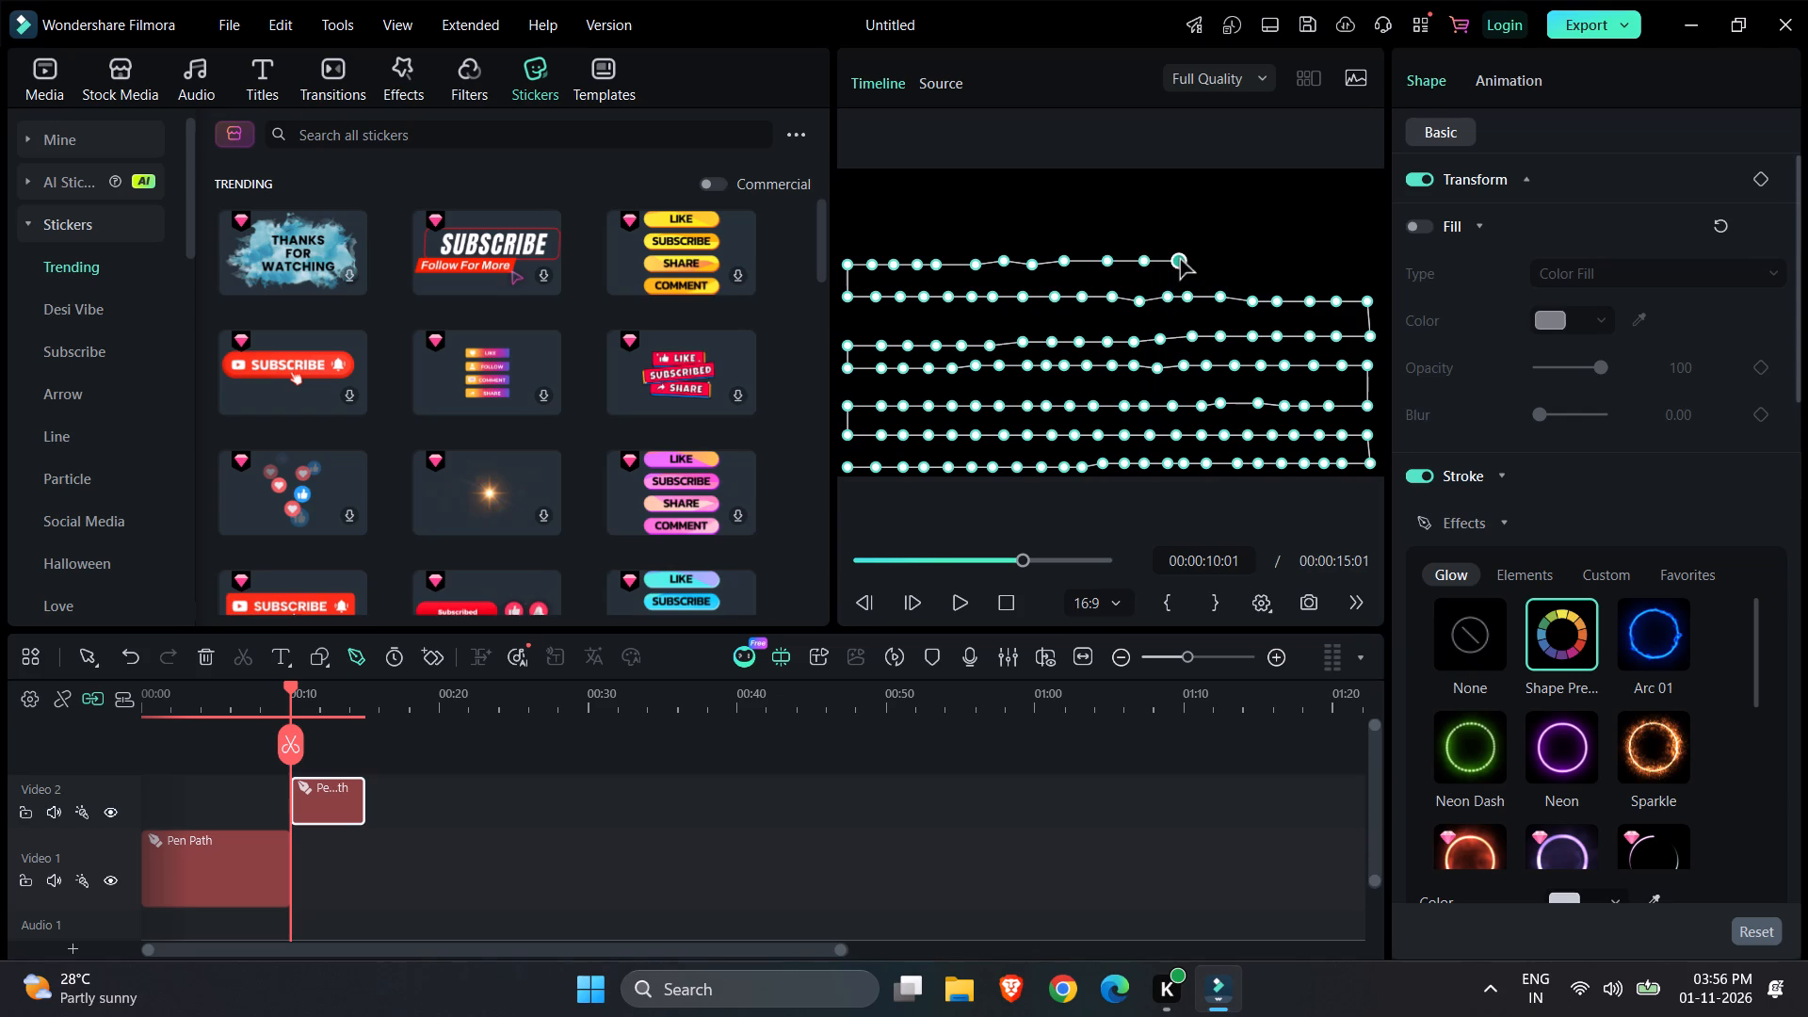
{"action": "left_click", "coordinate": [1217, 259]}
{"action": "left_click", "coordinate": [1254, 259]}
{"action": "left_click", "coordinate": [1291, 260]}
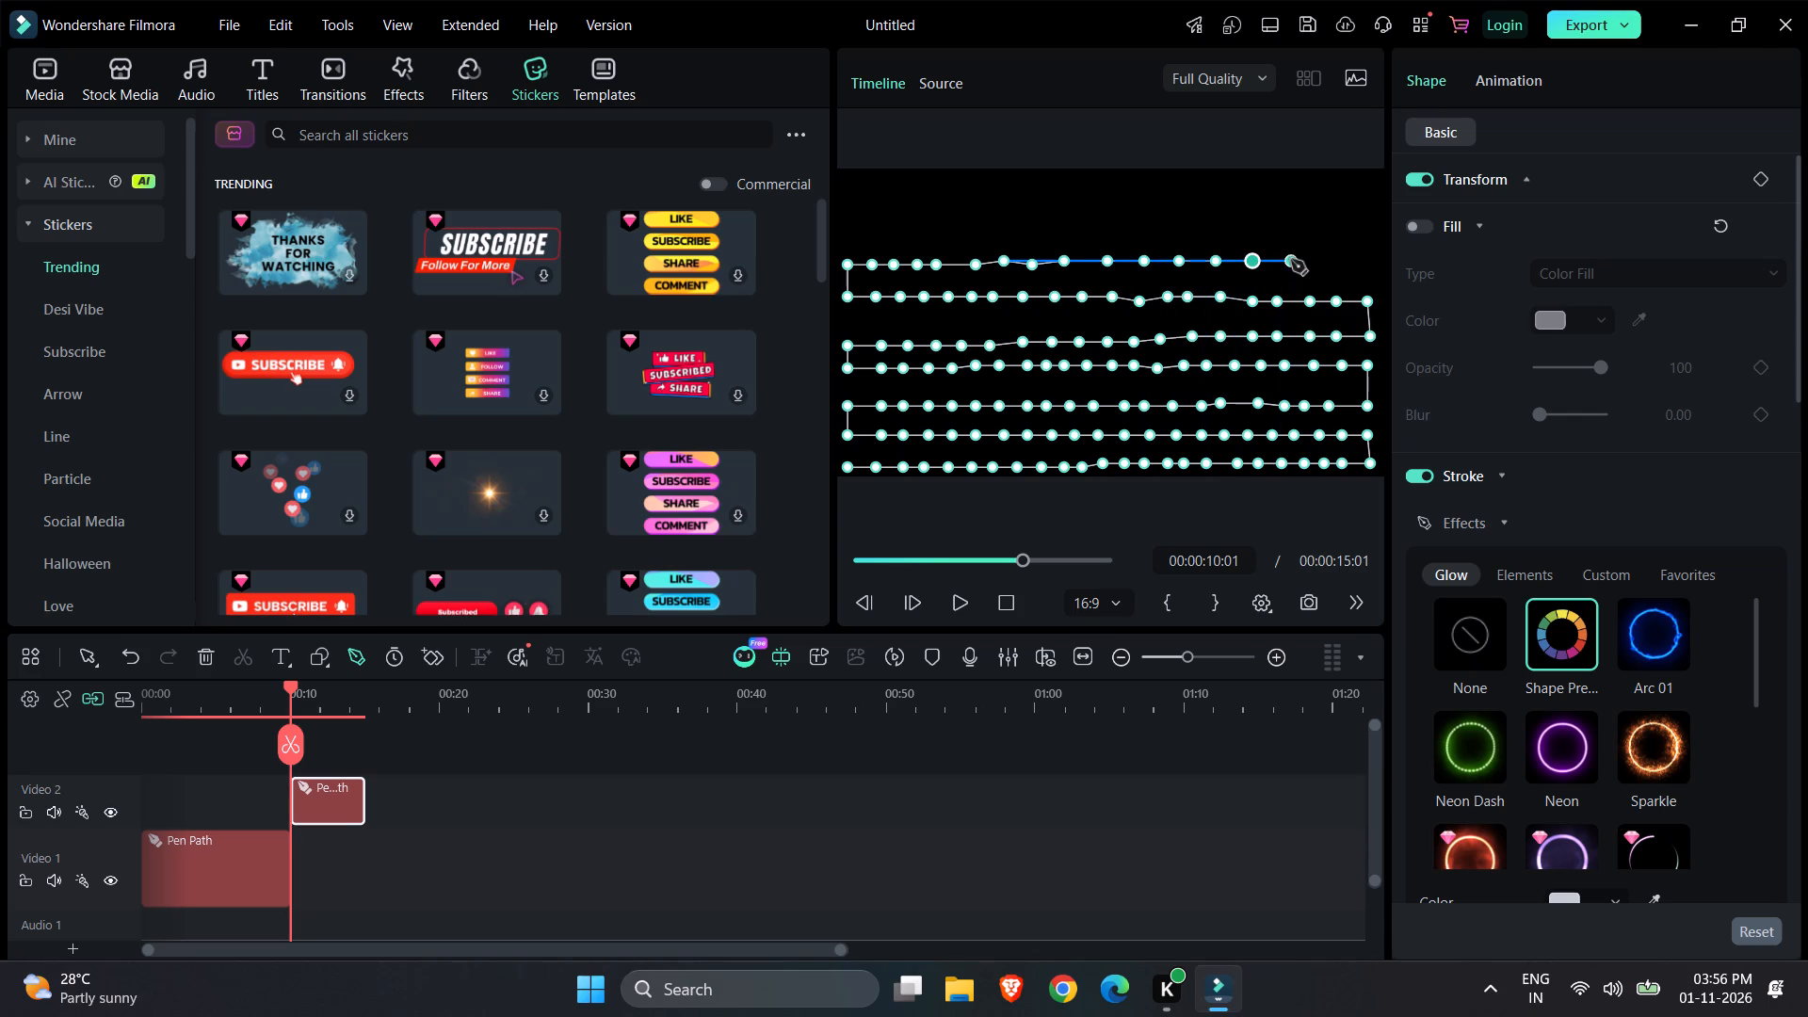
{"action": "left_click", "coordinate": [1320, 260]}
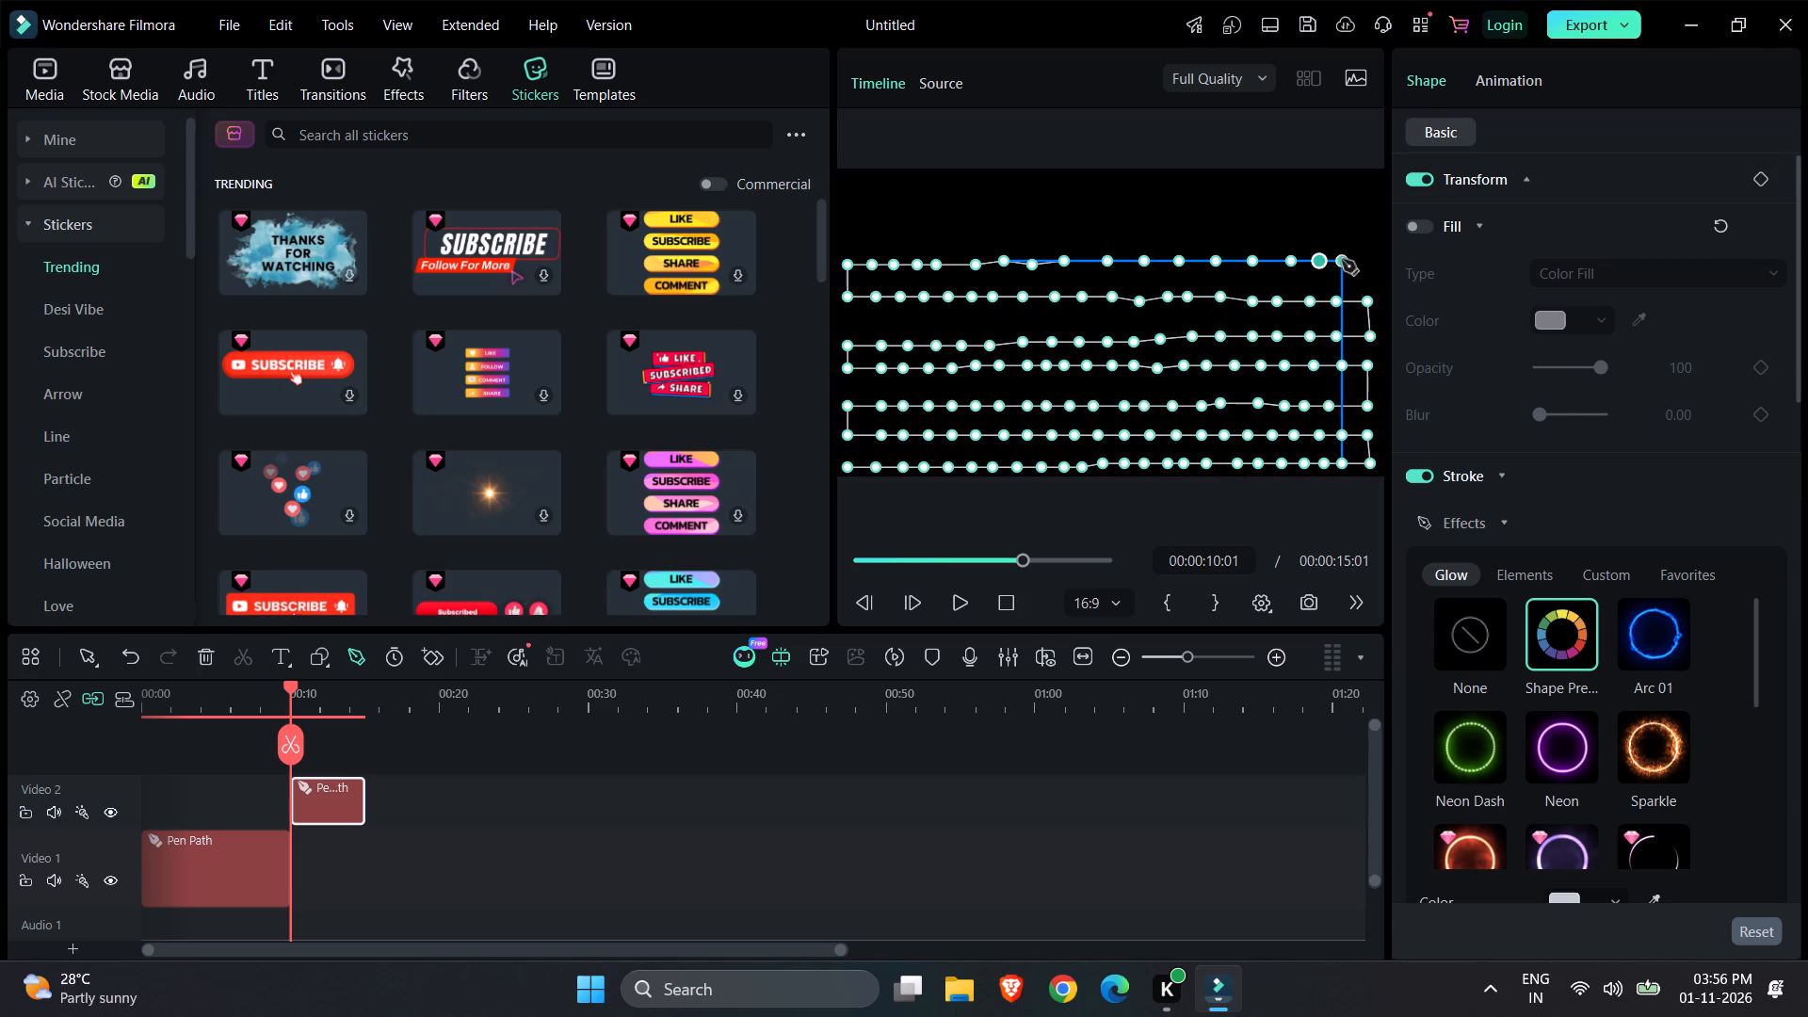
{"action": "left_click", "coordinate": [1342, 260]}
{"action": "left_click", "coordinate": [1366, 260]}
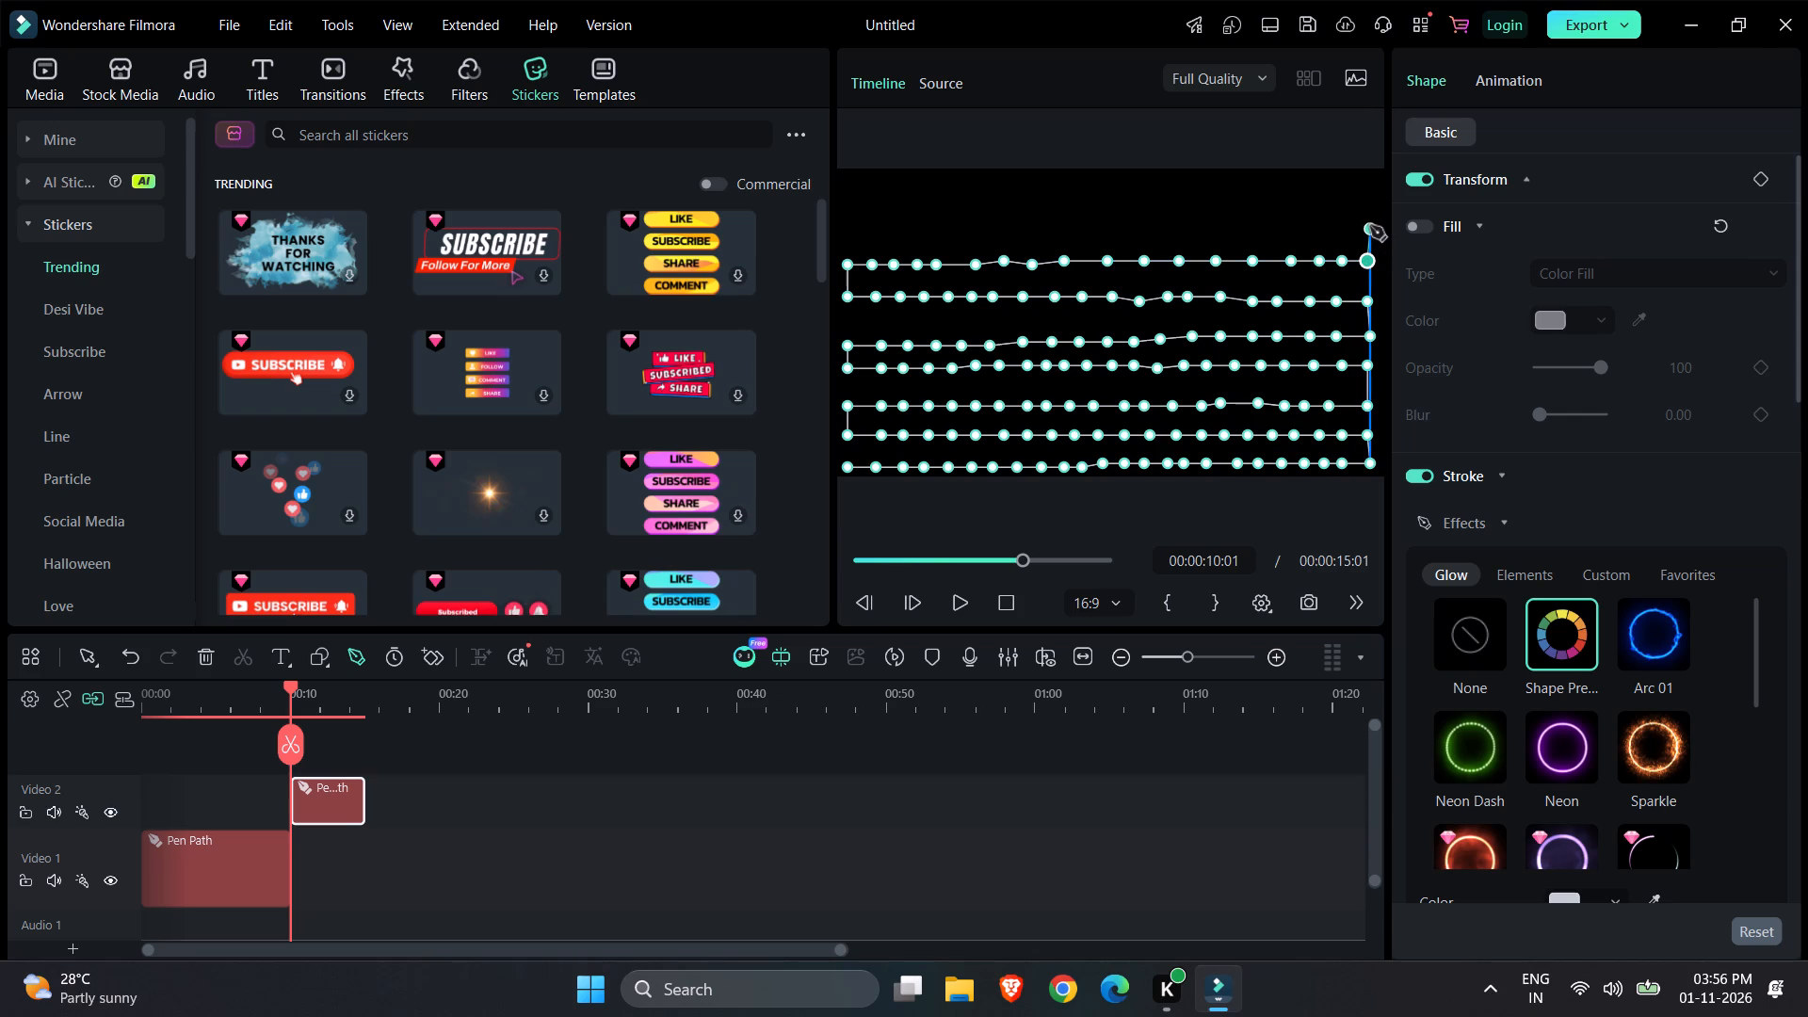
Turn the pen path up at the frame's right edge and run an eighth row of closely spaced points to mid-frame, descending slightly.
{"action": "left_click", "coordinate": [1370, 224]}
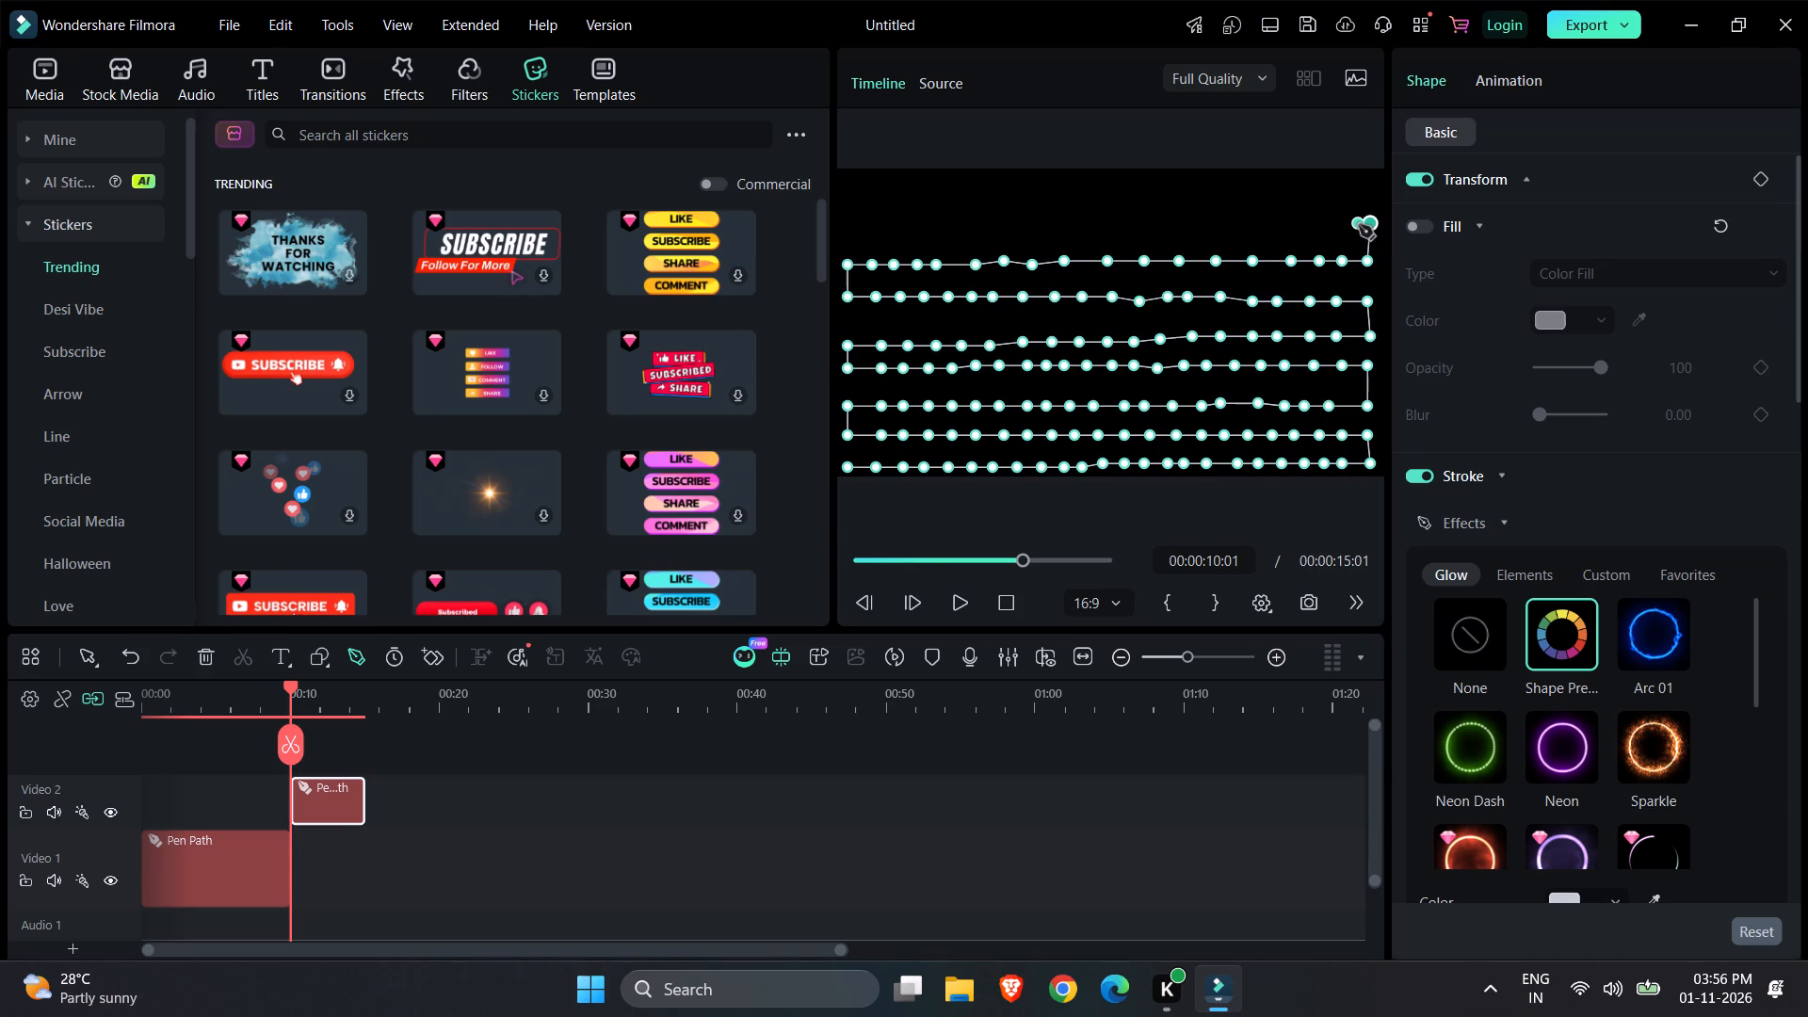
{"action": "left_click", "coordinate": [1341, 223]}
{"action": "left_click", "coordinate": [1313, 223]}
{"action": "left_click", "coordinate": [1288, 225]}
{"action": "left_click", "coordinate": [1262, 227]}
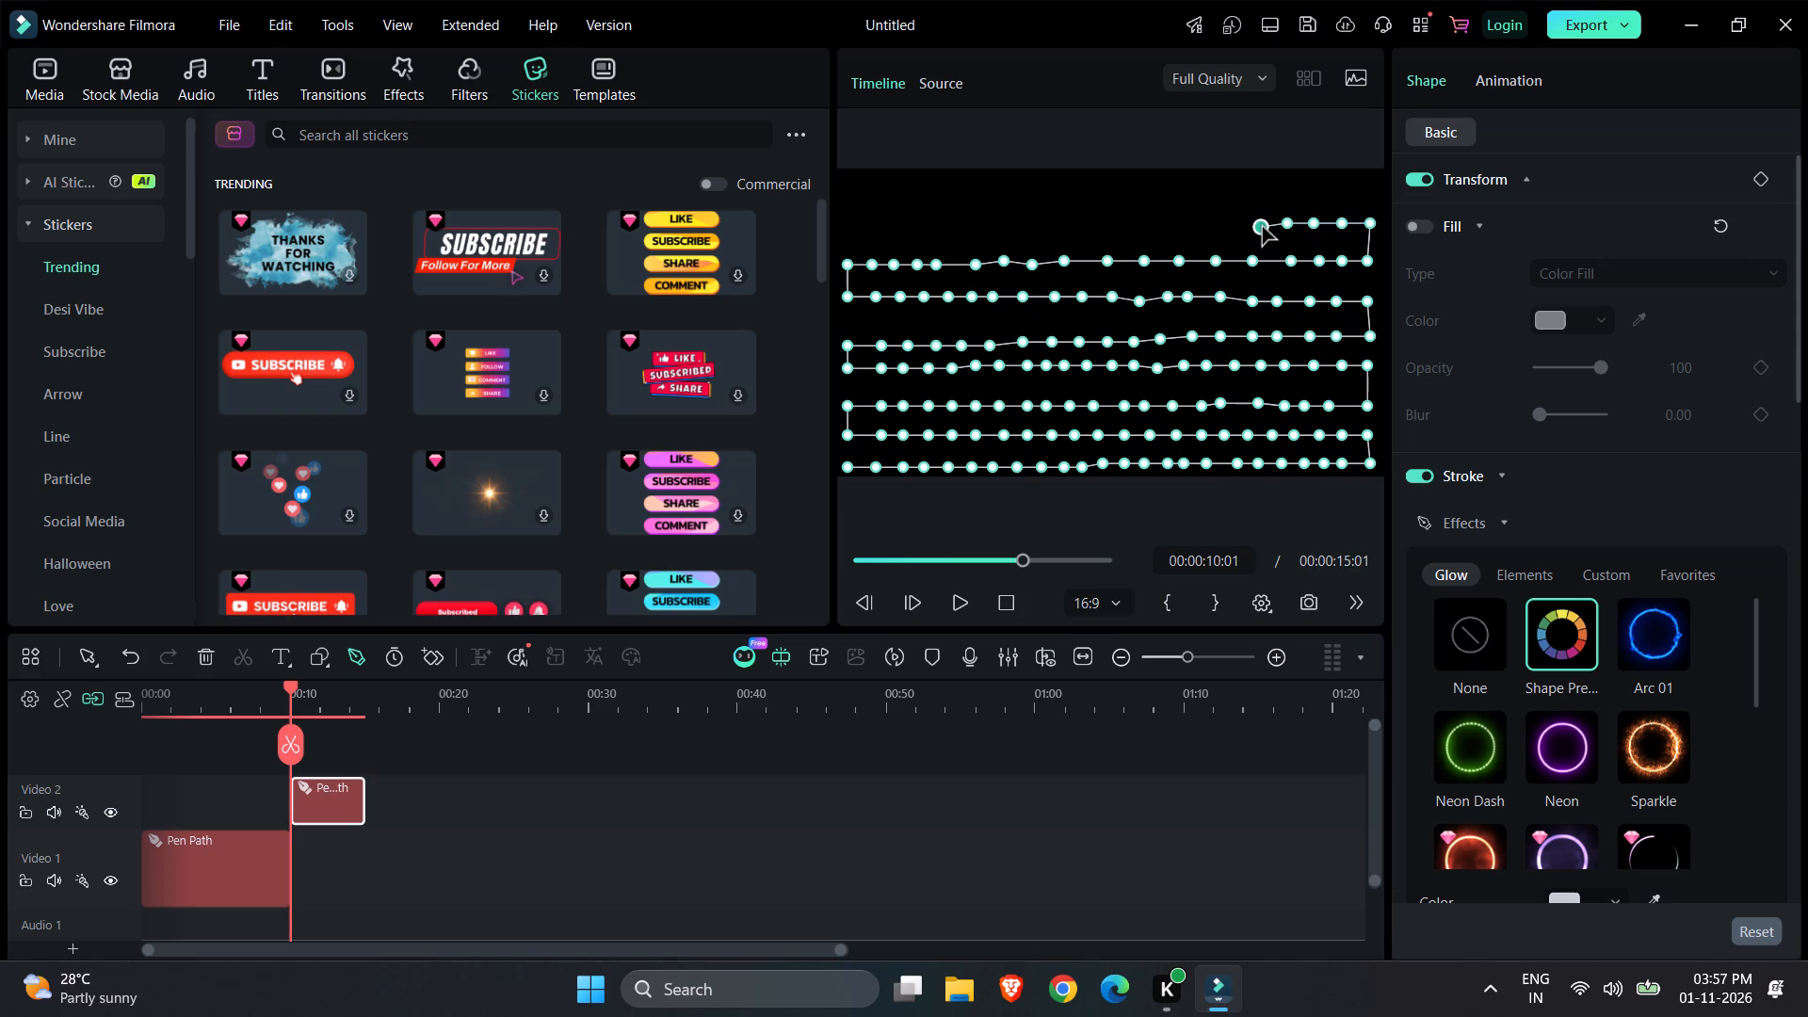
{"action": "left_click", "coordinate": [1249, 228]}
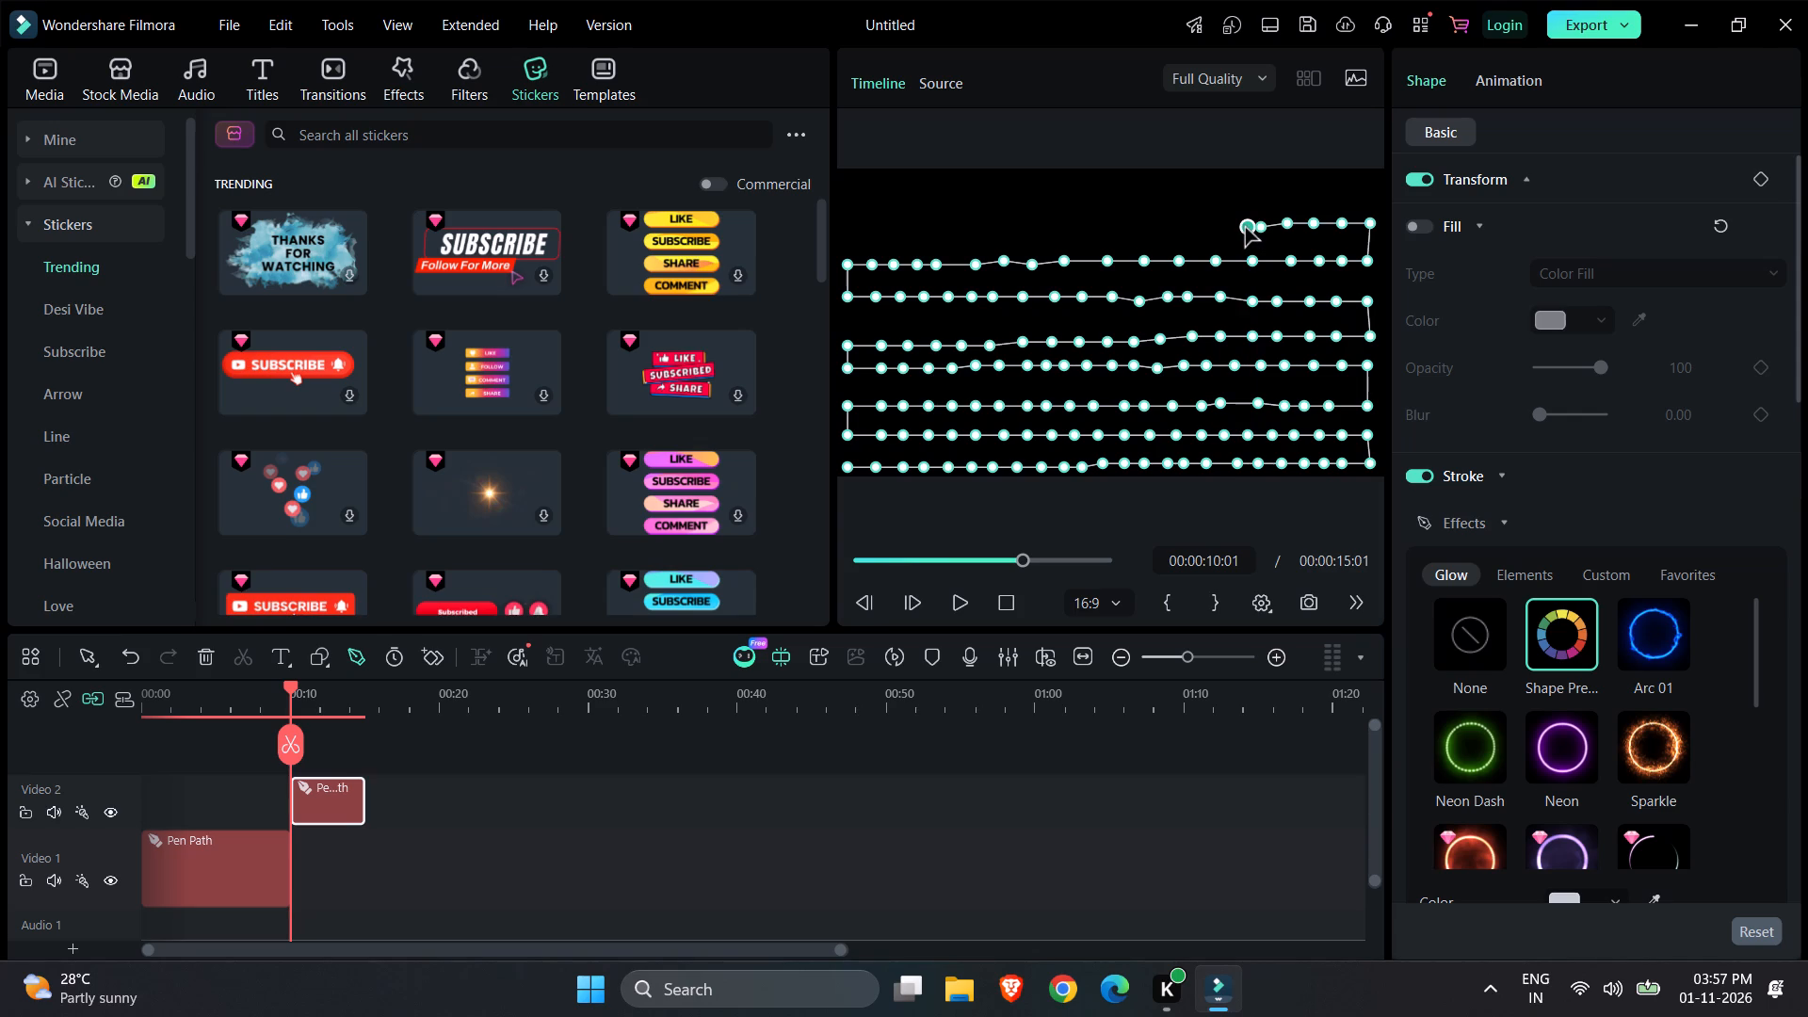
{"action": "left_click", "coordinate": [1229, 228]}
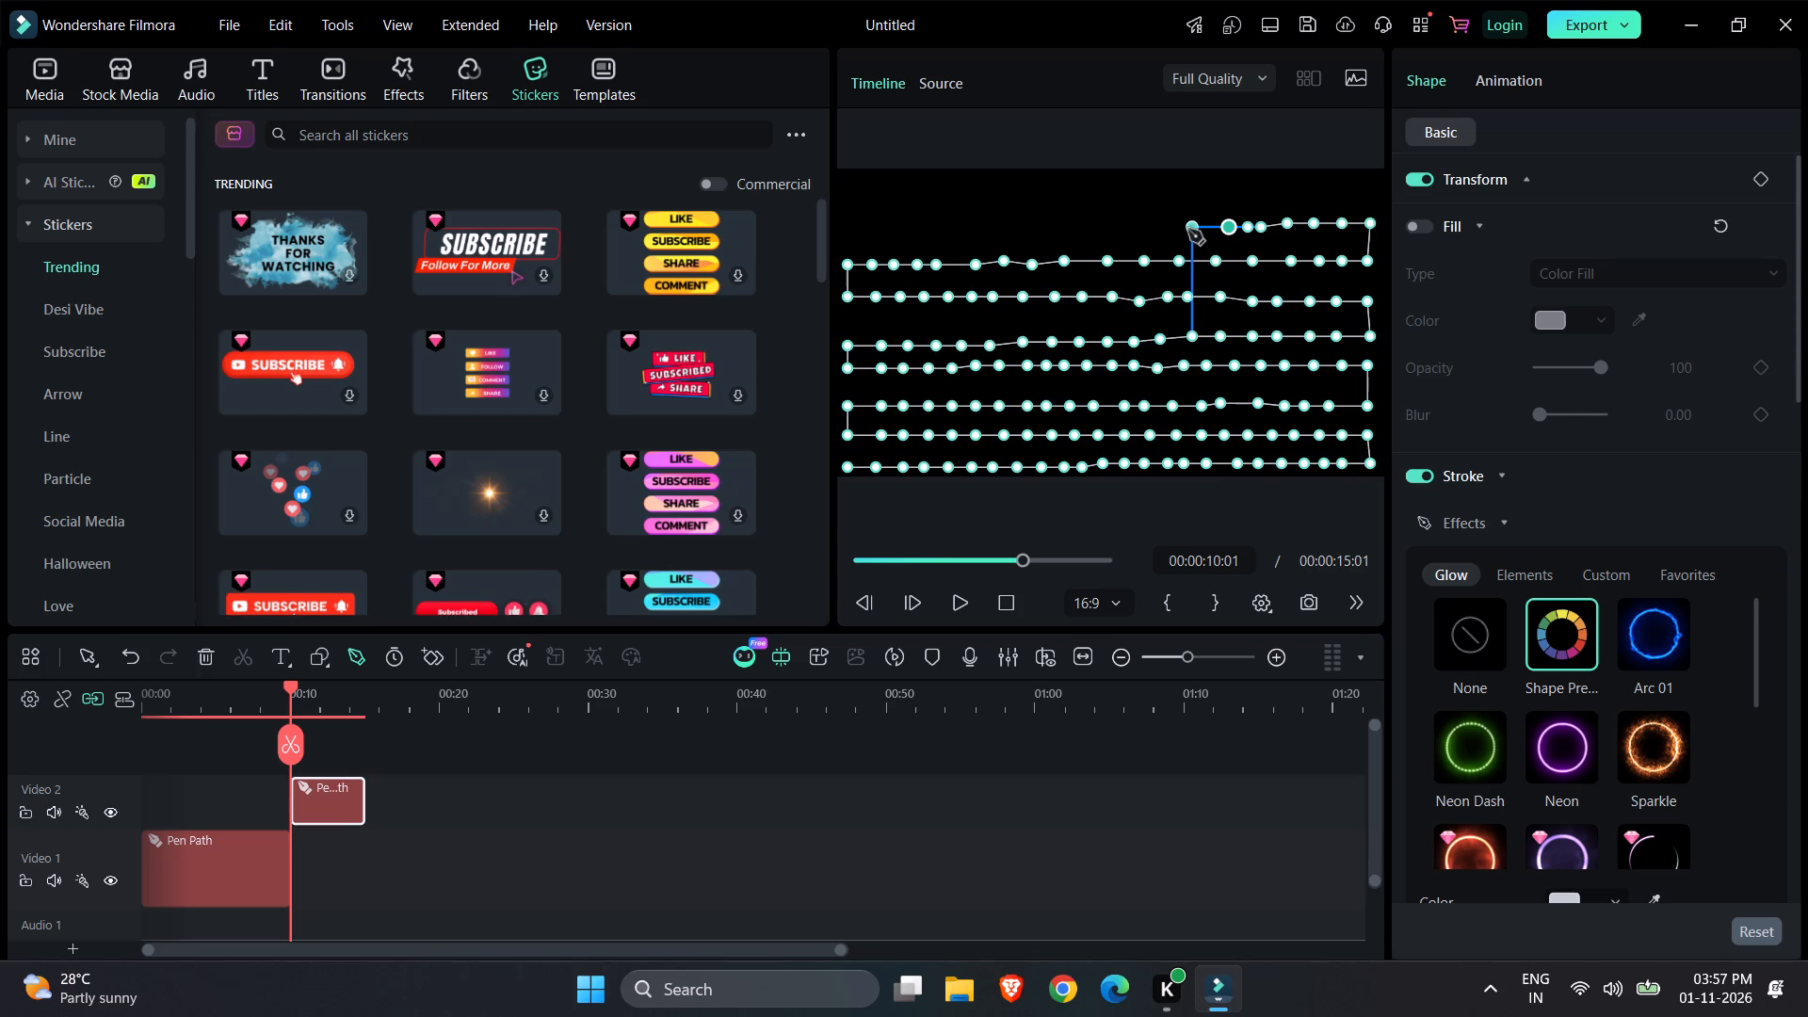
{"action": "left_click", "coordinate": [1196, 230]}
{"action": "left_click", "coordinate": [1172, 230]}
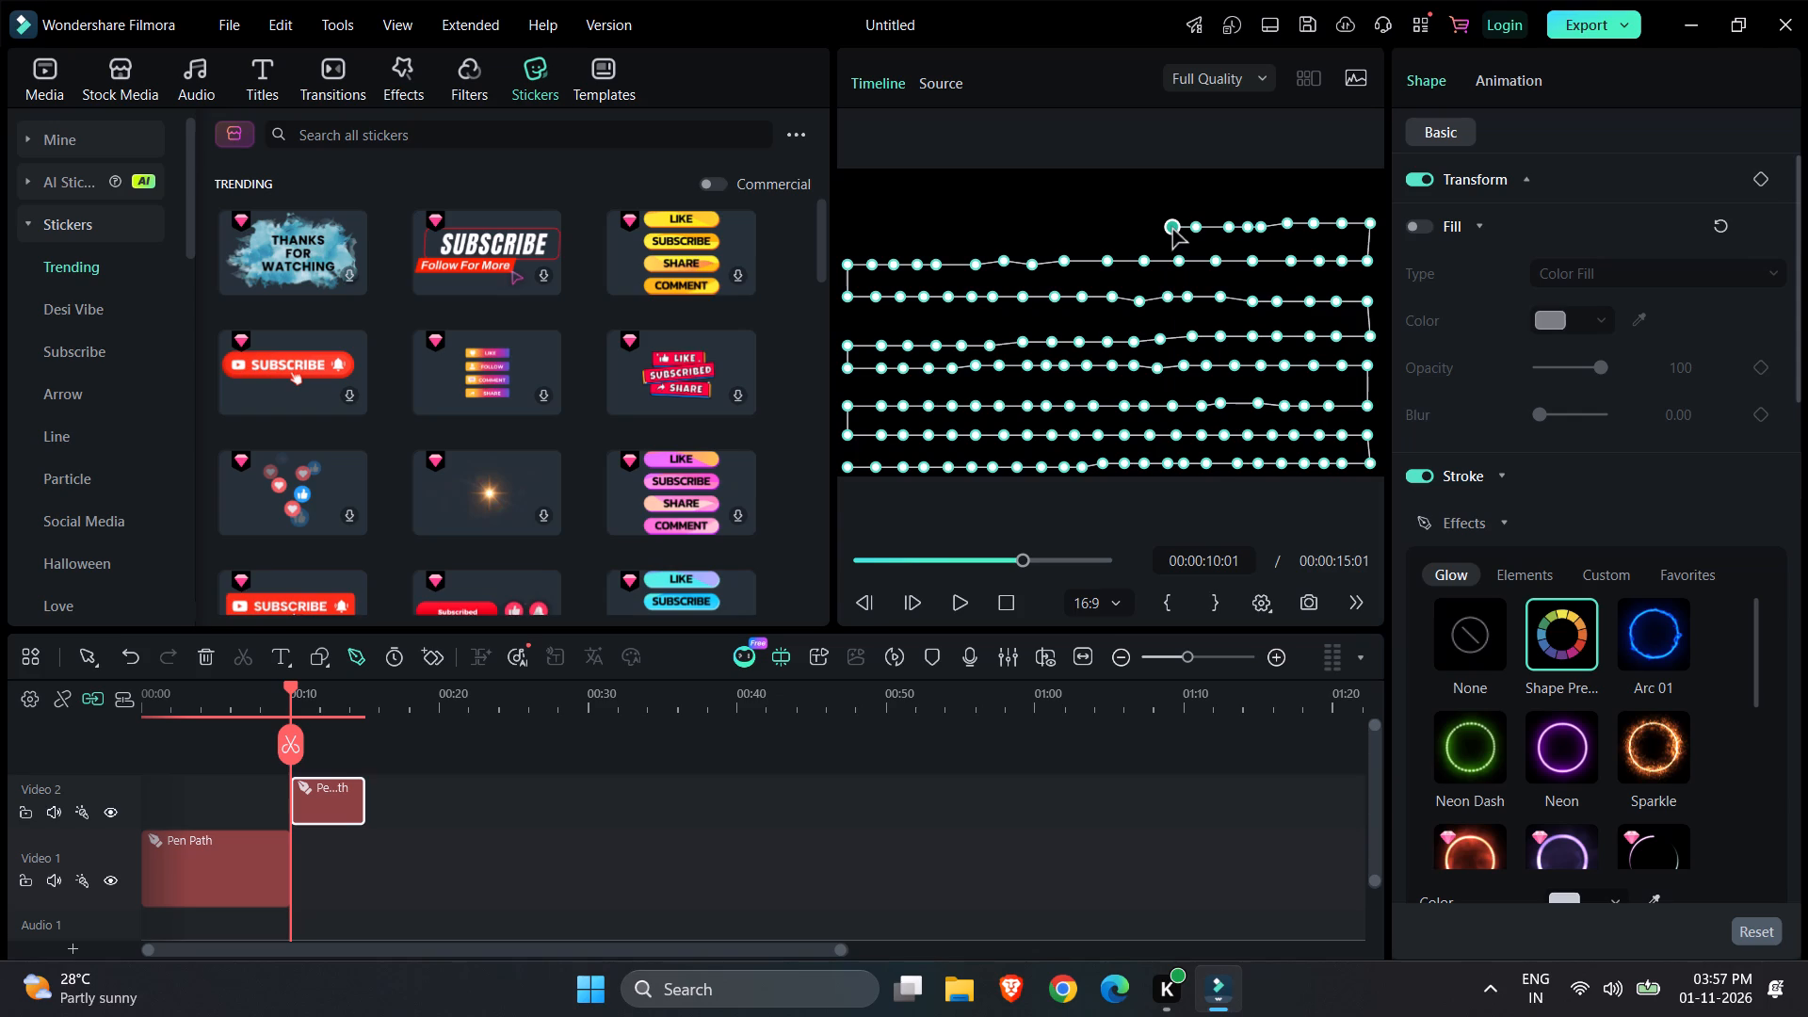
{"action": "left_click", "coordinate": [1154, 231]}
{"action": "left_click", "coordinate": [1142, 231]}
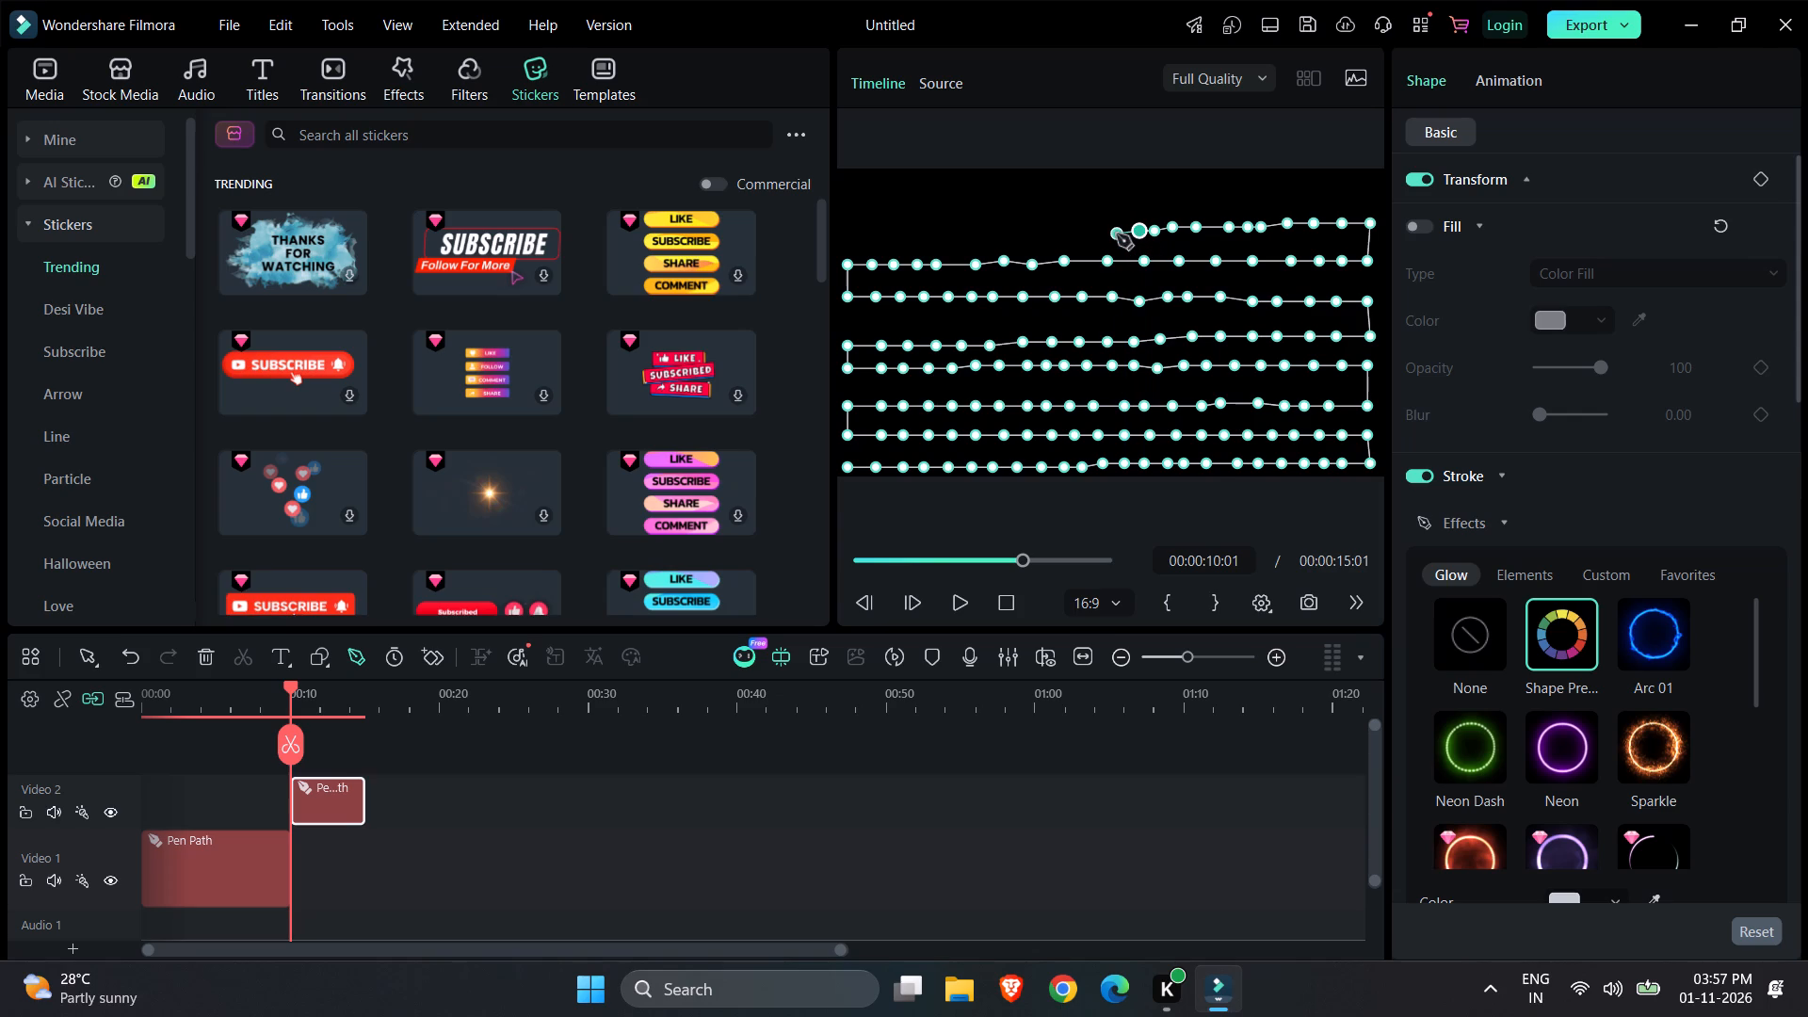
{"action": "left_click", "coordinate": [1114, 234]}
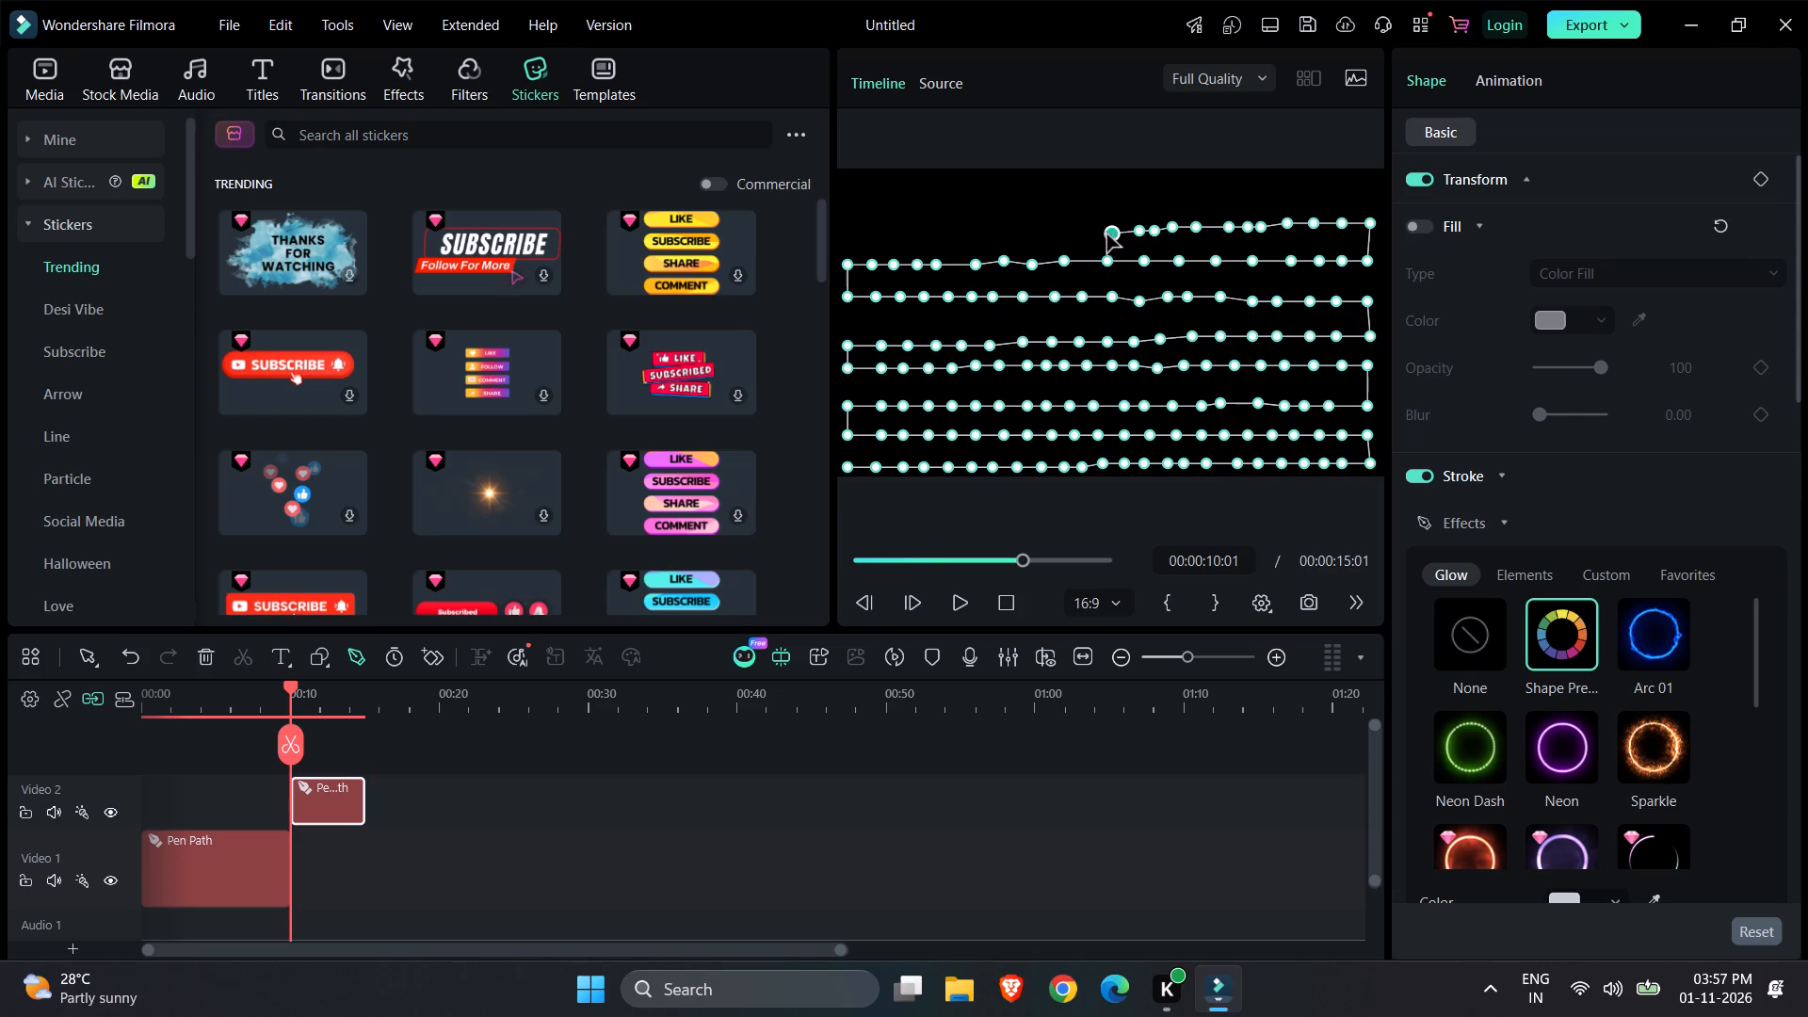
Continue the pen path's eighth row with closely spaced points from mid-frame toward the frame's left edge.
{"action": "left_click", "coordinate": [1088, 234]}
{"action": "left_click", "coordinate": [1057, 234]}
{"action": "left_click", "coordinate": [1025, 234]}
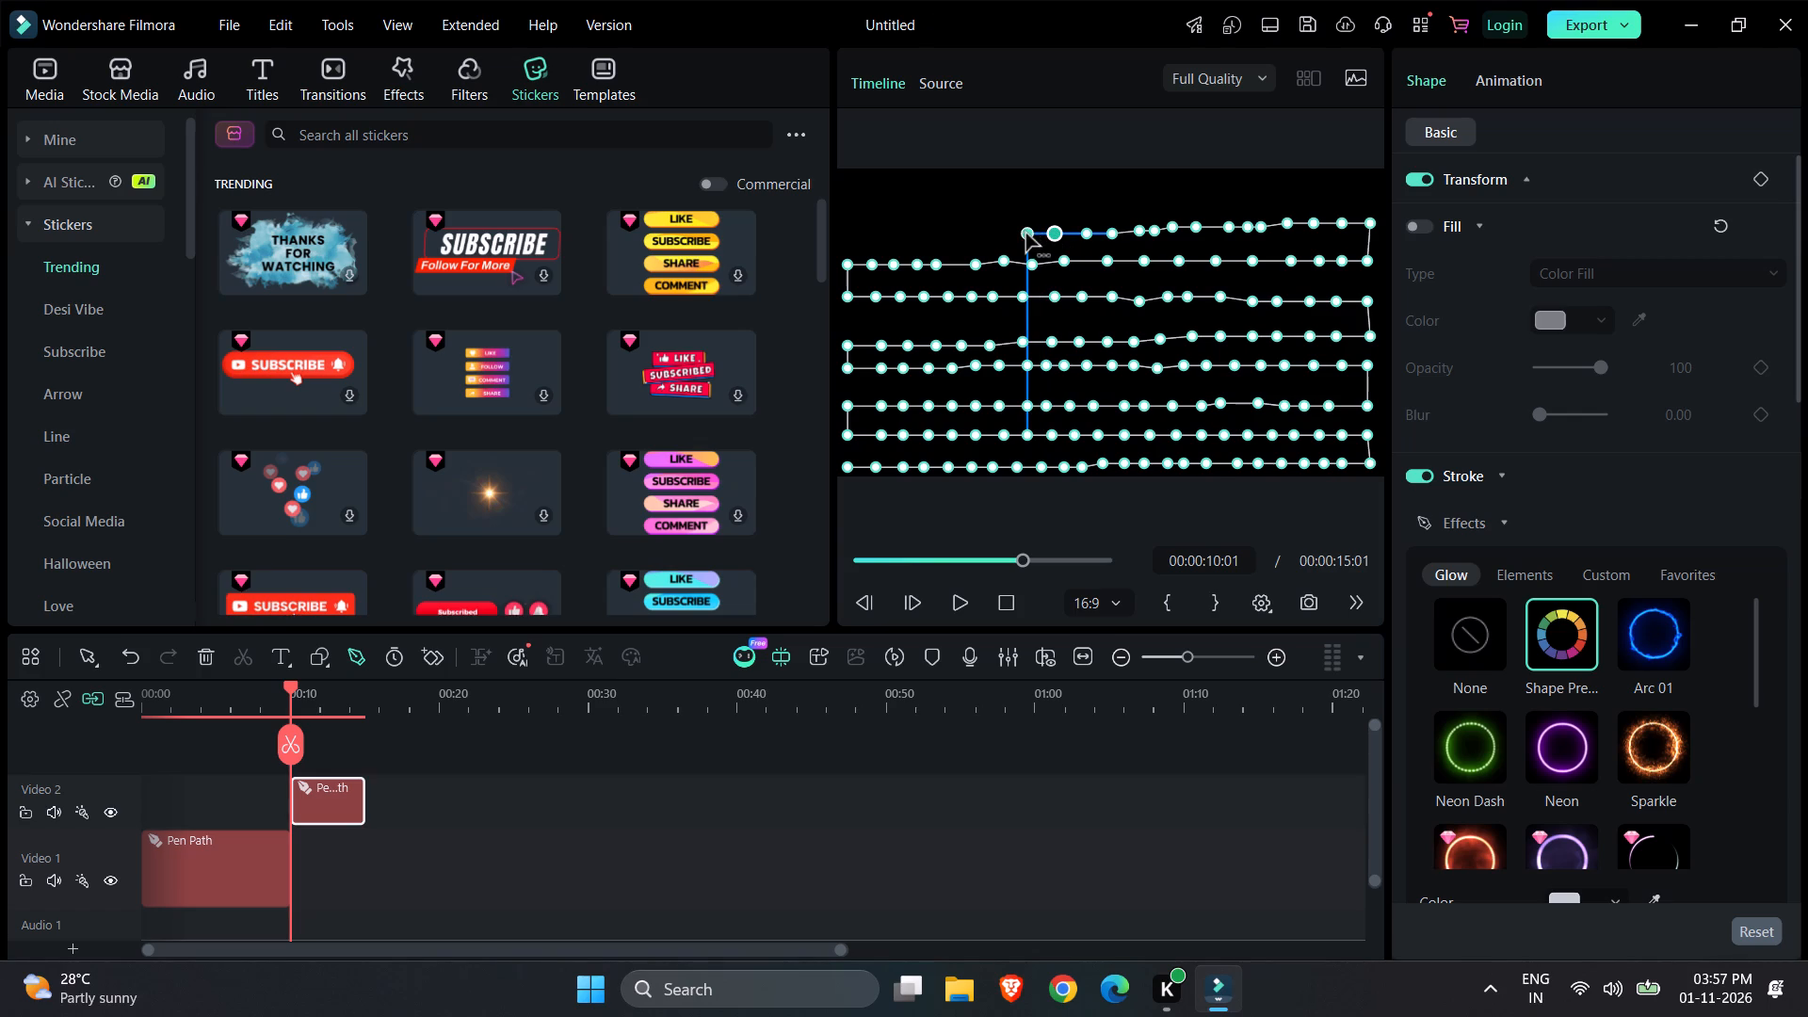
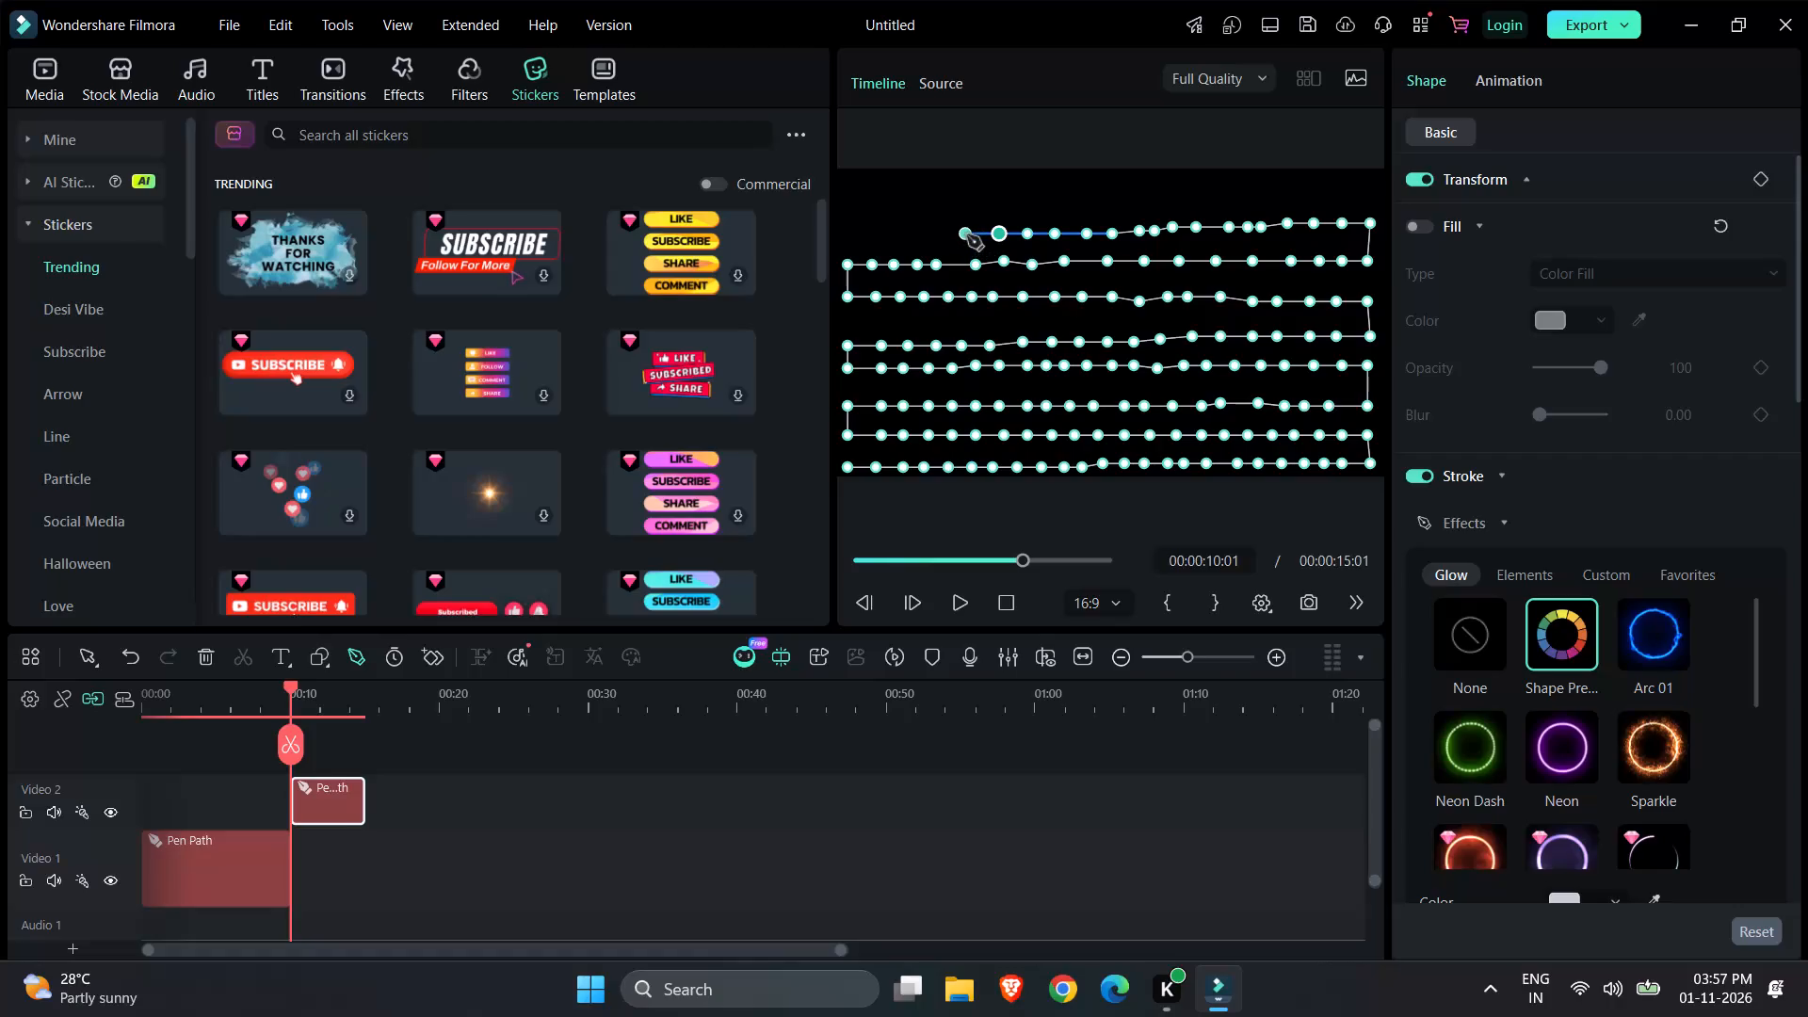
Finish the pen path's eighth row with closely spaced, level points reaching the frame's left edge.
{"action": "left_click", "coordinate": [969, 234]}
{"action": "left_click", "coordinate": [945, 233]}
{"action": "left_click", "coordinate": [920, 233]}
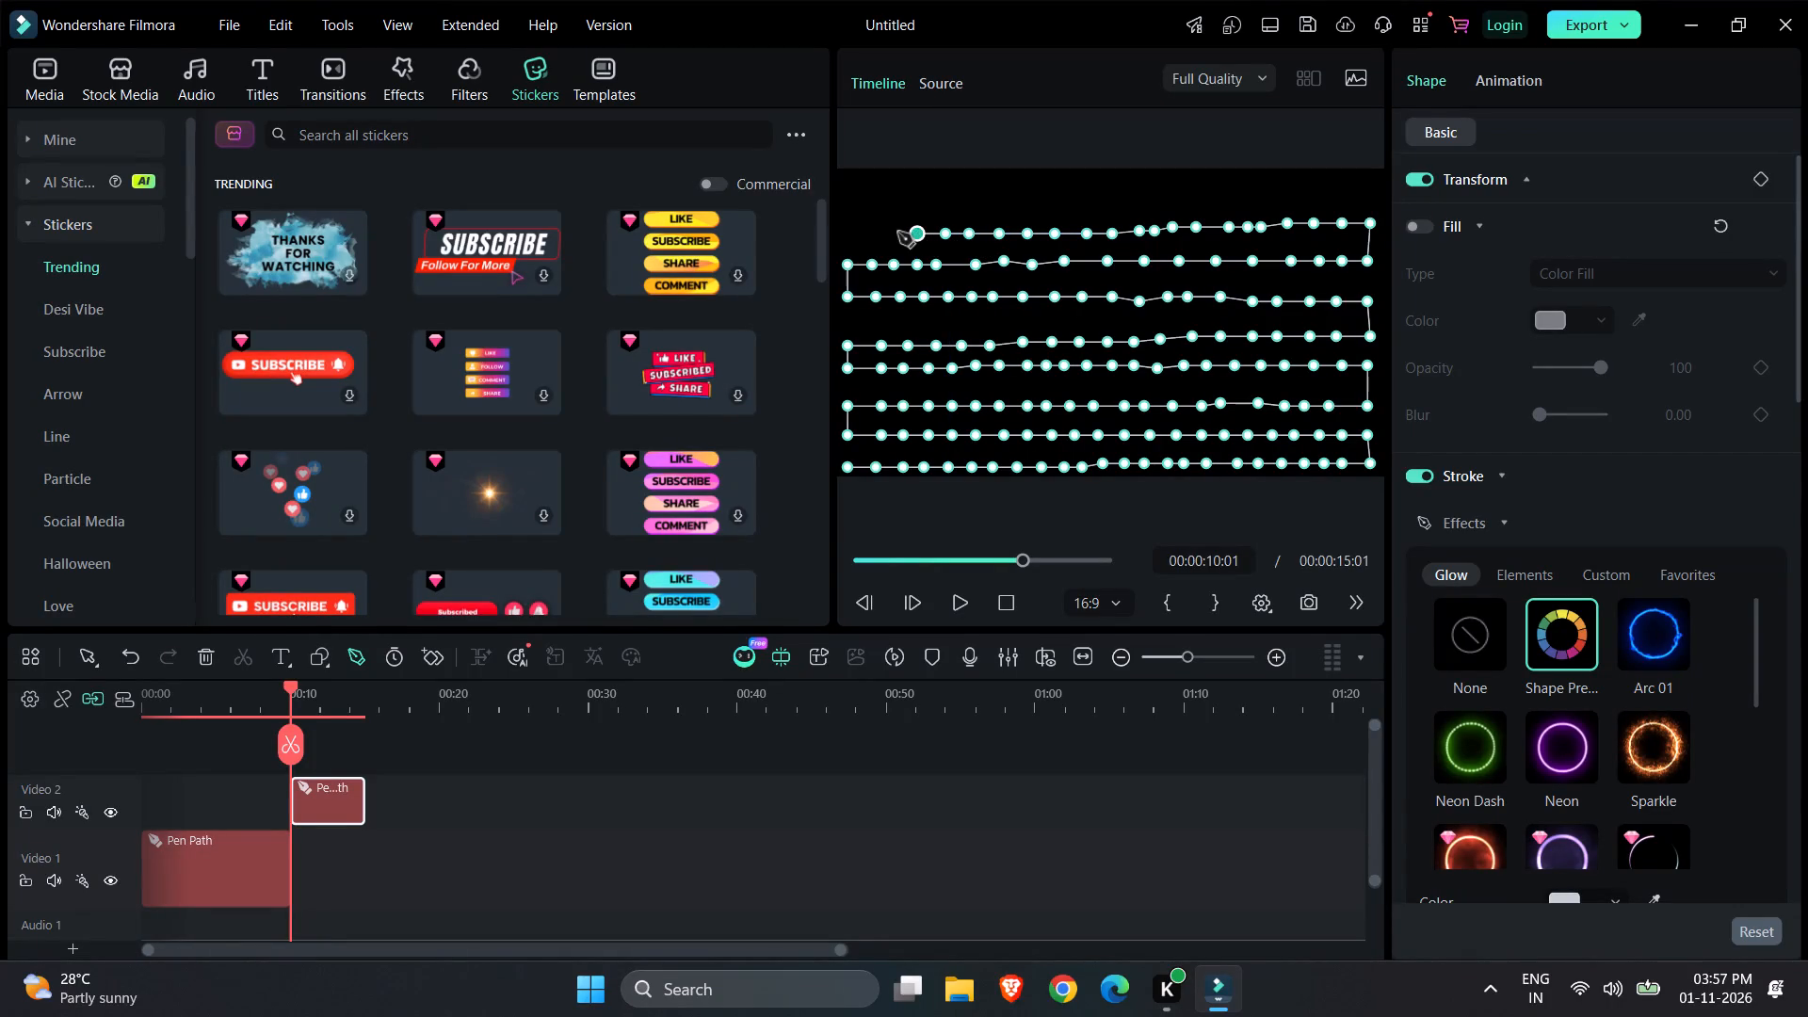
{"action": "left_click", "coordinate": [894, 233]}
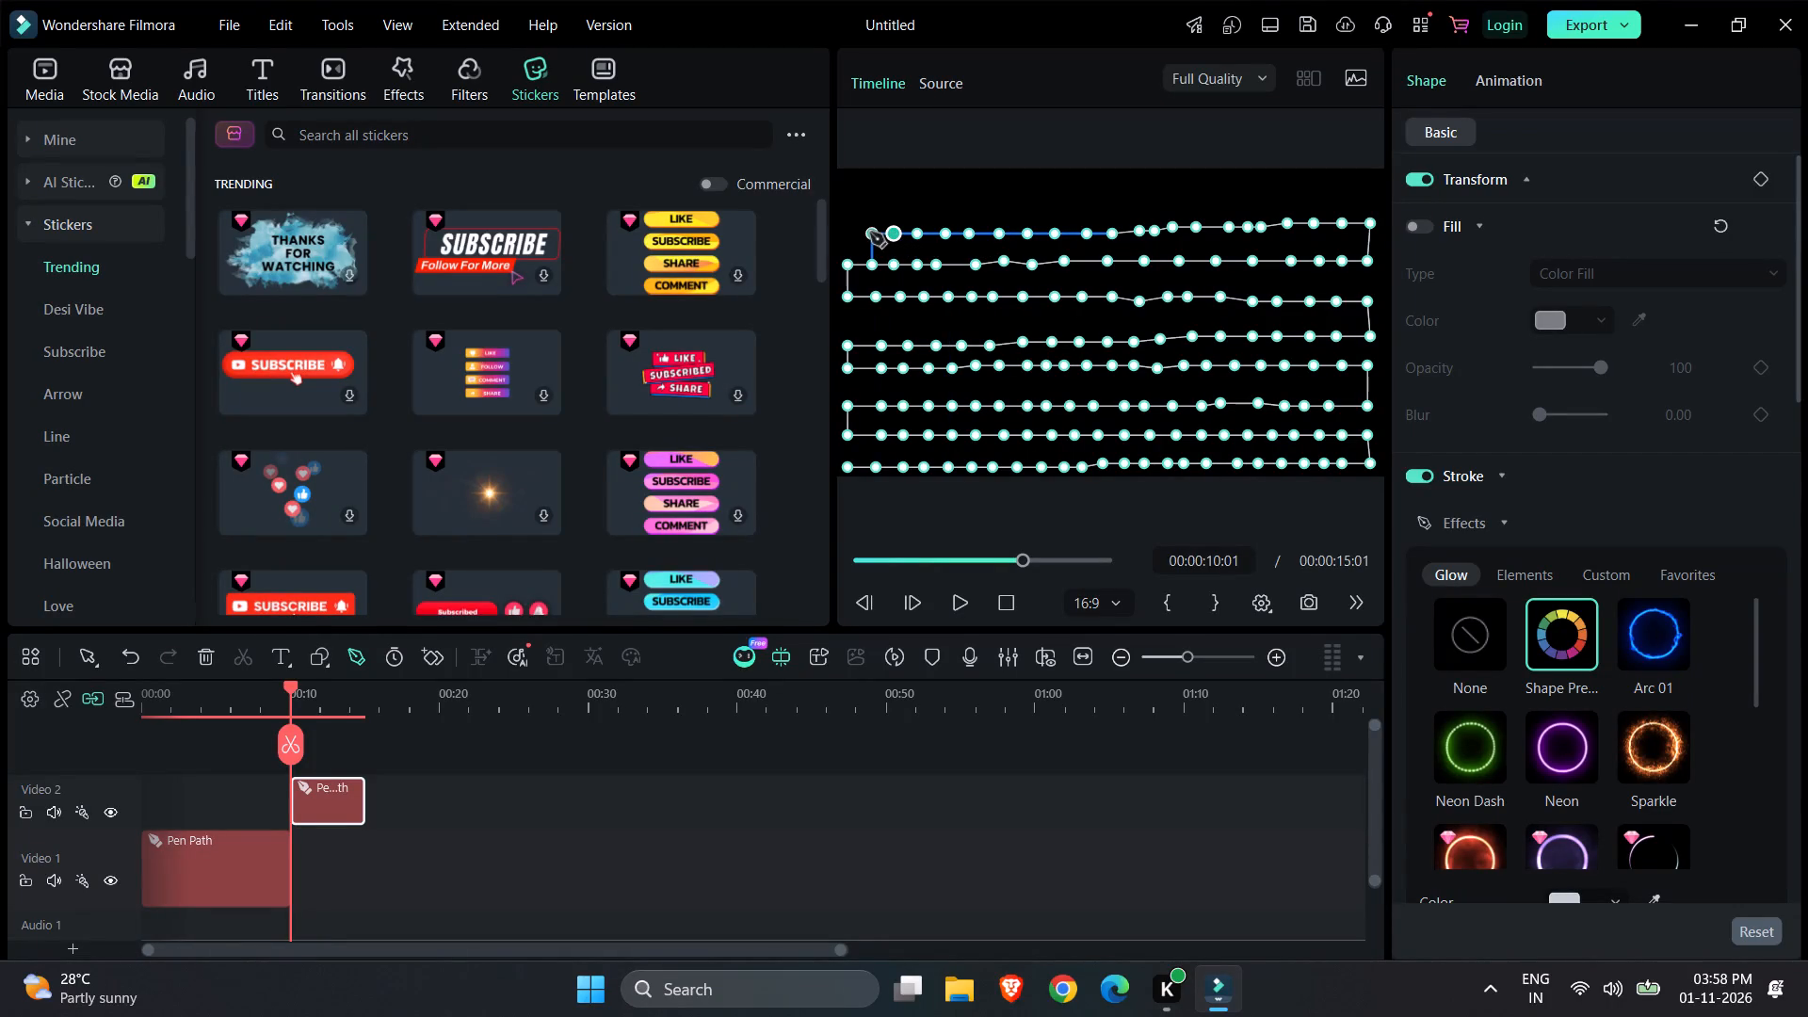
{"action": "left_click", "coordinate": [870, 233]}
{"action": "left_click", "coordinate": [847, 233]}
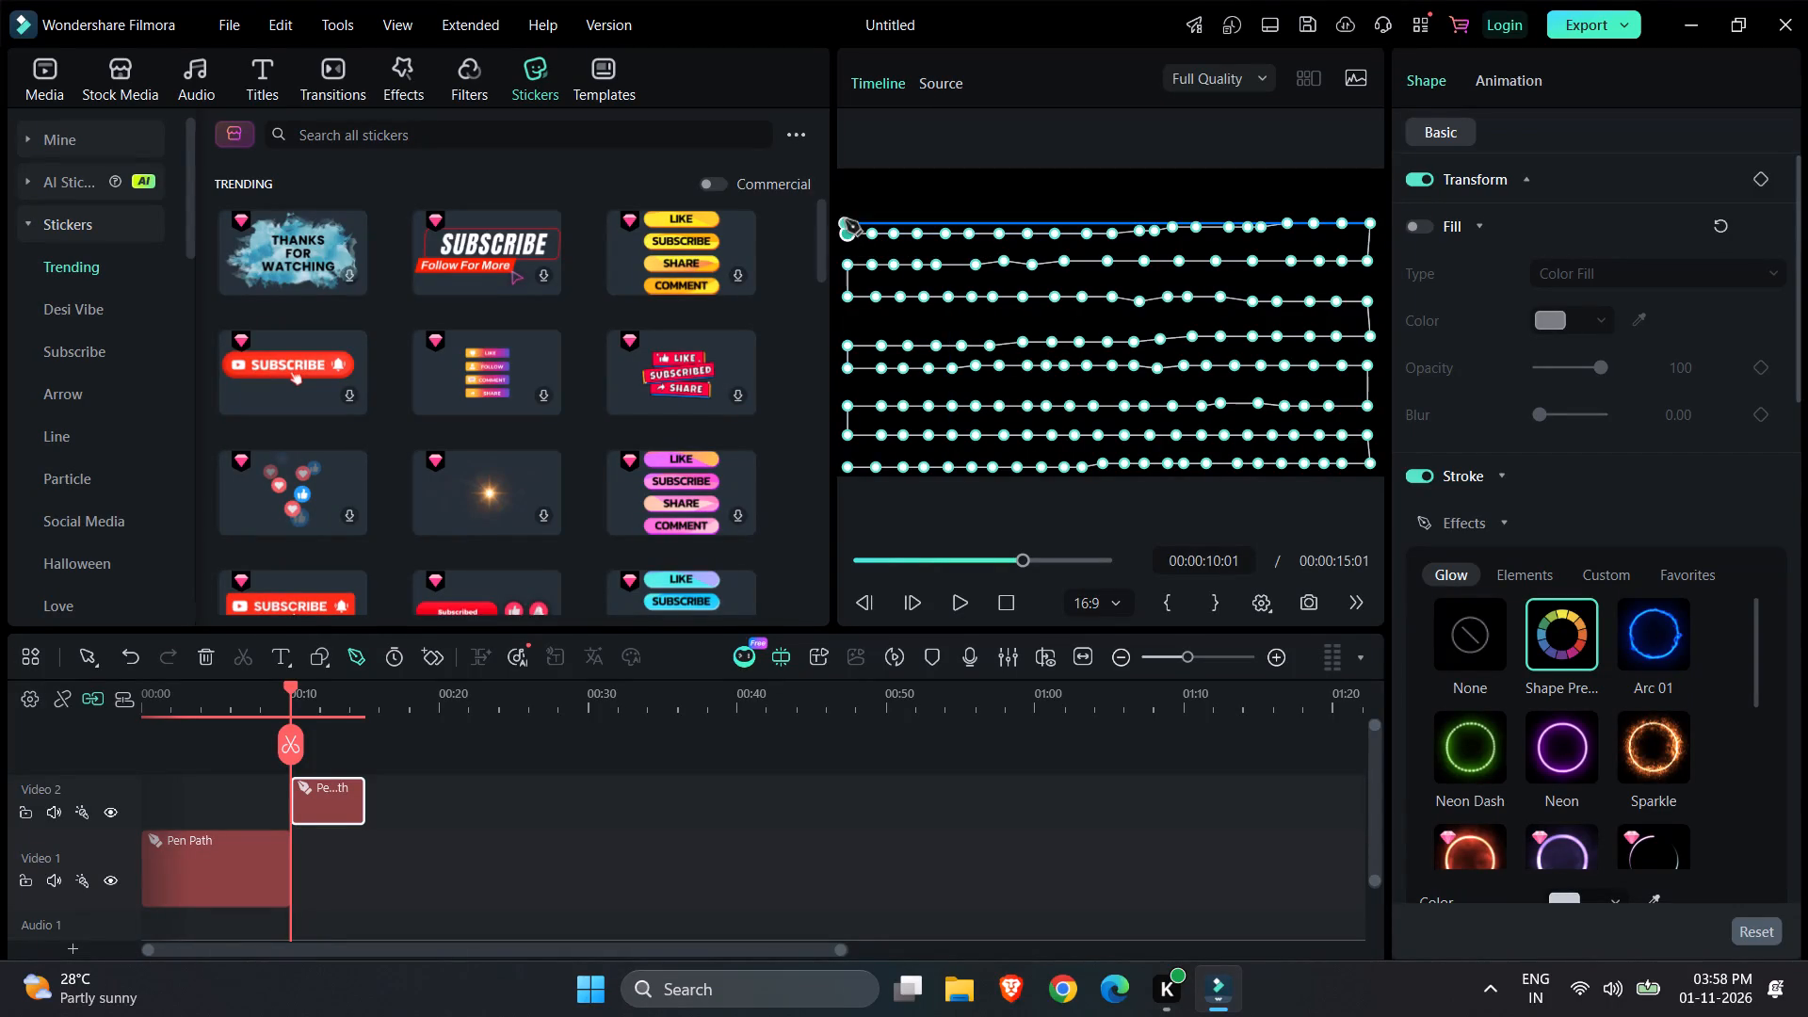
Turn the pen path up a short distance at the frame's left edge and run a level ninth row of points to mid-frame.
{"action": "left_click", "coordinate": [848, 198]}
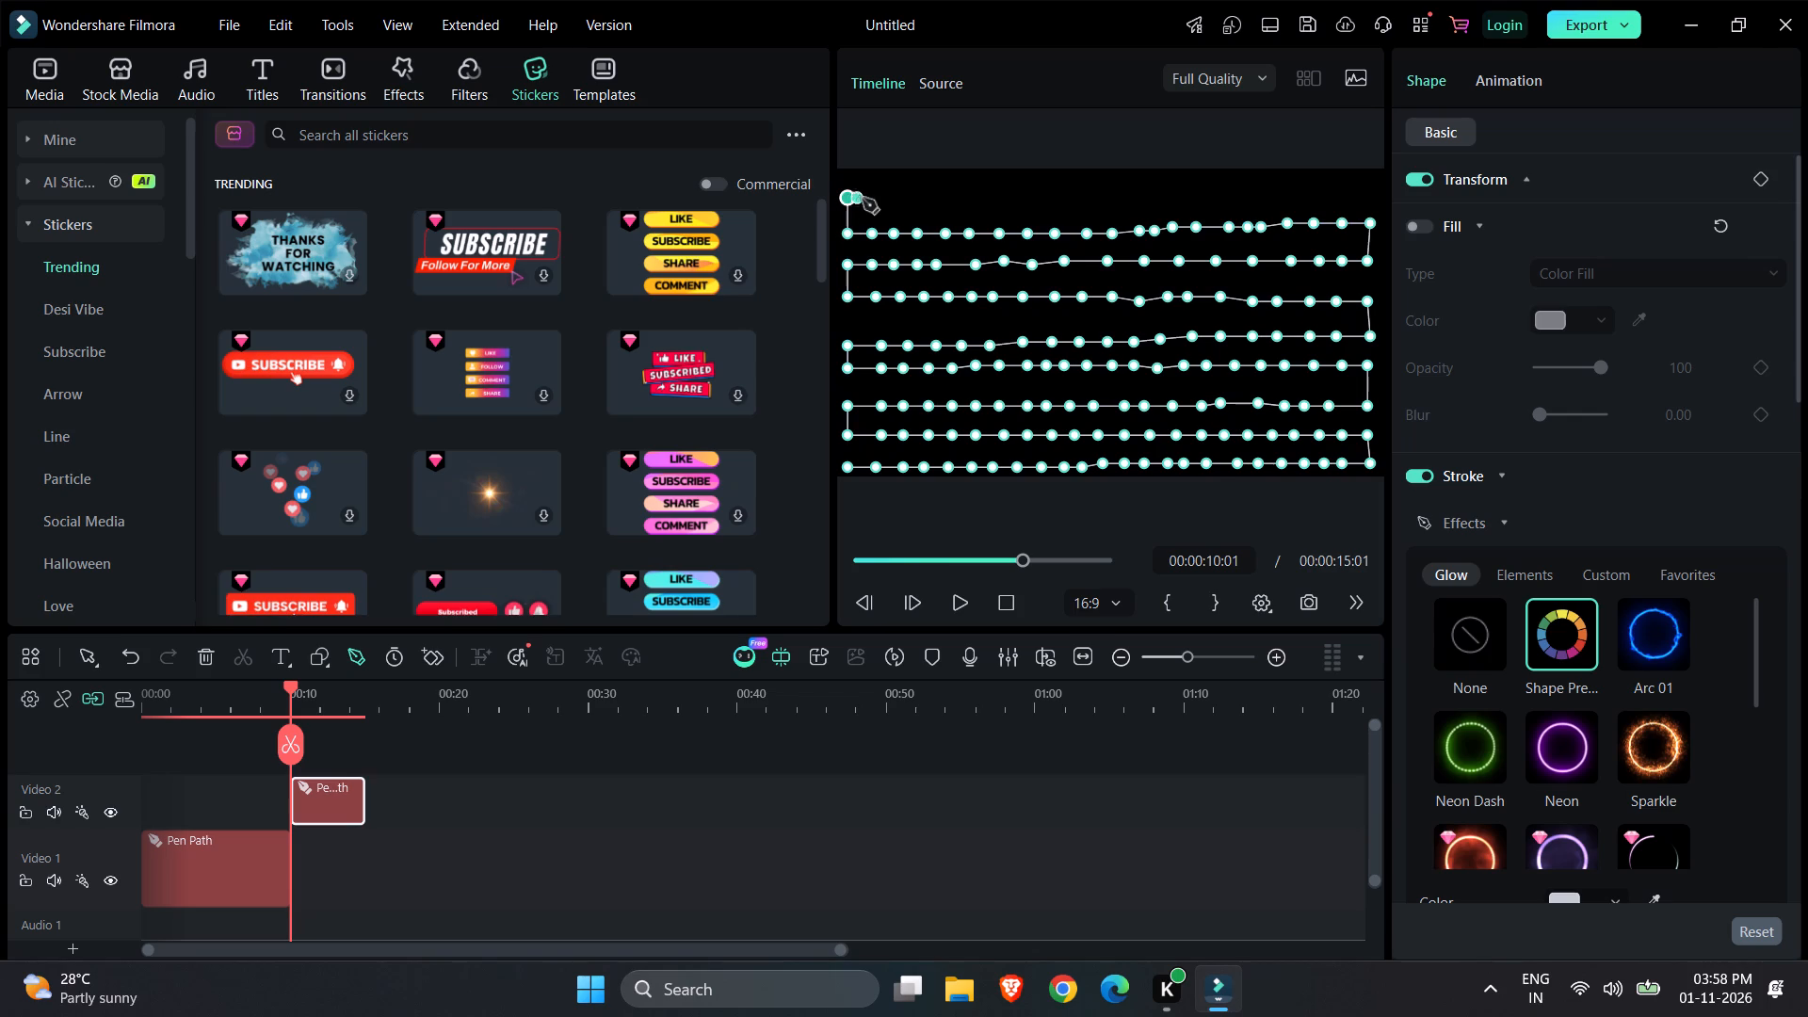
{"action": "left_click", "coordinate": [878, 202]}
{"action": "left_click", "coordinate": [900, 202]}
{"action": "left_click", "coordinate": [925, 202]}
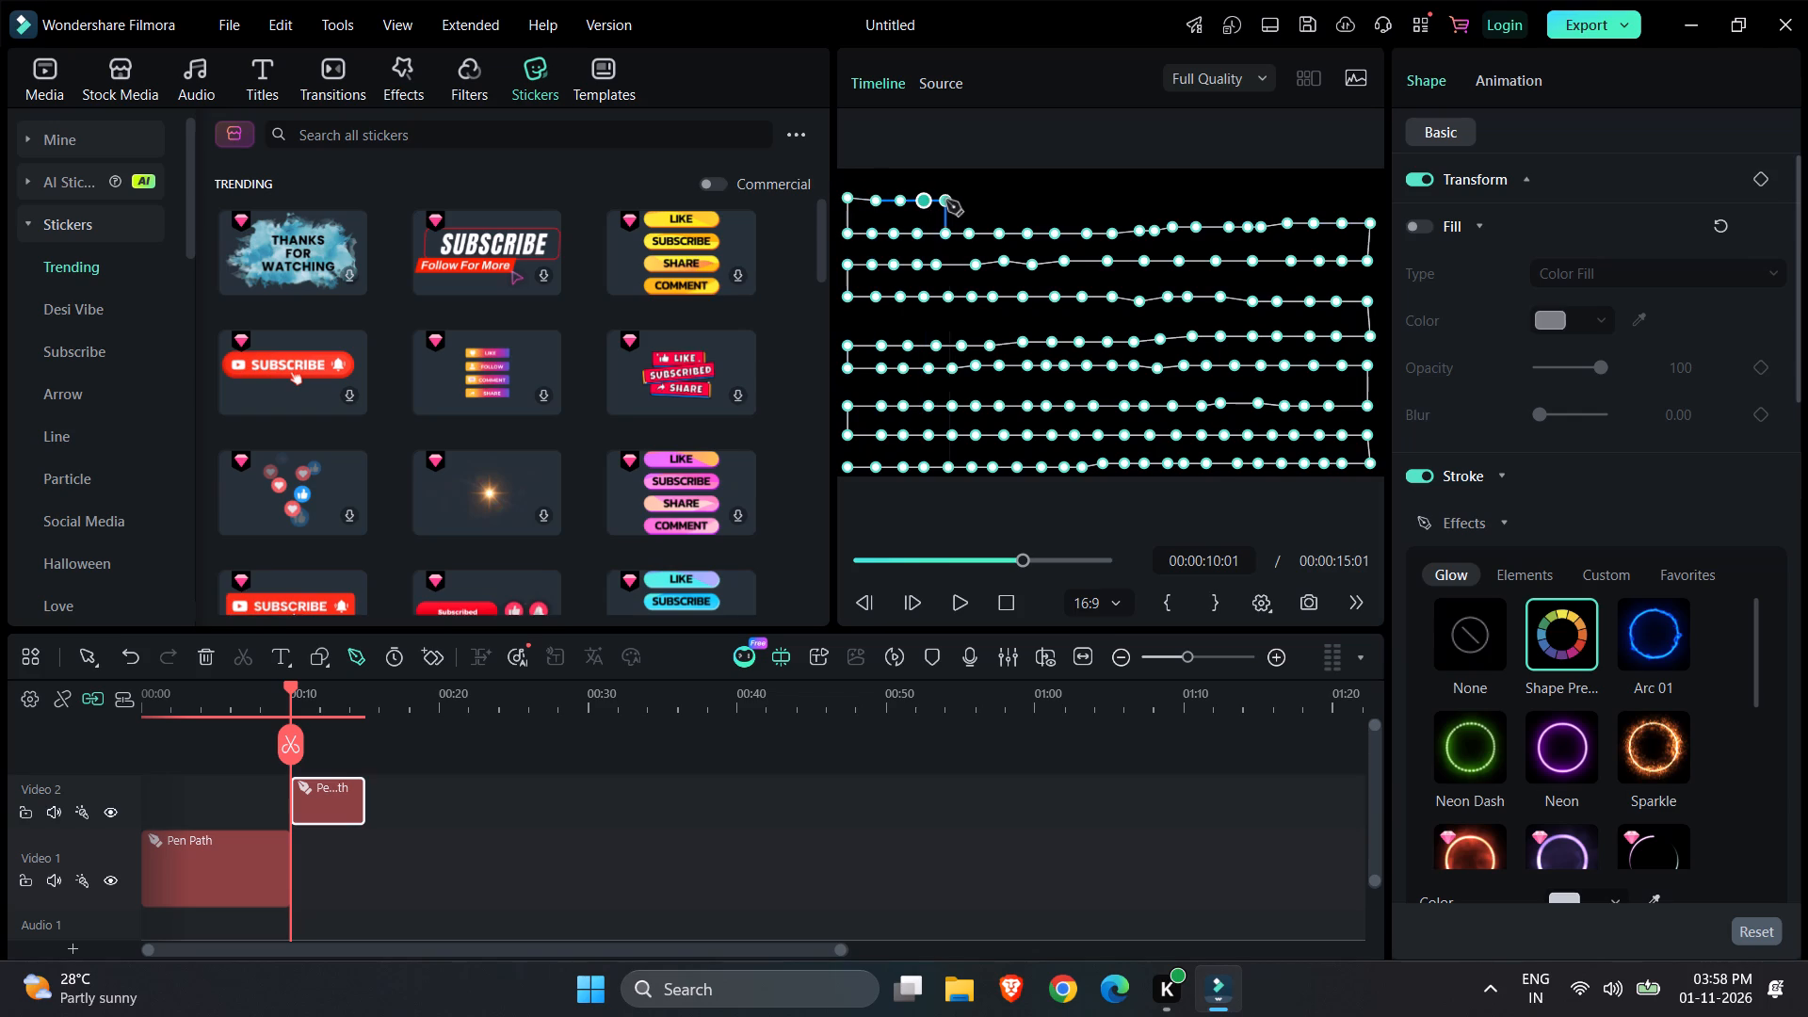
{"action": "left_click", "coordinate": [950, 201]}
{"action": "left_click", "coordinate": [982, 202]}
{"action": "left_click", "coordinate": [1008, 201]}
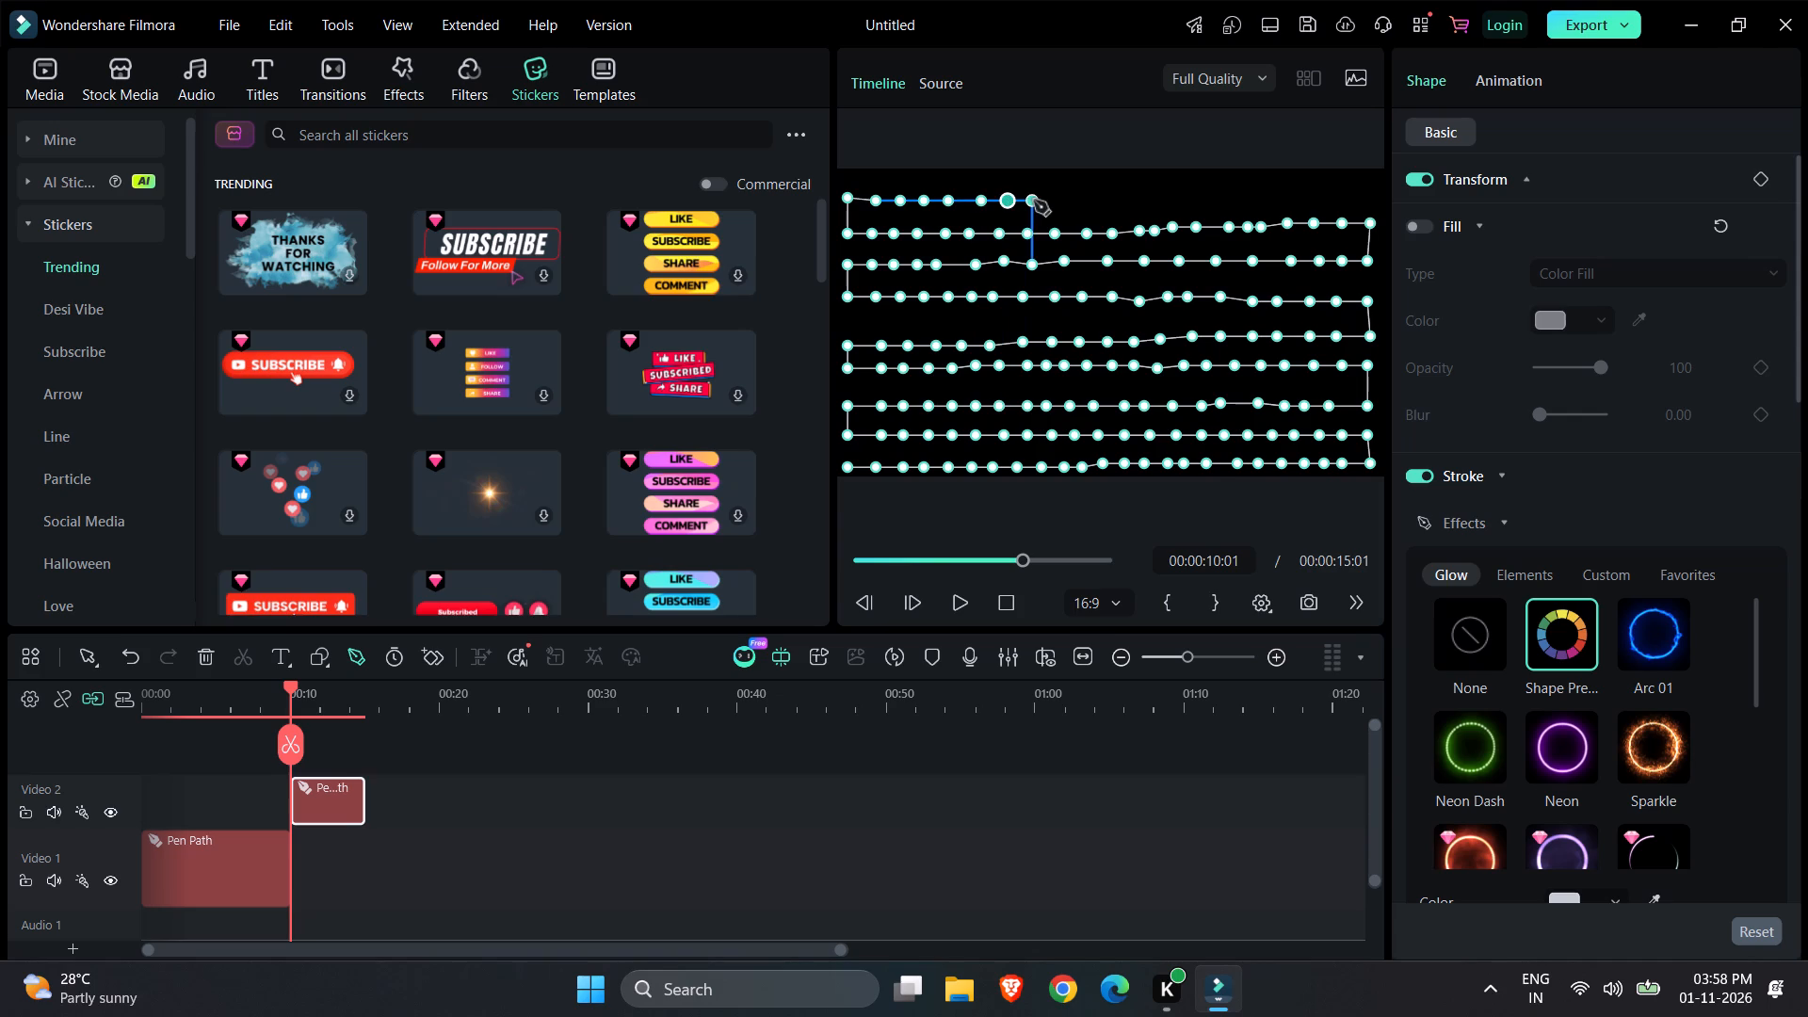
{"action": "left_click", "coordinate": [1034, 201]}
{"action": "left_click", "coordinate": [1057, 201]}
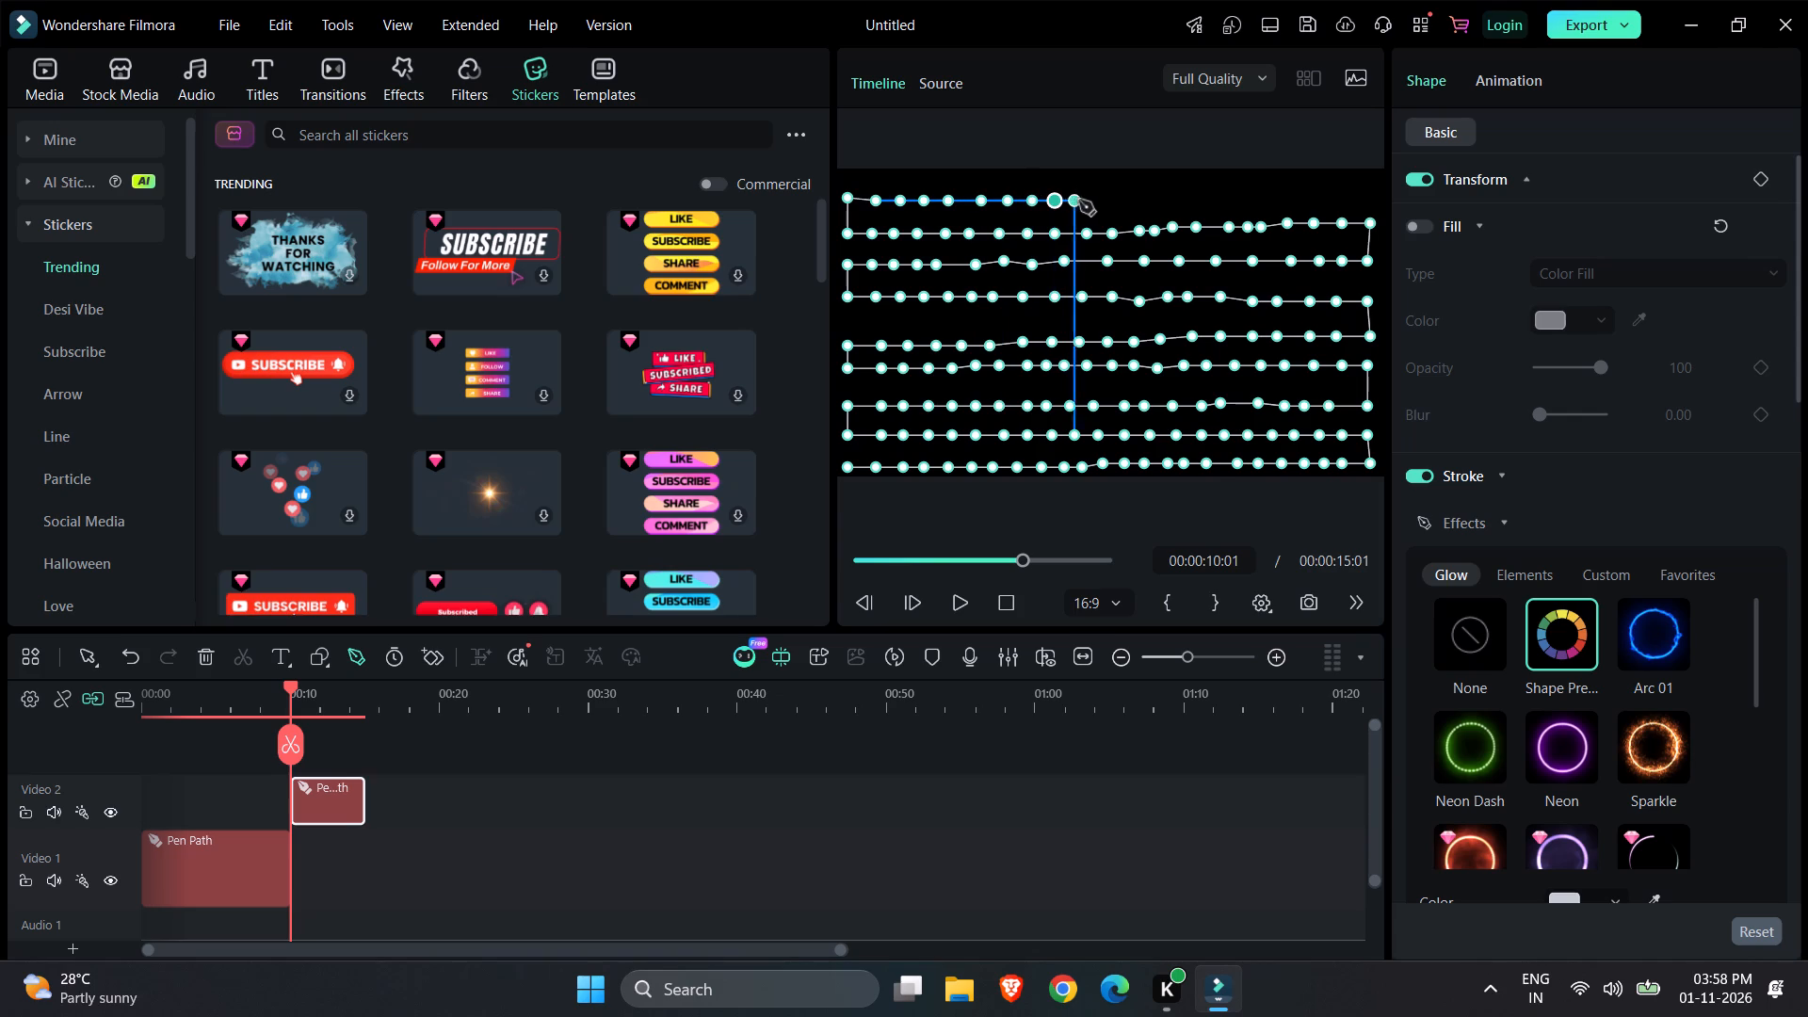
{"action": "left_click", "coordinate": [1090, 202]}
Continue the pen path's ninth row with evenly spaced, level points from mid-frame to the frame's right edge.
{"action": "left_click", "coordinate": [1116, 202]}
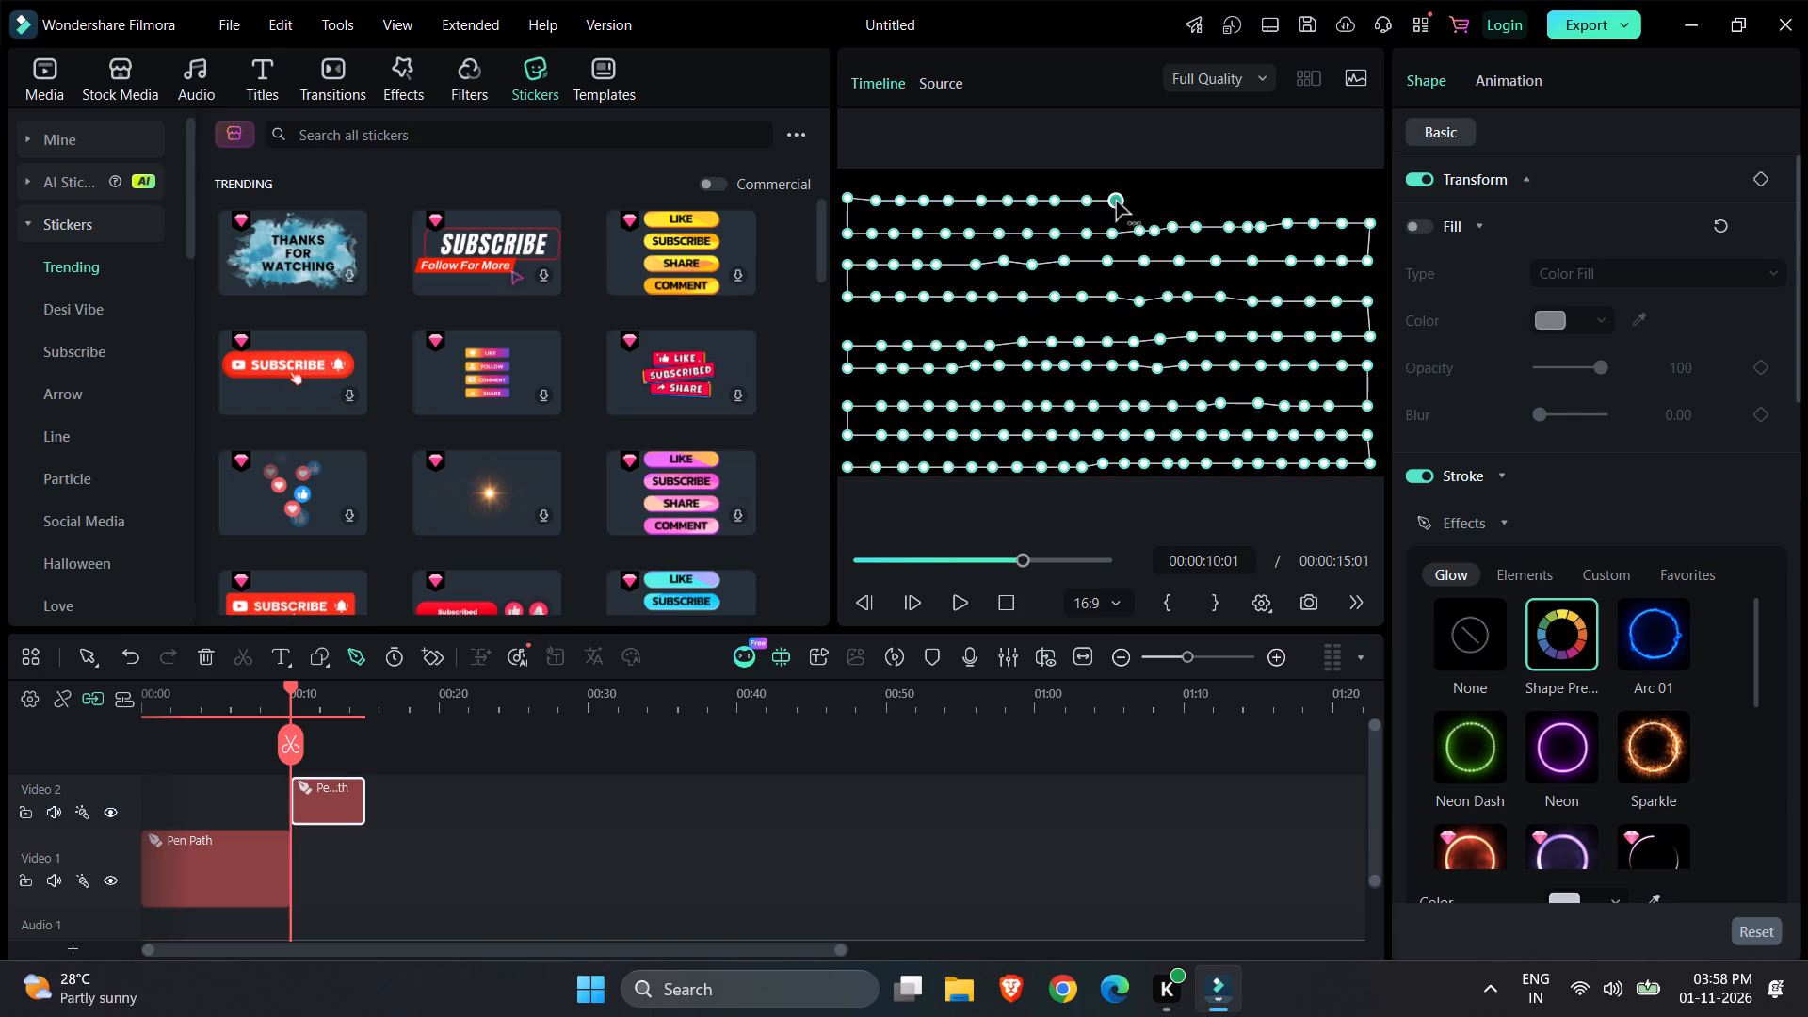
{"action": "left_click", "coordinate": [1144, 201]}
{"action": "left_click", "coordinate": [1175, 201]}
{"action": "left_click", "coordinate": [1209, 201]}
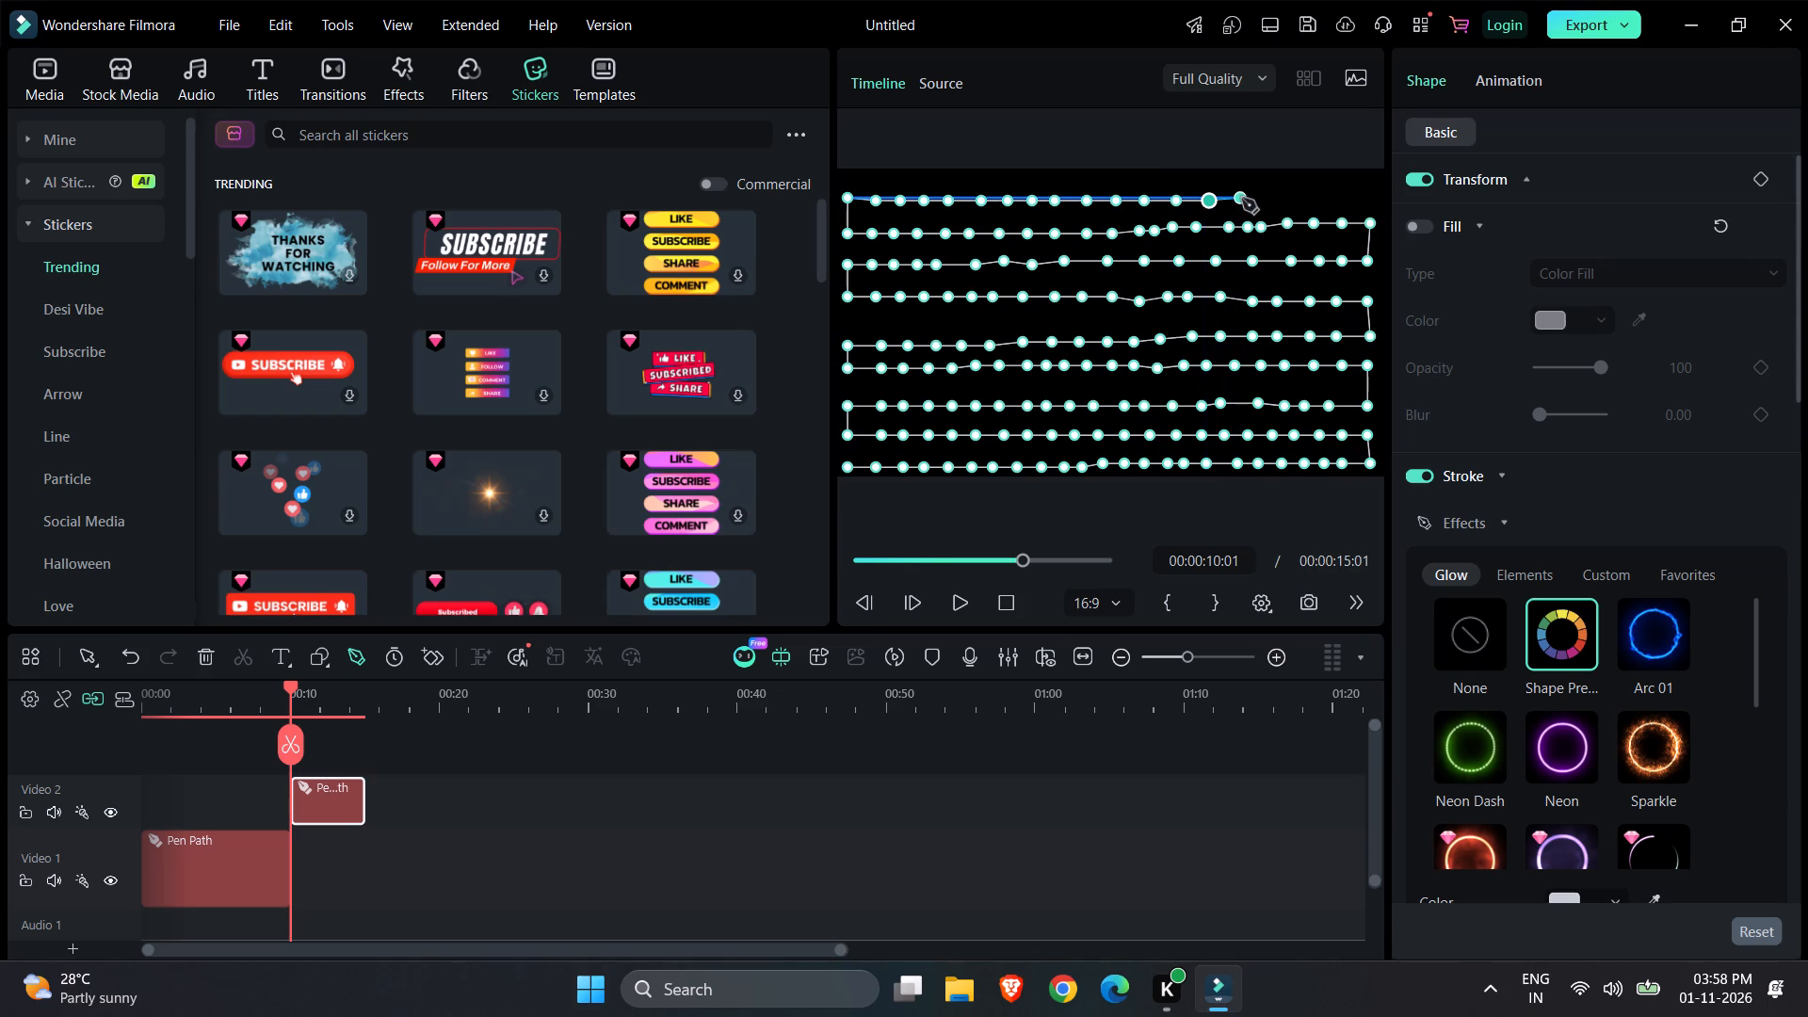
{"action": "left_click", "coordinate": [1247, 202]}
{"action": "left_click", "coordinate": [1279, 202]}
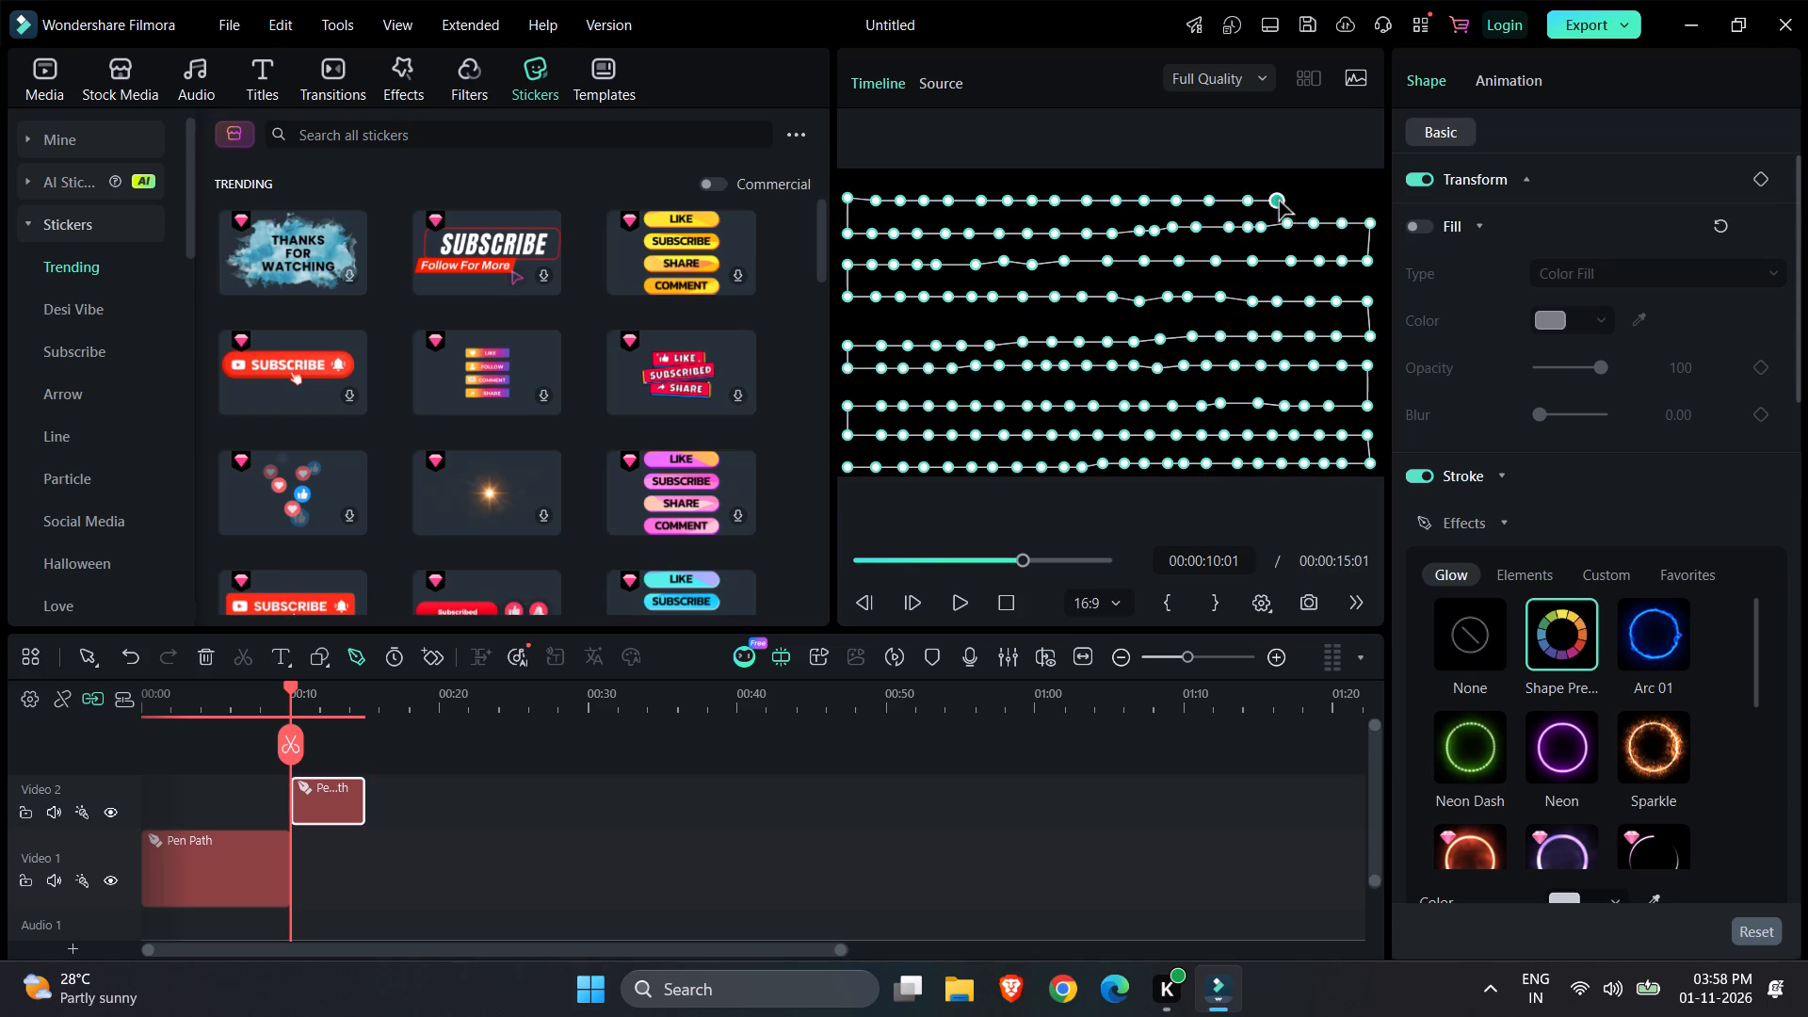
{"action": "left_click", "coordinate": [1302, 202]}
{"action": "left_click", "coordinate": [1332, 201]}
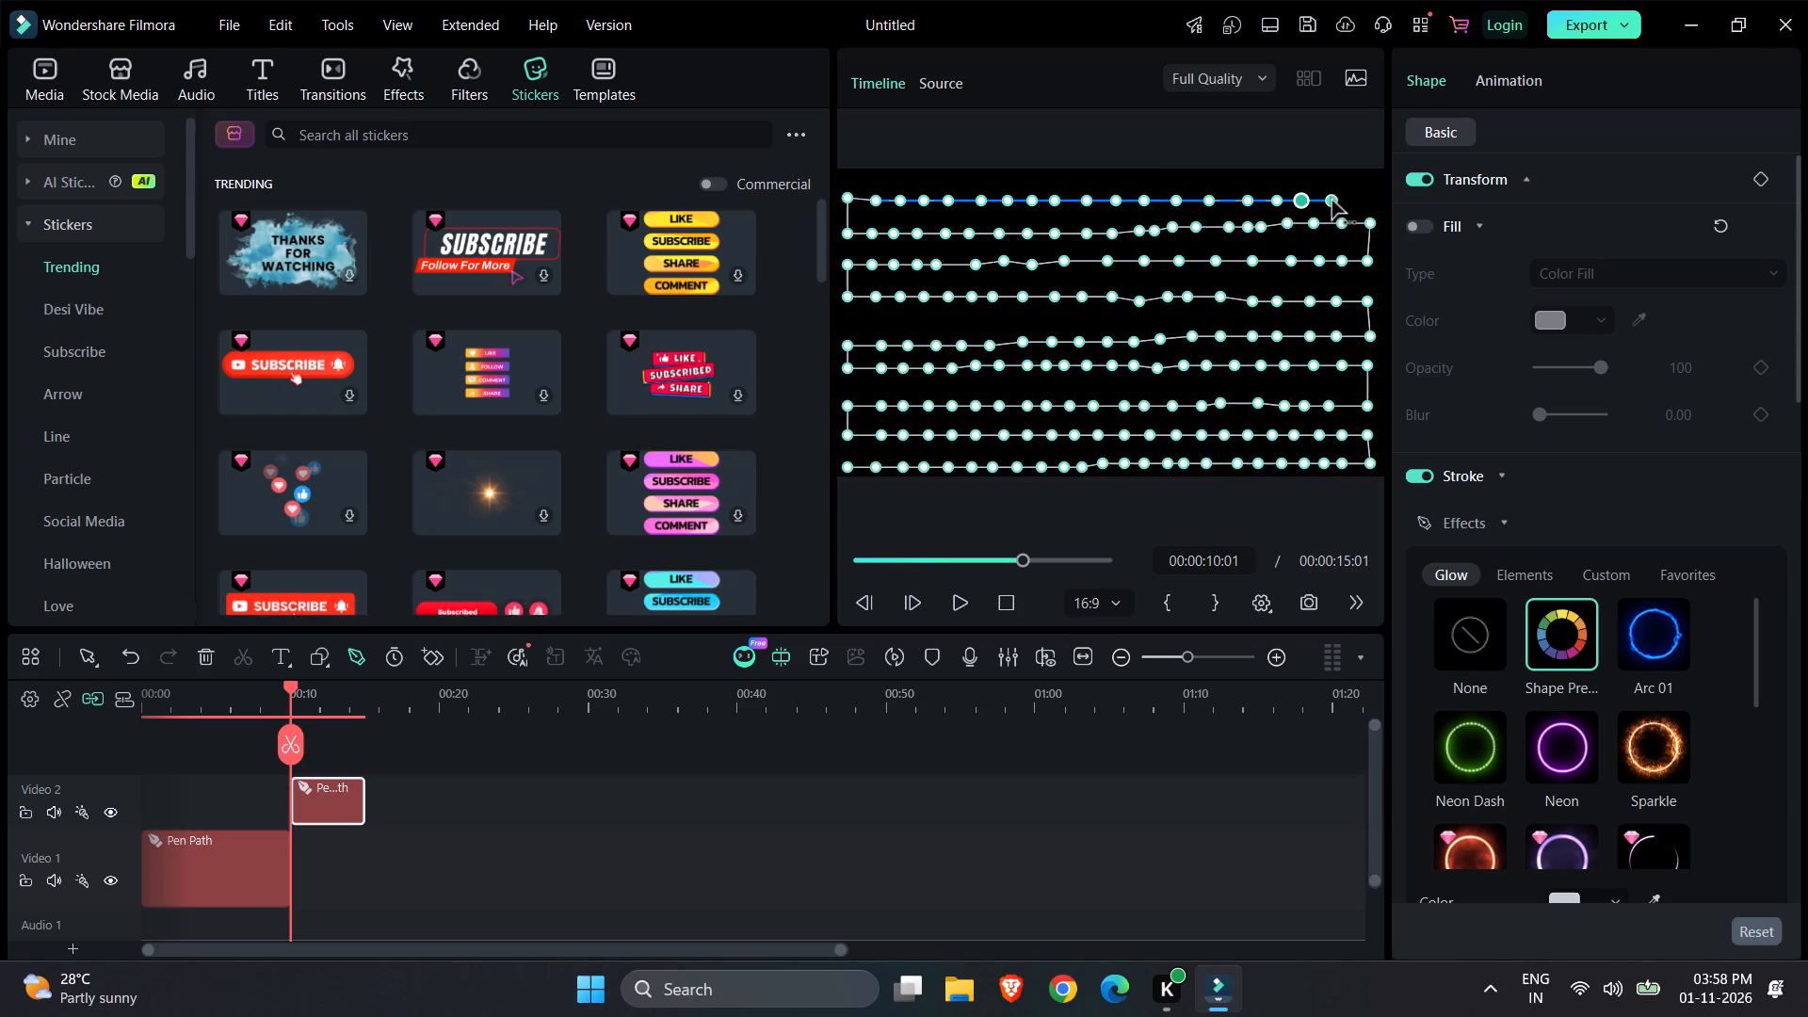
{"action": "left_click", "coordinate": [1365, 201]}
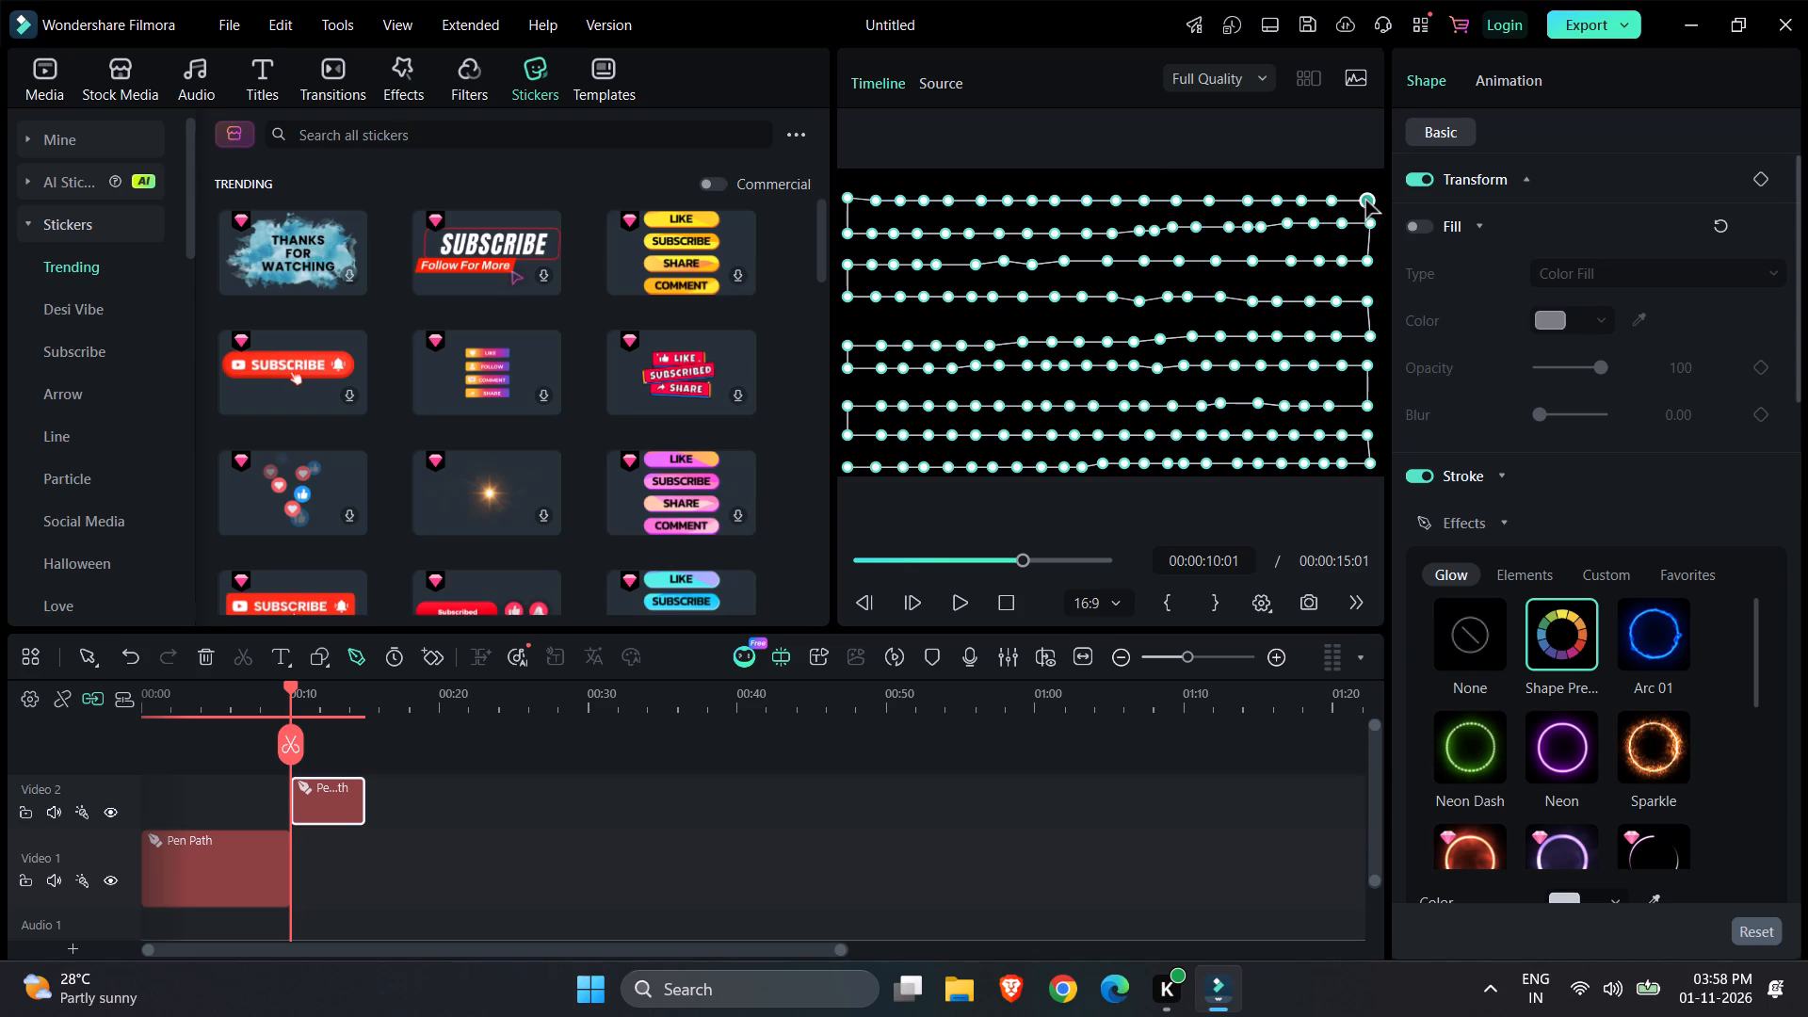
Turn the pen path up at the frame's right edge and run a tenth row of points along the frame's top to mid-frame.
{"action": "left_click", "coordinate": [1364, 177]}
{"action": "left_click", "coordinate": [1333, 176]}
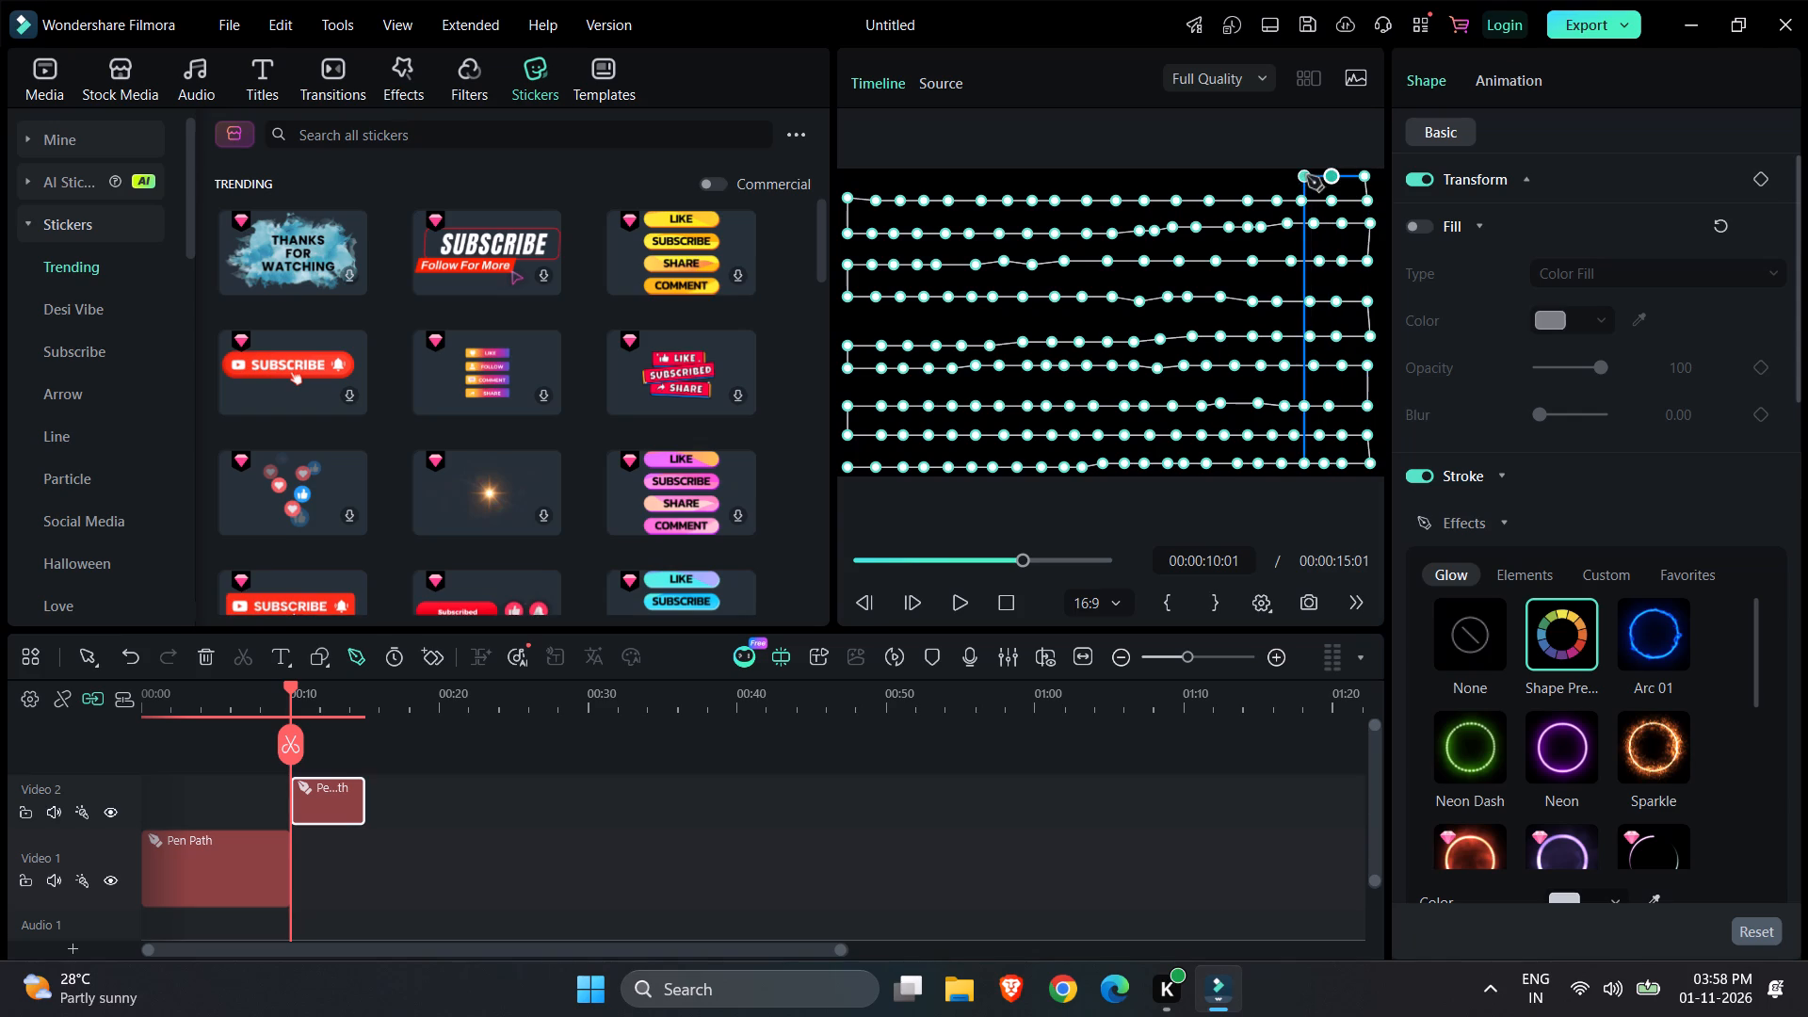
{"action": "left_click", "coordinate": [1303, 176]}
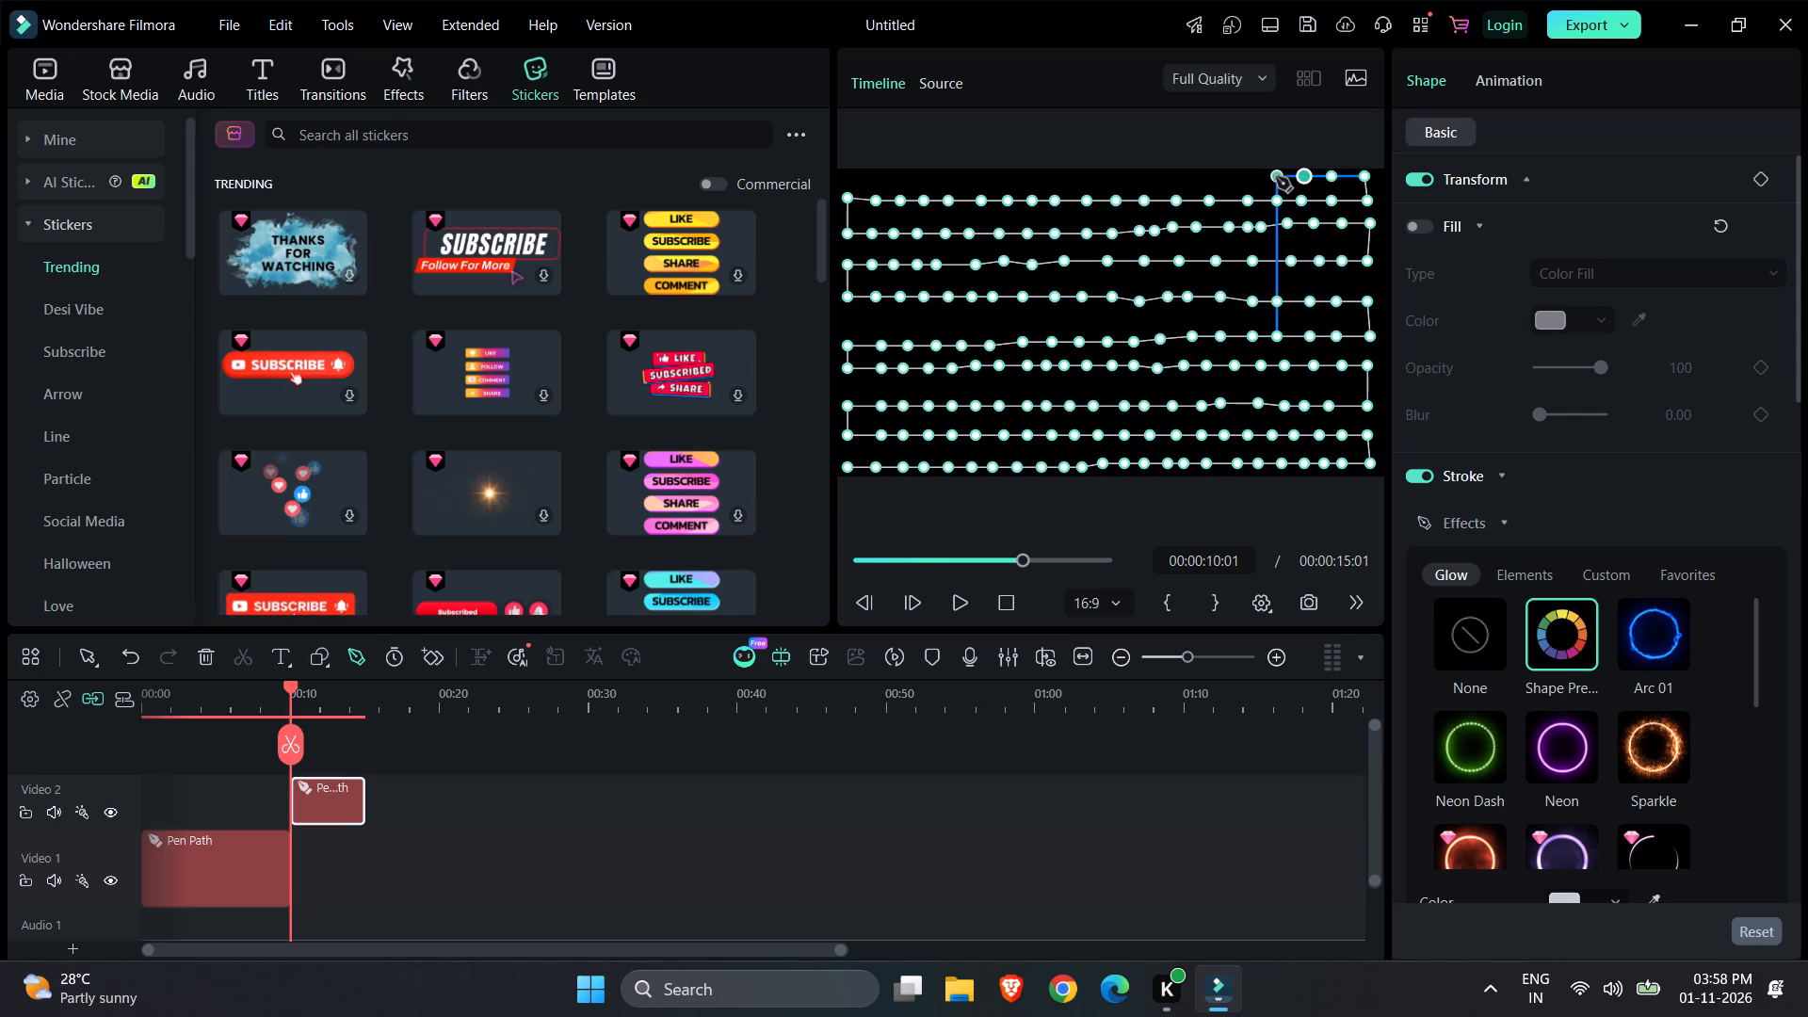
{"action": "left_click", "coordinate": [1276, 177]}
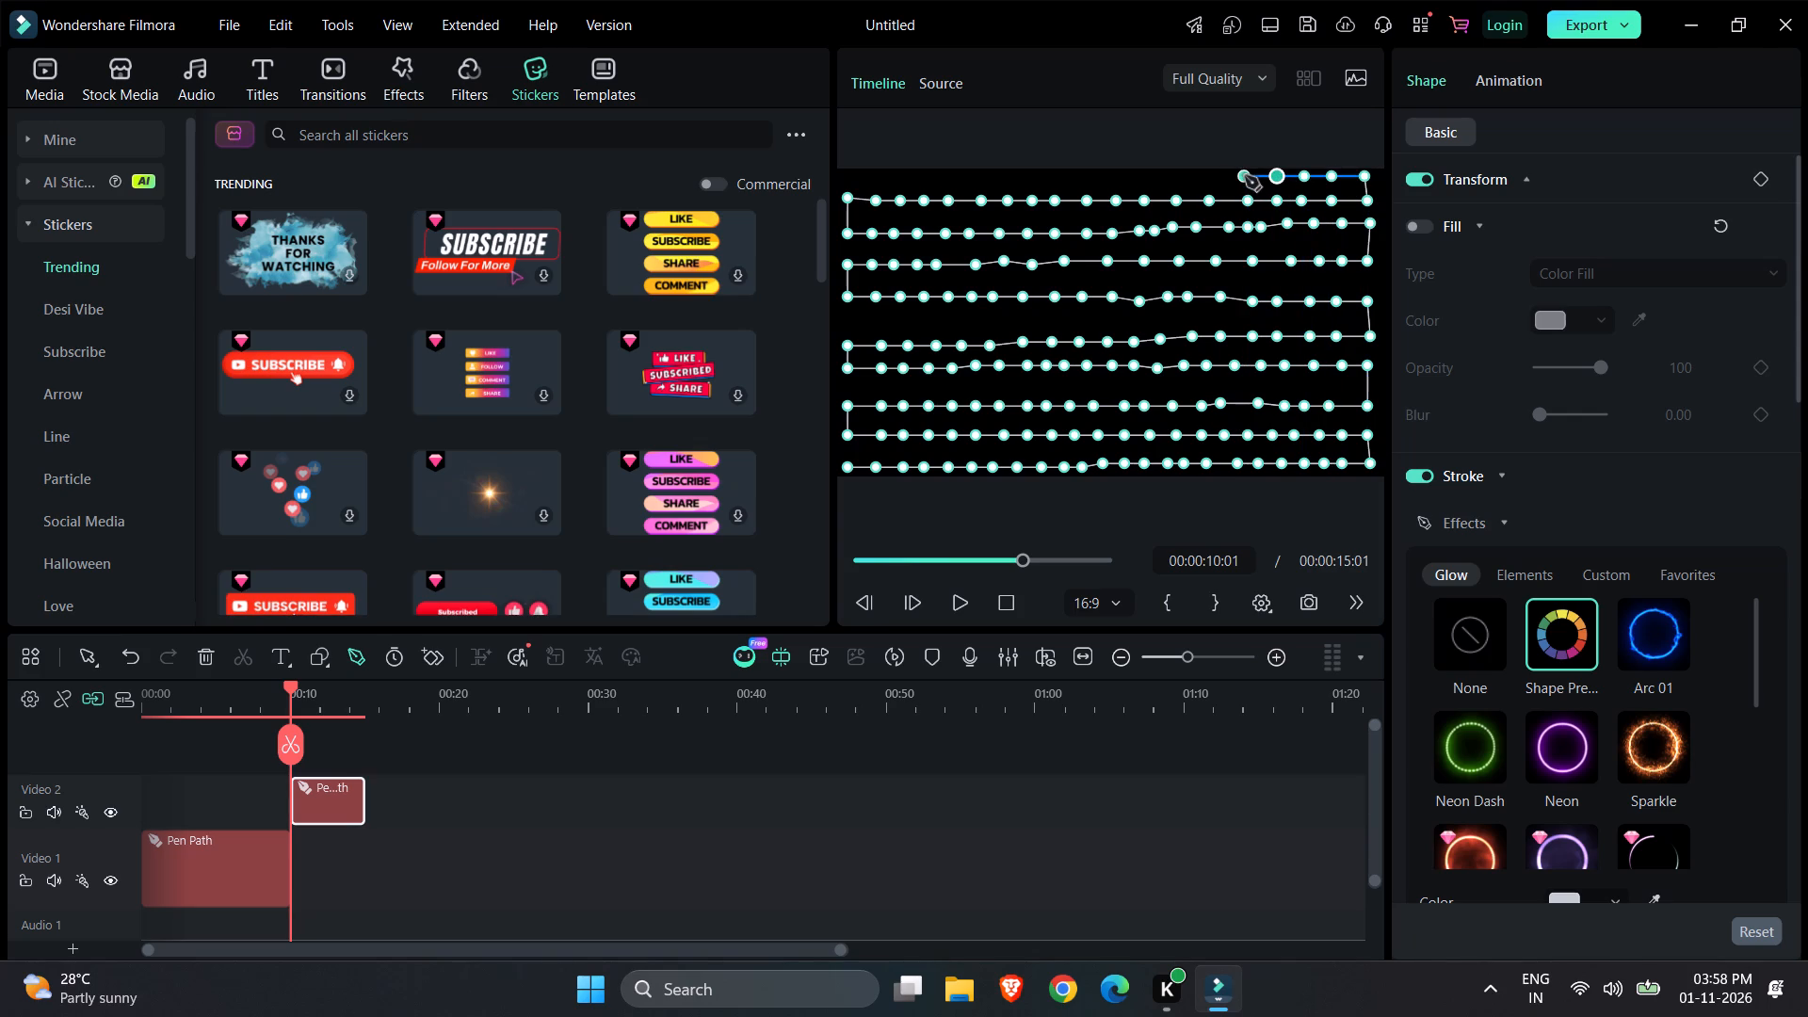
{"action": "left_click", "coordinate": [1245, 176]}
{"action": "left_click", "coordinate": [1215, 176]}
{"action": "left_click", "coordinate": [1174, 176]}
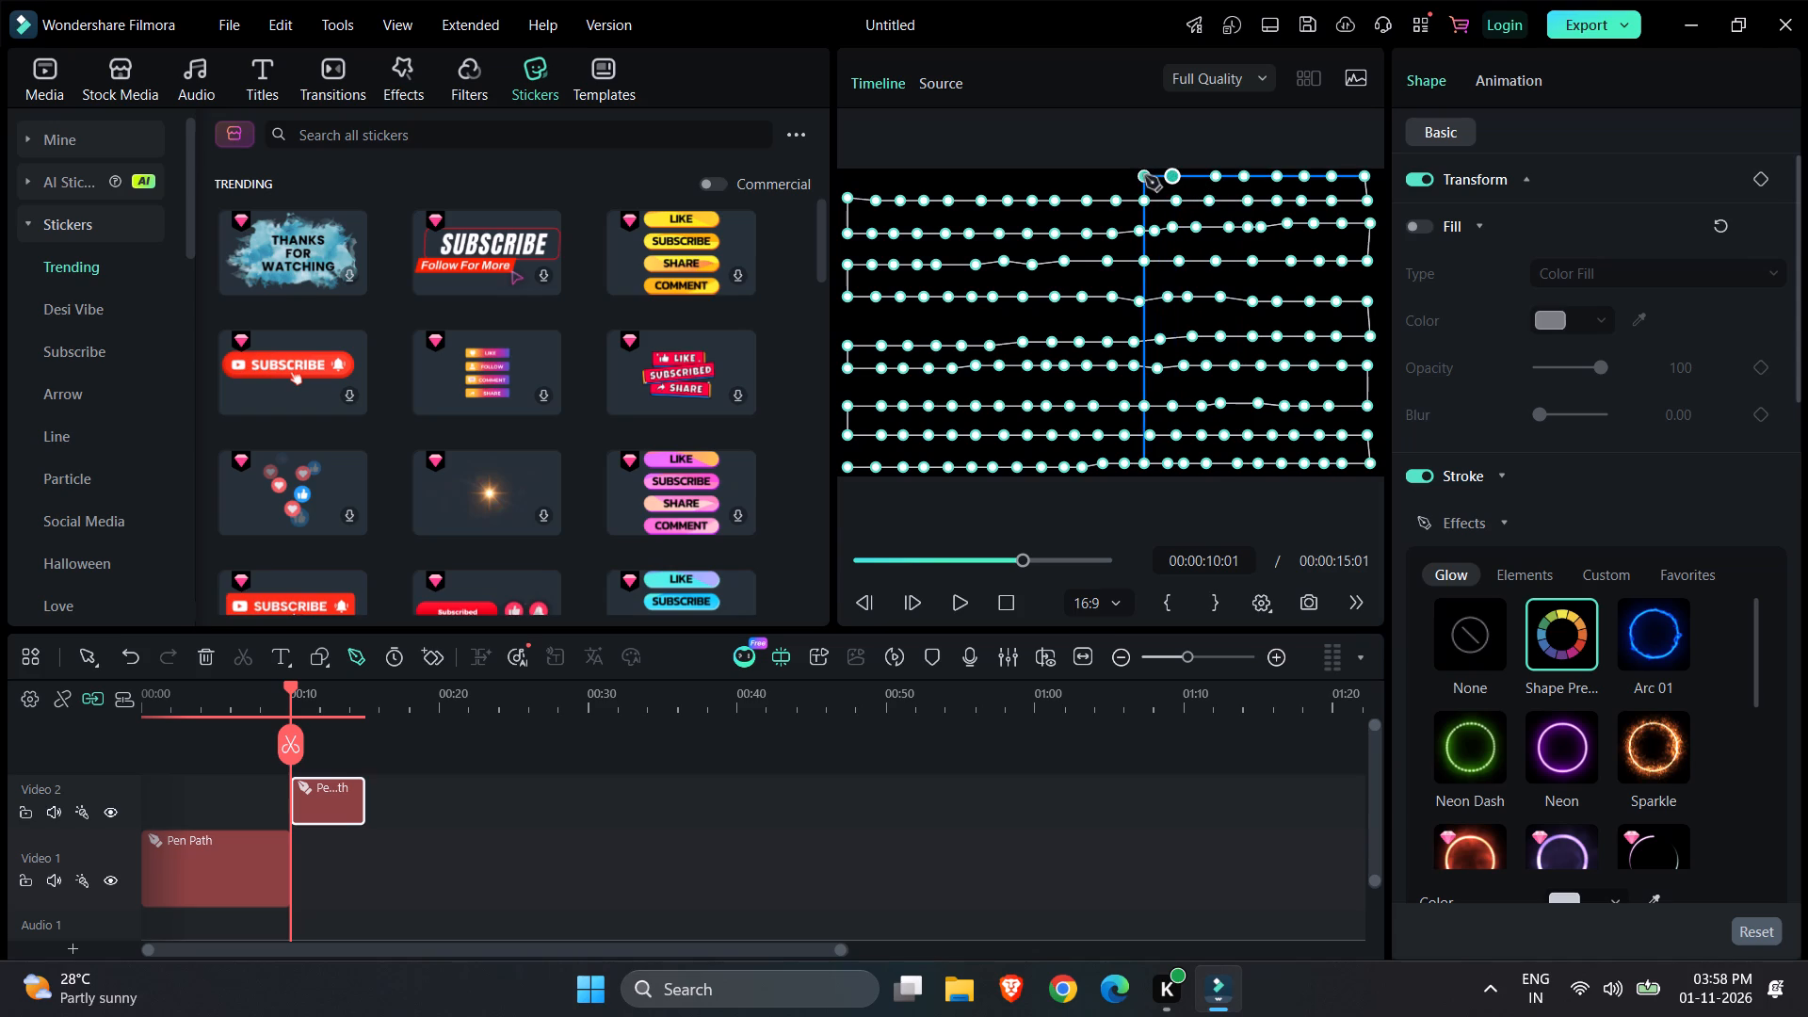
{"action": "left_click", "coordinate": [1145, 176]}
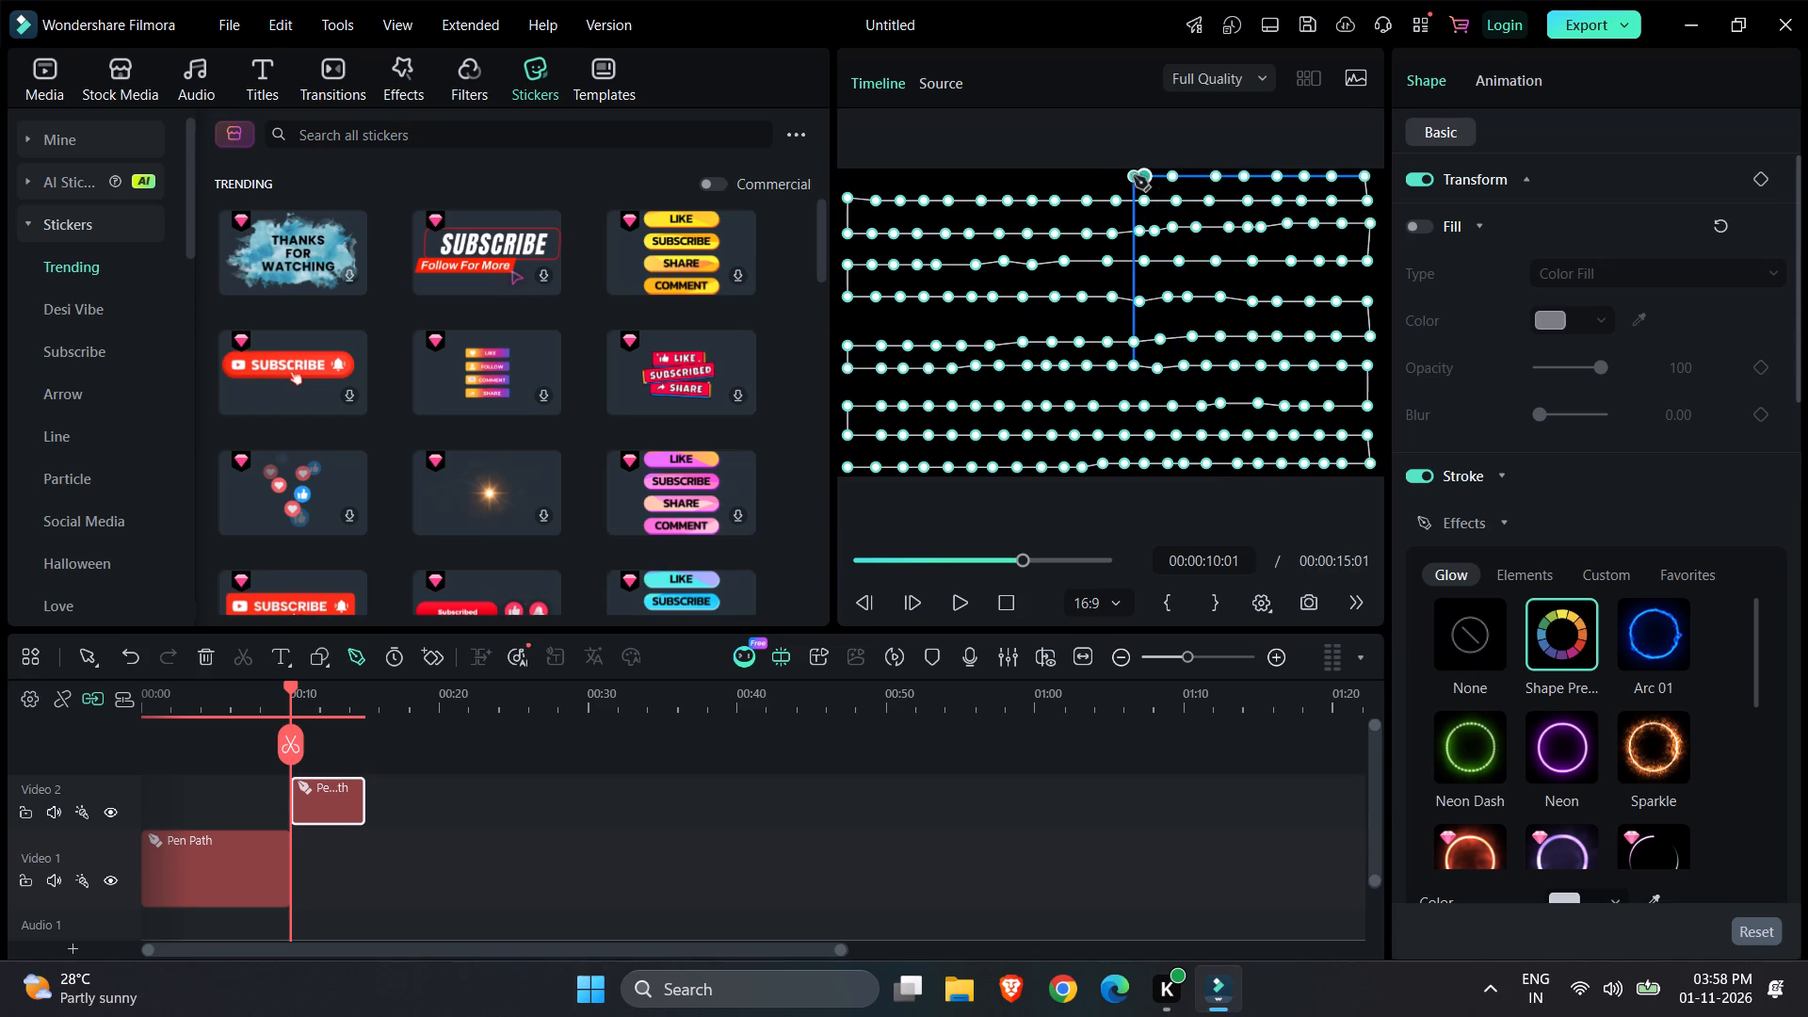
Continue the pen path's tenth row to the frame's left edge and end it down at the ninth row's first point.
{"action": "left_click", "coordinate": [1109, 178]}
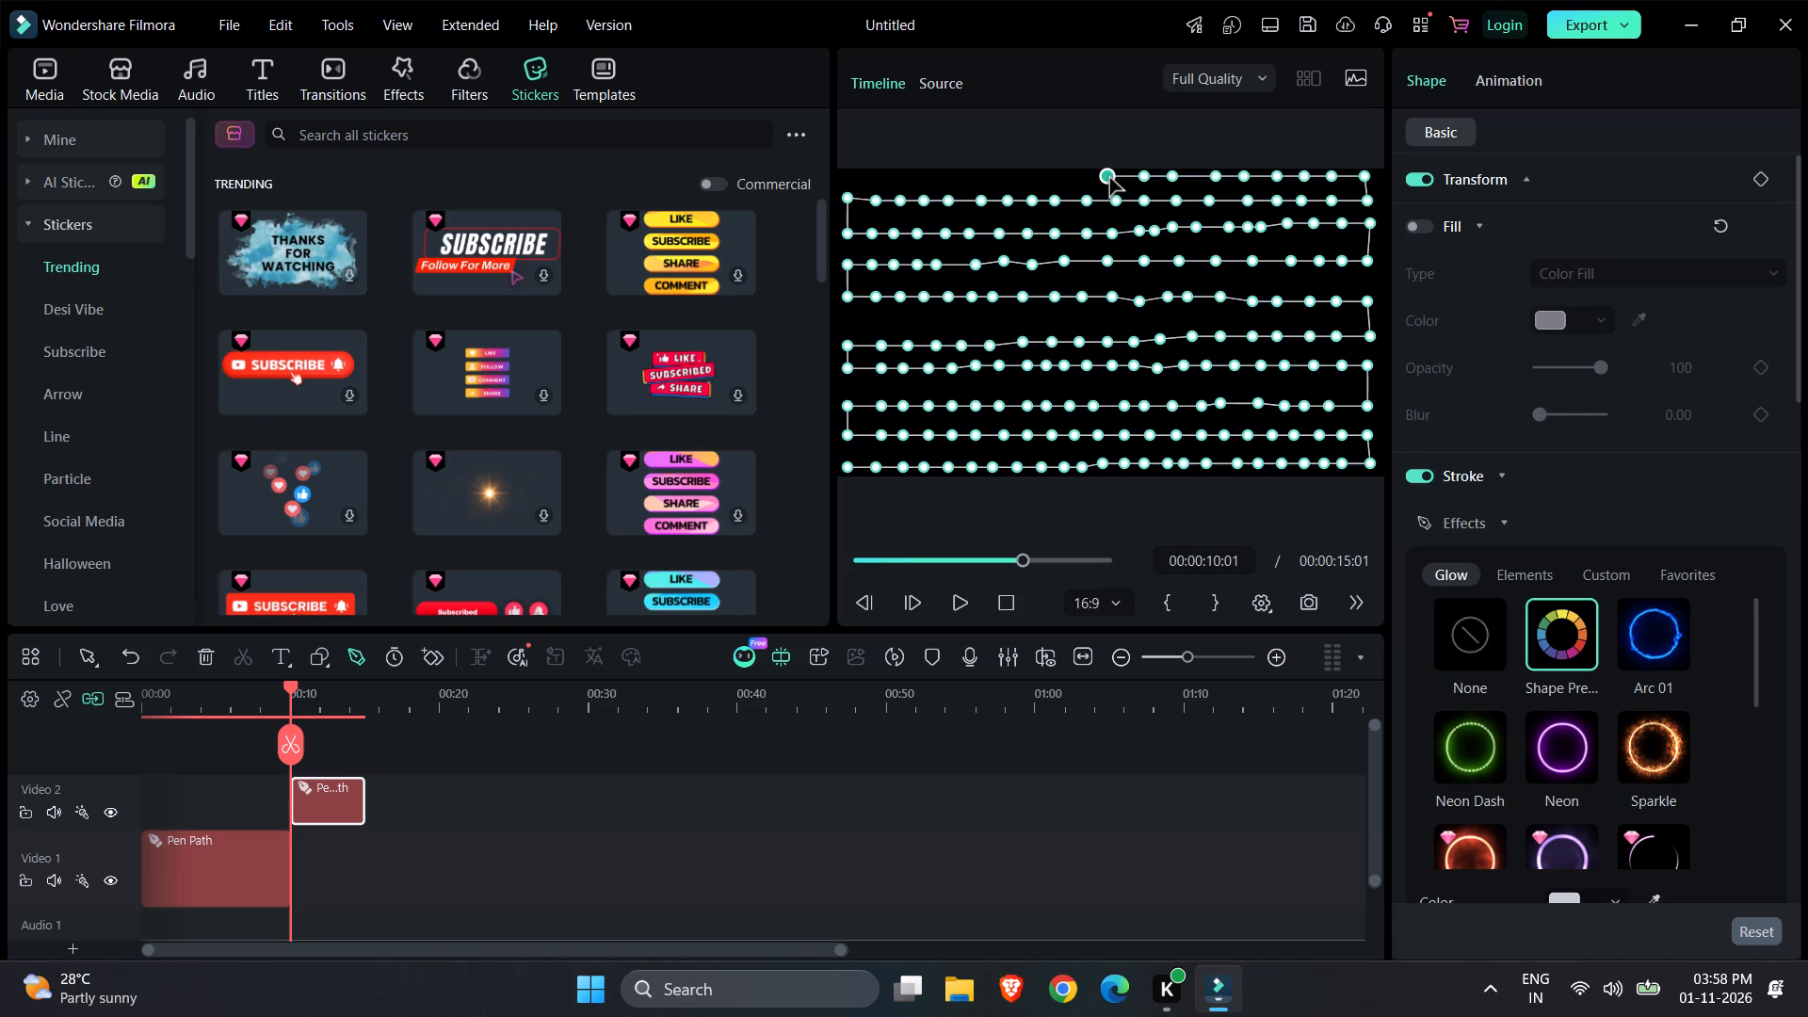
{"action": "left_click", "coordinate": [1070, 179]}
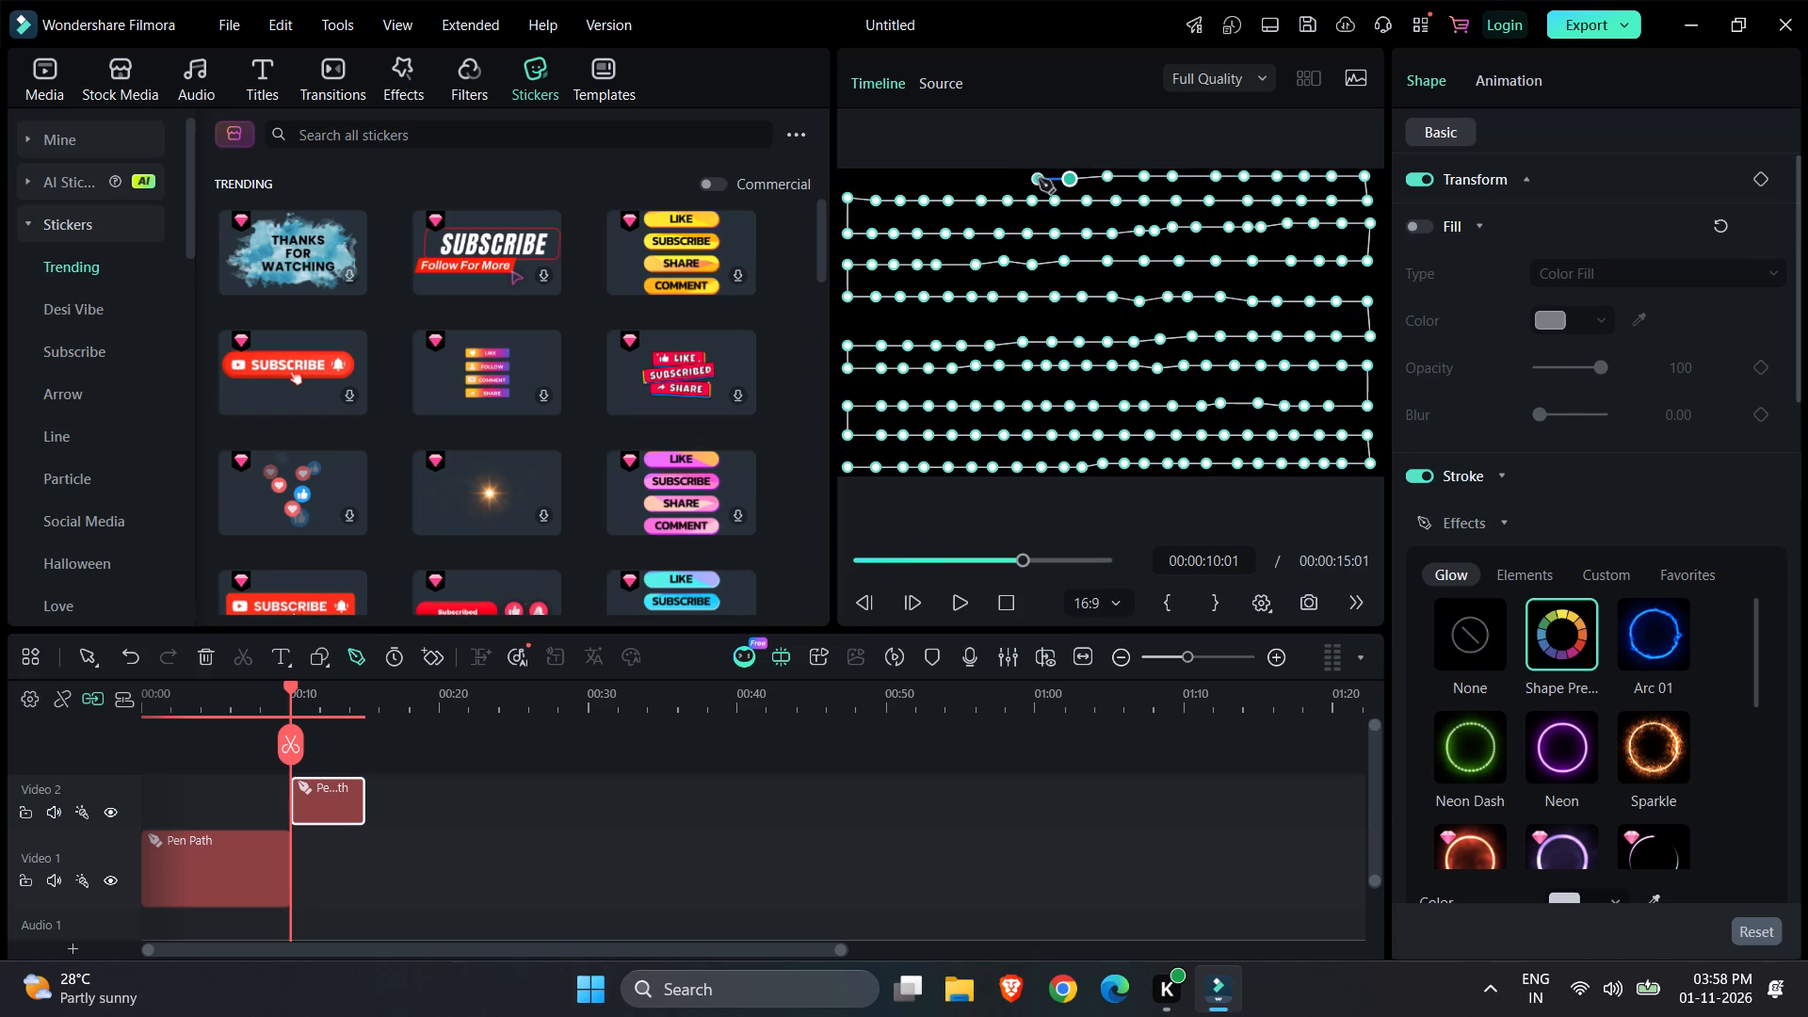
{"action": "left_click", "coordinate": [1034, 179]}
{"action": "left_click", "coordinate": [997, 179]}
{"action": "left_click", "coordinate": [967, 181]}
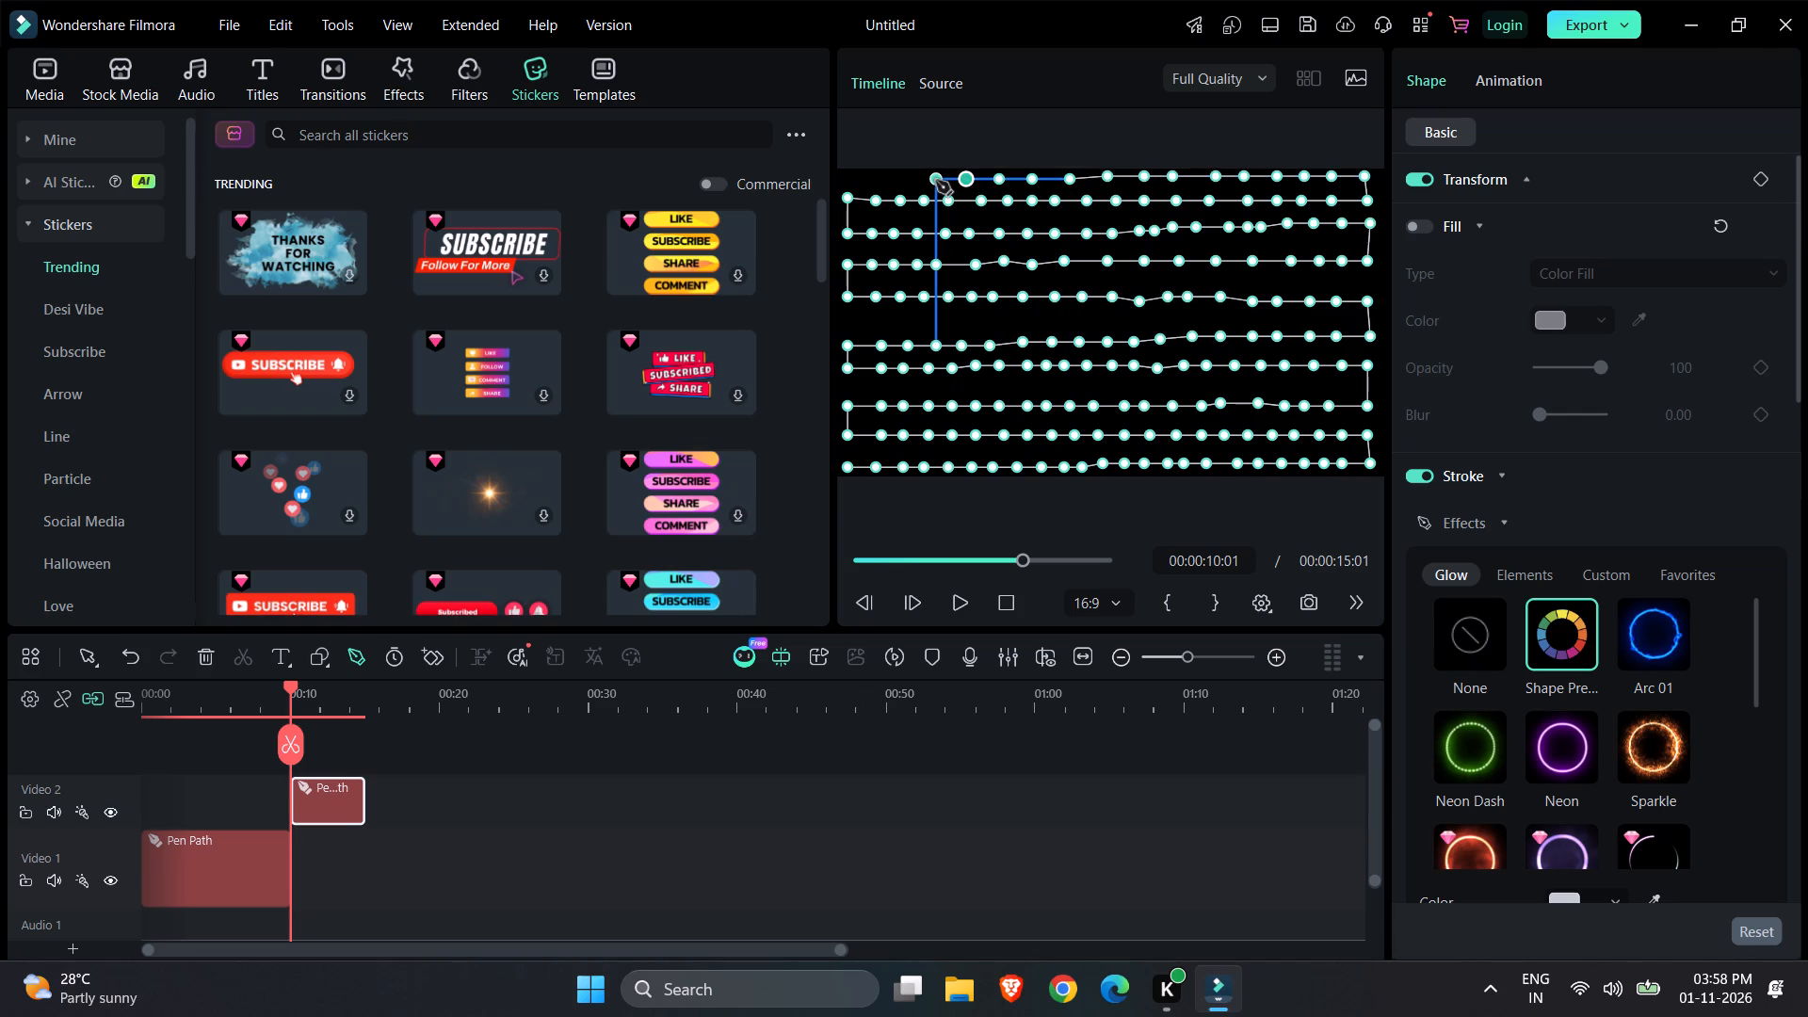
{"action": "left_click", "coordinate": [936, 181]}
{"action": "left_click", "coordinate": [901, 182]}
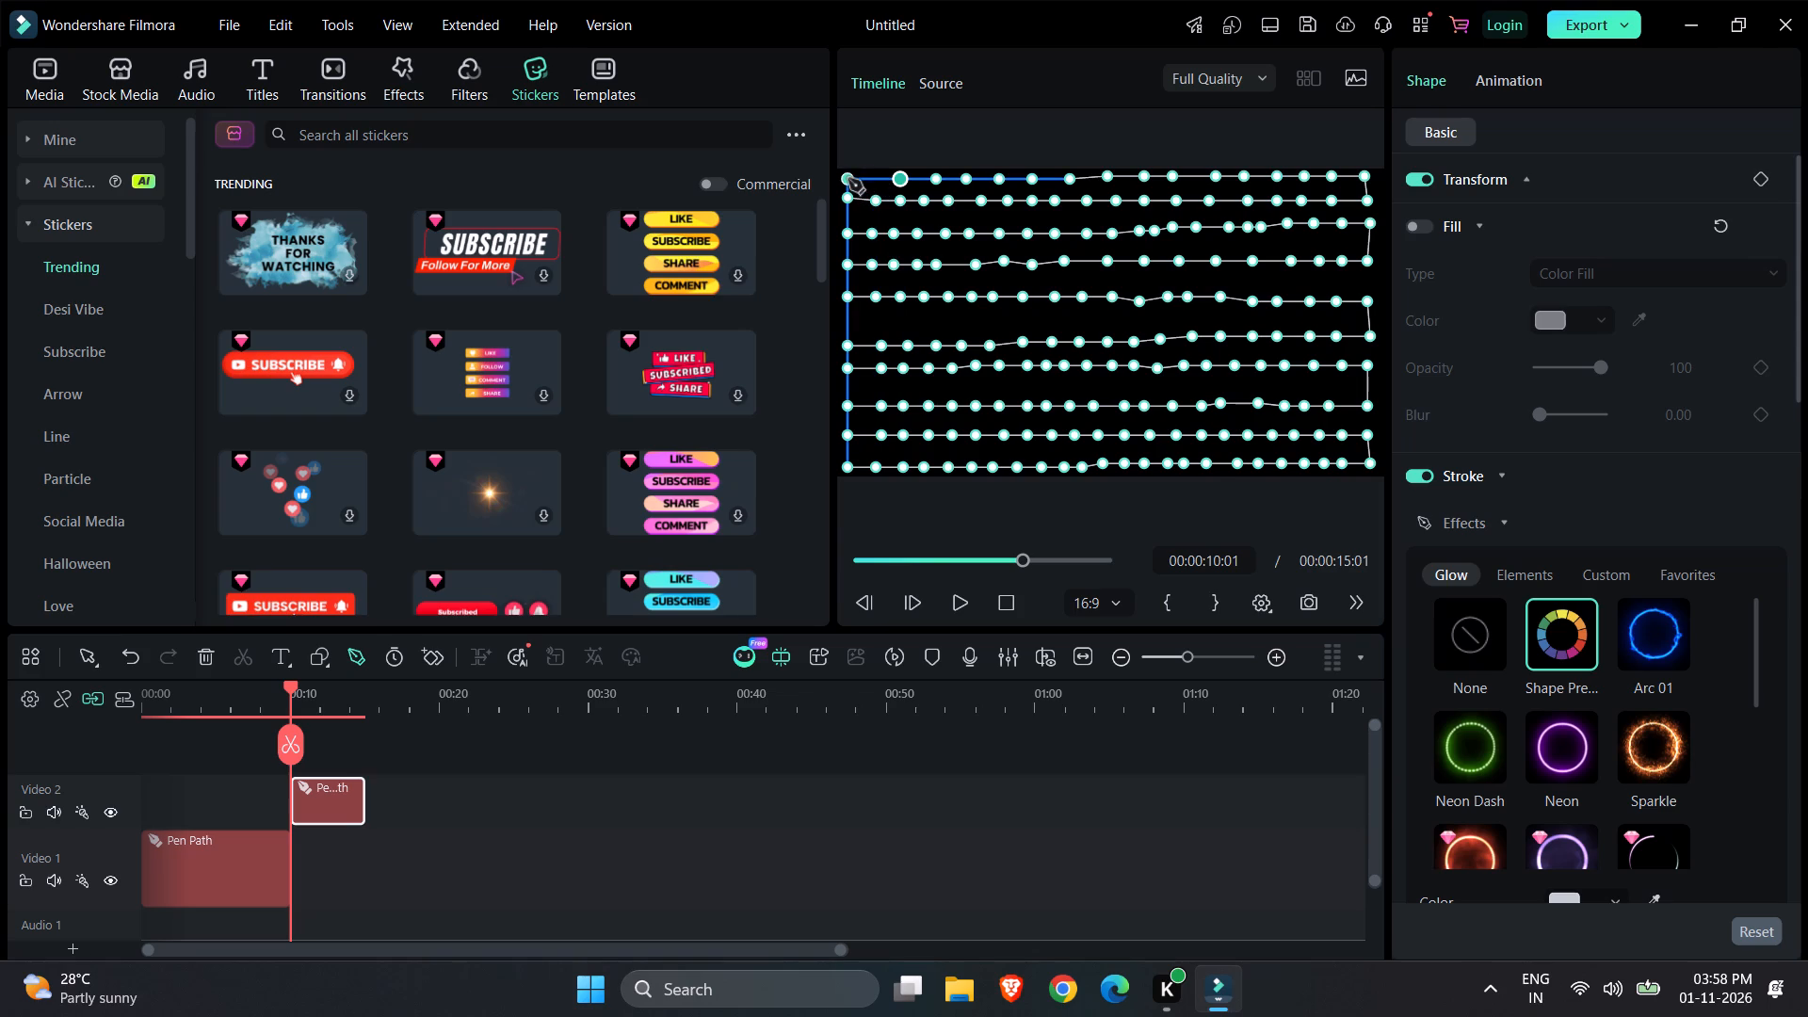
{"action": "left_click", "coordinate": [848, 178]}
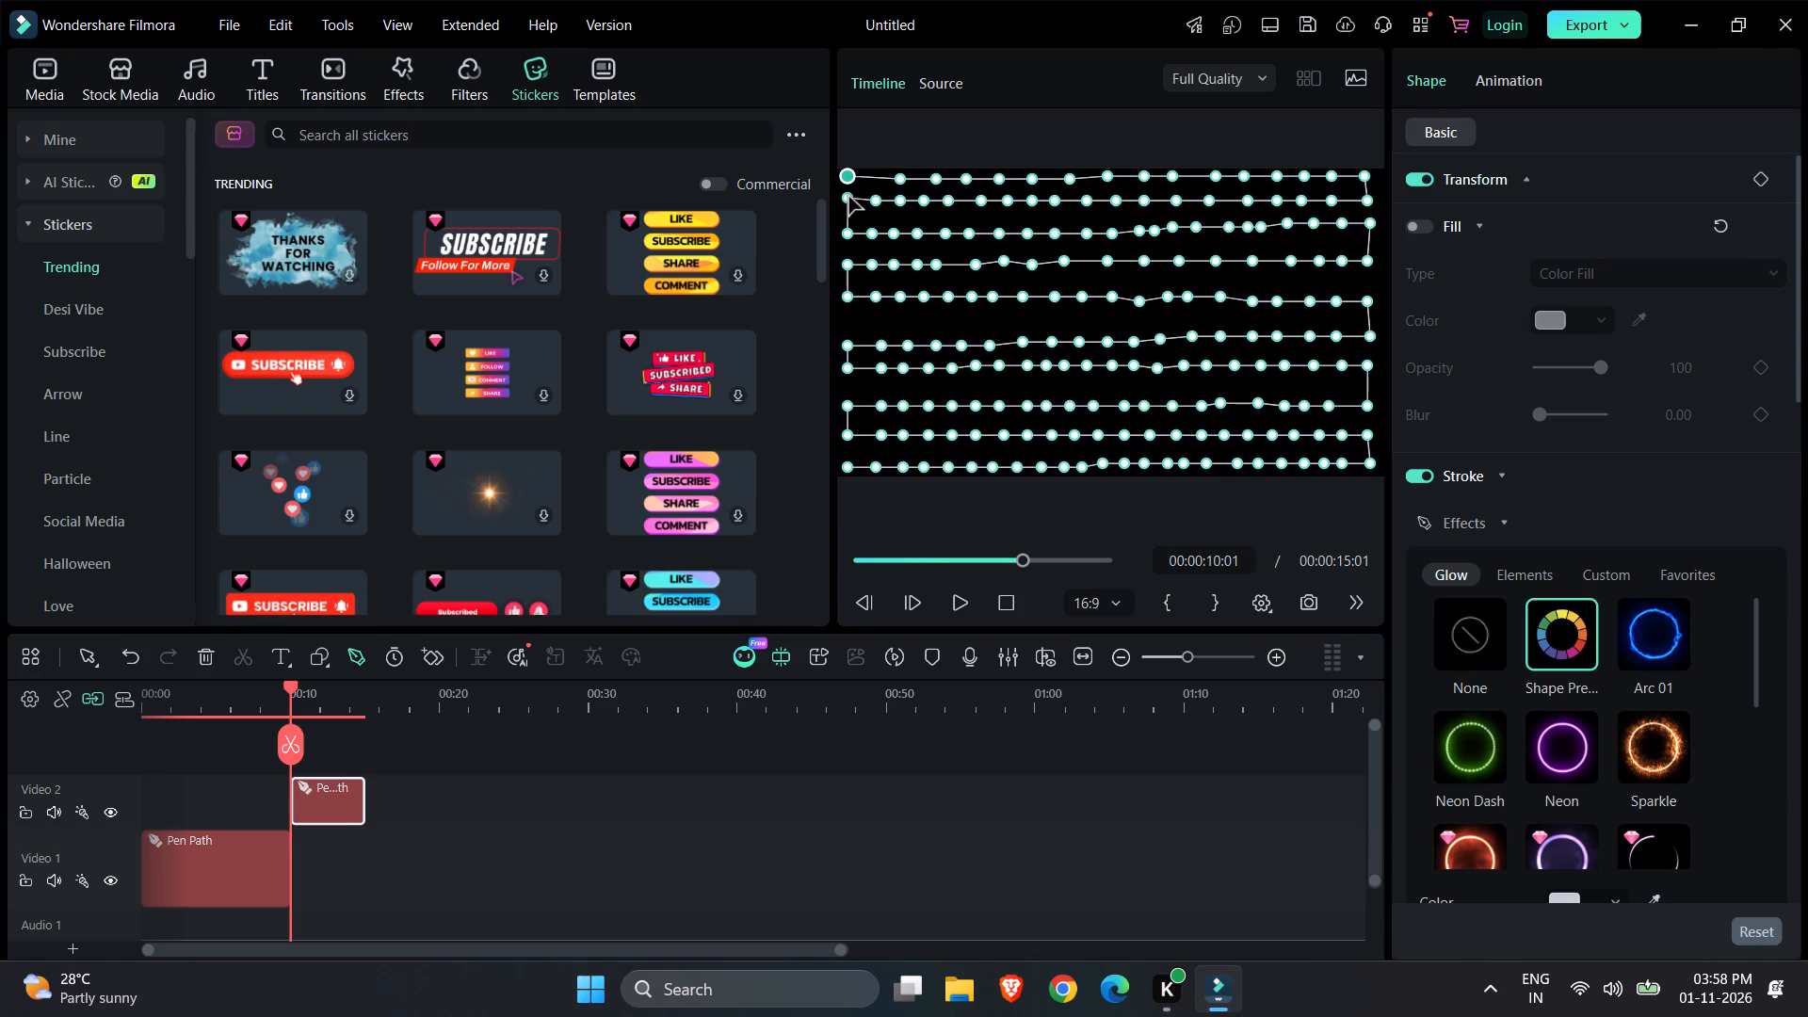
{"action": "left_click", "coordinate": [848, 197]}
Apply the Sparkle glow effect to the second pen path's stroke.
{"action": "left_click", "coordinate": [1645, 746]}
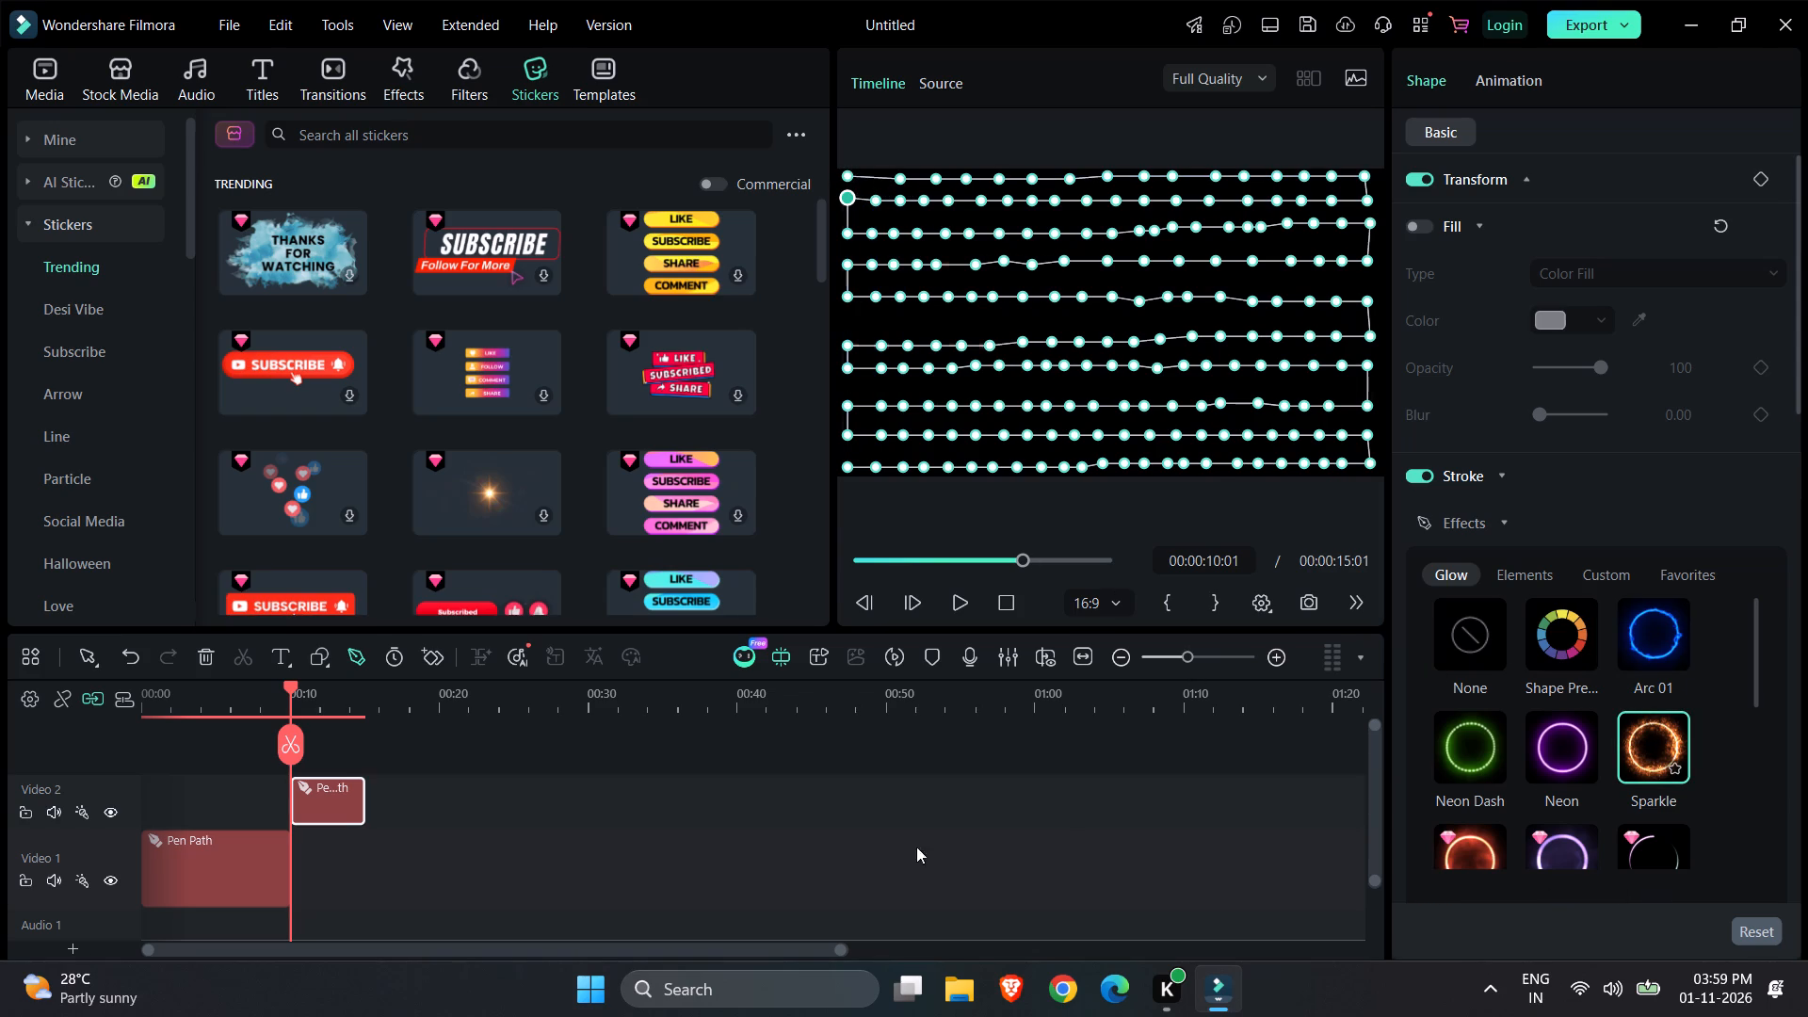
Extend the second Pen Path clip on Video 2 to end at 00:00:19:23, a duration of 00:00:09:22.
{"action": "left_click_drag", "start_coordinate": [359, 796], "coordinate": [455, 788]}
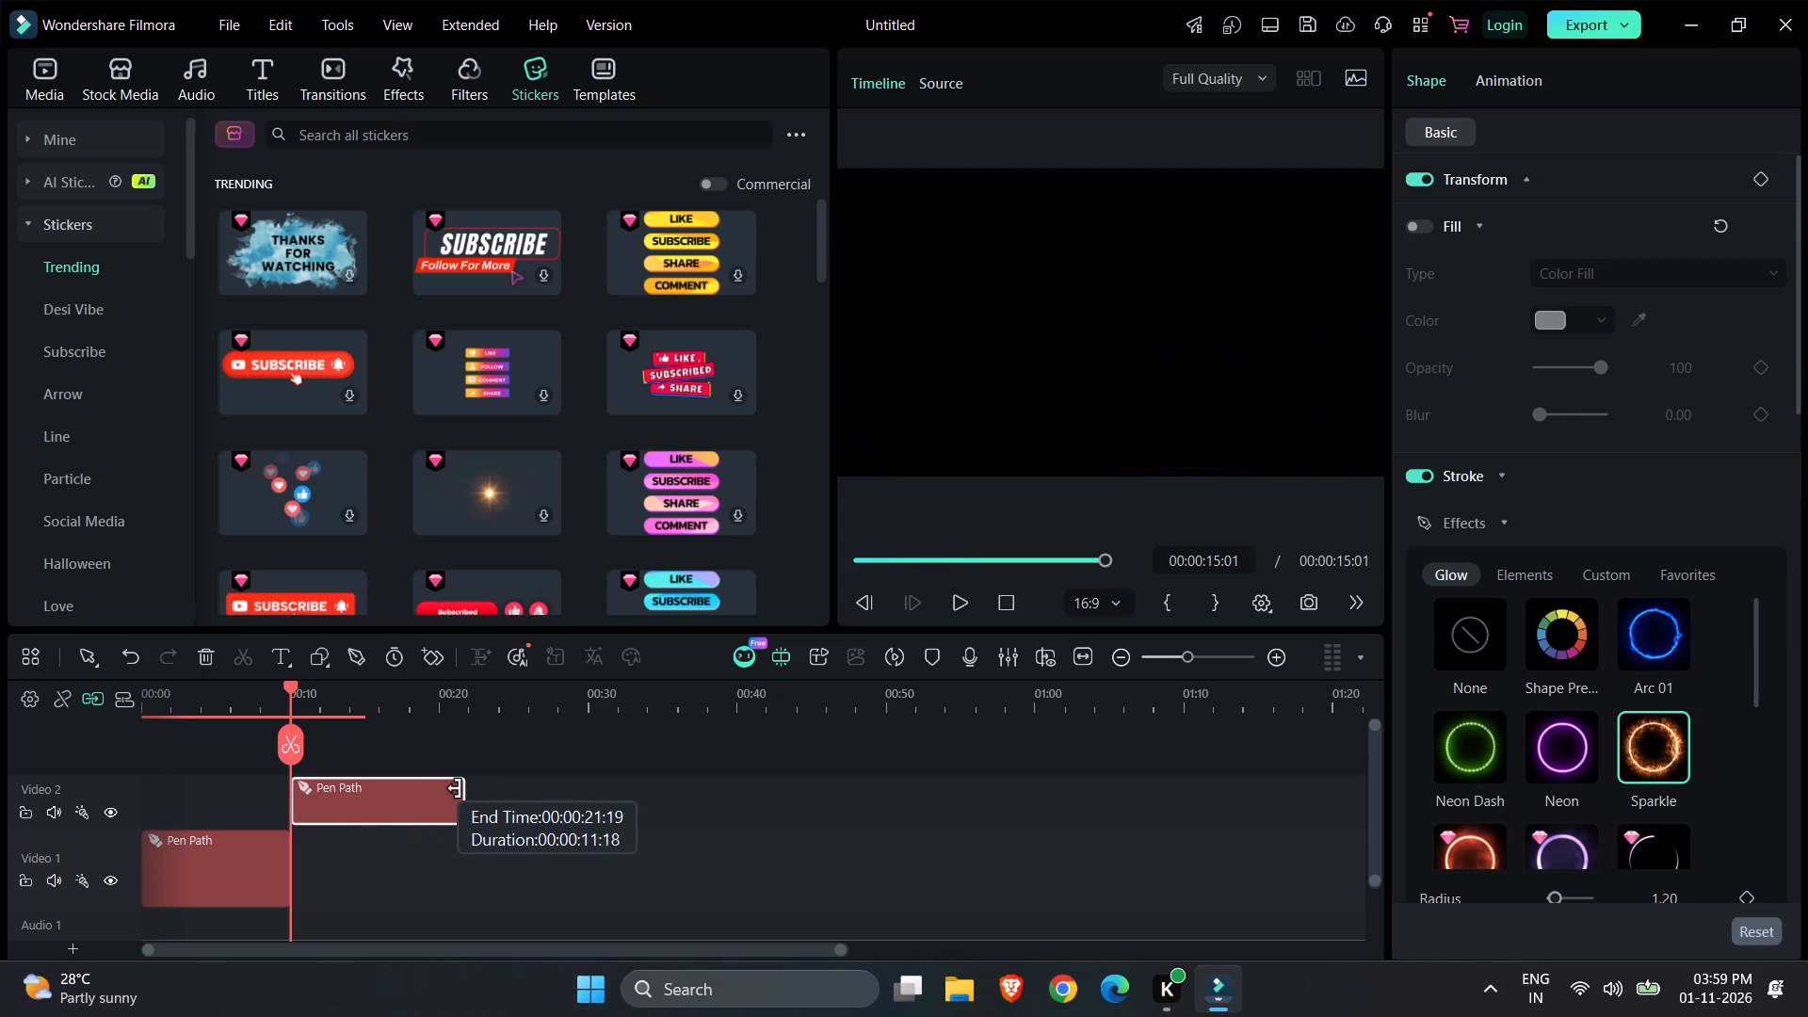
{"action": "left_click_drag", "start_coordinate": [455, 788], "coordinate": [440, 786]}
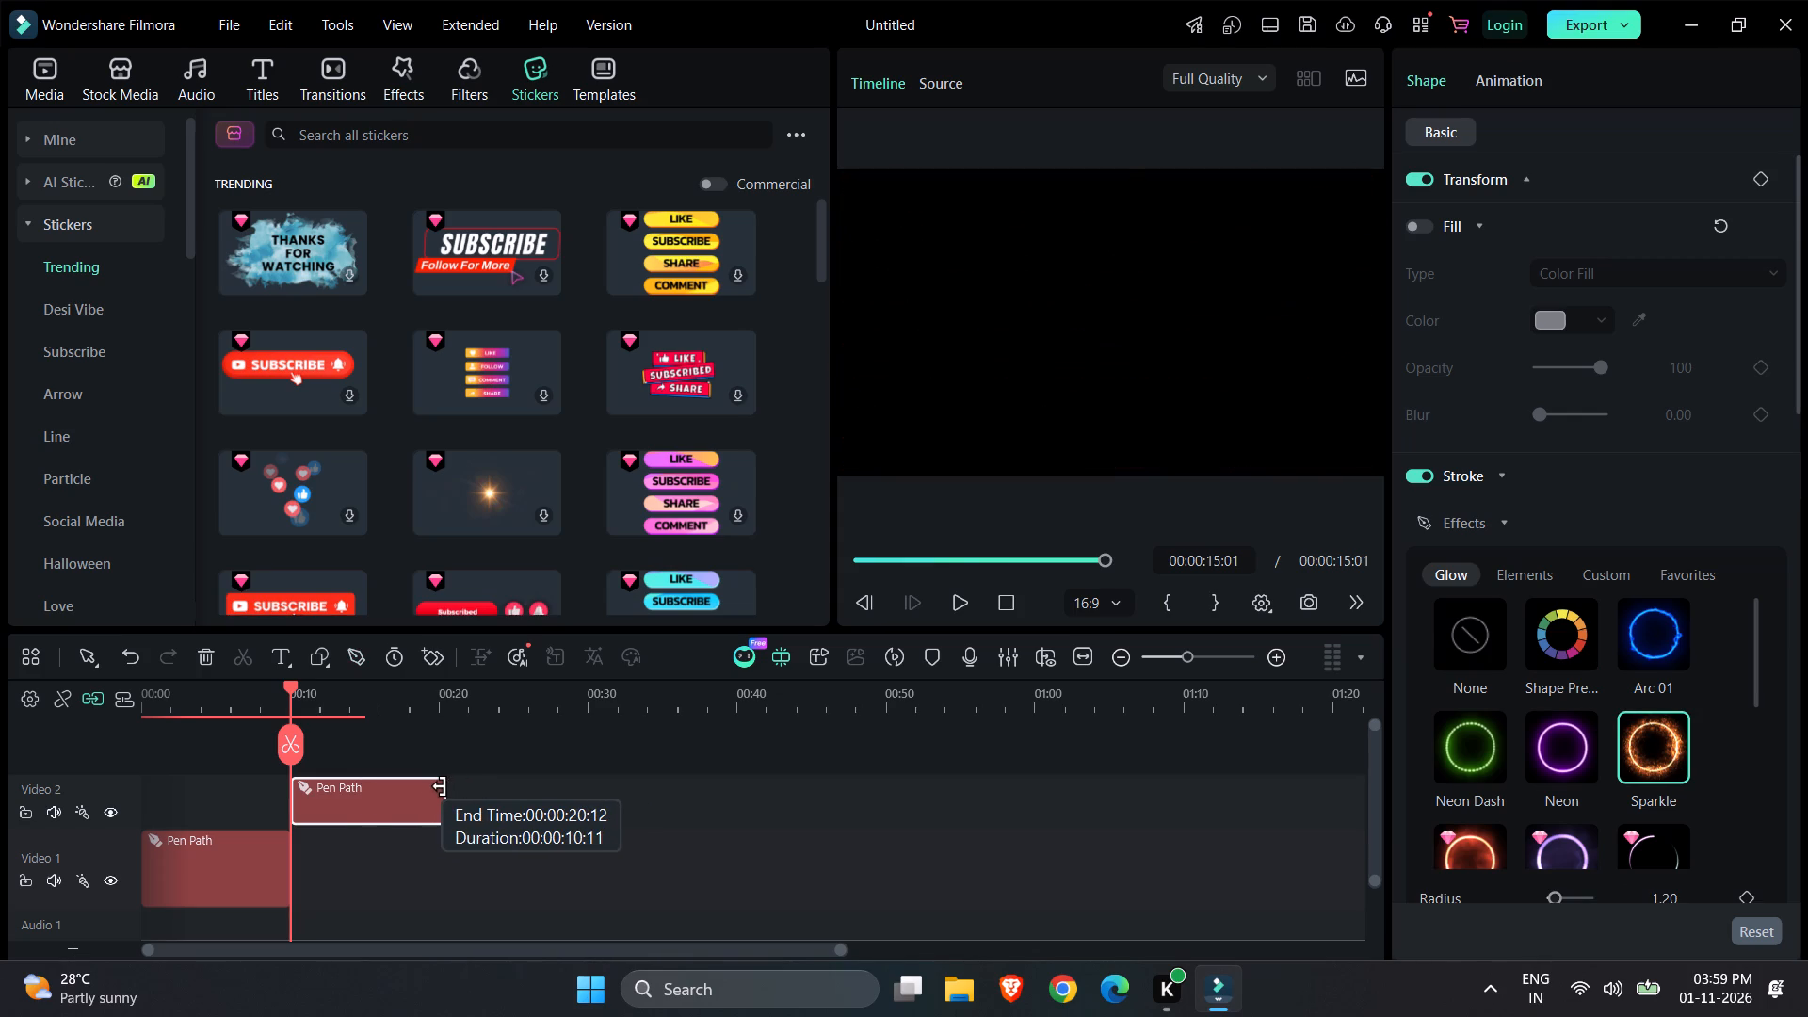
{"action": "left_click_drag", "start_coordinate": [440, 786], "coordinate": [434, 786]}
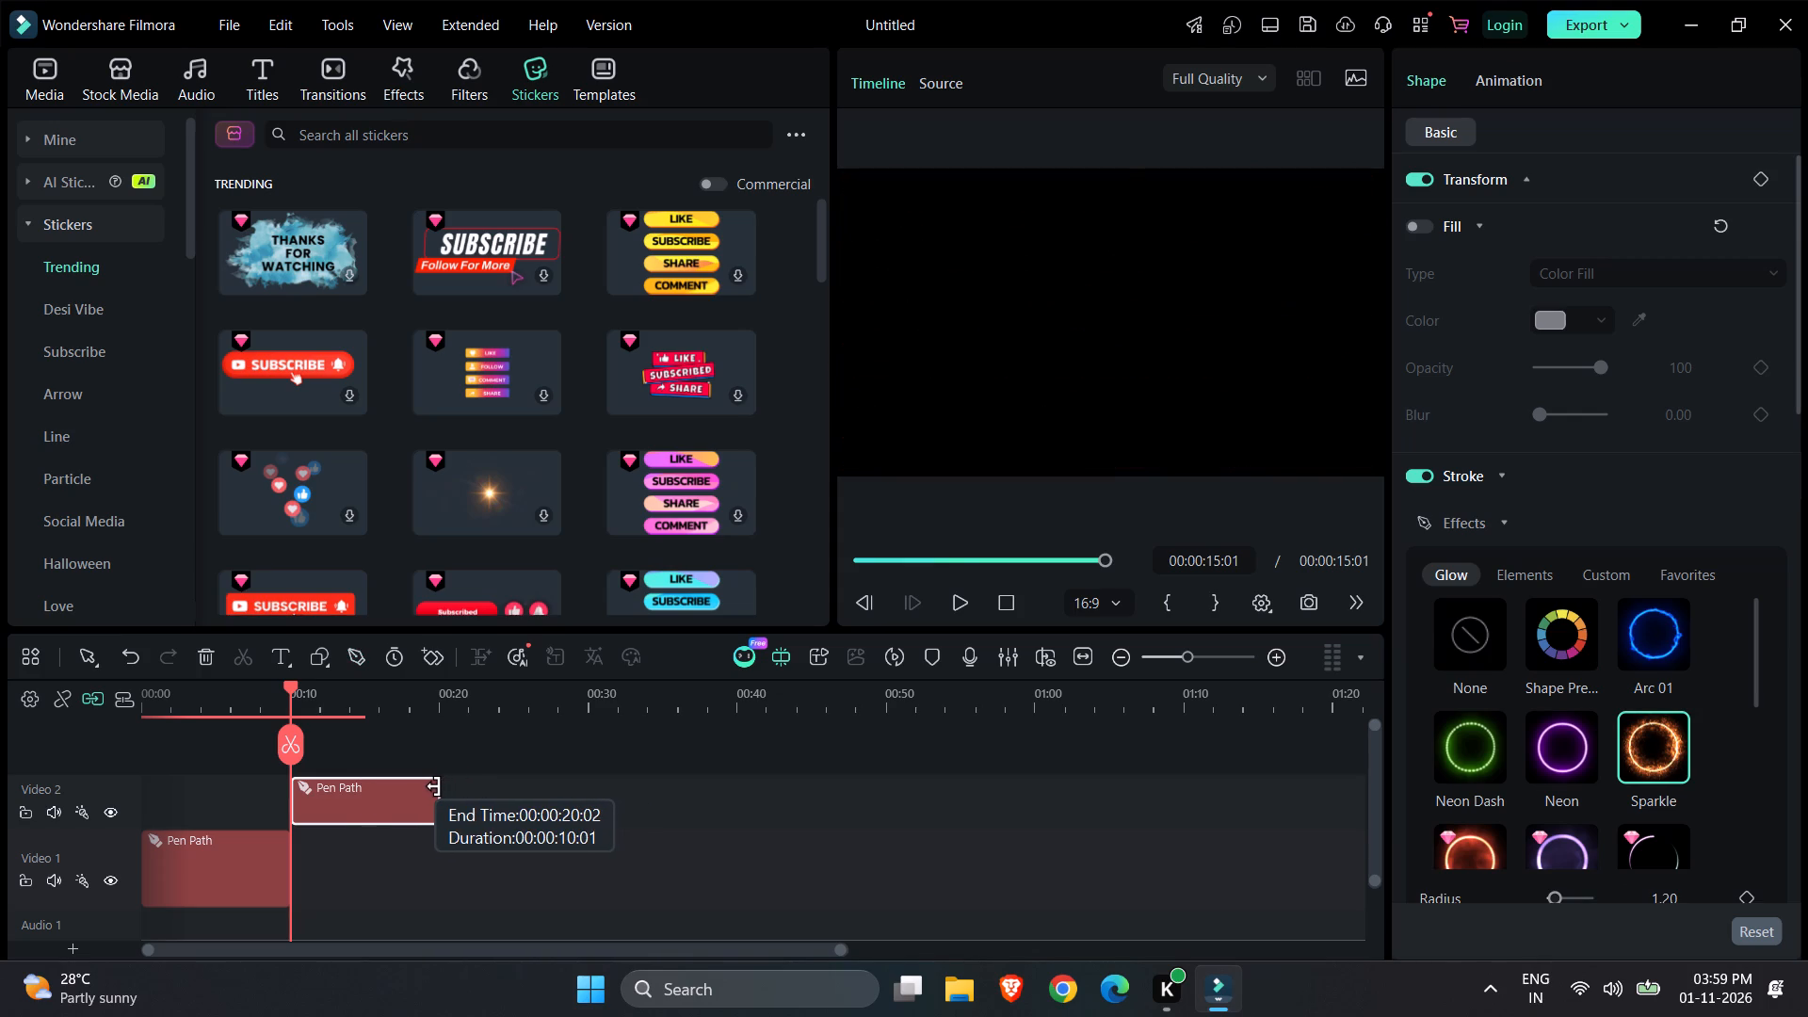
{"action": "left_click_drag", "start_coordinate": [434, 786], "coordinate": [431, 787]}
{"action": "left_click", "coordinate": [431, 787]}
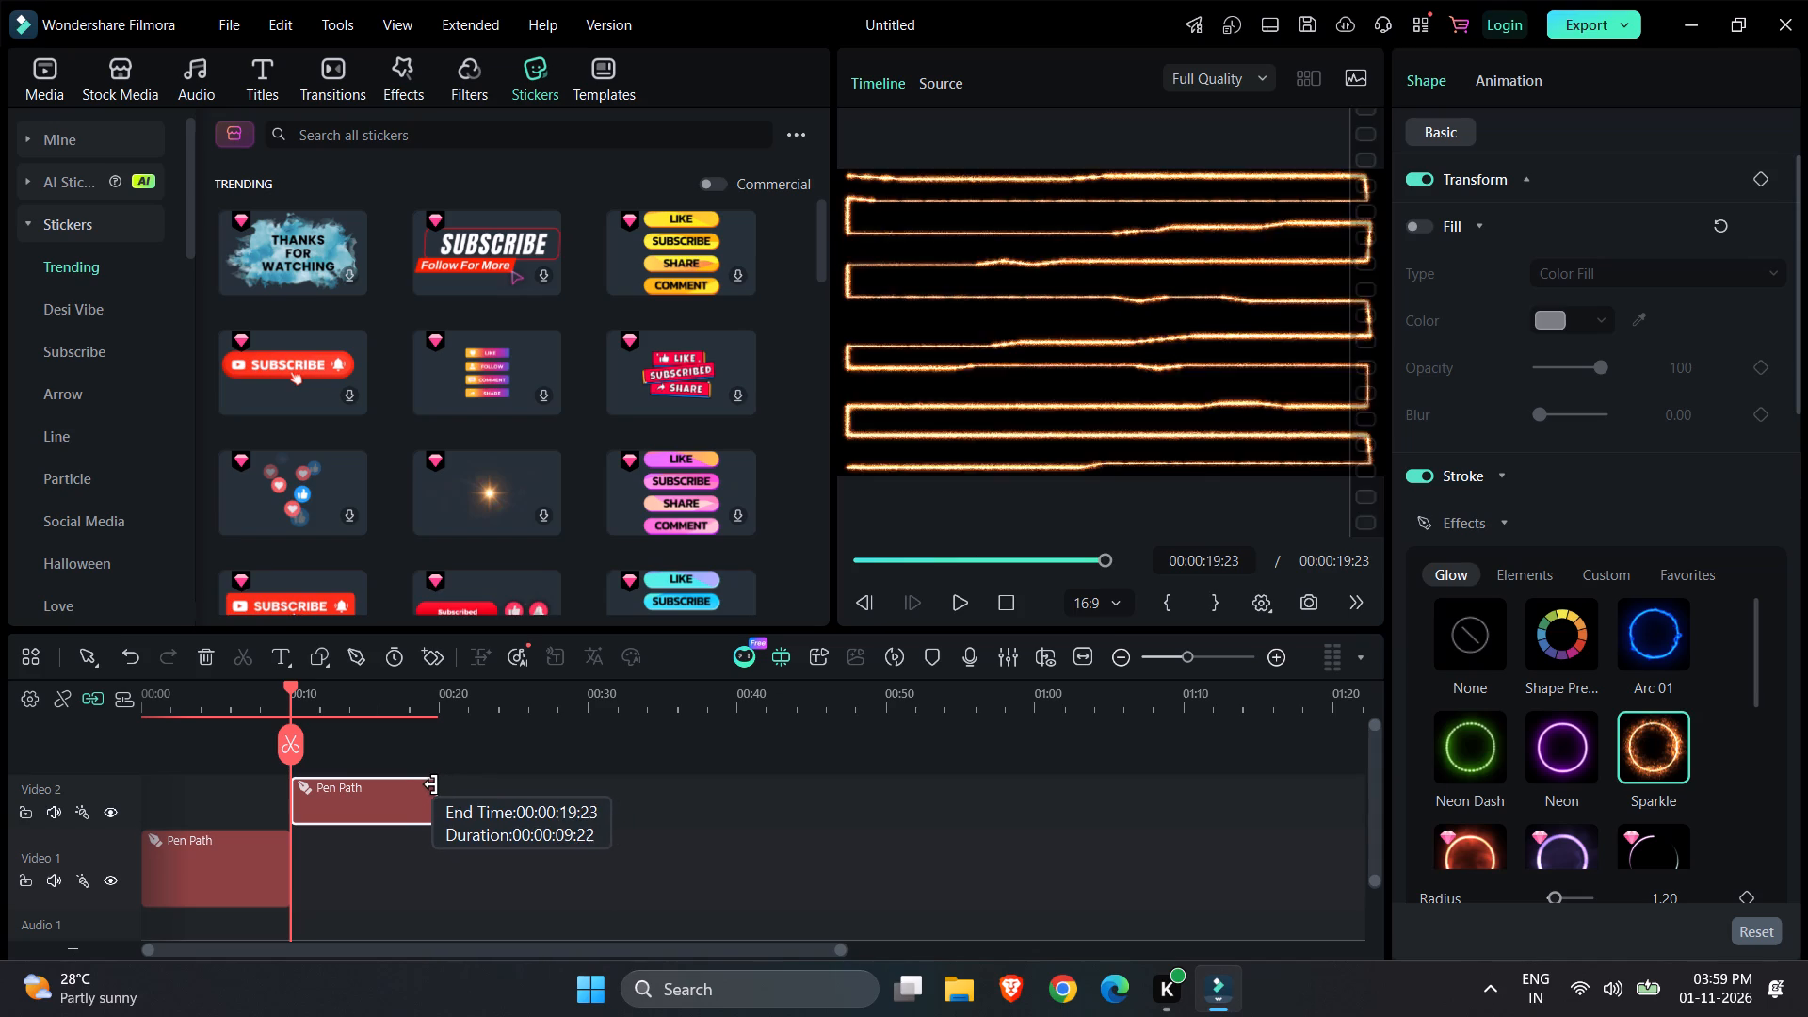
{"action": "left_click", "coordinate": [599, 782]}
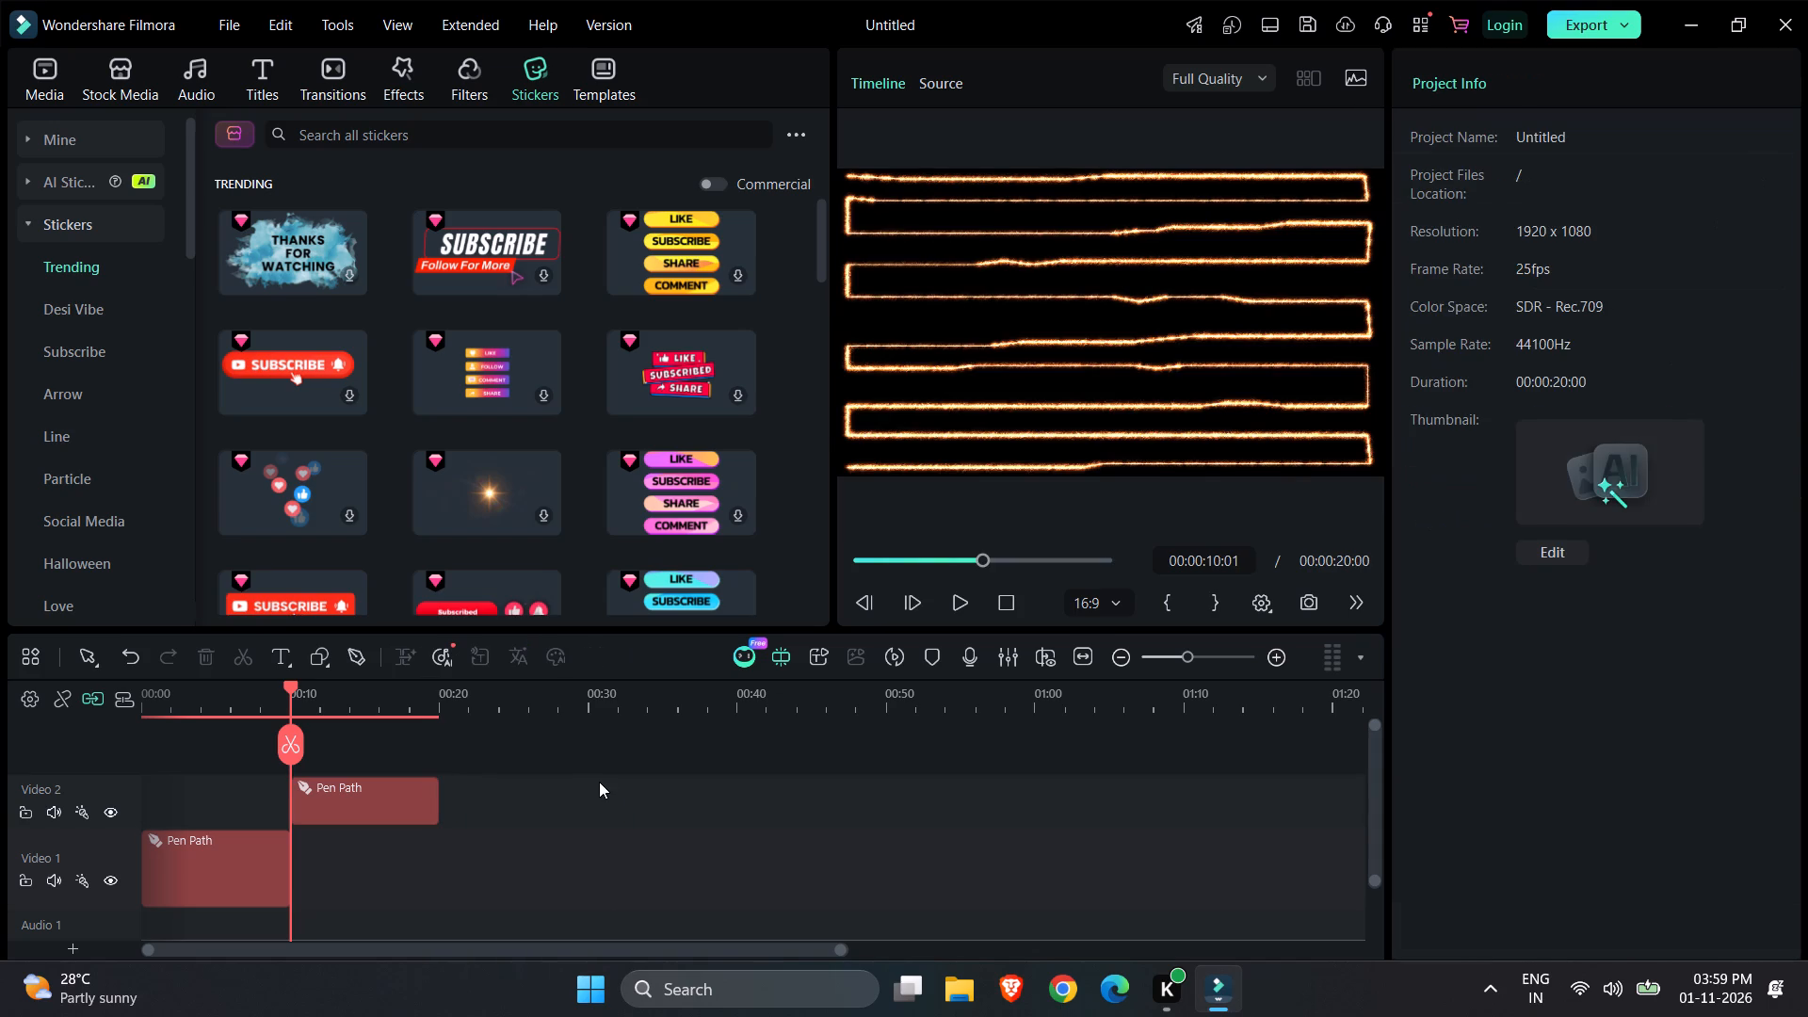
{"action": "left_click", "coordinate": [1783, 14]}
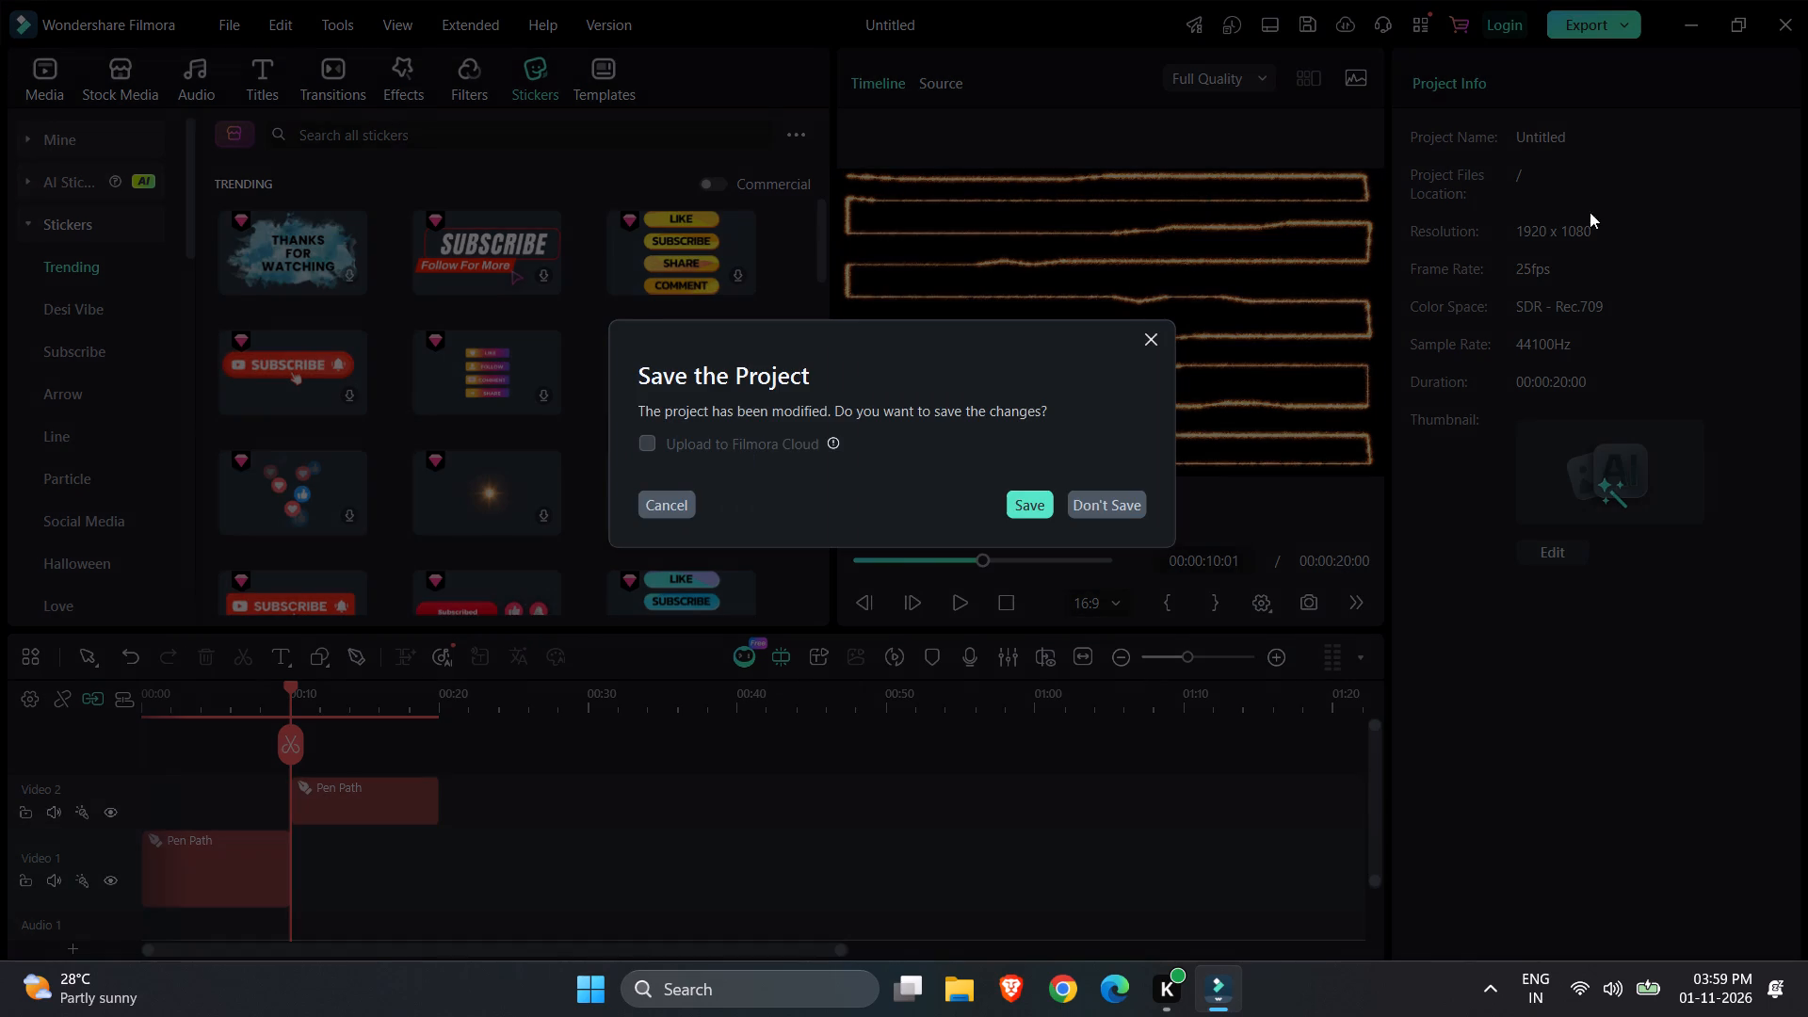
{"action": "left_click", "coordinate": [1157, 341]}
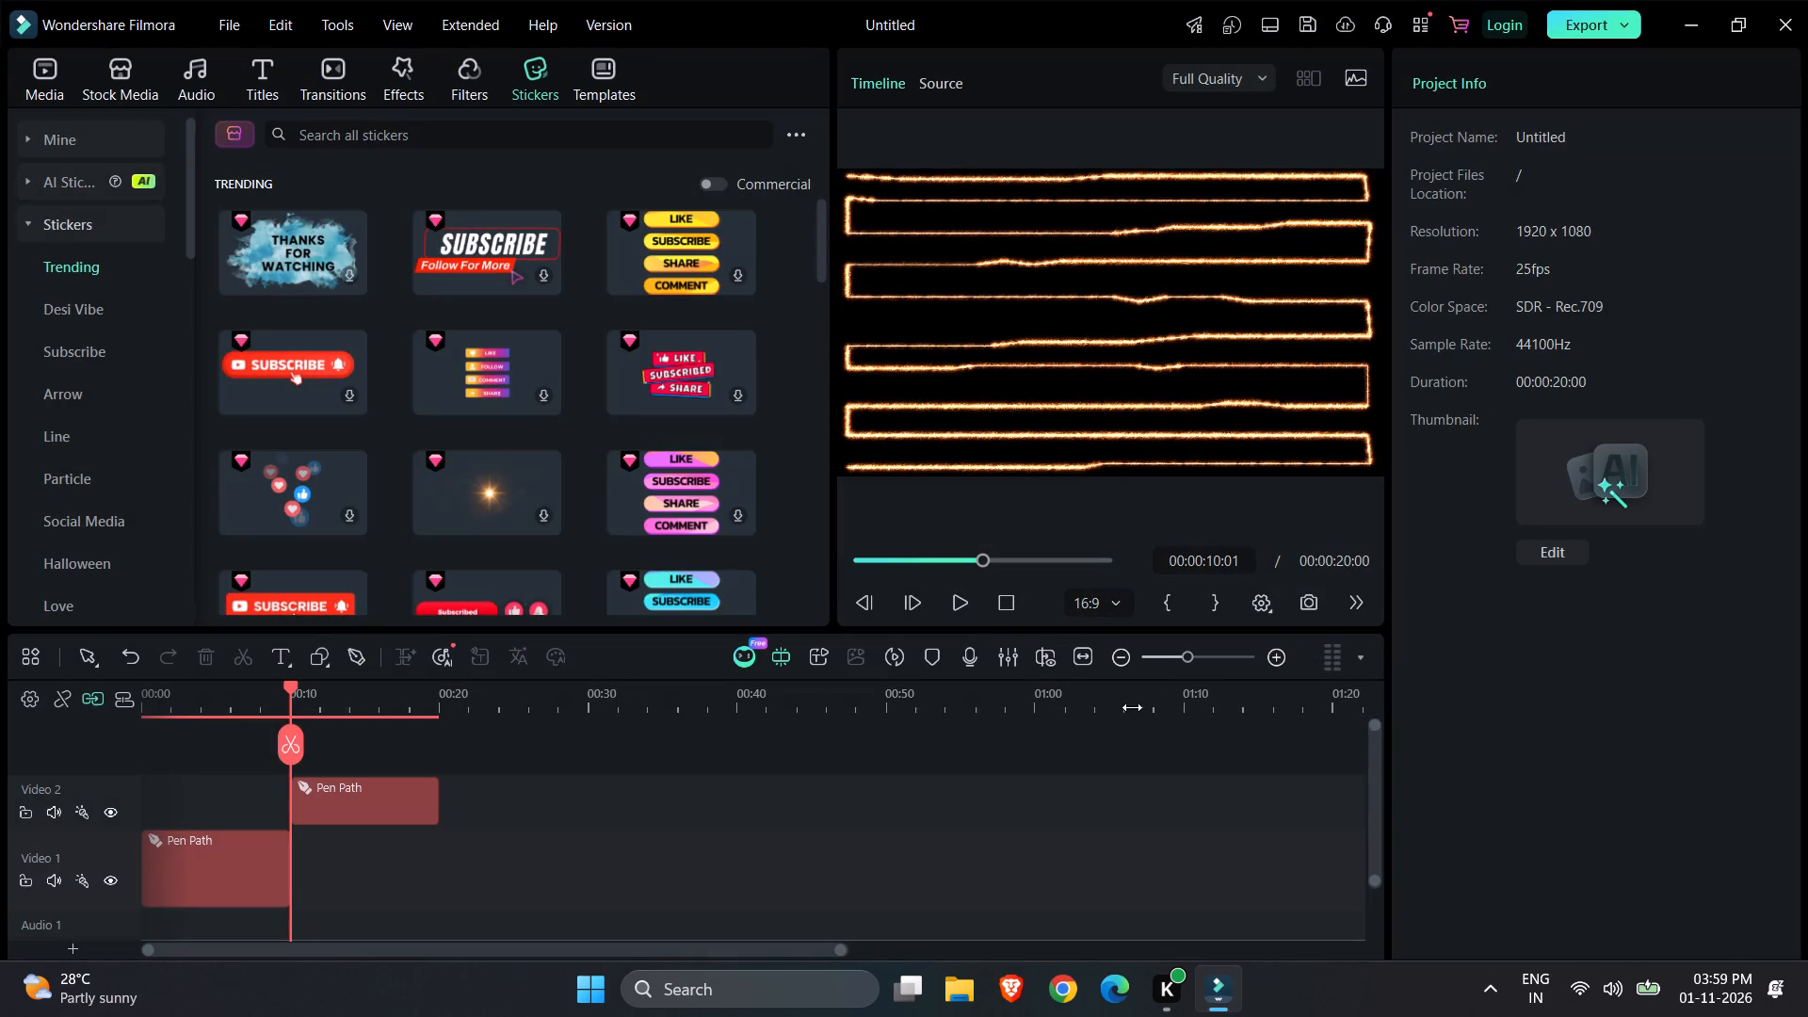
Move the playhead to the end of the second Pen Path clip at 00:00:20:00.
{"action": "left_click_drag", "start_coordinate": [283, 746], "coordinate": [354, 748]}
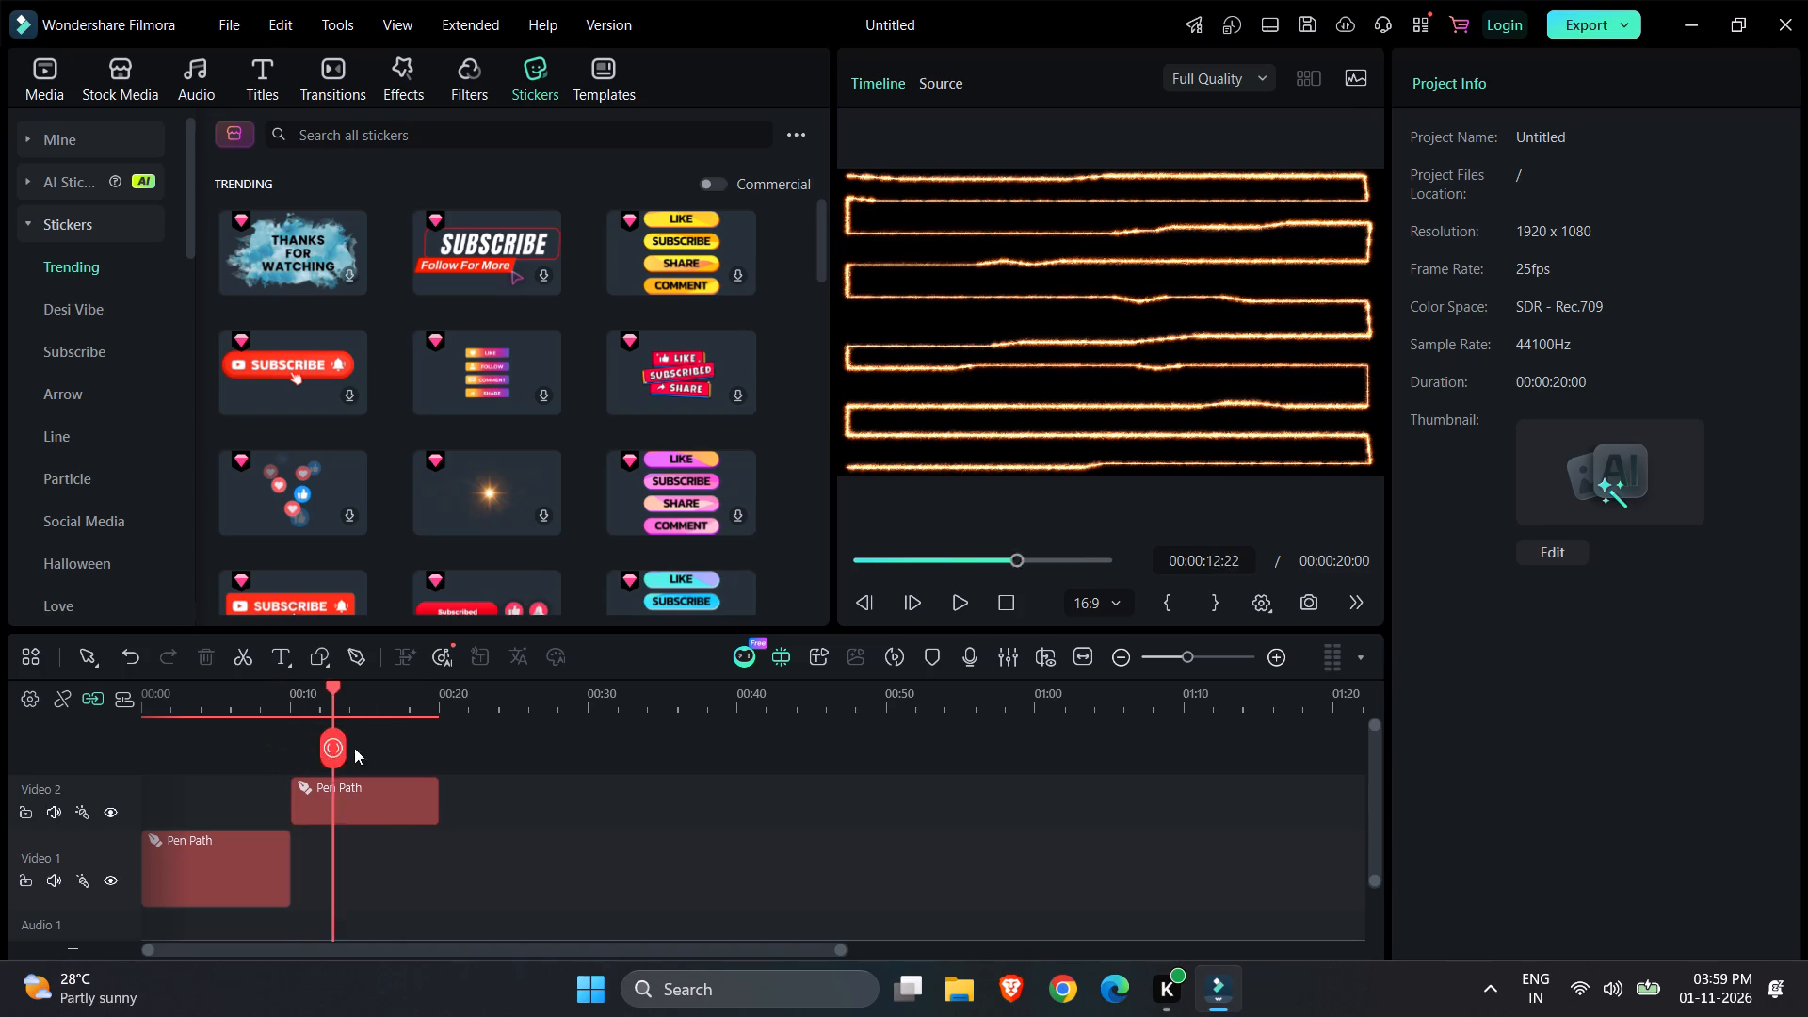
{"action": "left_click_drag", "start_coordinate": [354, 748], "coordinate": [477, 745]}
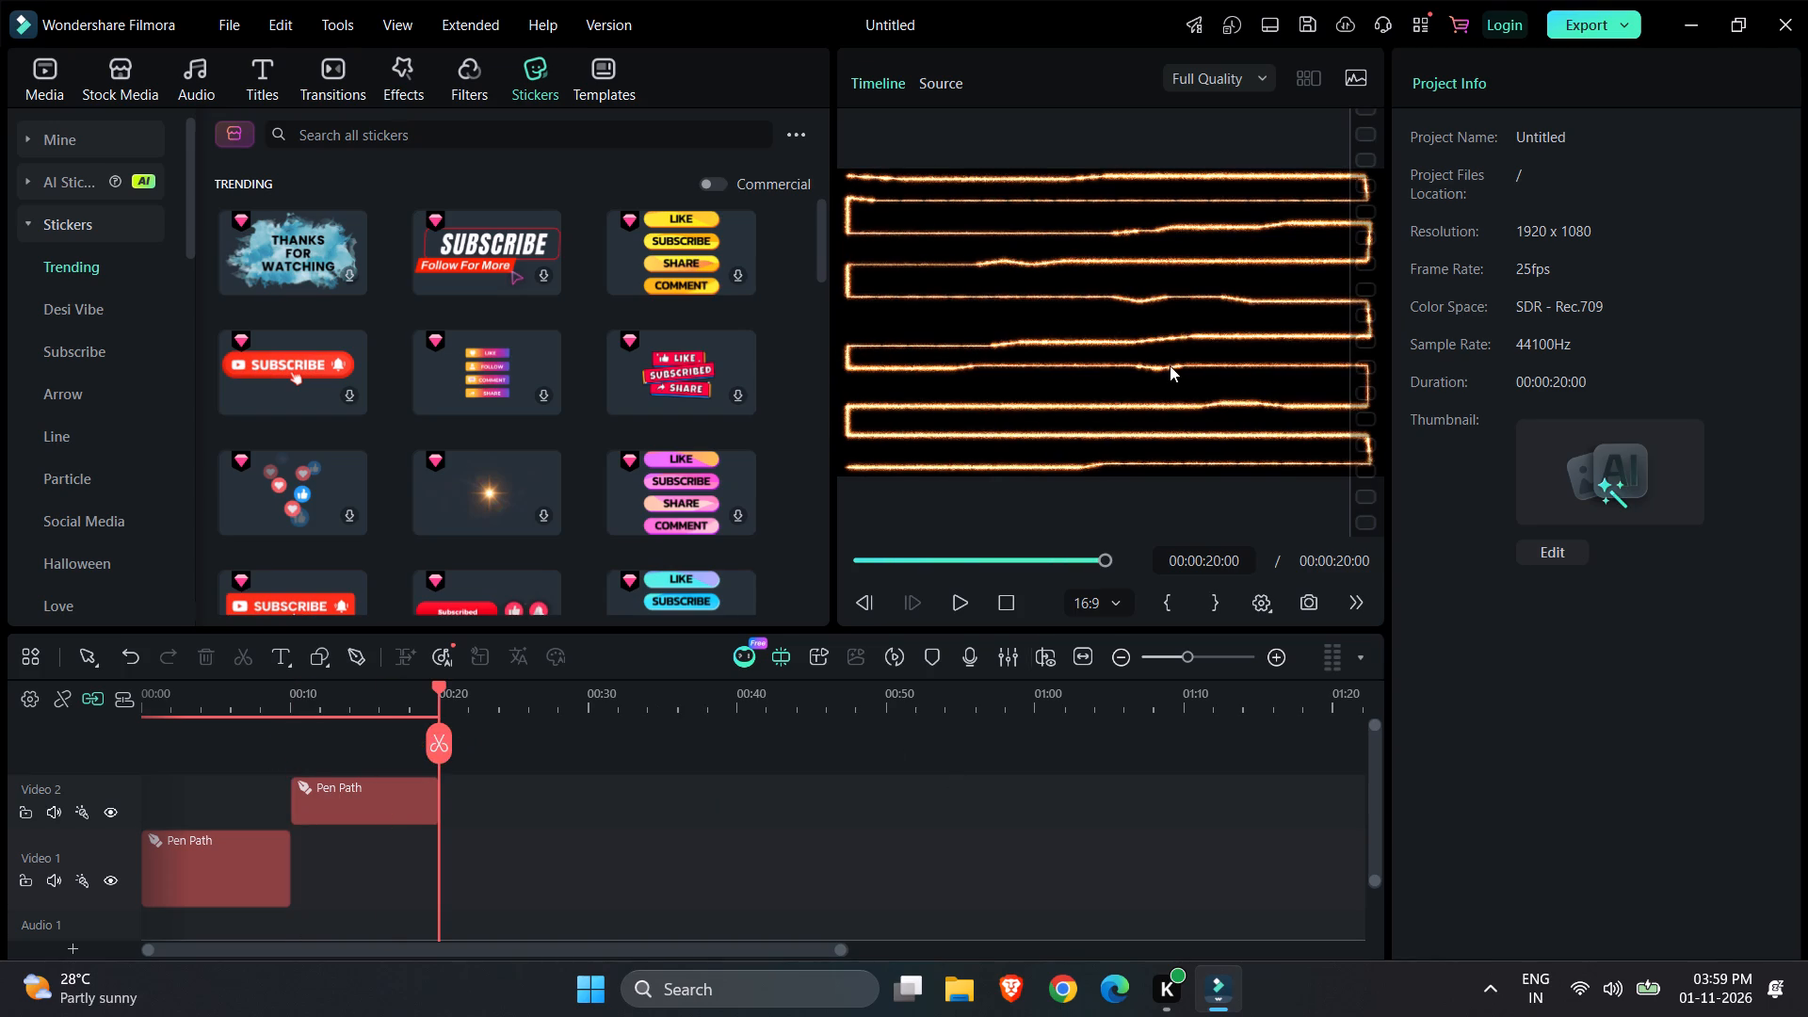
Switch the second pen path's stroke glow to Arc 01 after trying the Electric and Particle glow effects.
{"action": "left_click", "coordinate": [1170, 364]}
{"action": "scroll", "coordinate": [1584, 669], "scroll_direction": "down", "scroll_amount": 1}
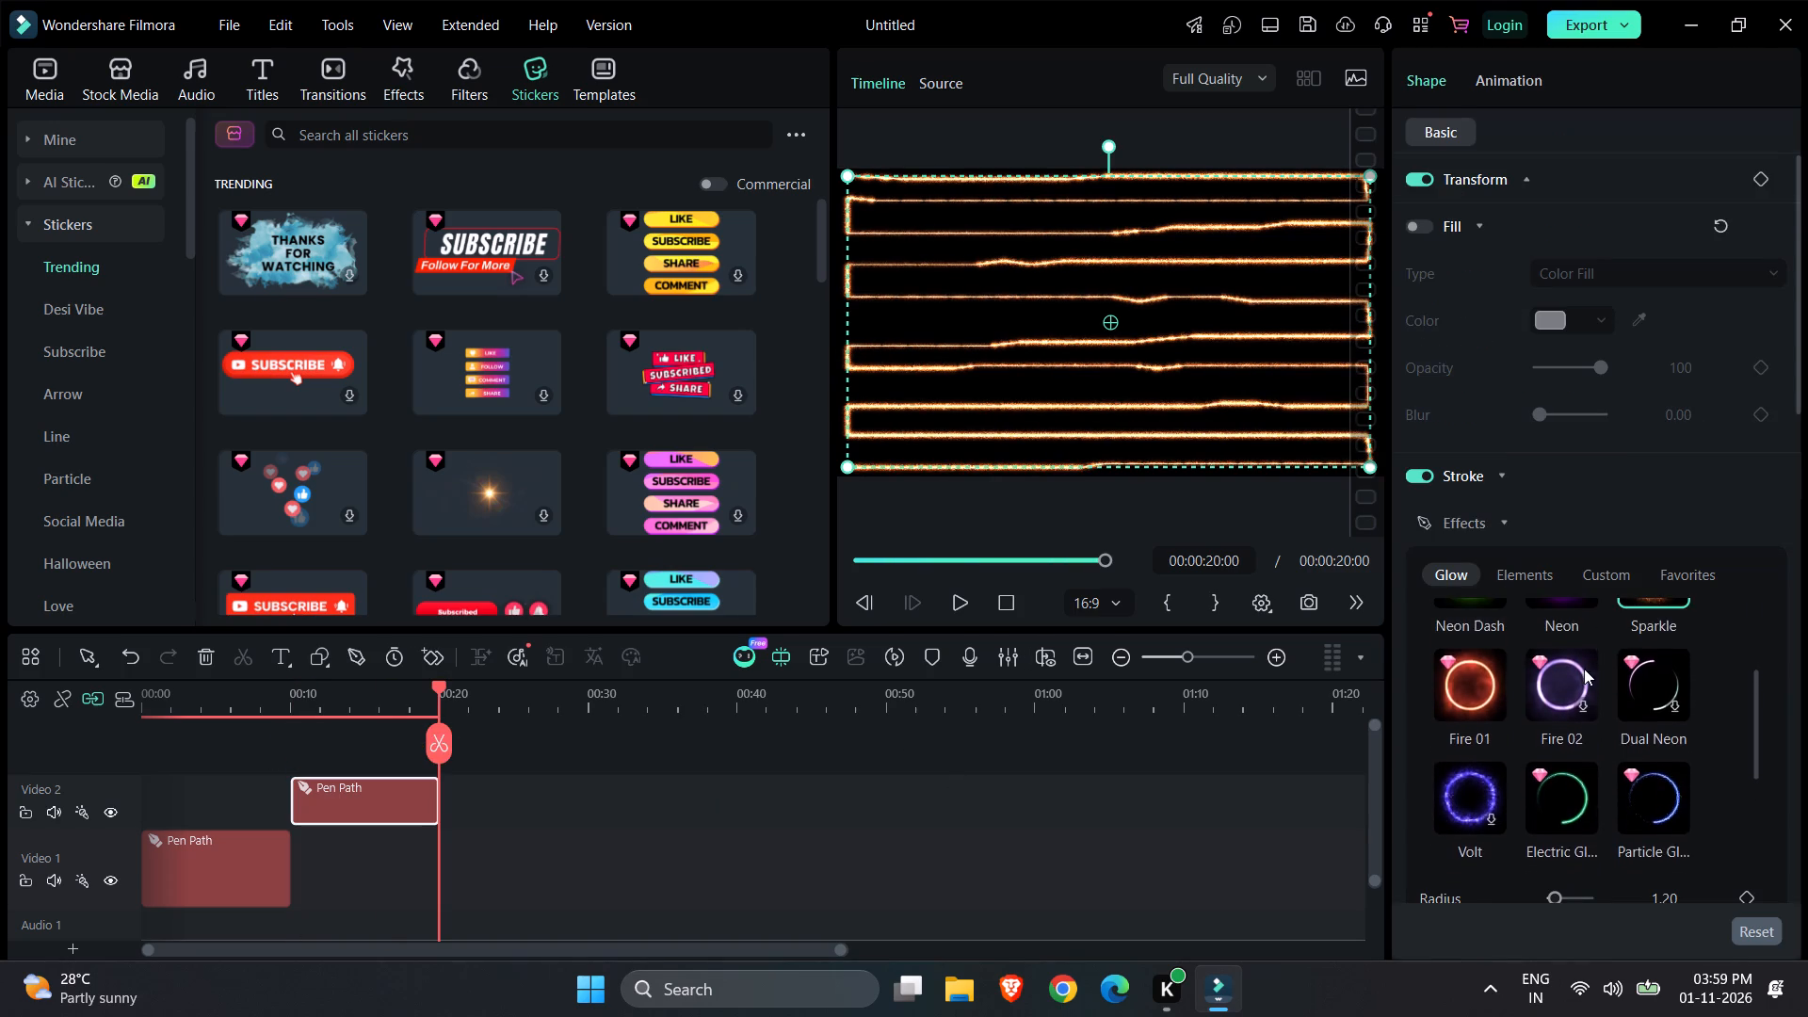
{"action": "scroll", "coordinate": [1584, 669], "scroll_direction": "down", "scroll_amount": 1}
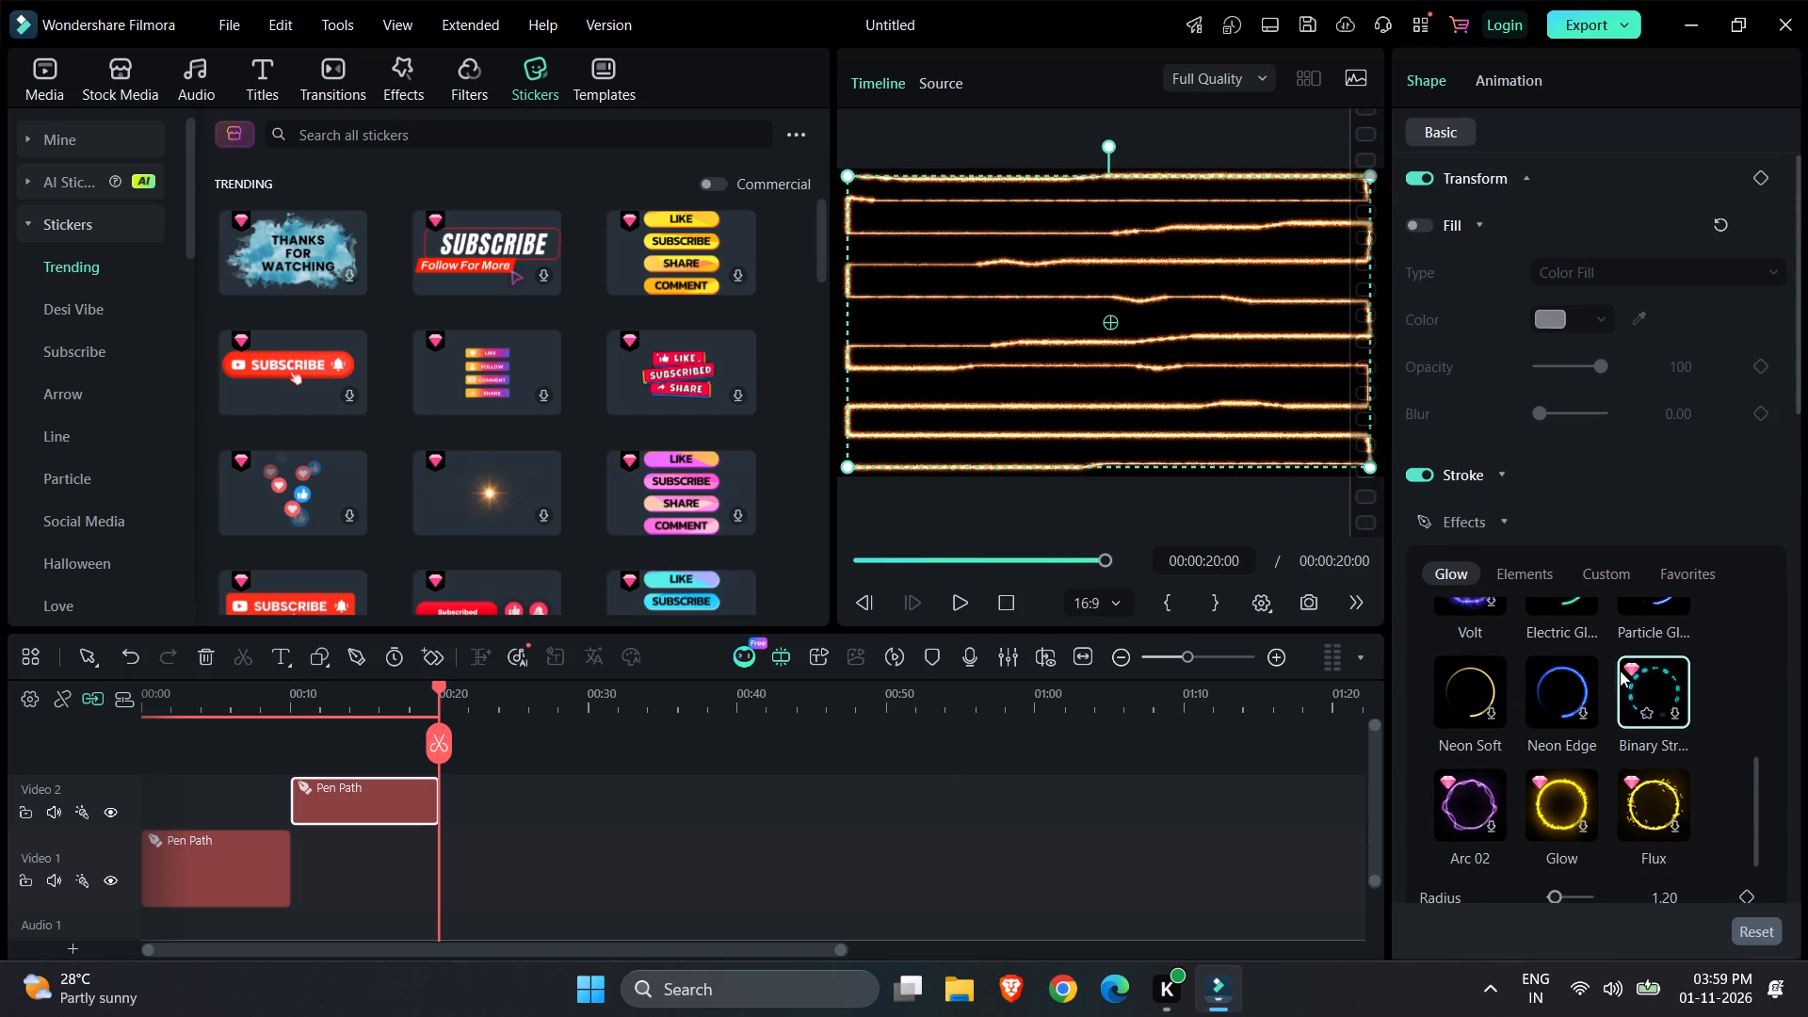
{"action": "scroll", "coordinate": [1620, 670], "scroll_direction": "up", "scroll_amount": 1}
{"action": "left_click", "coordinate": [1567, 672]}
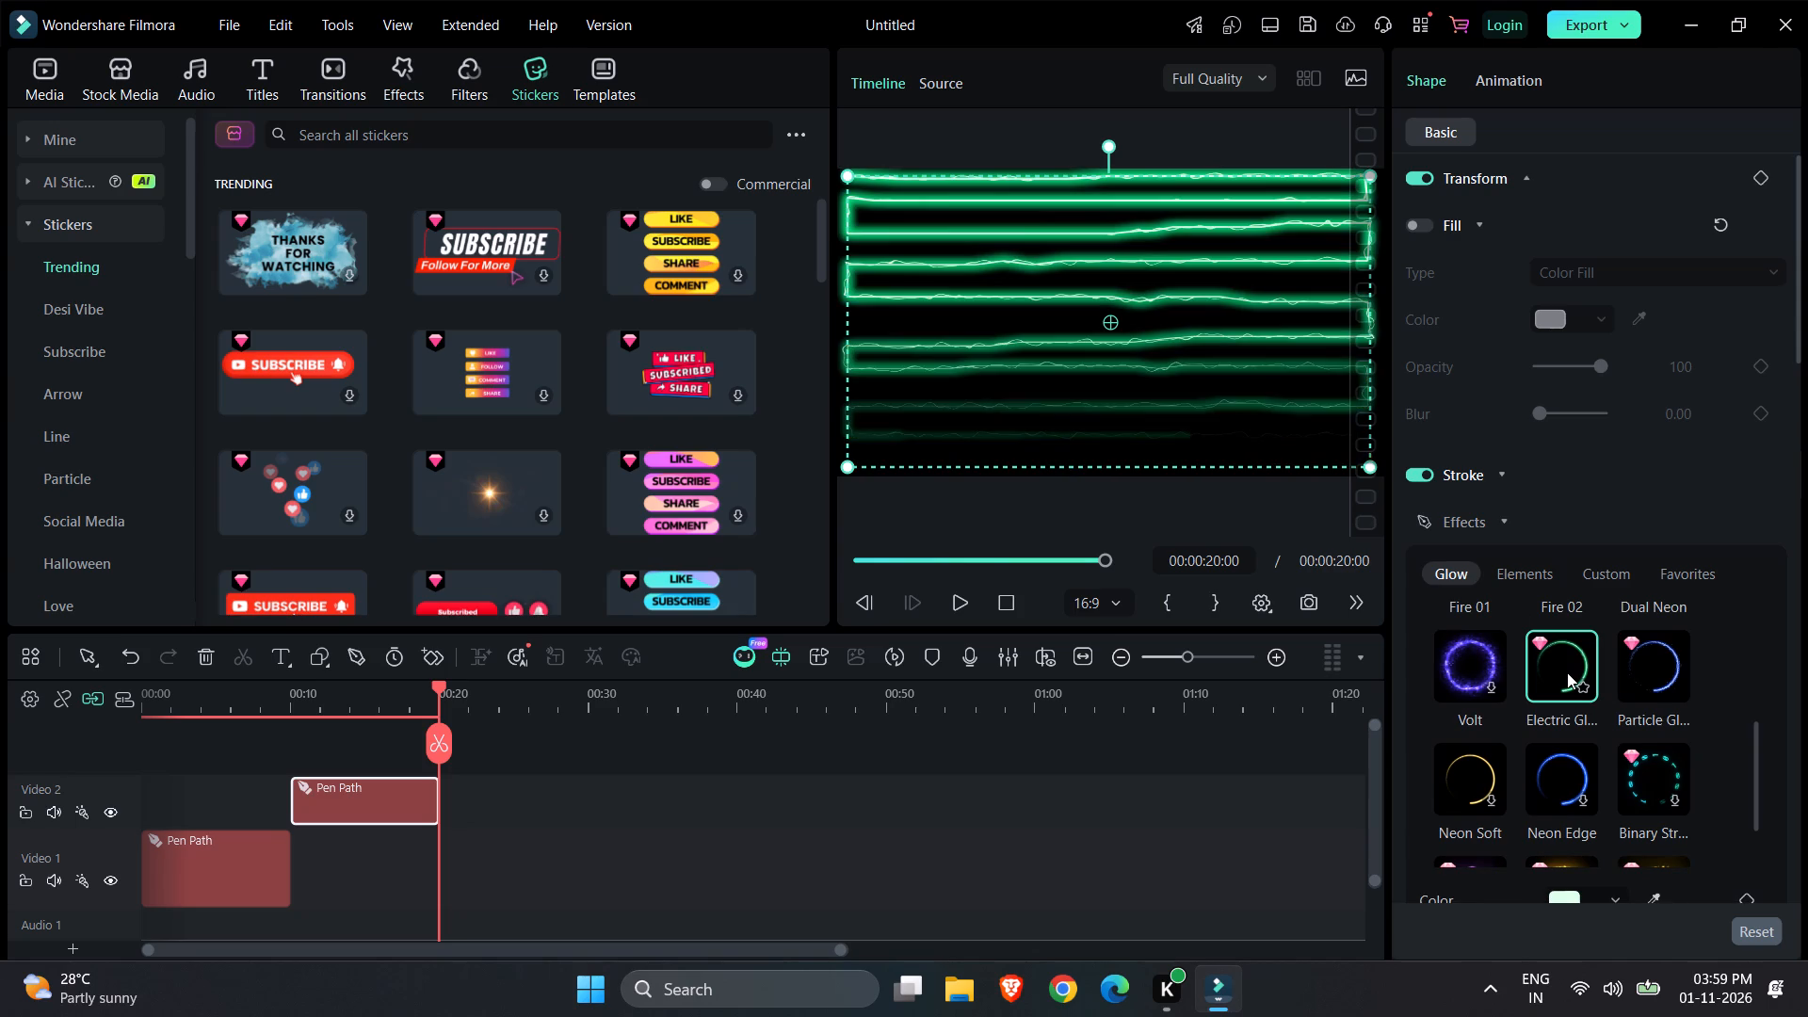
{"action": "left_click", "coordinate": [1640, 660]}
{"action": "scroll", "coordinate": [1640, 660], "scroll_direction": "up", "scroll_amount": 1}
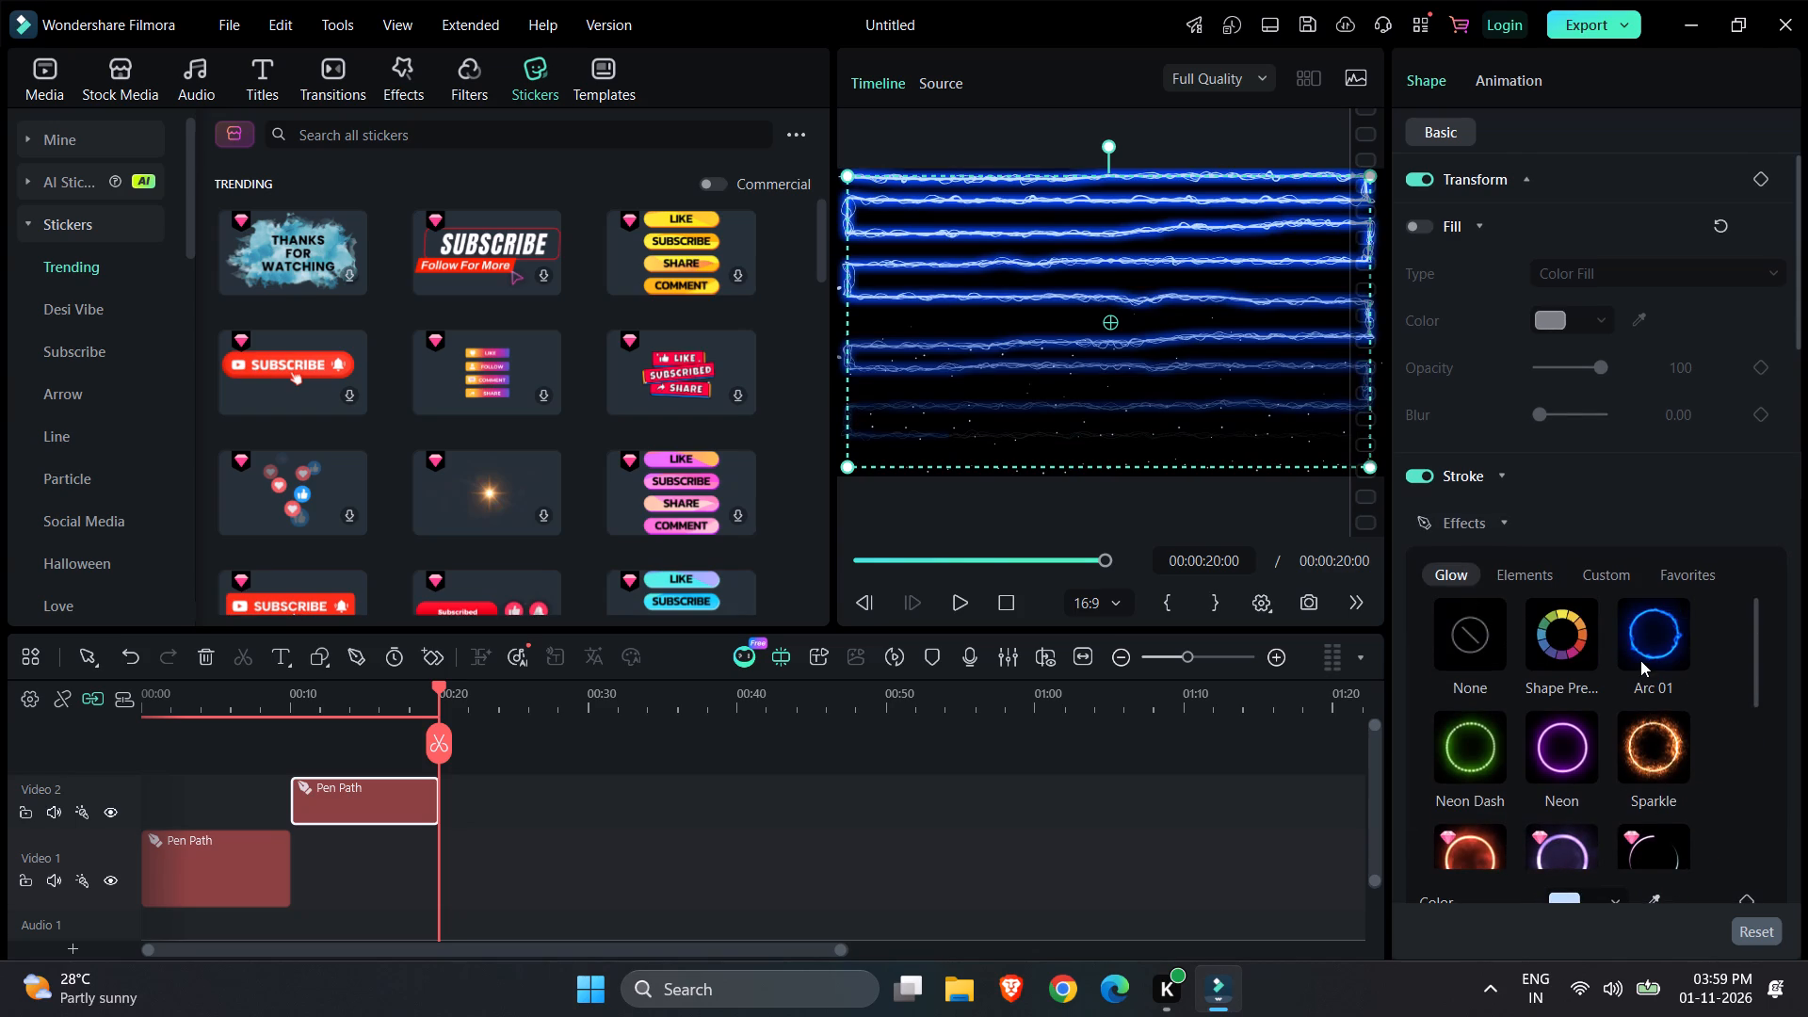
{"action": "left_click", "coordinate": [1659, 639]}
{"action": "left_click", "coordinate": [1173, 810]}
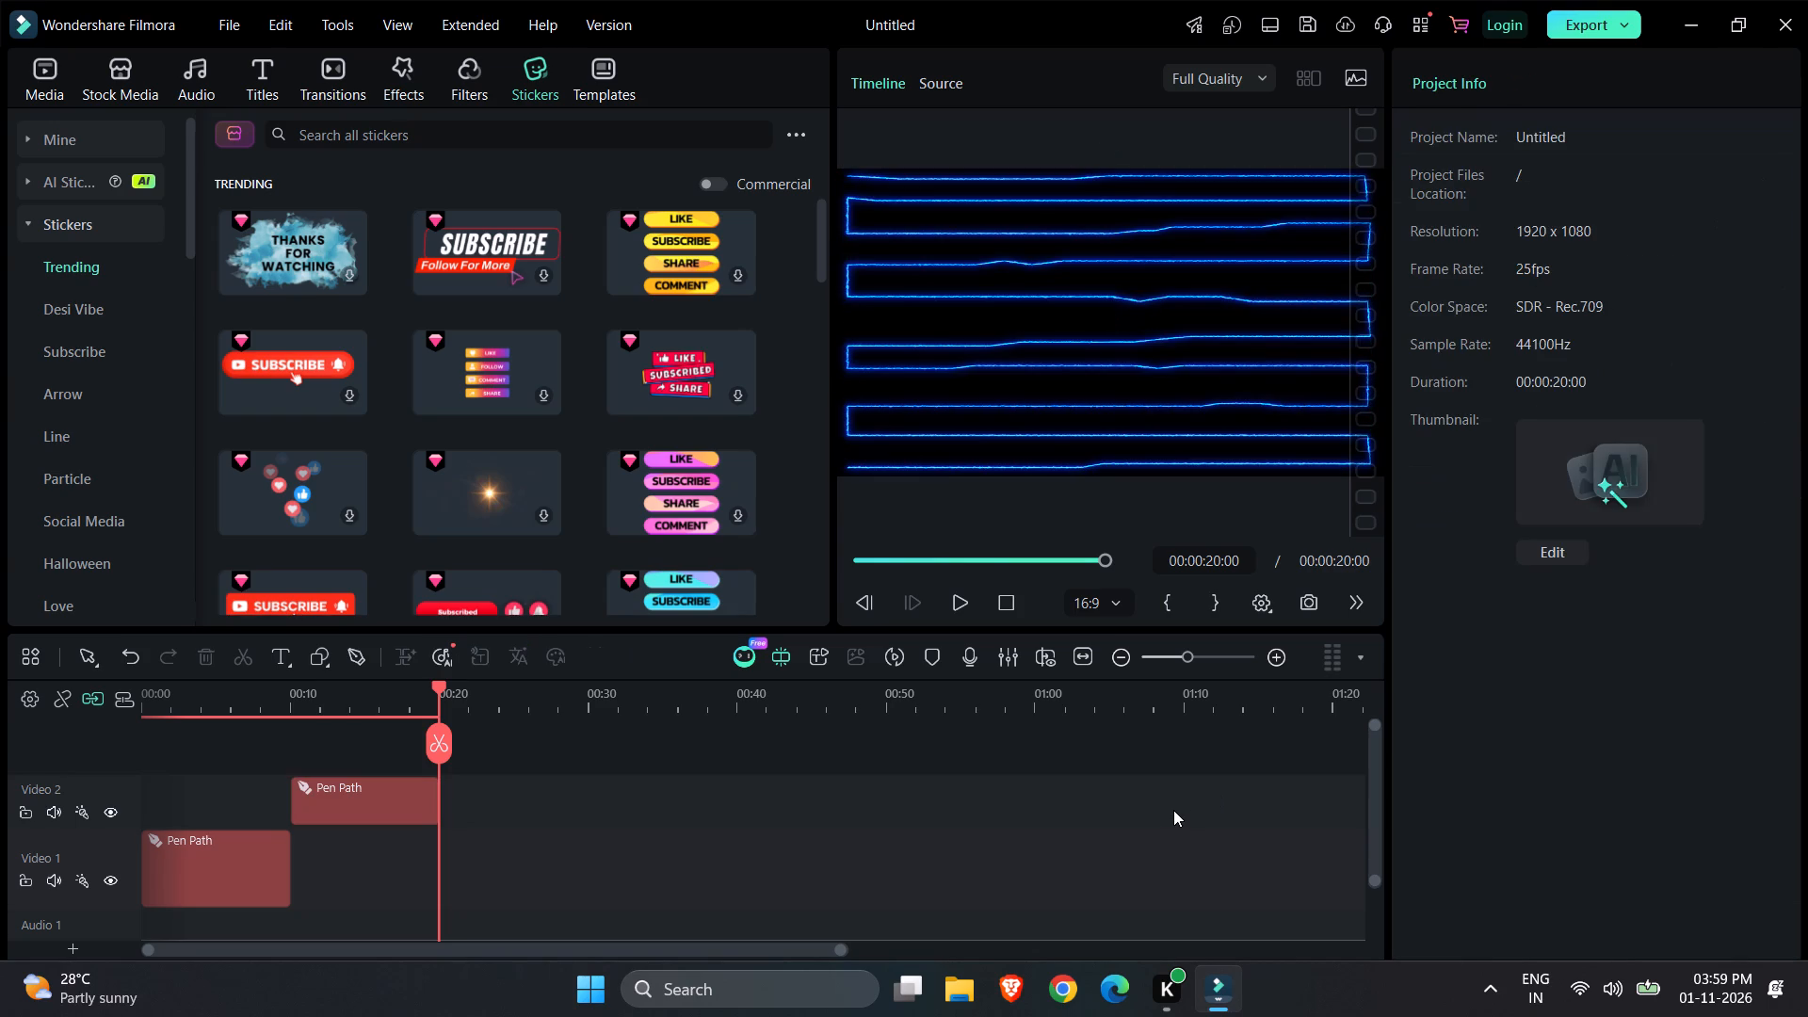
Start a third pen path at the frame's upper left edge and zigzag it in three long diagonals to the lower right corner.
{"action": "scroll", "coordinate": [747, 839], "scroll_direction": "up", "scroll_amount": 1}
{"action": "left_click", "coordinate": [357, 669]}
{"action": "left_click", "coordinate": [842, 235]}
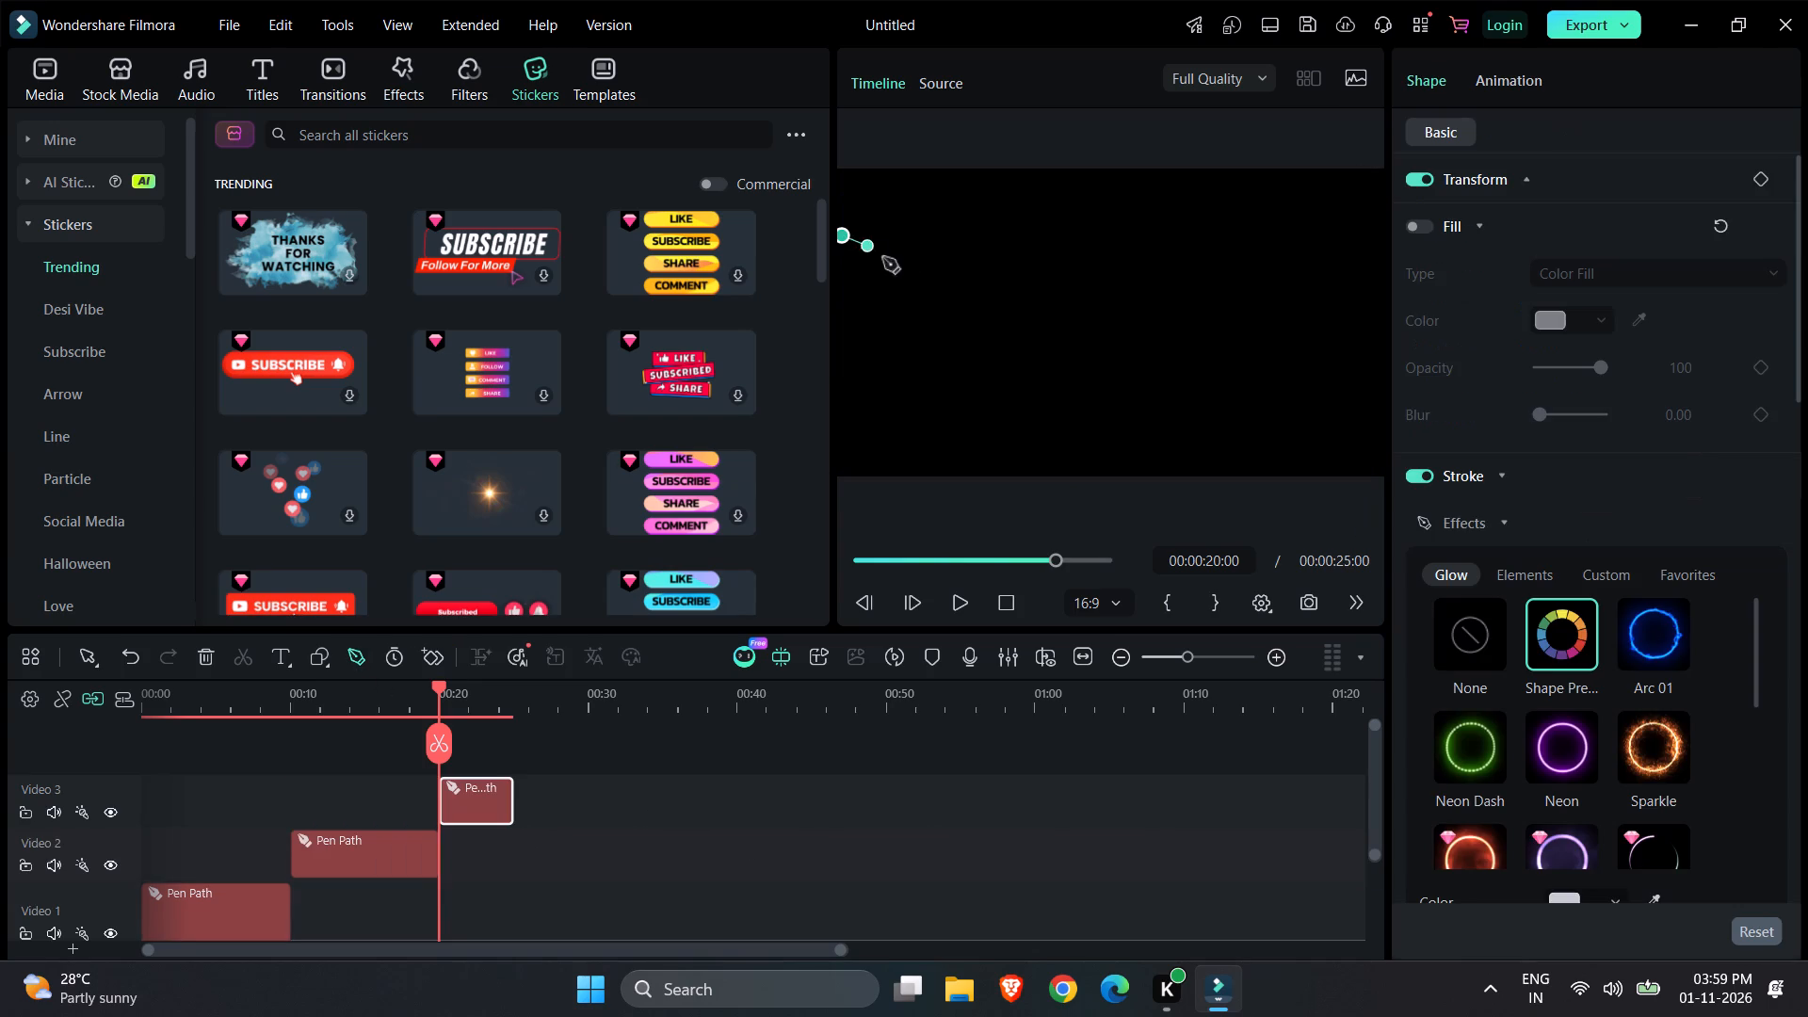
{"action": "left_click", "coordinate": [1057, 479]}
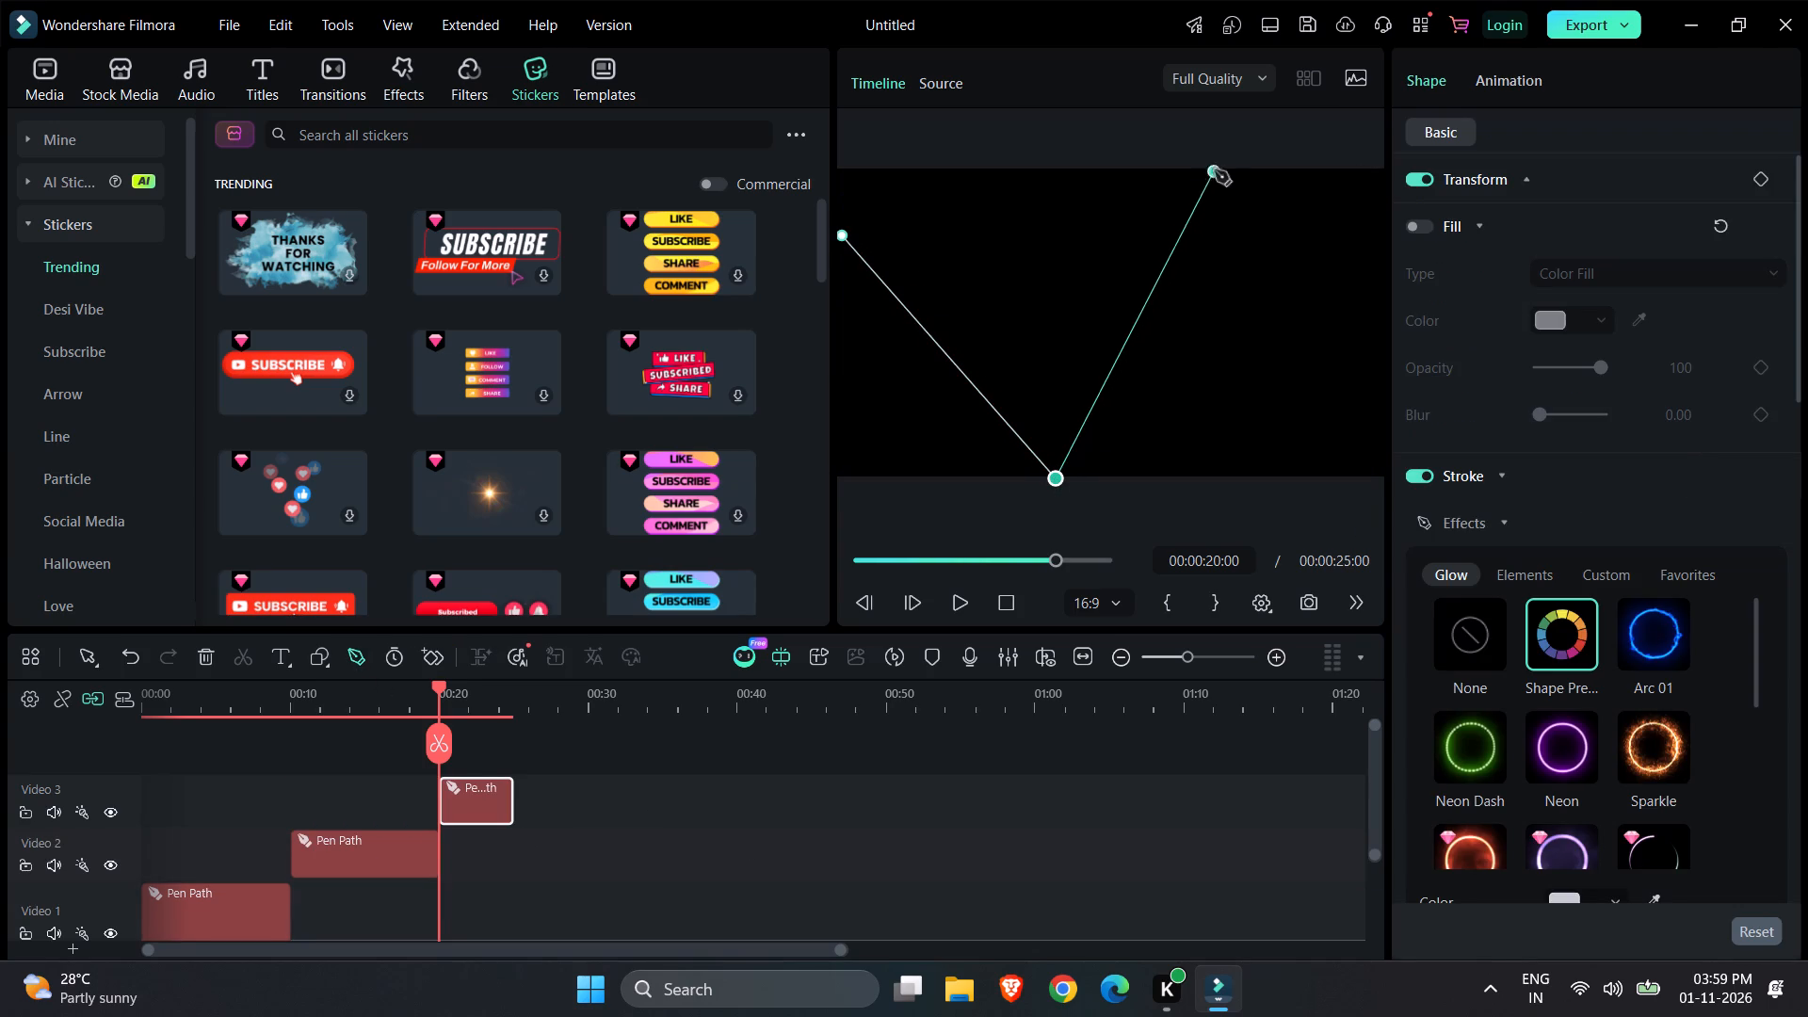
{"action": "left_click", "coordinate": [1215, 173]}
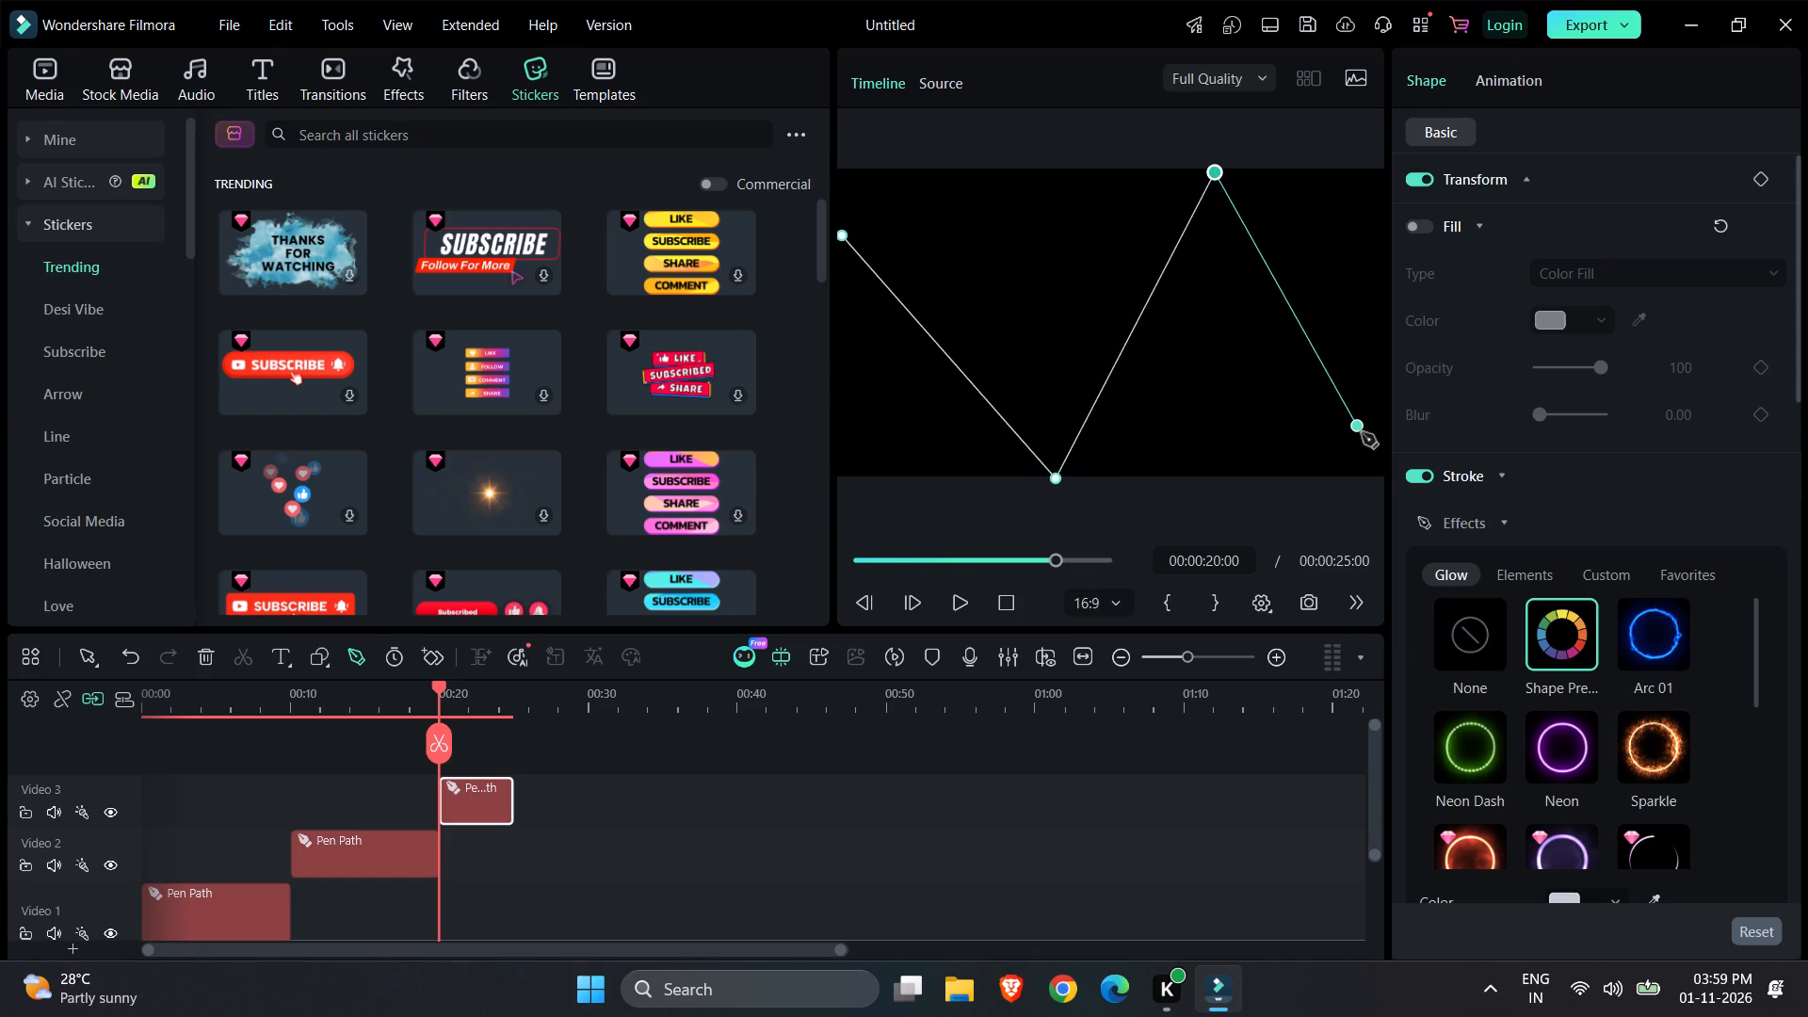
{"action": "left_click", "coordinate": [1381, 470]}
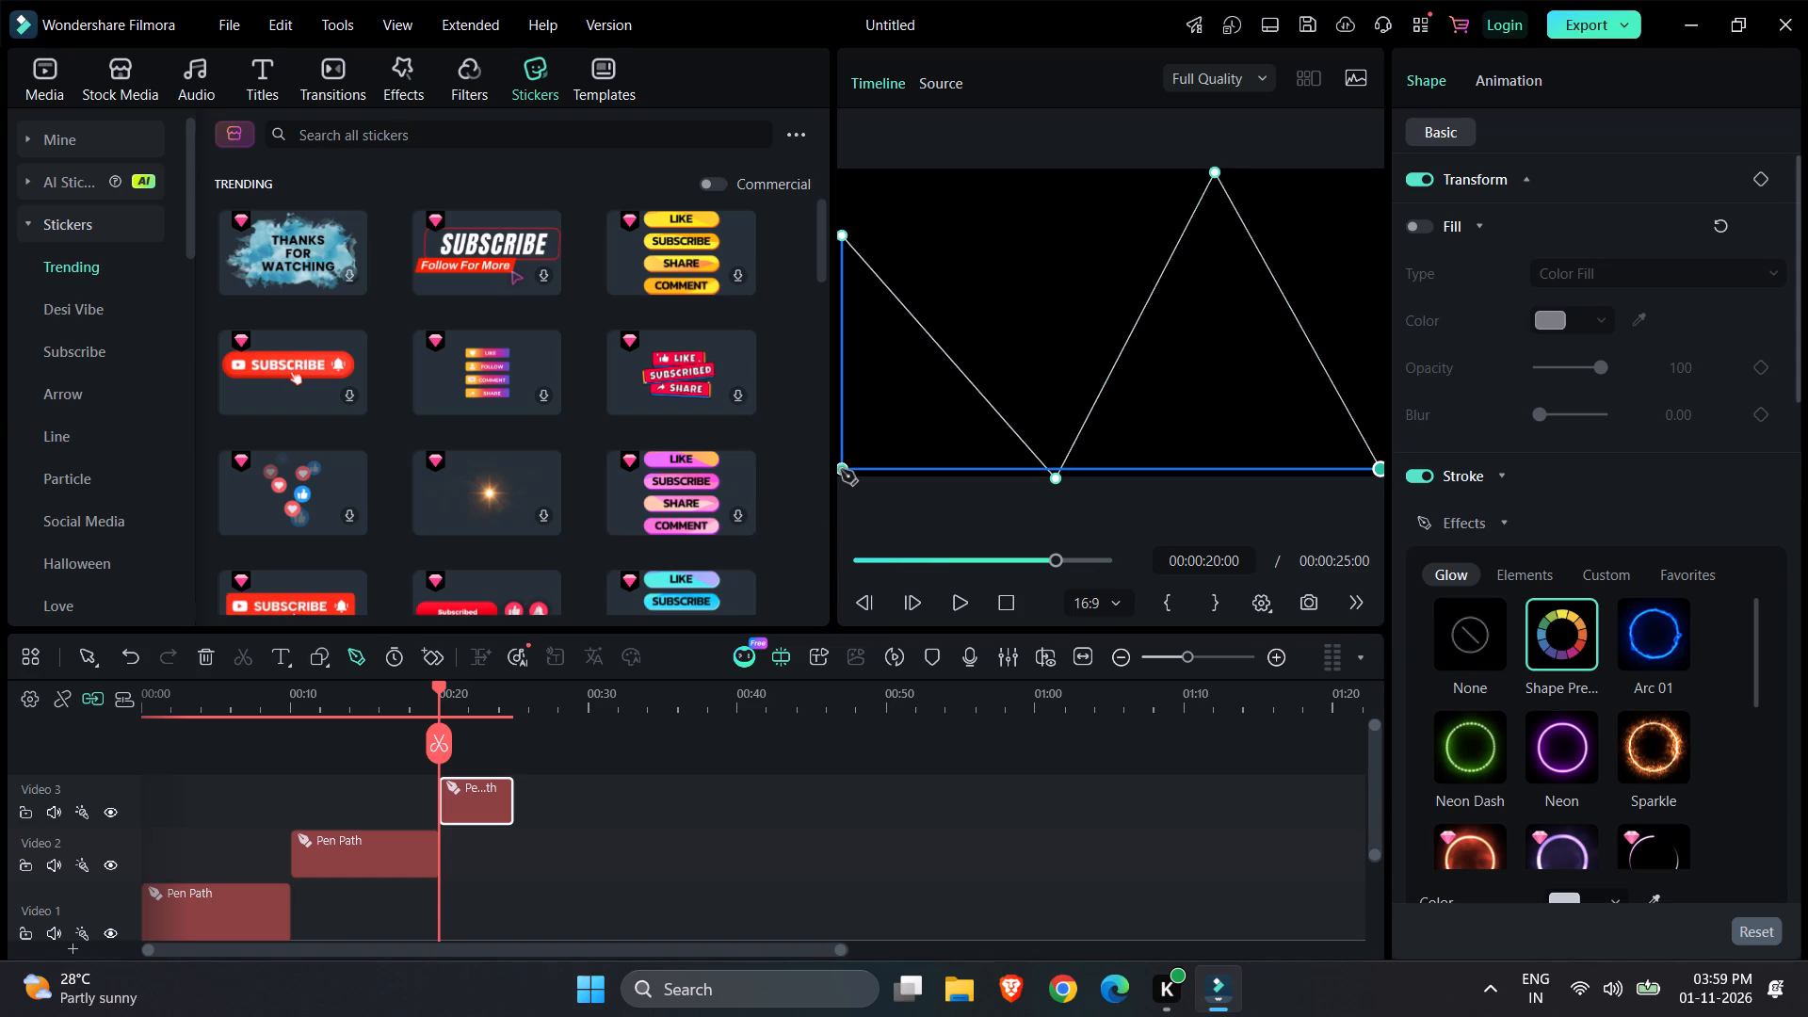
Run the pen path along the frame's bottom to the lower left corner and zigzag it through two top peaks to the lower right.
{"action": "left_click", "coordinate": [841, 470]}
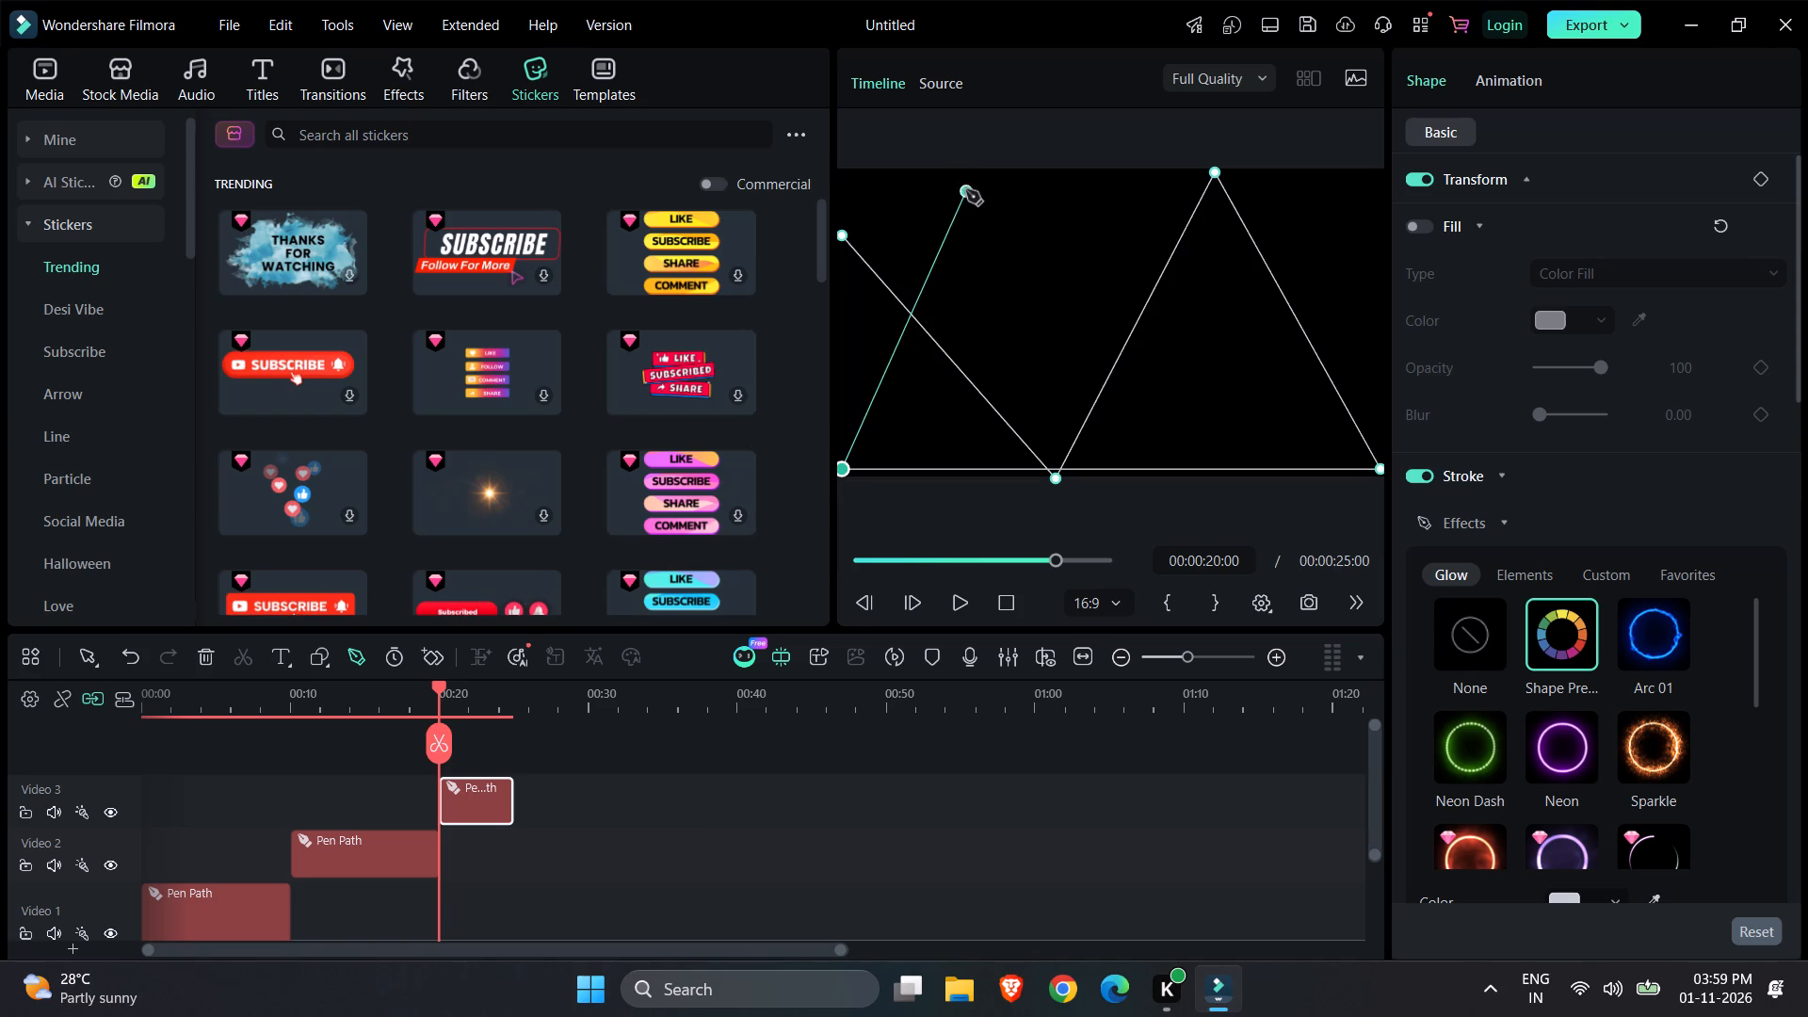
{"action": "left_click", "coordinate": [976, 174]}
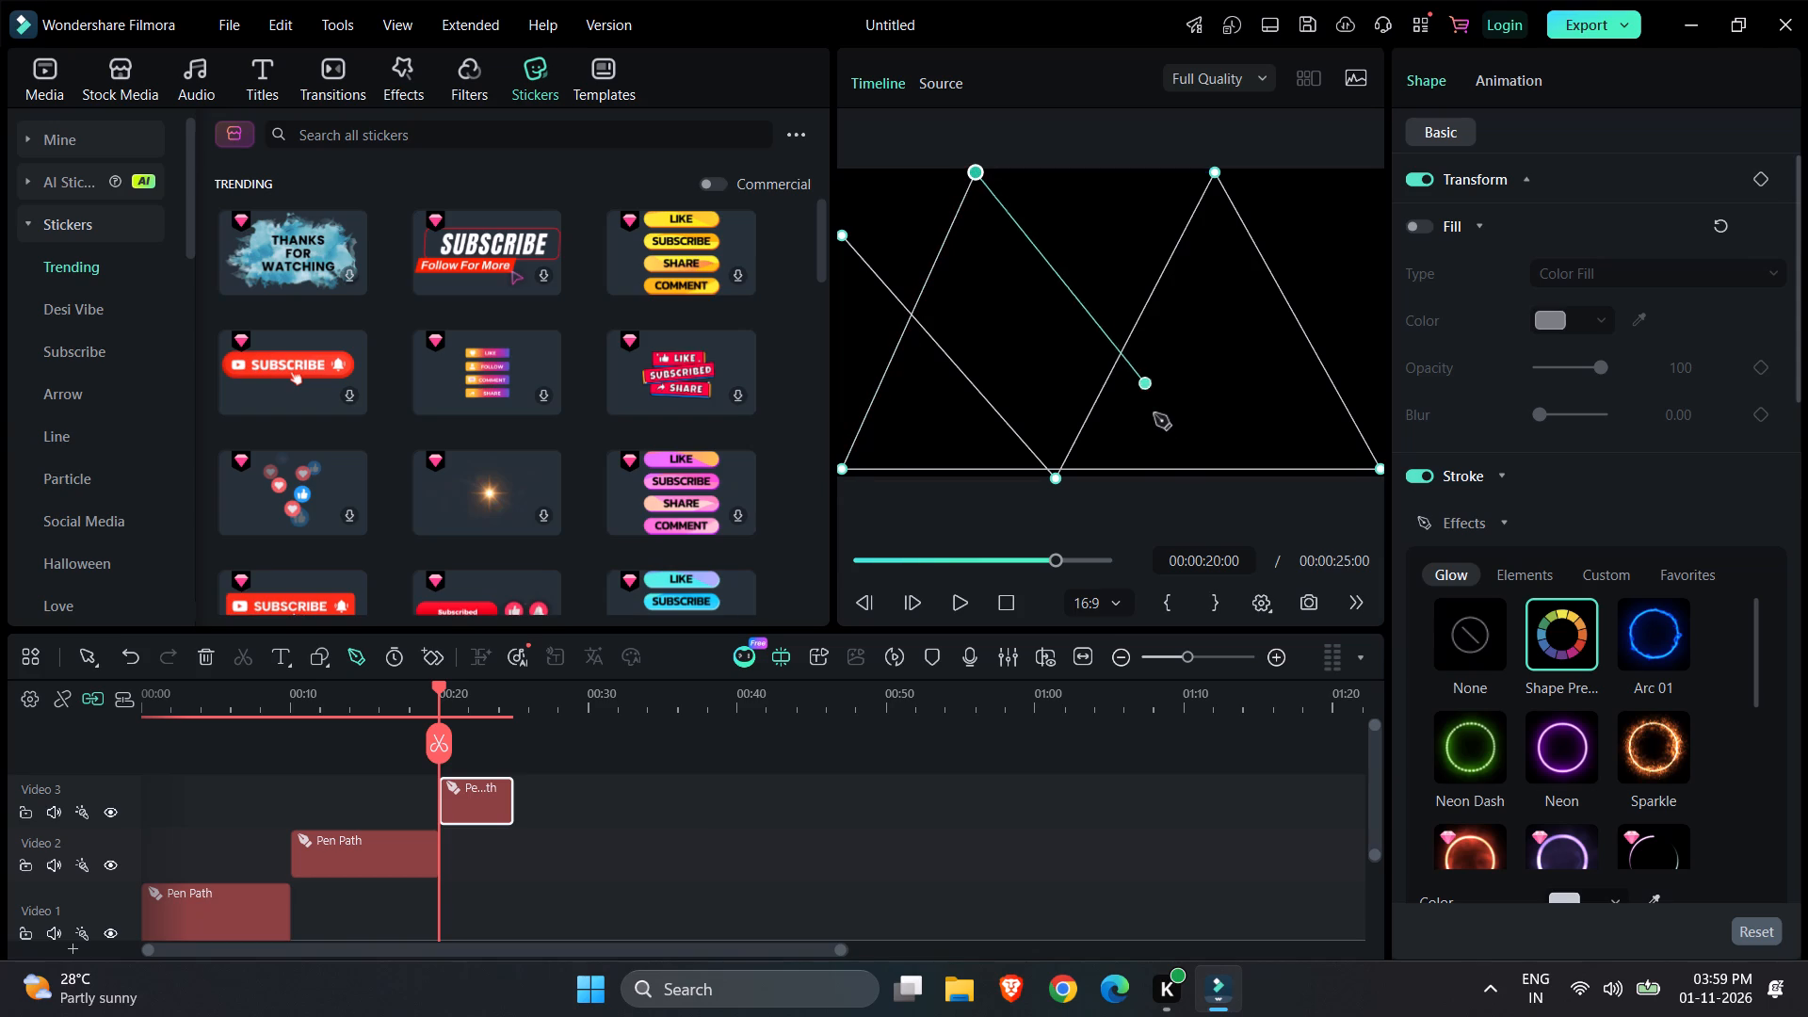
{"action": "left_click", "coordinate": [1109, 460]}
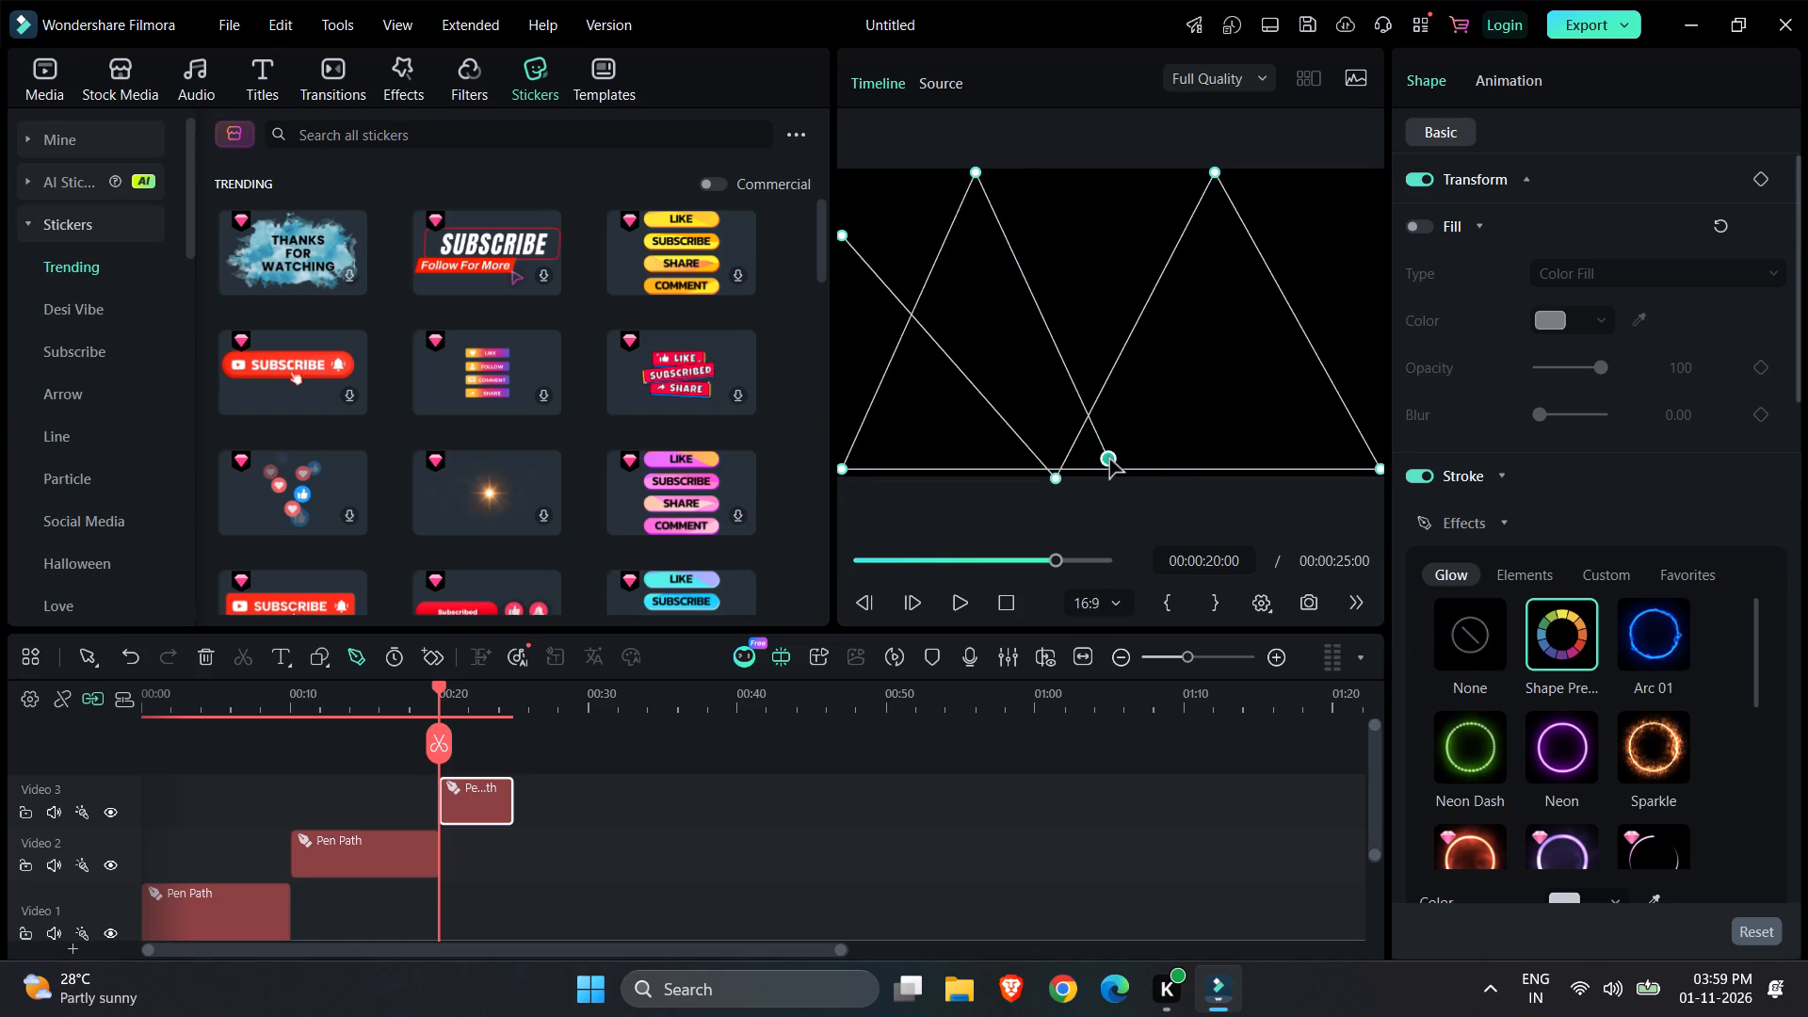
{"action": "left_click", "coordinate": [1111, 466]}
{"action": "left_click", "coordinate": [1313, 170]}
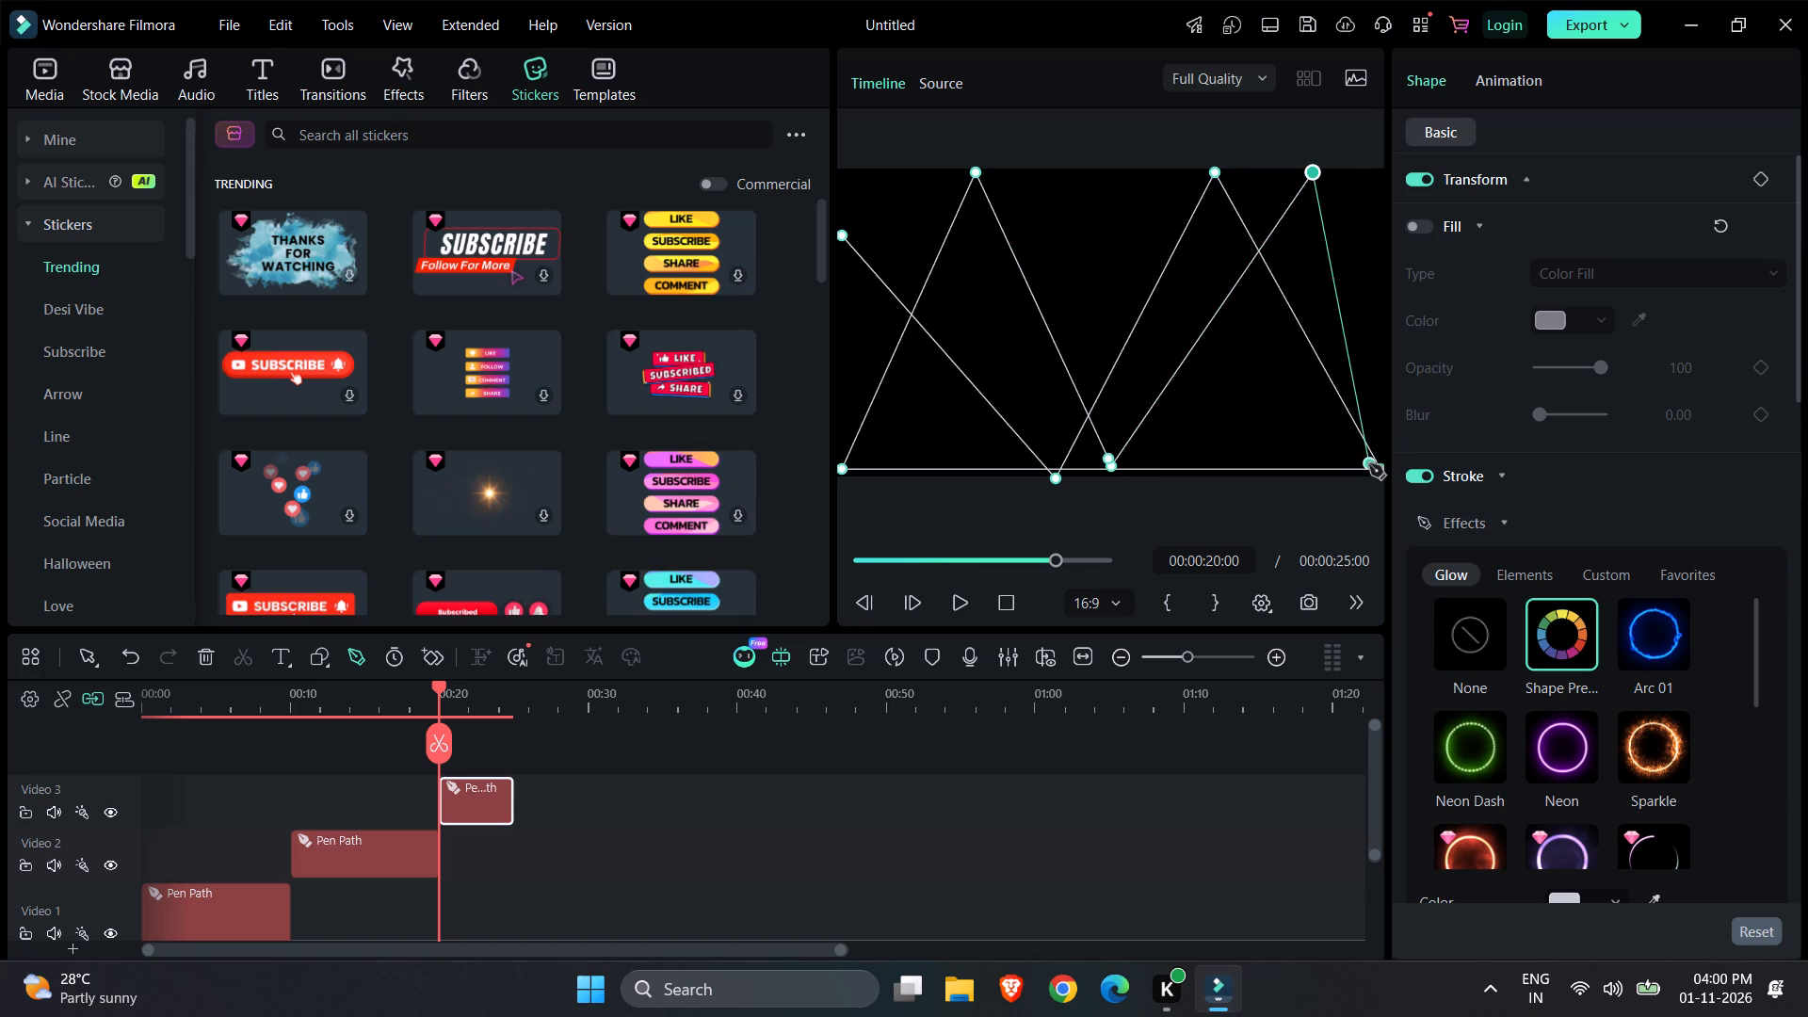
{"action": "left_click", "coordinate": [1370, 466]}
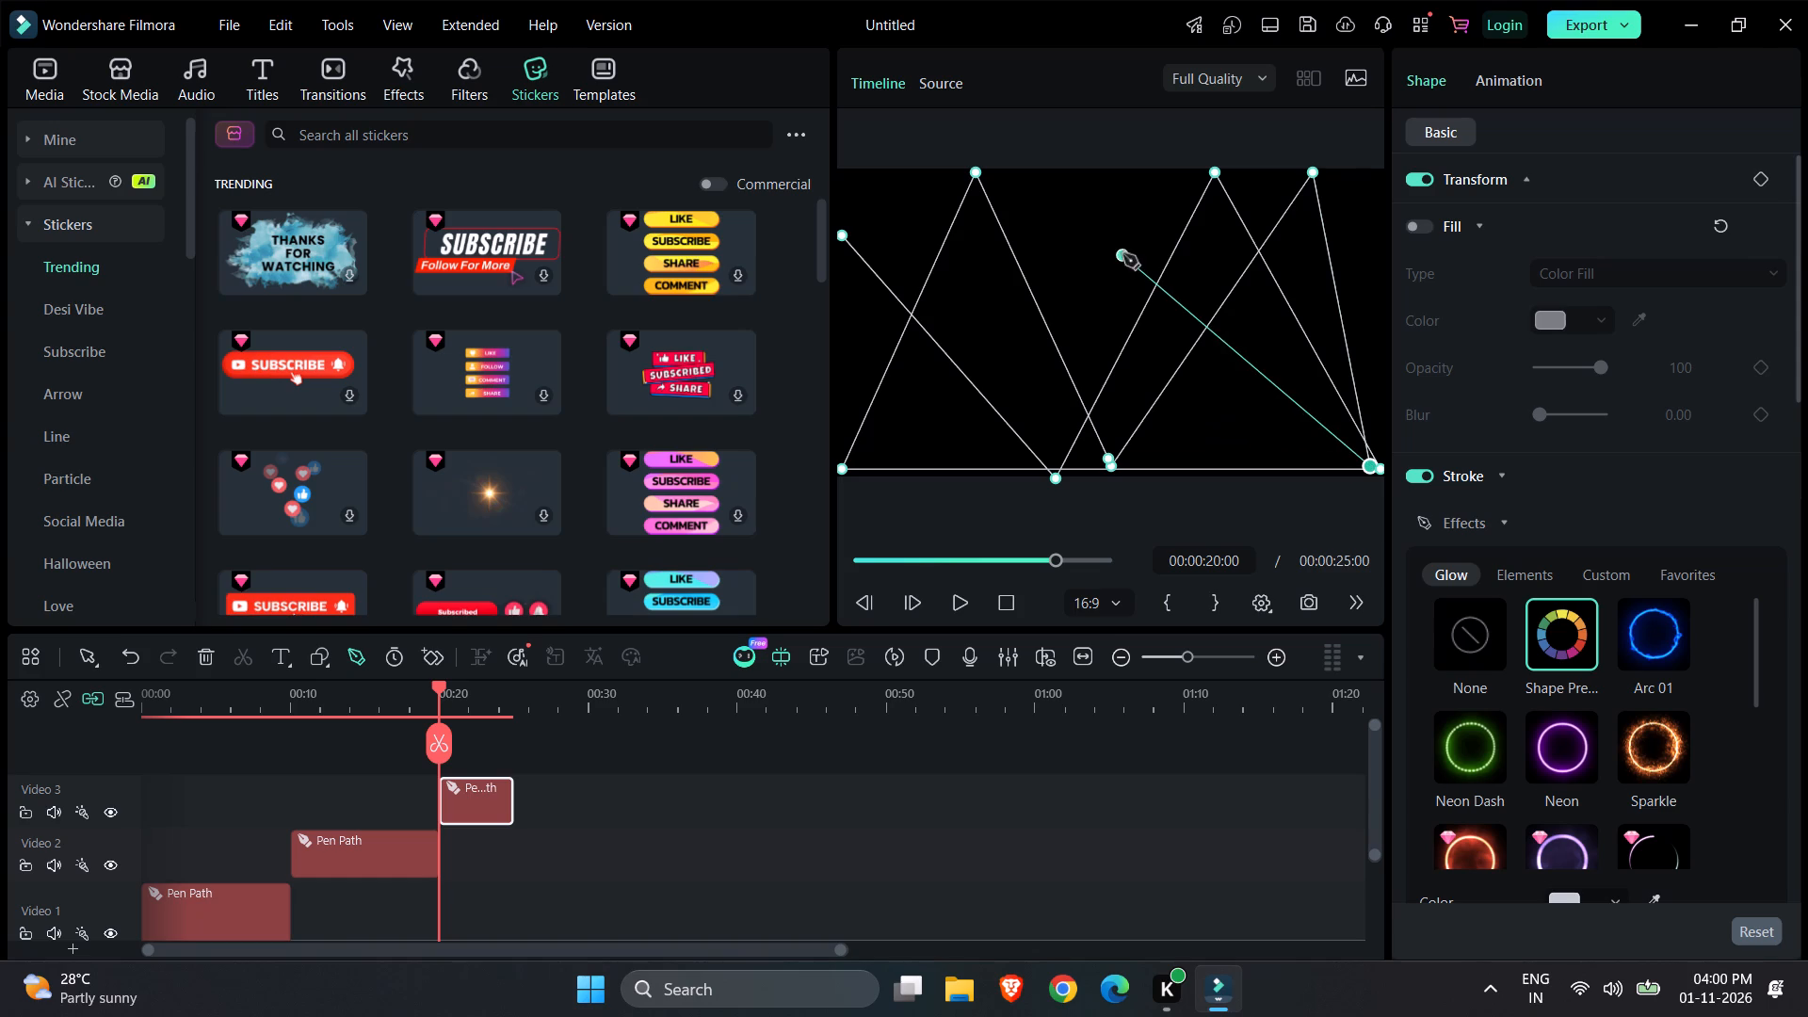
Zigzag the pen path back to the frame's top left corner, across to the top right corner, and end it down the right edge.
{"action": "left_click", "coordinate": [1113, 172]}
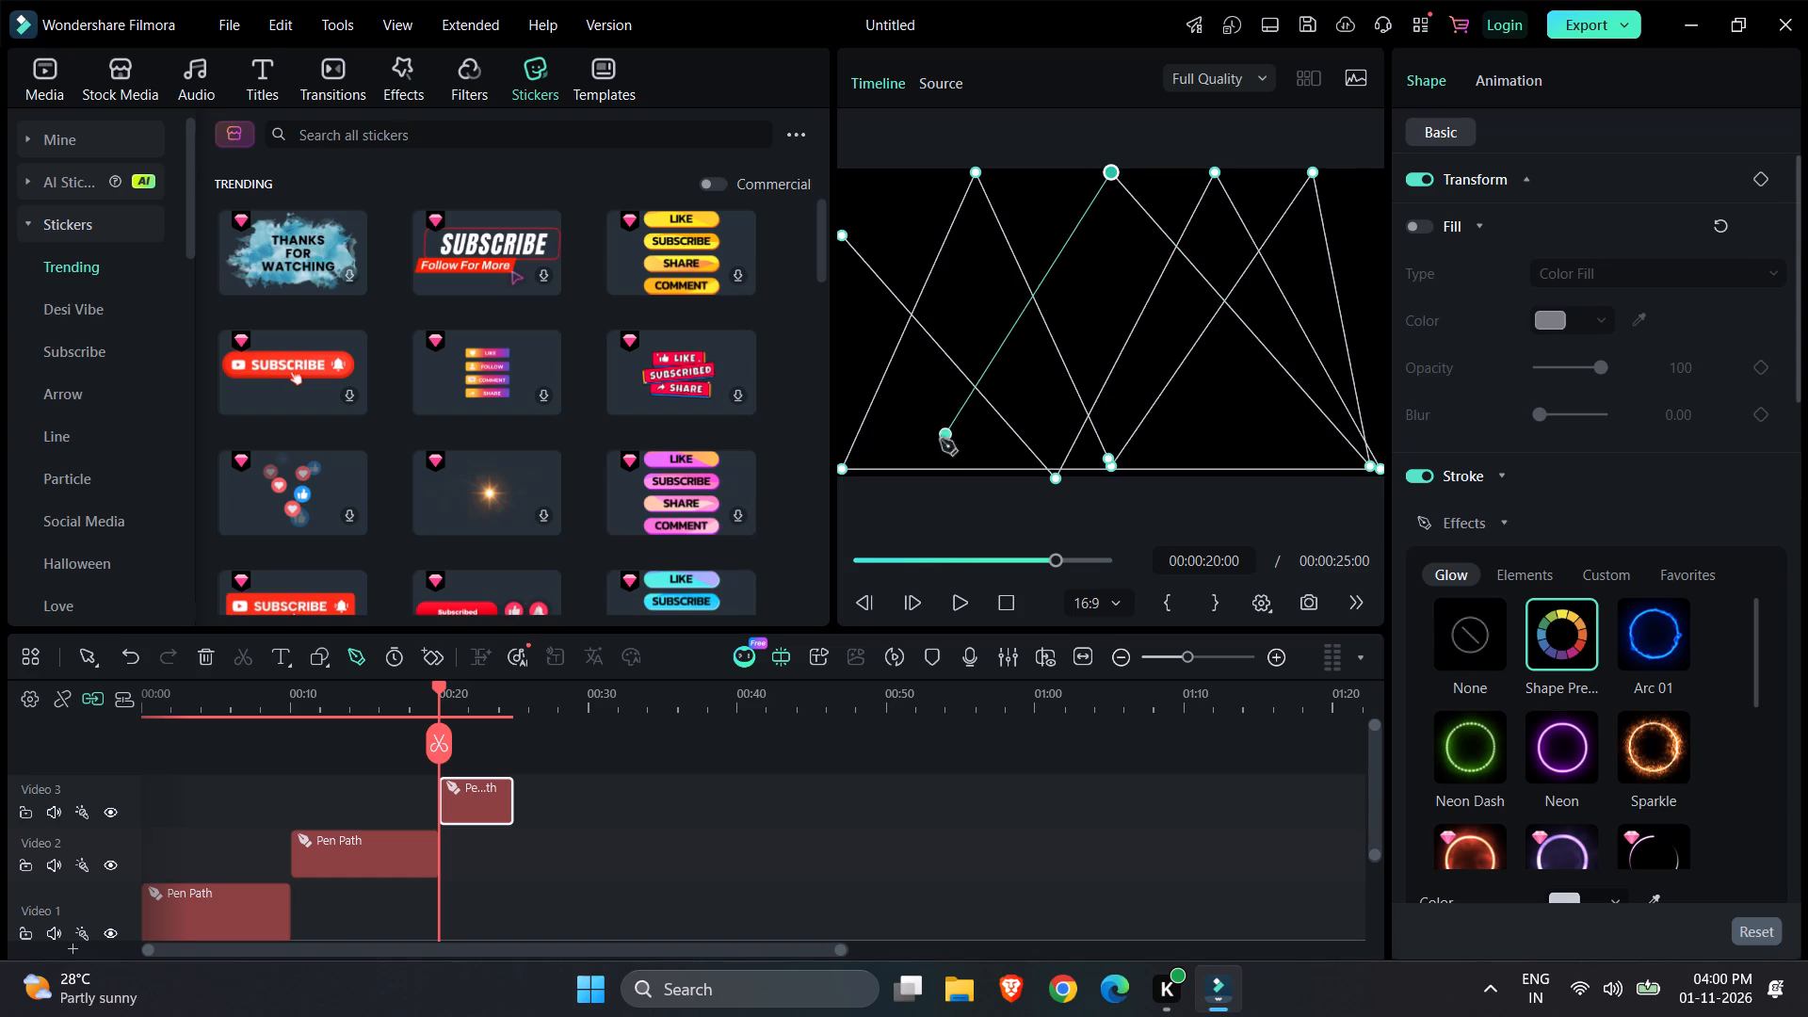
{"action": "left_click", "coordinate": [923, 464]}
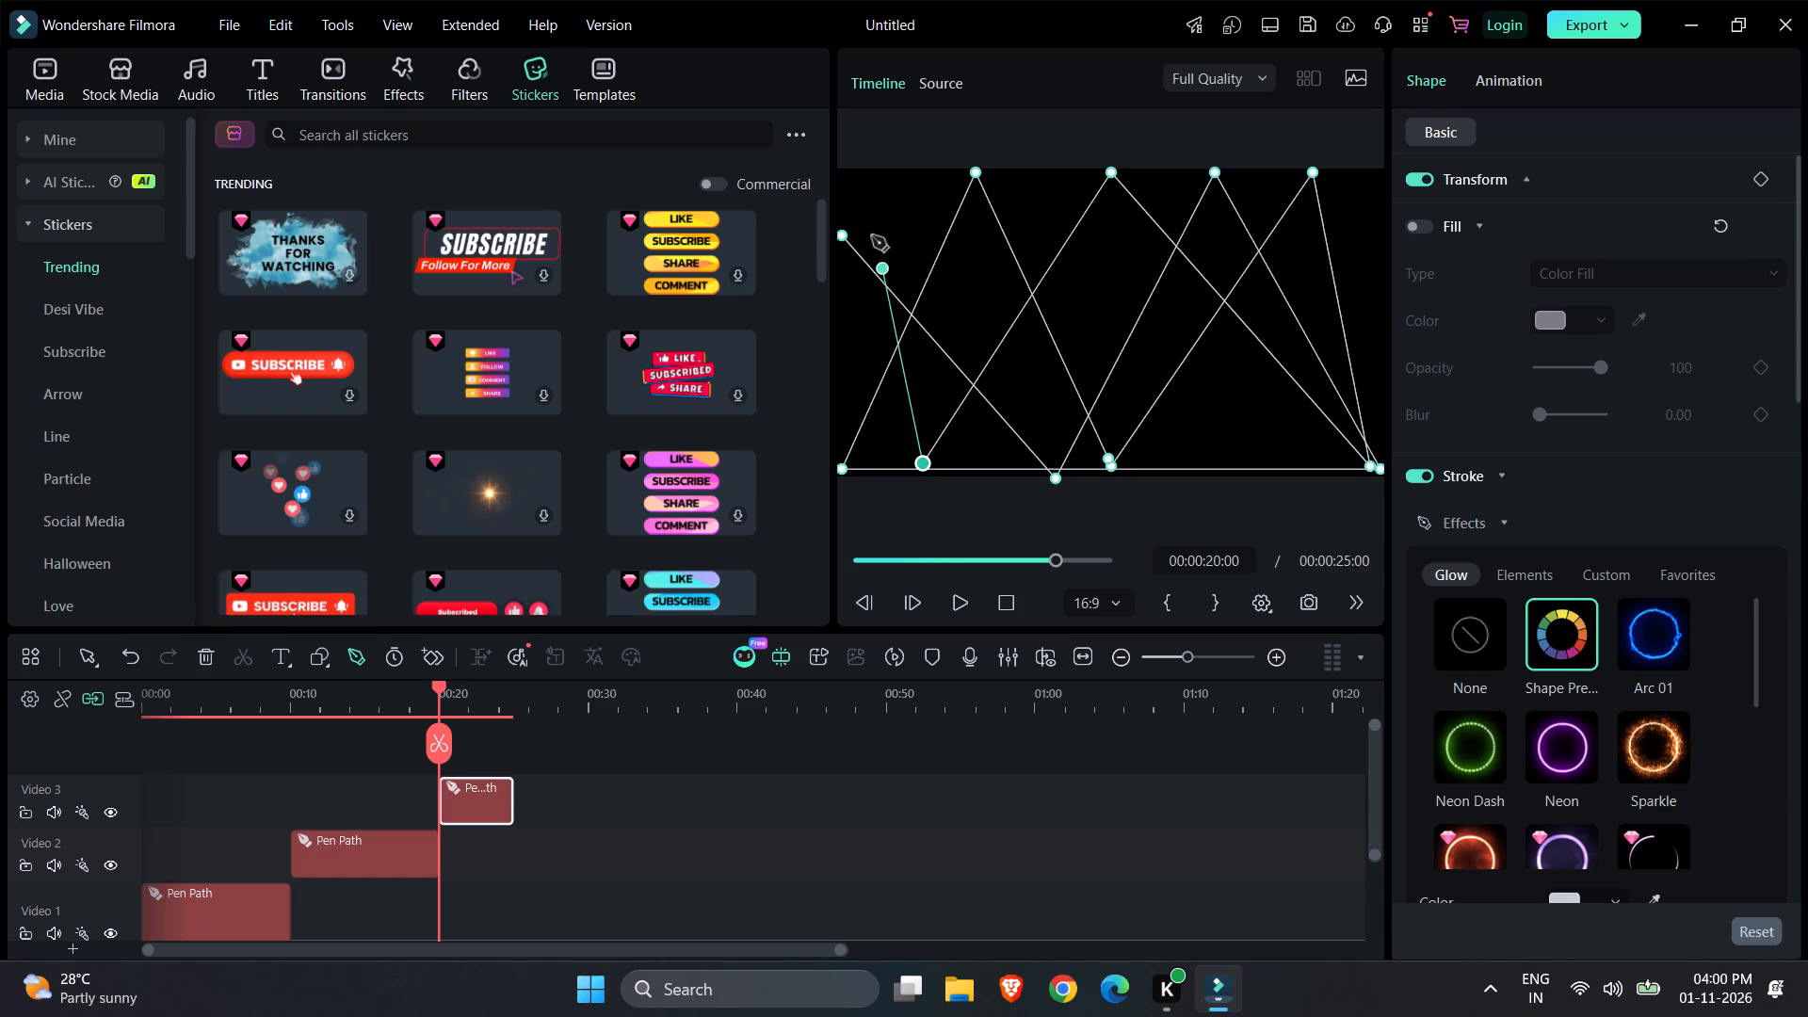
{"action": "left_click", "coordinate": [838, 173]}
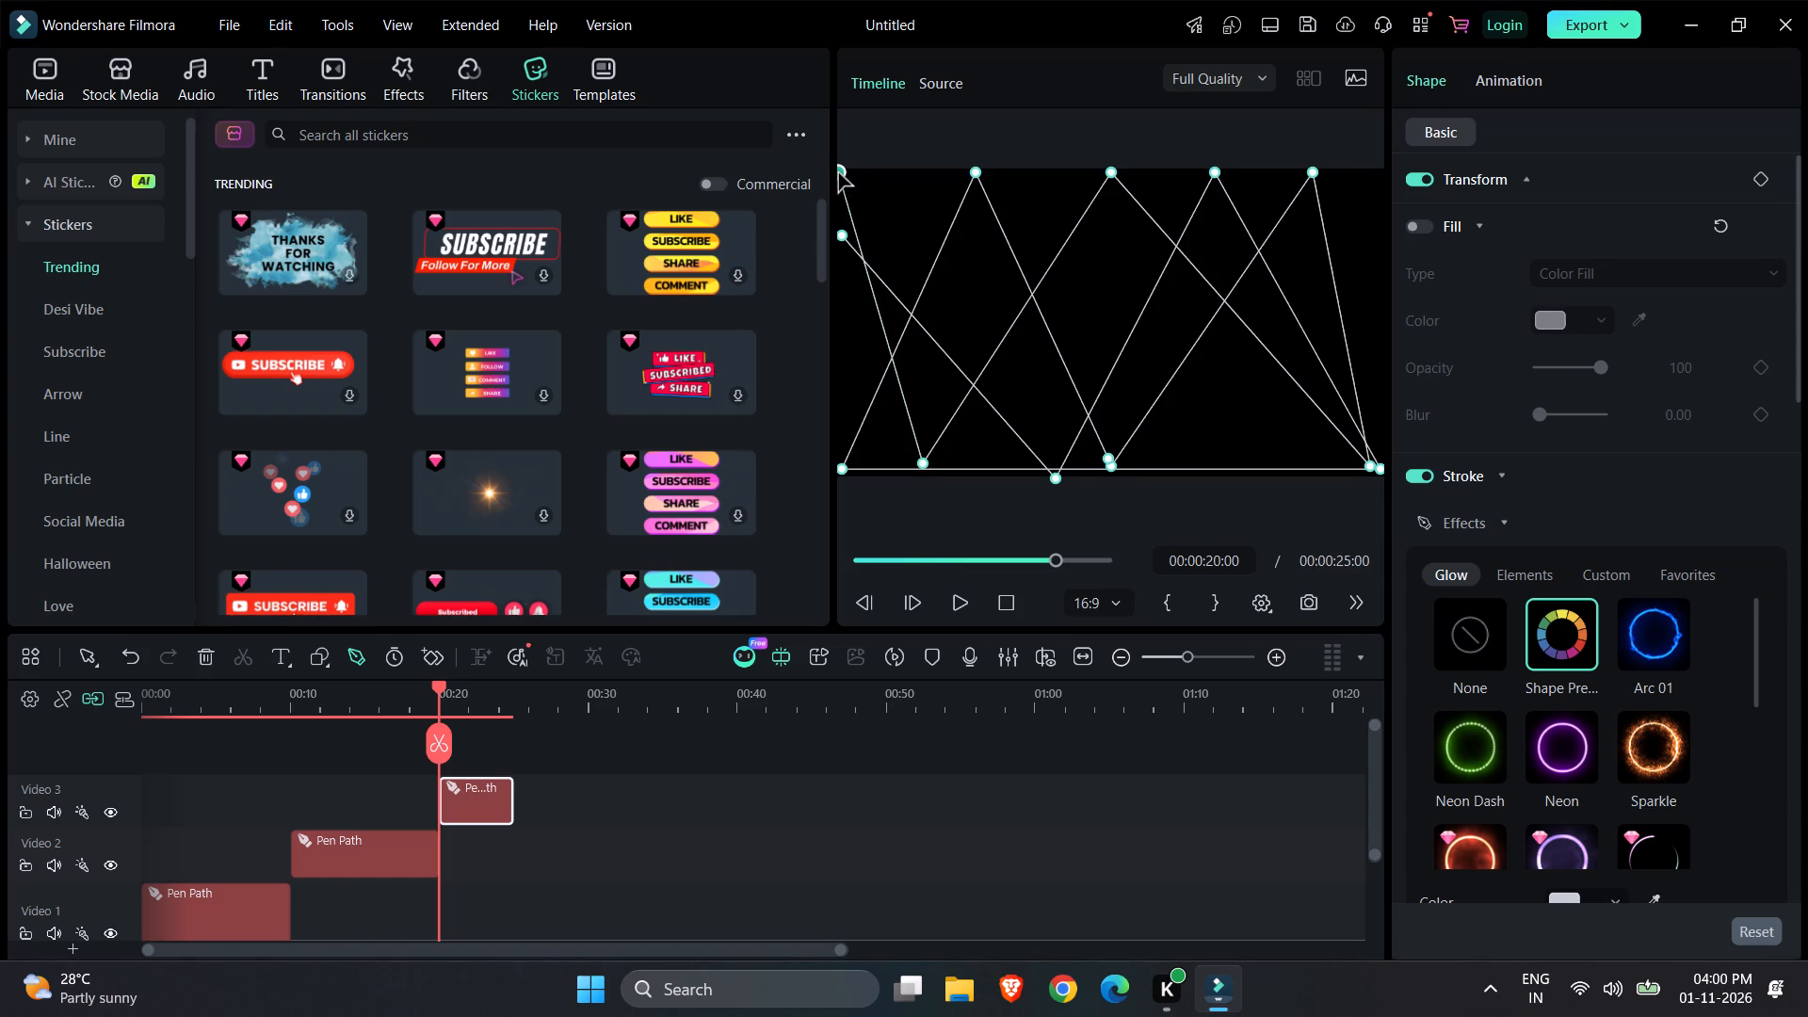
{"action": "left_click", "coordinate": [1239, 465]}
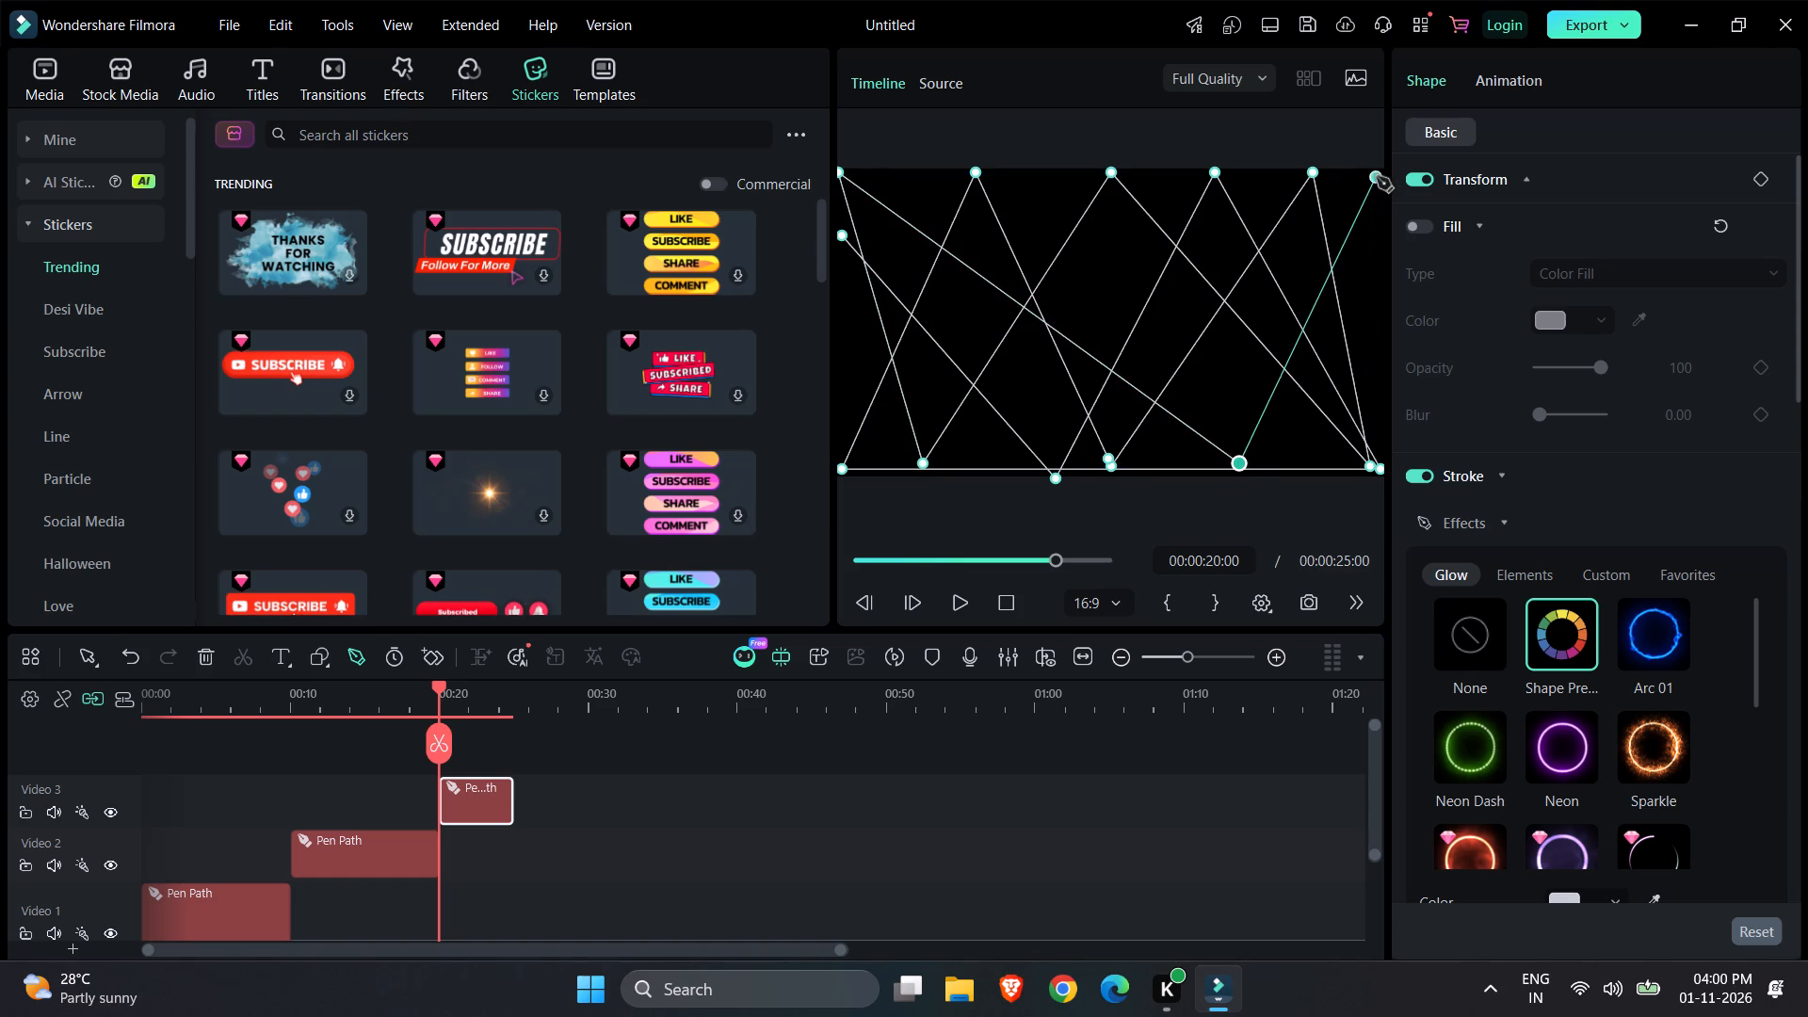
{"action": "left_click", "coordinate": [1377, 177]}
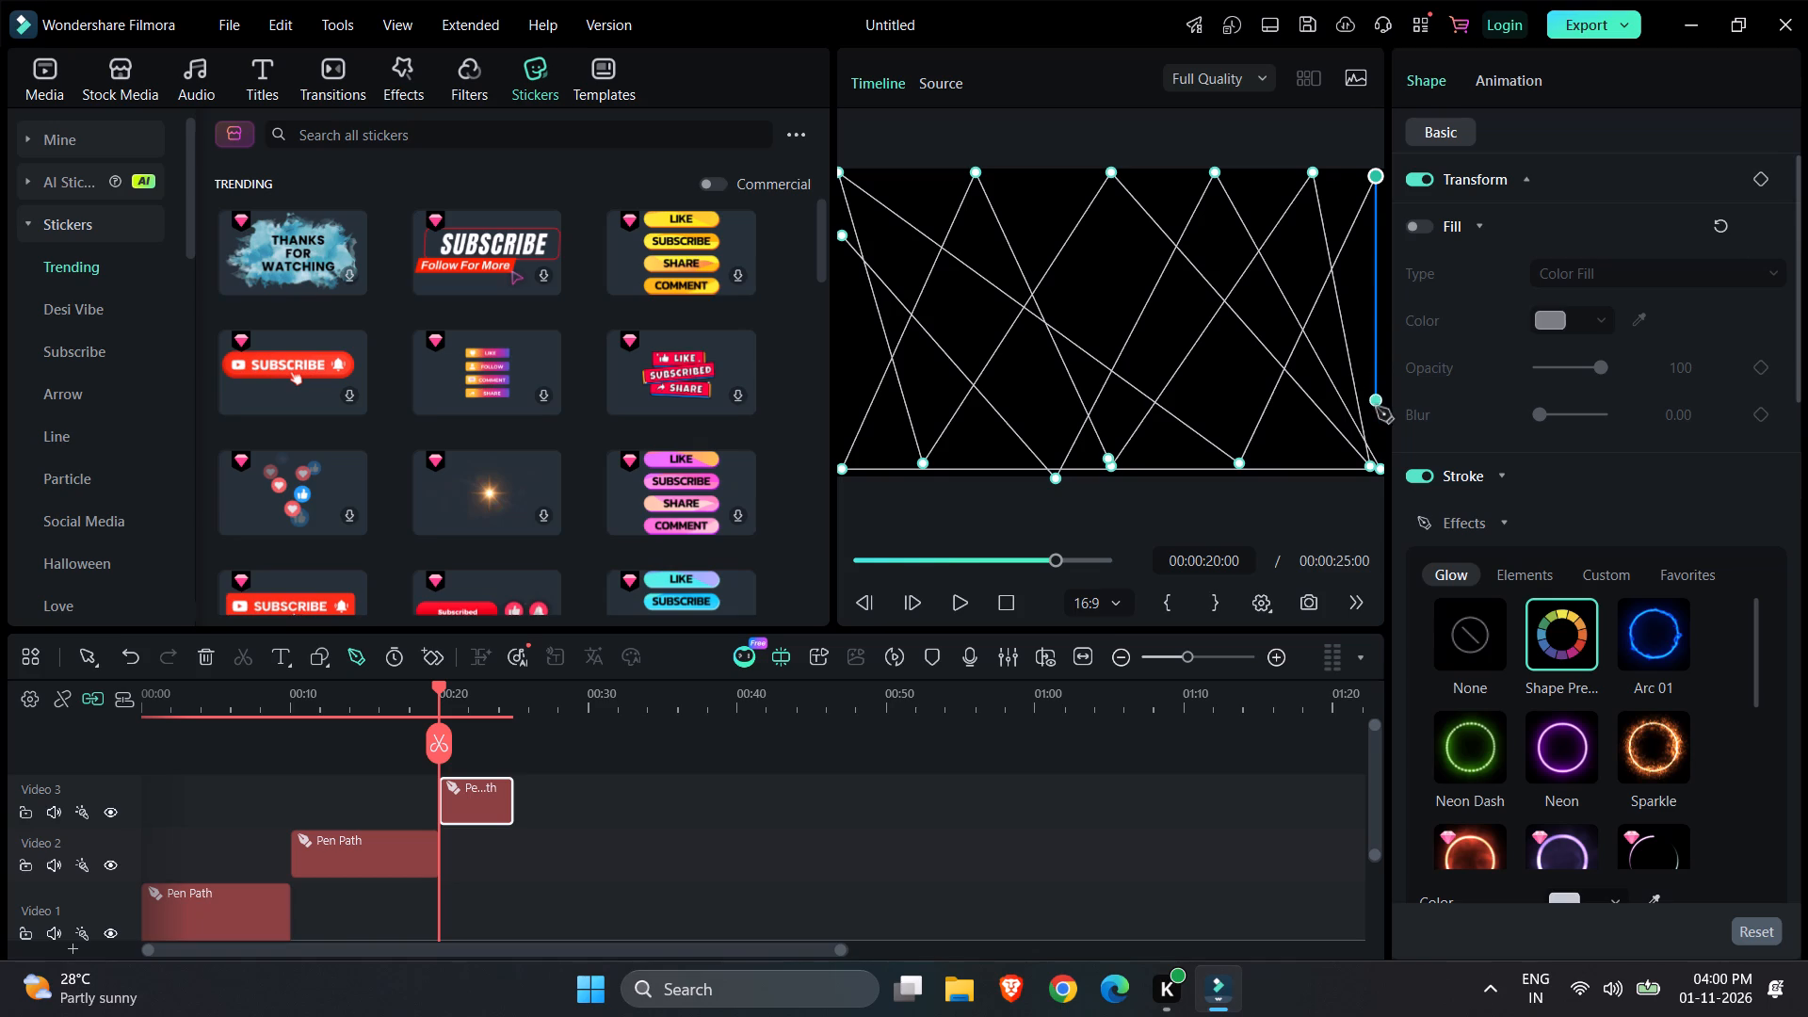
{"action": "left_click", "coordinate": [1378, 445]}
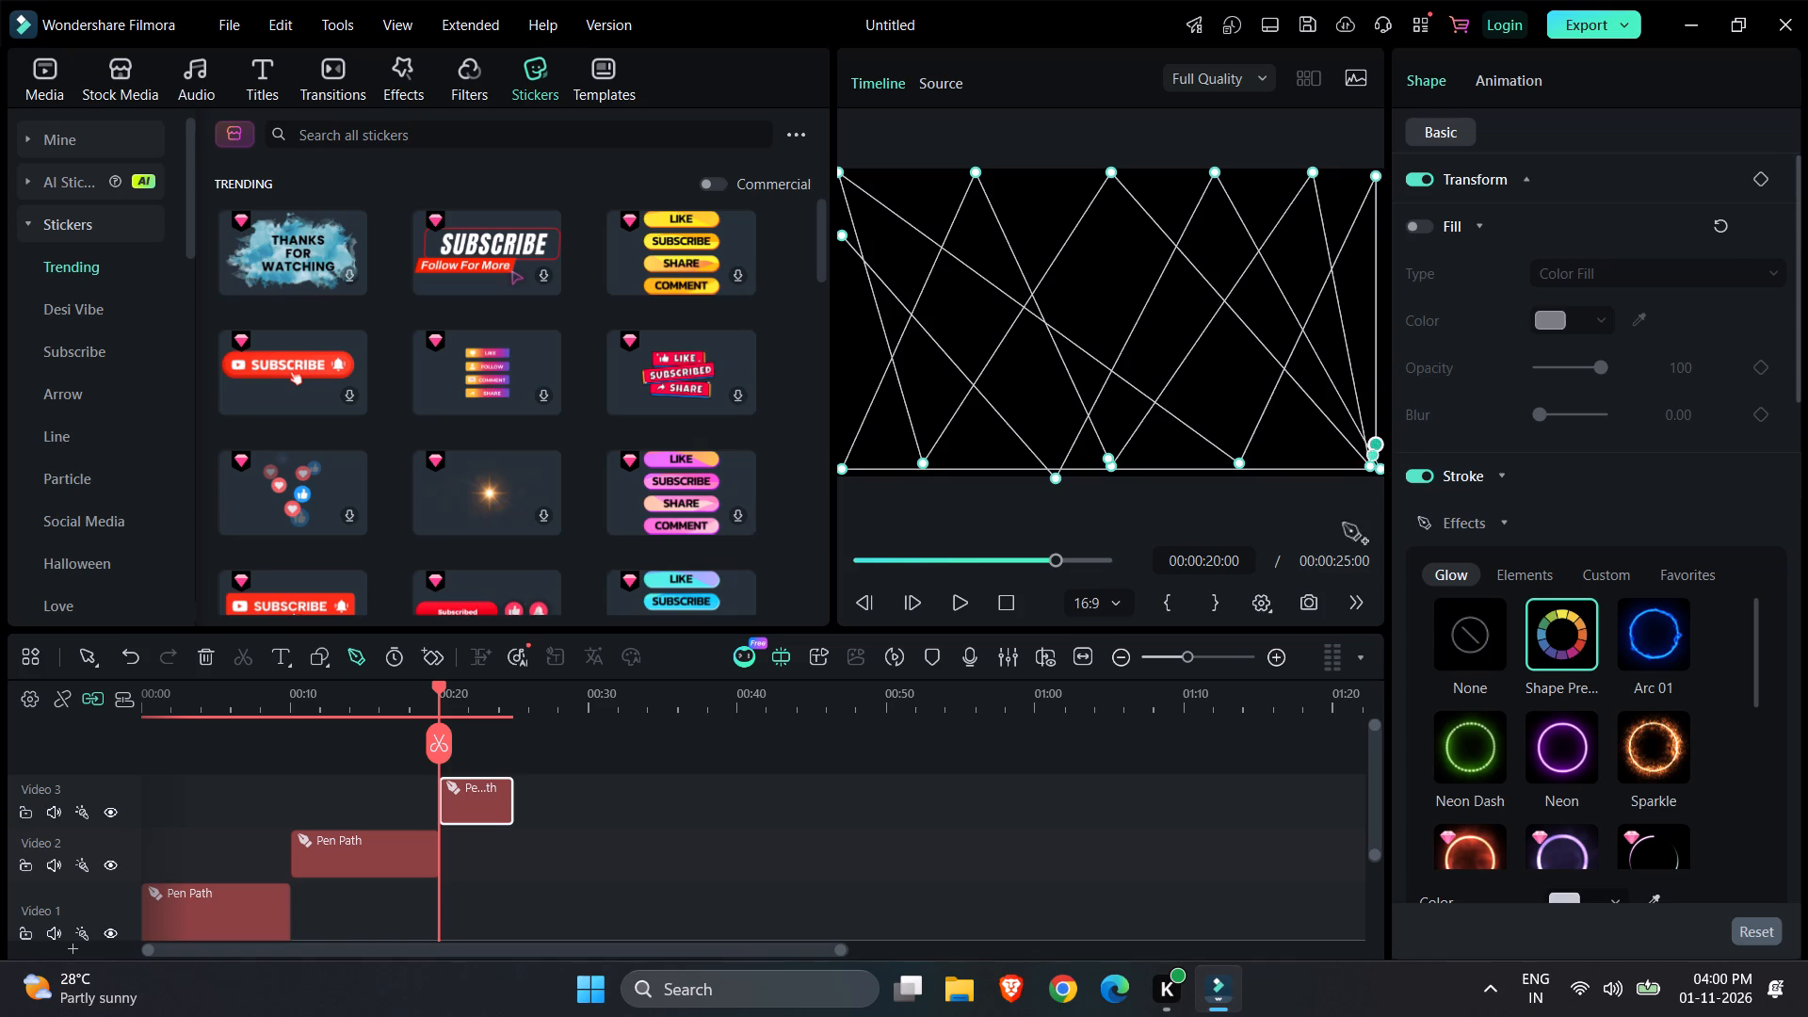
{"action": "left_click", "coordinate": [1231, 822]}
Apply the Sparkle glow effect to the third pen path's stroke.
{"action": "left_click", "coordinate": [1138, 390]}
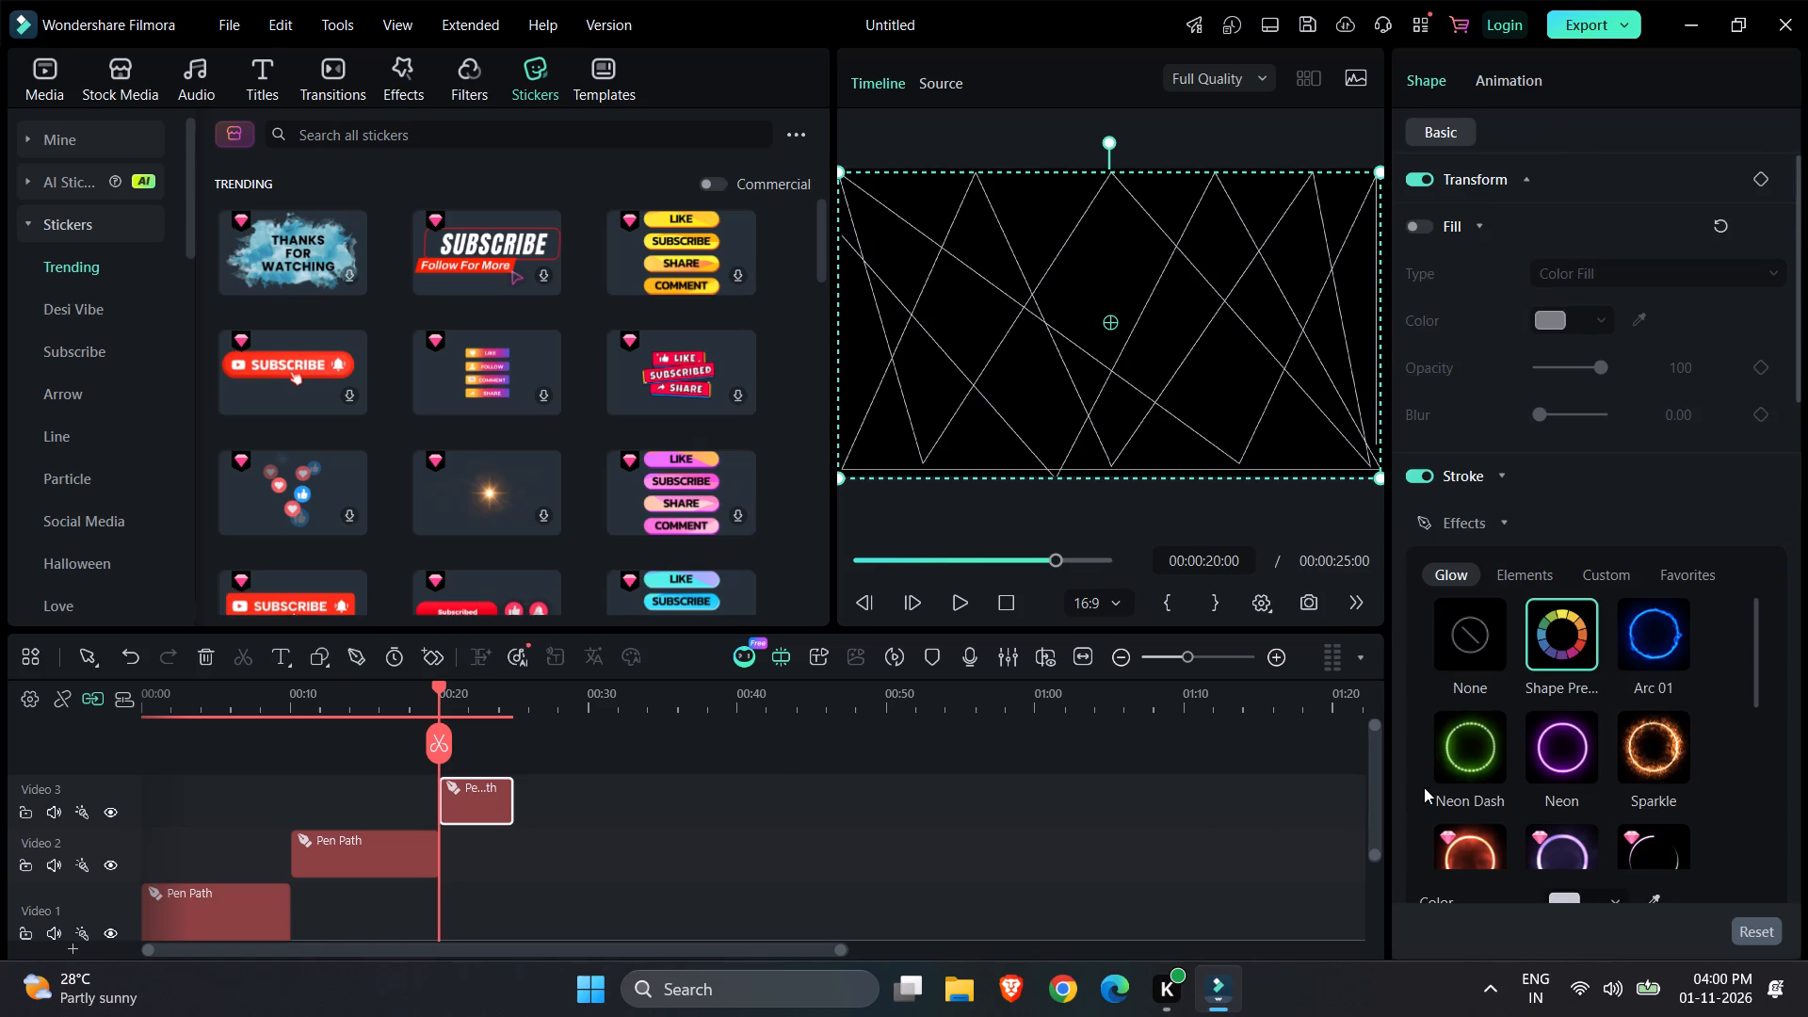
{"action": "left_click", "coordinate": [1637, 746]}
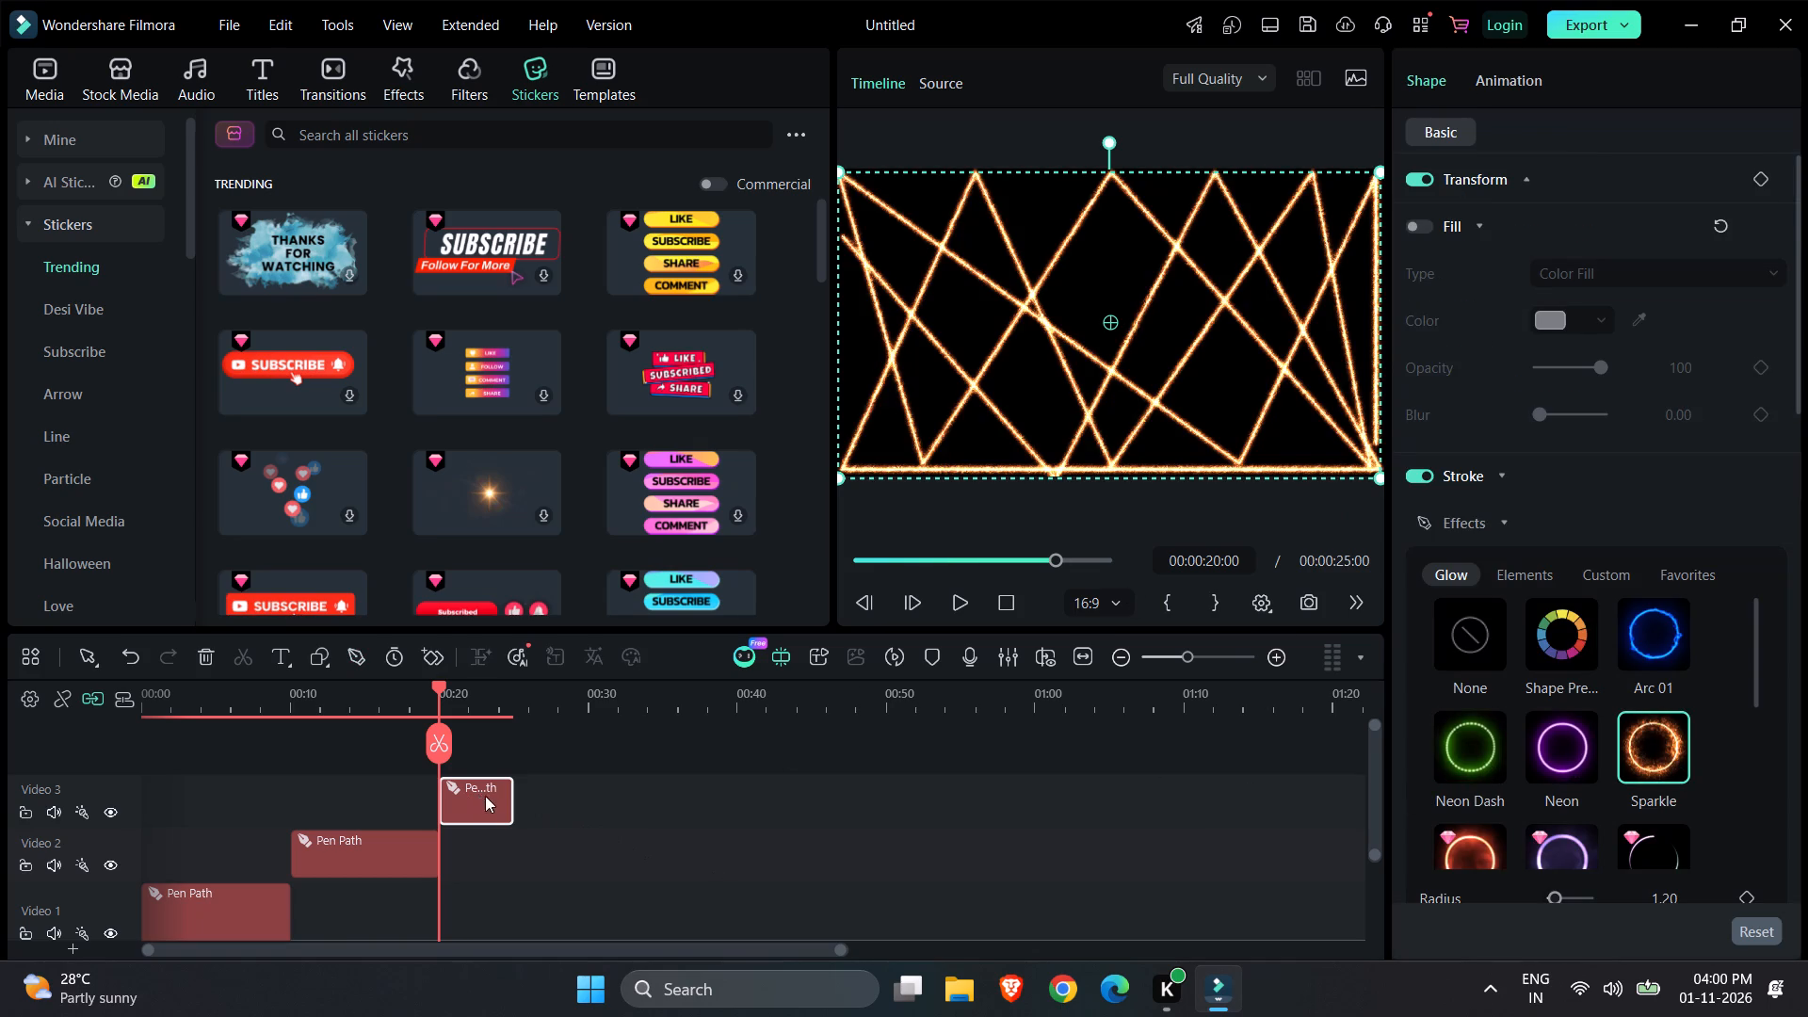
Extend the third Pen Path clip on Video 3 to end at 00:00:30:01.
{"action": "left_click_drag", "start_coordinate": [509, 799], "coordinate": [587, 801]}
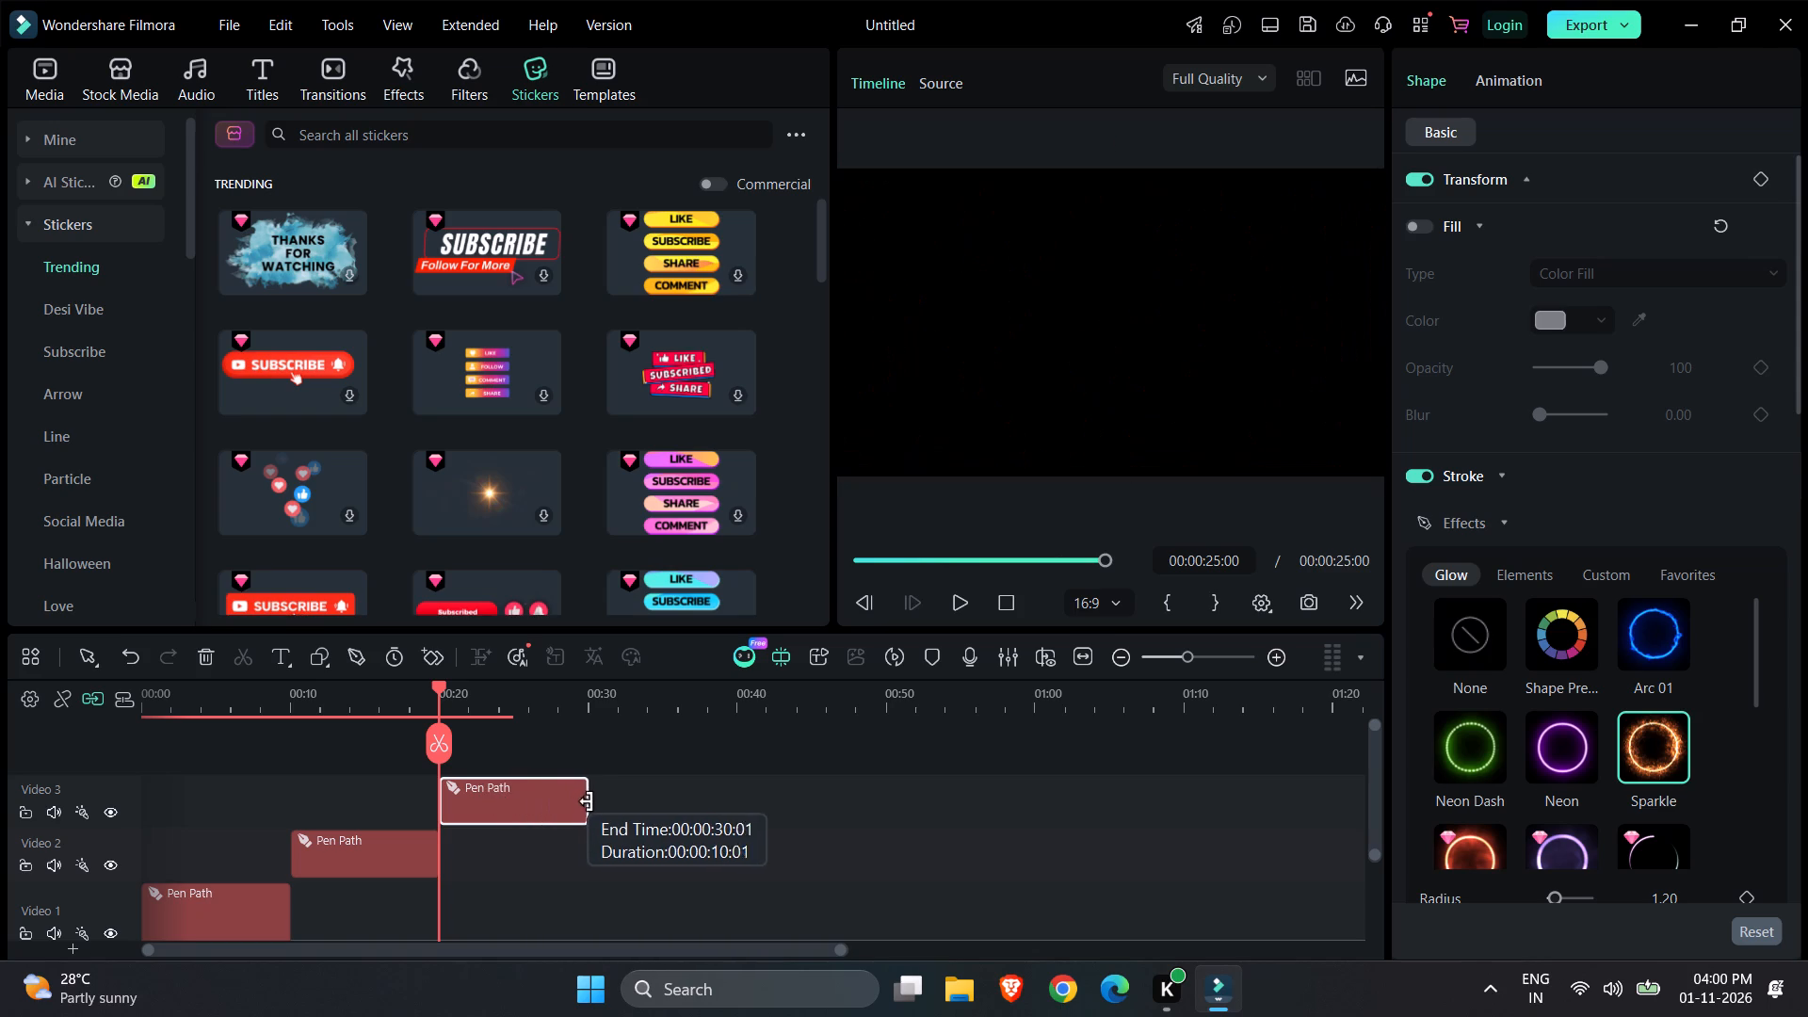
{"action": "left_click_drag", "start_coordinate": [587, 801], "coordinate": [596, 805]}
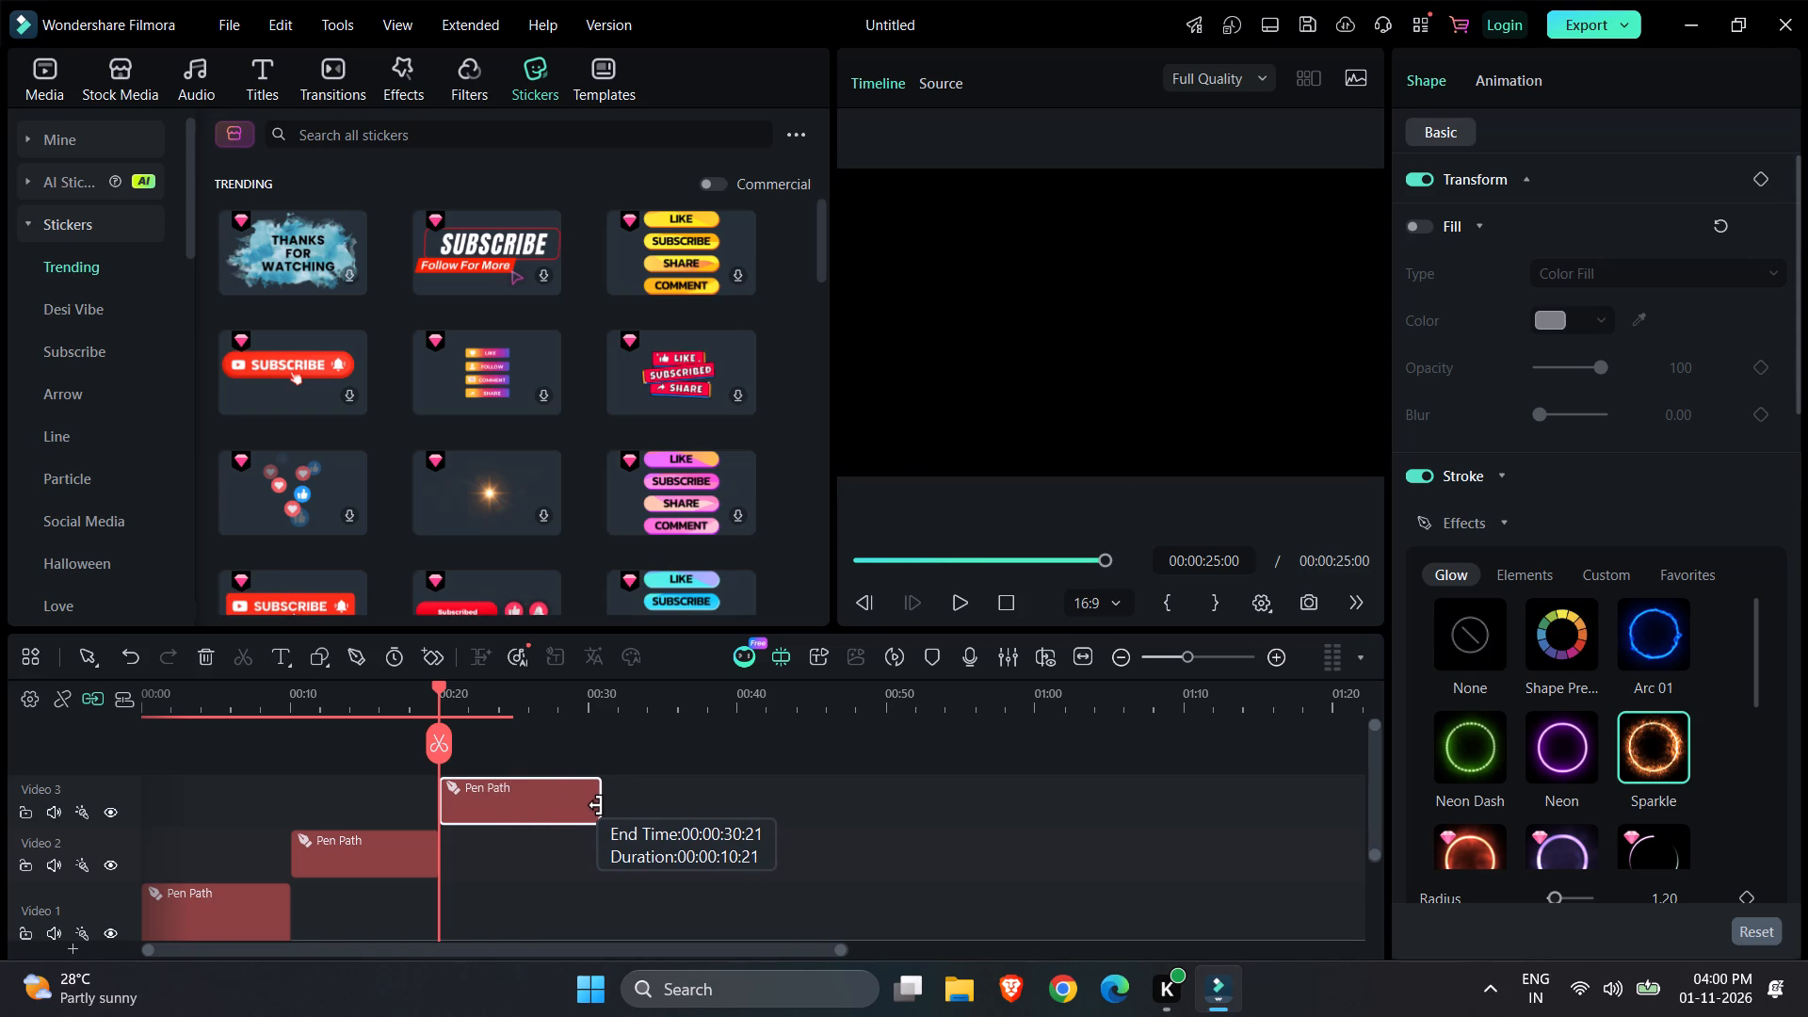
{"action": "left_click_drag", "start_coordinate": [596, 805], "coordinate": [589, 801]}
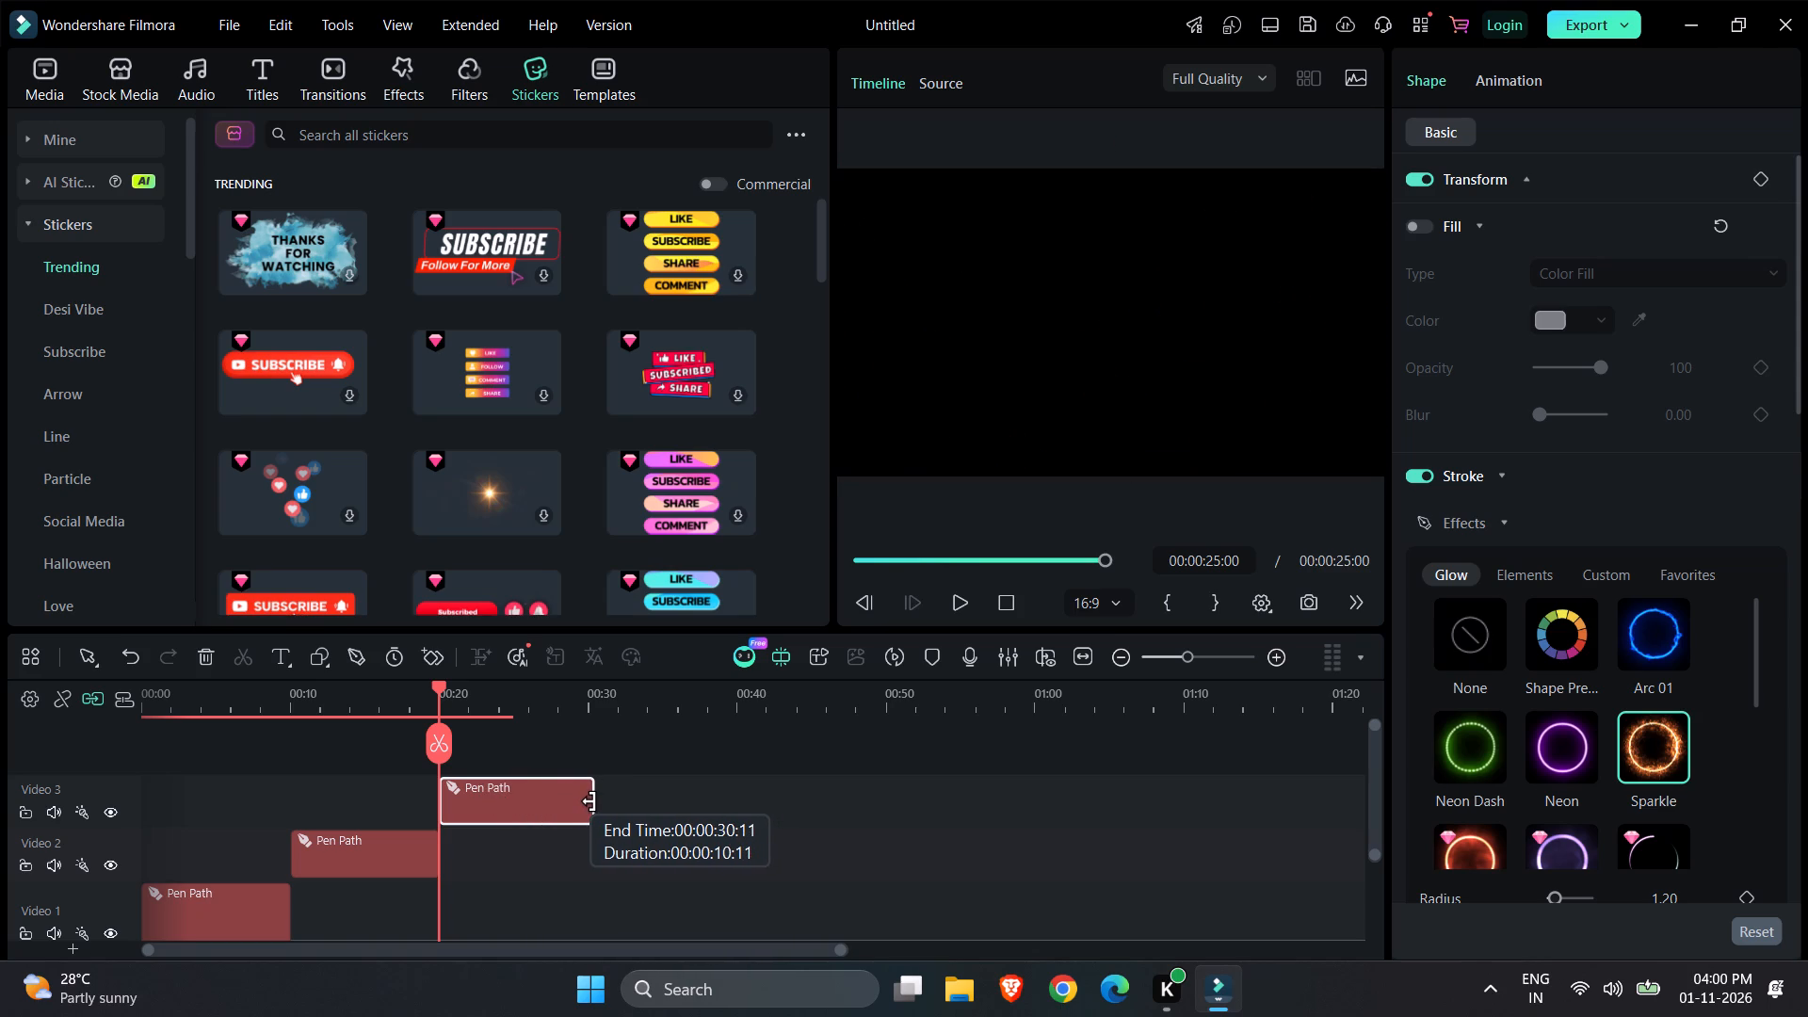
{"action": "left_click_drag", "start_coordinate": [589, 801], "coordinate": [586, 801]}
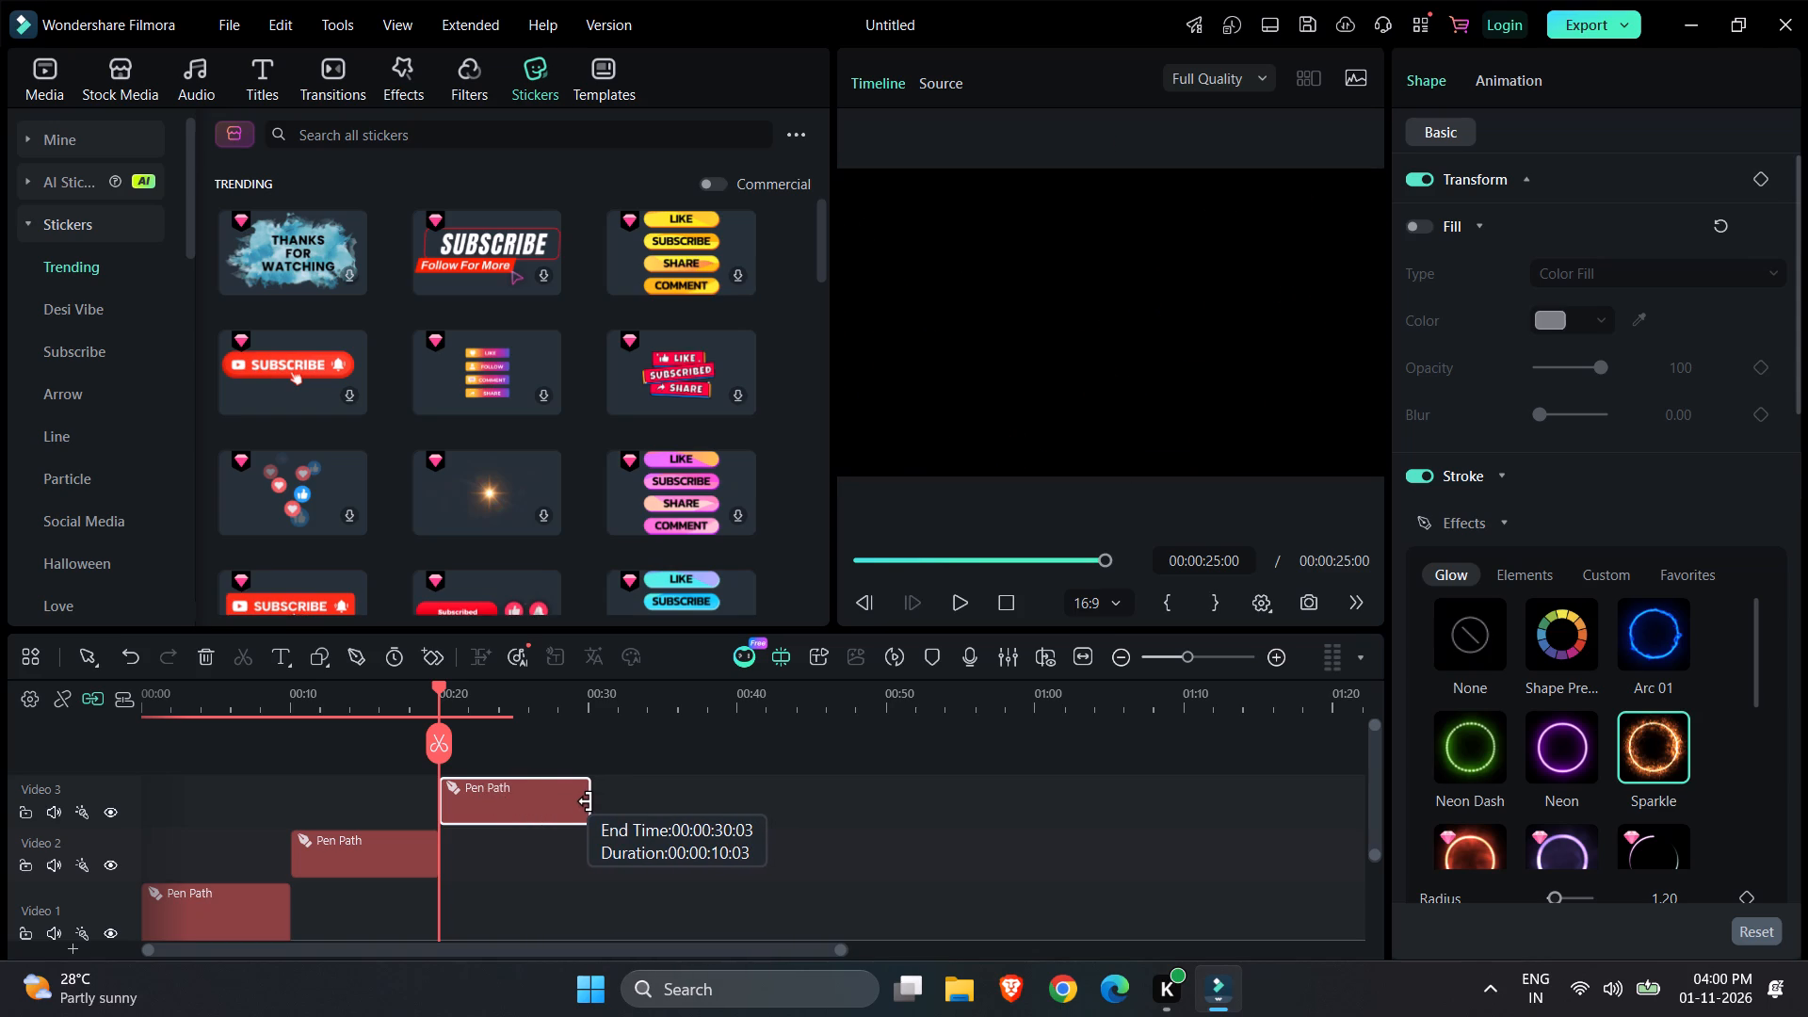
{"action": "left_click_drag", "start_coordinate": [586, 801], "coordinate": [585, 801]}
{"action": "left_click", "coordinate": [711, 811]}
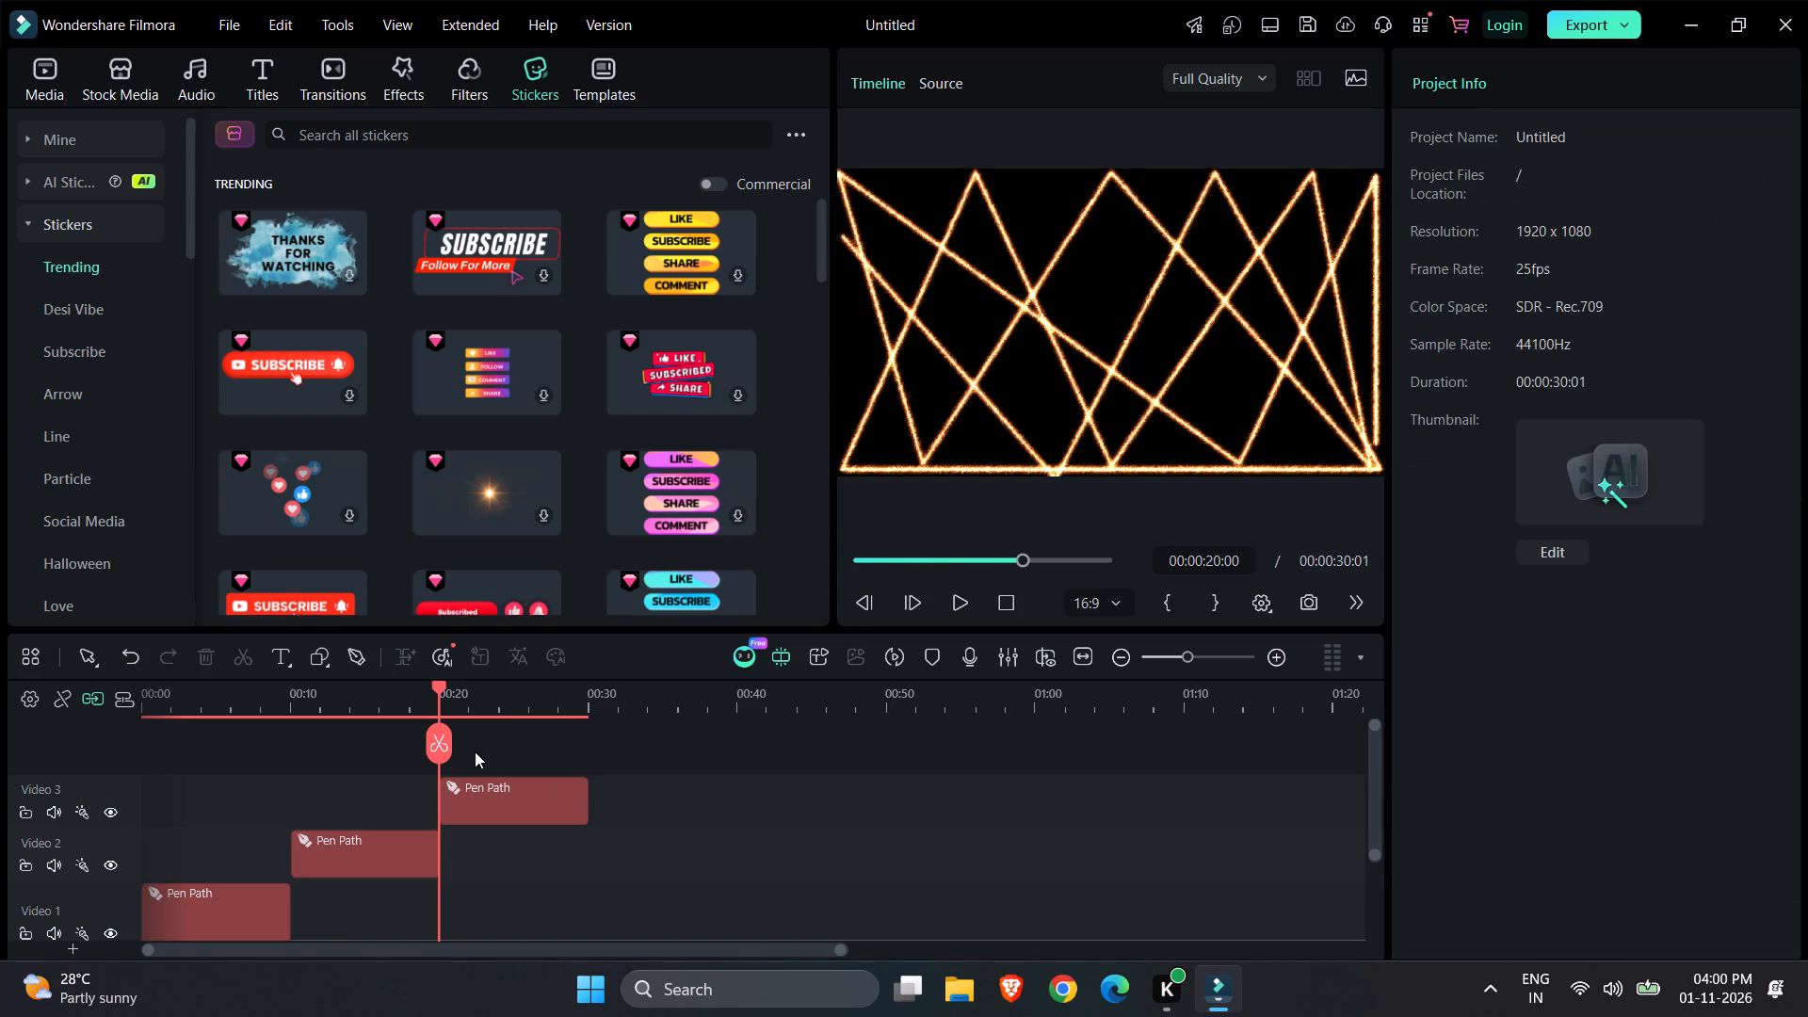
Move the playhead to the end of the third Pen Path clip at 00:00:30:01.
{"action": "left_click_drag", "start_coordinate": [442, 742], "coordinate": [642, 747]}
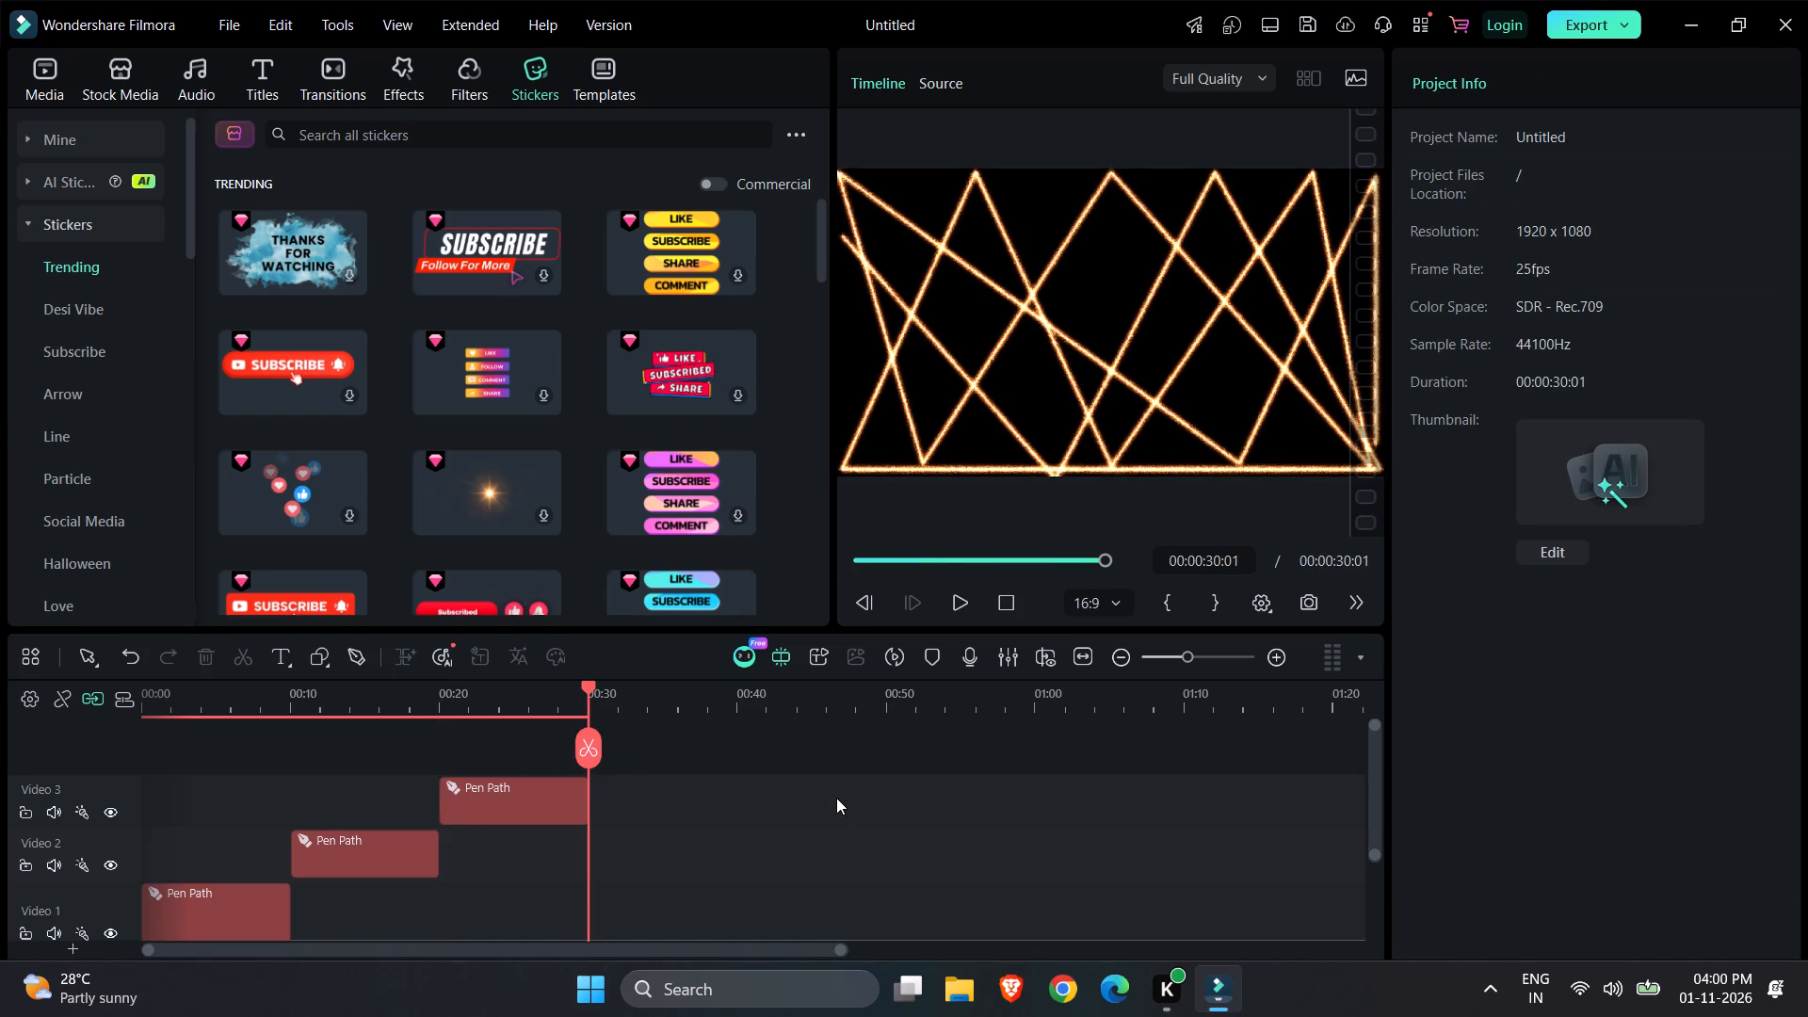
Close the video editor.
{"action": "left_click", "coordinate": [1785, 24]}
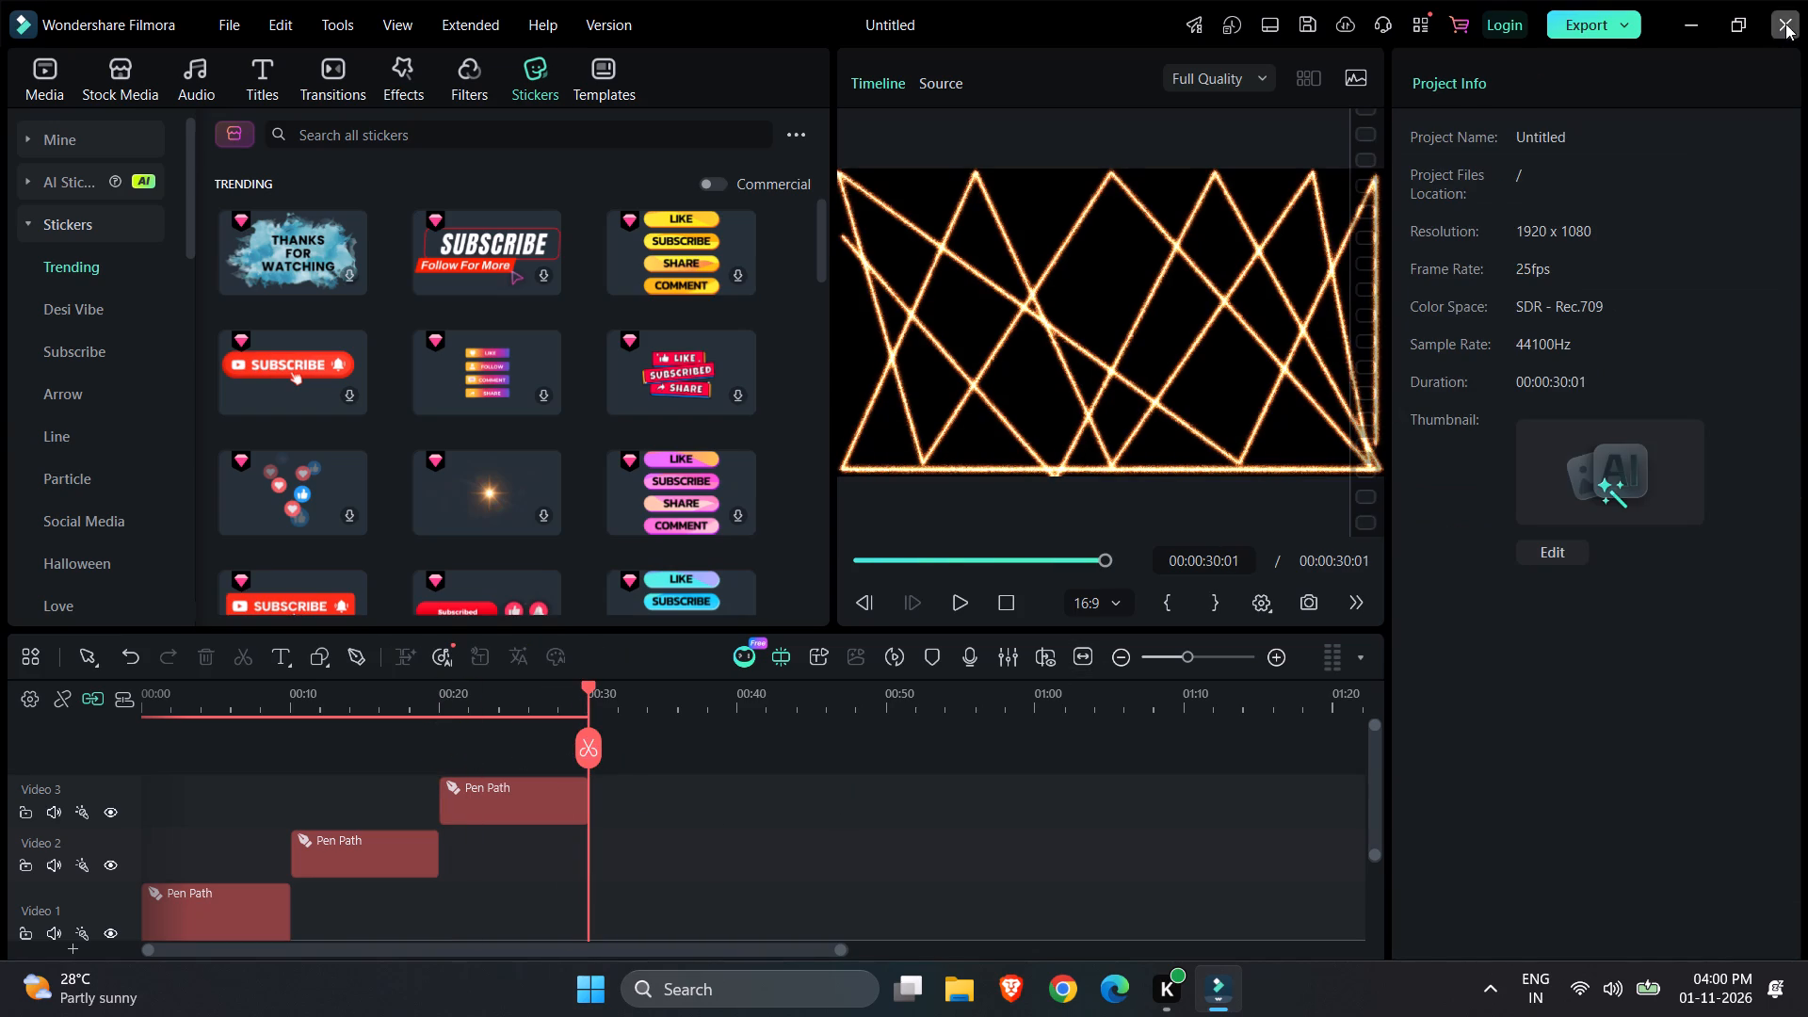
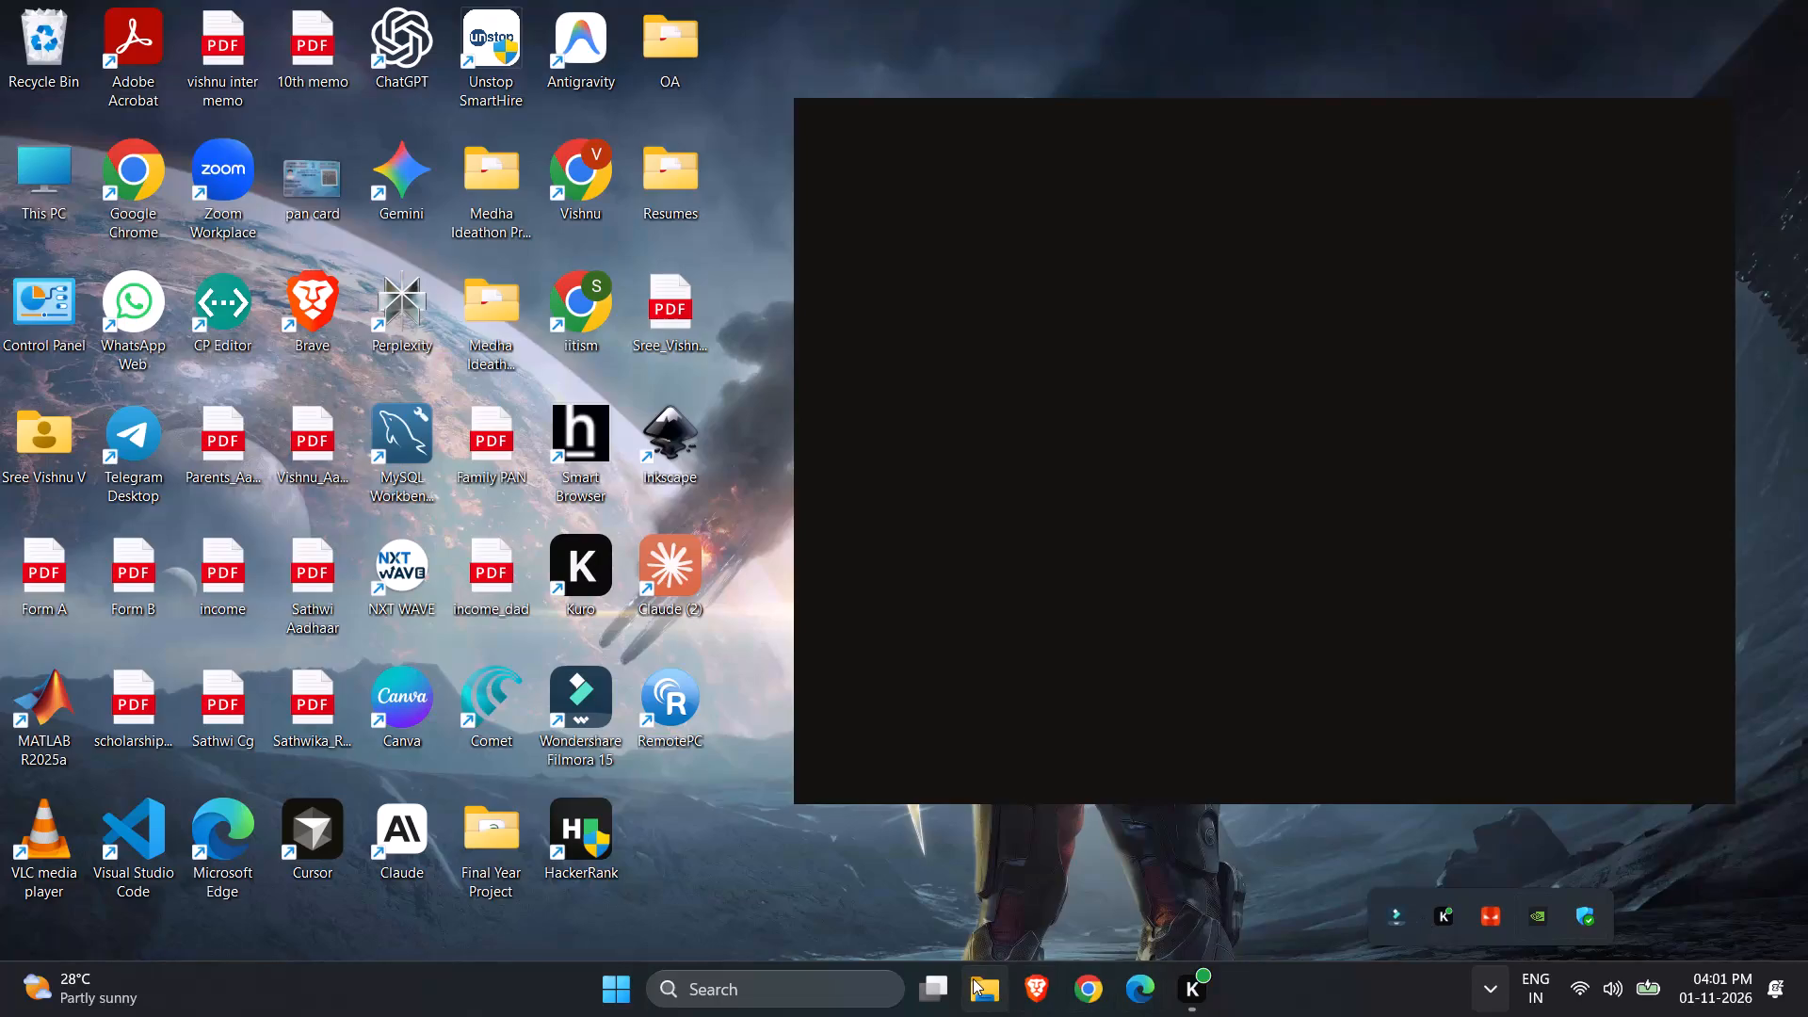
Delete the RemotePC shortcut from the desktop.
{"action": "left_click_drag", "start_coordinate": [703, 803], "coordinate": [676, 718]}
{"action": "key", "text": "Delete"}
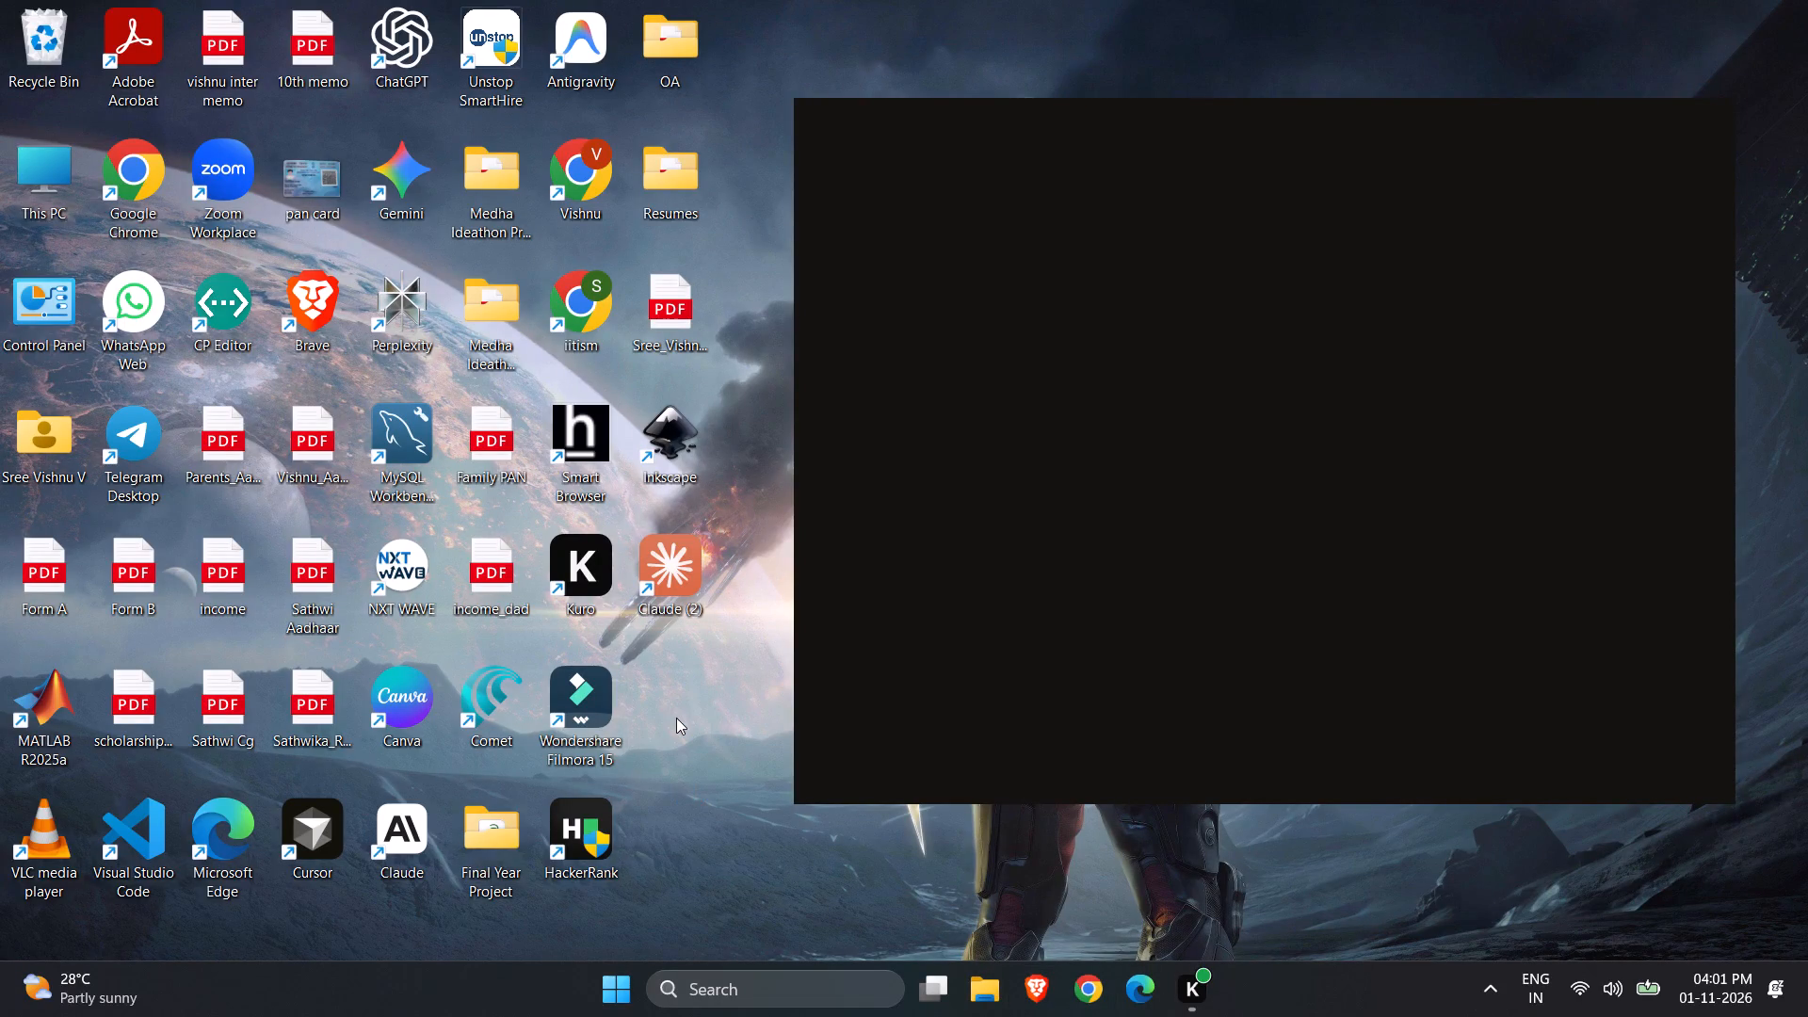
{"action": "left_click", "coordinate": [676, 718]}
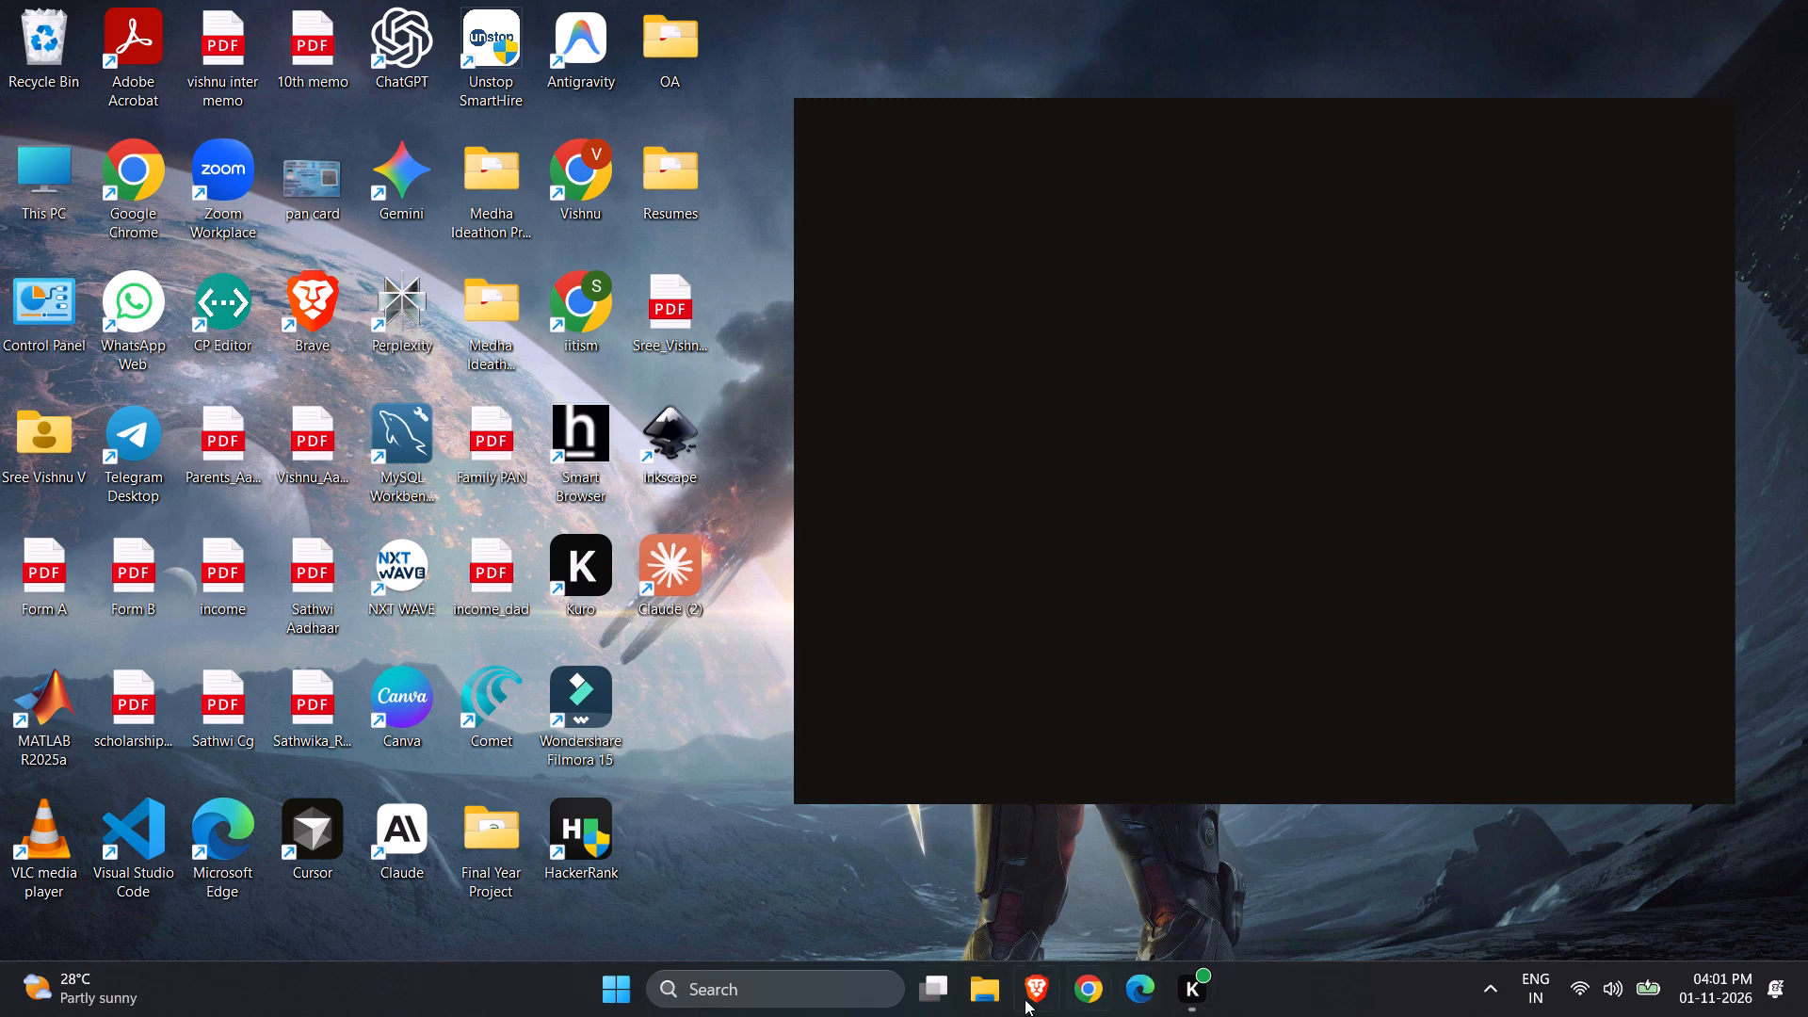
{"action": "right_click", "coordinate": [1322, 1006]}
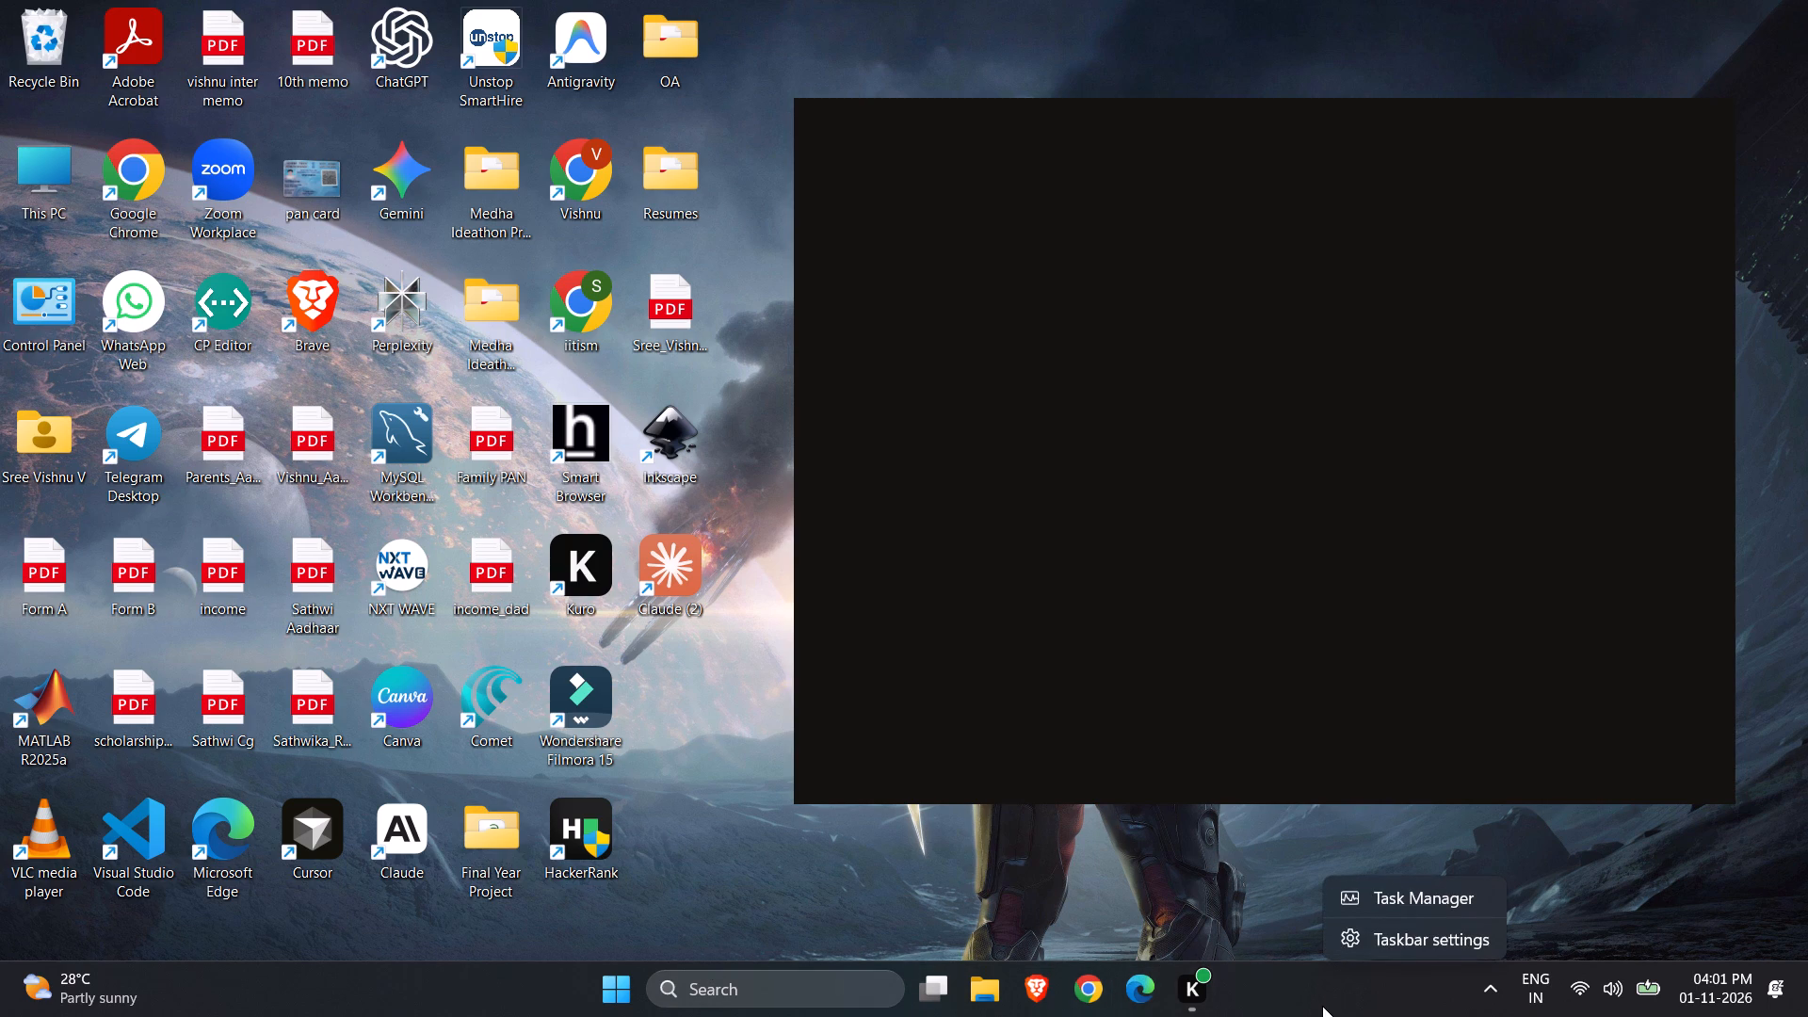
{"action": "left_click", "coordinate": [1380, 919]}
{"action": "left_click", "coordinate": [1376, 952]}
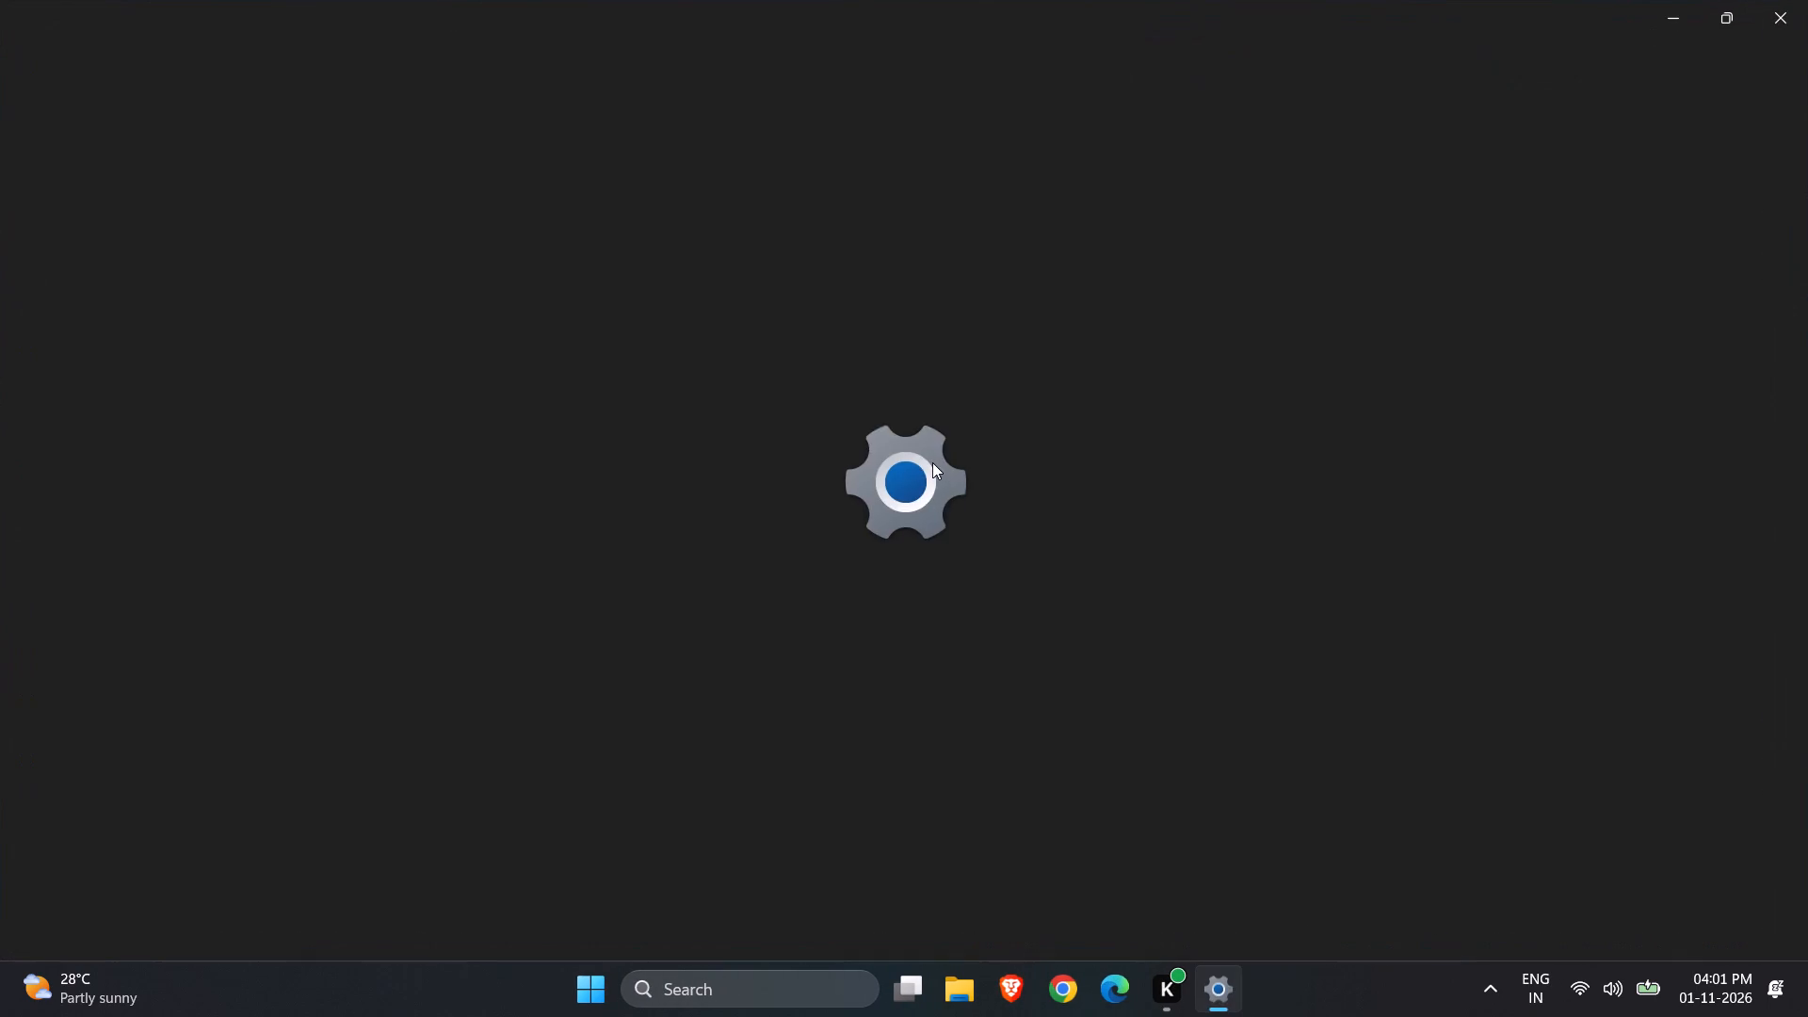
{"action": "left_click", "coordinate": [722, 24]}
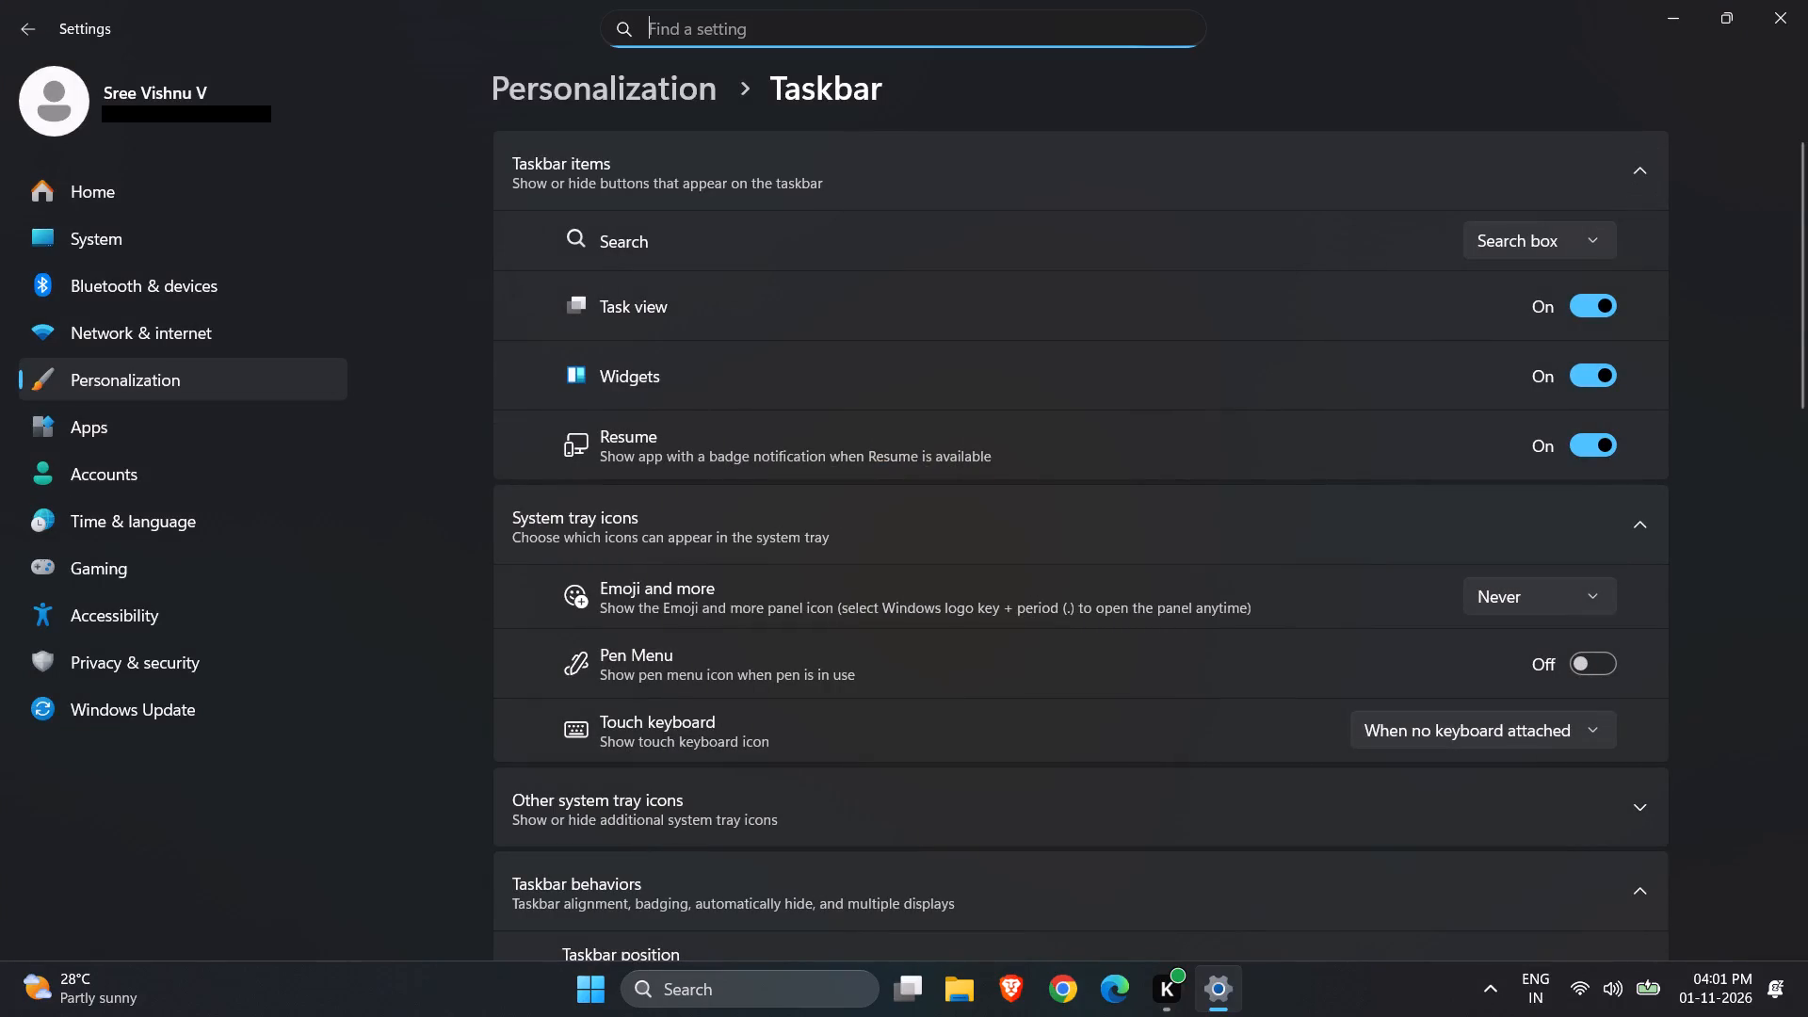
{"action": "type", "text": "star"}
{"action": "type", "text": "tuo"}
{"action": "key", "text": "BackSpace"}
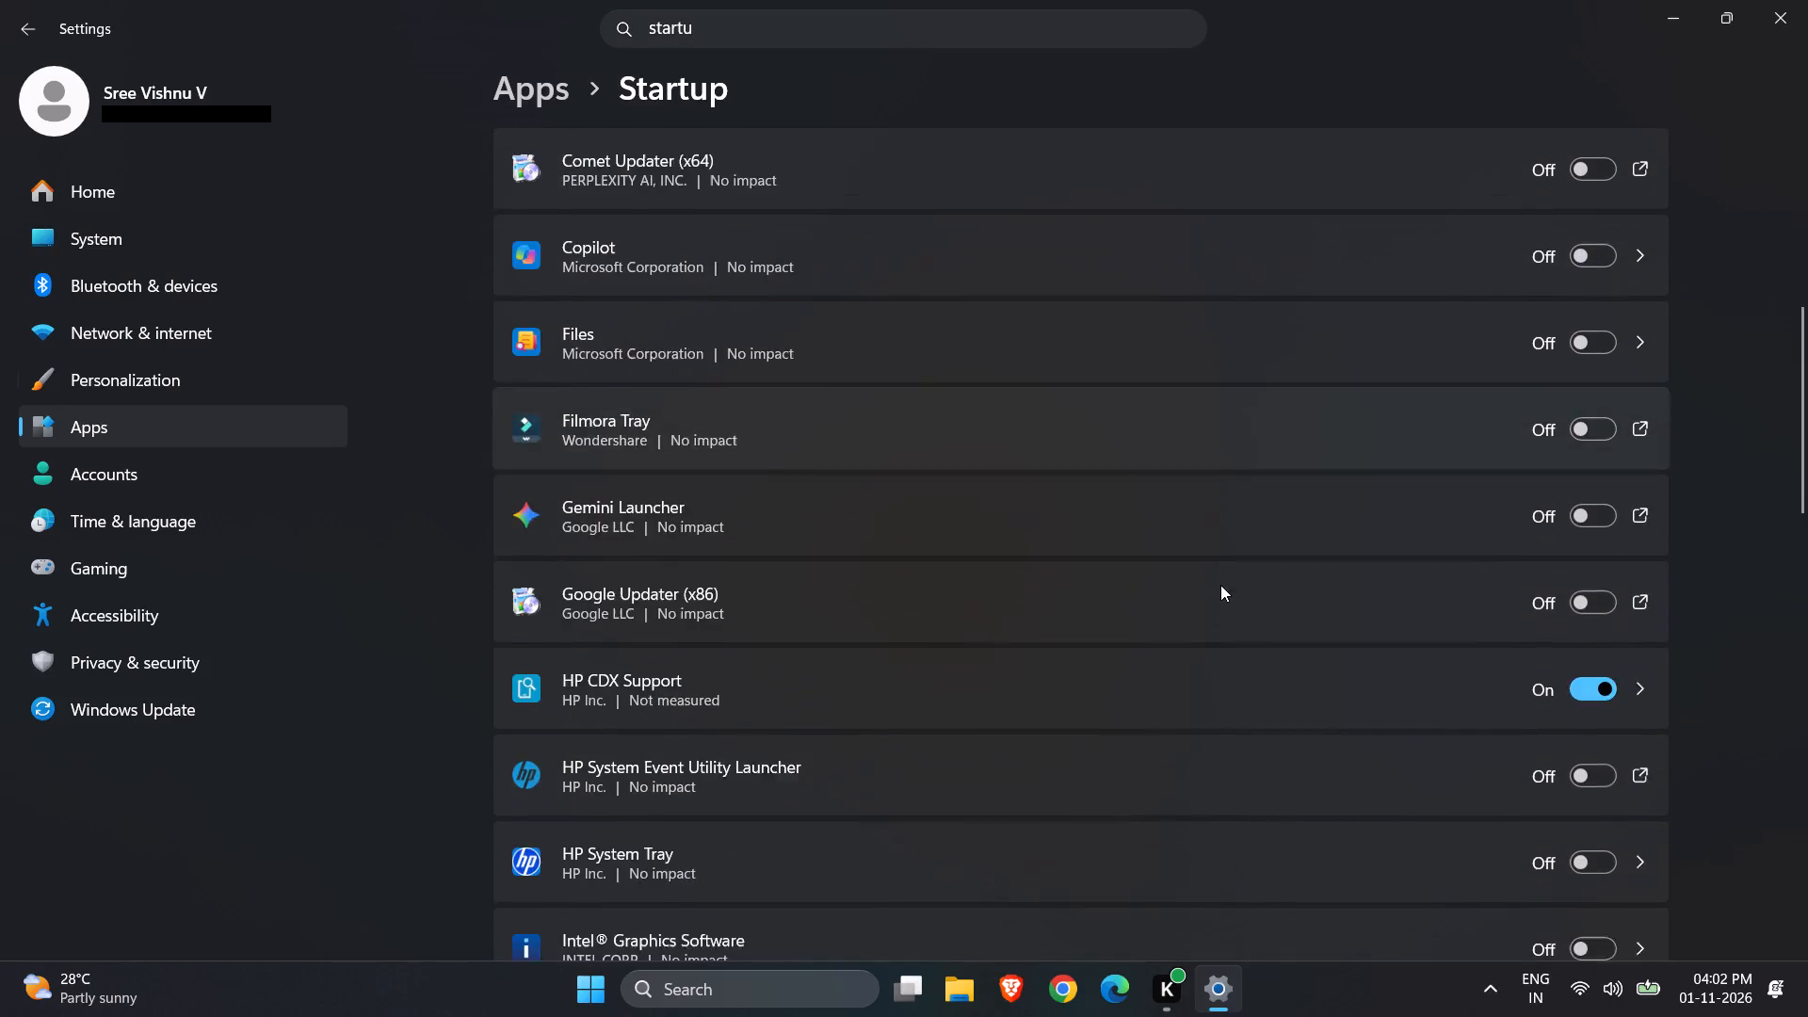
{"action": "scroll", "coordinate": [1220, 585], "scroll_direction": "down", "scroll_amount": 4}
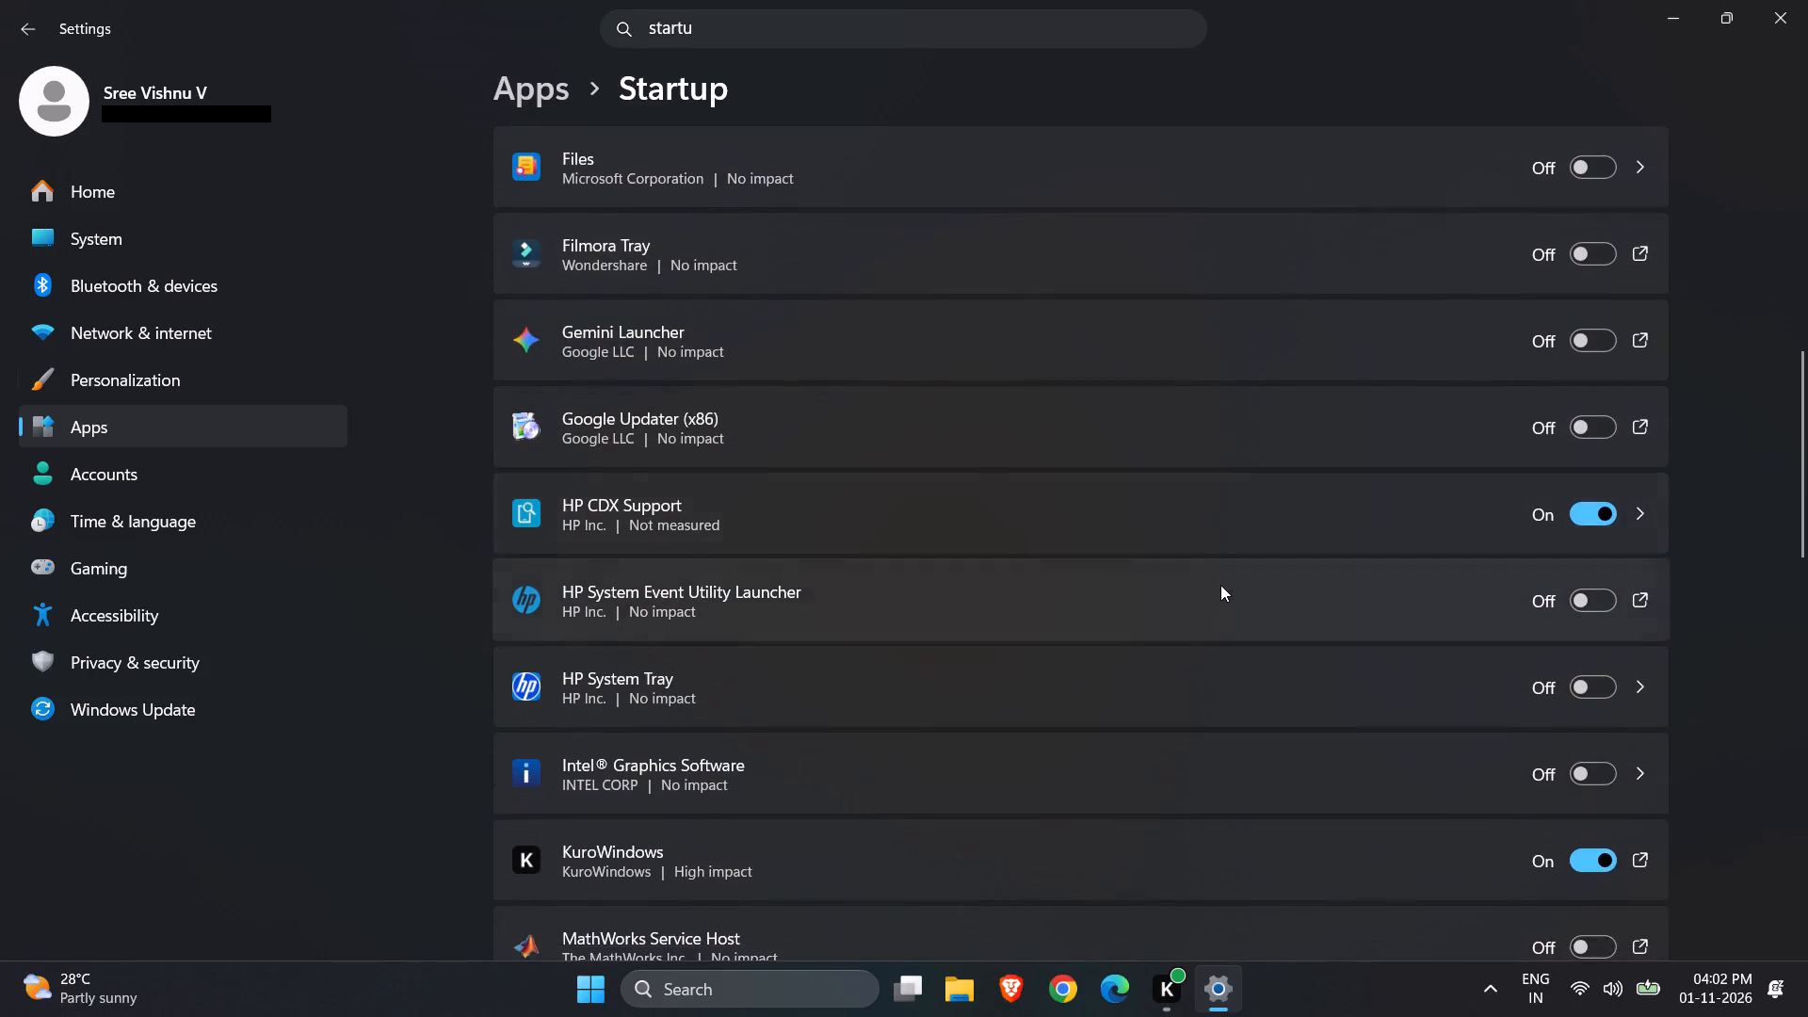
{"action": "scroll", "coordinate": [1220, 585], "scroll_direction": "down", "scroll_amount": 2}
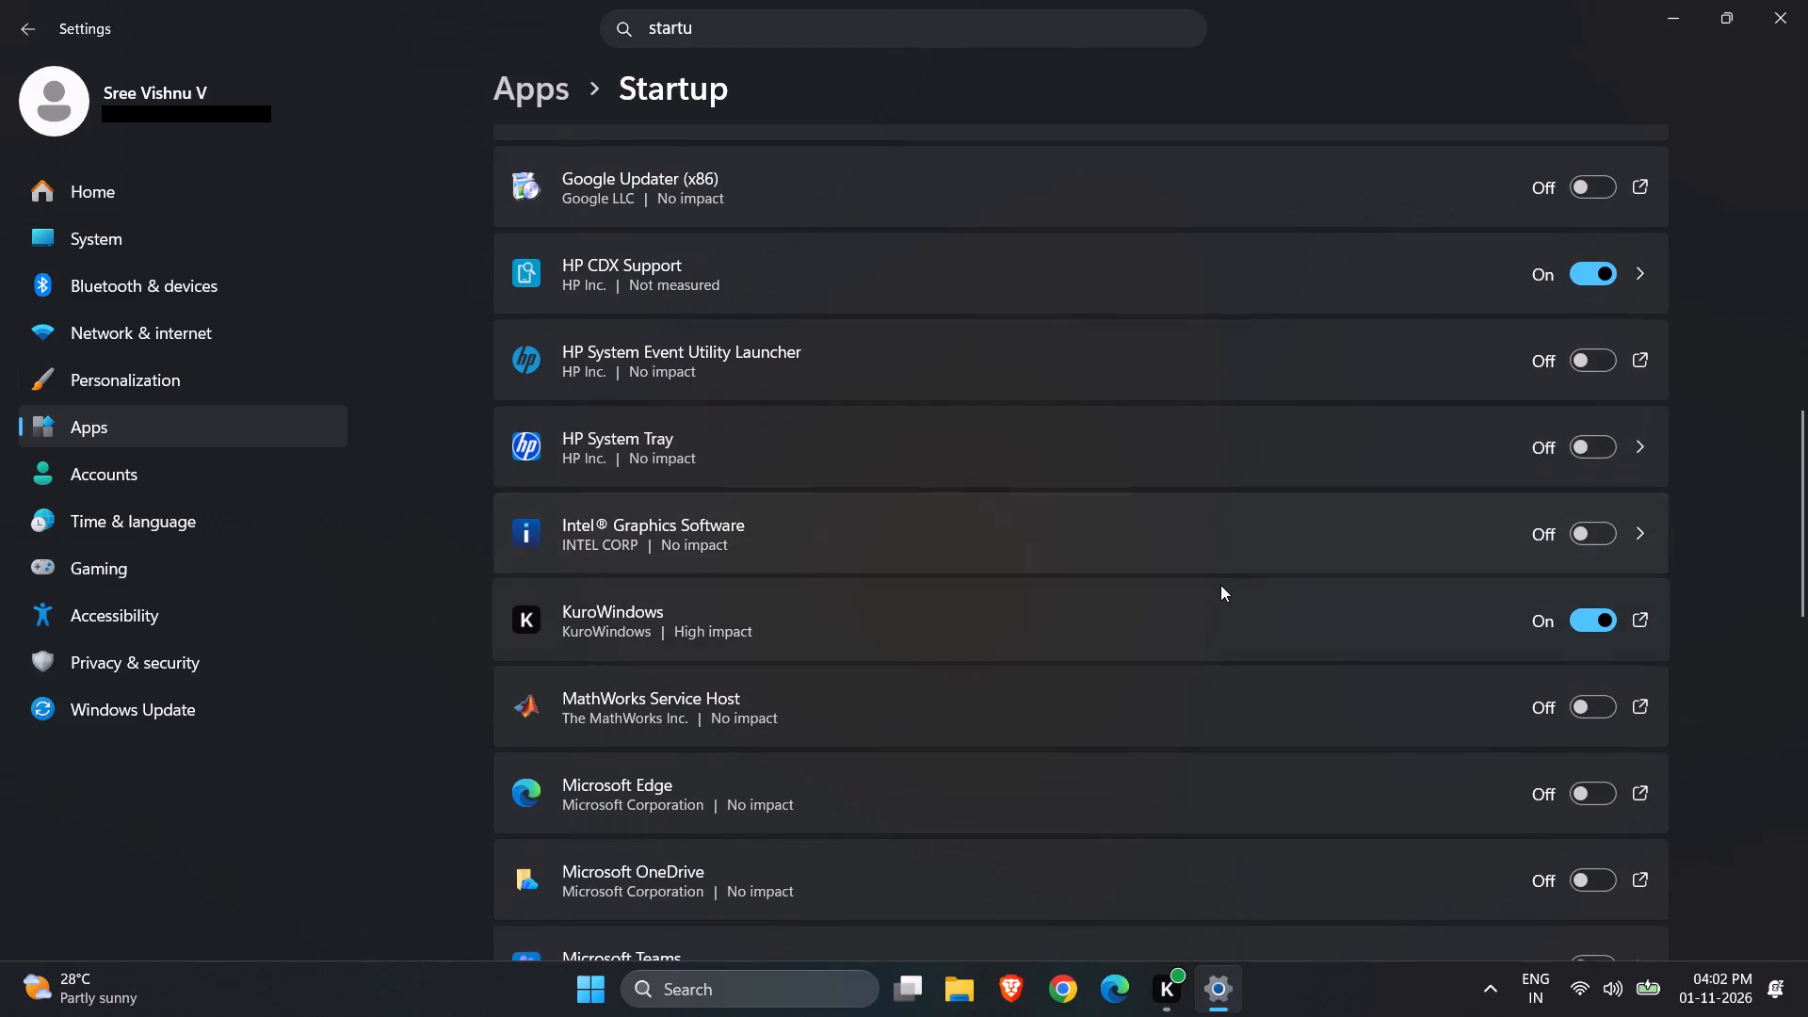
{"action": "scroll", "coordinate": [1220, 585], "scroll_direction": "down", "scroll_amount": 3}
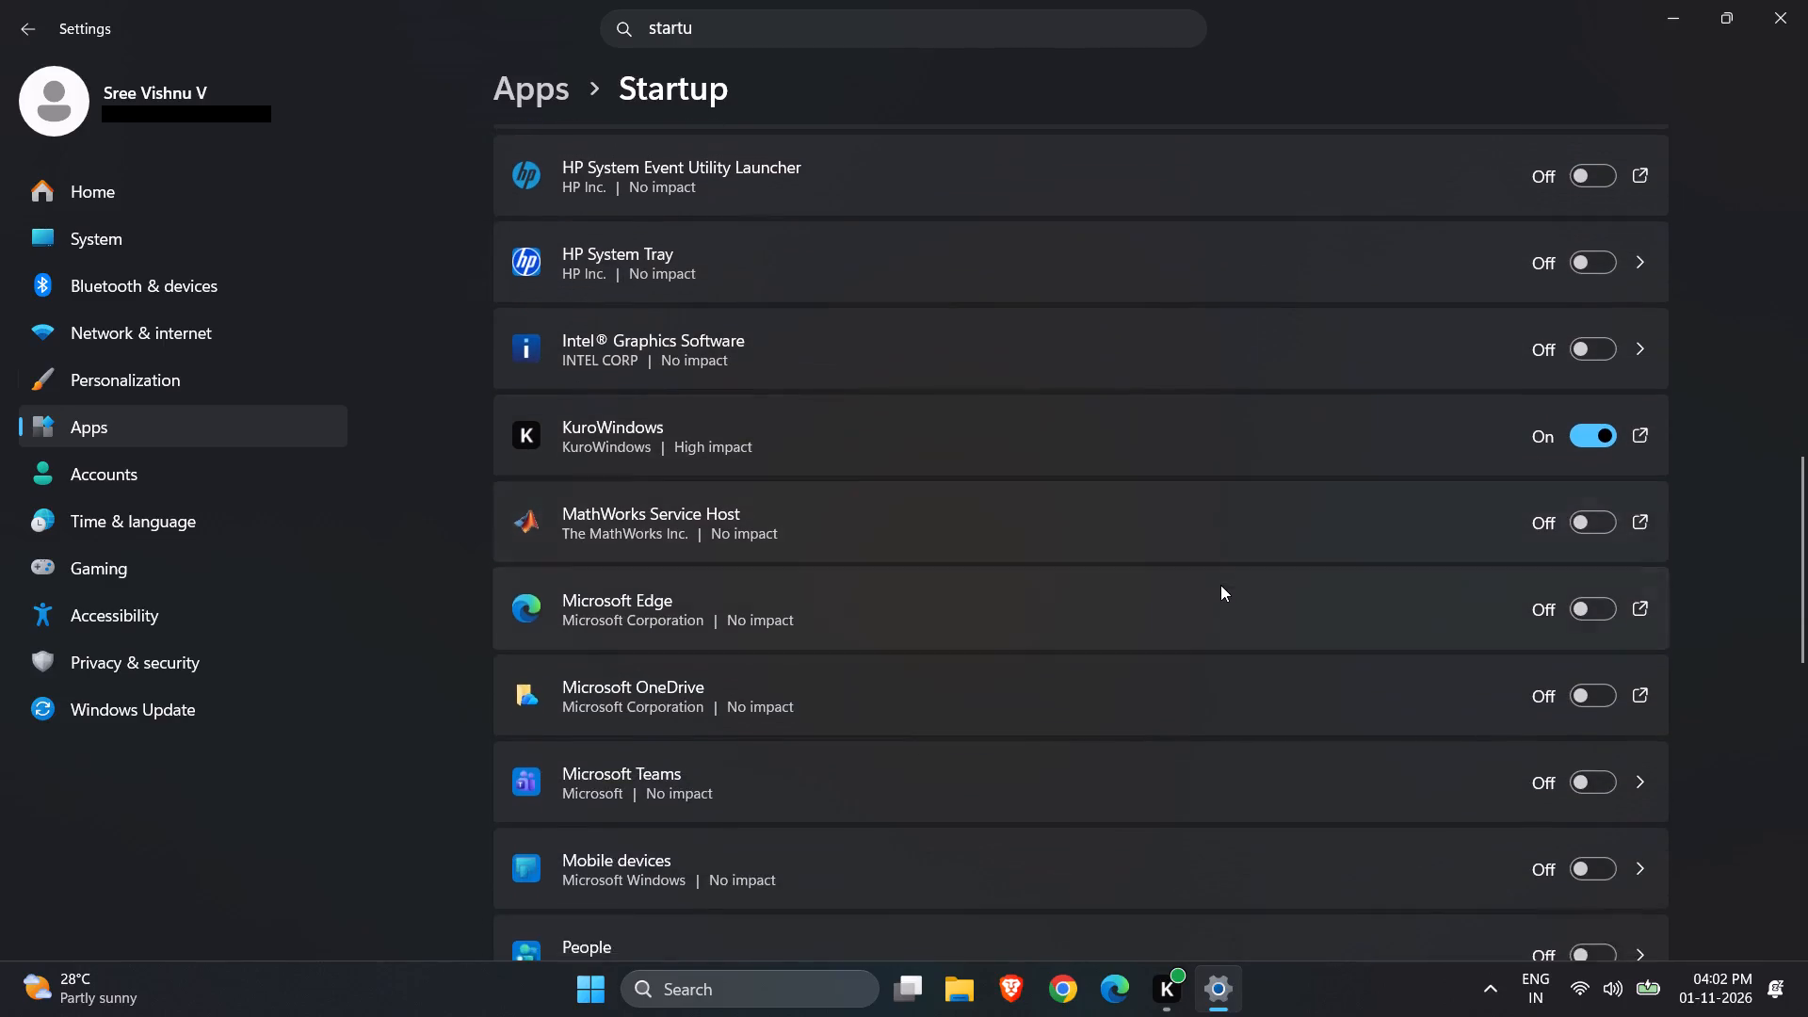
{"action": "scroll", "coordinate": [1220, 585], "scroll_direction": "down", "scroll_amount": 4}
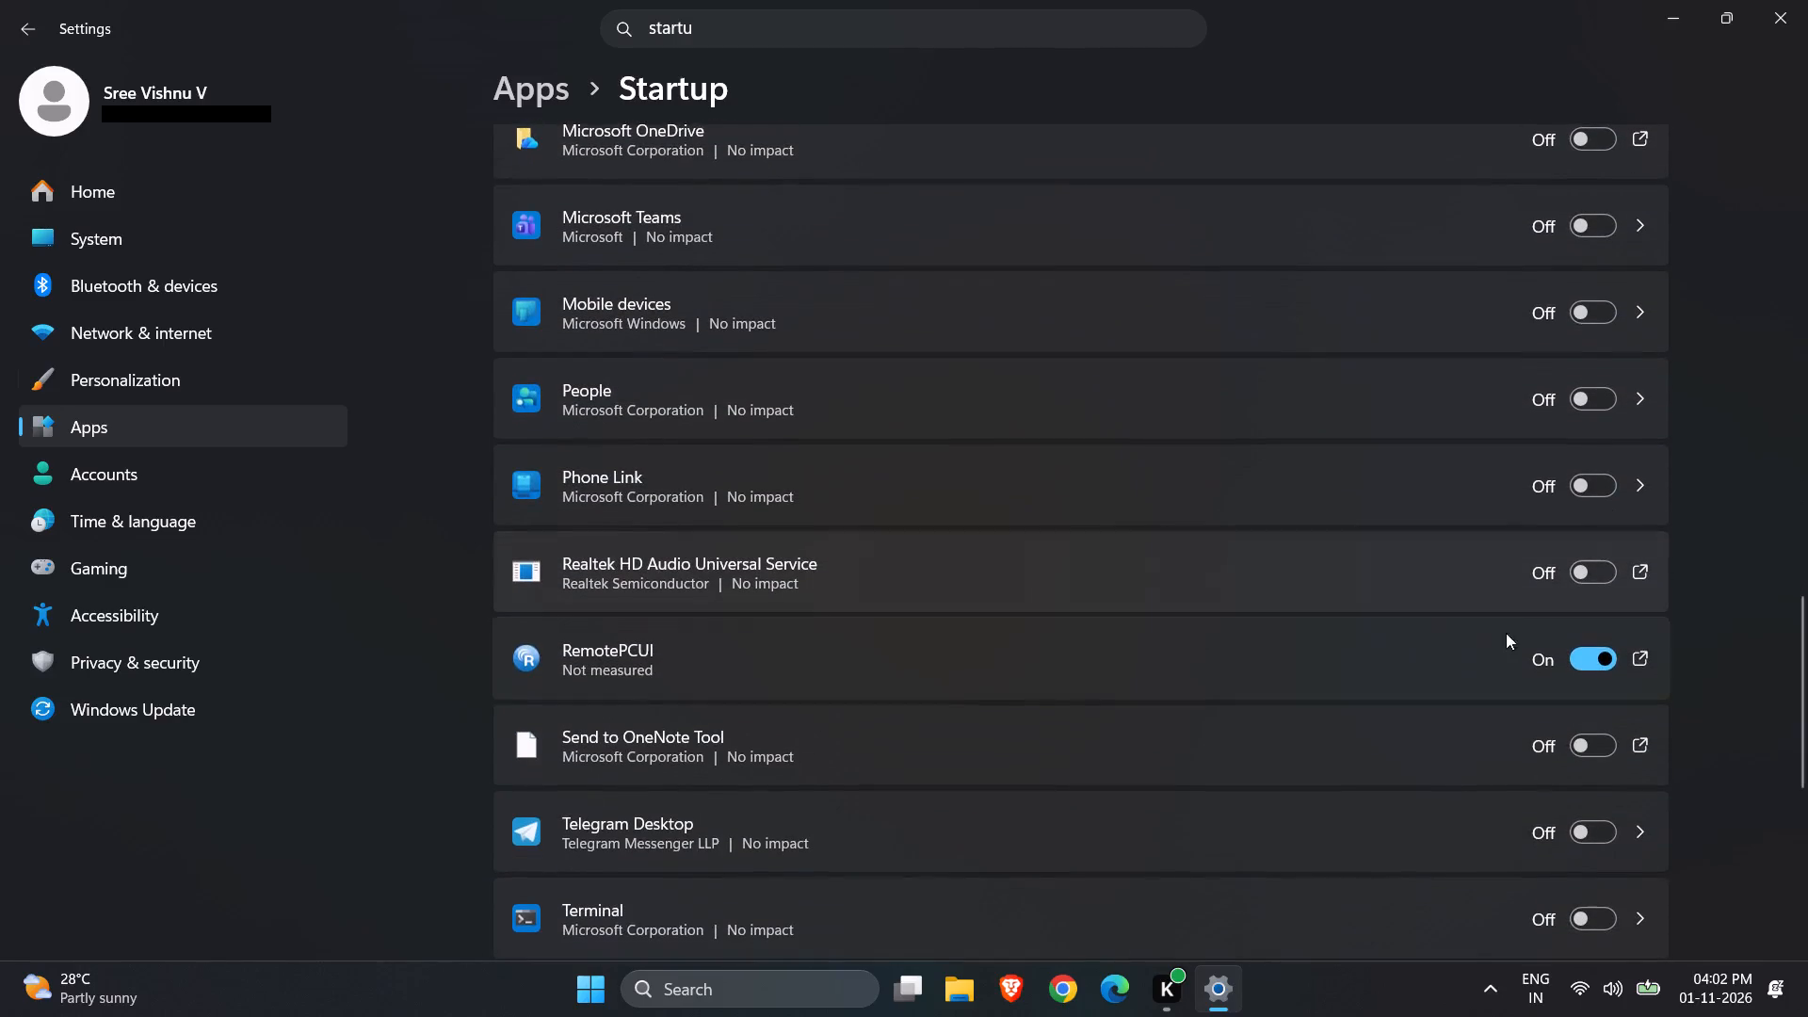
{"action": "left_click", "coordinate": [1594, 653]}
Check the rest of the startup apps list and close the Settings window.
{"action": "scroll", "coordinate": [1331, 648], "scroll_direction": "down", "scroll_amount": 2}
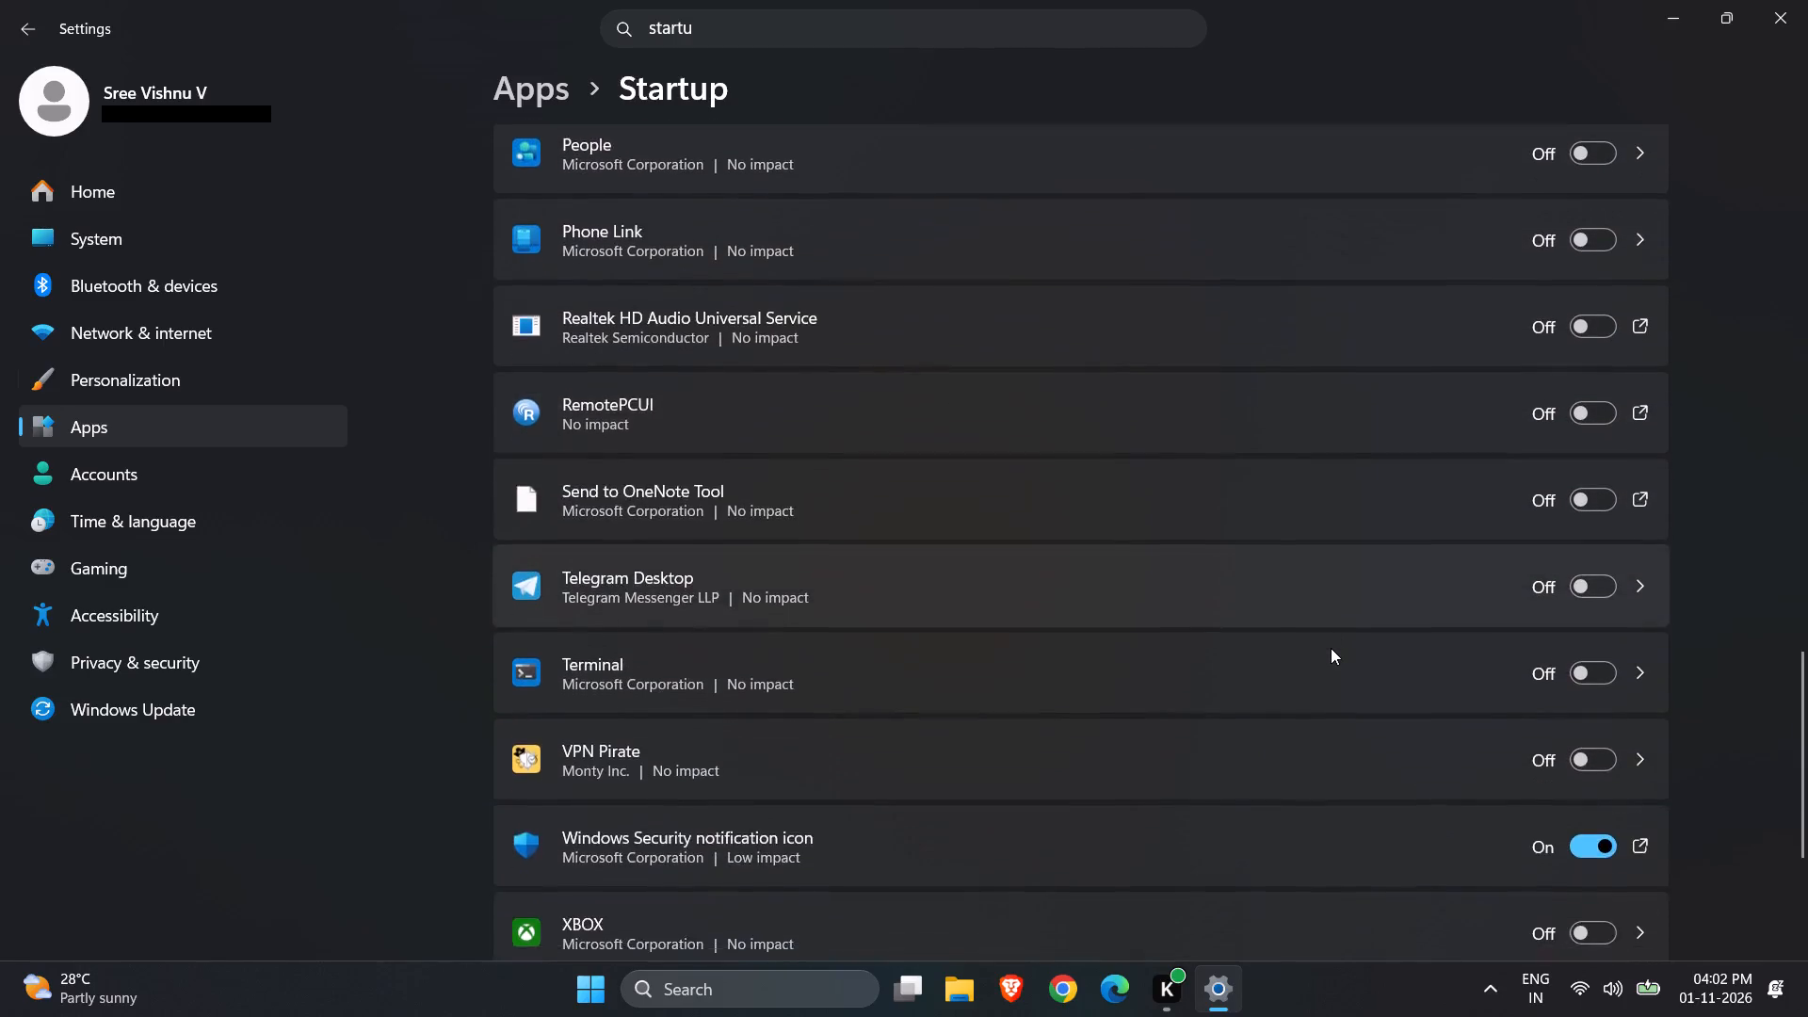
{"action": "scroll", "coordinate": [1331, 648], "scroll_direction": "down", "scroll_amount": 2}
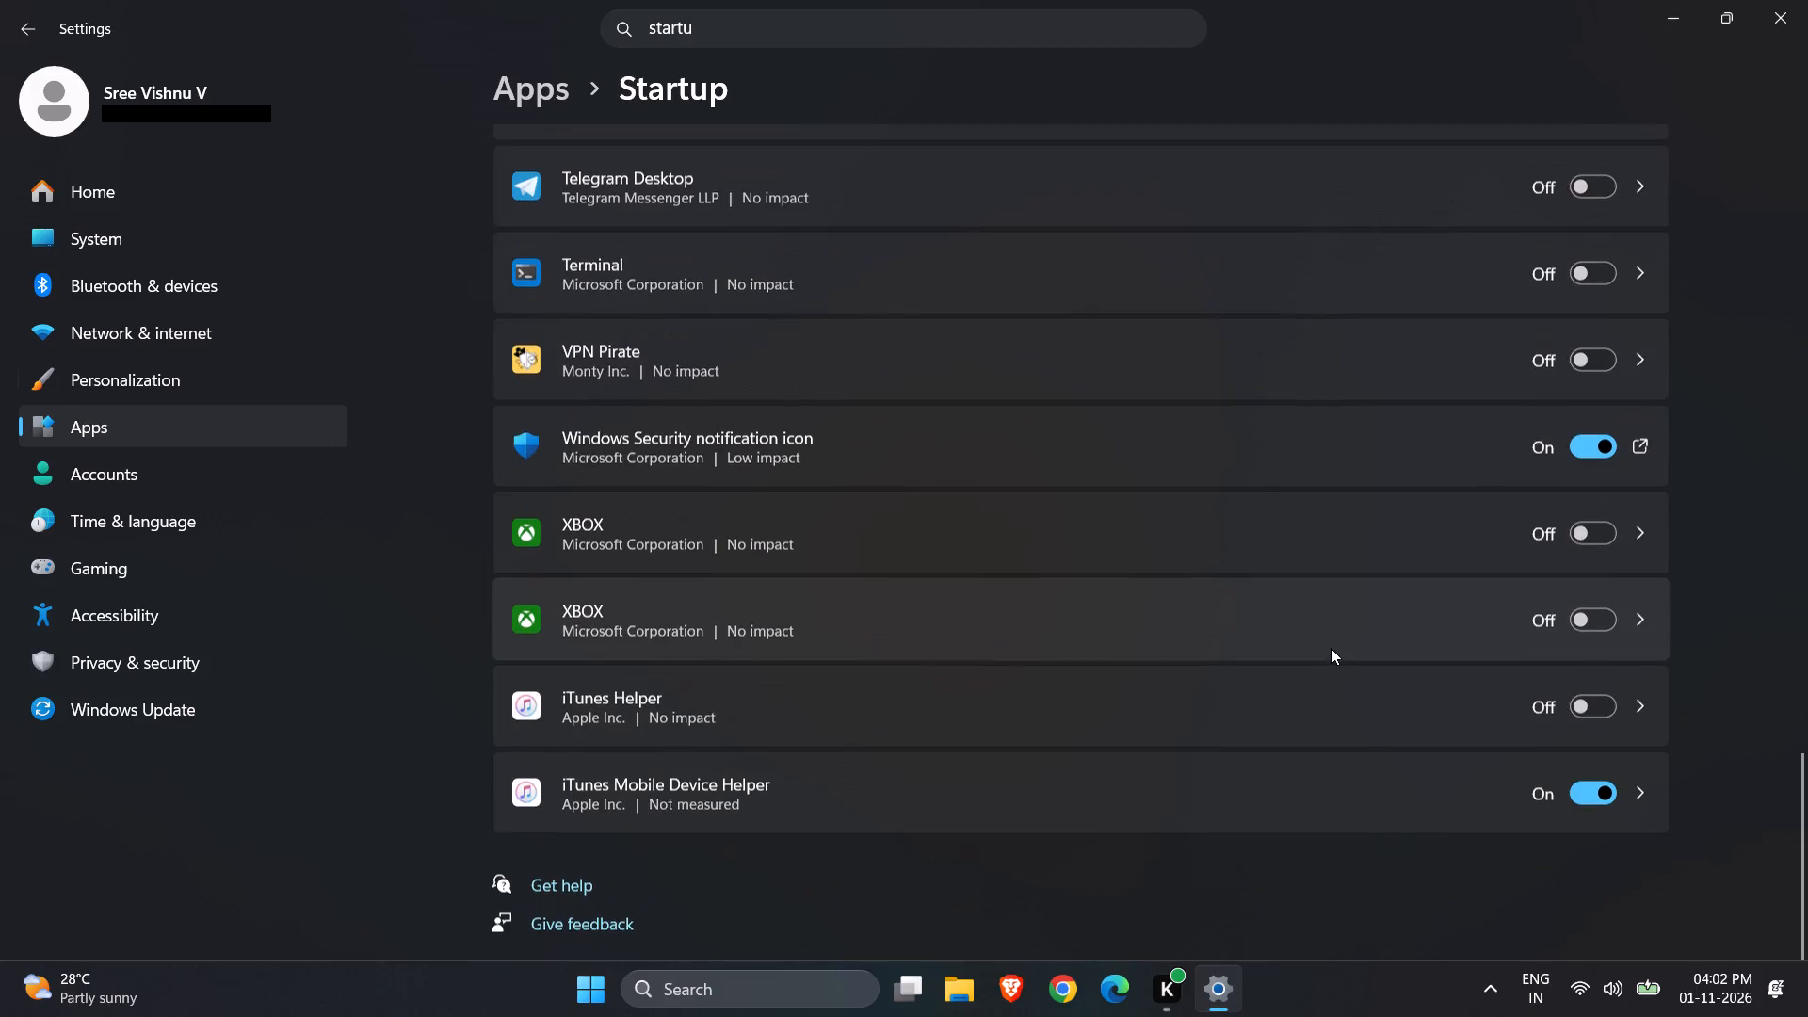
{"action": "scroll", "coordinate": [1331, 648], "scroll_direction": "down", "scroll_amount": 1}
{"action": "scroll", "coordinate": [1331, 648], "scroll_direction": "up", "scroll_amount": 6}
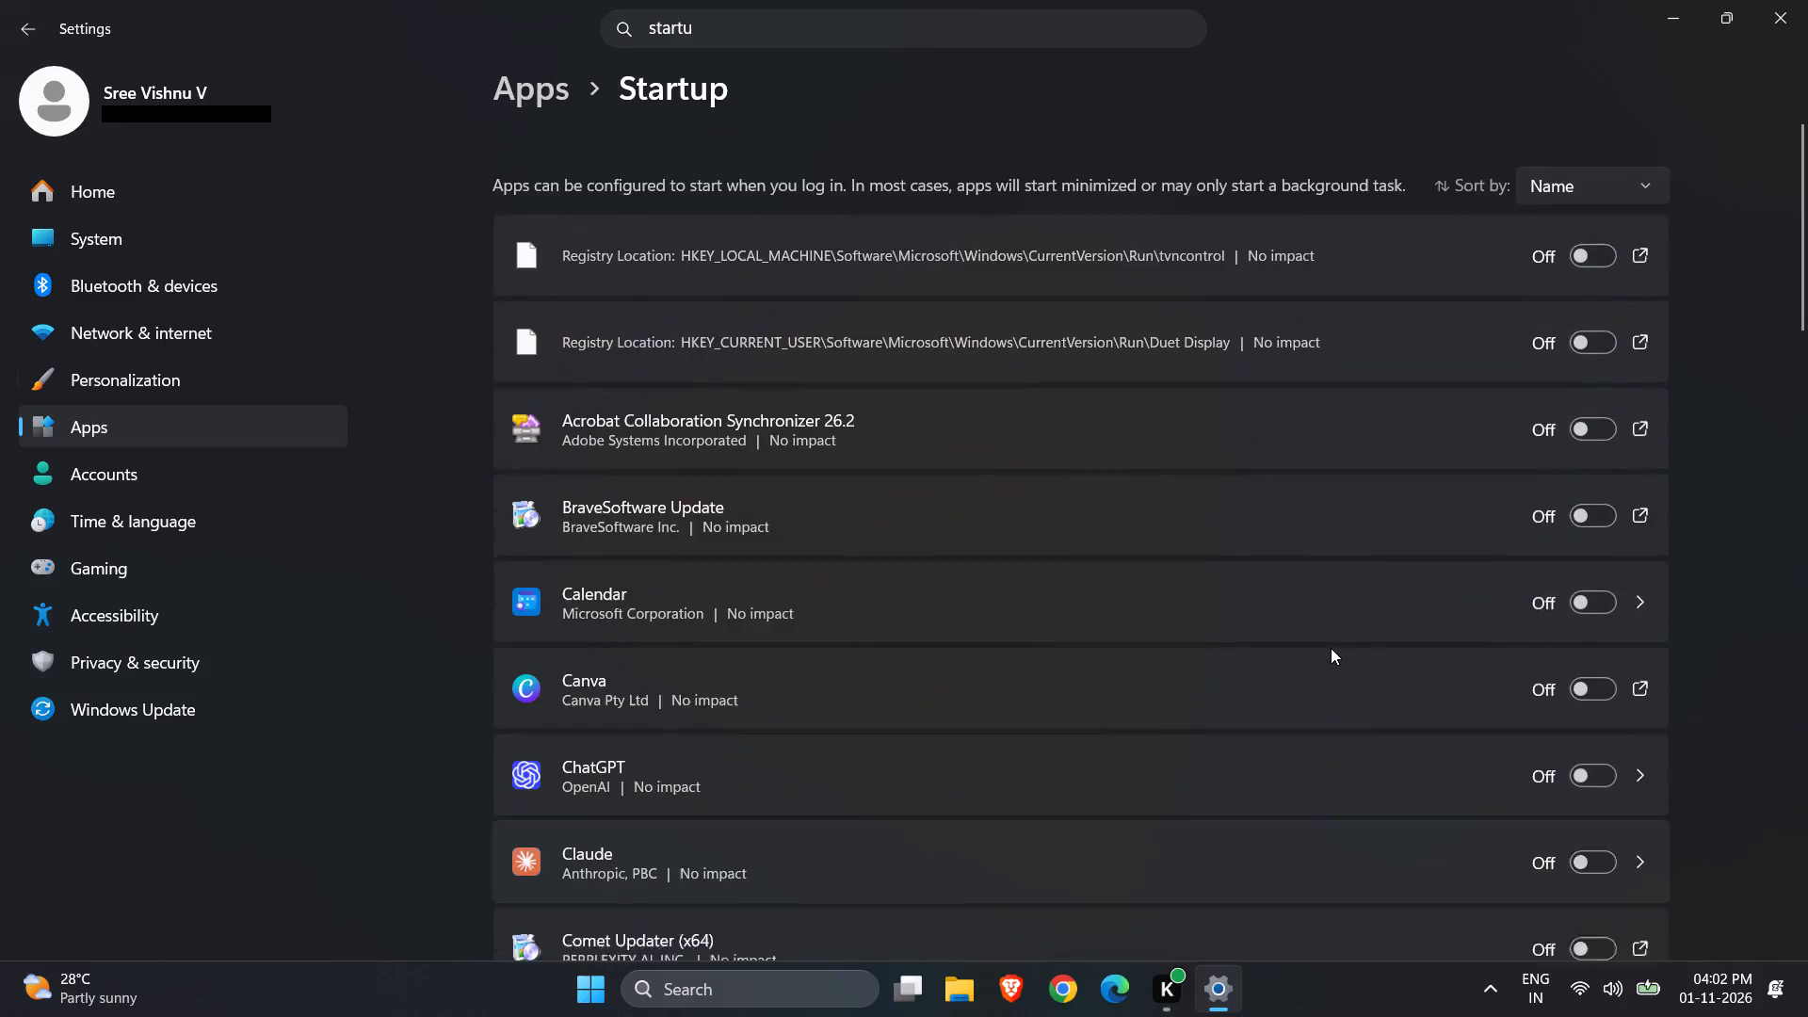
{"action": "scroll", "coordinate": [1331, 648], "scroll_direction": "up", "scroll_amount": 4}
{"action": "left_click", "coordinate": [1807, 0]}
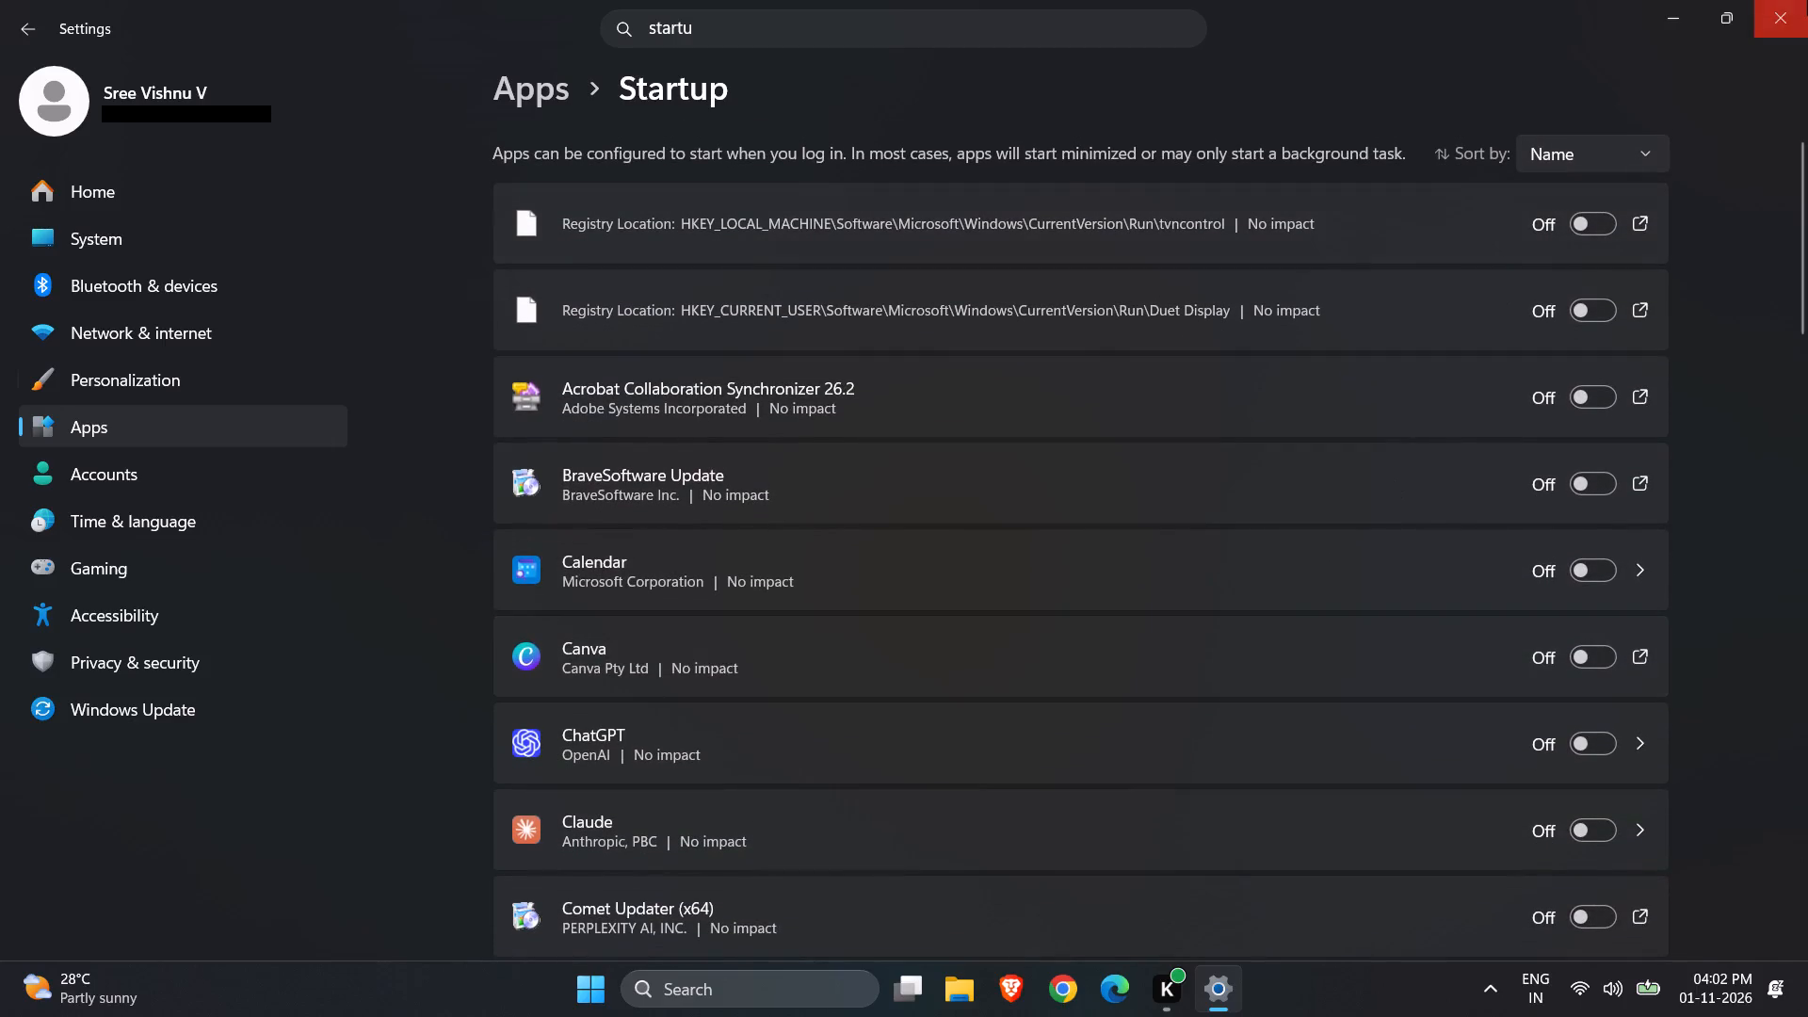
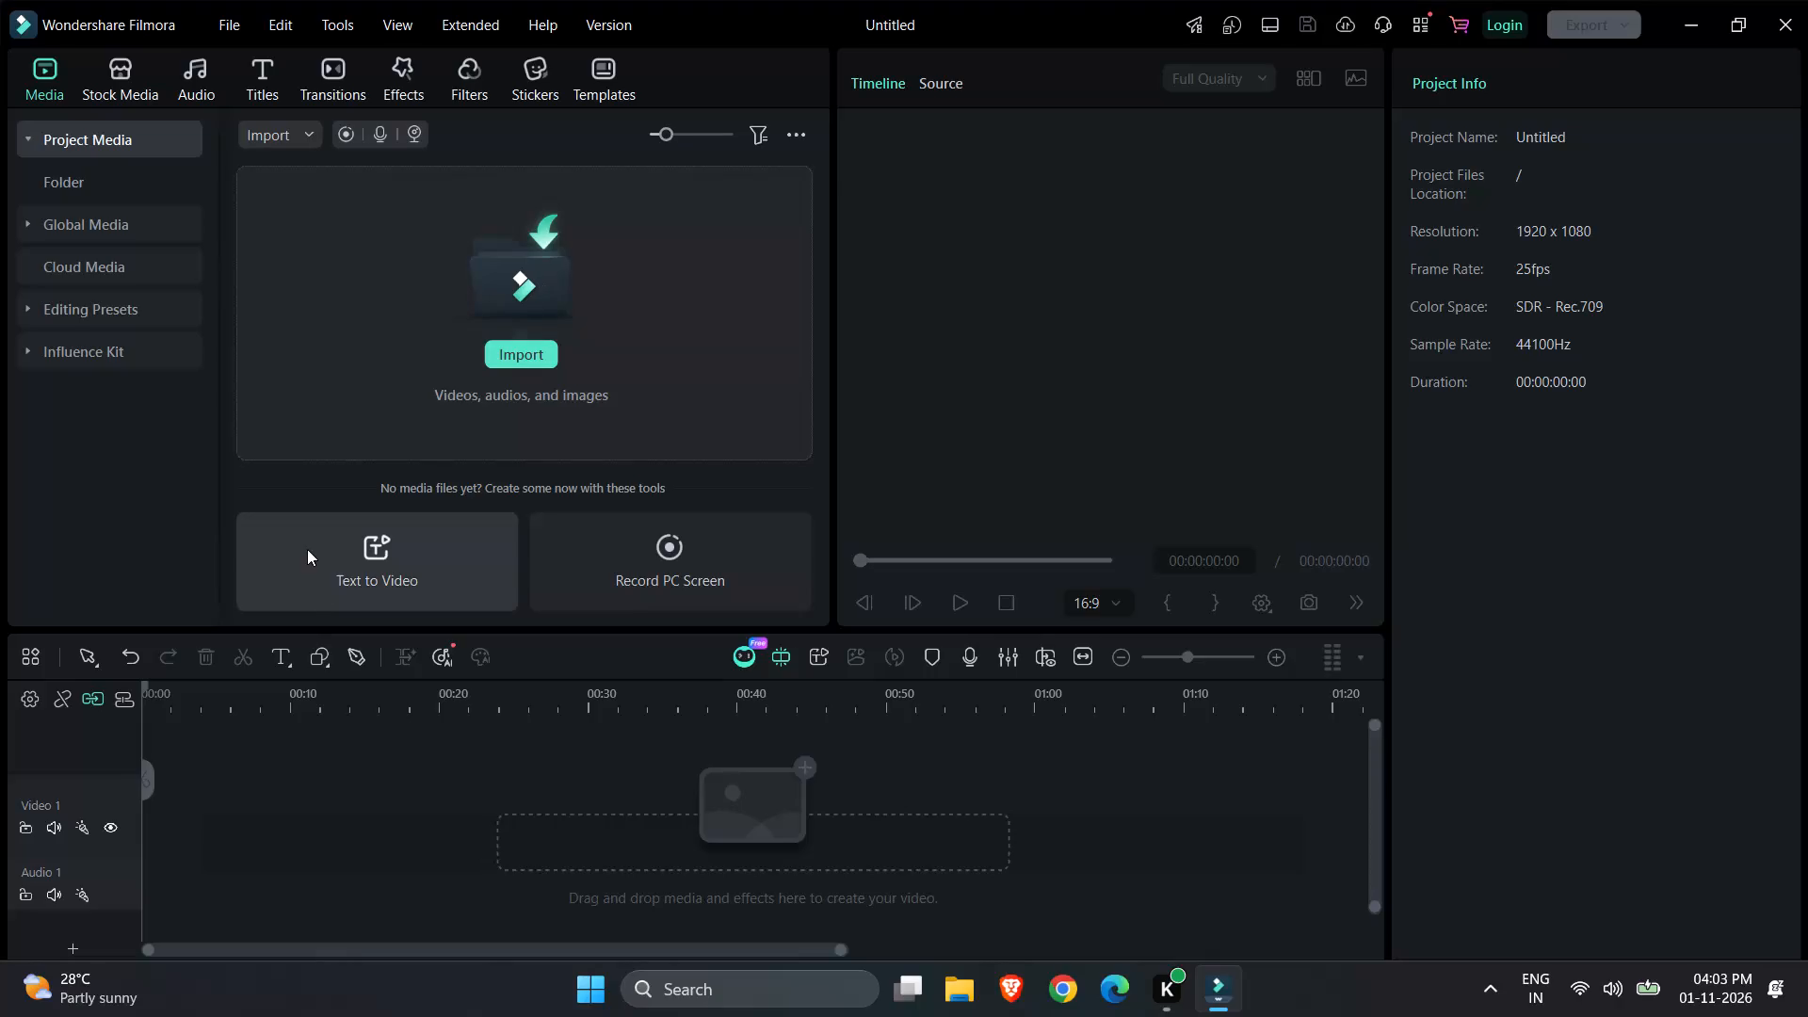
Start a Pen tool path in the preview frame's top-left corner and place closely spaced anchor points along the top edge to just before mid-frame.
{"action": "left_click", "coordinate": [361, 653]}
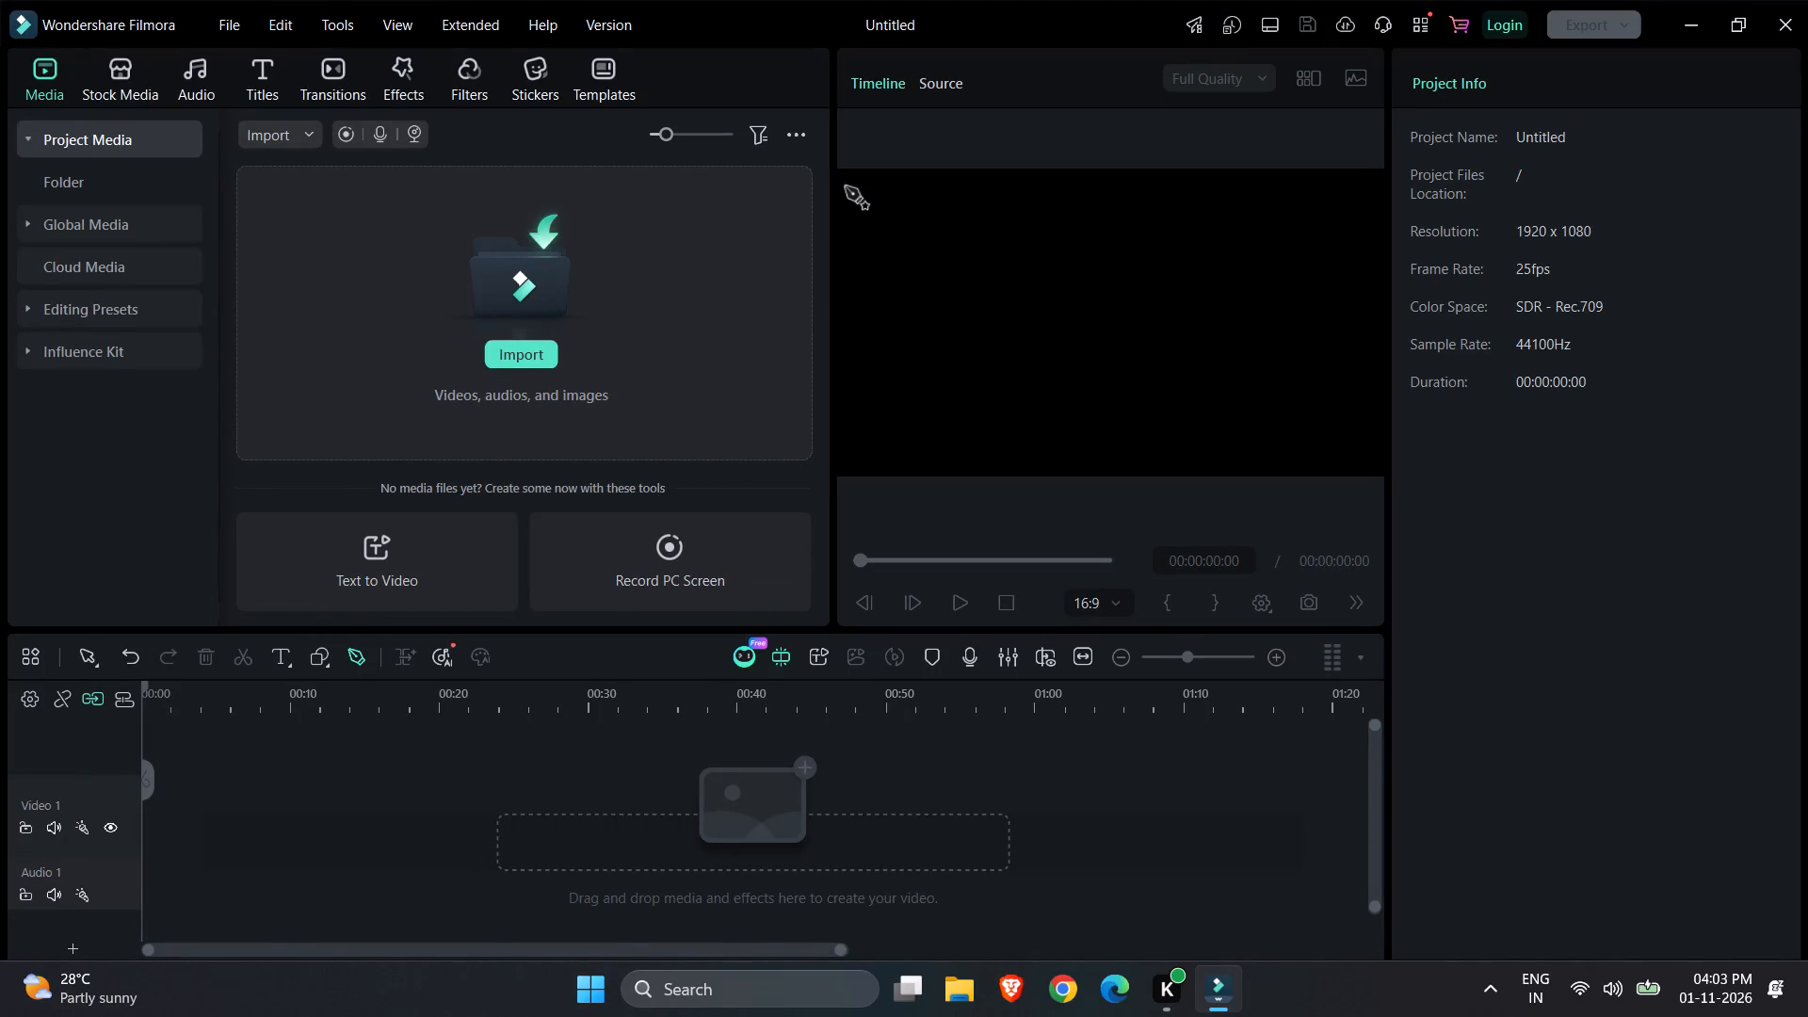
{"action": "left_click", "coordinate": [846, 187]}
{"action": "left_click", "coordinate": [867, 186]}
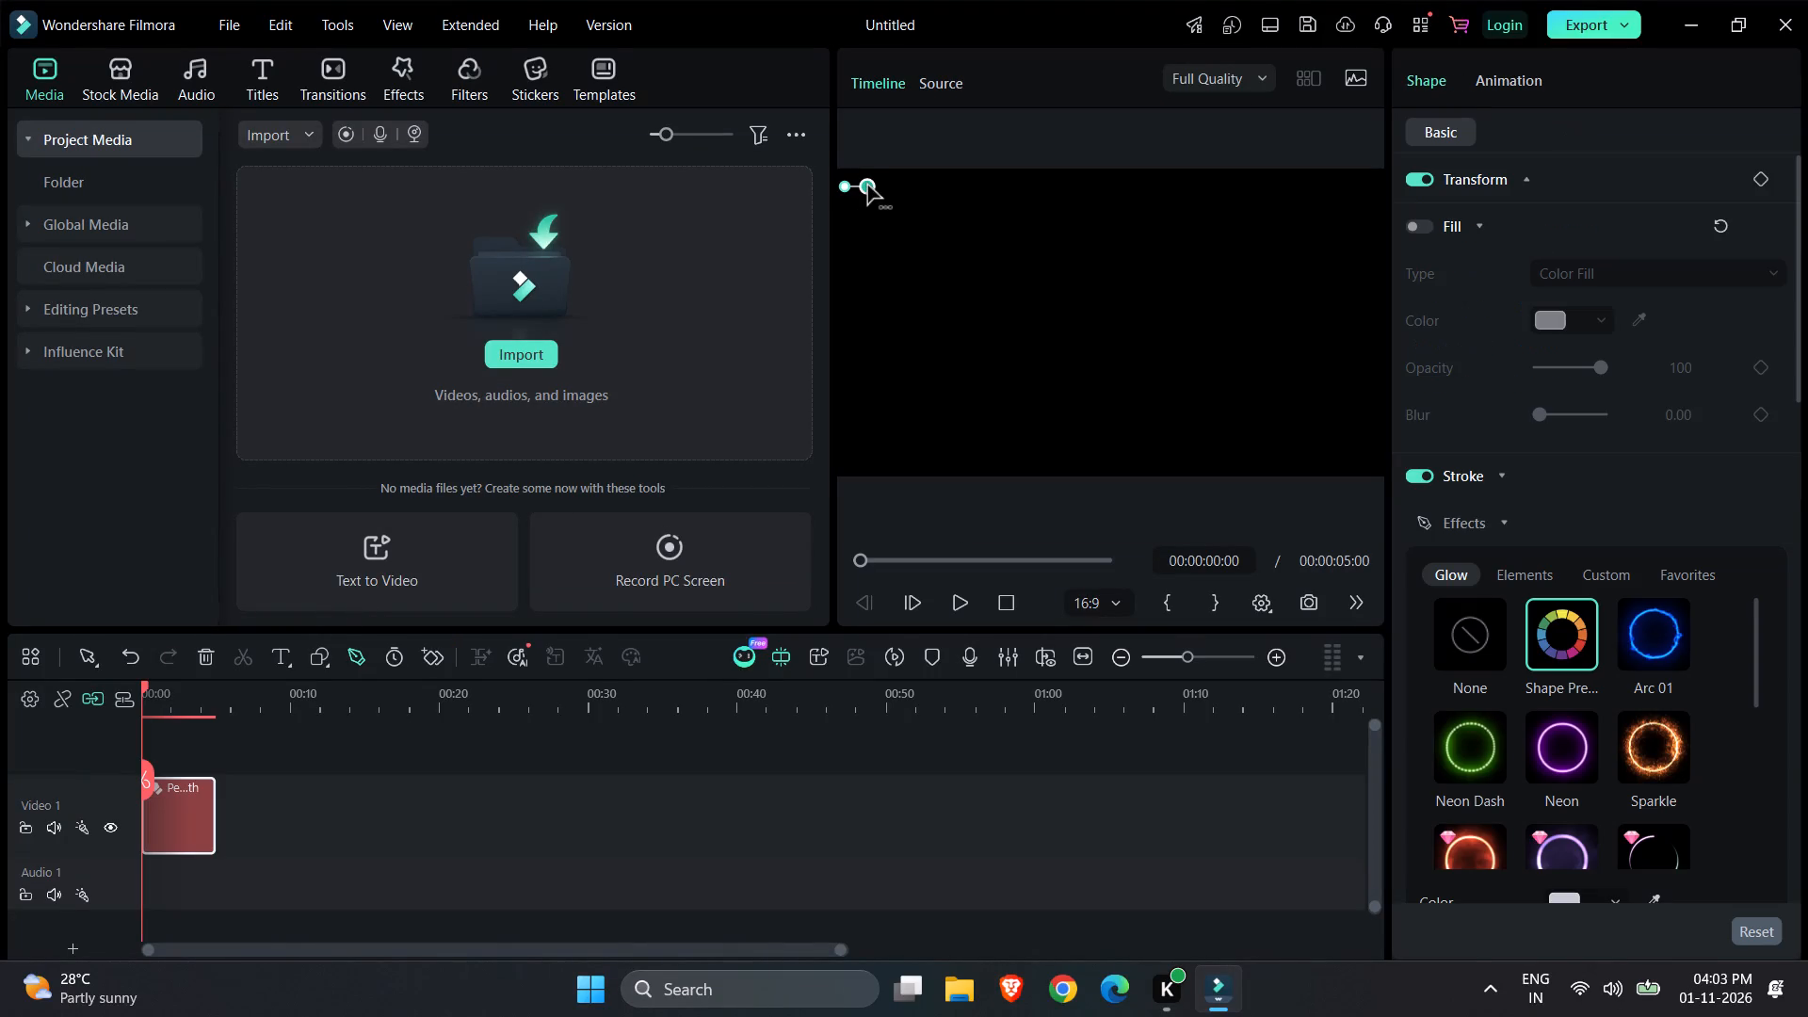
{"action": "left_click", "coordinate": [890, 186]}
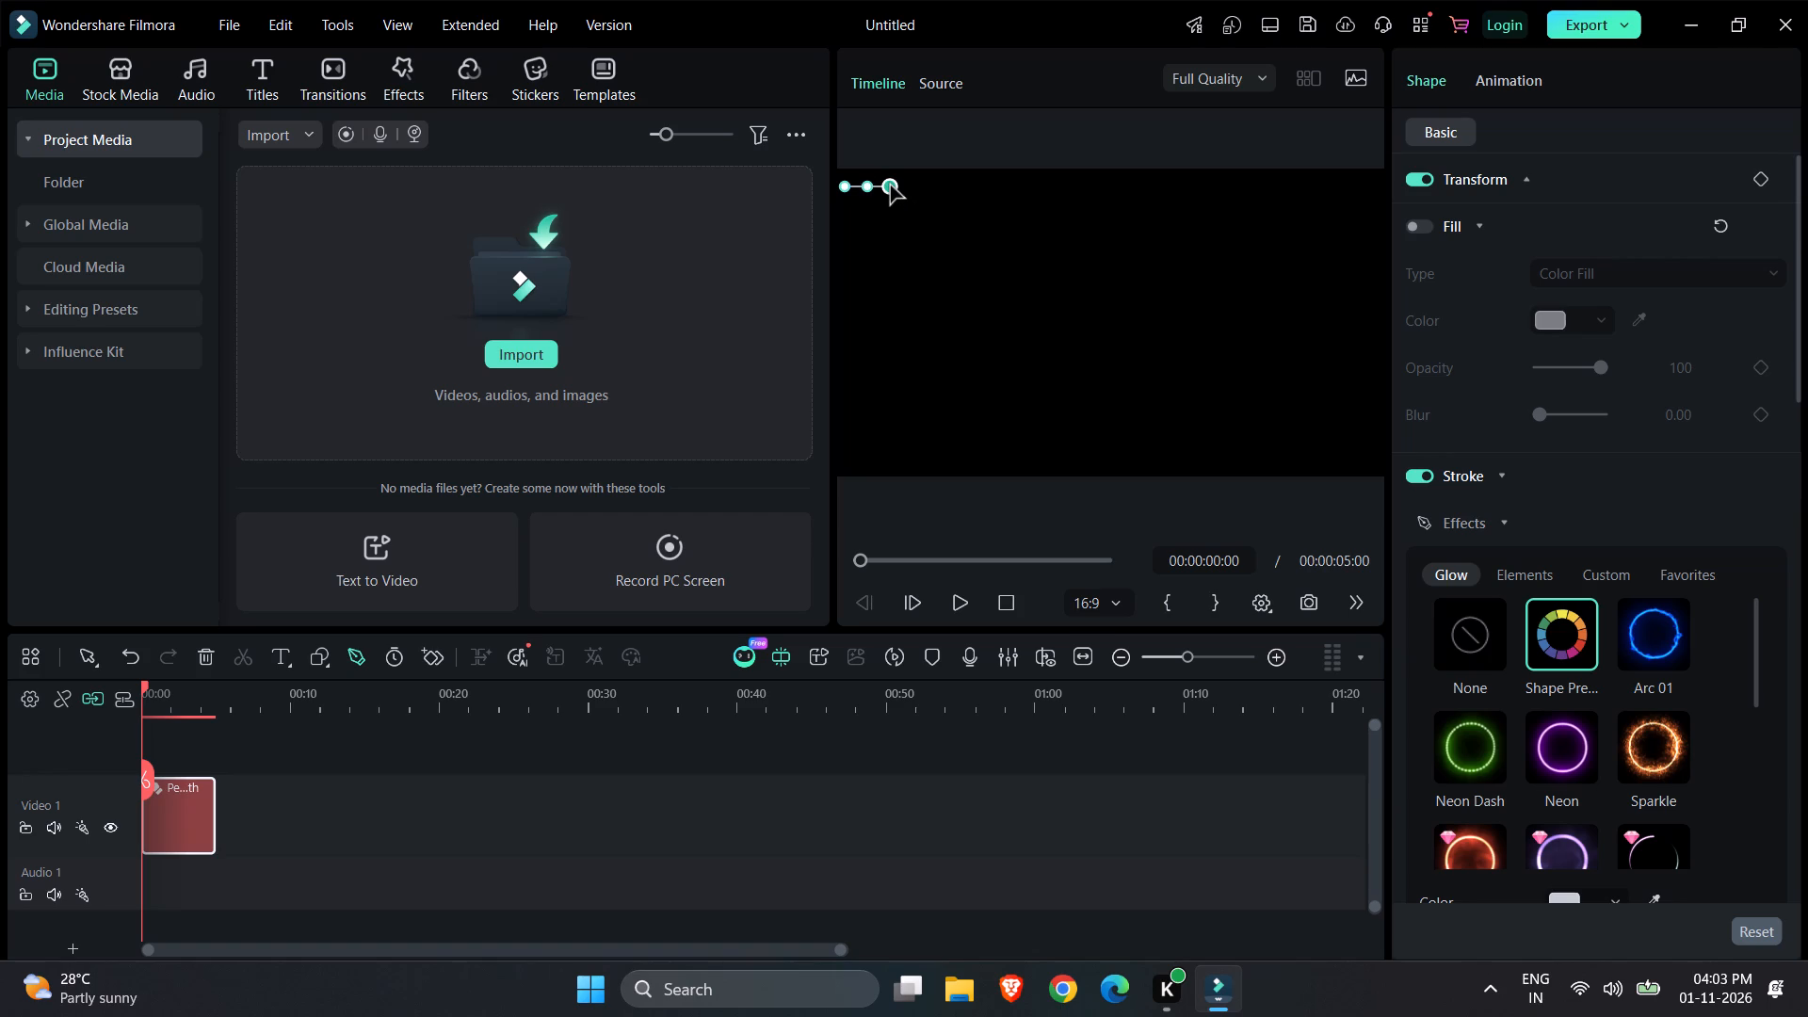
{"action": "left_click", "coordinate": [912, 186]}
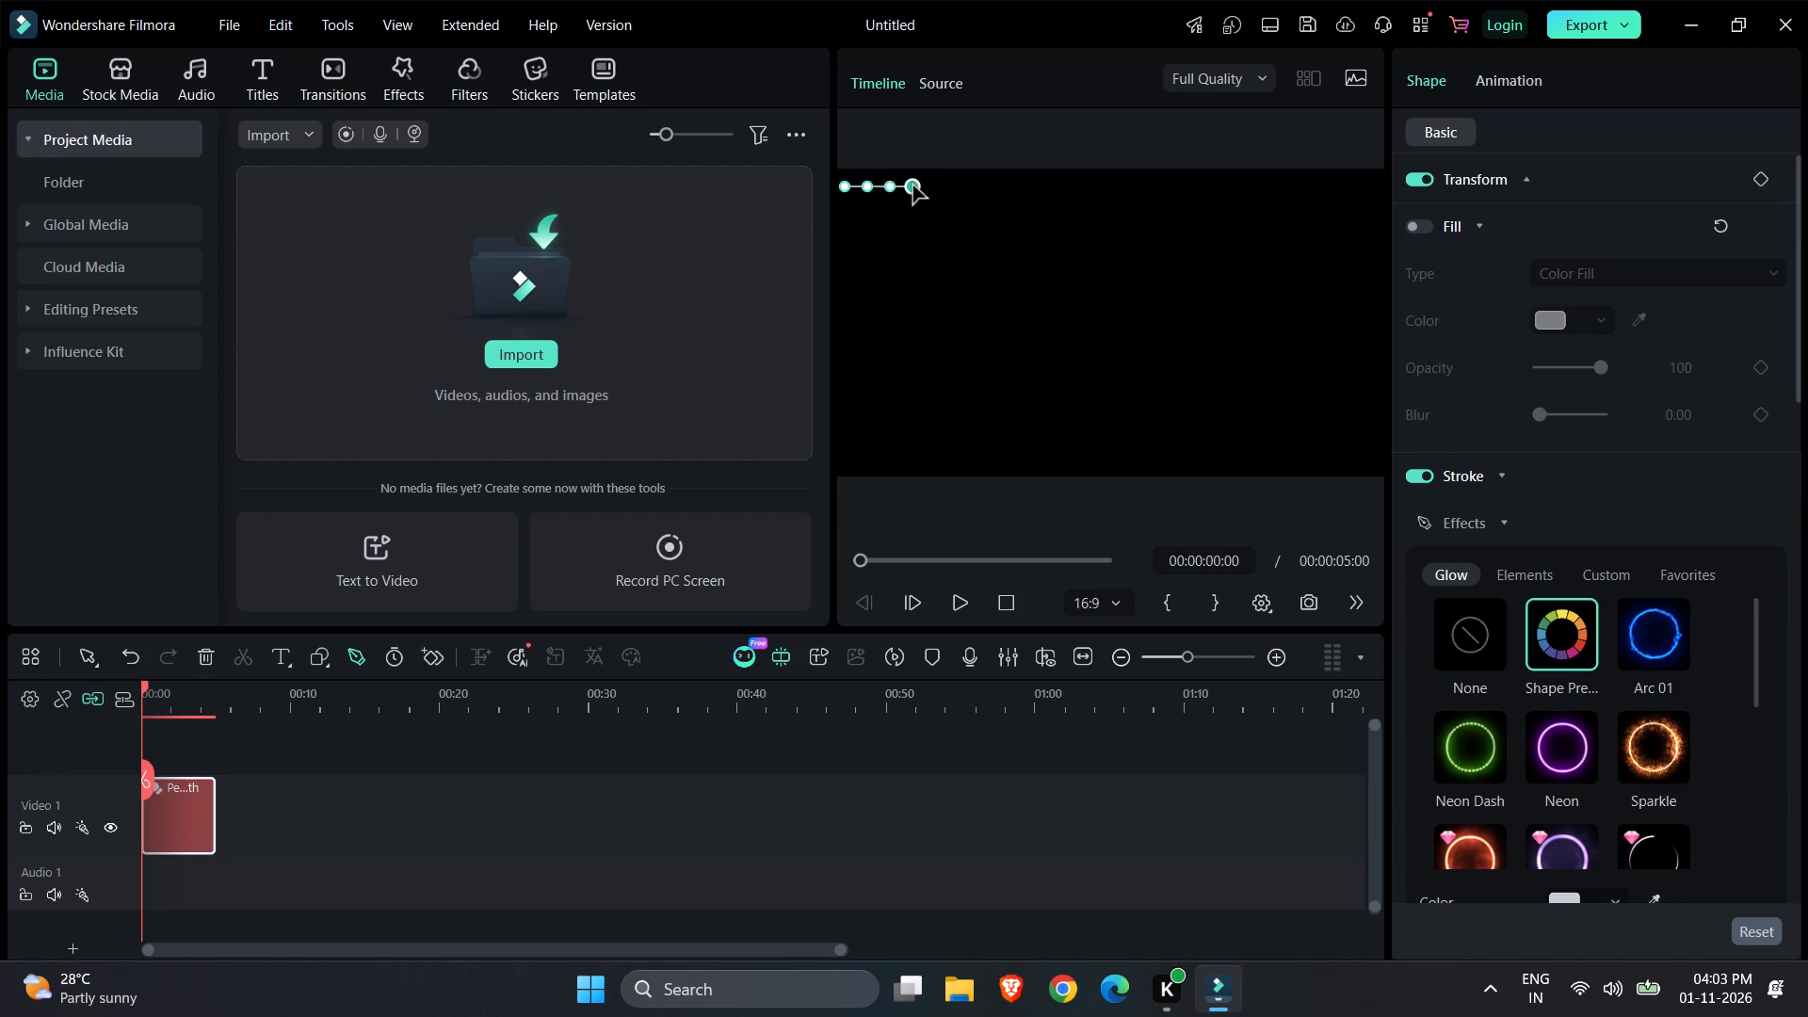
{"action": "left_click", "coordinate": [932, 186]}
{"action": "left_click", "coordinate": [952, 186]}
{"action": "left_click", "coordinate": [976, 187]}
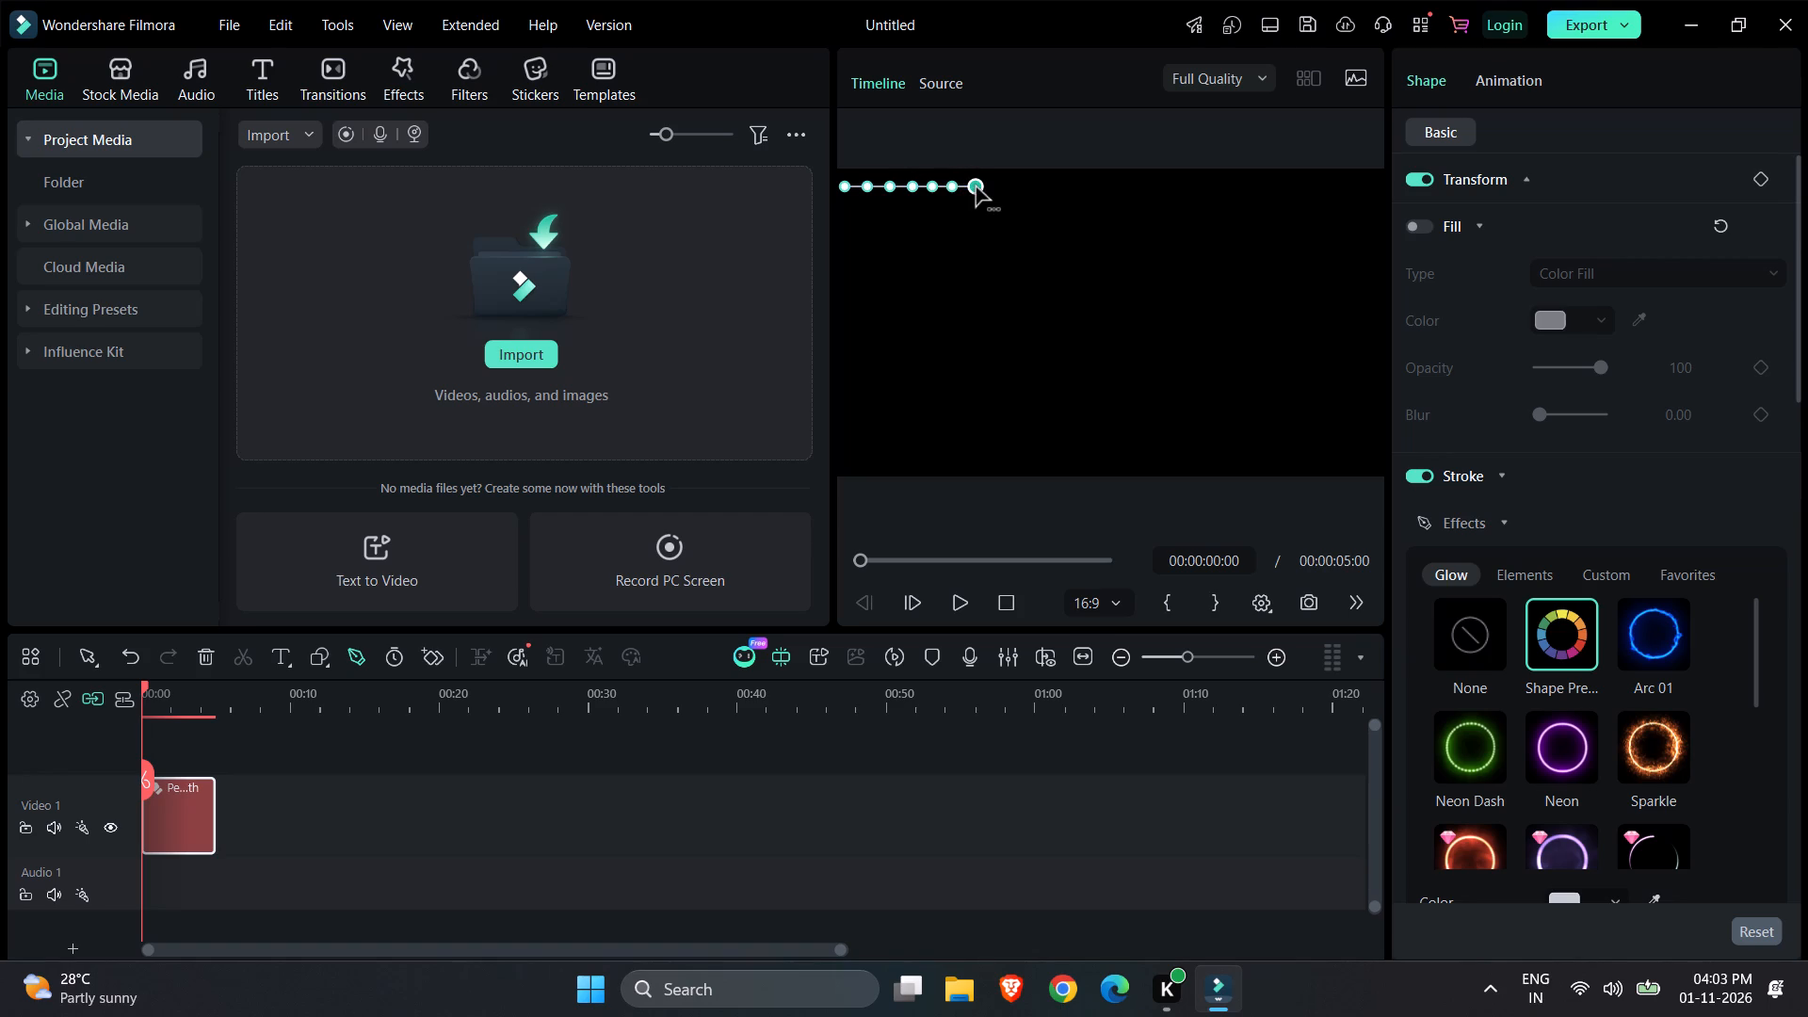
{"action": "left_click", "coordinate": [998, 187]}
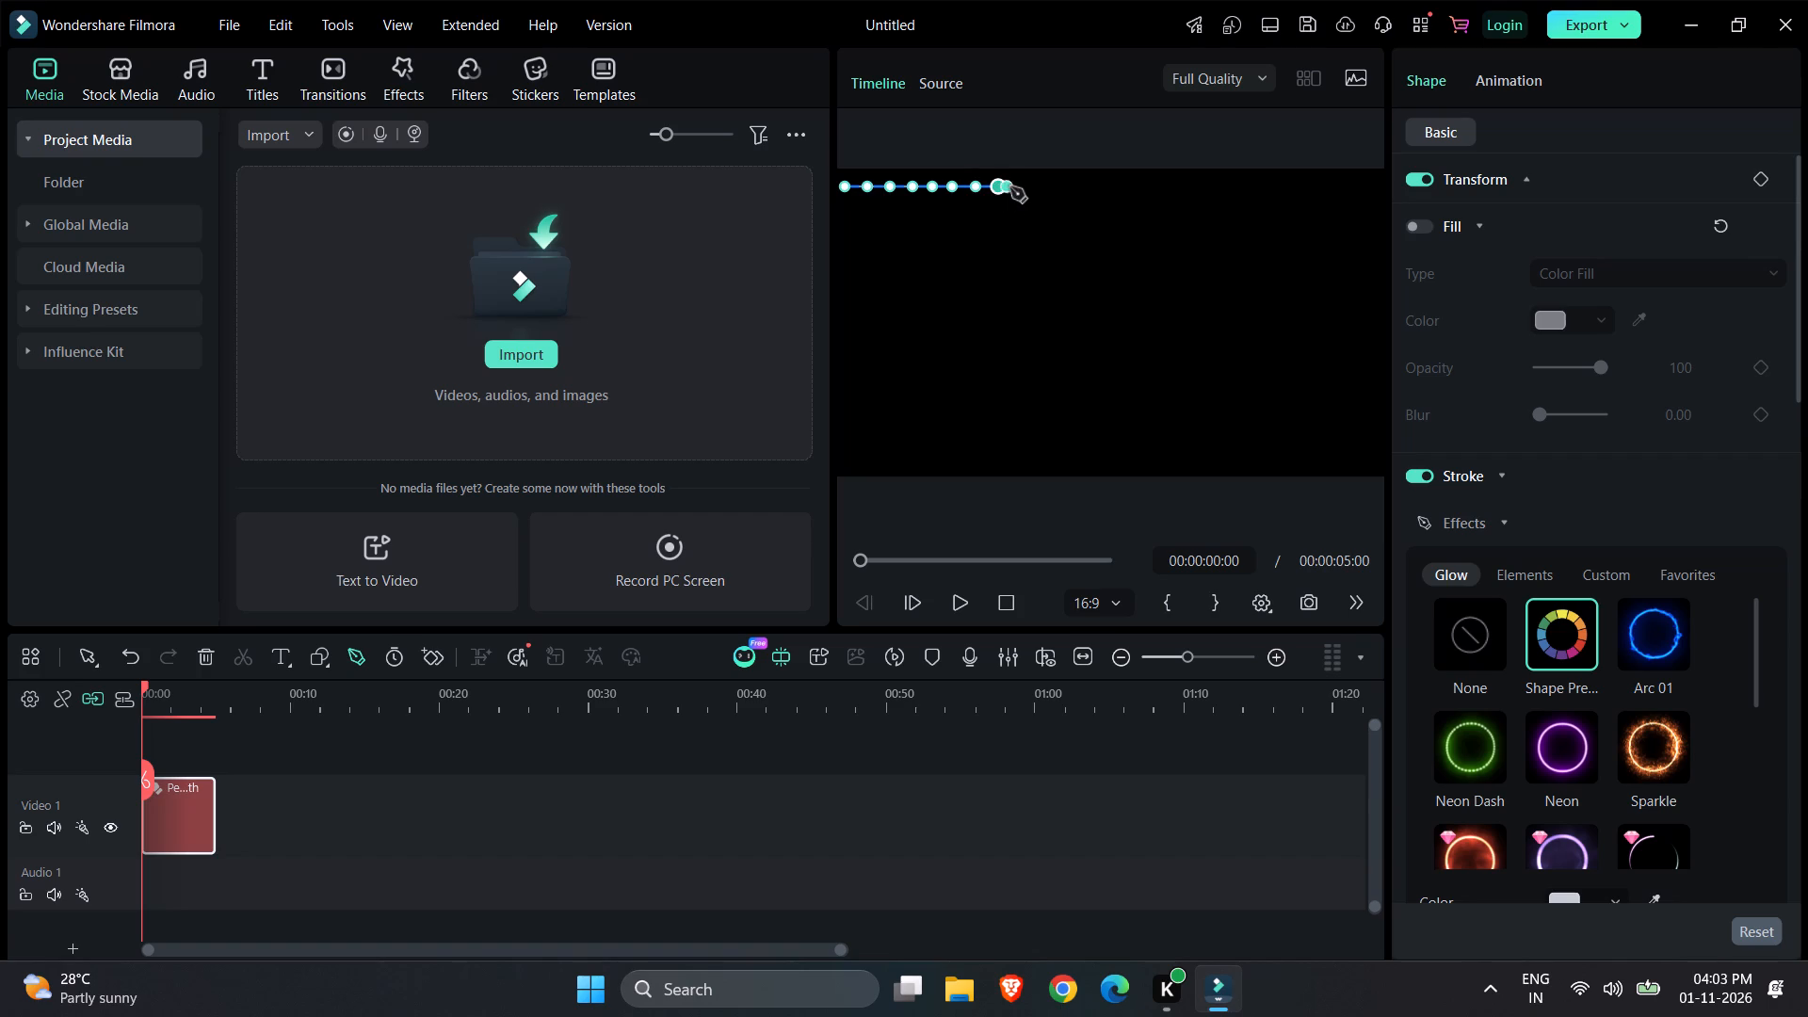
{"action": "left_click", "coordinate": [1018, 187]}
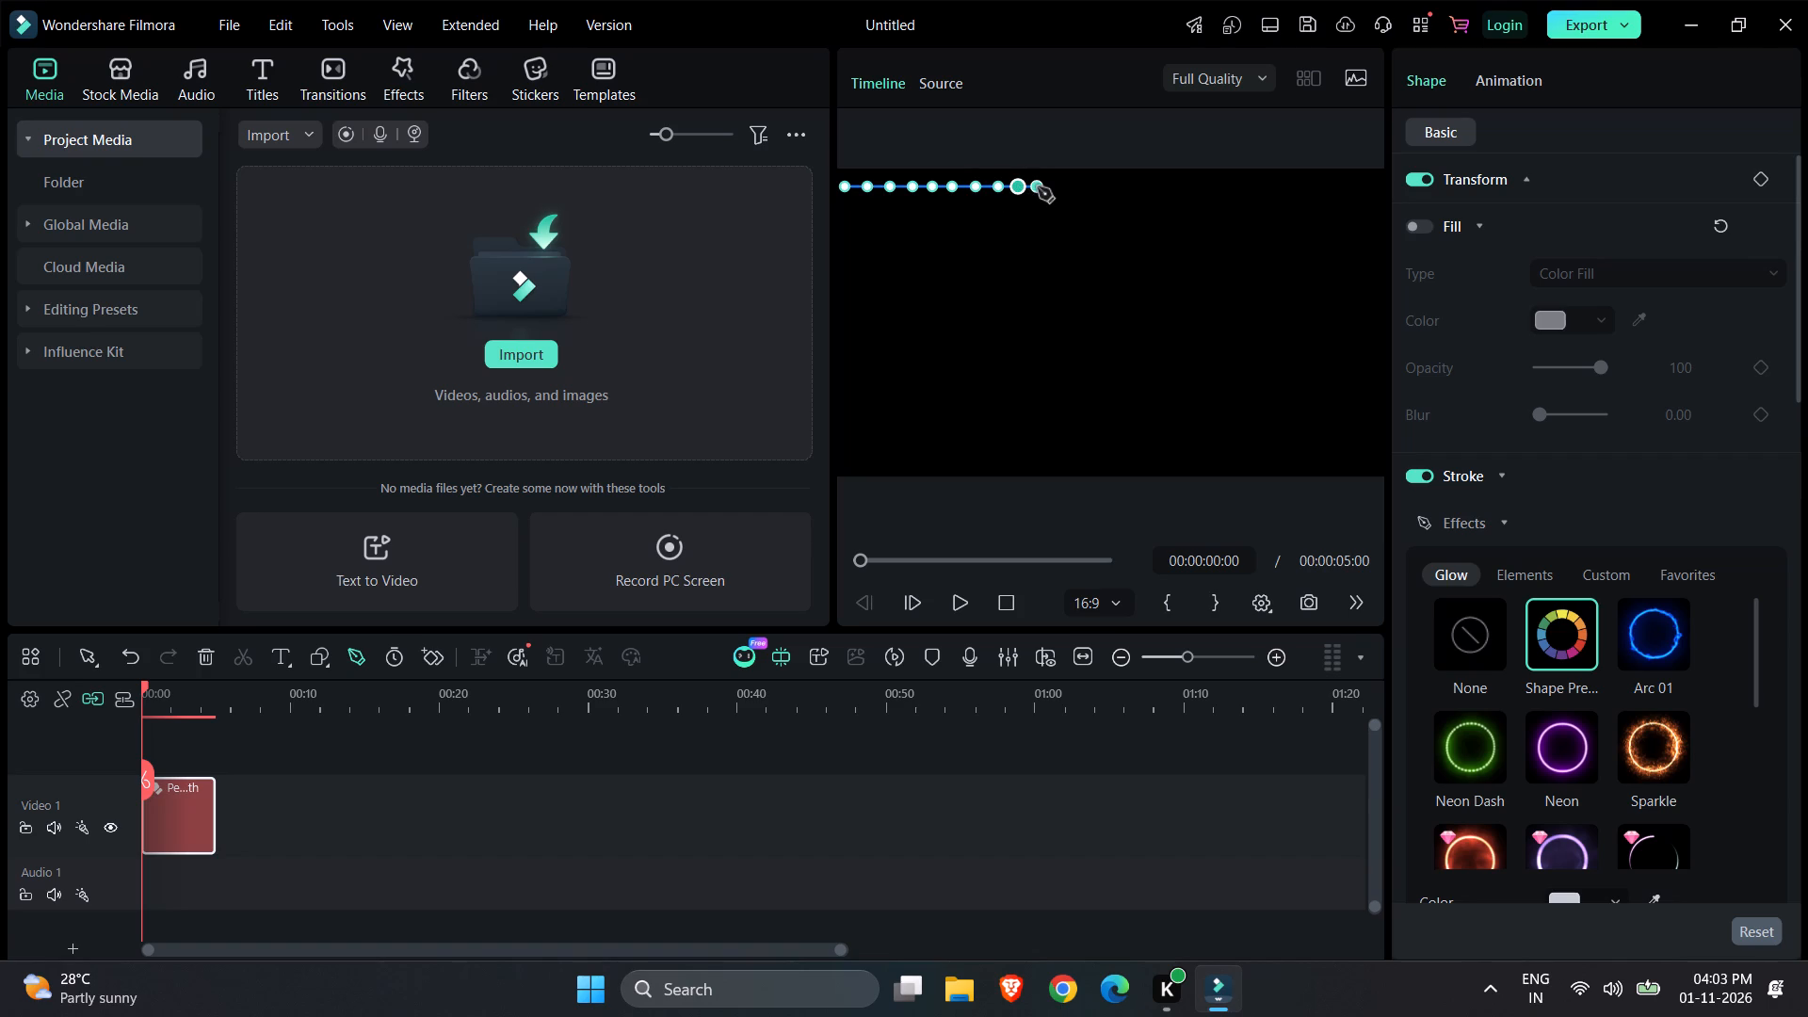
{"action": "left_click", "coordinate": [1043, 187]}
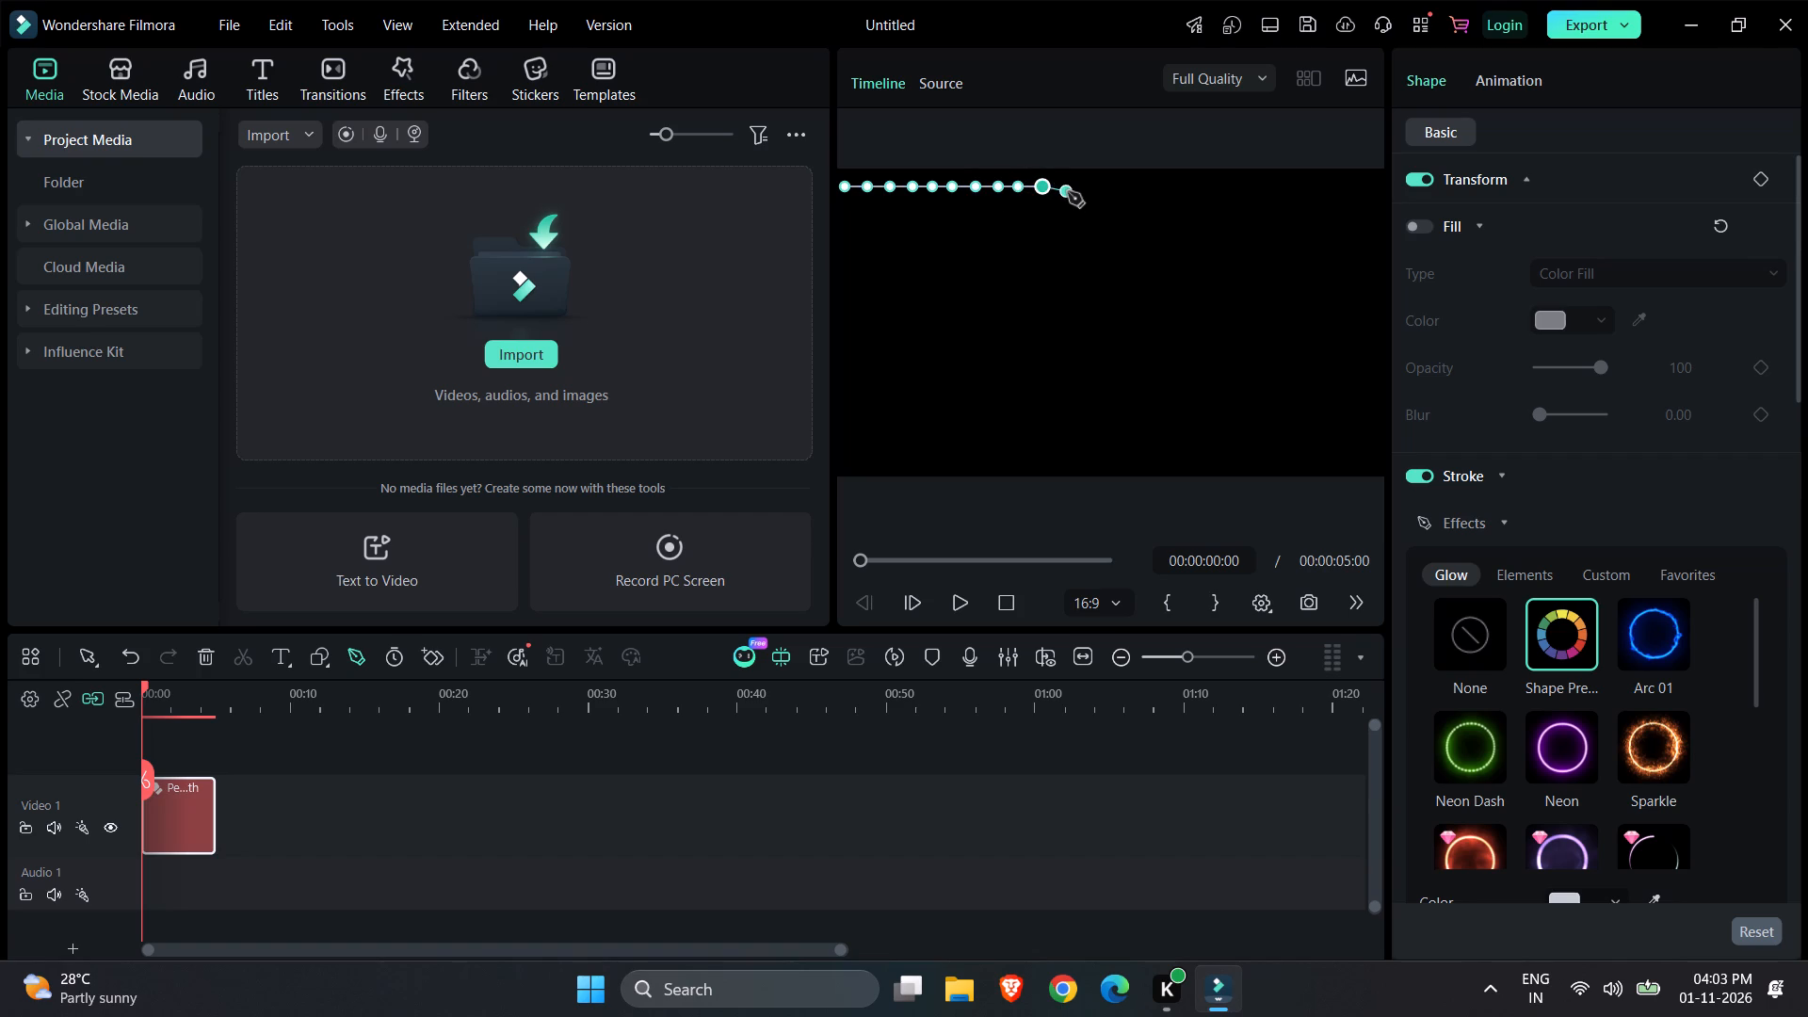
{"action": "left_click", "coordinate": [1068, 192]}
{"action": "left_click", "coordinate": [1095, 187]}
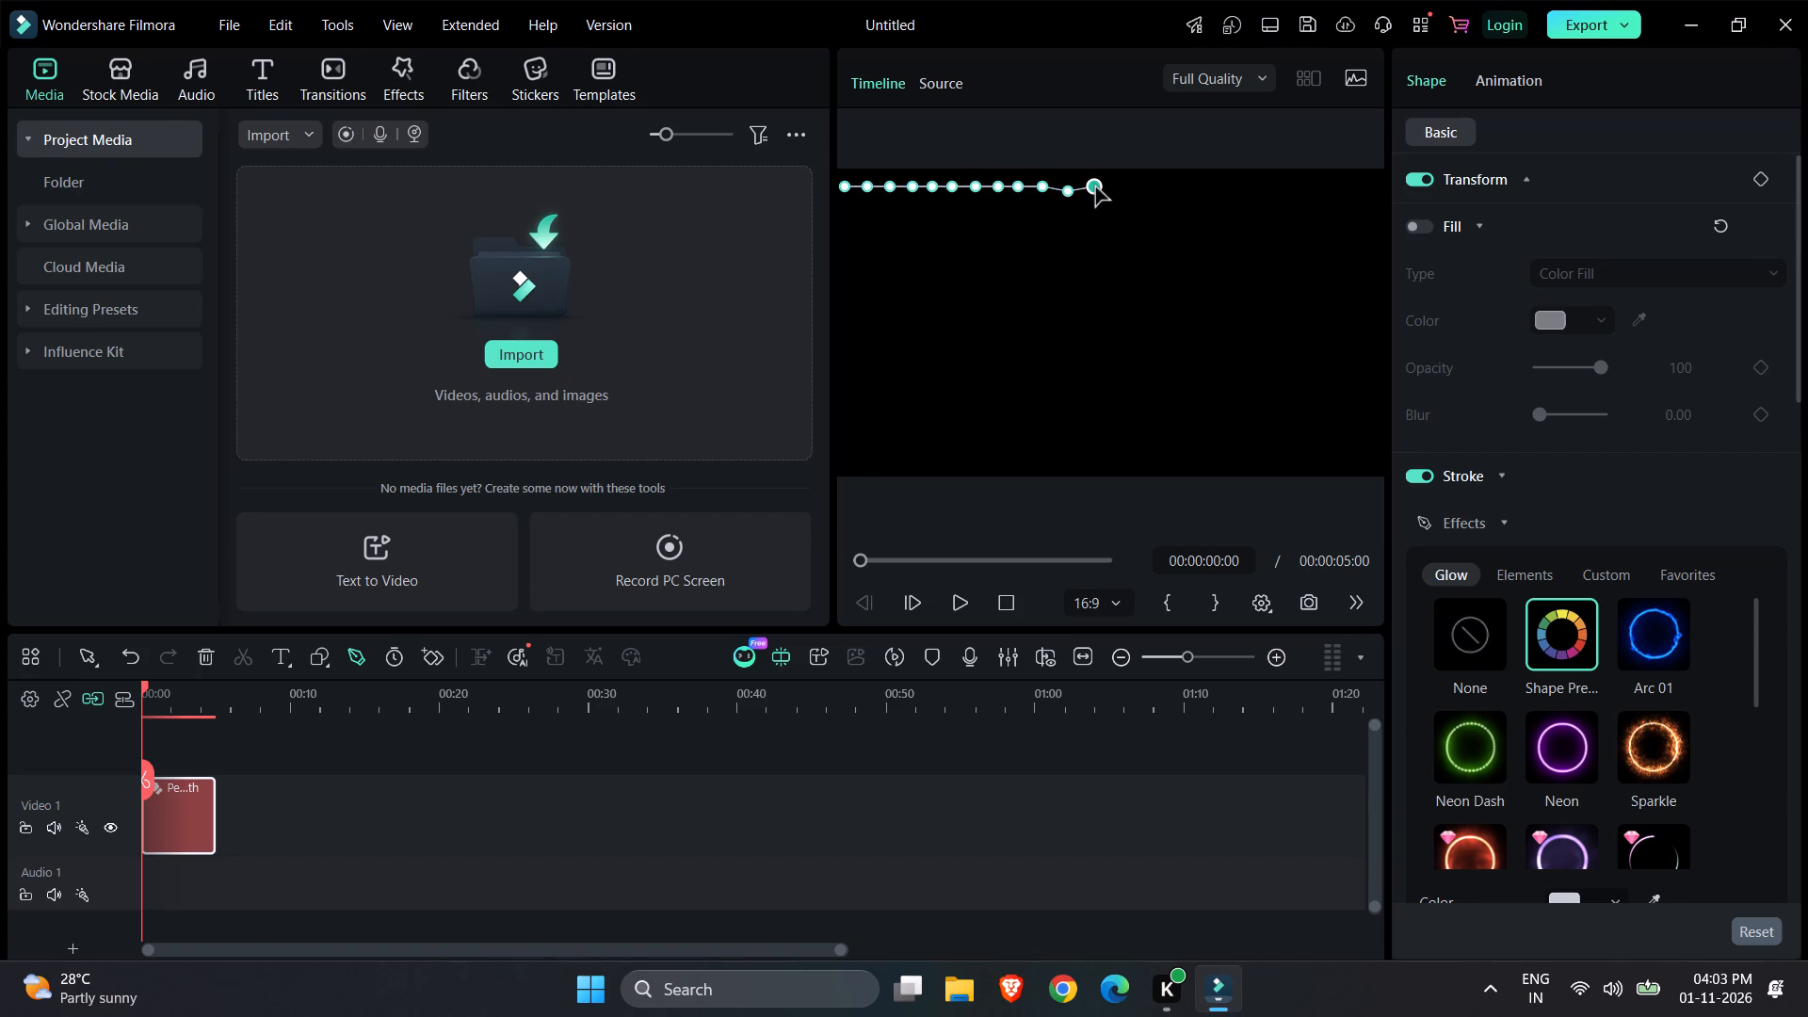
Continue the pen path with closely spaced anchor points along the top edge to the frame's top-right corner.
{"action": "left_click", "coordinate": [1118, 187]}
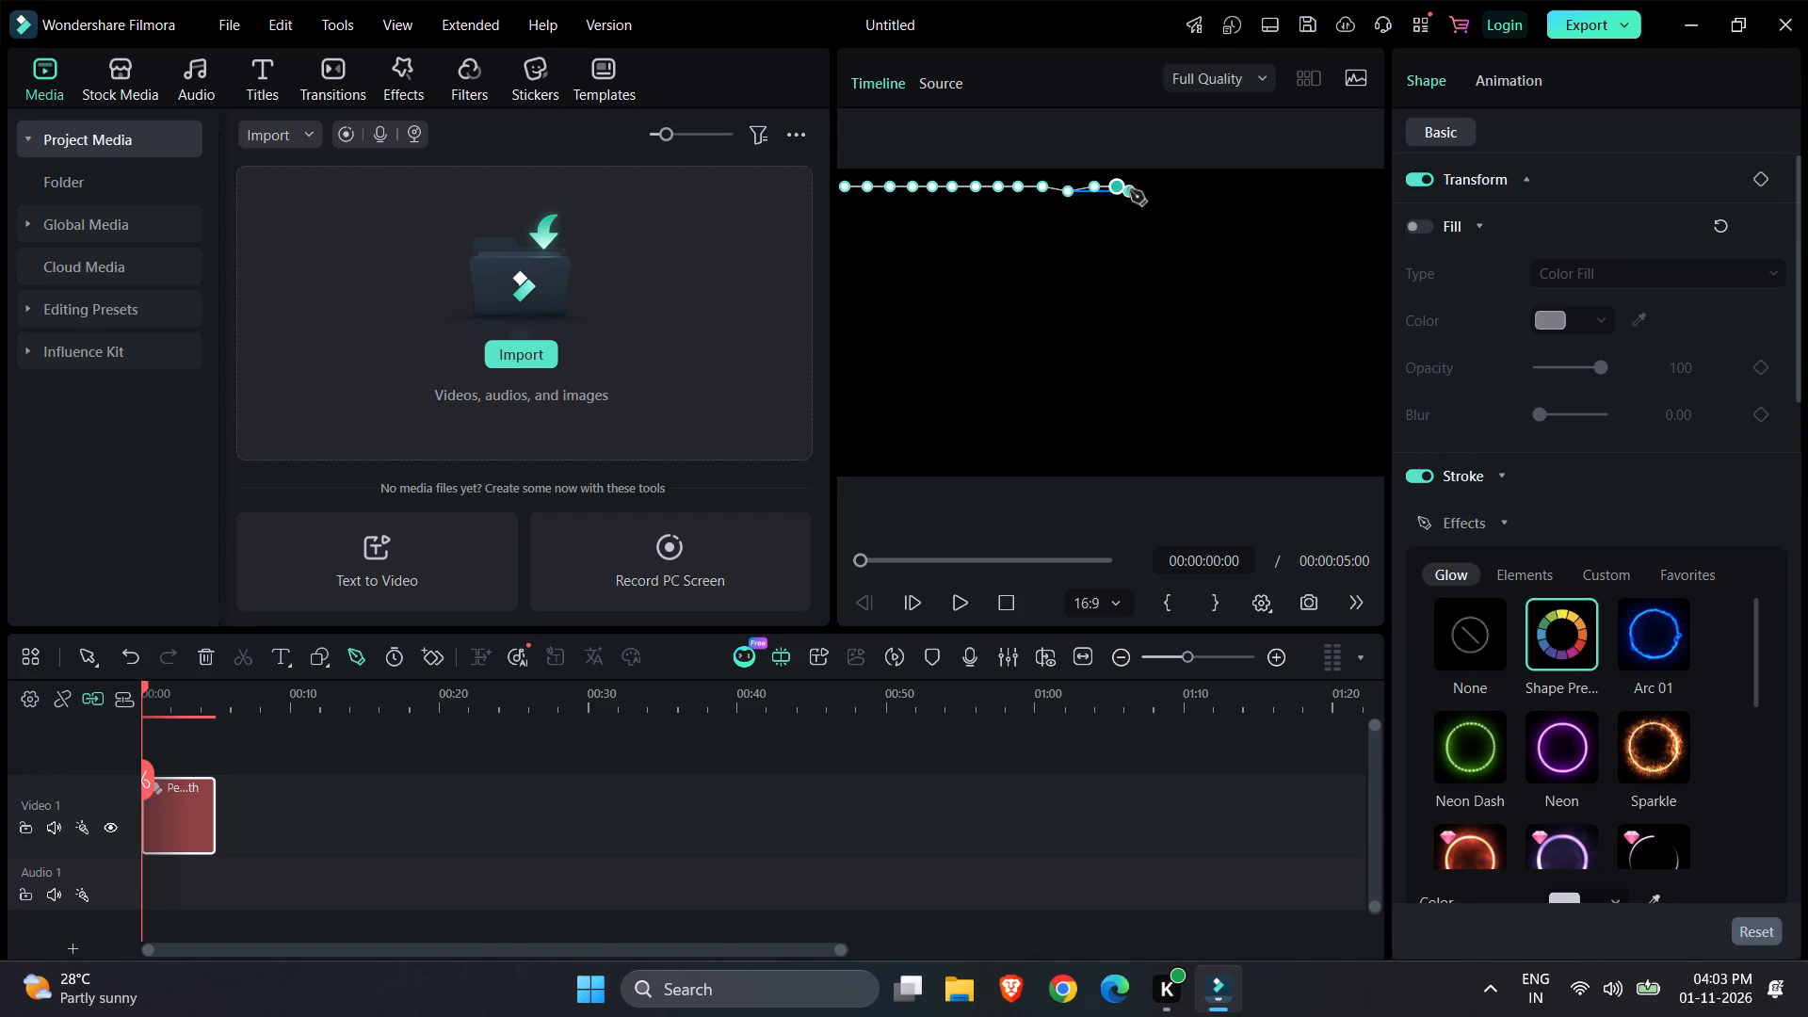
{"action": "left_click", "coordinate": [1149, 188]}
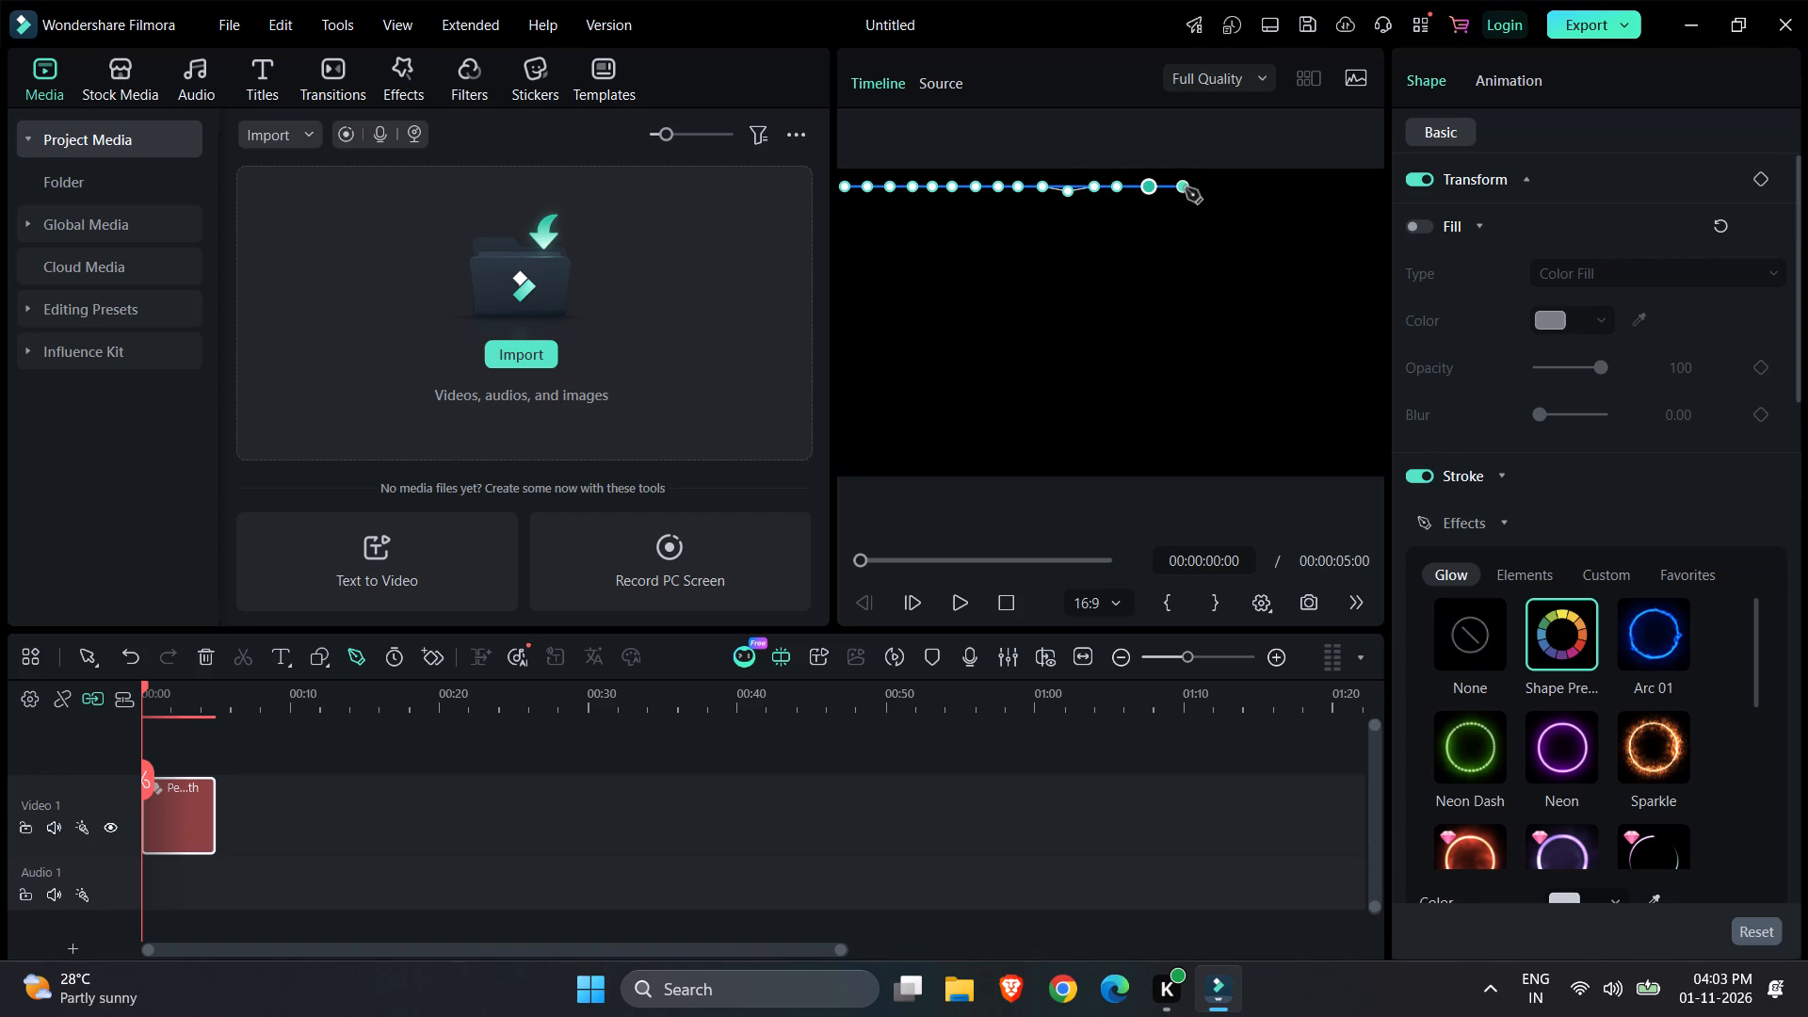
{"action": "left_click", "coordinate": [1172, 190]}
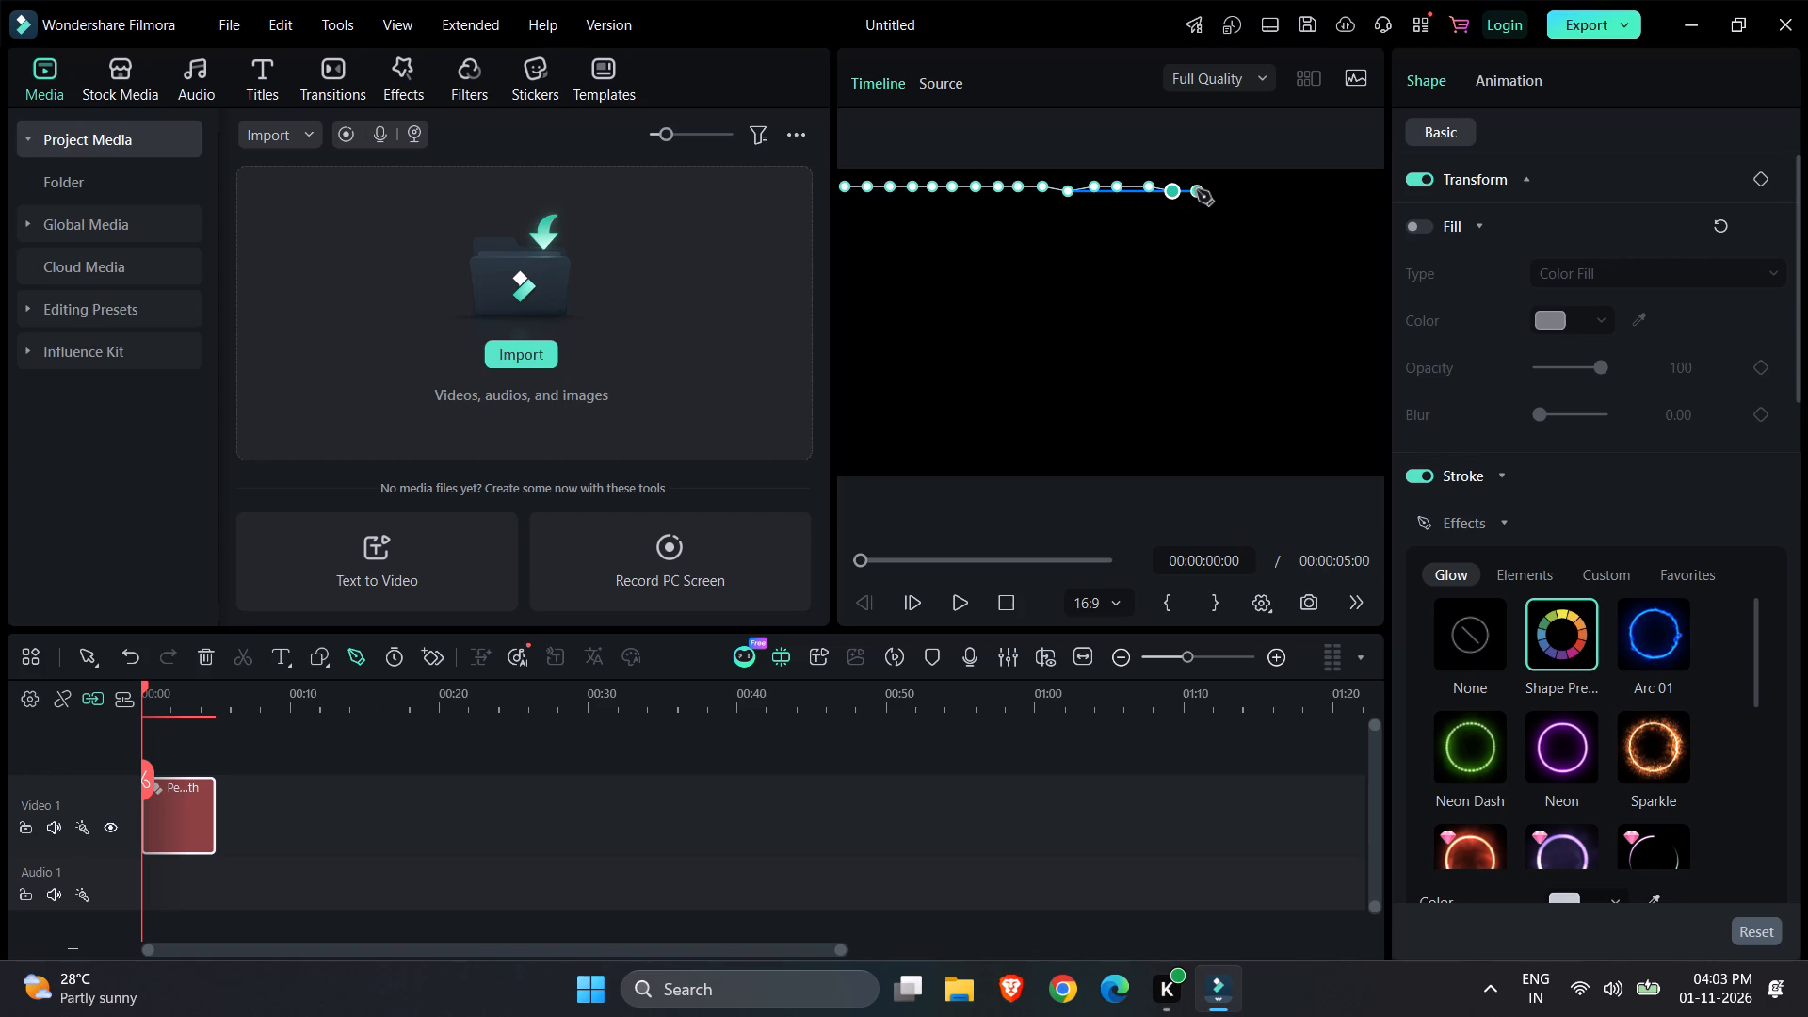
{"action": "left_click", "coordinate": [1197, 190]}
{"action": "left_click", "coordinate": [1227, 194]}
{"action": "left_click", "coordinate": [1252, 193]}
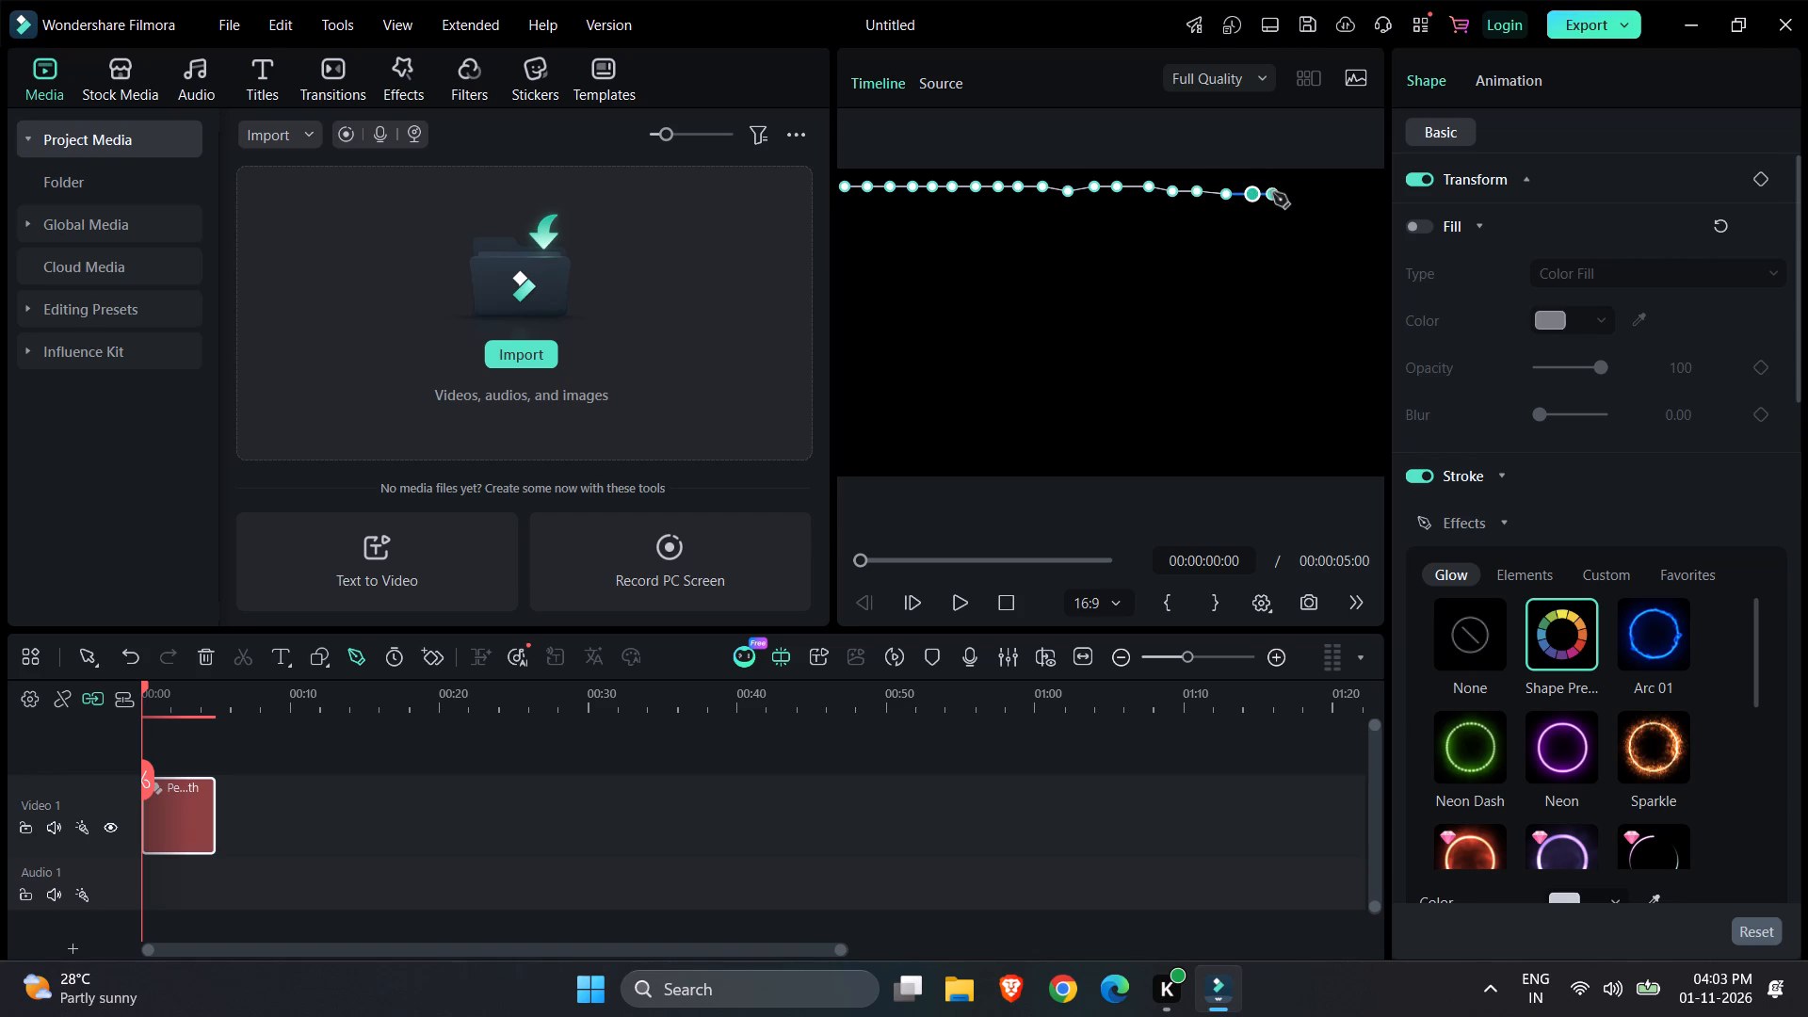
{"action": "left_click", "coordinate": [1273, 193]}
{"action": "left_click", "coordinate": [1293, 191]}
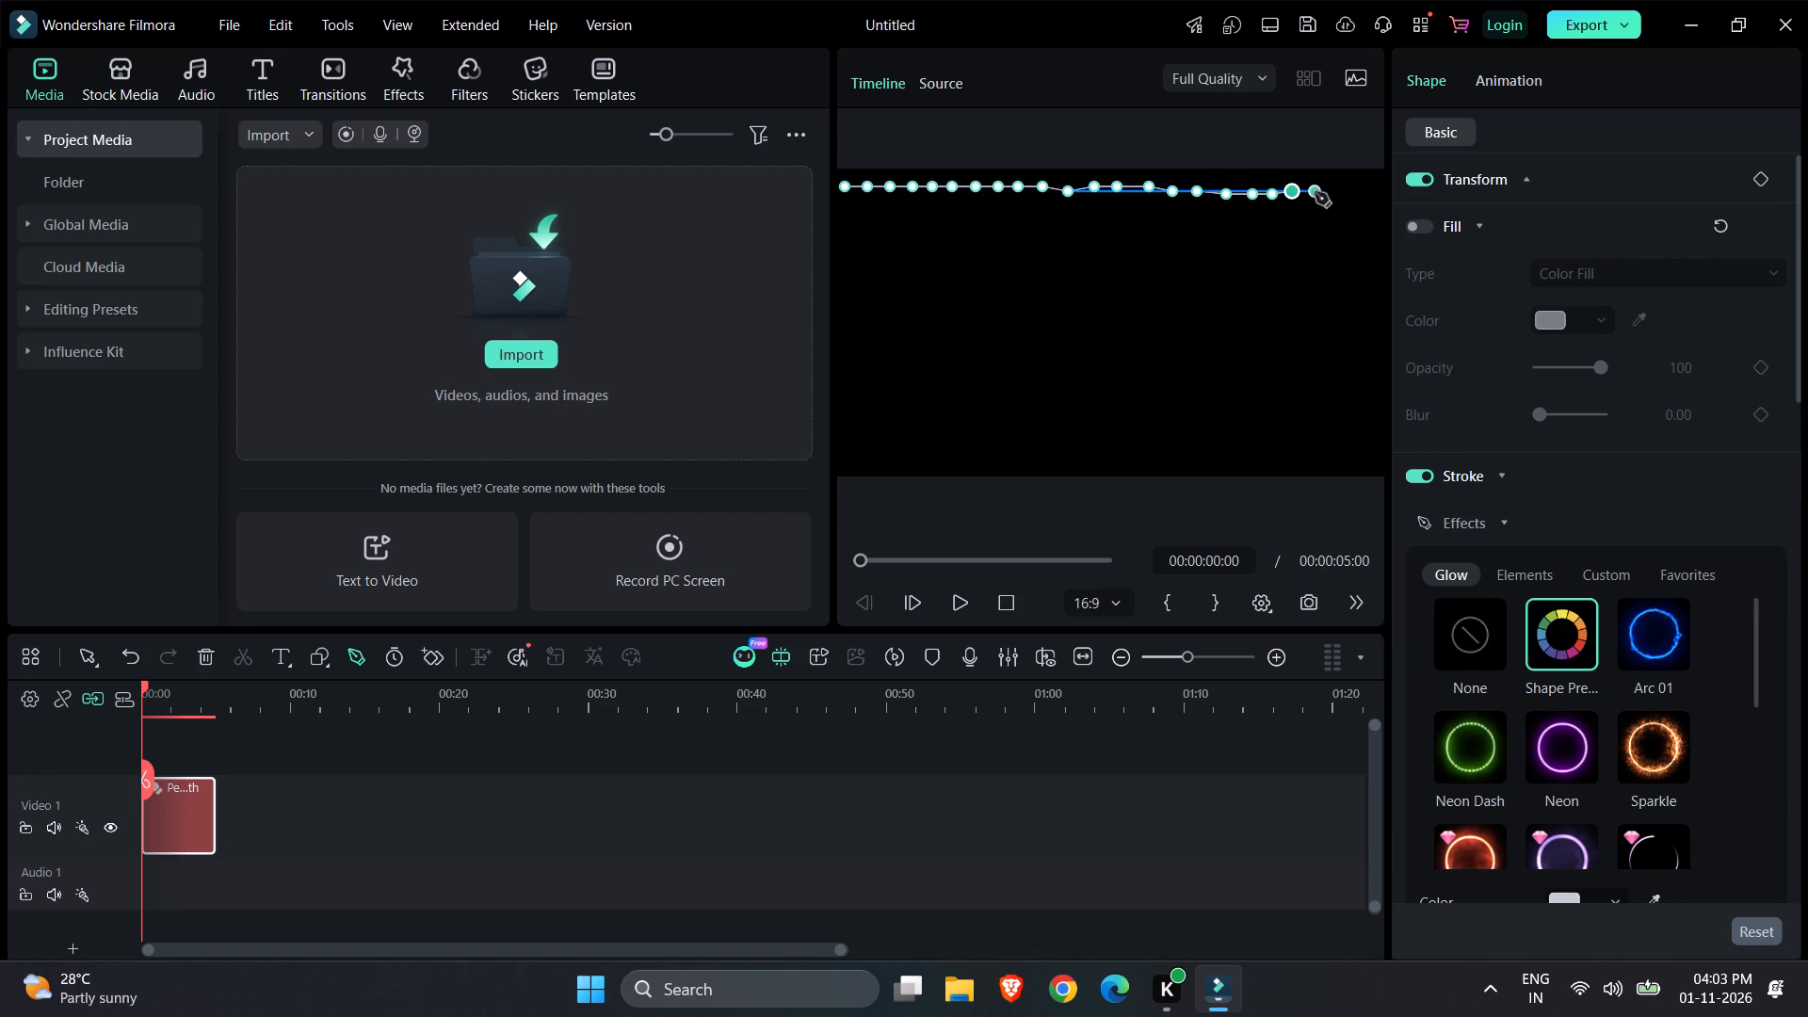
{"action": "left_click", "coordinate": [1315, 192]}
{"action": "left_click", "coordinate": [1332, 194]}
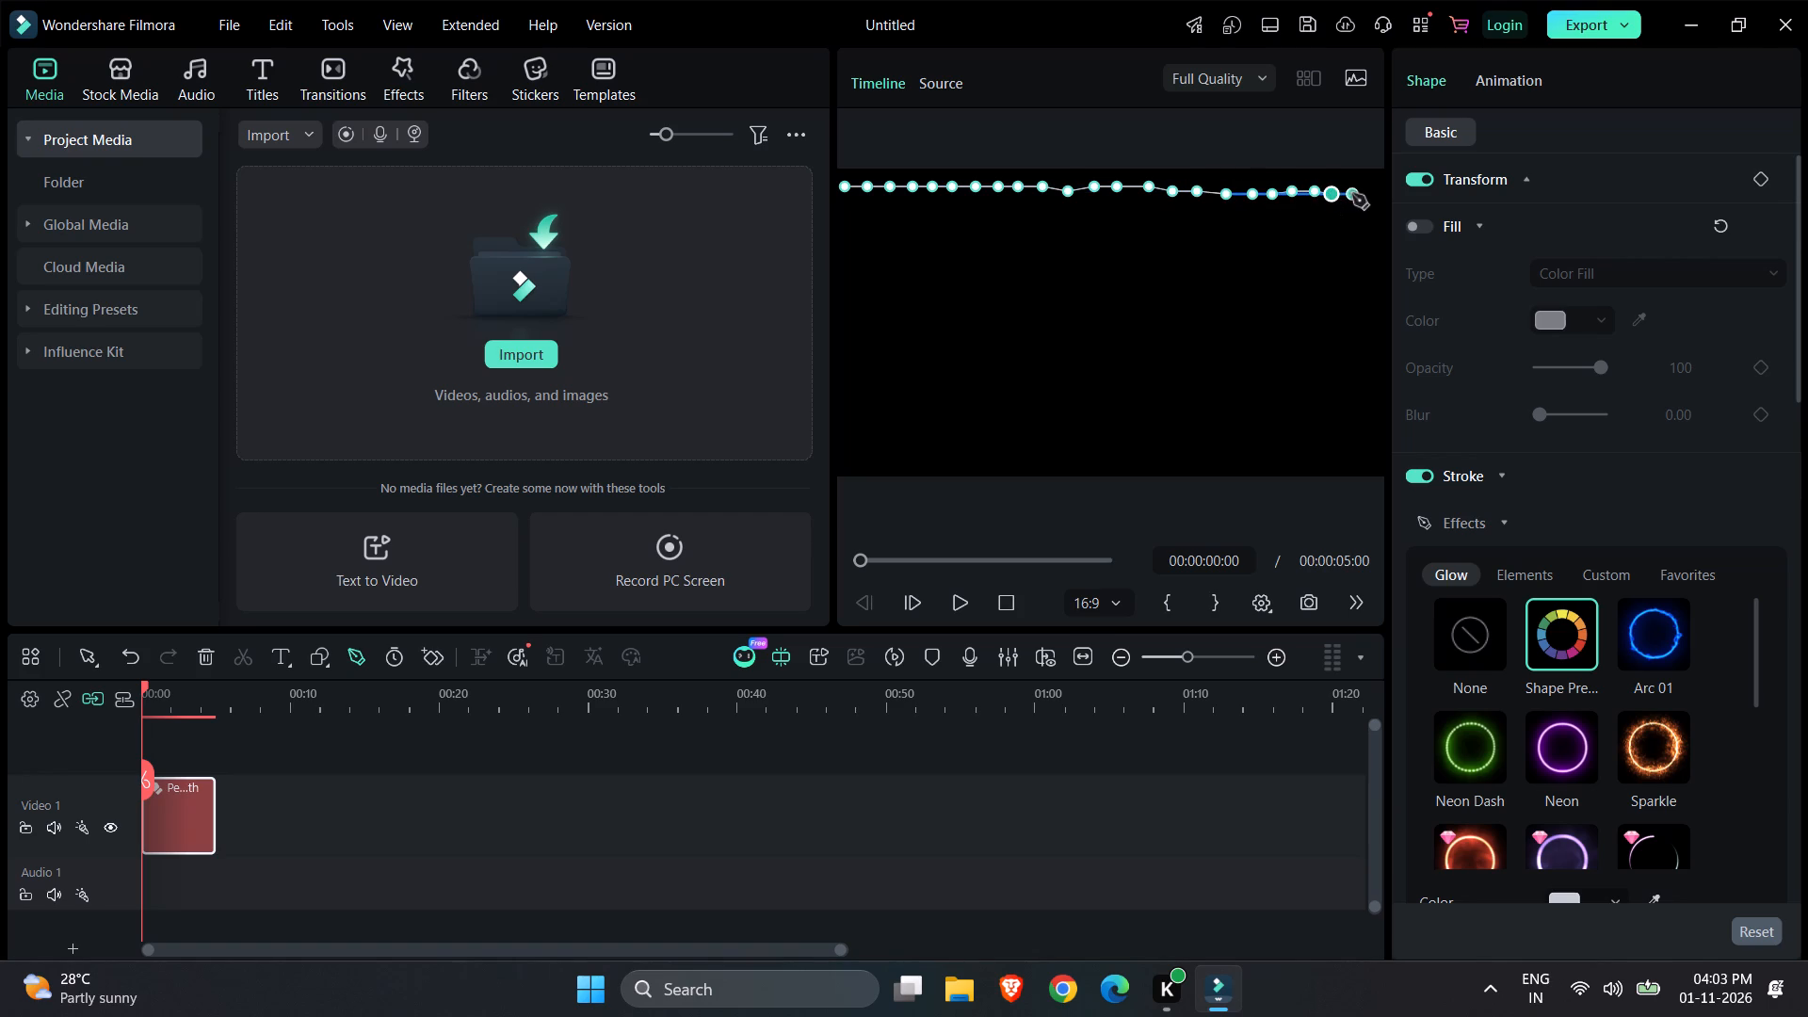
{"action": "left_click", "coordinate": [1352, 194]}
{"action": "left_click", "coordinate": [1368, 194]}
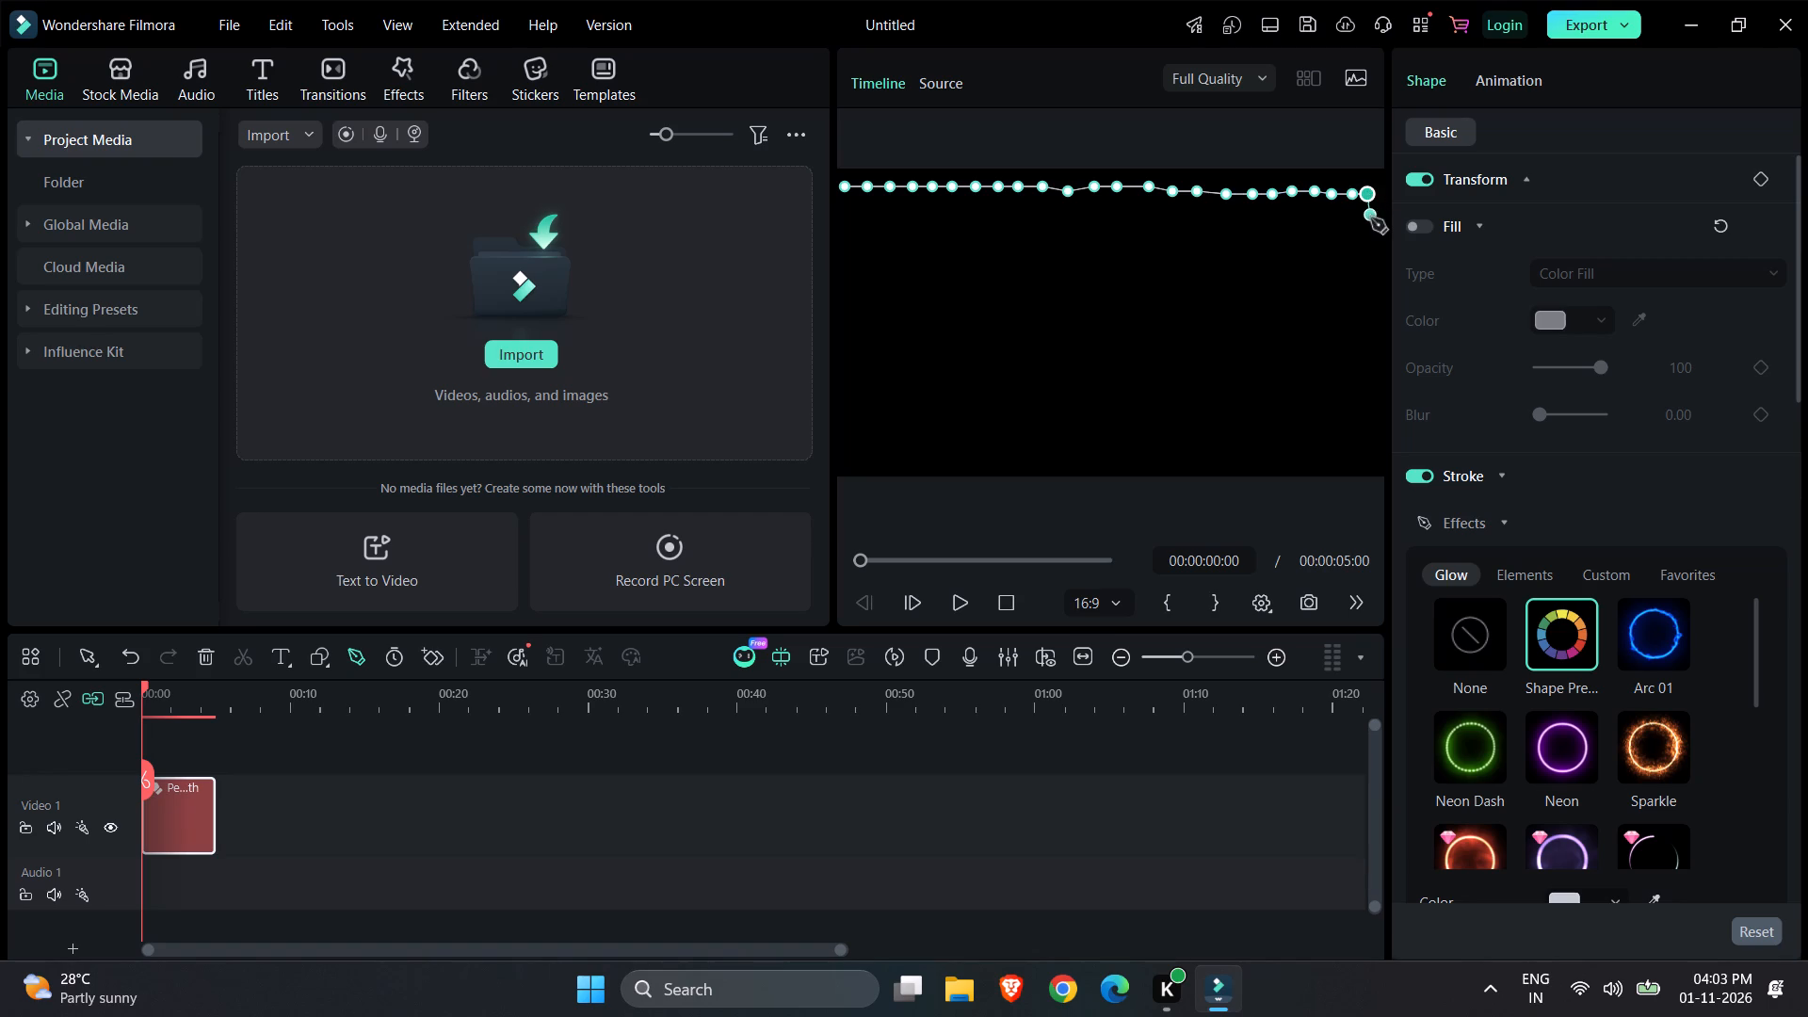
Turn the path down a short distance at the right edge and run anchor points back leftward to slightly right of mid-frame.
{"action": "left_click", "coordinate": [1367, 226]}
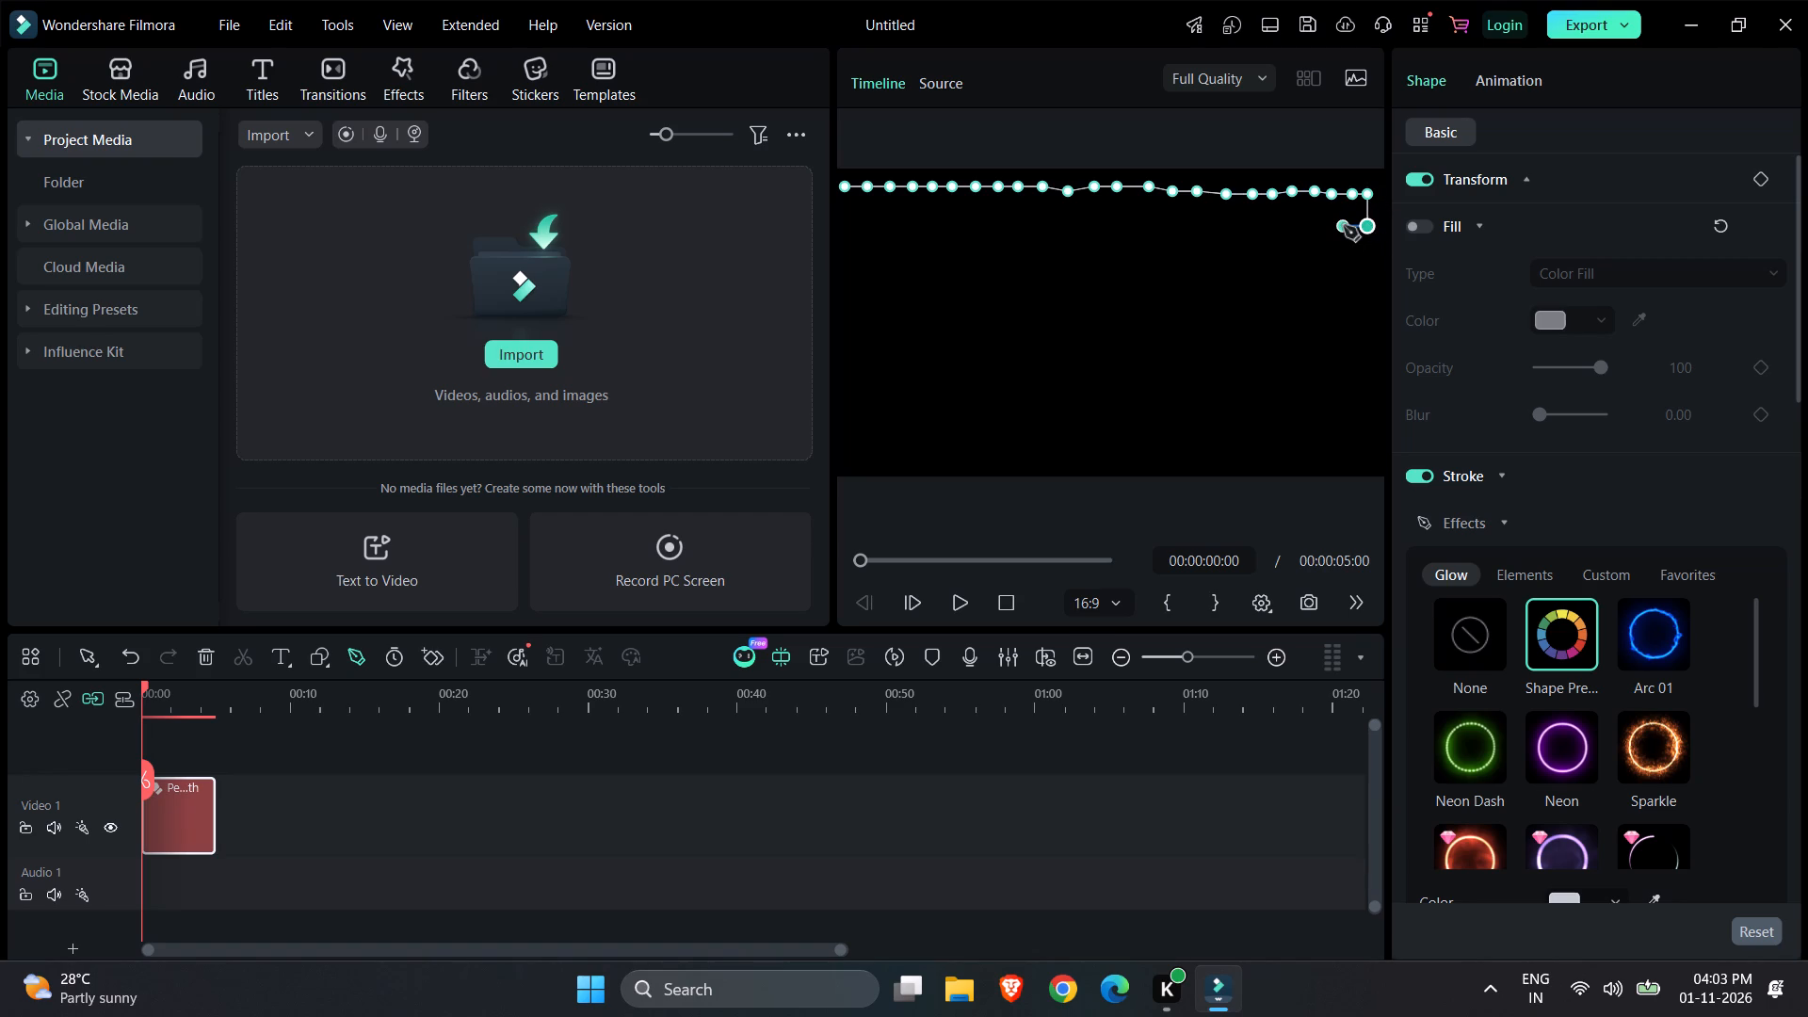
{"action": "left_click", "coordinate": [1345, 226]}
{"action": "left_click", "coordinate": [1318, 226]}
{"action": "left_click", "coordinate": [1294, 224]}
{"action": "left_click", "coordinate": [1261, 224]}
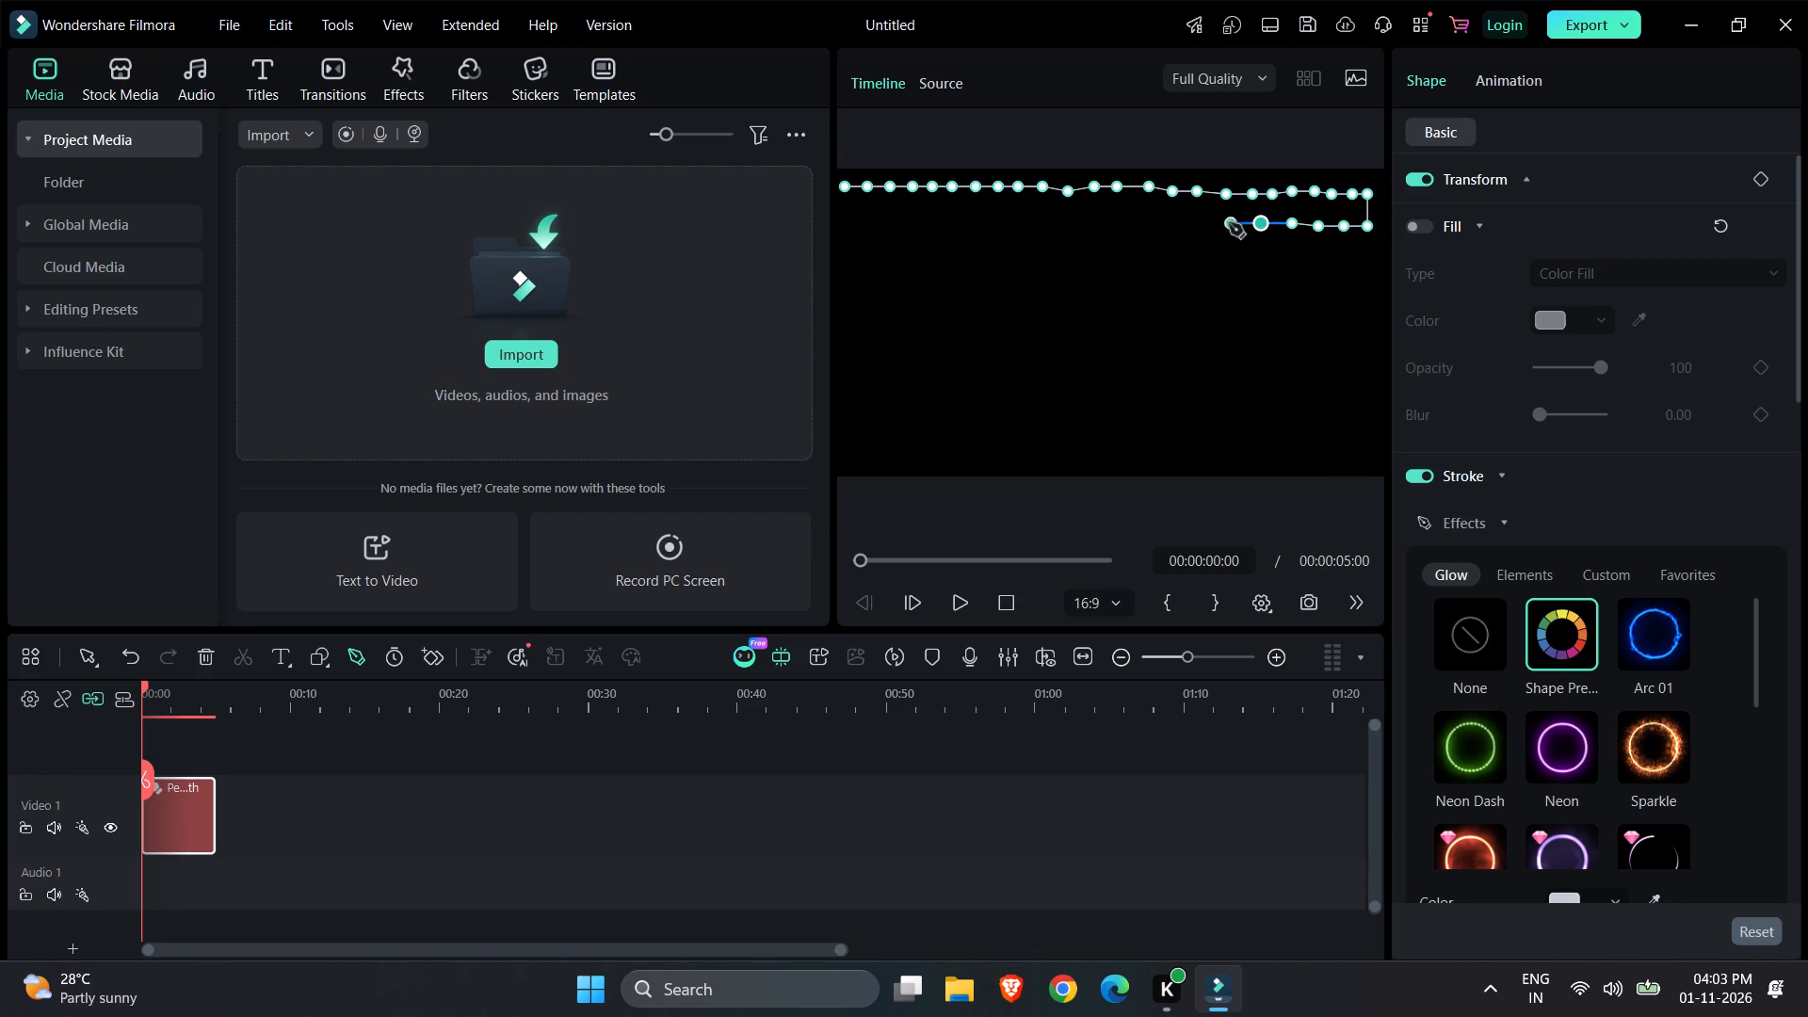
{"action": "left_click", "coordinate": [1228, 223]}
{"action": "left_click", "coordinate": [1199, 223]}
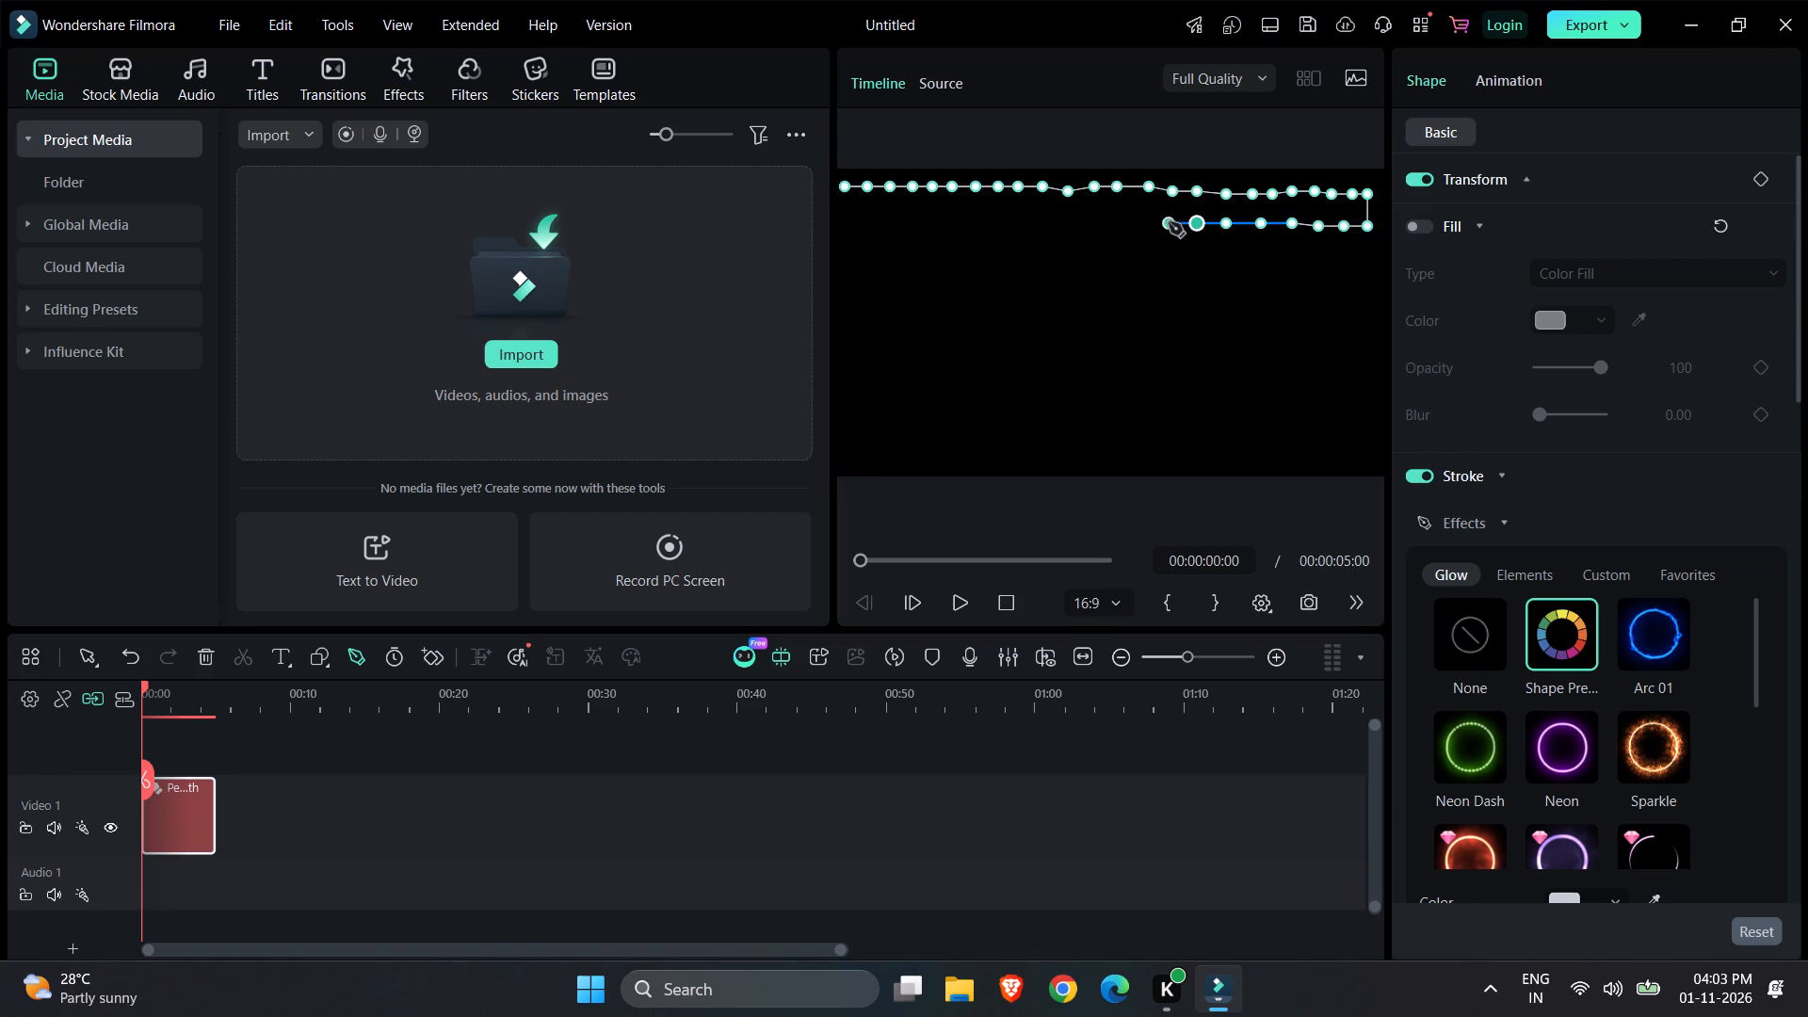
{"action": "left_click", "coordinate": [1169, 222]}
{"action": "left_click", "coordinate": [1149, 222]}
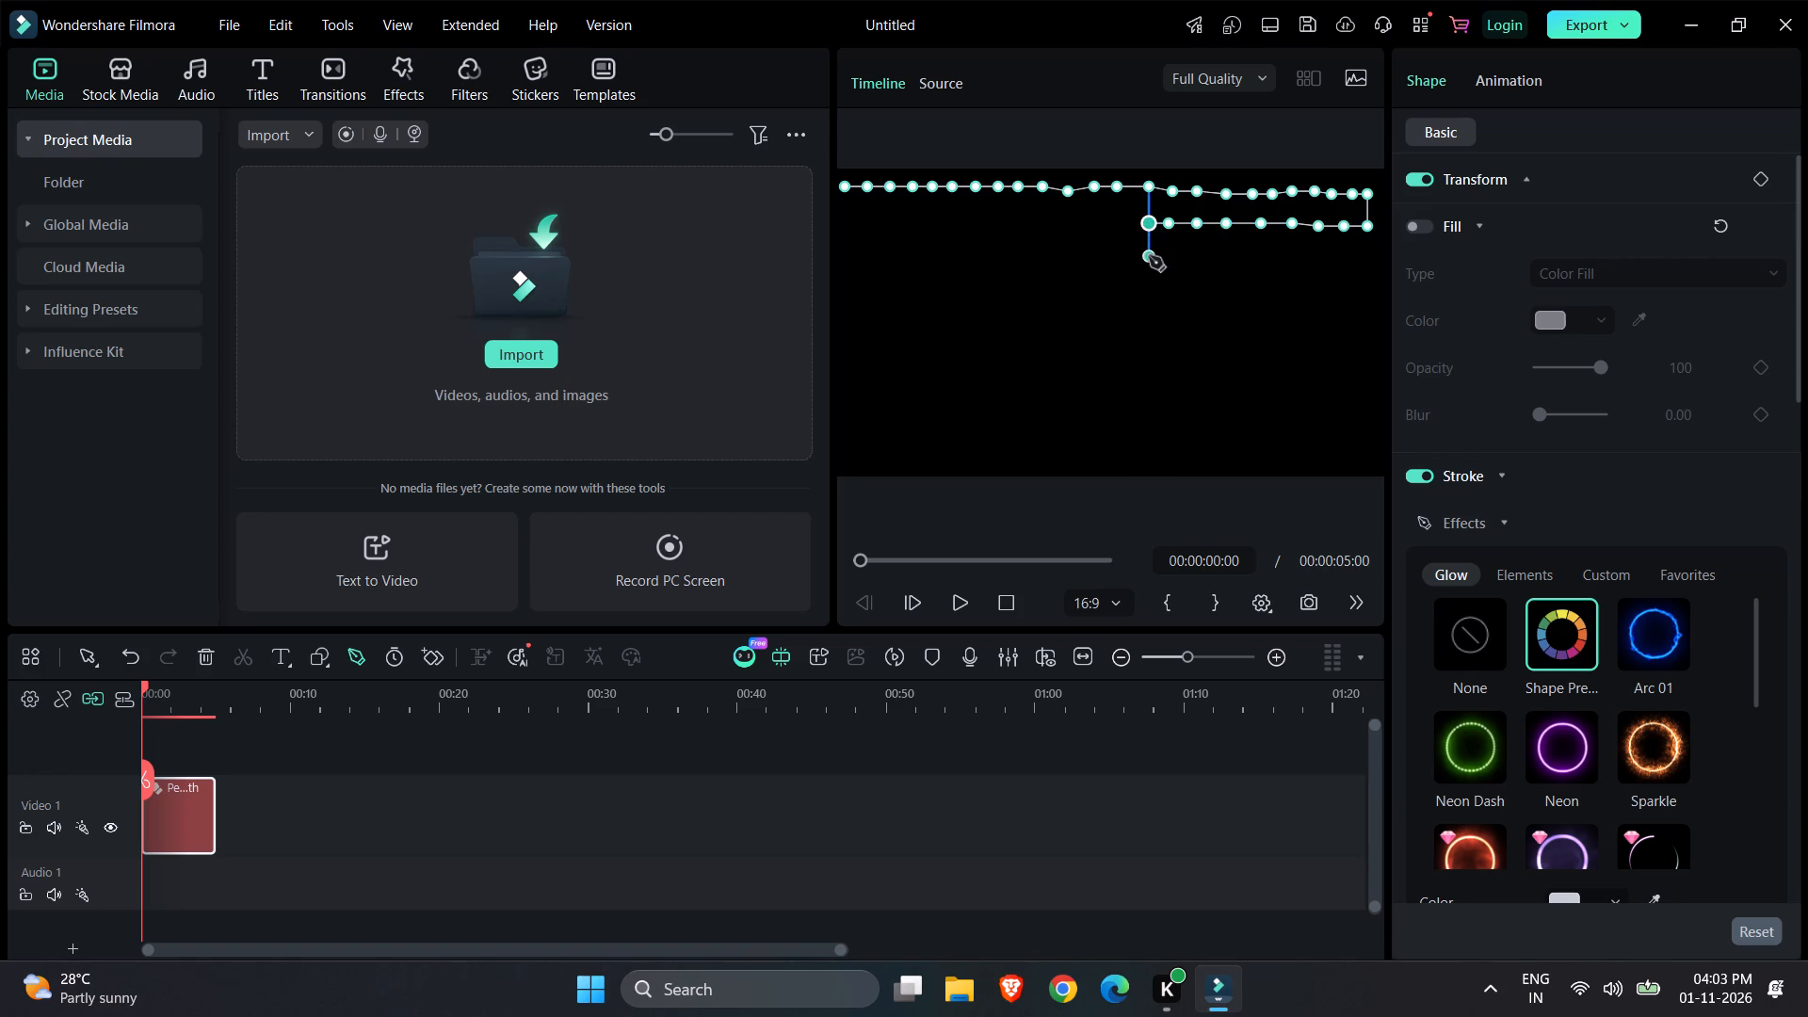
Turn the path downward and place evenly spaced anchor points in a vertical line to the frame's bottom edge.
{"action": "left_click", "coordinate": [1149, 256]}
{"action": "left_click", "coordinate": [1149, 282]}
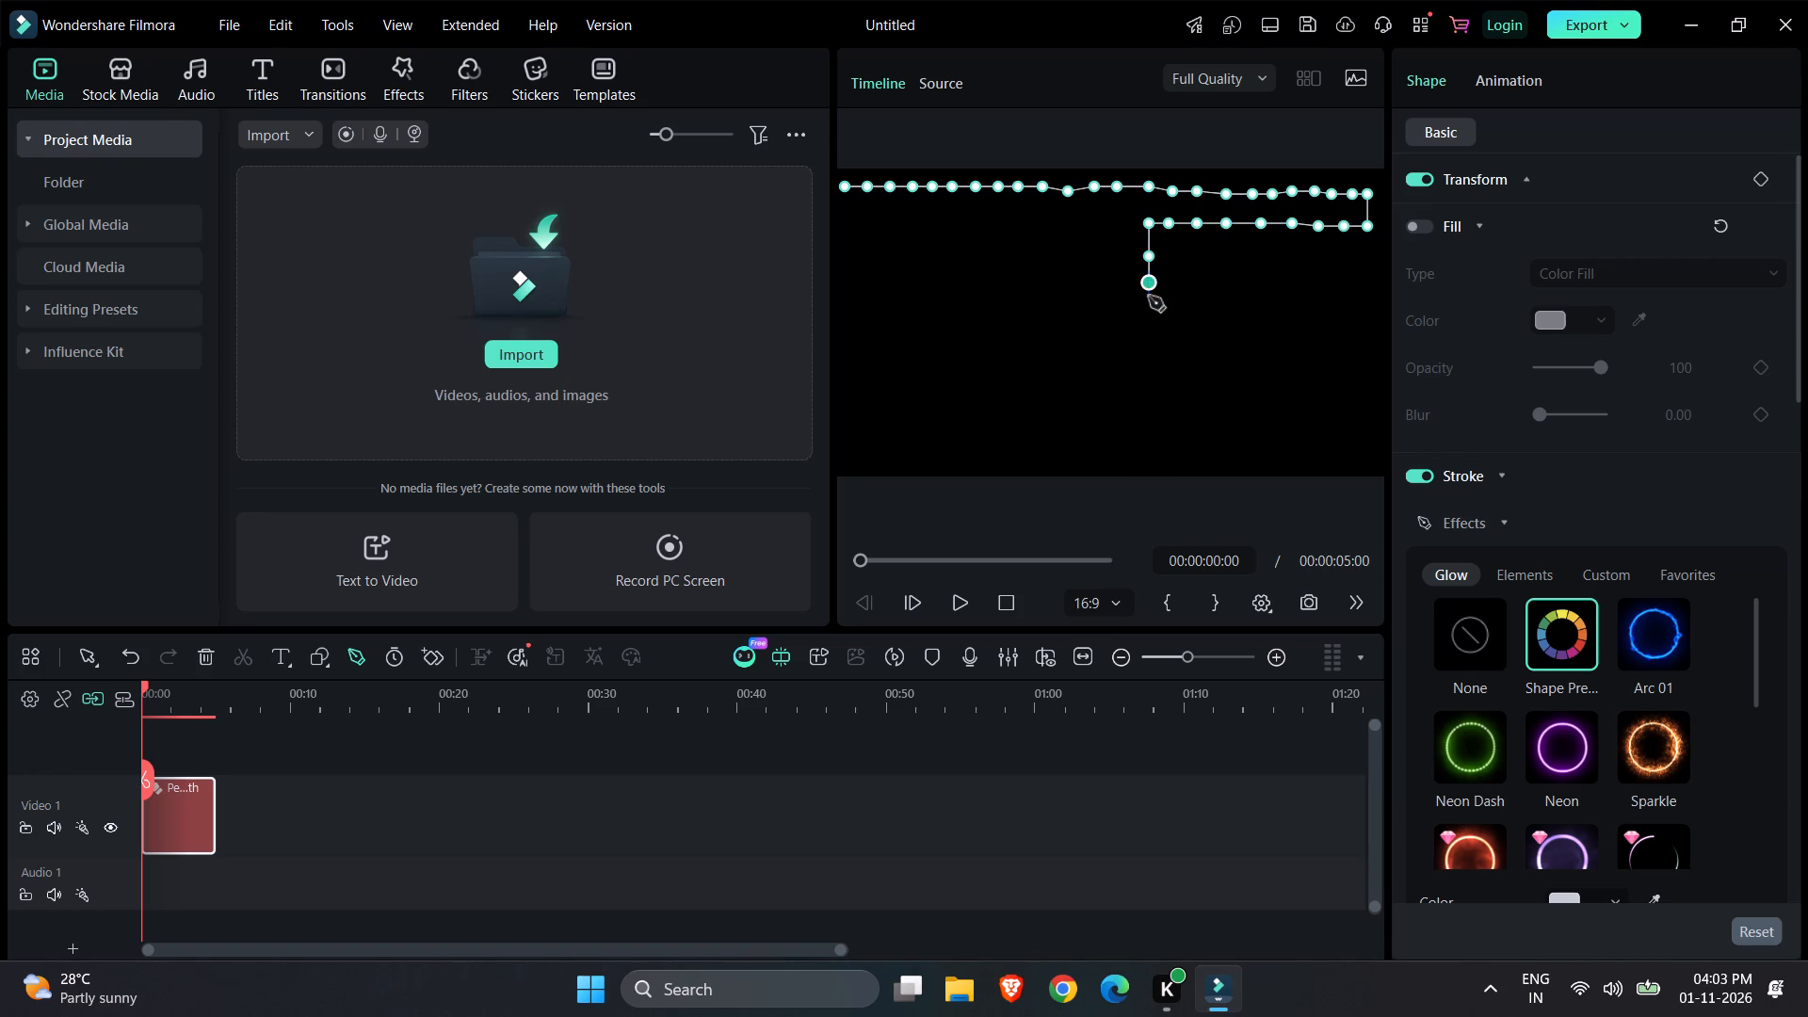
{"action": "left_click", "coordinate": [1149, 307]}
{"action": "left_click", "coordinate": [1149, 333]}
{"action": "left_click_drag", "start_coordinate": [1149, 356], "coordinate": [1149, 379]}
{"action": "left_click", "coordinate": [1149, 379]}
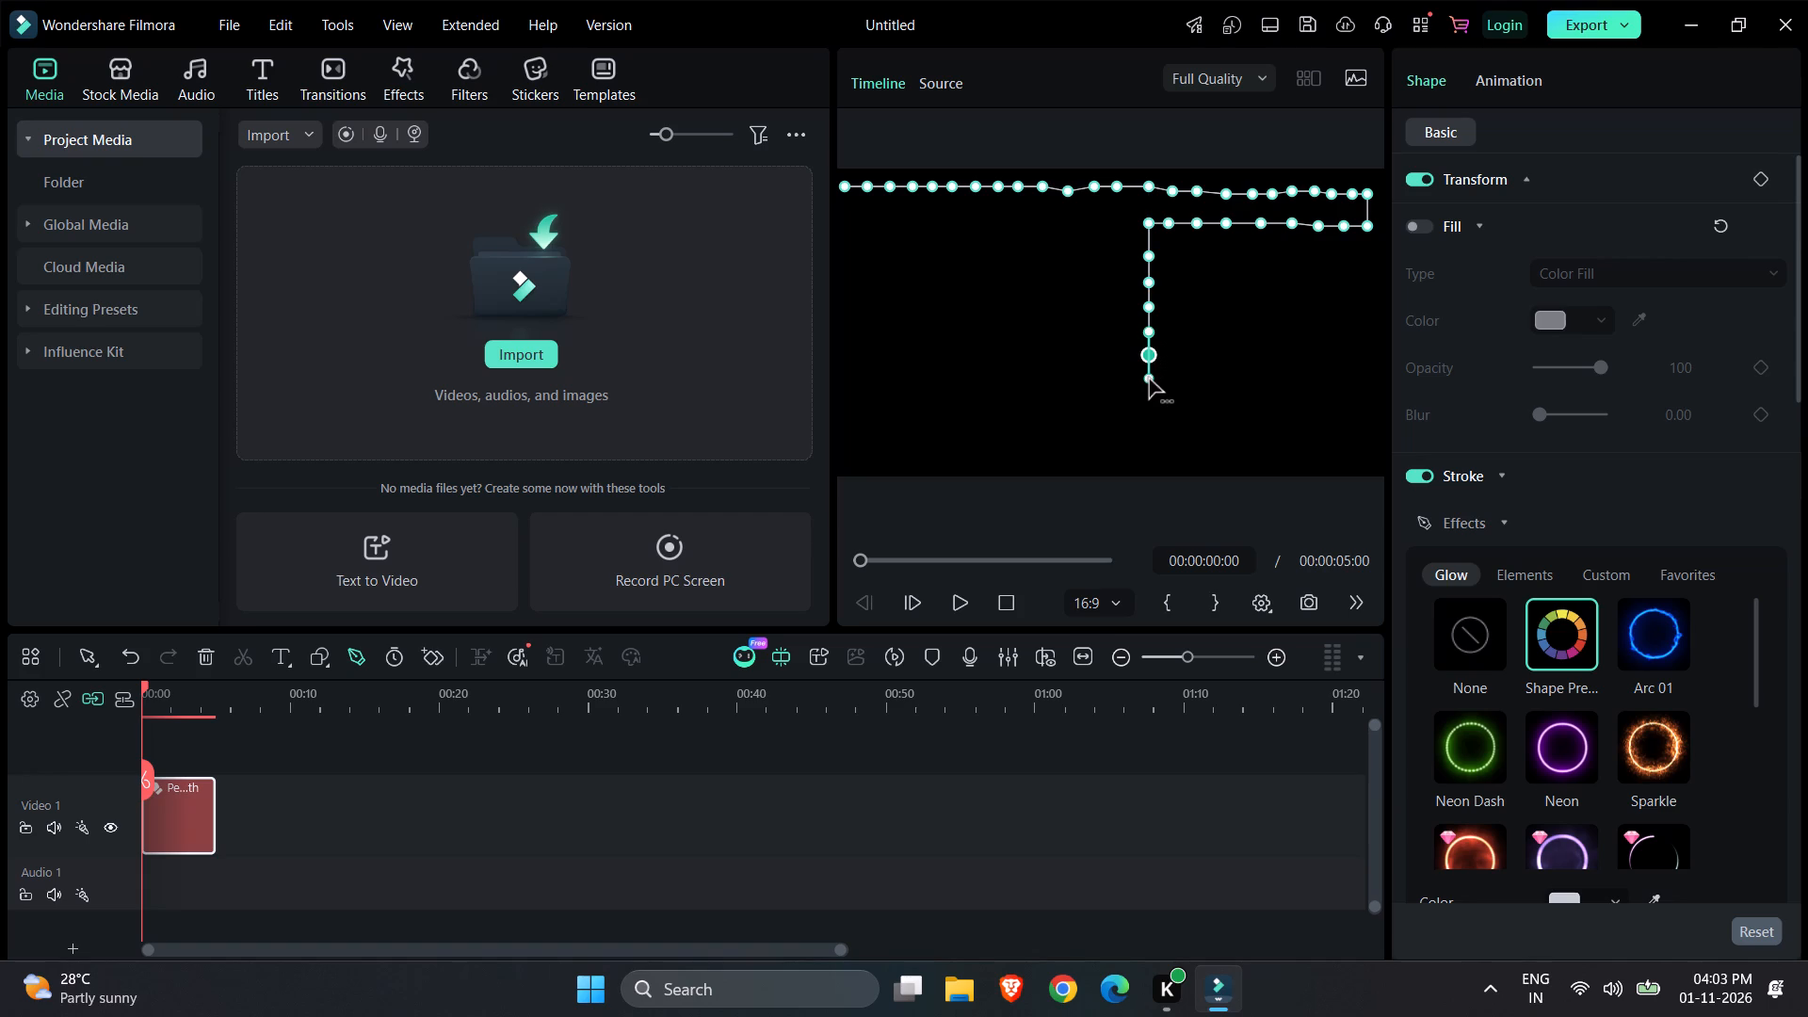
{"action": "left_click", "coordinate": [1149, 391]}
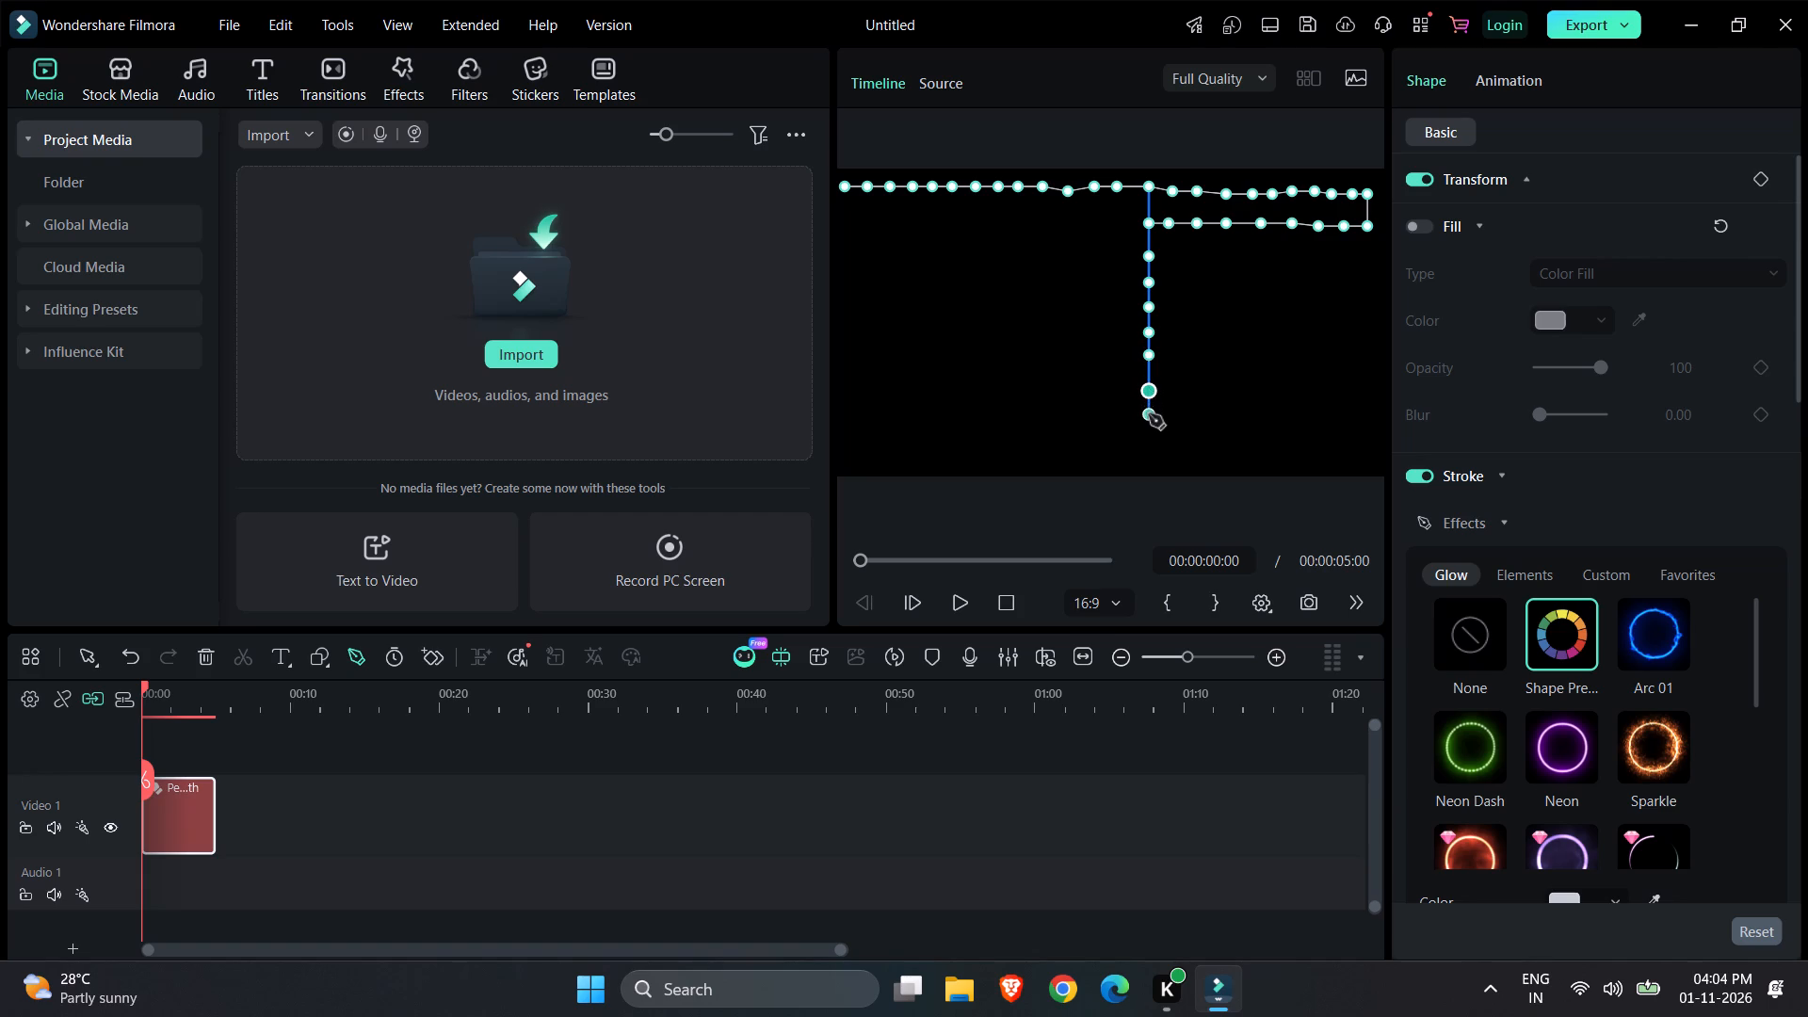
{"action": "left_click", "coordinate": [1149, 414]}
{"action": "left_click", "coordinate": [1149, 444]}
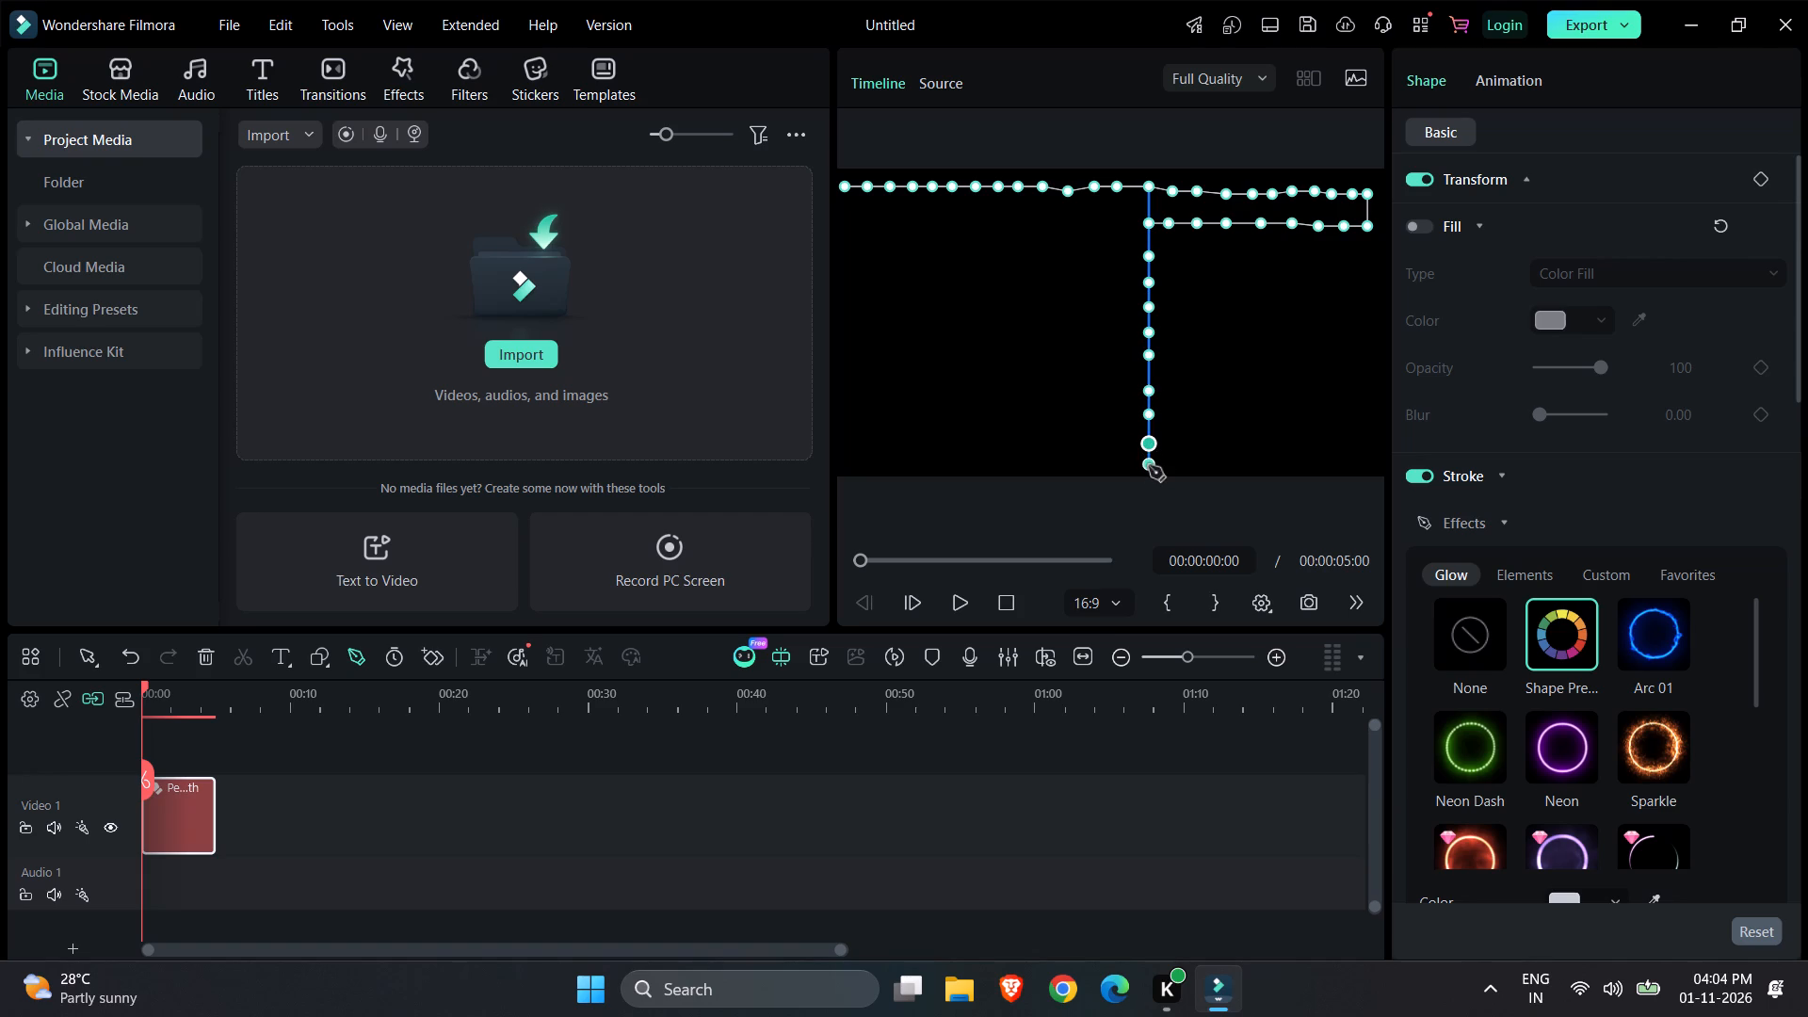
{"action": "left_click", "coordinate": [1149, 471]}
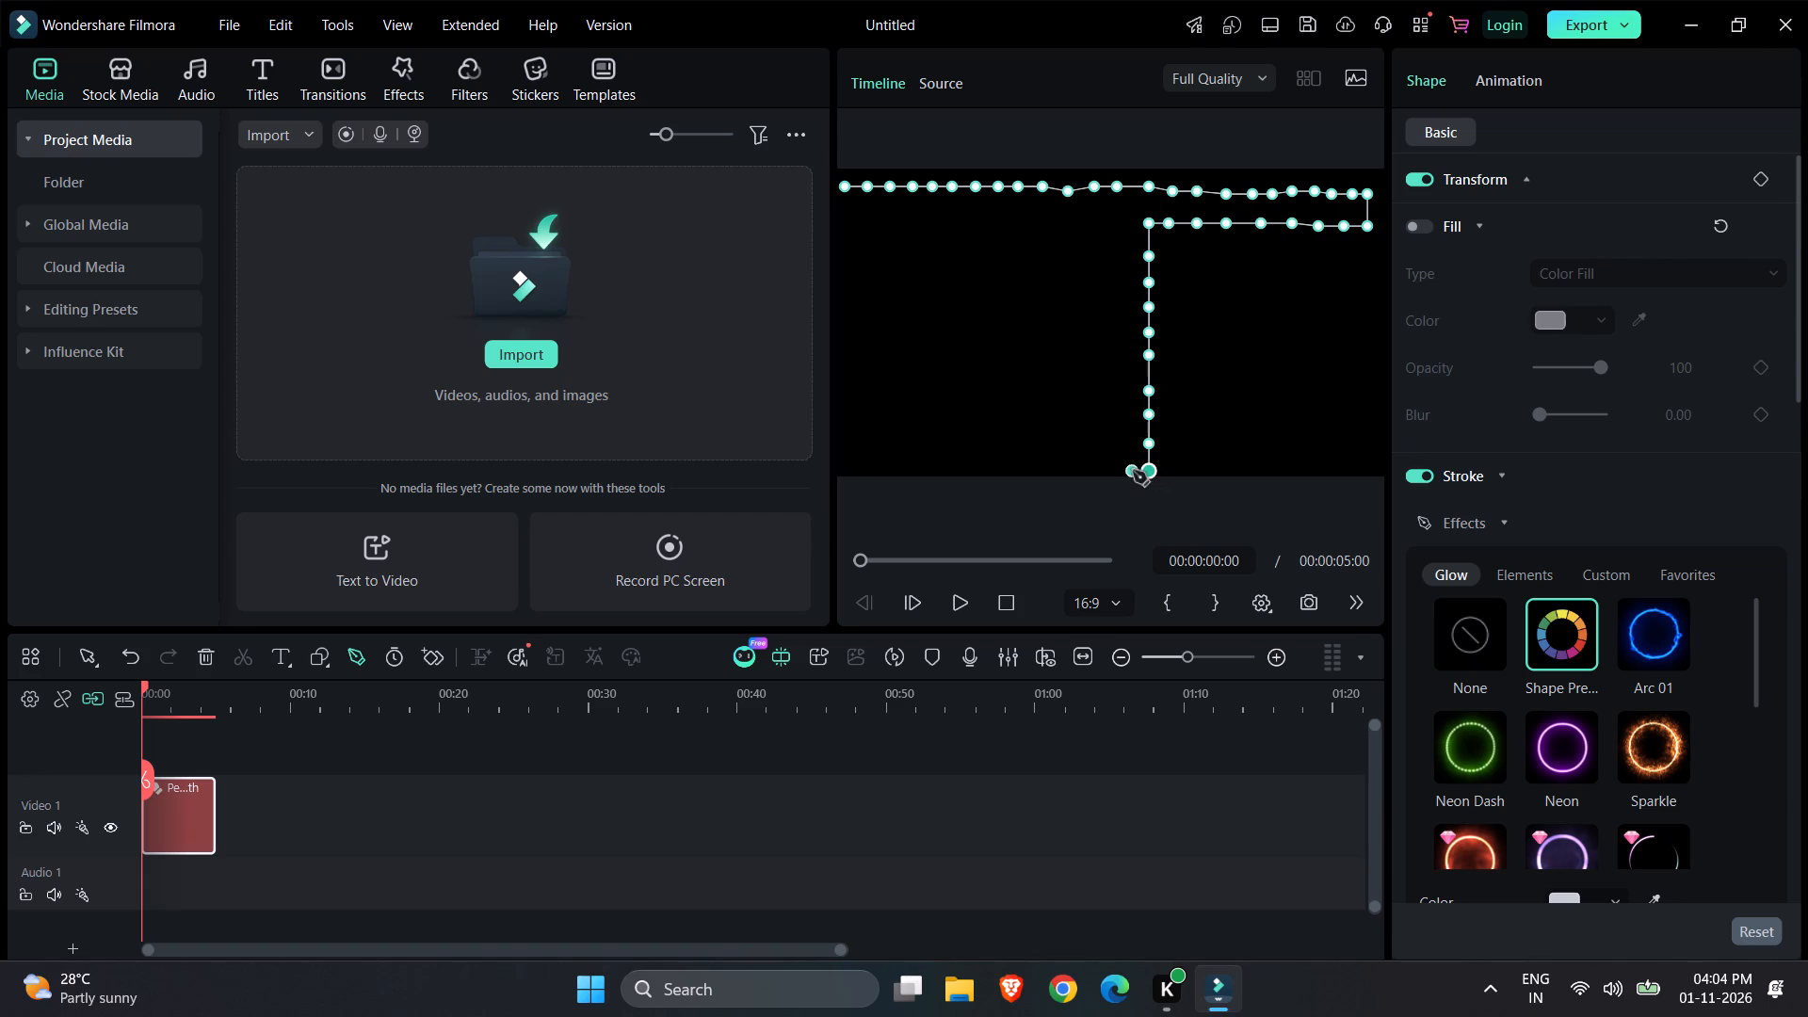
Turn the pen path left for the stem's short base and place evenly spaced anchor points upward to just below the crossbar.
{"action": "left_click", "coordinate": [1131, 471]}
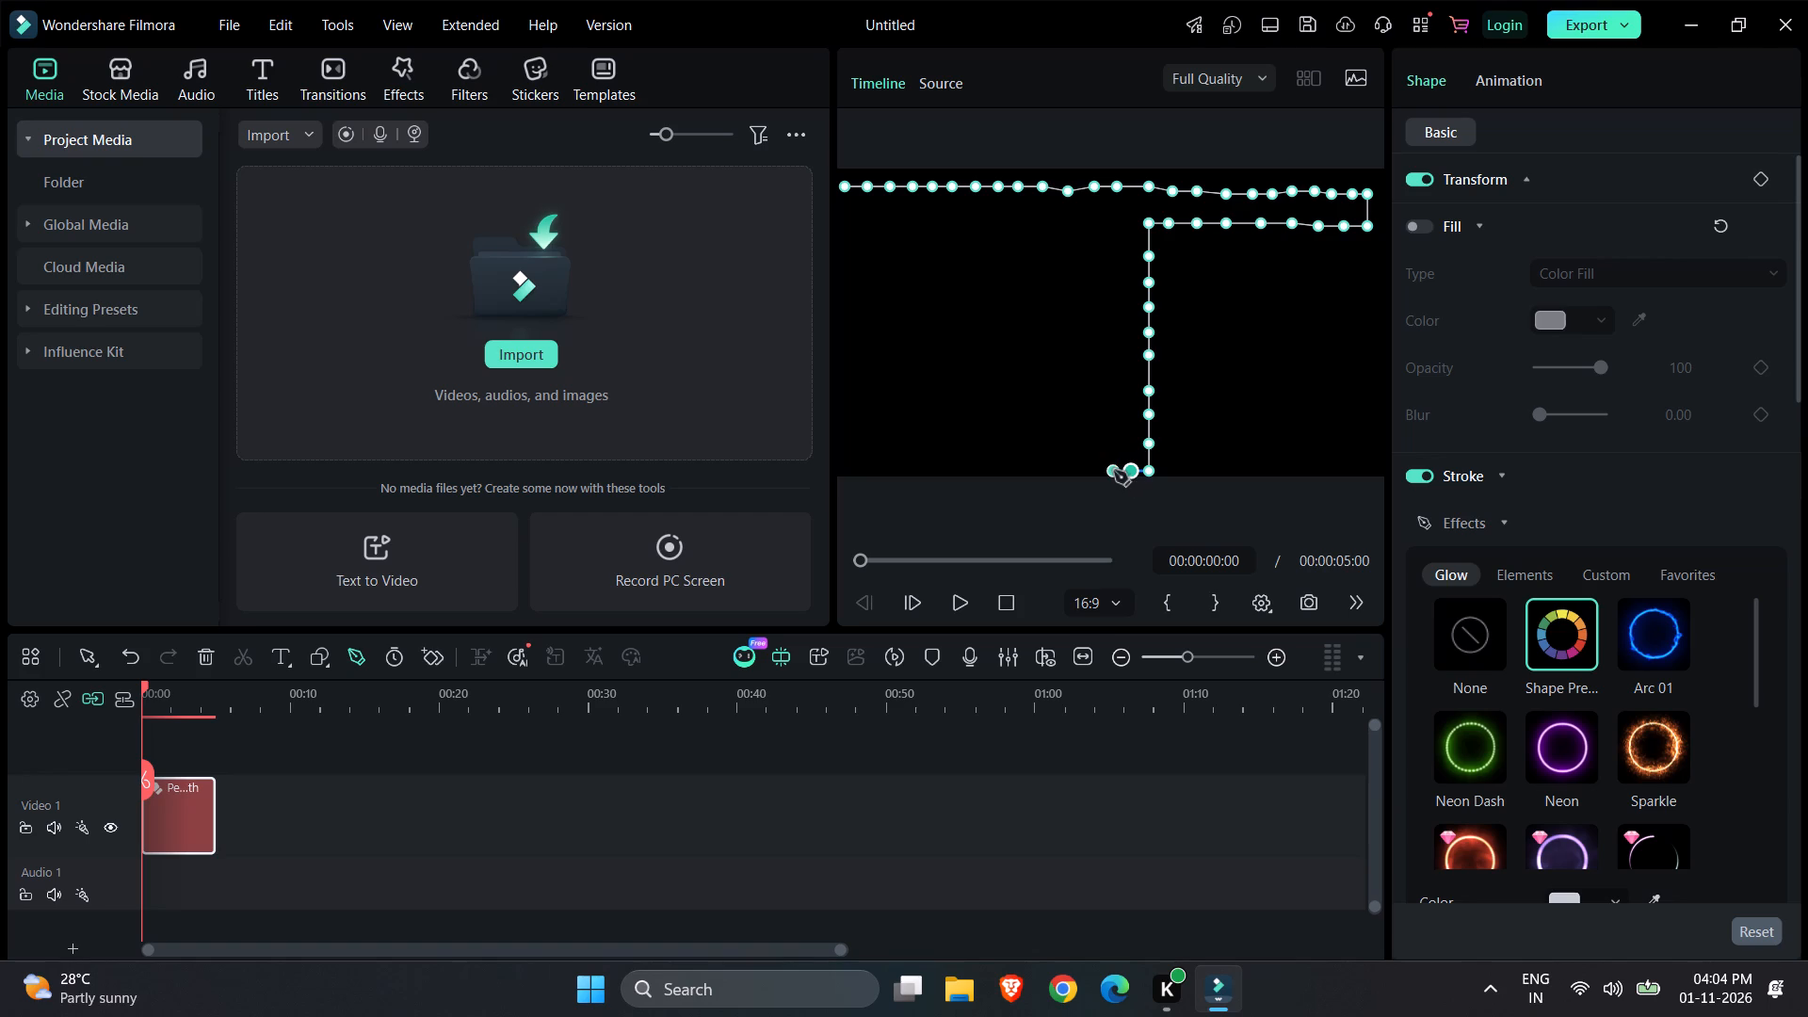
{"action": "left_click", "coordinate": [1114, 471]}
{"action": "left_click", "coordinate": [1114, 452]}
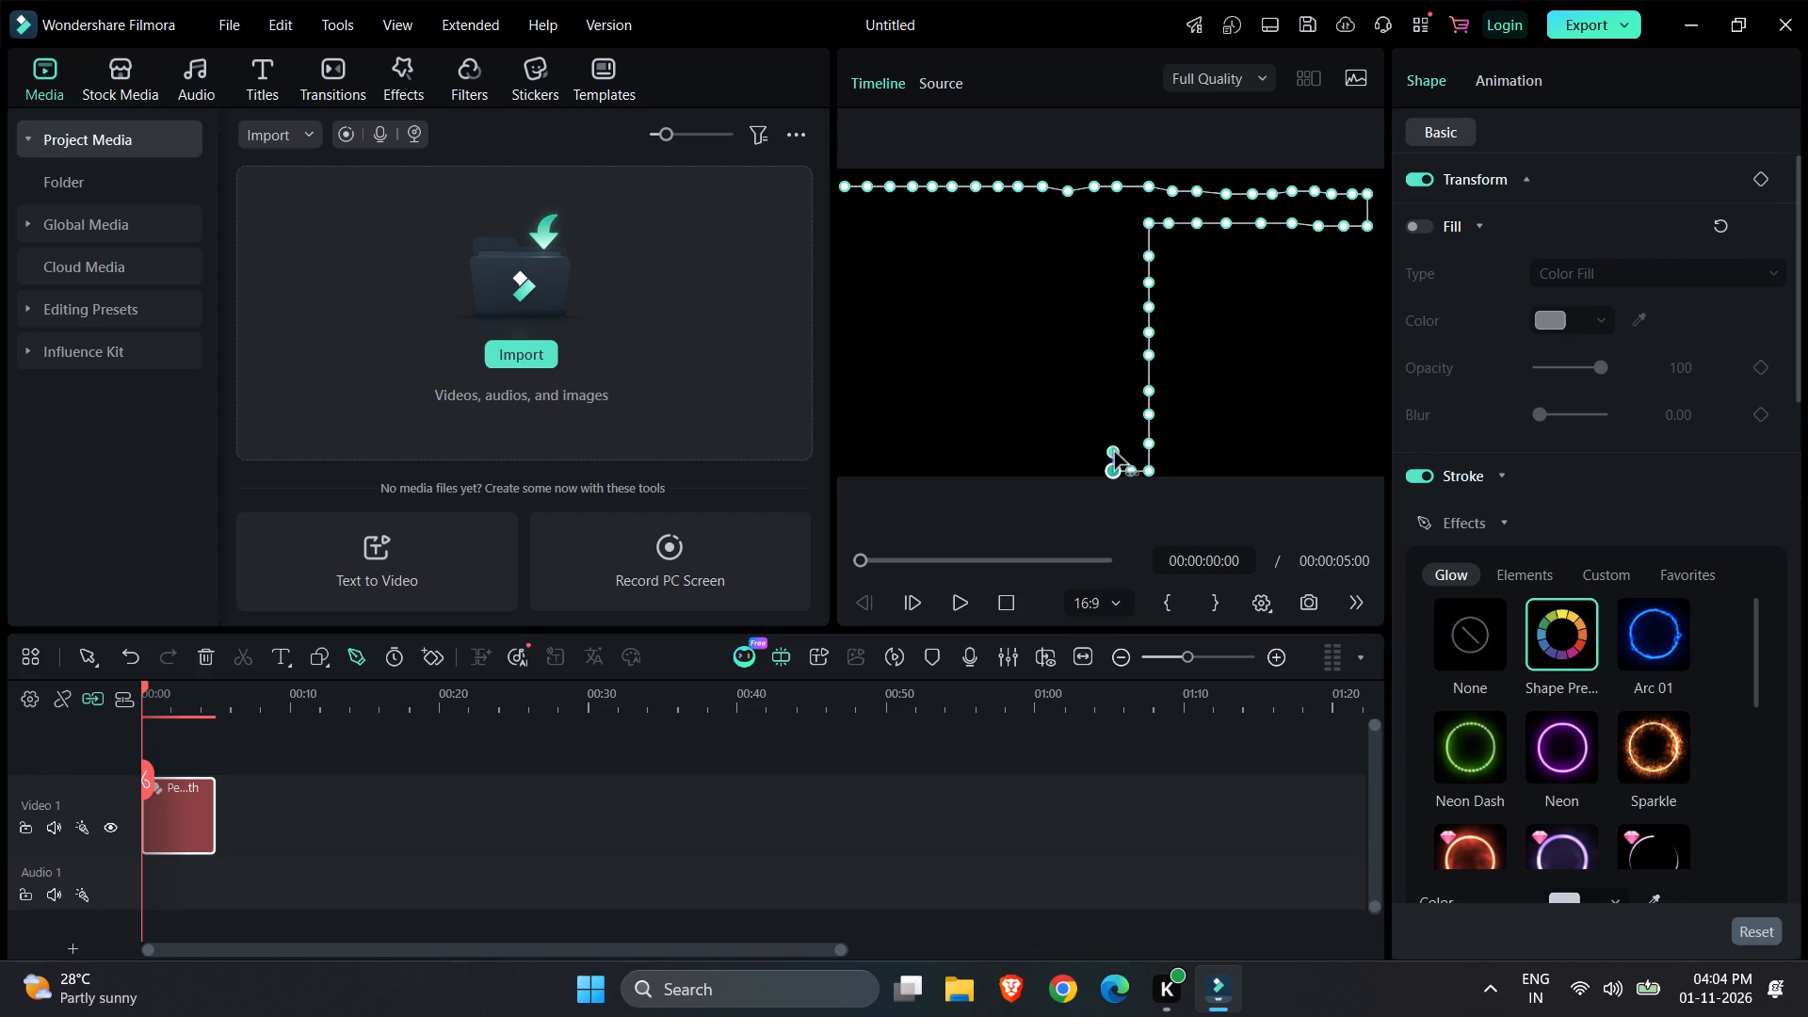
{"action": "left_click", "coordinate": [1114, 436]}
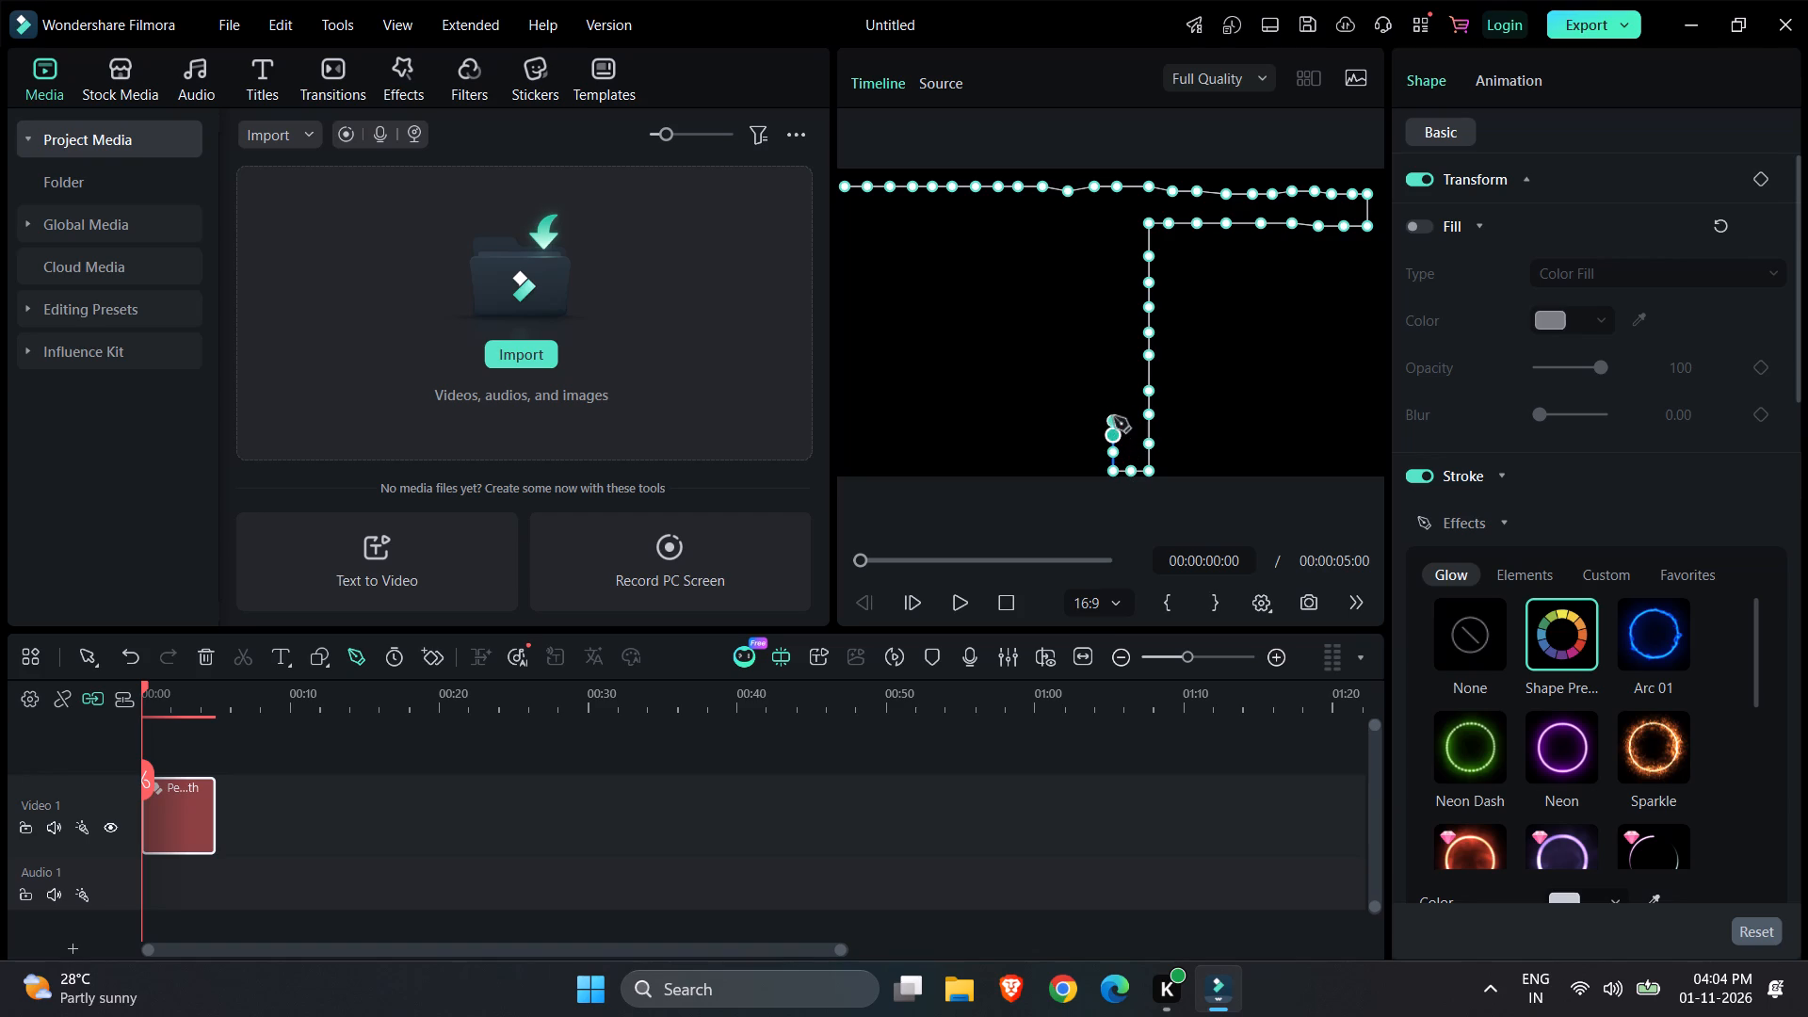
{"action": "left_click", "coordinate": [1114, 412]}
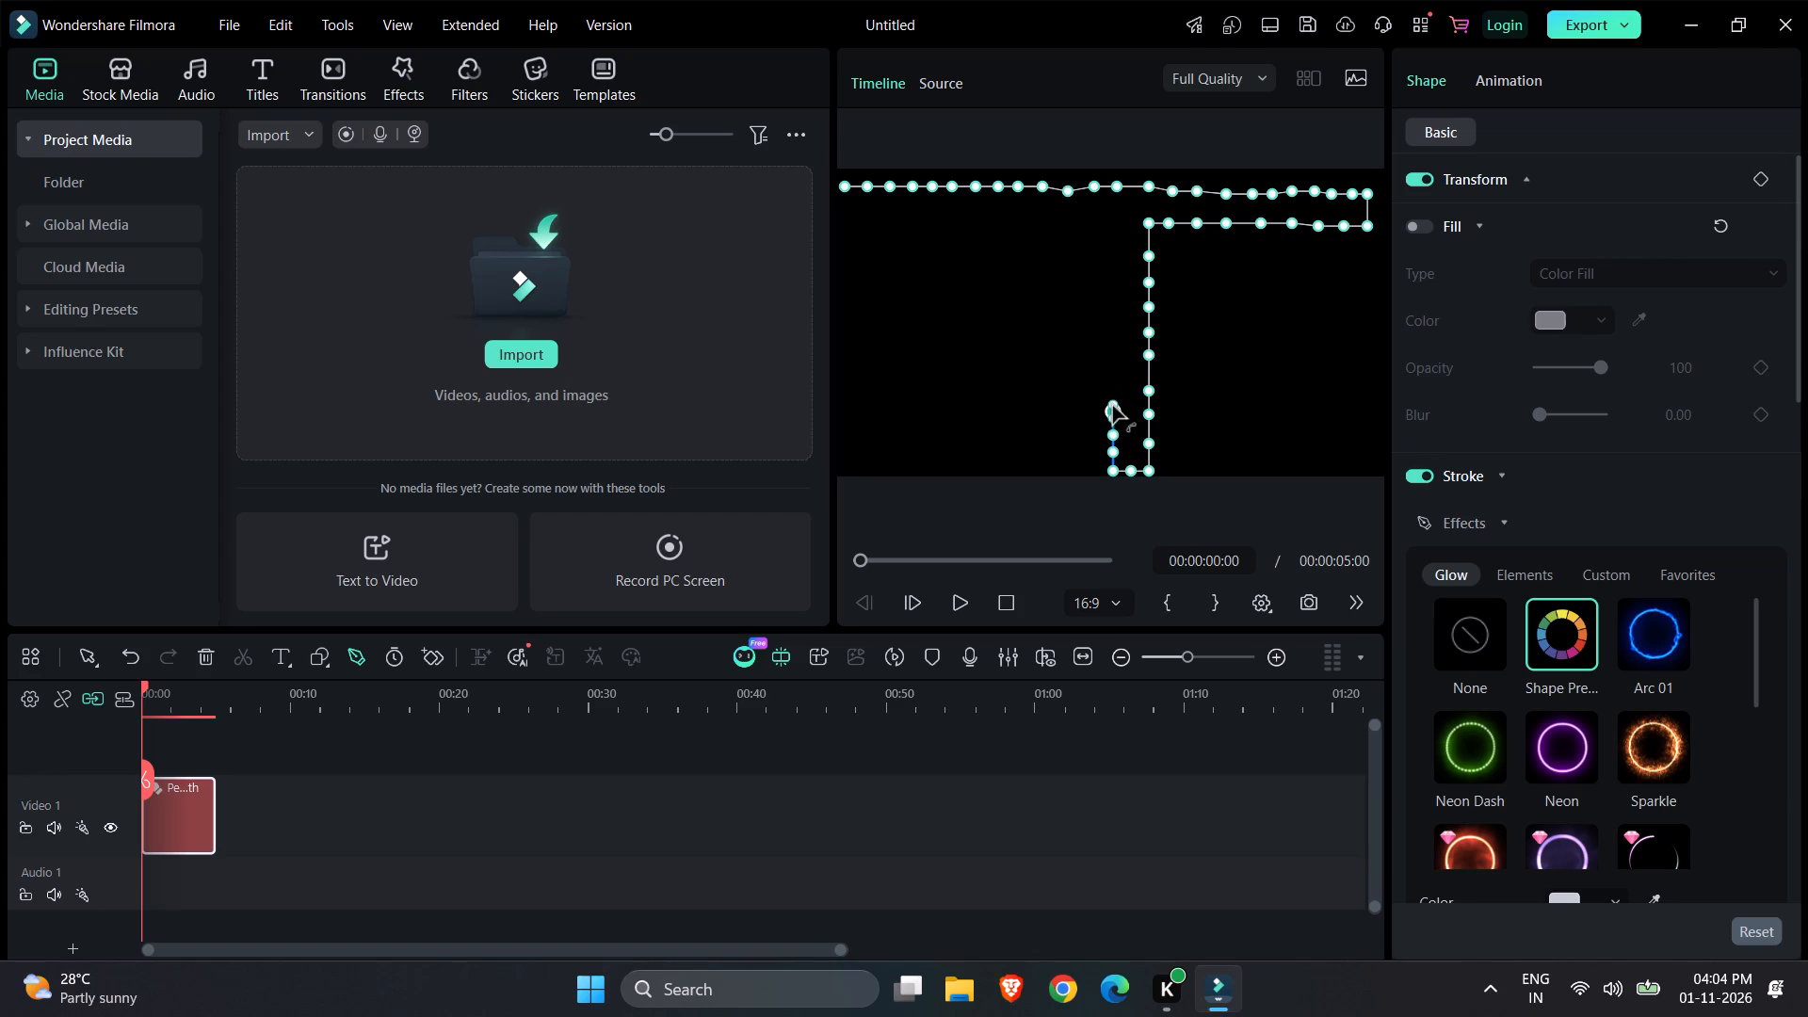
{"action": "left_click", "coordinate": [1112, 412]}
{"action": "left_click", "coordinate": [1112, 390]}
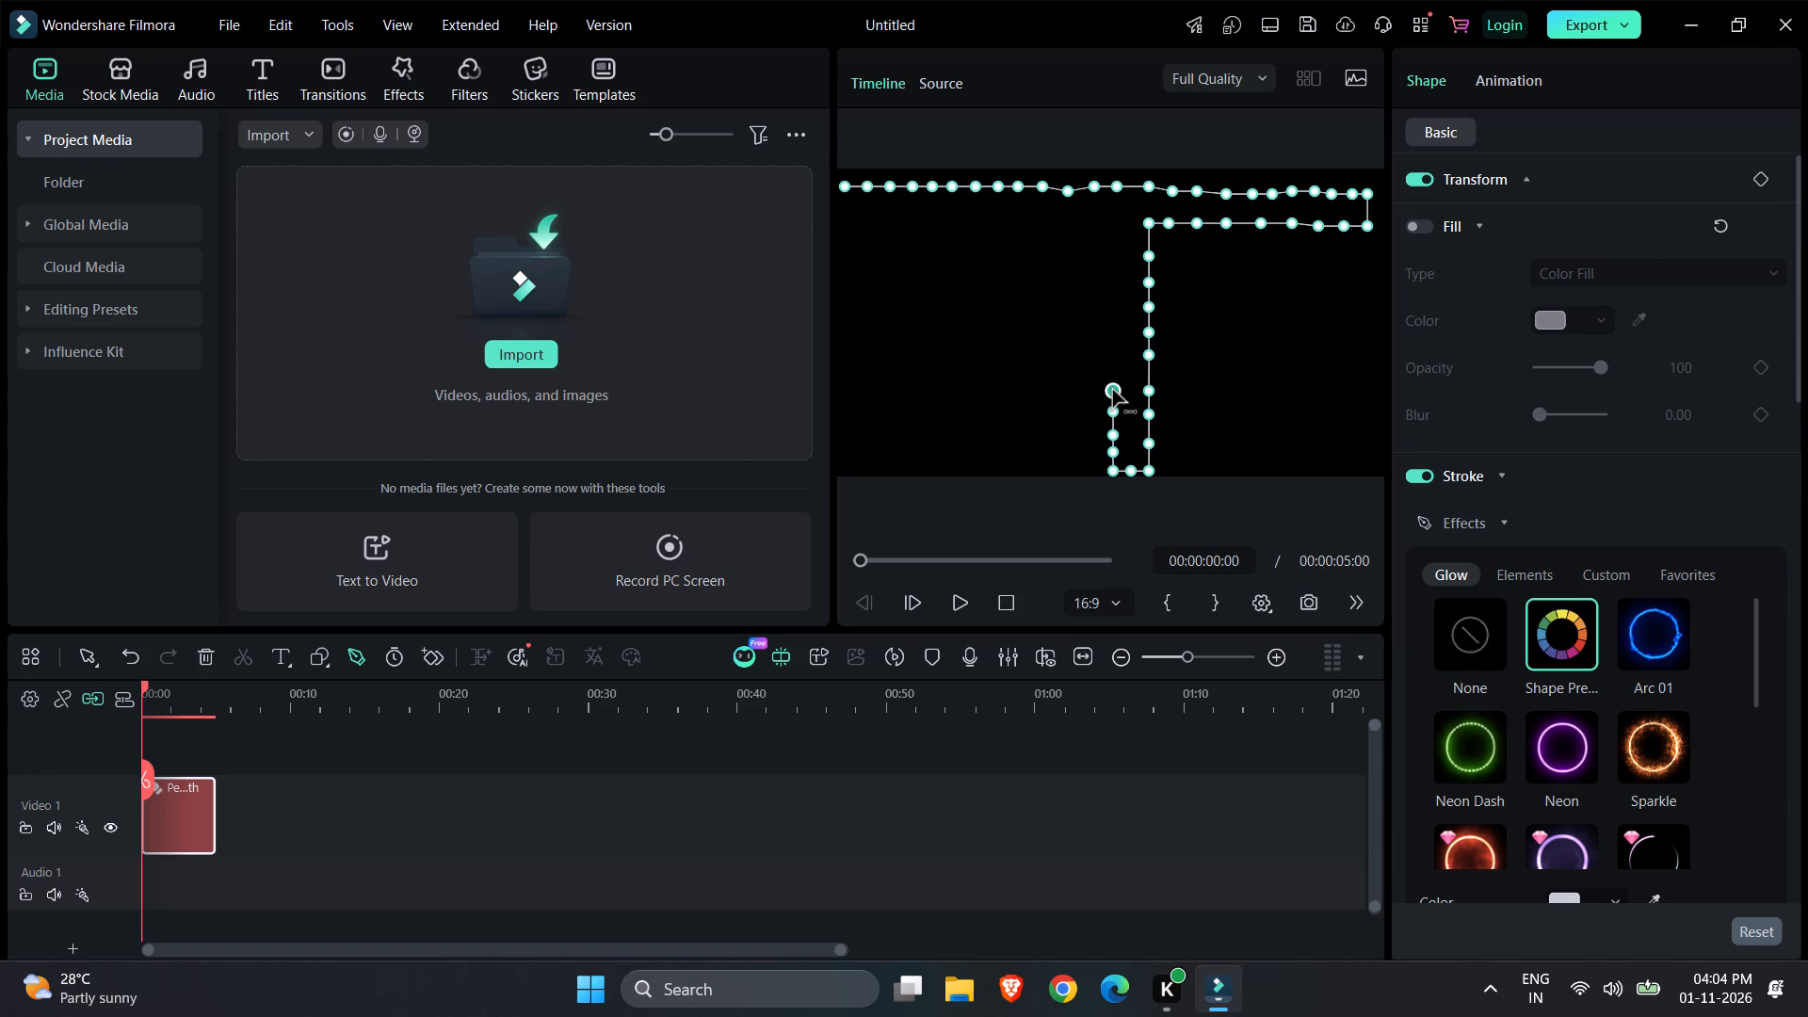
{"action": "left_click", "coordinate": [1115, 368]}
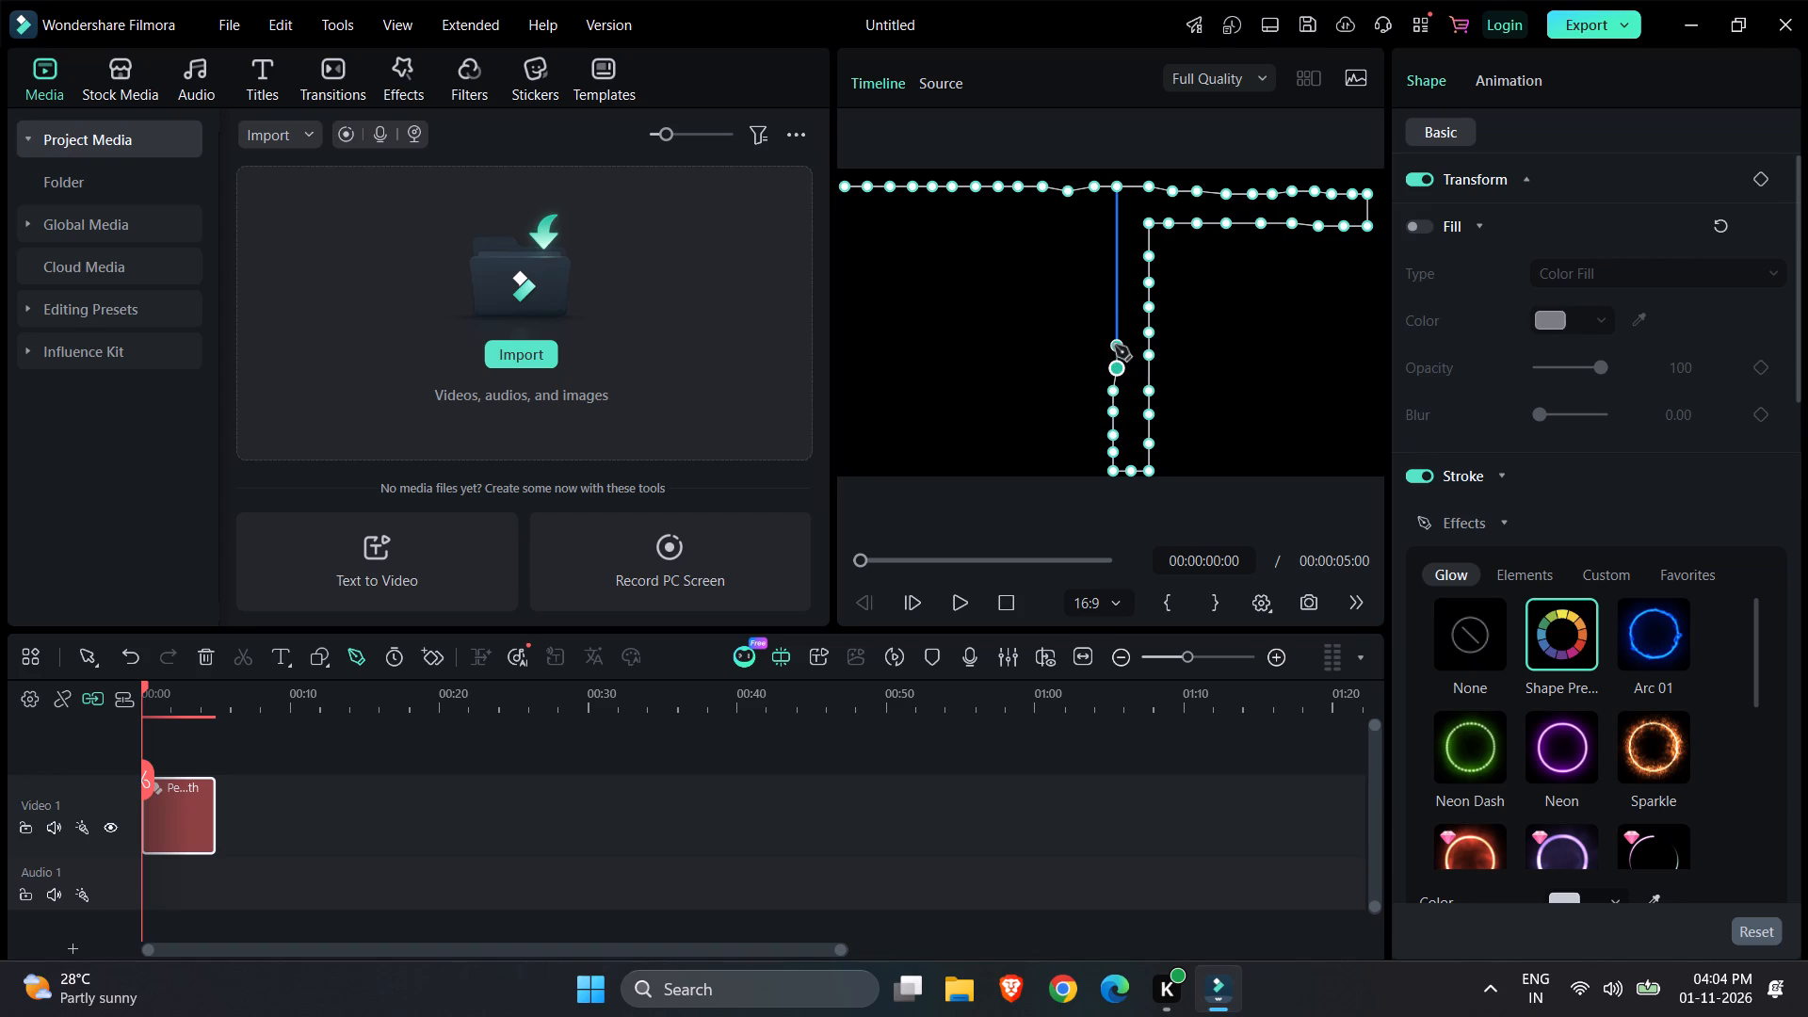
{"action": "left_click", "coordinate": [1115, 346]}
{"action": "left_click", "coordinate": [1115, 323]}
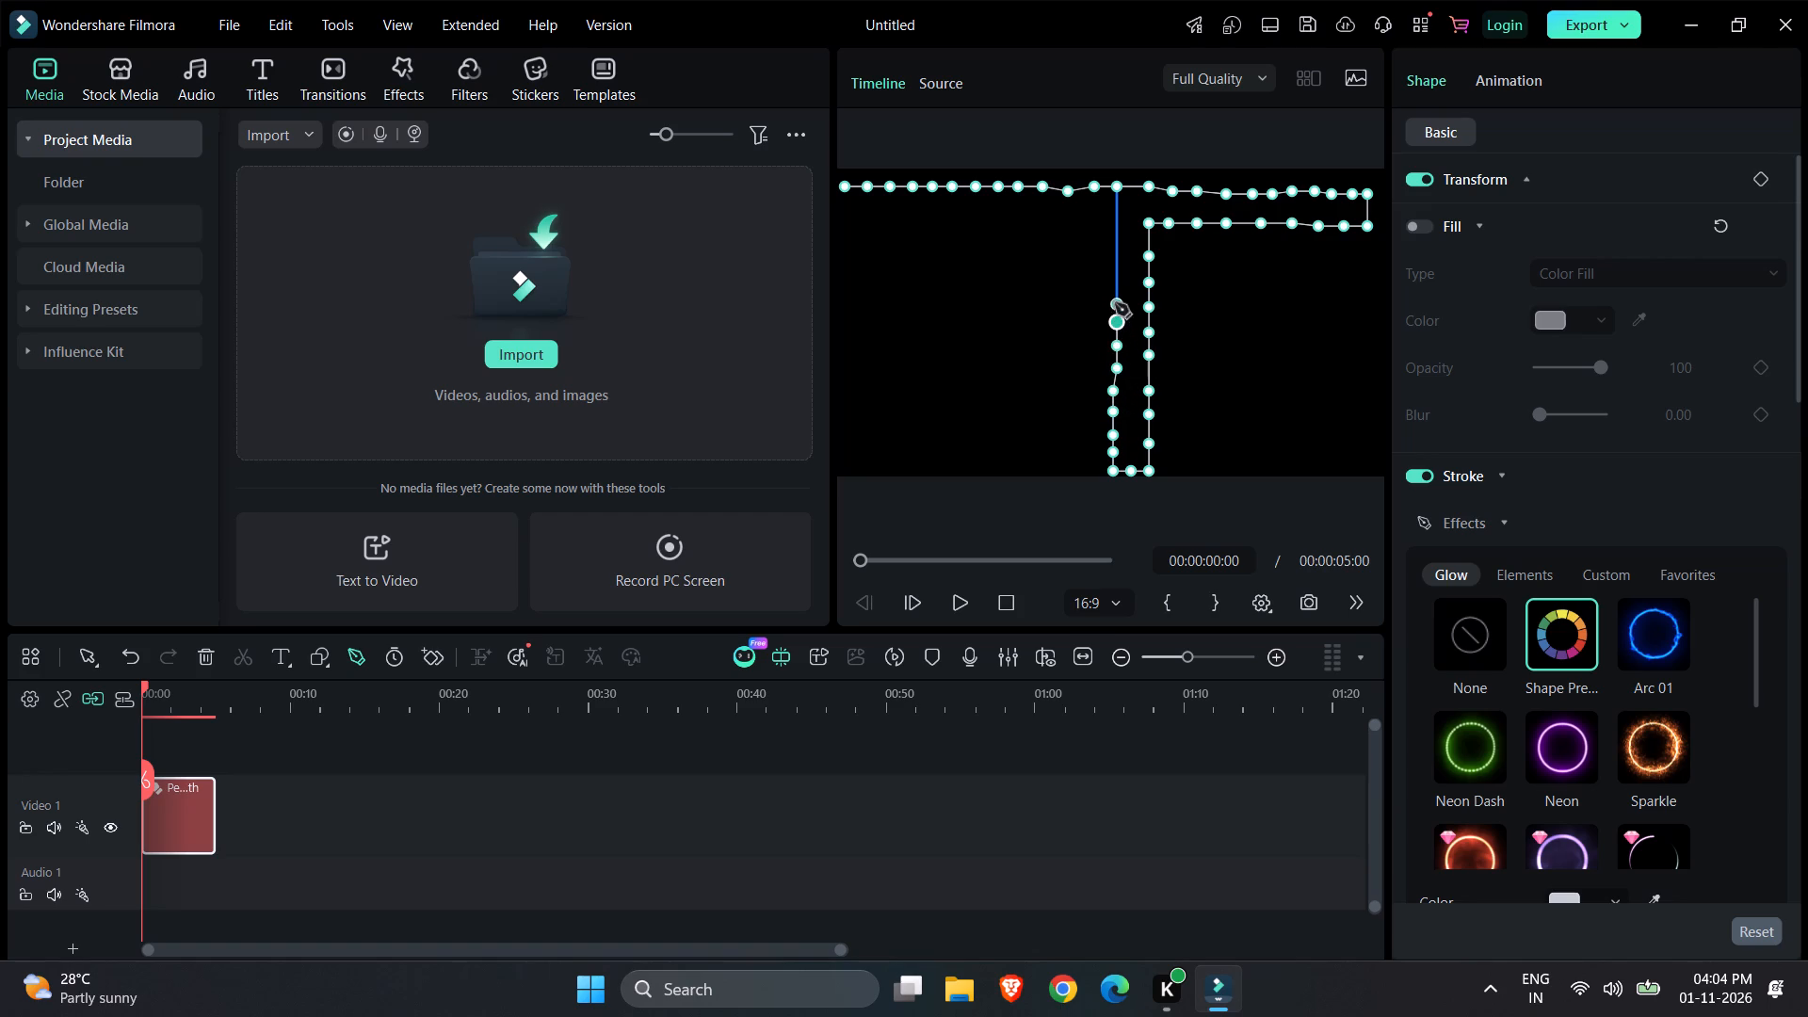
{"action": "left_click", "coordinate": [1115, 302]}
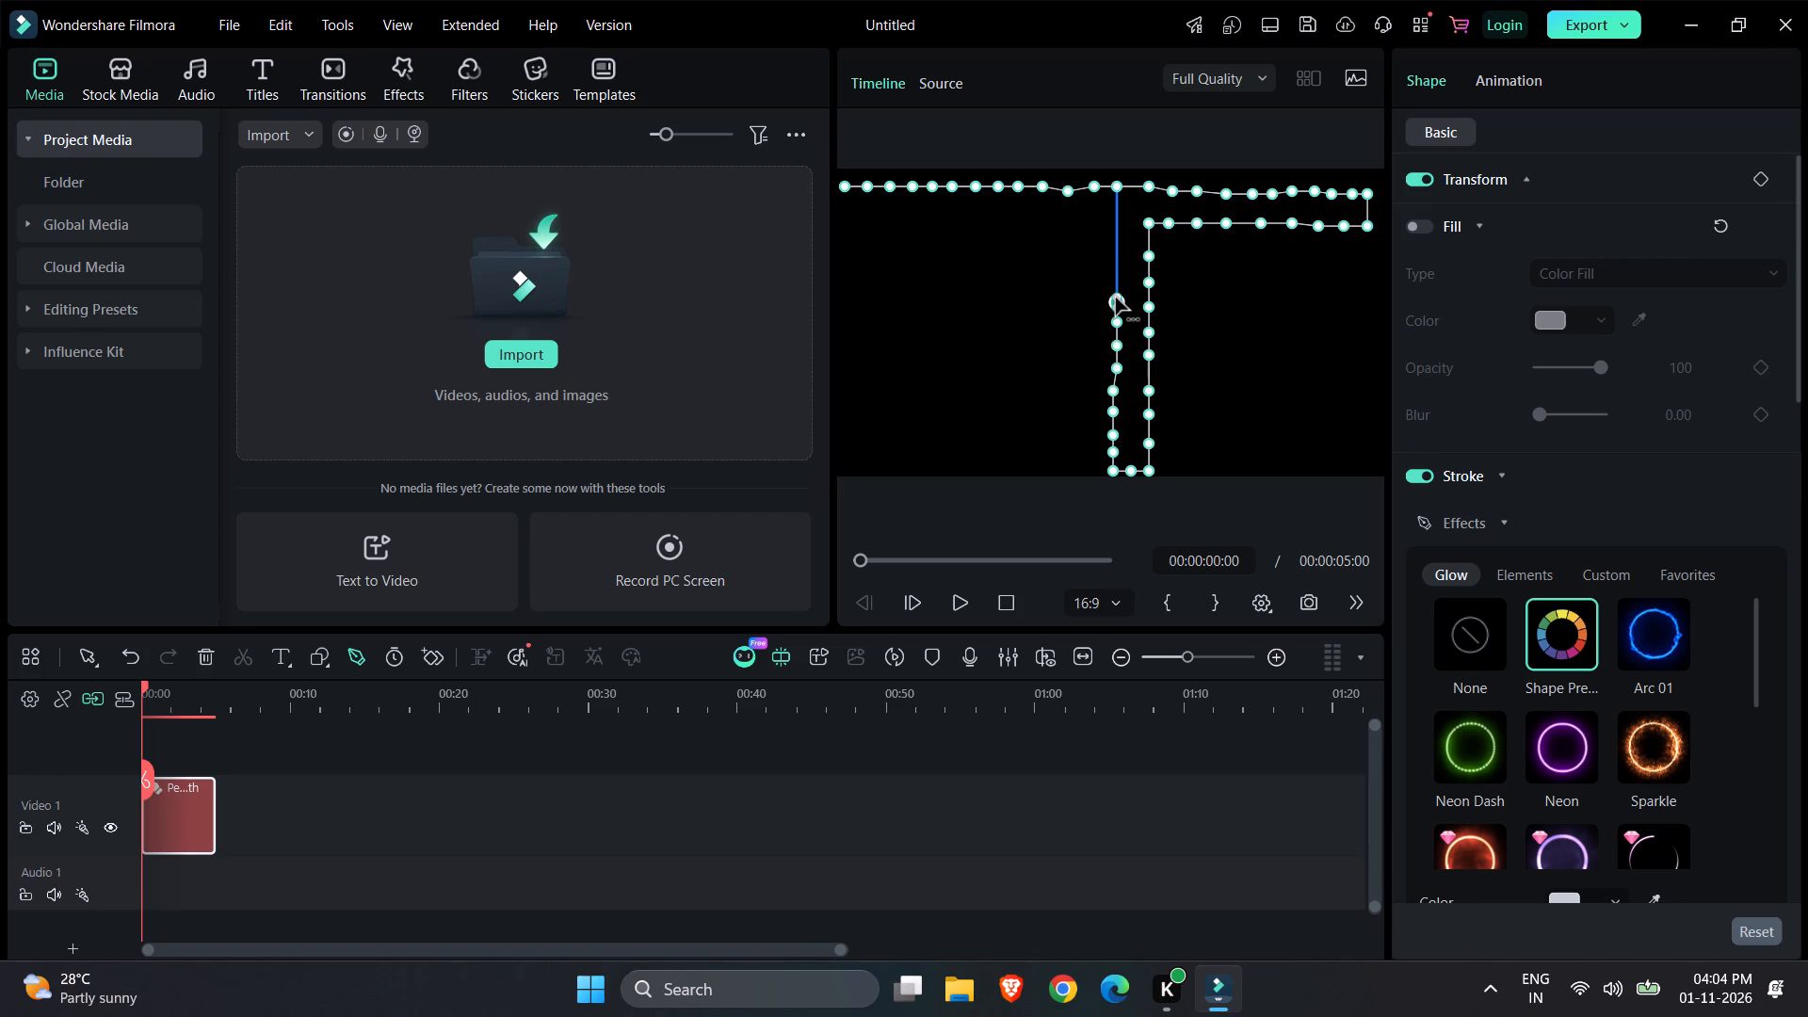
{"action": "left_click", "coordinate": [1115, 298]}
{"action": "left_click", "coordinate": [1116, 278]}
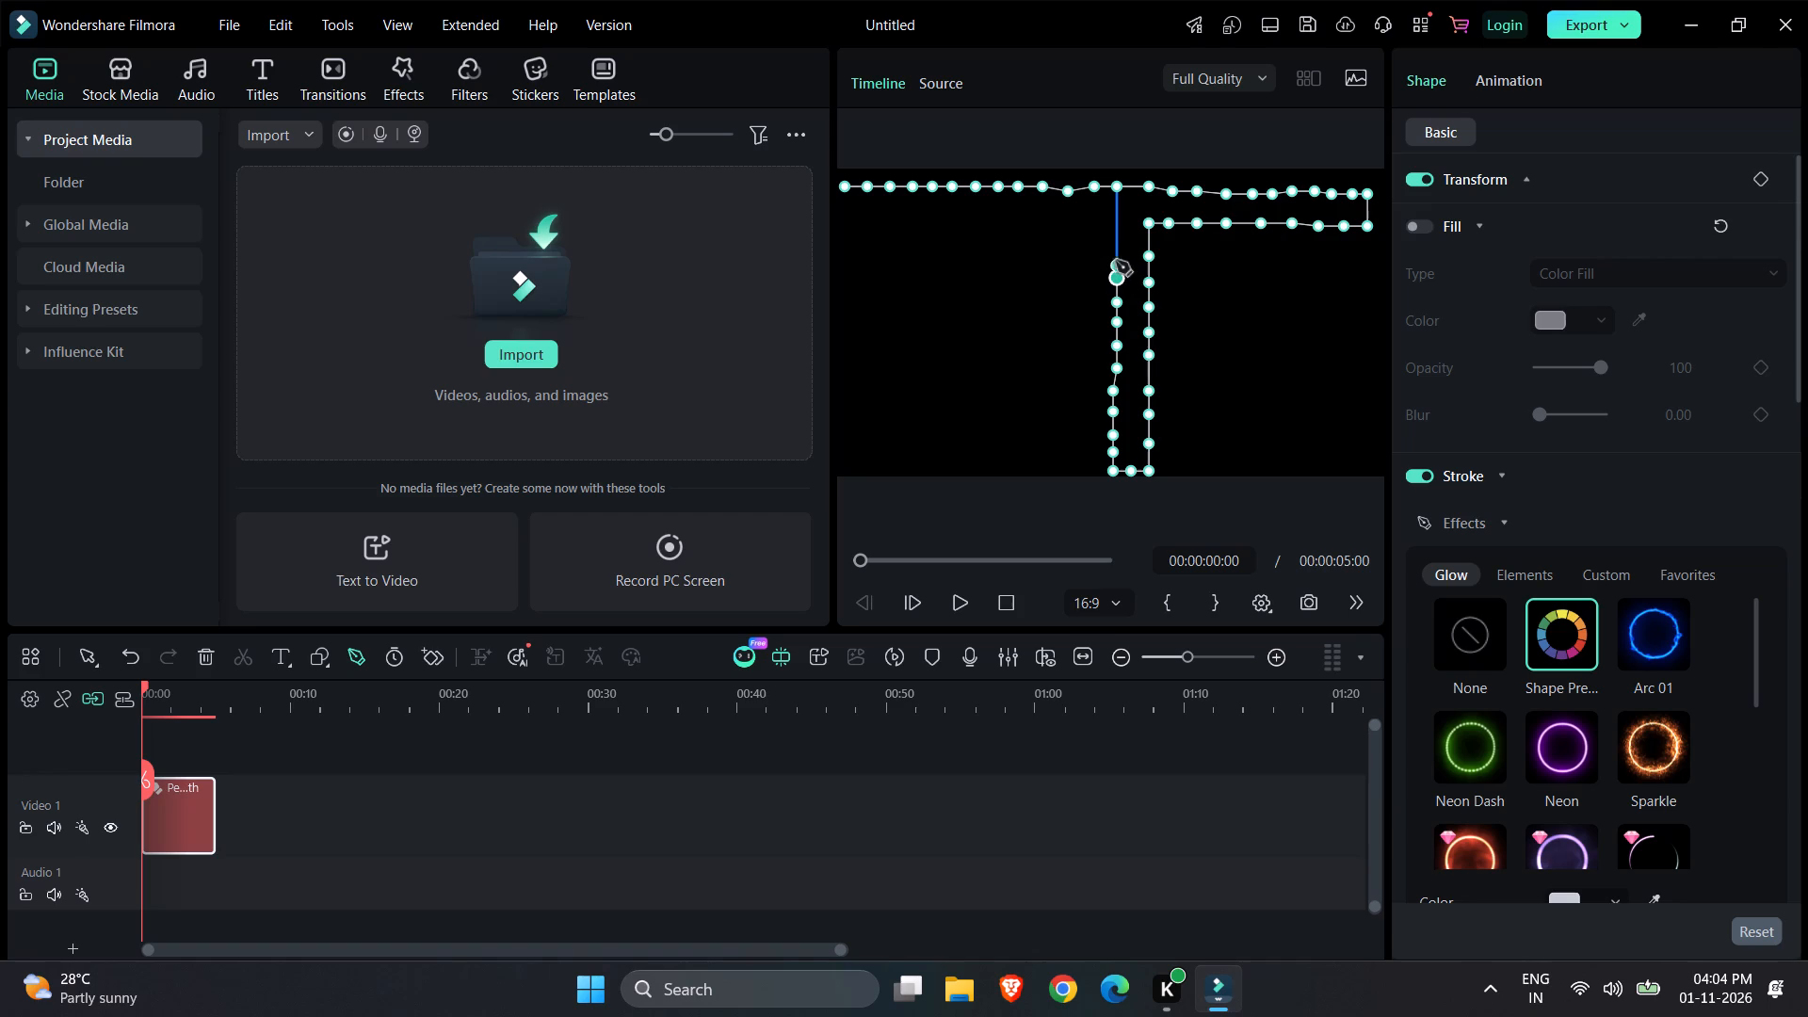
{"action": "left_click", "coordinate": [1116, 256]}
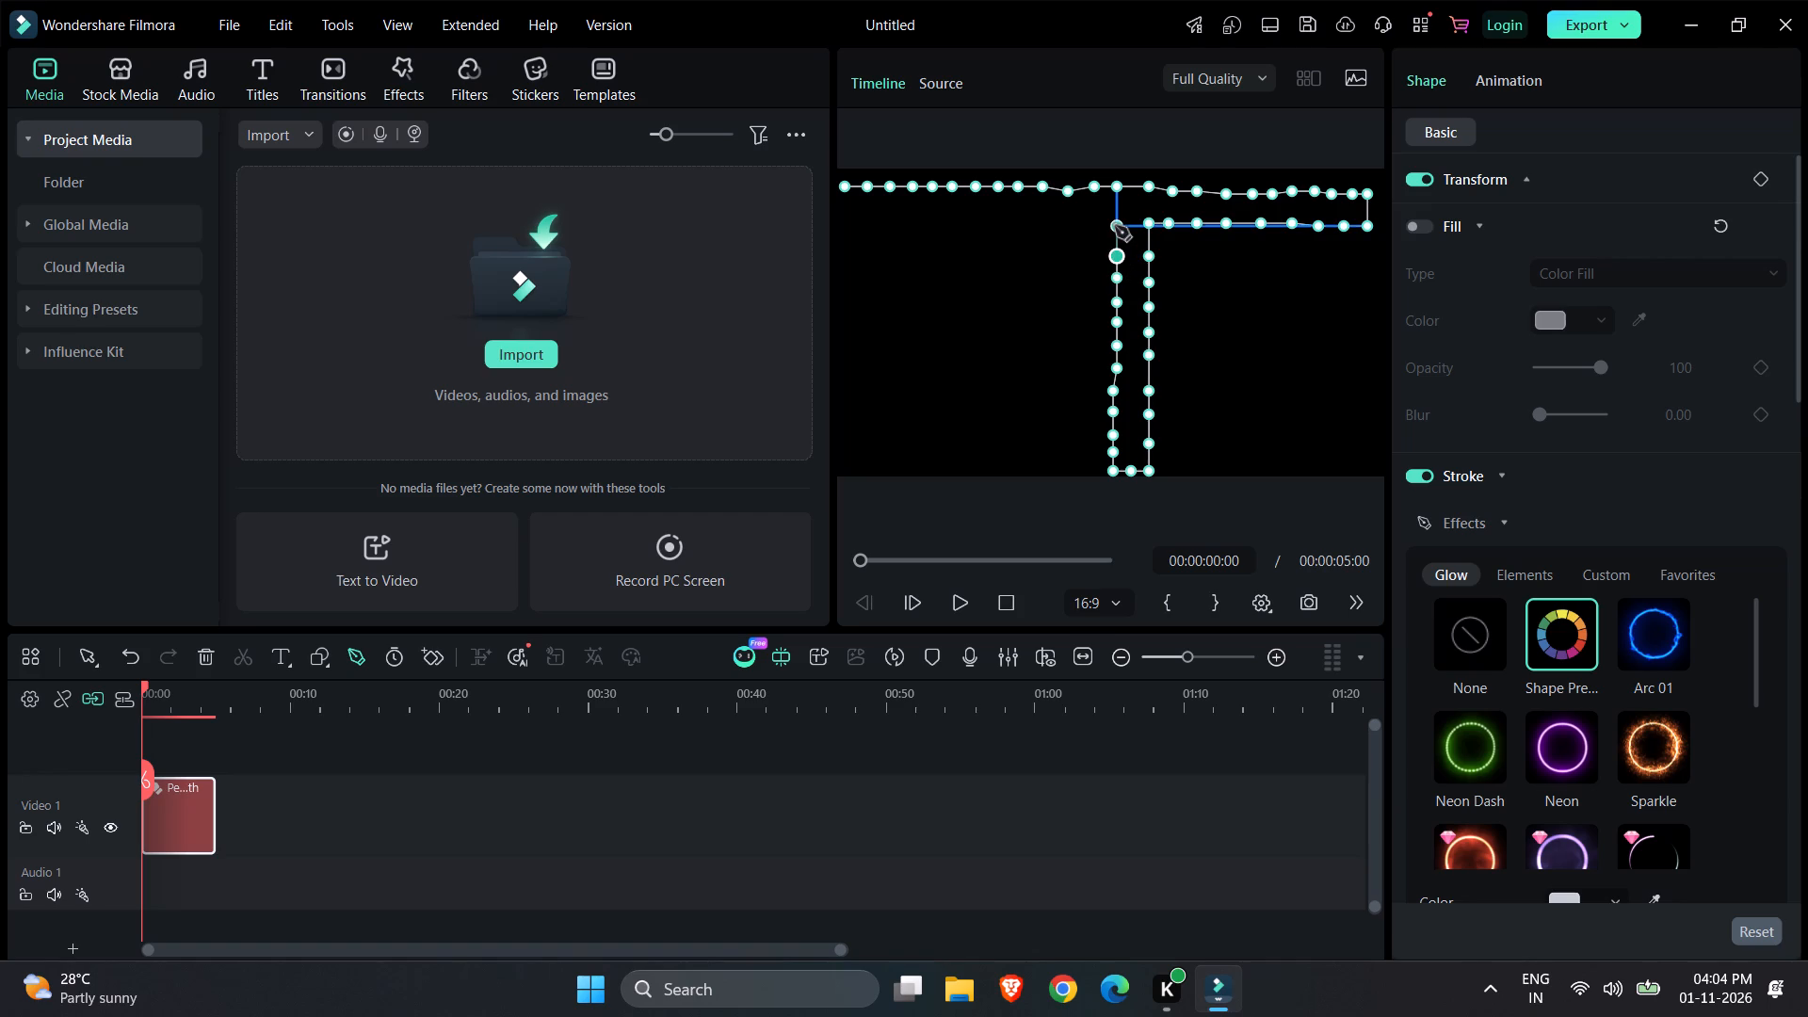
Place anchor points at the stem's upper corner and leftward along the crossbar's underside to the frame's left edge.
{"action": "left_click", "coordinate": [1115, 226]}
{"action": "left_click", "coordinate": [1090, 226]}
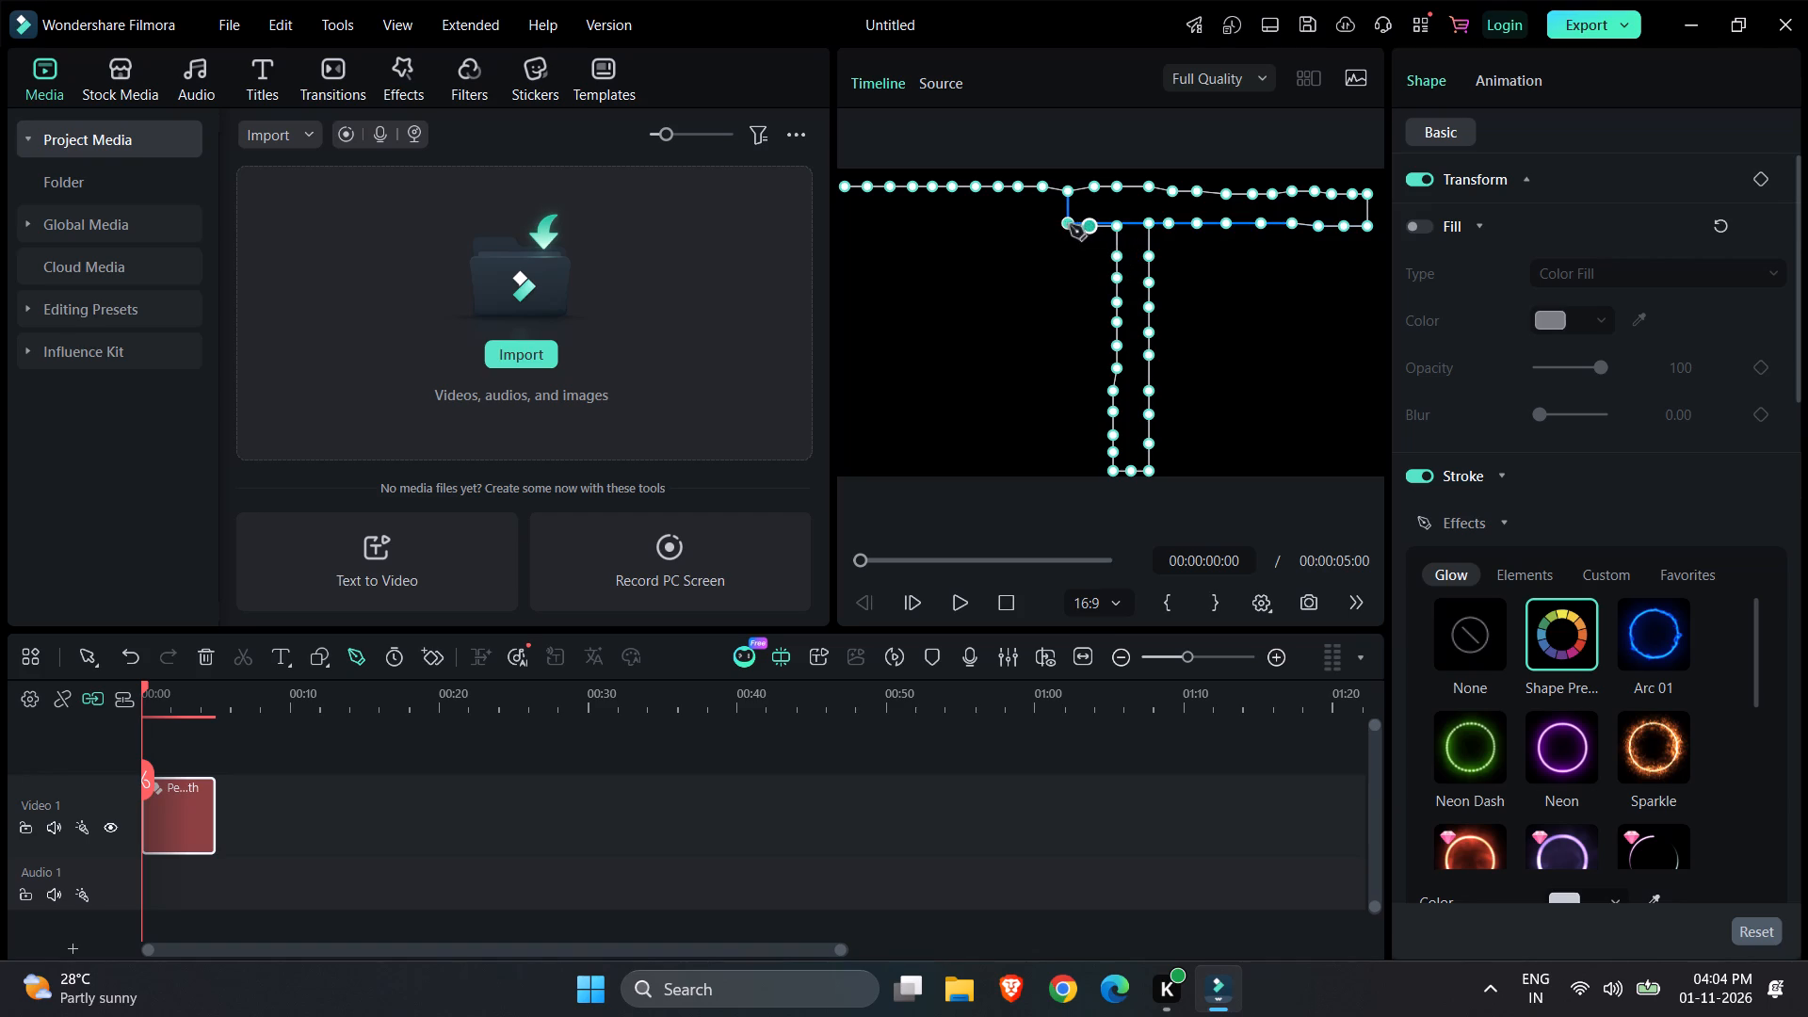
{"action": "left_click", "coordinate": [1068, 227]}
{"action": "left_click", "coordinate": [1045, 227]}
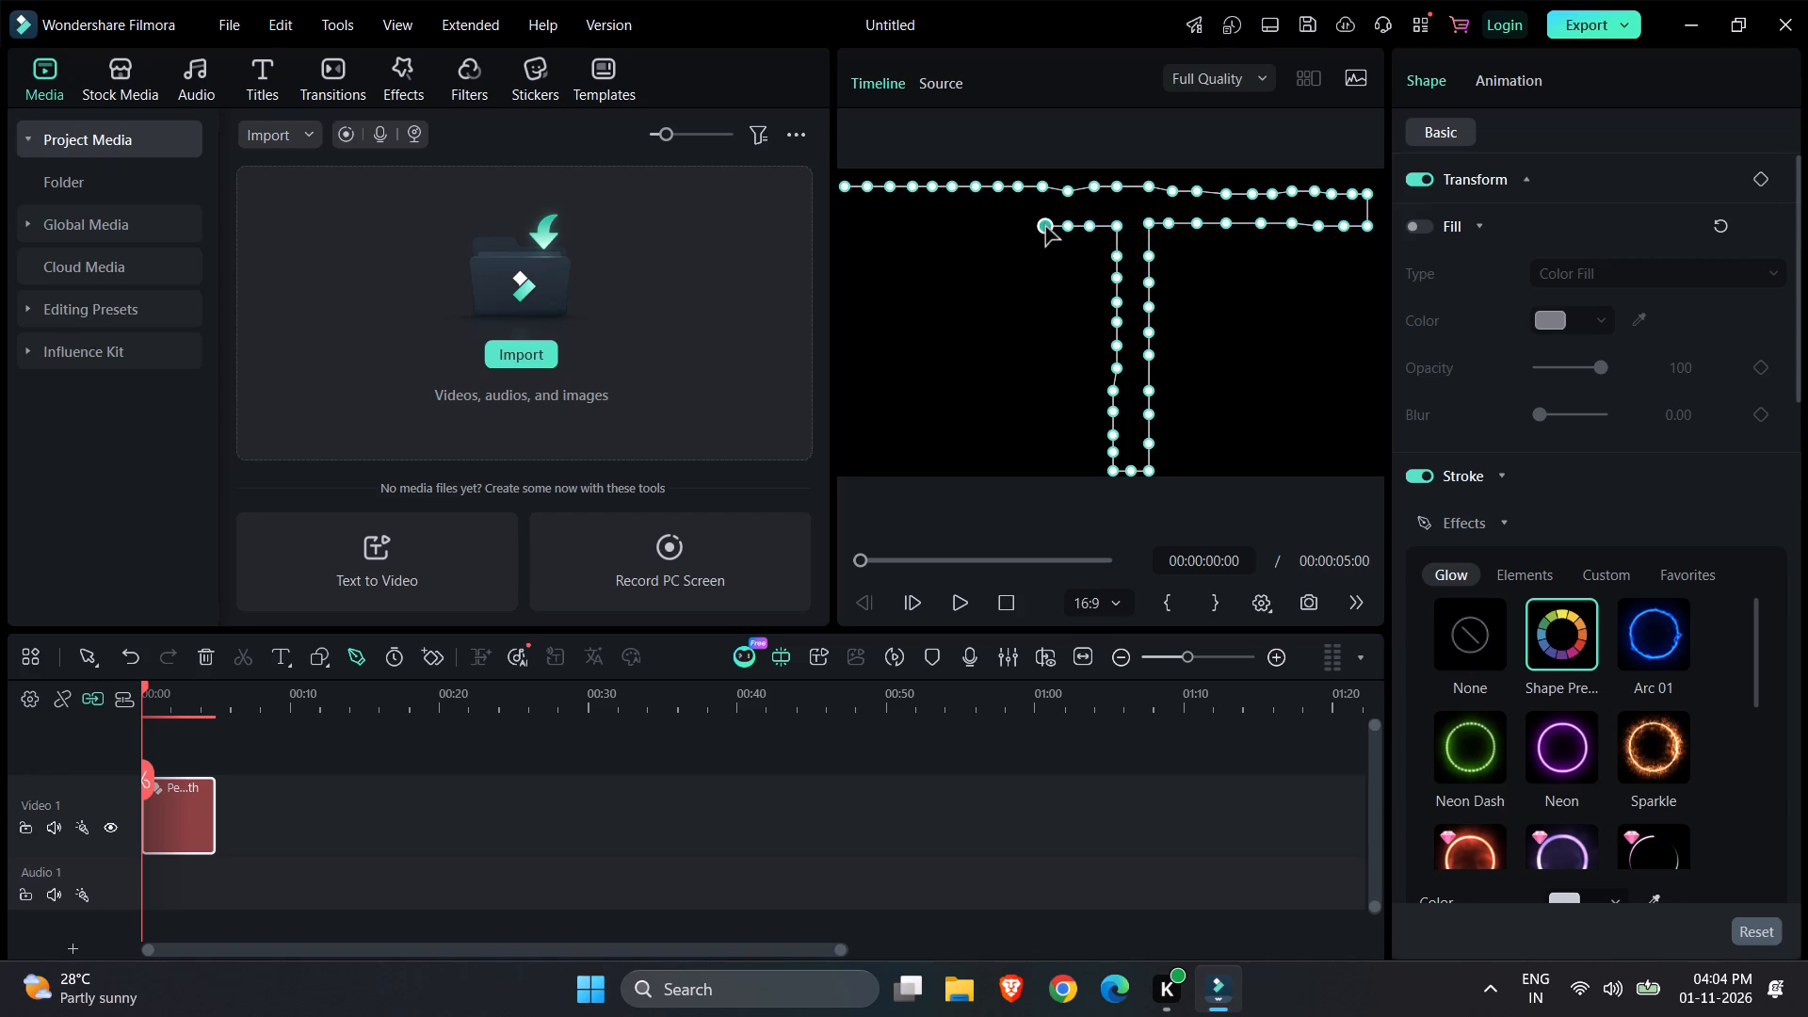
{"action": "left_click", "coordinate": [1025, 227]}
{"action": "left_click", "coordinate": [1002, 227]}
{"action": "left_click", "coordinate": [977, 227]}
{"action": "left_click", "coordinate": [947, 227]}
{"action": "left_click", "coordinate": [923, 228]}
{"action": "left_click", "coordinate": [899, 228]}
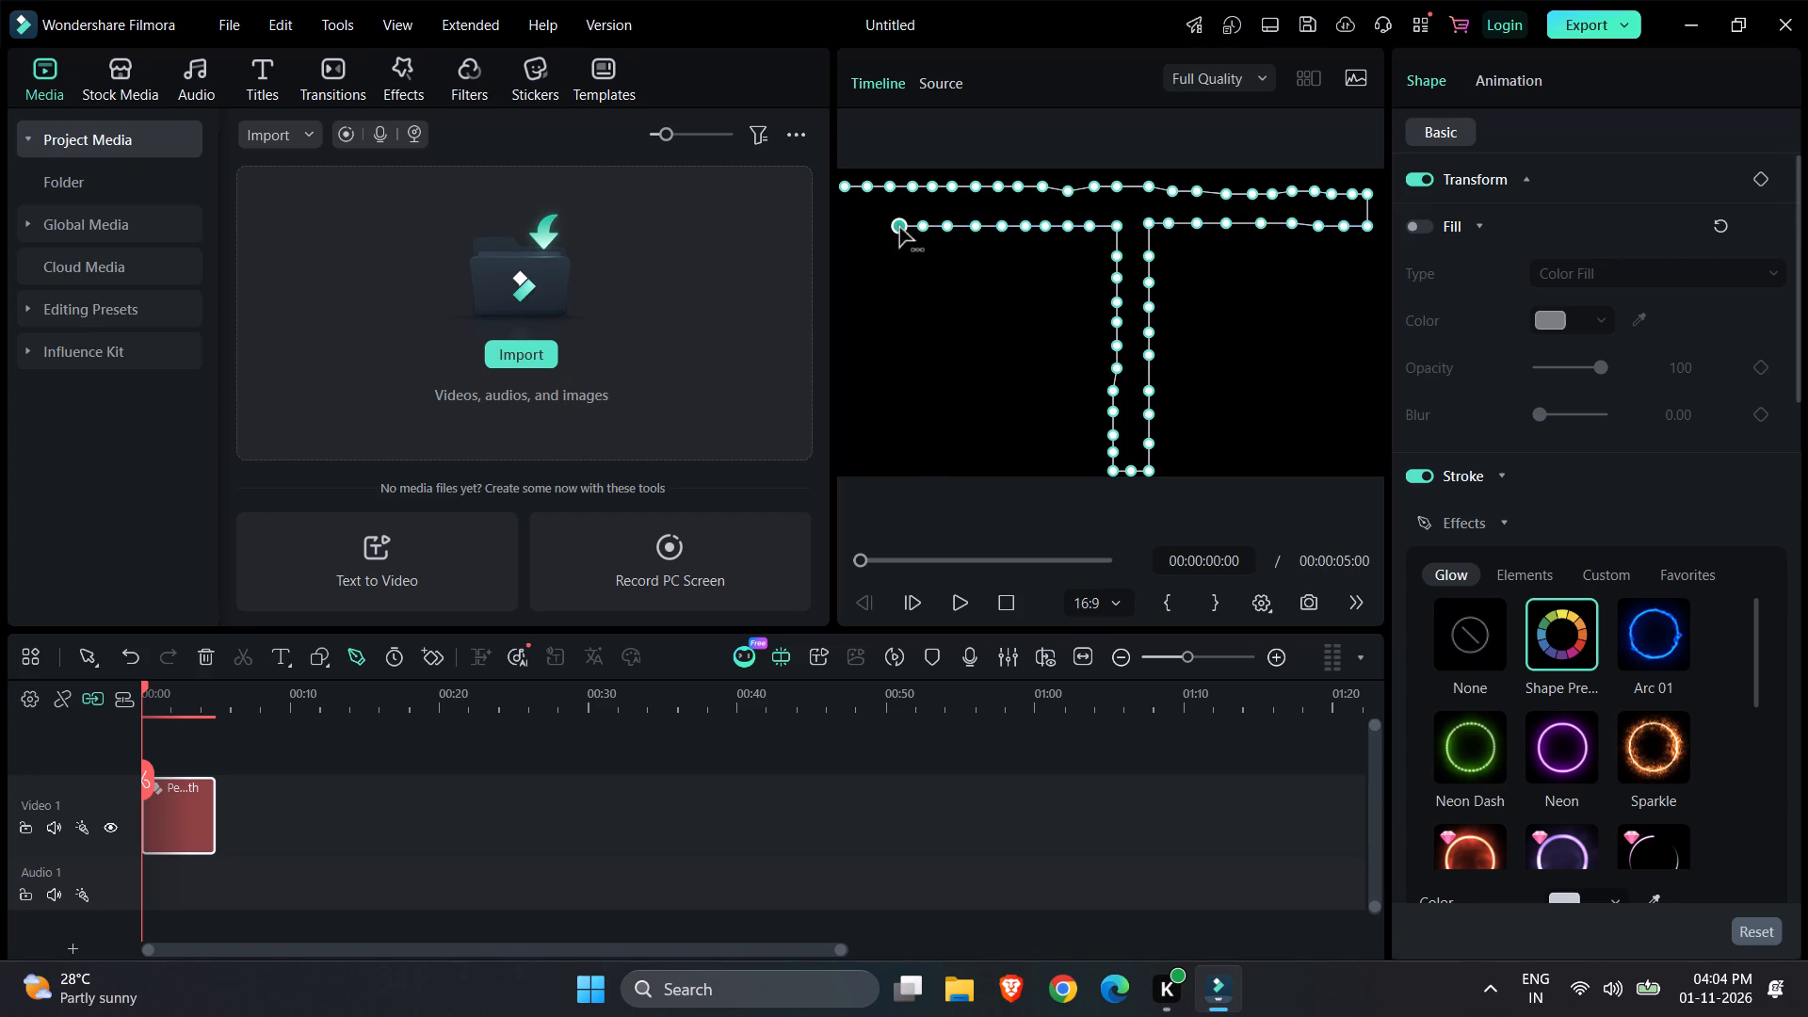
{"action": "left_click", "coordinate": [876, 228]}
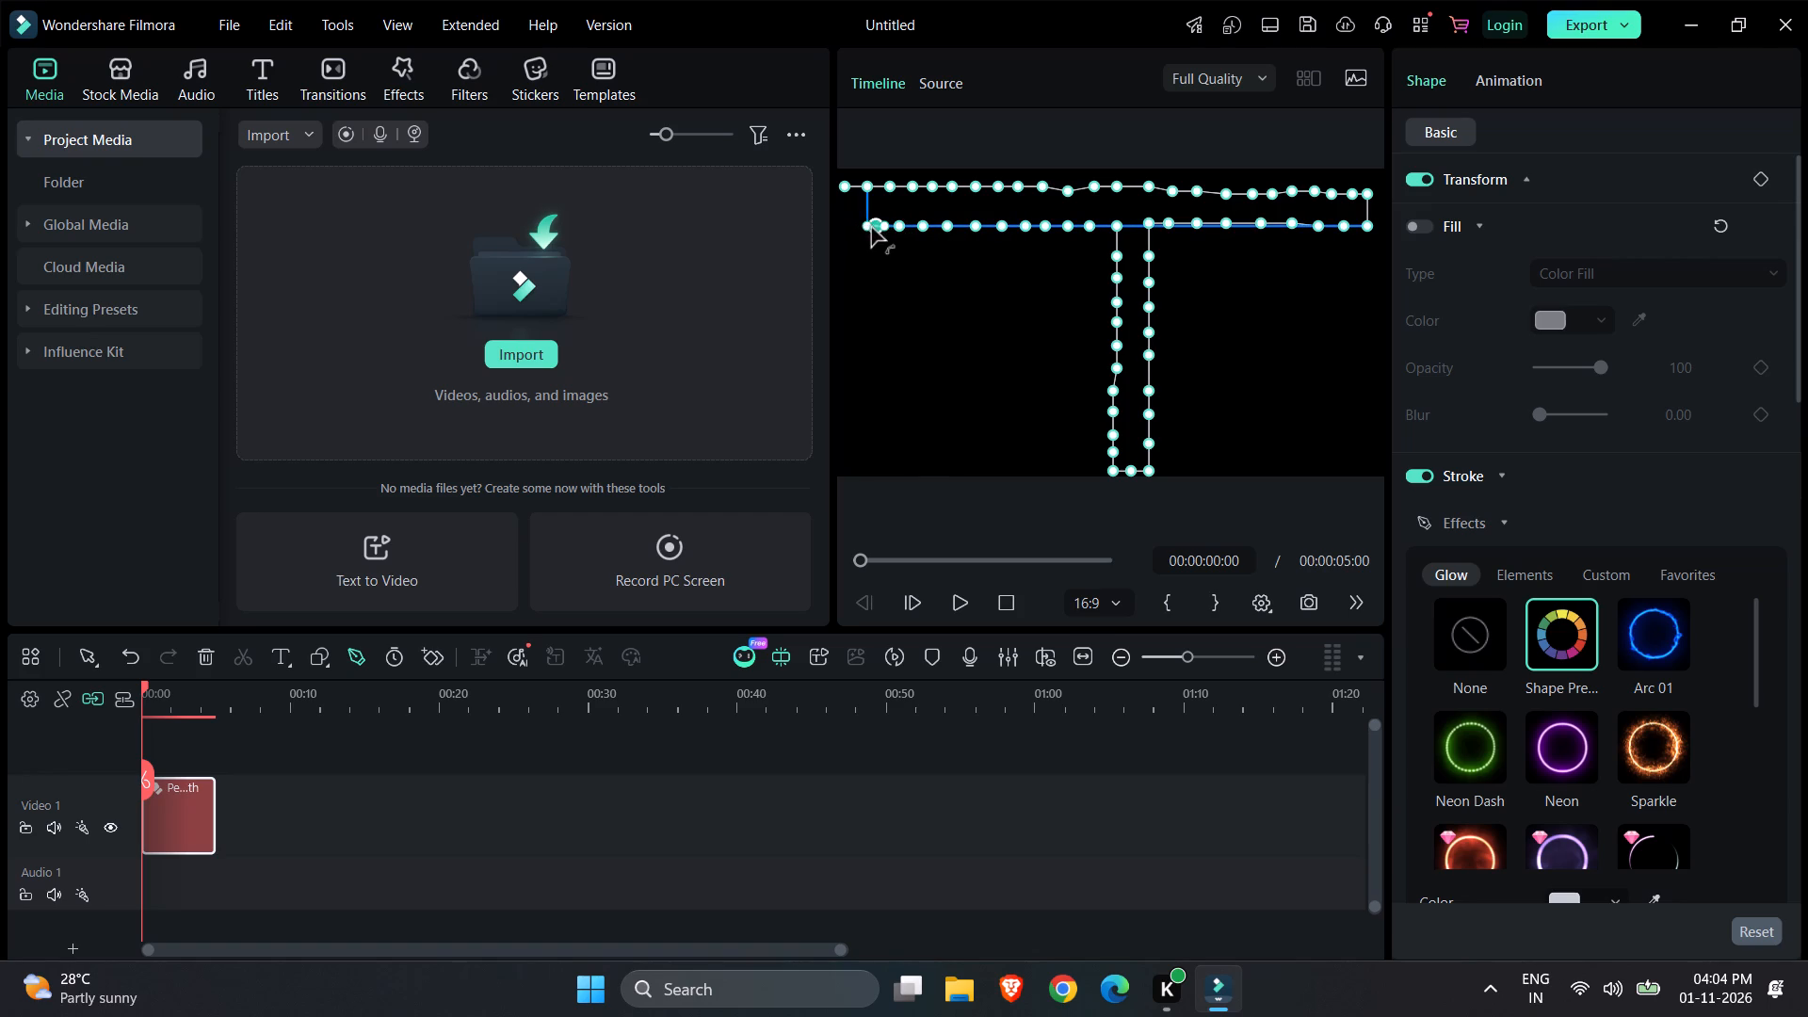
{"action": "left_click", "coordinate": [875, 228]}
{"action": "left_click", "coordinate": [844, 228]}
Close the T outline by running the path up the crossbar's left end to the starting anchor point, and finish the path.
{"action": "left_click", "coordinate": [843, 199]}
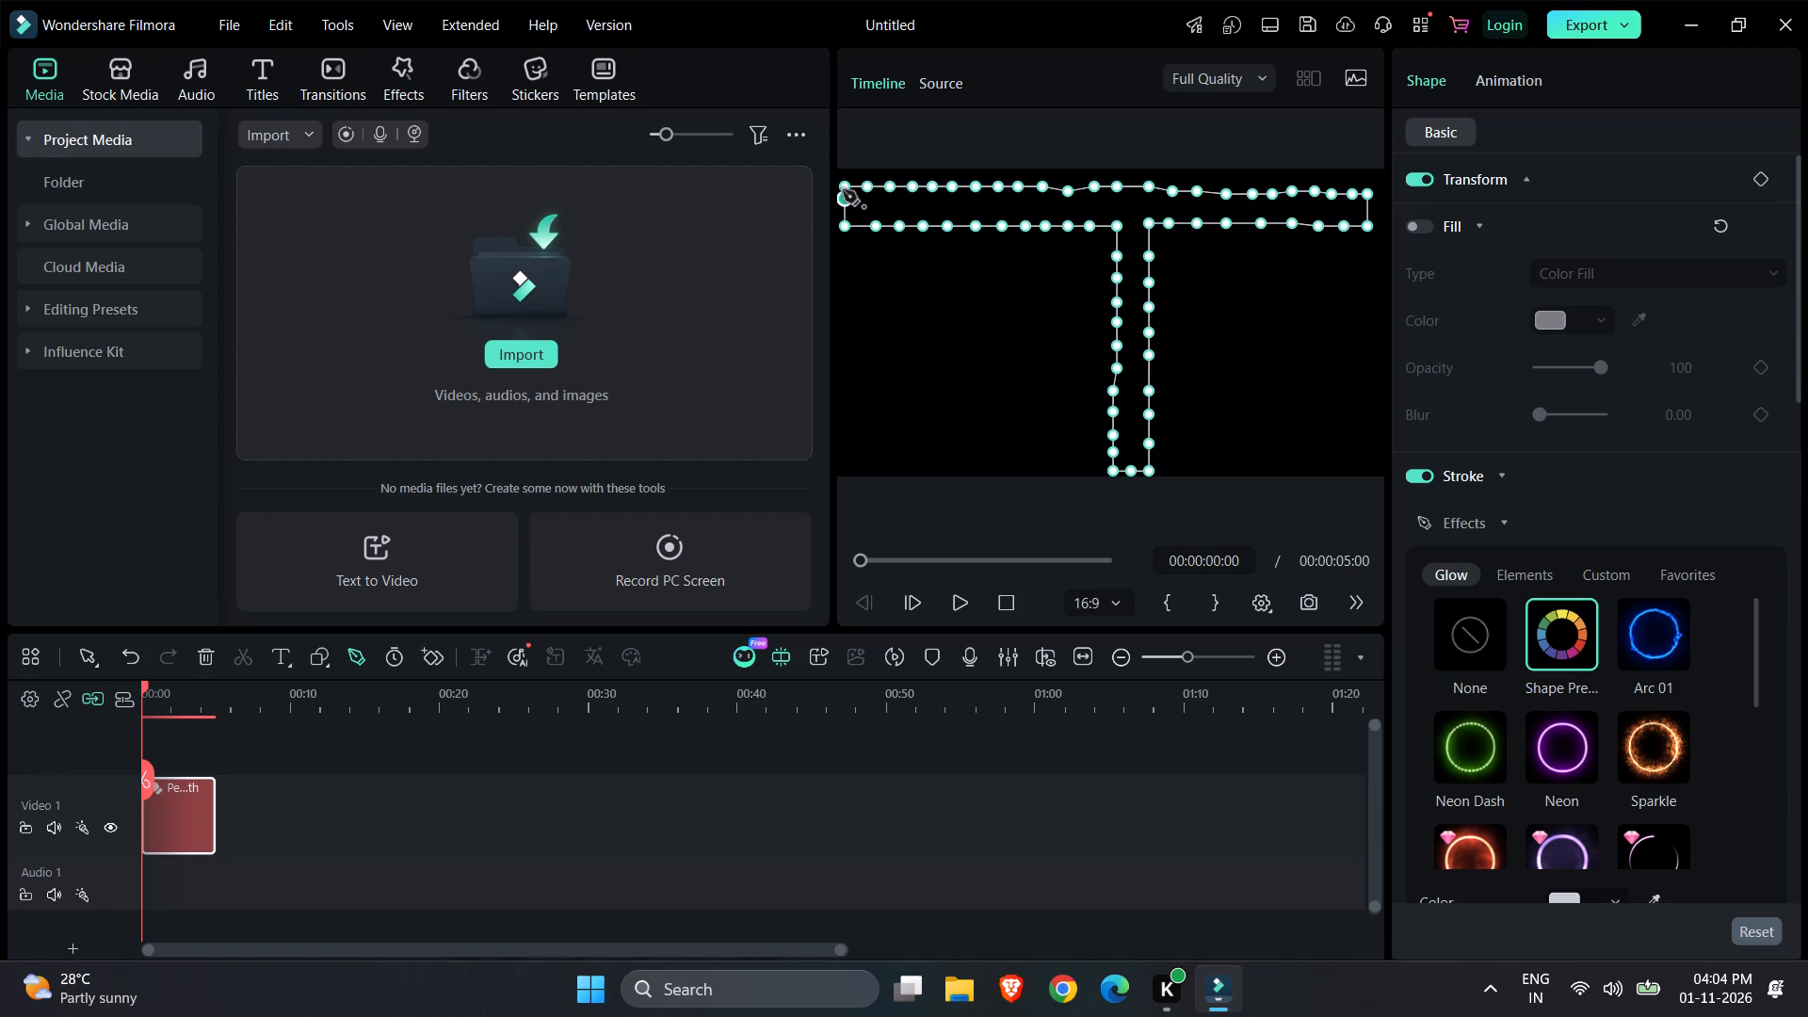
{"action": "left_click", "coordinate": [843, 190]}
{"action": "left_click_drag", "start_coordinate": [844, 201], "coordinate": [844, 188]}
{"action": "left_click", "coordinate": [1003, 756]}
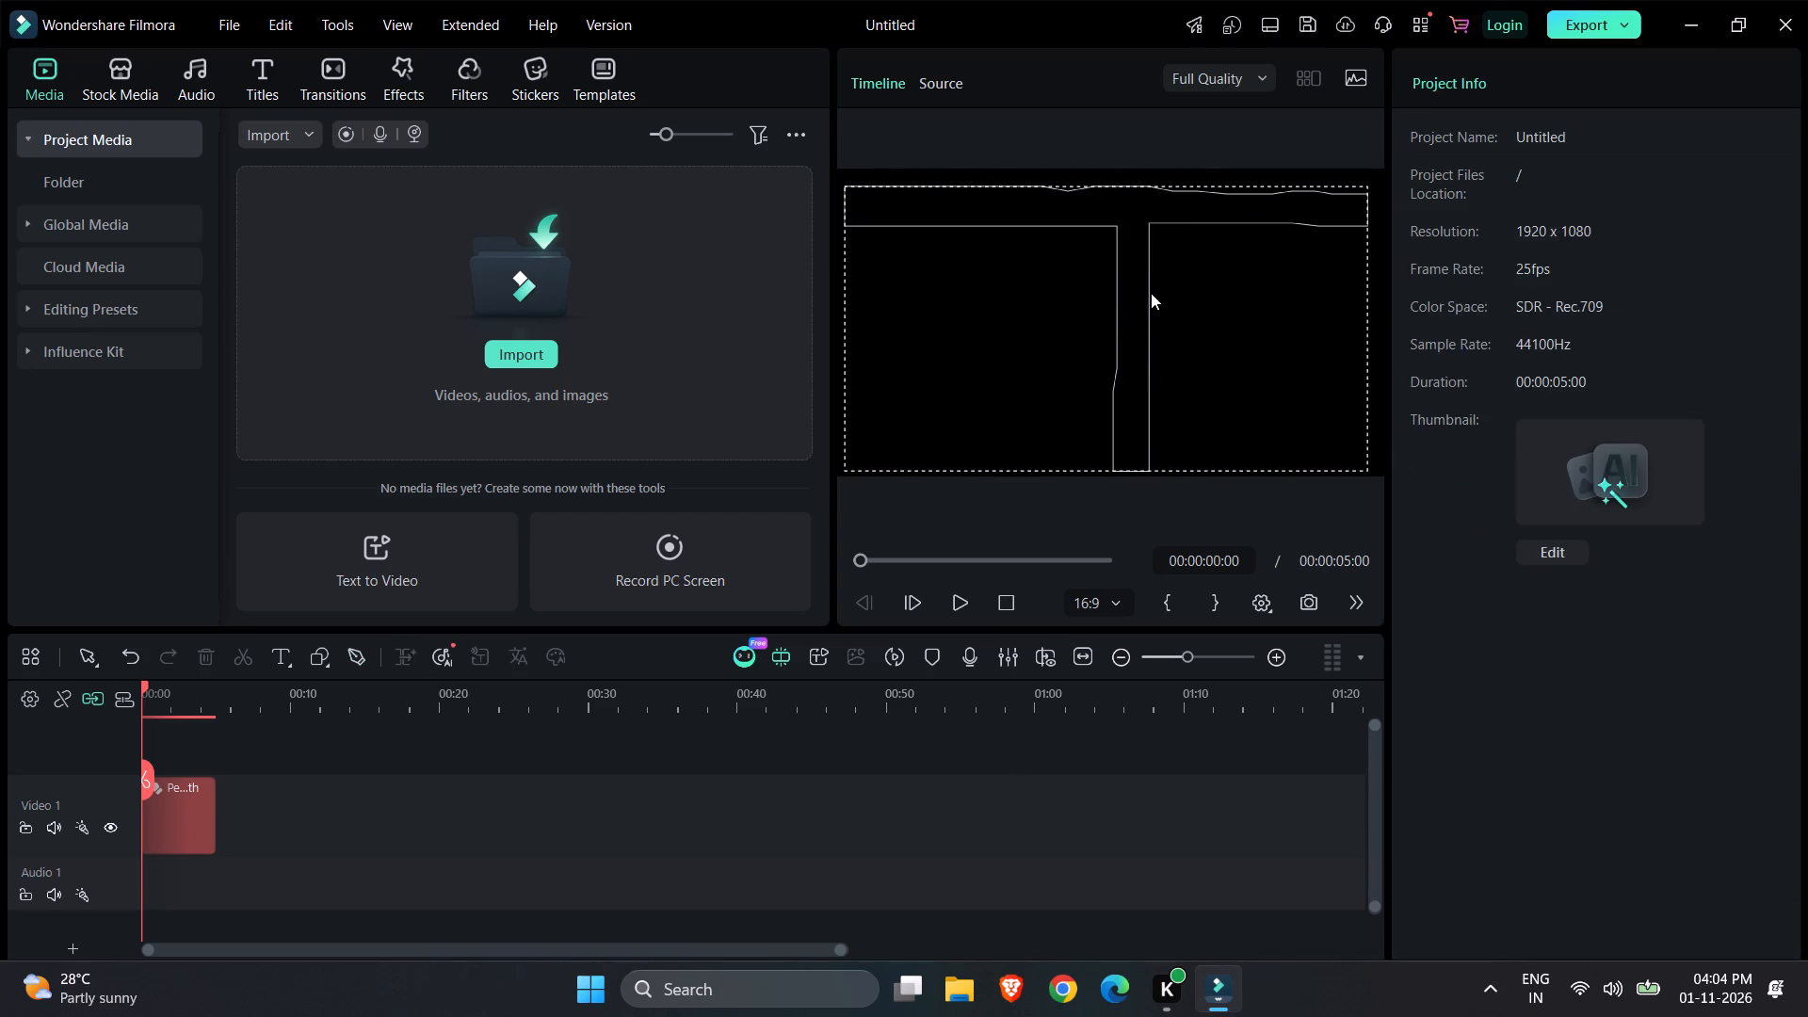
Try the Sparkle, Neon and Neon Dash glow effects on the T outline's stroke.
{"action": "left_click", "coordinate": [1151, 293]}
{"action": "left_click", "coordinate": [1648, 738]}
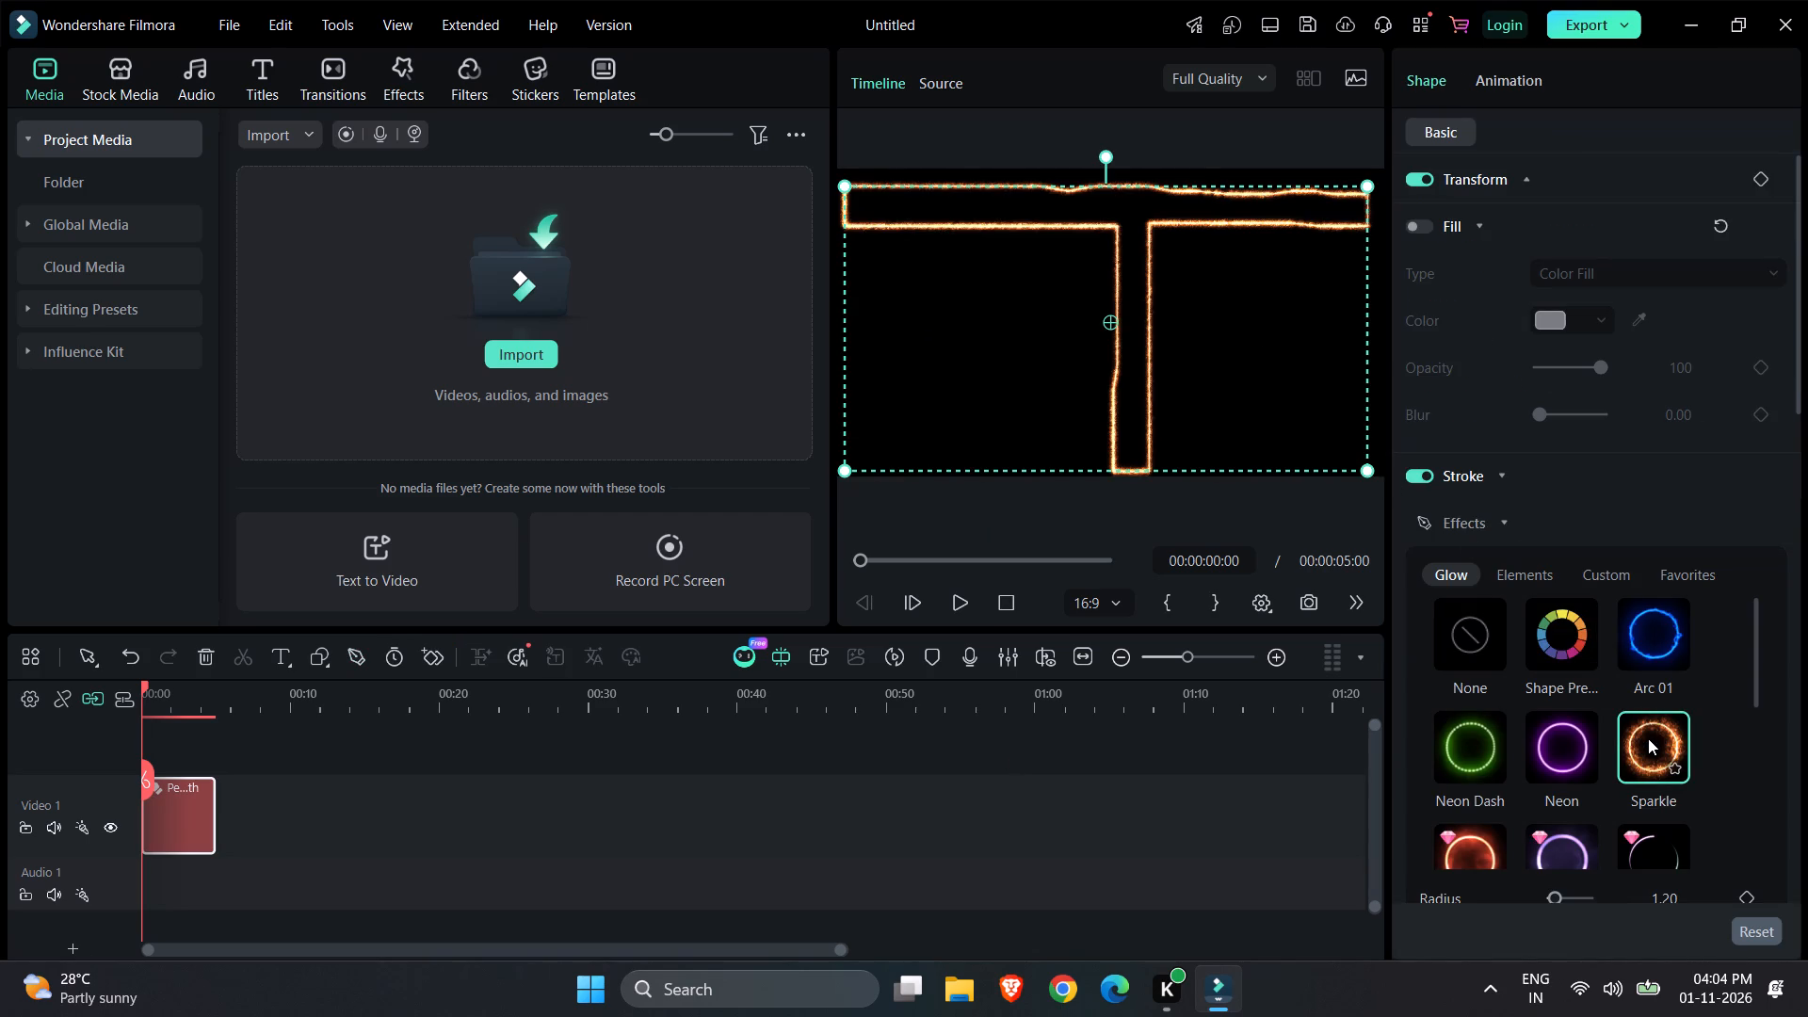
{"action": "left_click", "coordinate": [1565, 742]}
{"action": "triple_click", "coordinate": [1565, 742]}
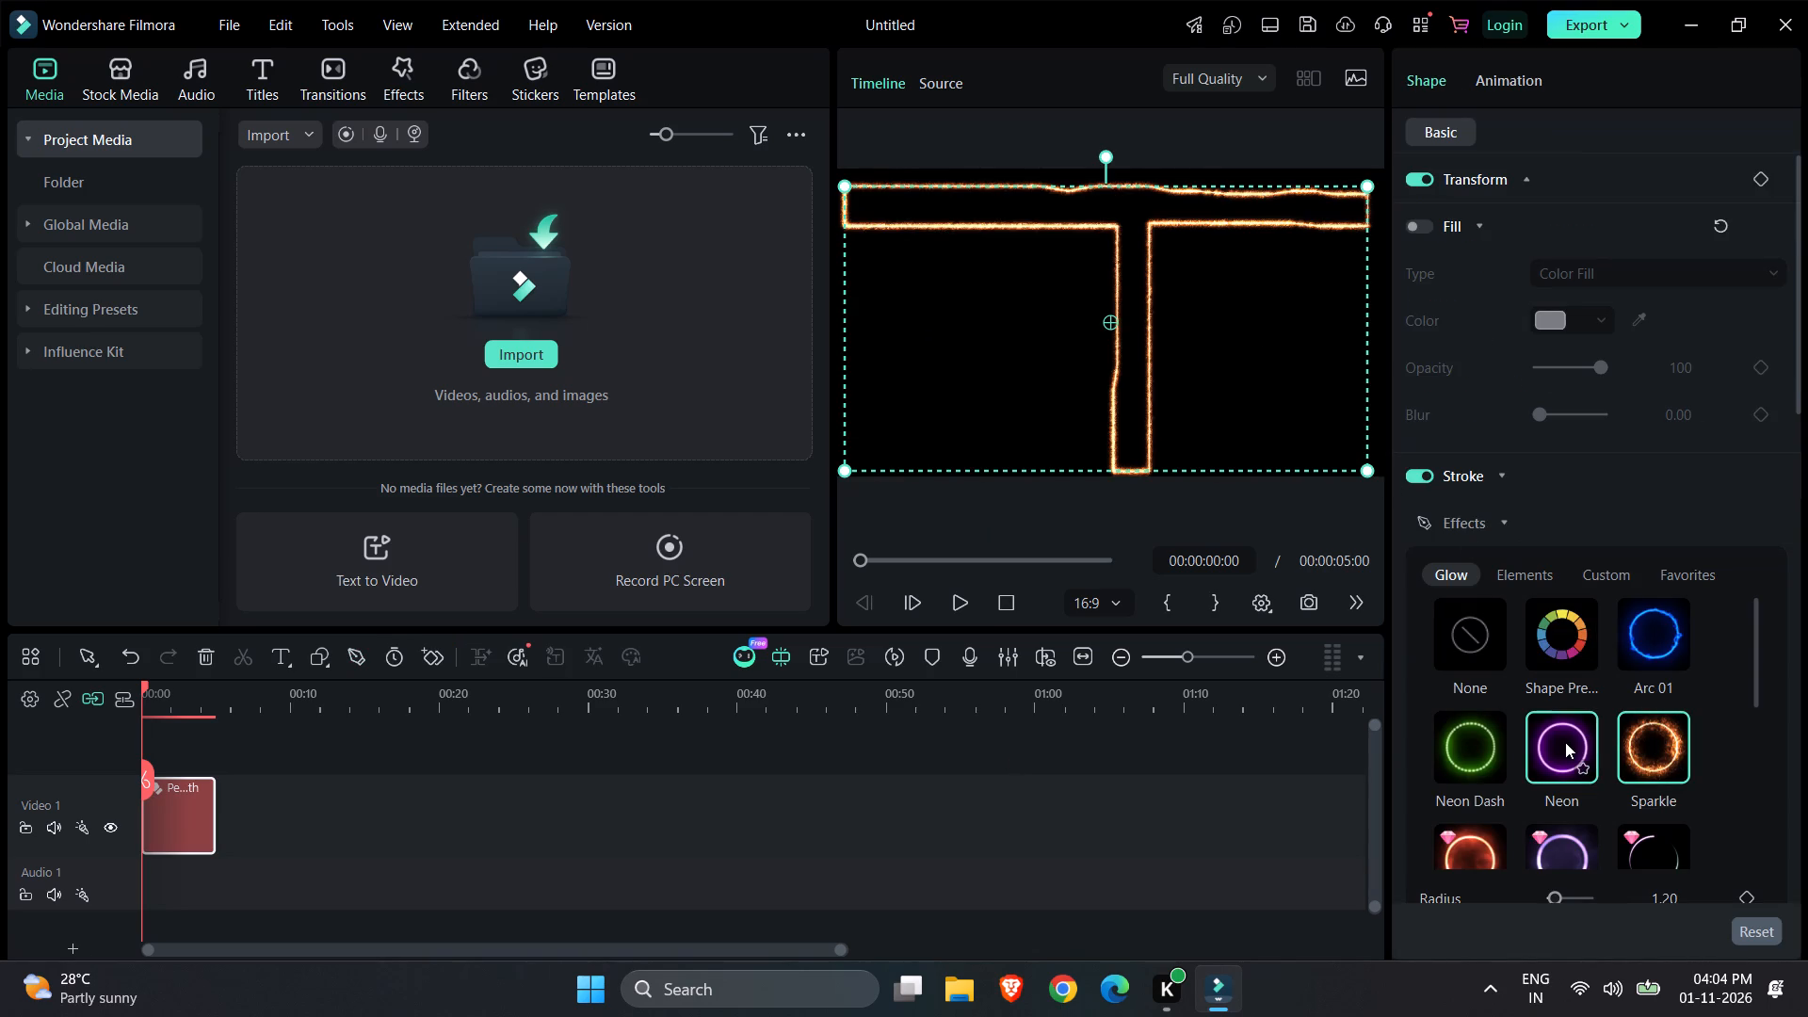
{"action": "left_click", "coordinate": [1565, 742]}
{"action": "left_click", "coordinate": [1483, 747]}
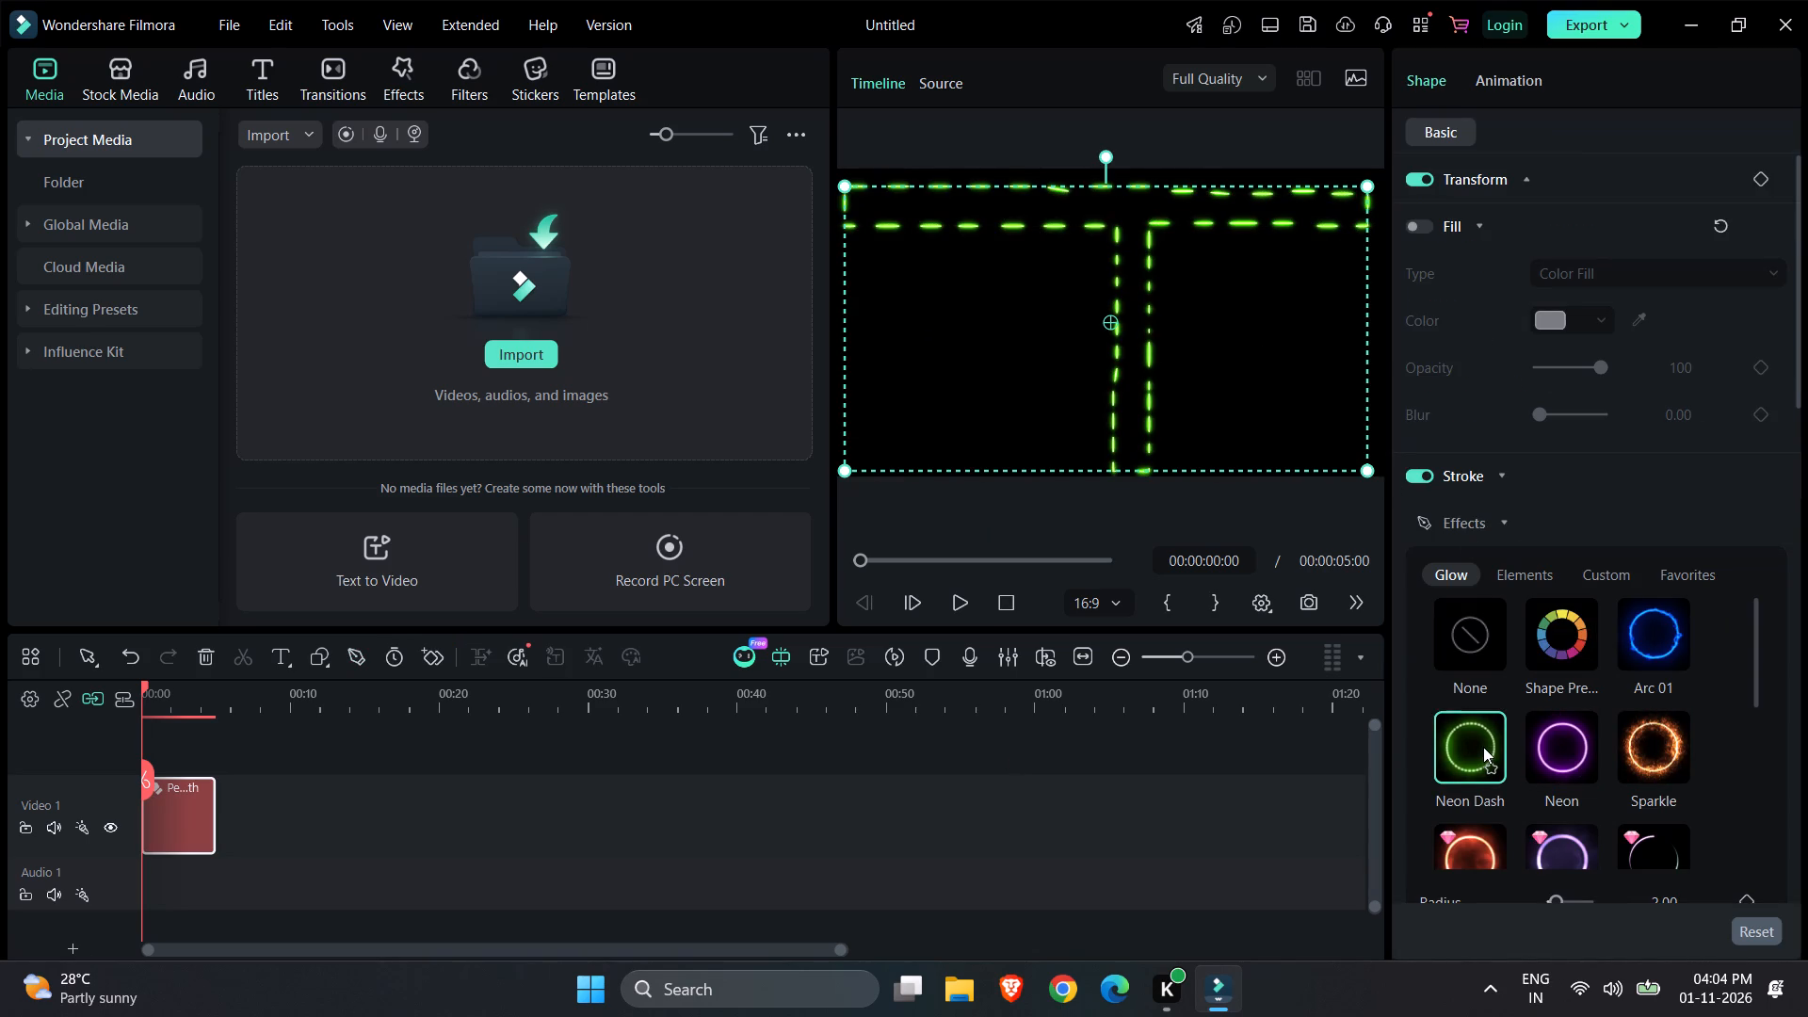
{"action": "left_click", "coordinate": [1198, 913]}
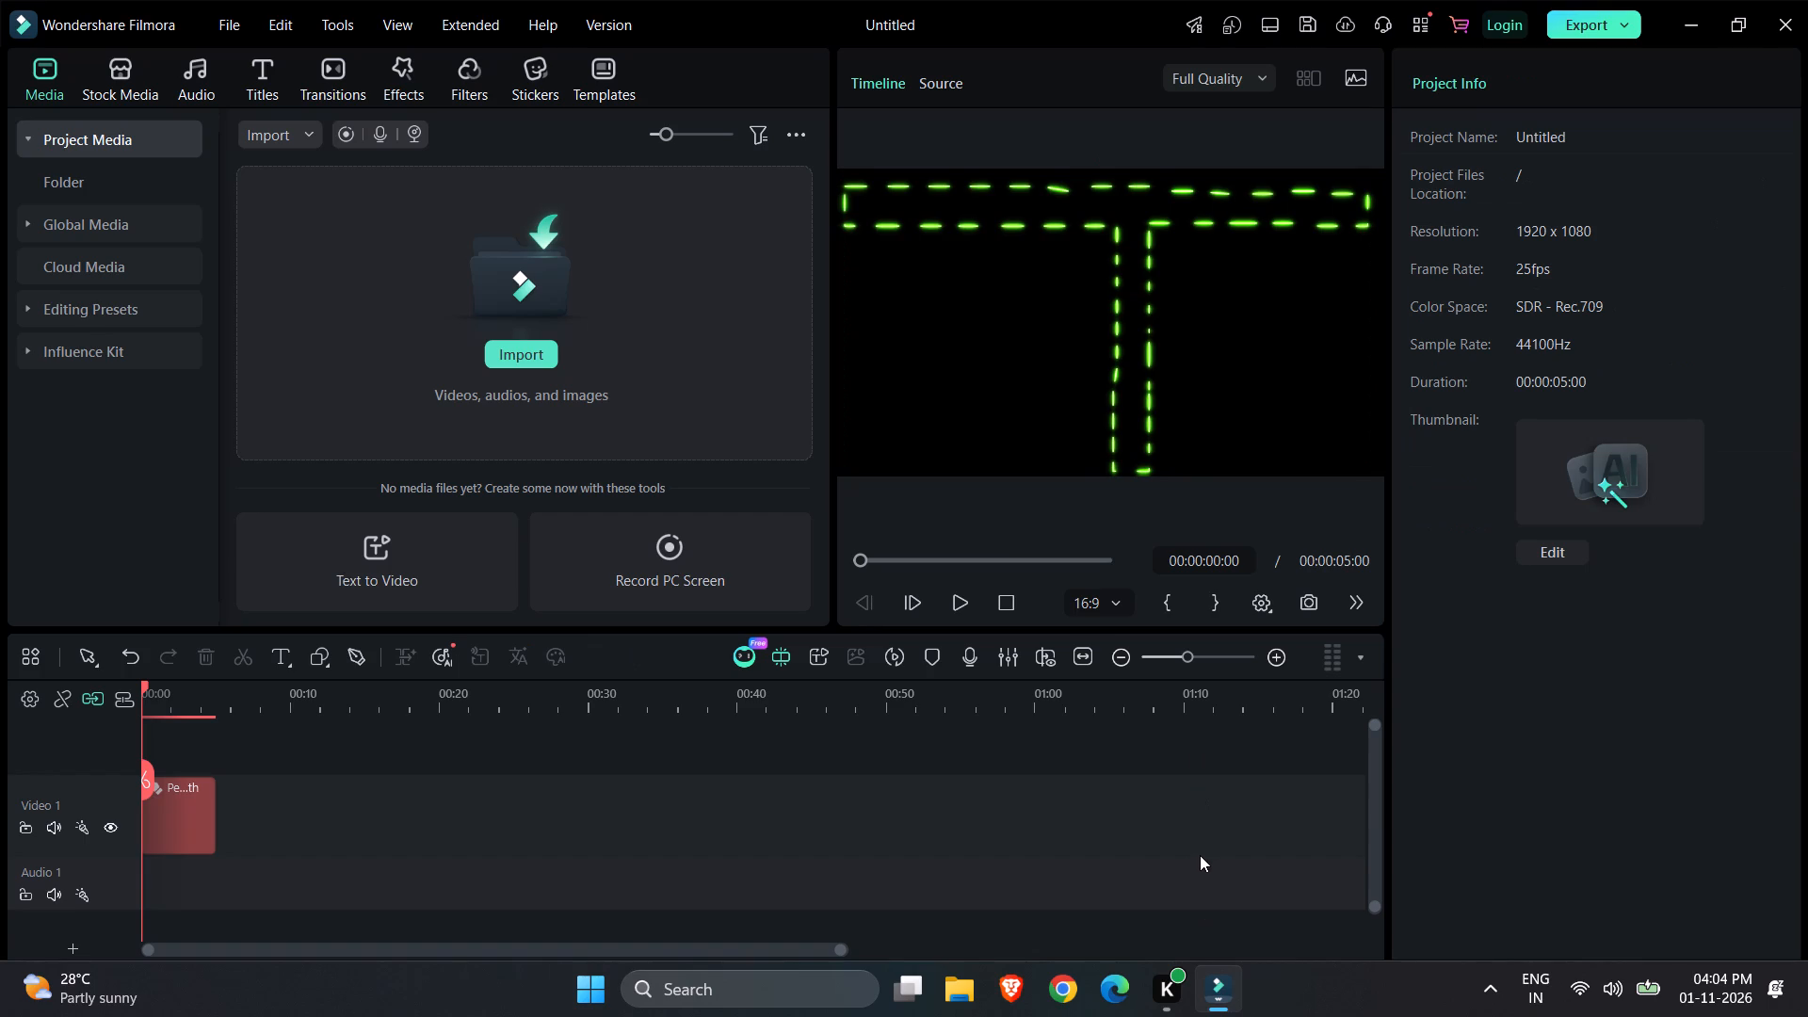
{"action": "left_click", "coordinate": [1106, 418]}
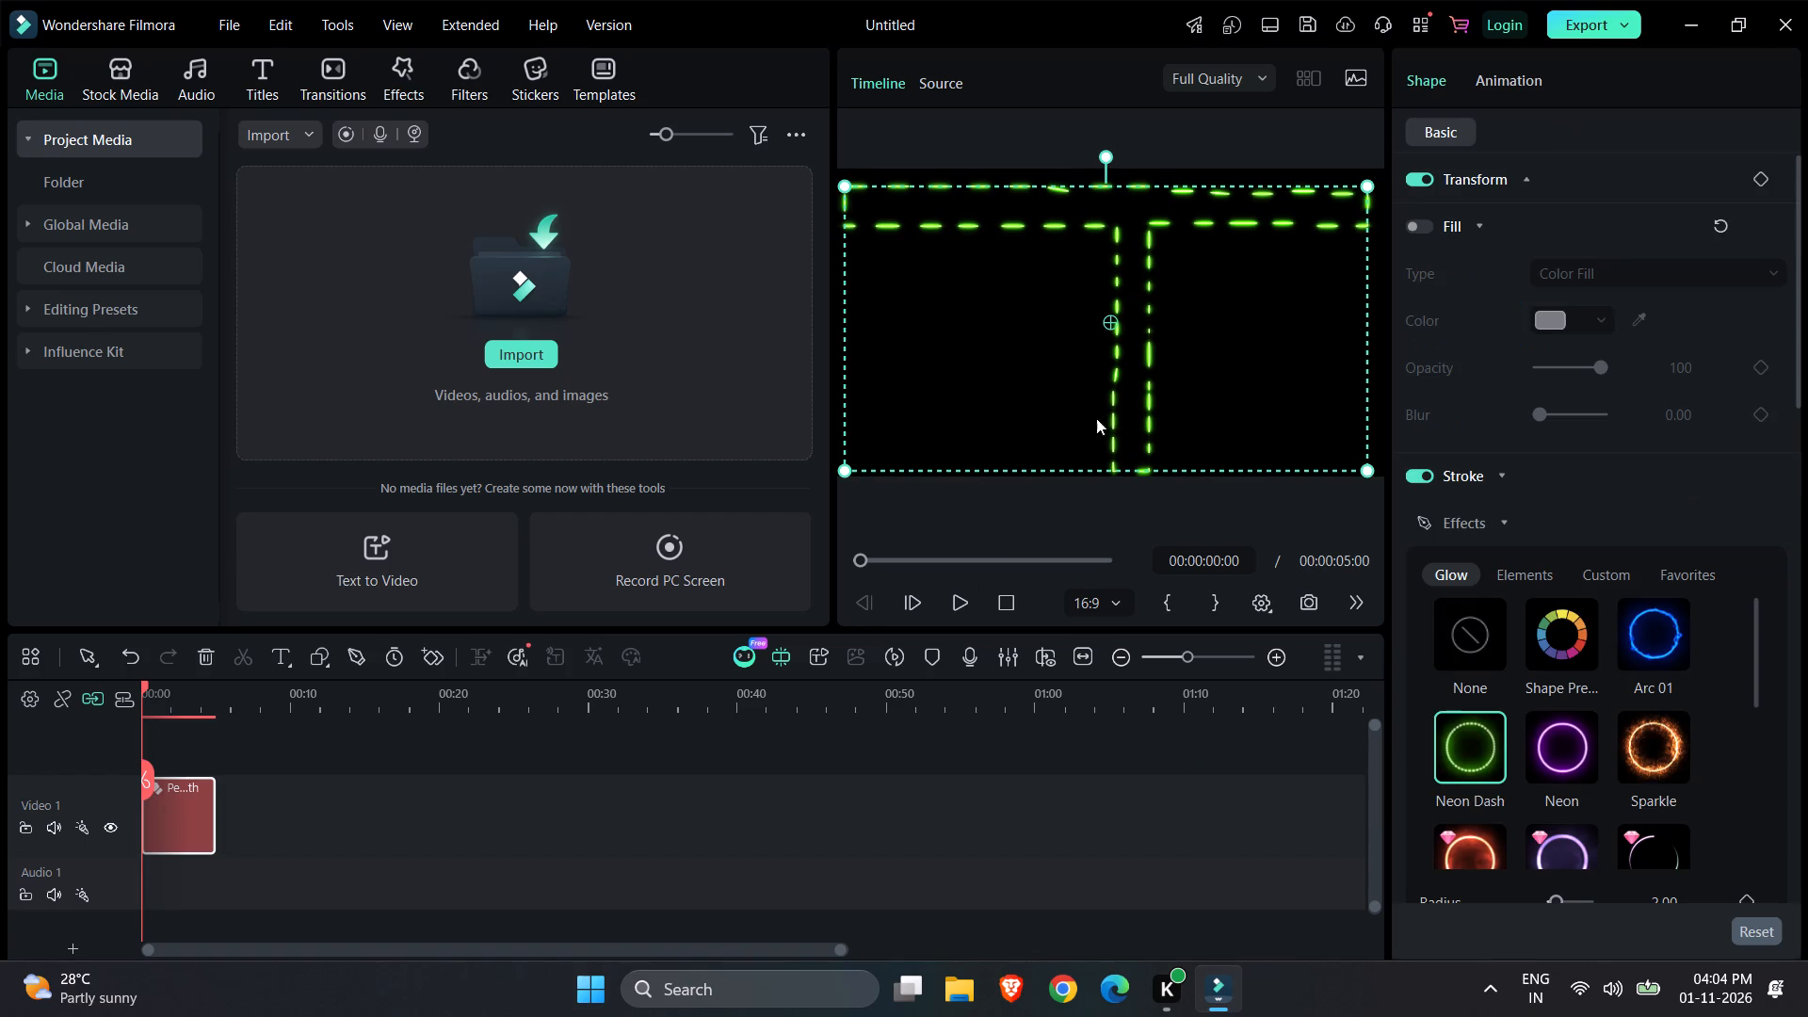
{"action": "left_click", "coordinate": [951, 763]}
Extend the end of the T outline's clip on Video 1 to a duration of 00:00:10:03.
{"action": "left_click", "coordinate": [224, 794]}
{"action": "left_click", "coordinate": [211, 799]}
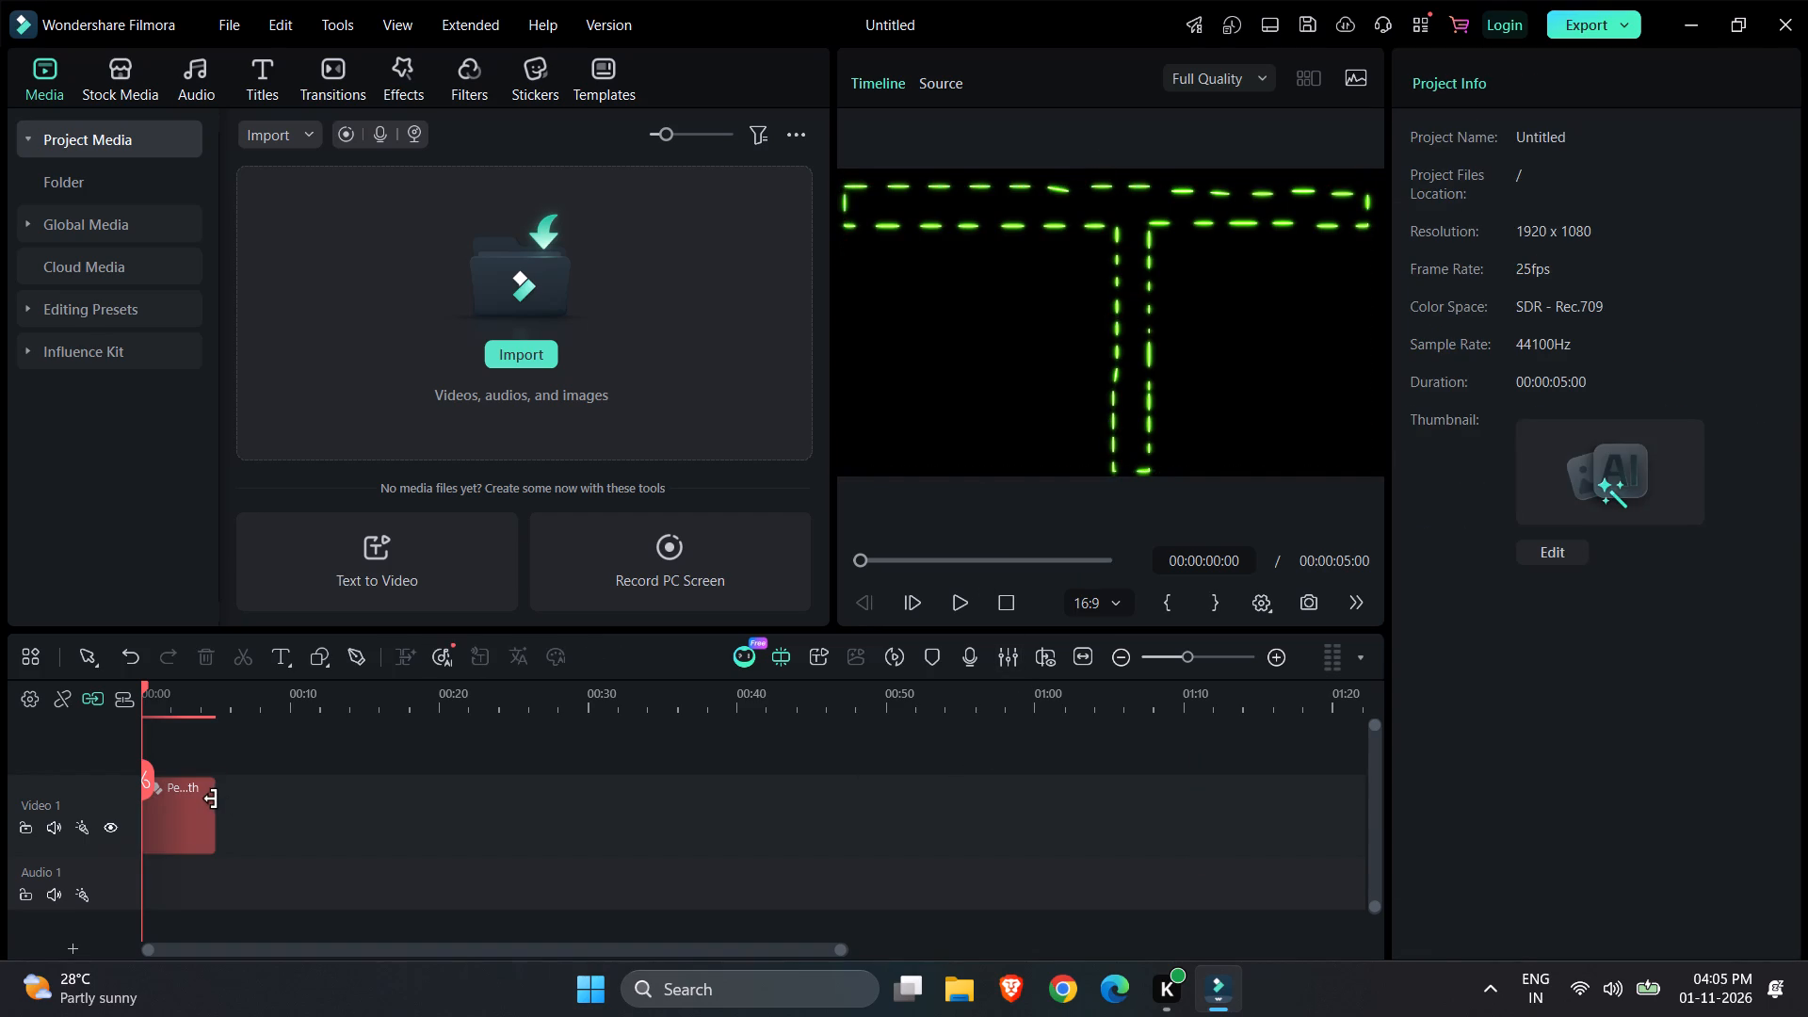
{"action": "left_click_drag", "start_coordinate": [211, 799], "coordinate": [289, 792]}
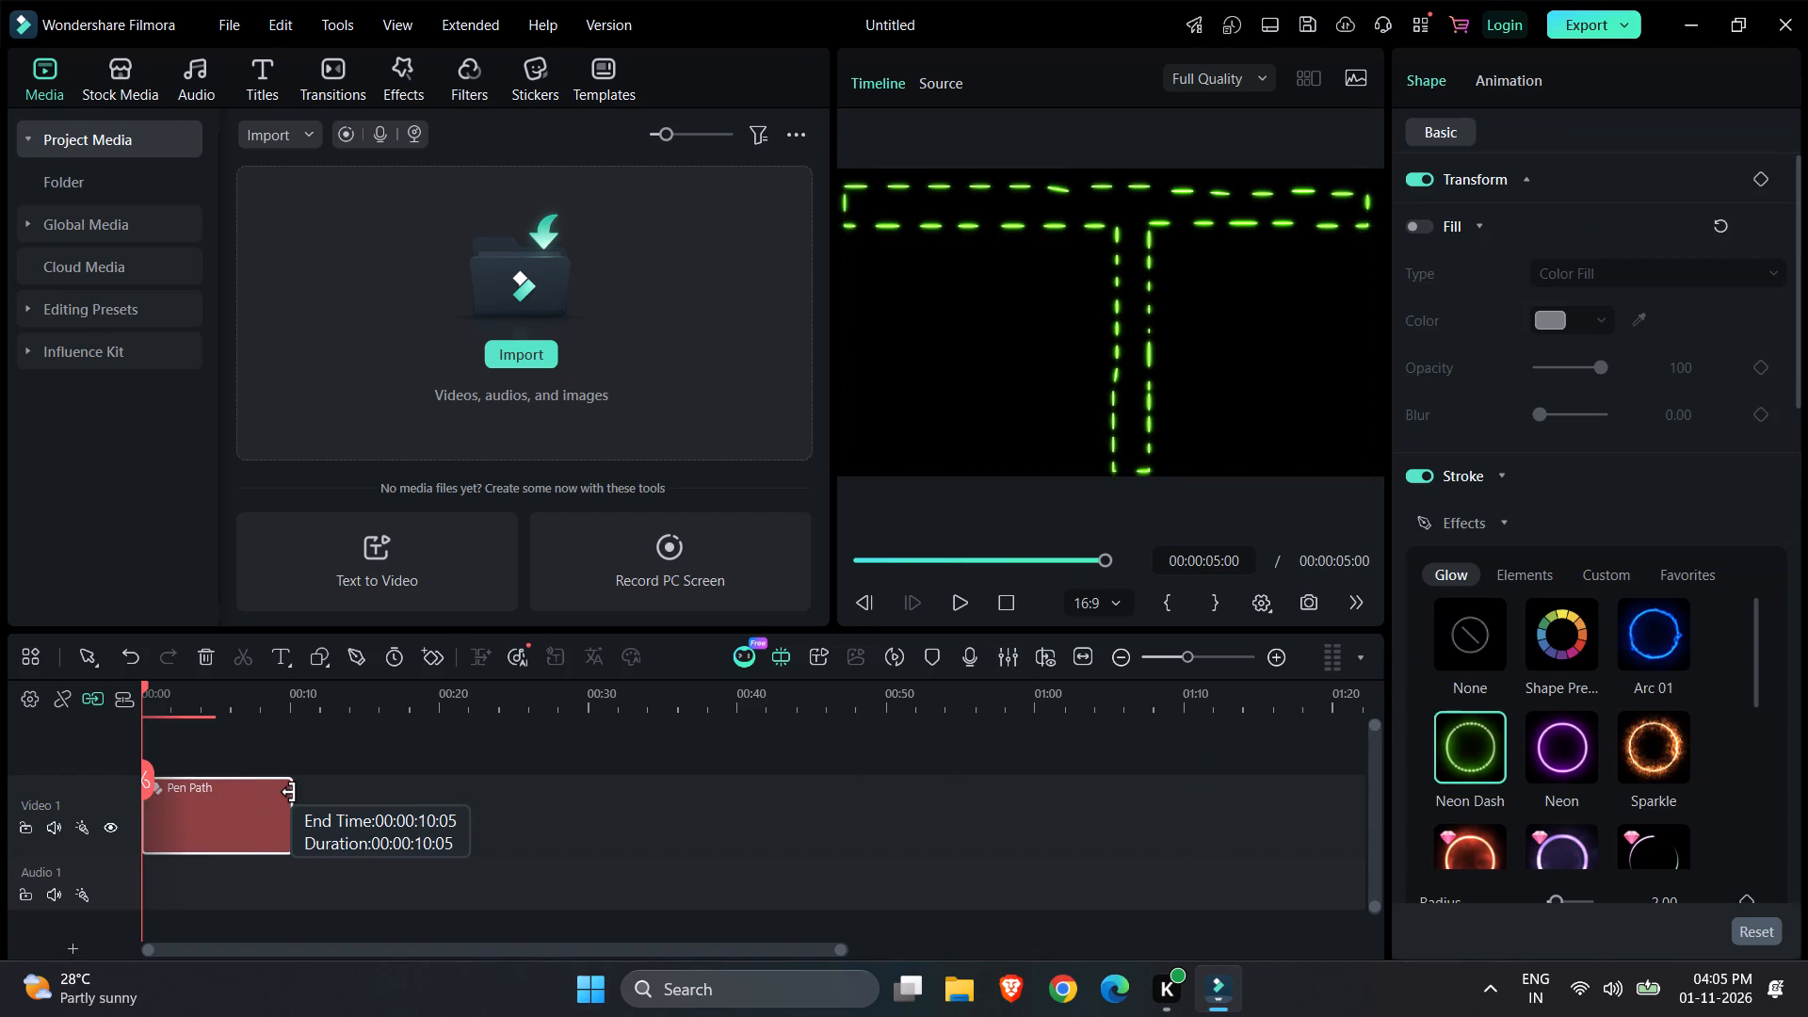
{"action": "left_click_drag", "start_coordinate": [289, 792], "coordinate": [287, 792]}
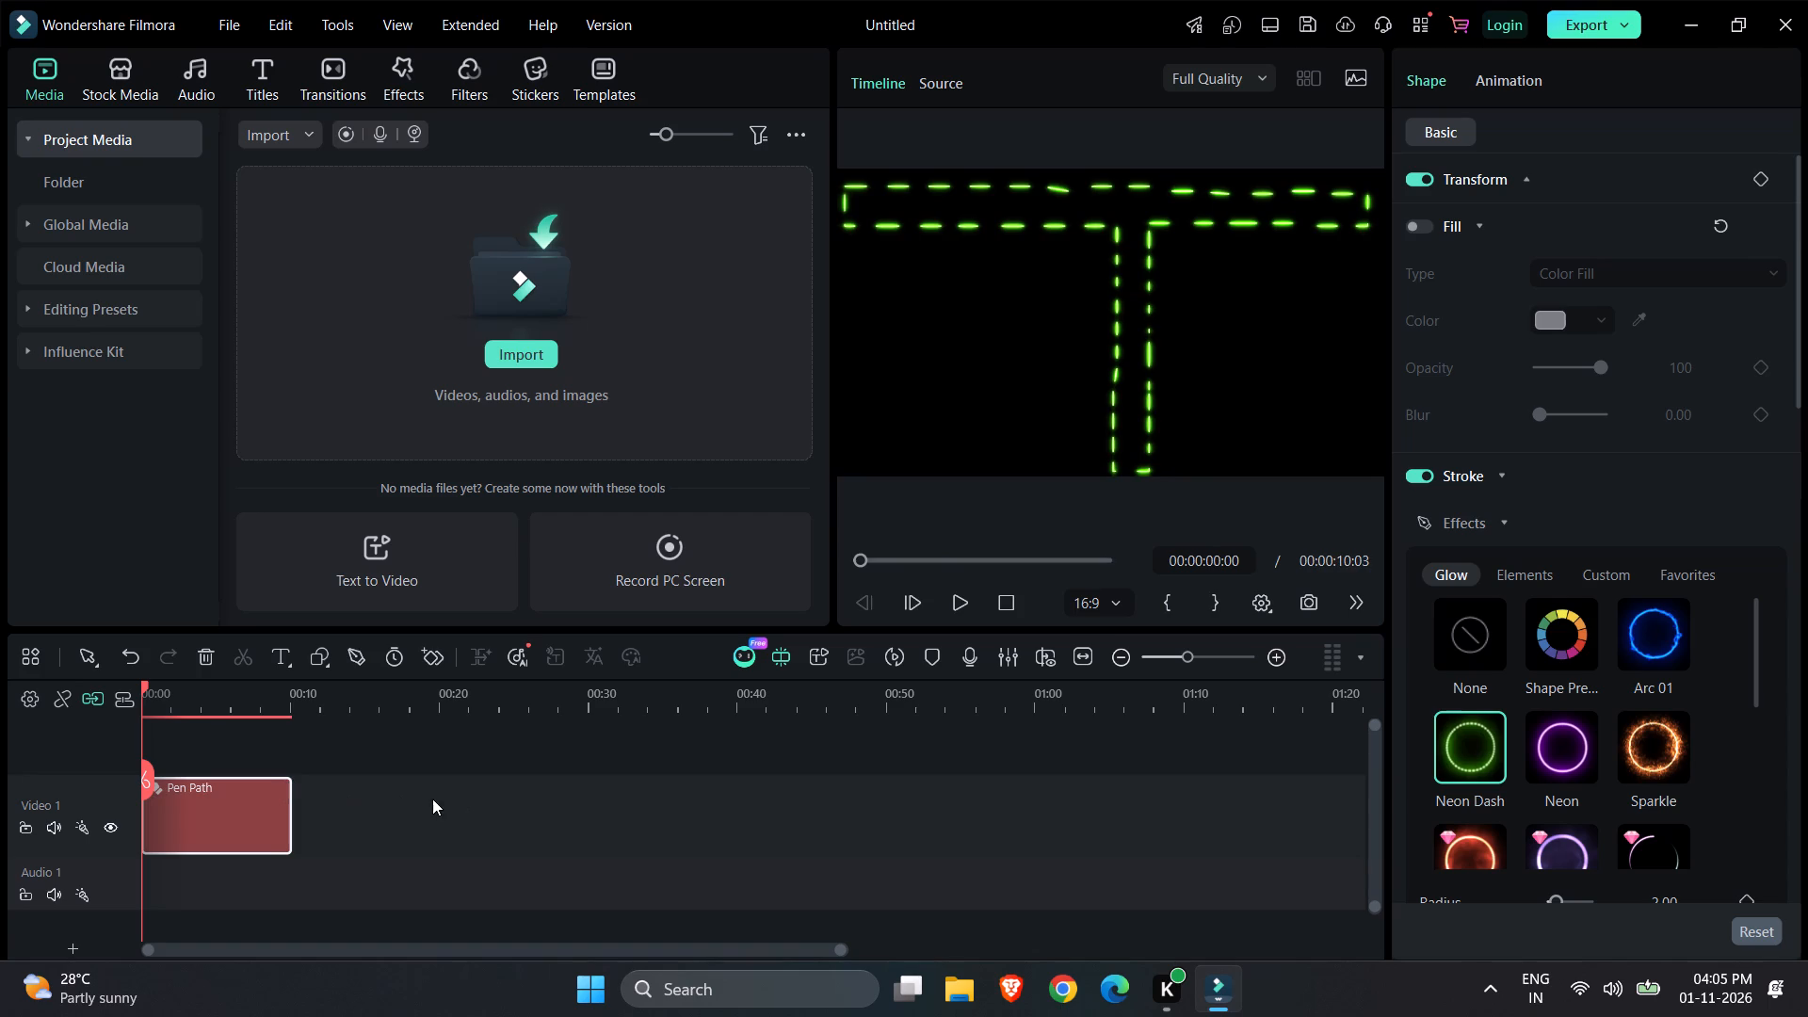
Apply the Arc 01 glow effect to the T outline's stroke.
{"action": "left_click", "coordinate": [1634, 644]}
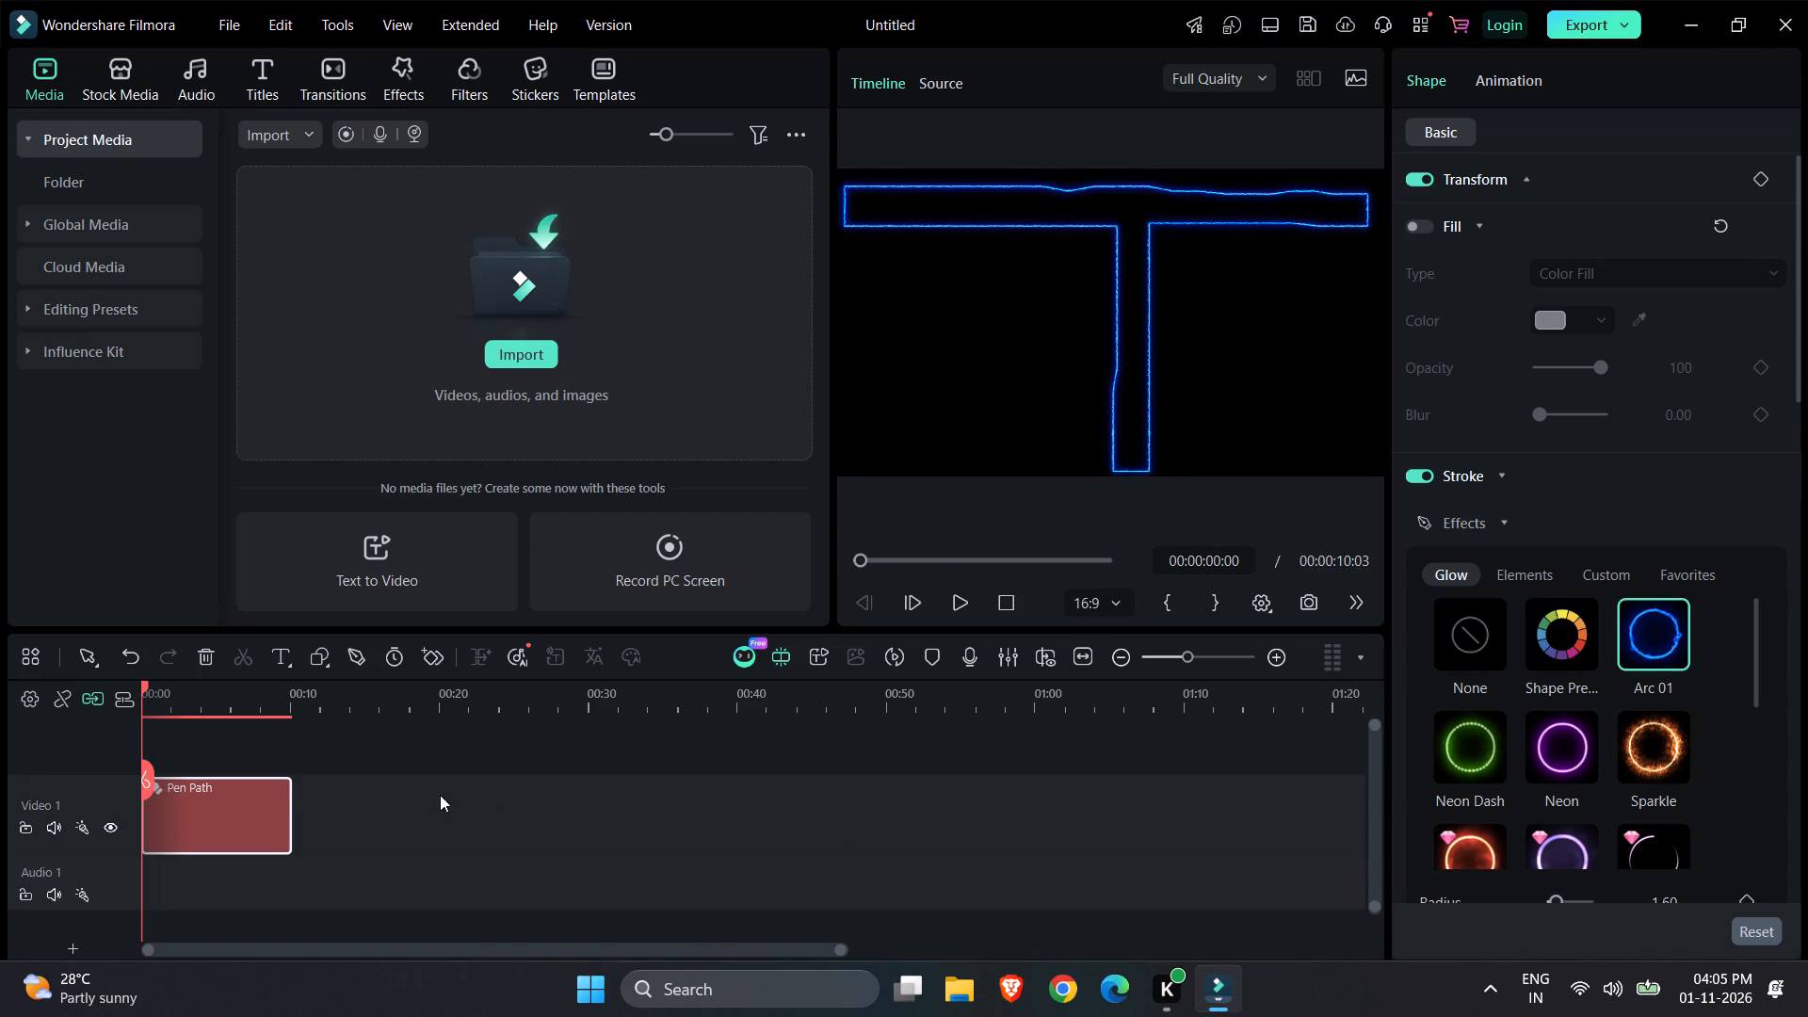
Trim the end of the T outline's clip to a duration of 00:00:10:01.
{"action": "left_click", "coordinate": [287, 789]}
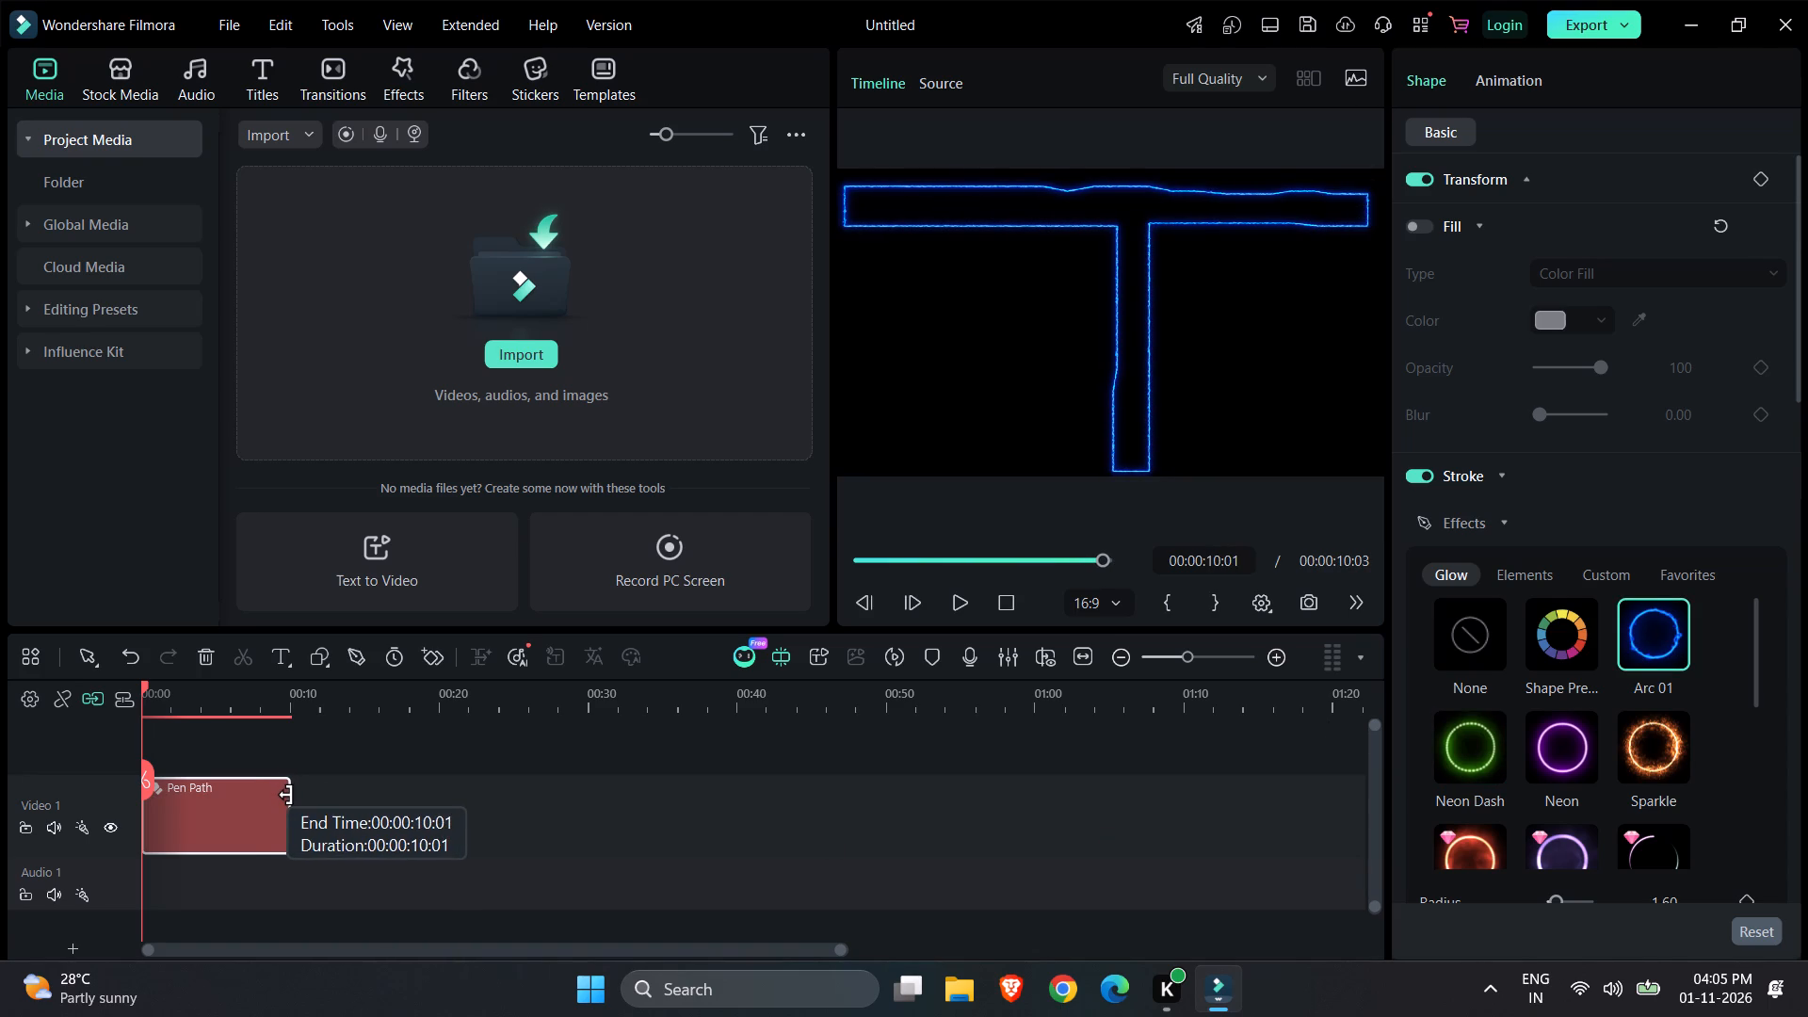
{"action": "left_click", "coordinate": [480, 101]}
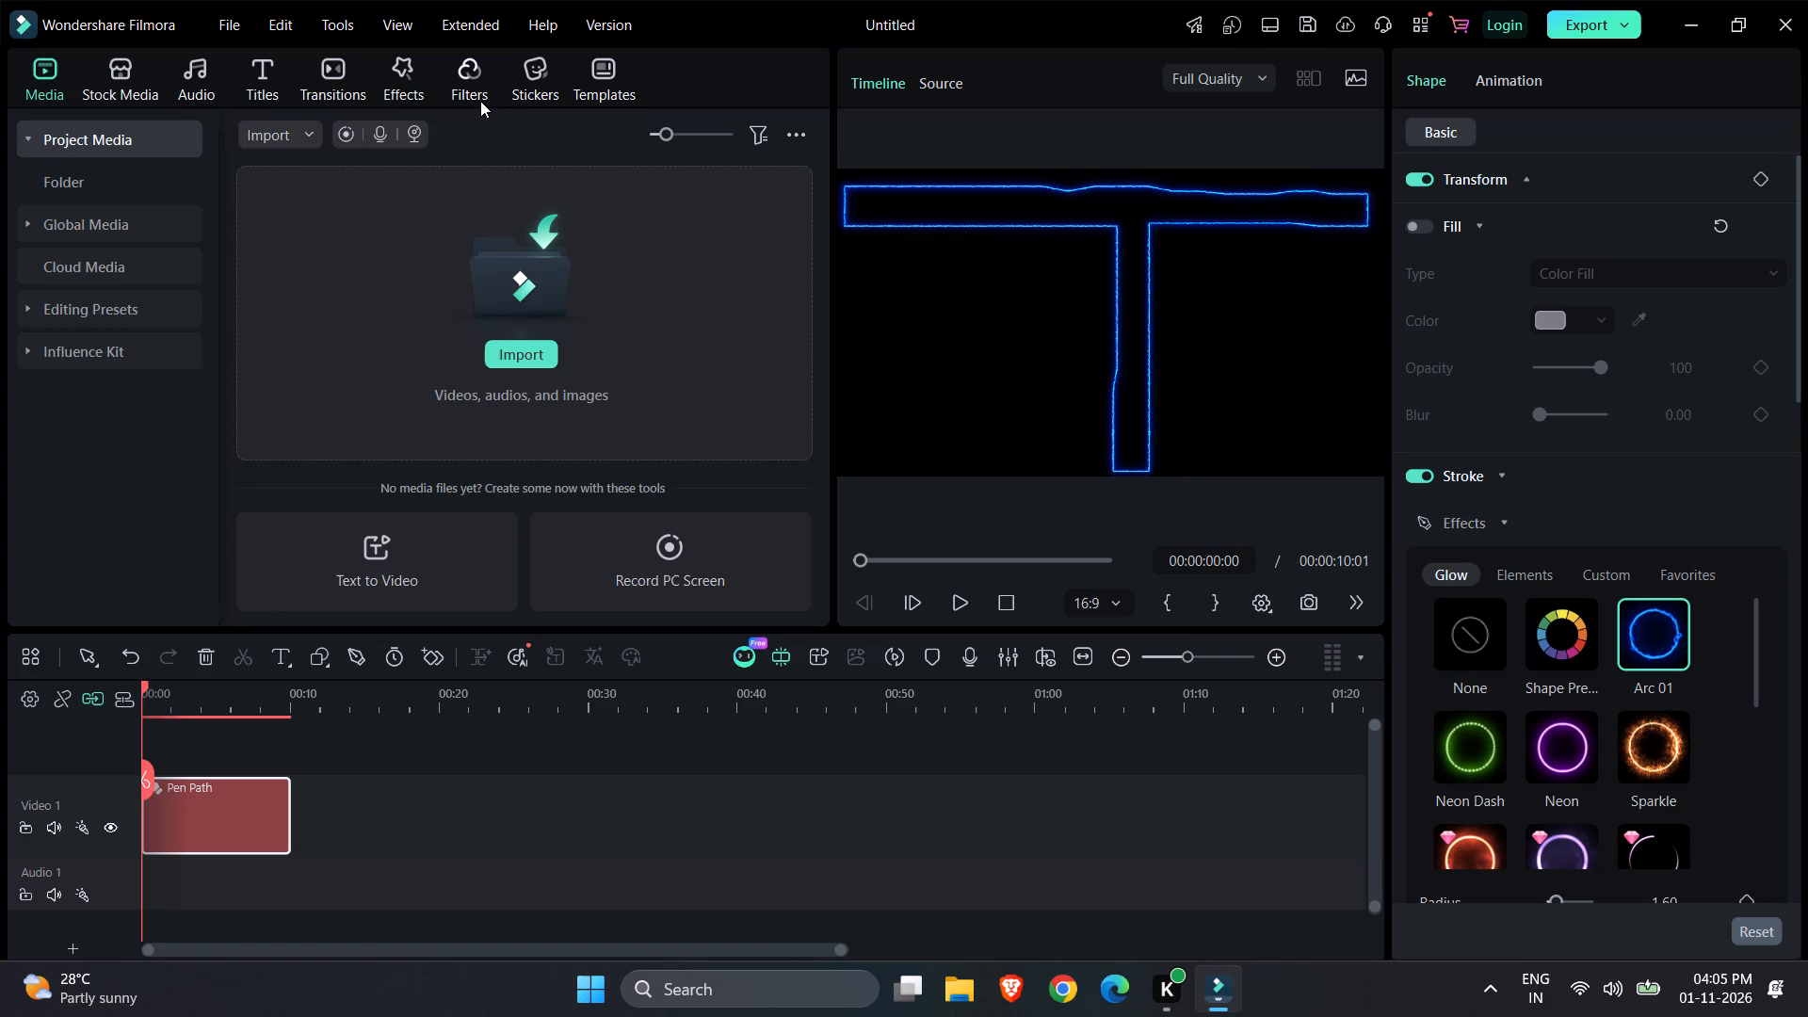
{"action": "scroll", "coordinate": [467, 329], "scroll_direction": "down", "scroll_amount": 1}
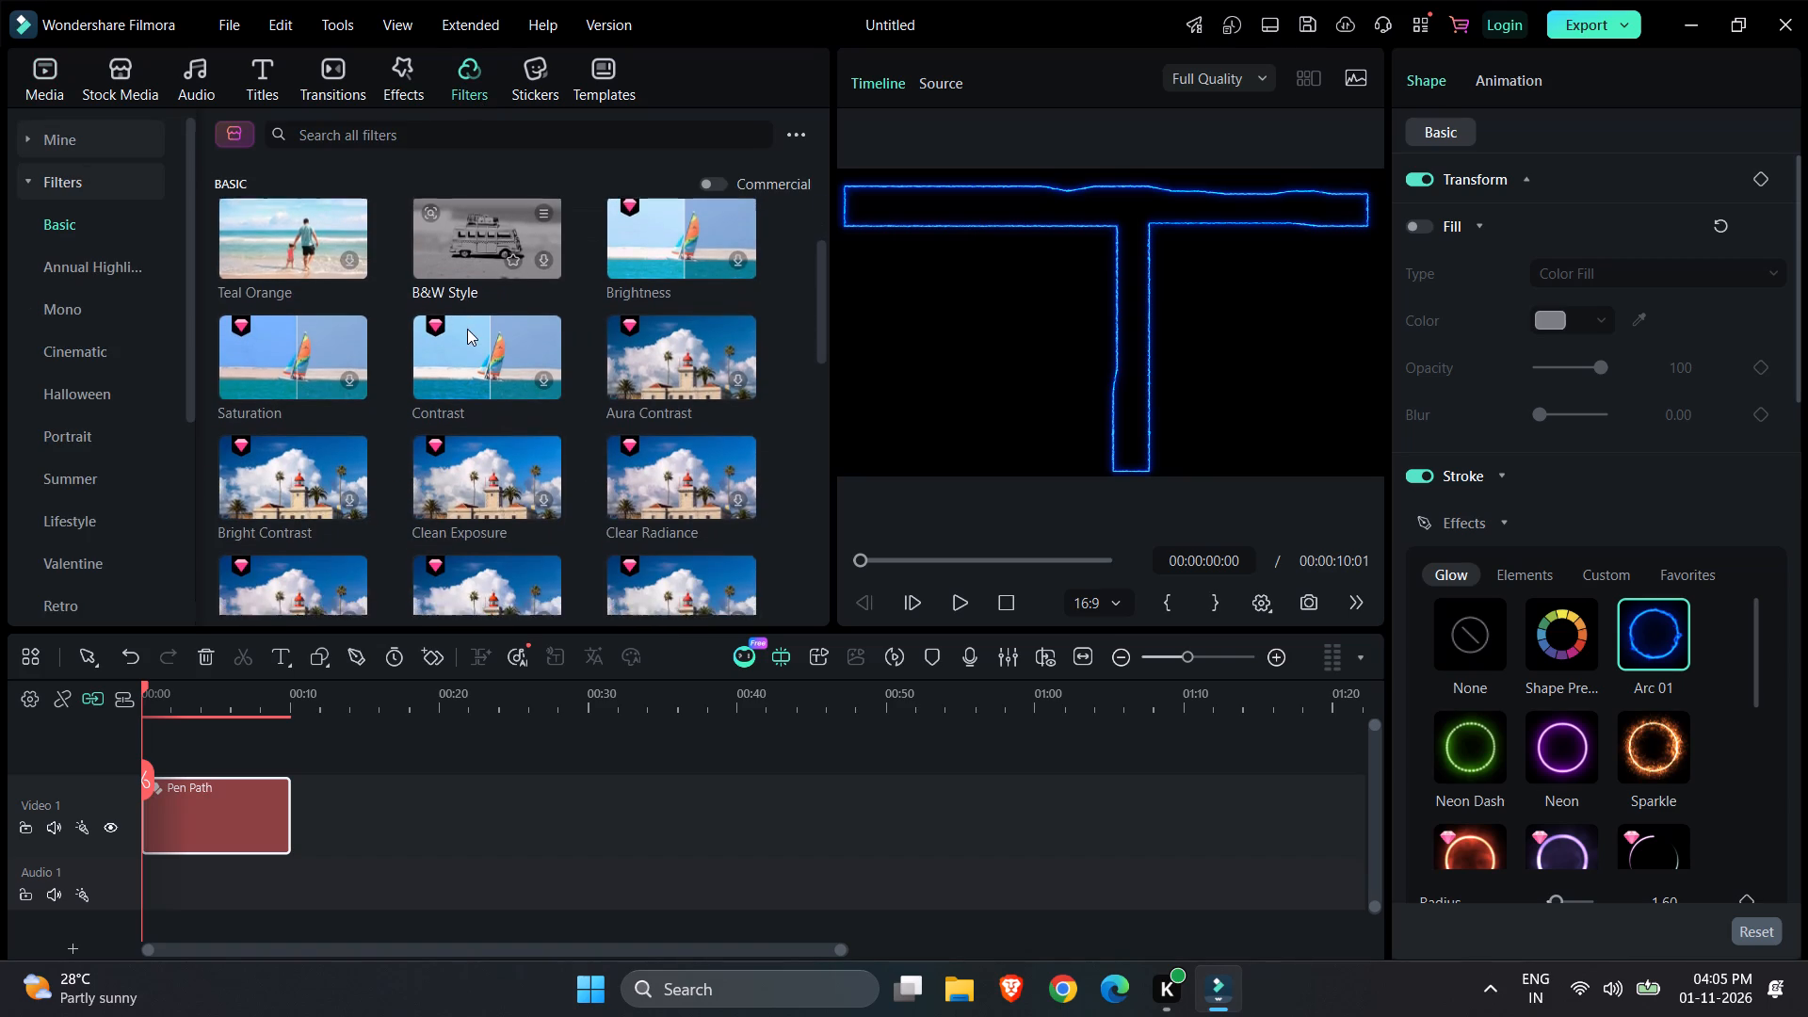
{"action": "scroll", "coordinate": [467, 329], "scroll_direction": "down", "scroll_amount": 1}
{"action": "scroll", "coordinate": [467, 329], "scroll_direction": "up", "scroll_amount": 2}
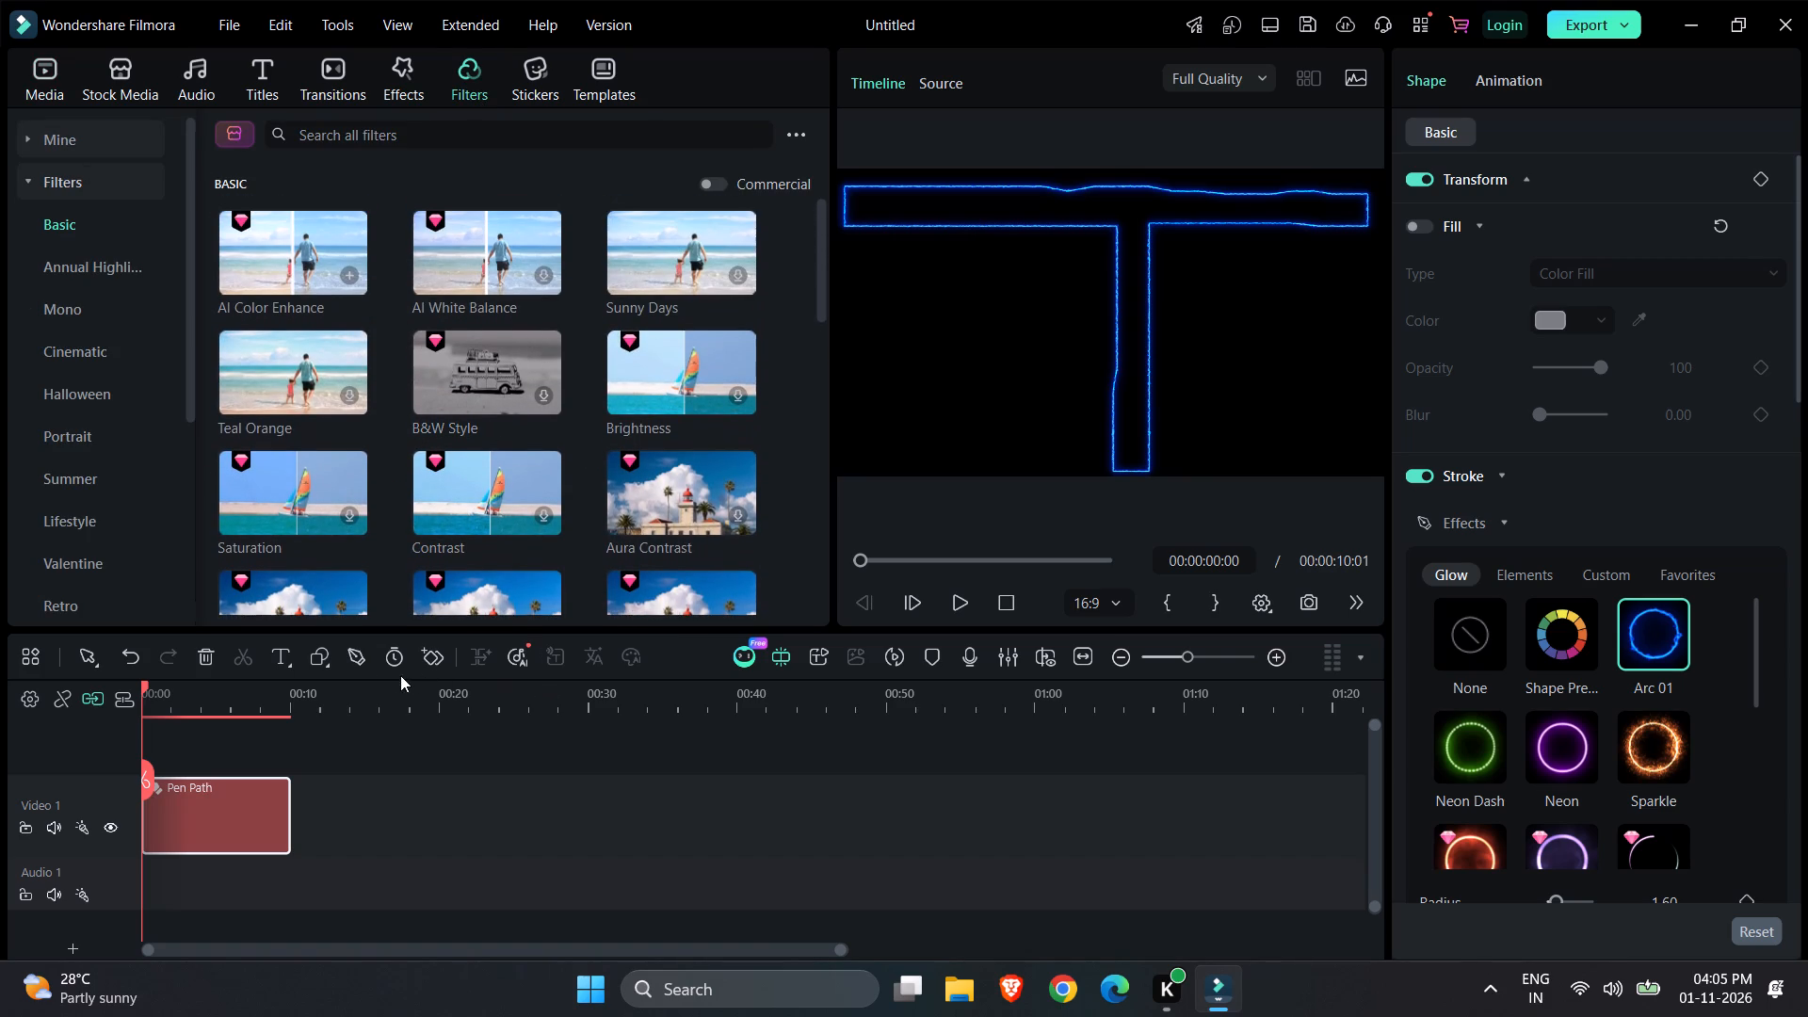
Start a second pen path at the frame's lower-left corner and draw its sloping side up to the T's stem, just below the crossbar.
{"action": "left_click", "coordinate": [353, 655]}
{"action": "left_click", "coordinate": [842, 467]}
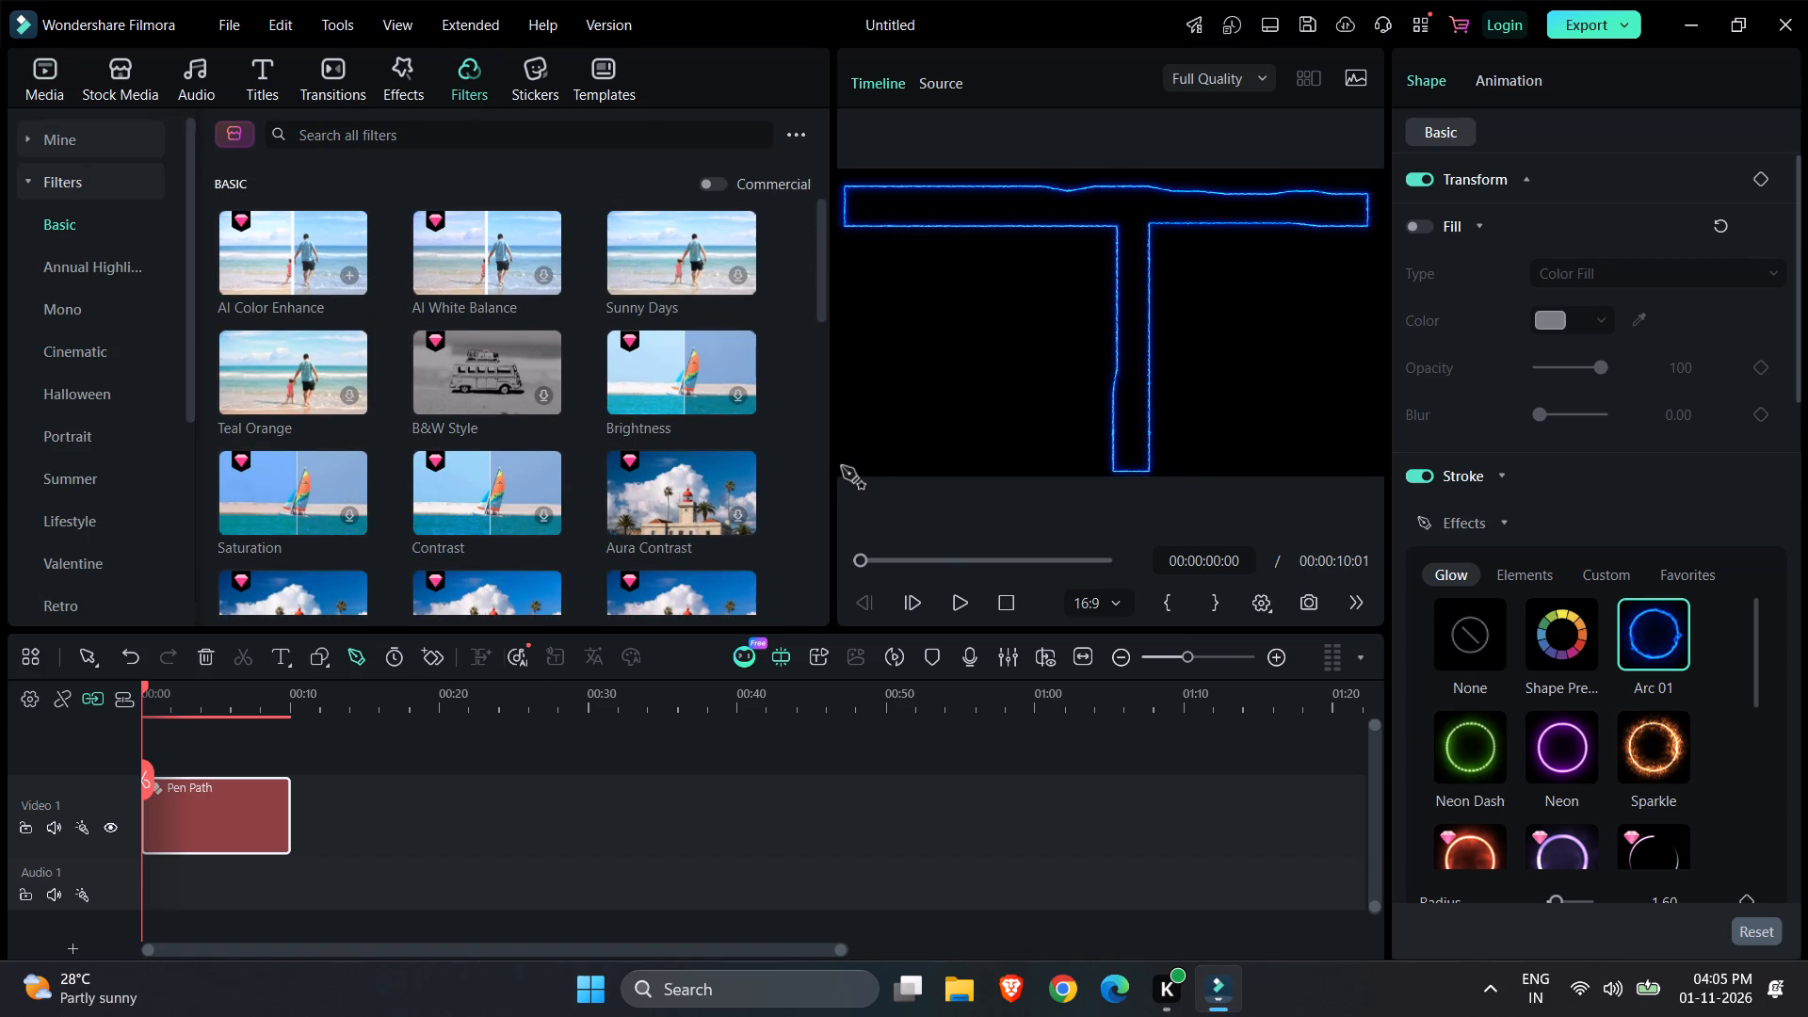
{"action": "left_click", "coordinate": [857, 456]}
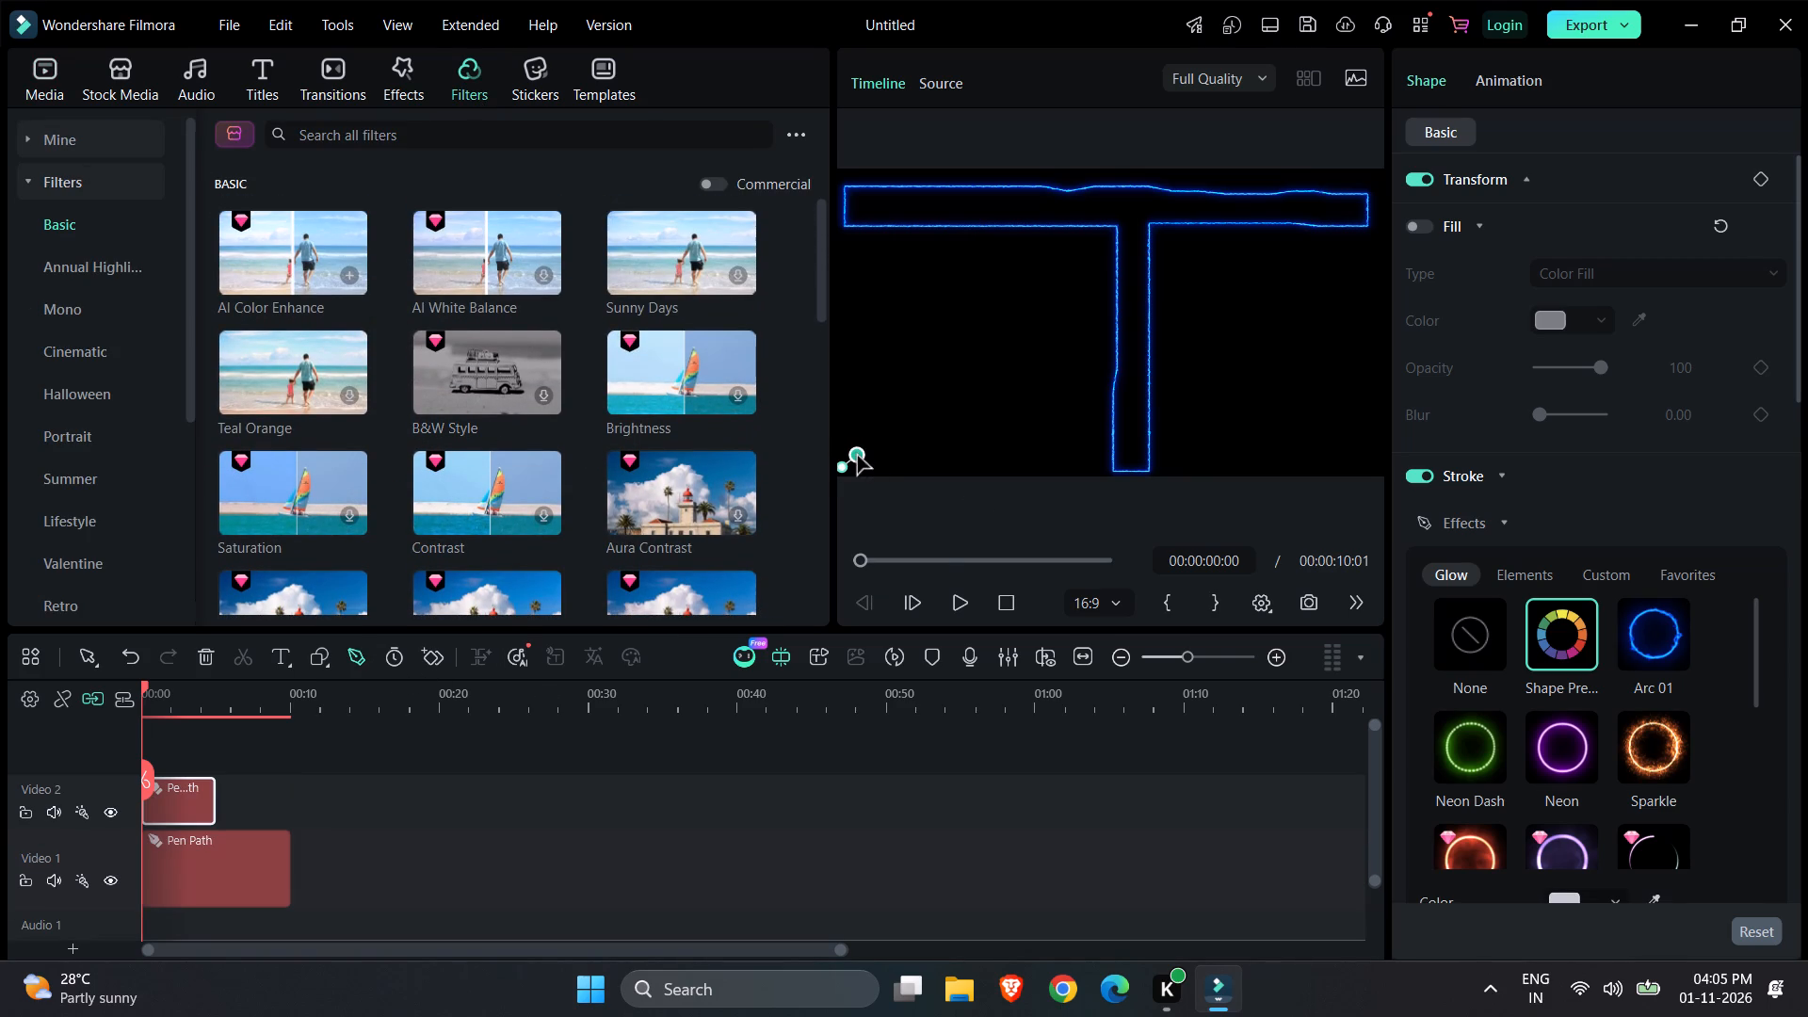
{"action": "left_click", "coordinate": [878, 441]}
{"action": "left_click", "coordinate": [897, 428]}
{"action": "left_click", "coordinate": [919, 414]}
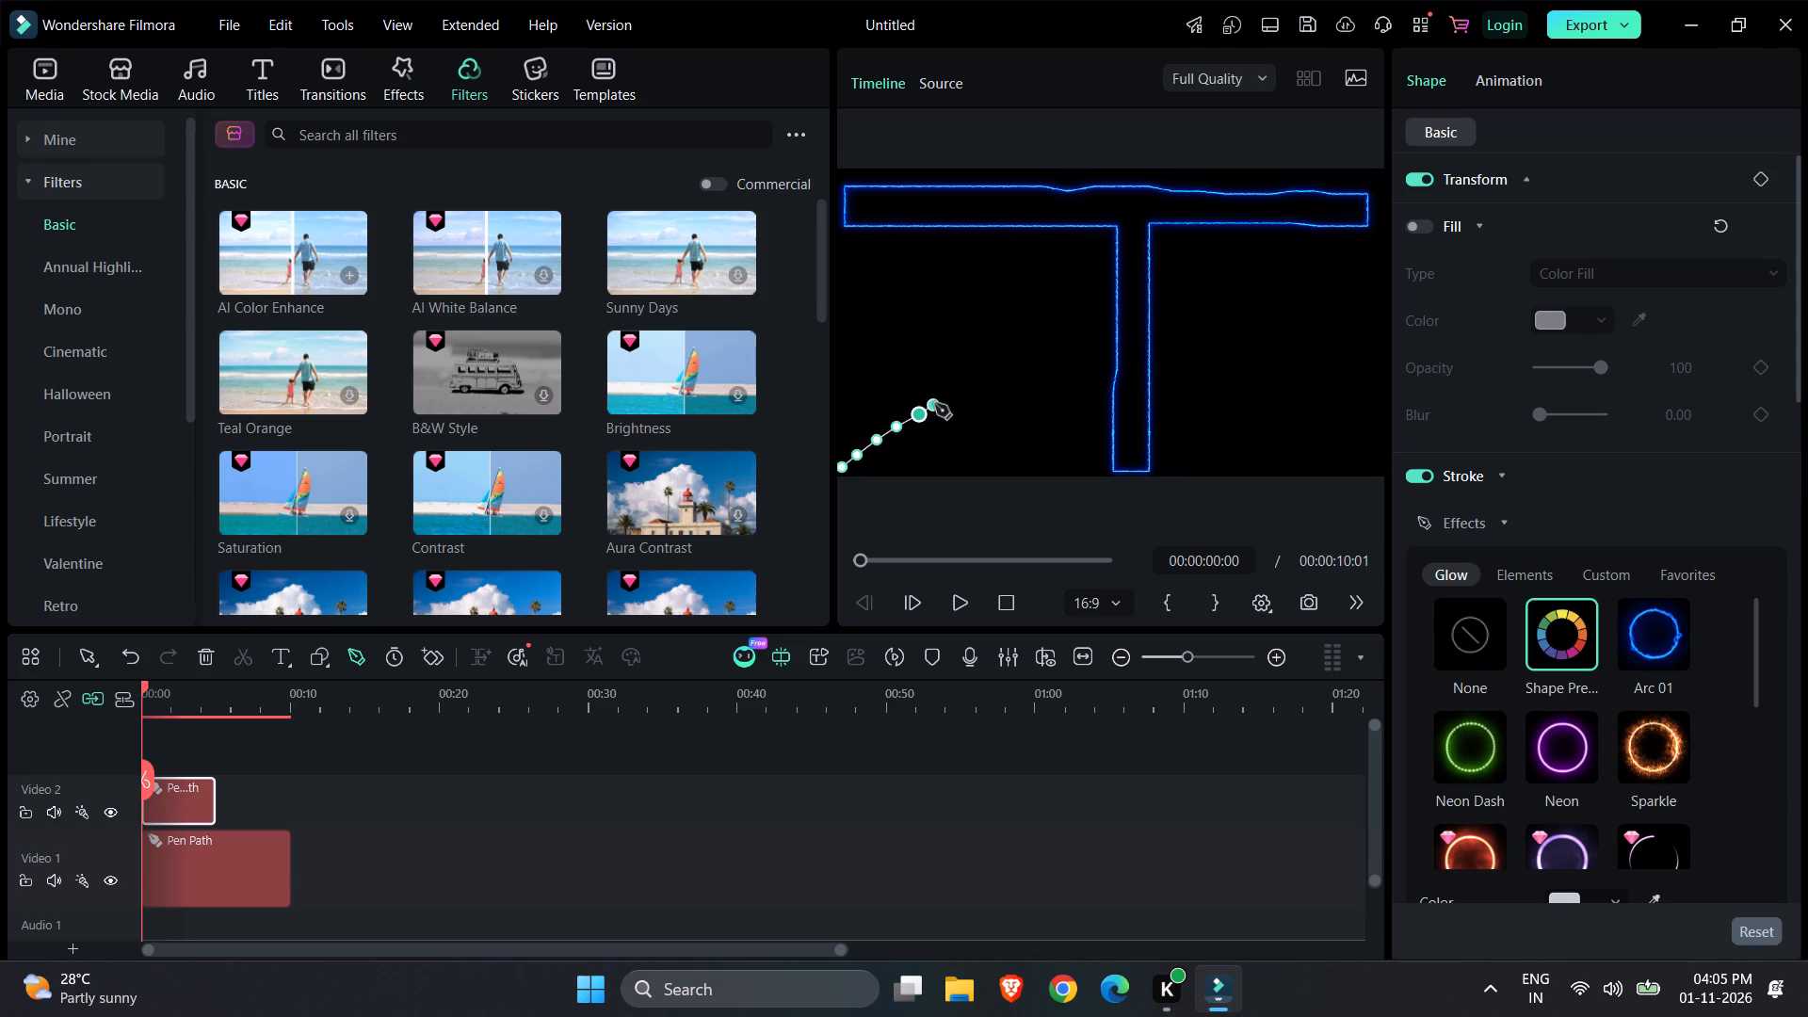
{"action": "left_click", "coordinate": [935, 404]}
{"action": "left_click", "coordinate": [964, 379]}
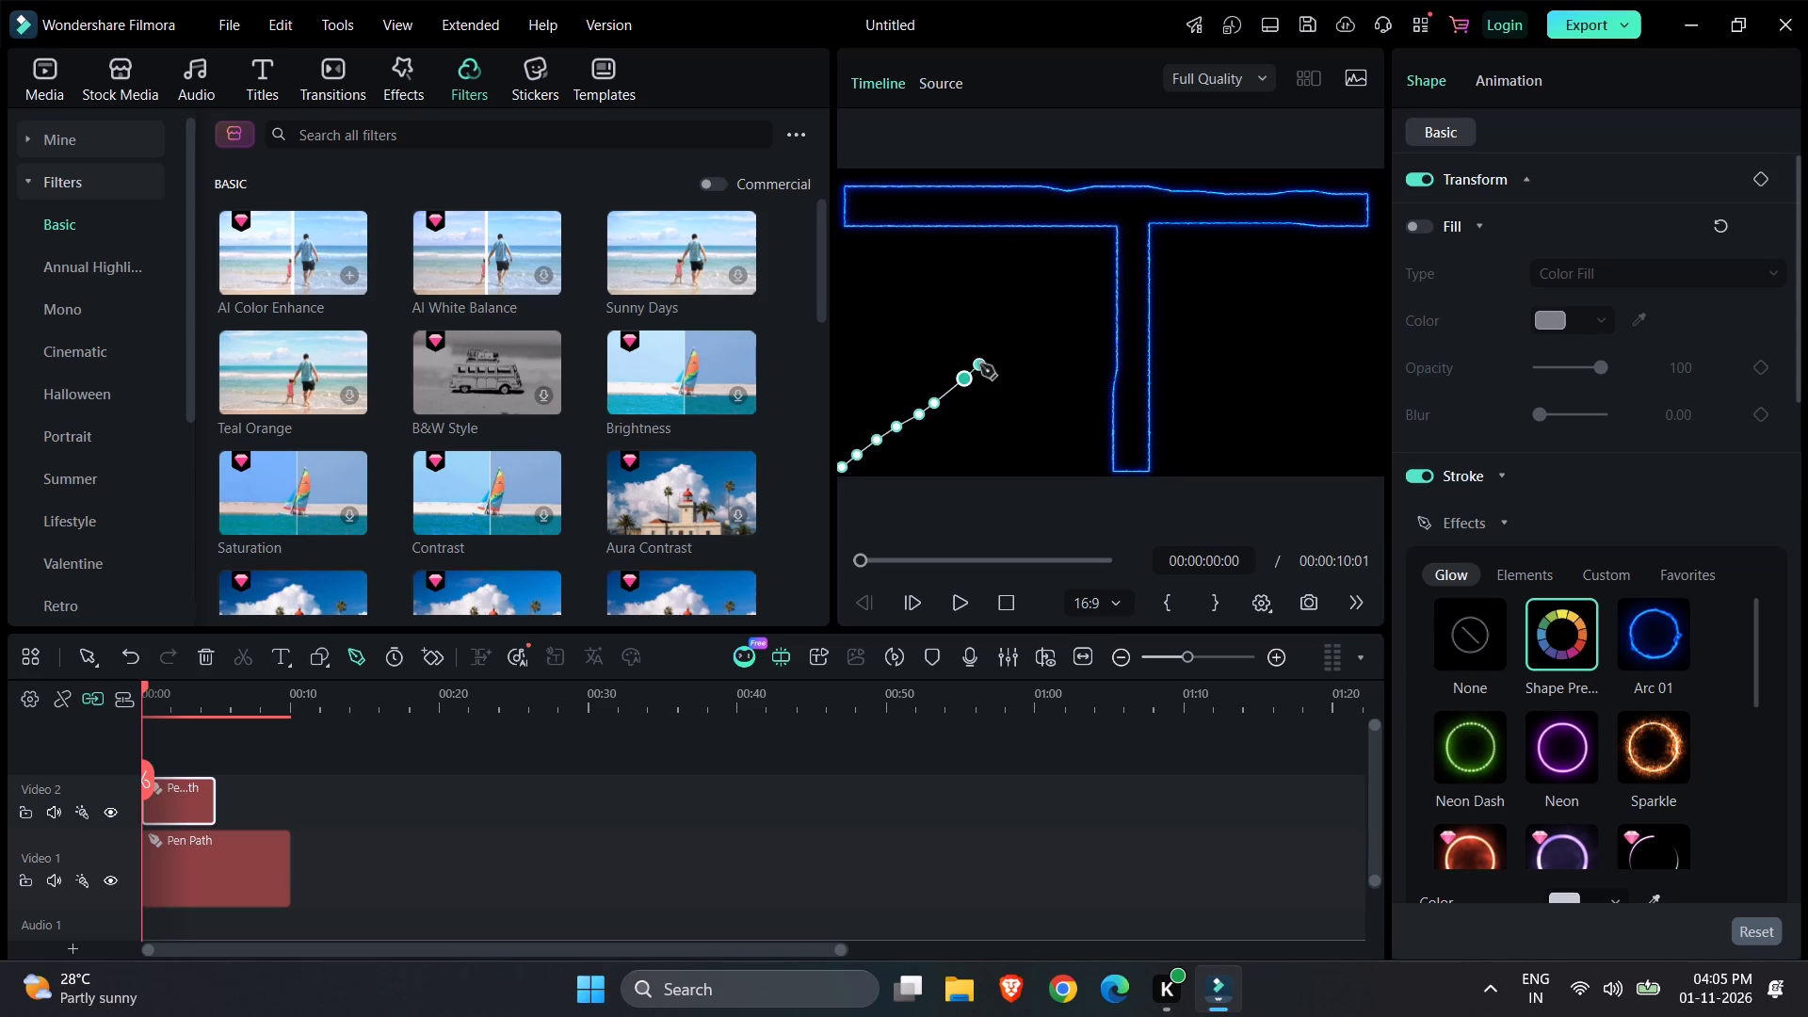
{"action": "left_click", "coordinate": [982, 364]}
{"action": "left_click", "coordinate": [1002, 350]}
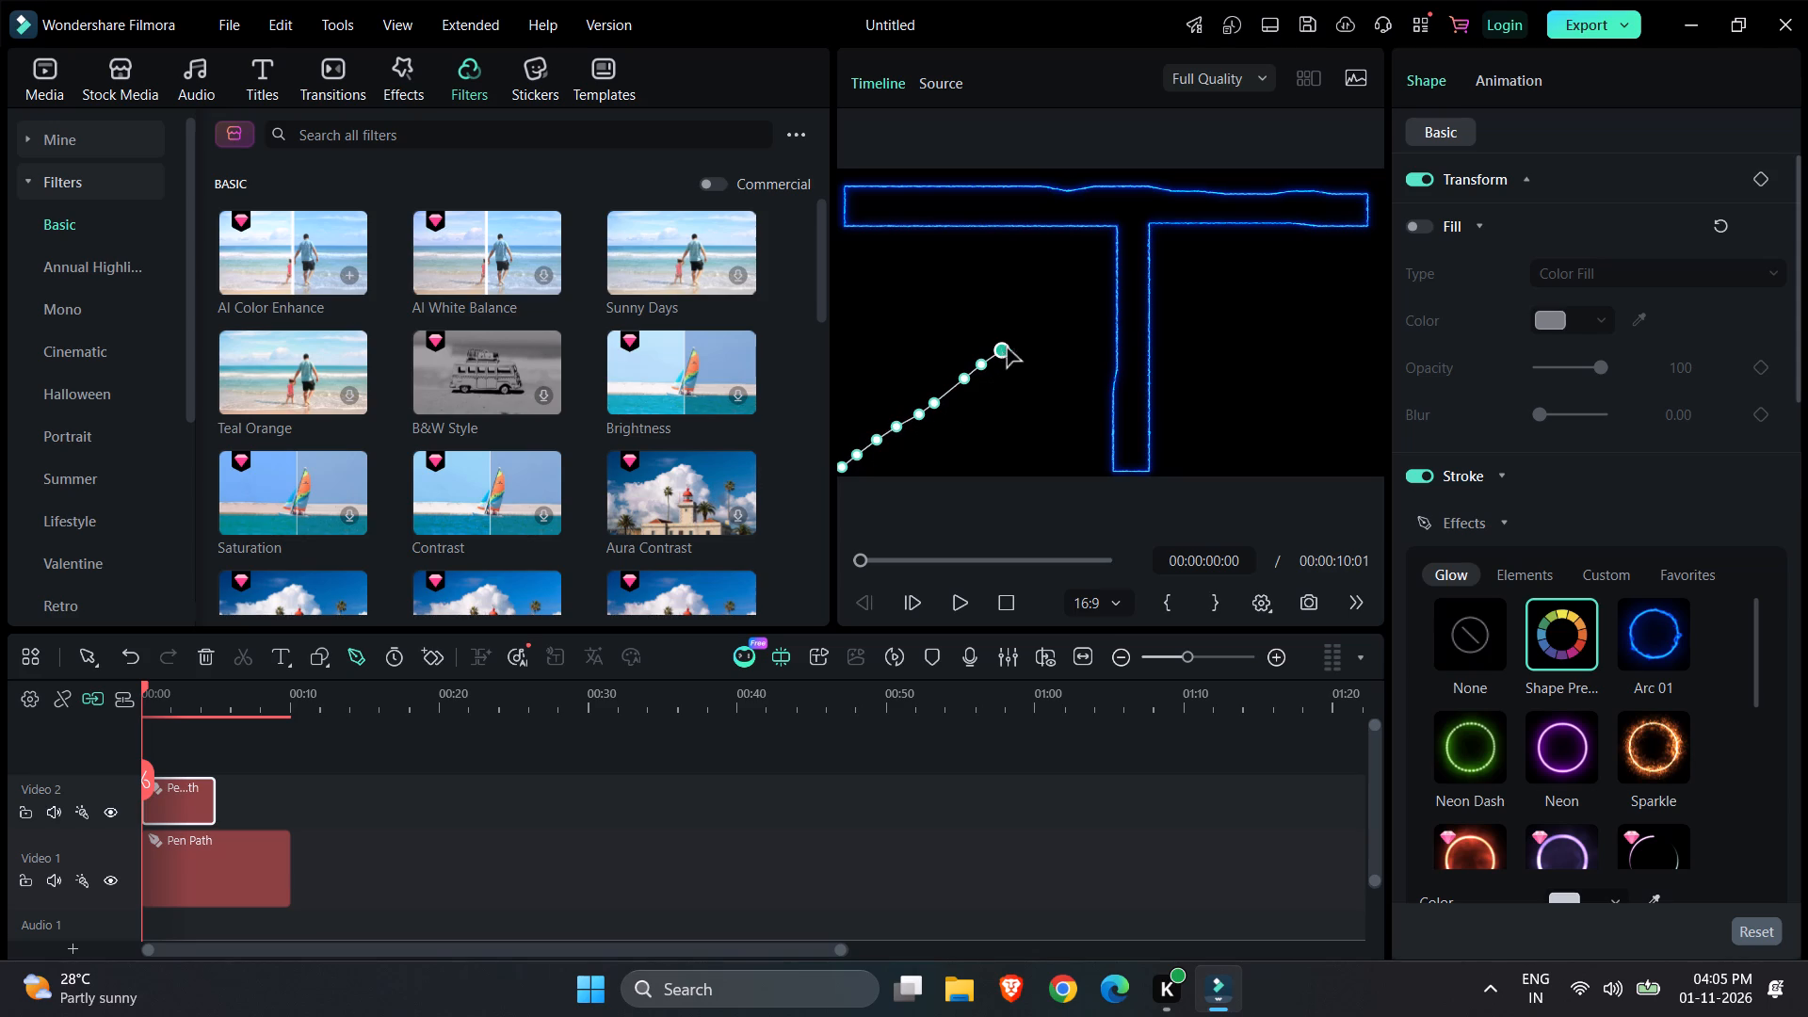
{"action": "left_click", "coordinate": [1020, 342]}
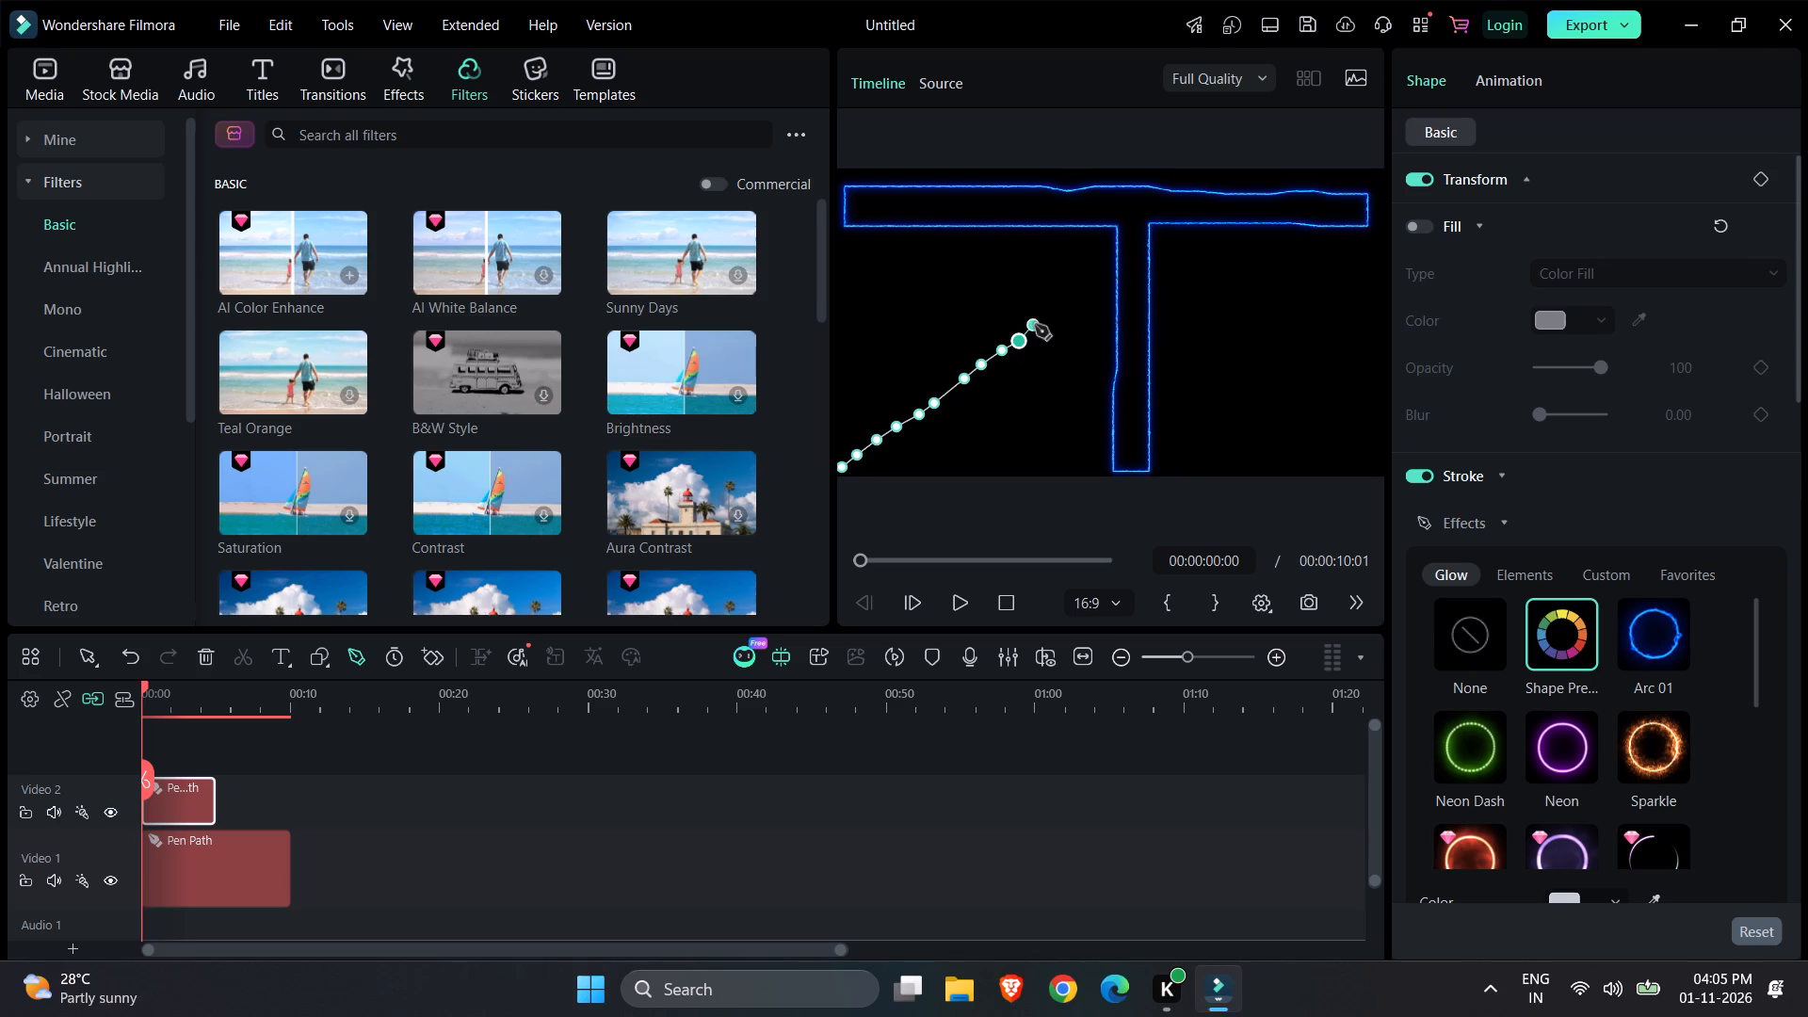
{"action": "left_click", "coordinate": [1035, 325]}
{"action": "left_click", "coordinate": [1049, 313]}
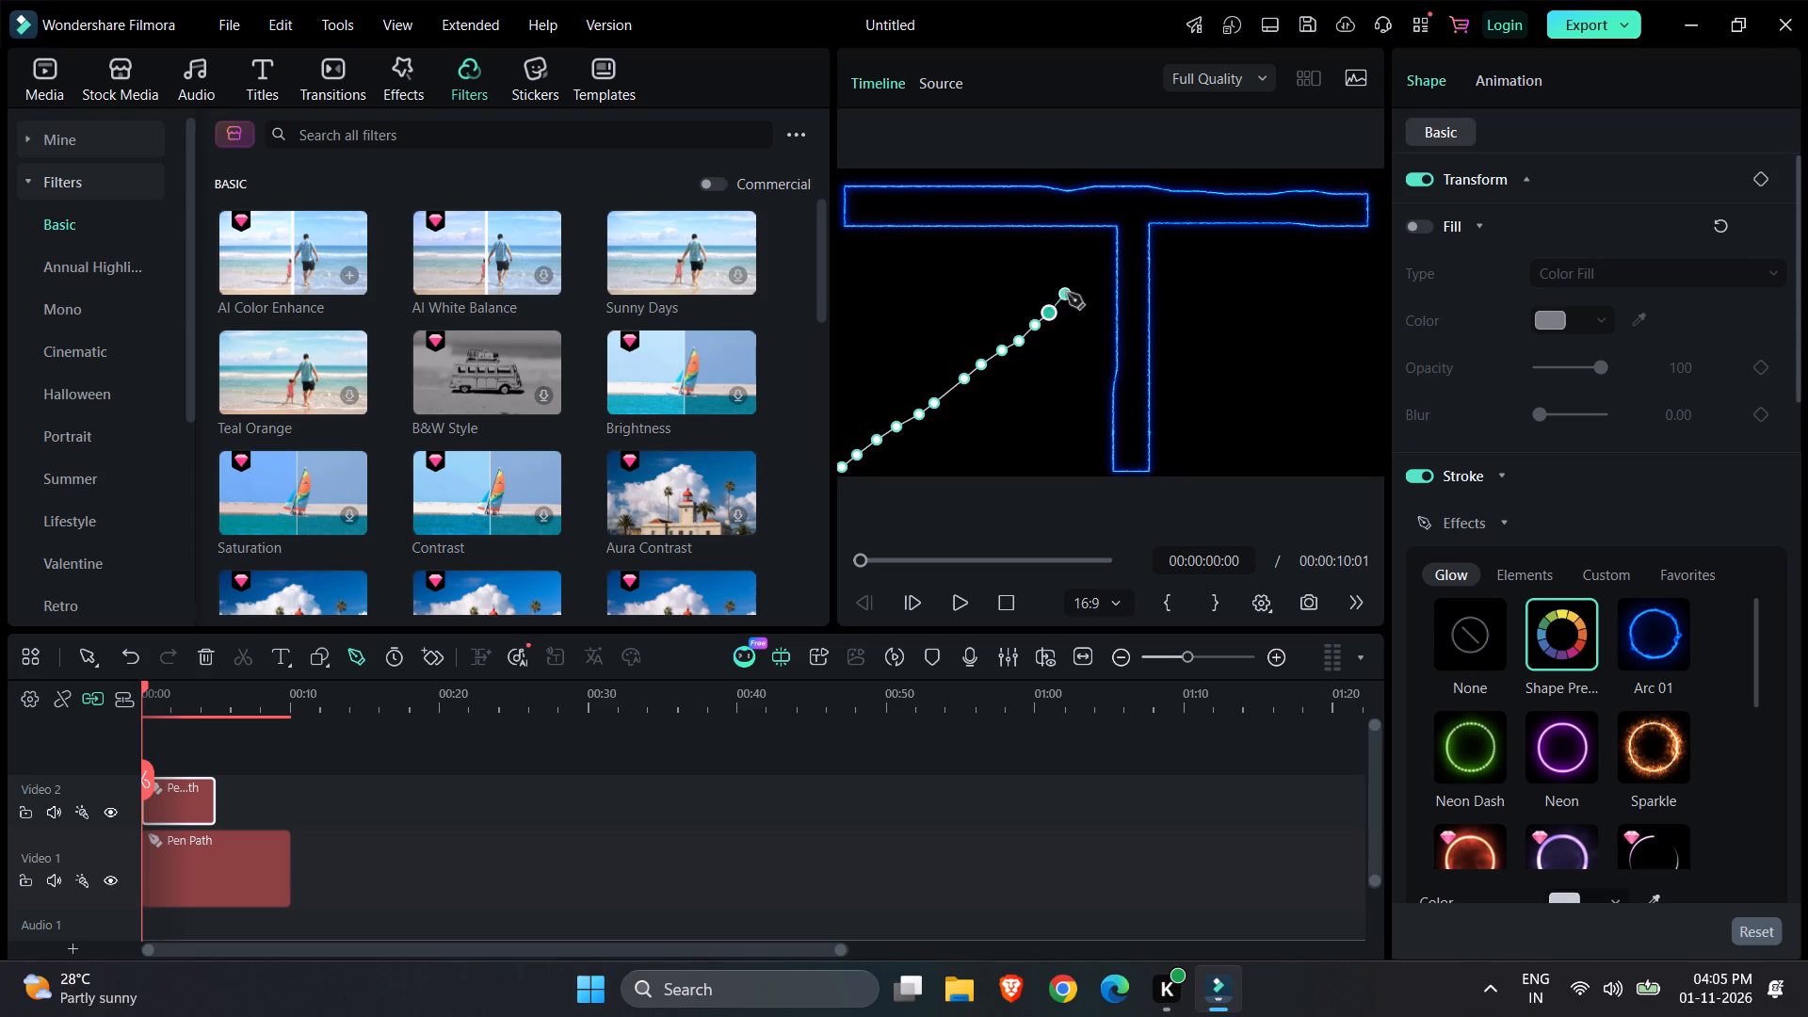
{"action": "left_click", "coordinate": [1068, 294]}
{"action": "left_click", "coordinate": [1084, 280]}
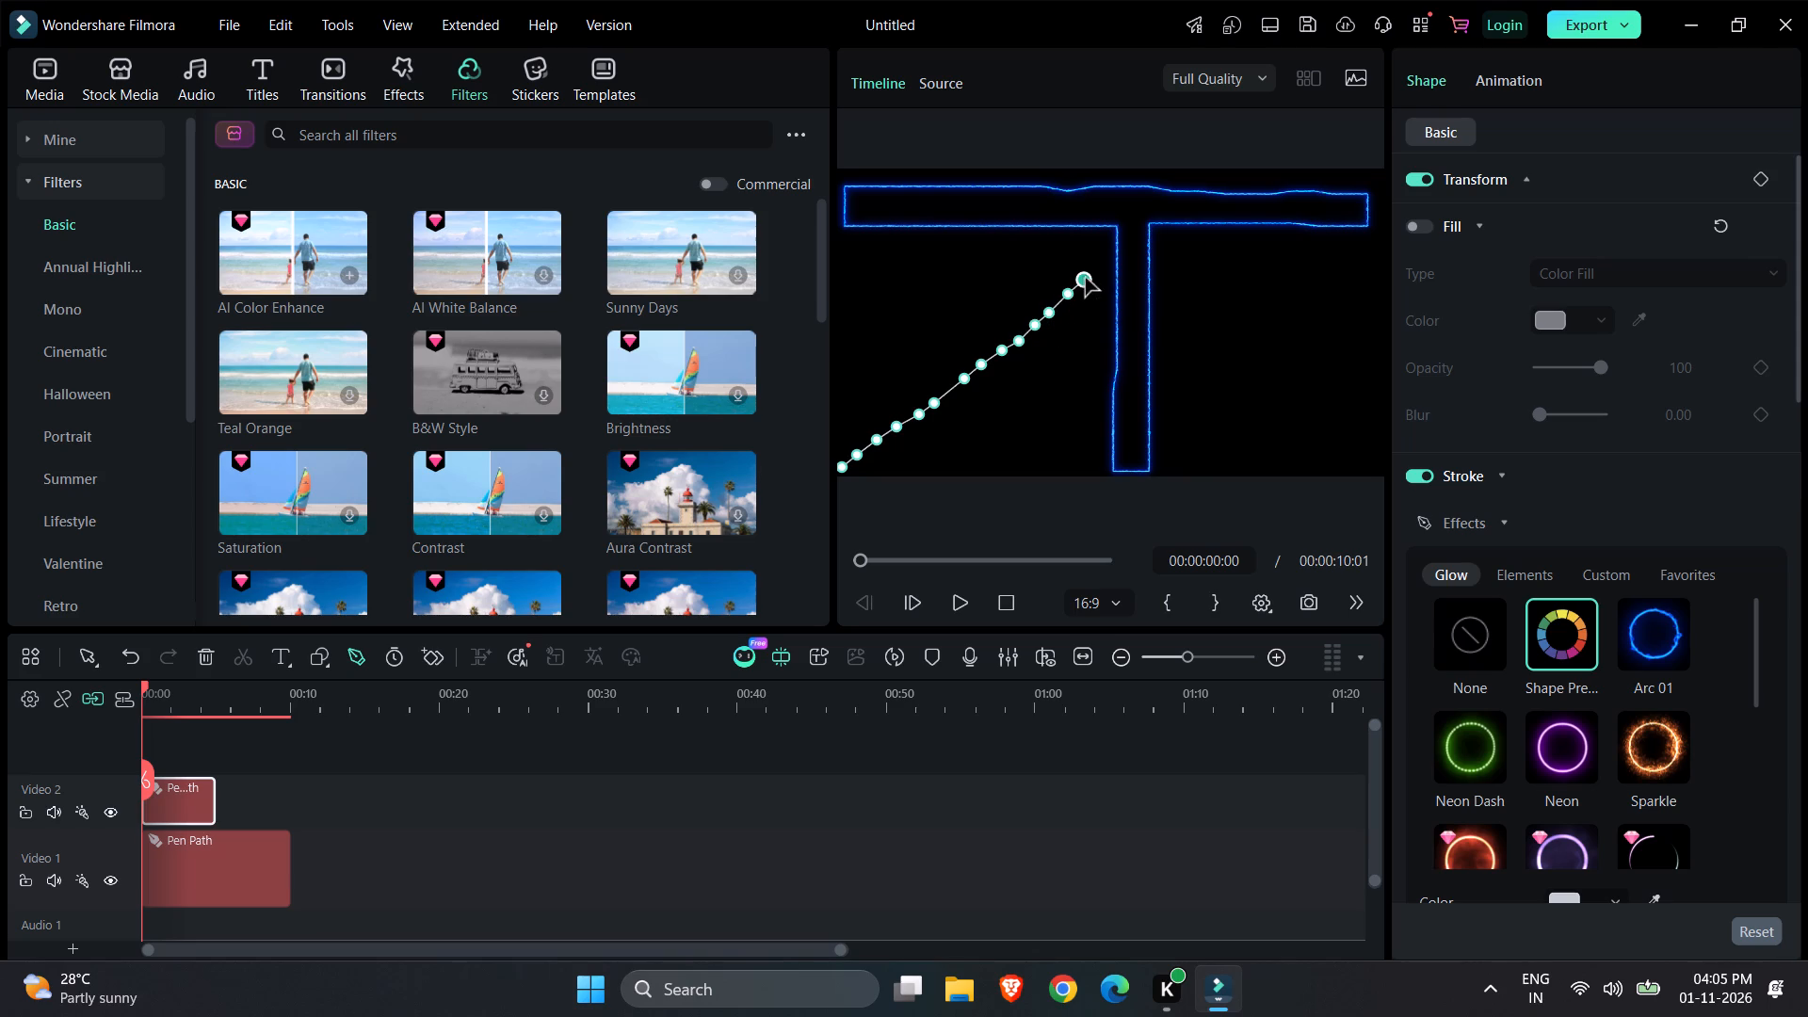
{"action": "left_click", "coordinate": [1095, 266]}
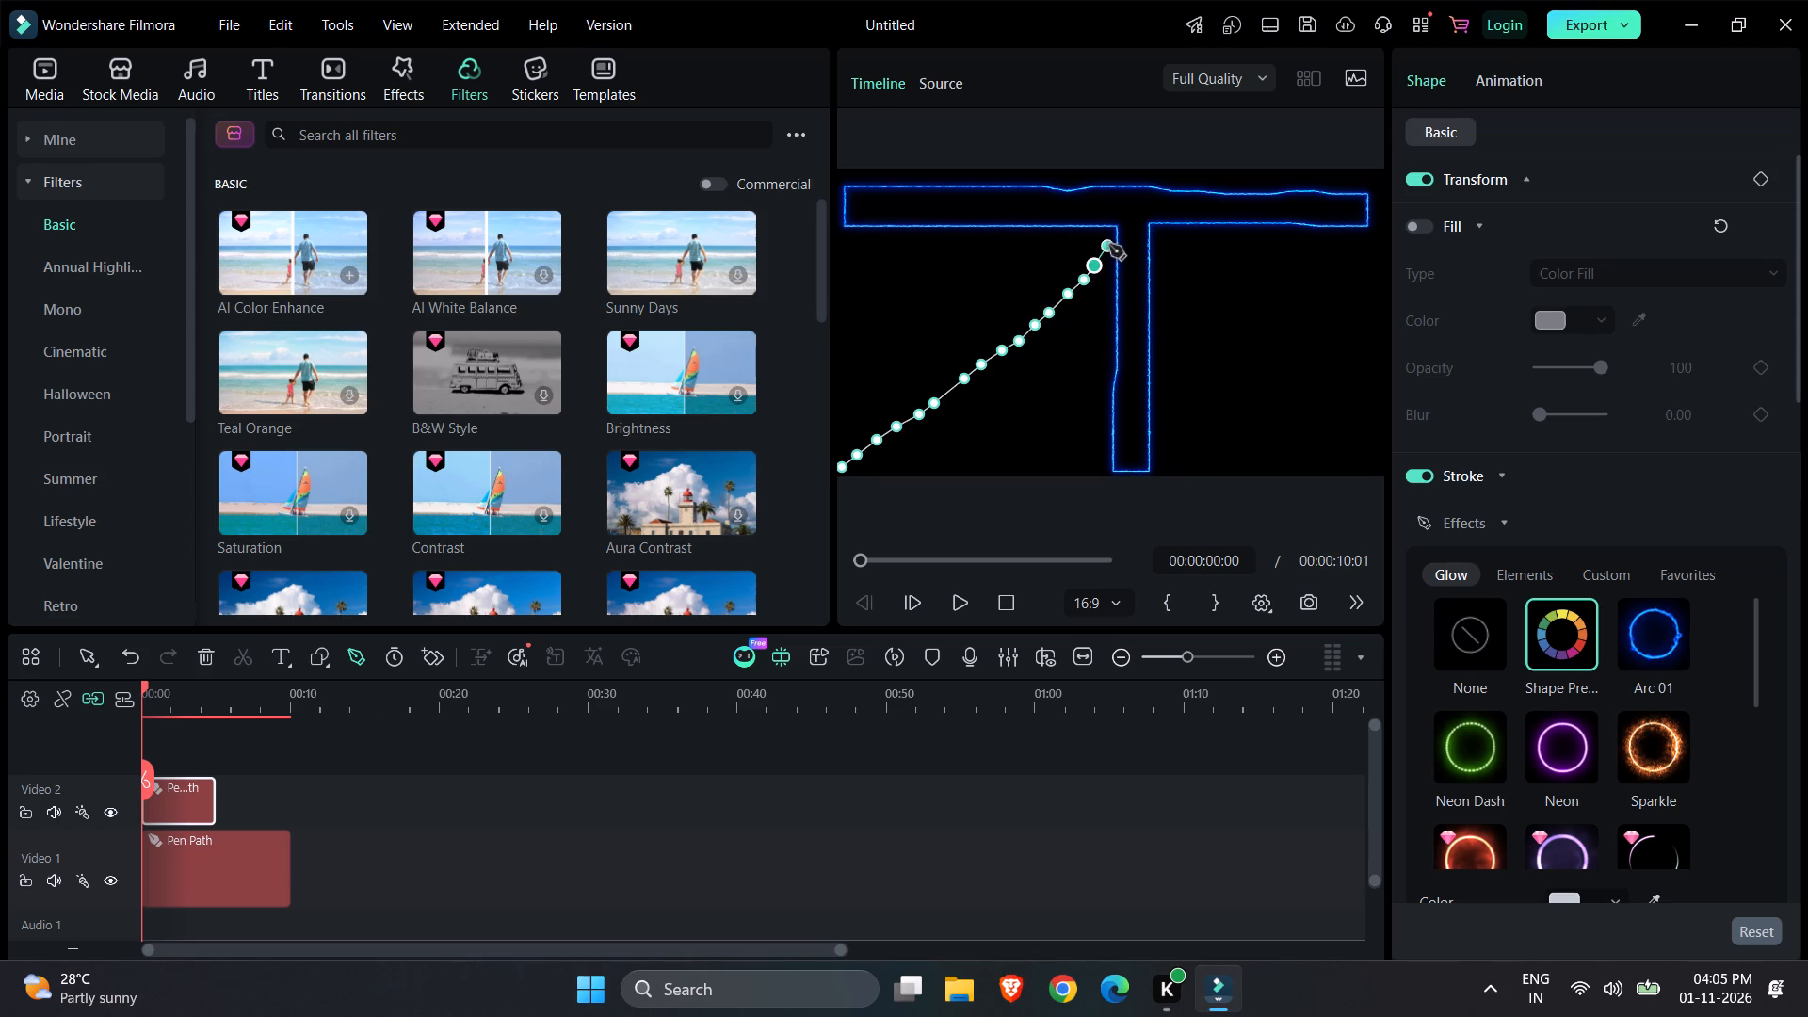
{"action": "left_click", "coordinate": [1112, 238]}
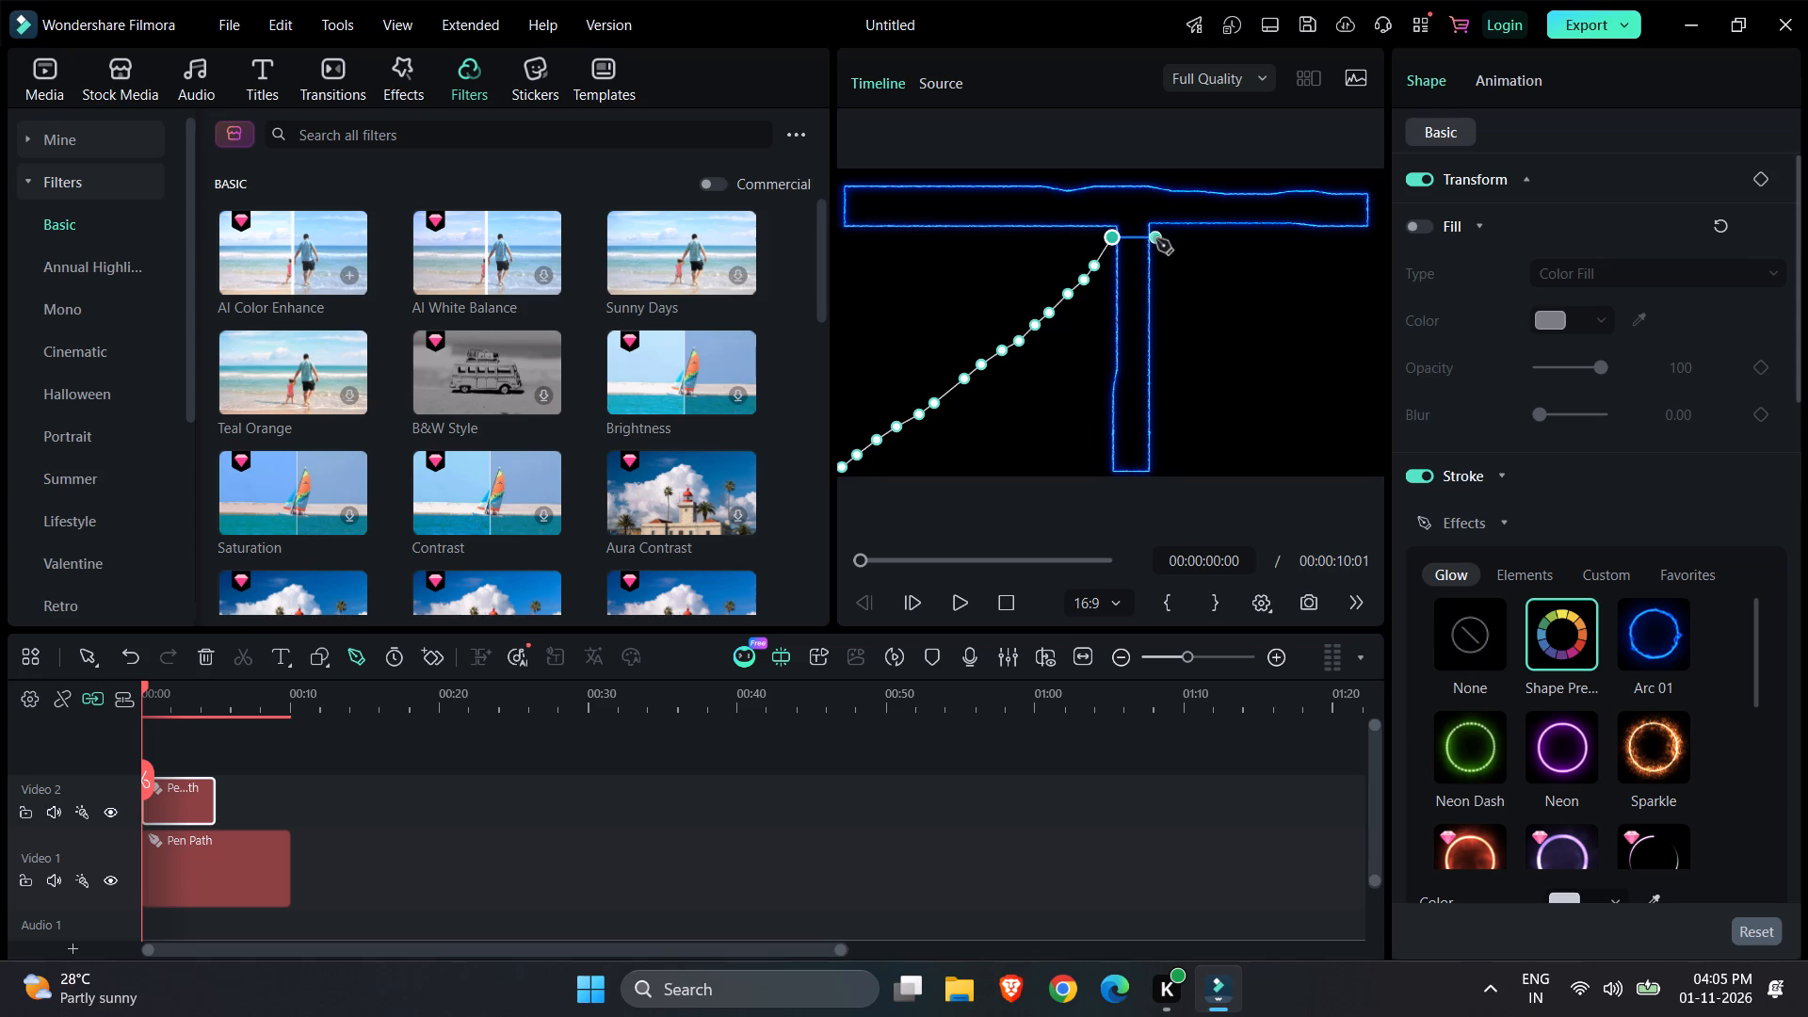
Continue the second pen path across the top of the T's stem and down a slope to the frame's lower-right corner.
{"action": "left_click", "coordinate": [1157, 238]}
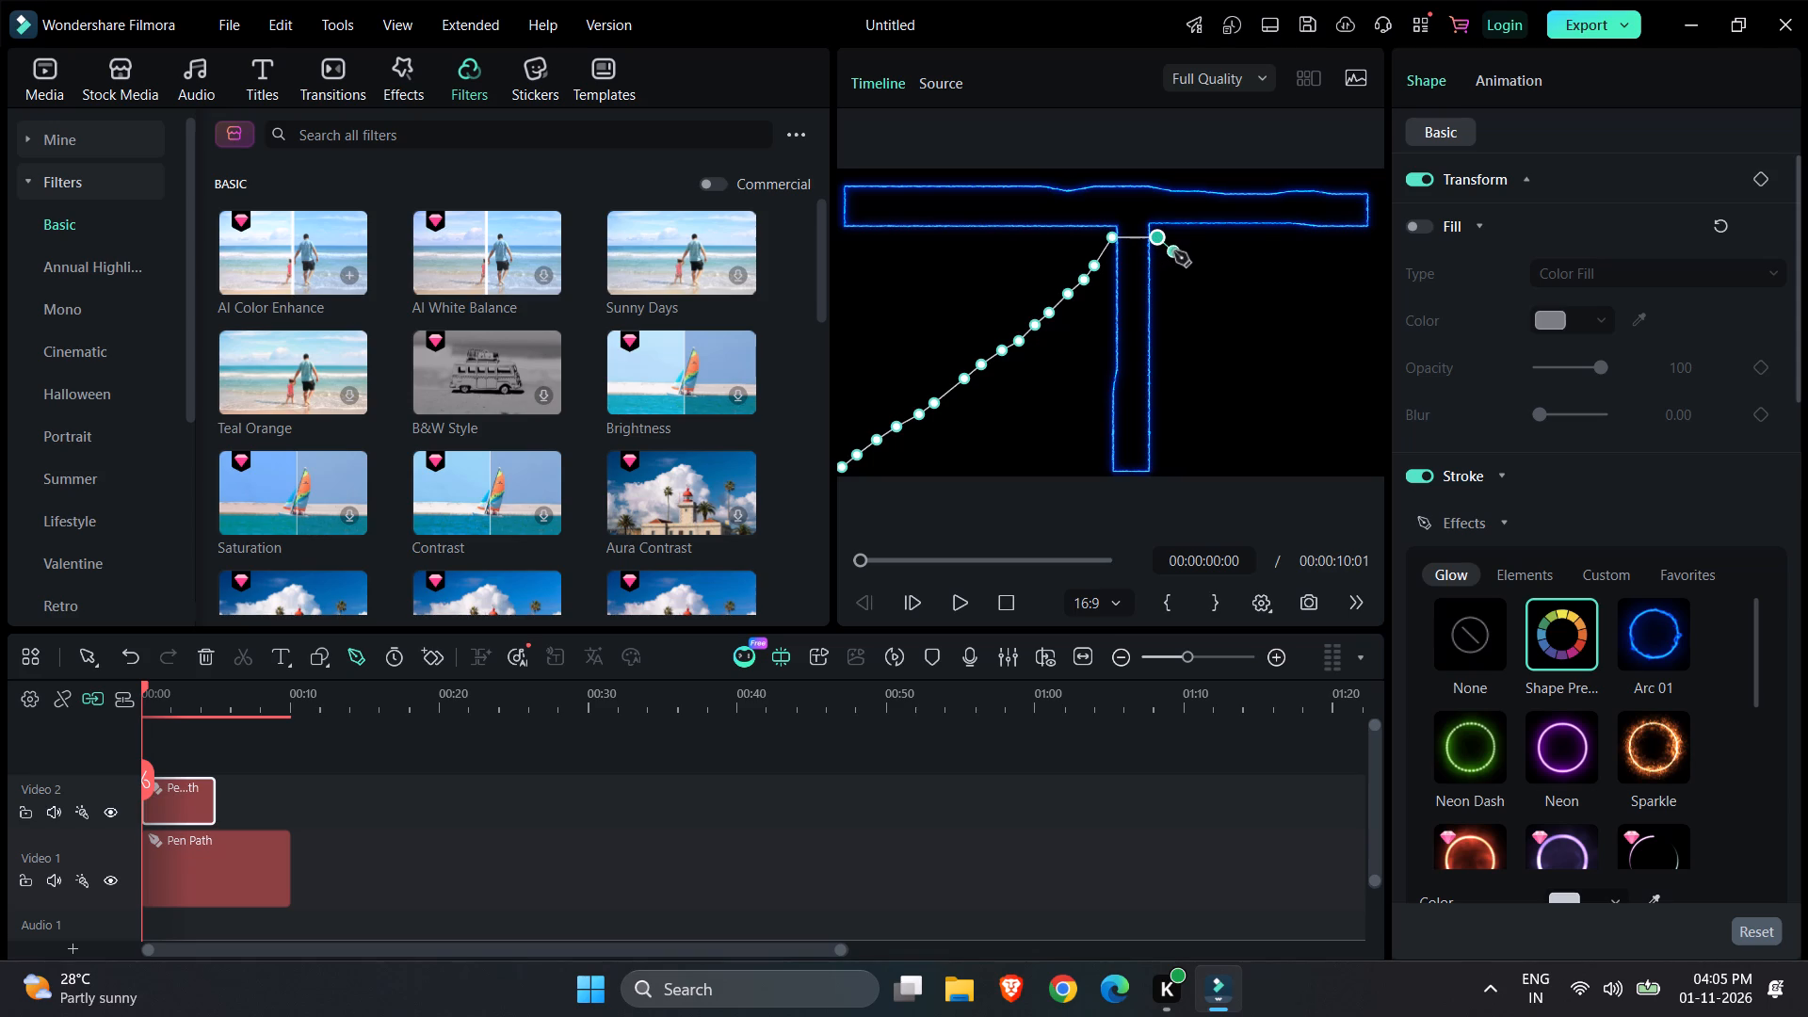
{"action": "left_click", "coordinate": [1174, 251]}
{"action": "left_click", "coordinate": [1187, 267]}
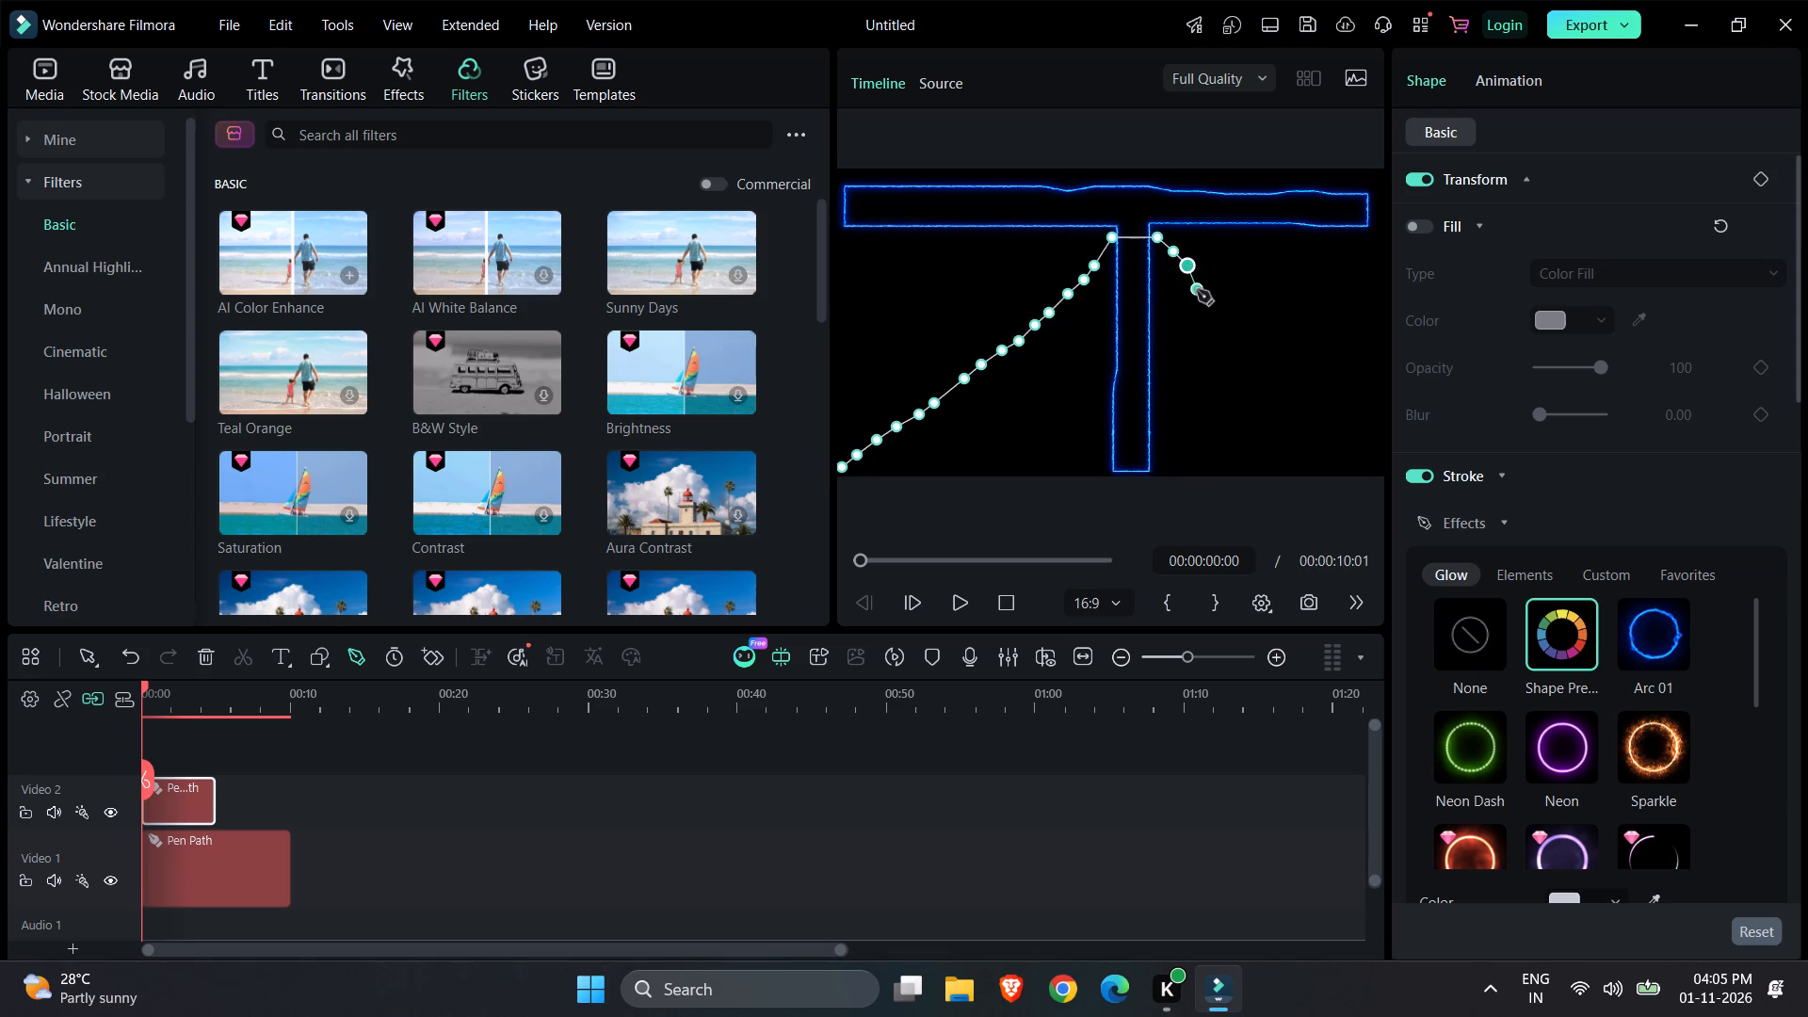
{"action": "left_click", "coordinate": [1197, 290]}
{"action": "left_click", "coordinate": [1211, 315]}
{"action": "left_click", "coordinate": [1220, 332]}
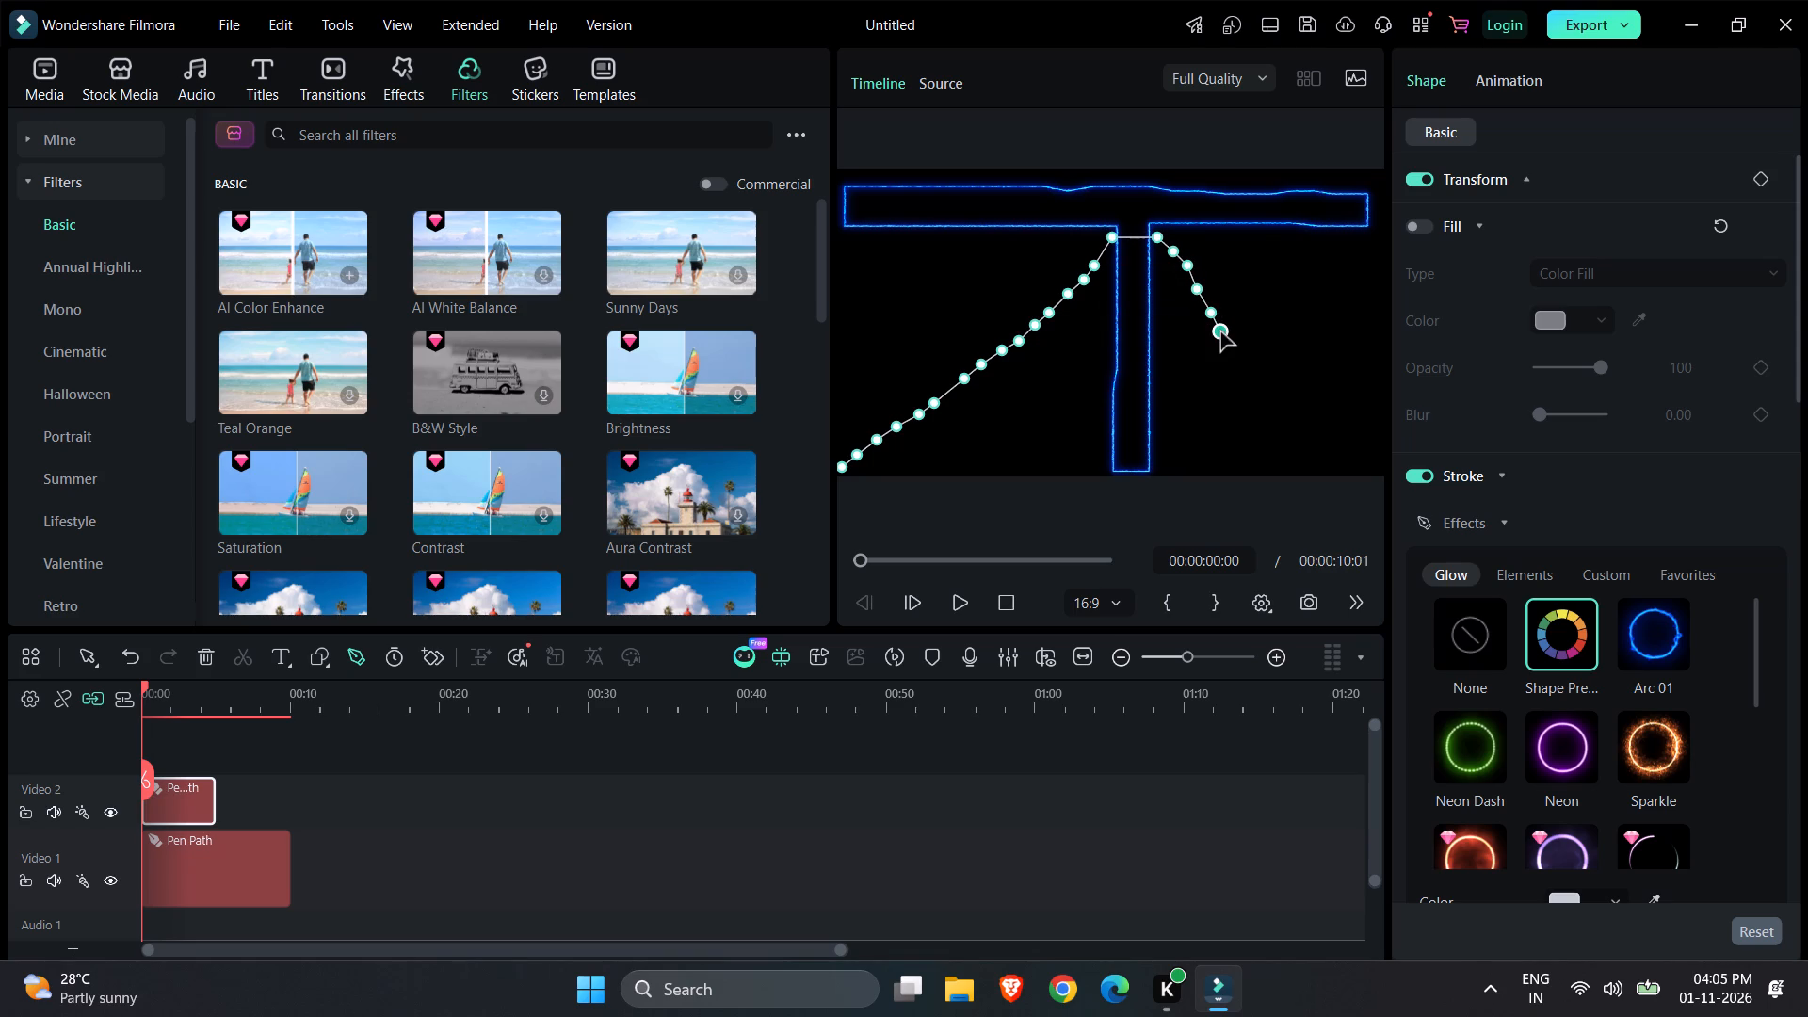
{"action": "left_click", "coordinate": [1233, 342]}
{"action": "left_click", "coordinate": [1241, 356]}
{"action": "left_click", "coordinate": [1262, 370]}
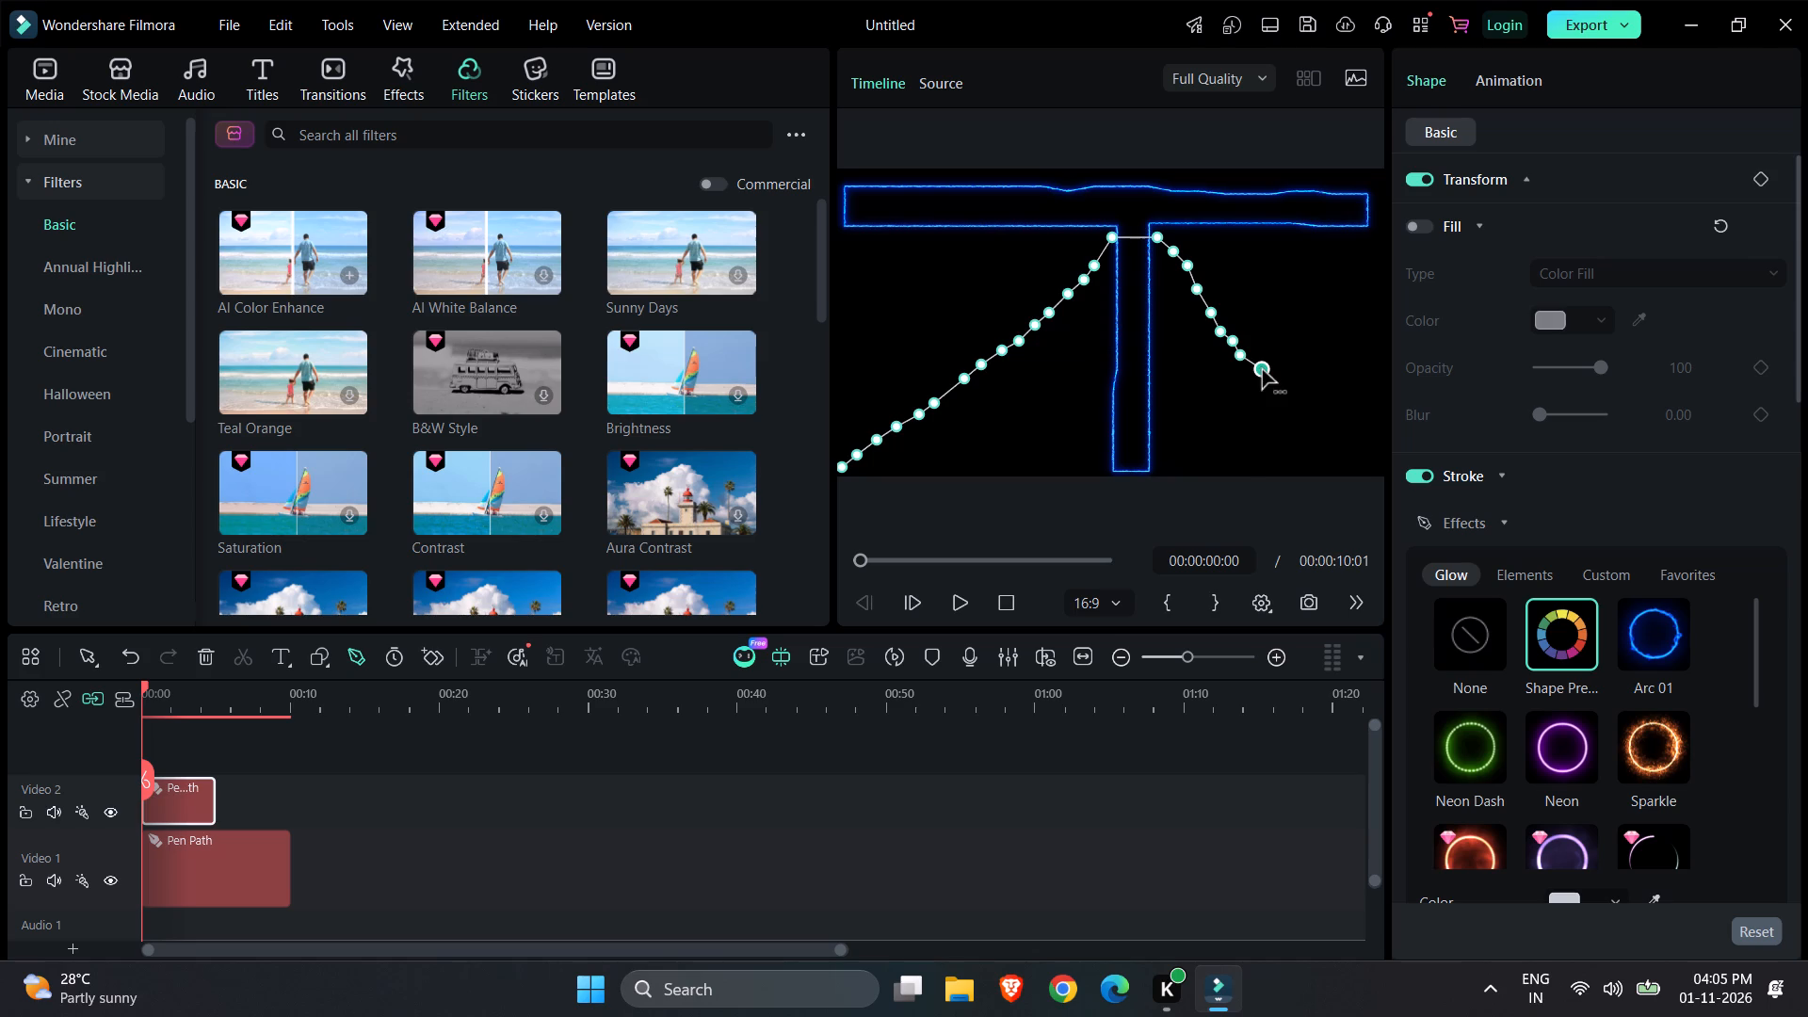
{"action": "left_click", "coordinate": [1274, 384]}
{"action": "left_click_drag", "start_coordinate": [1284, 399], "coordinate": [1296, 408]}
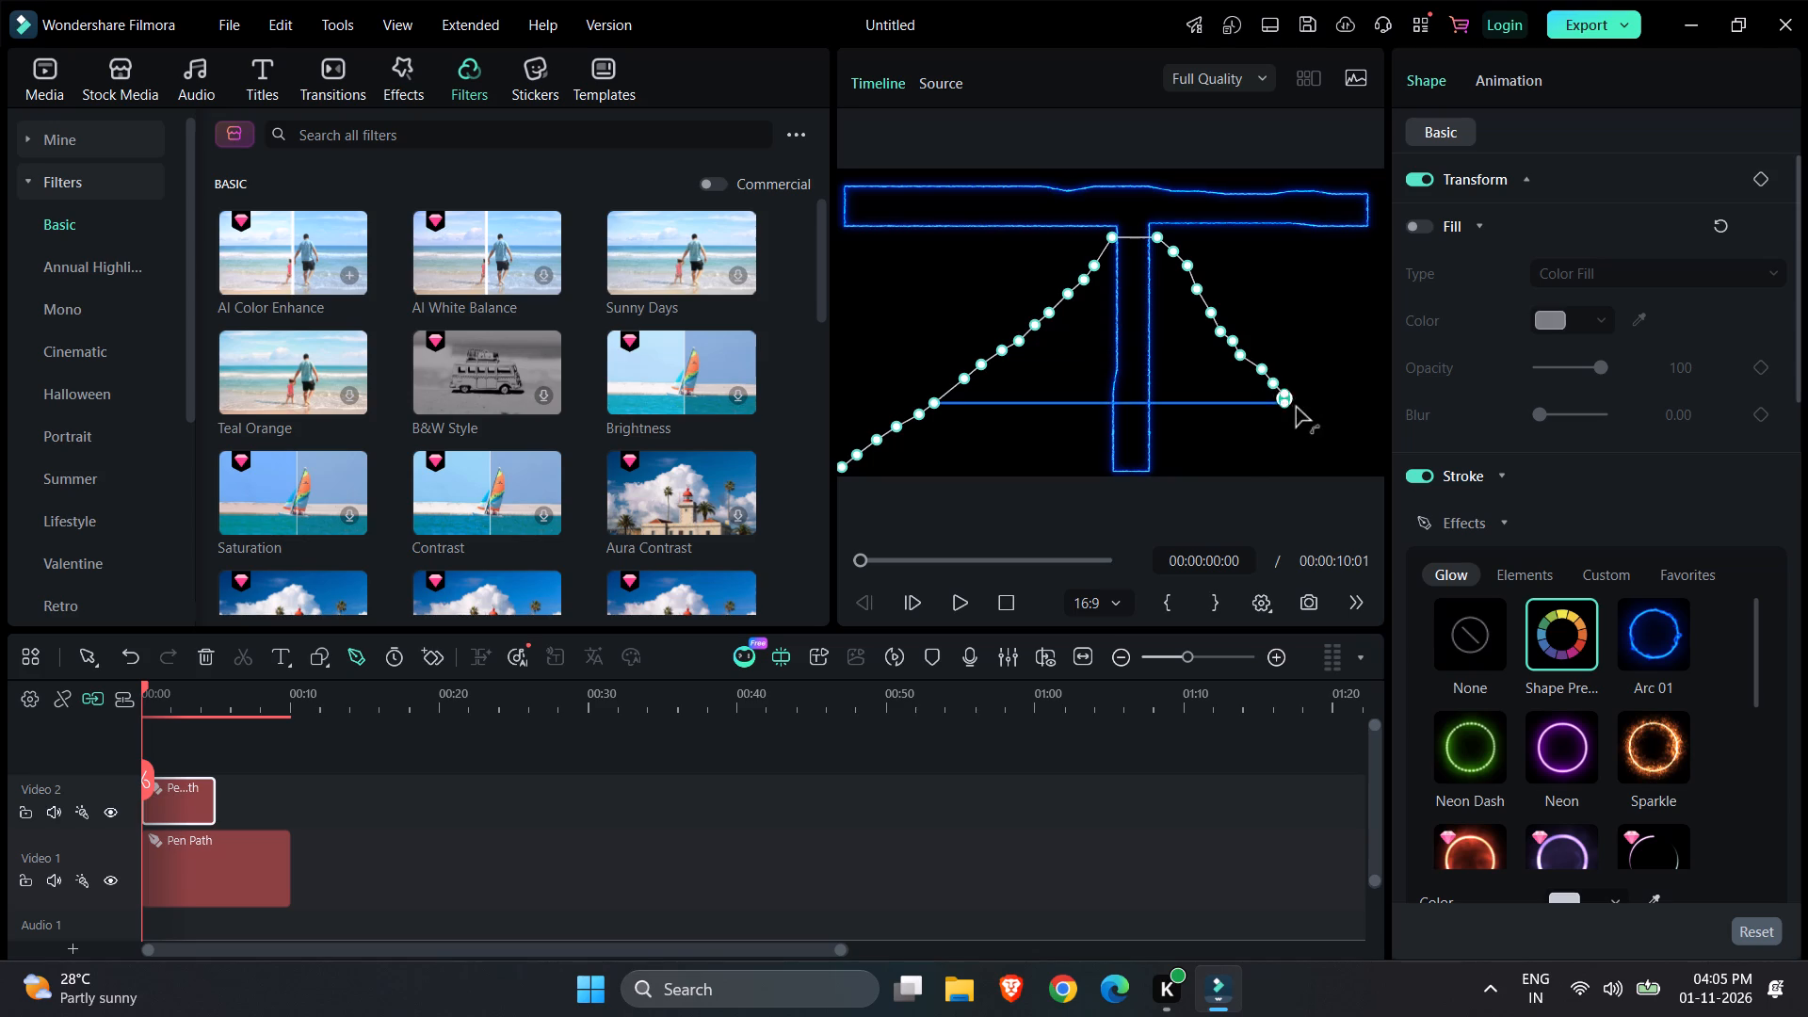
{"action": "left_click_drag", "start_coordinate": [1296, 408], "coordinate": [1300, 412]}
{"action": "left_click", "coordinate": [1300, 412]}
{"action": "left_click_drag", "start_coordinate": [1306, 416], "coordinate": [1321, 427]}
{"action": "left_click", "coordinate": [1321, 427]}
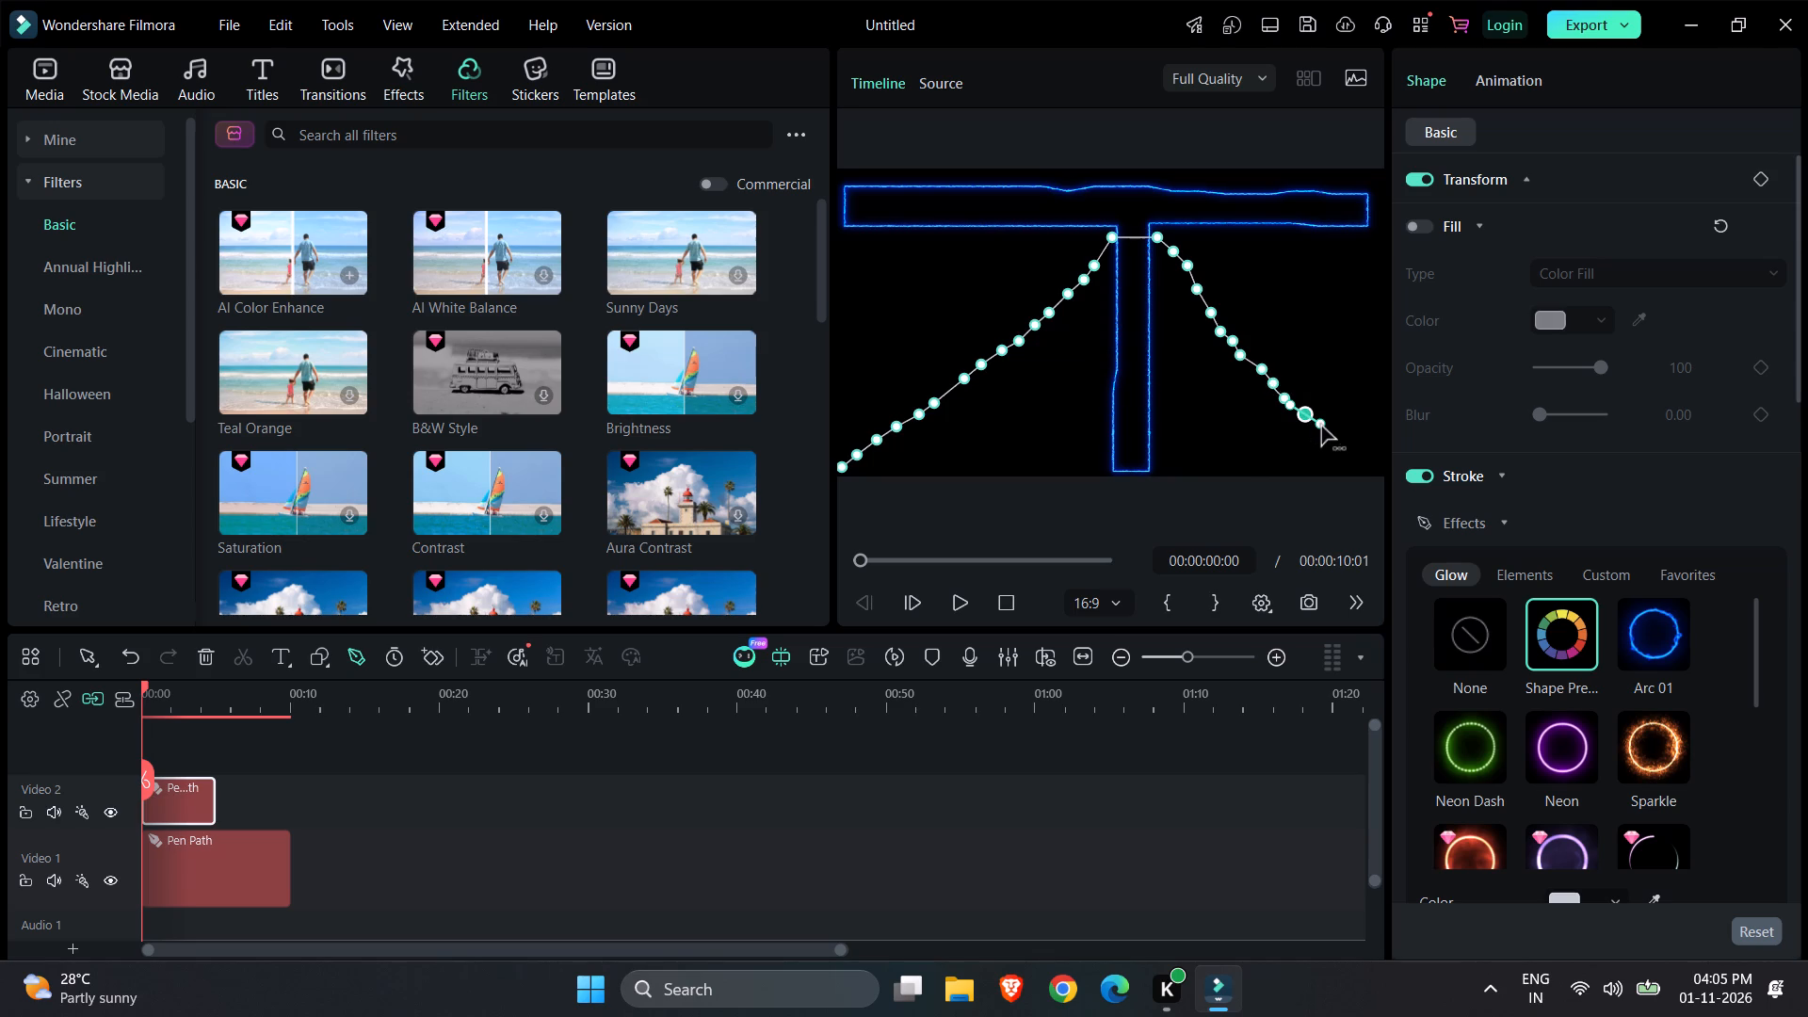
{"action": "left_click", "coordinate": [1325, 431]}
{"action": "left_click", "coordinate": [1340, 442]}
{"action": "left_click_drag", "start_coordinate": [1354, 452], "coordinate": [1367, 460]}
{"action": "left_click", "coordinate": [1367, 460]}
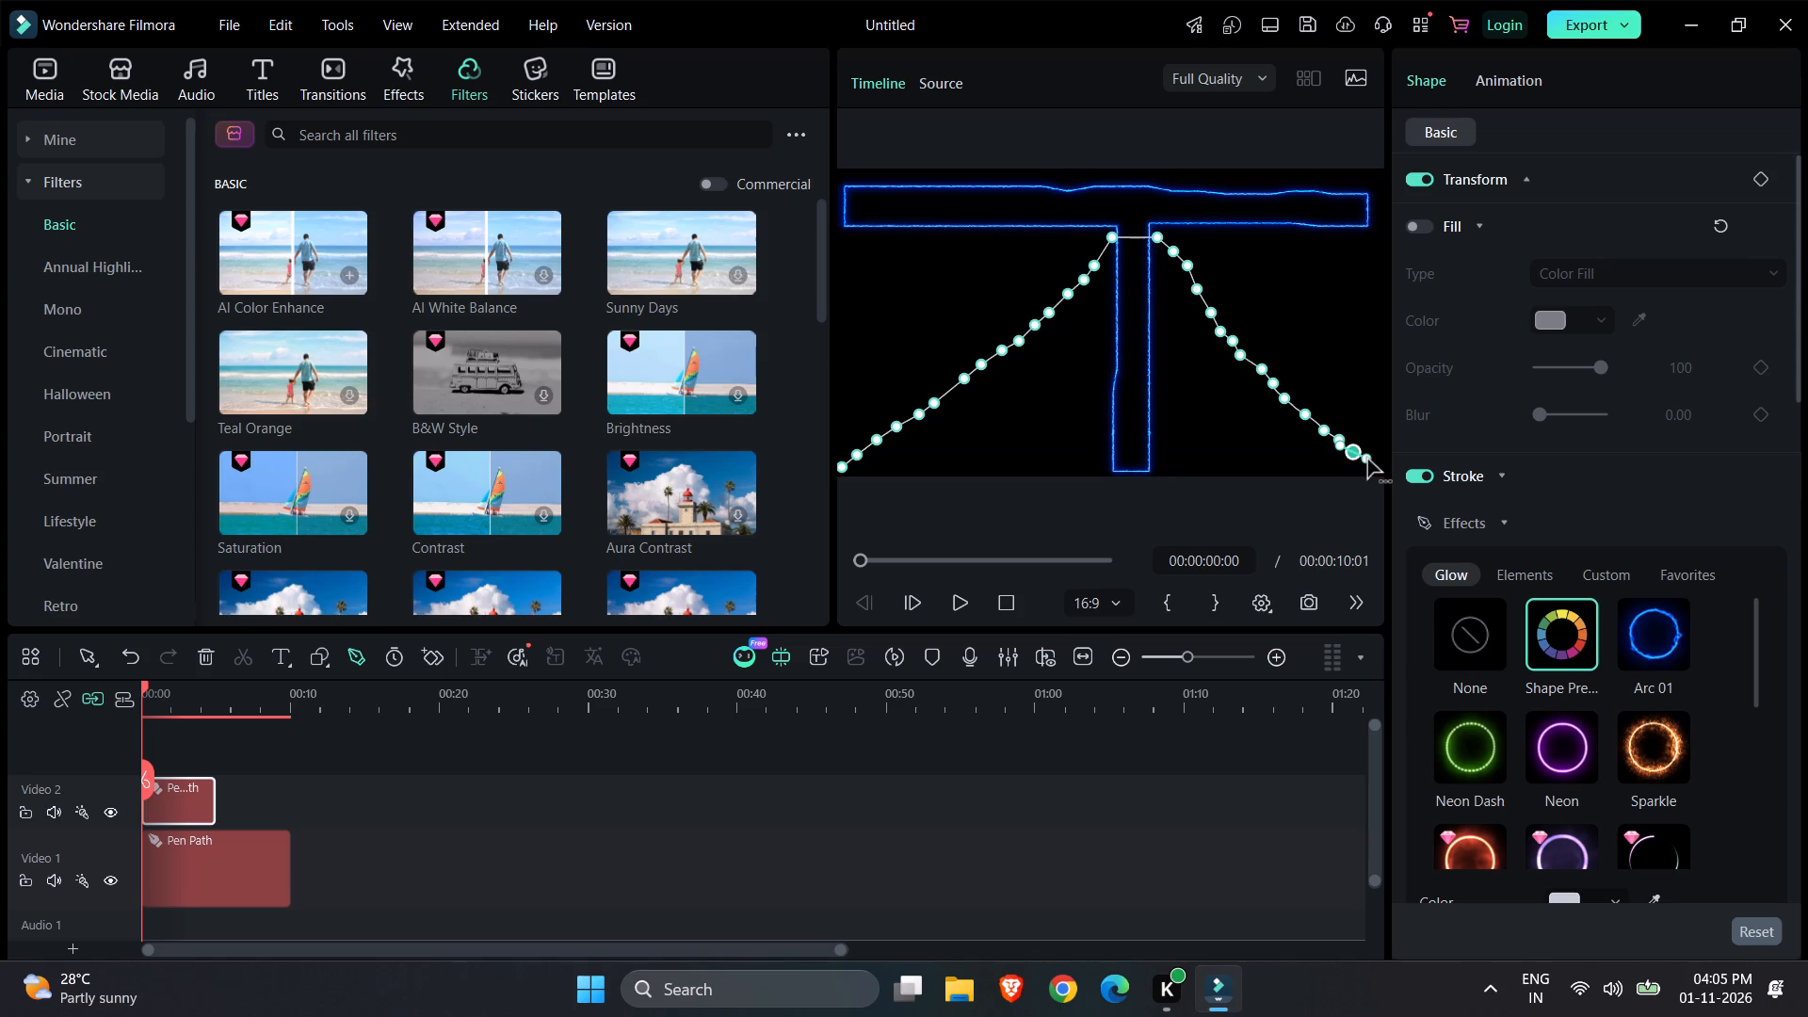
{"action": "left_click", "coordinate": [1378, 471]}
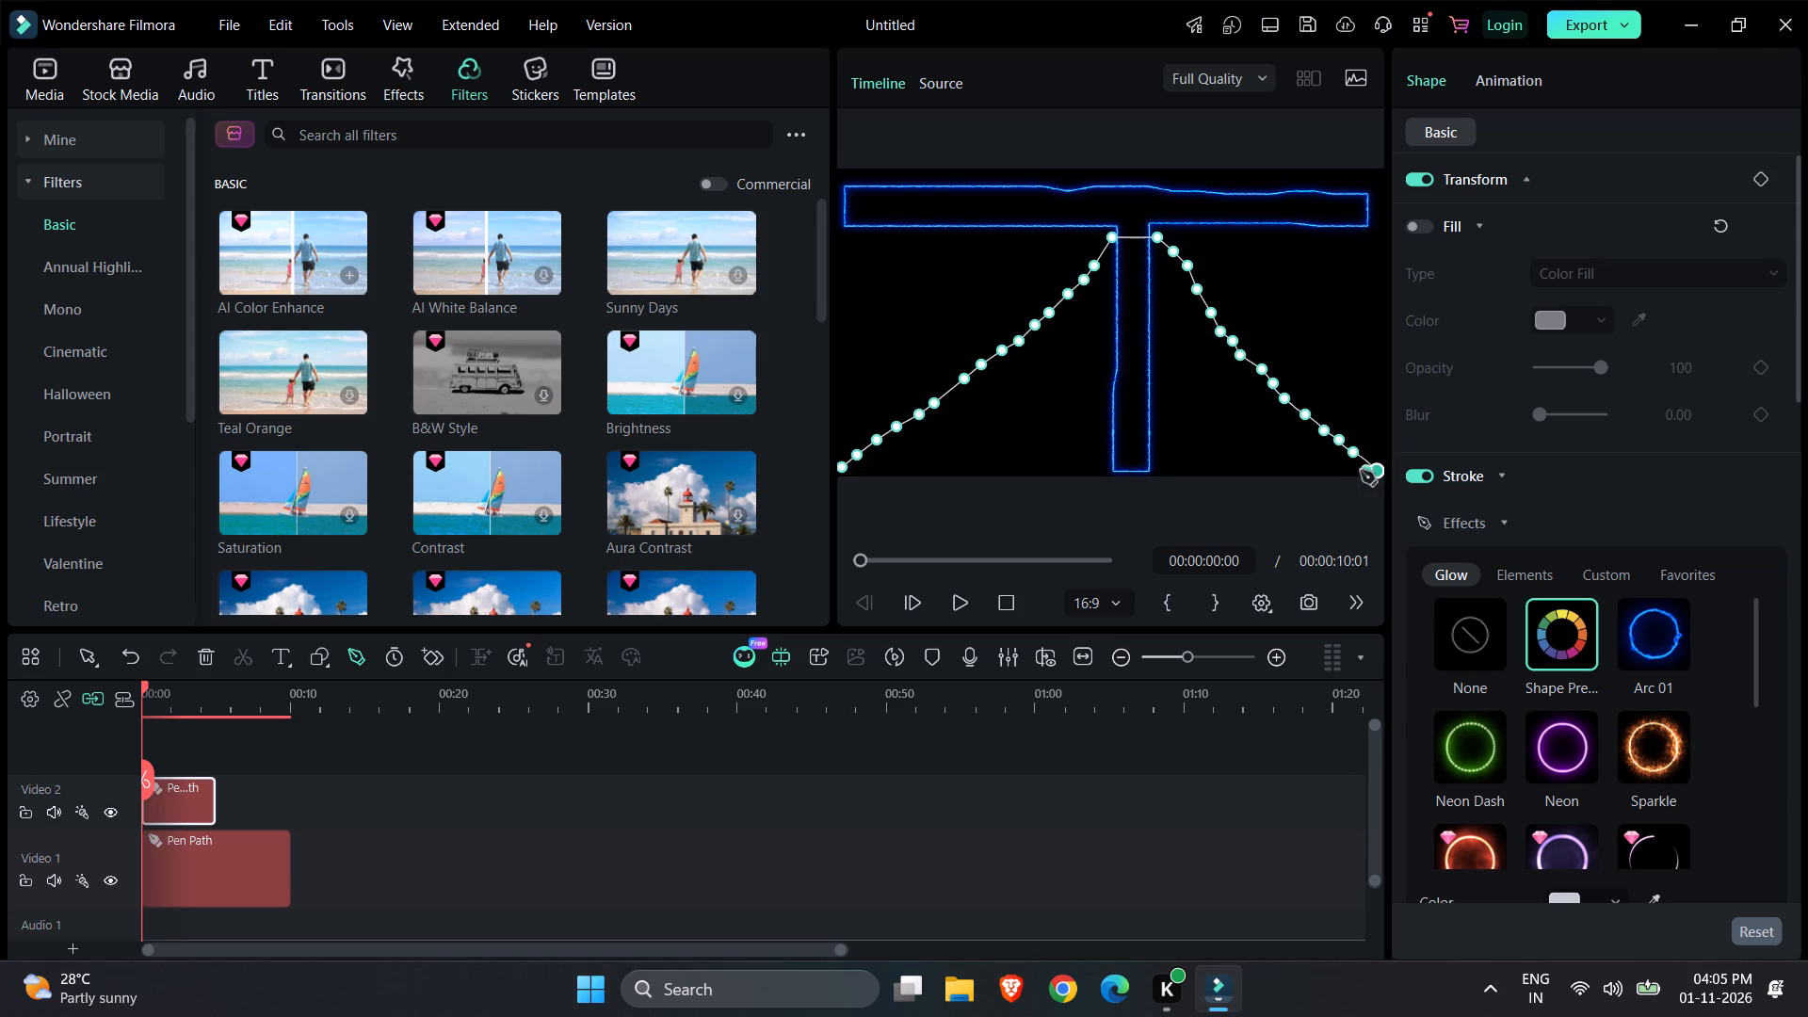
Run the second pen path along the frame's bottom edge from the lower-right corner to the foot of the T's stem.
{"action": "left_click", "coordinate": [1340, 472]}
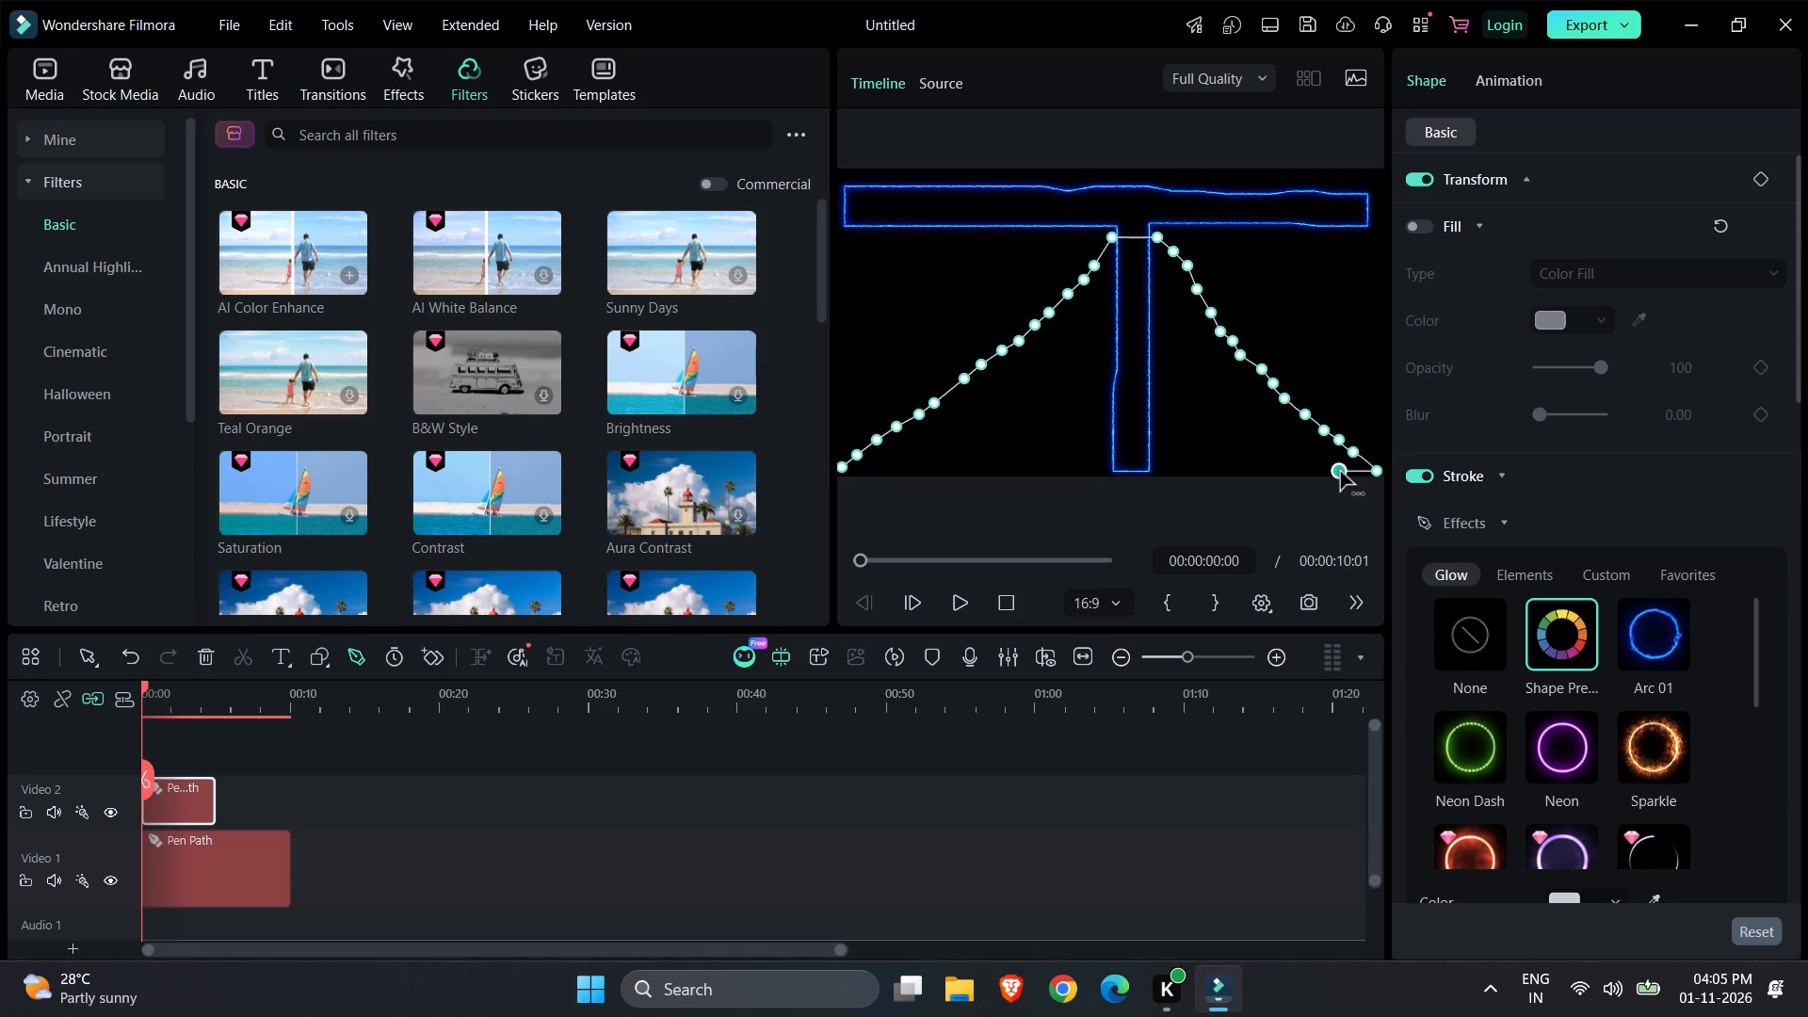
{"action": "left_click", "coordinate": [1317, 472]}
{"action": "left_click_drag", "start_coordinate": [1294, 472], "coordinate": [1292, 472]}
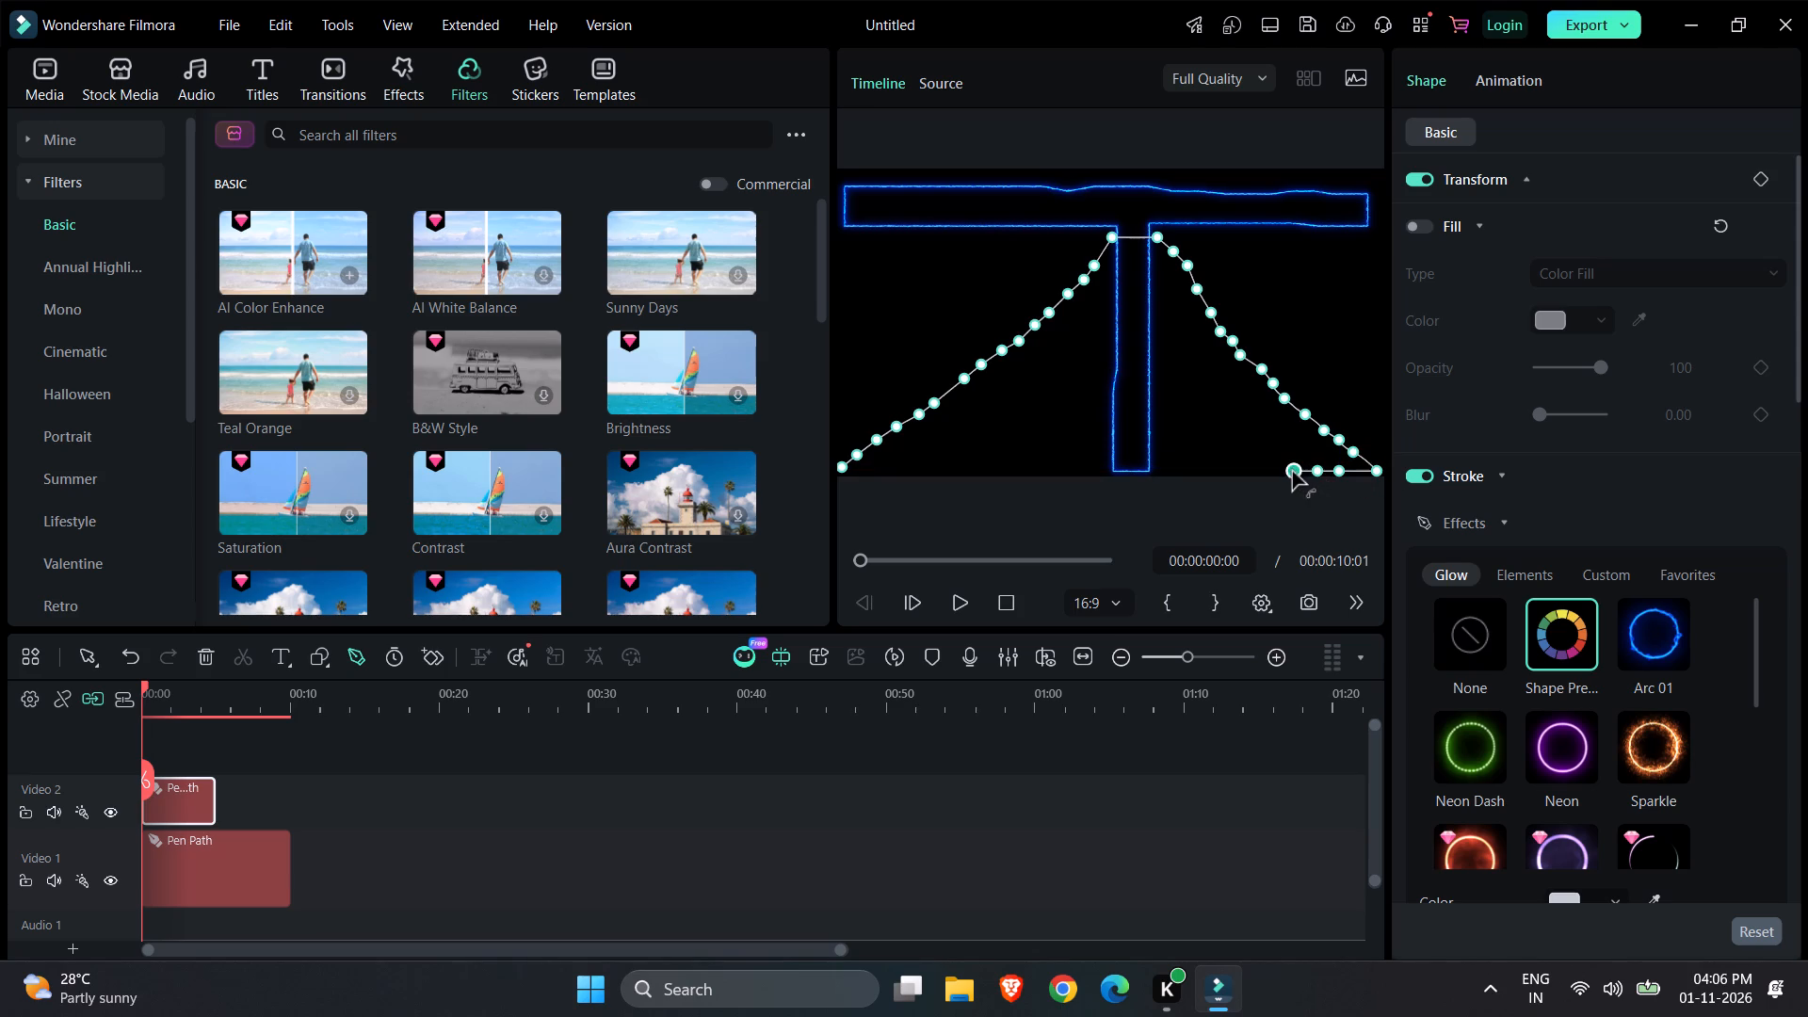
{"action": "left_click_drag", "start_coordinate": [1292, 472], "coordinate": [1272, 472]}
{"action": "left_click", "coordinate": [1272, 472]}
{"action": "left_click", "coordinate": [1258, 472]}
{"action": "left_click", "coordinate": [1240, 472]}
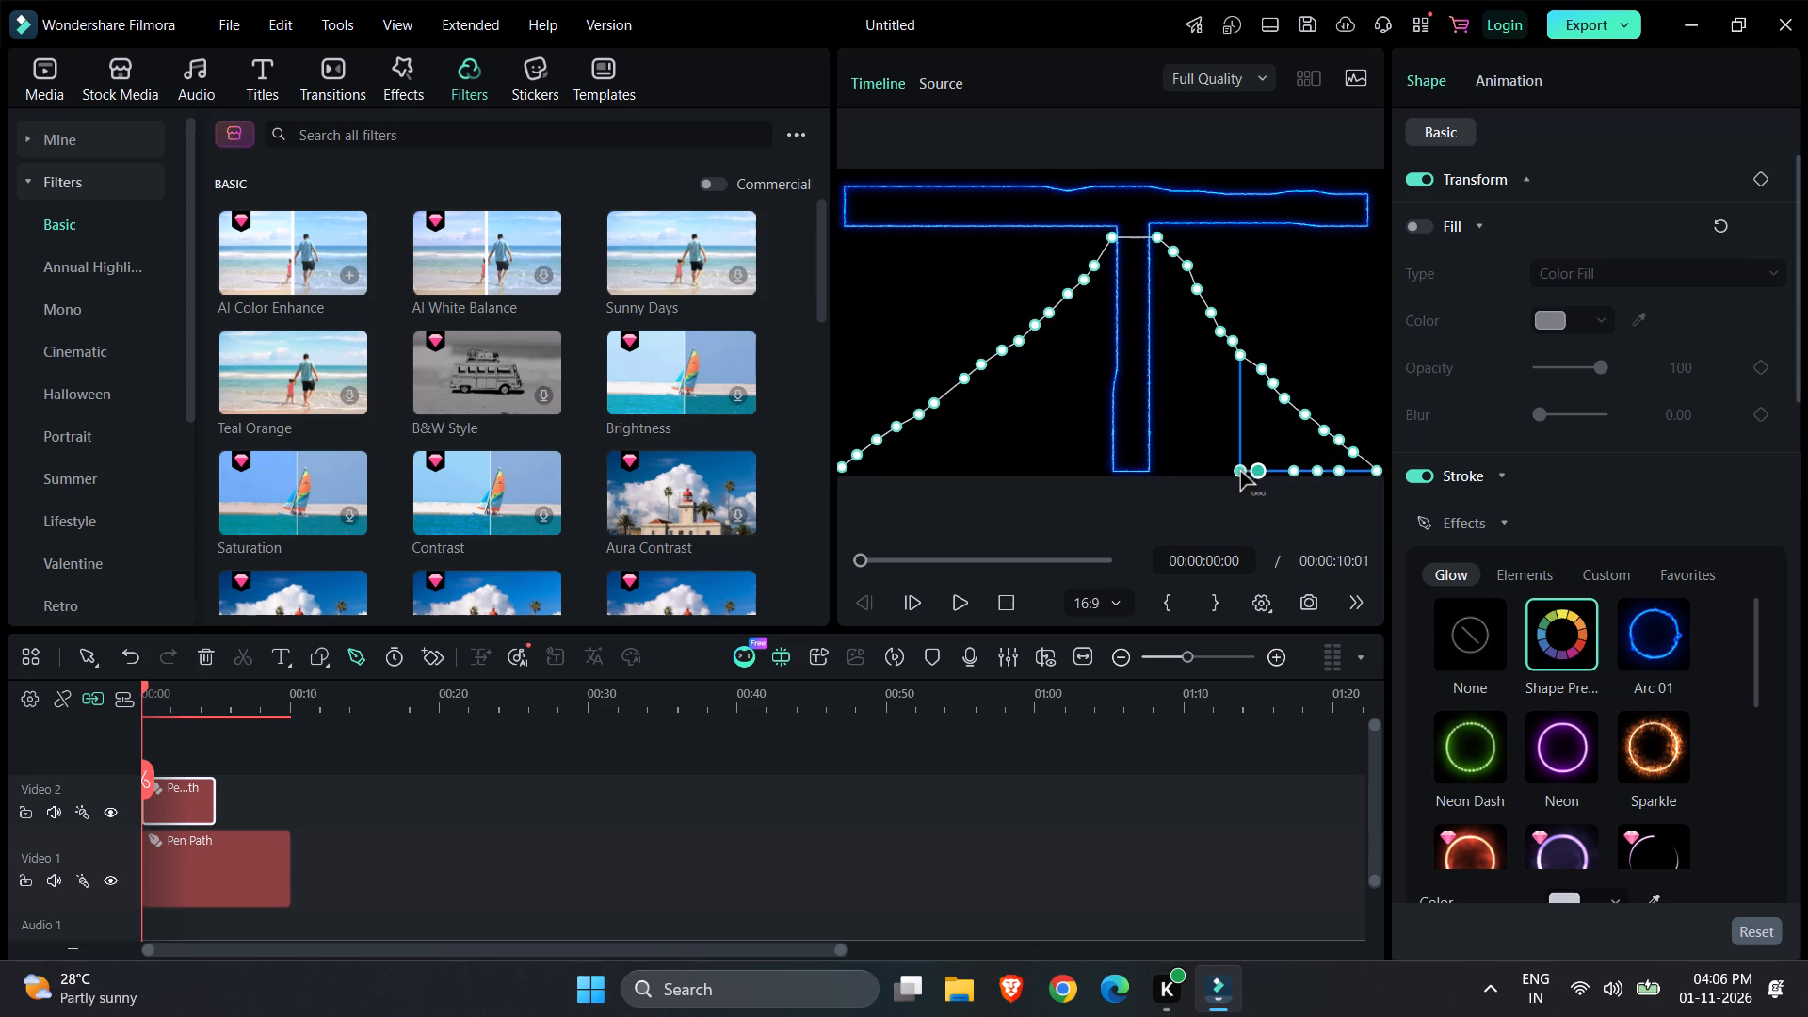
{"action": "left_click", "coordinate": [1220, 472]}
{"action": "left_click", "coordinate": [1204, 472]}
{"action": "left_click_drag", "start_coordinate": [1185, 472], "coordinate": [1163, 472]}
{"action": "left_click", "coordinate": [1163, 472]}
{"action": "left_click_drag", "start_coordinate": [1151, 472], "coordinate": [1109, 472]}
{"action": "left_click_drag", "start_coordinate": [1109, 472], "coordinate": [1099, 472]}
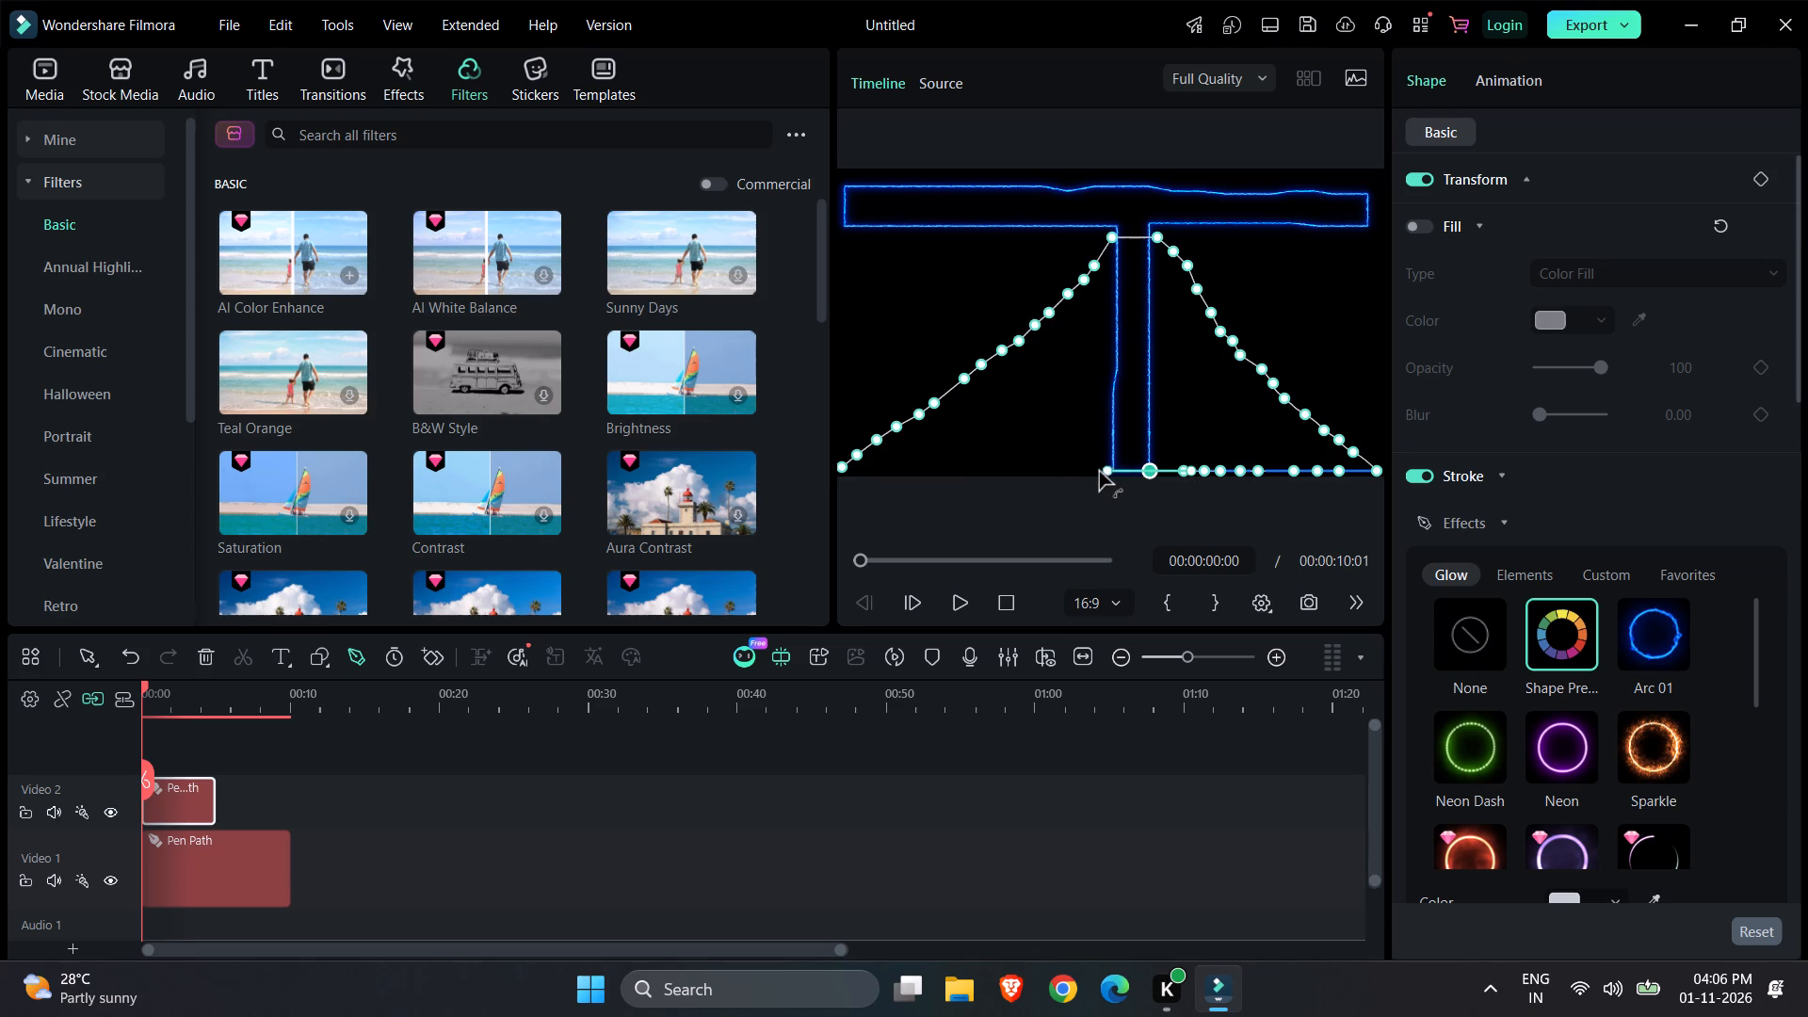
{"action": "left_click_drag", "start_coordinate": [1099, 472], "coordinate": [1120, 471]}
{"action": "left_click", "coordinate": [1120, 471]}
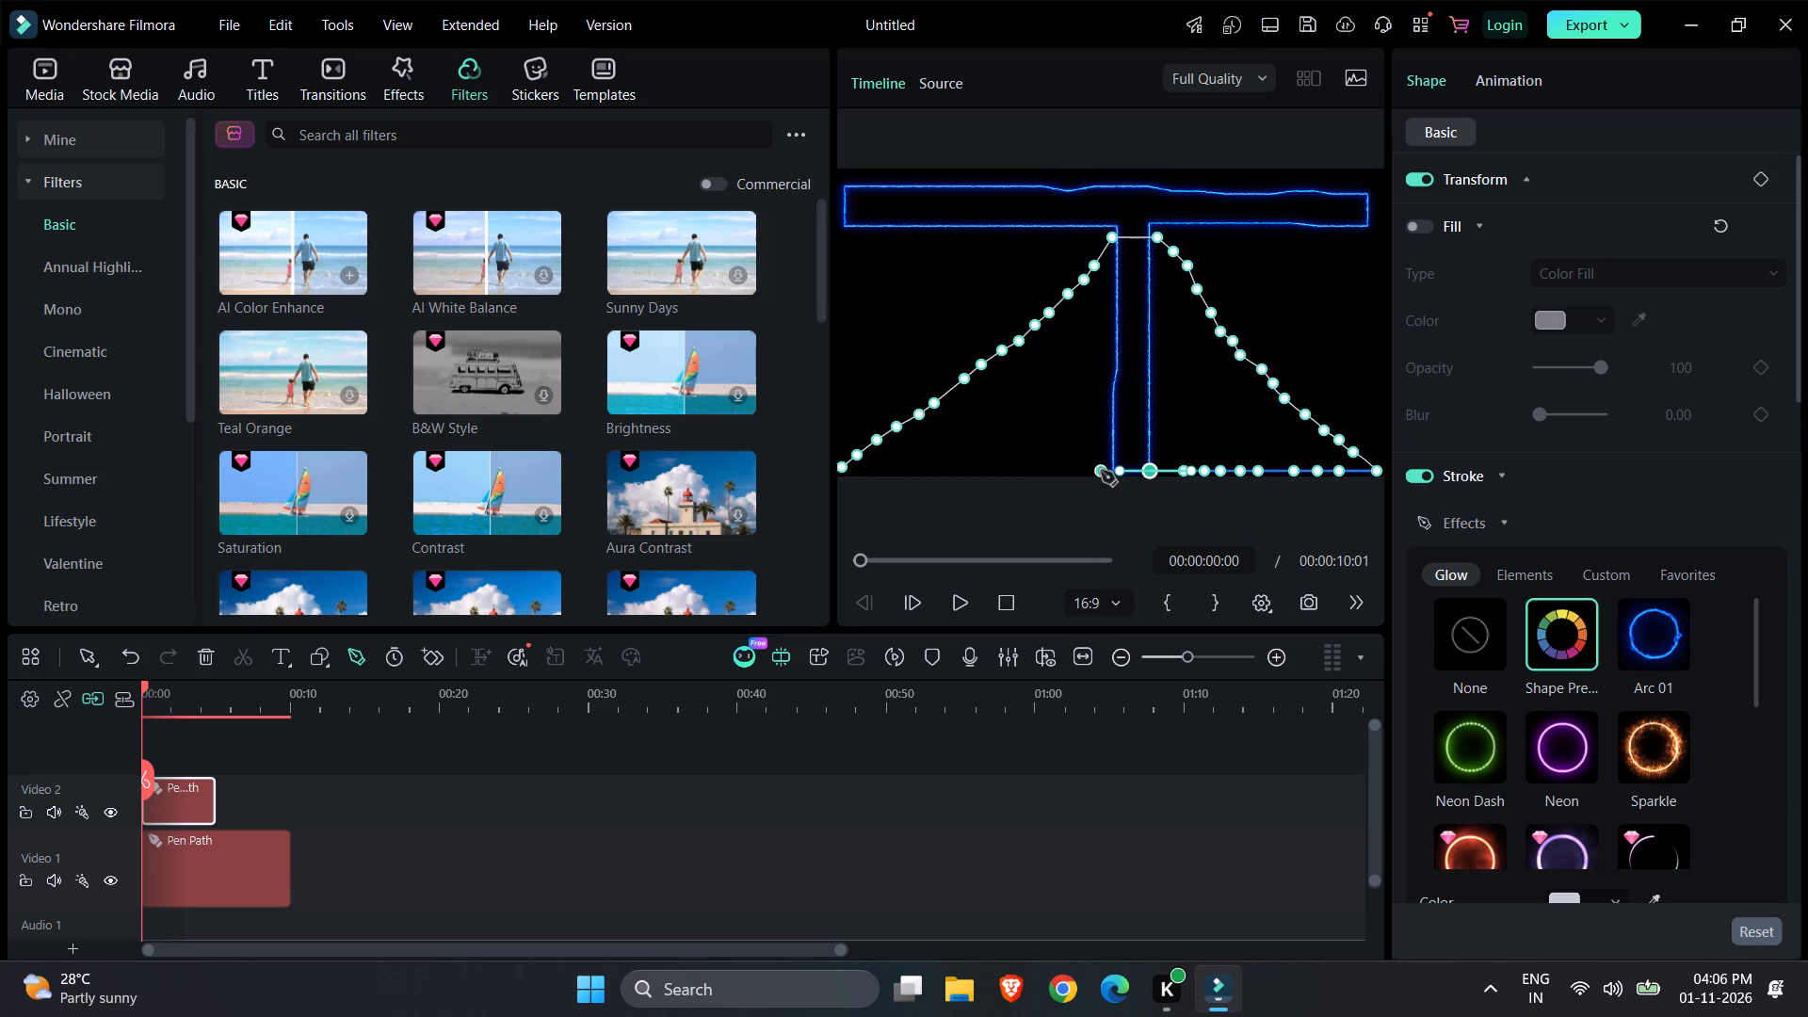
Continue the second pen path's base from the T's stem back to its lower-left starting corner and finish drawing.
{"action": "left_click", "coordinate": [1103, 471]}
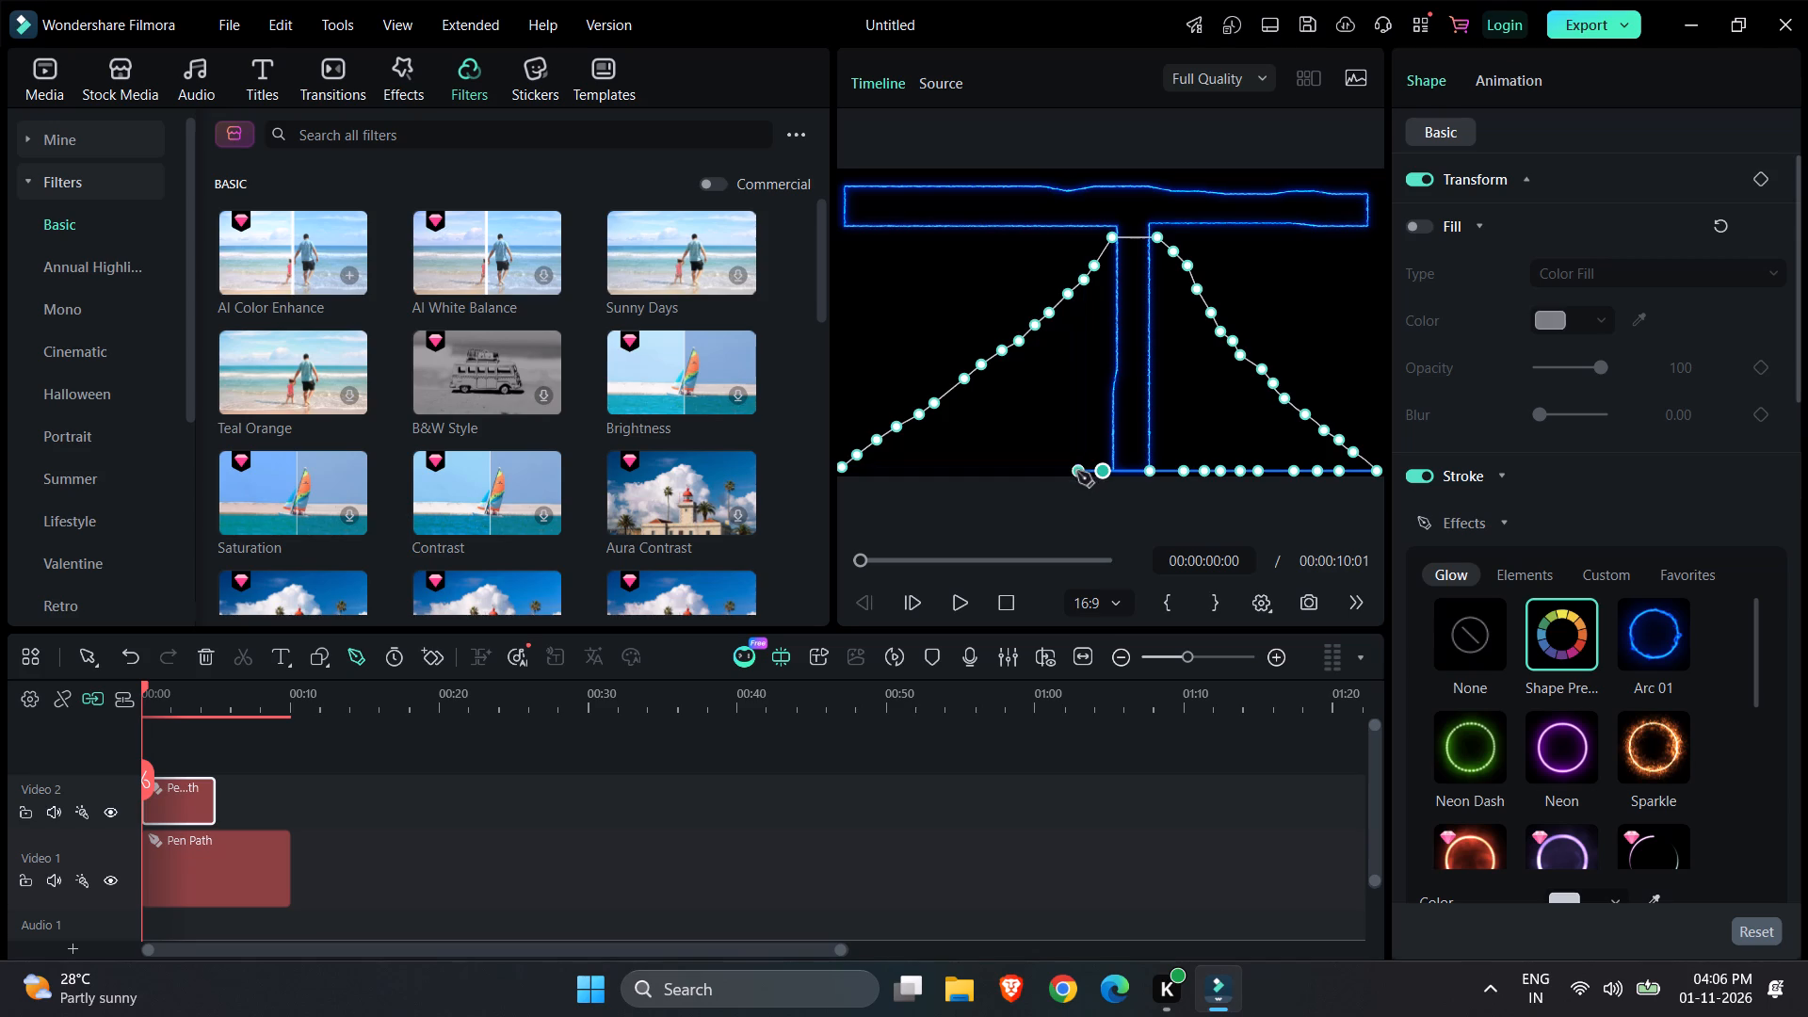
{"action": "left_click", "coordinate": [1075, 471]}
{"action": "left_click", "coordinate": [1052, 471]}
{"action": "left_click", "coordinate": [1018, 469]}
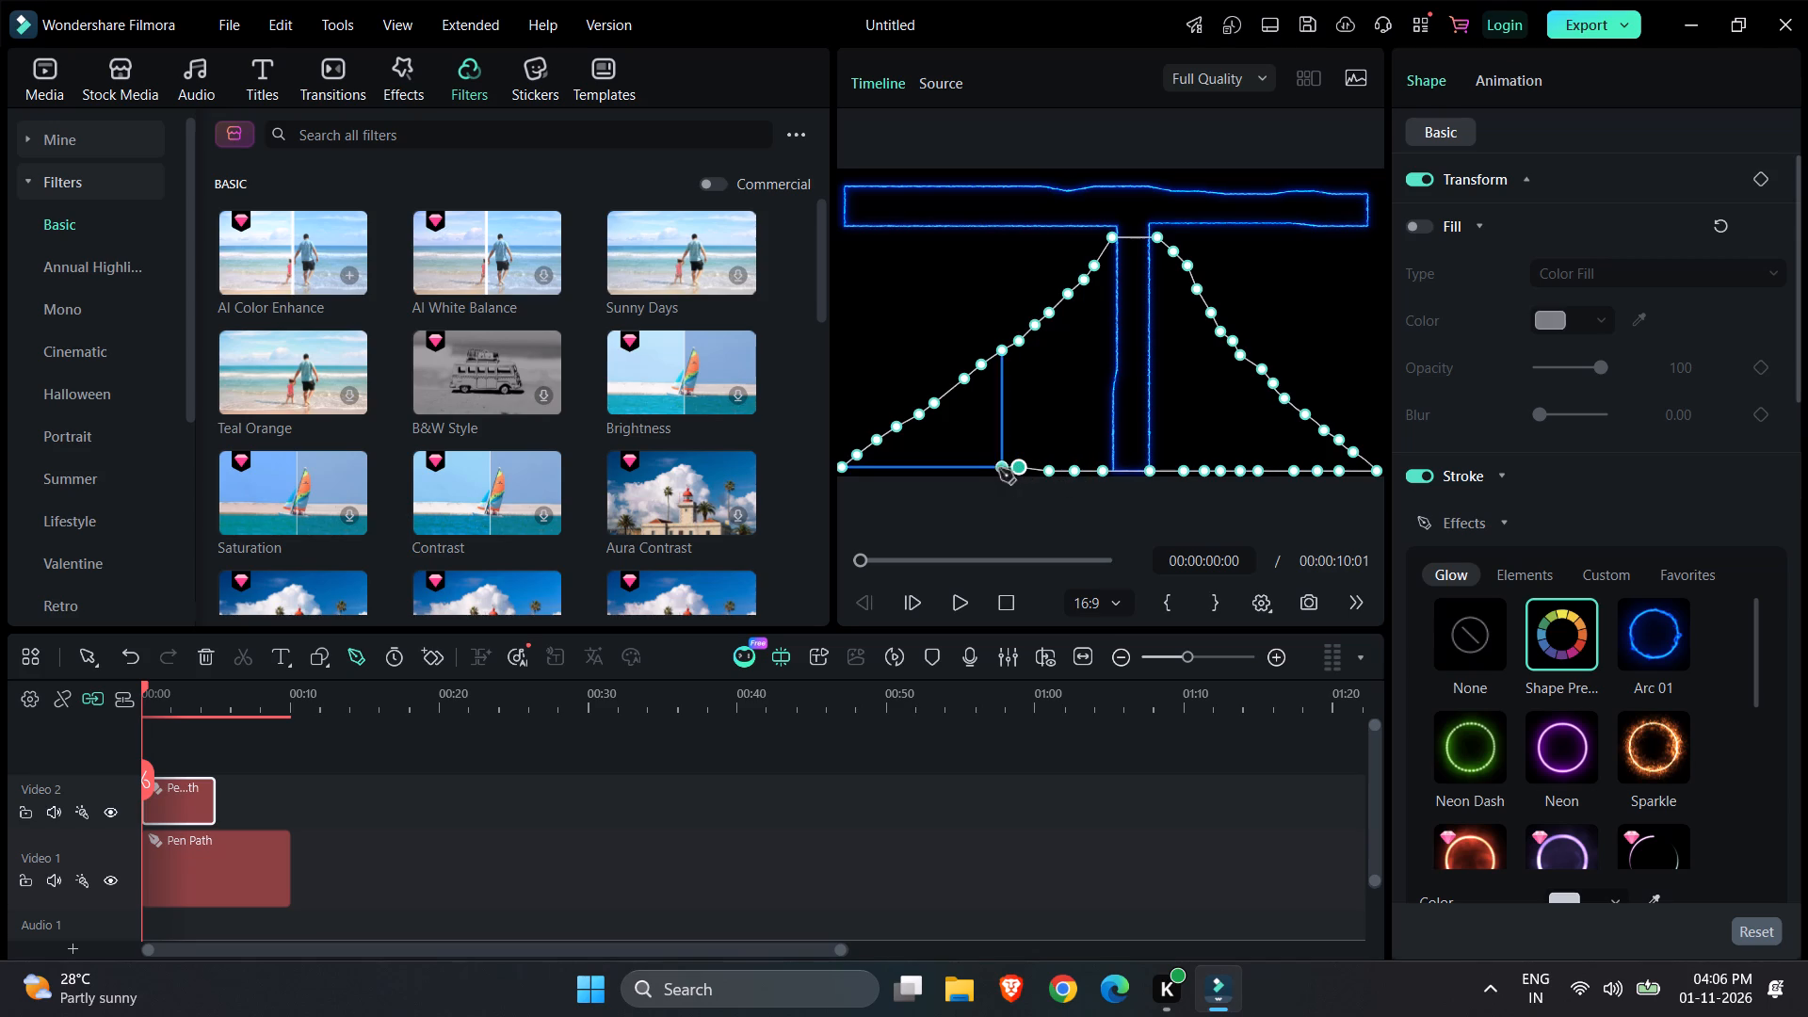
{"action": "left_click", "coordinate": [995, 469]}
{"action": "left_click", "coordinate": [972, 469]}
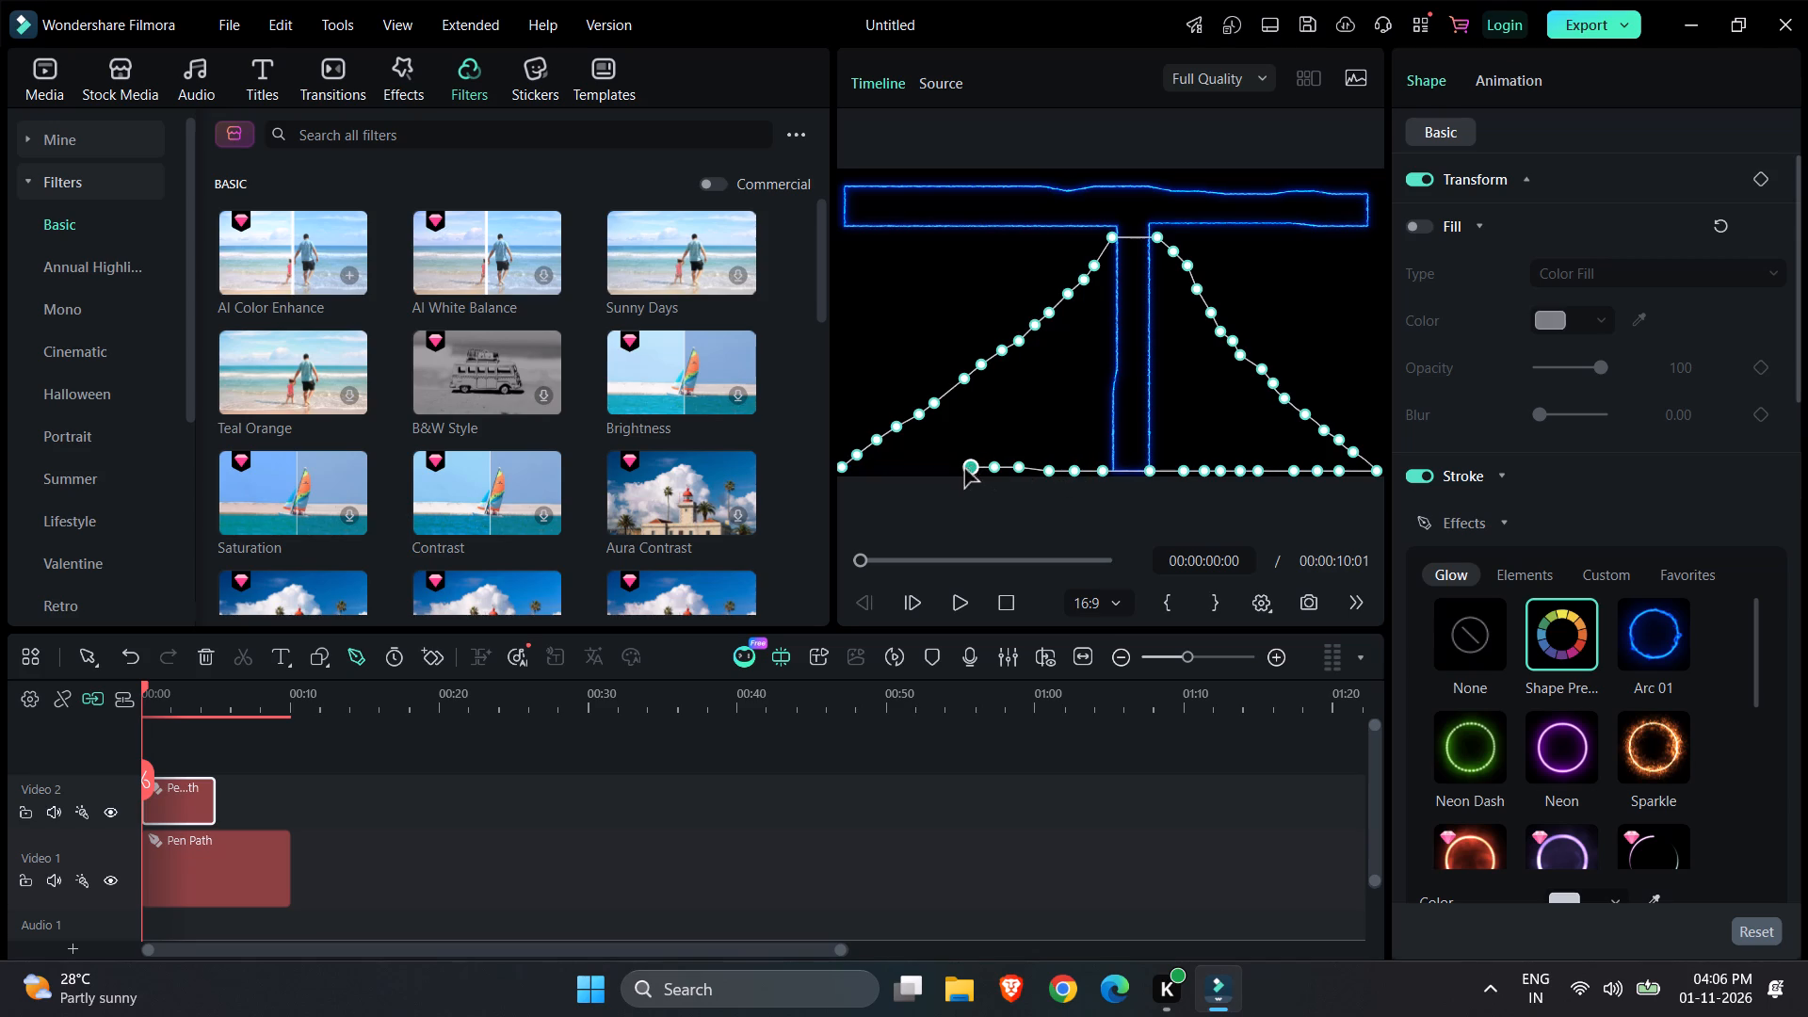
{"action": "left_click", "coordinate": [948, 470]}
{"action": "left_click", "coordinate": [925, 469]}
{"action": "left_click", "coordinate": [900, 469]}
{"action": "left_click", "coordinate": [884, 469]}
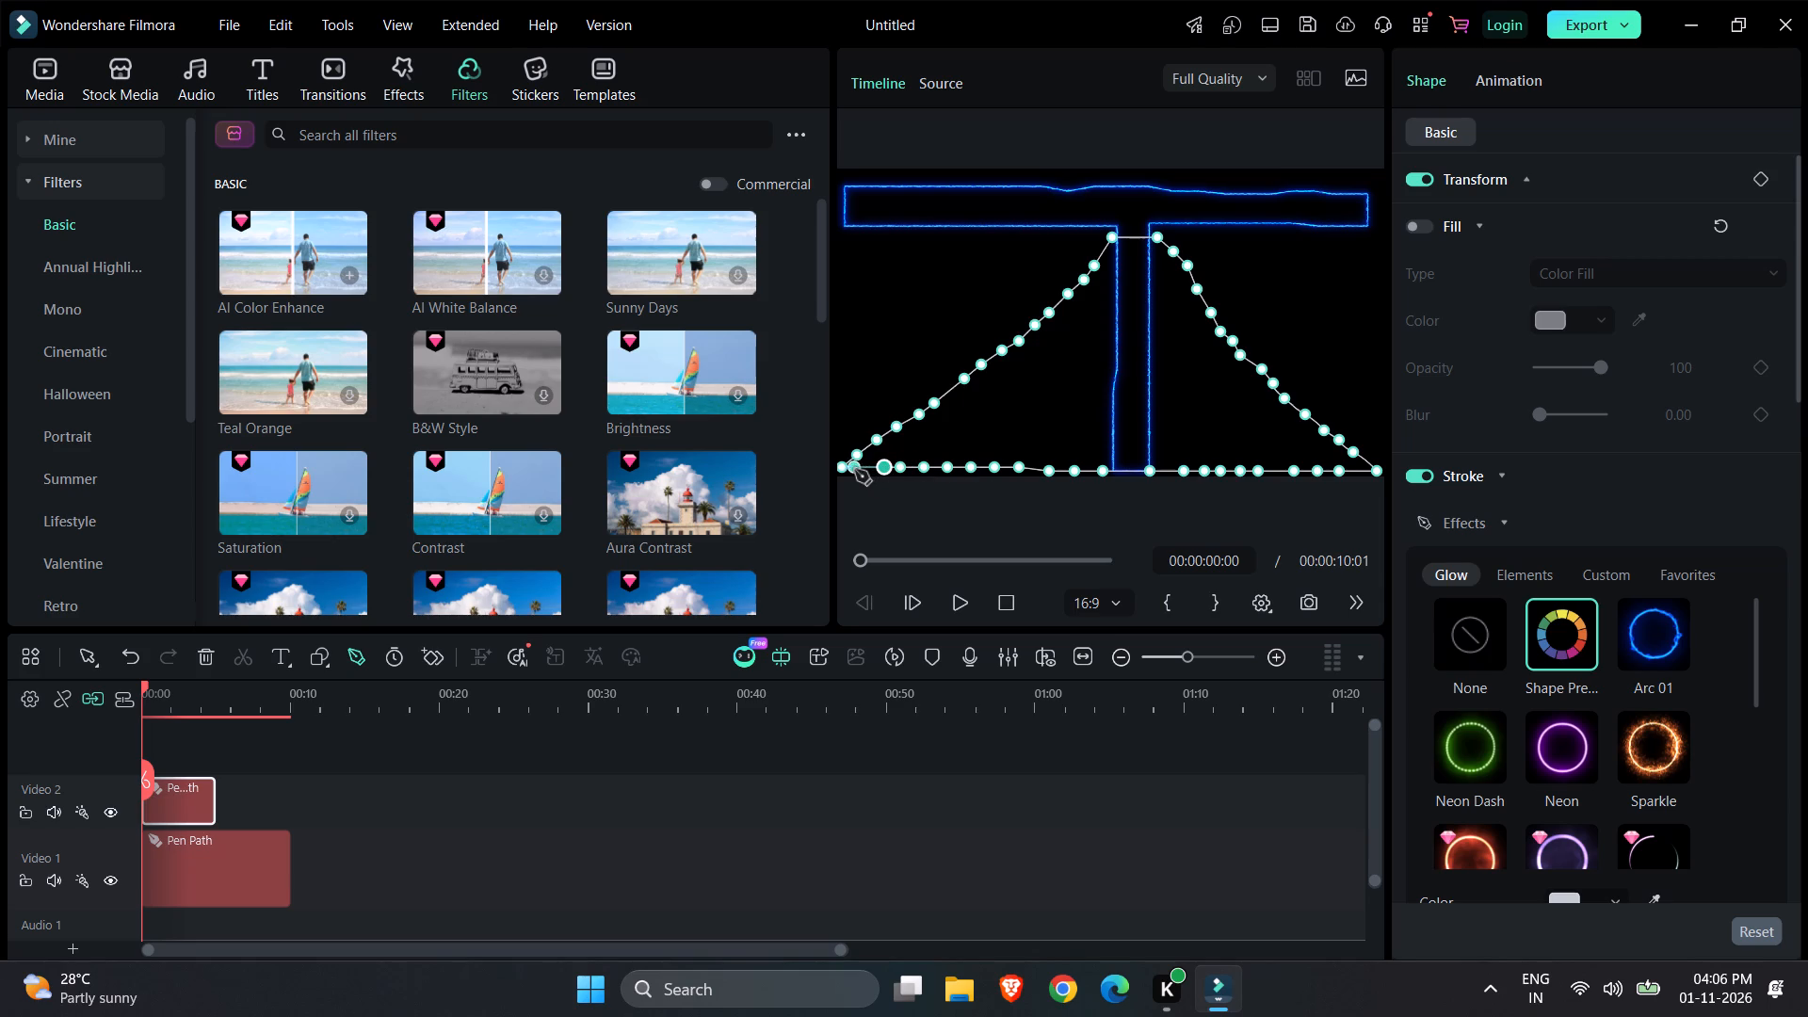
{"action": "left_click", "coordinate": [851, 469]}
{"action": "left_click", "coordinate": [902, 820]}
Apply the Sparkle glow effect to the stroke of the second pen path on Video 2.
{"action": "left_click", "coordinate": [961, 398]}
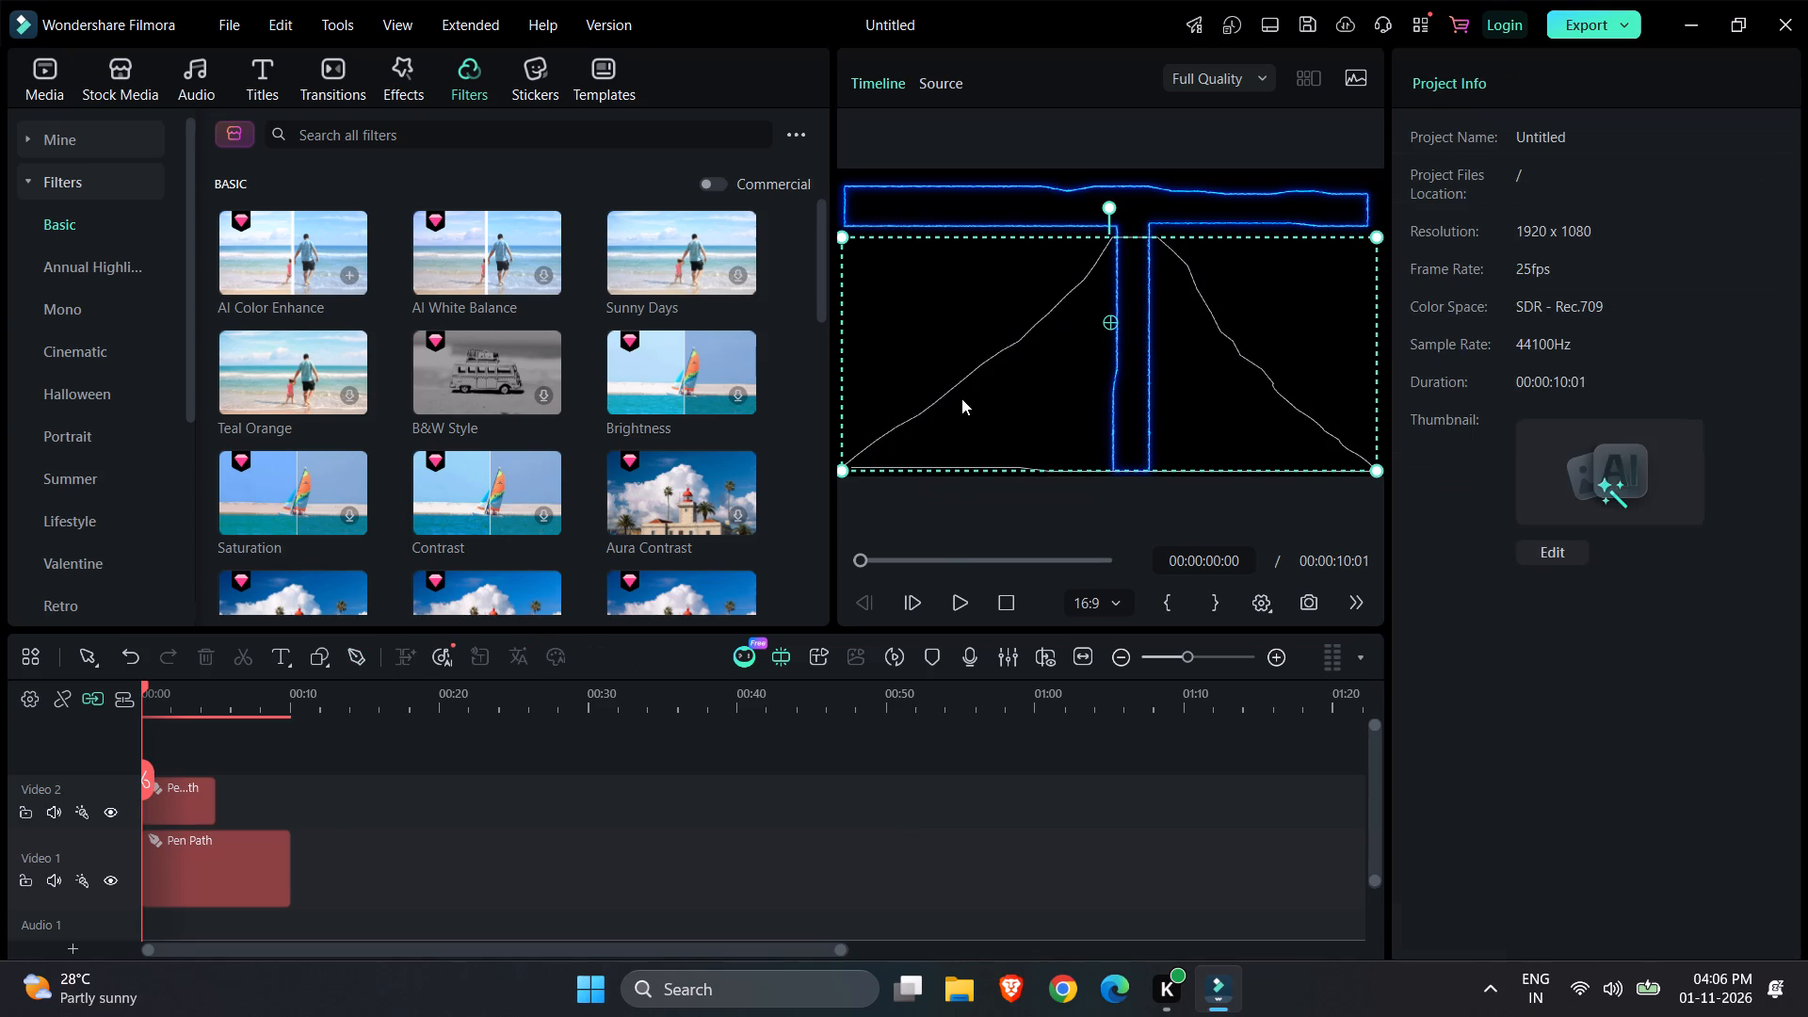
{"action": "left_click", "coordinate": [1653, 740]}
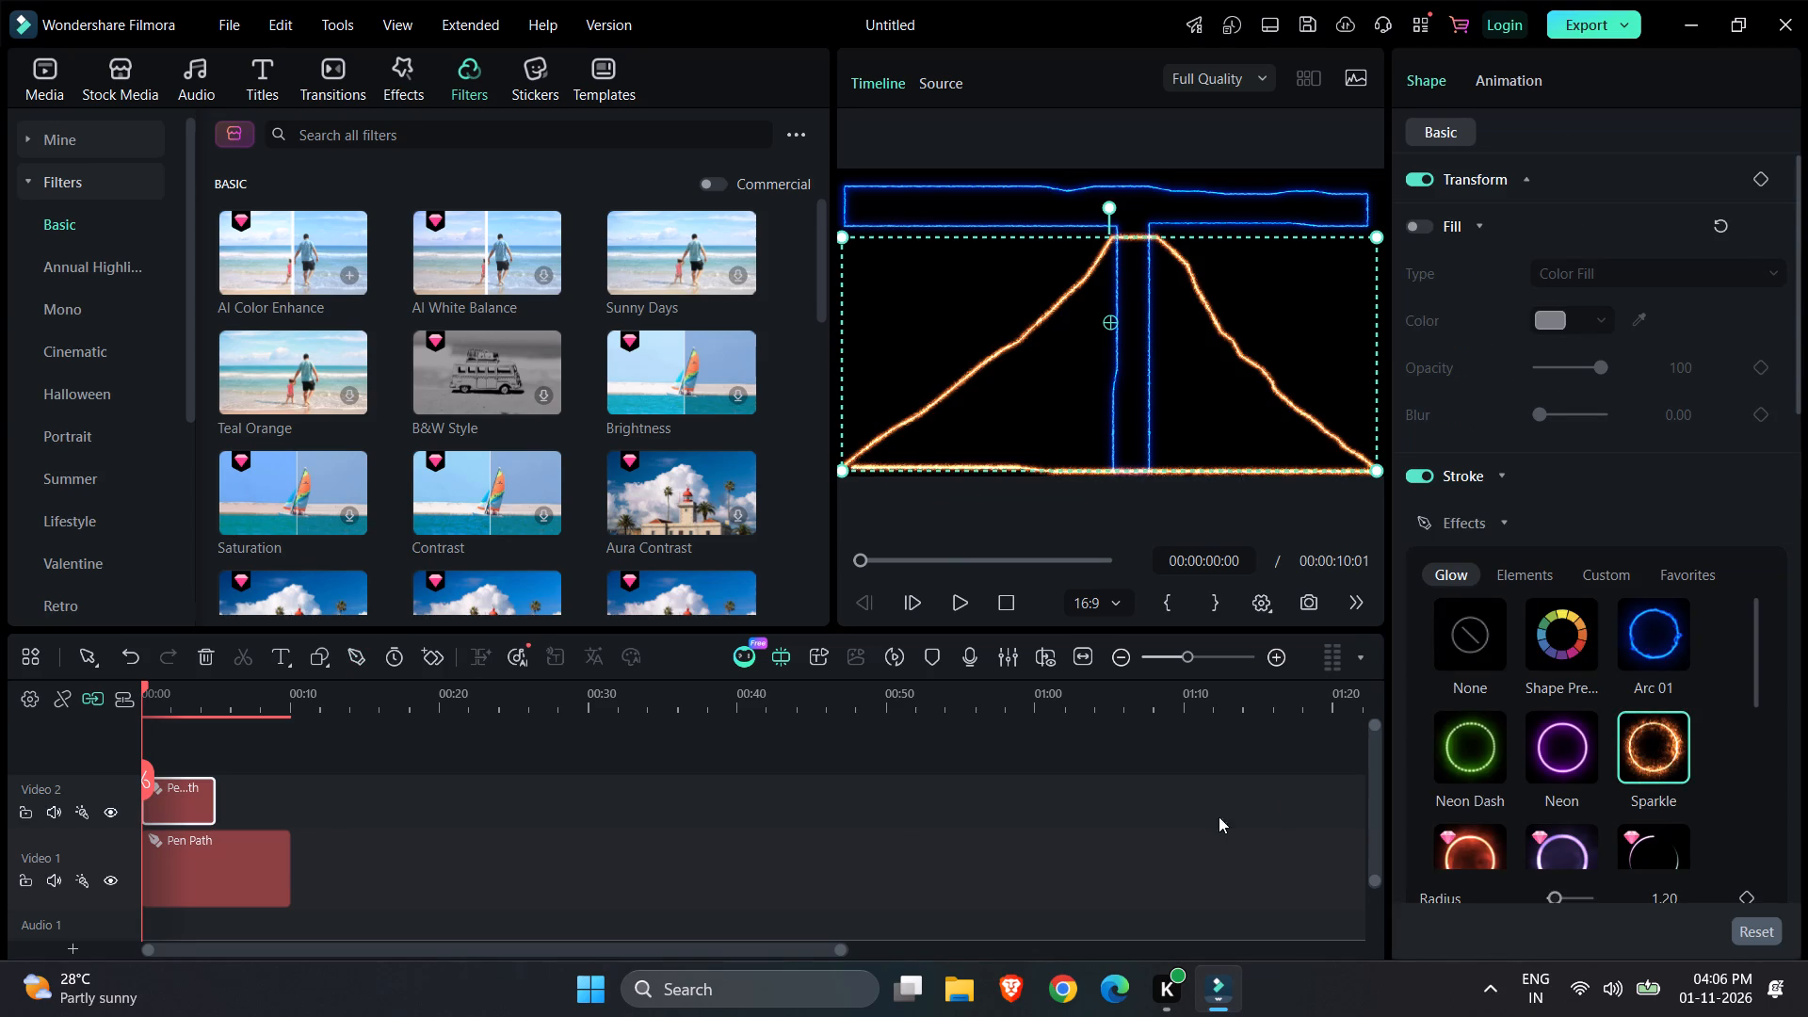
Extend the Video 2 pen path clip to about 10 seconds, ending level with the Video 1 clip.
{"action": "left_click", "coordinate": [1185, 825]}
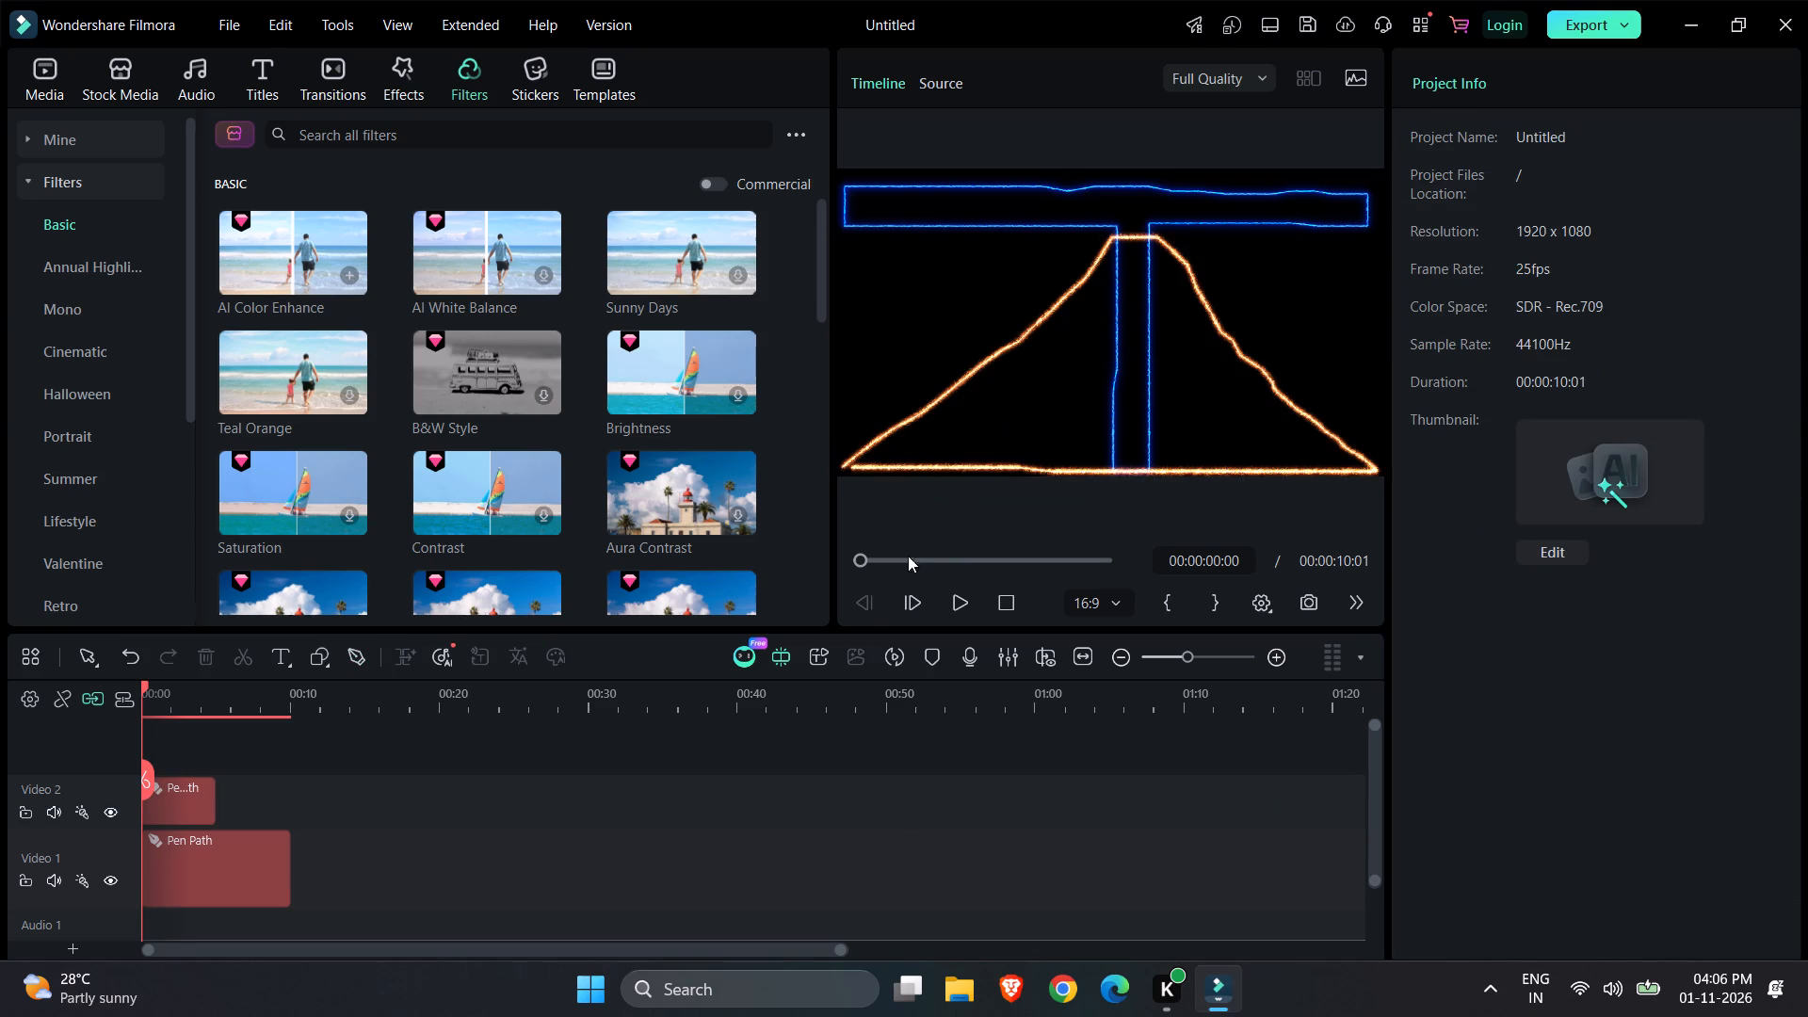
{"action": "left_click", "coordinate": [201, 795]}
{"action": "left_click_drag", "start_coordinate": [209, 795], "coordinate": [299, 798]}
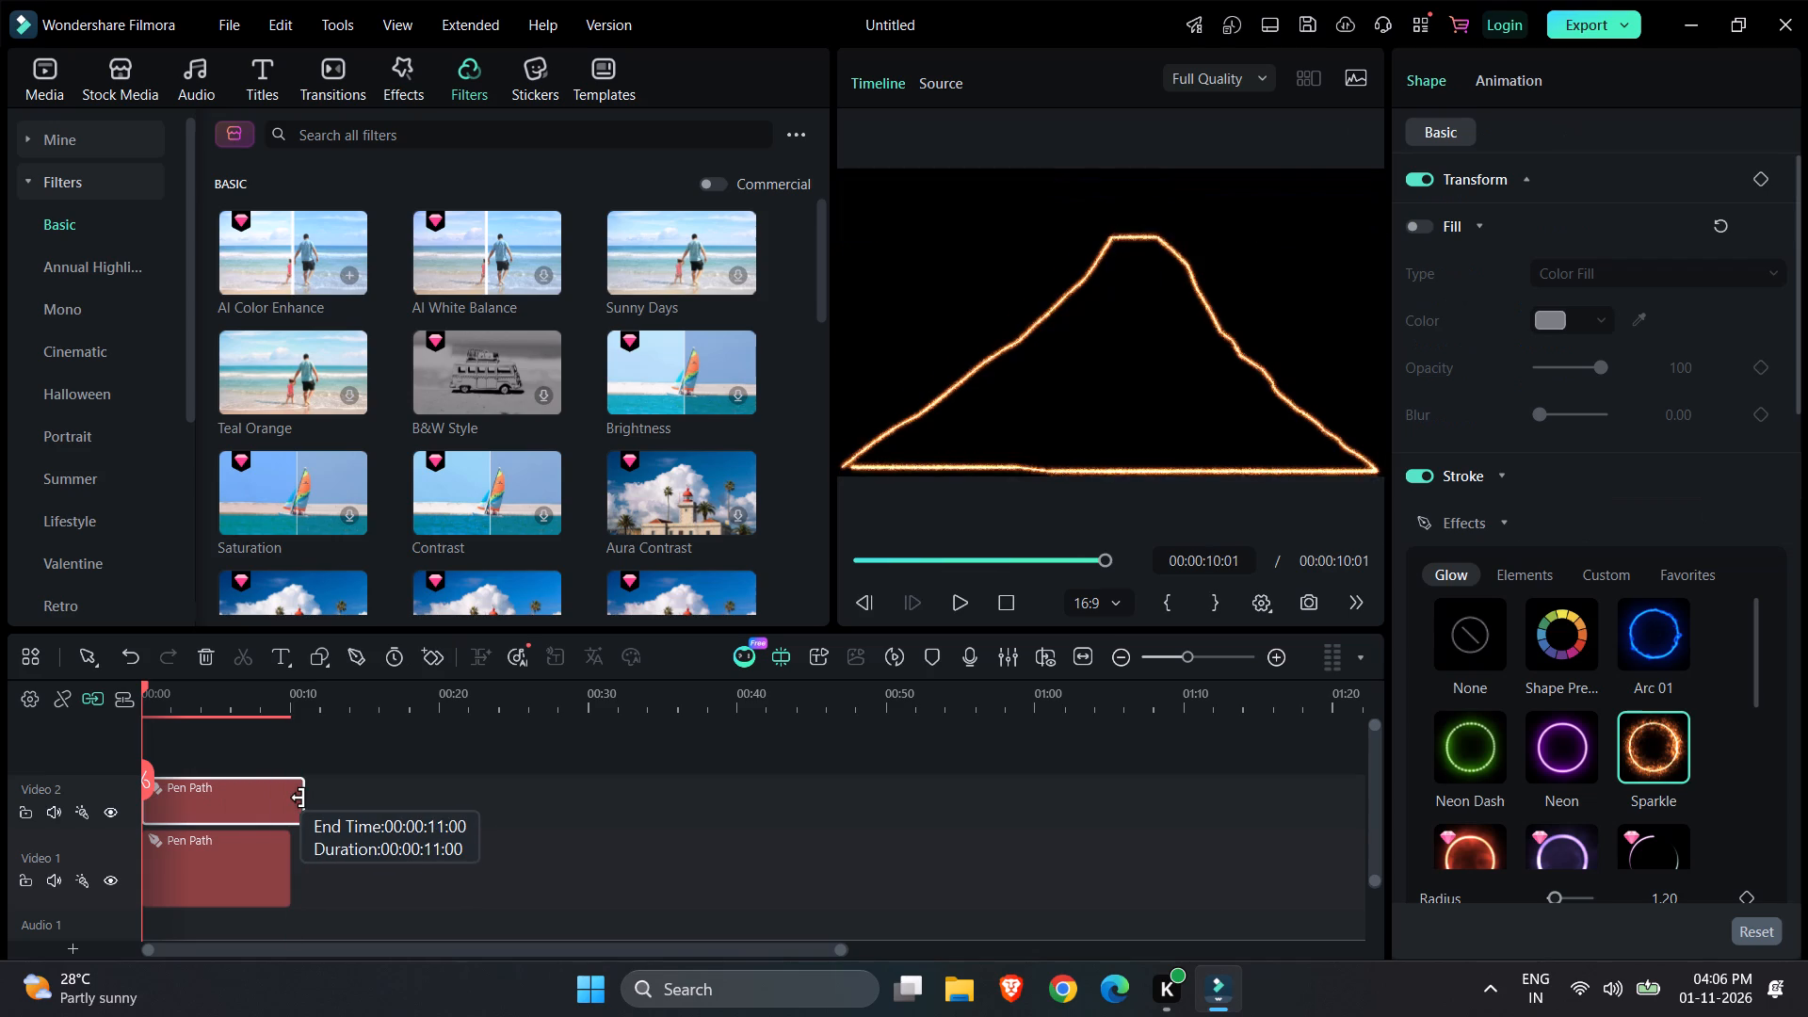
{"action": "left_click_drag", "start_coordinate": [299, 798], "coordinate": [287, 795]}
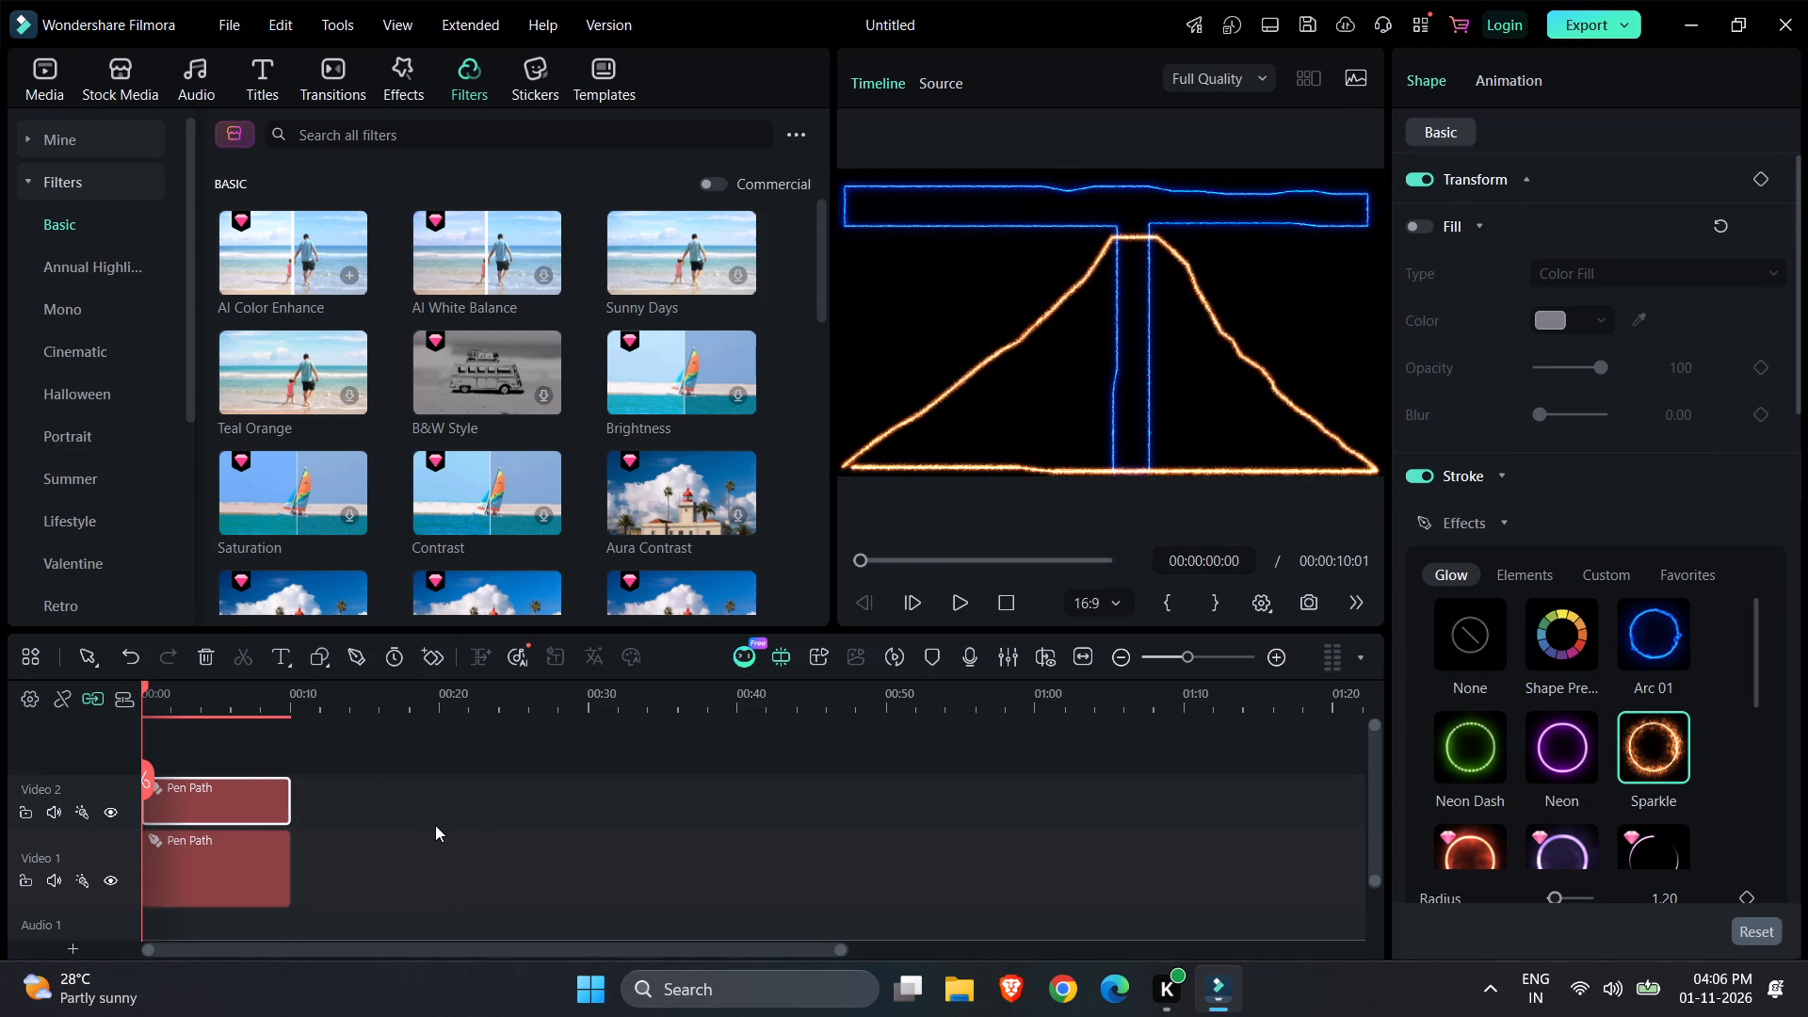
{"action": "left_click", "coordinate": [435, 826]}
Start a third pen path at 00:00:10:01 from the frame's upper-left corner, running just below the top edge across about two fifths of the width.
{"action": "left_click_drag", "start_coordinate": [150, 771], "coordinate": [323, 735]}
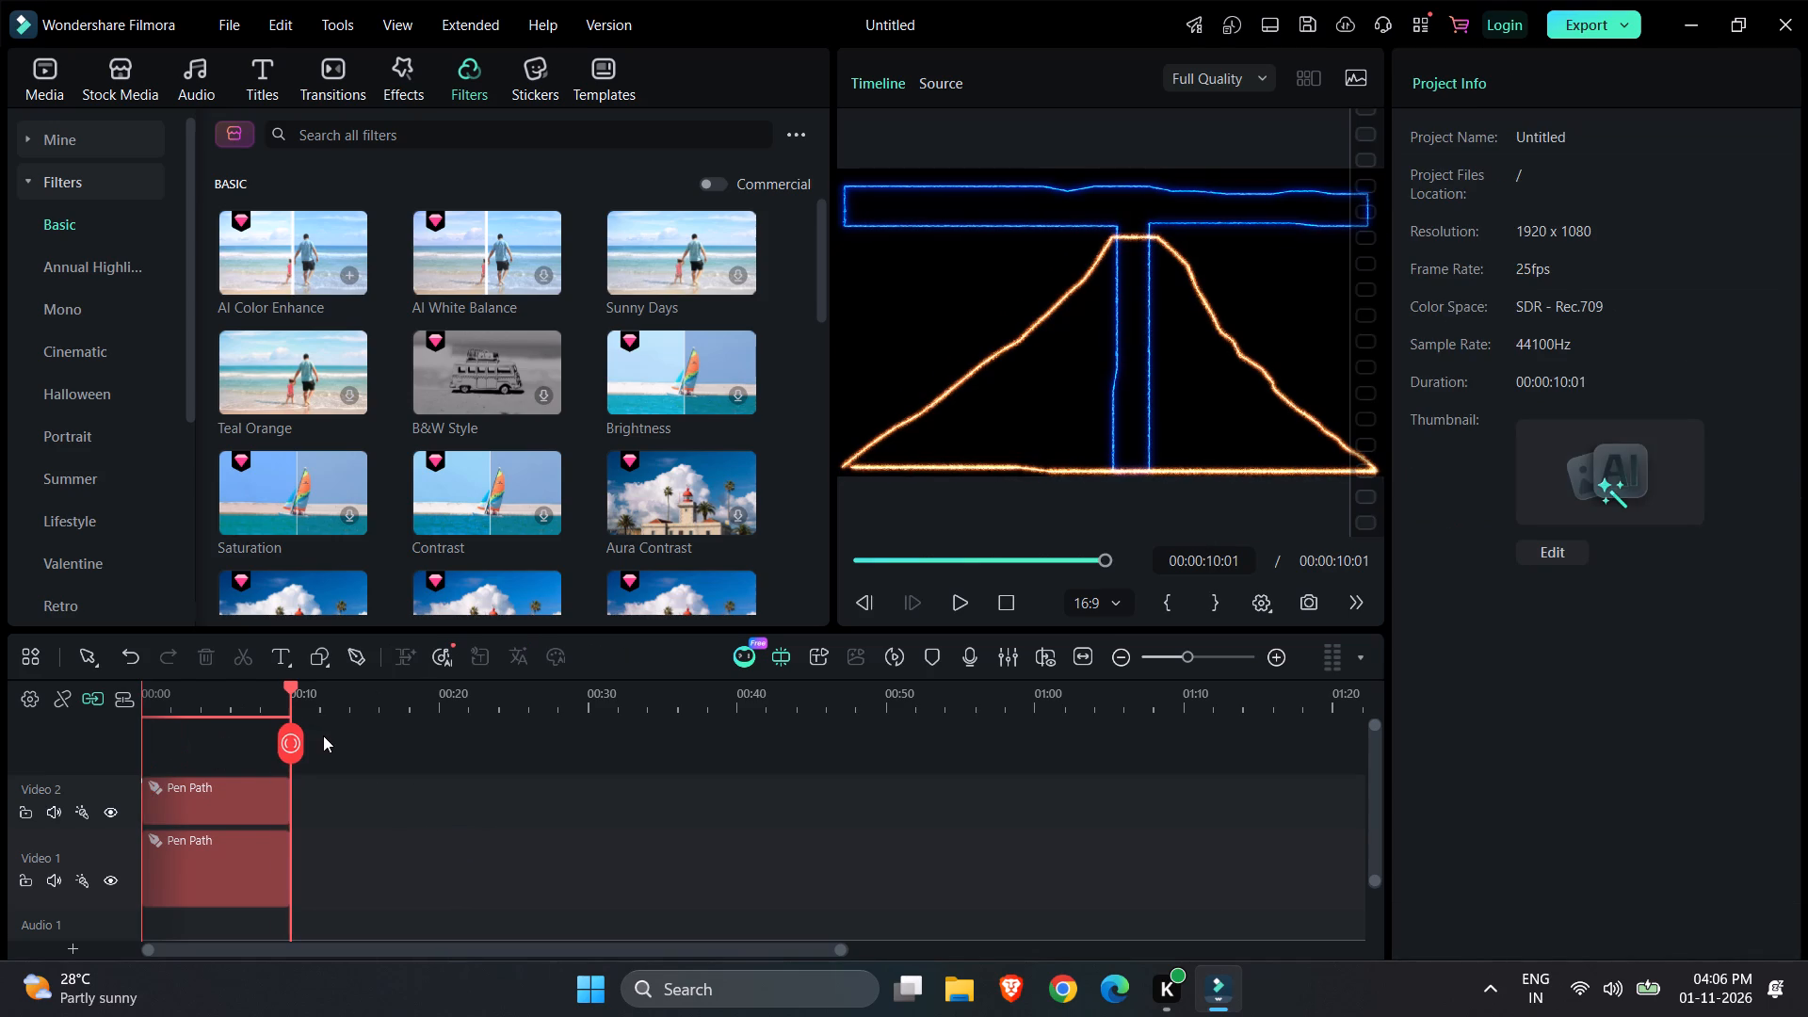
{"action": "left_click_drag", "start_coordinate": [323, 735], "coordinate": [324, 744]}
{"action": "left_click", "coordinate": [351, 661]}
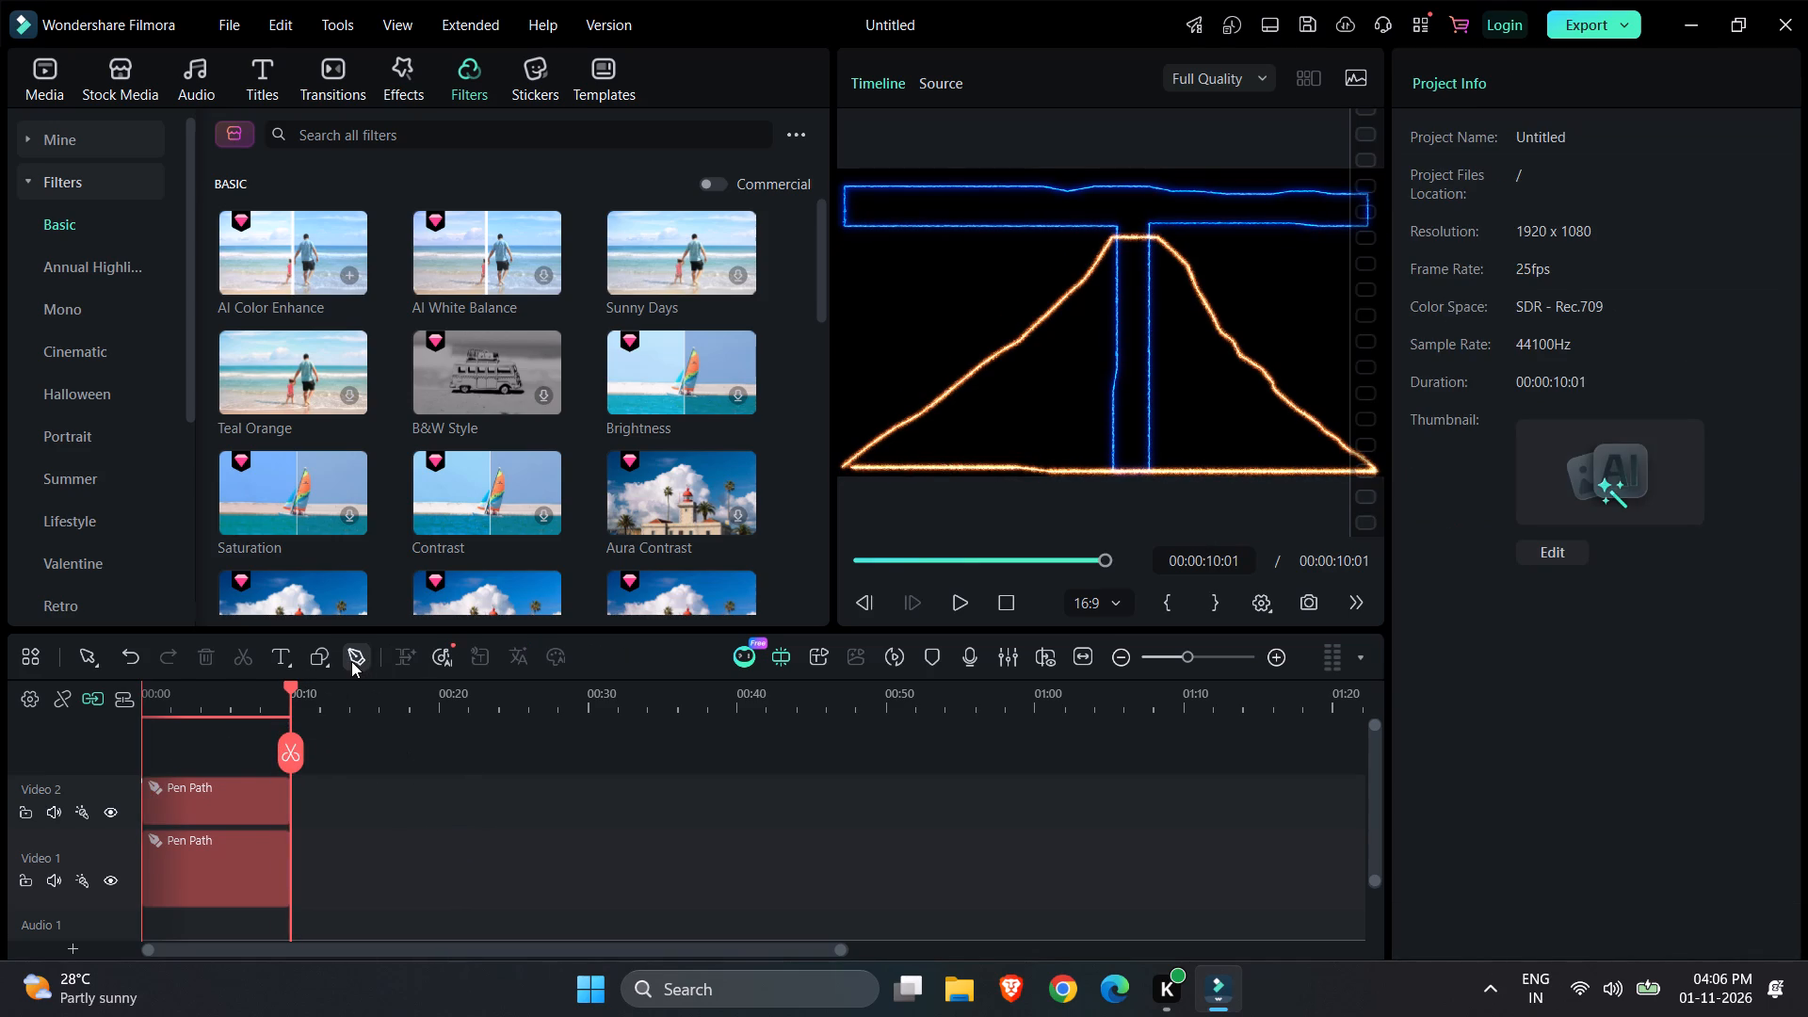
{"action": "left_click", "coordinate": [845, 173]}
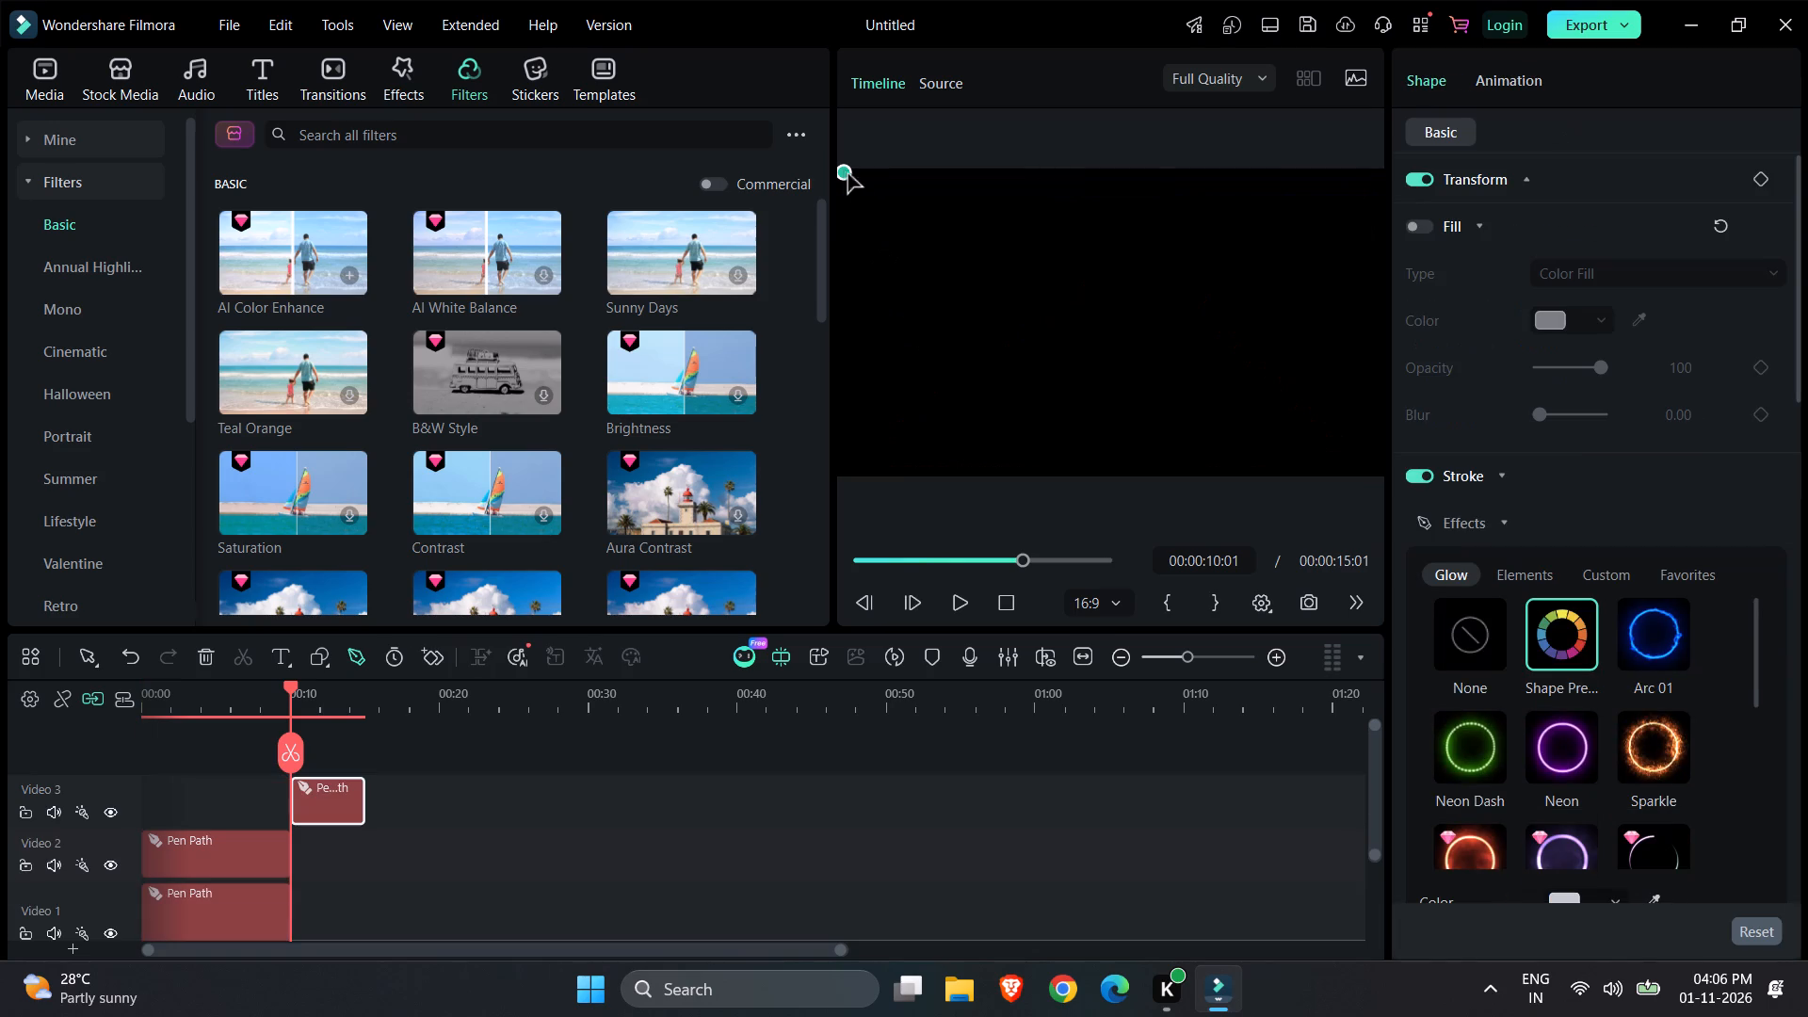
{"action": "left_click", "coordinate": [860, 192]}
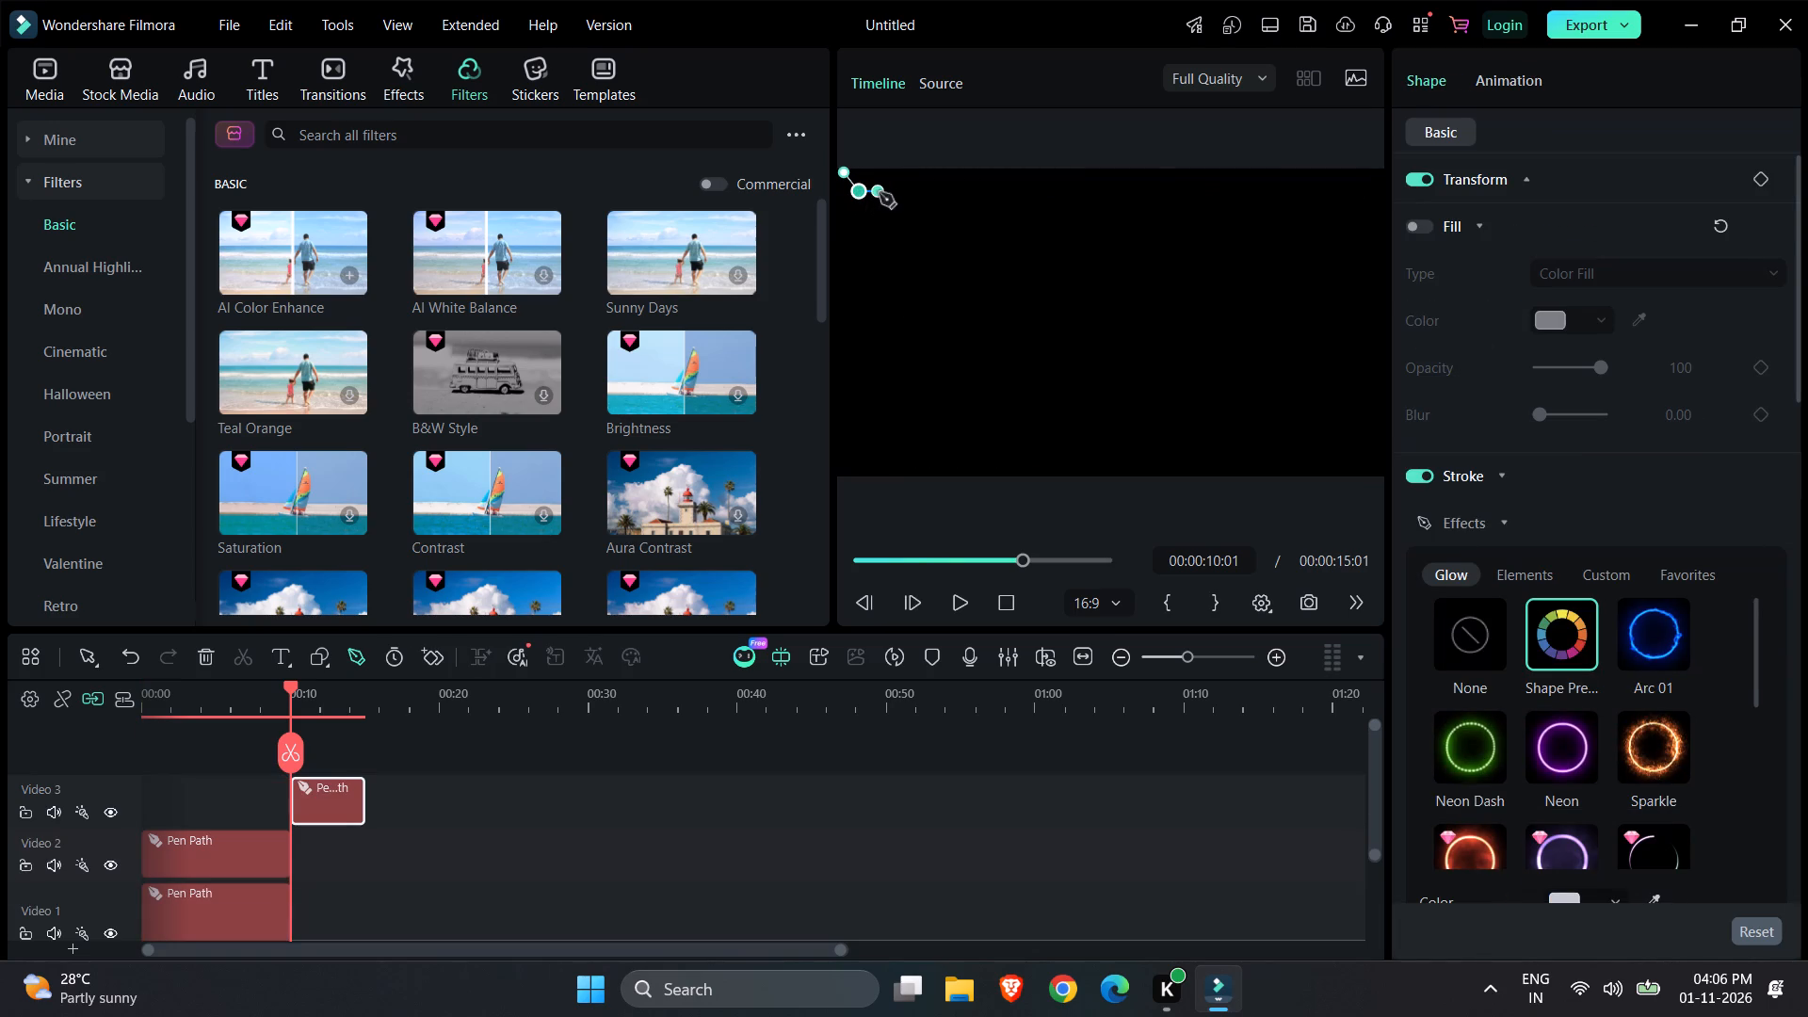
{"action": "left_click", "coordinate": [880, 193]}
{"action": "left_click", "coordinate": [900, 194]}
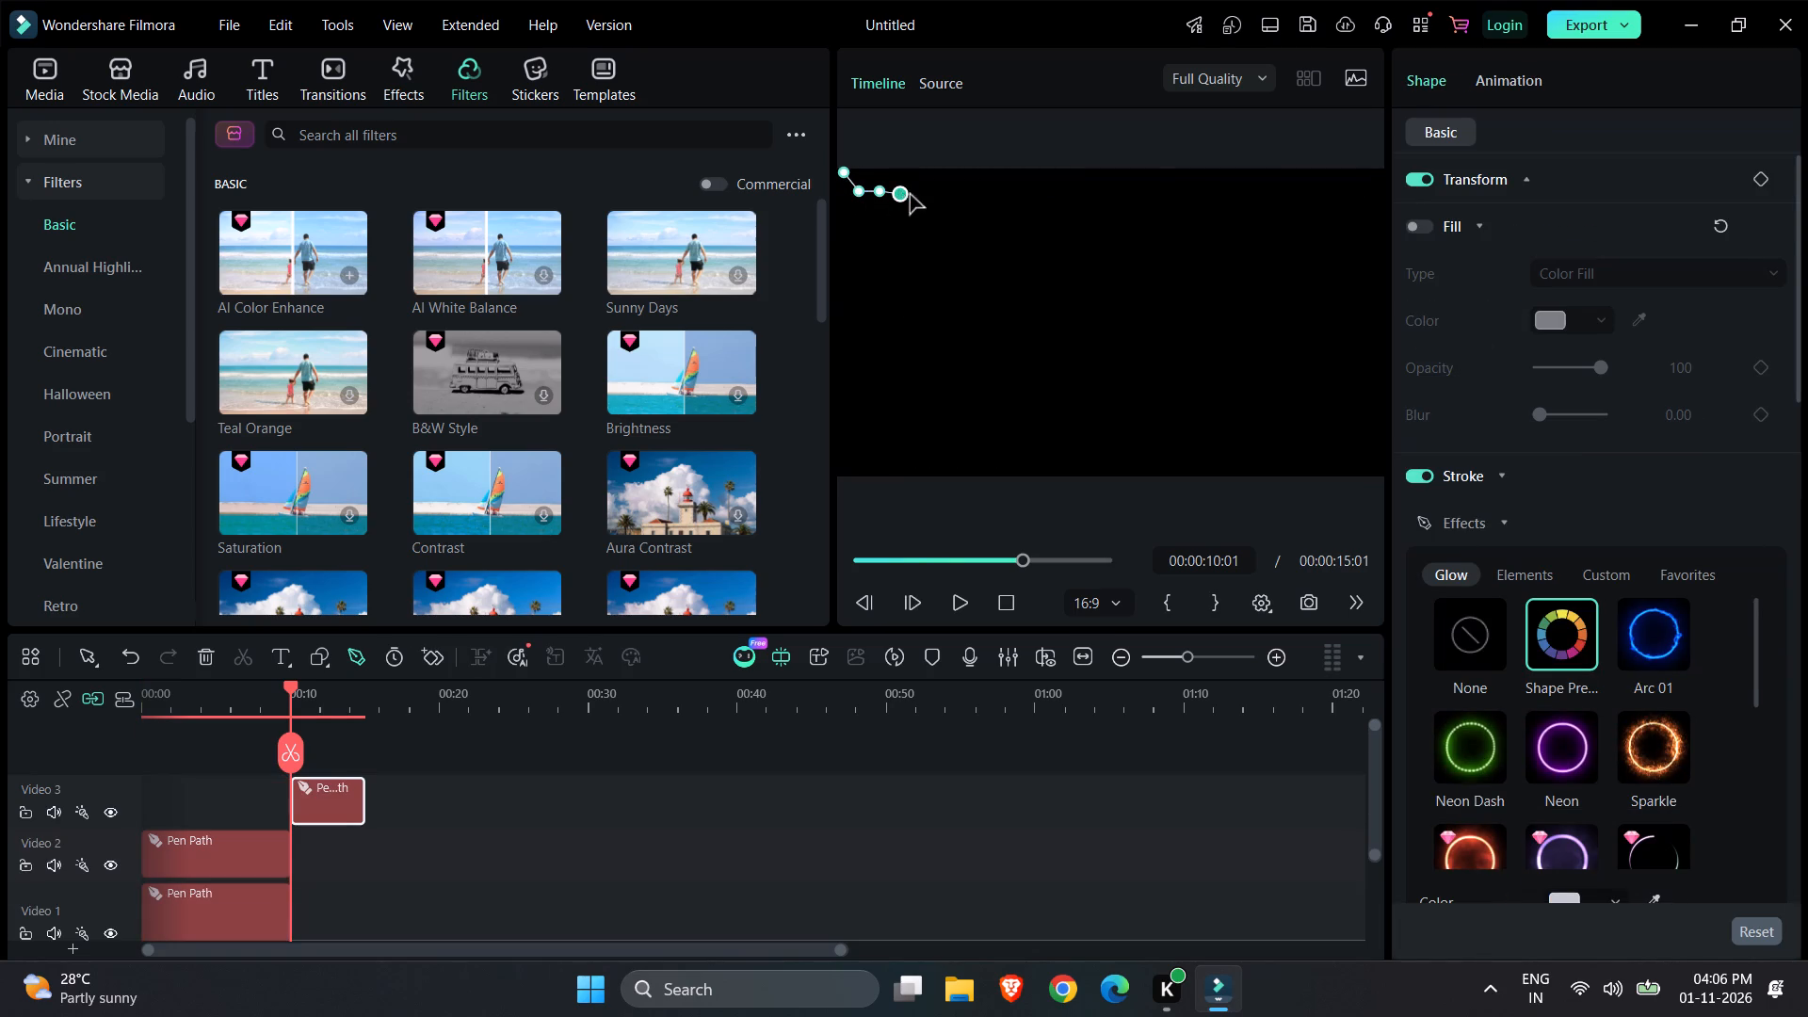
{"action": "left_click", "coordinate": [921, 197]}
{"action": "left_click", "coordinate": [935, 197]}
{"action": "left_click", "coordinate": [960, 196]}
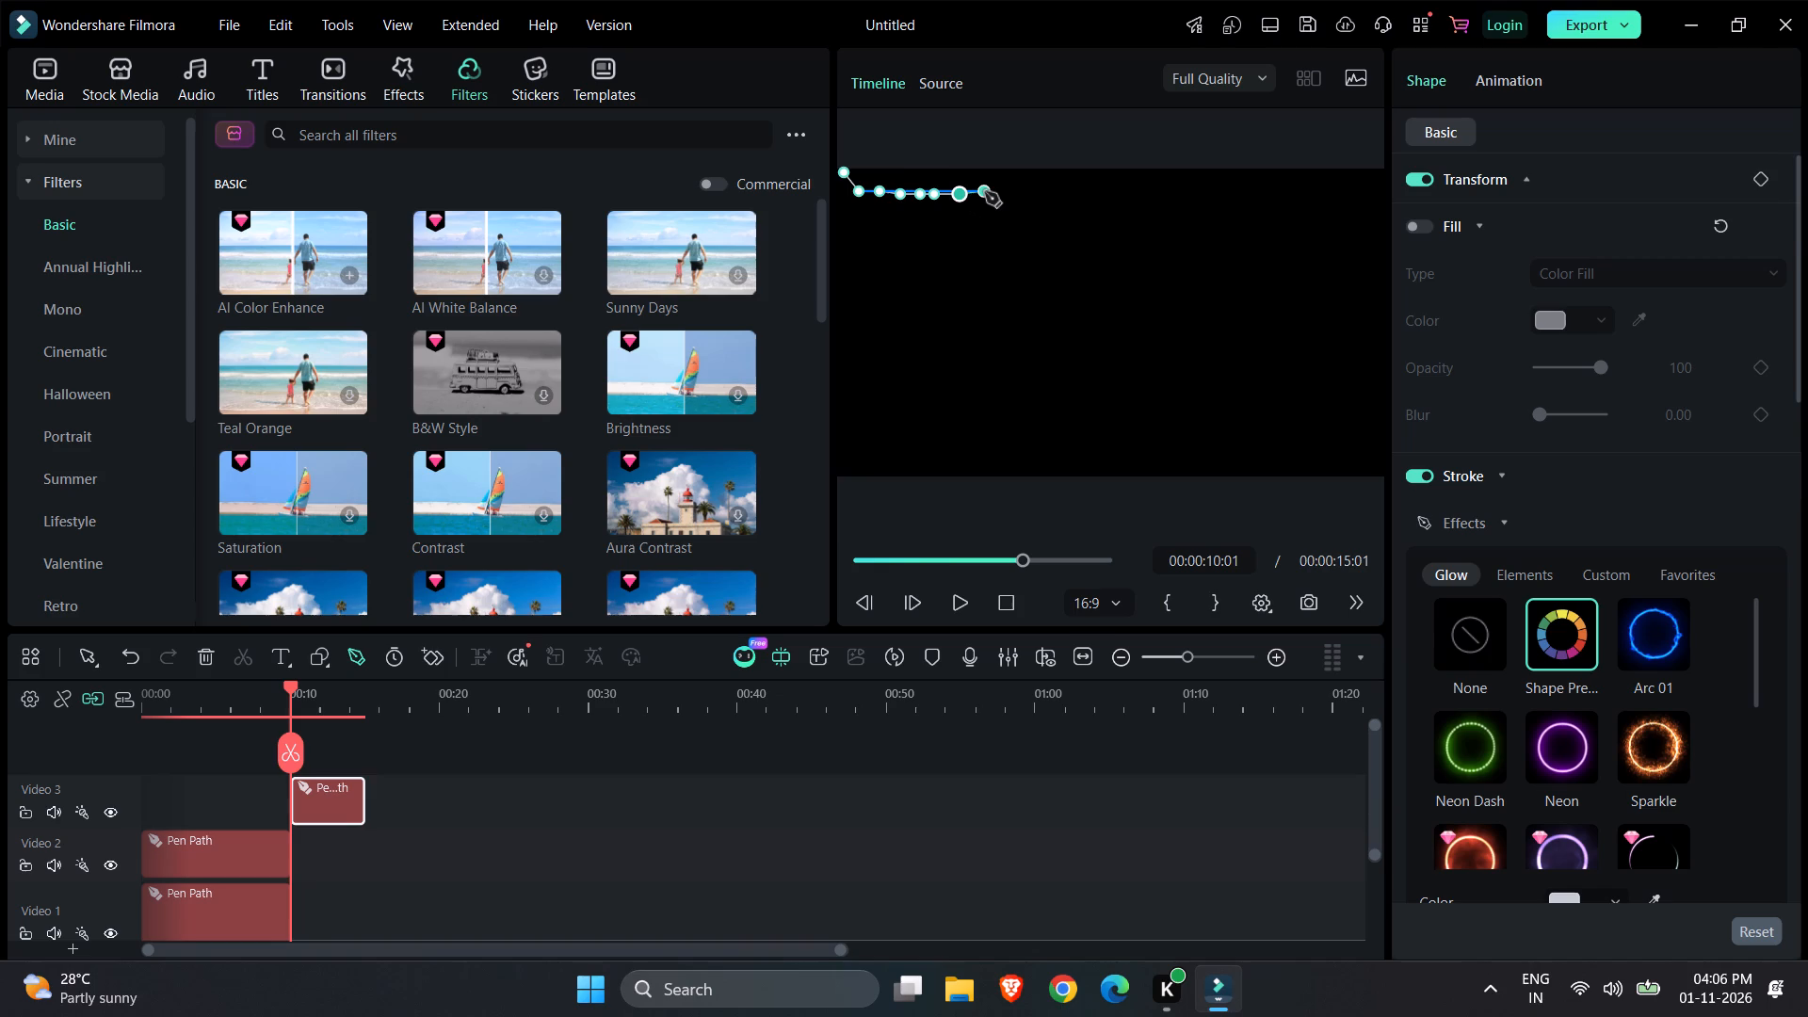
{"action": "left_click", "coordinate": [985, 192]}
{"action": "left_click", "coordinate": [1008, 193]}
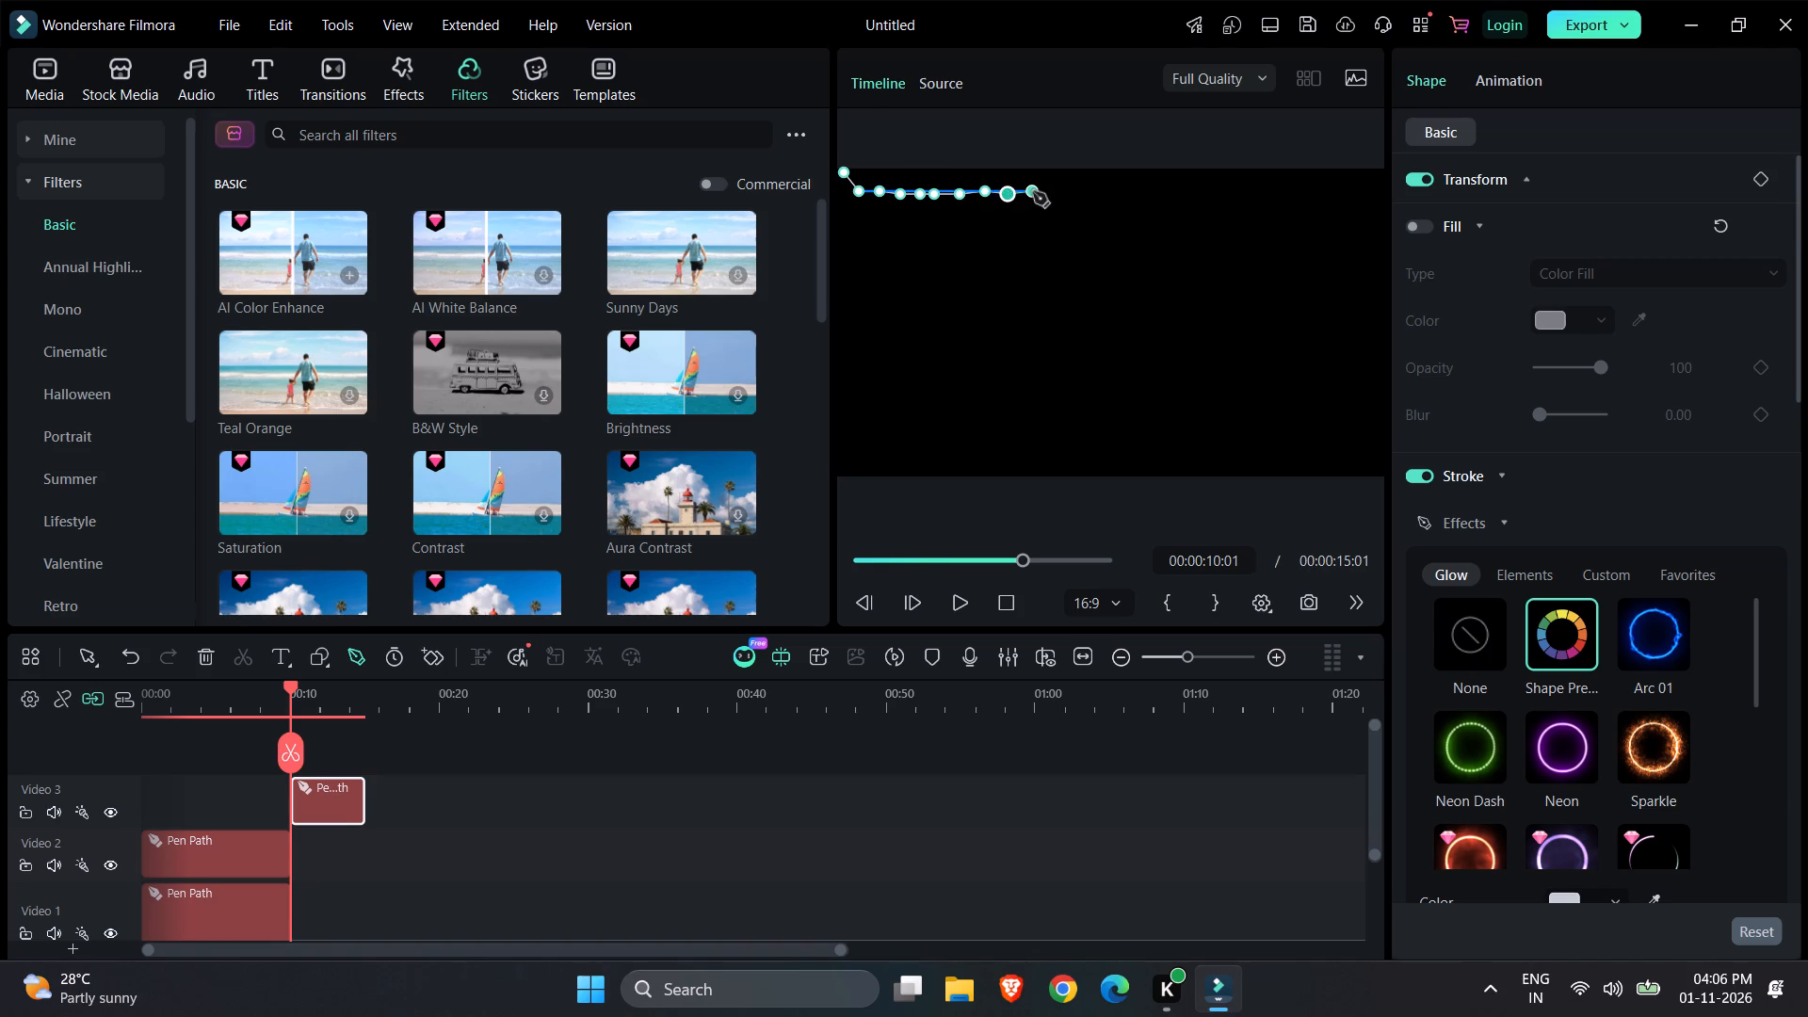
{"action": "left_click", "coordinate": [1033, 192]}
{"action": "left_click", "coordinate": [1045, 192]}
{"action": "left_click", "coordinate": [1057, 193]}
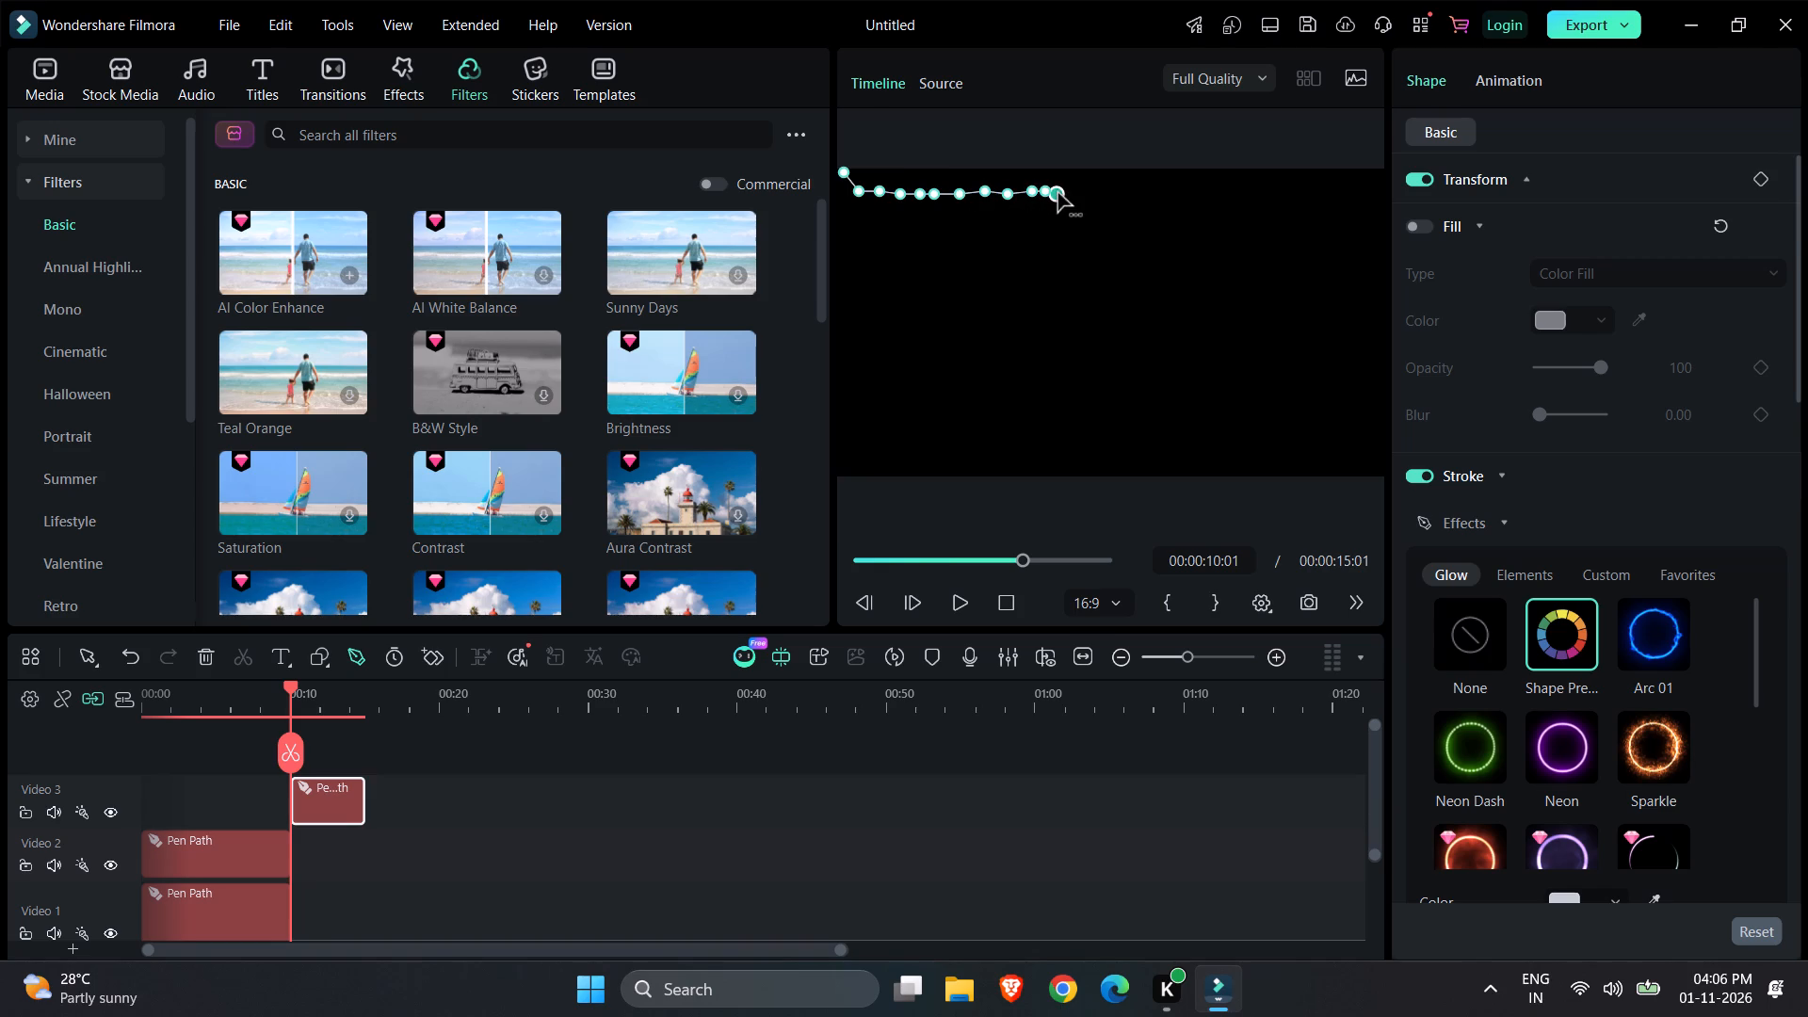
Continue the third pen path's upper line horizontally to about three quarters of the frame's width.
{"action": "left_click", "coordinate": [1068, 193]}
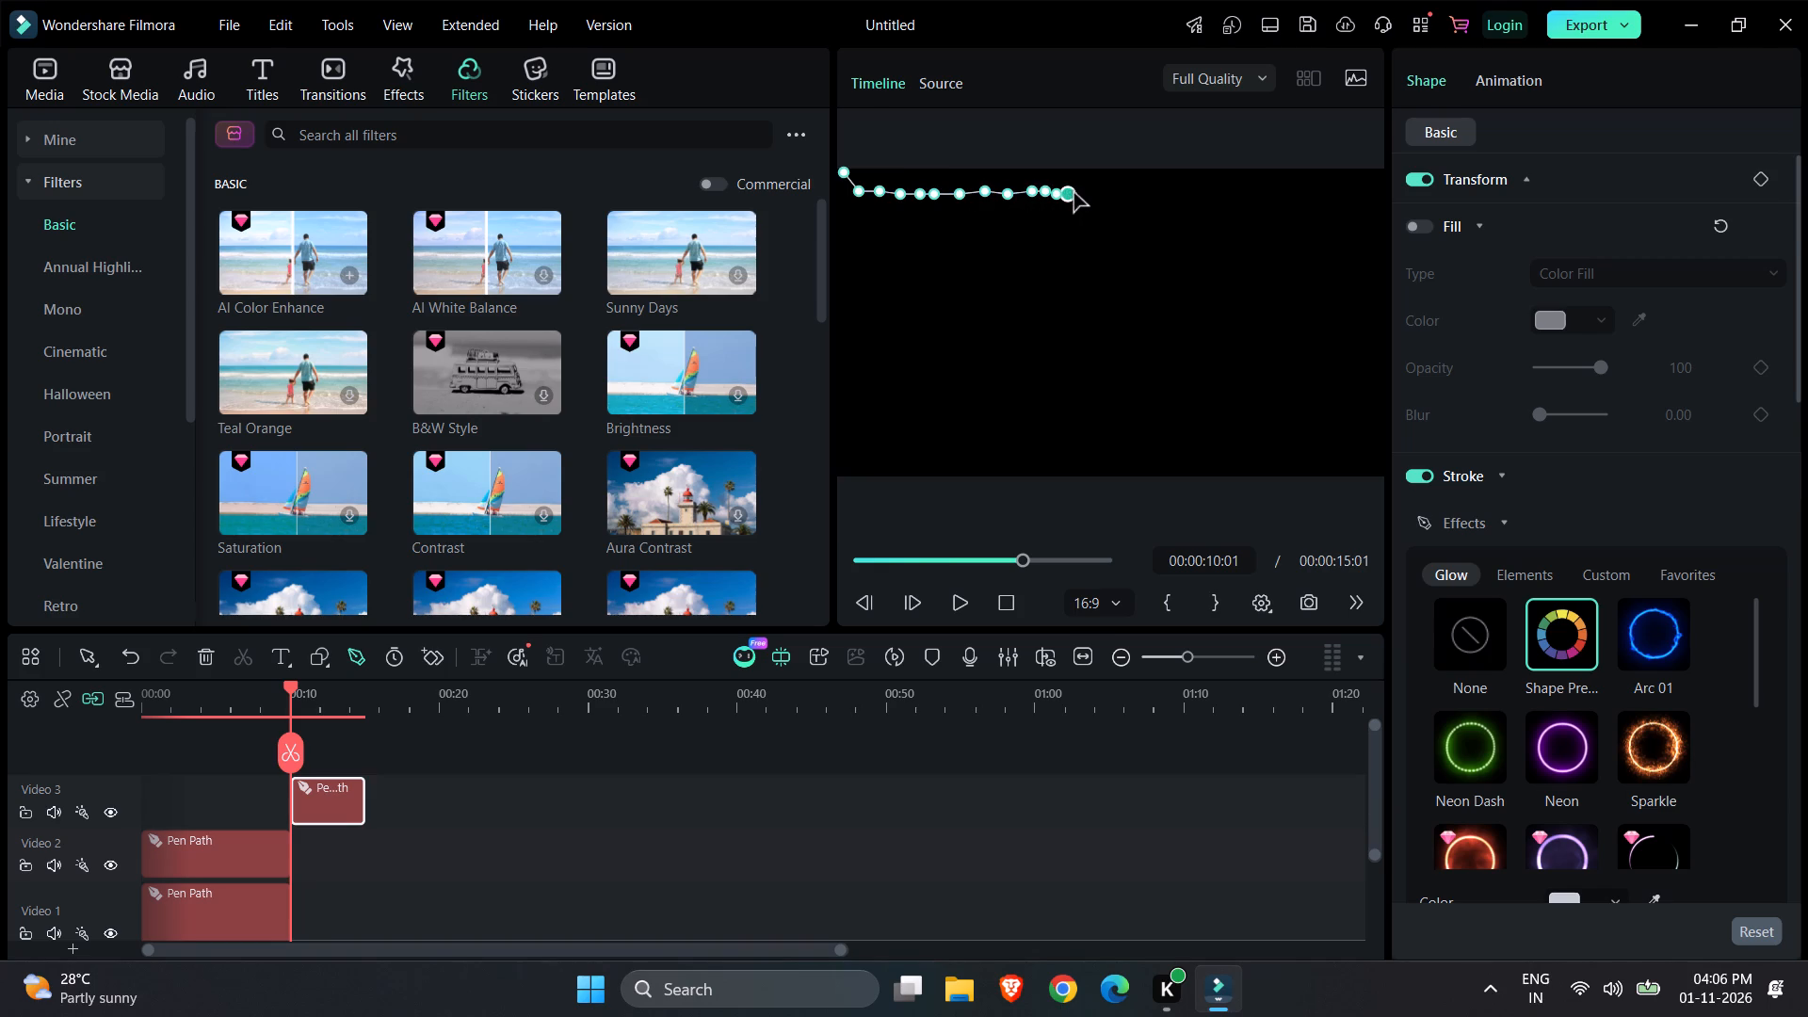
{"action": "left_click", "coordinate": [1078, 193]}
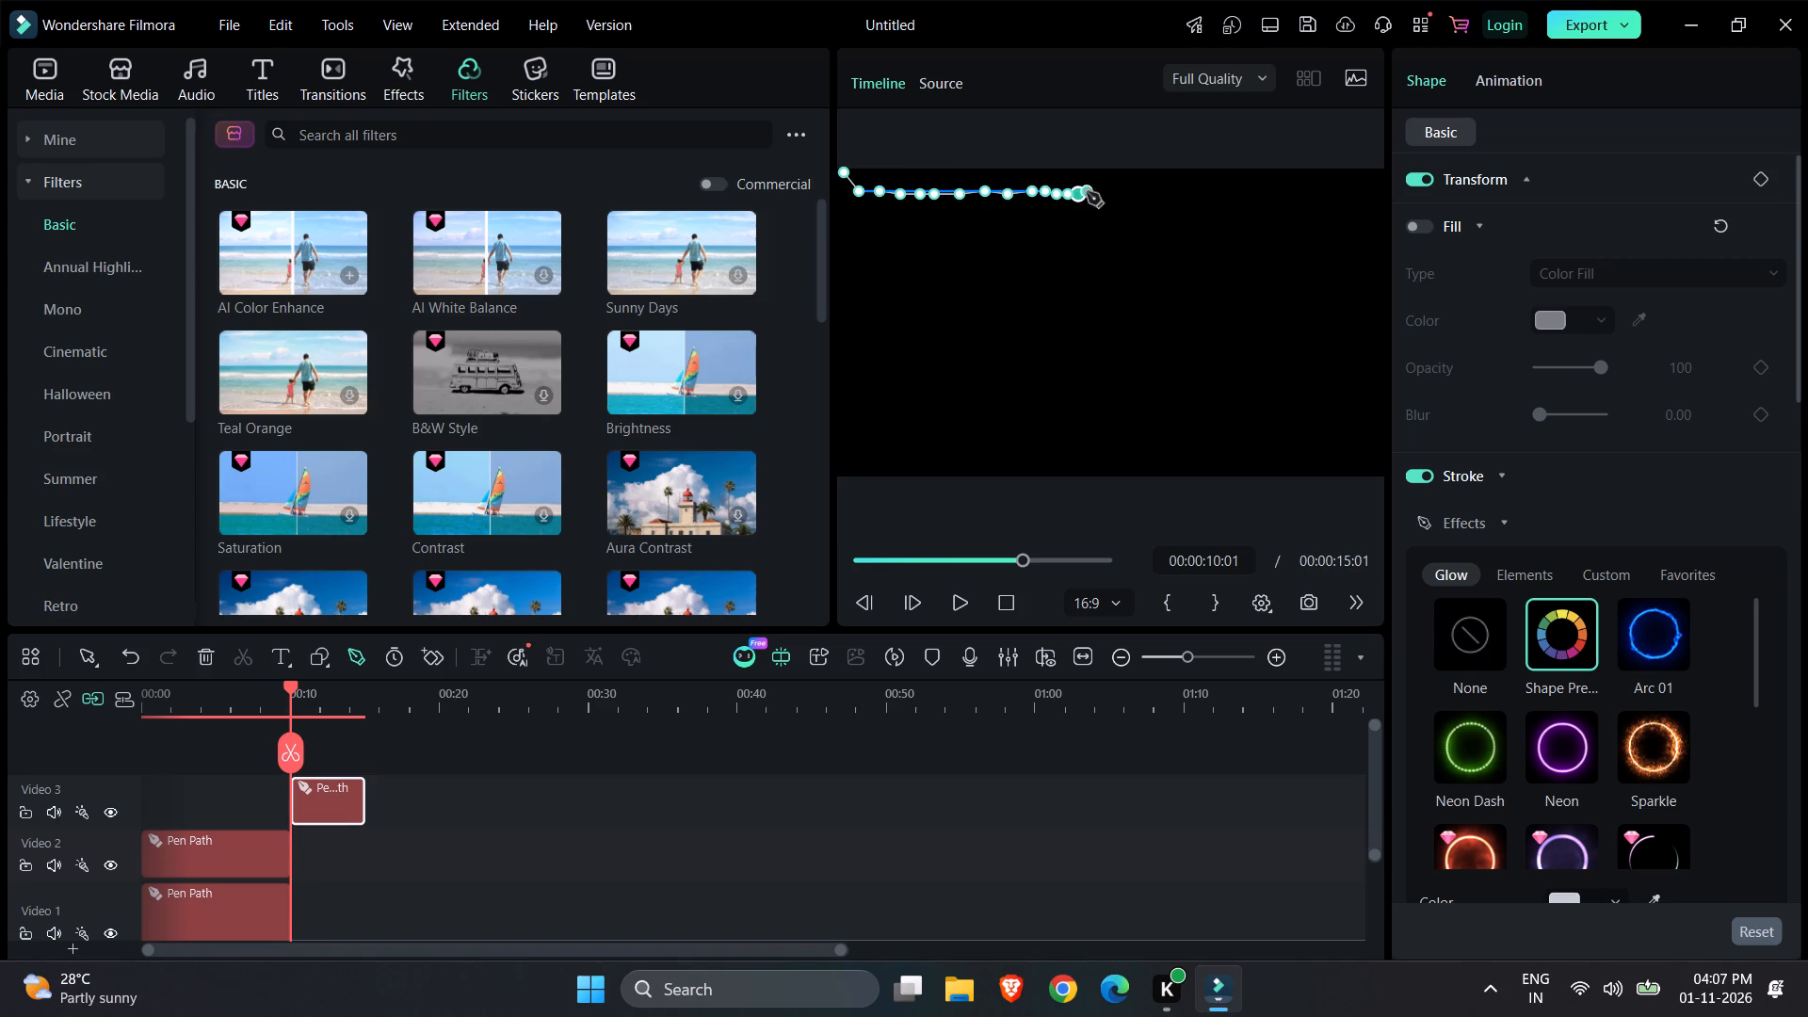
{"action": "left_click", "coordinate": [1096, 192]}
{"action": "left_click", "coordinate": [1111, 192]}
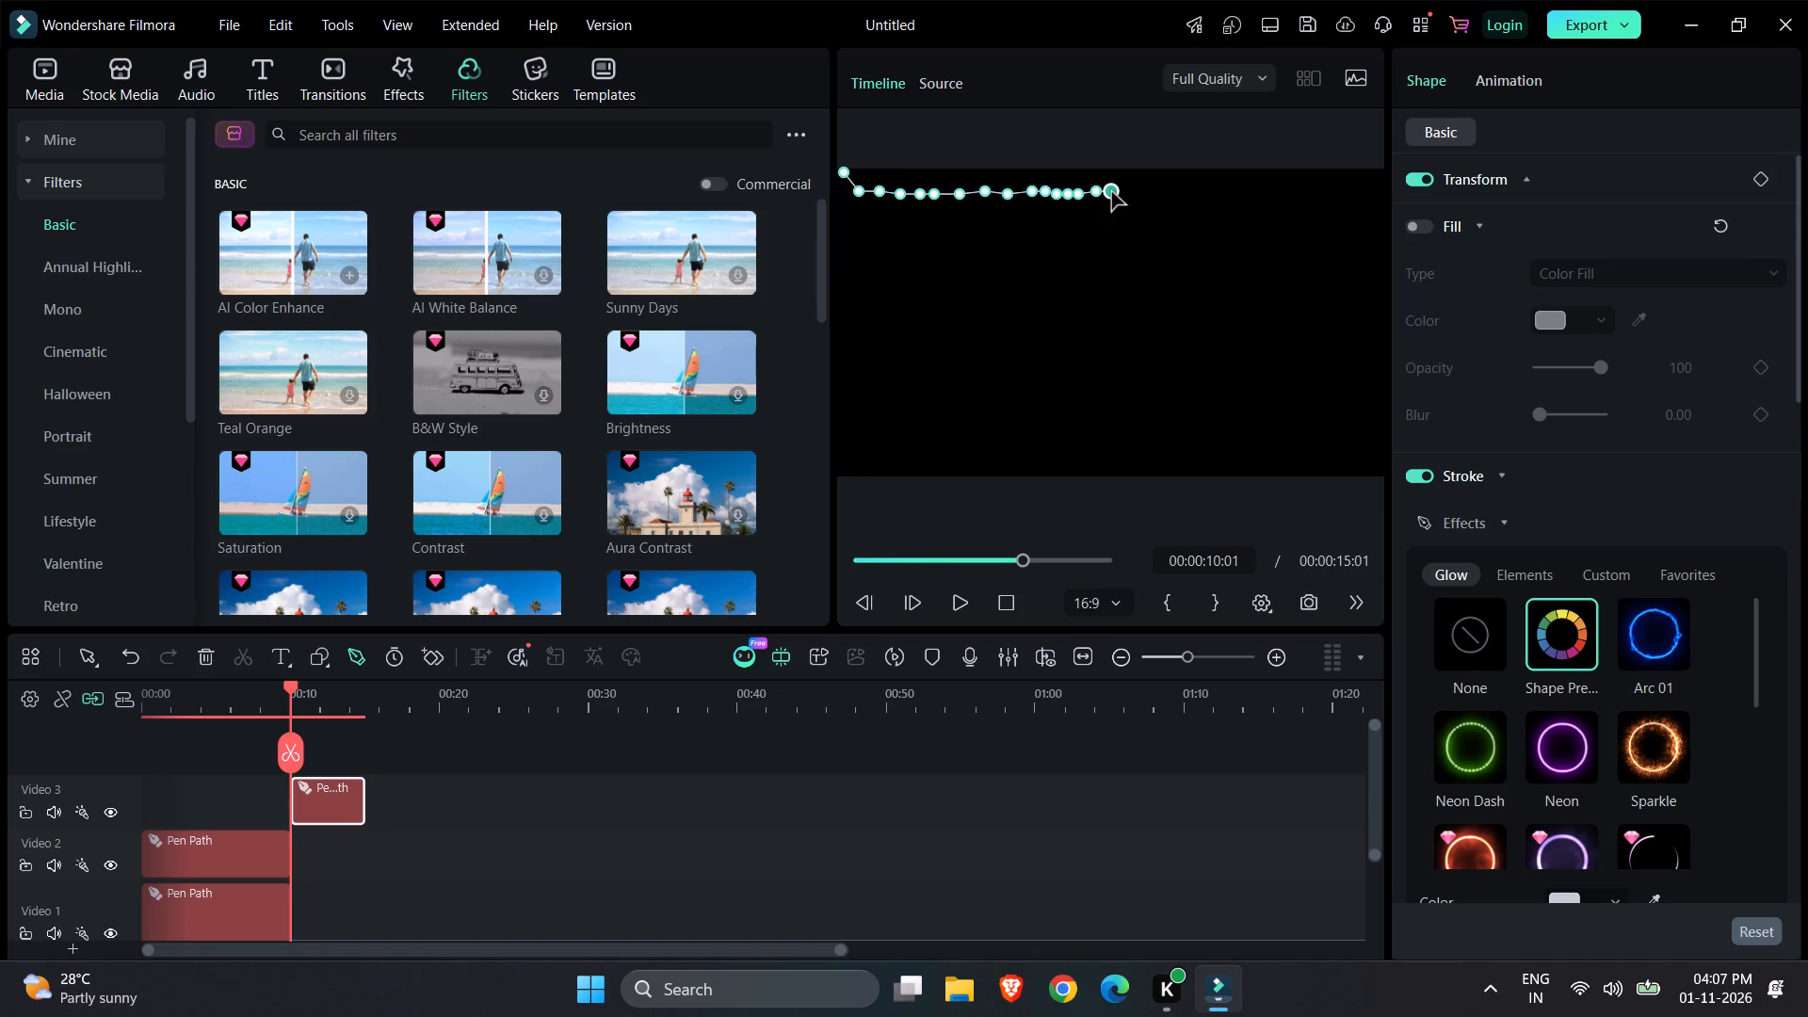
{"action": "left_click", "coordinate": [1123, 192]}
{"action": "left_click", "coordinate": [1136, 192]}
{"action": "left_click", "coordinate": [1153, 194]}
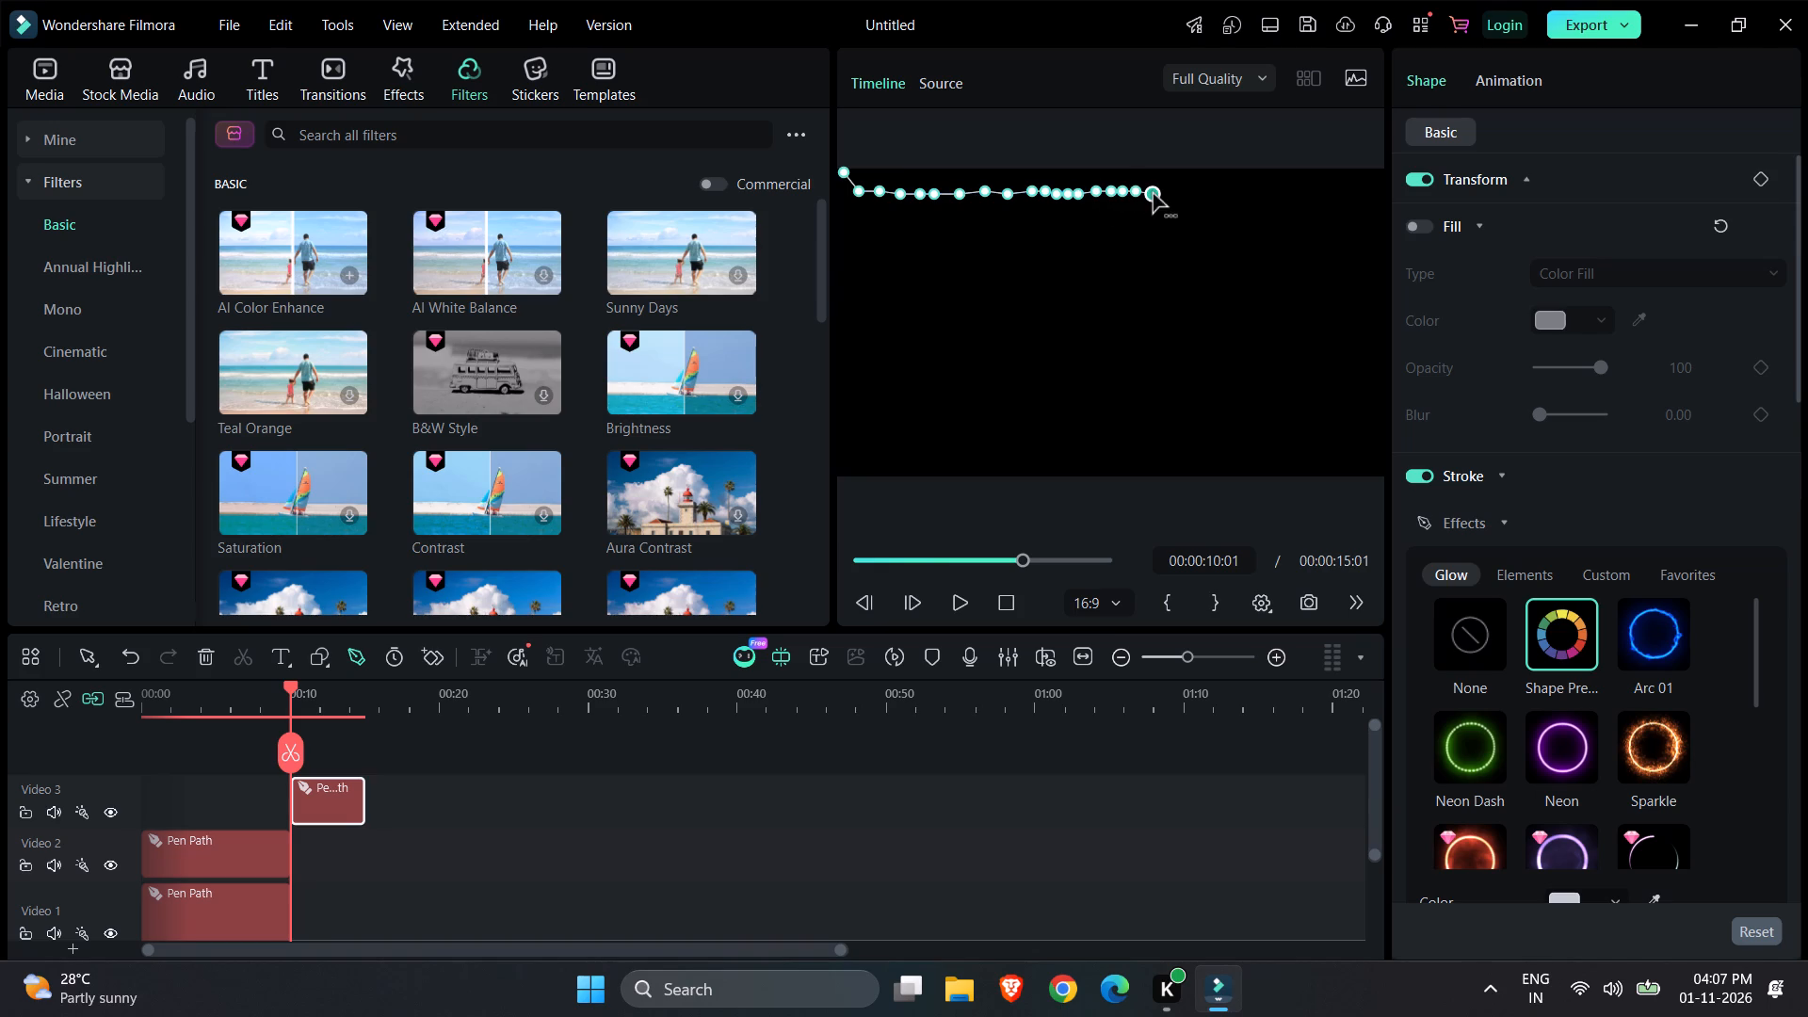
{"action": "left_click", "coordinate": [1167, 194]}
{"action": "left_click", "coordinate": [1179, 194]}
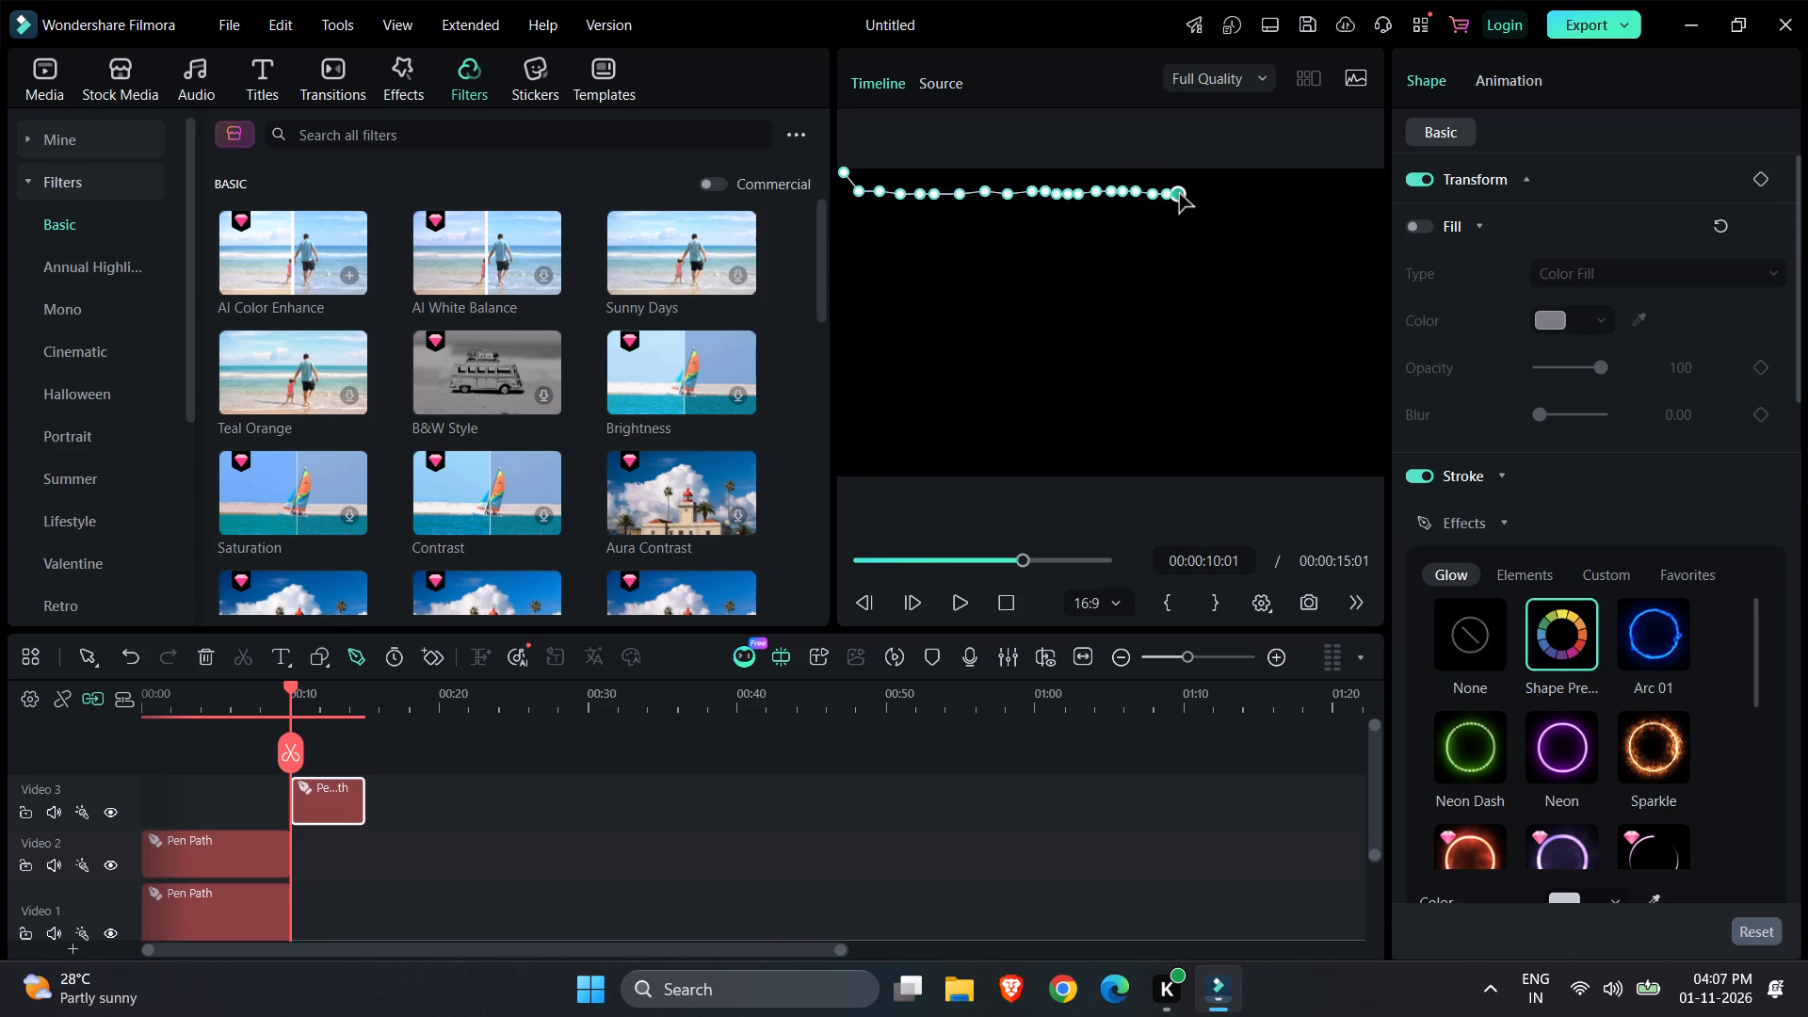
{"action": "left_click", "coordinate": [1191, 194]}
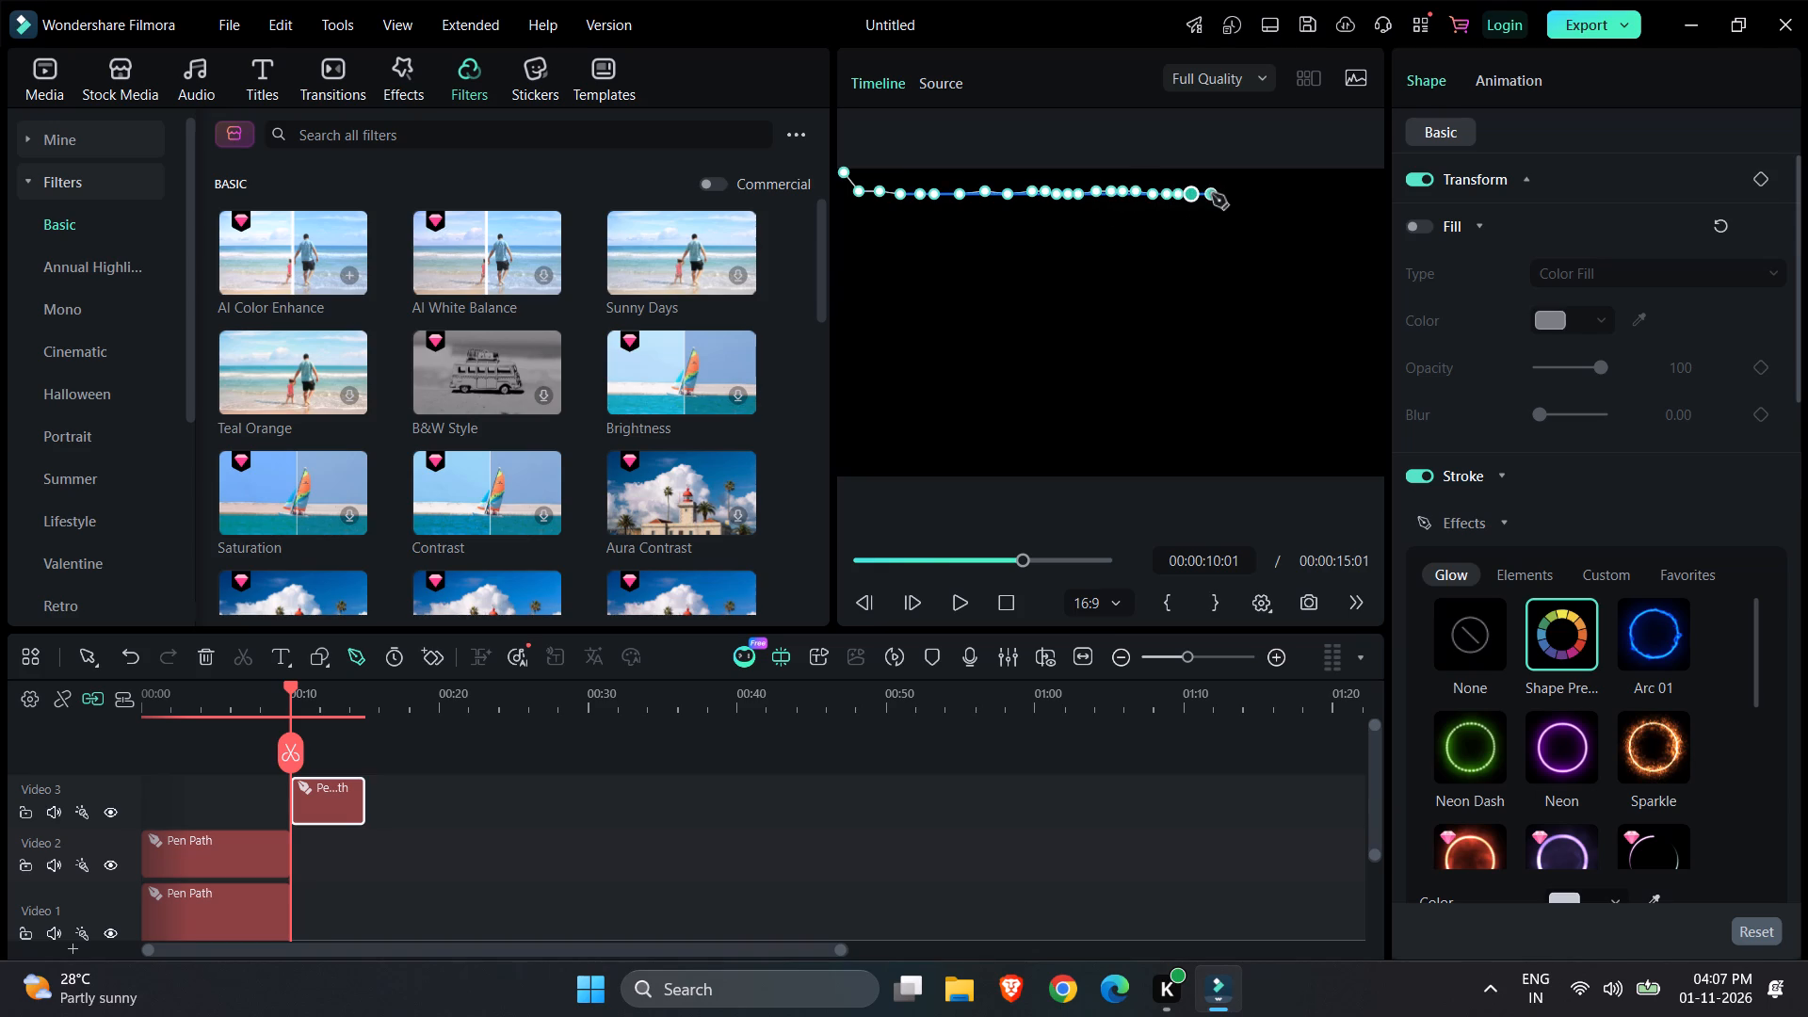
{"action": "left_click", "coordinate": [1213, 194]}
{"action": "left_click", "coordinate": [1233, 195]}
{"action": "left_click", "coordinate": [1246, 195]}
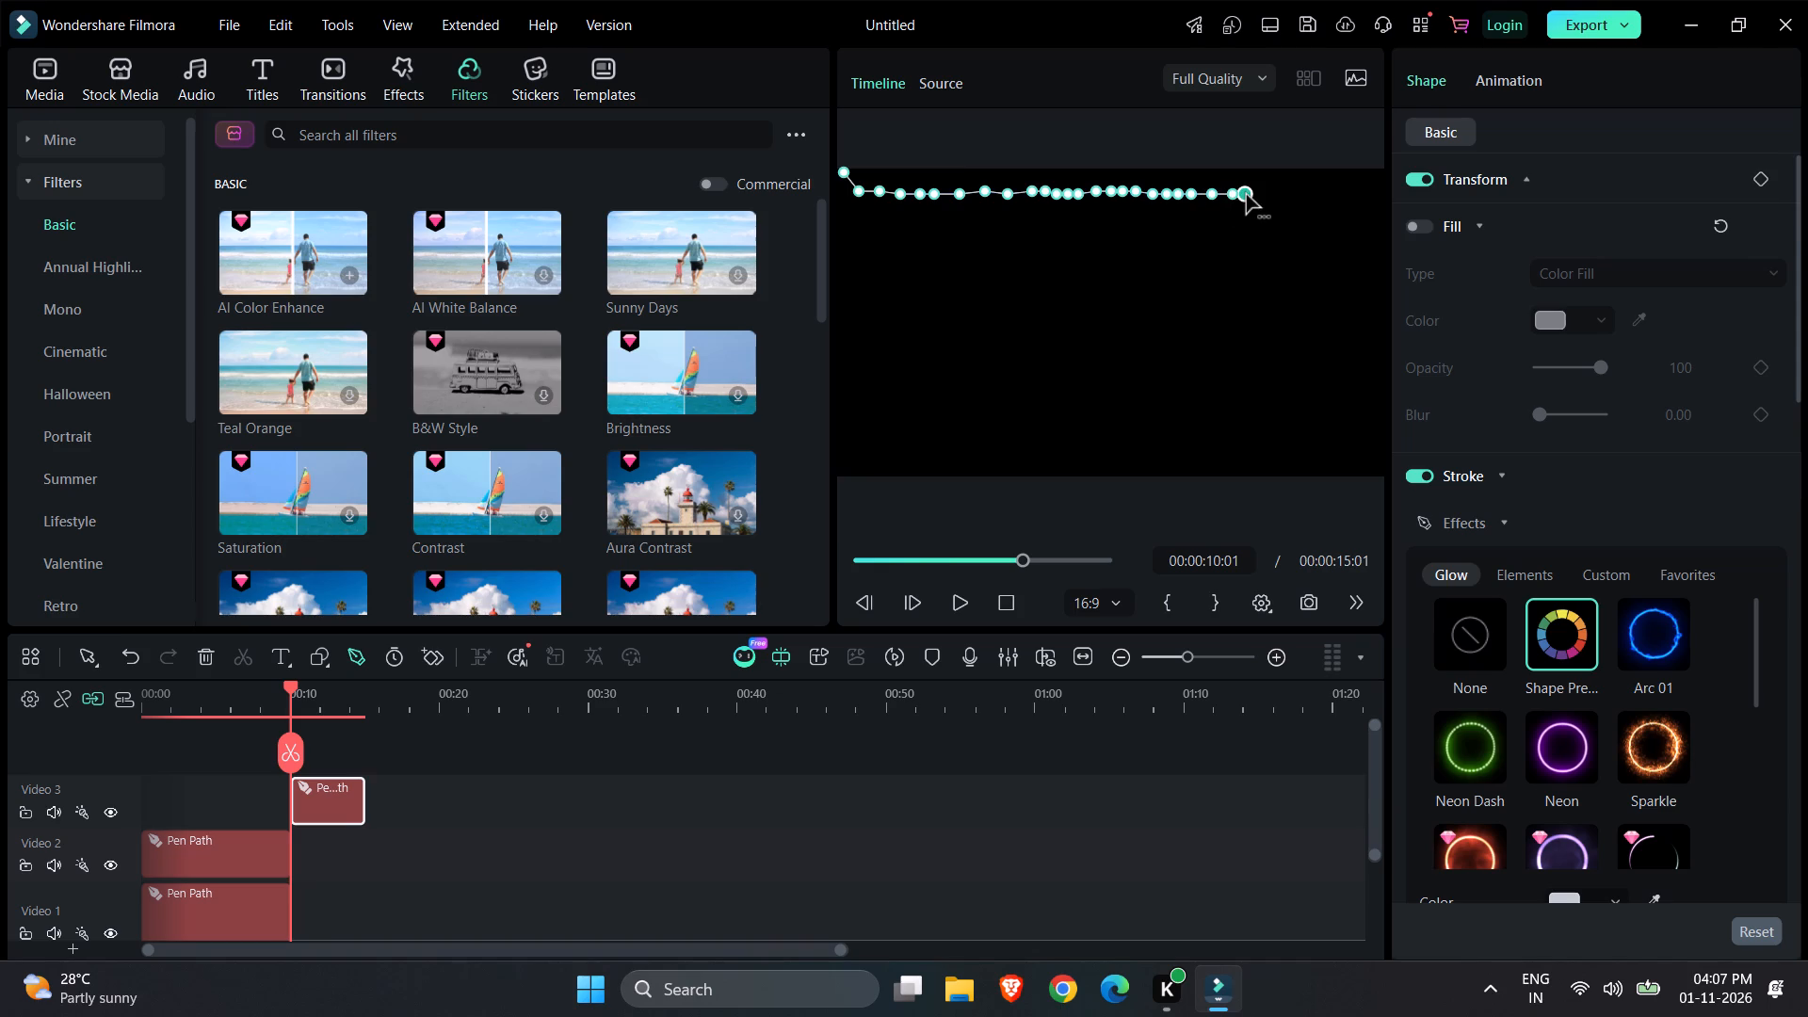
Extend the third pen path's upper line to the frame's right edge.
{"action": "left_click", "coordinate": [1259, 195]}
{"action": "left_click", "coordinate": [1278, 194]}
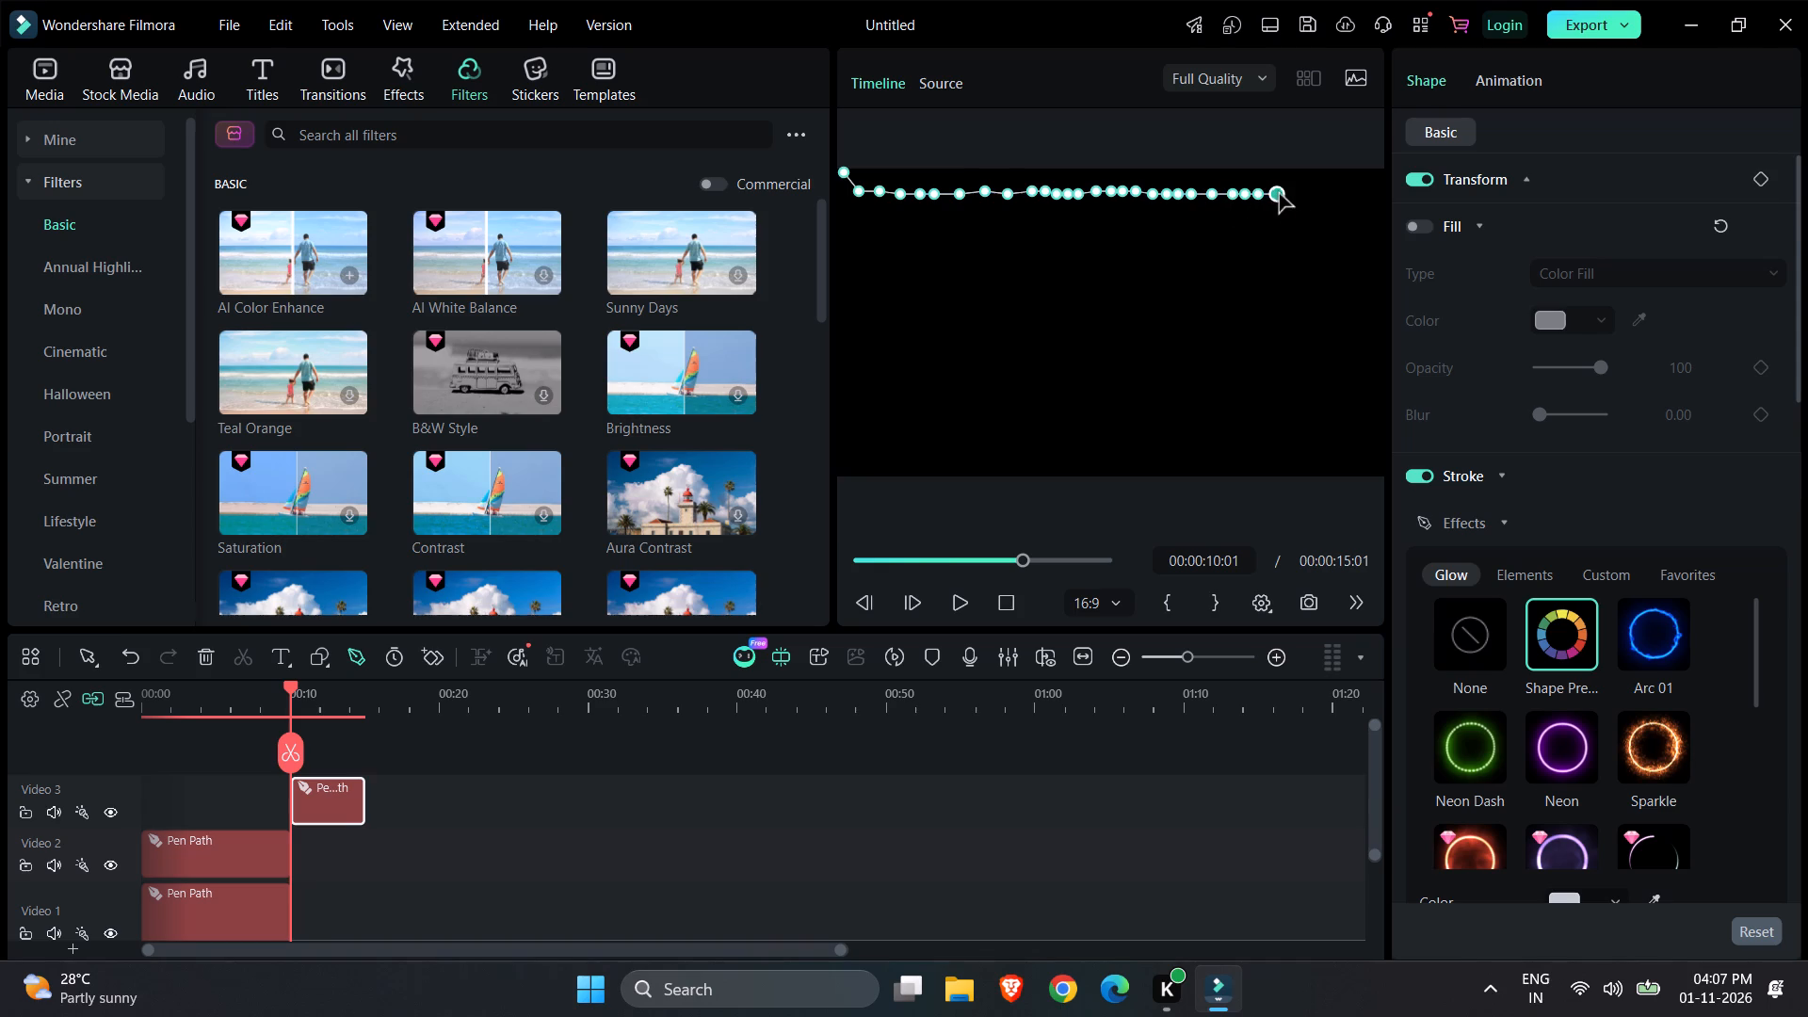
{"action": "left_click", "coordinate": [1290, 194]}
{"action": "left_click", "coordinate": [1300, 194]}
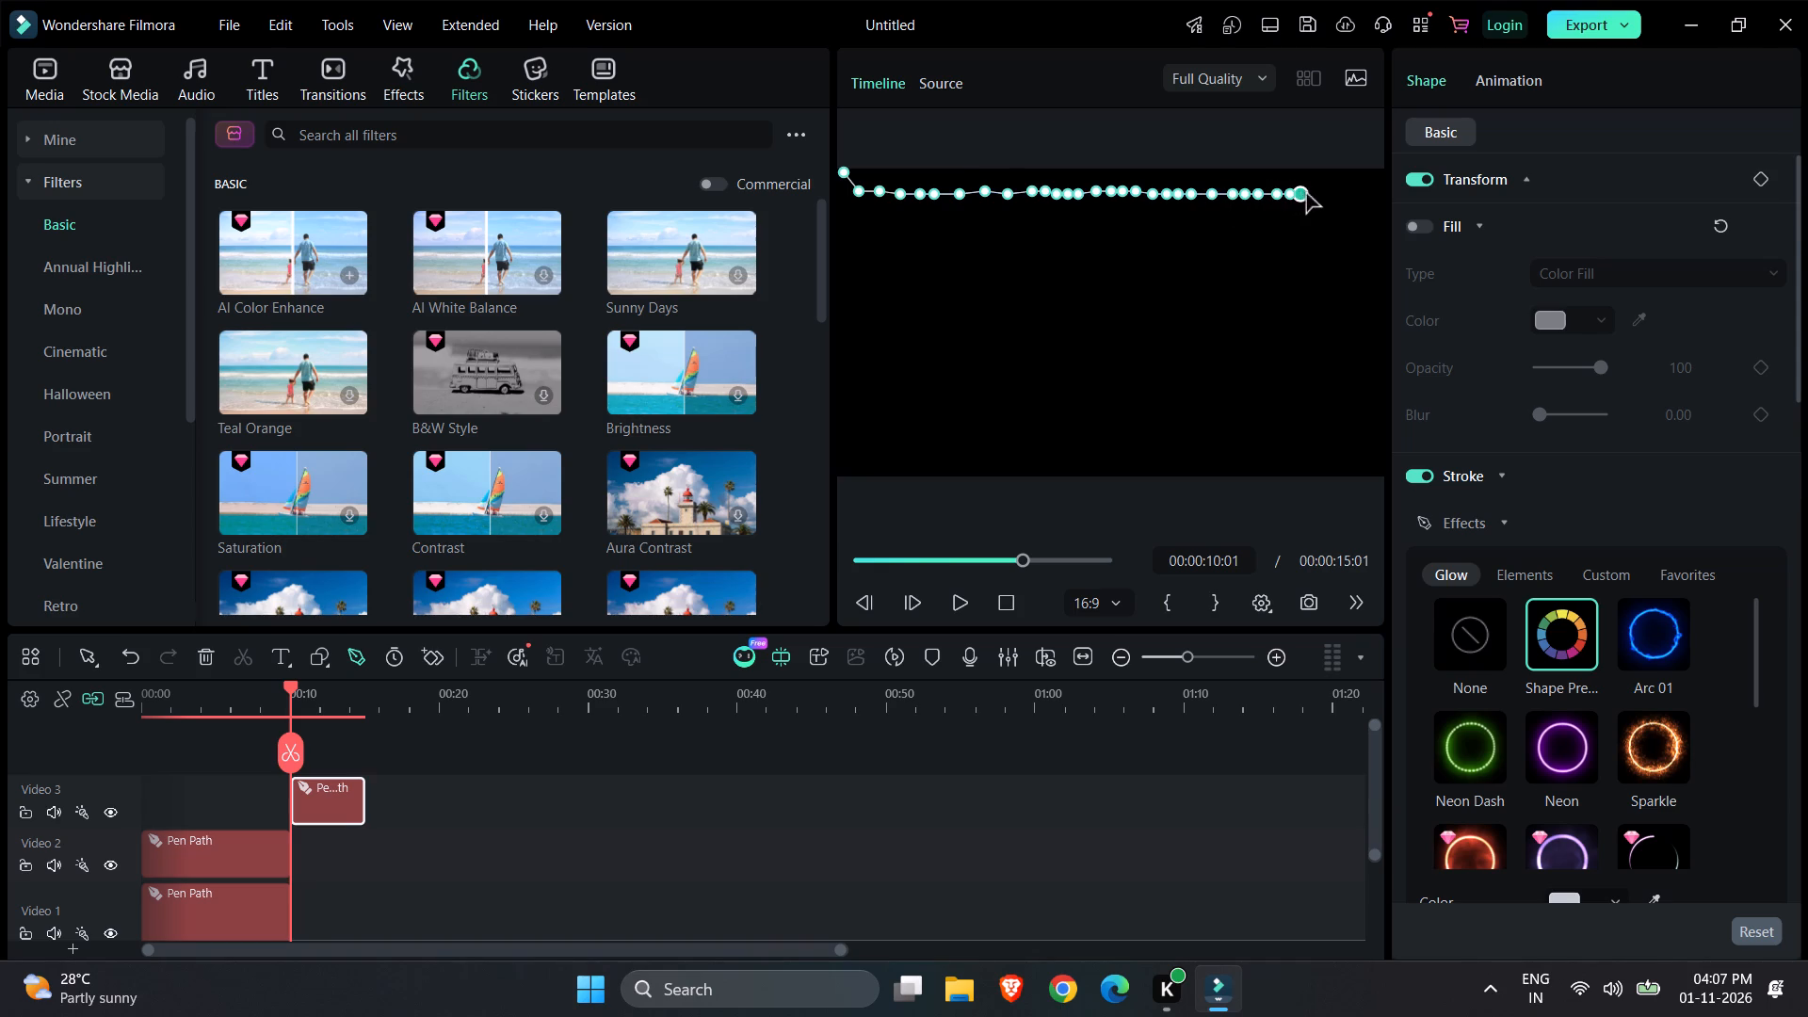
{"action": "left_click", "coordinate": [1311, 194]}
{"action": "left_click", "coordinate": [1320, 196]}
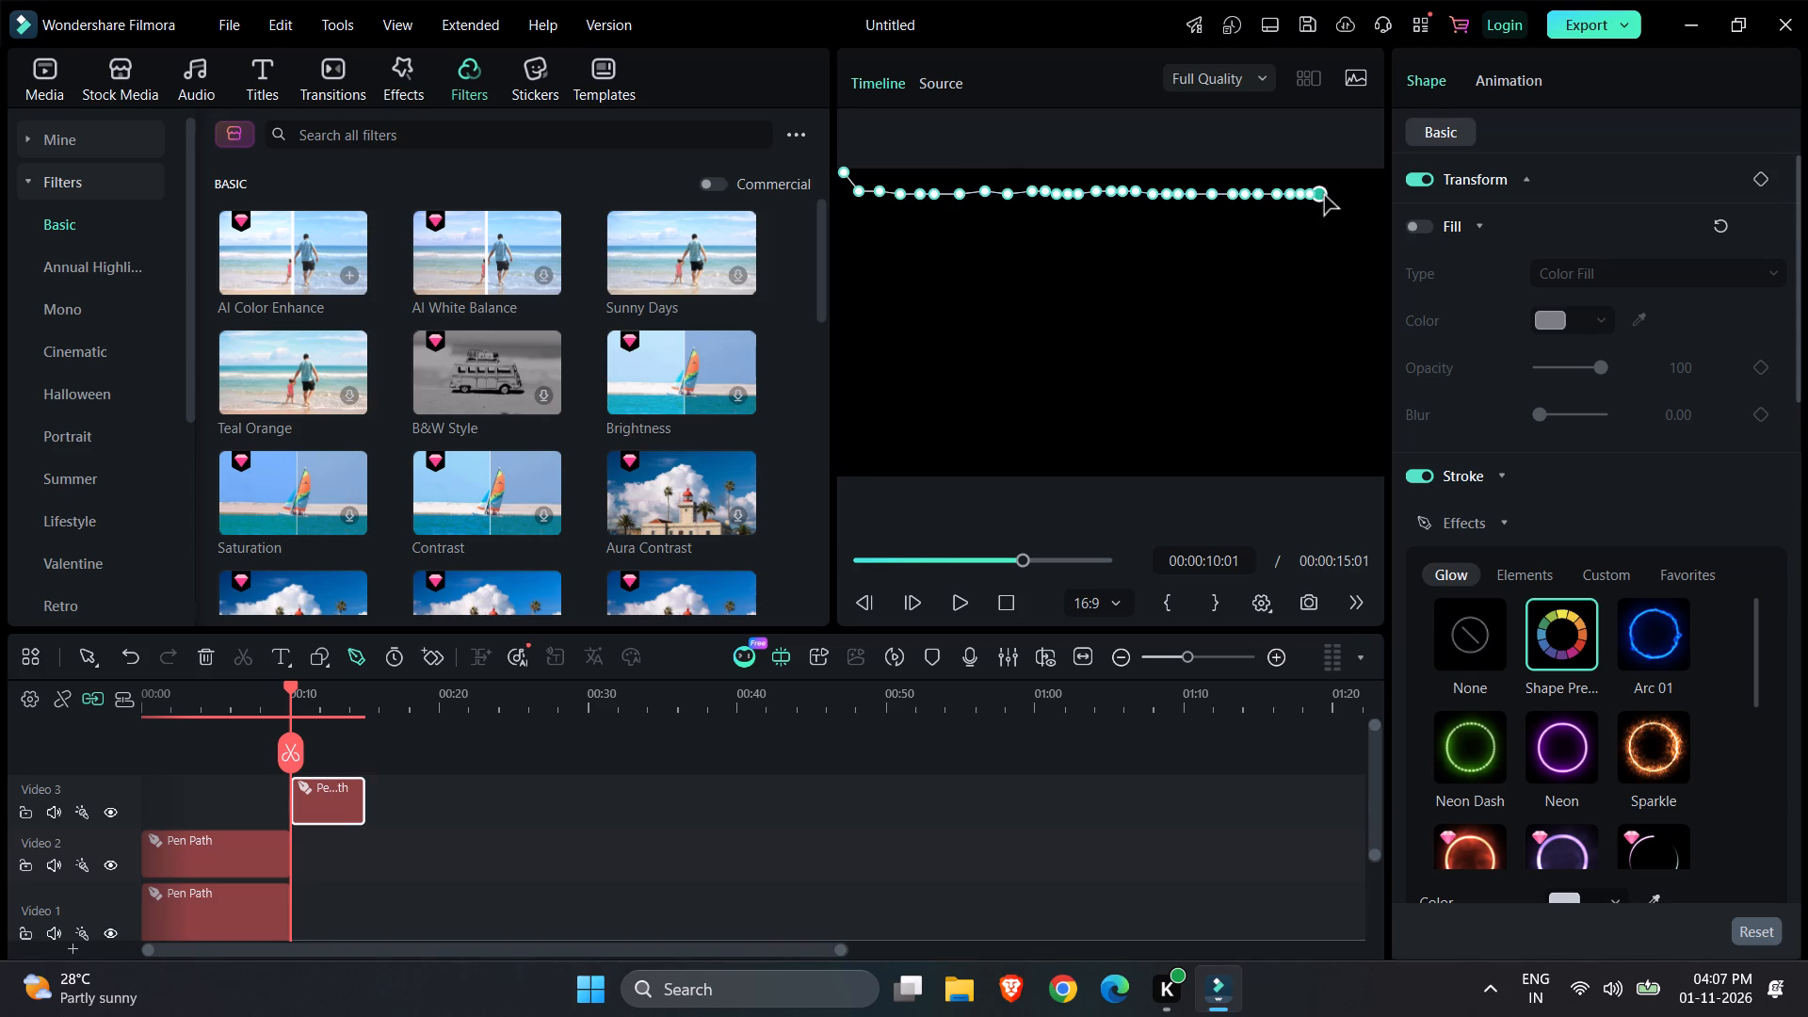
{"action": "left_click", "coordinate": [1324, 196]}
{"action": "left_click", "coordinate": [1329, 196]}
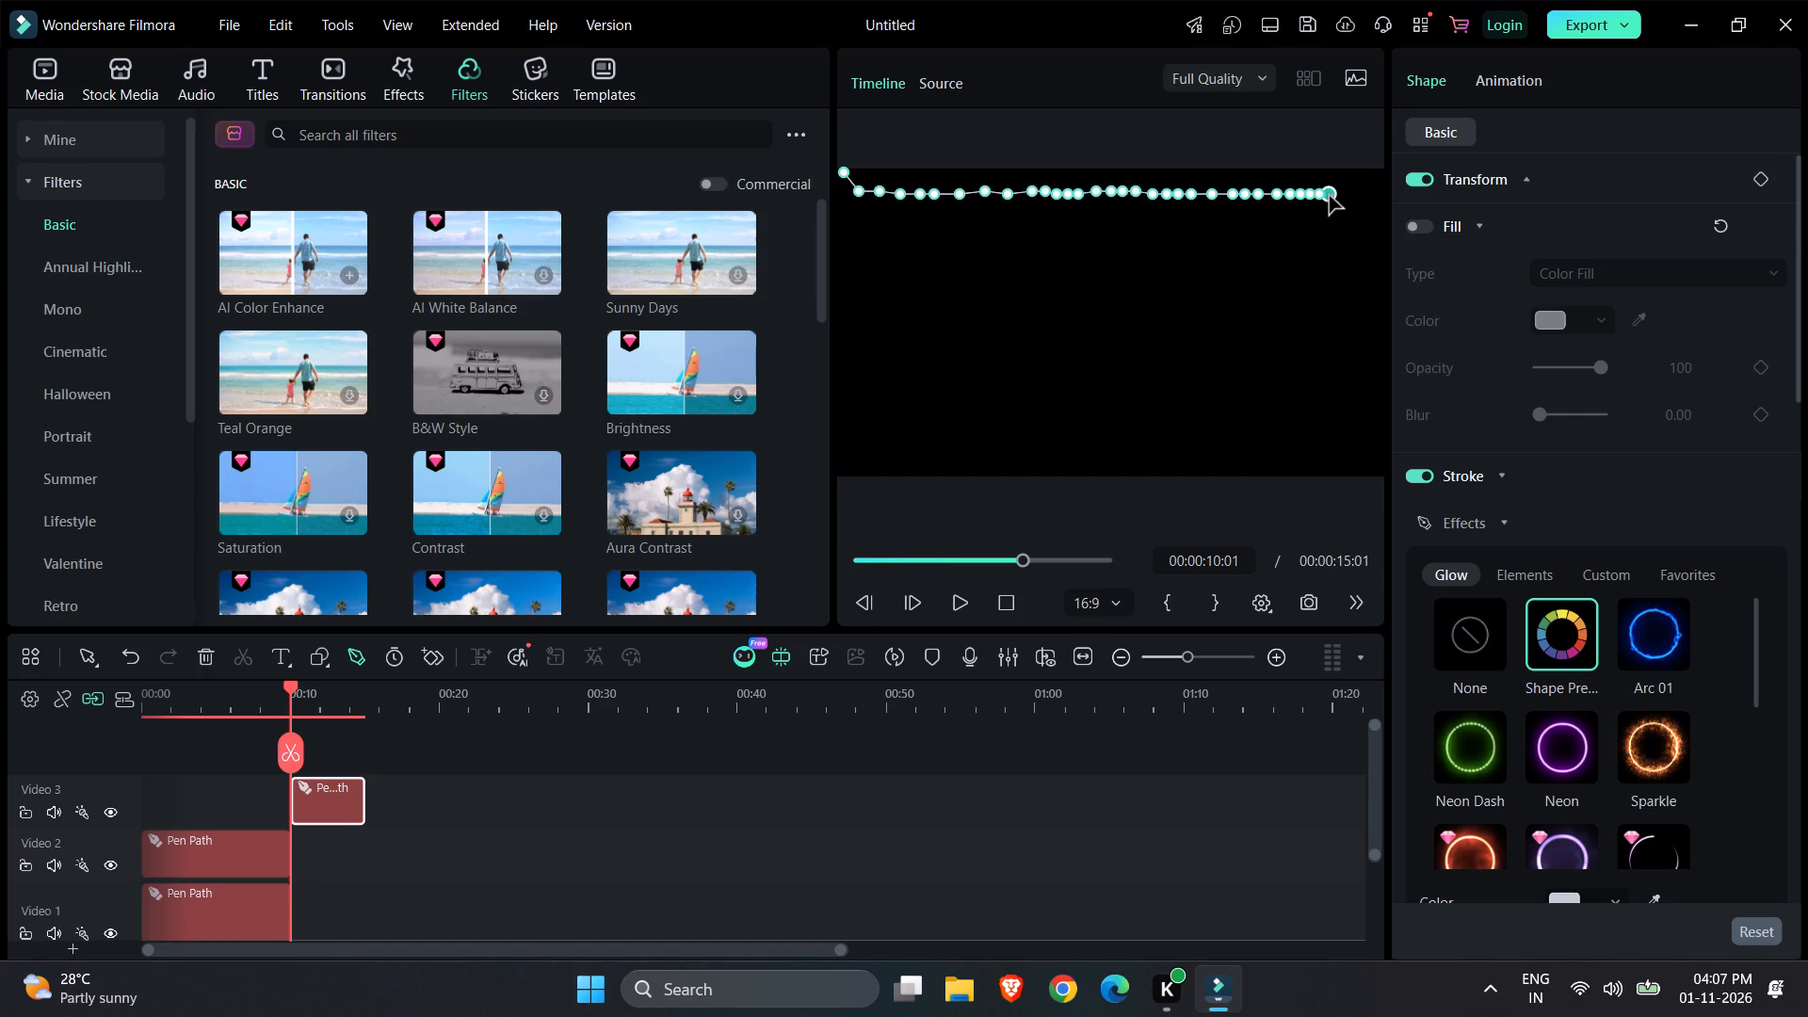
{"action": "left_click", "coordinate": [1348, 195]}
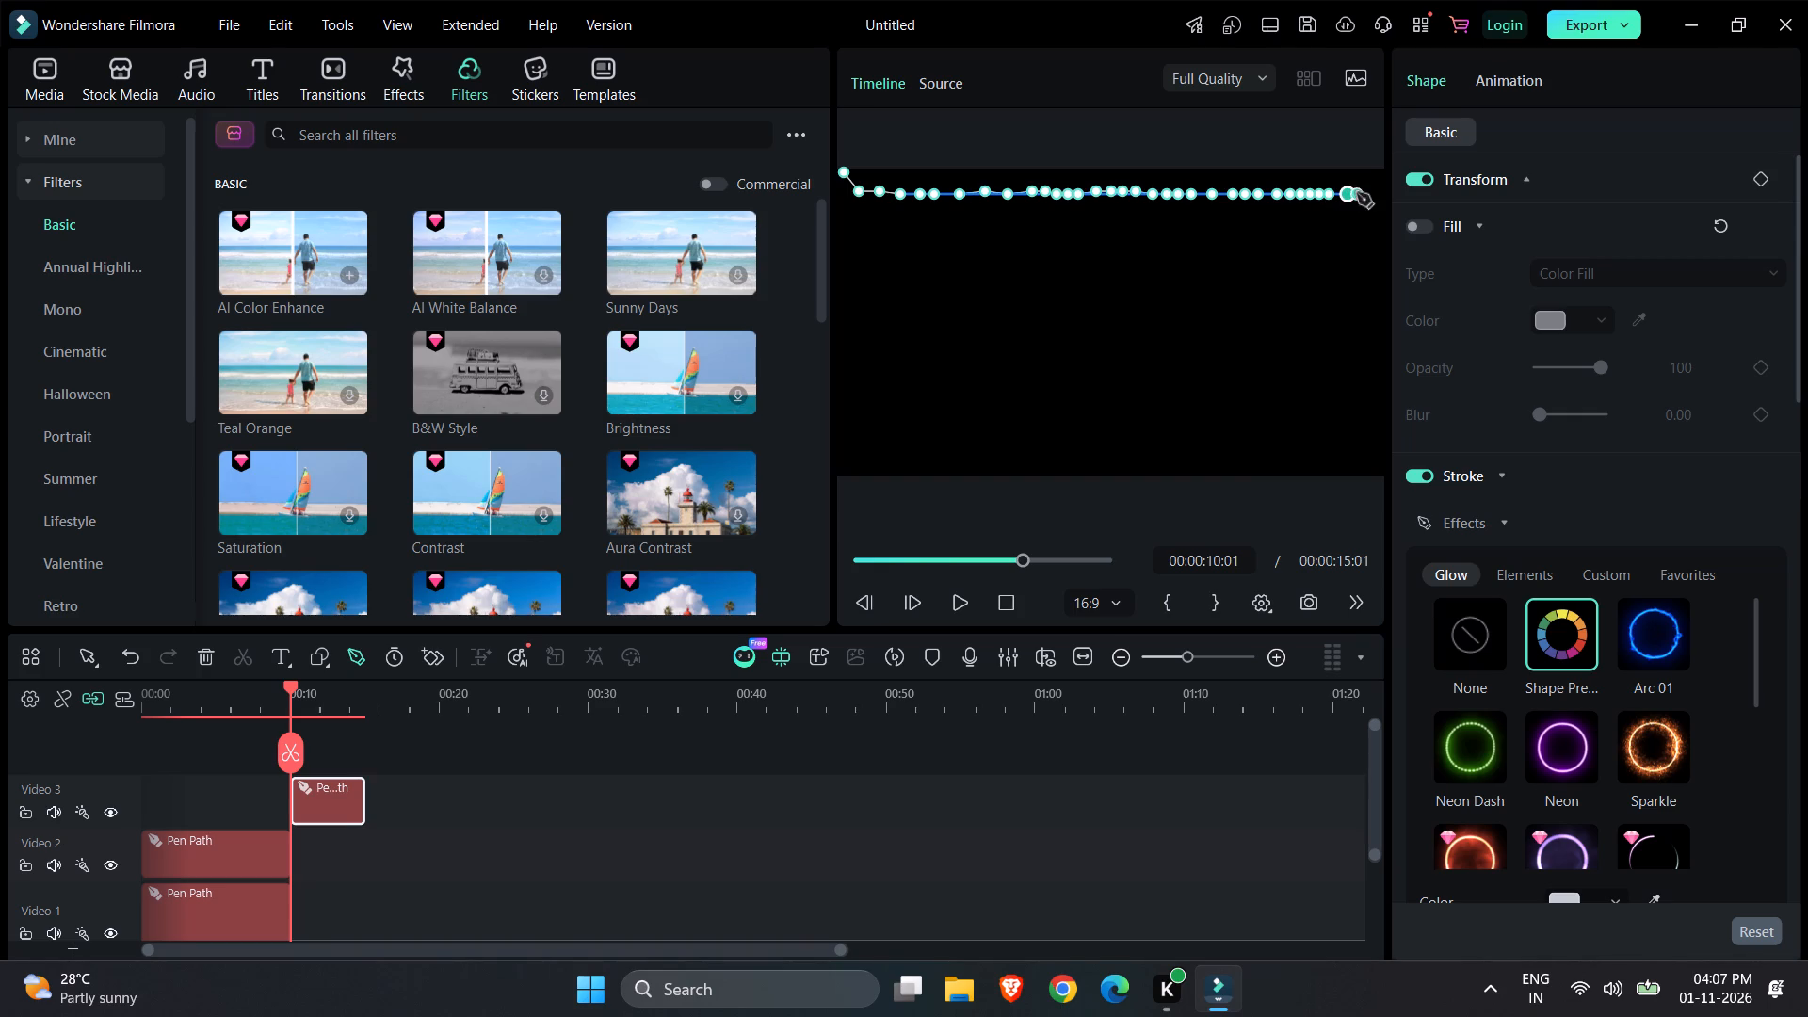
{"action": "left_click", "coordinate": [1357, 193]}
{"action": "left_click", "coordinate": [1365, 192]}
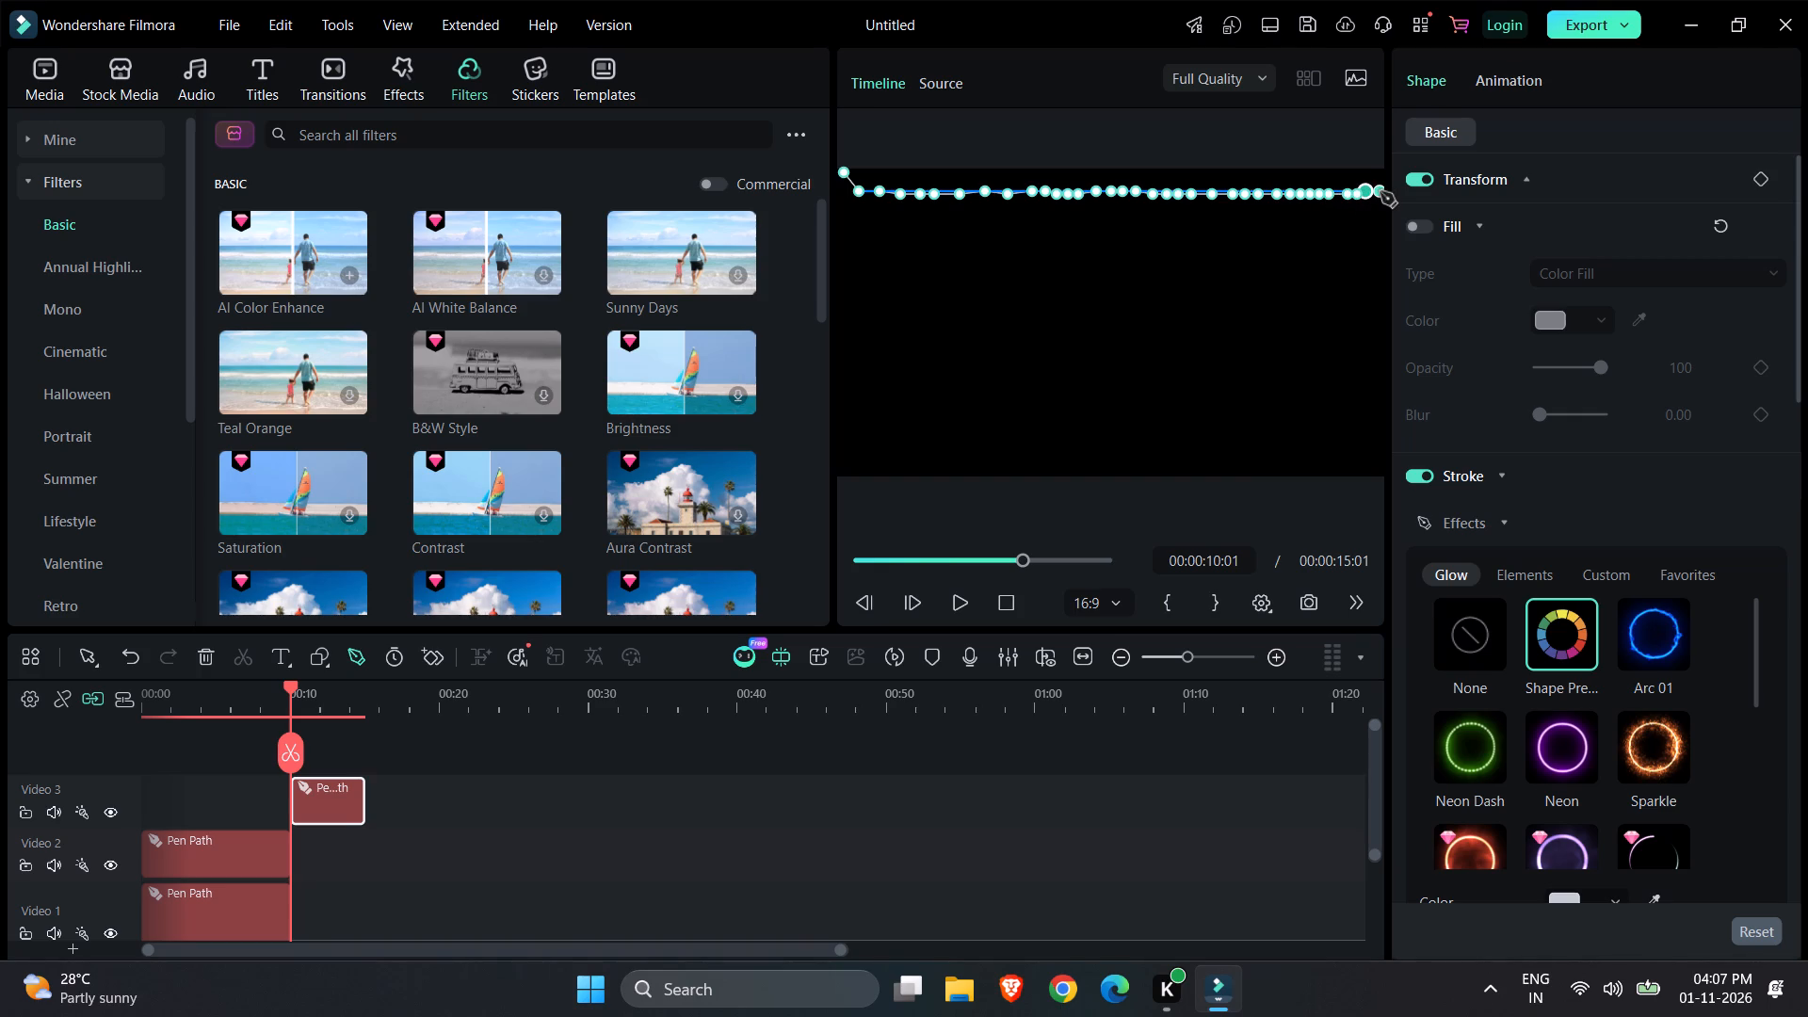
{"action": "left_click", "coordinate": [1380, 193]}
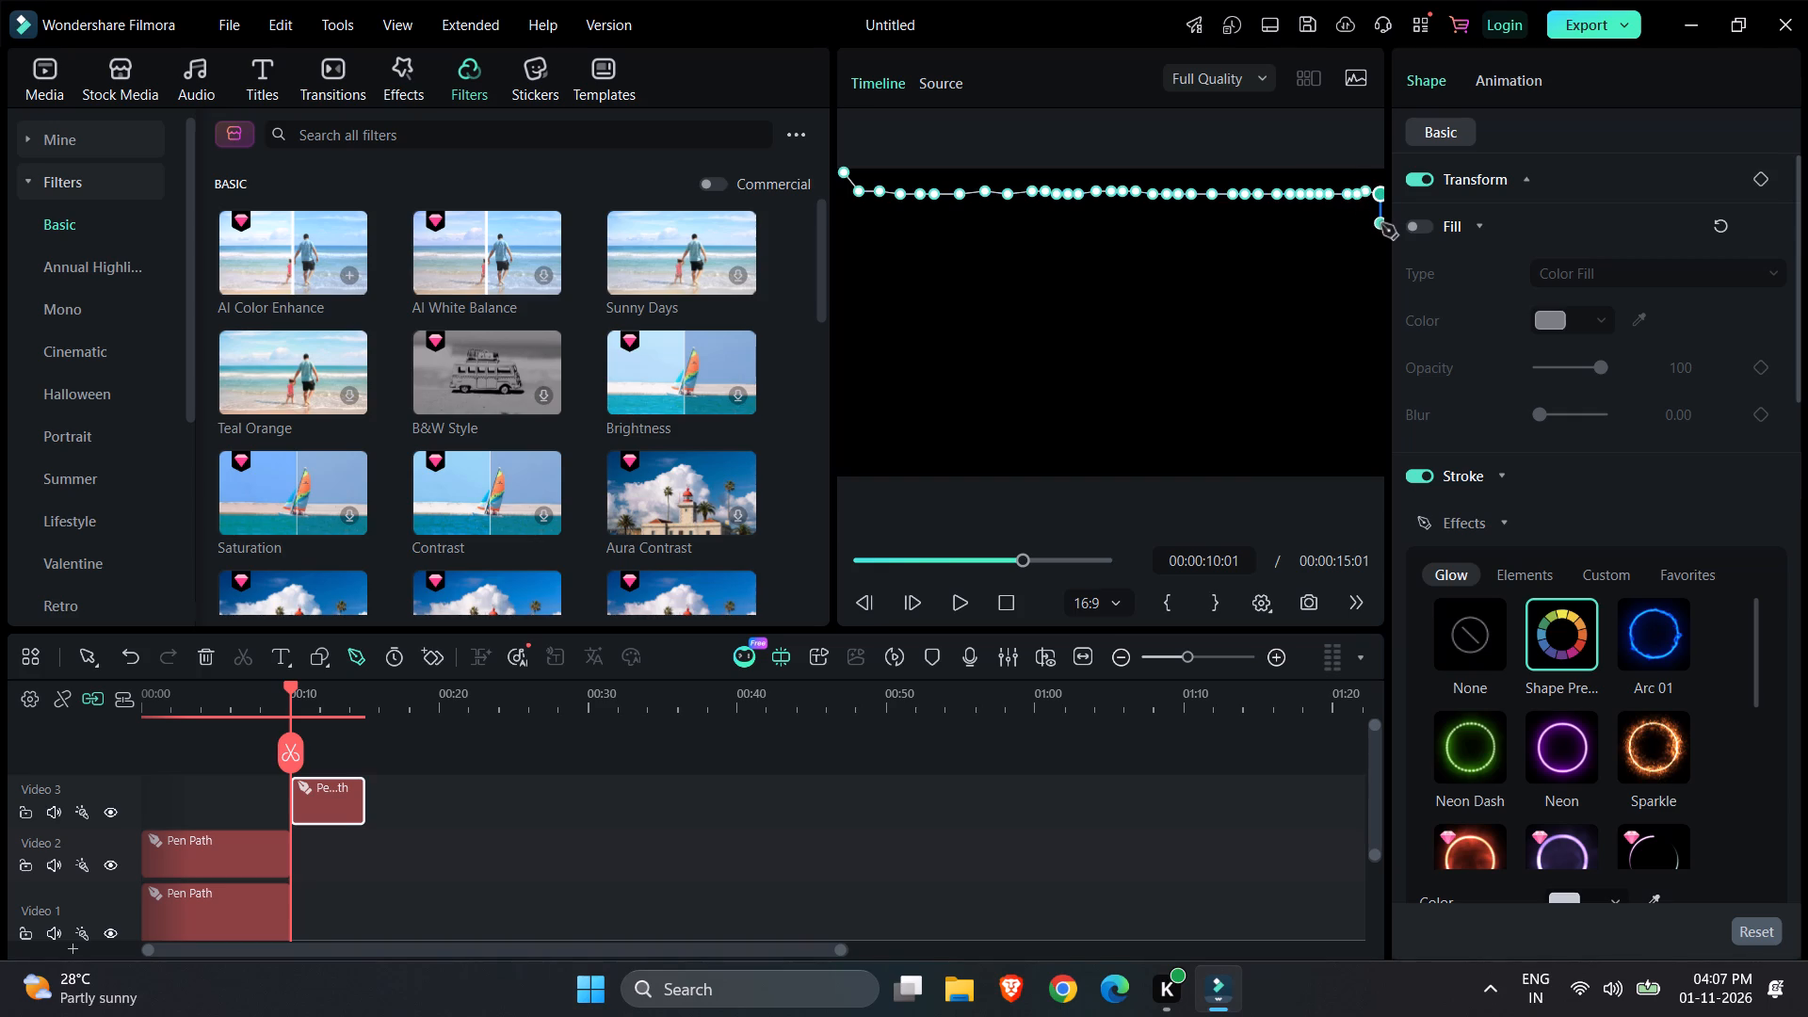
Turn the third pen path a short way down the frame's right edge and back leftward, parallel to the upper line, to about two thirds of the width.
{"action": "left_click", "coordinate": [1381, 224]}
{"action": "left_click", "coordinate": [1364, 227]}
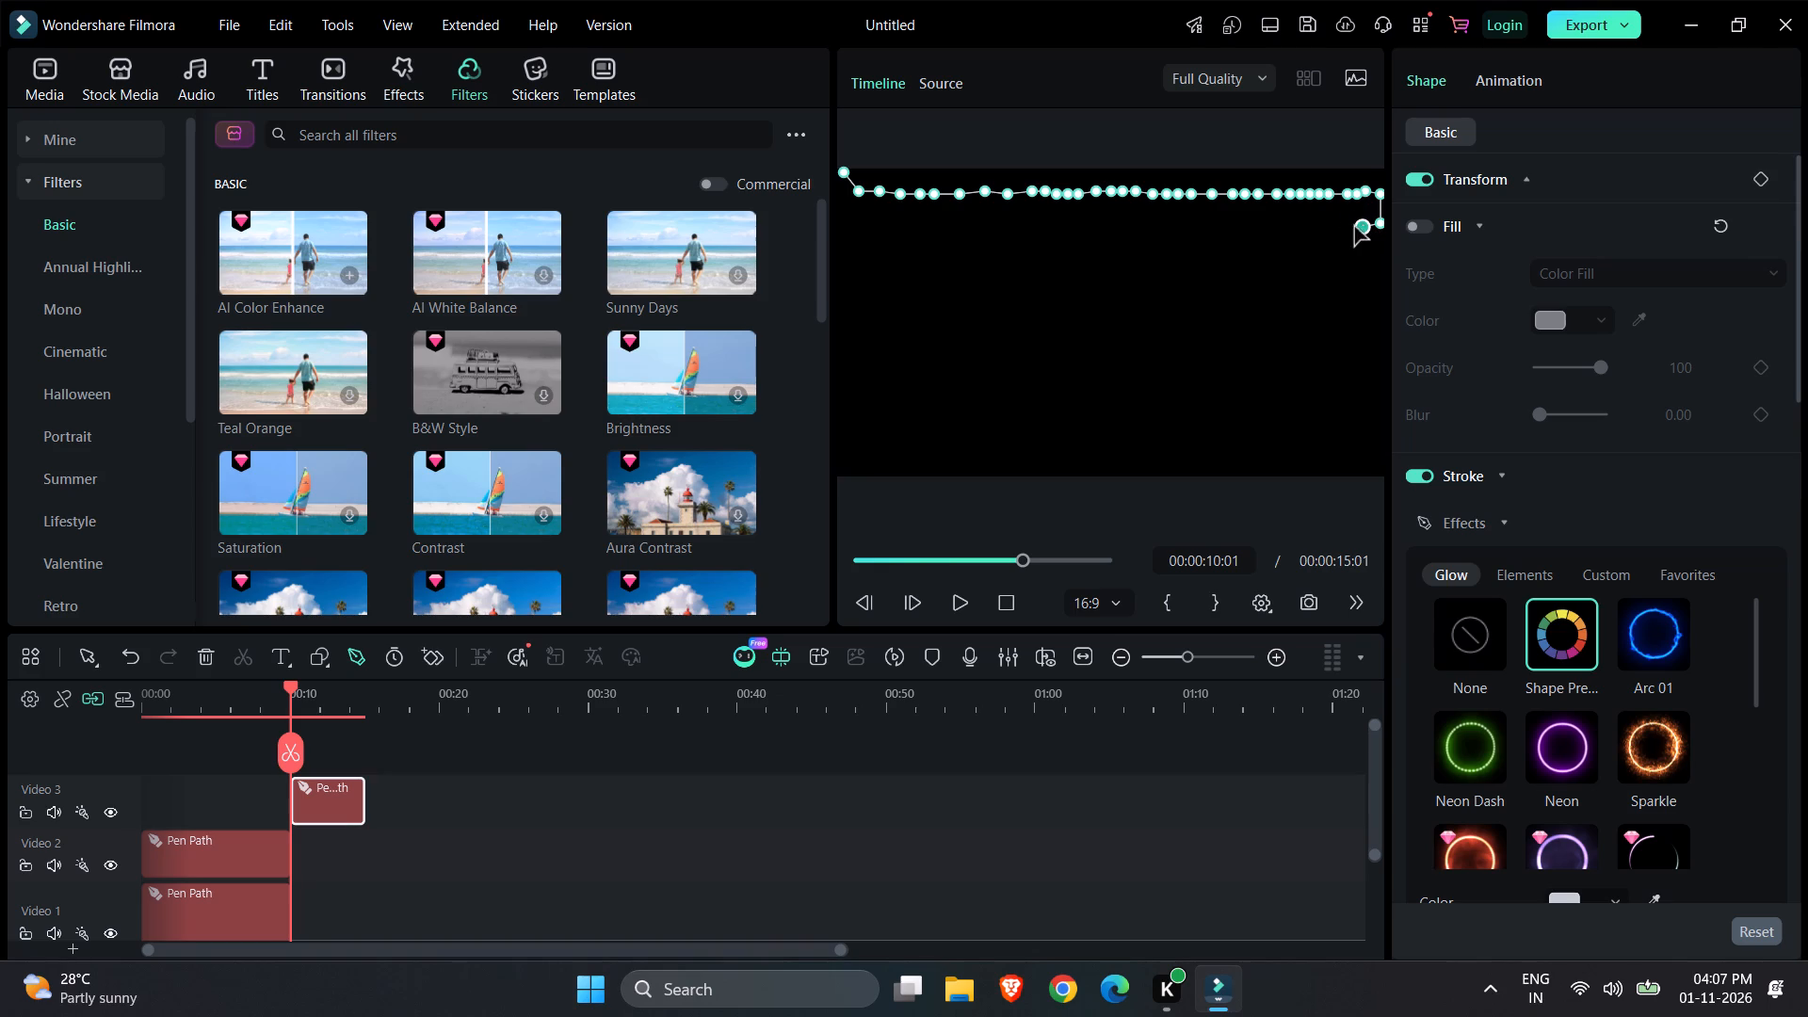
{"action": "left_click", "coordinate": [1343, 227]}
{"action": "left_click", "coordinate": [1326, 227]}
{"action": "left_click", "coordinate": [1314, 226]}
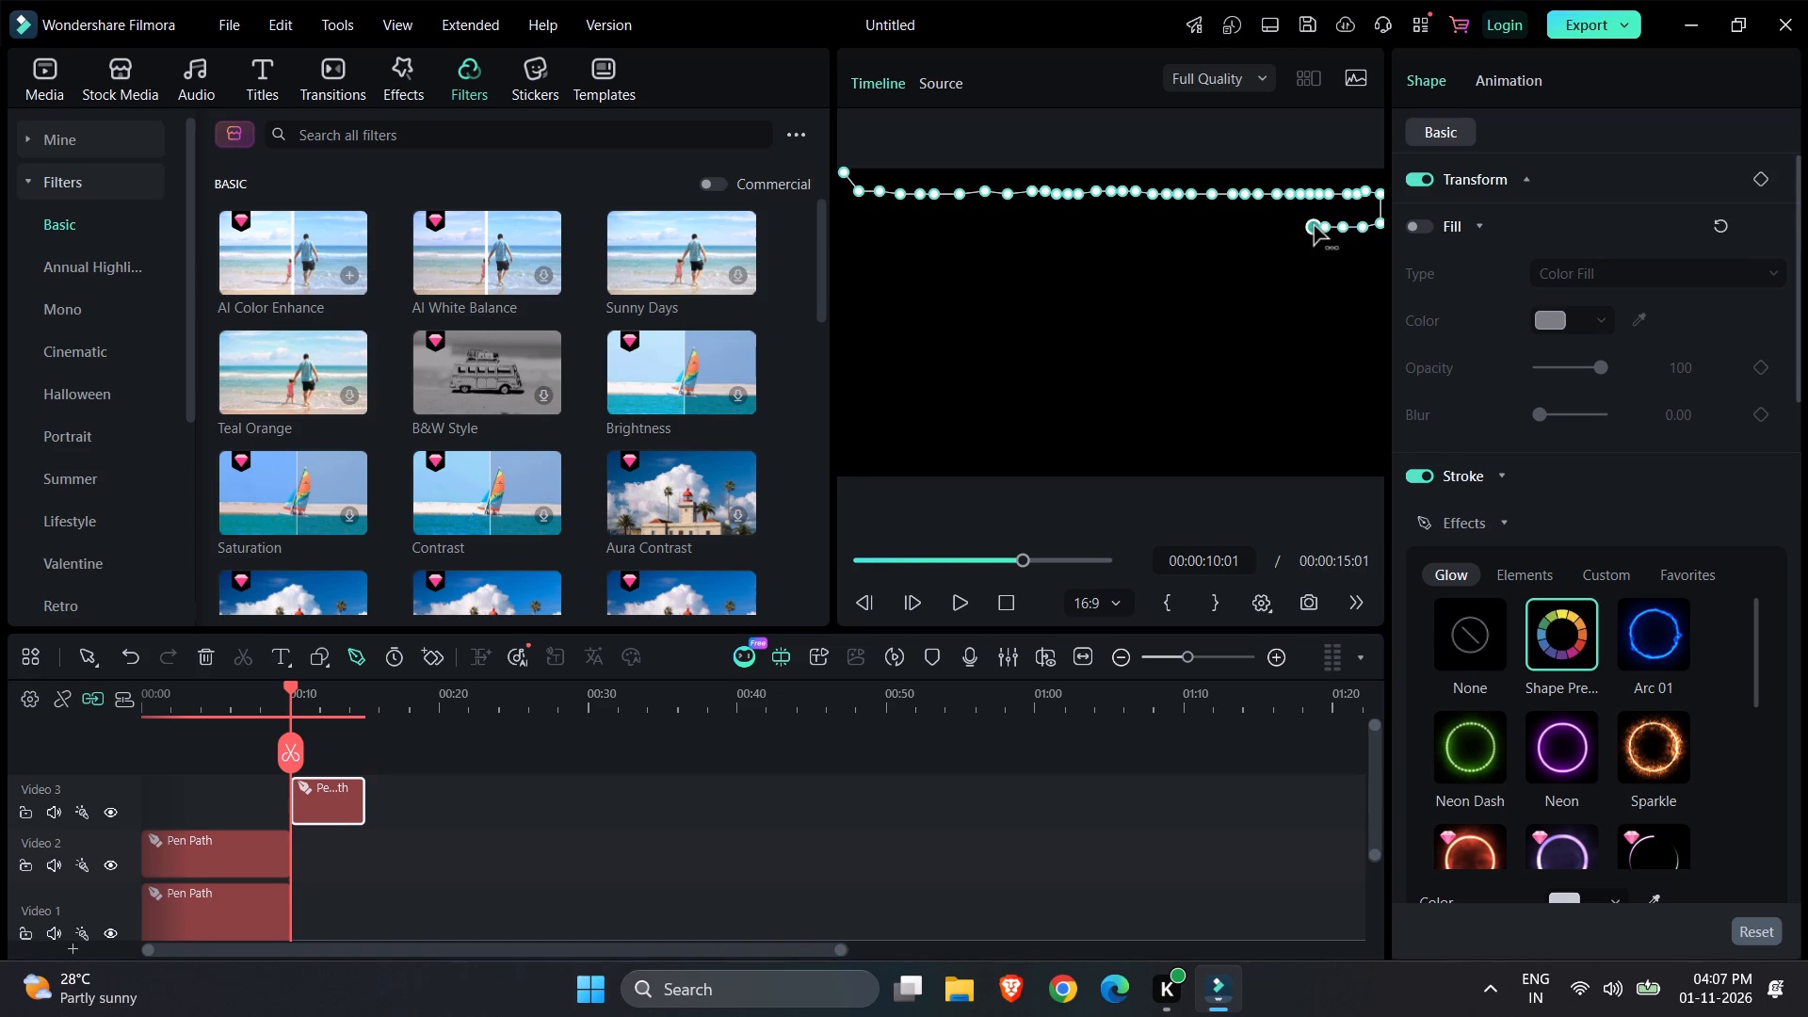
{"action": "left_click", "coordinate": [1296, 226]}
{"action": "left_click", "coordinate": [1278, 226]}
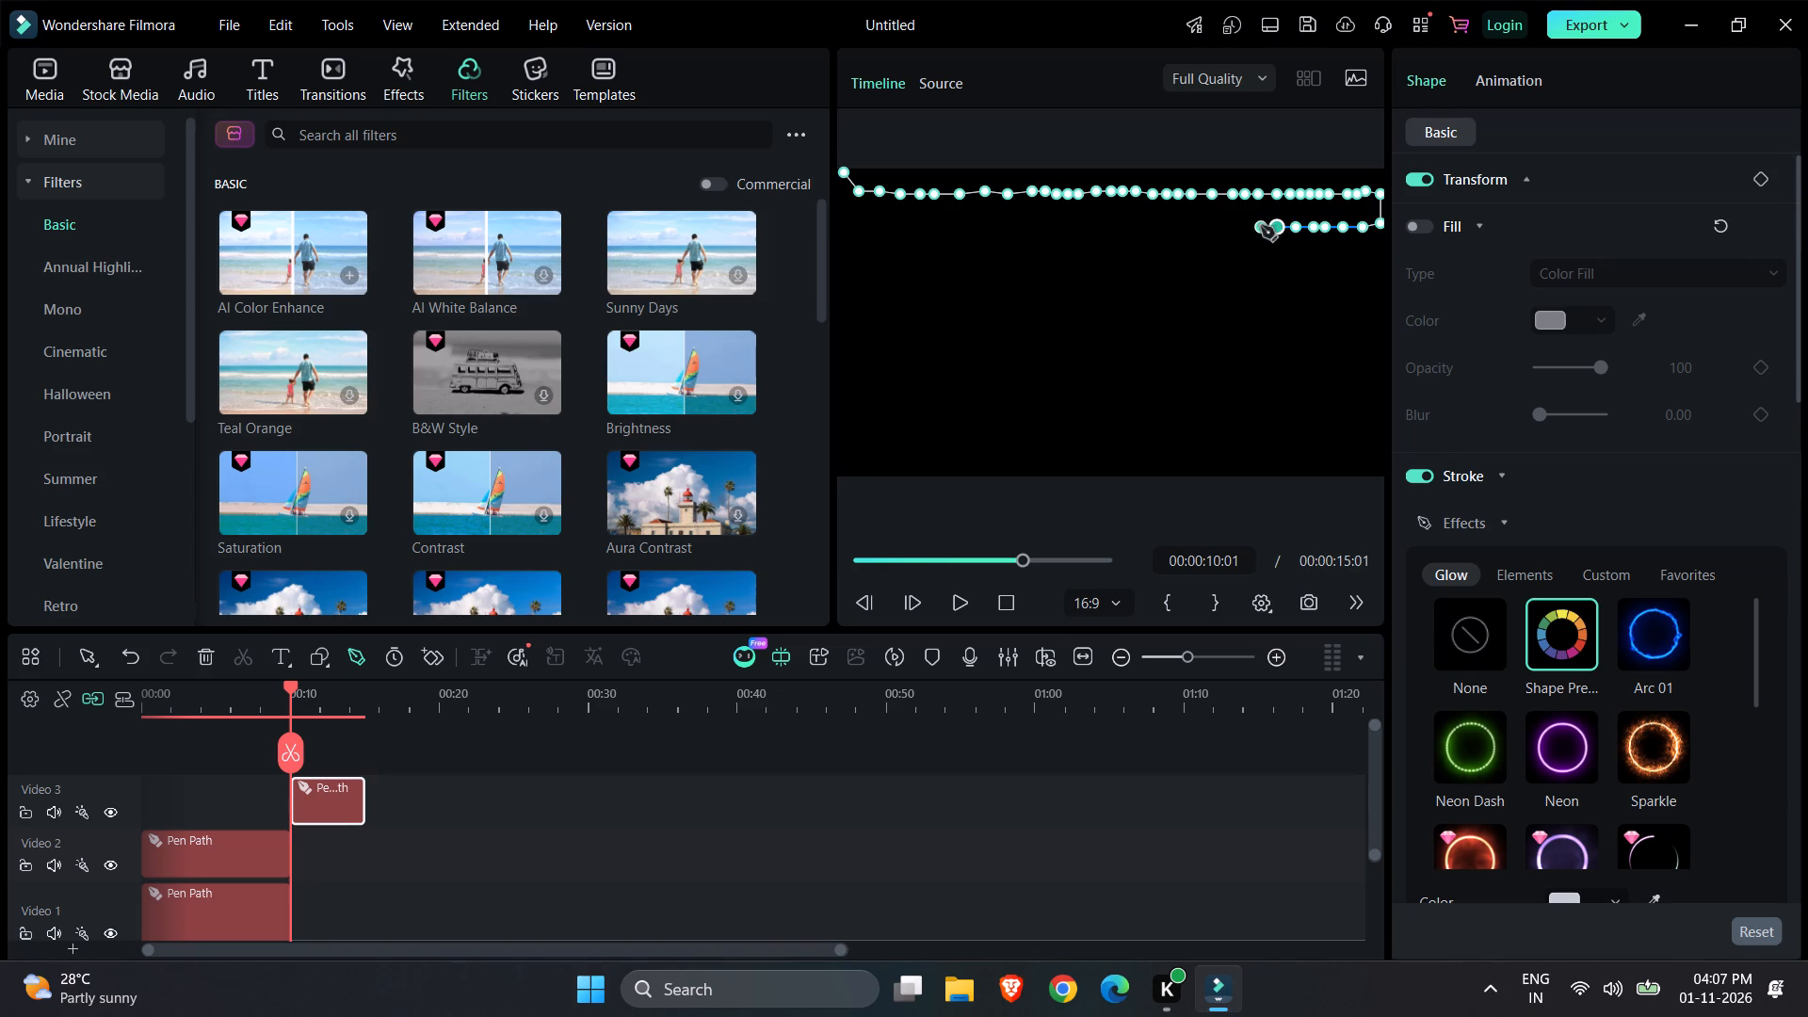
{"action": "left_click", "coordinate": [1261, 226]}
{"action": "left_click", "coordinate": [1239, 226]}
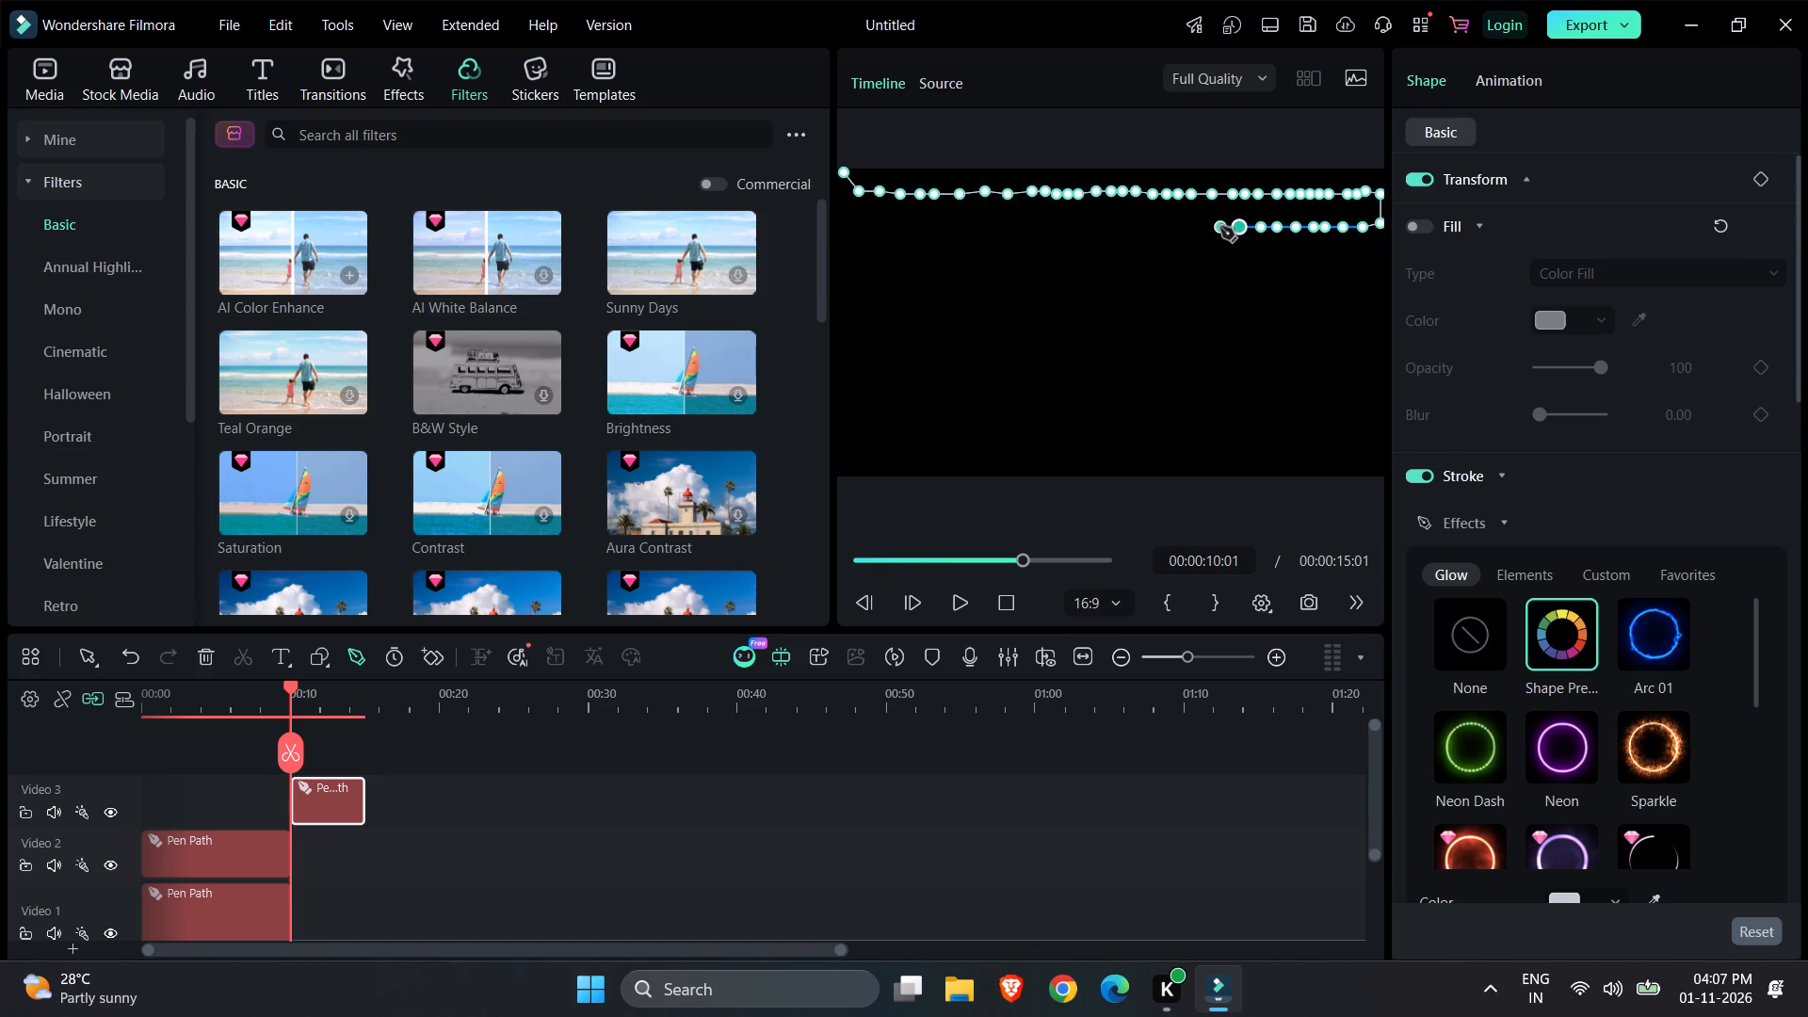
{"action": "left_click", "coordinate": [1220, 227]}
{"action": "left_click", "coordinate": [1202, 227]}
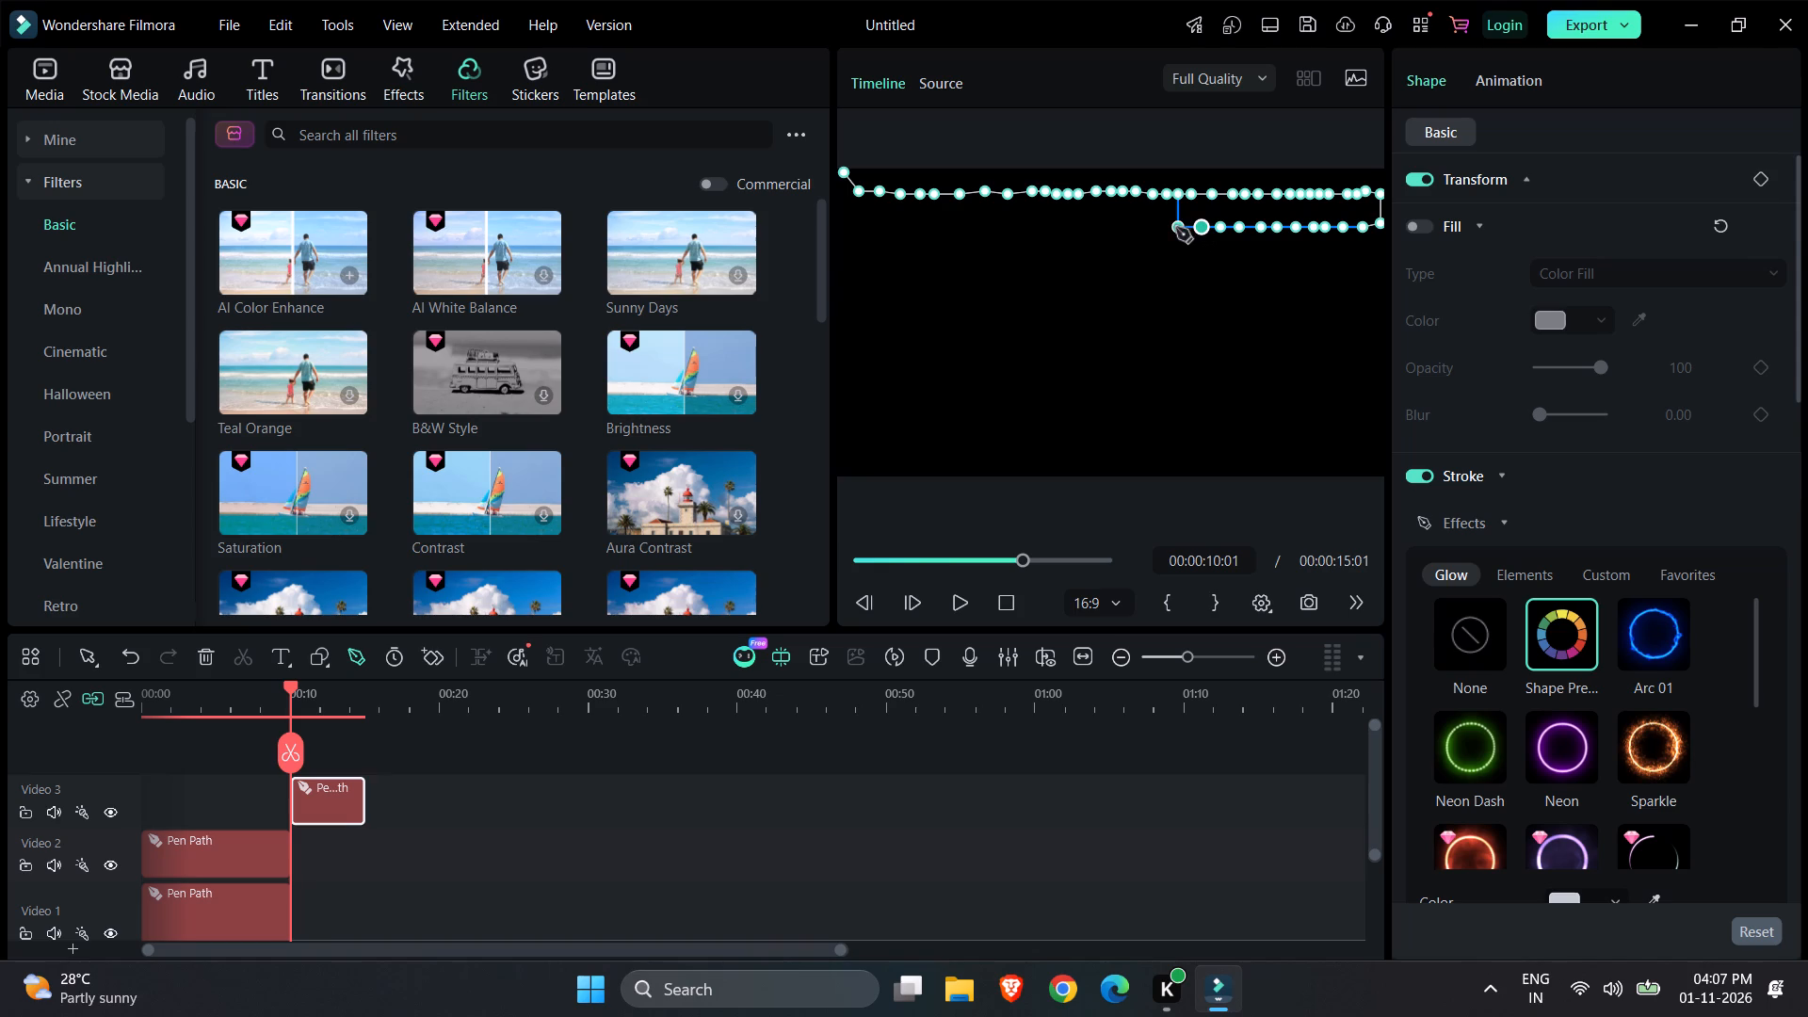
Continue the third pen path's second row leftward with closely spaced points to about three tenths of the frame's width.
{"action": "left_click", "coordinate": [1176, 228]}
{"action": "left_click", "coordinate": [1159, 228]}
{"action": "left_click", "coordinate": [1151, 228]}
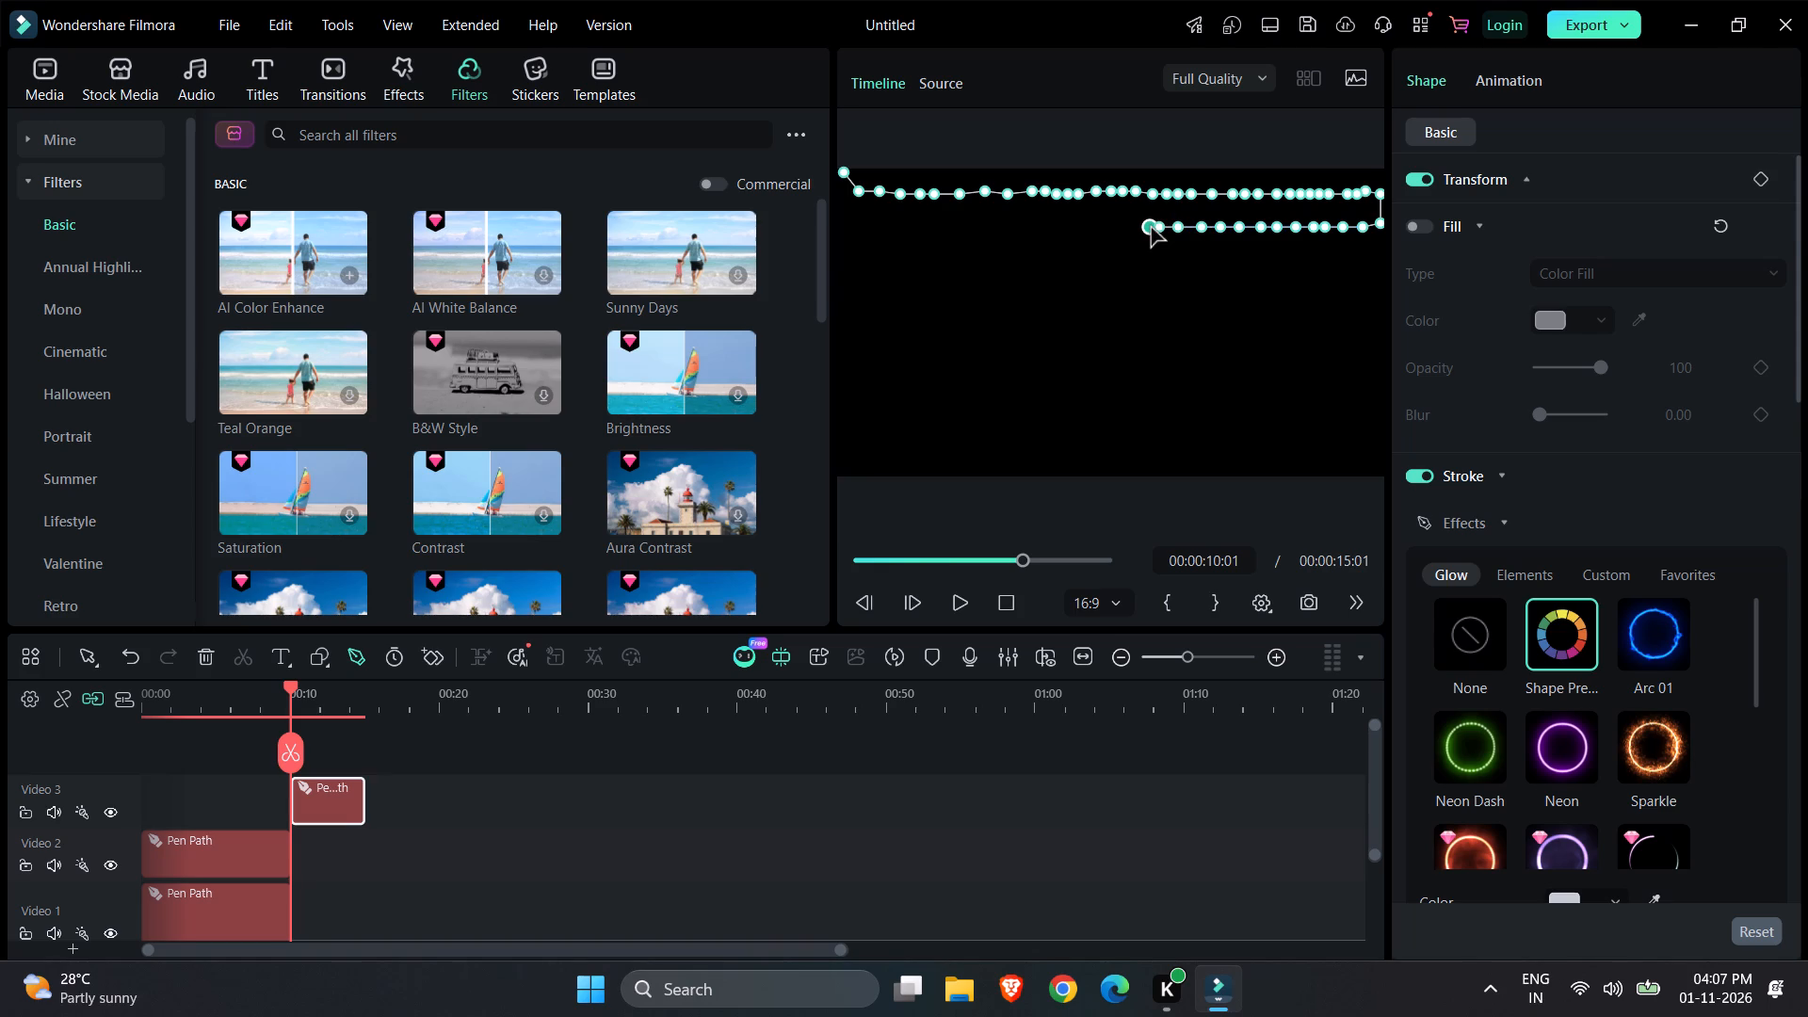
{"action": "left_click", "coordinate": [1135, 228]}
{"action": "left_click", "coordinate": [1113, 229]}
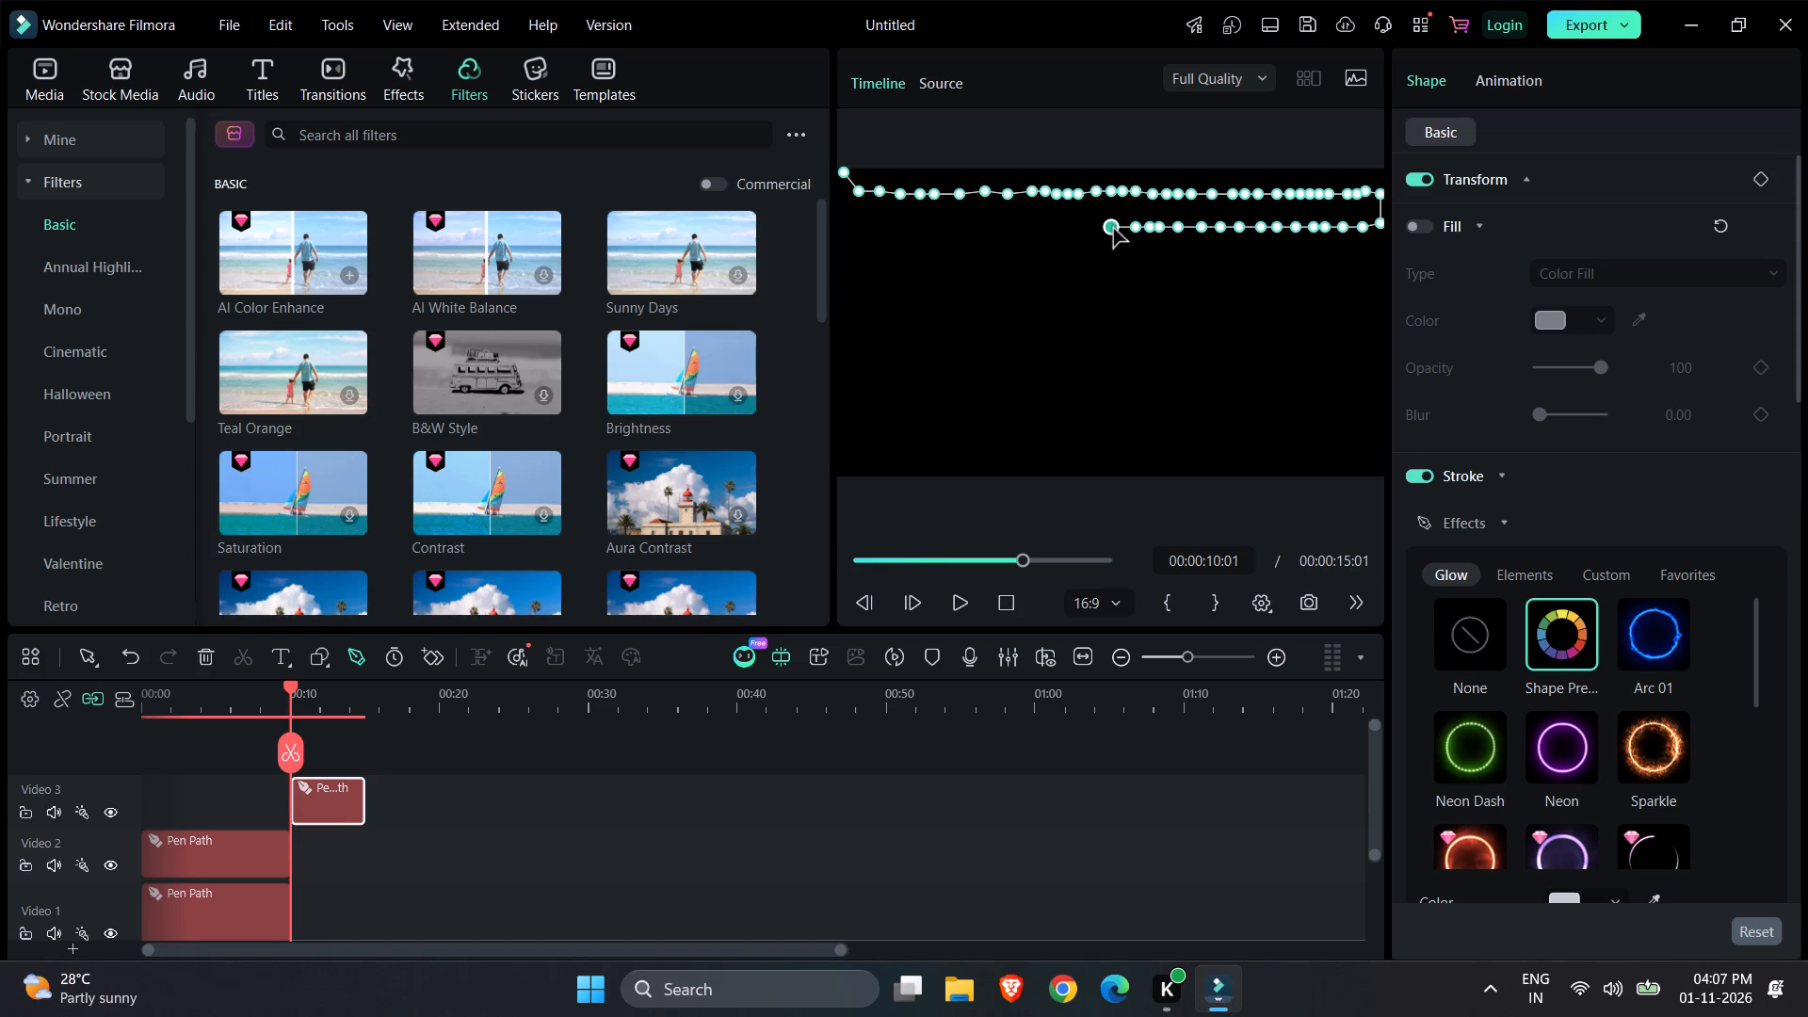
{"action": "left_click", "coordinate": [1097, 231]}
{"action": "left_click", "coordinate": [1090, 231]}
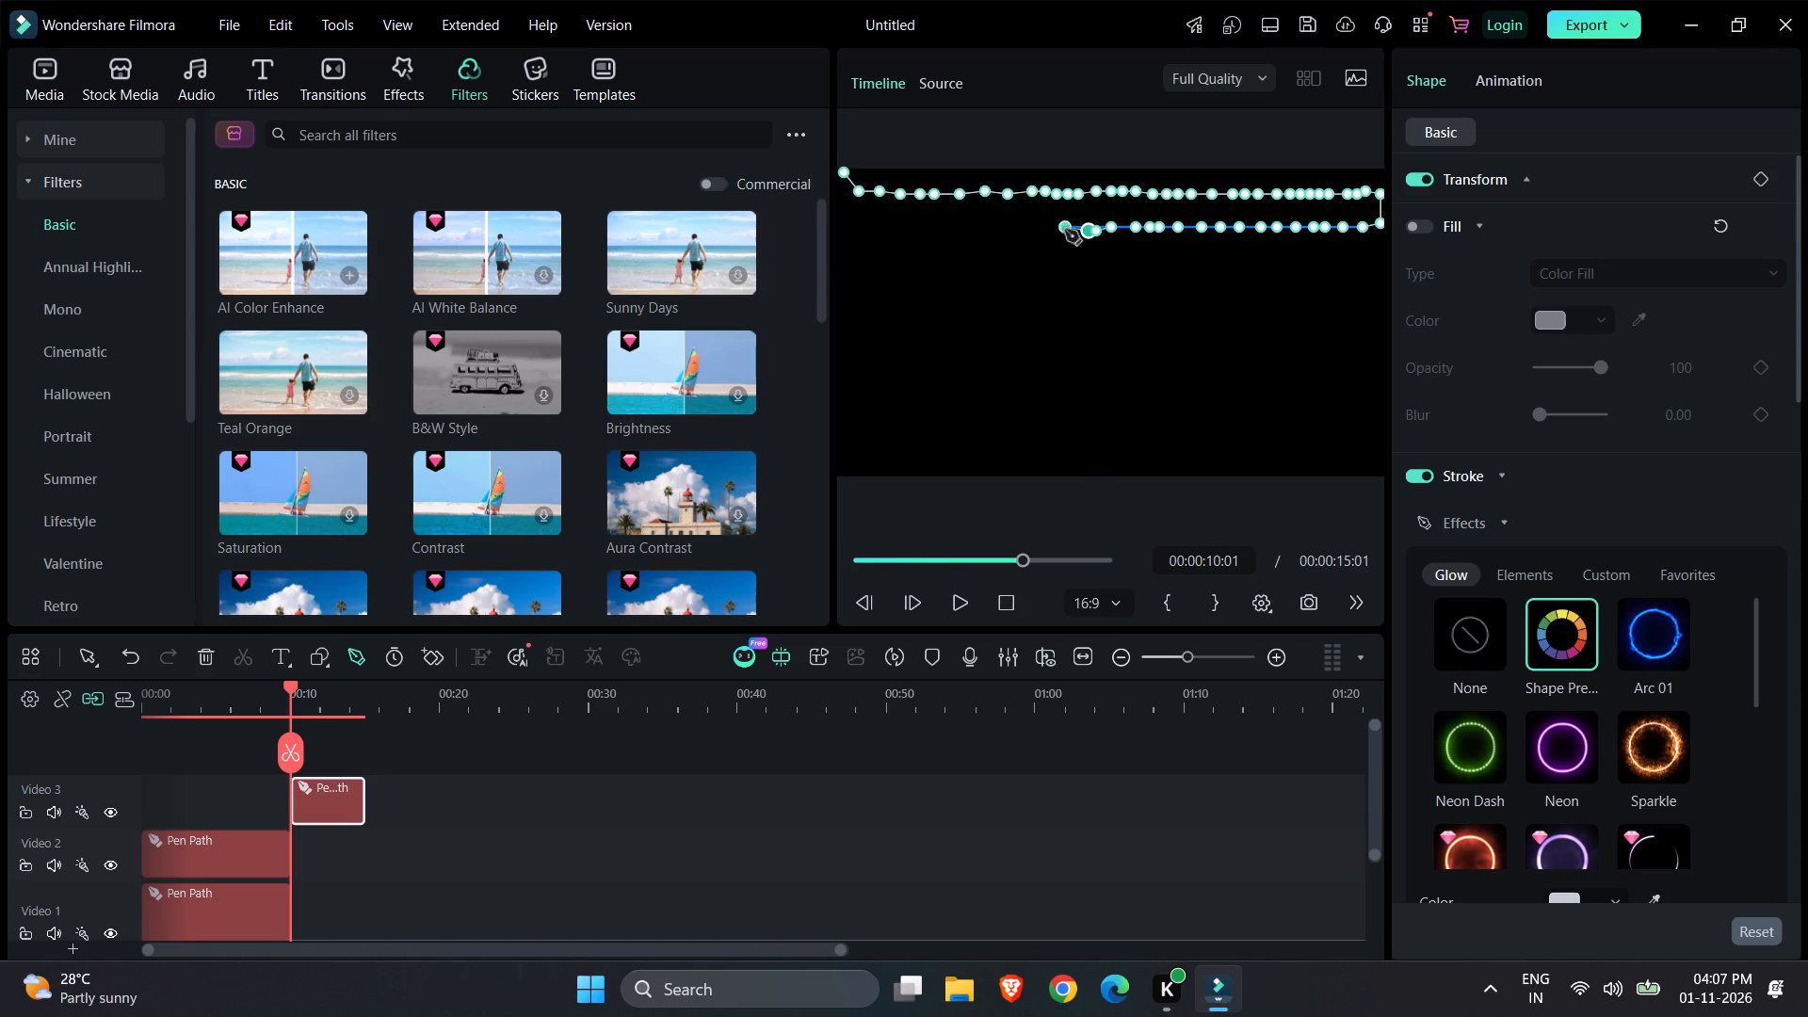
{"action": "left_click", "coordinate": [1065, 230]}
{"action": "left_click", "coordinate": [1048, 230]}
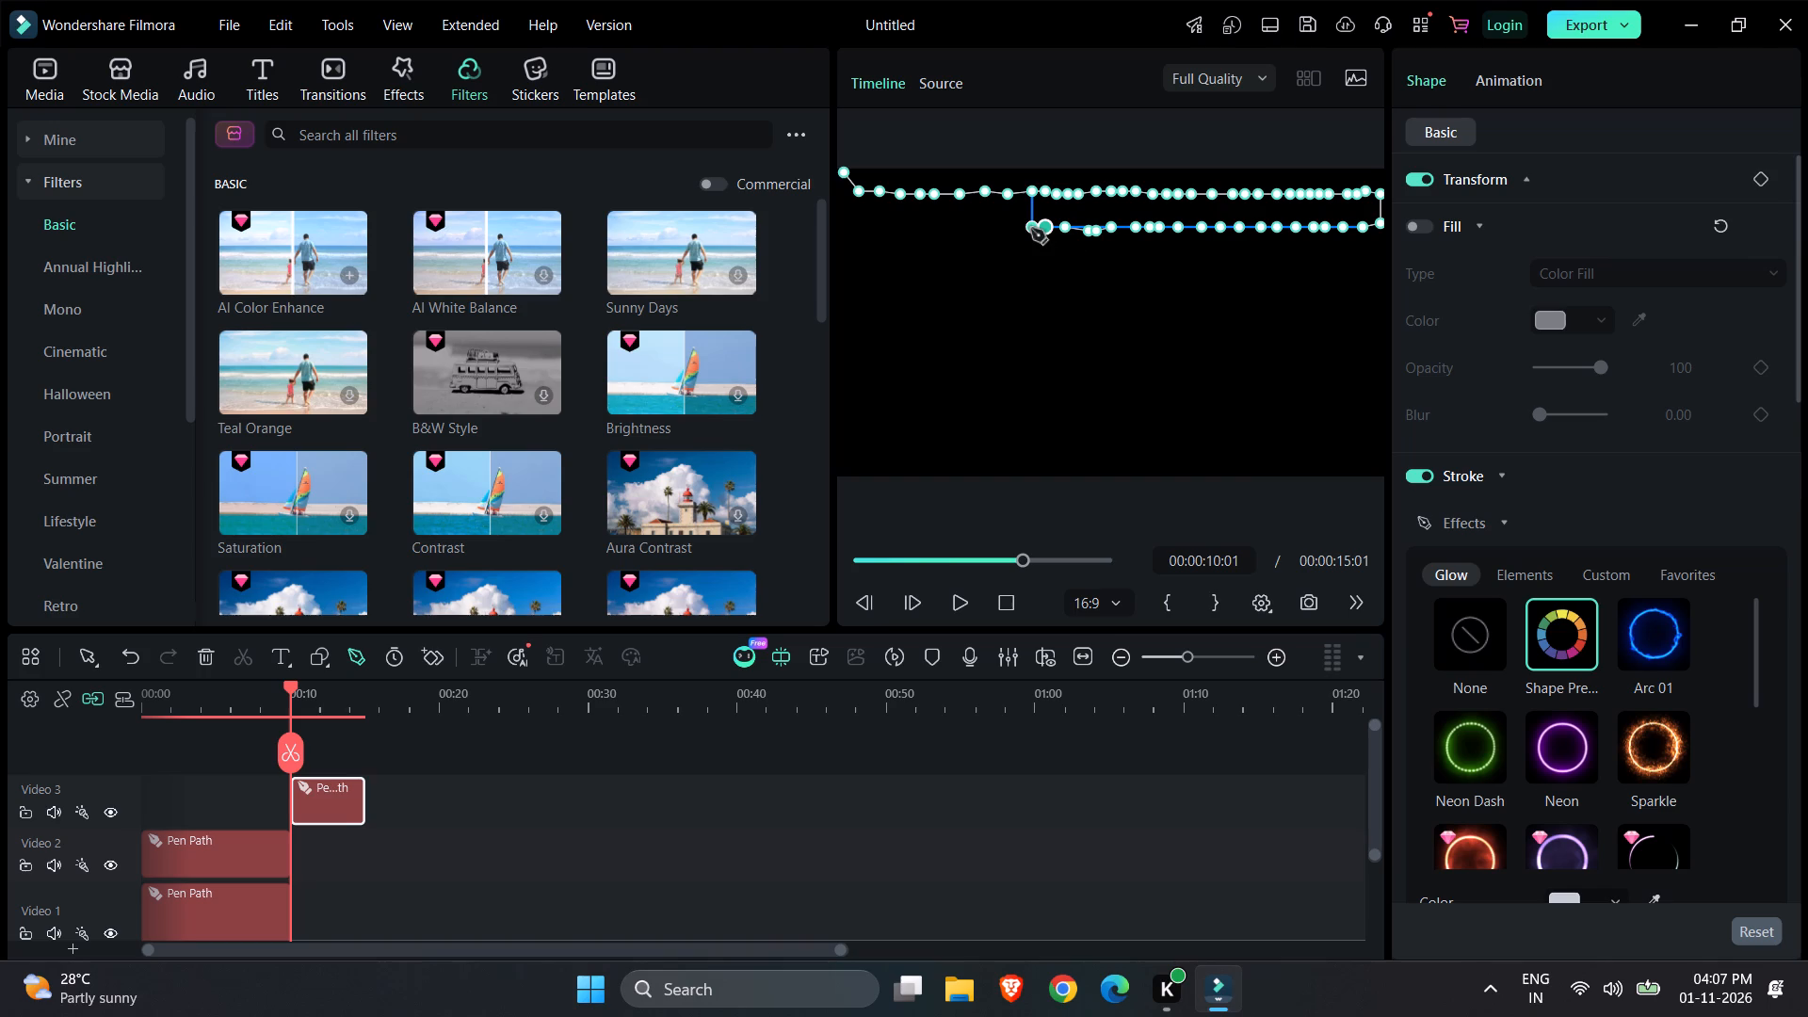
{"action": "left_click", "coordinate": [1031, 229]}
{"action": "left_click", "coordinate": [1012, 229]}
{"action": "left_click", "coordinate": [997, 229]}
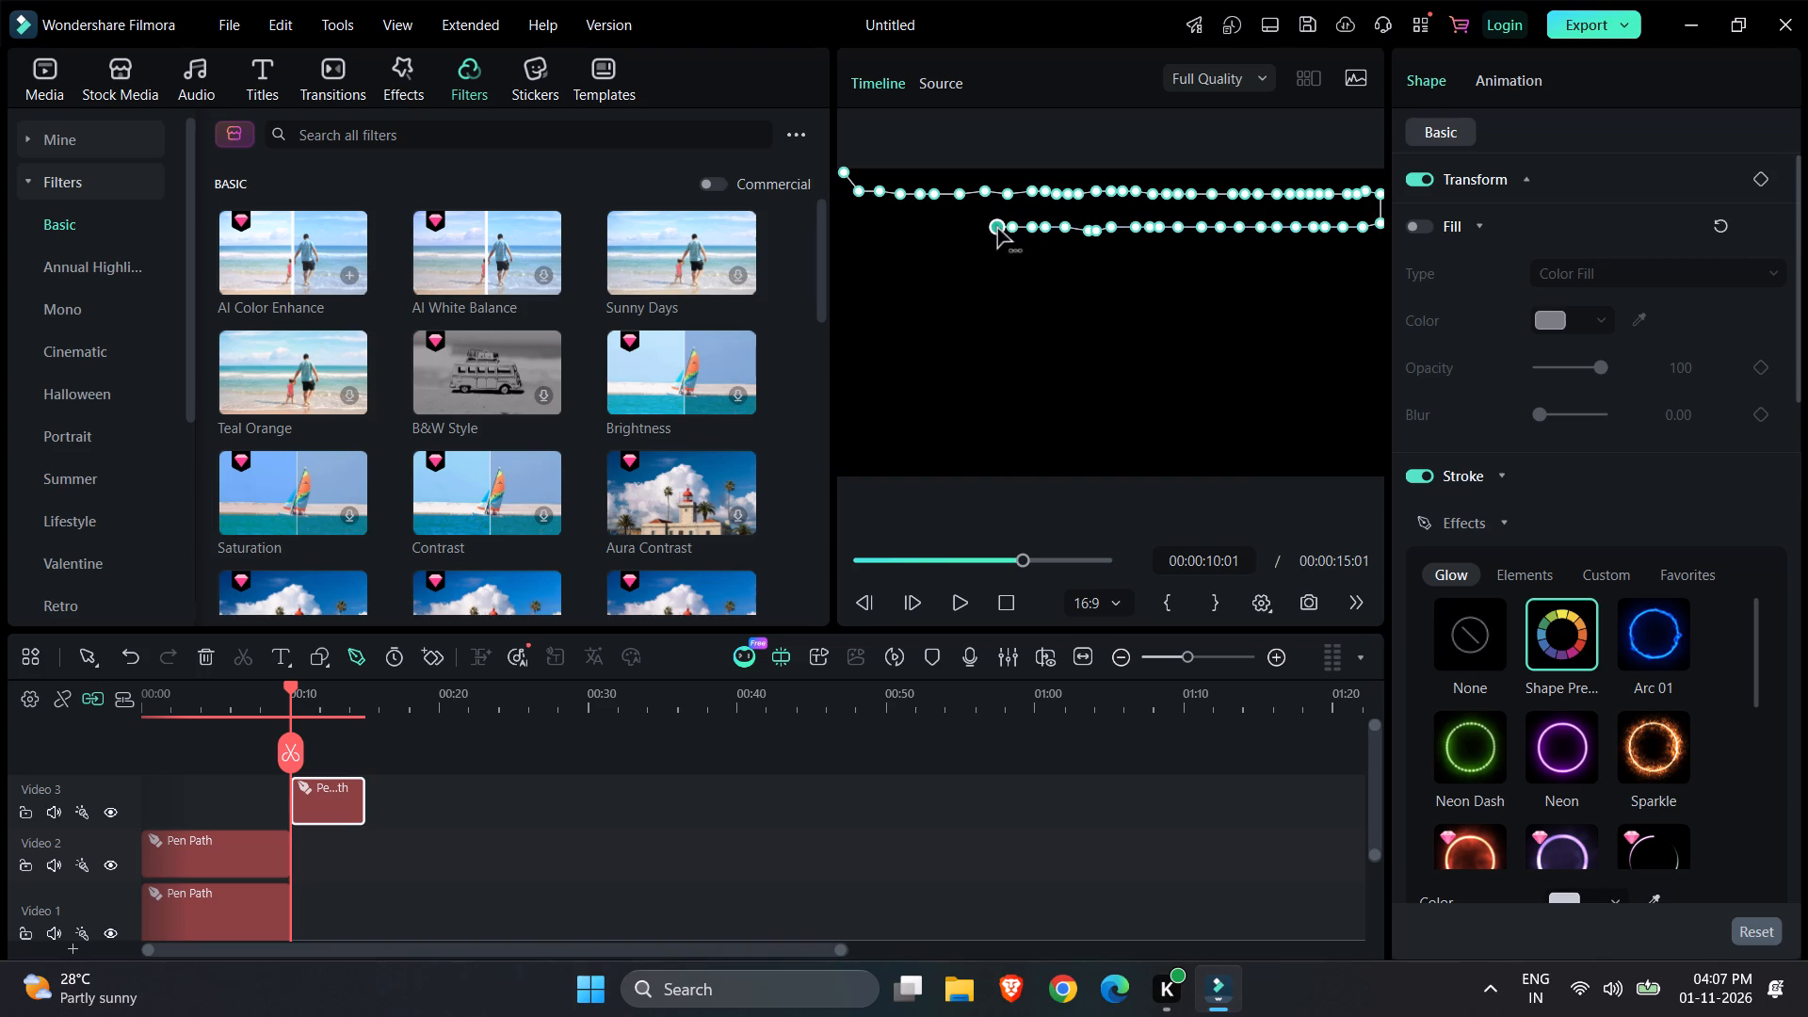
Extend the third pen path's second row leftward, parallel to the upper line, to the frame's left edge.
{"action": "left_click", "coordinate": [989, 228]}
{"action": "left_click", "coordinate": [976, 228]}
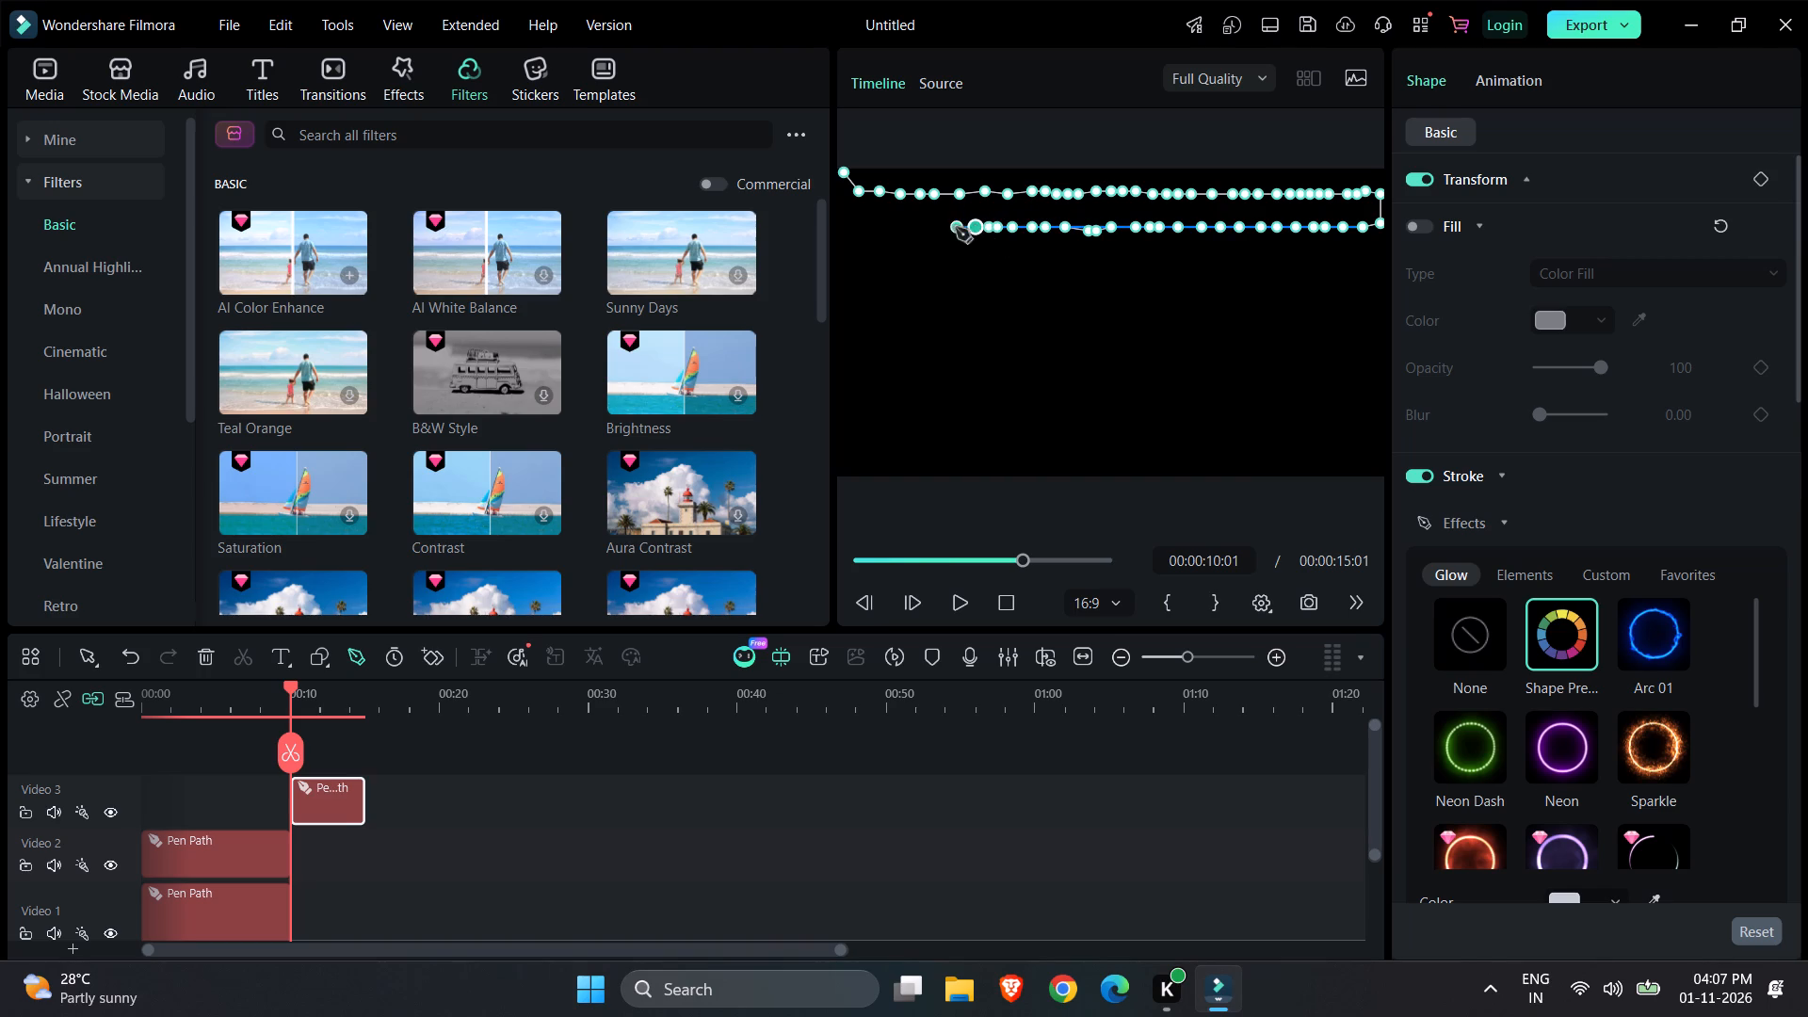
{"action": "left_click", "coordinate": [956, 228]}
{"action": "left_click", "coordinate": [943, 228]}
{"action": "left_click", "coordinate": [932, 229]}
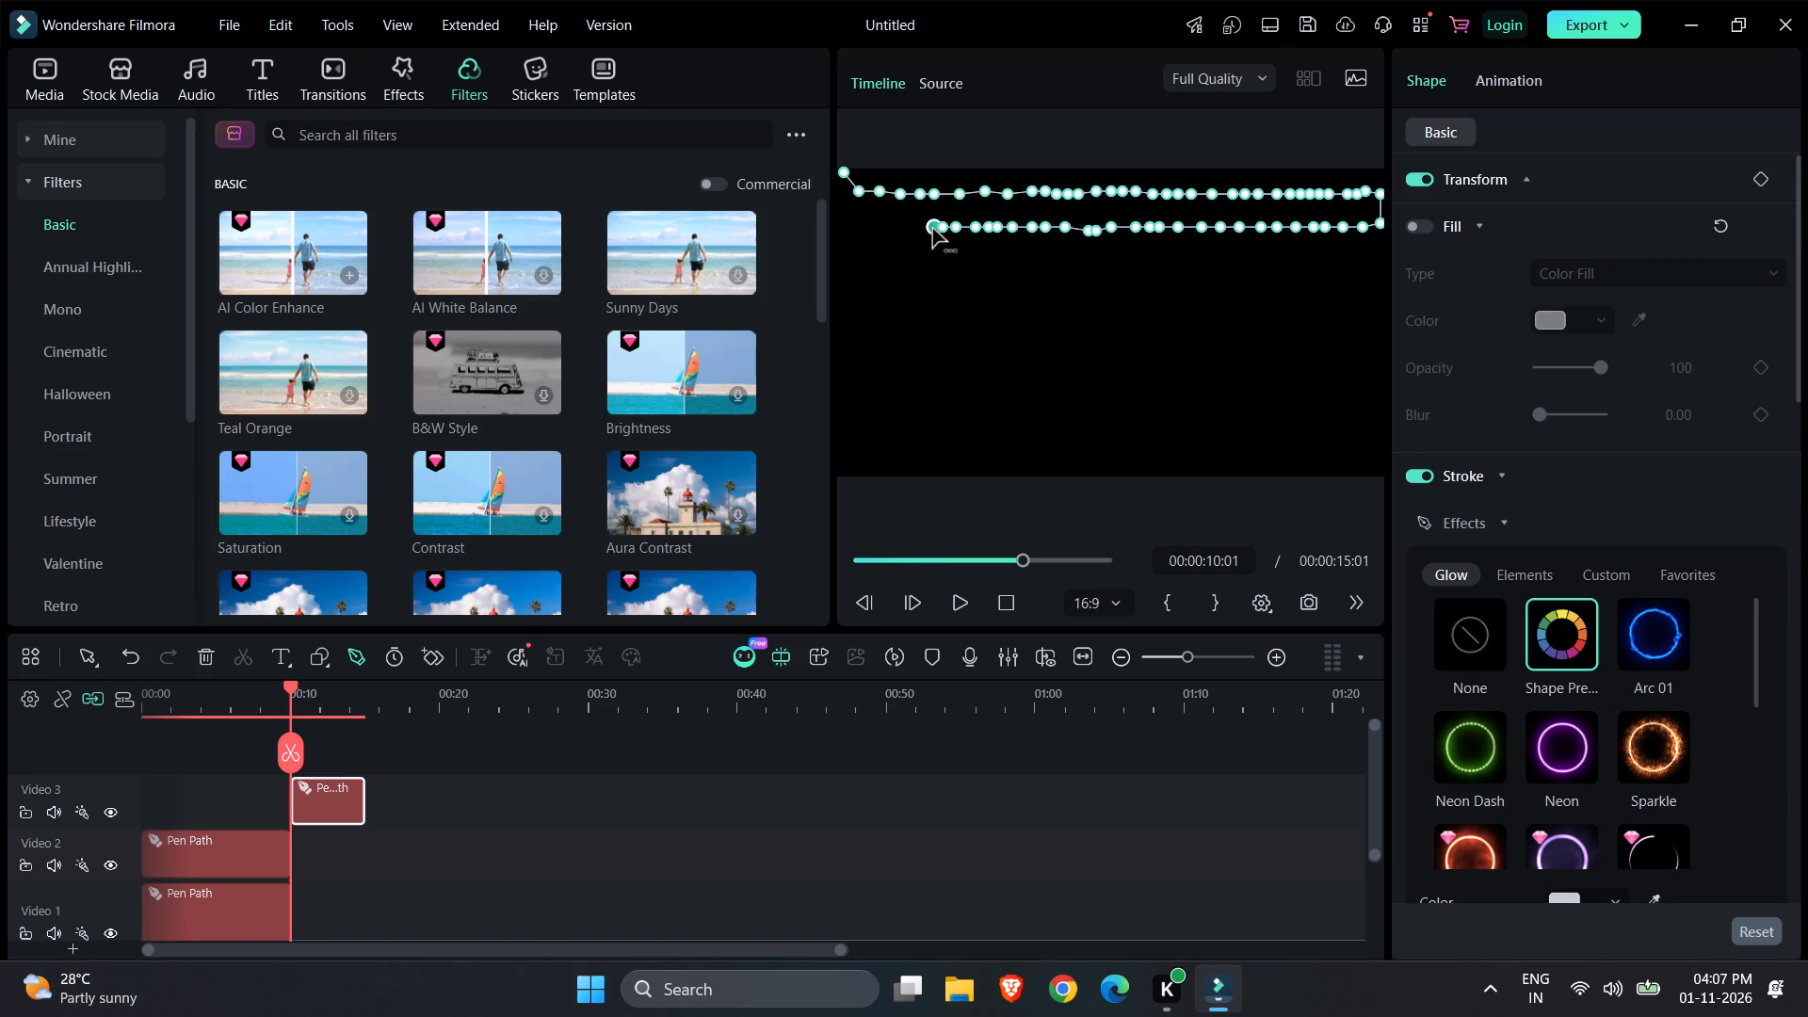
{"action": "left_click", "coordinate": [928, 229]}
{"action": "left_click", "coordinate": [928, 229]}
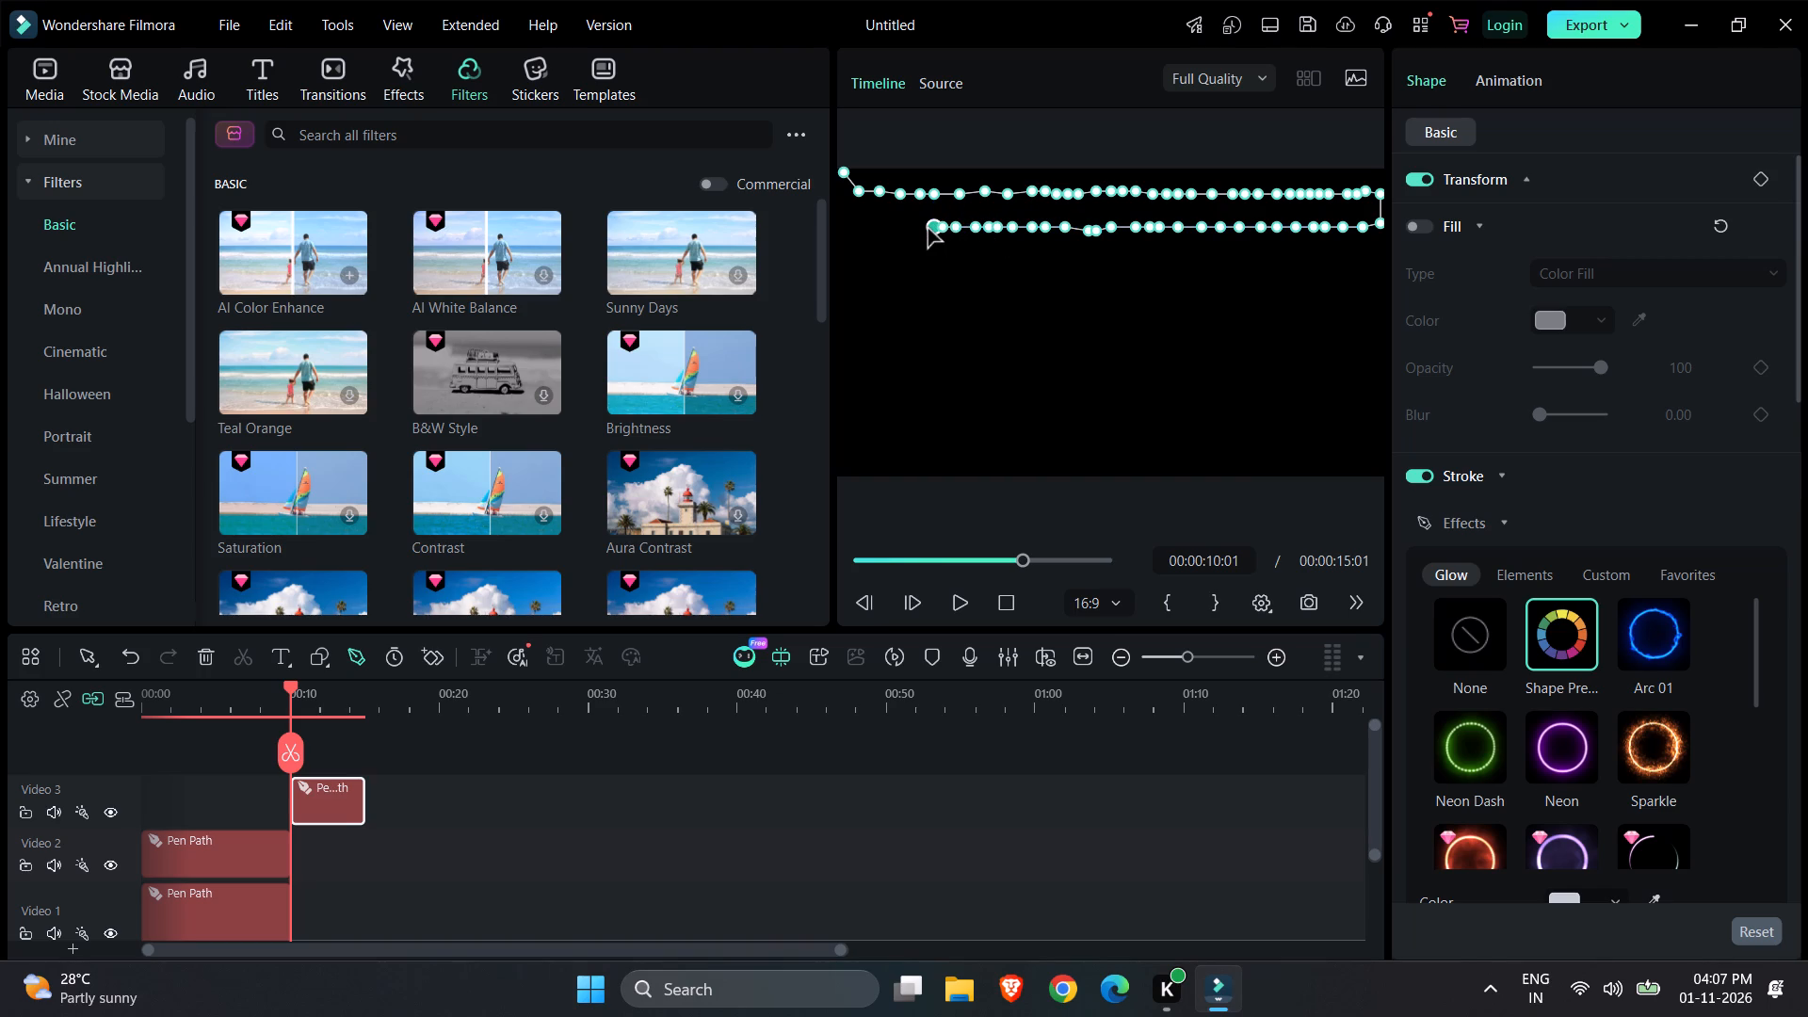
{"action": "left_click", "coordinate": [922, 229]}
{"action": "left_click", "coordinate": [896, 229]}
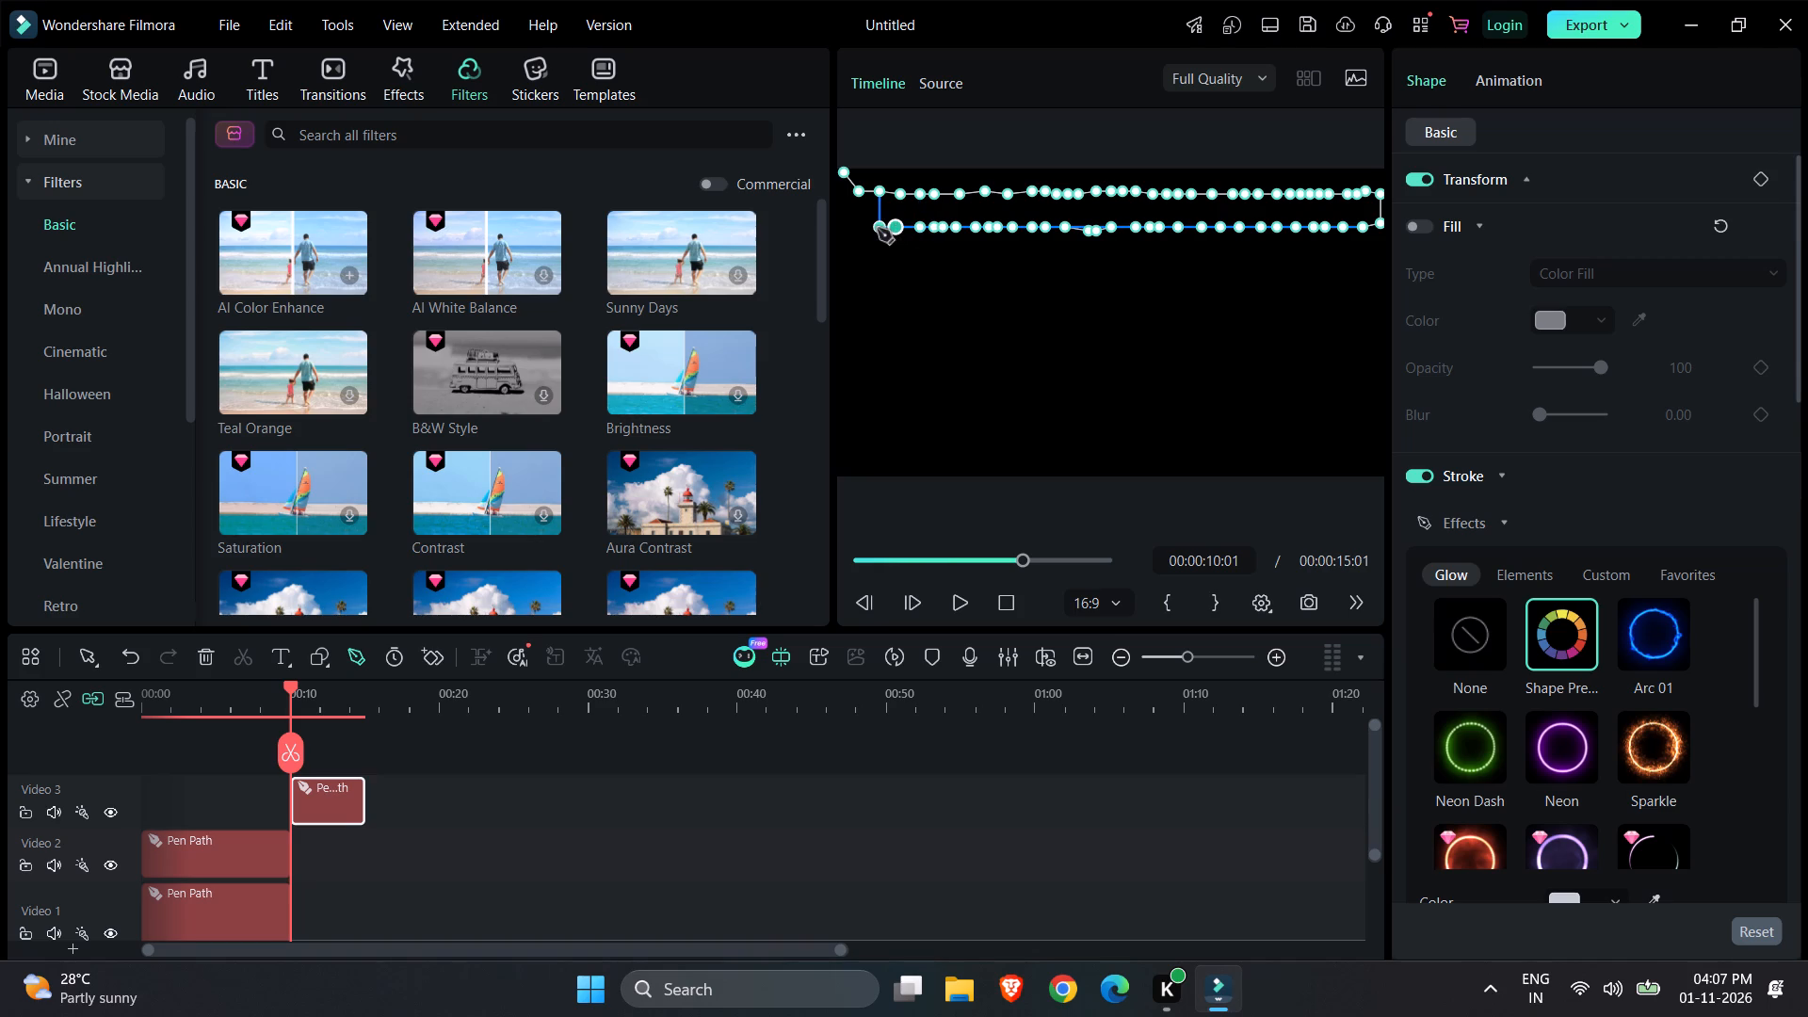
{"action": "left_click", "coordinate": [878, 229]}
{"action": "left_click", "coordinate": [855, 229]}
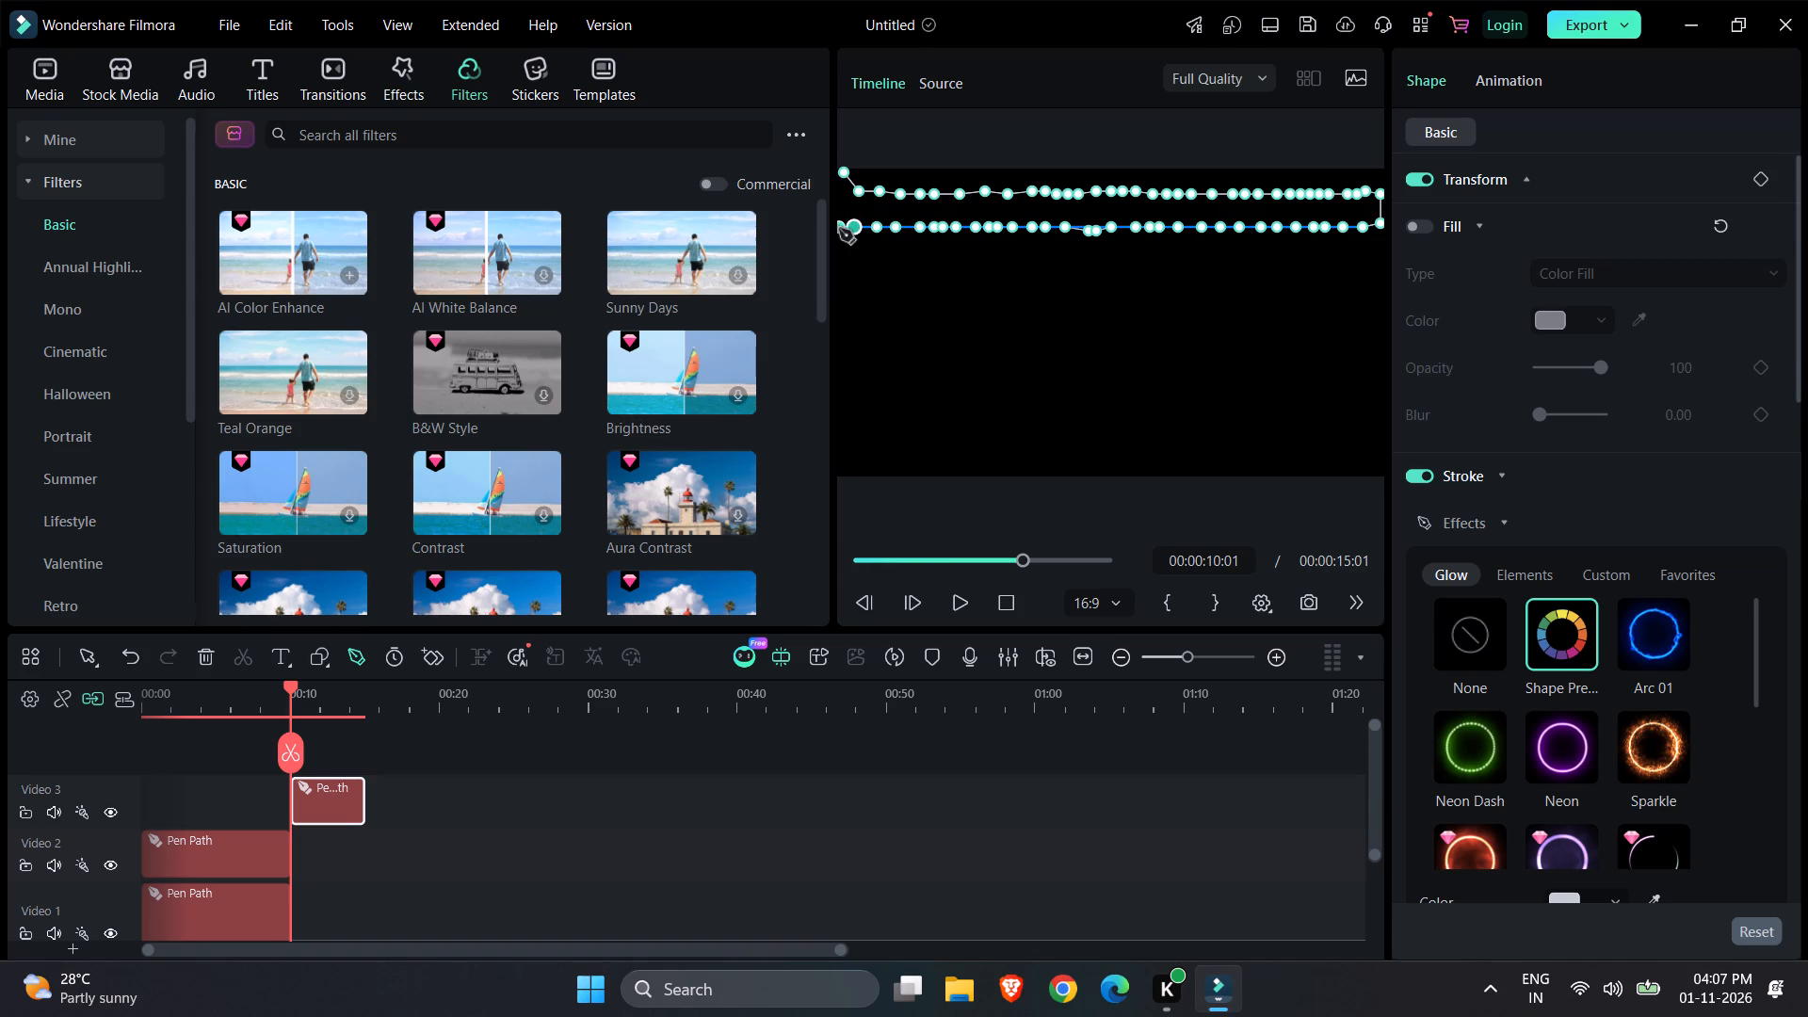
{"action": "left_click", "coordinate": [839, 229]}
Turn the pen path a short way down the frame's left edge and run a third parallel row rightward to about half the width.
{"action": "left_click_drag", "start_coordinate": [840, 263], "coordinate": [861, 263]}
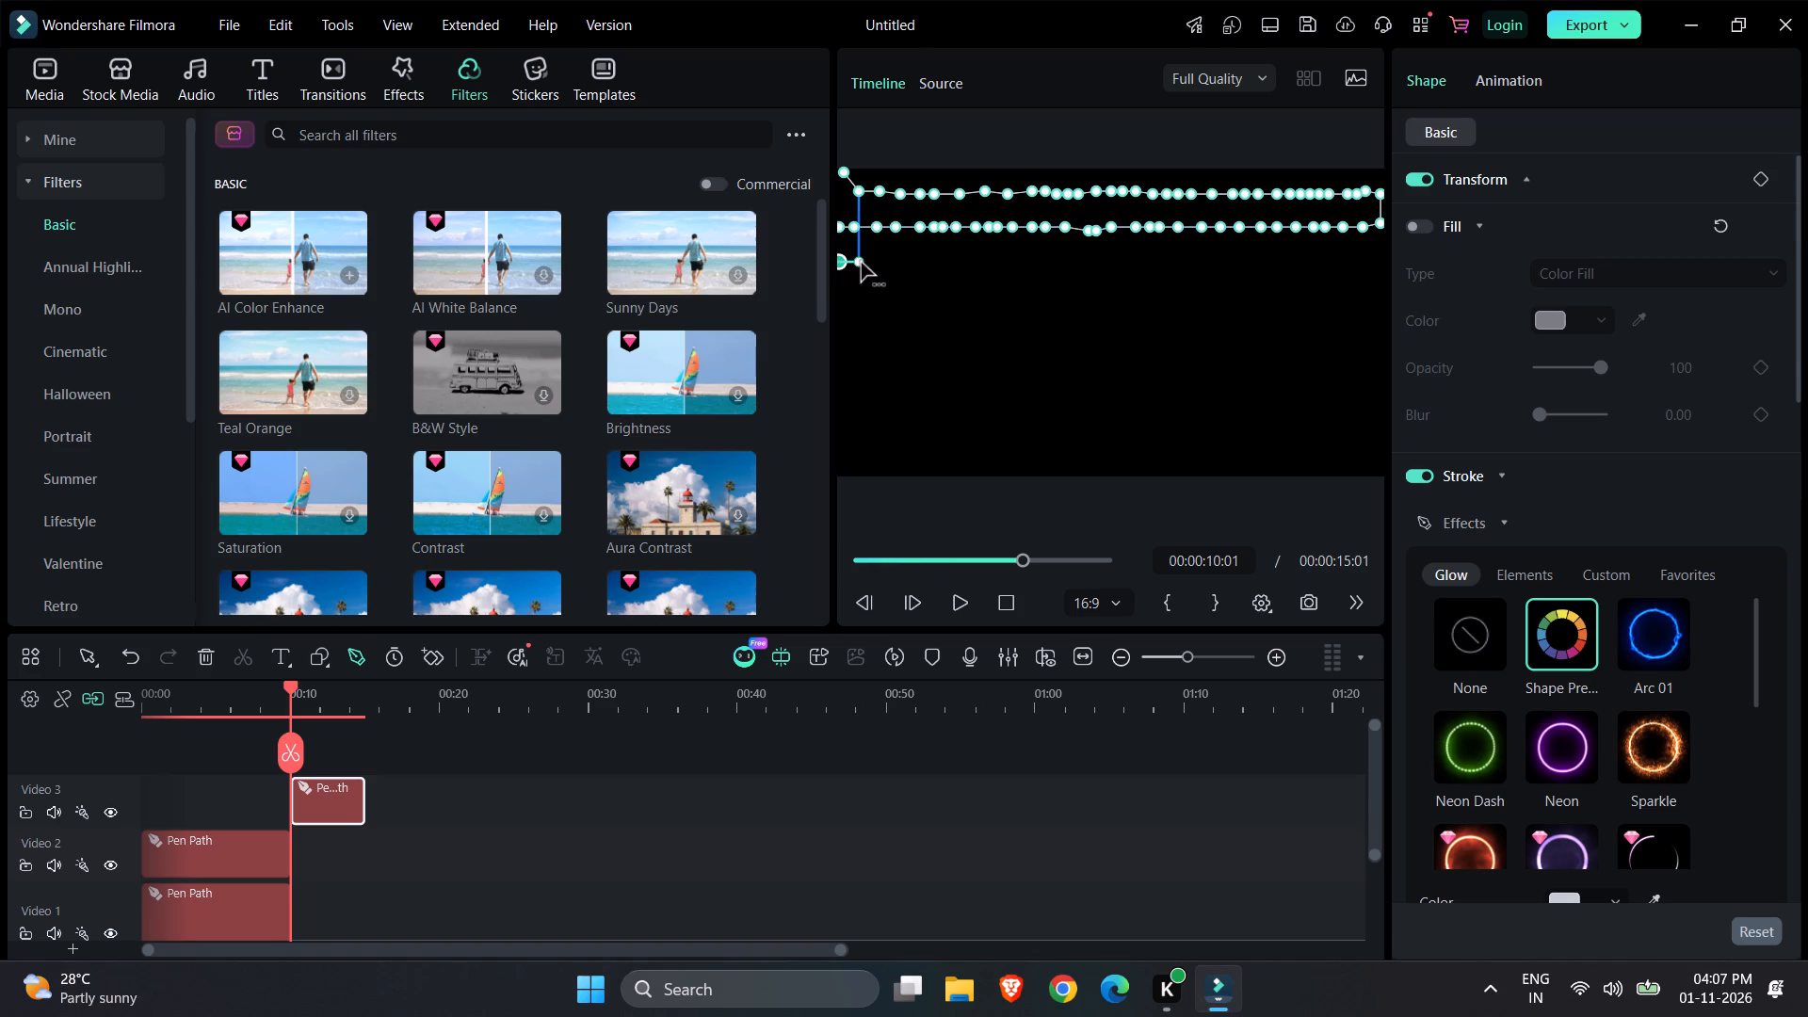
{"action": "left_click", "coordinate": [861, 263]}
{"action": "left_click", "coordinate": [870, 263]}
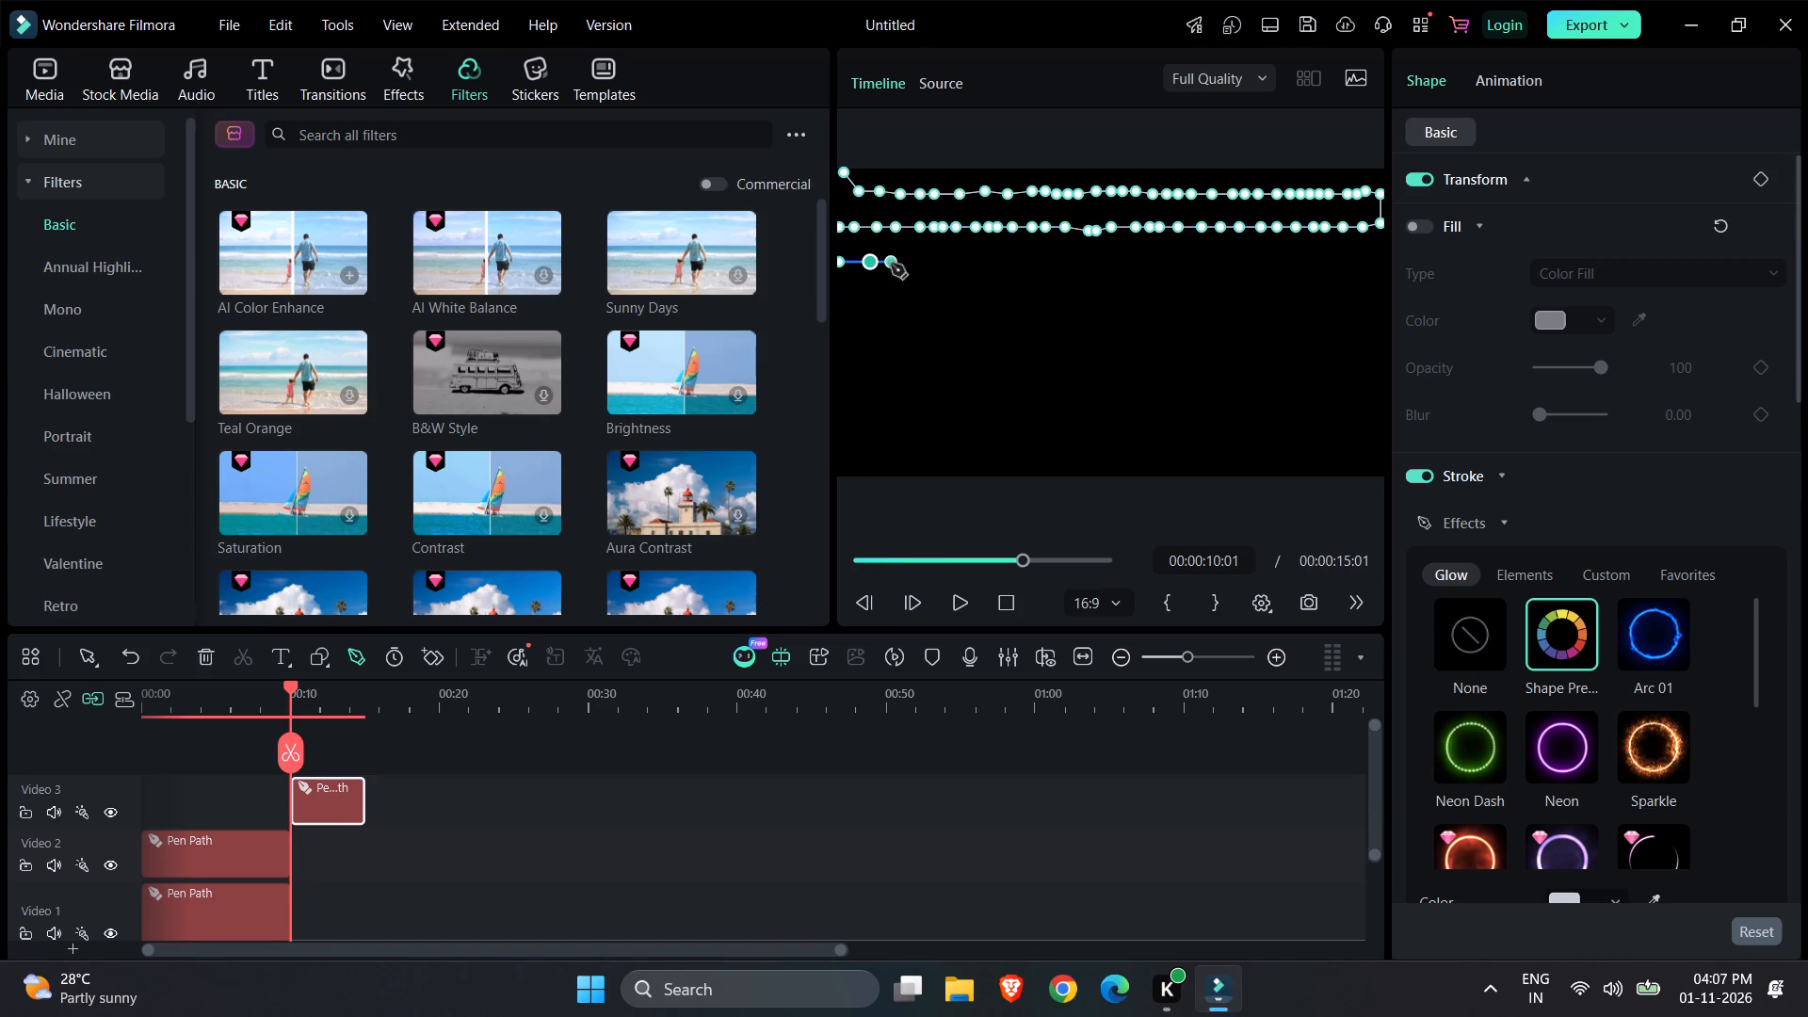
{"action": "left_click", "coordinate": [891, 264]}
{"action": "left_click", "coordinate": [913, 264]}
{"action": "left_click", "coordinate": [939, 262]}
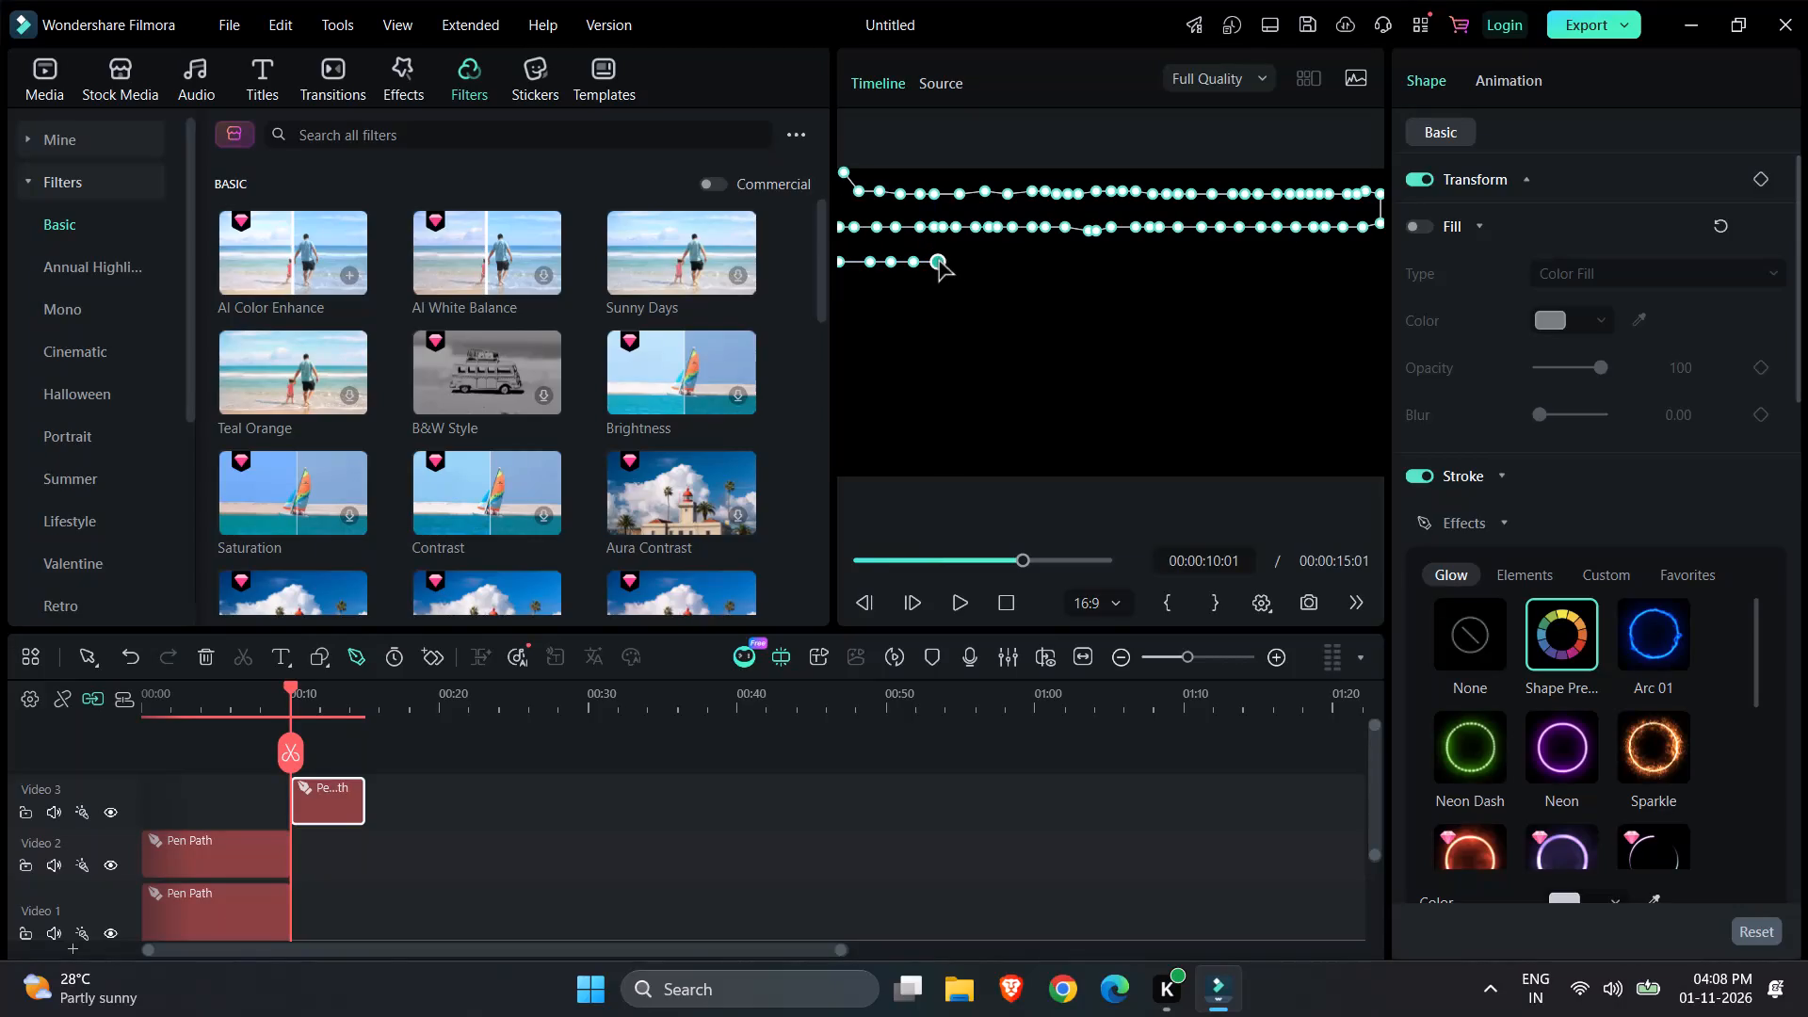
{"action": "left_click", "coordinate": [960, 262]}
{"action": "left_click", "coordinate": [987, 264]}
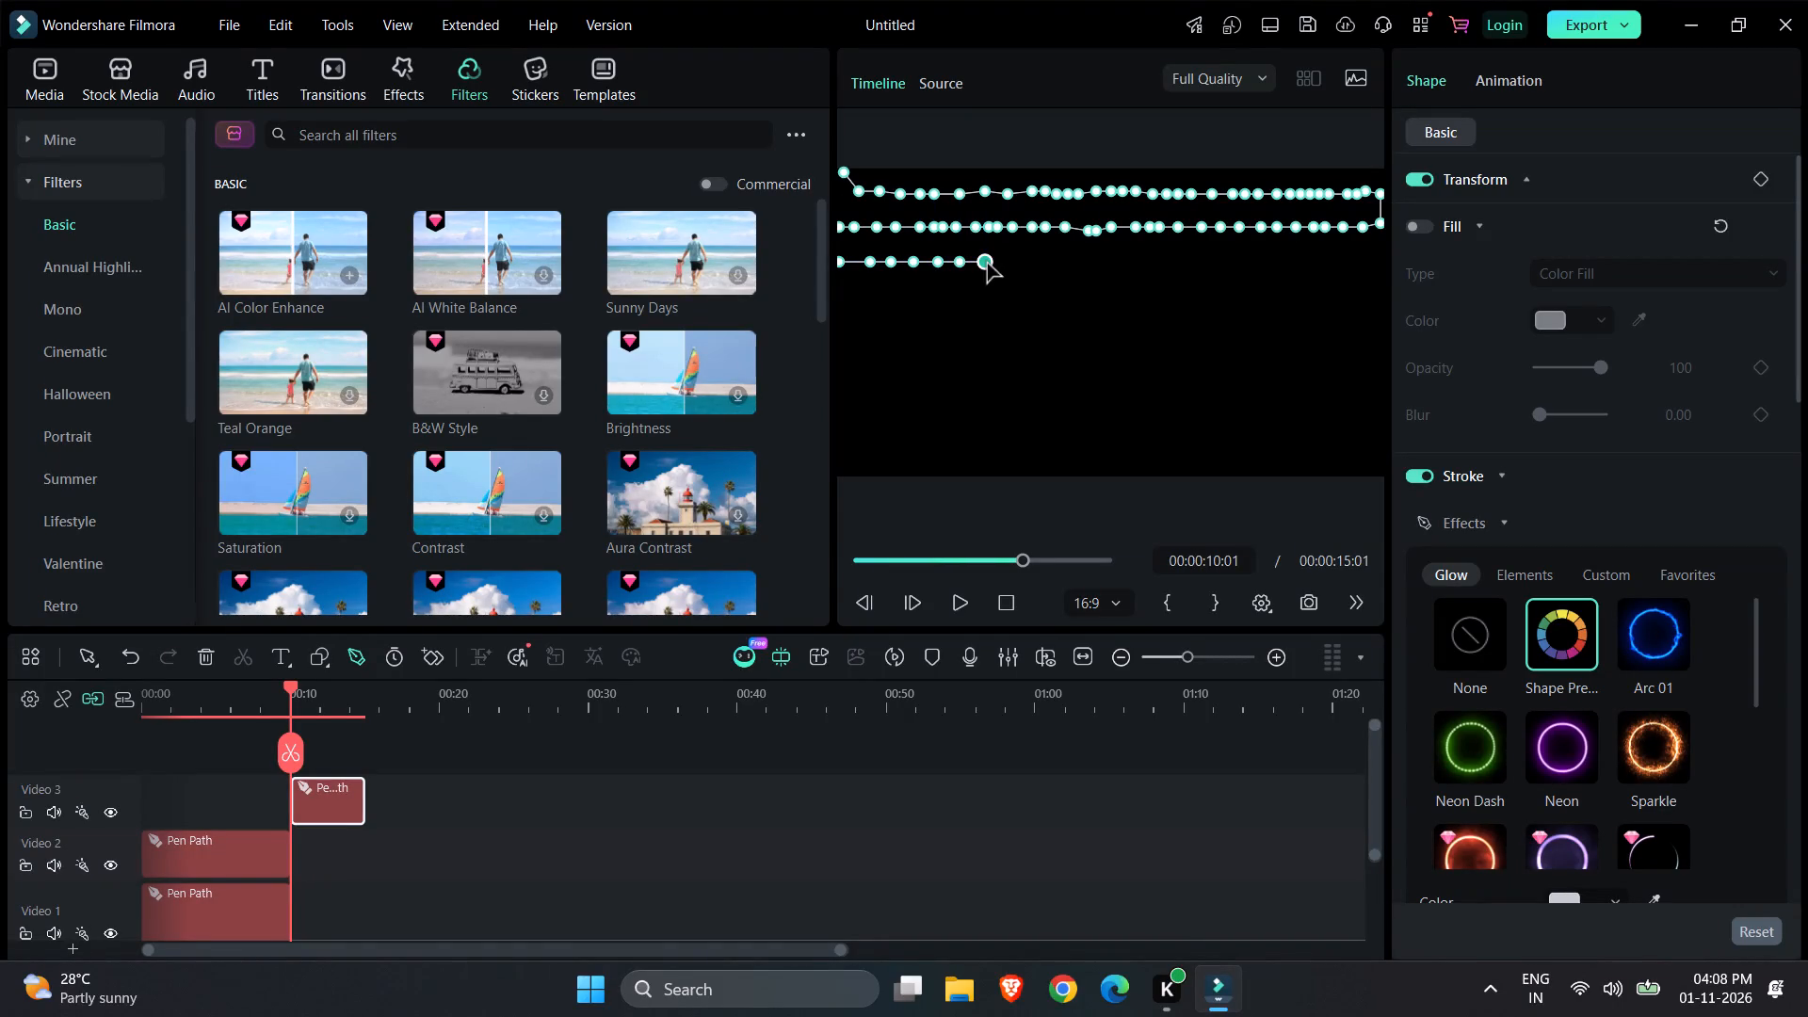
{"action": "left_click", "coordinate": [1010, 264]}
{"action": "left_click", "coordinate": [1031, 264]}
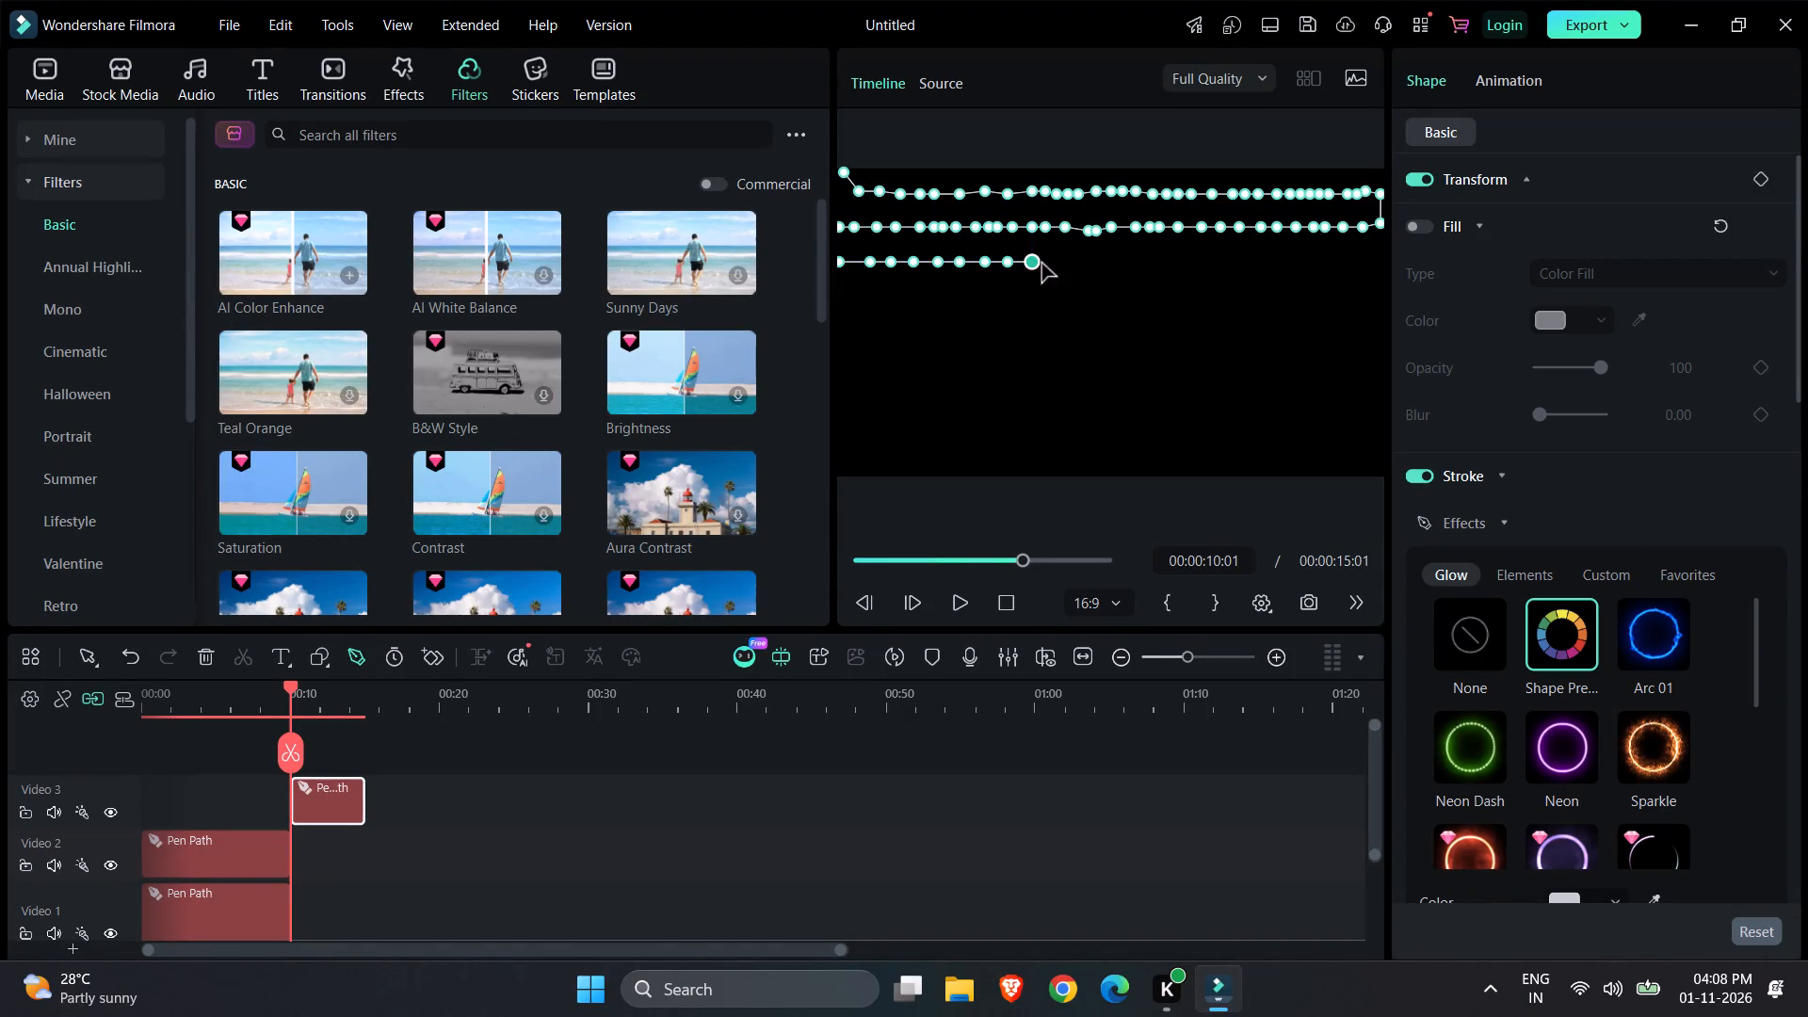
{"action": "left_click", "coordinate": [1055, 264]}
{"action": "left_click", "coordinate": [1075, 264]}
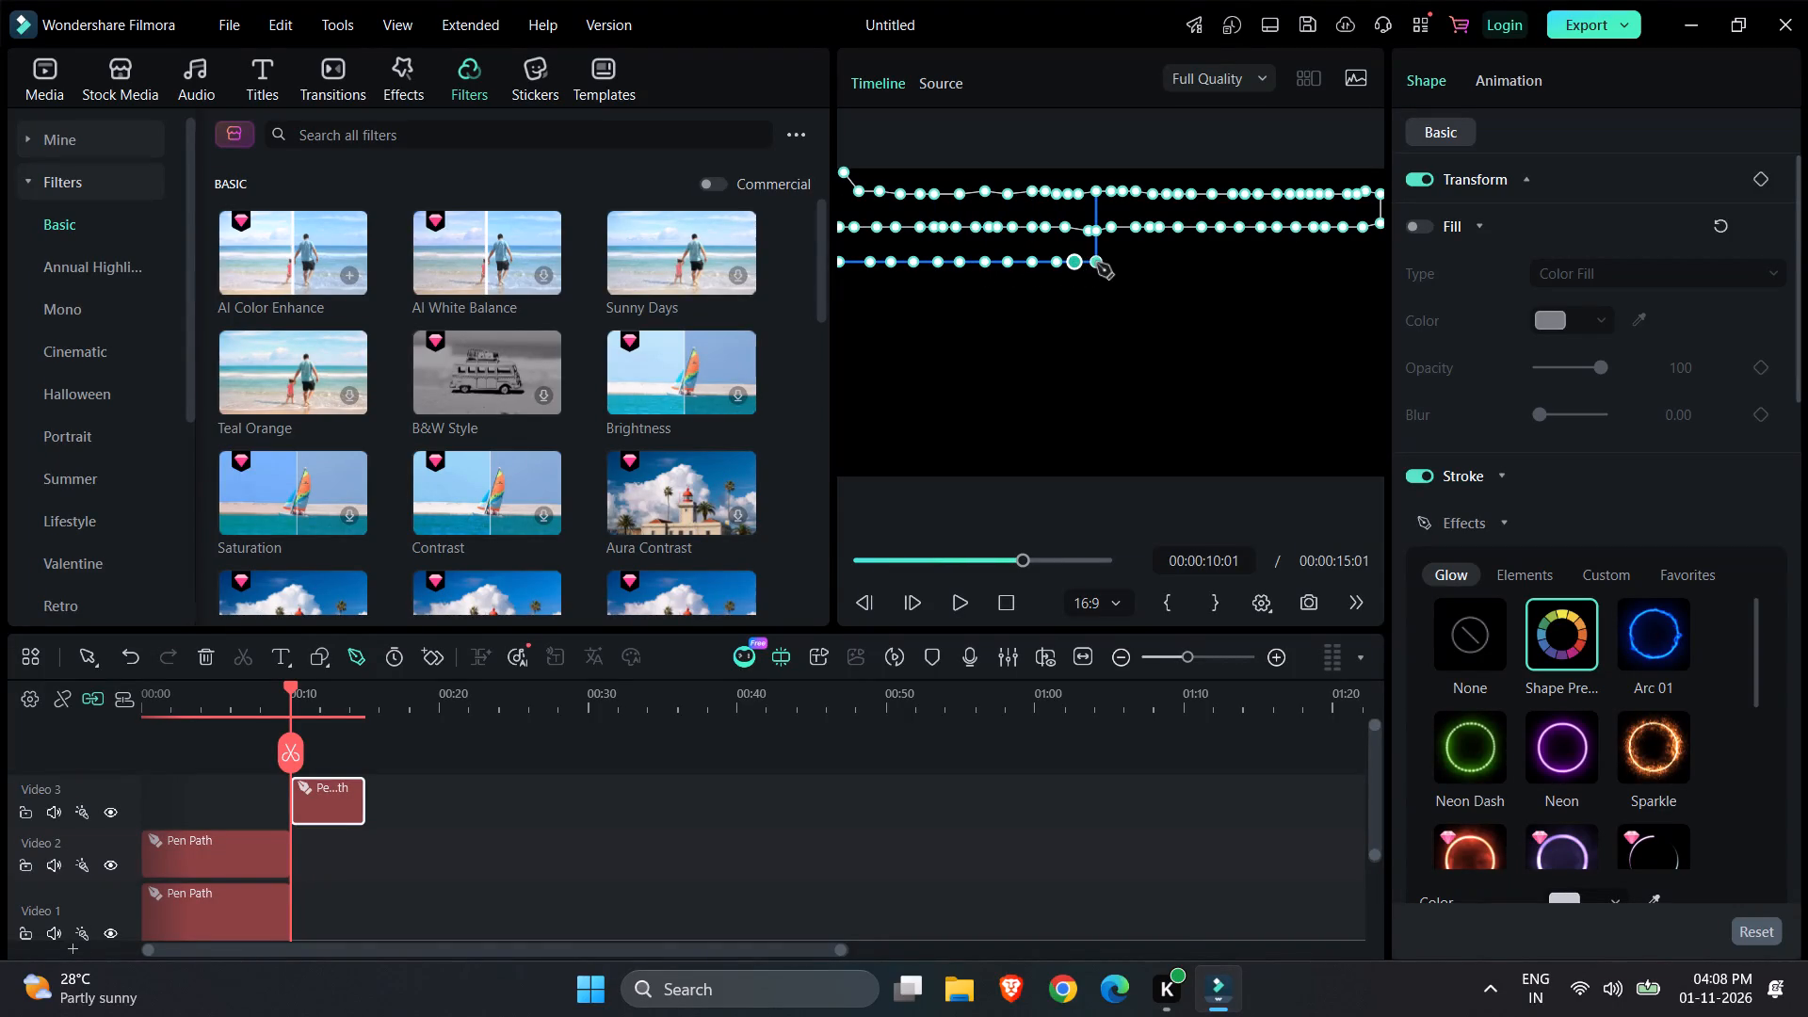
{"action": "left_click", "coordinate": [1097, 264]}
{"action": "left_click", "coordinate": [1121, 264]}
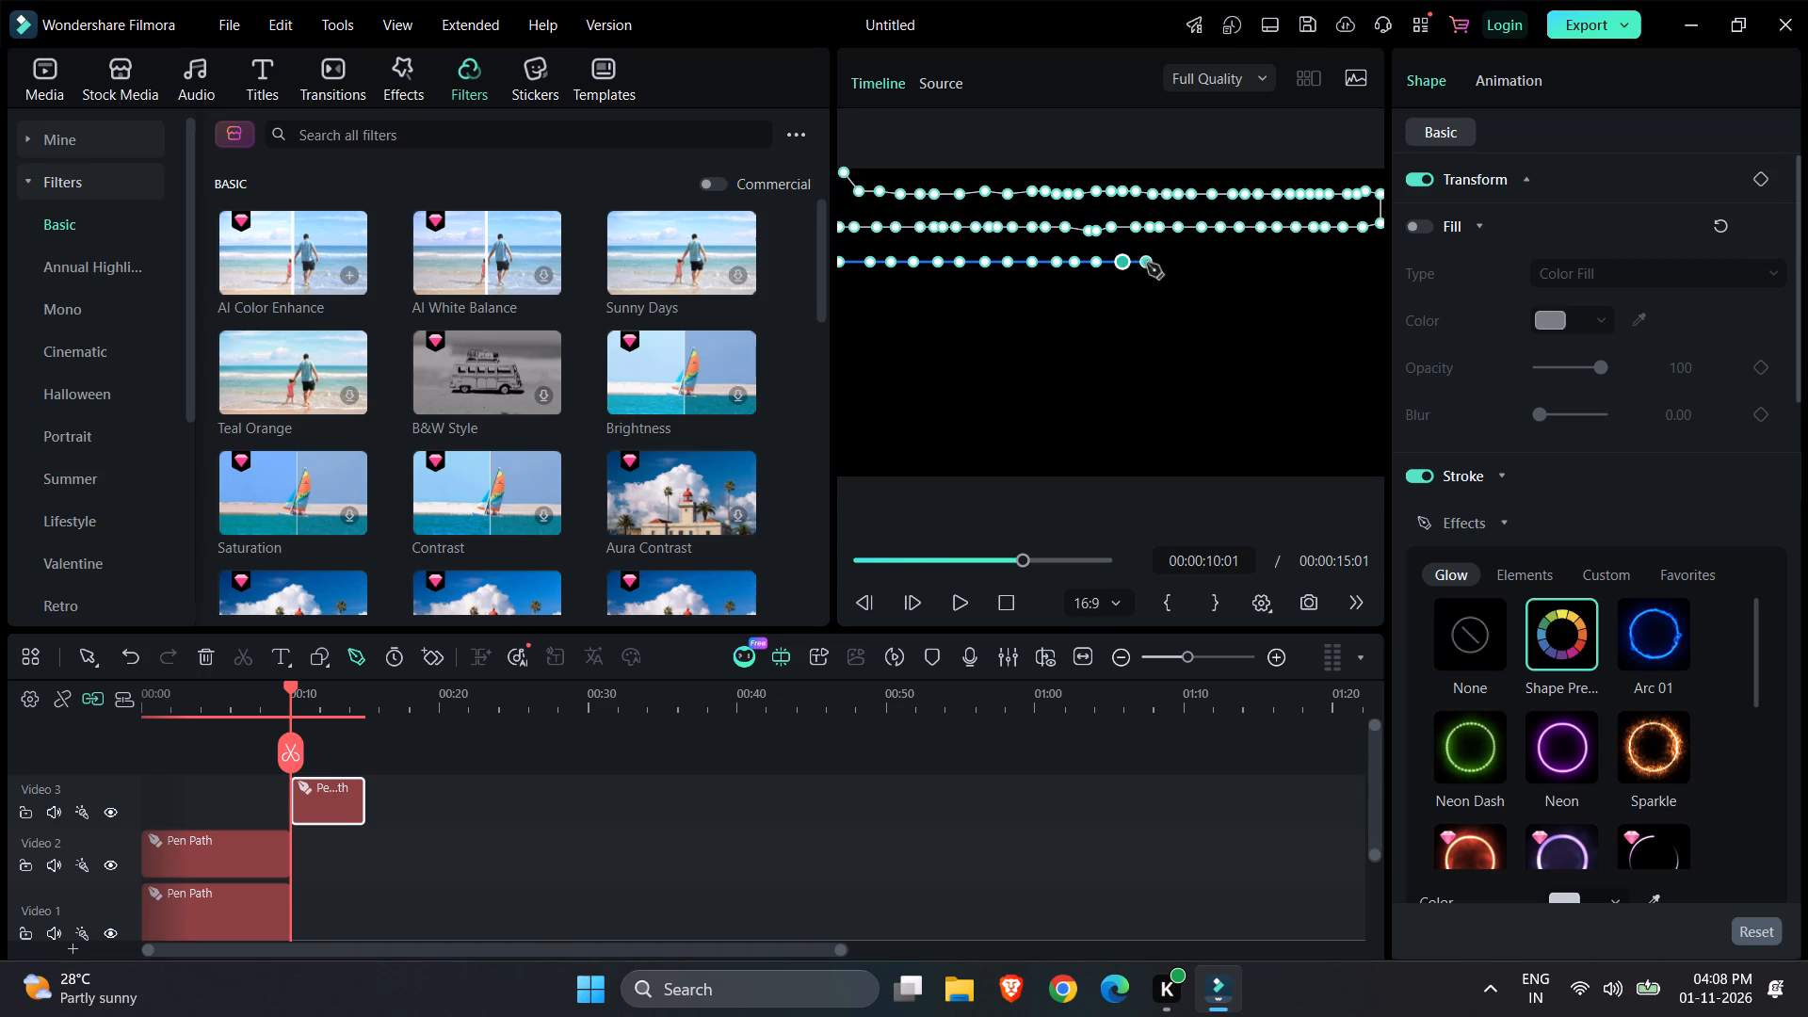
Extend the pen path's third row horizontally from mid-width to the frame's right edge with evenly spaced points.
{"action": "left_click", "coordinate": [1147, 264]}
{"action": "left_click", "coordinate": [1174, 265]}
{"action": "left_click", "coordinate": [1194, 266]}
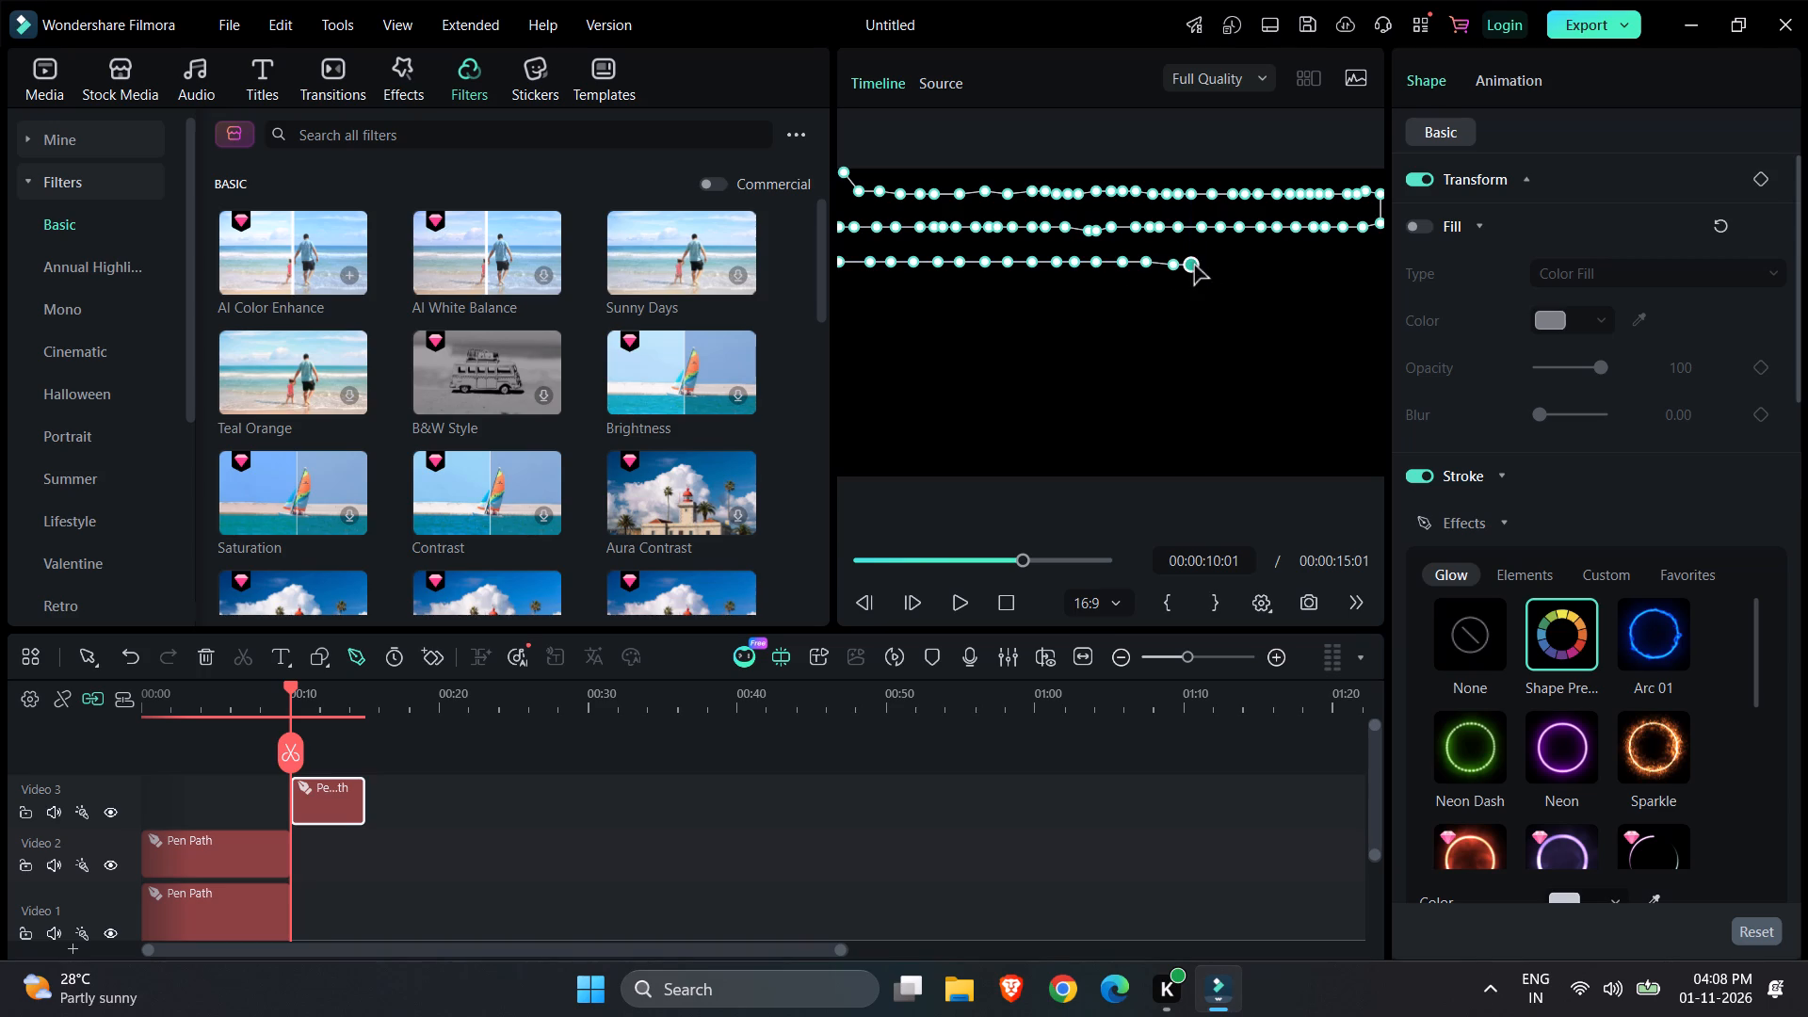
{"action": "left_click", "coordinate": [1215, 266]}
{"action": "left_click", "coordinate": [1235, 266]}
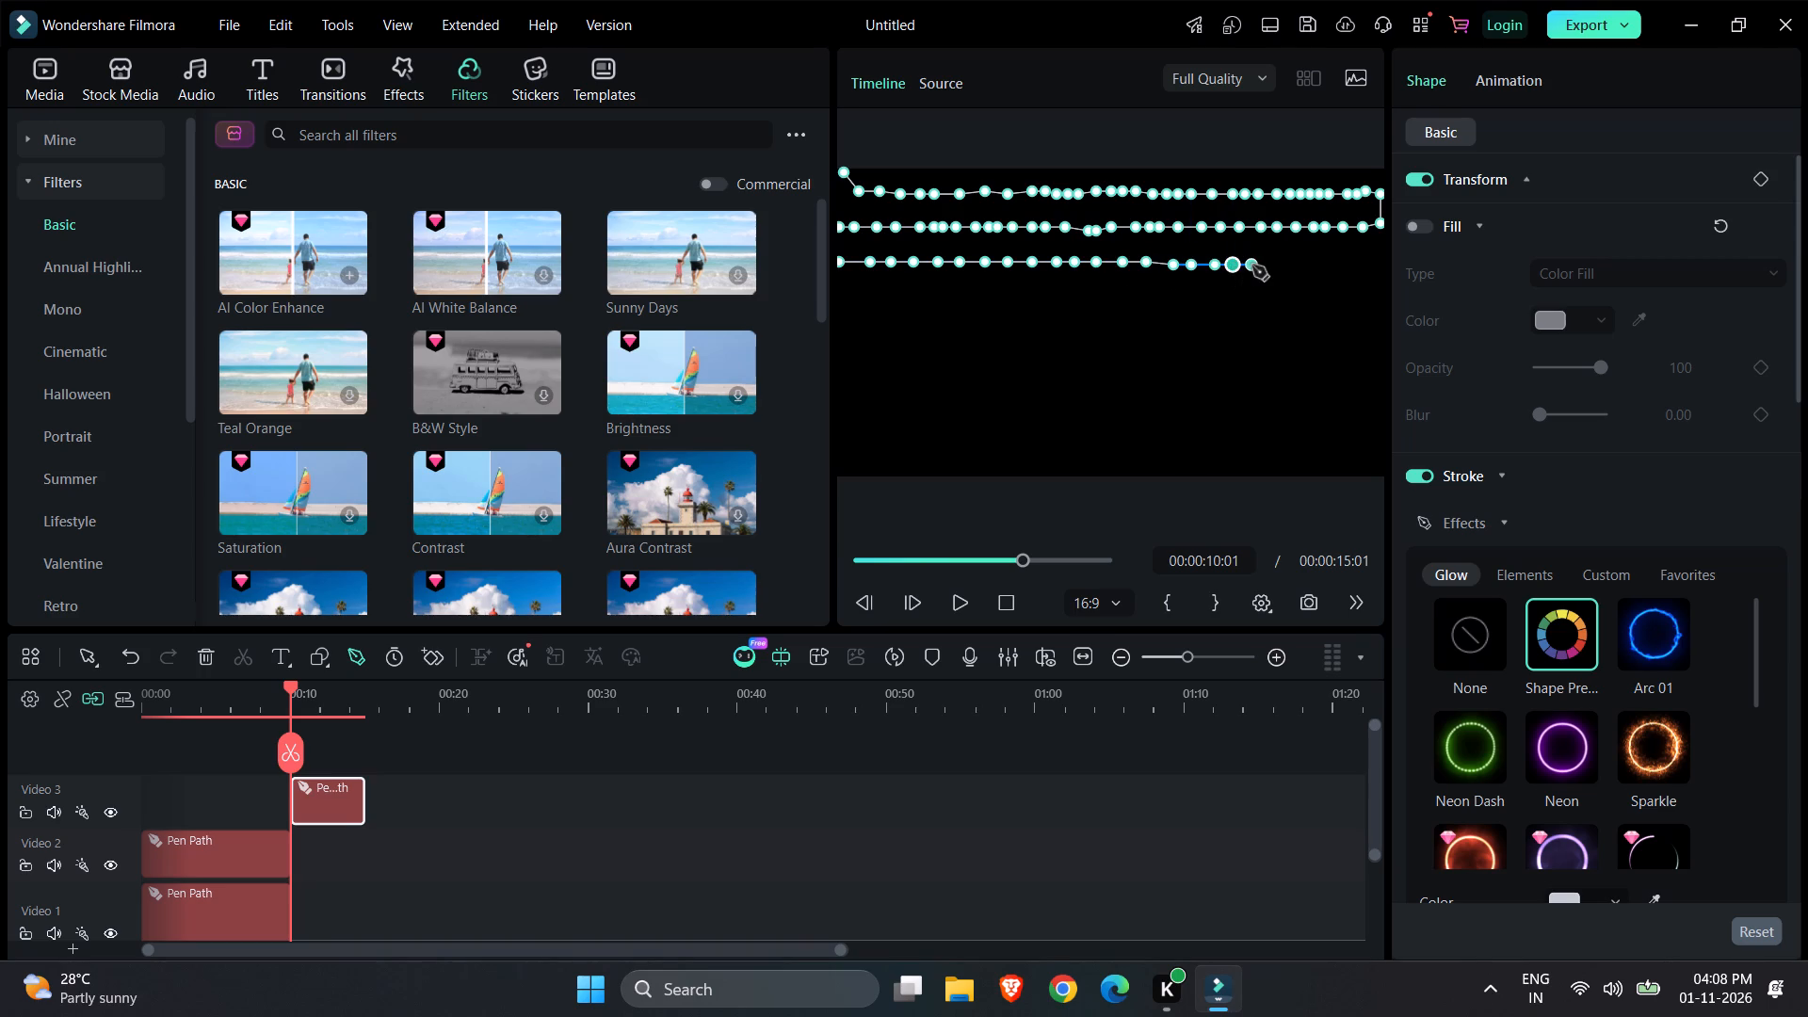
{"action": "left_click", "coordinate": [1254, 266]}
{"action": "left_click", "coordinate": [1272, 267]}
{"action": "left_click", "coordinate": [1292, 267]}
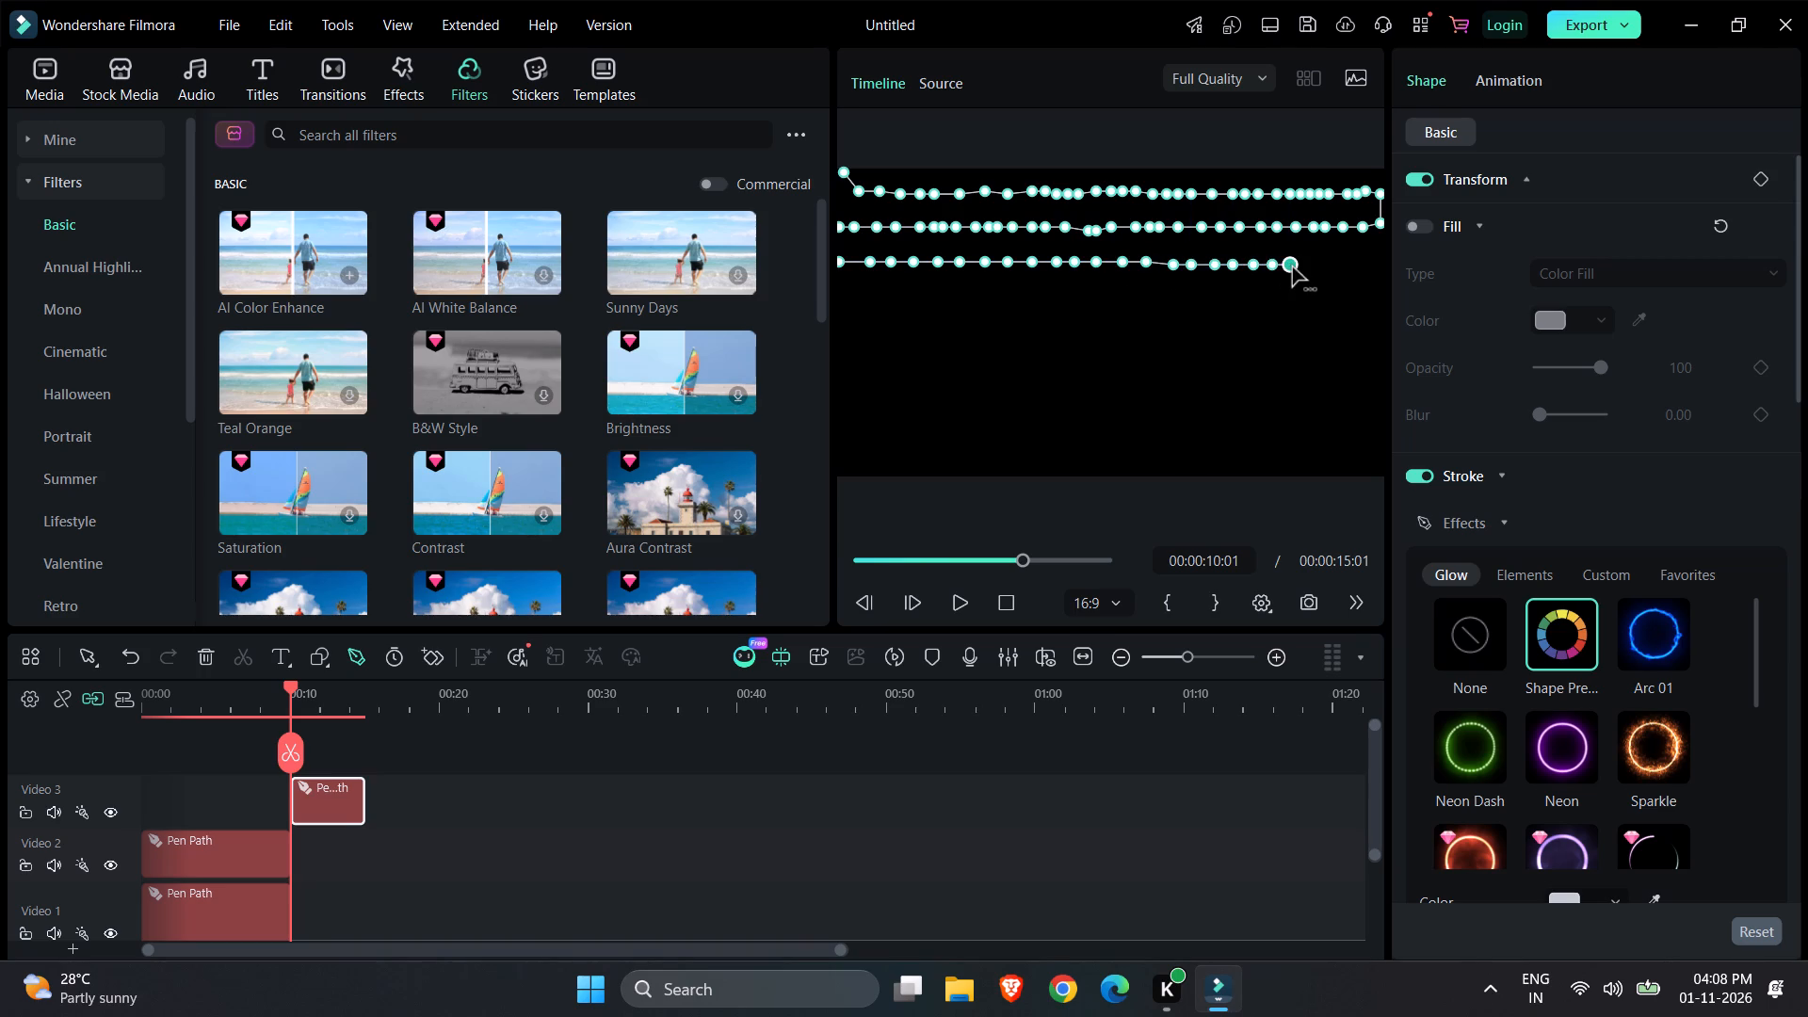
{"action": "left_click", "coordinate": [1308, 267]}
{"action": "left_click", "coordinate": [1325, 267]}
{"action": "left_click_drag", "start_coordinate": [1343, 266], "coordinate": [1360, 266]}
{"action": "left_click", "coordinate": [1360, 266]}
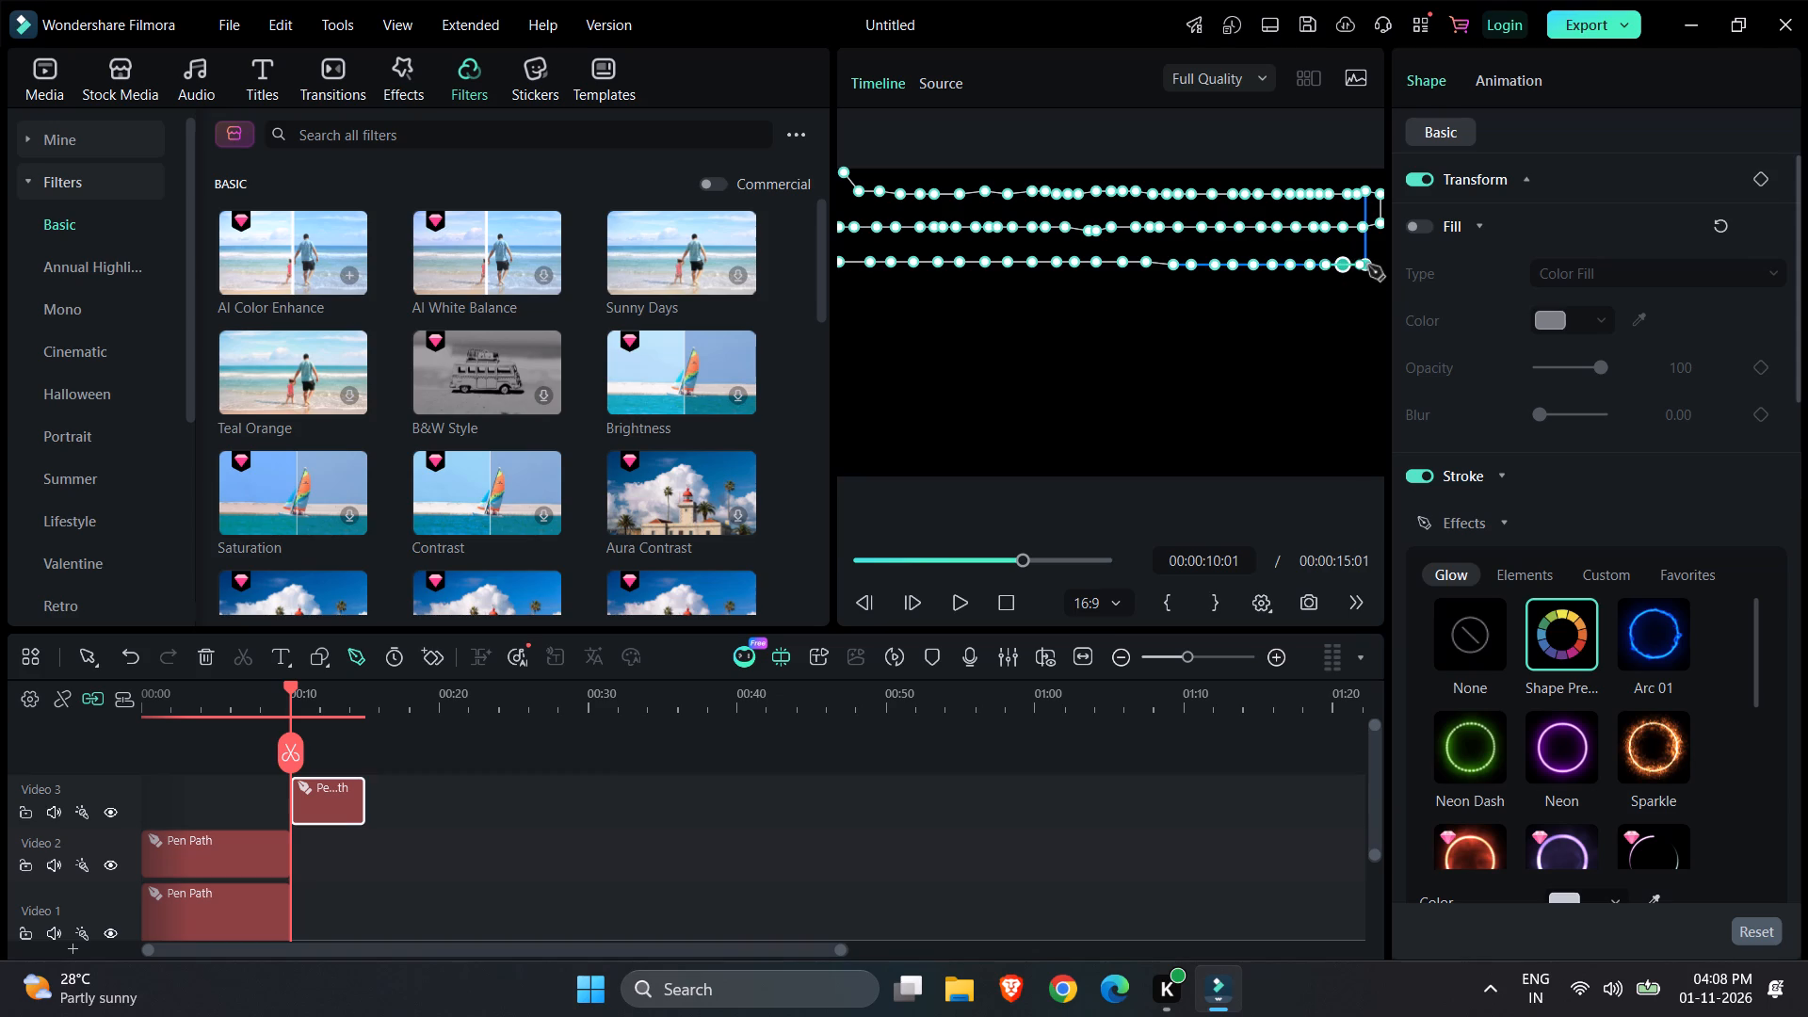
{"action": "left_click", "coordinate": [1368, 266]}
{"action": "left_click", "coordinate": [1380, 266]}
Turn the pen path a short way down the frame's right edge and run a fourth row leftward to about 70% of the width.
{"action": "left_click", "coordinate": [1382, 300]}
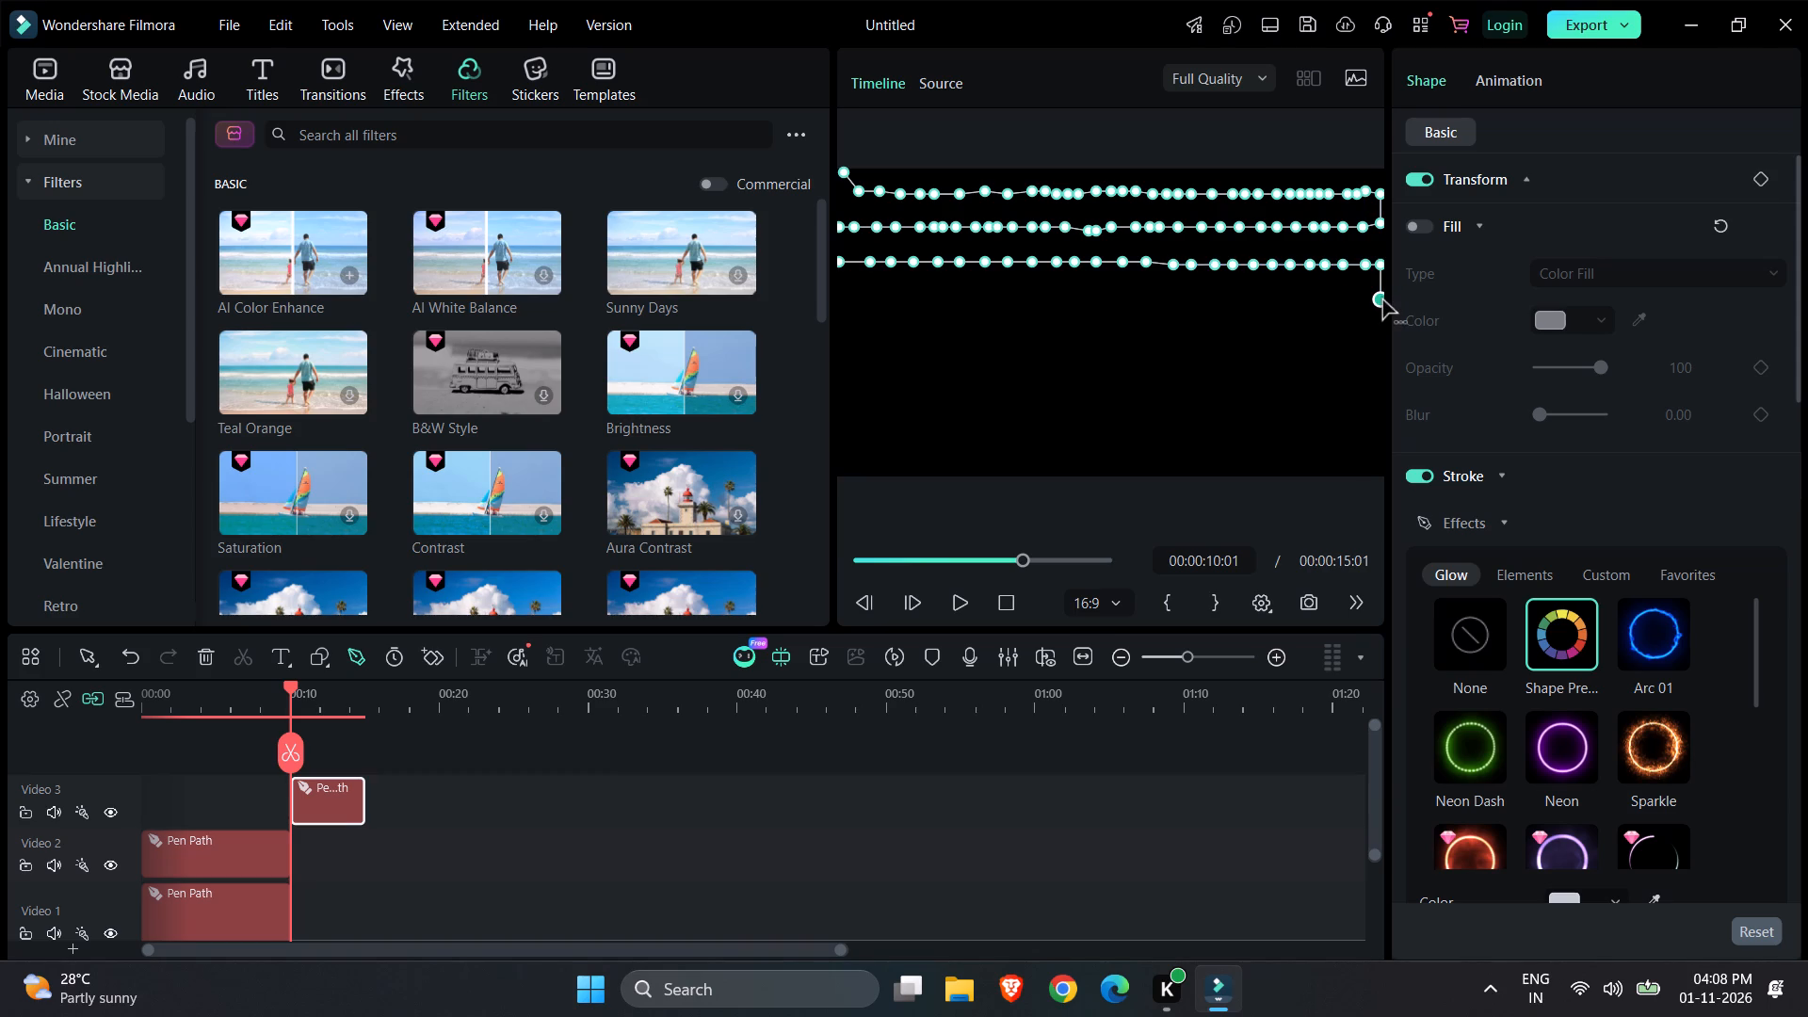
{"action": "left_click", "coordinate": [1363, 300]}
{"action": "left_click", "coordinate": [1347, 300]}
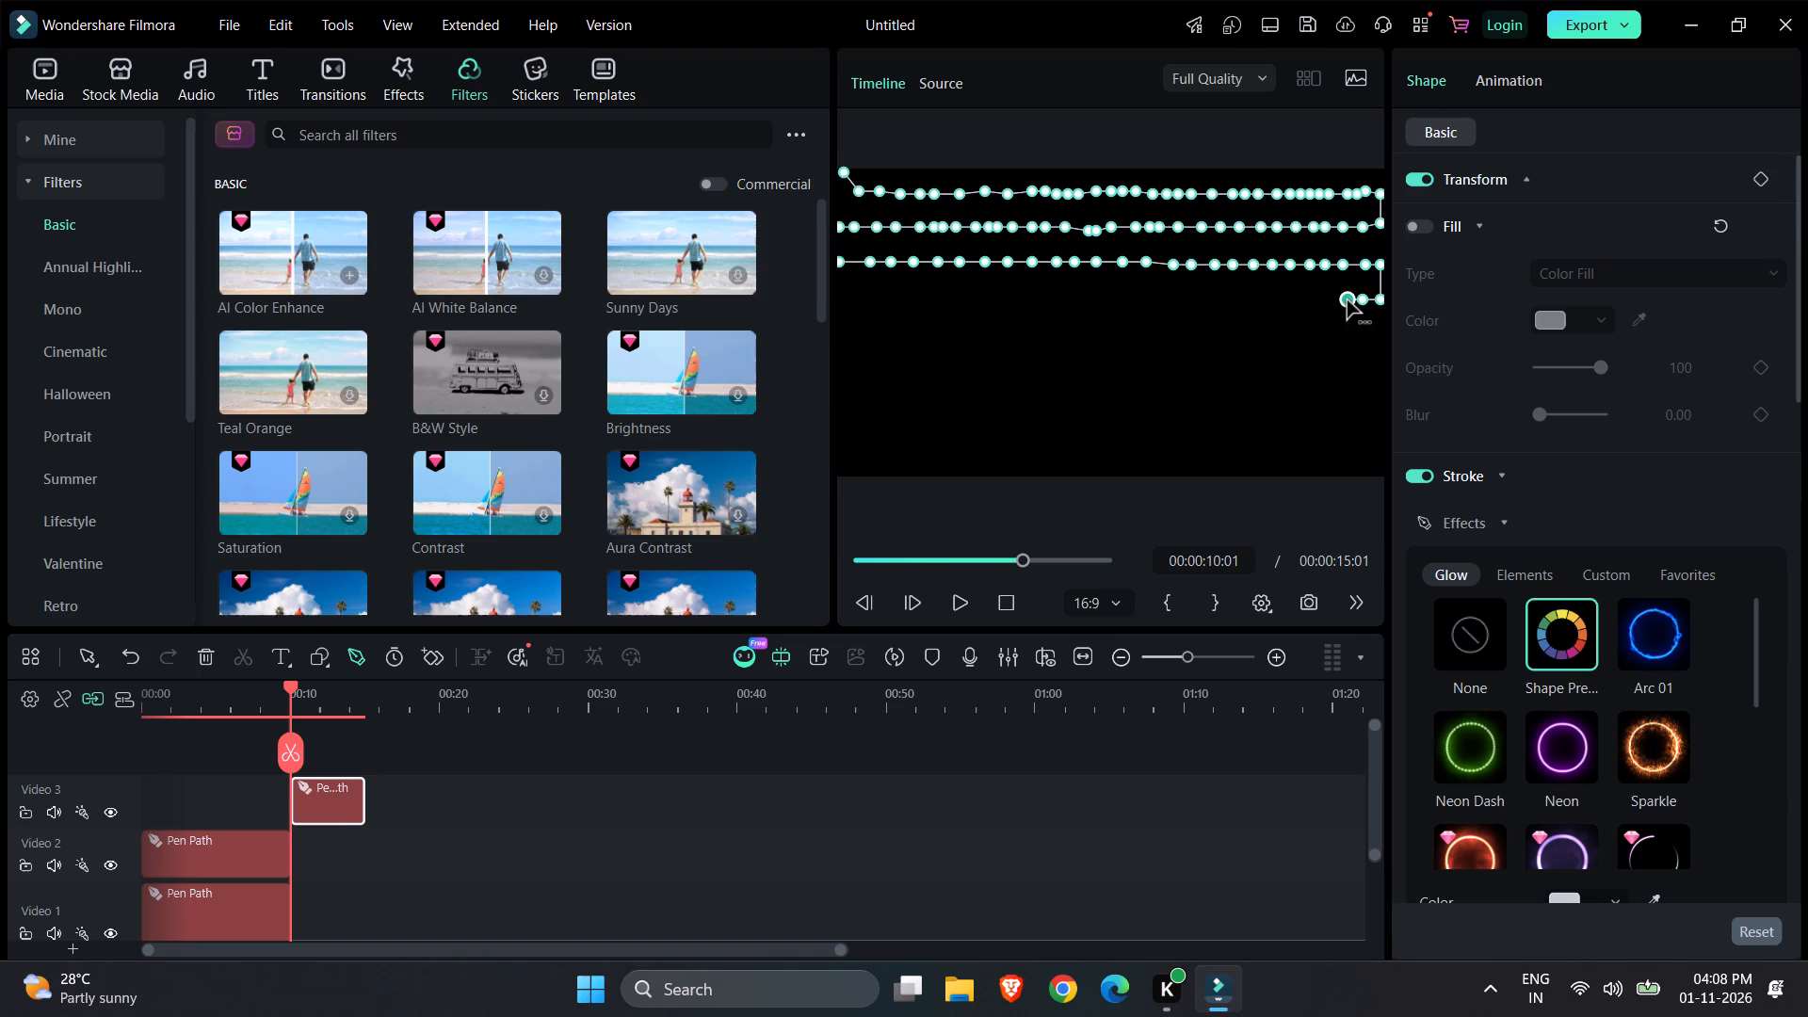
{"action": "left_click", "coordinate": [1329, 300]}
{"action": "left_click", "coordinate": [1310, 300]}
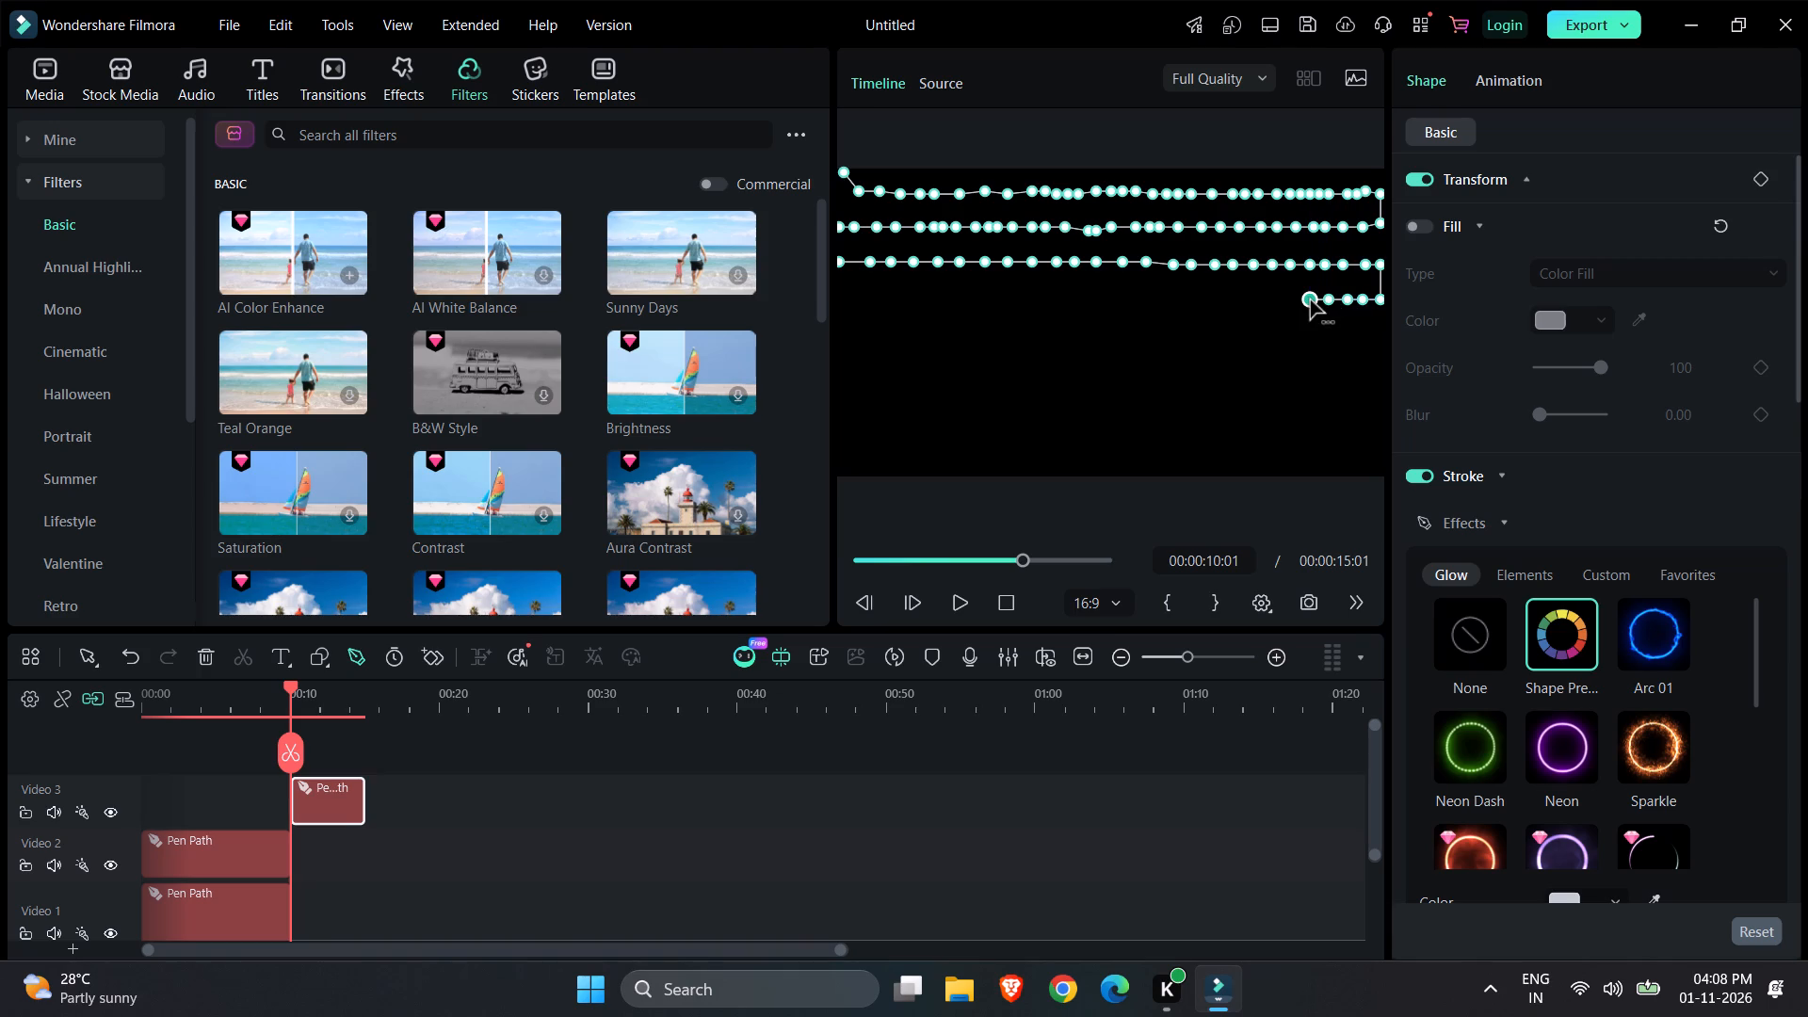
{"action": "left_click", "coordinate": [1290, 301]}
{"action": "left_click", "coordinate": [1272, 302]}
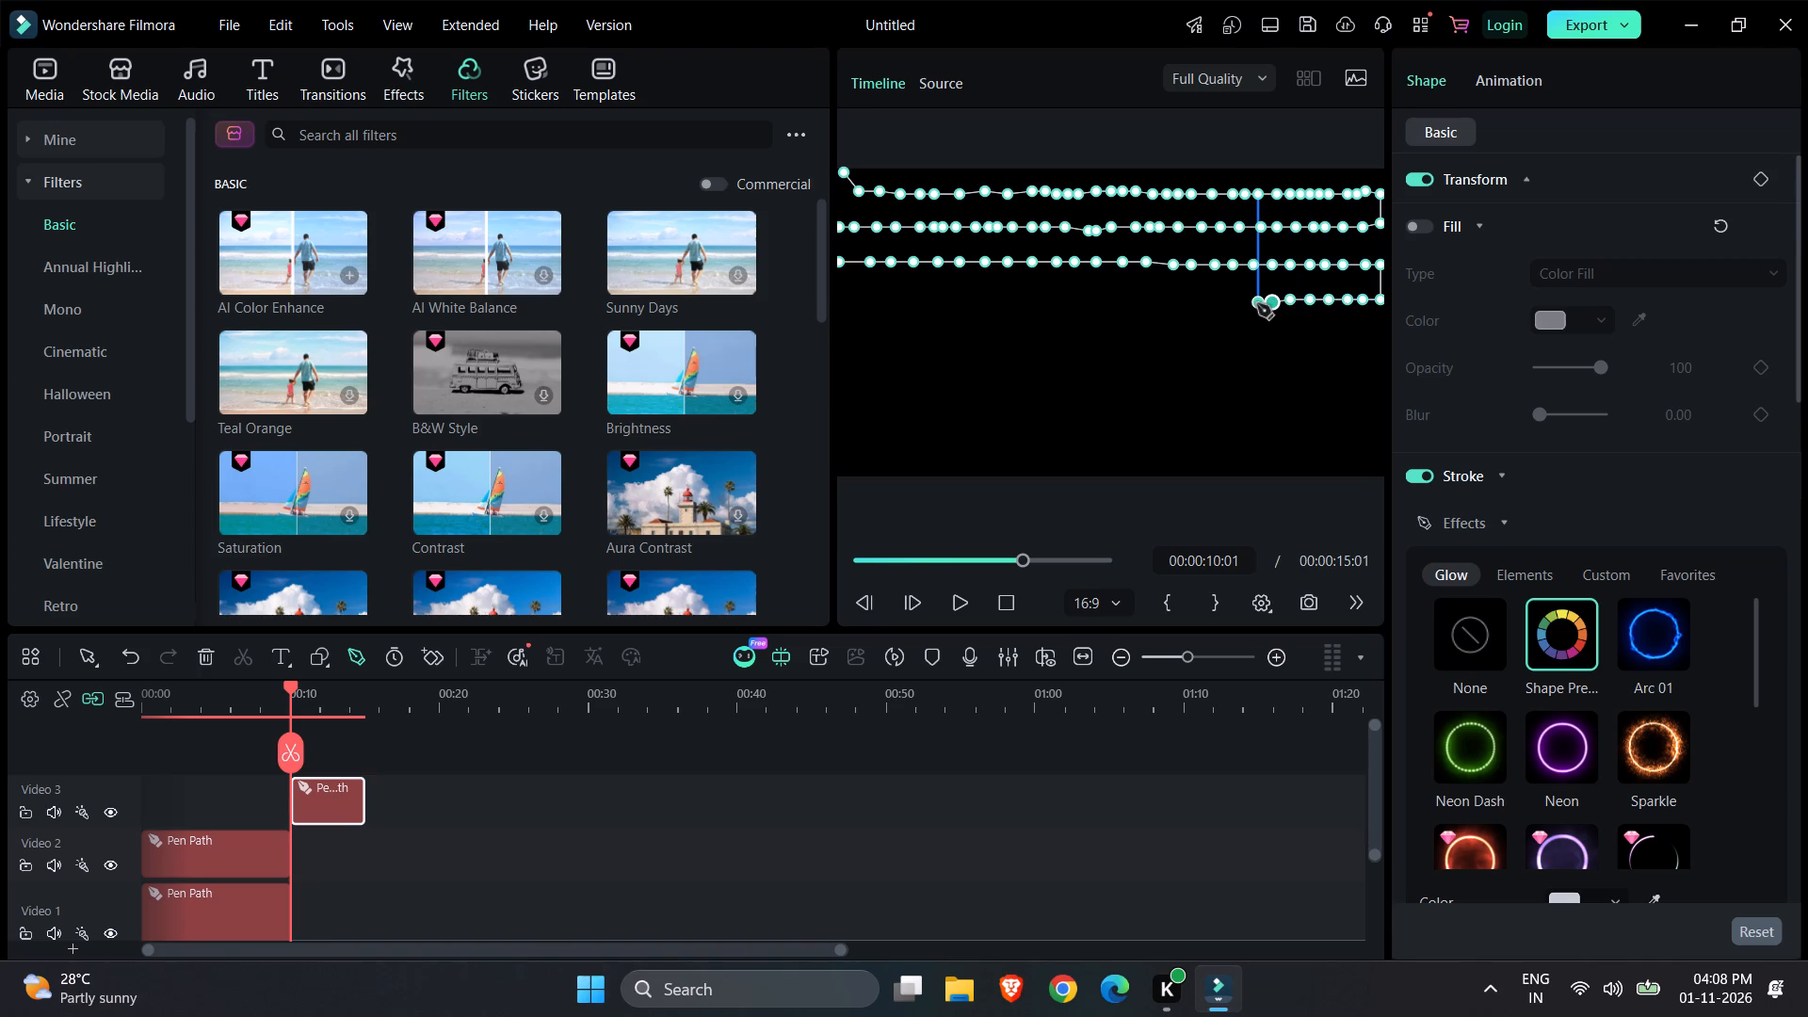
{"action": "left_click", "coordinate": [1256, 304]}
{"action": "left_click", "coordinate": [1240, 305]}
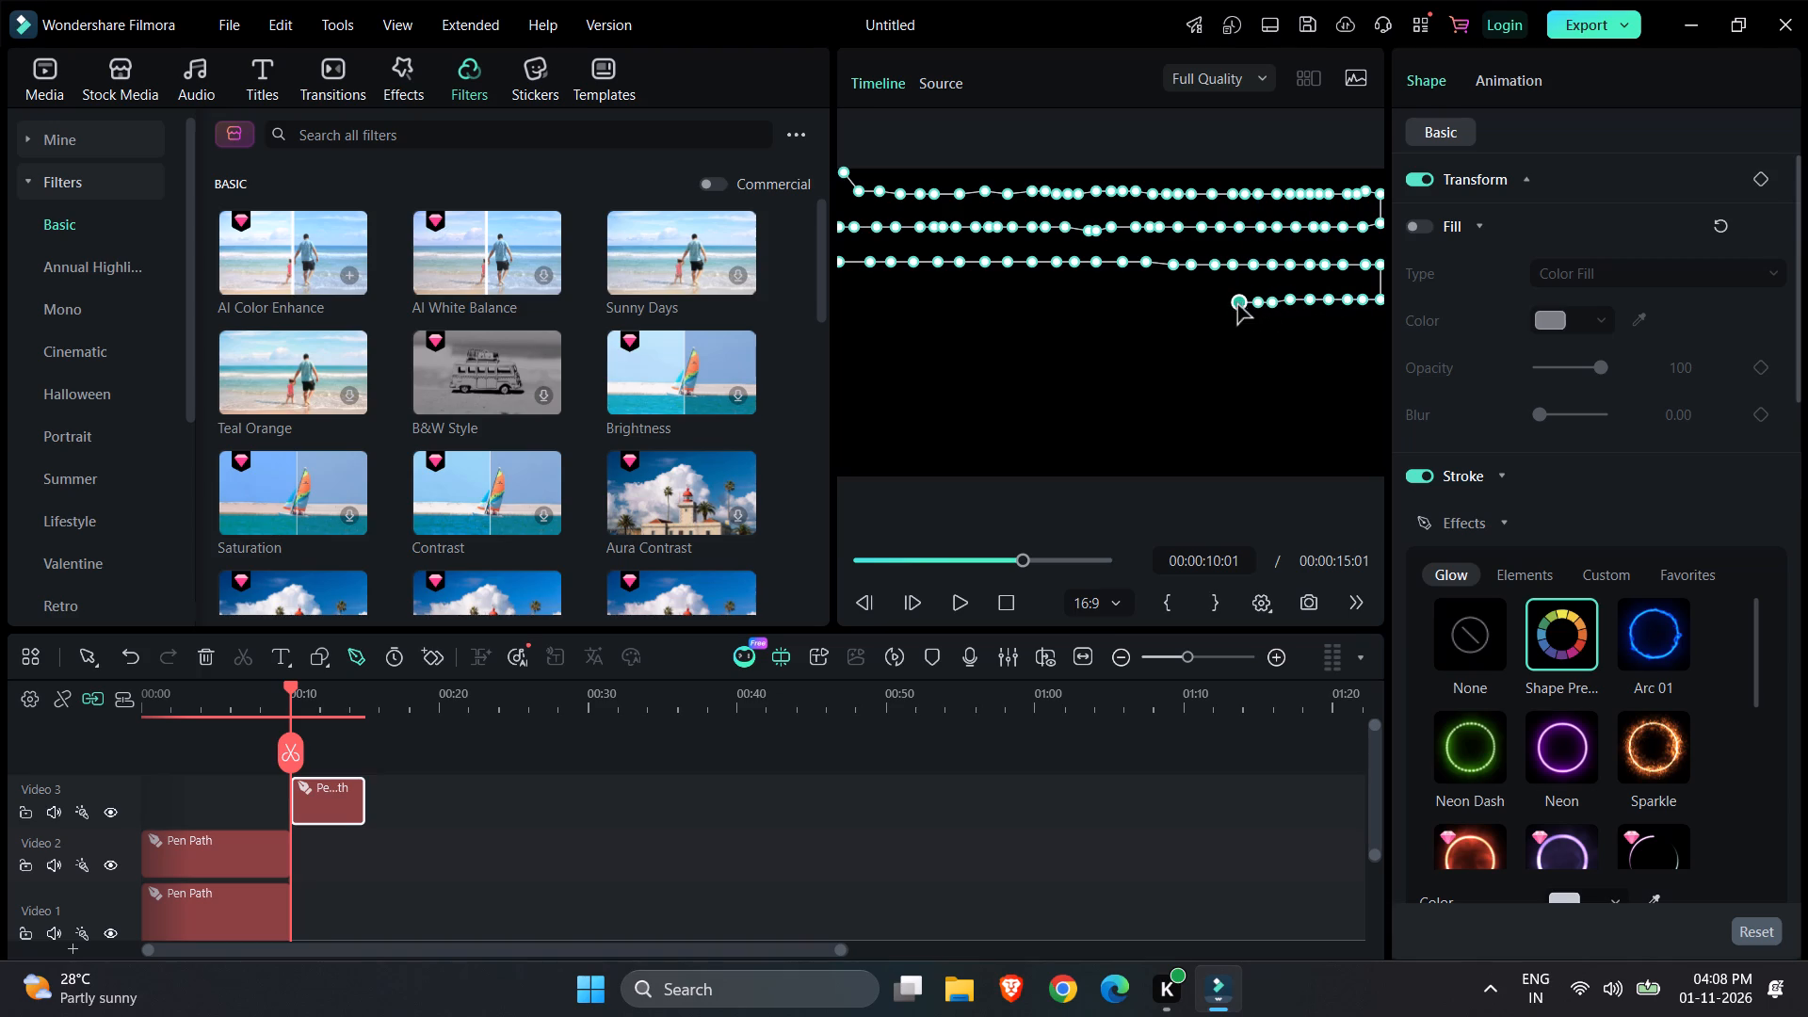
{"action": "left_click", "coordinate": [1220, 302]}
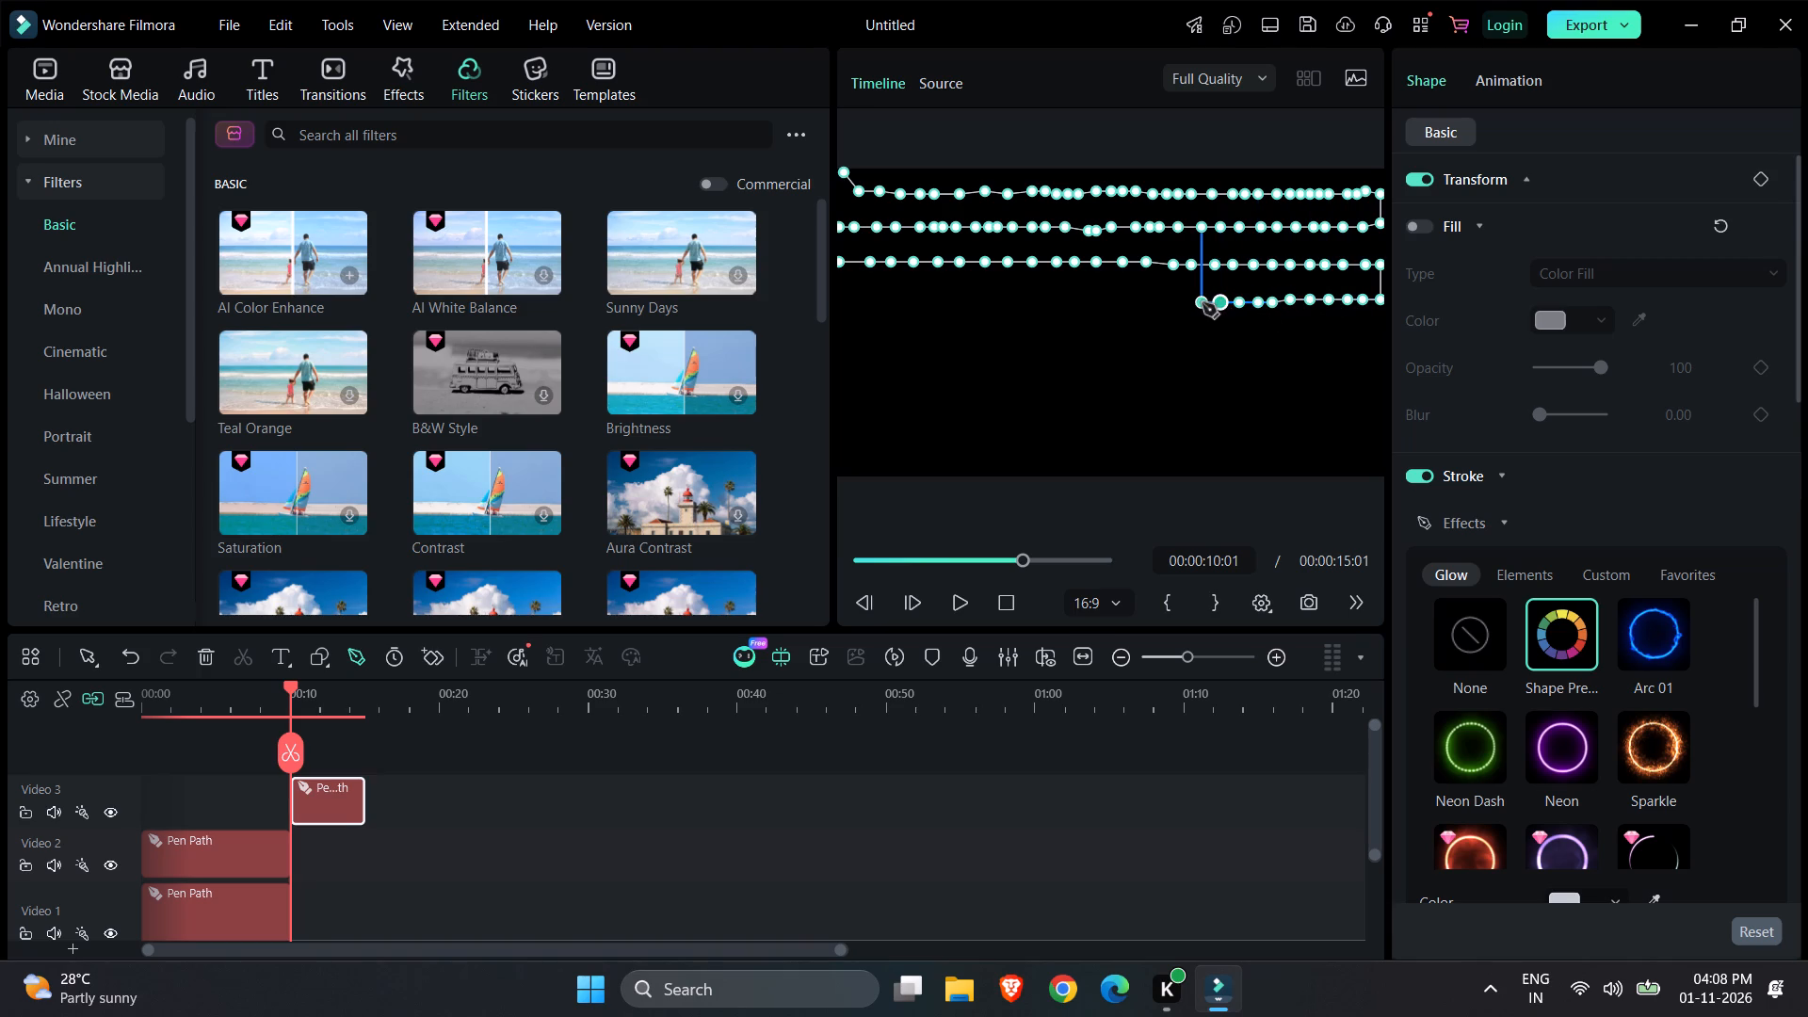
Extend the pen path's fourth row leftward with evenly spaced points, parallel to the rows above, to the frame's left edge.
{"action": "left_click", "coordinate": [1203, 303]}
{"action": "left_click", "coordinate": [1183, 305]}
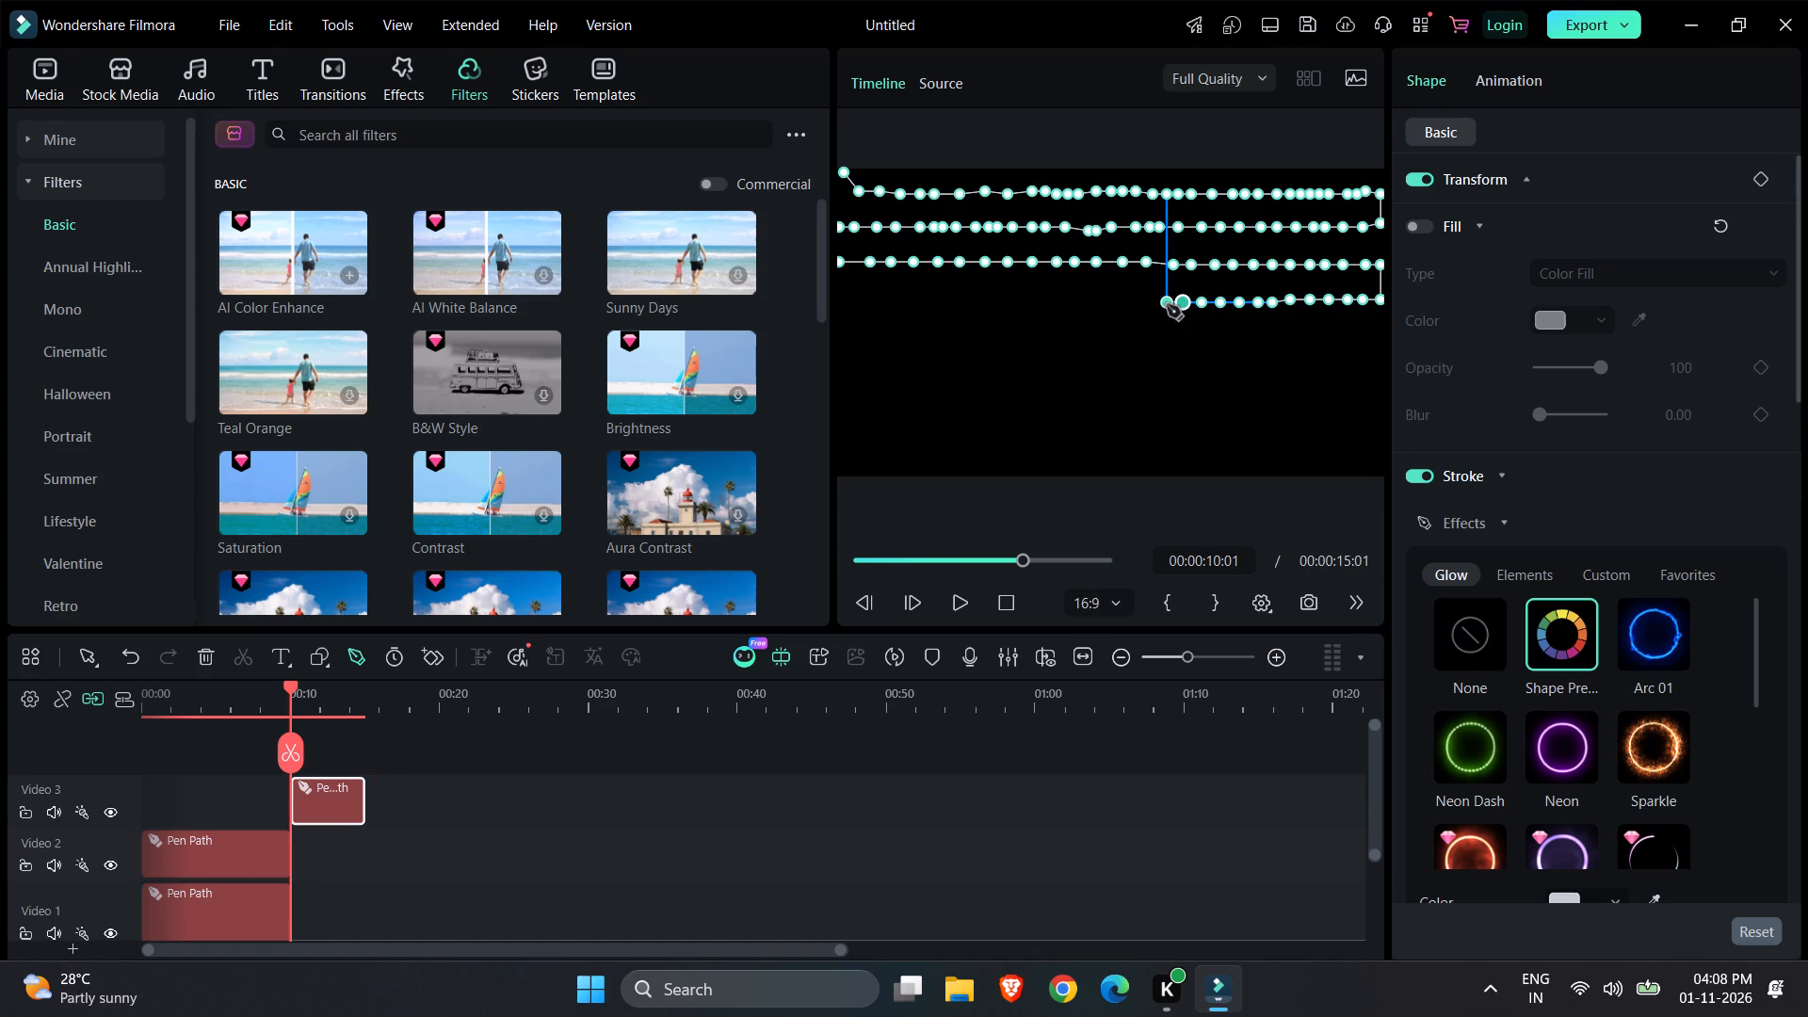
{"action": "left_click", "coordinate": [1166, 306]}
{"action": "left_click", "coordinate": [1151, 305]}
{"action": "left_click", "coordinate": [1127, 306]}
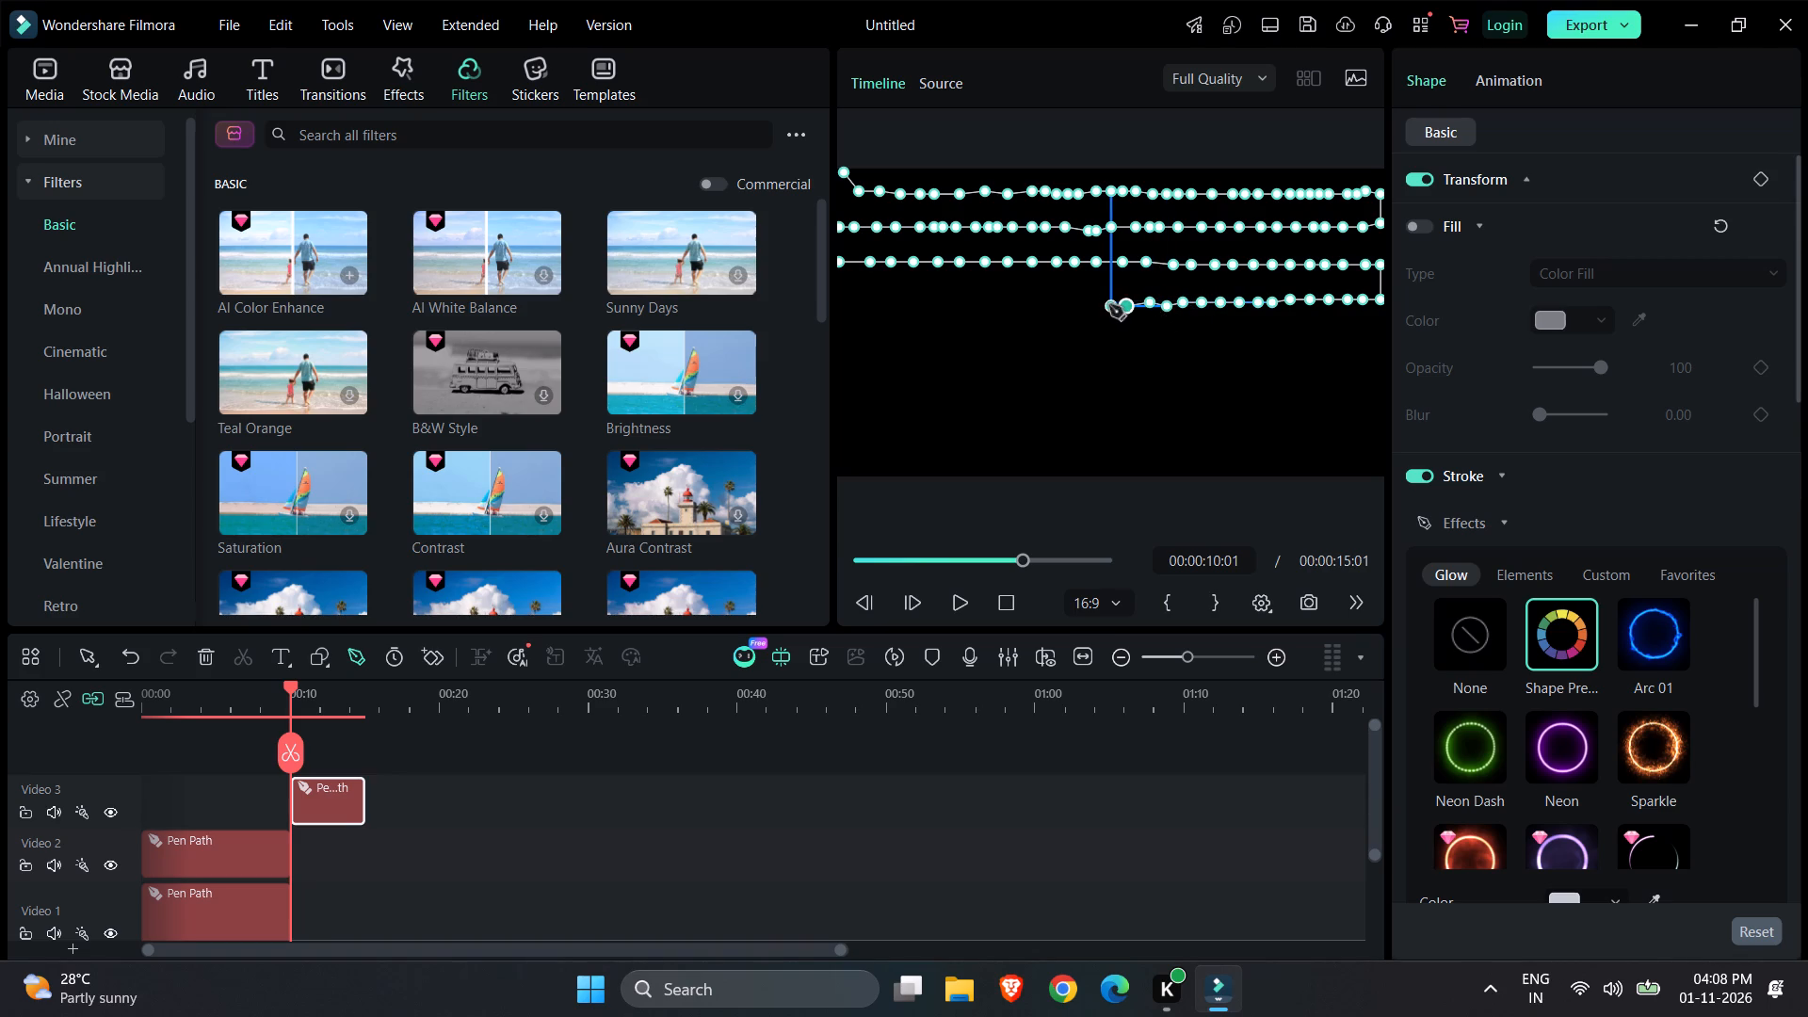
{"action": "left_click", "coordinate": [1106, 305]}
{"action": "left_click", "coordinate": [1086, 303]}
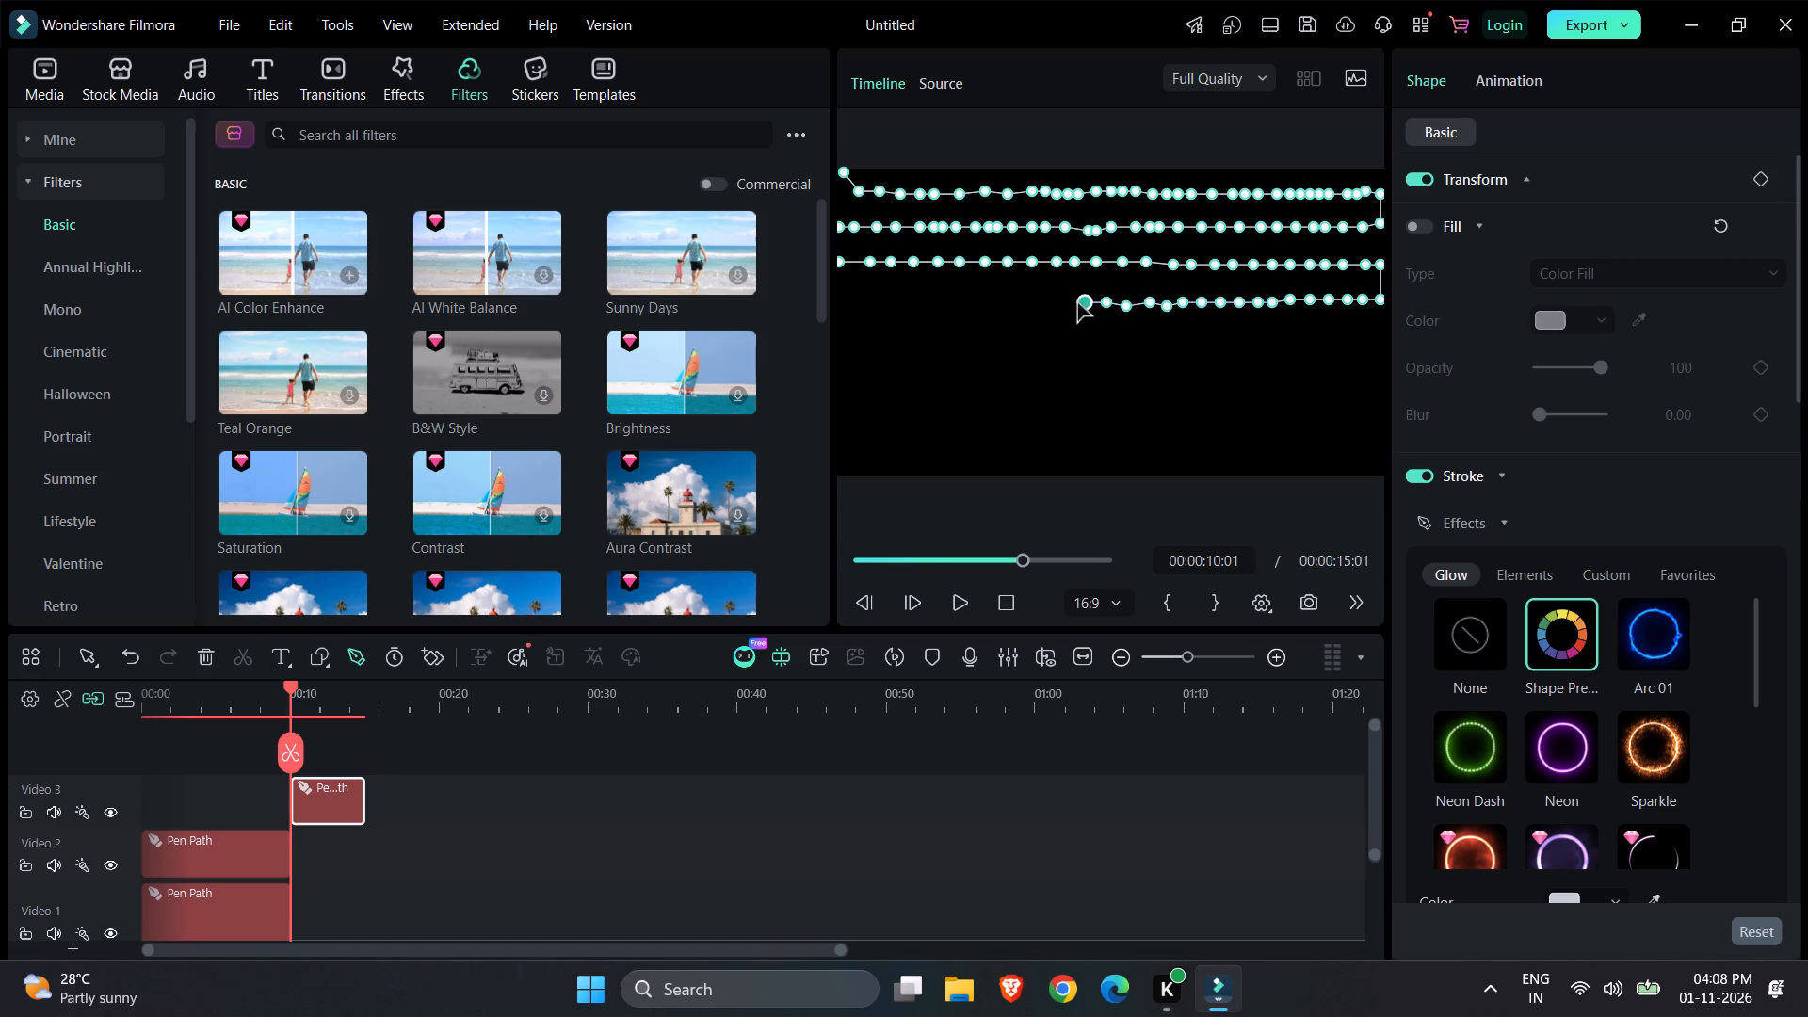
{"action": "left_click", "coordinate": [1062, 302]}
{"action": "left_click", "coordinate": [1040, 302]}
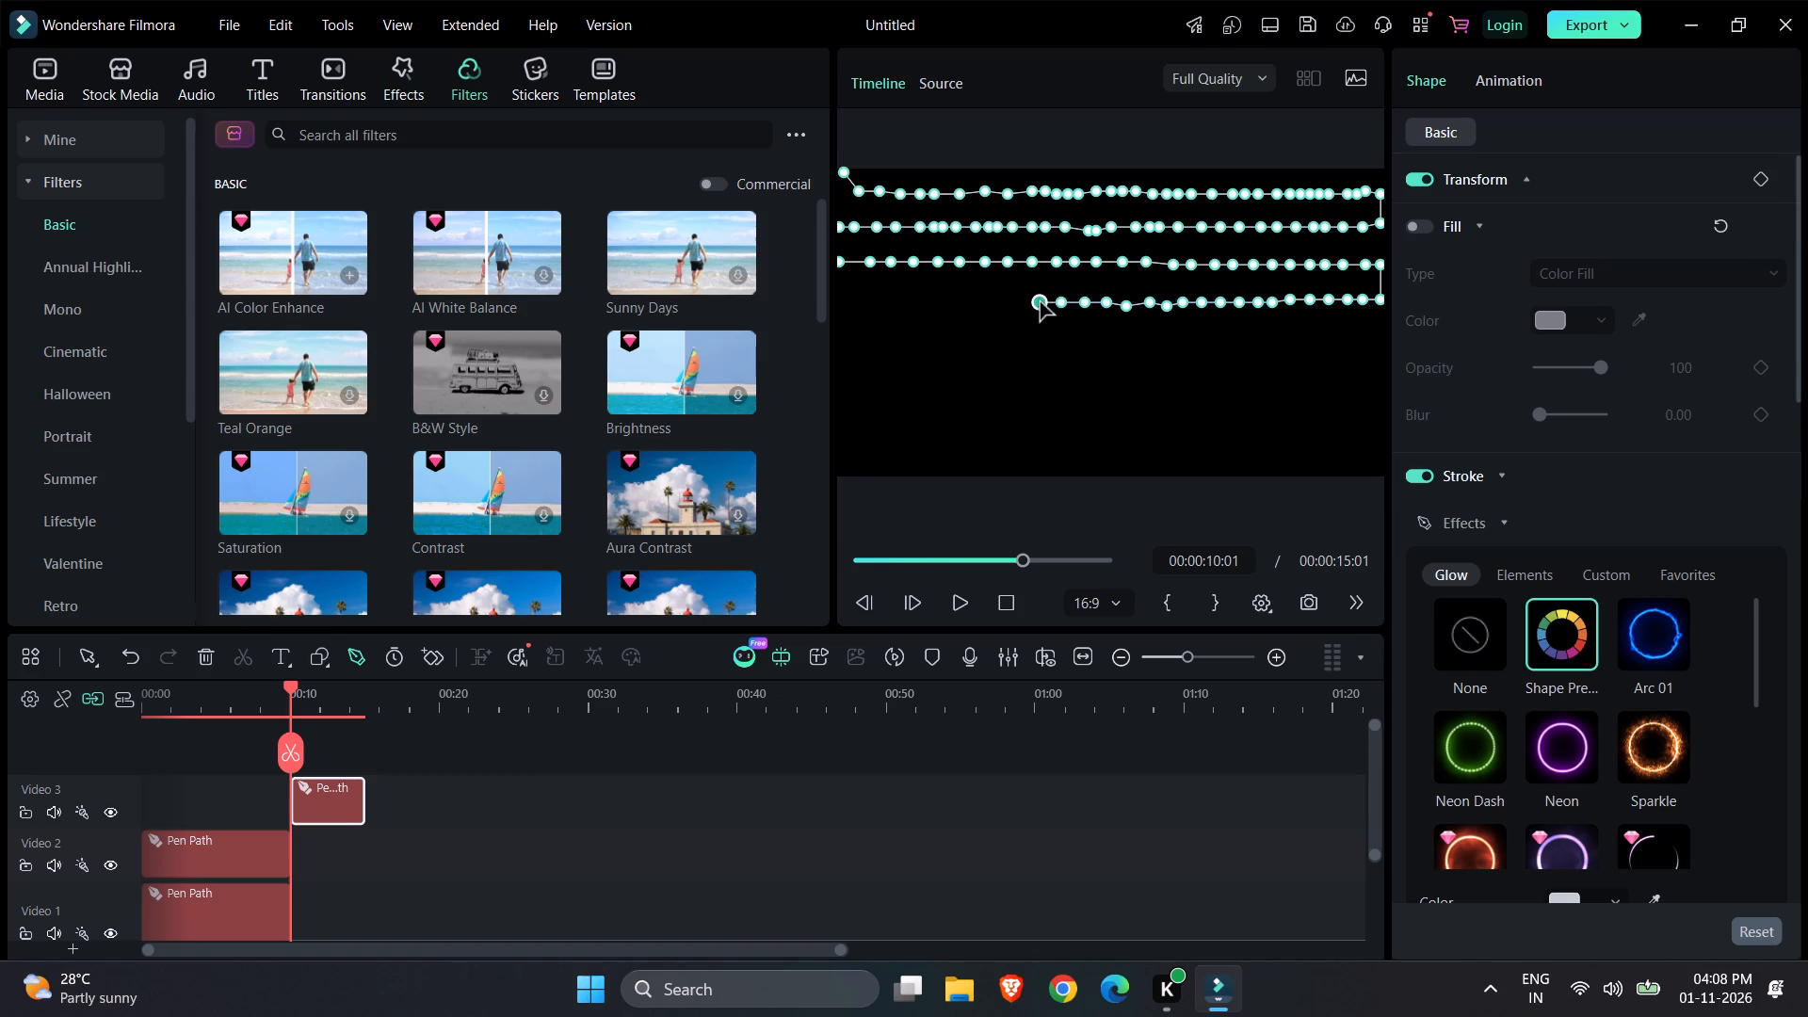
{"action": "left_click", "coordinate": [1021, 299]}
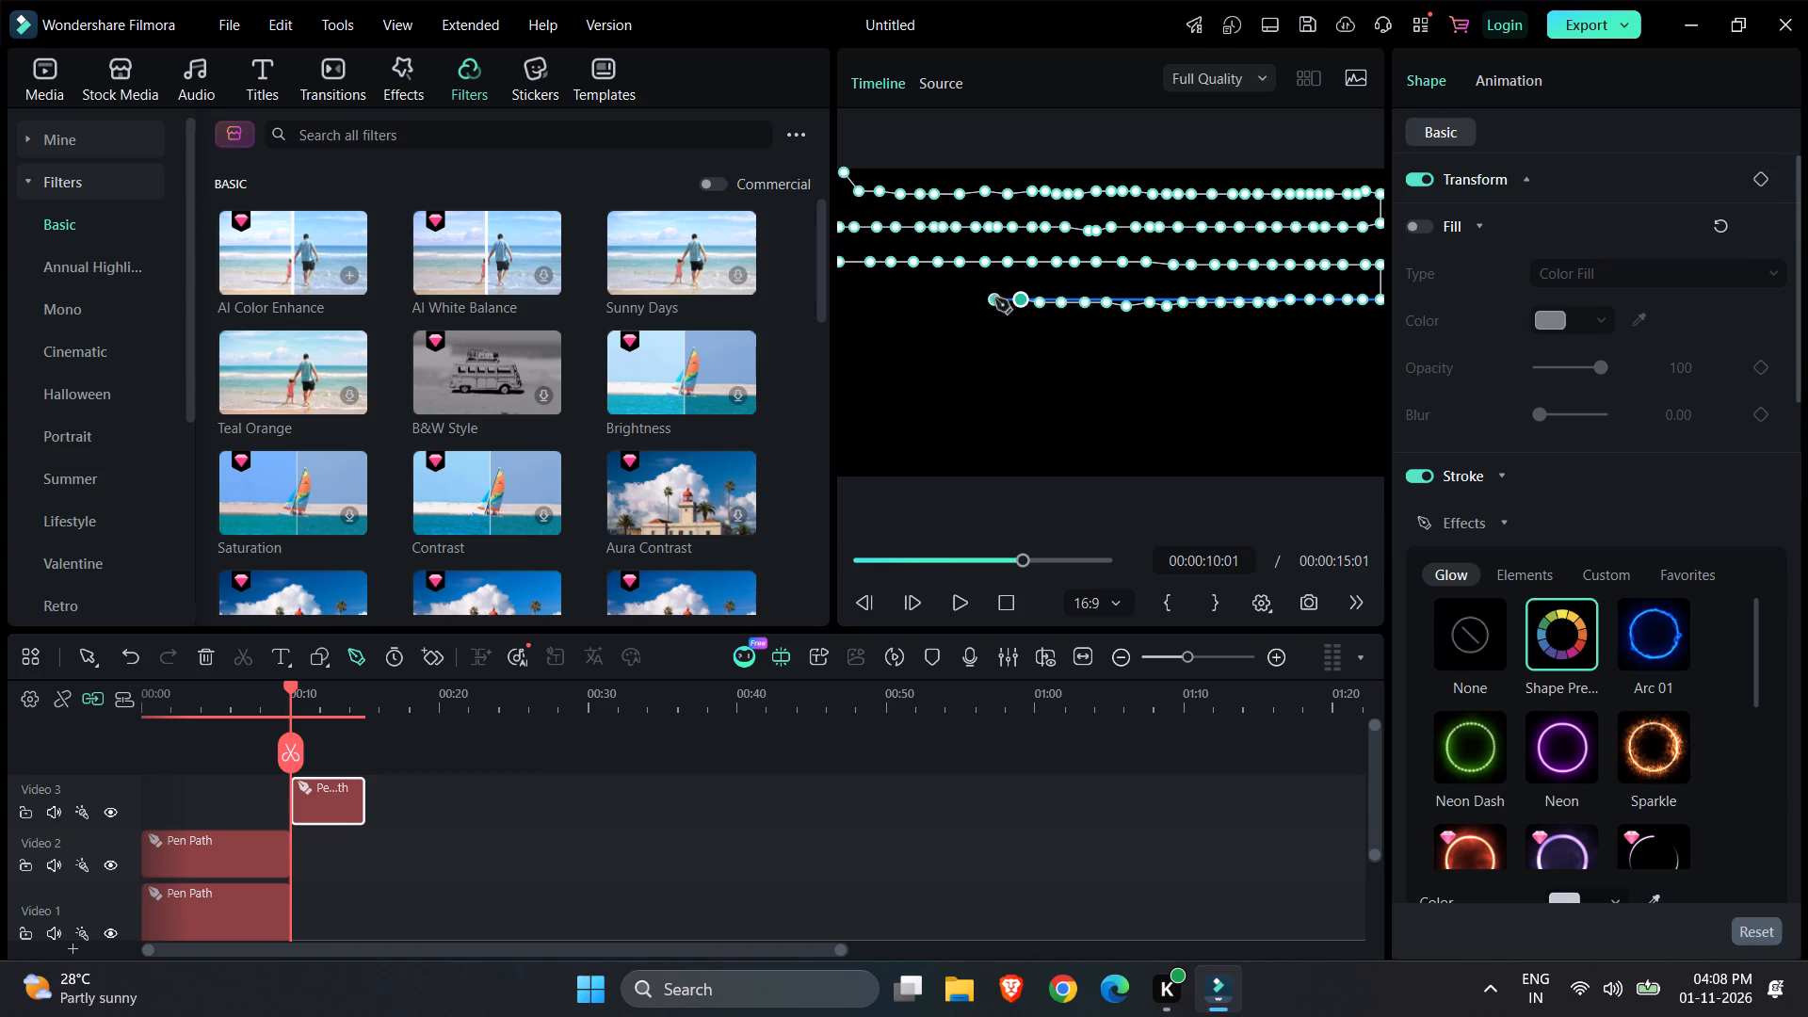
{"action": "left_click", "coordinate": [995, 299]}
{"action": "left_click", "coordinate": [969, 298]}
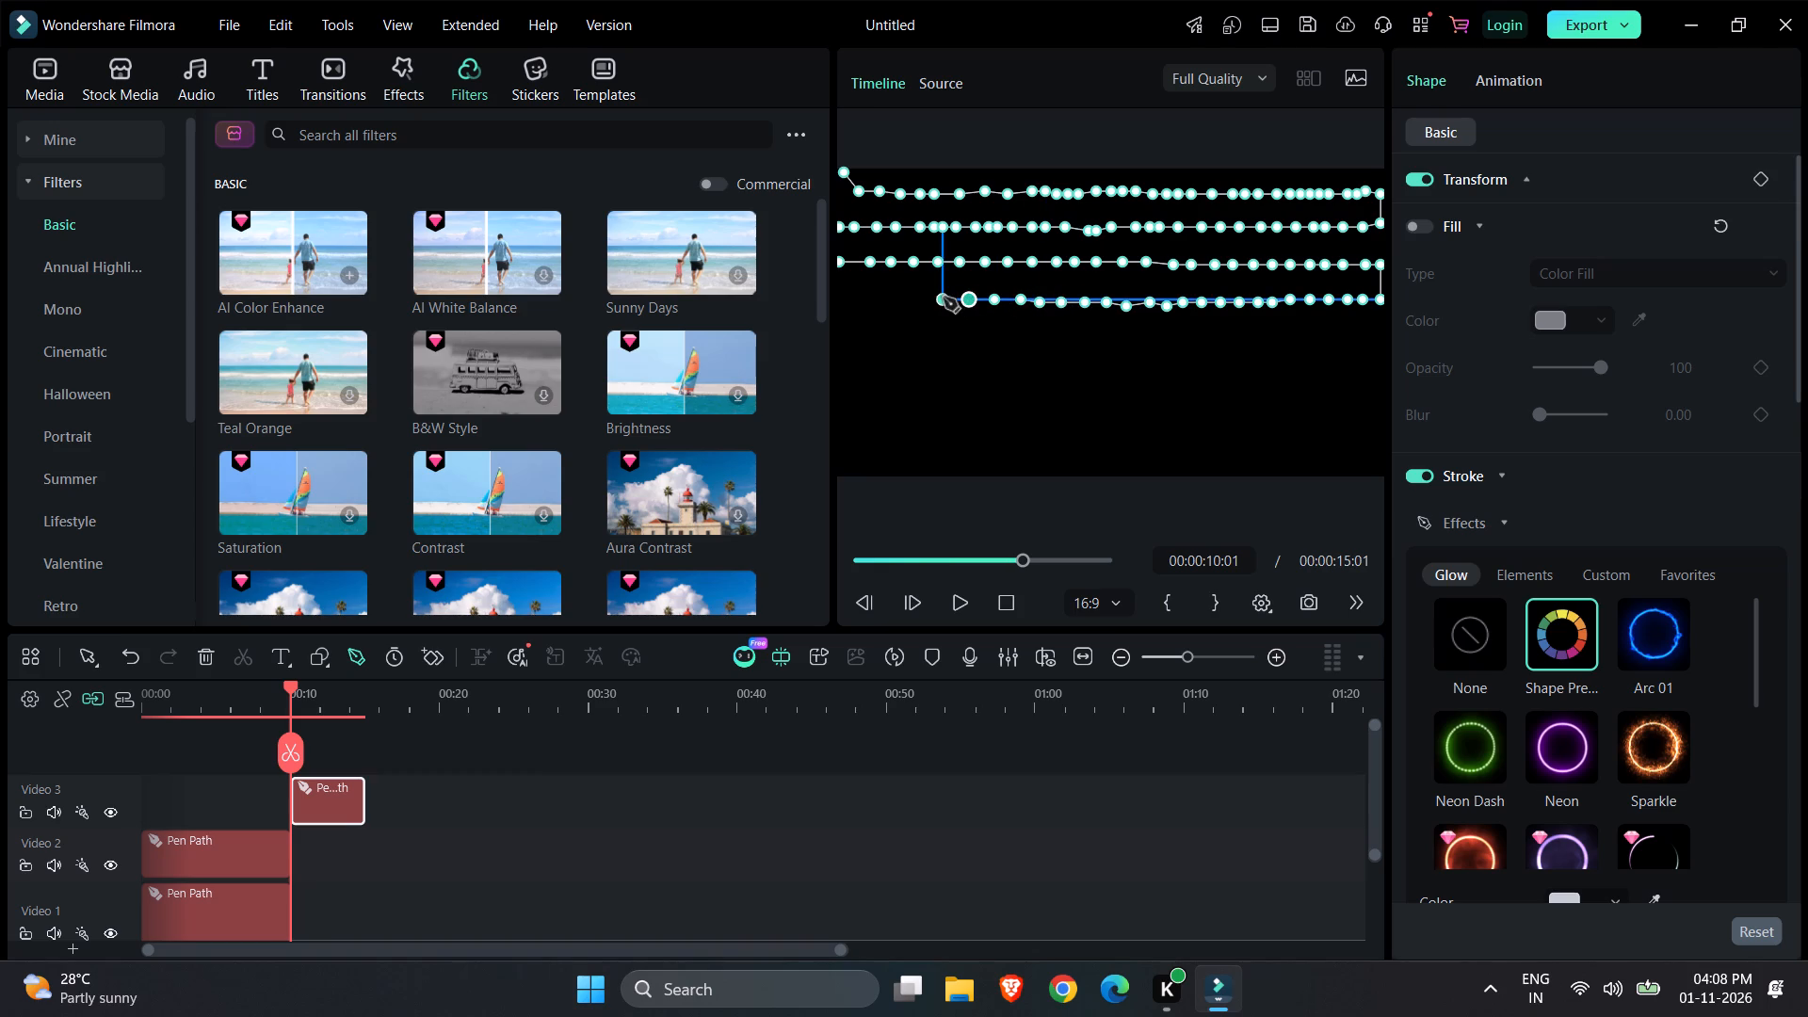
{"action": "left_click", "coordinate": [944, 298]}
{"action": "left_click", "coordinate": [919, 295]}
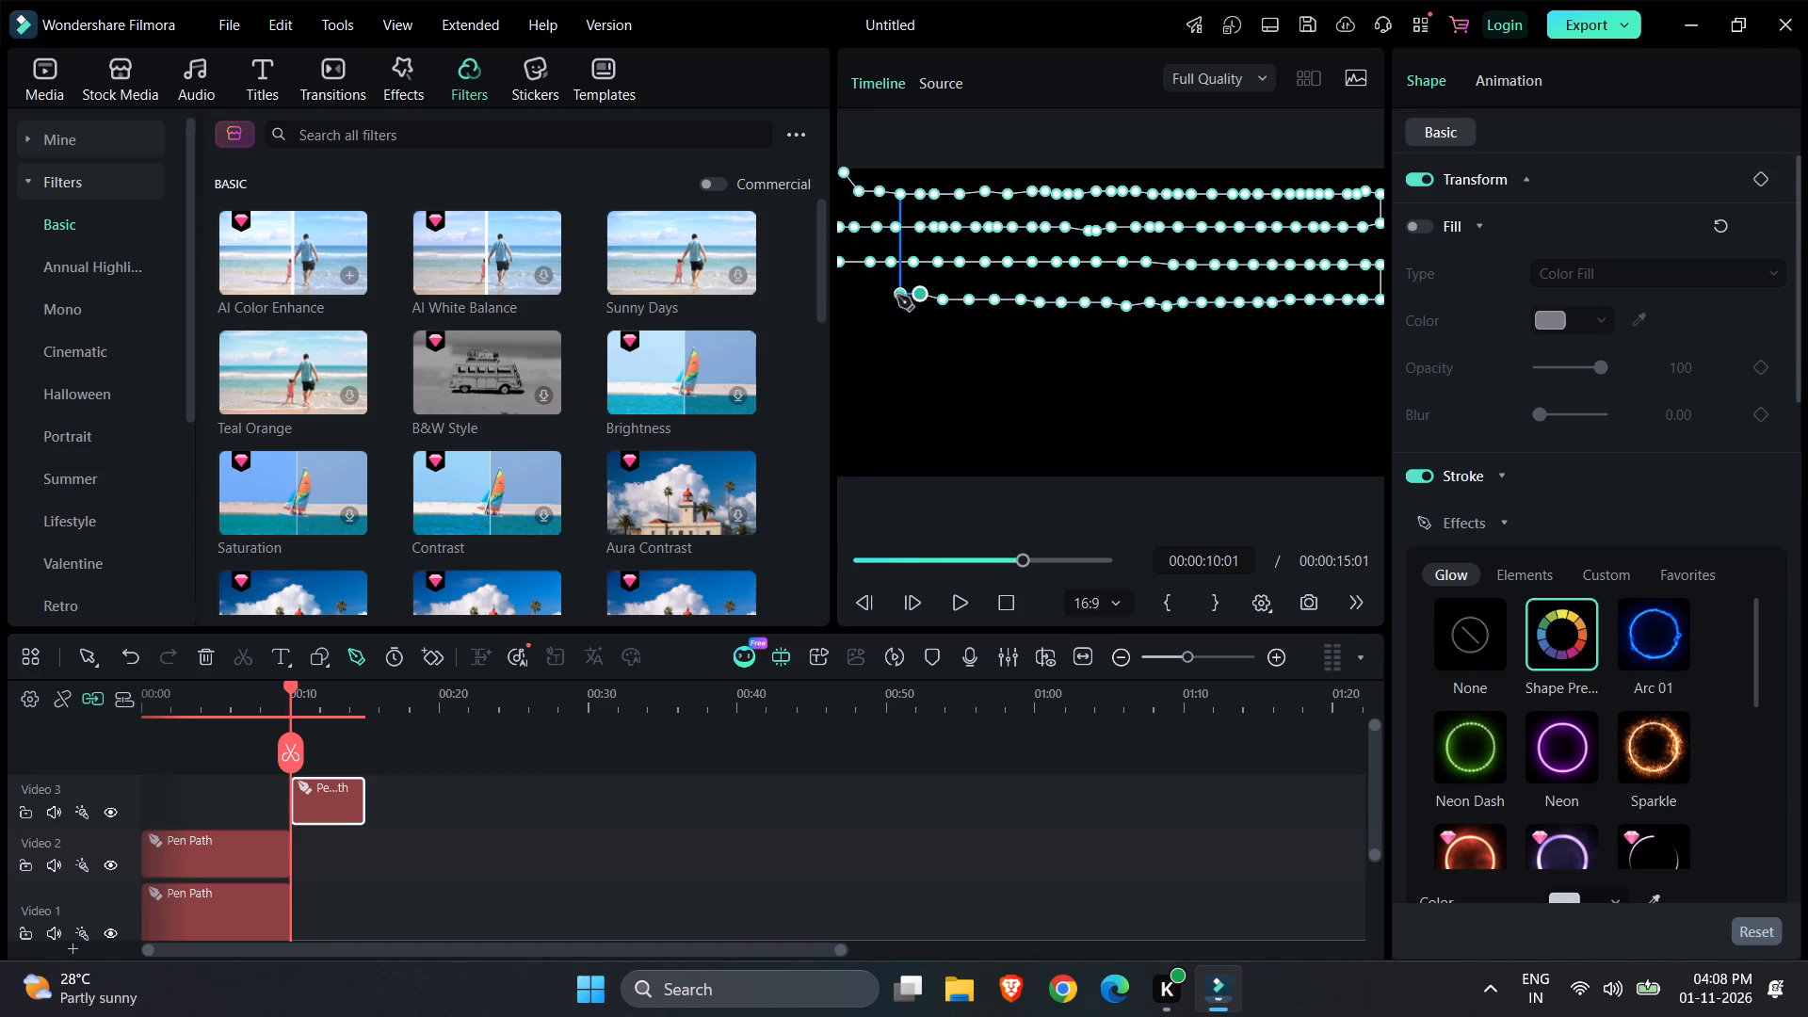
{"action": "left_click", "coordinate": [895, 296]}
{"action": "left_click", "coordinate": [876, 296]}
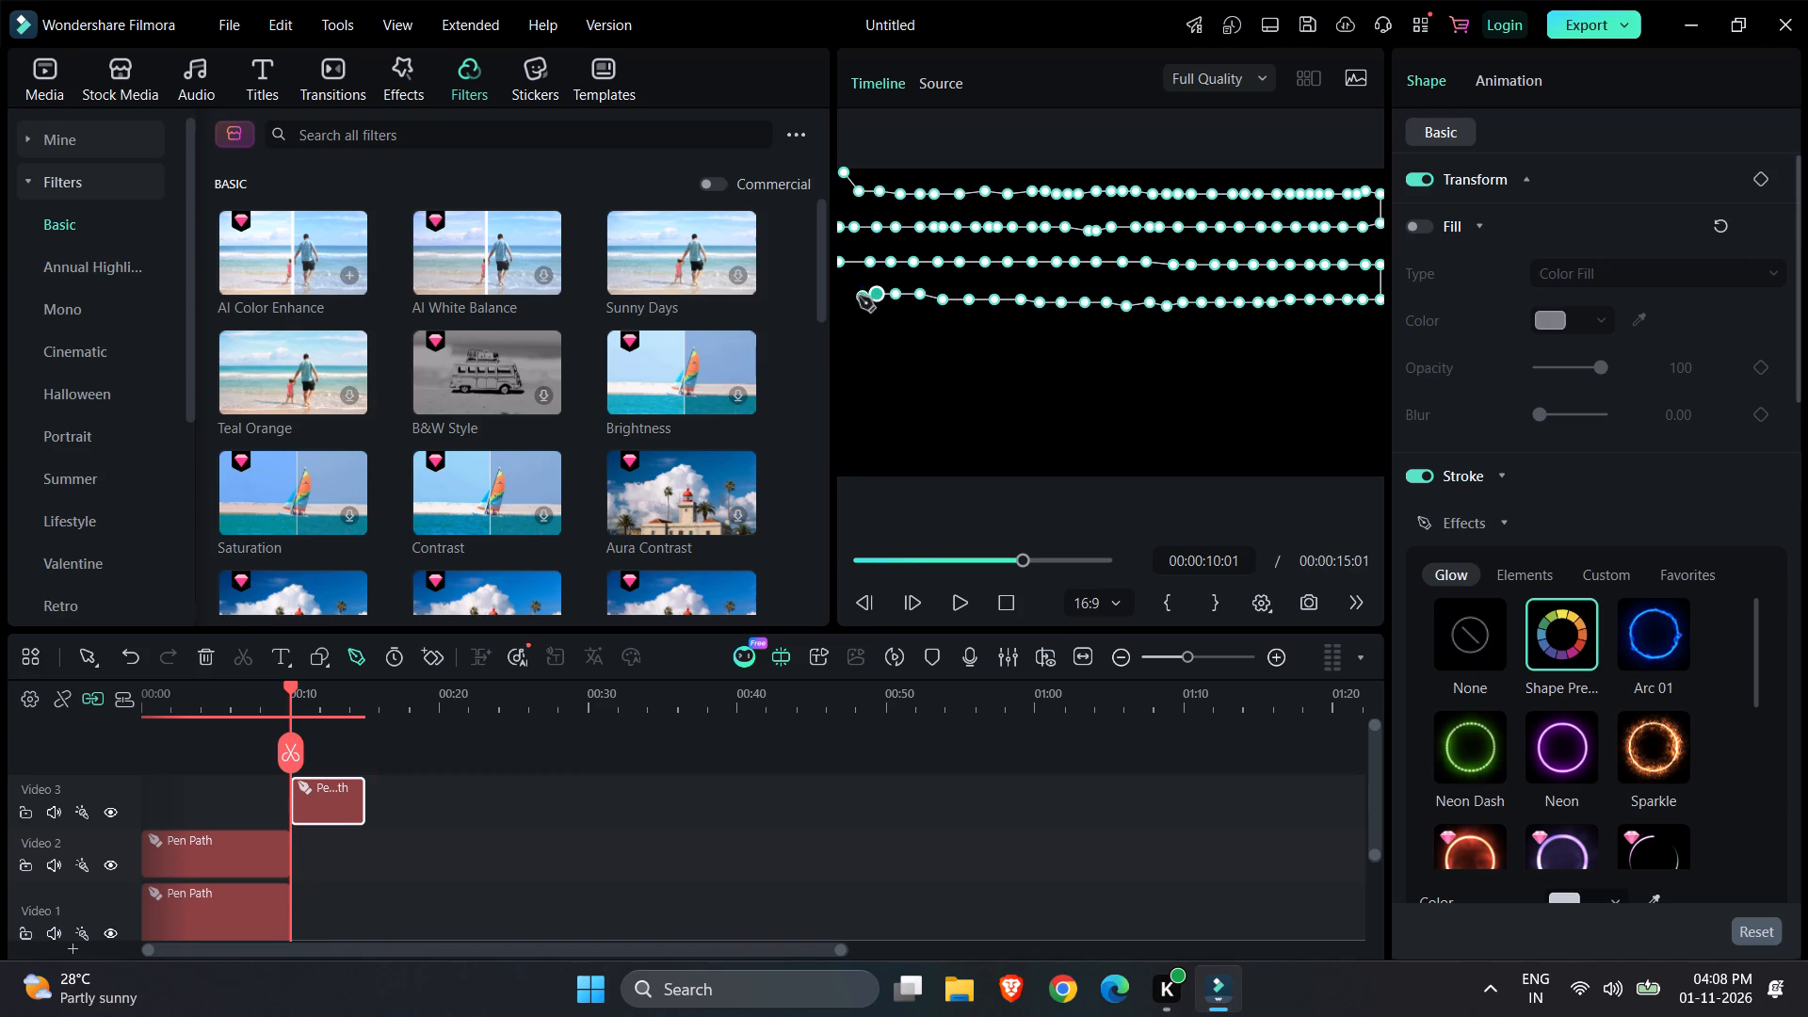
{"action": "left_click", "coordinate": [847, 297]}
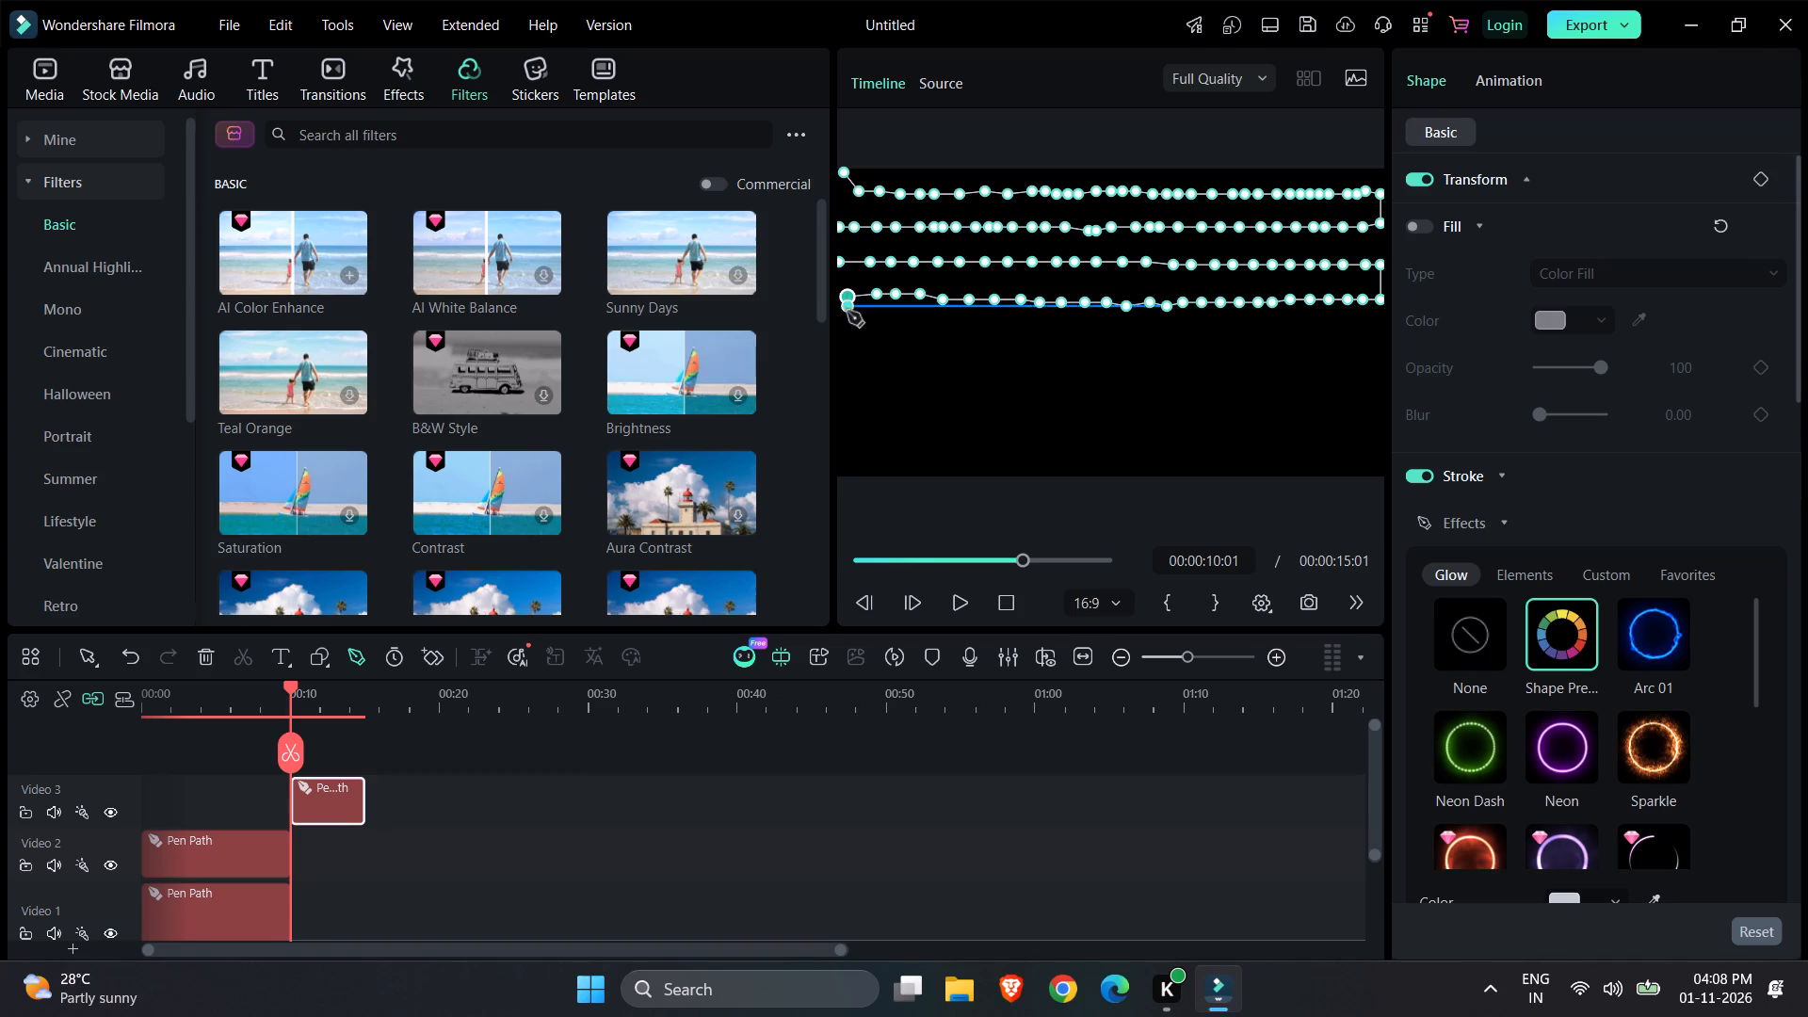
Turn the pen path a short way down the frame's left edge and run a fifth parallel row rightward to about half the width.
{"action": "left_click", "coordinate": [846, 332]}
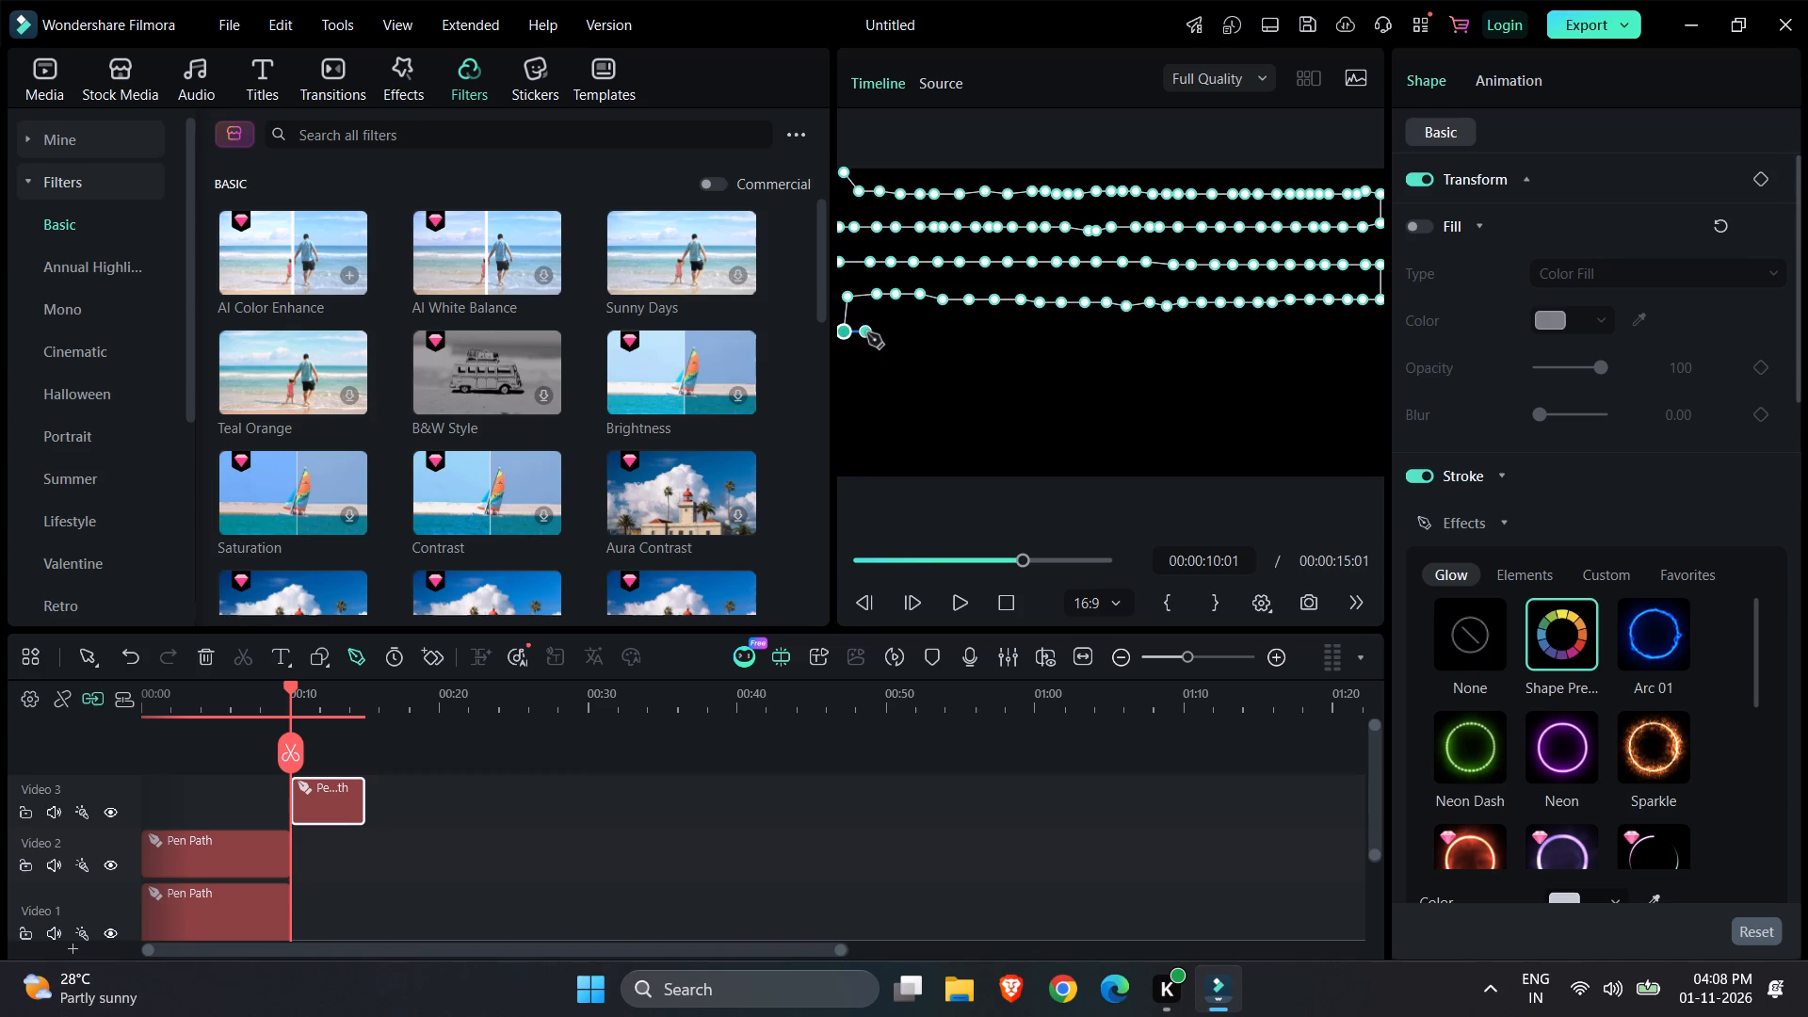
{"action": "left_click", "coordinate": [869, 333]}
{"action": "left_click", "coordinate": [893, 334]}
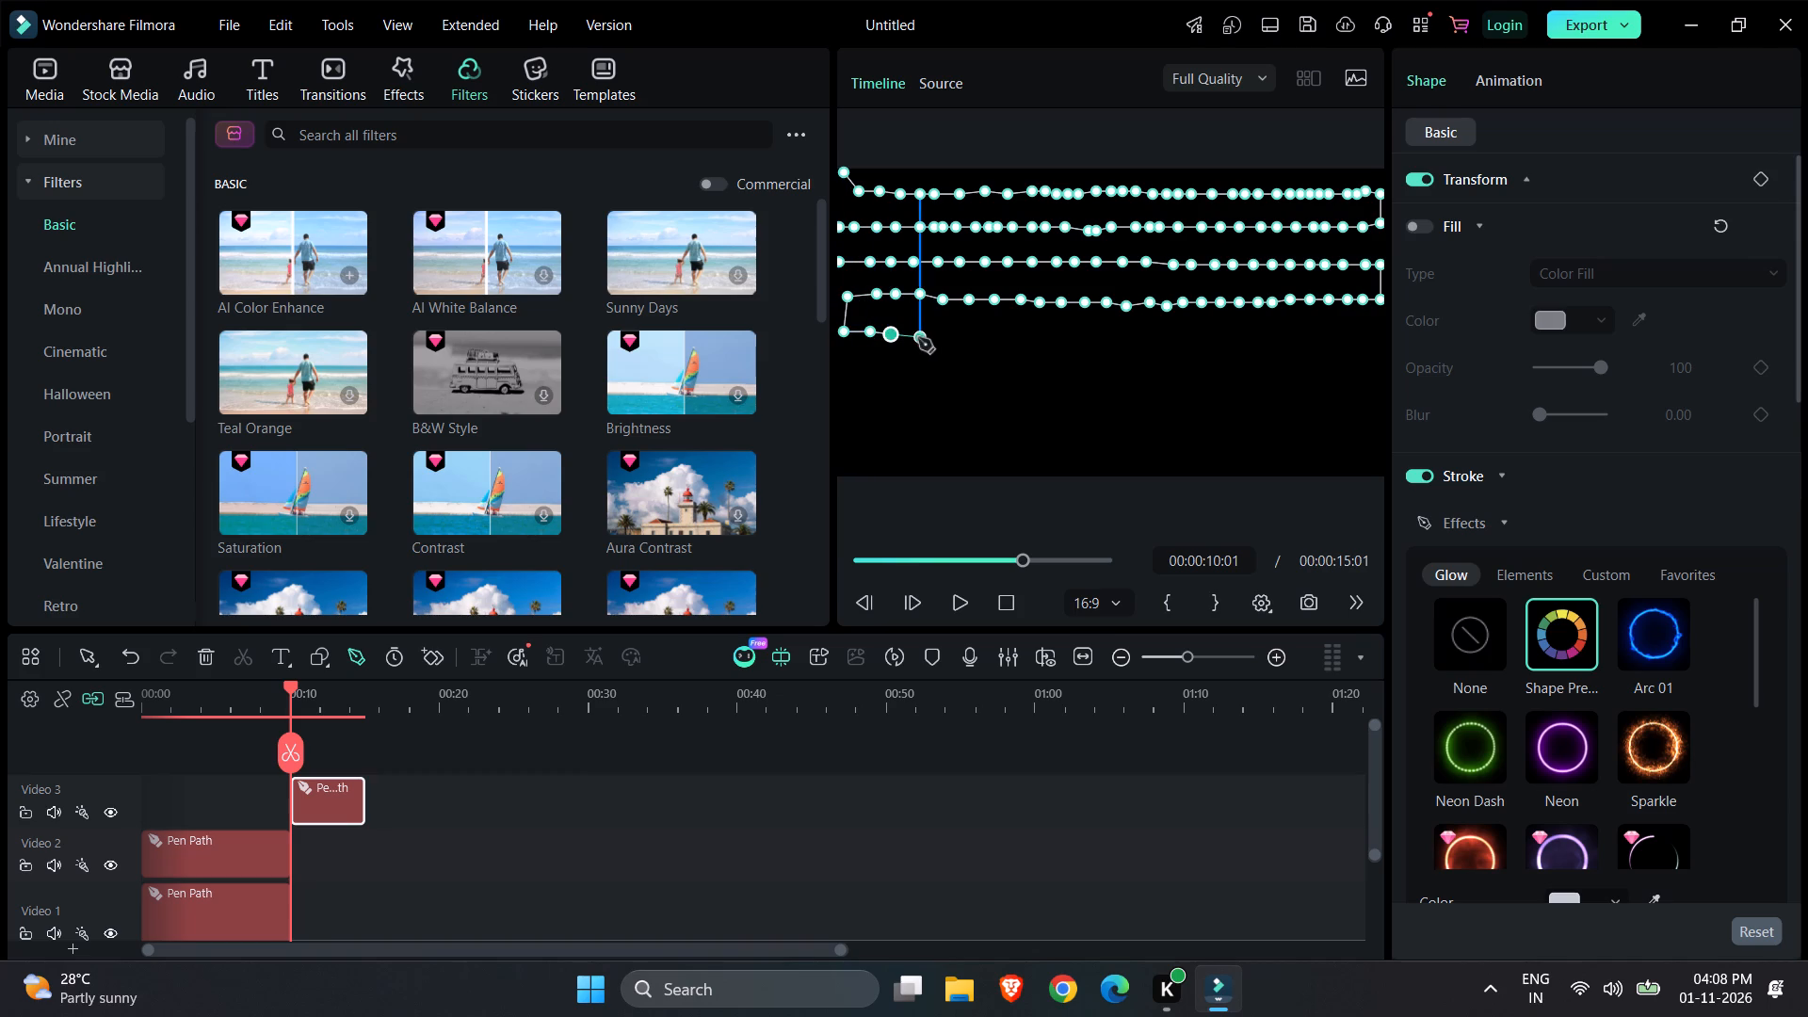
{"action": "left_click", "coordinate": [918, 338]}
{"action": "left_click", "coordinate": [925, 338]}
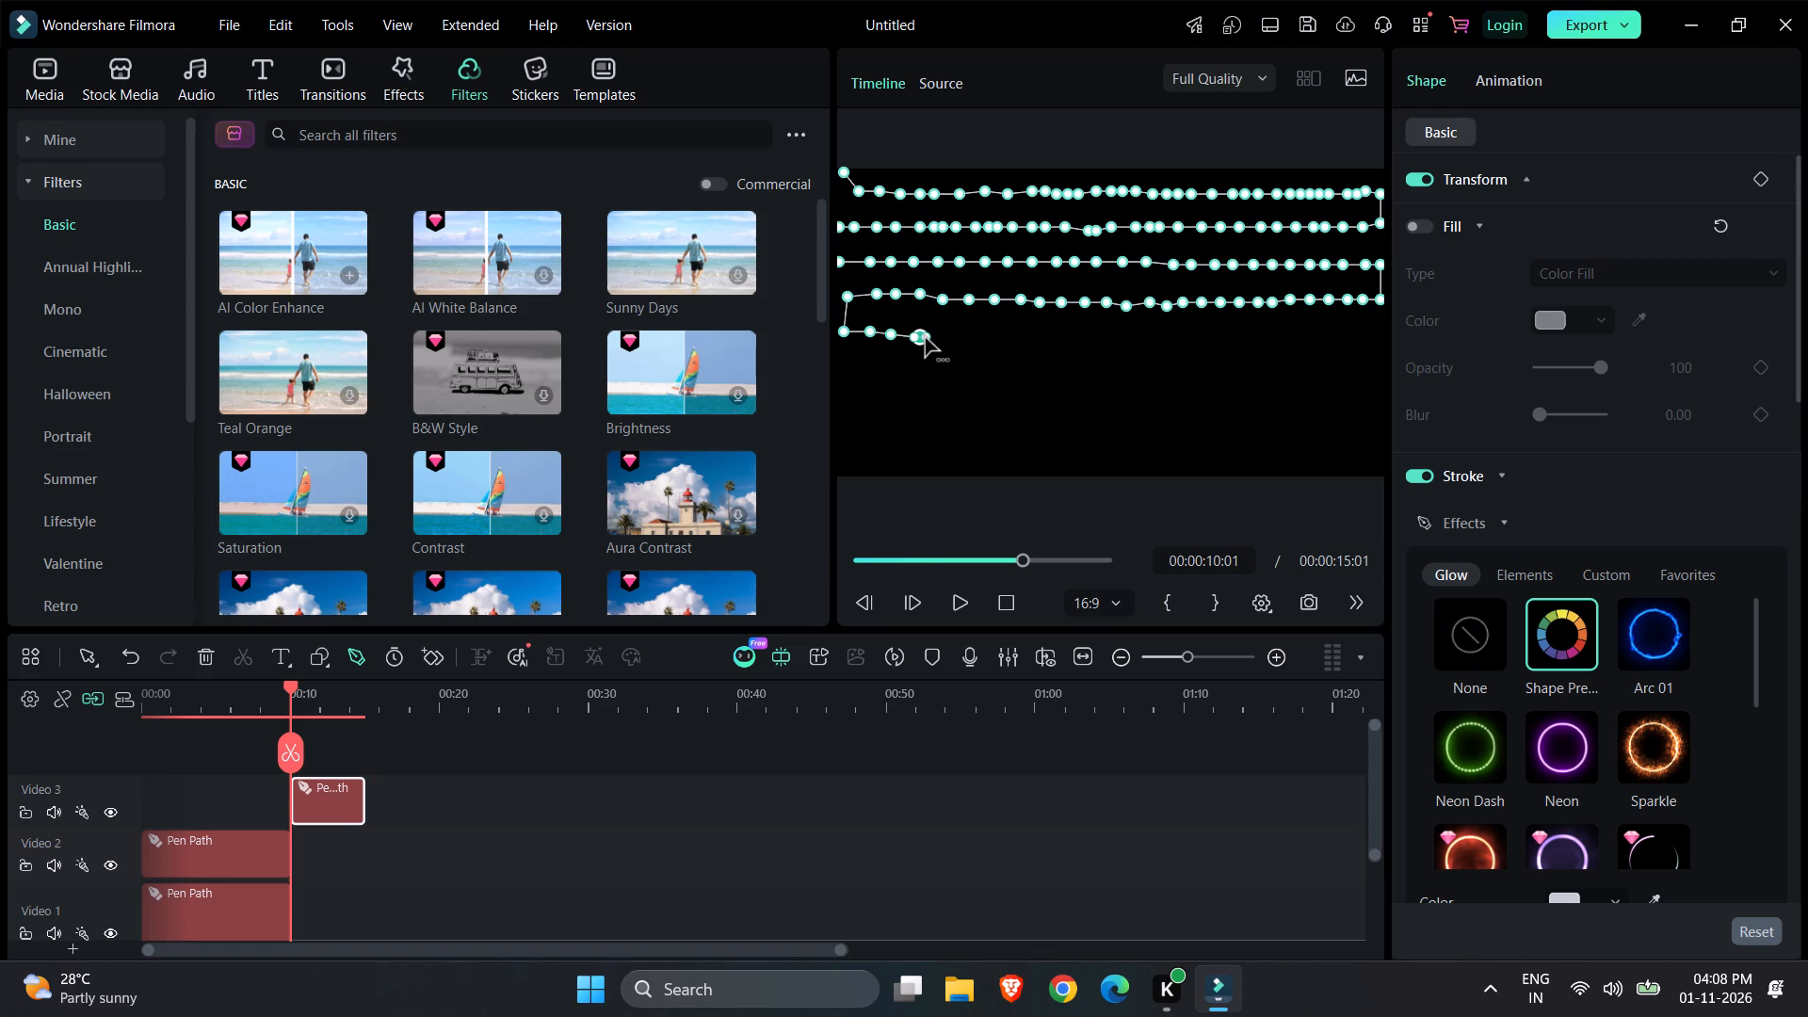
{"action": "left_click", "coordinate": [945, 338]}
{"action": "left_click", "coordinate": [964, 338]}
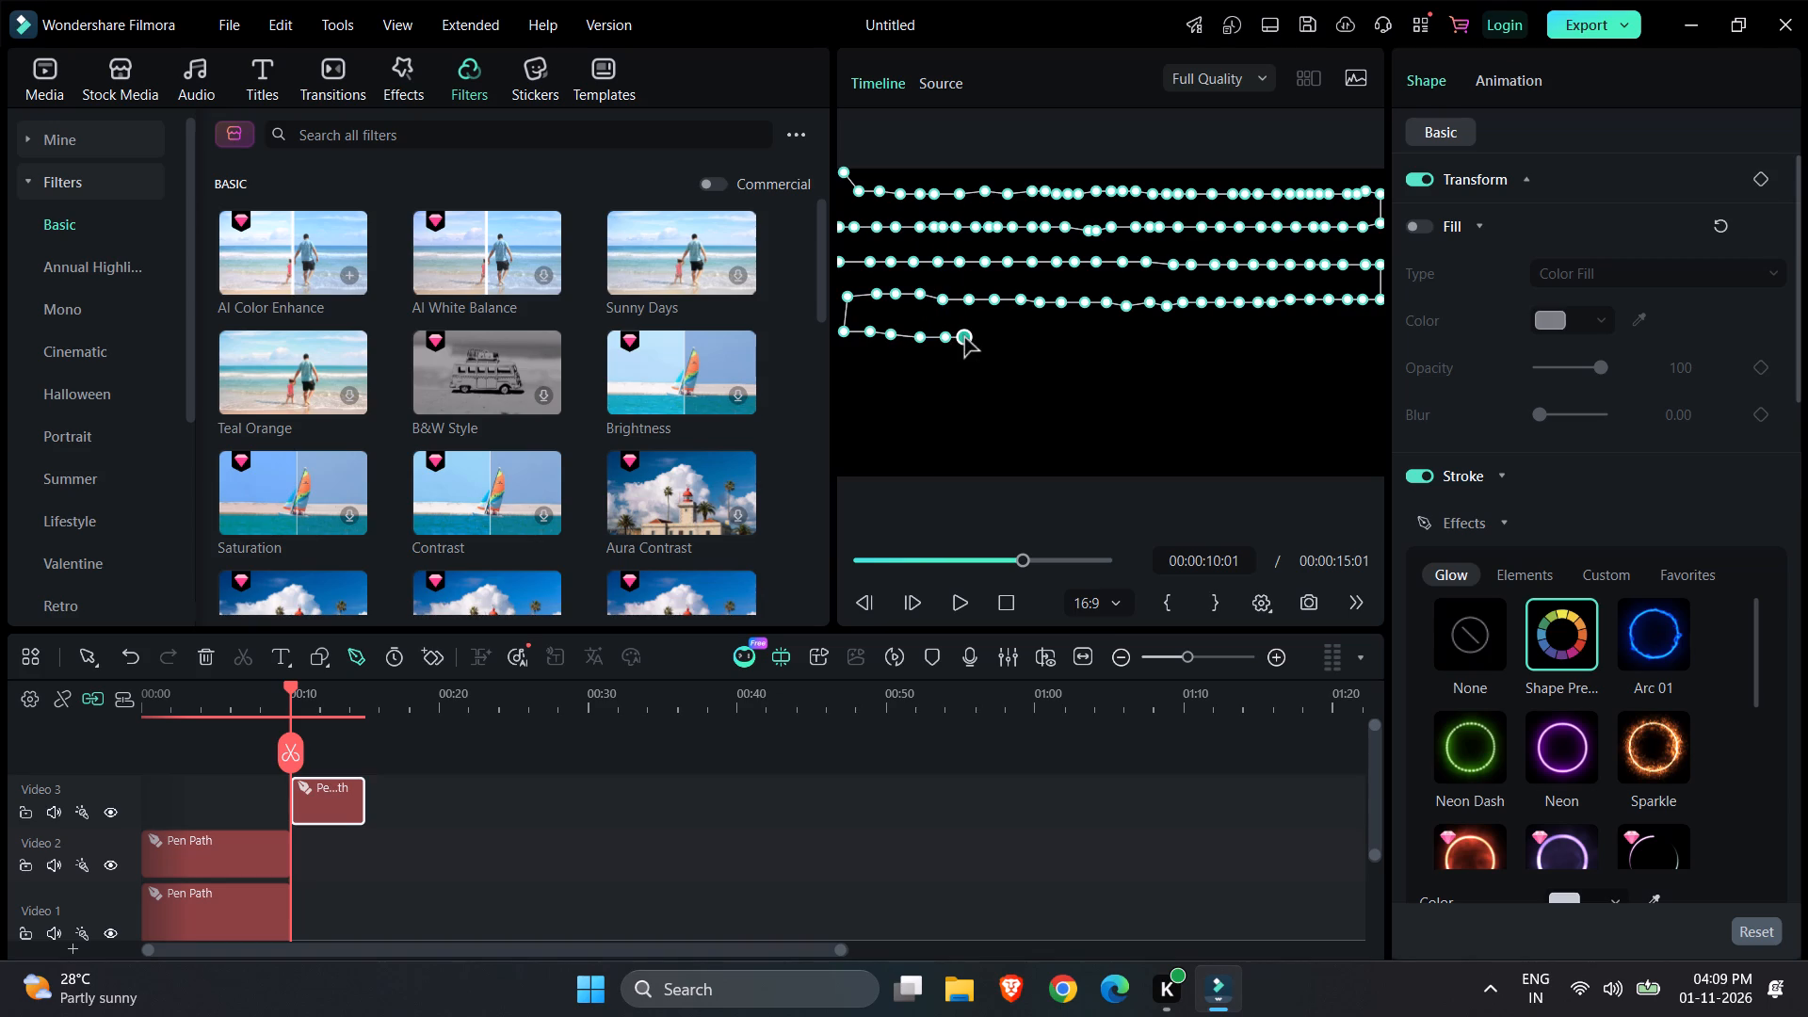
{"action": "left_click", "coordinate": [987, 339]}
{"action": "left_click", "coordinate": [1006, 338]}
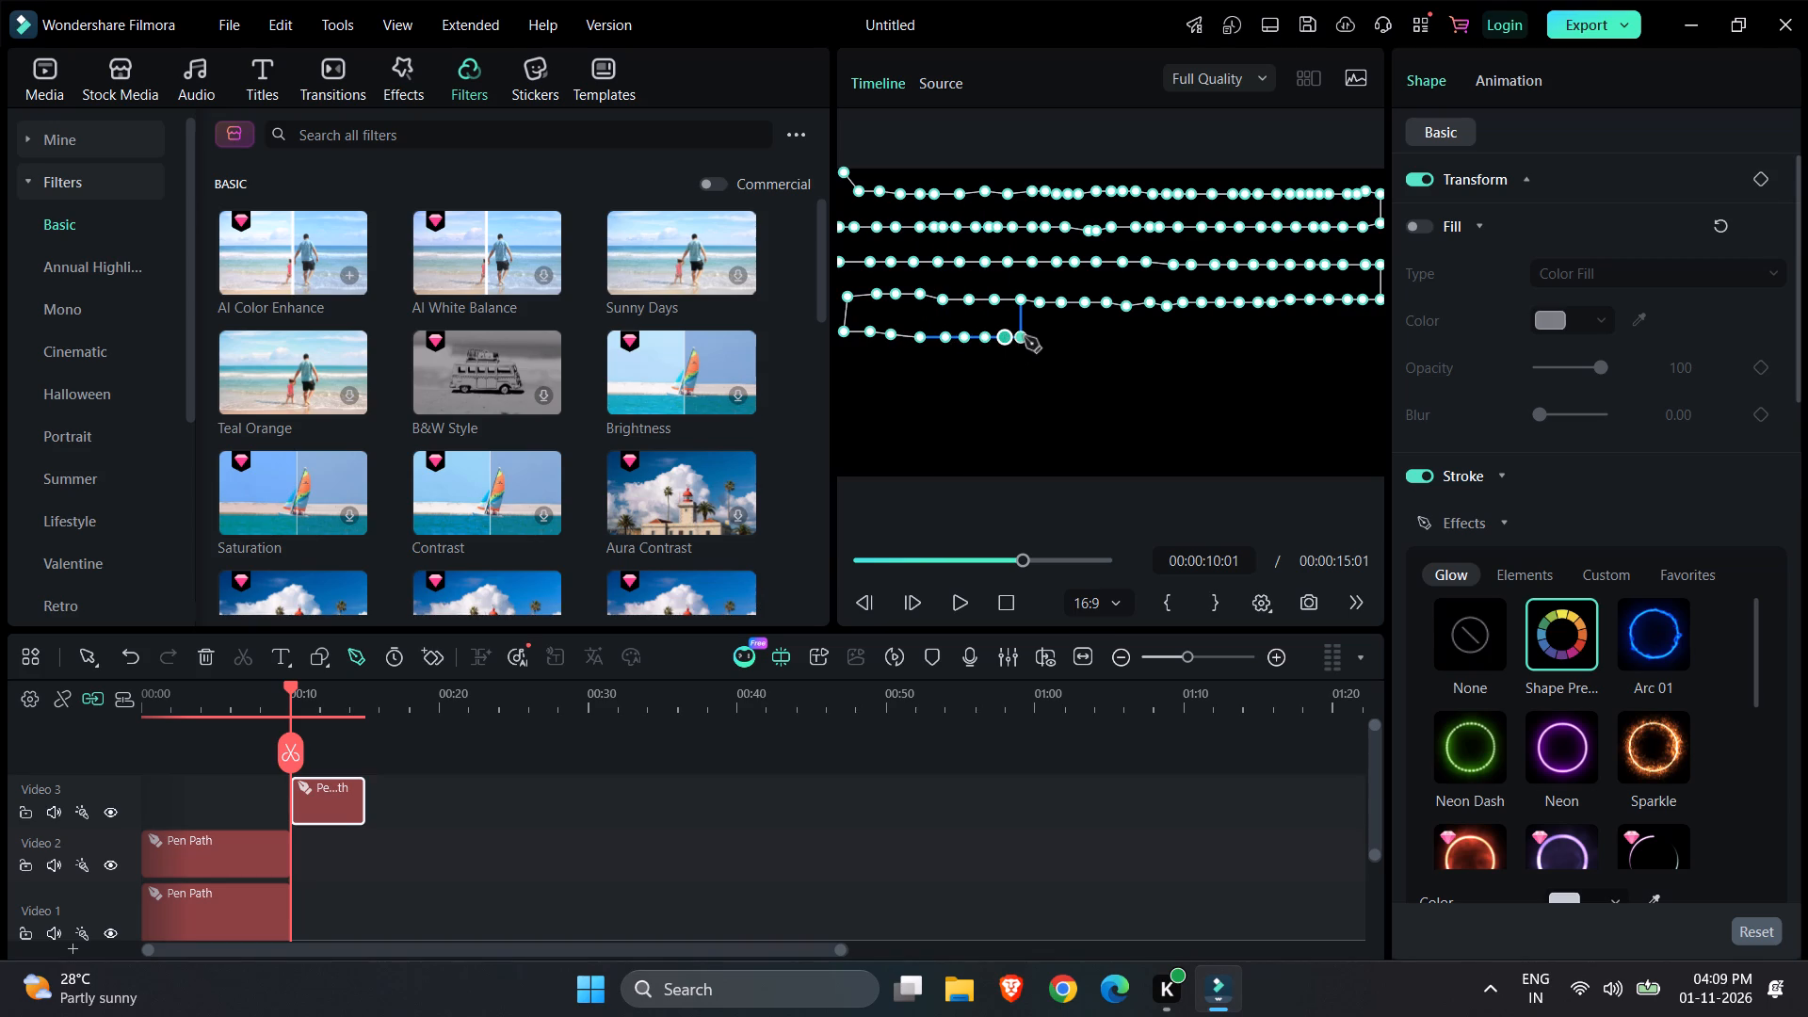
{"action": "left_click", "coordinate": [1025, 337]}
{"action": "left_click", "coordinate": [1043, 336]}
{"action": "left_click", "coordinate": [1062, 339]}
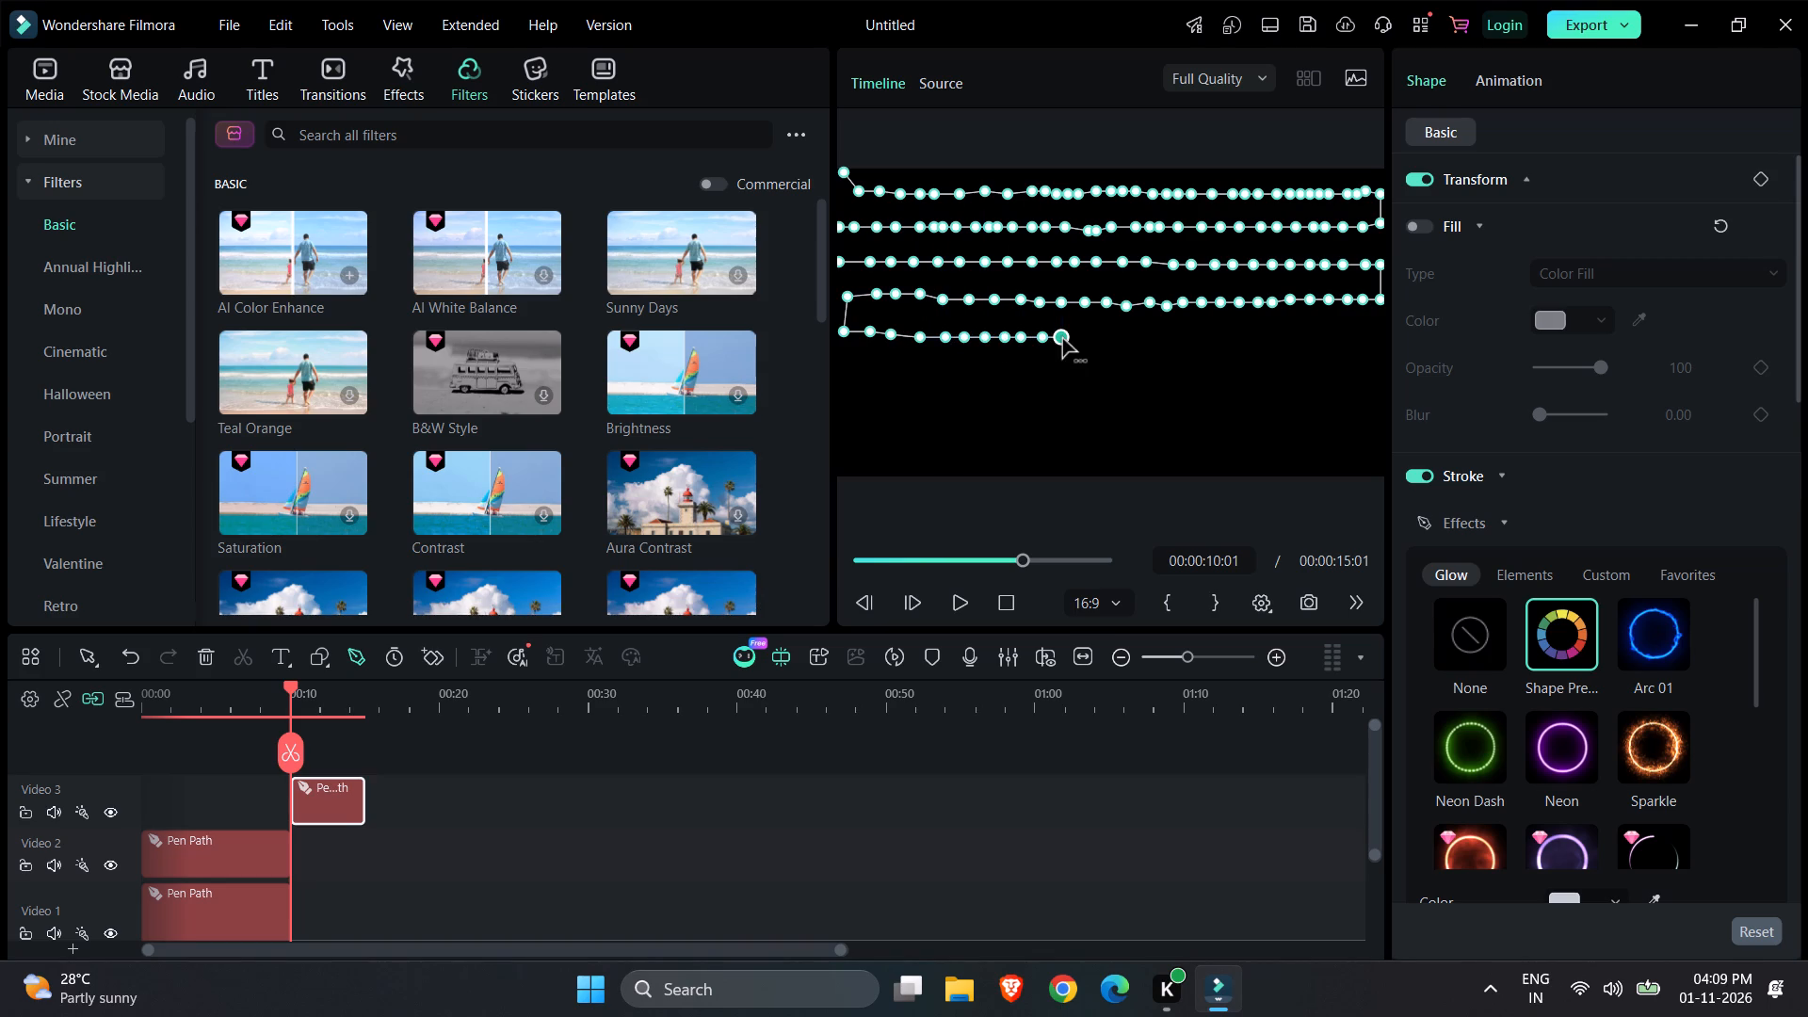
{"action": "left_click", "coordinate": [1080, 339]}
{"action": "left_click", "coordinate": [1098, 339]}
{"action": "left_click", "coordinate": [1112, 339]}
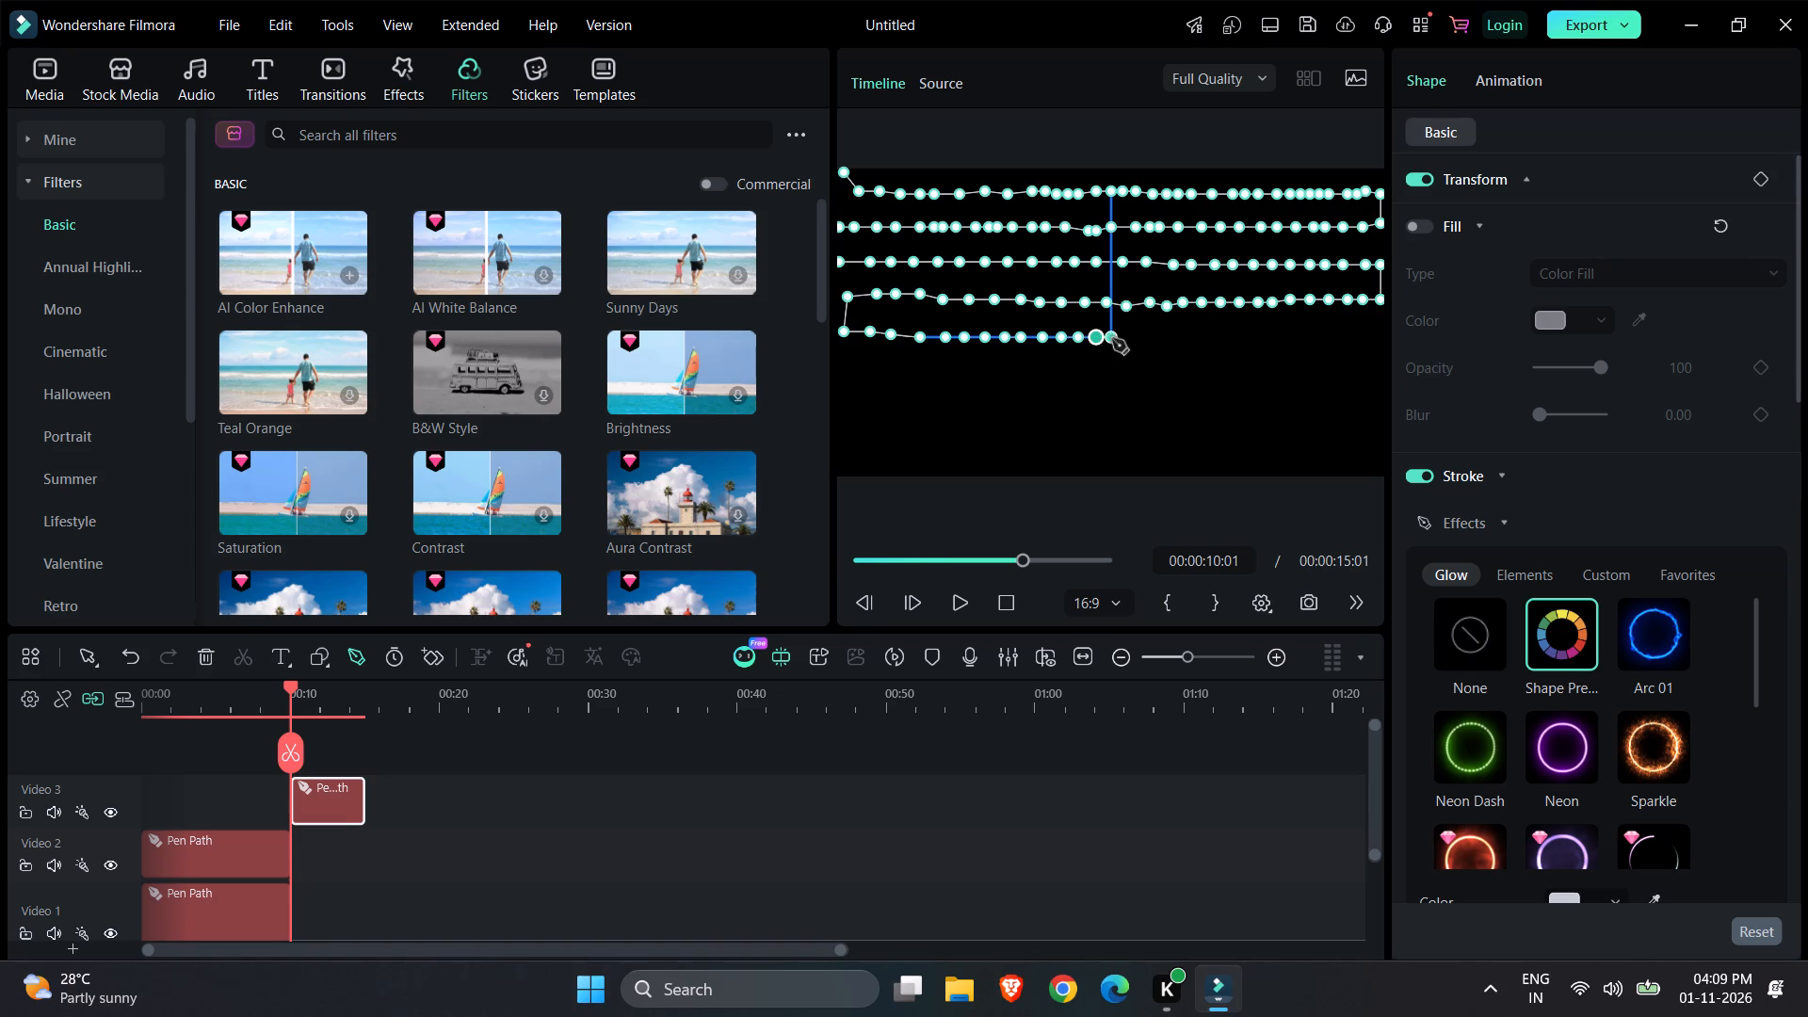
Extend the pen path's fifth row horizontally from mid-width to the frame's right edge with closely spaced points.
{"action": "left_click", "coordinate": [1130, 340]}
{"action": "left_click", "coordinate": [1151, 340]}
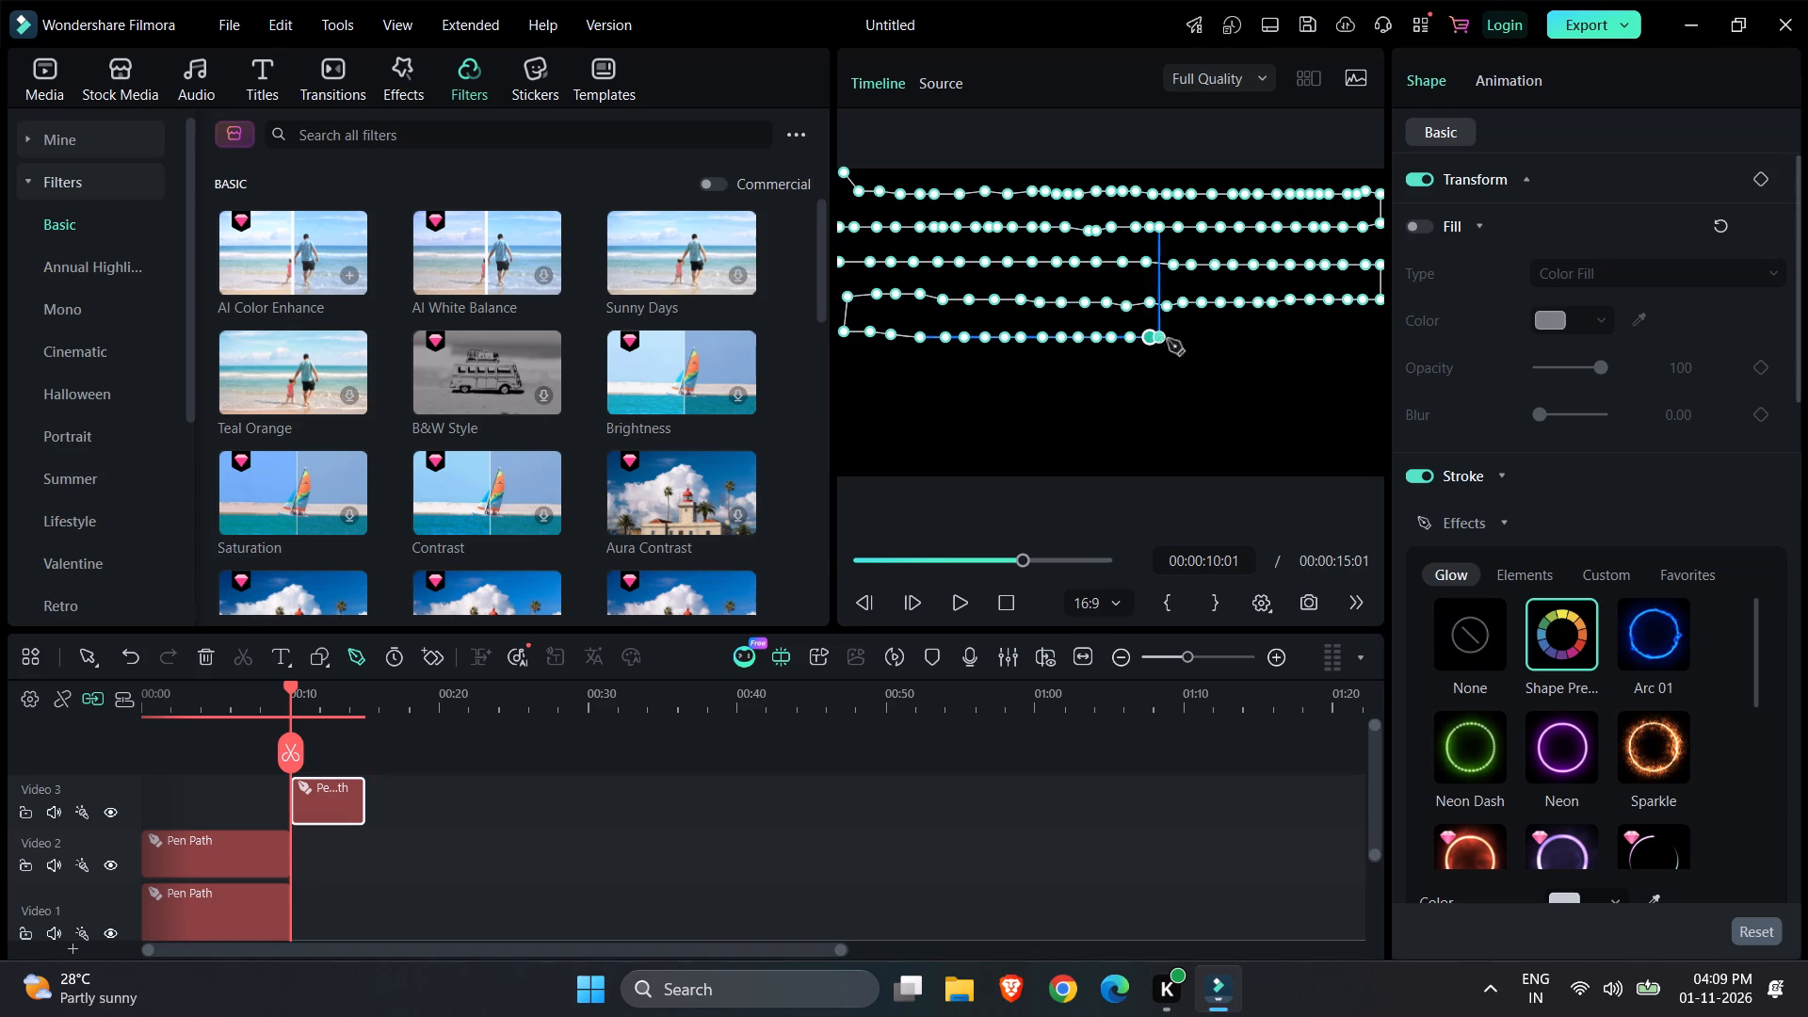
{"action": "left_click", "coordinate": [1169, 340]}
{"action": "left_click", "coordinate": [1185, 340]}
{"action": "left_click", "coordinate": [1201, 341]}
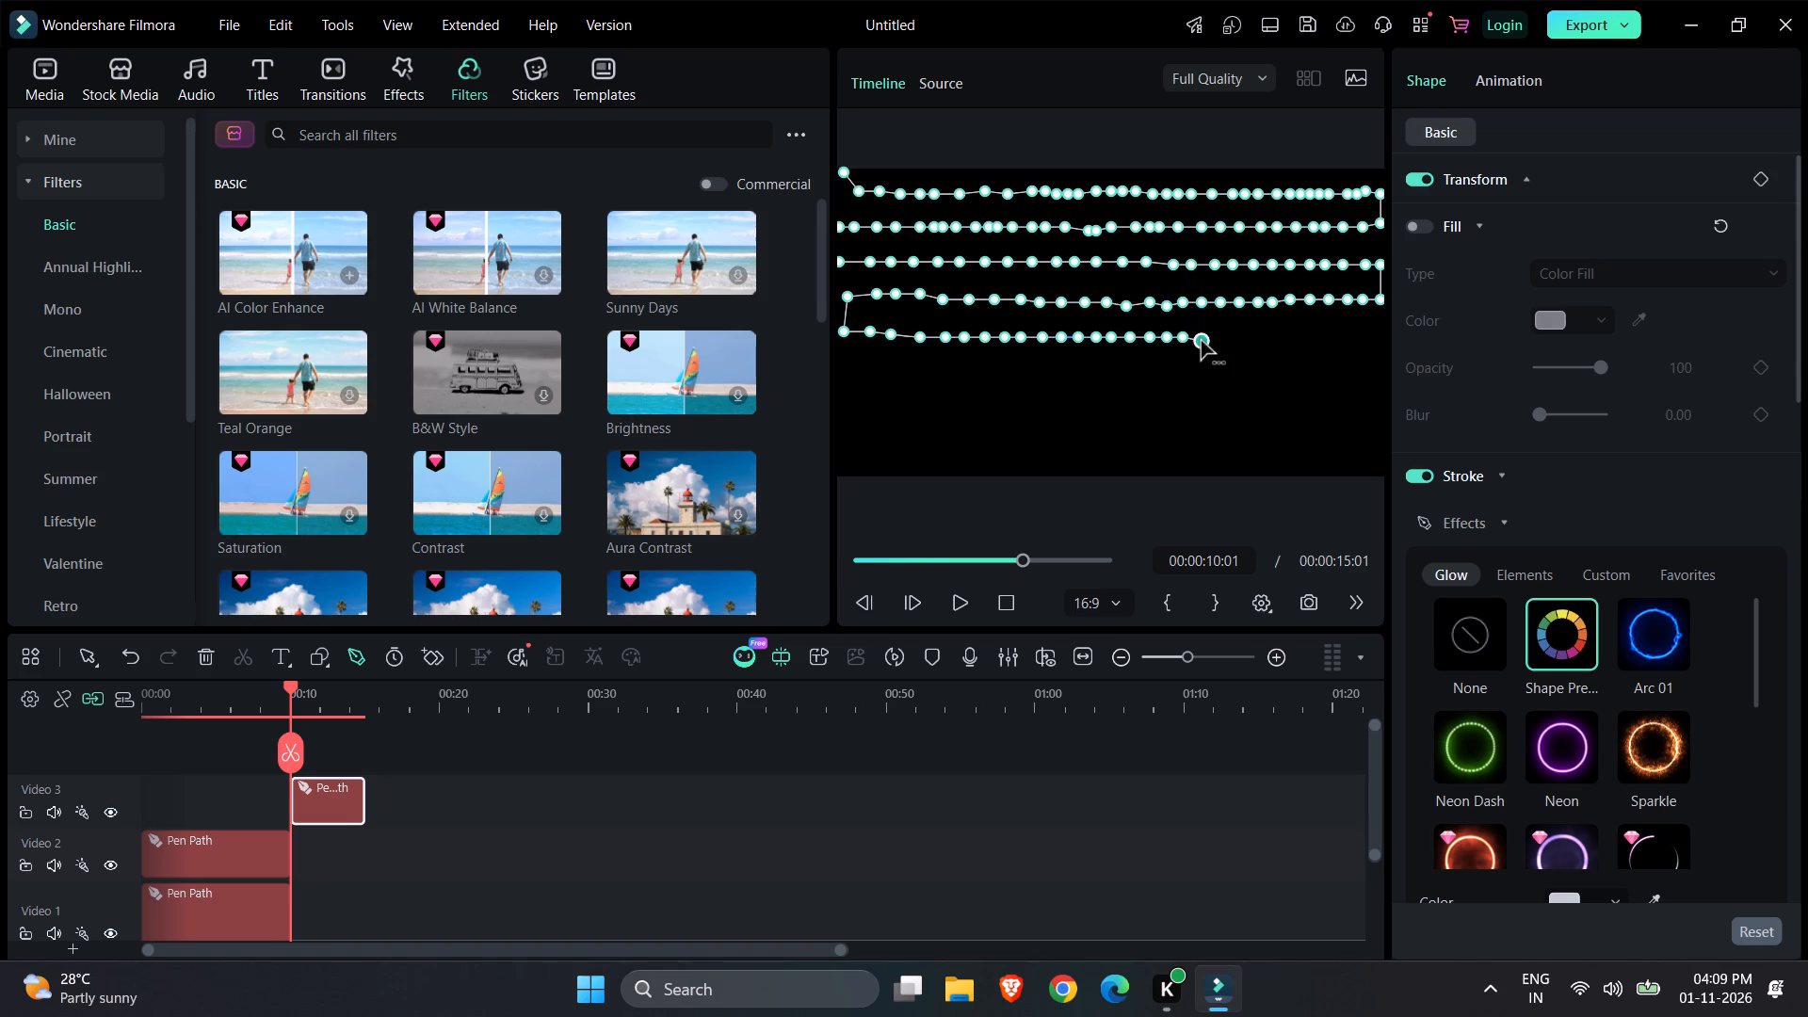
{"action": "left_click", "coordinate": [1215, 341]}
{"action": "left_click", "coordinate": [1230, 343]}
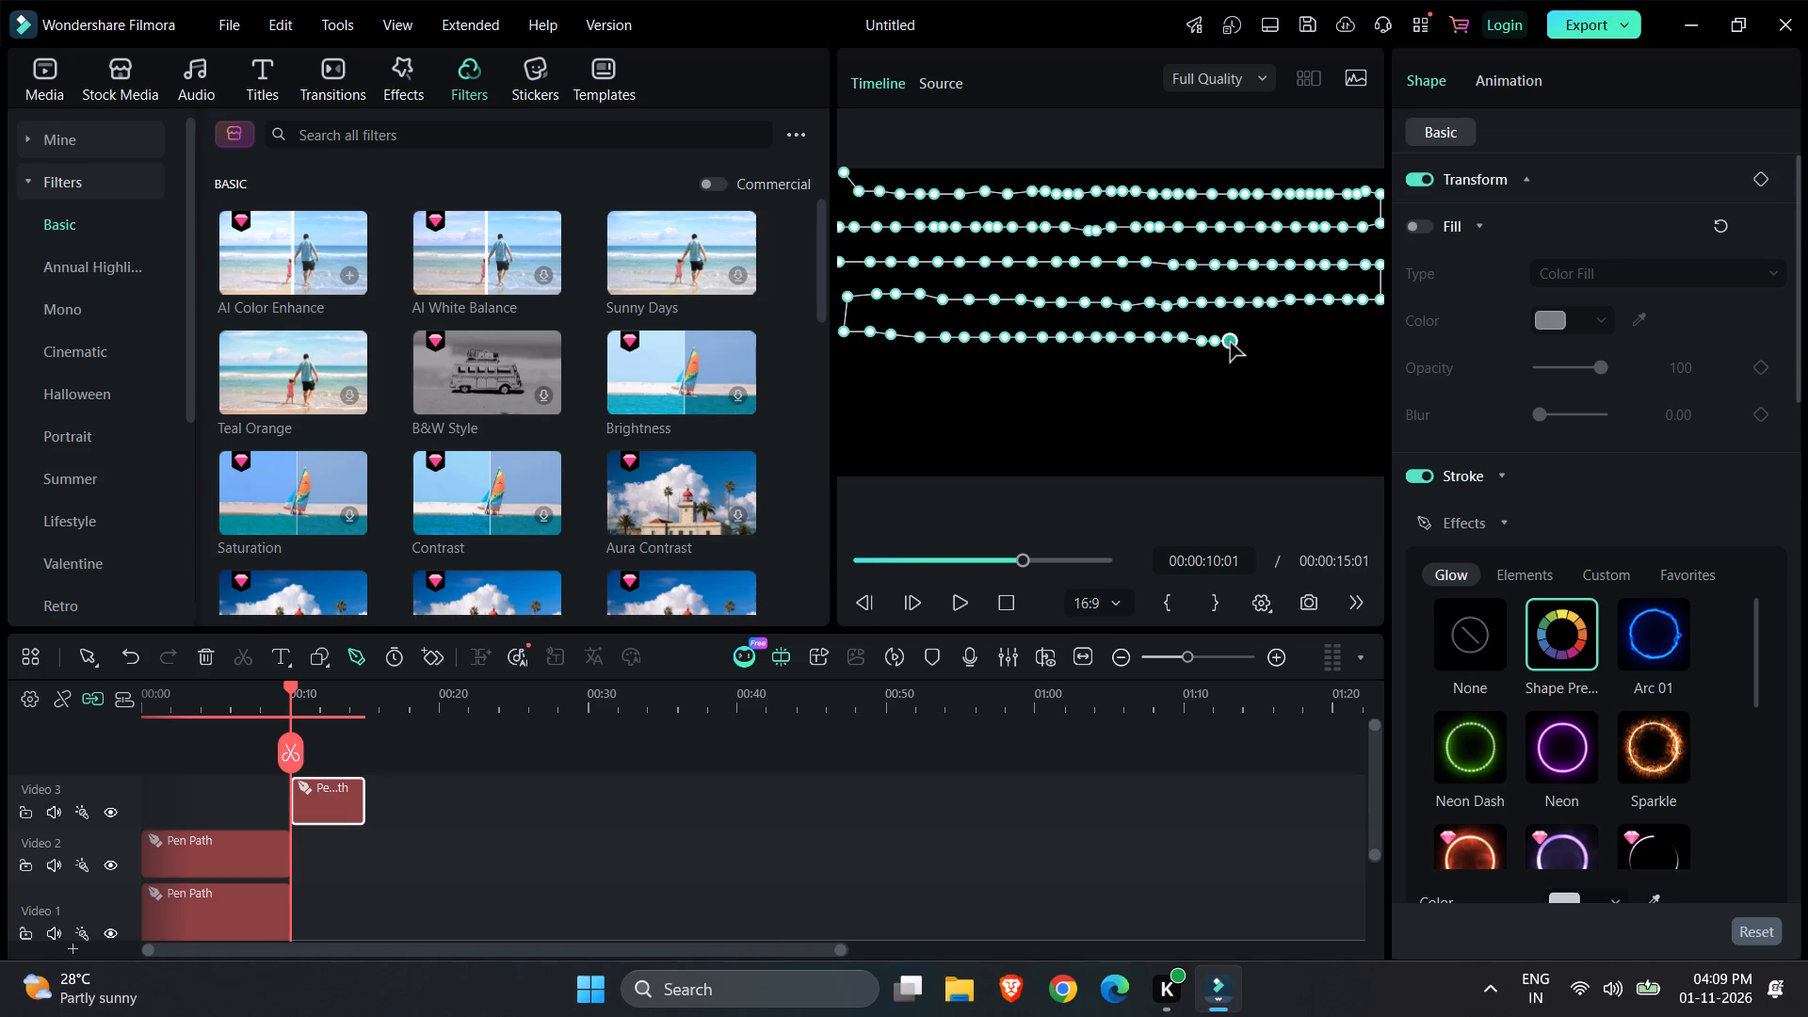
{"action": "left_click", "coordinate": [1248, 343]}
{"action": "left_click", "coordinate": [1266, 344]}
{"action": "left_click_drag", "start_coordinate": [1283, 343], "coordinate": [1311, 340]}
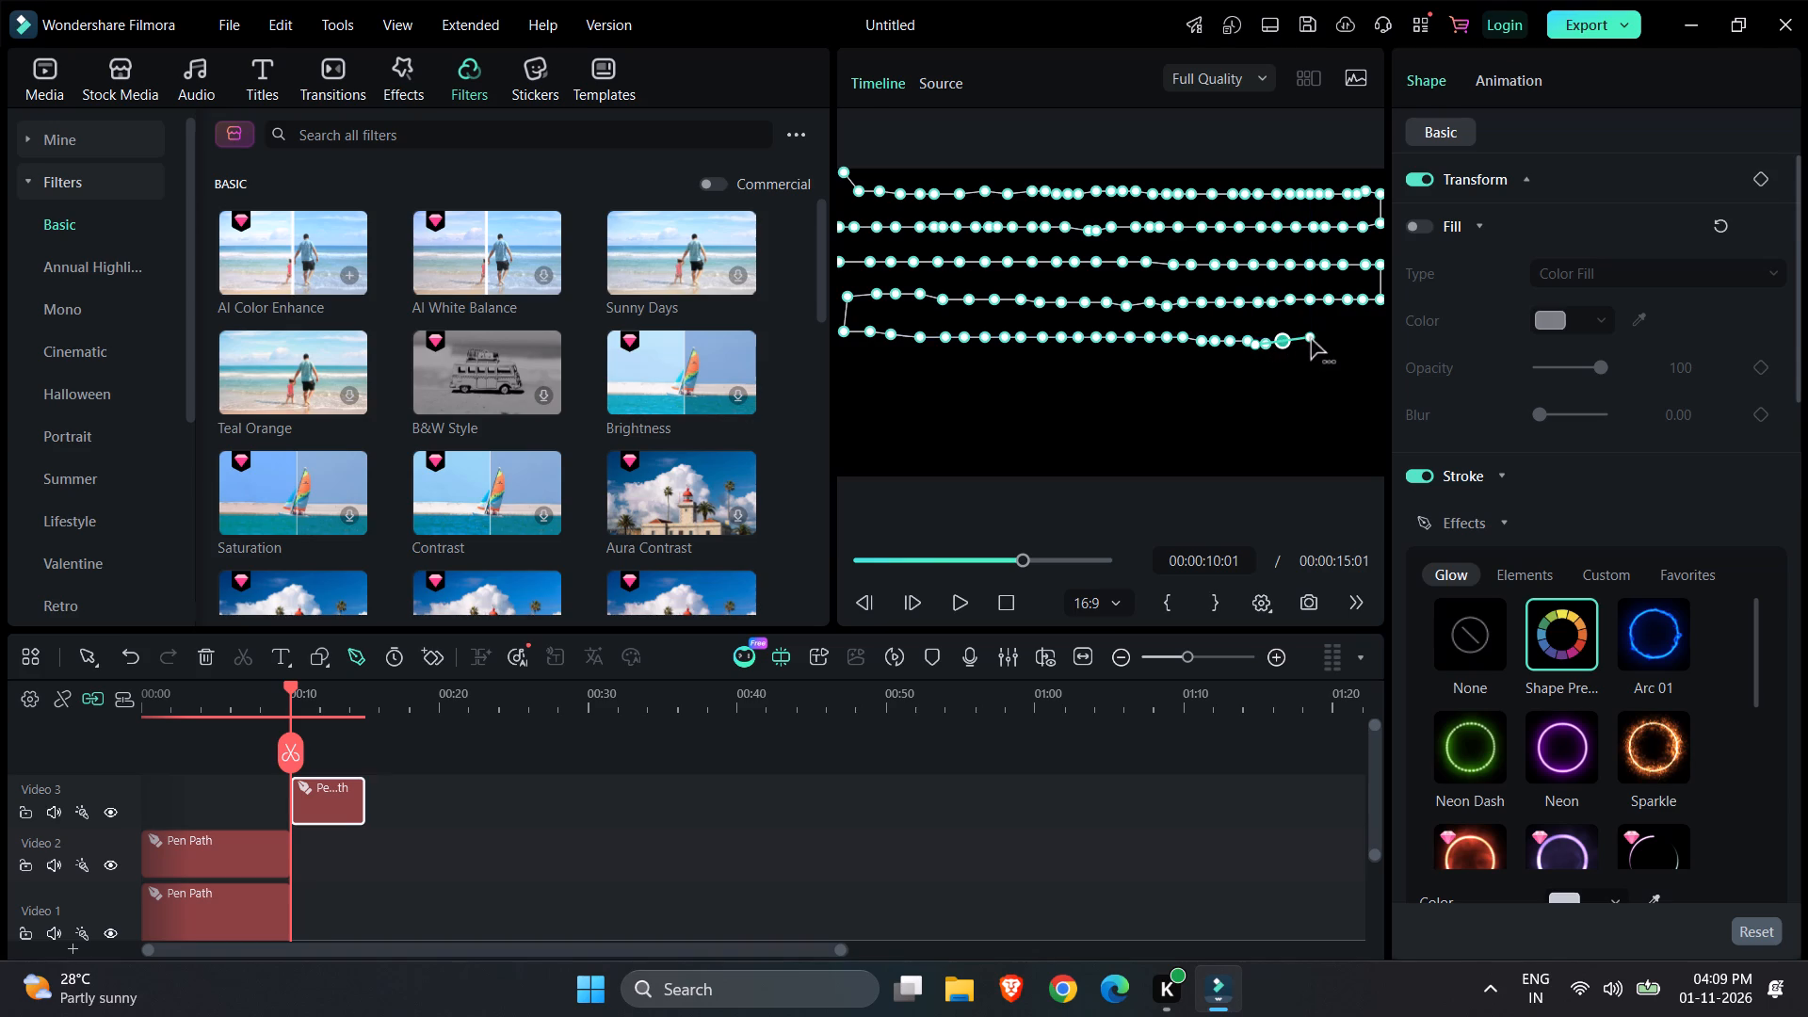
{"action": "left_click", "coordinate": [1307, 341]}
{"action": "left_click", "coordinate": [1331, 341]}
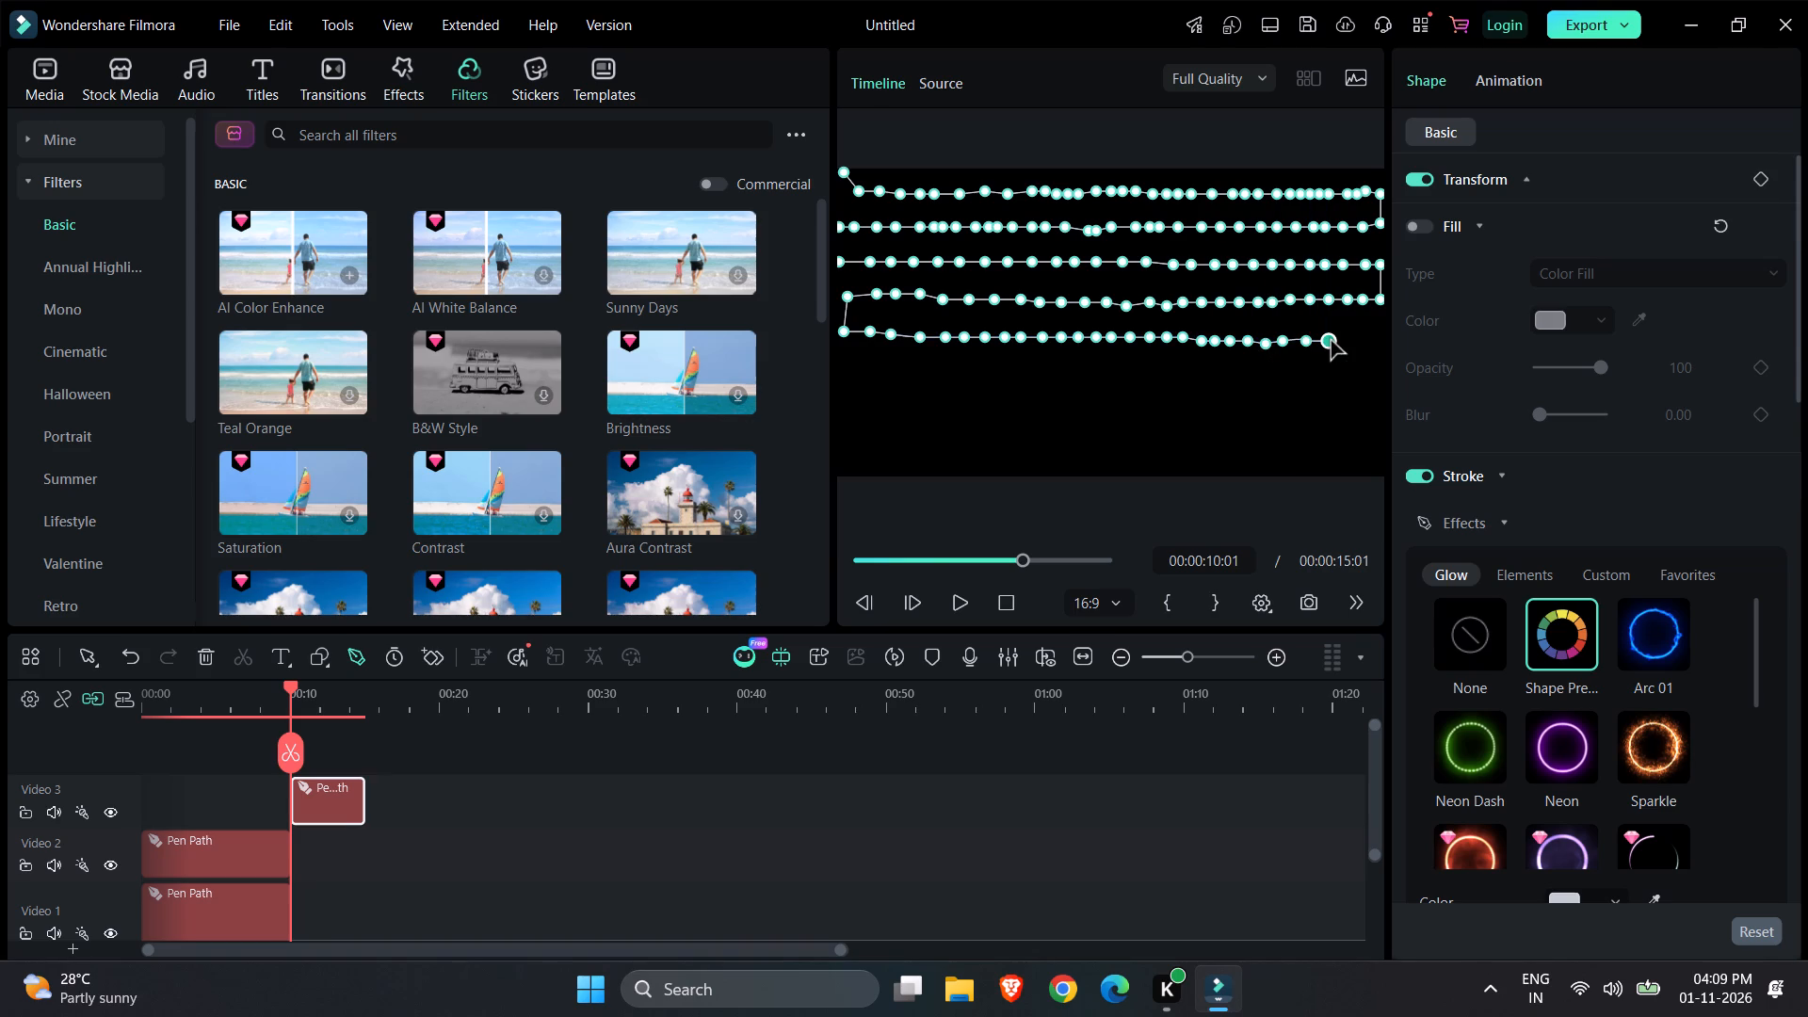
{"action": "left_click", "coordinate": [1352, 339]}
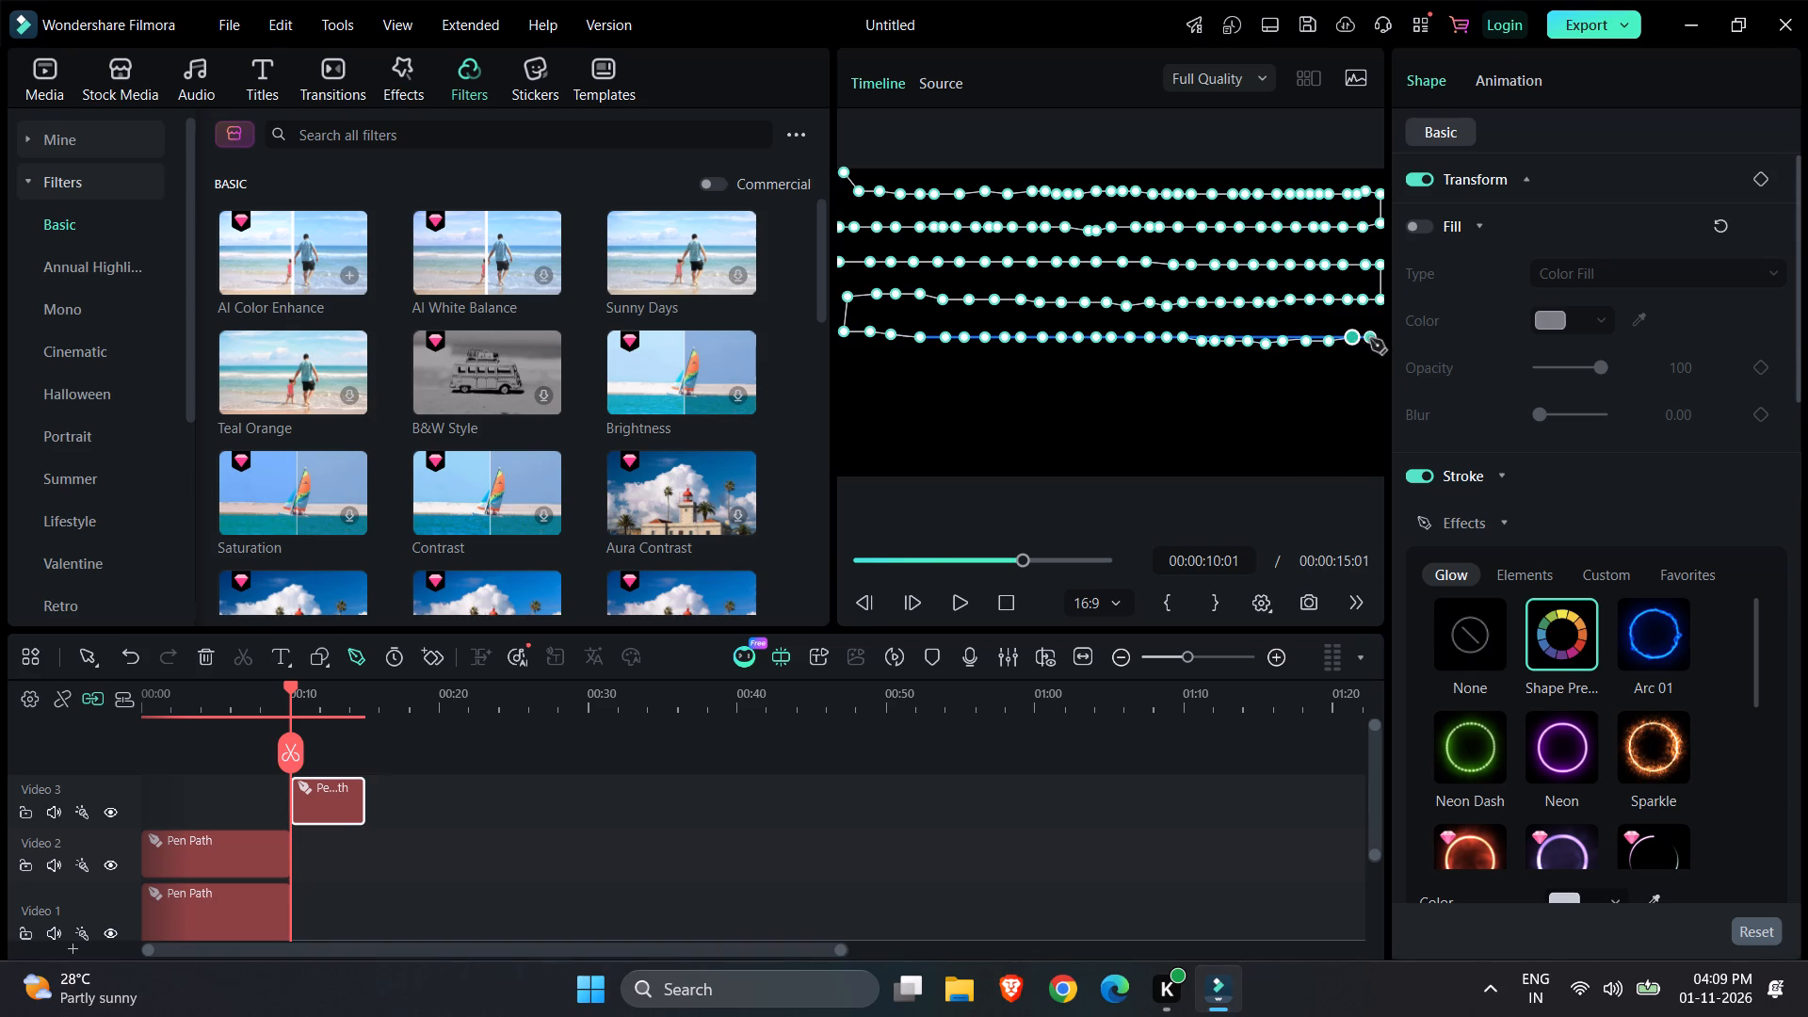
{"action": "left_click", "coordinate": [1370, 339]}
Turn the pen path a short way down the frame's right edge and run a sixth row leftward to about half the width.
{"action": "left_click", "coordinate": [1372, 379]}
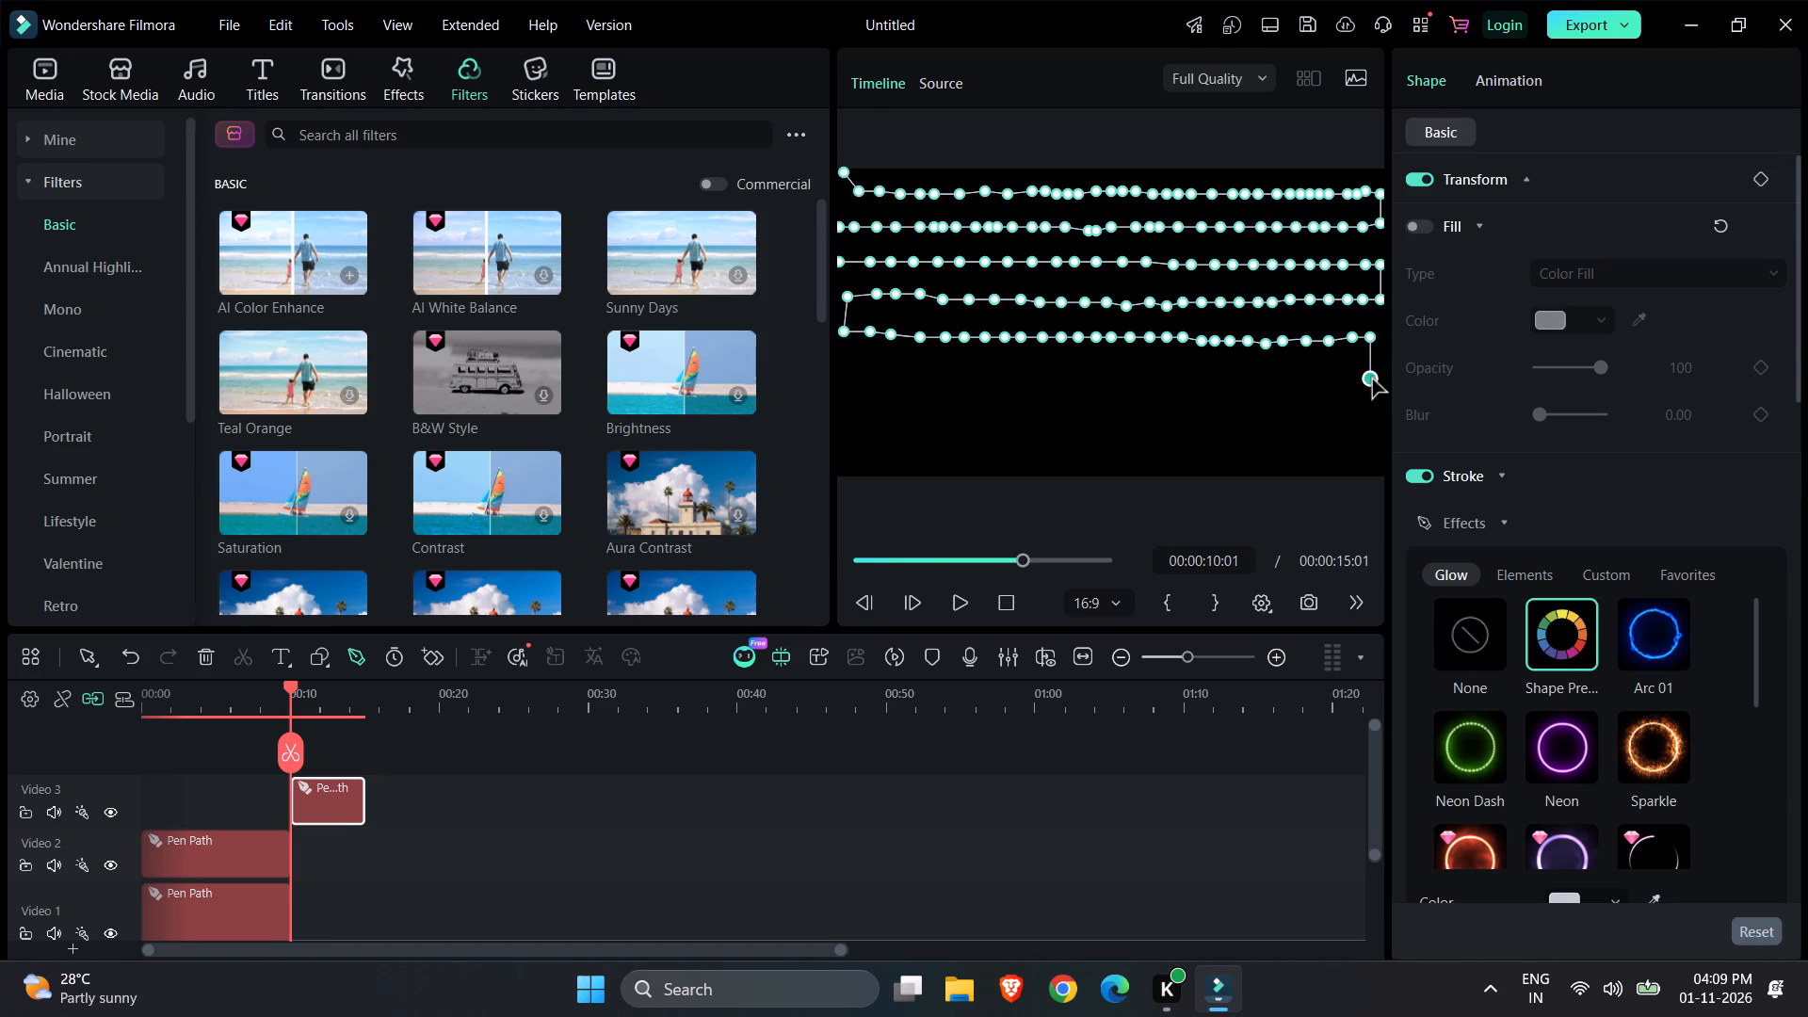
{"action": "left_click", "coordinate": [1349, 384]}
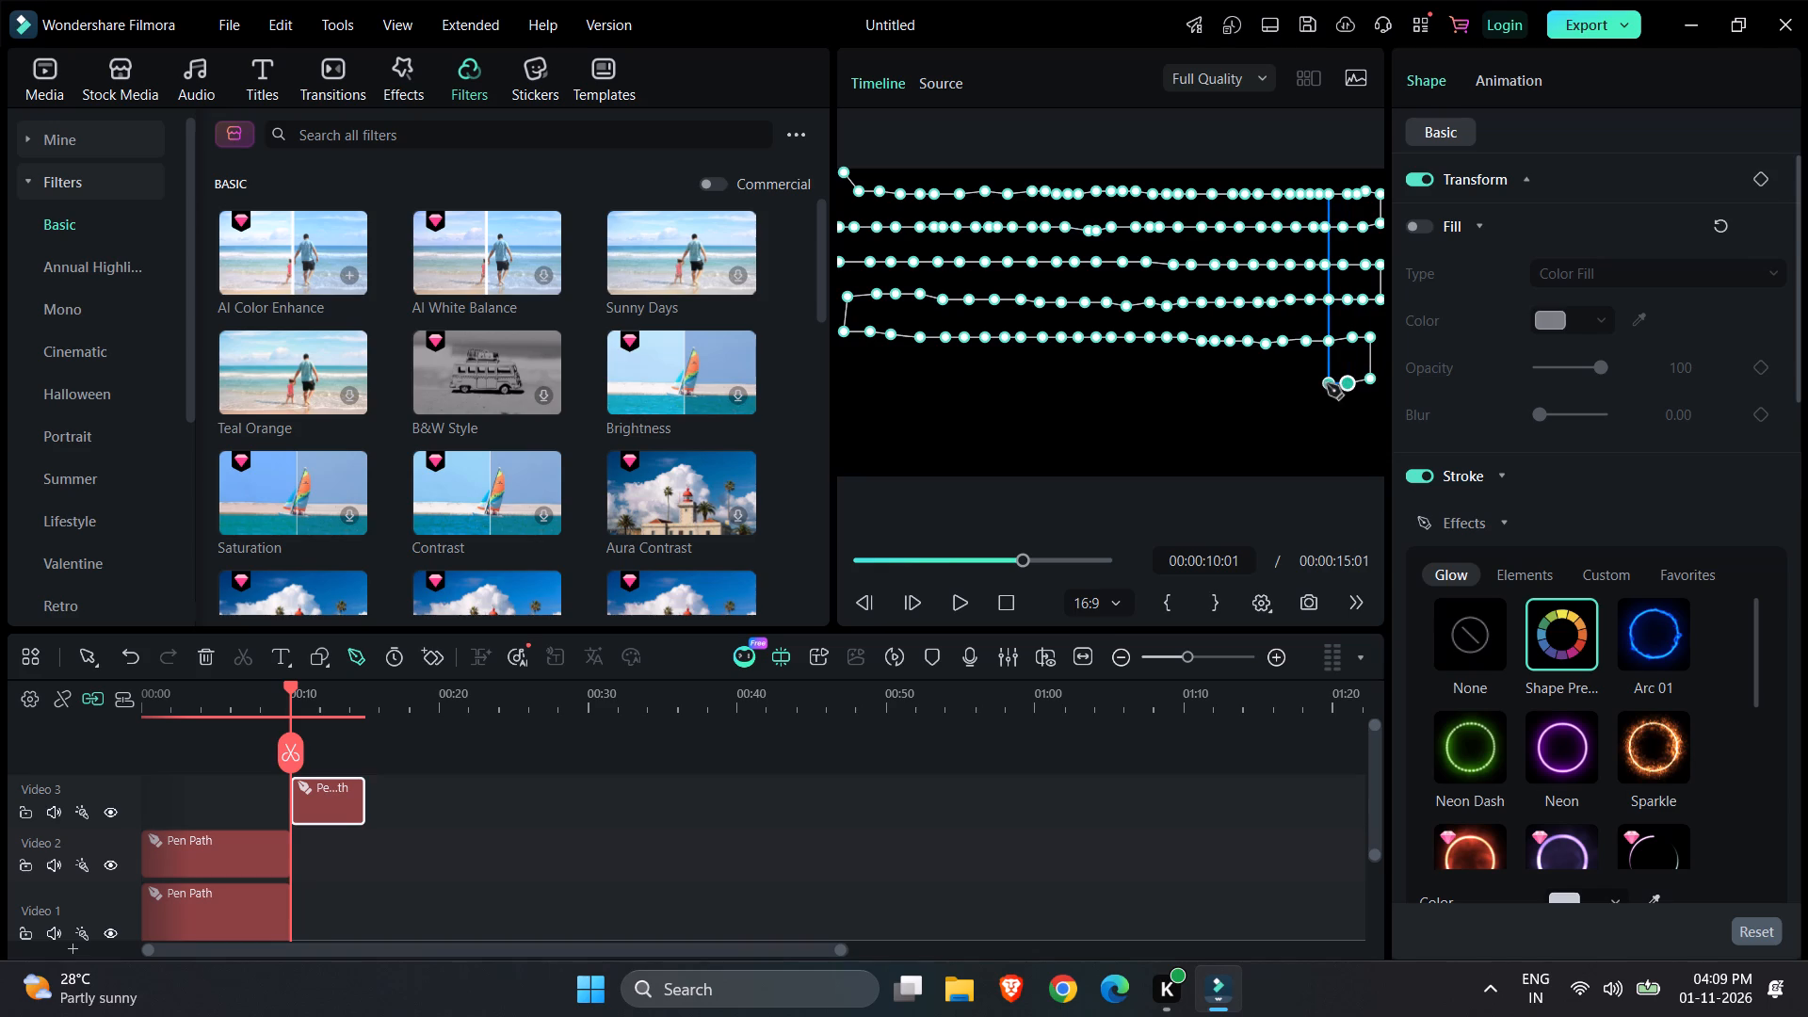
{"action": "left_click", "coordinate": [1326, 384]}
{"action": "left_click", "coordinate": [1303, 384]}
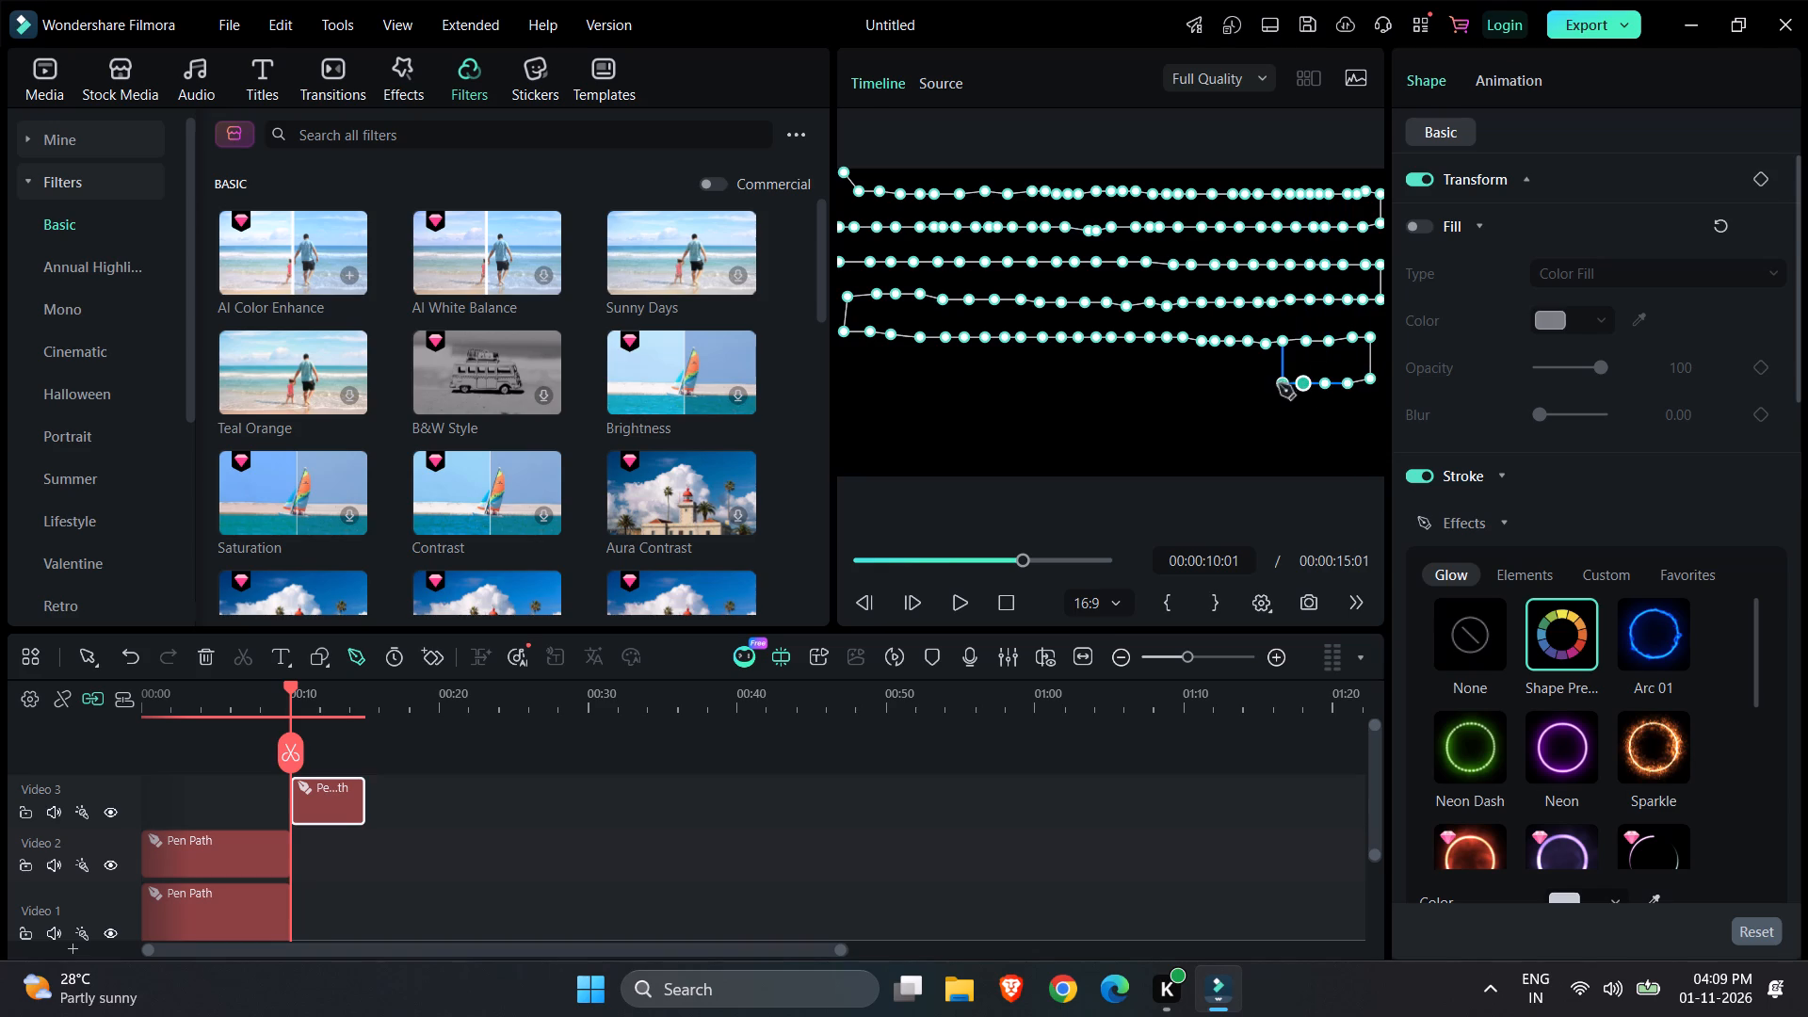
{"action": "left_click", "coordinate": [1275, 384]}
{"action": "left_click", "coordinate": [1252, 386]}
{"action": "left_click", "coordinate": [1228, 386]}
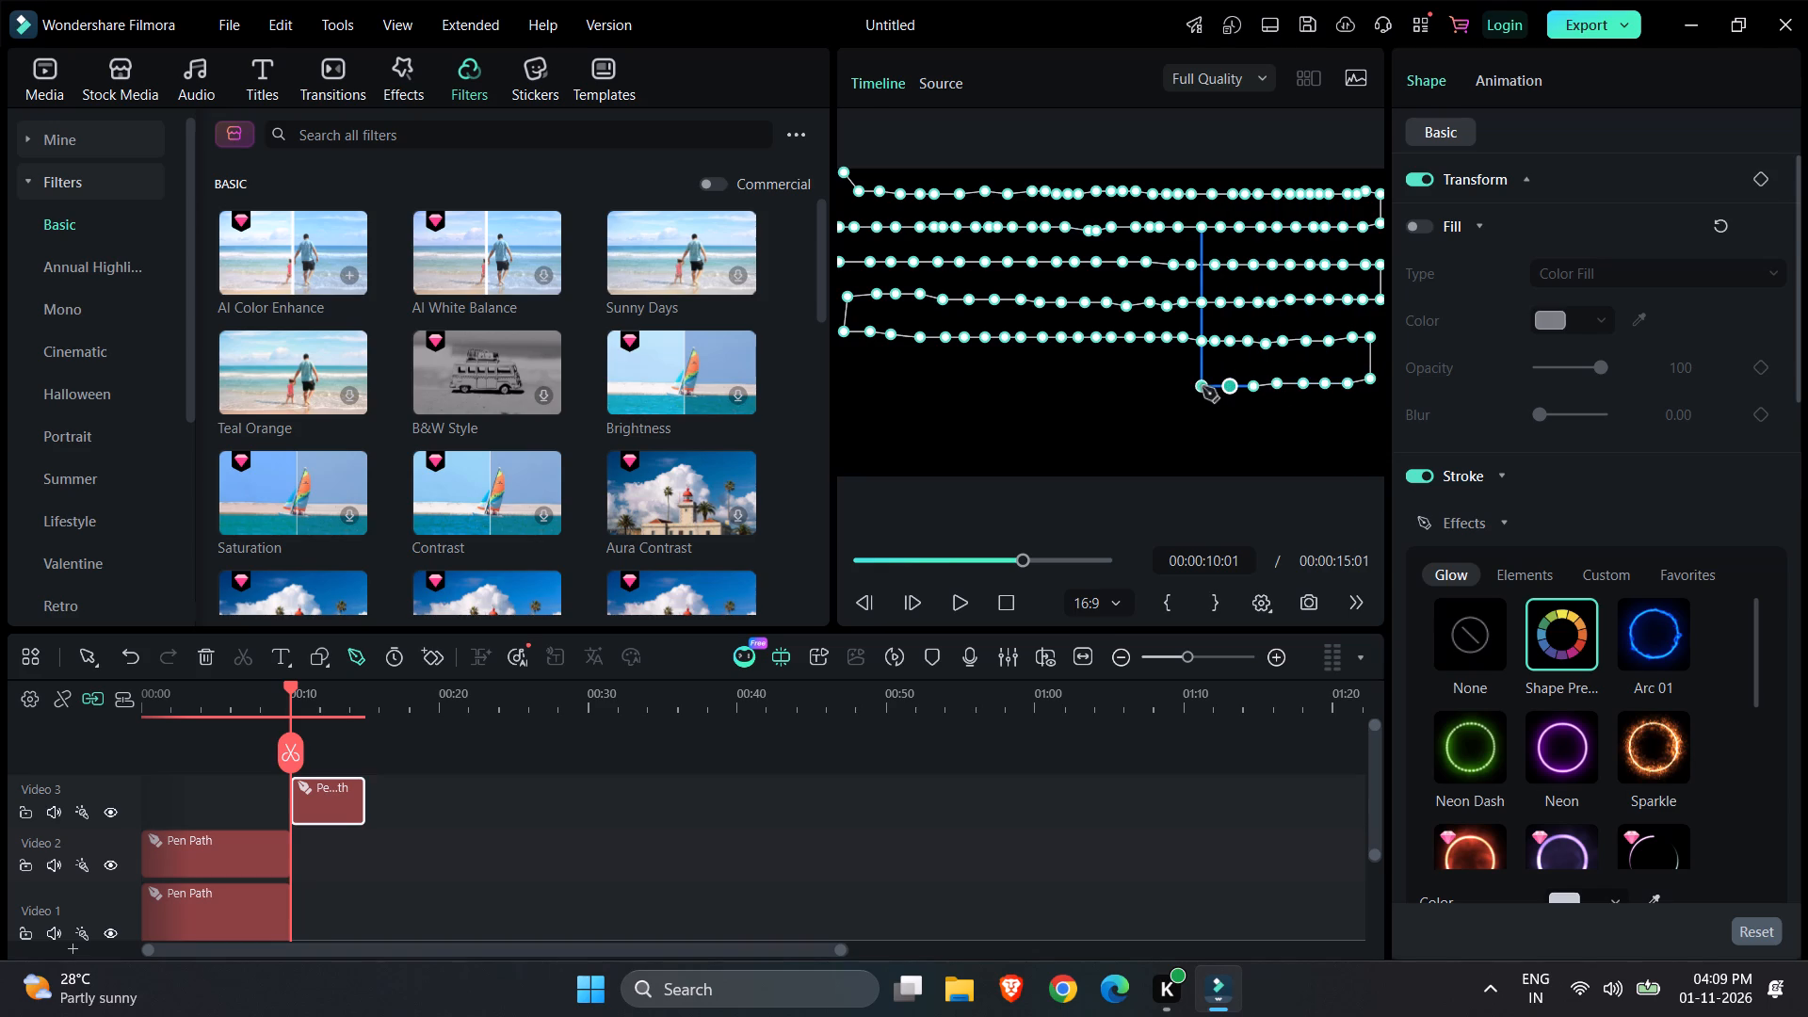
{"action": "left_click", "coordinate": [1203, 387]}
{"action": "left_click", "coordinate": [1175, 387]}
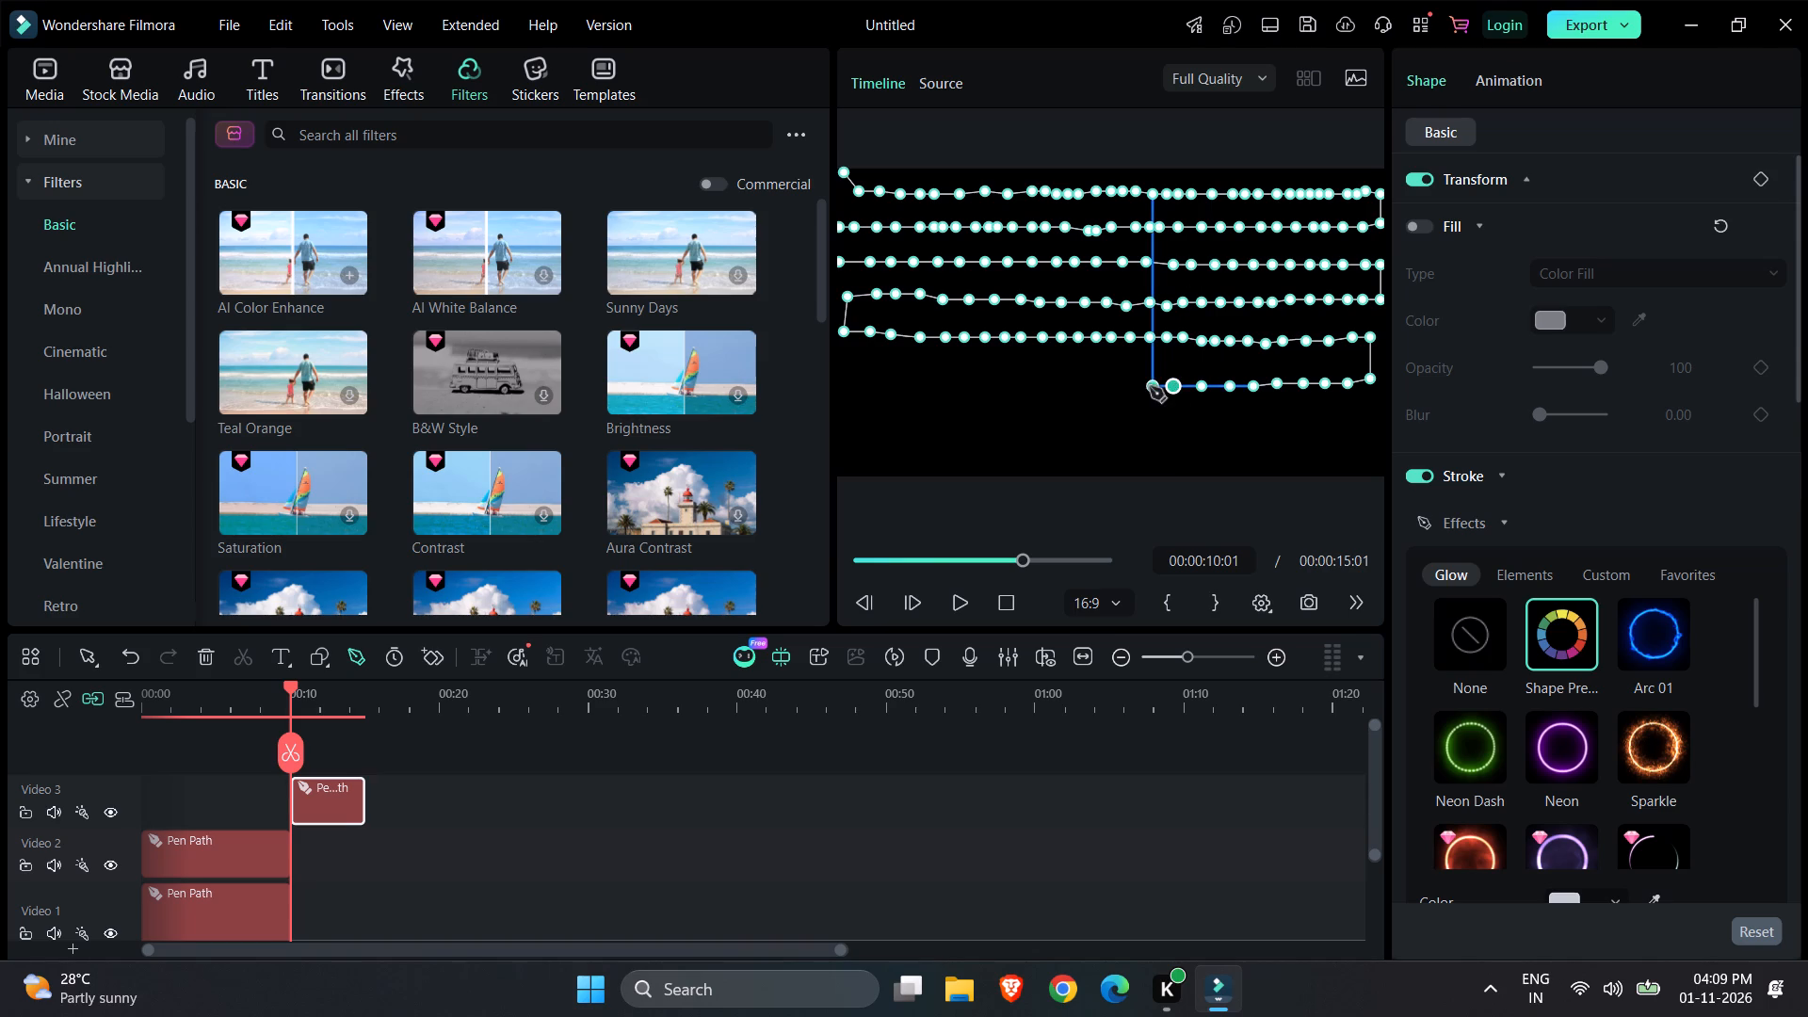
{"action": "left_click", "coordinate": [1149, 387]}
{"action": "left_click", "coordinate": [1122, 389]}
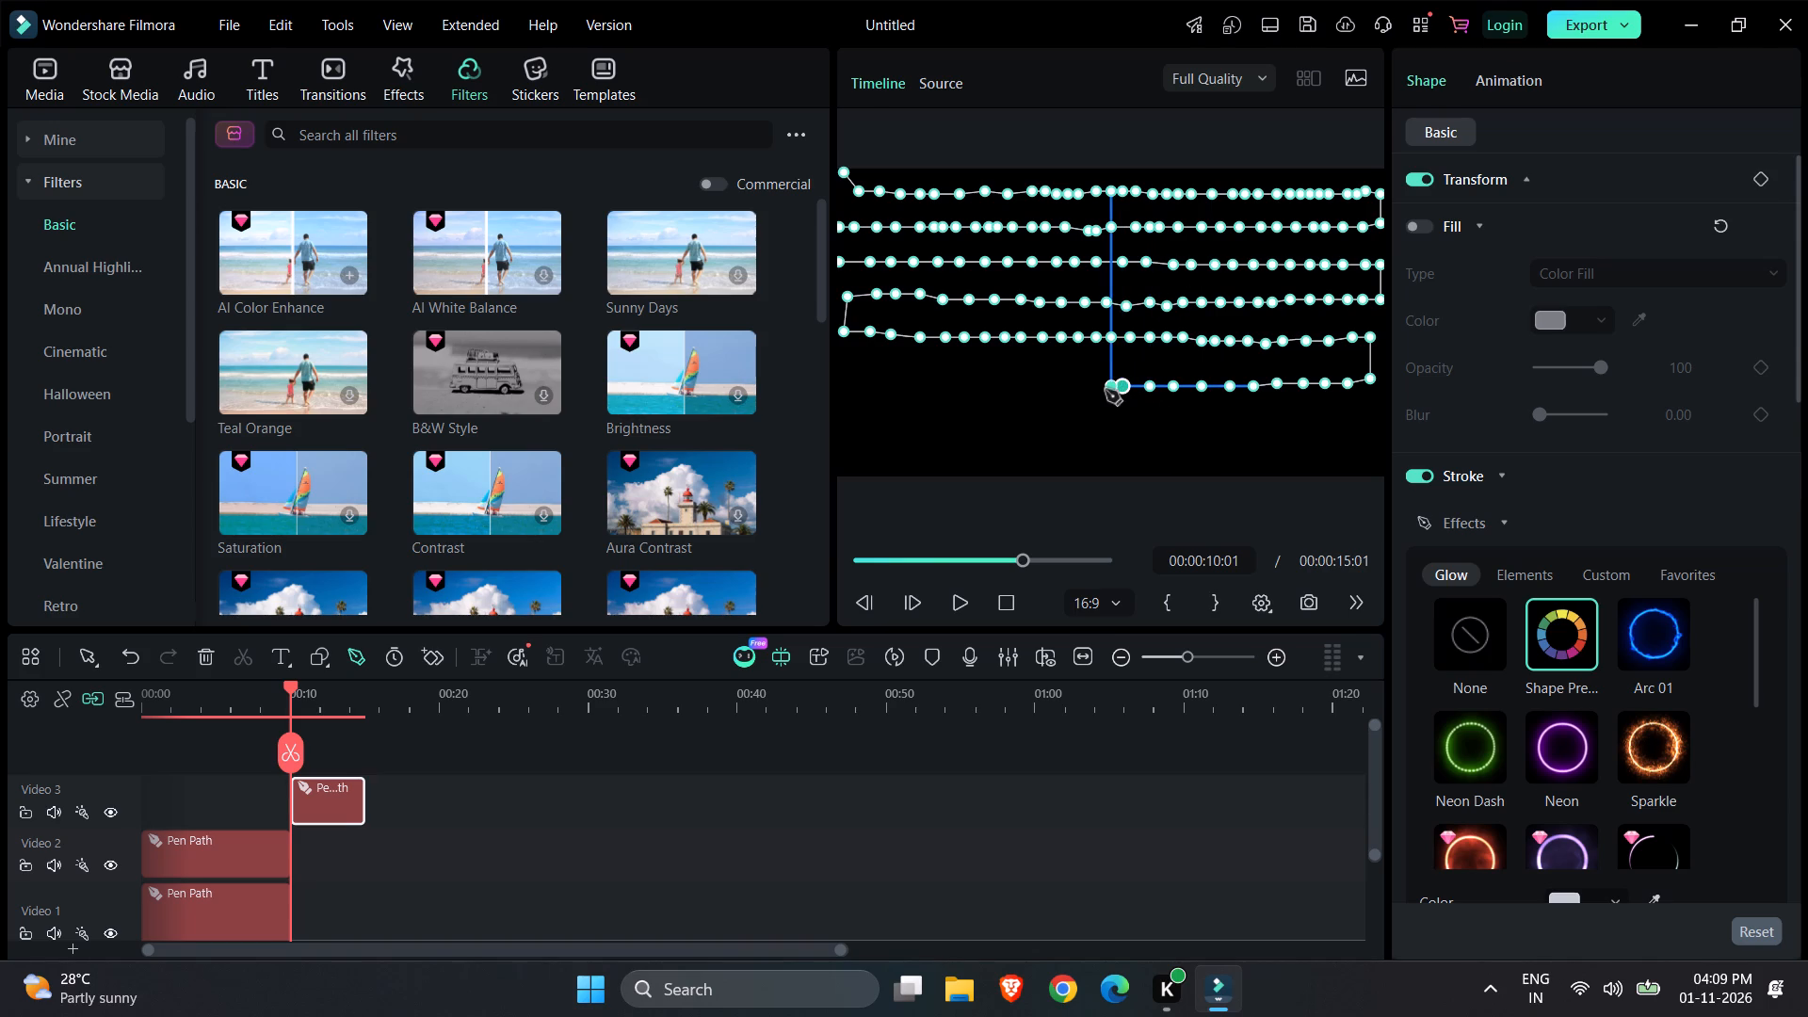
Extend the pen path's sixth row leftward from mid-width to the frame's left edge with evenly spaced points.
{"action": "left_click", "coordinate": [1099, 390]}
{"action": "left_click", "coordinate": [1073, 390]}
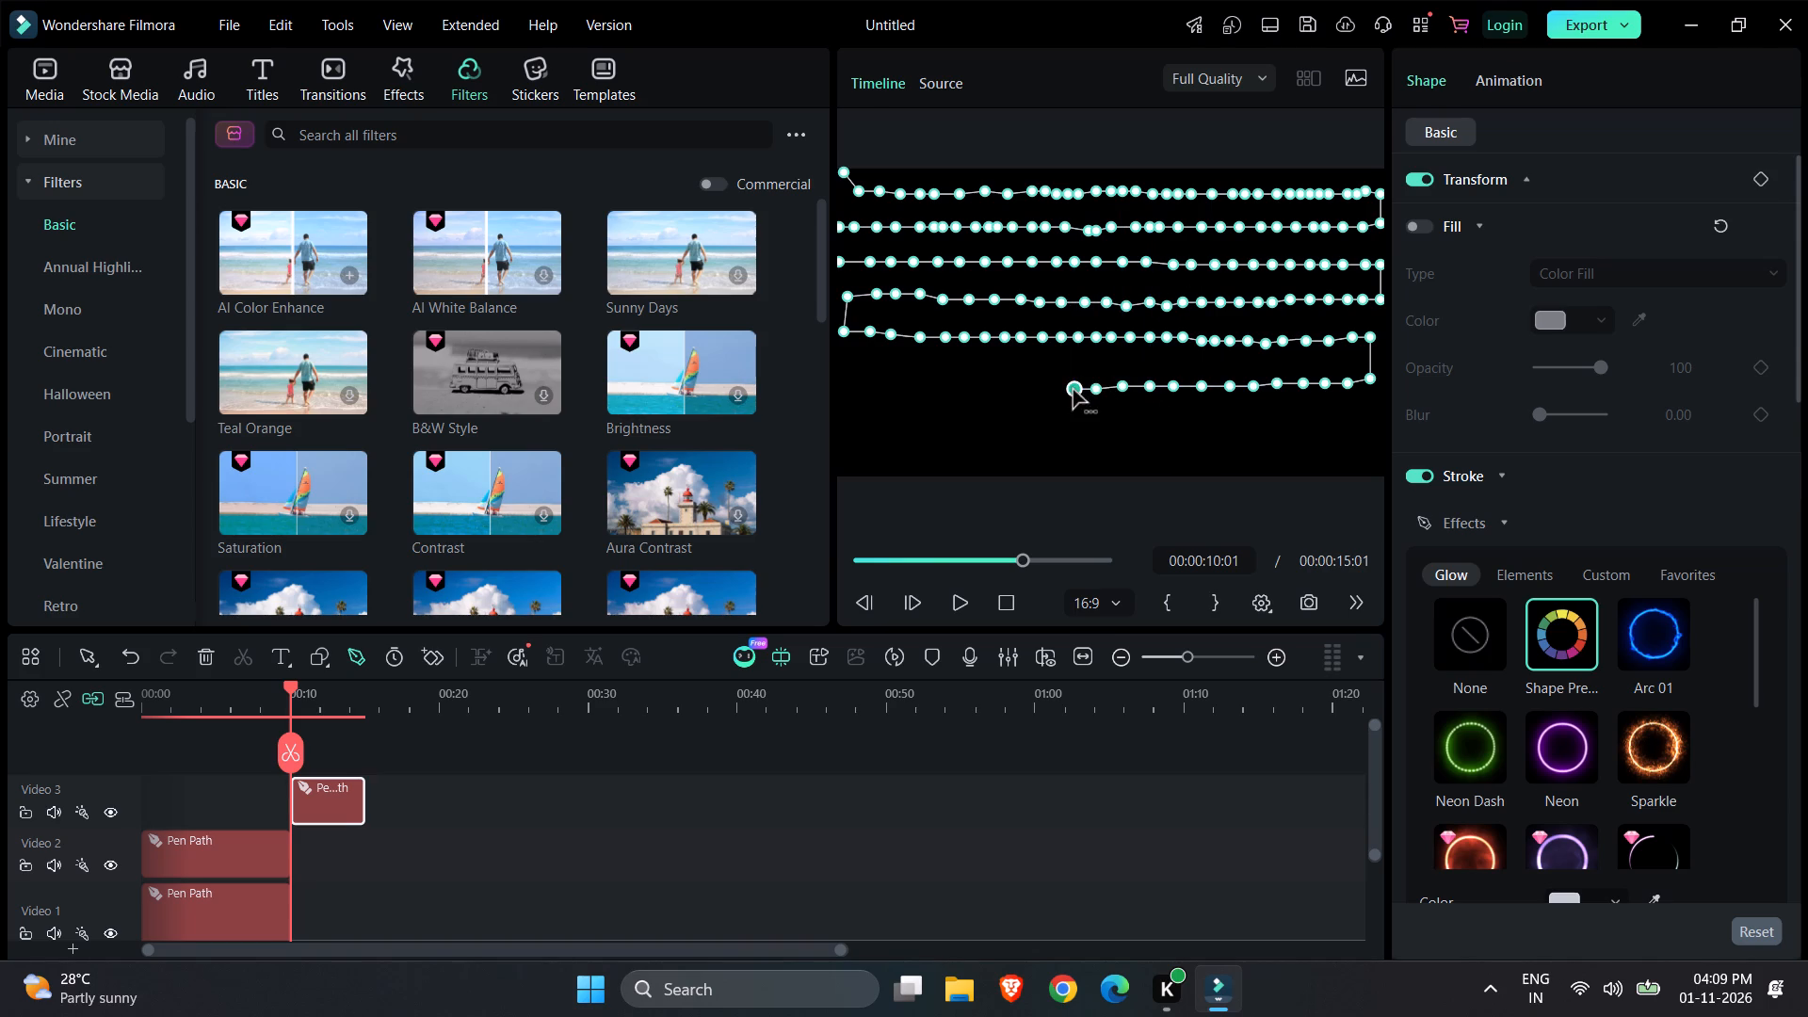
{"action": "left_click", "coordinate": [1047, 390]}
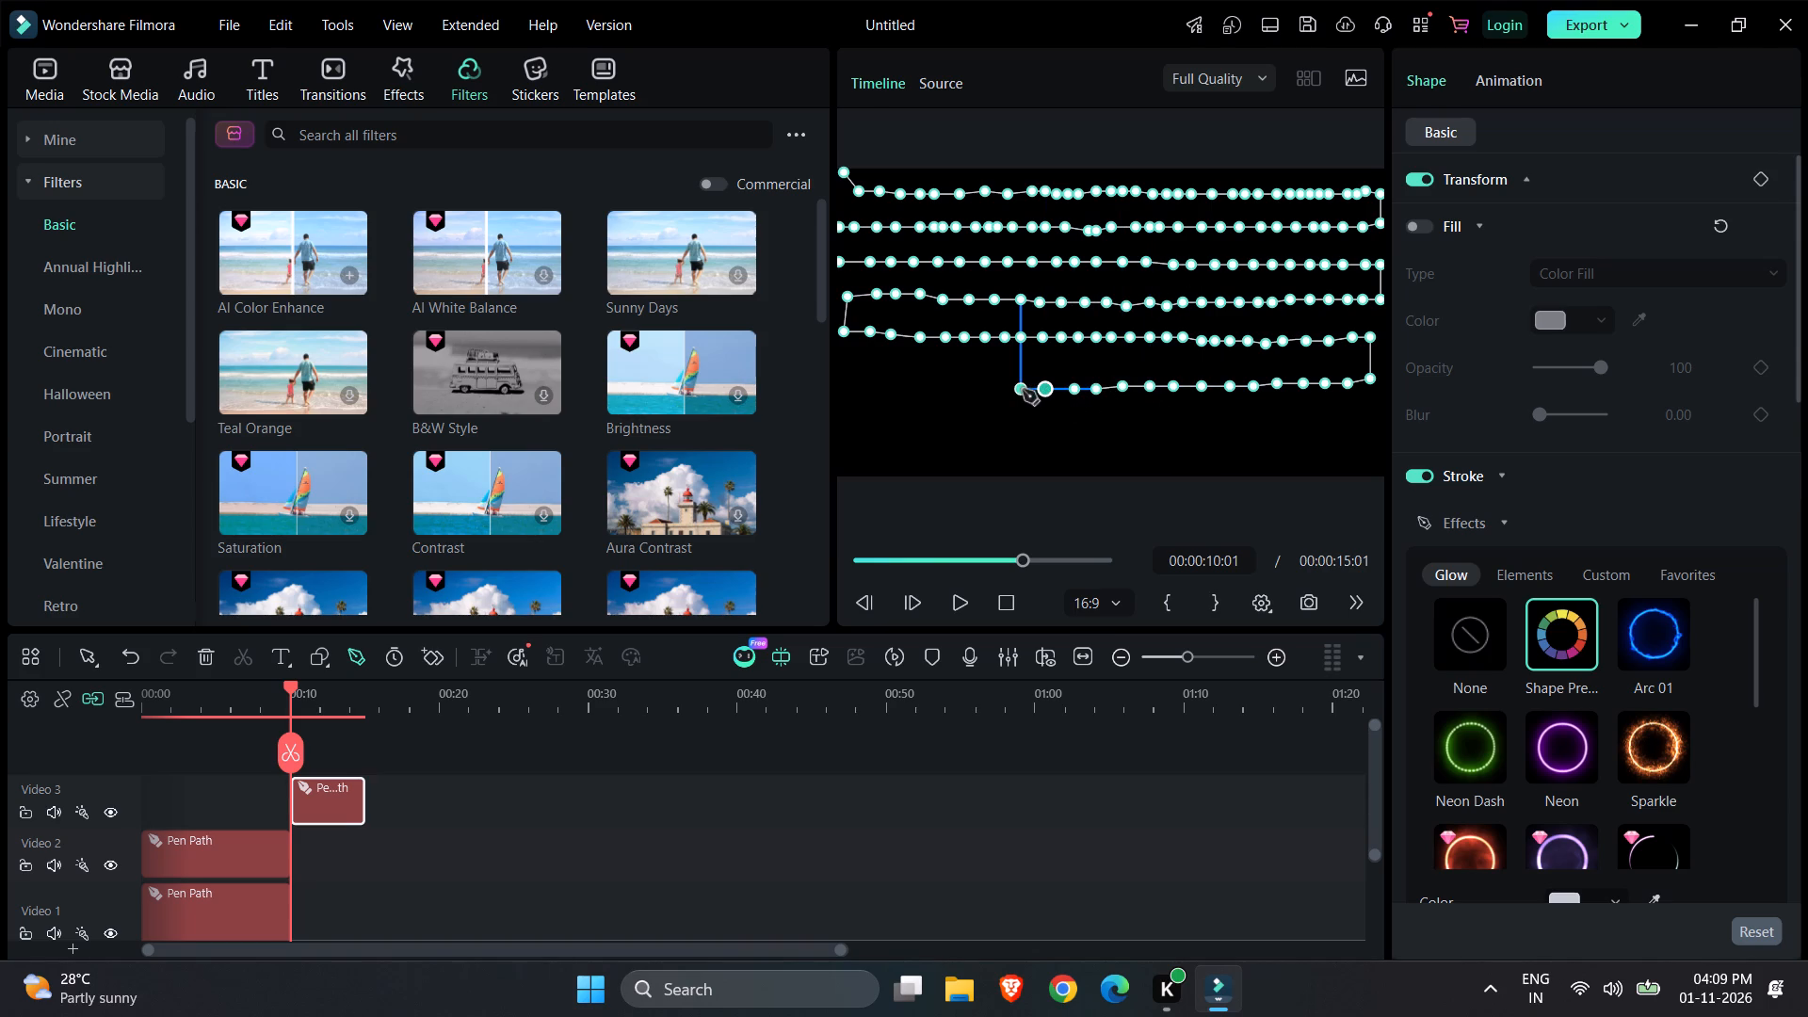
{"action": "left_click", "coordinate": [1023, 390]}
{"action": "left_click", "coordinate": [1000, 390]}
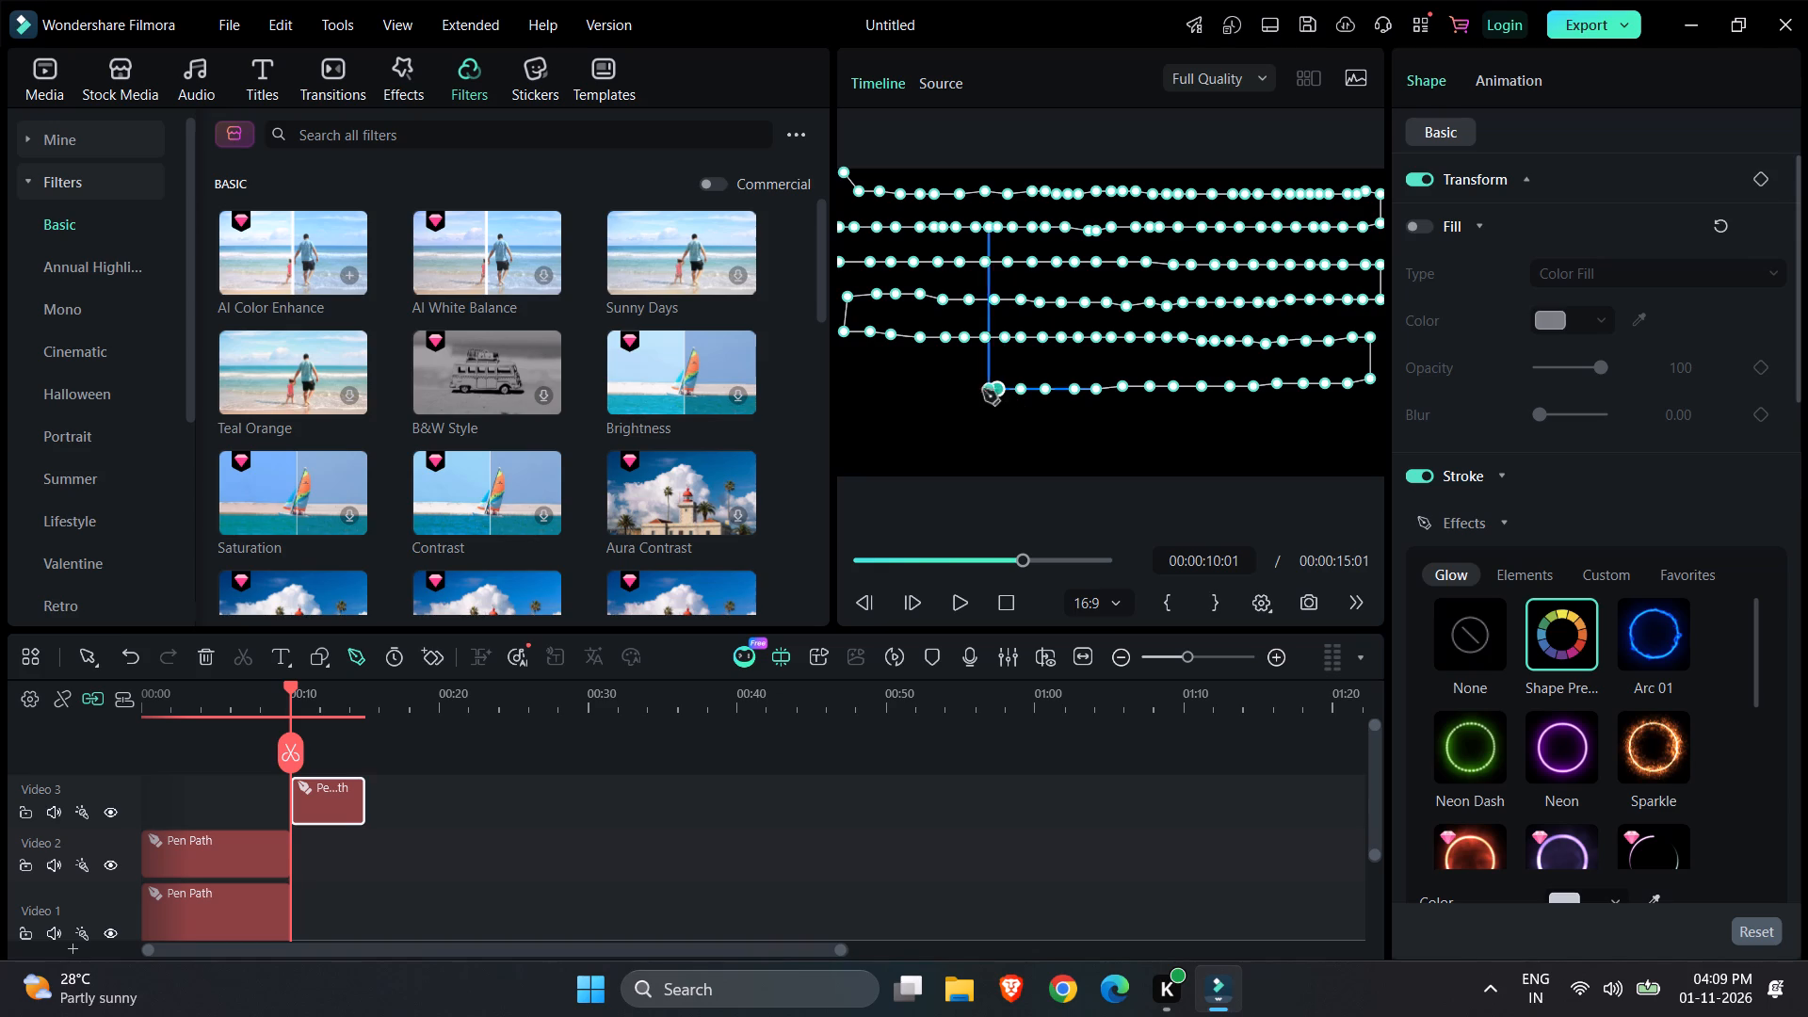
{"action": "left_click", "coordinate": [975, 390]}
{"action": "left_click", "coordinate": [950, 390]}
{"action": "left_click", "coordinate": [927, 390]}
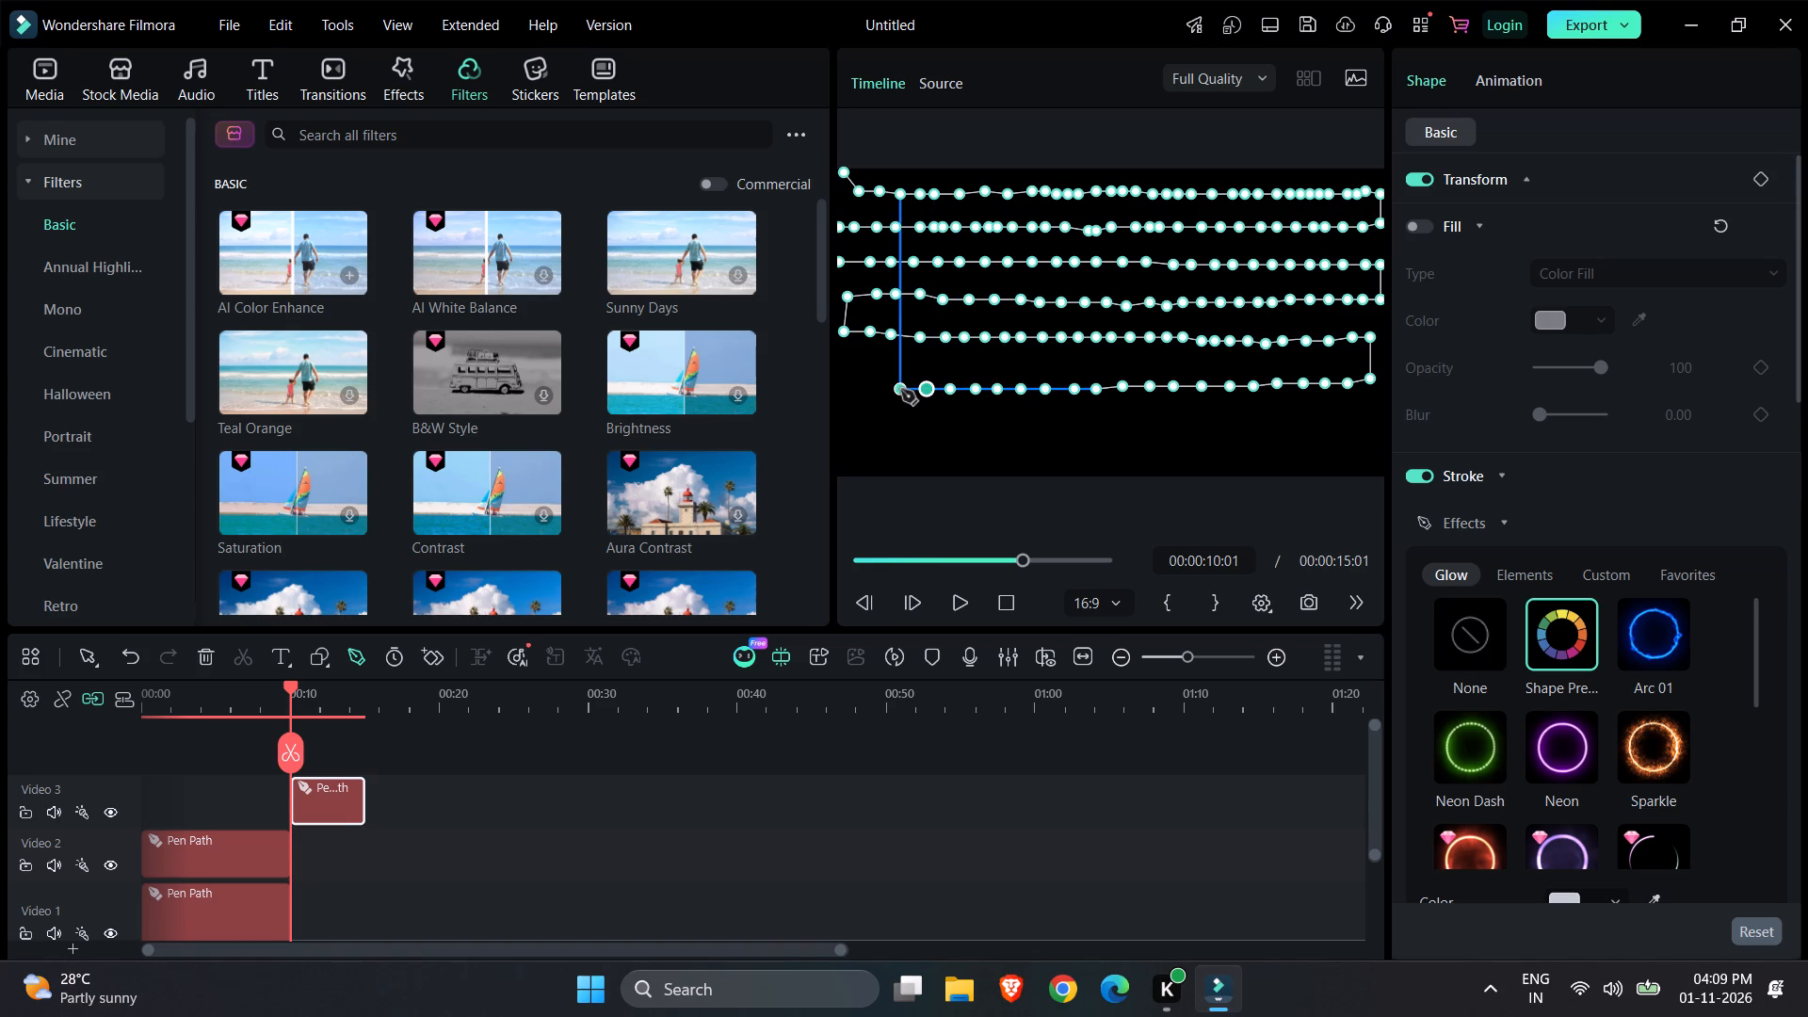
{"action": "left_click", "coordinate": [899, 390]}
{"action": "left_click", "coordinate": [876, 391]}
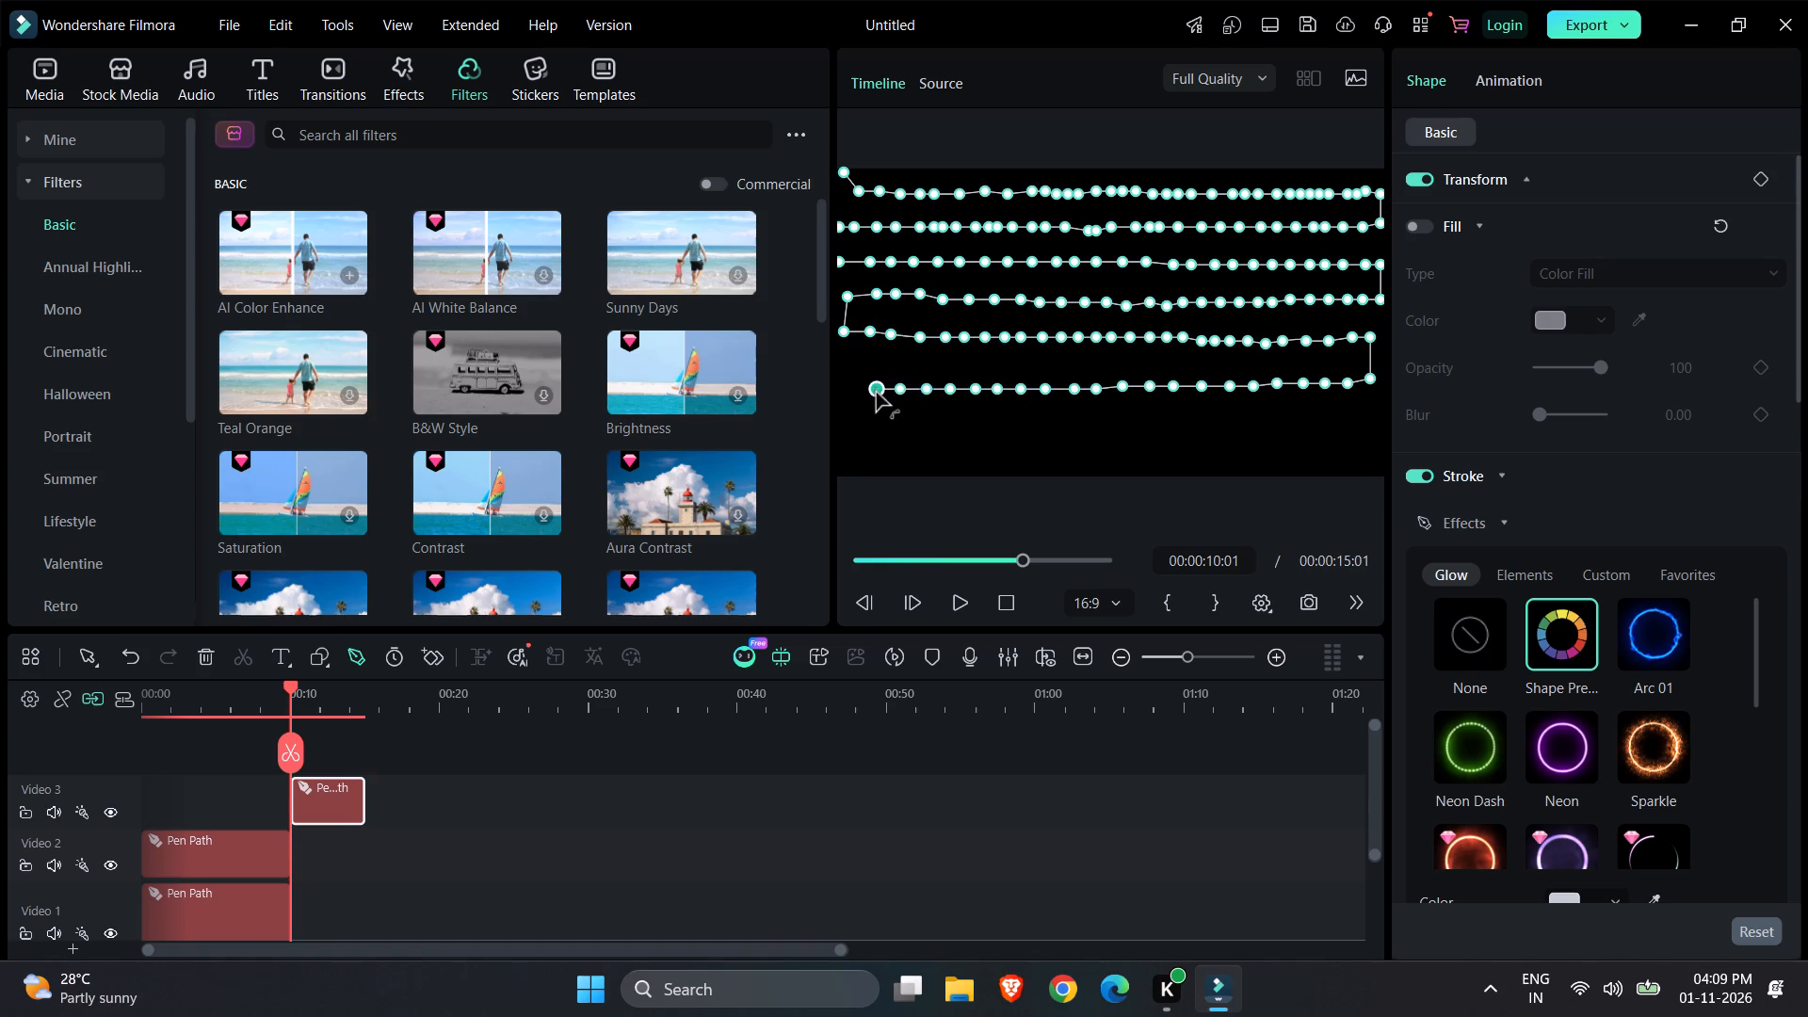
{"action": "left_click", "coordinate": [879, 390]}
{"action": "left_click", "coordinate": [851, 383]}
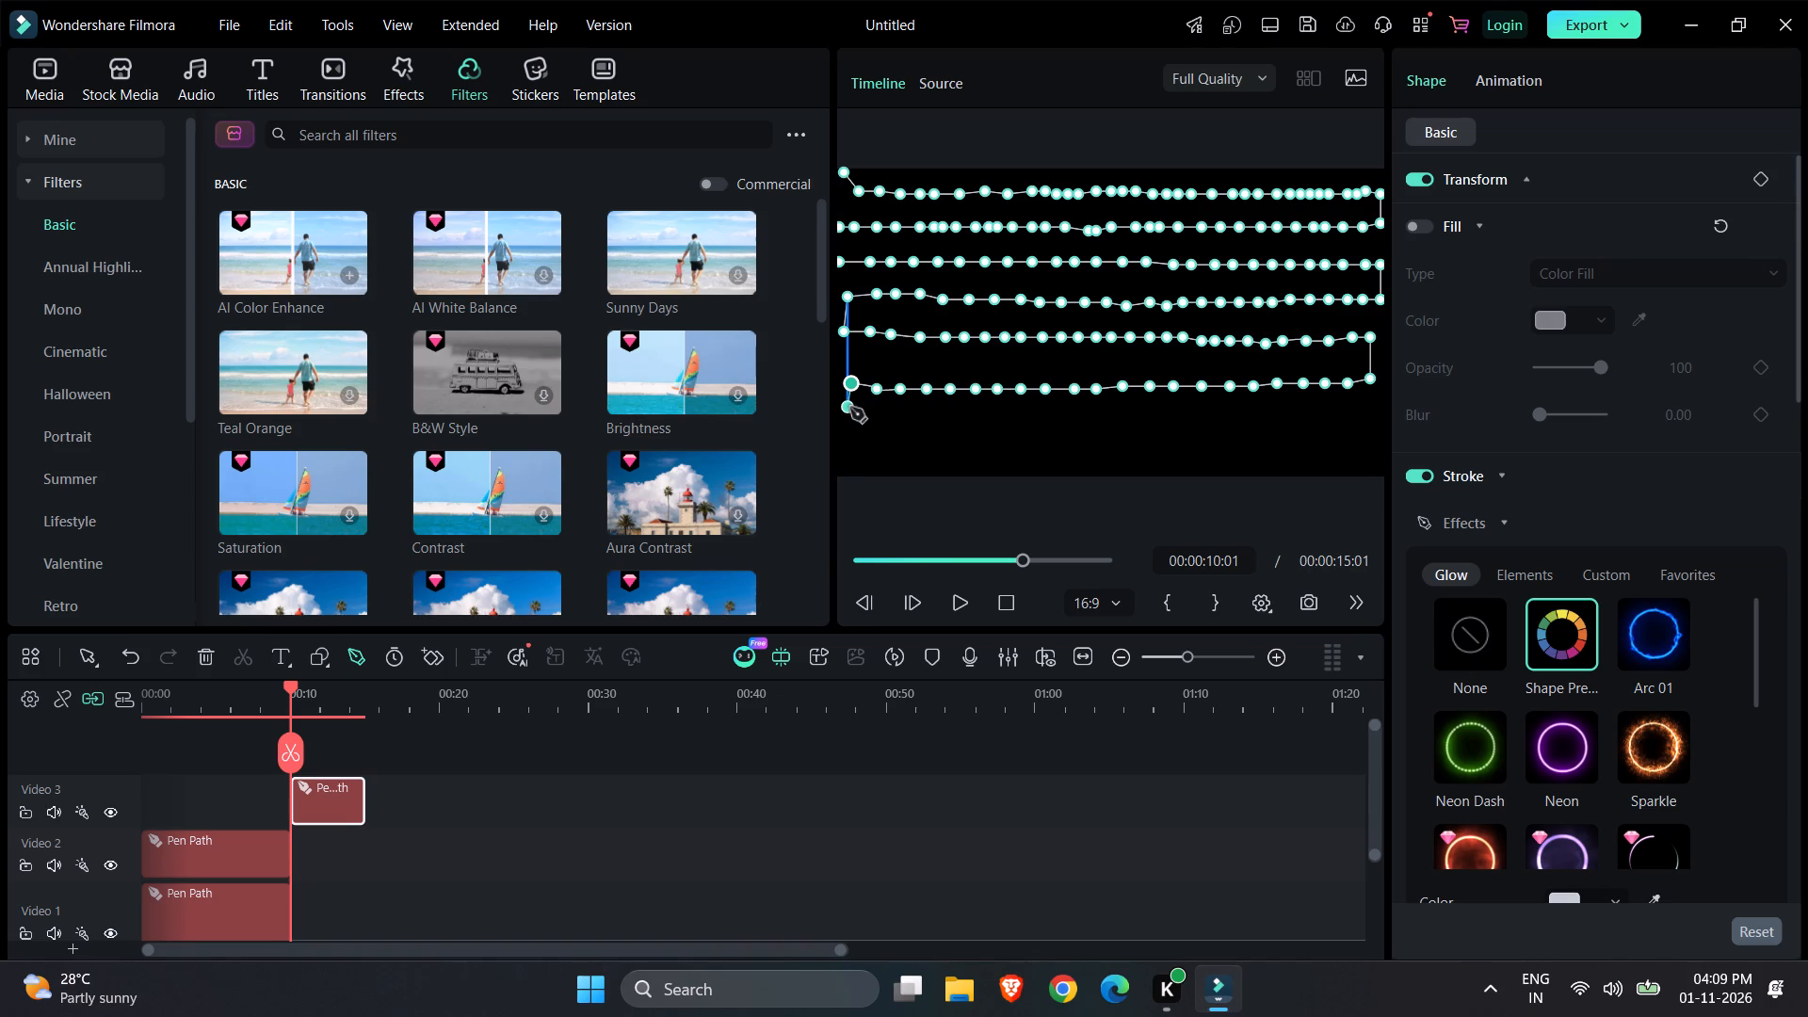
Turn the pen path a short way down the frame's left edge and run a seventh row rightward to about half the width.
{"action": "left_click", "coordinate": [853, 428]}
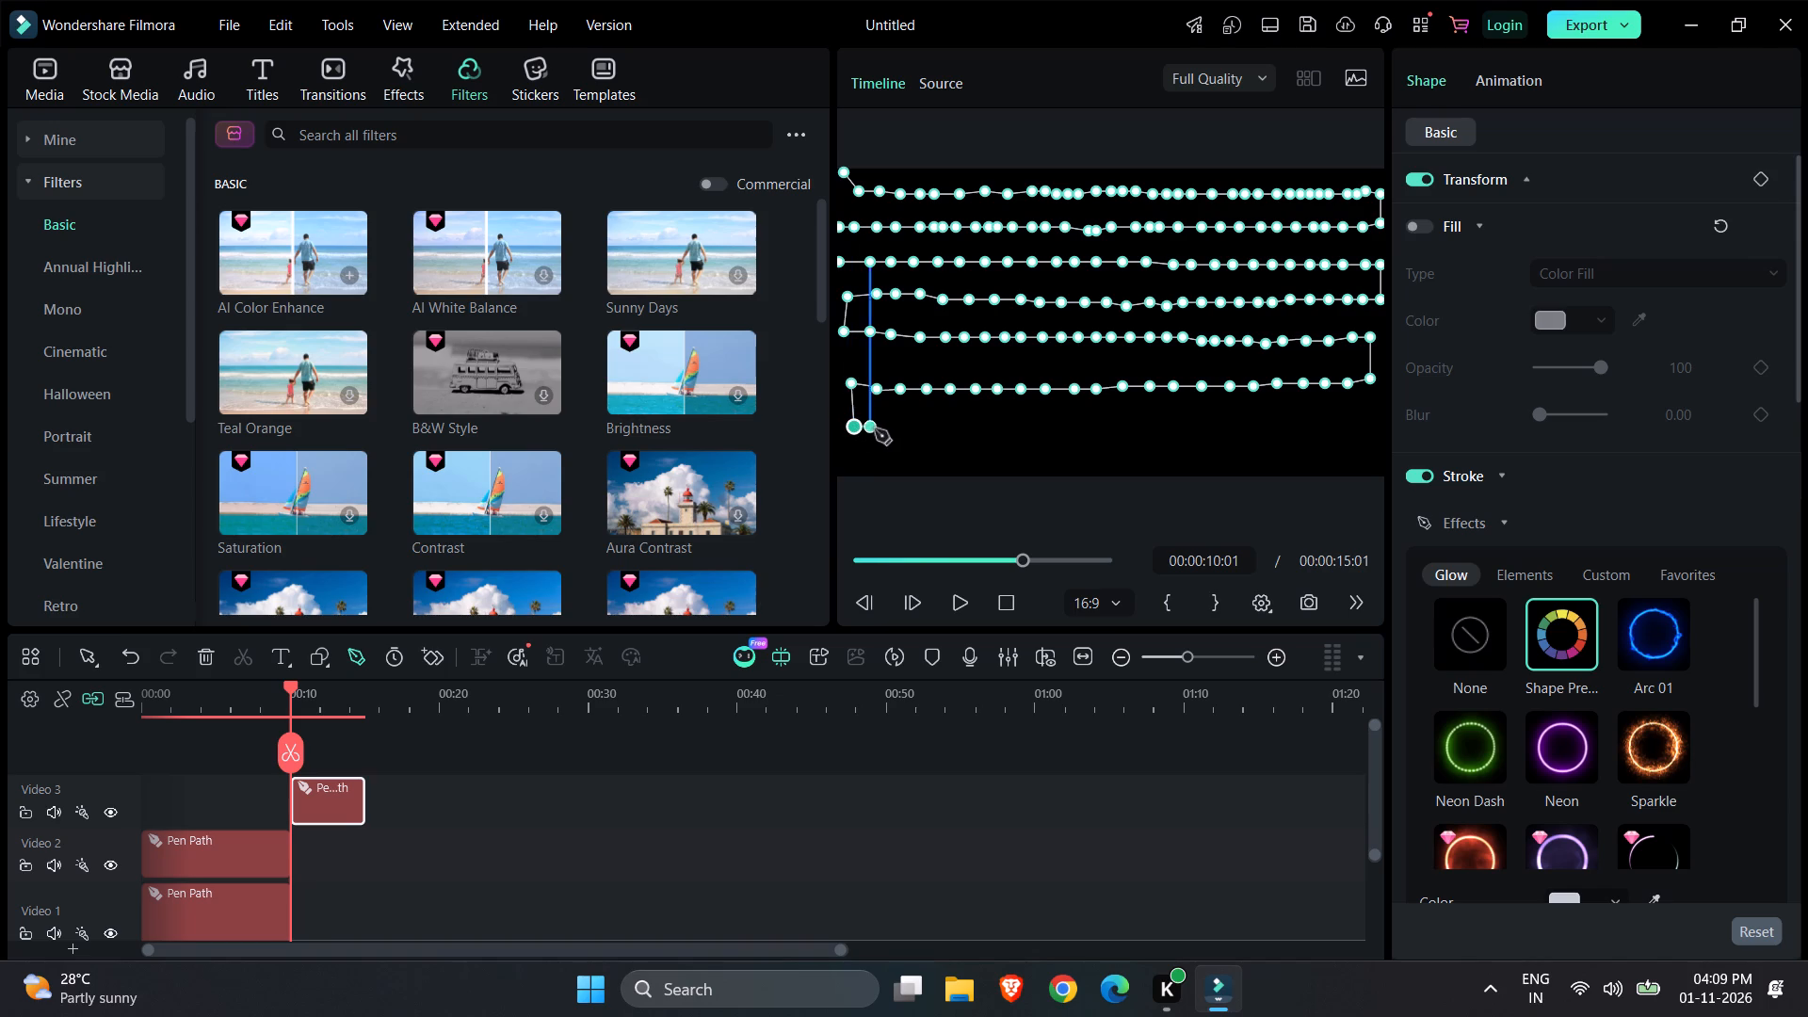
{"action": "left_click", "coordinate": [882, 429]}
{"action": "left_click", "coordinate": [908, 430]}
{"action": "left_click", "coordinate": [936, 430]}
{"action": "left_click", "coordinate": [956, 433]}
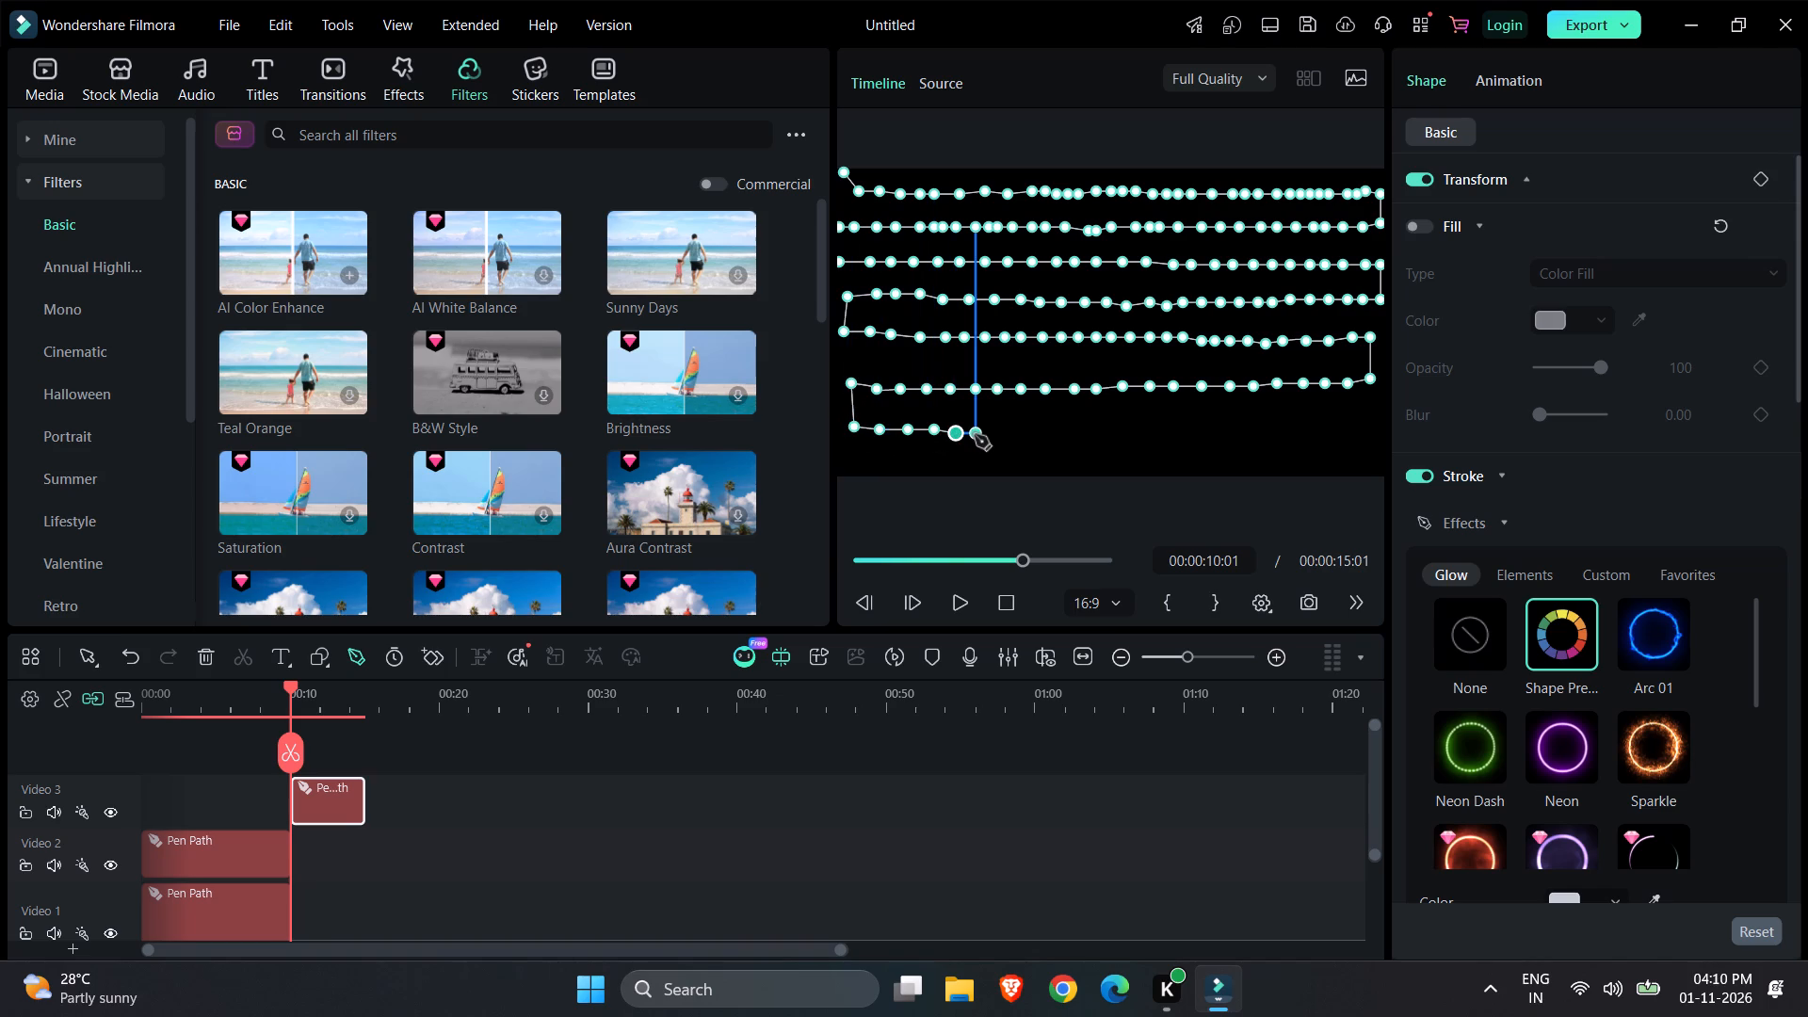
{"action": "left_click", "coordinate": [975, 435]}
{"action": "left_click", "coordinate": [989, 435]}
{"action": "left_click", "coordinate": [1007, 442]}
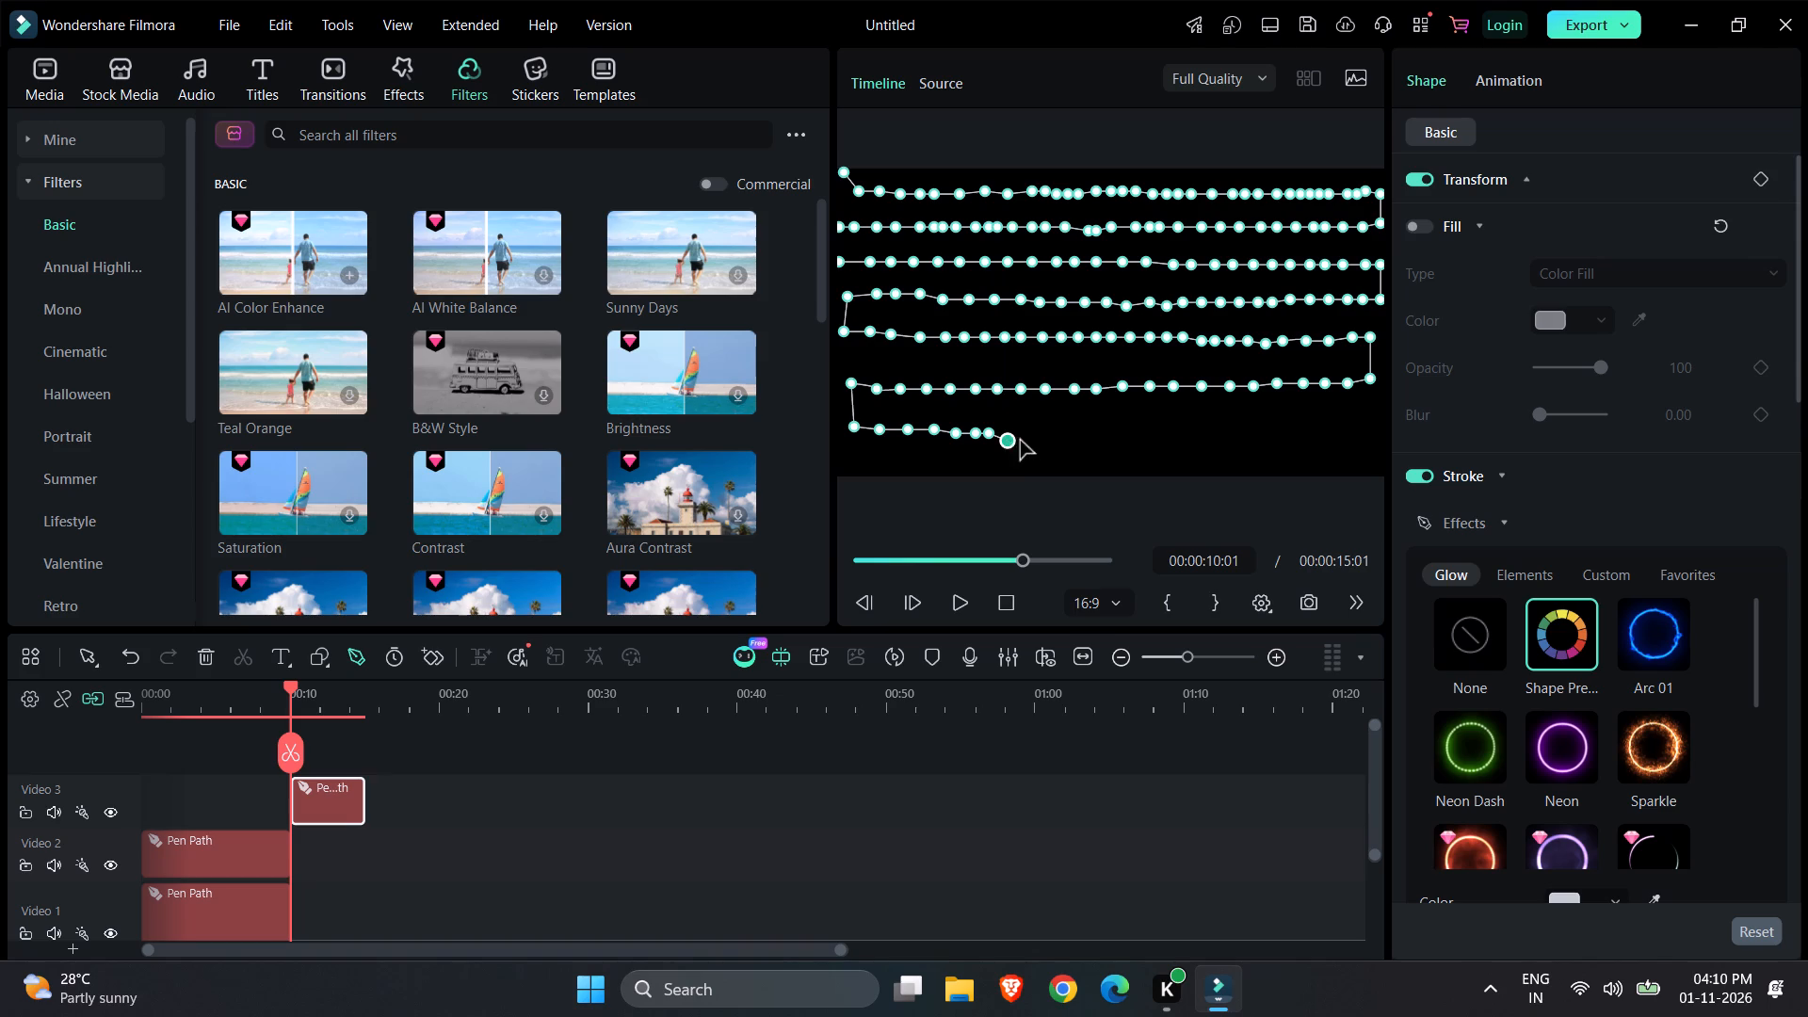
{"action": "left_click", "coordinate": [1031, 443]}
{"action": "left_click", "coordinate": [1059, 444]}
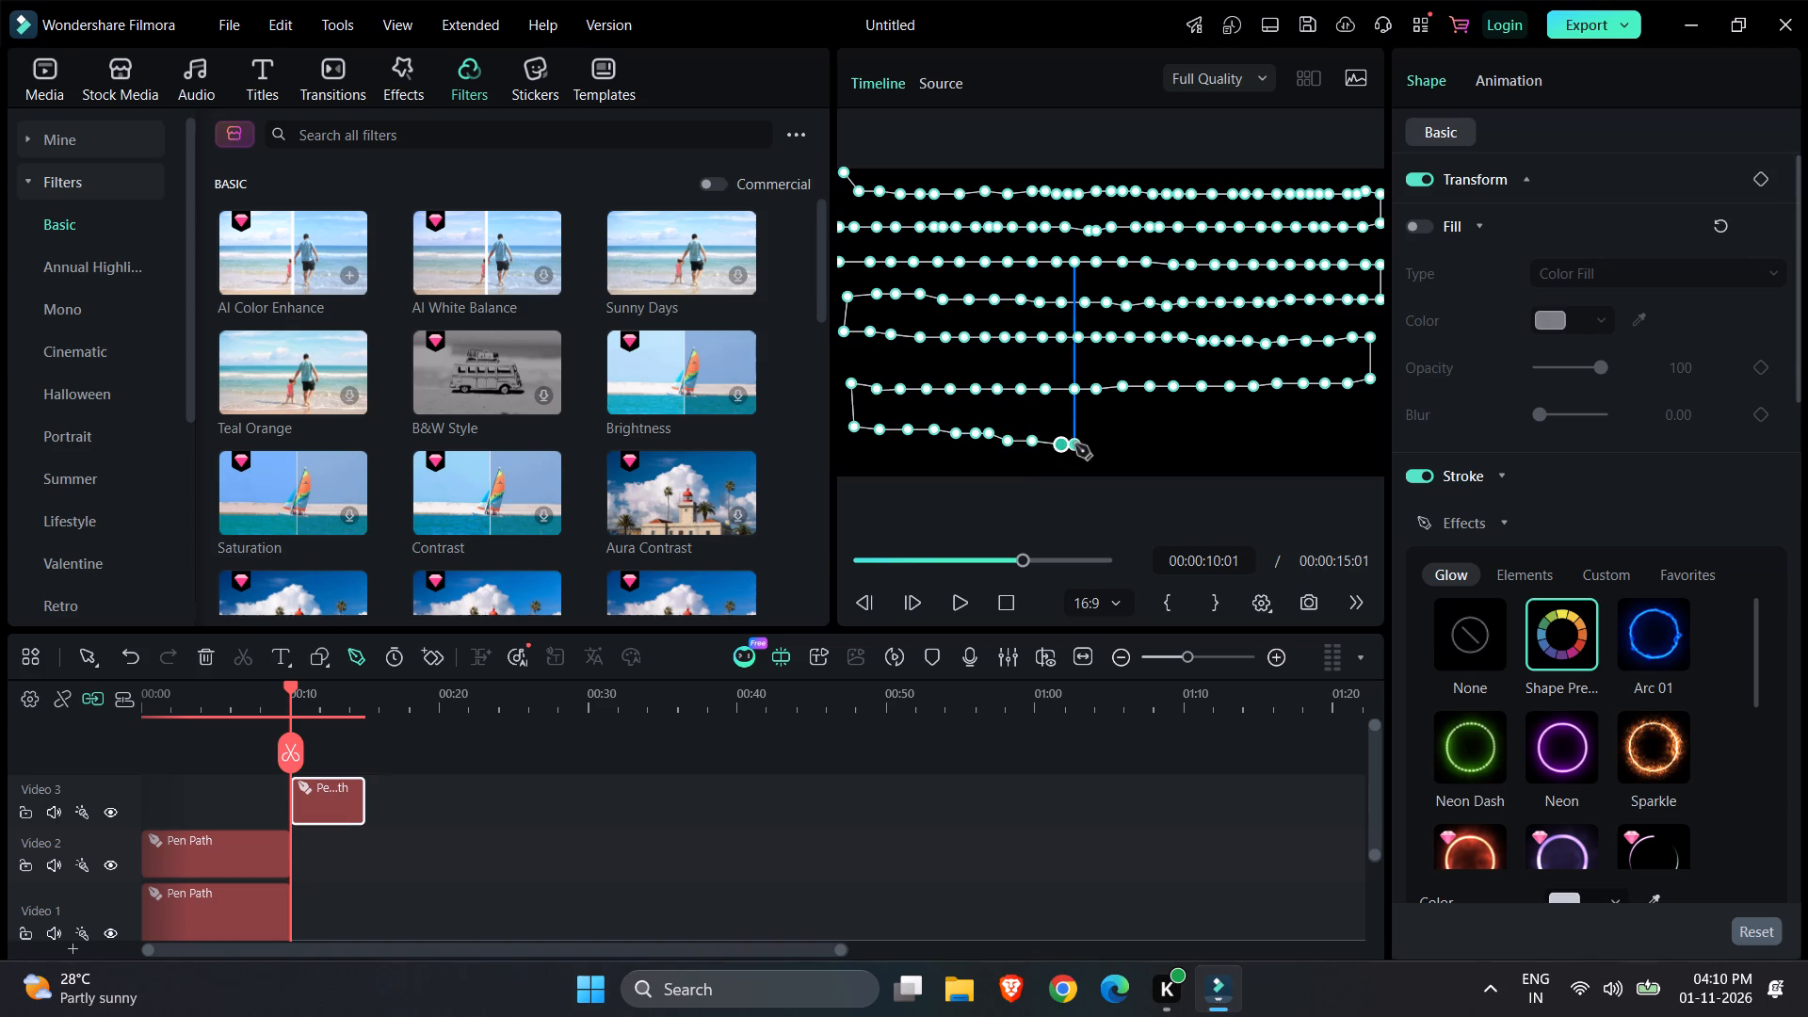
{"action": "left_click", "coordinate": [1075, 444]}
{"action": "left_click", "coordinate": [1092, 444]}
Extend the pen path's seventh row rightward from mid-width to about three quarters of the frame's width.
{"action": "left_click_drag", "start_coordinate": [1108, 444], "coordinate": [1135, 444]}
{"action": "left_click", "coordinate": [1135, 444]}
{"action": "left_click", "coordinate": [1159, 445]}
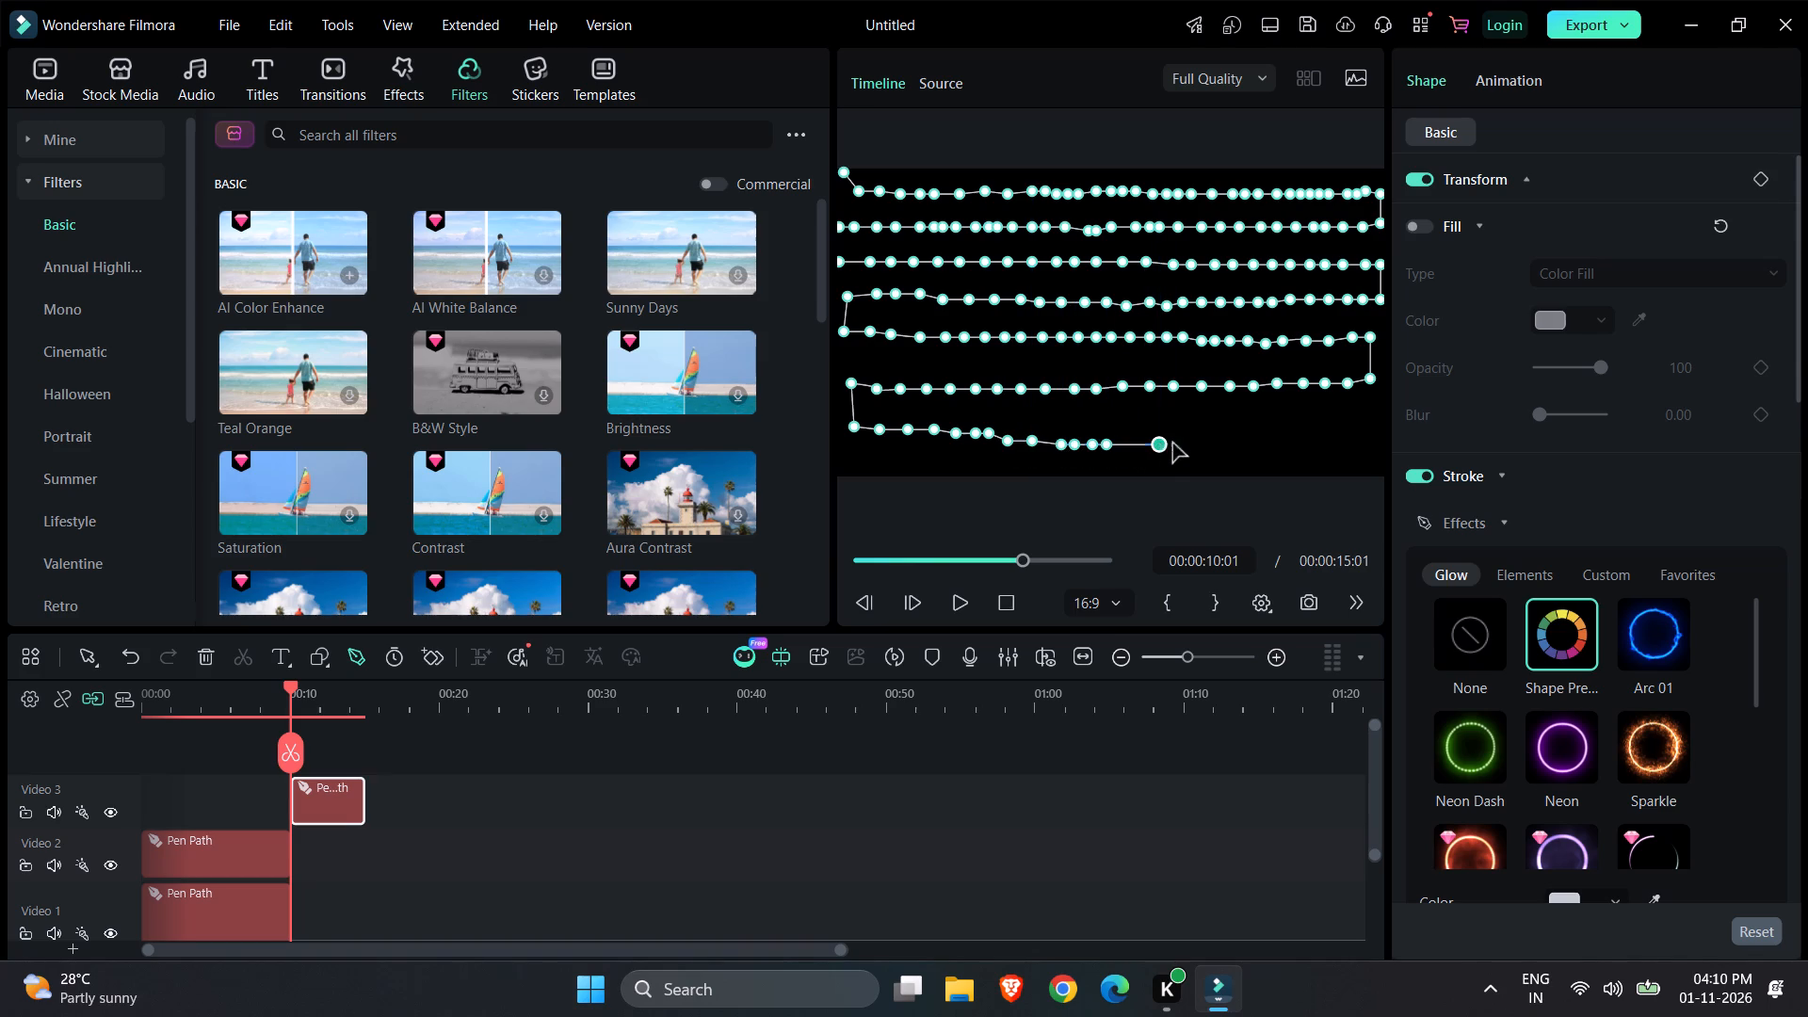
{"action": "left_click", "coordinate": [1179, 444]}
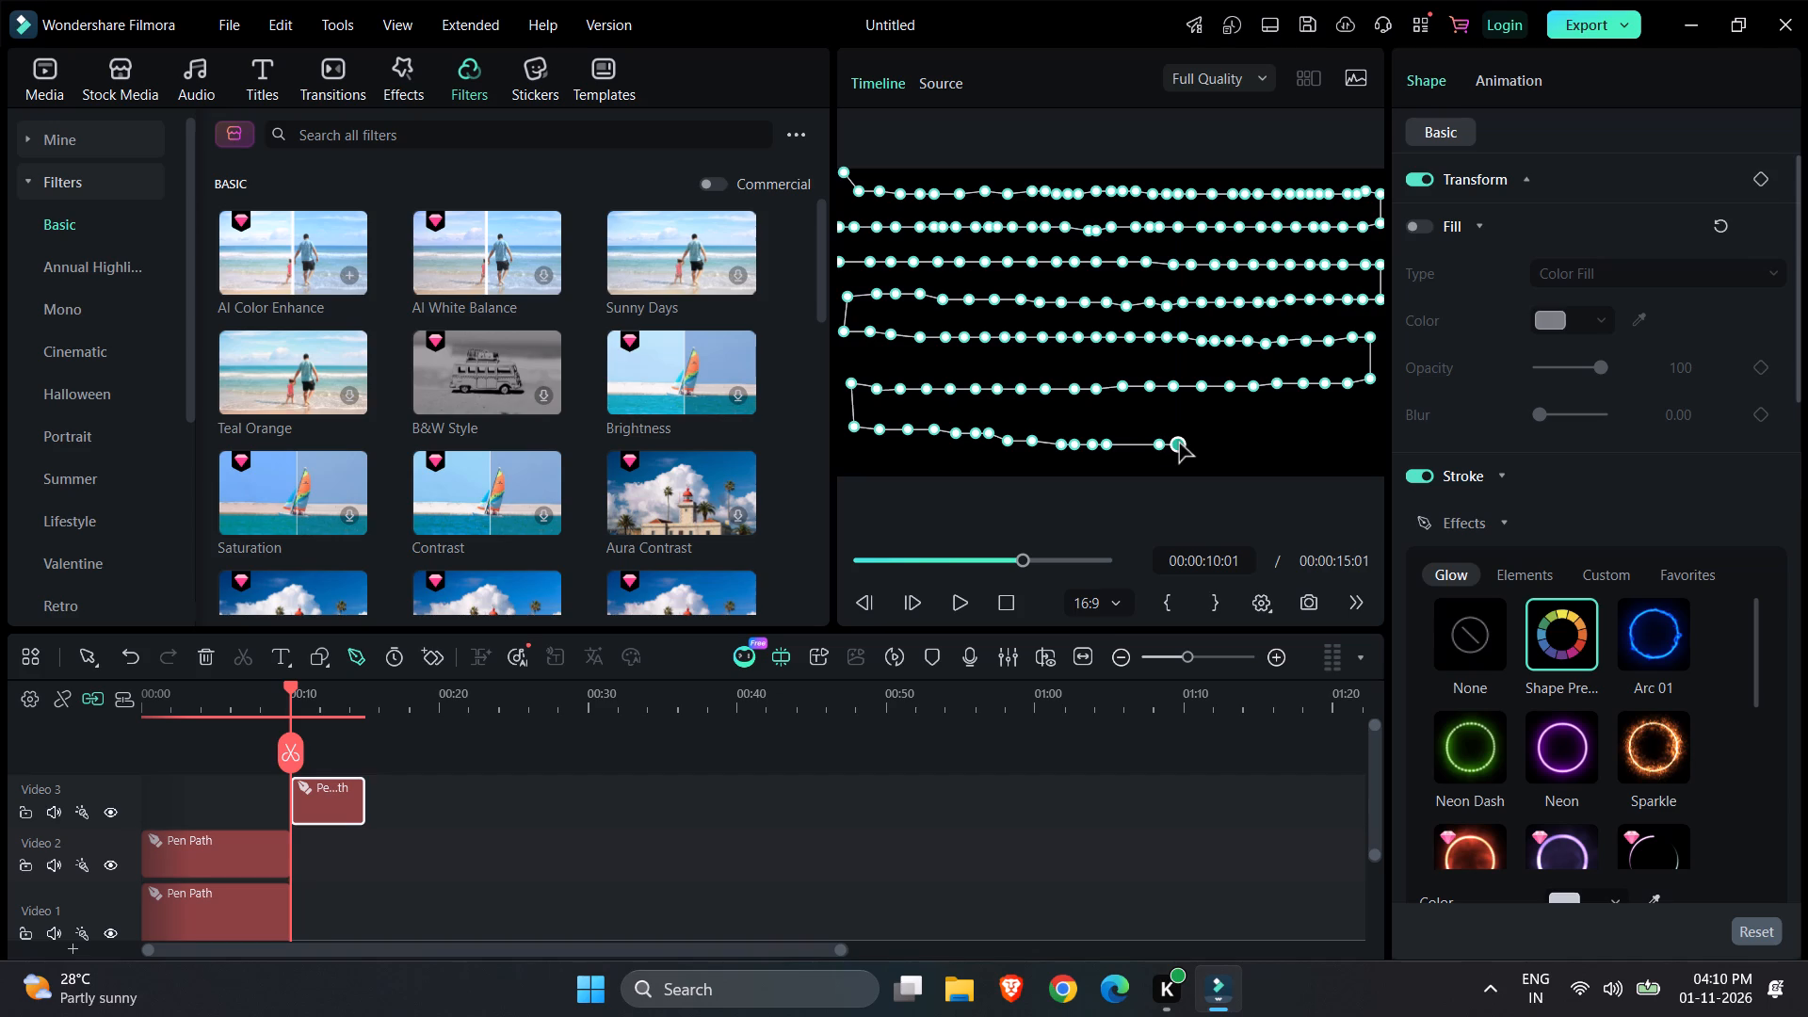
{"action": "left_click", "coordinate": [1199, 444]}
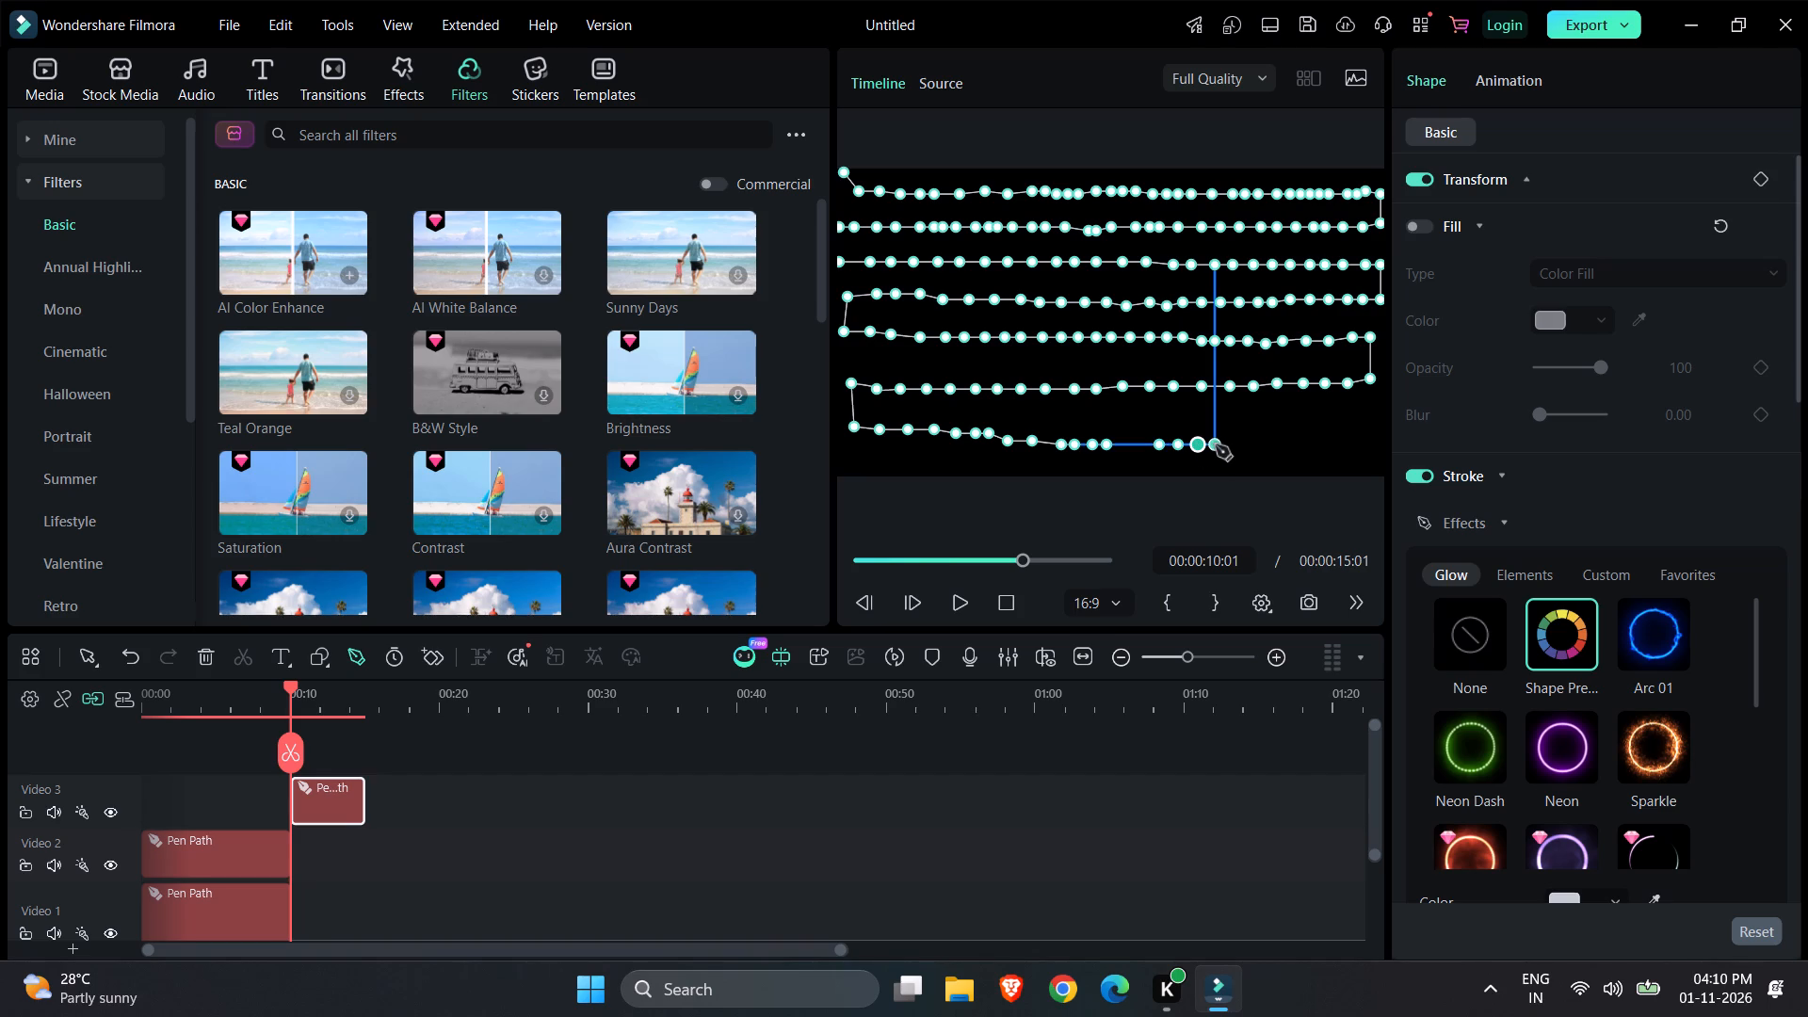
{"action": "left_click", "coordinate": [1218, 442]}
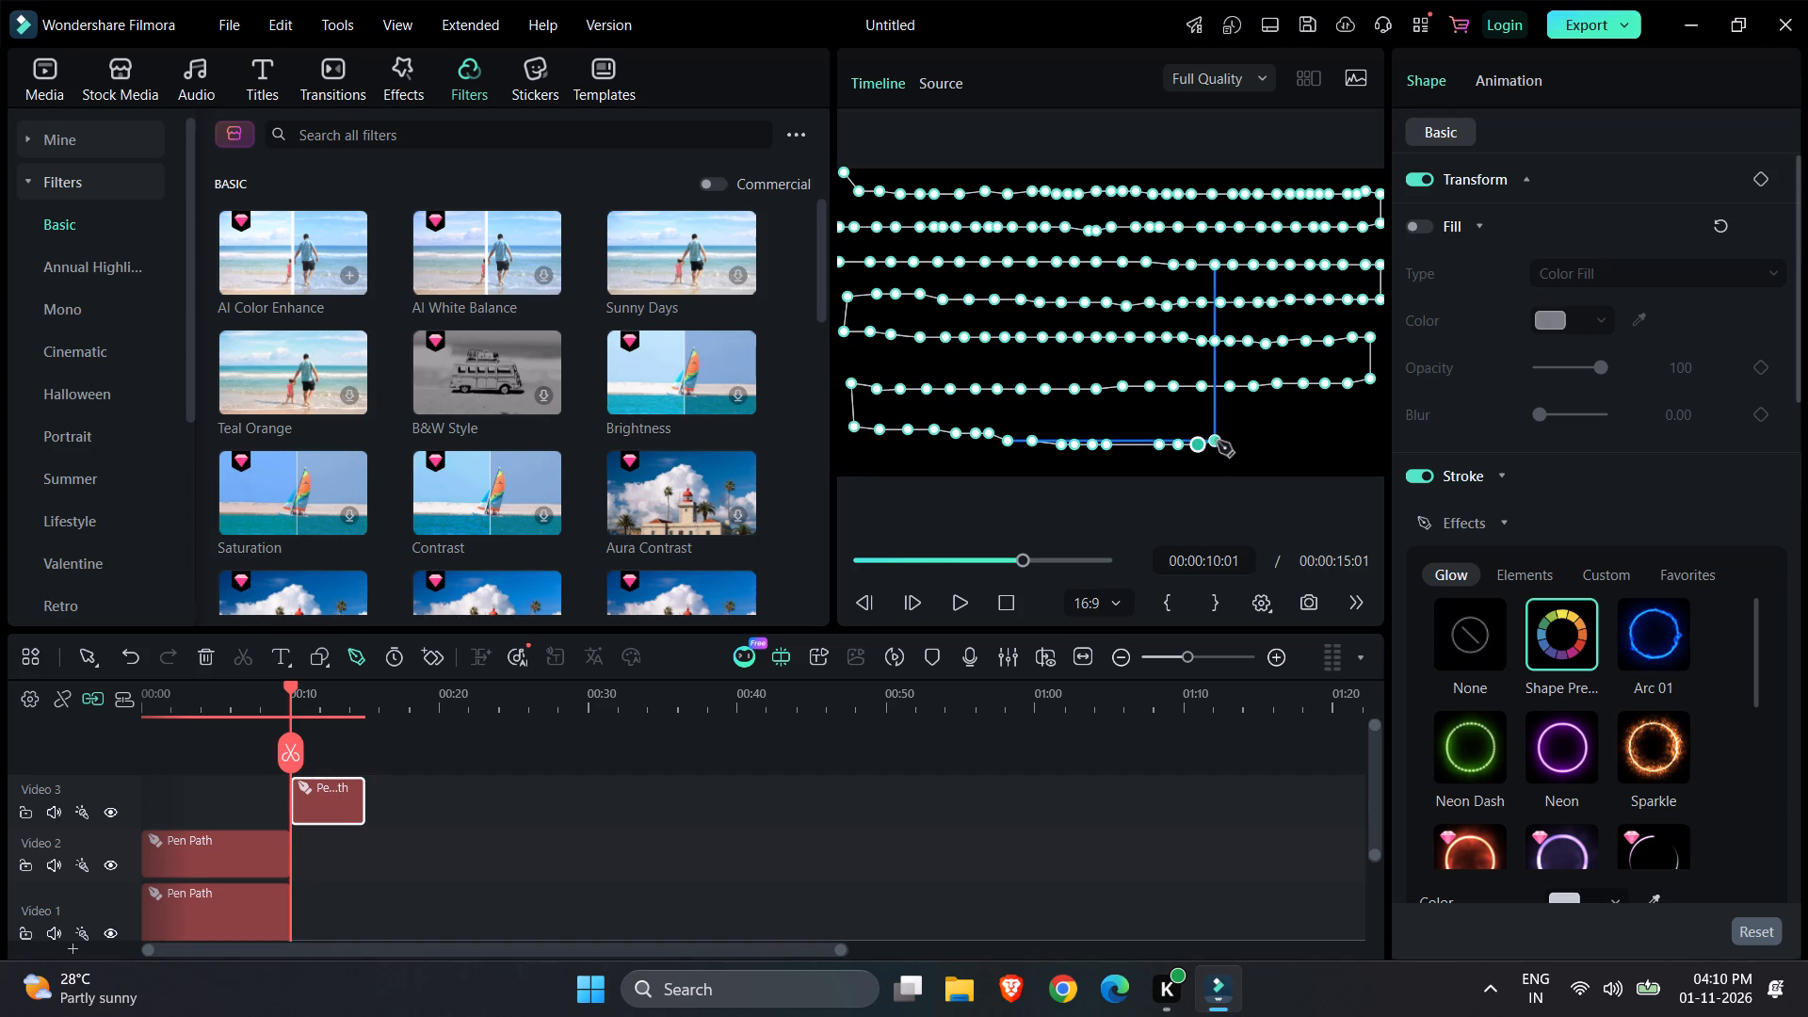
{"action": "left_click", "coordinate": [1234, 440]}
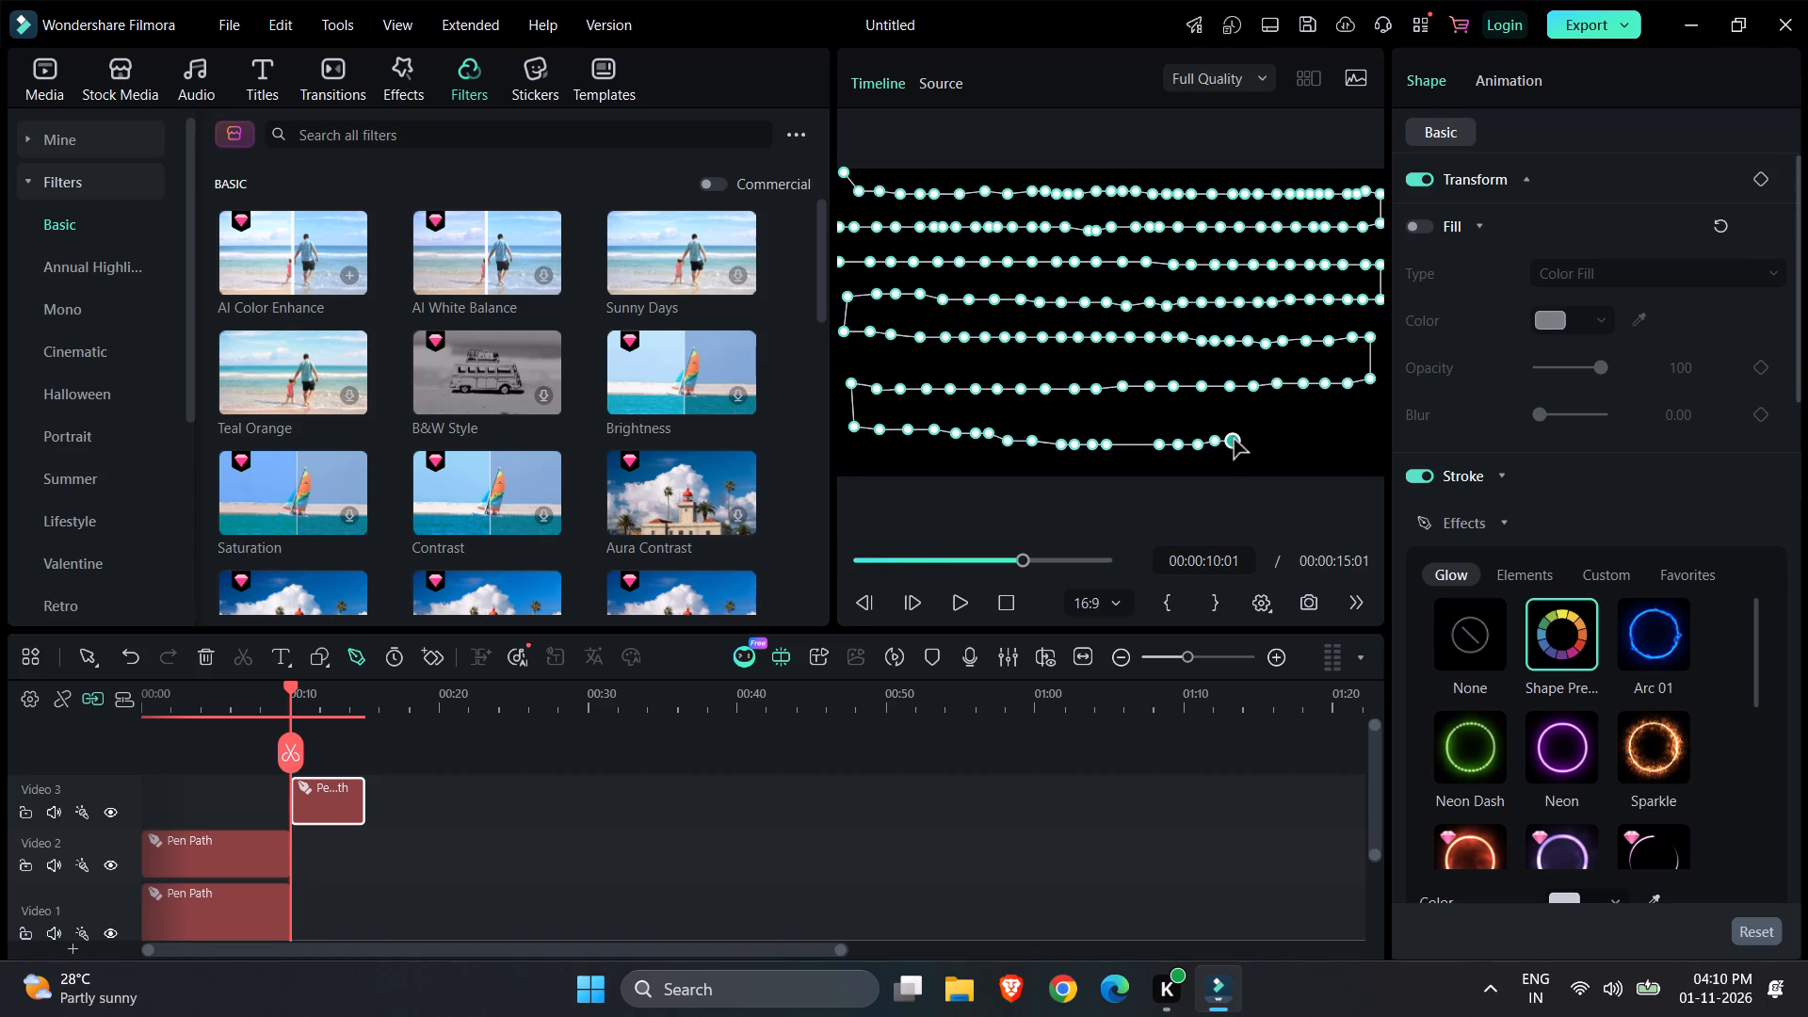
{"action": "left_click", "coordinate": [1238, 440]}
{"action": "left_click", "coordinate": [1238, 440]}
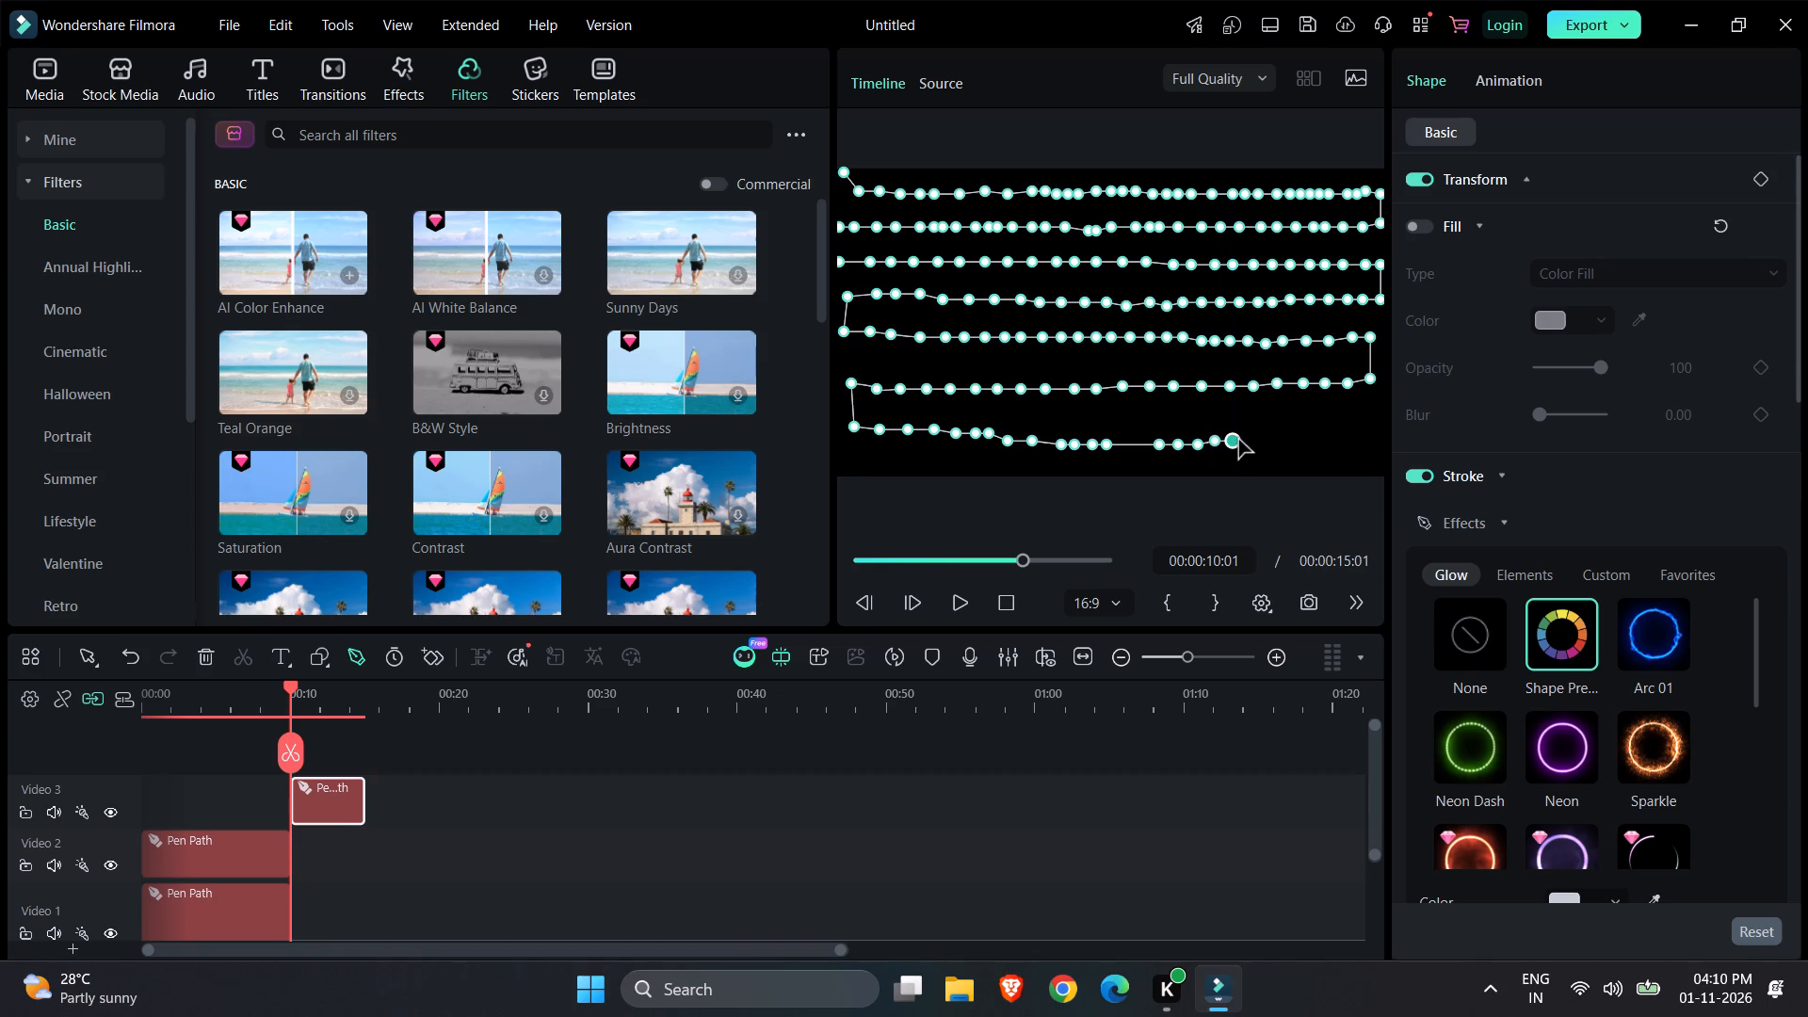
{"action": "left_click", "coordinate": [1253, 440]}
{"action": "left_click", "coordinate": [1266, 439]}
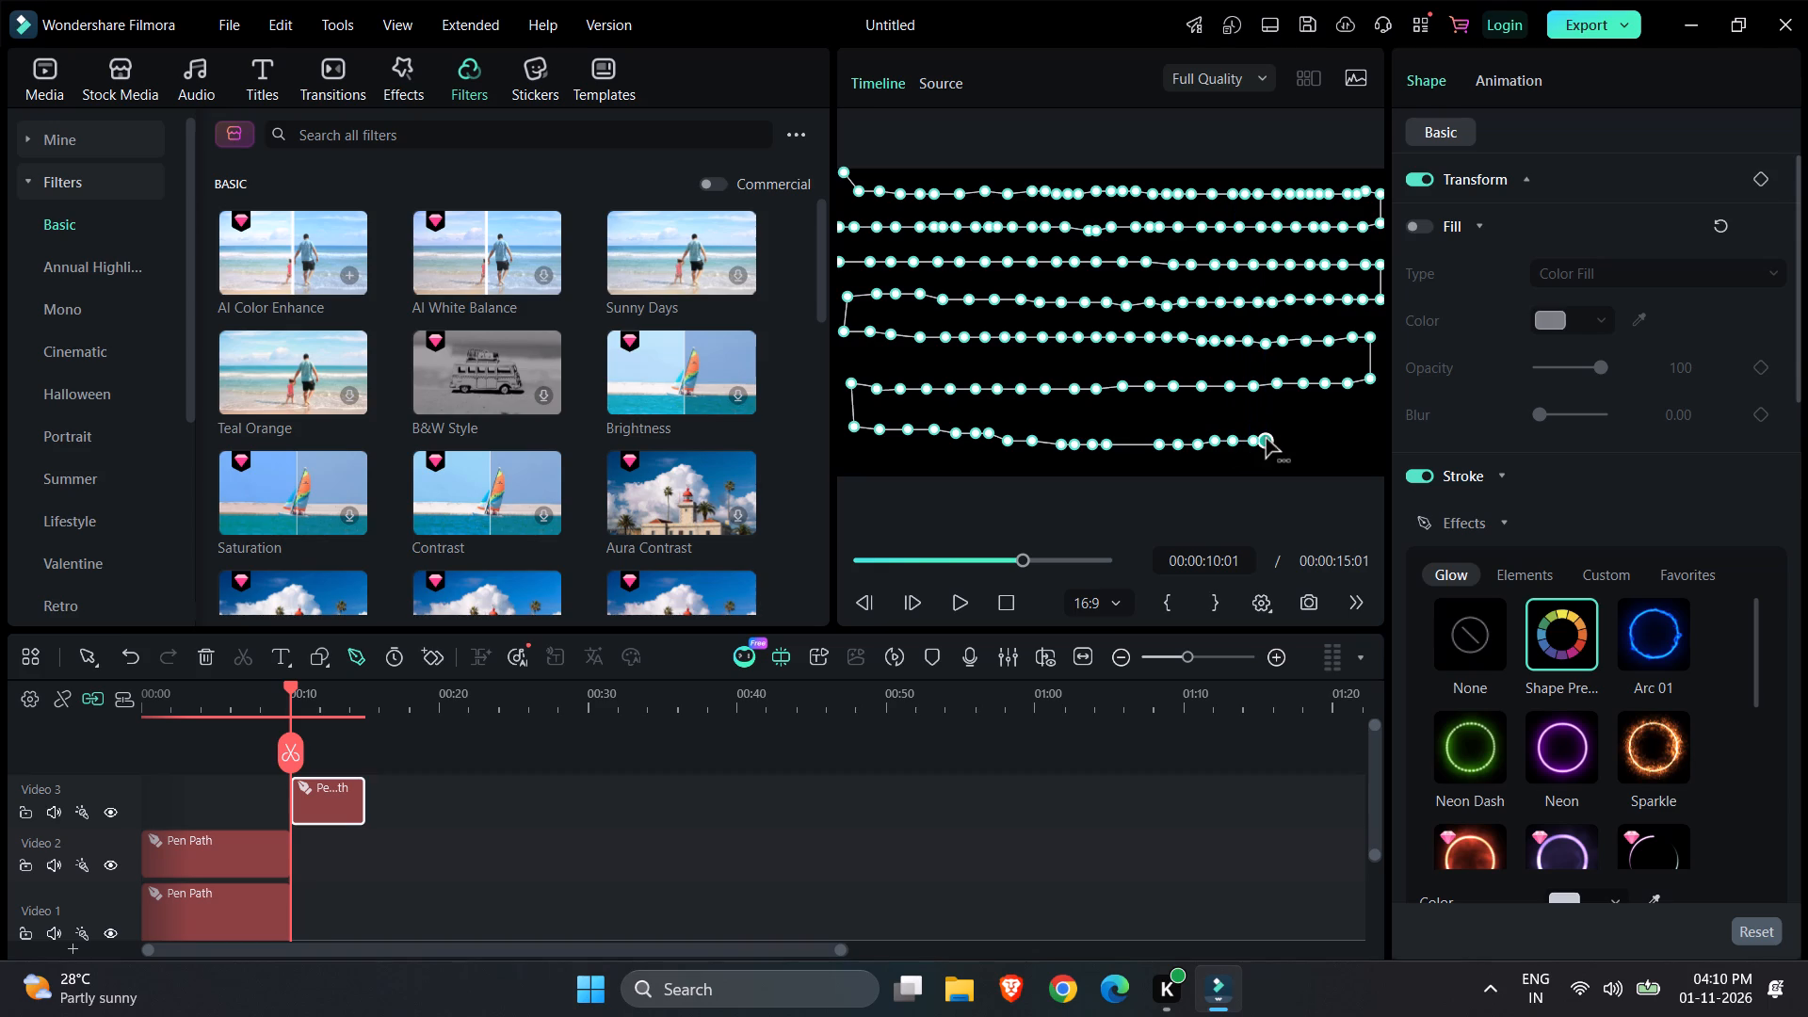
Extend the pen path's seventh row to the frame's right edge and finish drawing the path.
{"action": "left_click", "coordinate": [1271, 439]}
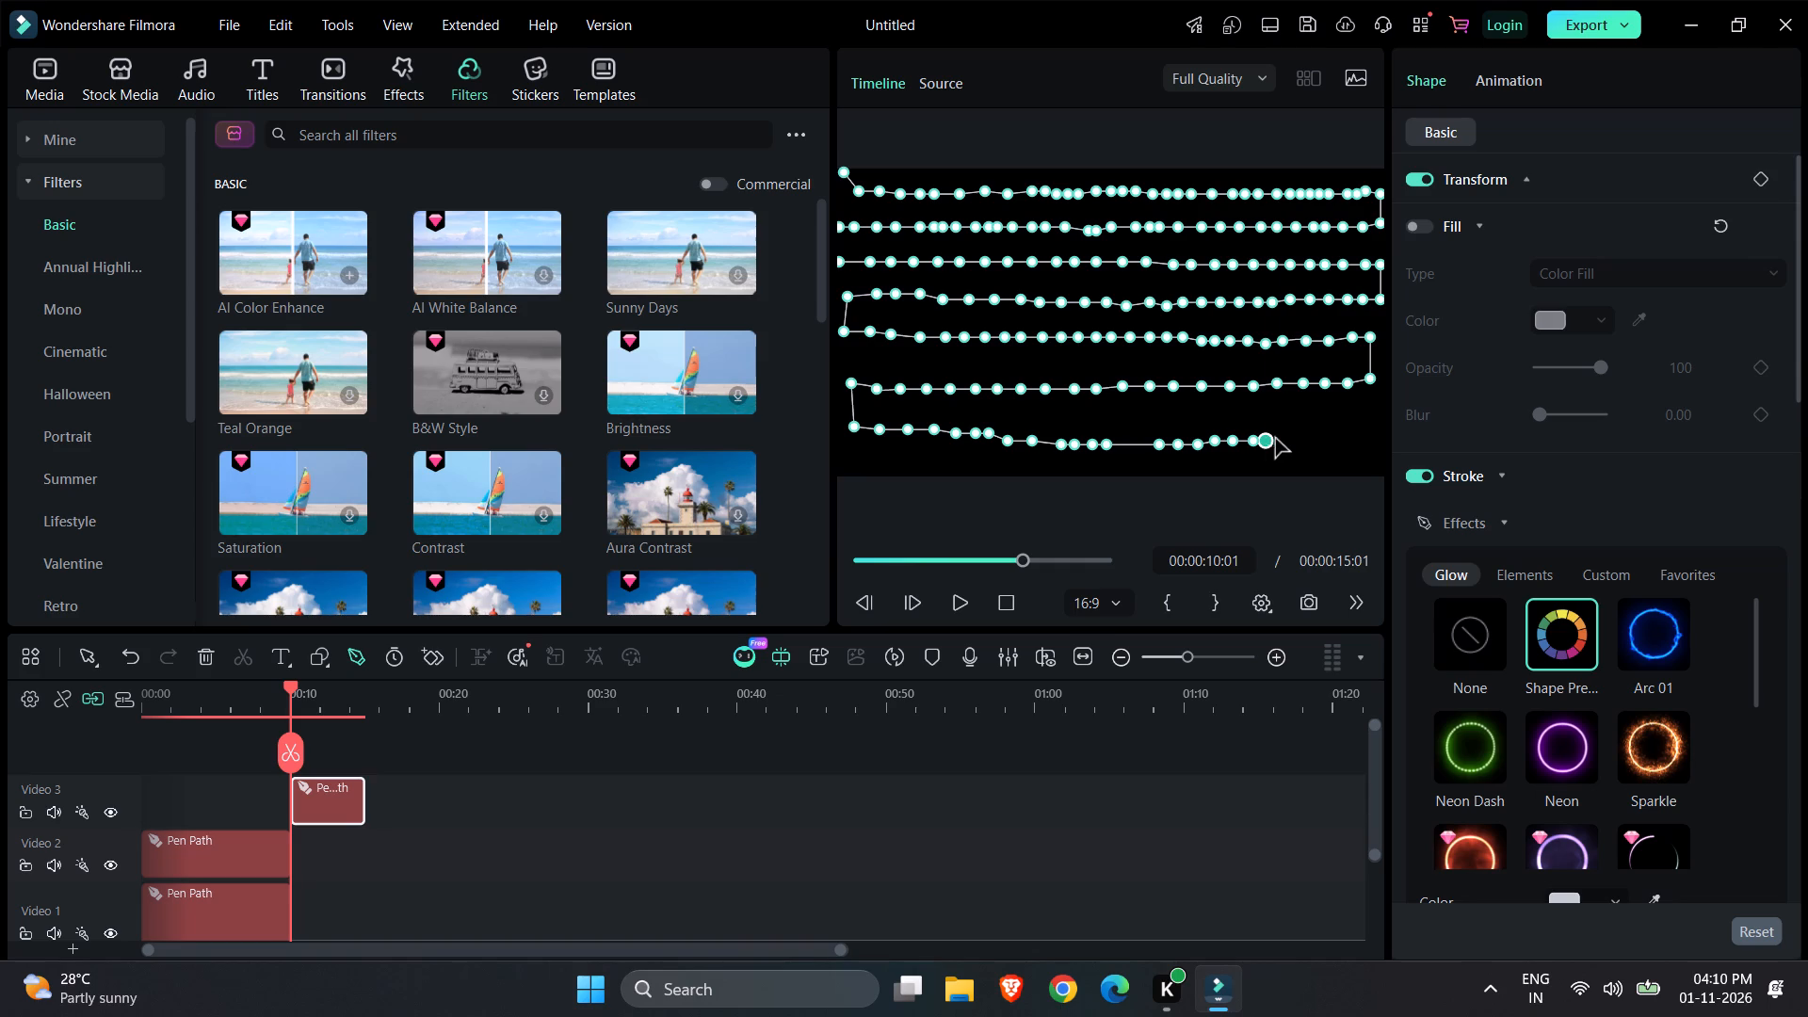
{"action": "left_click", "coordinate": [1279, 439]}
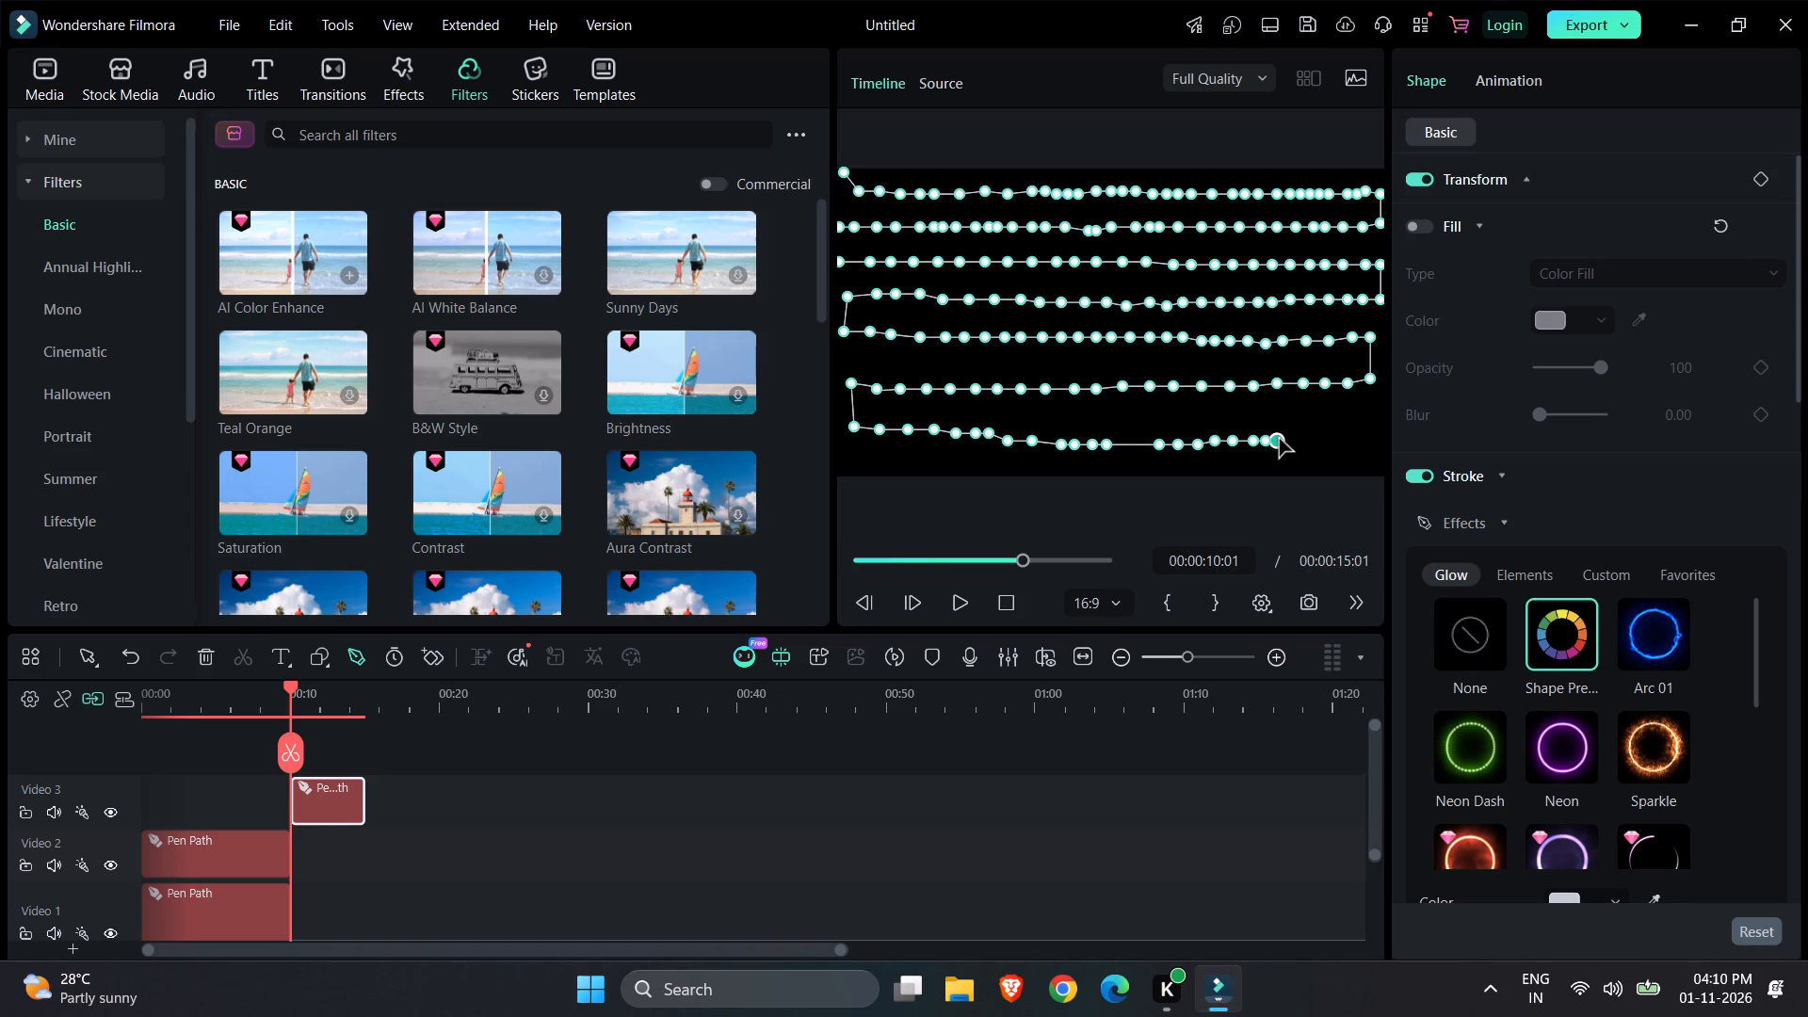
{"action": "left_click", "coordinate": [1280, 439]}
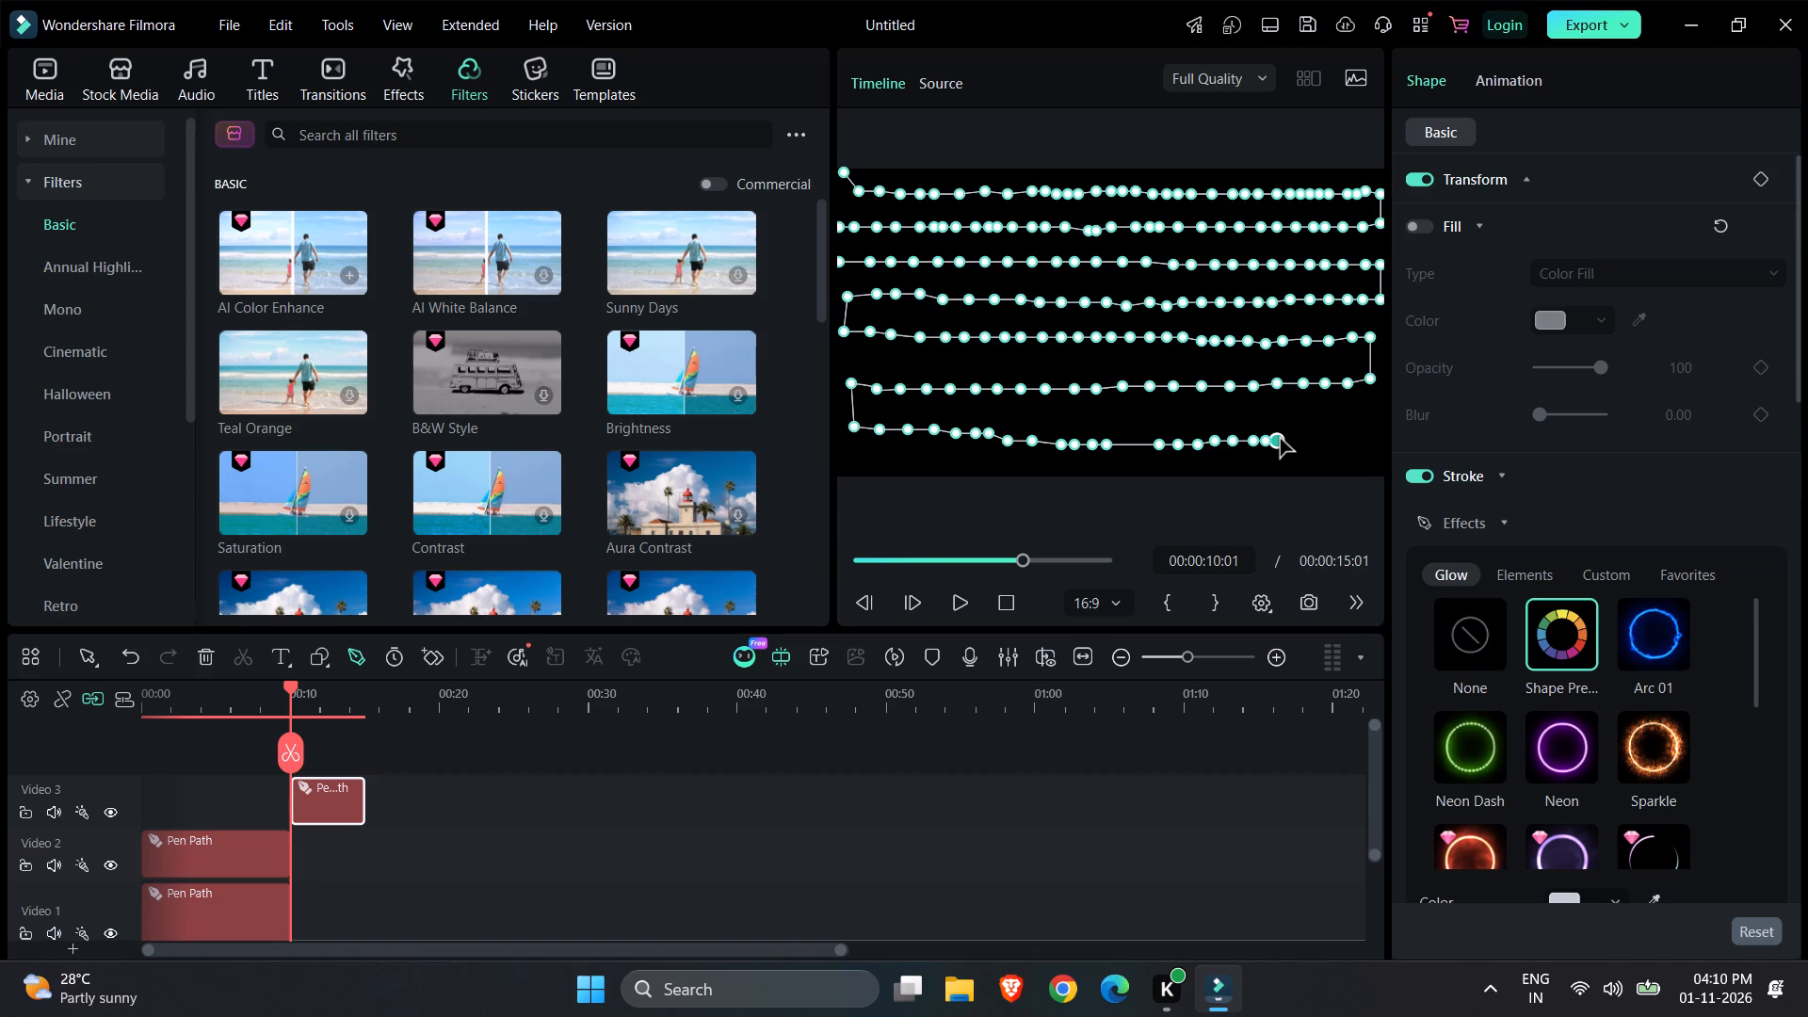
{"action": "left_click", "coordinate": [1295, 439]}
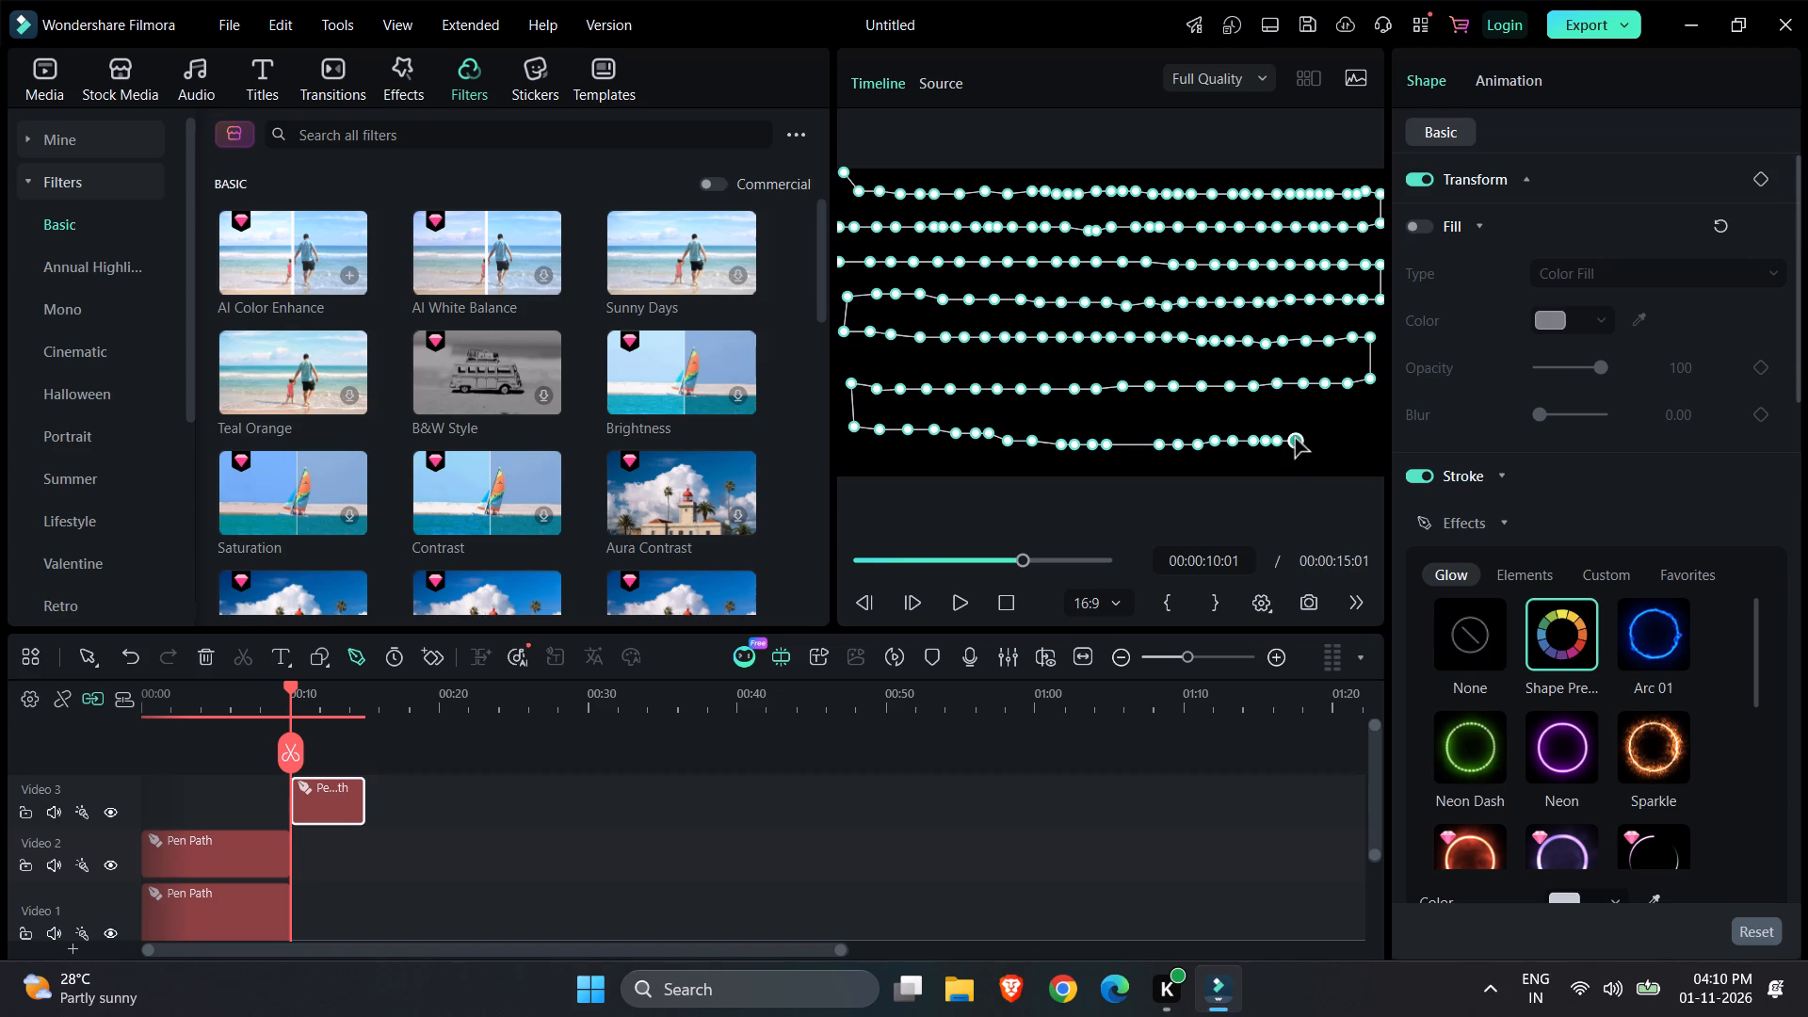
{"action": "left_click", "coordinate": [1304, 437]}
{"action": "left_click", "coordinate": [1310, 437]}
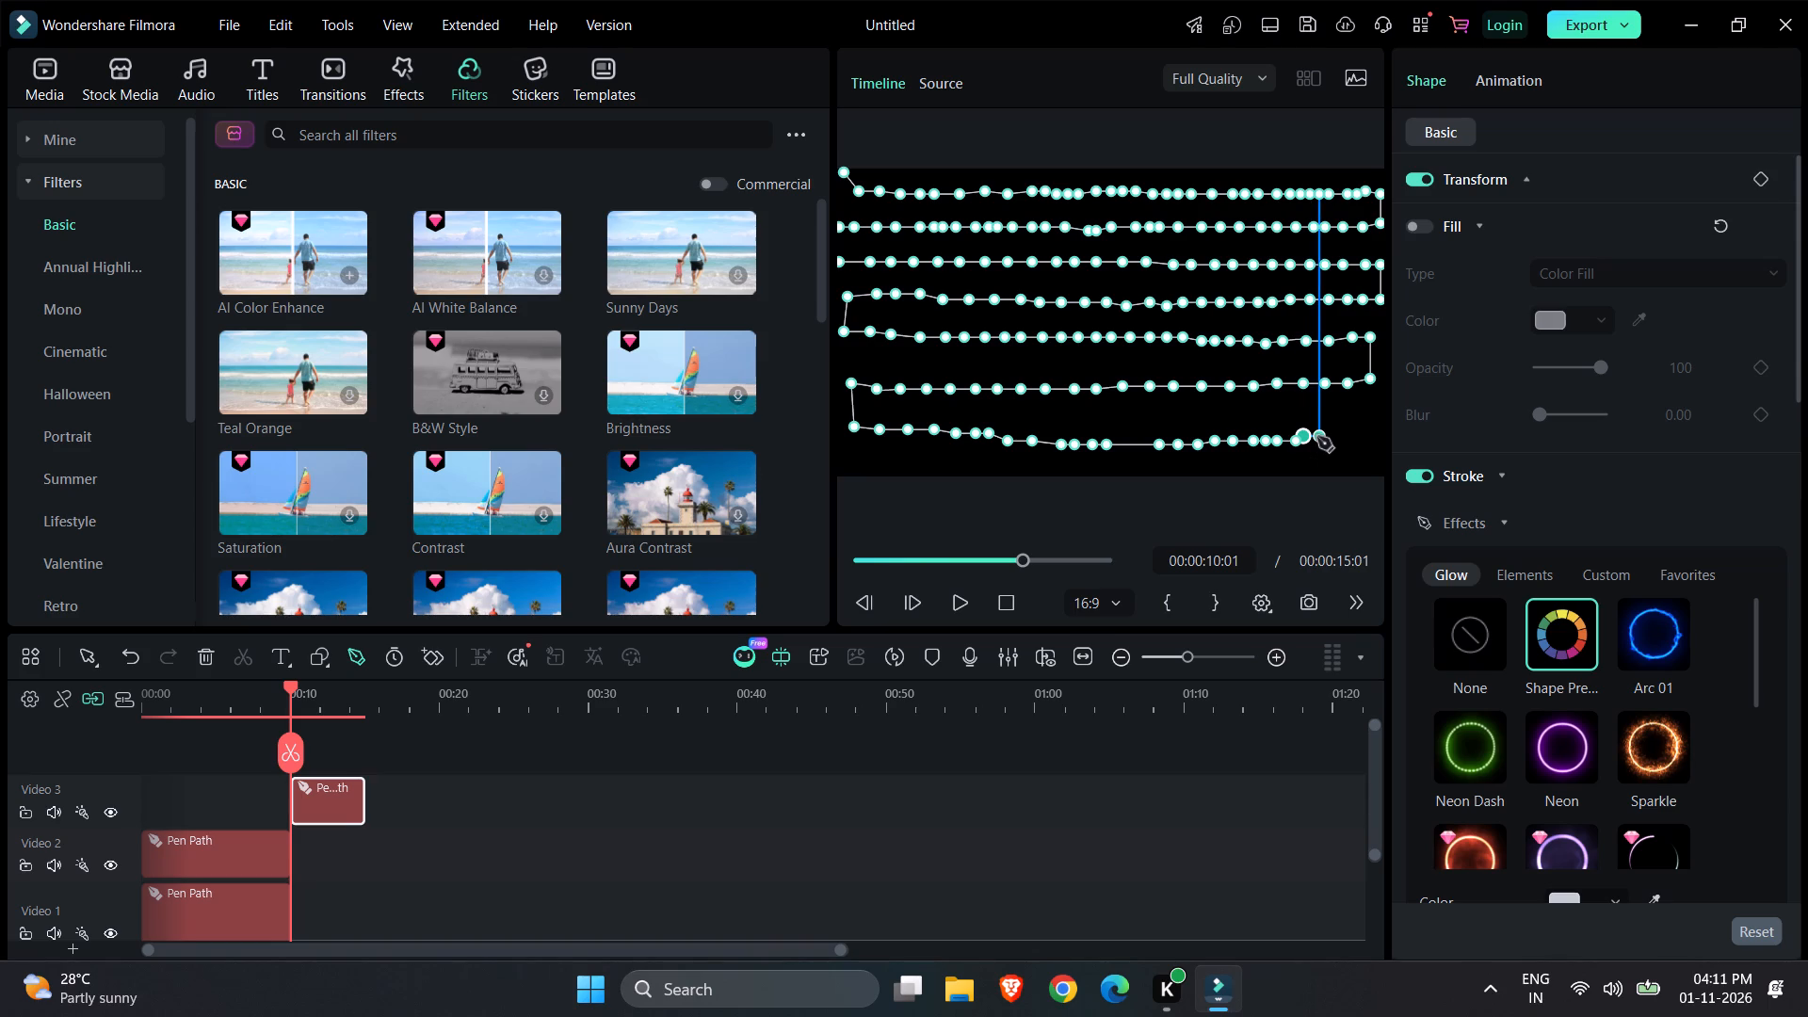
{"action": "left_click", "coordinate": [1331, 437]}
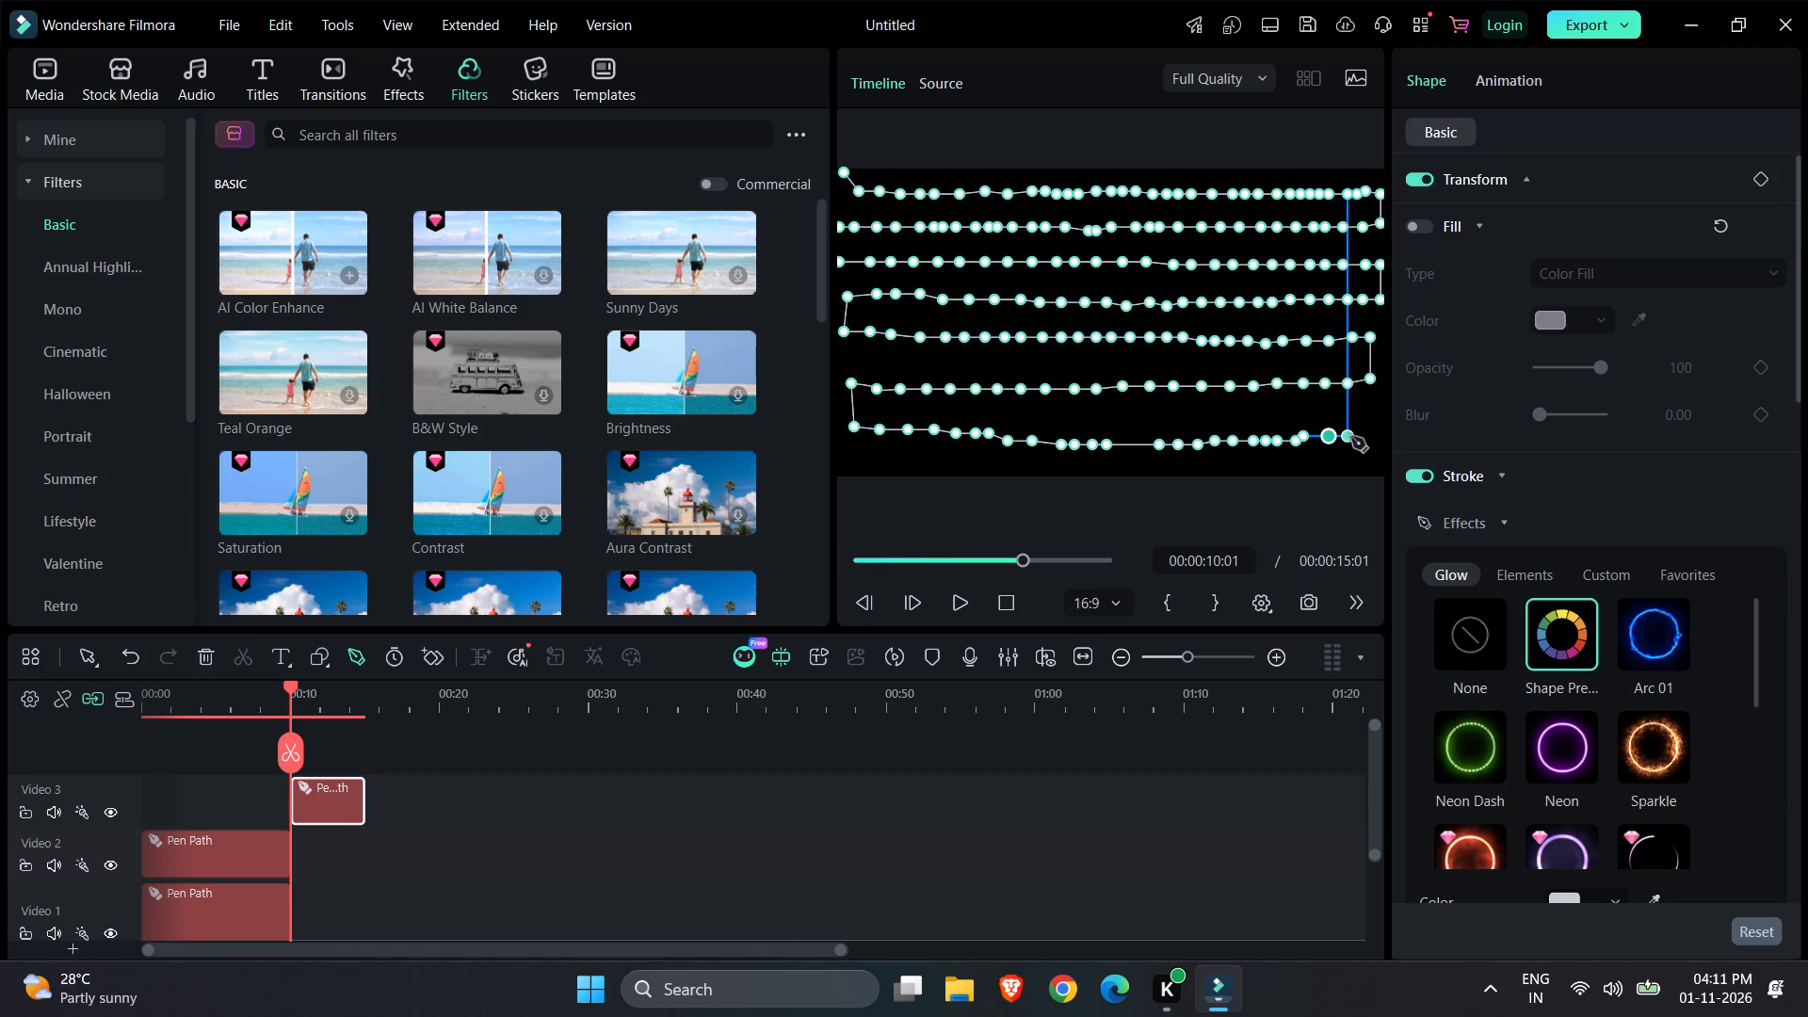
{"action": "left_click", "coordinate": [1351, 437]}
{"action": "left_click", "coordinate": [1372, 437]}
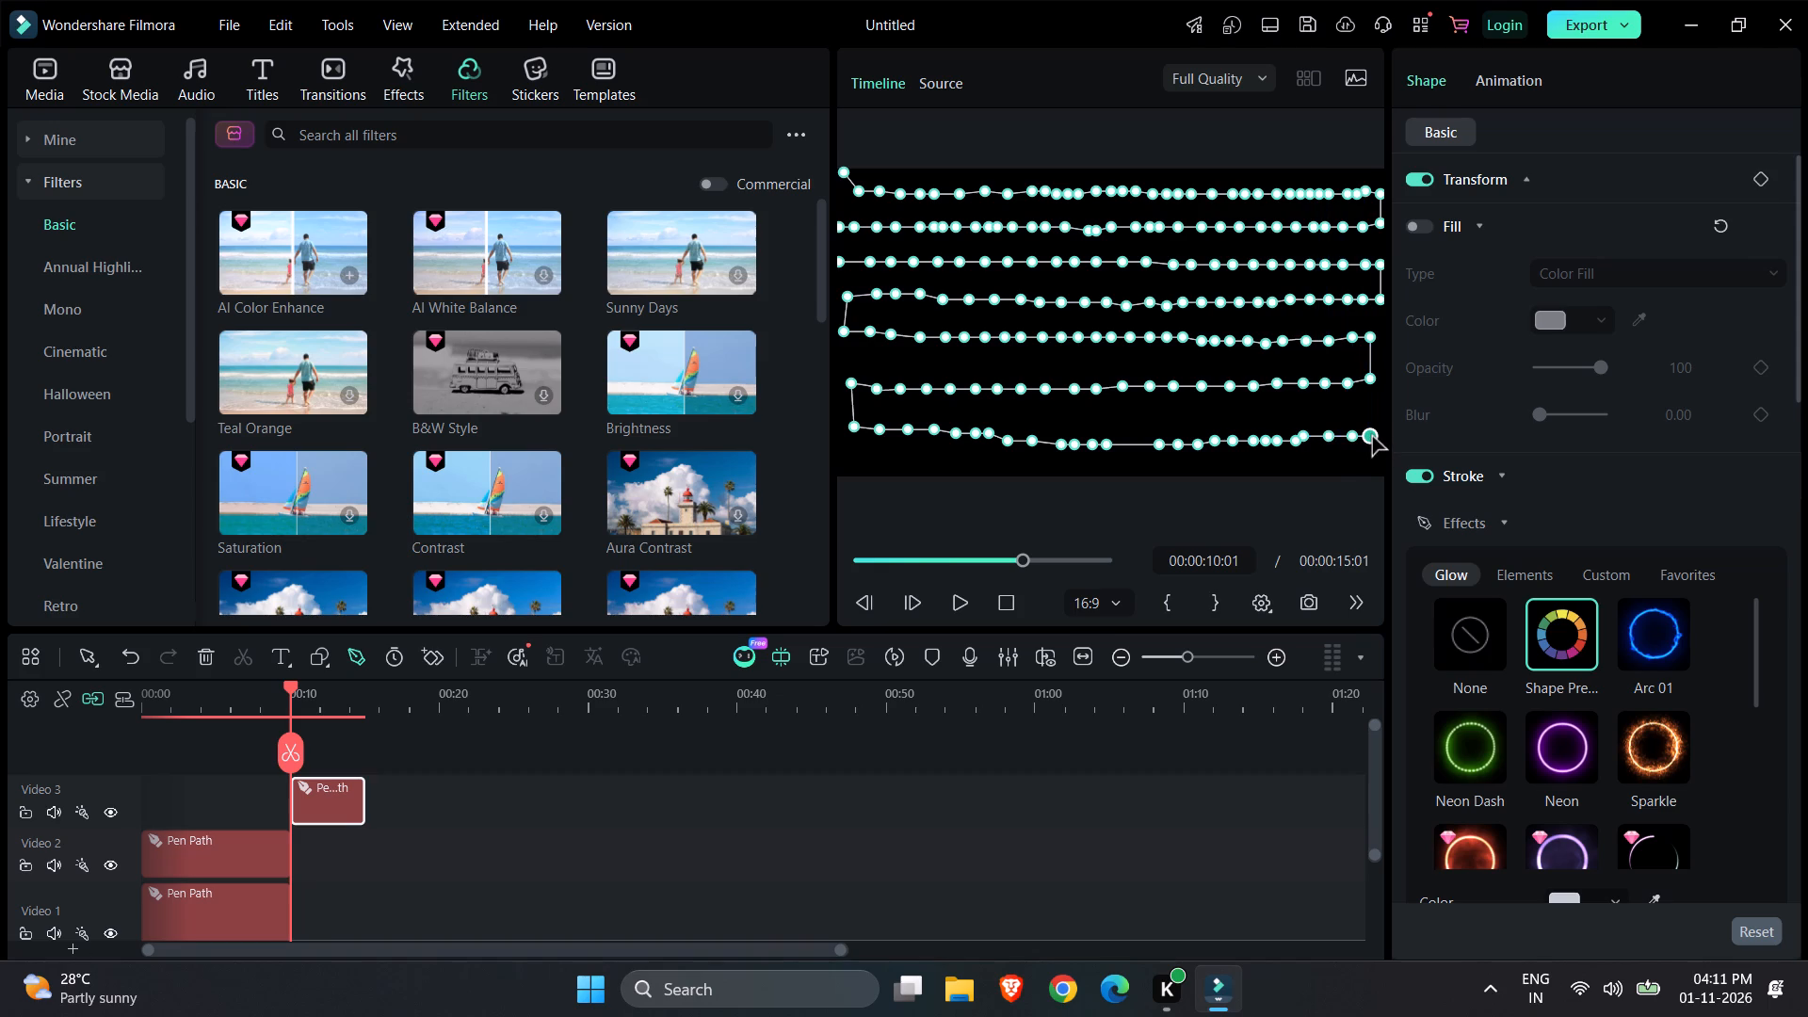
{"action": "left_click", "coordinate": [1256, 763]}
{"action": "left_click", "coordinate": [1143, 302]}
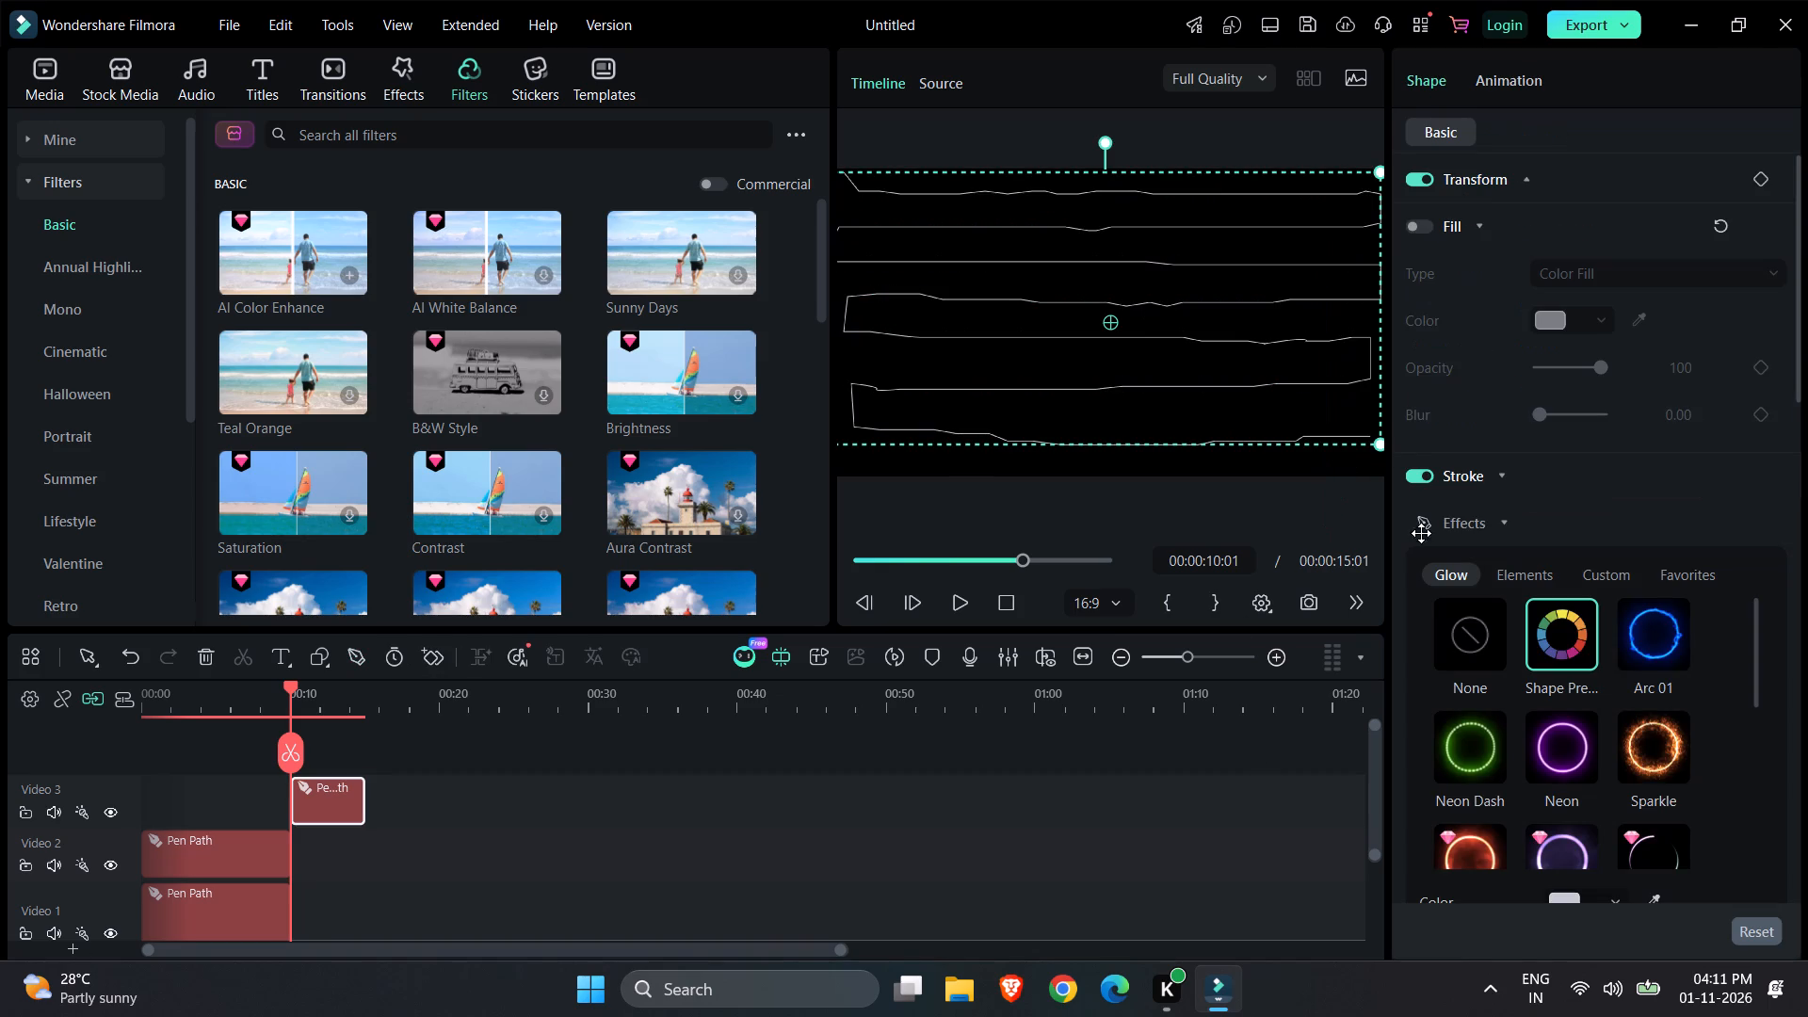
Apply the Sparkle glow stroke effect to the back-and-forth row path.
{"action": "left_click", "coordinate": [1660, 624]}
{"action": "left_click", "coordinate": [1651, 725]}
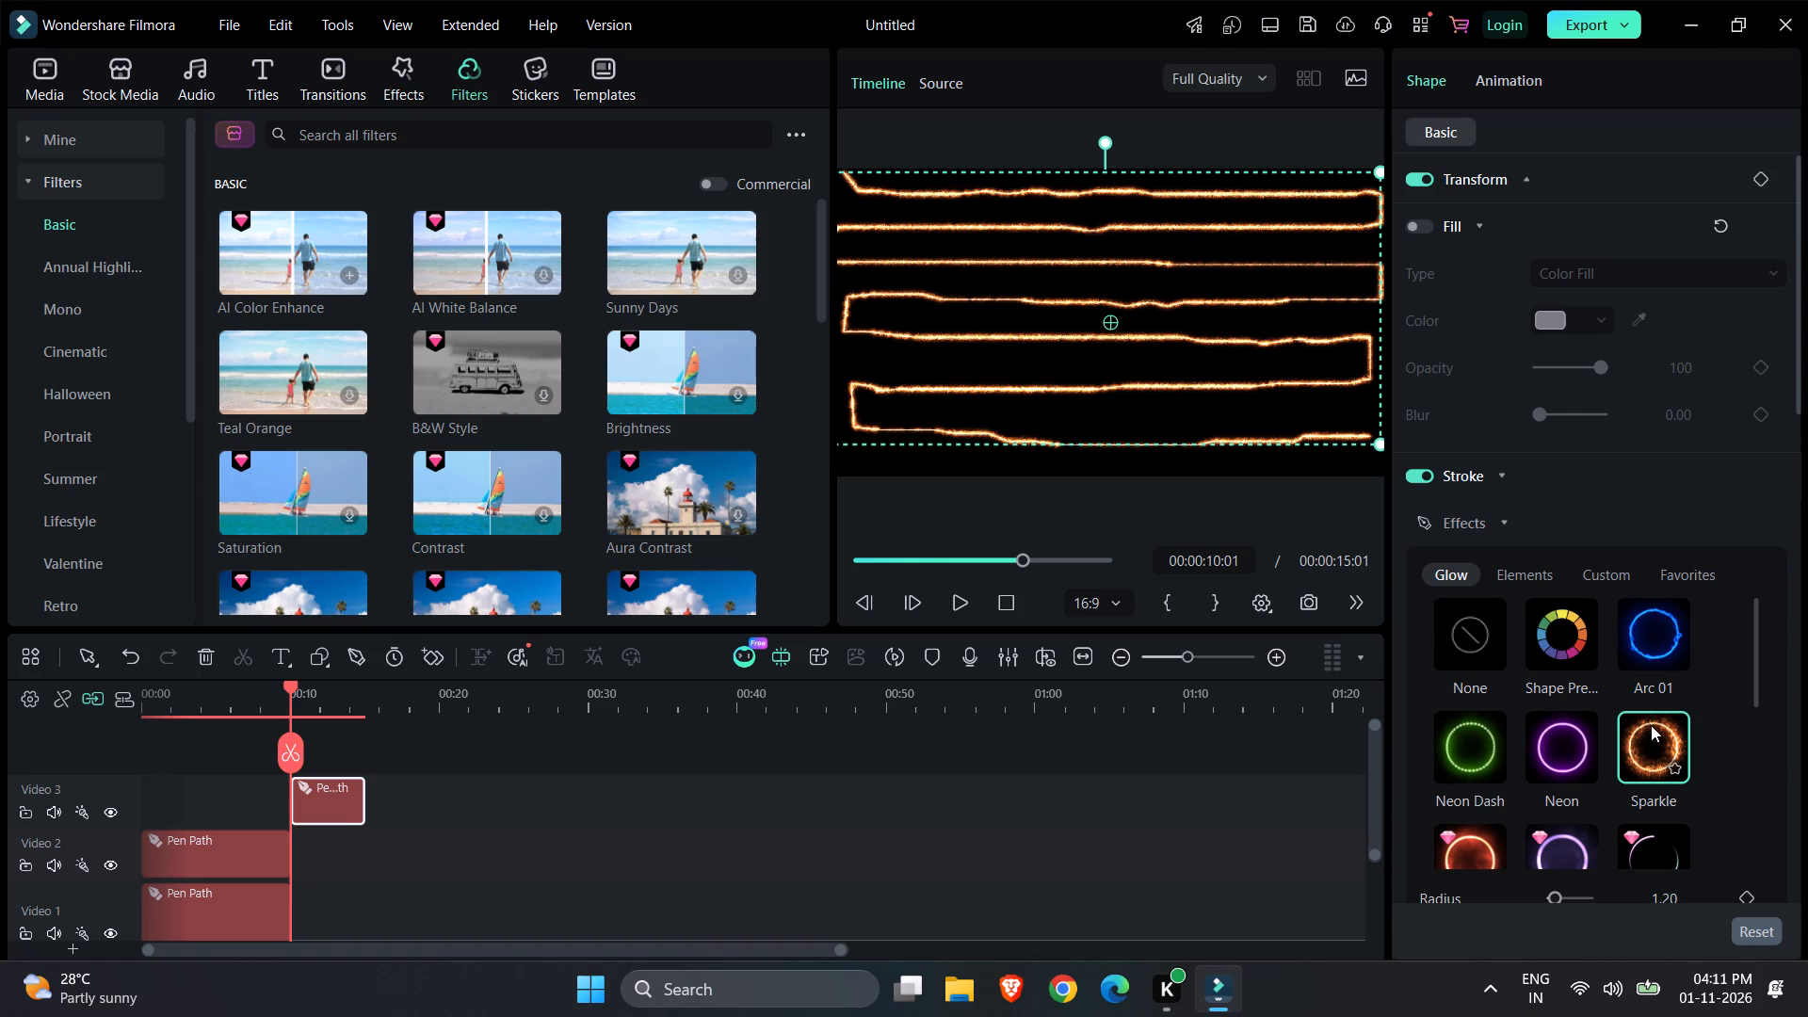
{"action": "left_click", "coordinate": [1267, 901]}
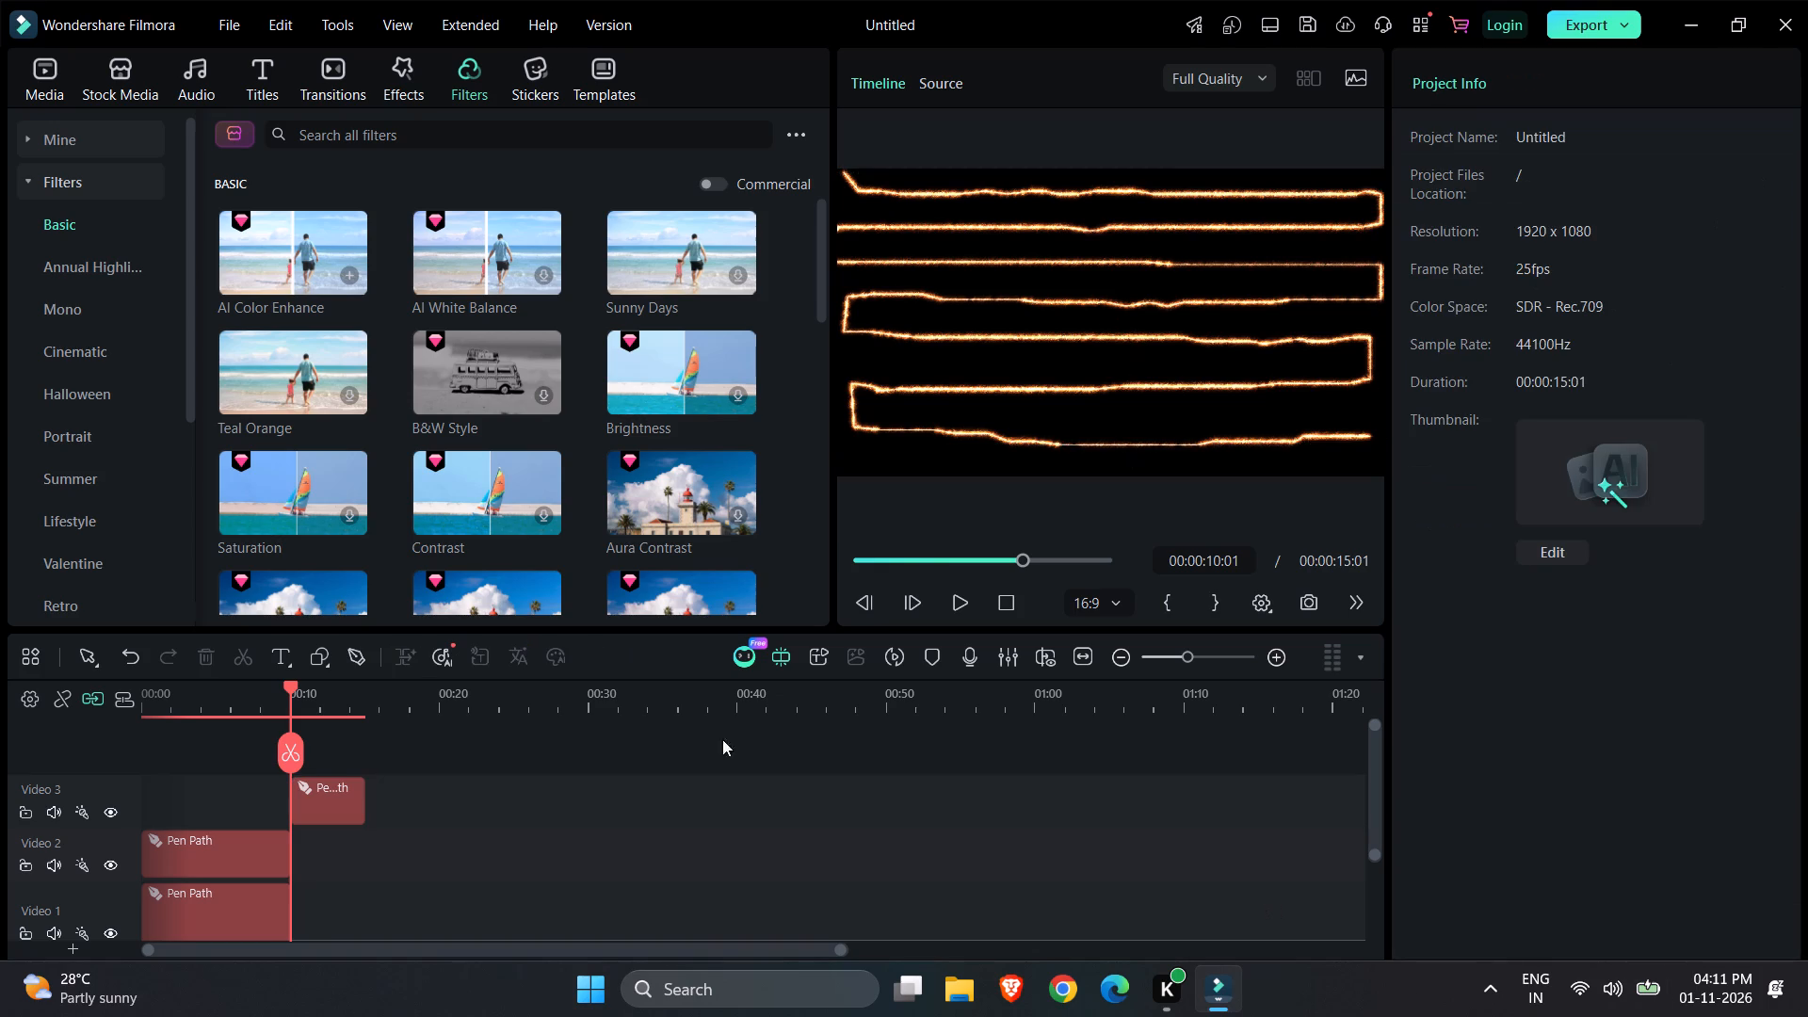
Extend the row path's clip on Video 3 so that it ends at 00:00:20:00.
{"action": "left_click", "coordinate": [351, 806]}
{"action": "left_click_drag", "start_coordinate": [363, 799], "coordinate": [438, 798]}
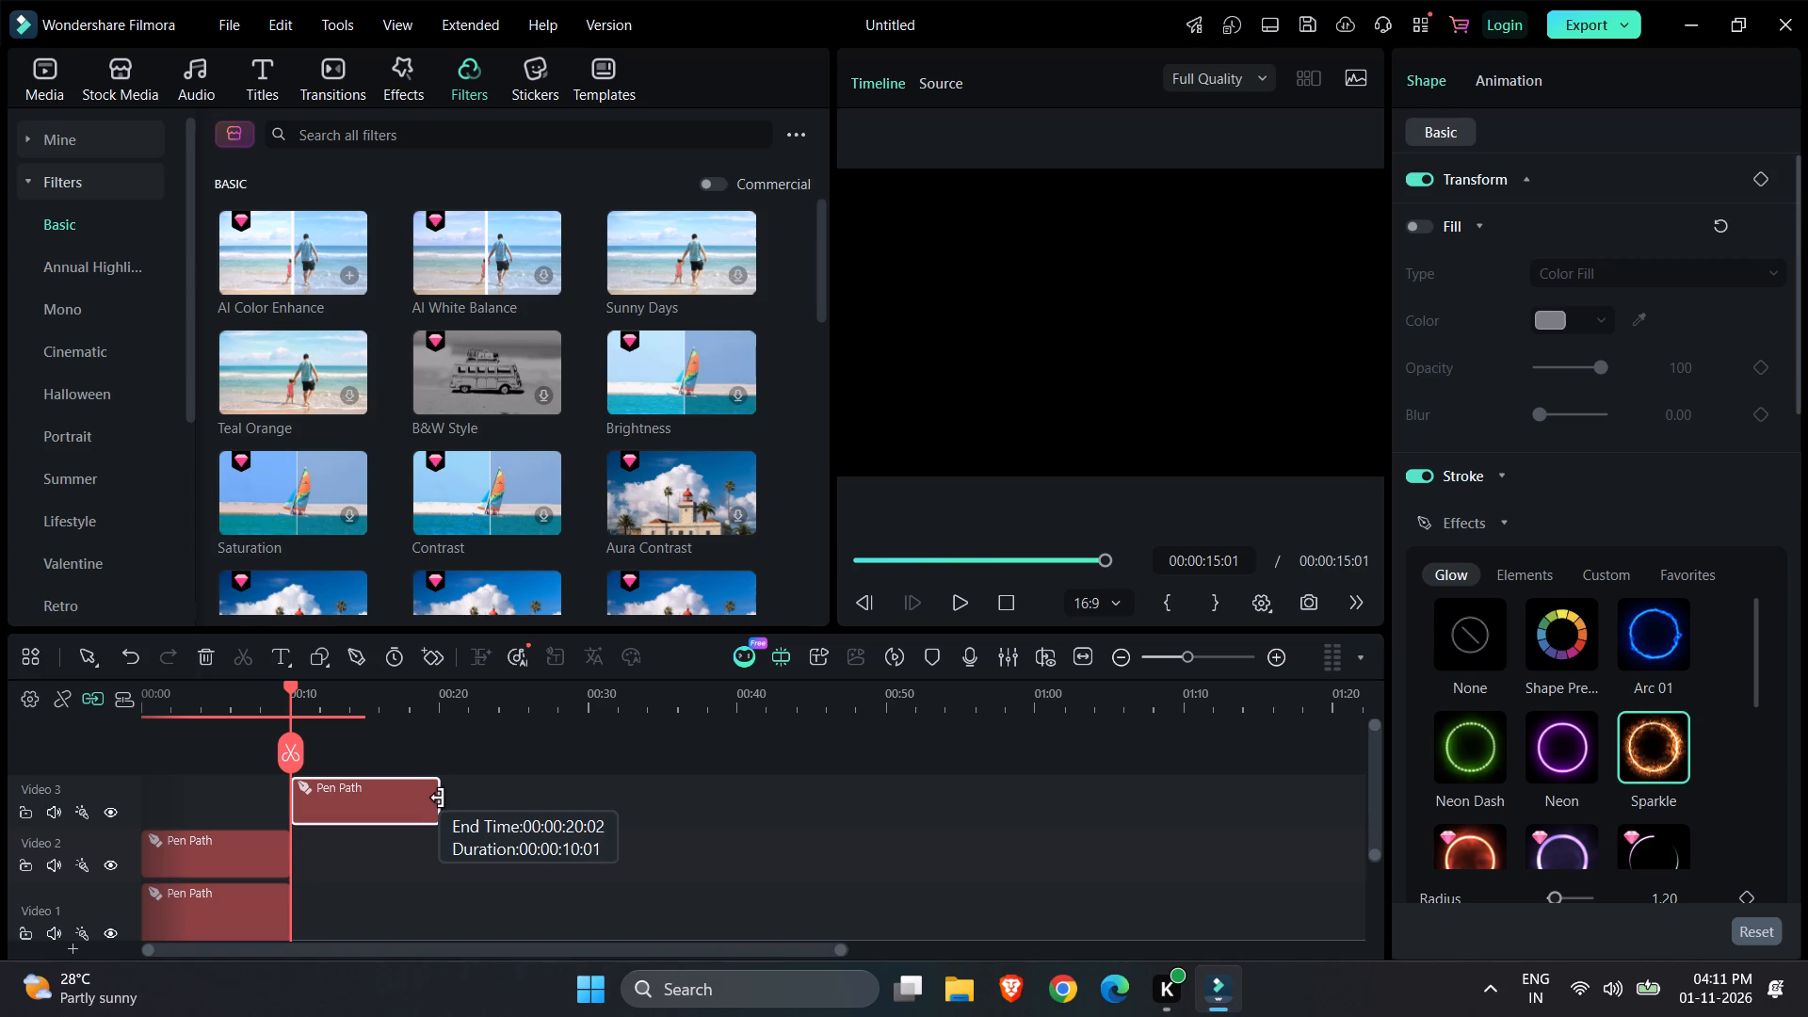
{"action": "left_click_drag", "start_coordinate": [438, 798], "coordinate": [437, 798]}
Start a new pen path at 00:00:20:00, running diagonally up from the frame's bottom-left corner to about a quarter of the frame's width.
{"action": "left_click_drag", "start_coordinate": [295, 753], "coordinate": [450, 737]}
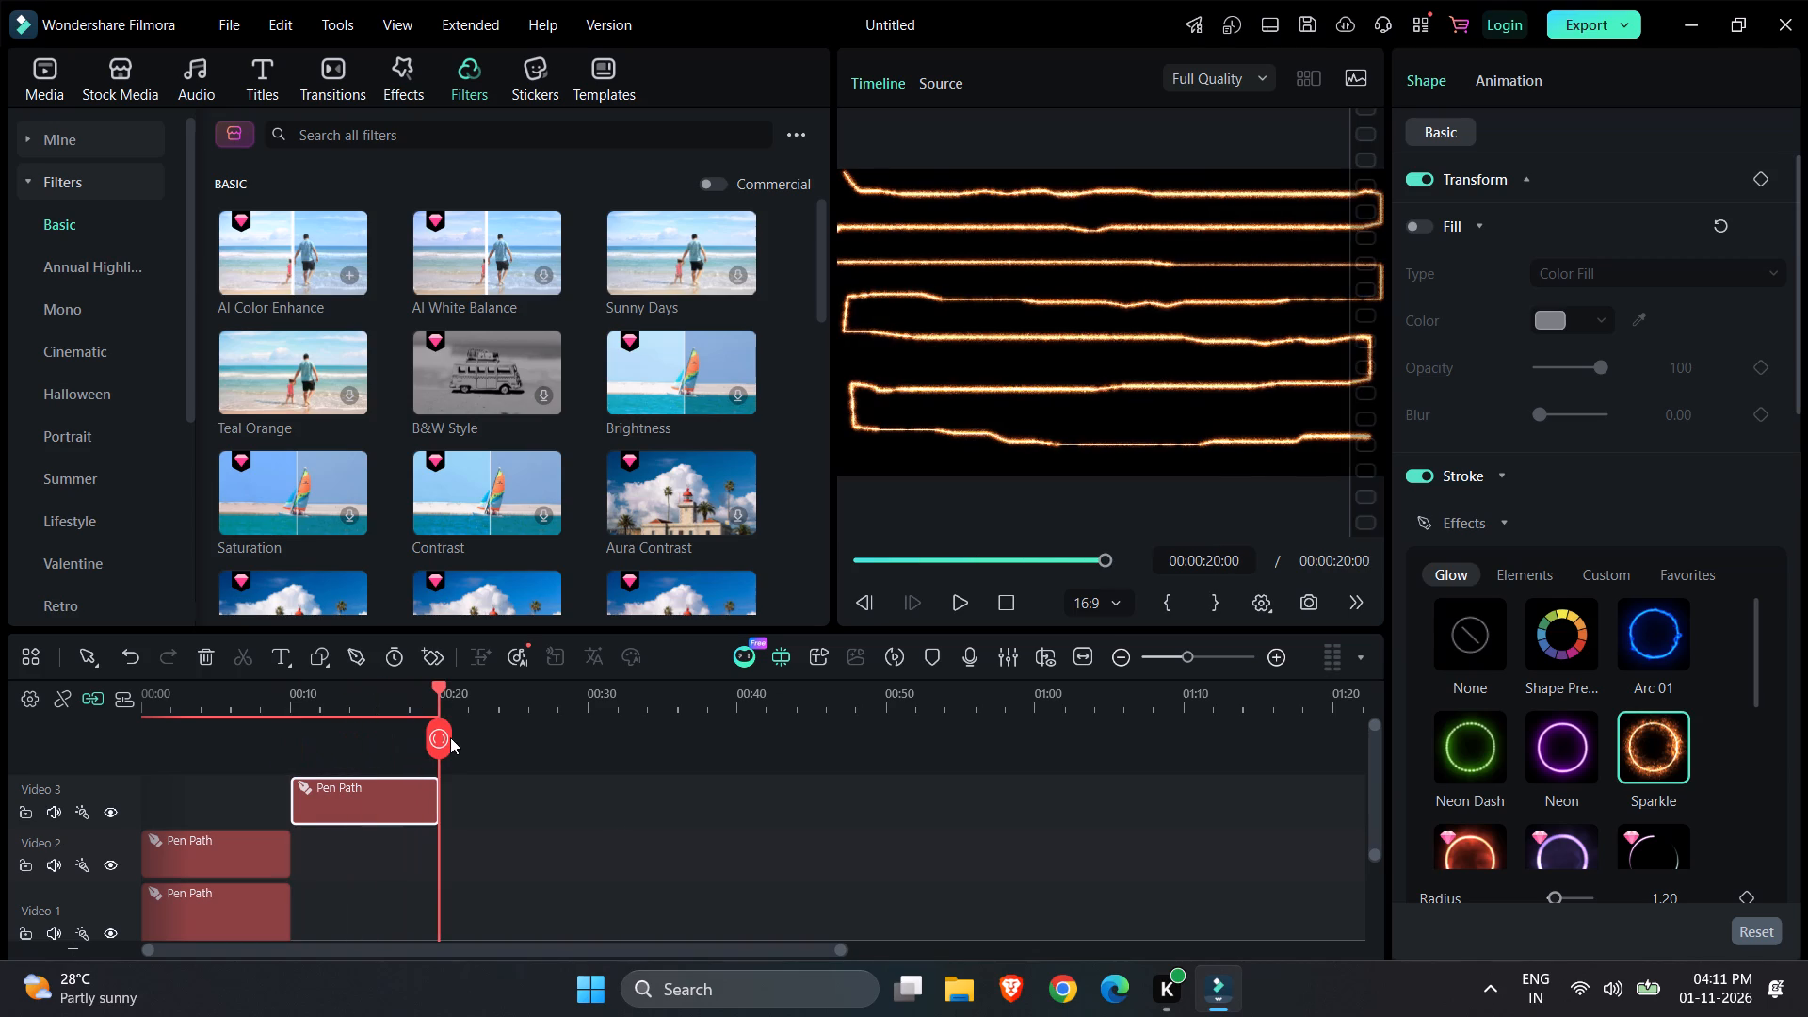
{"action": "left_click_drag", "start_coordinate": [450, 737], "coordinate": [456, 745]}
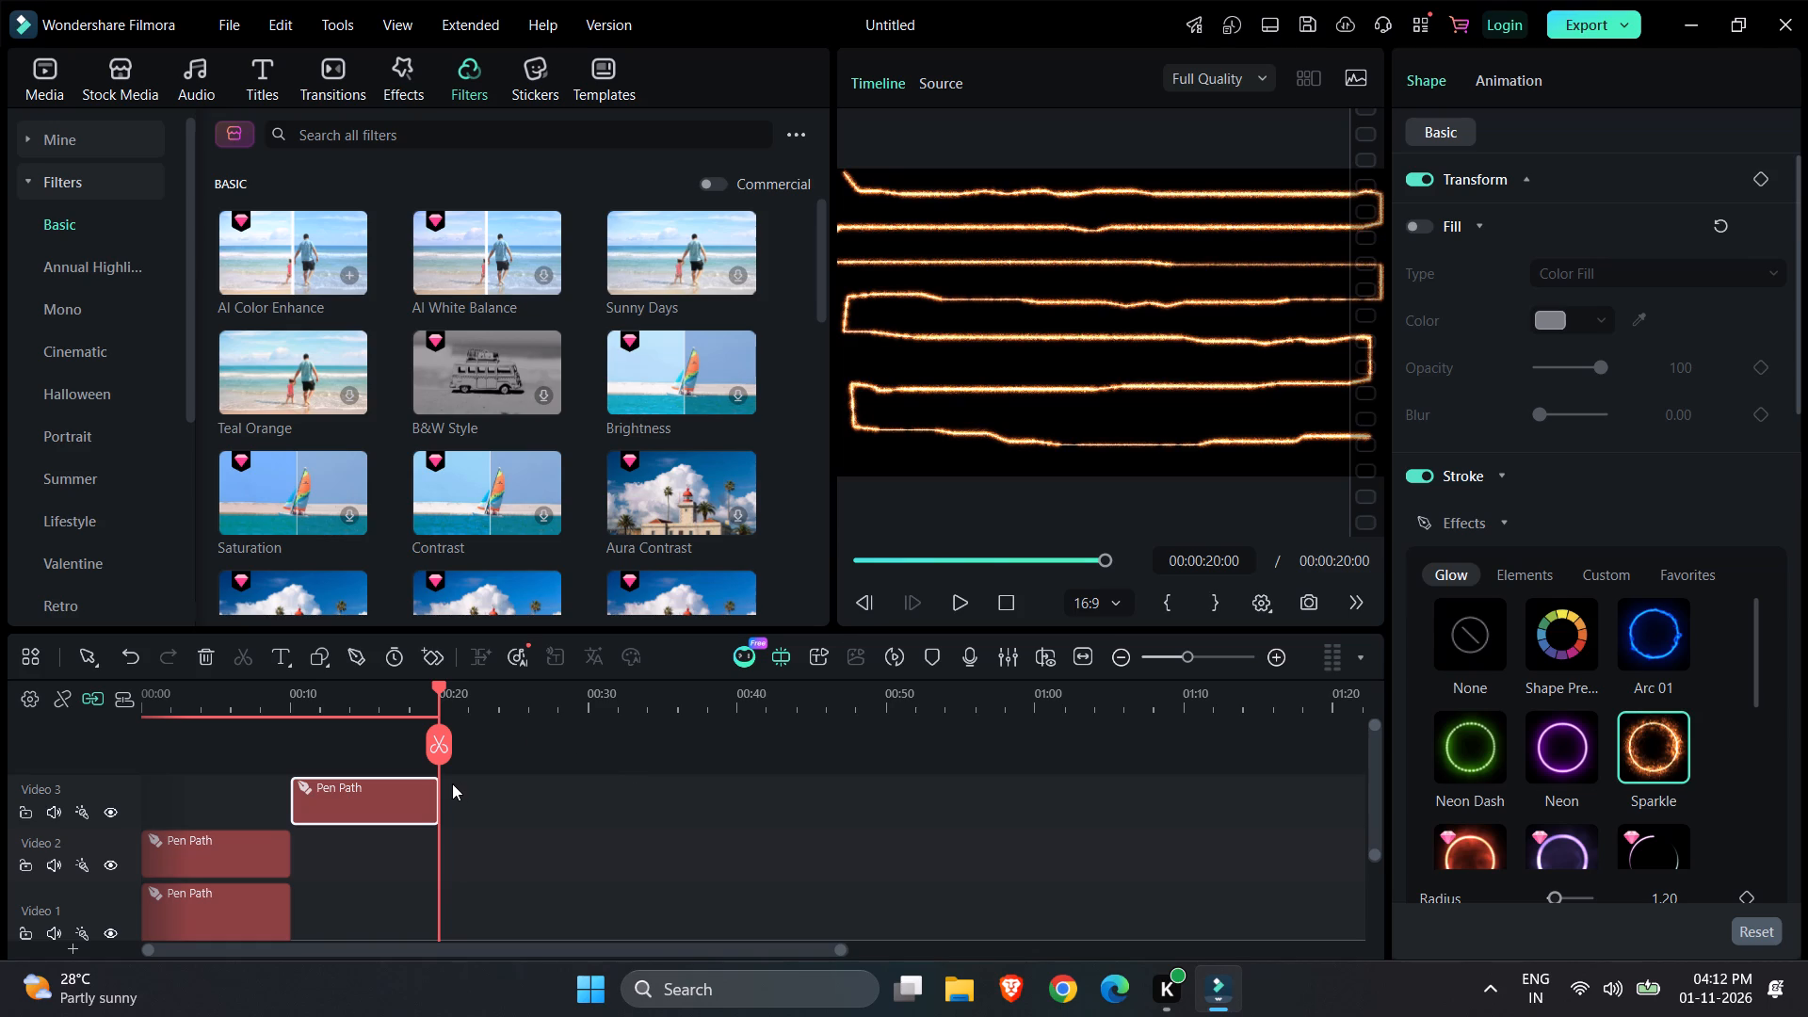
{"action": "left_click", "coordinate": [362, 657]}
{"action": "left_click", "coordinate": [856, 466]}
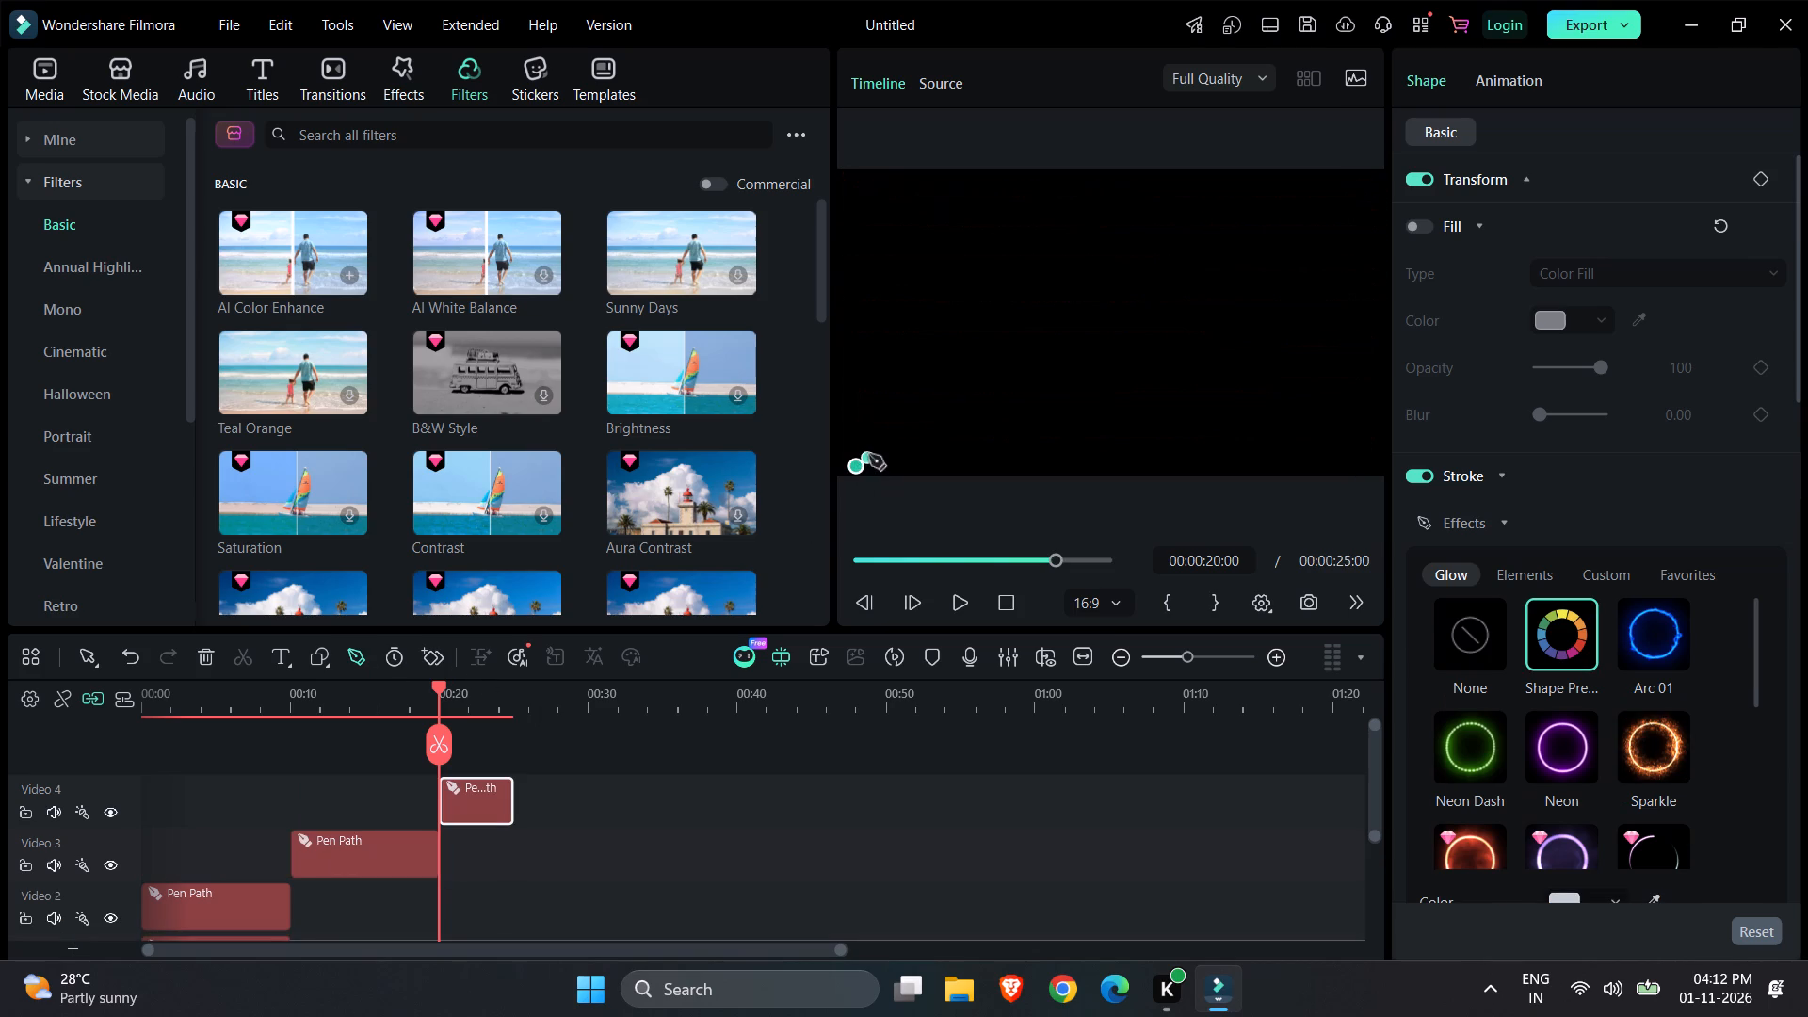
{"action": "left_click", "coordinate": [872, 452]}
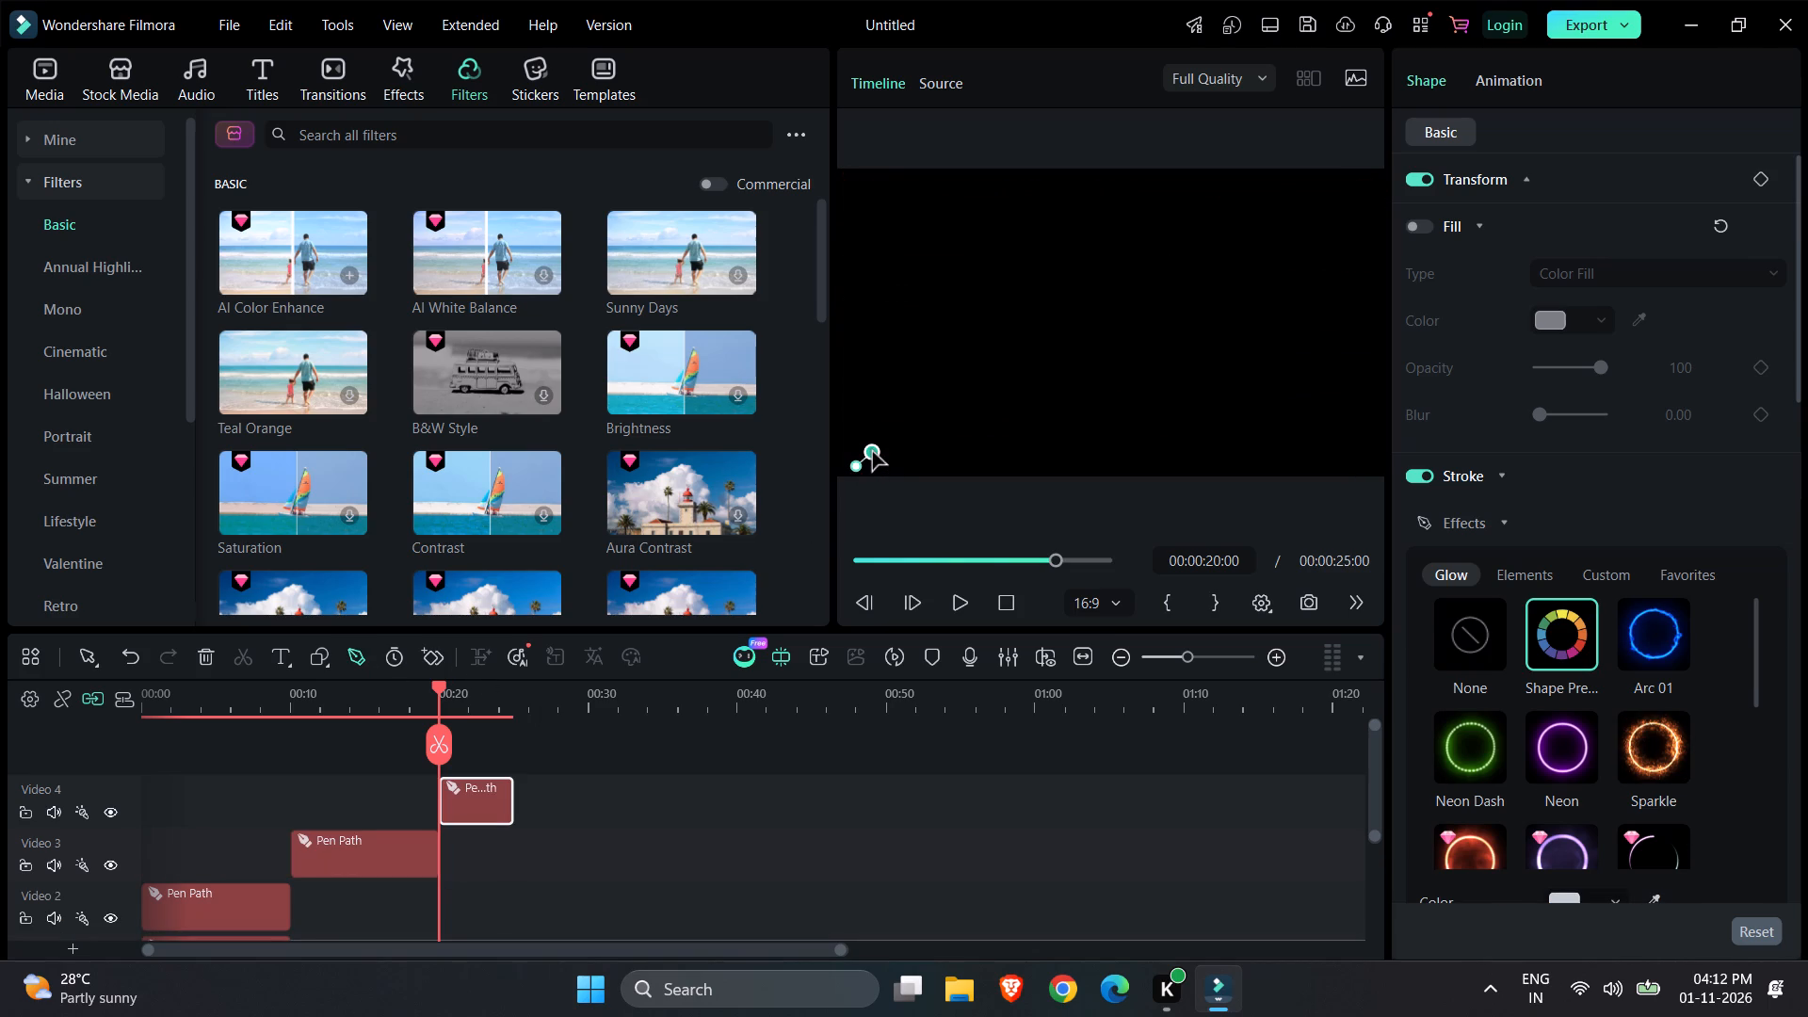
{"action": "left_click", "coordinate": [888, 440]}
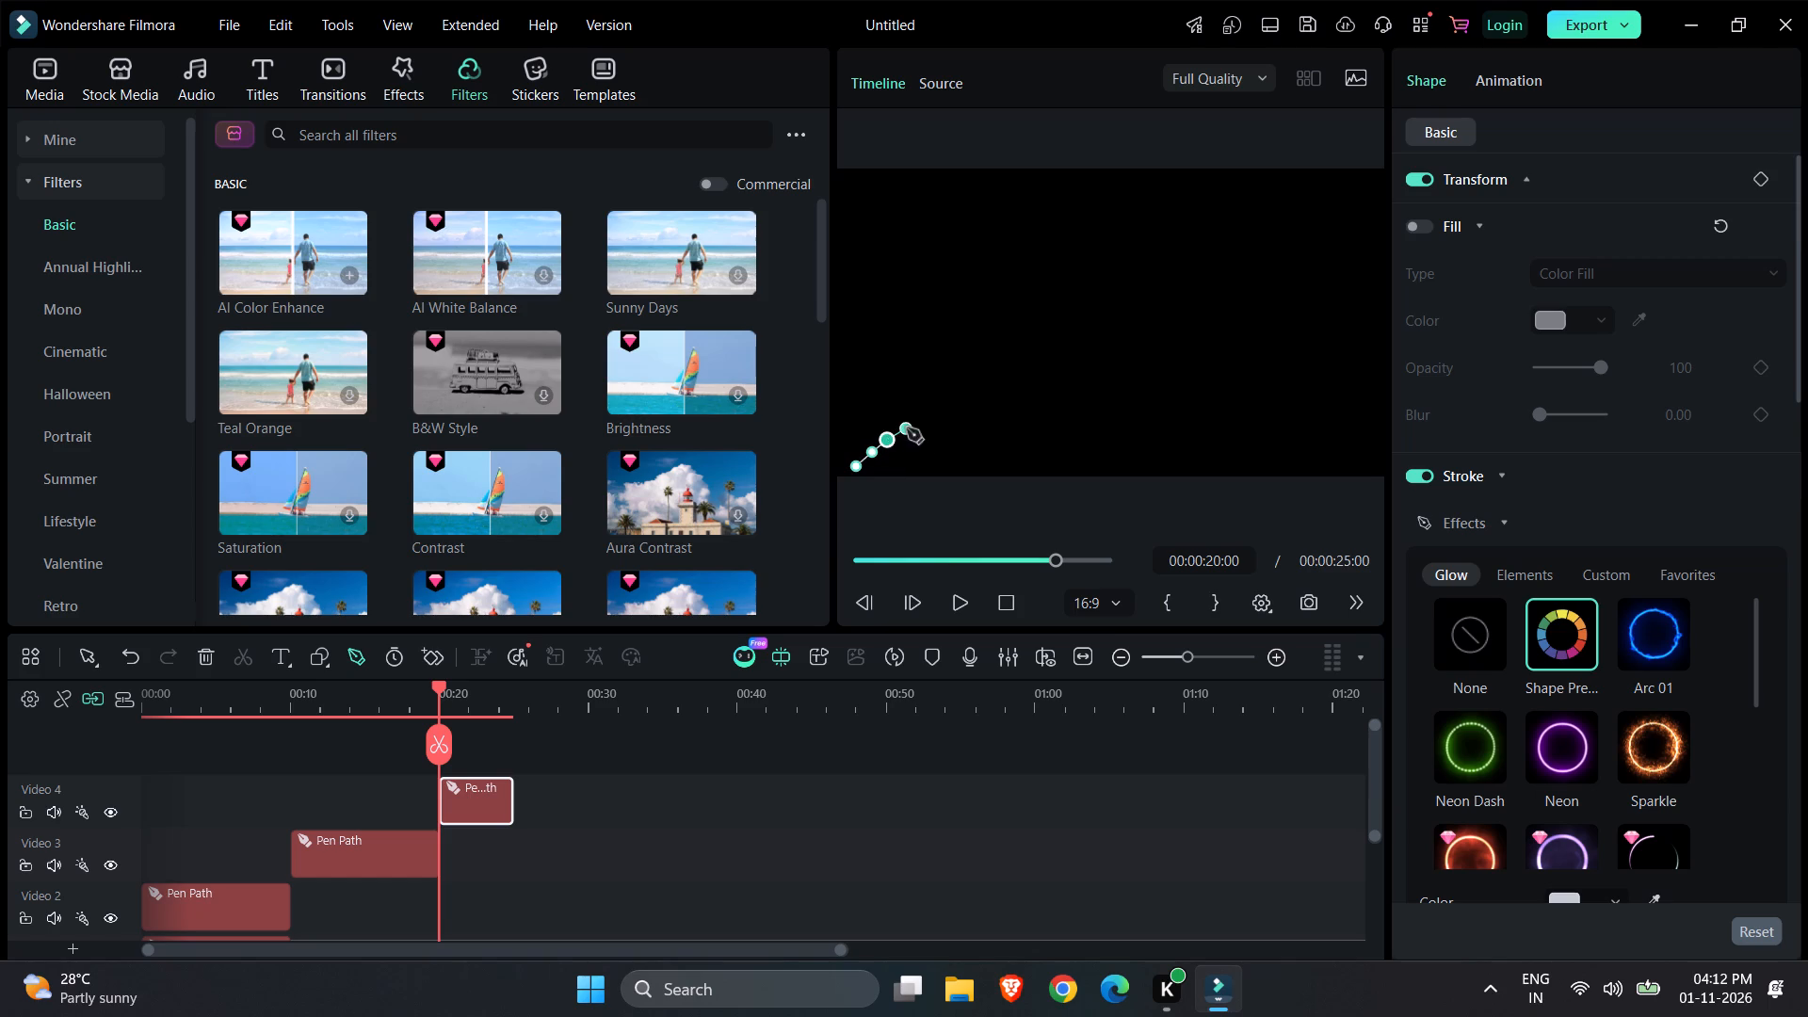
{"action": "left_click", "coordinate": [907, 428]}
{"action": "left_click", "coordinate": [920, 428]}
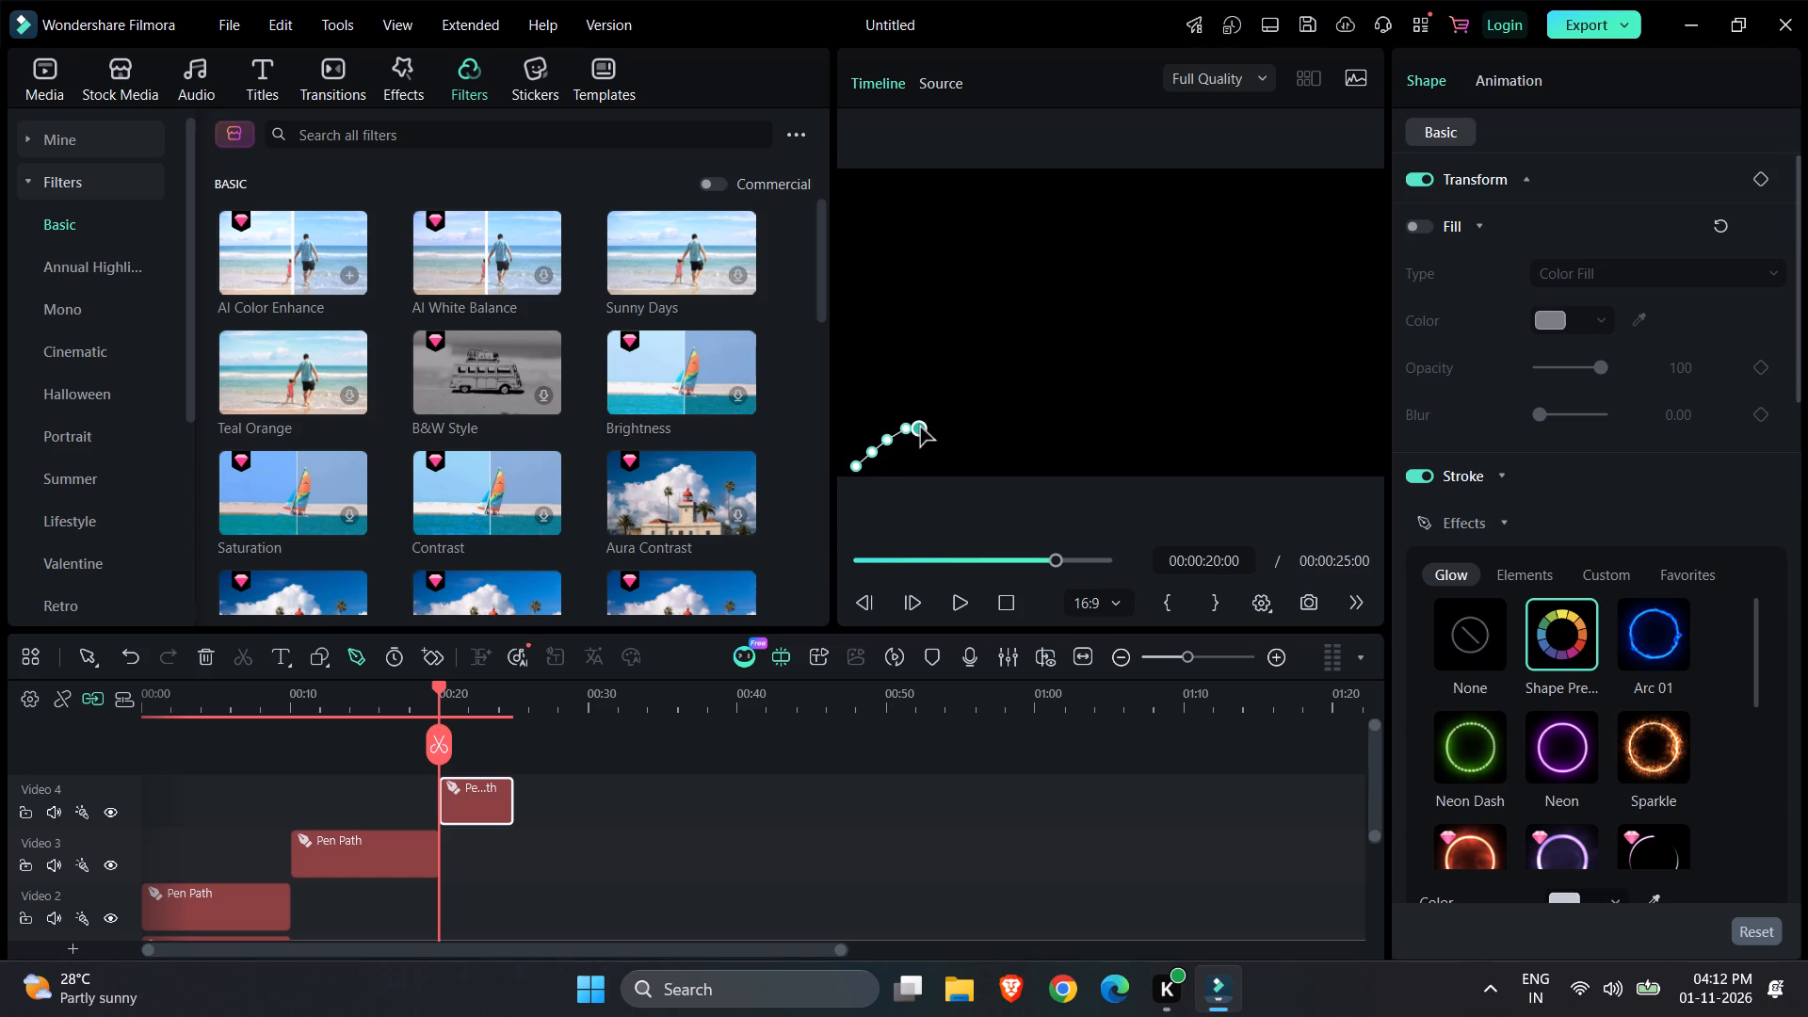
{"action": "left_click", "coordinate": [931, 421]}
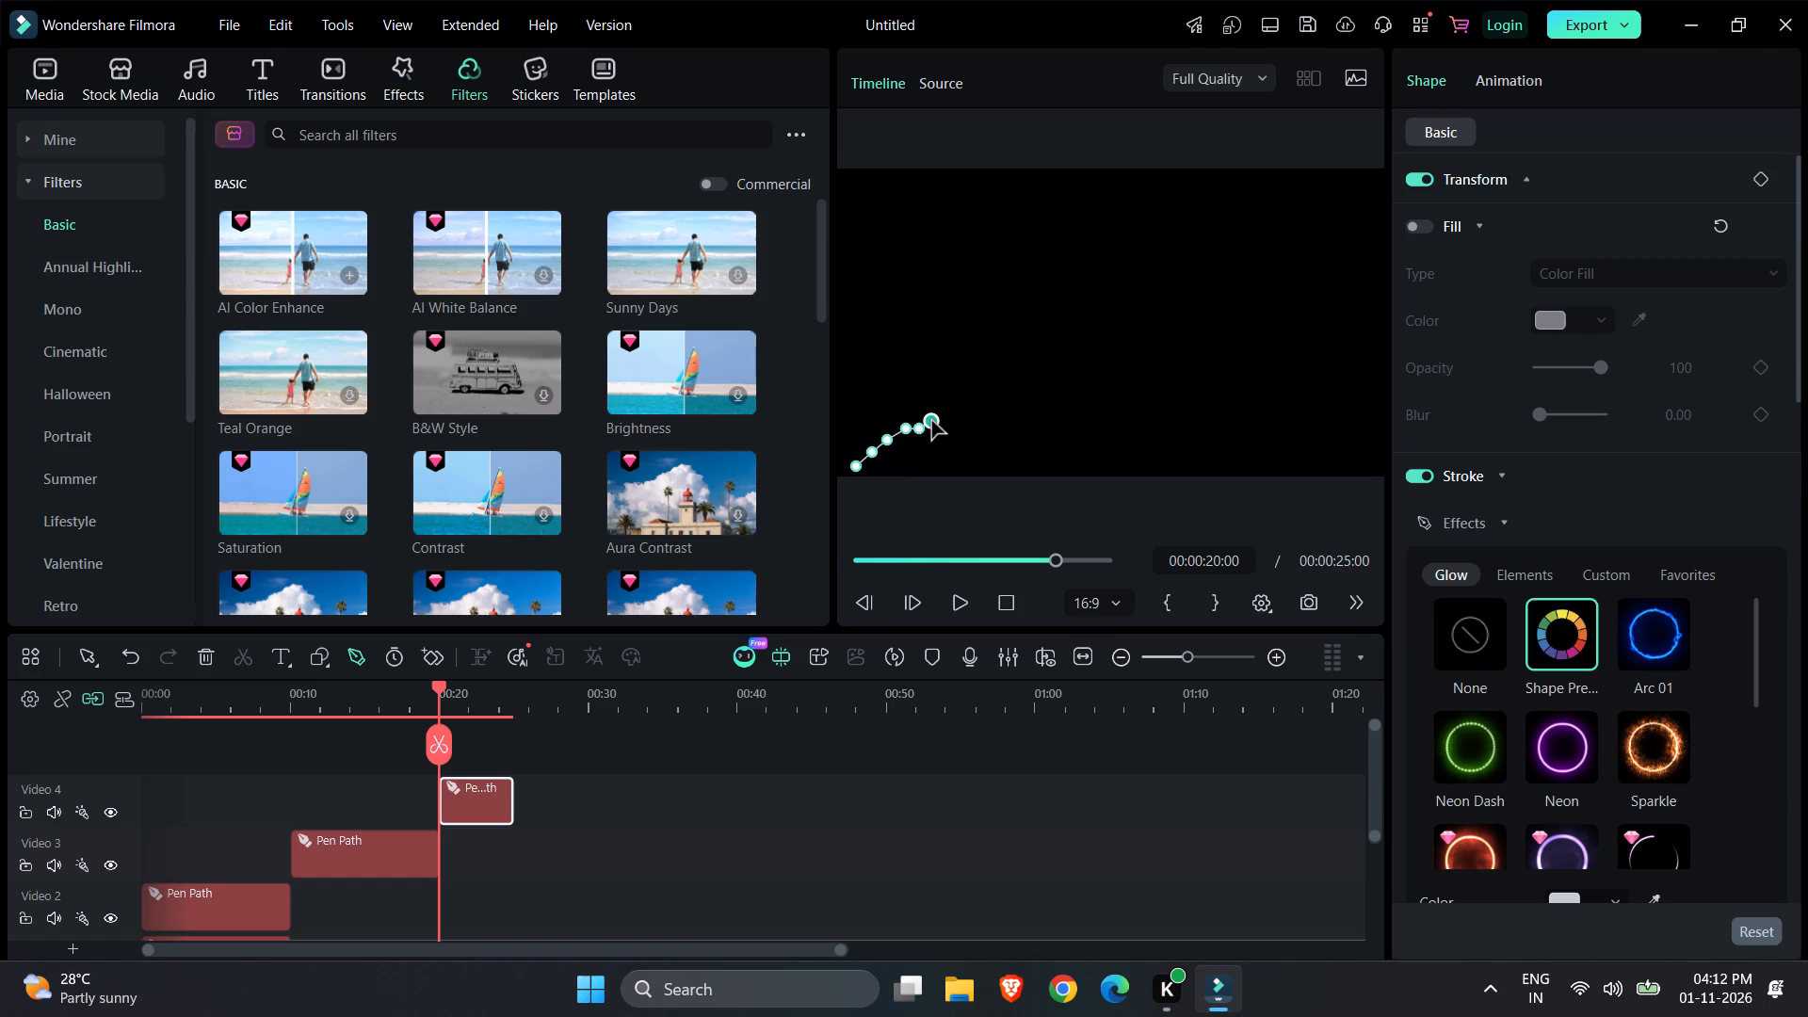
{"action": "left_click", "coordinate": [937, 418]}
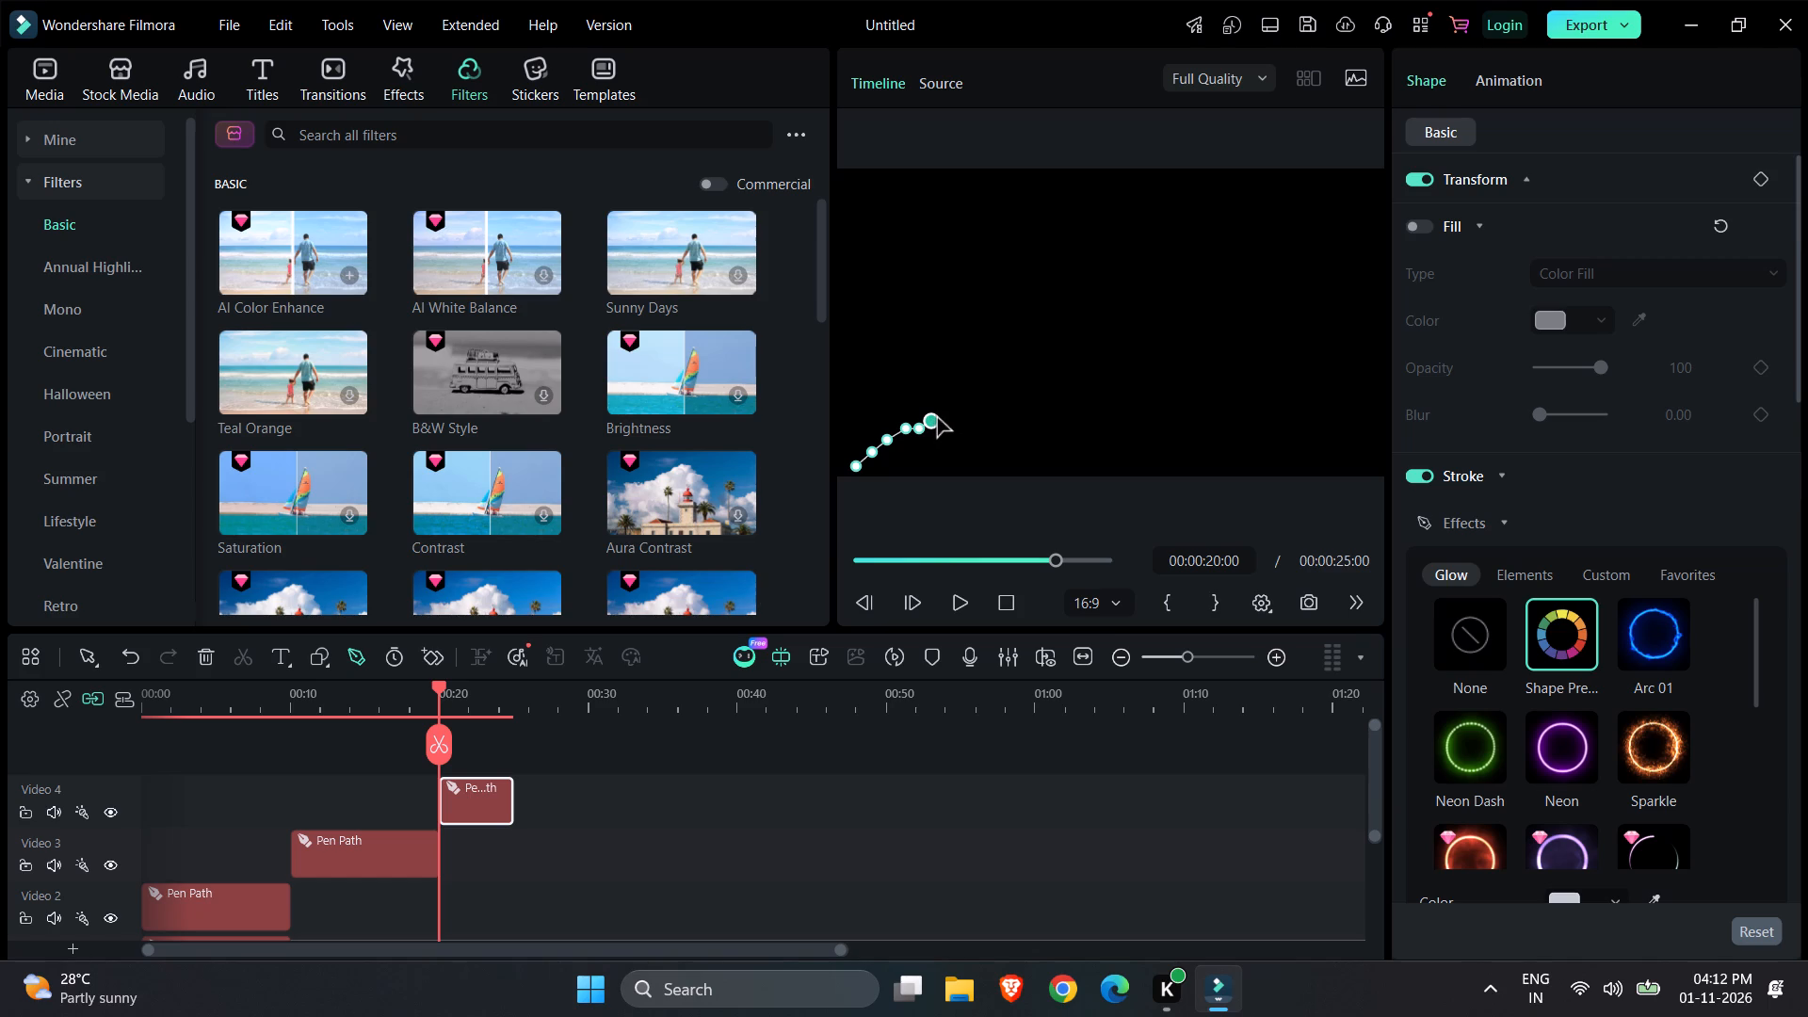
{"action": "left_click", "coordinate": [945, 412]}
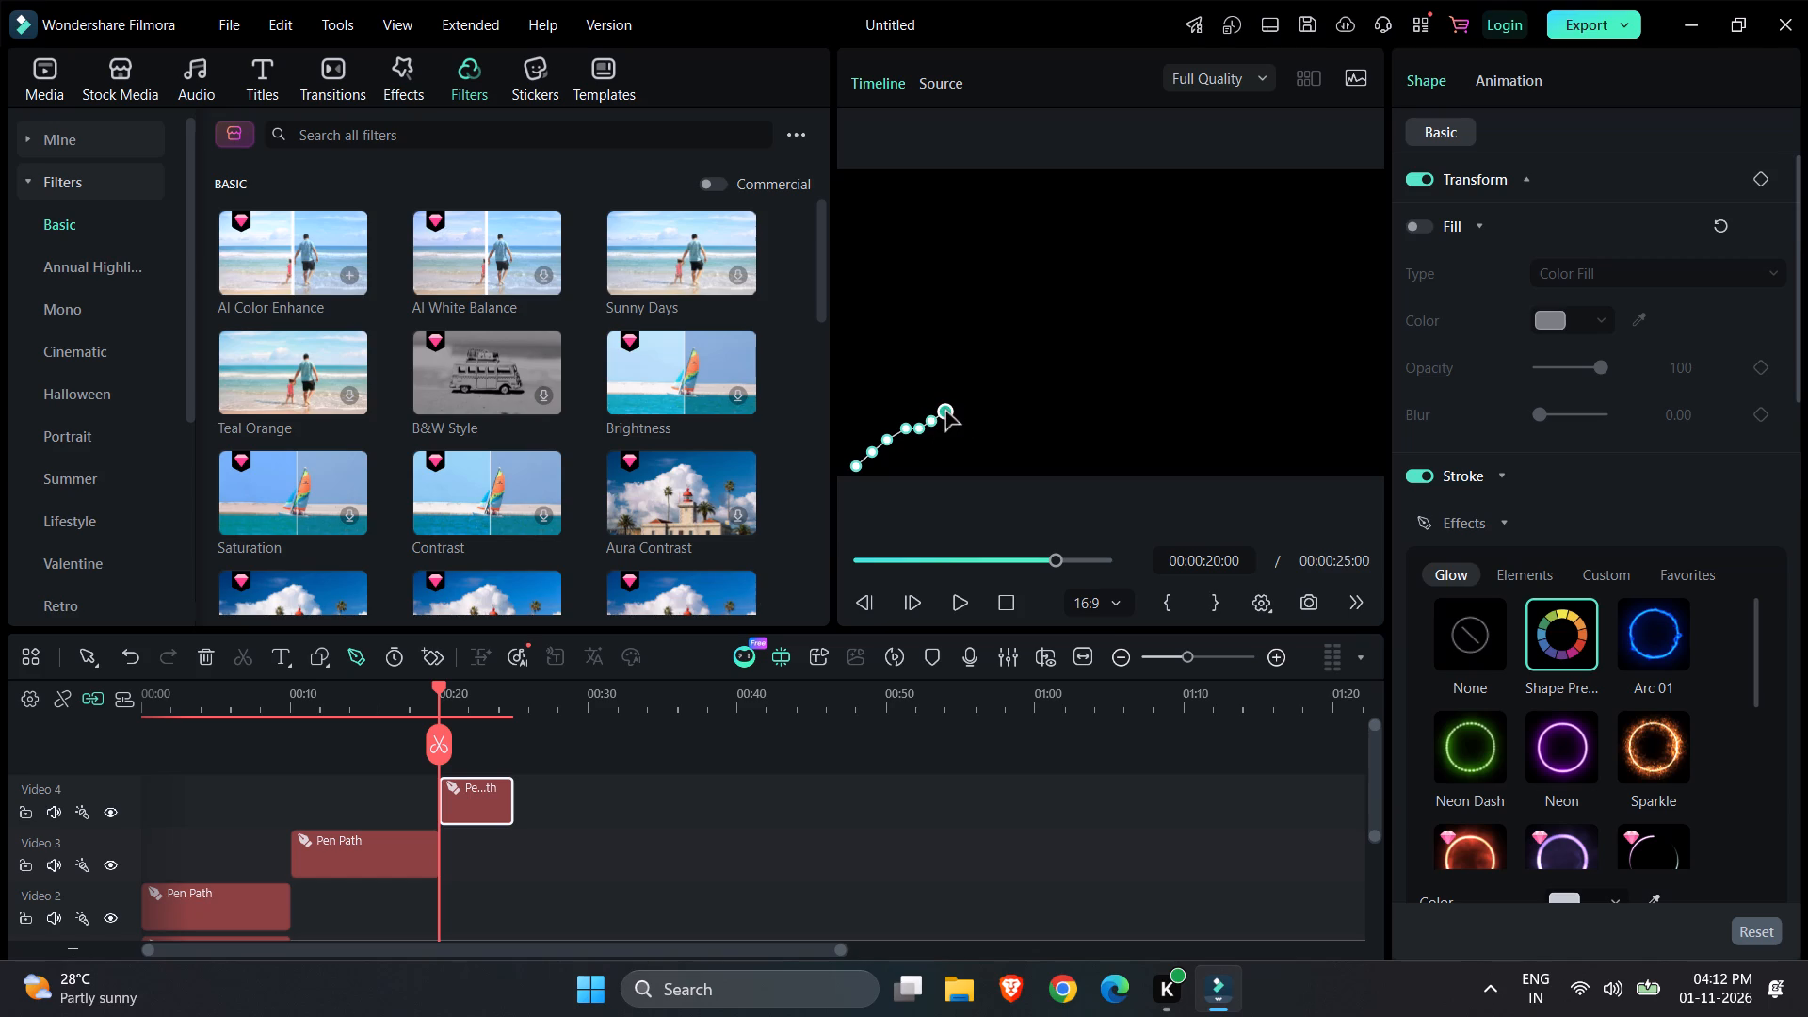
{"action": "left_click", "coordinate": [950, 411]}
{"action": "left_click", "coordinate": [957, 406]}
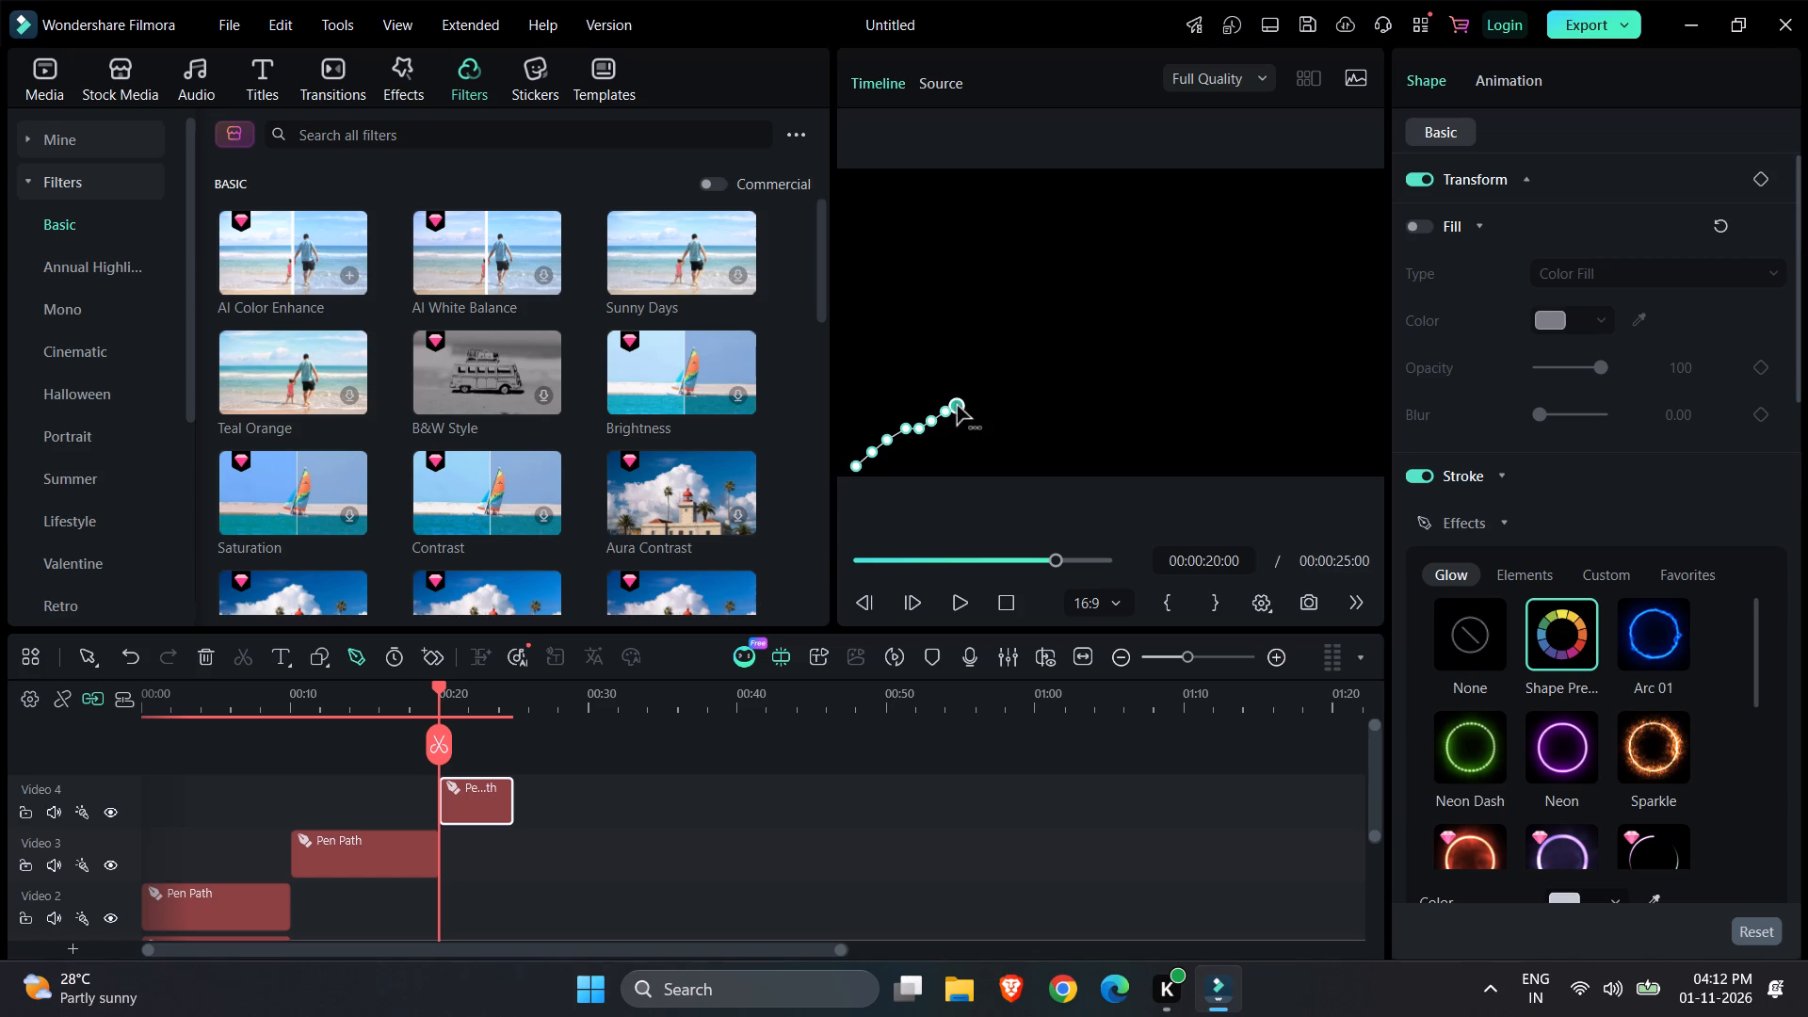
{"action": "left_click", "coordinate": [968, 401]}
{"action": "left_click", "coordinate": [977, 396]}
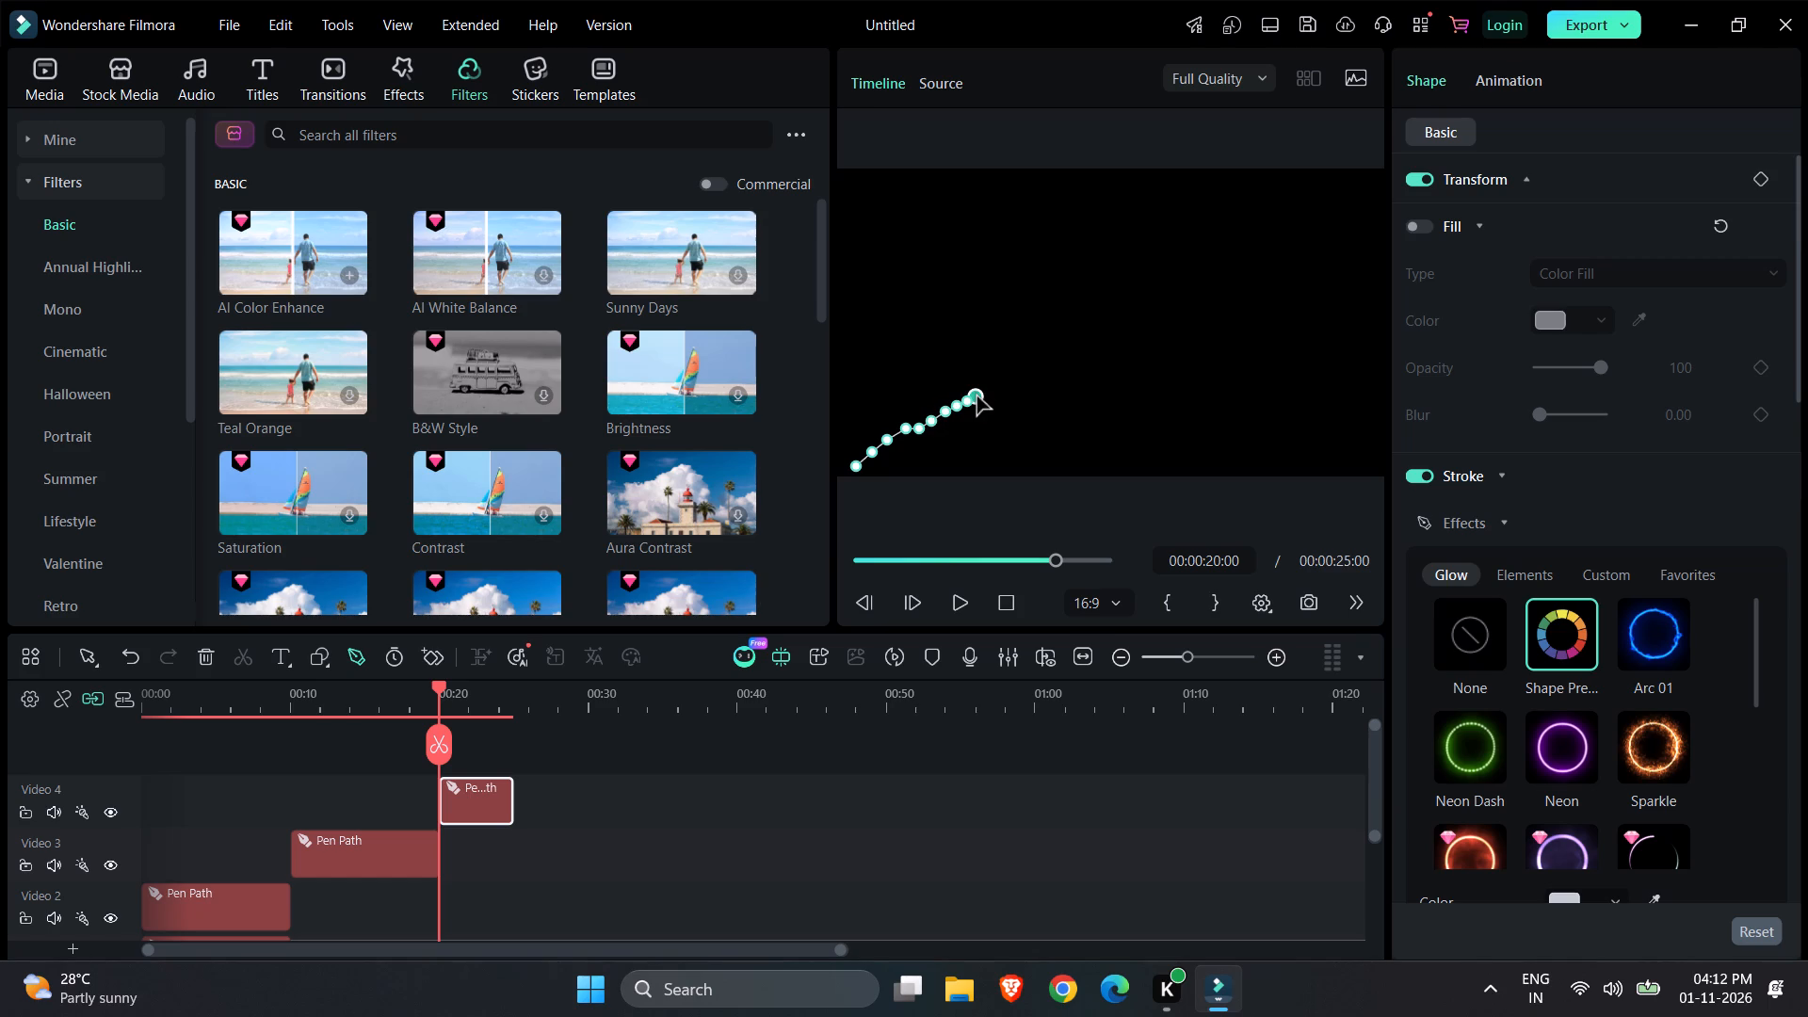
Extend the pen path diagonally upward from about a quarter of the frame's width to the middle of the frame.
{"action": "left_click", "coordinate": [985, 392]}
{"action": "left_click", "coordinate": [995, 385]}
{"action": "left_click", "coordinate": [1018, 371]}
{"action": "left_click", "coordinate": [1034, 363]}
{"action": "left_click_drag", "start_coordinate": [1060, 343], "coordinate": [1076, 333]}
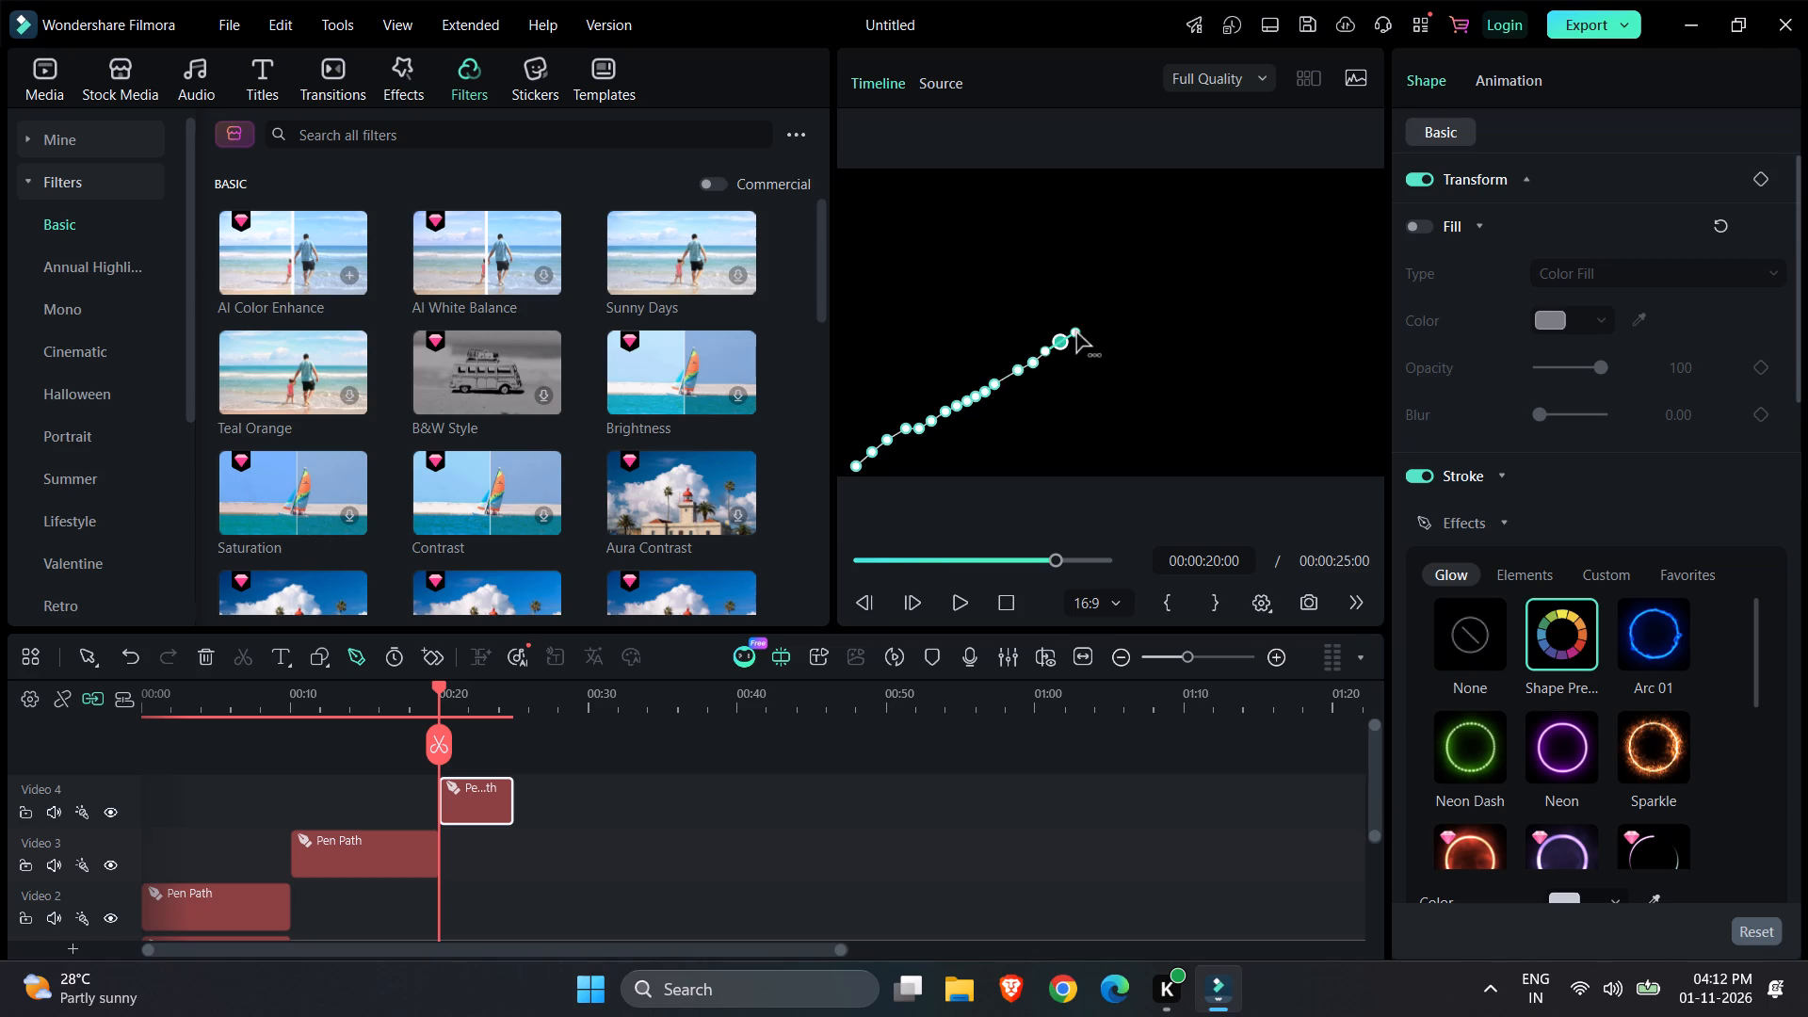
{"action": "left_click", "coordinate": [1084, 330]}
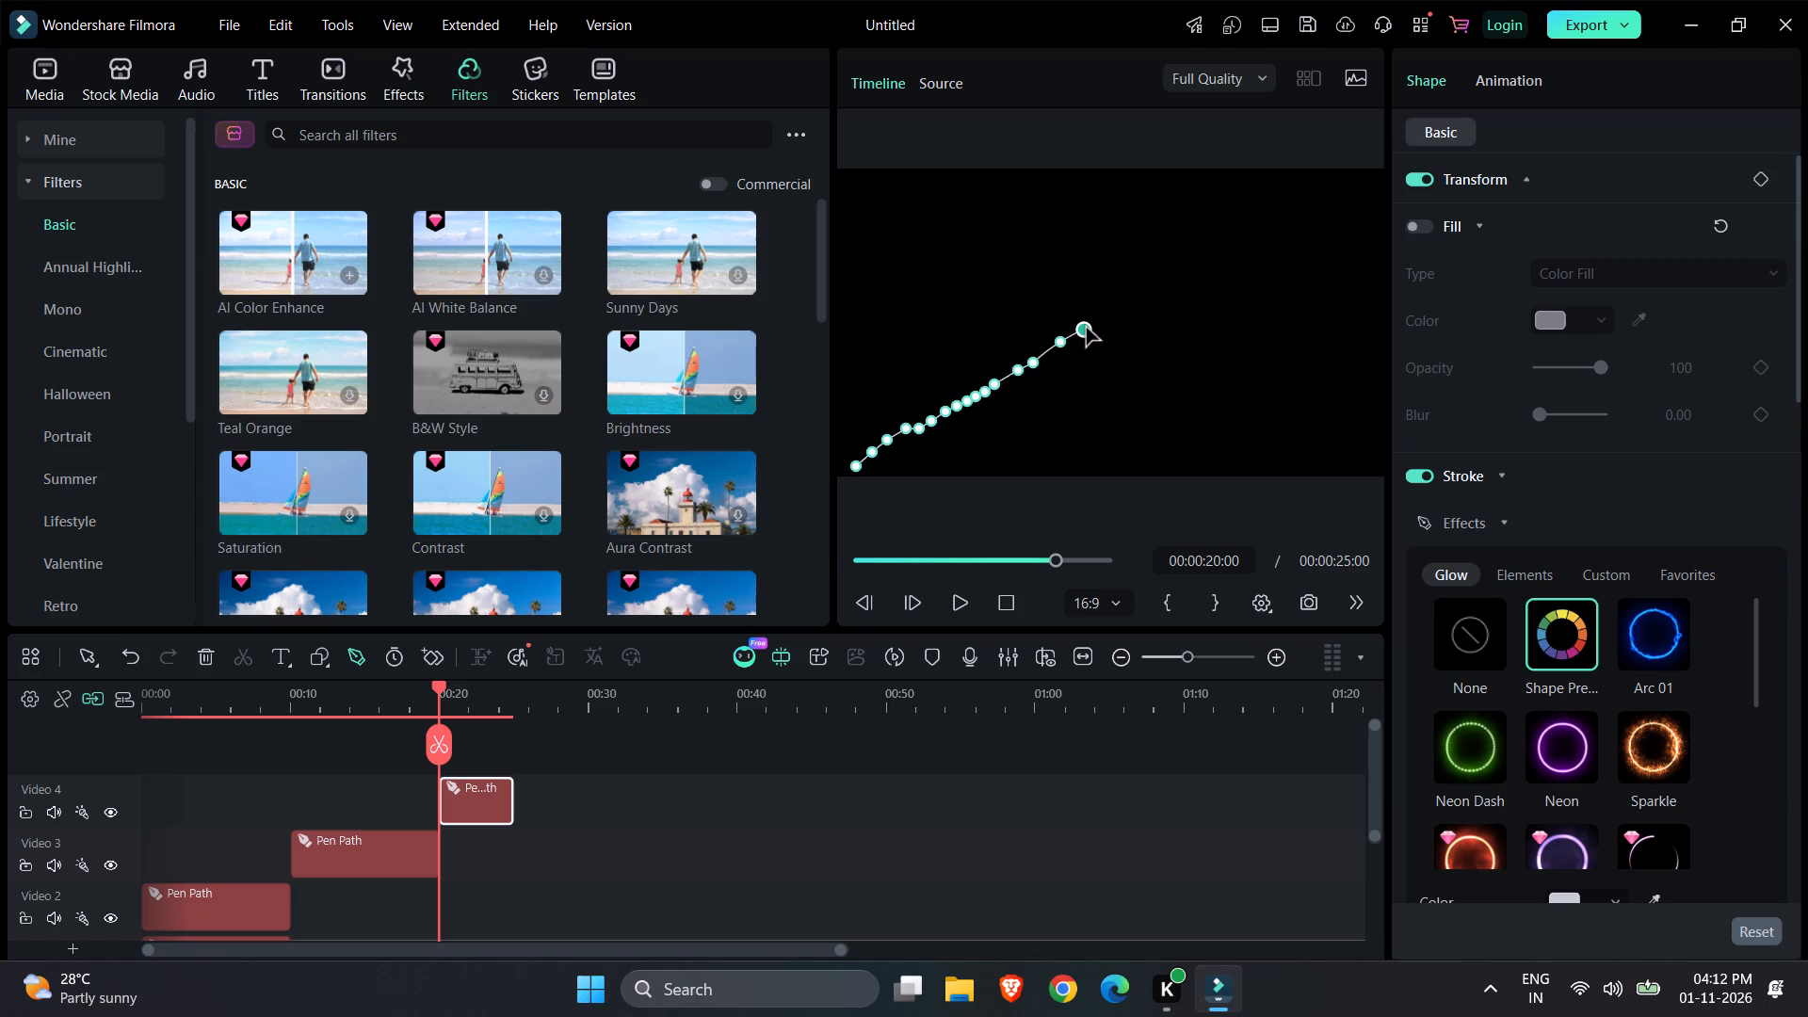
{"action": "left_click", "coordinate": [1103, 317]}
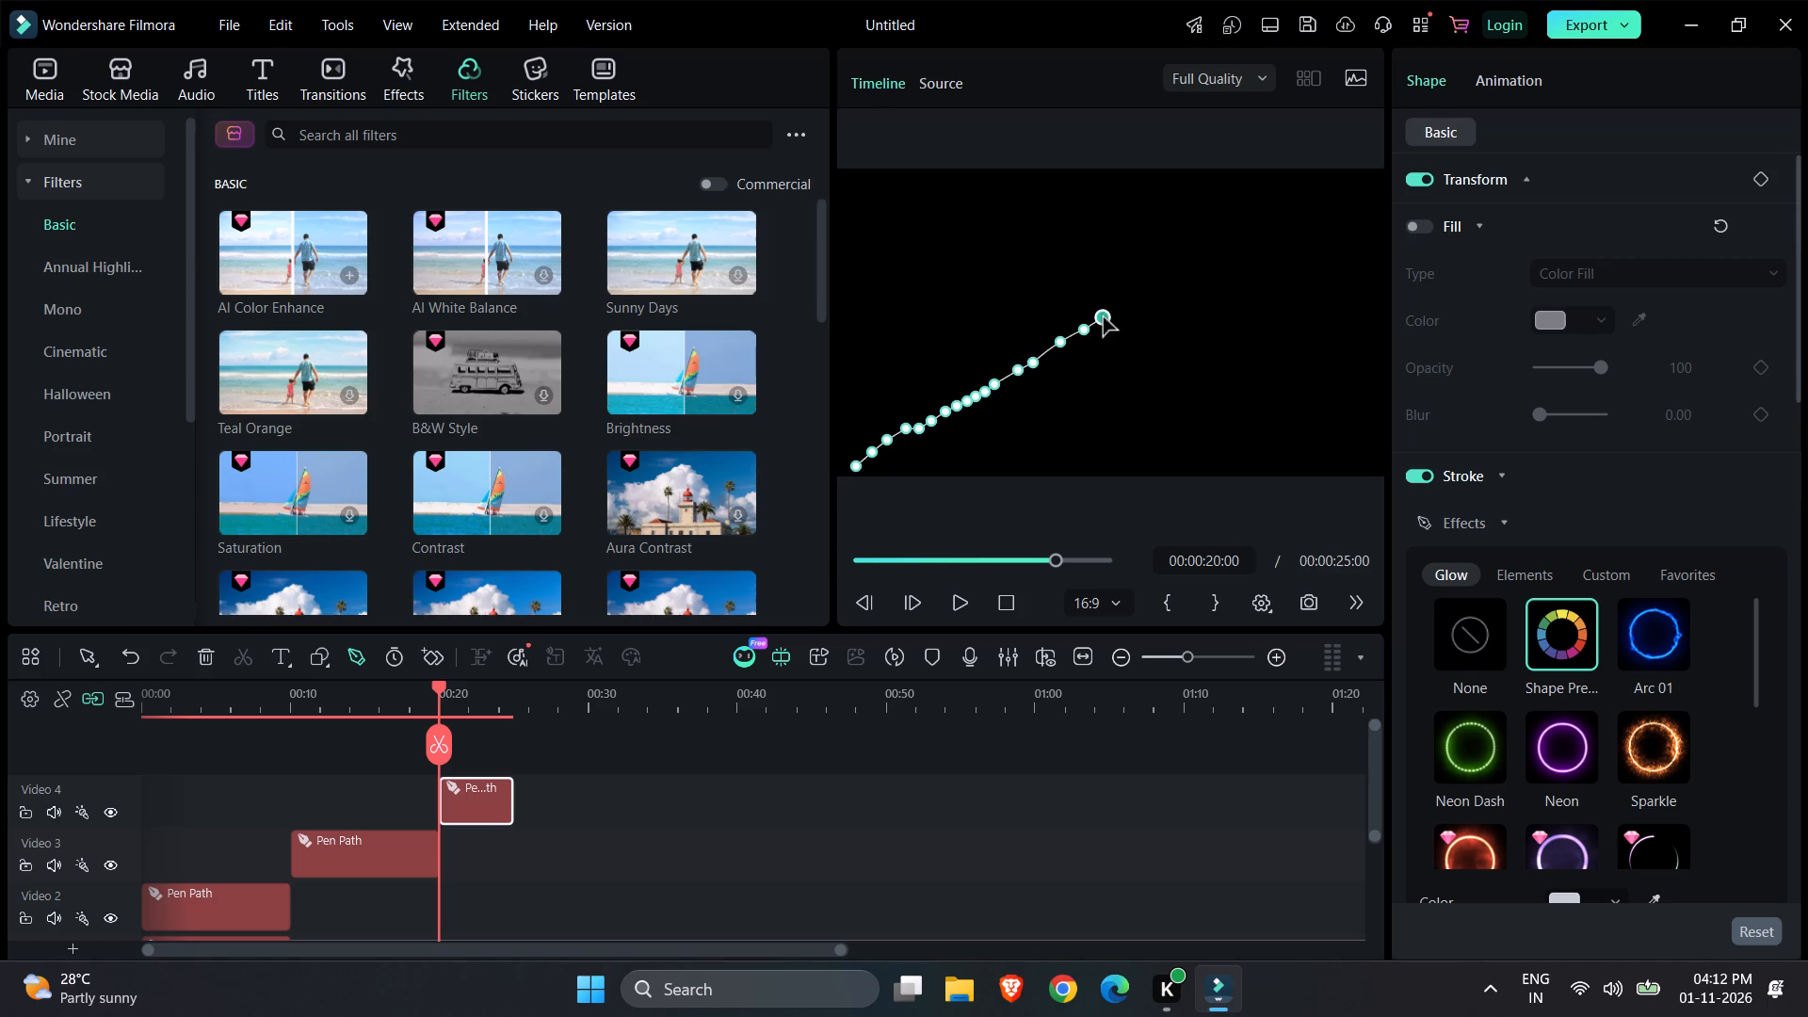
Extend the pen path's diagonal upward from the middle of the frame to about three quarters of its width.
{"action": "left_click", "coordinate": [1119, 310]}
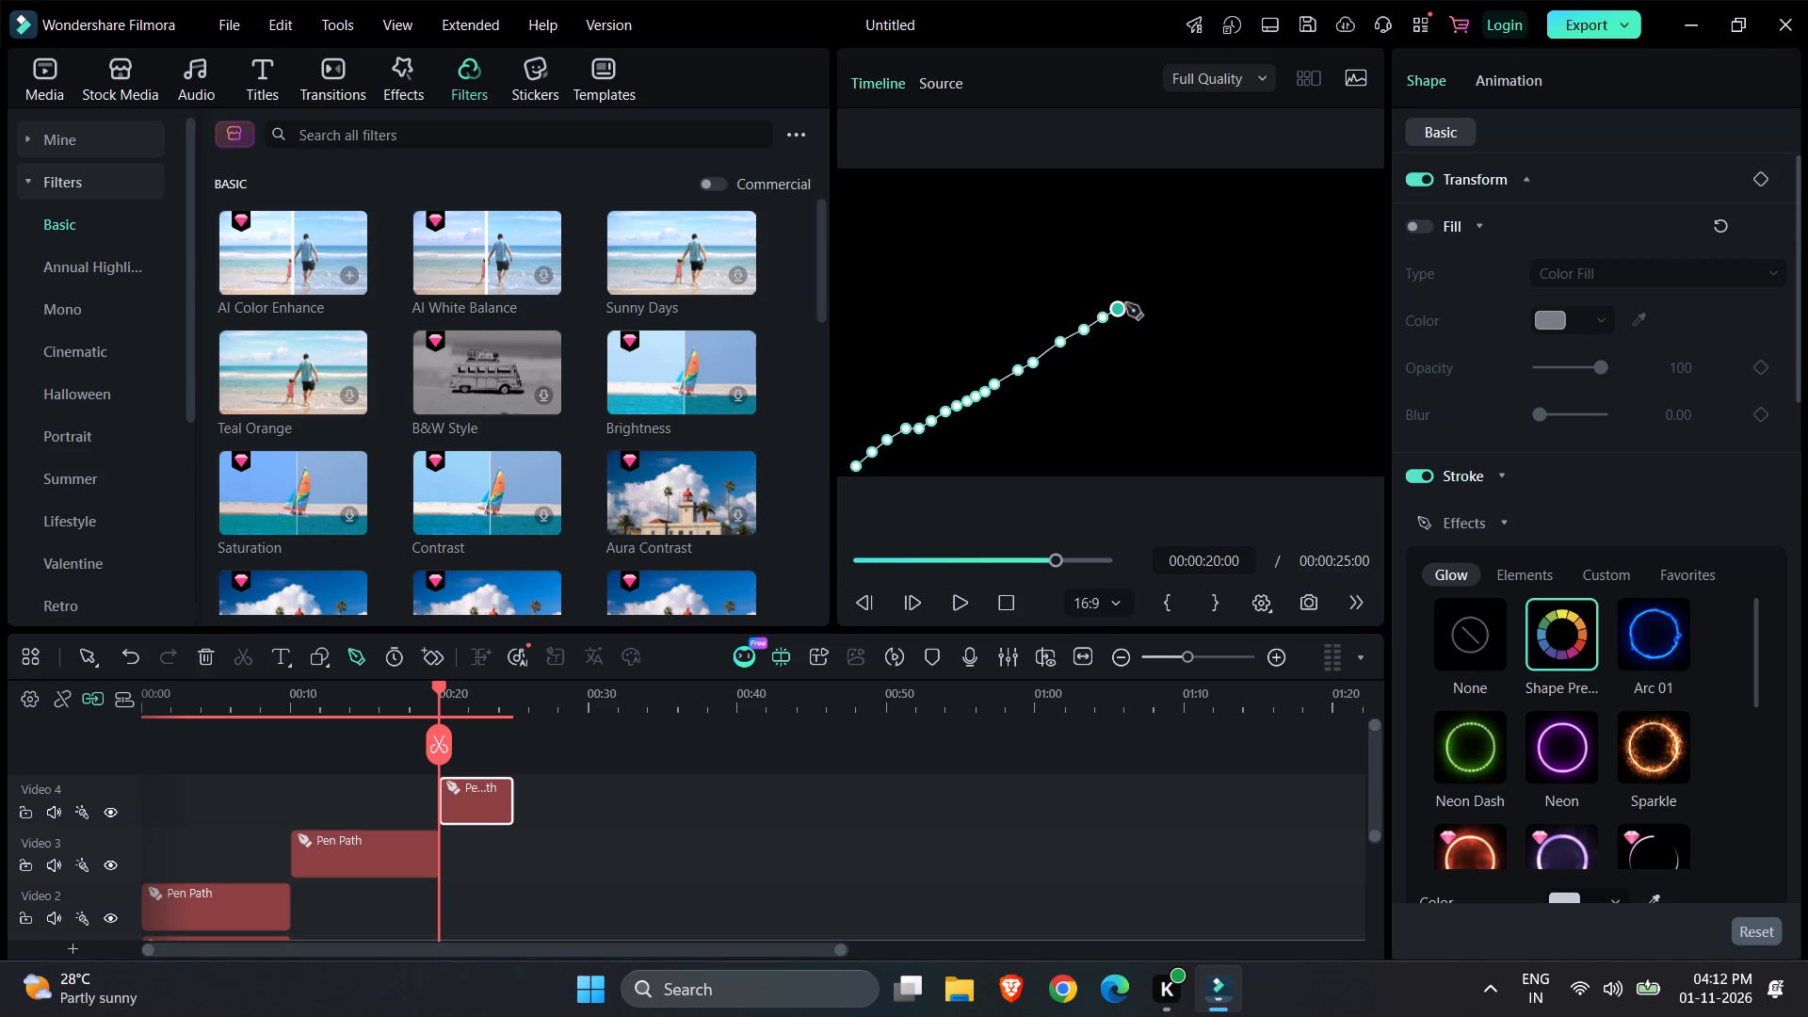
{"action": "left_click", "coordinate": [1131, 299]}
{"action": "left_click", "coordinate": [1145, 291]}
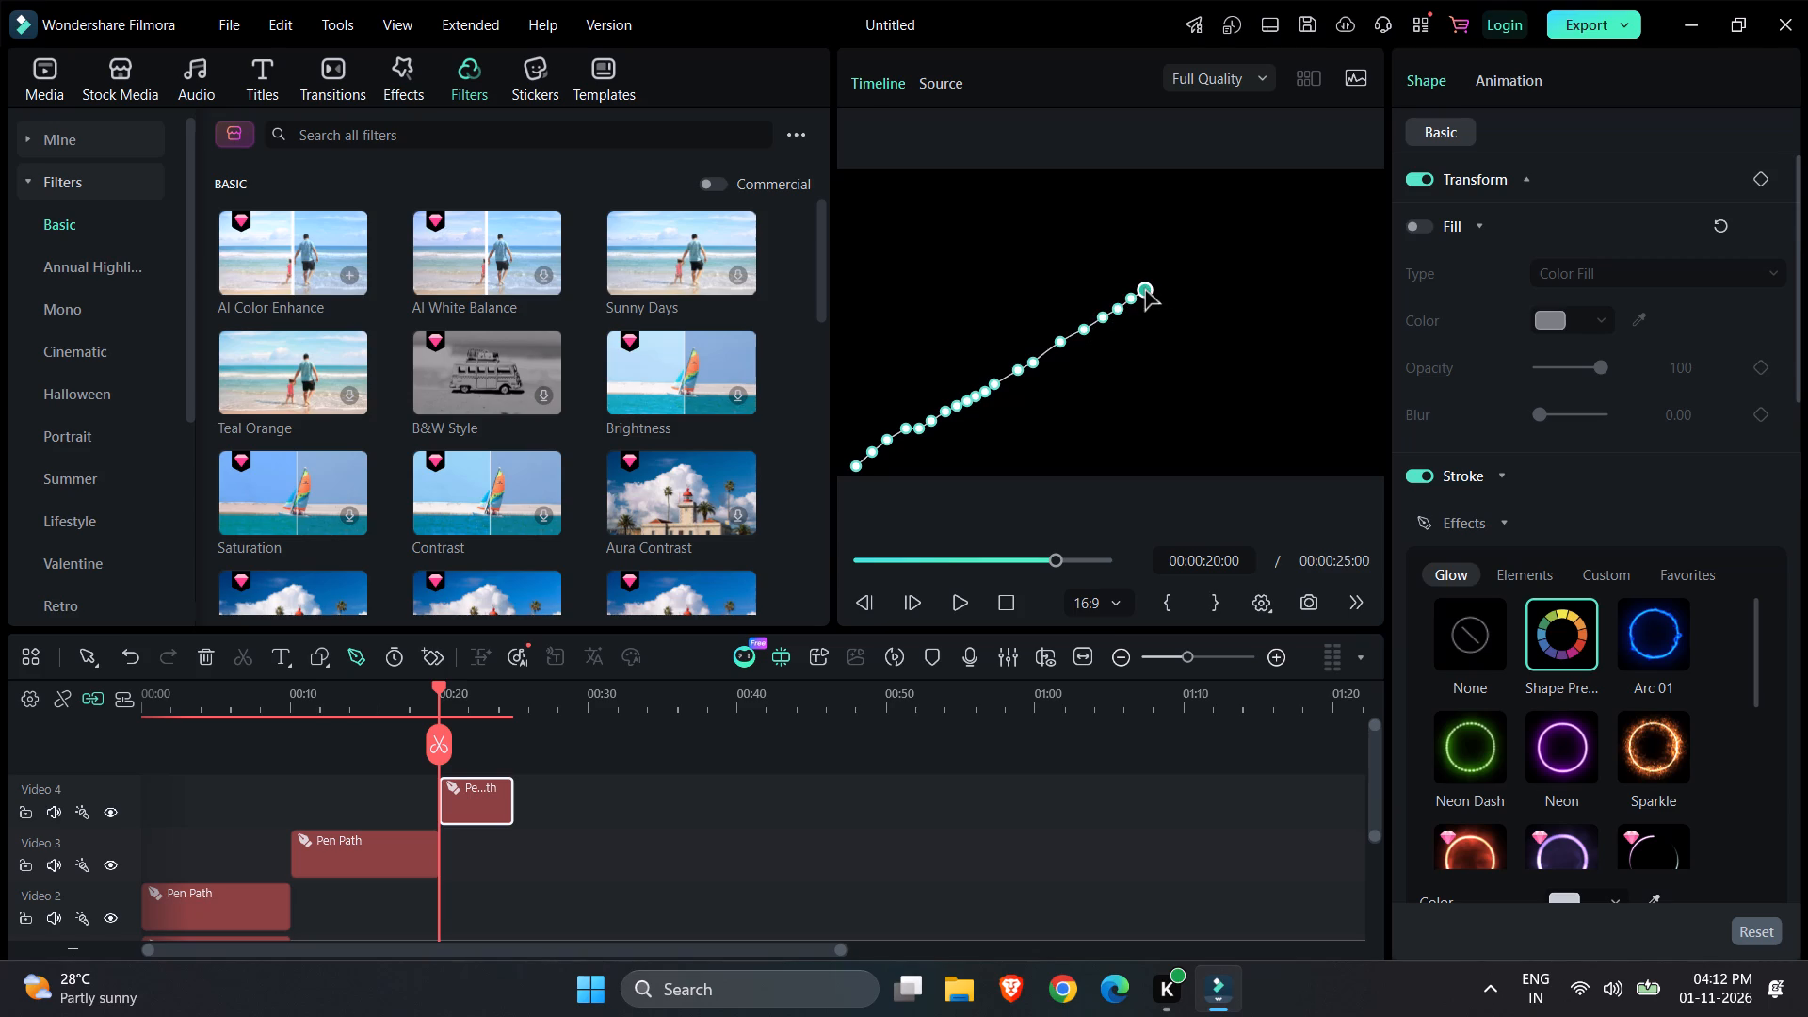
{"action": "left_click", "coordinate": [1162, 281]}
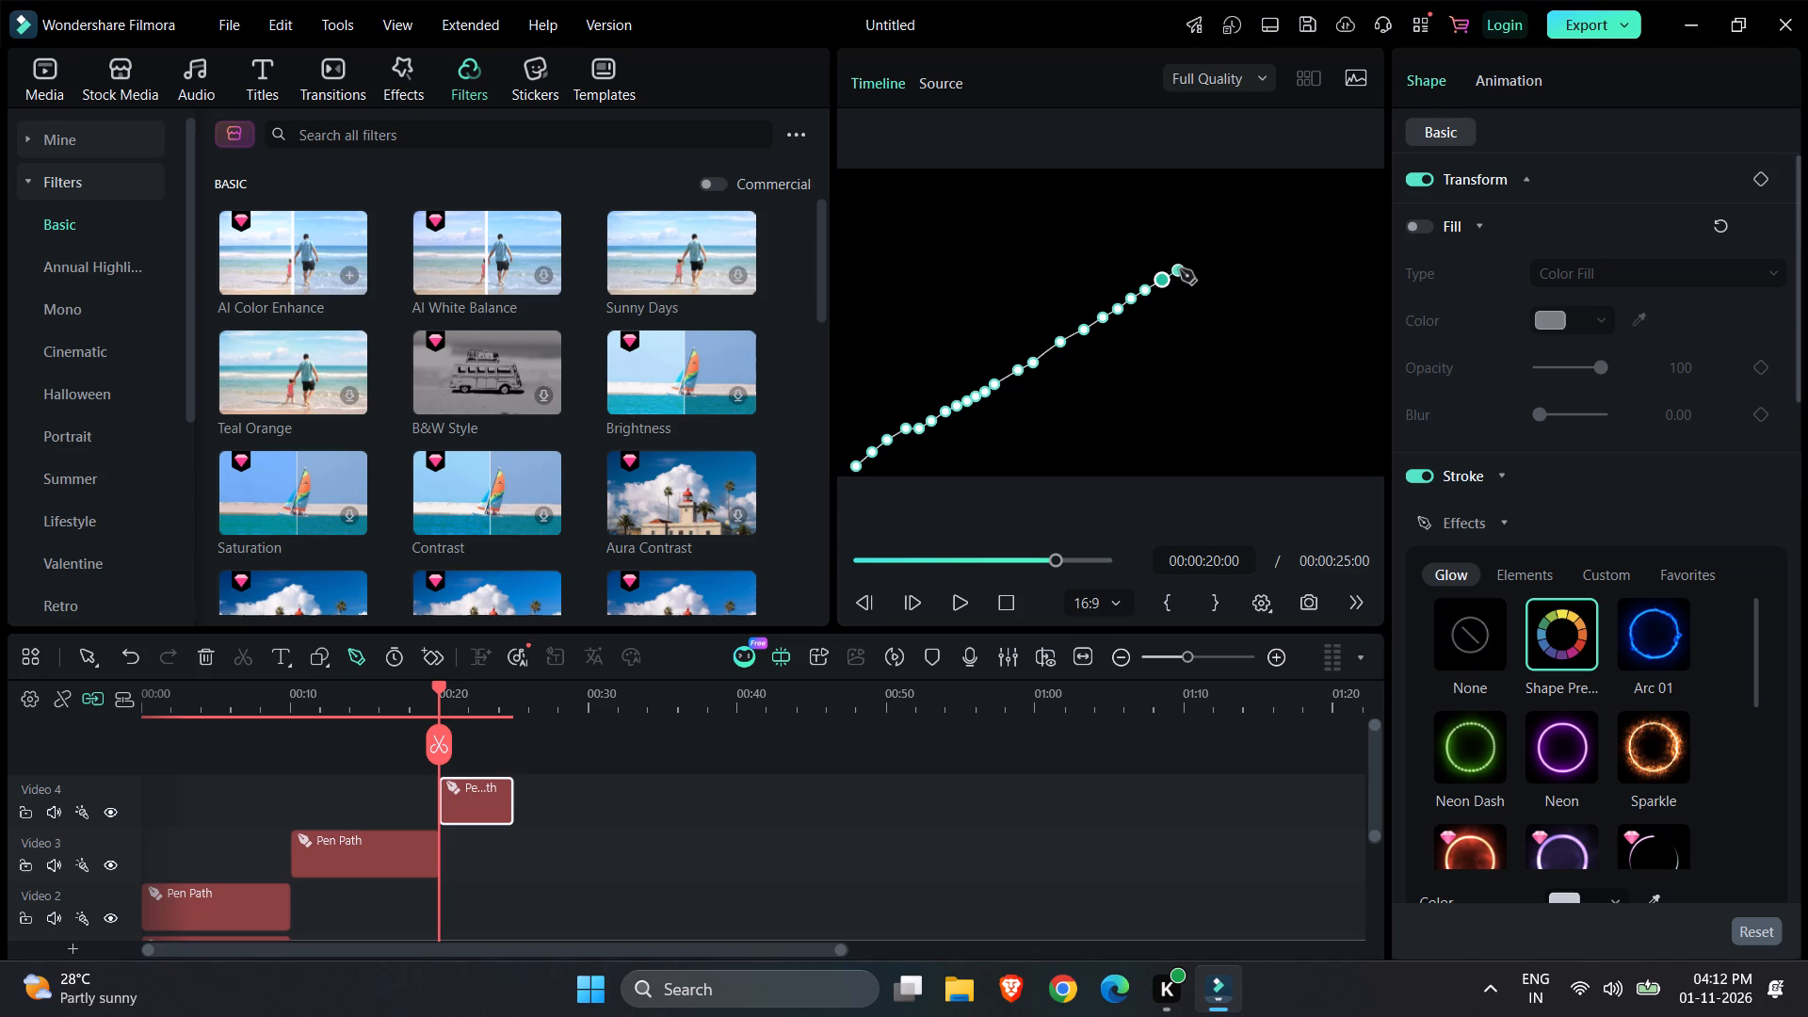
{"action": "left_click", "coordinate": [1180, 269]}
{"action": "left_click", "coordinate": [1203, 260]}
{"action": "left_click_drag", "start_coordinate": [1224, 247], "coordinate": [1243, 234]}
{"action": "left_click", "coordinate": [1243, 234]}
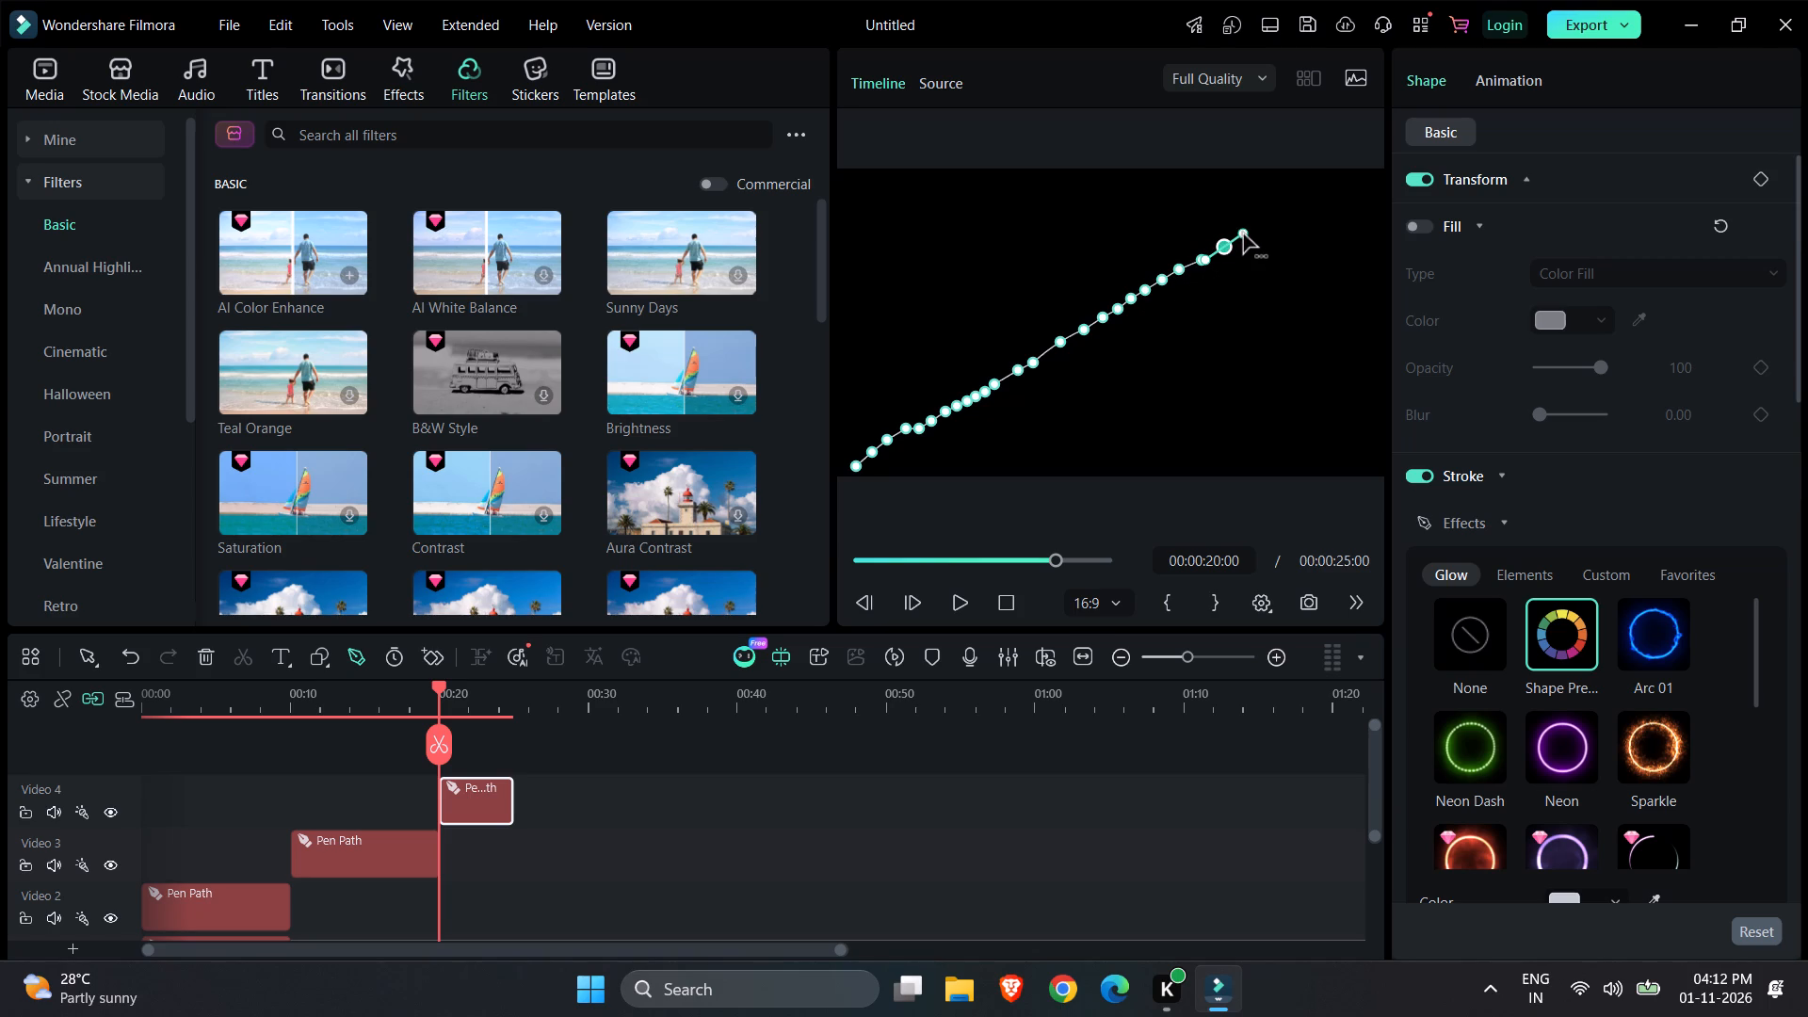
{"action": "left_click", "coordinate": [1251, 232]}
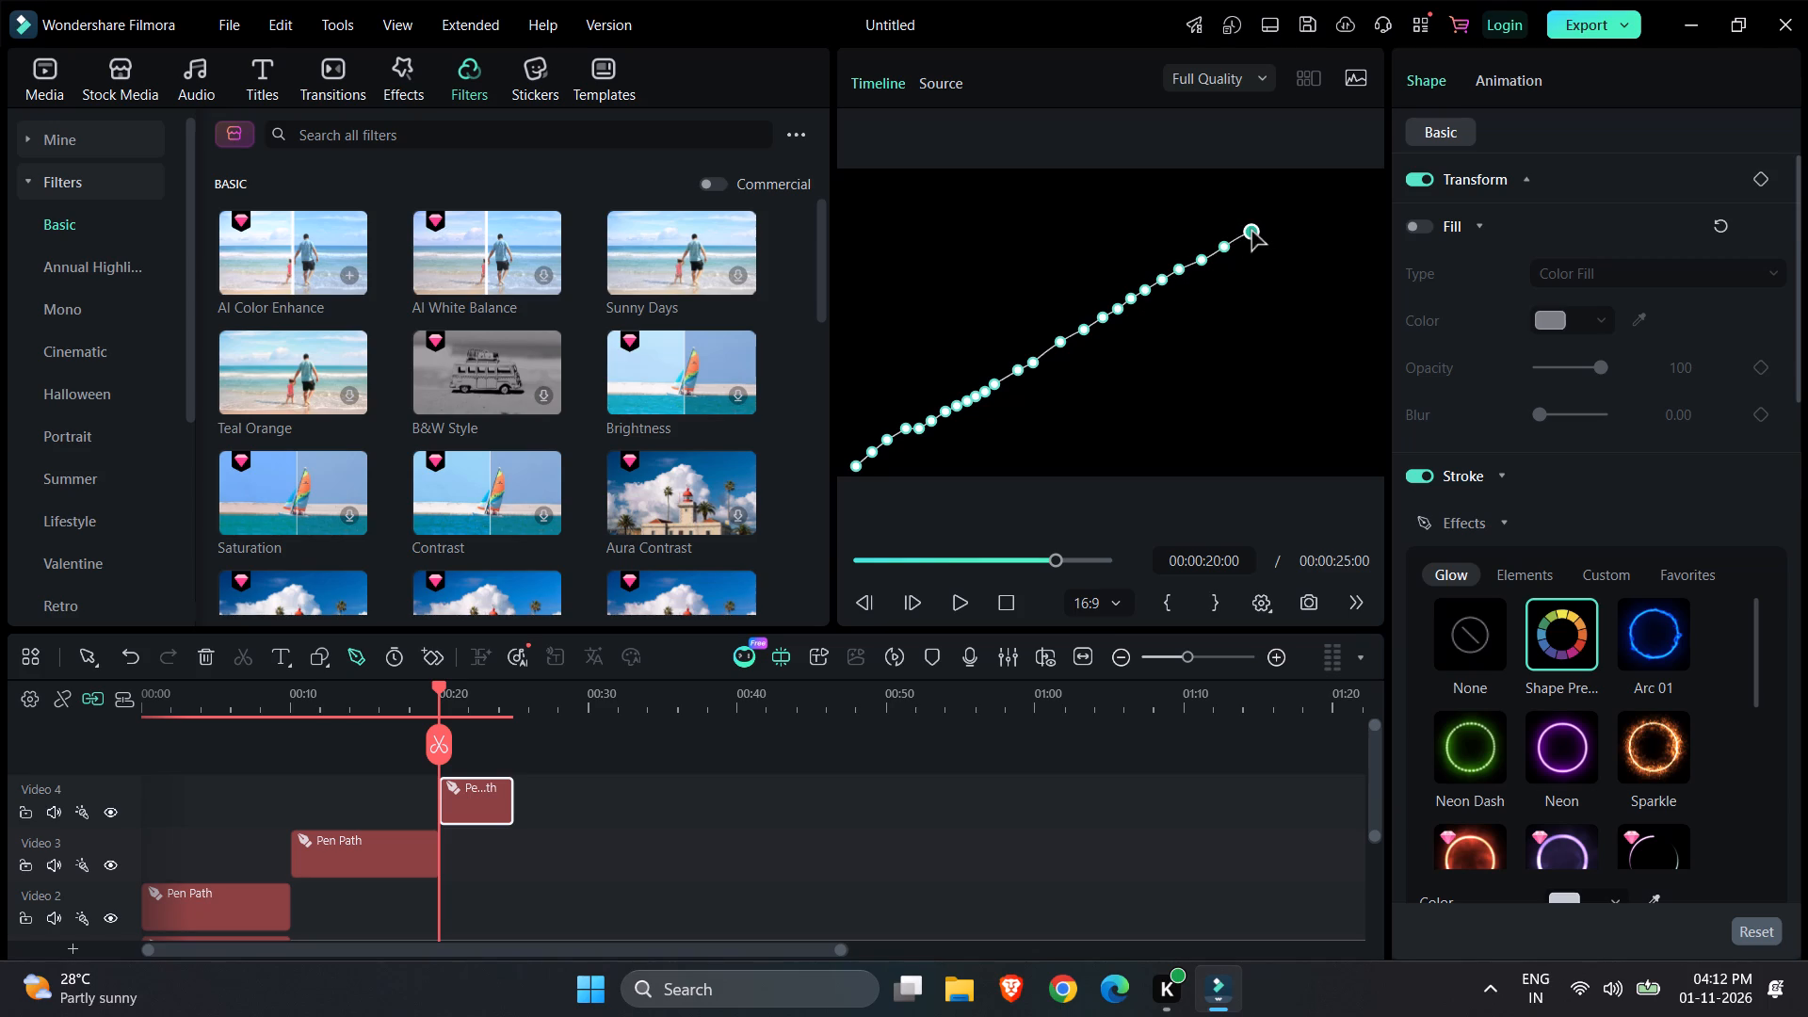
Extend the pen path's diagonal from about three quarters of the frame's width up to the frame's top-right corner.
{"action": "left_click", "coordinate": [1265, 228]}
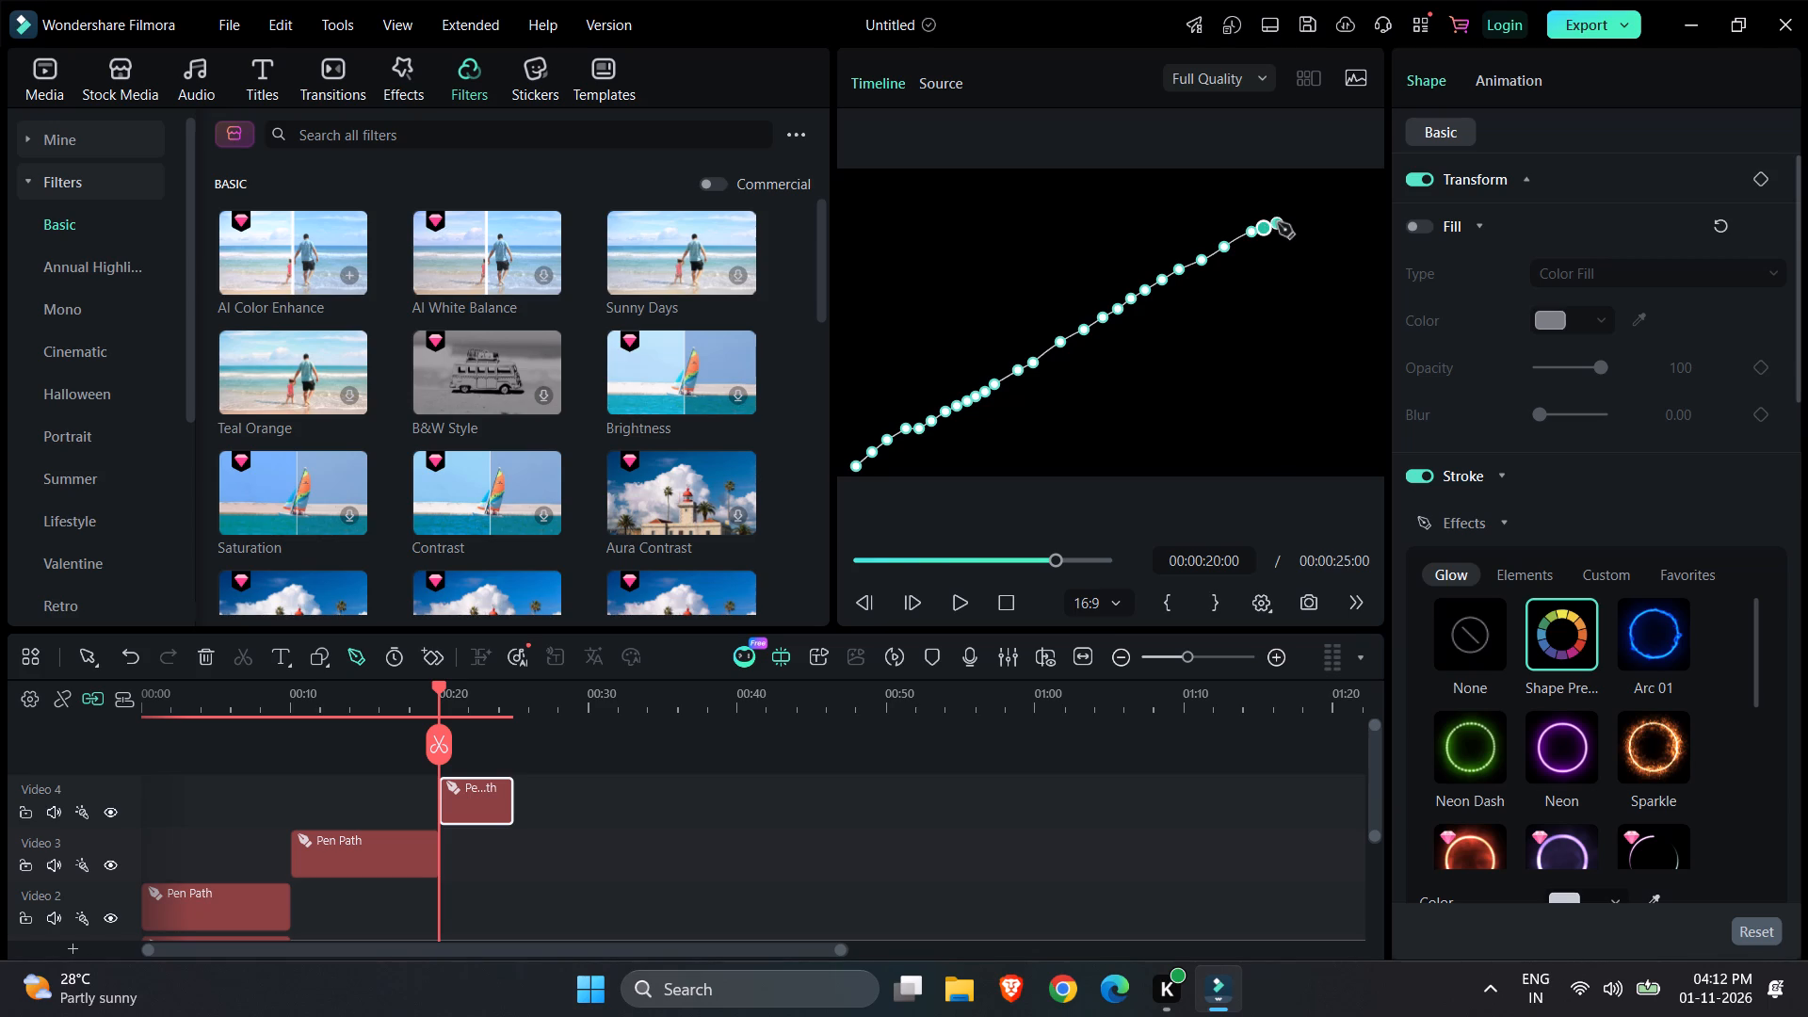
{"action": "left_click", "coordinate": [1278, 223]}
{"action": "left_click", "coordinate": [1299, 212]}
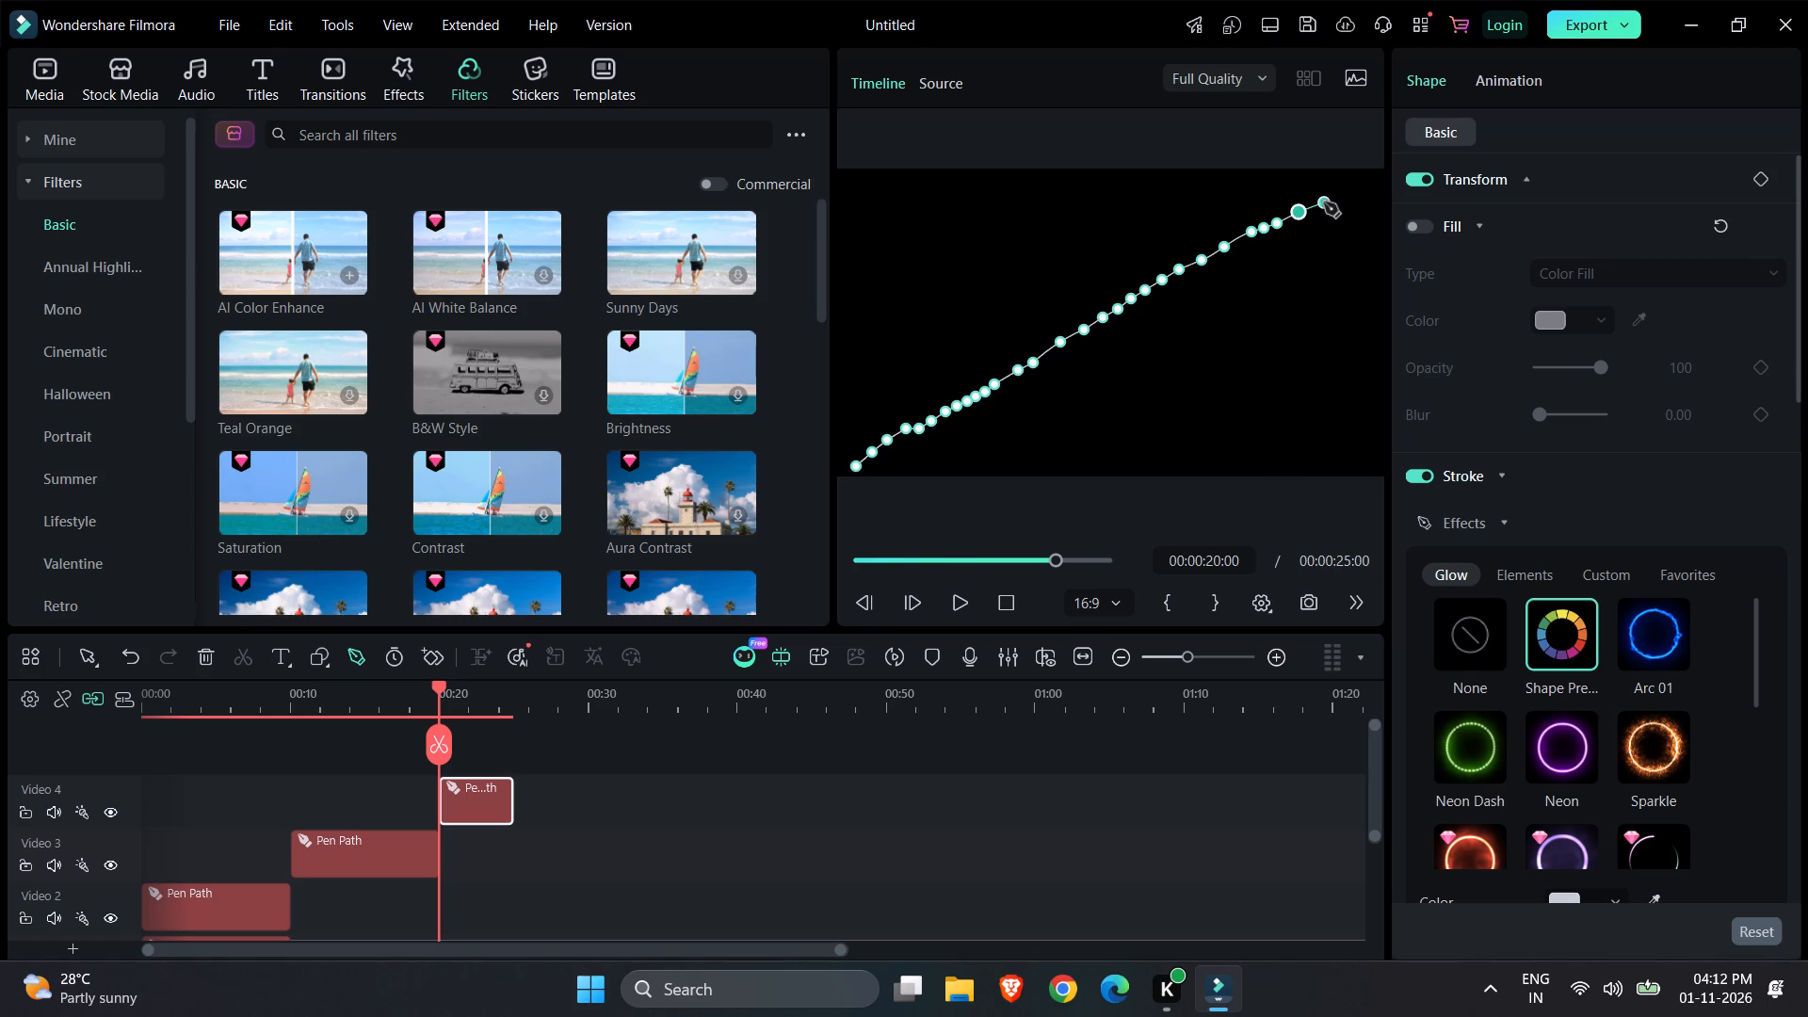
{"action": "left_click", "coordinate": [1320, 203]}
{"action": "left_click", "coordinate": [1335, 198]}
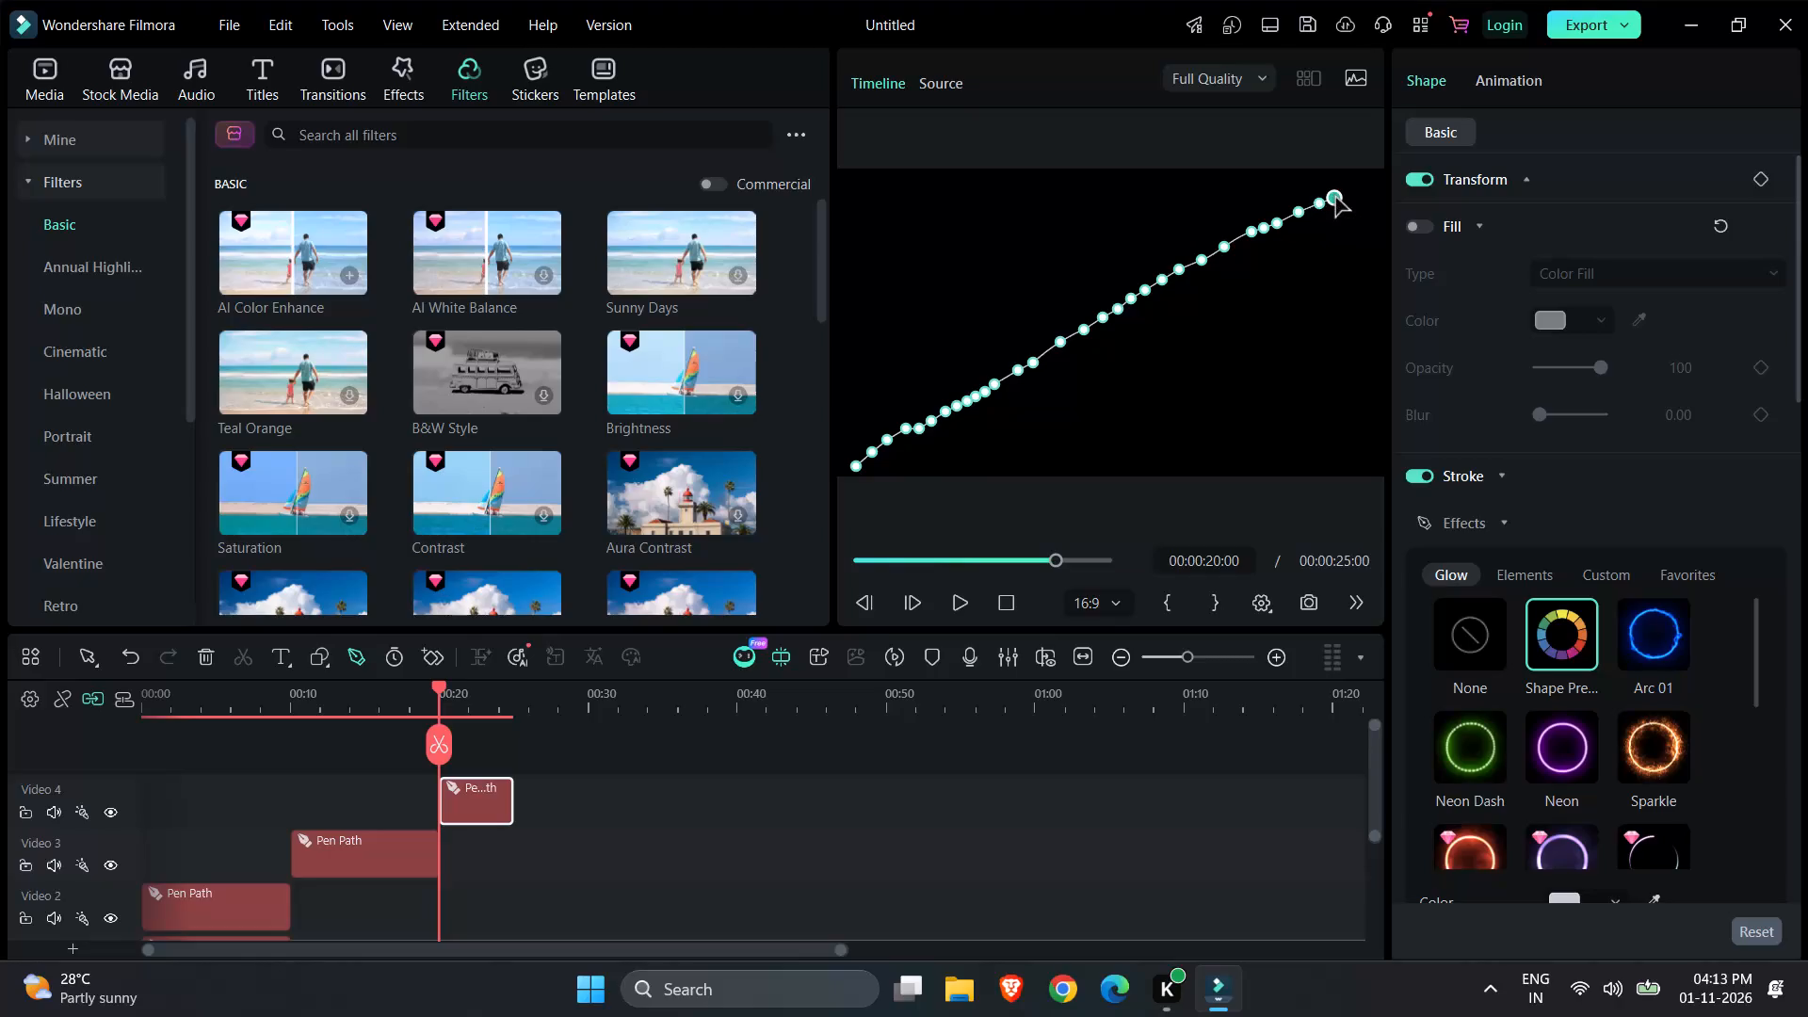
{"action": "left_click", "coordinate": [1350, 190]}
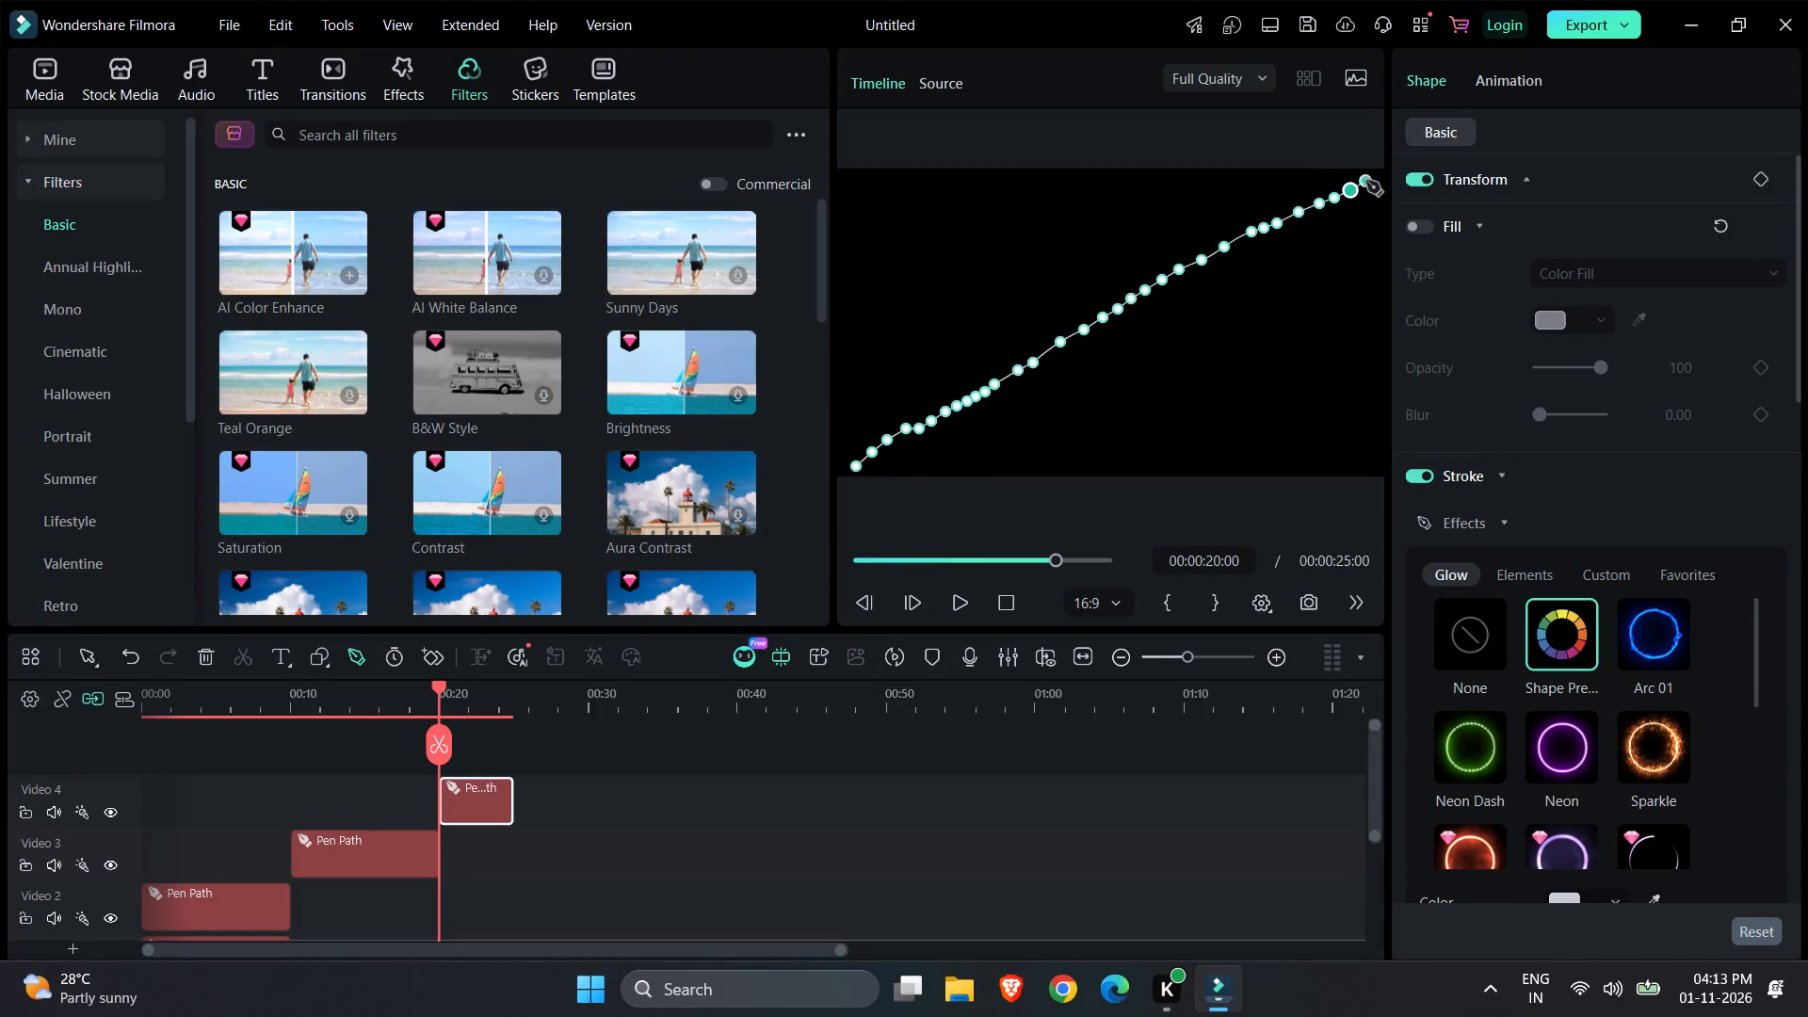
{"action": "left_click", "coordinate": [1367, 180]}
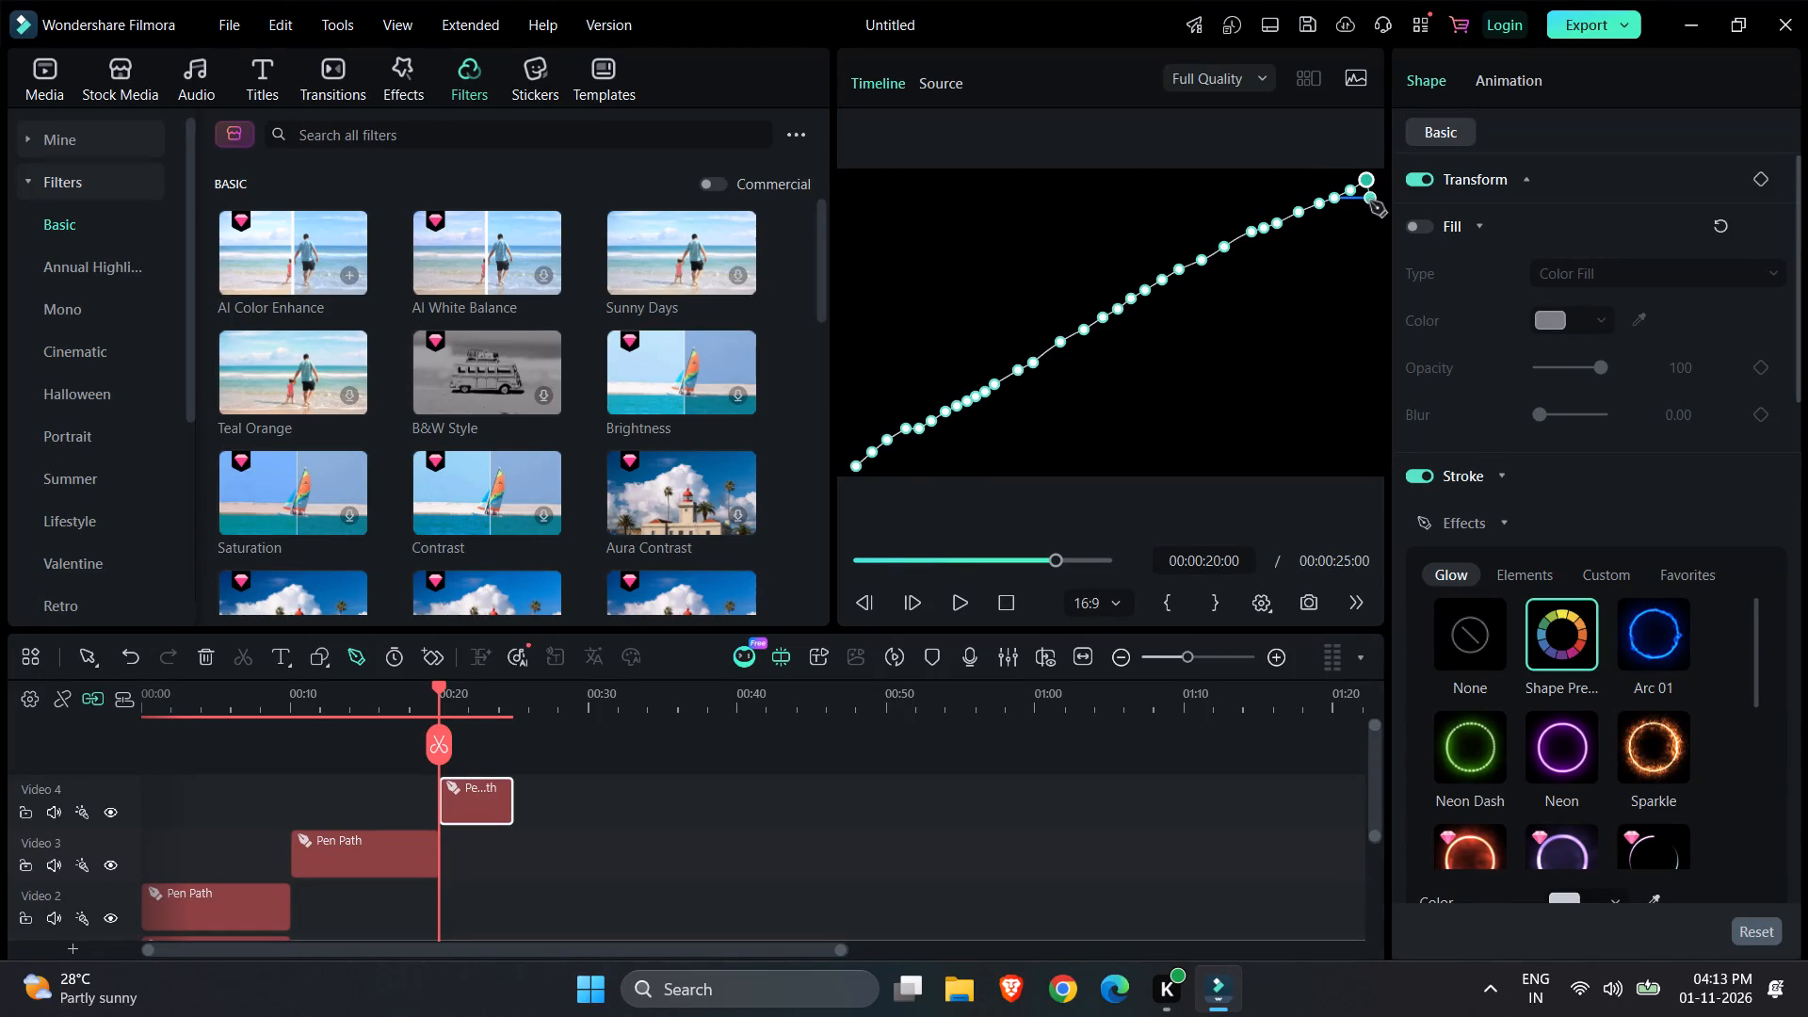
Extend the pen path straight down the frame's right edge from the top-right corner to the bottom-right corner.
{"action": "left_click", "coordinate": [1369, 207]}
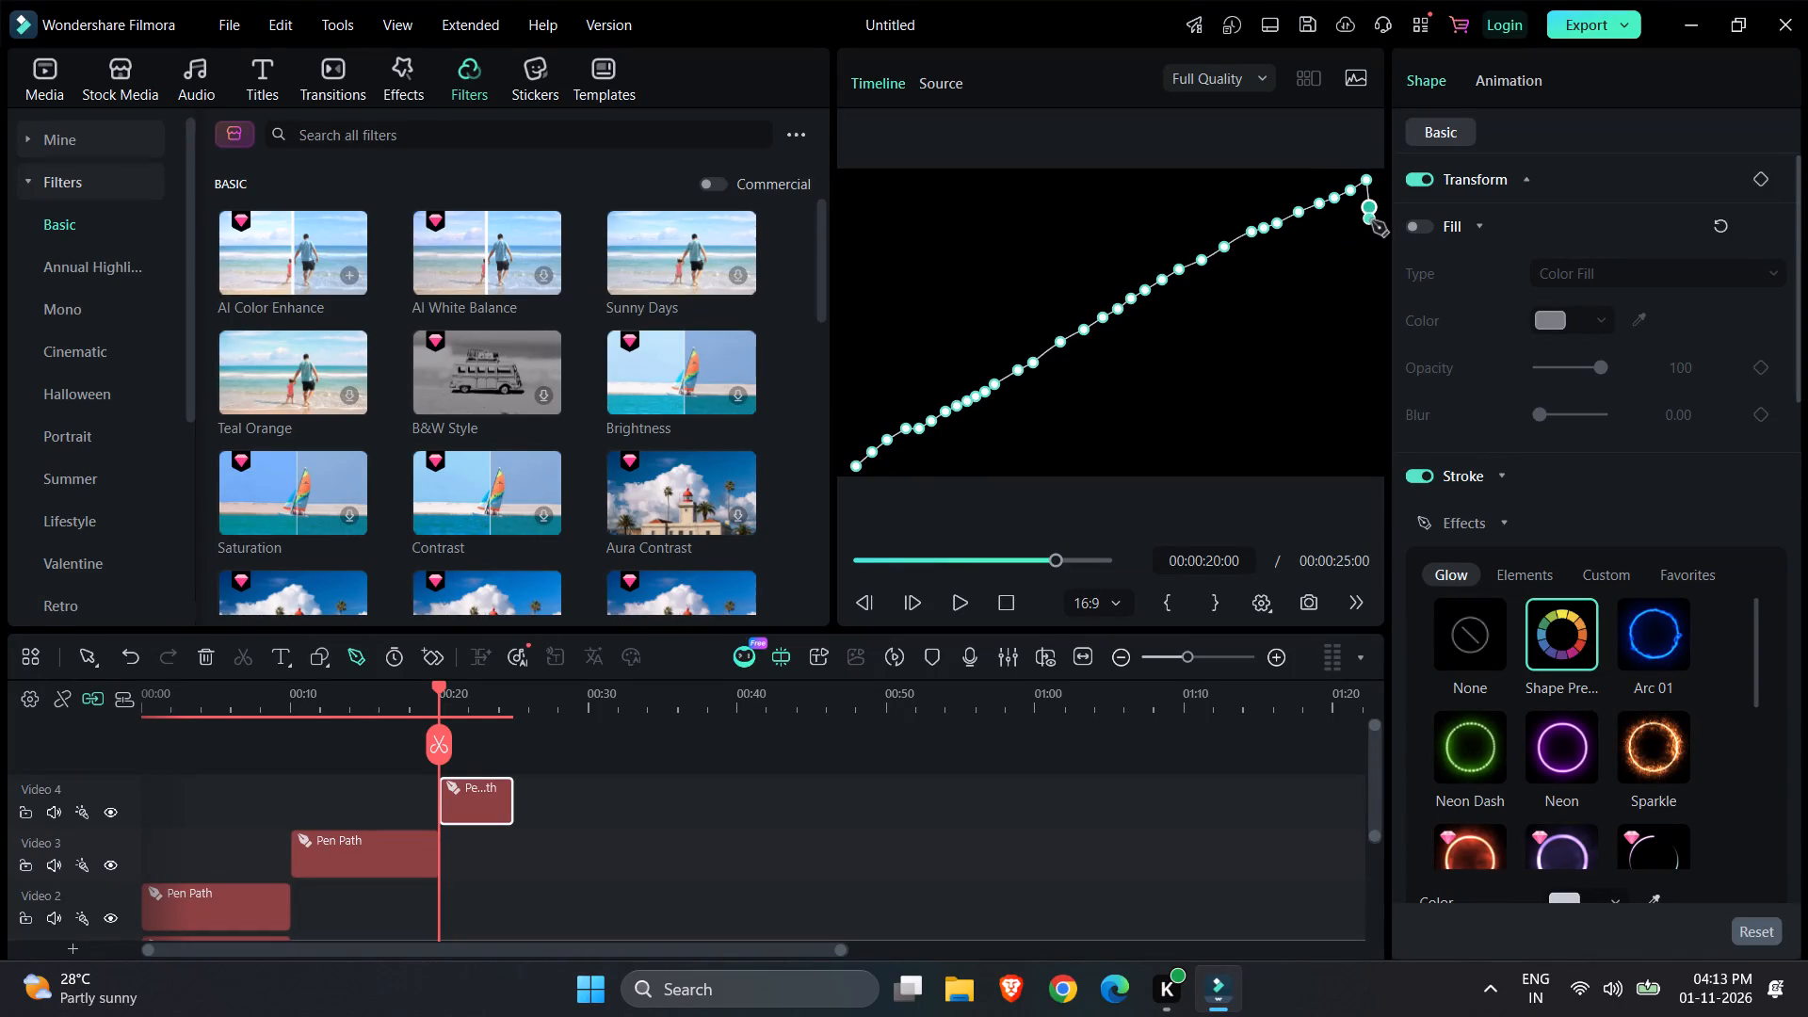
{"action": "left_click", "coordinate": [1372, 226]}
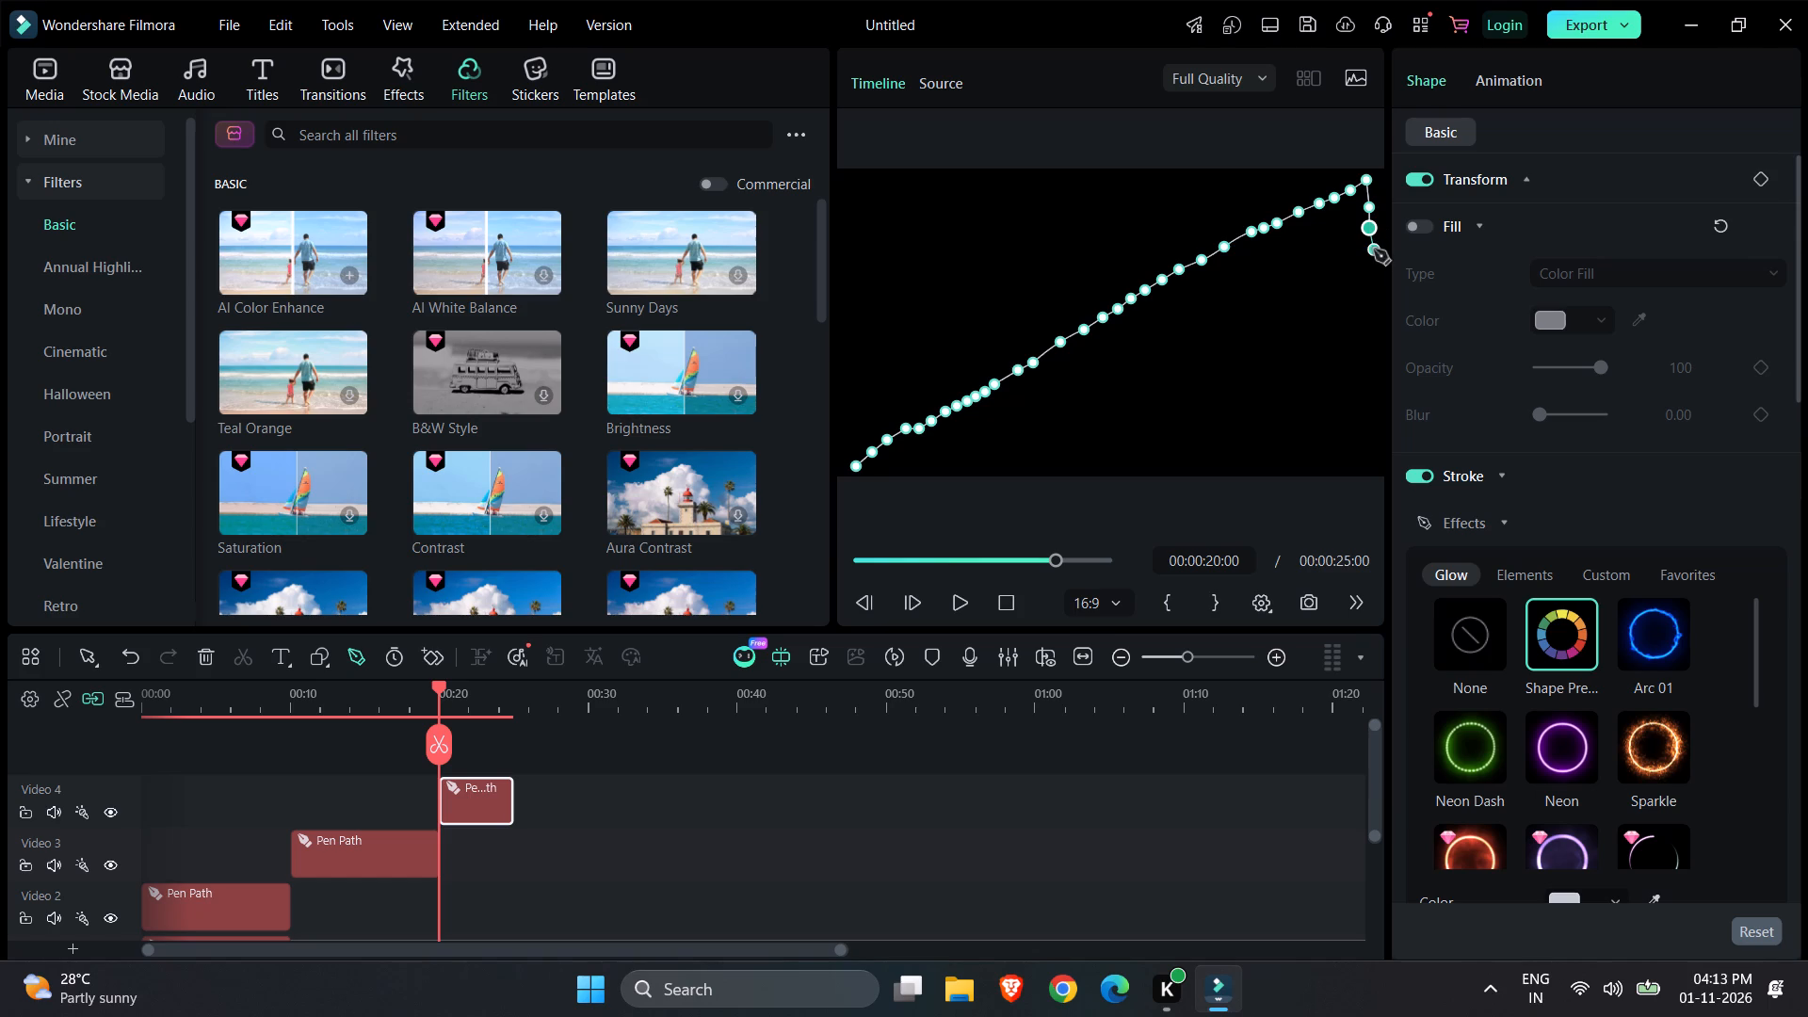
{"action": "left_click", "coordinate": [1371, 252]}
{"action": "left_click", "coordinate": [1371, 273]}
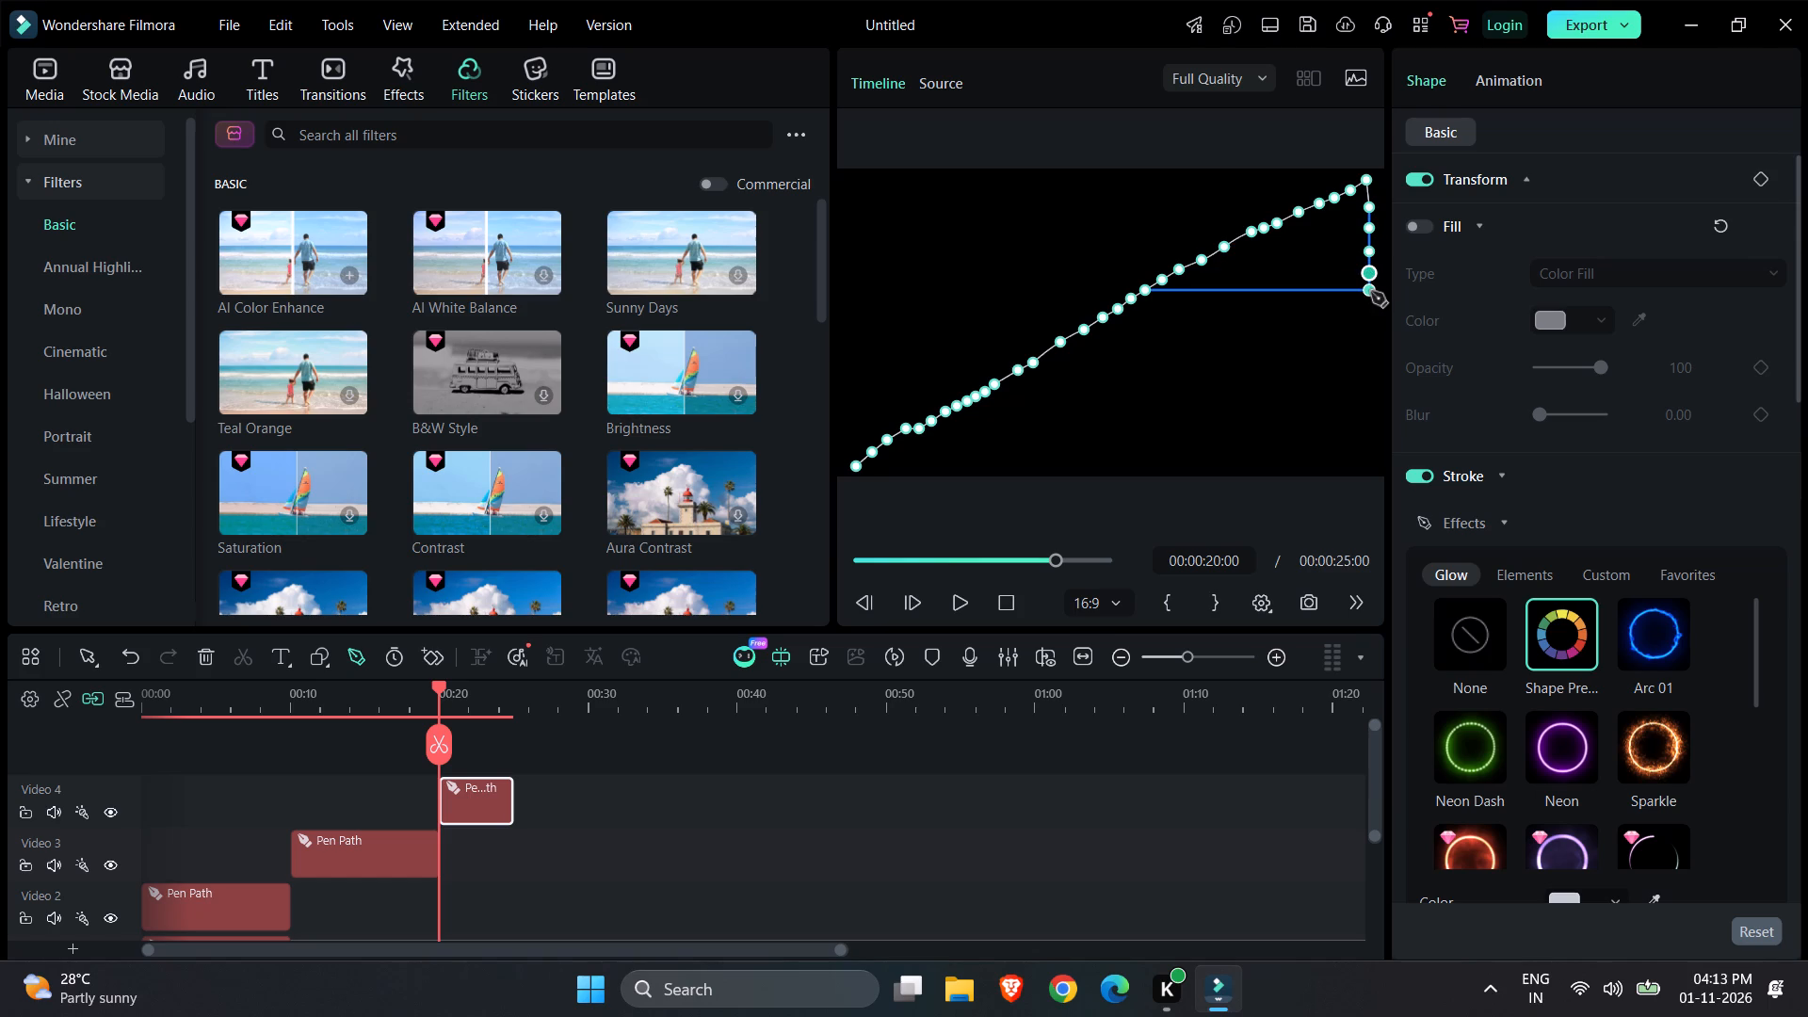
{"action": "left_click", "coordinate": [1370, 298]}
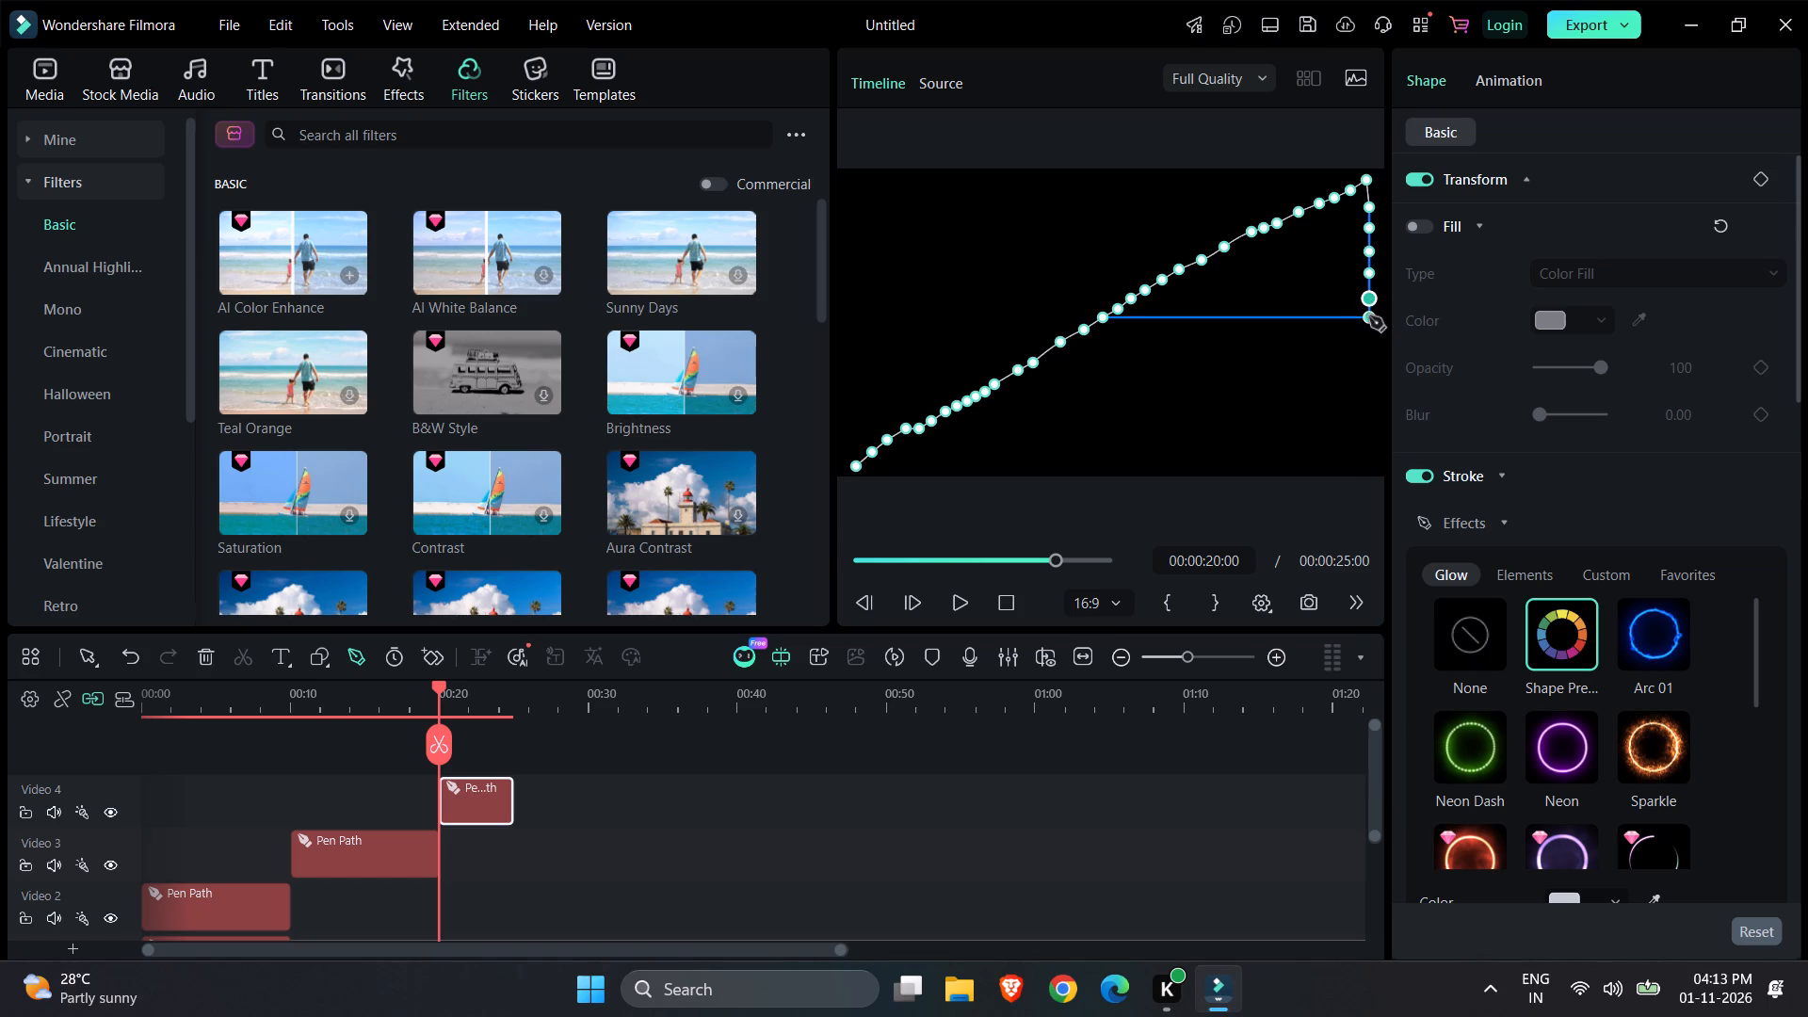
{"action": "left_click", "coordinate": [1369, 320]}
{"action": "left_click", "coordinate": [1369, 341]}
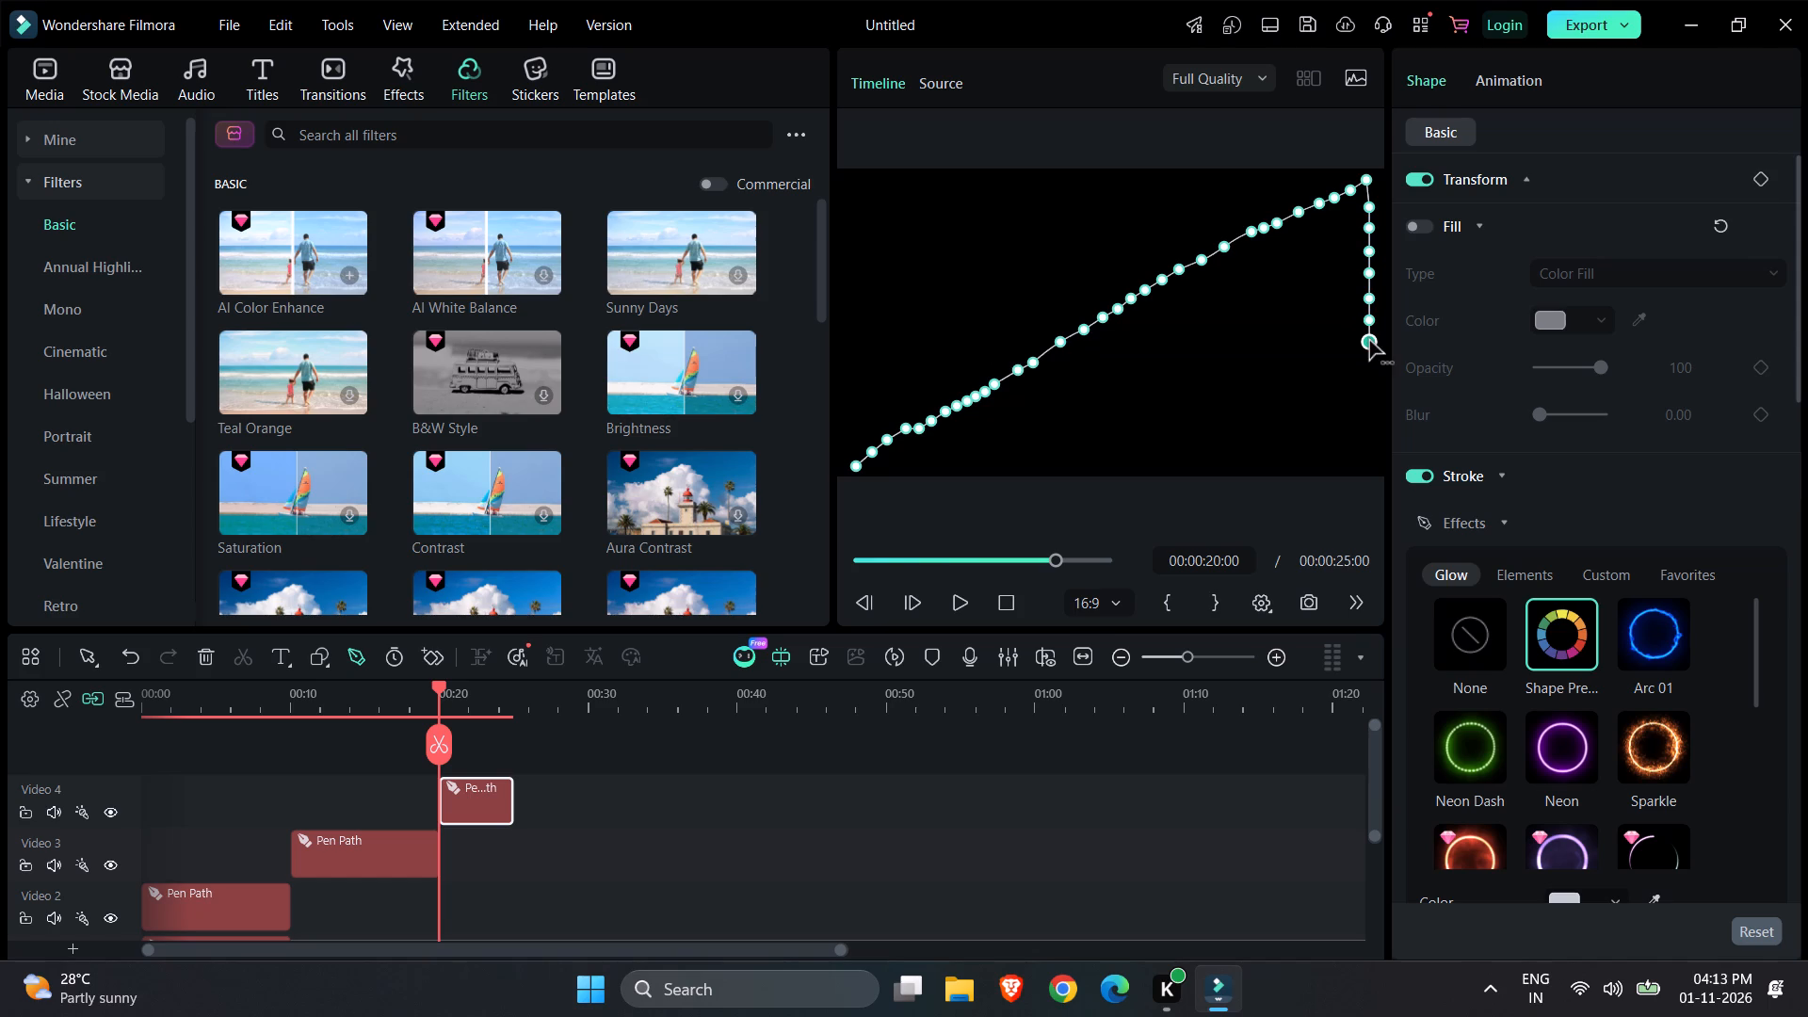
{"action": "left_click", "coordinate": [1371, 369]}
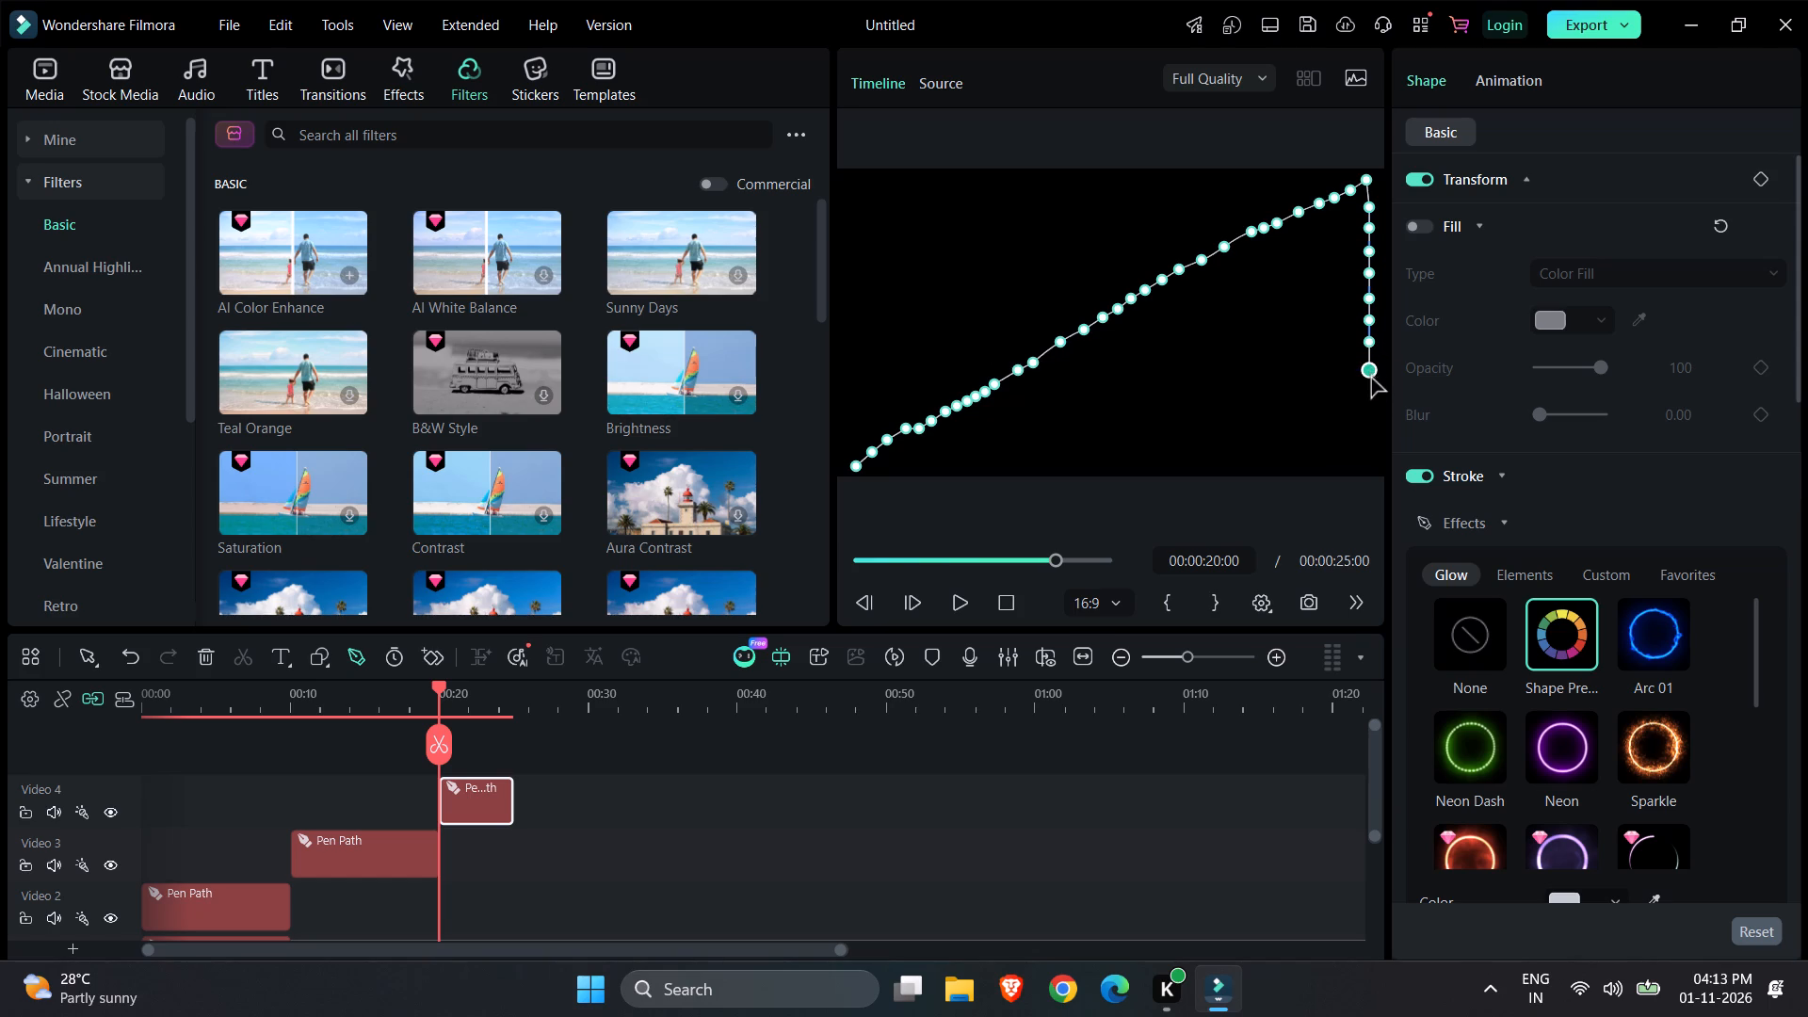
{"action": "left_click", "coordinate": [1371, 390]}
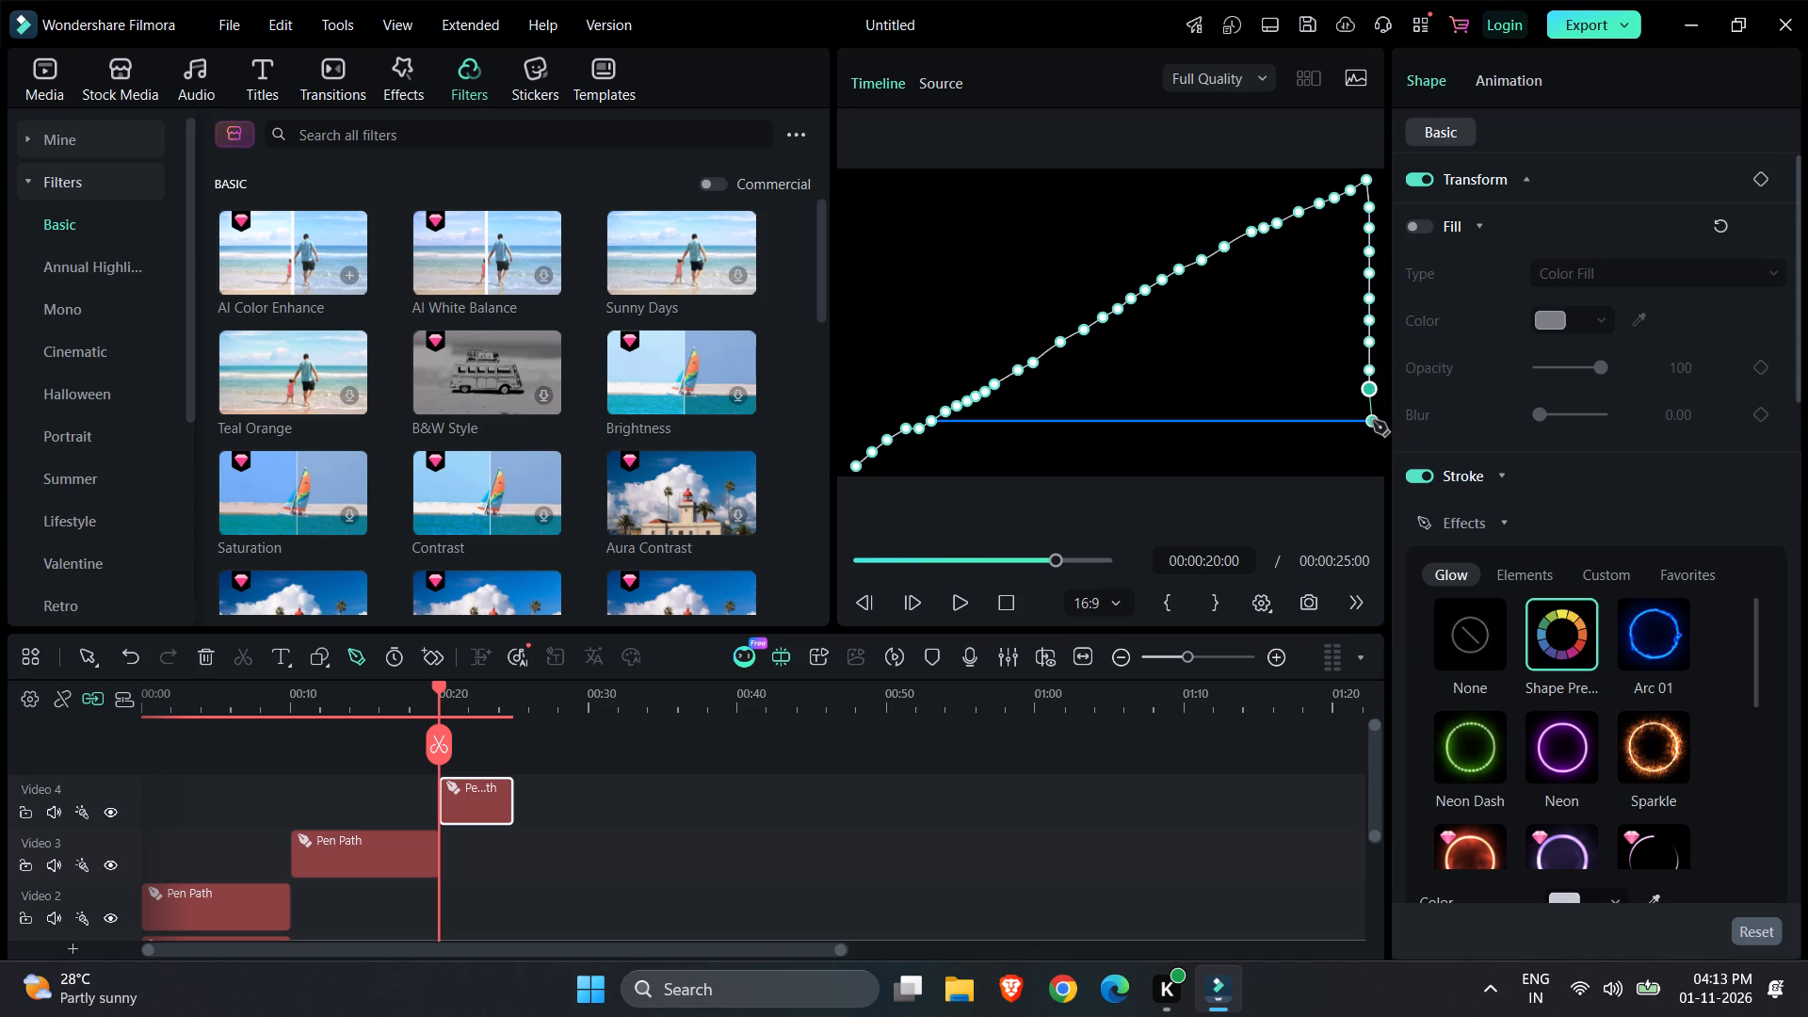
{"action": "left_click", "coordinate": [1374, 417]}
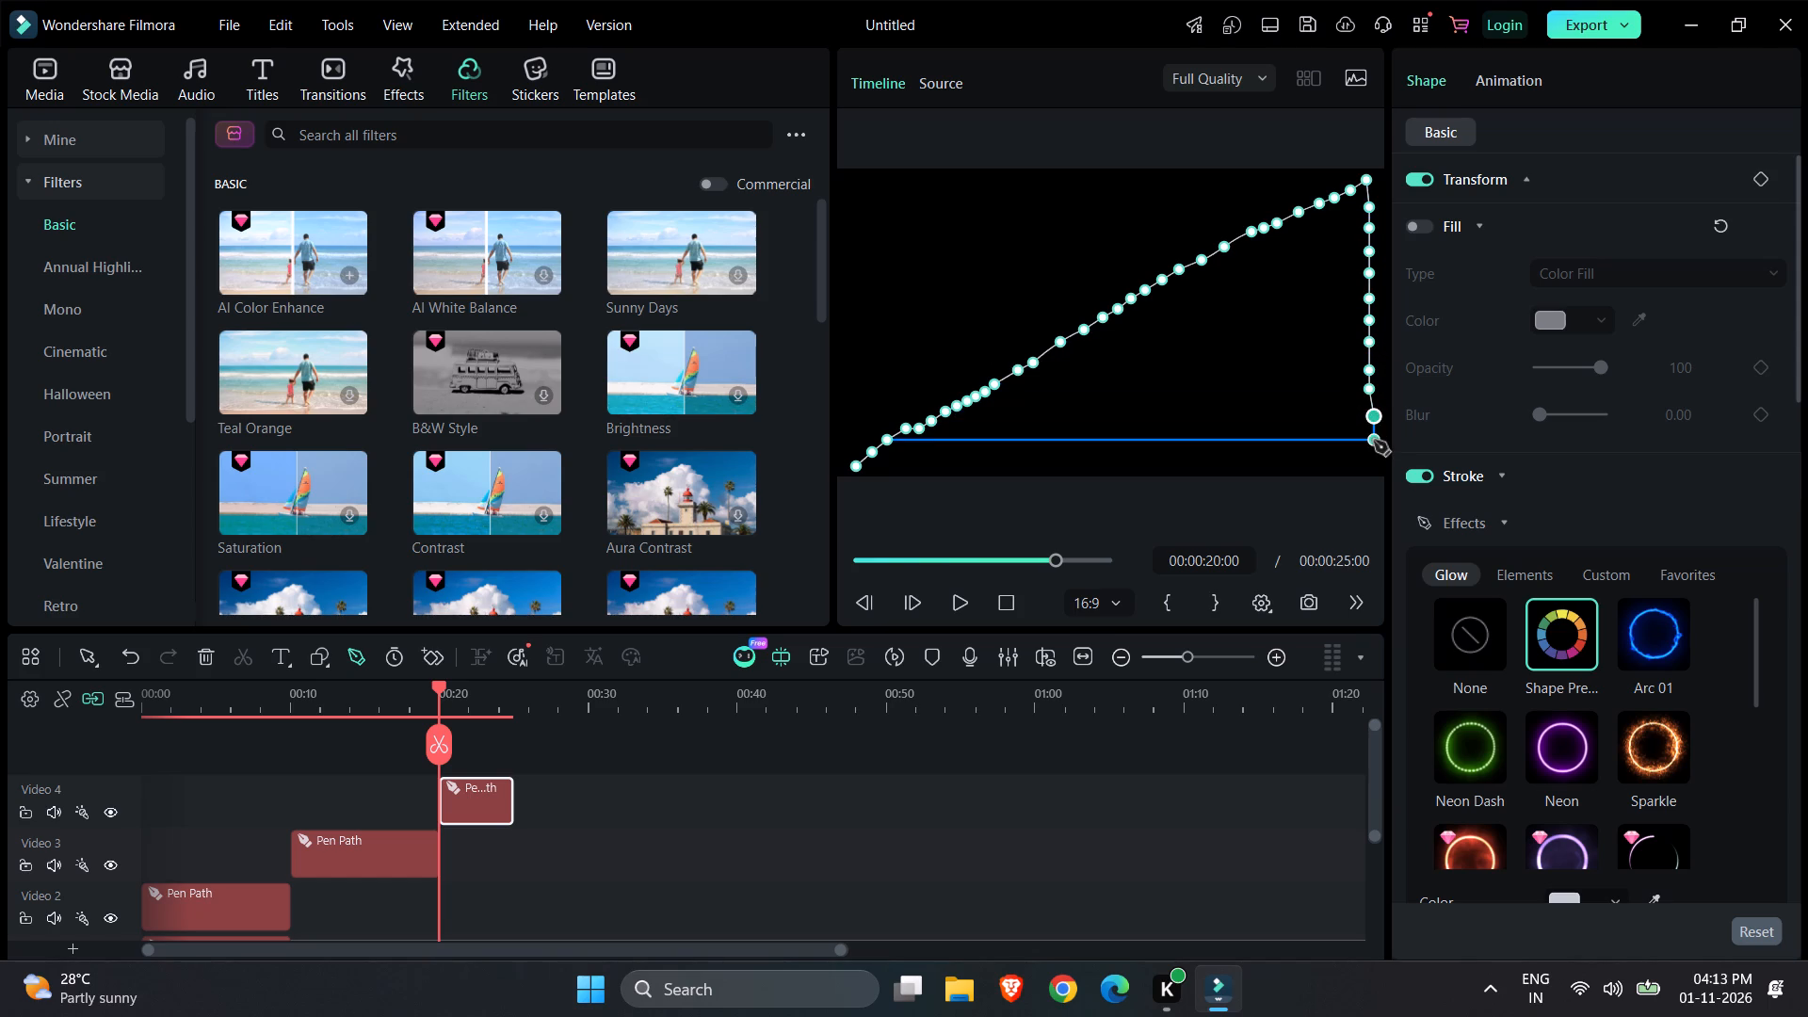
{"action": "left_click", "coordinate": [1374, 443]}
{"action": "left_click", "coordinate": [1373, 463]}
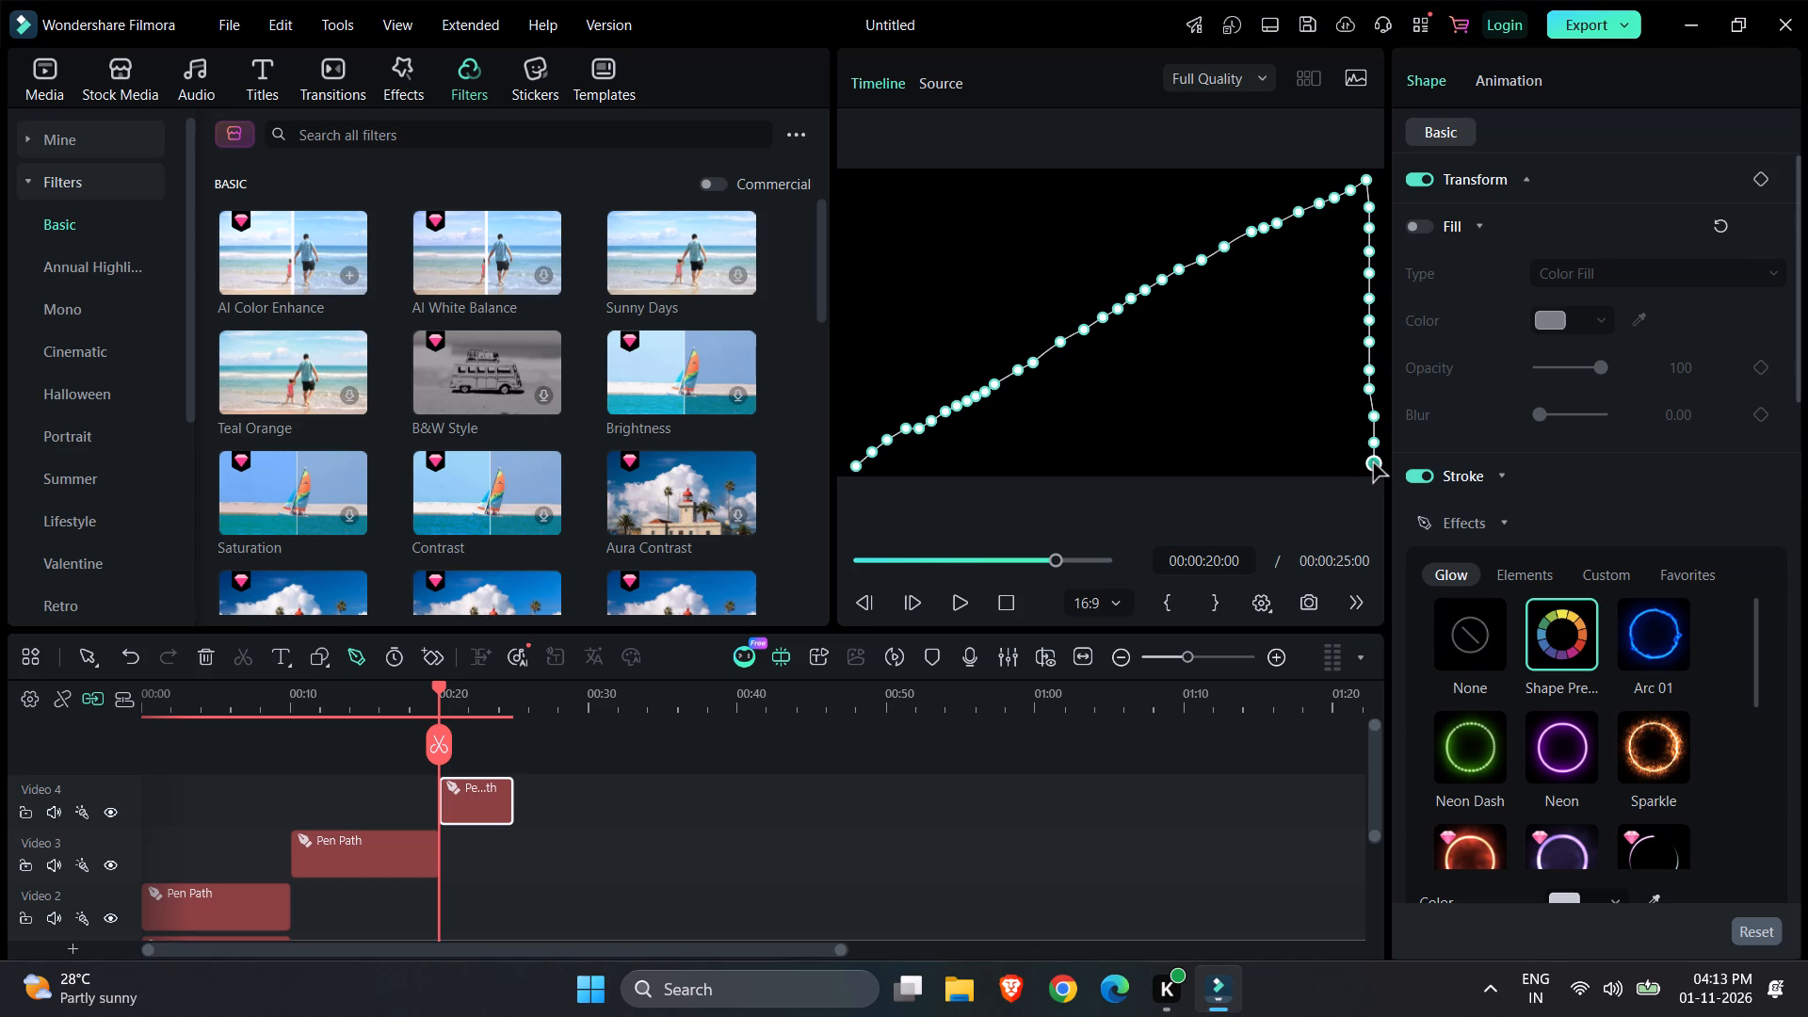
Extend the pen path along the frame's bottom edge from the bottom-right corner to about the middle of the frame.
{"action": "left_click", "coordinate": [1352, 463]}
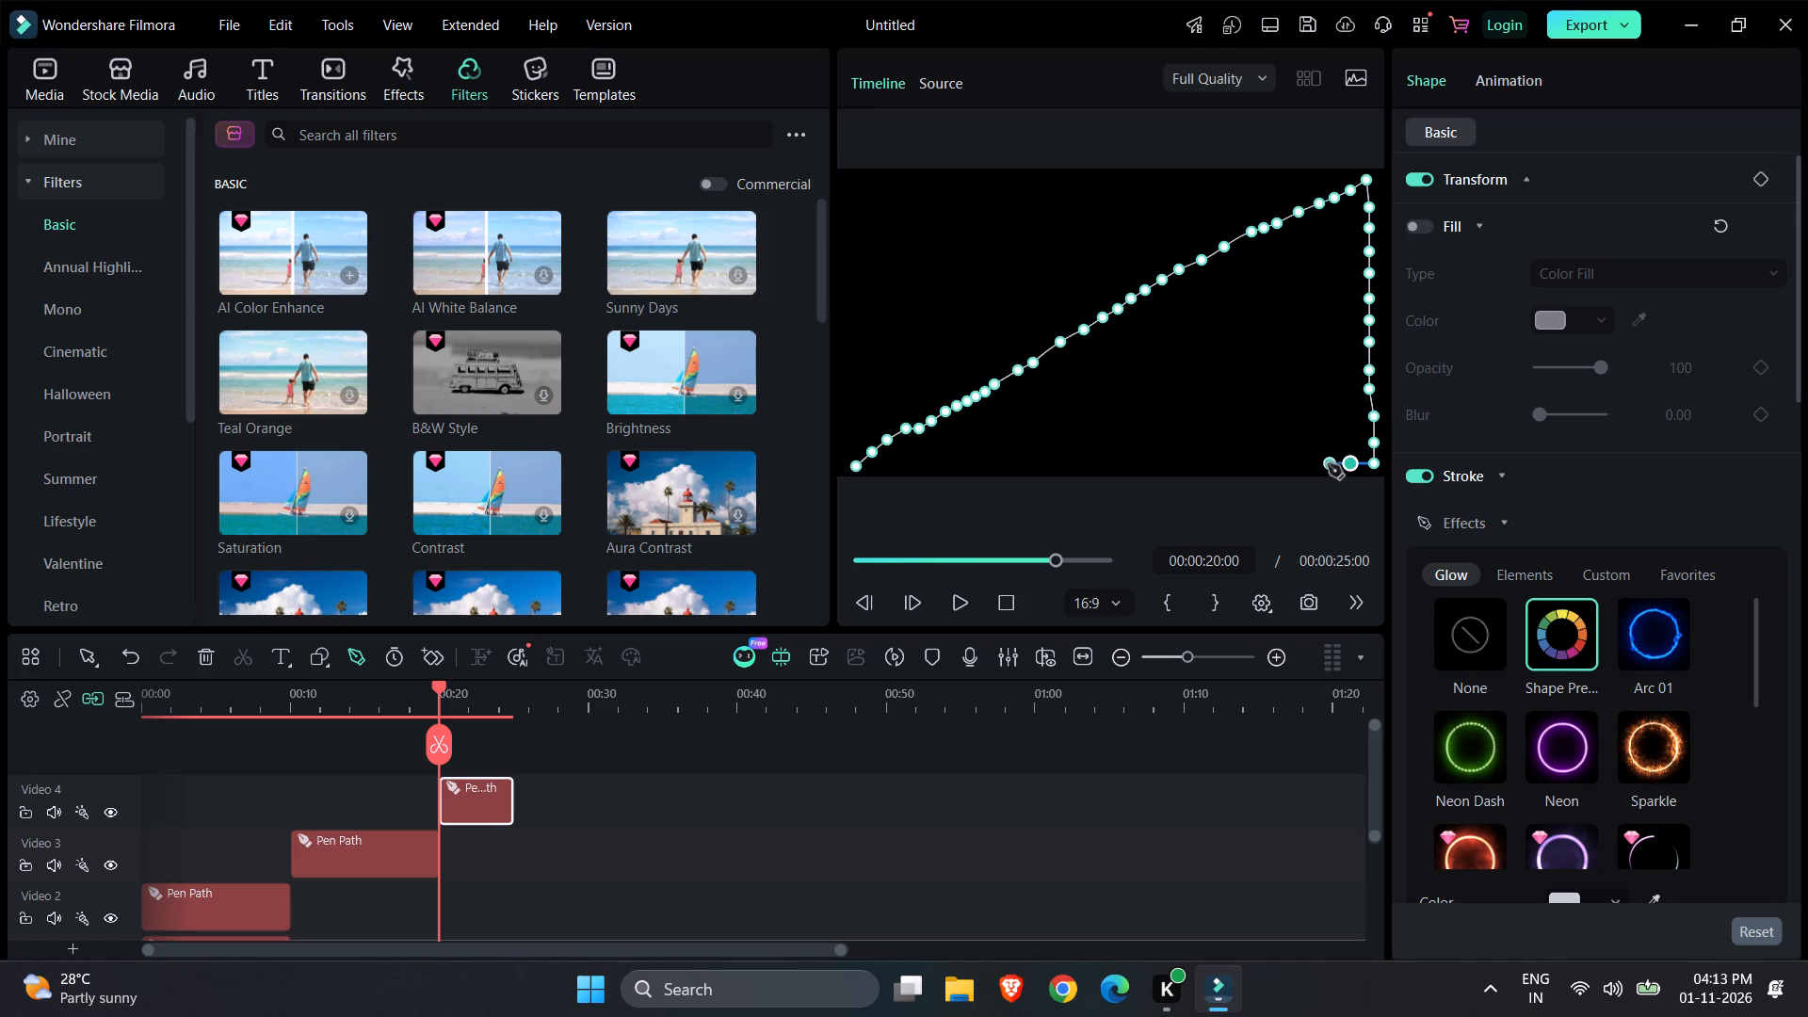
{"action": "left_click", "coordinate": [1328, 464]}
{"action": "left_click", "coordinate": [1301, 464]}
{"action": "left_click", "coordinate": [1278, 465]}
{"action": "left_click", "coordinate": [1256, 465]}
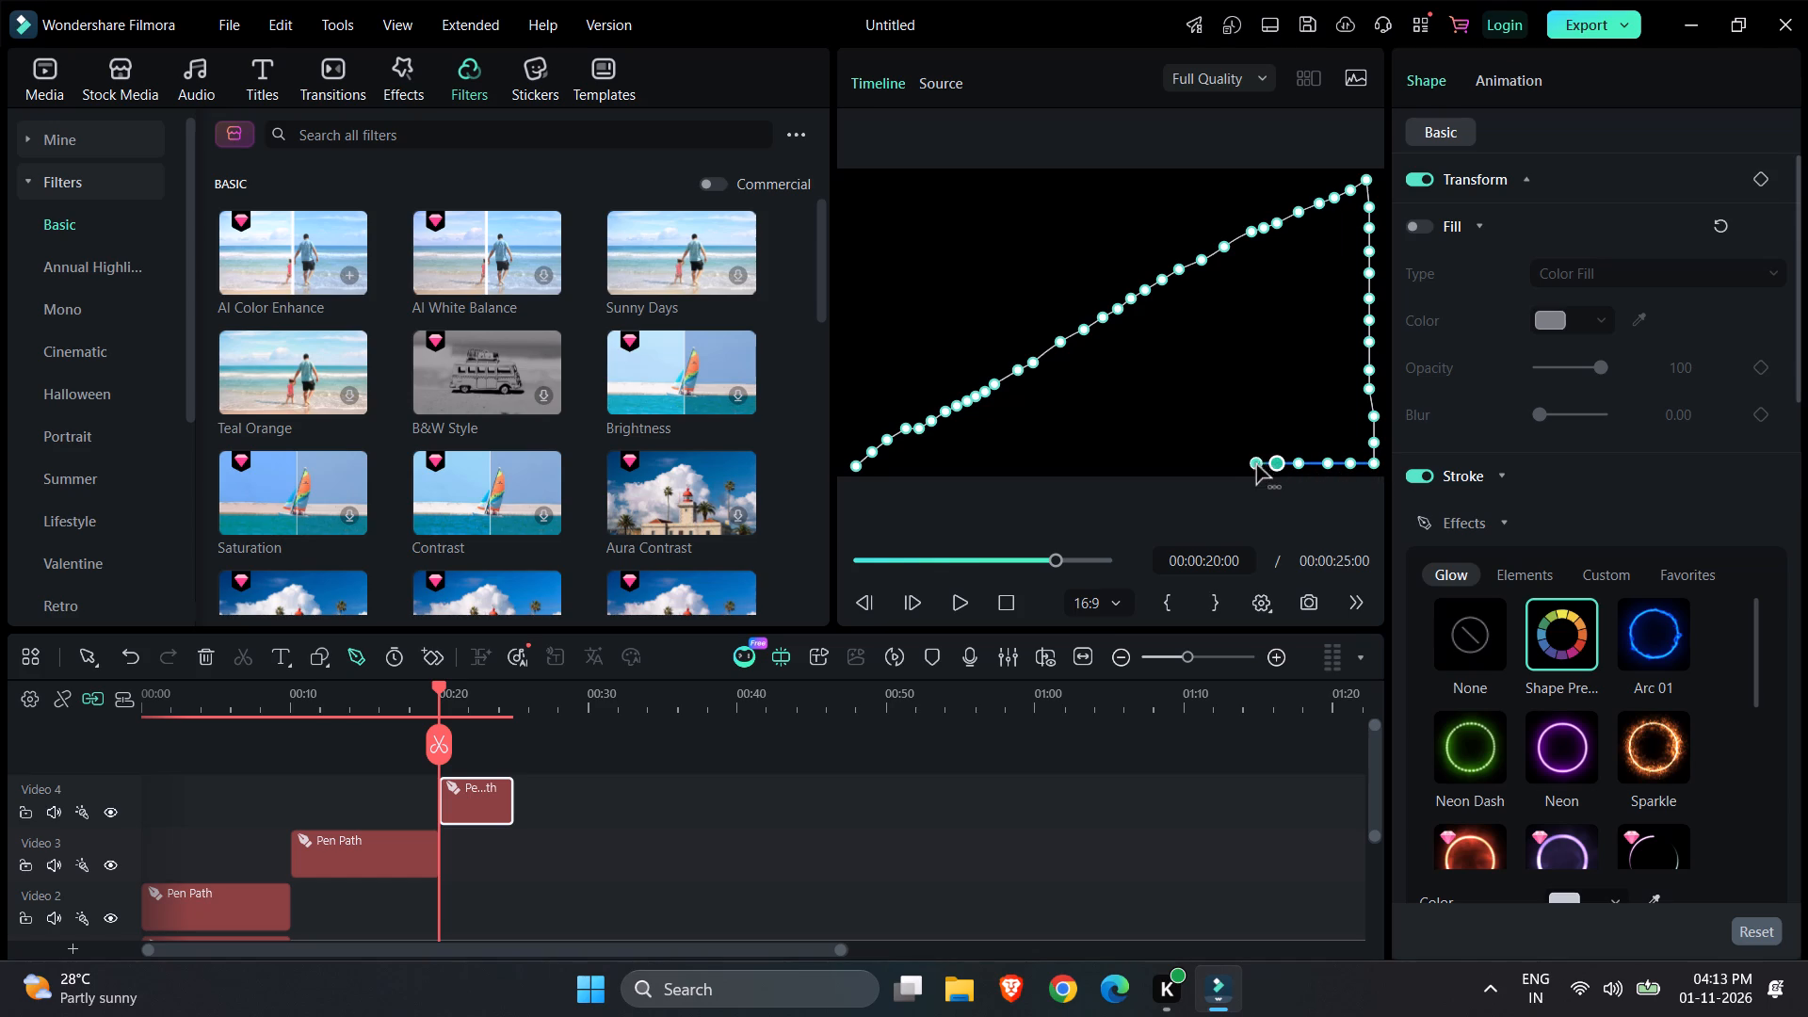
{"action": "left_click", "coordinate": [1237, 465]}
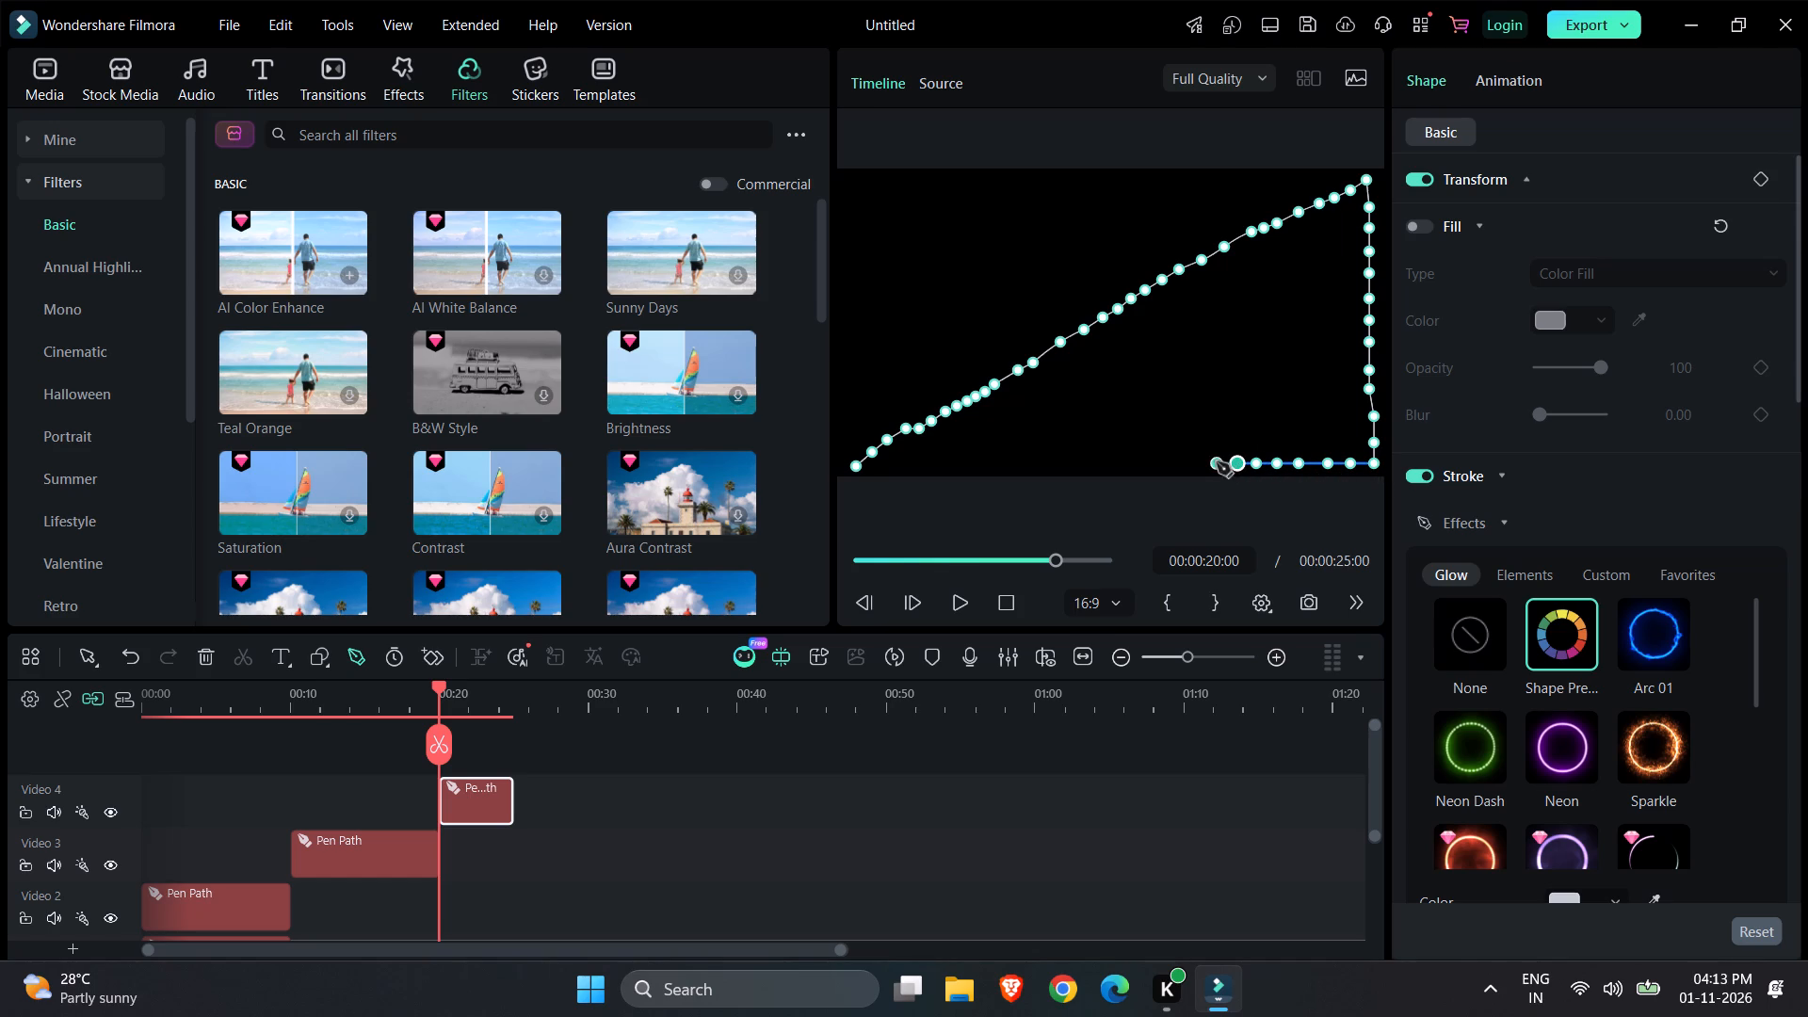
{"action": "left_click", "coordinate": [1217, 462]}
{"action": "left_click", "coordinate": [1201, 464]}
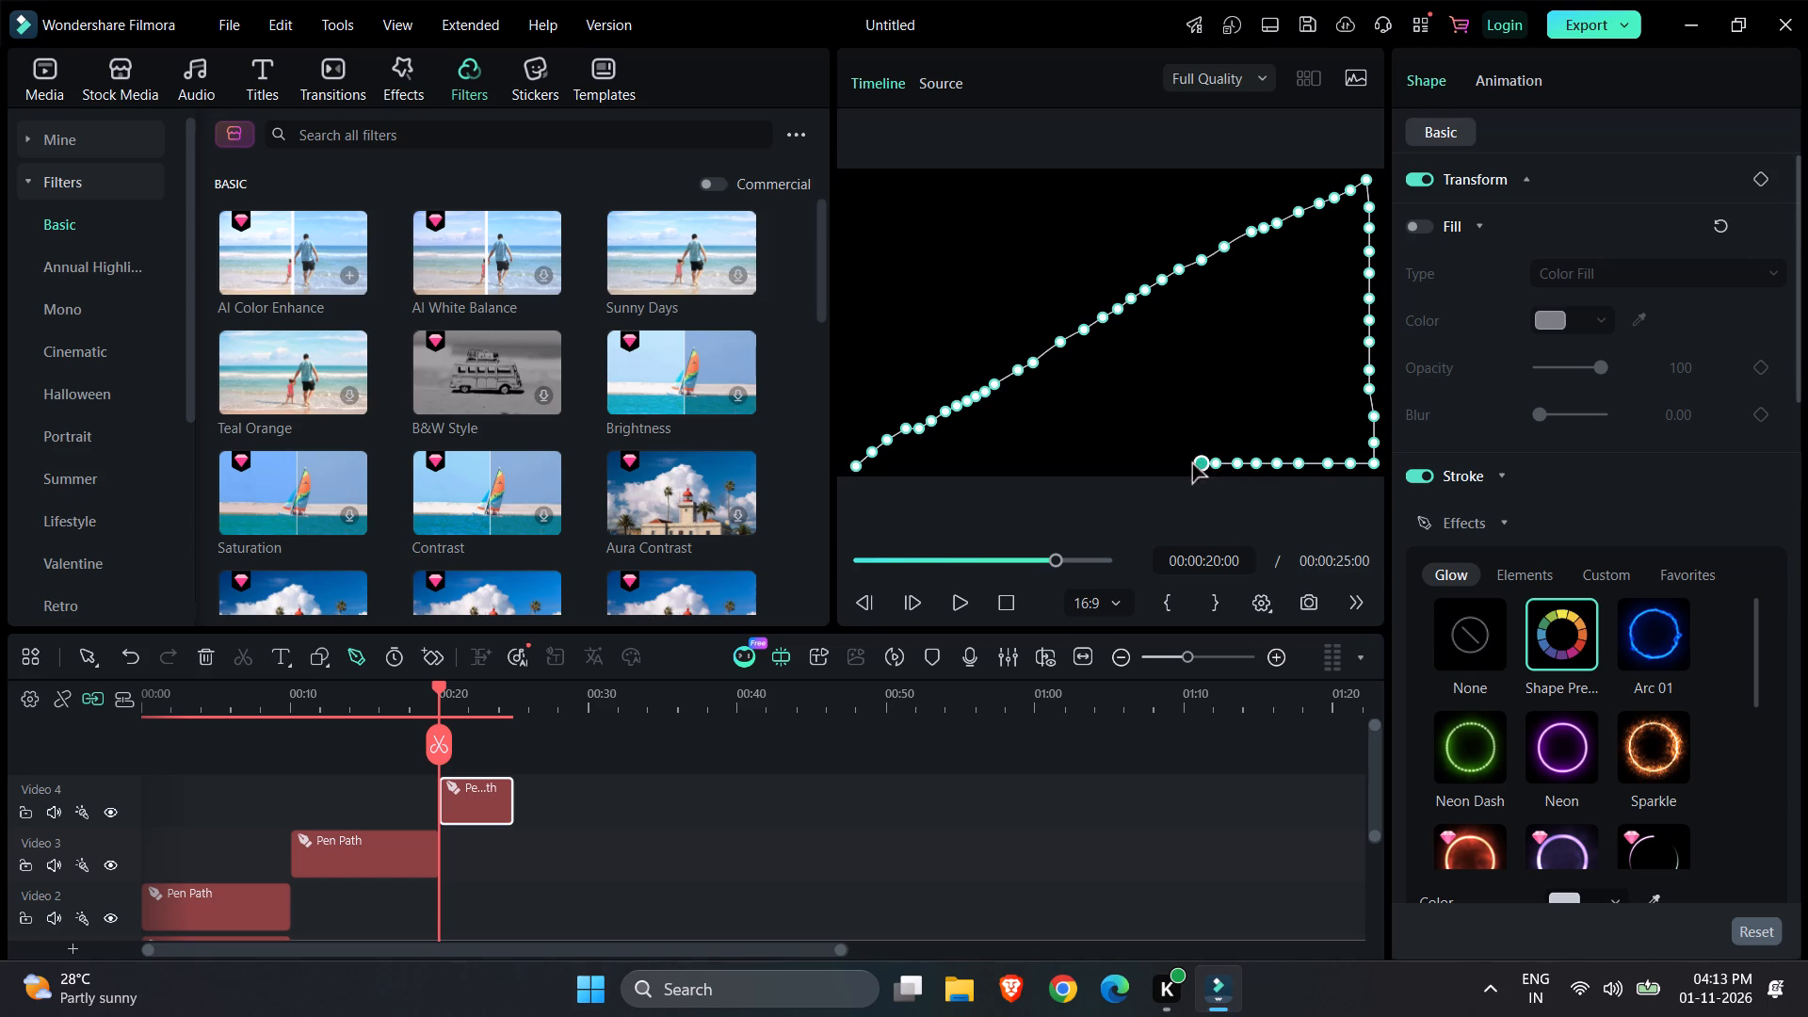
{"action": "left_click", "coordinate": [1183, 465]}
{"action": "left_click", "coordinate": [1168, 466]}
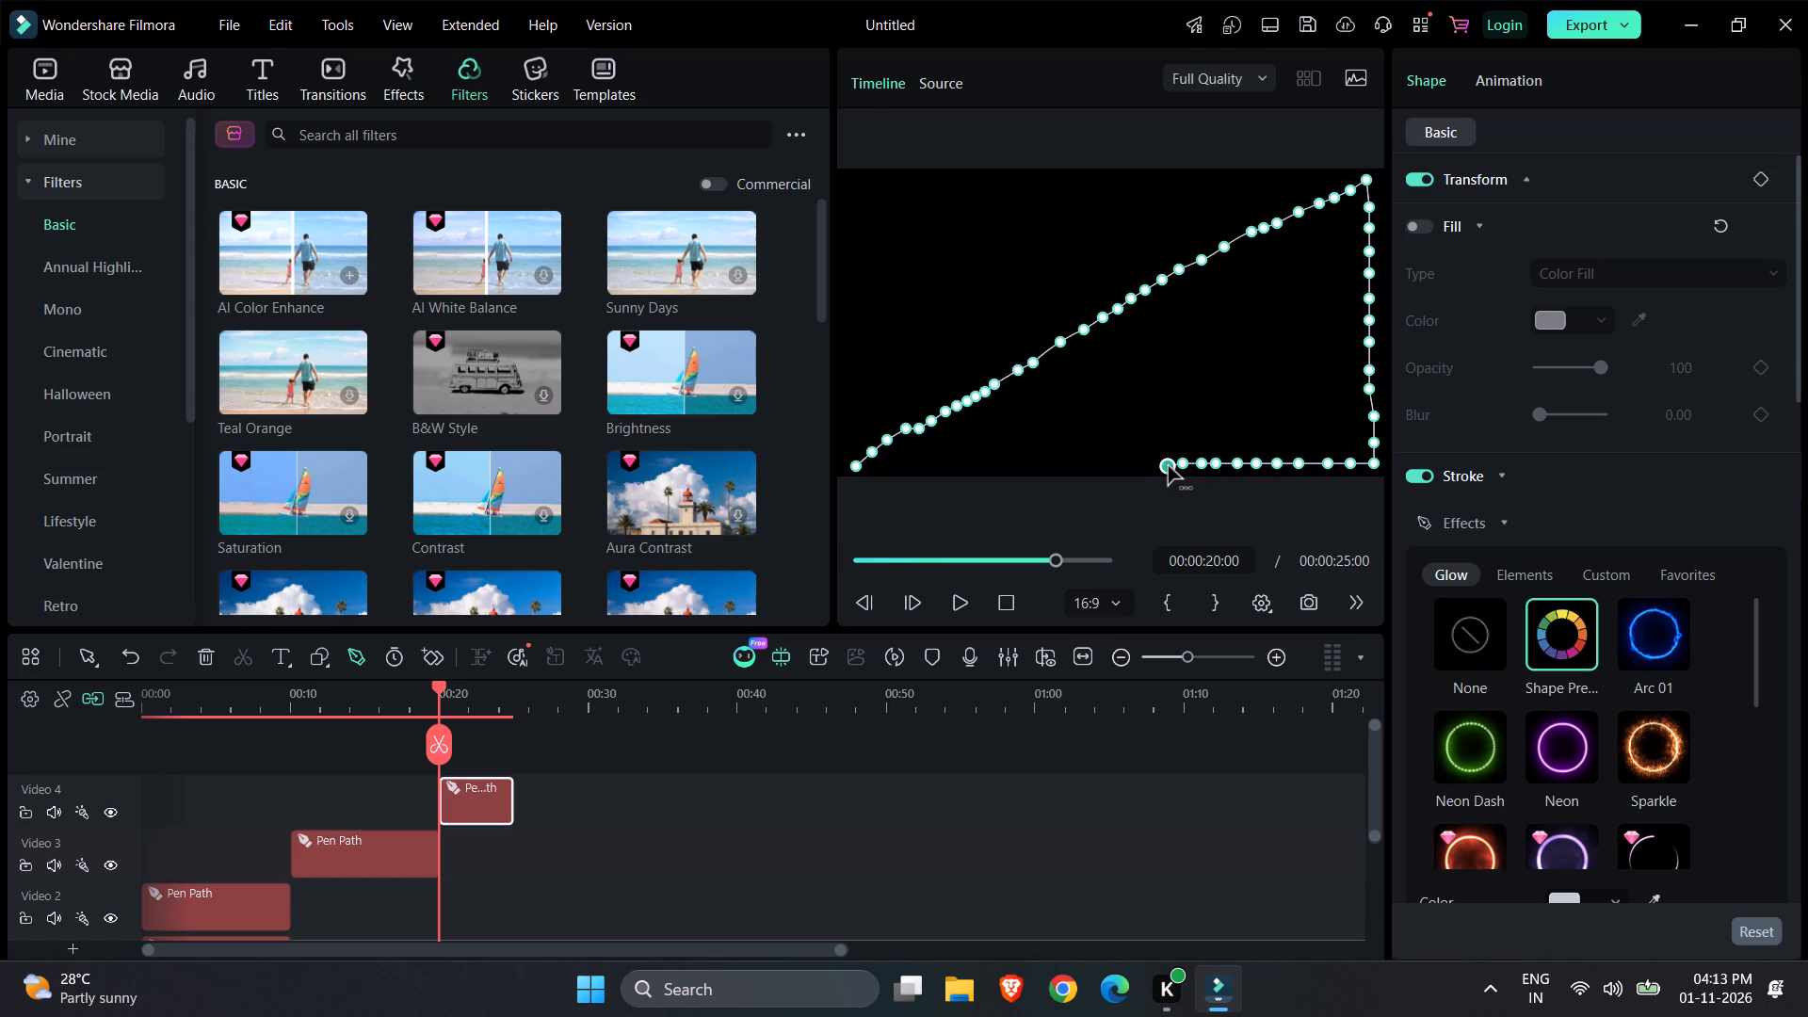
{"action": "left_click", "coordinate": [1147, 466]}
{"action": "left_click", "coordinate": [1125, 468]}
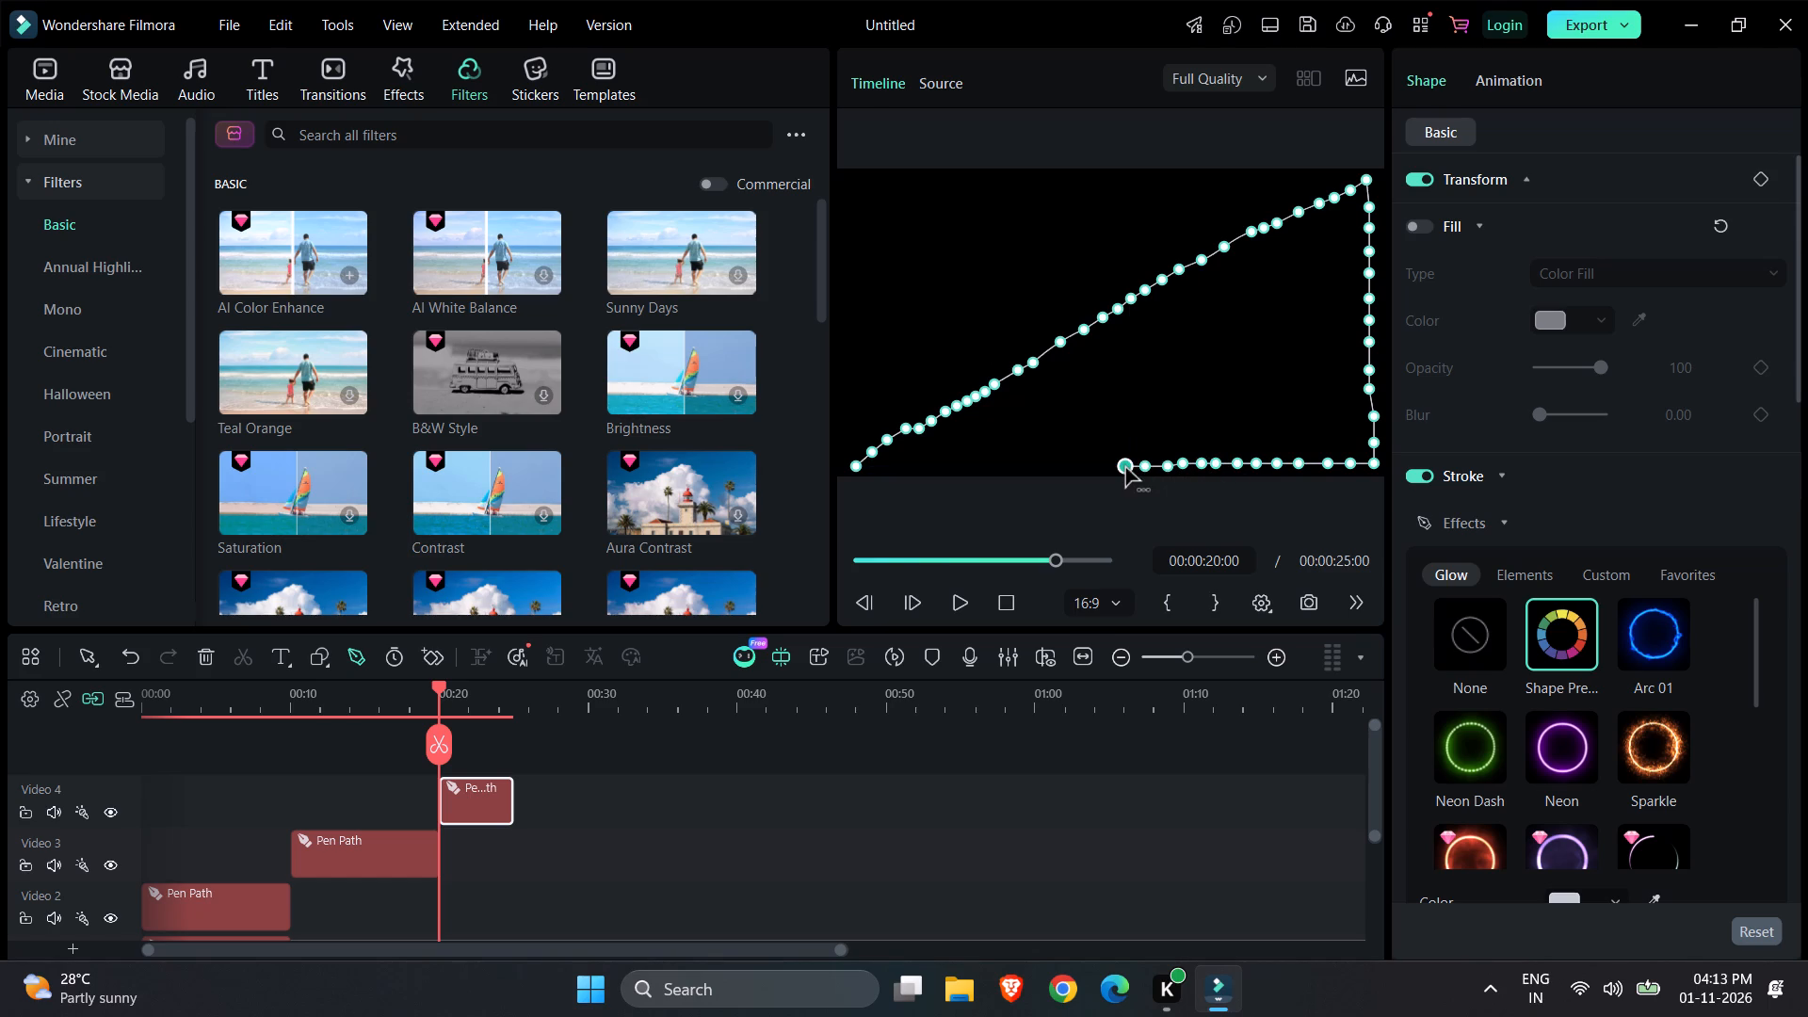
Extend the pen path along the frame's bottom edge from the middle to just beside its starting point at the bottom-left corner.
{"action": "left_click", "coordinate": [1106, 468]}
{"action": "left_click", "coordinate": [1085, 469]}
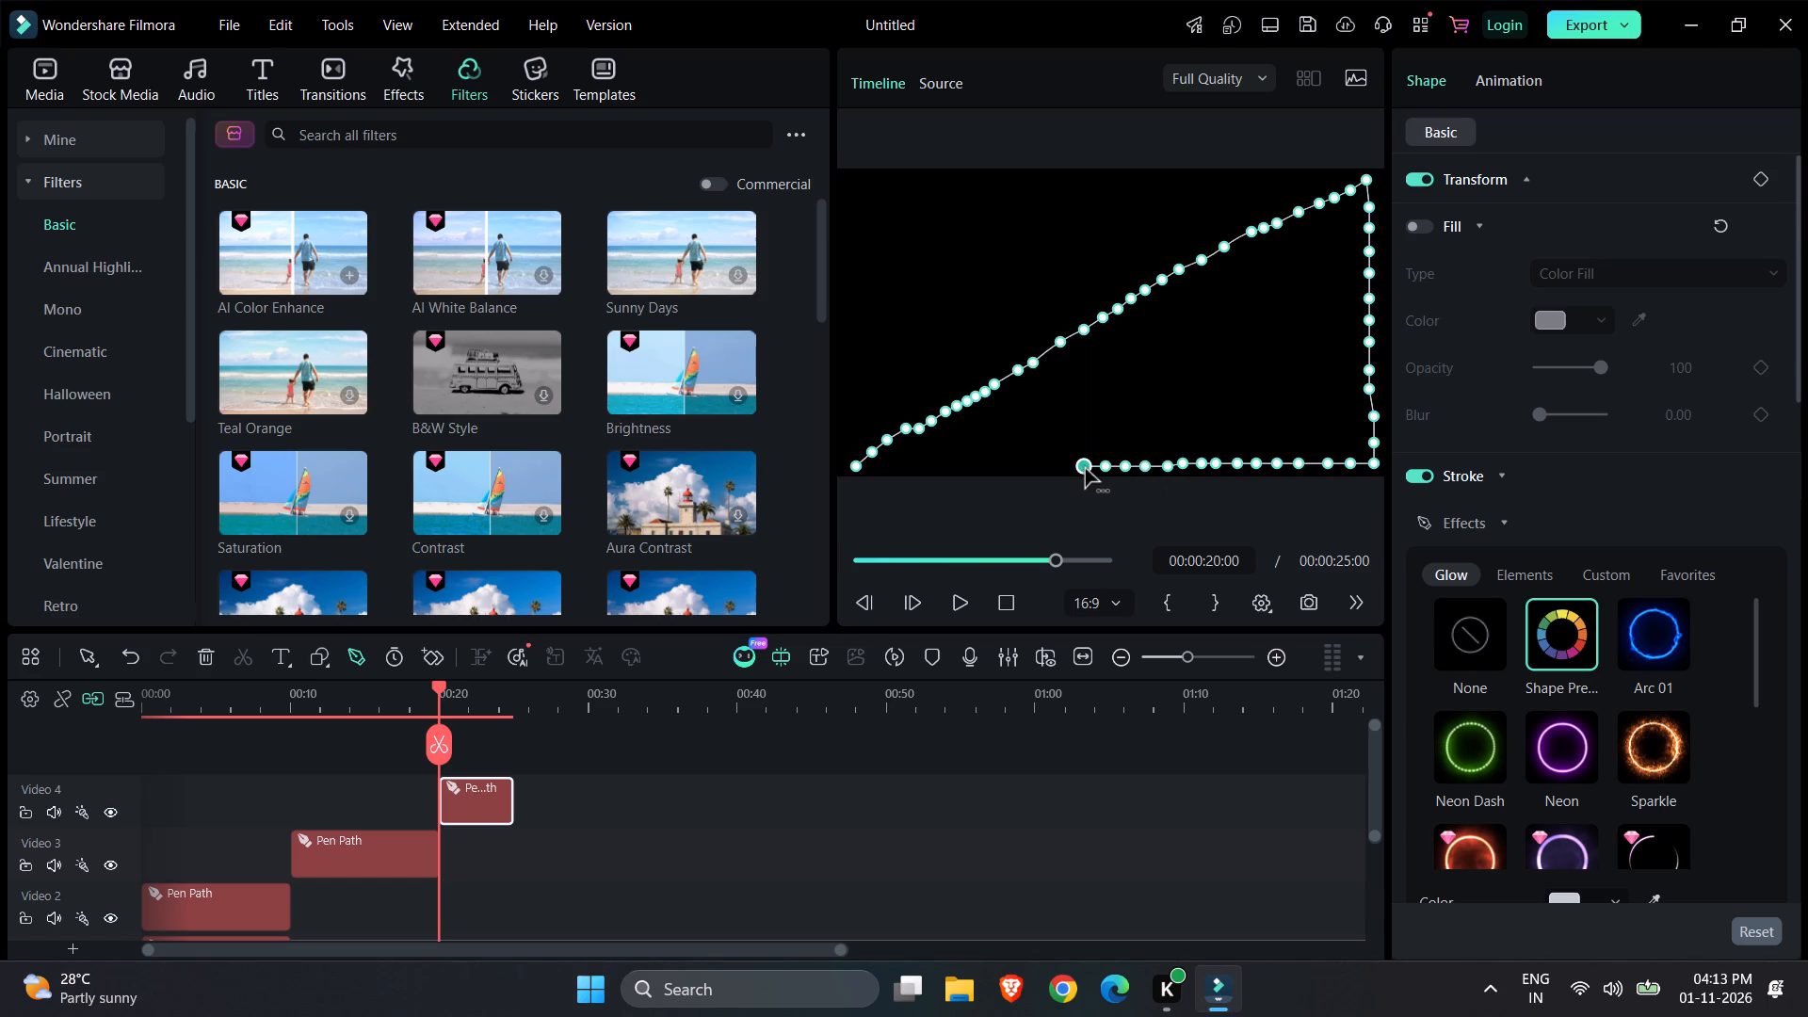
{"action": "left_click", "coordinate": [1067, 469]}
{"action": "left_click", "coordinate": [1047, 469]}
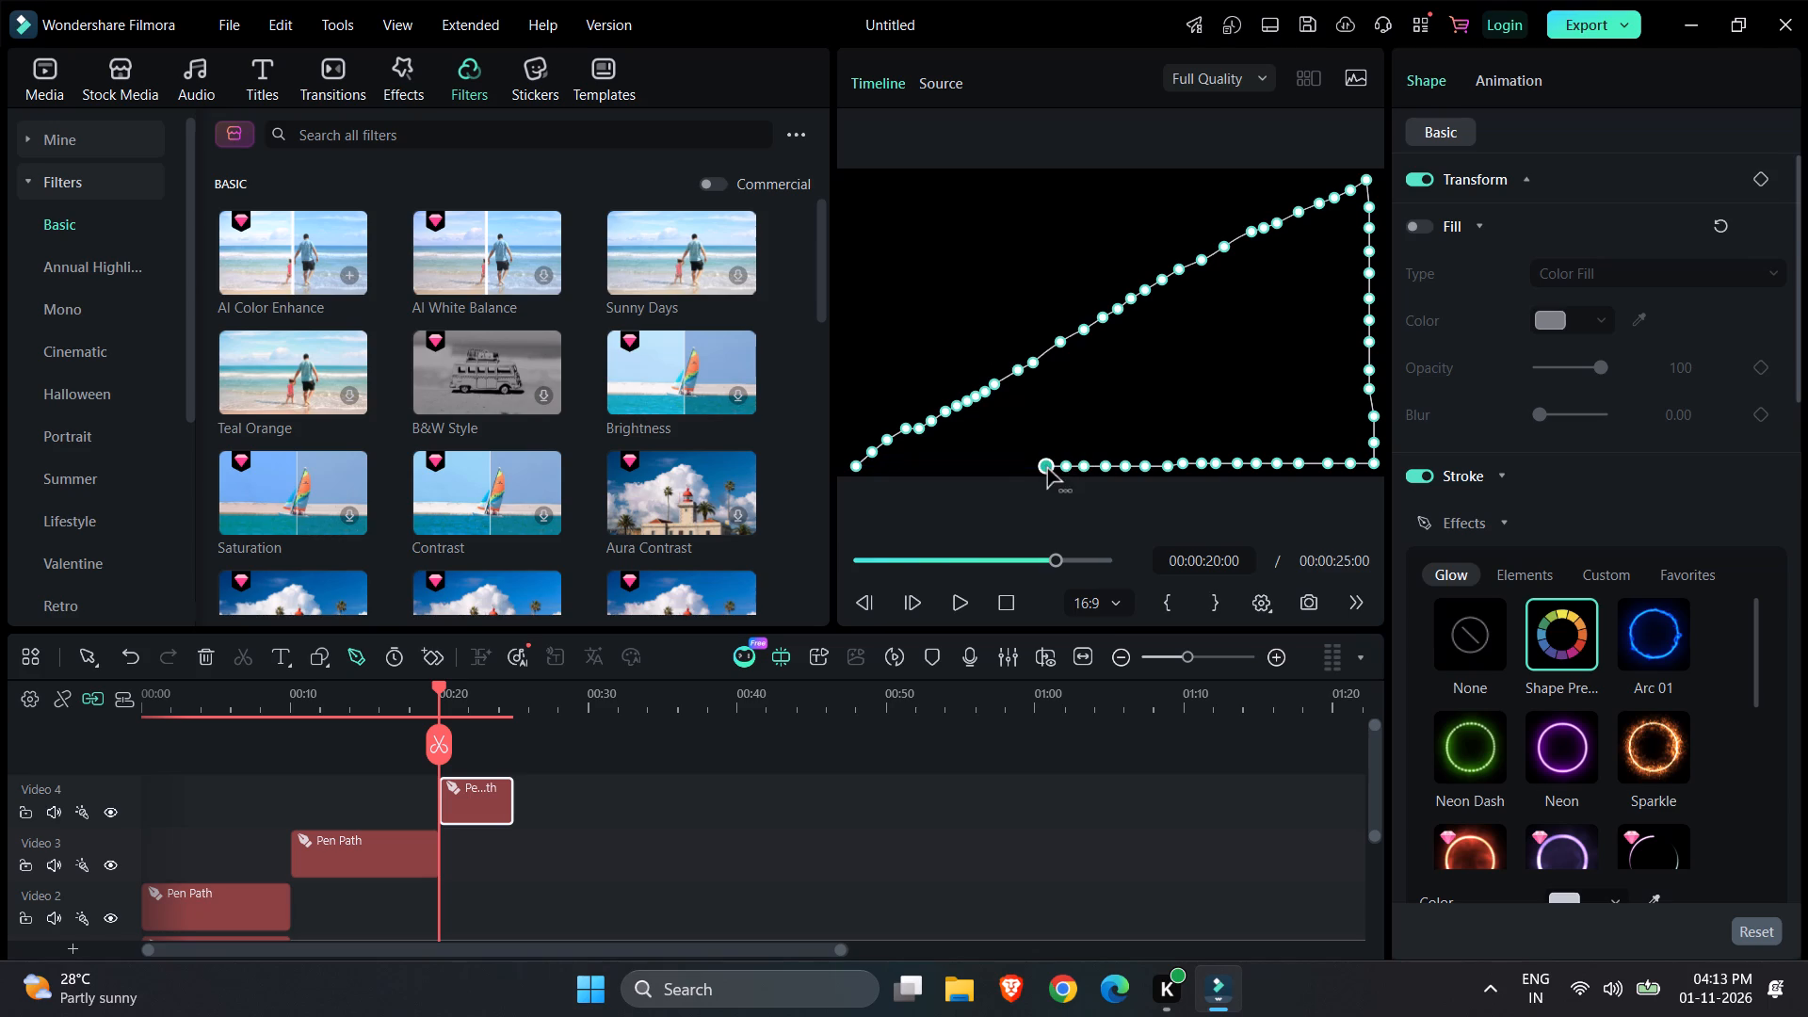
{"action": "left_click", "coordinate": [1024, 469]}
{"action": "left_click", "coordinate": [1002, 471]}
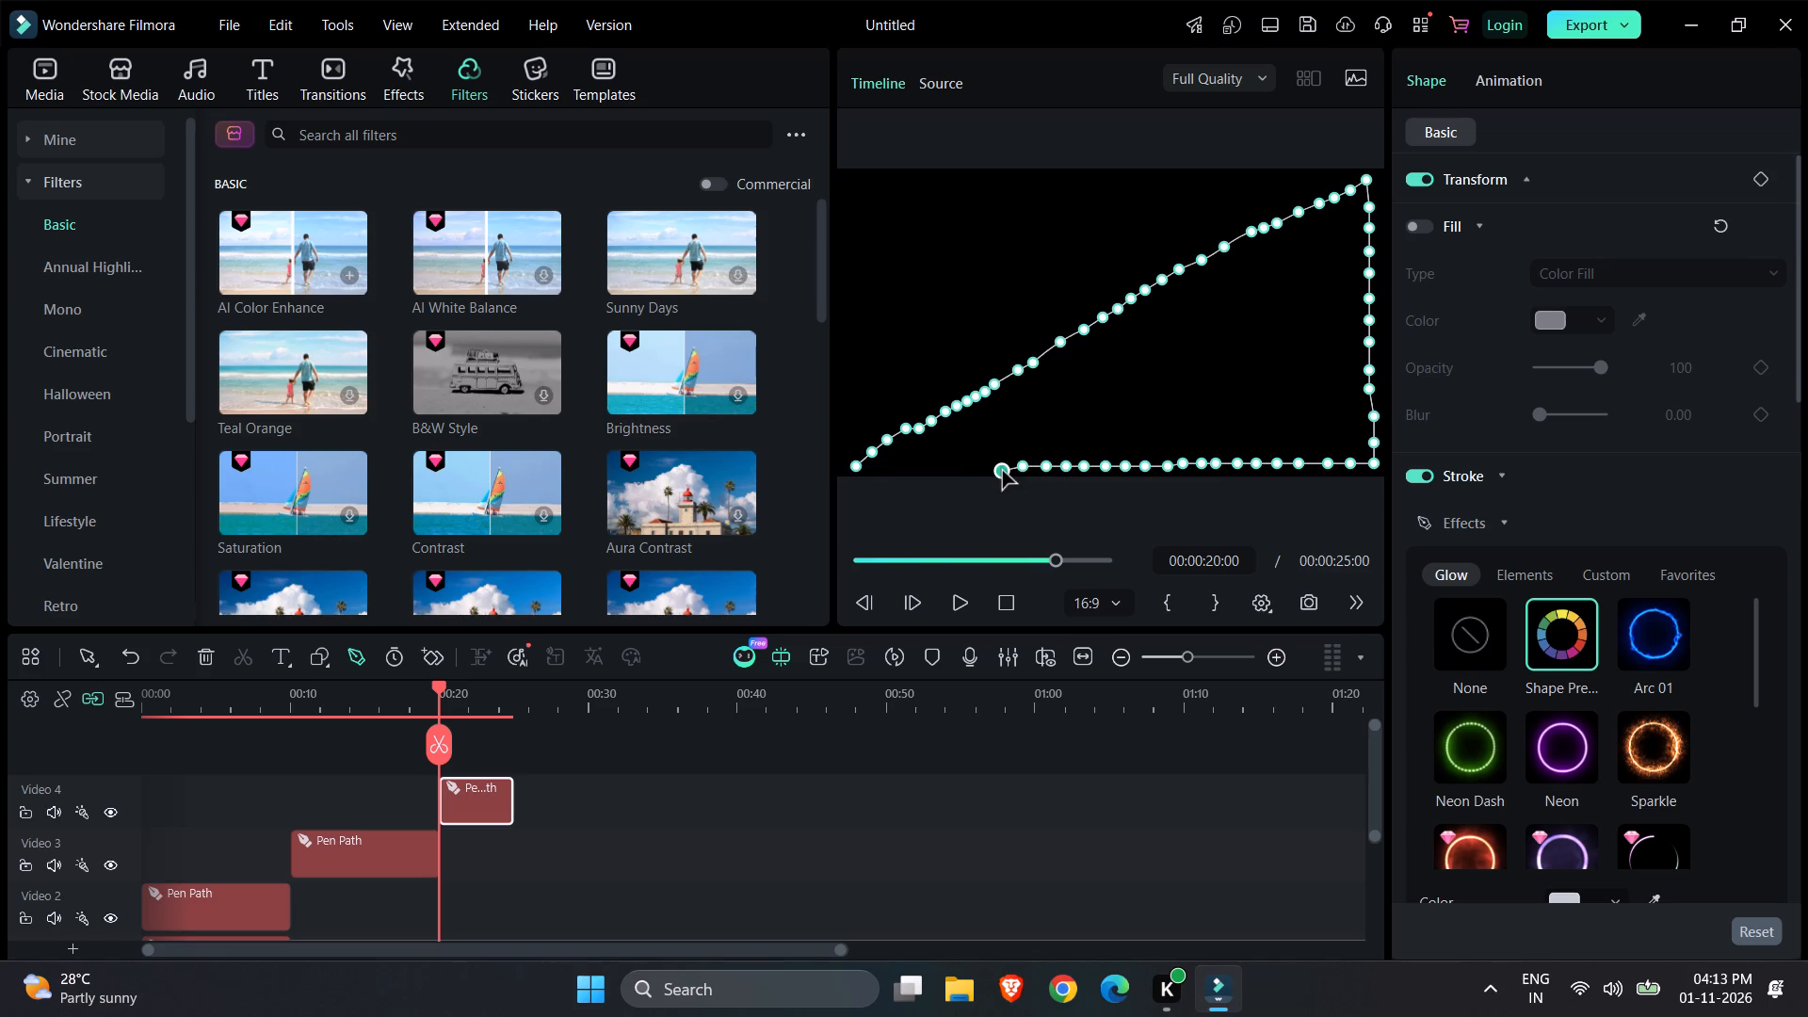
{"action": "left_click", "coordinate": [979, 466]}
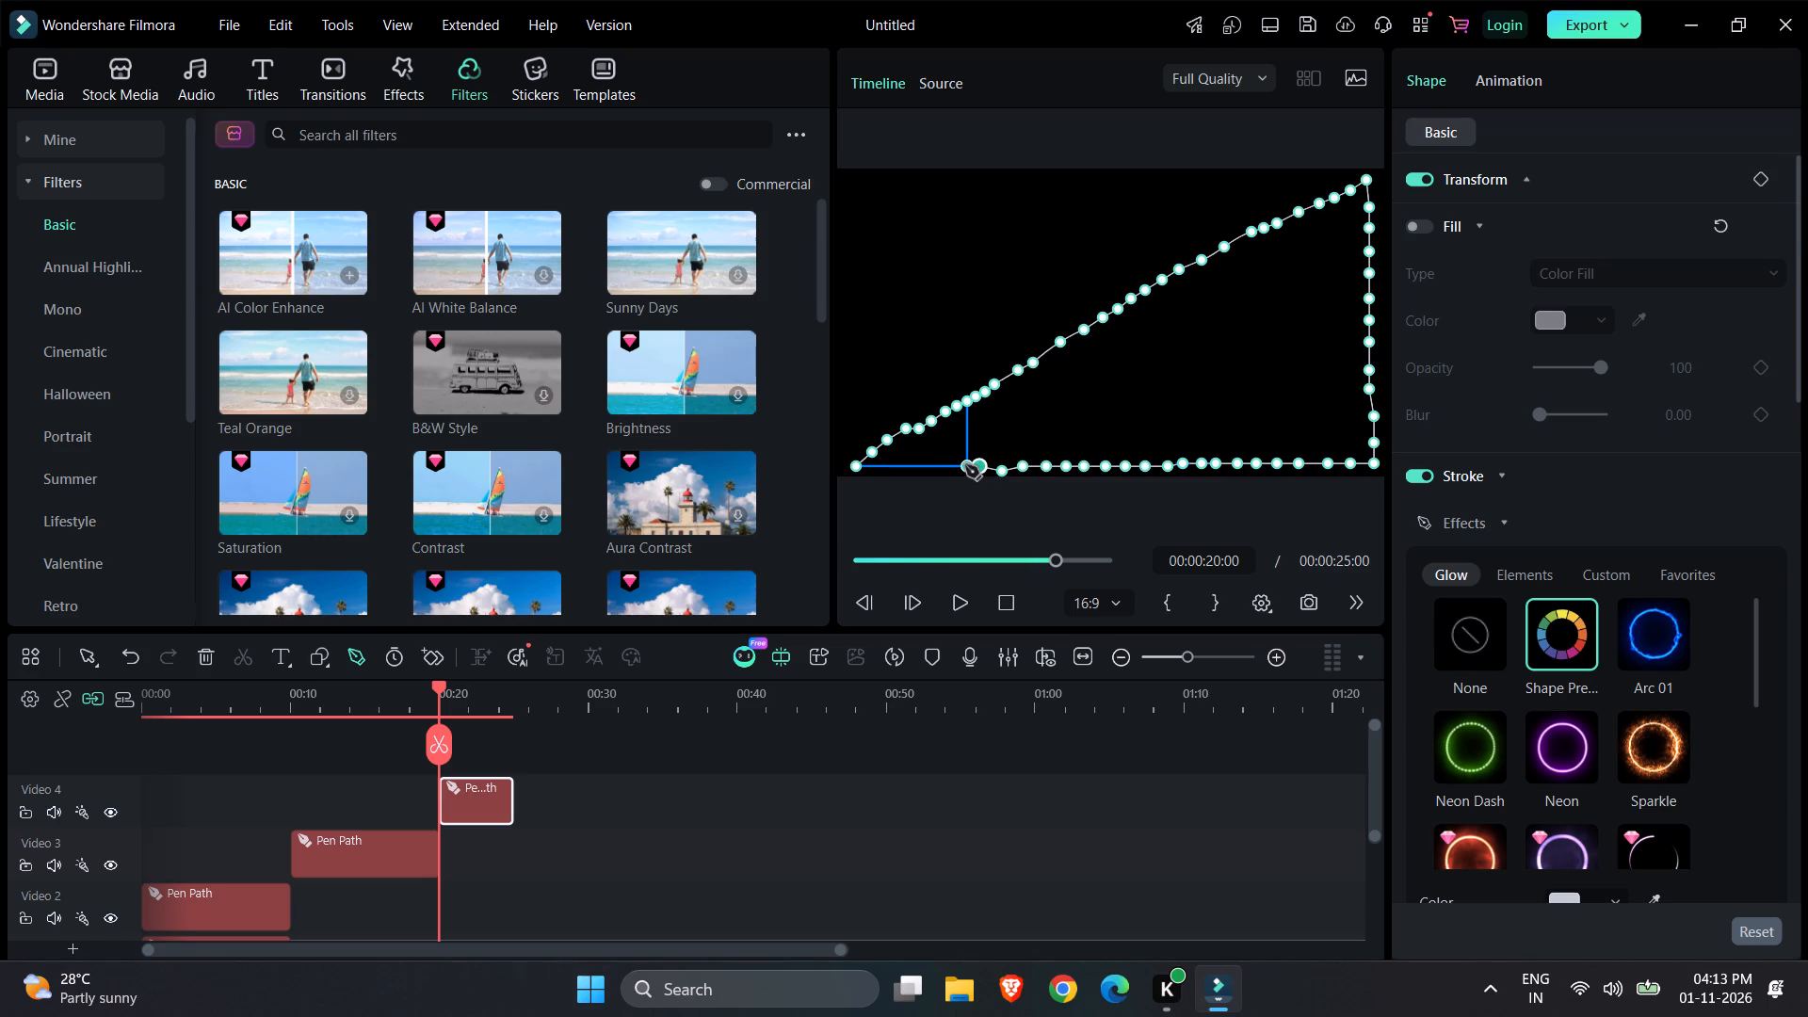
{"action": "left_click", "coordinate": [963, 463]}
{"action": "left_click", "coordinate": [949, 465]}
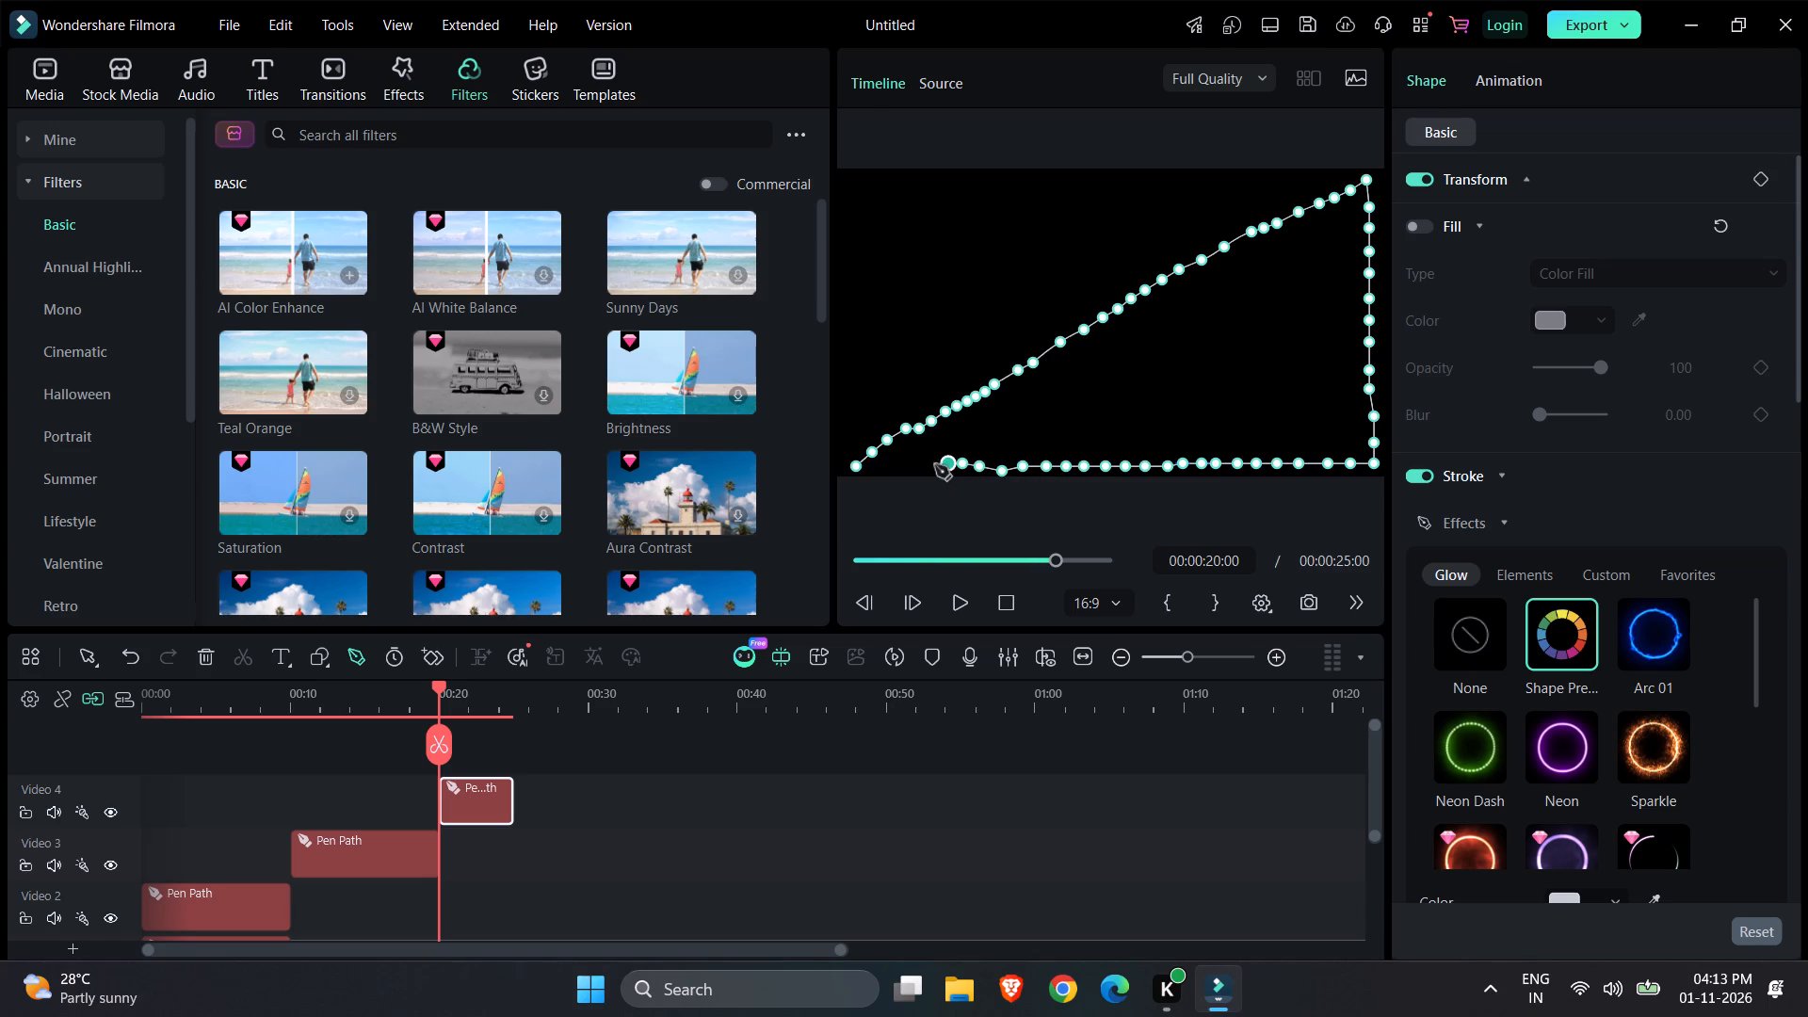
{"action": "left_click", "coordinate": [928, 465]}
{"action": "left_click", "coordinate": [908, 466]}
{"action": "left_click", "coordinate": [876, 467]}
Extend the pen path straight up the frame's left edge from the bottom-left corner to the top-left corner.
{"action": "left_click", "coordinate": [854, 447]}
{"action": "left_click_drag", "start_coordinate": [851, 425], "coordinate": [851, 399]}
{"action": "left_click", "coordinate": [851, 399]}
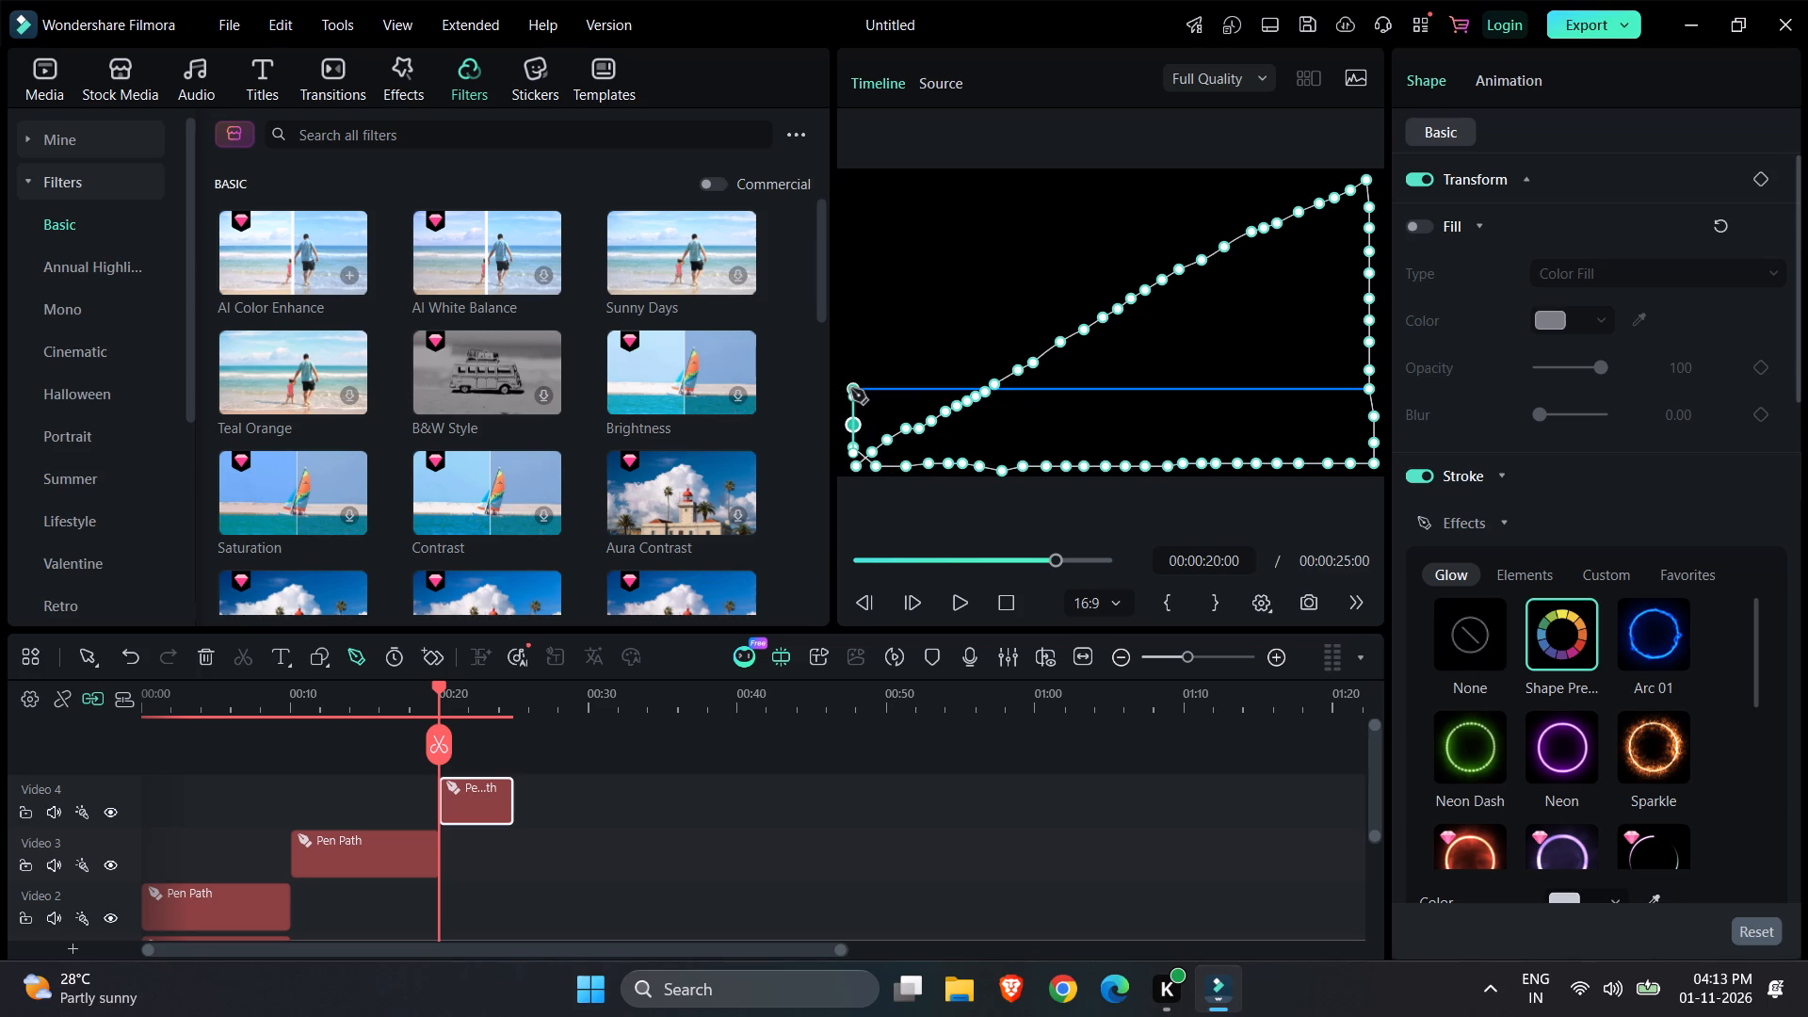
{"action": "left_click", "coordinate": [851, 389]}
{"action": "left_click", "coordinate": [852, 370]}
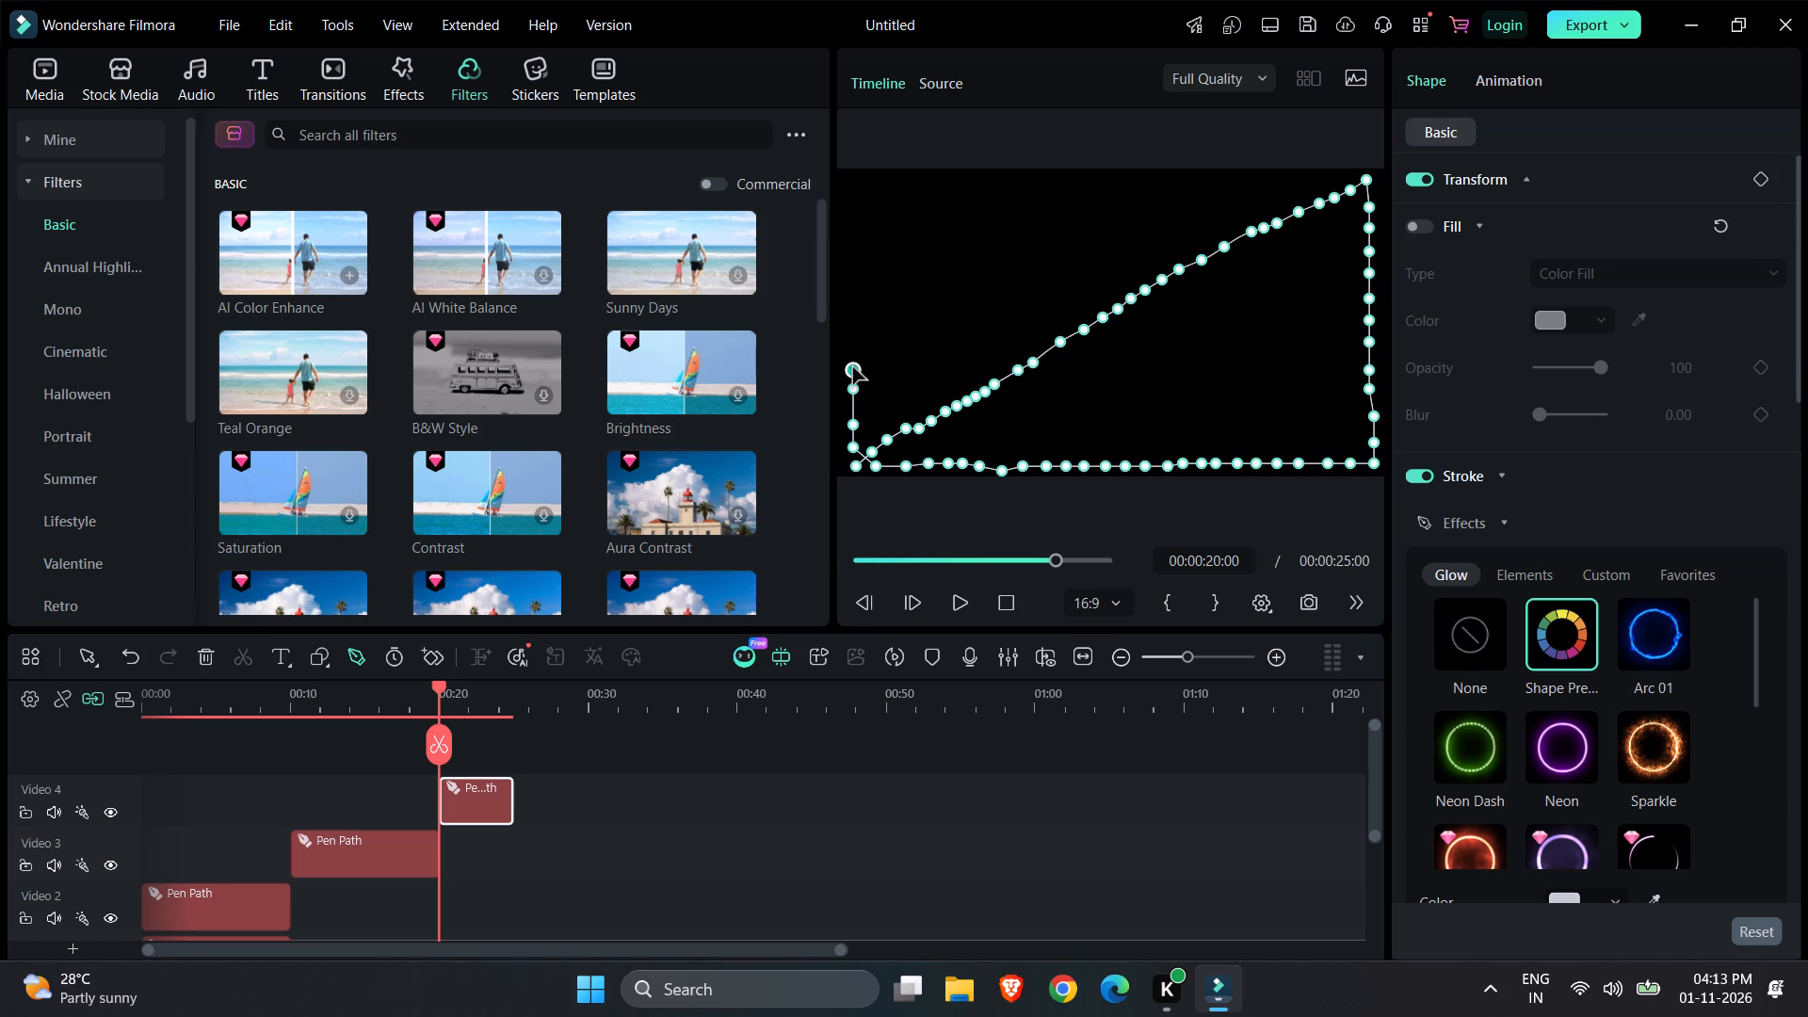
{"action": "left_click", "coordinate": [852, 346]}
{"action": "left_click", "coordinate": [853, 324]}
{"action": "left_click", "coordinate": [854, 296]}
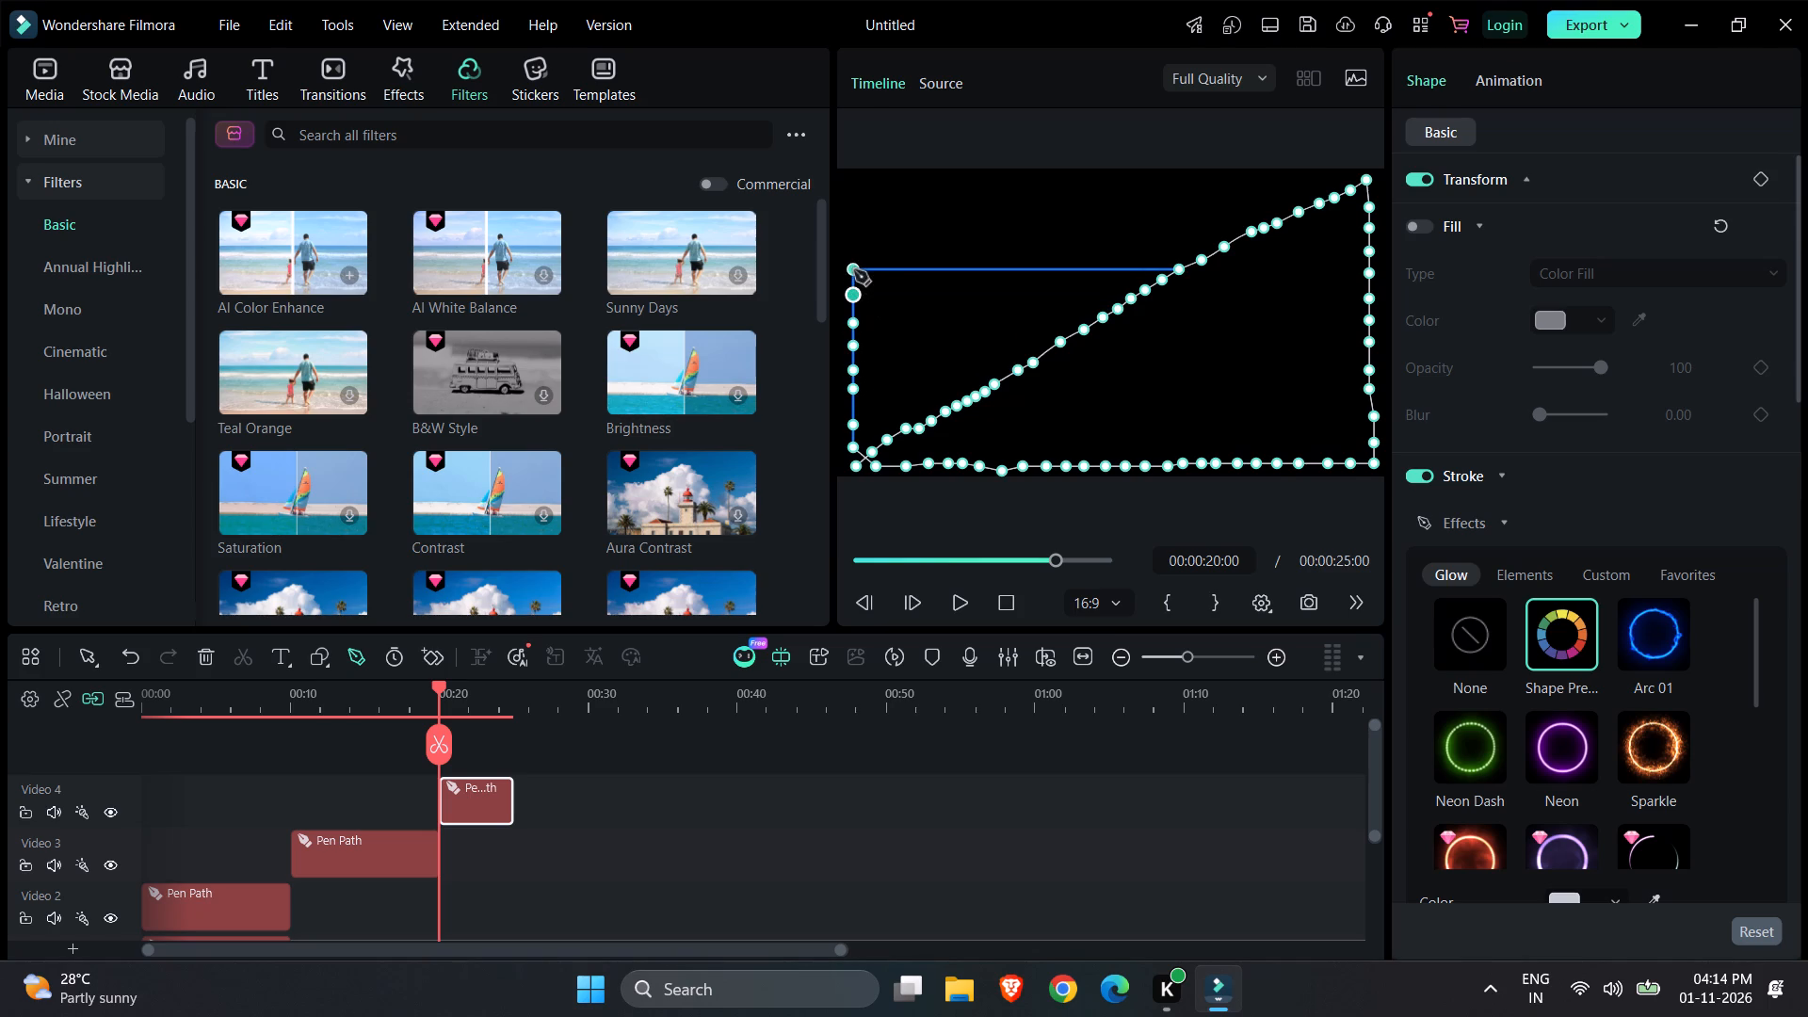
{"action": "left_click", "coordinate": [854, 270]}
{"action": "left_click", "coordinate": [856, 267]}
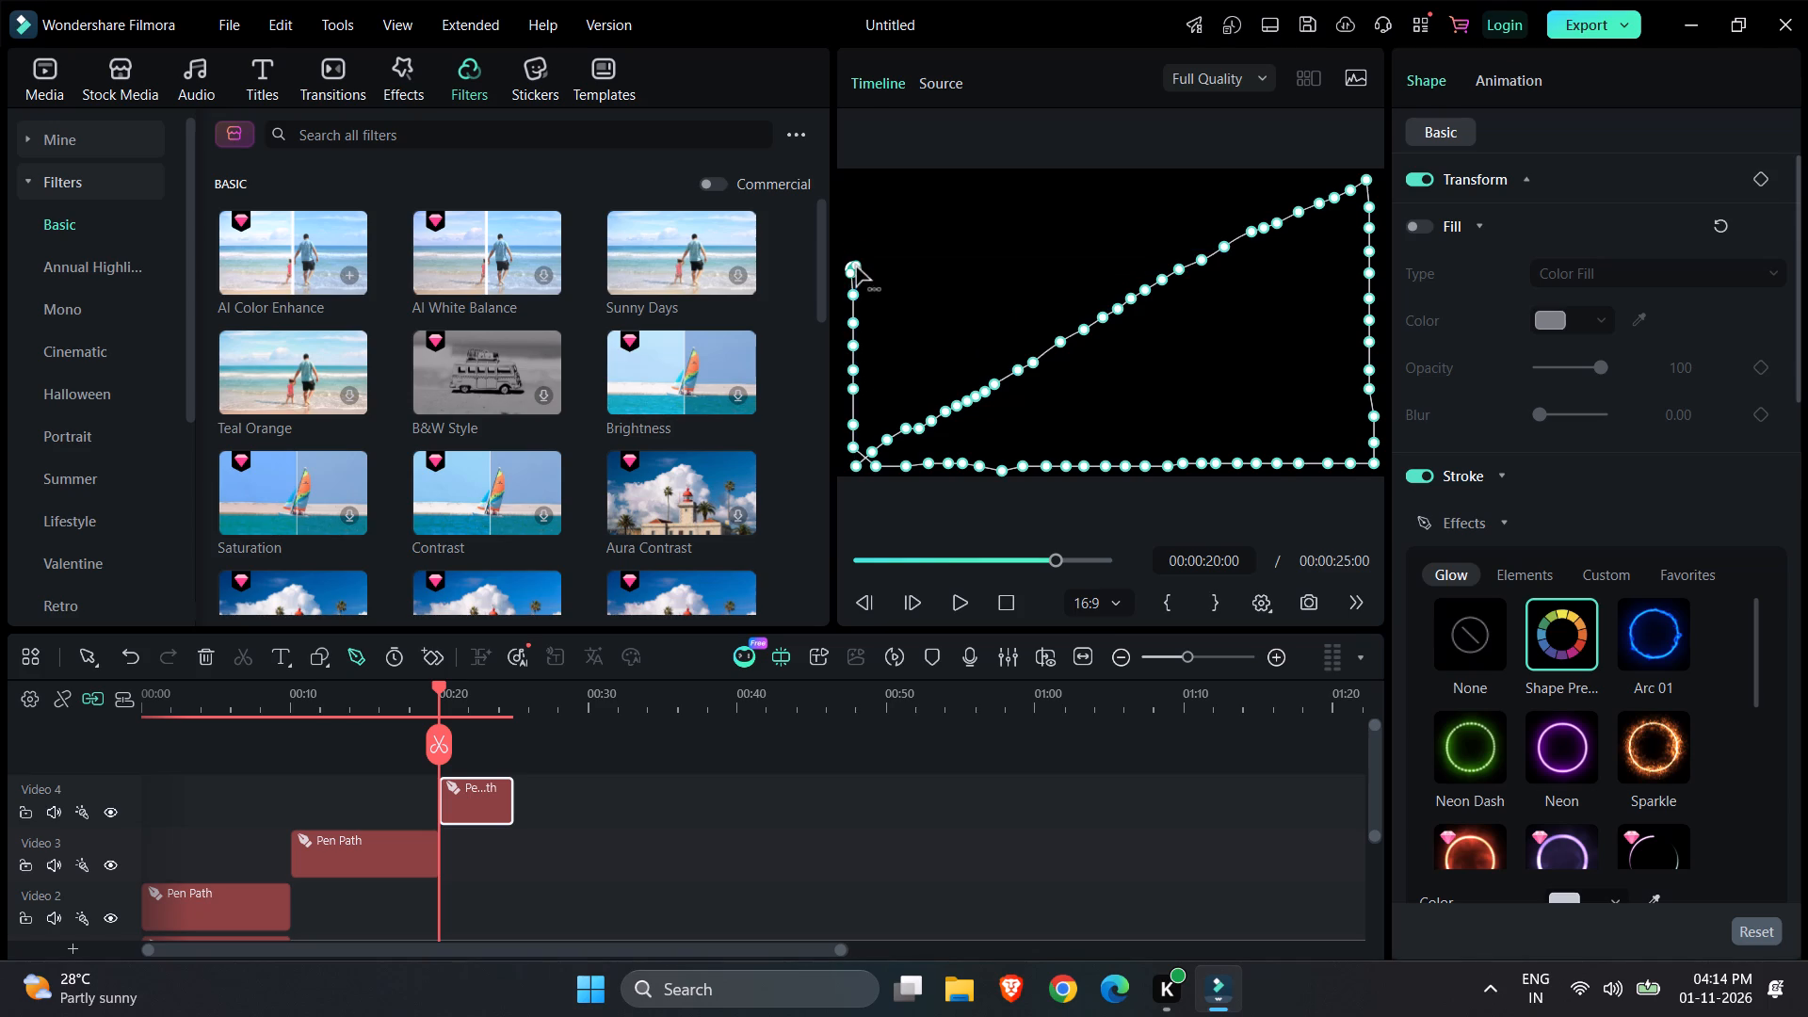
{"action": "left_click", "coordinate": [856, 236]}
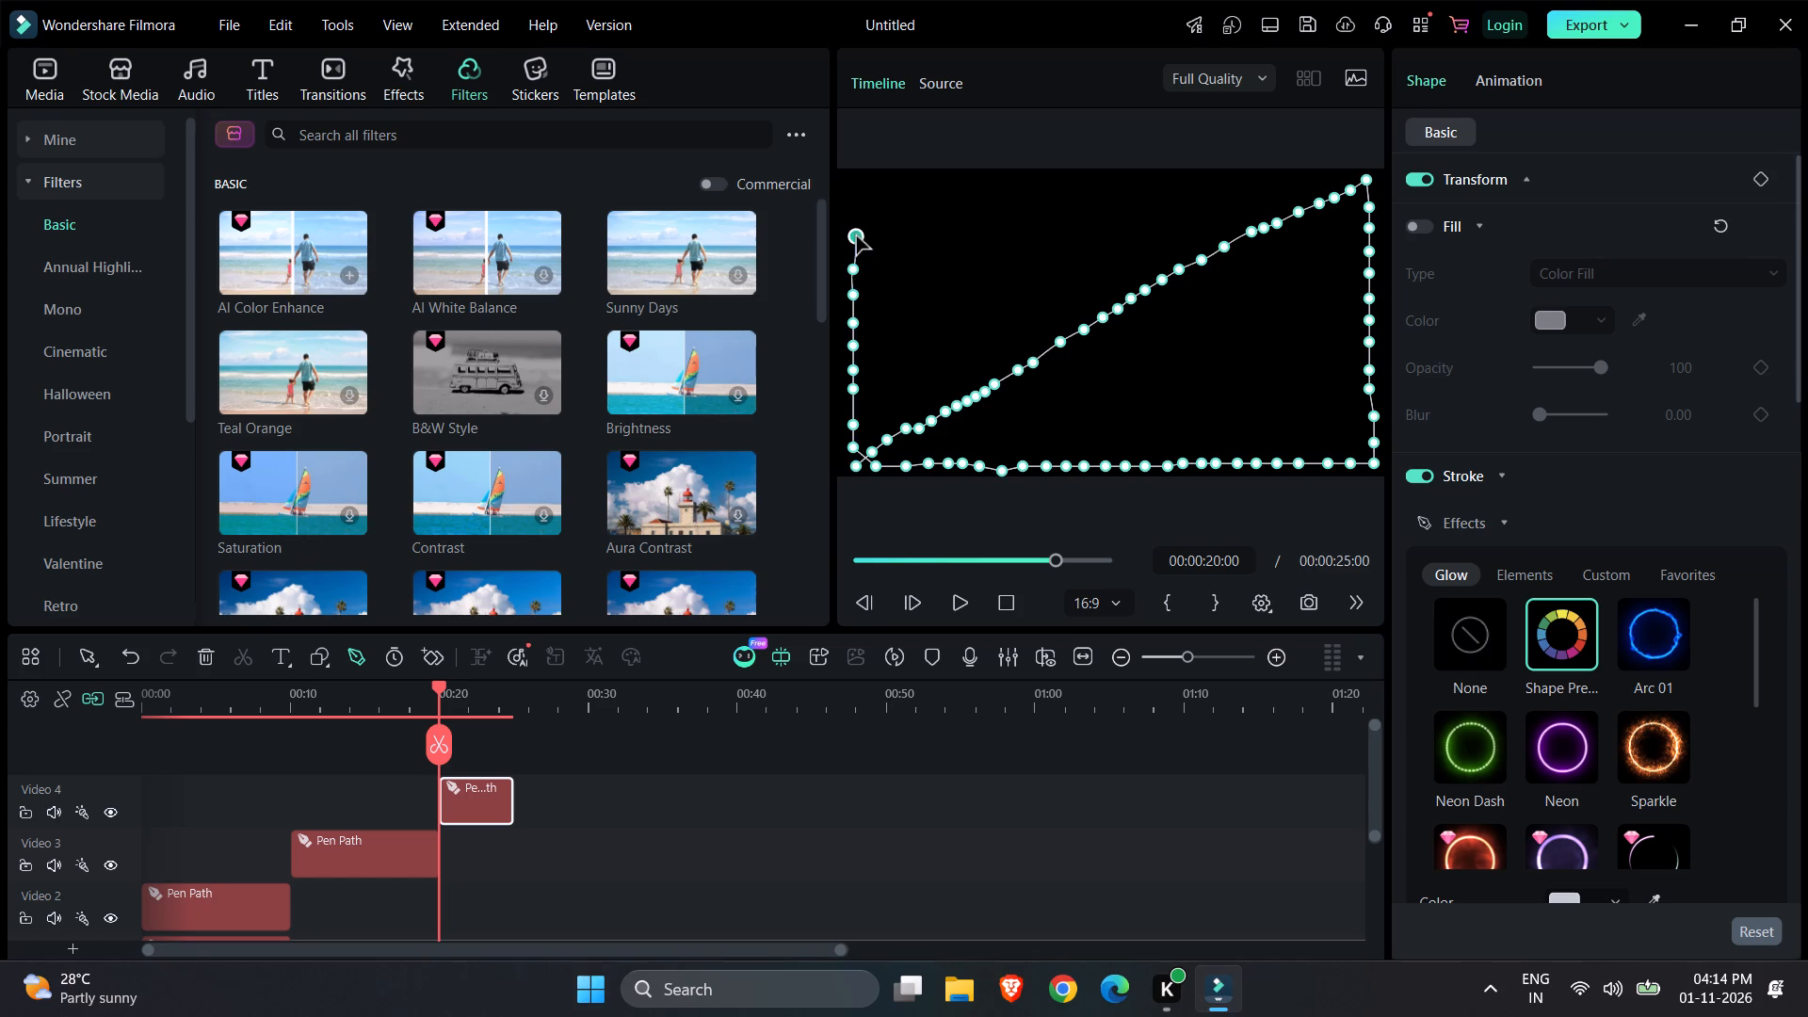
{"action": "left_click", "coordinate": [856, 214]}
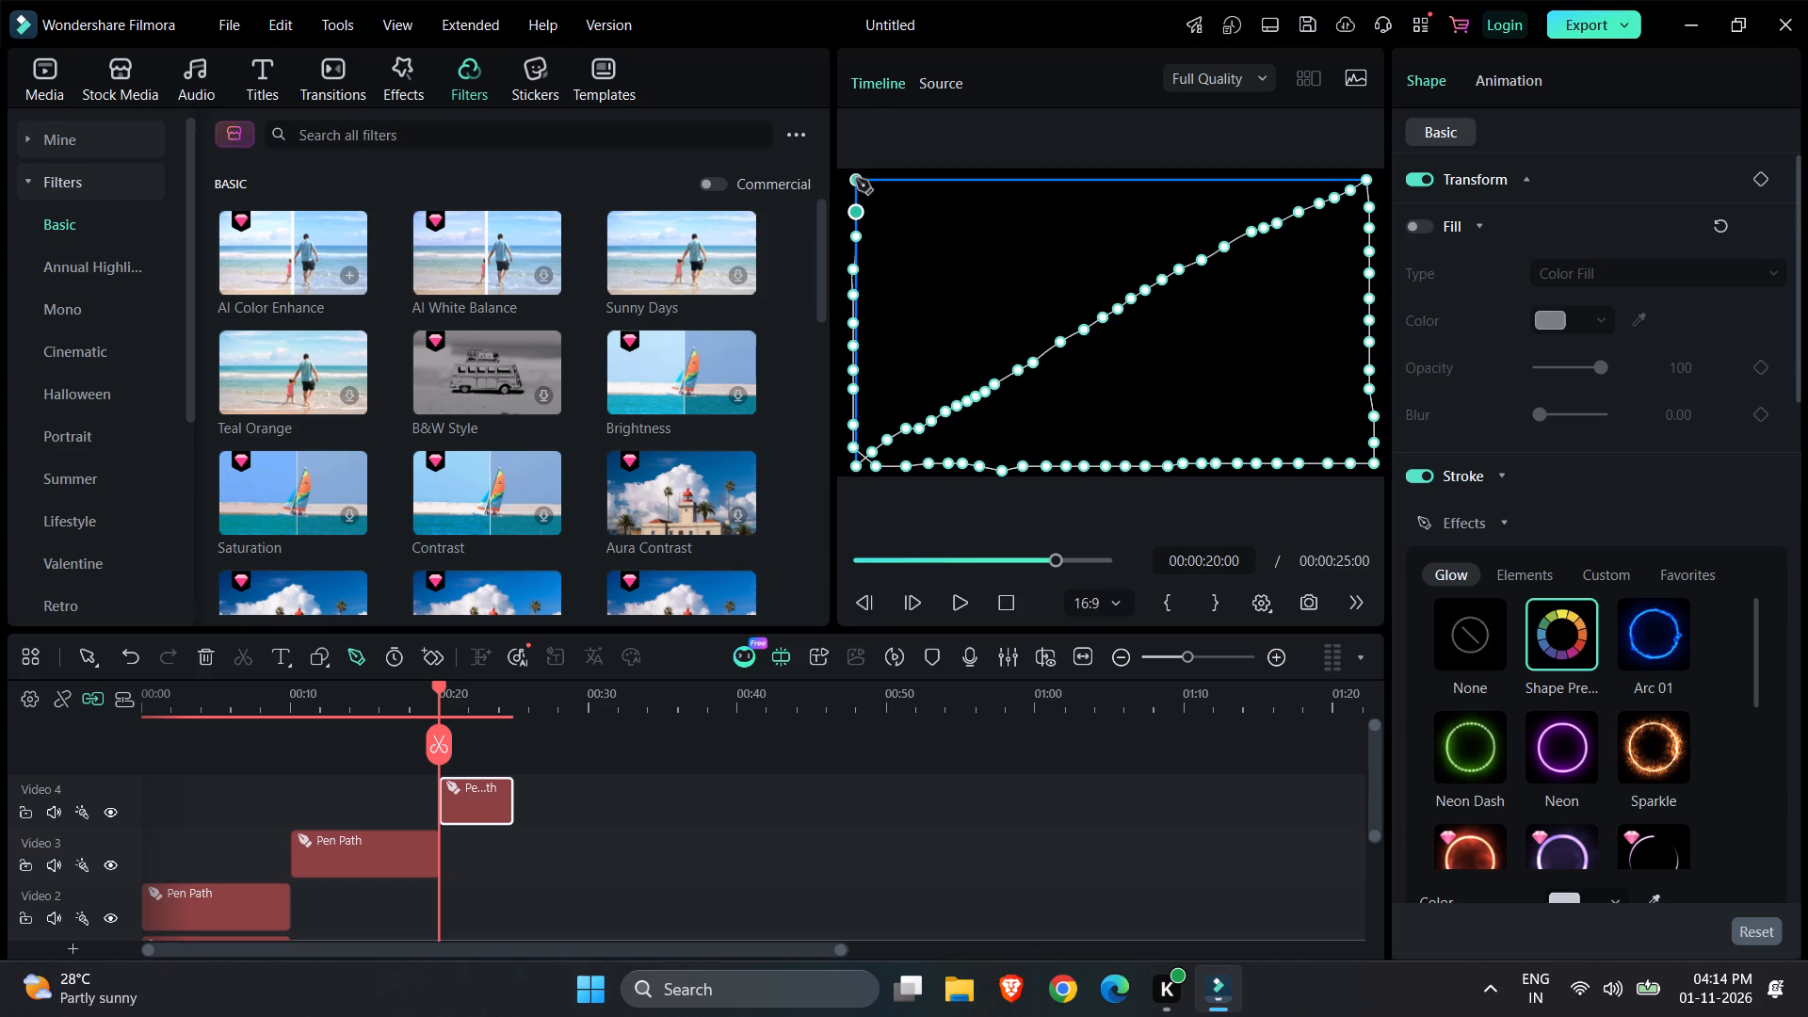
{"action": "left_click", "coordinate": [856, 179]}
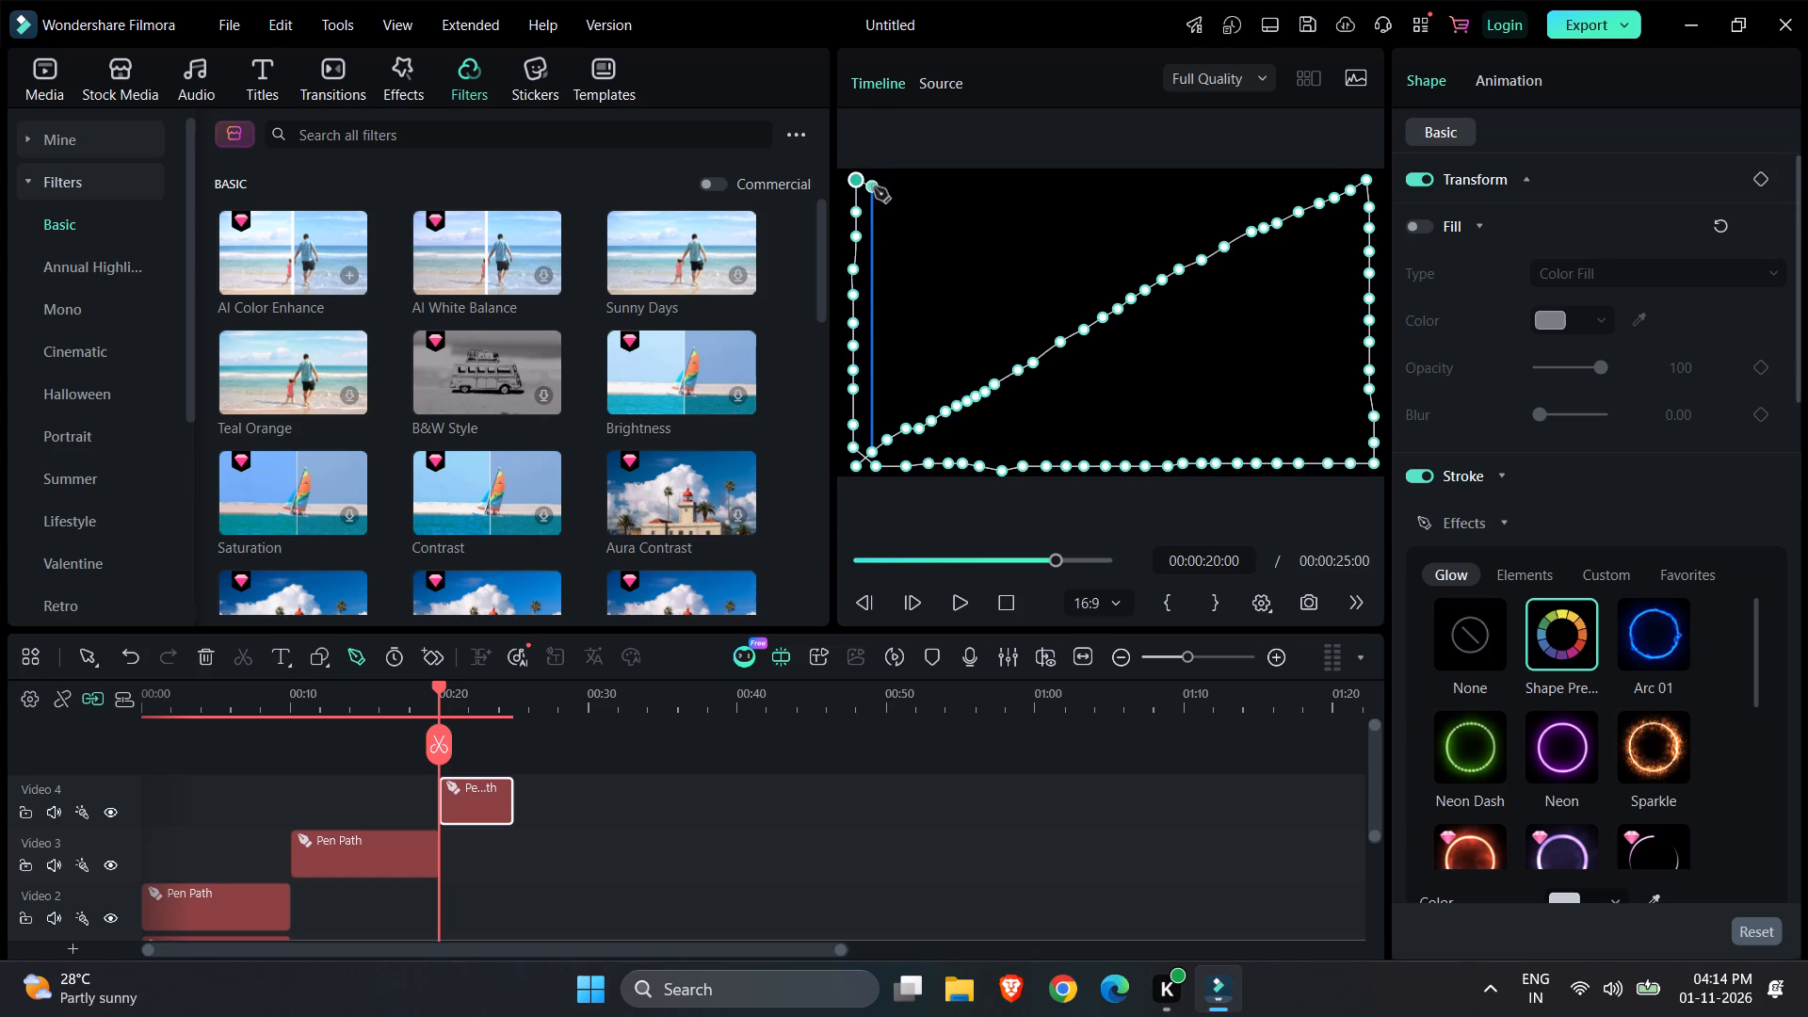
Extend the pen path along the frame's top edge from the top-left corner to about the middle of the frame.
{"action": "left_click", "coordinate": [874, 187]}
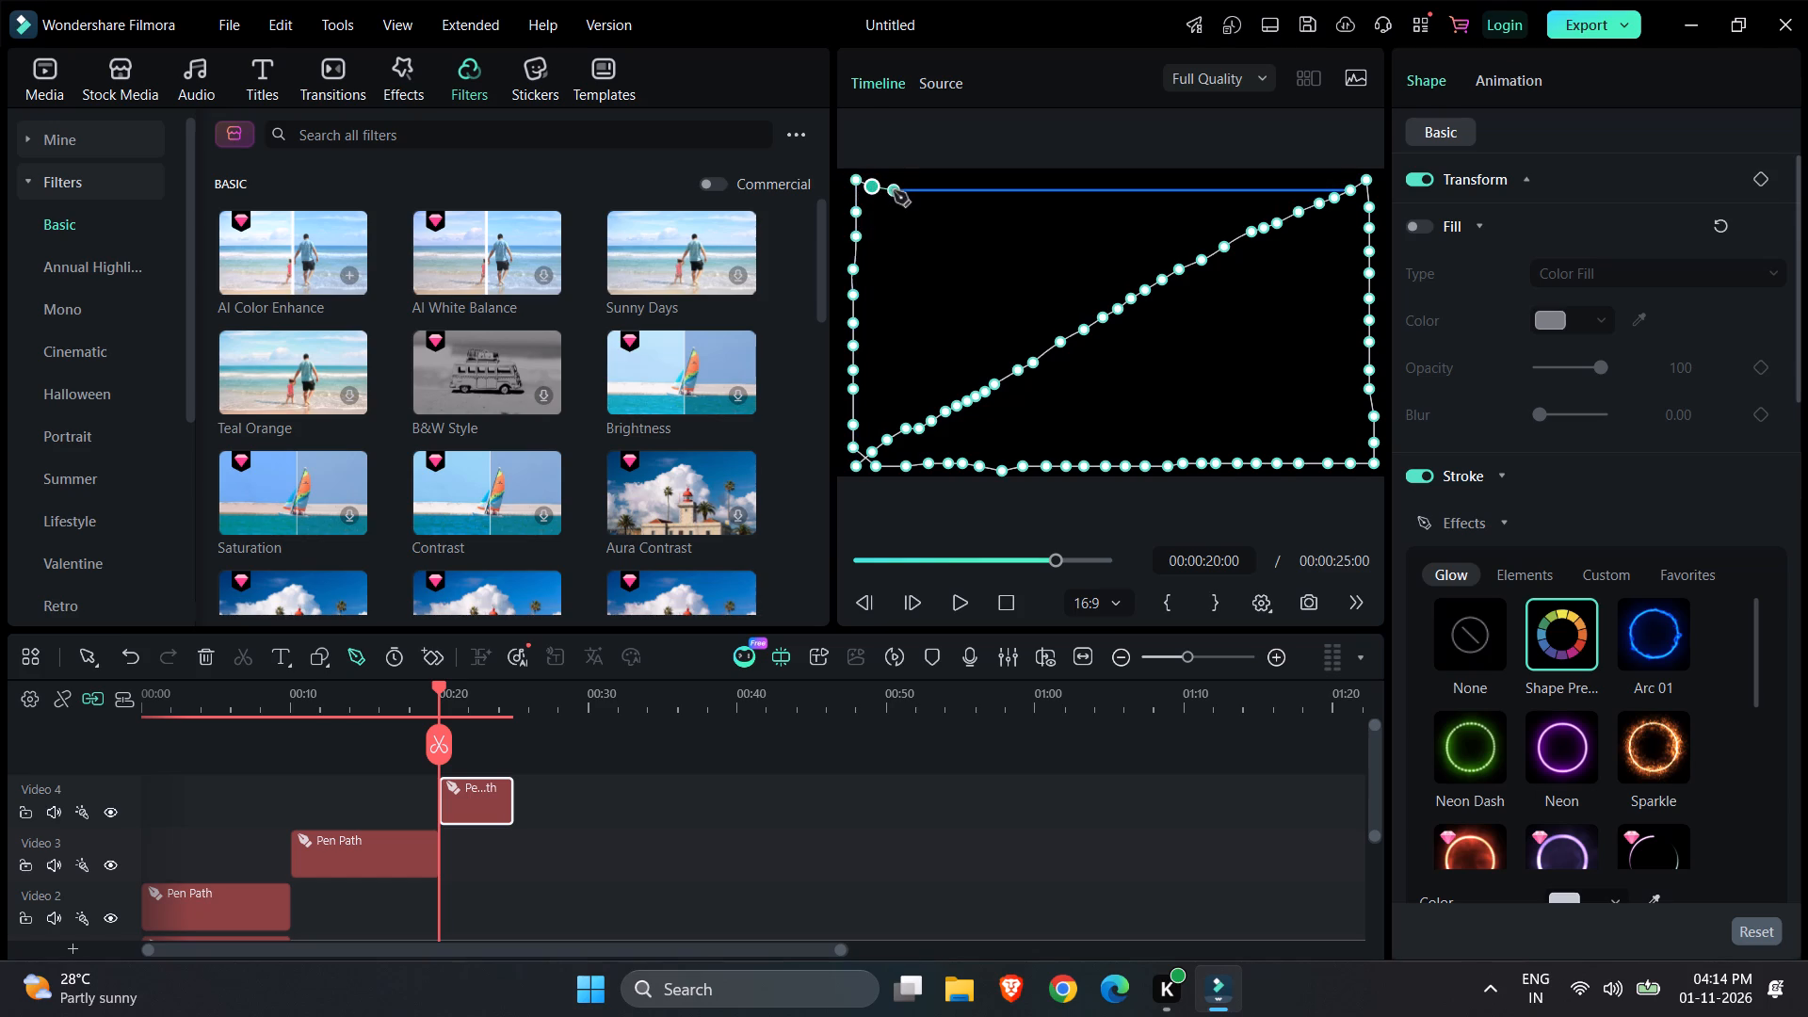
{"action": "left_click", "coordinate": [894, 190]}
{"action": "left_click_drag", "start_coordinate": [912, 190], "coordinate": [937, 192]}
{"action": "left_click", "coordinate": [937, 192]}
{"action": "left_click", "coordinate": [942, 192]}
{"action": "left_click", "coordinate": [954, 194]}
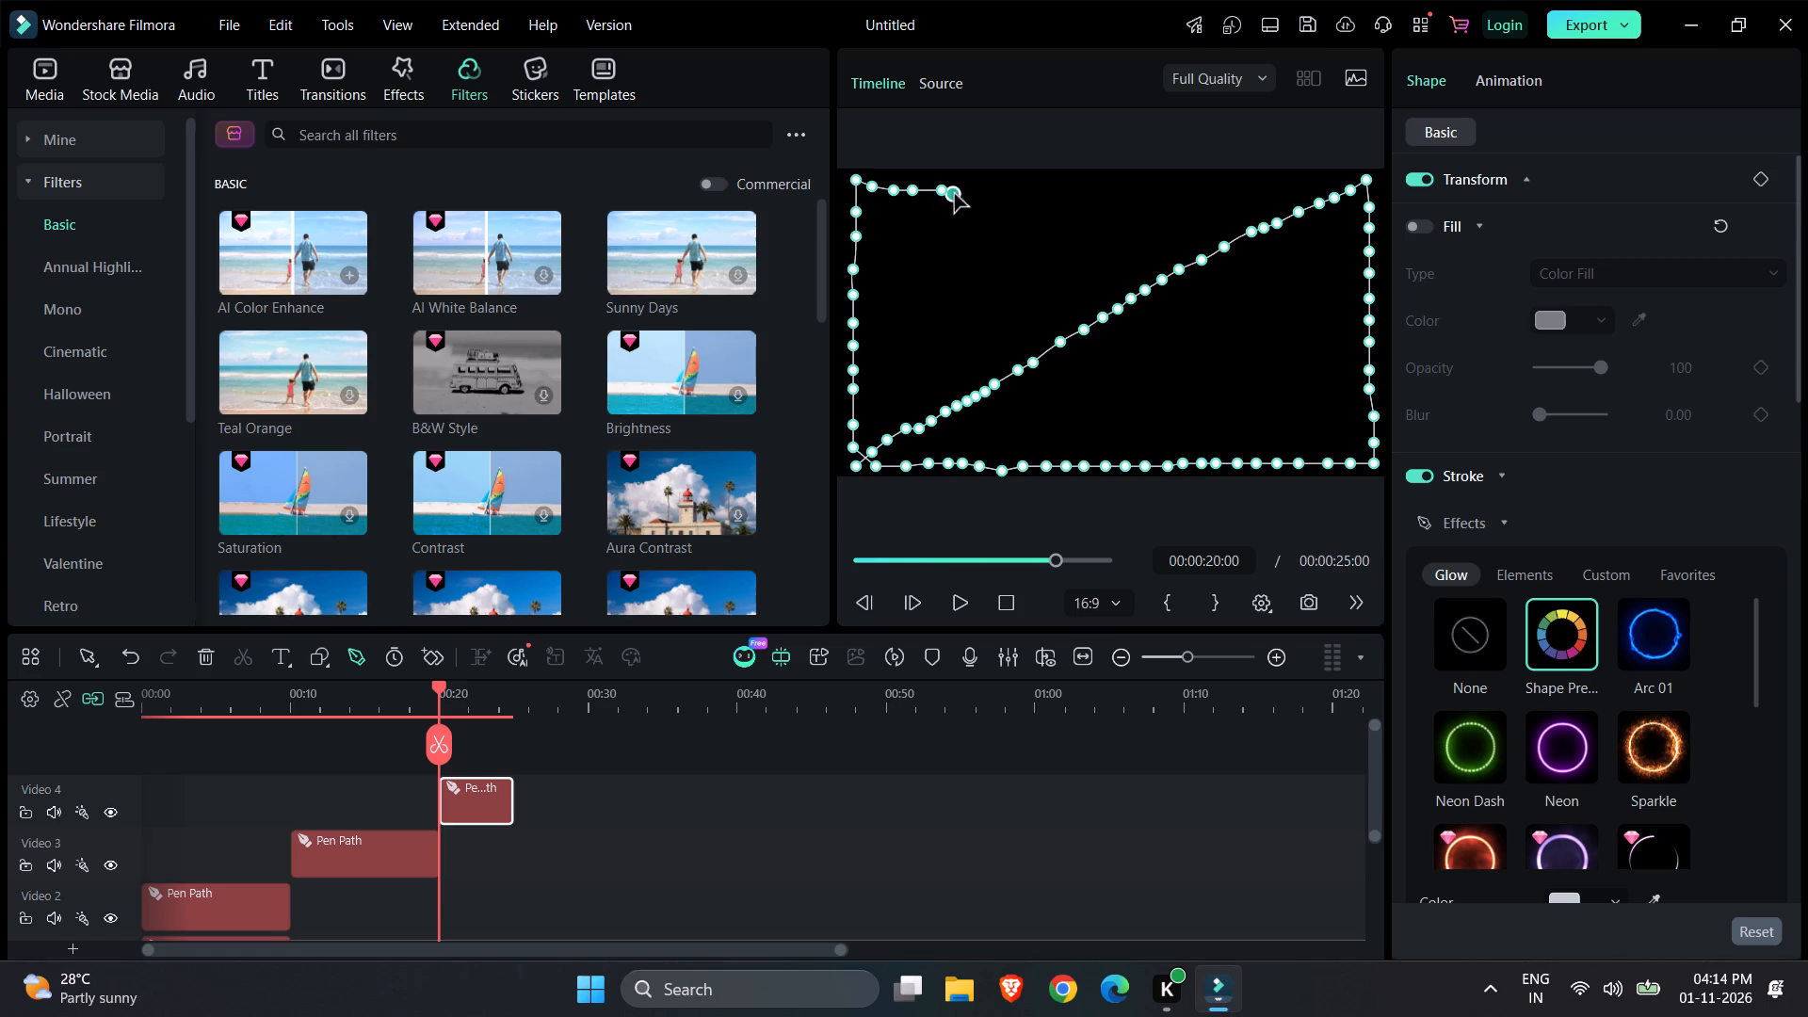
{"action": "left_click", "coordinate": [970, 194]}
{"action": "left_click", "coordinate": [990, 194]}
{"action": "left_click", "coordinate": [1017, 194]}
{"action": "left_click", "coordinate": [1038, 193]}
{"action": "left_click", "coordinate": [1064, 192]}
{"action": "left_click", "coordinate": [1093, 192]}
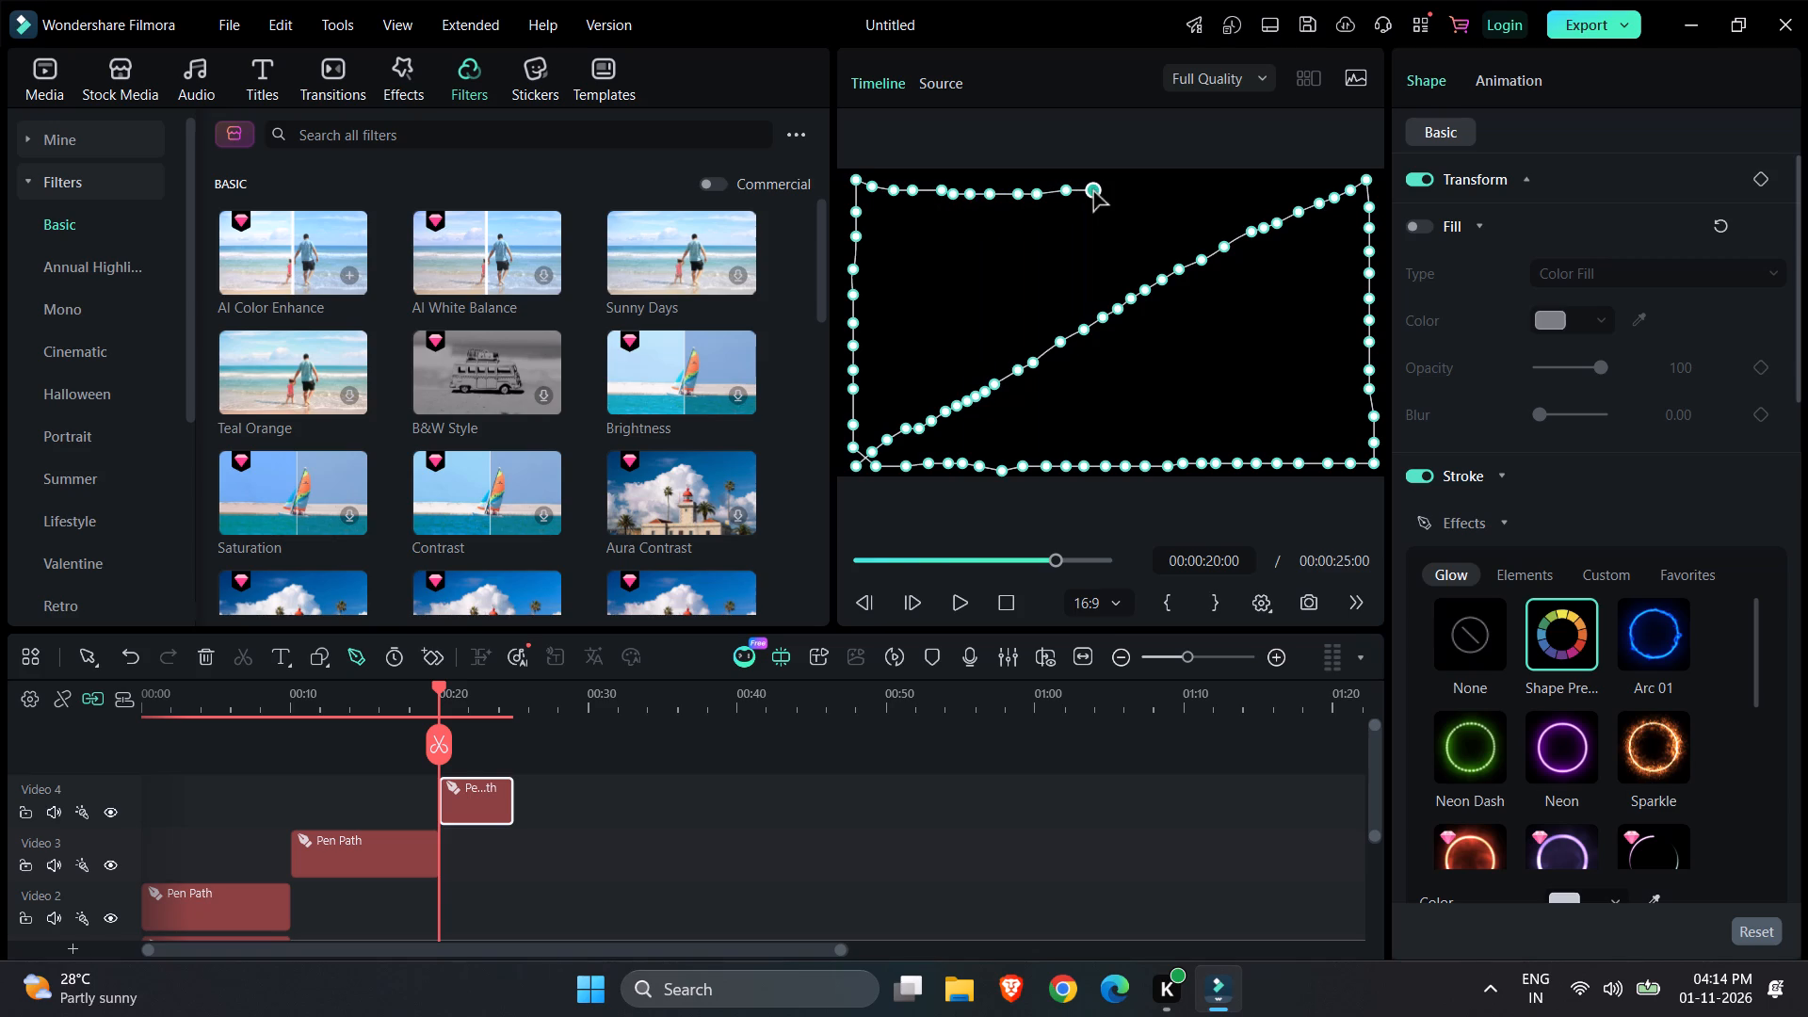
{"action": "left_click", "coordinate": [1111, 192]}
Extend the pen path along the frame's top edge from the middle to just beside the top-right corner.
{"action": "left_click", "coordinate": [1128, 192]}
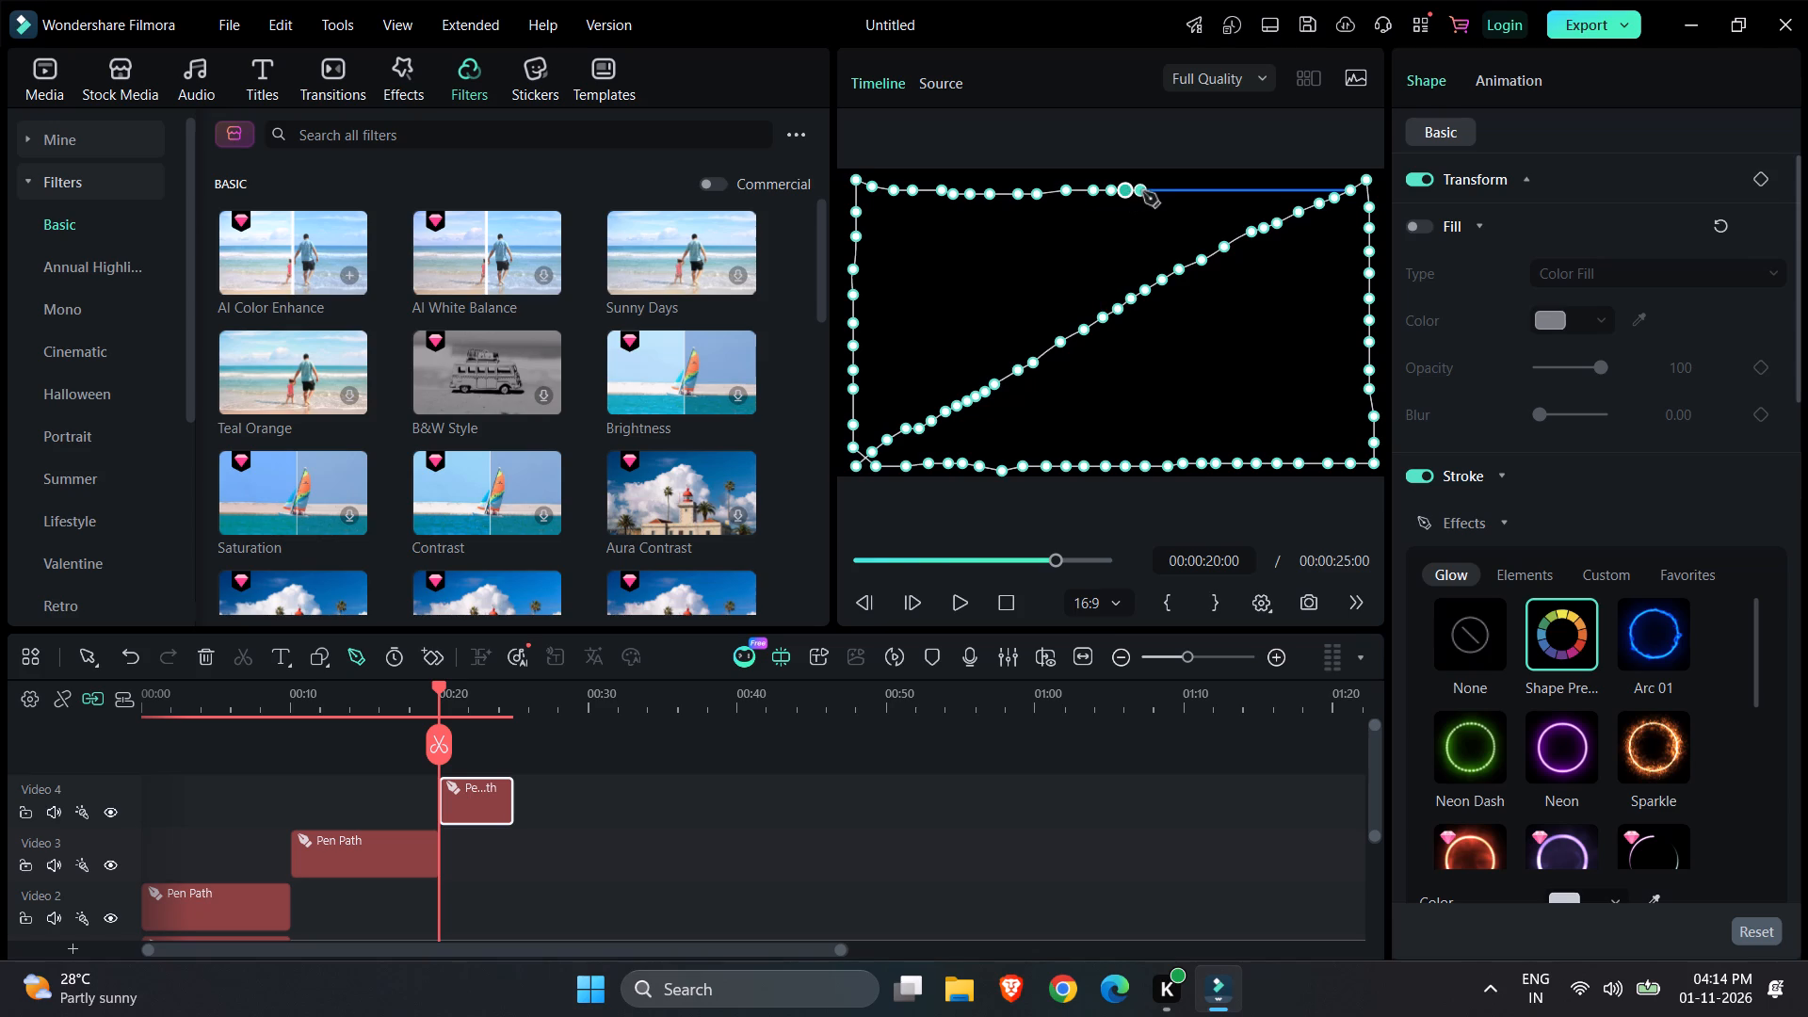
{"action": "left_click", "coordinate": [1143, 192]}
{"action": "left_click", "coordinate": [1162, 192]}
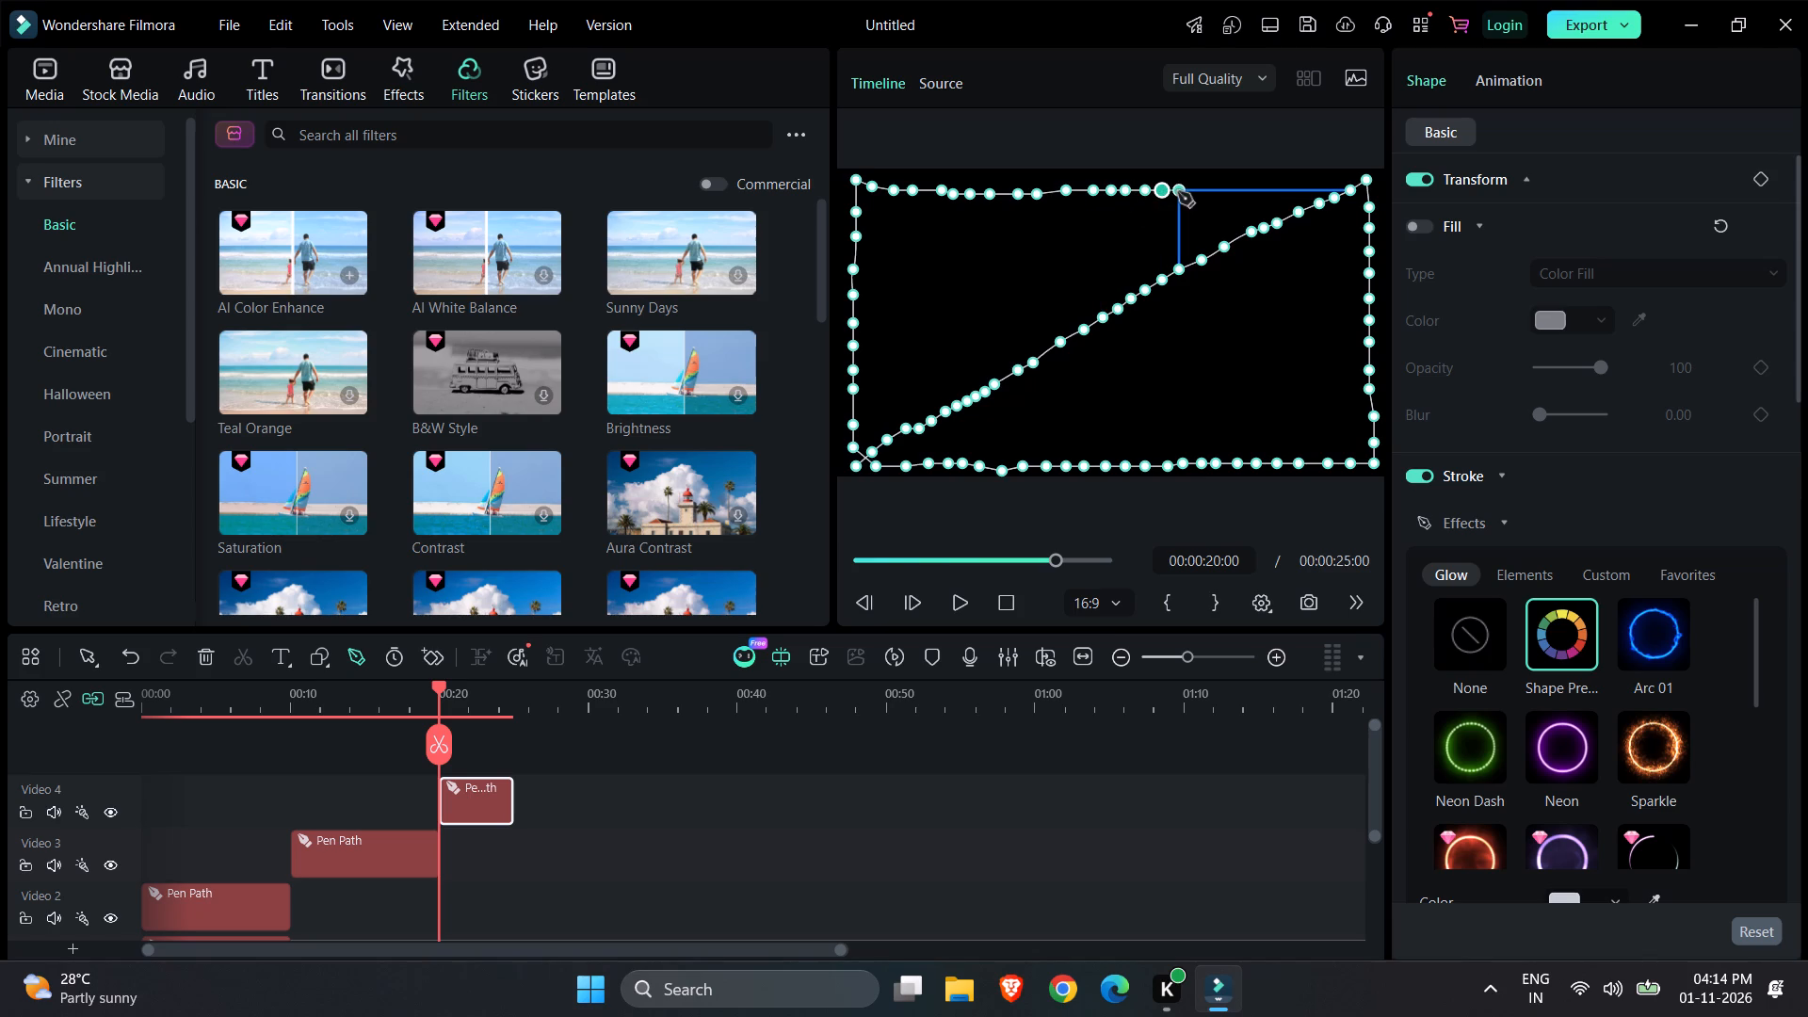
{"action": "left_click", "coordinate": [1181, 192]}
{"action": "left_click", "coordinate": [1198, 190]}
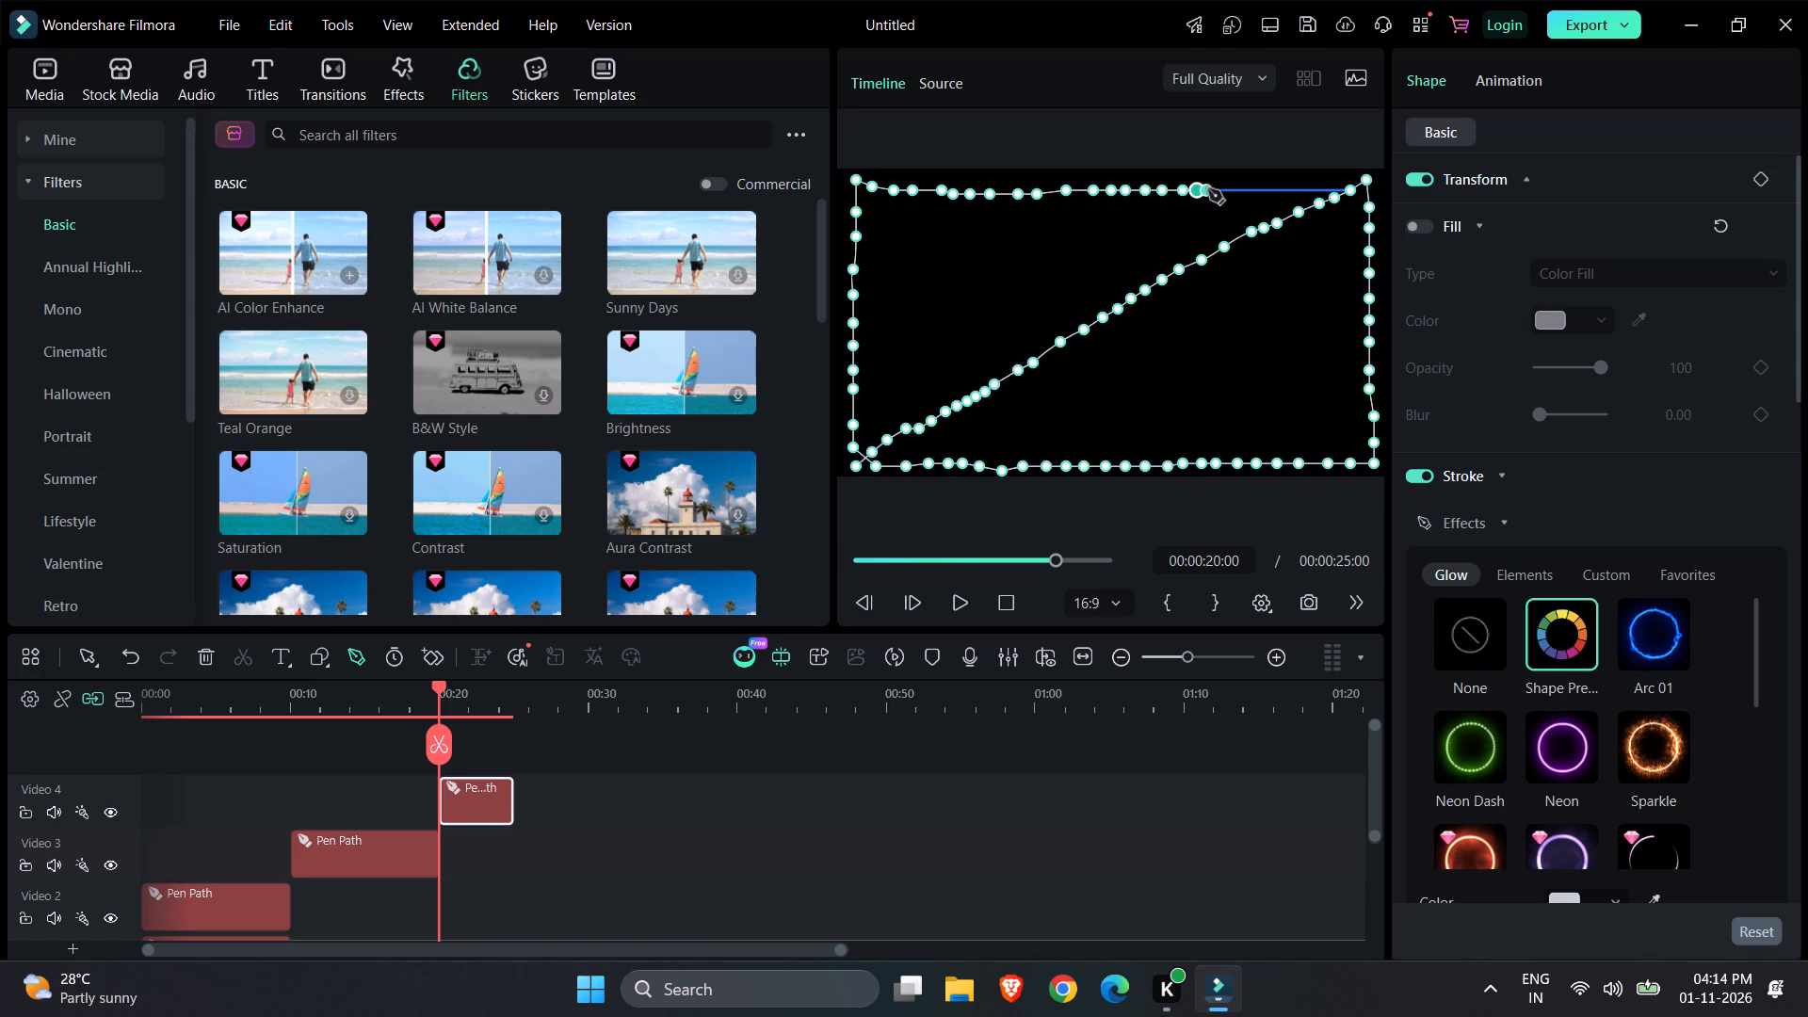
{"action": "left_click", "coordinate": [1214, 188]}
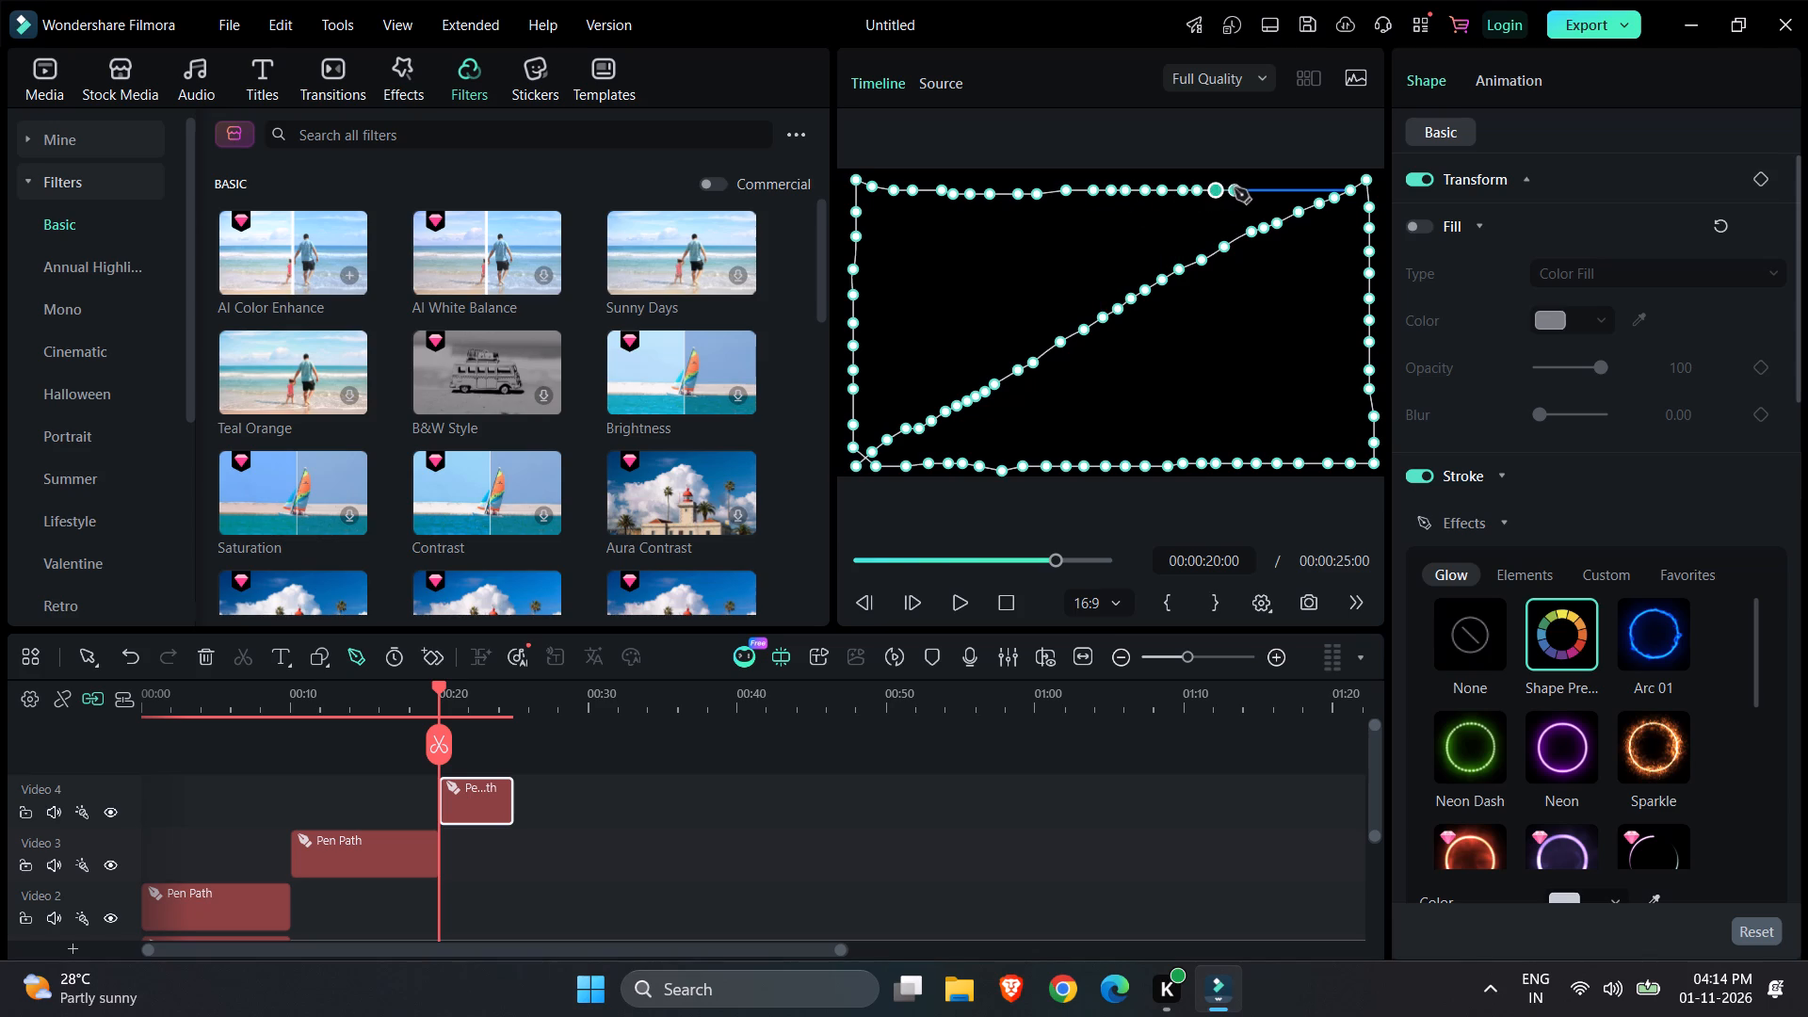
{"action": "left_click", "coordinate": [1235, 188]}
{"action": "left_click", "coordinate": [1248, 188]}
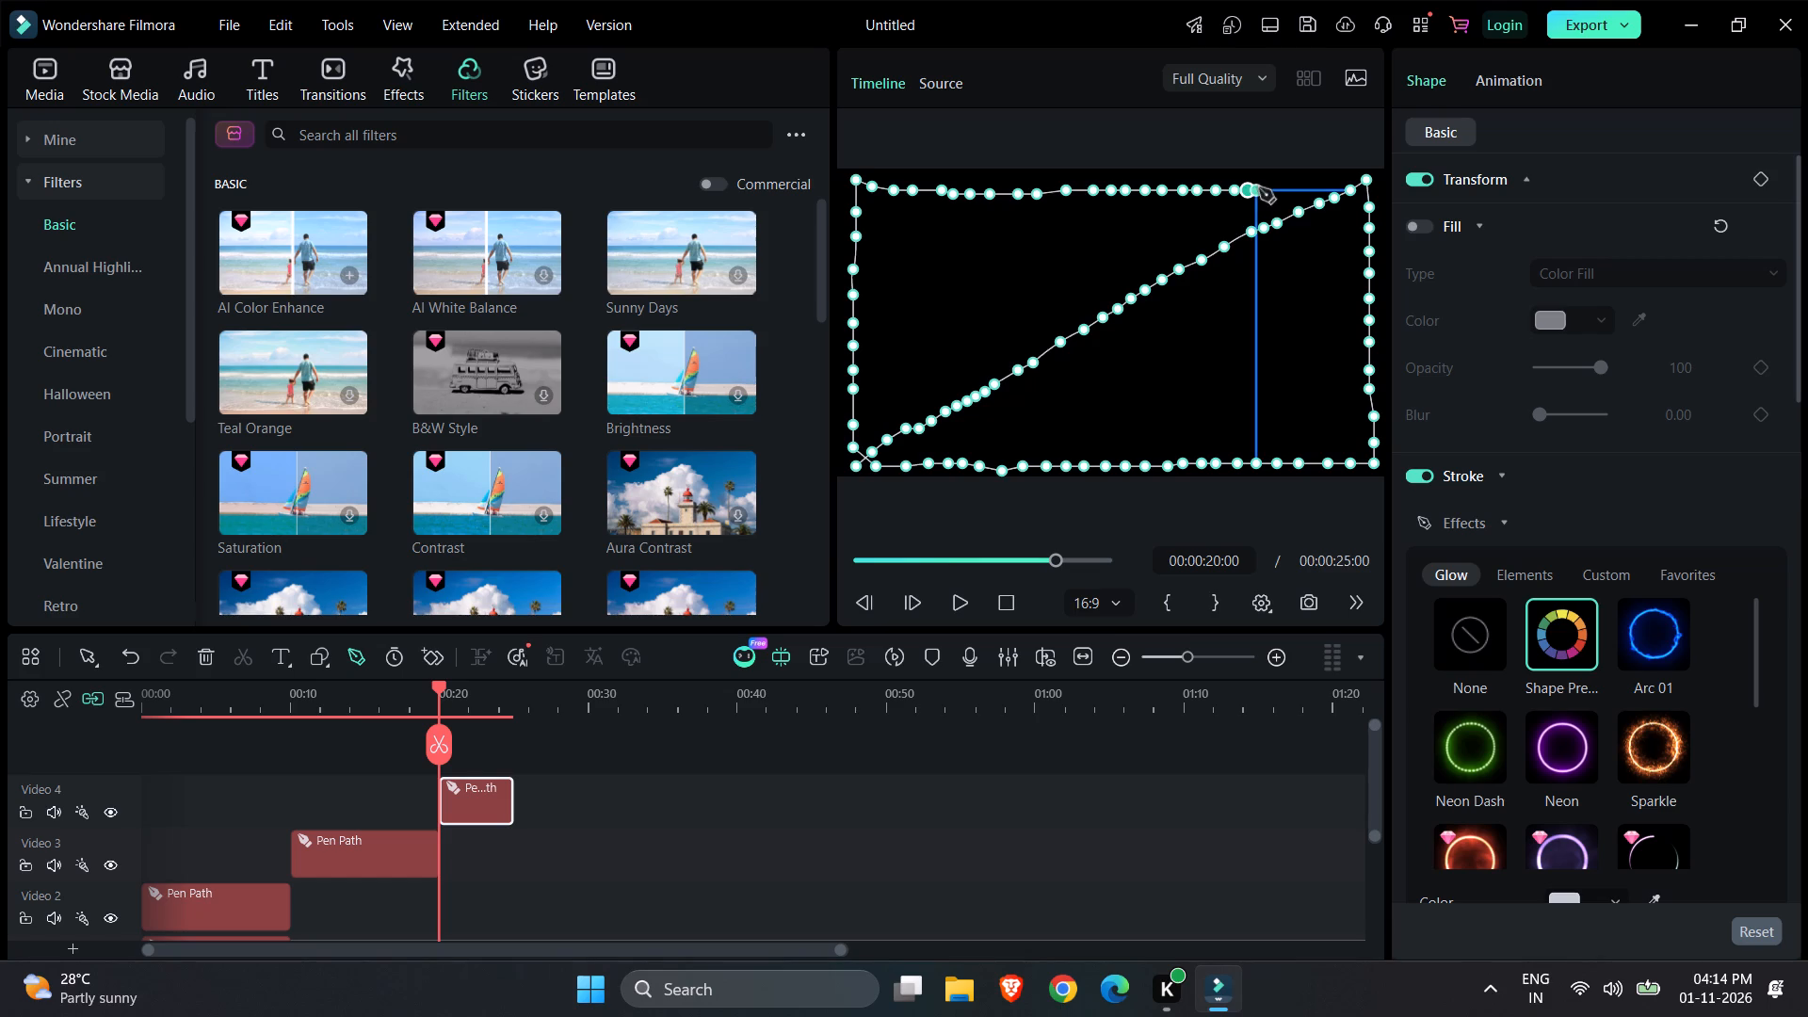
{"action": "left_click", "coordinate": [1263, 188]}
{"action": "left_click", "coordinate": [1279, 188]}
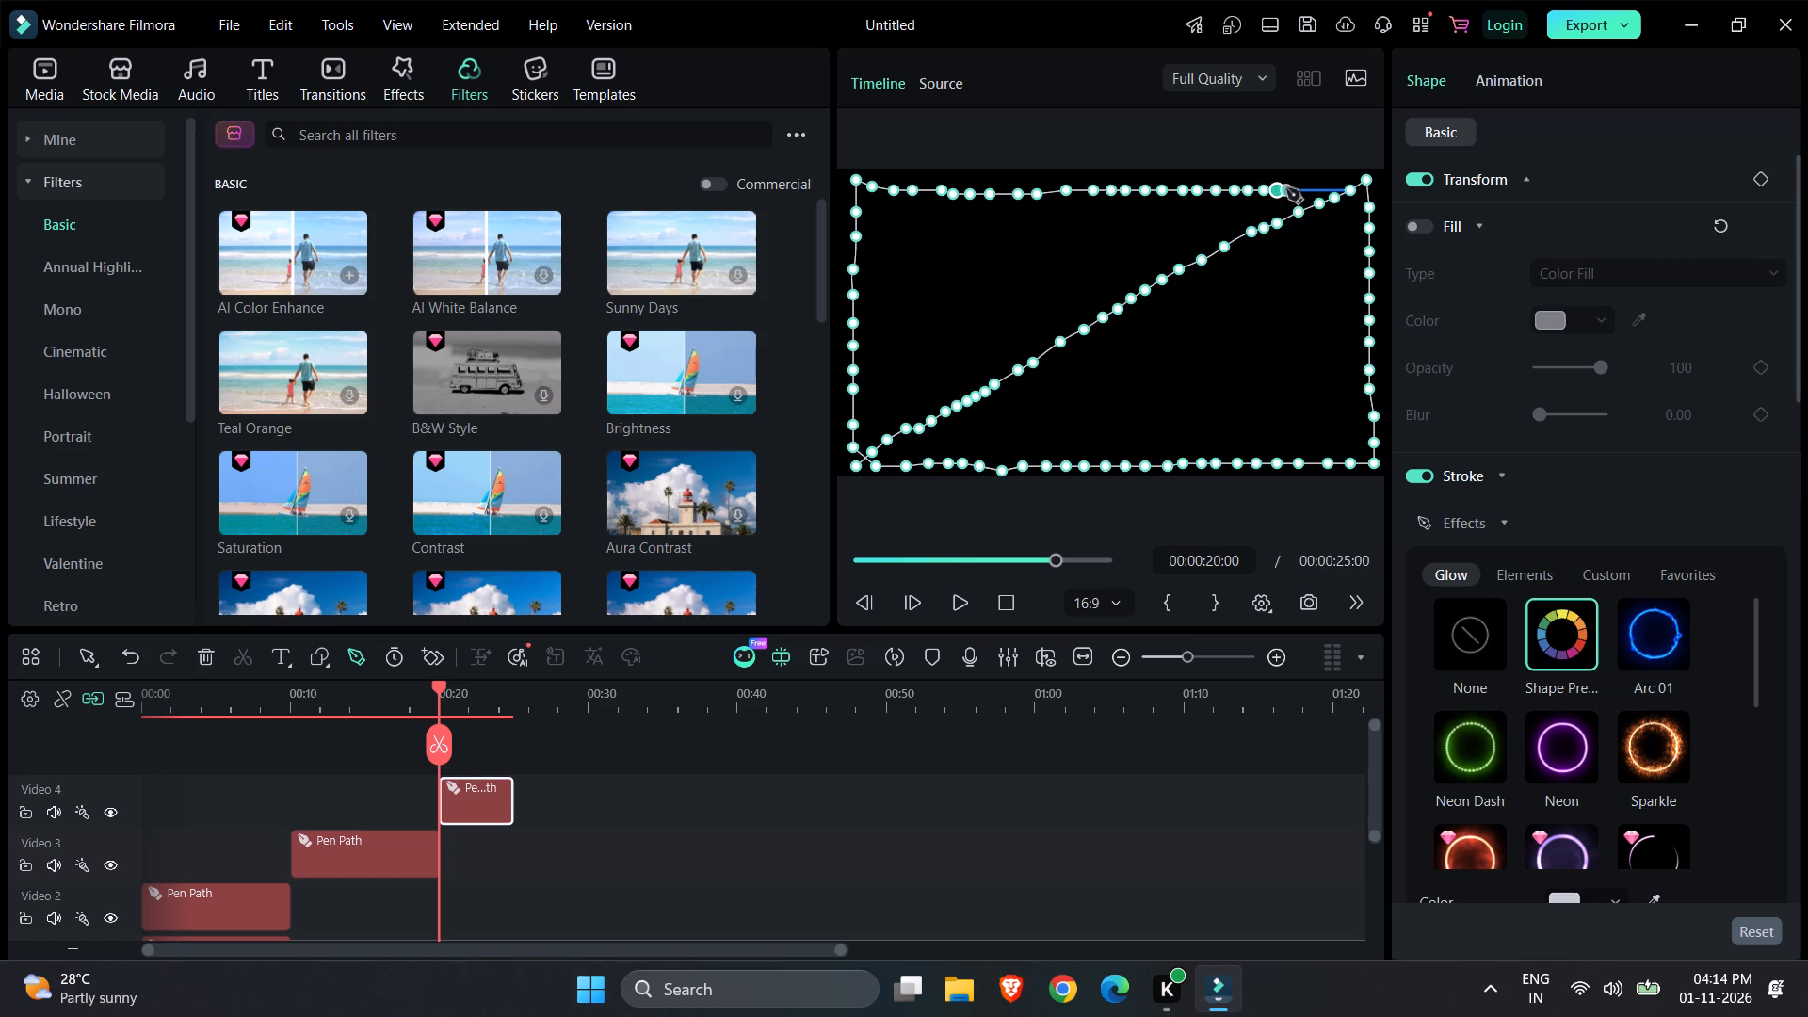
{"action": "left_click", "coordinate": [1288, 188]}
{"action": "left_click", "coordinate": [1301, 188]}
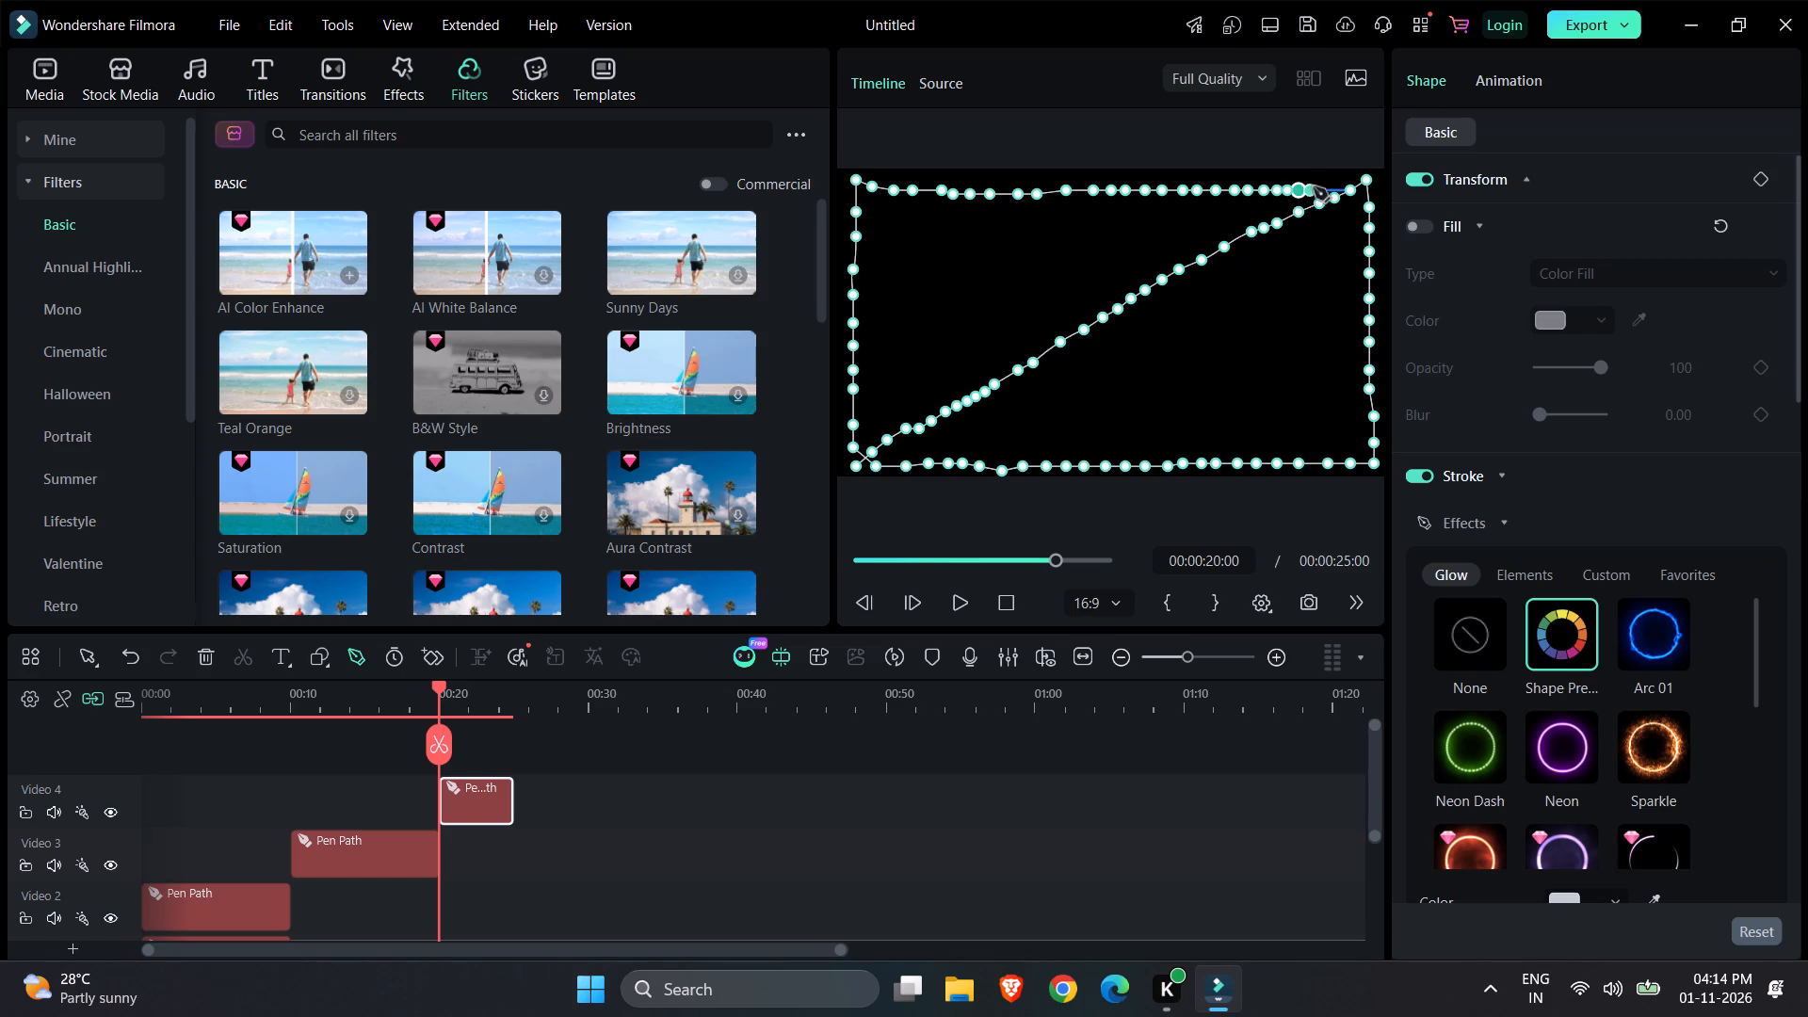
{"action": "left_click", "coordinate": [1322, 187]}
{"action": "left_click", "coordinate": [1346, 182]}
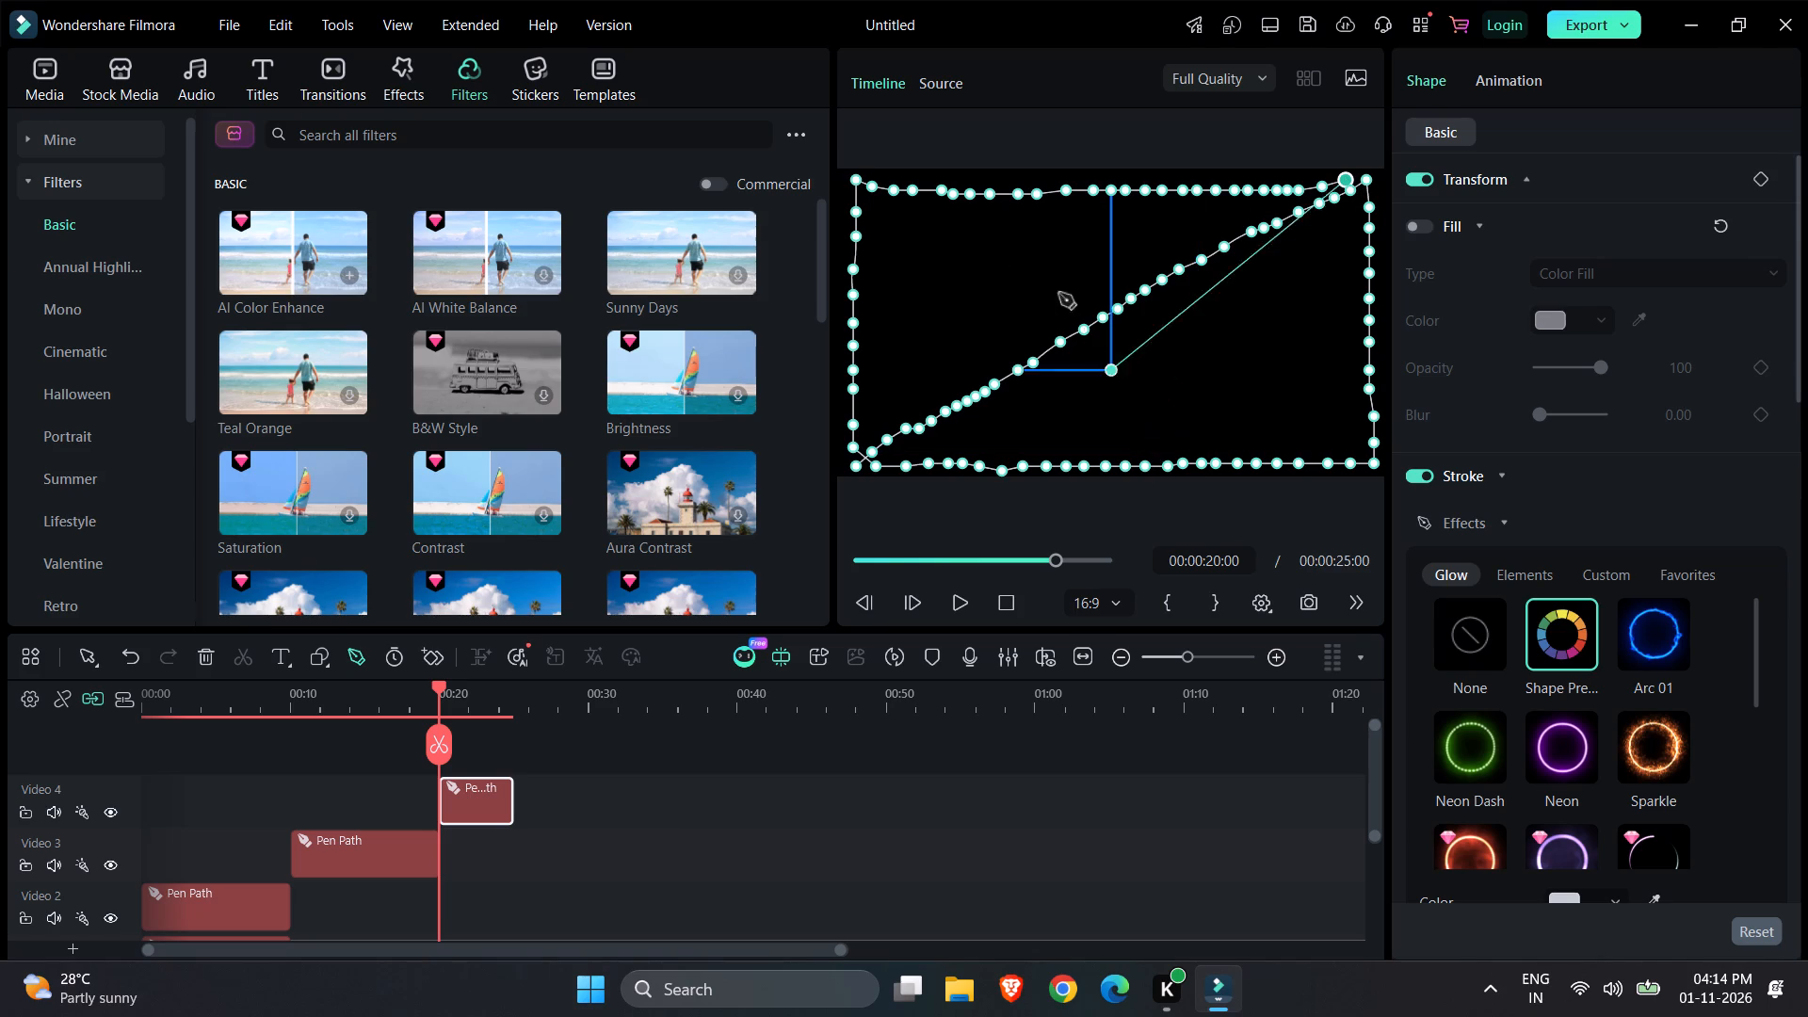
Run the pen path back to just below the top-left corner and diagonally down to the first diagonal at the frame's centre.
{"action": "left_click", "coordinate": [872, 198]}
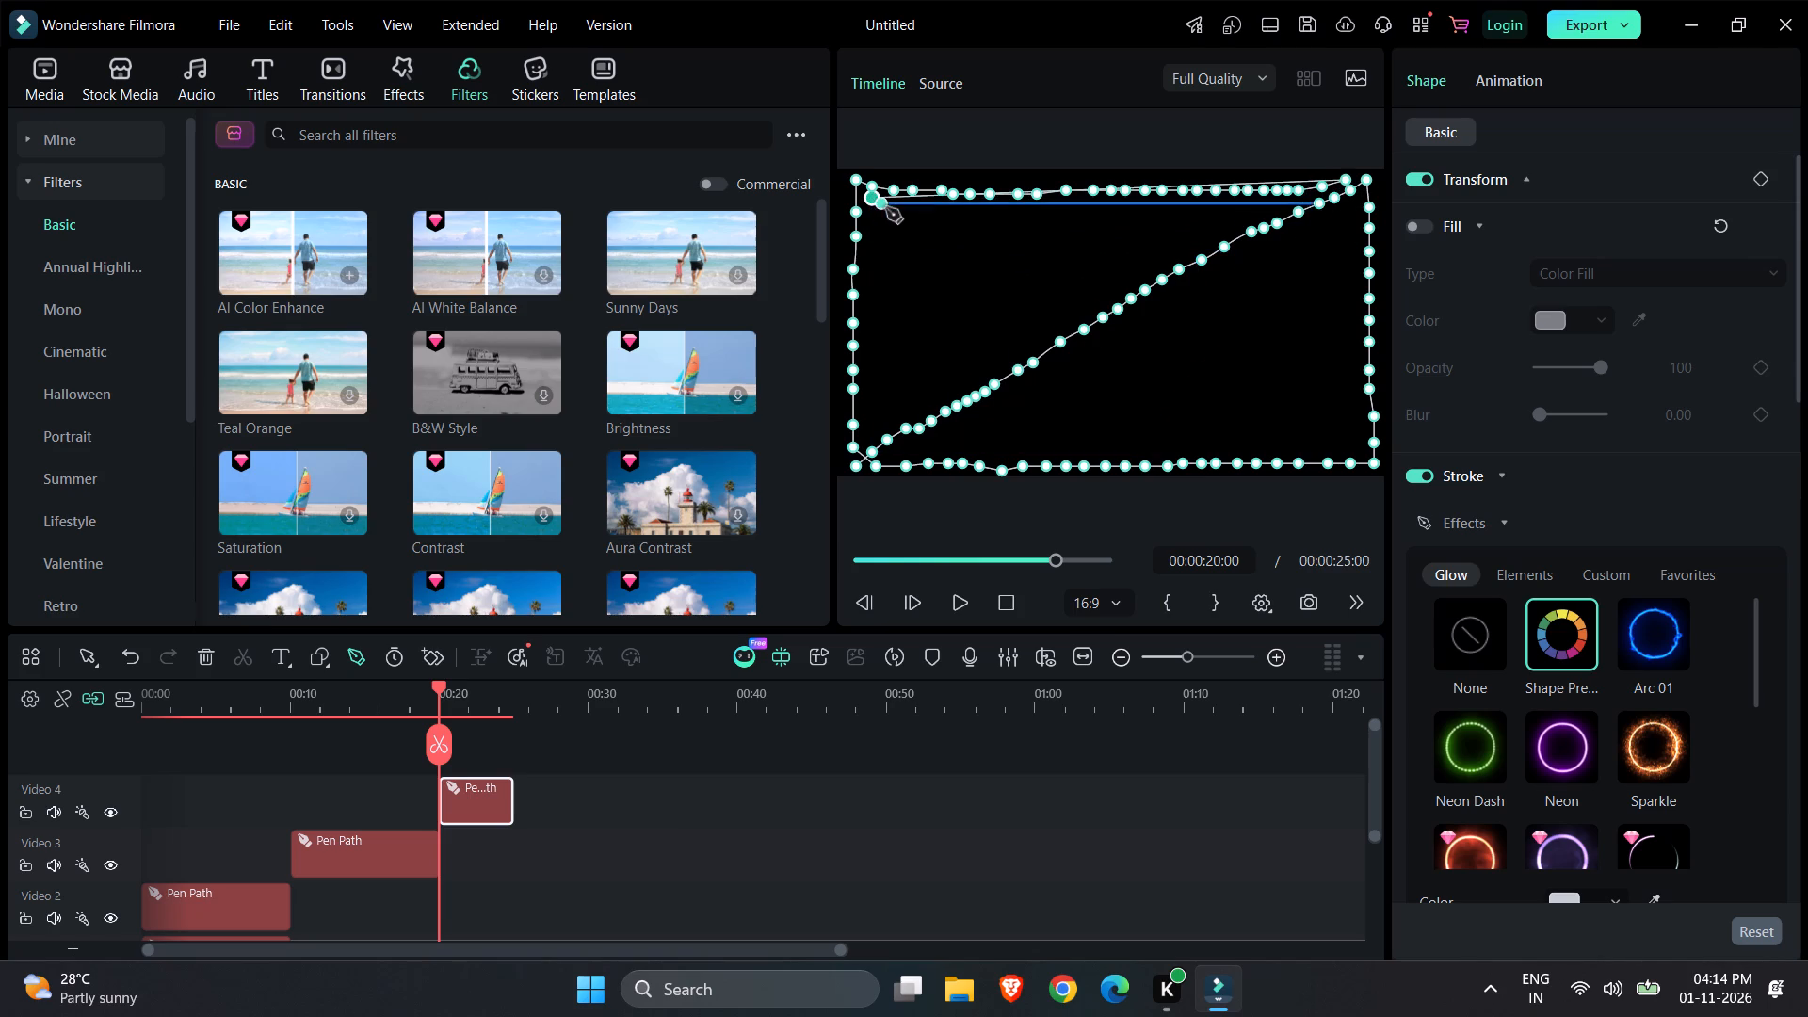
{"action": "left_click", "coordinate": [889, 211]}
{"action": "left_click", "coordinate": [898, 216]}
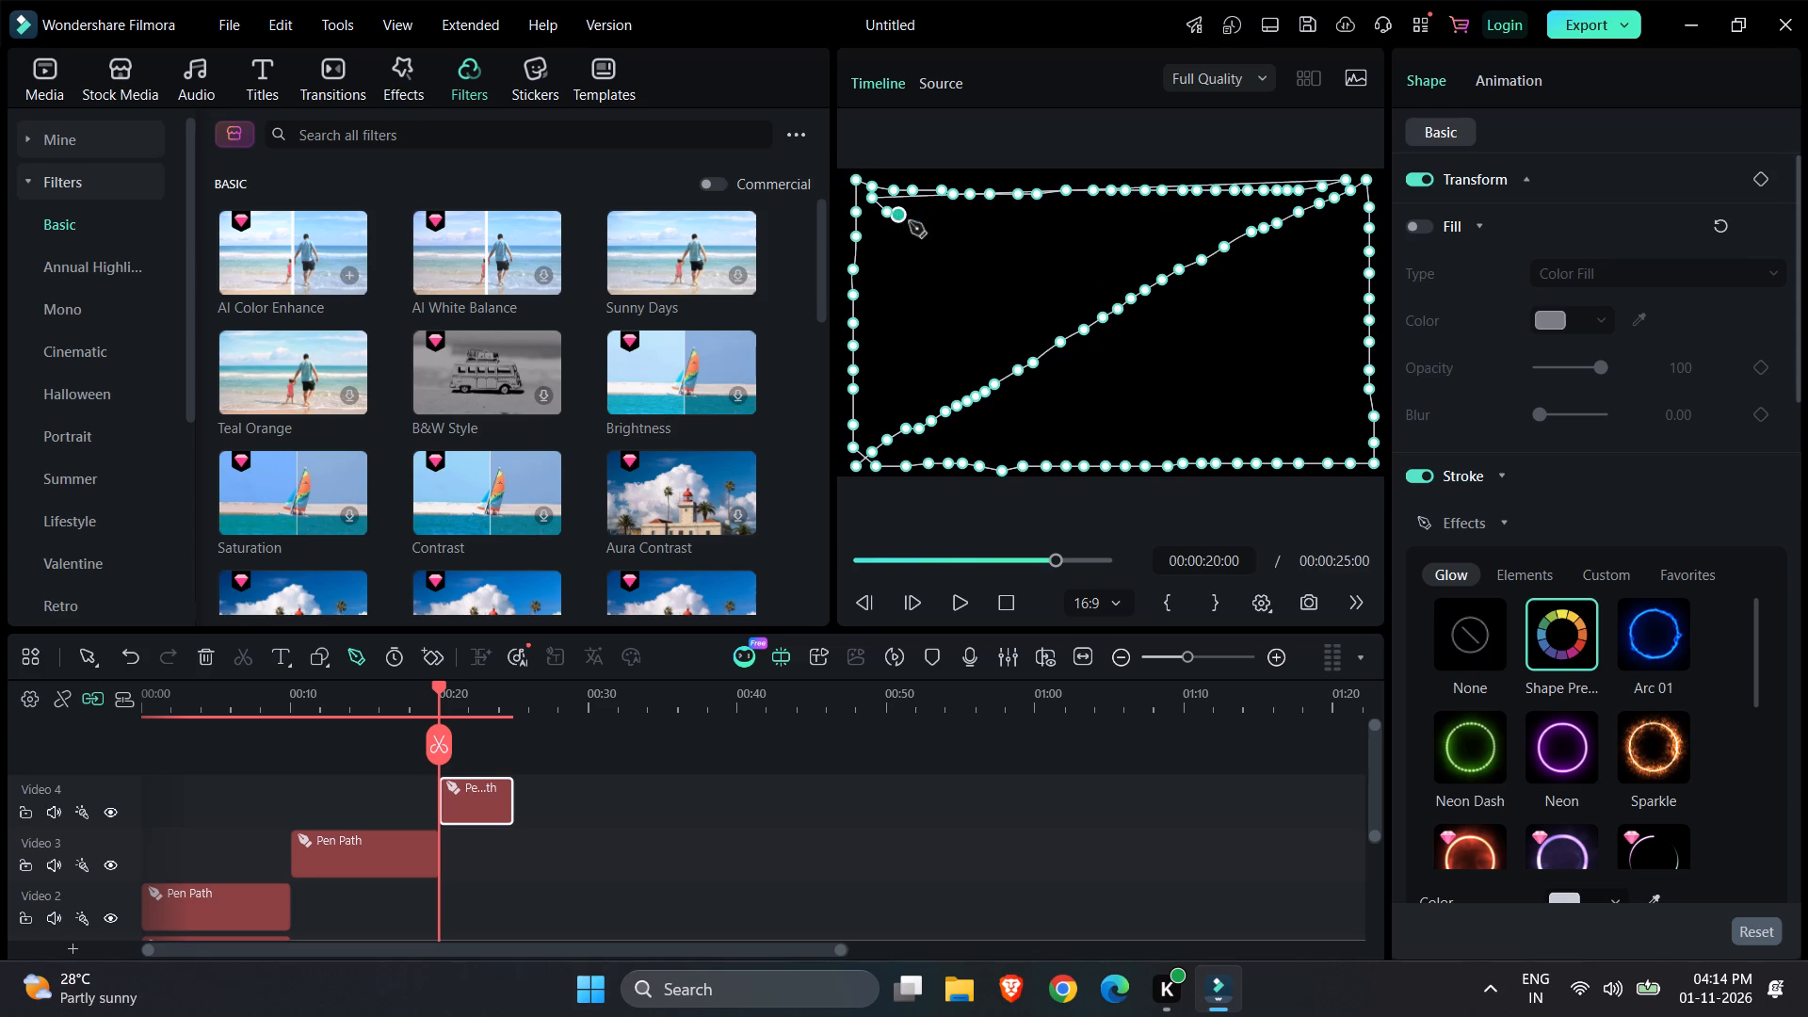
{"action": "left_click", "coordinate": [912, 226]}
{"action": "left_click", "coordinate": [925, 234]}
{"action": "left_click", "coordinate": [940, 241]}
{"action": "left_click_drag", "start_coordinate": [958, 246], "coordinate": [974, 250]}
{"action": "left_click", "coordinate": [974, 250]}
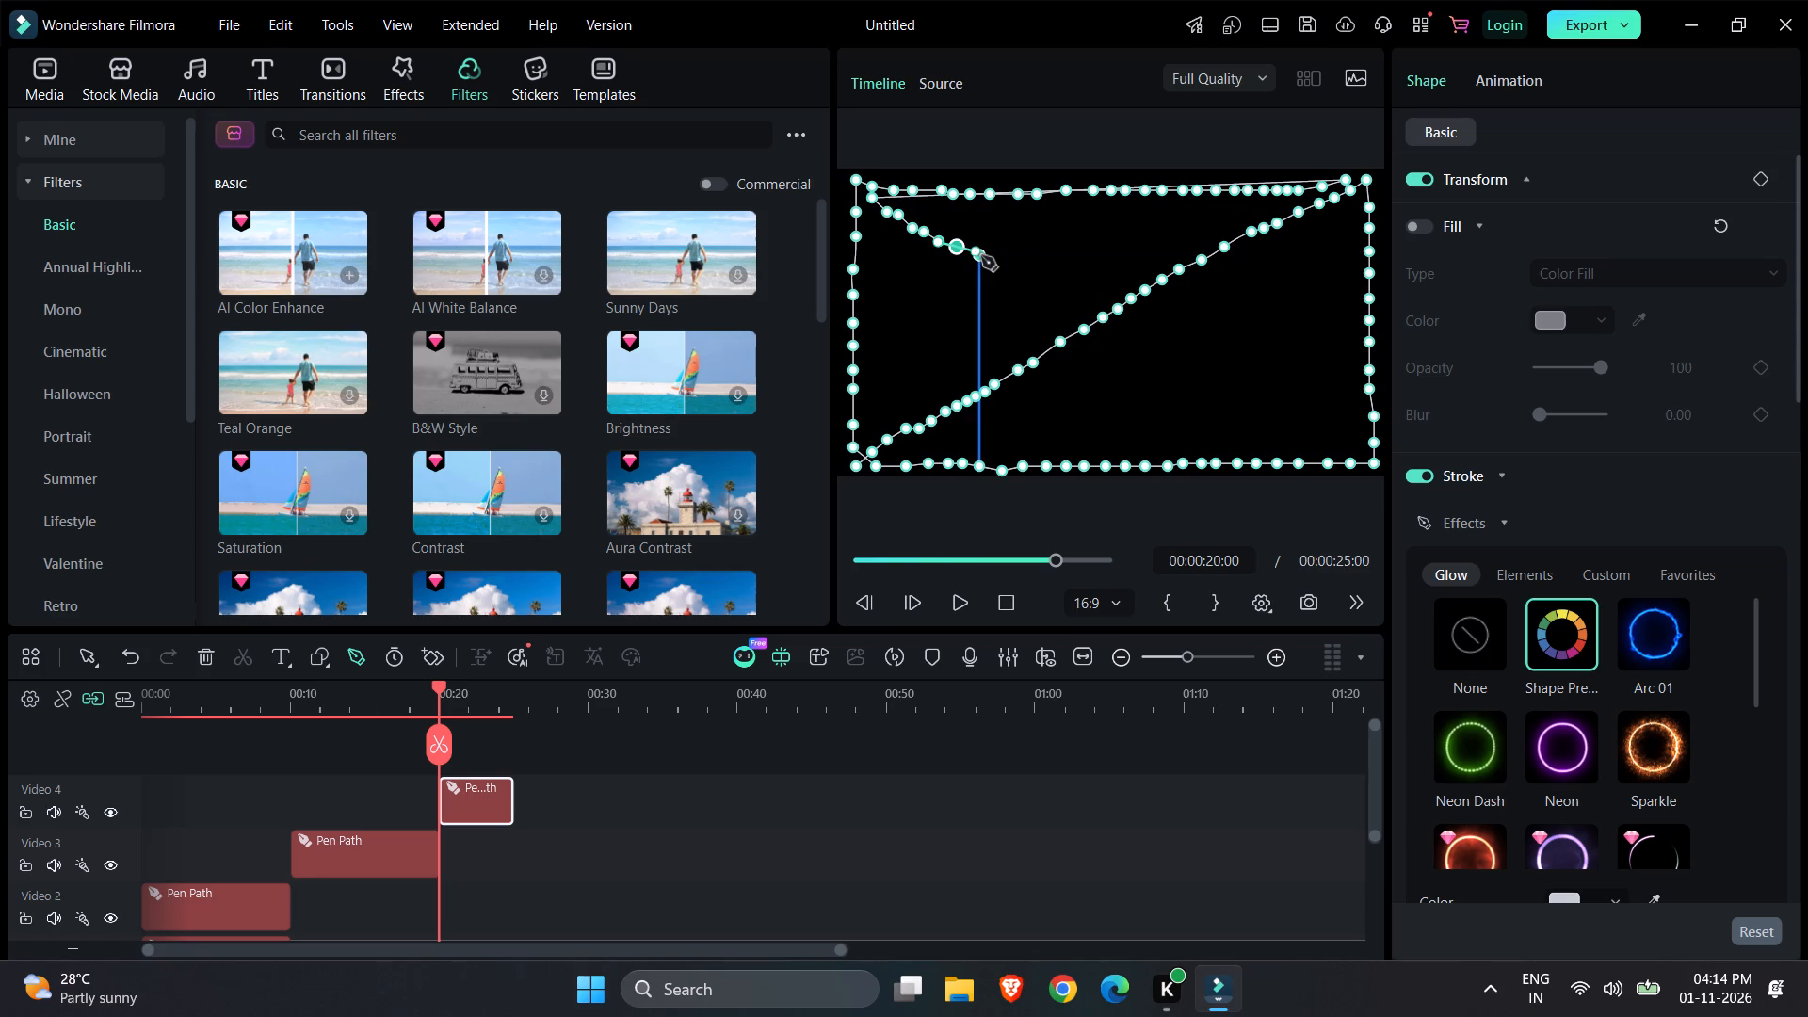
{"action": "left_click", "coordinate": [981, 256]}
{"action": "left_click", "coordinate": [996, 264]}
{"action": "left_click", "coordinate": [1015, 271]}
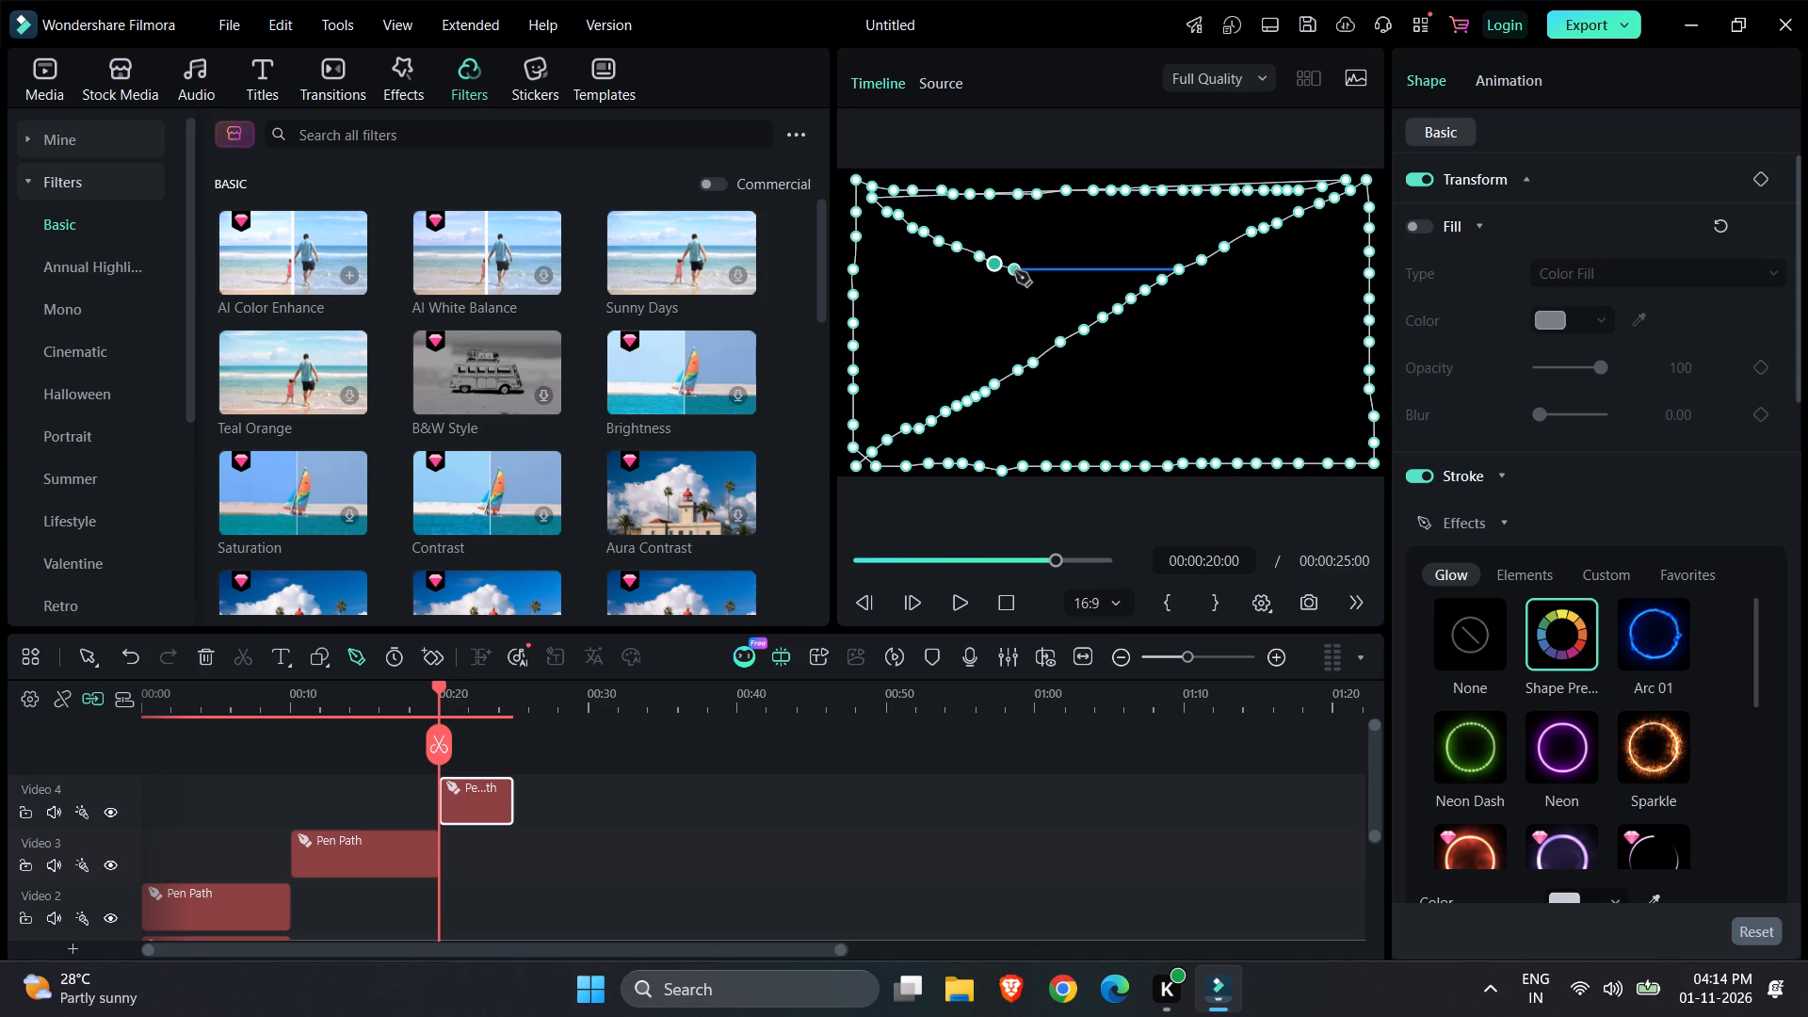
{"action": "left_click", "coordinate": [1029, 279]}
{"action": "left_click", "coordinate": [1047, 284]}
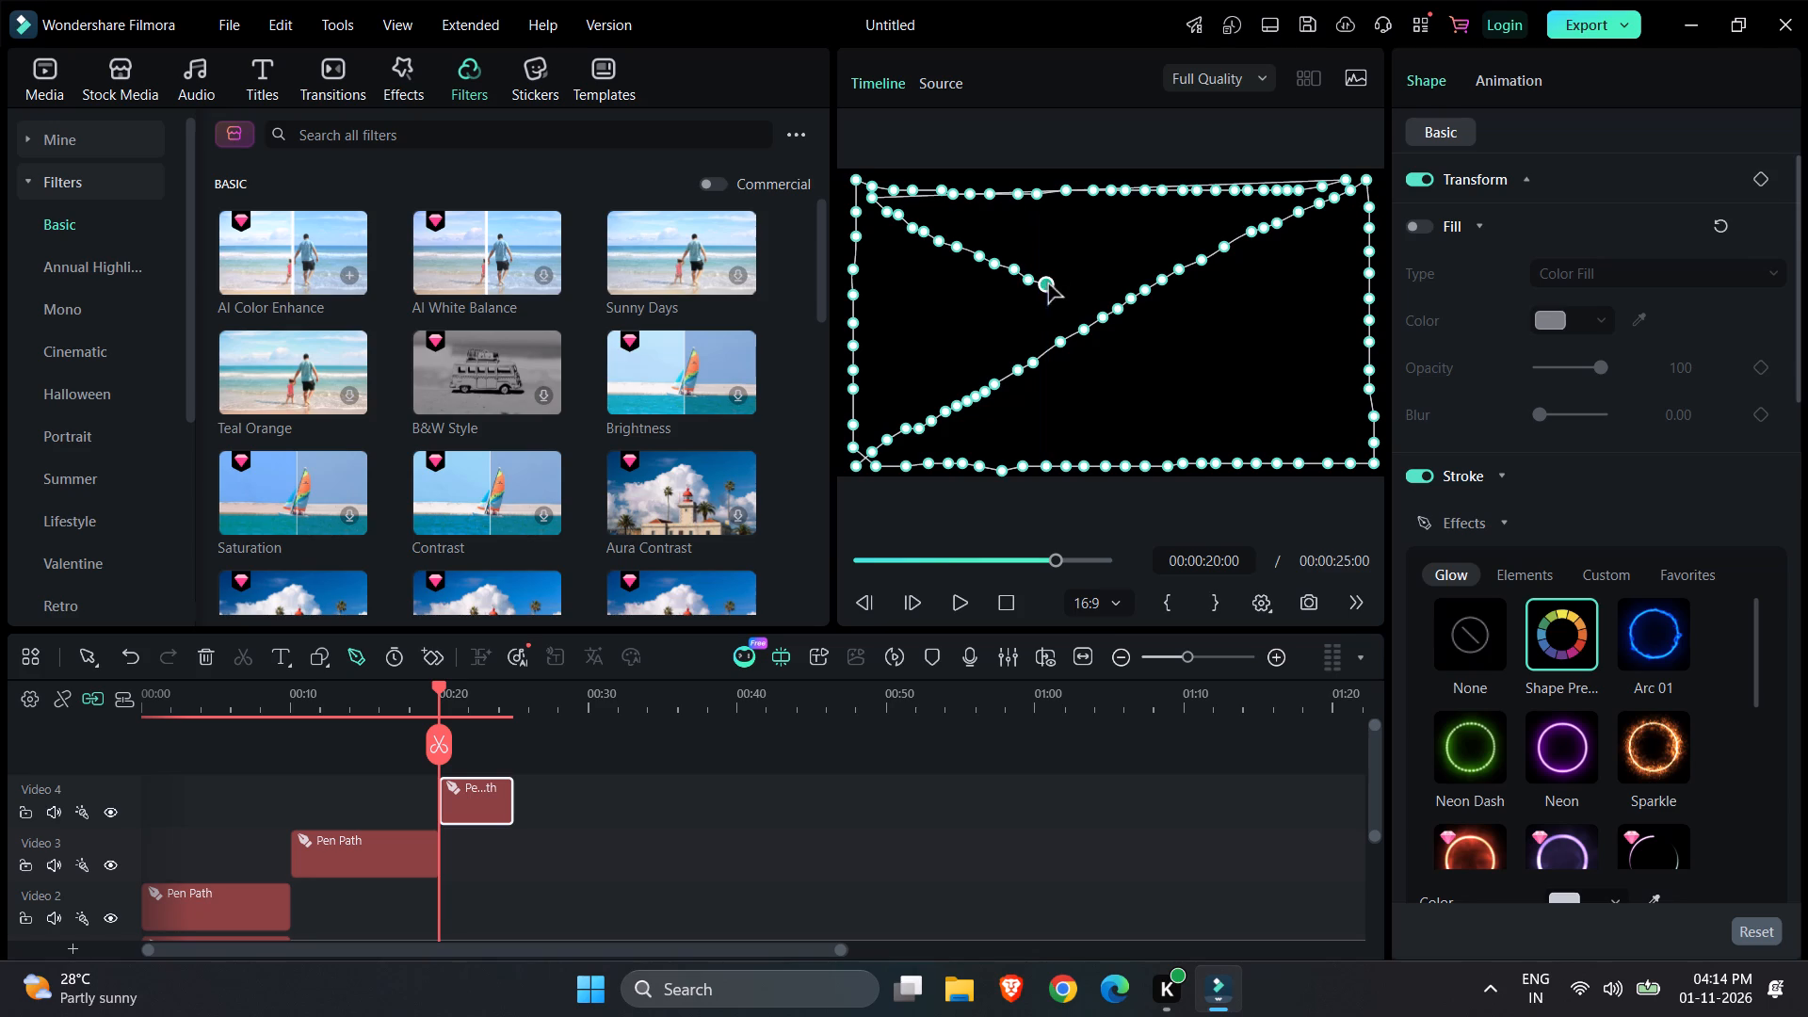
{"action": "left_click", "coordinate": [1067, 290]}
{"action": "left_click", "coordinate": [1078, 298]}
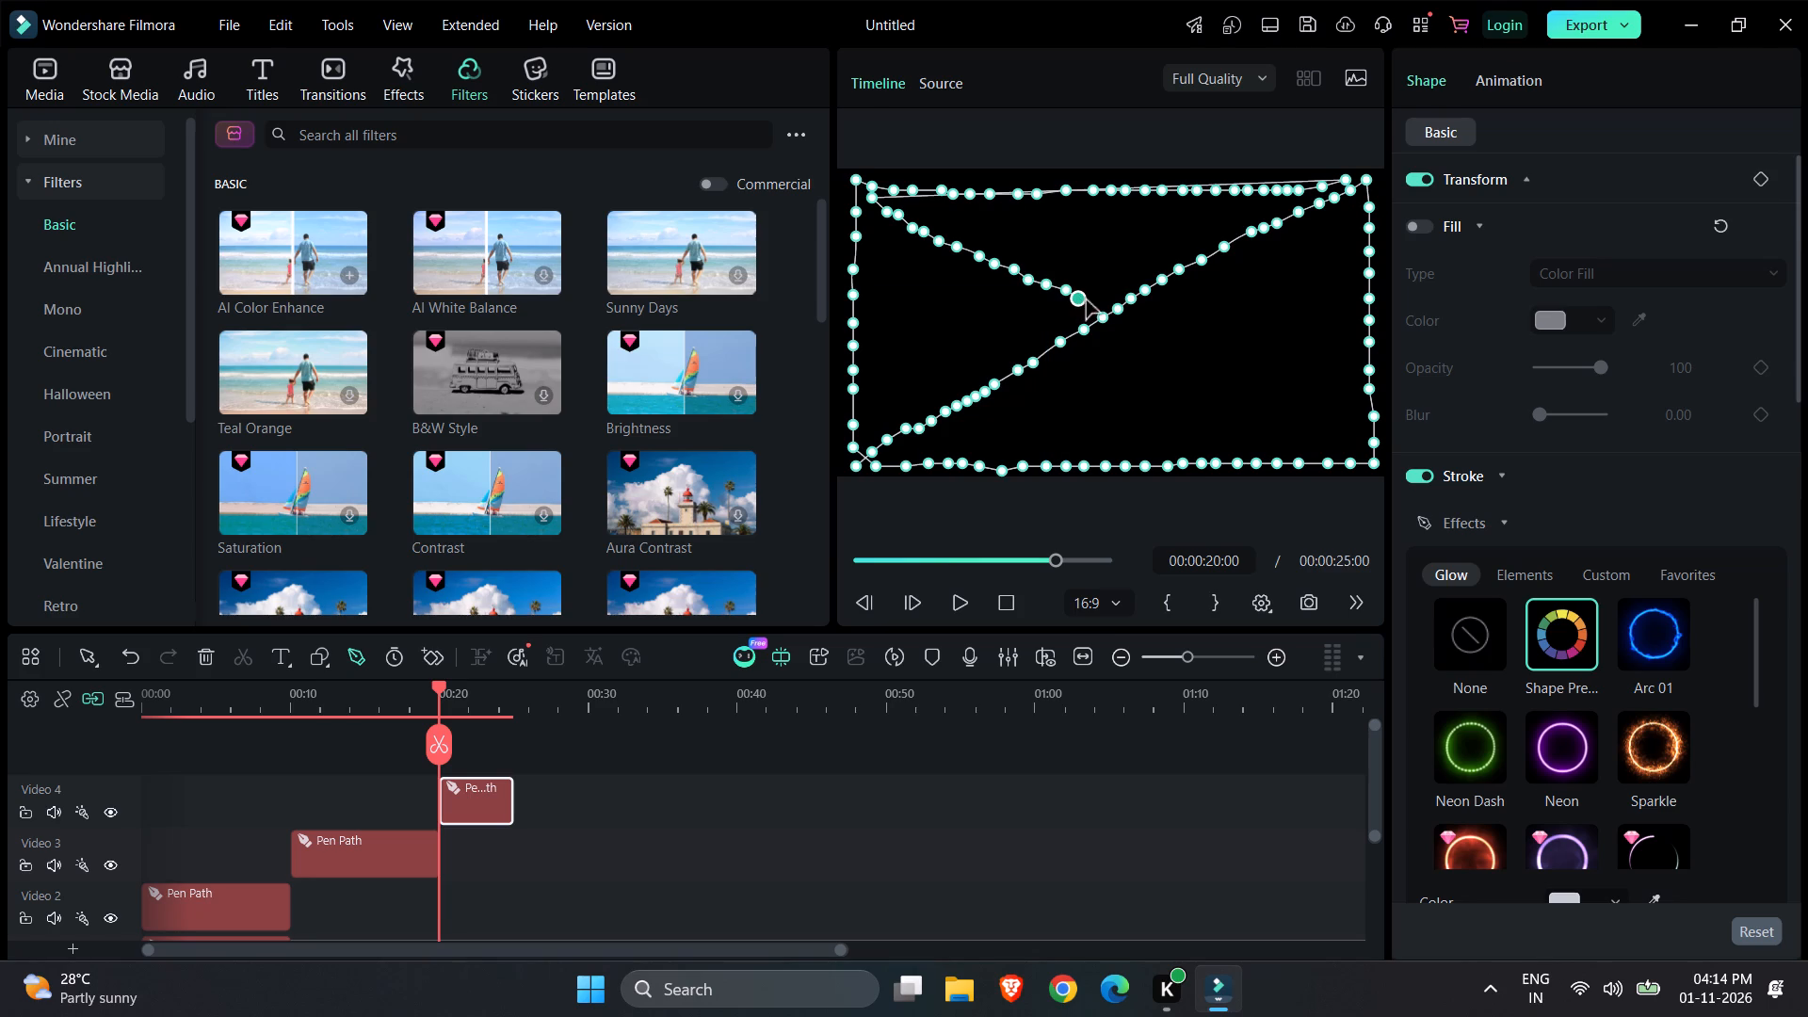
{"action": "left_click", "coordinate": [1092, 307]}
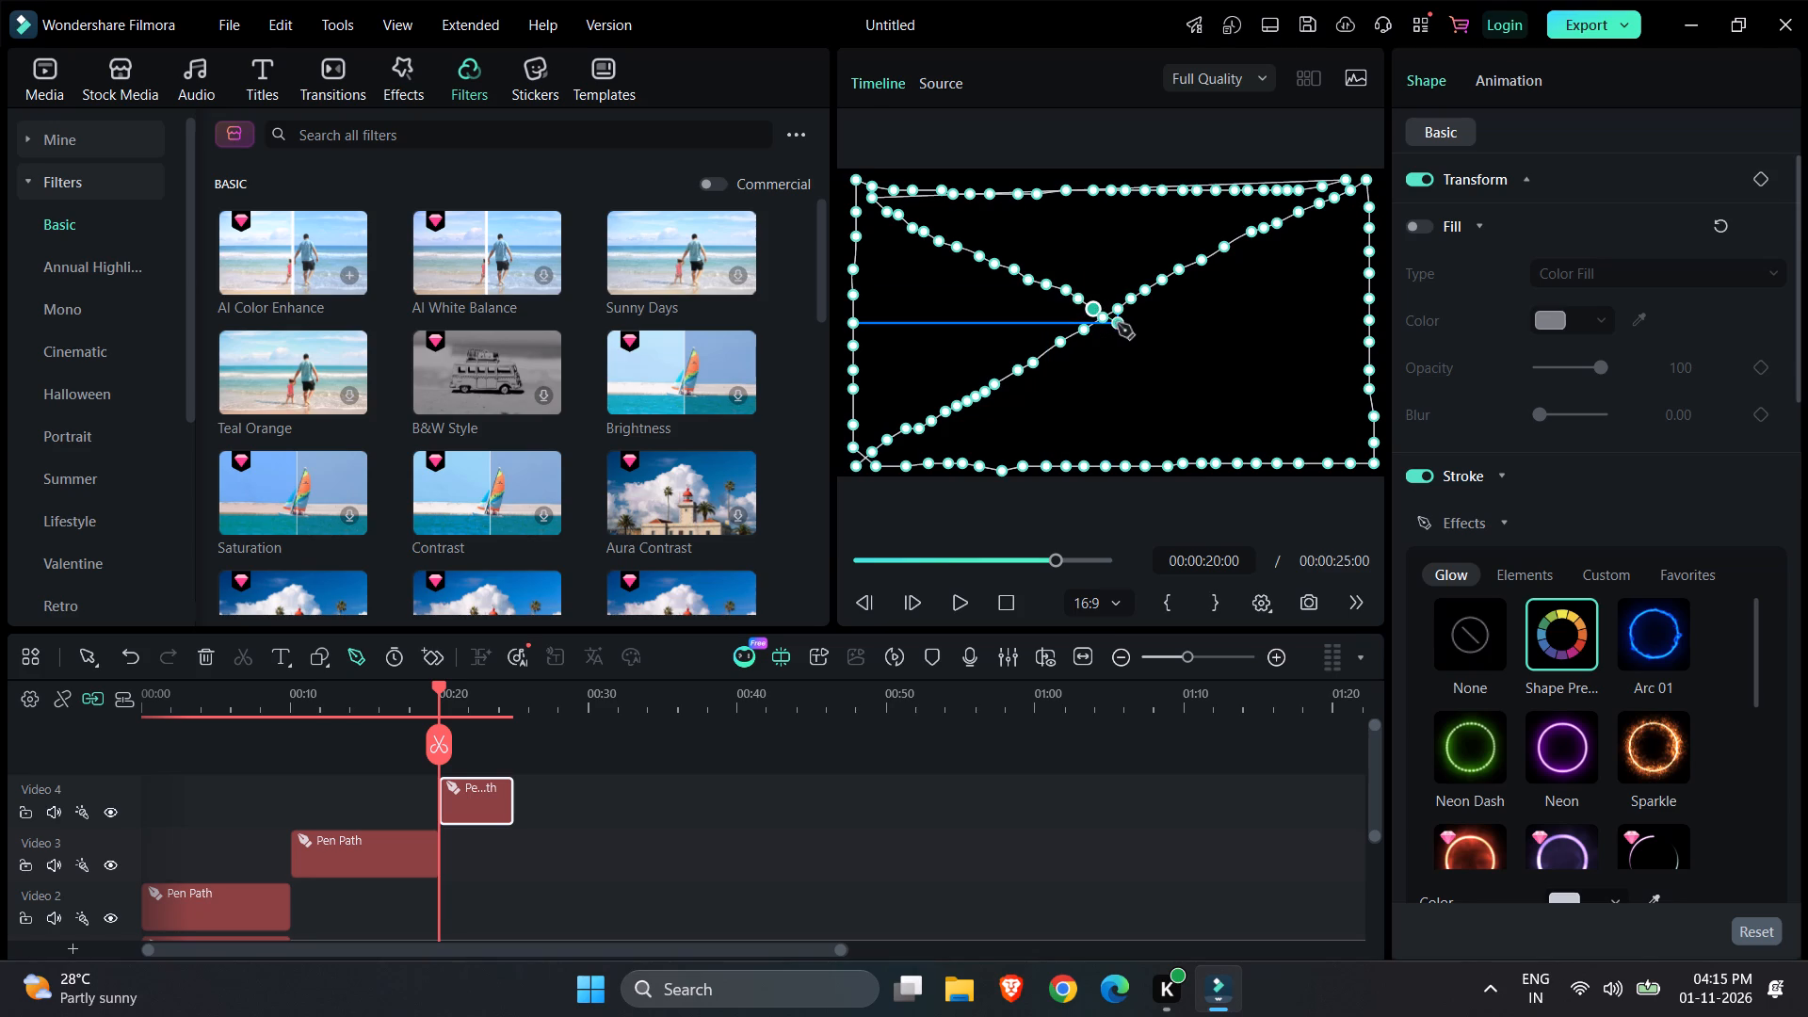
Extend the second diagonal of the pen path from the frame's centre to about halfway towards the bottom-right corner.
{"action": "left_click", "coordinate": [1120, 325]}
{"action": "left_click", "coordinate": [1132, 329]}
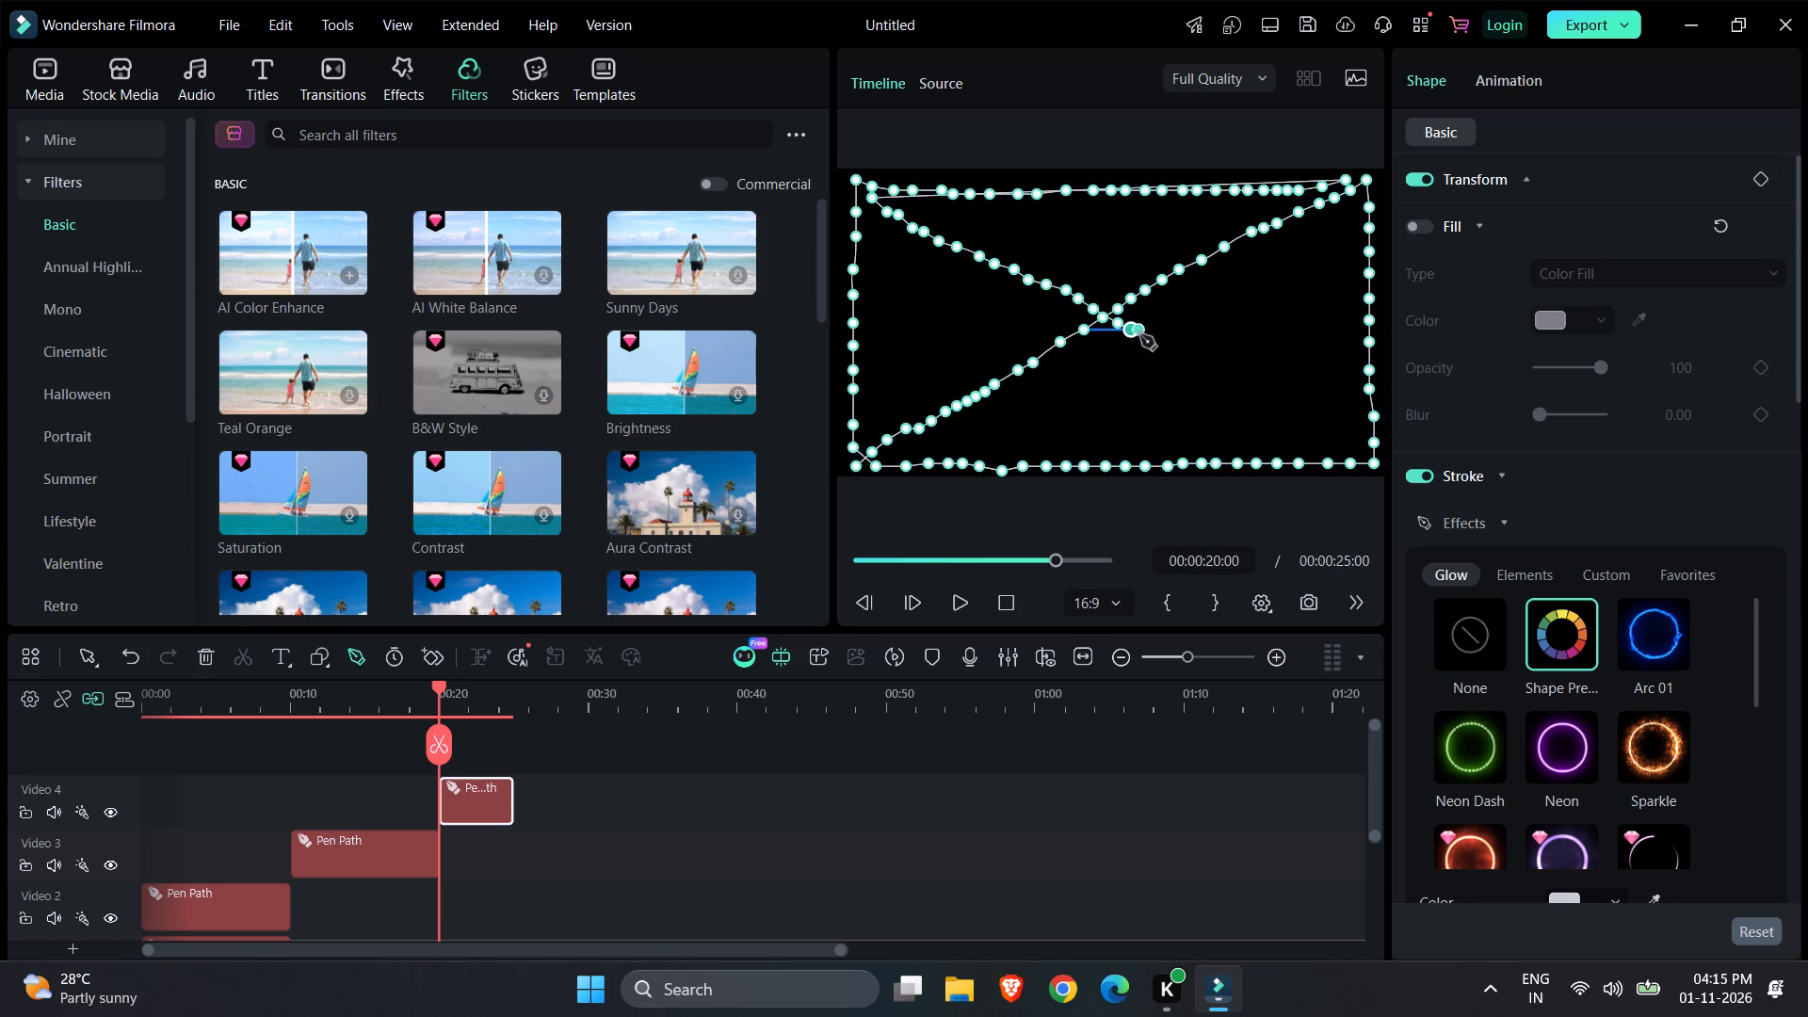
{"action": "left_click", "coordinate": [1147, 338]}
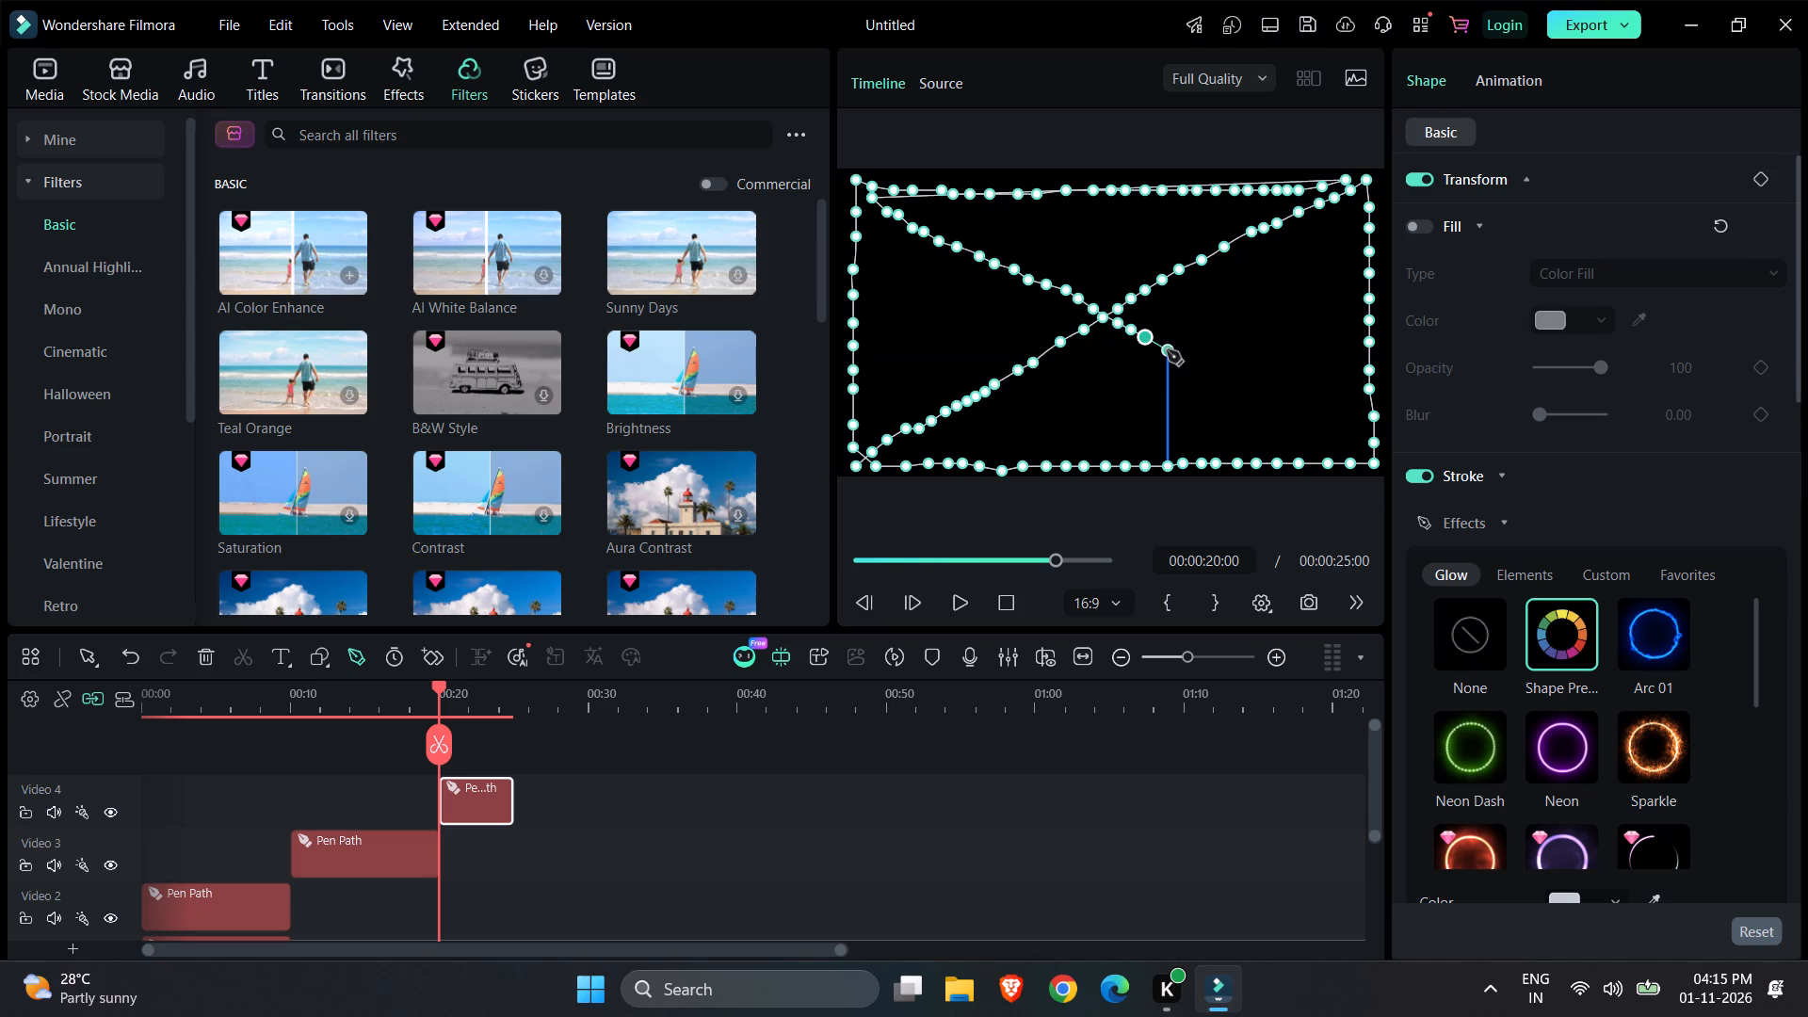
{"action": "left_click", "coordinate": [1167, 350]}
{"action": "left_click", "coordinate": [1181, 354]}
{"action": "left_click", "coordinate": [1197, 364]}
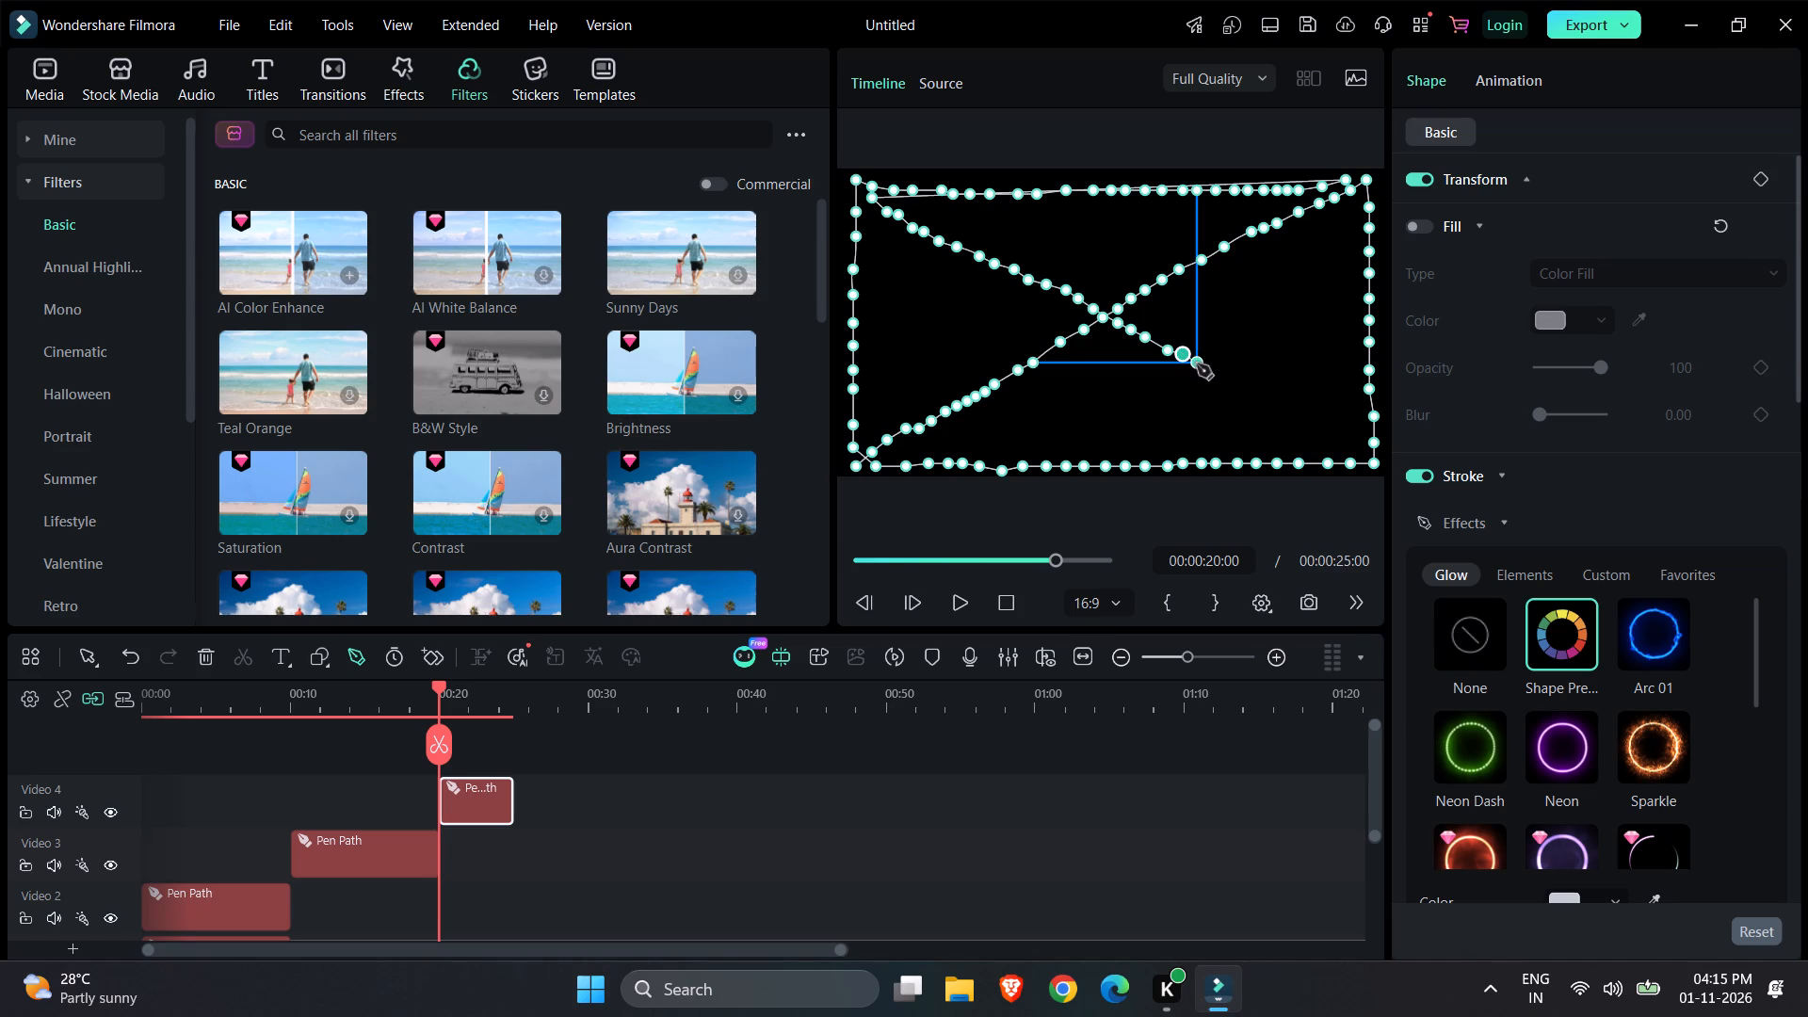
{"action": "left_click", "coordinate": [1215, 372]}
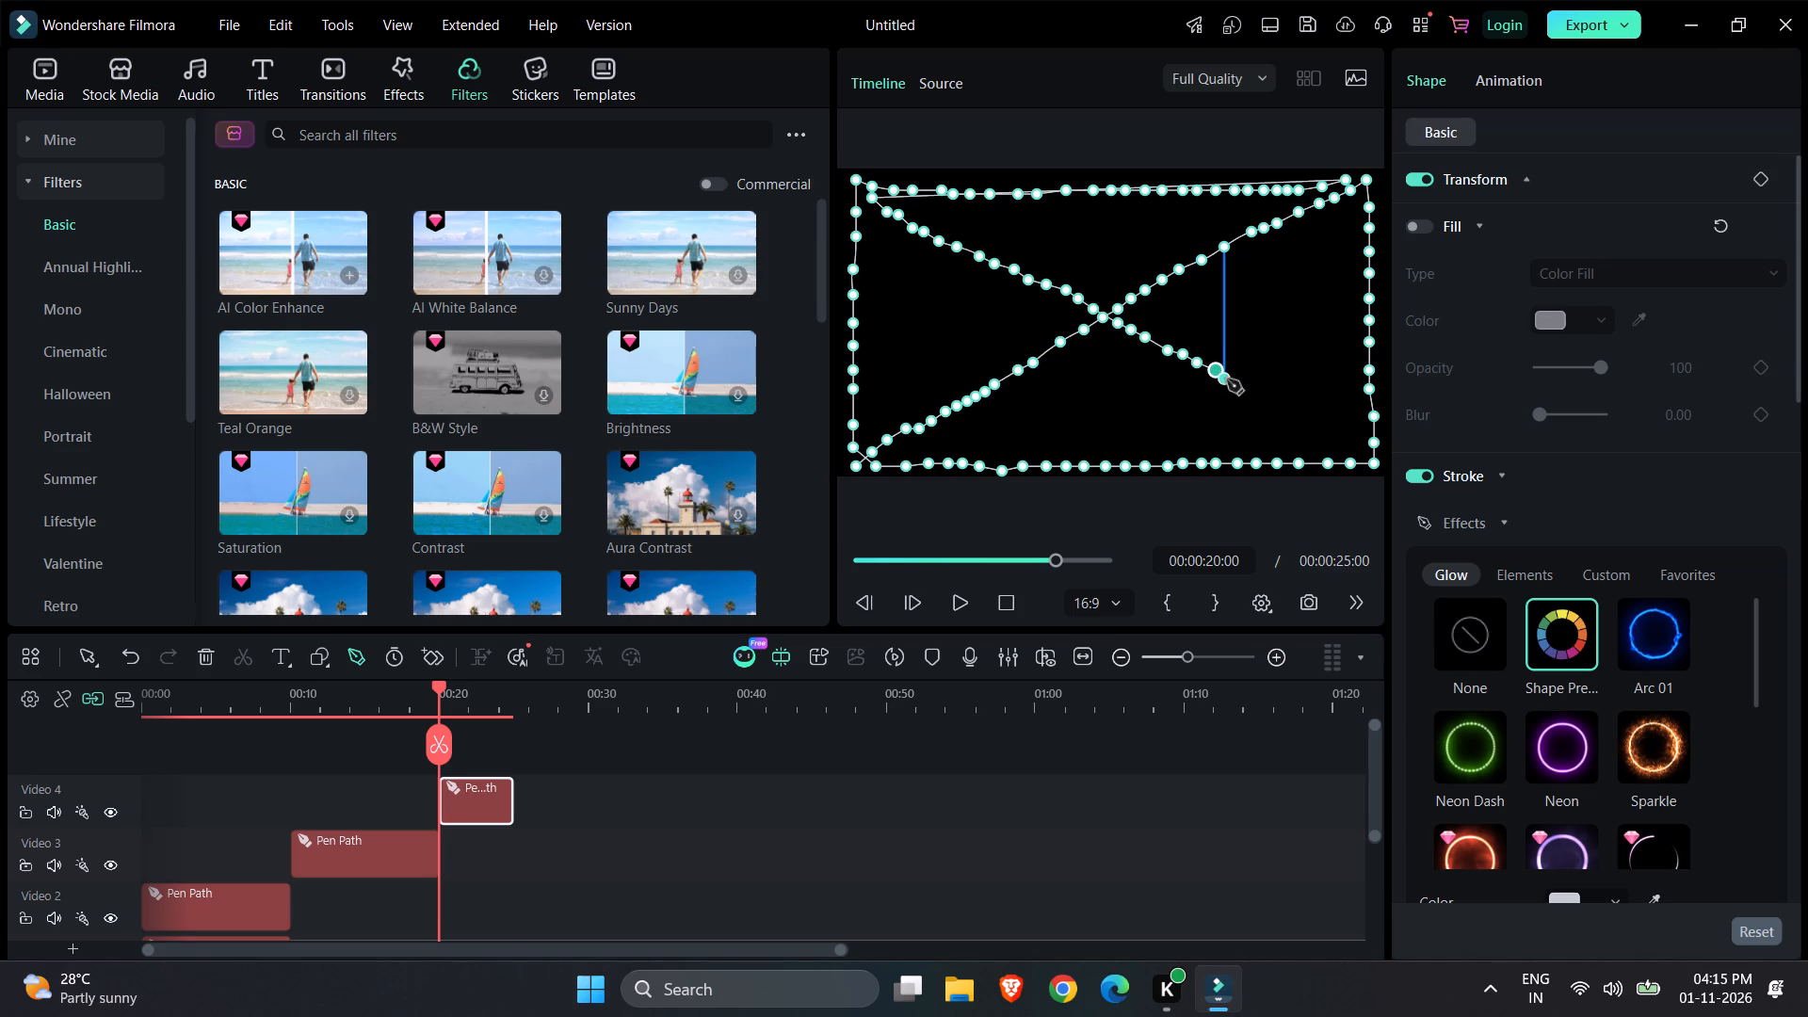
{"action": "left_click_drag", "start_coordinate": [1227, 381], "coordinate": [1250, 388]}
{"action": "left_click", "coordinate": [1250, 388]}
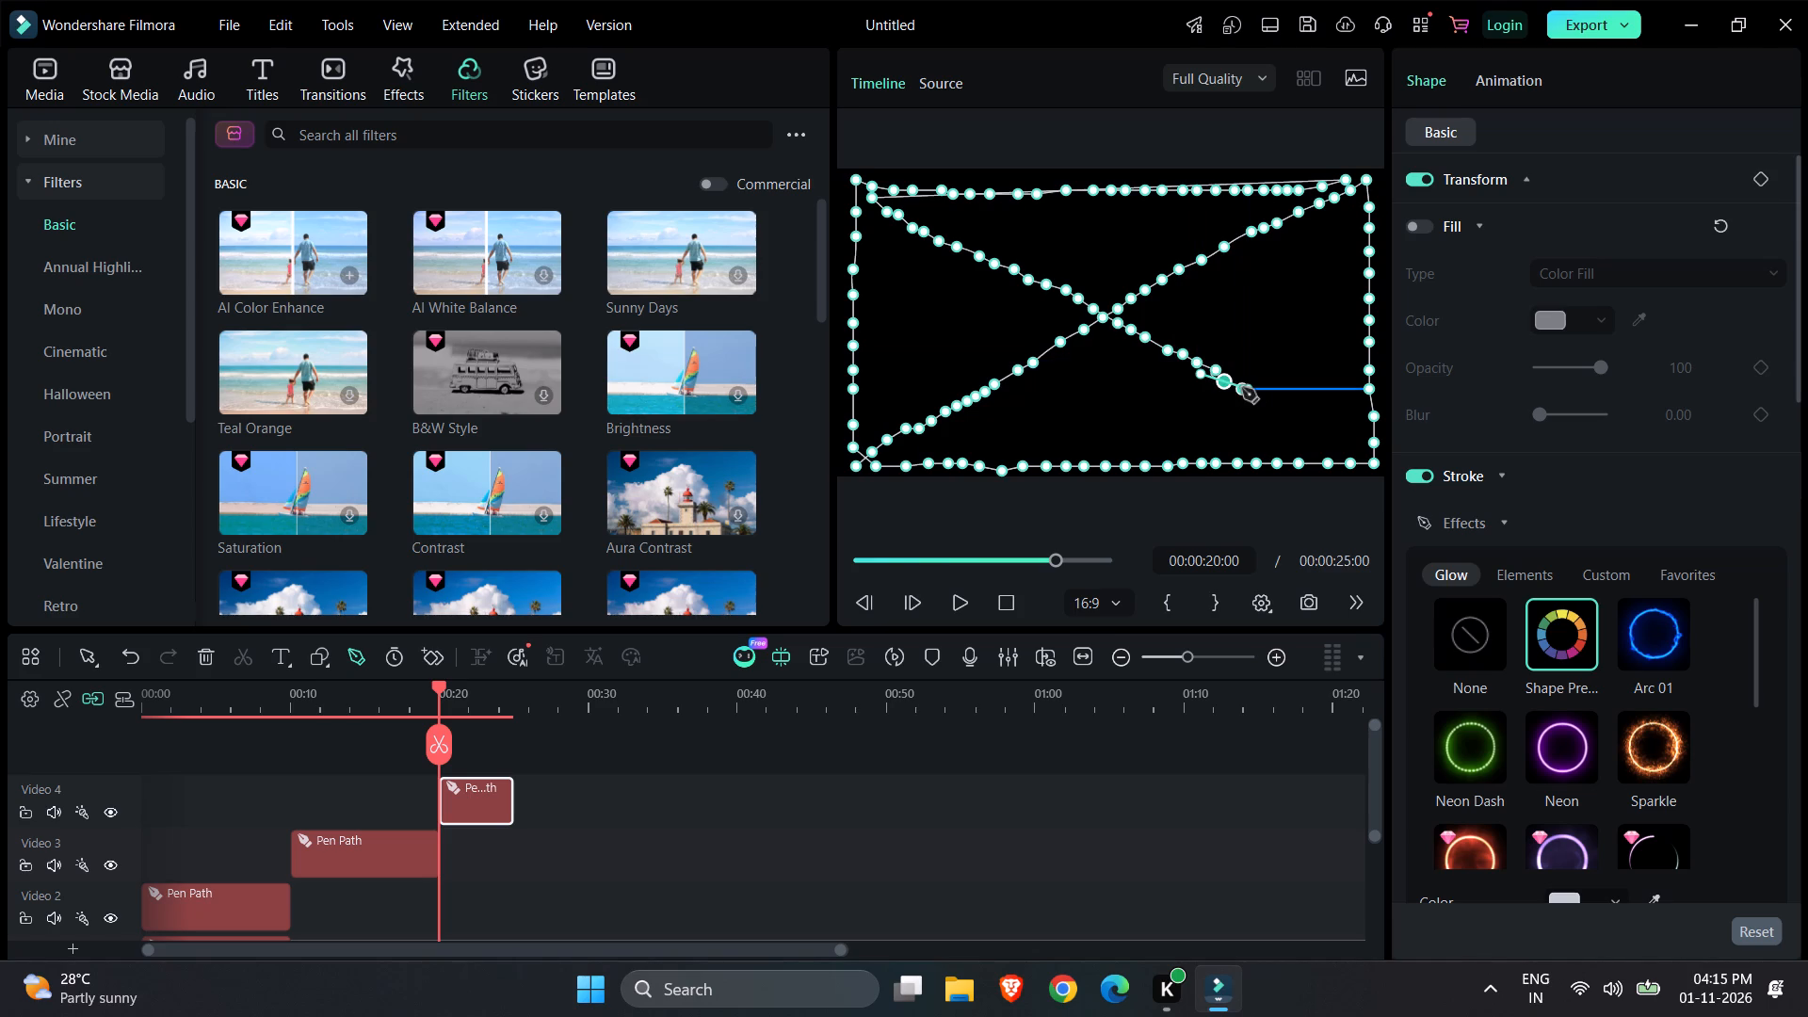
Continue the second diagonal to the frame's bottom-right corner and finish drawing the pen path.
{"action": "left_click_drag", "start_coordinate": [1241, 388], "coordinate": [1259, 398]}
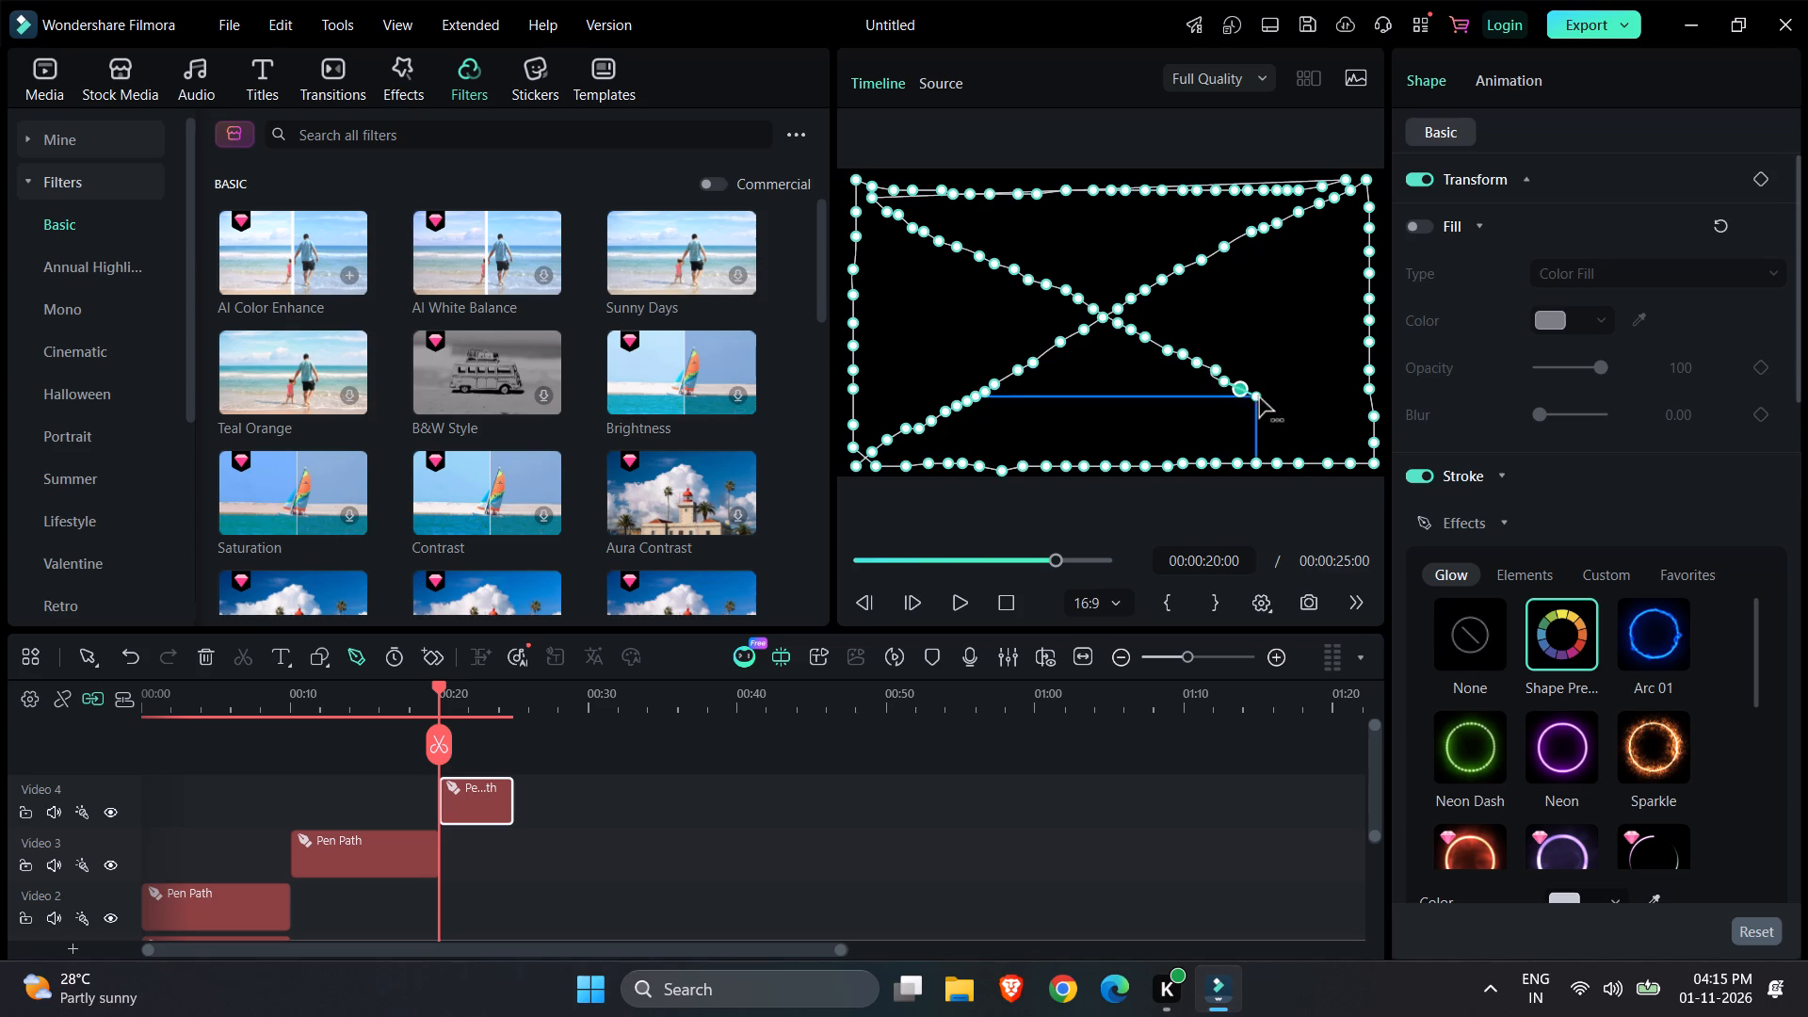
{"action": "left_click", "coordinate": [1259, 398]}
{"action": "left_click", "coordinate": [1263, 399]}
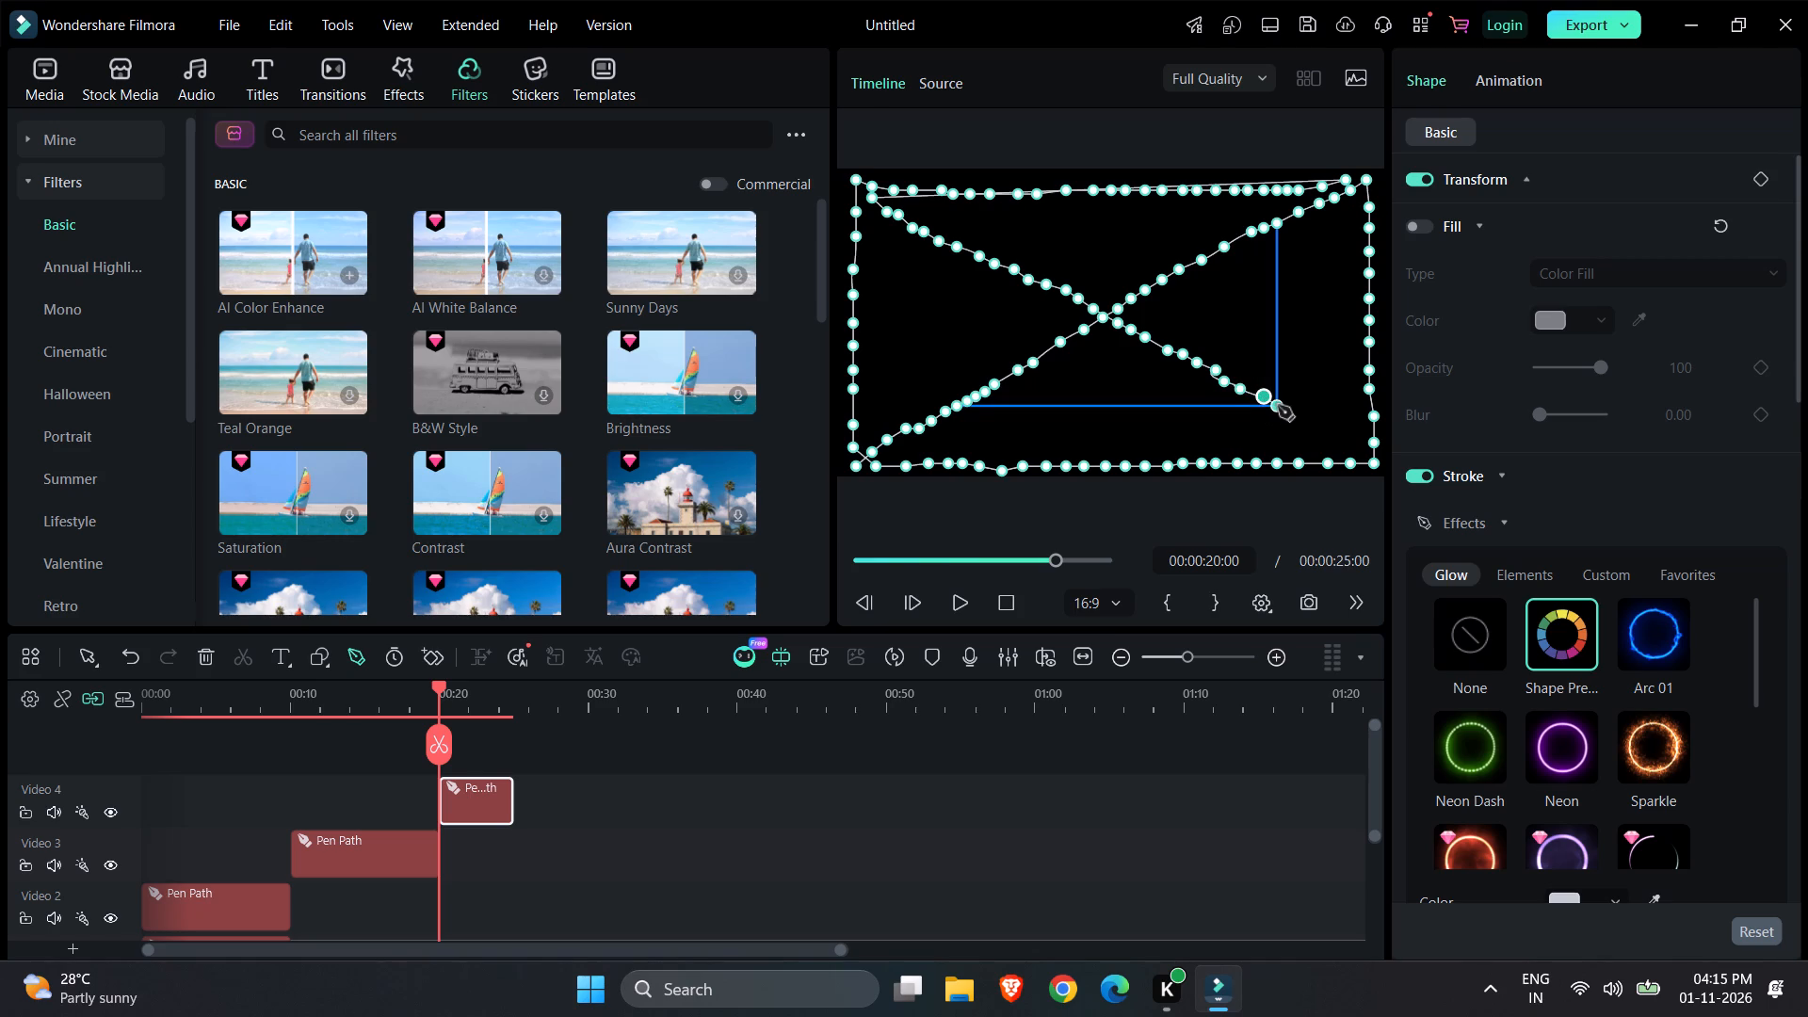
{"action": "left_click", "coordinate": [1283, 408]}
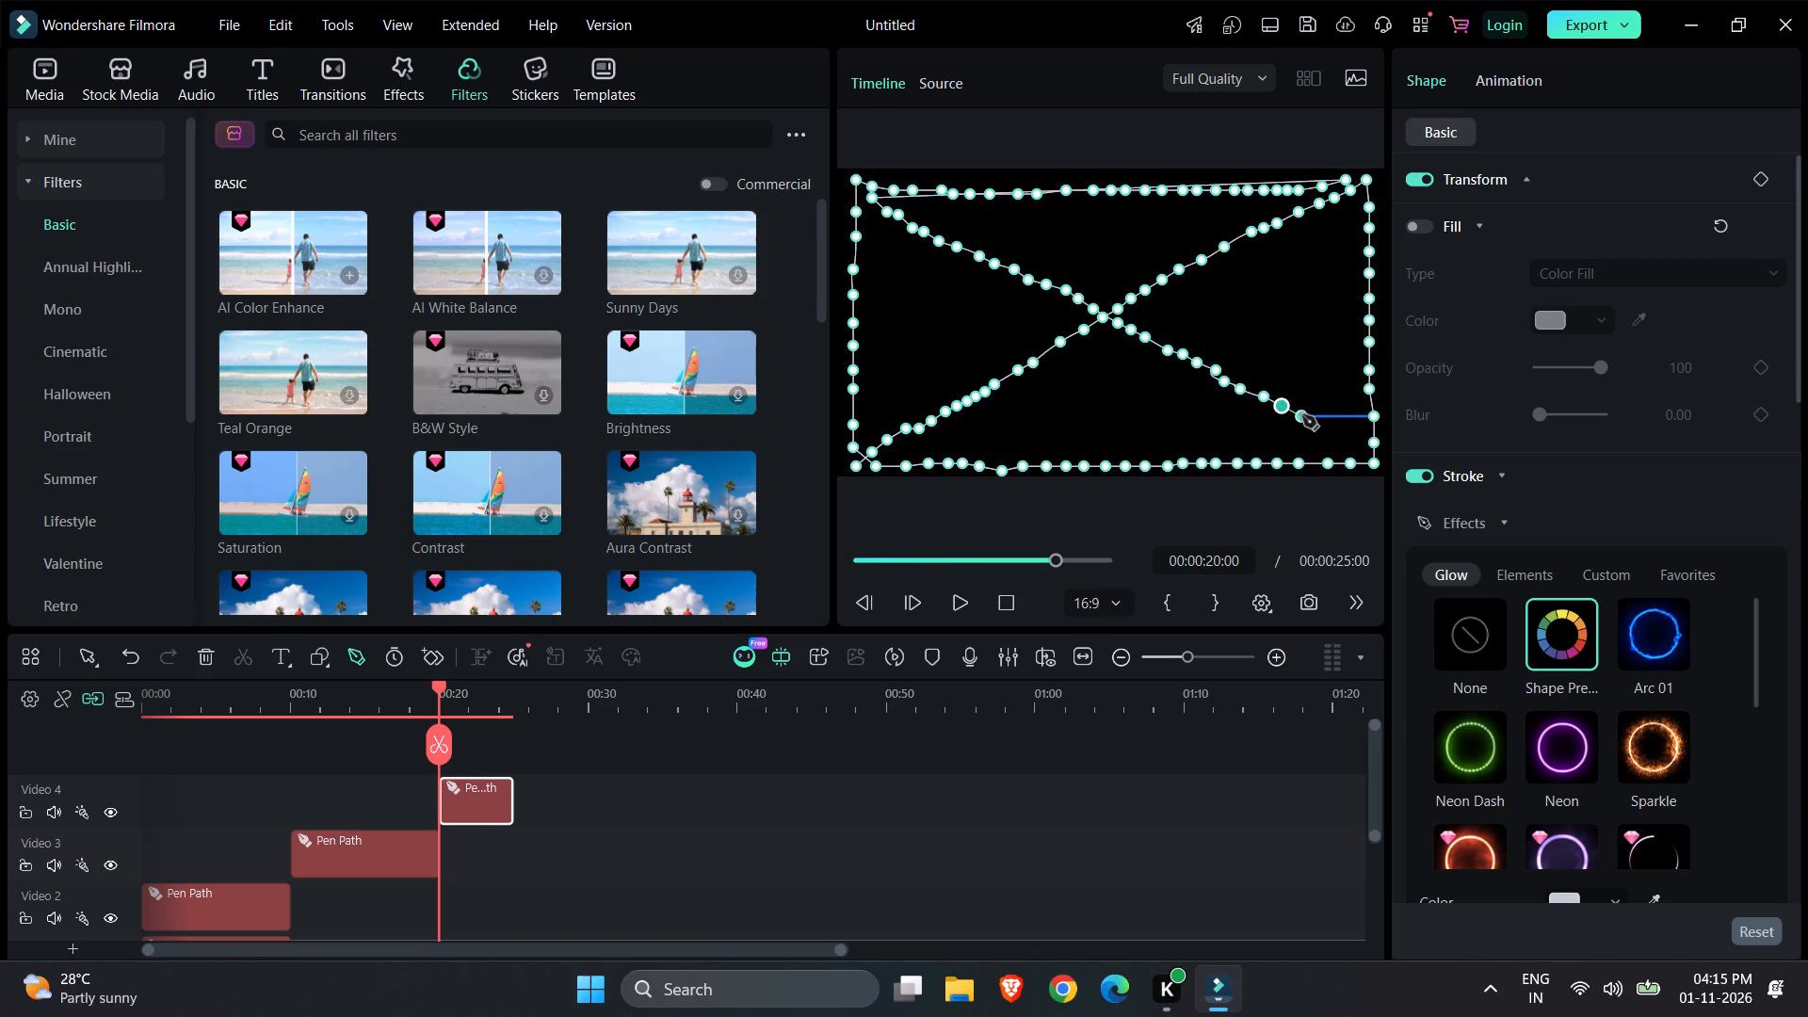
{"action": "left_click", "coordinate": [1302, 415]}
{"action": "left_click", "coordinate": [1319, 425]}
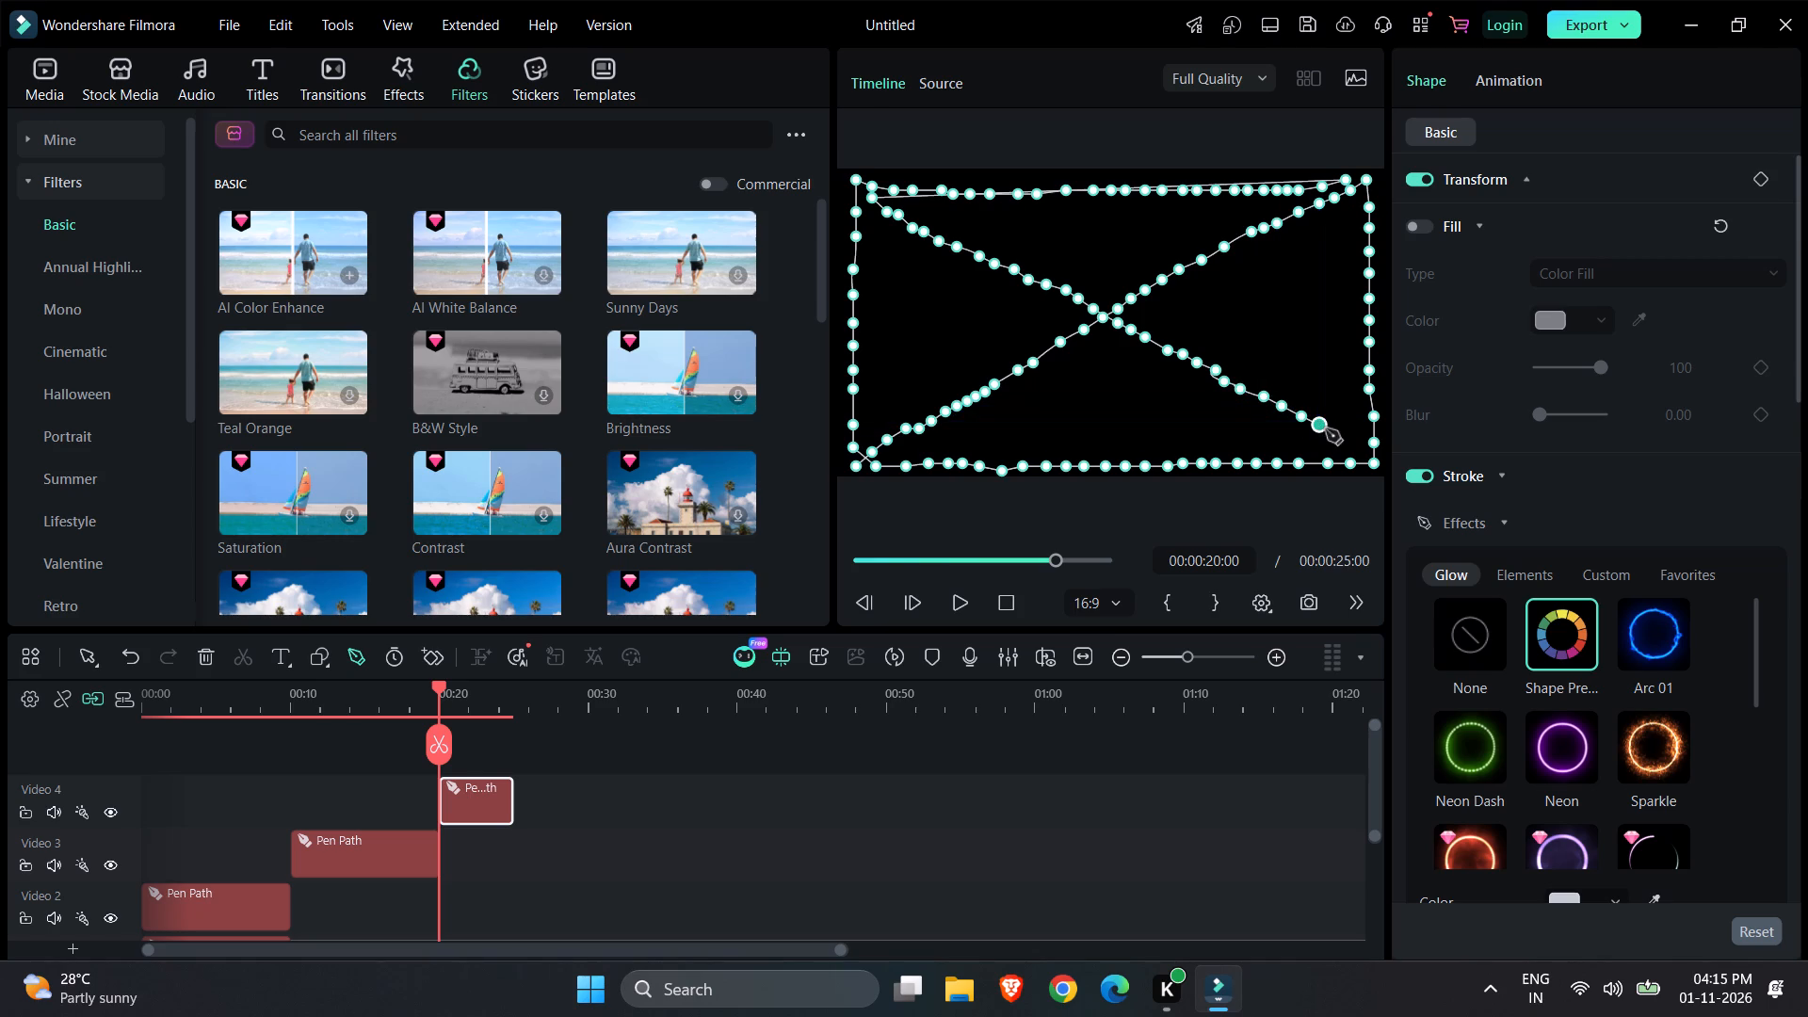
{"action": "left_click", "coordinate": [1335, 435]}
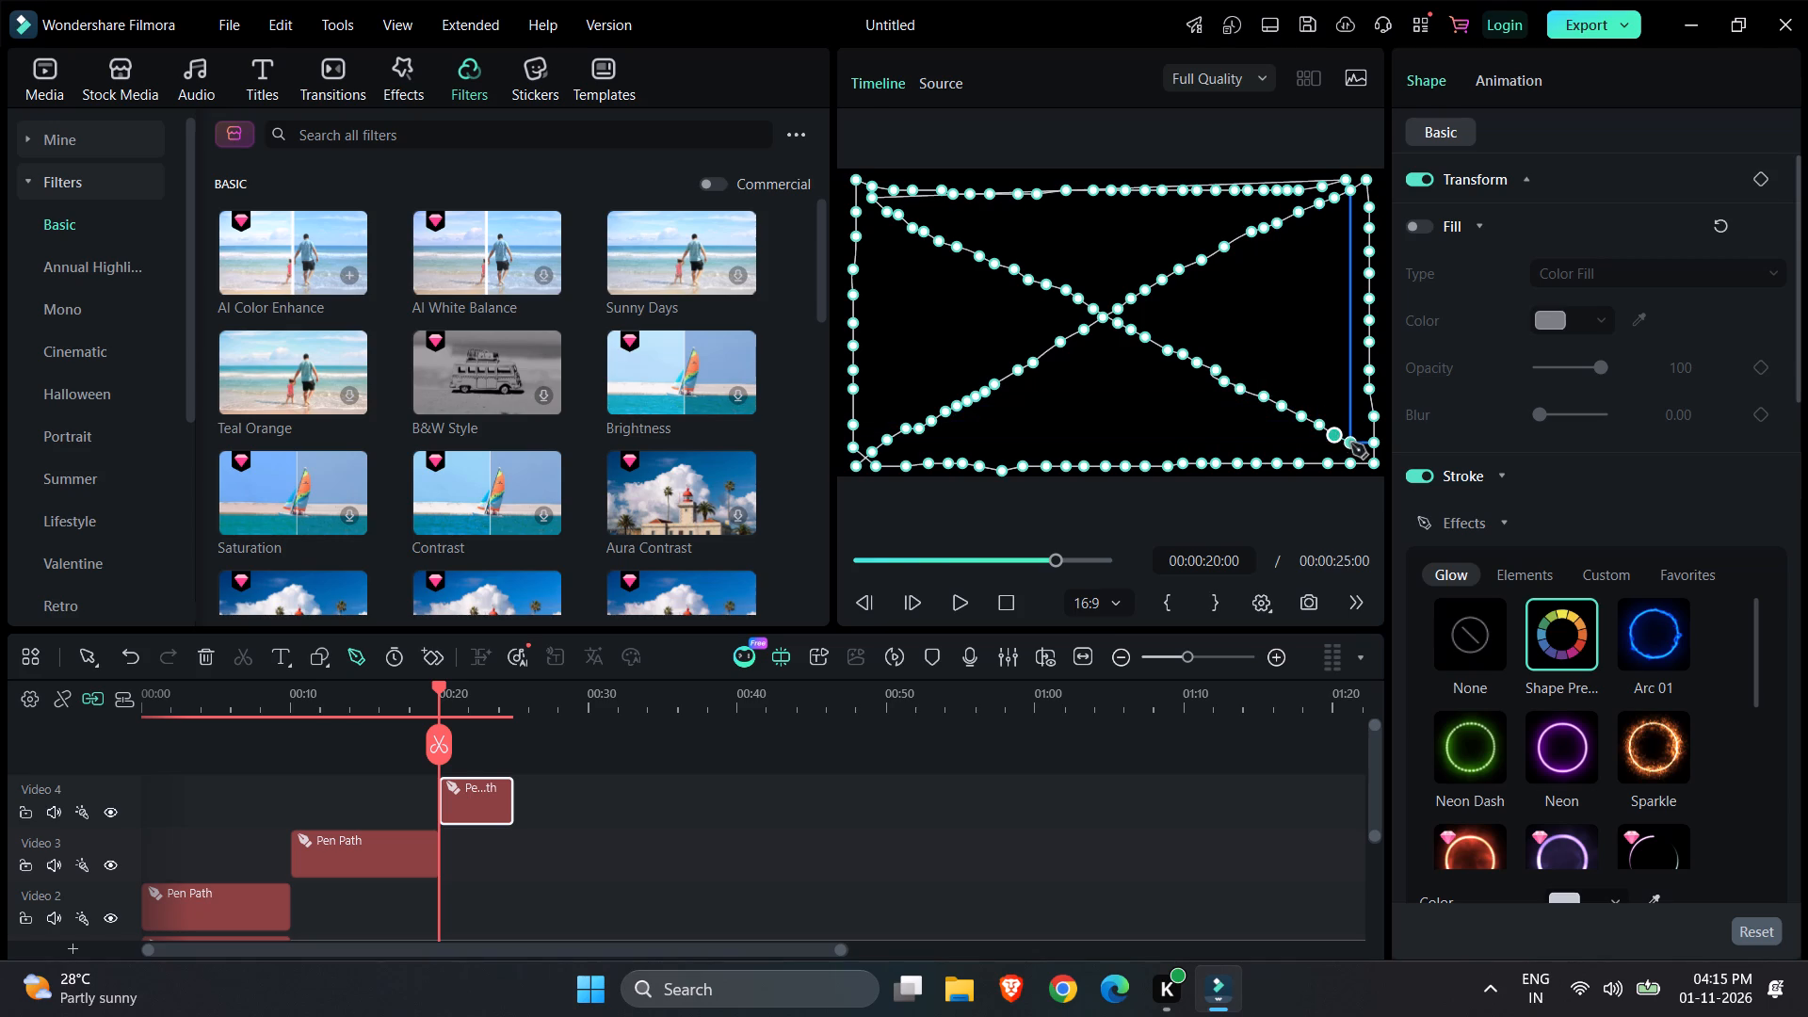
{"action": "left_click", "coordinate": [1352, 446]}
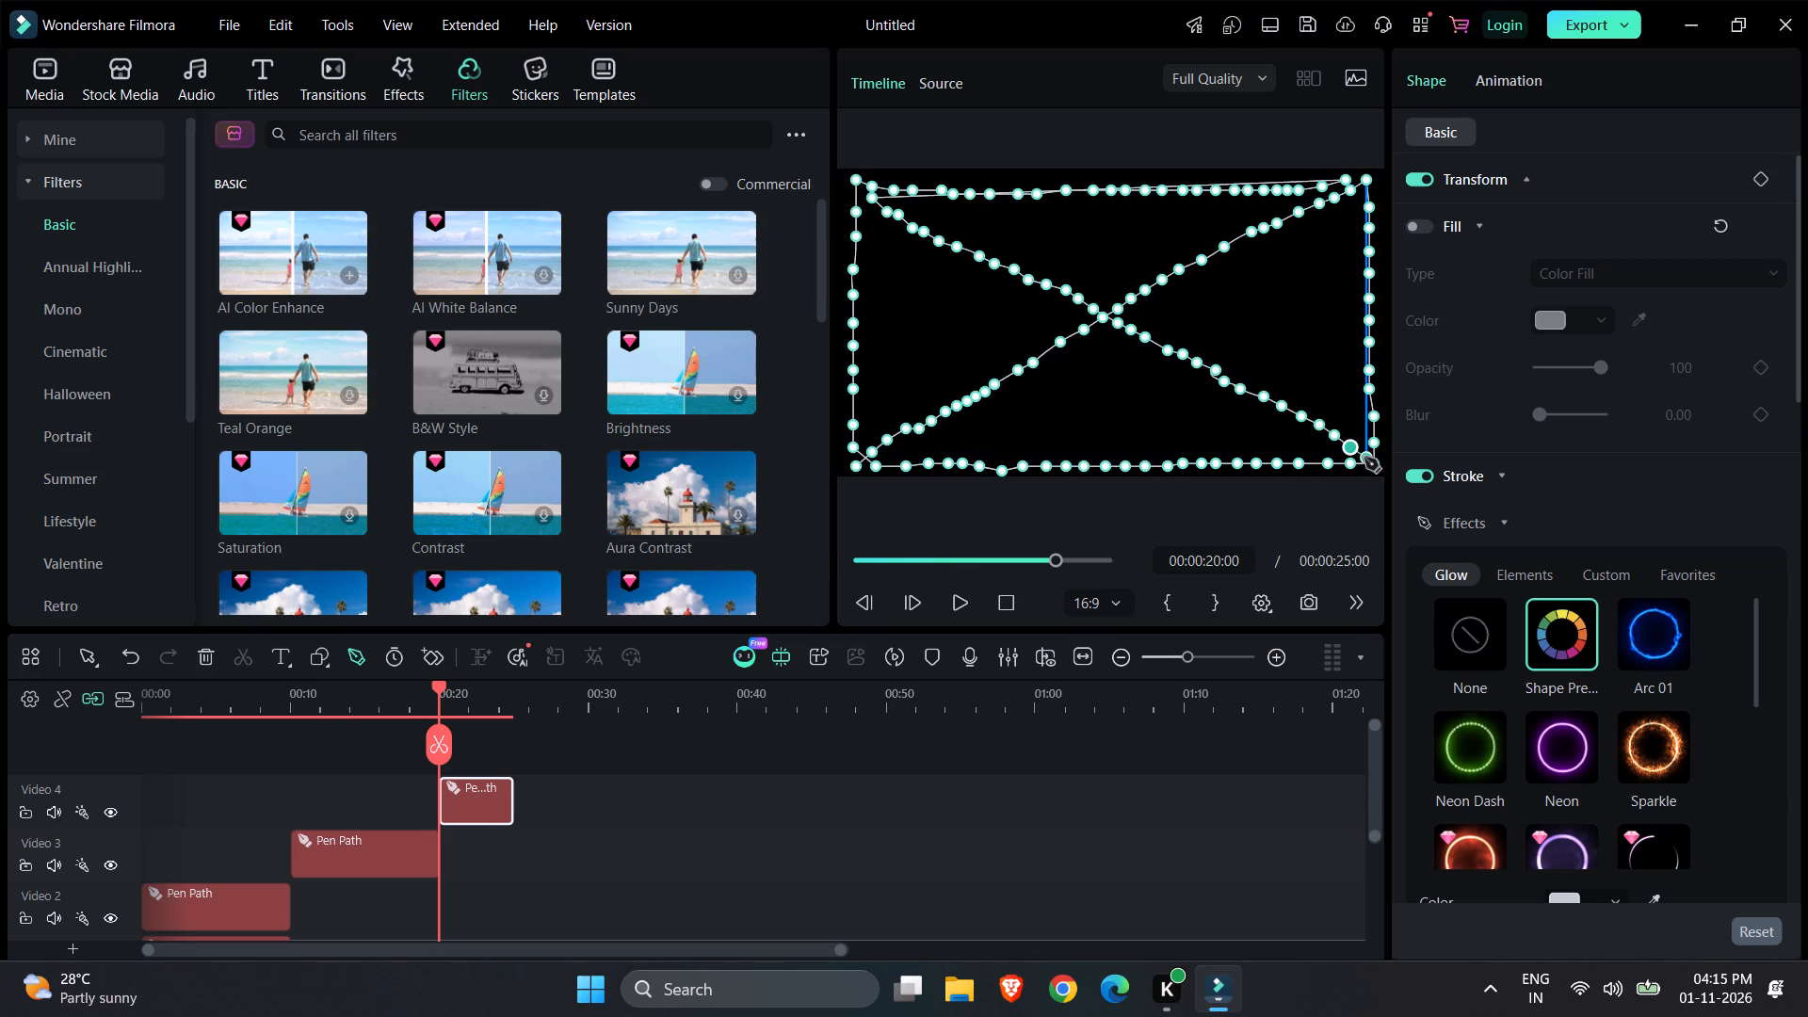
{"action": "left_click", "coordinate": [1364, 458]}
{"action": "left_click", "coordinate": [1169, 847]}
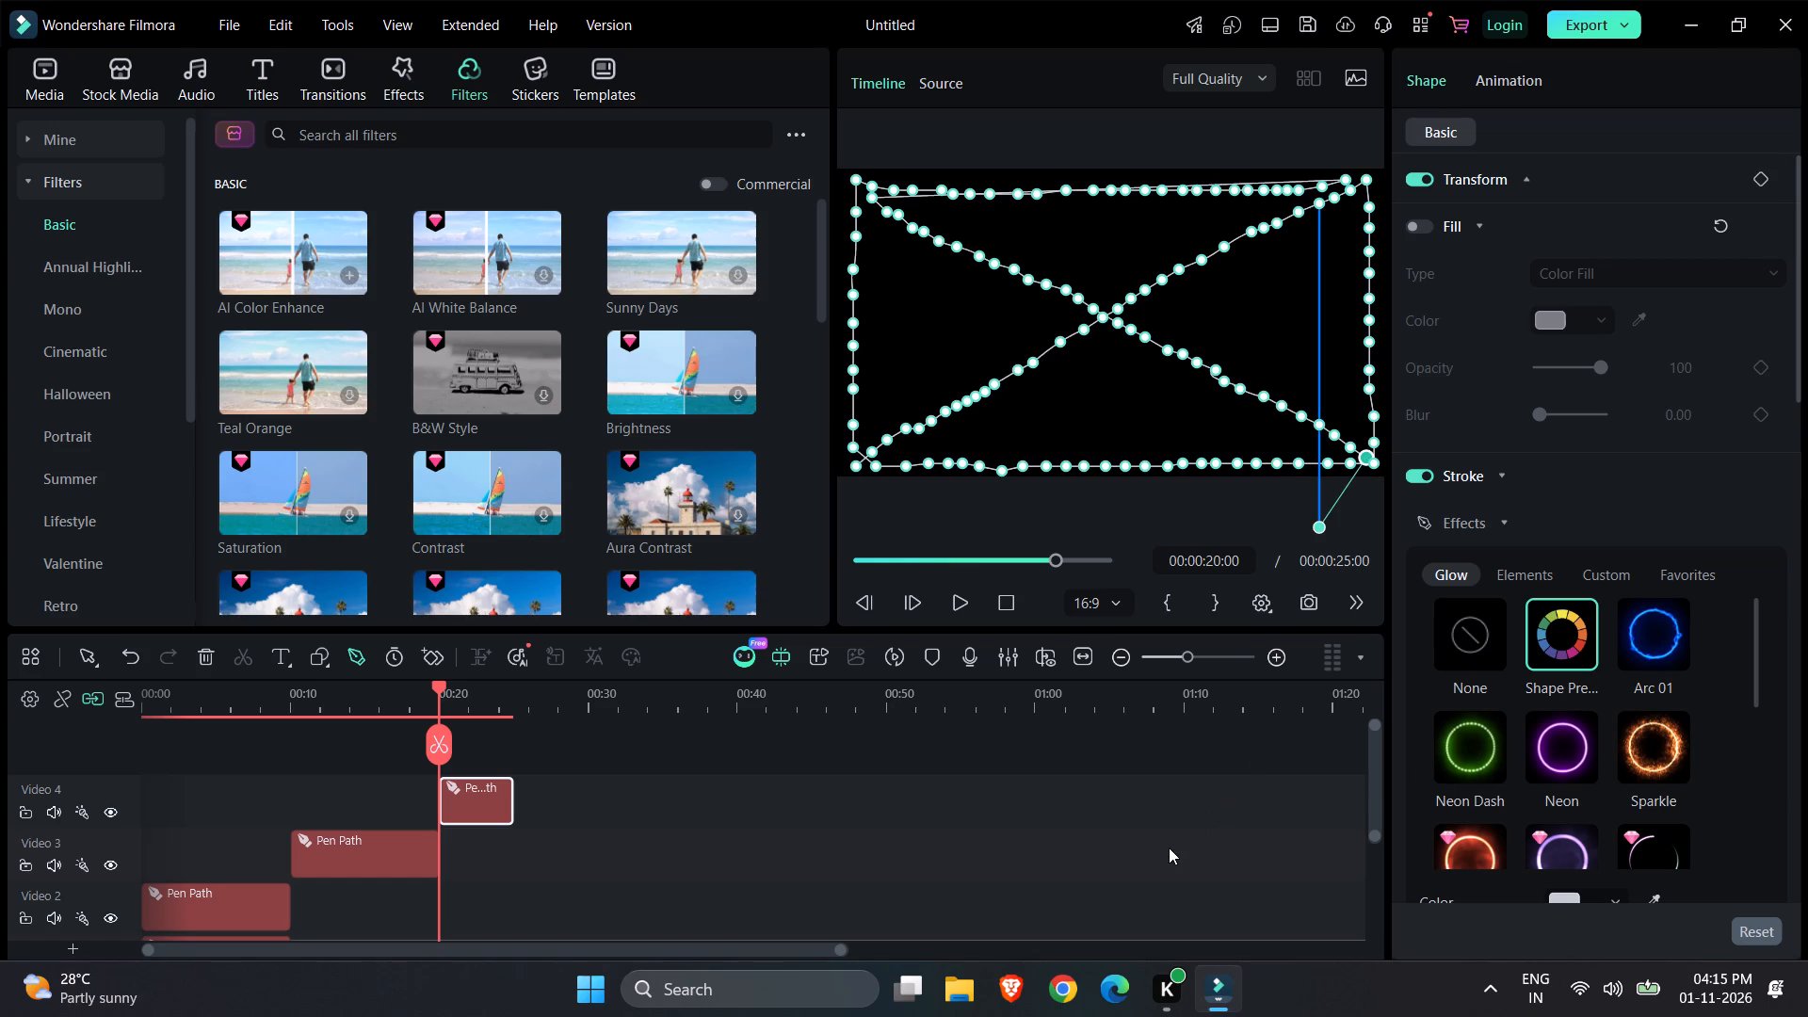
{"action": "left_click", "coordinate": [1183, 398]}
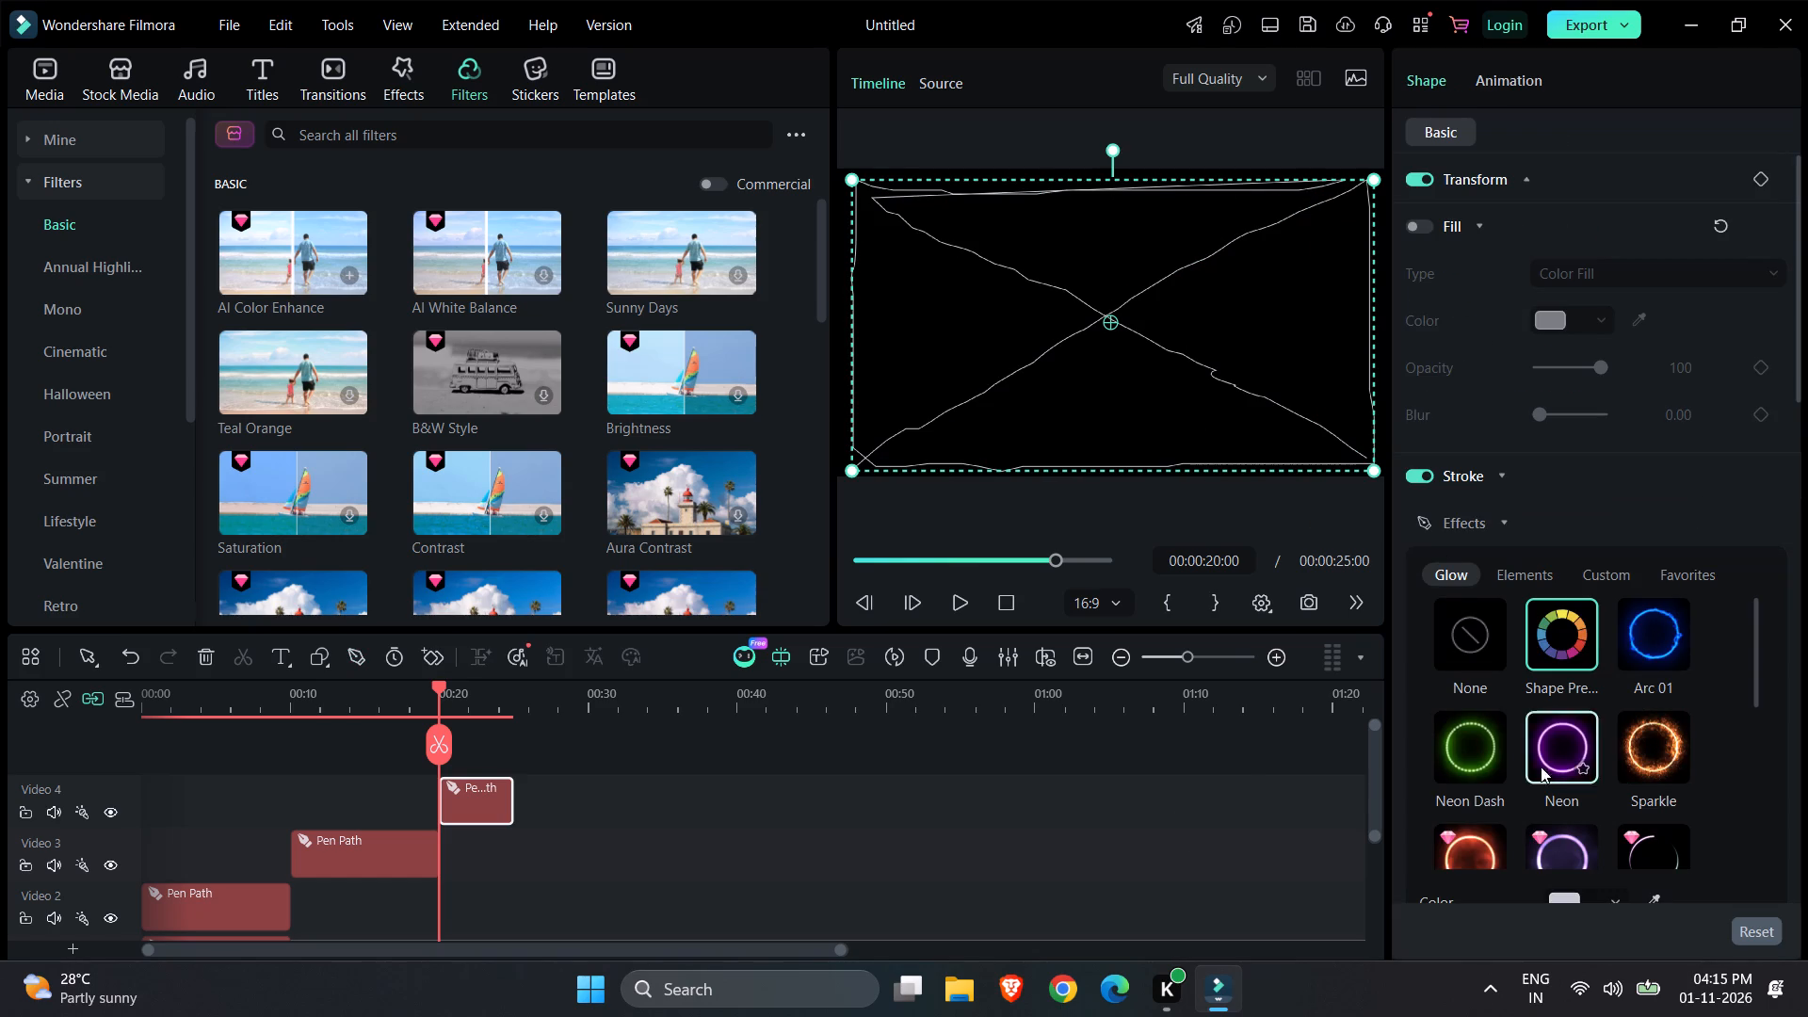
Try the Neon Dash glow on the crossed-frame pen path's stroke, and apply Arc 01 instead.
{"action": "left_click", "coordinate": [1477, 746]}
{"action": "left_click", "coordinate": [1649, 613]}
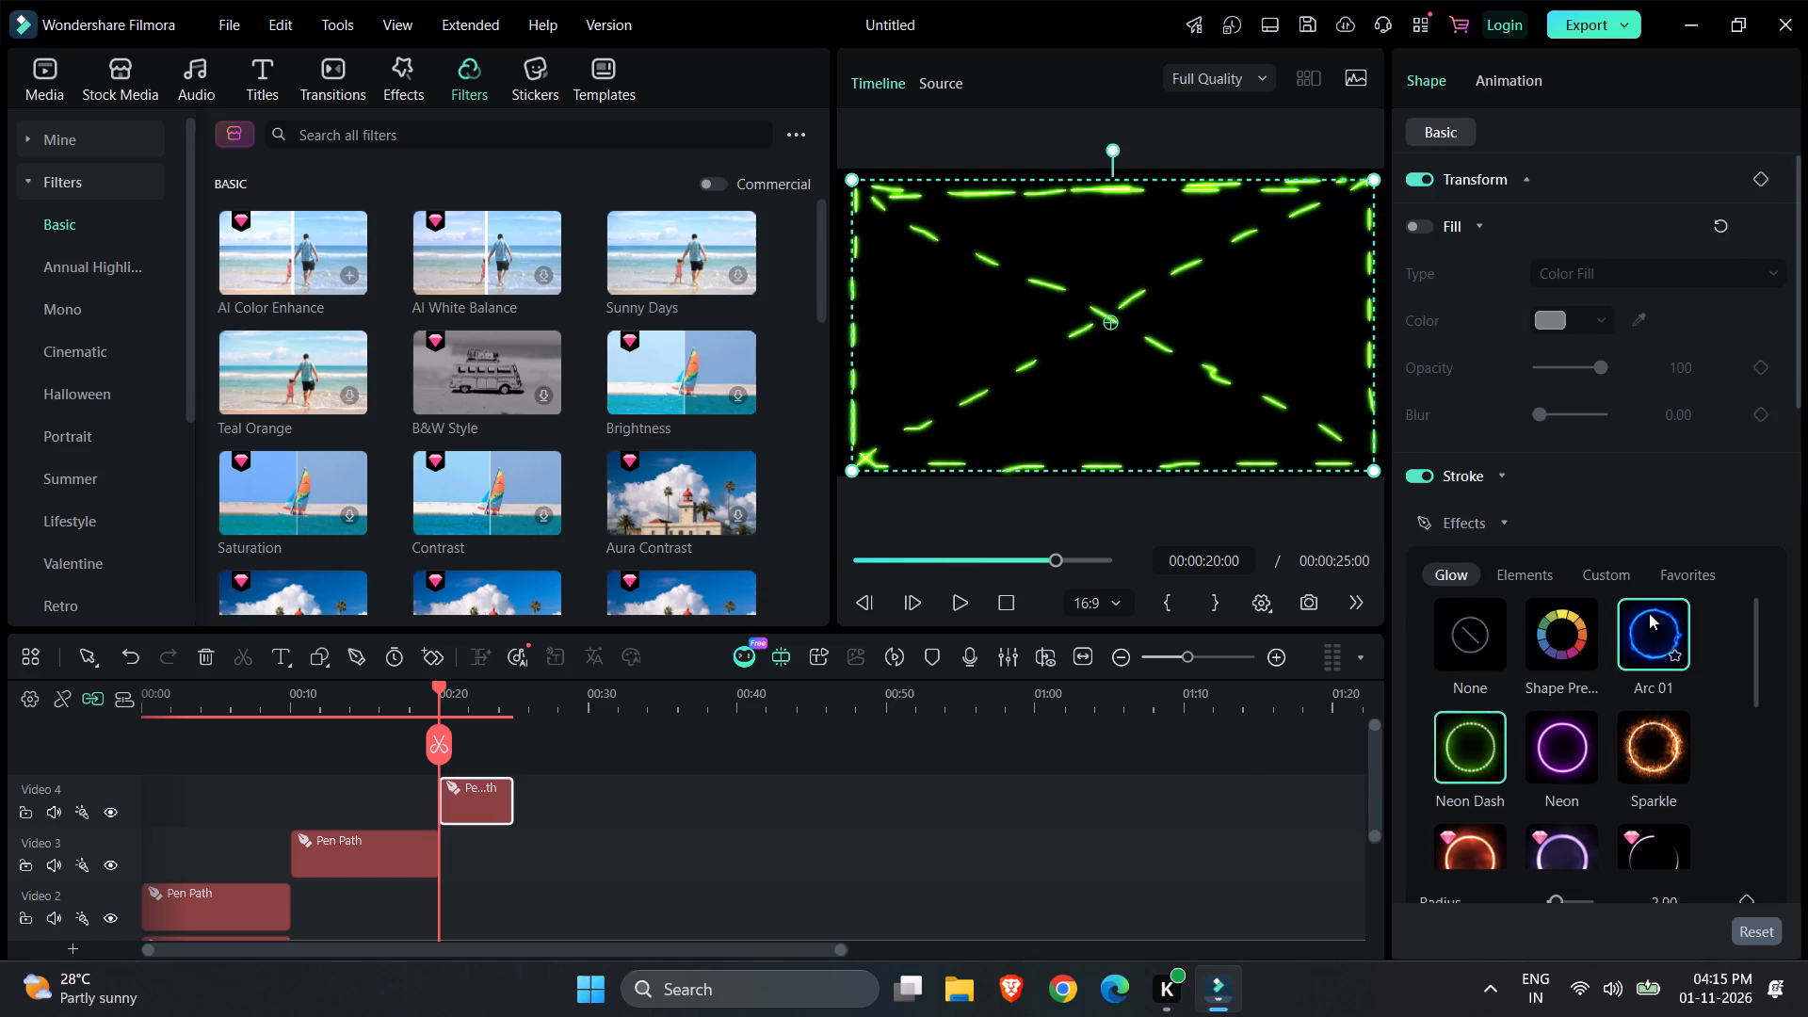
Apply the Neon Dash glow to the crossed-frame pen path's stroke.
{"action": "left_click", "coordinate": [1474, 714]}
{"action": "left_click", "coordinate": [1165, 841]}
Extend the crossed-frame pen path clip on Video 4 to end at 00:00:30:01 and move the playhead to its end.
{"action": "left_click", "coordinate": [476, 787]}
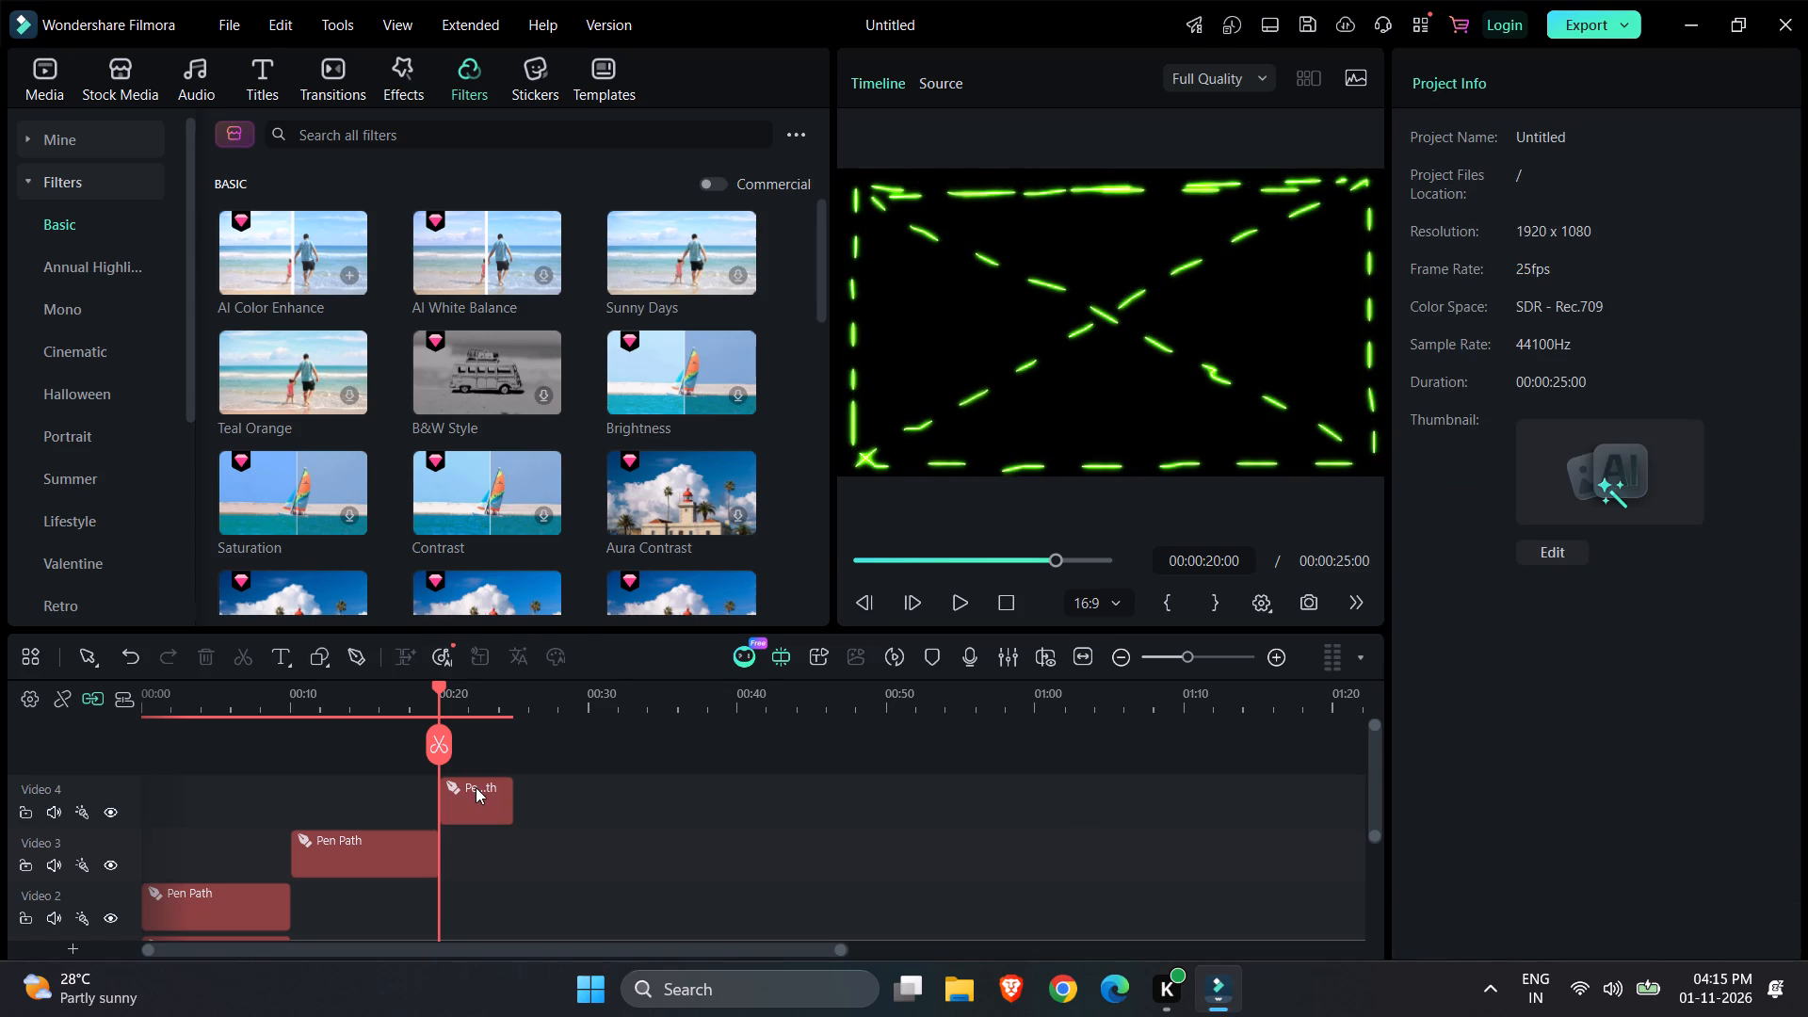
{"action": "left_click_drag", "start_coordinate": [508, 787], "coordinate": [587, 775]}
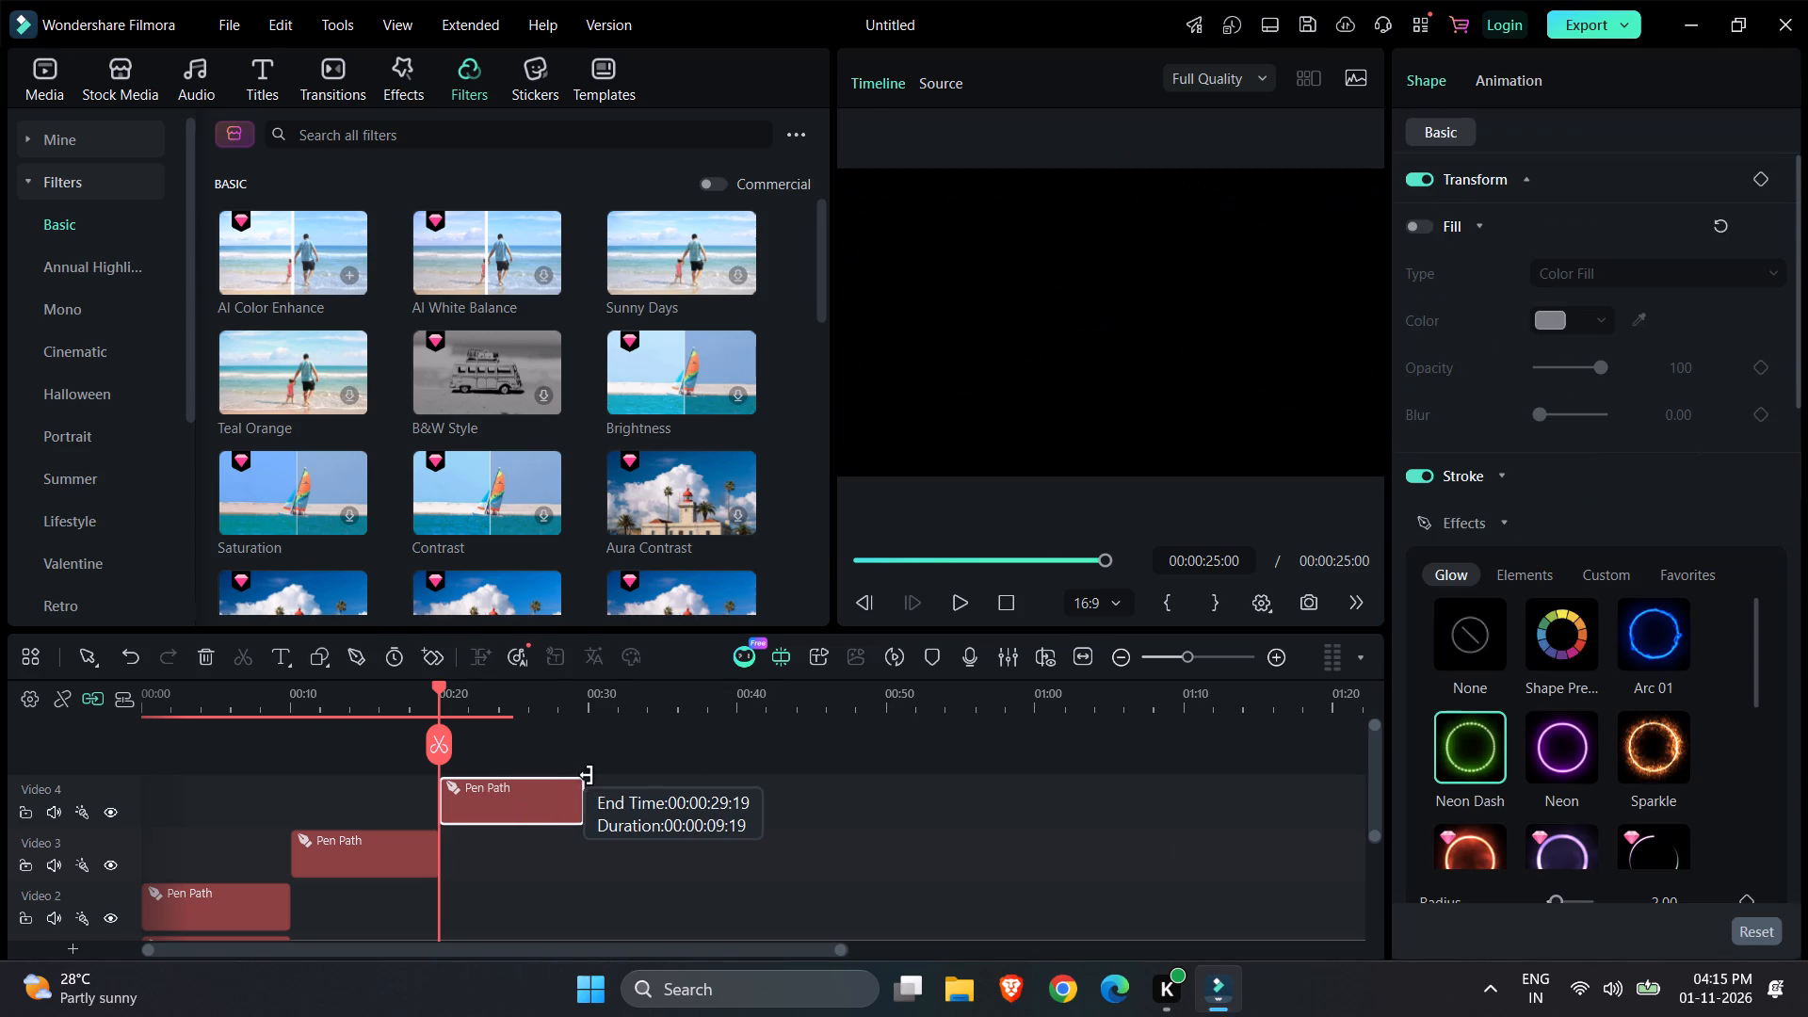
{"action": "left_click_drag", "start_coordinate": [587, 775], "coordinate": [586, 776]}
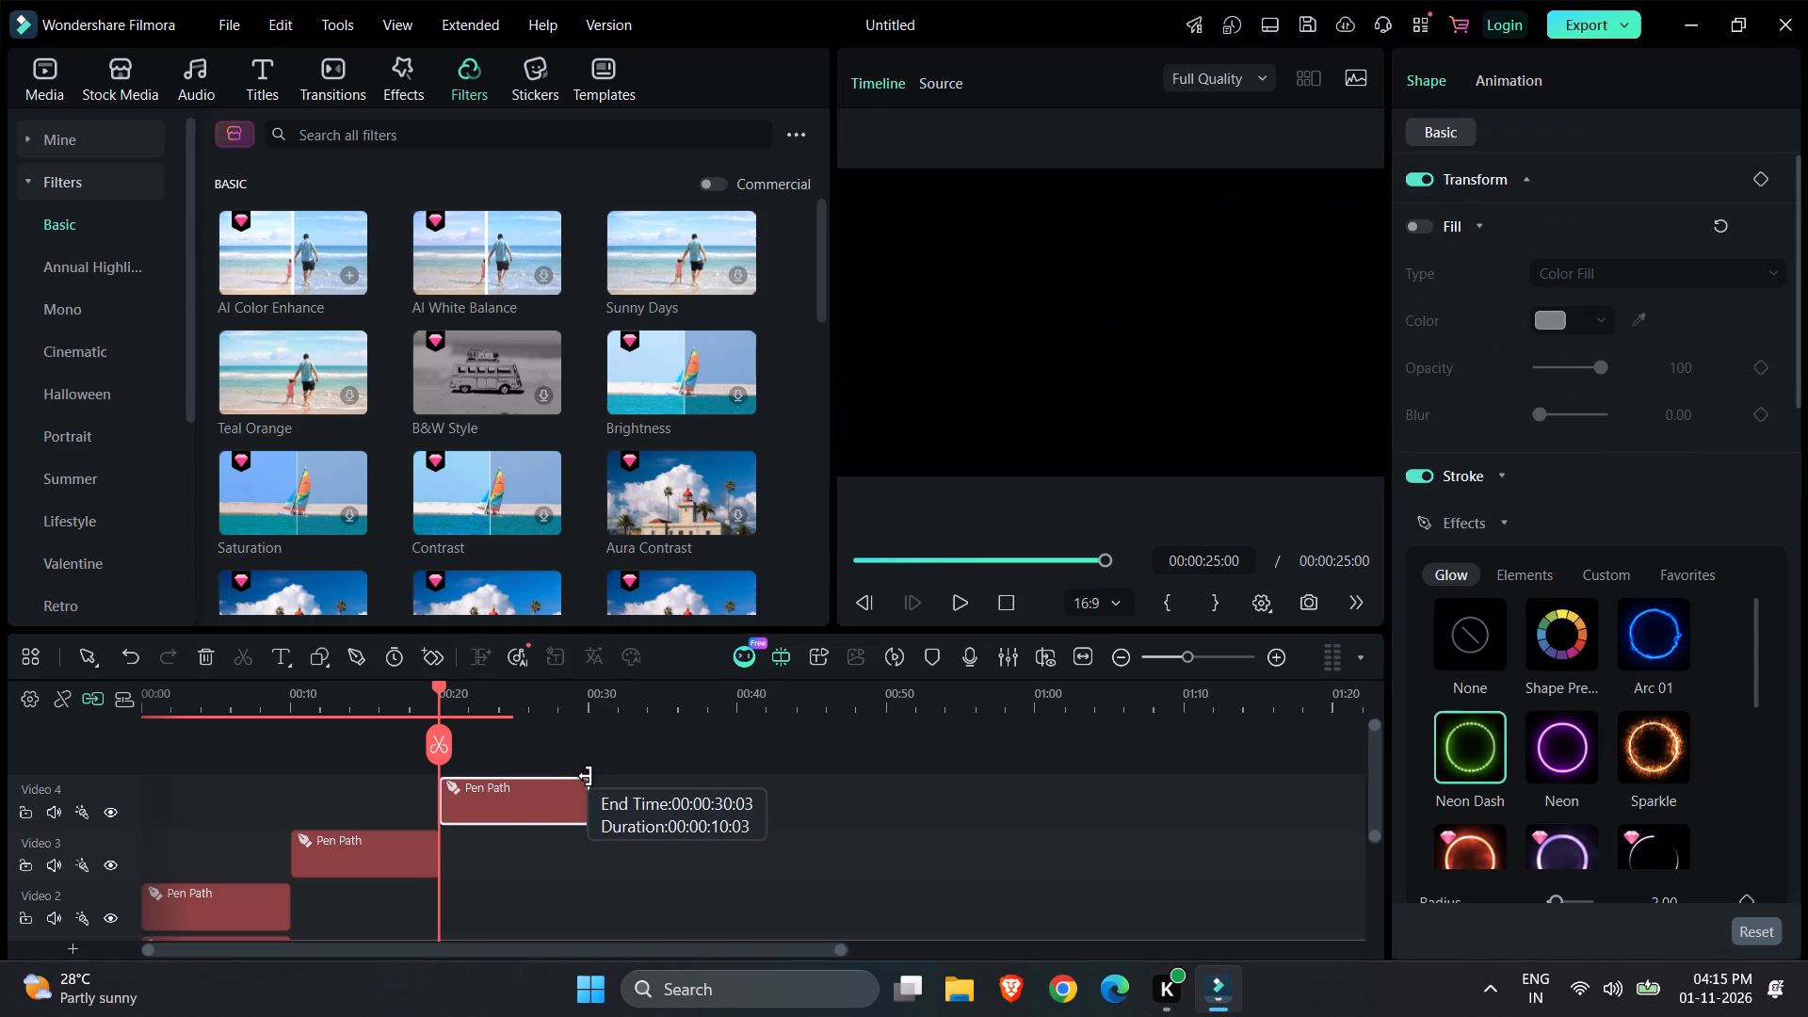
{"action": "left_click_drag", "start_coordinate": [586, 776], "coordinate": [585, 777]}
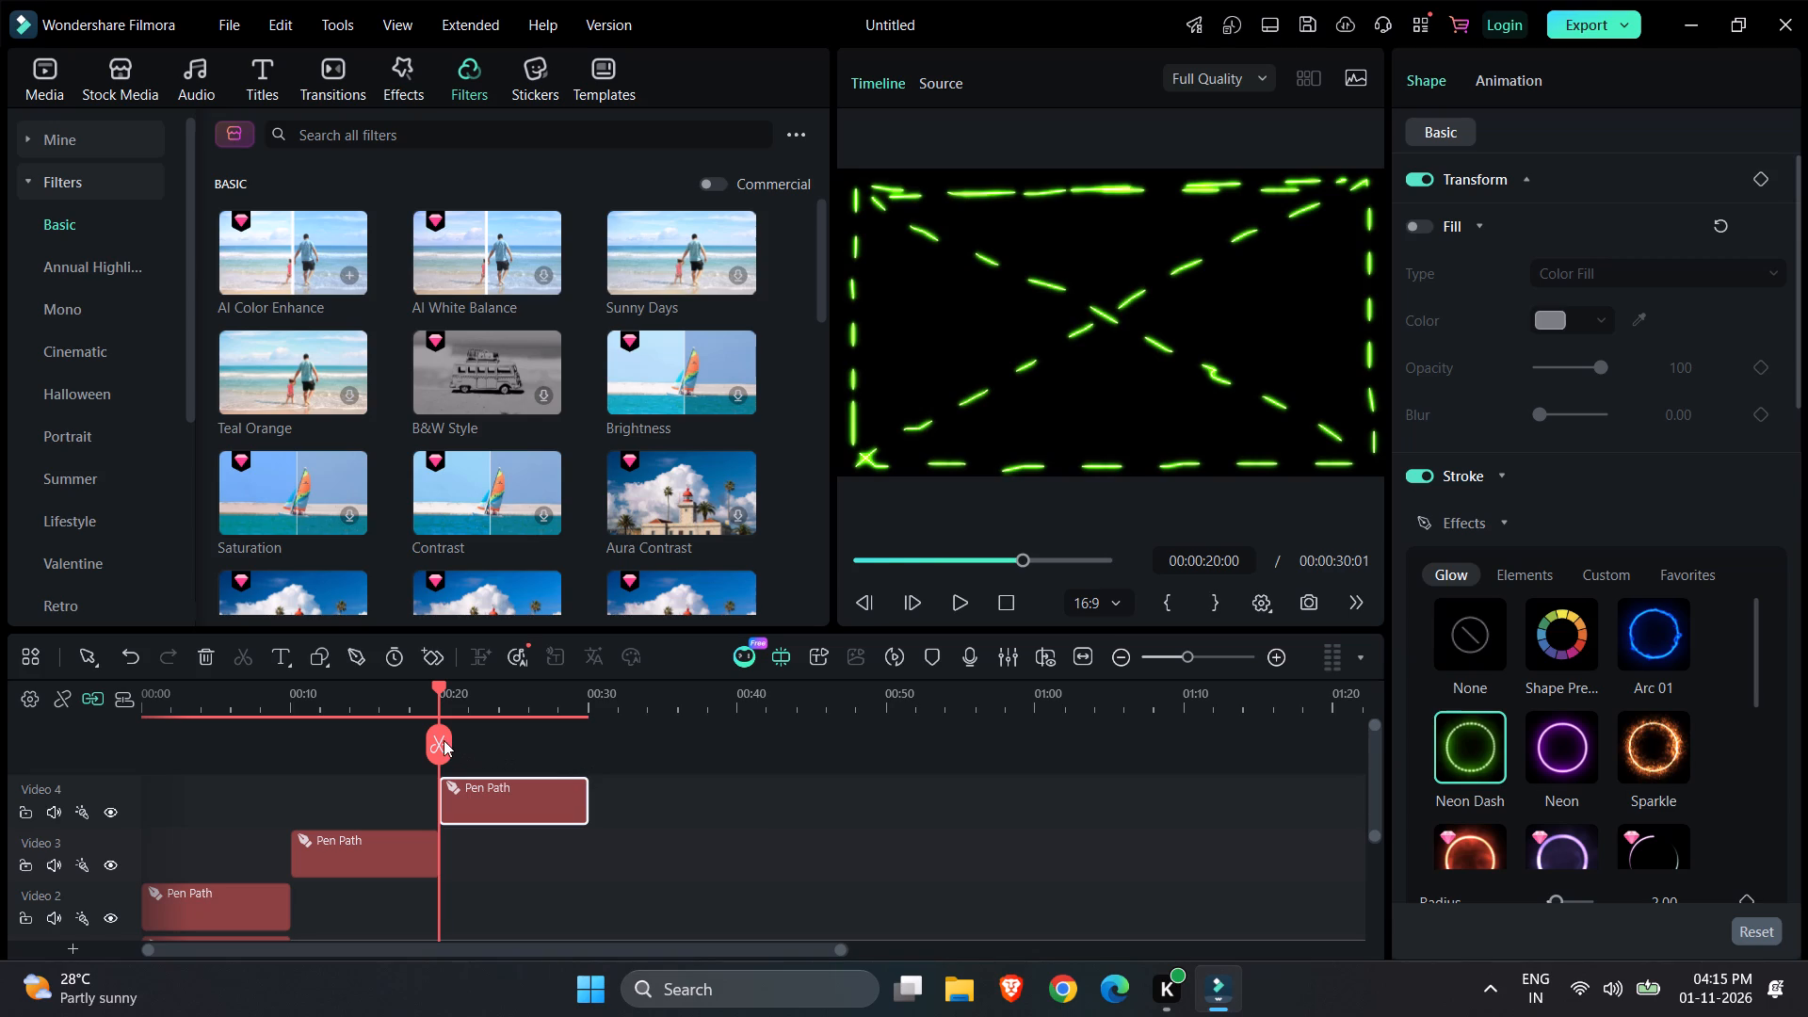
{"action": "left_click_drag", "start_coordinate": [444, 740], "coordinate": [612, 743]}
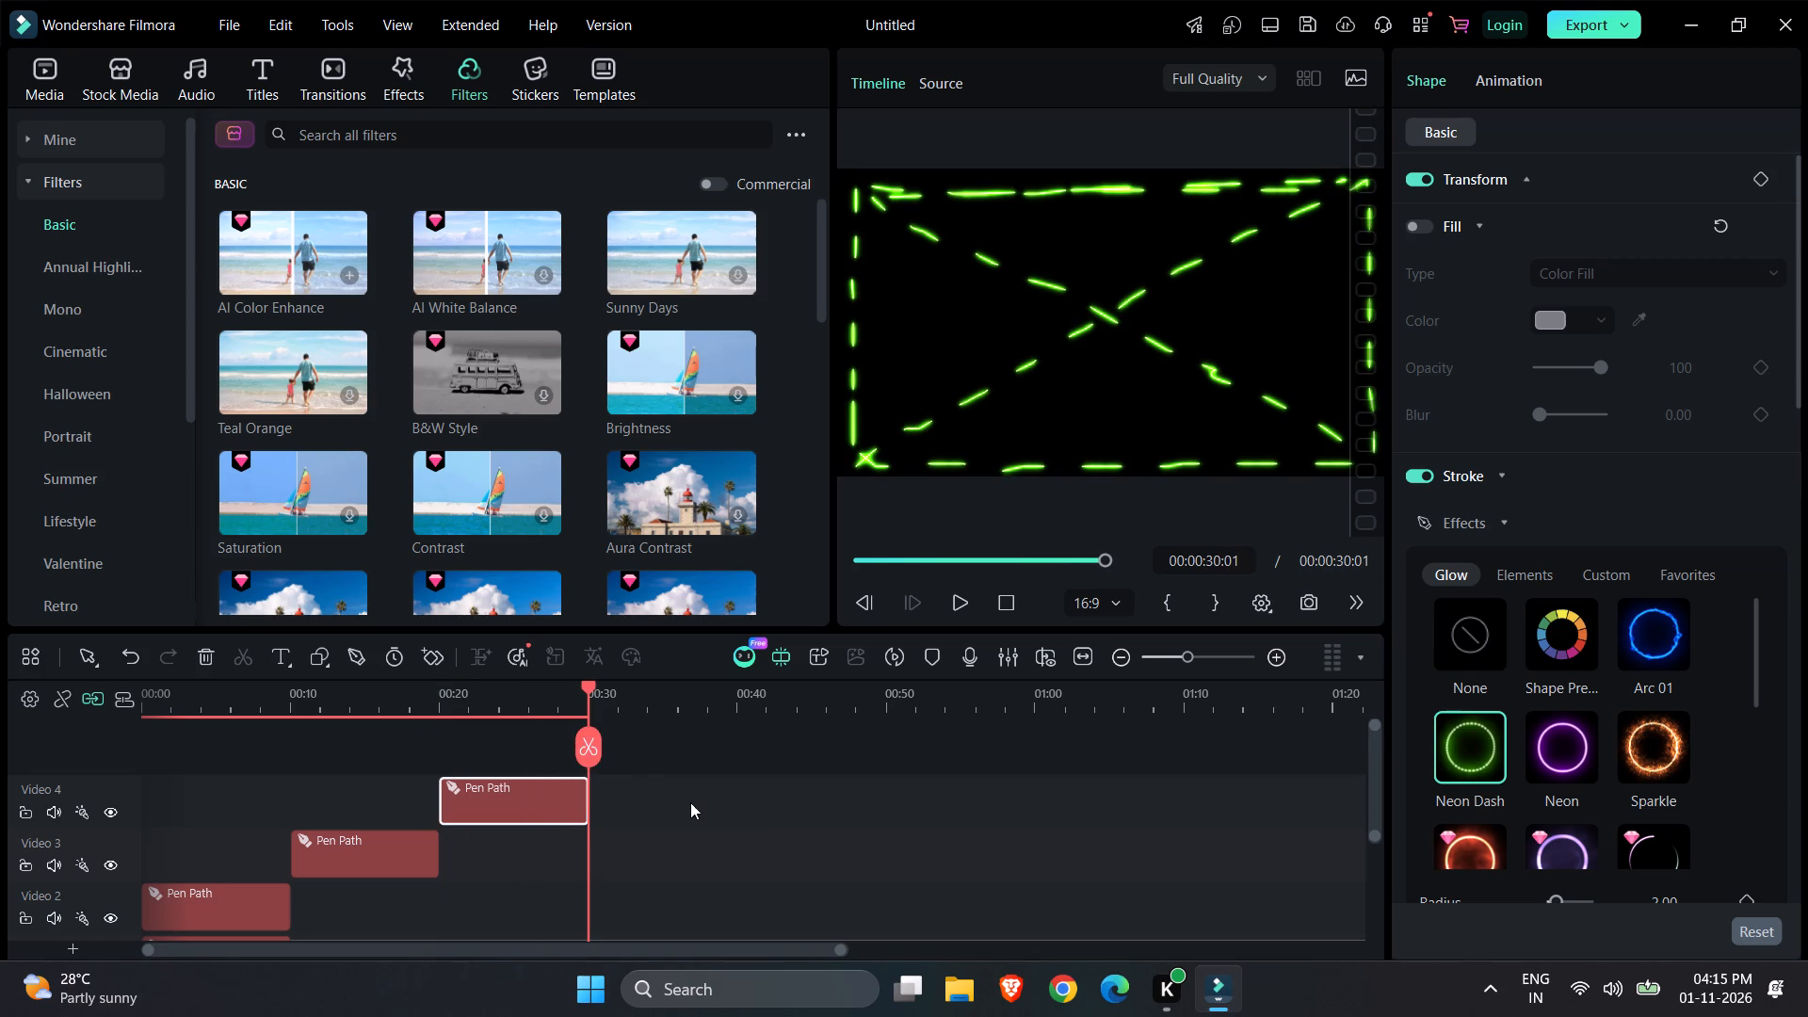
{"action": "left_click", "coordinate": [690, 802]}
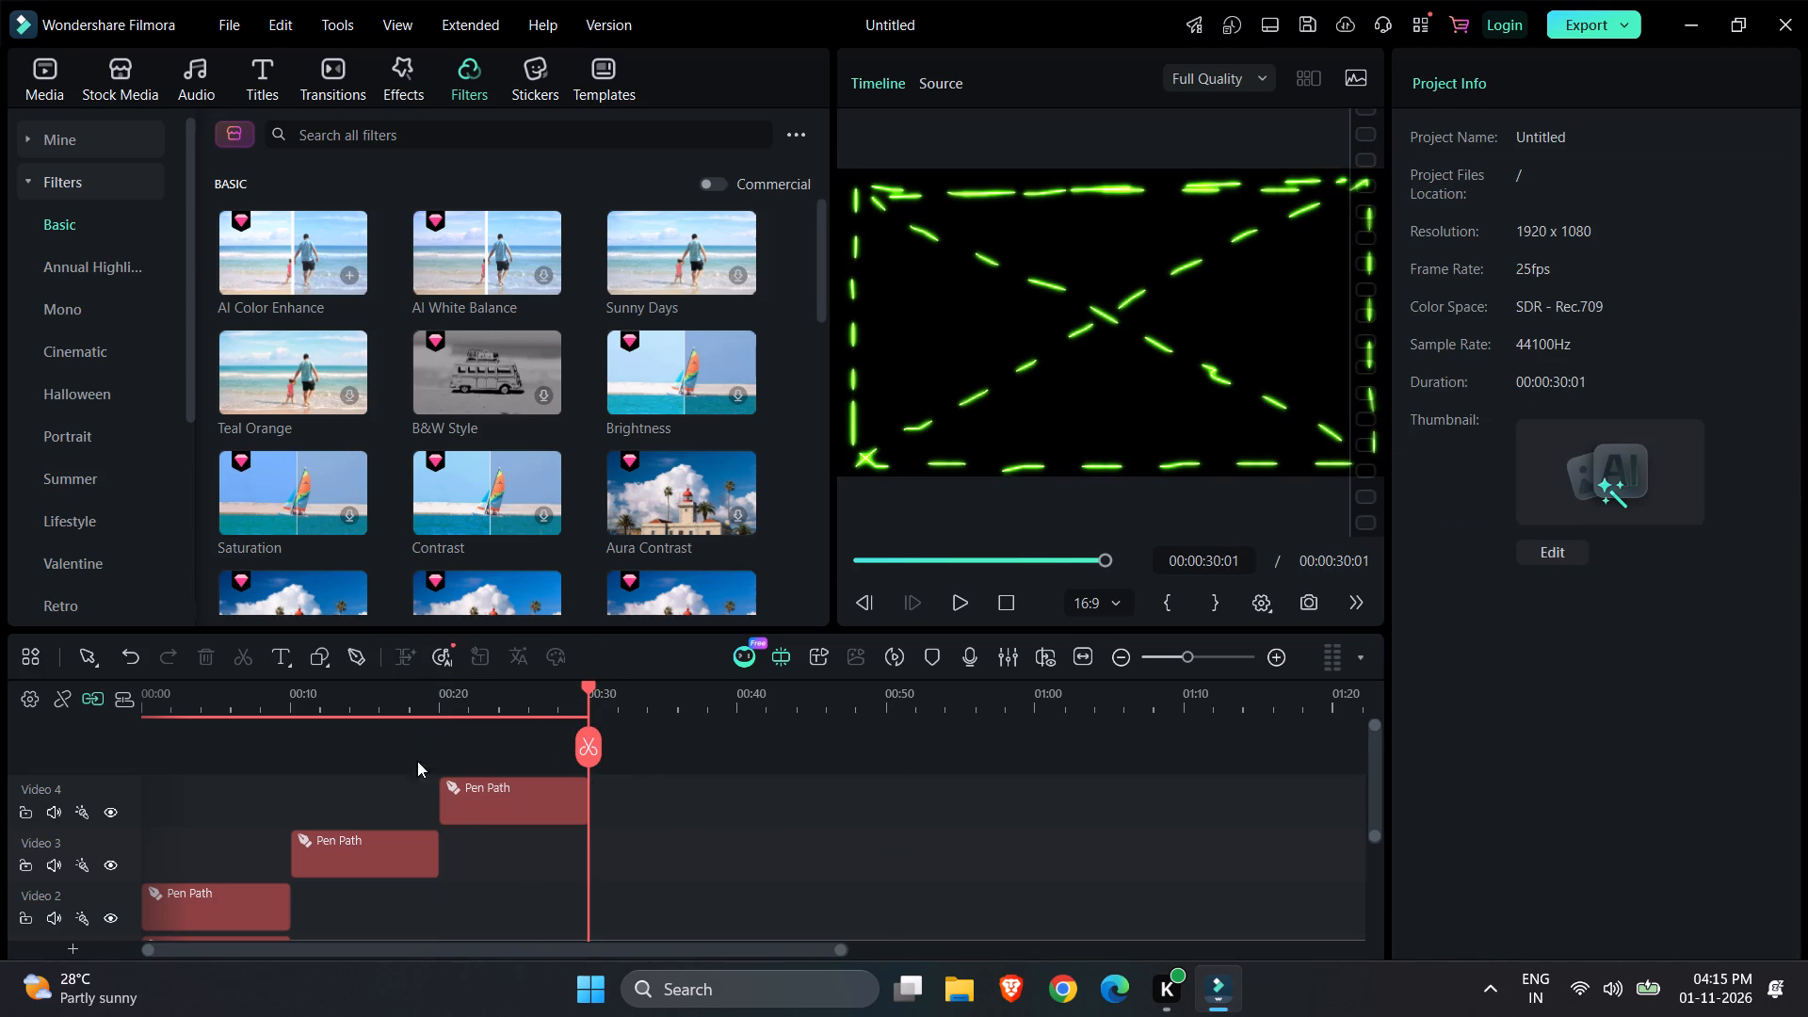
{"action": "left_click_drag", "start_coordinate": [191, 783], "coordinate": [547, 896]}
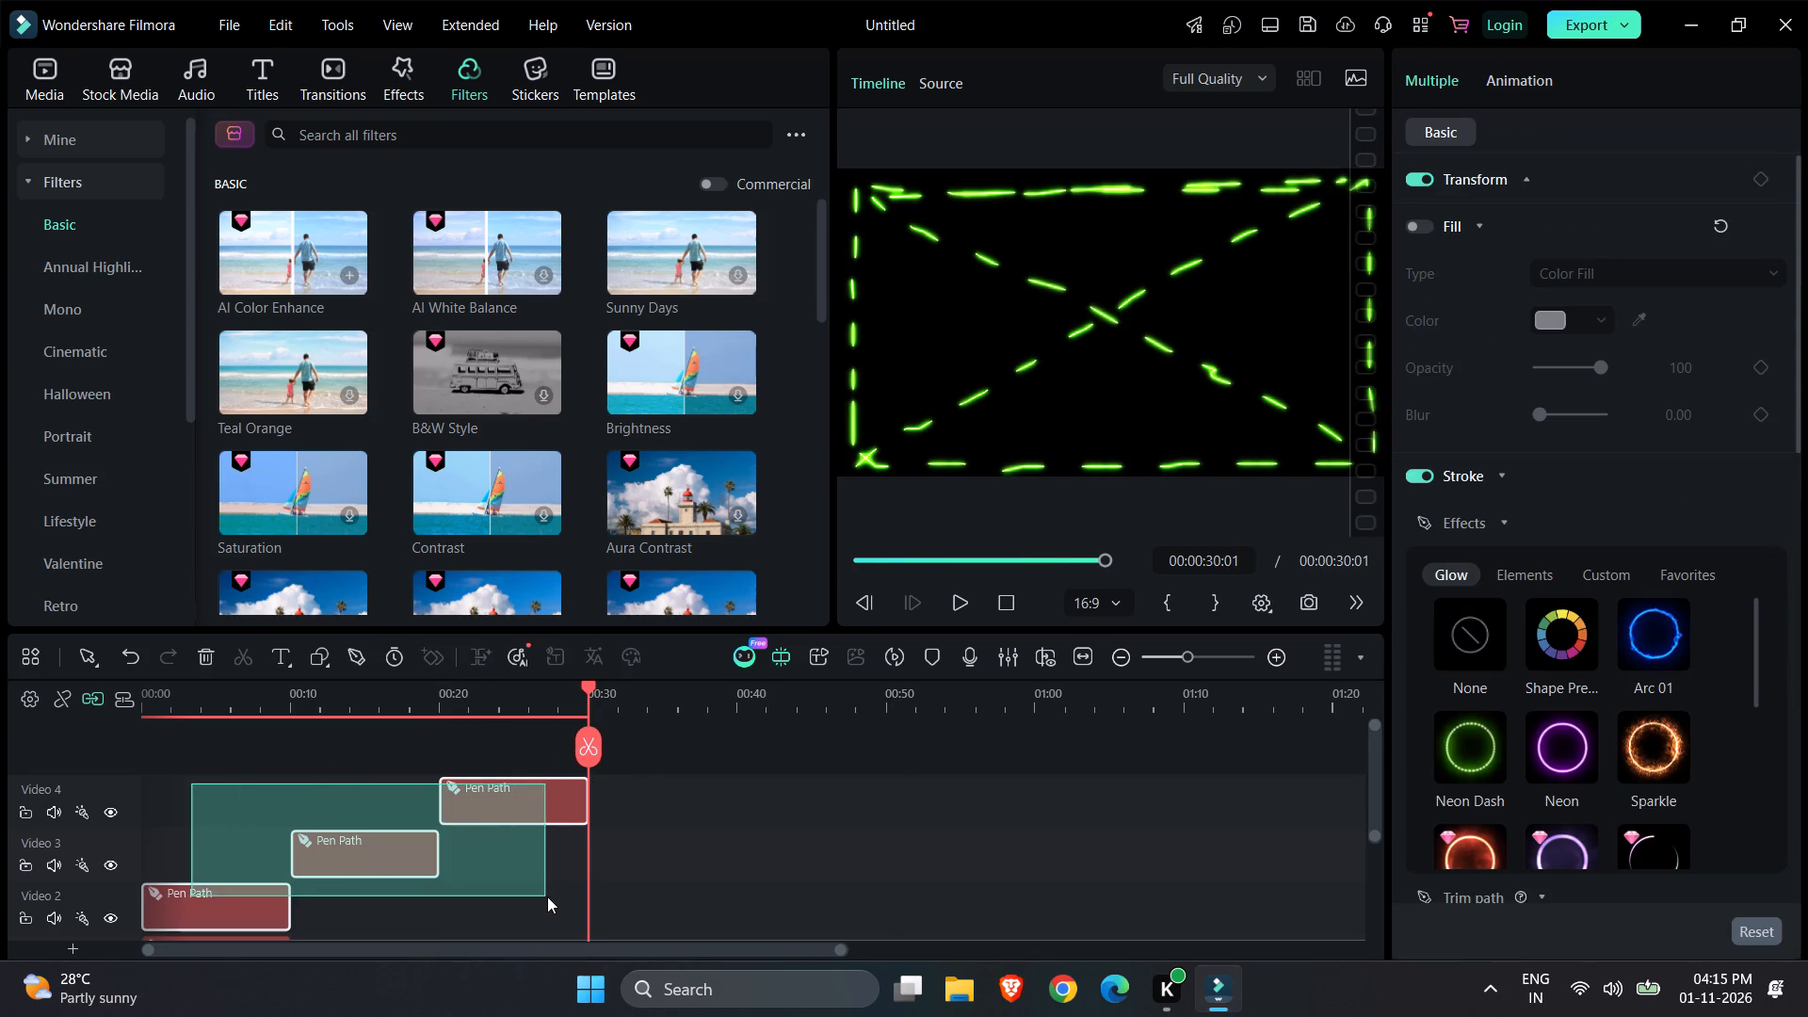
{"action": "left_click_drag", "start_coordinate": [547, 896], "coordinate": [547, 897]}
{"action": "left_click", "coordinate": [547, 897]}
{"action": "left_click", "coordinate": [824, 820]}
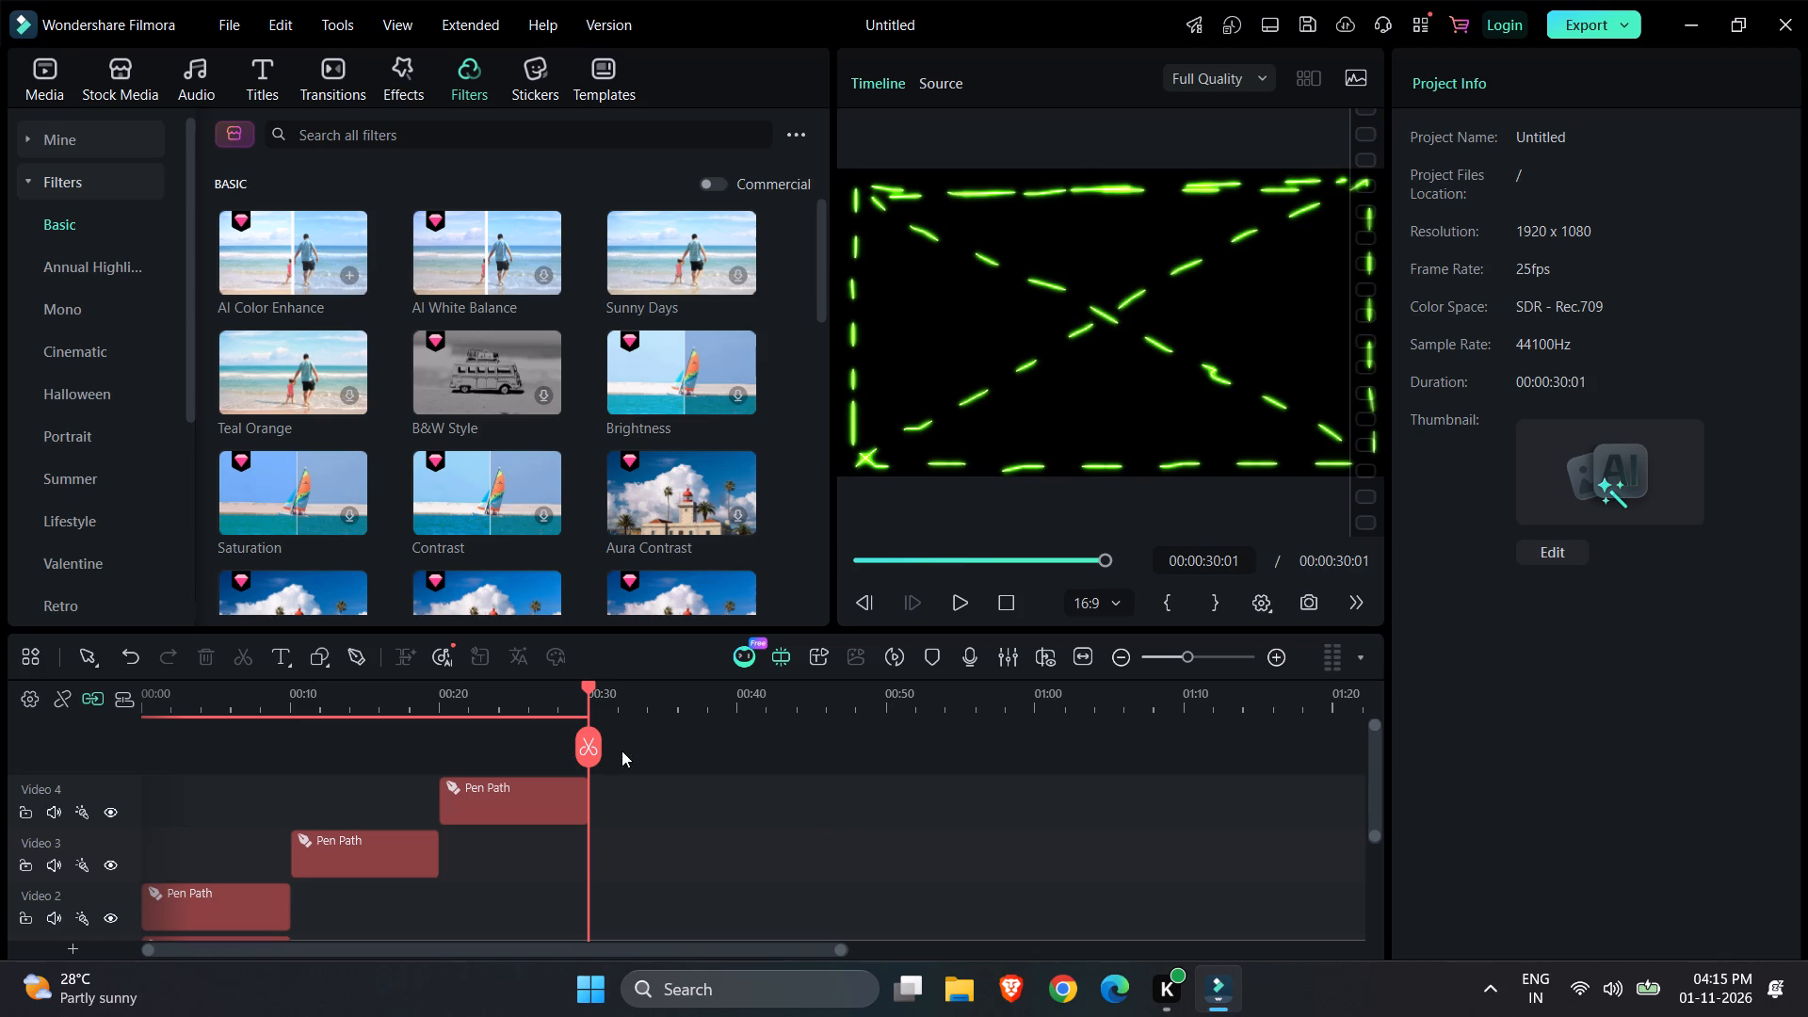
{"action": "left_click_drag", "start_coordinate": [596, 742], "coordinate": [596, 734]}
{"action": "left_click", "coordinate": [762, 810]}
Start a pen path at 00:00:30:01 from the frame's left edge, just below mid-height, running horizontally to the frame's centre.
{"action": "left_click", "coordinate": [376, 650]}
{"action": "left_click", "coordinate": [358, 652]}
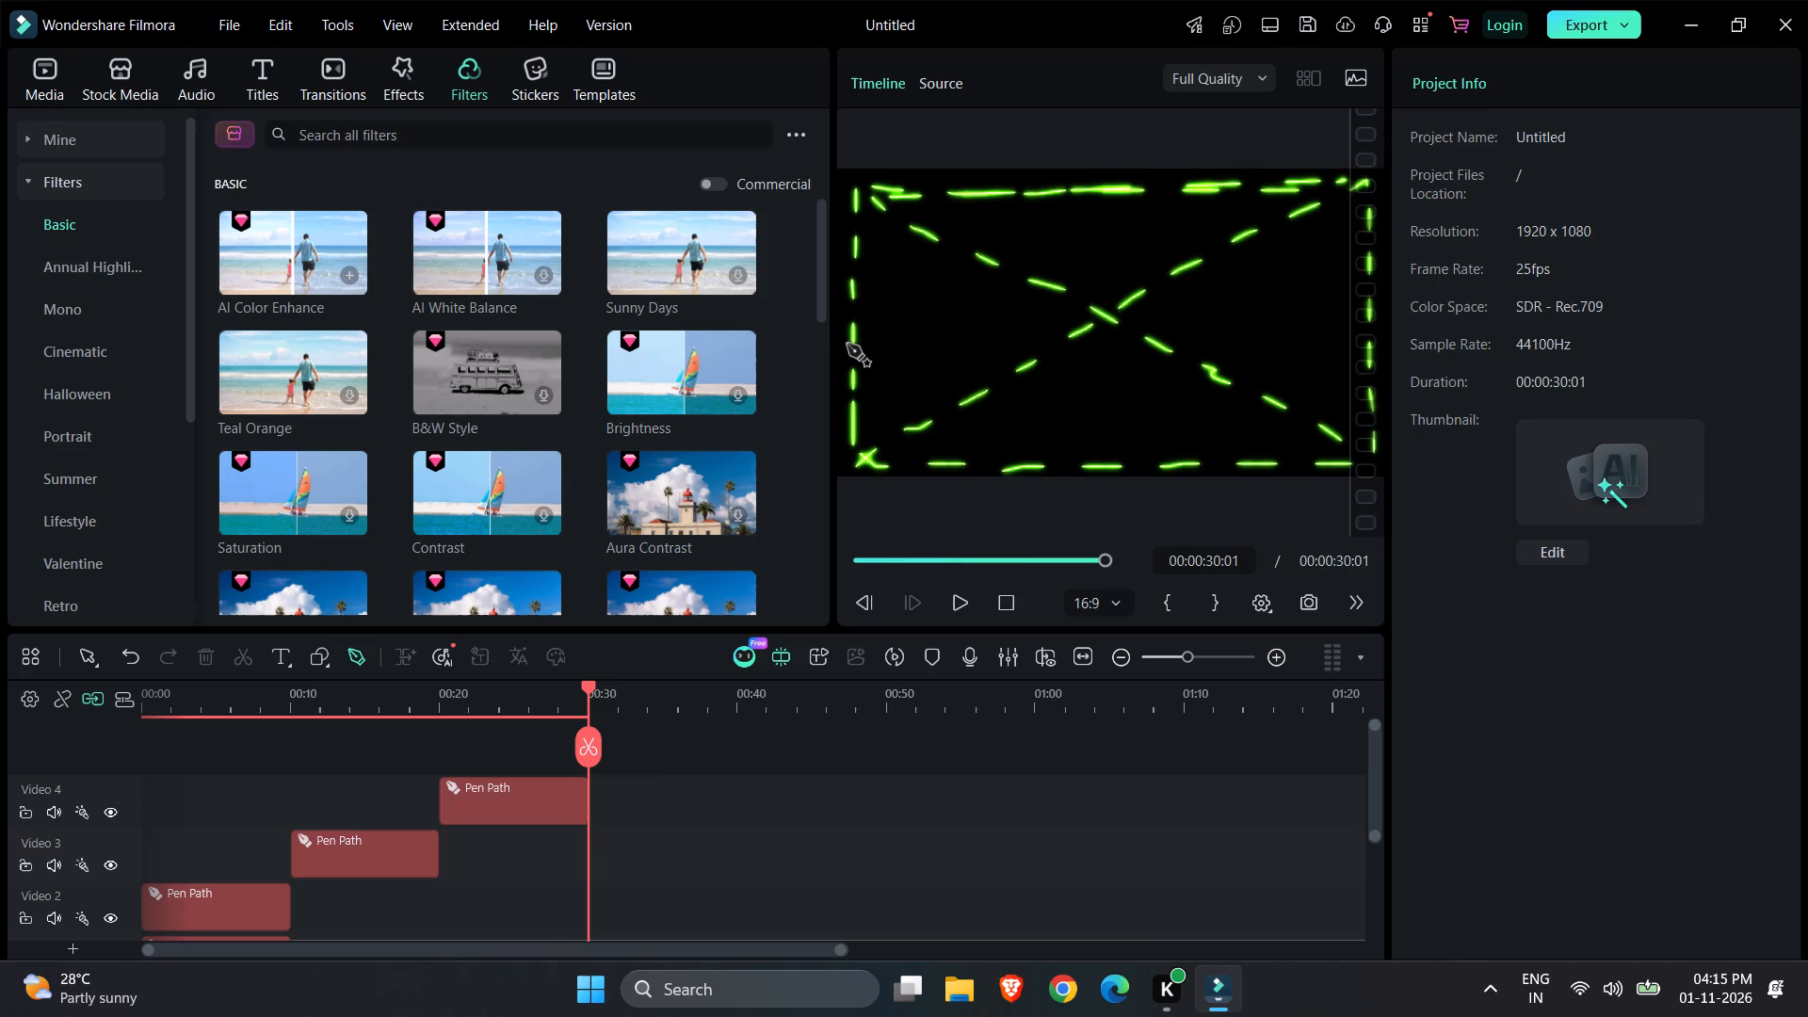
{"action": "left_click", "coordinate": [847, 345]}
{"action": "left_click", "coordinate": [874, 345]}
{"action": "left_click", "coordinate": [912, 345]}
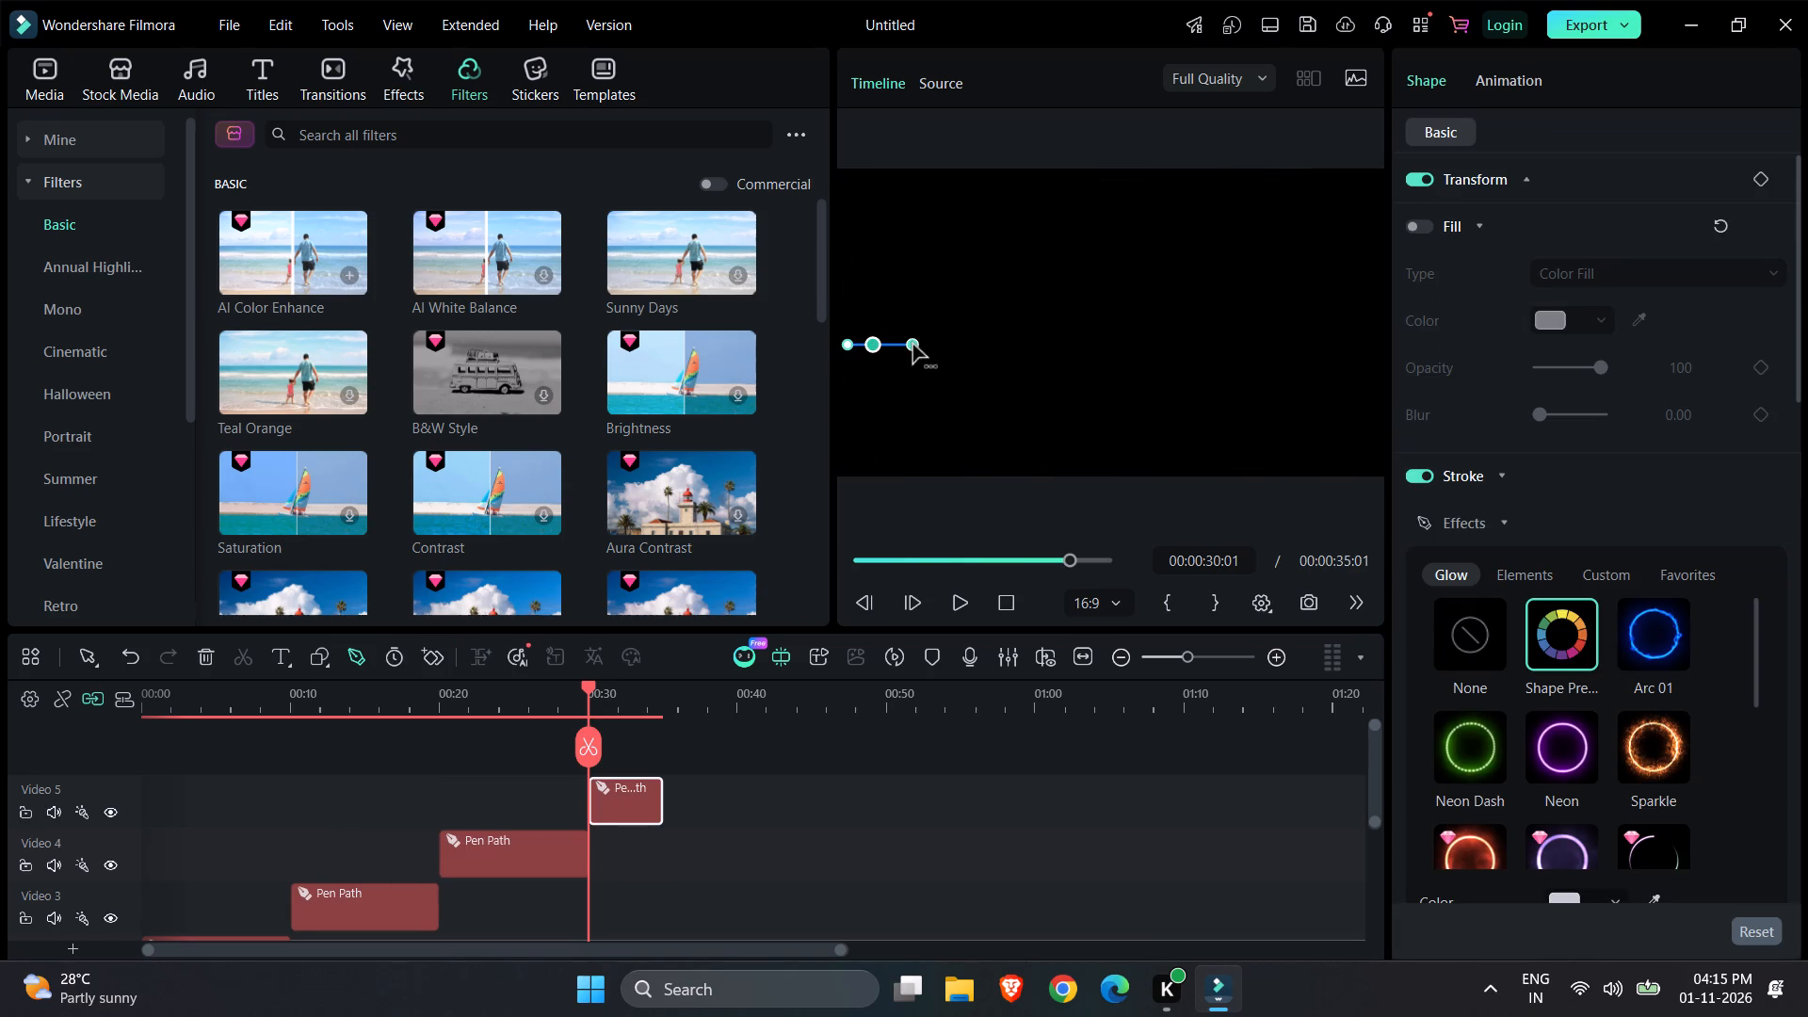
{"action": "left_click", "coordinate": [941, 345]}
{"action": "left_click", "coordinate": [968, 345]}
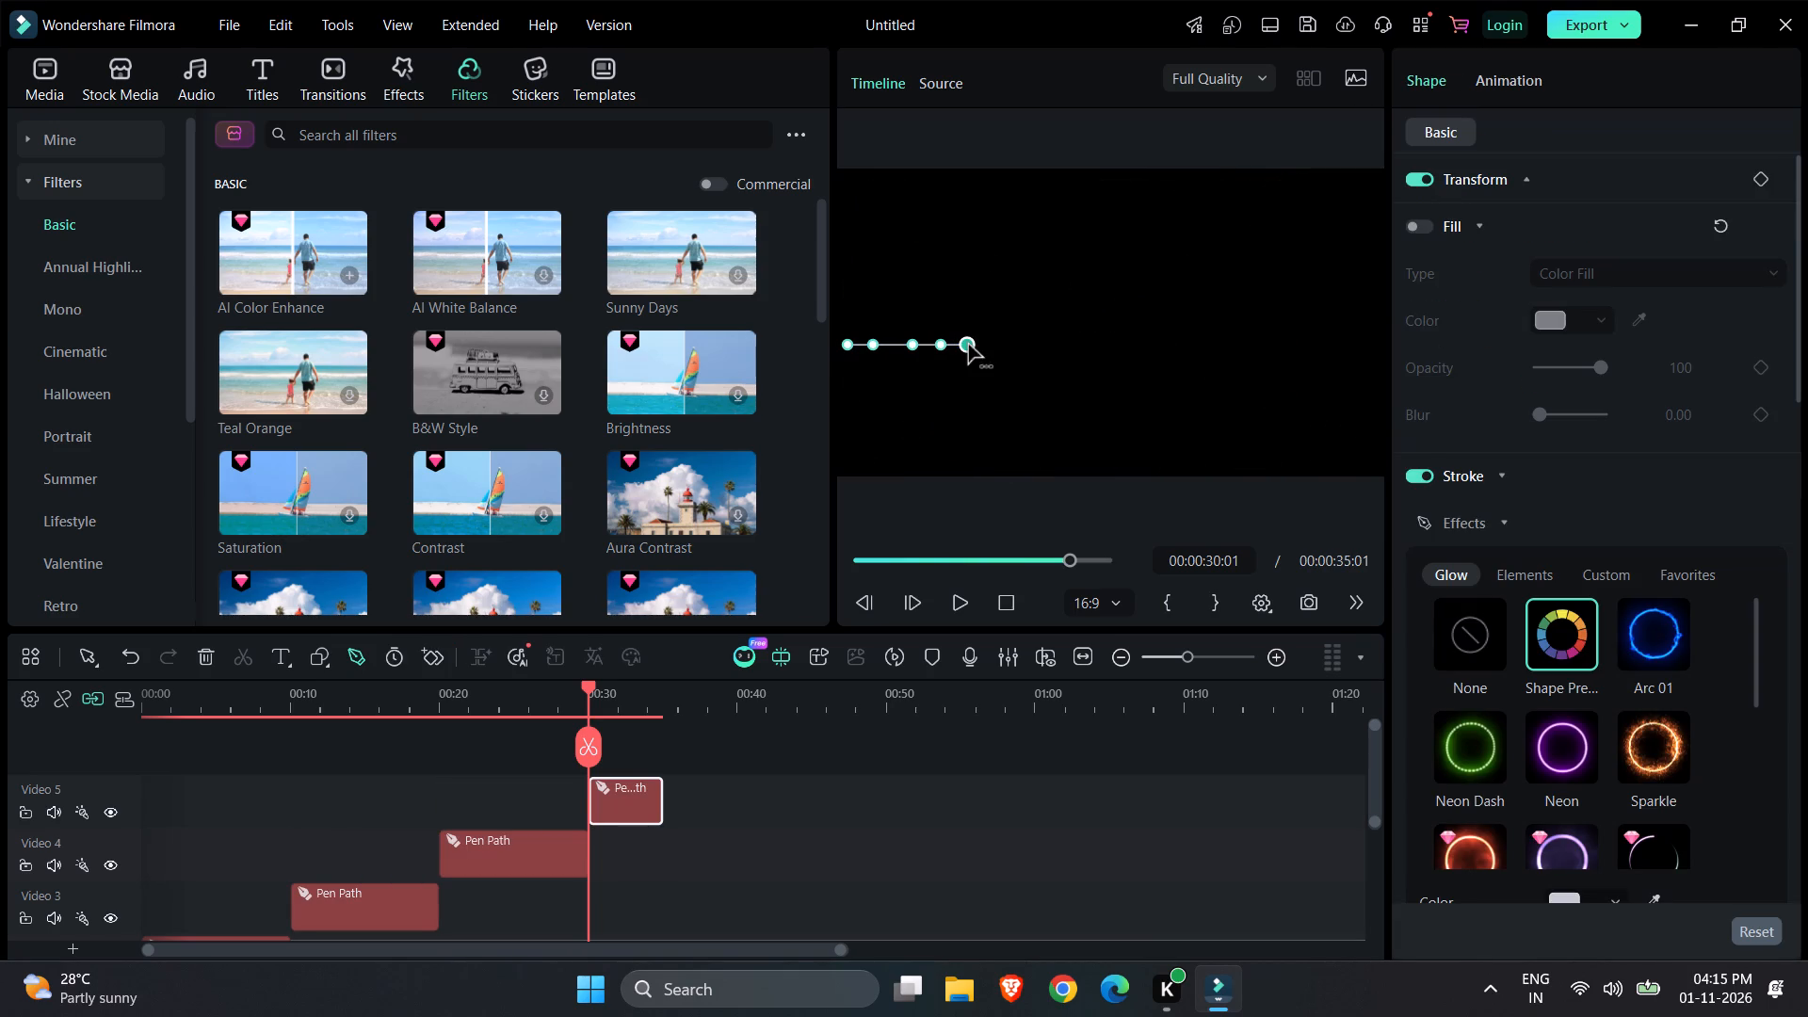
{"action": "left_click", "coordinate": [992, 345]}
{"action": "left_click", "coordinate": [1019, 345]}
{"action": "left_click", "coordinate": [1048, 345]}
{"action": "left_click", "coordinate": [1075, 345]}
{"action": "left_click", "coordinate": [1101, 345]}
{"action": "left_click", "coordinate": [1118, 345]}
Continue the pen path from the frame's centre to its right edge, rising slightly, and finish drawing it.
{"action": "left_click", "coordinate": [1147, 345]}
{"action": "left_click", "coordinate": [1175, 342]}
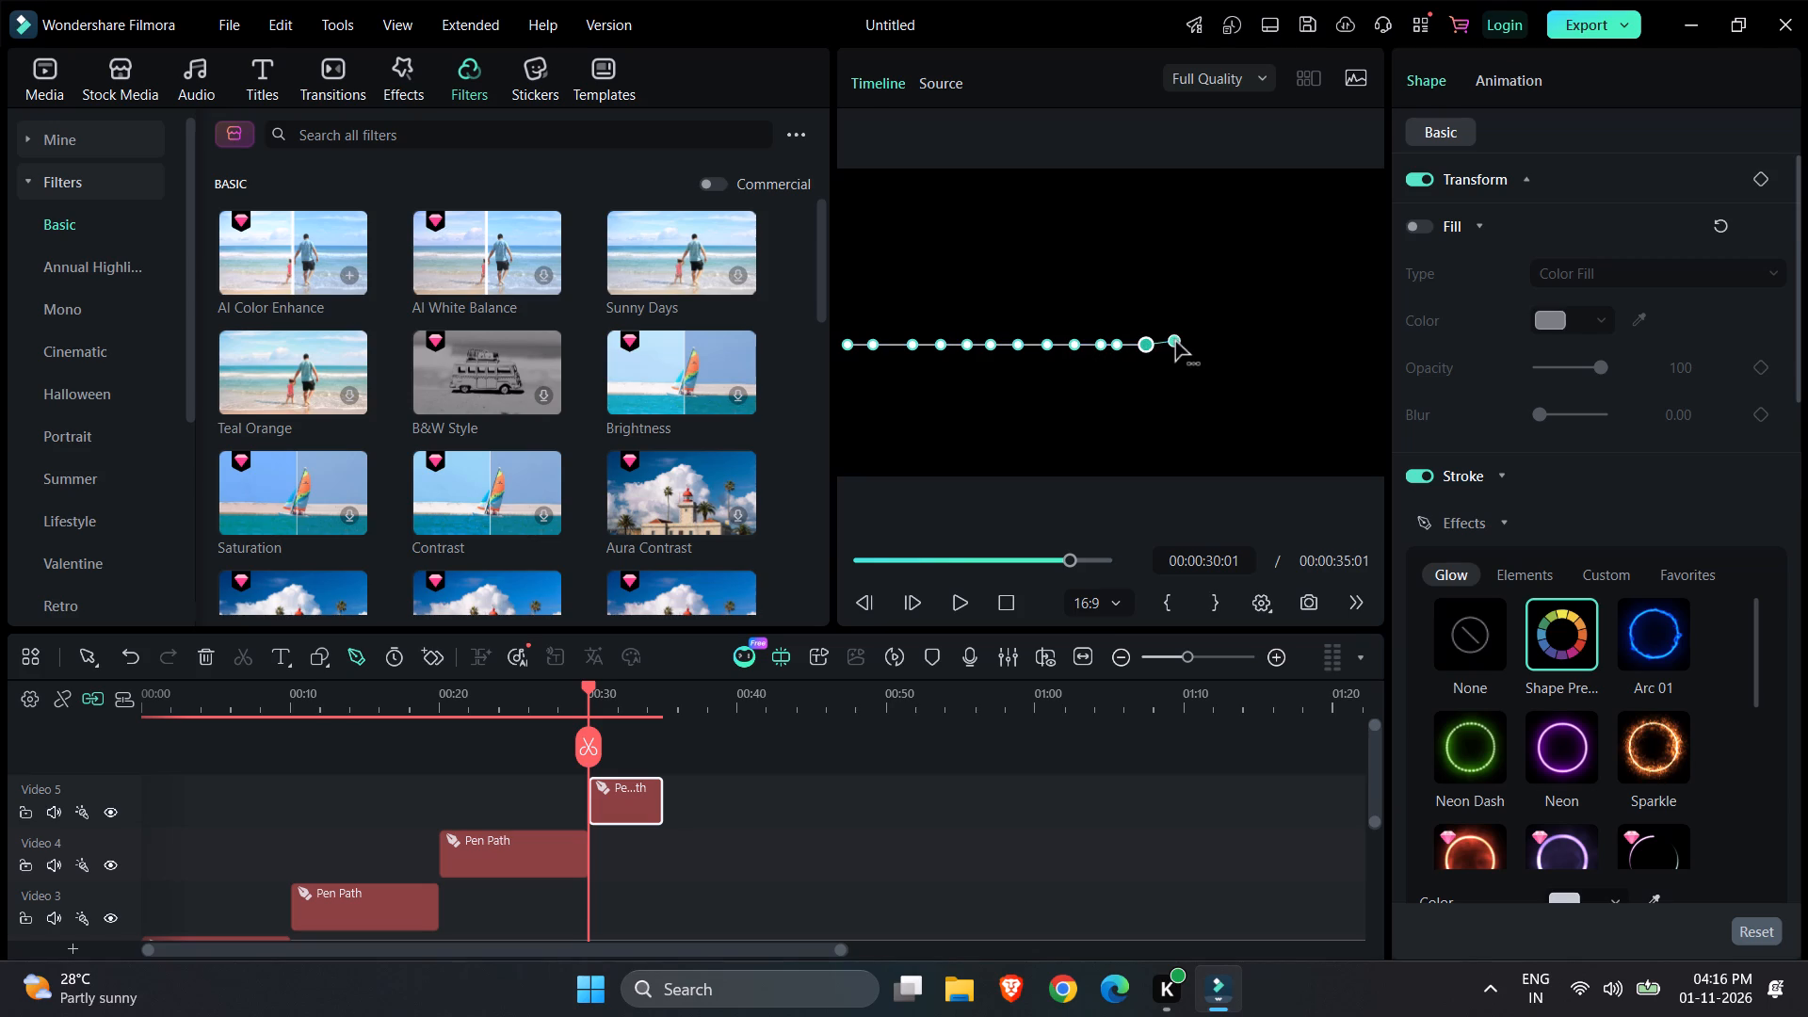
{"action": "left_click", "coordinate": [1193, 342]}
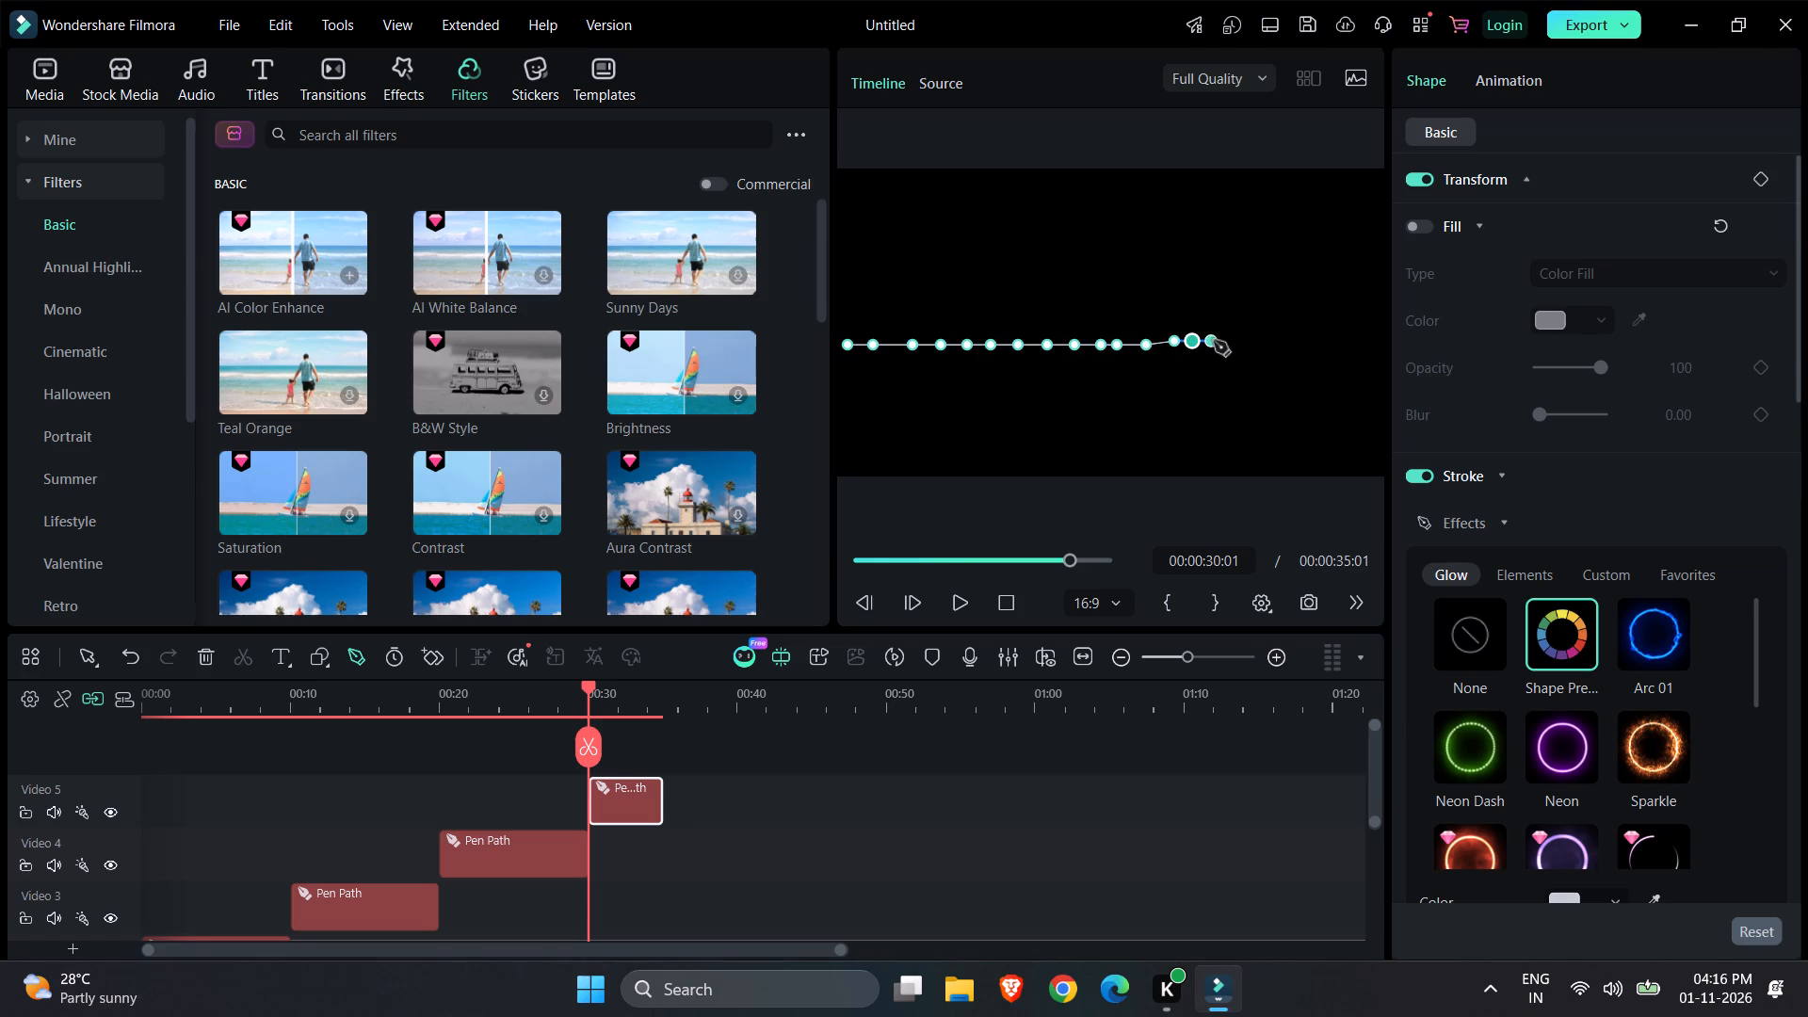
{"action": "left_click", "coordinate": [1219, 340]}
{"action": "left_click", "coordinate": [1241, 338]}
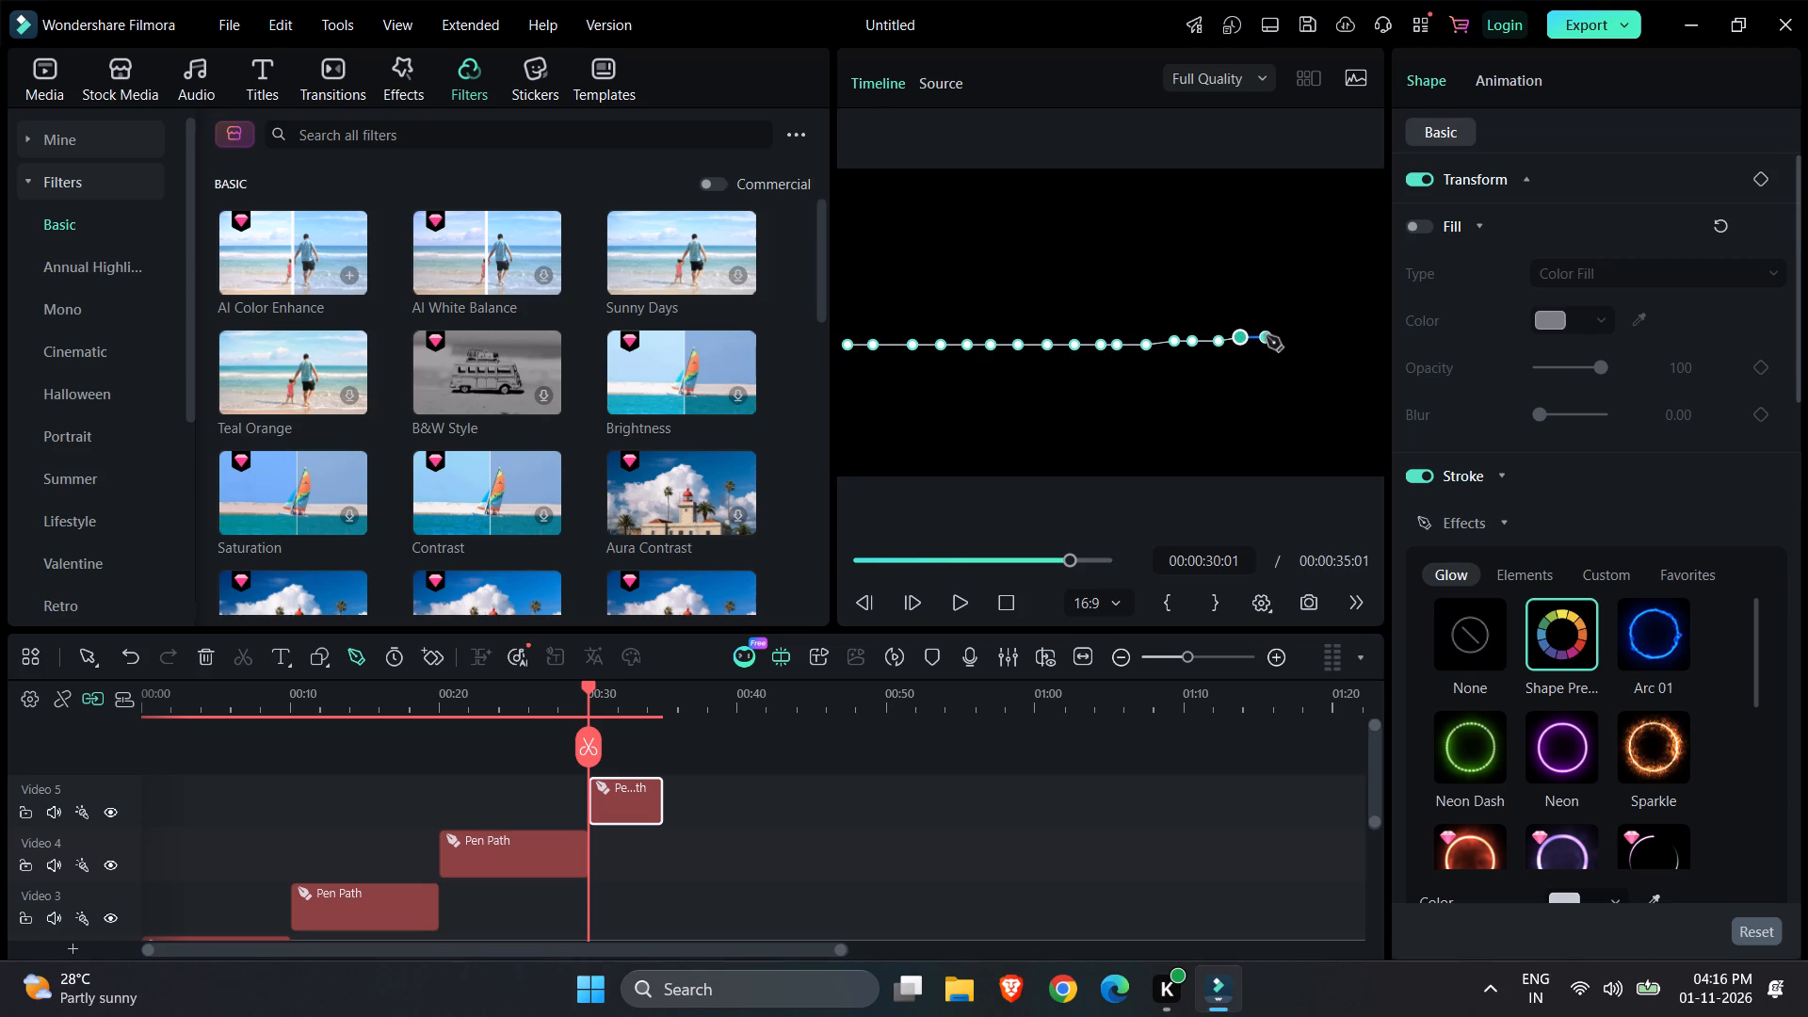
{"action": "left_click", "coordinate": [1267, 336]}
{"action": "left_click", "coordinate": [1289, 334]}
{"action": "left_click", "coordinate": [1315, 334]}
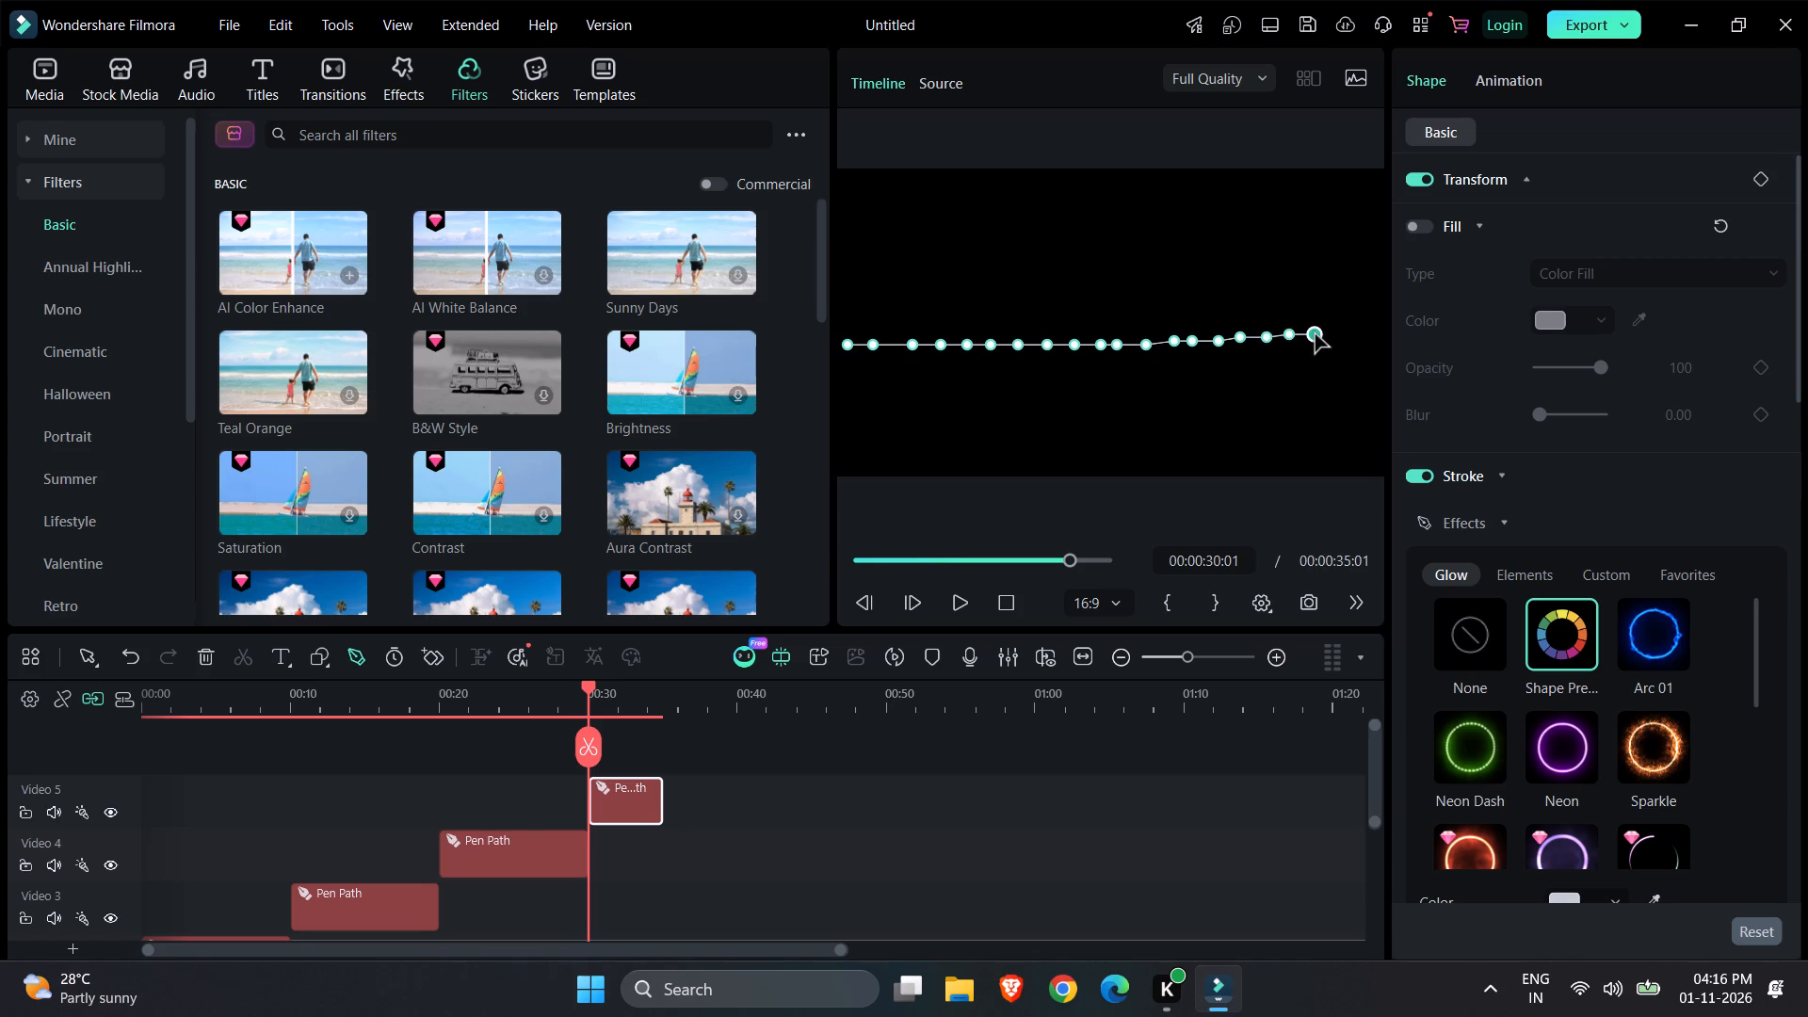
{"action": "left_click", "coordinate": [1338, 334]}
{"action": "left_click", "coordinate": [1371, 334]}
{"action": "left_click", "coordinate": [1152, 839]}
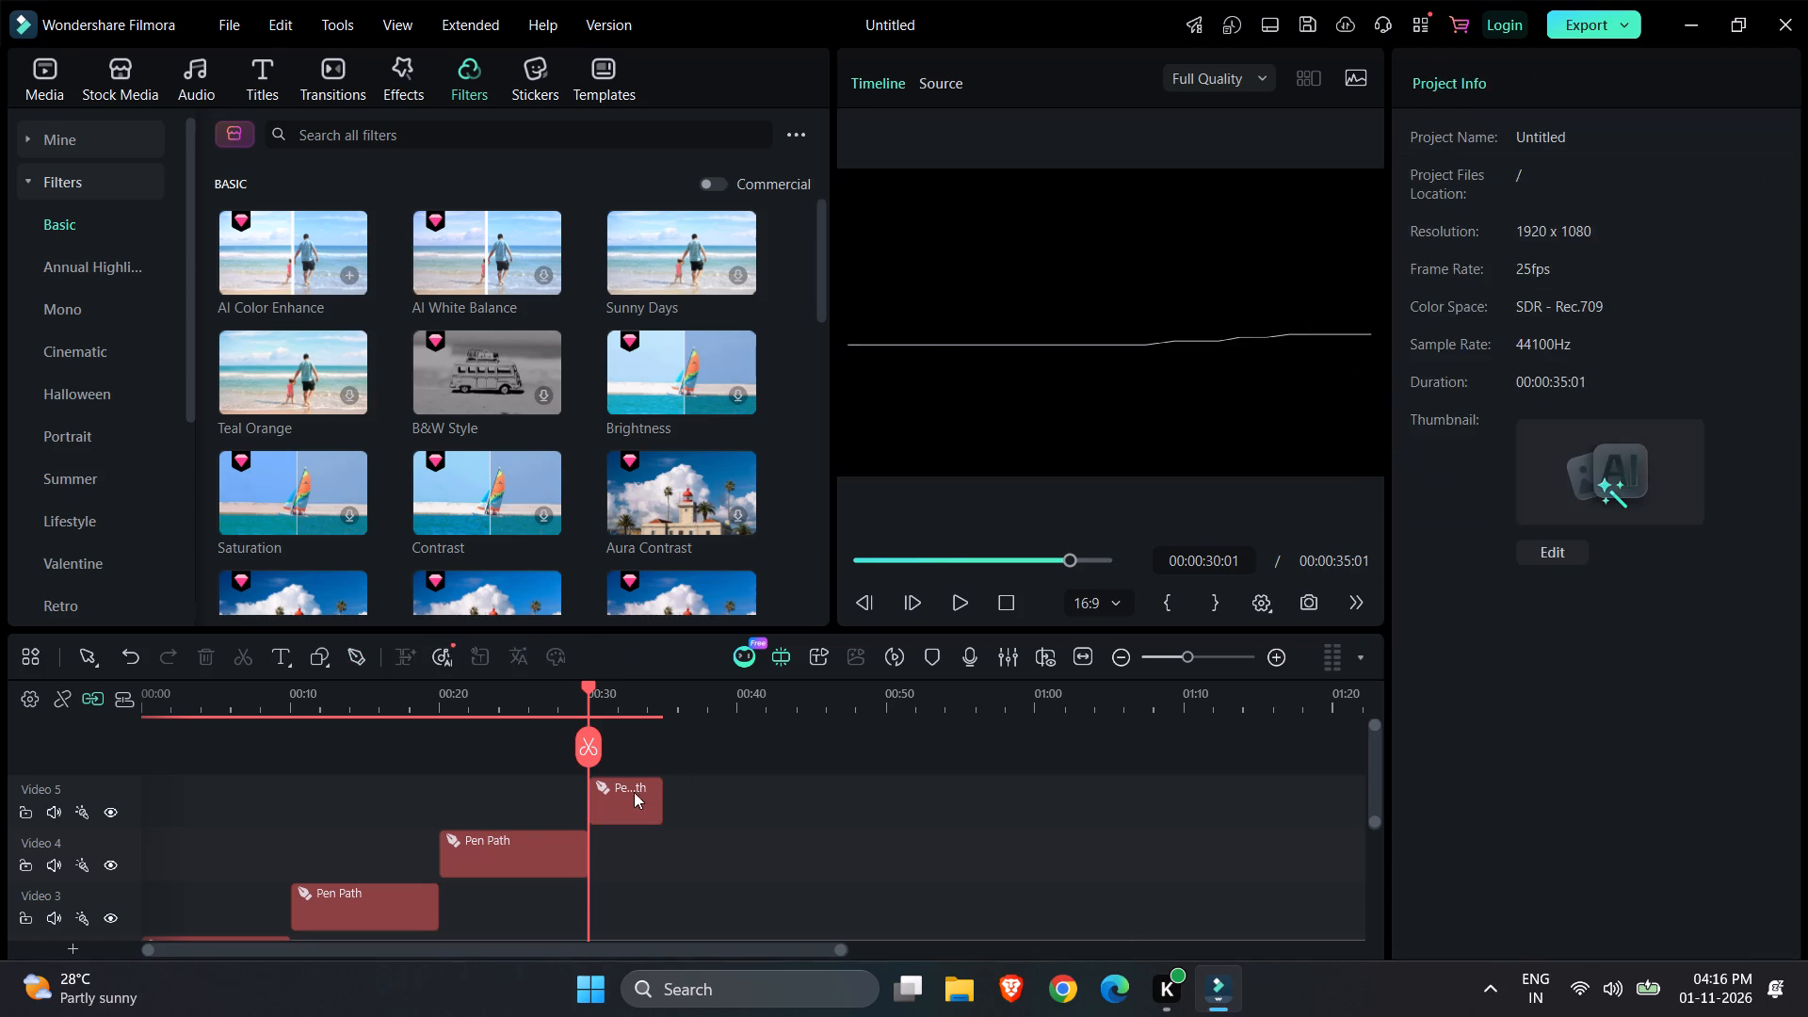
Extend the horizontal line's pen path clip on Video 5 to end at 00:00:40:00 and move the playhead to its end.
{"action": "left_click", "coordinate": [624, 792]}
{"action": "left_click_drag", "start_coordinate": [657, 793], "coordinate": [729, 795]}
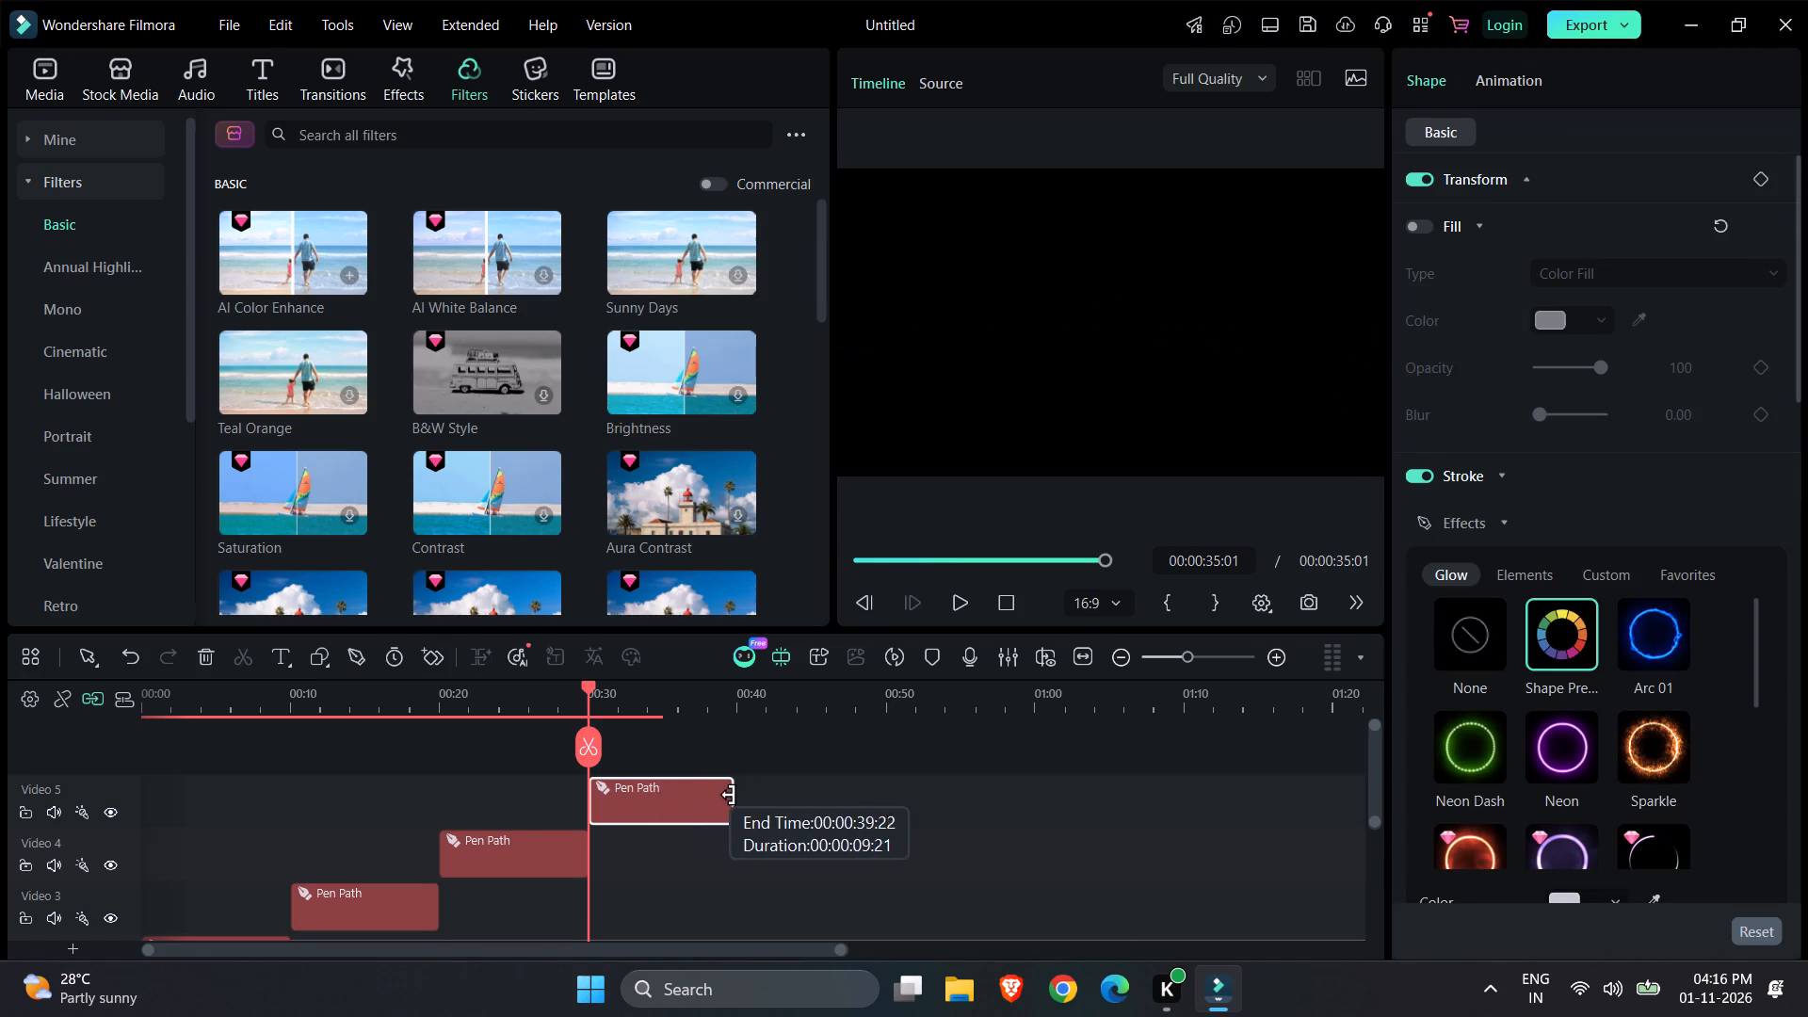
{"action": "left_click_drag", "start_coordinate": [729, 795], "coordinate": [730, 794]}
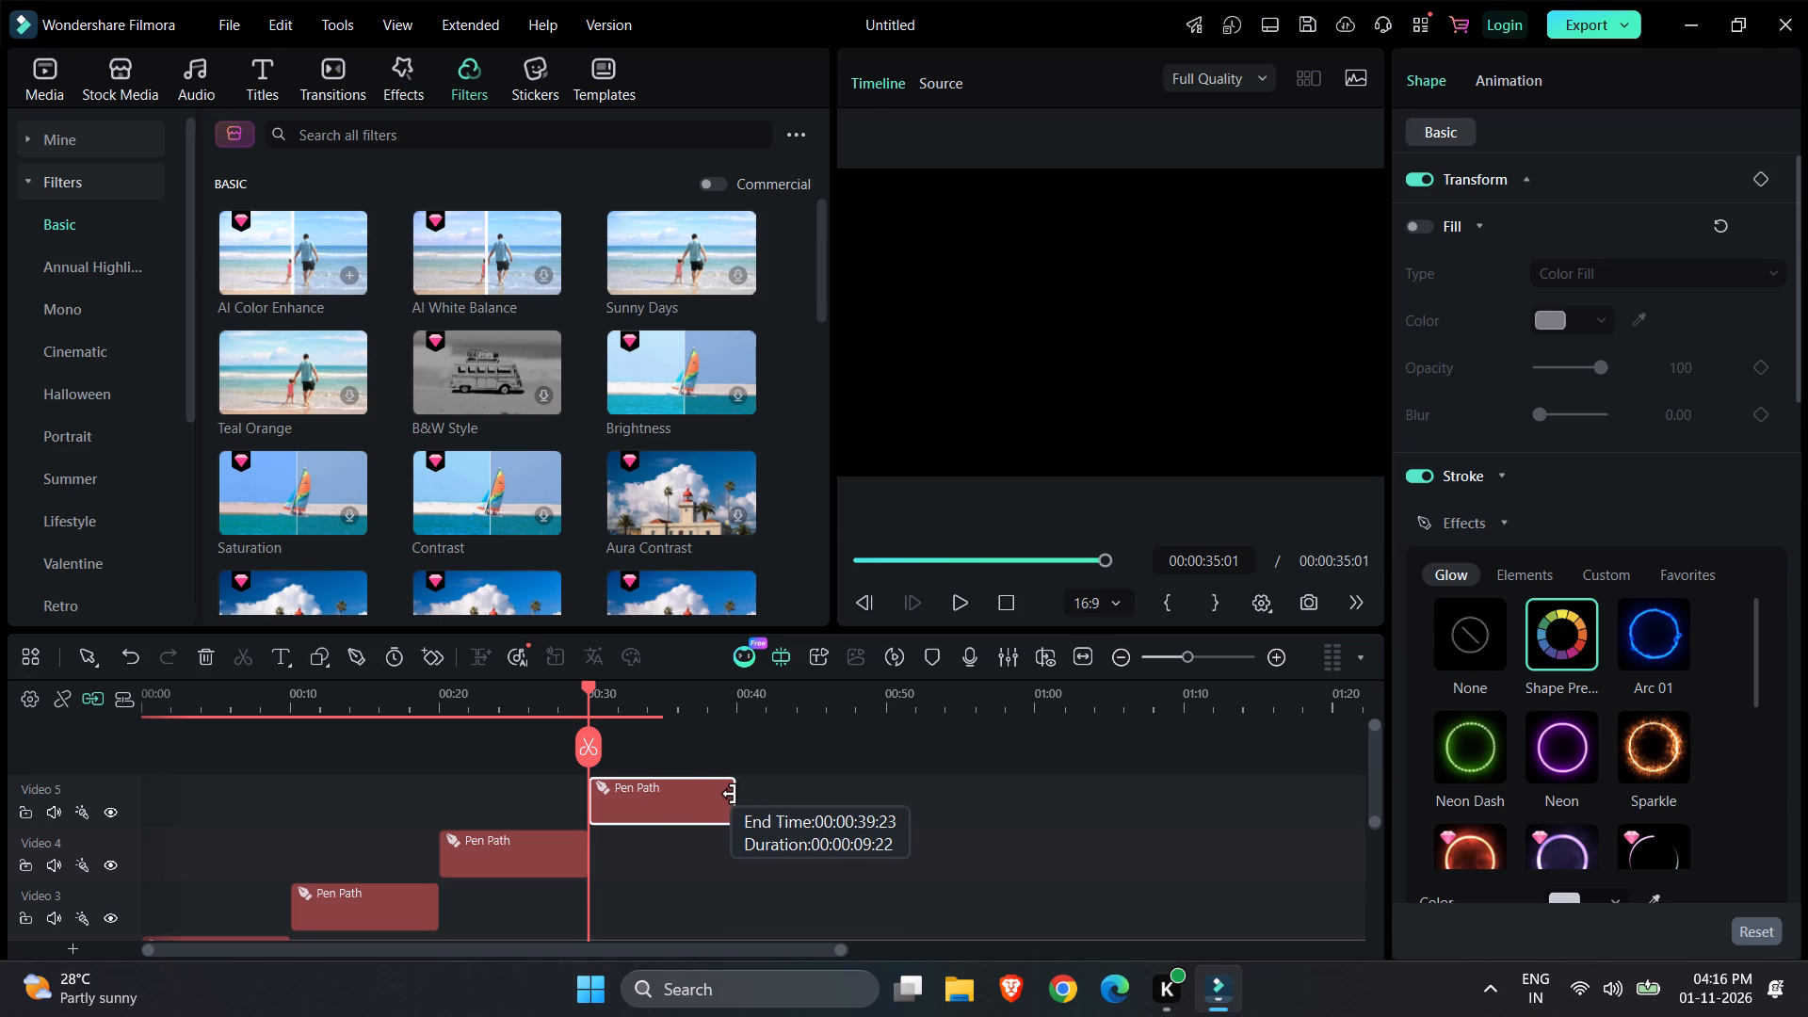
{"action": "left_click_drag", "start_coordinate": [730, 794], "coordinate": [733, 793]}
{"action": "left_click", "coordinate": [733, 793]}
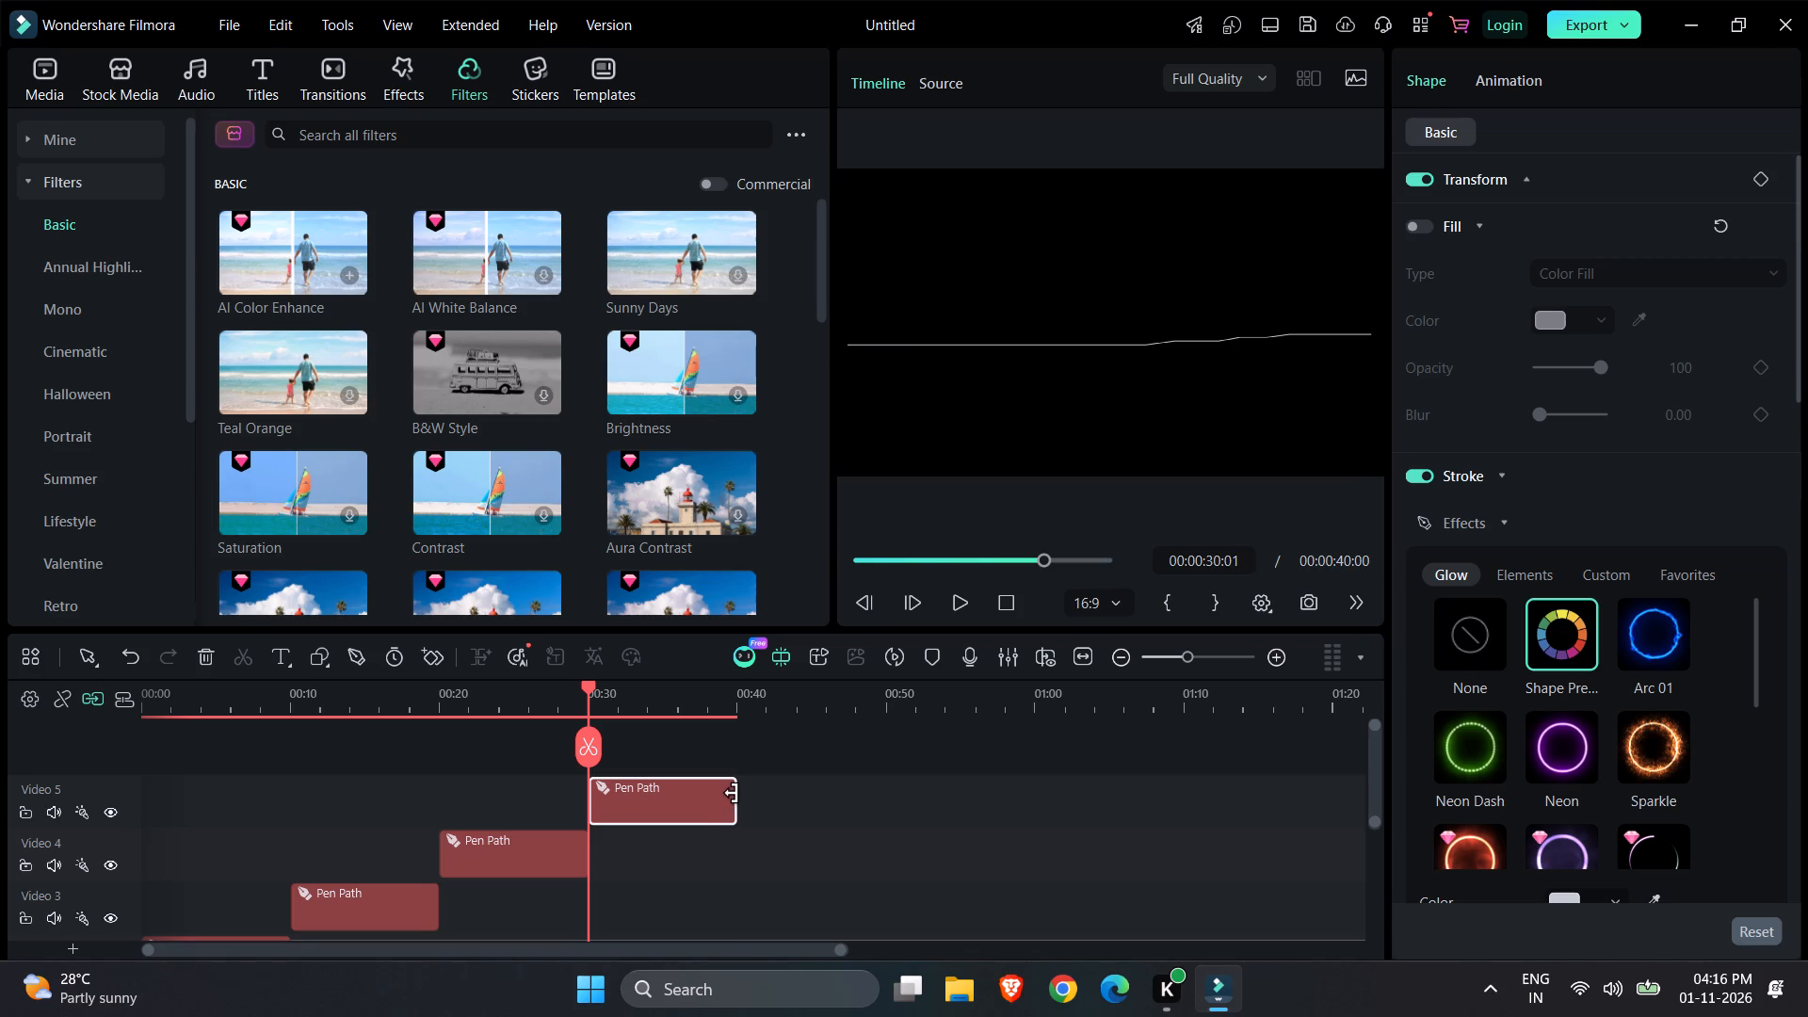
{"action": "left_click", "coordinate": [833, 794]}
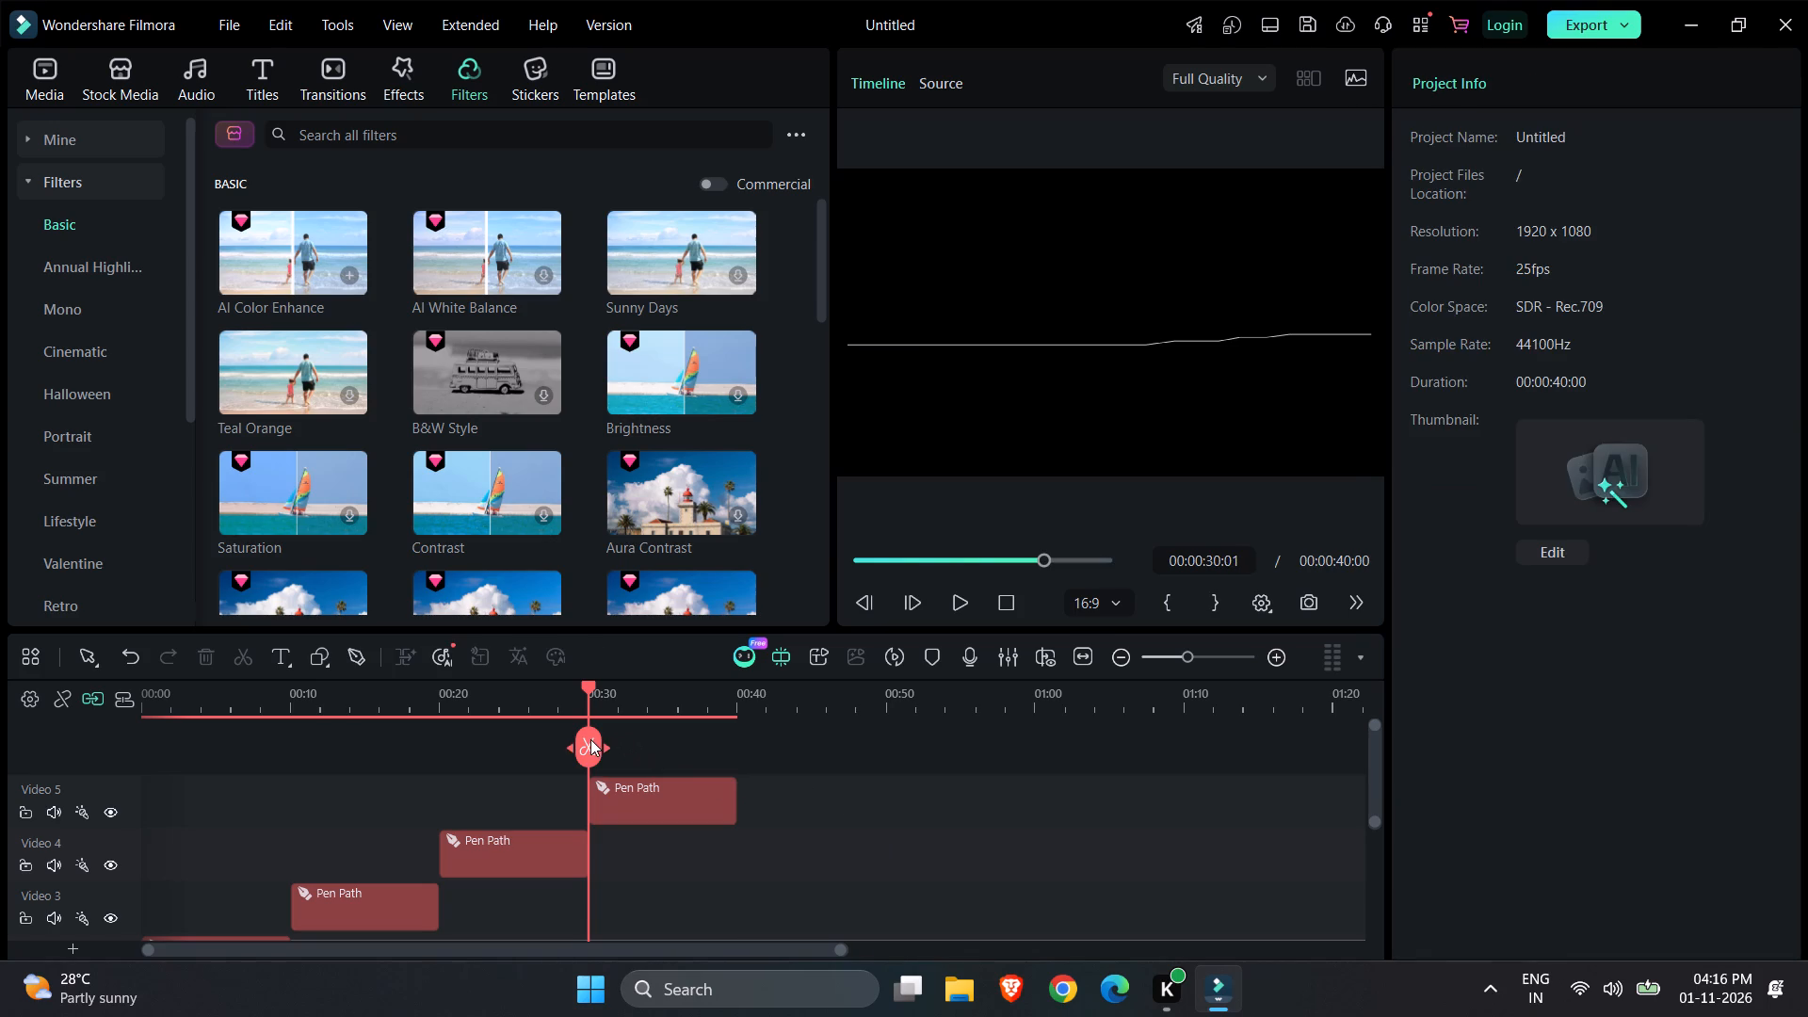
{"action": "left_click_drag", "start_coordinate": [590, 739], "coordinate": [793, 745]}
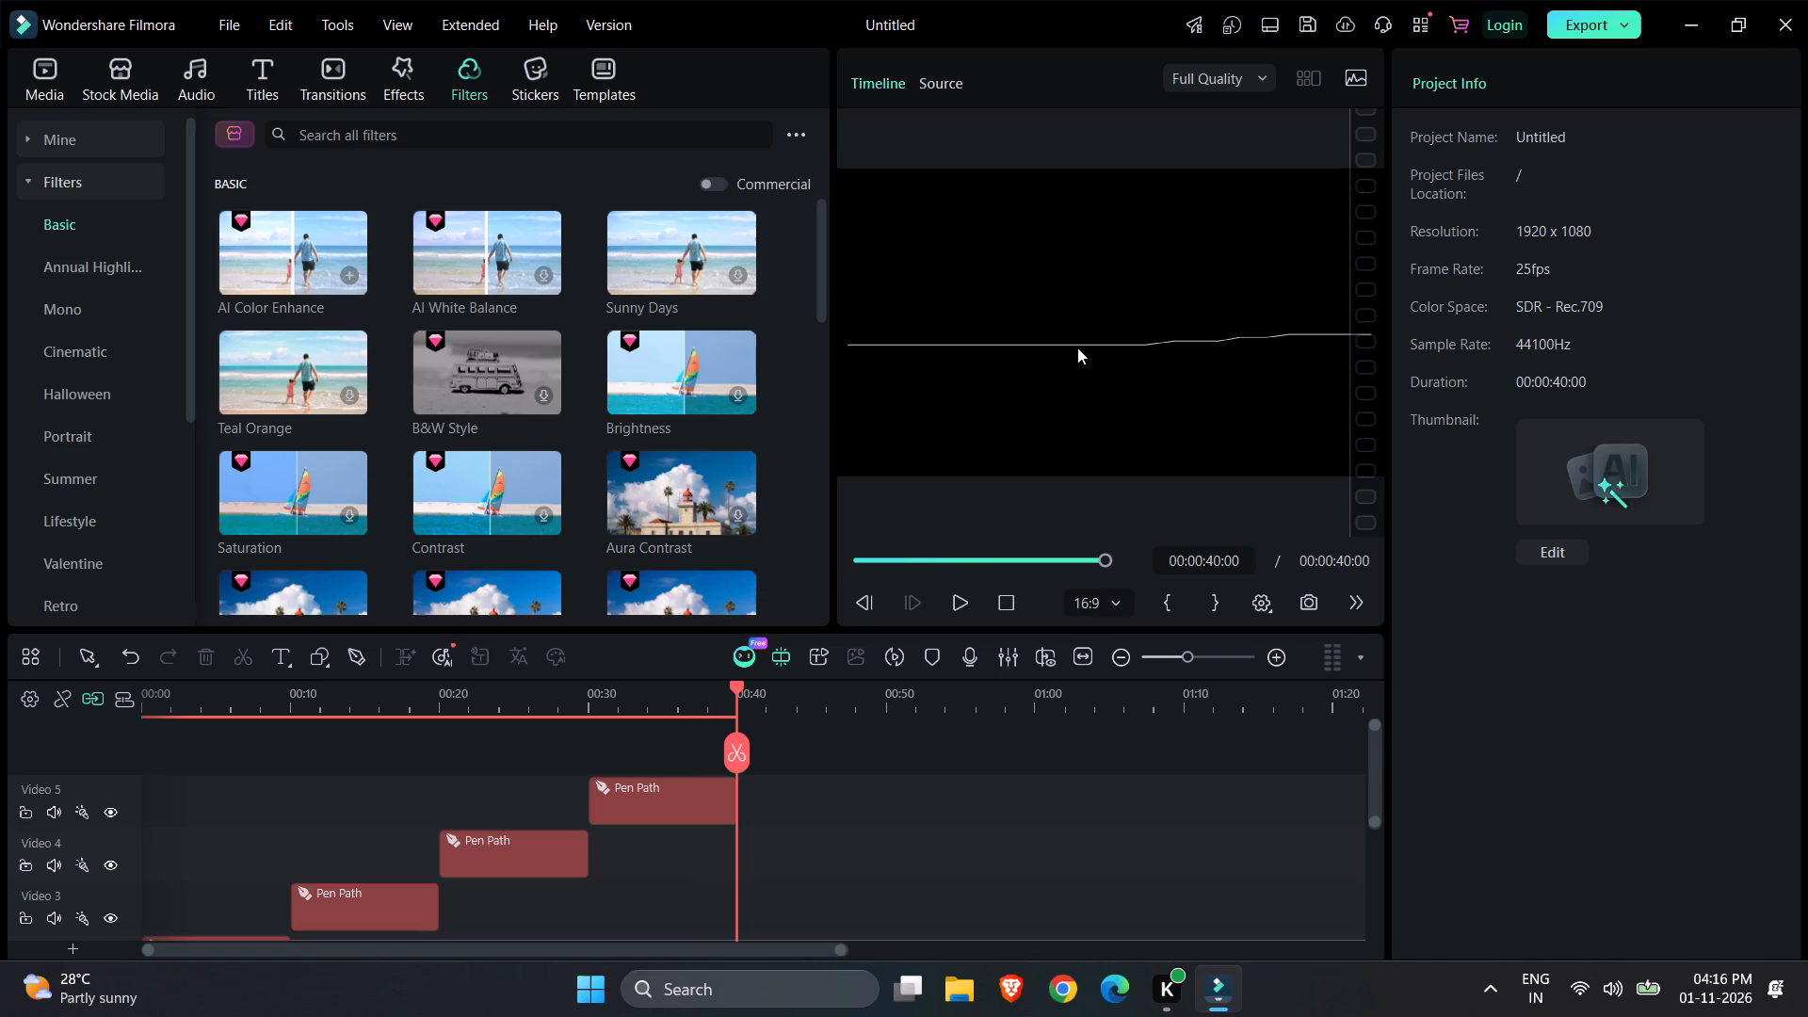
Apply the Arc 01 glow to the horizontal pen path's stroke.
{"action": "left_click", "coordinate": [1077, 347]}
{"action": "left_click", "coordinate": [1077, 347]}
{"action": "left_click", "coordinate": [1079, 341]}
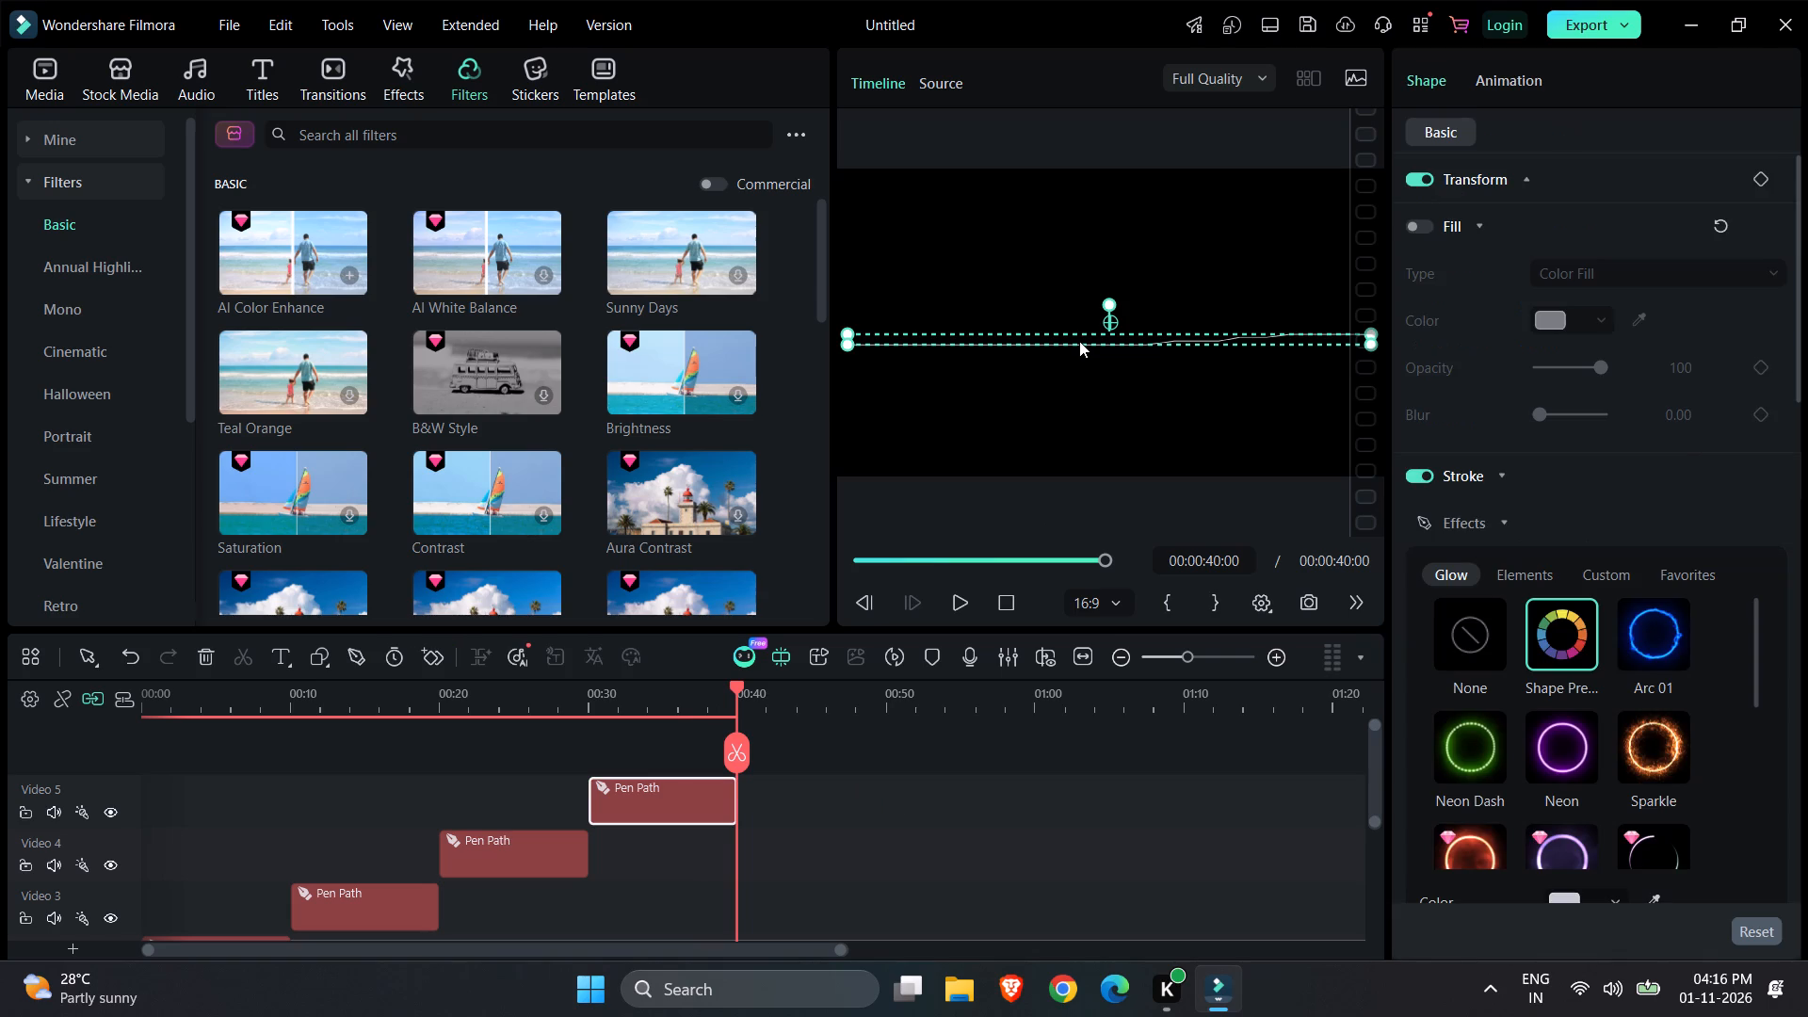
{"action": "left_click", "coordinate": [1646, 662]}
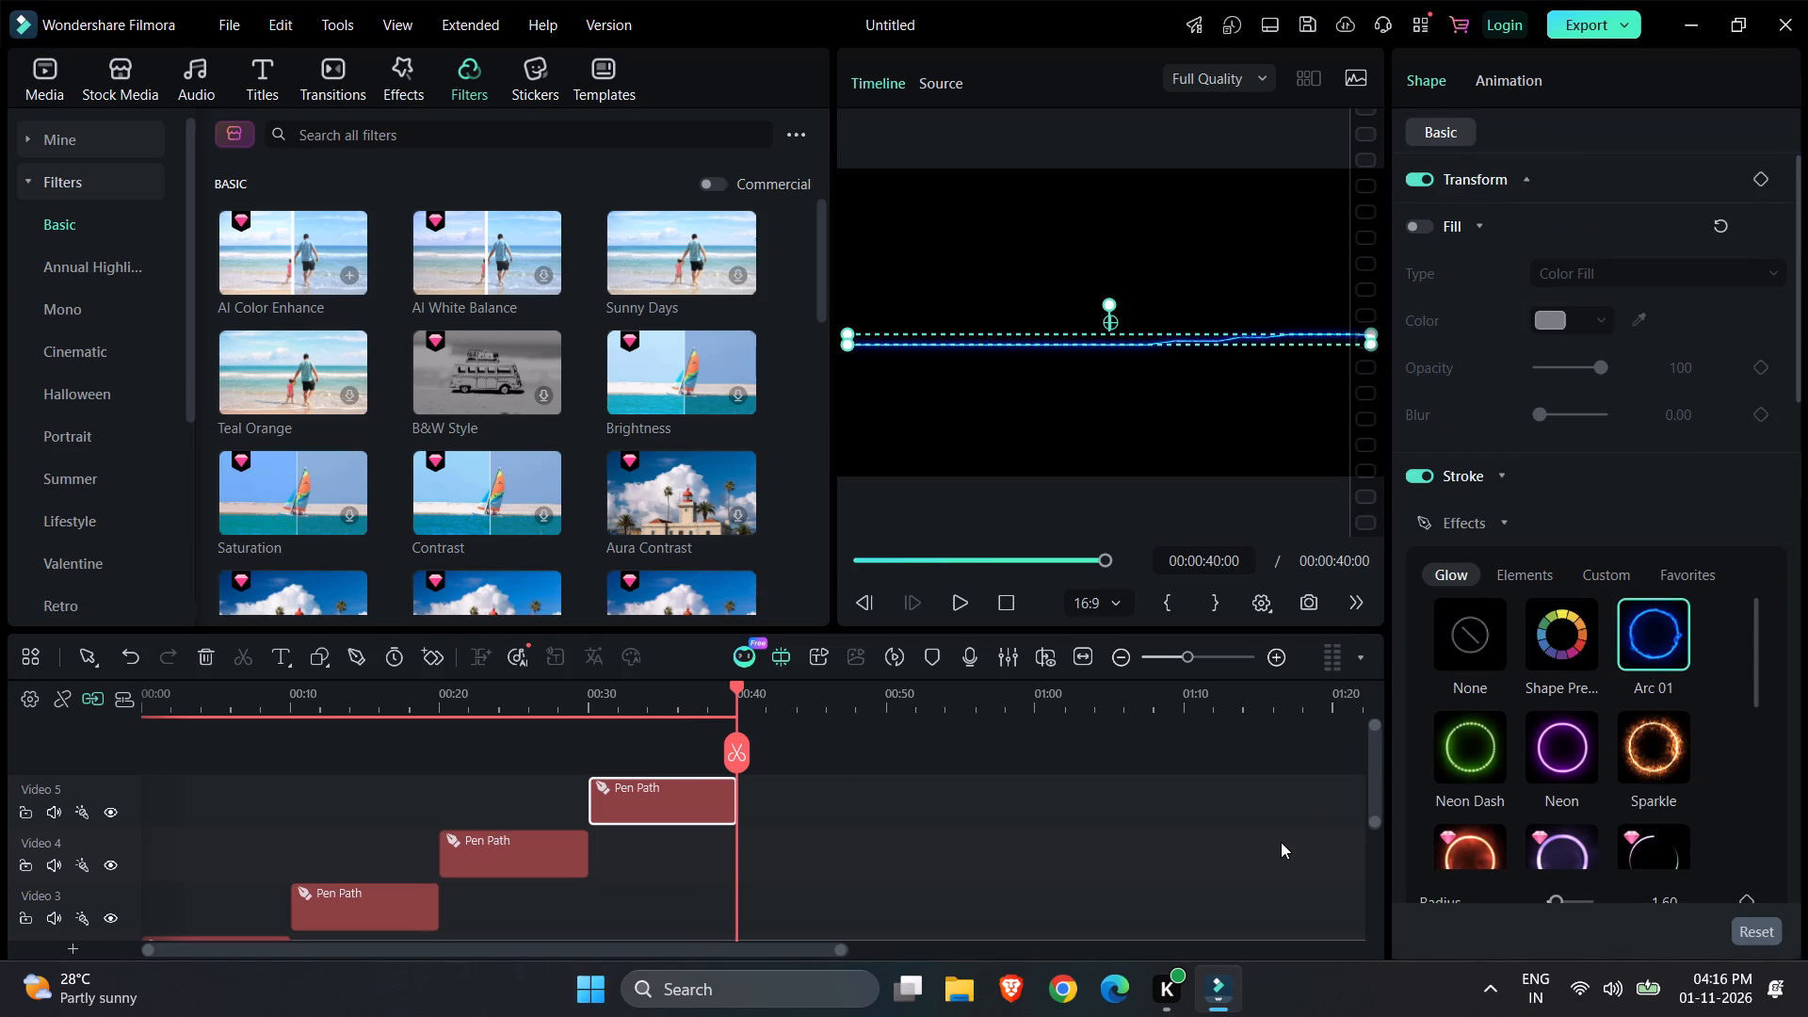
{"action": "left_click", "coordinate": [1280, 842]}
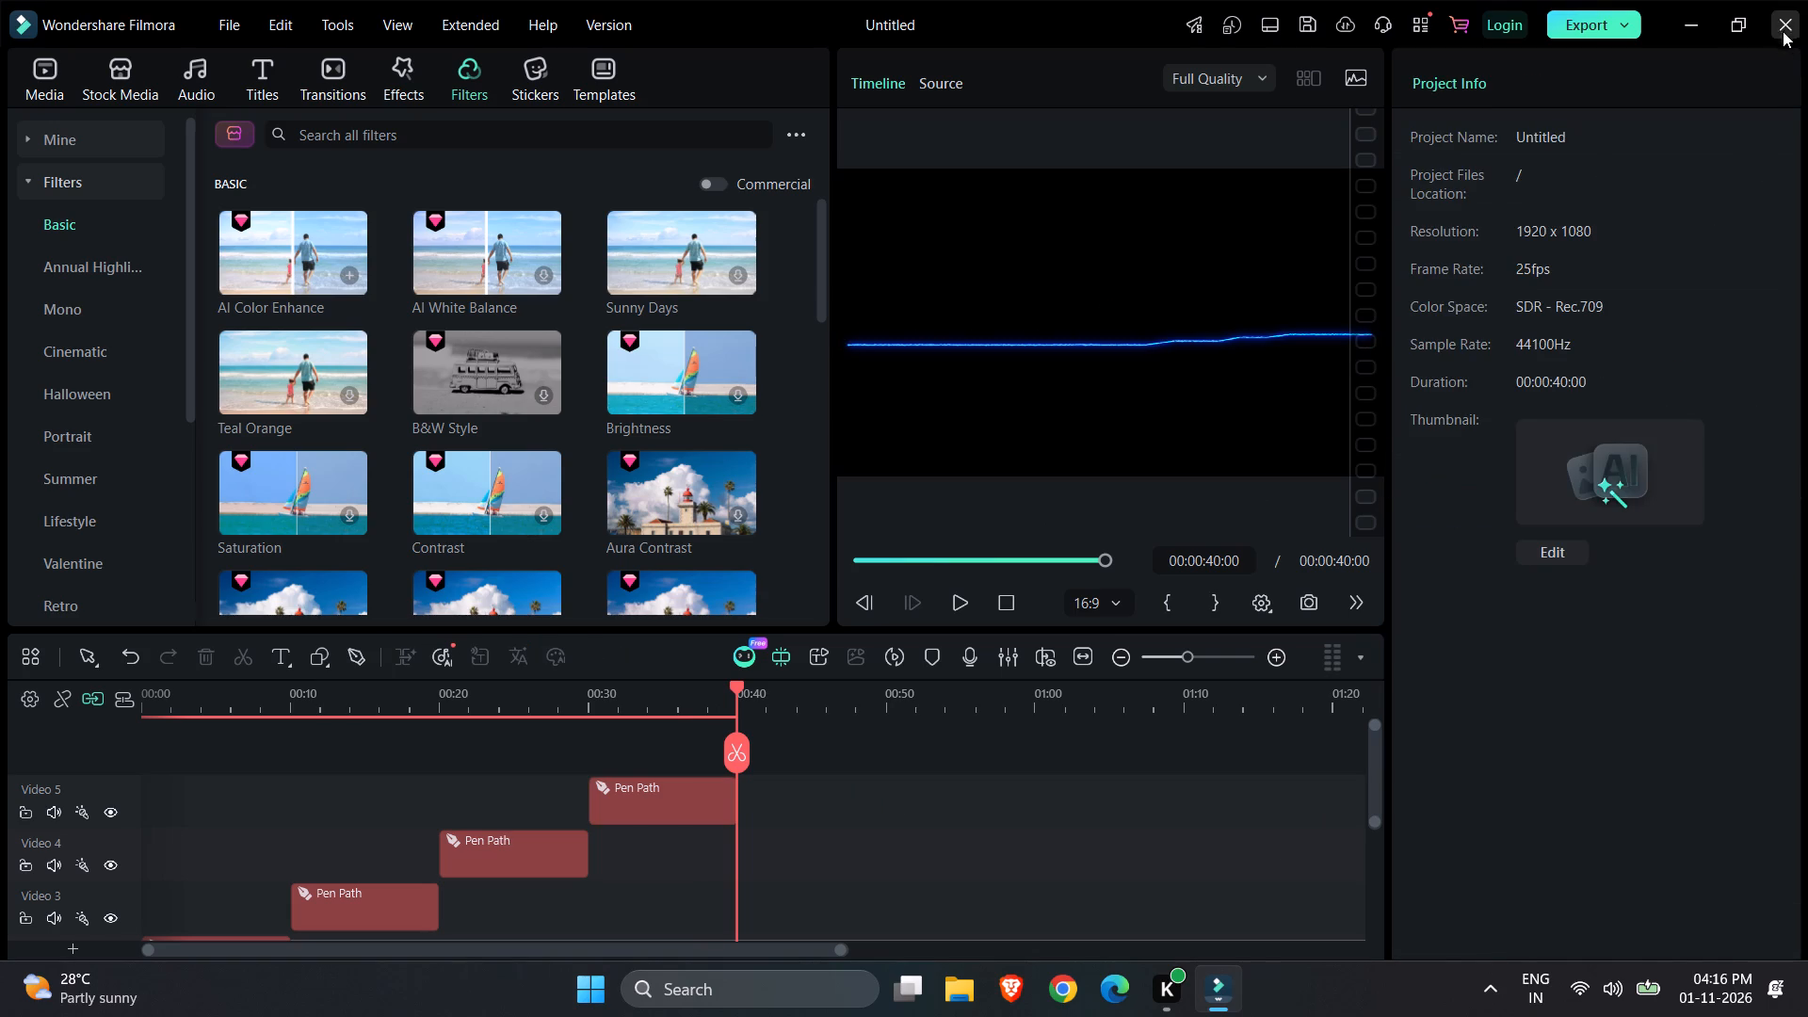
Save the project in the Downloads folder as film-1.
{"action": "key", "text": "ctrl+s"}
{"action": "left_click", "coordinate": [287, 231]}
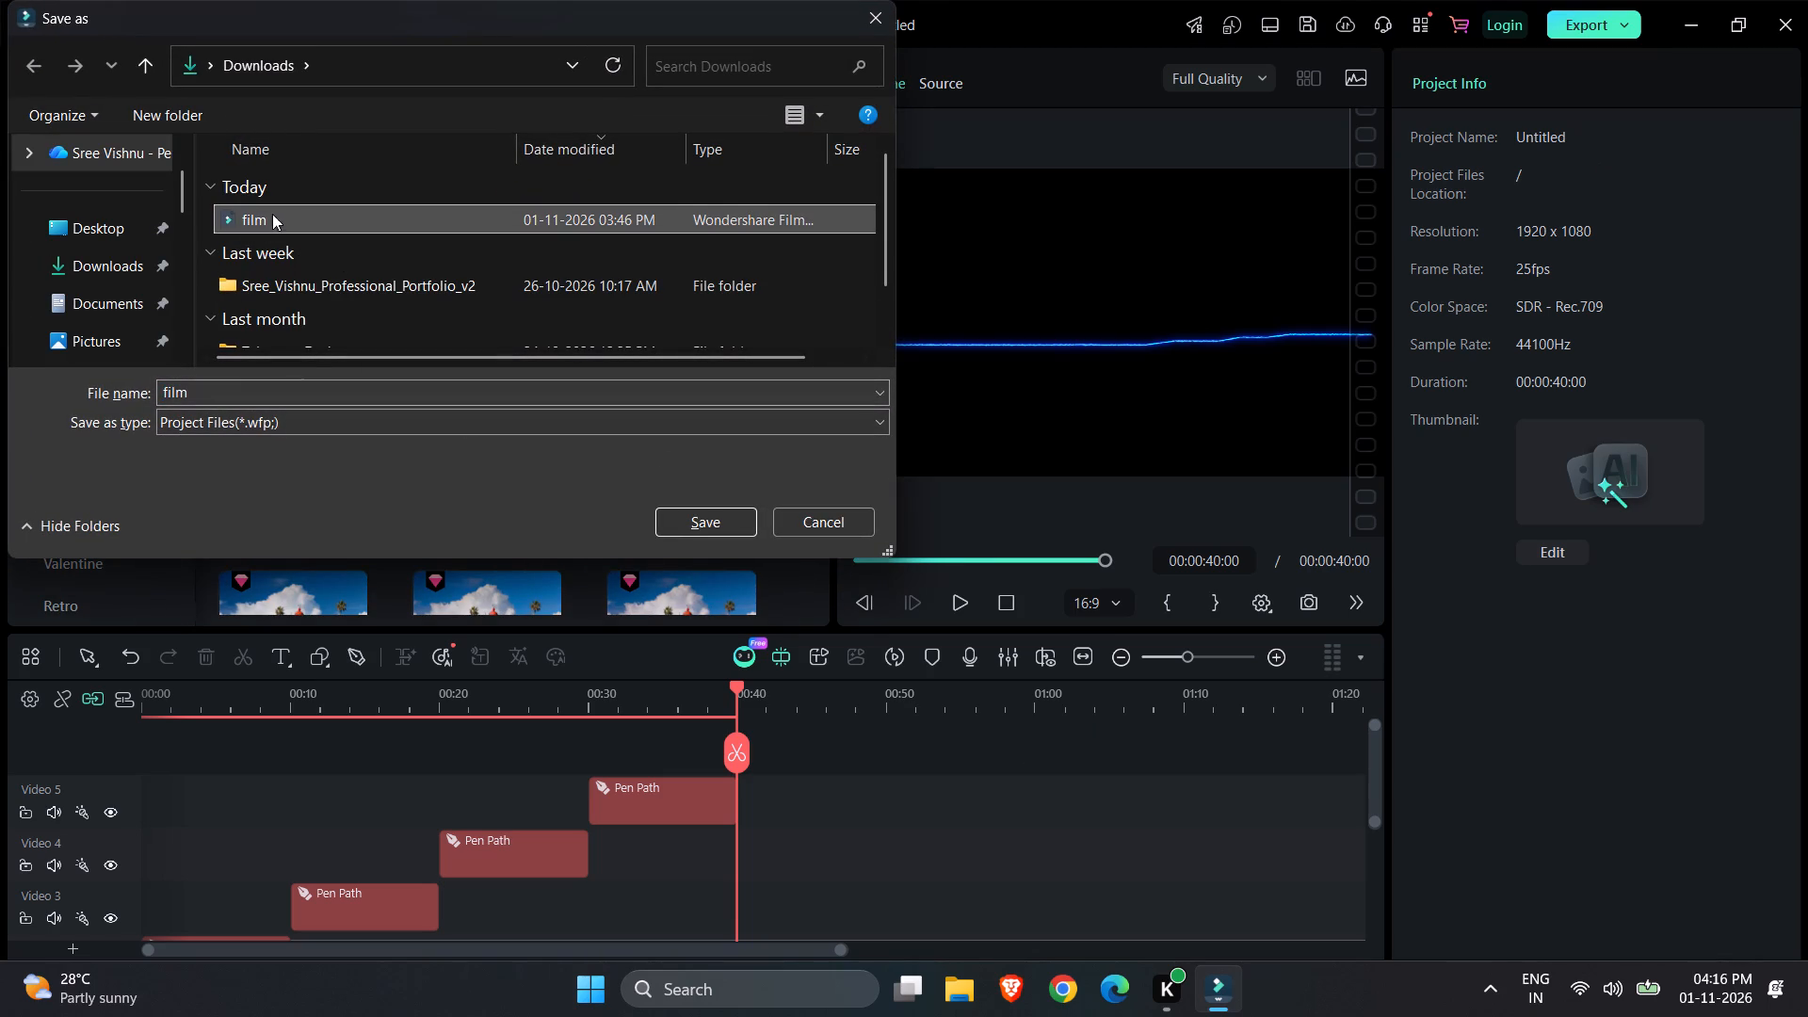
{"action": "left_click", "coordinate": [228, 393]}
{"action": "left_click", "coordinate": [228, 393]}
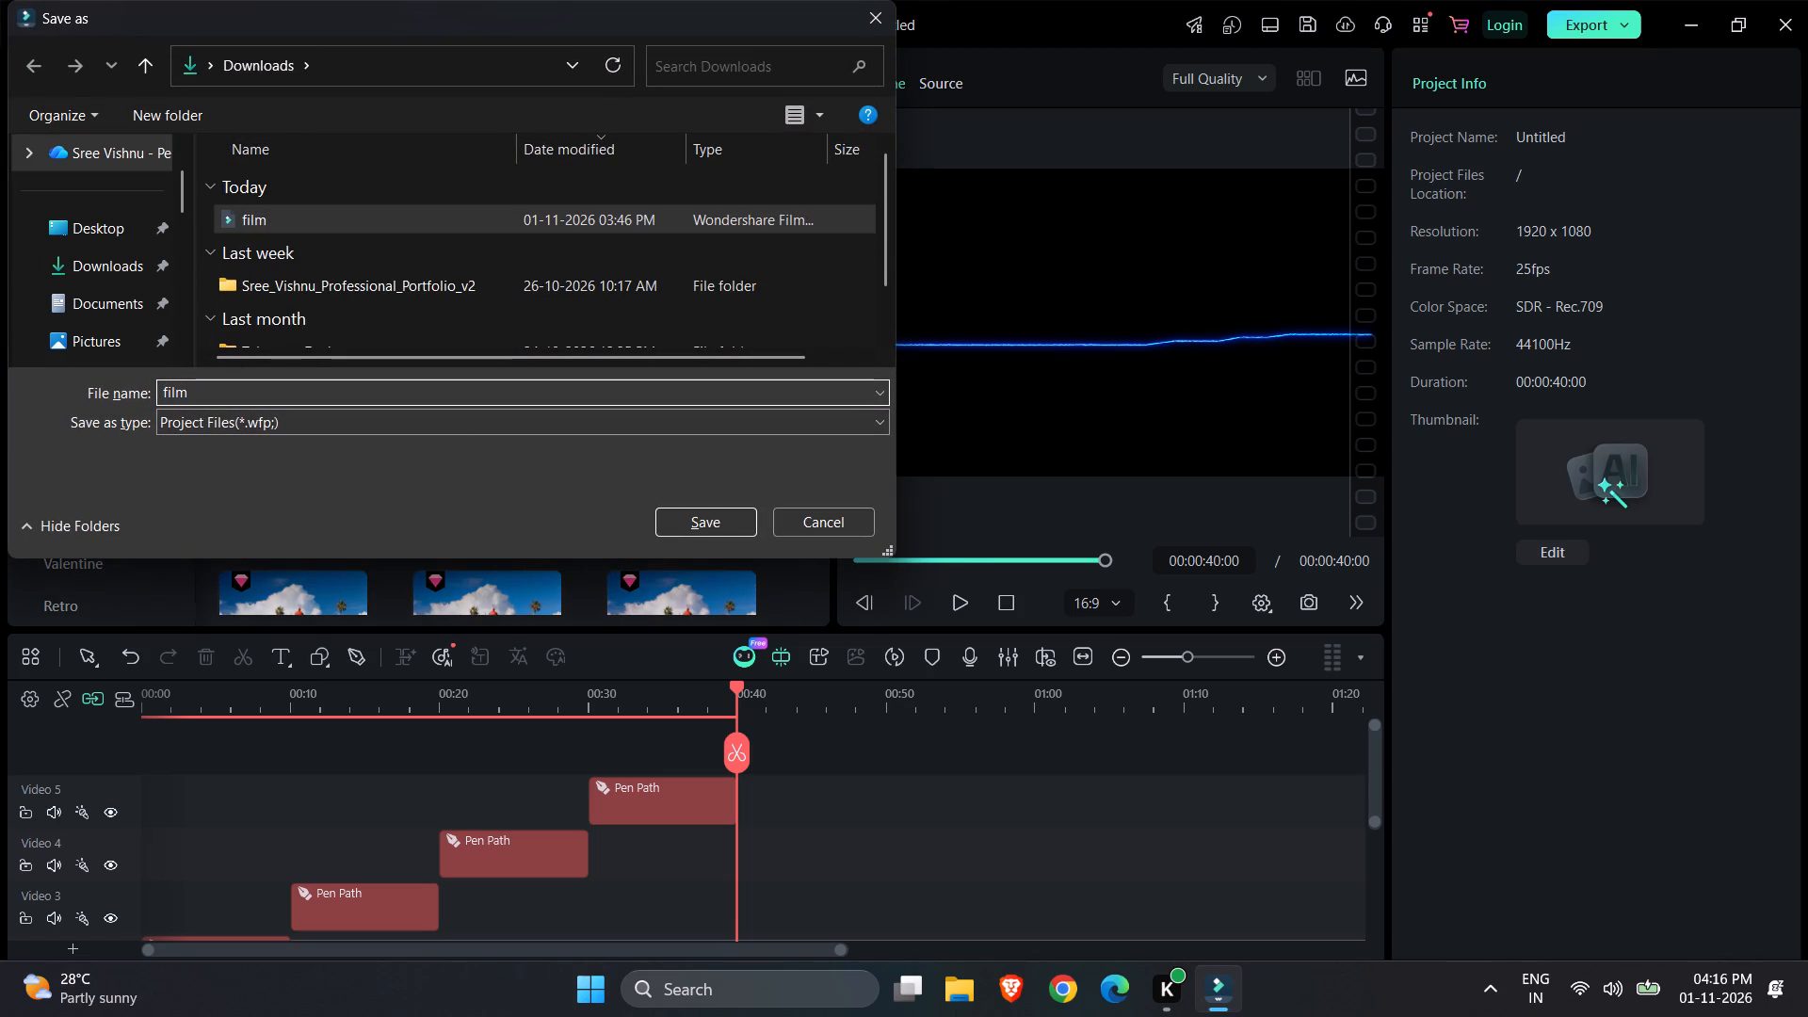
{"action": "key", "text": "minus"}
{"action": "type", "text": "11"}
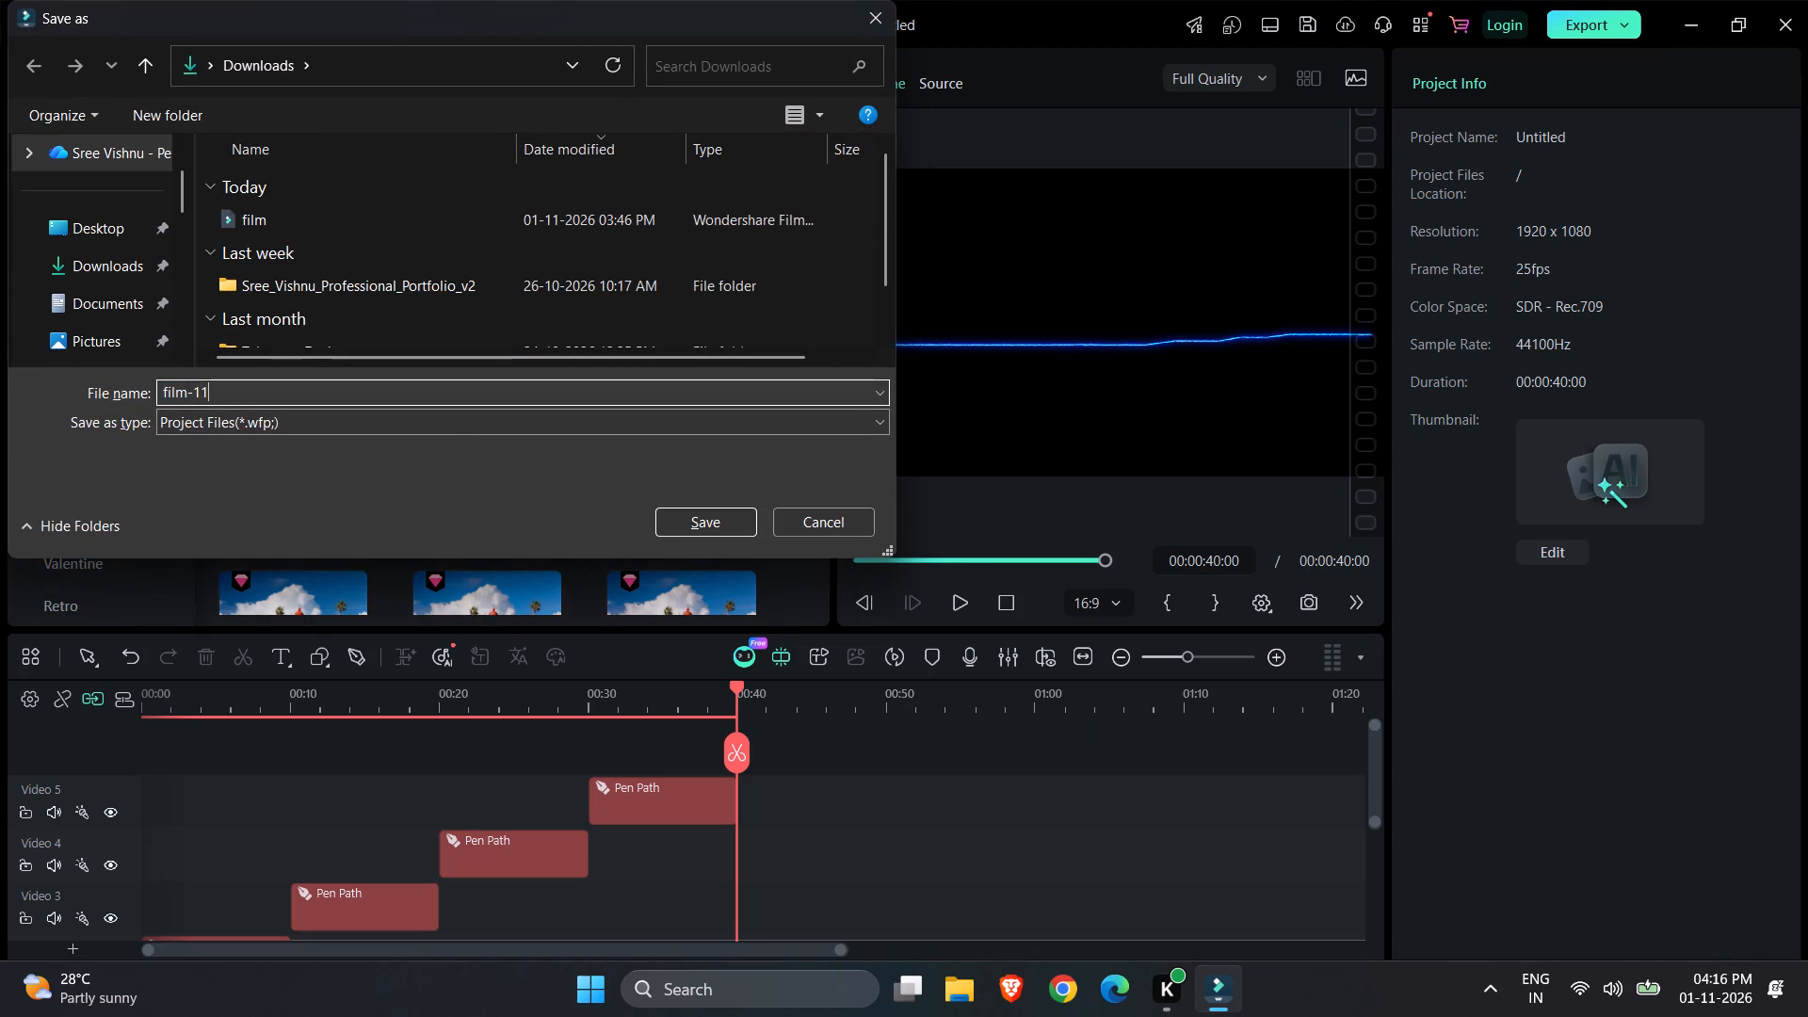
{"action": "key", "text": "BackSpace"}
{"action": "key", "text": "Return"}
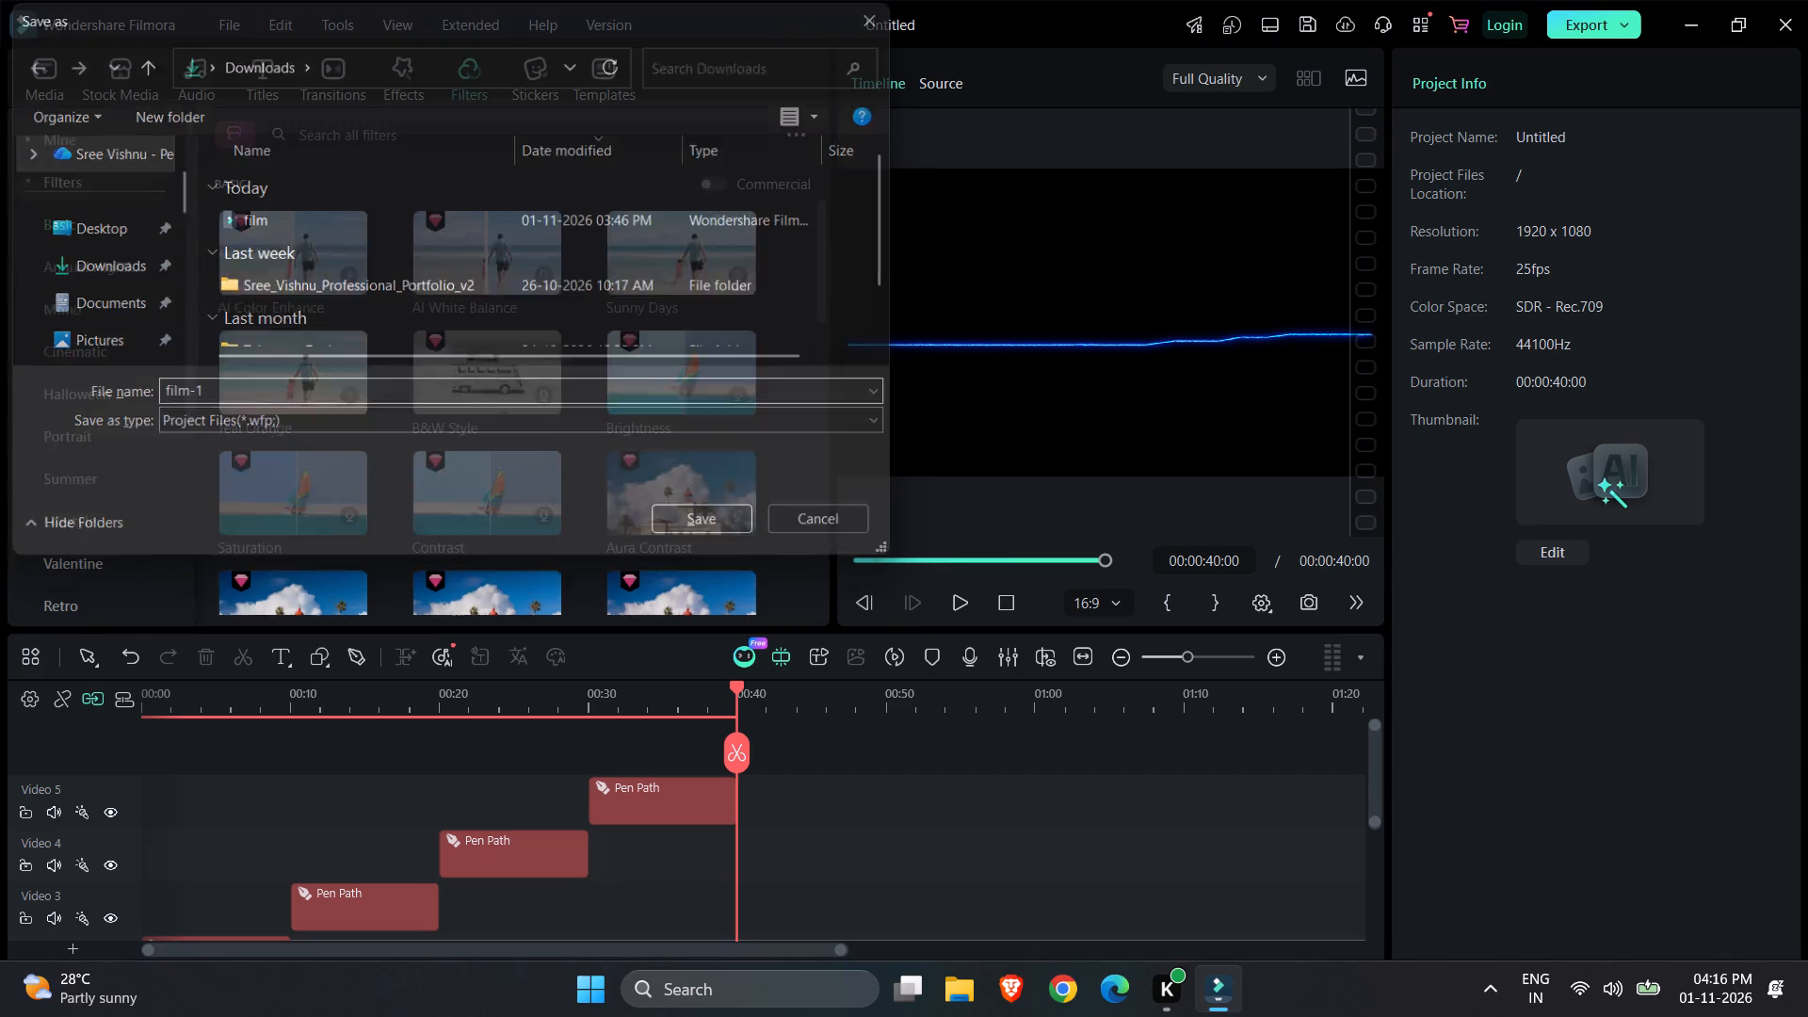